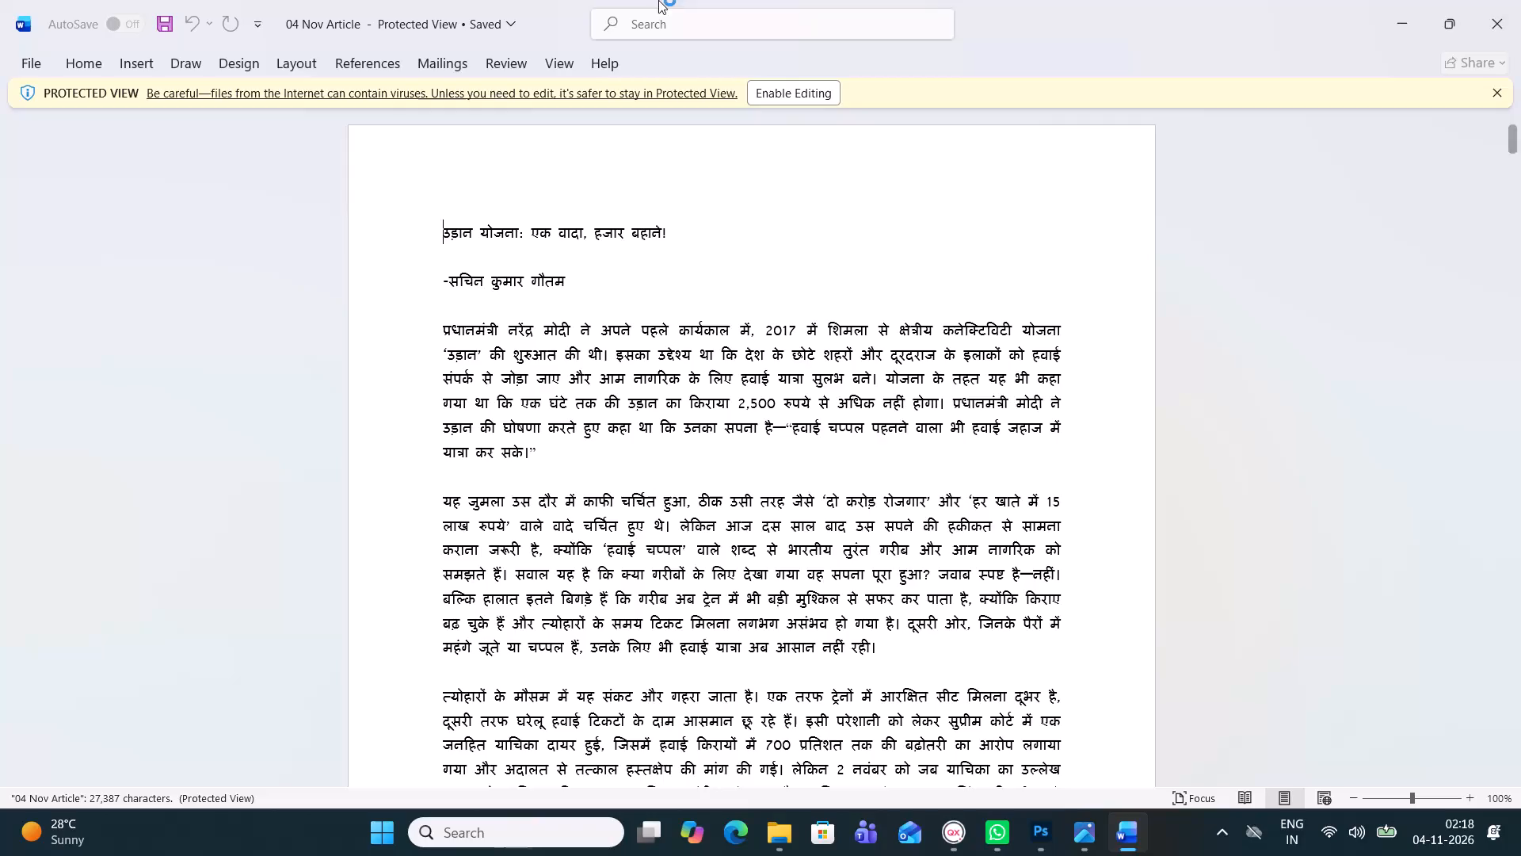
Enable editing of the 04 Nov Article document.
click(804, 91)
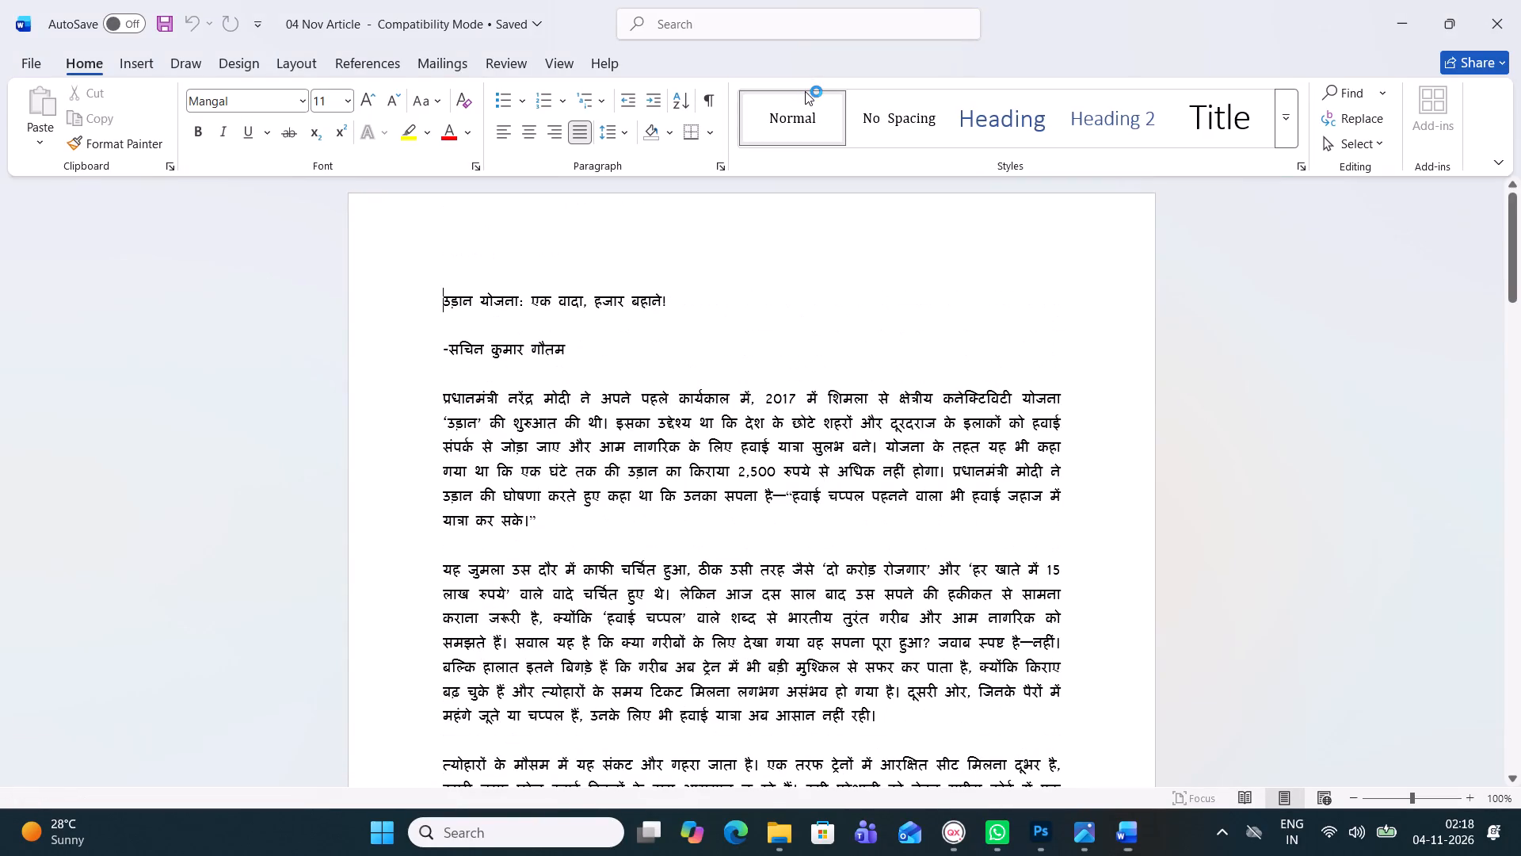
Switch to QuarkXPress and delete the body text boxes of the editorial and the three articles on page 02.
click(955, 835)
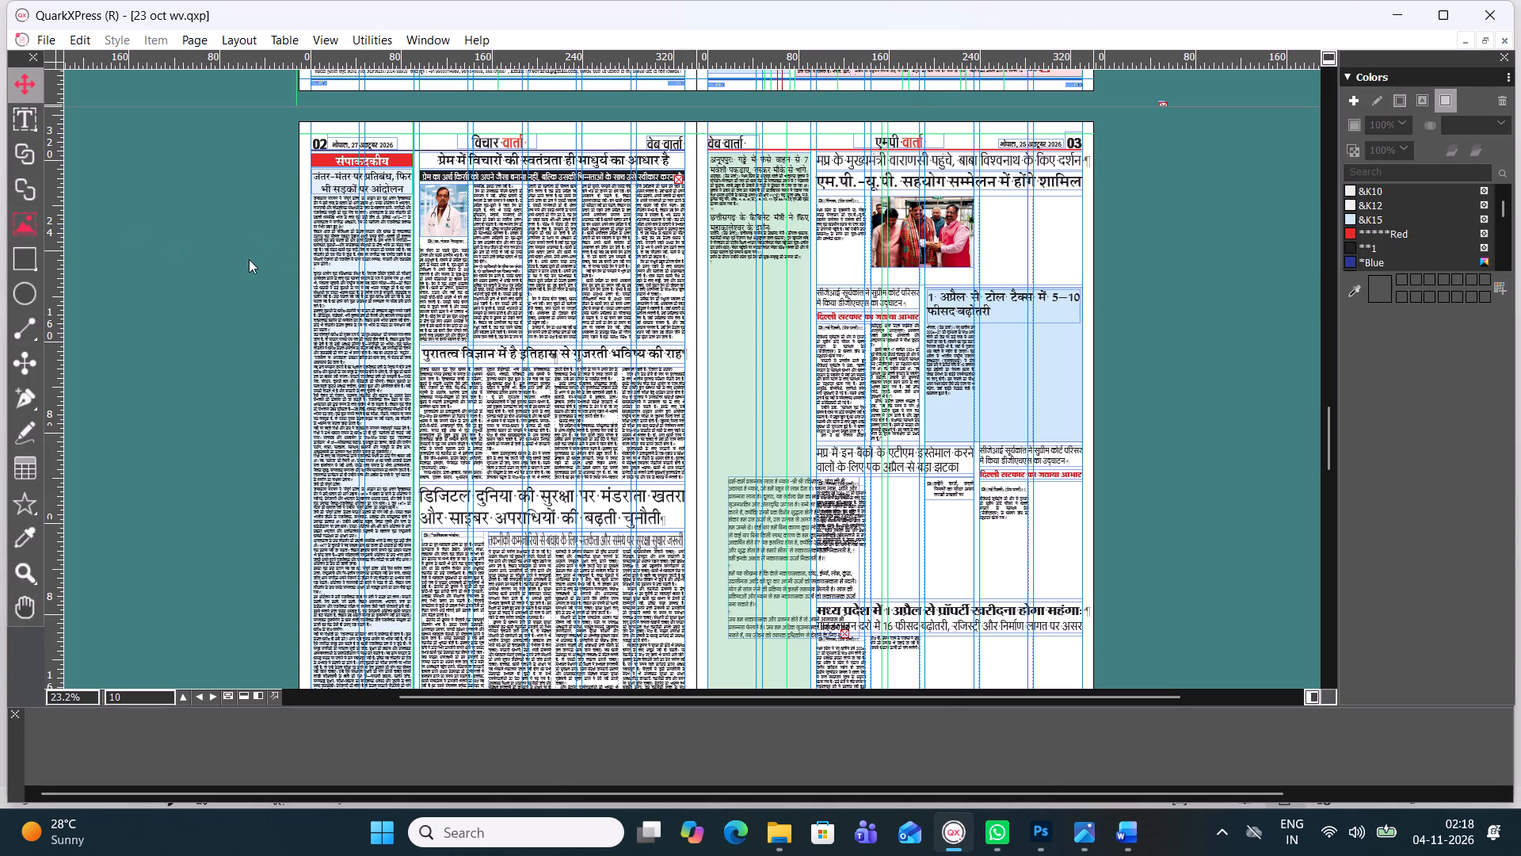
click(321, 247)
key(BackSpace)
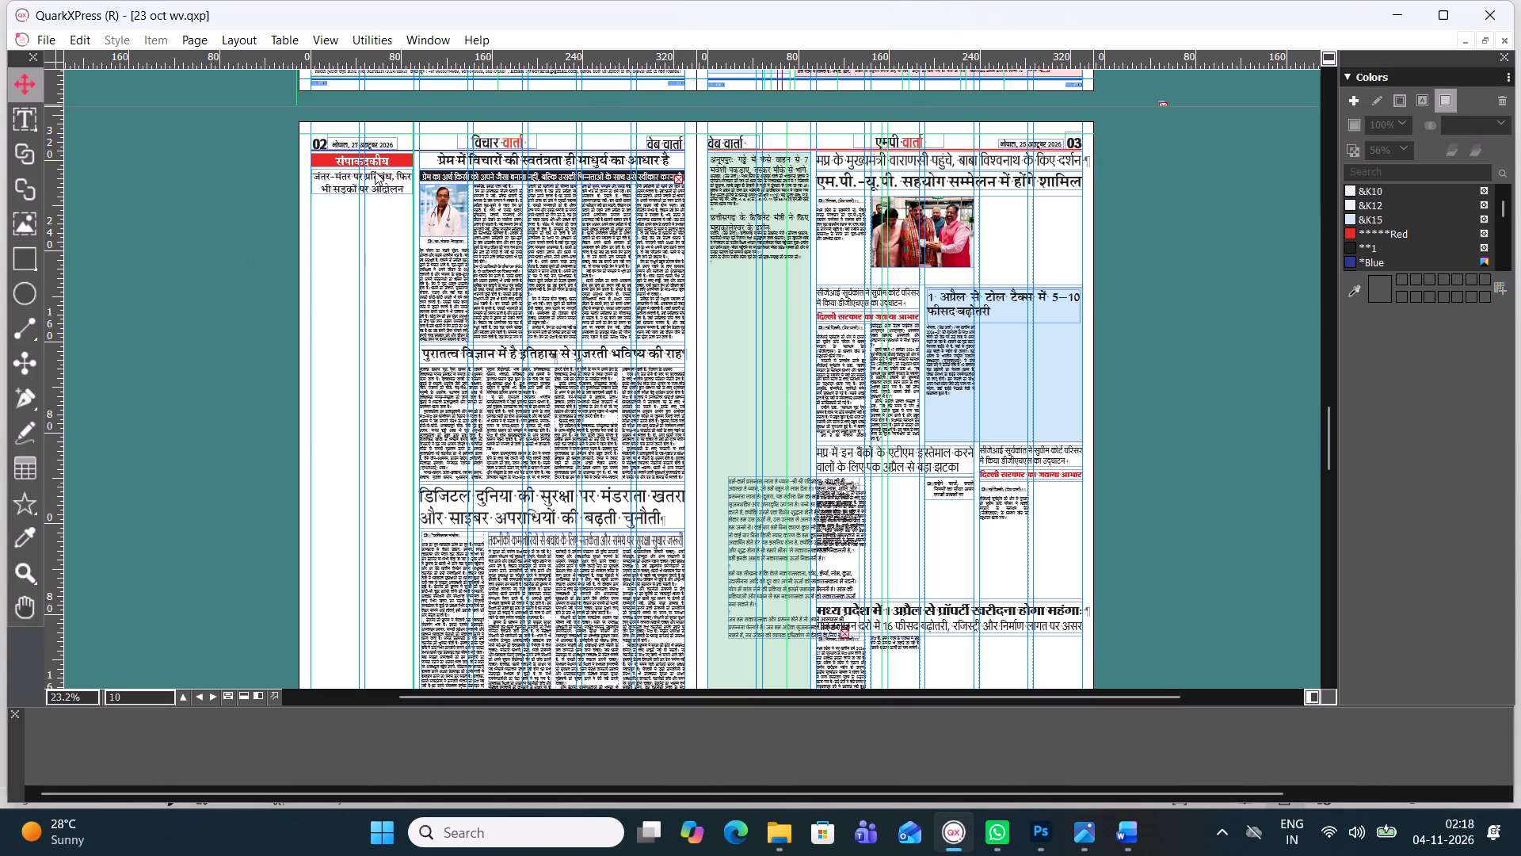
click(386, 189)
drag(386, 189, 406, 189)
key(BackSpace)
click(536, 216)
key(BackSpace)
key(BackSpace)
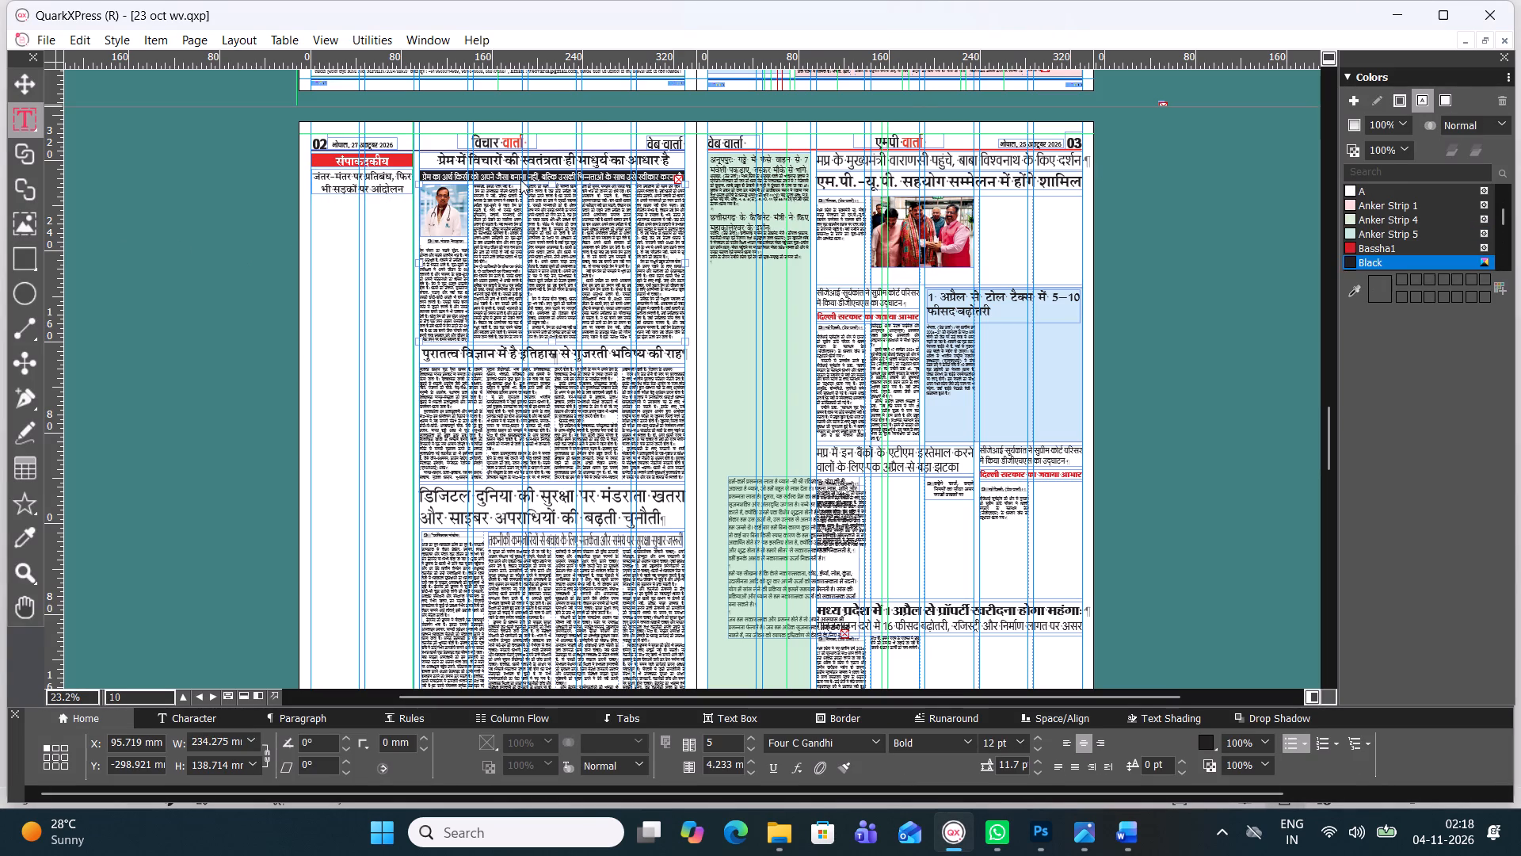
click(517, 233)
key(BackSpace)
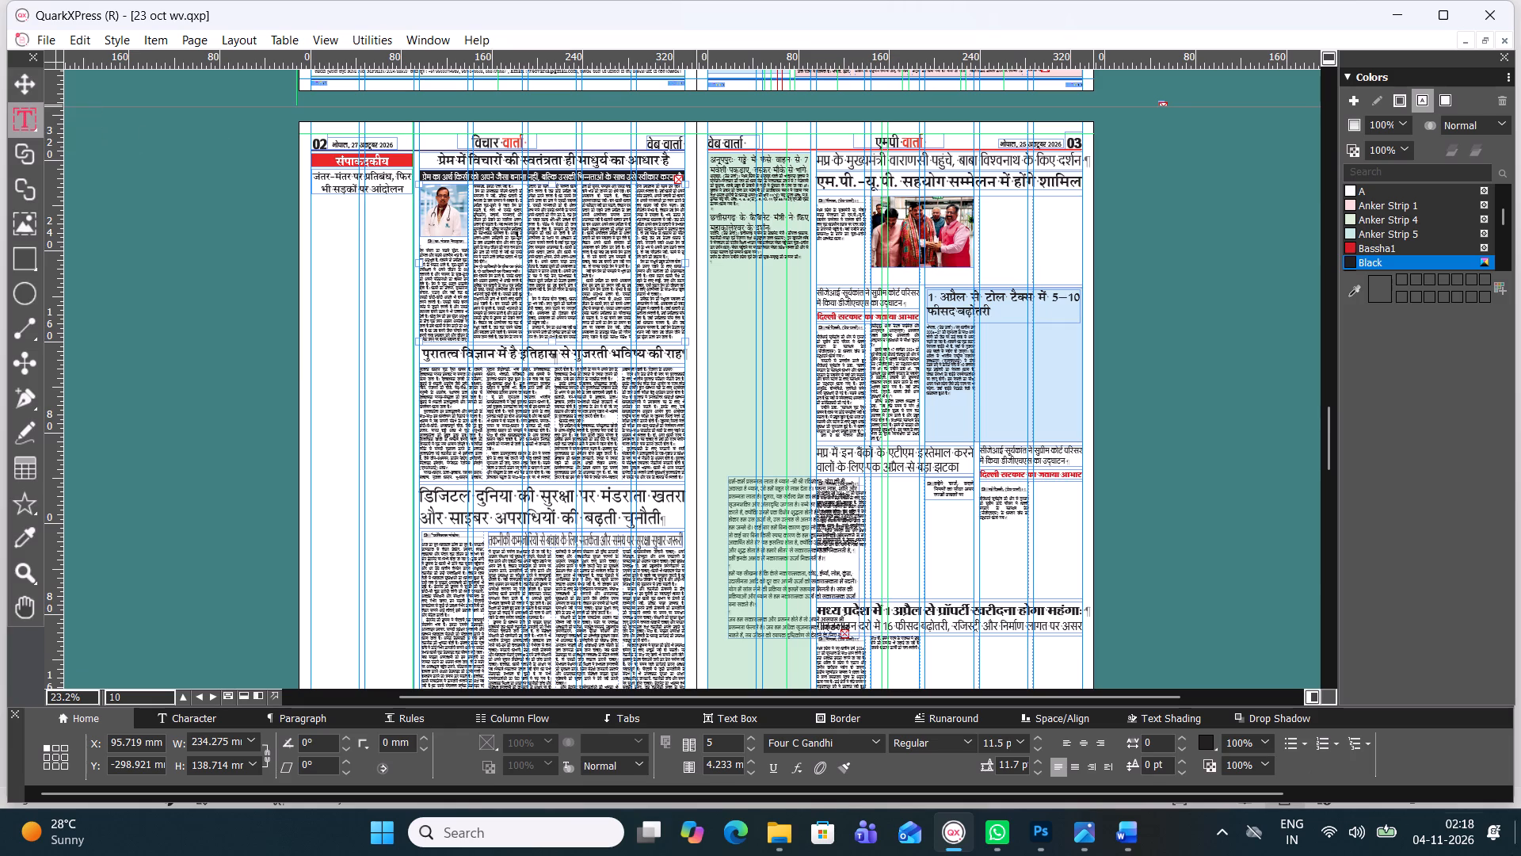
click(18, 75)
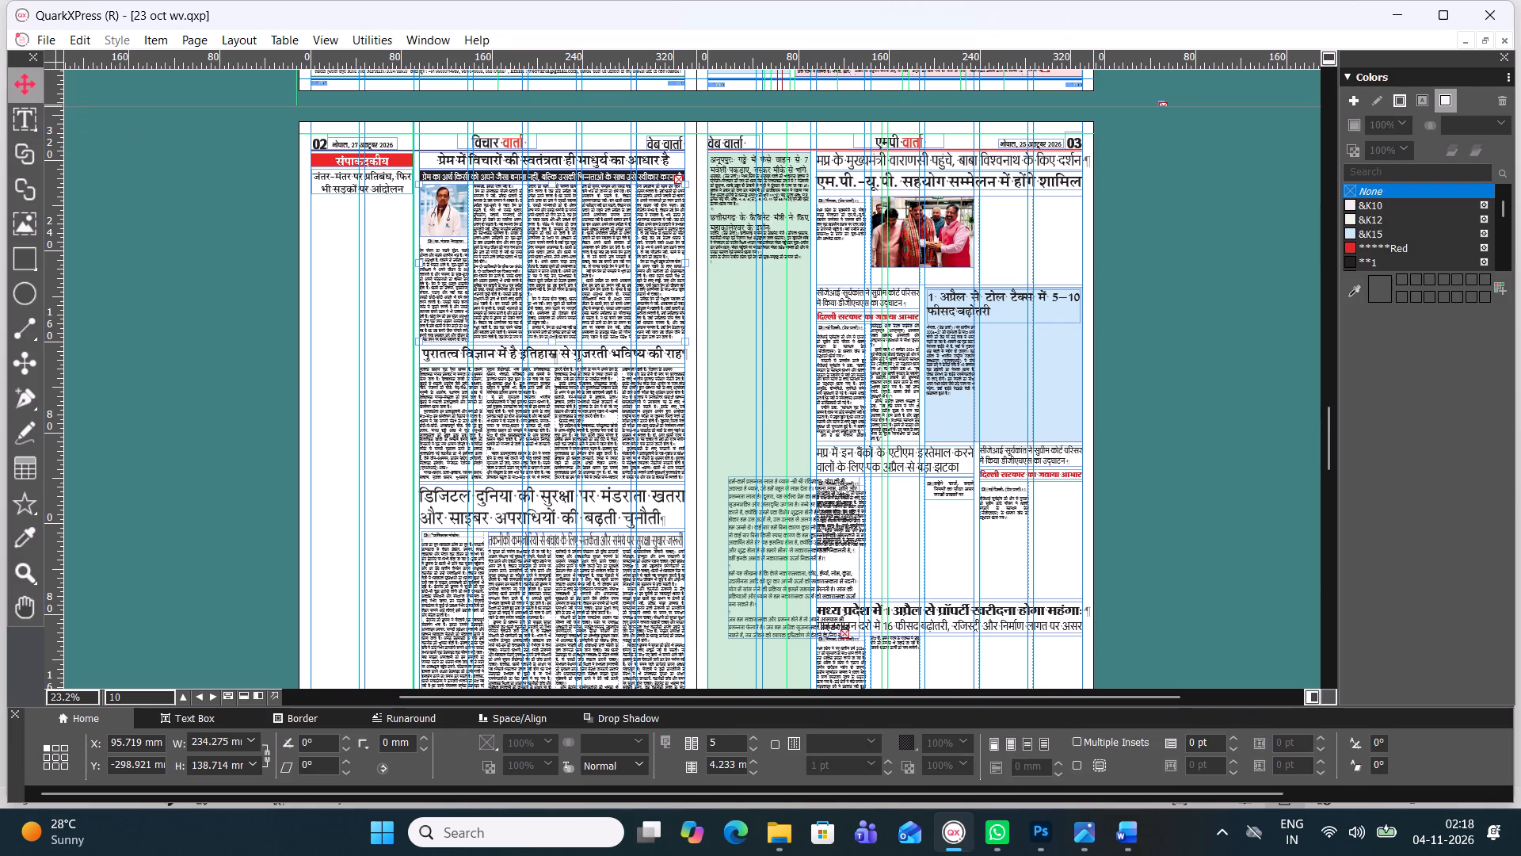
click(477, 218)
key(BackSpace)
click(513, 384)
key(BackSpace)
click(479, 572)
key(BackSpace)
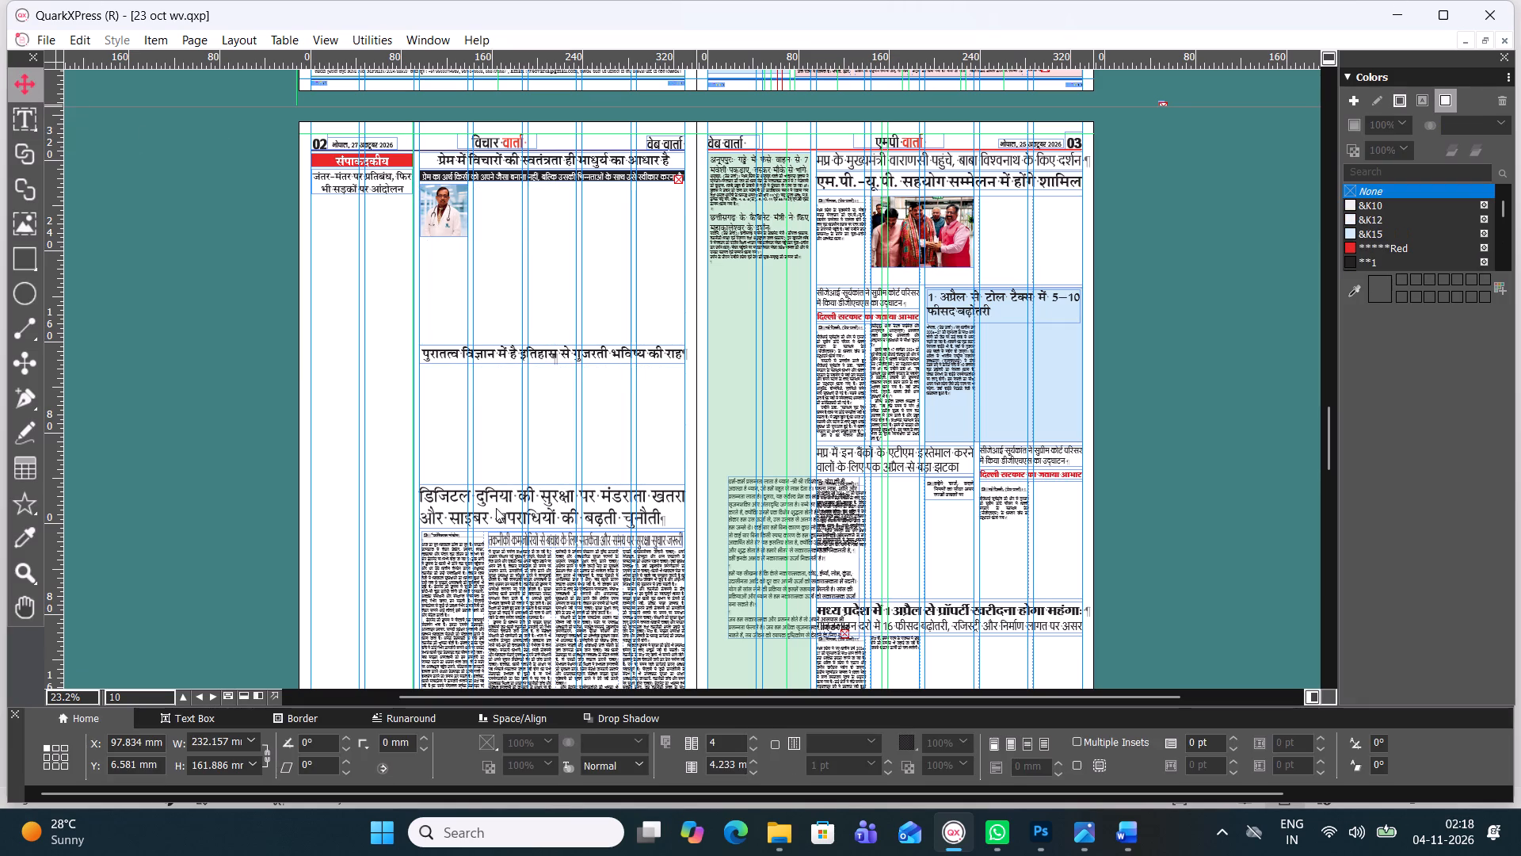
key(BackSpace)
Delete the remaining headlines, subheads and portrait photo on page 02, keeping the page header and the red संपादकीय banner.
click(496, 508)
key(BackSpace)
click(527, 541)
key(BackSpace)
click(532, 357)
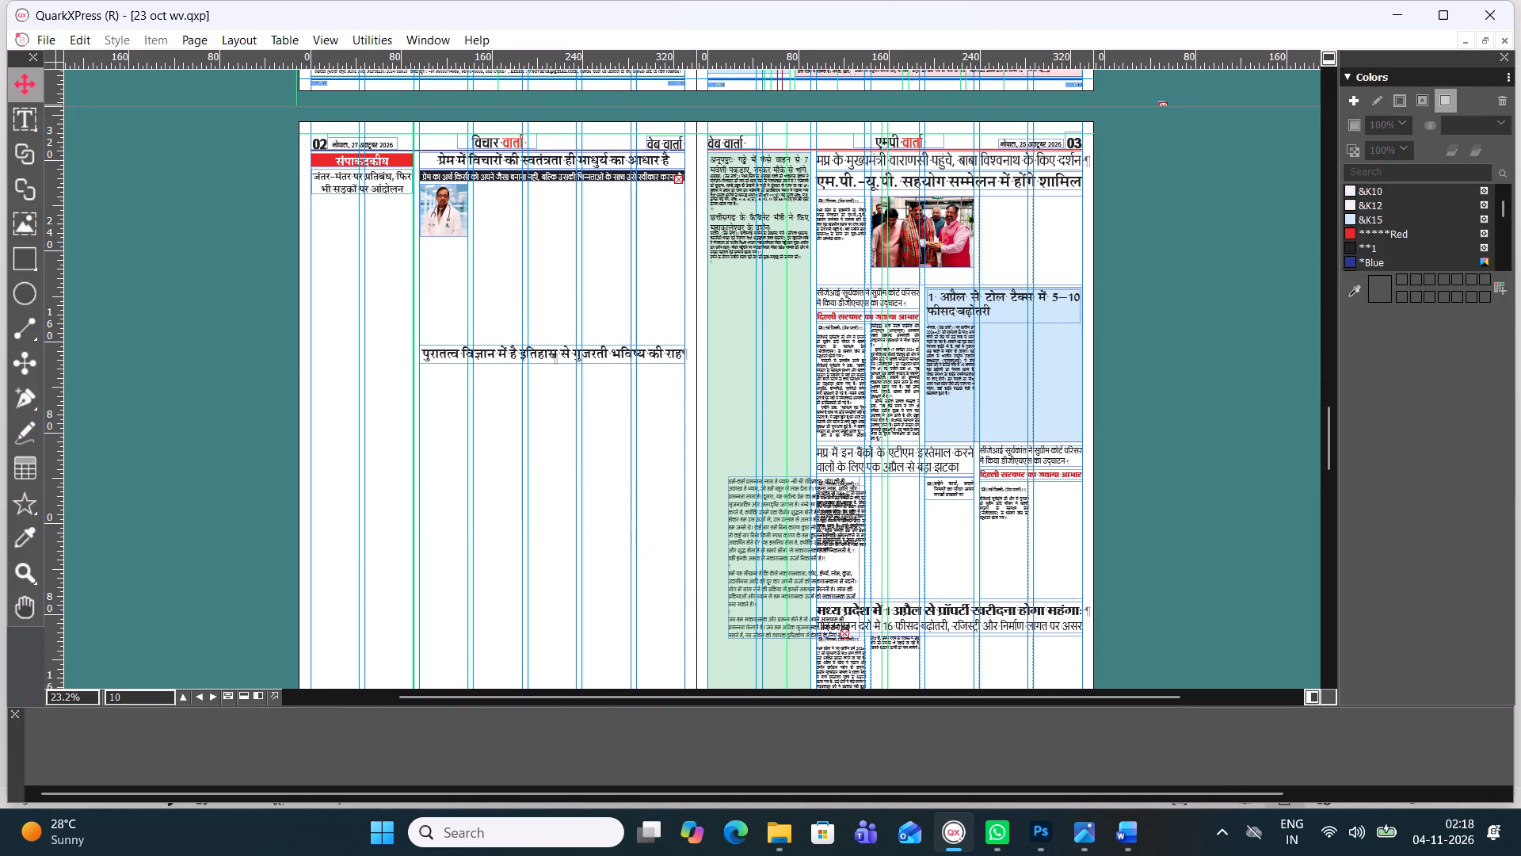
key(BackSpace)
click(453, 180)
key(BackSpace)
click(449, 210)
key(BackSpace)
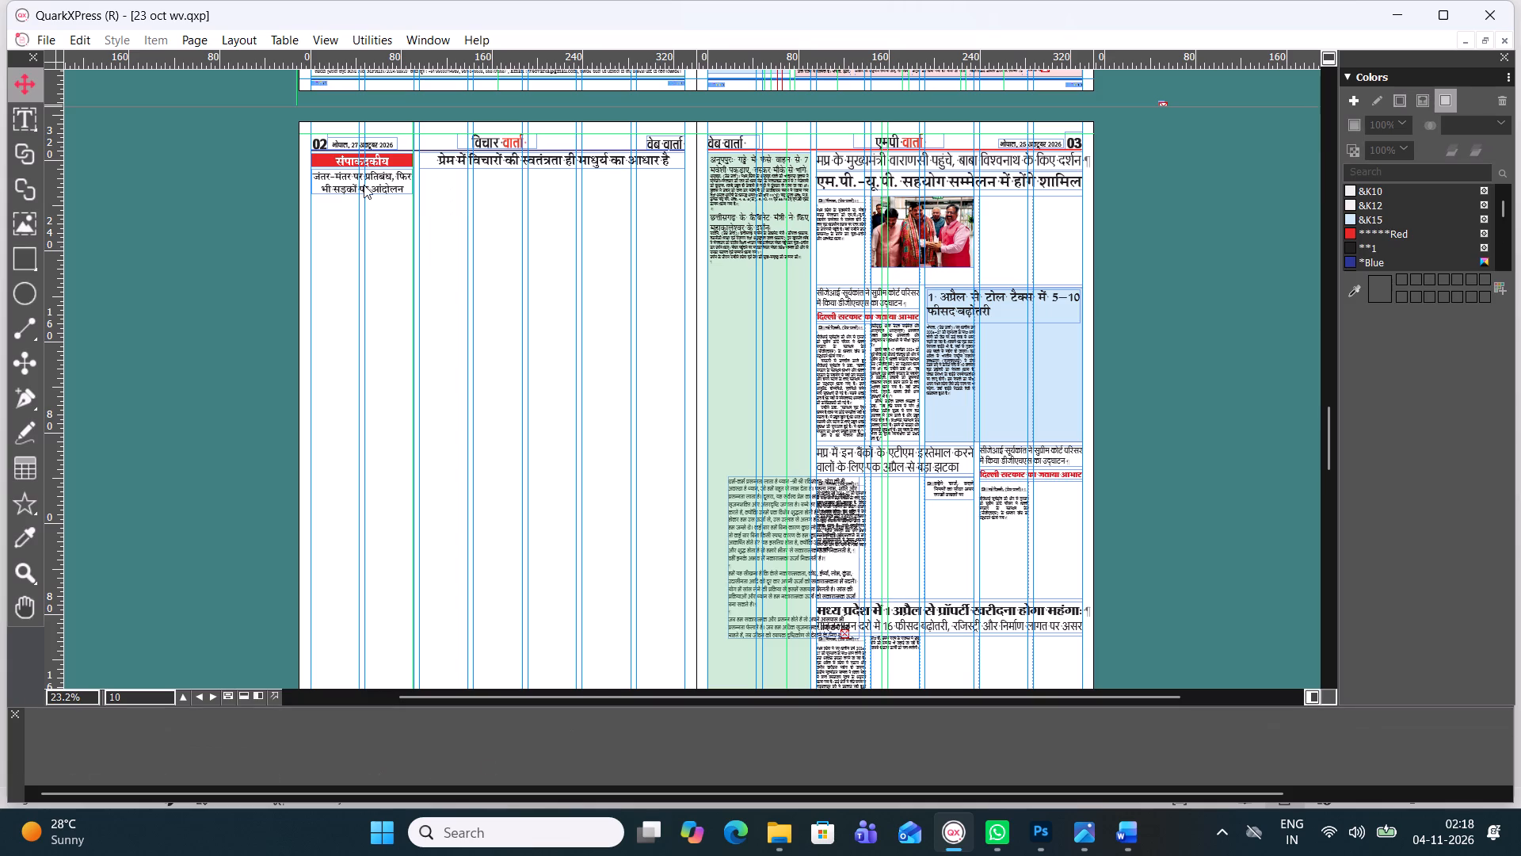
click(364, 185)
key(BackSpace)
click(508, 167)
key(BackSpace)
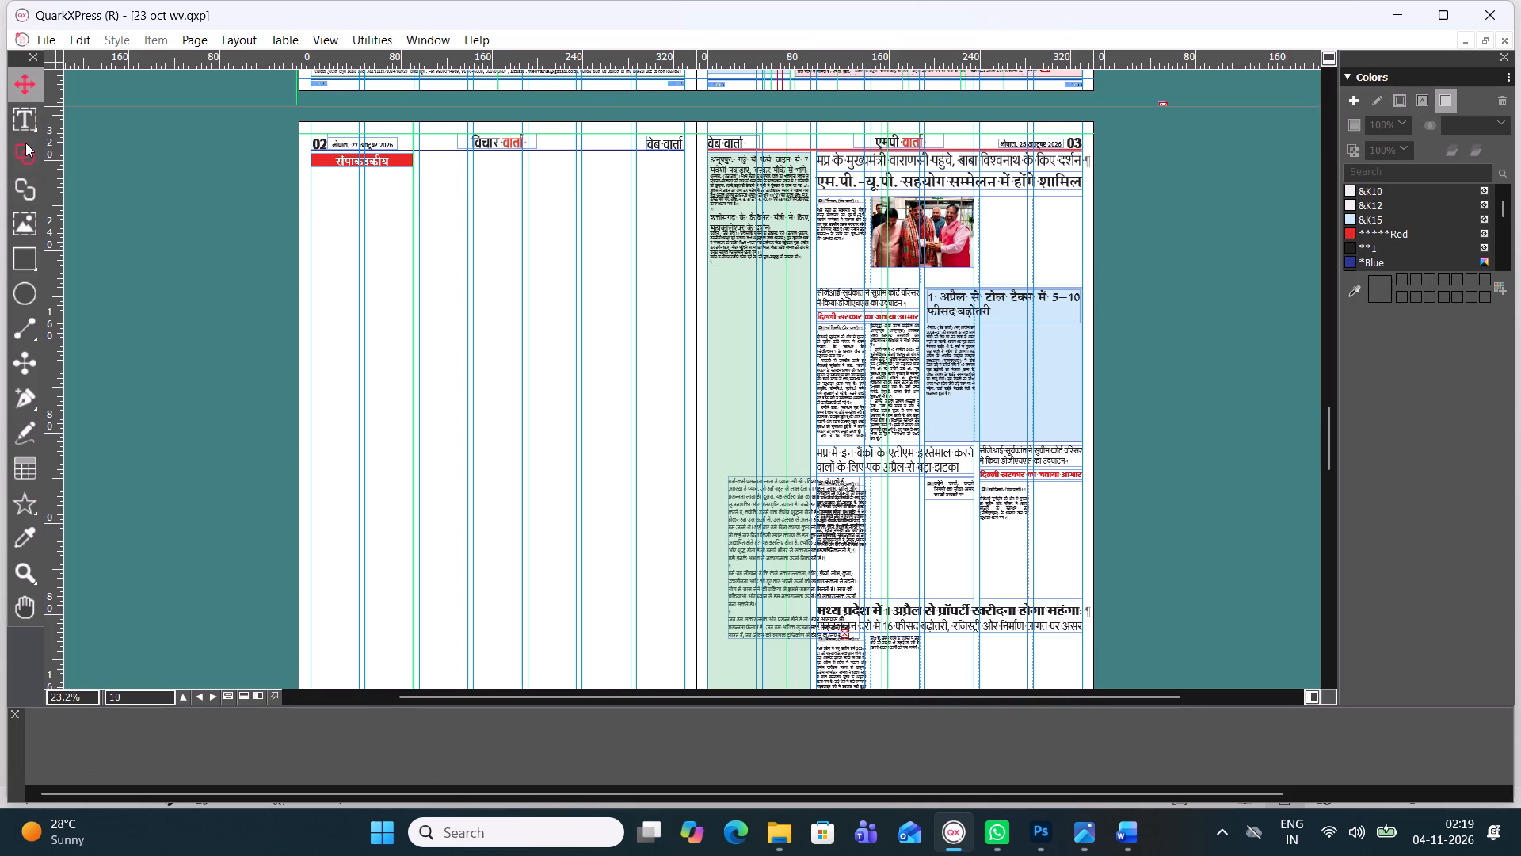
Copy the headline "उड़ान योजना: एक वादा, हजार बहाने!" from the Word article.
click(1115, 830)
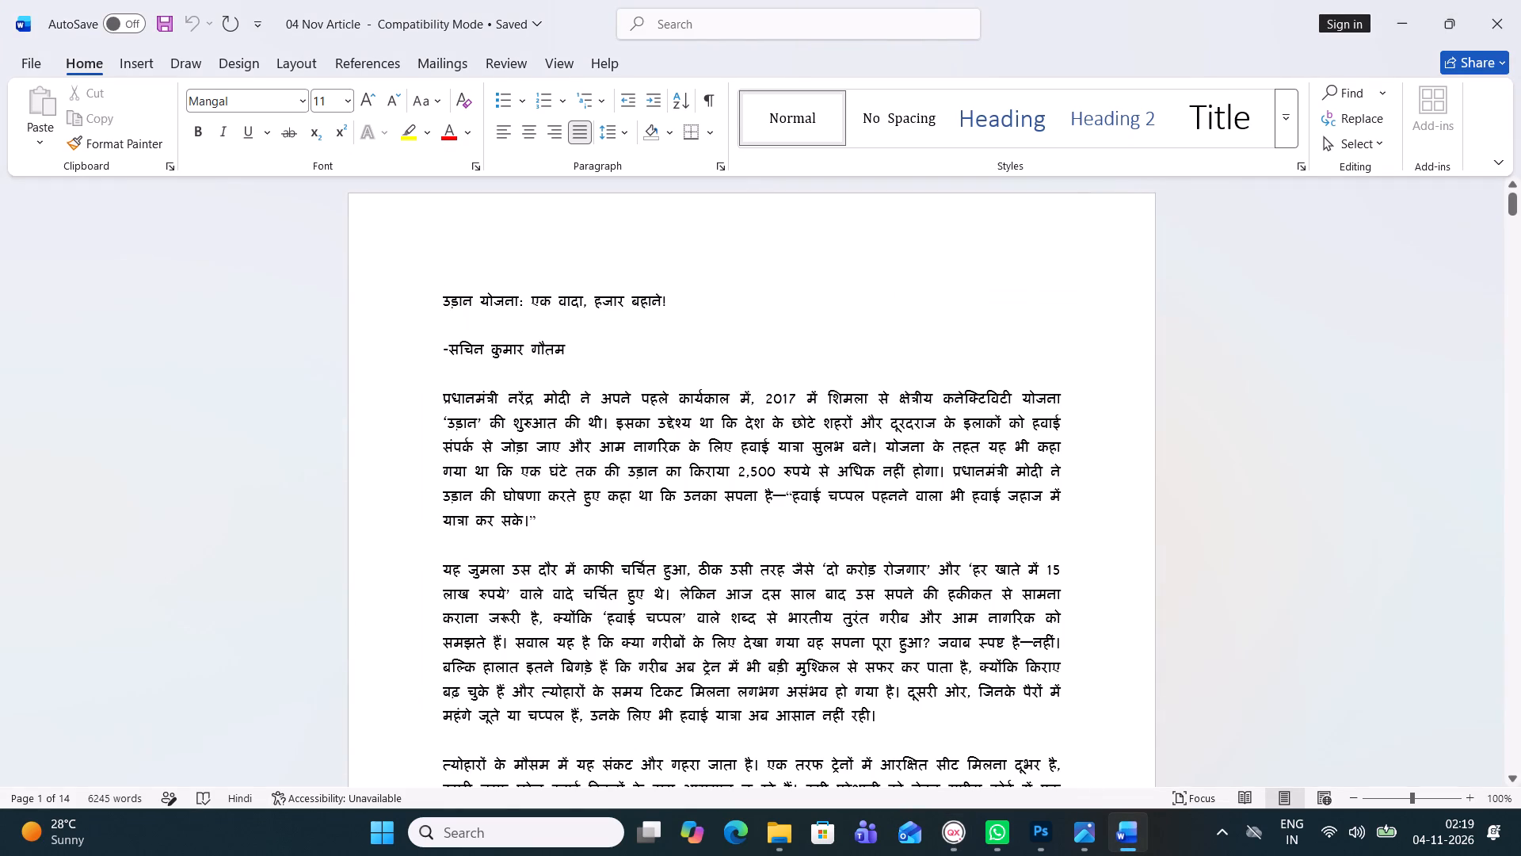
drag(443, 302, 557, 317)
drag(557, 317, 678, 302)
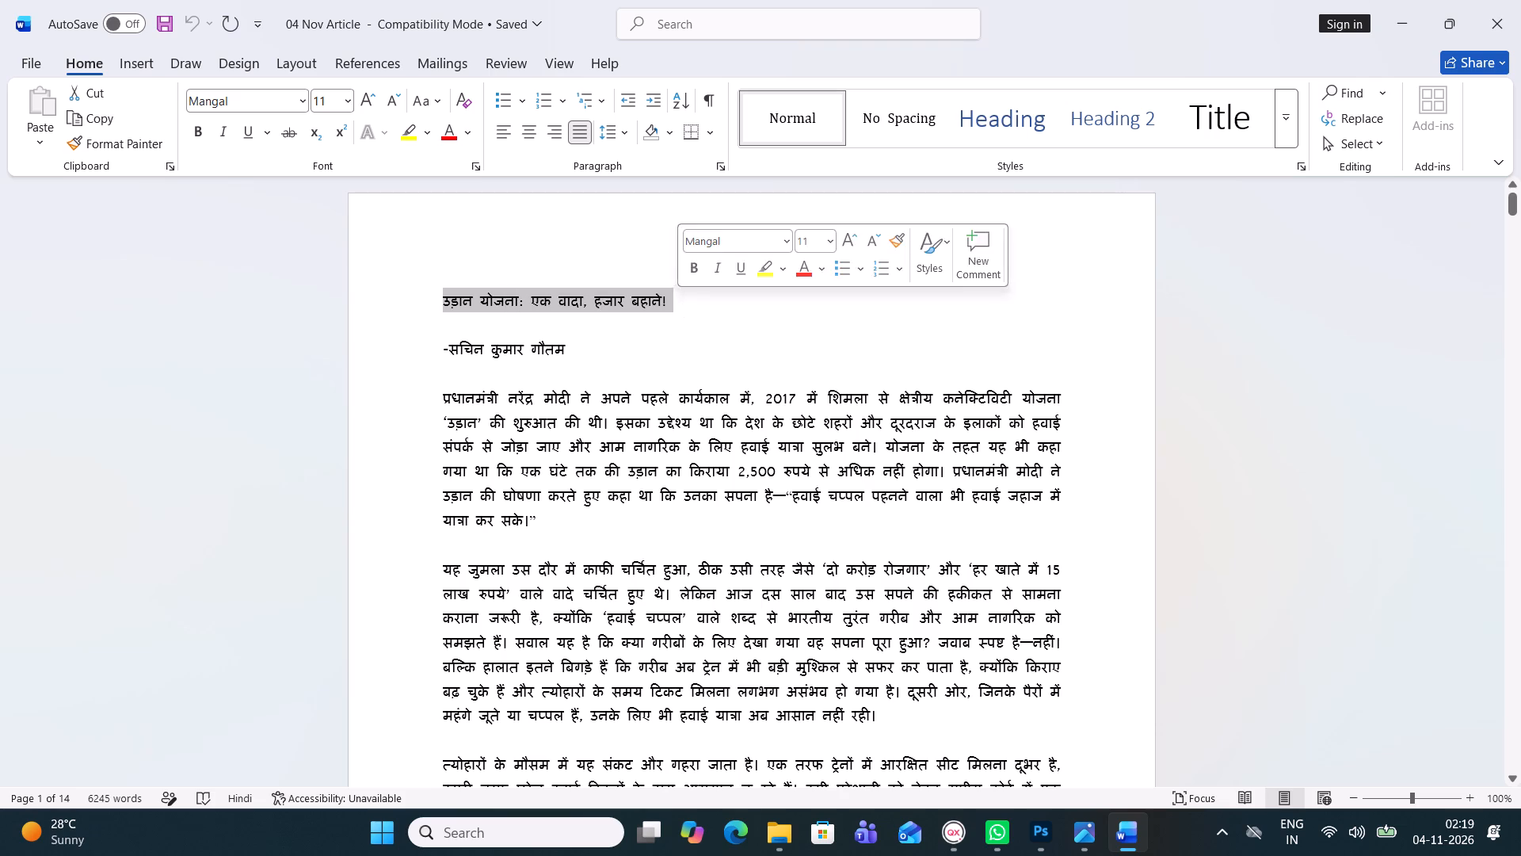
key(ctrl+c)
In QuarkXPress, draw a text box about 90 mm wide and 470 mm high below the संपादकीय banner on page 02.
click(954, 831)
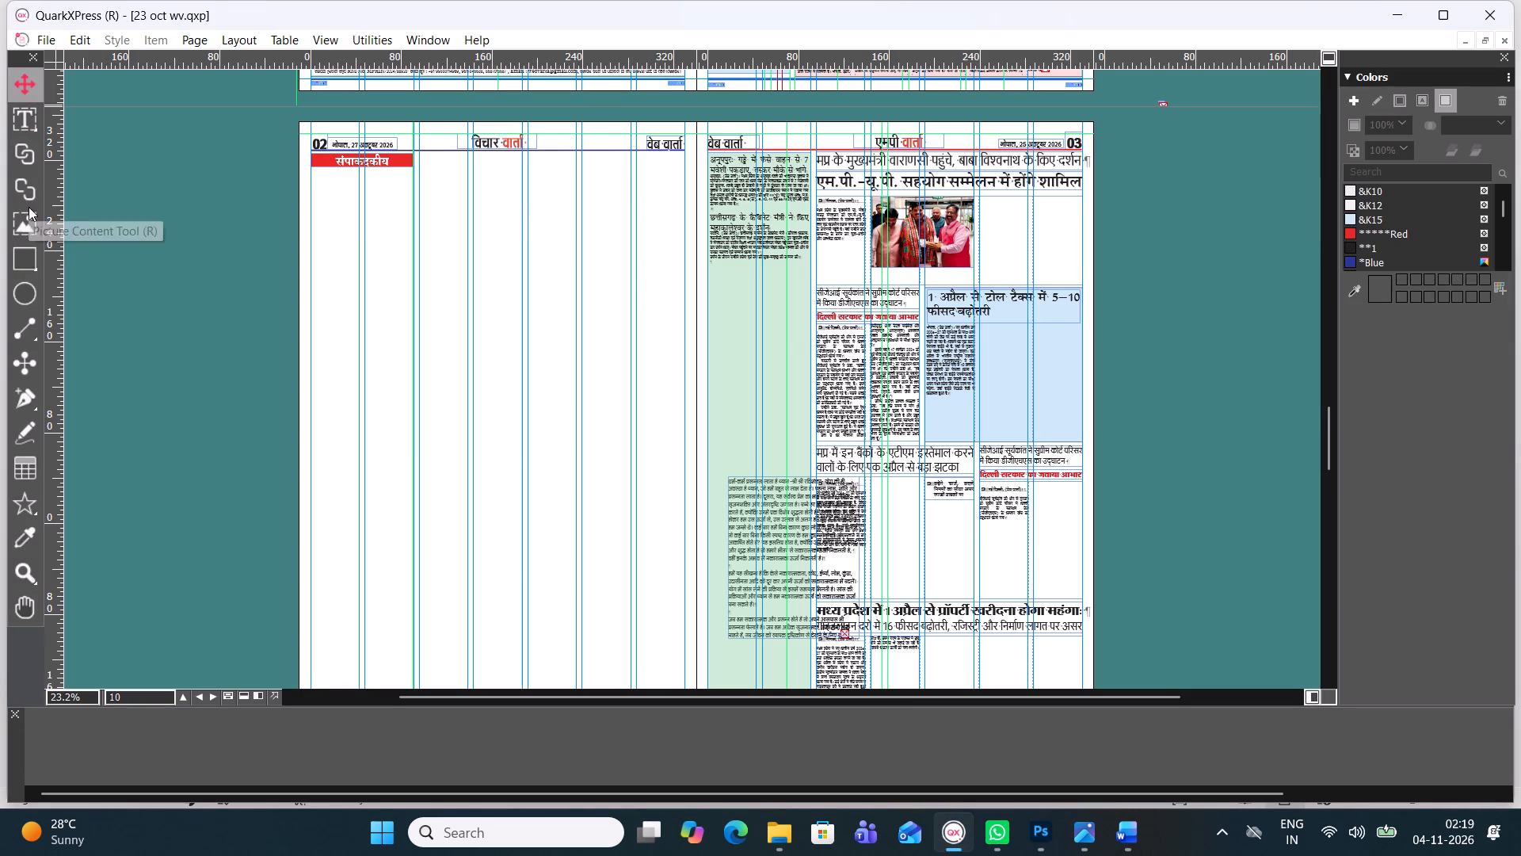
click(32, 130)
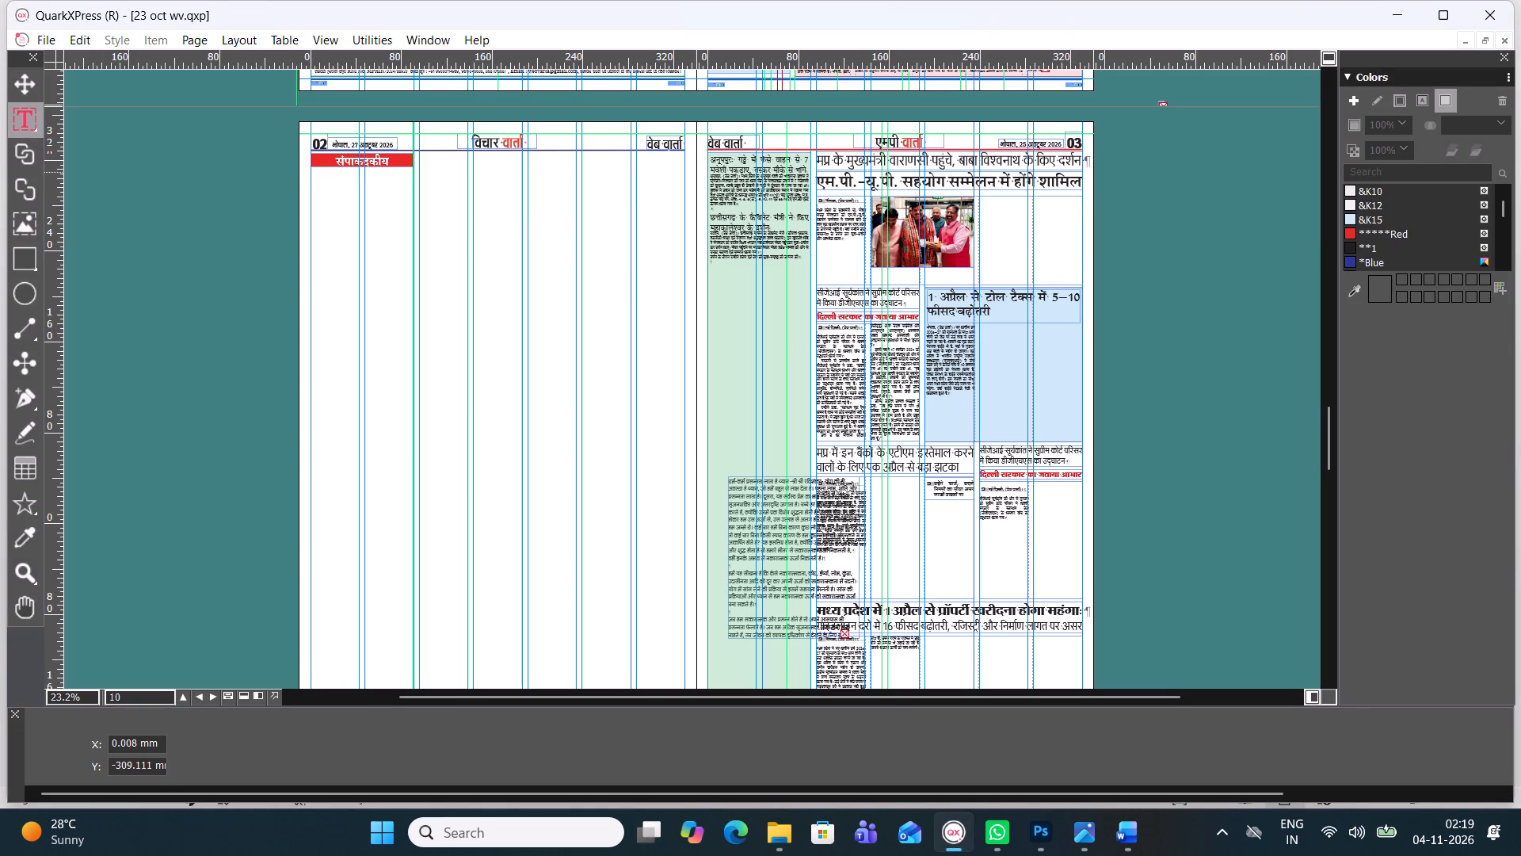
drag(311, 173, 453, 709)
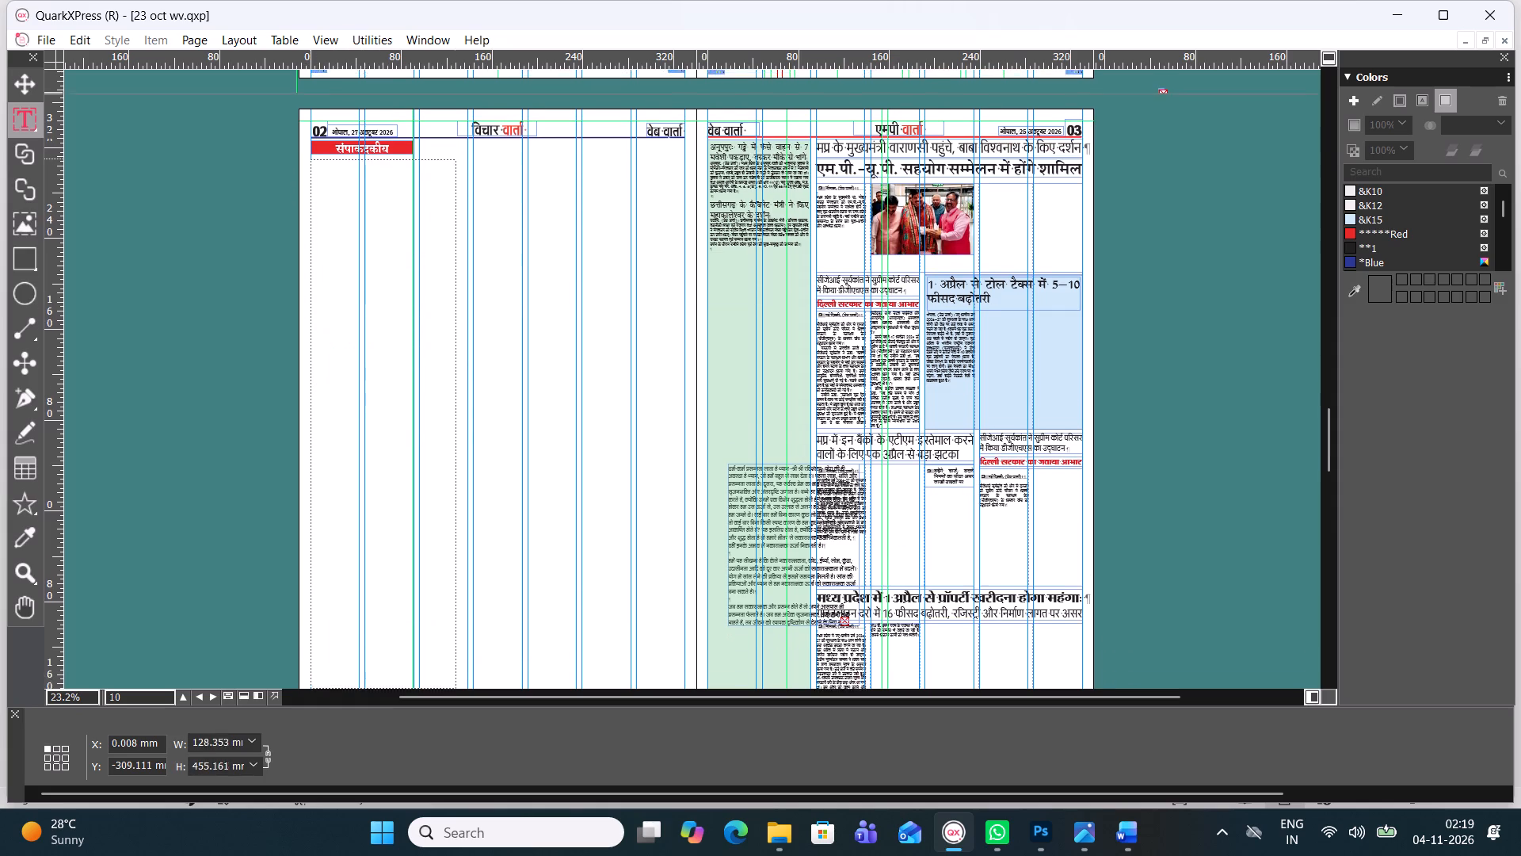
drag(453, 709, 408, 612)
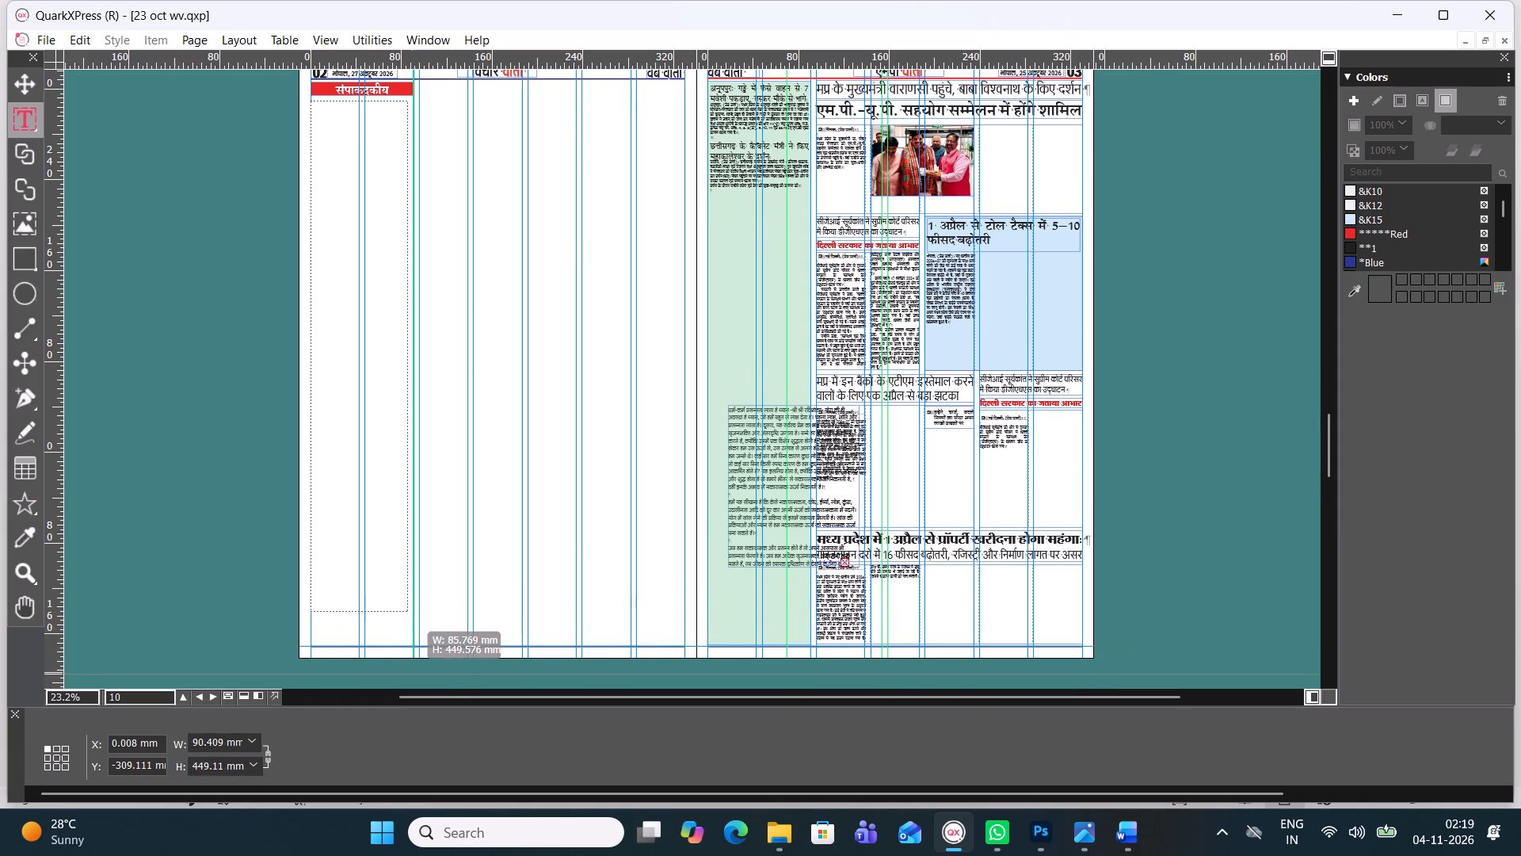
drag(408, 612, 410, 629)
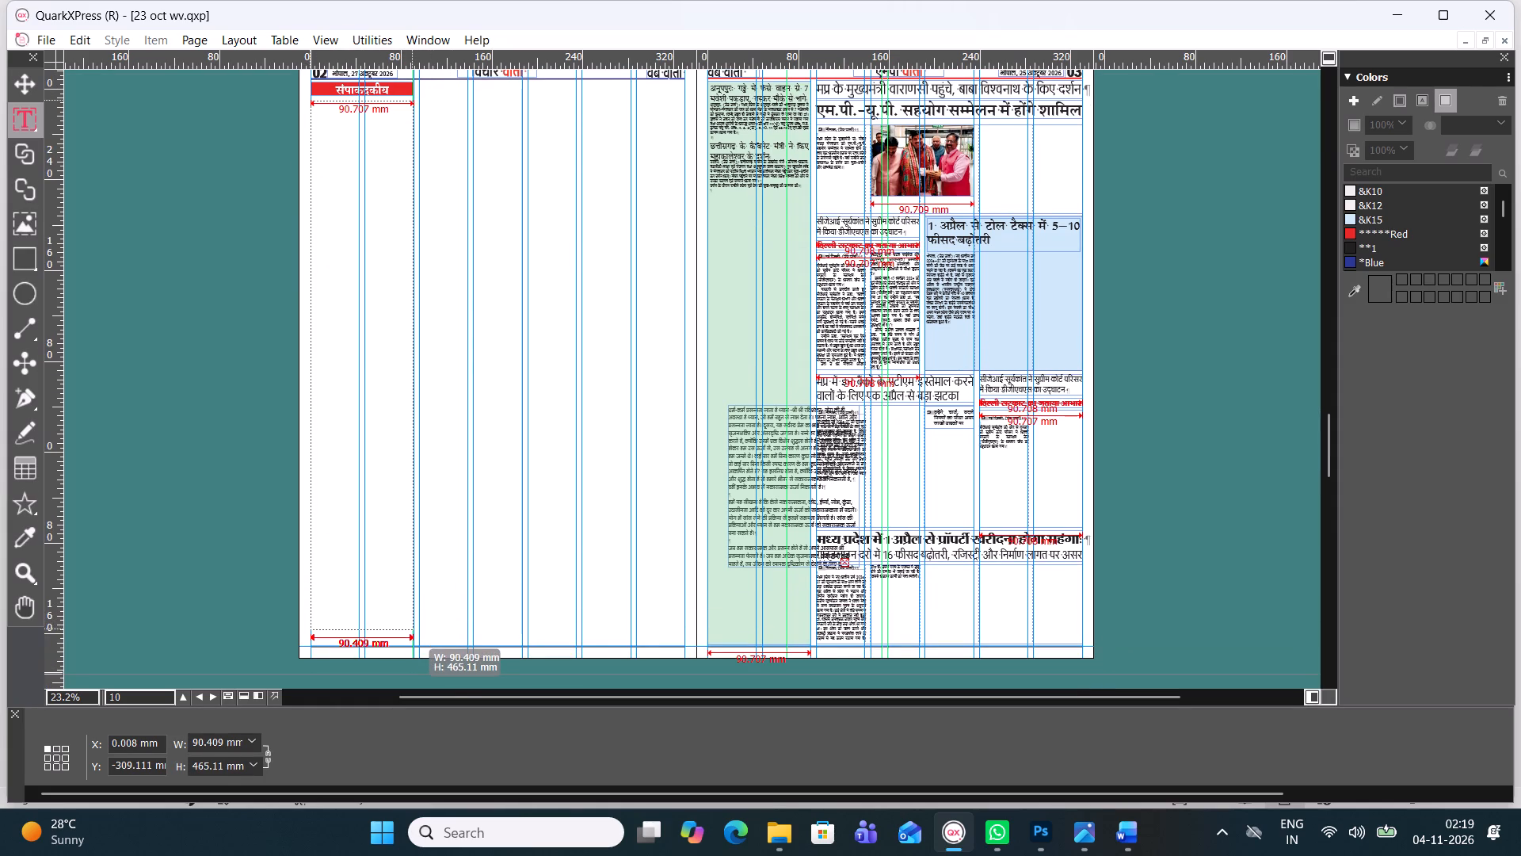
drag(410, 629, 410, 629)
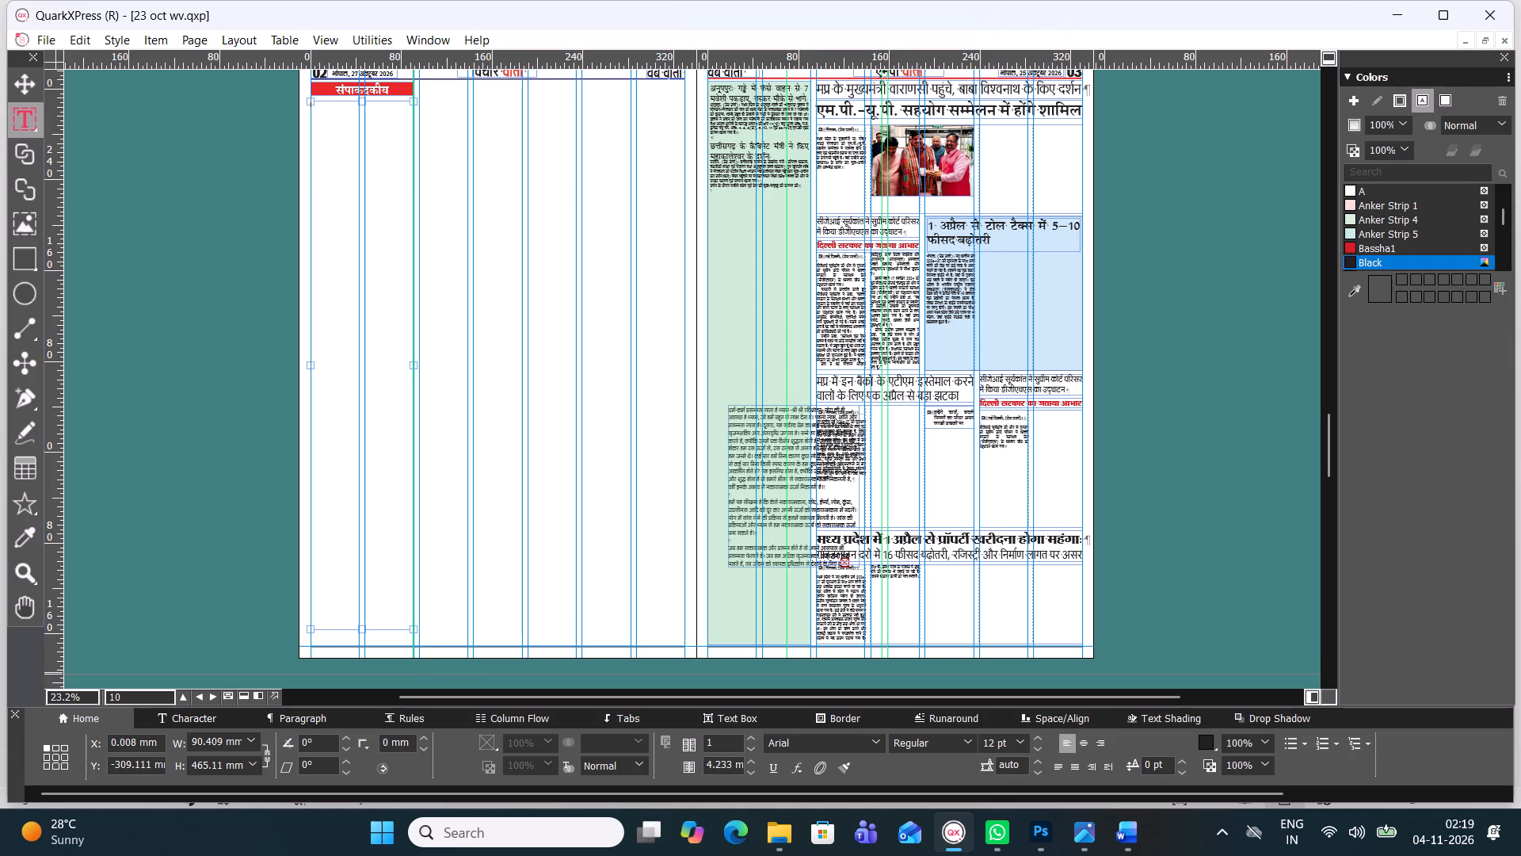
click(26, 77)
click(702, 116)
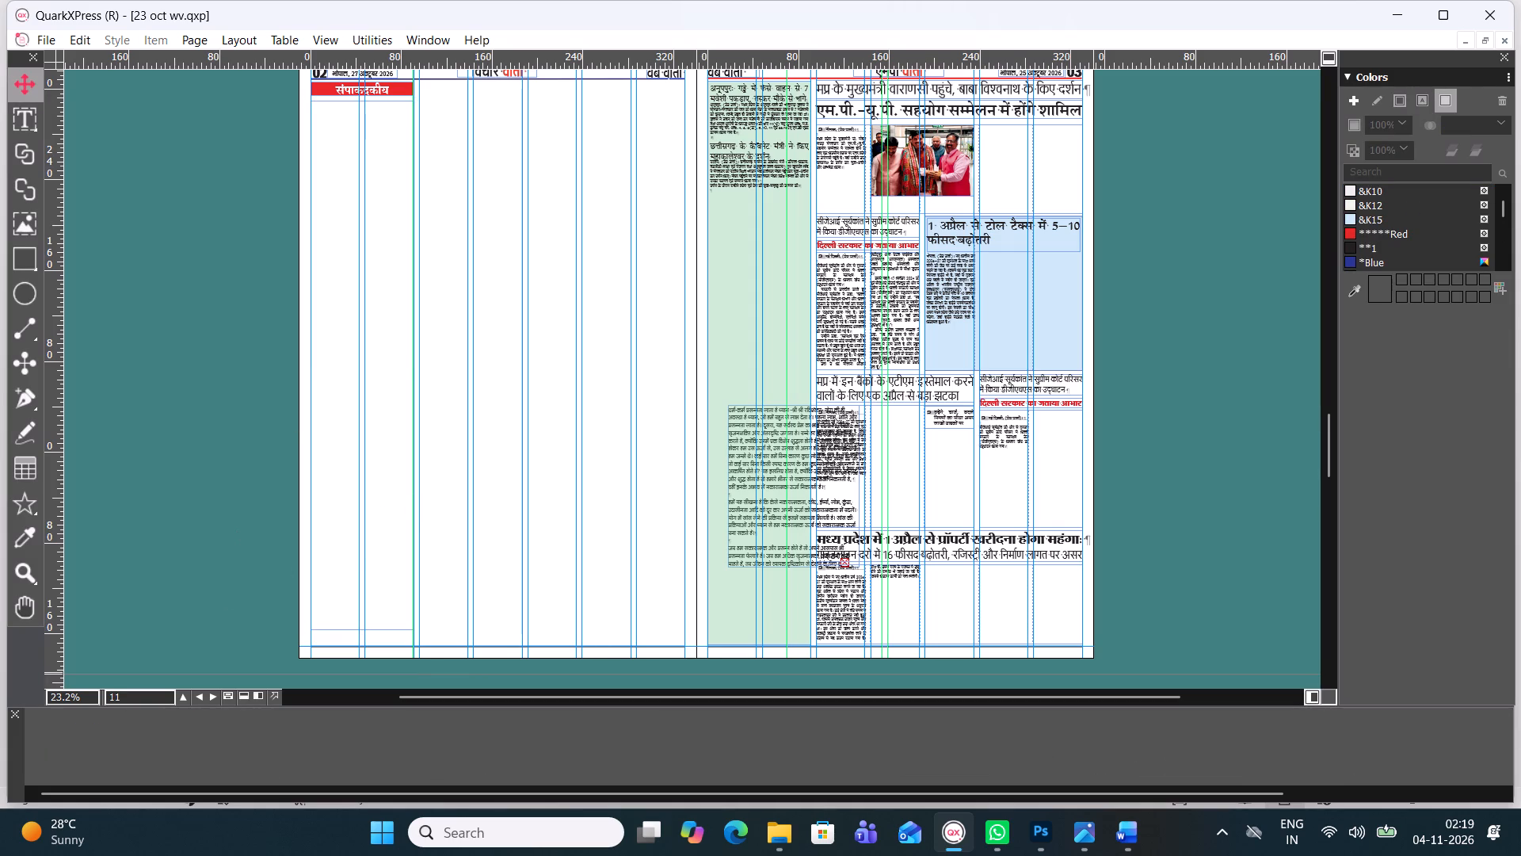
click(360, 514)
click(357, 630)
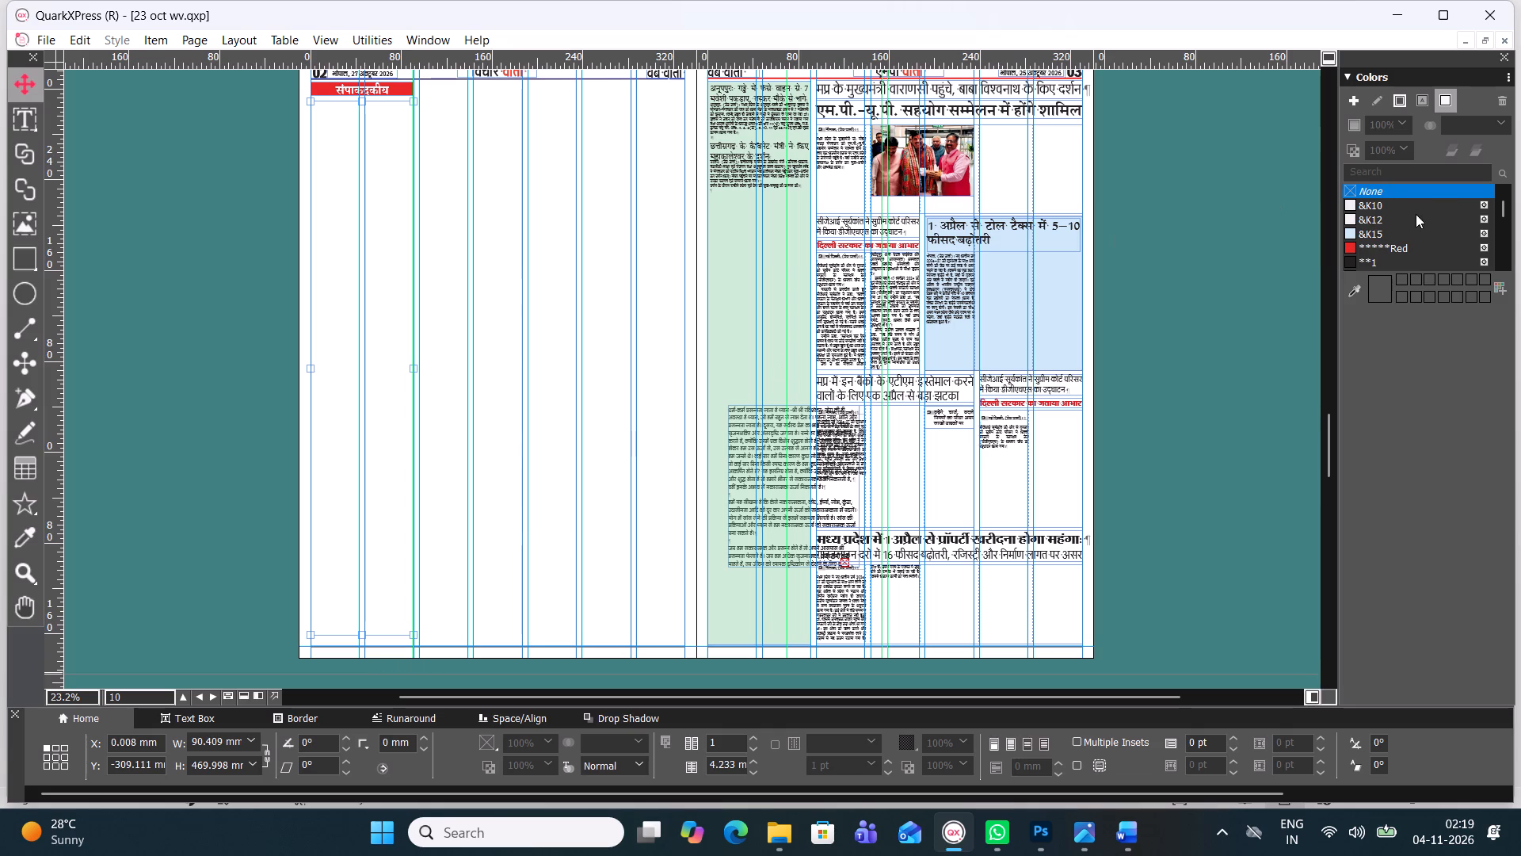
Fill the new text box below the संपादकीय banner with the colour &K12.
click(1390, 230)
click(1393, 224)
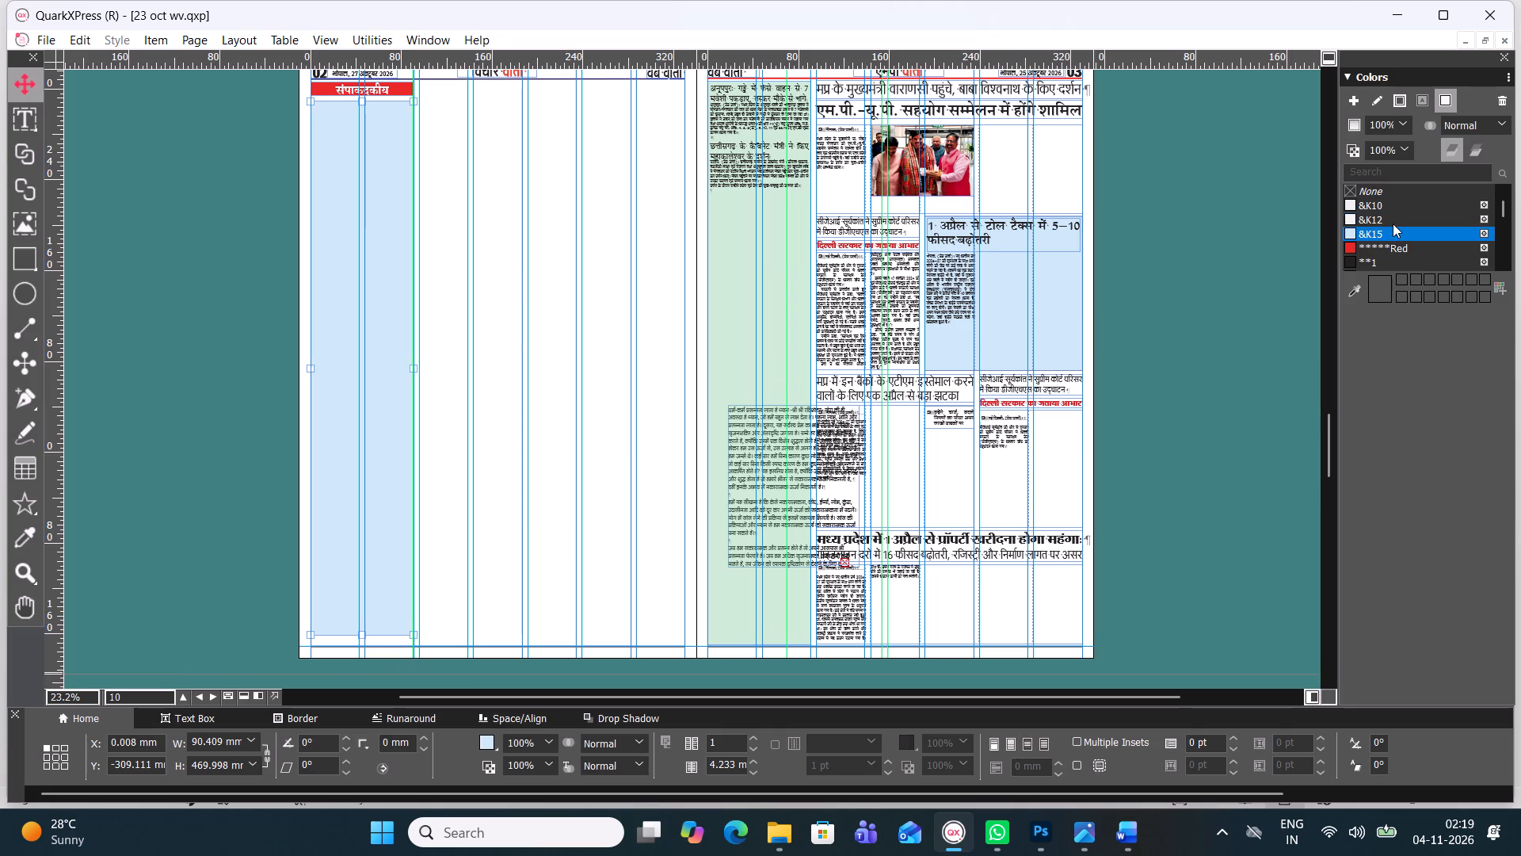
click(541, 287)
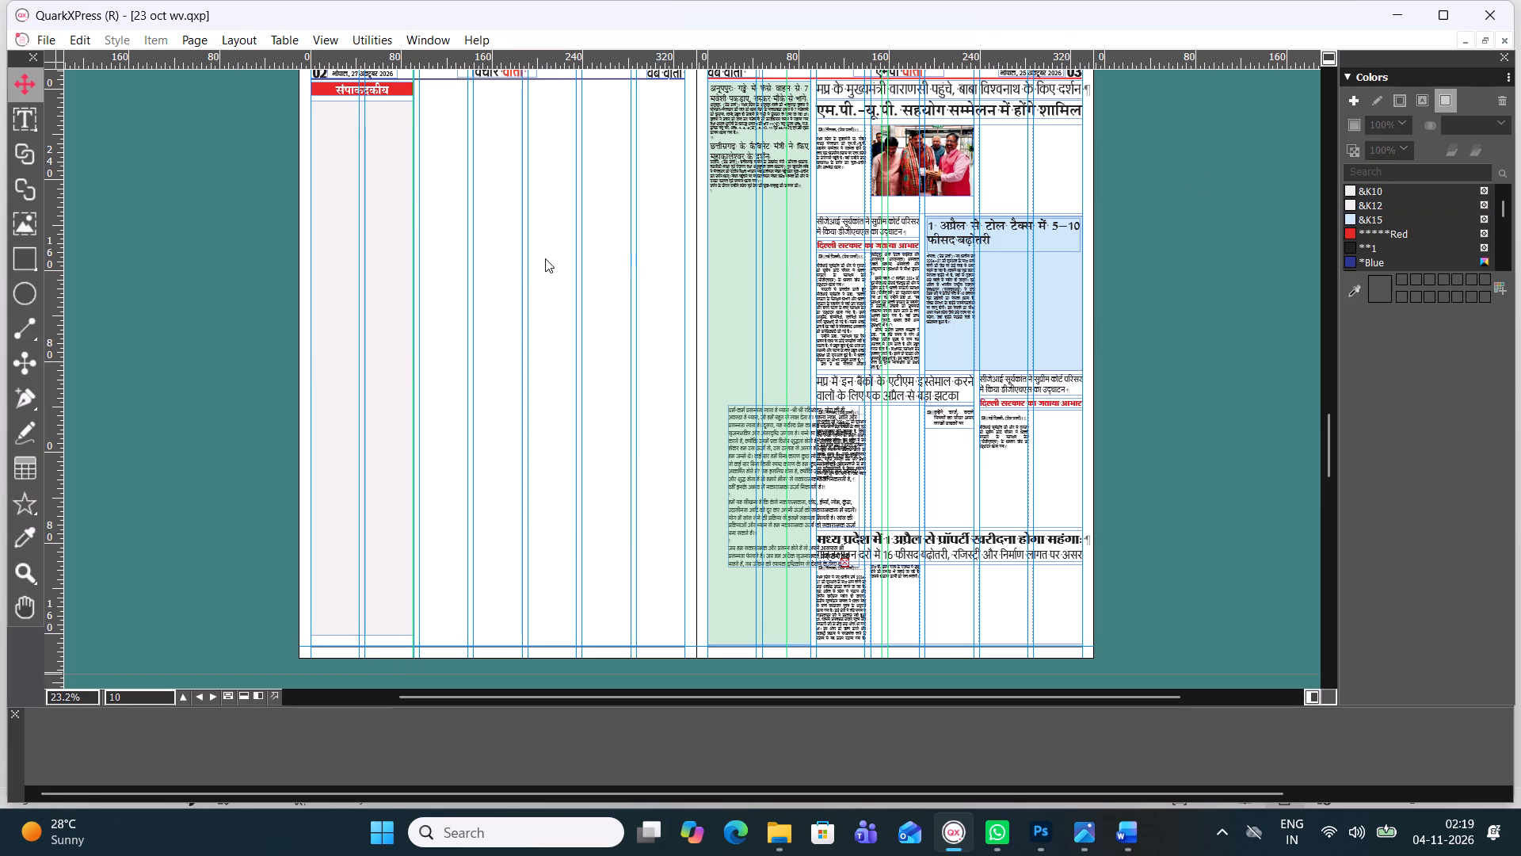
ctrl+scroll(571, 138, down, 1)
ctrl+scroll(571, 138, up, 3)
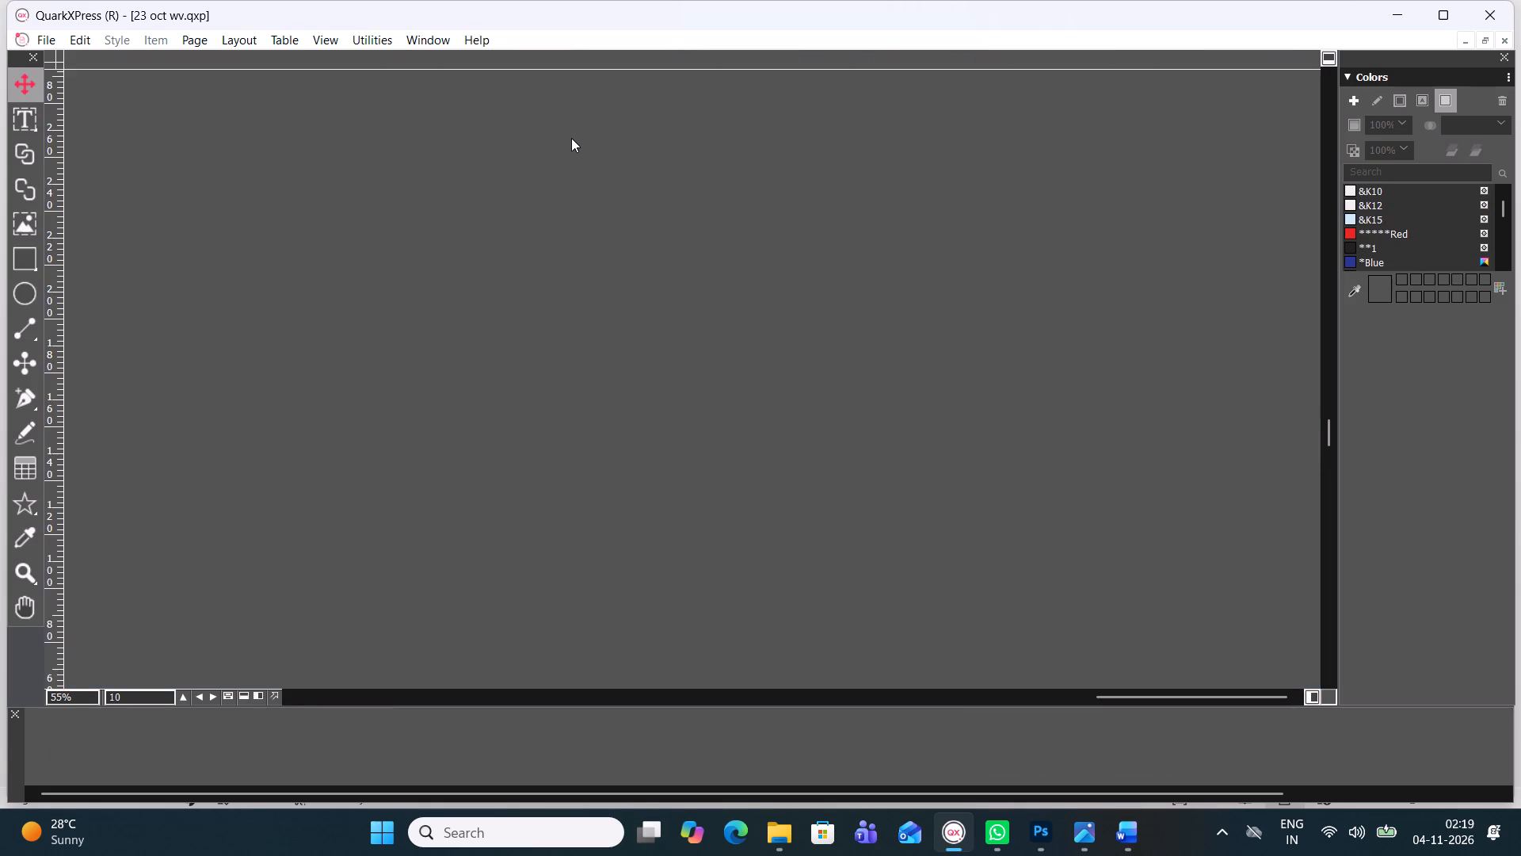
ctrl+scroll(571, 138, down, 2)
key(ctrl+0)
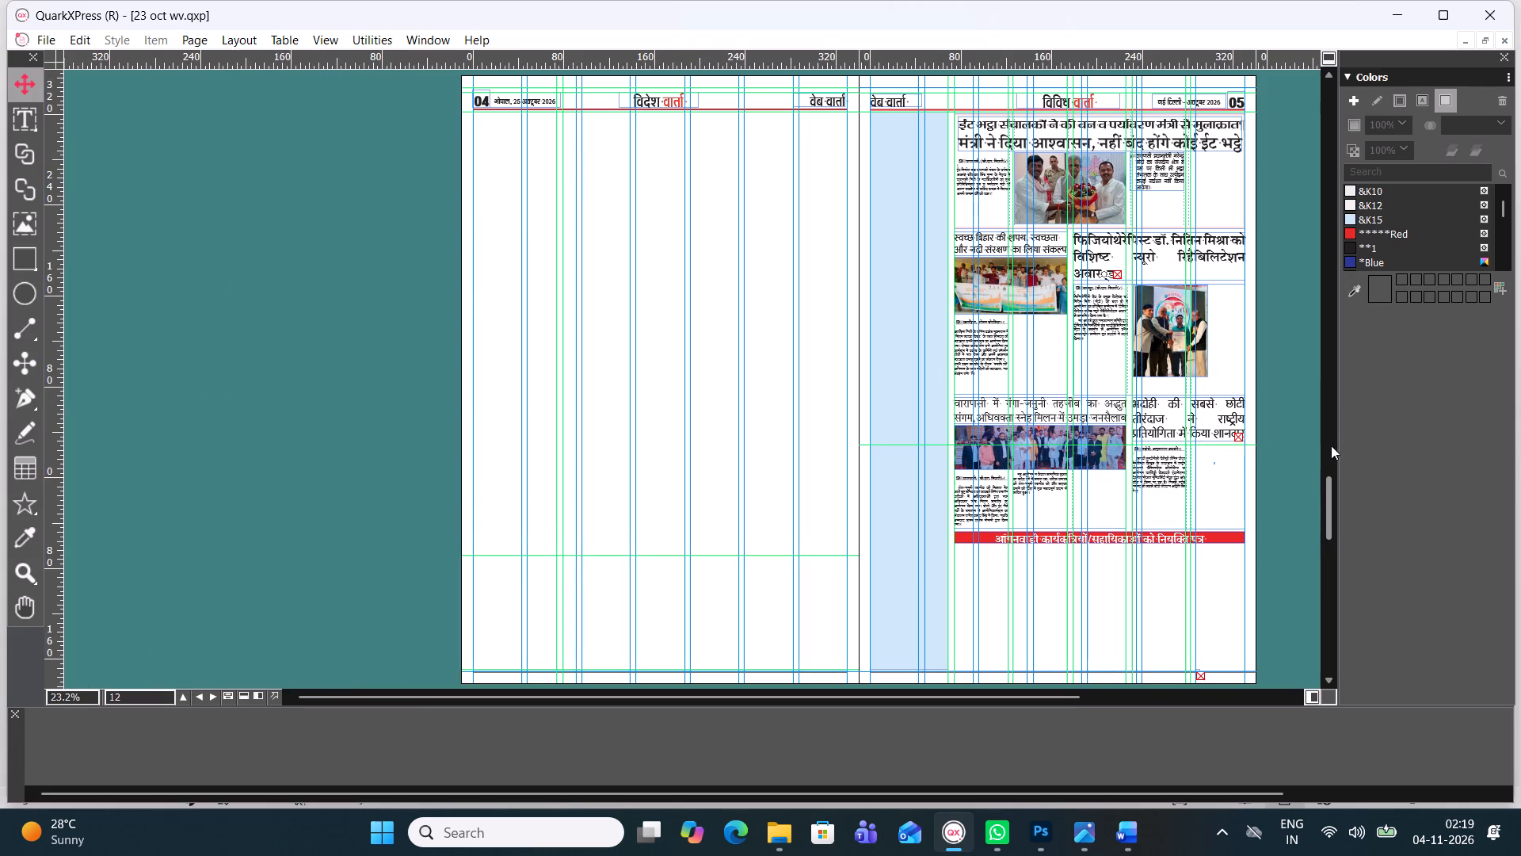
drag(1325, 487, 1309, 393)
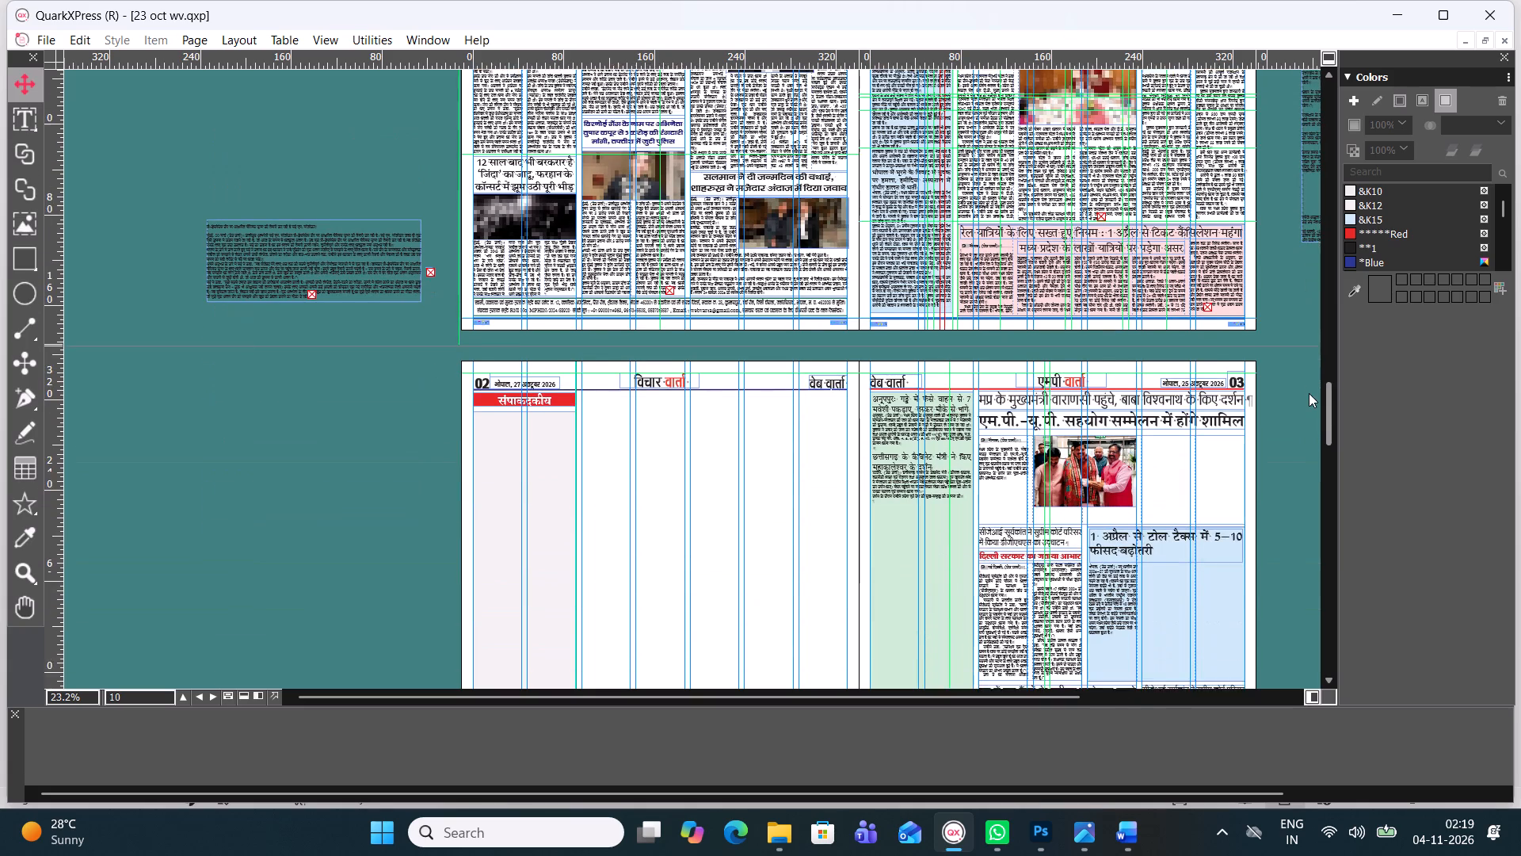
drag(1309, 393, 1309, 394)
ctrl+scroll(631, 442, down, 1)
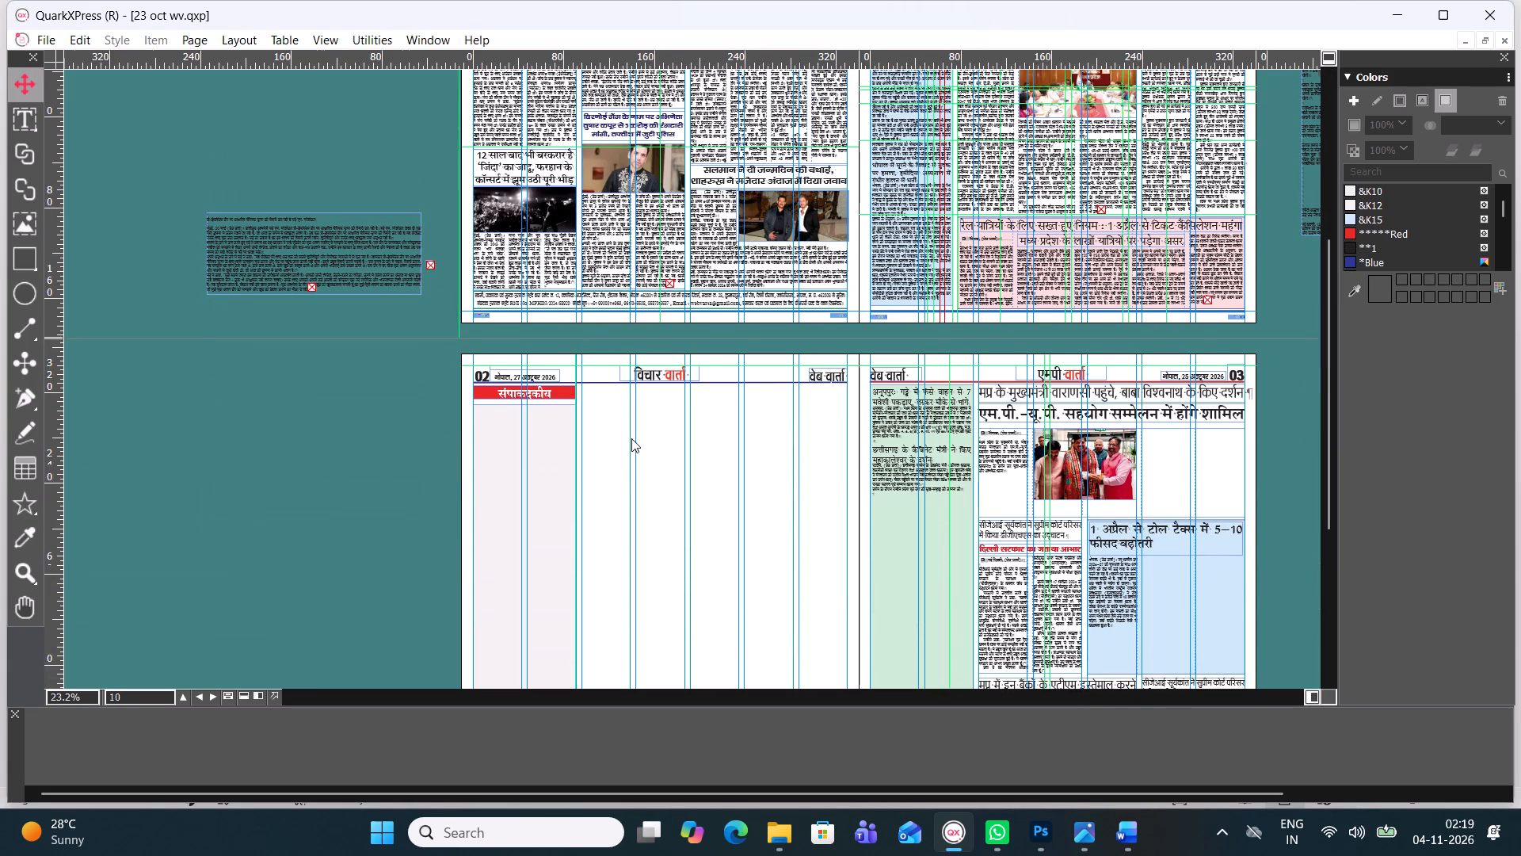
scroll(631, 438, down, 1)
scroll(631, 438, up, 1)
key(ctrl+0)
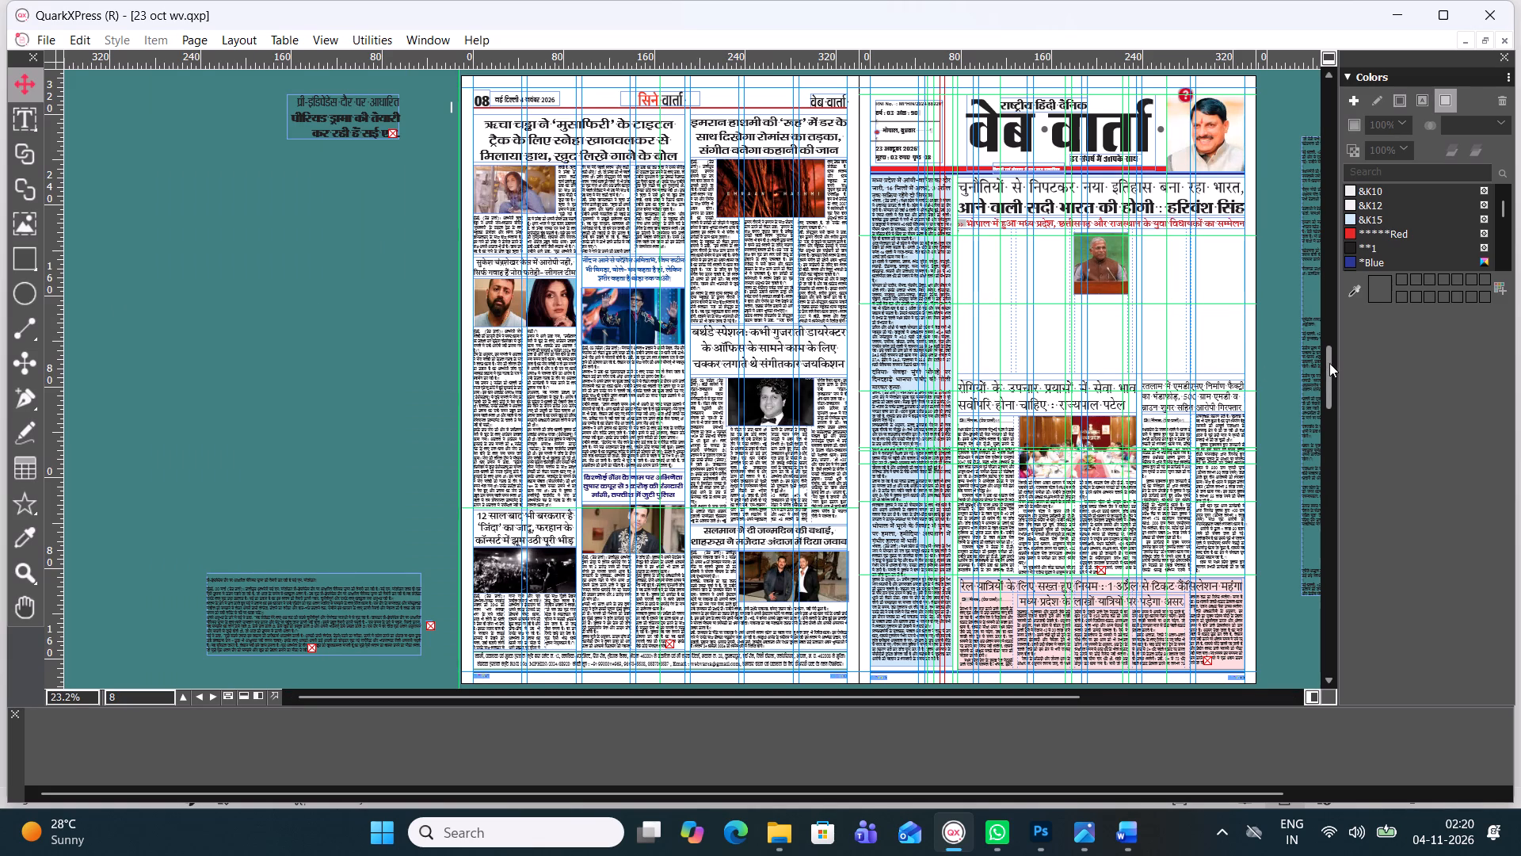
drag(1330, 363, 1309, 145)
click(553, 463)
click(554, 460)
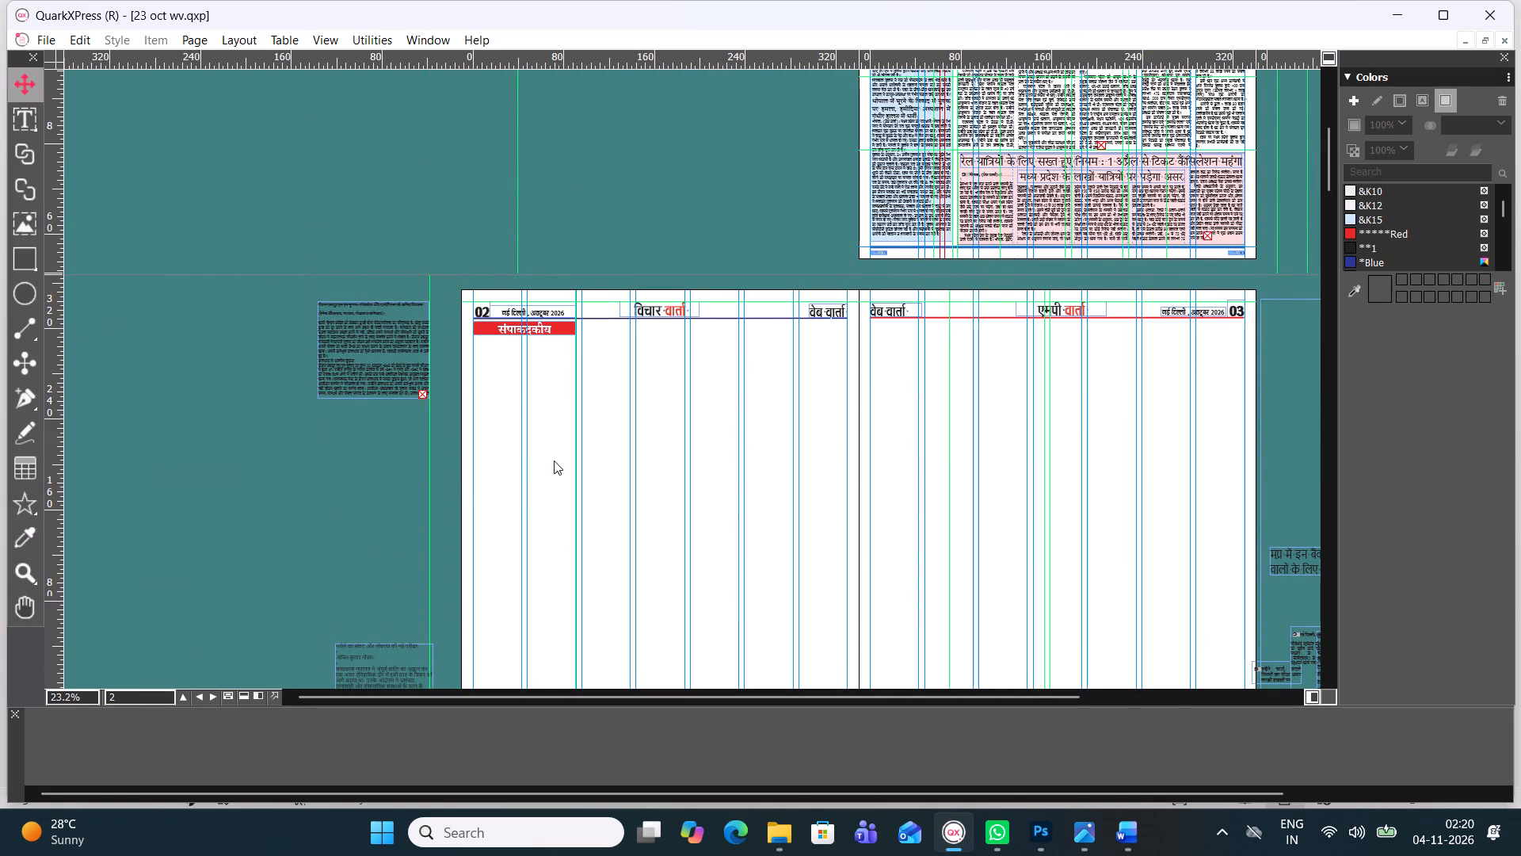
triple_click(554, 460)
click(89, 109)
Undo the last fill colour change and refill the संपादकीय column's text box with &K12.
key(ctrl+z)
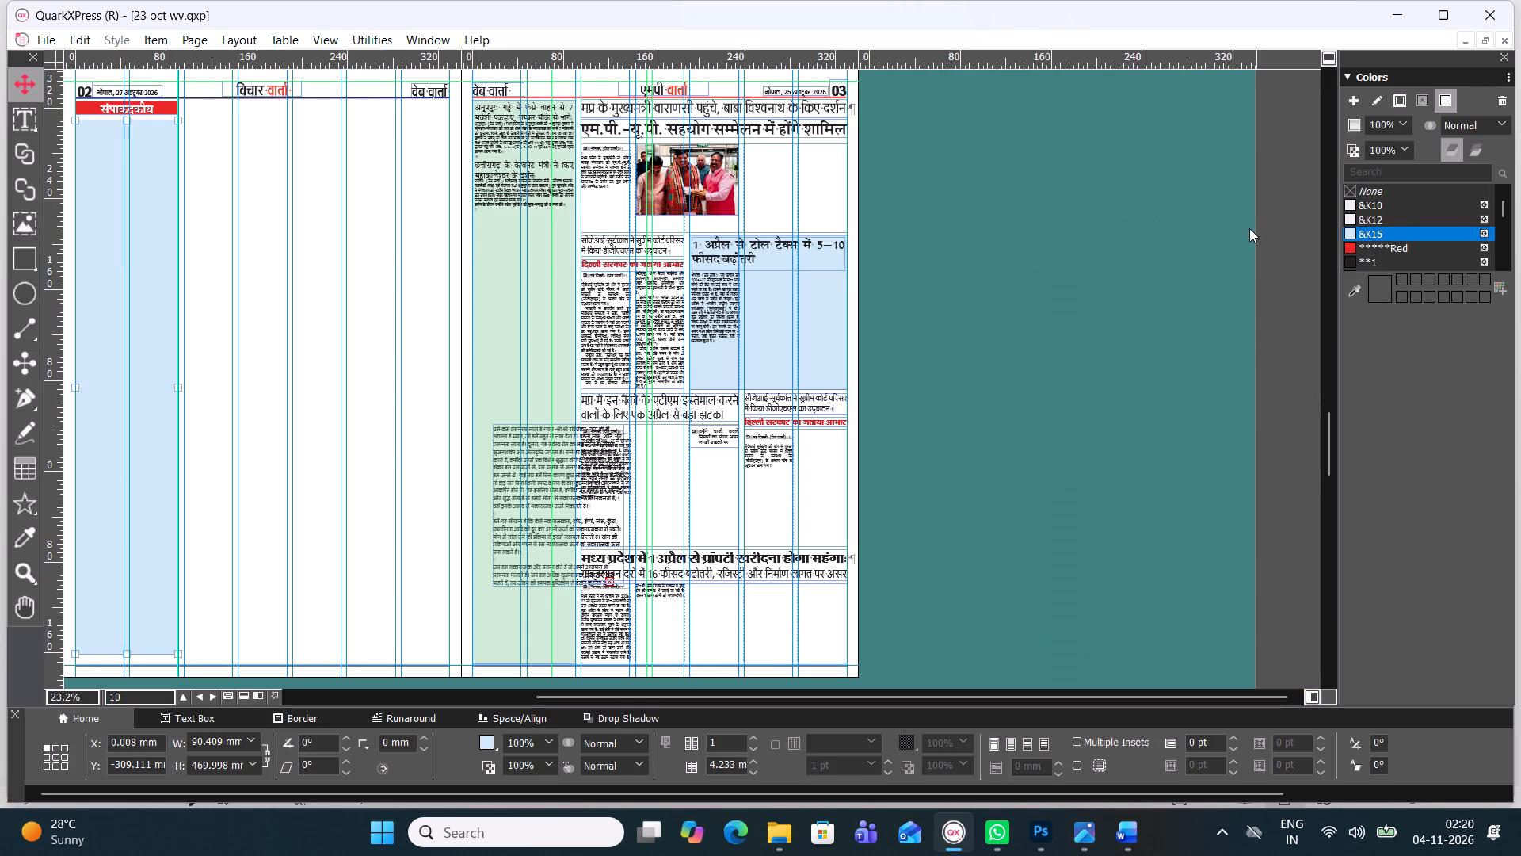
click(1389, 220)
click(333, 483)
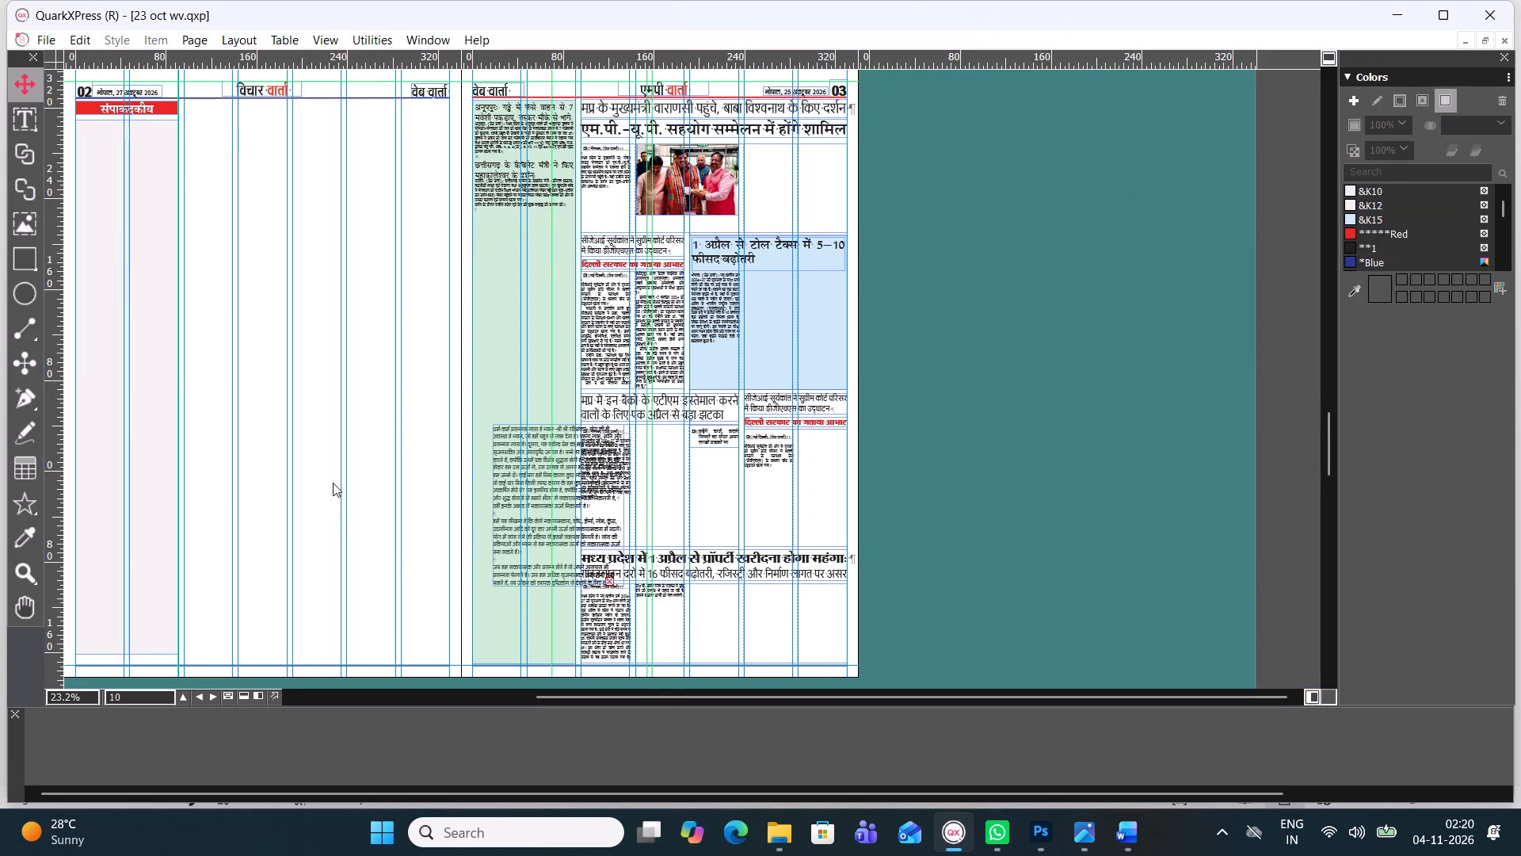
Draw a text box about 234 mm wide and 33 mm high beside the संपादकीय banner, just below page 02's header rule.
drag(669, 693, 577, 663)
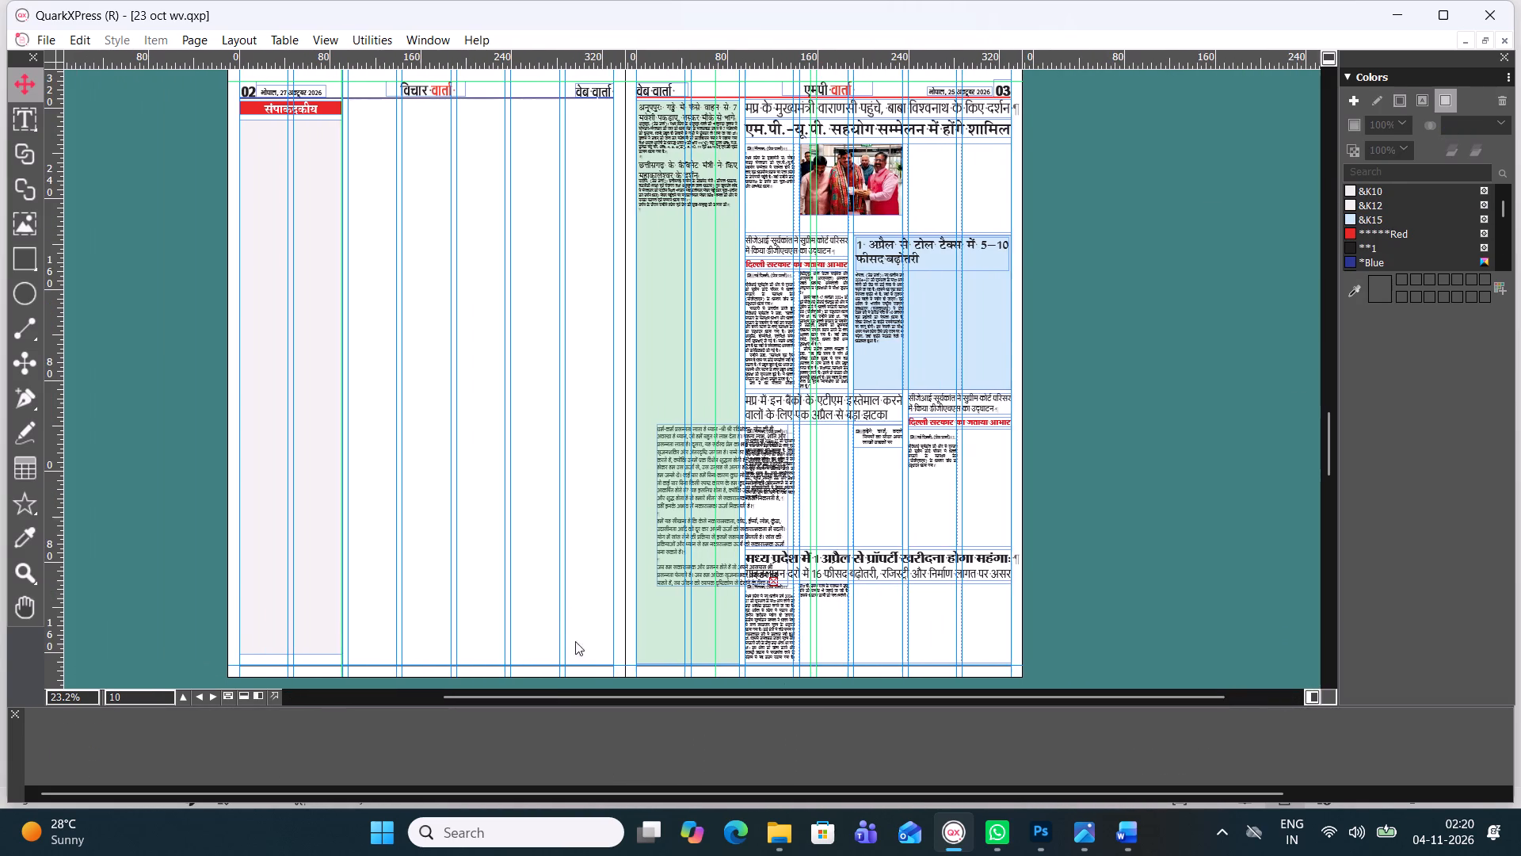
ctrl+scroll(400, 334, up, 2)
ctrl+scroll(400, 334, down, 4)
ctrl+scroll(400, 334, up, 1)
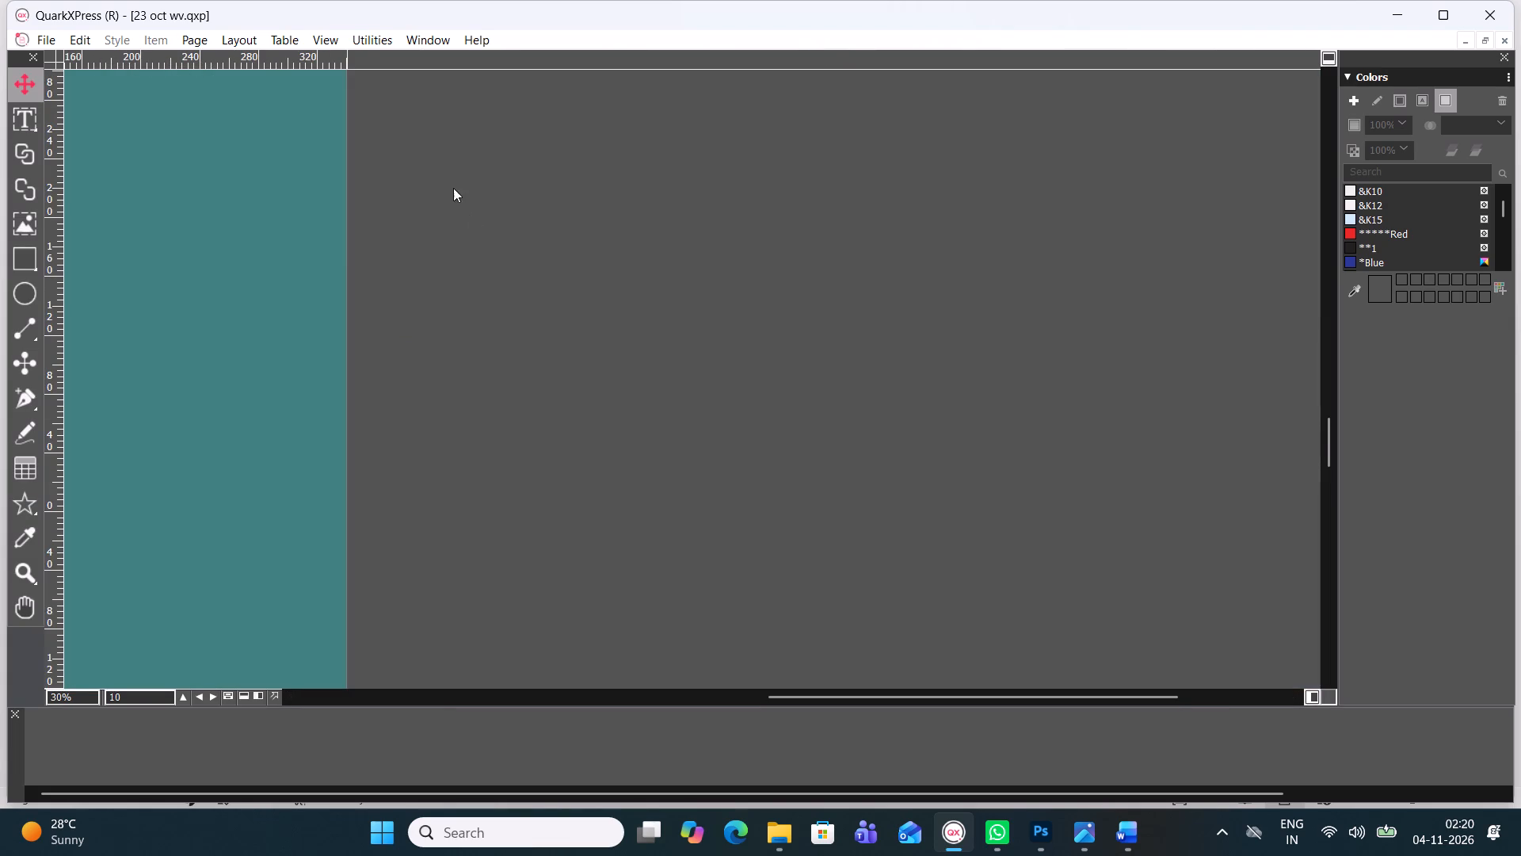
click(412, 34)
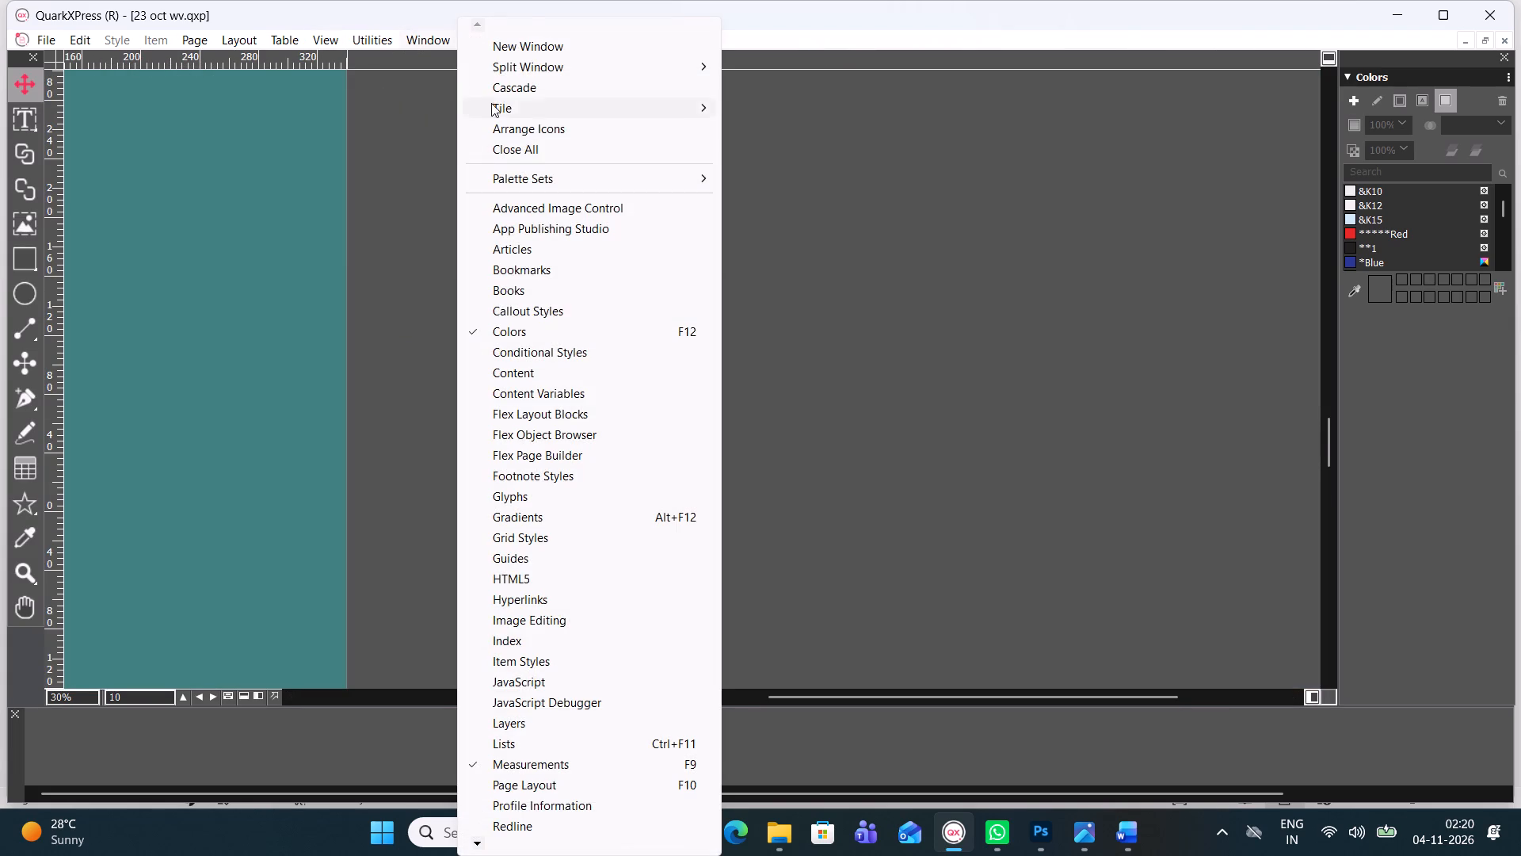
click(360, 79)
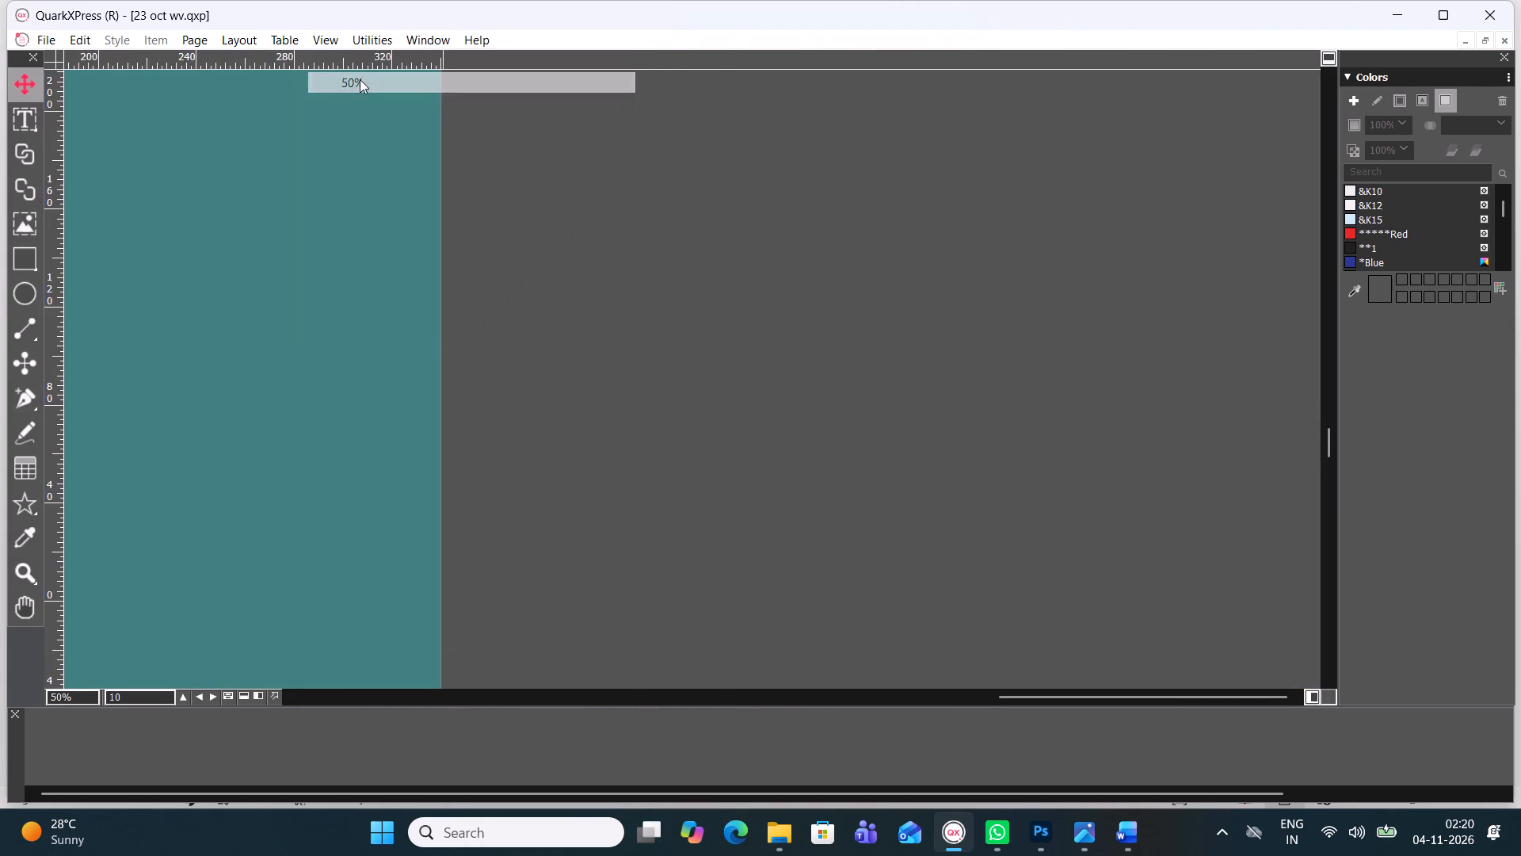
drag(1060, 697, 884, 686)
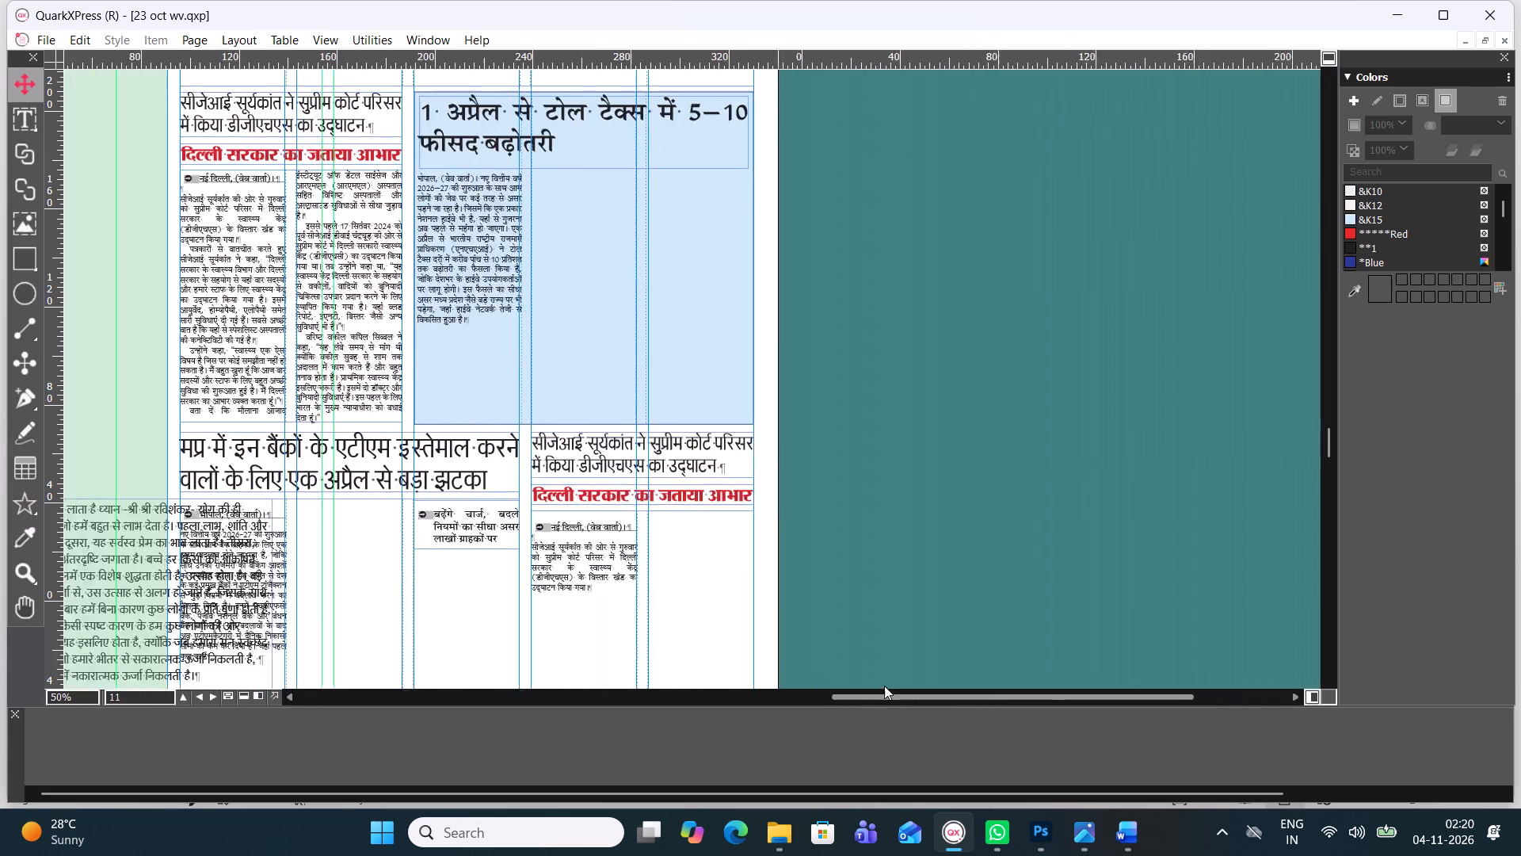
drag(884, 686, 541, 632)
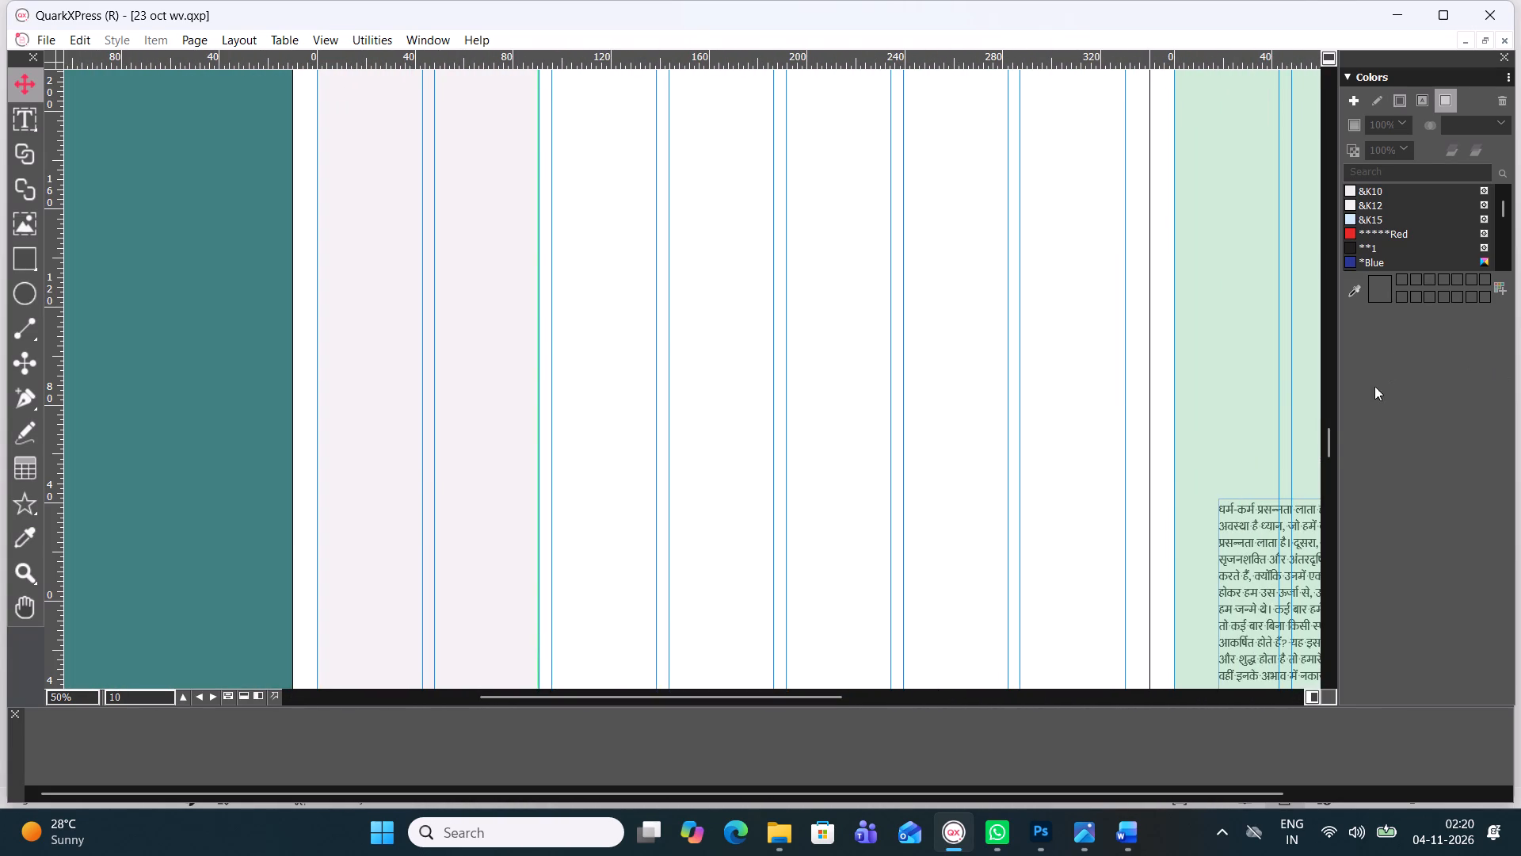
drag(1330, 428, 1317, 401)
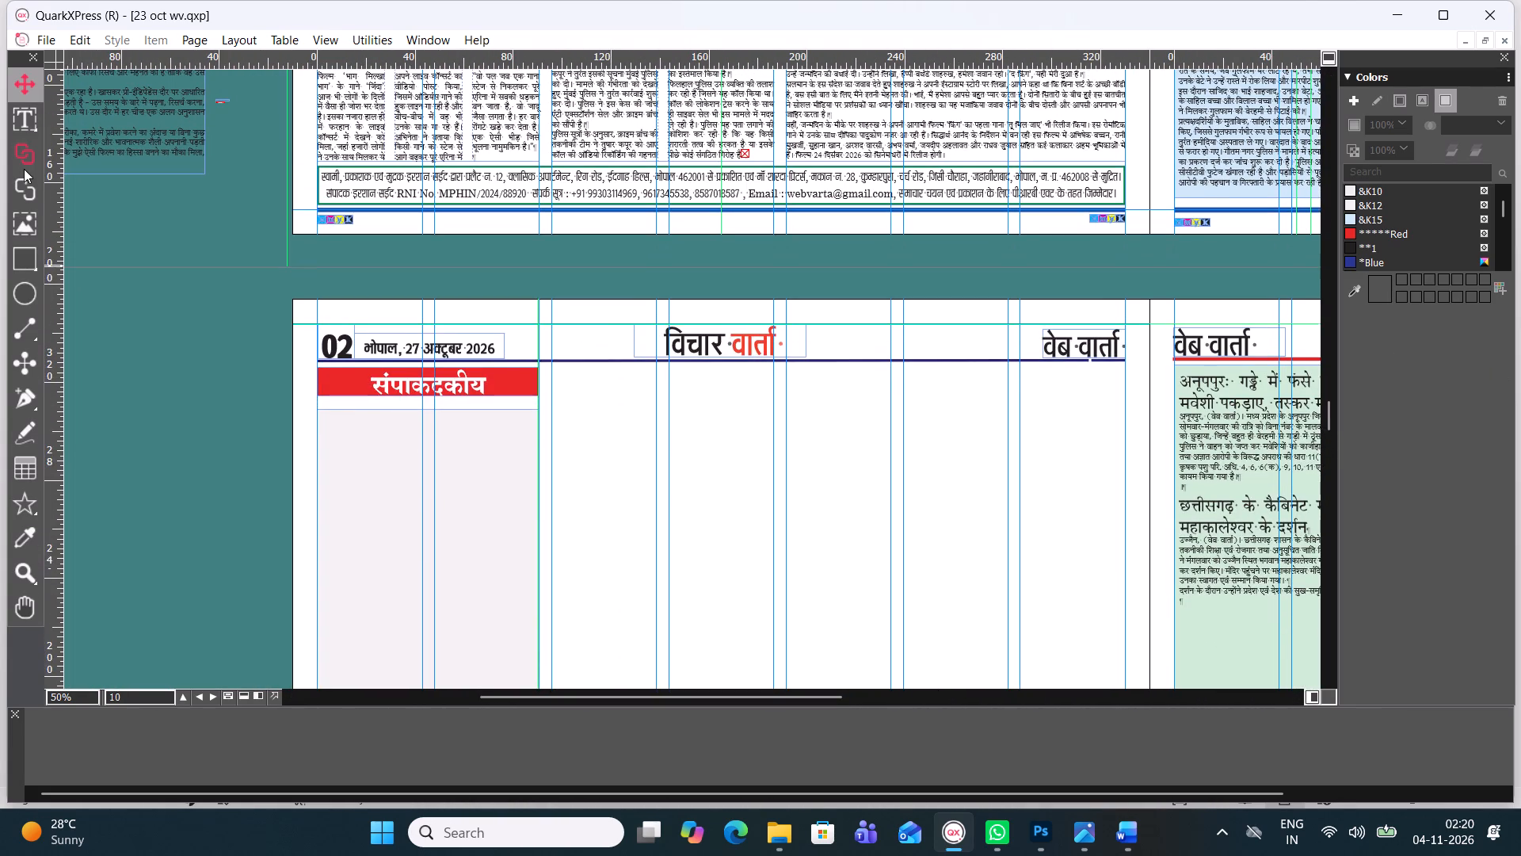
click(33, 118)
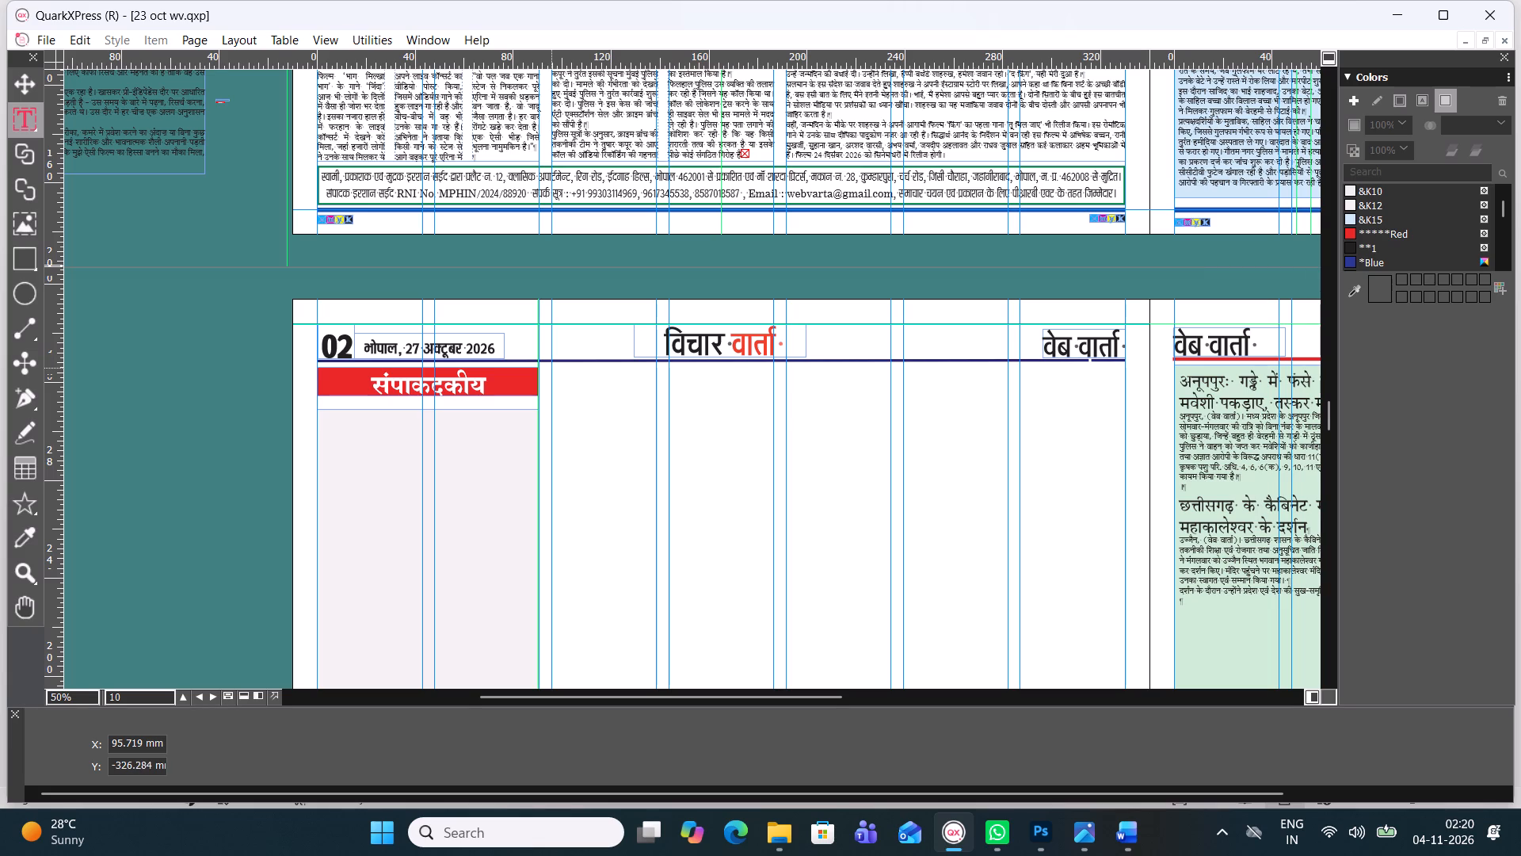
drag(552, 369, 1096, 461)
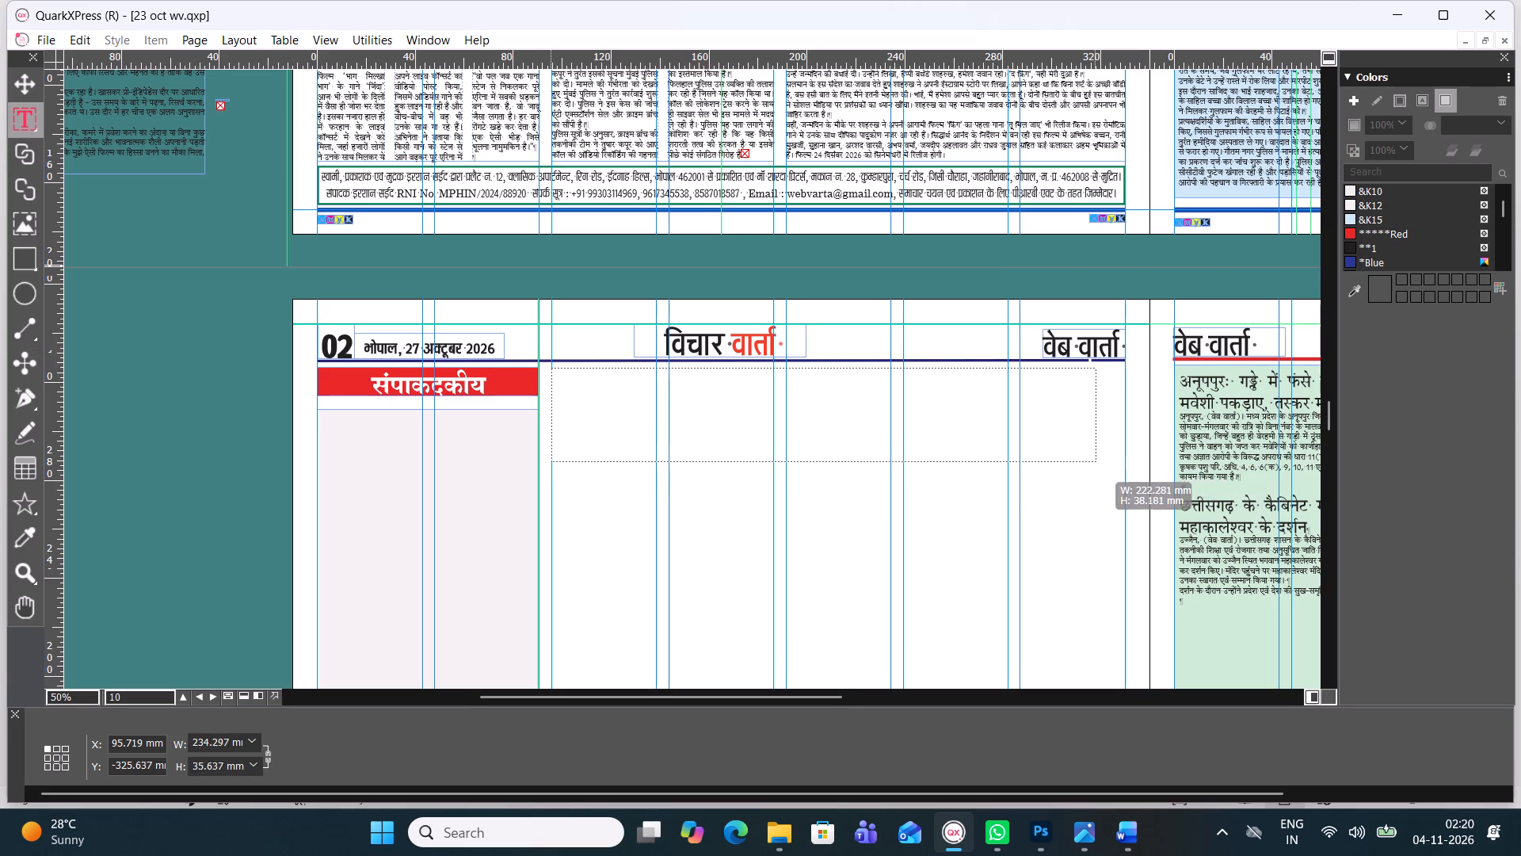
drag(1096, 461, 1126, 448)
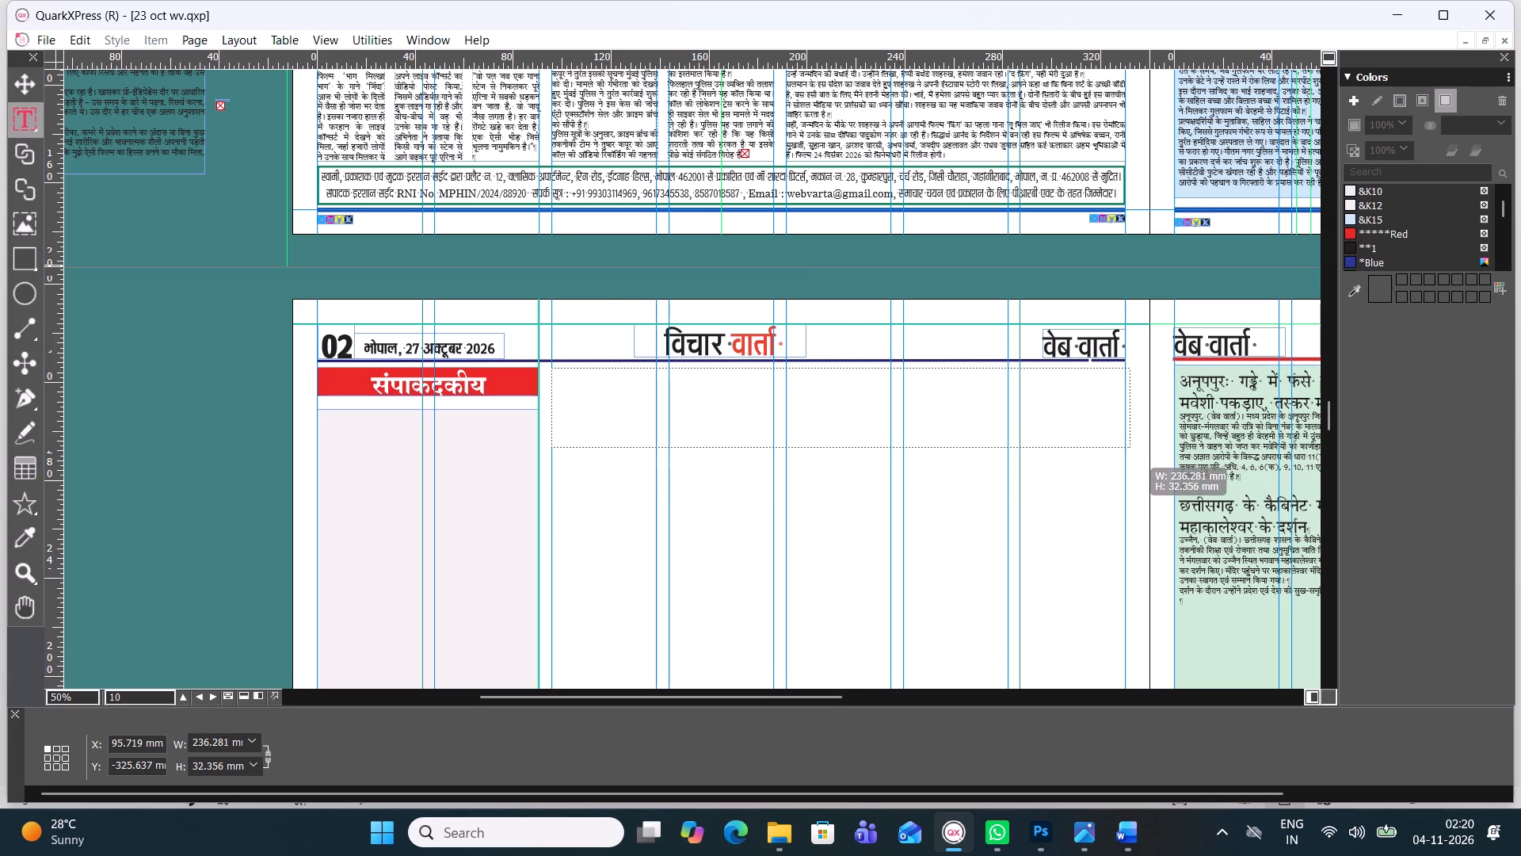
drag(1126, 448, 1126, 449)
Paste the copied headline into the new text box and set its font to Four C Chetan.
key(ctrl+v)
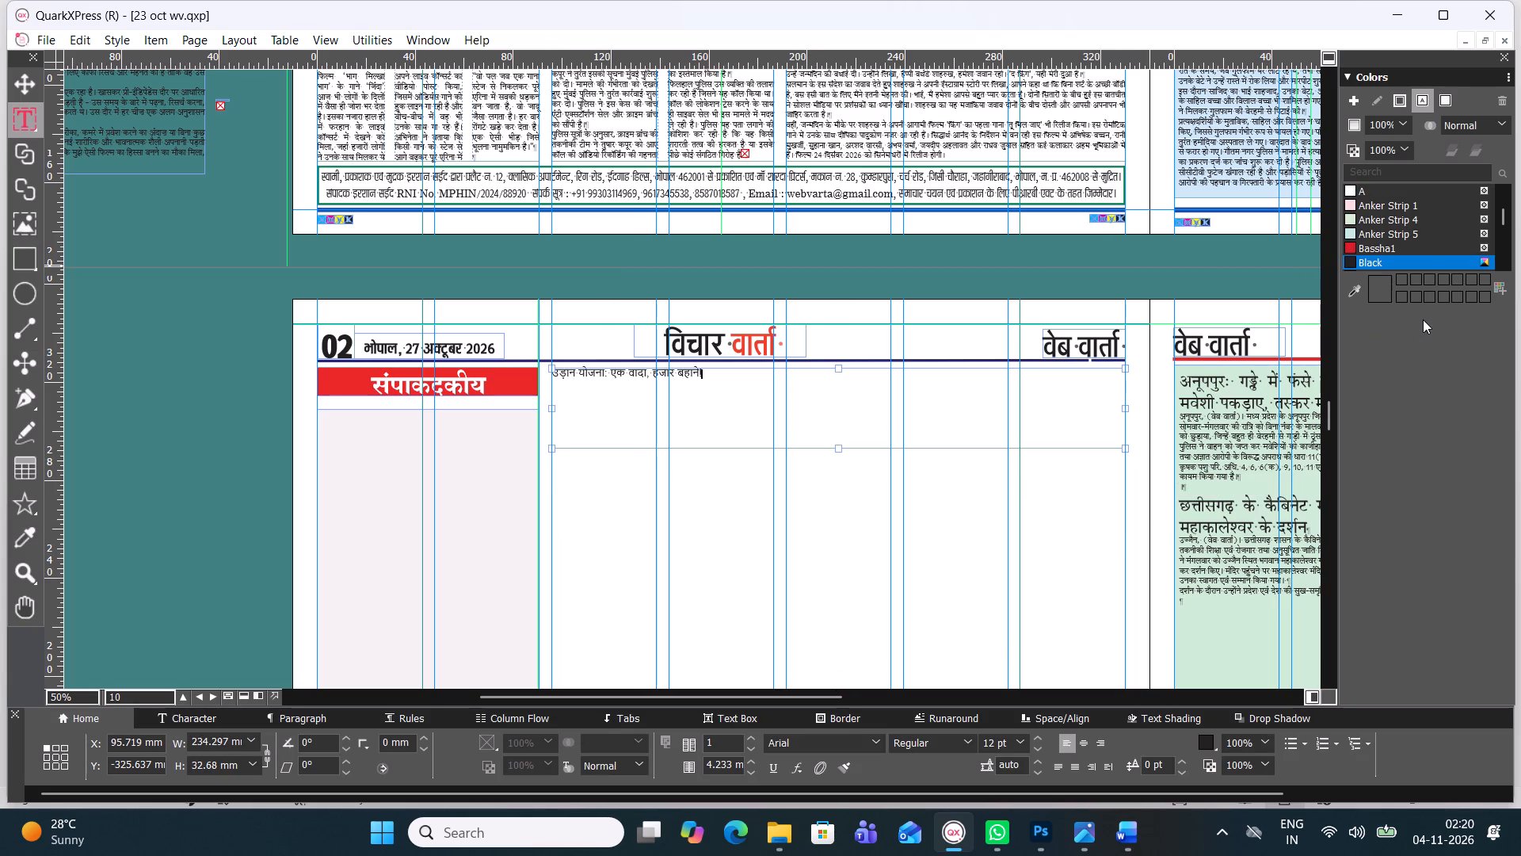
key(ctrl+a)
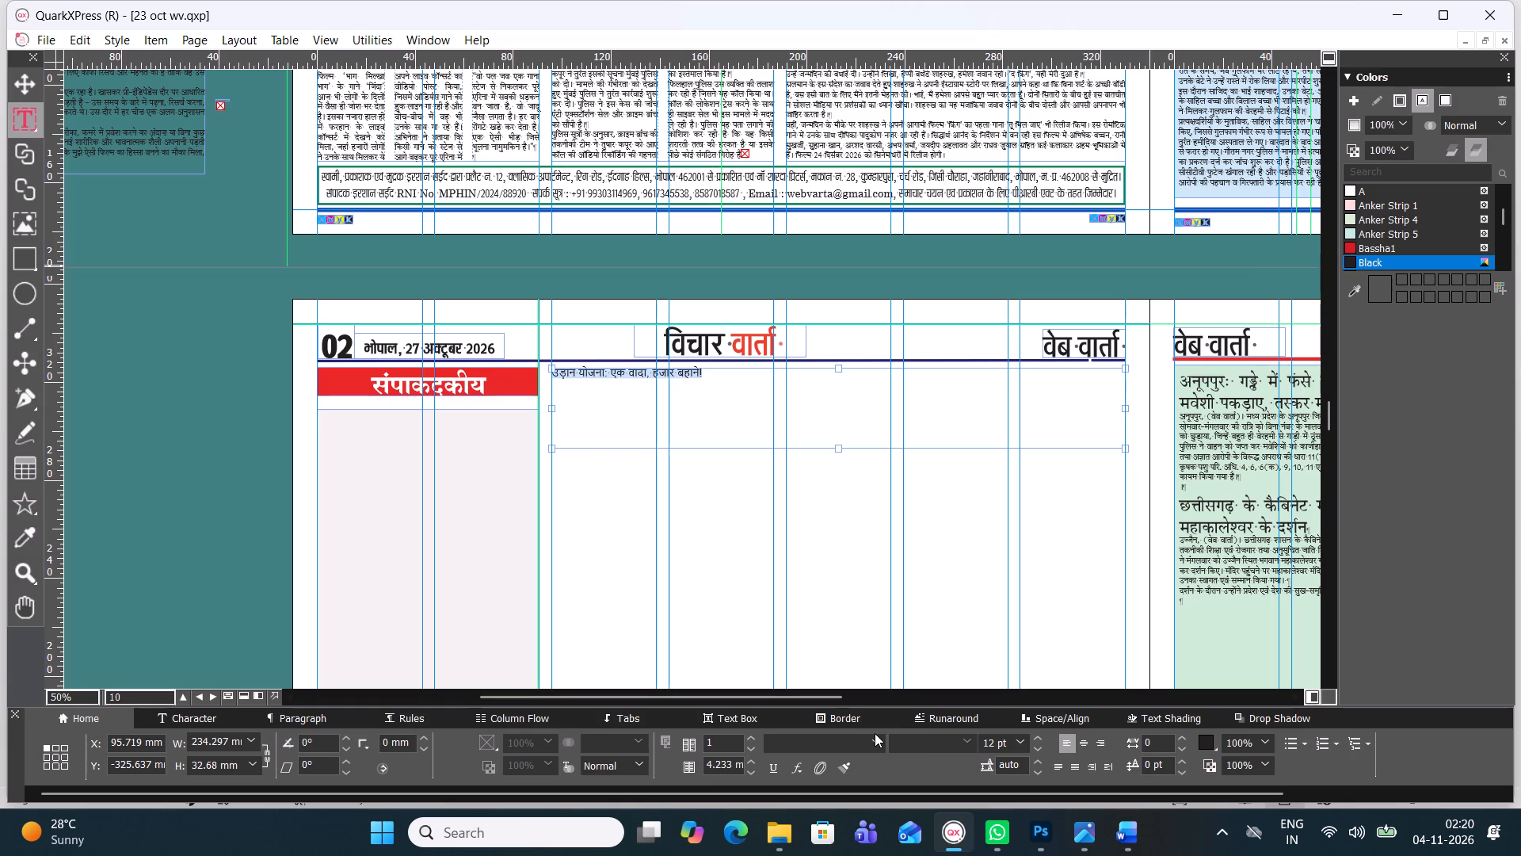
click(872, 743)
click(909, 120)
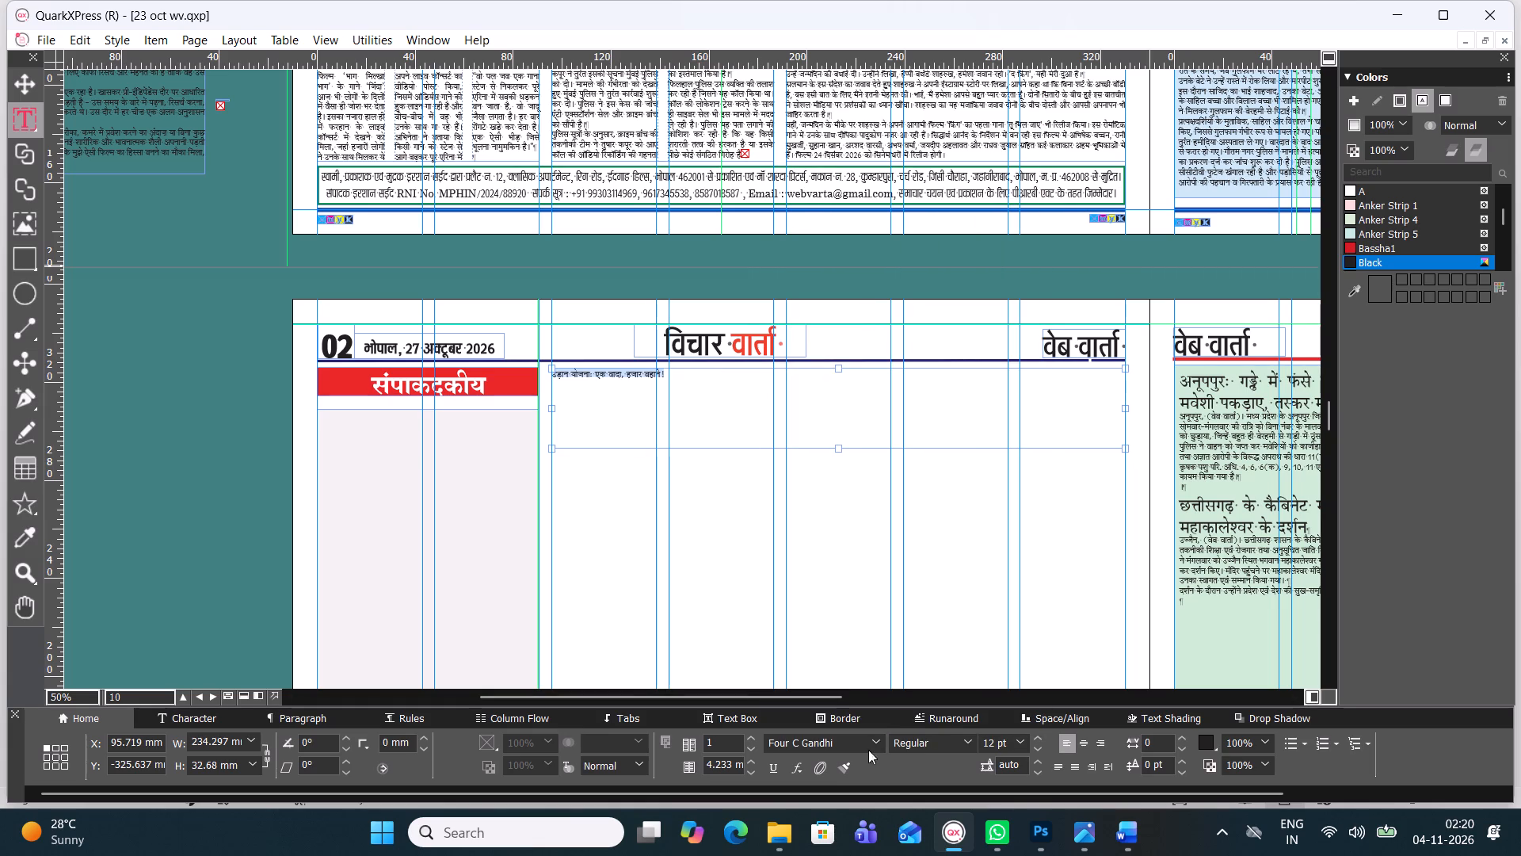
click(880, 743)
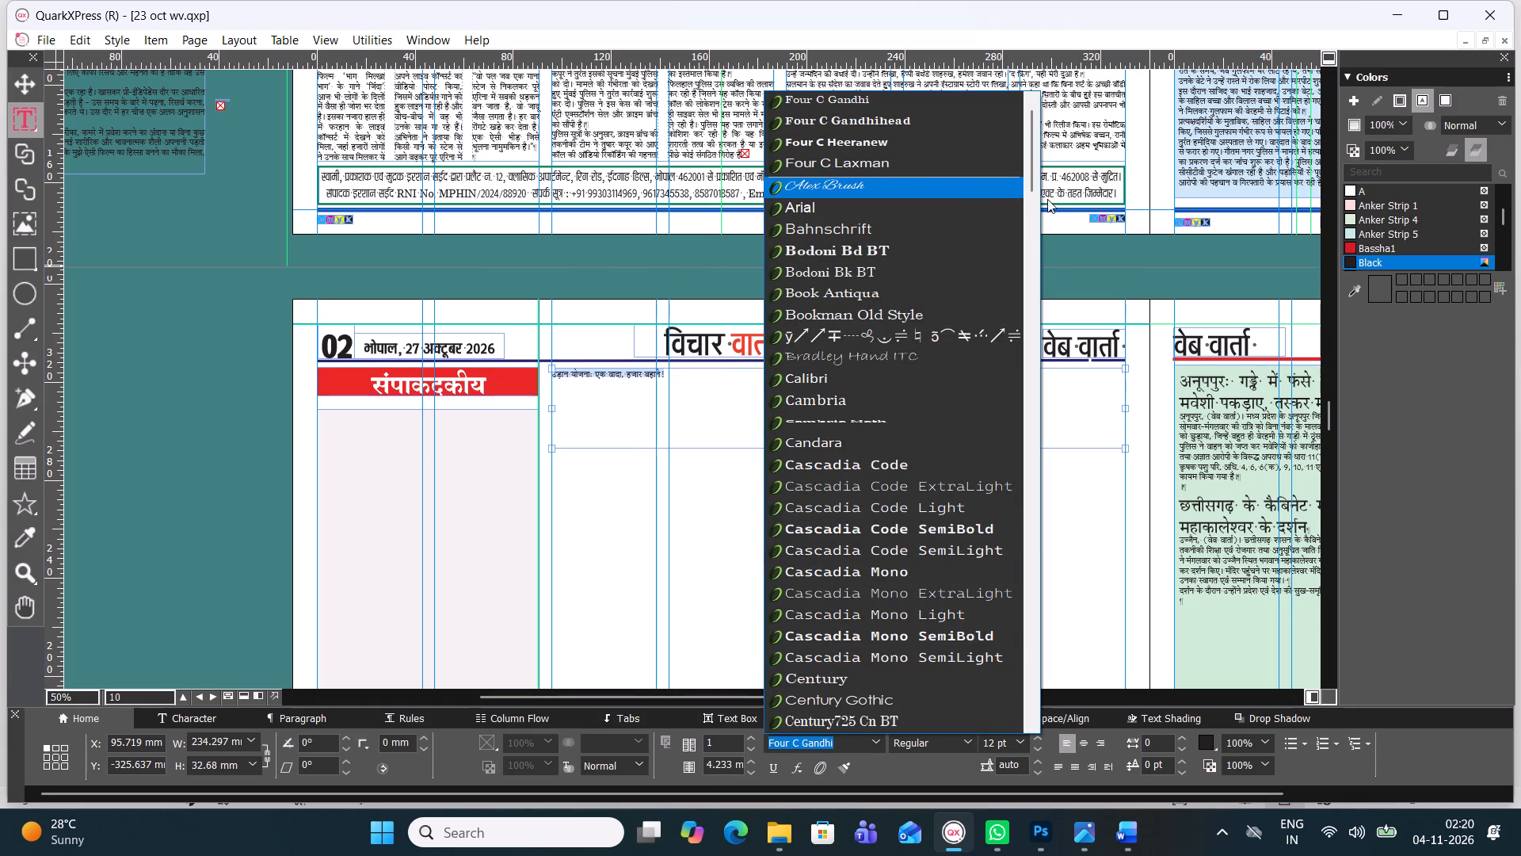
drag(1031, 155, 1034, 56)
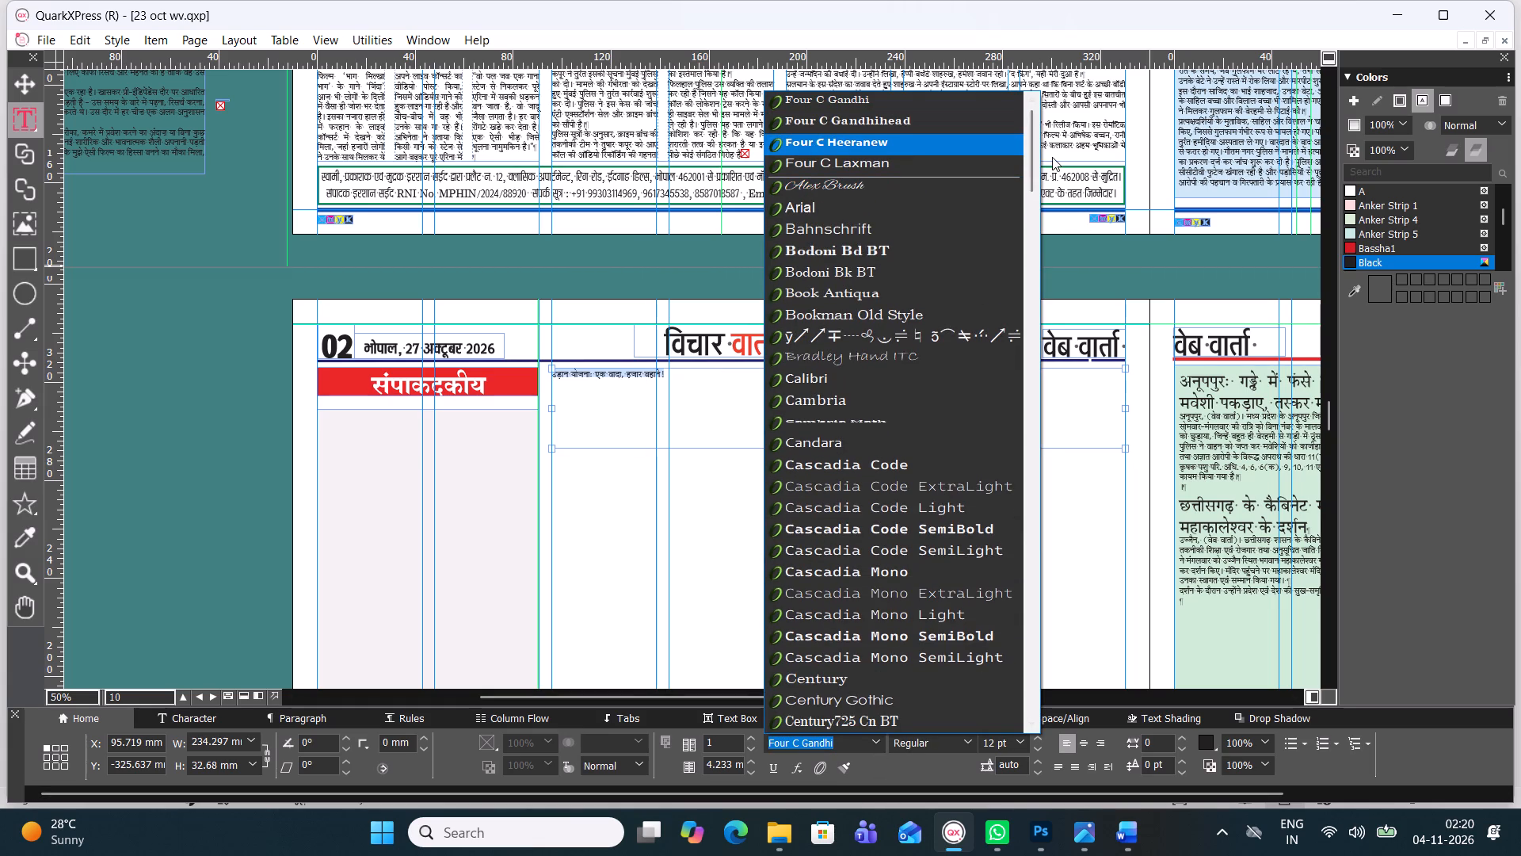
drag(1033, 160, 1027, 106)
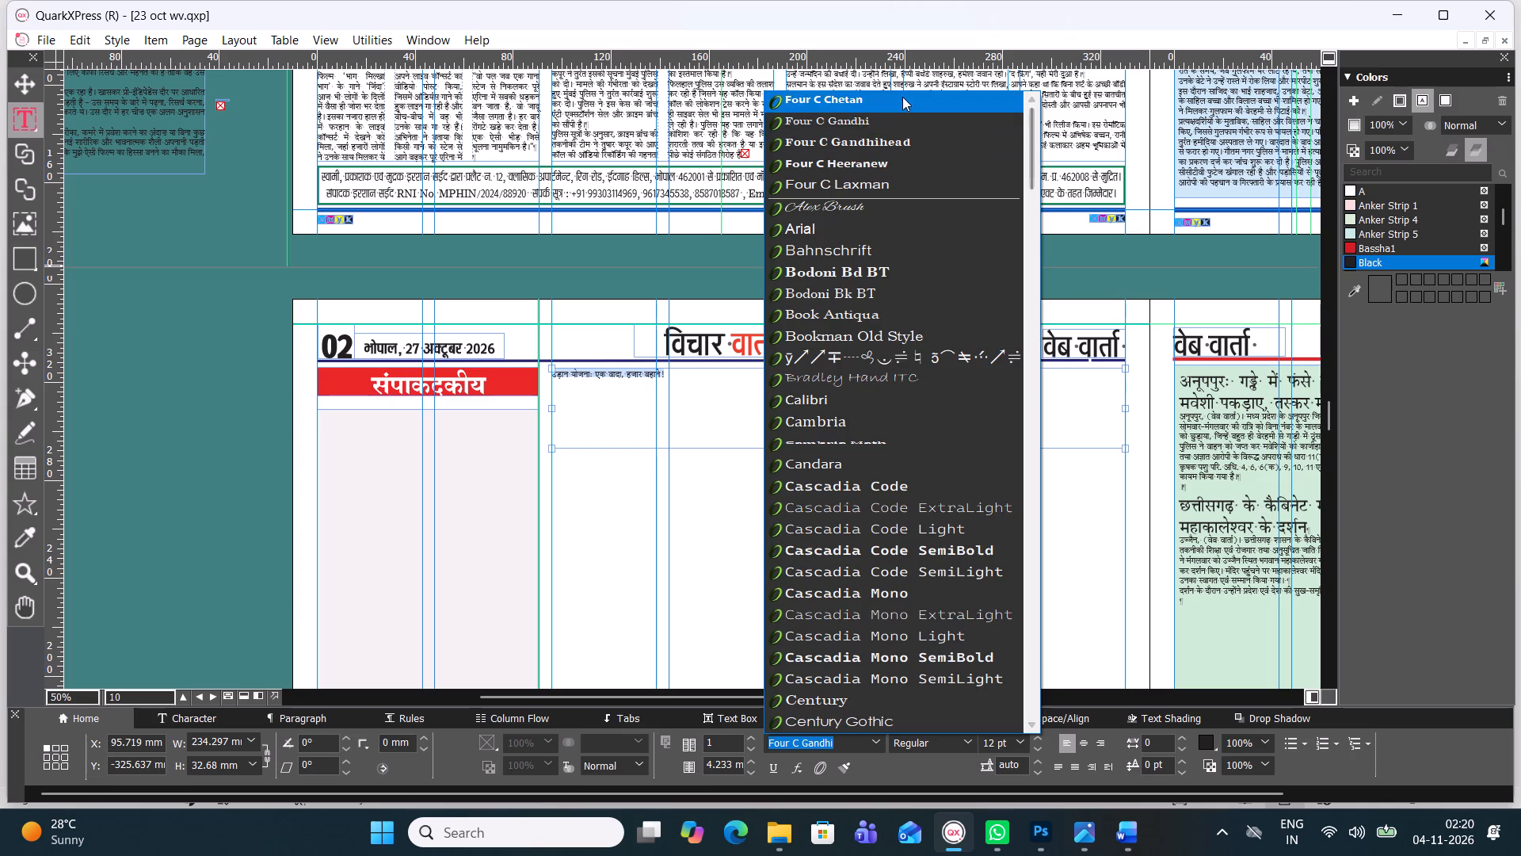
click(902, 97)
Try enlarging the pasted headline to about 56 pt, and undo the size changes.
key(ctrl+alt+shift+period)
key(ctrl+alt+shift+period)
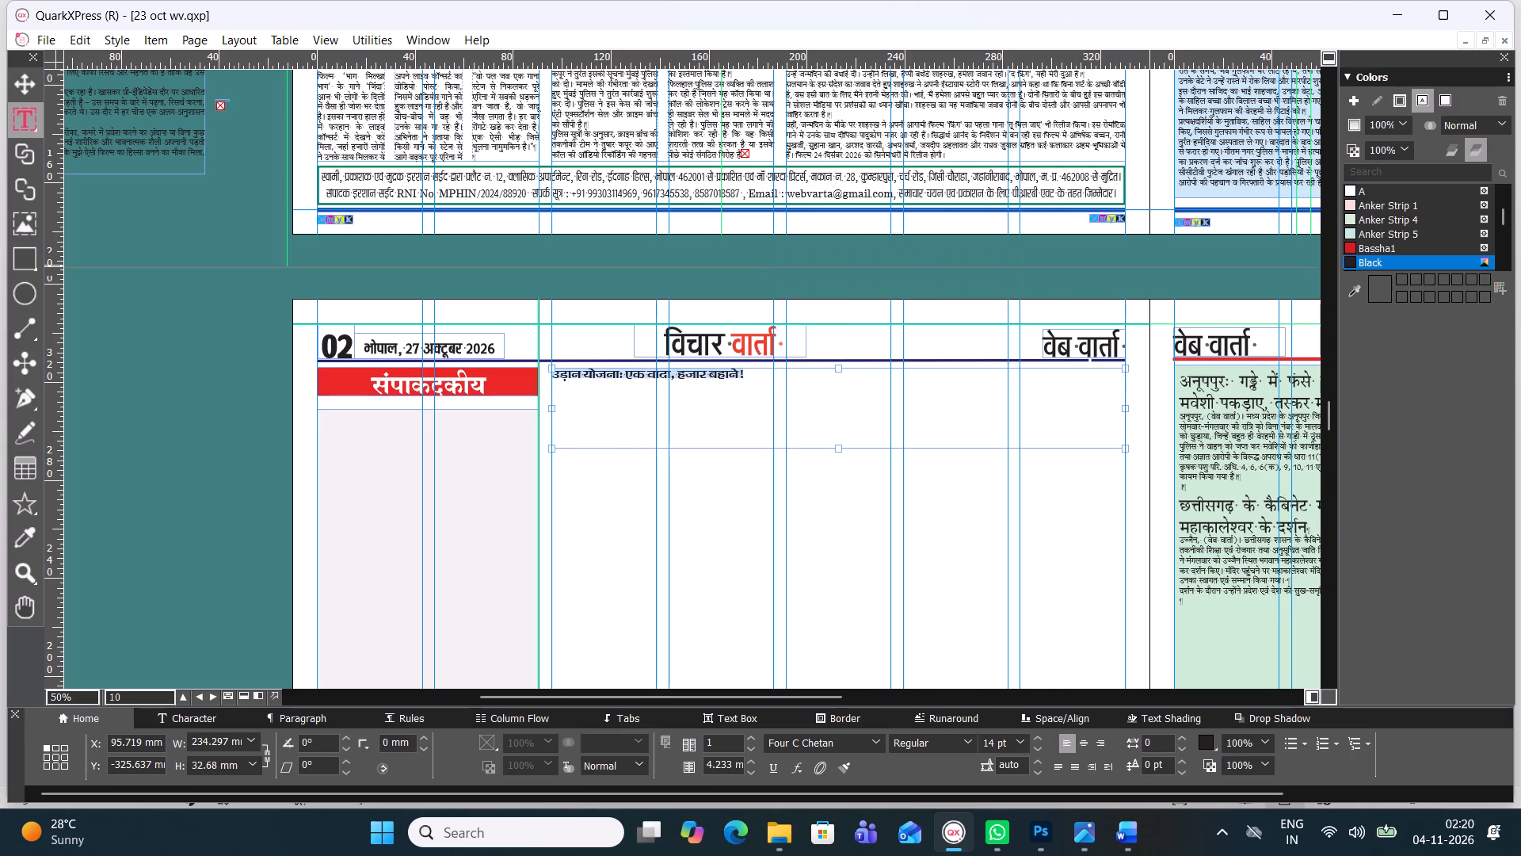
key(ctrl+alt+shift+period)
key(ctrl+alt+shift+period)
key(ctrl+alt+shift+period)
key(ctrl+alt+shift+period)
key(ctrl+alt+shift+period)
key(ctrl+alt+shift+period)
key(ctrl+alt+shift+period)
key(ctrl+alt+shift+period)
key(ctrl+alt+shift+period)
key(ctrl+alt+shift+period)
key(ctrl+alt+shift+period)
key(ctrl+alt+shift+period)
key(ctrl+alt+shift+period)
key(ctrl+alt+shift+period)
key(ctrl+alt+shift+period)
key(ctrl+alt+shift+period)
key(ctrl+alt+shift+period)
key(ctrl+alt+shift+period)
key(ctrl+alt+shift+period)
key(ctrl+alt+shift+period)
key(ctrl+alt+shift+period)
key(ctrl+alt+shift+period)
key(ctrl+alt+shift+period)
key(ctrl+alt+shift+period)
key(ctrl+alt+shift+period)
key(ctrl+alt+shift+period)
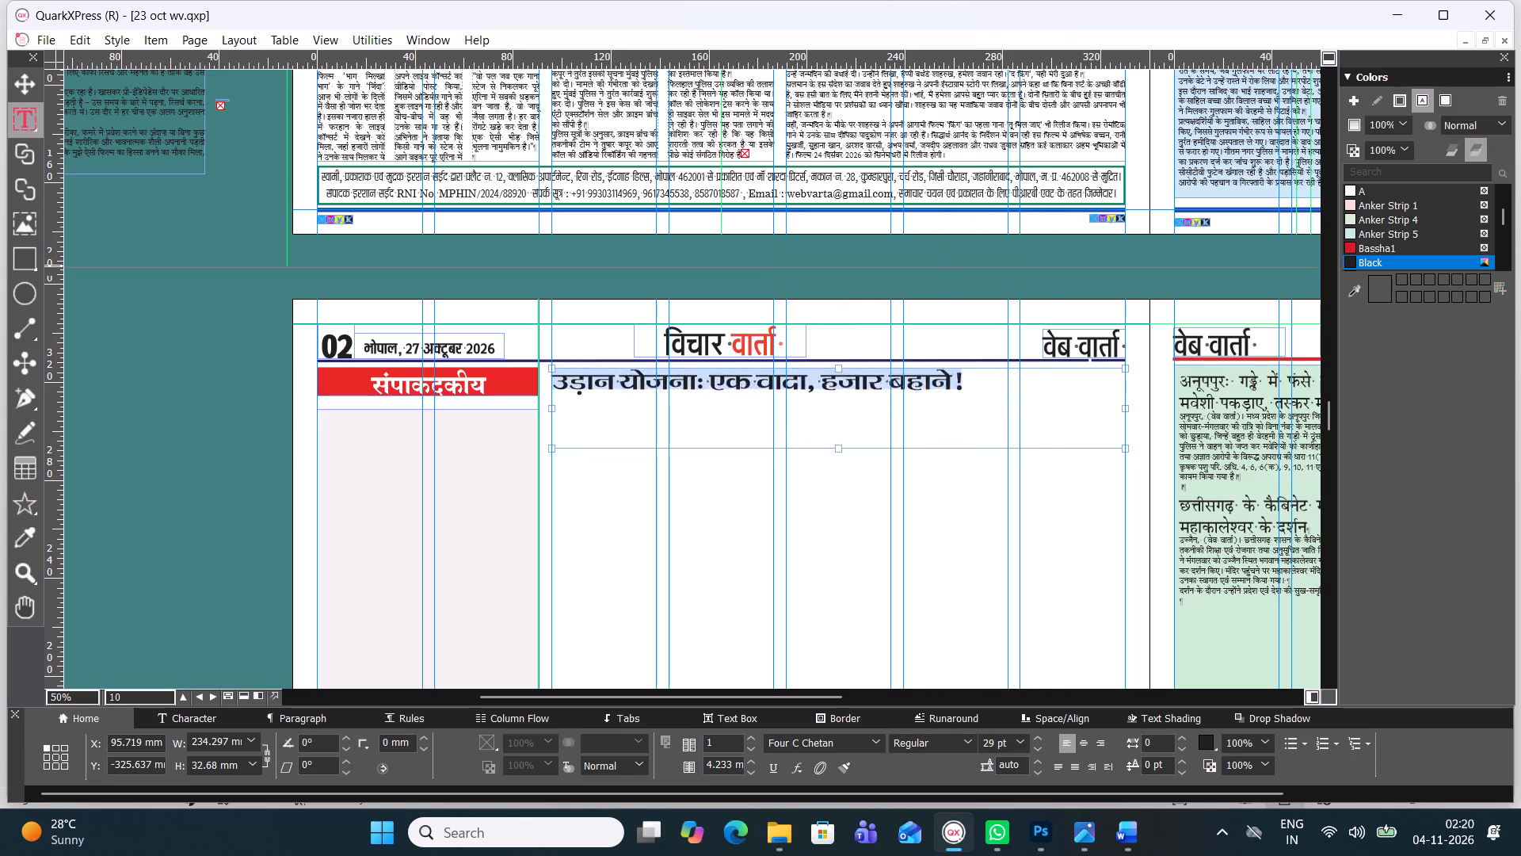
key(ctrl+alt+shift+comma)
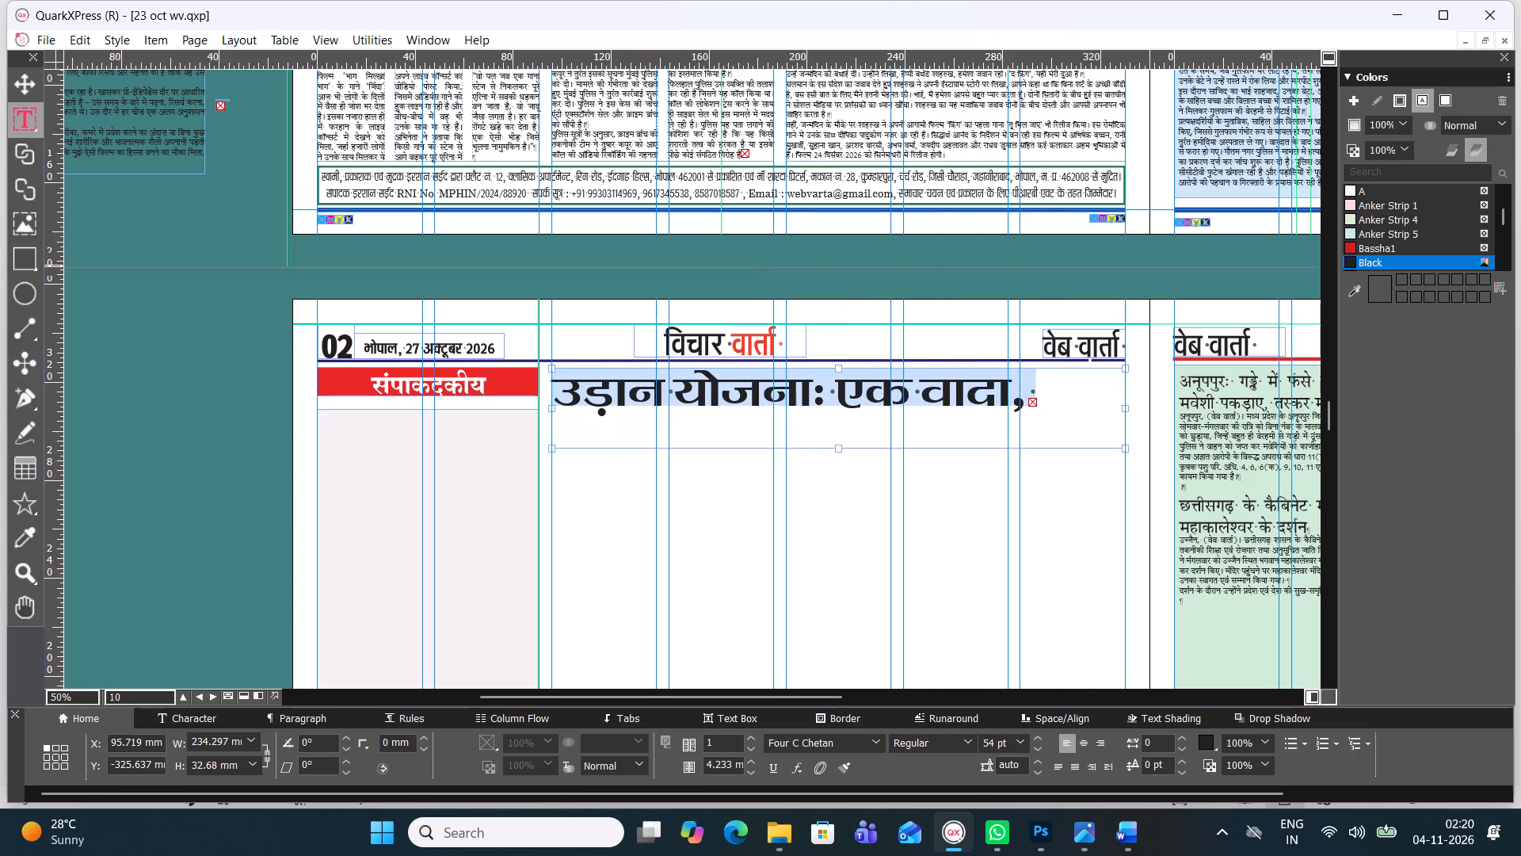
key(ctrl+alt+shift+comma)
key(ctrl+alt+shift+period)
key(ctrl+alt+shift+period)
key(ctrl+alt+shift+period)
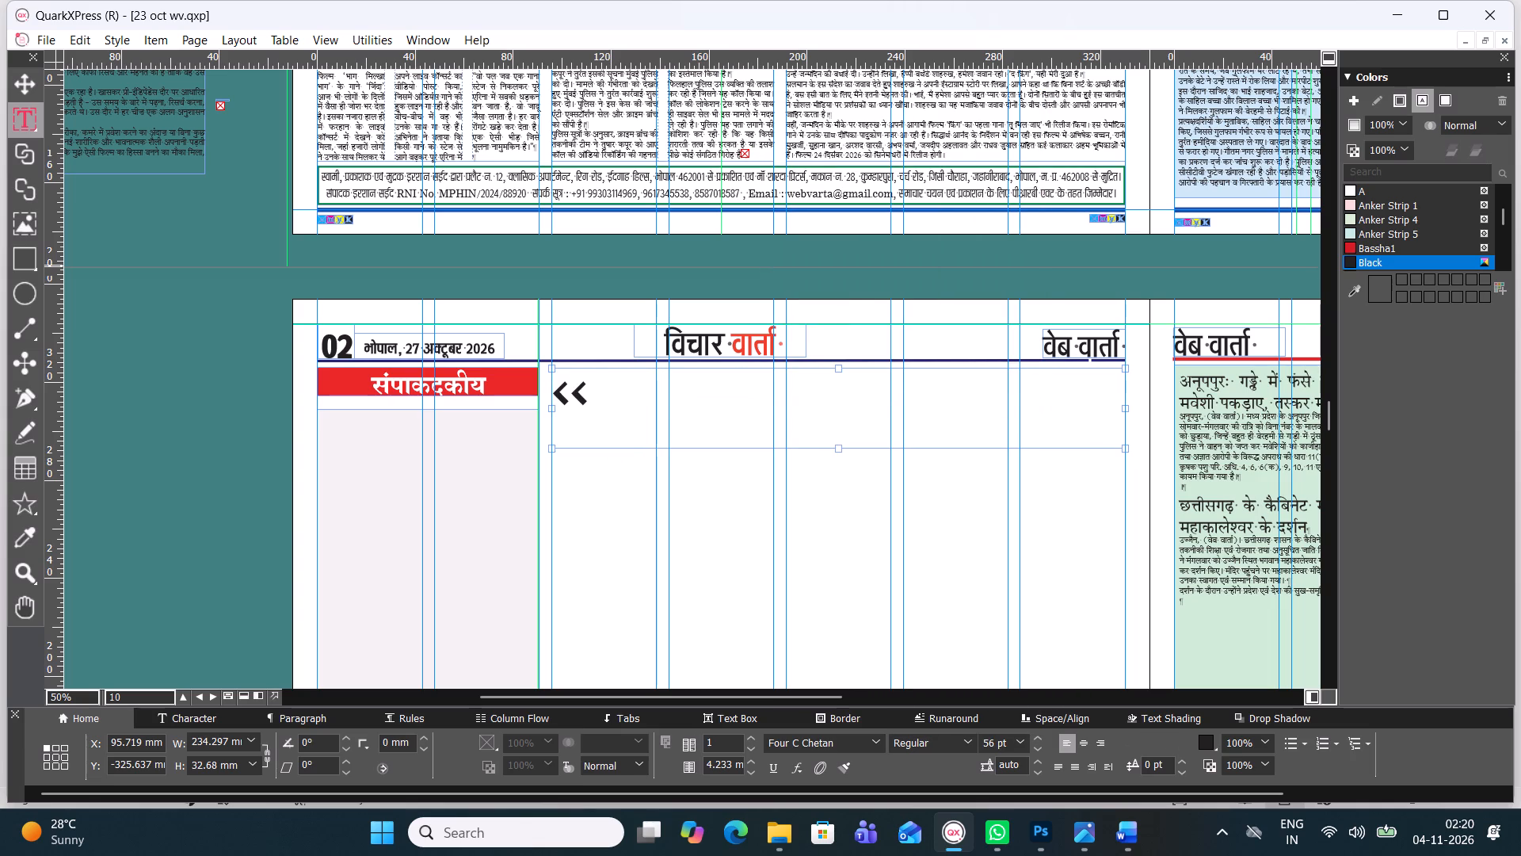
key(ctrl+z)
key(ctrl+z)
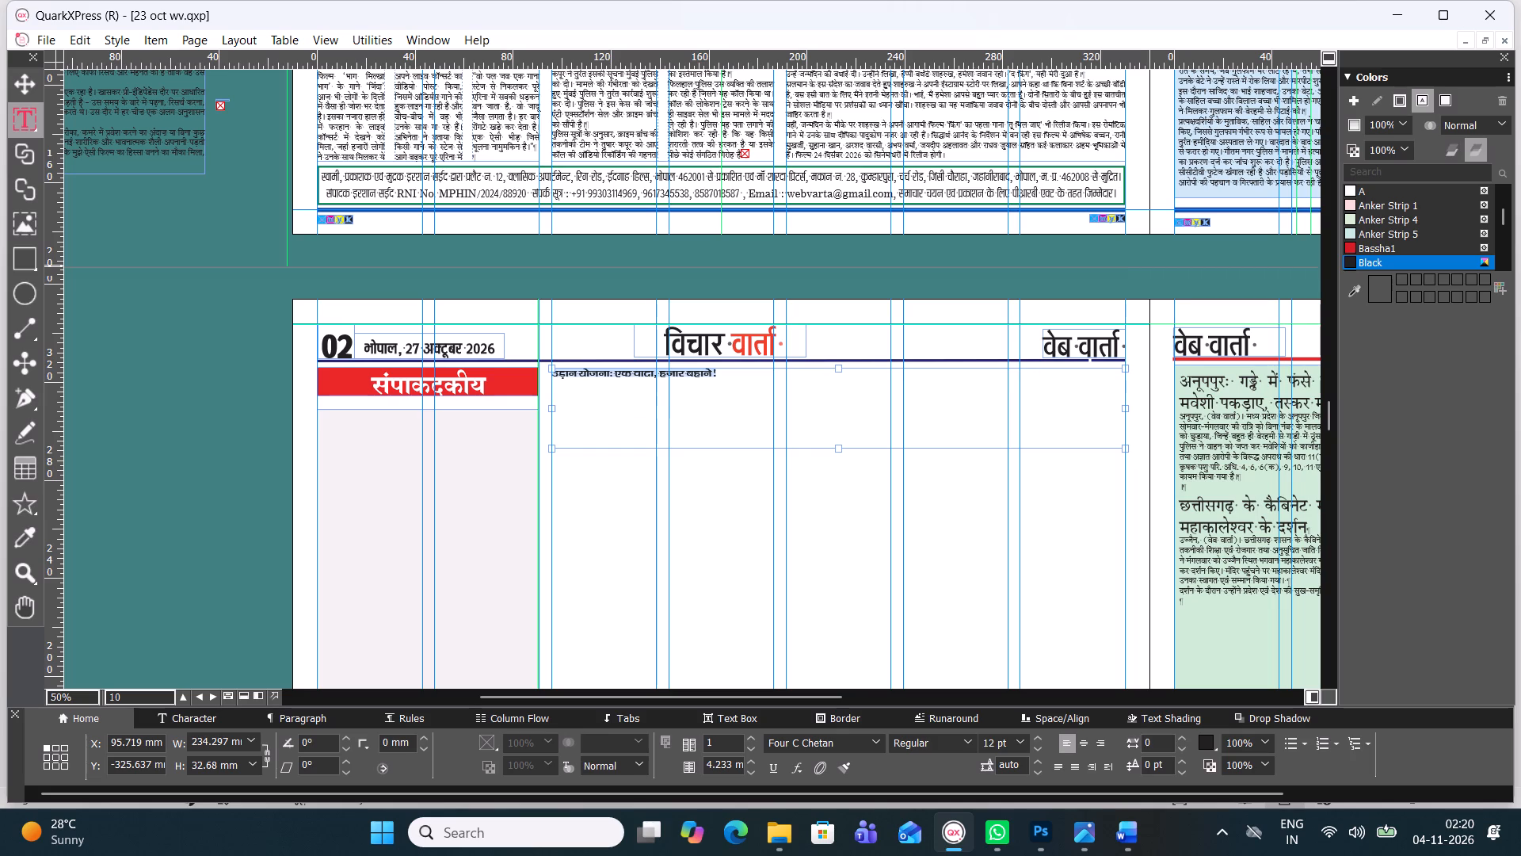
Enlarge the headline "उड़ान योजना: एक वादा, हजार बहाने!" to 46 pt.
key(ctrl+alt+shift+period)
key(ctrl+alt+shift+period)
key(ctrl+alt+shift+period)
key(ctrl+alt+shift+period)
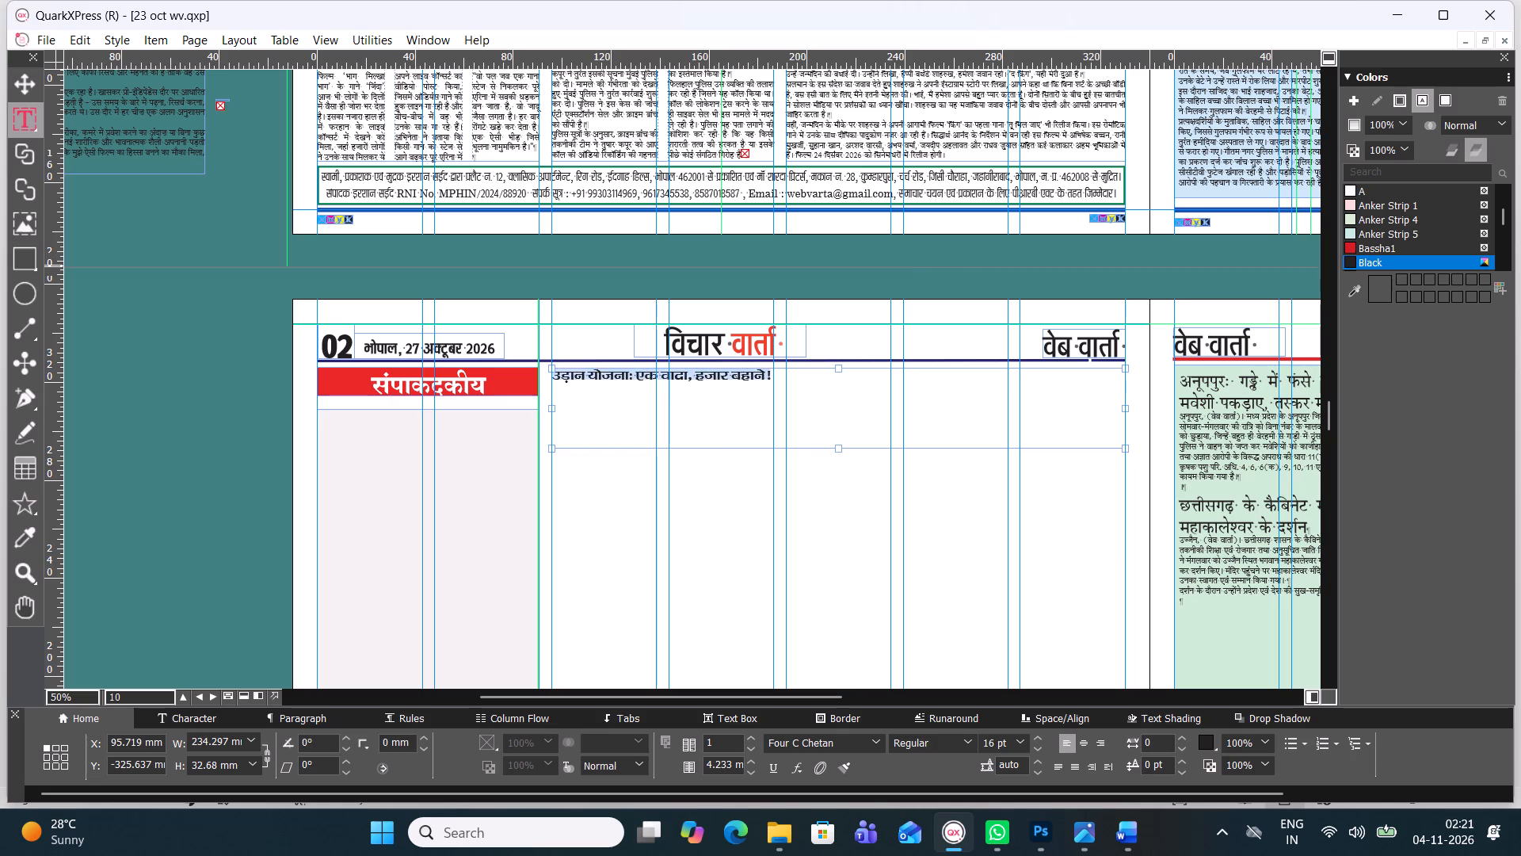
key(ctrl+alt+shift+period)
key(ctrl+alt+shift+period)
key(ctrl+alt+shift+period)
key(ctrl+alt+shift+period)
key(ctrl+alt+shift+period)
key(ctrl+alt+shift+period)
key(ctrl+alt+shift+period)
key(ctrl+alt+shift+period)
key(ctrl+alt+shift+period)
key(ctrl+alt+shift+period)
key(ctrl+alt+shift+period)
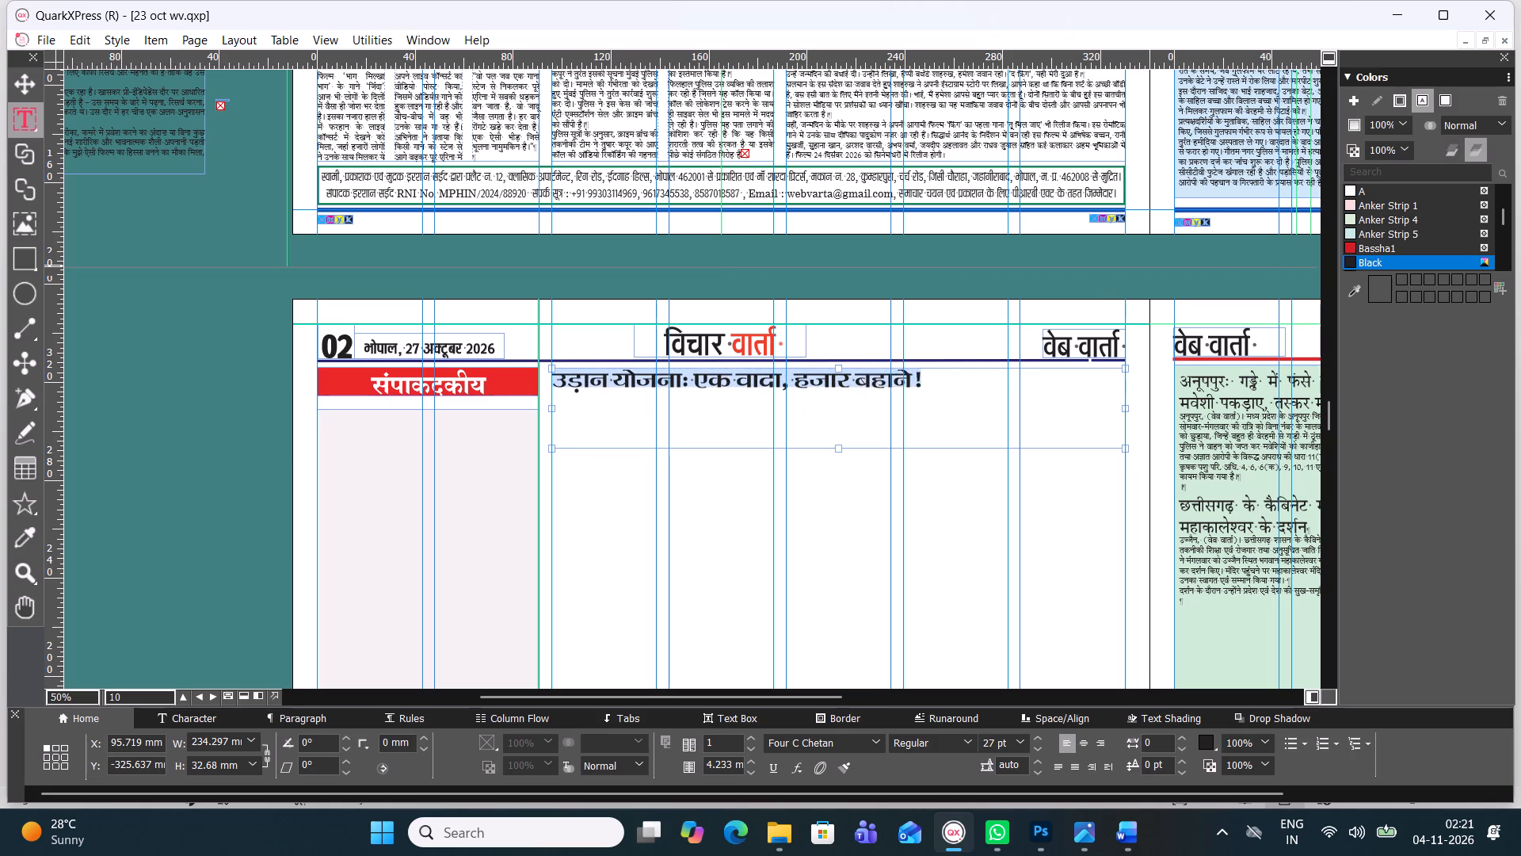
key(ctrl+alt+shift+period)
key(ctrl+alt+shift+period)
key(ctrl+alt+shift+period)
key(ctrl+alt+shift+period)
key(ctrl+alt+shift+period)
key(ctrl+alt+shift+period)
key(ctrl+alt+shift+period)
key(ctrl+alt+shift+period)
key(ctrl+alt+shift+period)
key(ctrl+alt+shift+period)
key(ctrl+alt+shift+period)
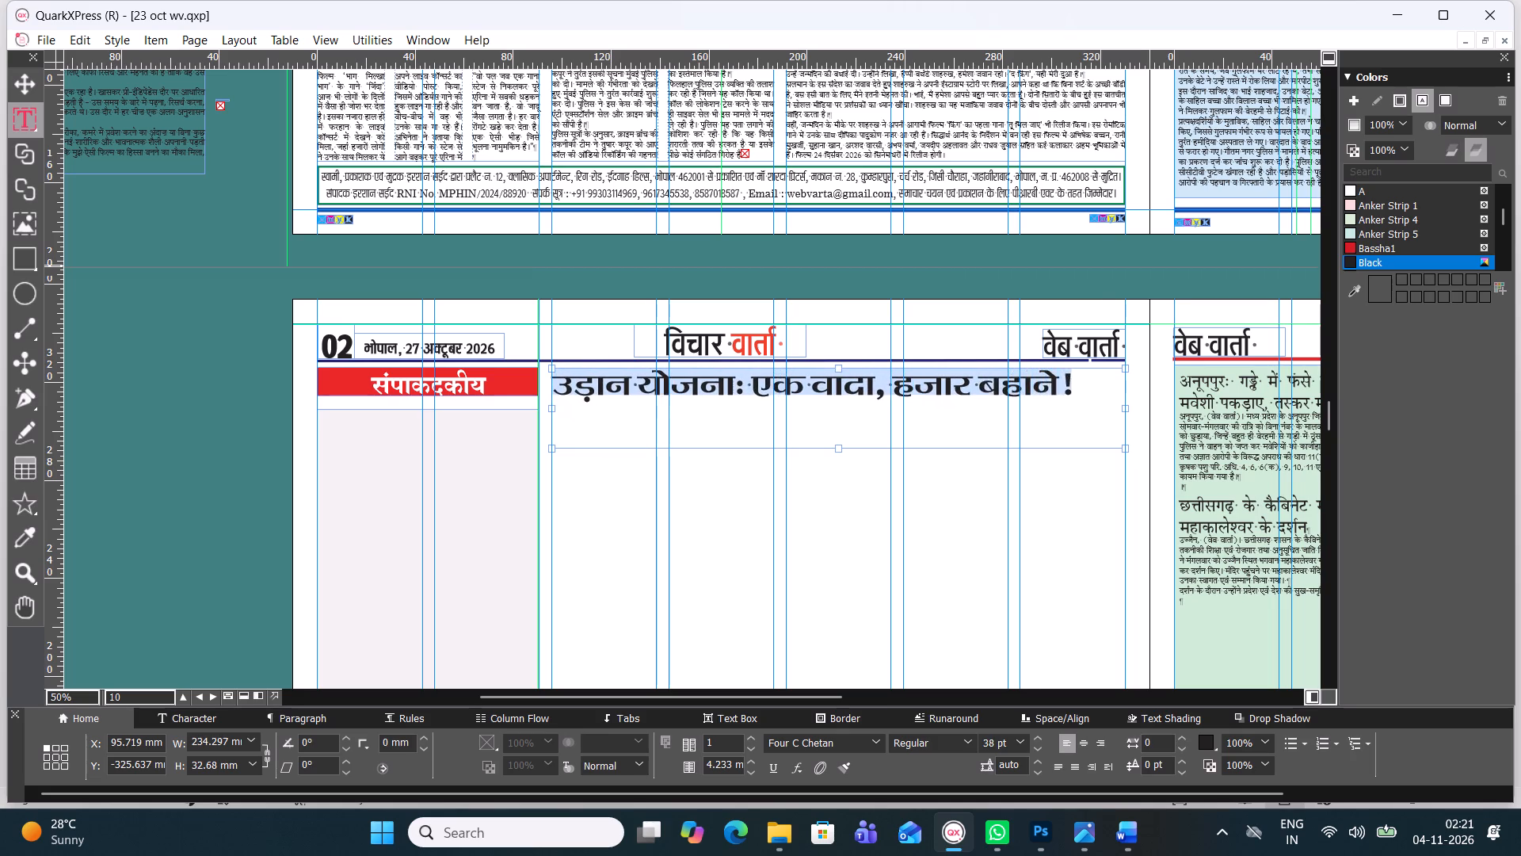
key(ctrl+alt+shift+period)
key(ctrl+alt+shift+period)
key(ctrl+alt+shift+period)
key(ctrl+alt+shift+period)
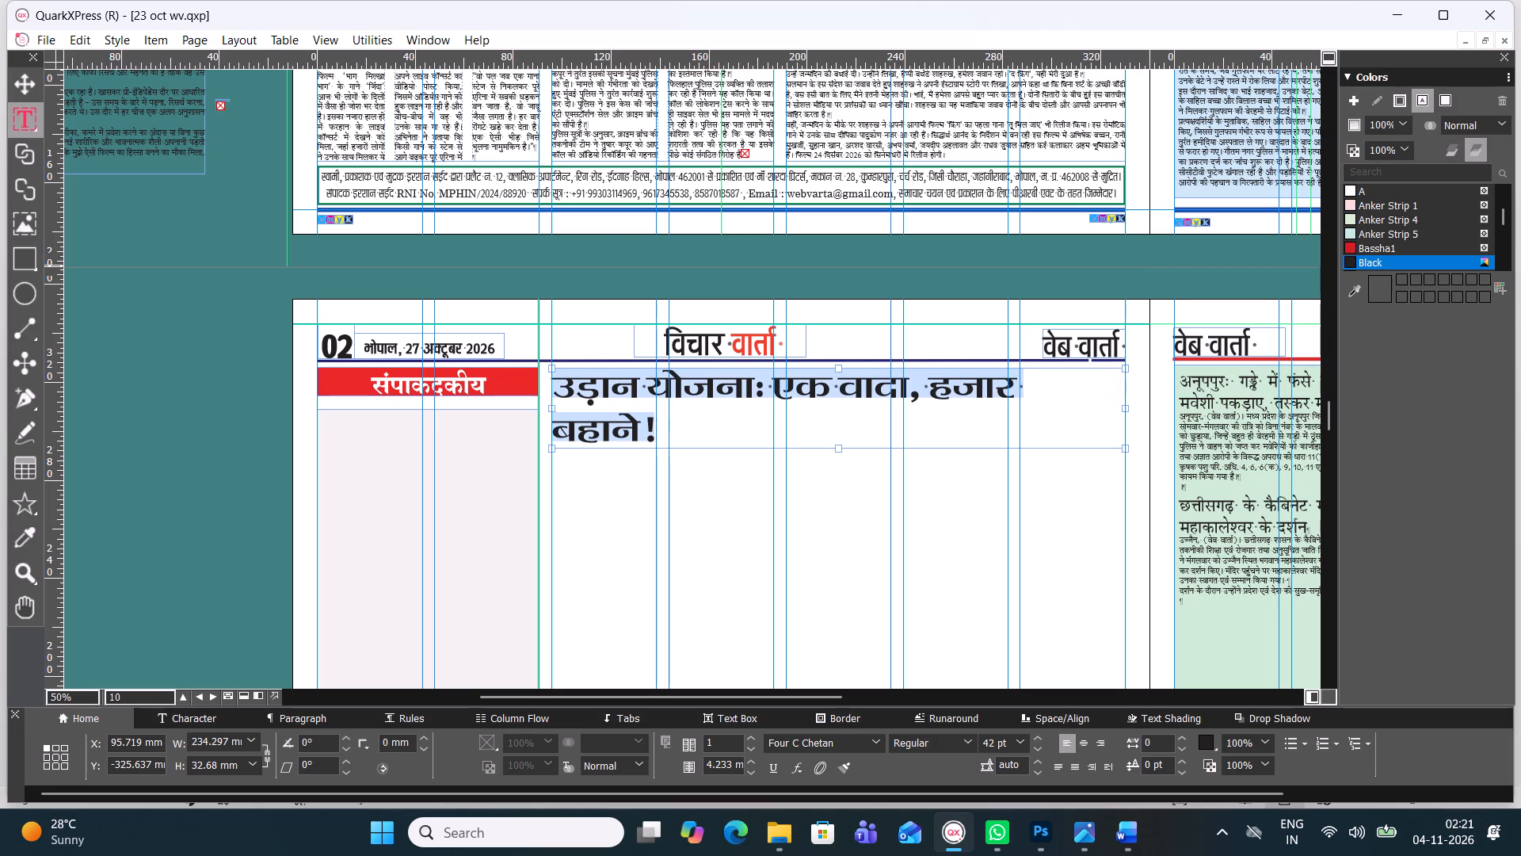
key(ctrl+alt+shift+period)
key(ctrl+alt+shift+period)
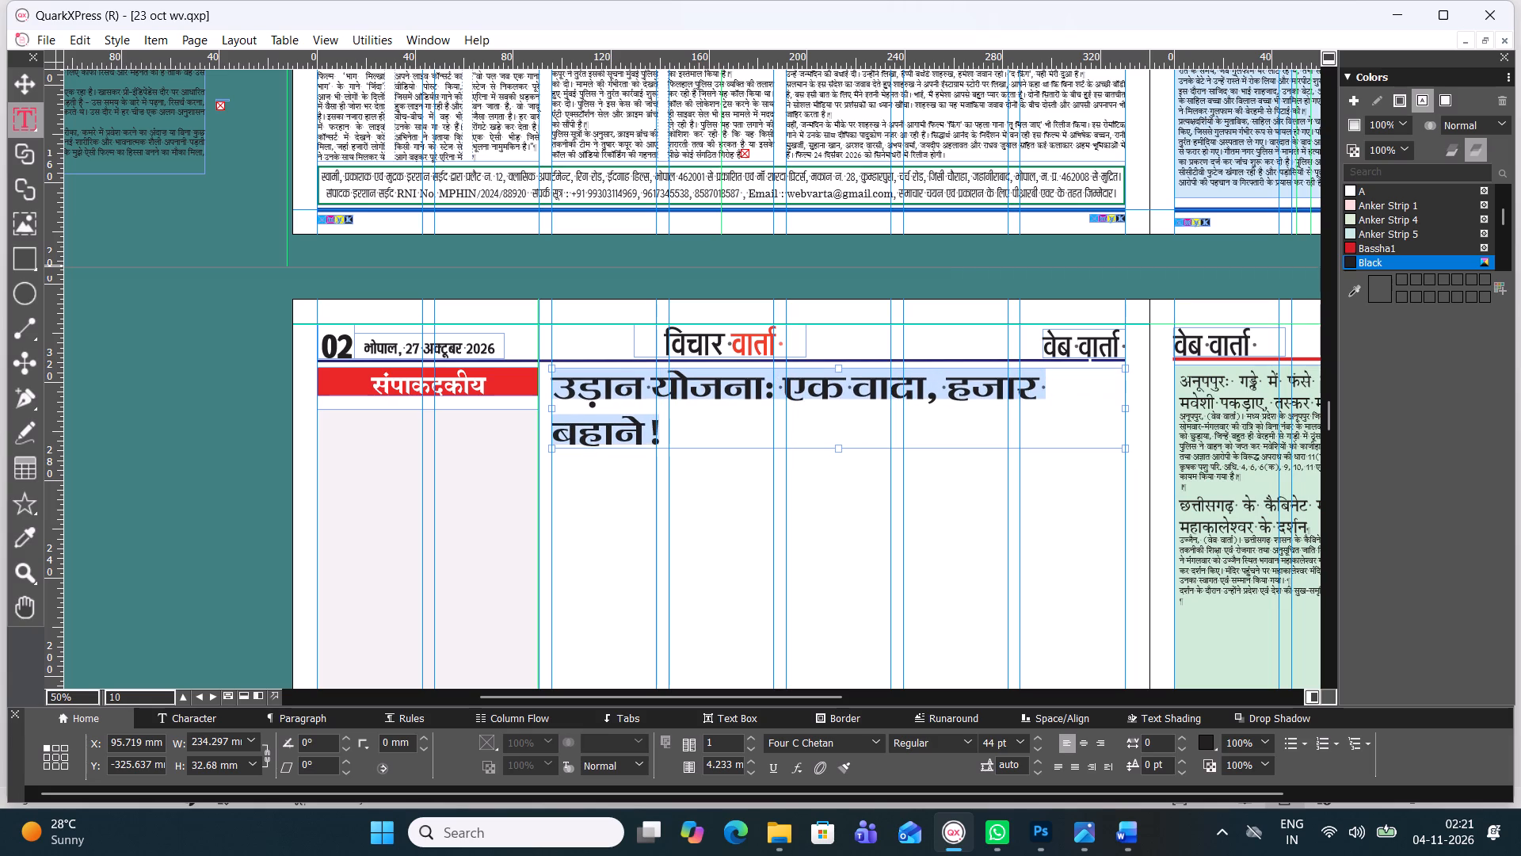
key(ctrl+alt+shift+period)
key(ctrl+alt+shift+period)
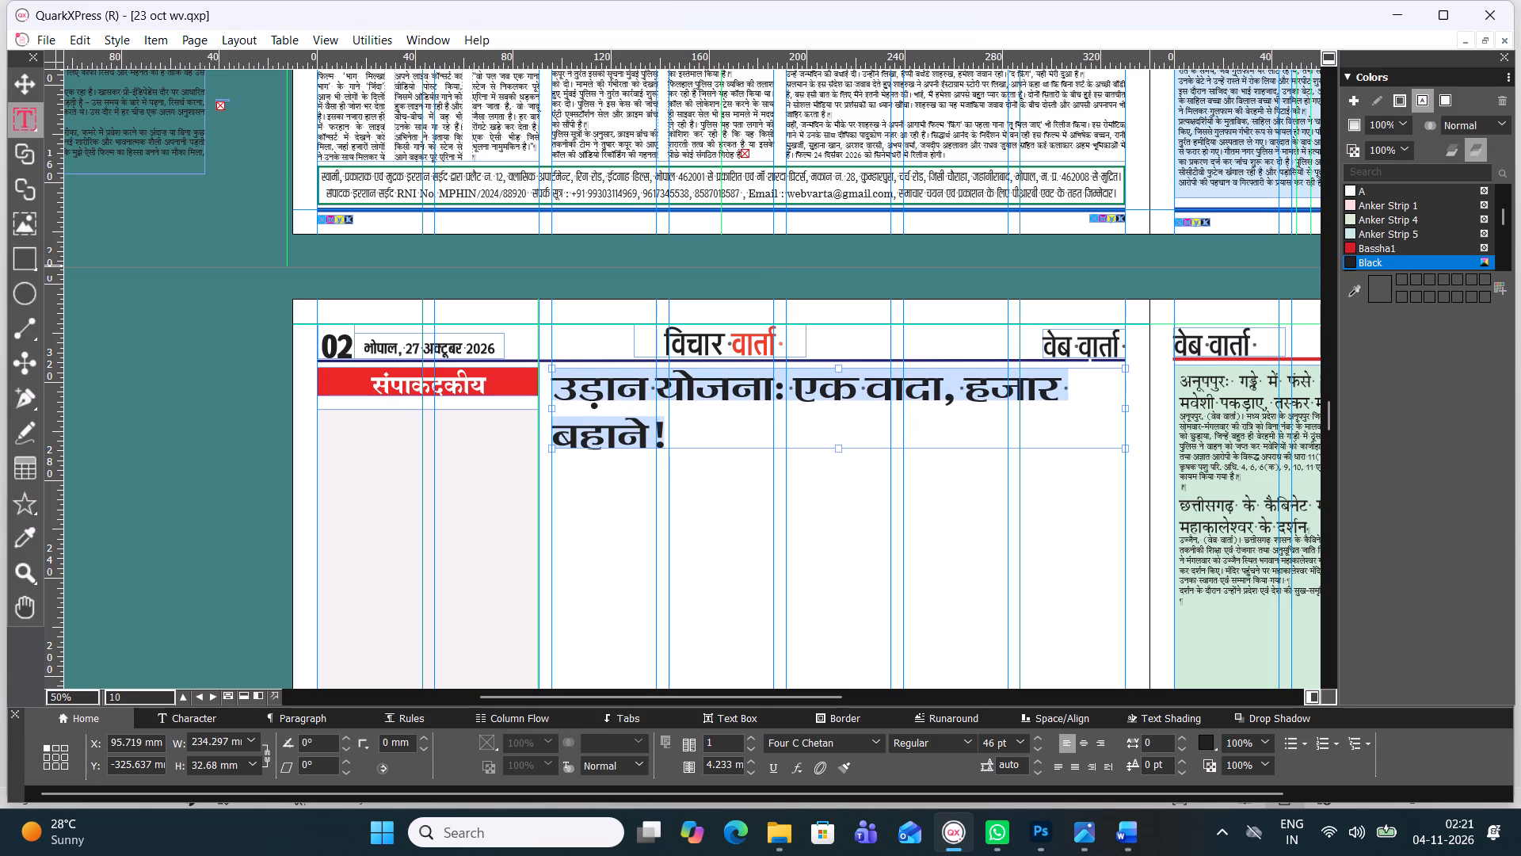
Extend the headline's text box to about 43 mm high and enlarge the headline to 61 pt.
drag(841, 448, 841, 474)
key(ctrl+alt+shift+period)
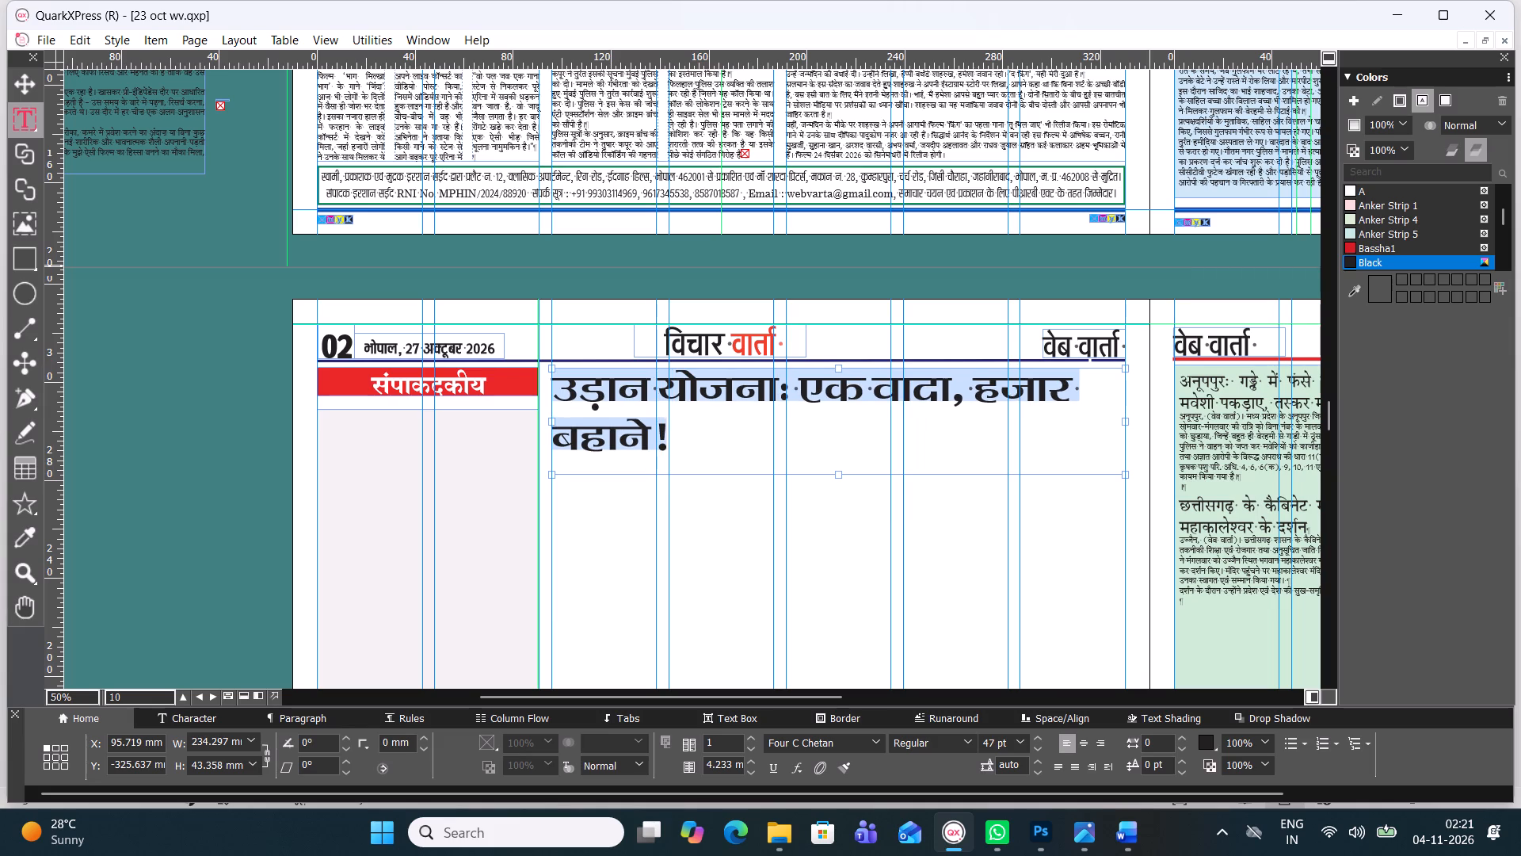
key(ctrl+alt+shift+period)
key(ctrl+alt+shift+period)
key(ctrl+alt+shift+period)
key(ctrl+alt+shift+period)
key(ctrl+alt+shift+period)
key(ctrl+alt+shift+period)
key(ctrl+alt+shift+period)
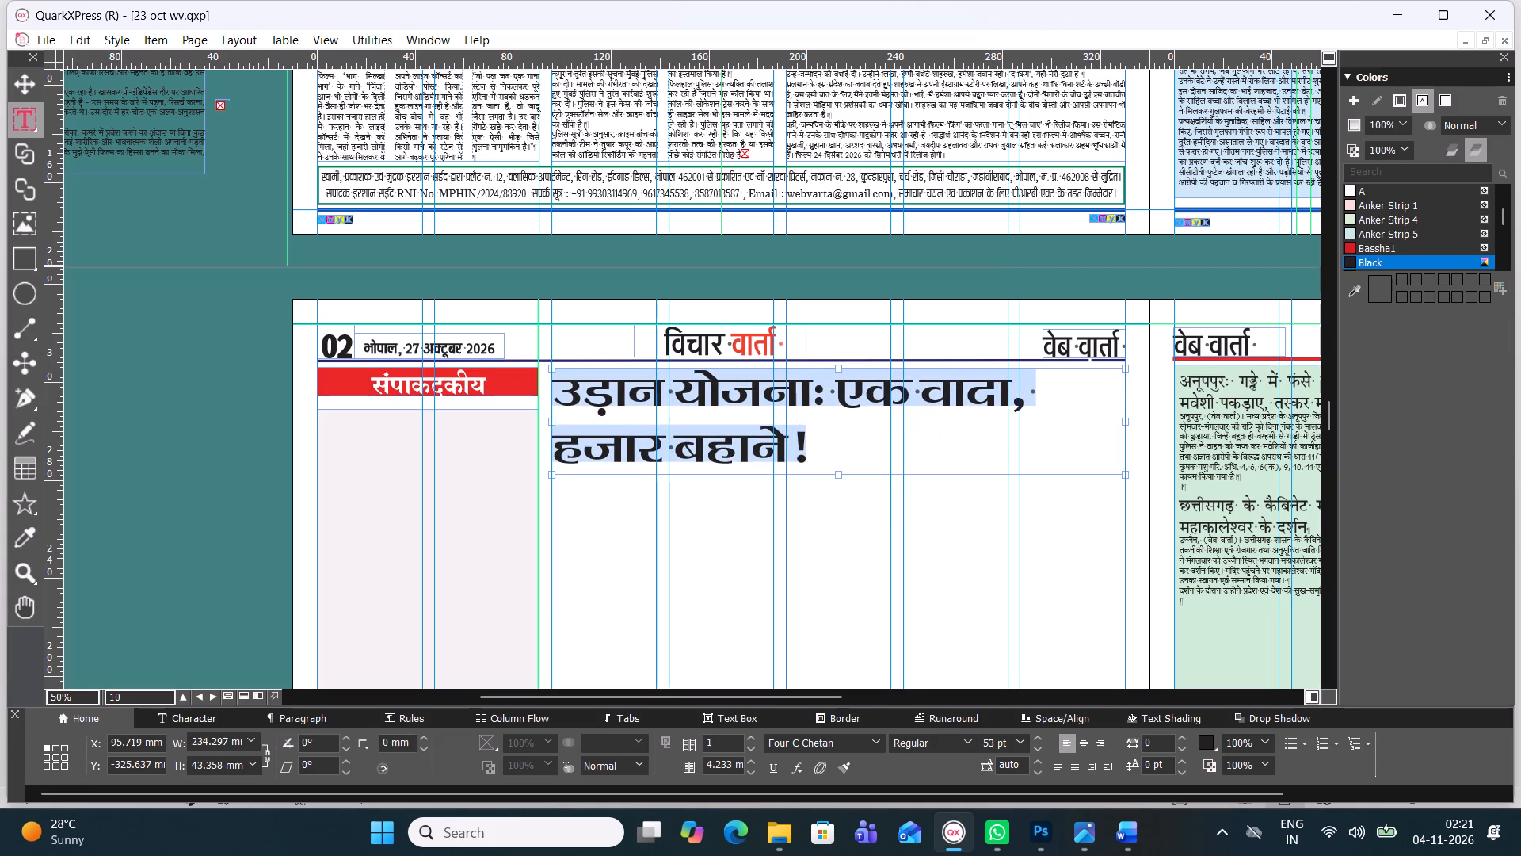
key(ctrl+alt+shift+period)
key(ctrl+alt+shift+period)
key(ctrl+alt+shift+period)
key(ctrl+alt+shift+period)
key(ctrl+alt+shift+period)
key(ctrl+alt+shift+period)
key(ctrl+alt+shift+period)
key(ctrl+alt+shift+period)
key(ctrl+alt+shift+period)
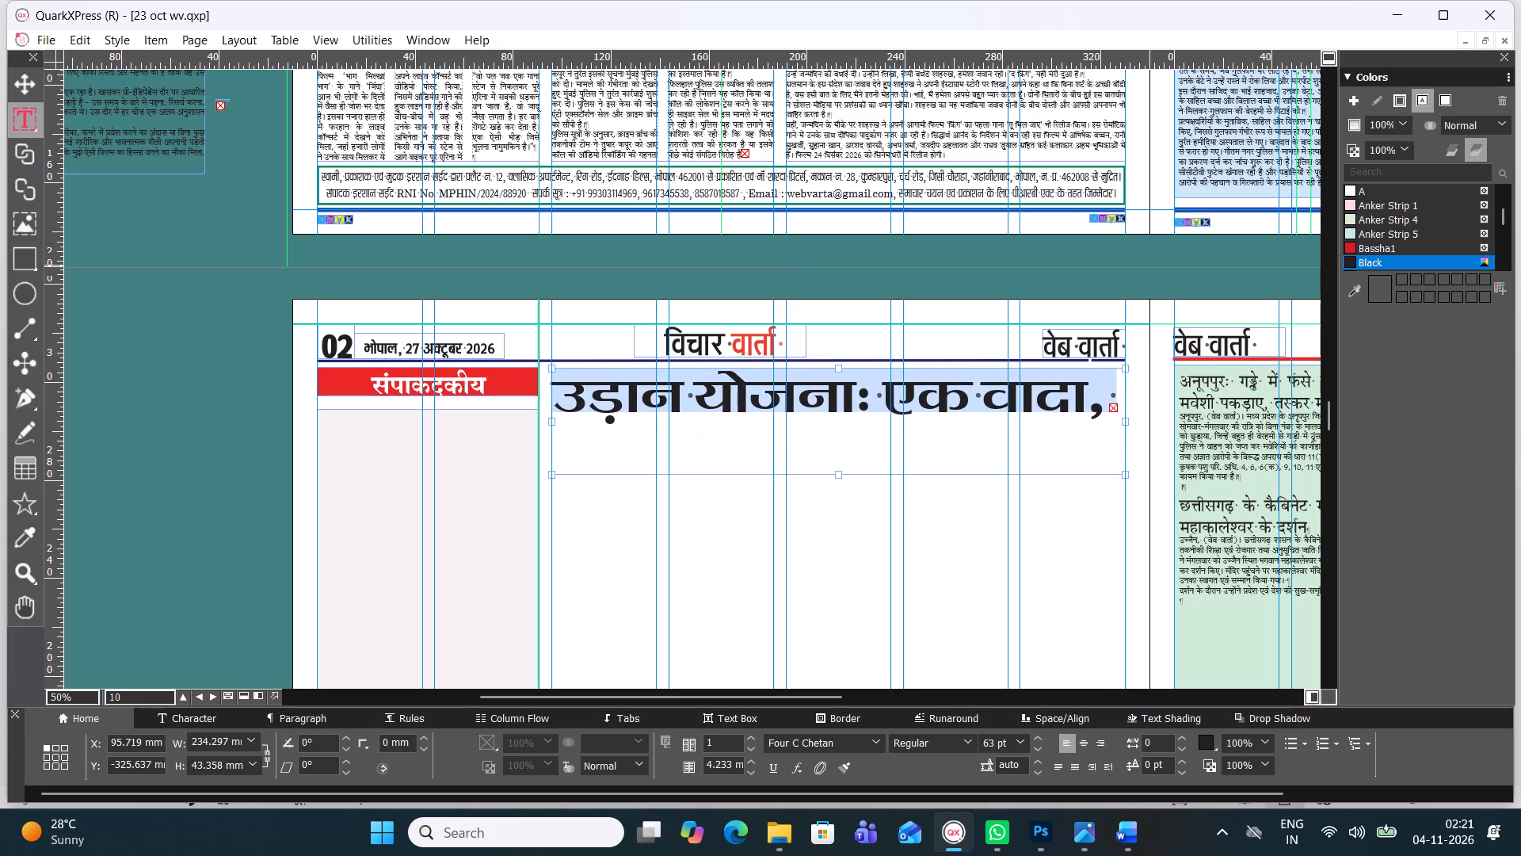
key(ctrl+alt+shift+comma)
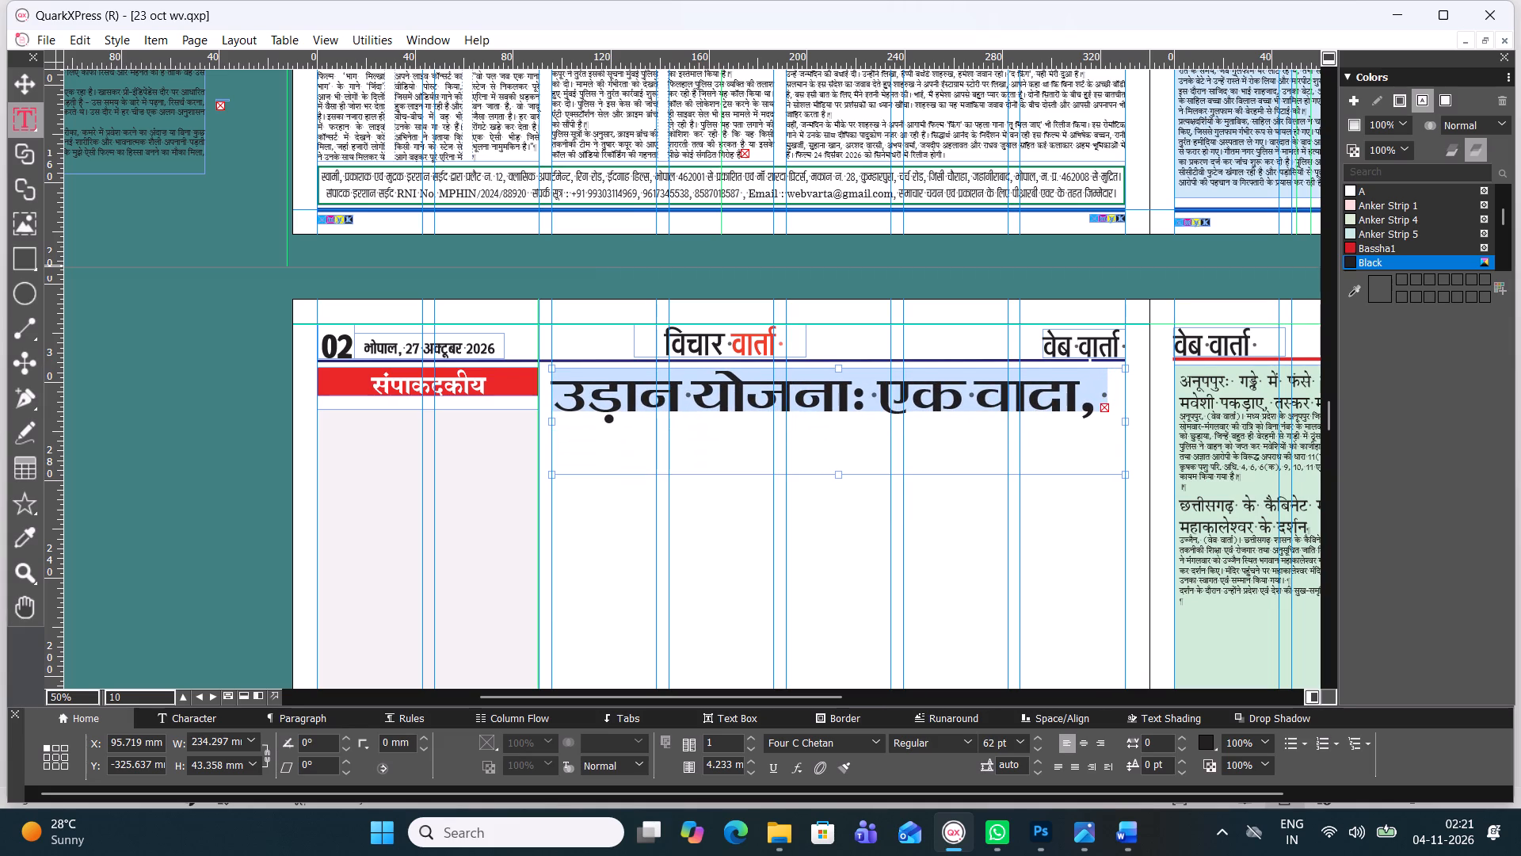
key(ctrl+alt+shift+comma)
key(ctrl+z)
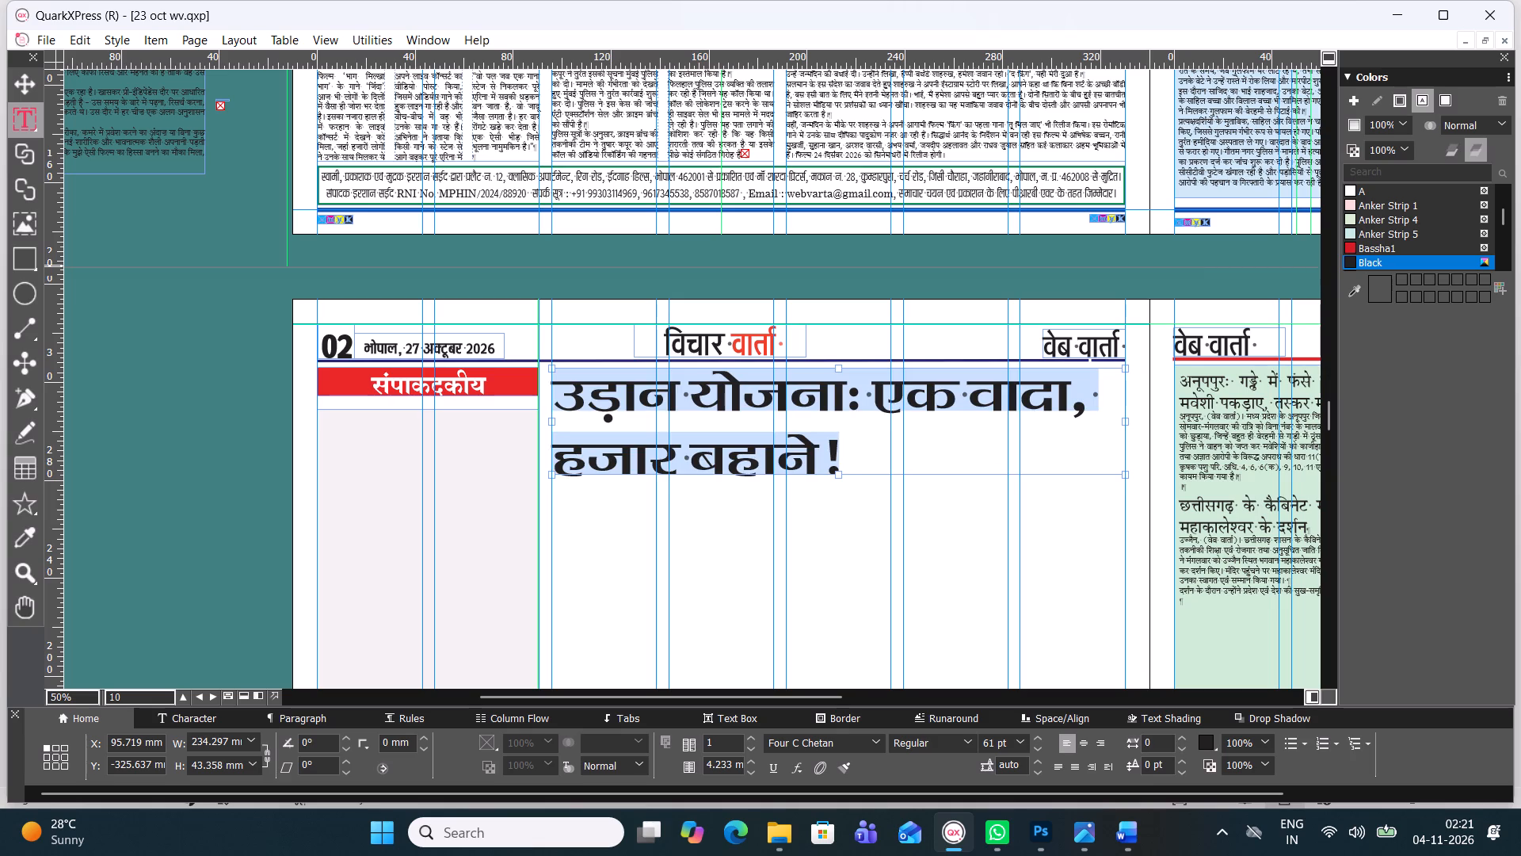
Centre-align the two-line headline within its box, and undo a trial increase of its font size.
click(1085, 740)
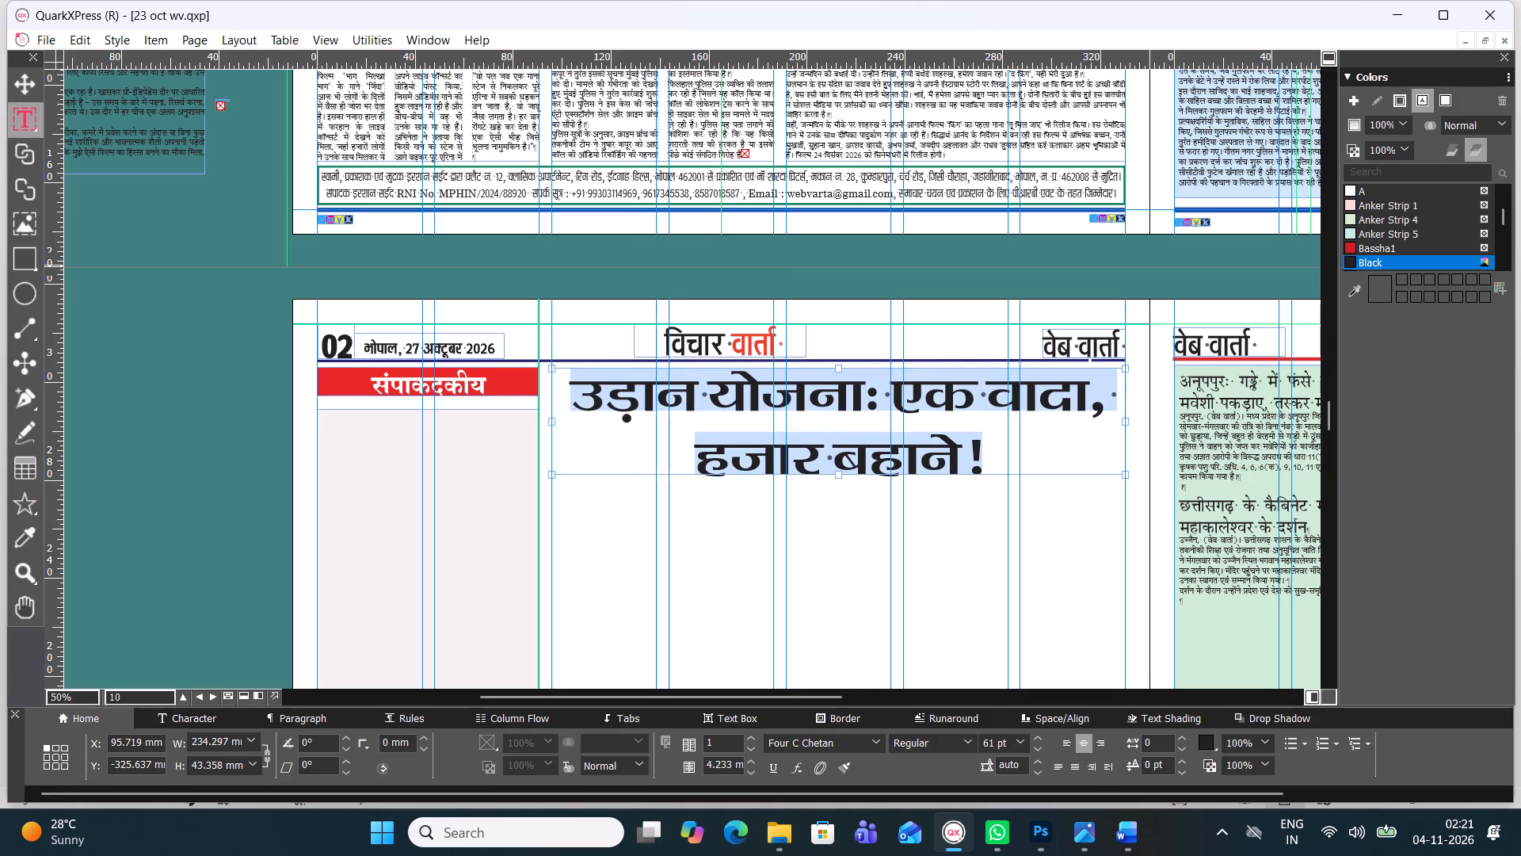
key(ctrl+alt+shift+period)
key(ctrl+z)
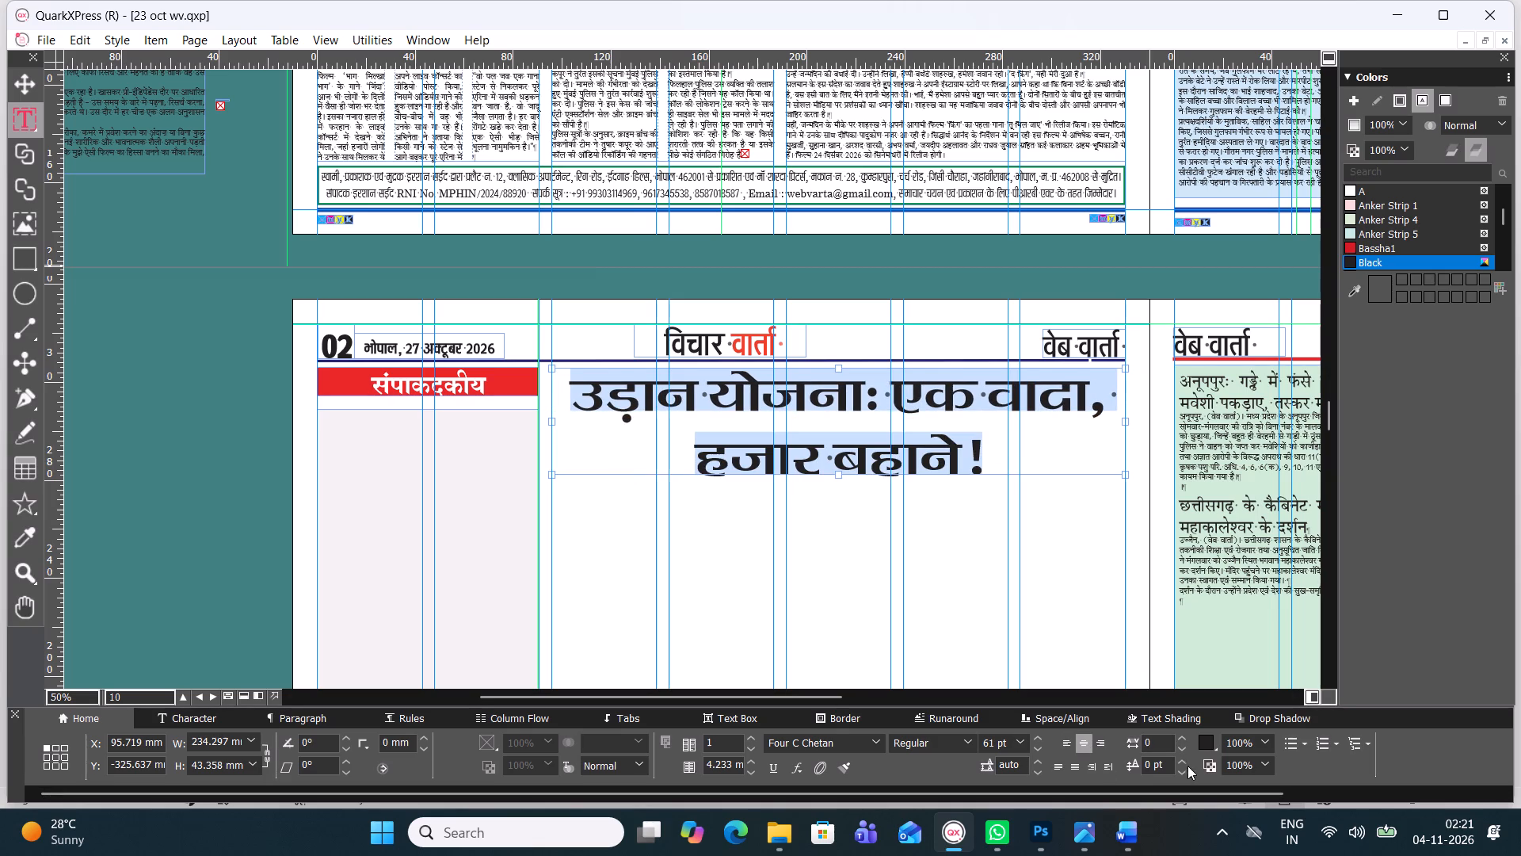
Set the headline's baseline shift to 2 pt.
double_click(1186, 760)
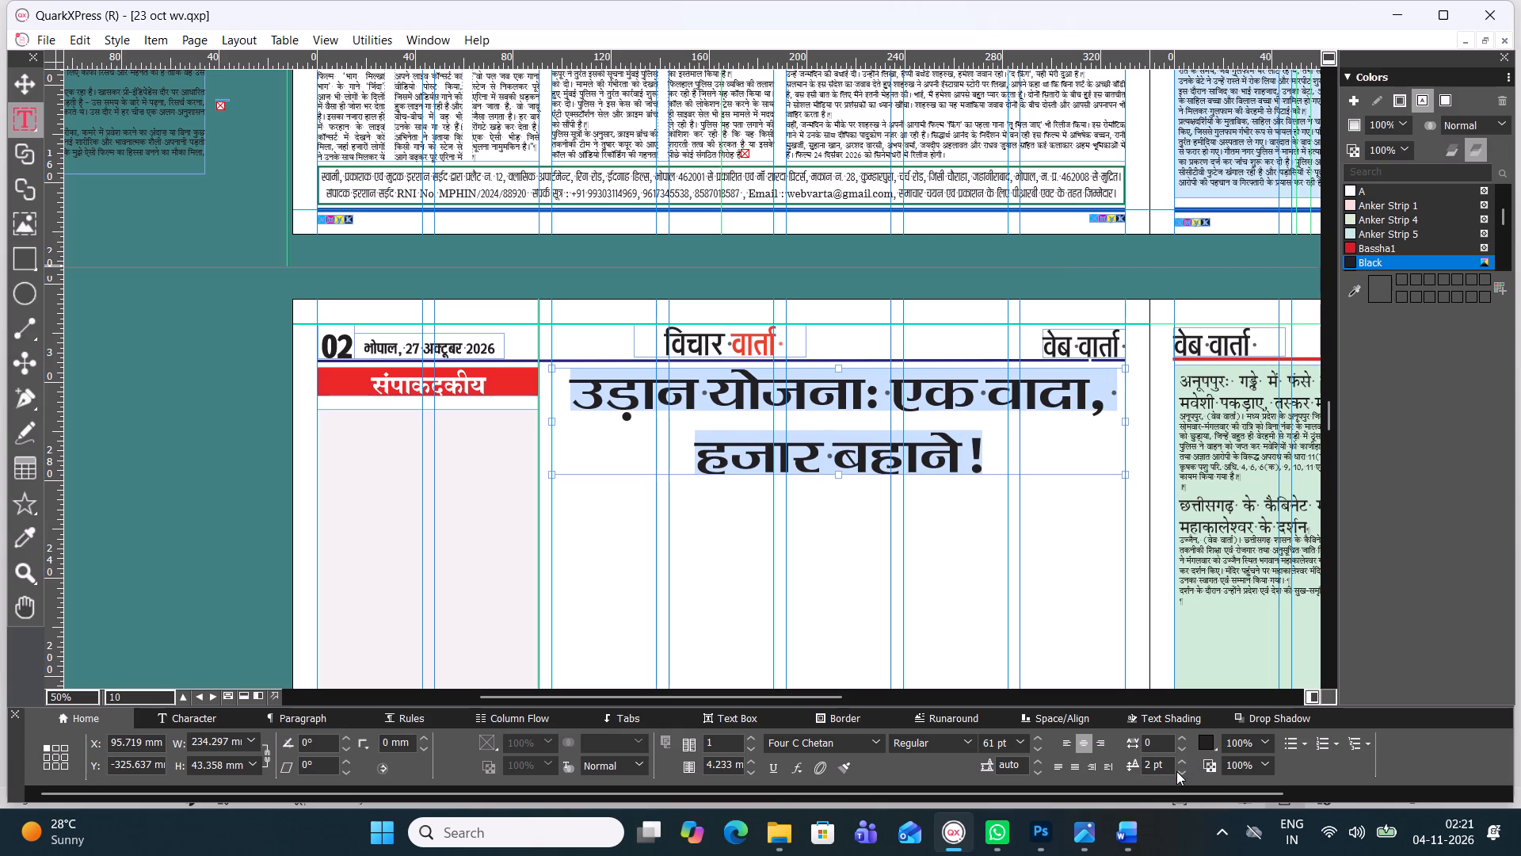
Lower the two-line headline's baseline shift to -4 pt.
triple_click(1176, 771)
triple_click(1176, 771)
click(1176, 771)
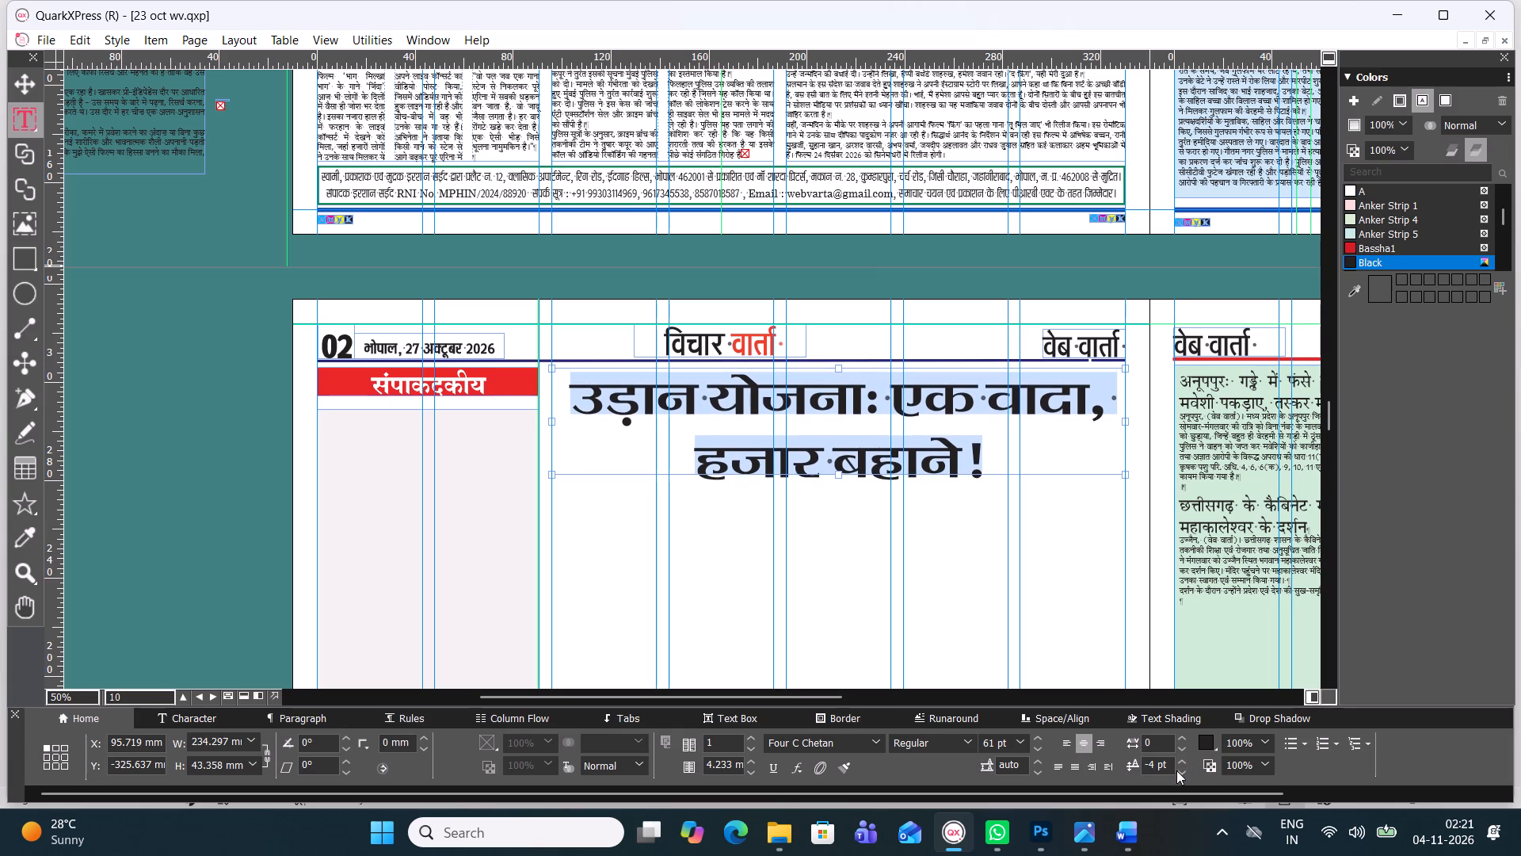
Tighten the two-line headline's leading to 58.2 pt and deselect its box.
triple_click(1040, 771)
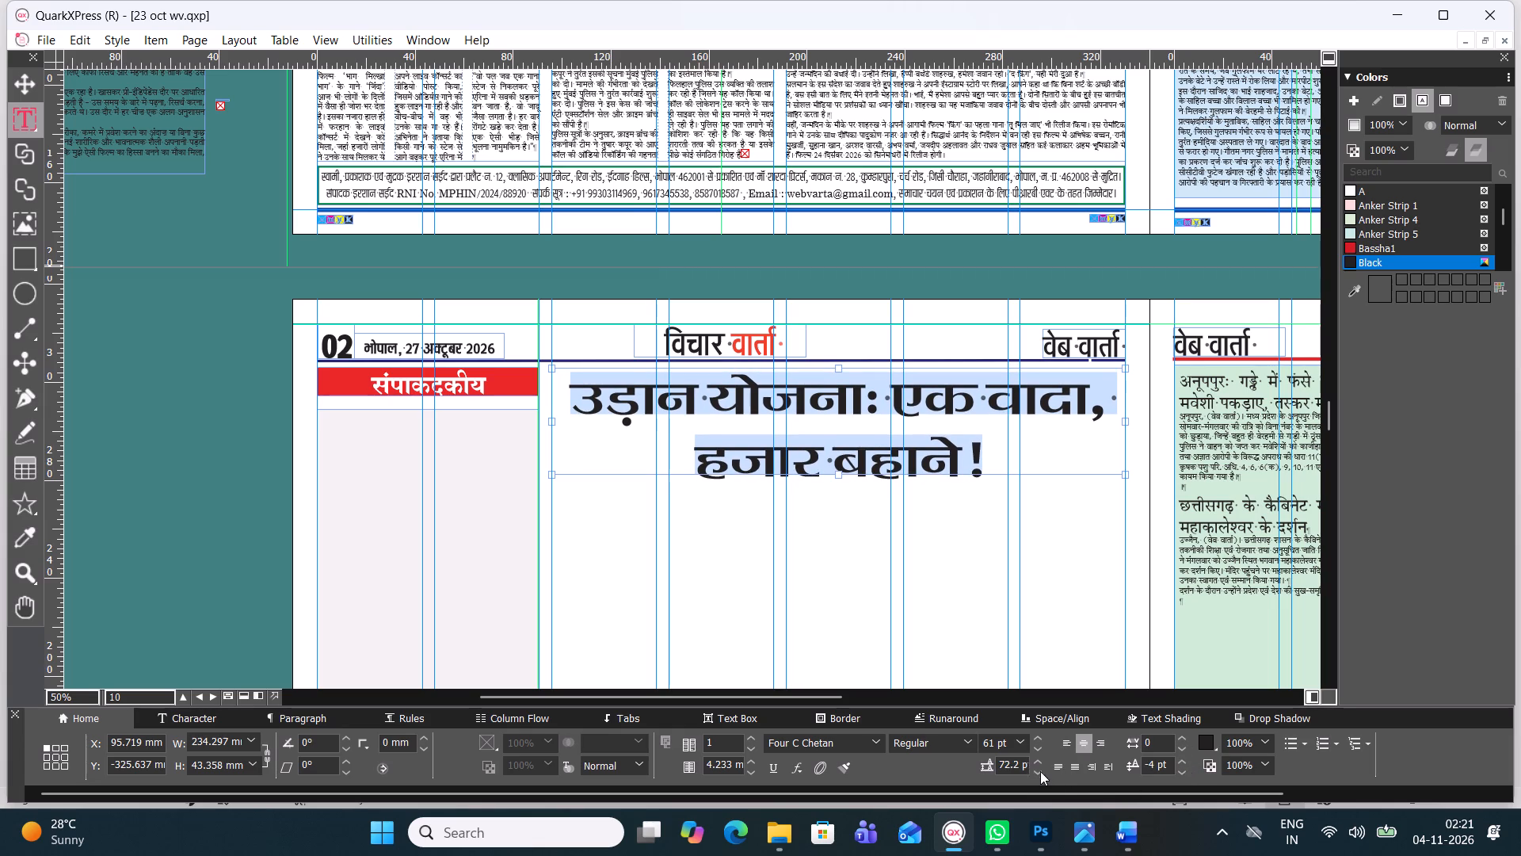
triple_click(1040, 771)
triple_click(1040, 771)
triple_click(1040, 770)
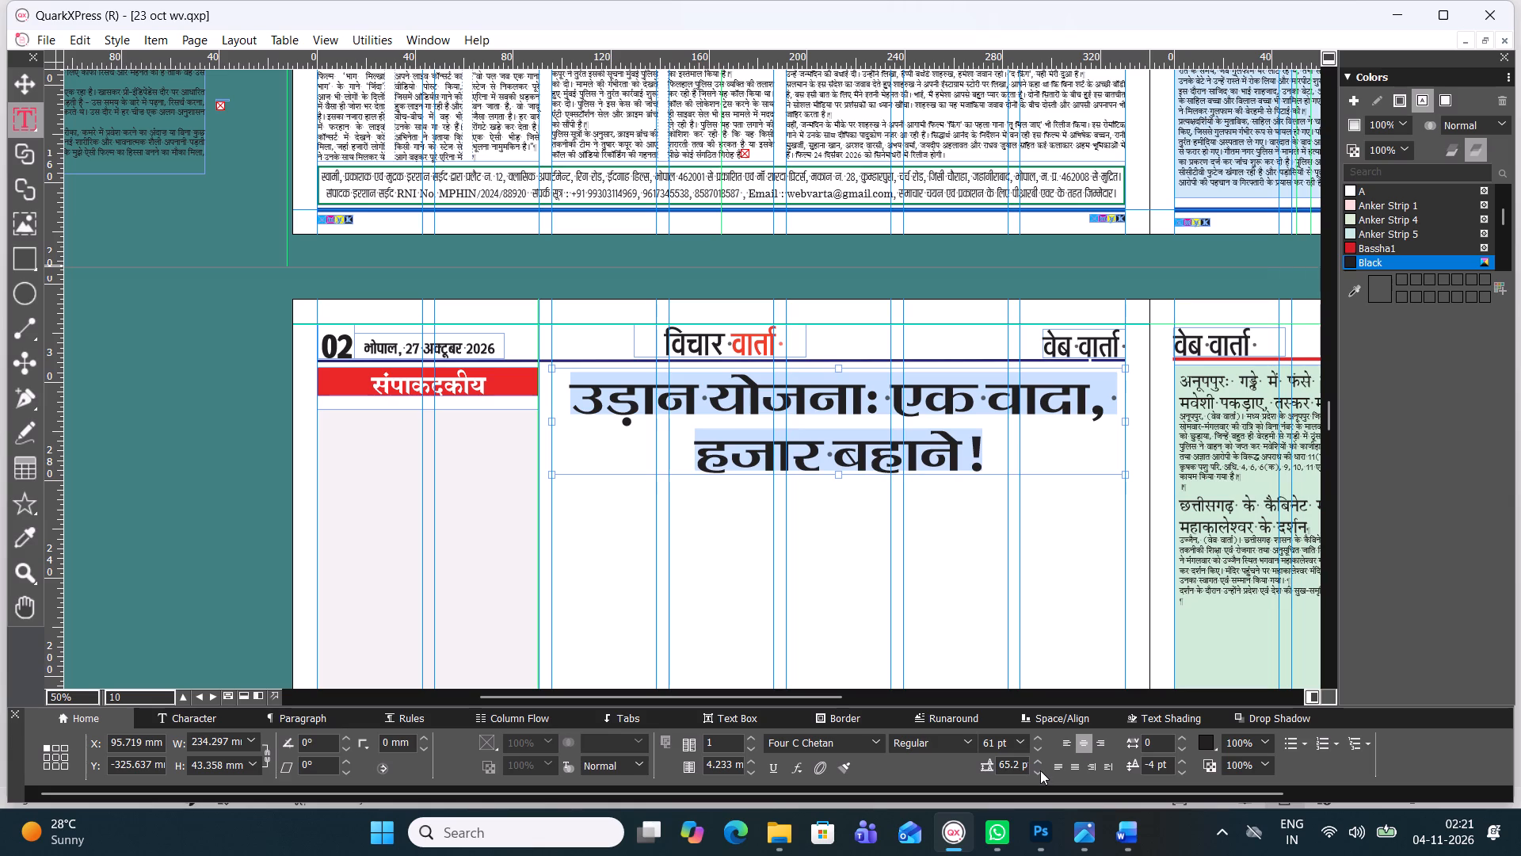
double_click(1040, 770)
triple_click(1040, 770)
triple_click(1040, 770)
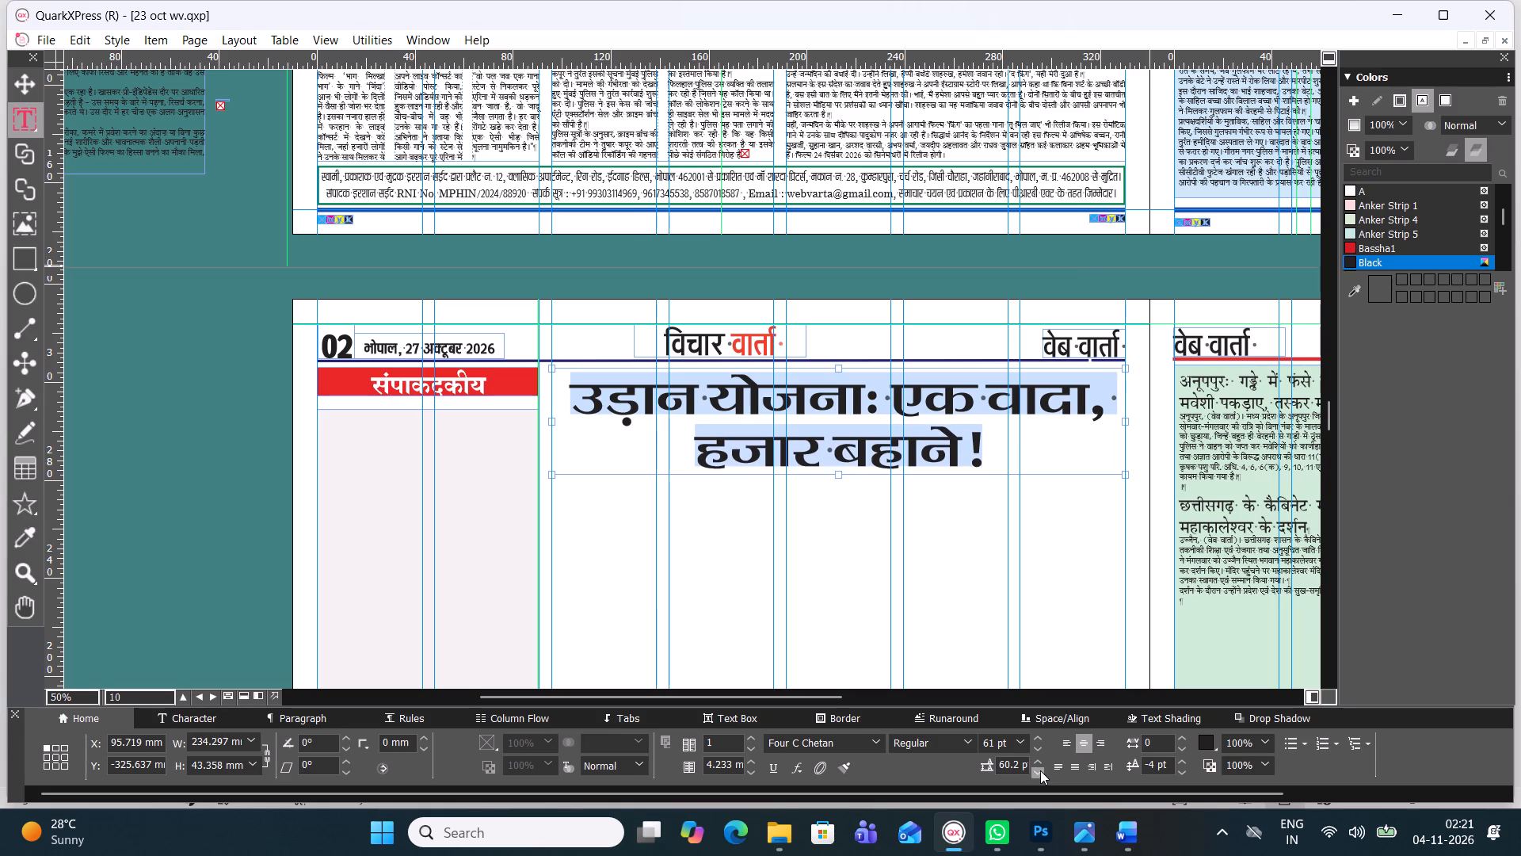
double_click(1040, 770)
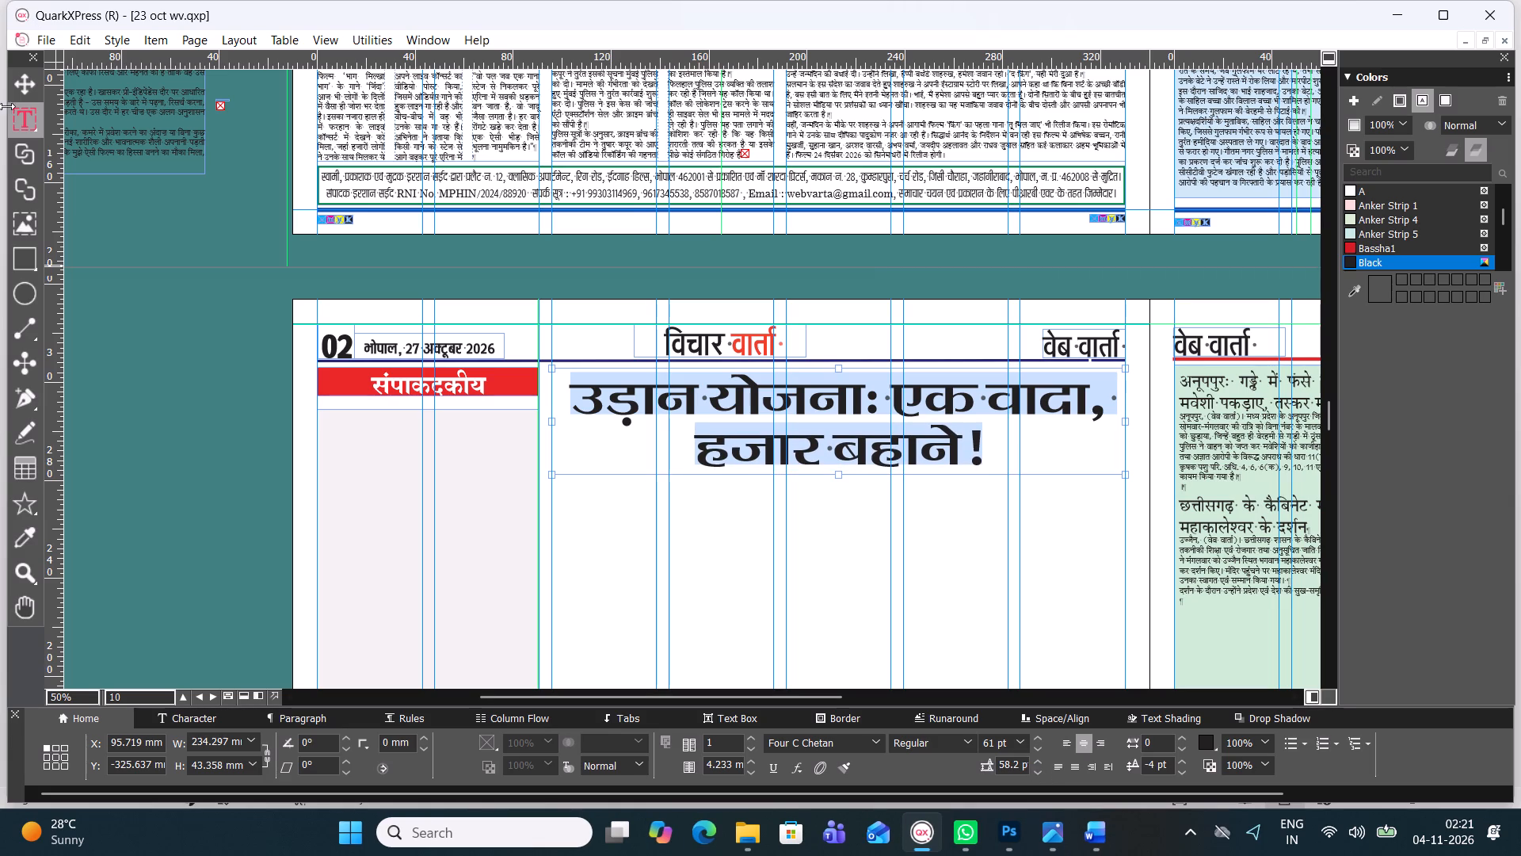
click(17, 93)
click(129, 292)
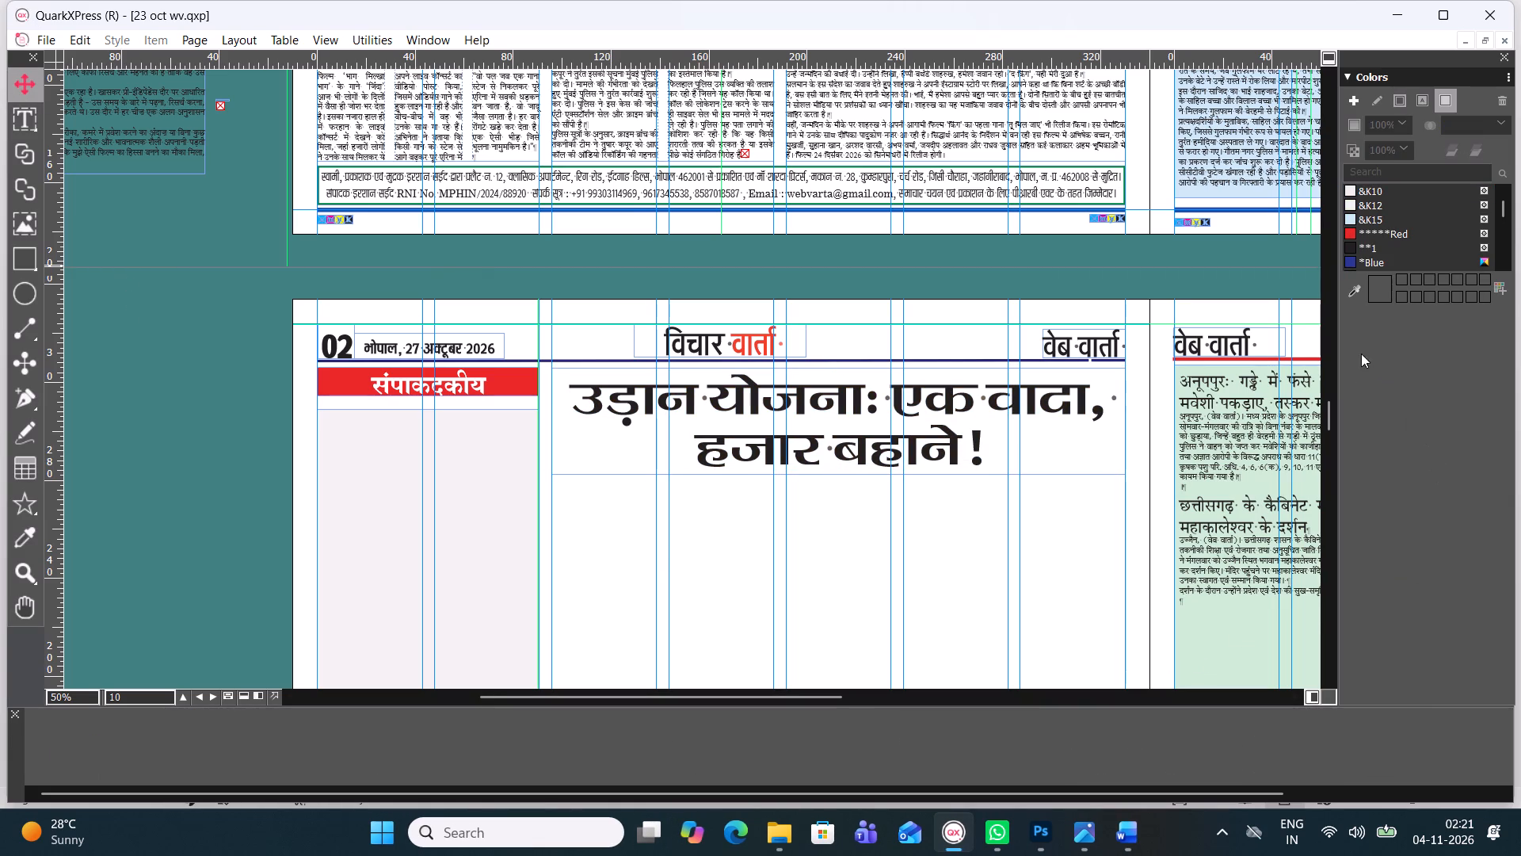
Switch to the 04 Nov Article document in Word and copy the उड़ान योजना article from its byline to the end of its last paragraph.
drag(1329, 415, 1329, 424)
click(1133, 837)
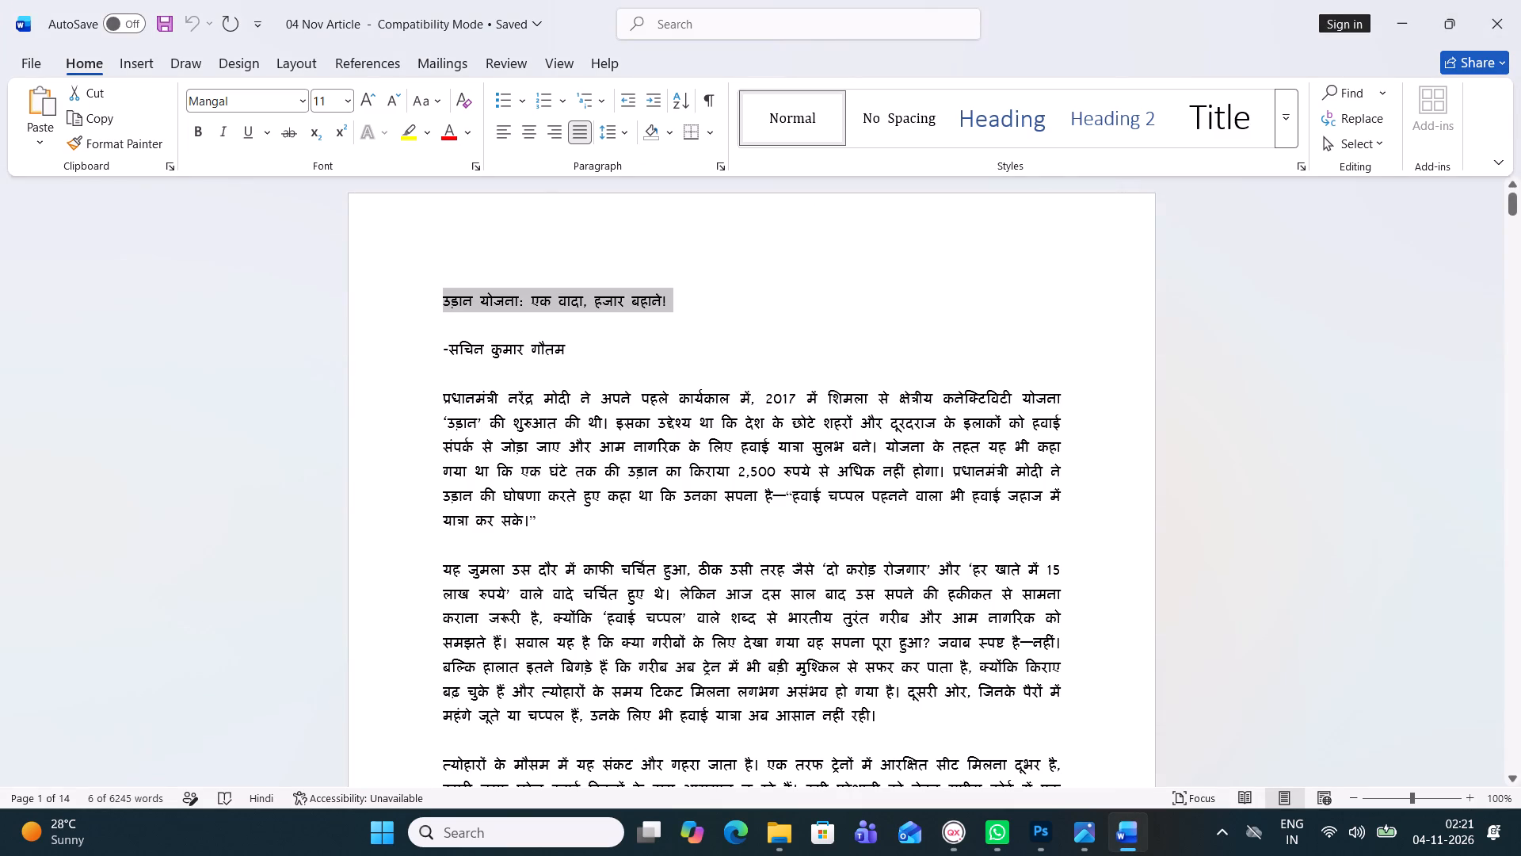
drag(440, 399, 796, 769)
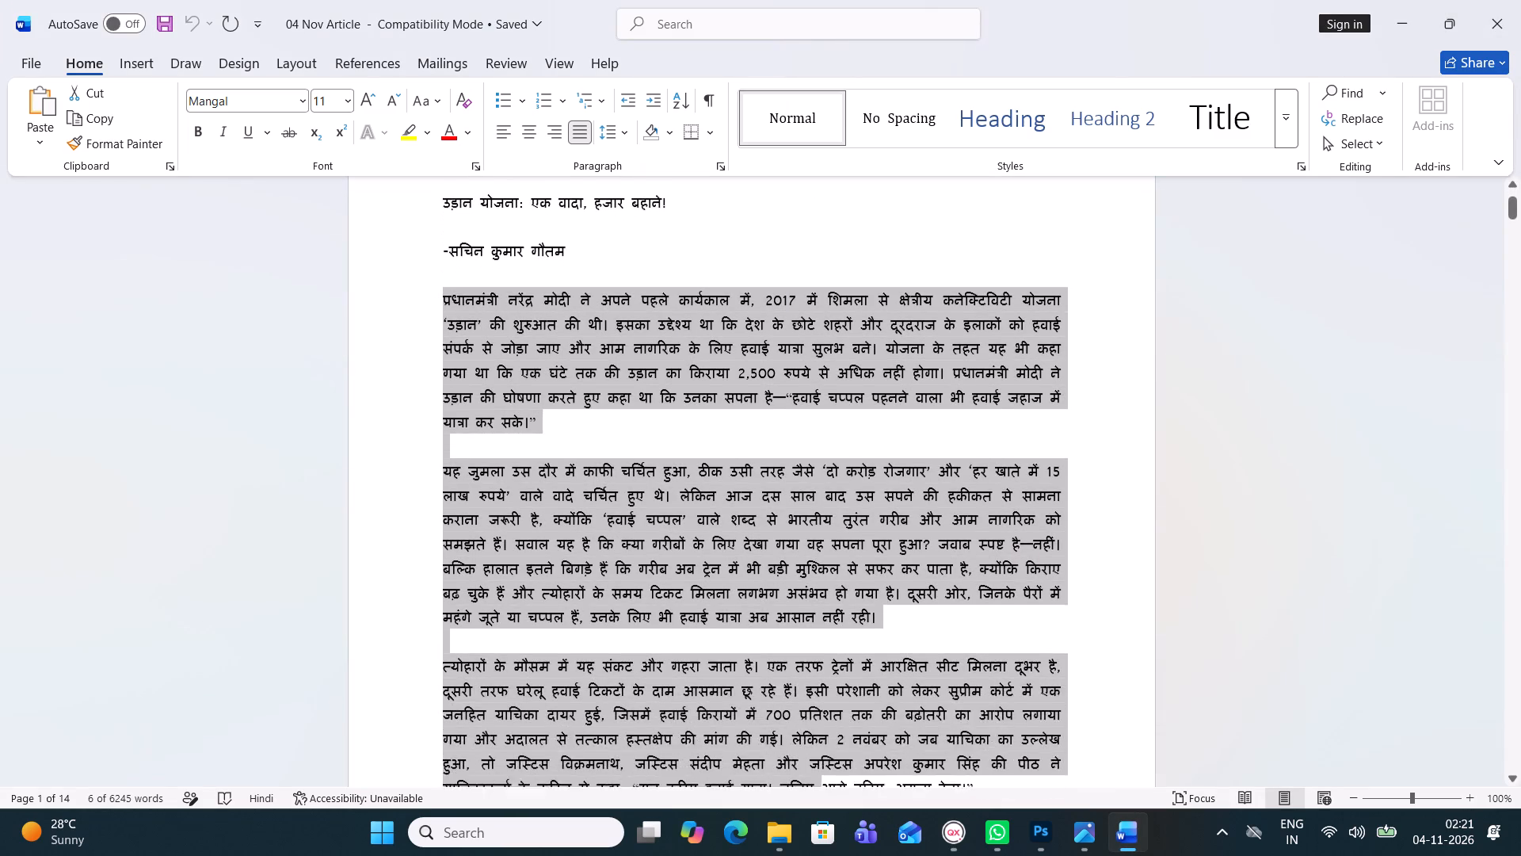
drag(796, 769, 726, 592)
click(606, 246)
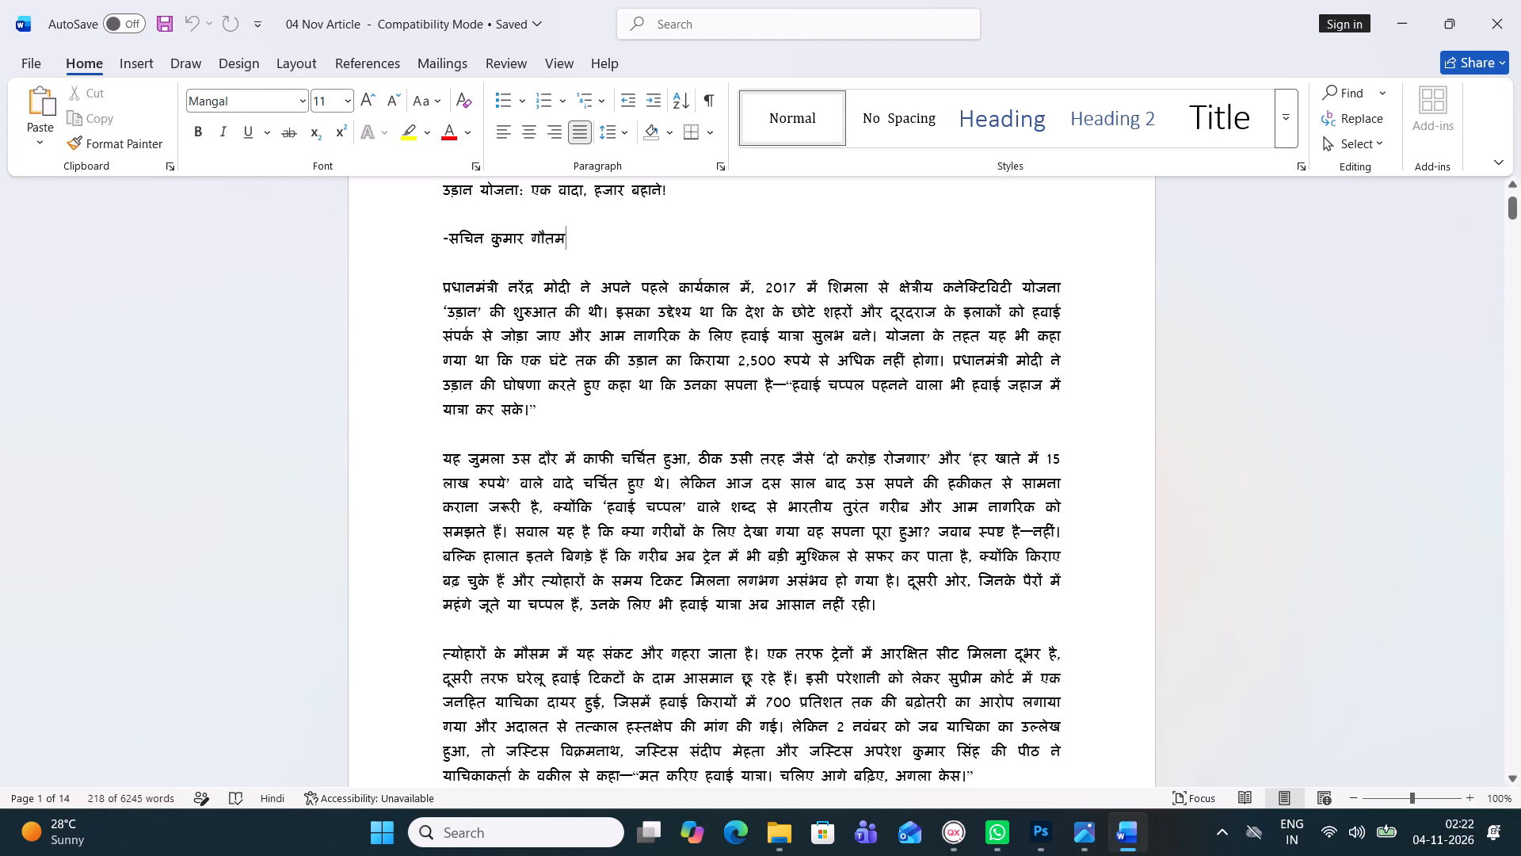
drag(440, 239, 546, 258)
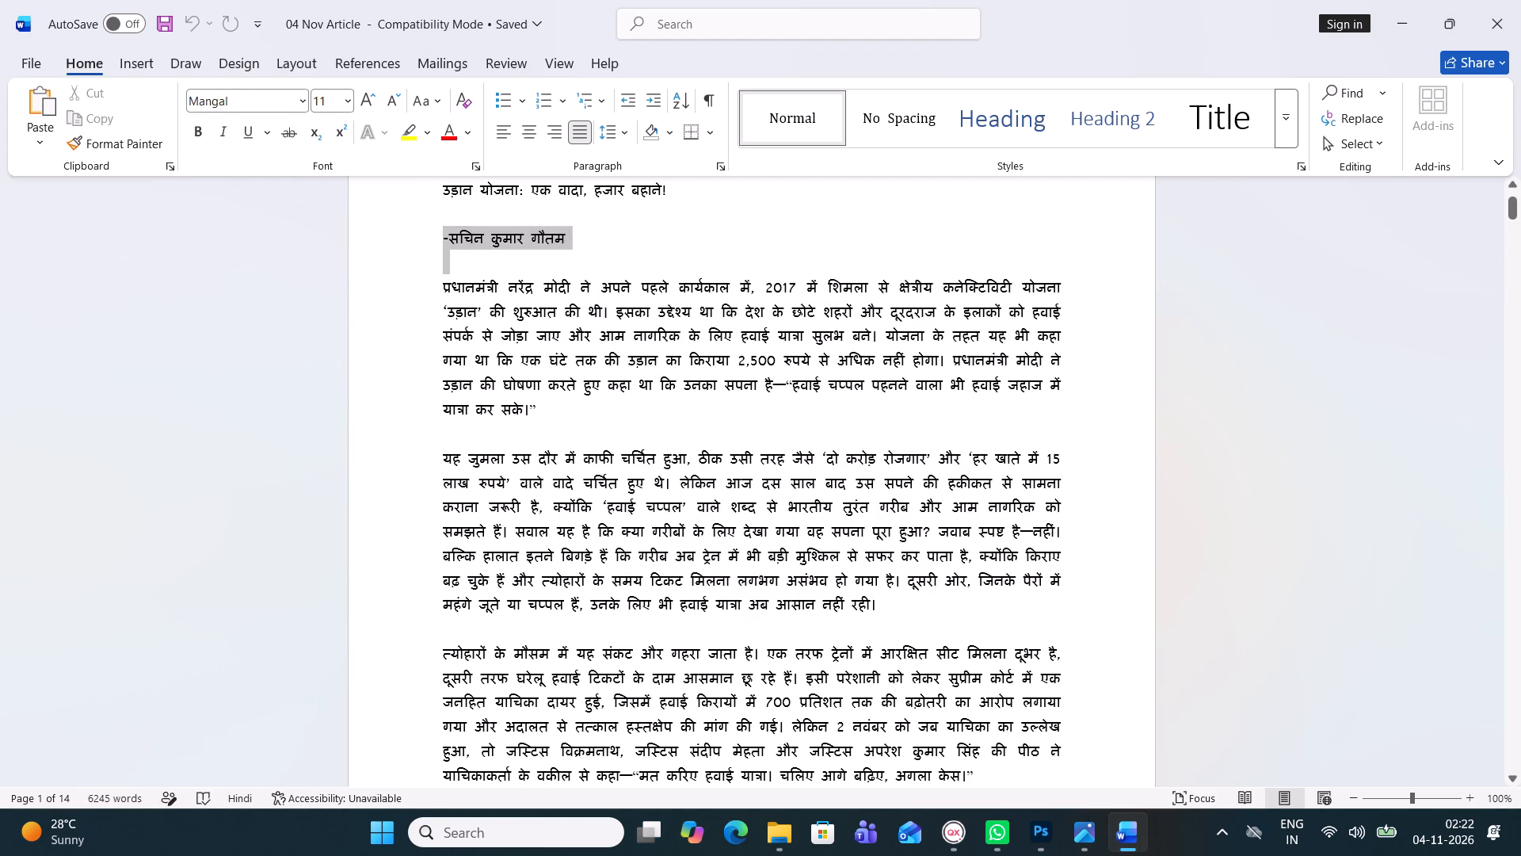
drag(546, 258, 1136, 793)
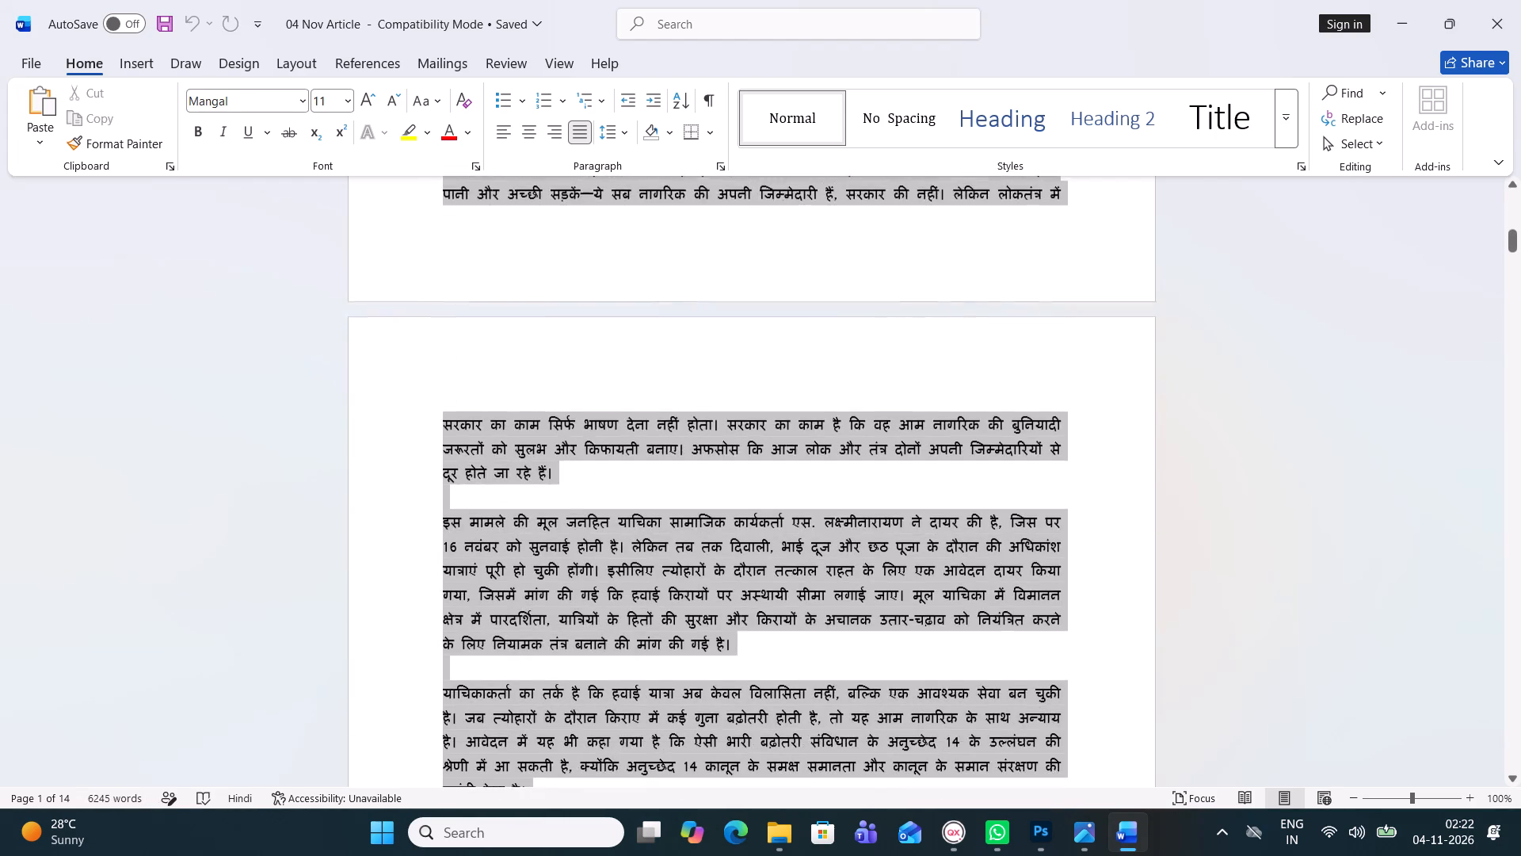
drag(1136, 793, 1135, 798)
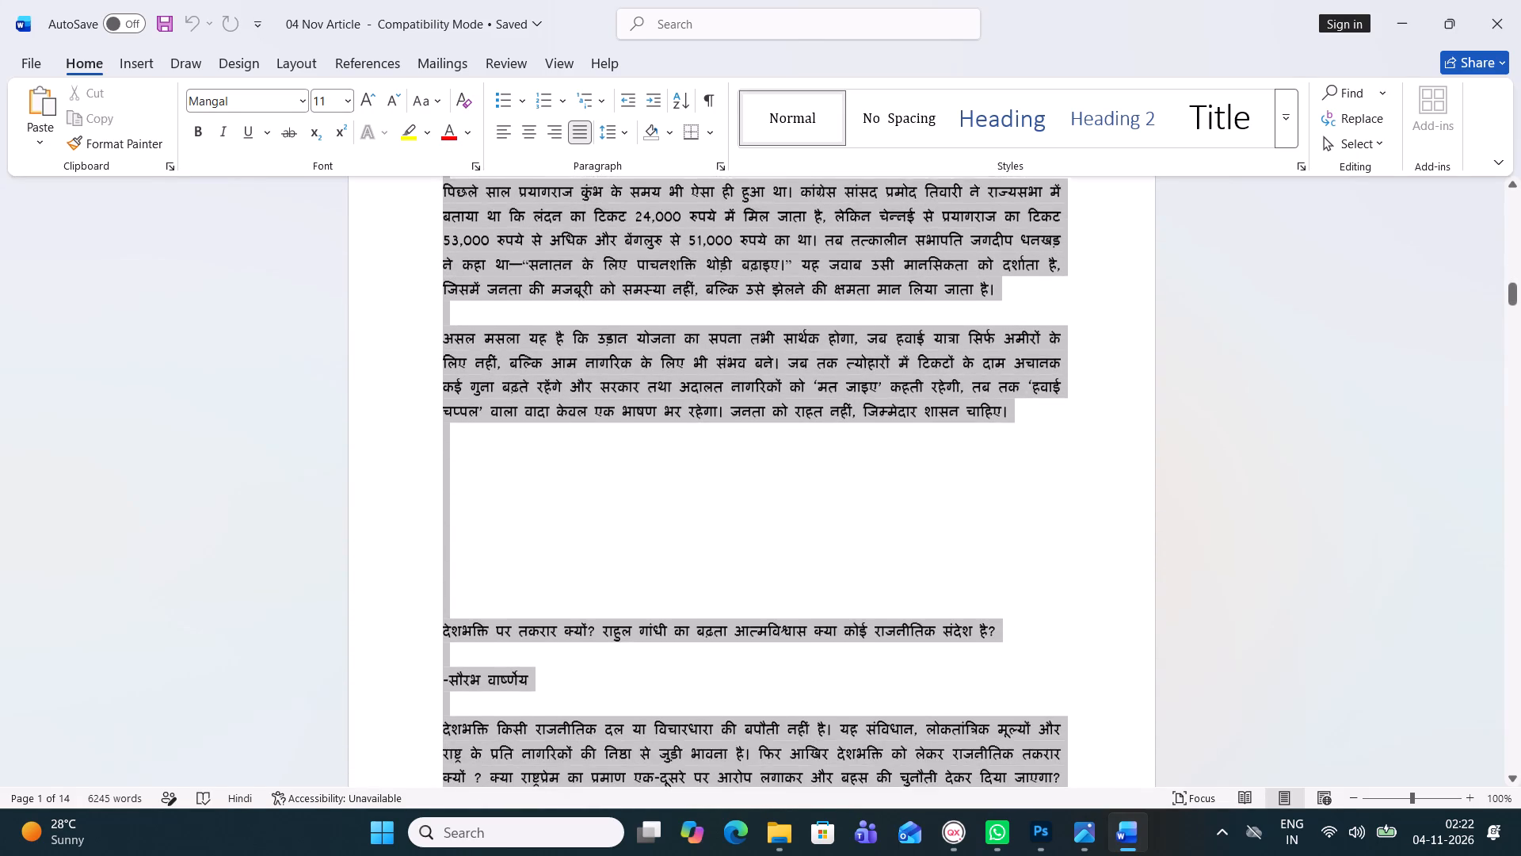
drag(1135, 798, 929, 441)
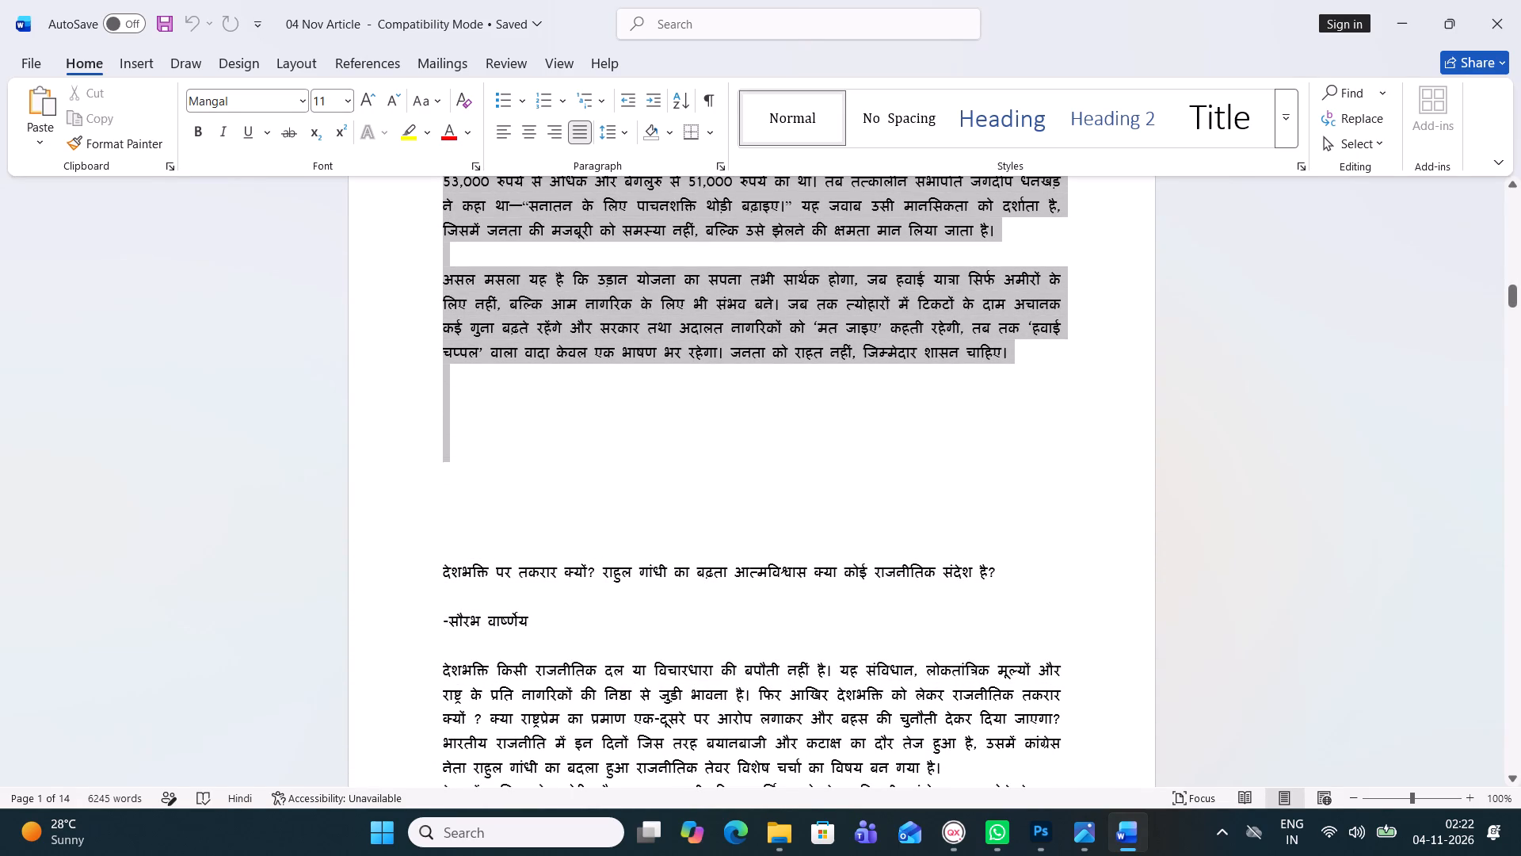
drag(929, 441, 1006, 350)
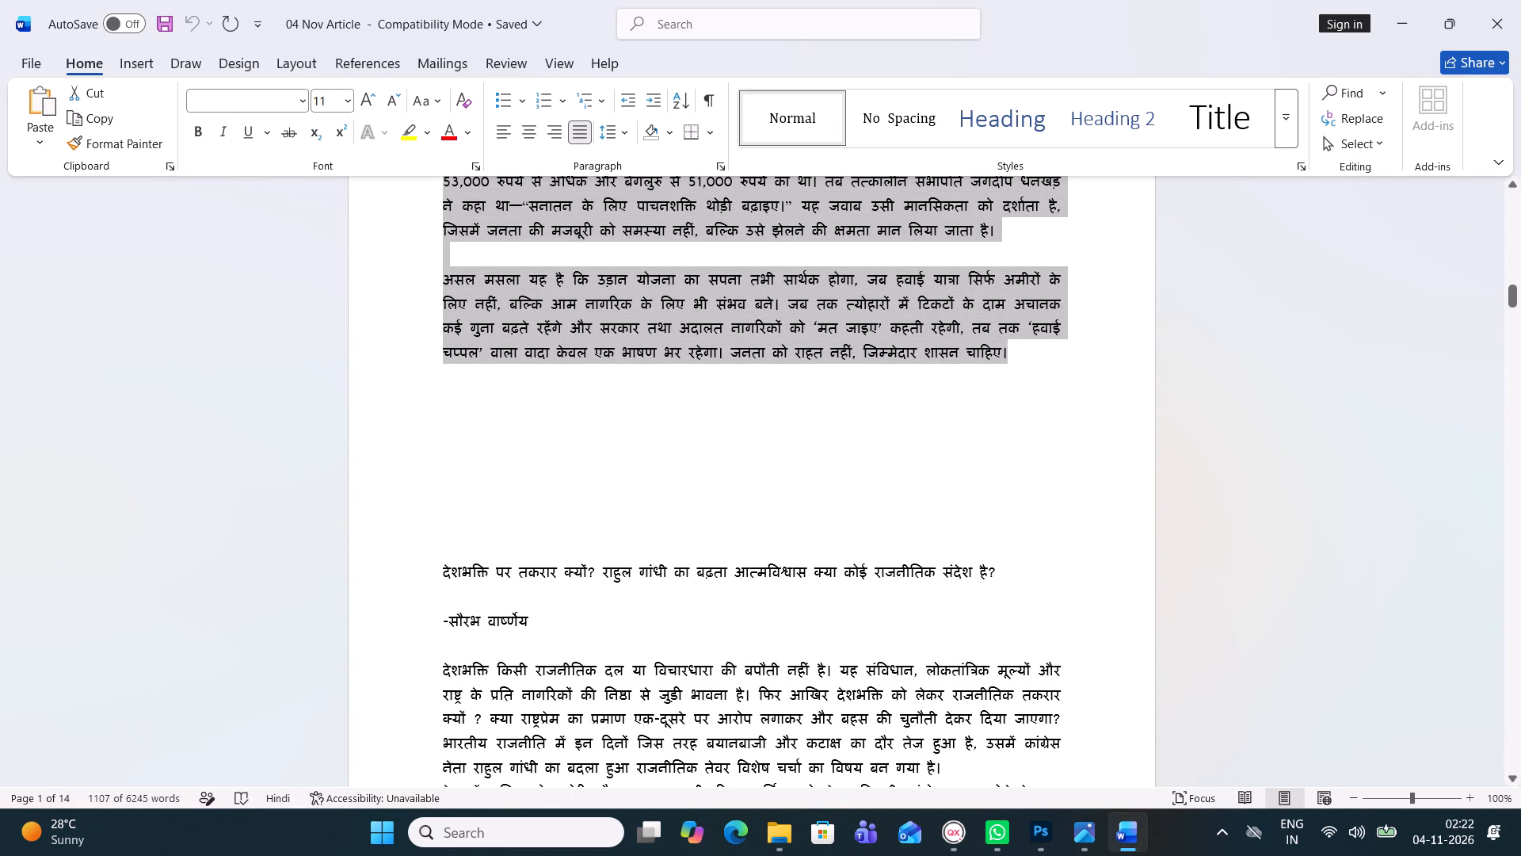
key(ctrl+c)
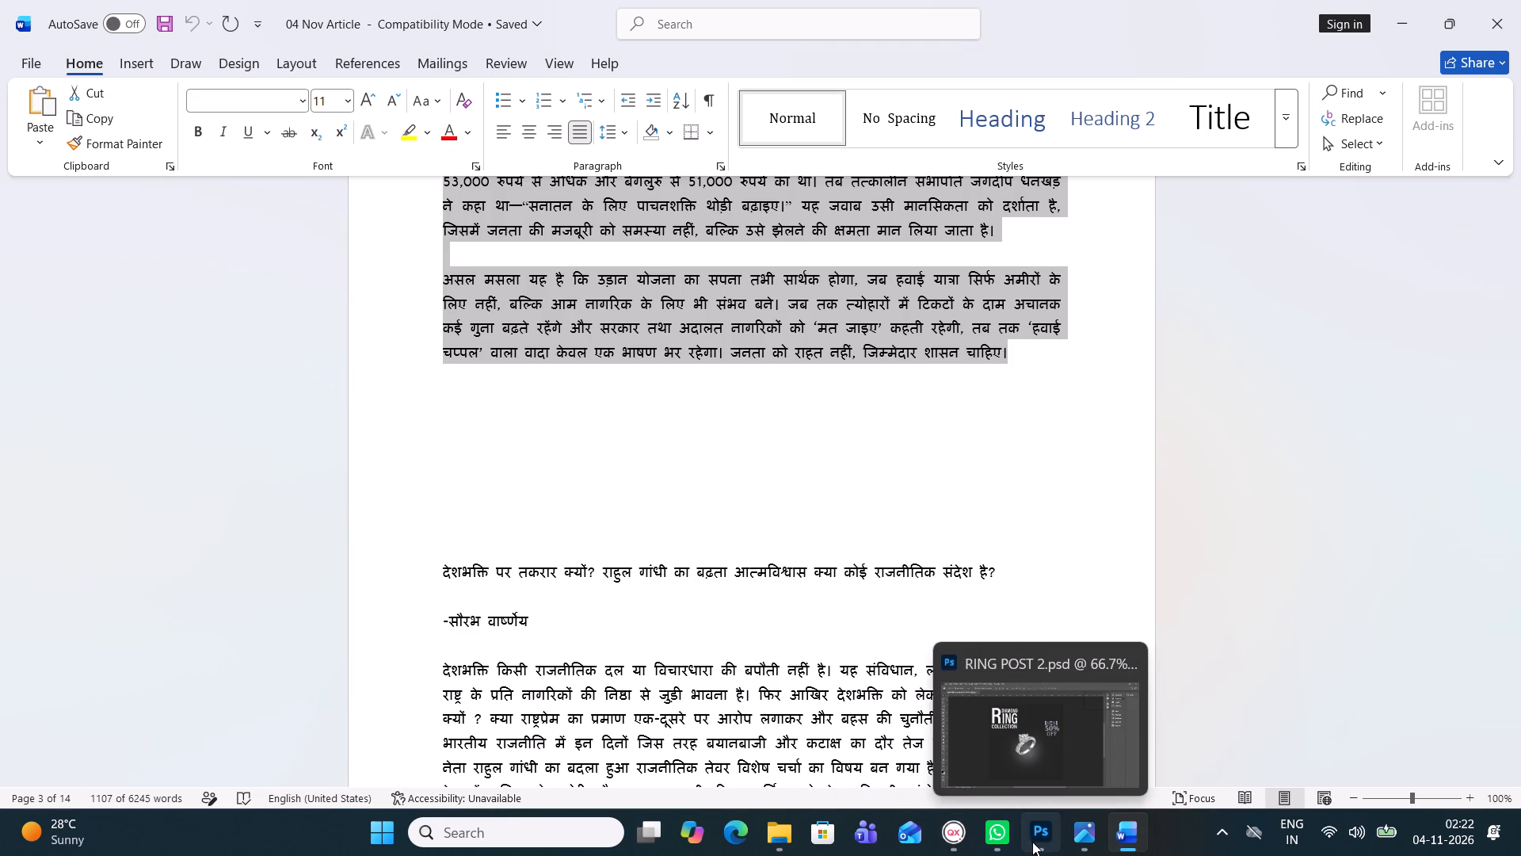
Back in QuarkXPress, draw a text box about 234 × 151 mm directly beneath the उड़ान योजना headline, matching the headline's width.
click(943, 840)
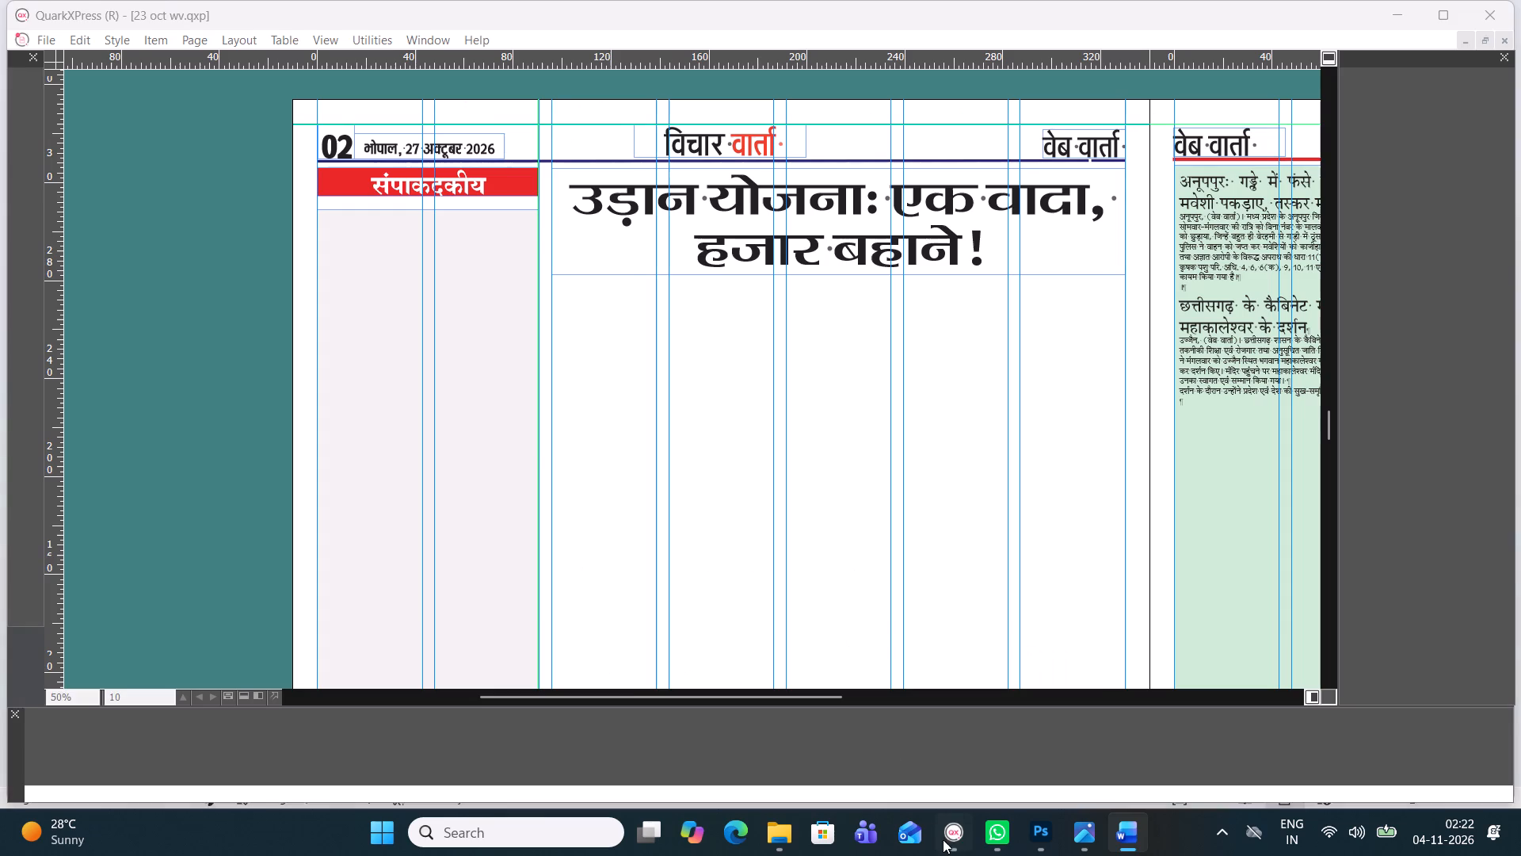
click(18, 128)
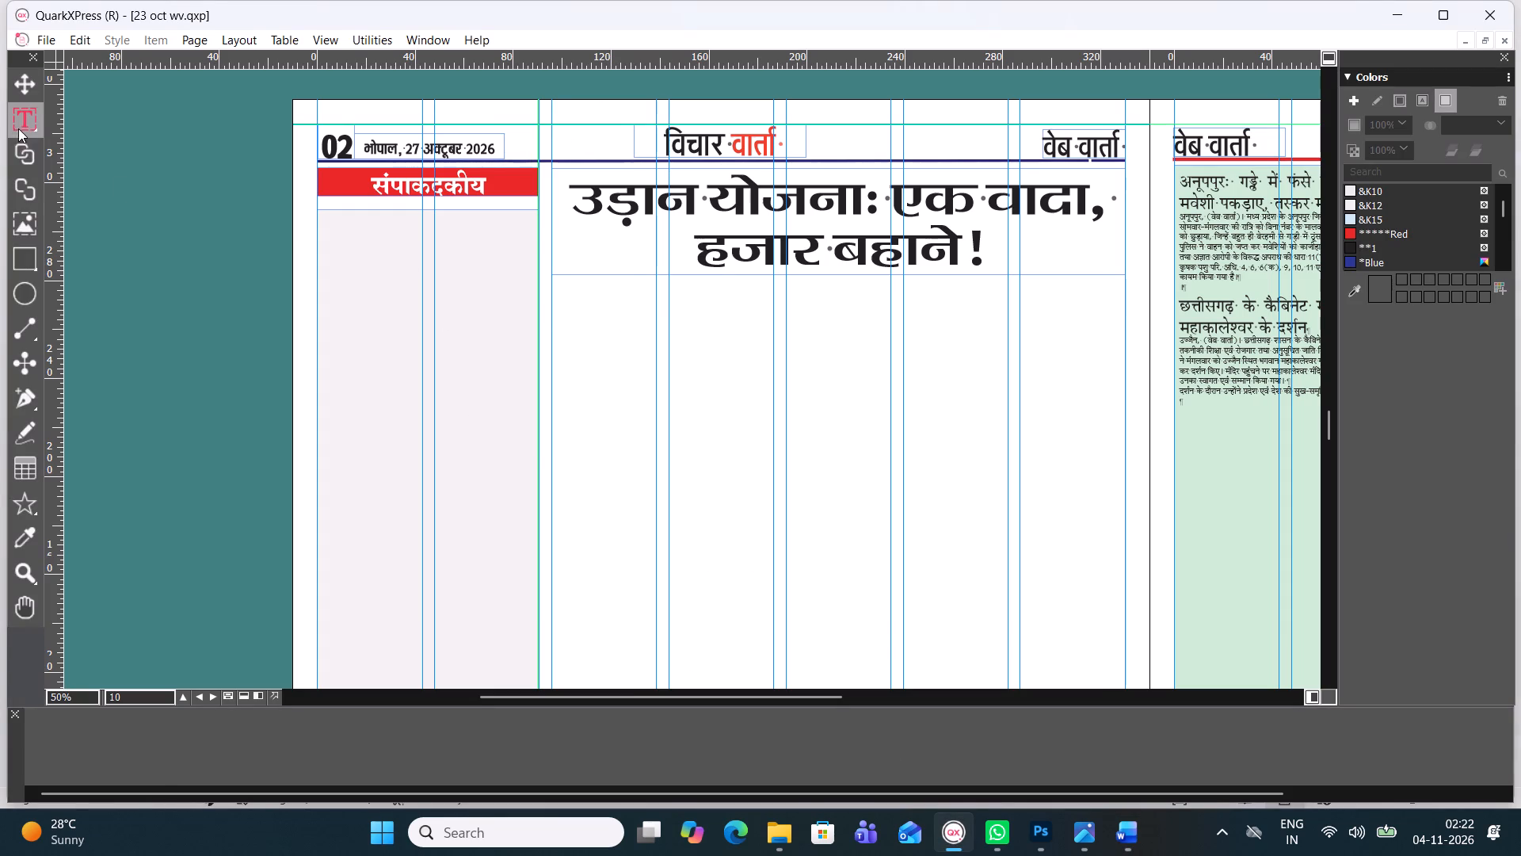
drag(552, 282, 1139, 669)
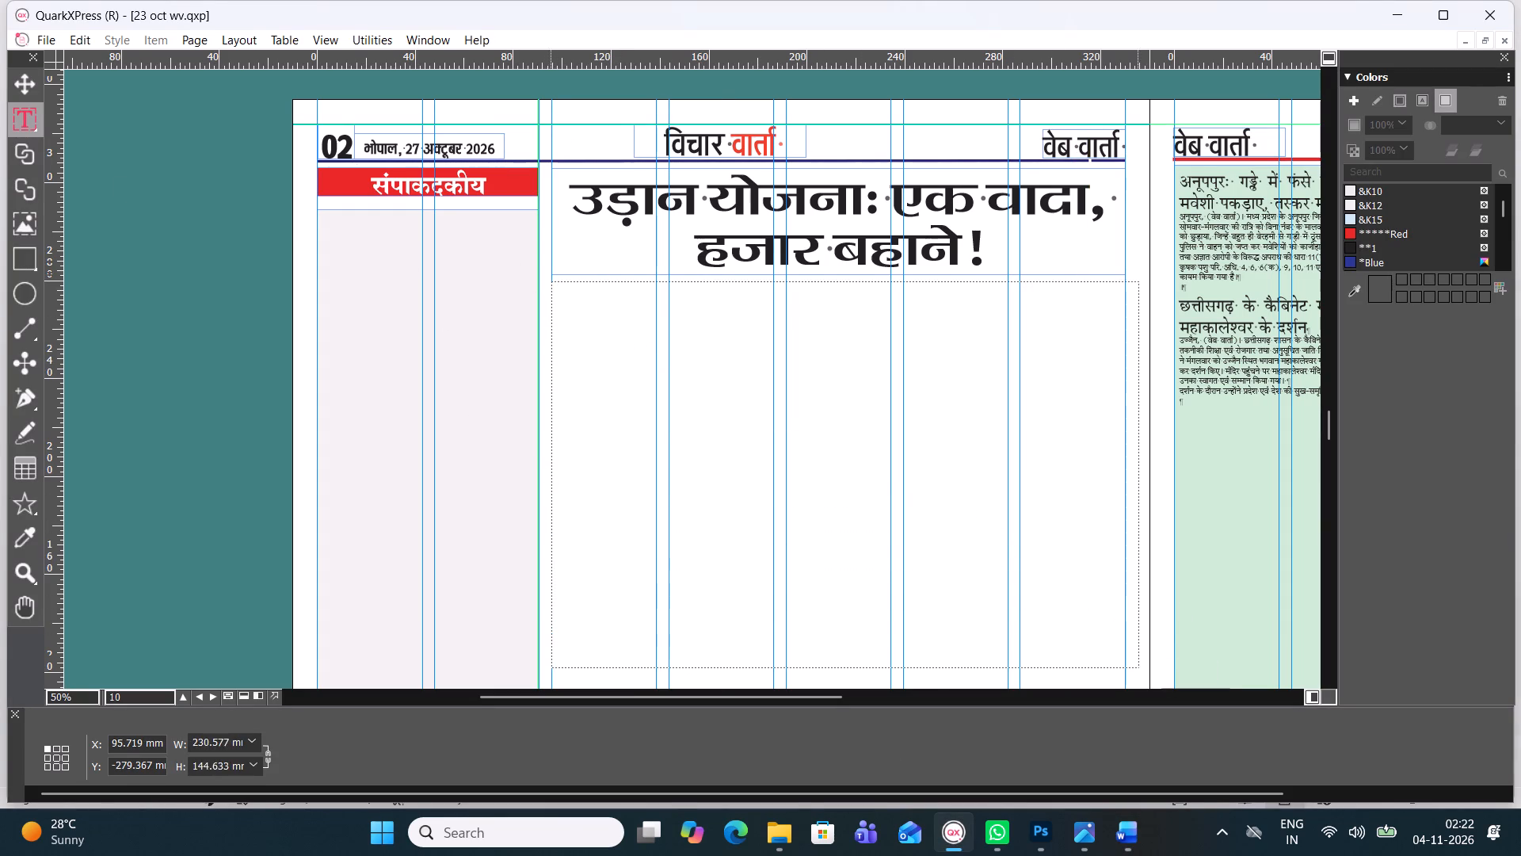
drag(1139, 669, 1122, 574)
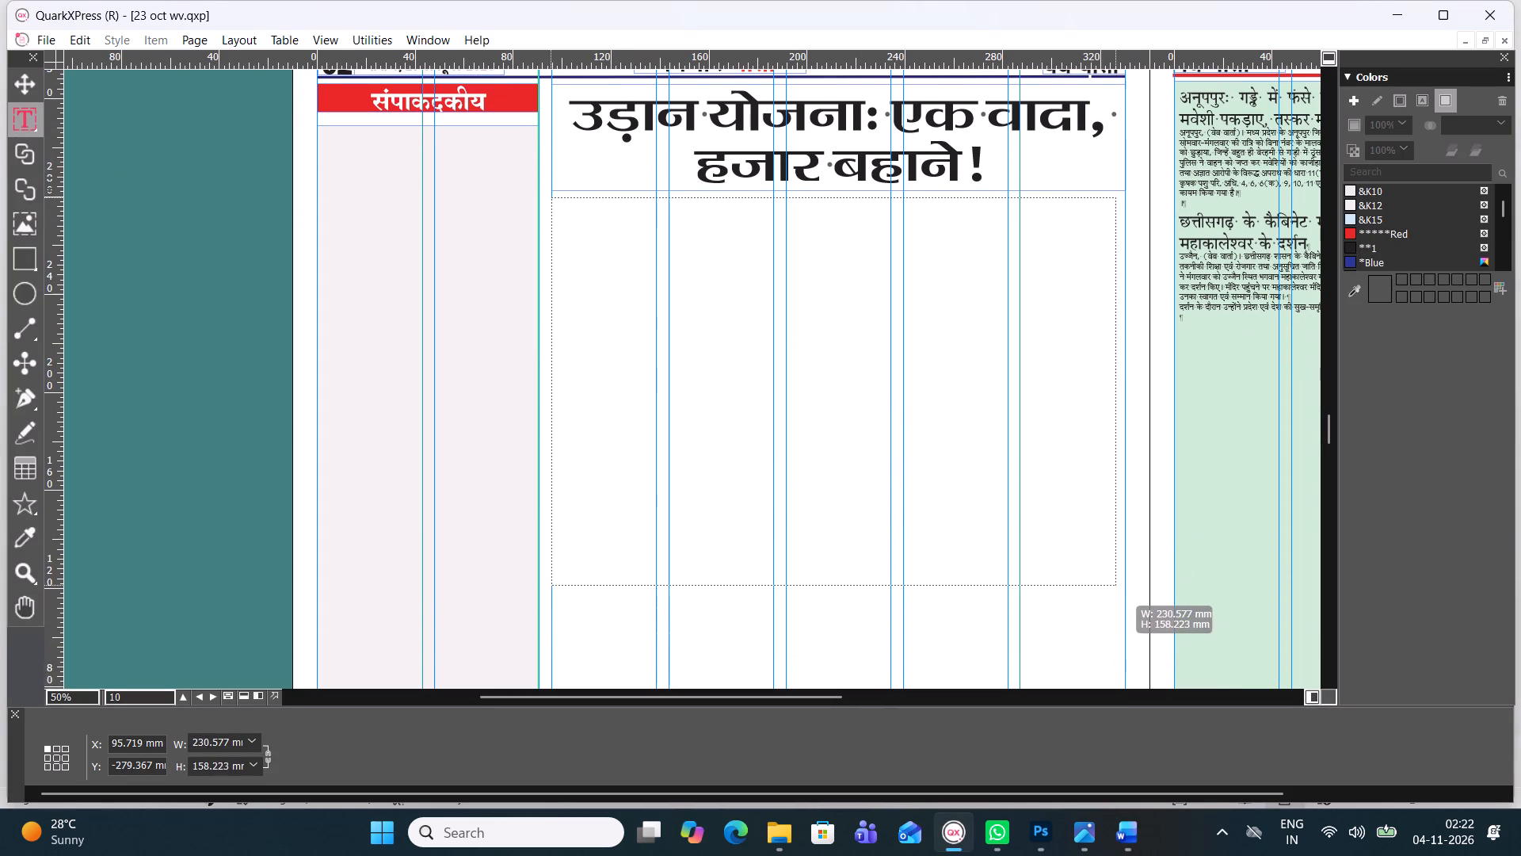
drag(1122, 574, 1125, 568)
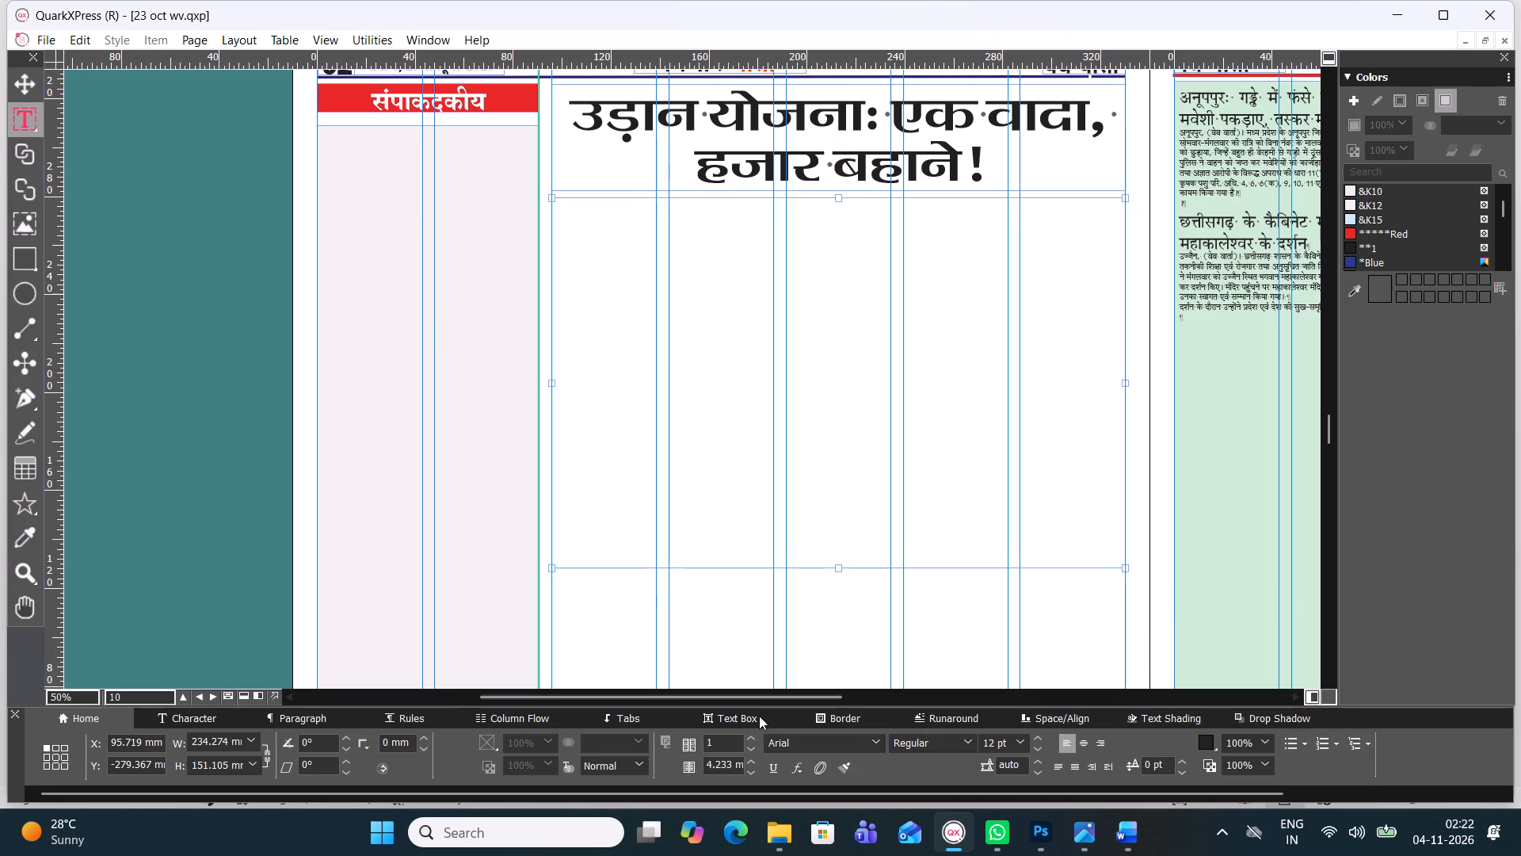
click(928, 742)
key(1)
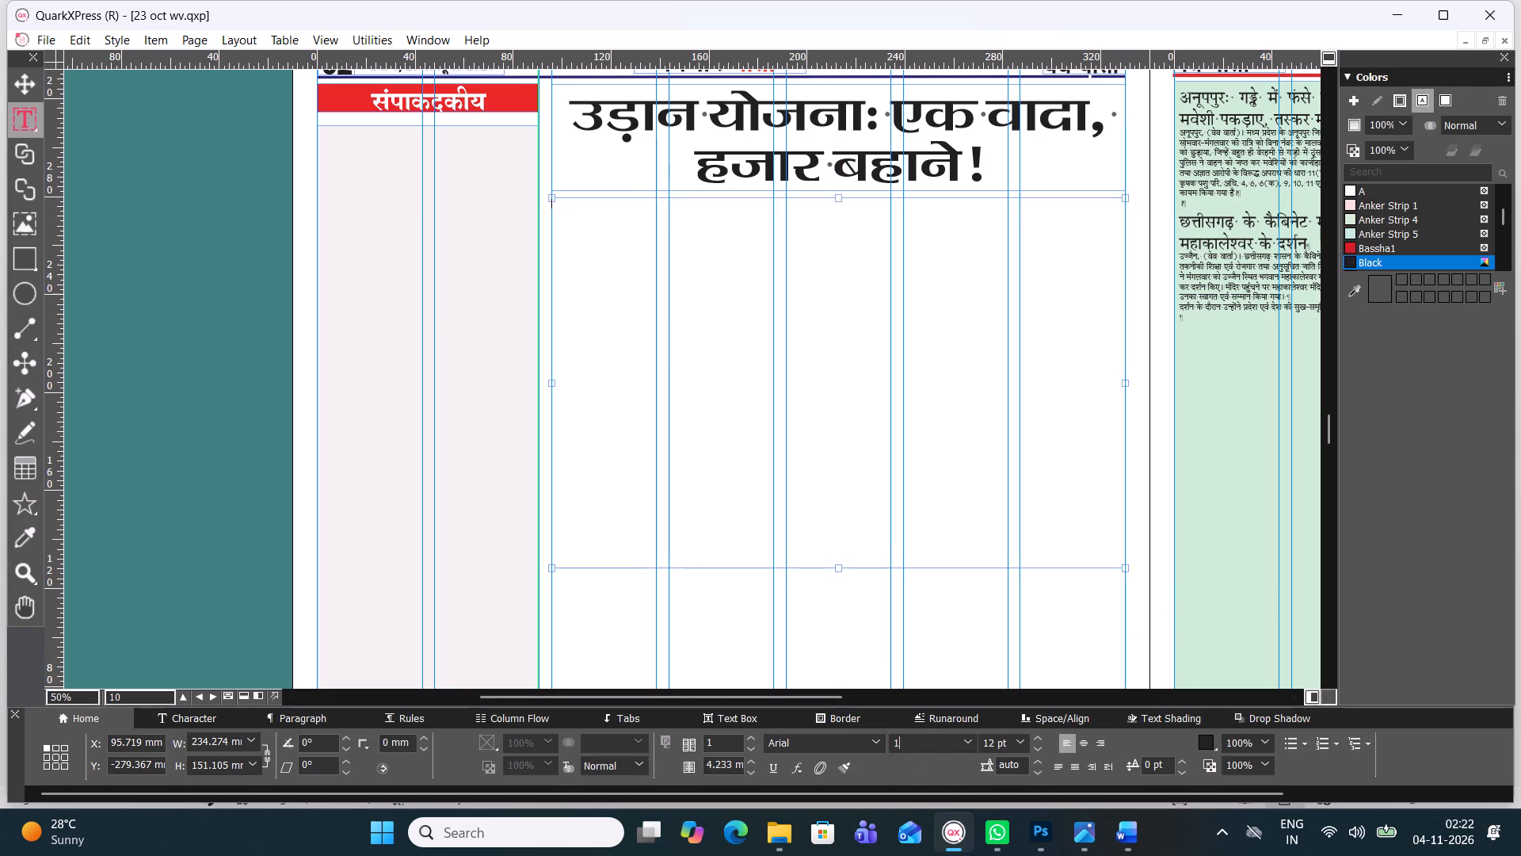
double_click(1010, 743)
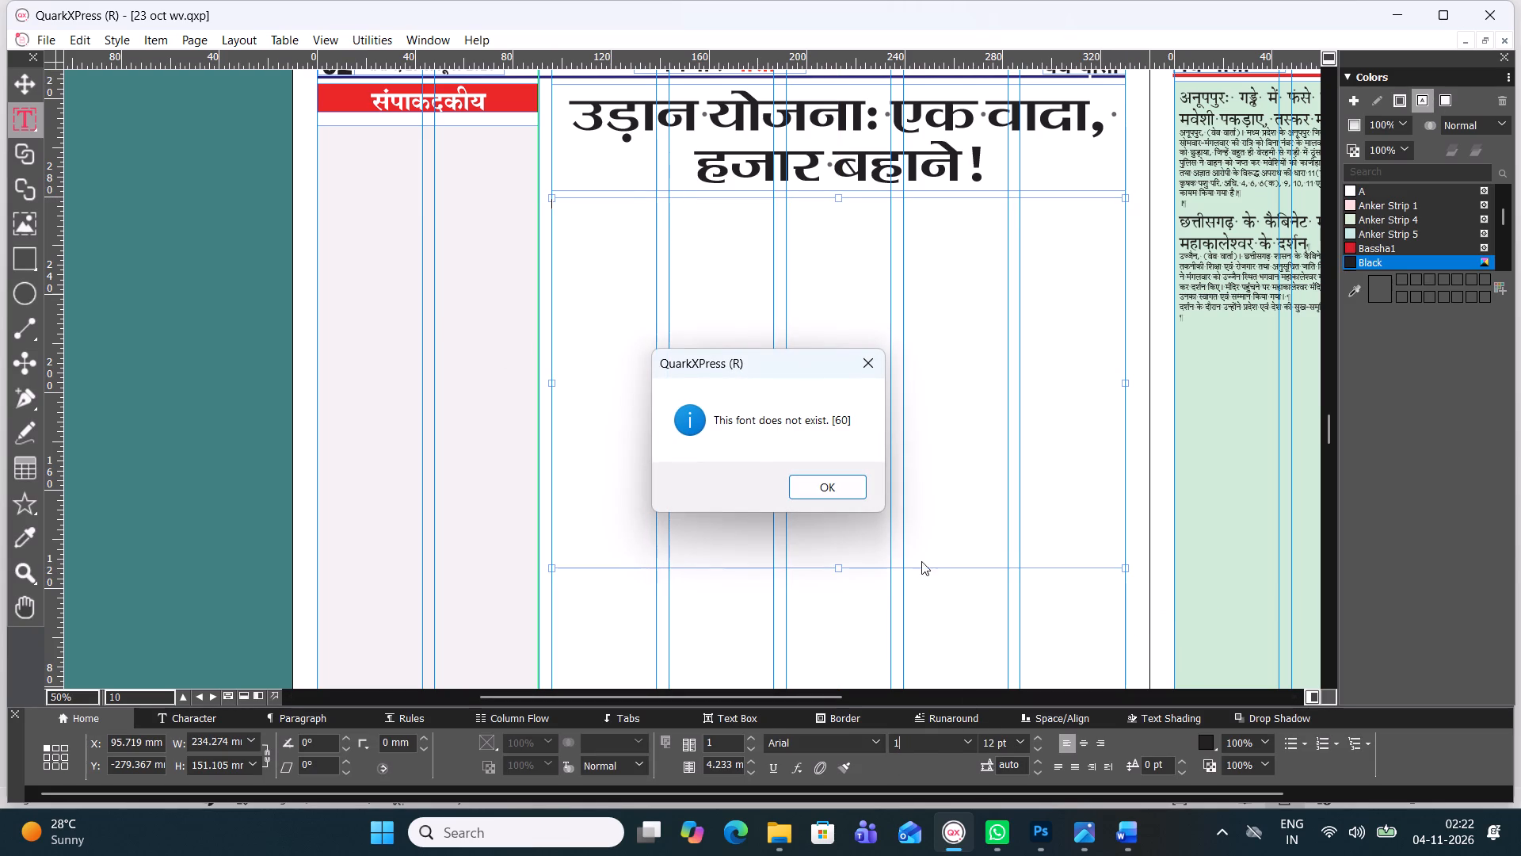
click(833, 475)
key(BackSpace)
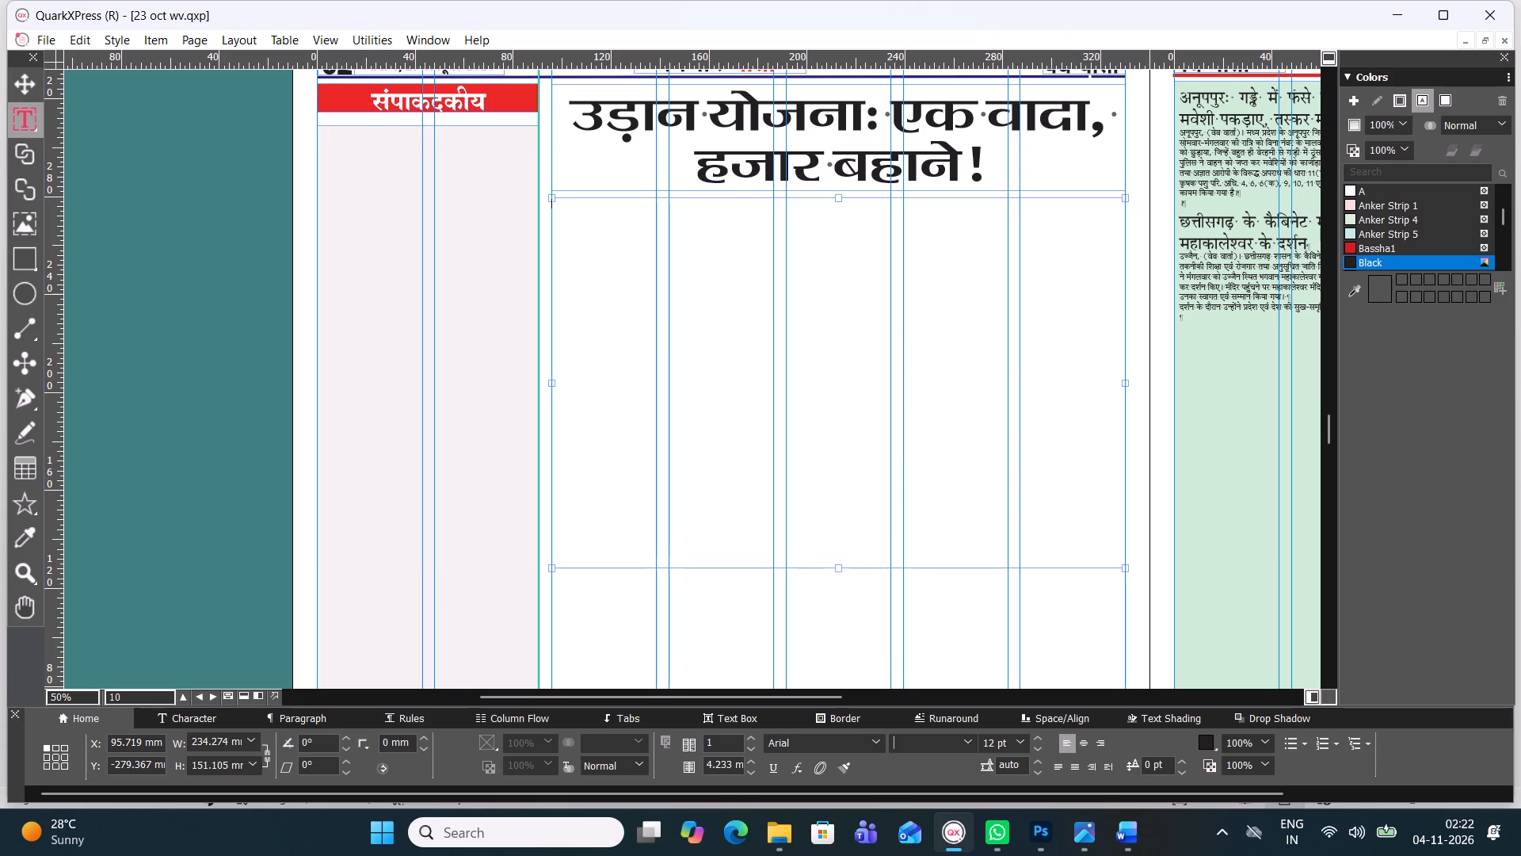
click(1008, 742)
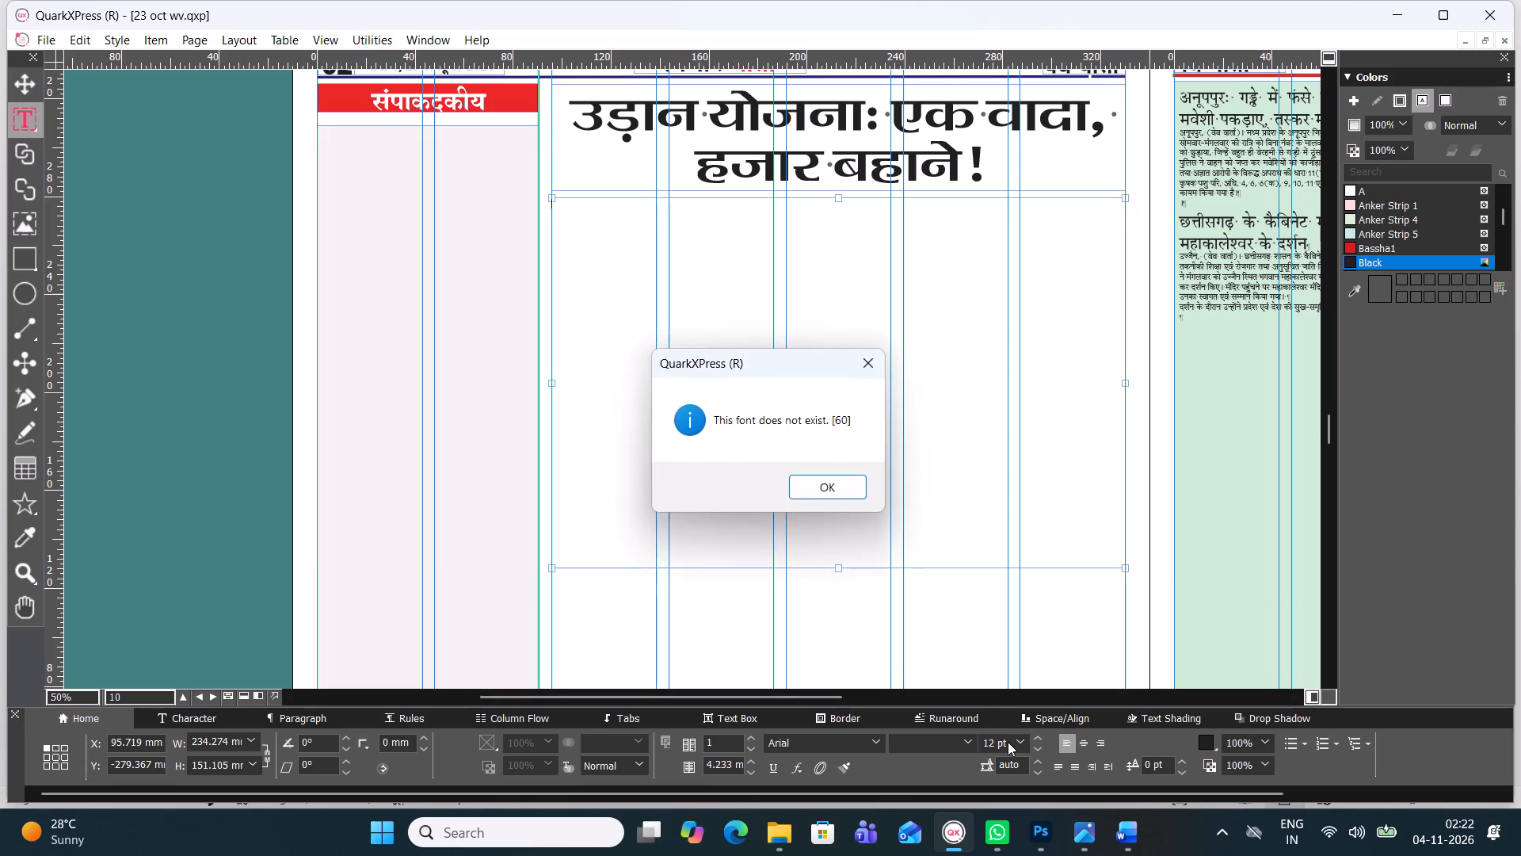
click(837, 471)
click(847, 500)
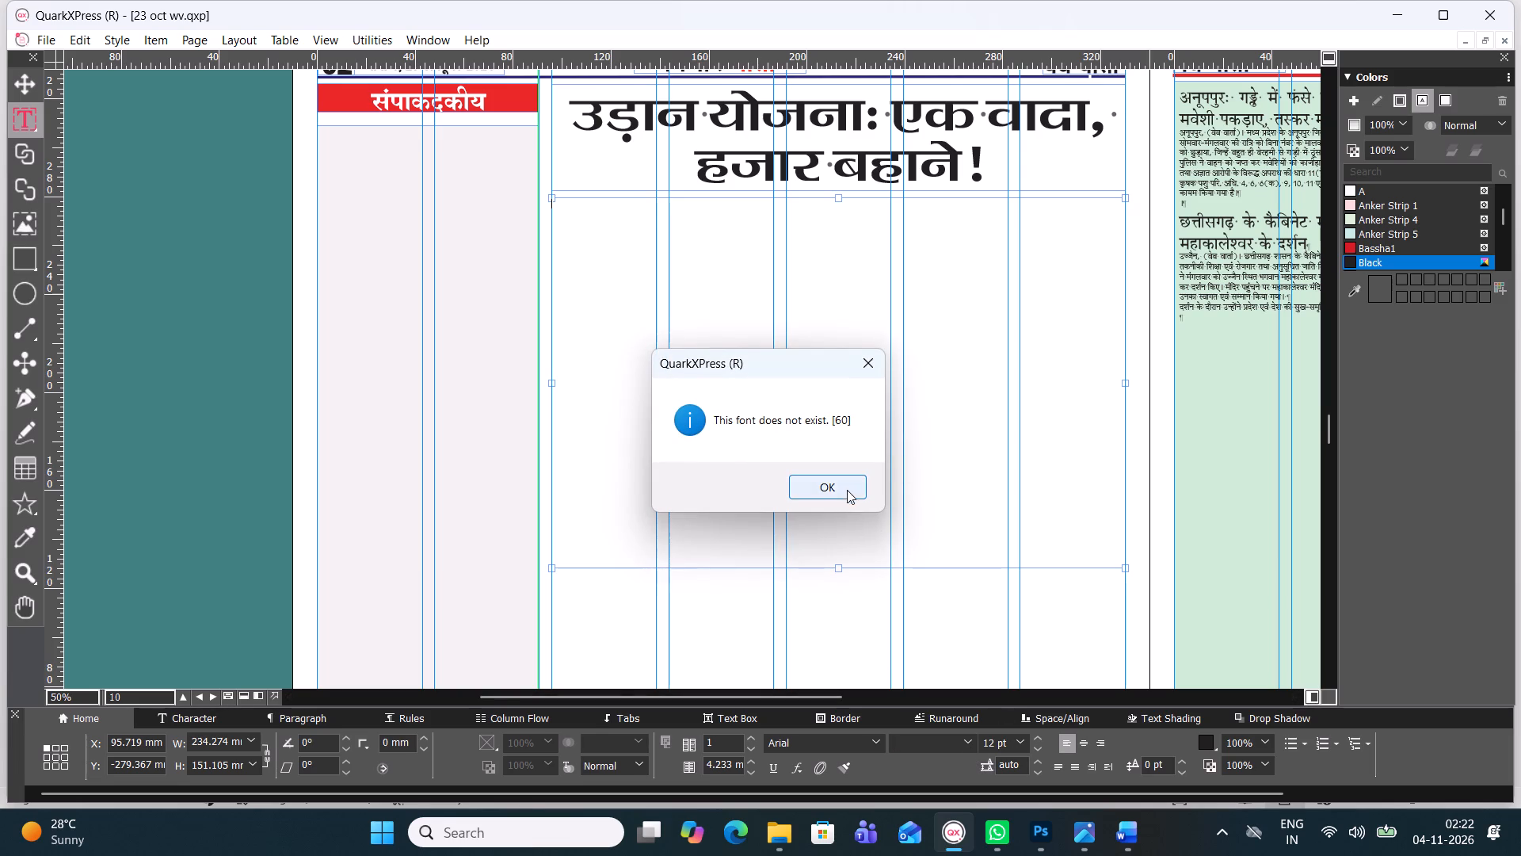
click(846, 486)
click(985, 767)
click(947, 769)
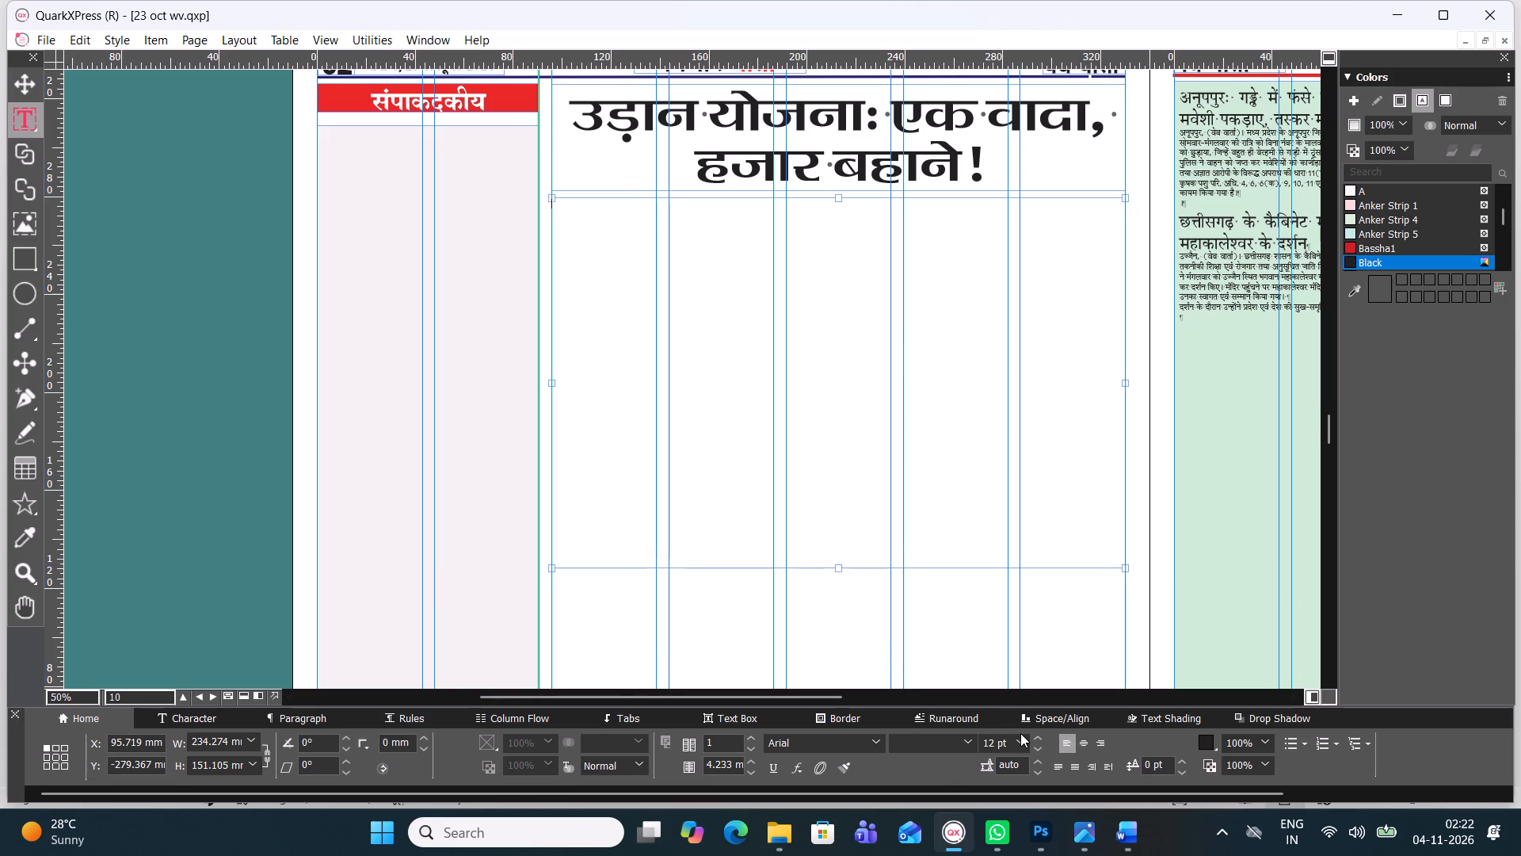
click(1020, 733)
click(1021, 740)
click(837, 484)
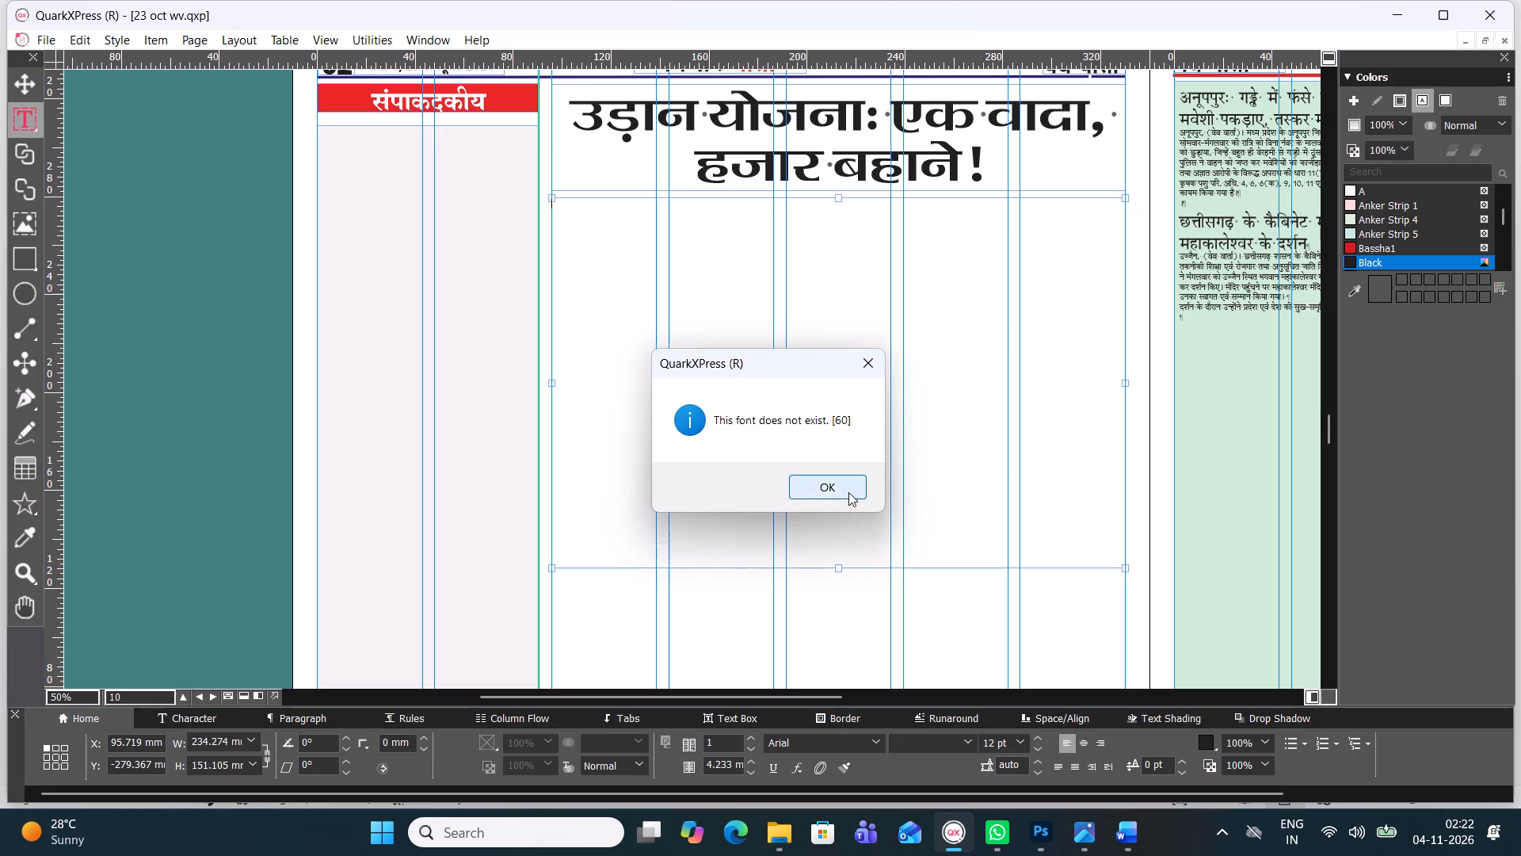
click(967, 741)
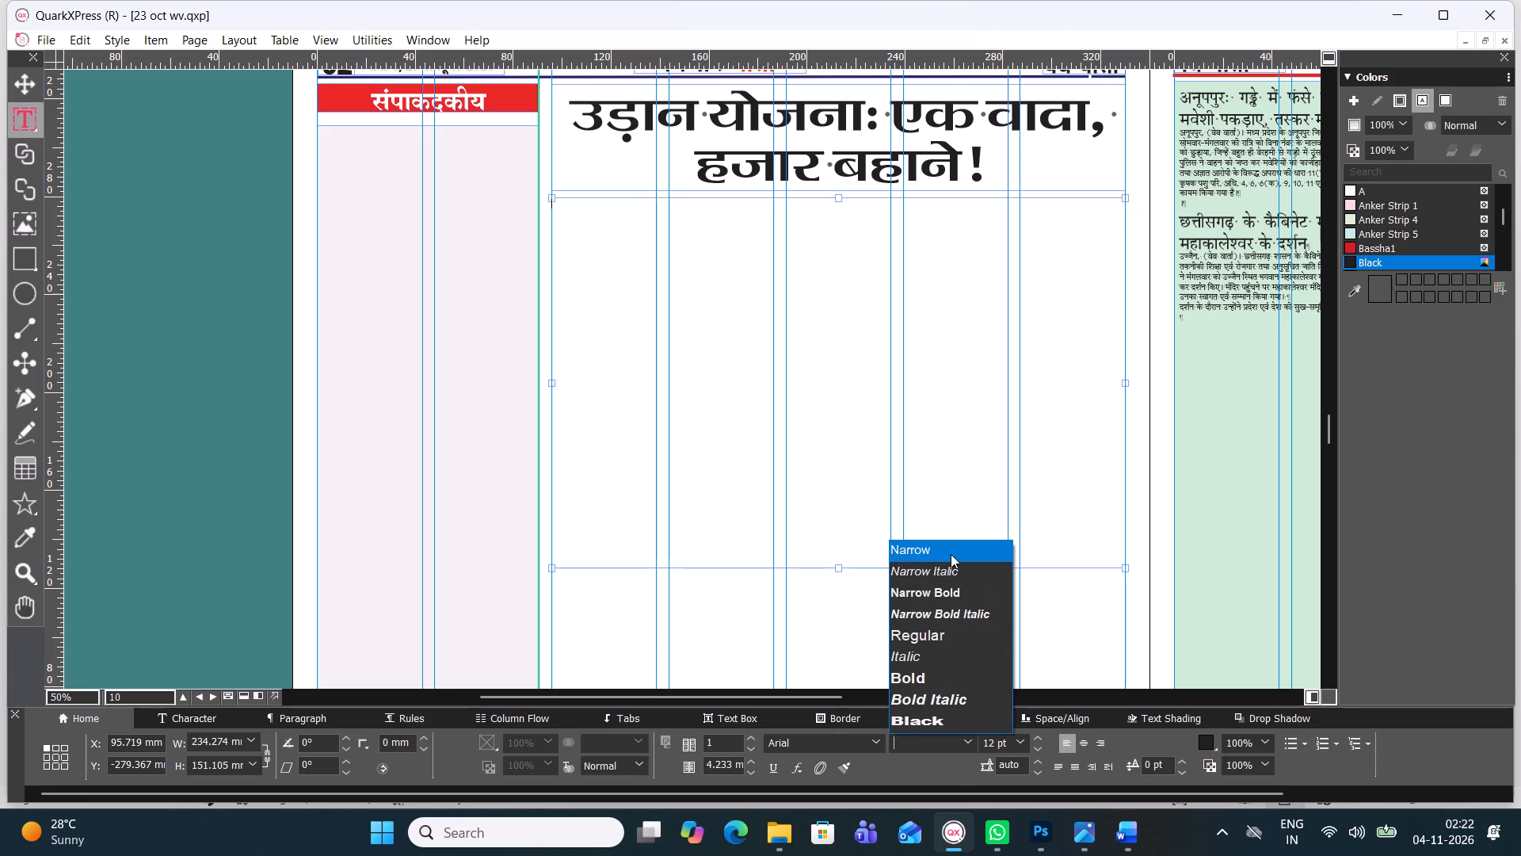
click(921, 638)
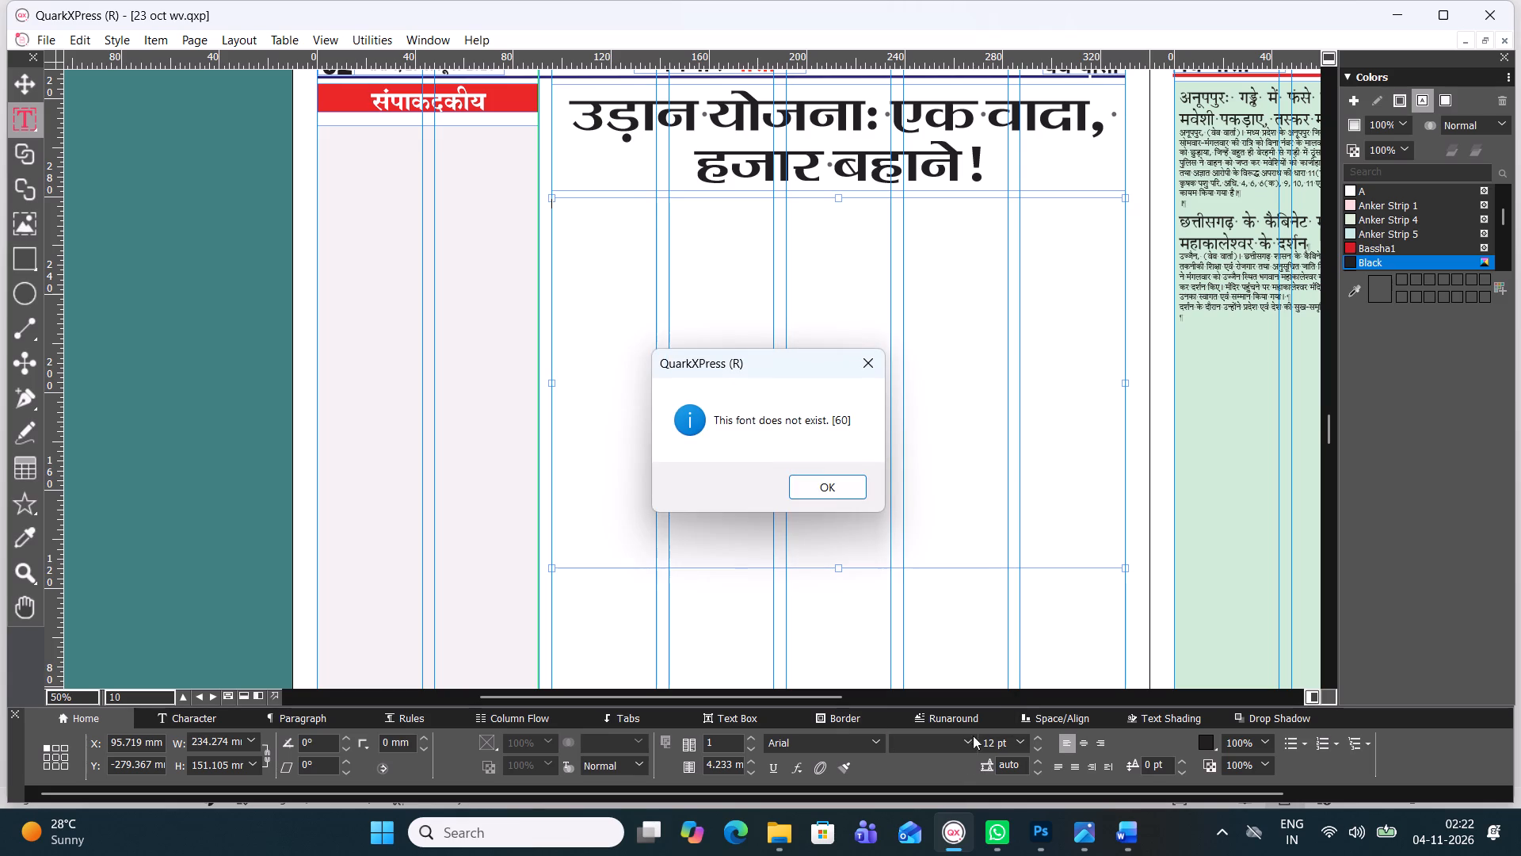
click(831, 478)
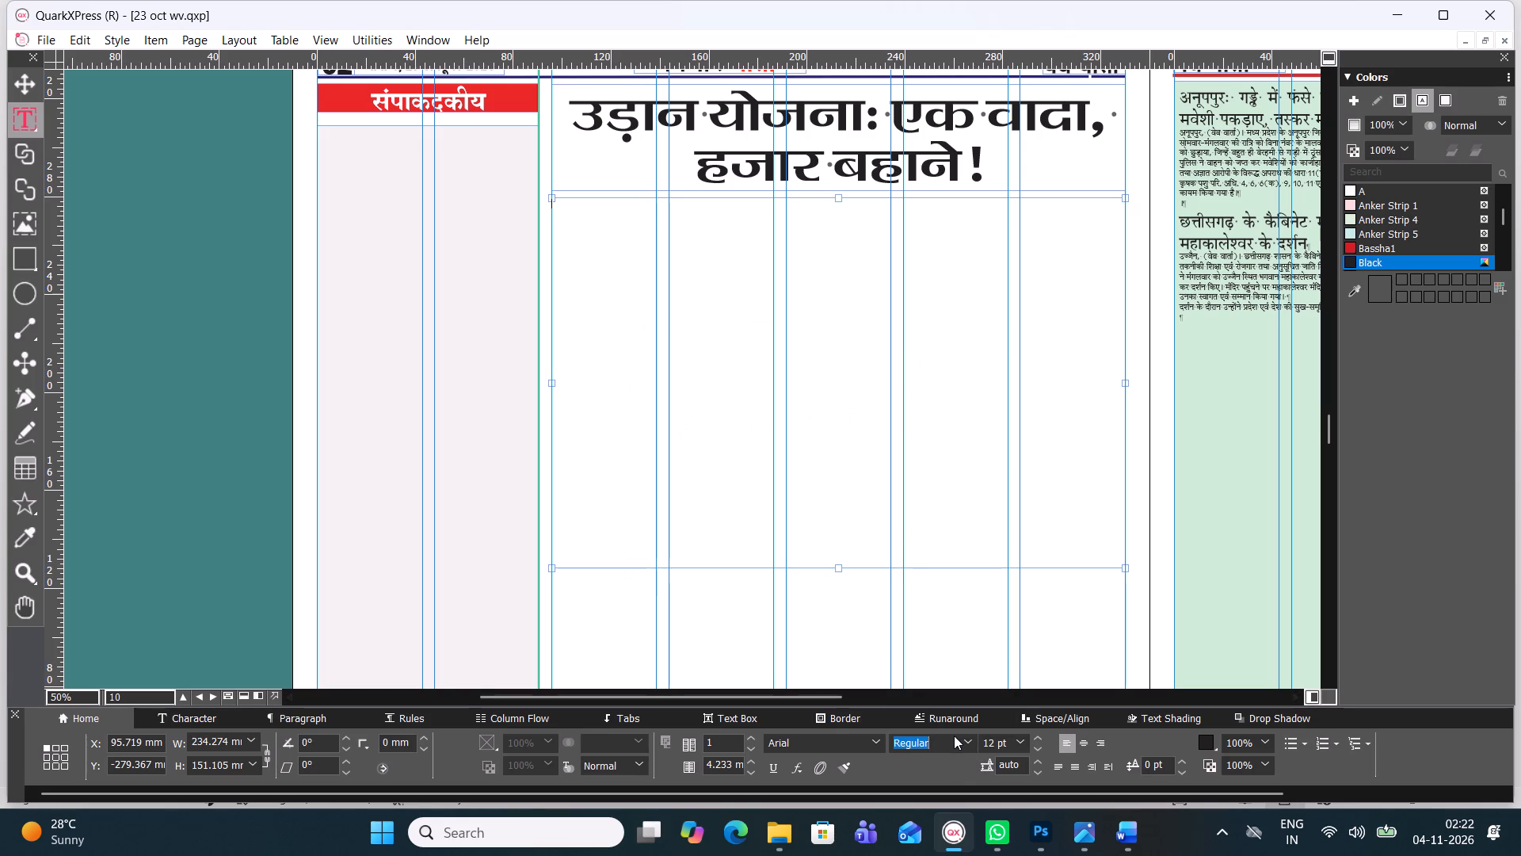
Set the new article text box to a font size of 11.5 pt with 11.7 pt leading.
click(1005, 742)
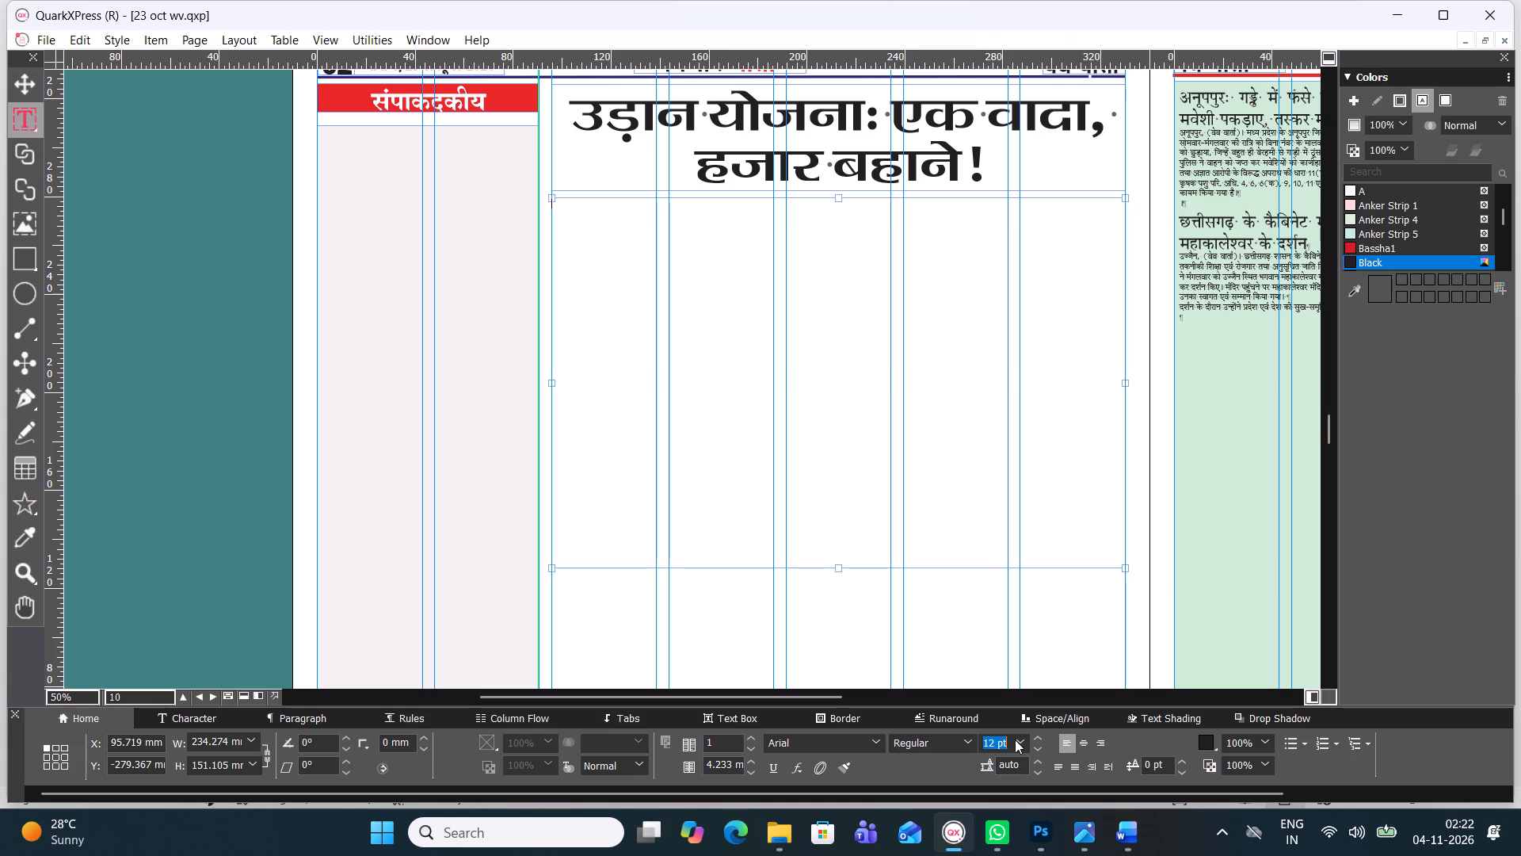
key(BackSpace)
text(11.5)
key(Return)
key(Return)
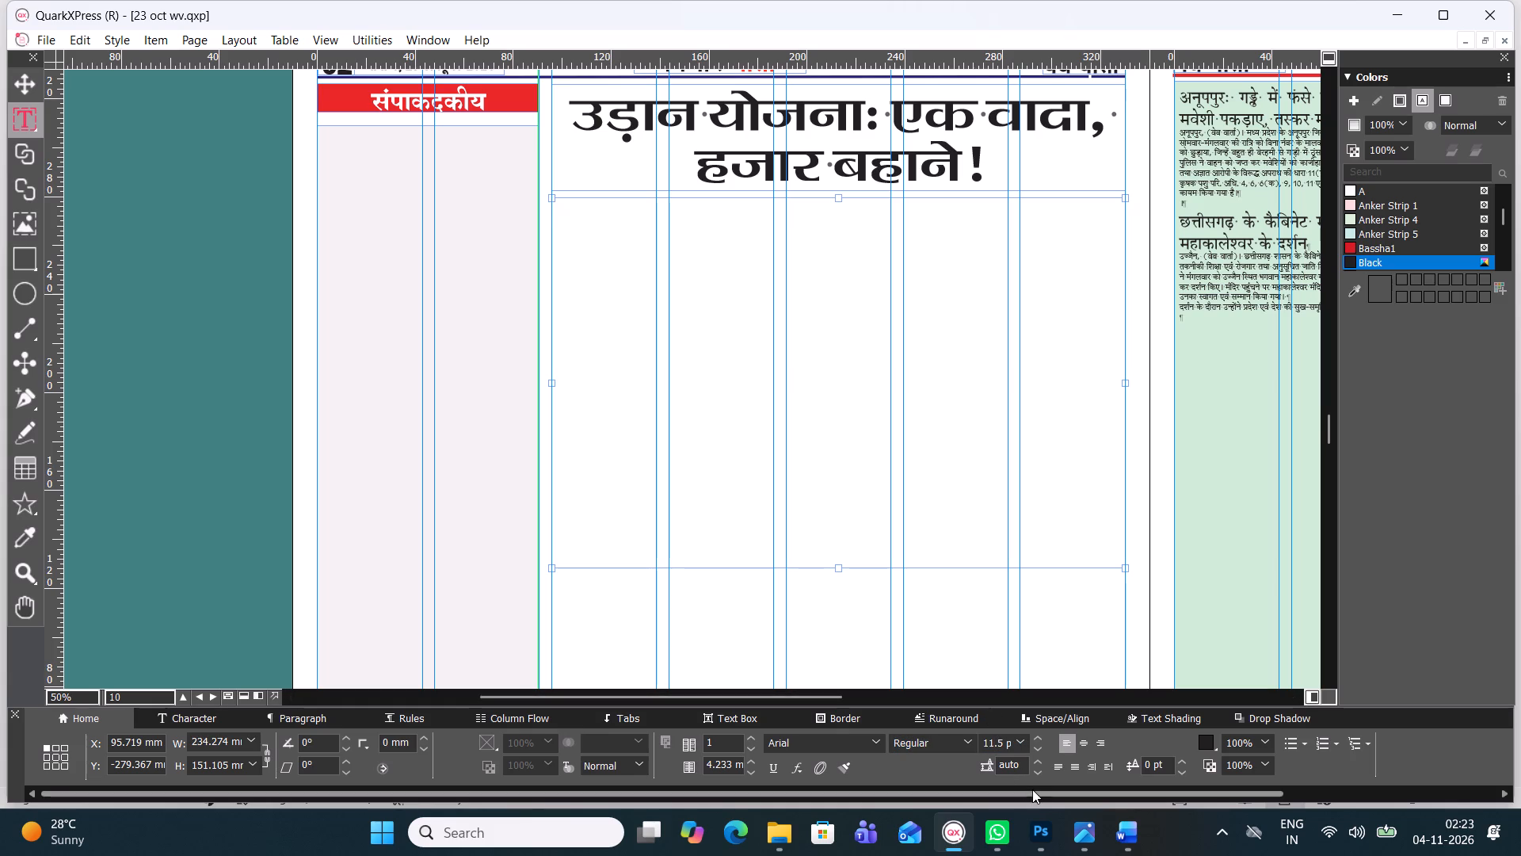
drag(1024, 766, 973, 754)
text(11.7)
key(Return)
key(Return)
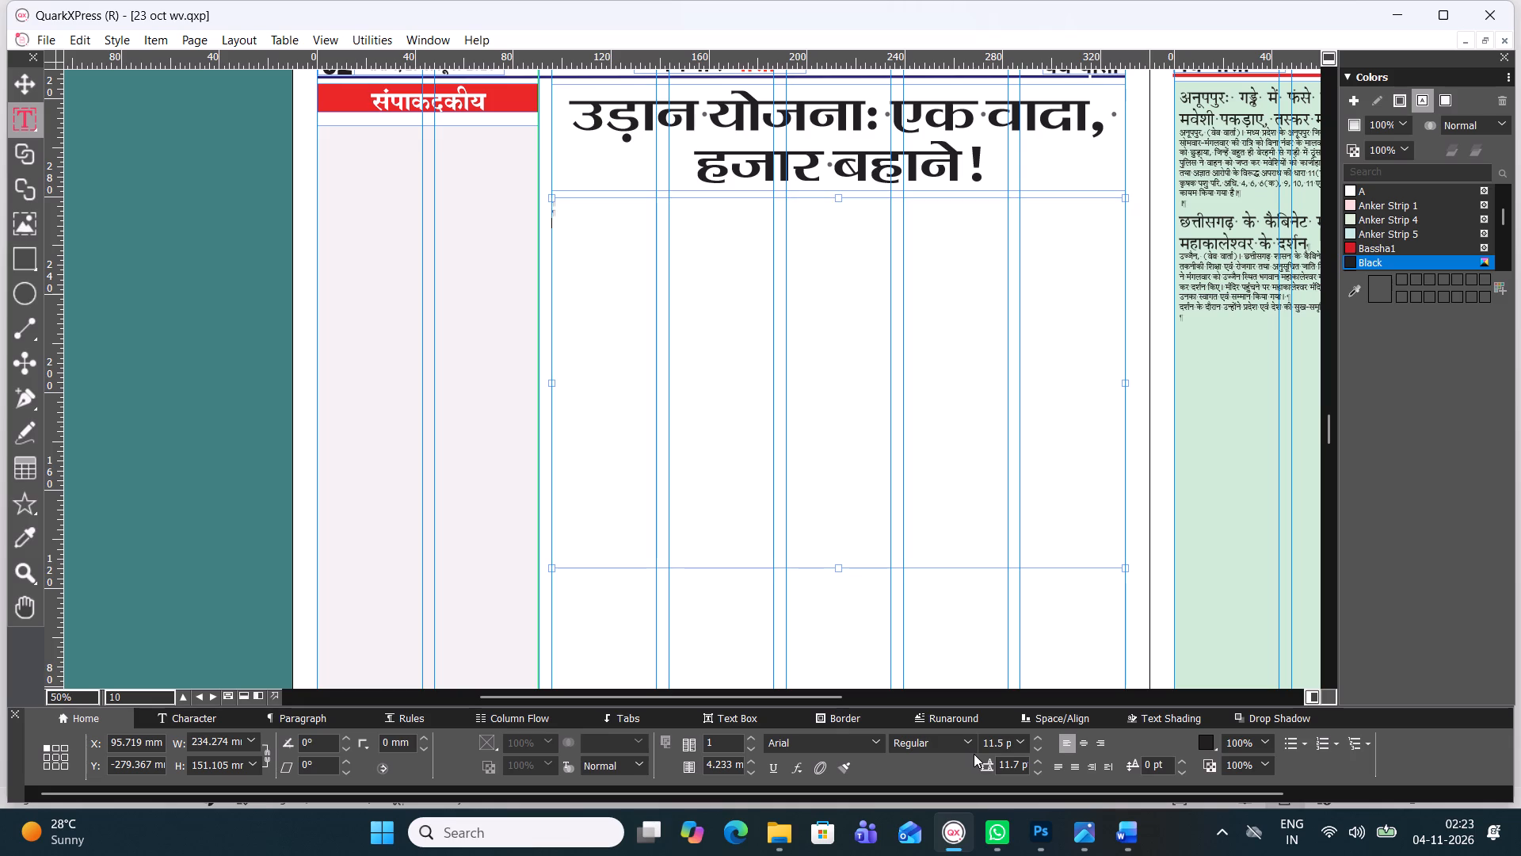
Set the new article text box's paragraph alignment to justified.
click(1054, 772)
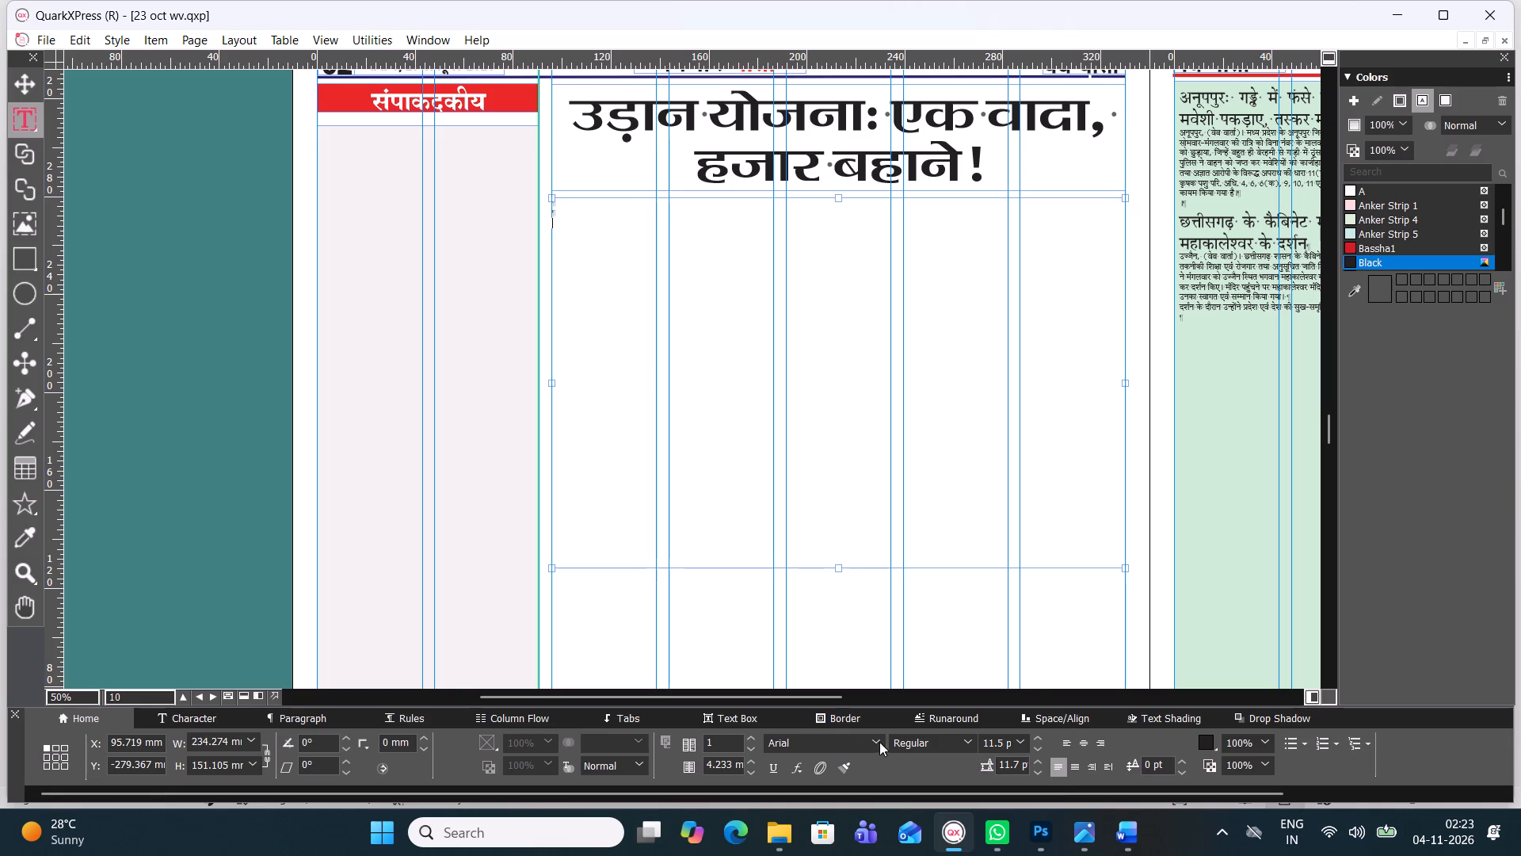
Set the font of the new article text box to Four C Gandhi.
click(879, 741)
drag(1035, 179, 1035, 178)
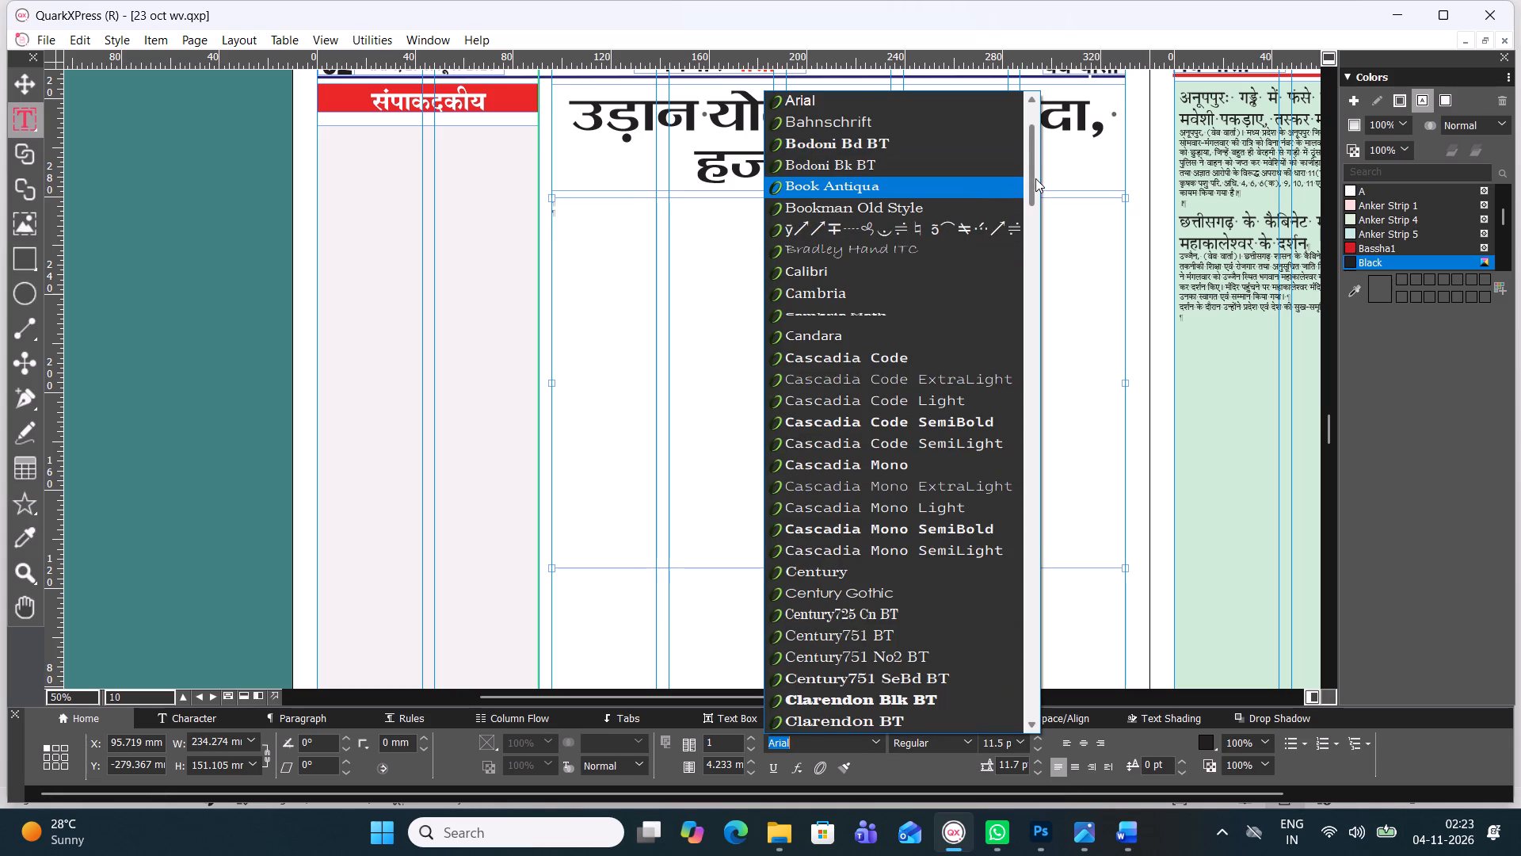
drag(1035, 178, 1031, 12)
drag(1029, 150, 1032, 92)
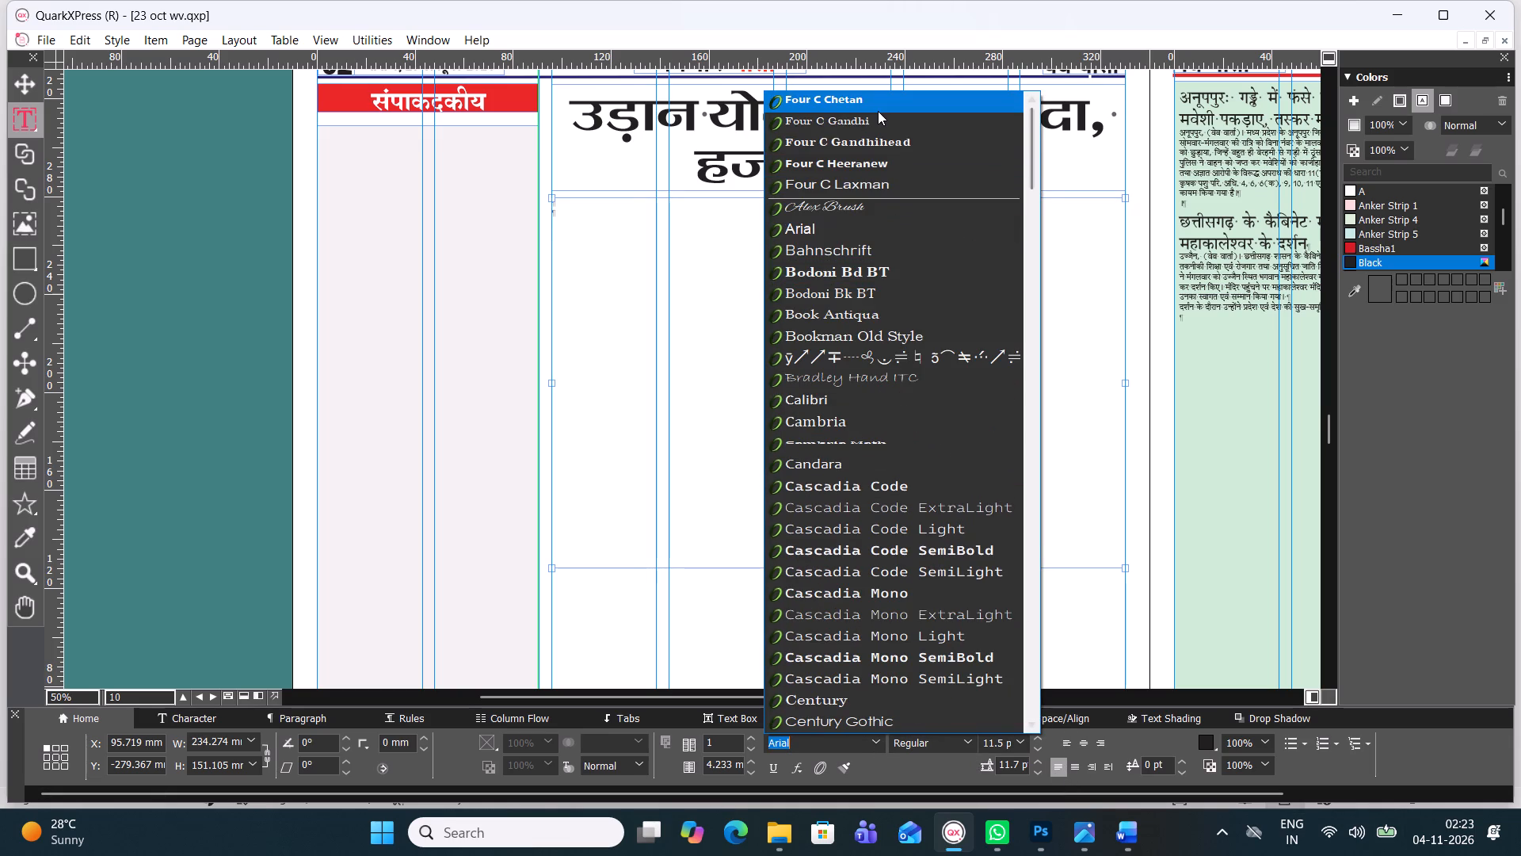
click(875, 115)
Paste the copied उड़ान योजना article into the box and extend its bottom edge to a height of about 220 mm.
key(ctrl+v)
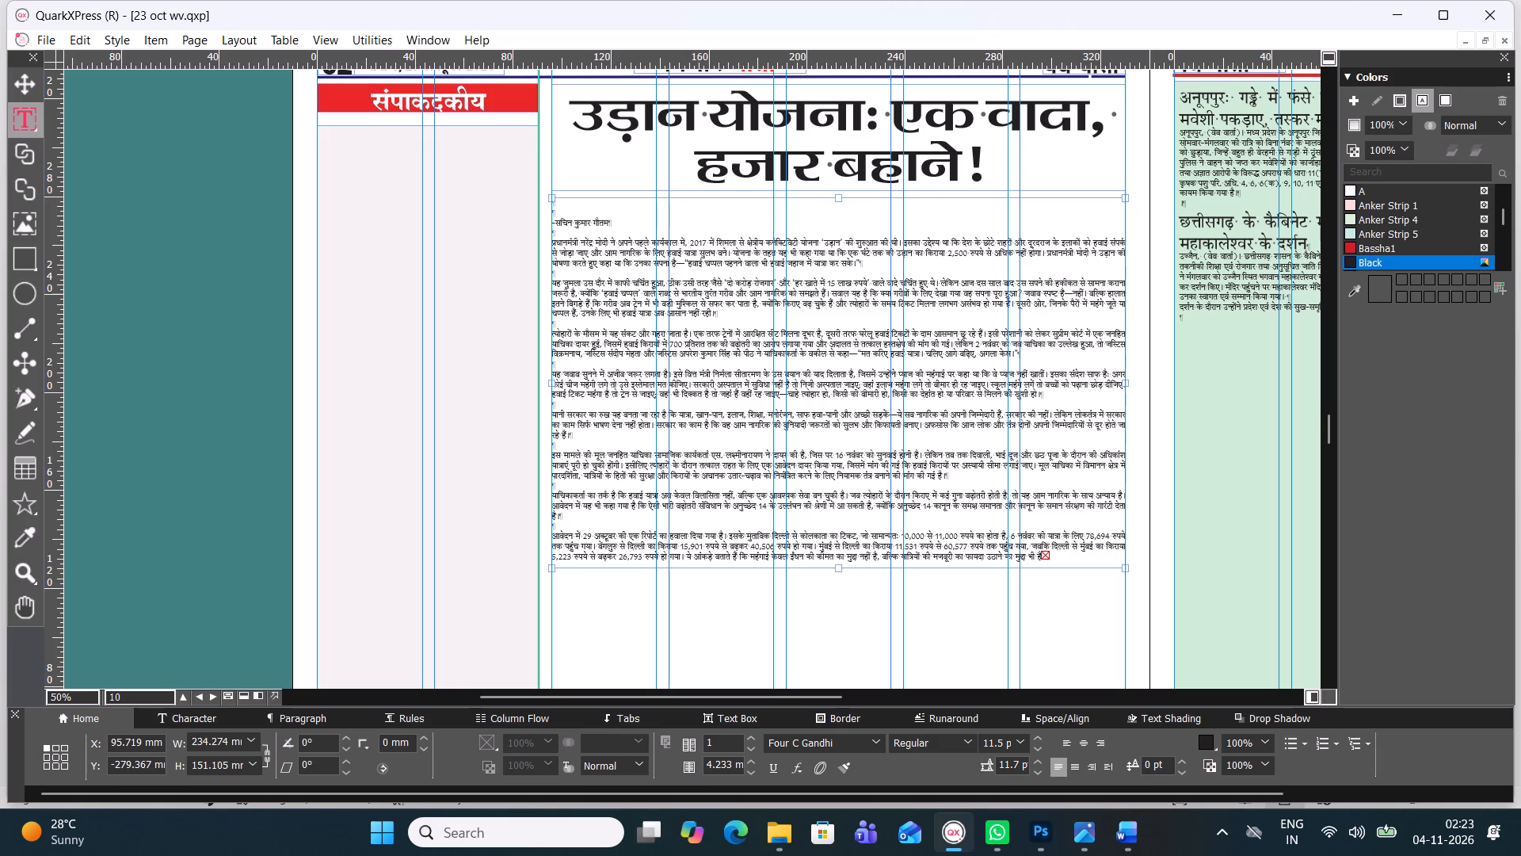
drag(841, 566, 850, 648)
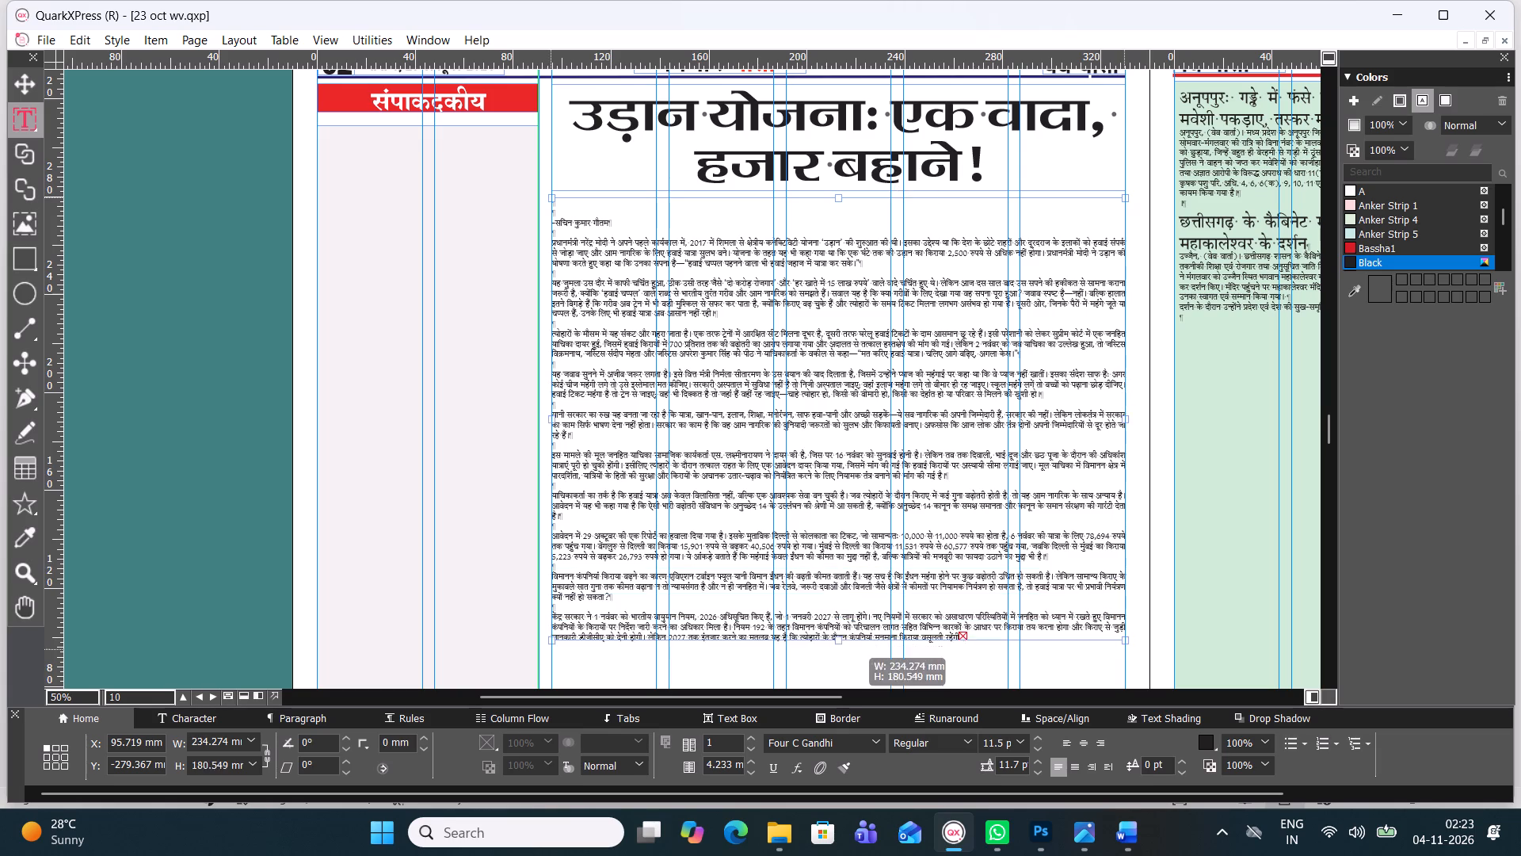
drag(850, 648, 852, 646)
drag(1327, 427, 1326, 438)
drag(841, 433, 833, 503)
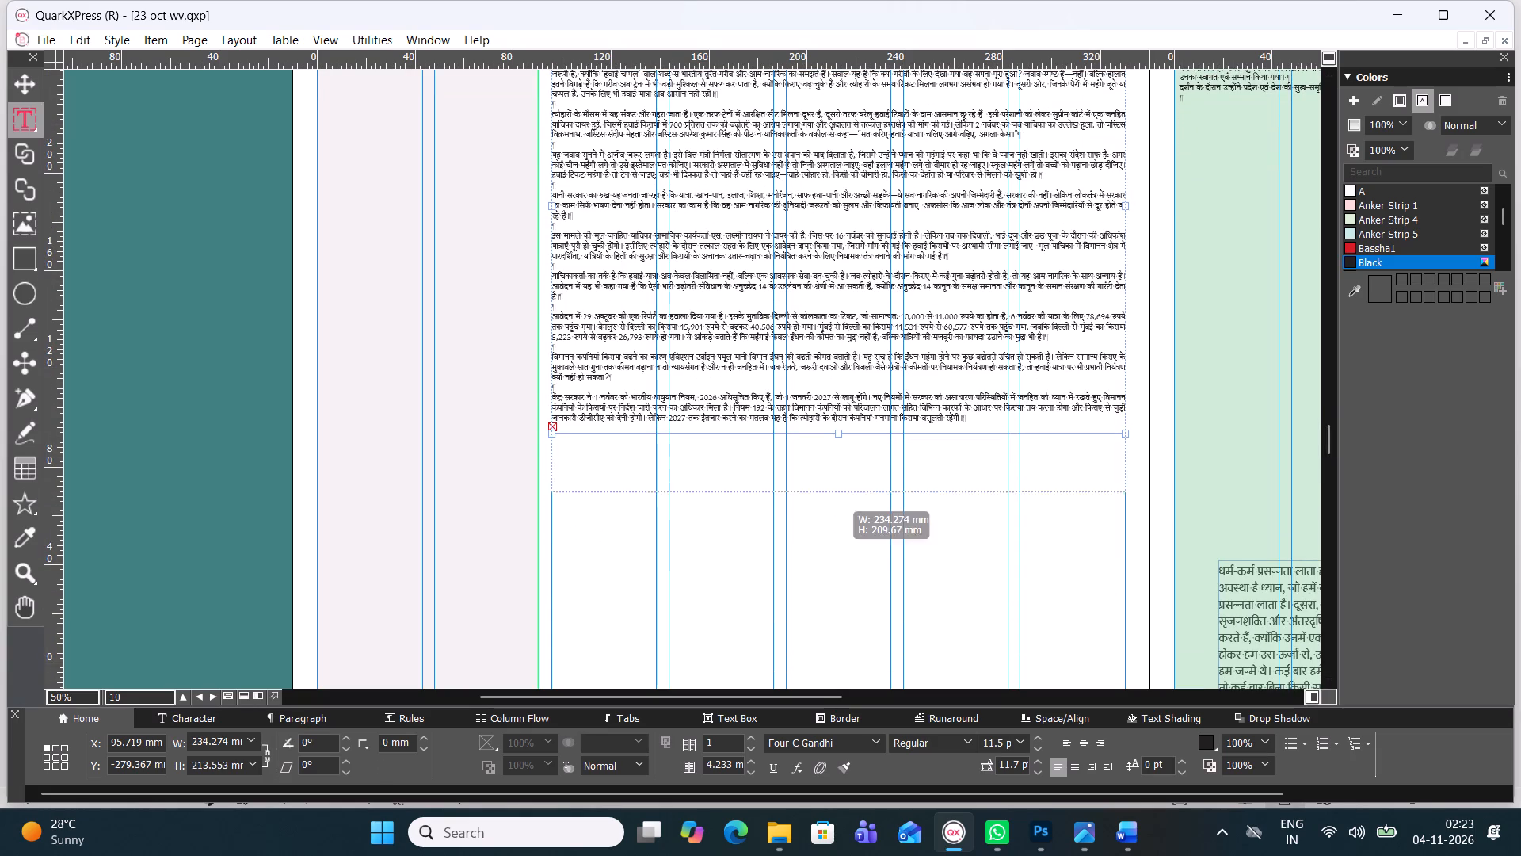
drag(833, 503, 832, 518)
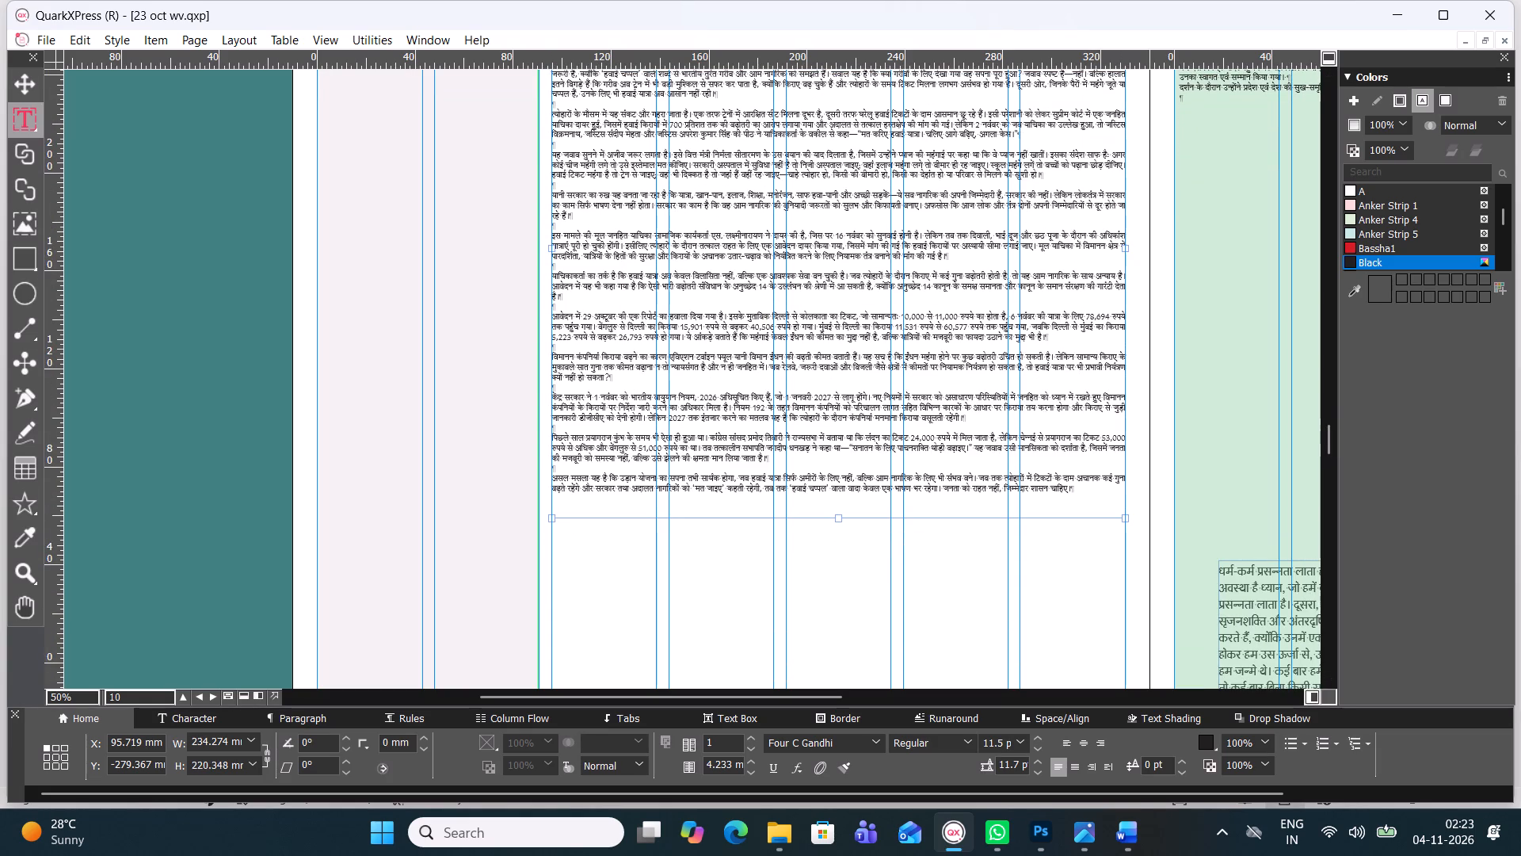
Select all of the pasted article text and apply justified alignment and the Four C Gandhi font.
key(ctrl+a)
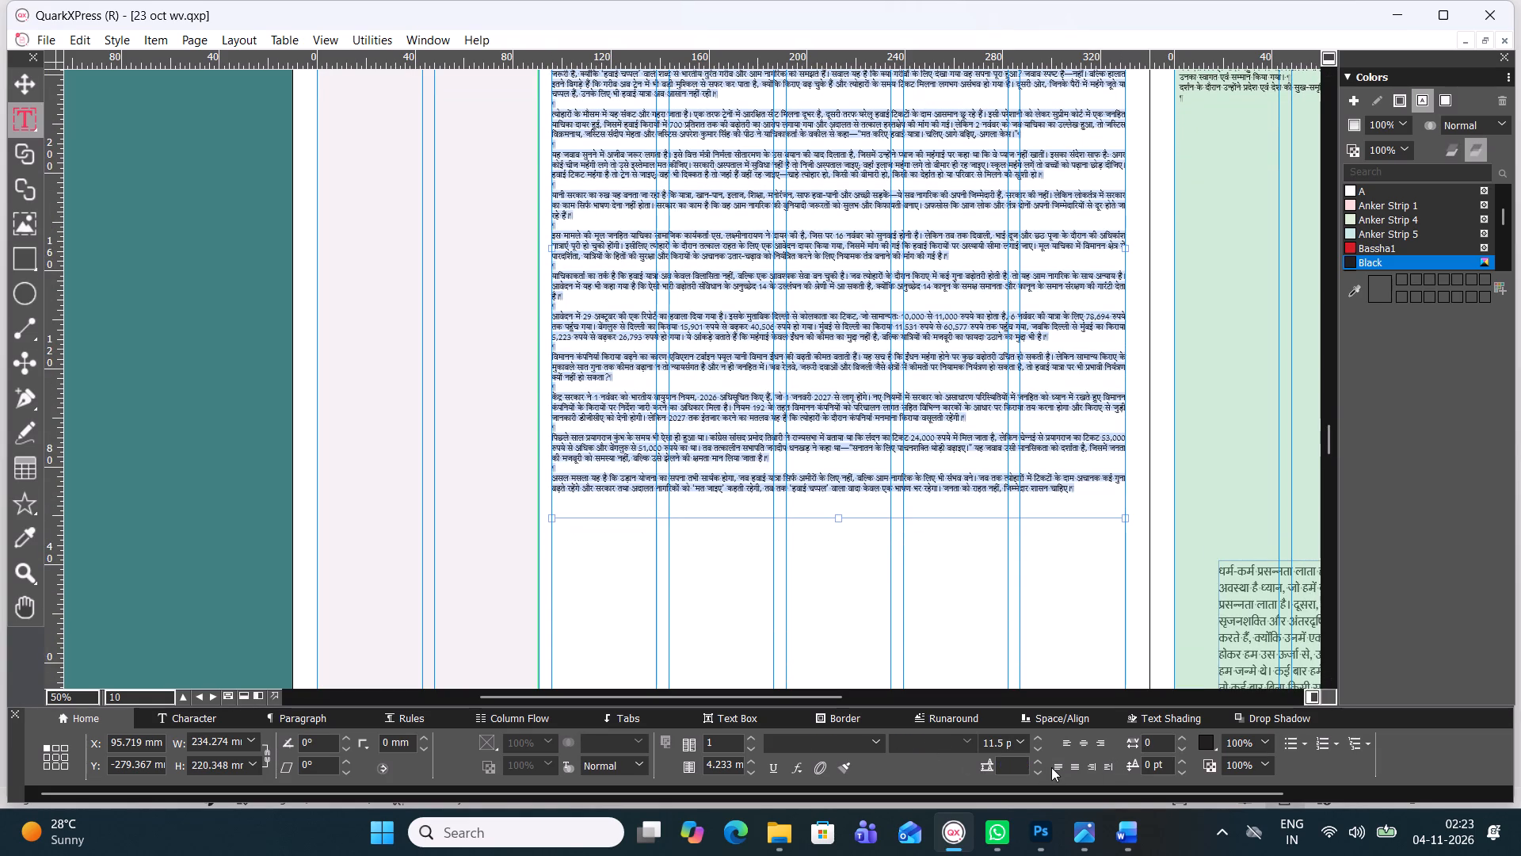
click(1056, 766)
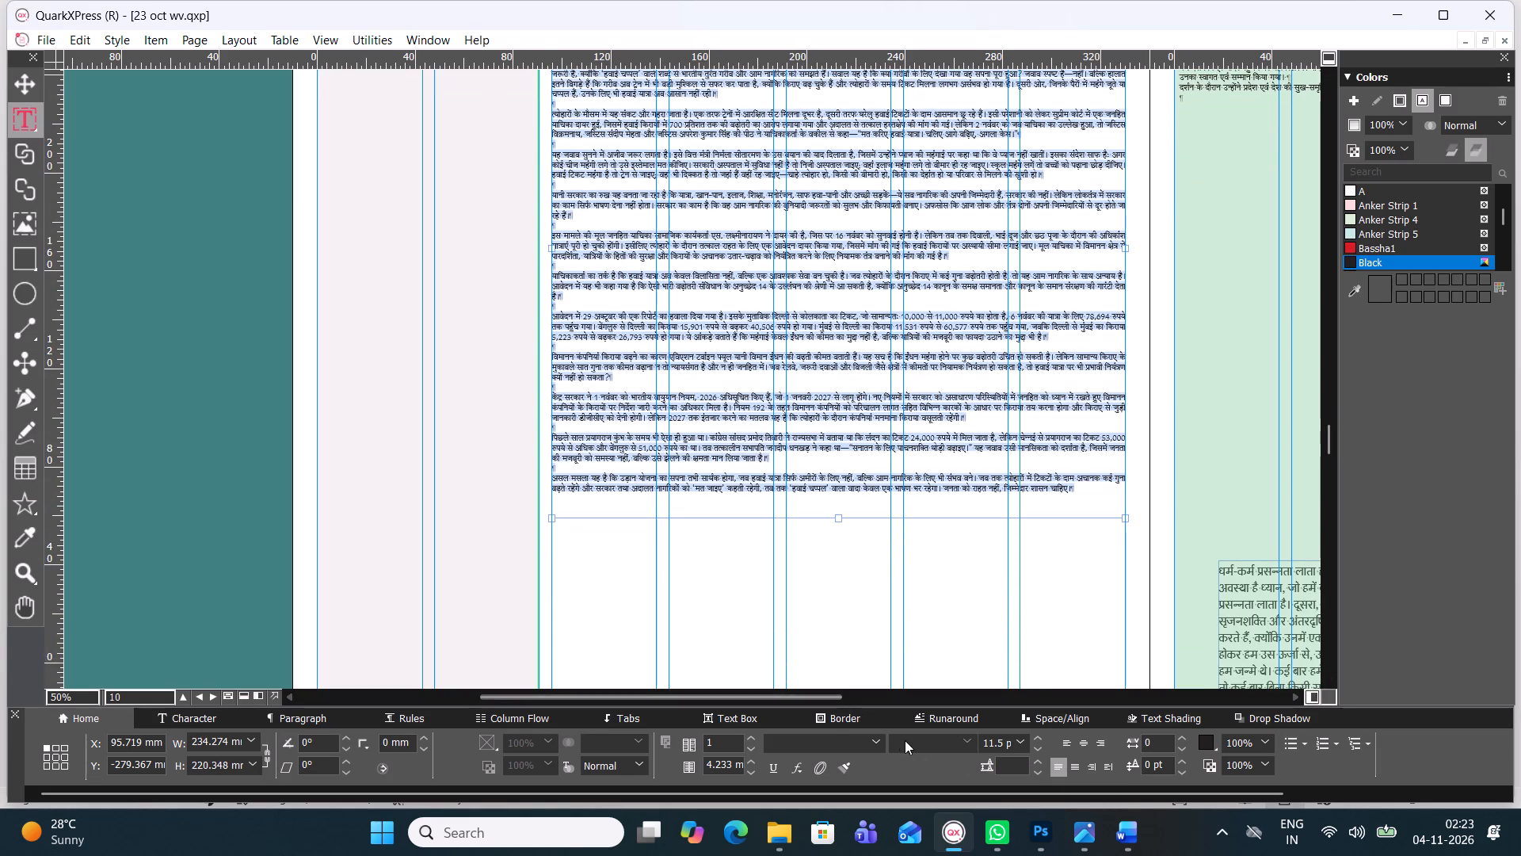
click(882, 742)
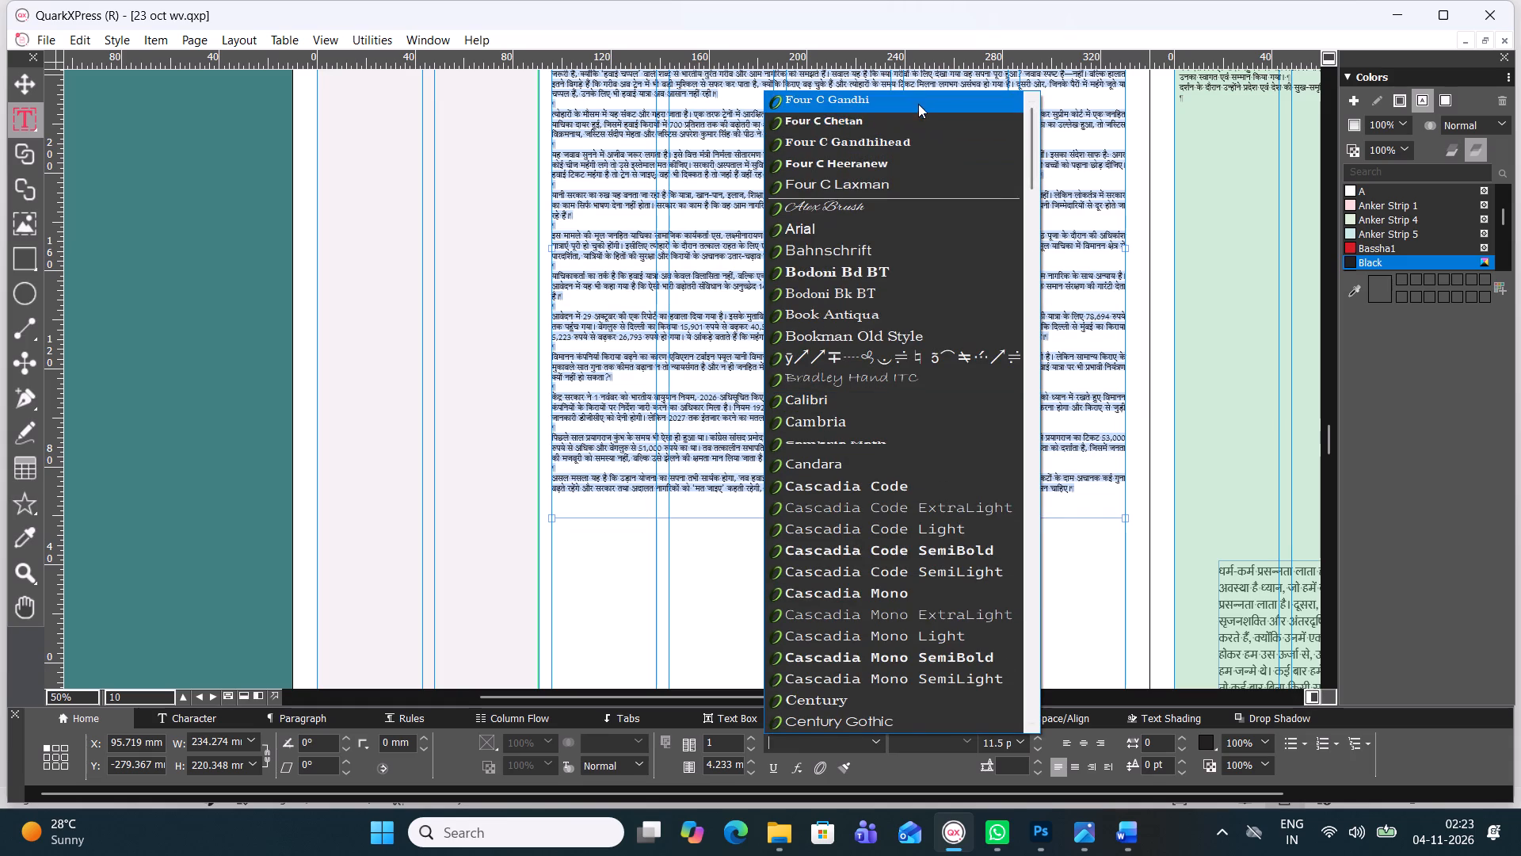
click(916, 98)
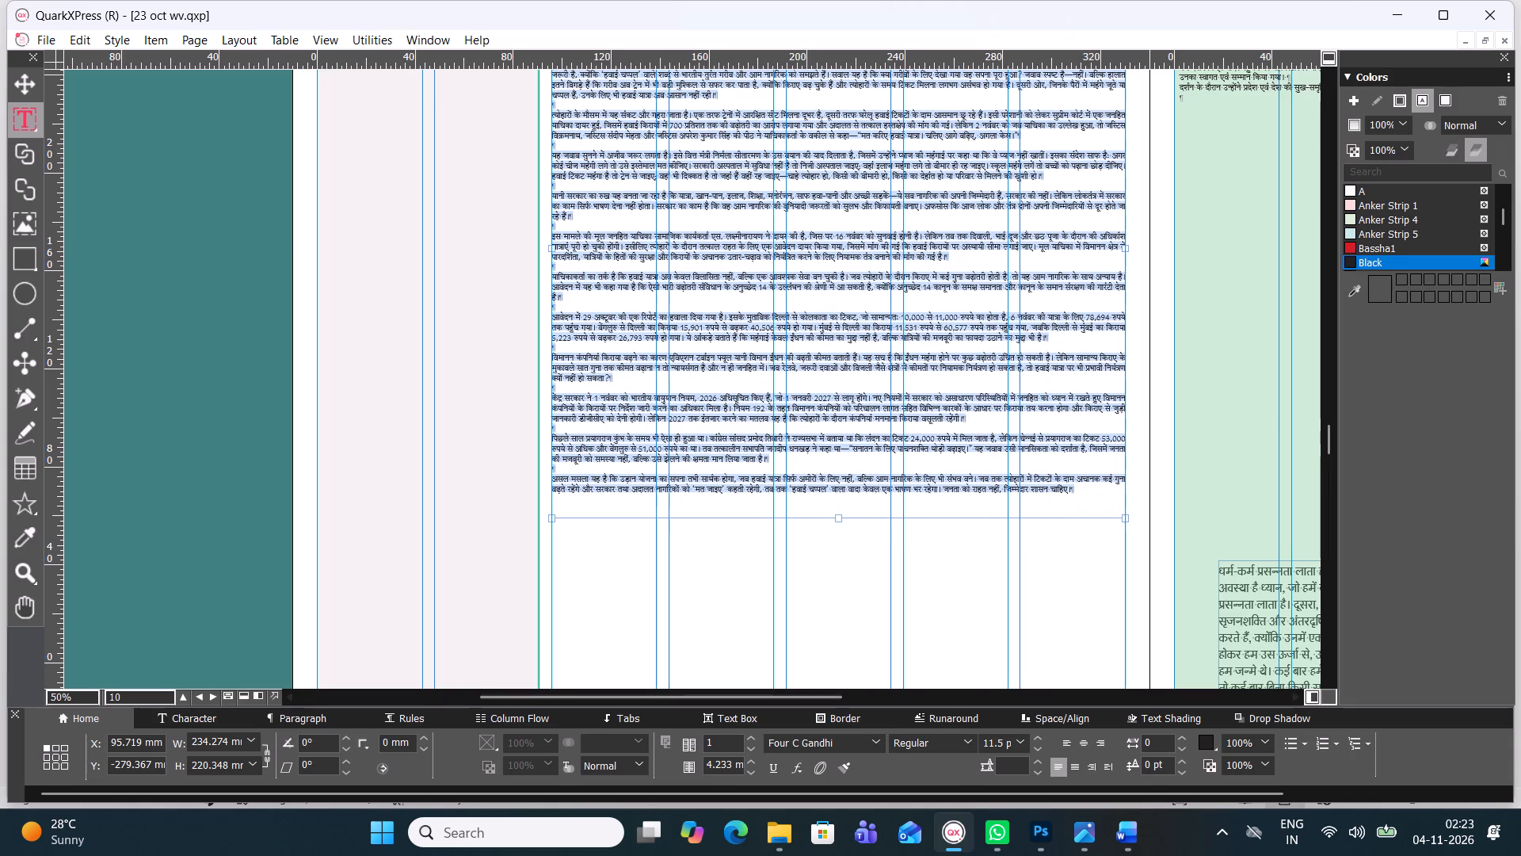
Set the article text box to 5 columns.
double_click(750, 740)
click(750, 740)
click(750, 740)
double_click(750, 740)
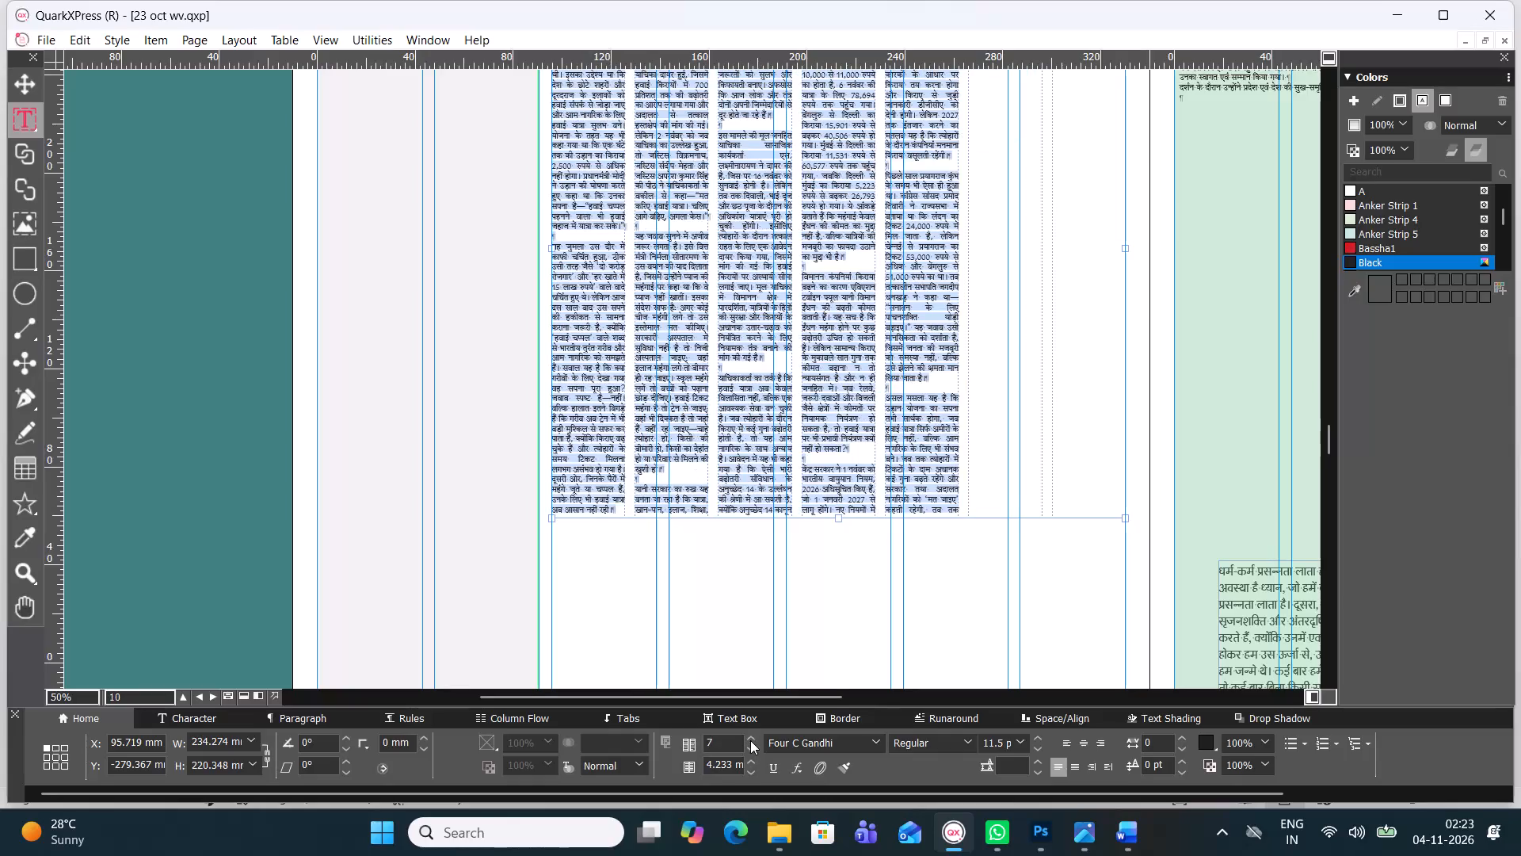
key(ctrl+z)
key(ctrl+z)
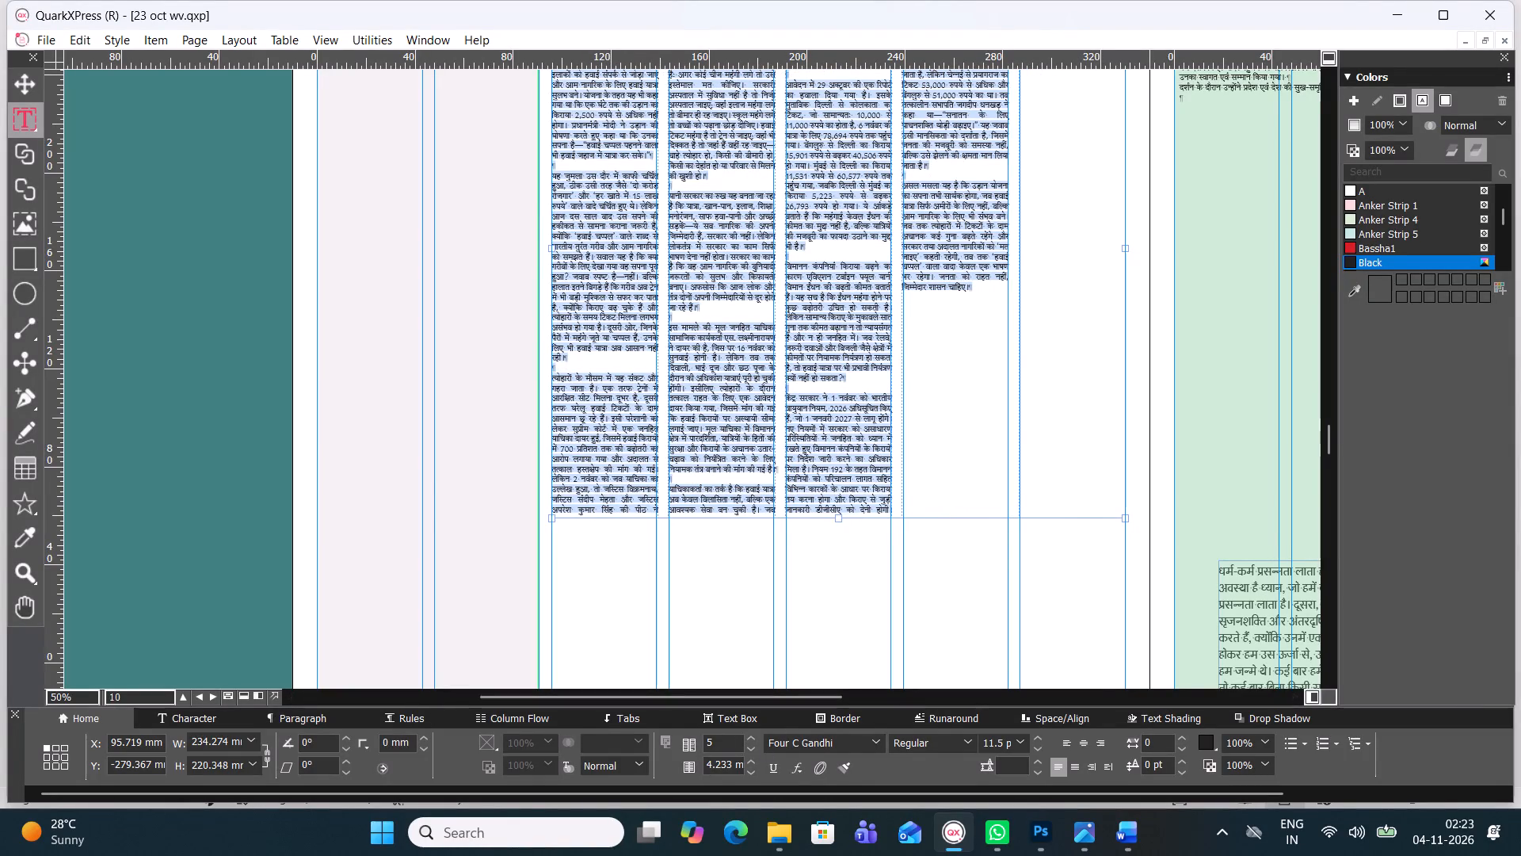
Shorten the article text box from its bottom edge to a height of about 161 mm.
drag(841, 517, 836, 315)
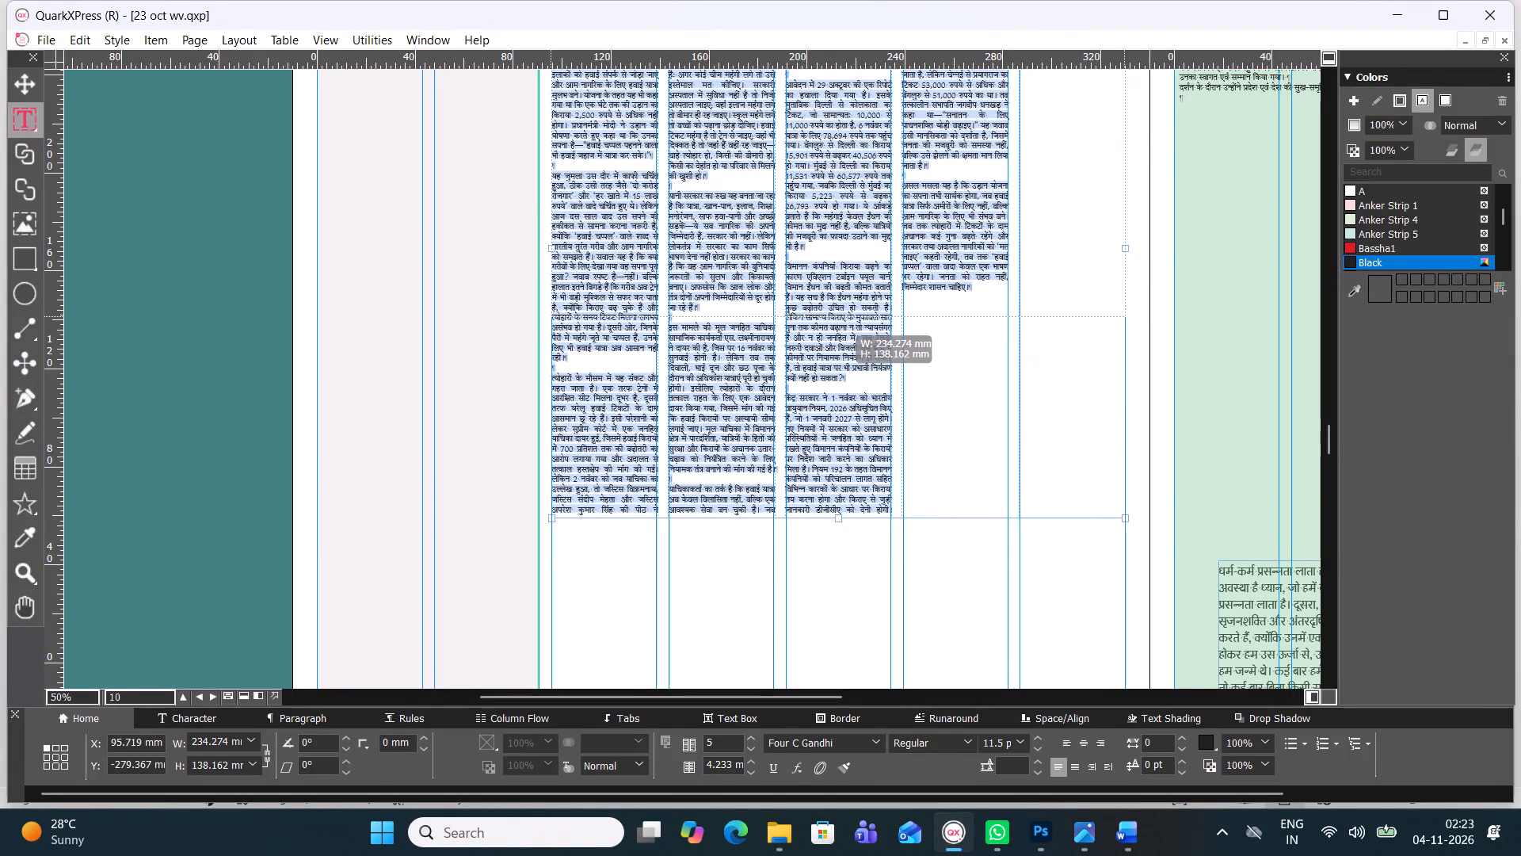
drag(837, 315, 839, 343)
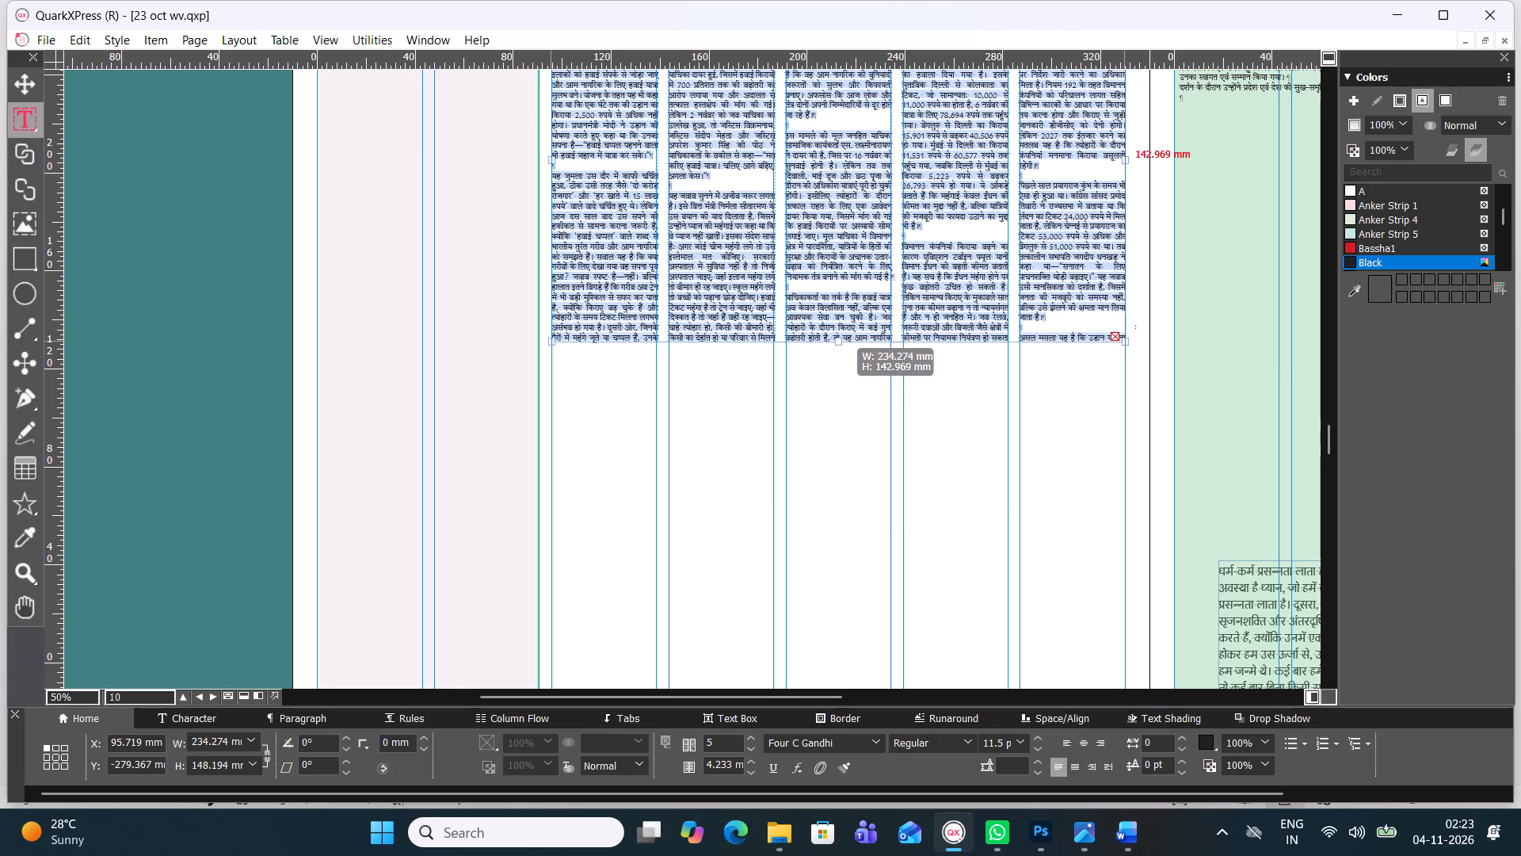
drag(839, 343, 844, 372)
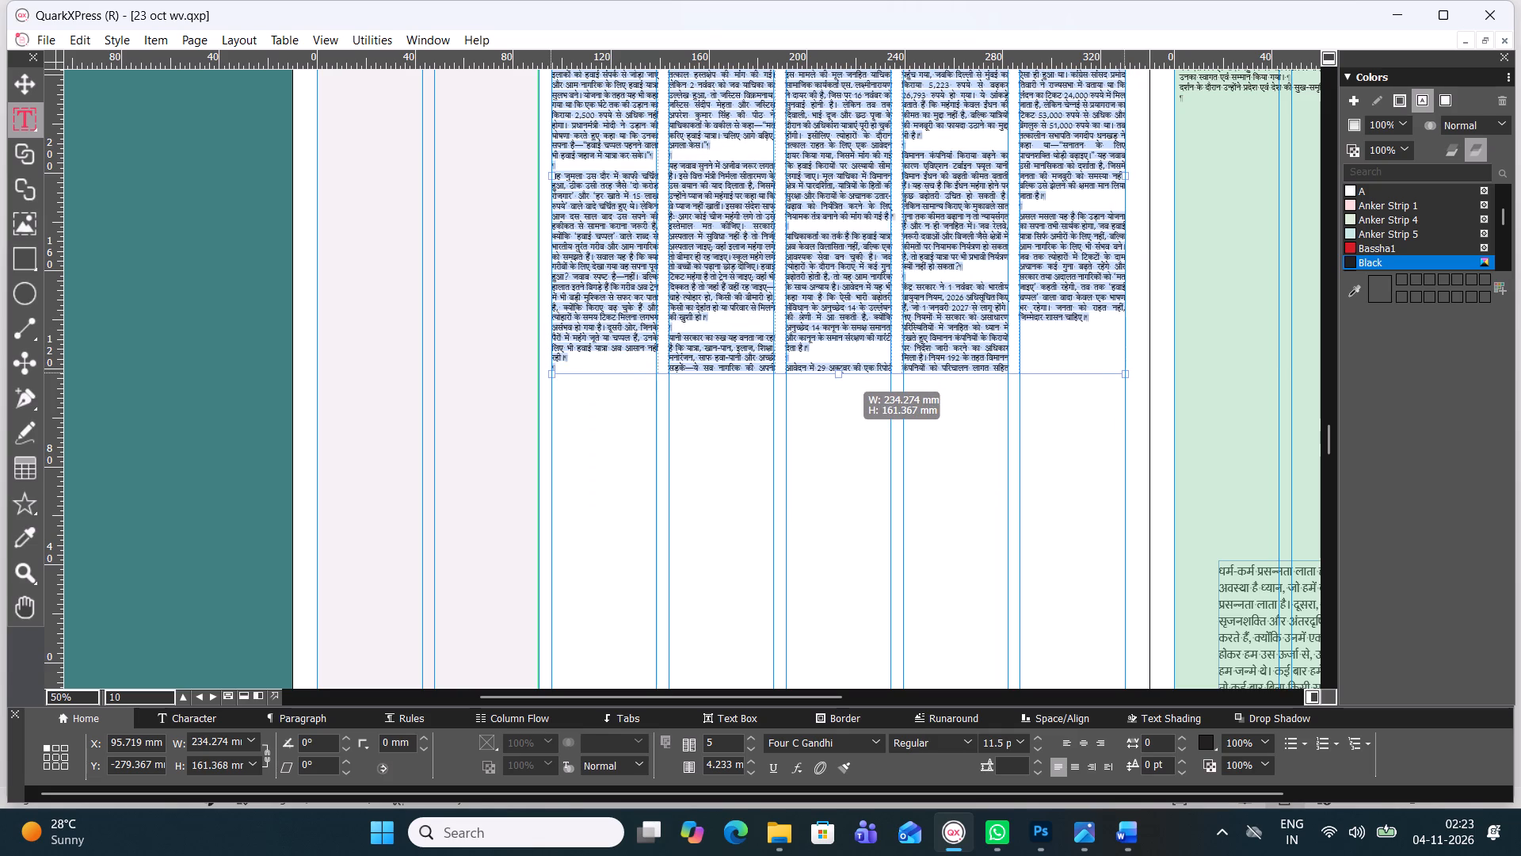
drag(844, 372, 844, 369)
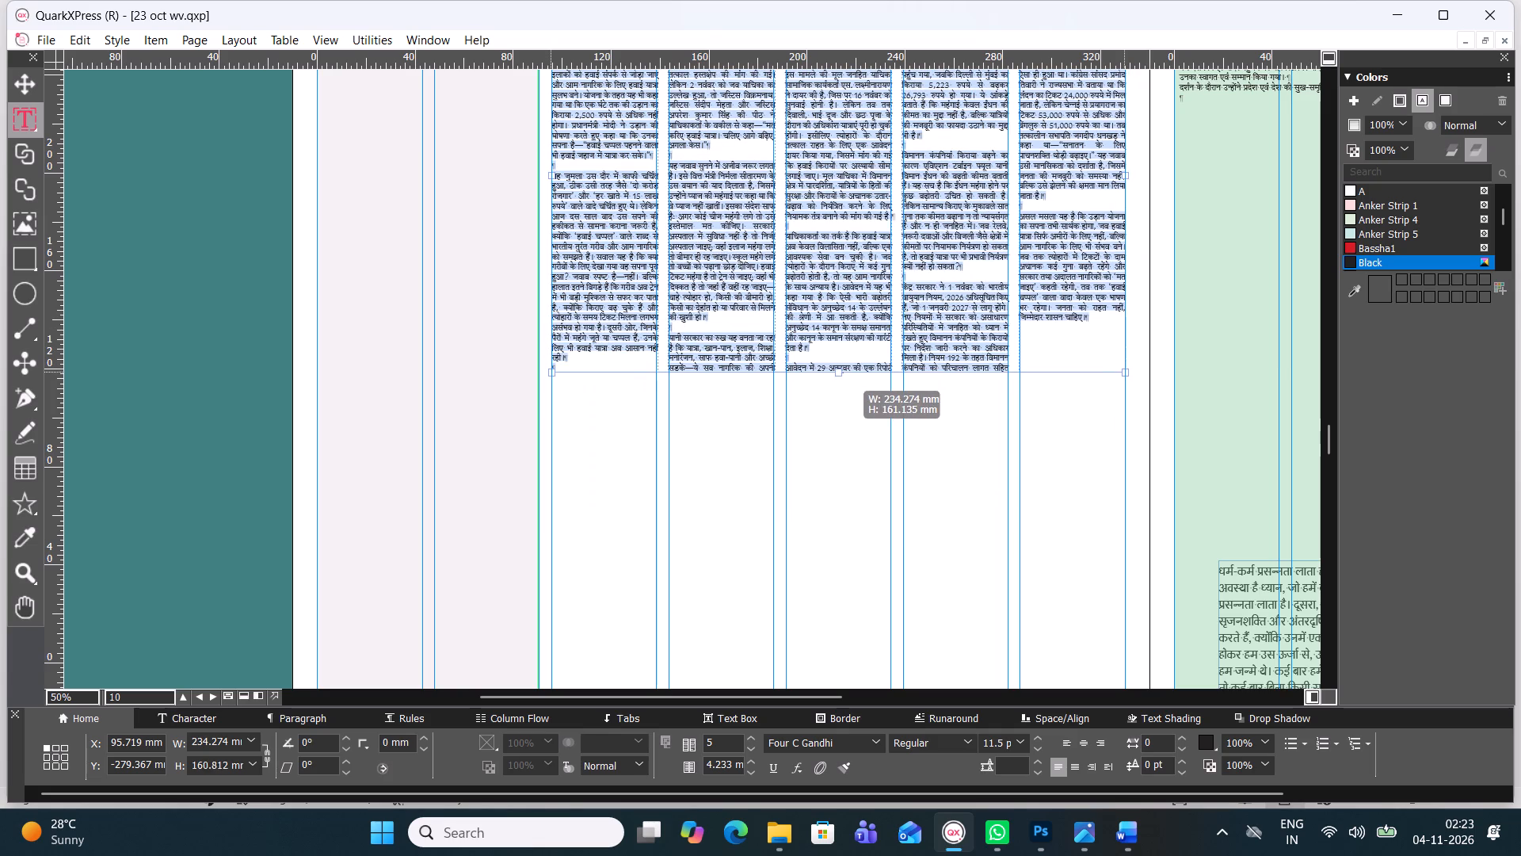
drag(844, 369, 841, 372)
Delete the empty lines between paragraphs in the article's first and second columns.
click(604, 365)
key(BackSpace)
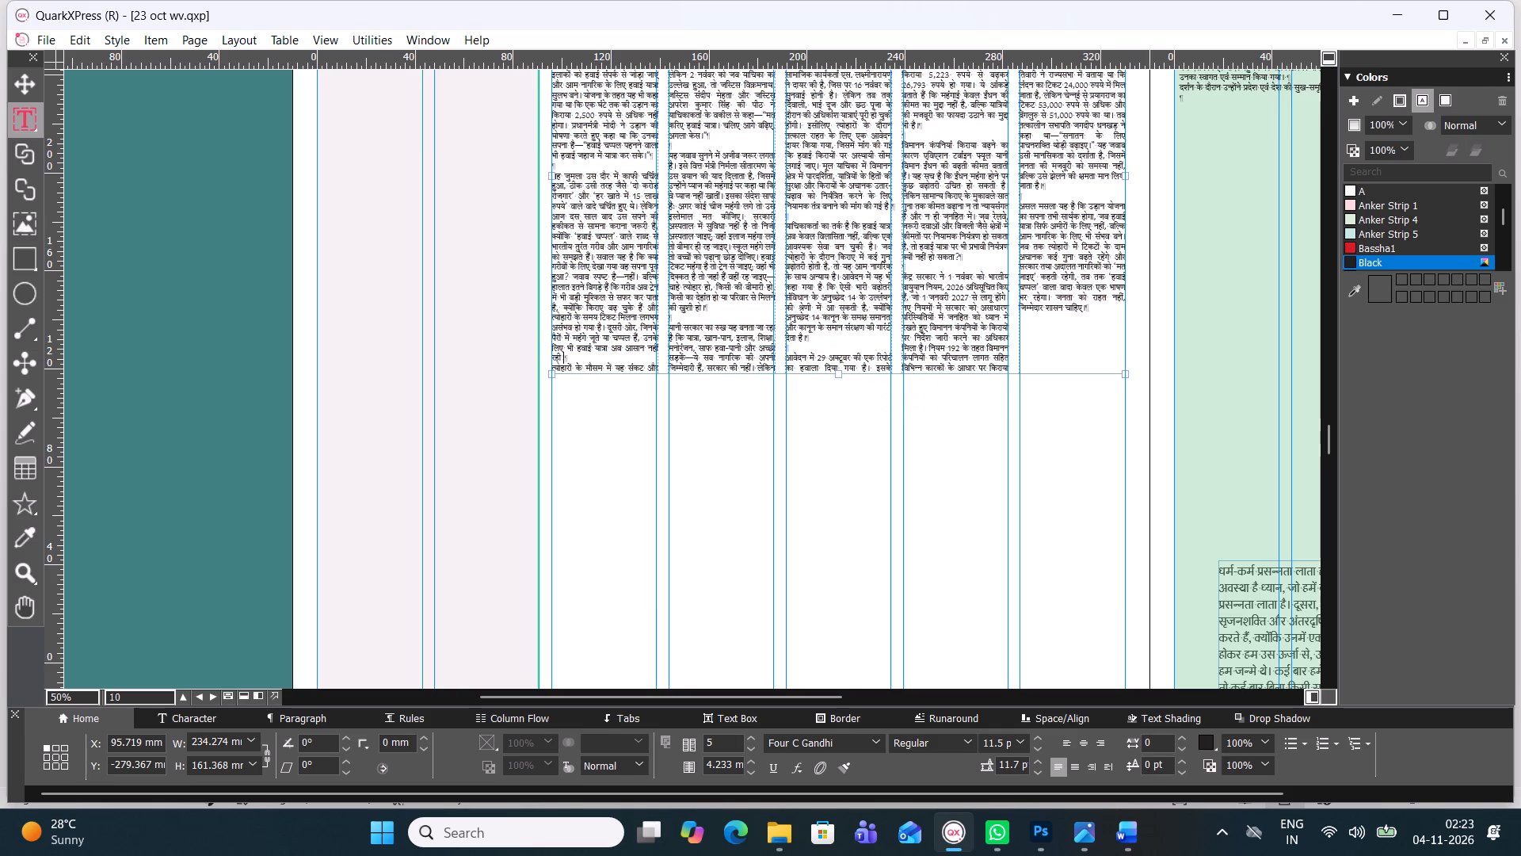
click(602, 165)
key(BackSpace)
click(693, 135)
key(BackSpace)
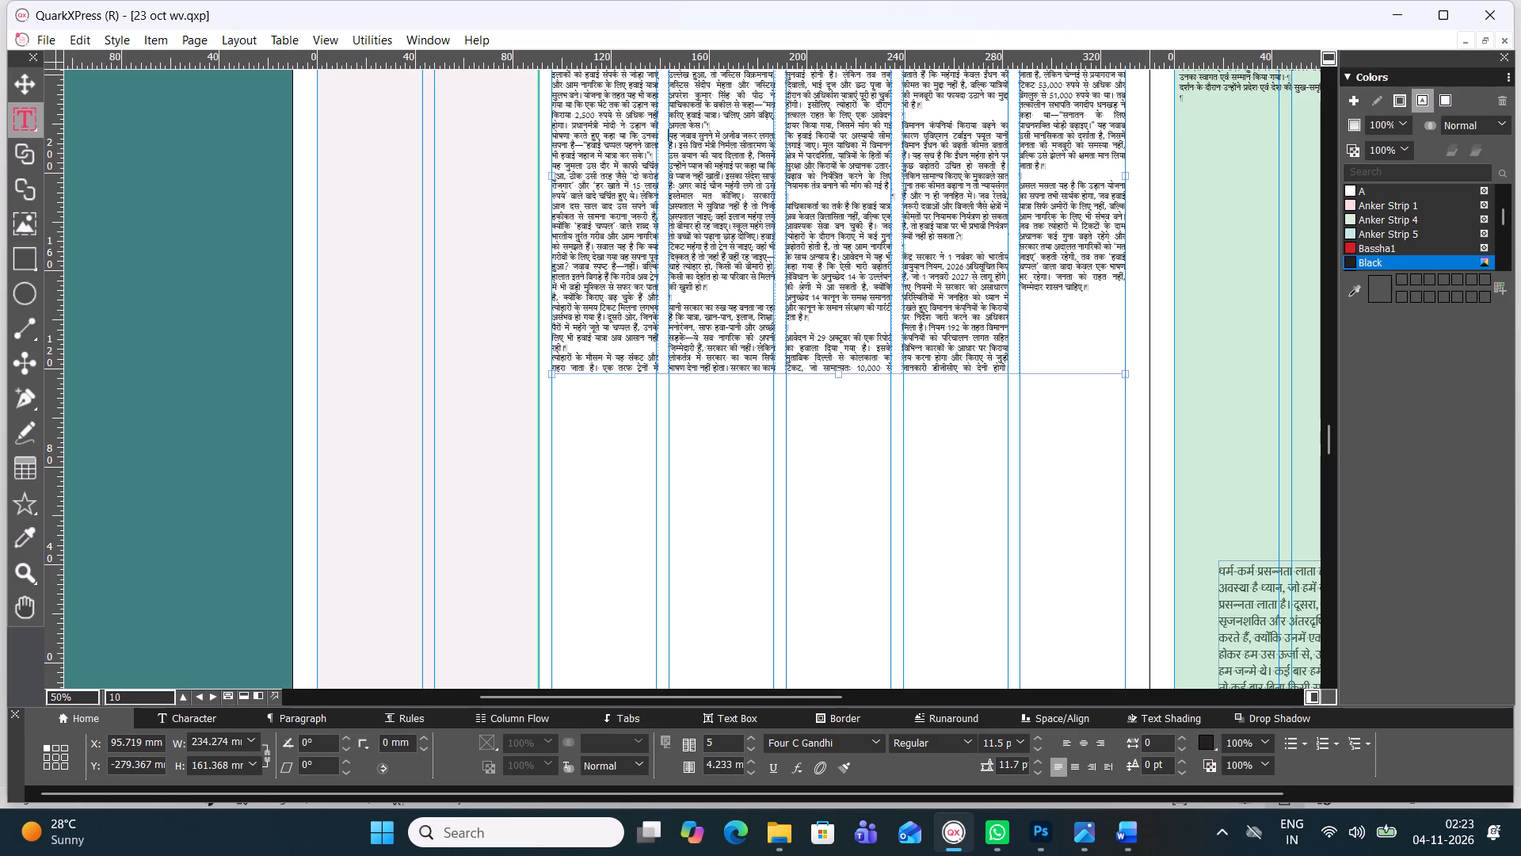
click(711, 292)
key(BackSpace)
Delete the empty lines between paragraphs in the article's third, fourth and fifth columns.
click(821, 184)
key(BackSpace)
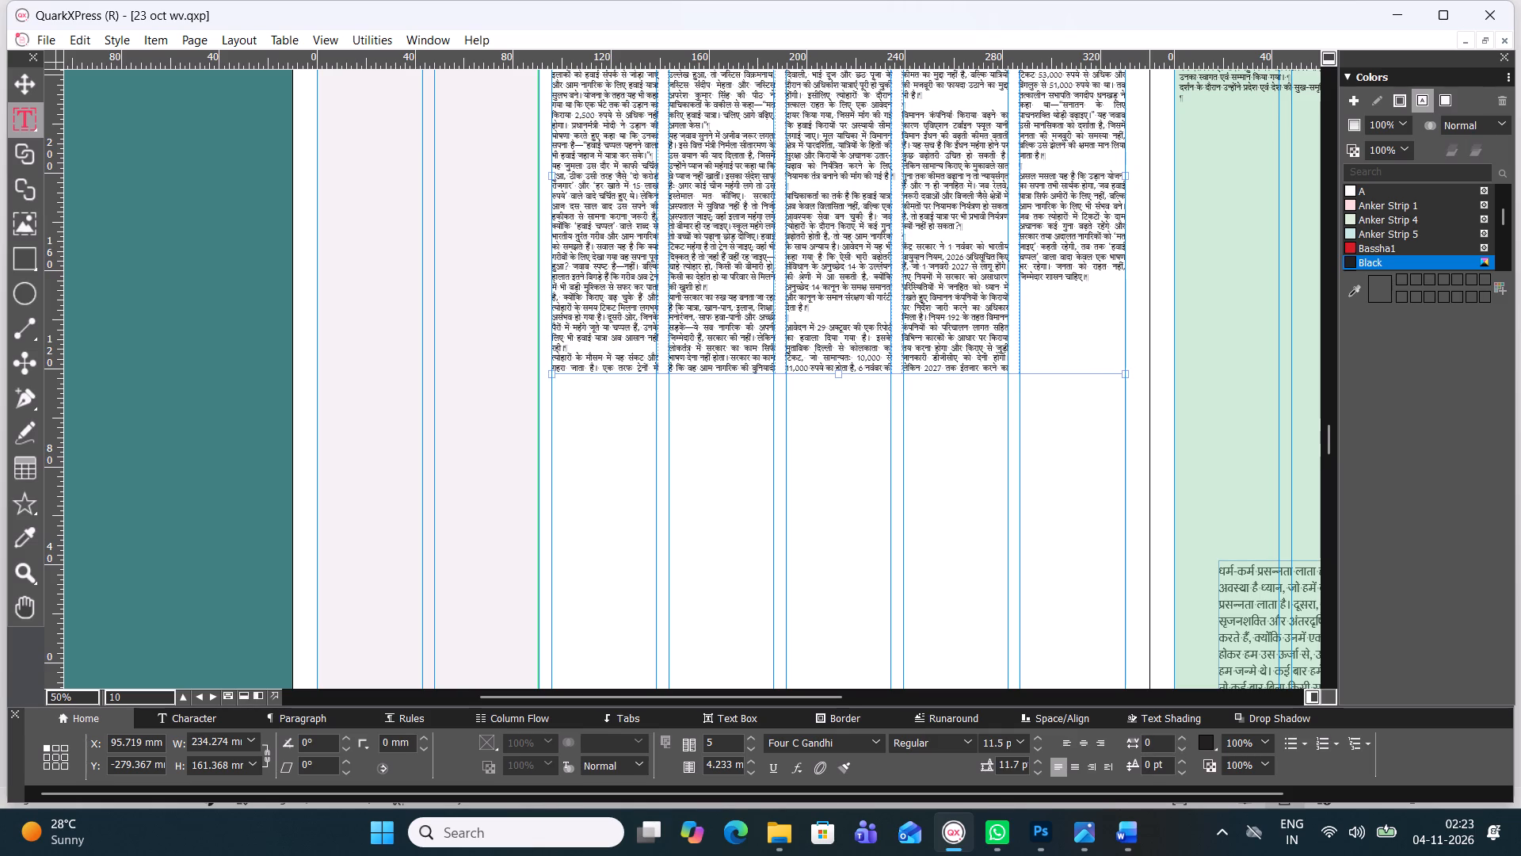
click(827, 307)
key(BackSpace)
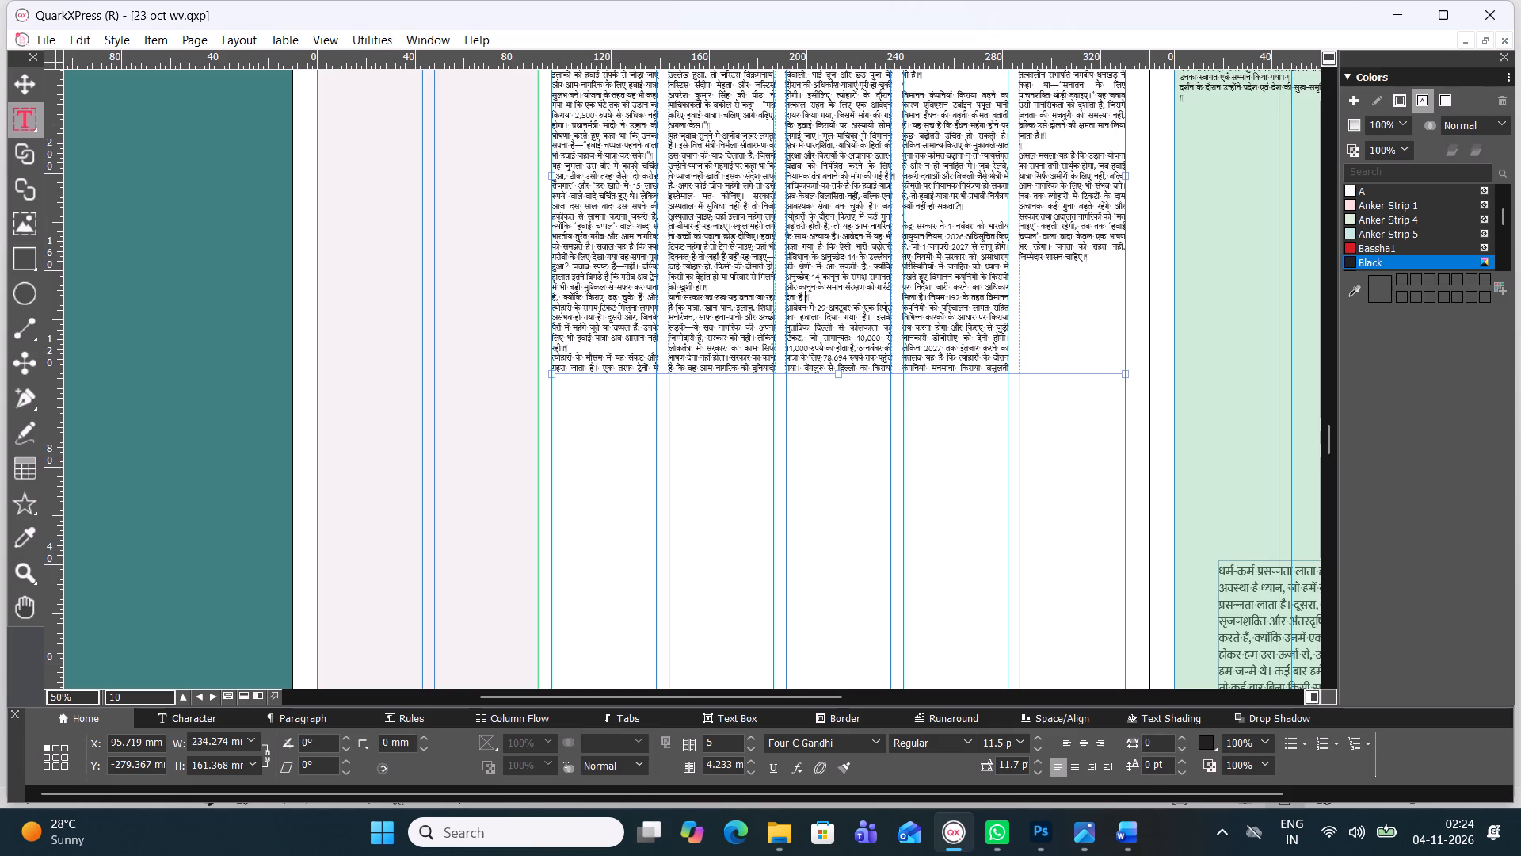
click(956, 216)
key(BackSpace)
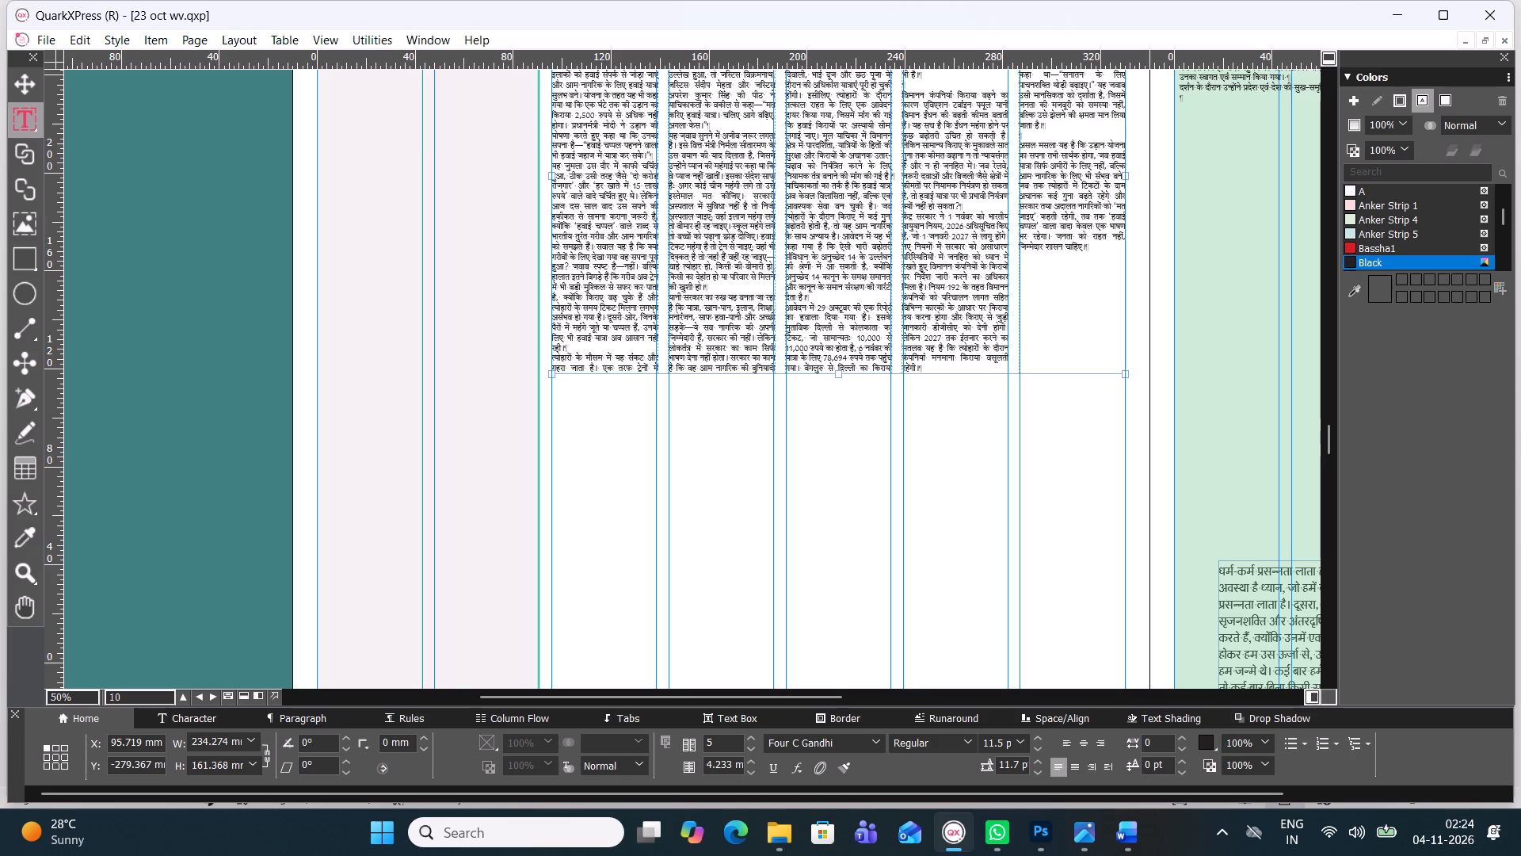
click(953, 84)
key(BackSpace)
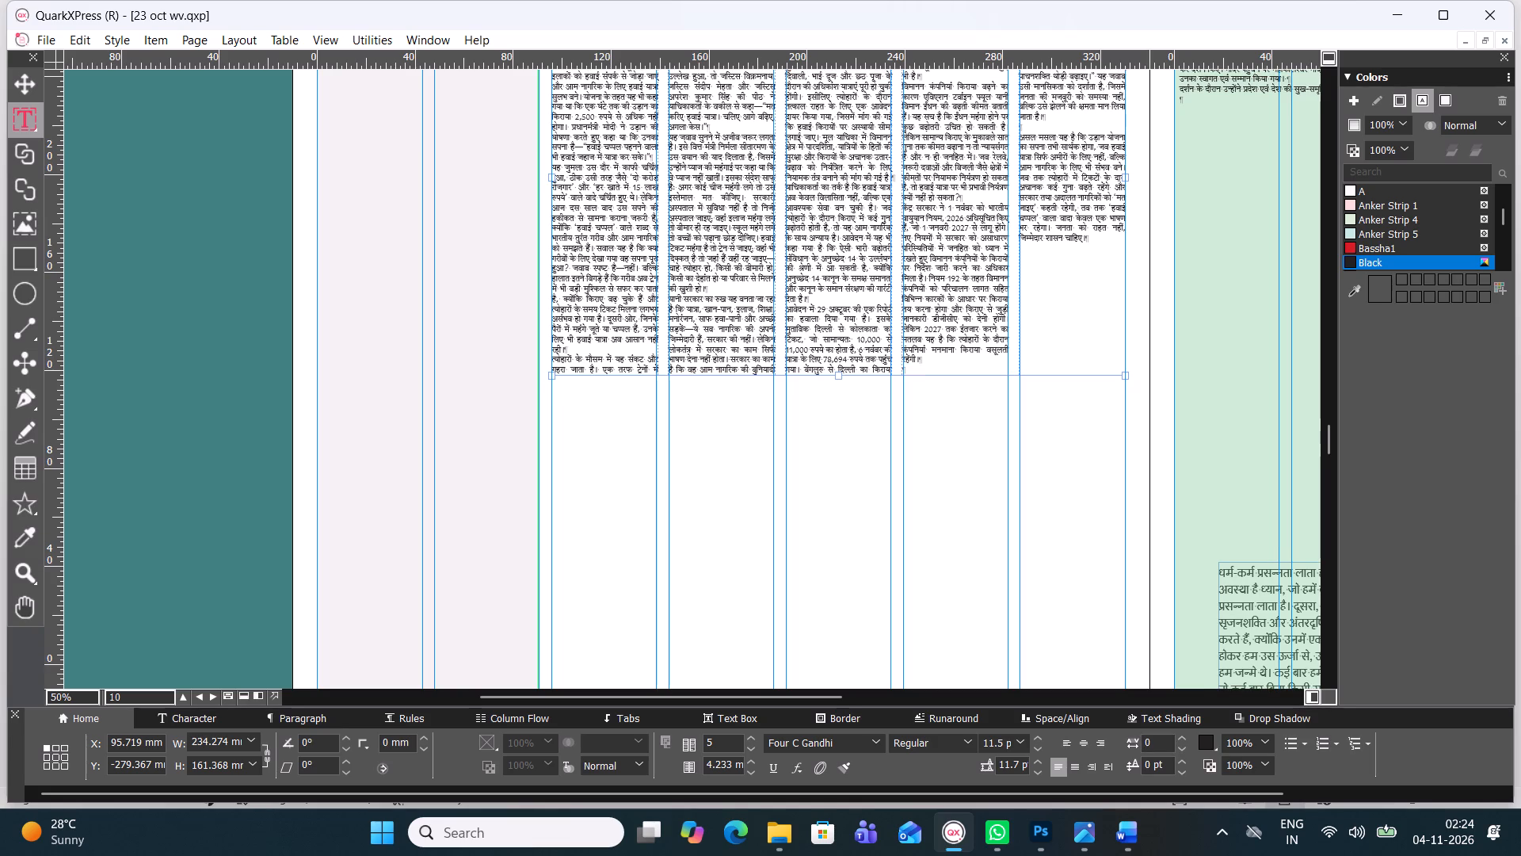
click(1062, 125)
key(BackSpace)
drag(1326, 430, 1324, 417)
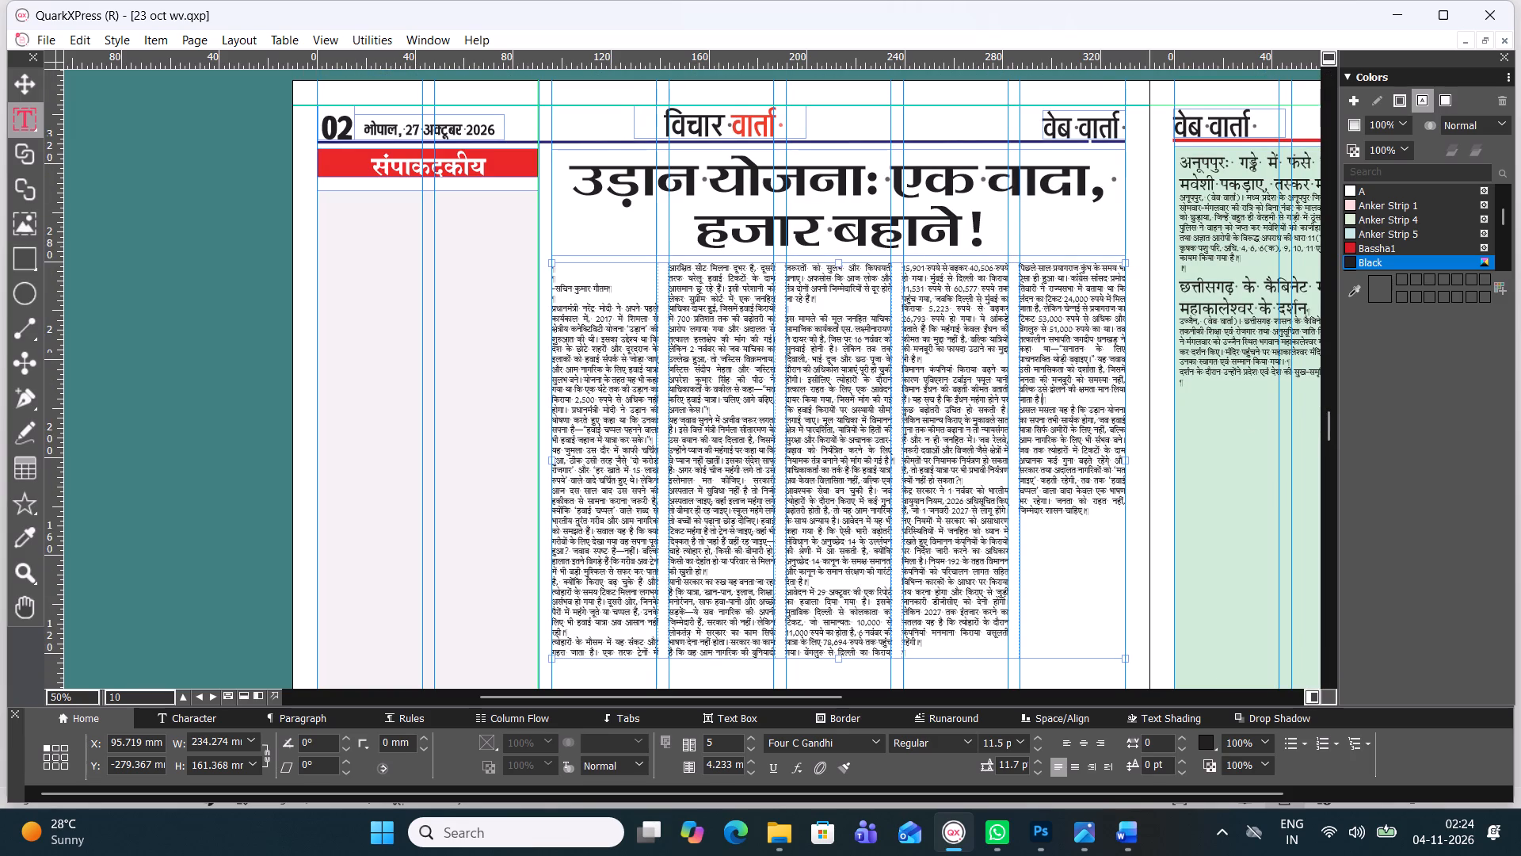
click(794, 306)
key(BackSpace)
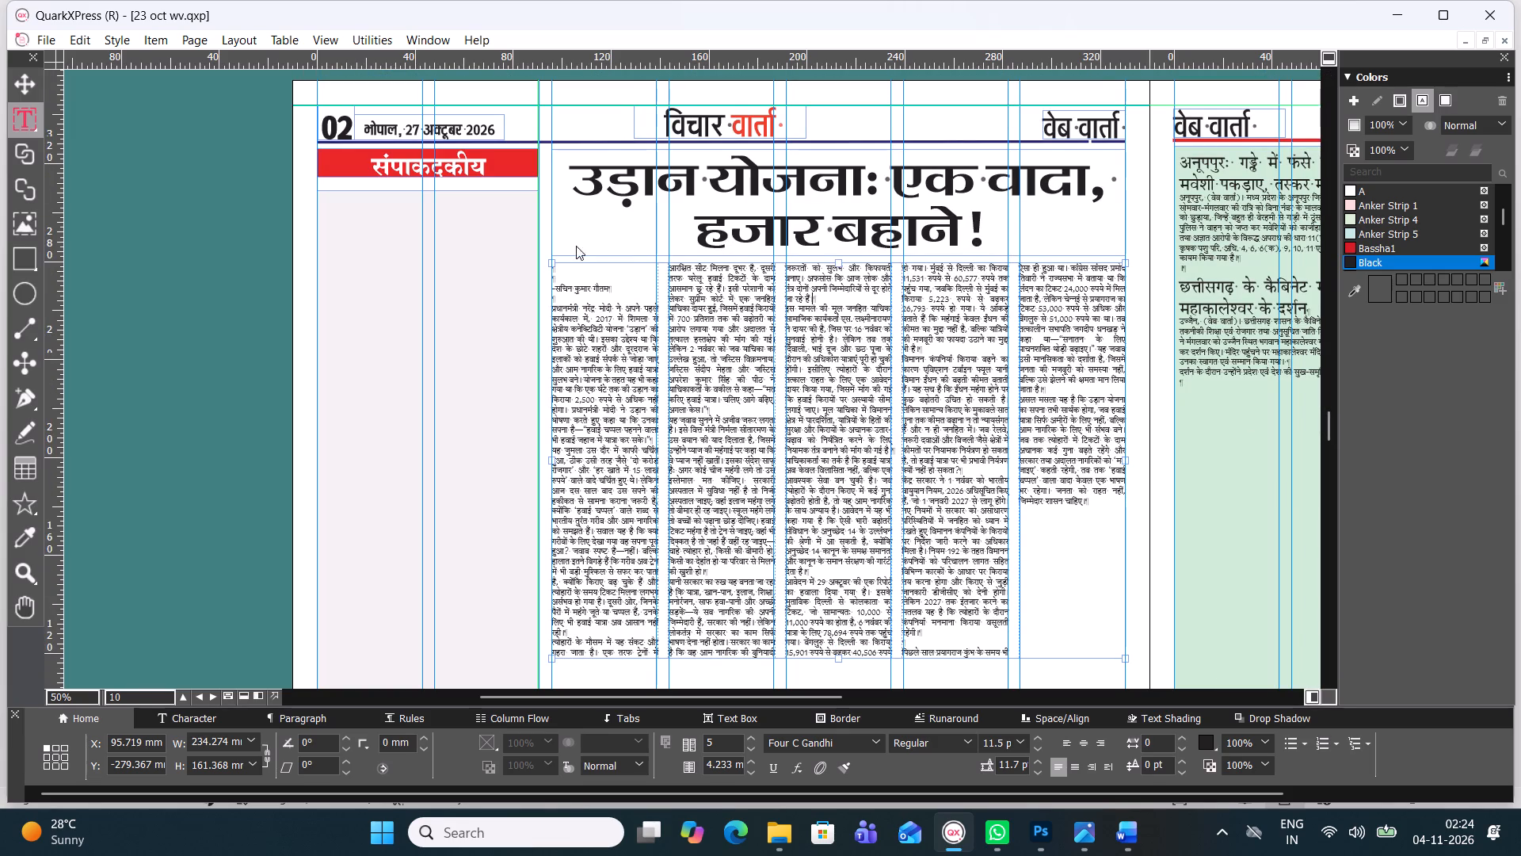
Set the byline at the start of the article in the Four C Gandhihead font and centre it.
drag(626, 287, 523, 283)
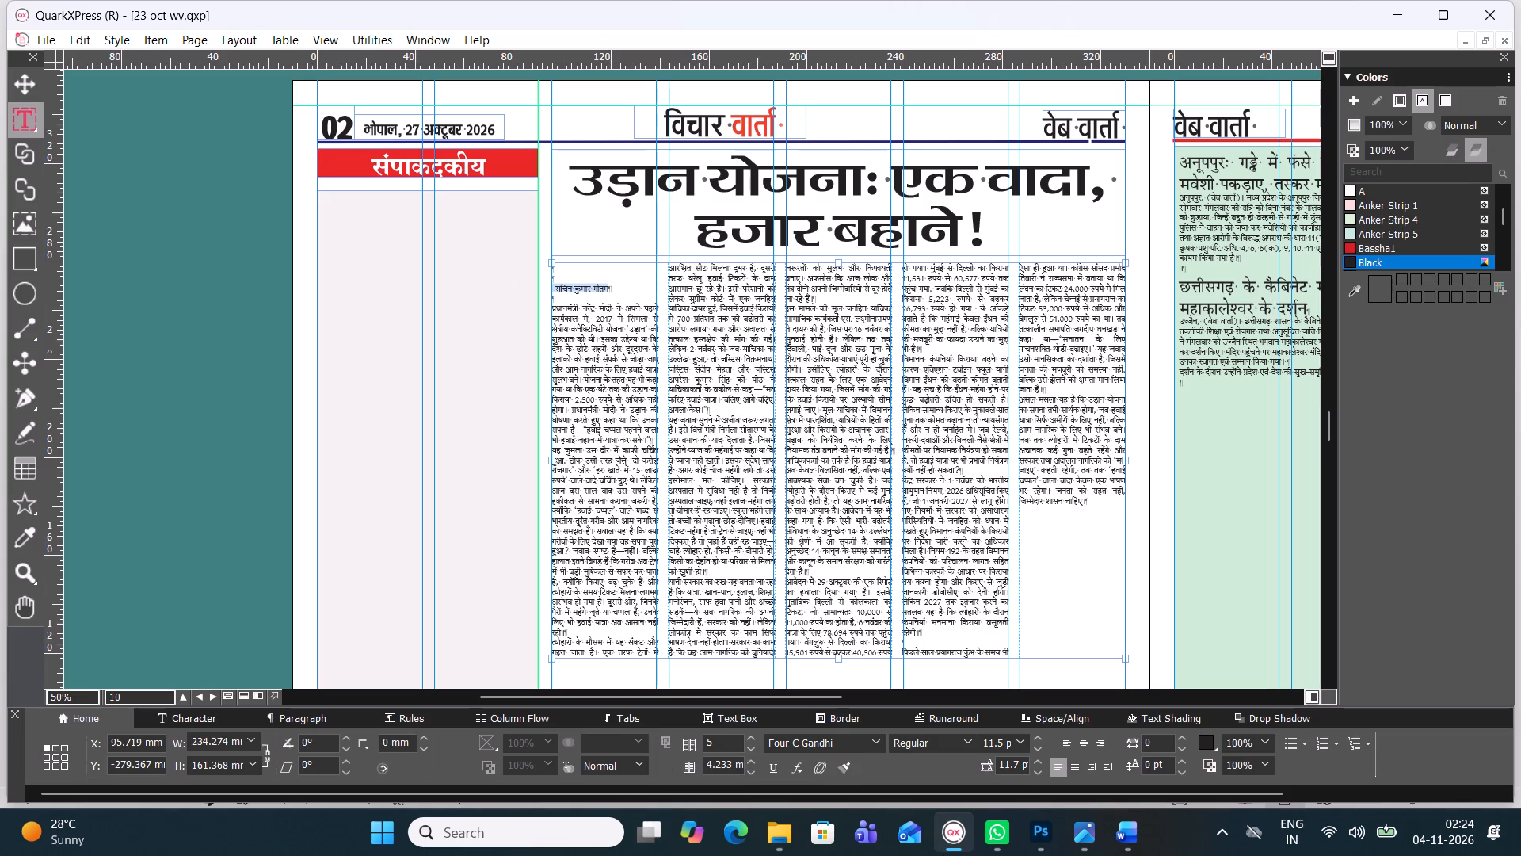
click(872, 743)
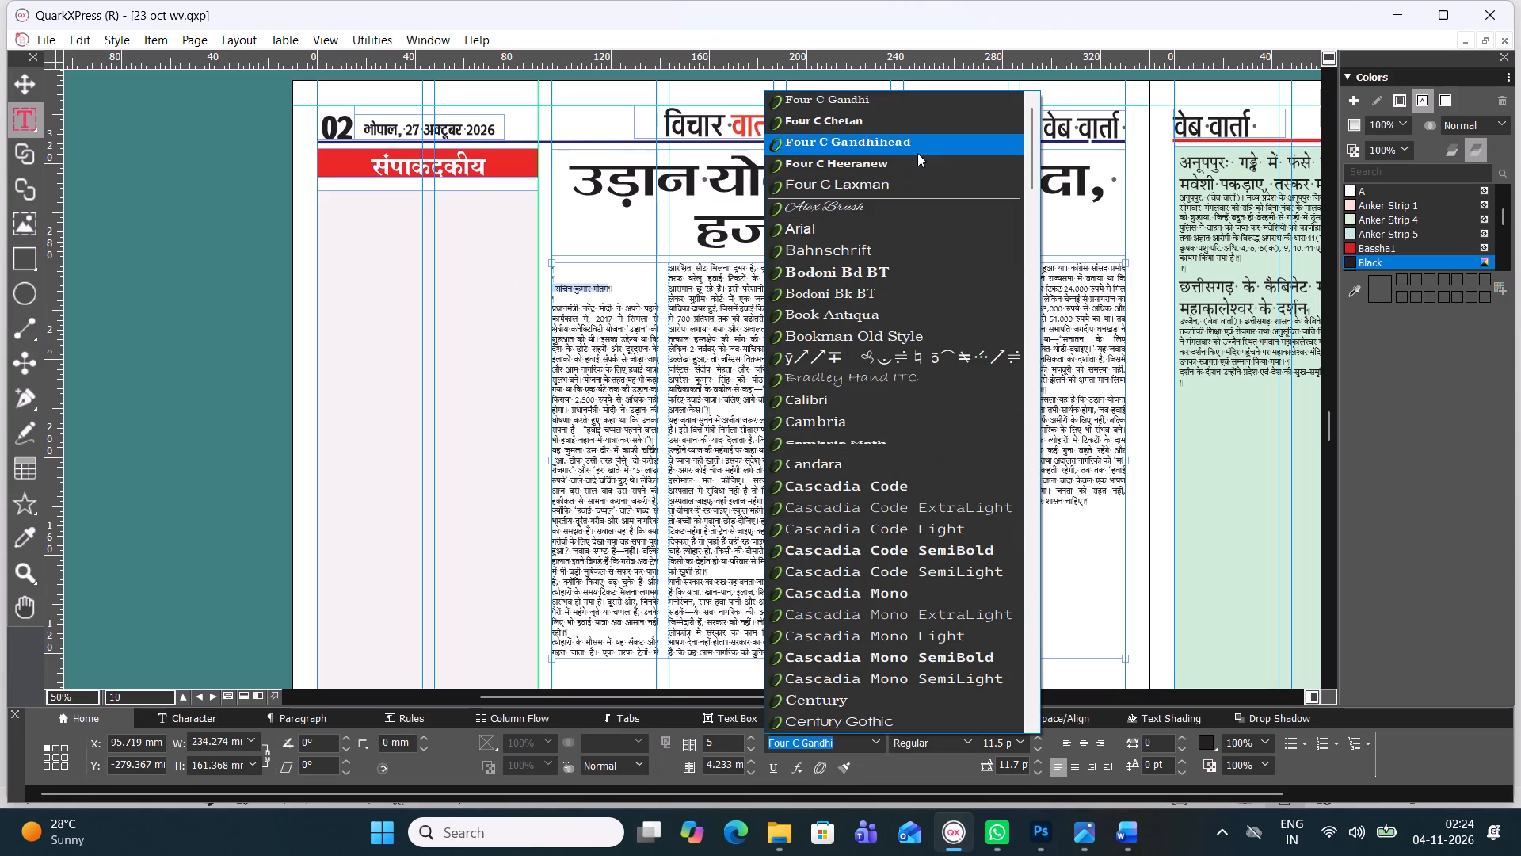
click(905, 137)
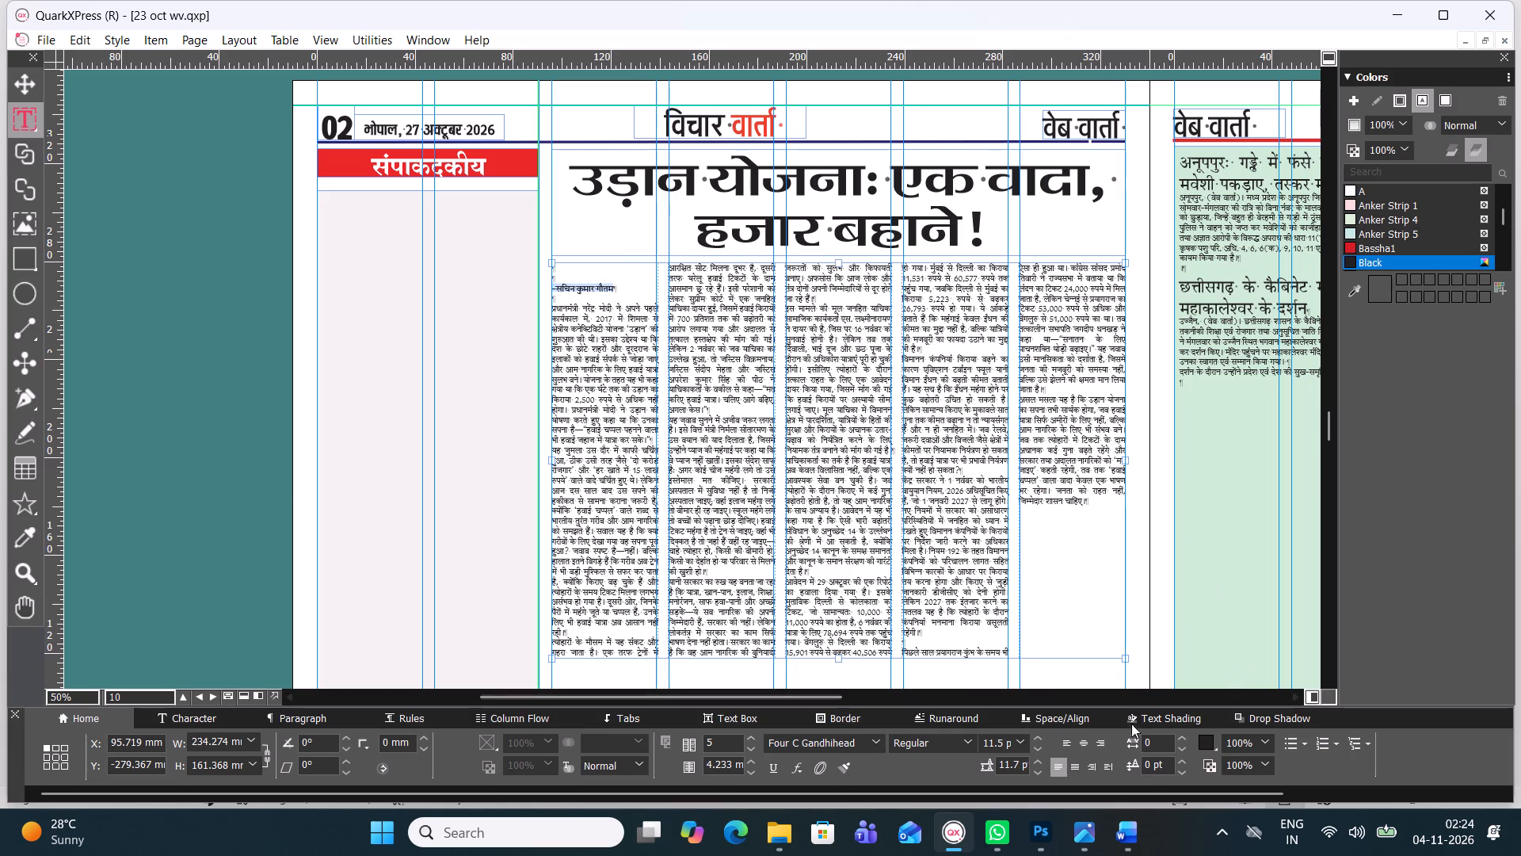
click(1085, 743)
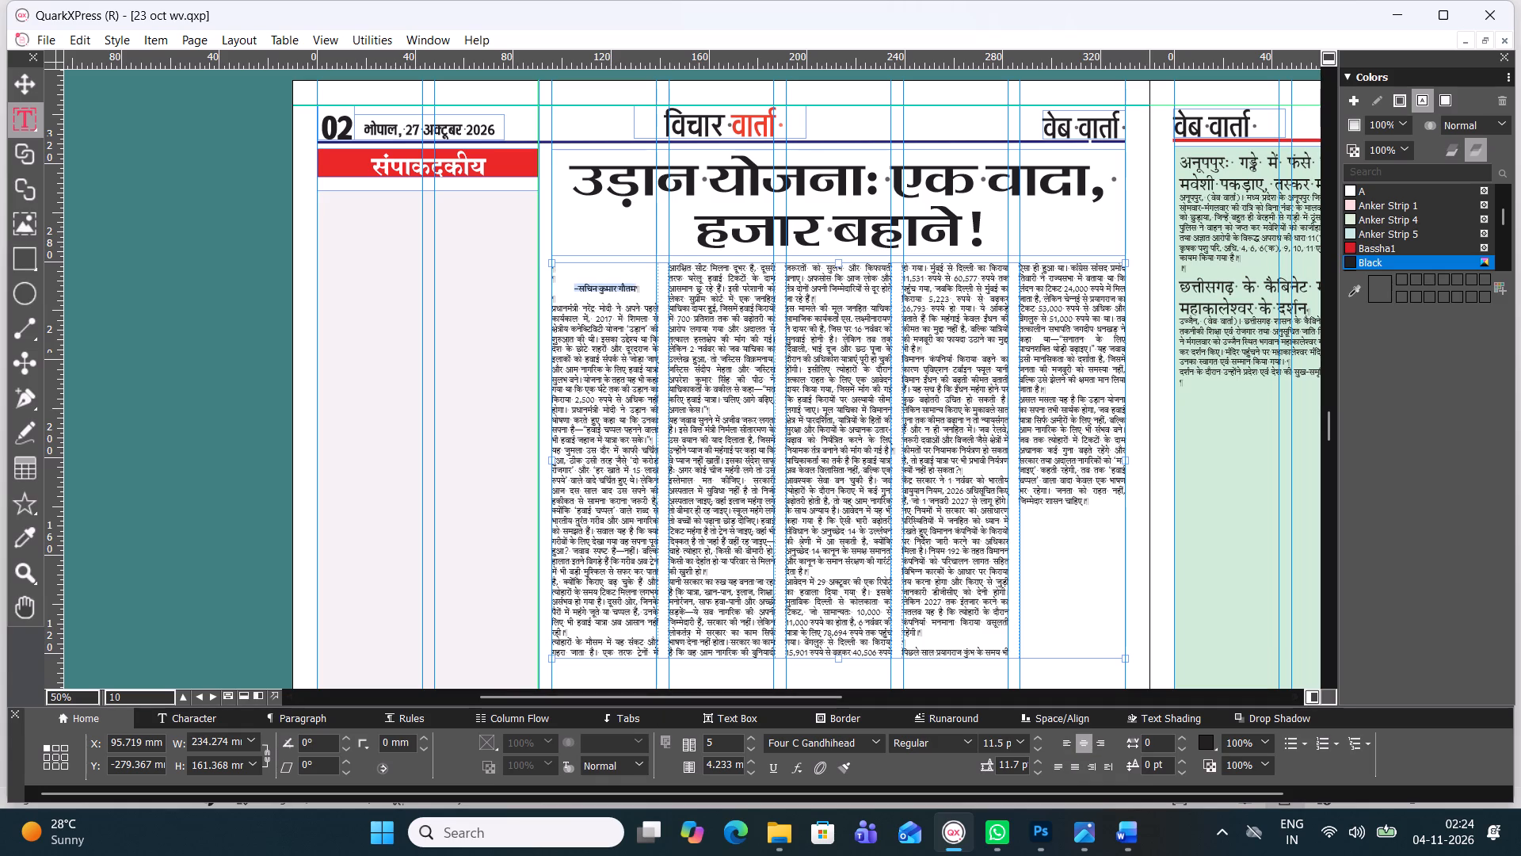
Shorten the article text box to a height of about 151 mm and deselect it.
drag(837, 662, 839, 640)
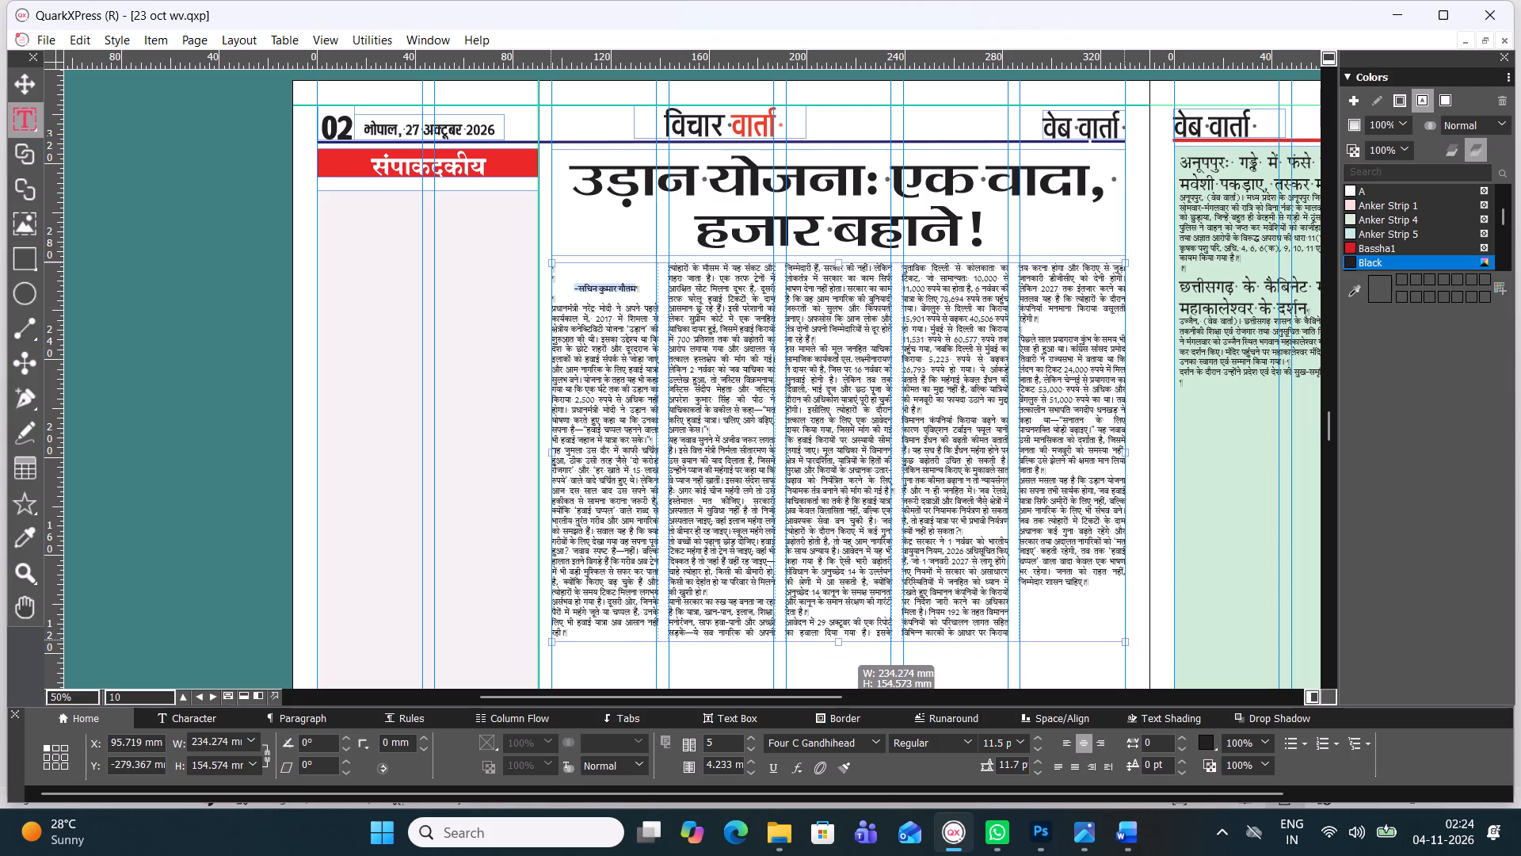
drag(839, 640, 841, 637)
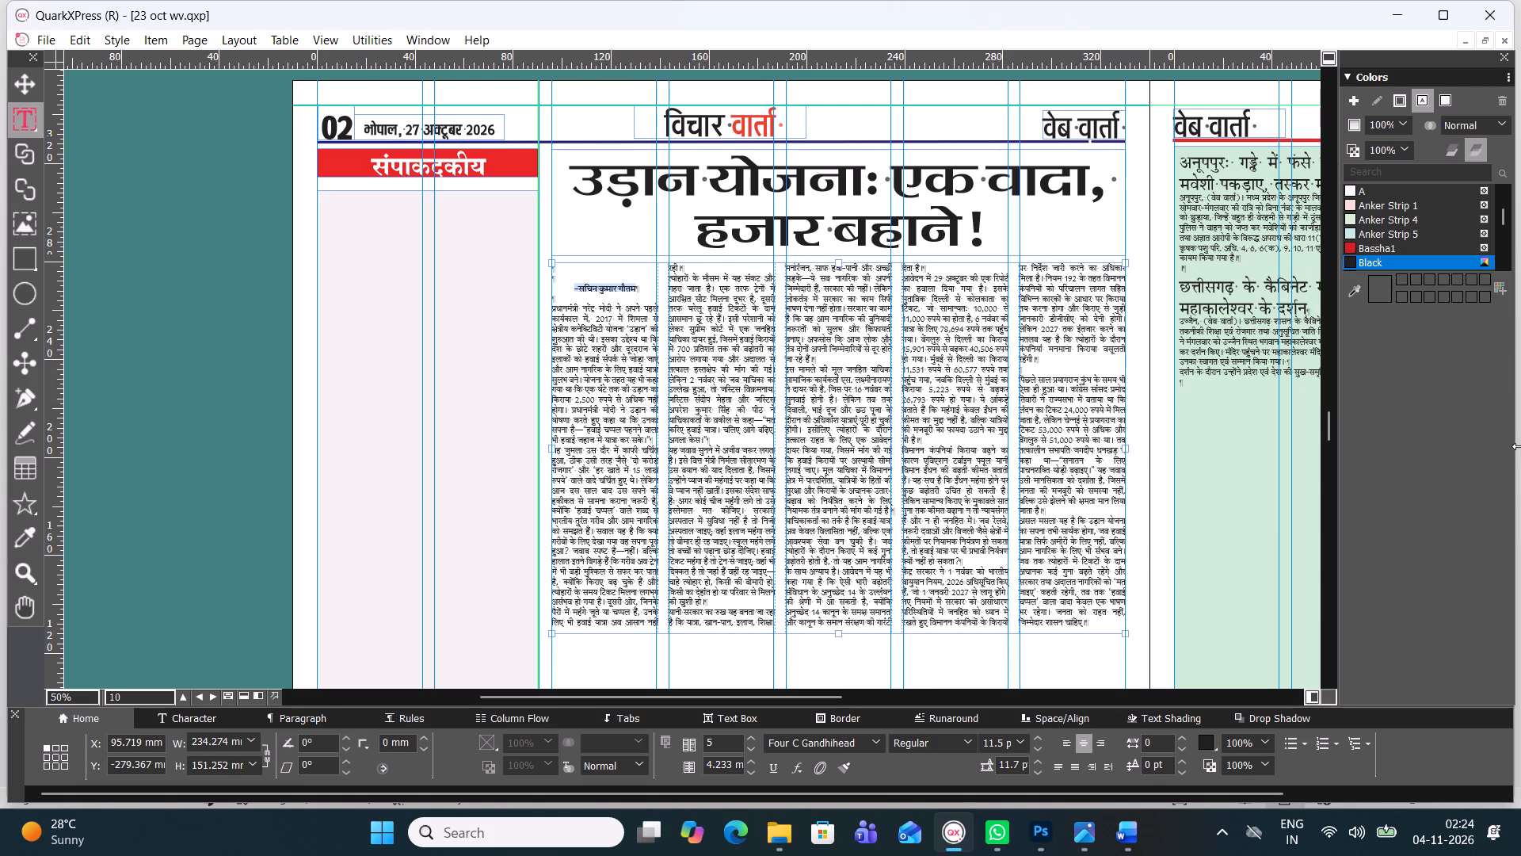
click(25, 80)
click(120, 178)
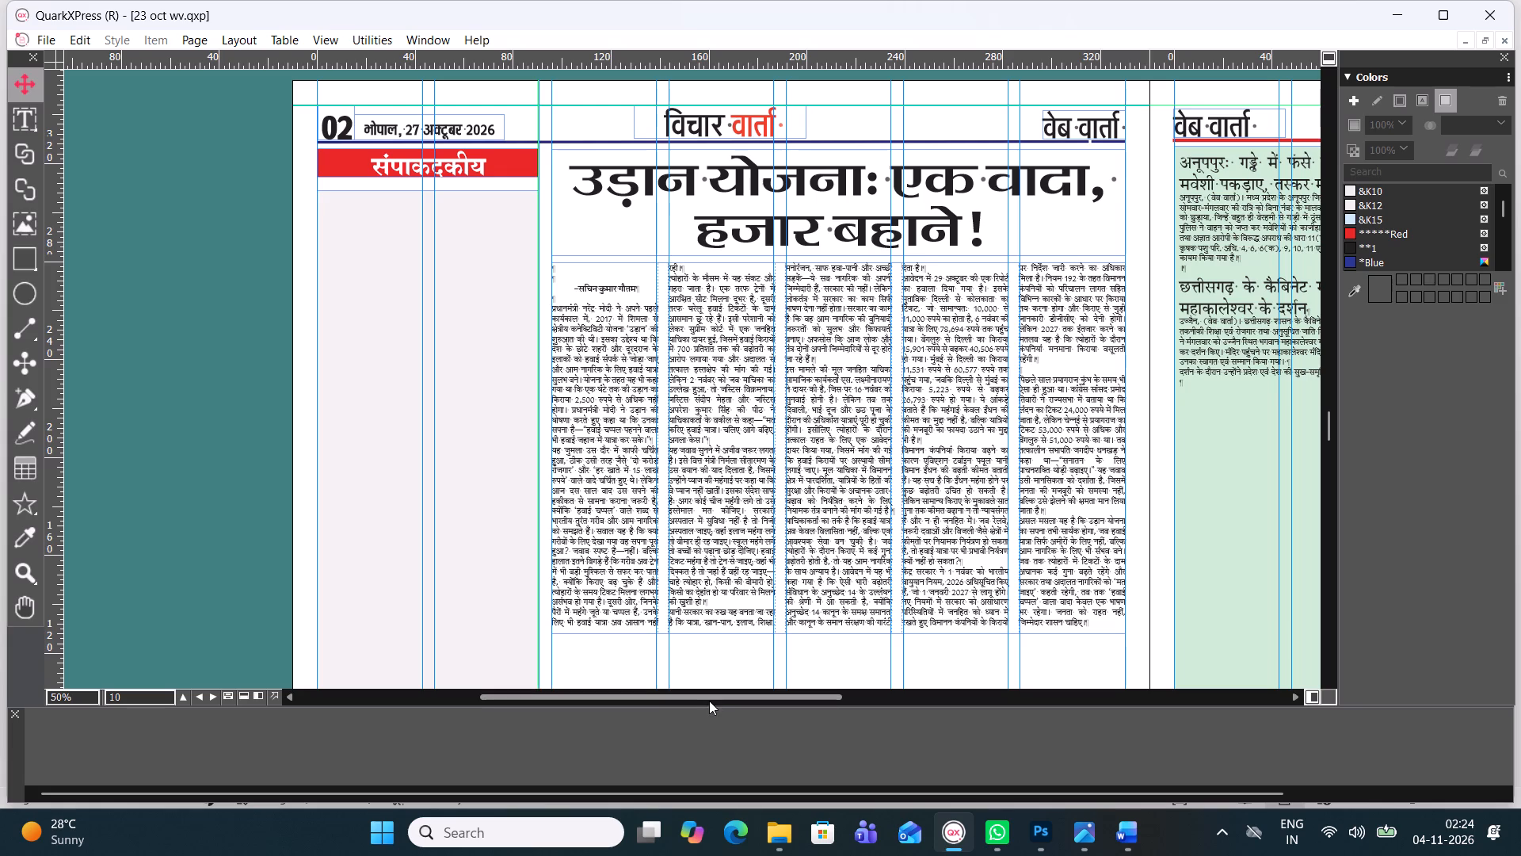
Draw a headline text box about 234 mm wide and 18 mm high across the five columns below the उड़ान योजना article.
drag(709, 697, 702, 695)
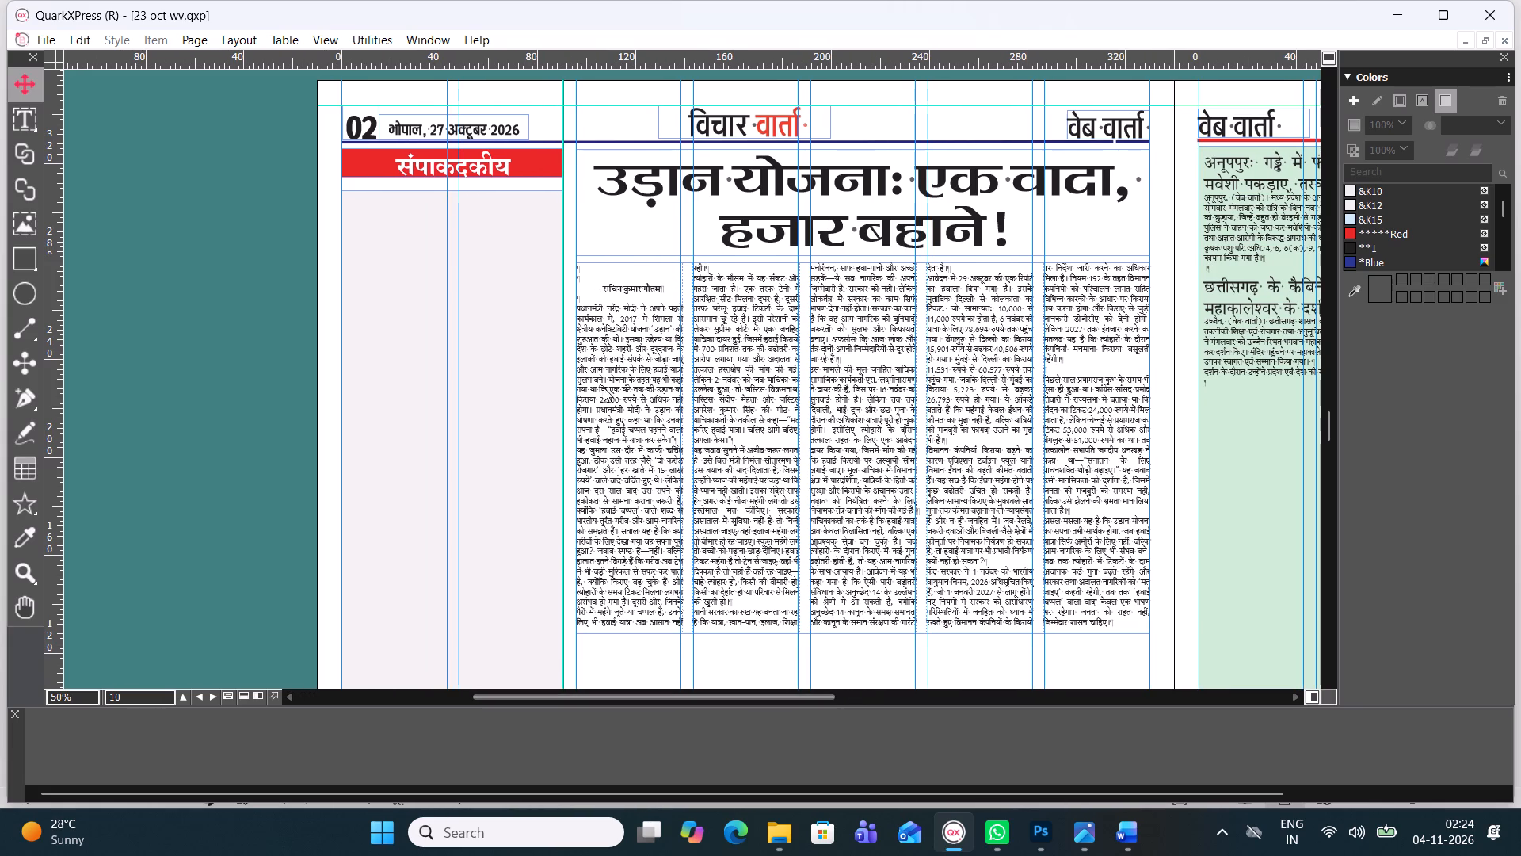
drag(1328, 423, 1328, 426)
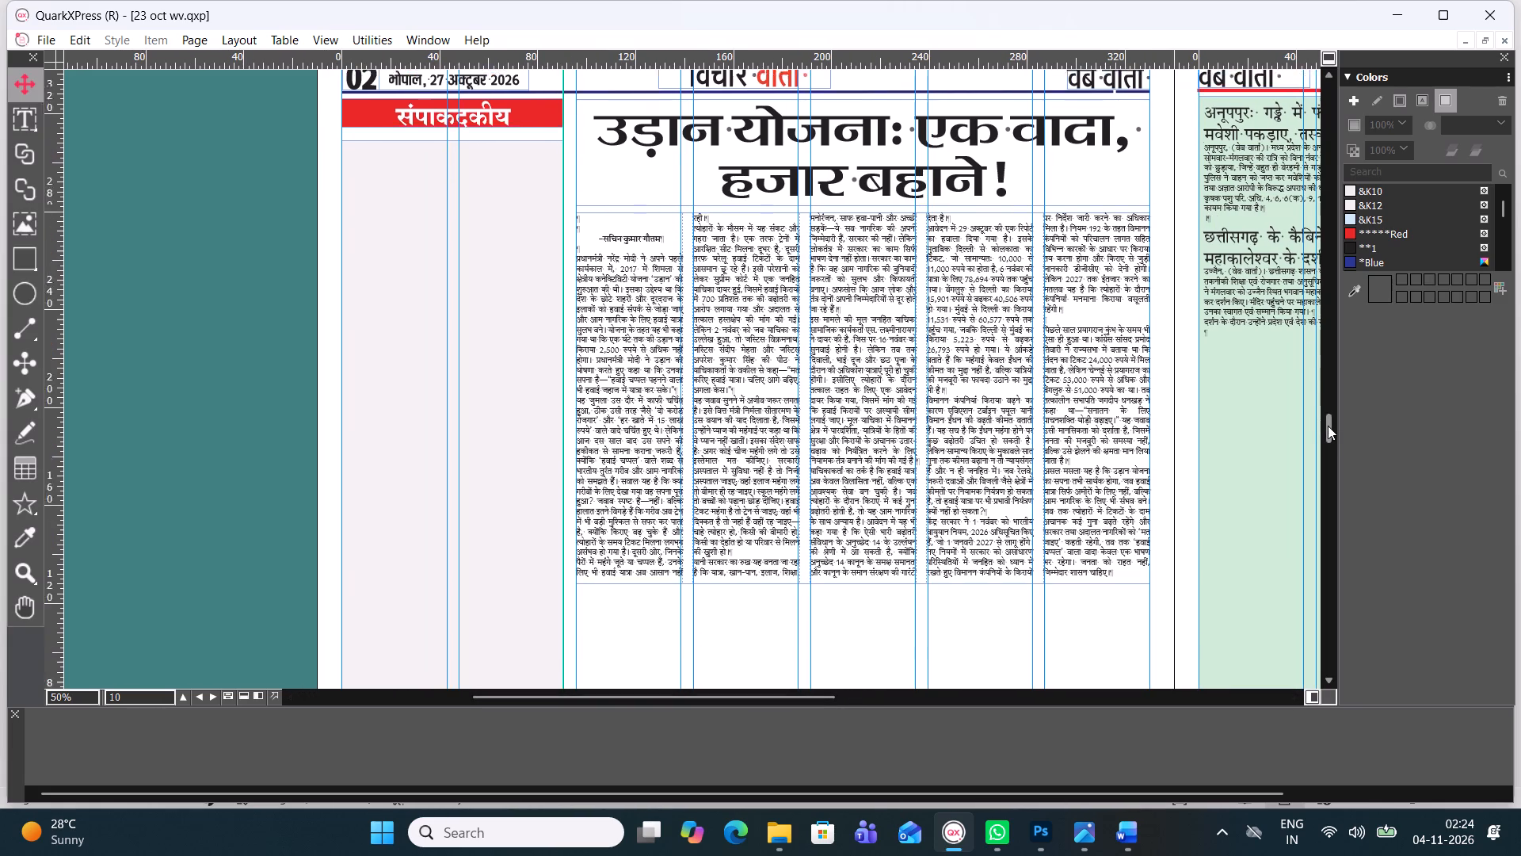
drag(1328, 426, 1337, 439)
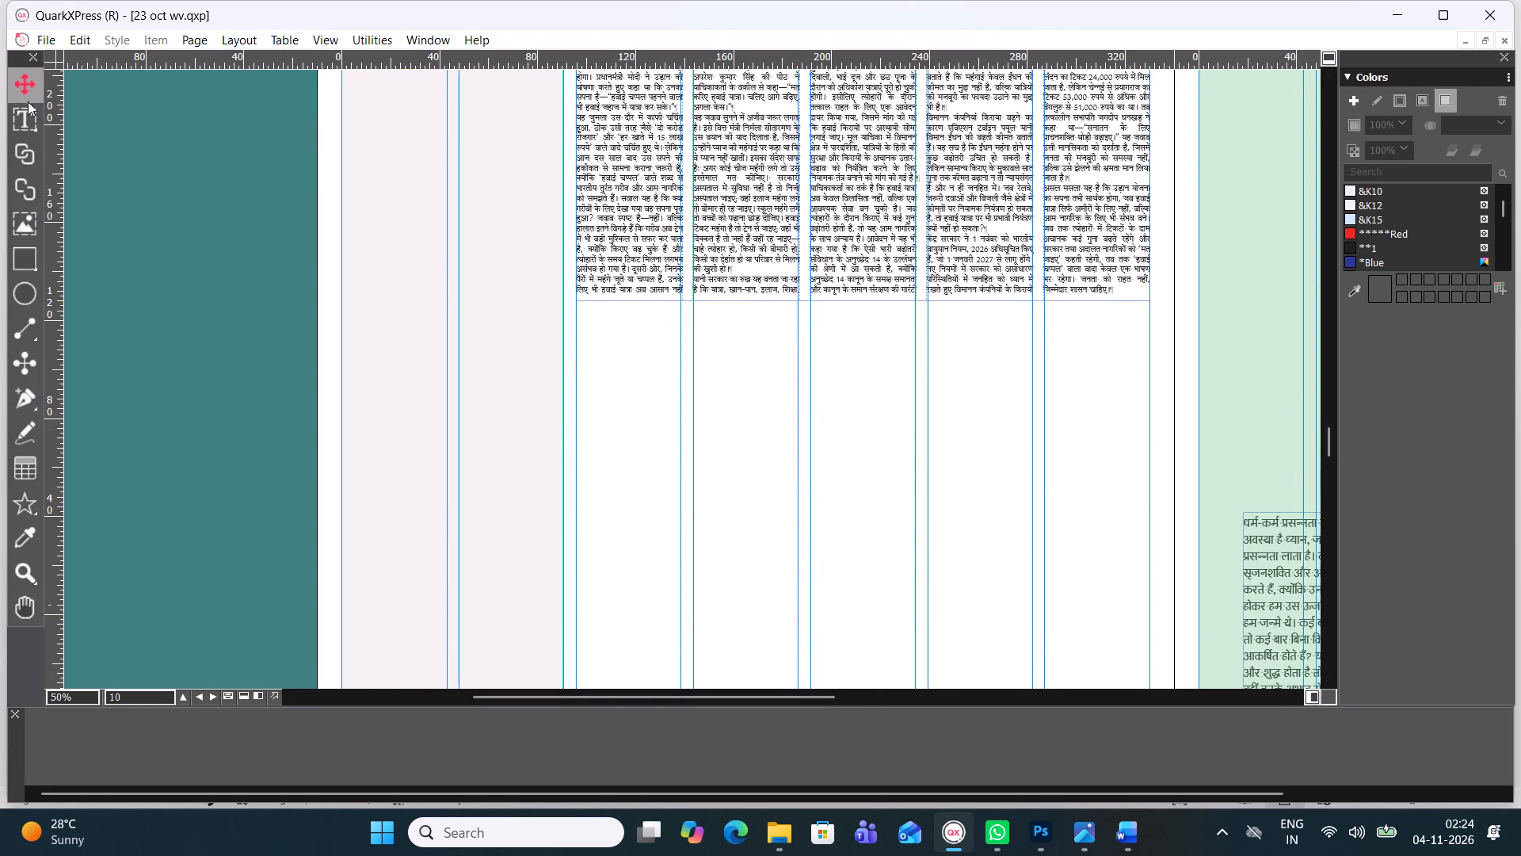
click(22, 117)
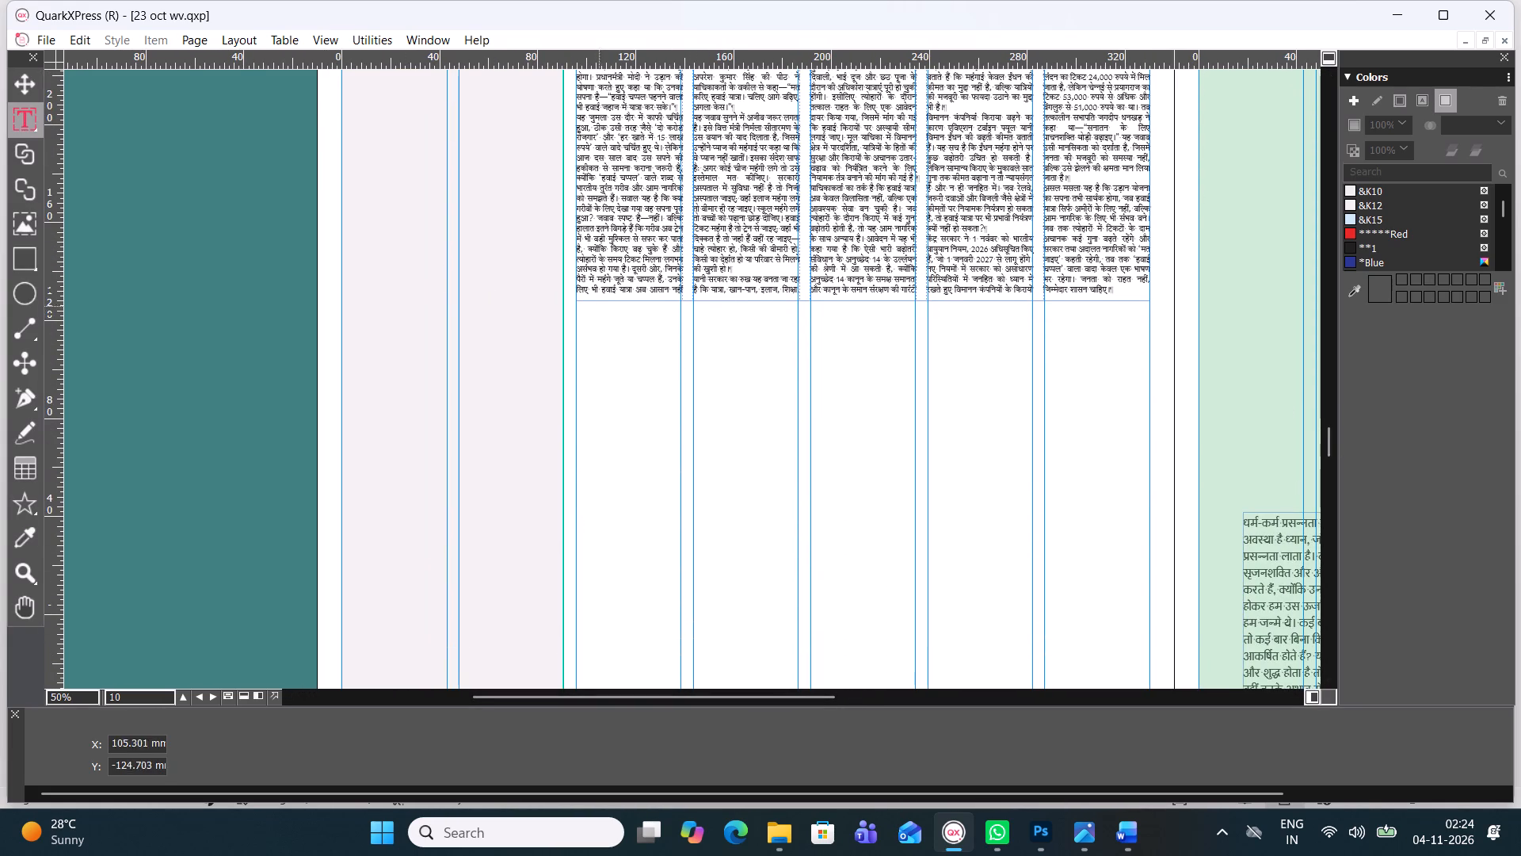
drag(576, 308, 967, 351)
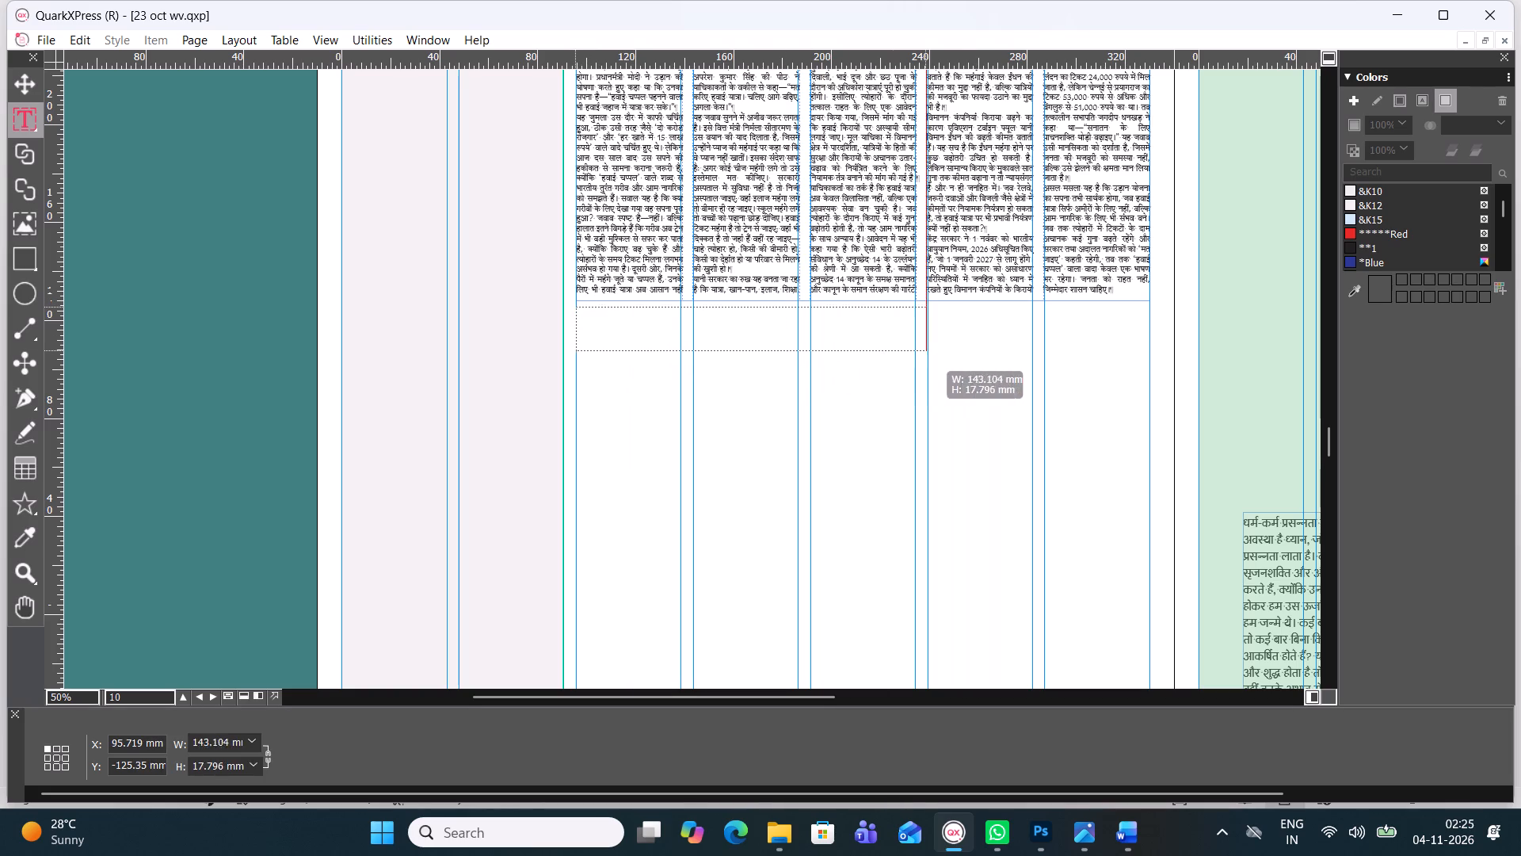
drag(967, 351, 1153, 353)
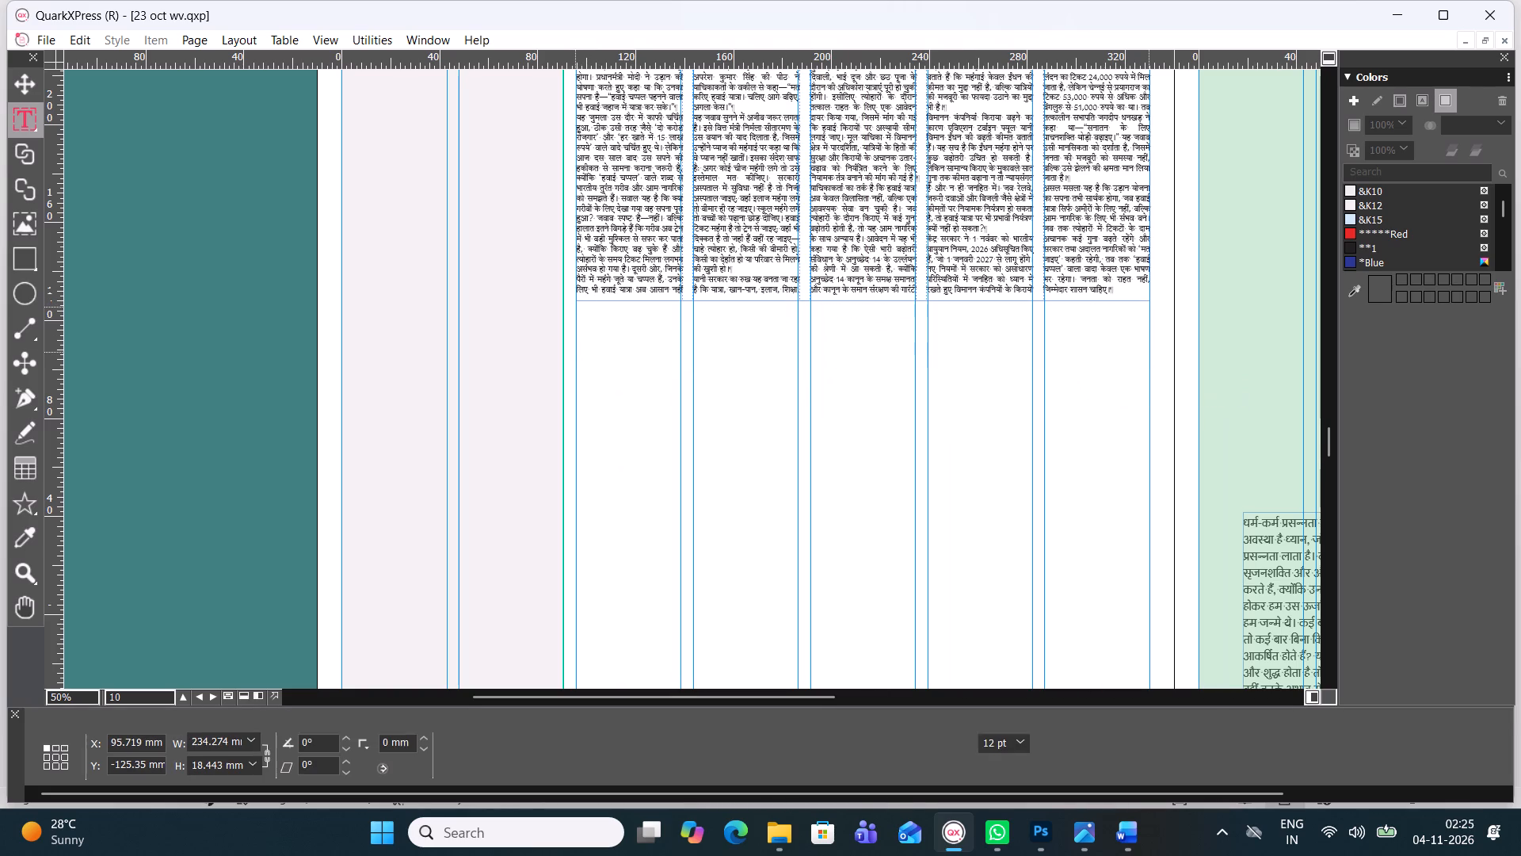
Copy the headline starting देशभक्ति पर तकरार क्यों? from the 04 Nov Article document in Word and paste it into the new QuarkXPress text box.
drag(1332, 438, 1332, 445)
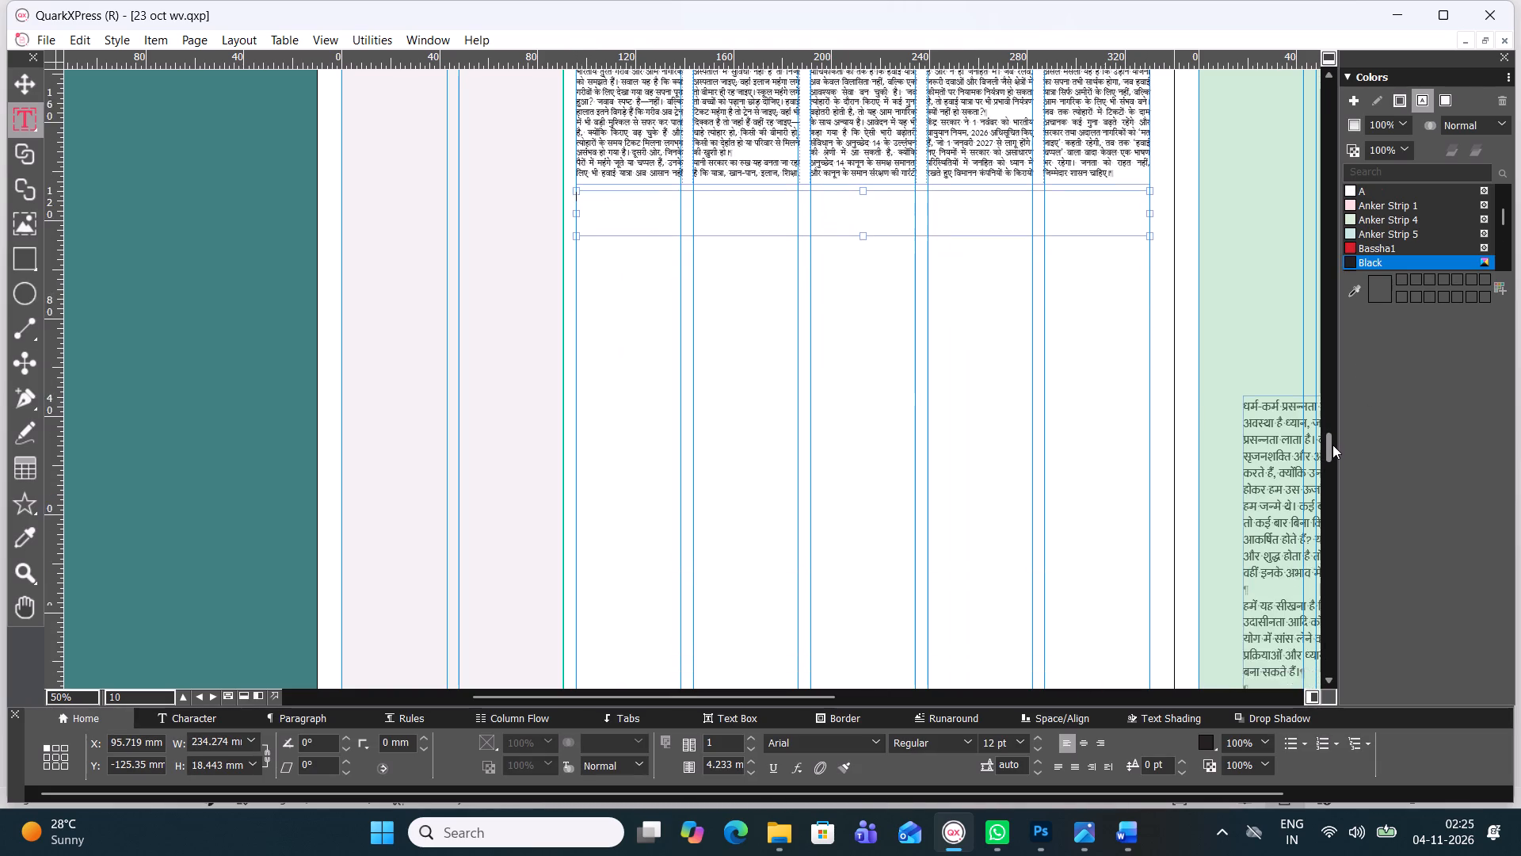
drag(1332, 445, 1336, 447)
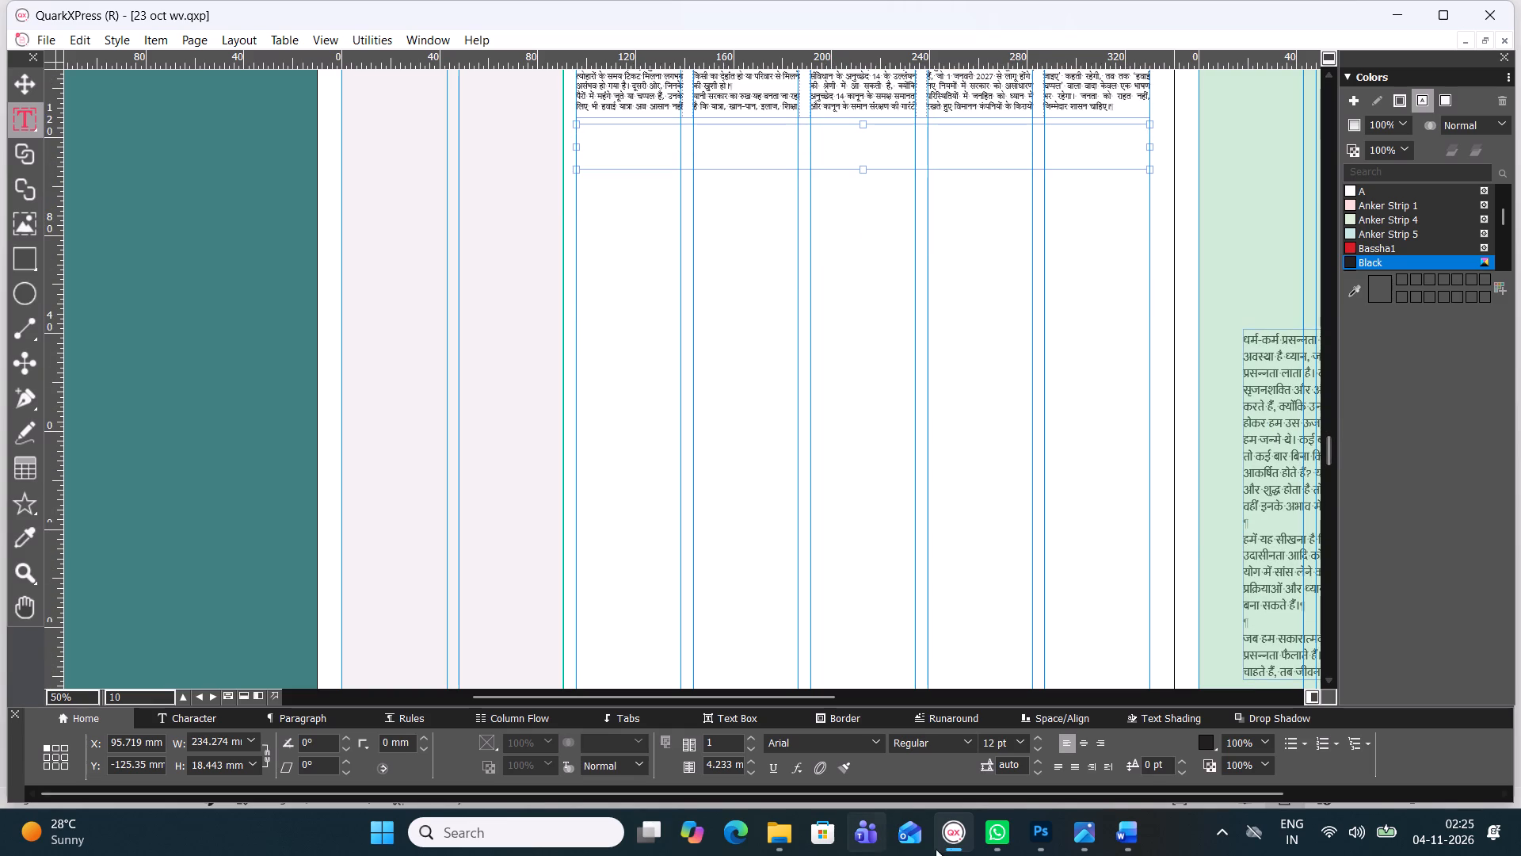
click(1130, 838)
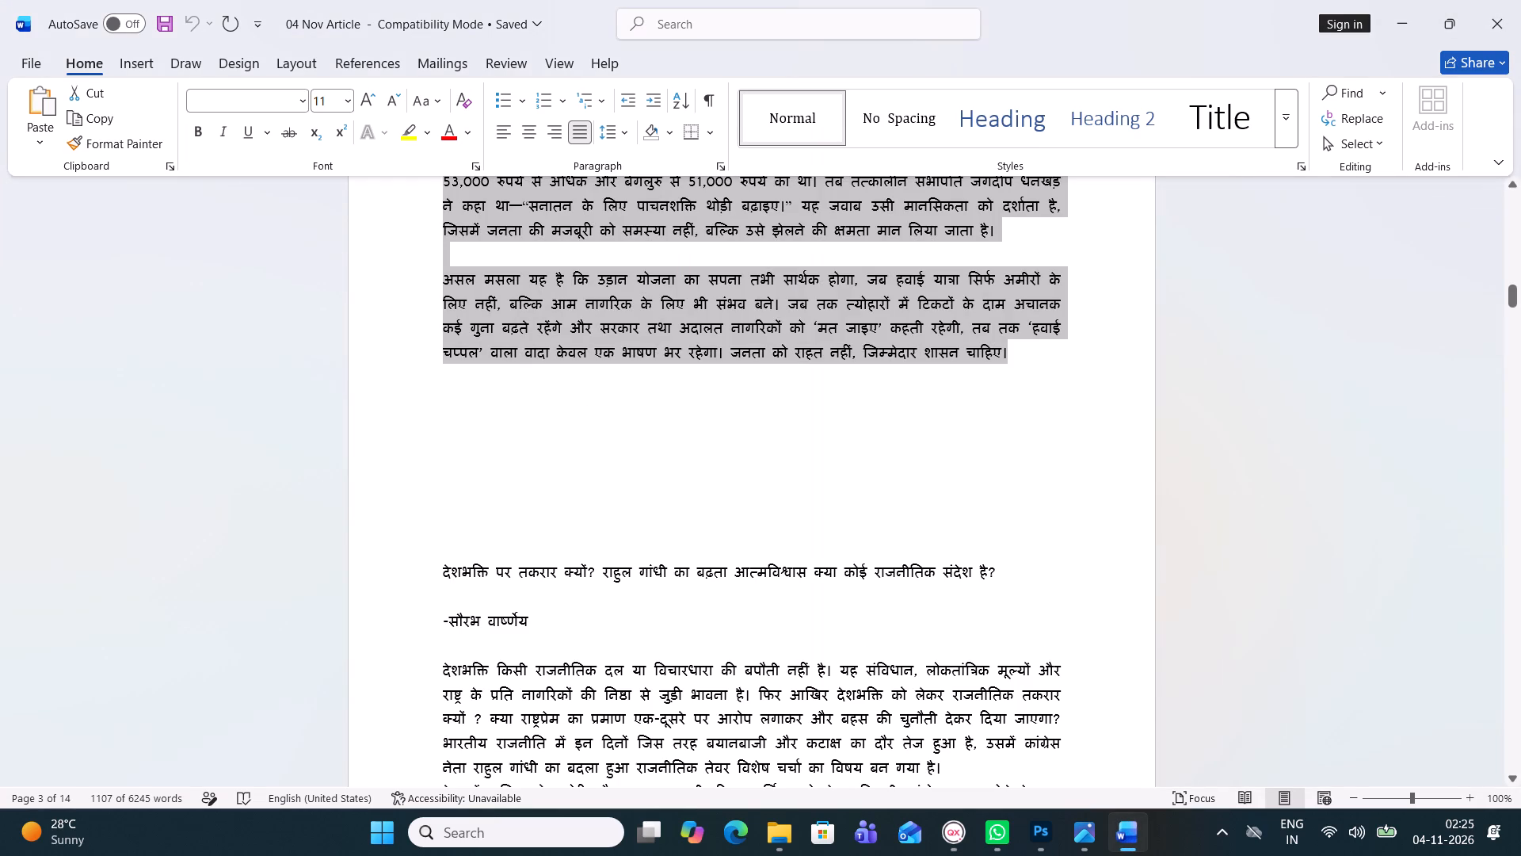
drag(441, 567, 961, 592)
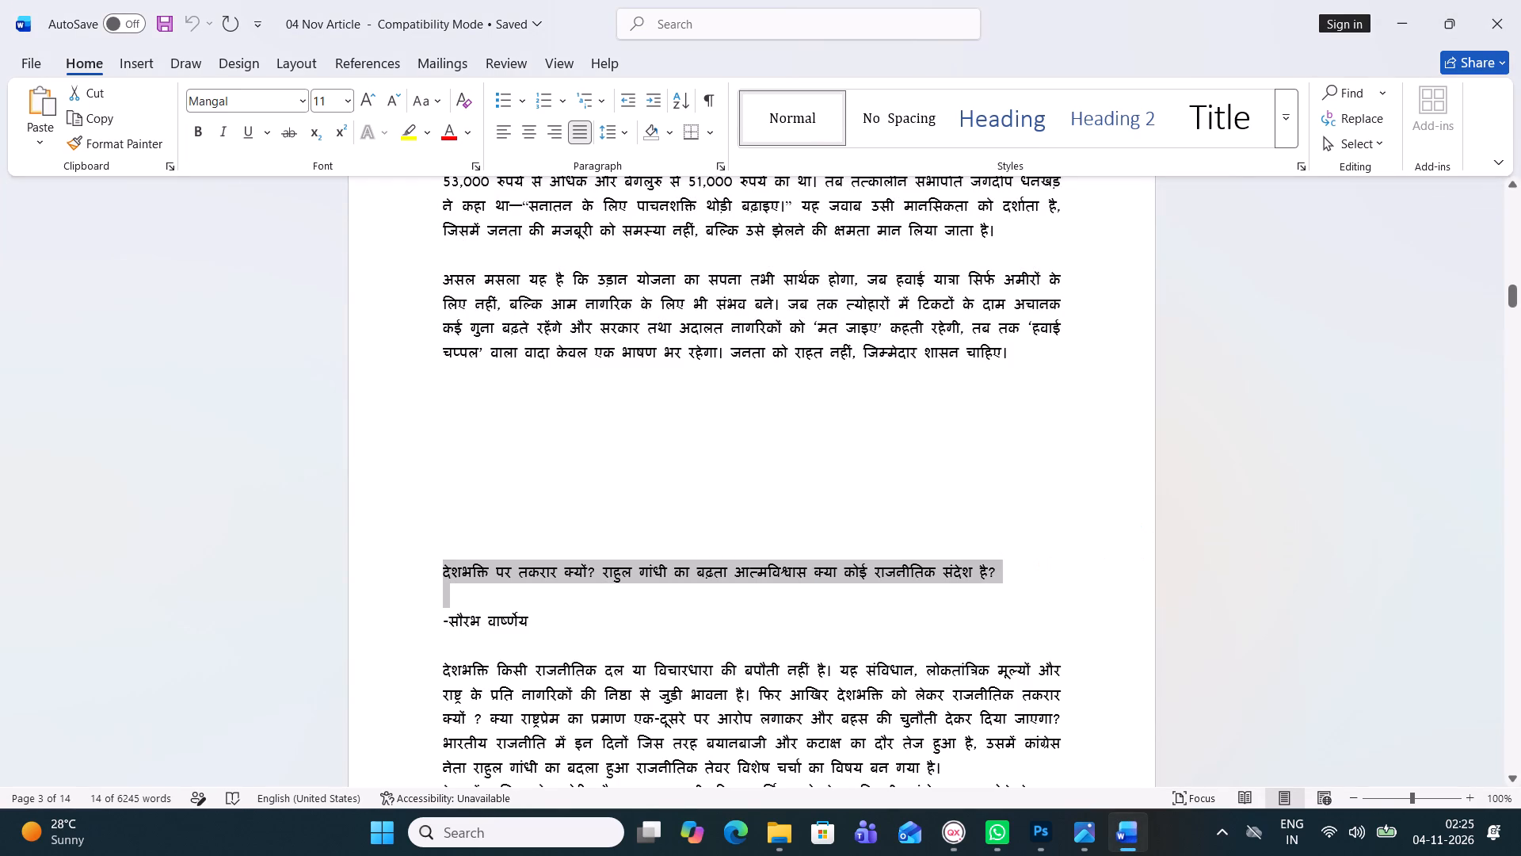
key(ctrl+c)
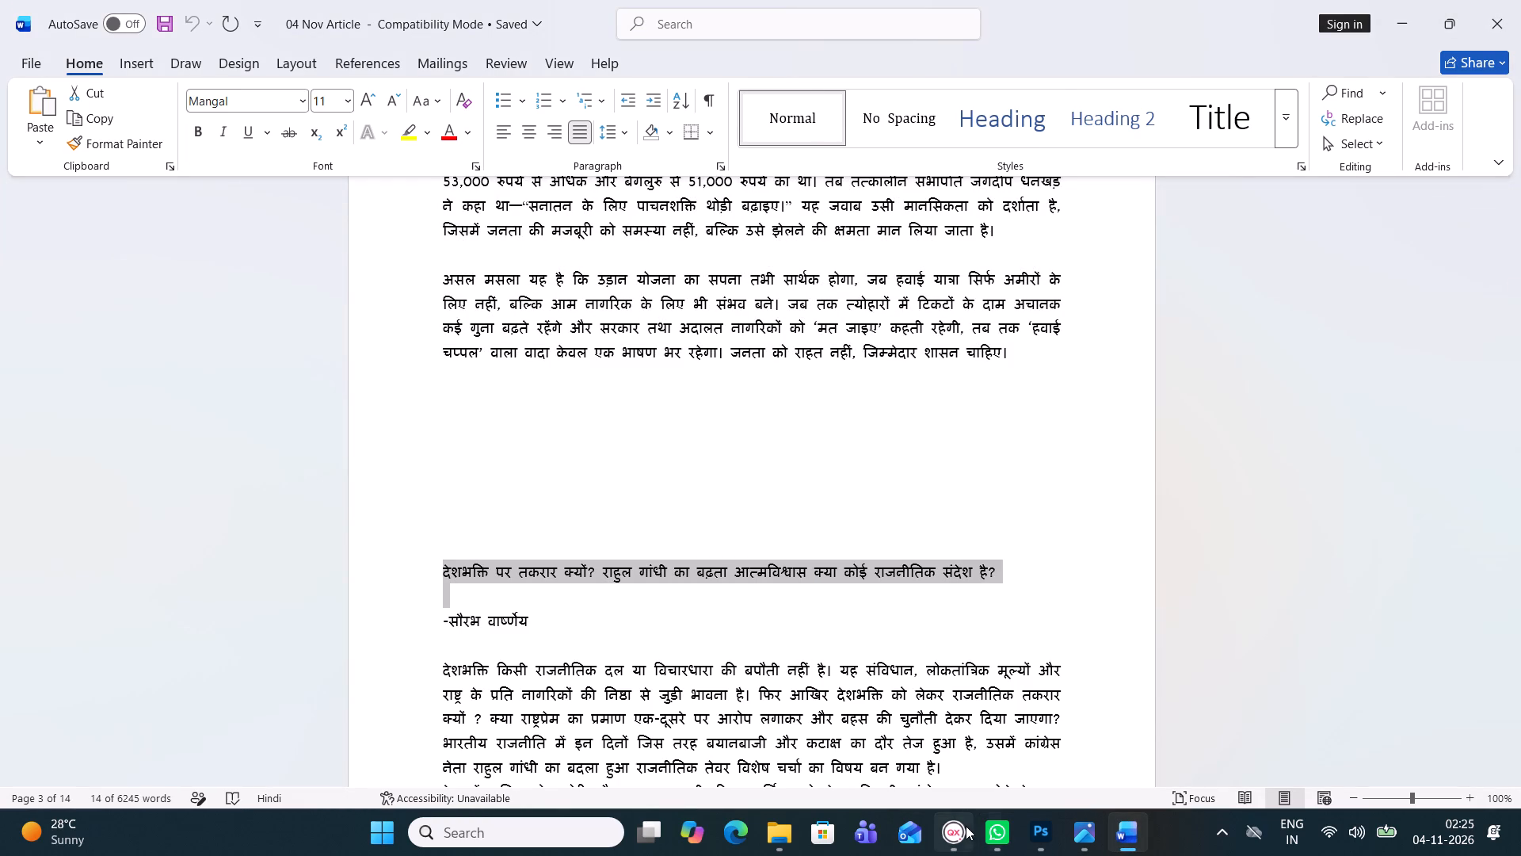
click(966, 828)
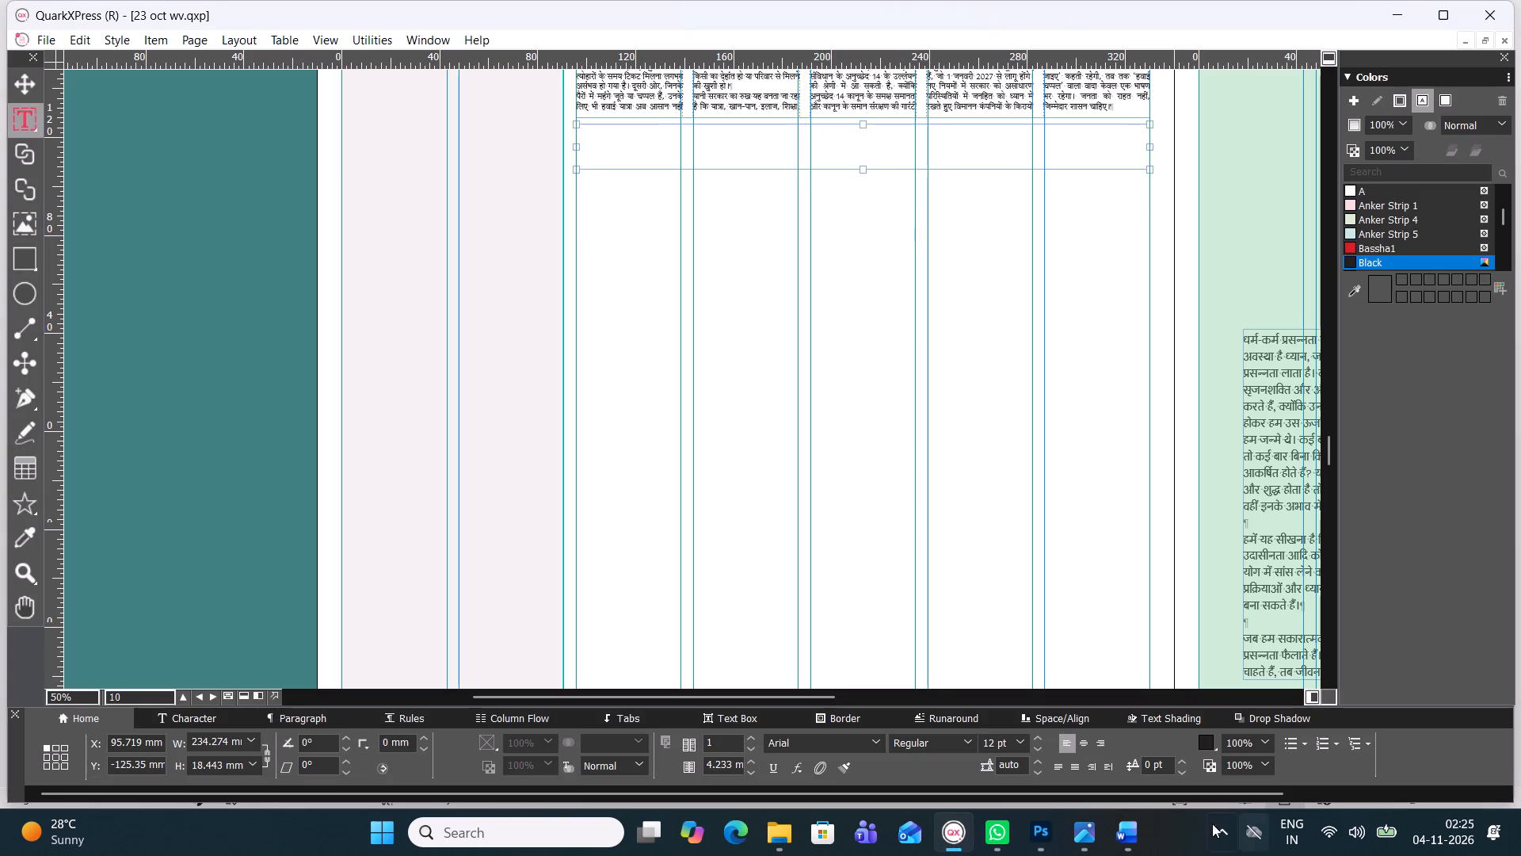
key(ctrl+v)
Set the whole pasted headline in the Four C Chetan font.
key(ctrl+a)
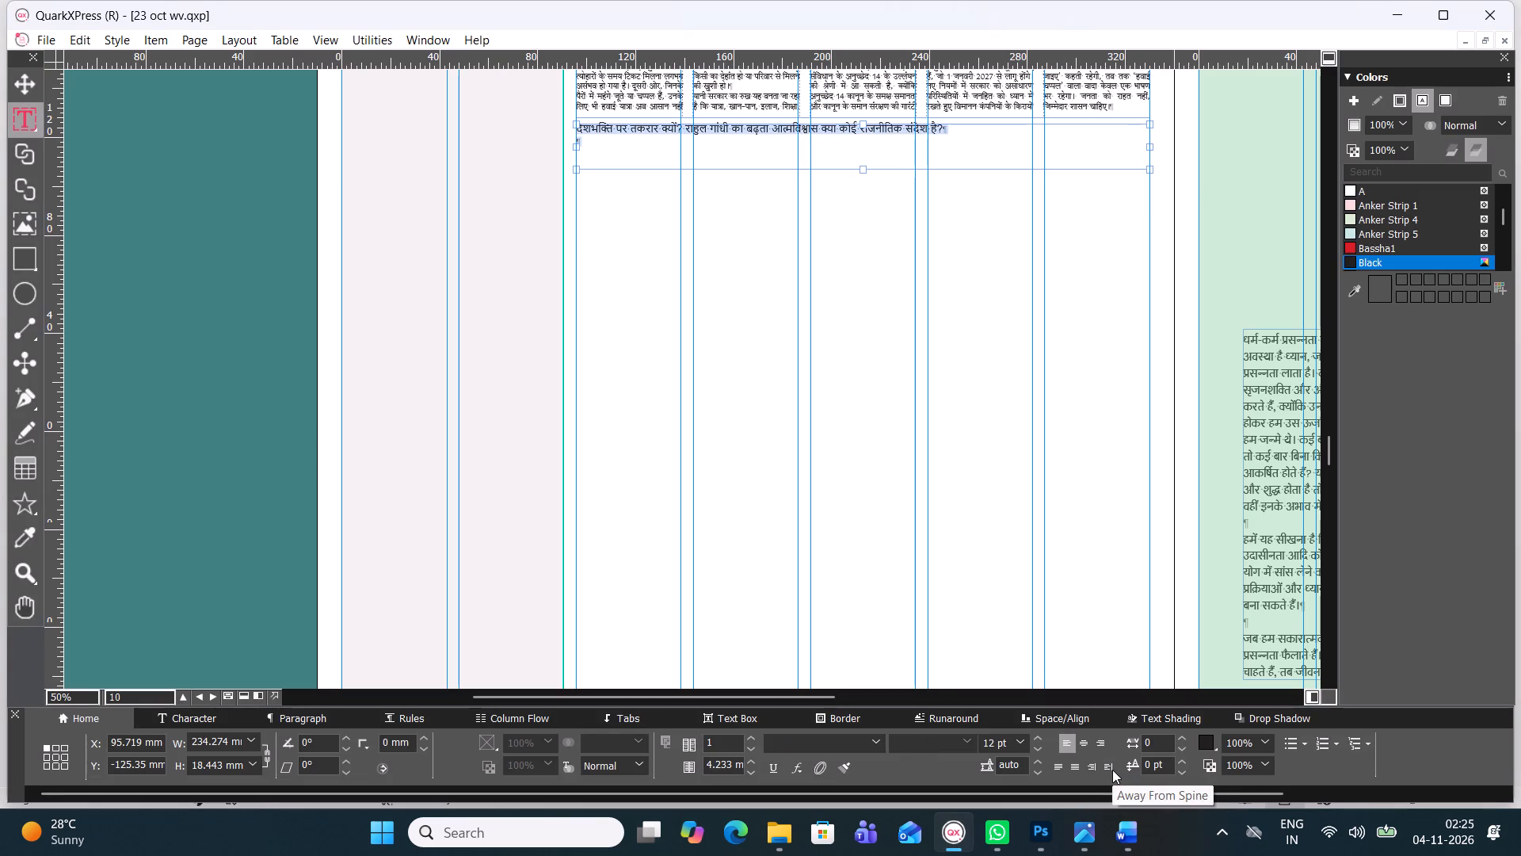
click(873, 738)
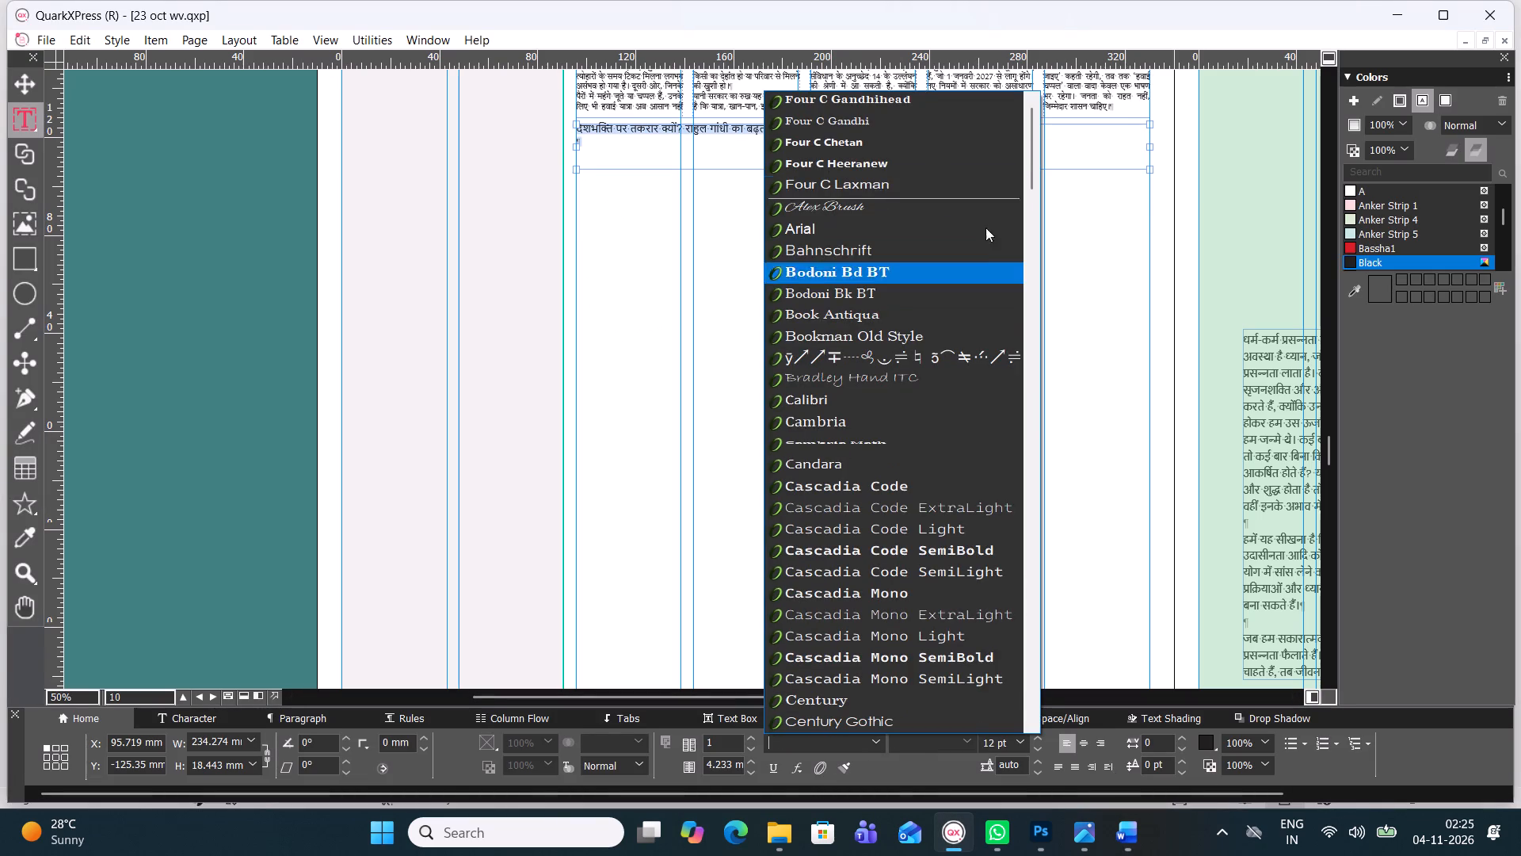
click(920, 144)
click(879, 742)
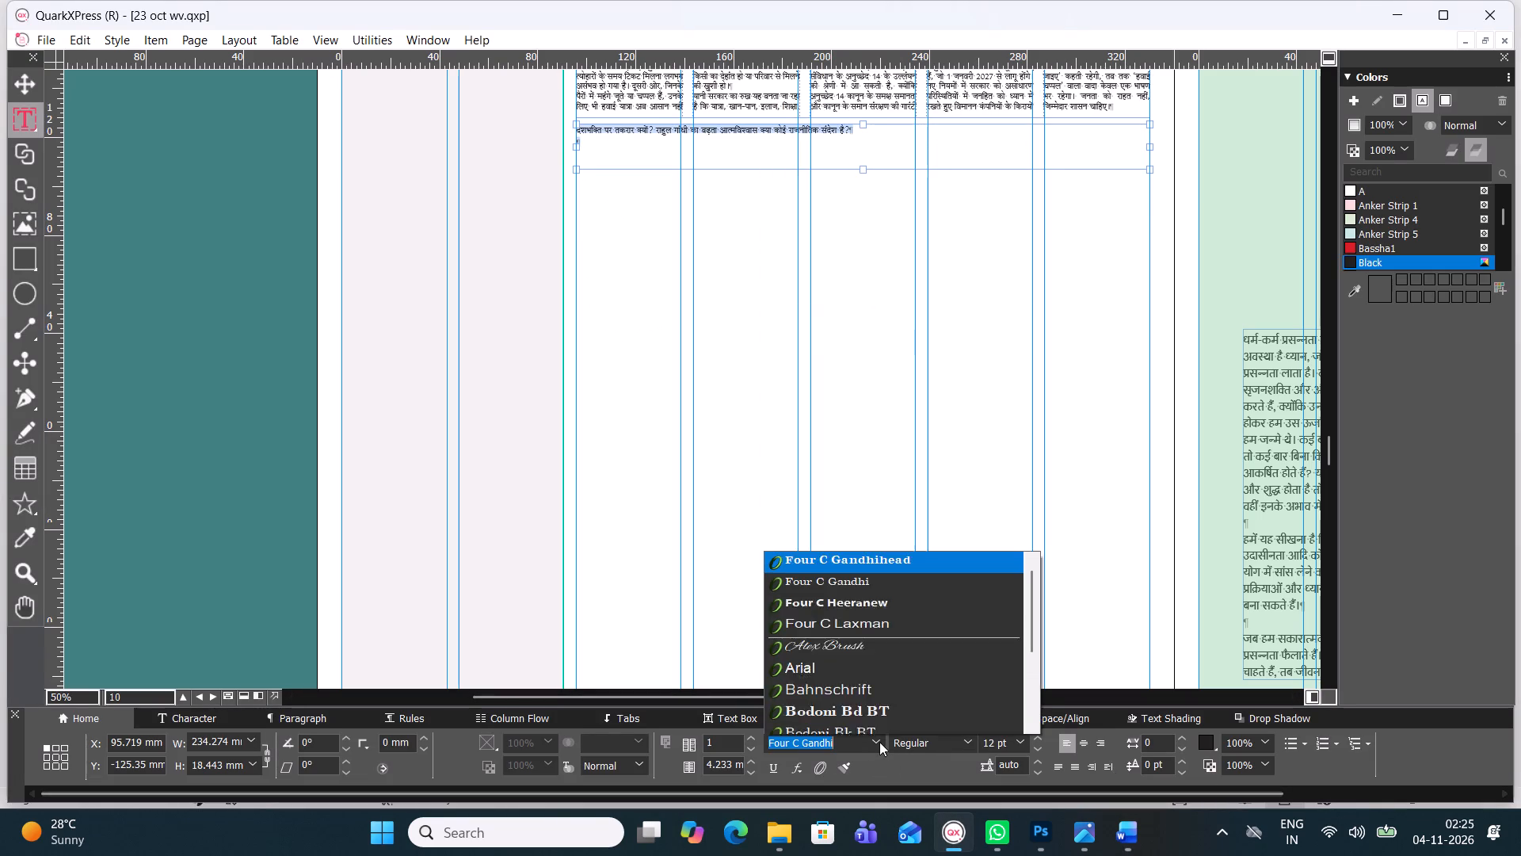
drag(1031, 161, 1032, 130)
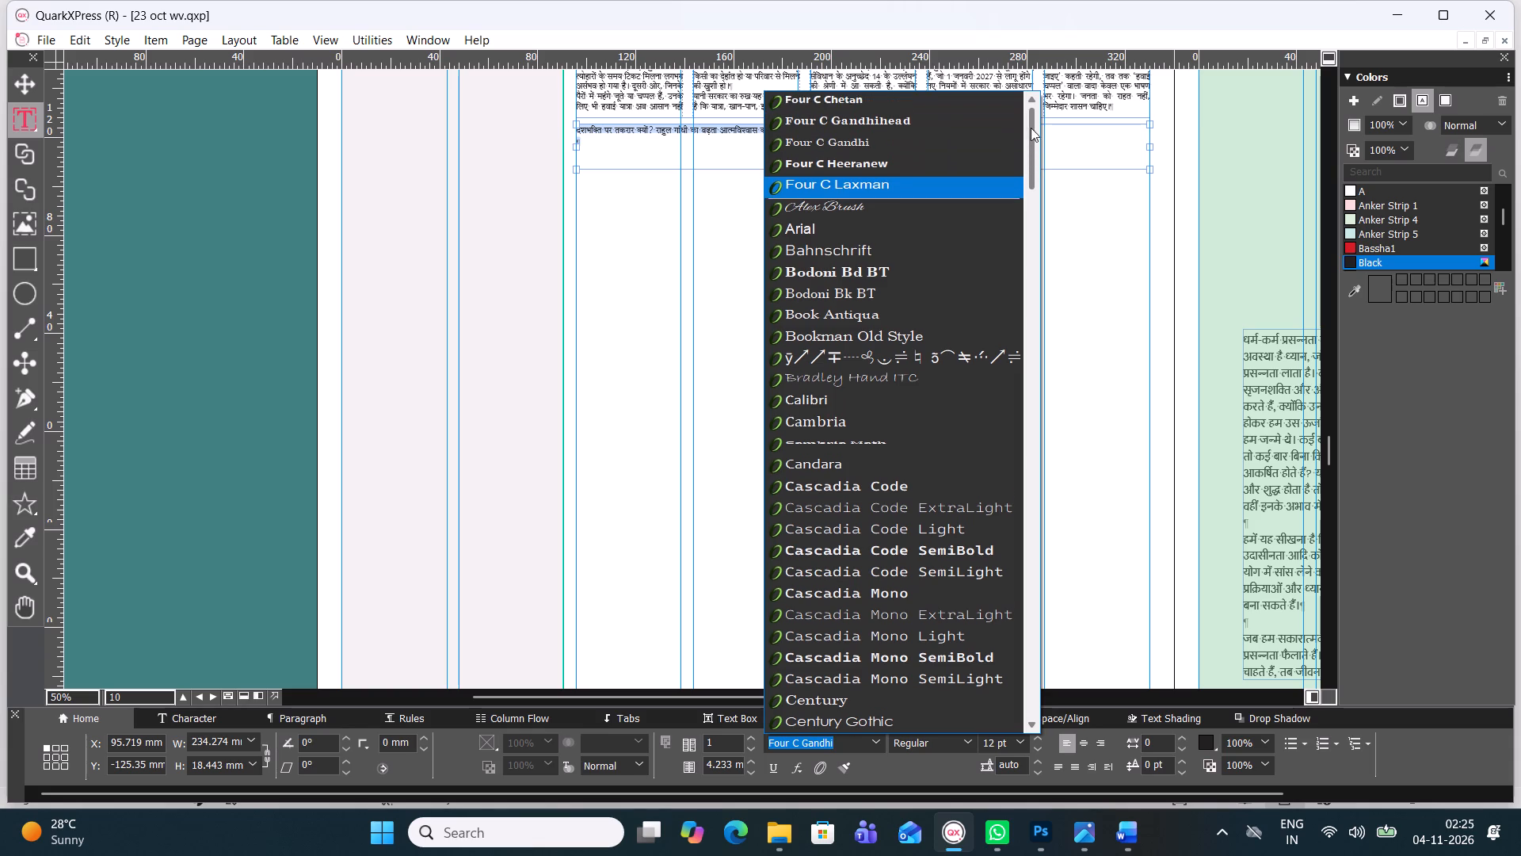
click(968, 99)
Enlarge the headline text to 31 pt.
key(ctrl+alt+shift+period)
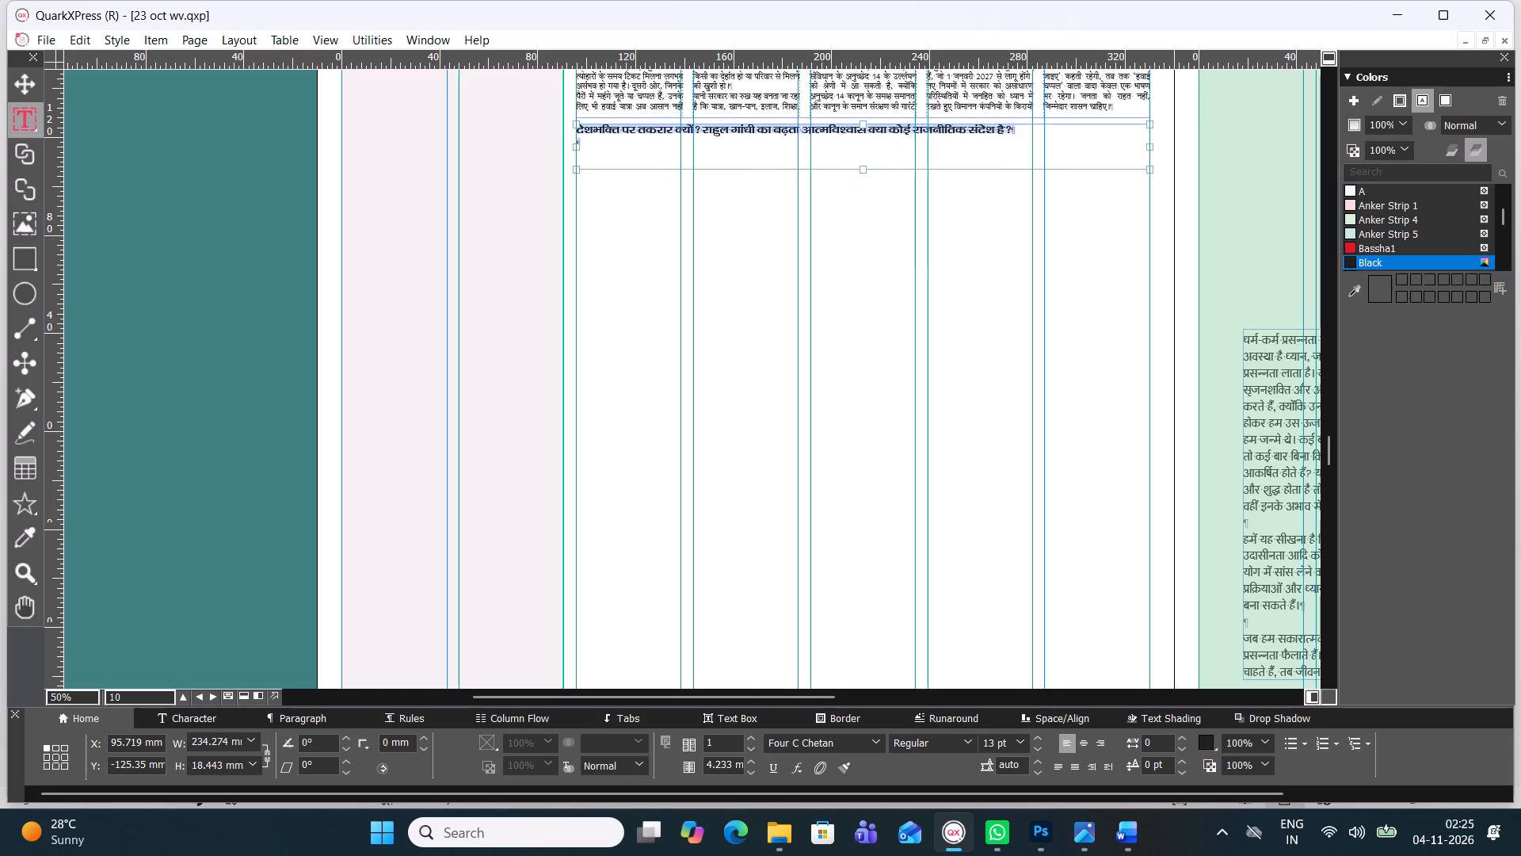
key(ctrl+alt+shift+period)
key(ctrl+alt+shift+period)
key(ctrl+alt+shift+period)
key(ctrl+alt+shift+period)
key(ctrl+alt+shift+period)
key(ctrl+alt+shift+period)
key(ctrl+alt+shift+period)
key(ctrl+alt+shift+period)
key(ctrl+alt+shift+period)
key(ctrl+alt+shift+period)
key(ctrl+alt+shift+period)
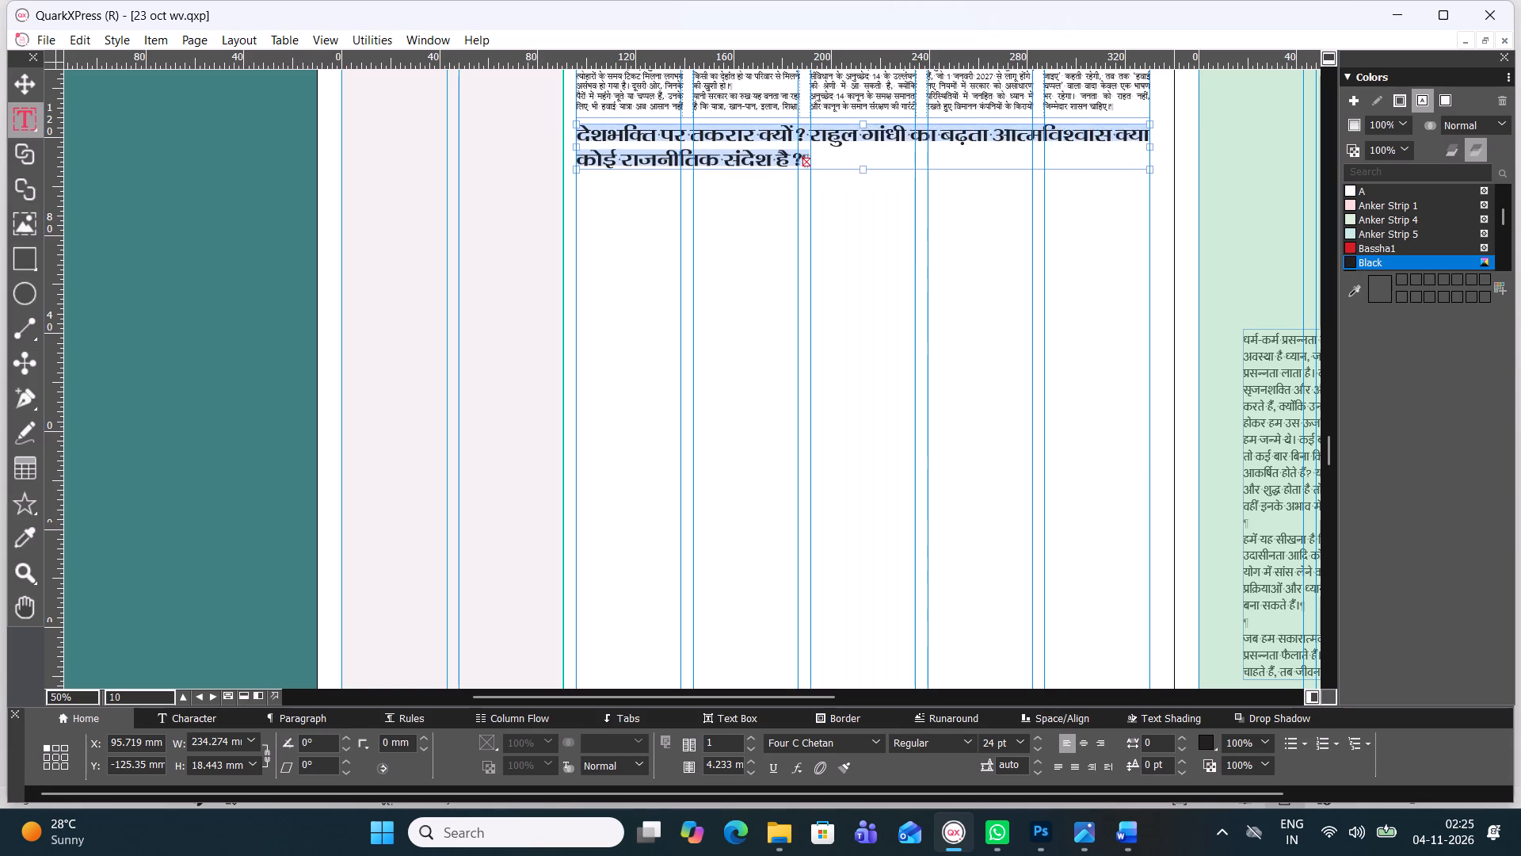
key(ctrl+alt+shift+period)
key(ctrl+alt+shift+period)
key(ctrl+alt+shift+period)
key(ctrl+alt+shift+period)
key(ctrl+alt+shift+period)
key(ctrl+alt+shift+period)
key(ctrl+alt+shift+period)
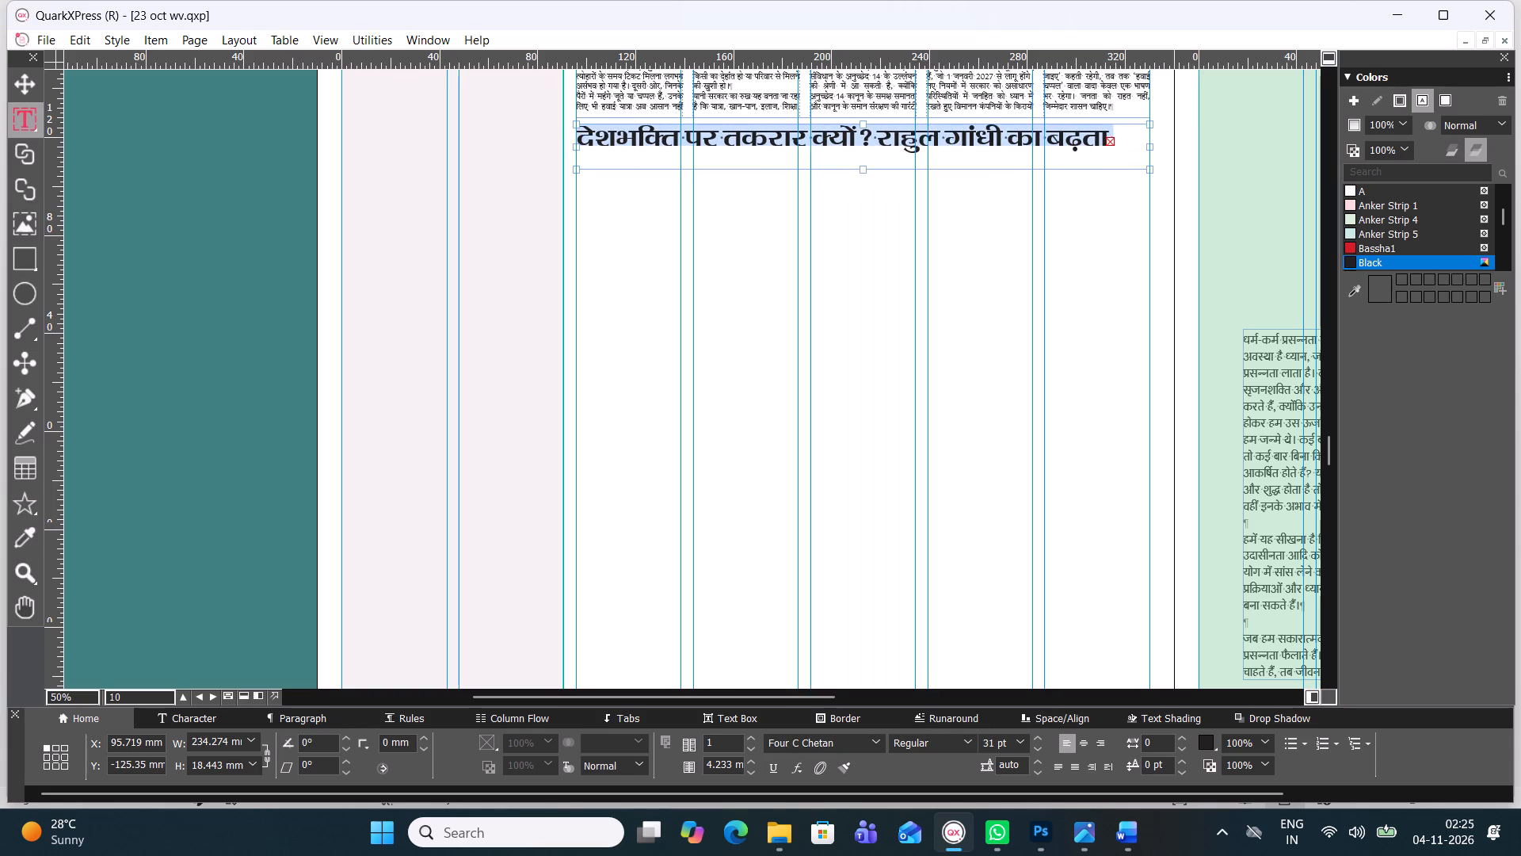
Delete the empty line after the headline and adjust the headline box to a height of about 30 mm.
drag(865, 169, 865, 191)
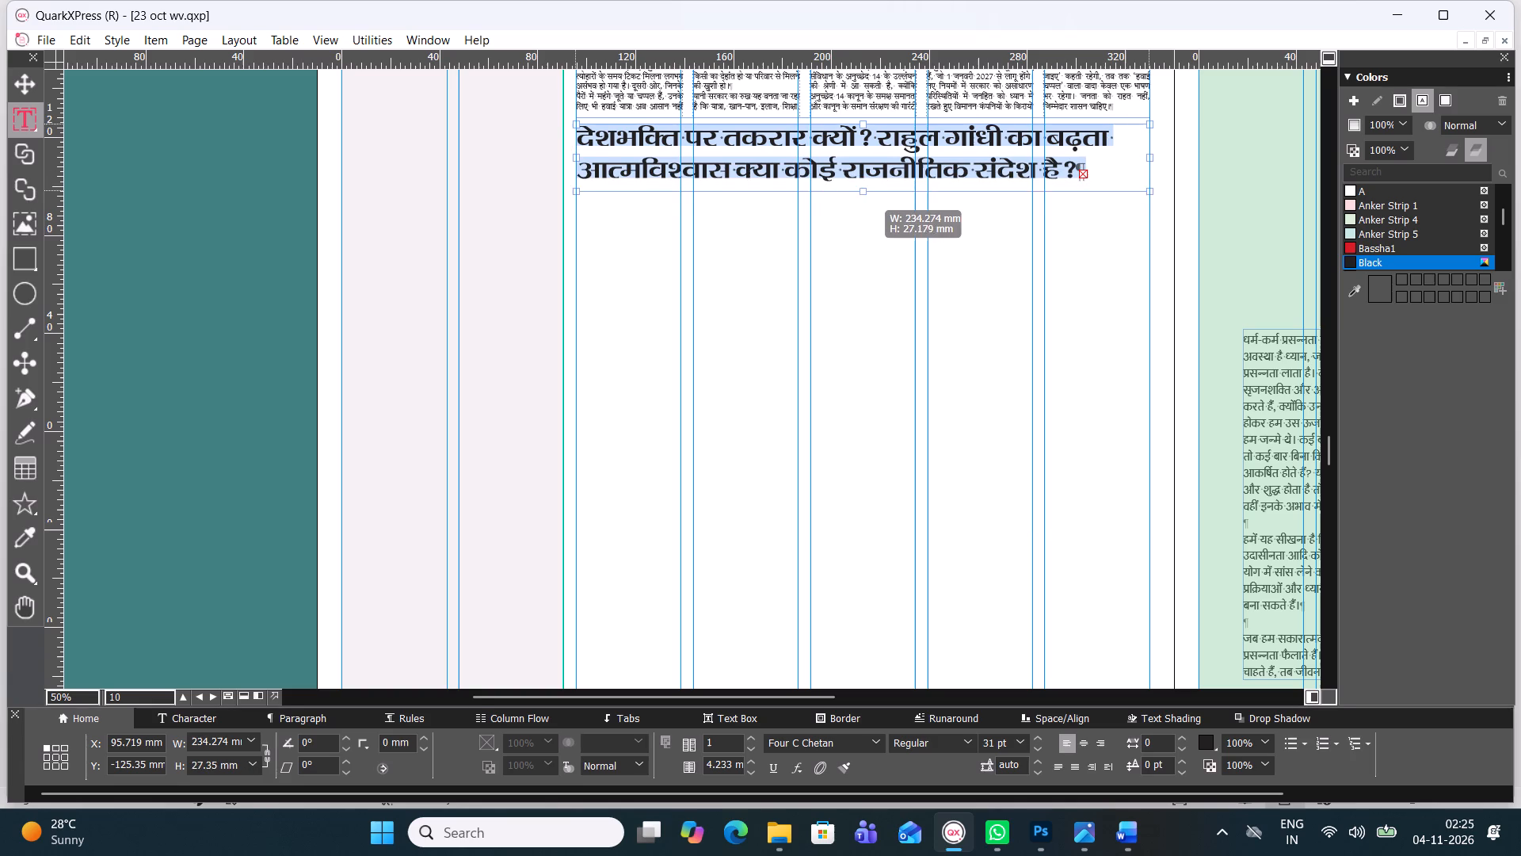
drag(865, 191, 867, 224)
click(593, 196)
key(BackSpace)
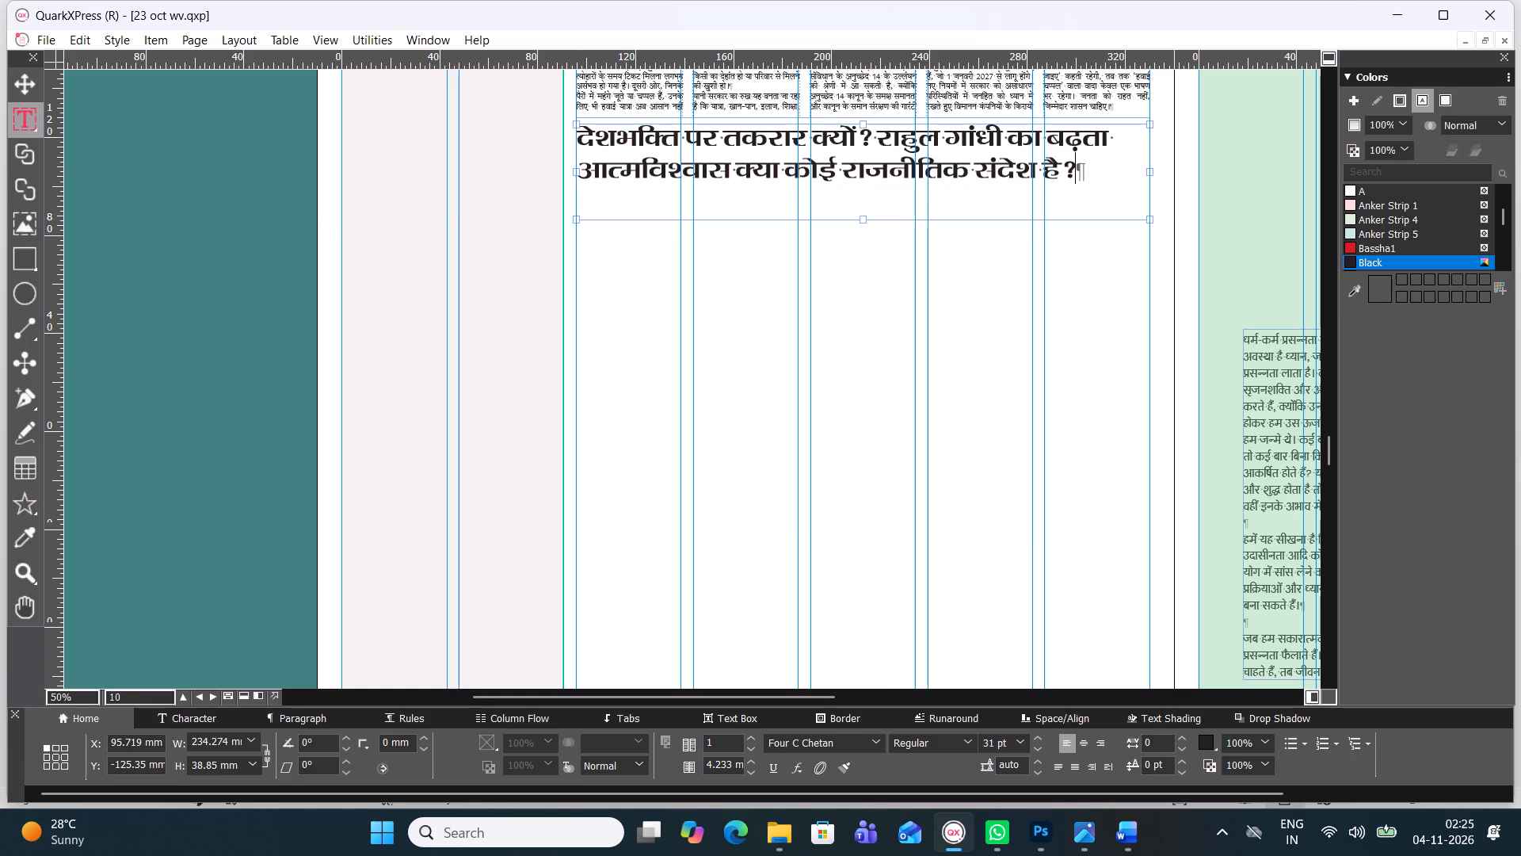
key(BackSpace)
key(ctrl+z)
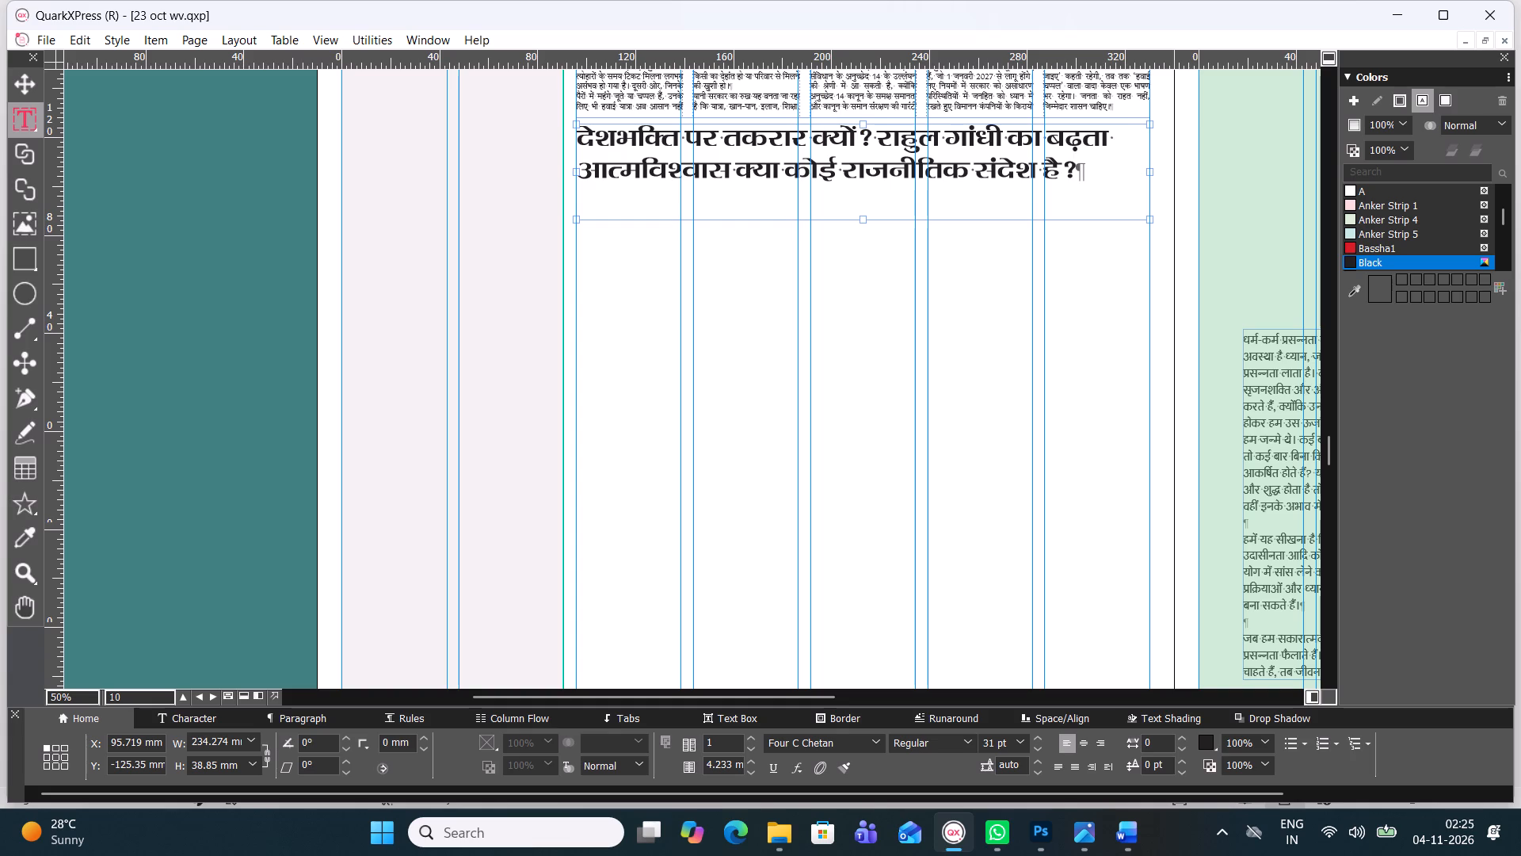
drag(866, 220, 864, 200)
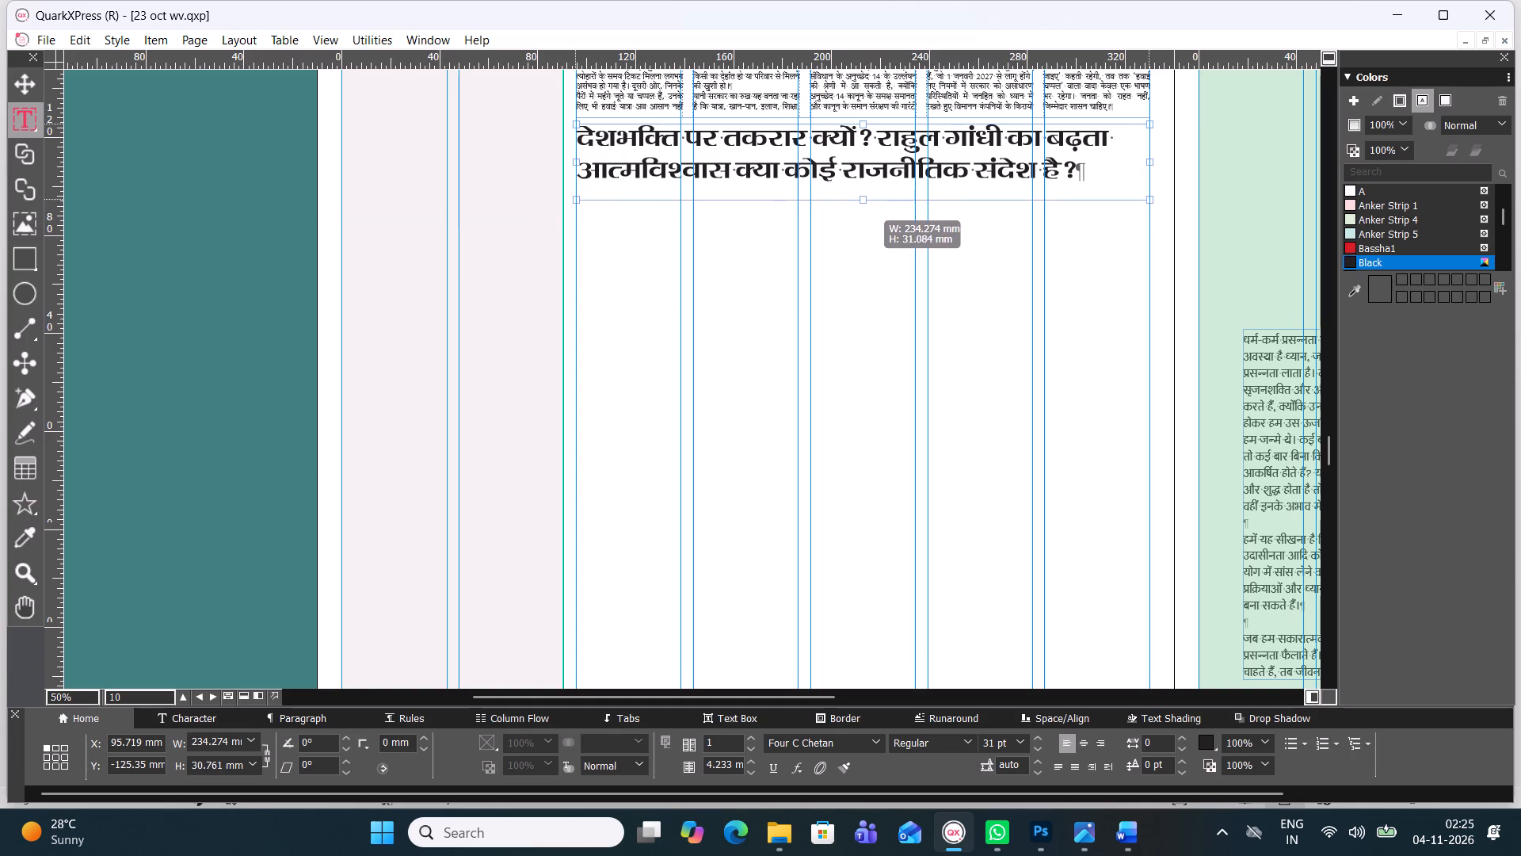
drag(864, 200, 864, 198)
Set the headline text to 33 pt, centre it in its box and deselect it.
click(871, 168)
key(ctrl+a)
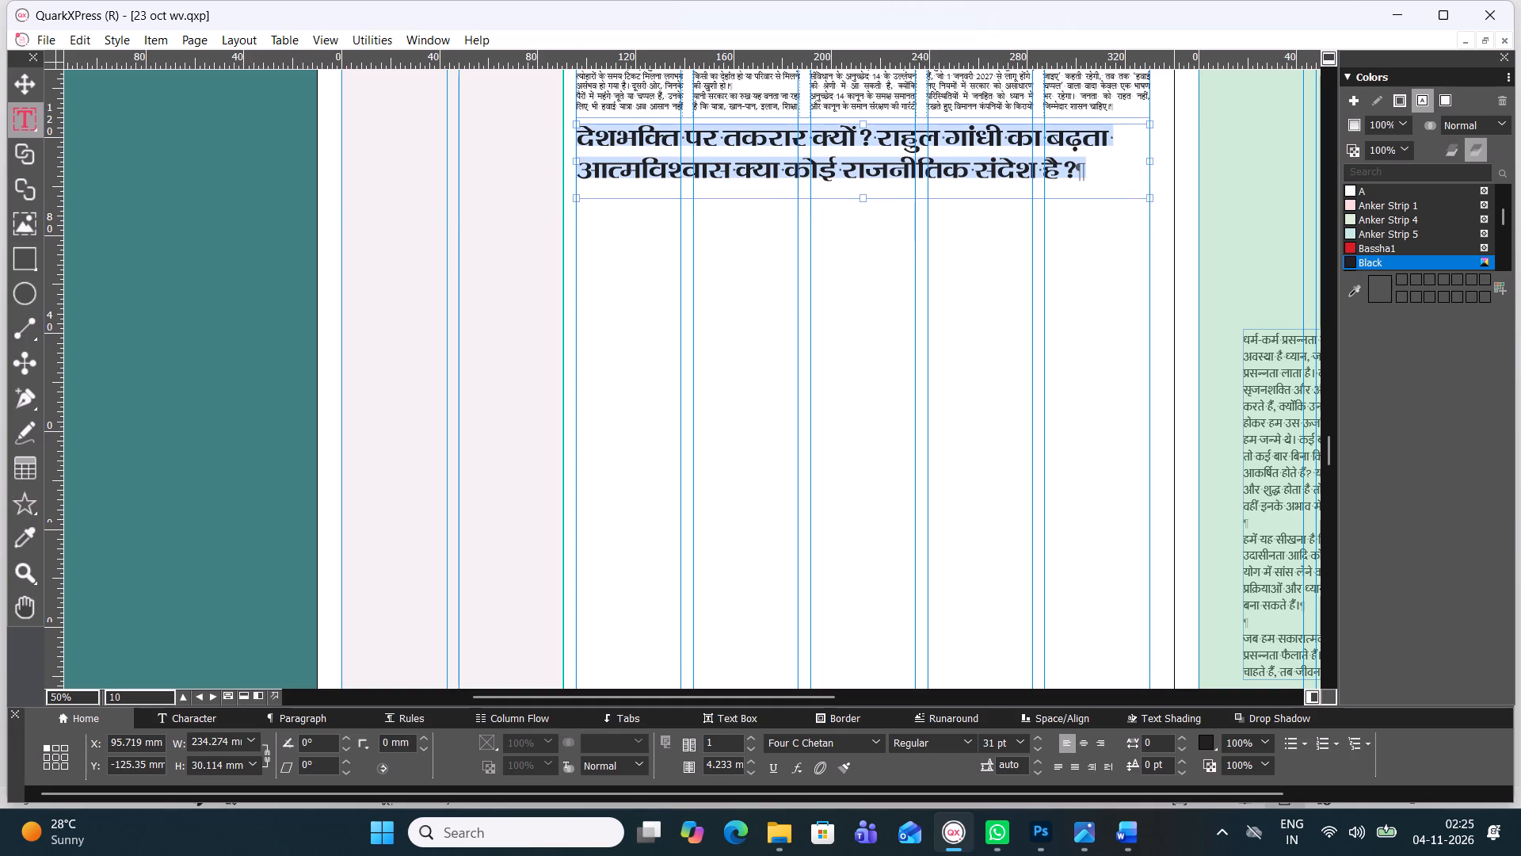
key(ctrl+alt+shift+period)
key(ctrl+alt+shift+period)
key(ctrl+alt+shift+period)
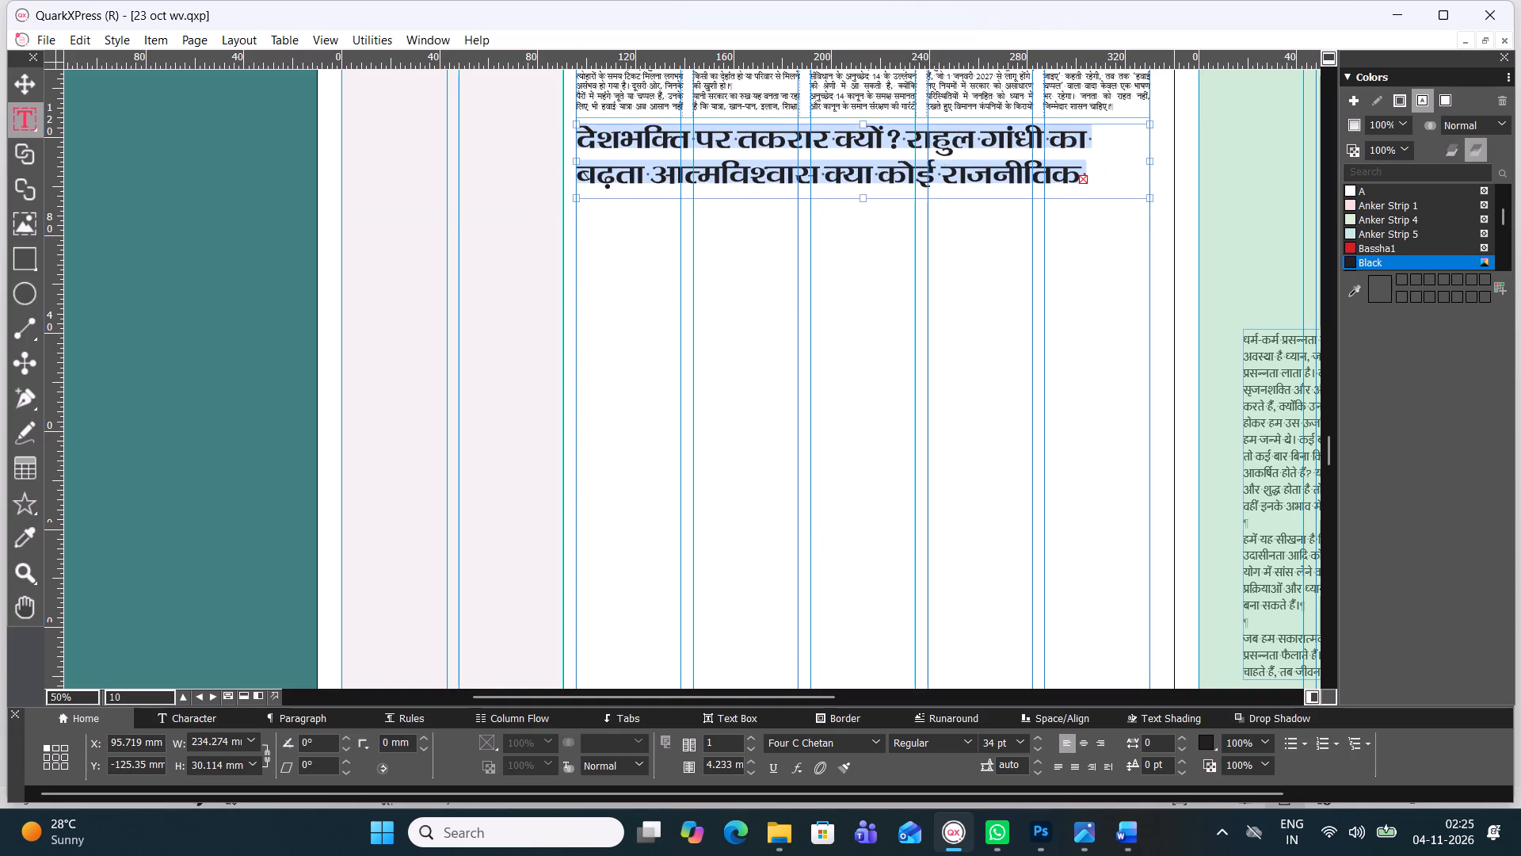
key(ctrl+alt+shift+comma)
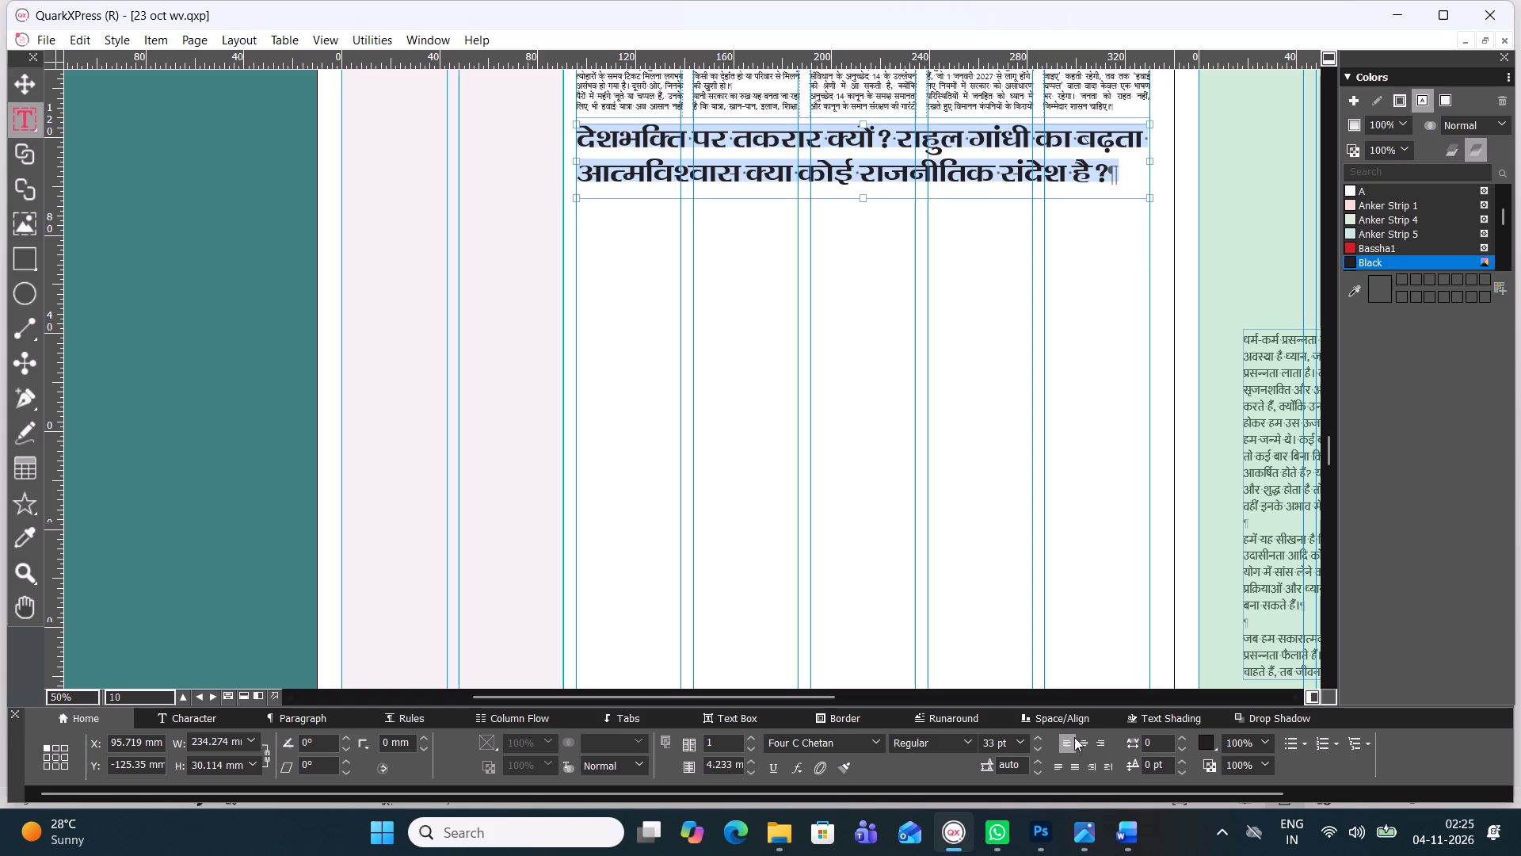
click(1088, 744)
click(906, 495)
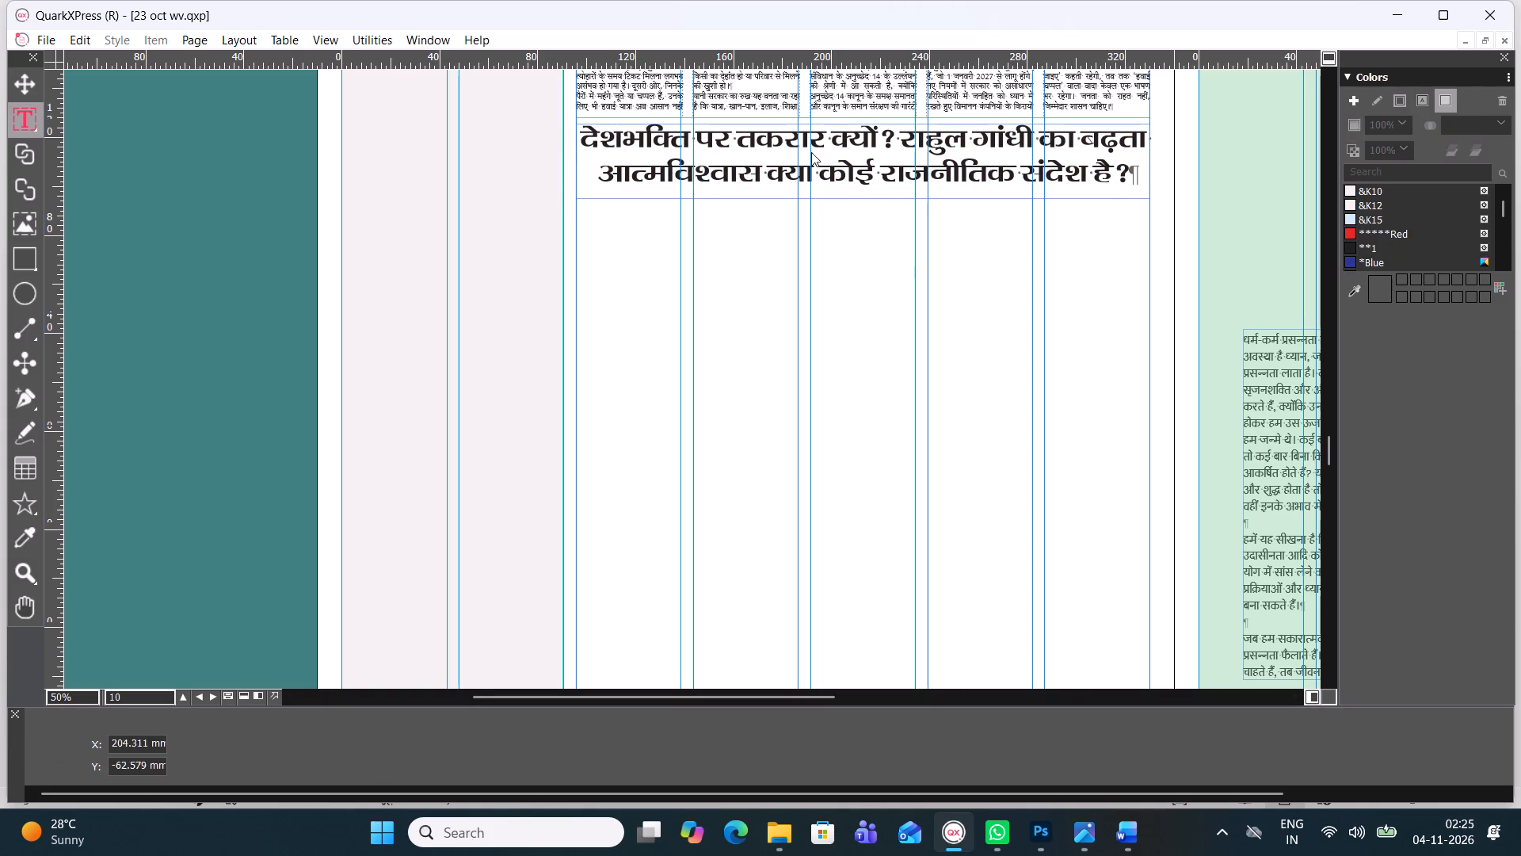
Try &K15 as the headline box's background, replace it with Corel White and deselect the box.
click(25, 87)
click(846, 201)
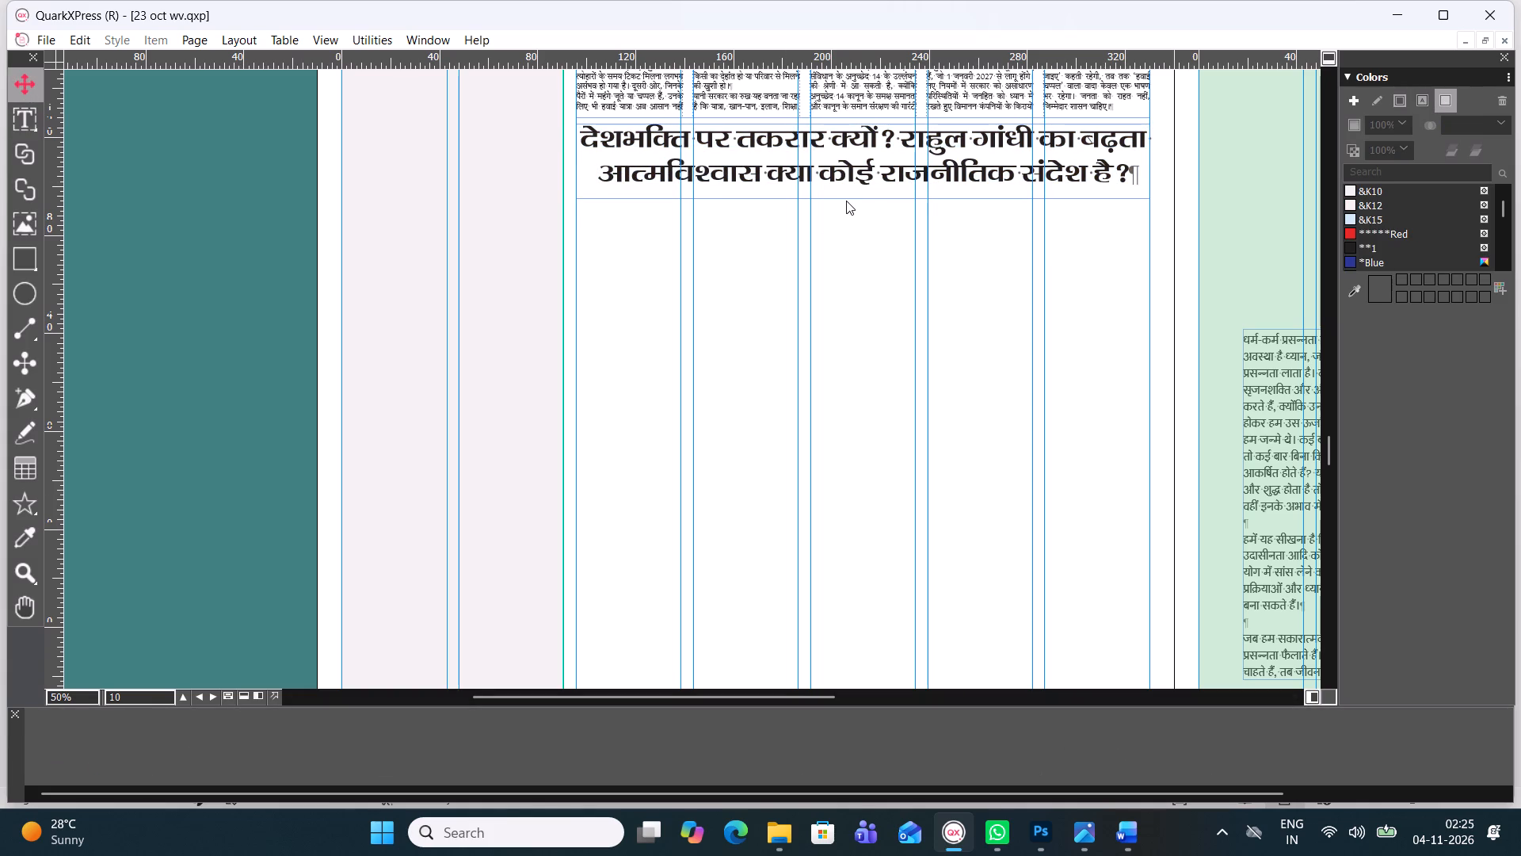
click(848, 178)
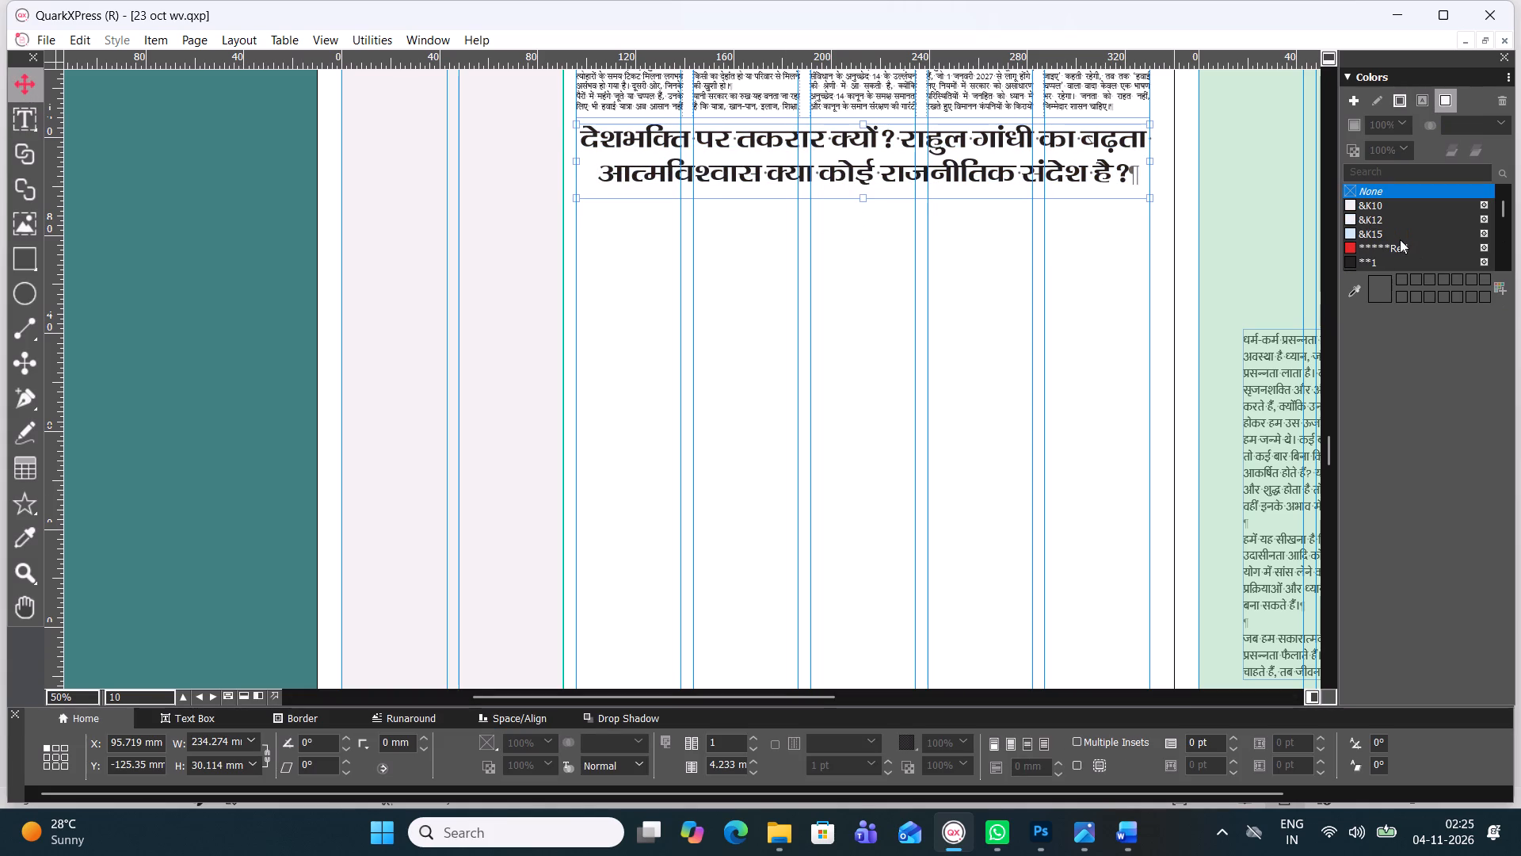
click(1398, 230)
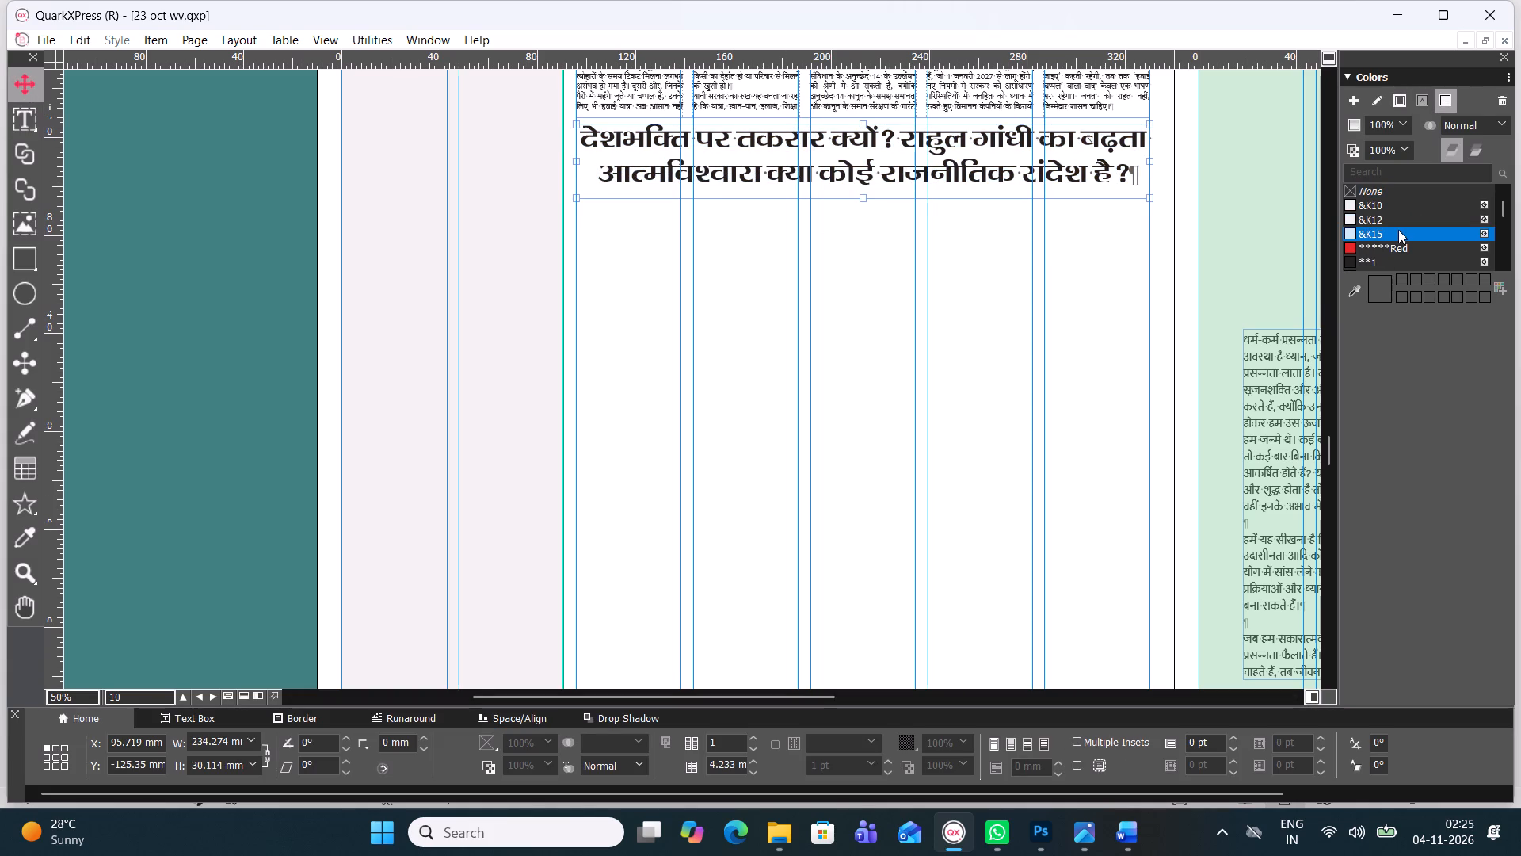
drag(1500, 204, 1501, 212)
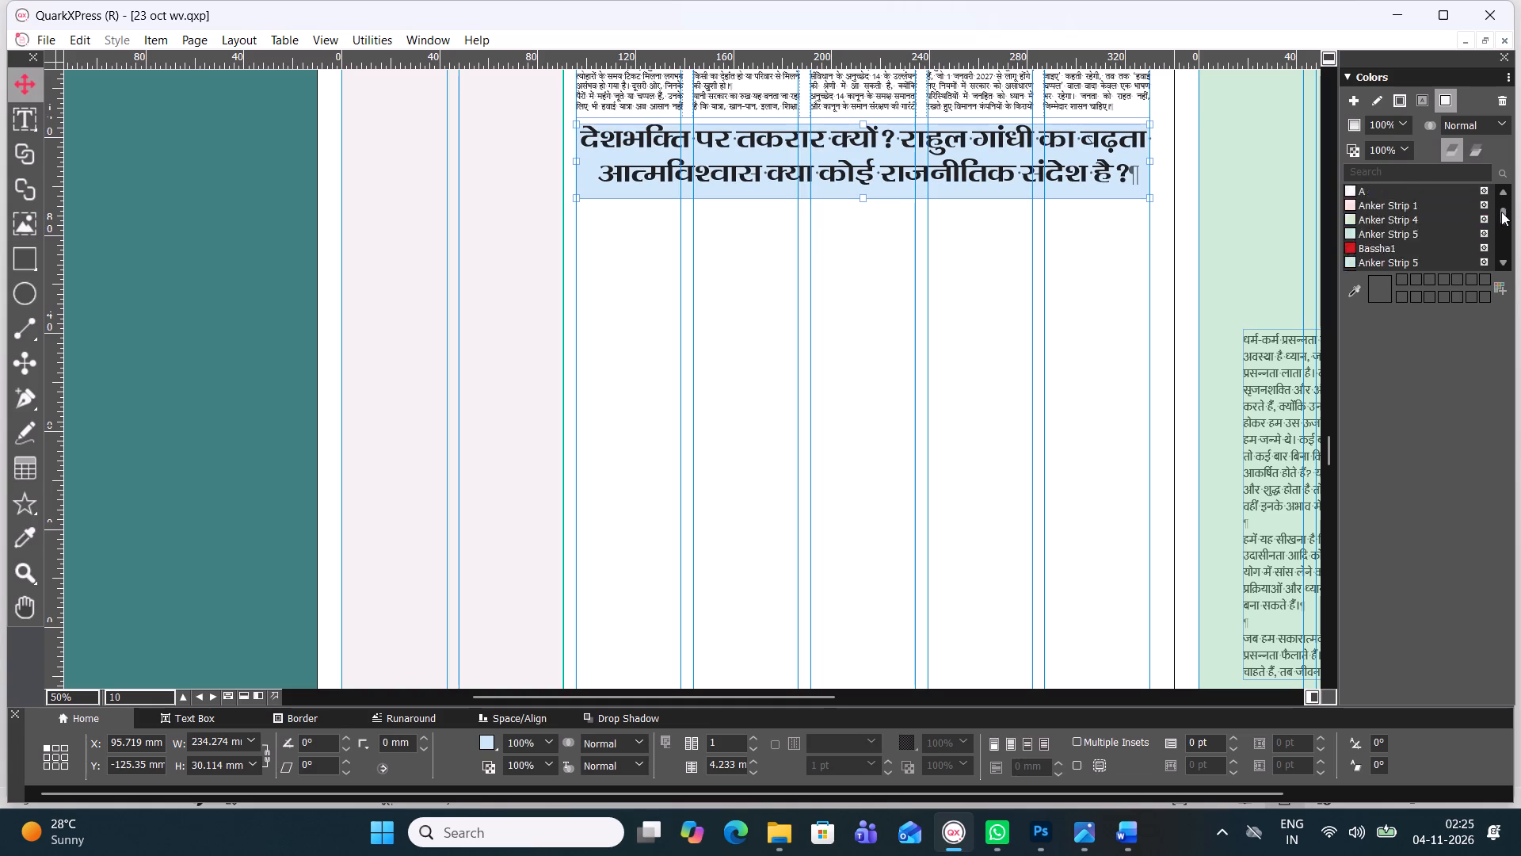
drag(1501, 212, 1504, 217)
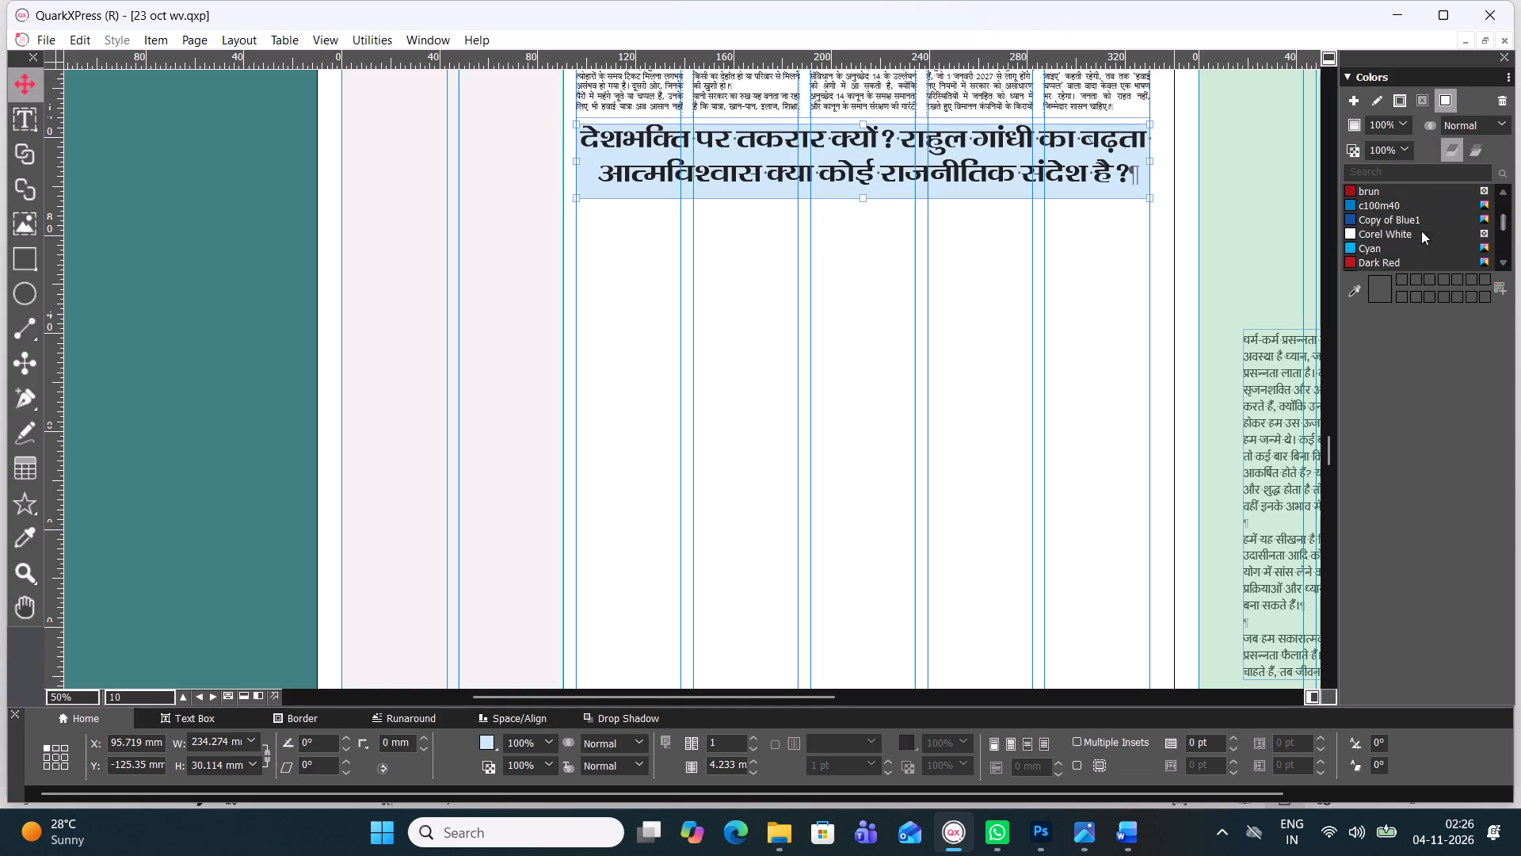
click(1376, 232)
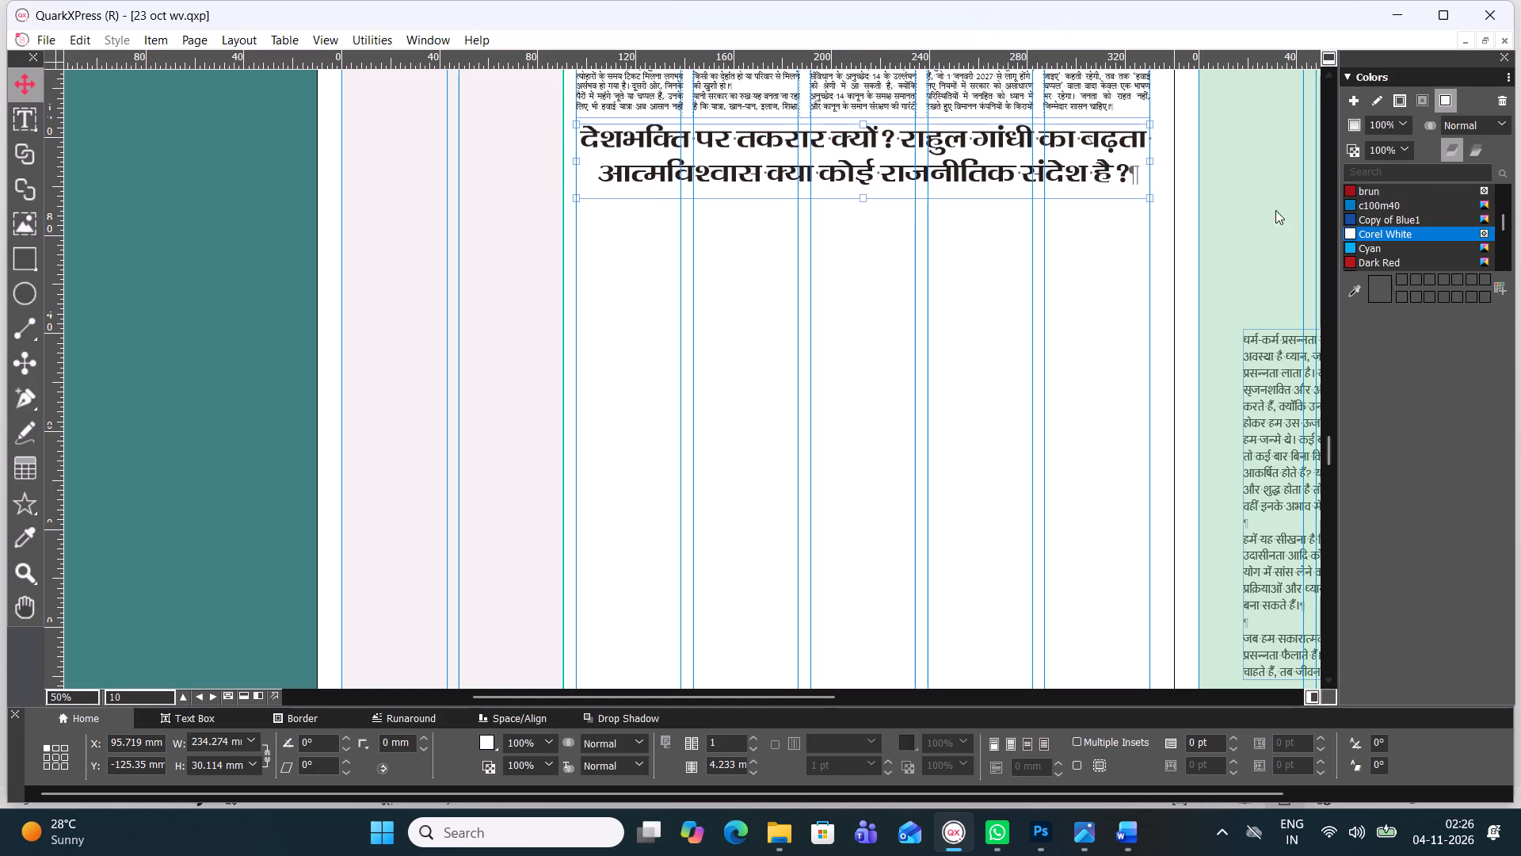
click(935, 293)
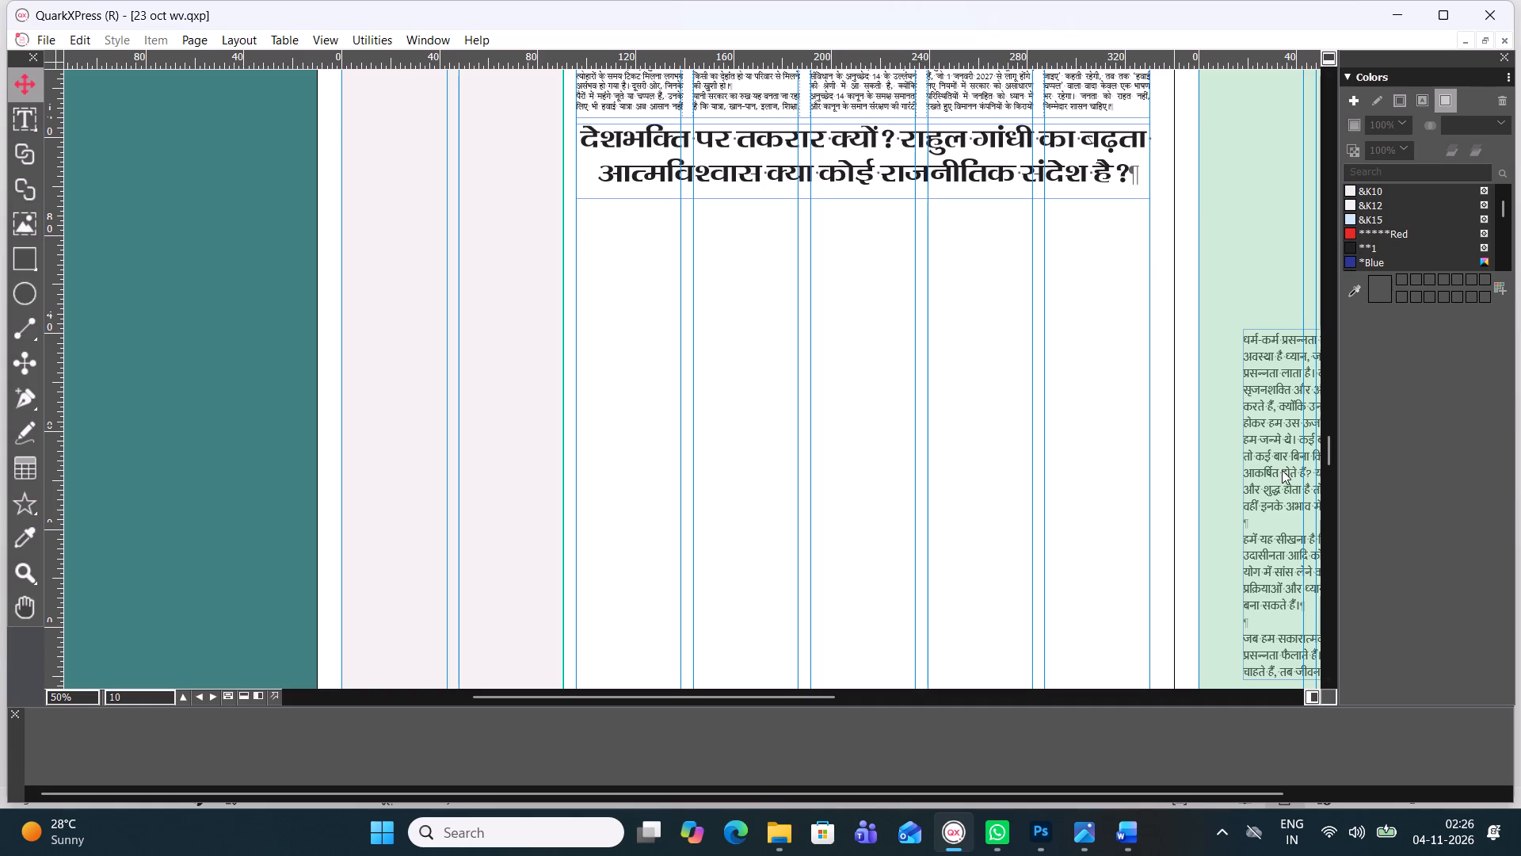
Draw a text box about 238 mm wide and 125.5 mm high directly below the देशभक्ति पर तकरार headline.
click(32, 116)
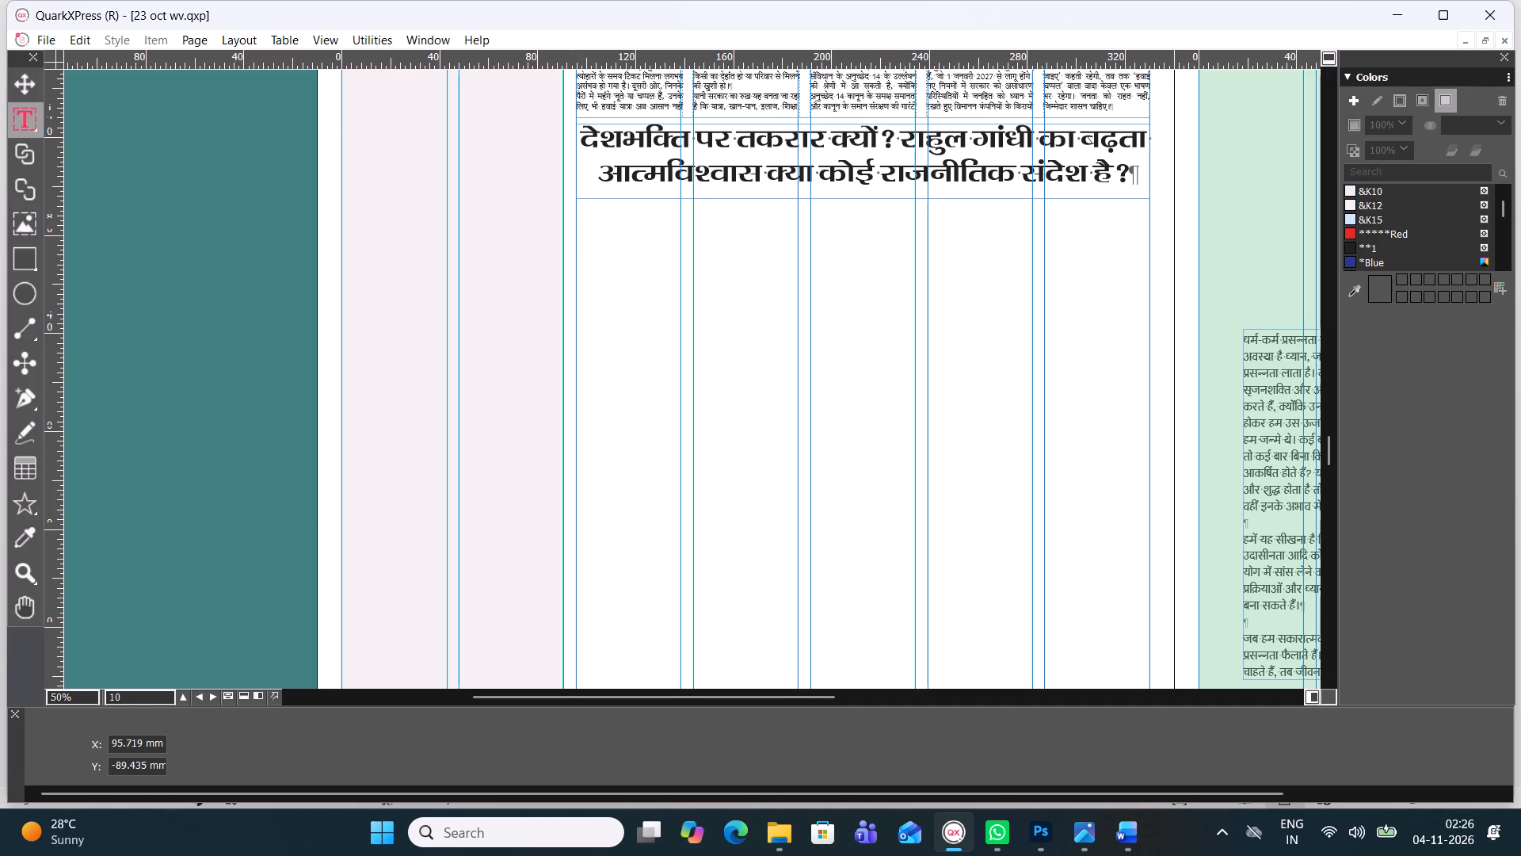
drag(578, 206, 894, 383)
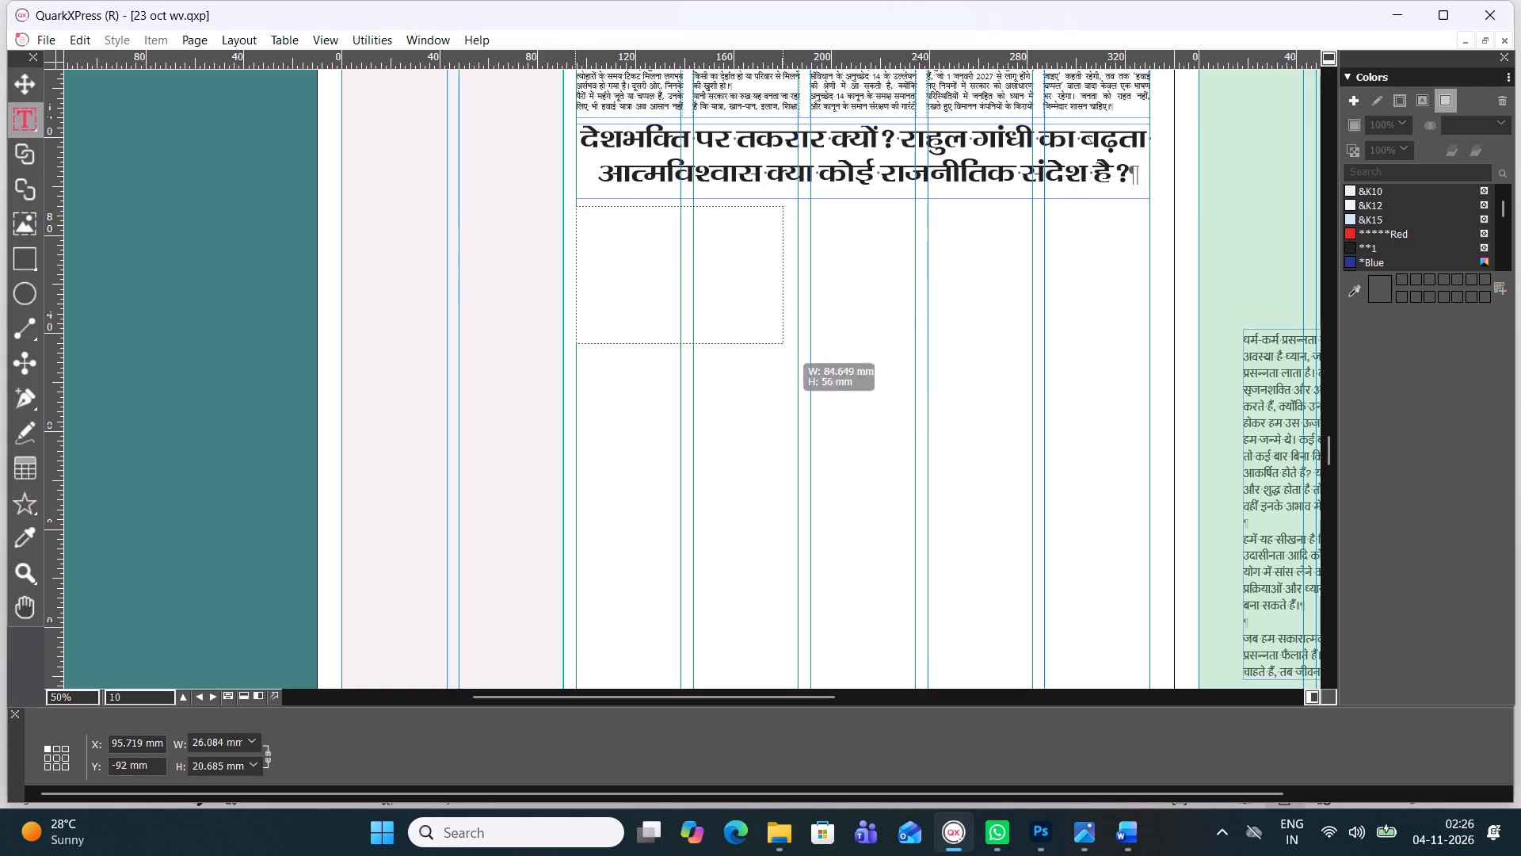
drag(894, 383, 1160, 511)
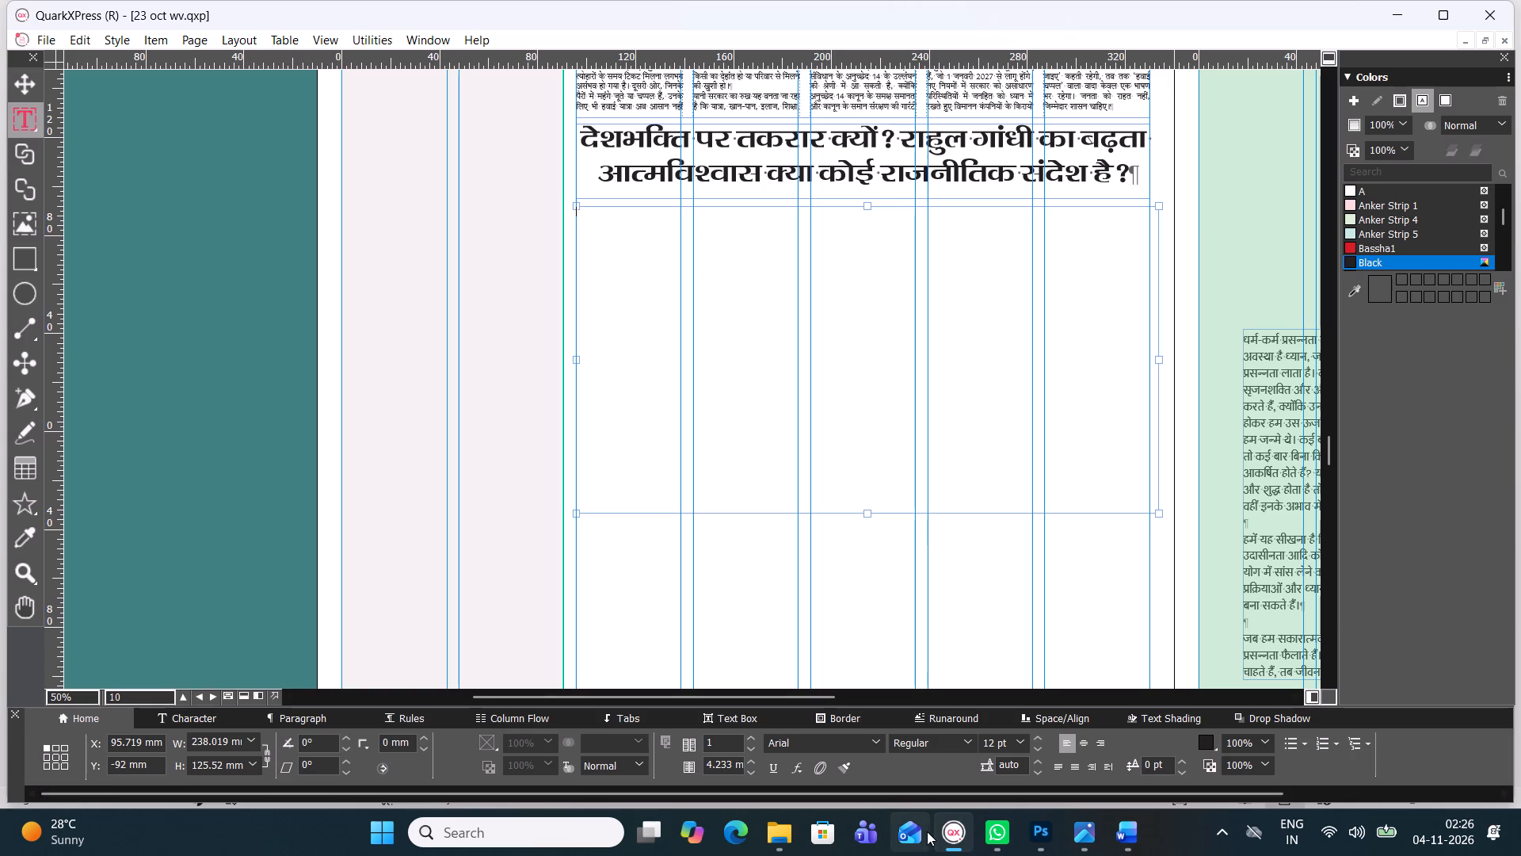
In the 04 Nov Article Word document, copy the देशभक्ति पर तकरार article from its author byline through its last paragraph.
click(967, 834)
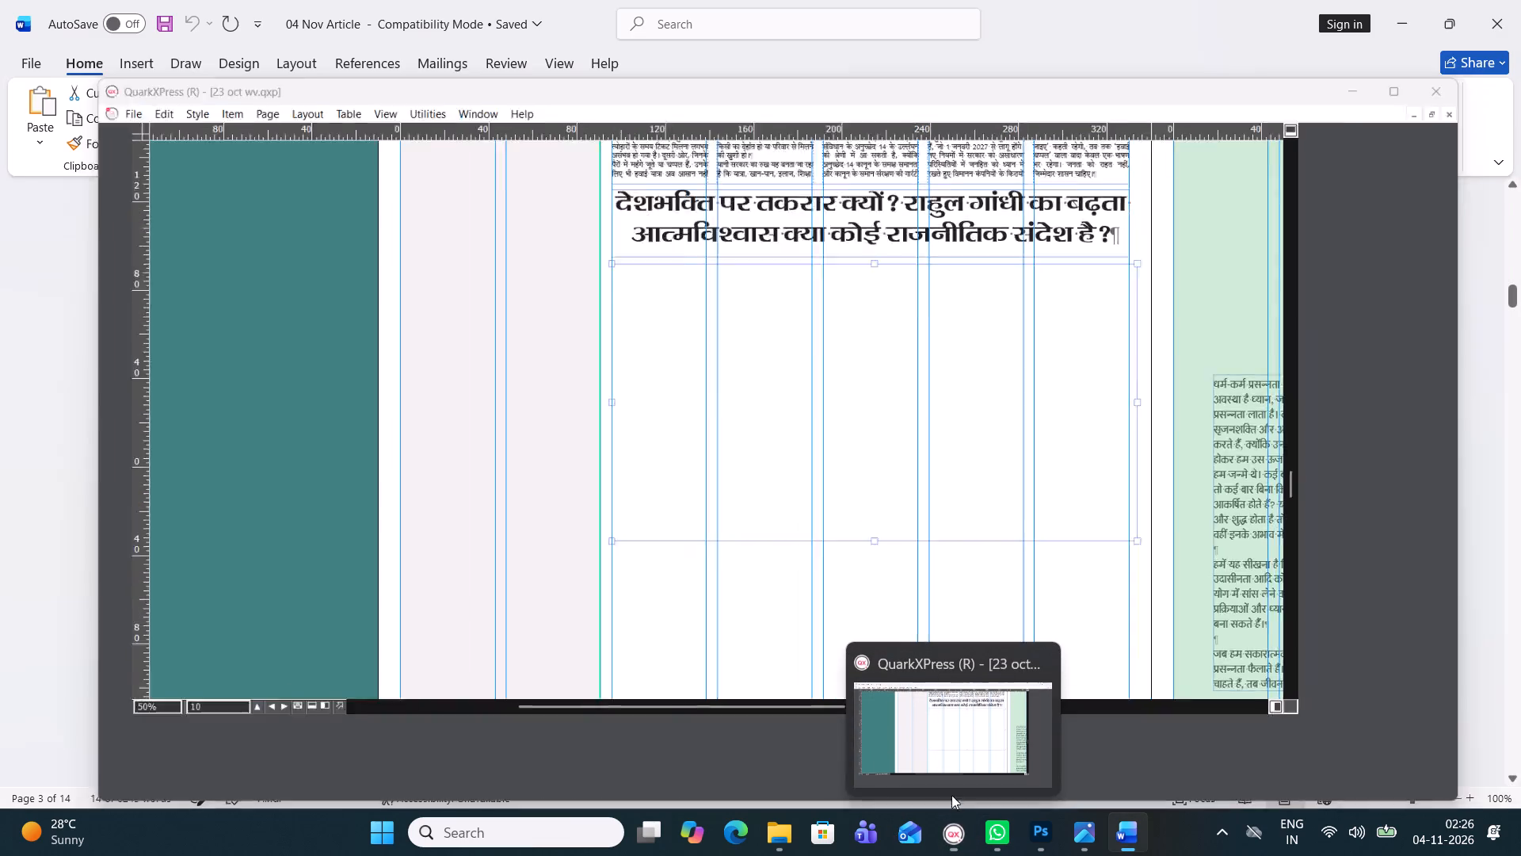
scroll(776, 566, down, 2)
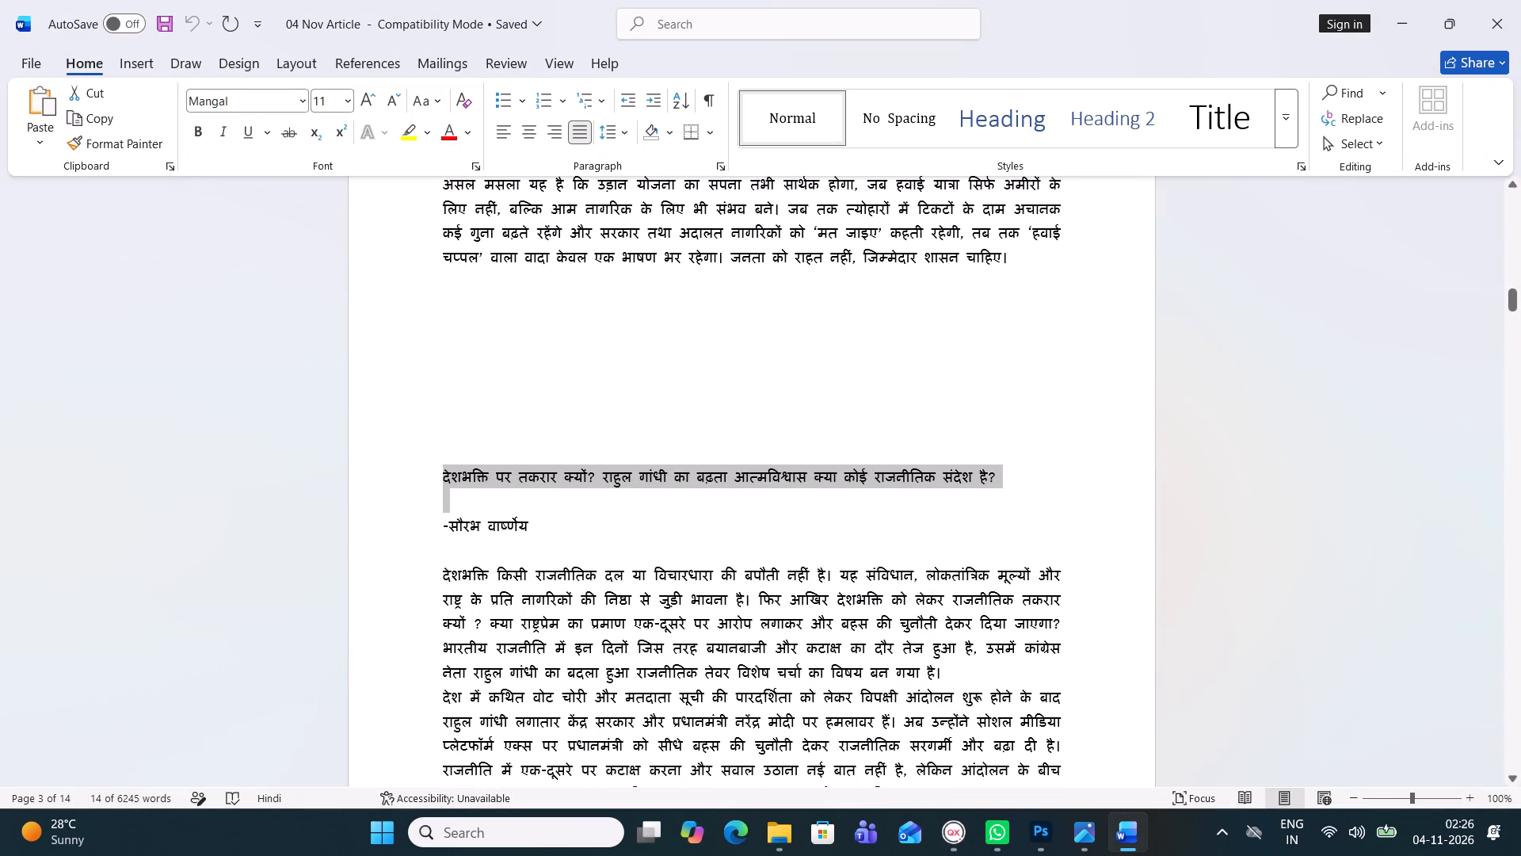
drag(443, 525, 917, 855)
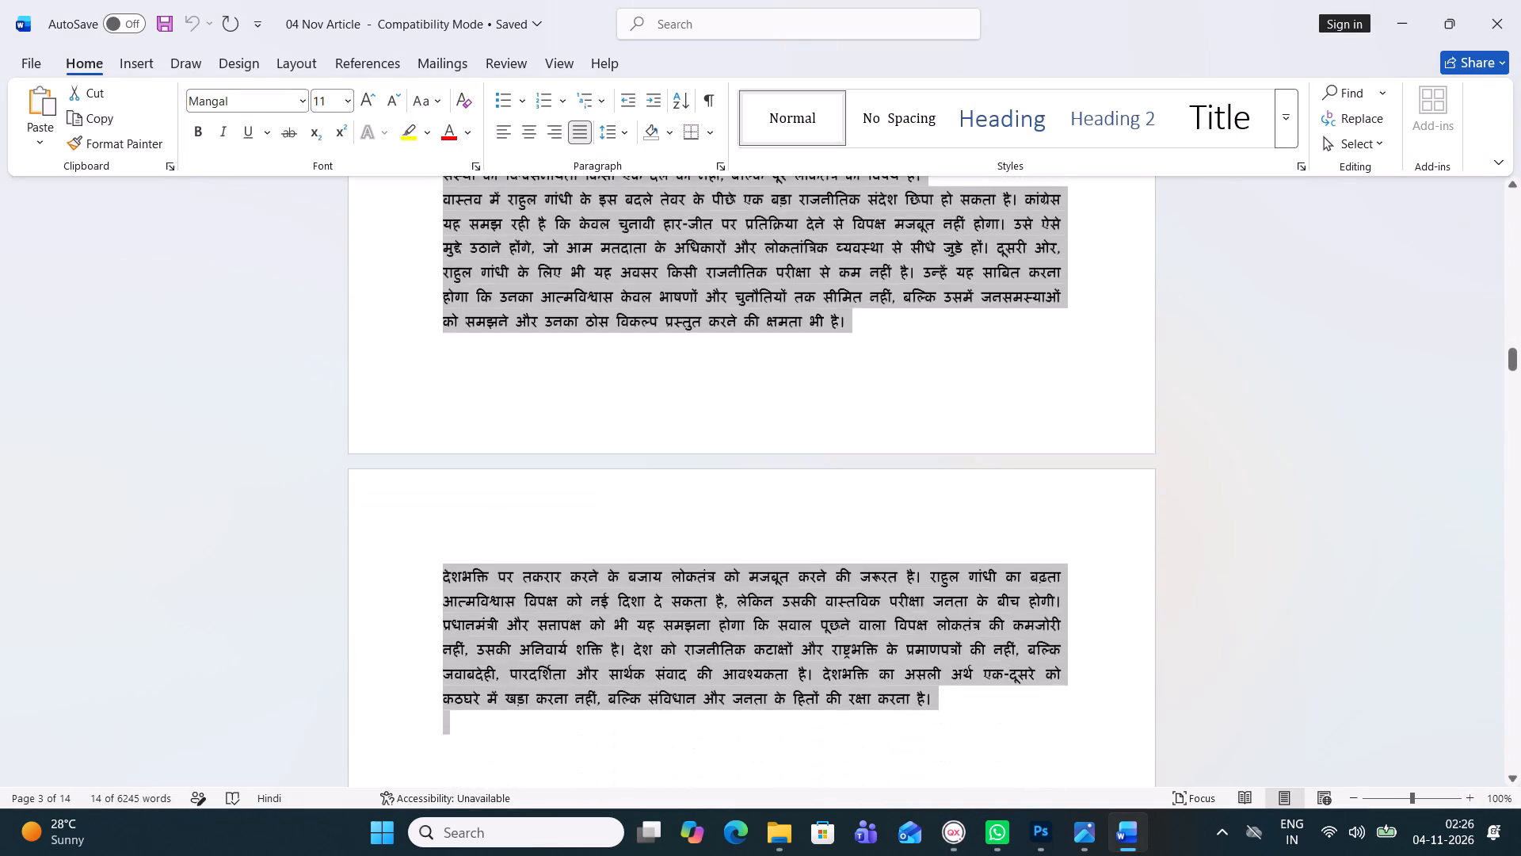
drag(917, 855, 810, 617)
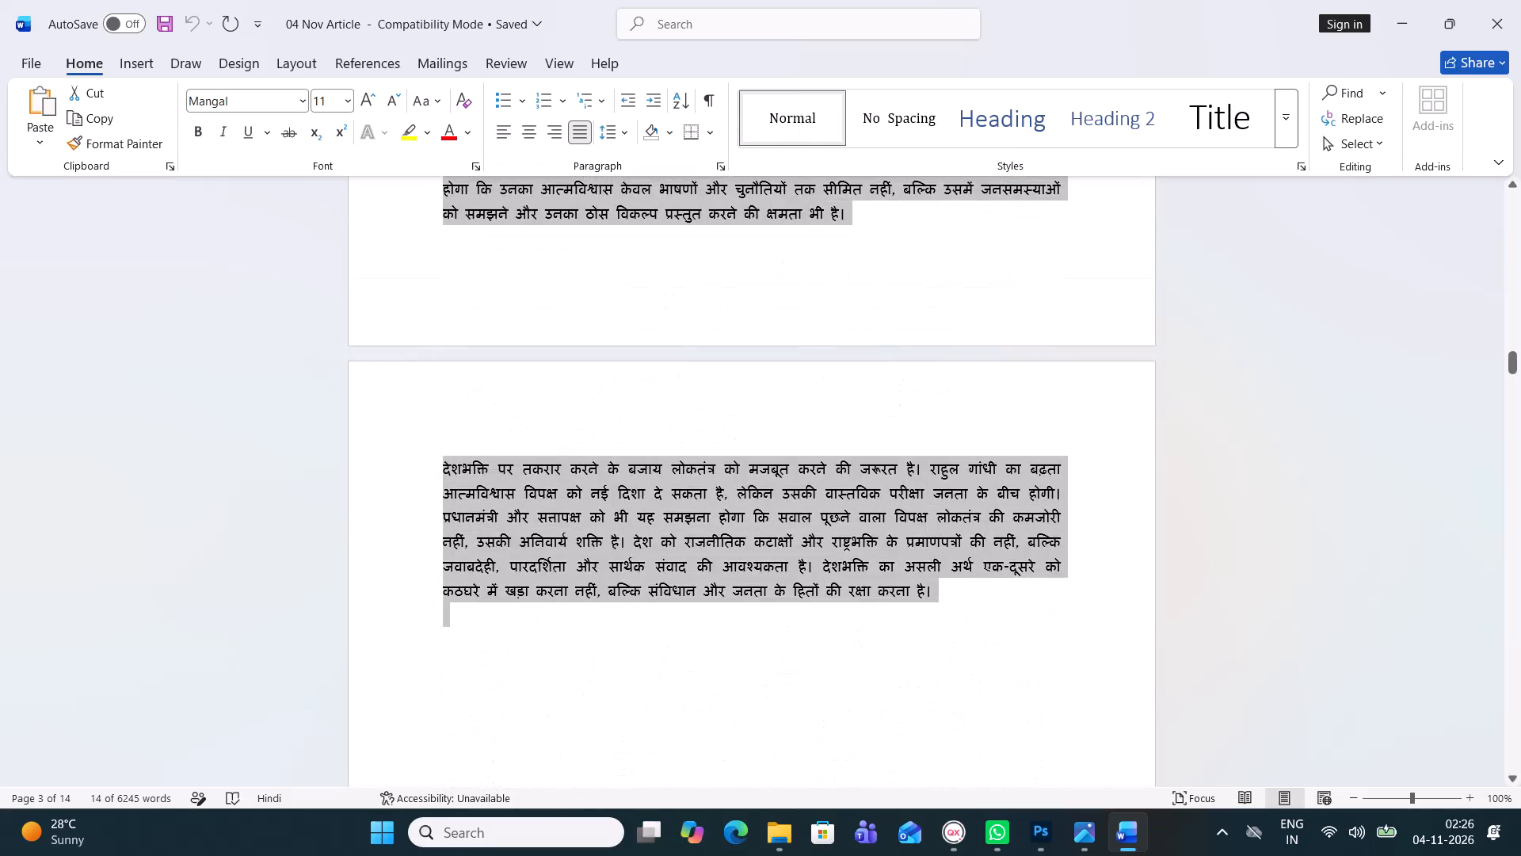
drag(810, 617, 947, 602)
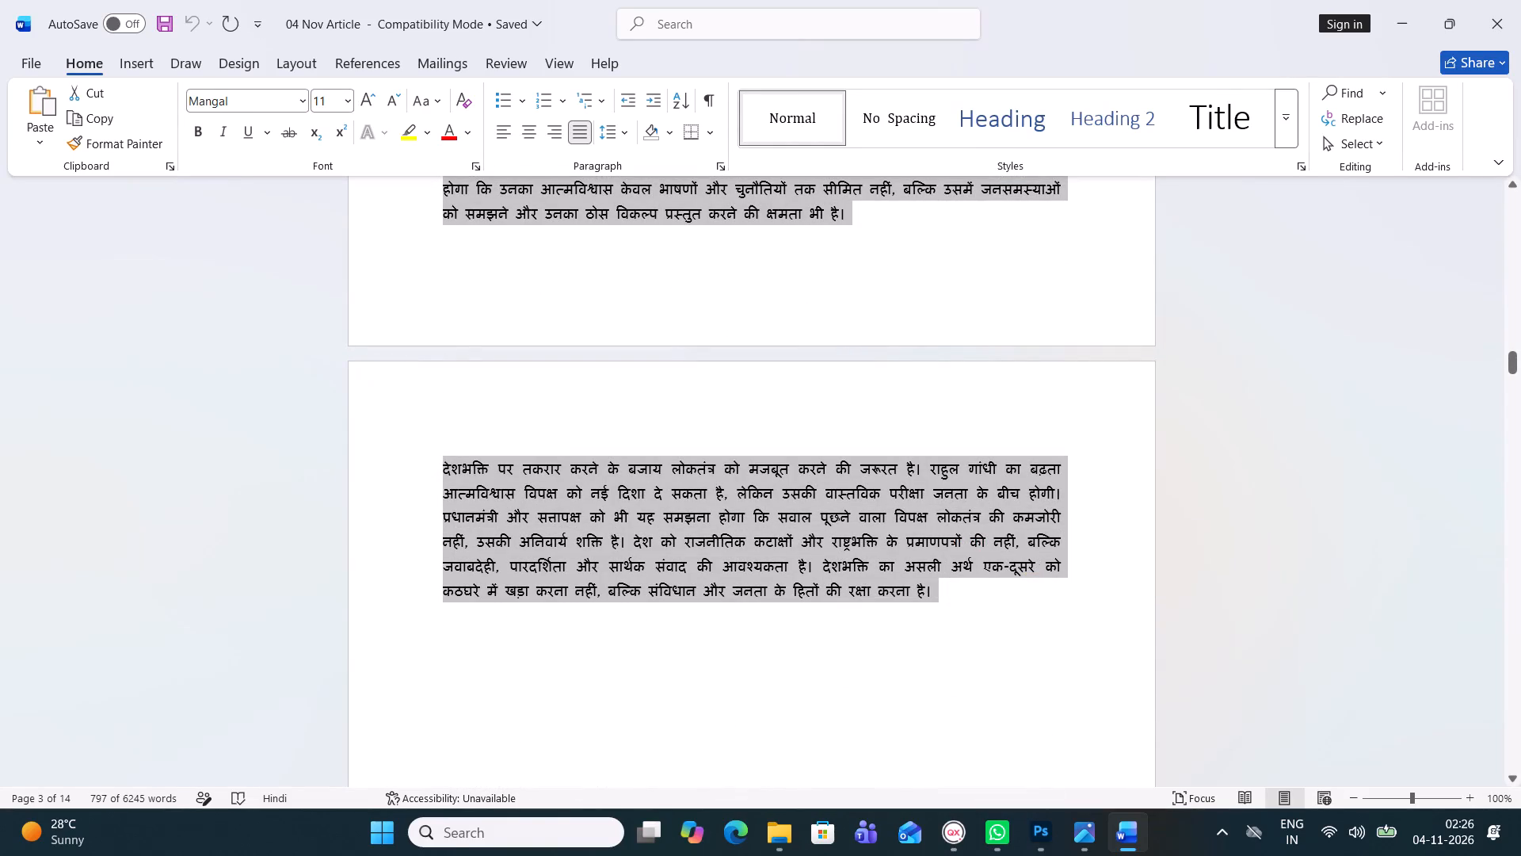
key(ctrl+c)
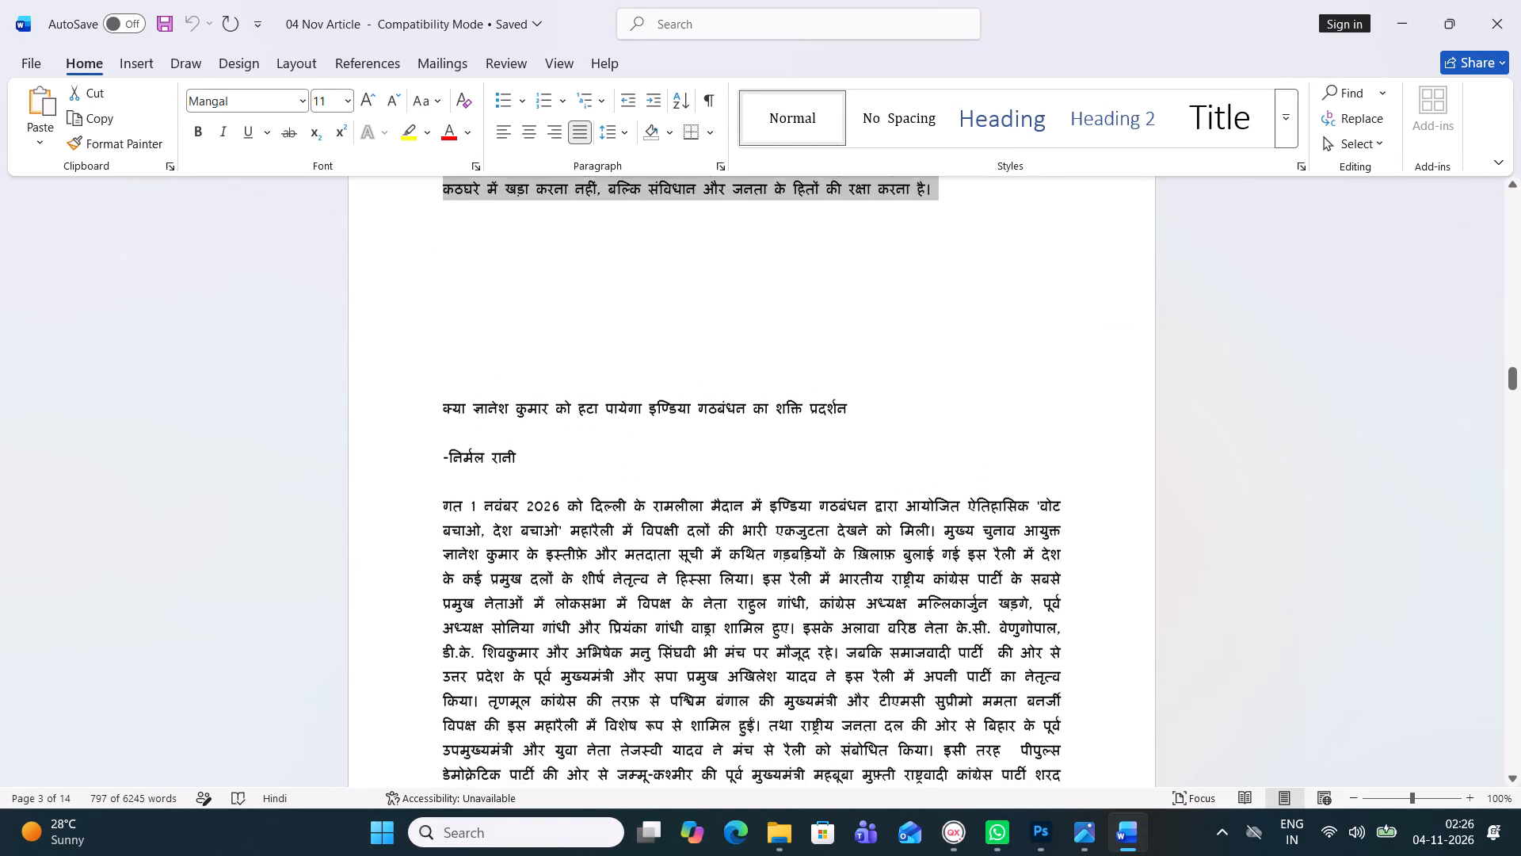
Back in QuarkXPress, set the font size in the new empty text box to 11.5 pt.
click(955, 839)
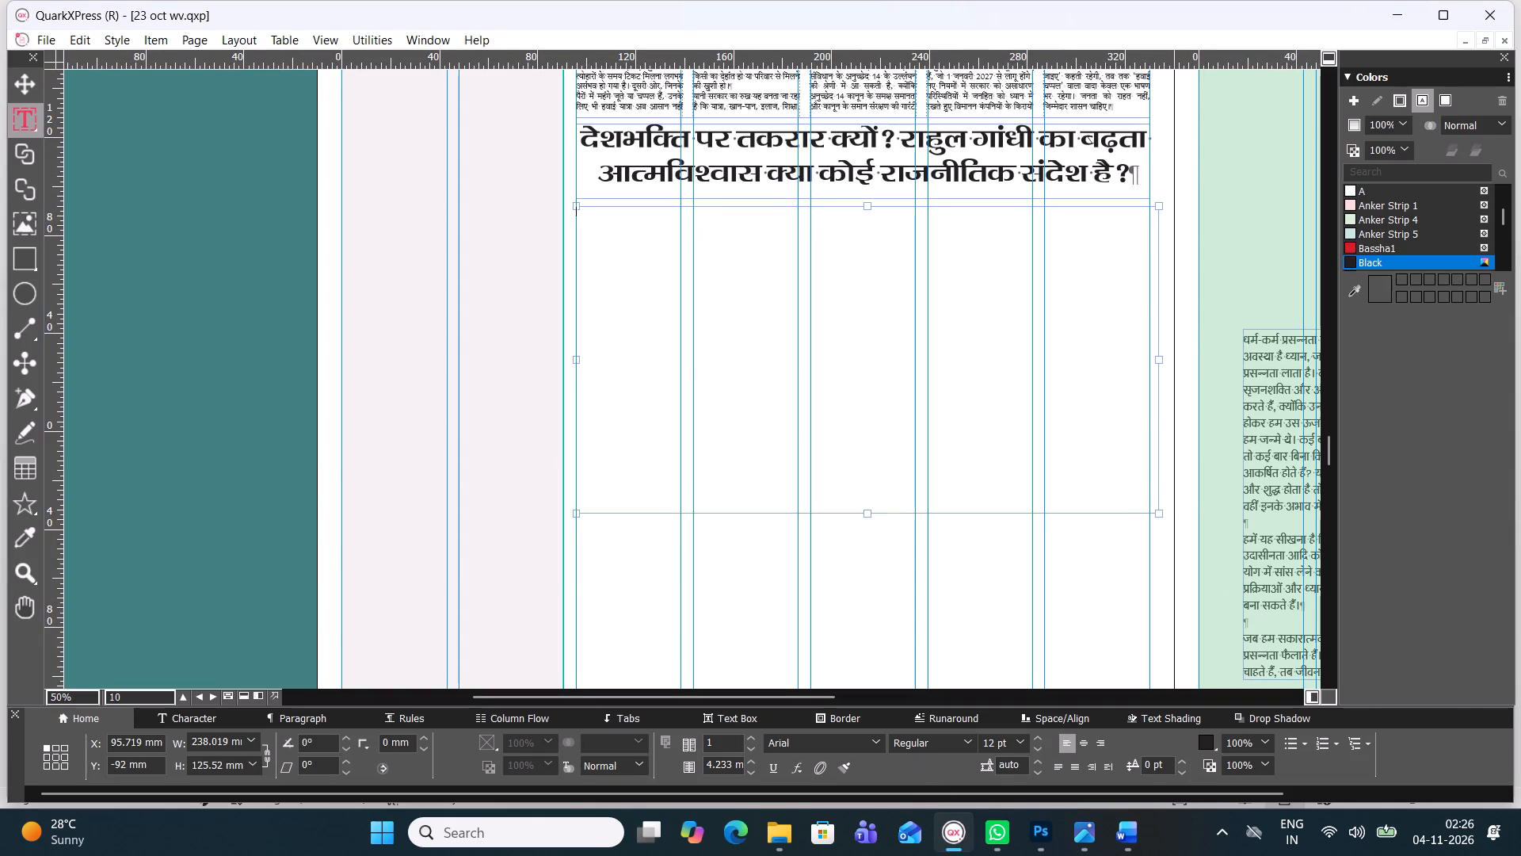
click(1008, 743)
text(11)
key(BackSpace)
key(BackSpace)
key(BackSpace)
text(11.5)
key(Return)
key(Return)
Set the leading in the new text box to 11.7 pt.
drag(1020, 762, 949, 755)
key(1)
key(1)
key(period)
key(7)
key(Return)
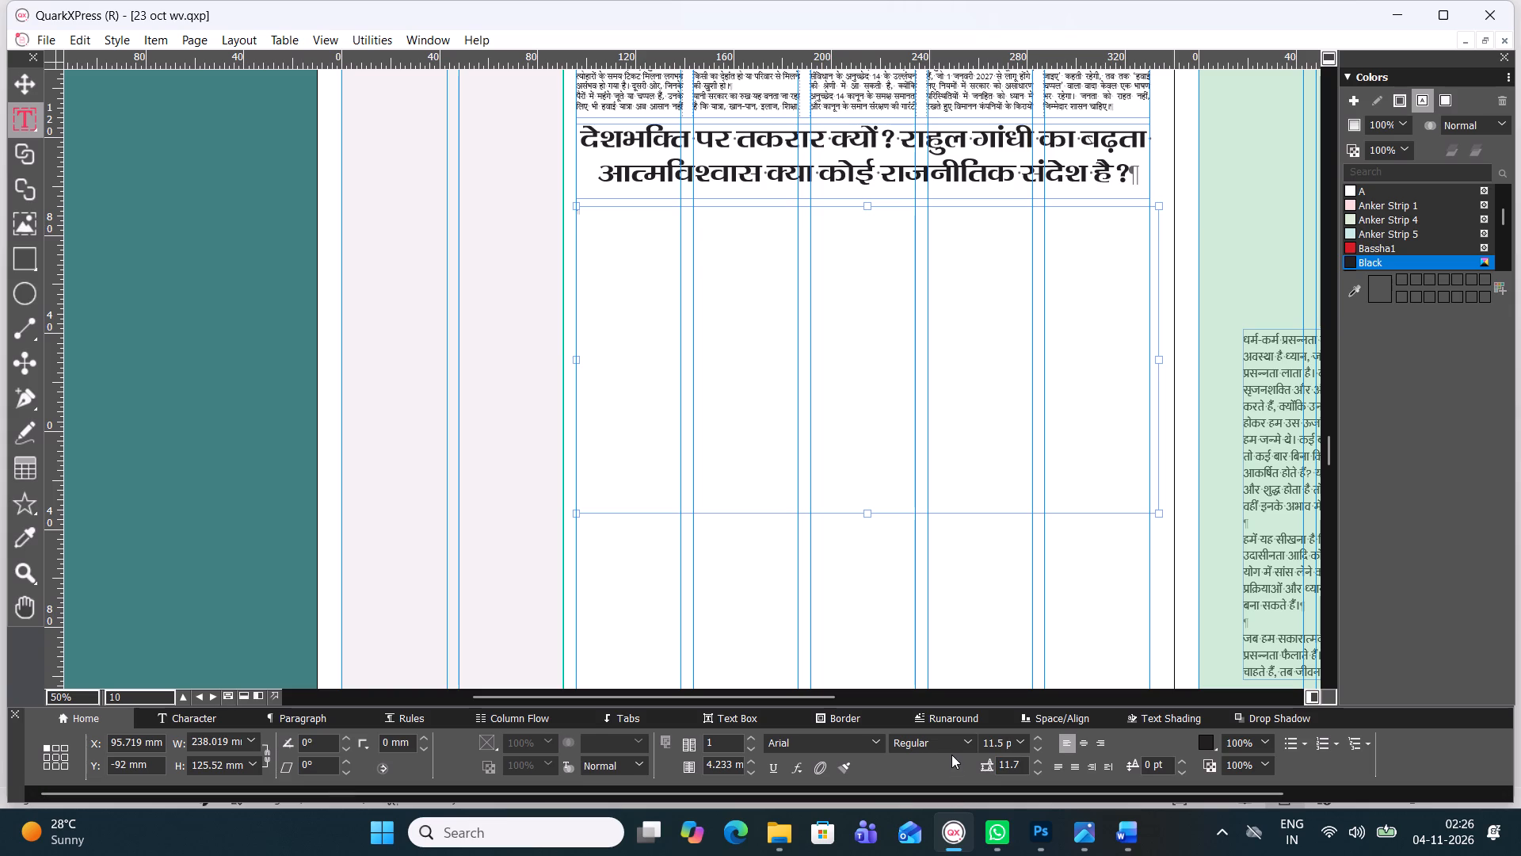
key(Return)
Justify the new text box's paragraph and set its font to Four C Gandhi.
click(1062, 766)
click(872, 741)
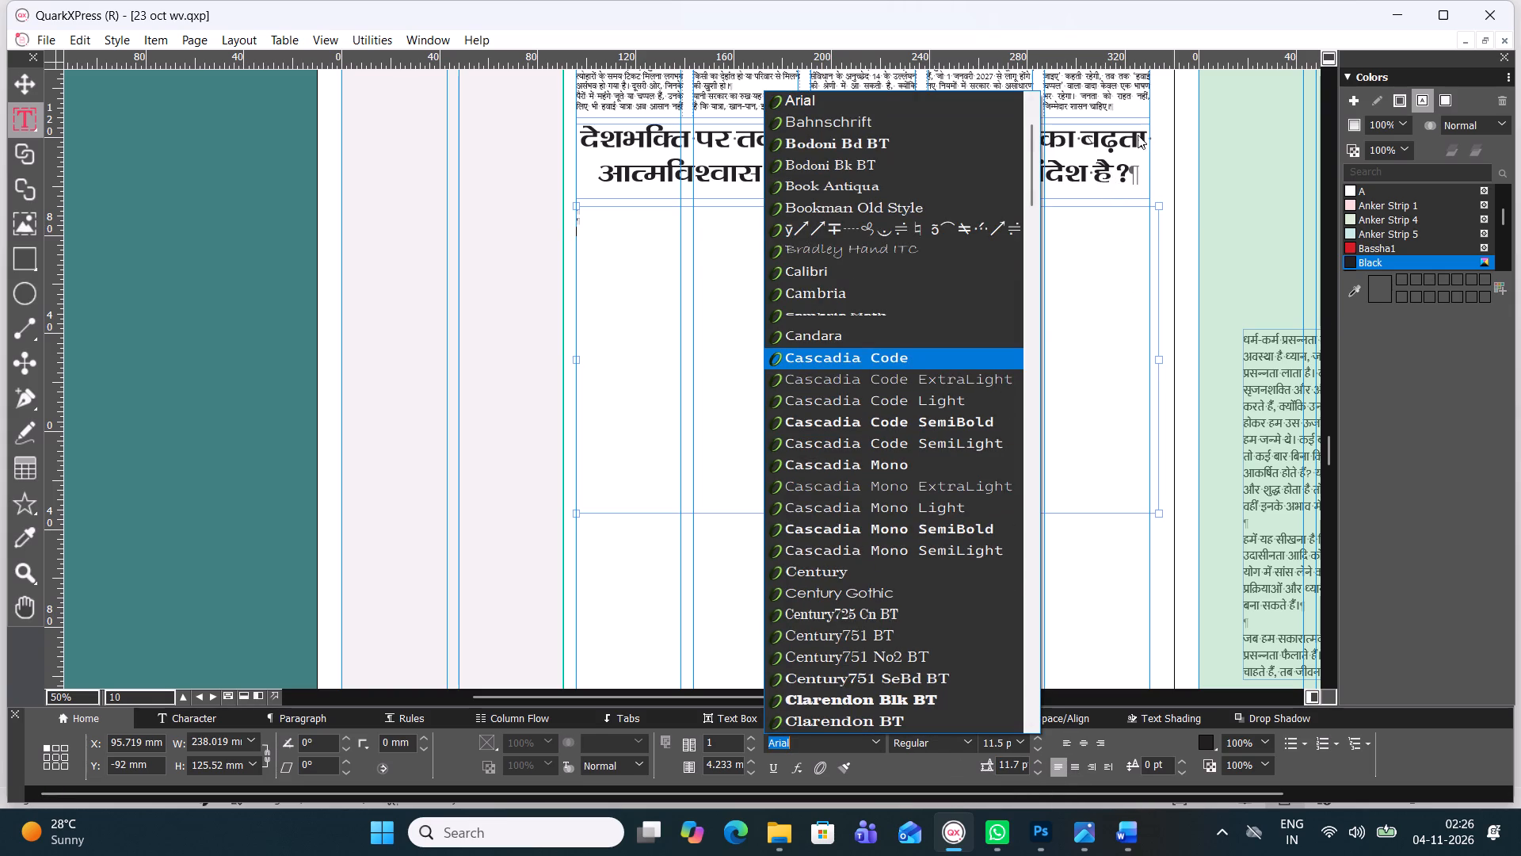
drag(1034, 178, 1026, 101)
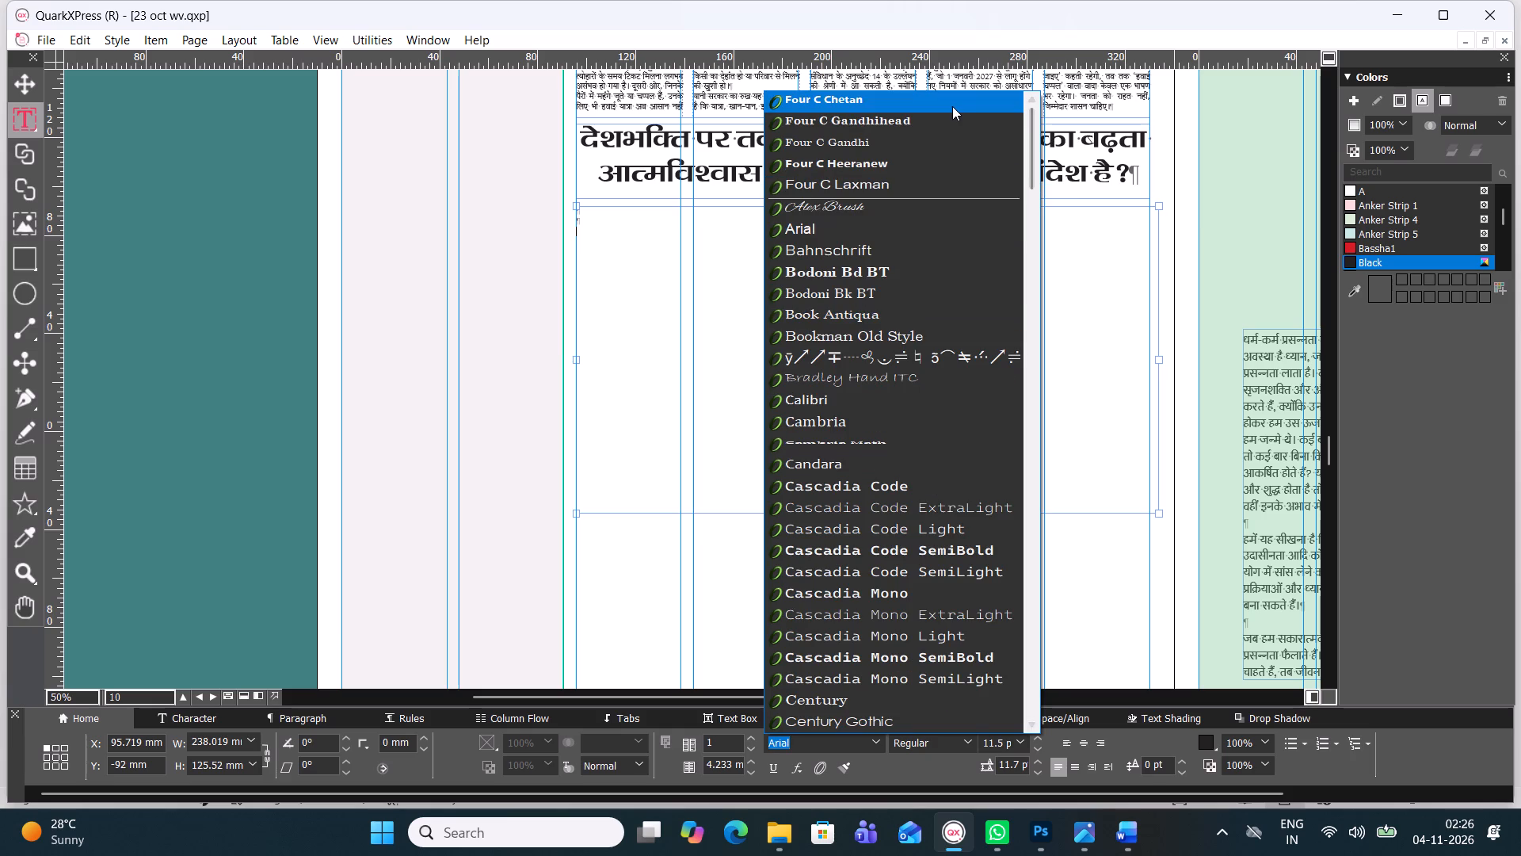
click(888, 137)
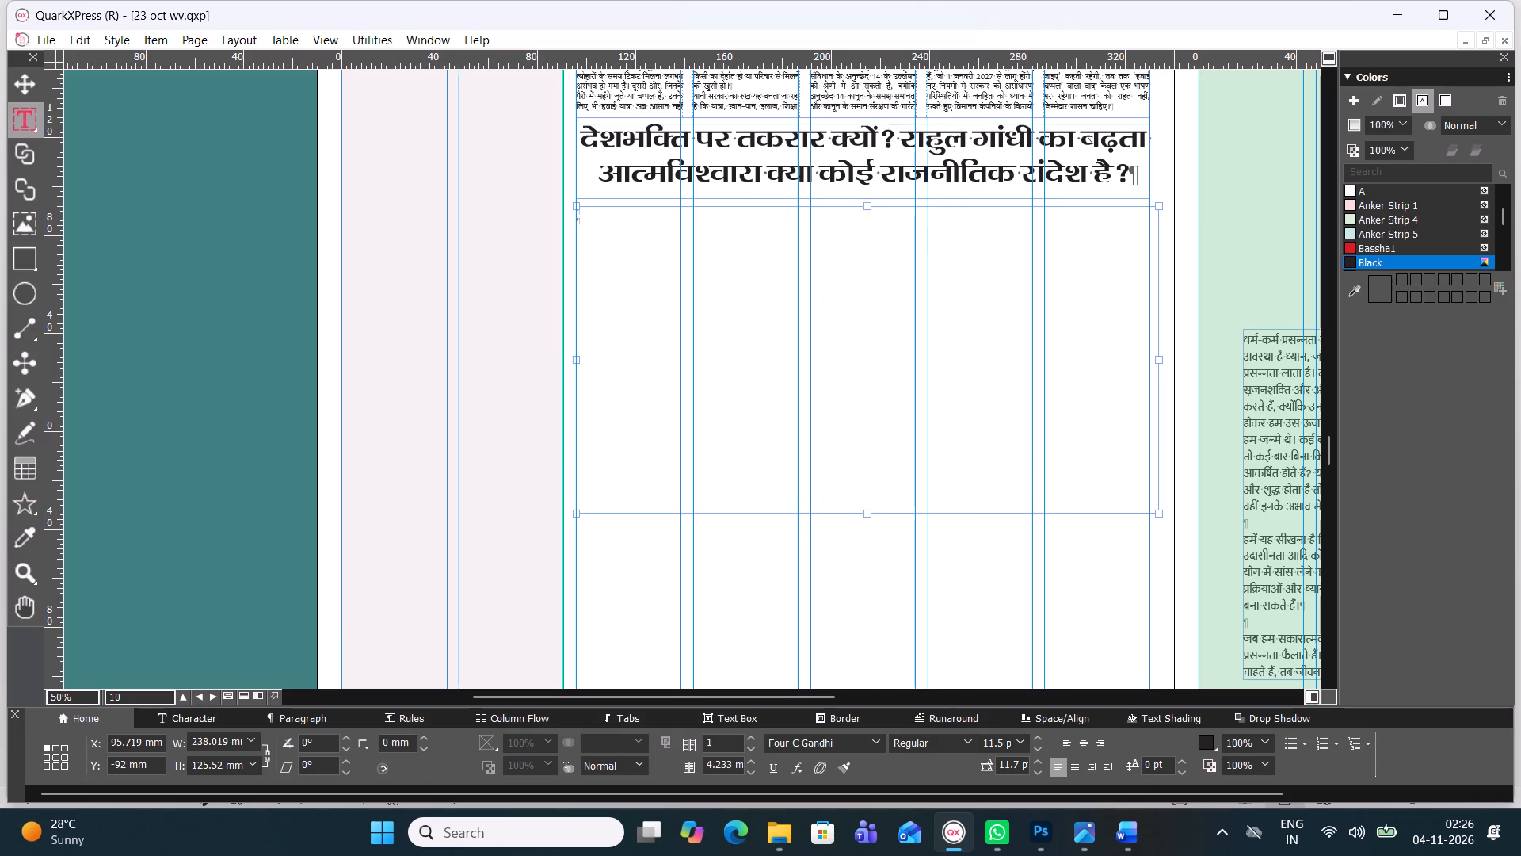
Paste the copied article into the text box and split the box into 4 columns.
key(ctrl+v)
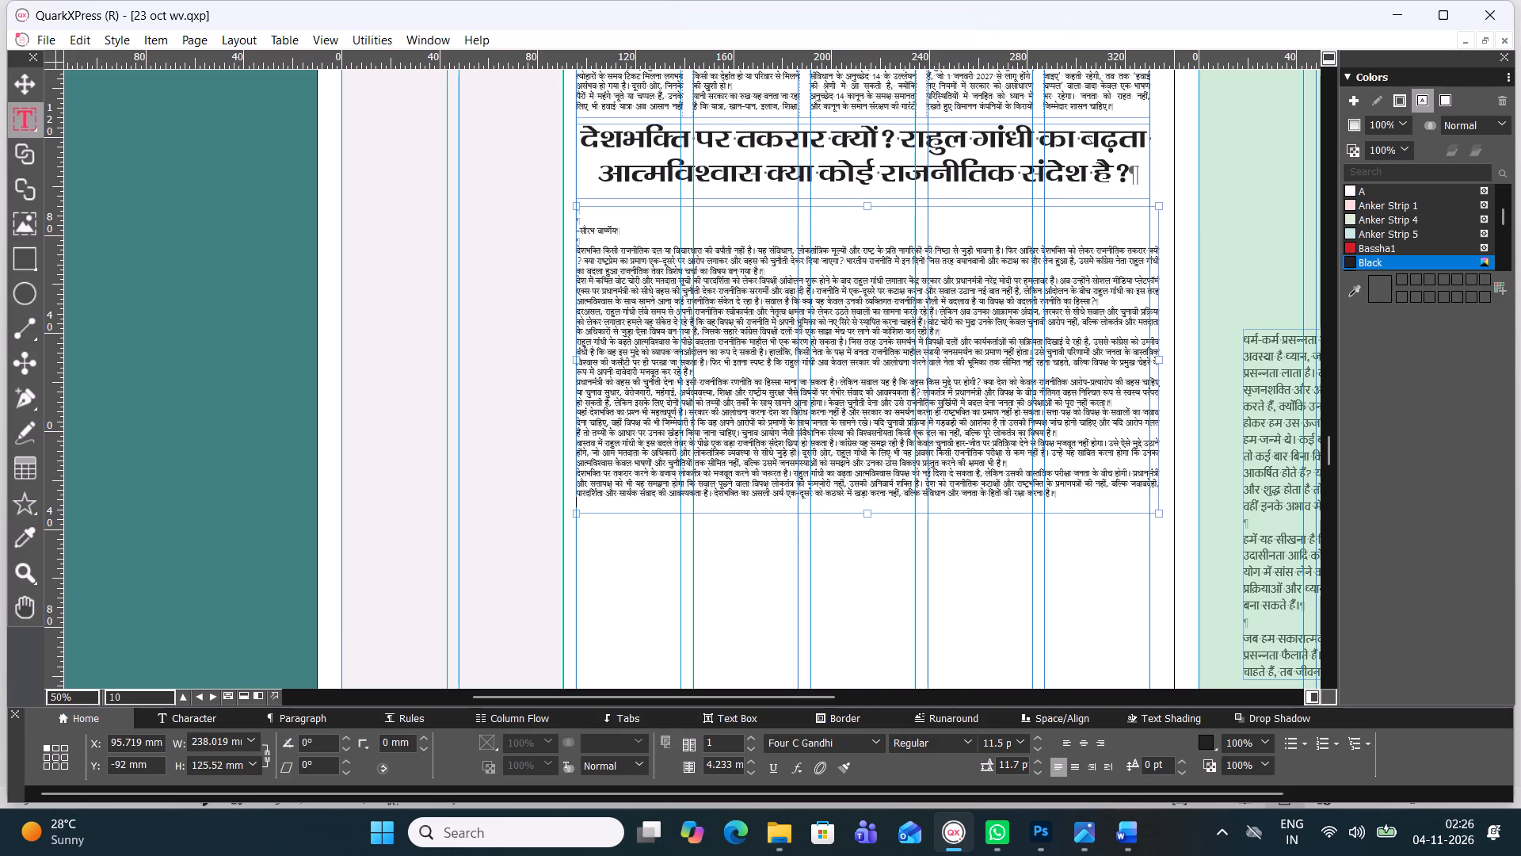
click(748, 735)
click(749, 735)
click(749, 734)
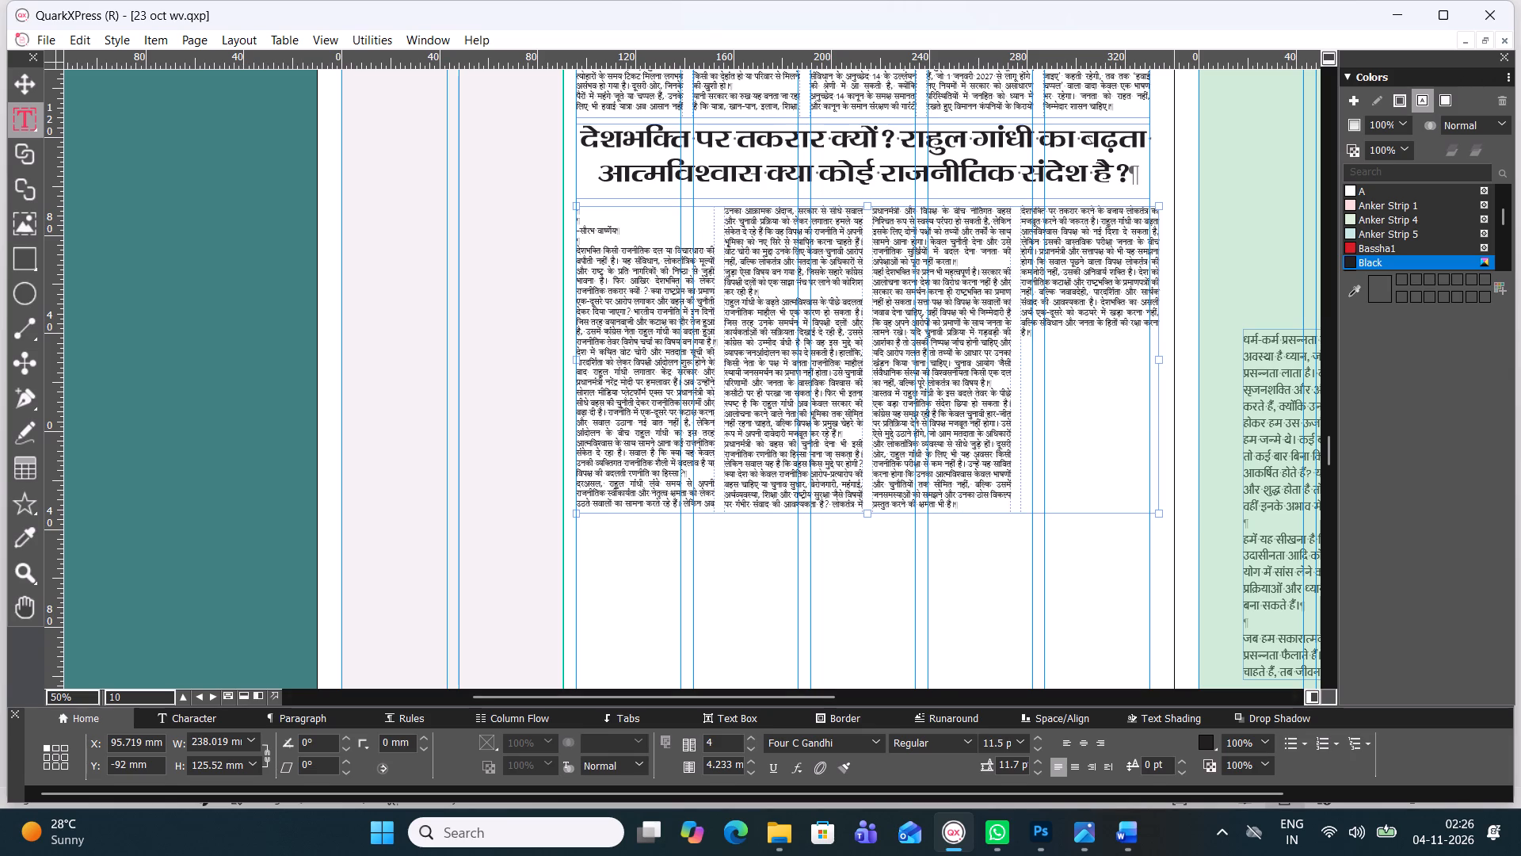
Shorten the article box from its bottom edge to a height of about 108 mm.
drag(869, 510, 867, 457)
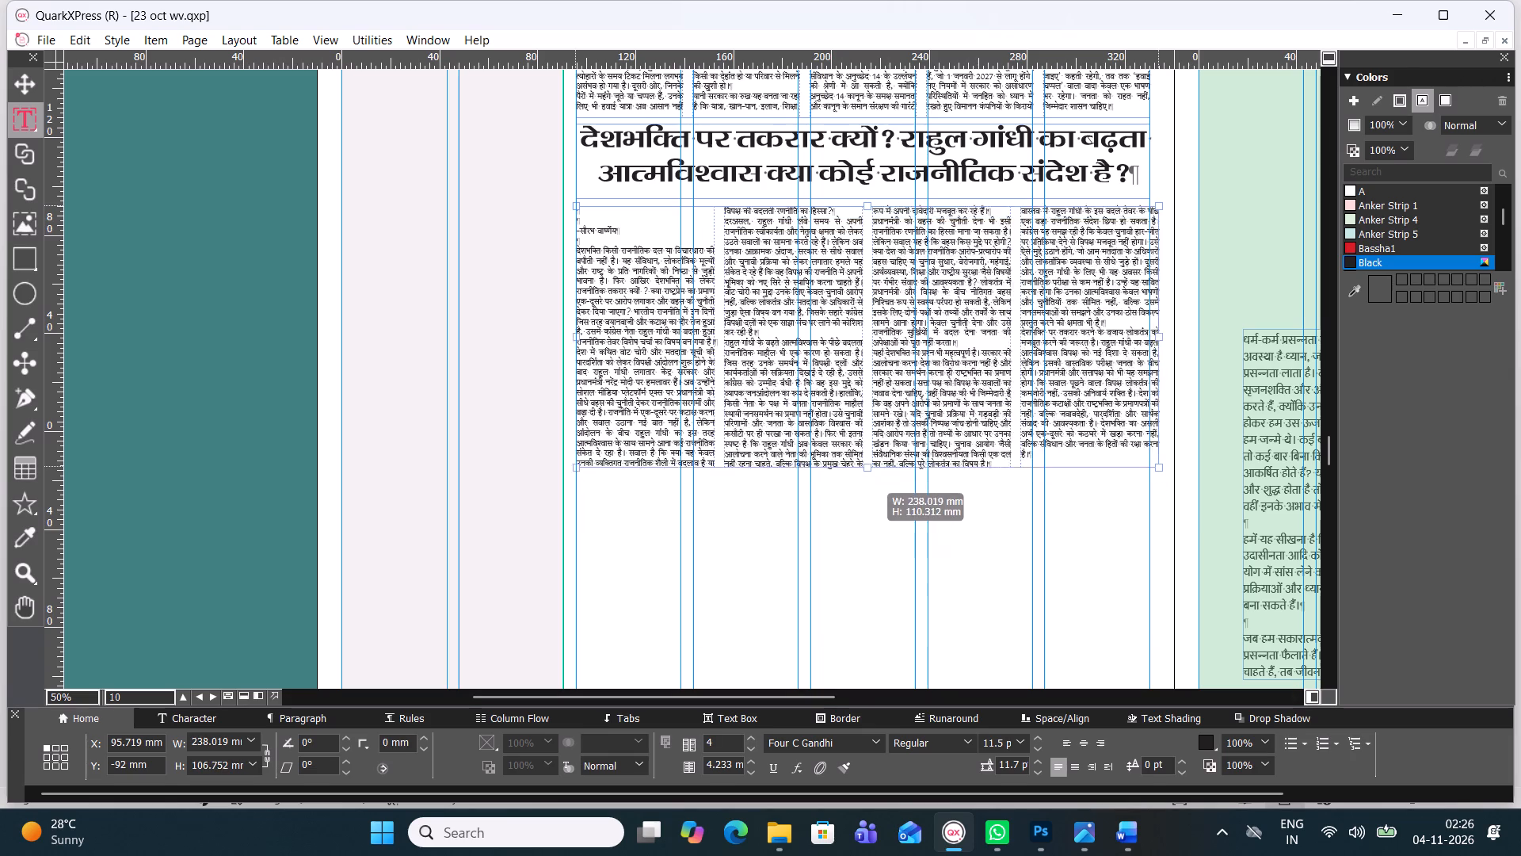
drag(867, 457, 867, 468)
Remove the dash in front of the author byline at the start of the article.
drag(635, 227, 569, 224)
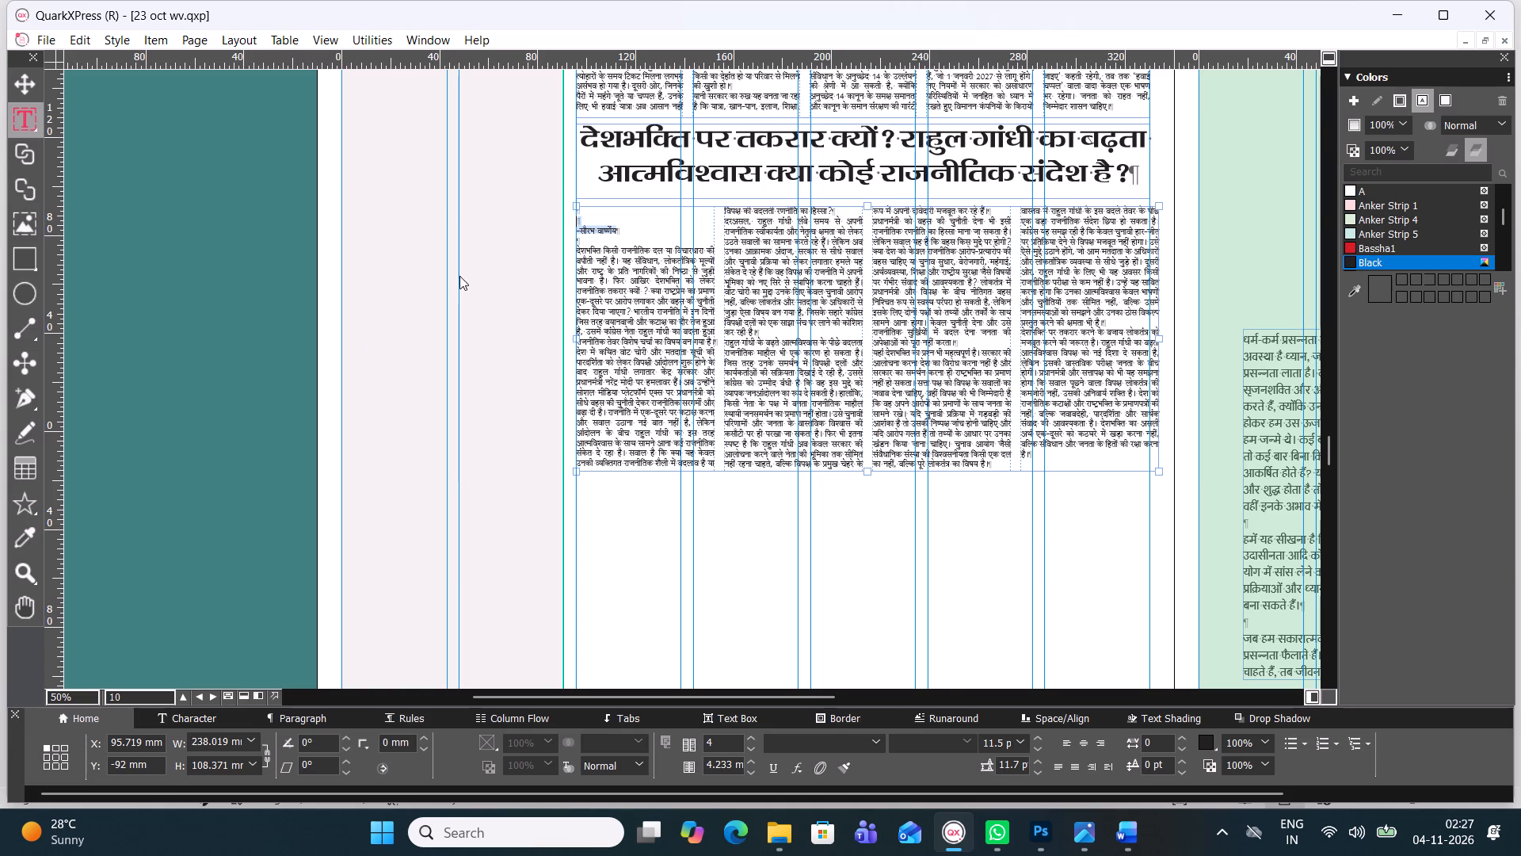
ctrl+scroll(513, 239, up, 1)
ctrl+scroll(604, 211, up, 3)
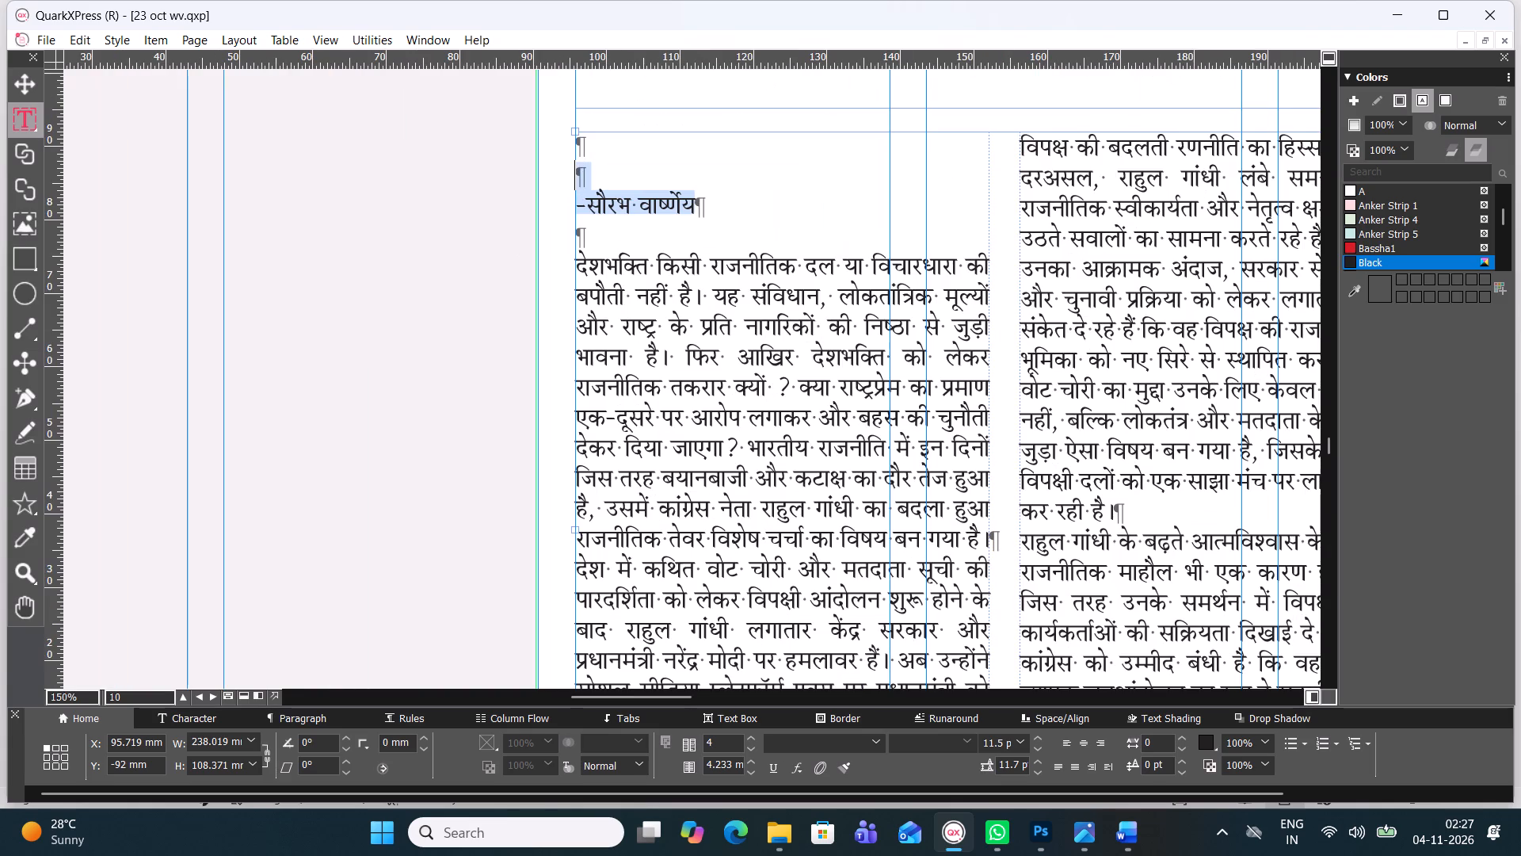
click(589, 204)
key(BackSpace)
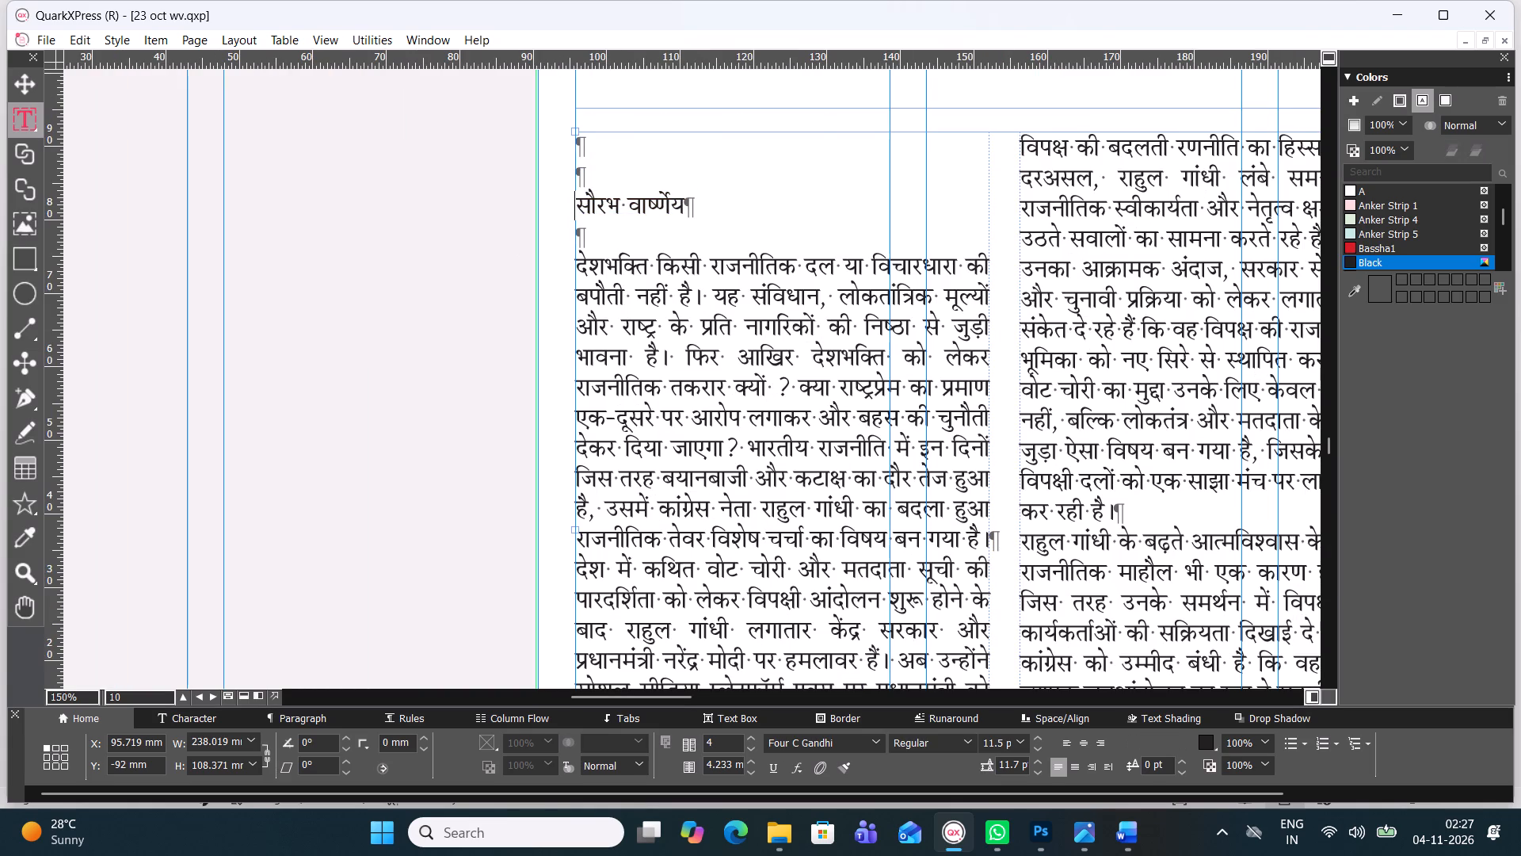
key(ctrl+a)
click(695, 197)
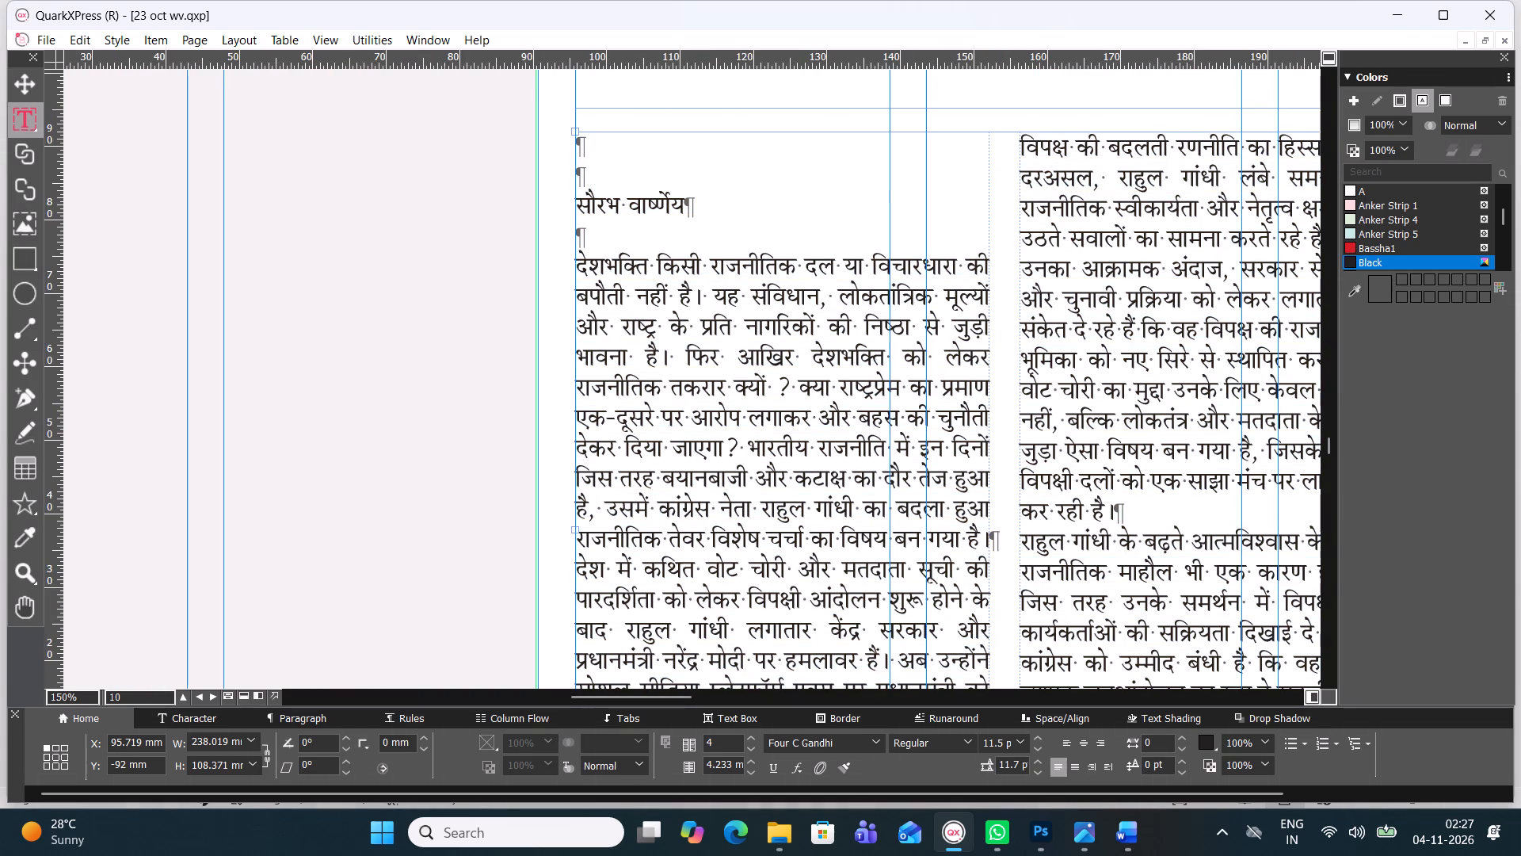
Delete the empty lines above the author byline so it starts at the top of the first column.
click(617, 183)
key(BackSpace)
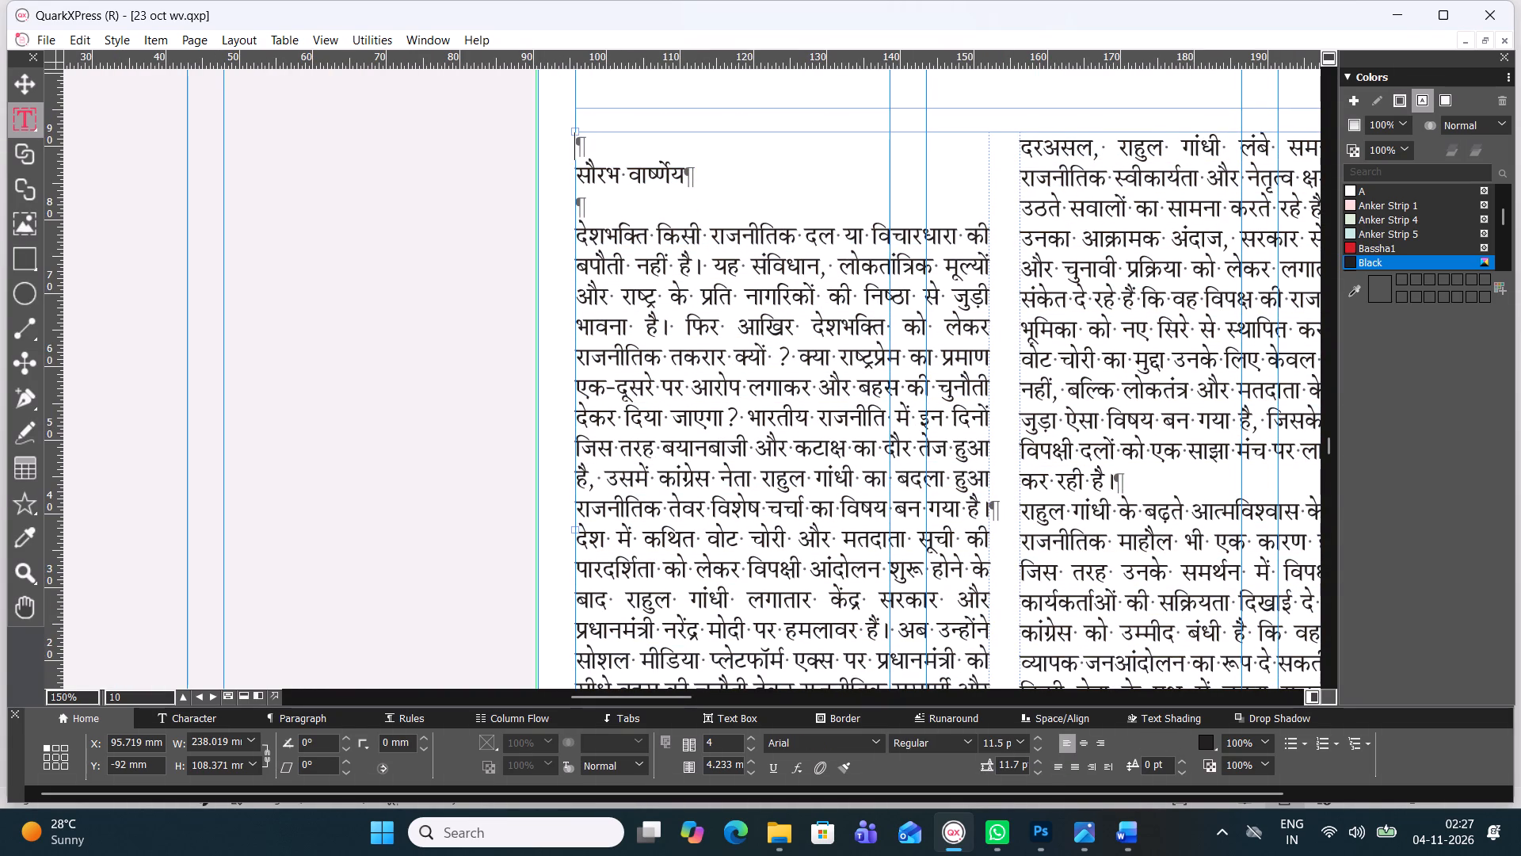
click(612, 151)
key(BackSpace)
double_click(607, 143)
key(BackSpace)
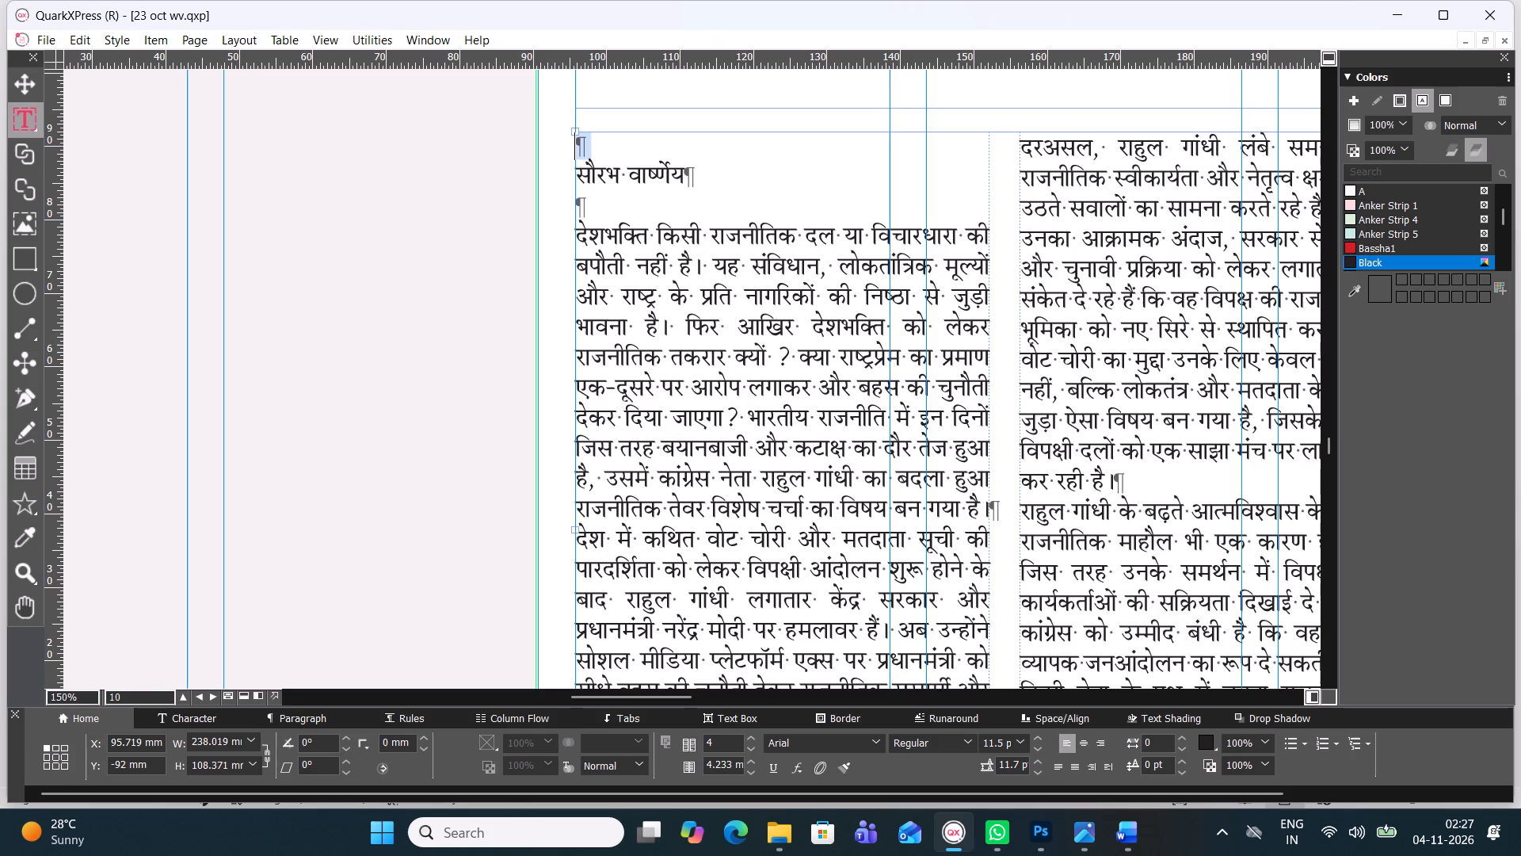
key(BackSpace)
Centre the author byline and set its font to Four C Gandhihead.
drag(700, 141, 515, 155)
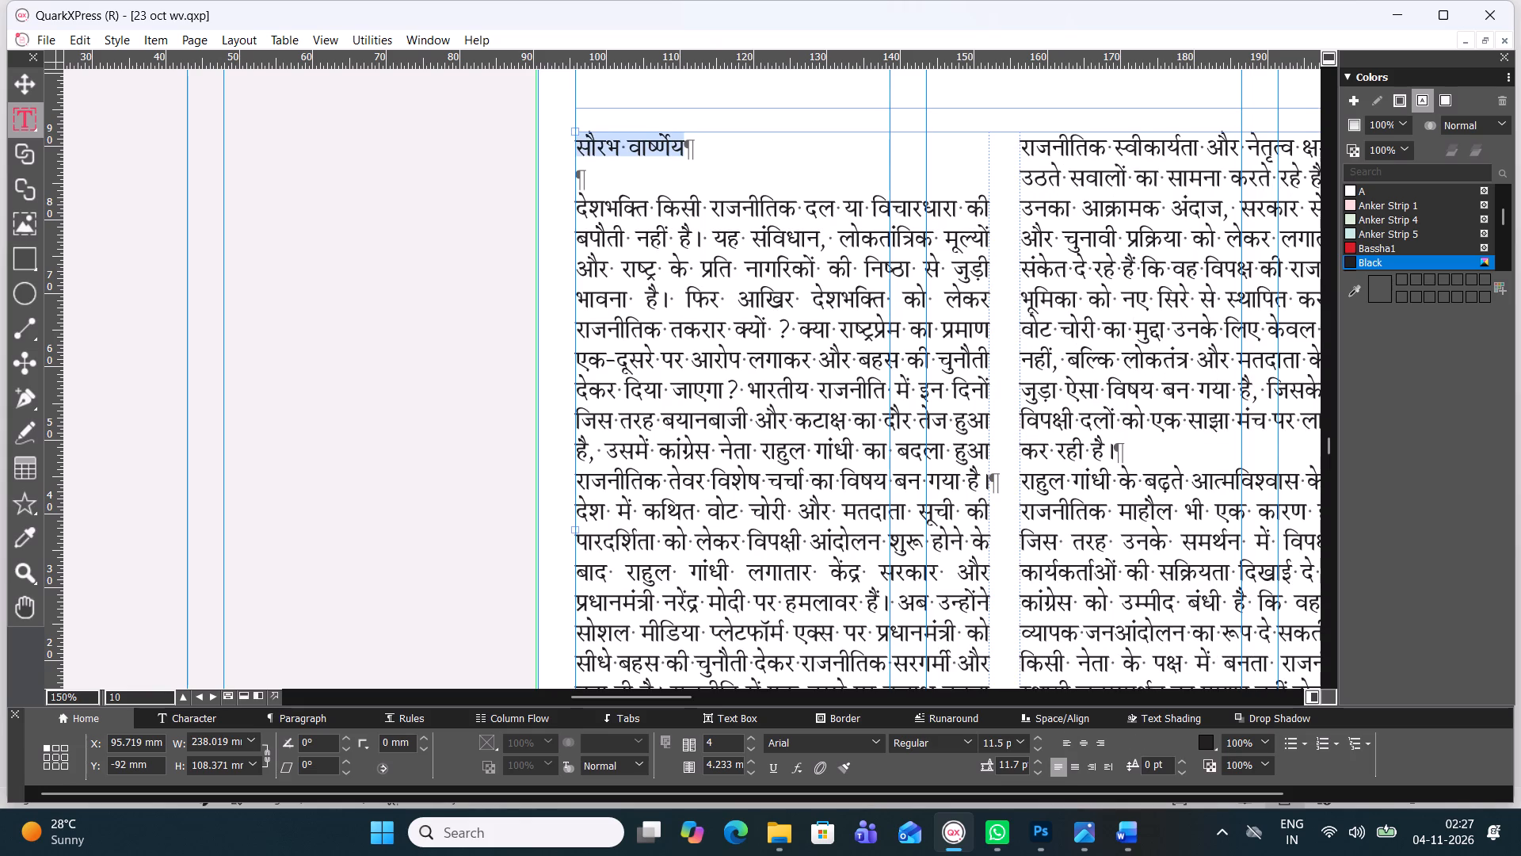
drag(515, 155, 505, 155)
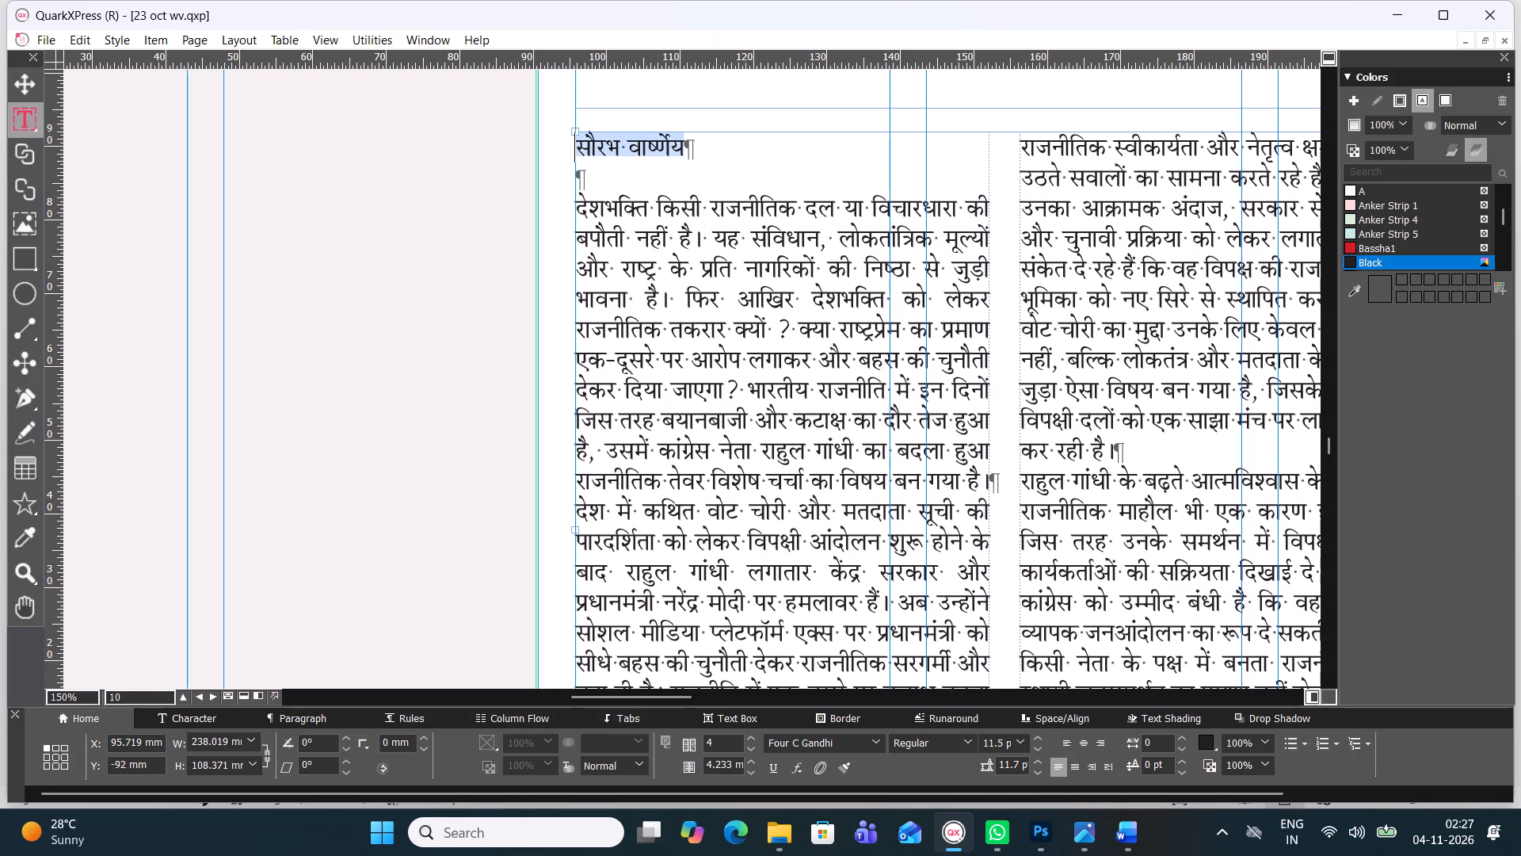
click(1088, 741)
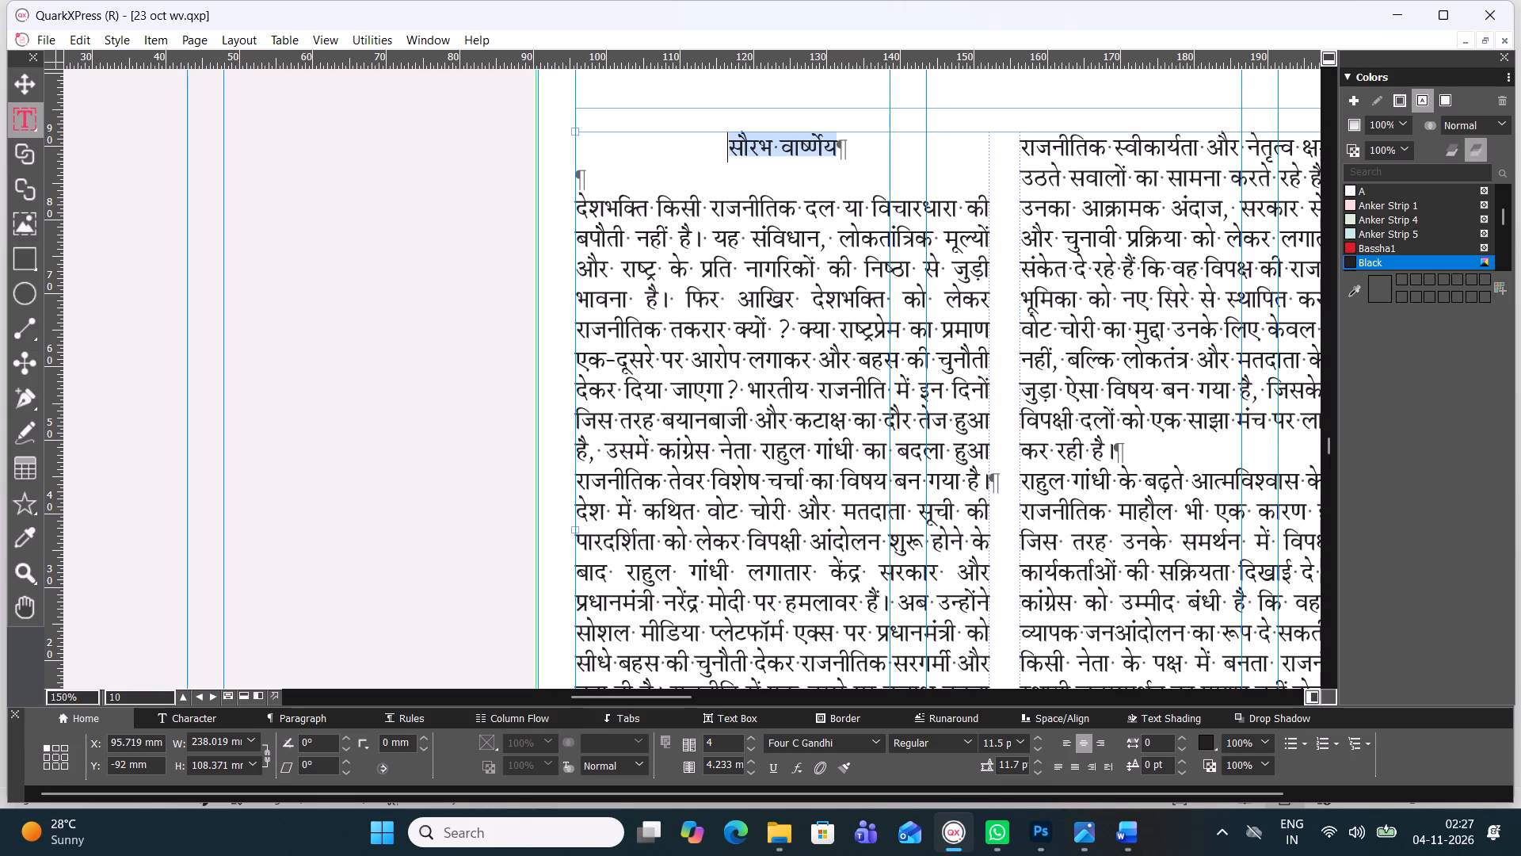
click(875, 742)
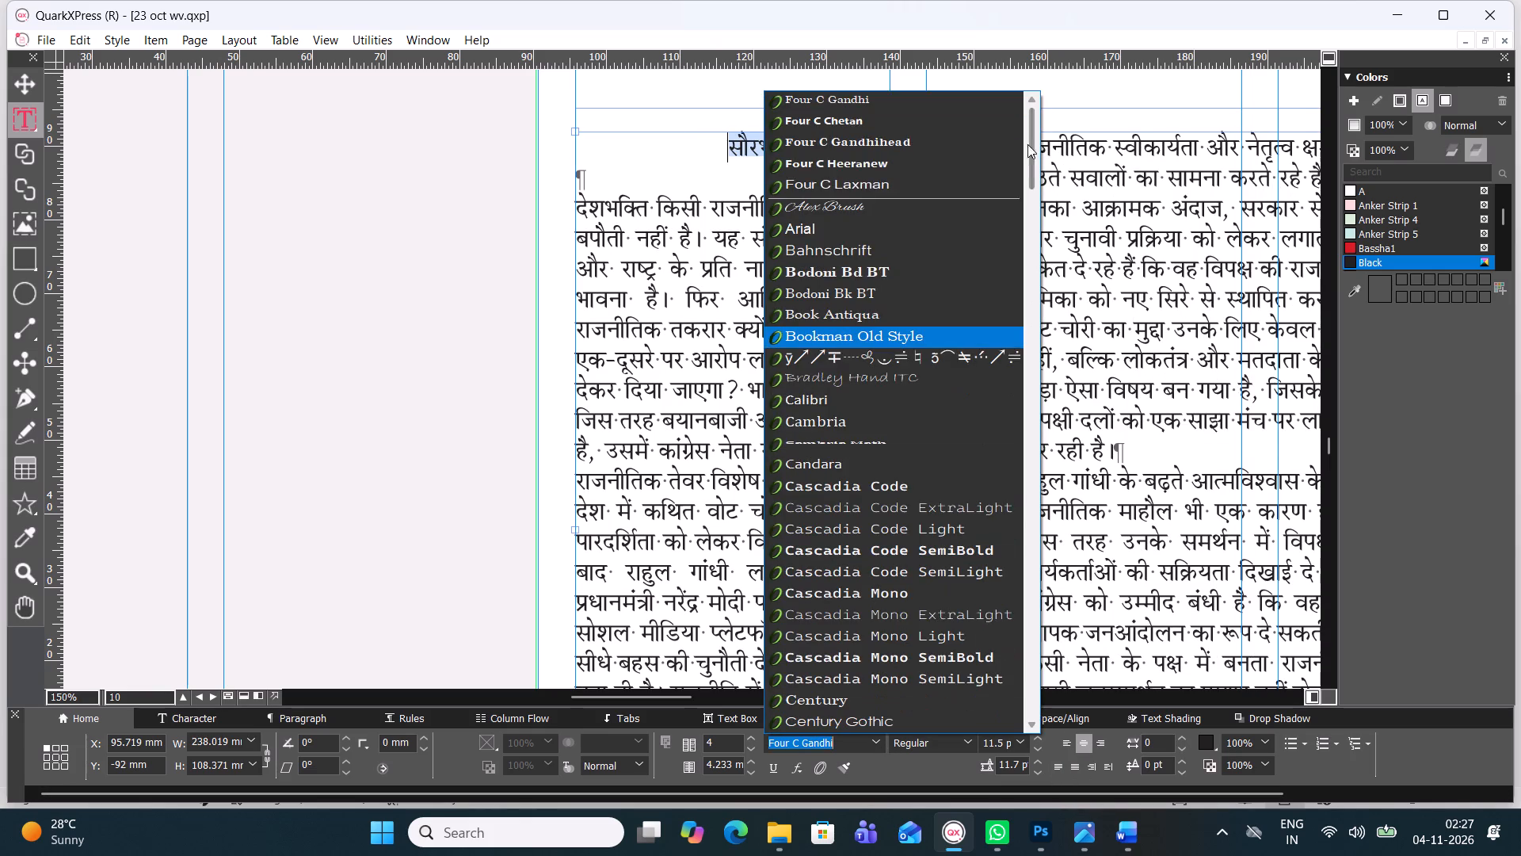
click(930, 135)
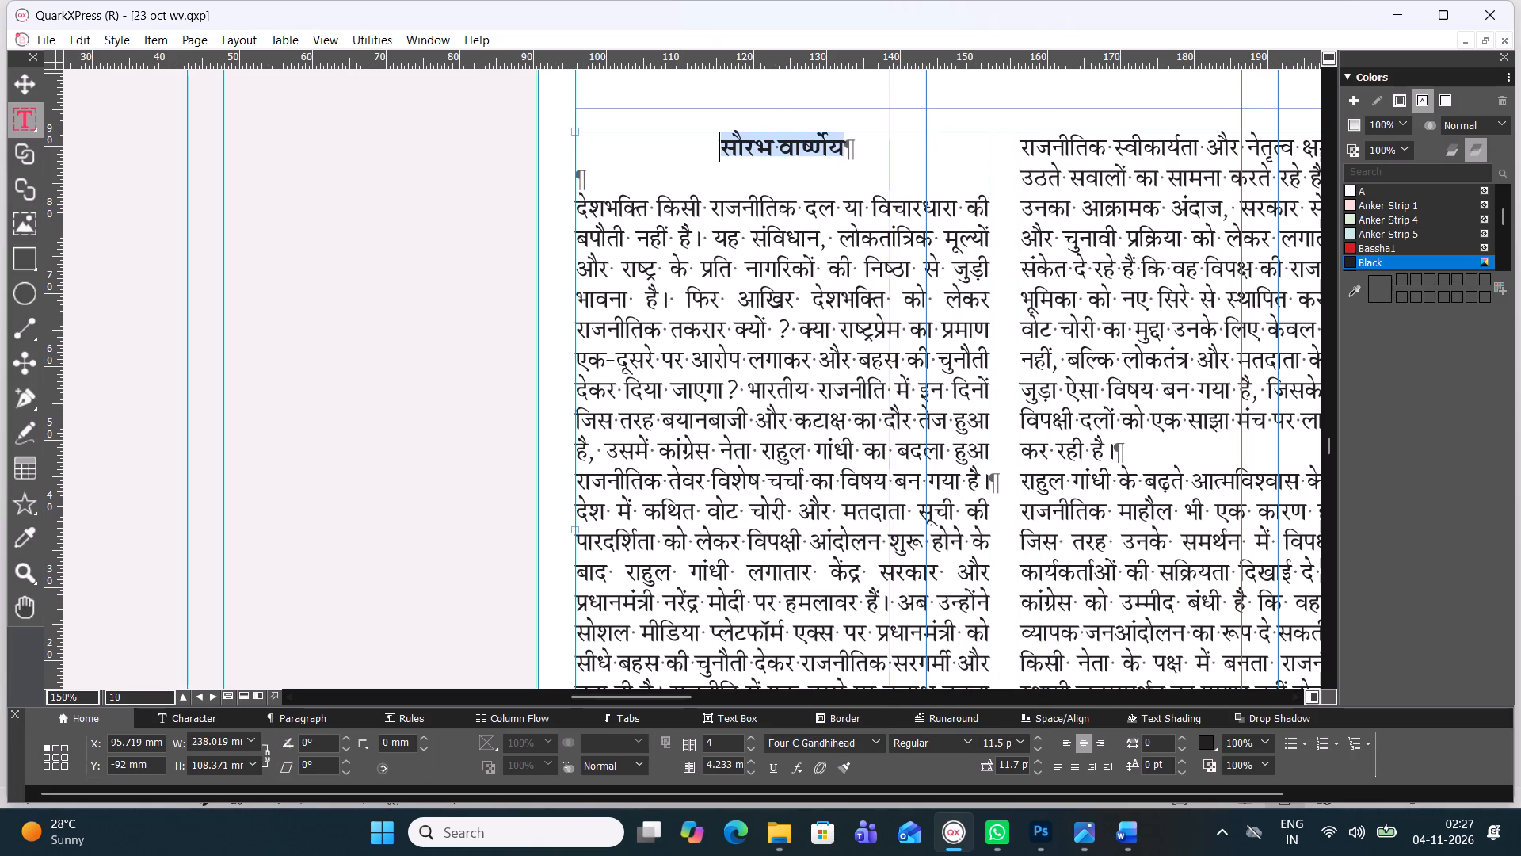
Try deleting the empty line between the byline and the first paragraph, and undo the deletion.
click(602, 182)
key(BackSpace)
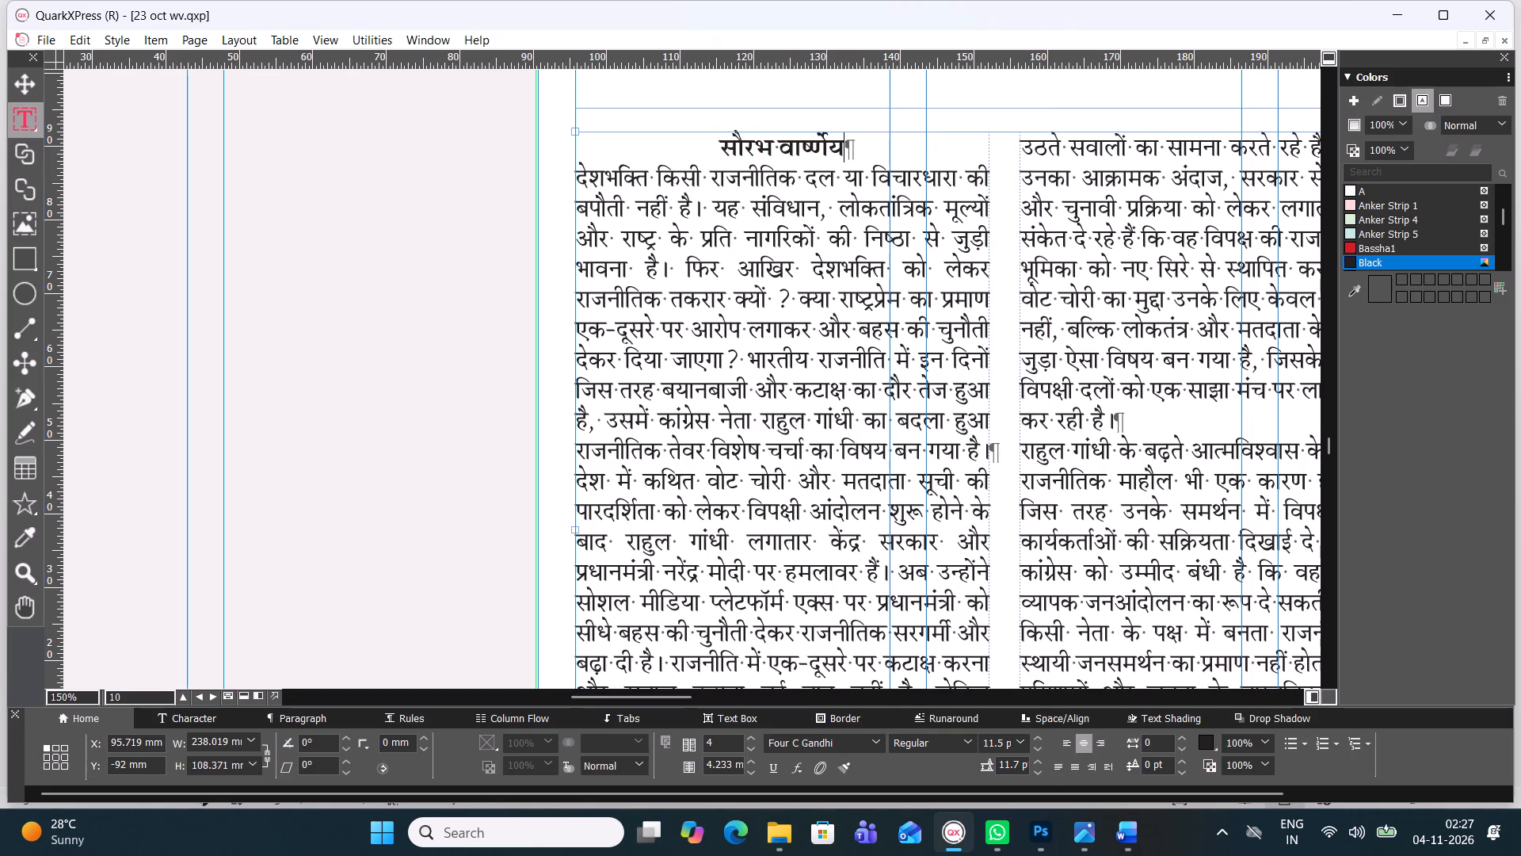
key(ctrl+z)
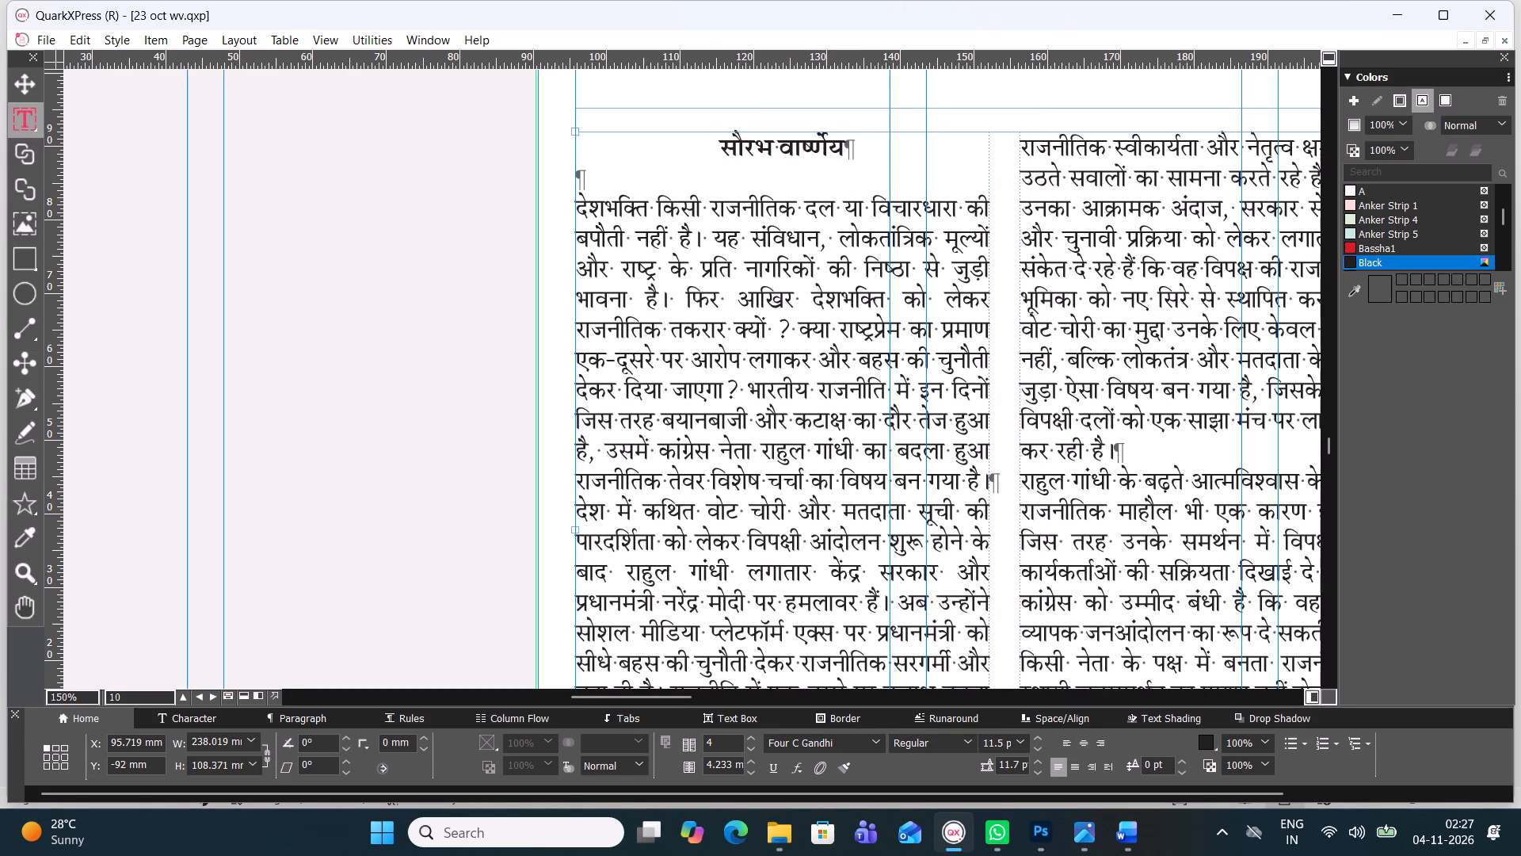
Enlarge the author byline of the देशभक्ति पर तकरार article to 17 pt.
drag(871, 146, 583, 134)
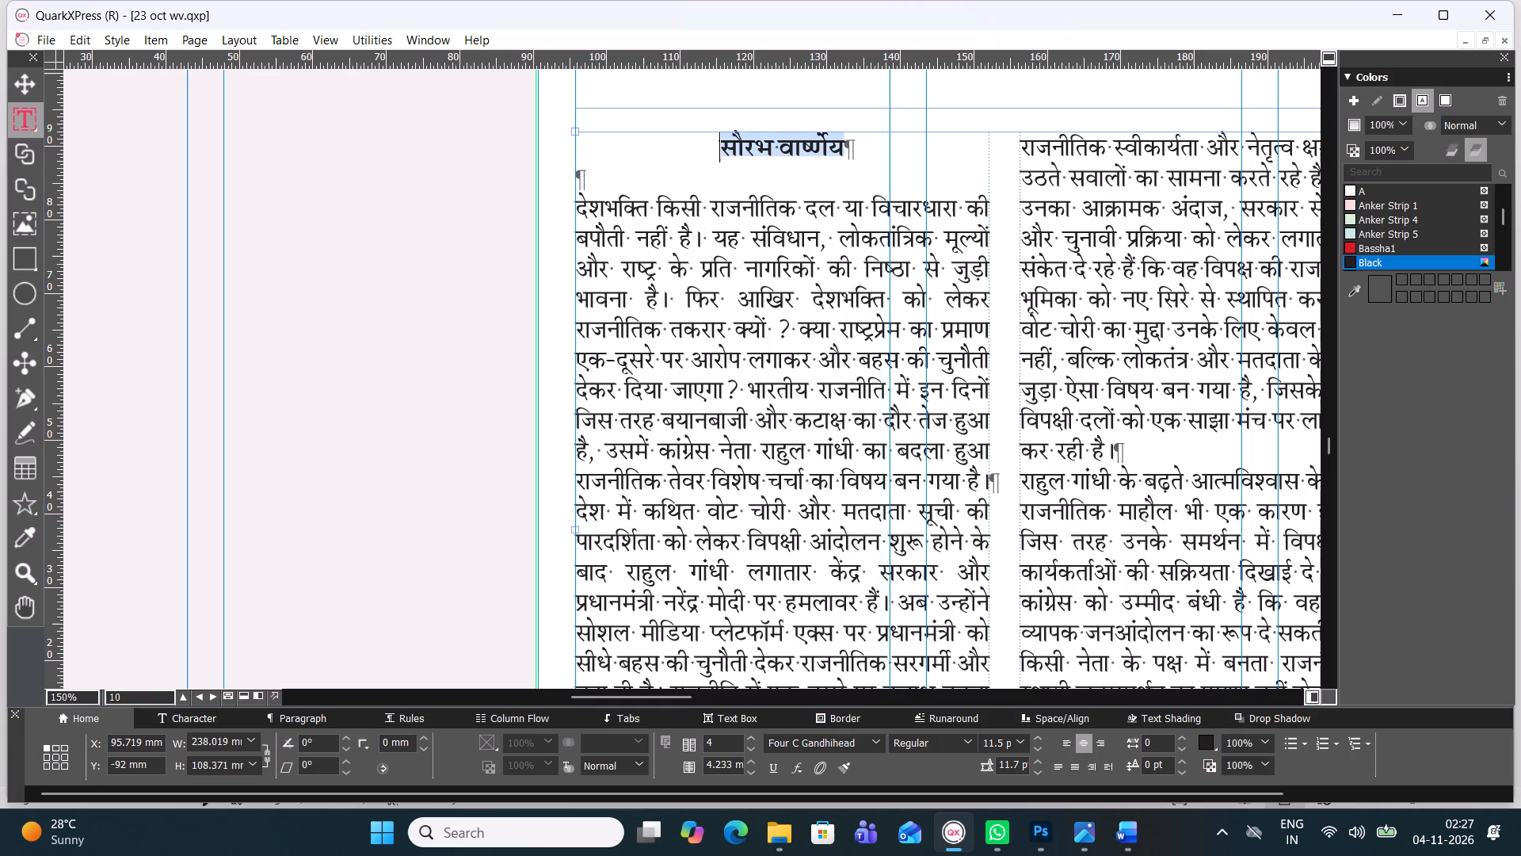
key(ctrl+alt+shift+period)
key(ctrl+alt+shift+period)
key(ctrl+alt+shift+period)
key(ctrl+alt+shift+period)
key(ctrl+alt+shift+period)
key(ctrl+alt+shift+period)
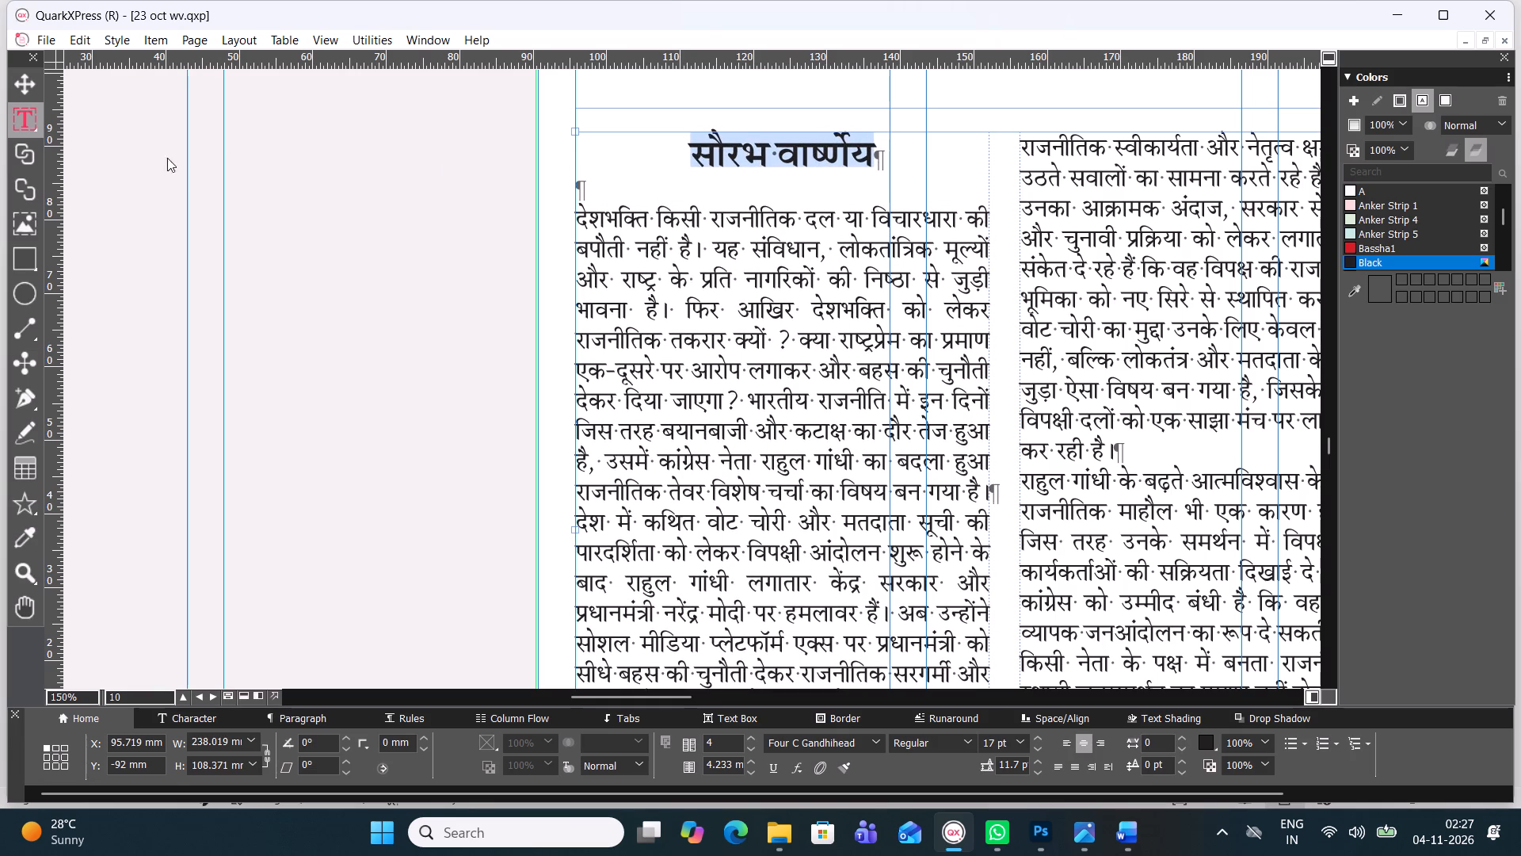
click(30, 78)
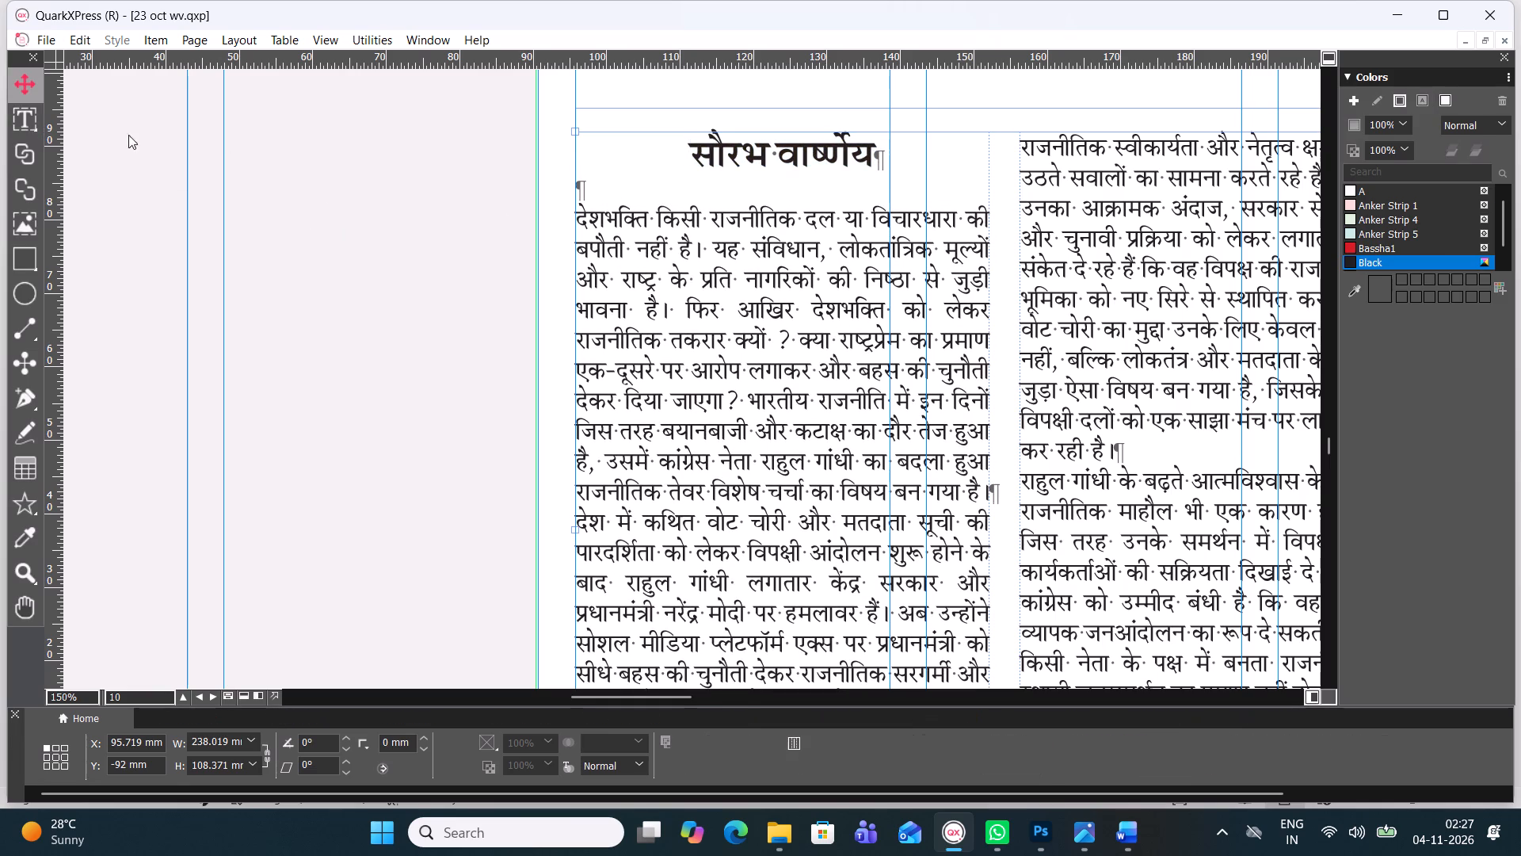
Delete the empty lines above the author byline of the उड़ान योजना article so it starts at the top of the first column.
ctrl+scroll(968, 361, down, 1)
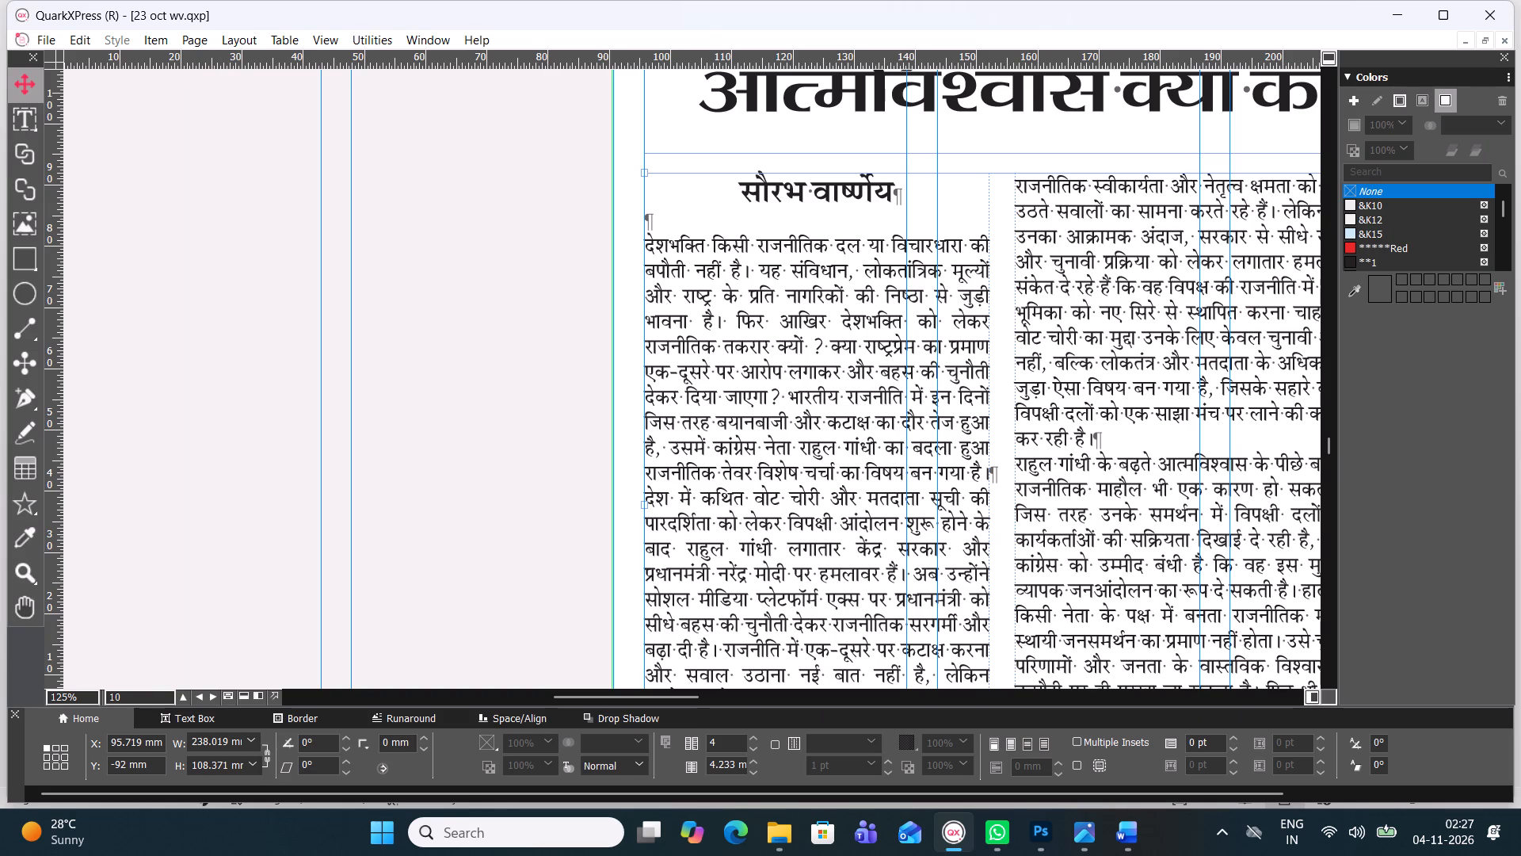
drag(1328, 443, 1331, 454)
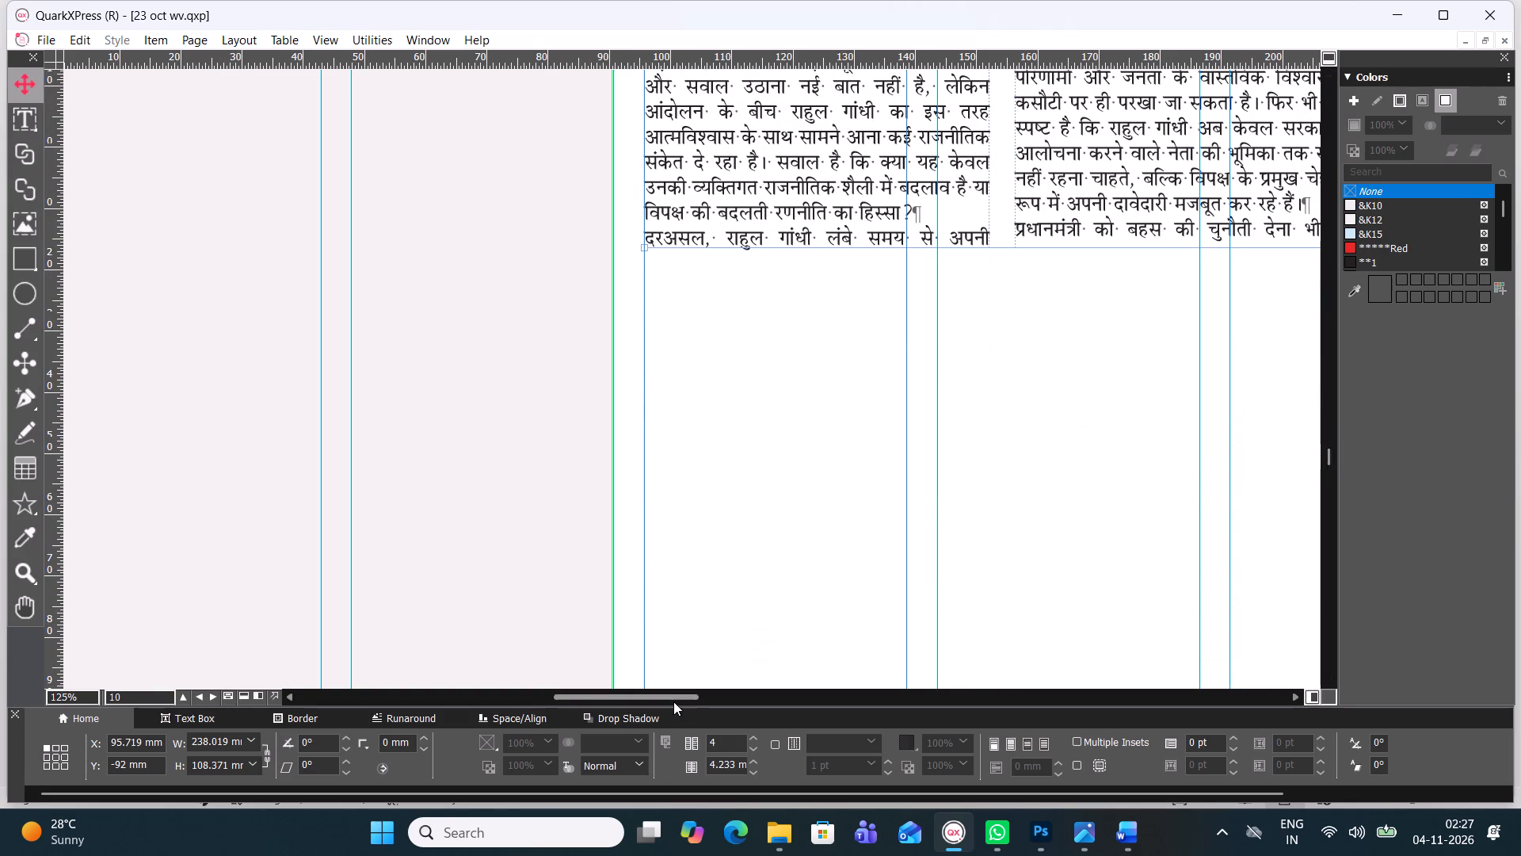
drag(674, 699, 768, 688)
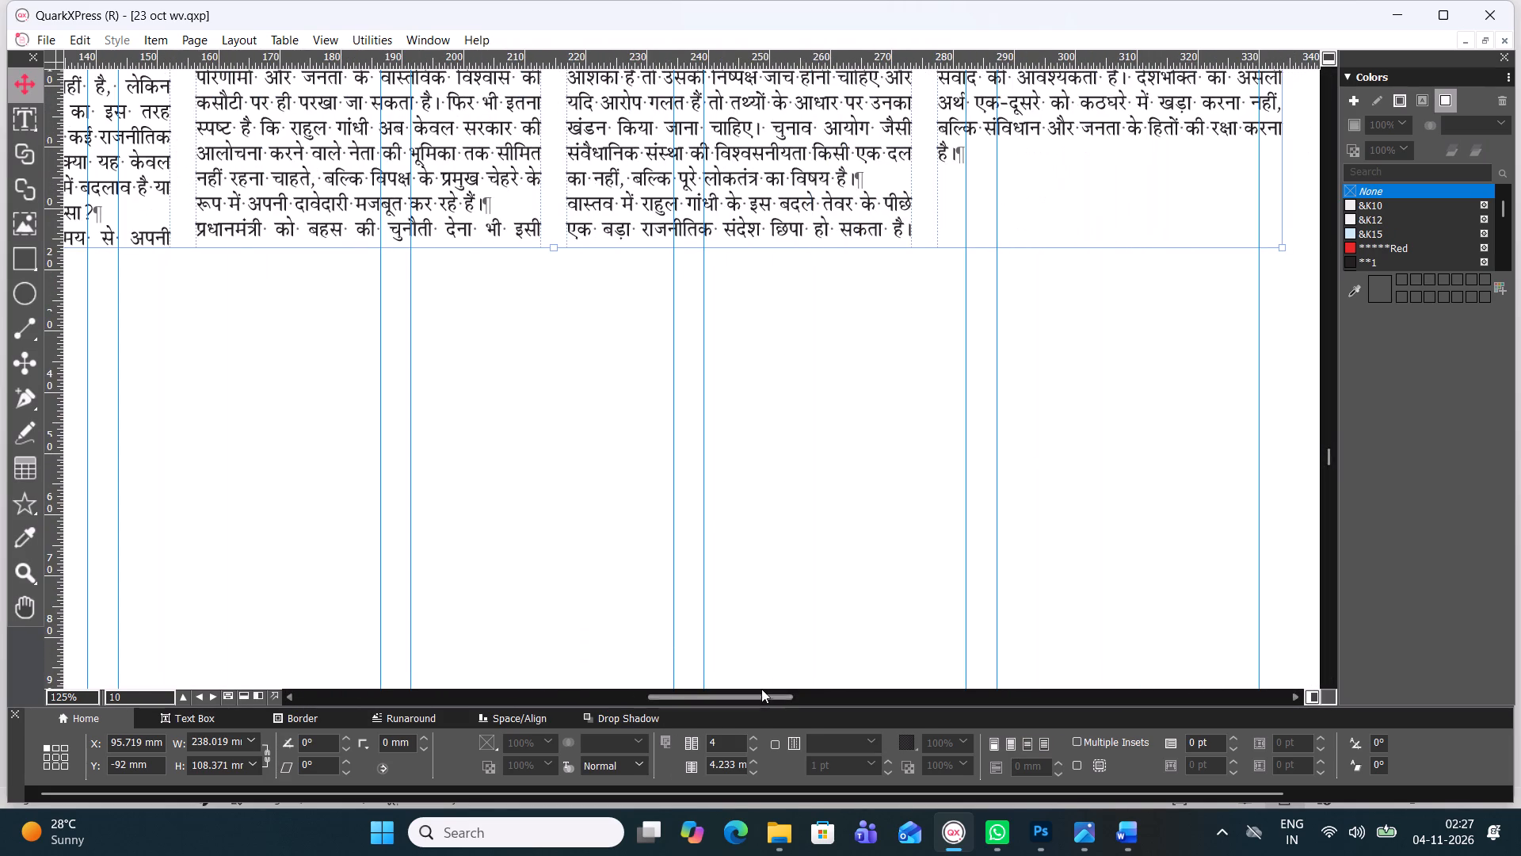
drag(1328, 453, 1325, 445)
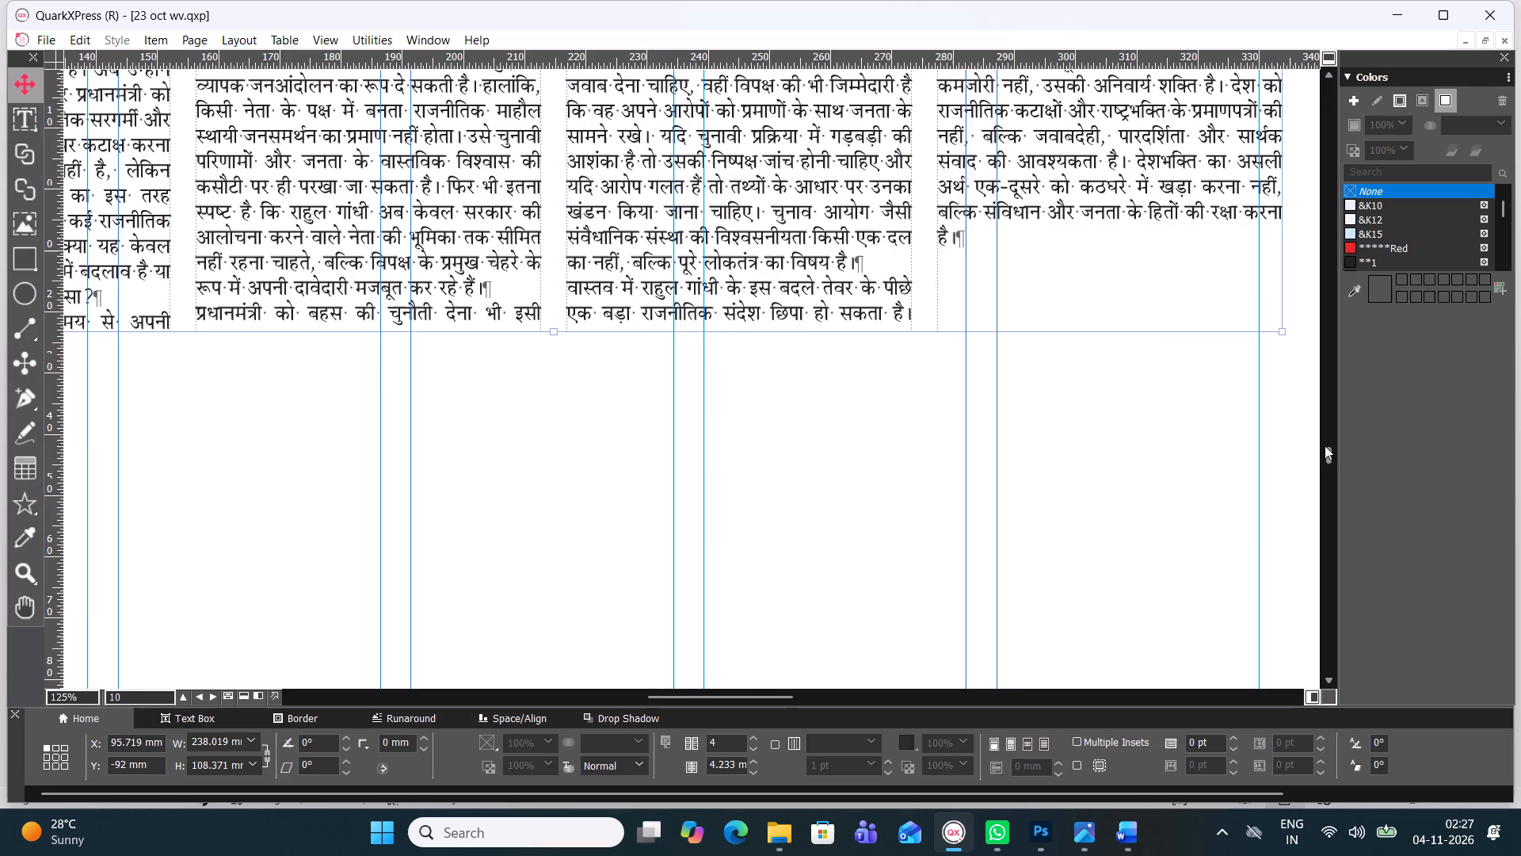
drag(1325, 445, 1316, 417)
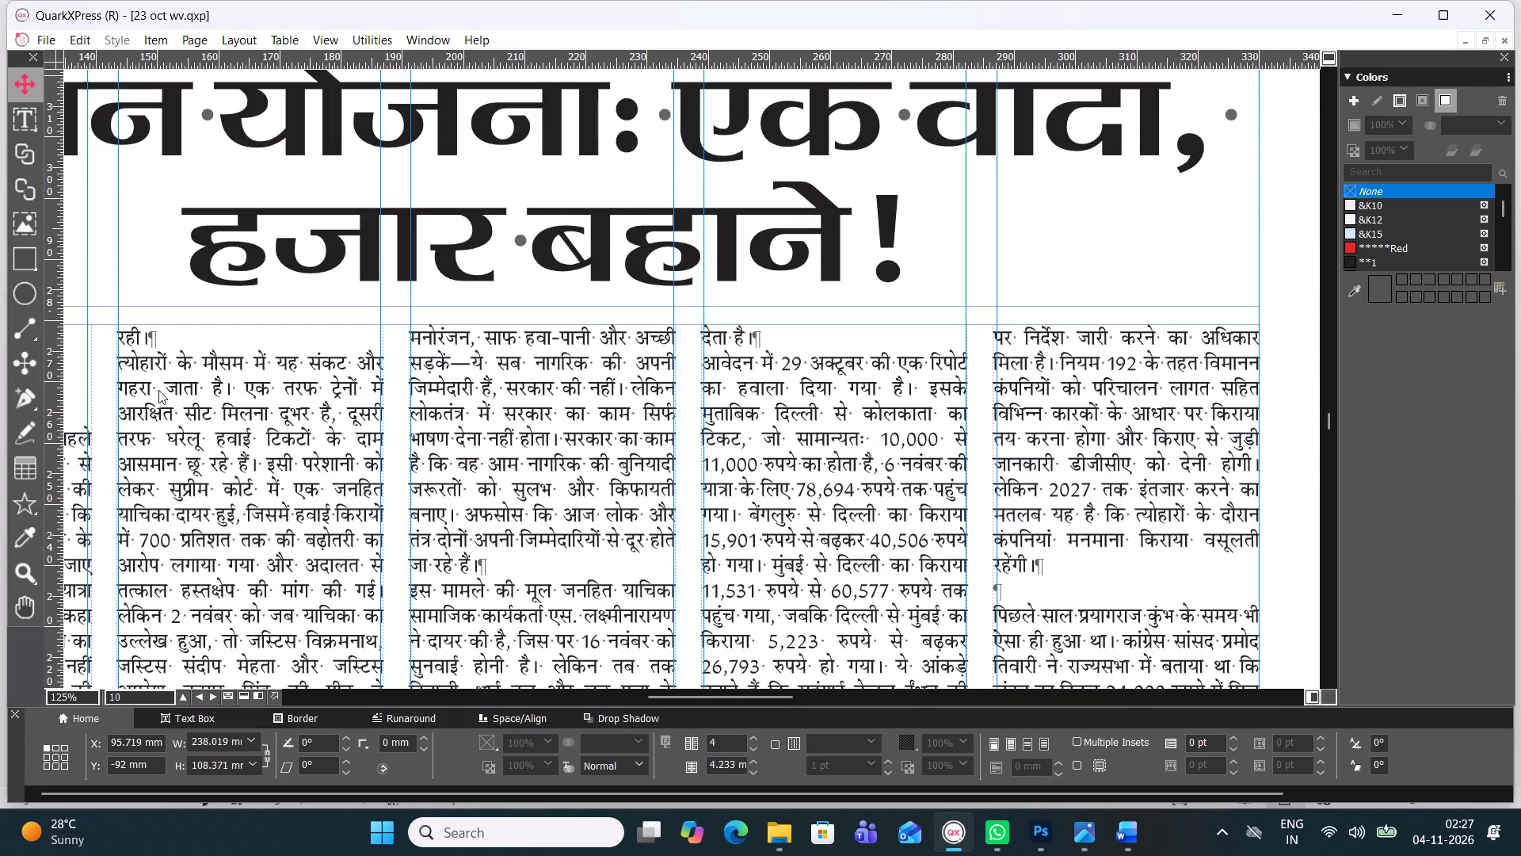
drag(716, 699, 701, 698)
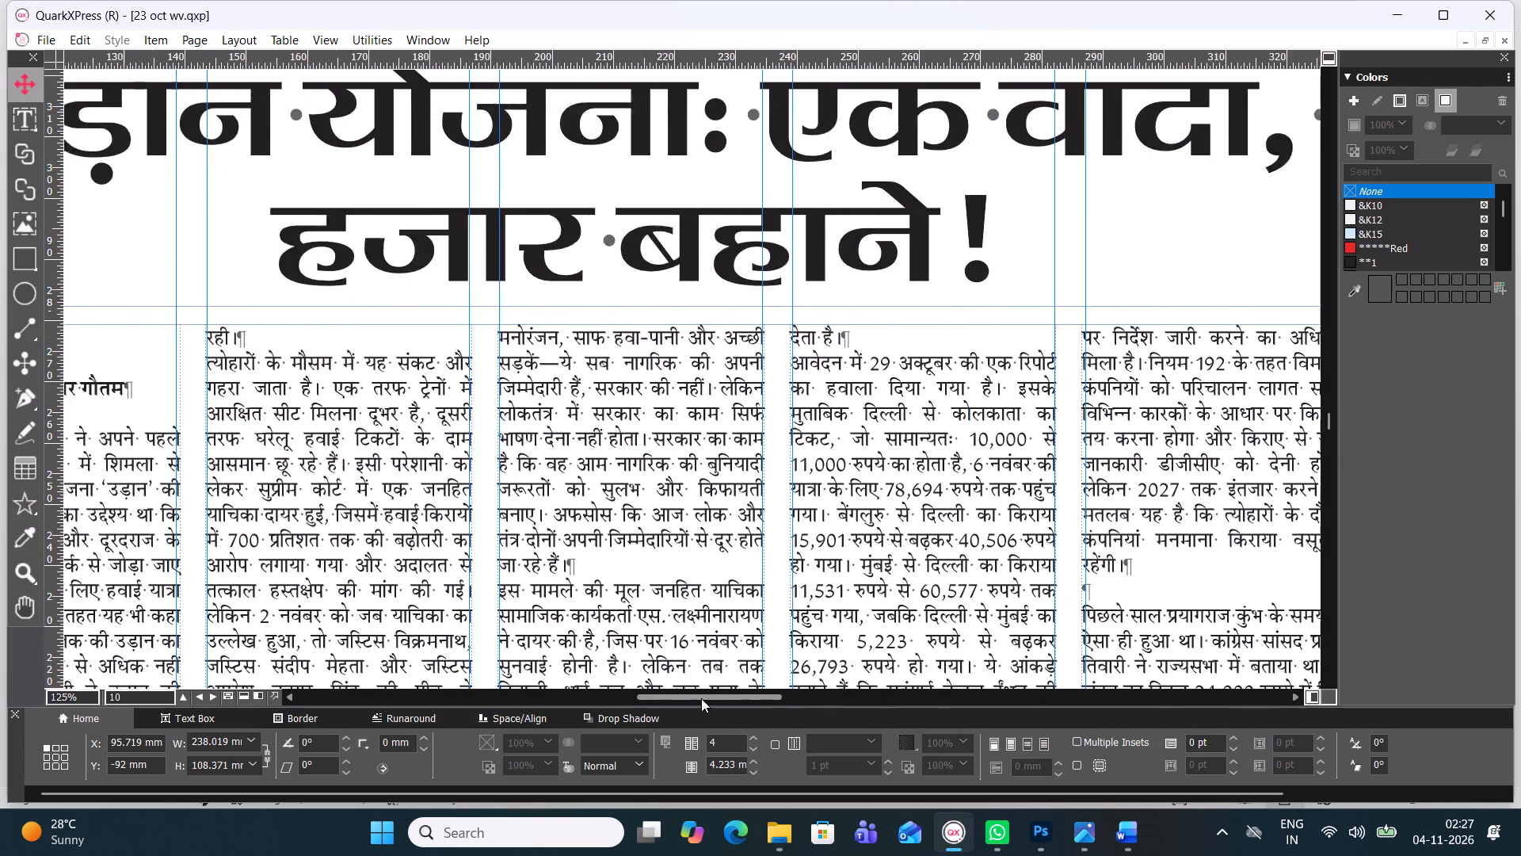
drag(701, 698, 645, 700)
click(641, 391)
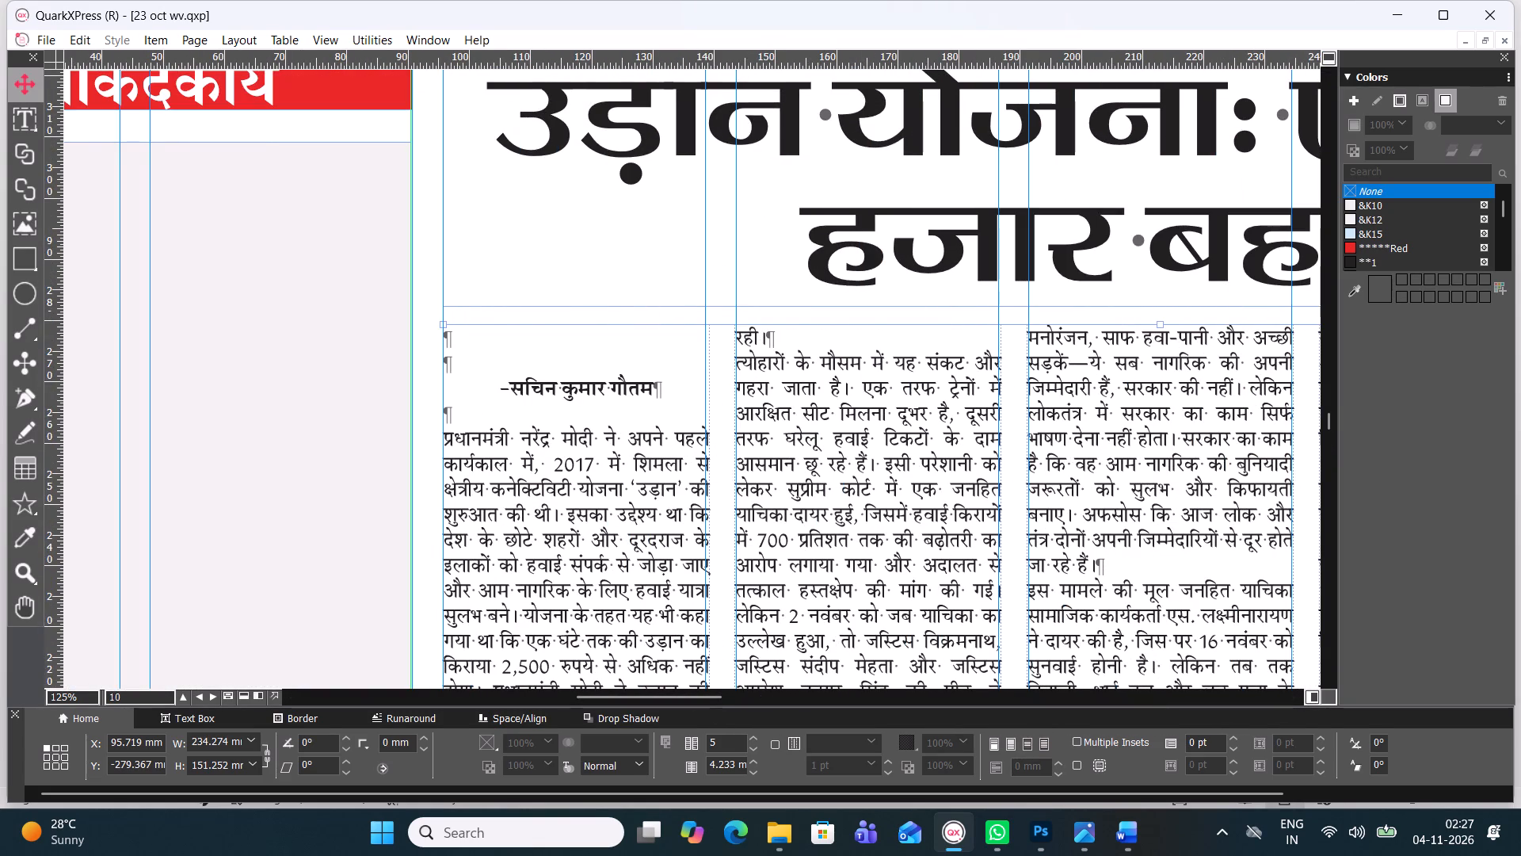
click(471, 358)
triple_click(459, 374)
click(460, 366)
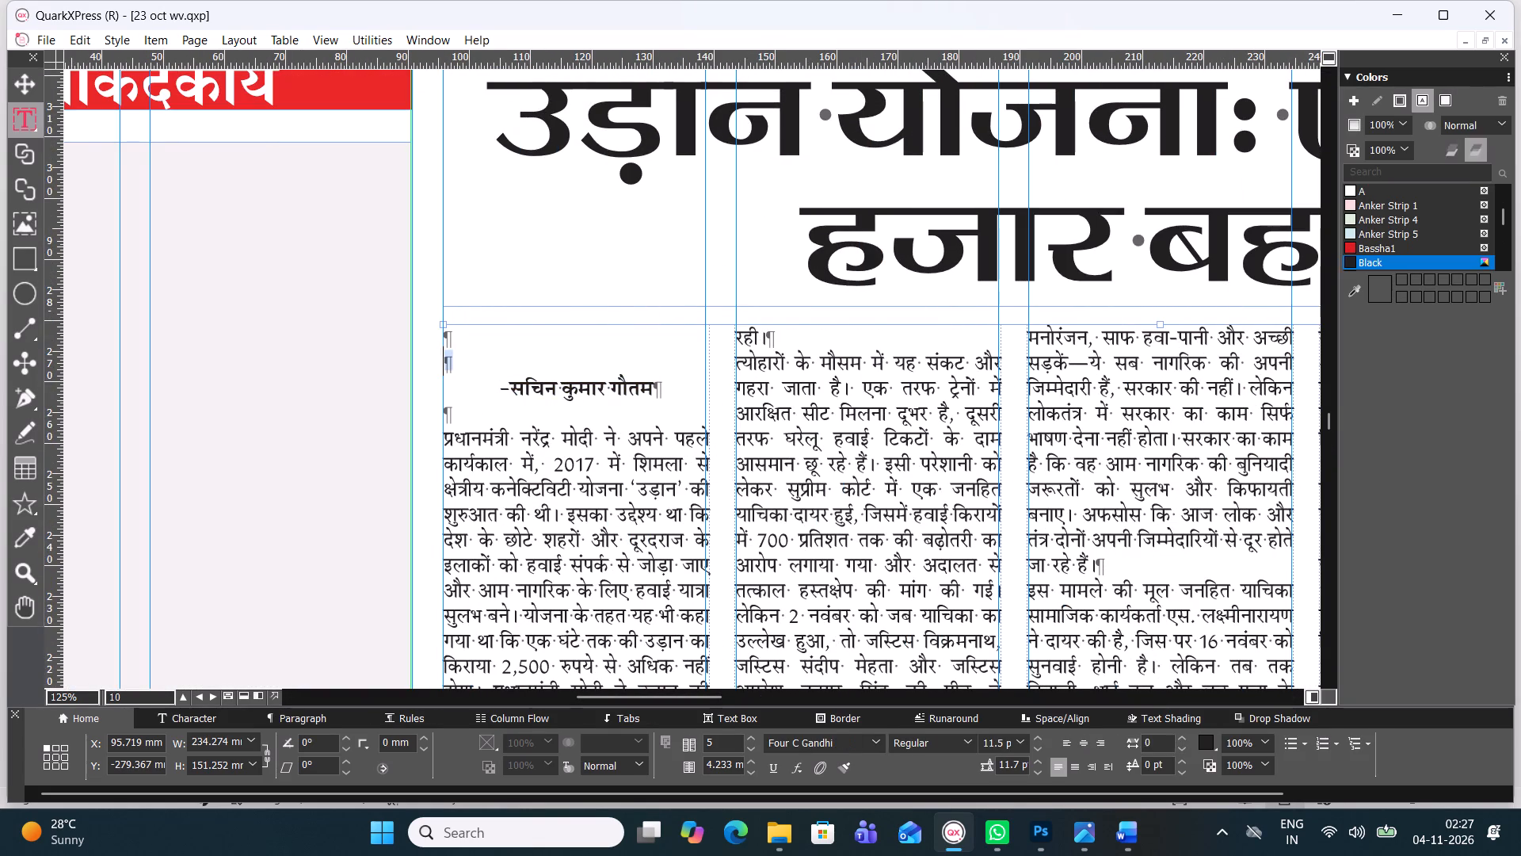
key(BackSpace)
click(456, 332)
key(BackSpace)
click(463, 333)
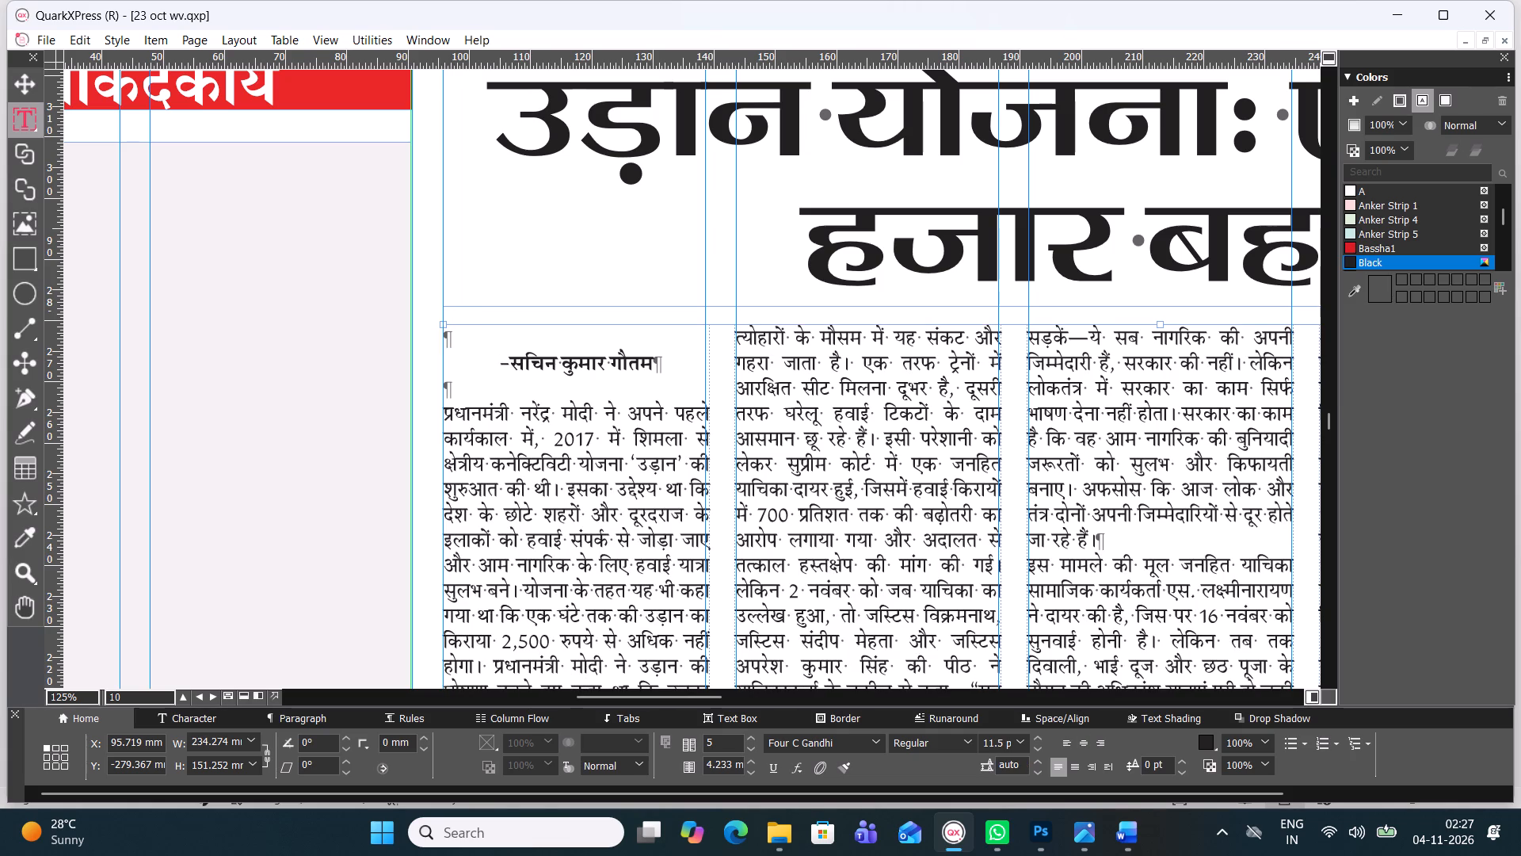
key(BackSpace)
click(490, 353)
key(BackSpace)
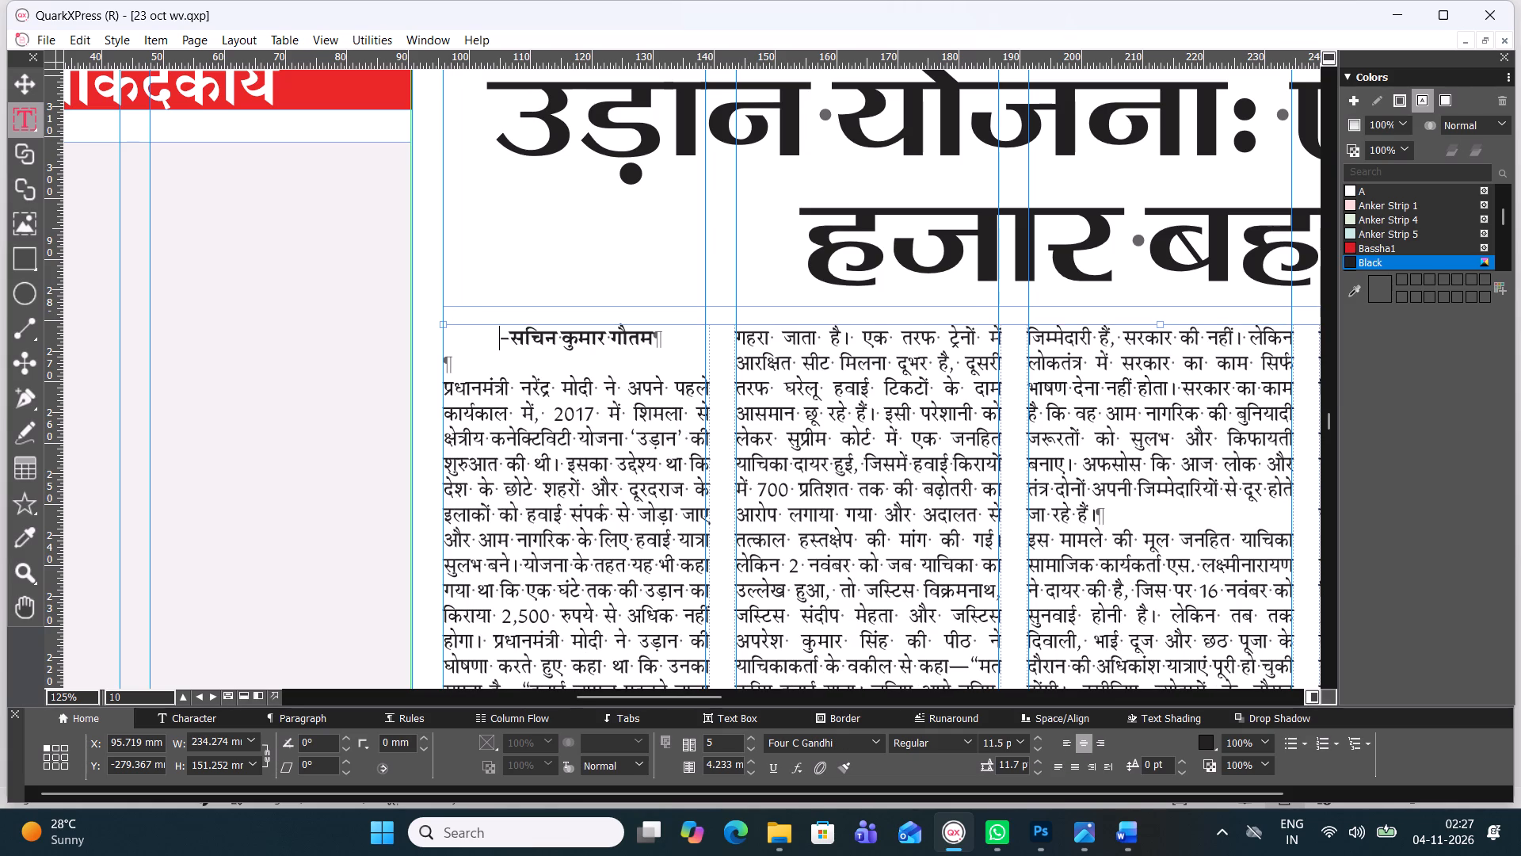
Remove the dash in front of the उड़ान योजना article's author byline.
click(512, 337)
key(BackSpace)
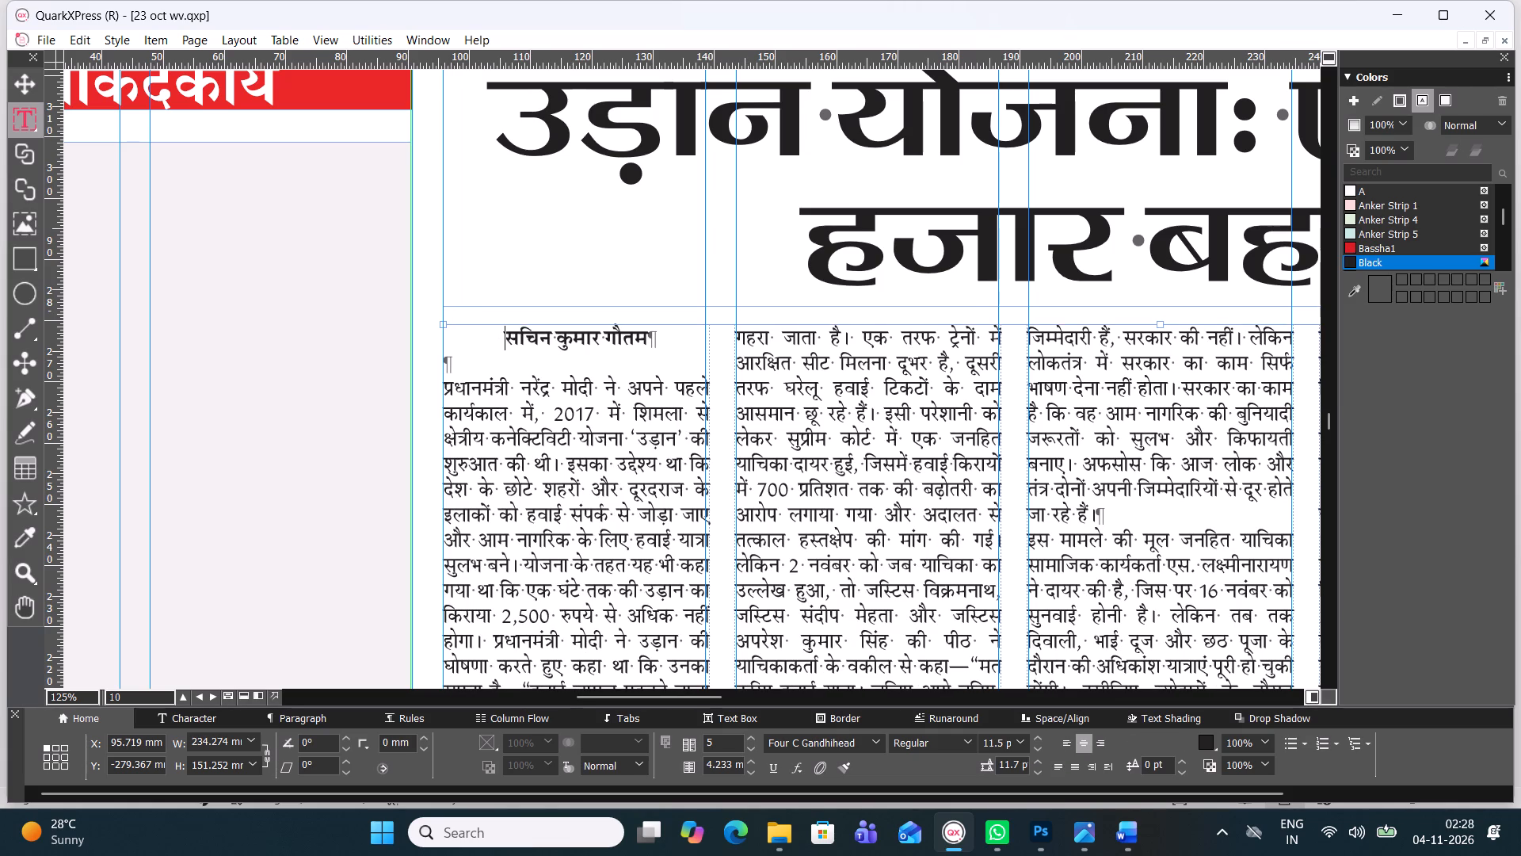
Enlarge the उड़ान योजना article's author byline to 16 pt.
key(ctrl+a)
drag(665, 336, 475, 342)
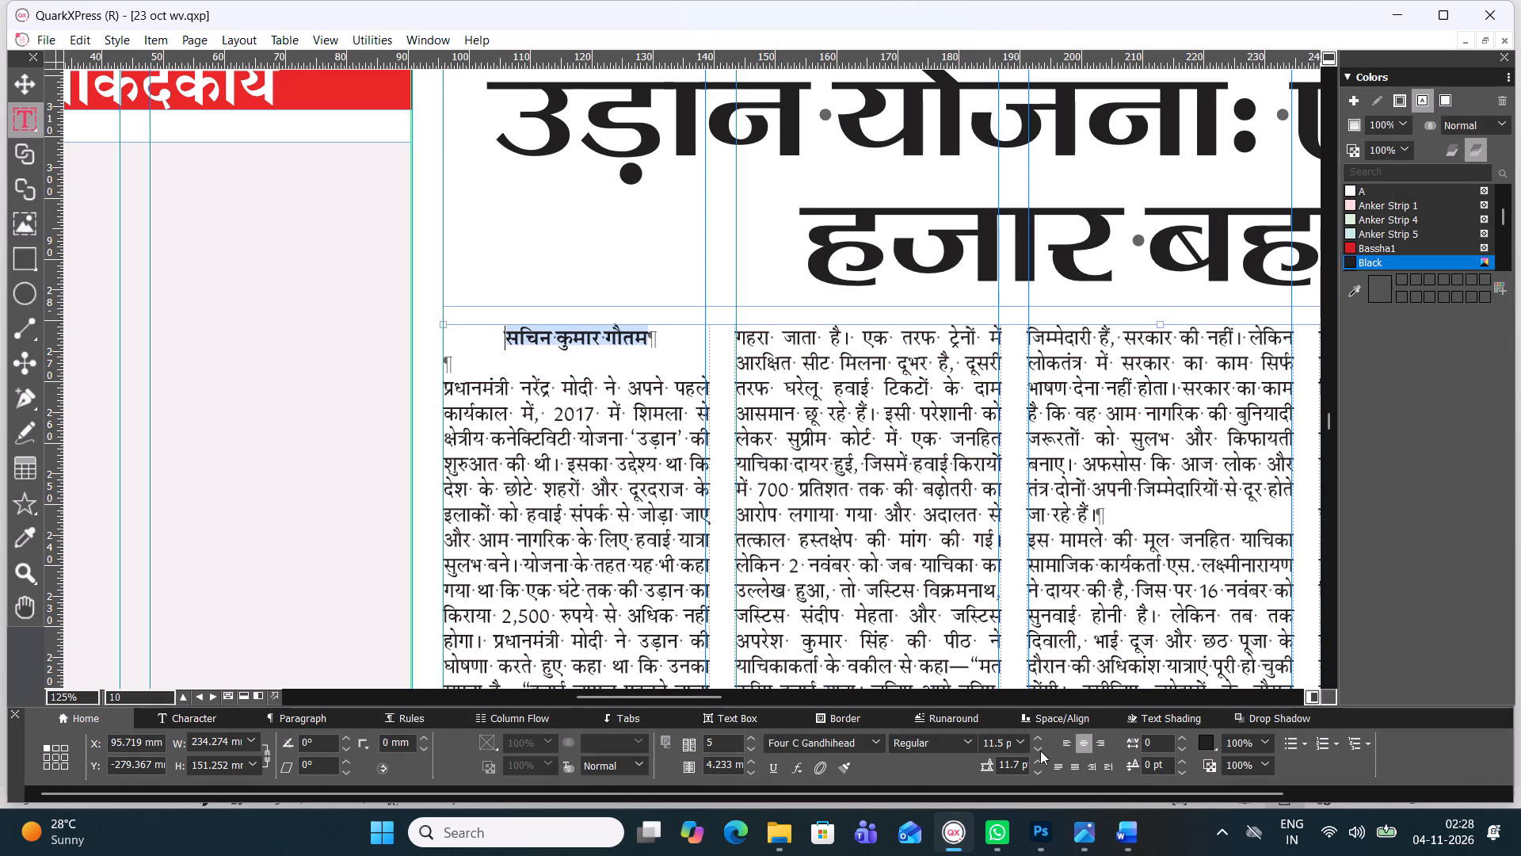
key(ctrl+alt+shift+period)
key(ctrl+alt+shift+period)
key(ctrl+alt+shift+period)
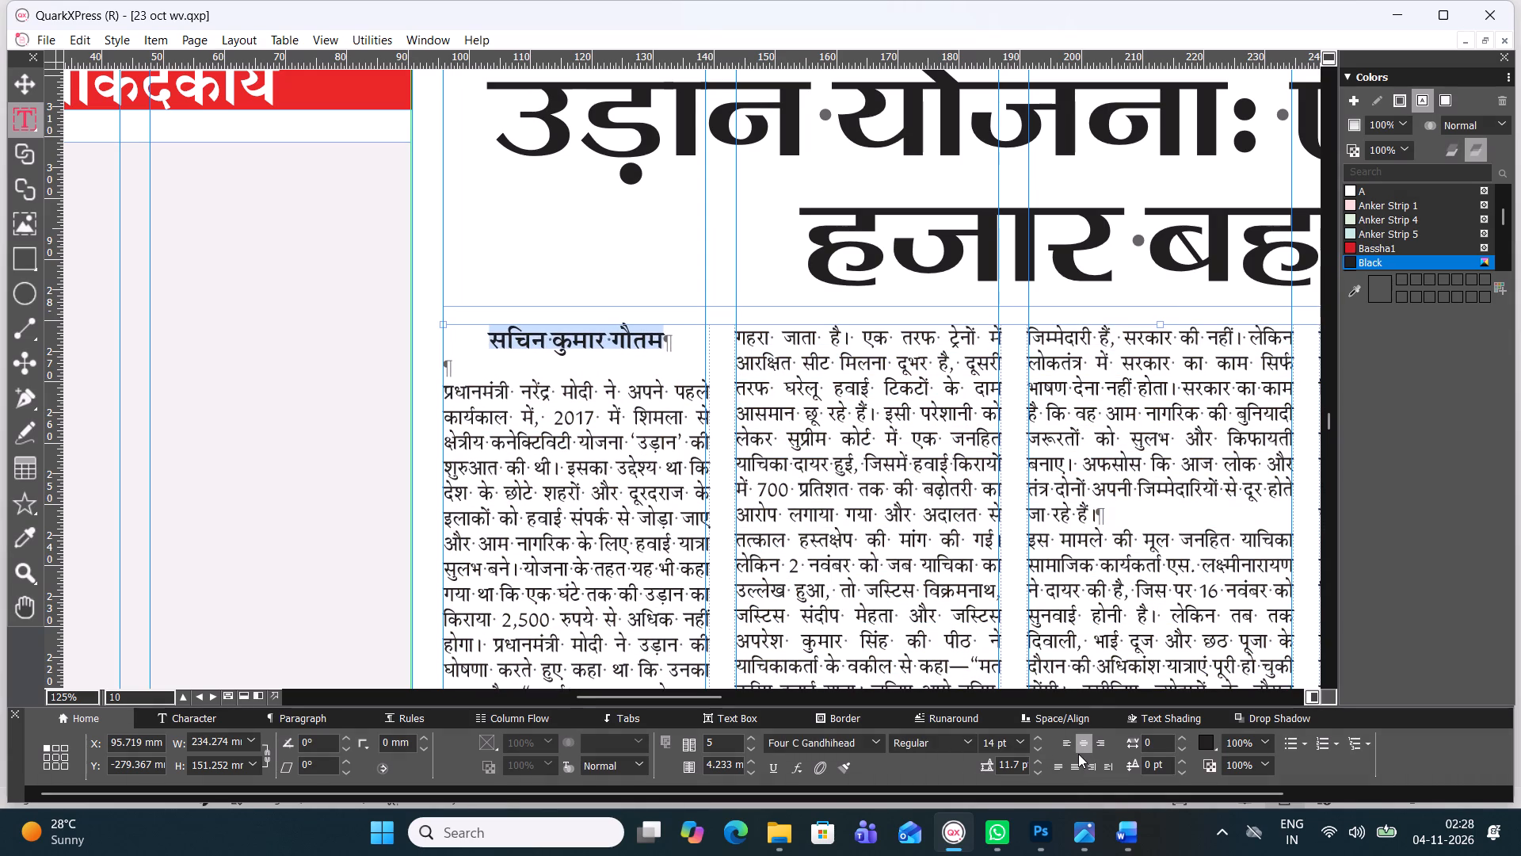
key(ctrl+alt+shift+period)
key(ctrl+alt+shift+period)
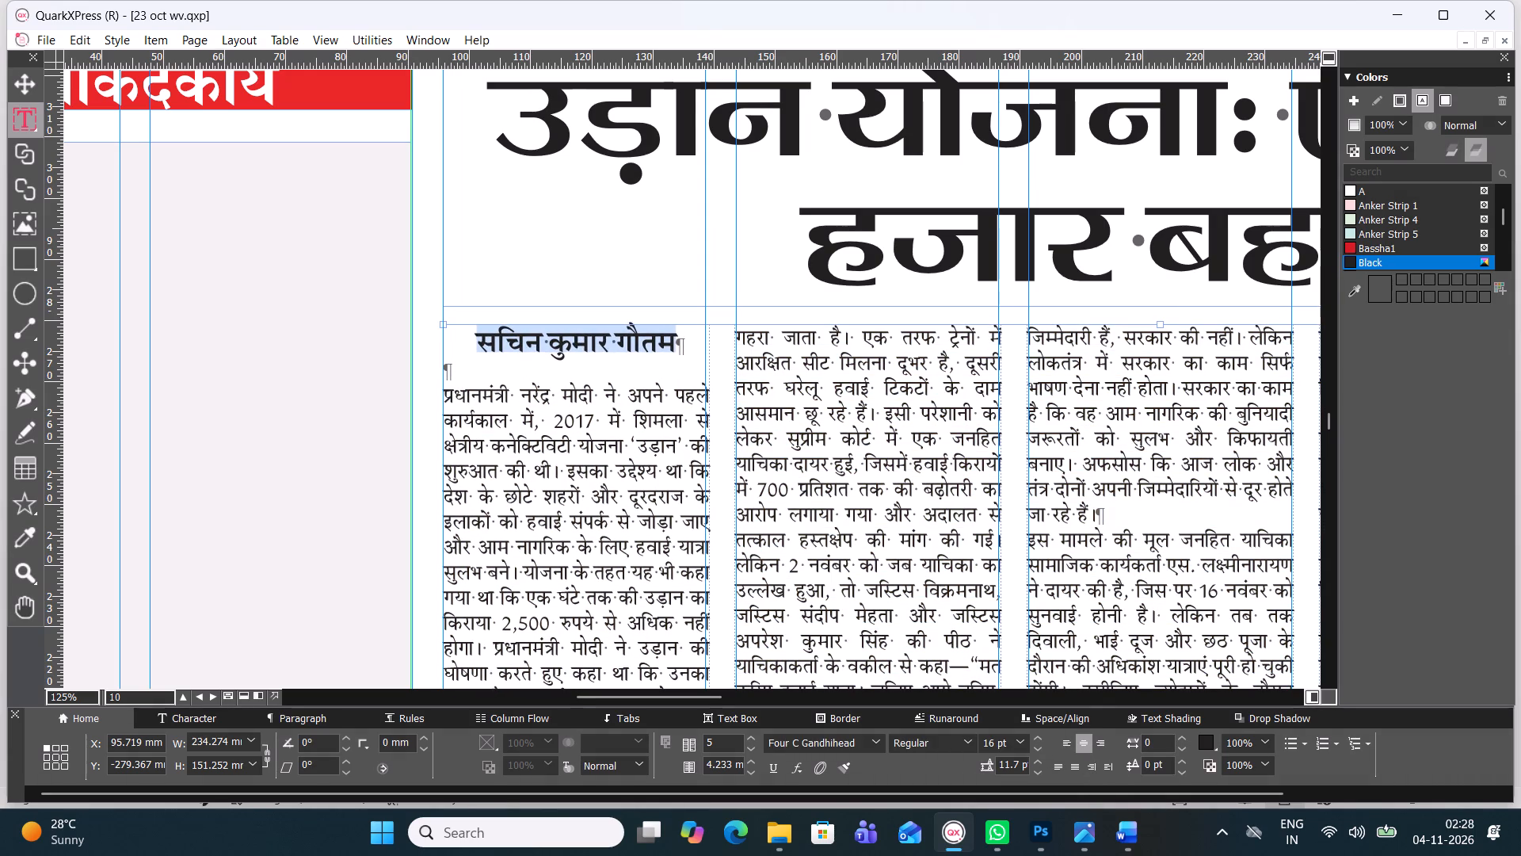
click(28, 86)
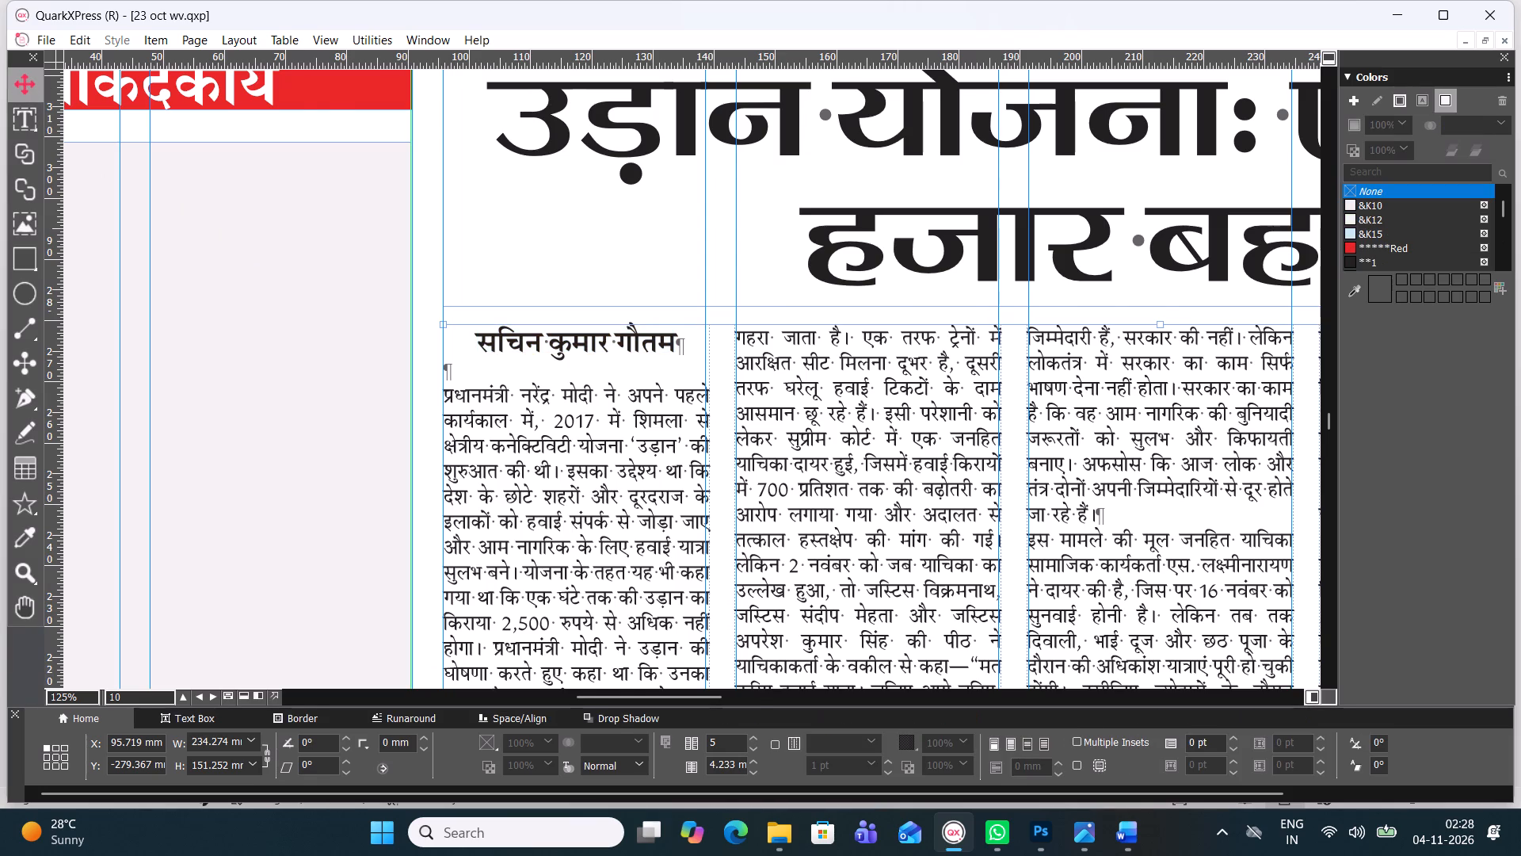
Shorten the four-column text box of the देशभक्ति पर तकरार article from its bottom edge to a height of about 107 mm.
scroll(891, 346, down, 3)
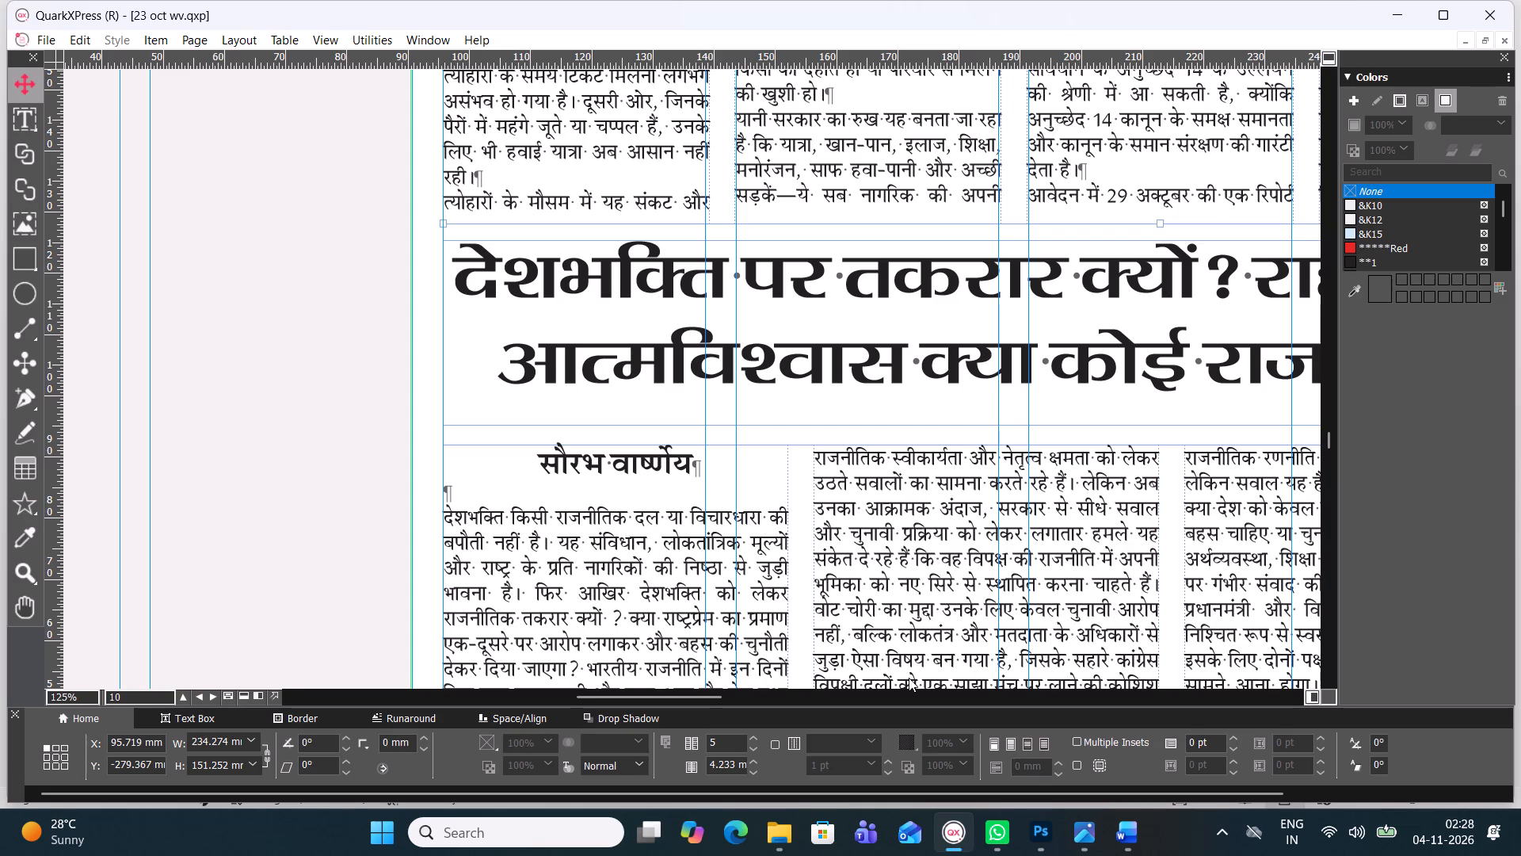
drag(688, 694, 768, 677)
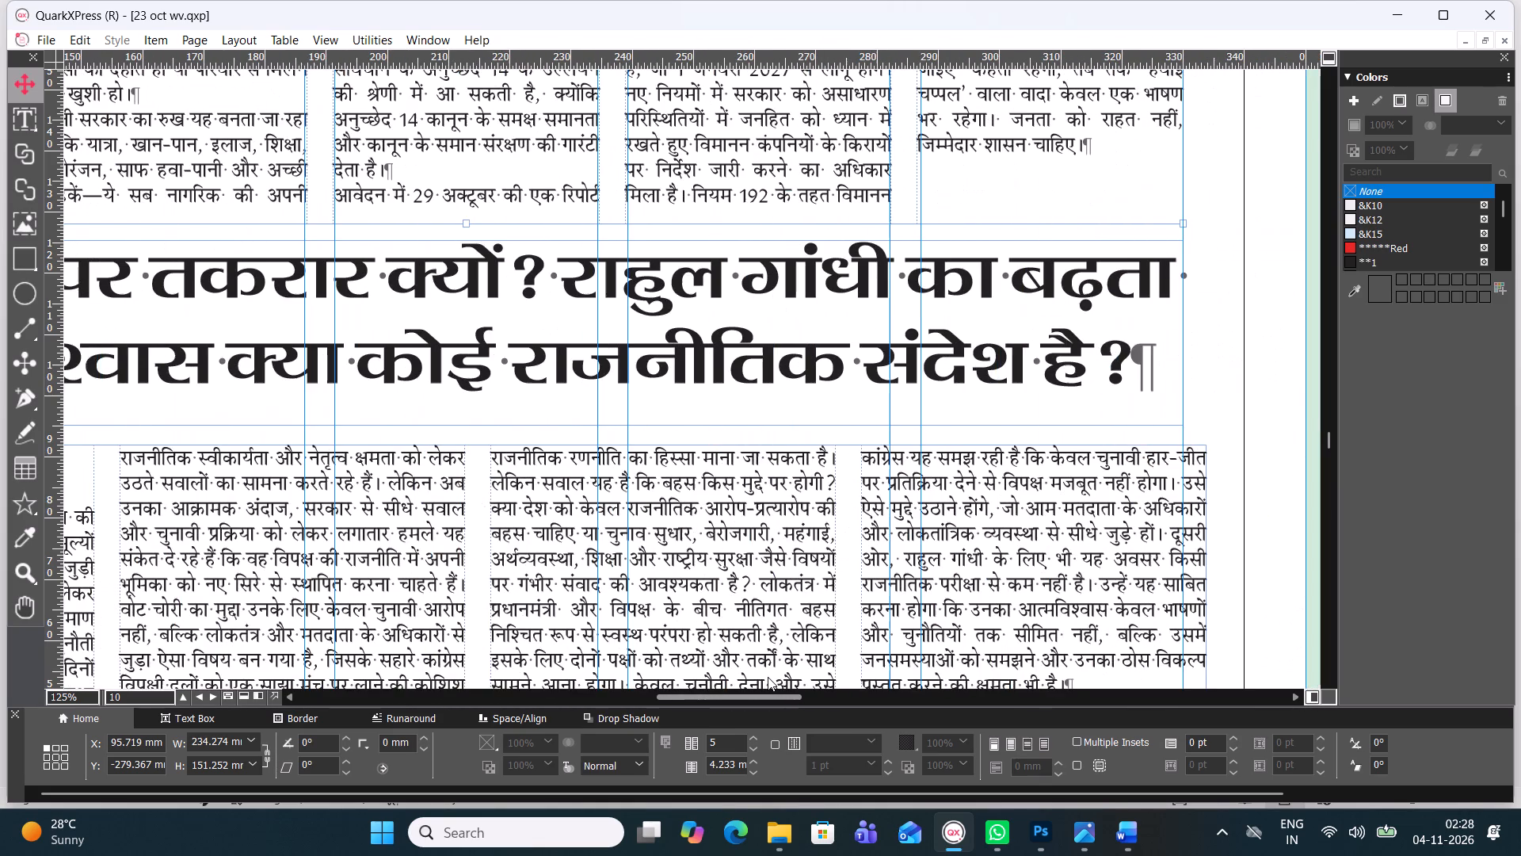
drag(768, 677, 765, 675)
drag(1328, 439, 1328, 441)
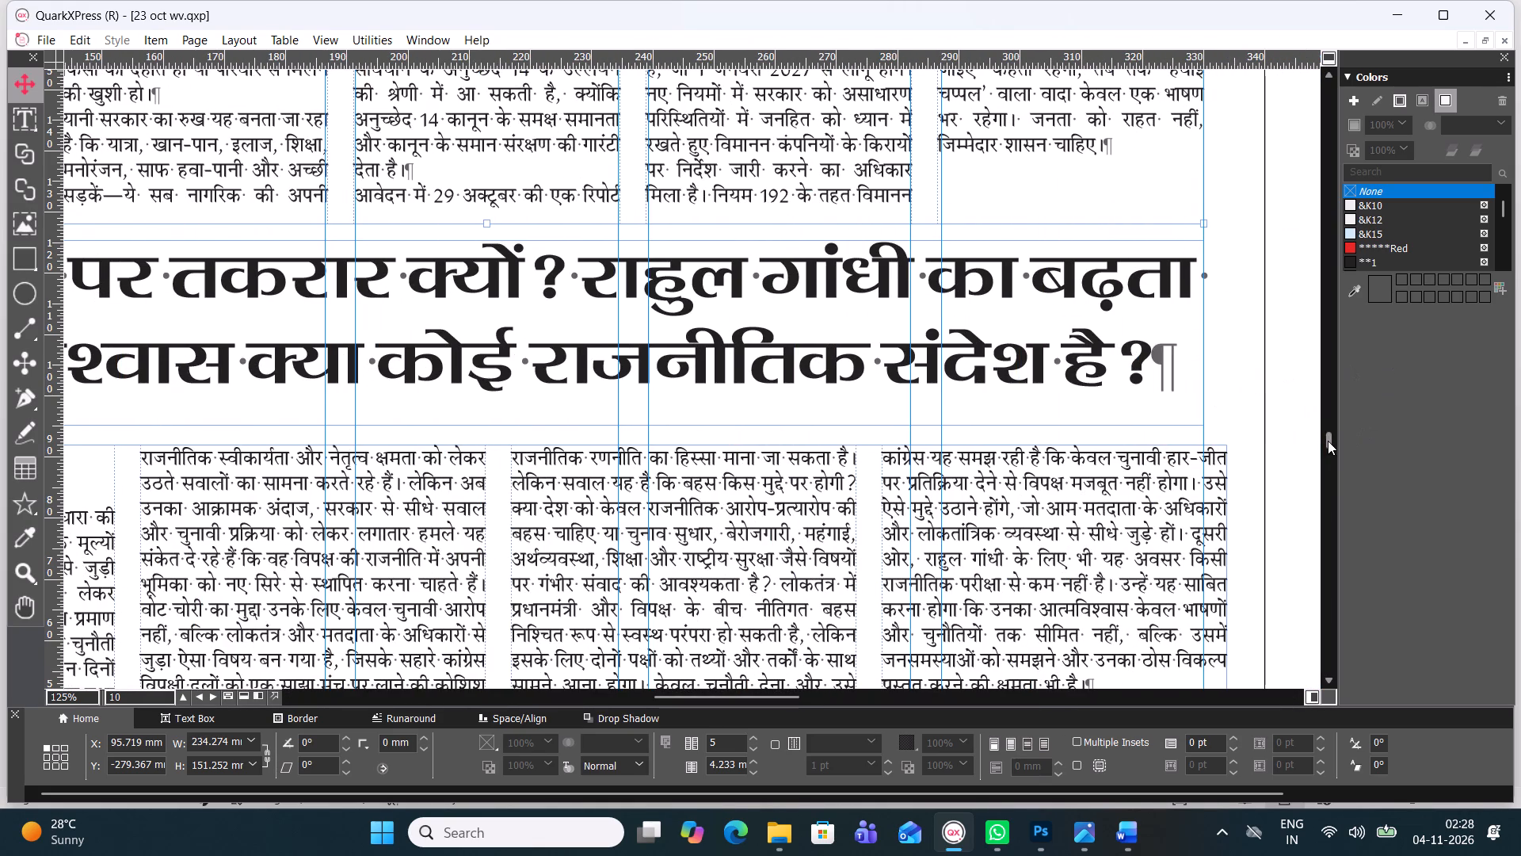
drag(1328, 441, 1325, 452)
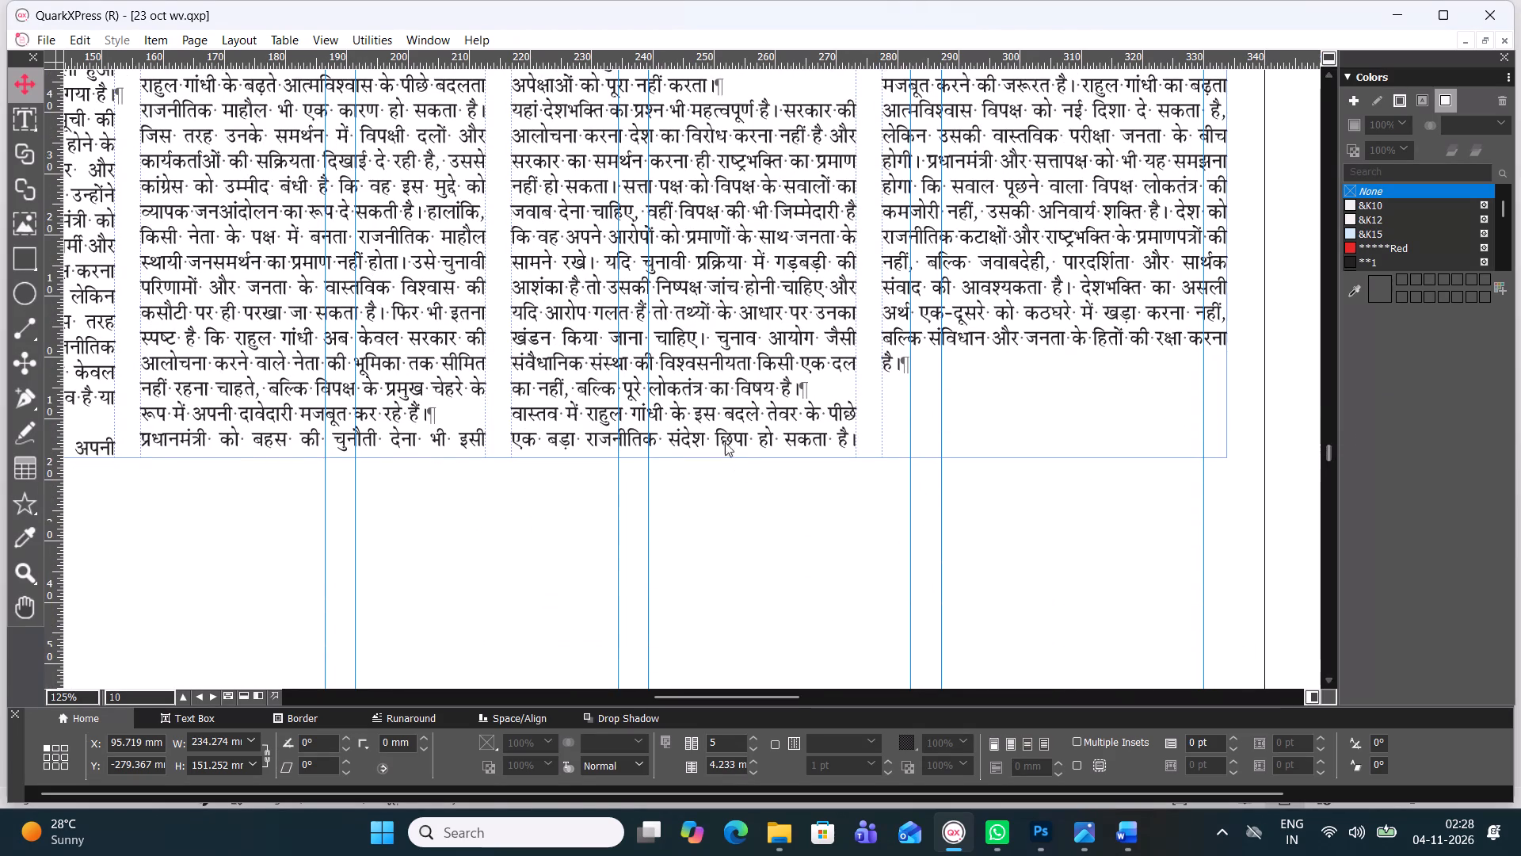
click(667, 414)
drag(497, 457, 493, 443)
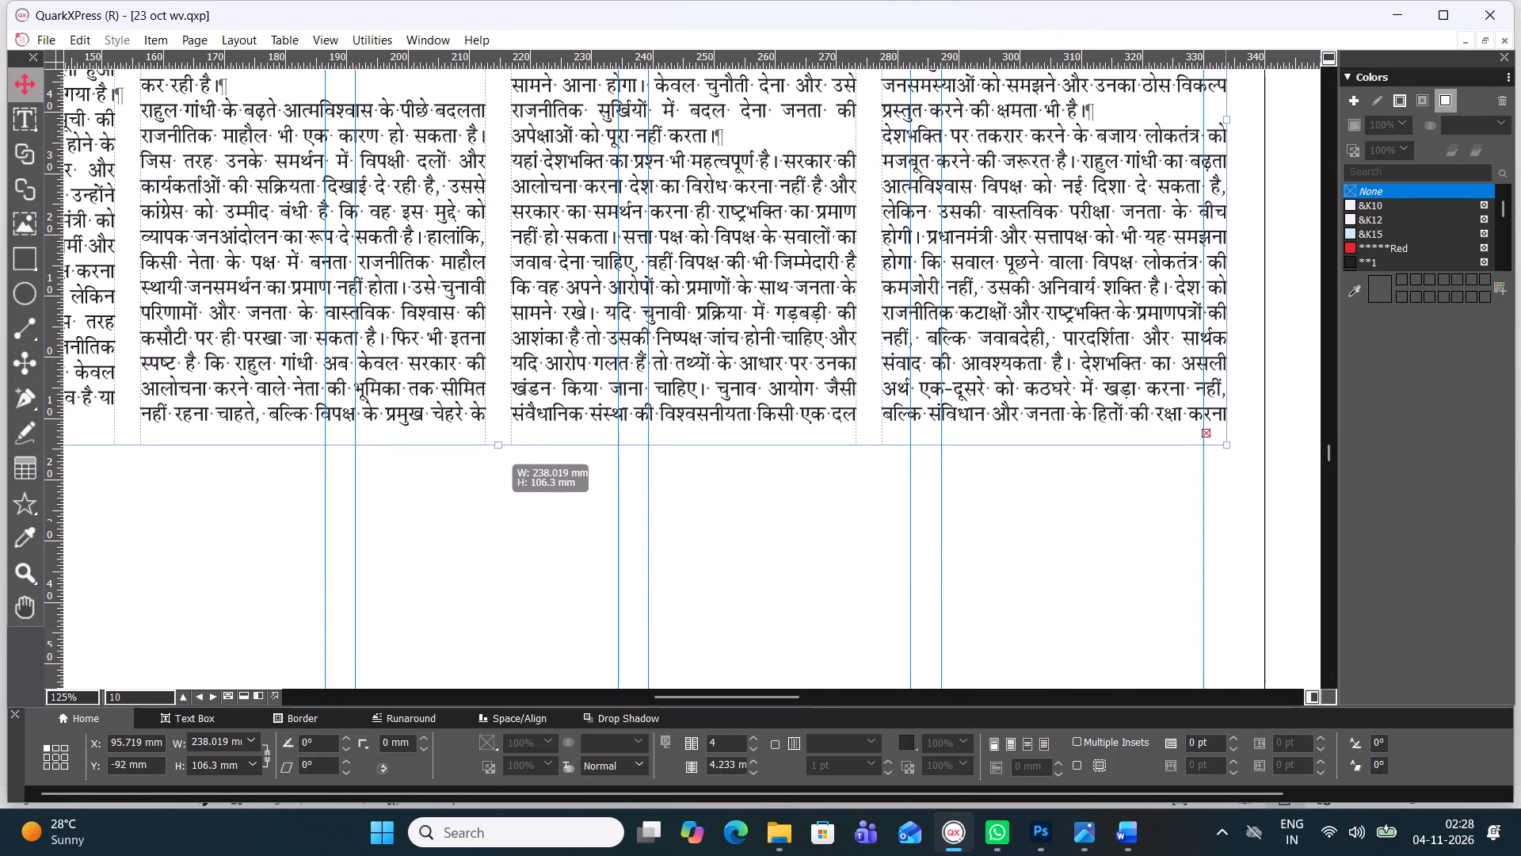
drag(493, 443, 493, 449)
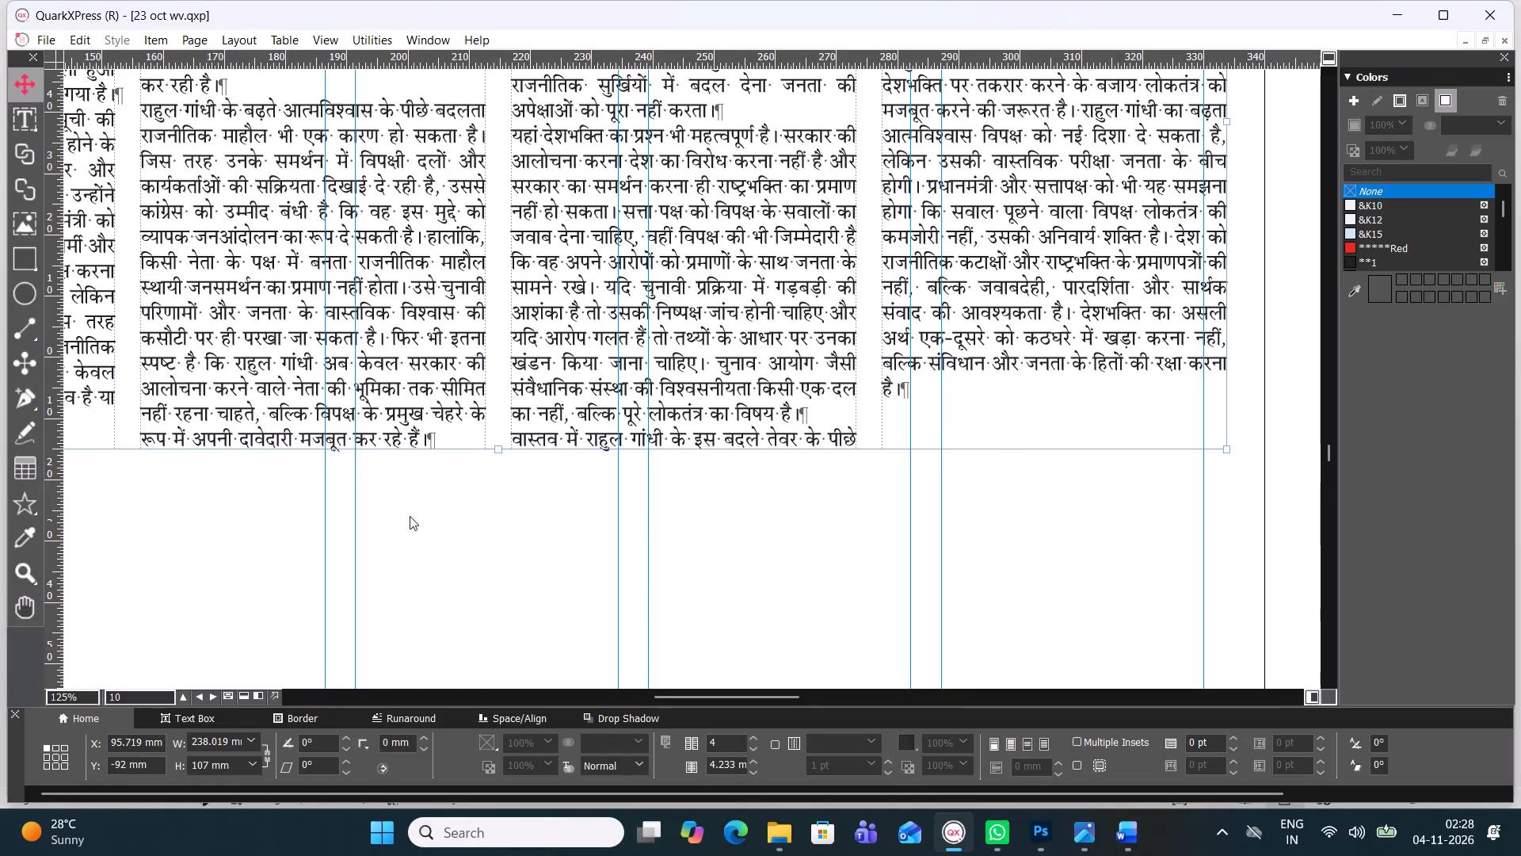
Draw a text box about 91 mm wide and 28 mm high at the top of the tinted column below the red संपाकदकीय strip.
drag(722, 695, 589, 690)
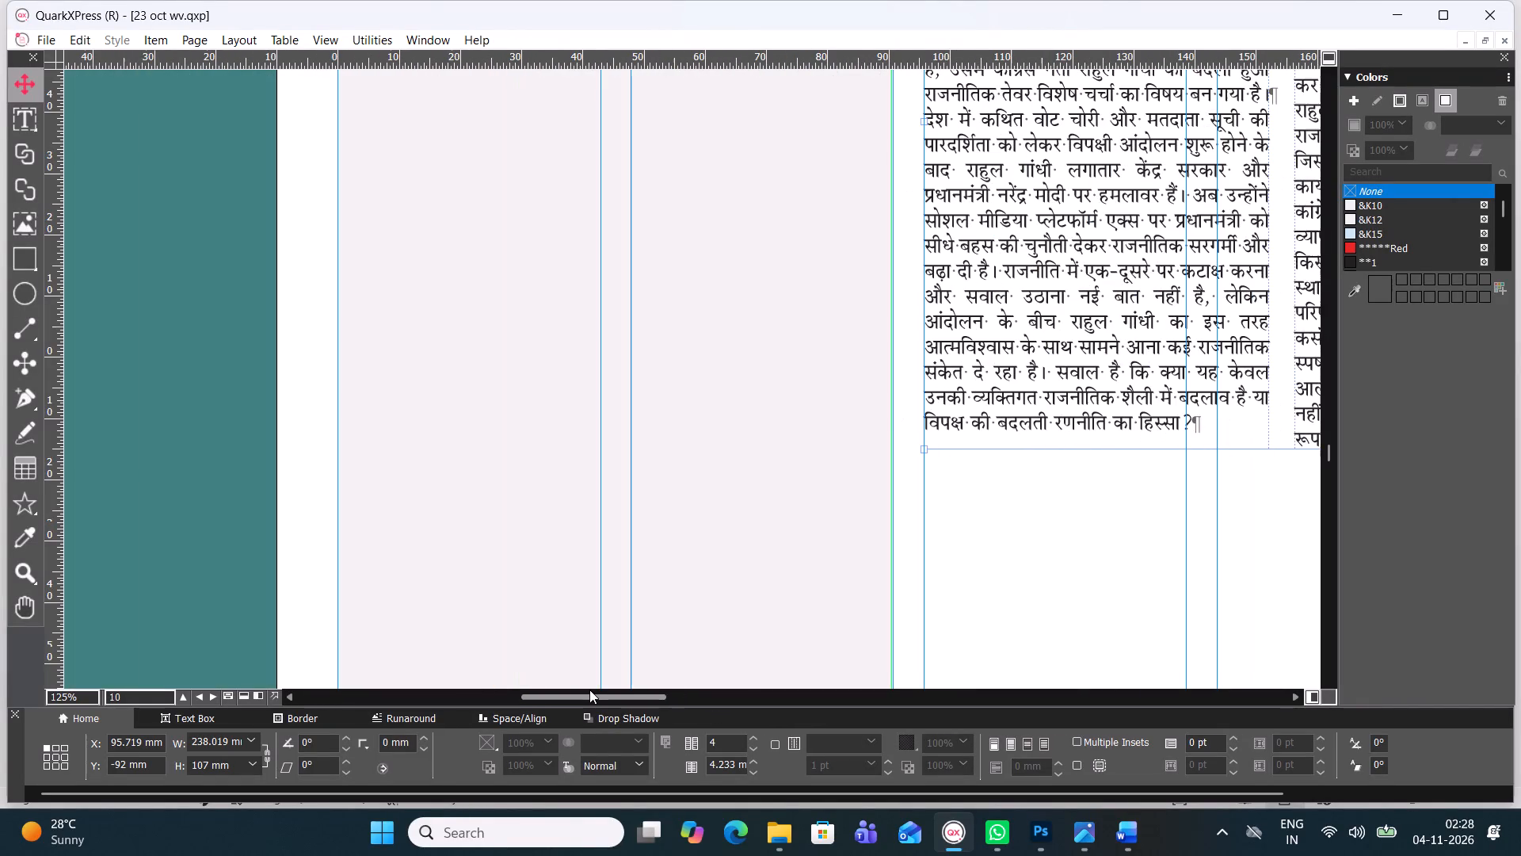
drag(589, 690, 589, 685)
drag(1330, 459, 1328, 421)
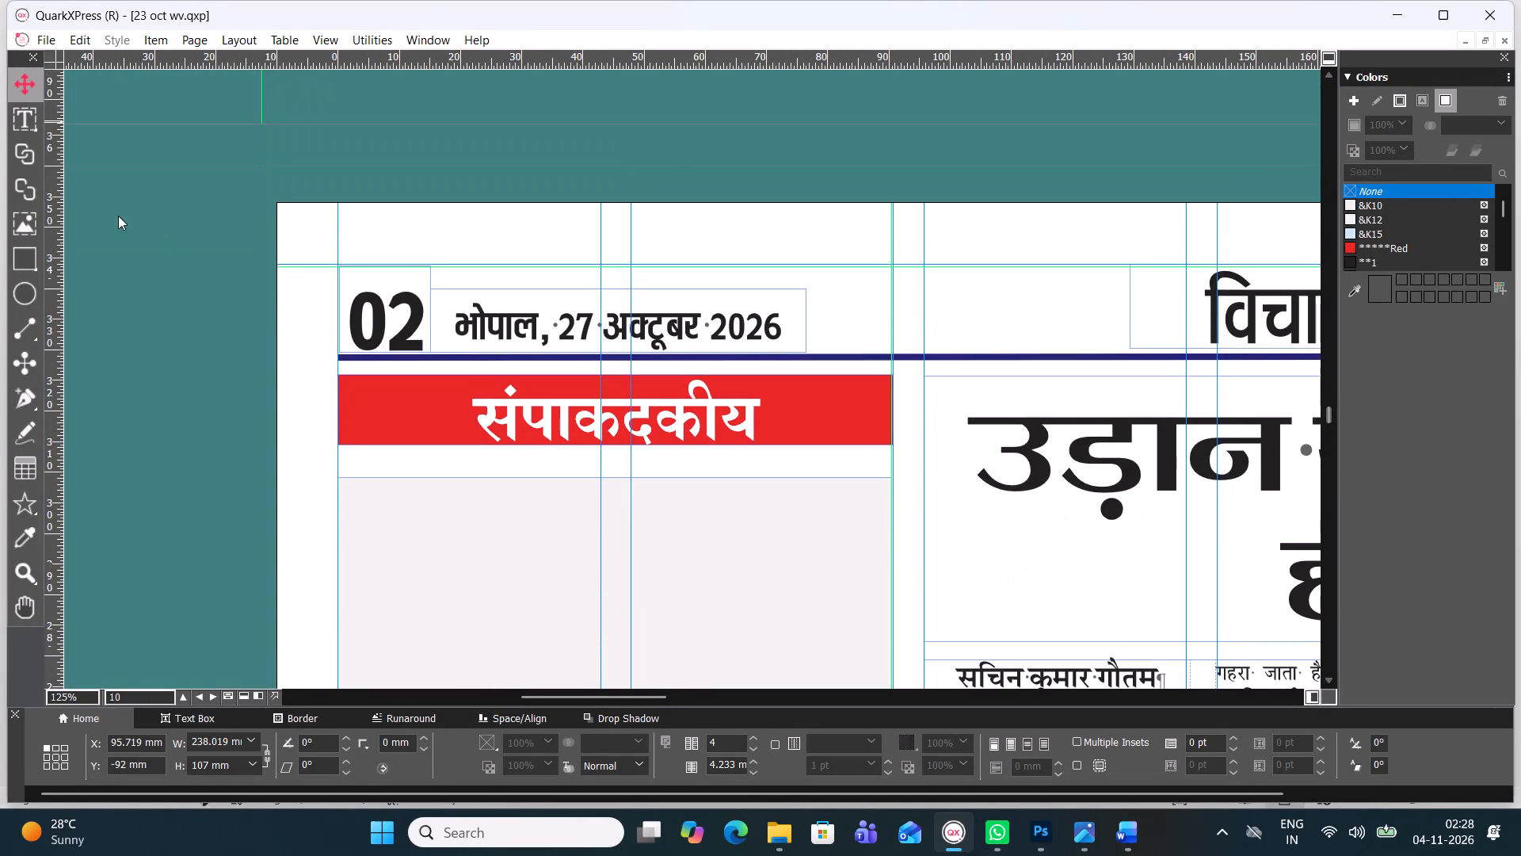
click(22, 113)
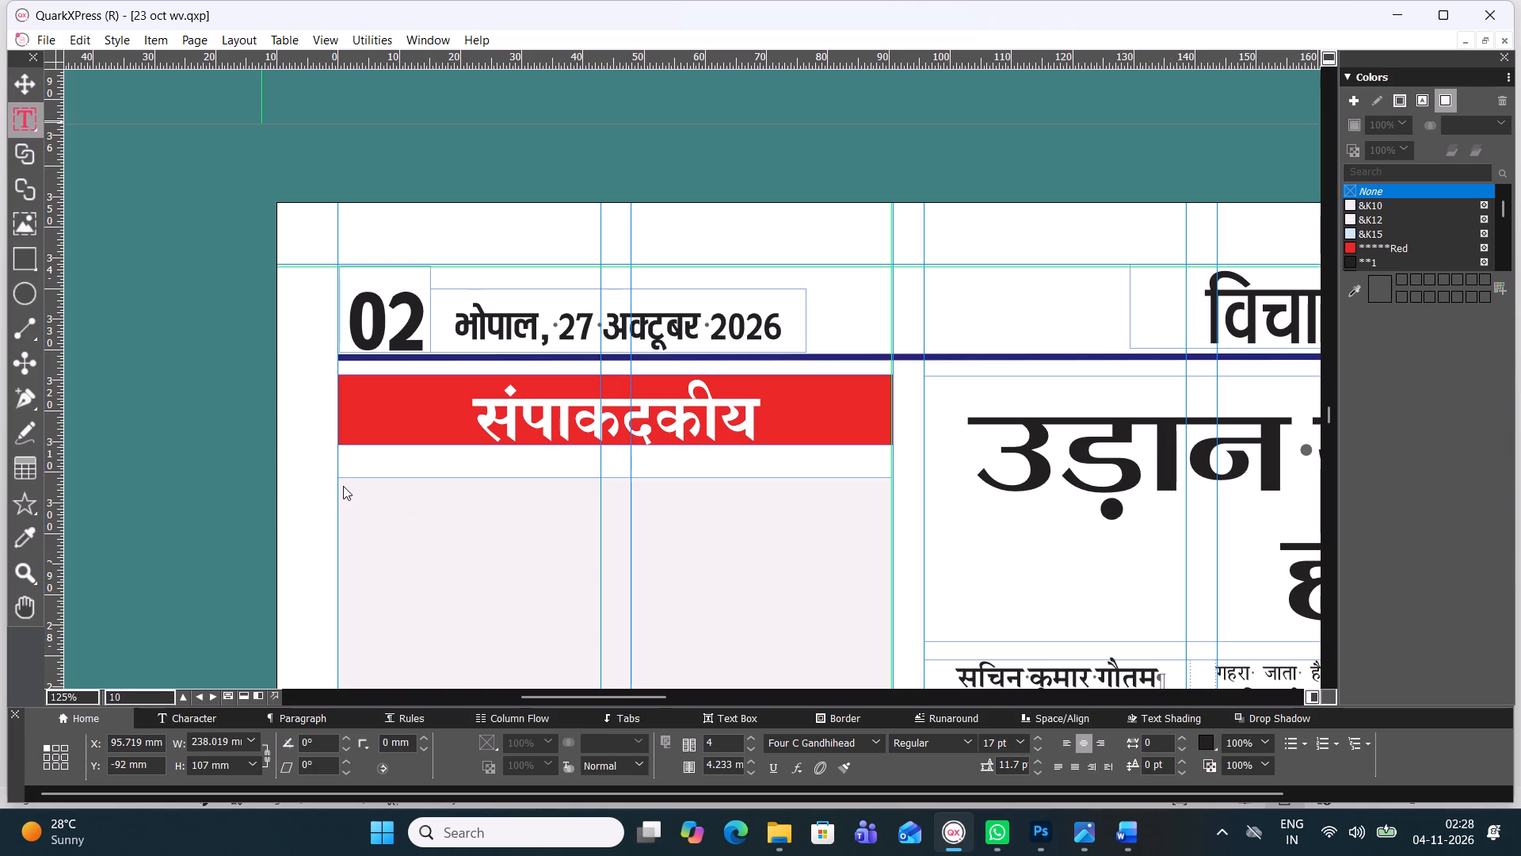
drag(337, 479, 386, 516)
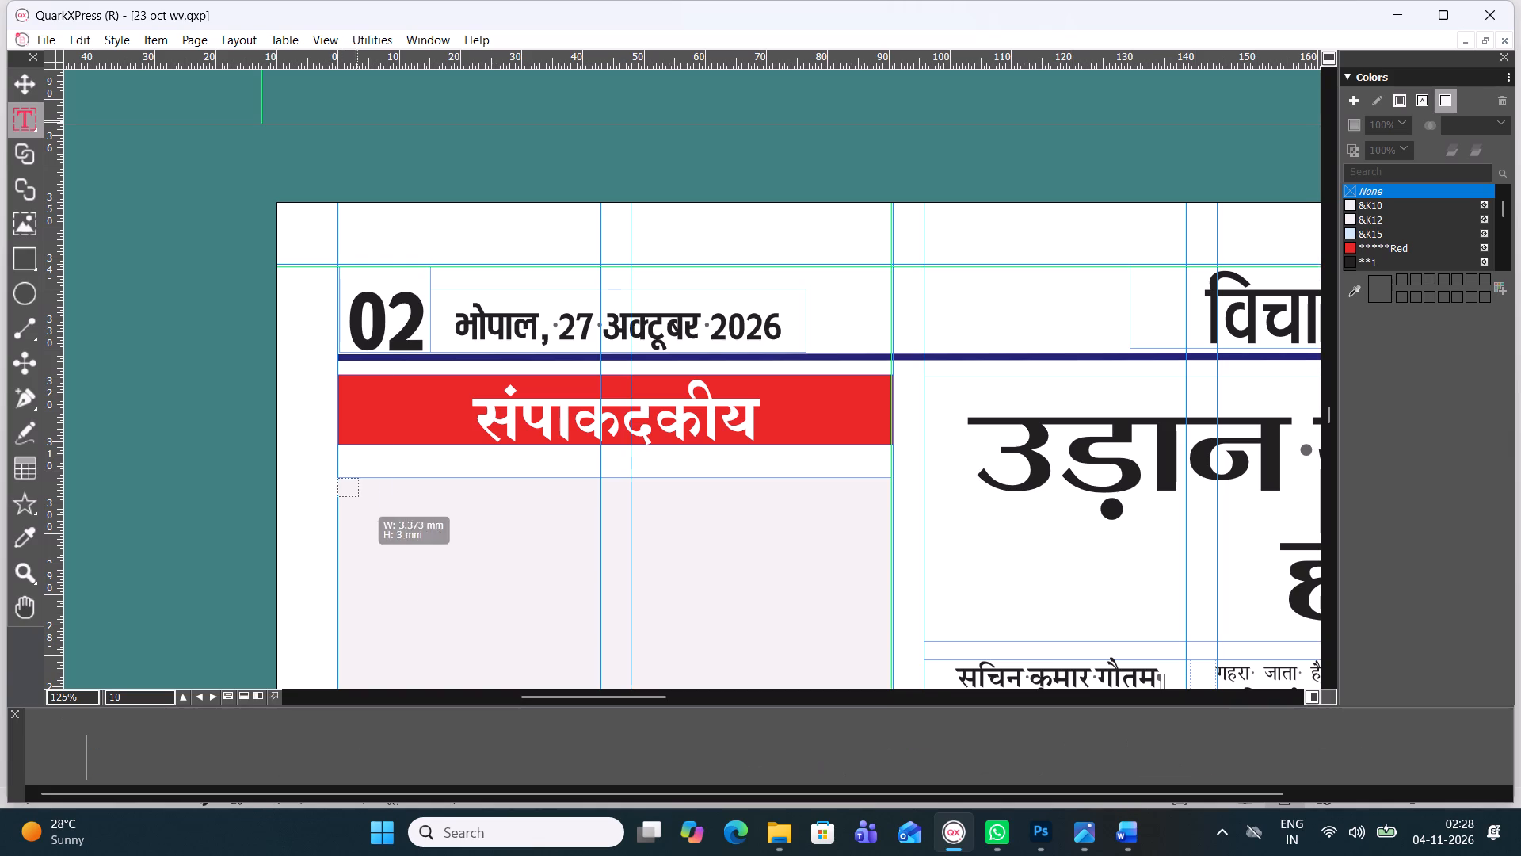
drag(386, 516, 897, 651)
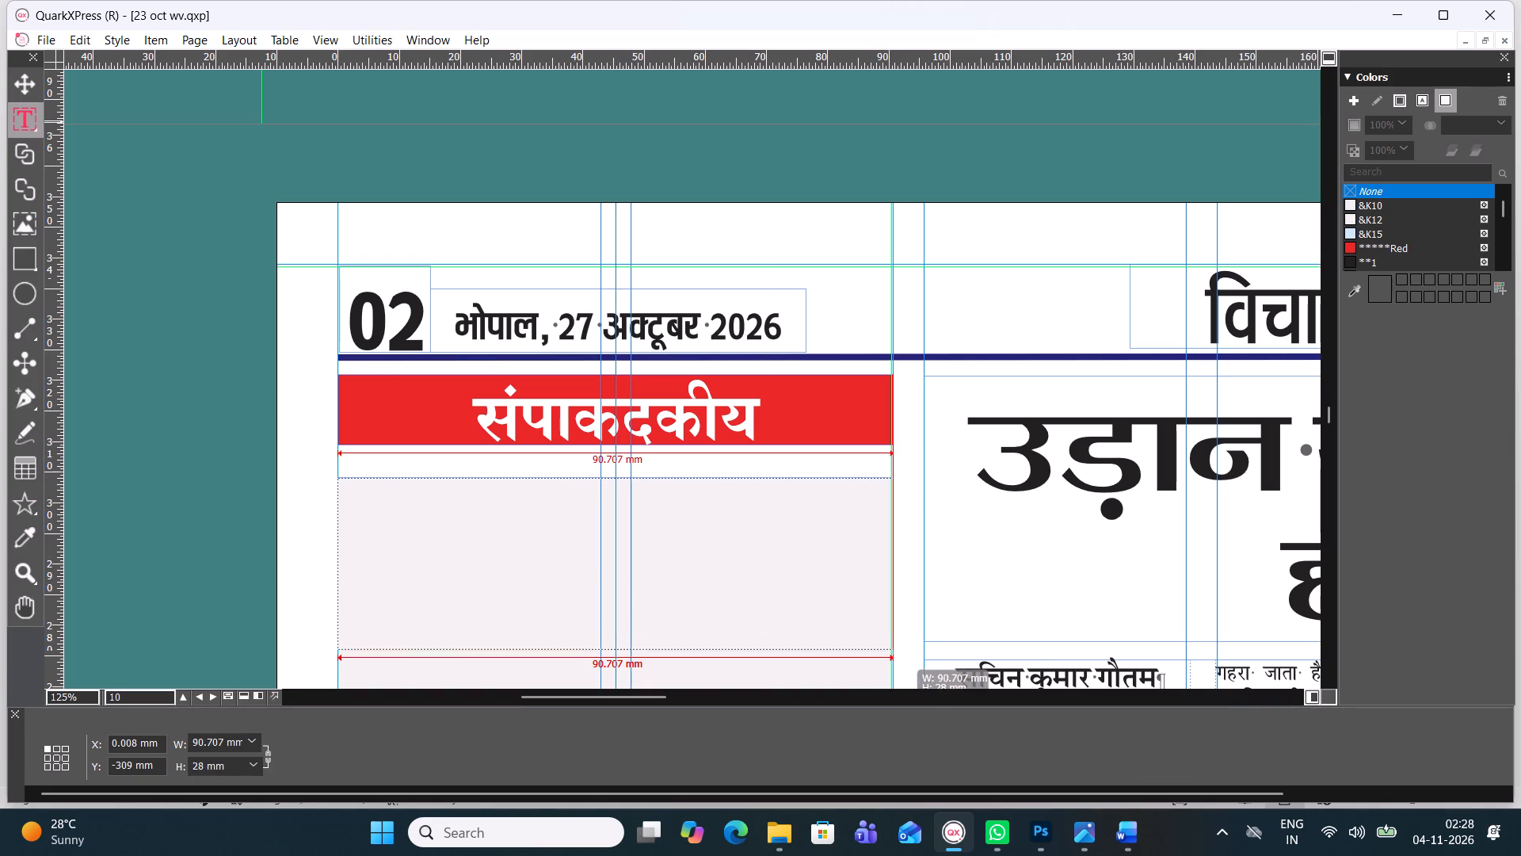
drag(897, 651, 898, 652)
Copy the headline क्या ज्ञानेश कुमार को हटा पायेगा इण्डिया गठबंधन का शक्ति प्रदर्शन from the Word document and paste it into the new QuarkXPress text box.
click(952, 842)
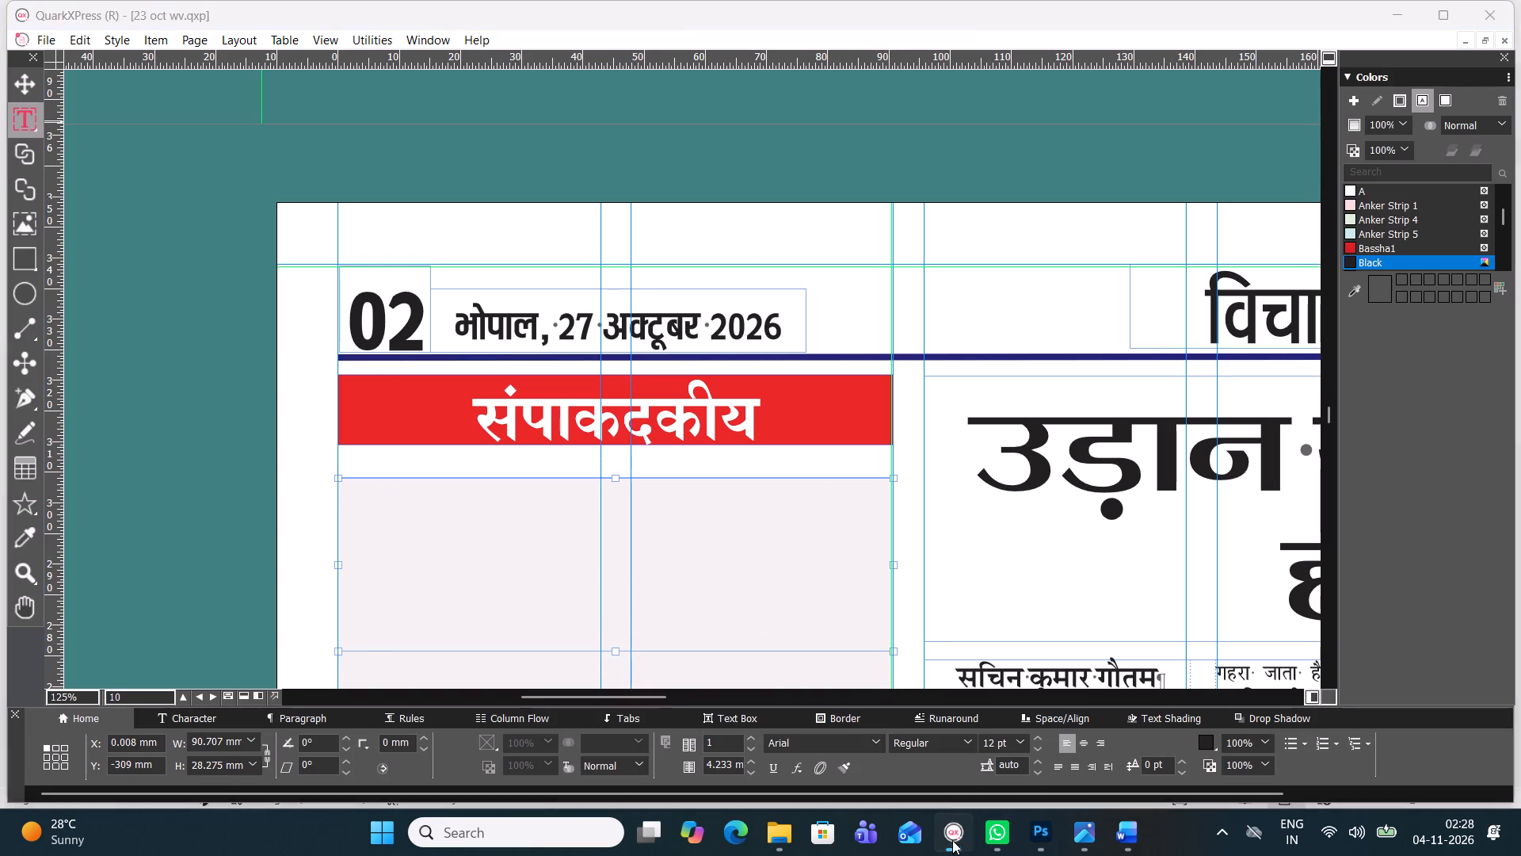
drag(436, 449, 830, 443)
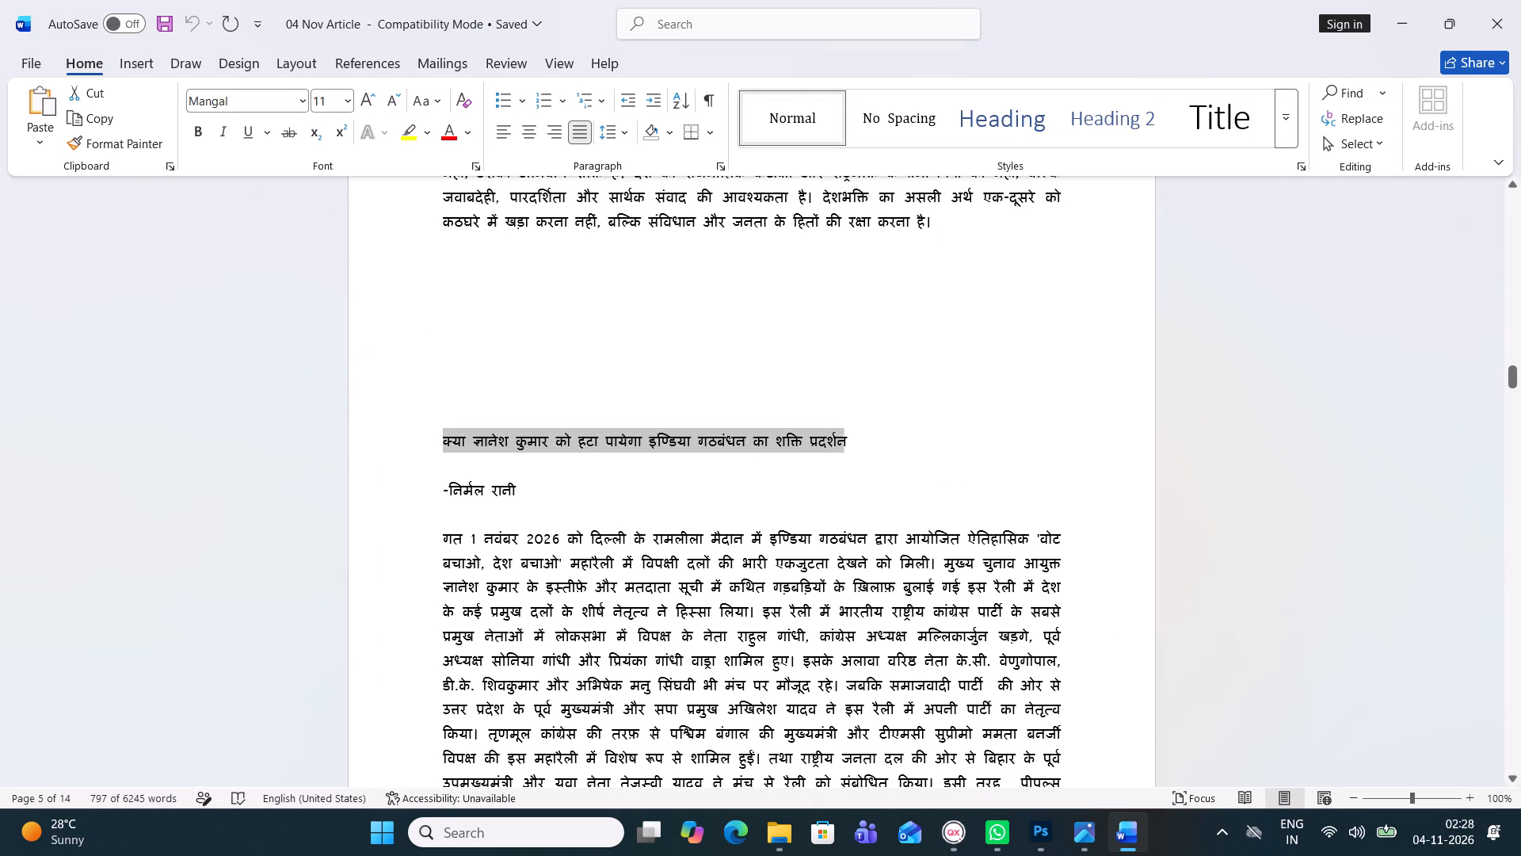
drag(830, 443, 909, 445)
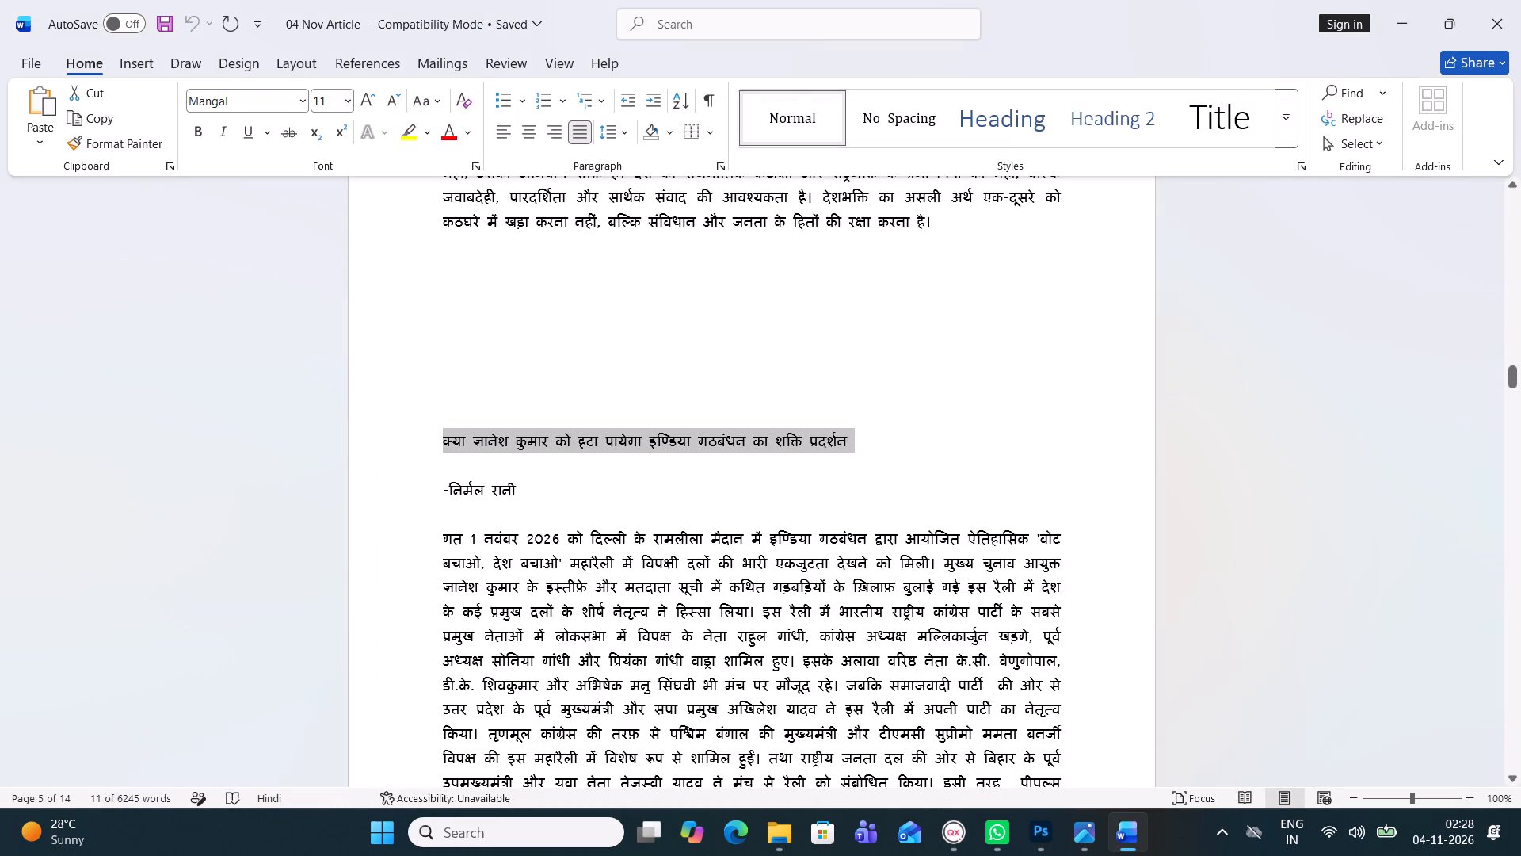
key(ctrl+c)
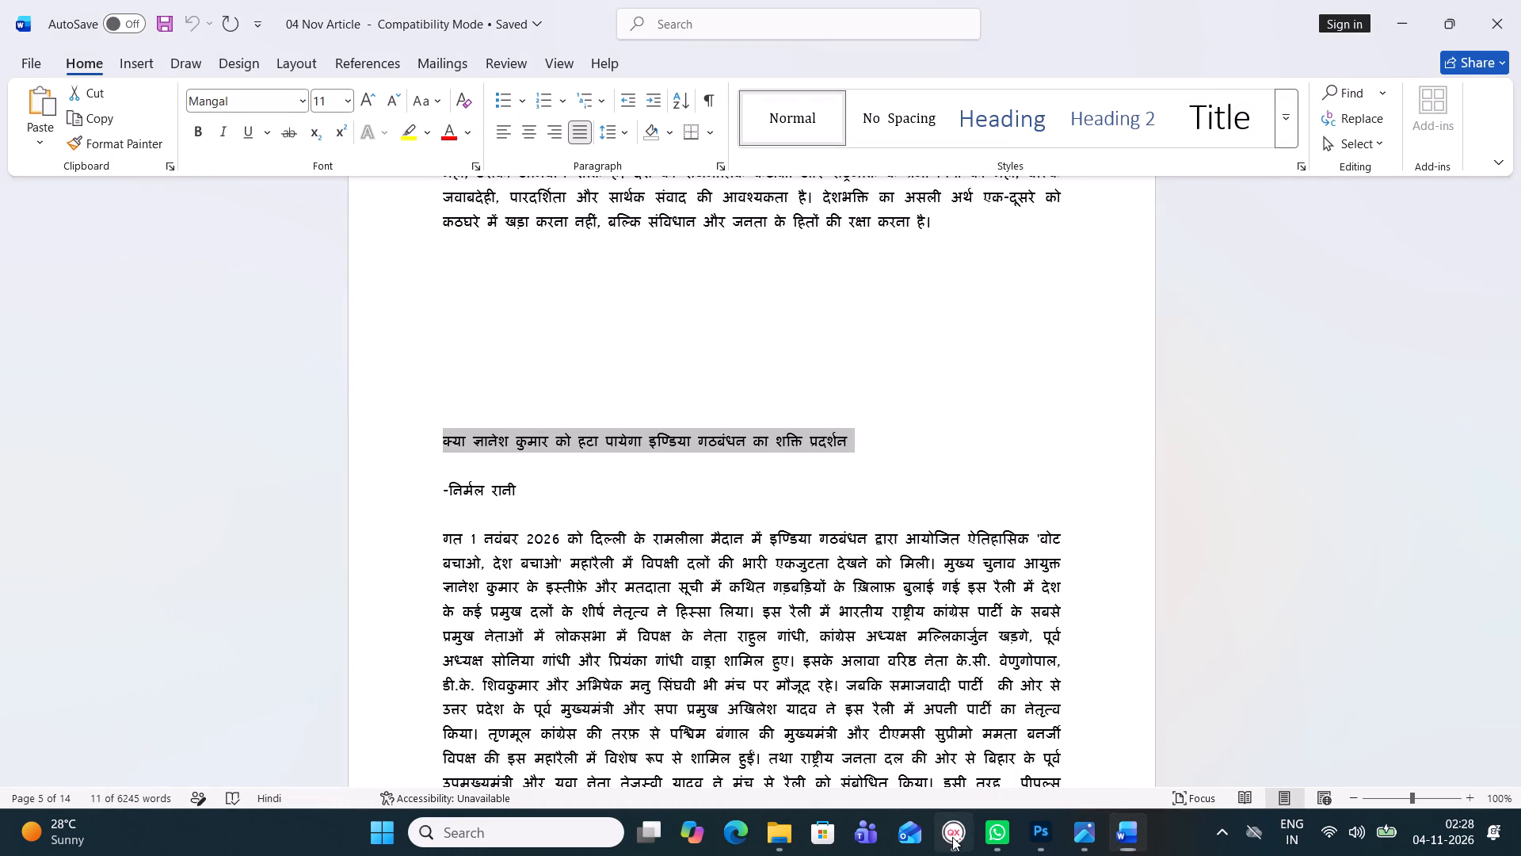
click(952, 837)
key(ctrl+v)
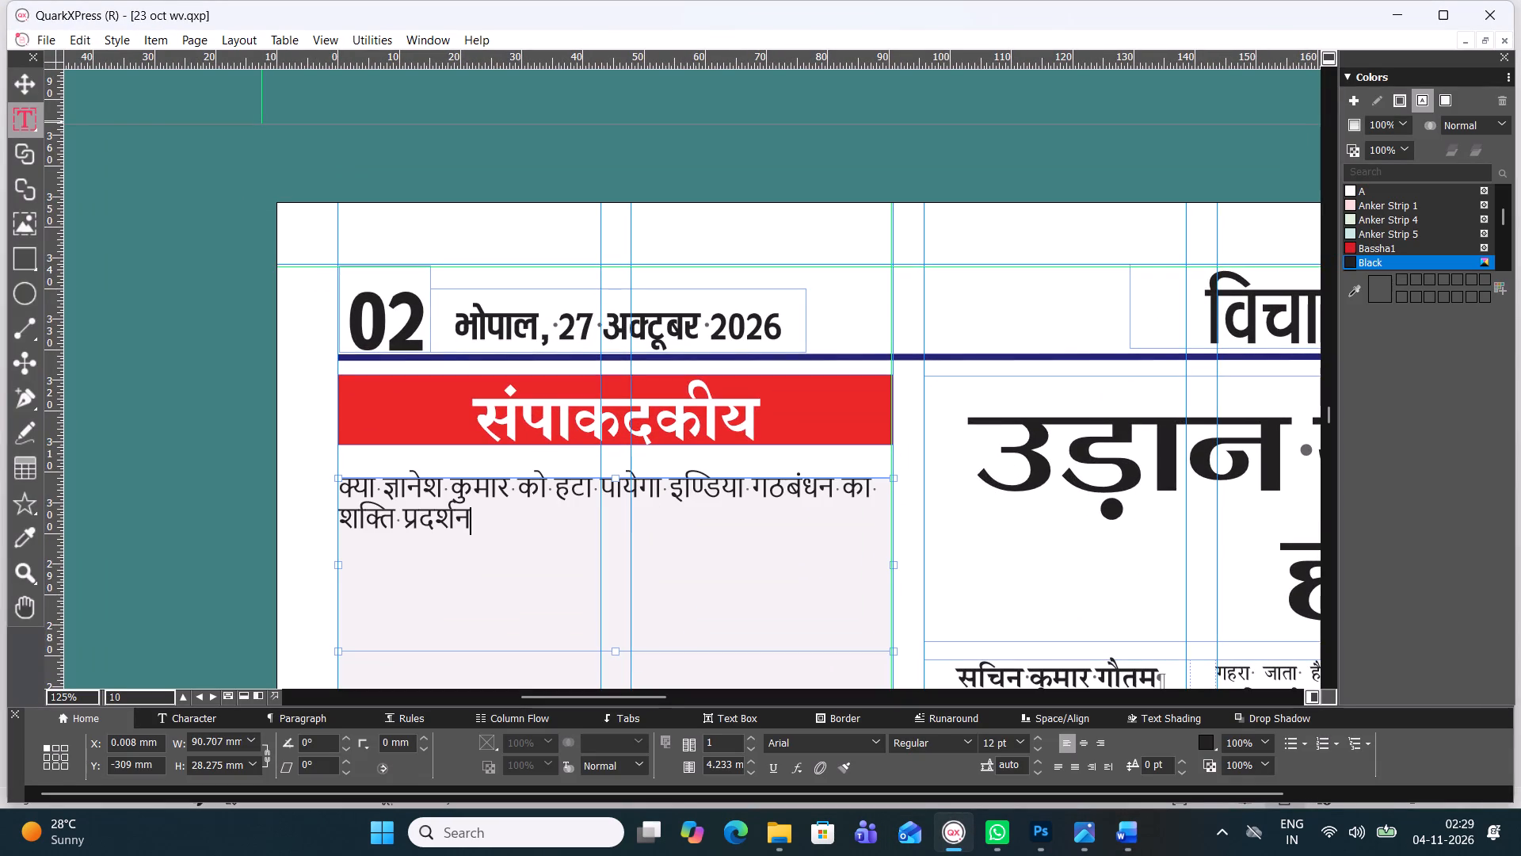
Set the font of the whole क्या ज्ञानेश कुमार headline to Four C Chetan.
key(ctrl+a)
click(877, 743)
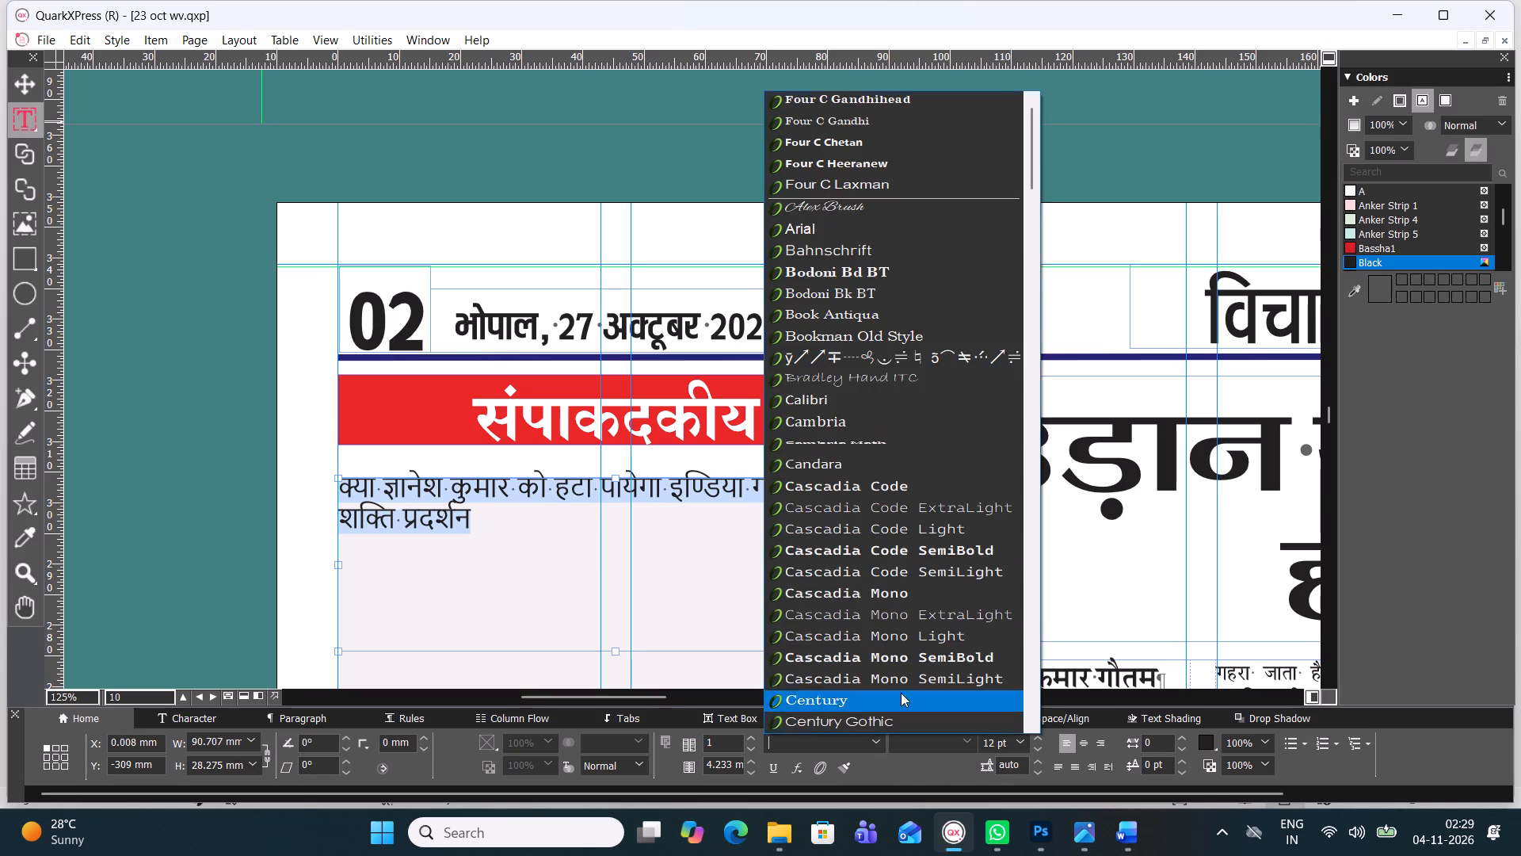
click(936, 136)
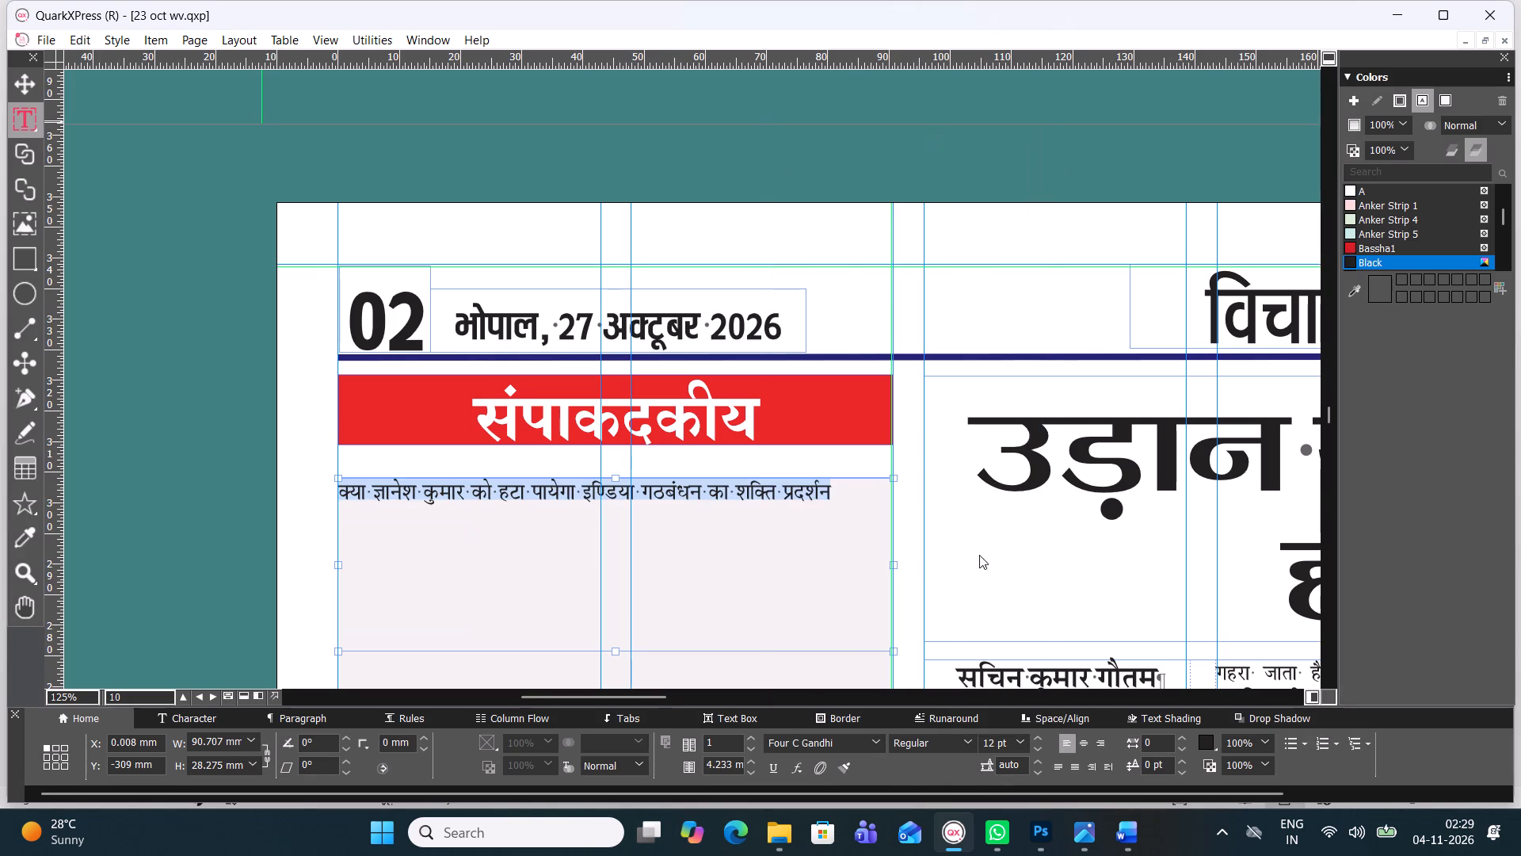
click(869, 744)
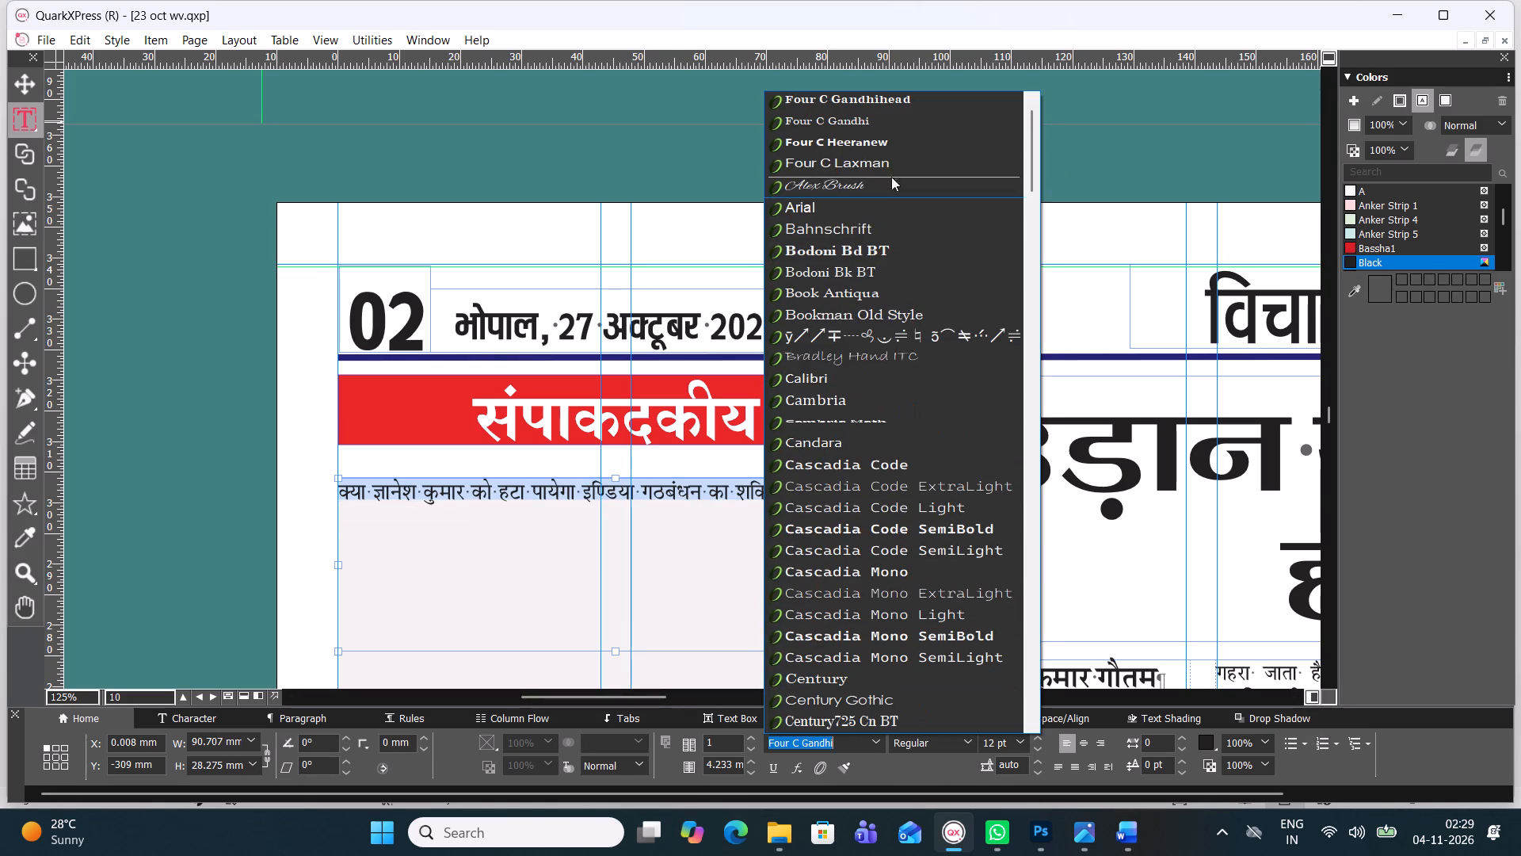
drag(1031, 162, 1031, 134)
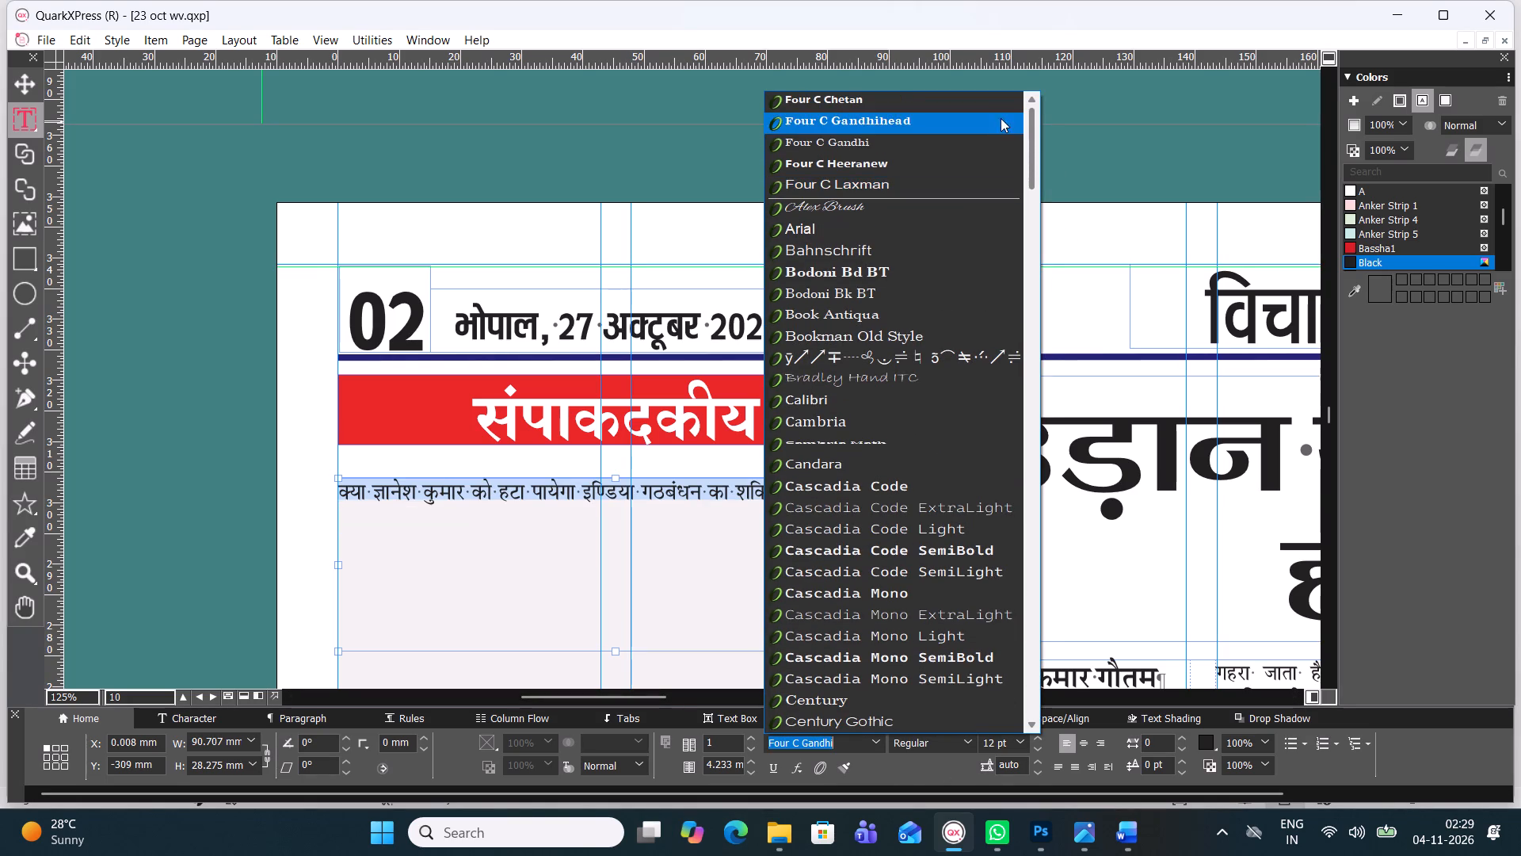
click(969, 99)
Enlarge the editorial headline to 24 pt, keeping its wording intact.
key(ctrl+alt+shift+period)
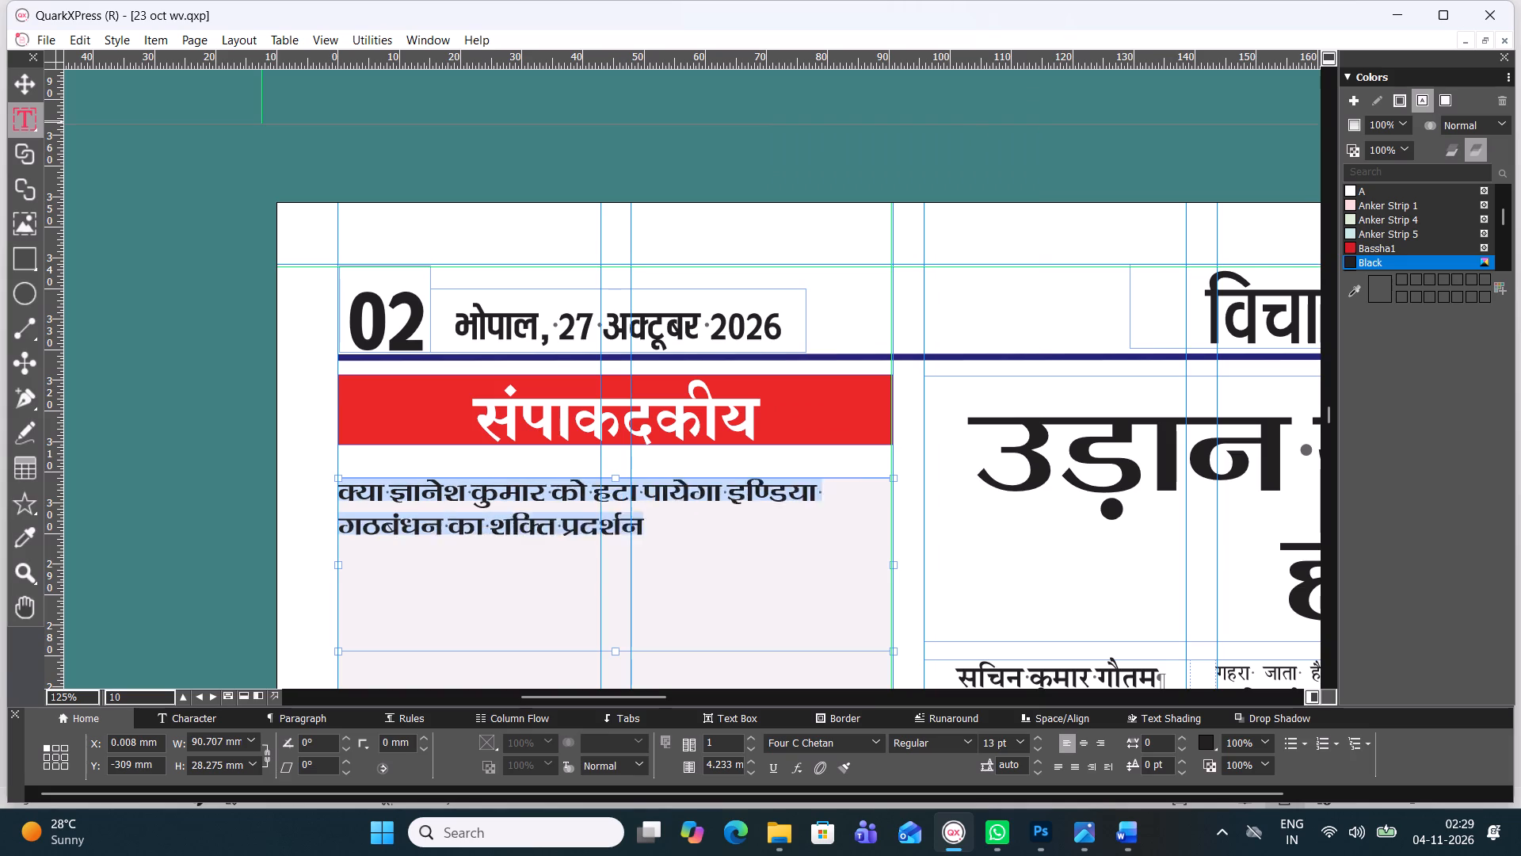
key(ctrl+alt+shift+period)
key(ctrl+alt+shift+period)
key(ctrl+alt+shift+period)
key(ctrl+alt+shift+period)
key(ctrl+alt+shift+period)
key(ctrl+alt+shift+period)
key(ctrl+alt+shift+period)
key(ctrl+alt+shift+period)
key(ctrl+alt+shift+period)
key(ctrl+alt+shift+period)
key(ctrl+alt+shift+period)
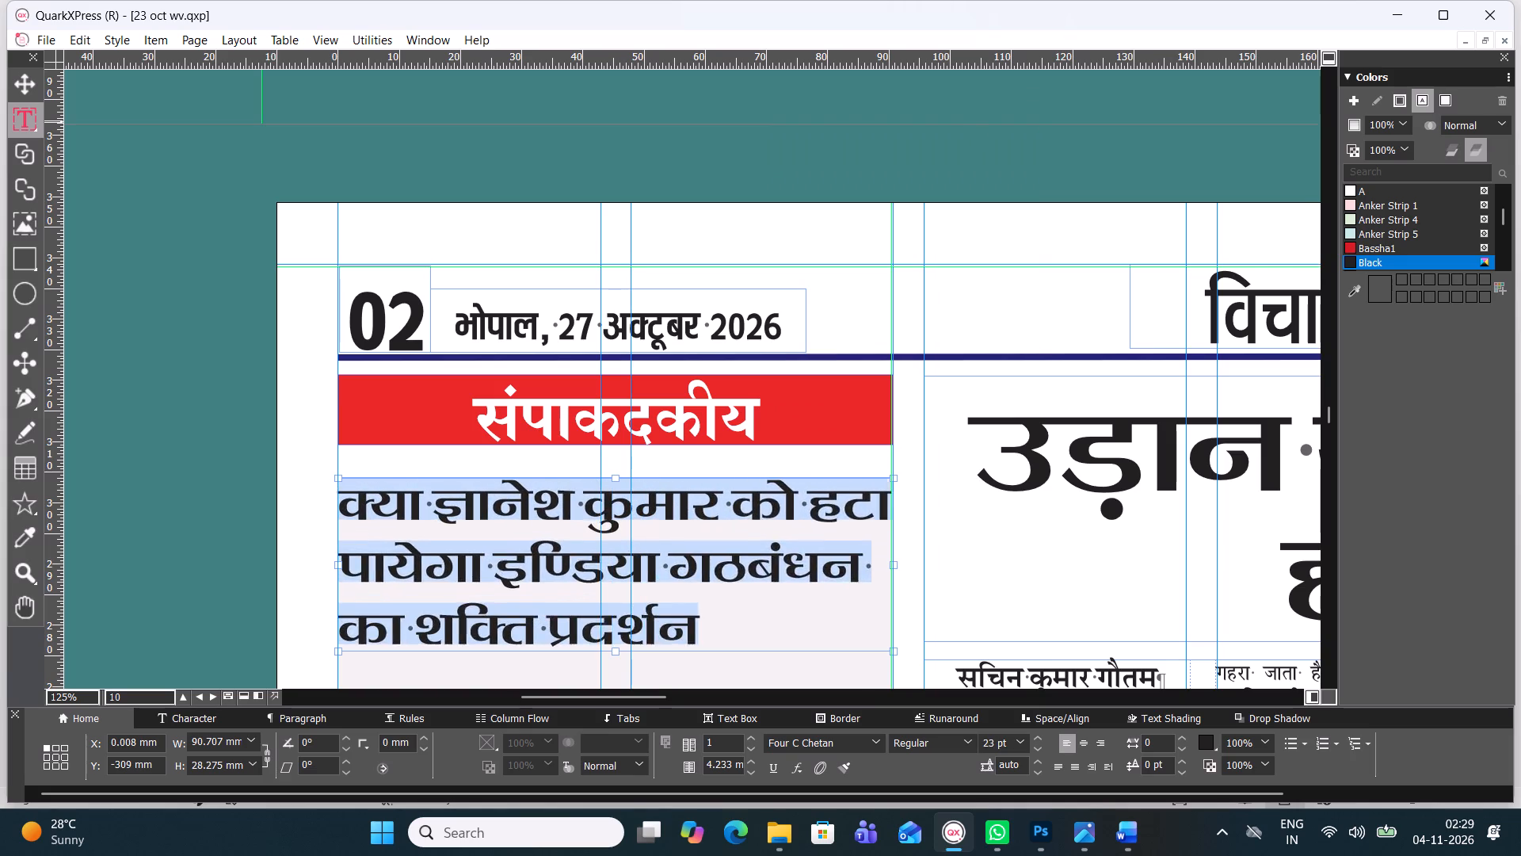
key(ctrl+alt+shift+period)
key(ctrl+alt+shift+period)
key(ctrl+alt+shift+comma)
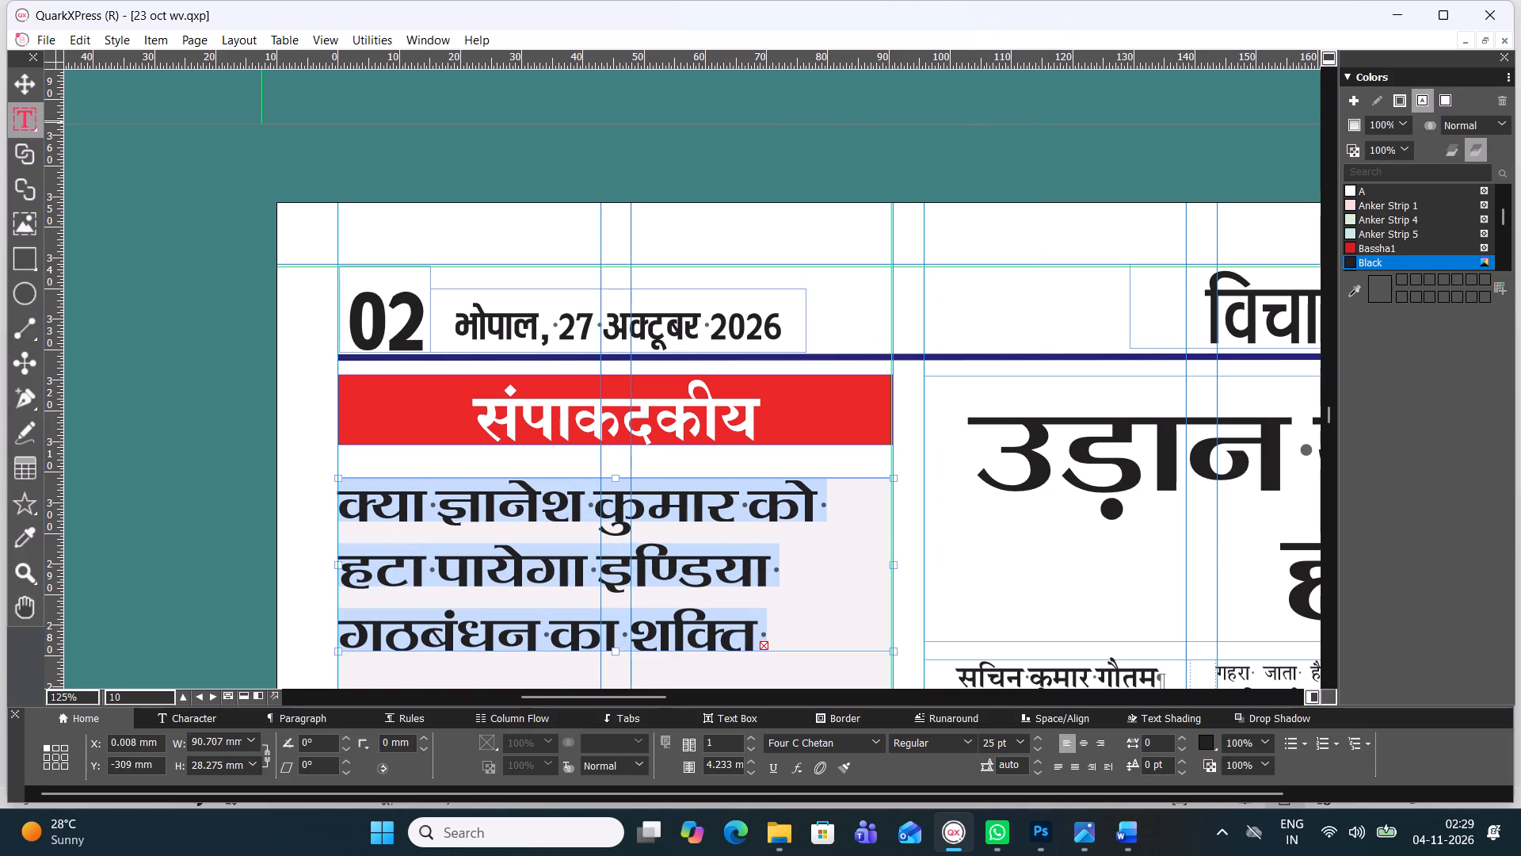
key(ctrl+alt+shift+comma)
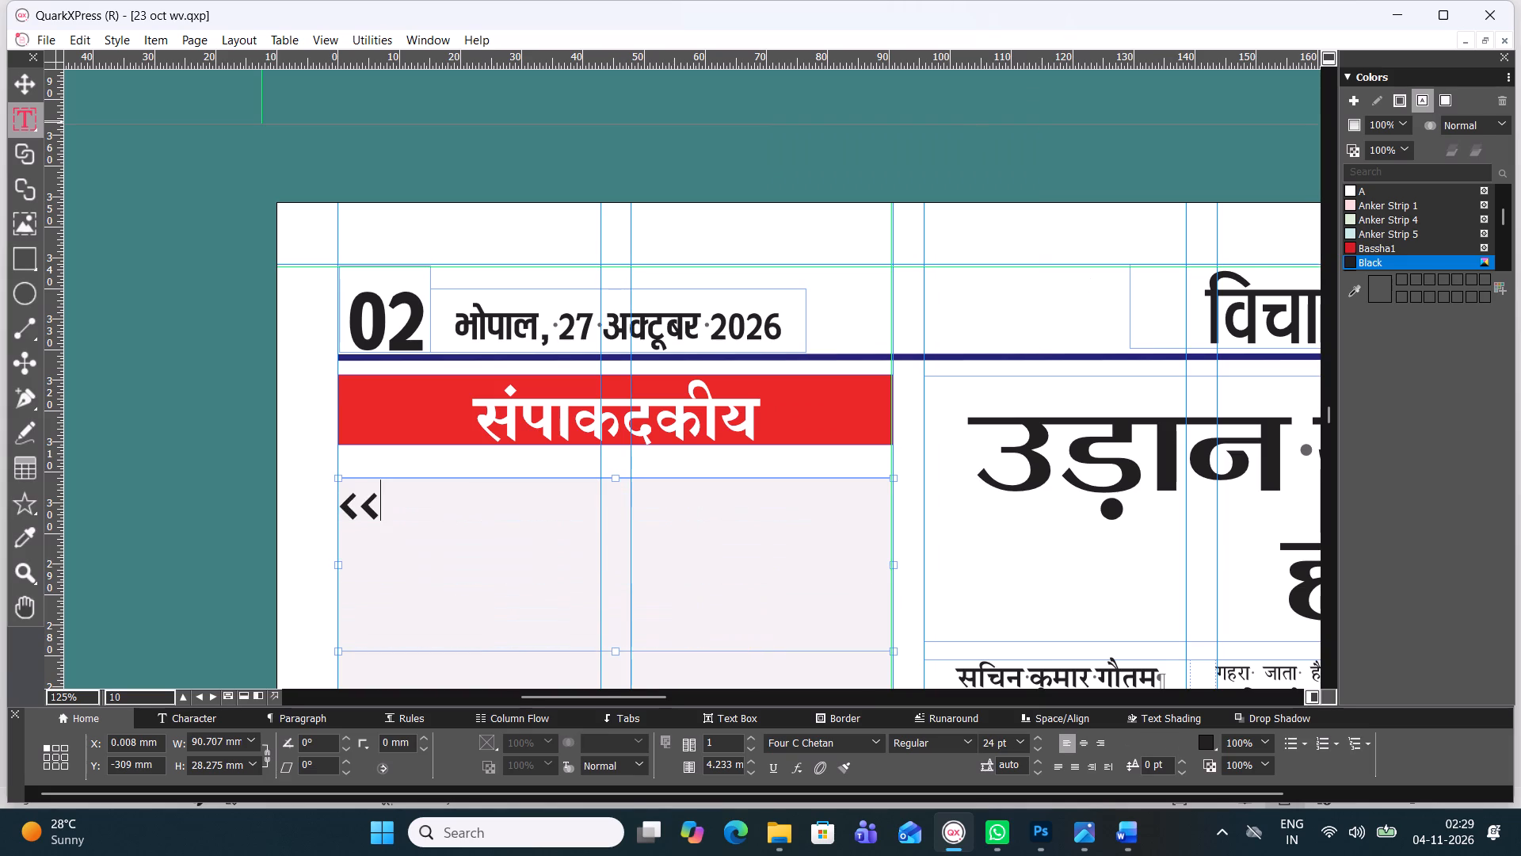
key(ctrl+z)
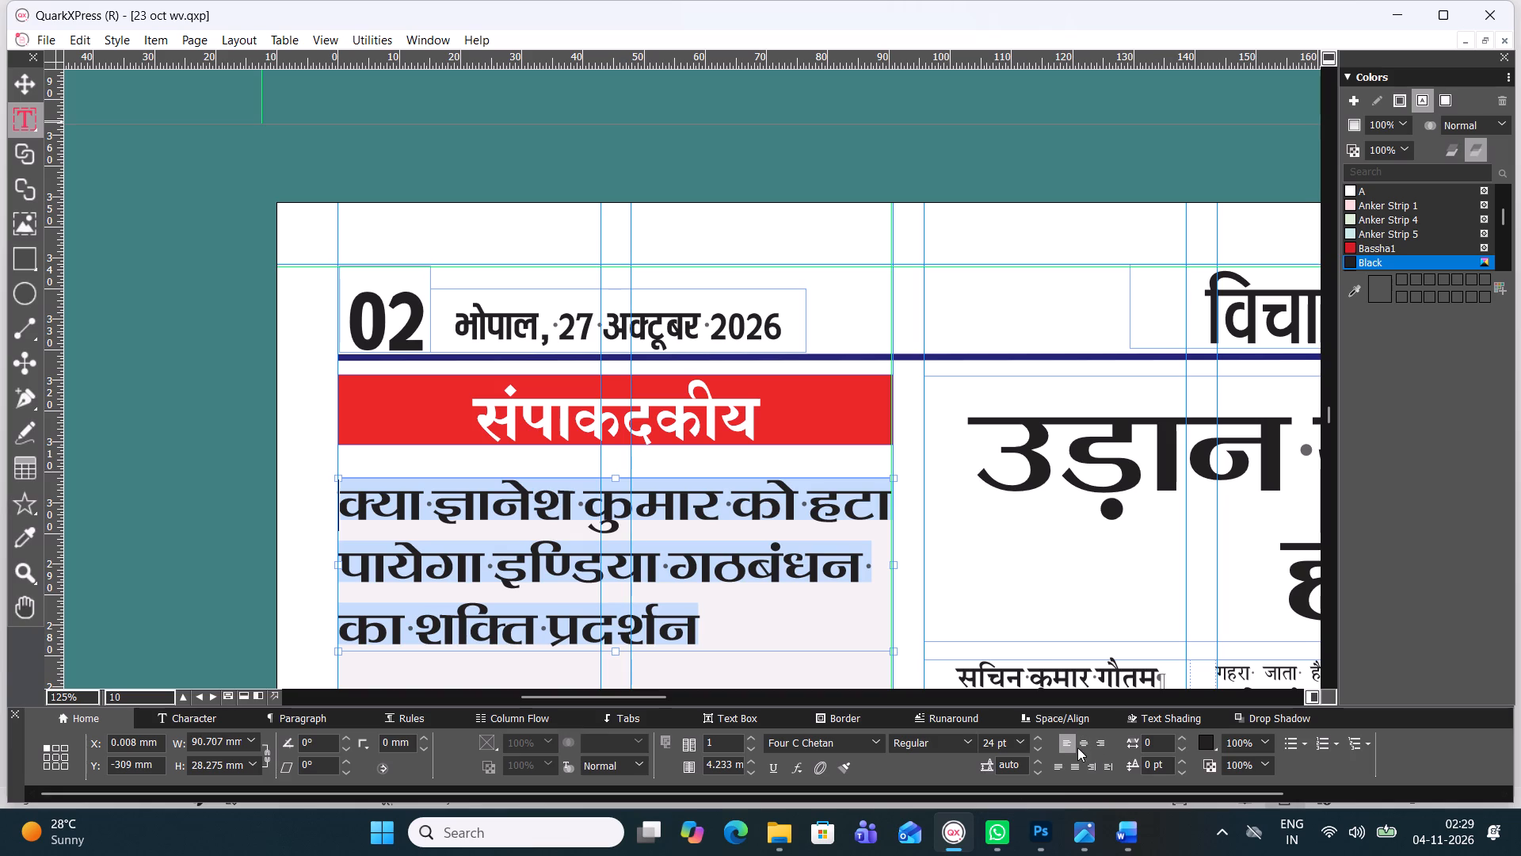
Centre the editorial headline and tighten its tracking to -3.
click(1084, 739)
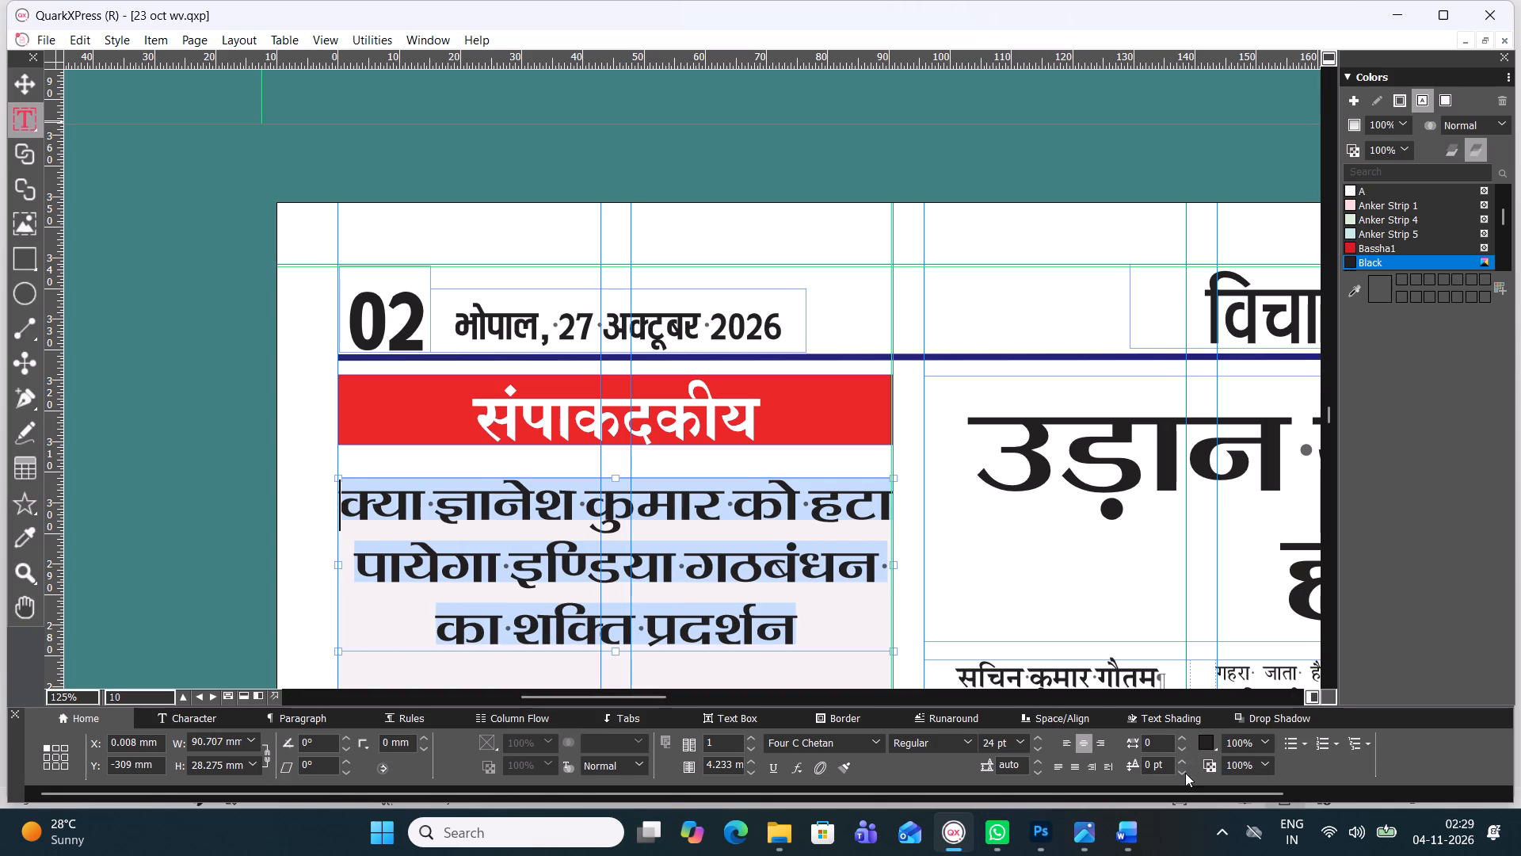
click(1182, 739)
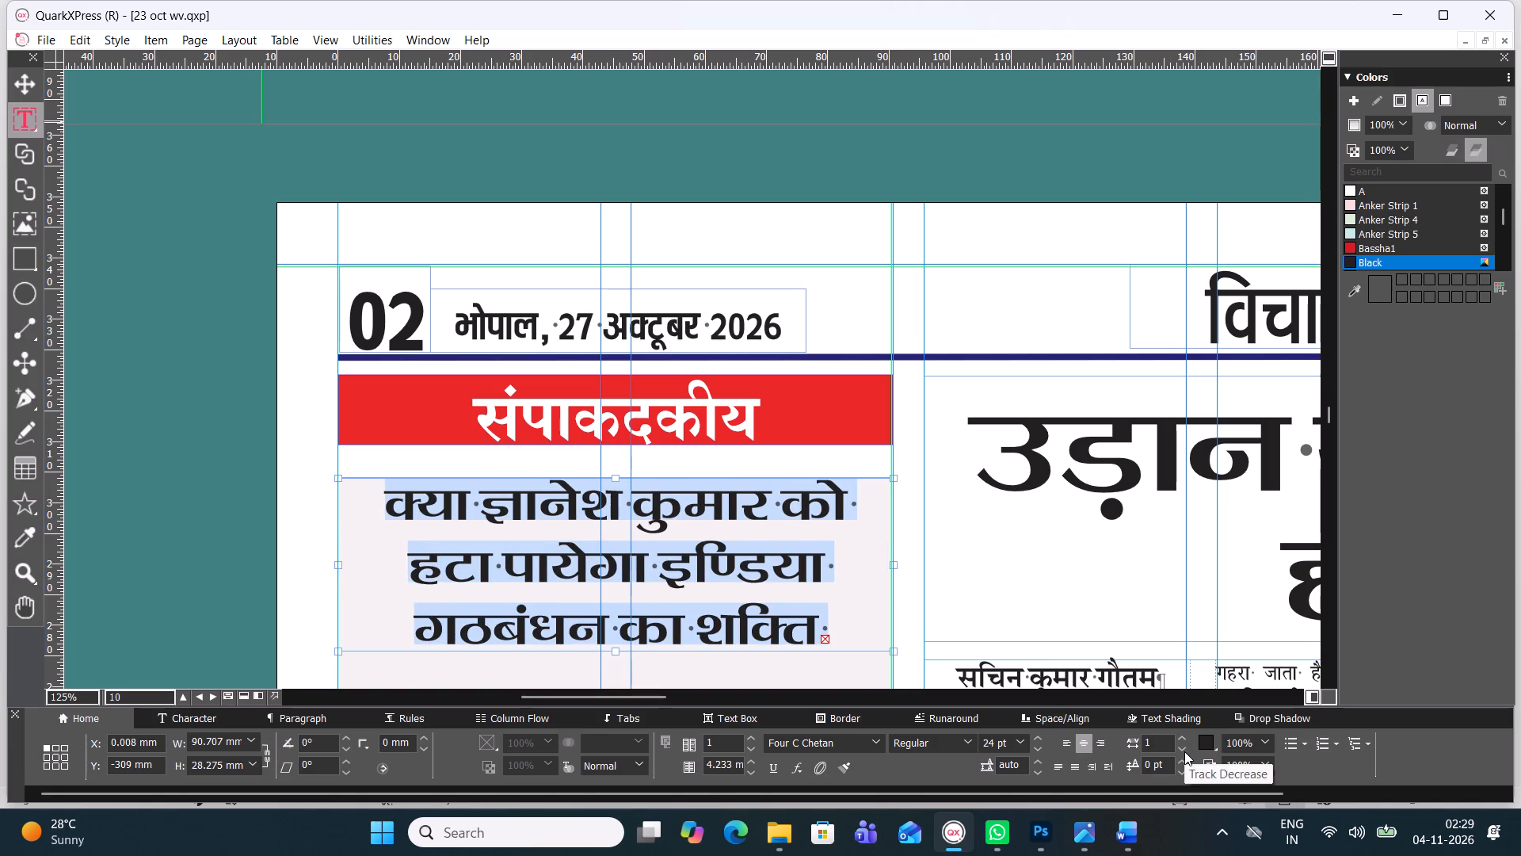
triple_click(1184, 751)
click(1184, 751)
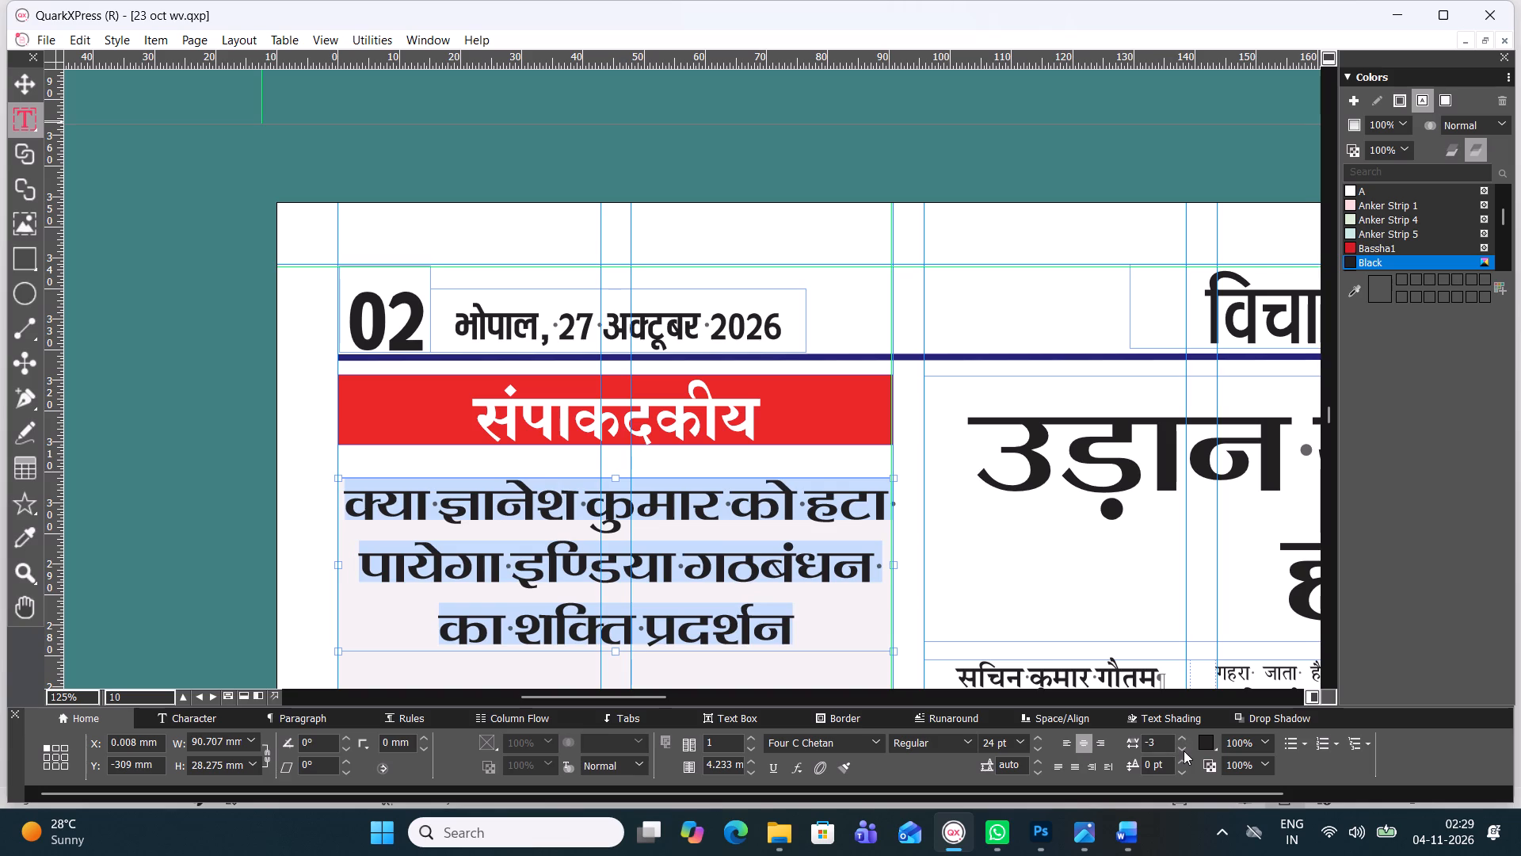
Set the editorial headline's baseline shift to -3 pt.
triple_click(1183, 770)
click(1183, 770)
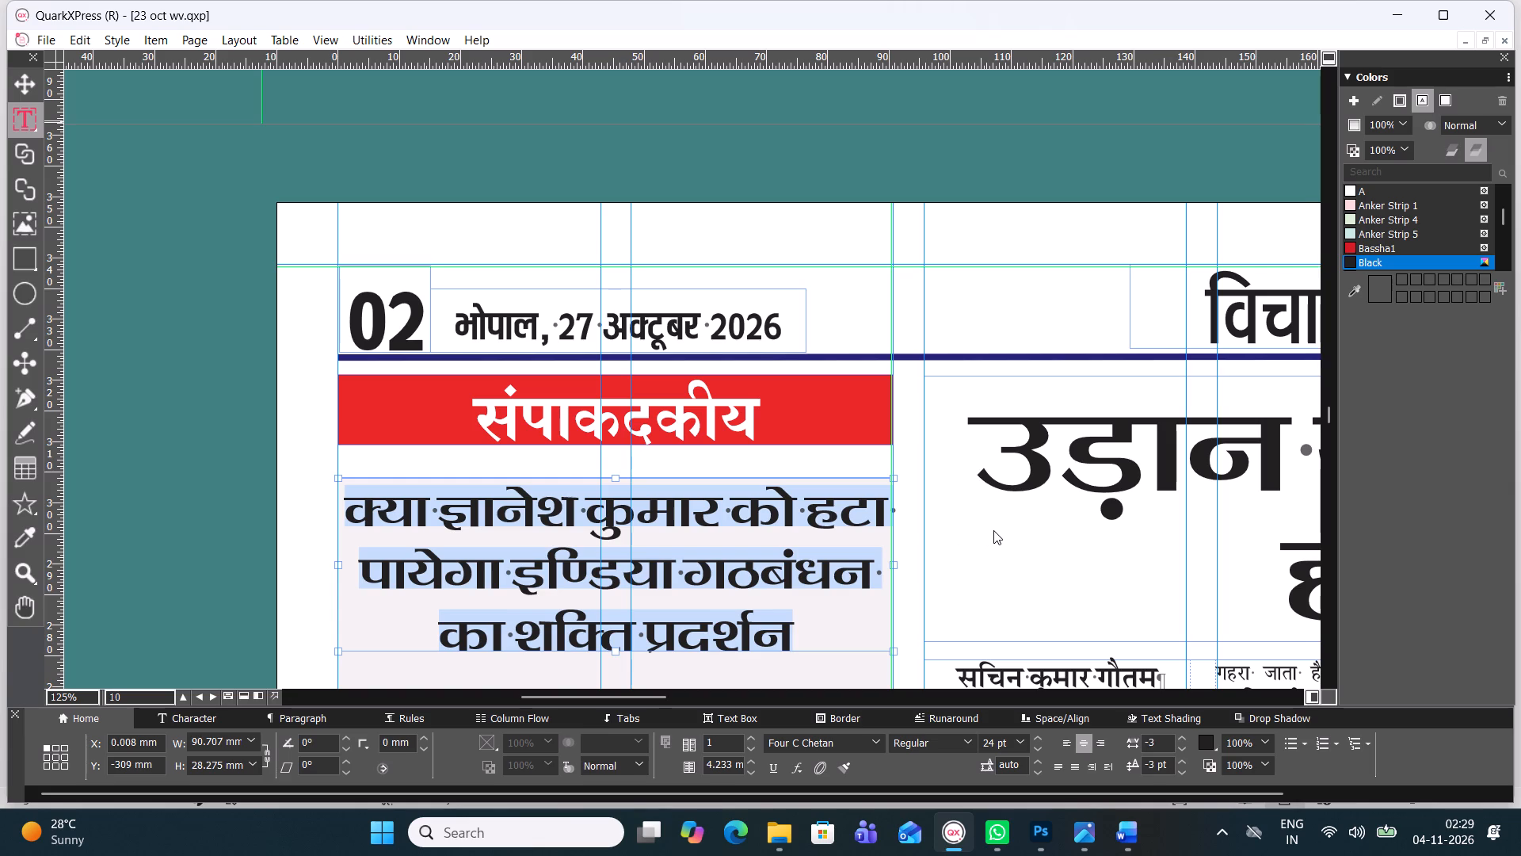
Extend the headline text box from its bottom edge to a height of about 29.6 mm.
click(1329, 414)
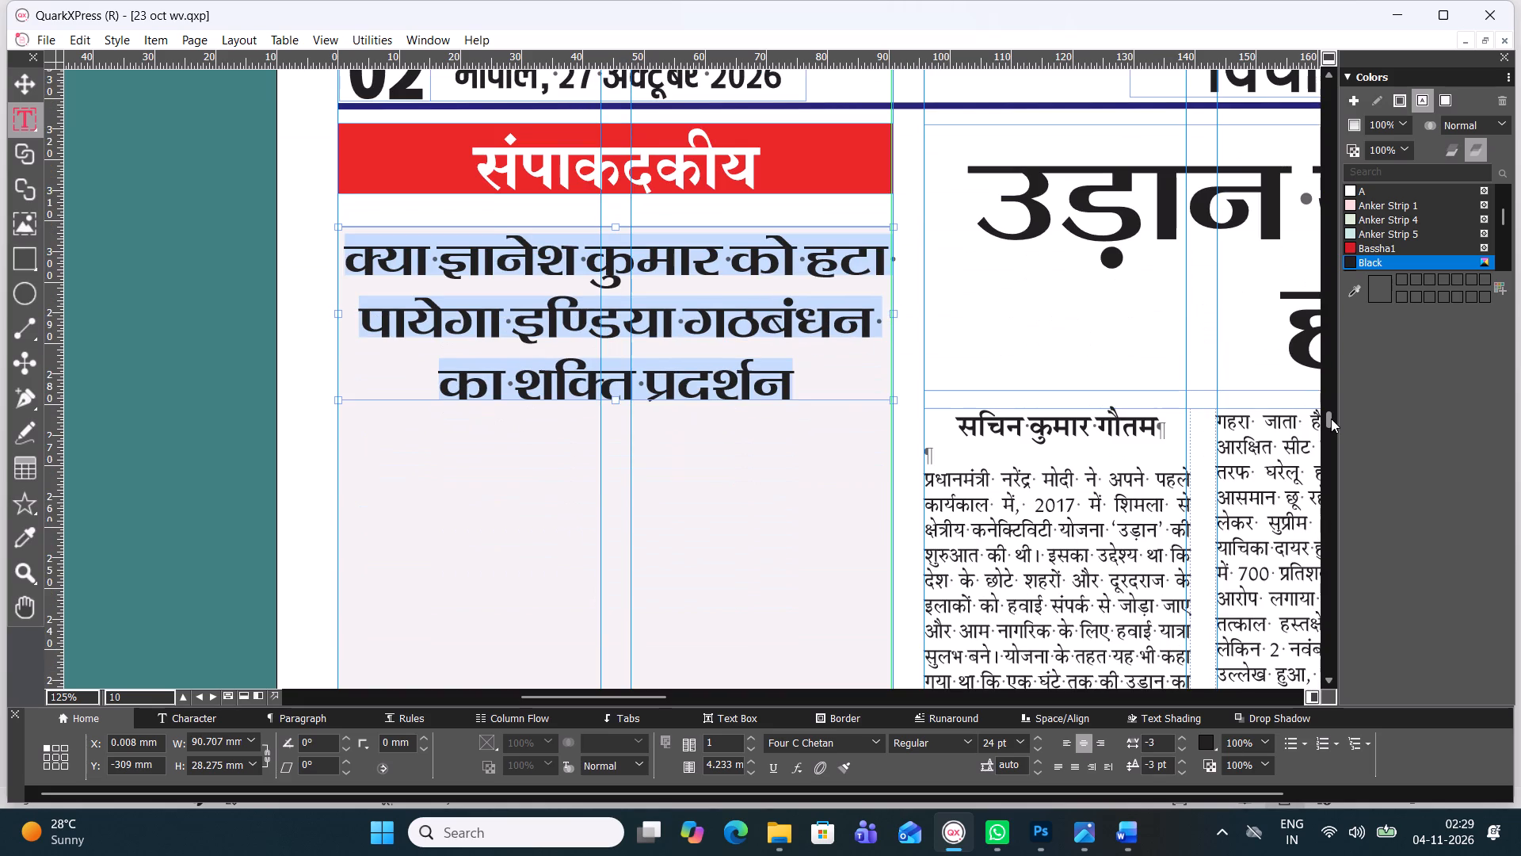
drag(615, 396, 616, 399)
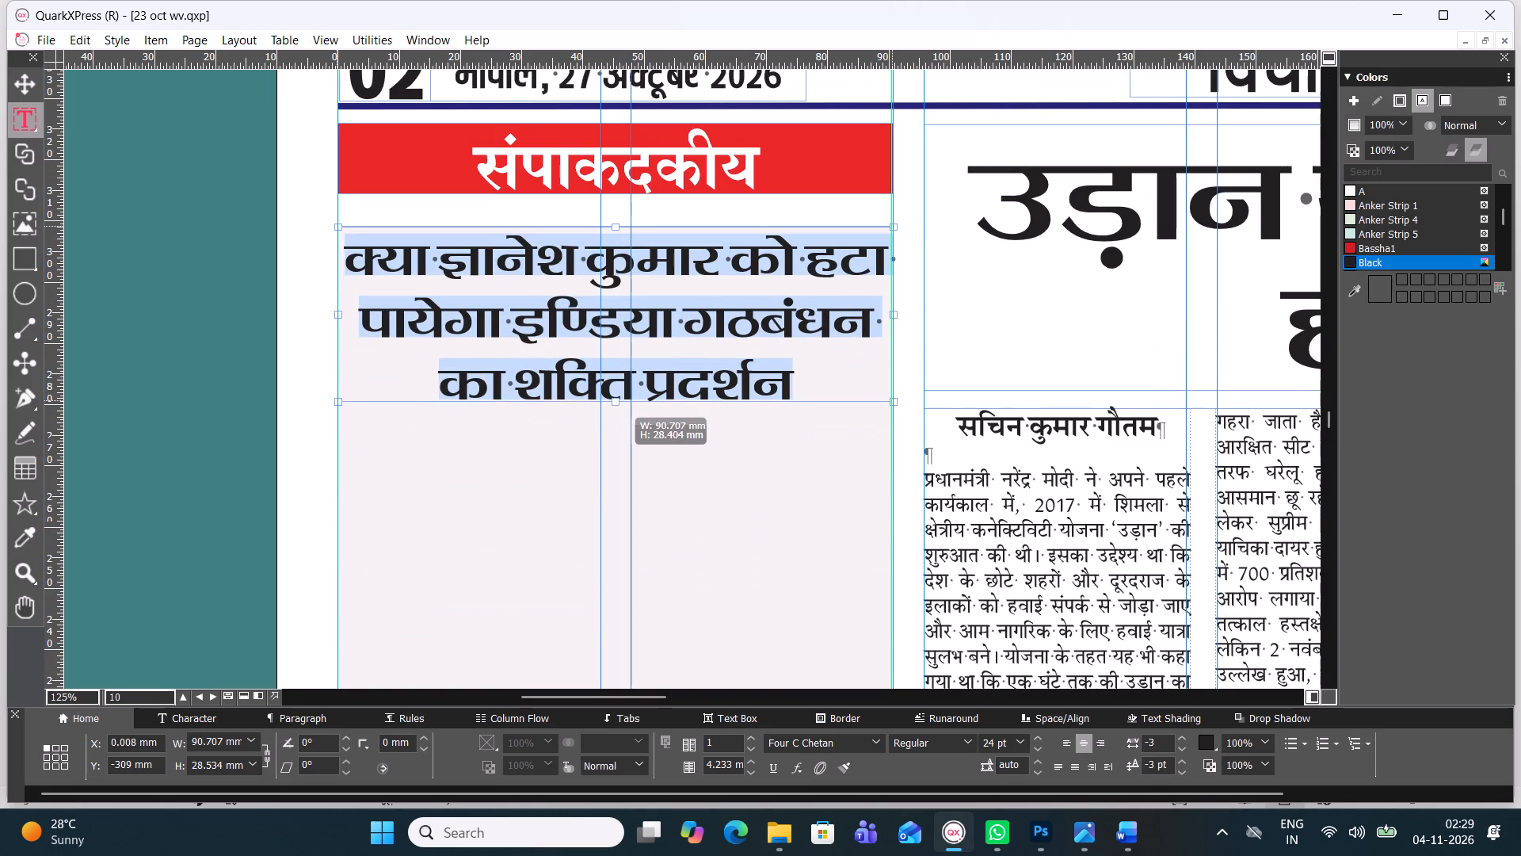
drag(616, 399, 618, 407)
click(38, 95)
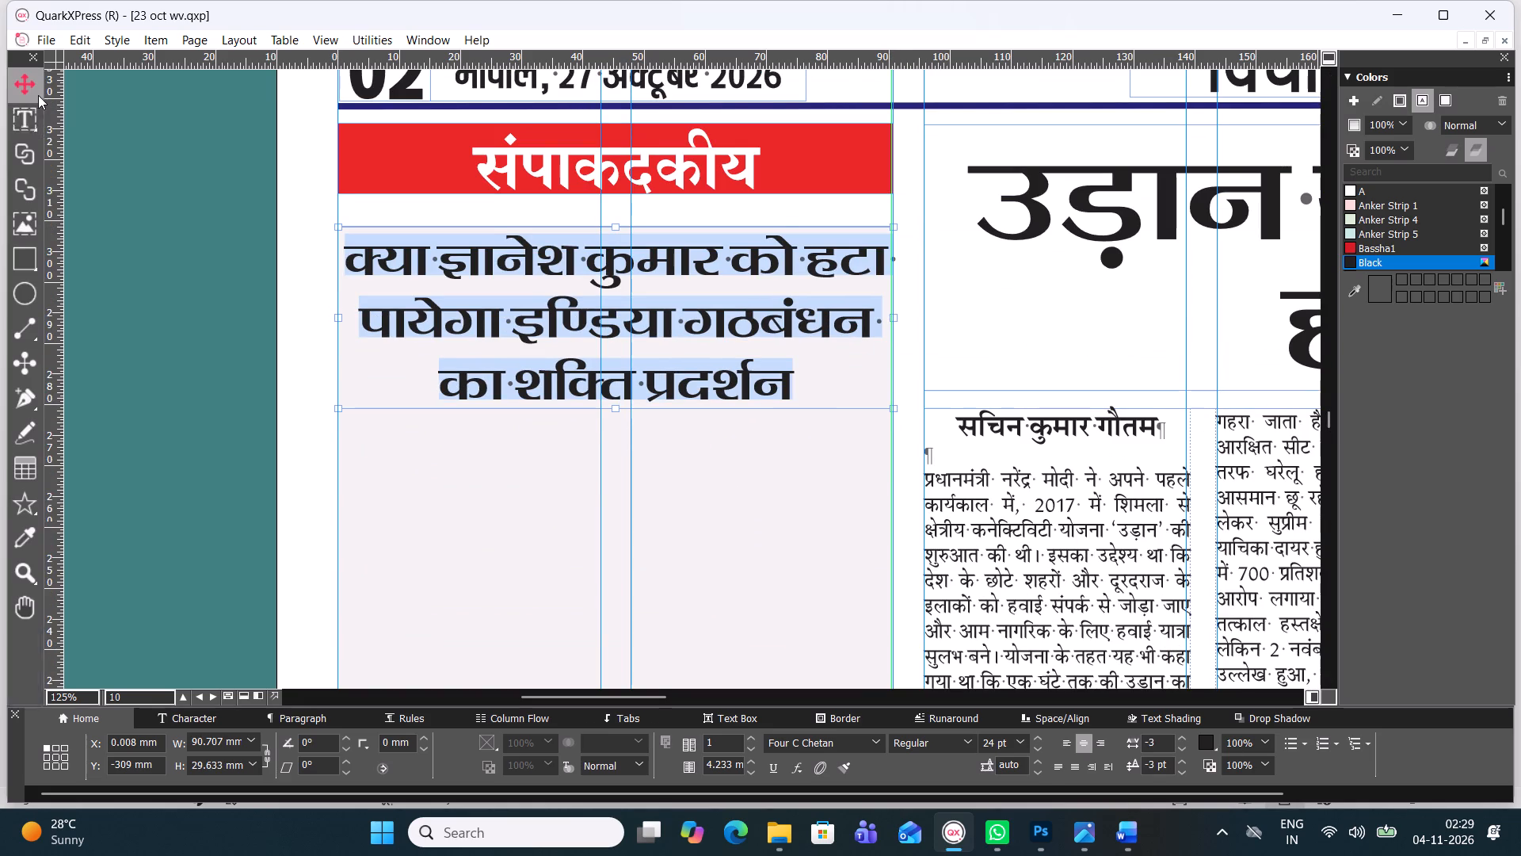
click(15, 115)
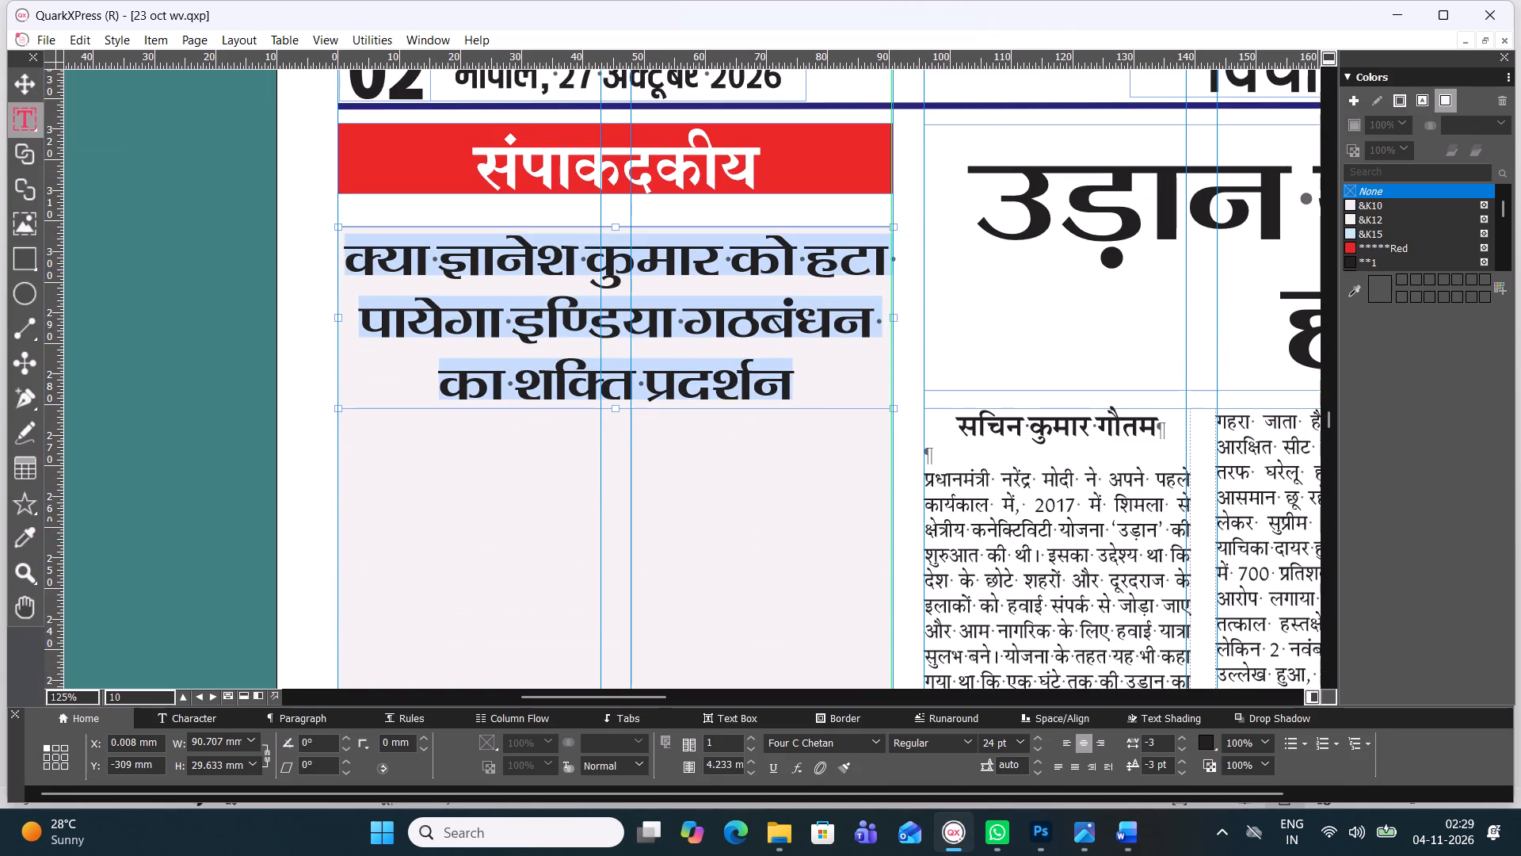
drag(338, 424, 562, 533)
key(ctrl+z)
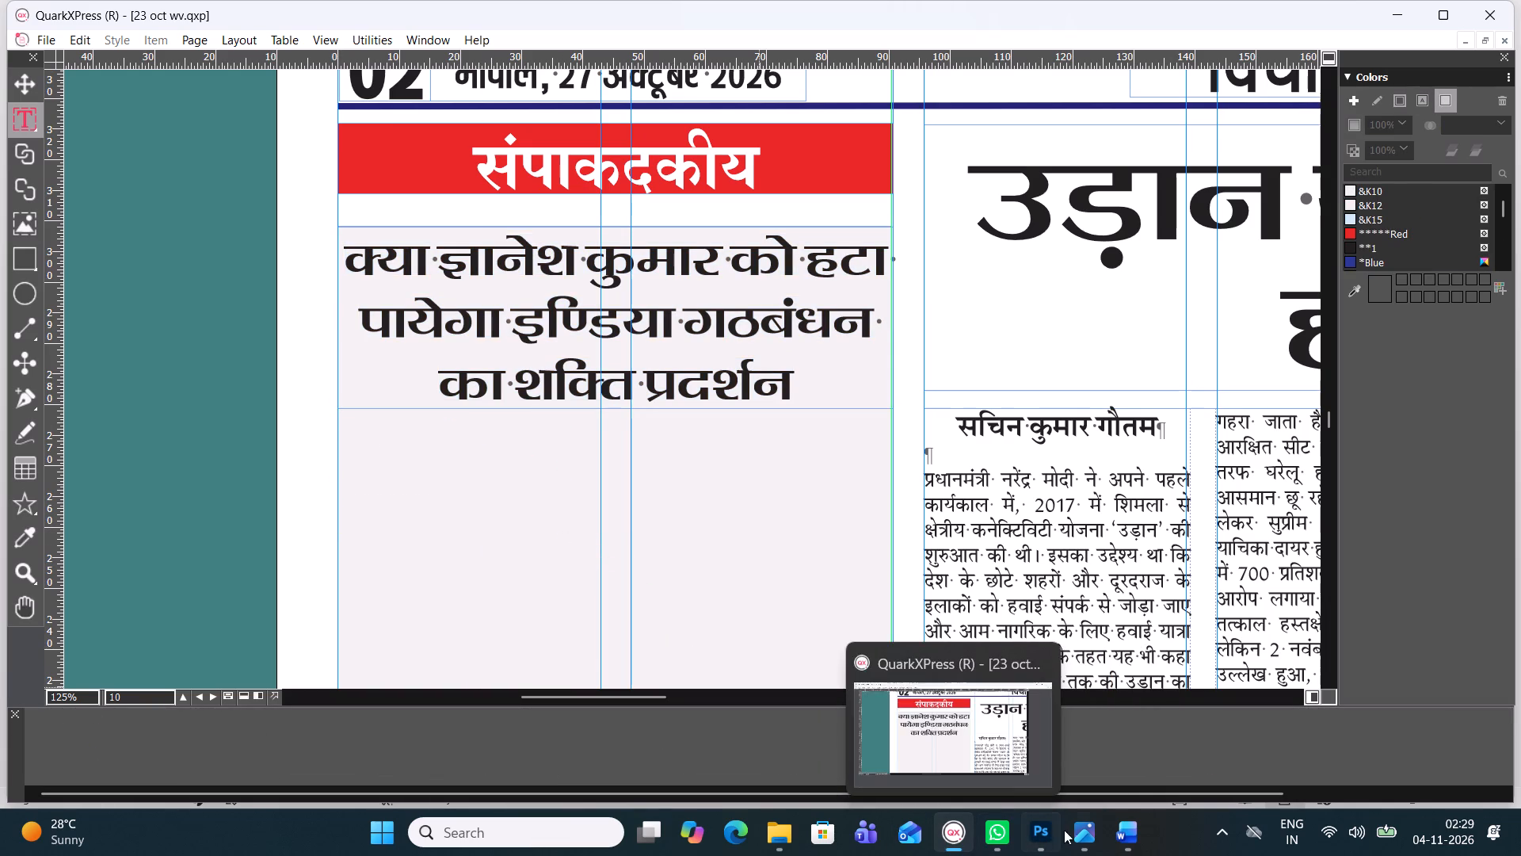
Switch to the Word document and copy the क्या ज्ञानेश कुमार article's body, from गत 1 नवंबर 2026 to हटा पायेगा?, without the byline.
click(1118, 833)
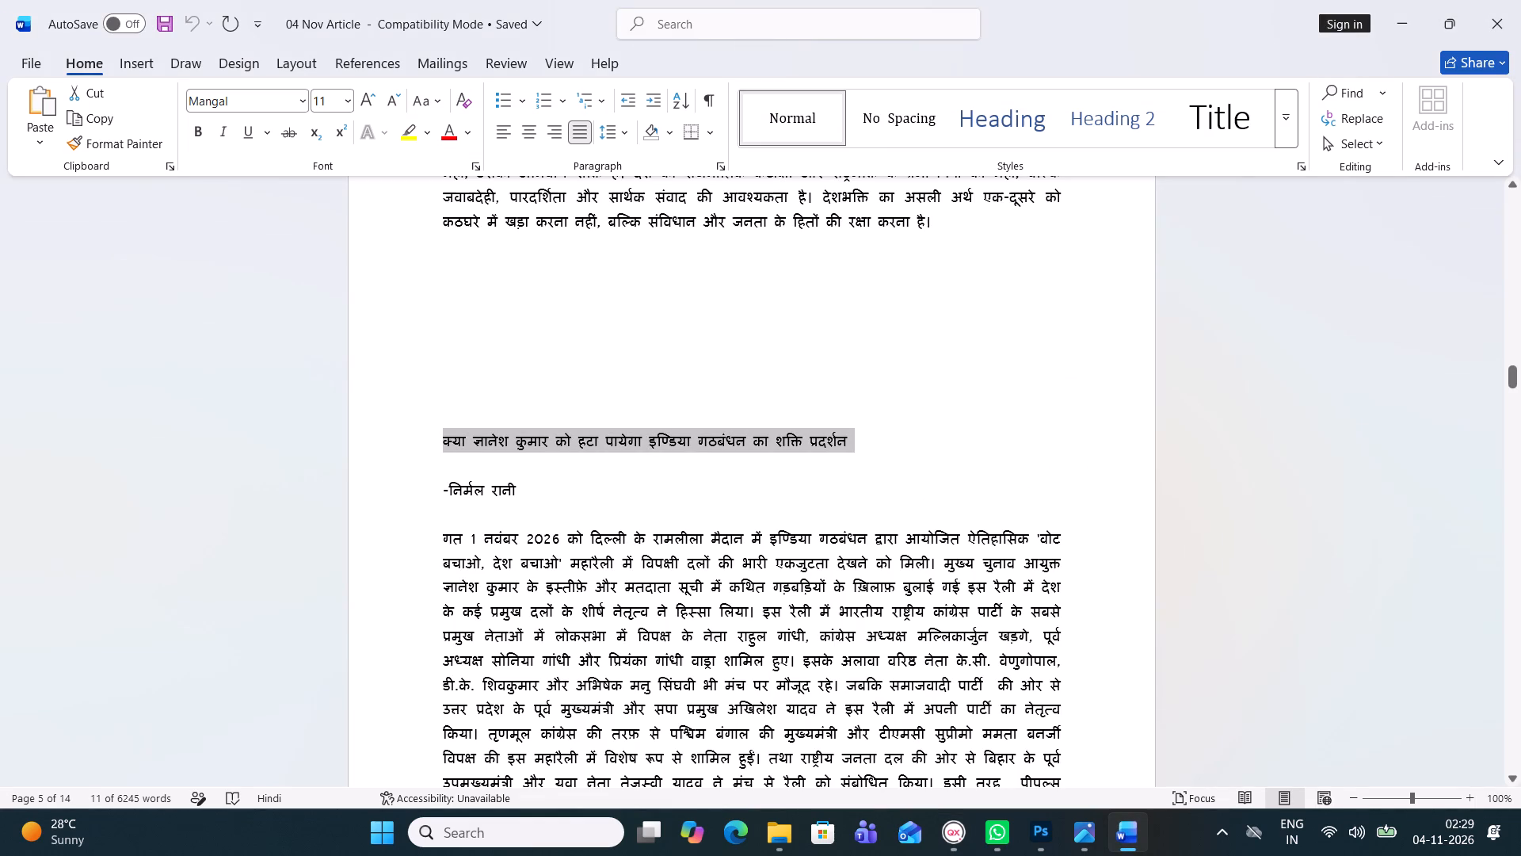
drag(443, 488, 593, 592)
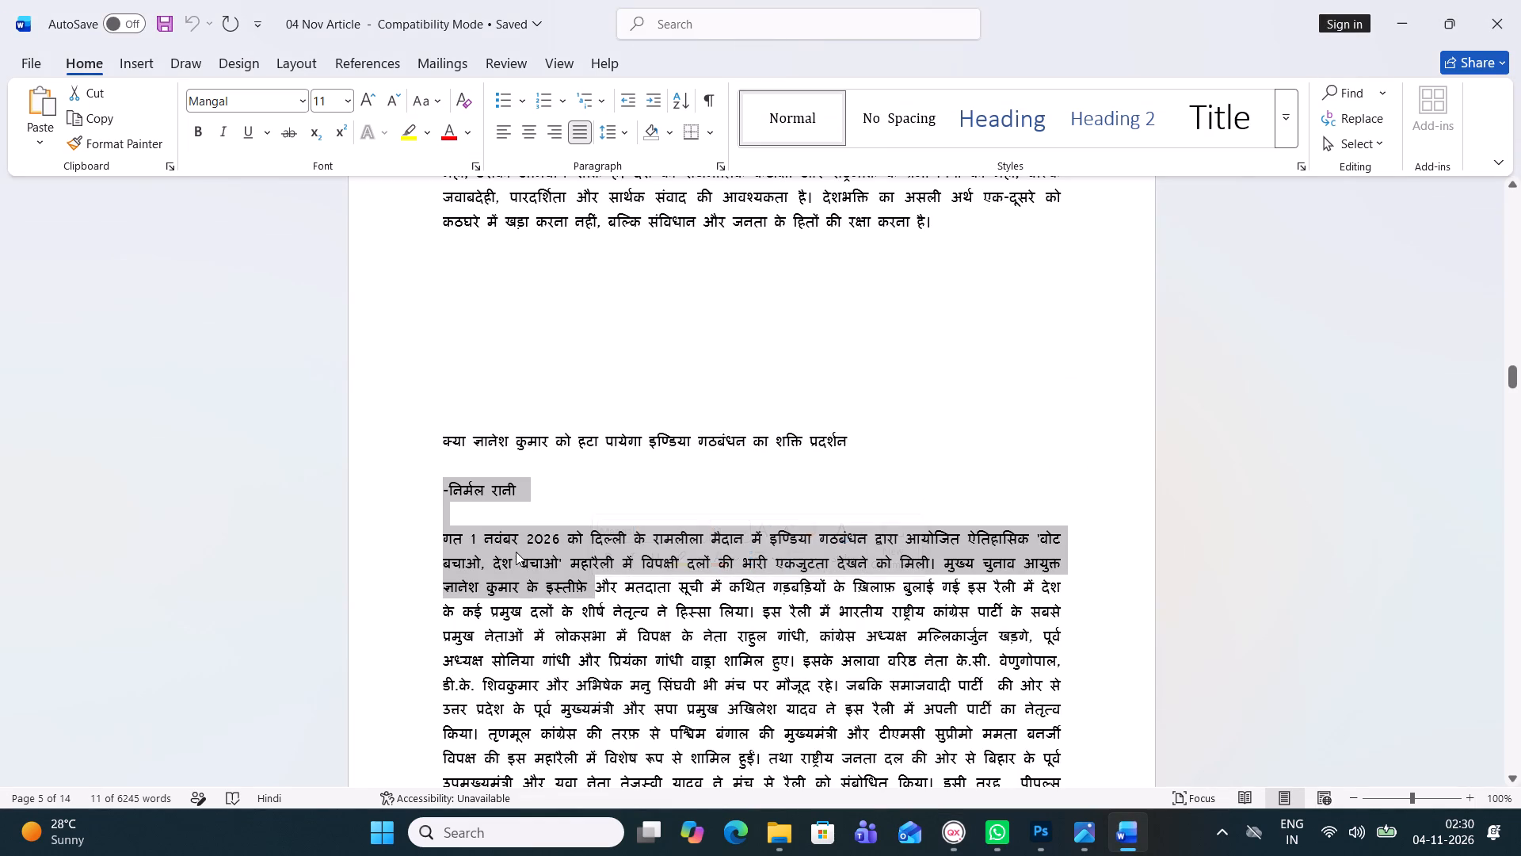
click(426, 526)
click(442, 537)
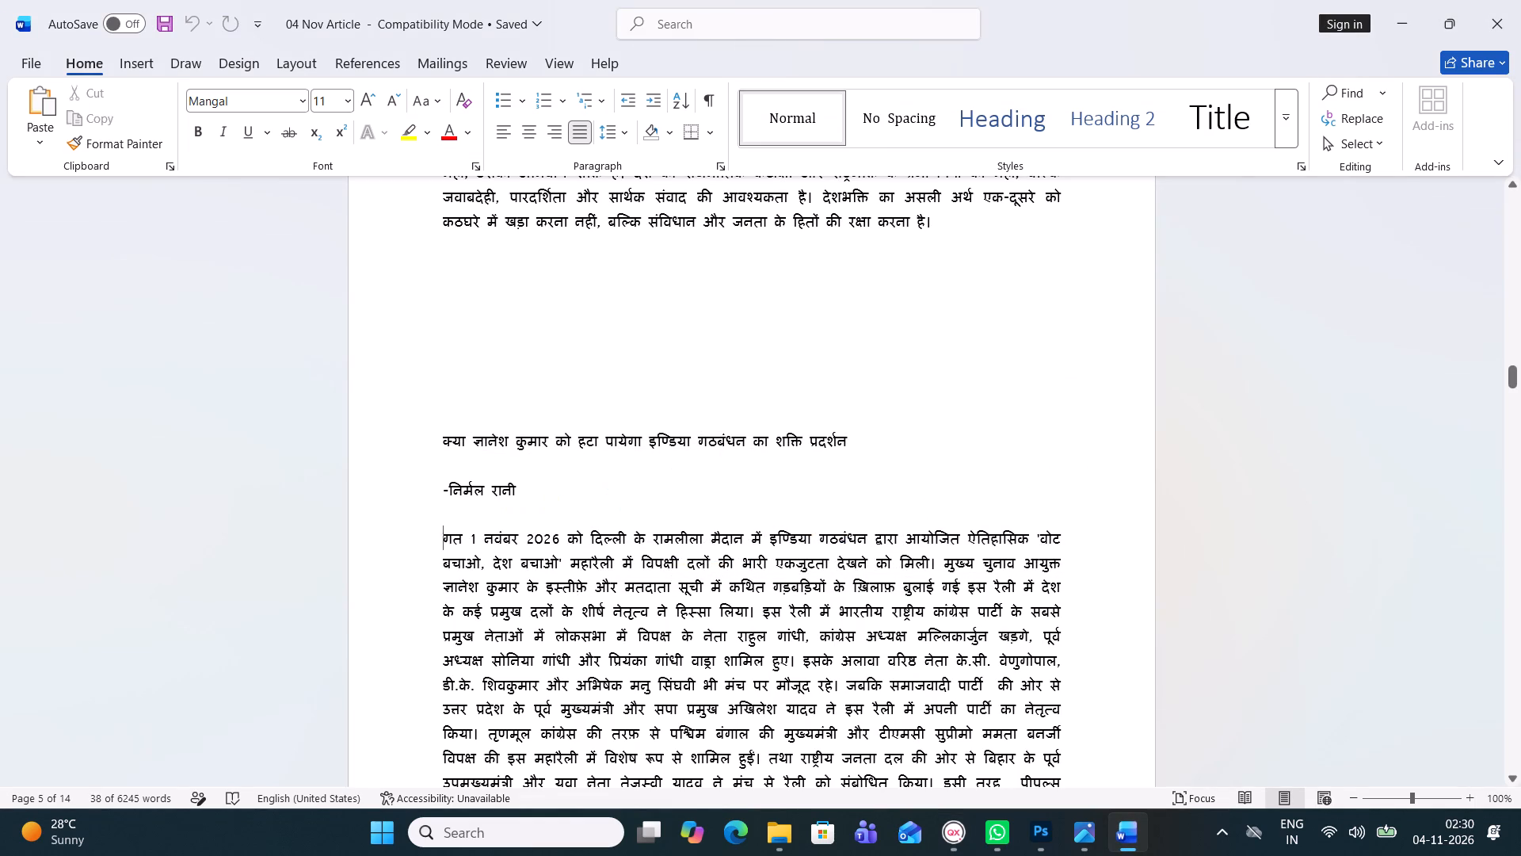
drag(441, 536, 885, 835)
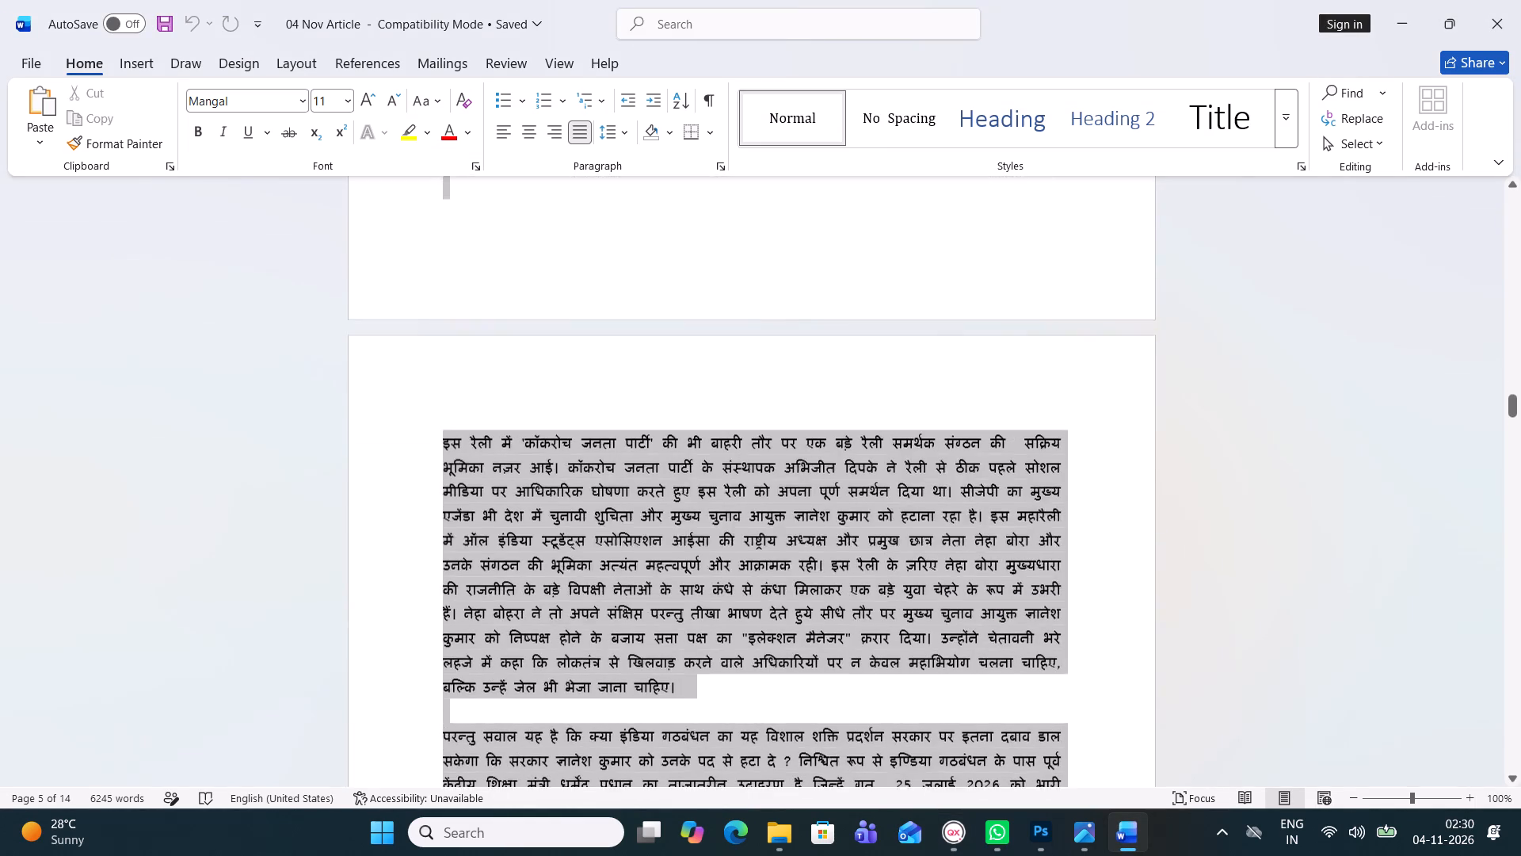
drag(885, 835, 915, 796)
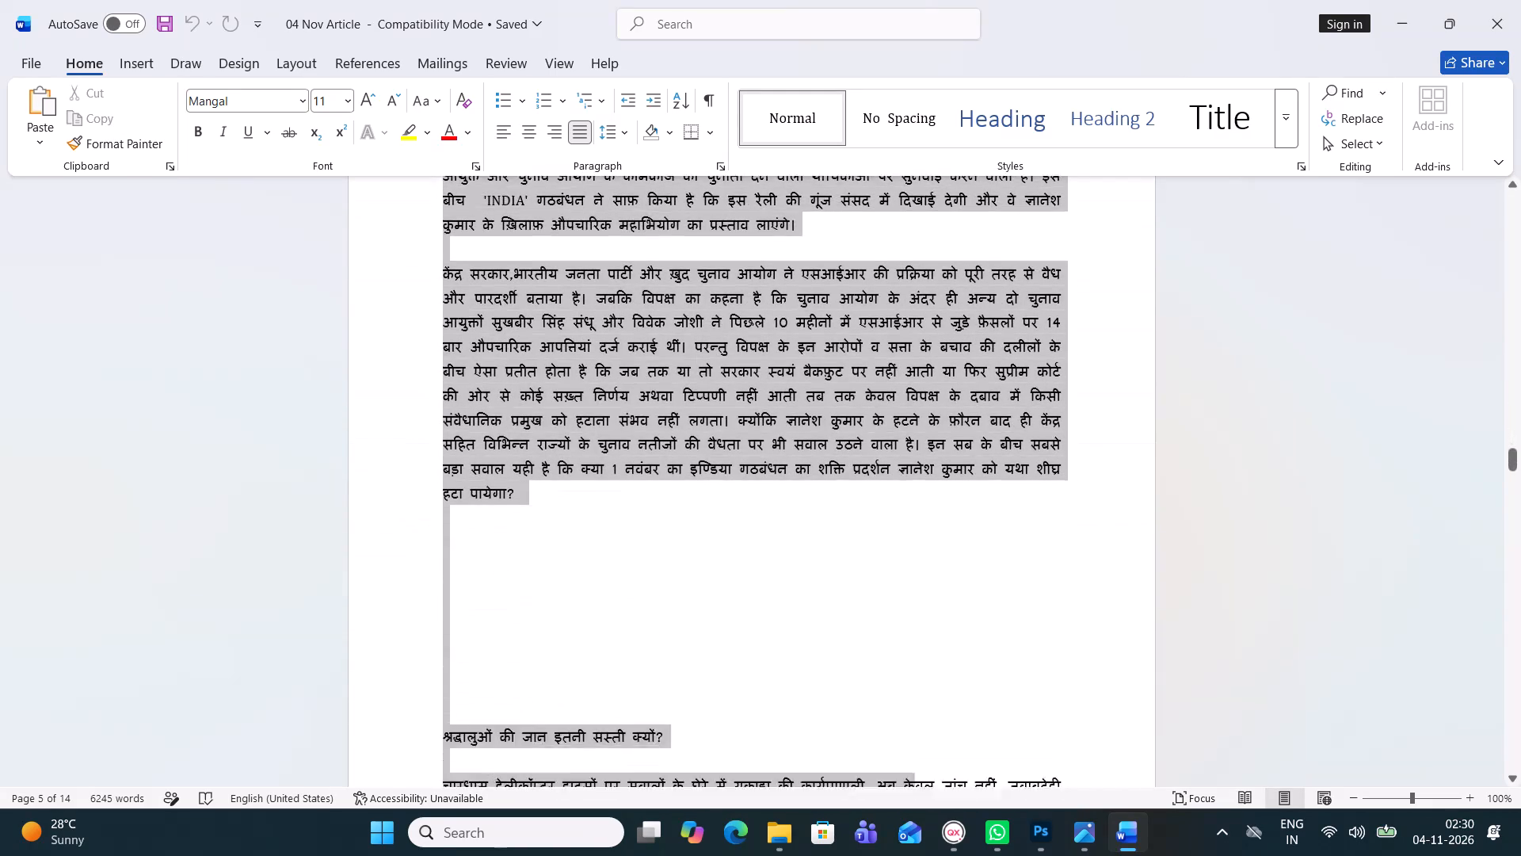
drag(915, 796, 593, 543)
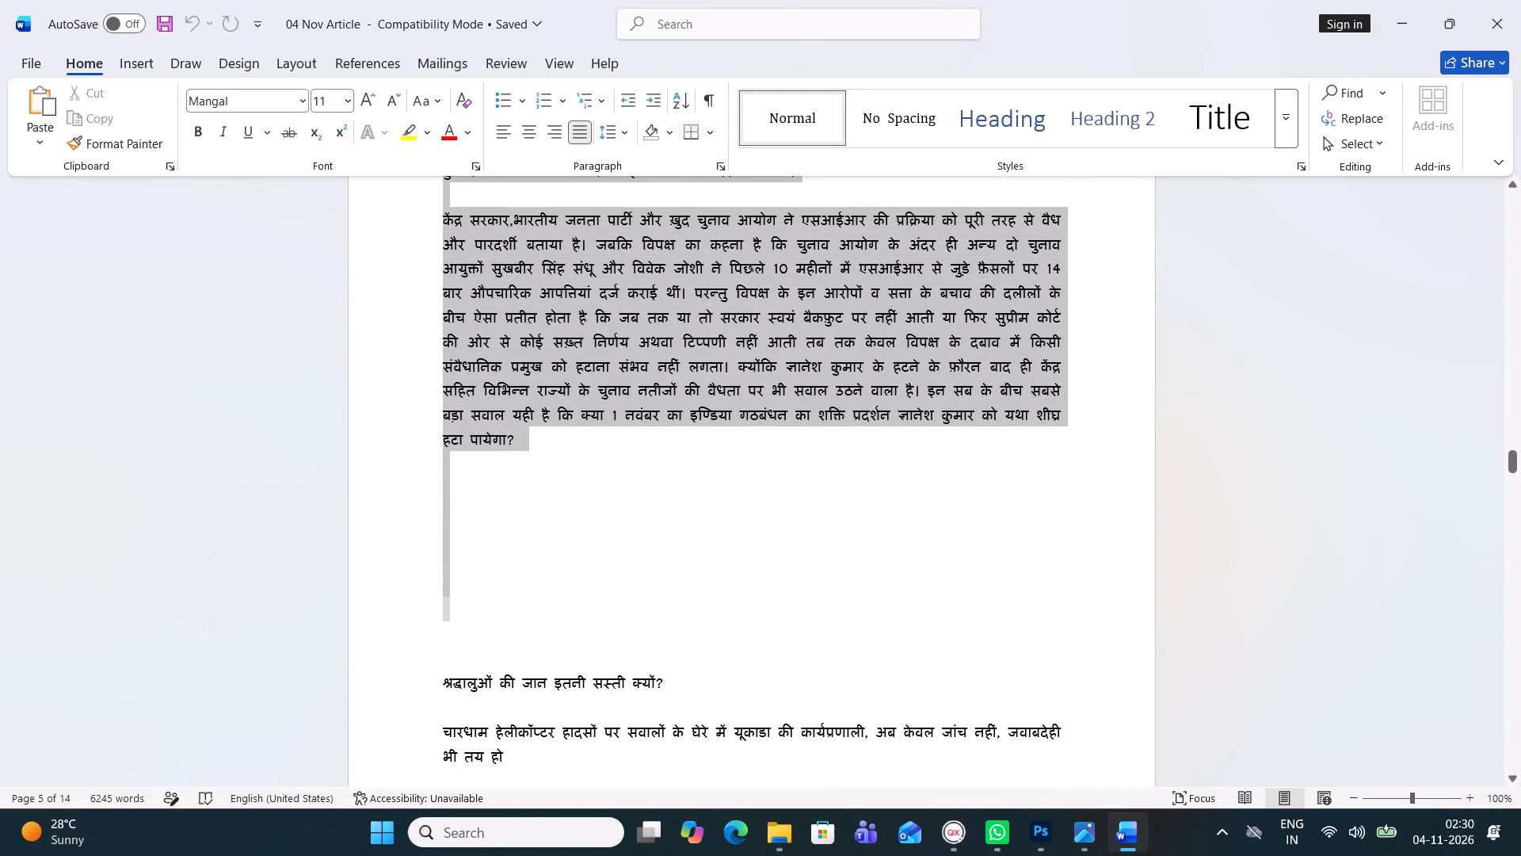
drag(593, 543, 519, 438)
key(ctrl+c)
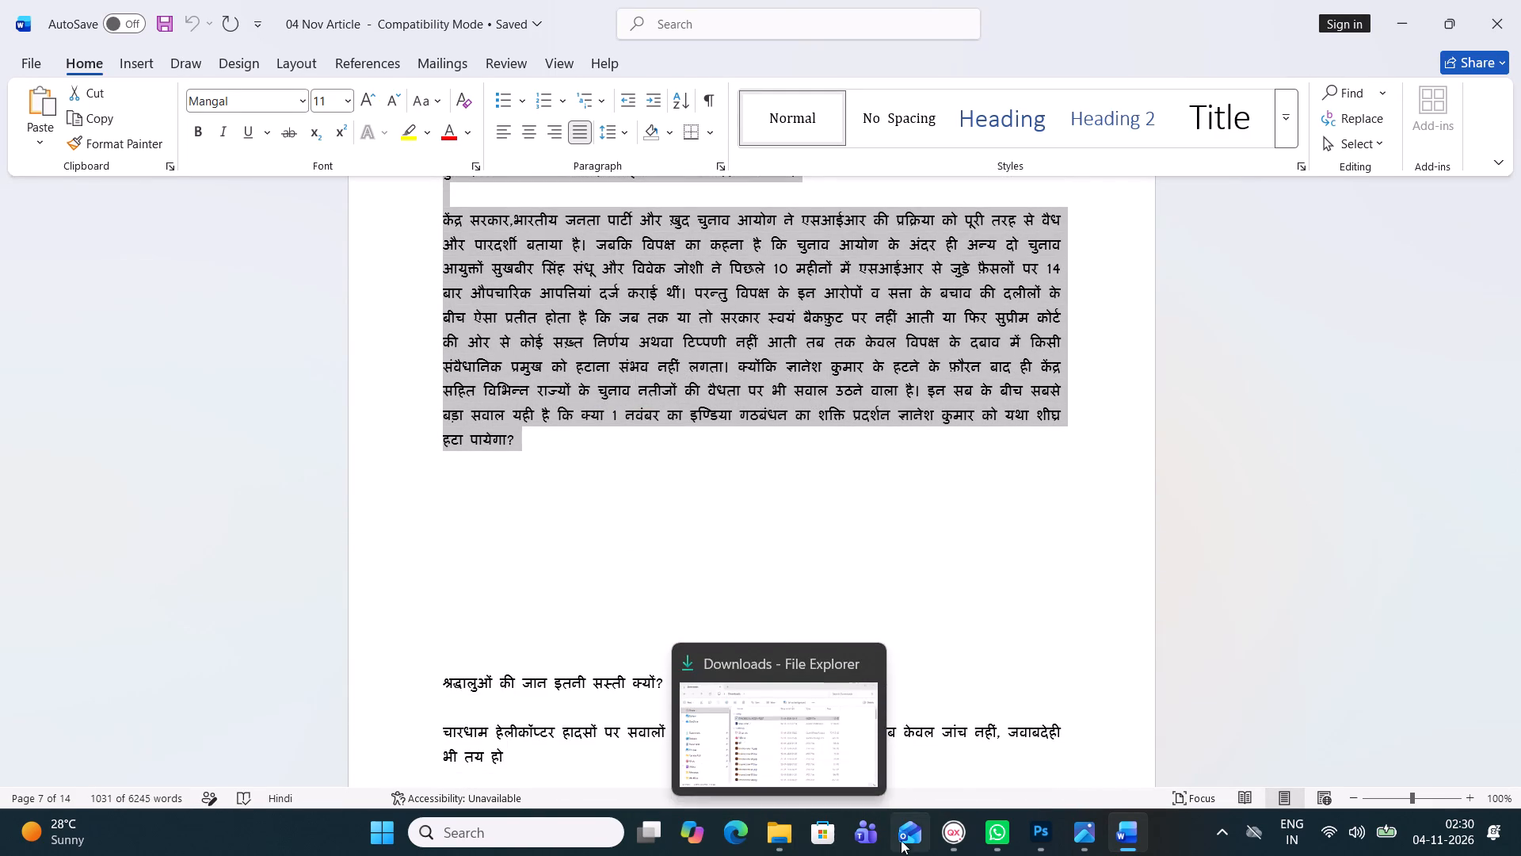
Switch back to QuarkXPress and insert seven blank lines at the start of the tinted editorial column's text box.
click(947, 835)
click(379, 438)
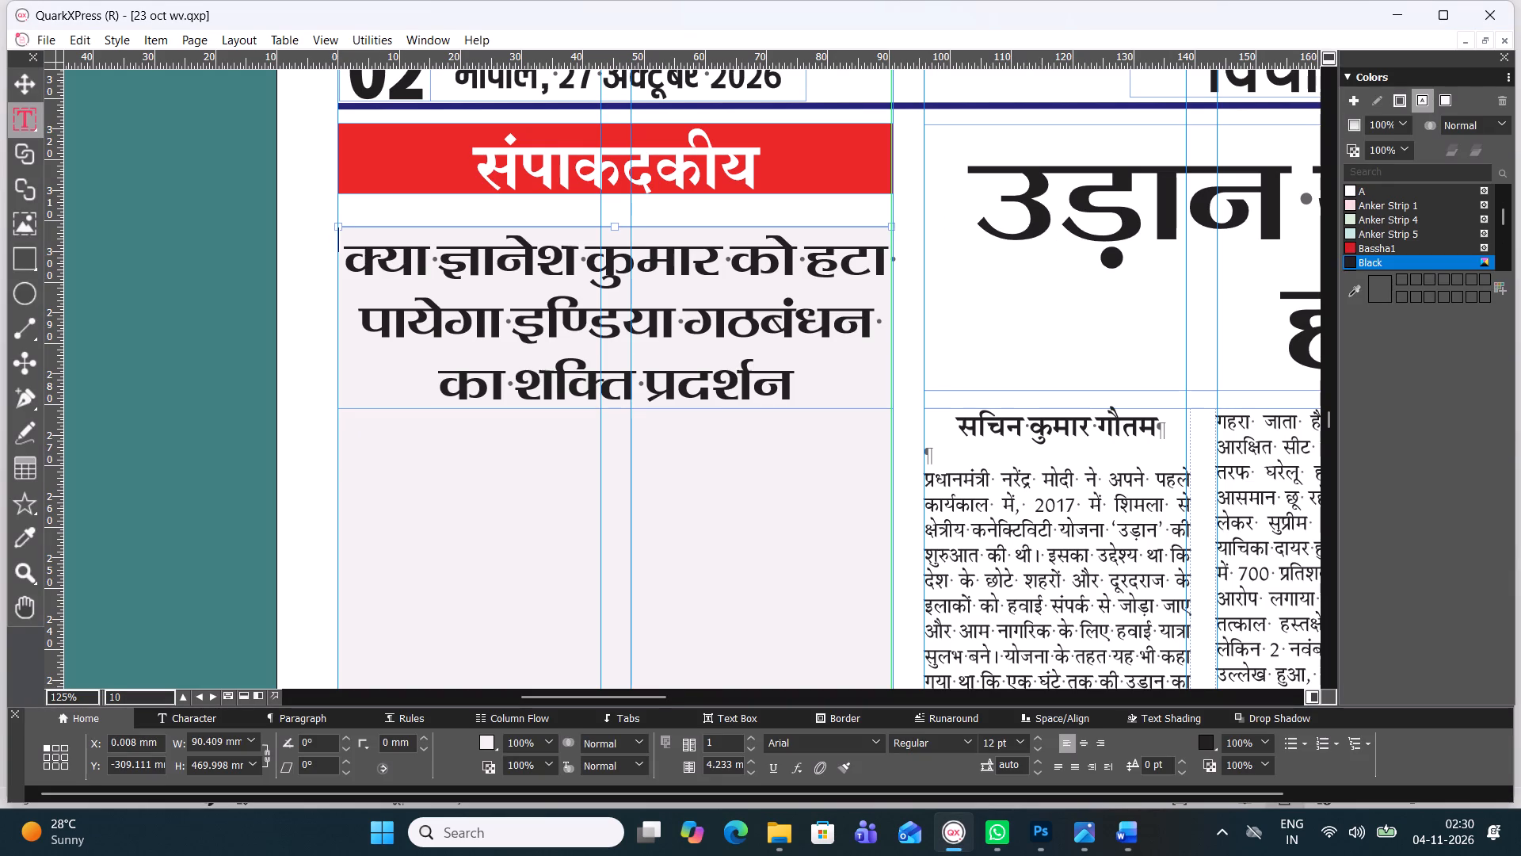
click(379, 436)
key(Return)
key(Return)
key(Return)
key(Return)
key(Return)
key(Return)
key(Return)
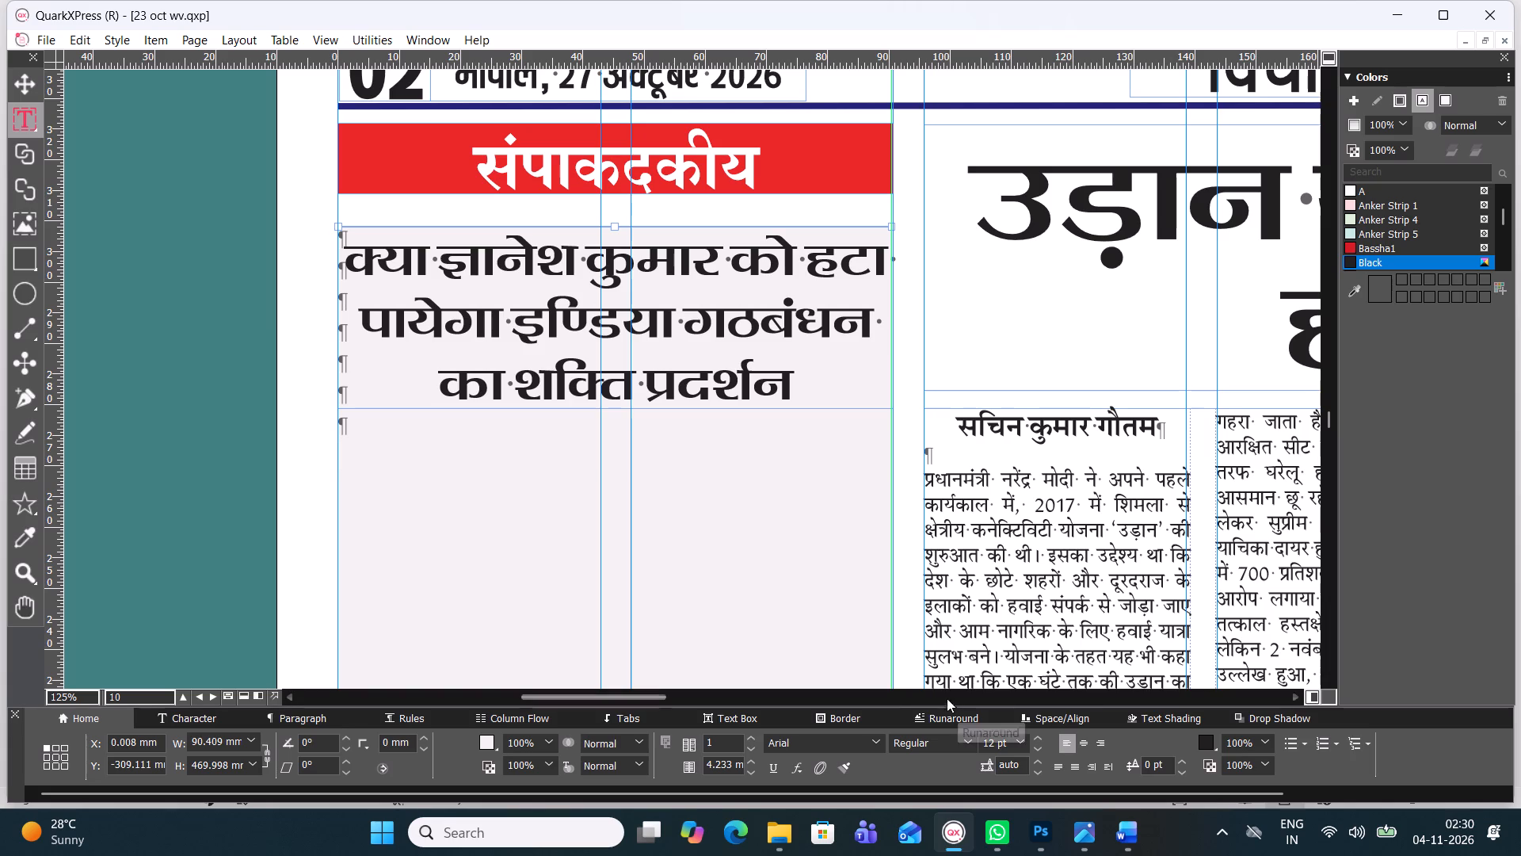
Justify the paragraph at the insertion point in the tinted editorial column.
click(1061, 765)
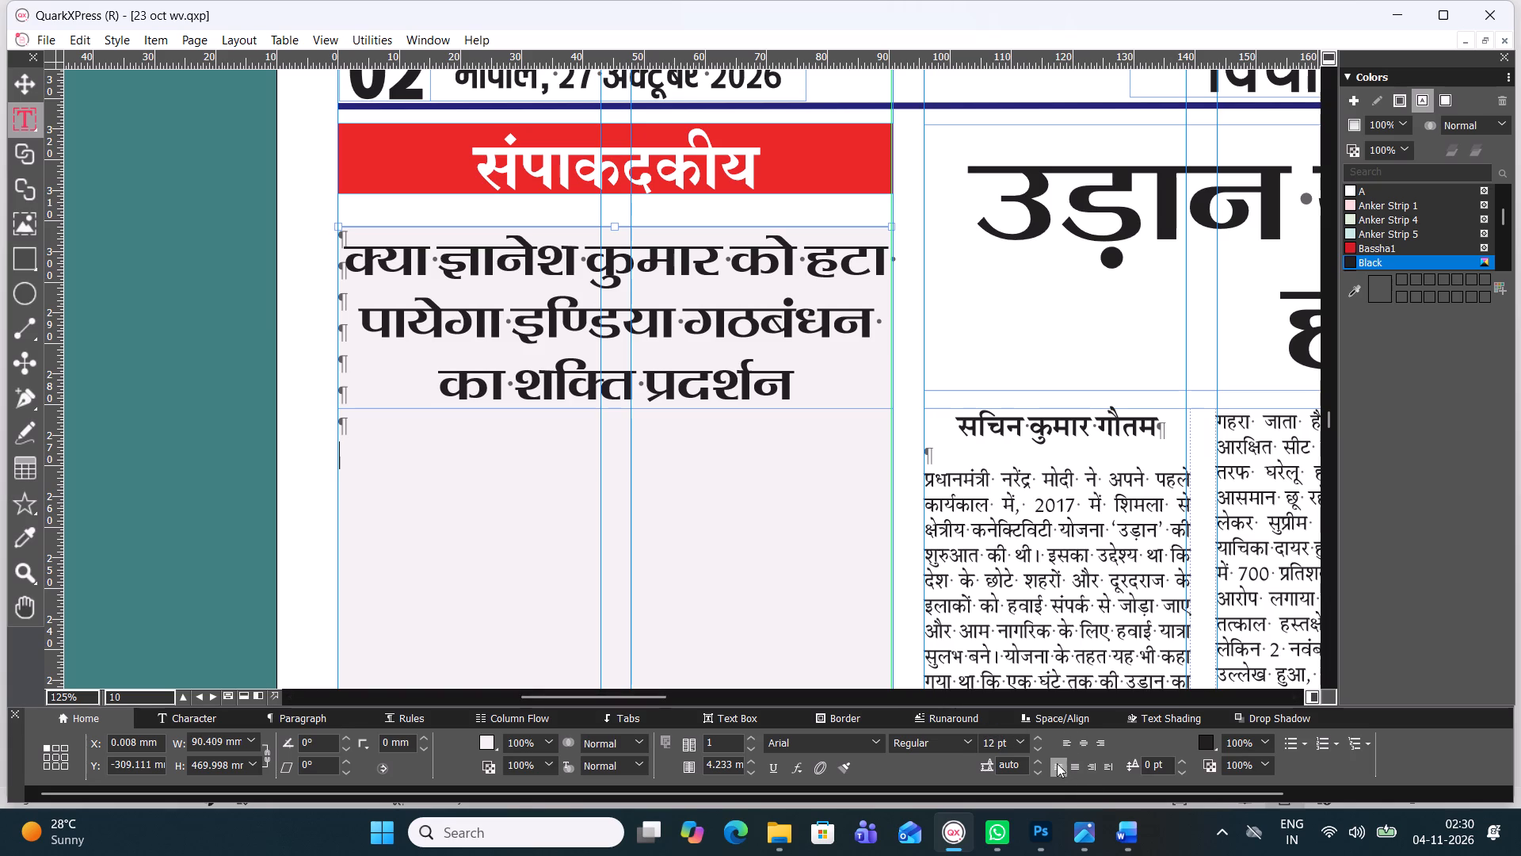
Set the text size at the insertion point to 11.5 pt and add one more blank line.
click(1008, 747)
text(11.)
key(5)
key(Return)
key(Return)
Set the leading at the insertion point to 11.7 pt and add another blank line.
drag(1021, 762, 951, 766)
text(11.7)
key(Return)
key(Return)
Set the font at the insertion point to Four C Gandhi and paste the copied editorial body text into the tinted column.
click(873, 744)
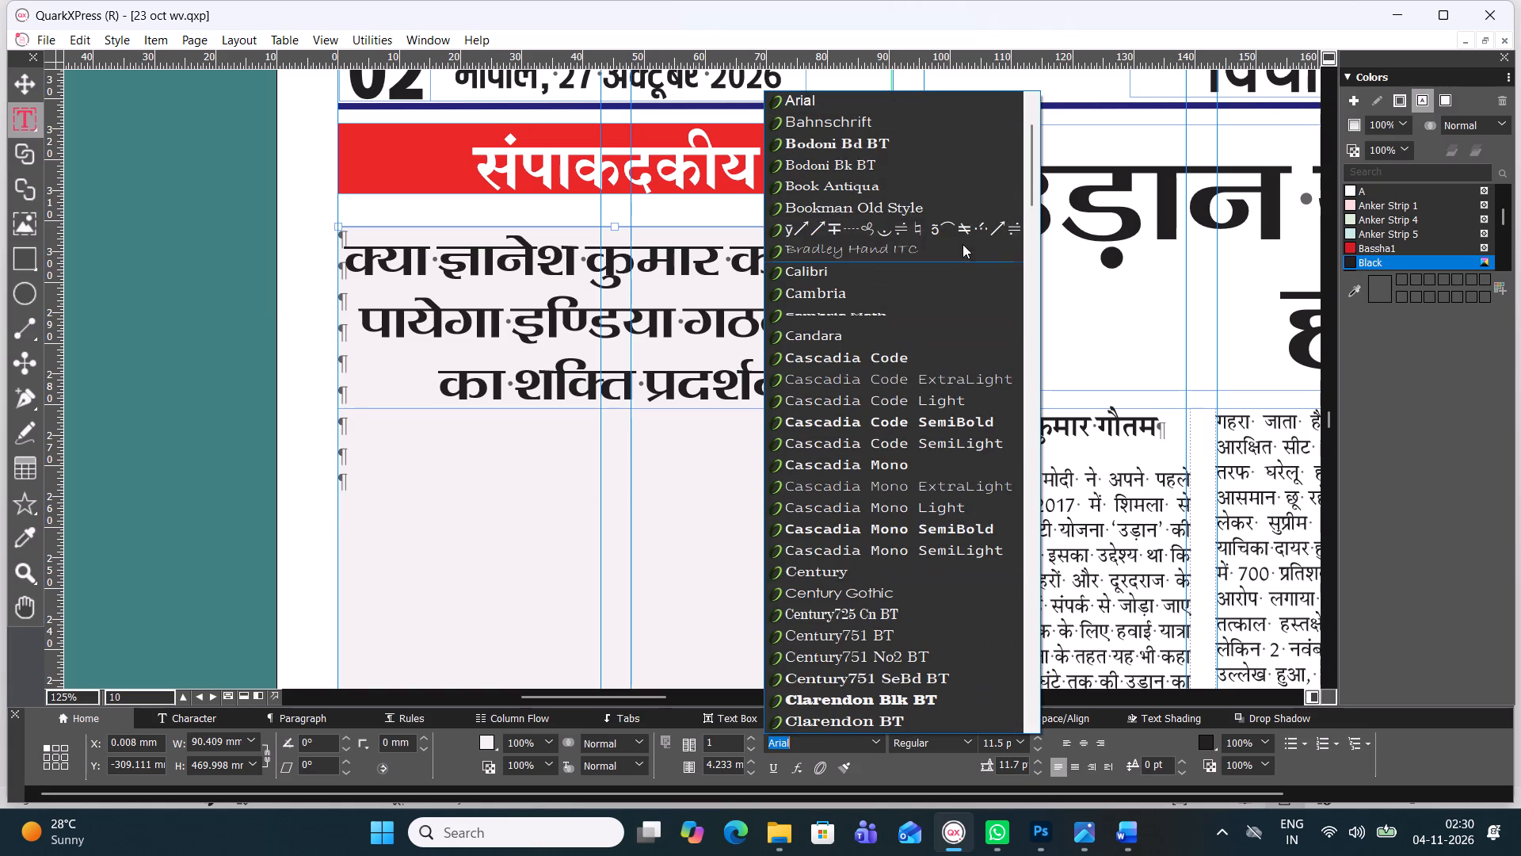
drag(1034, 196, 1023, 80)
click(888, 132)
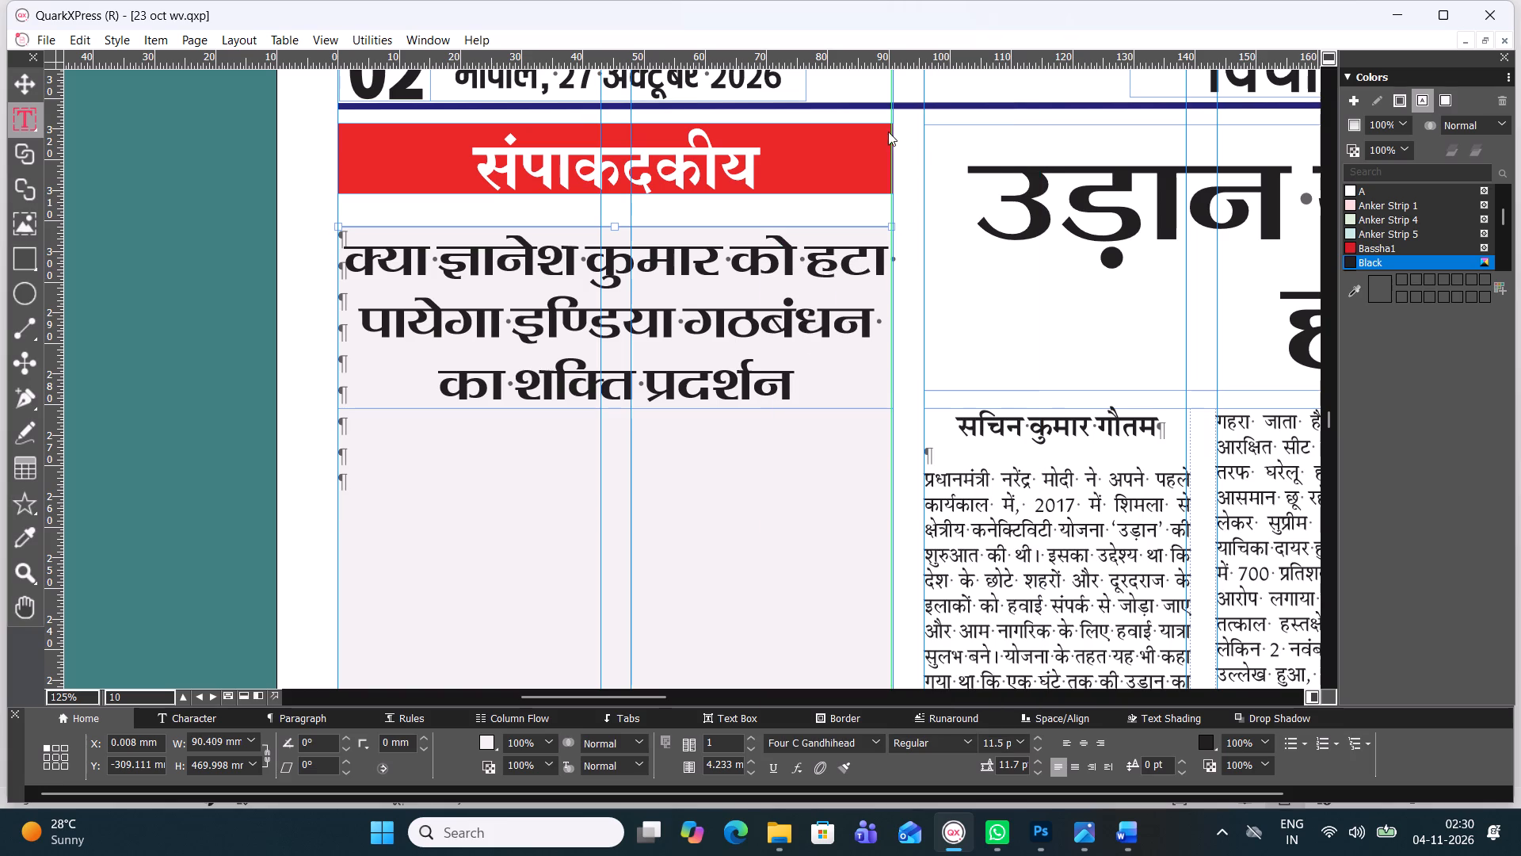
click(881, 739)
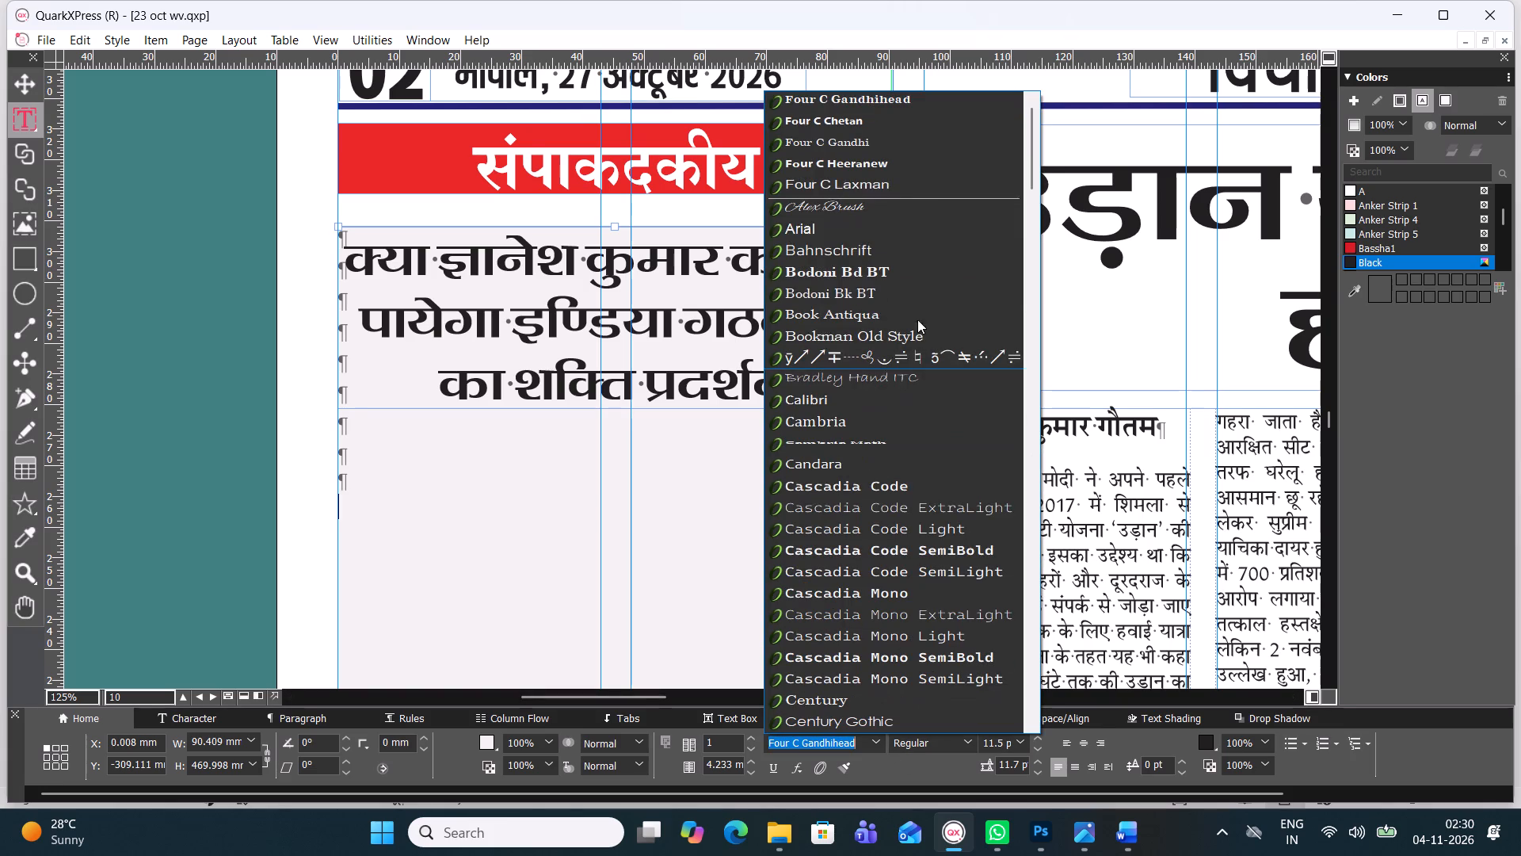
click(955, 146)
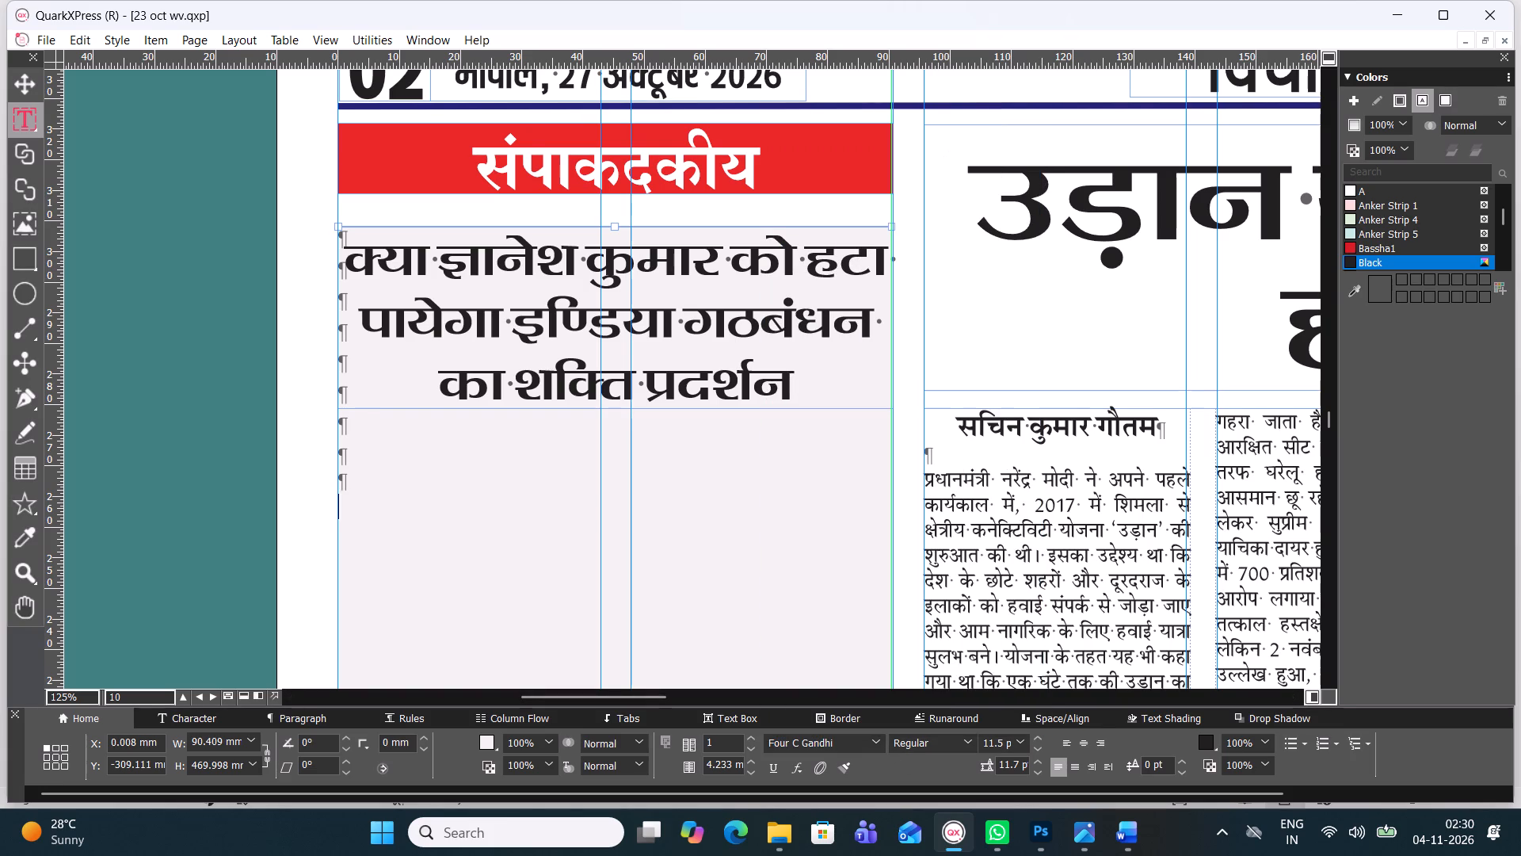
key(ctrl+v)
Remove the blank lines before the editorial paragraphs beginning केंद्र सरकार, निःसंदेह and परन्तु सवाल.
scroll(562, 533, up, 1)
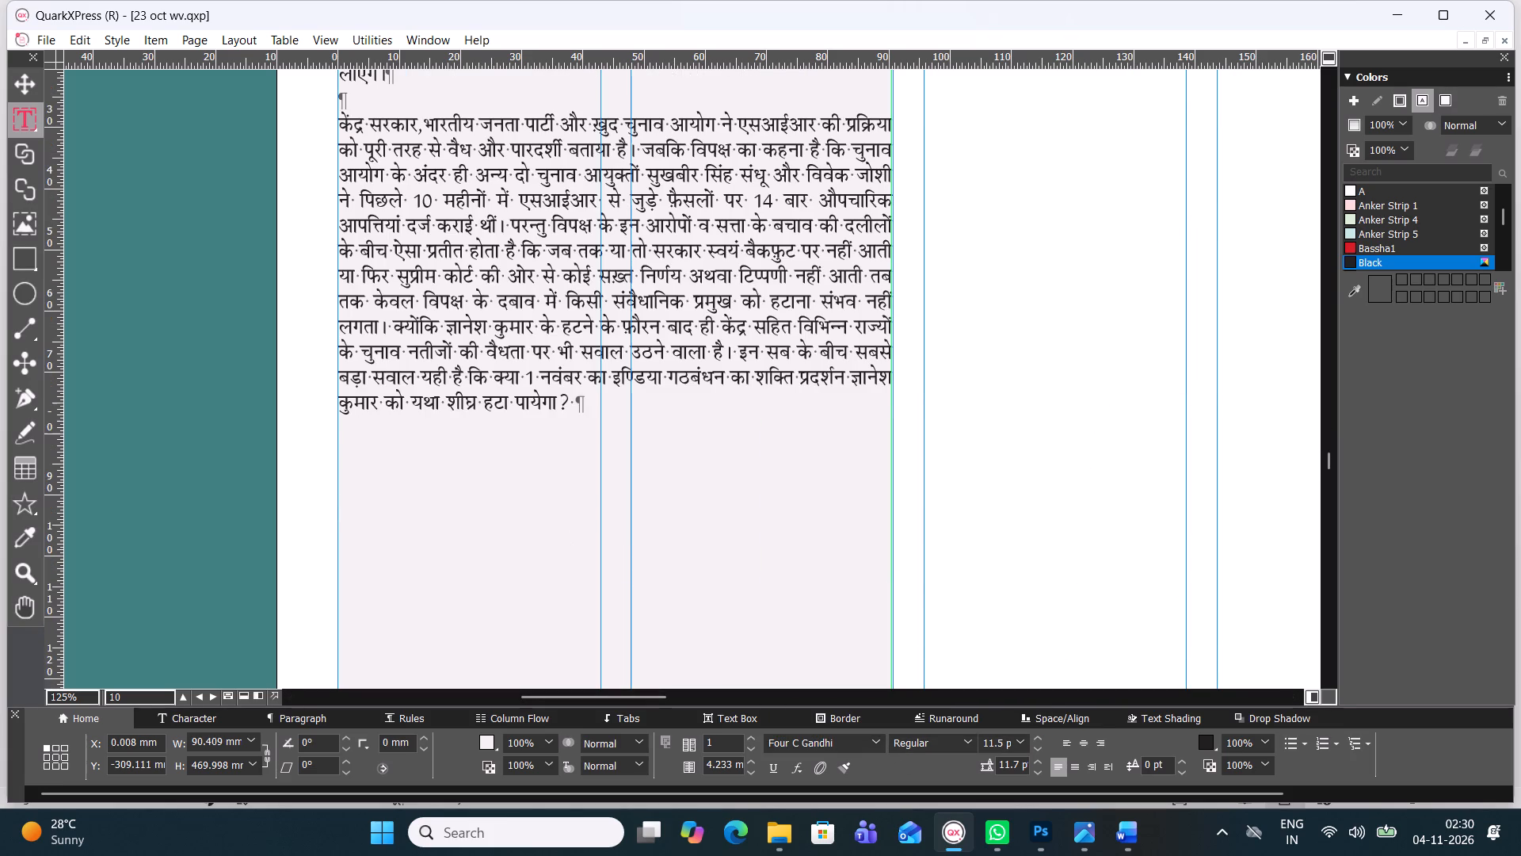
click(358, 100)
key(BackSpace)
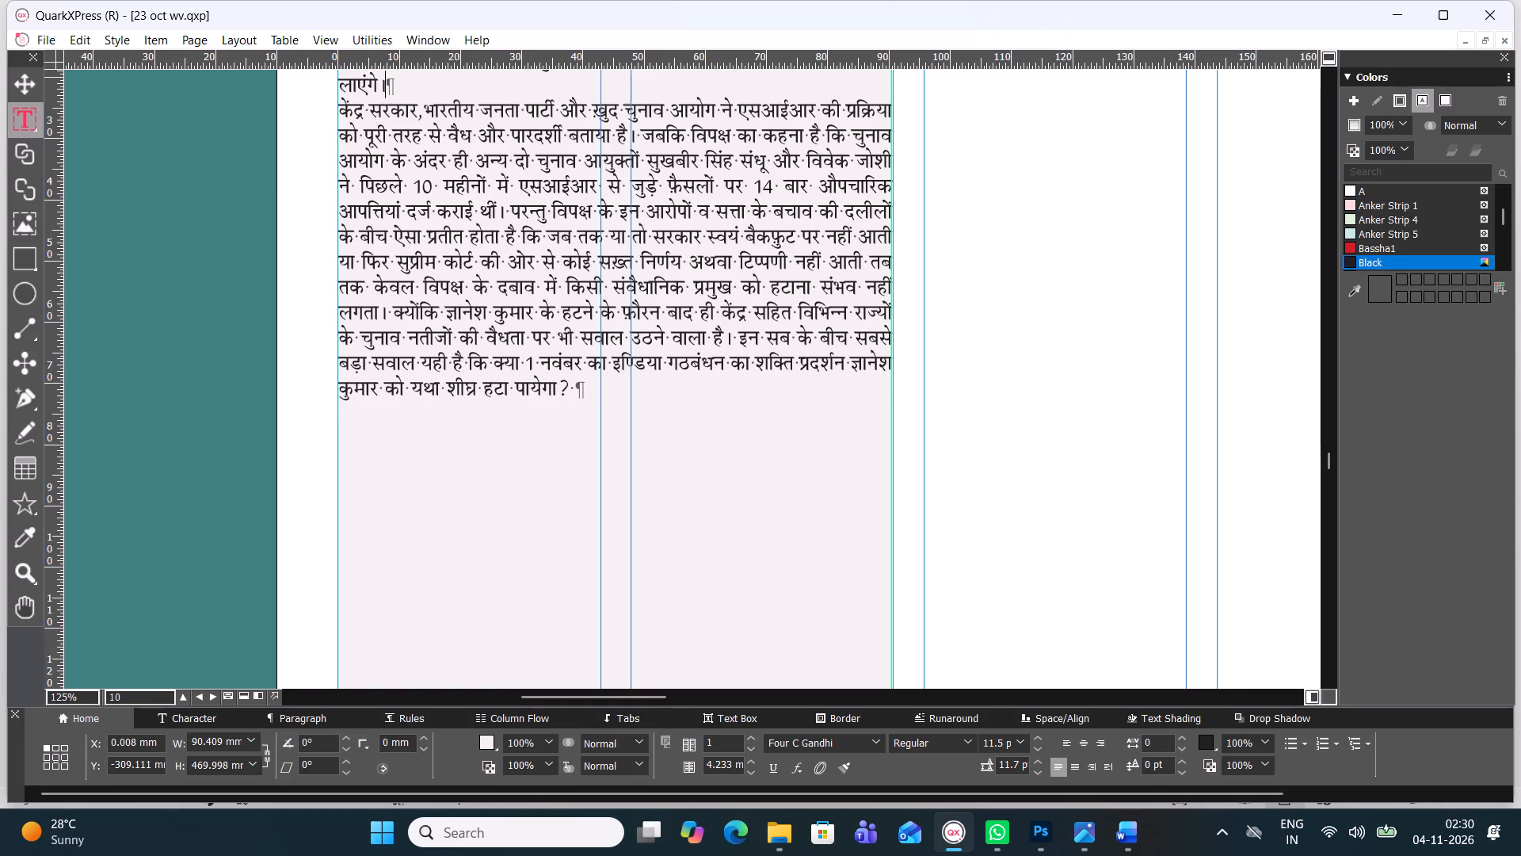
key(ctrl+z)
click(364, 115)
key(BackSpace)
drag(1328, 464, 1328, 443)
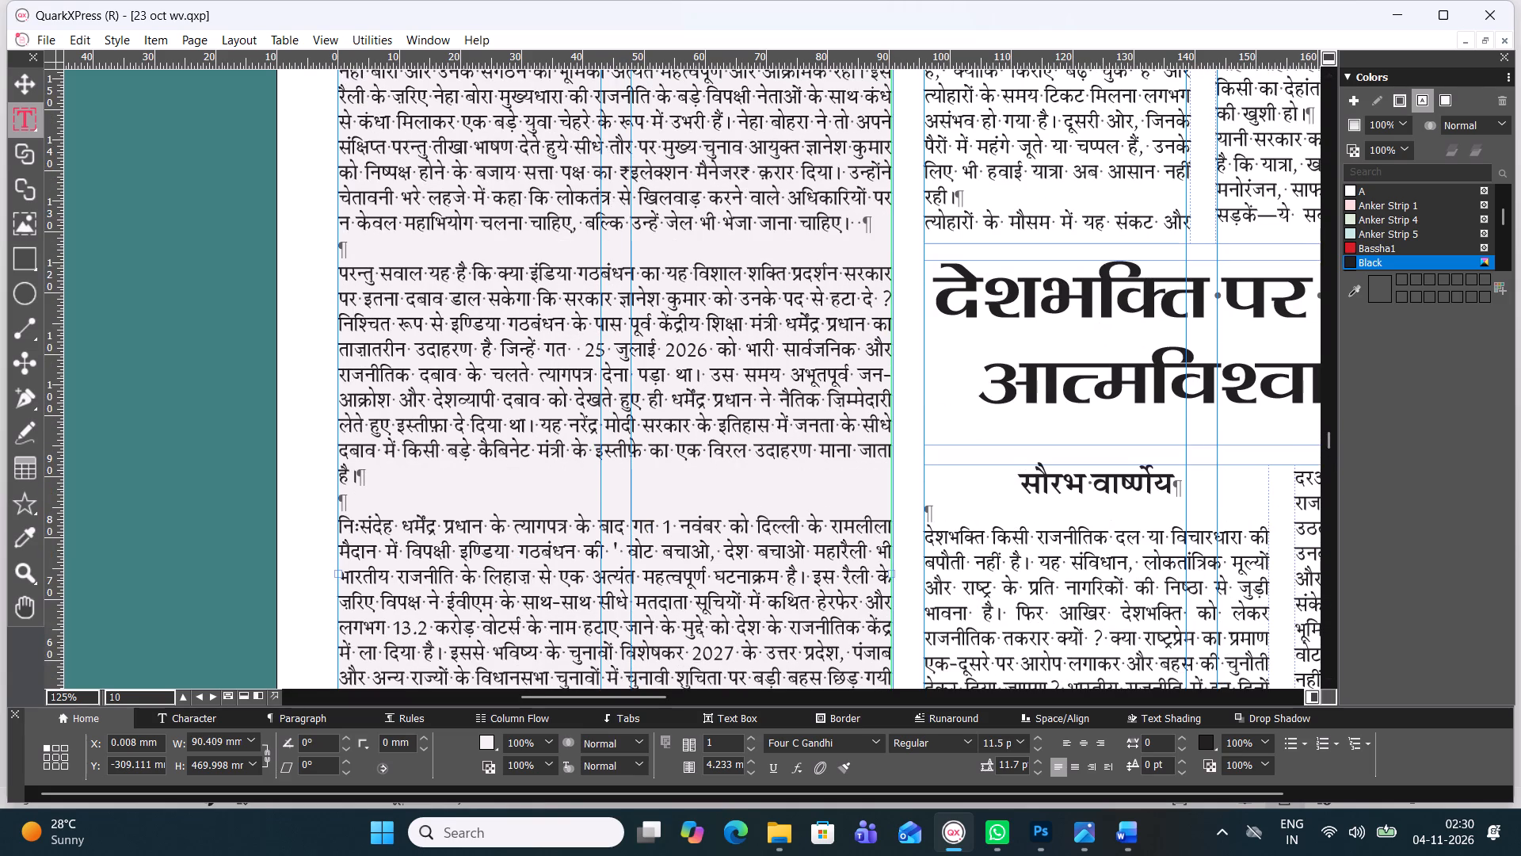
click(424, 505)
key(BackSpace)
click(406, 256)
key(BackSpace)
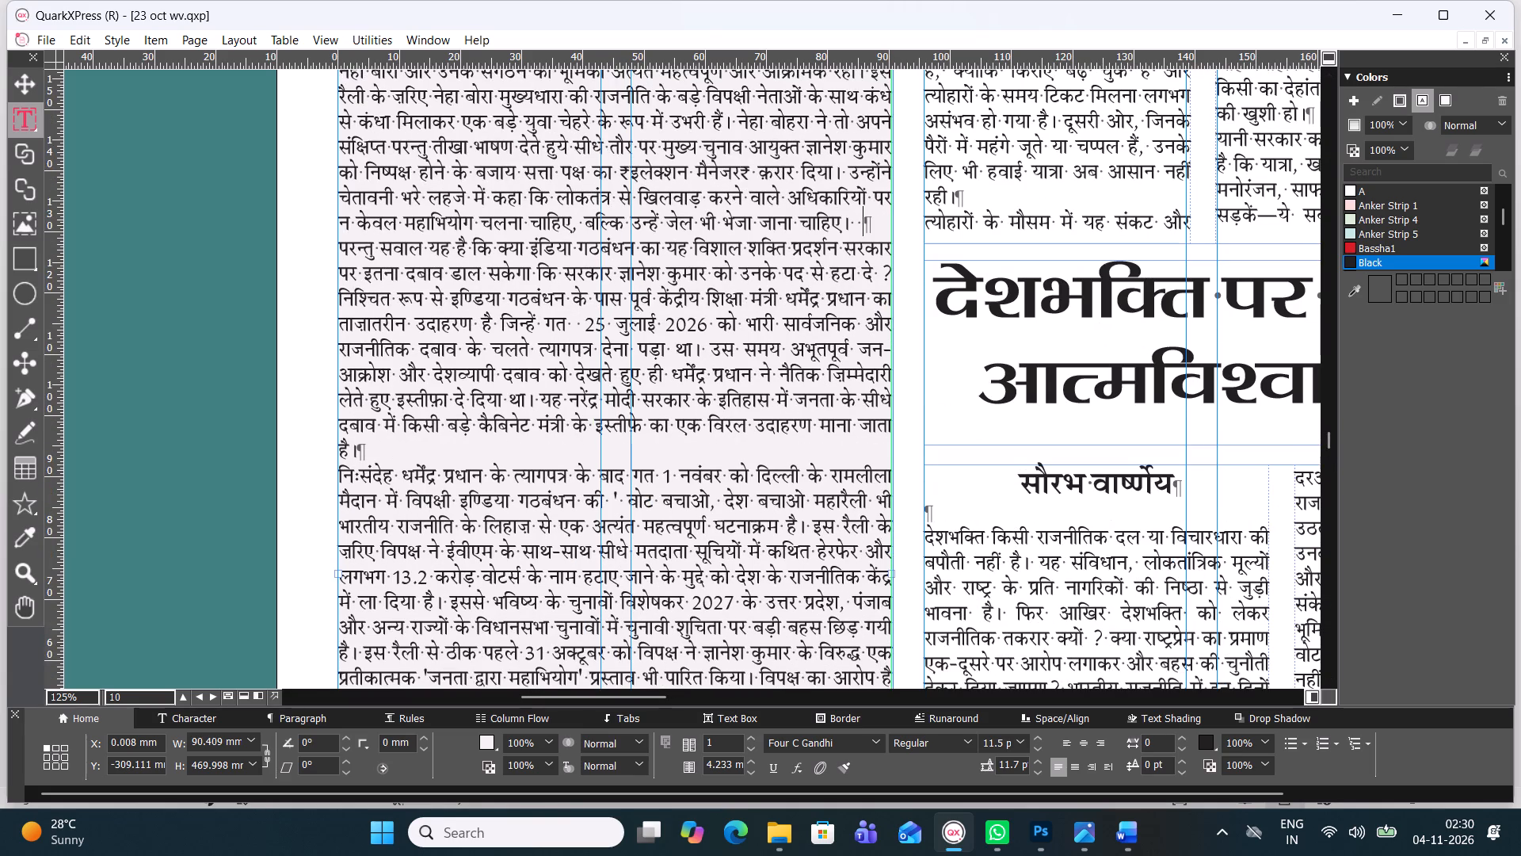
Remove two blank lines between the editorial headline and the first body paragraph beginning गत 1 नवंबर 2026.
drag(1328, 435, 1327, 426)
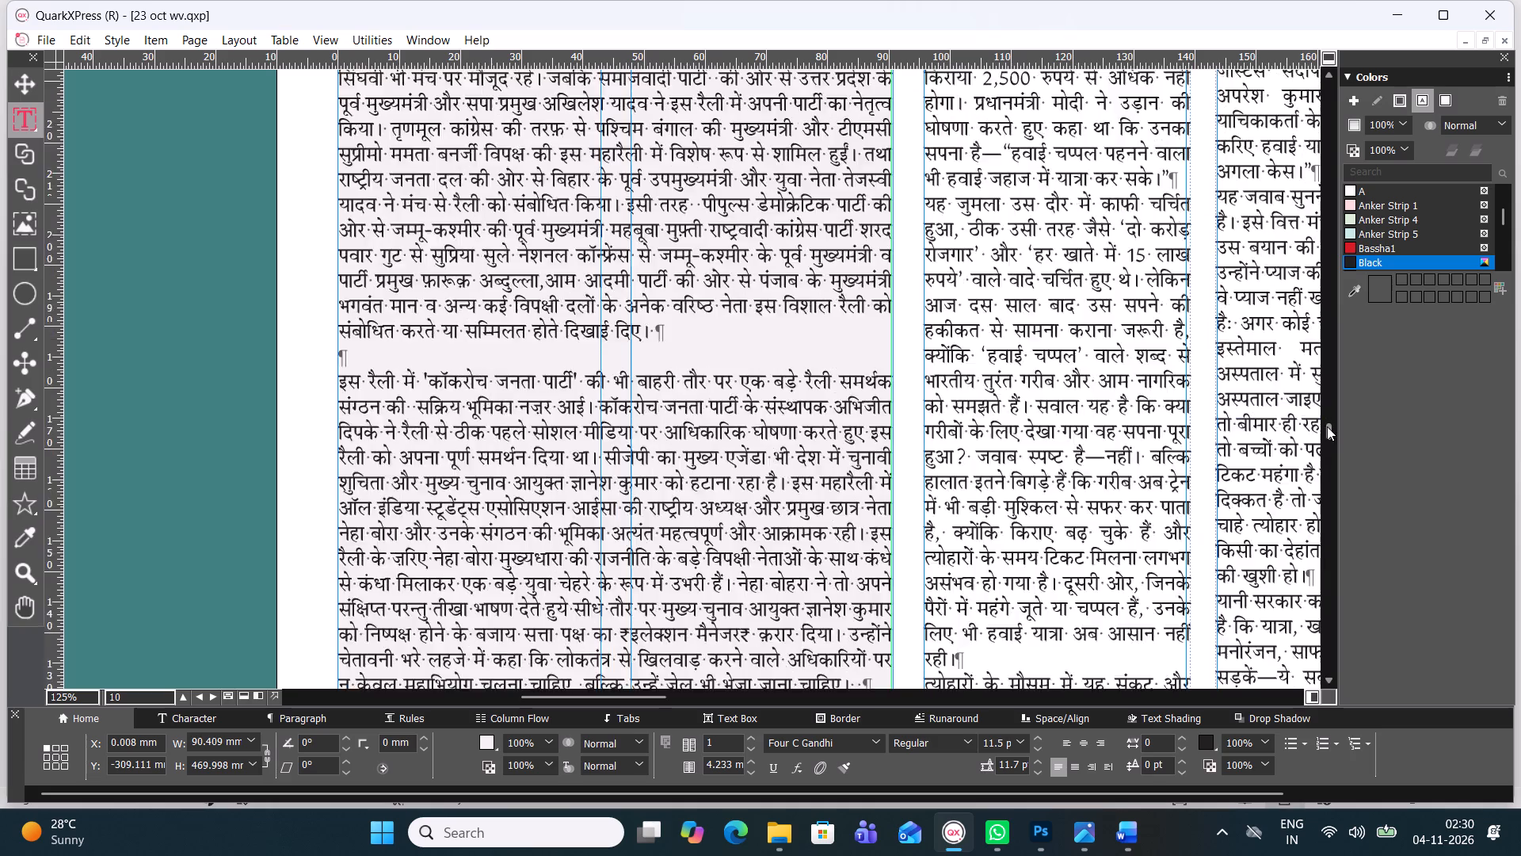
drag(1327, 426, 1325, 420)
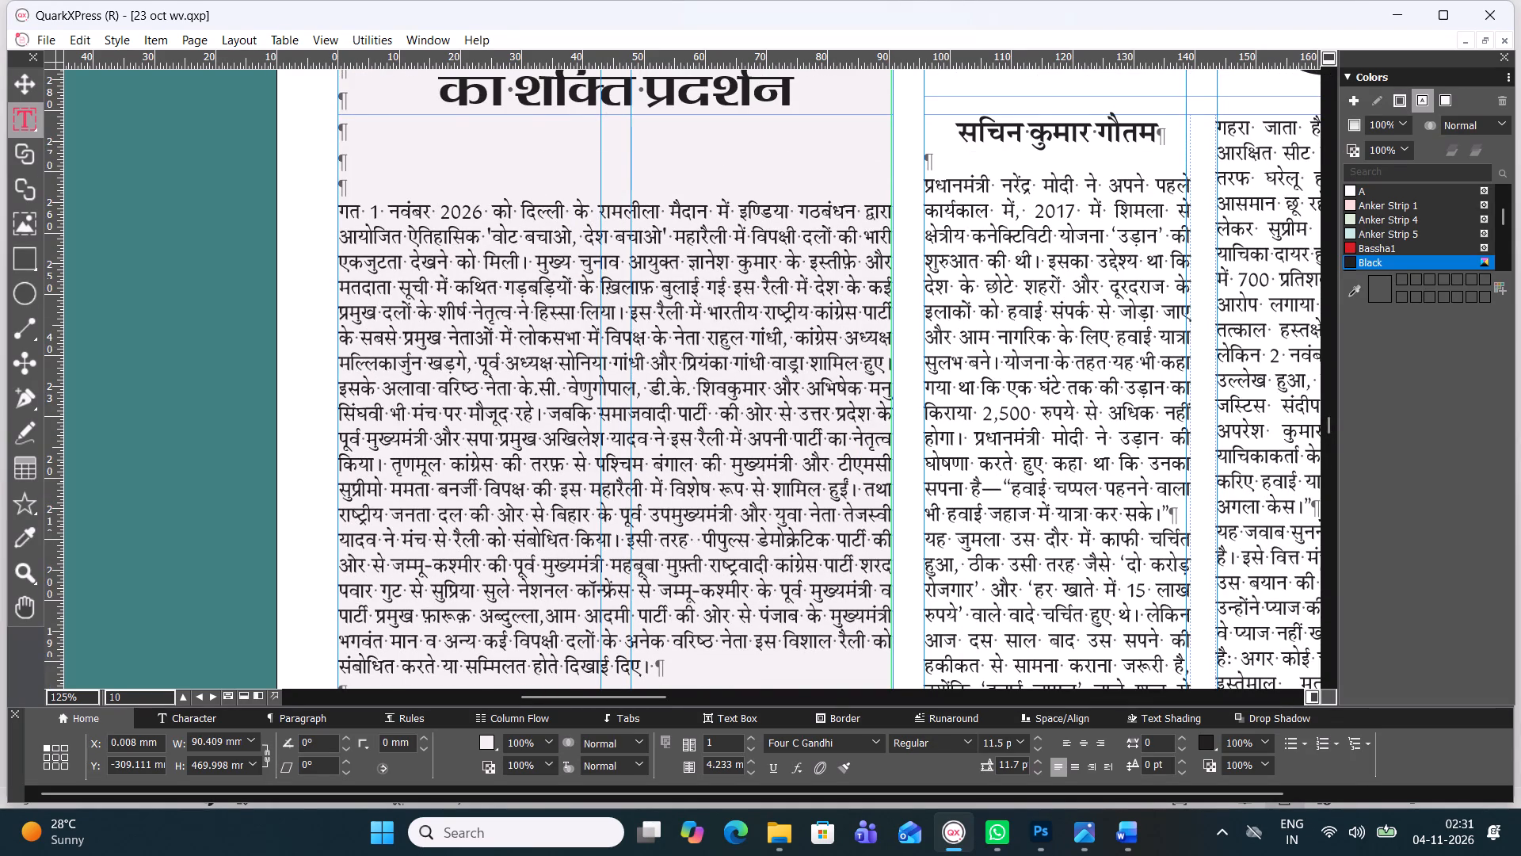
click(398, 182)
key(BackSpace)
click(406, 154)
key(BackSpace)
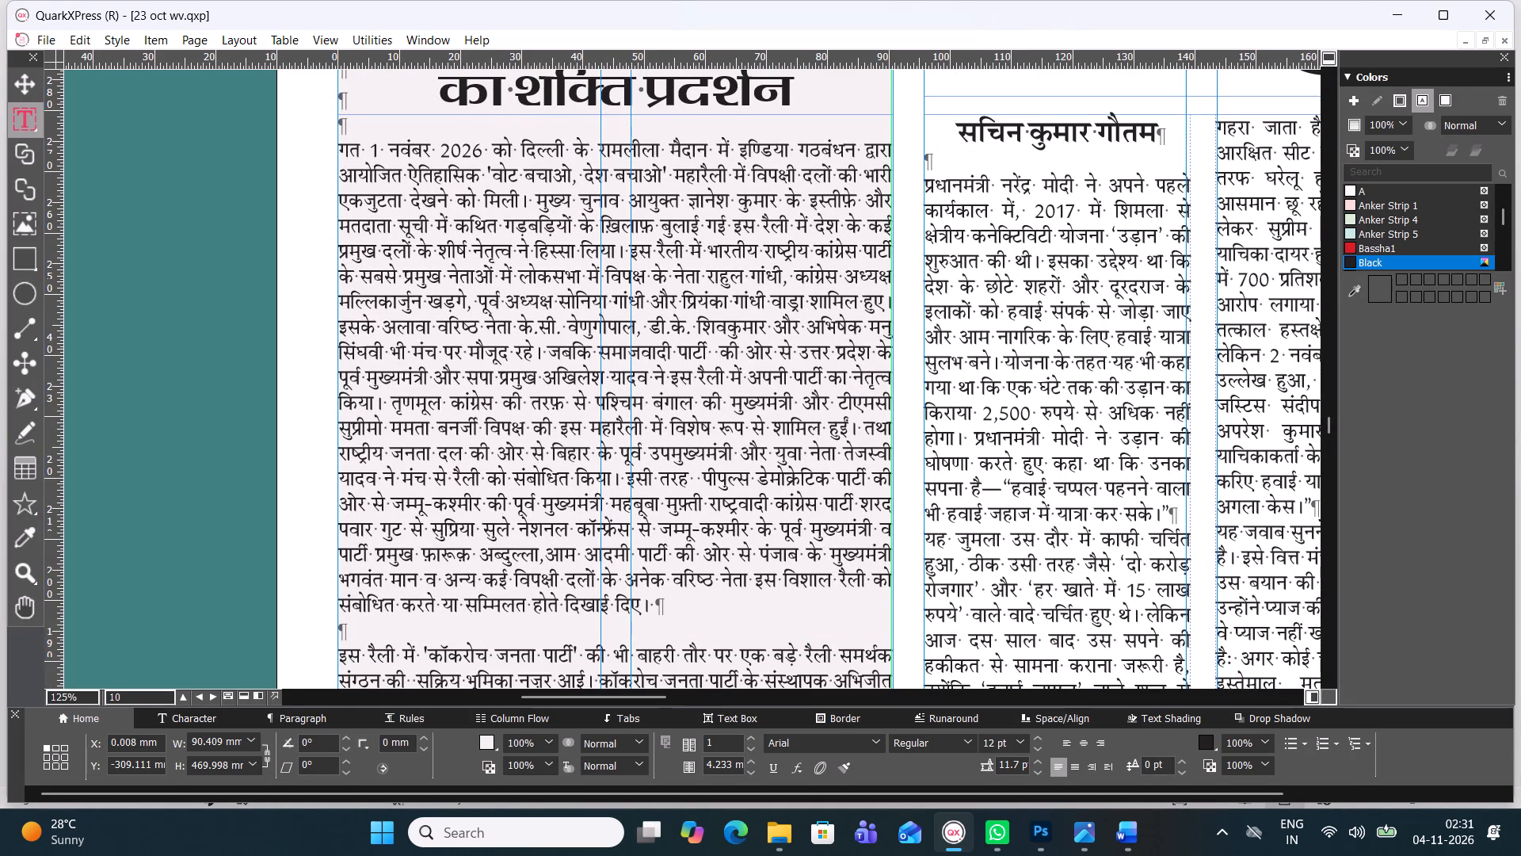
Remove the blank line before the editorial paragraph beginning इस रैली में.
click(1325, 422)
click(599, 457)
key(BackSpace)
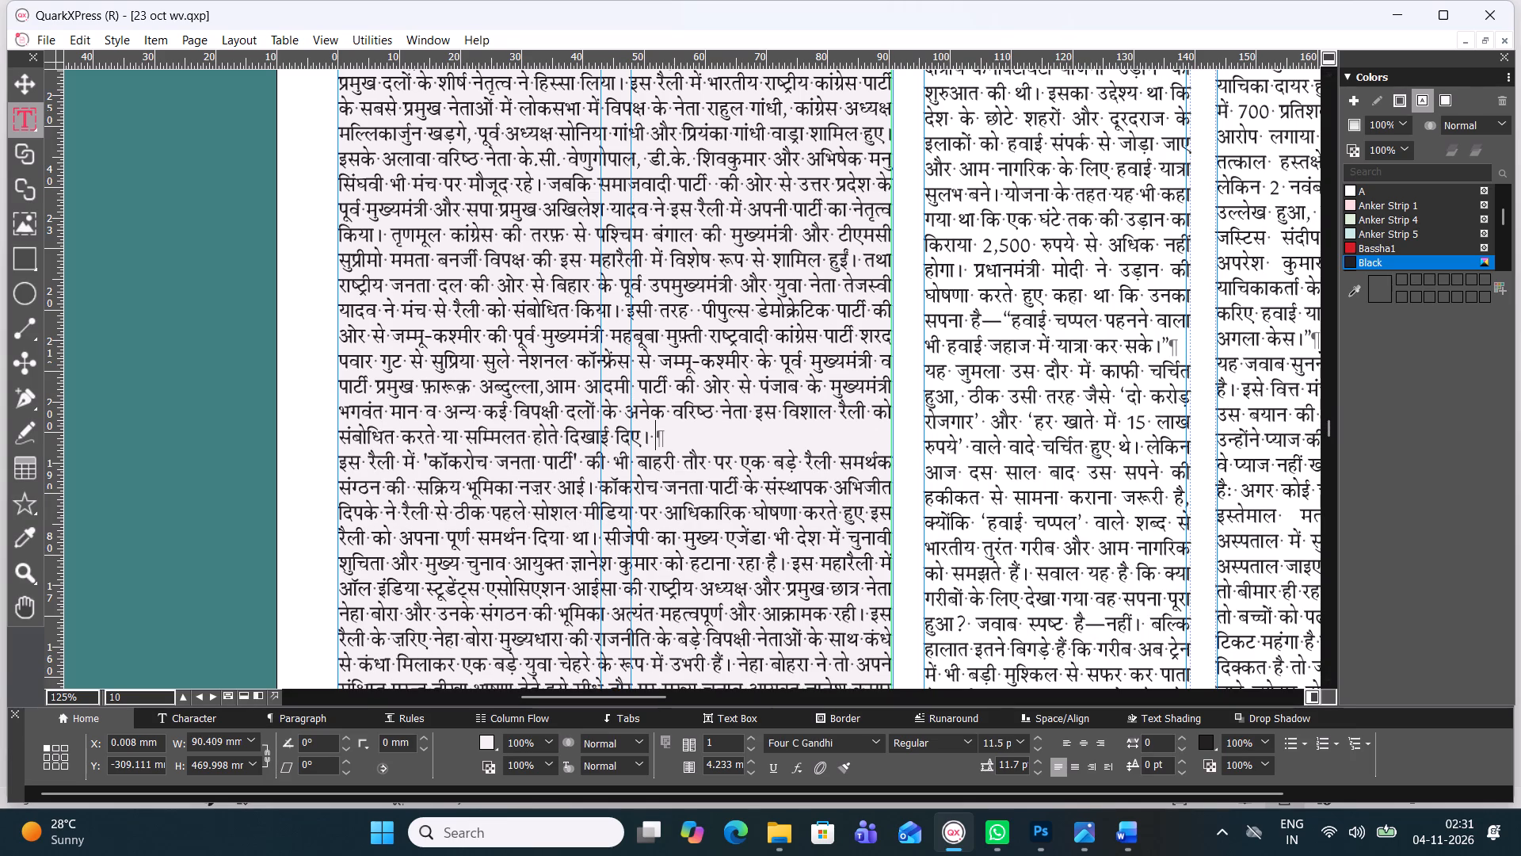
Split the paragraph beginning इस रैली में after के रूप में उभरी हैं।, replacing the following space with a paragraph break.
drag(1326, 426, 1327, 429)
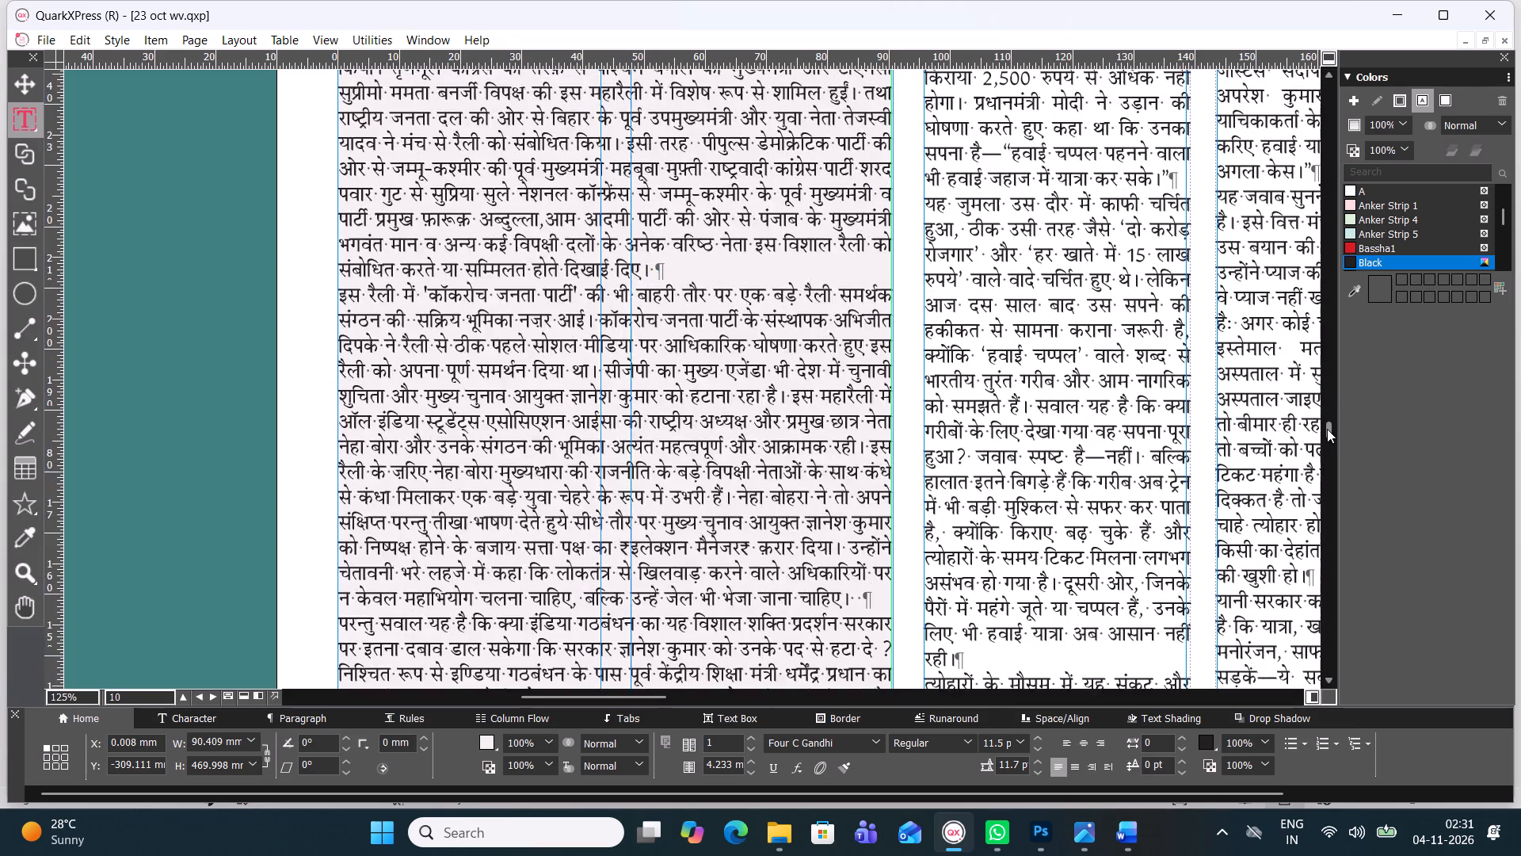
drag(1327, 429, 1328, 434)
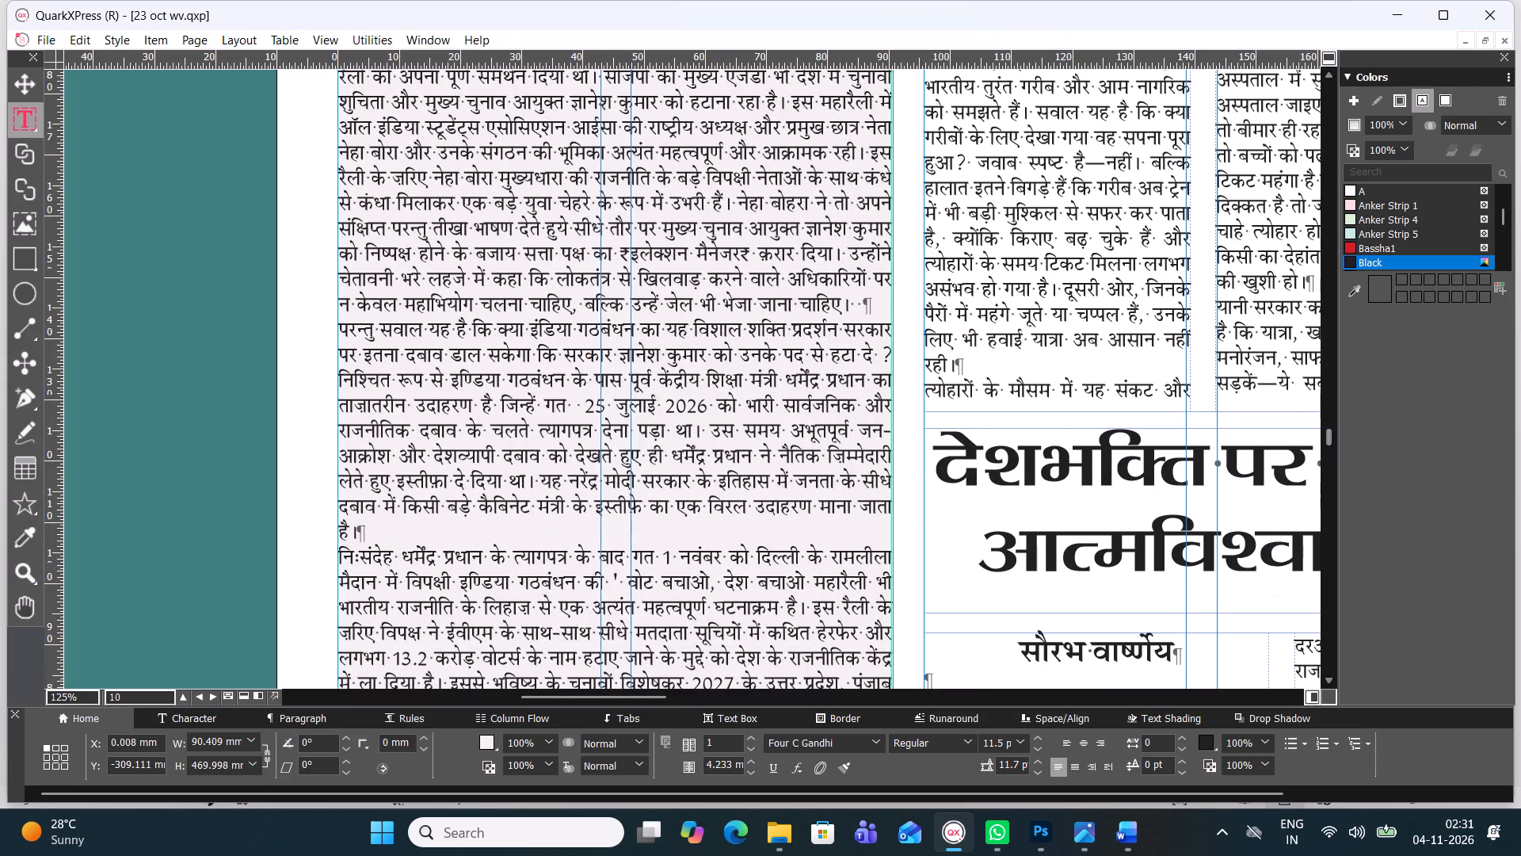
click(736, 199)
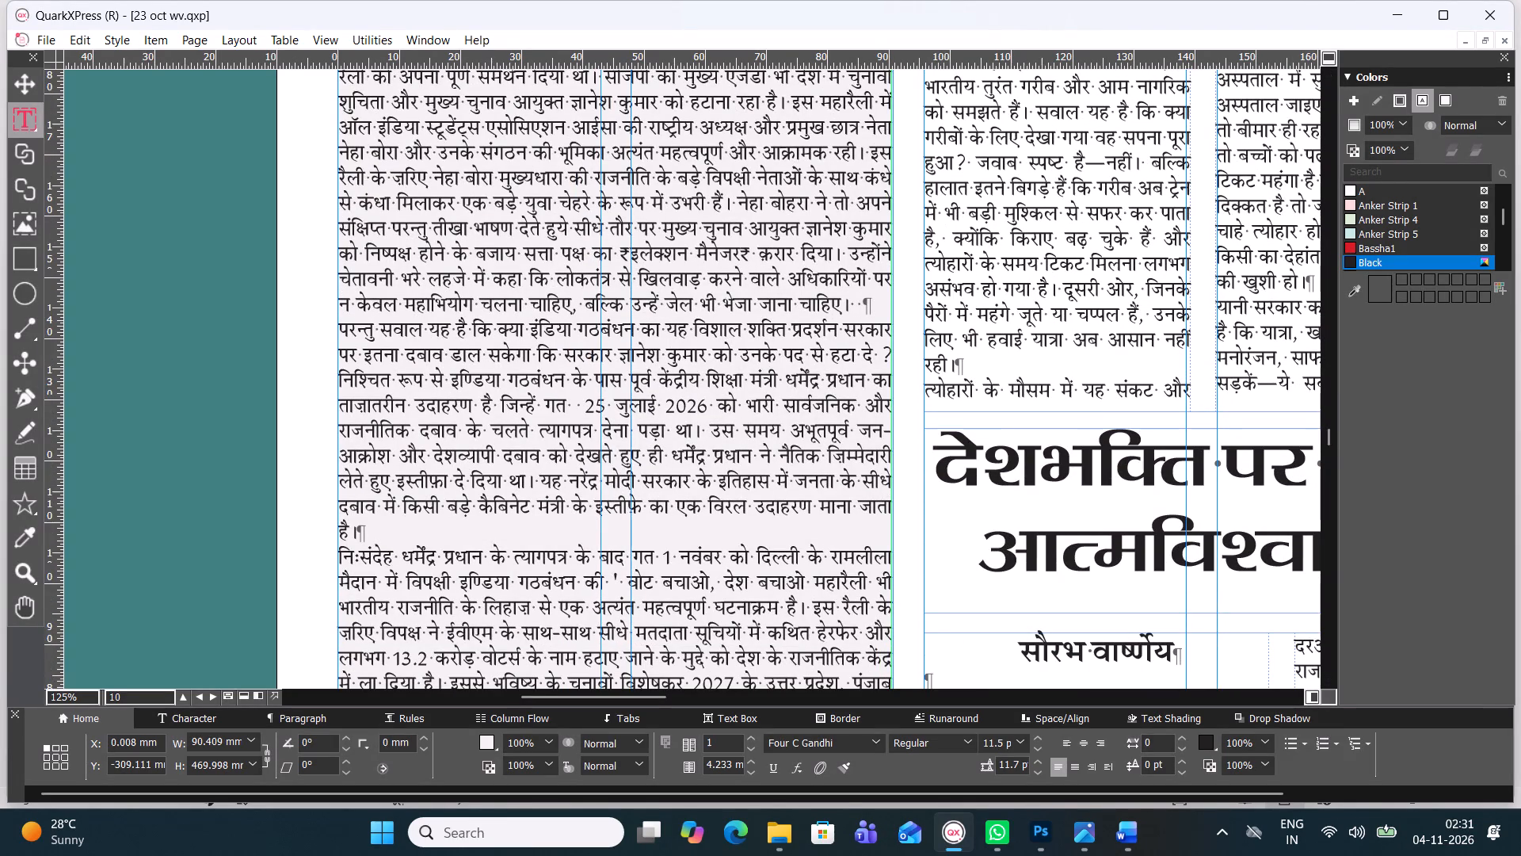
key(BackSpace)
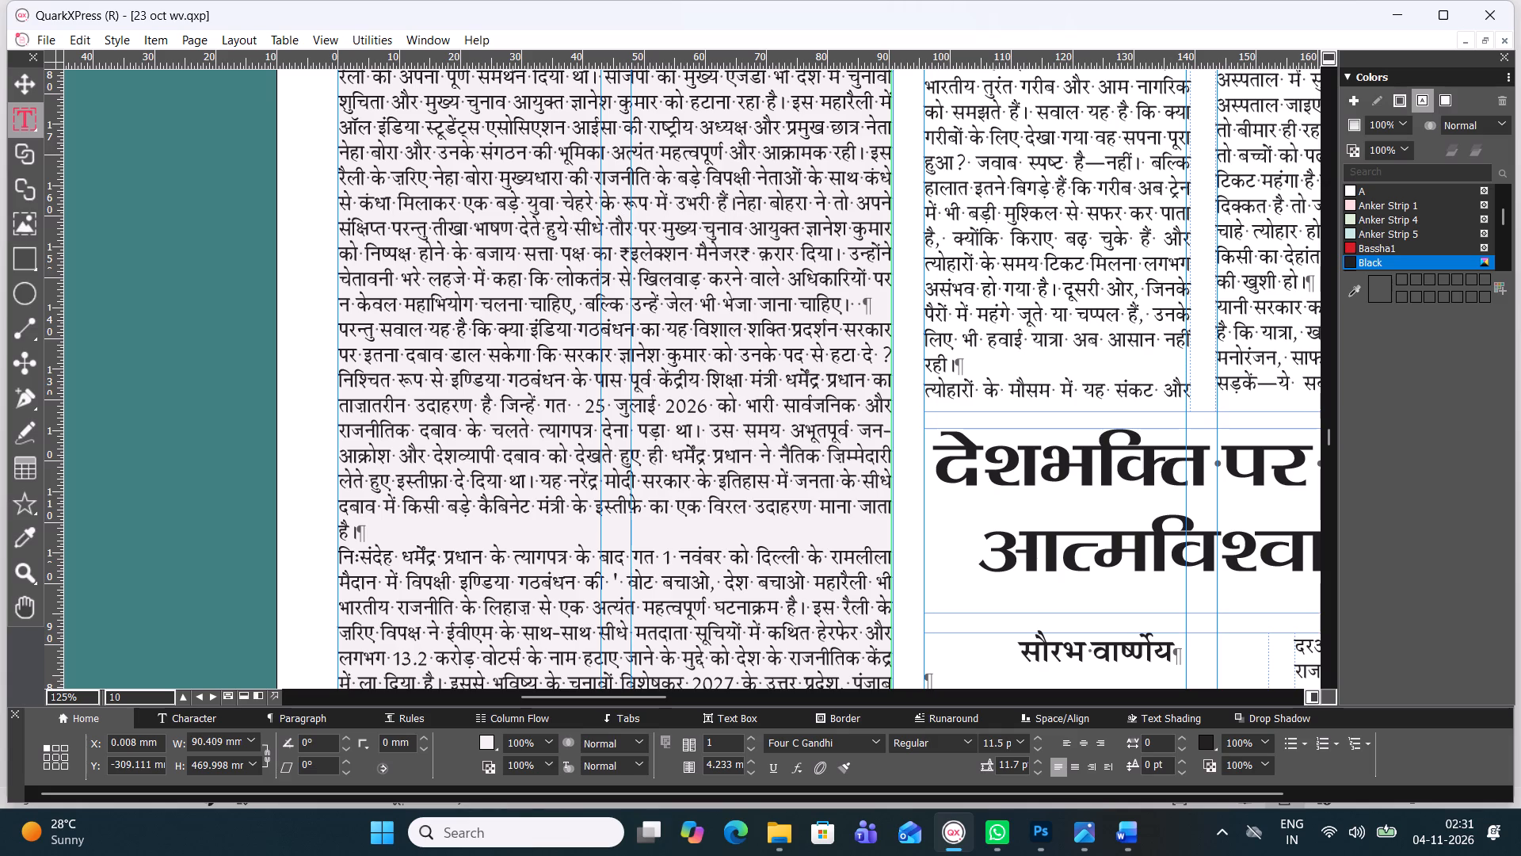
key(Return)
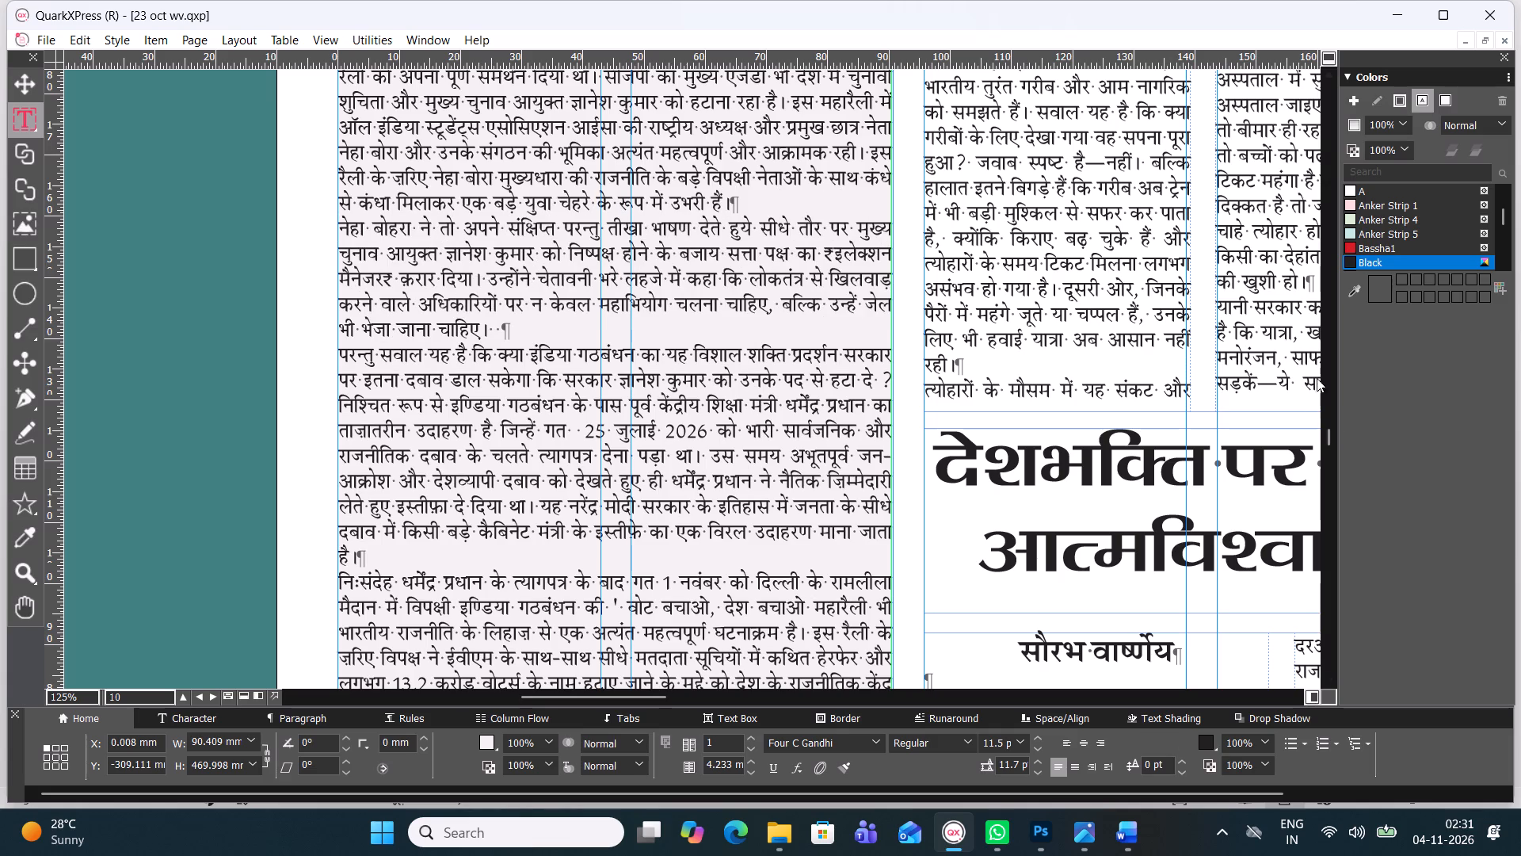
Add a blank line after the editorial's last paragraph, which ends with हटा पायेगा?
drag(1327, 431, 1327, 433)
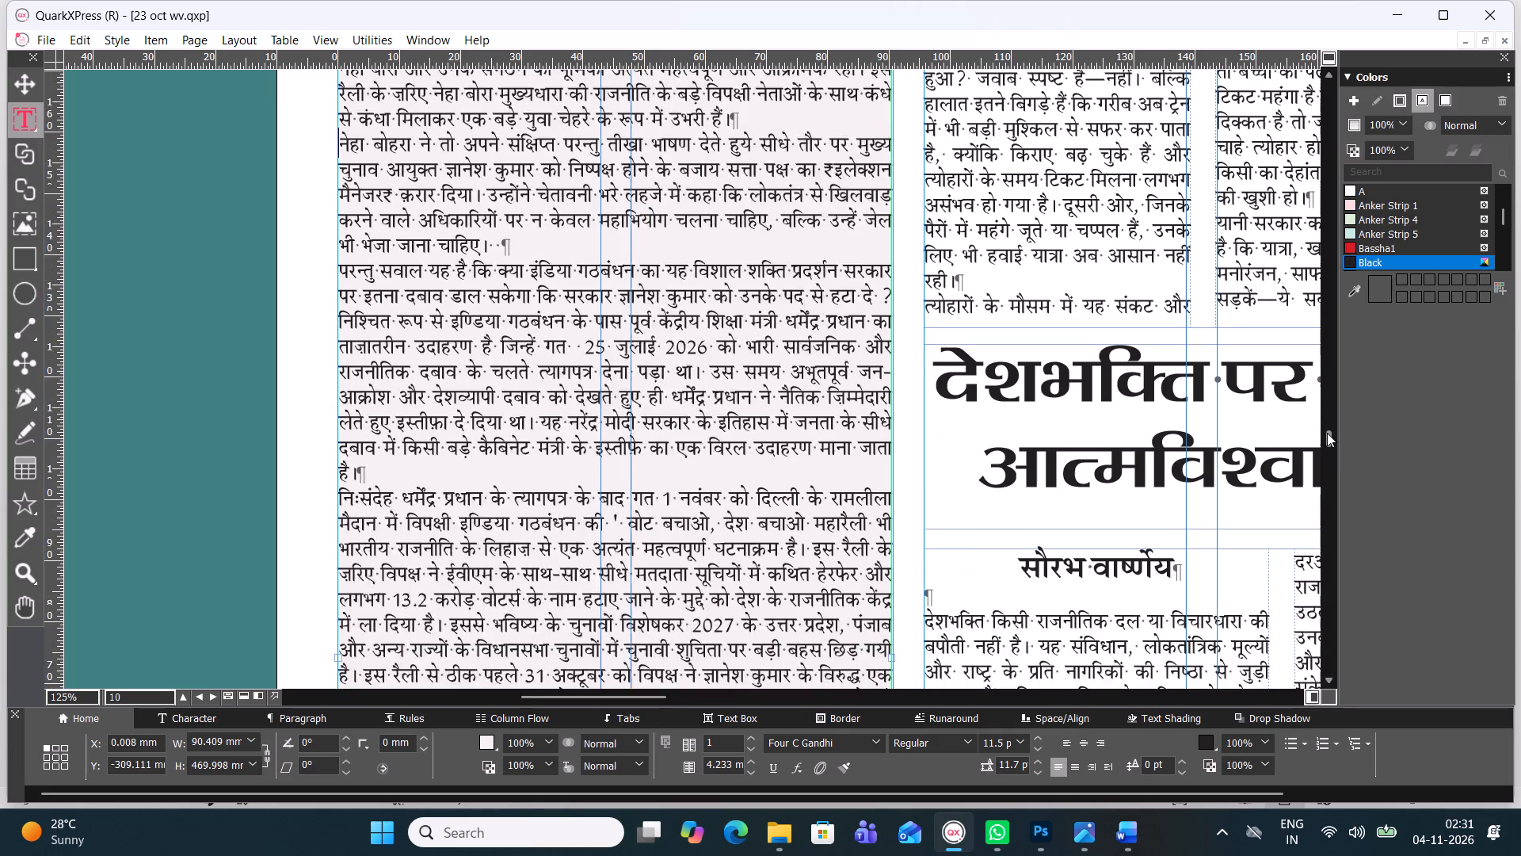
drag(1327, 433, 1337, 449)
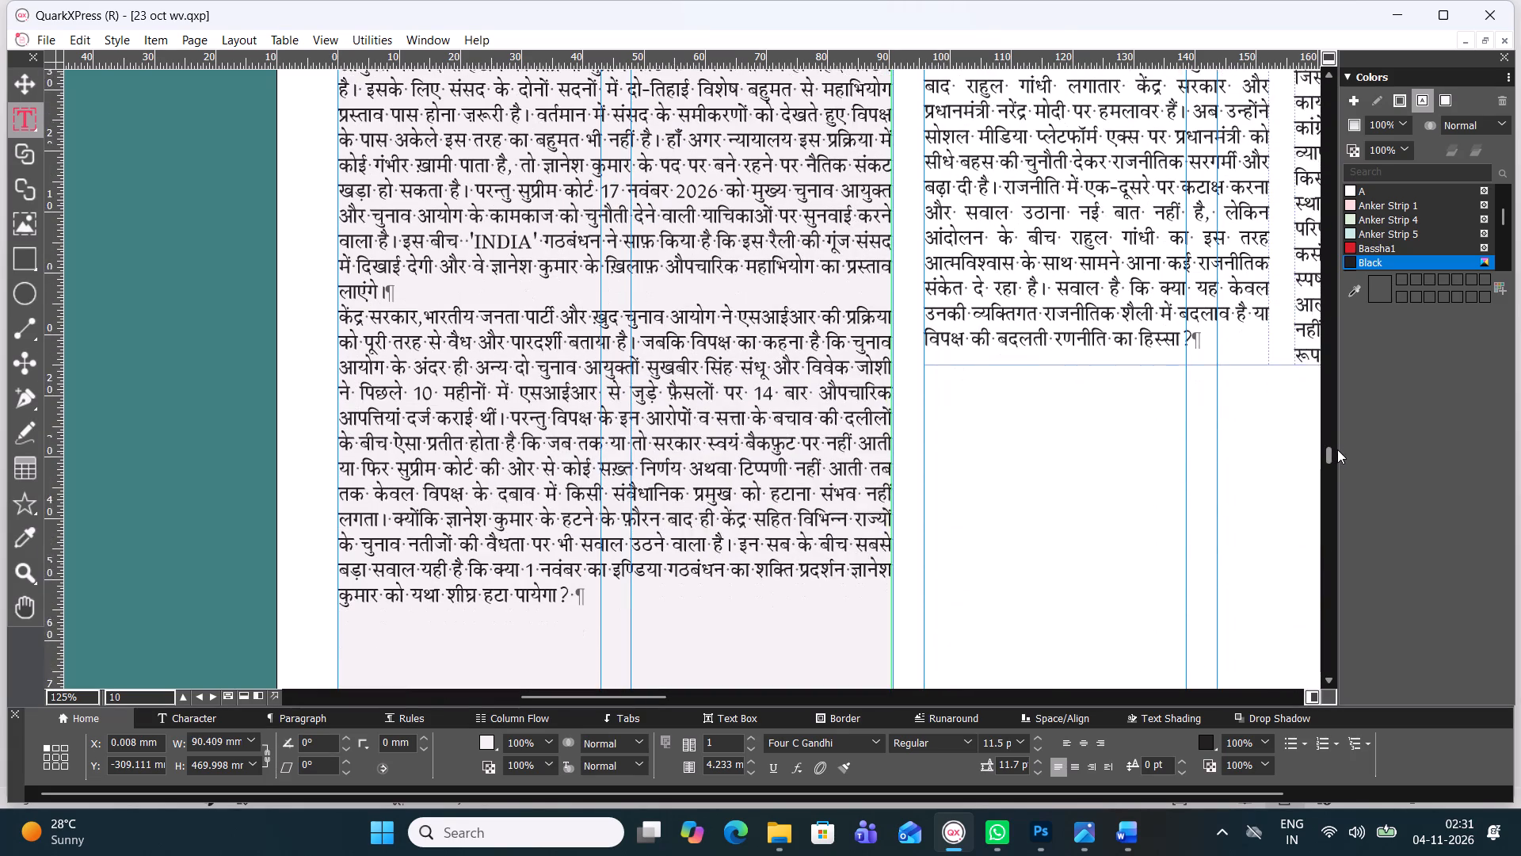
drag(1337, 449, 1340, 453)
click(600, 346)
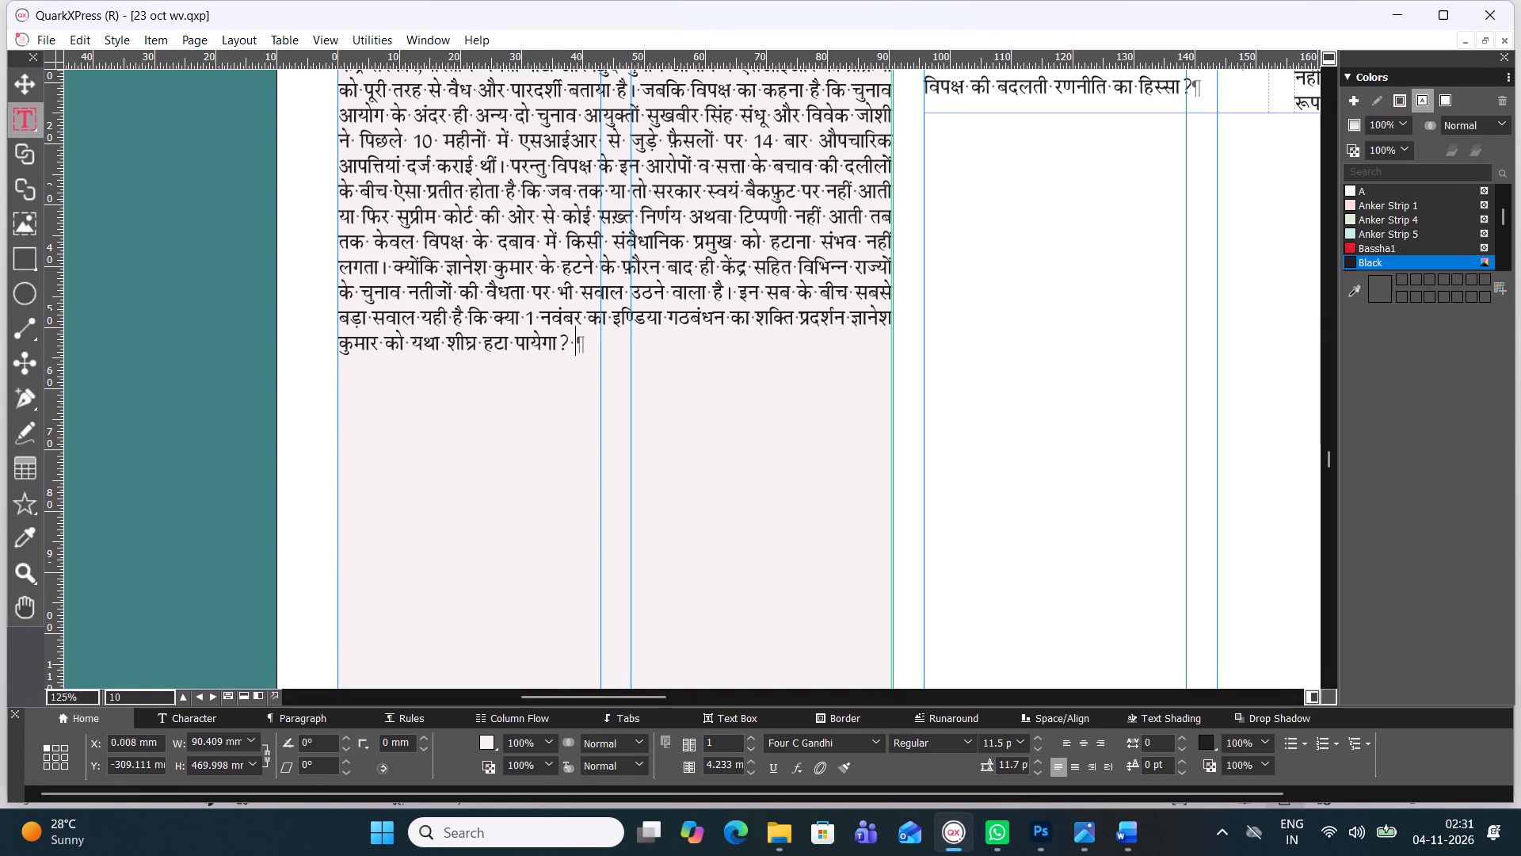
key(Return)
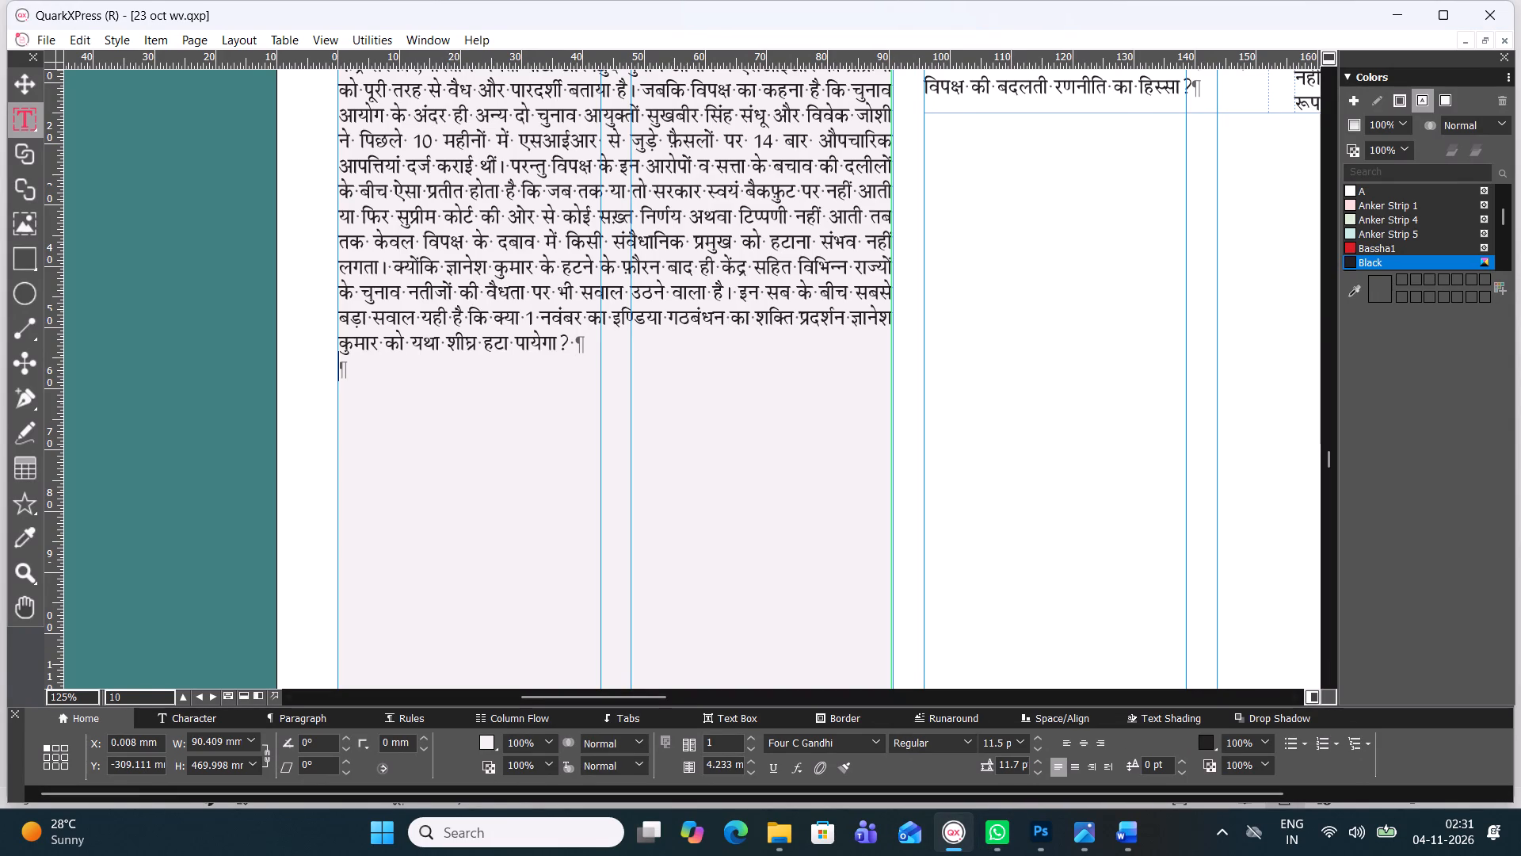
key(Right)
key(Right)
key(Right)
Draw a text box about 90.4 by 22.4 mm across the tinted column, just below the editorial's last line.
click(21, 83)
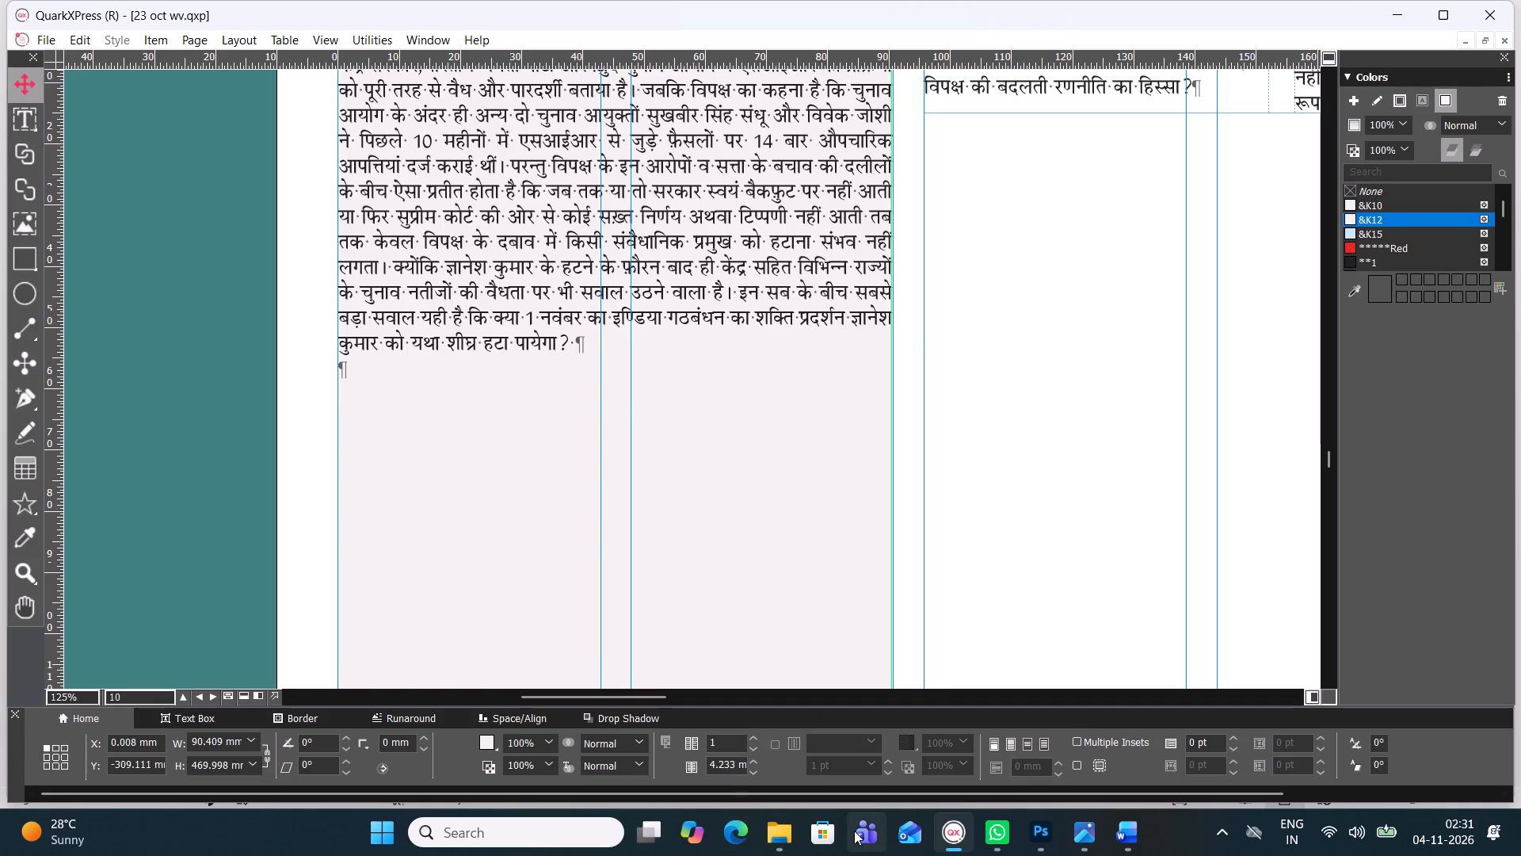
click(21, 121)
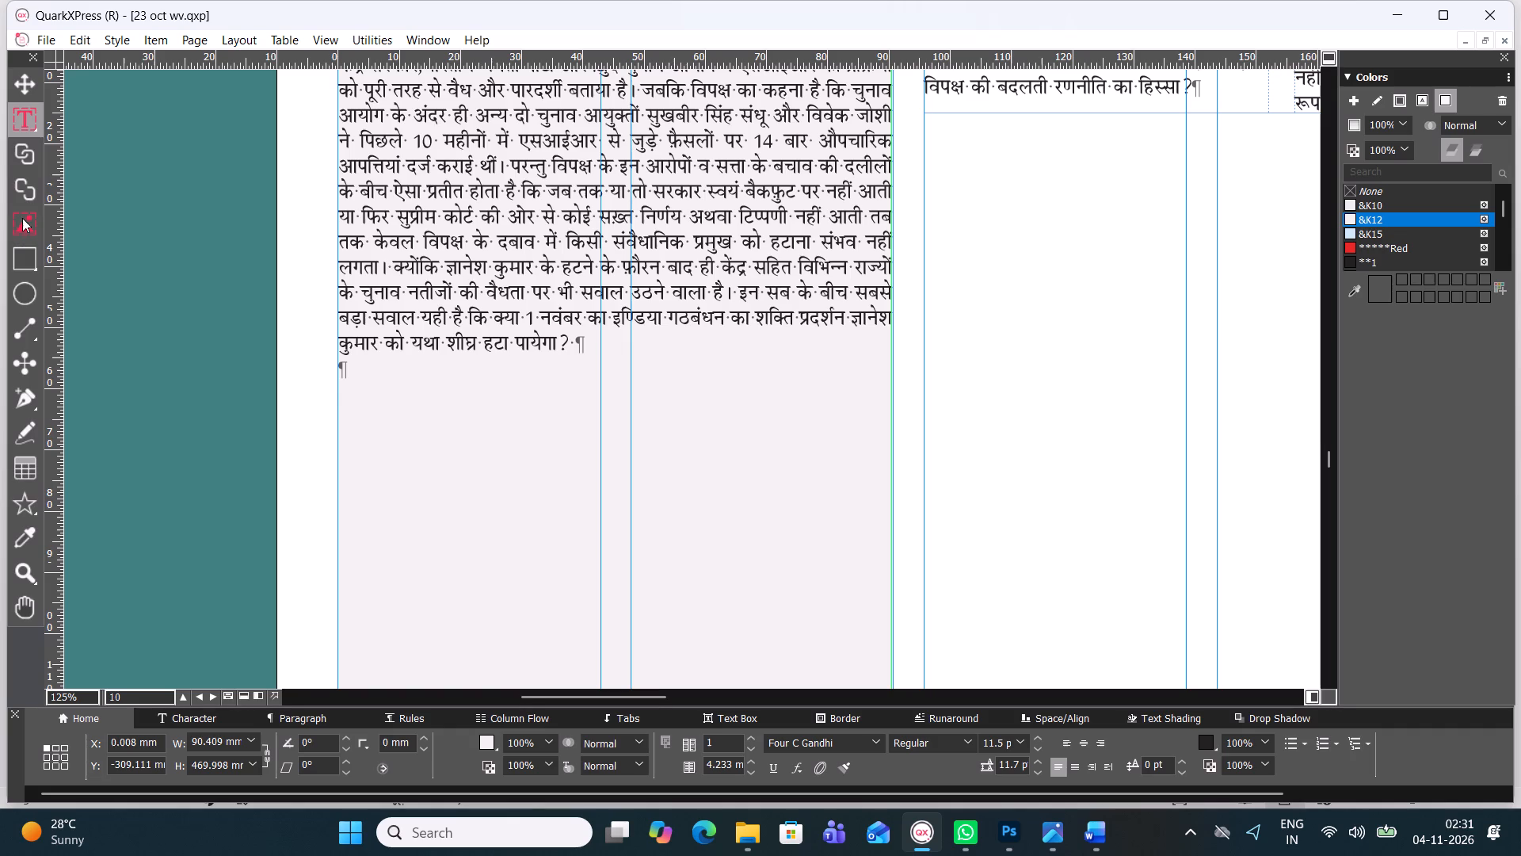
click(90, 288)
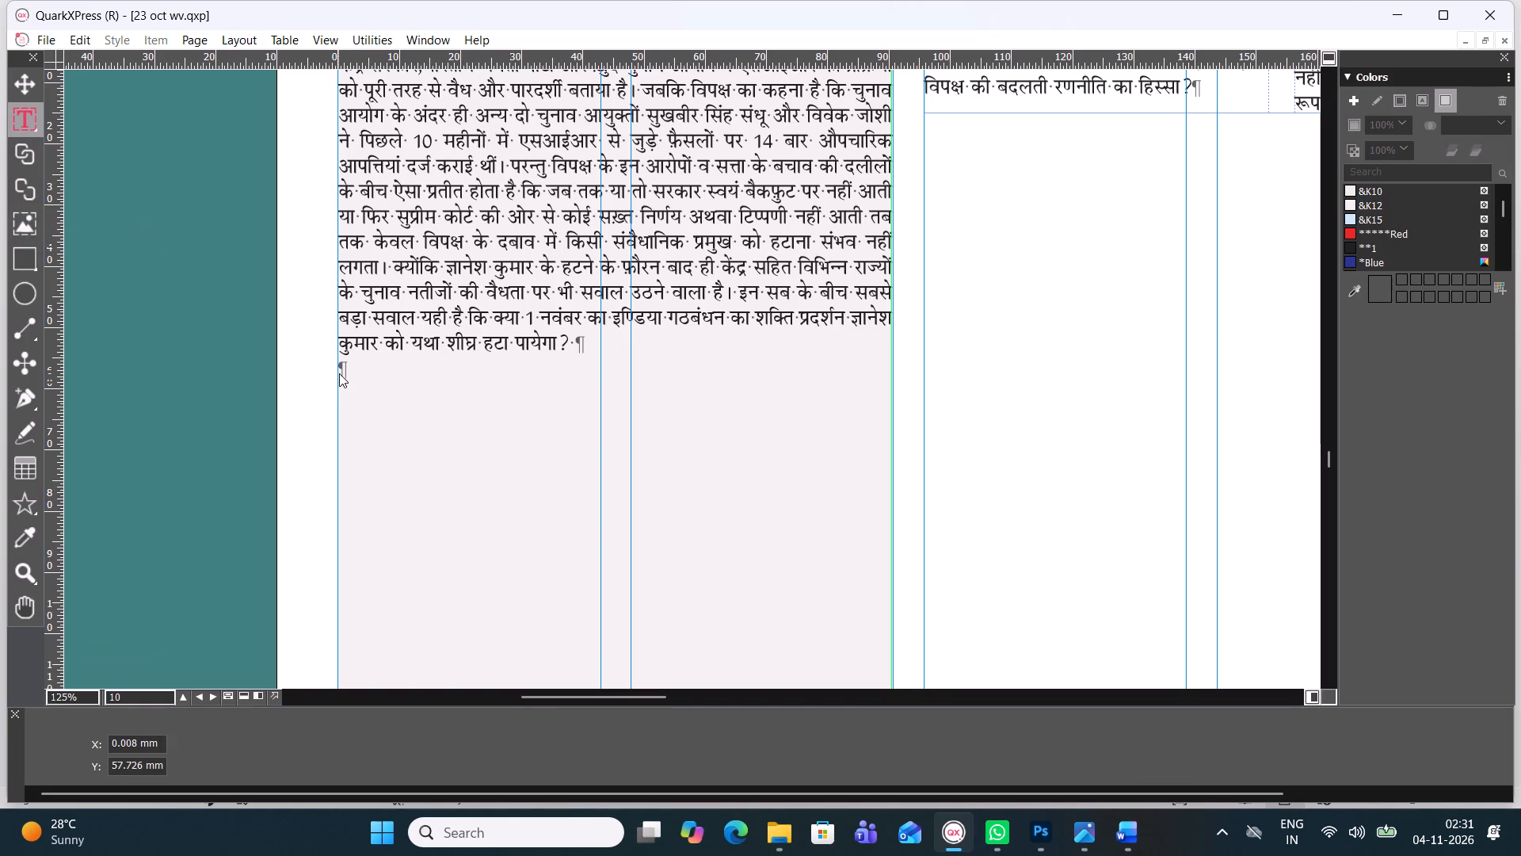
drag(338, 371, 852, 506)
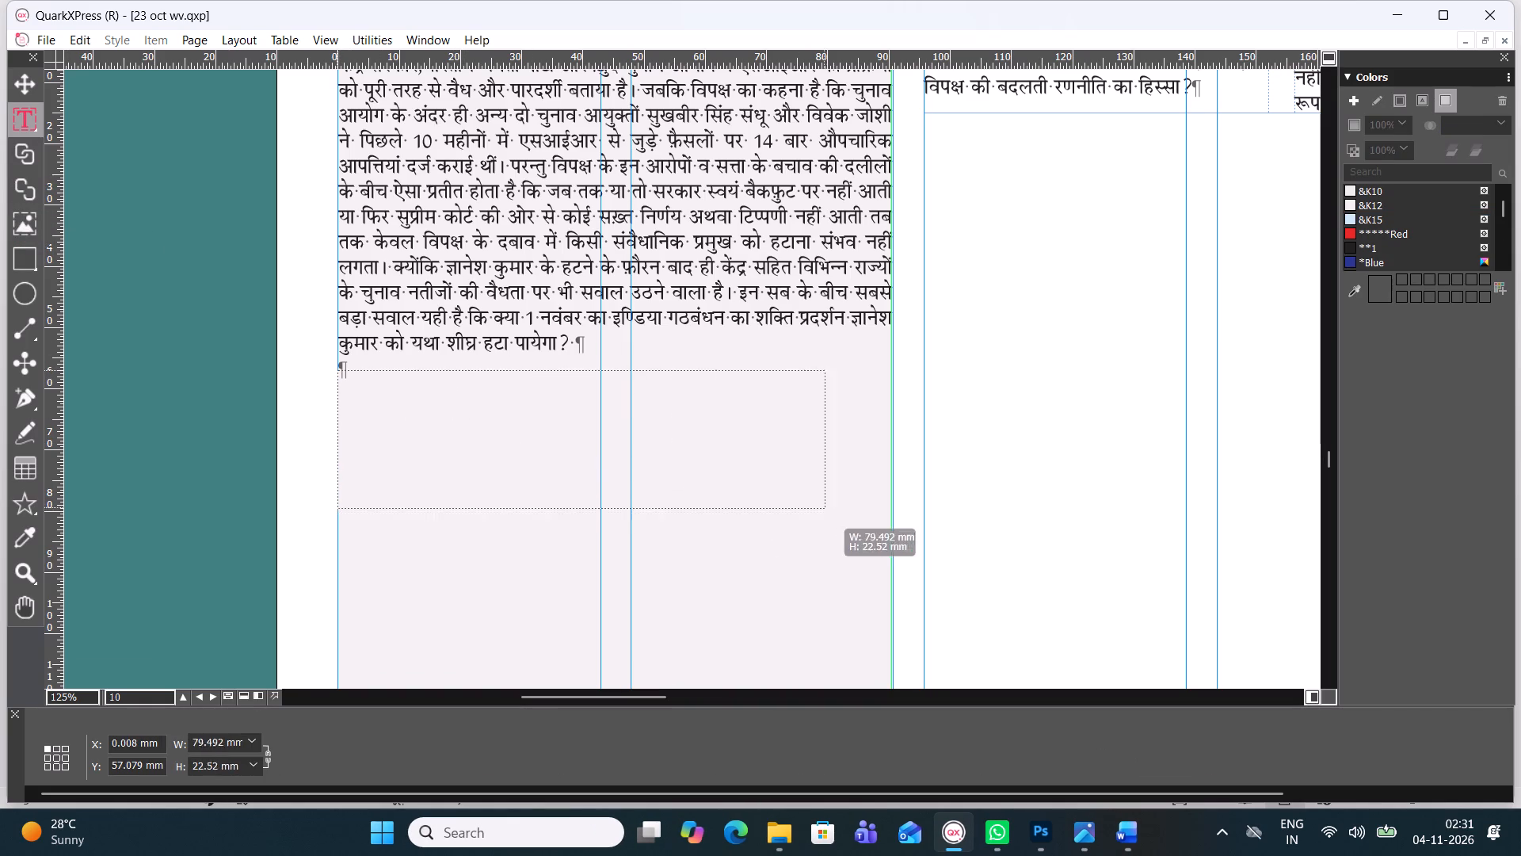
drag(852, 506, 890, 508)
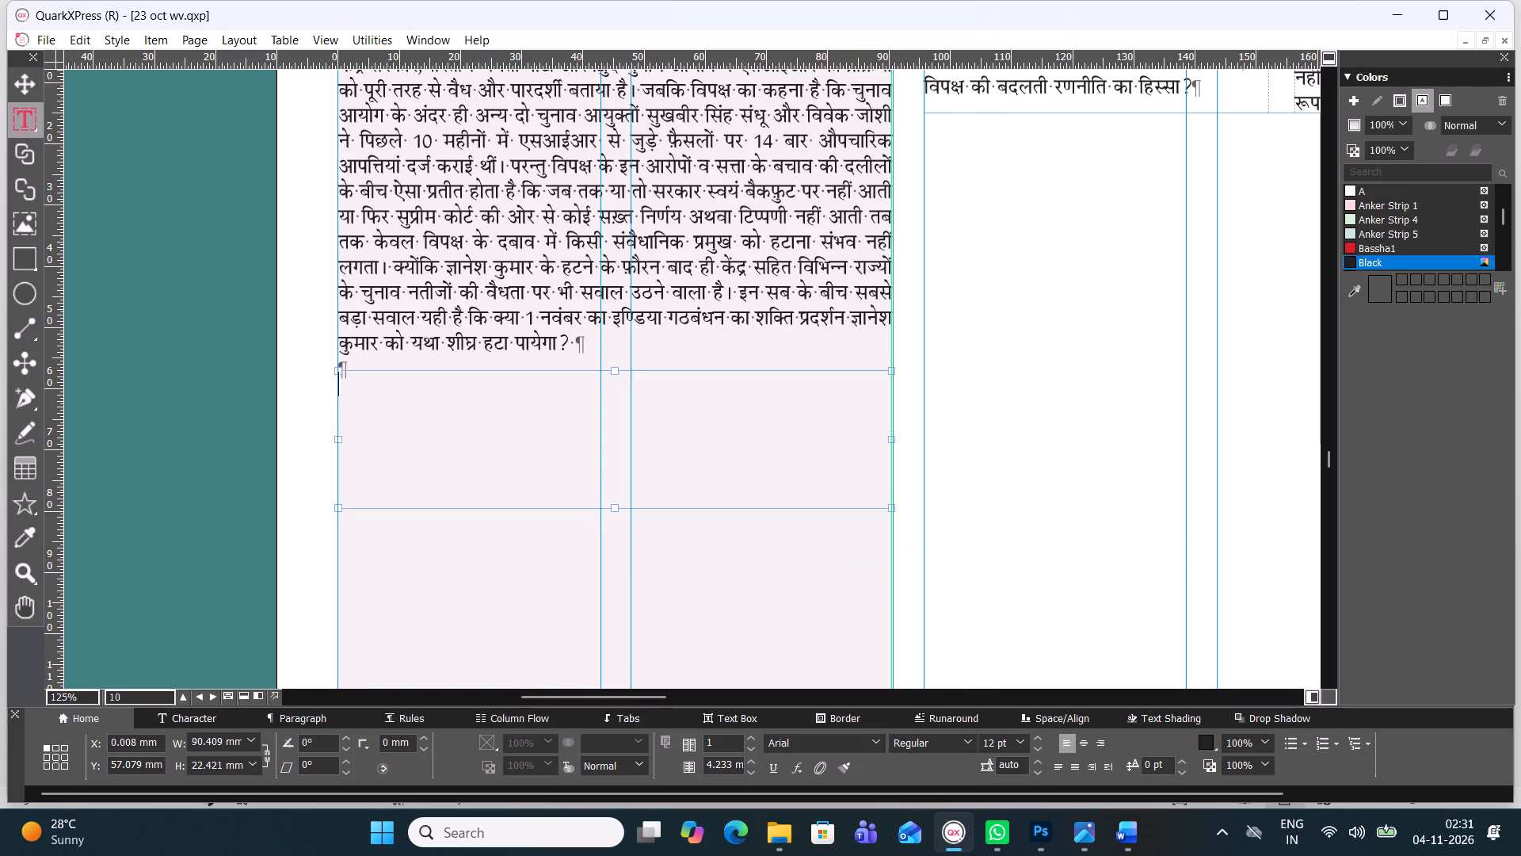
Copy the two-line headline beginning बदलते युद्ध की चुनौतियों from the 04 Nov Article Word document and switch back to QuarkXPress.
click(1132, 837)
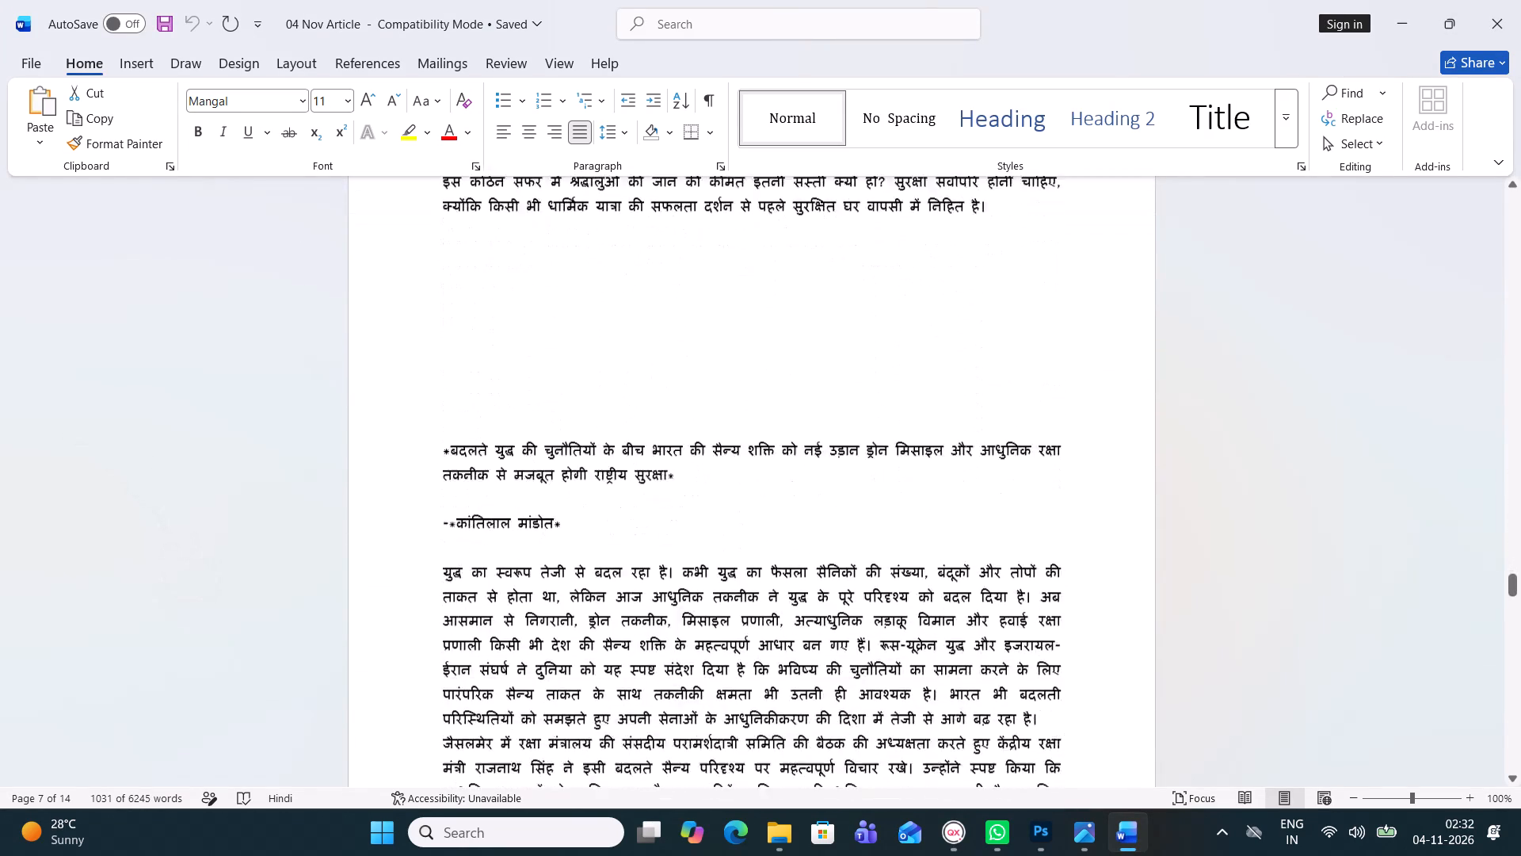
drag(441, 335, 654, 385)
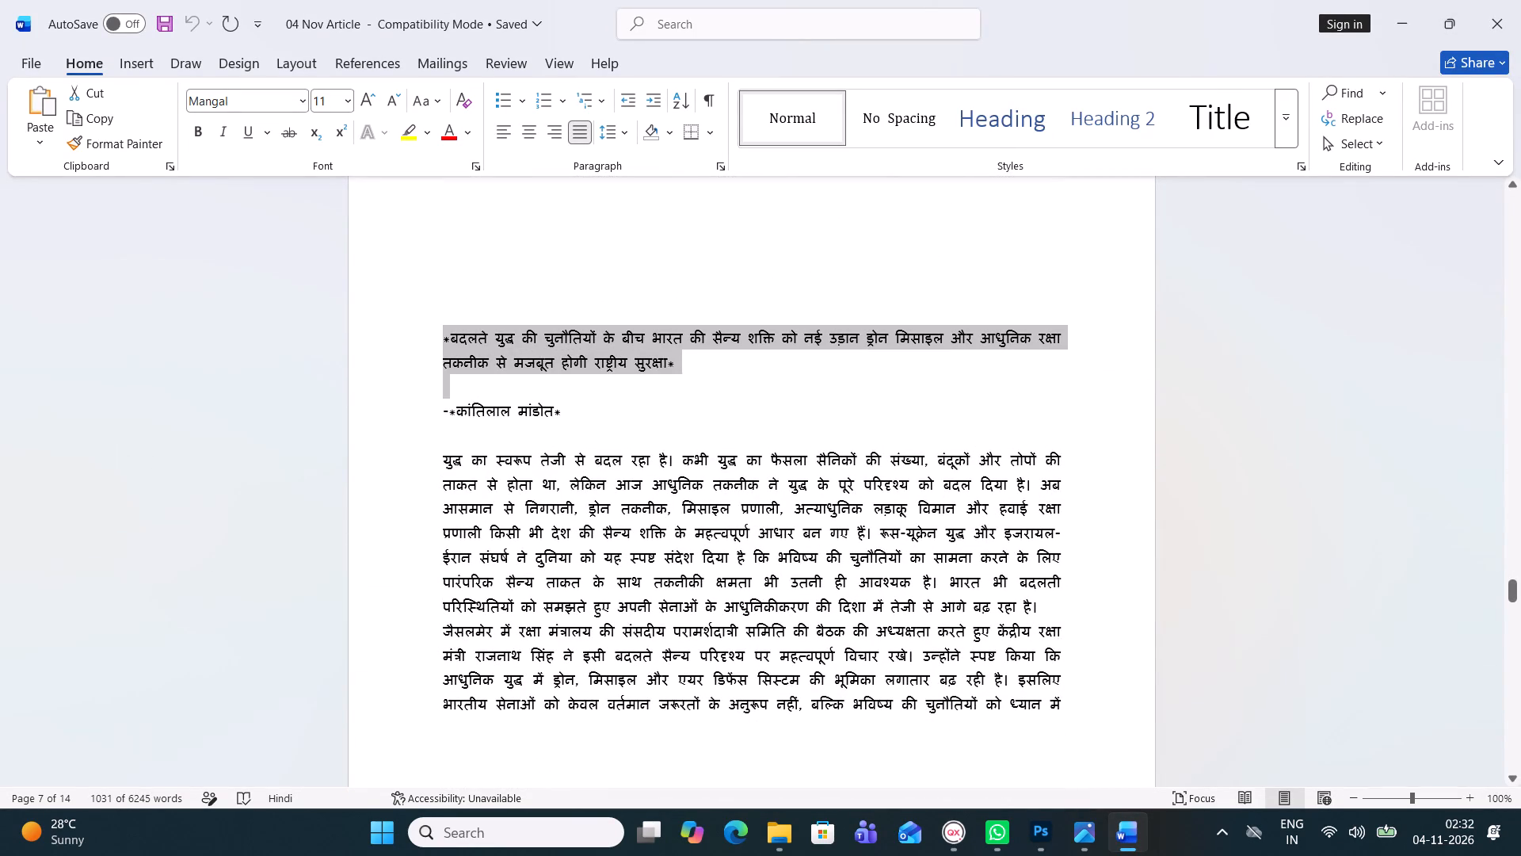
drag(654, 385, 677, 369)
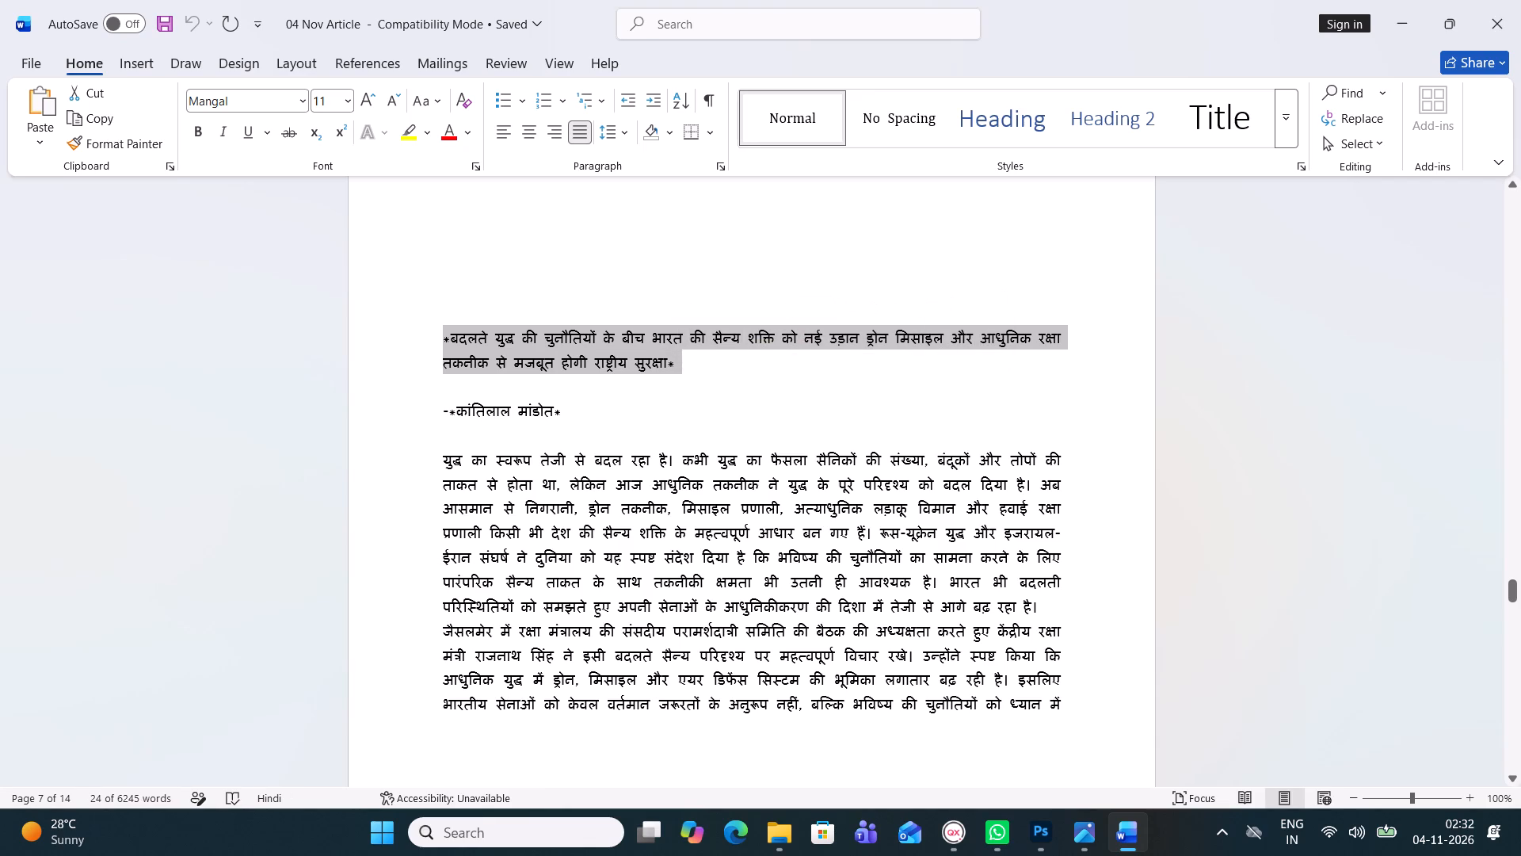
key(ctrl+c)
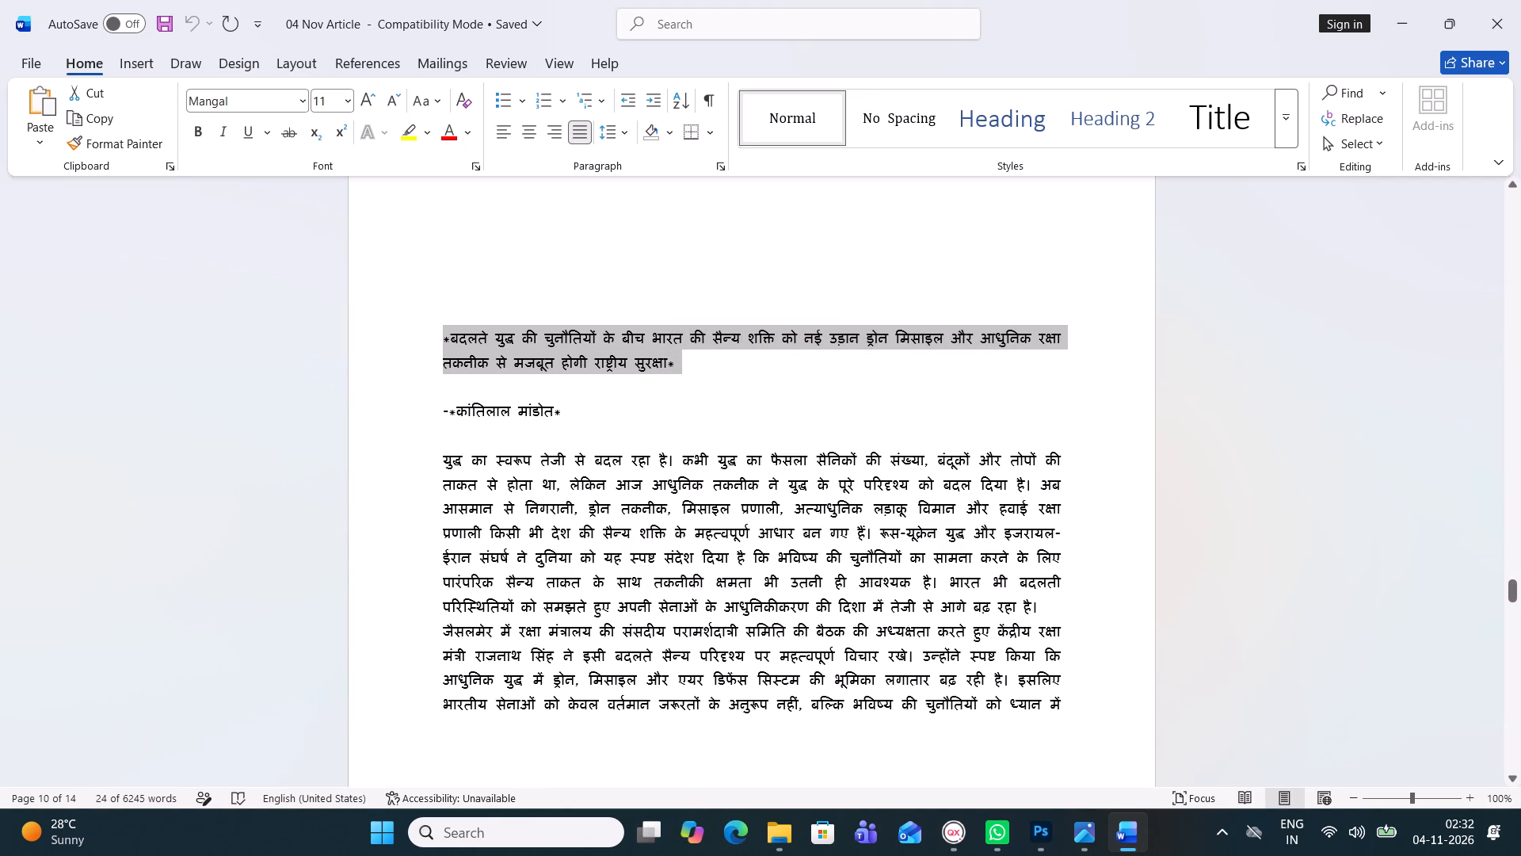
click(943, 833)
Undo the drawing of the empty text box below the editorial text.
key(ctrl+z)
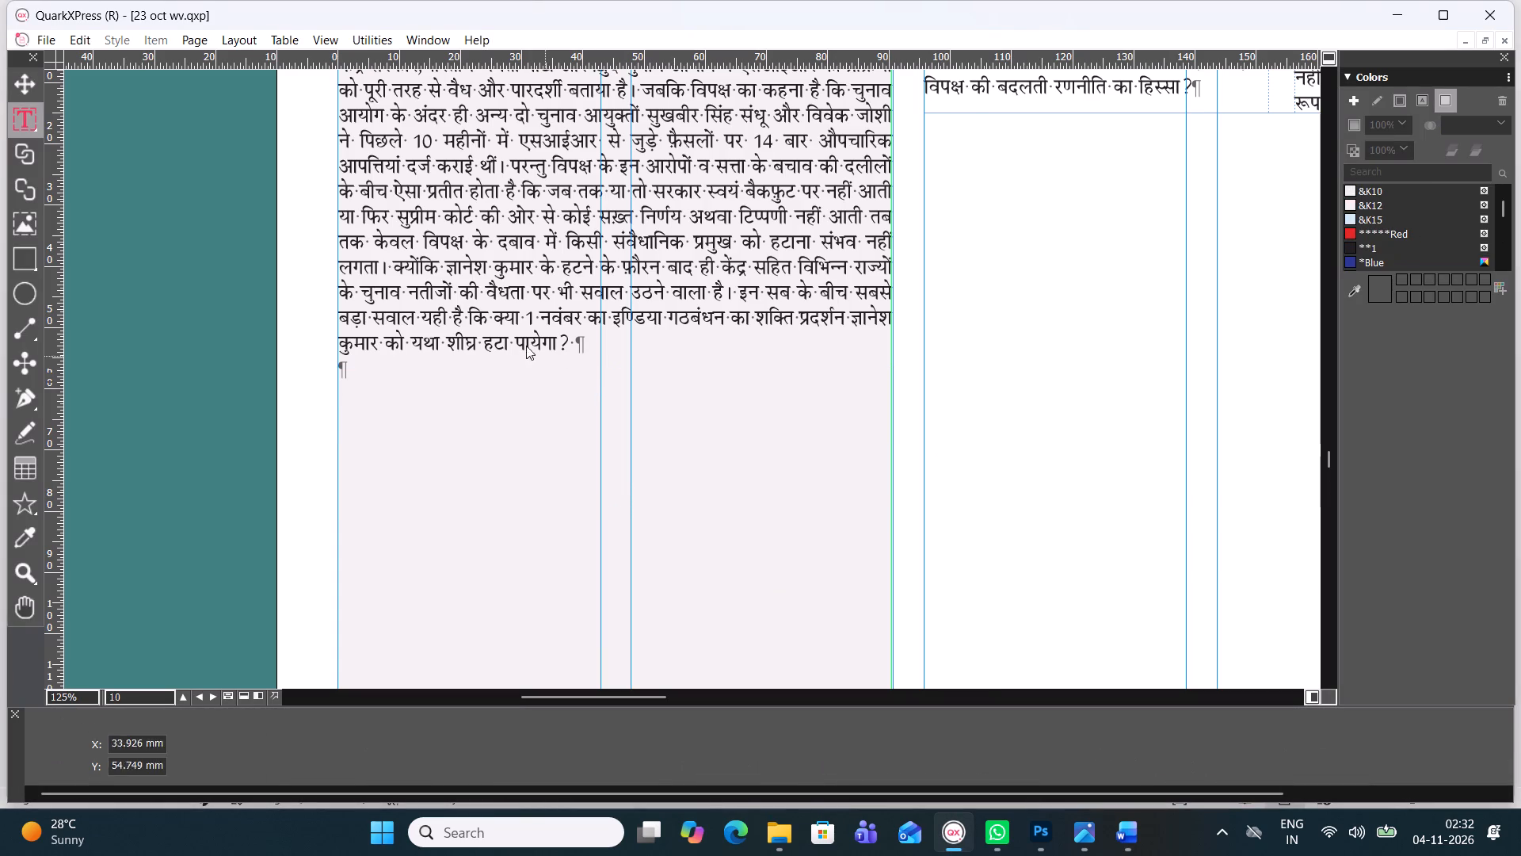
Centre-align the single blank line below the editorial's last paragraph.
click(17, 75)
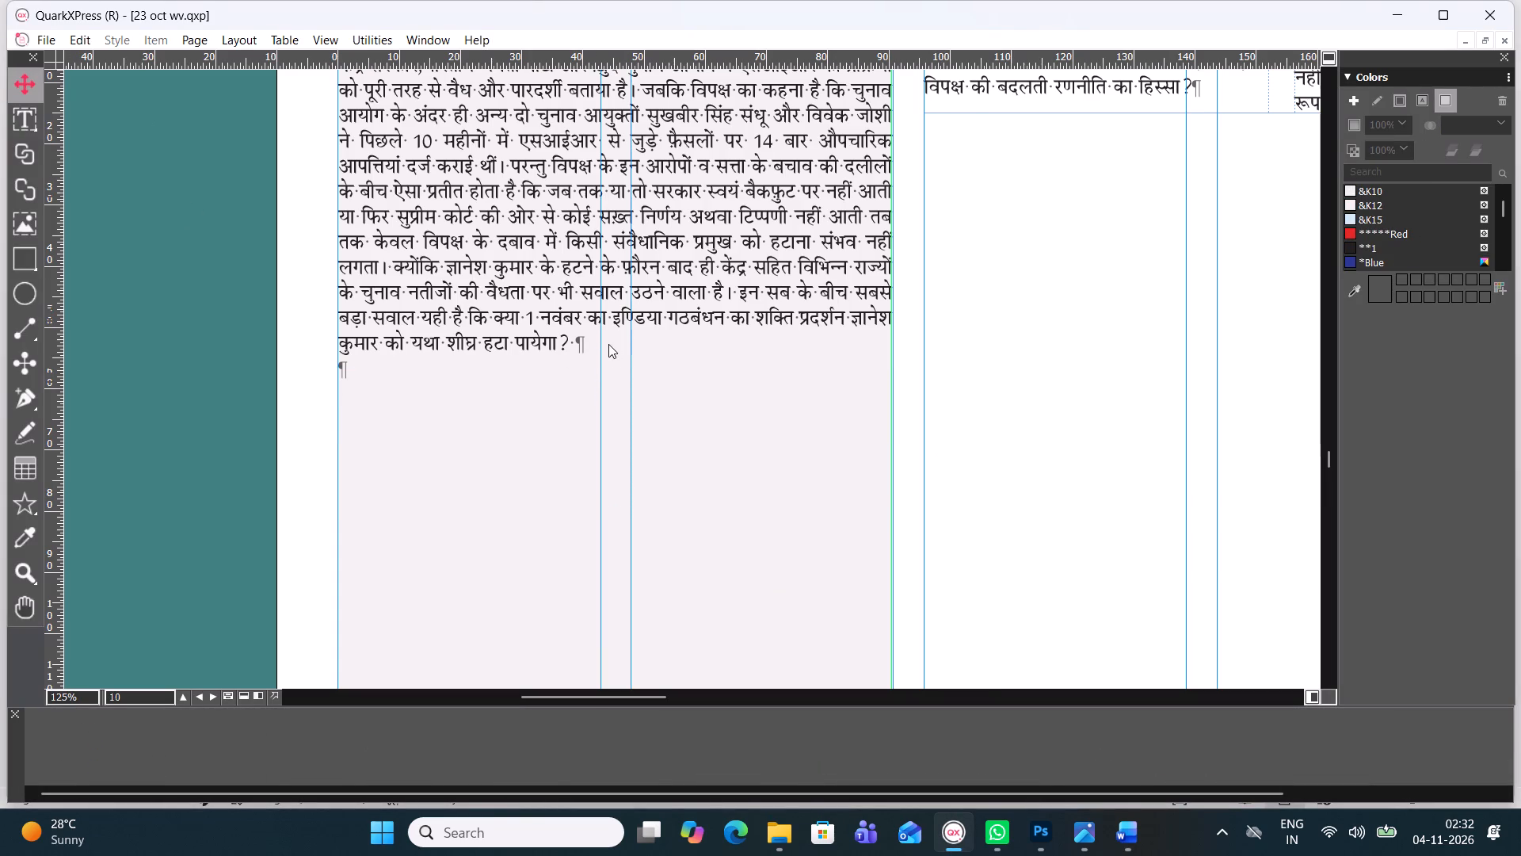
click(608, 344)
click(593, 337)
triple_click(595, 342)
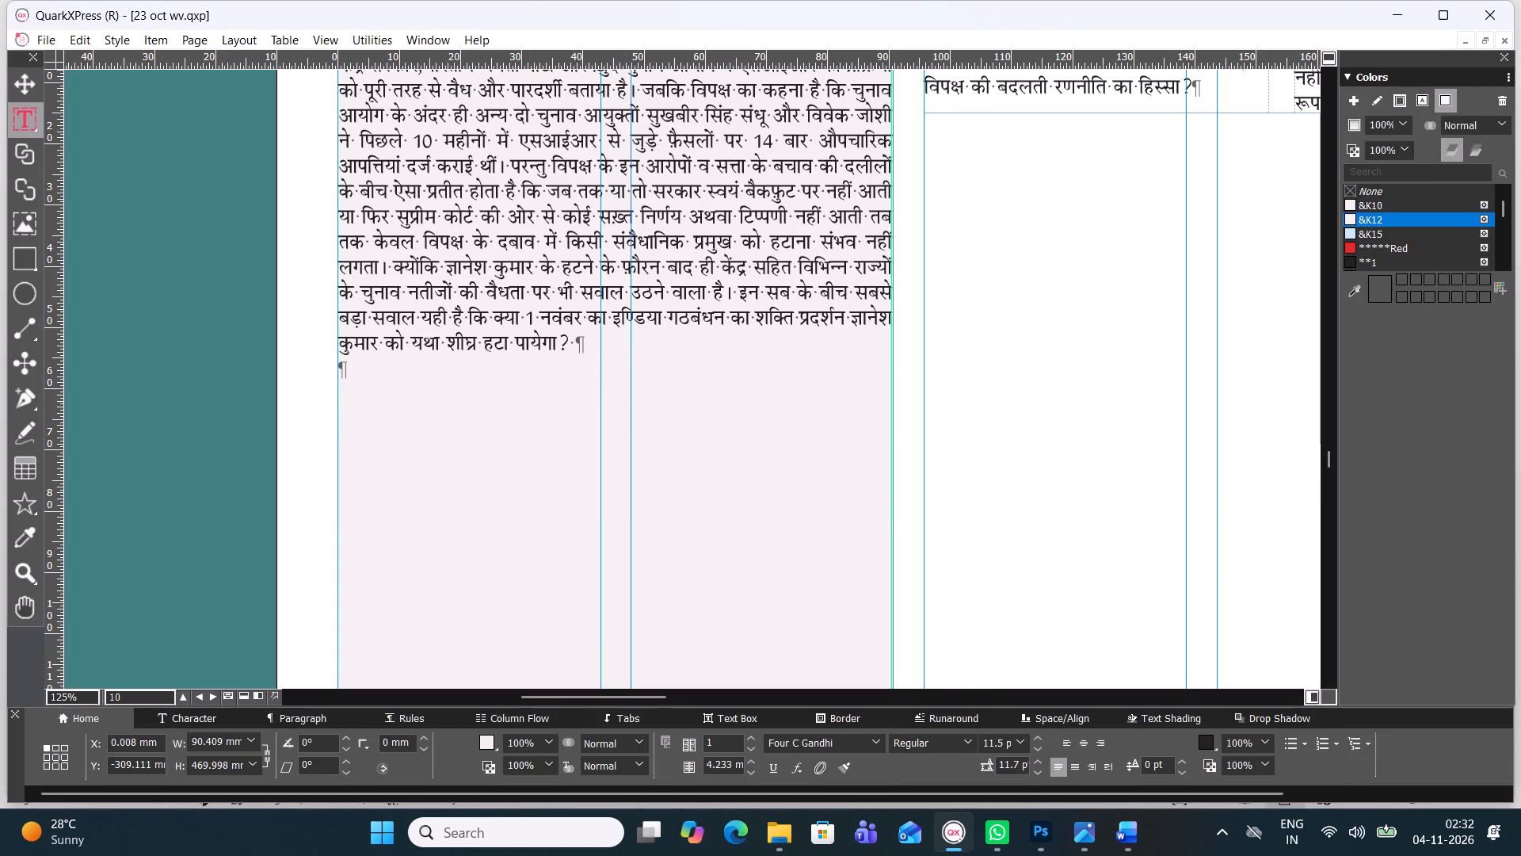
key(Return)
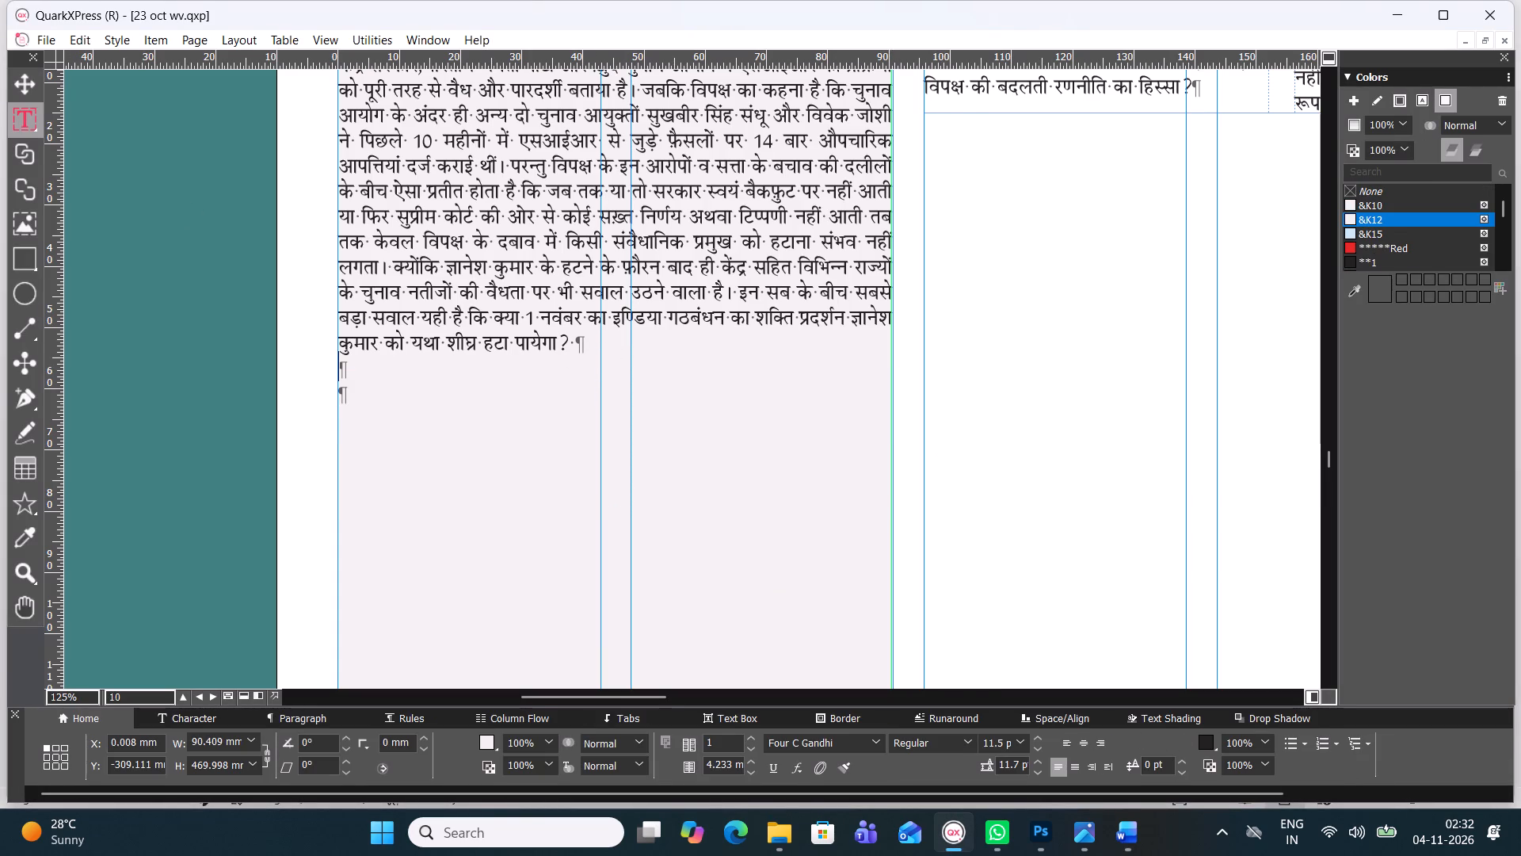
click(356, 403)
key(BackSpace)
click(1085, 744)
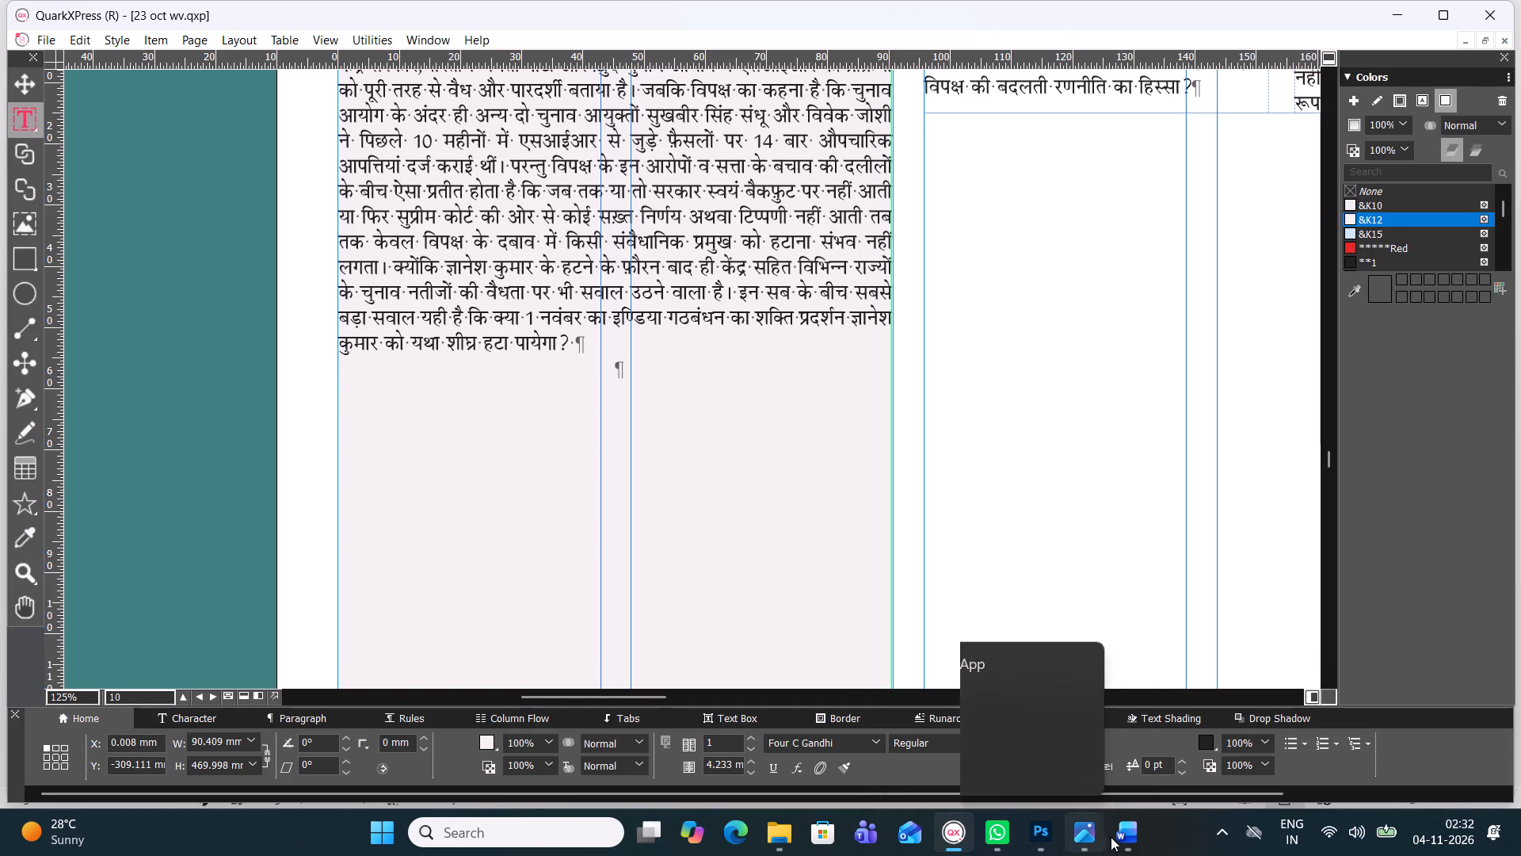
Copy the author's name below the headline क्या ज्ञानेश कुमार को हटा पायेगा from the 04 Nov Article Word document and return to QuarkXPress.
click(1130, 835)
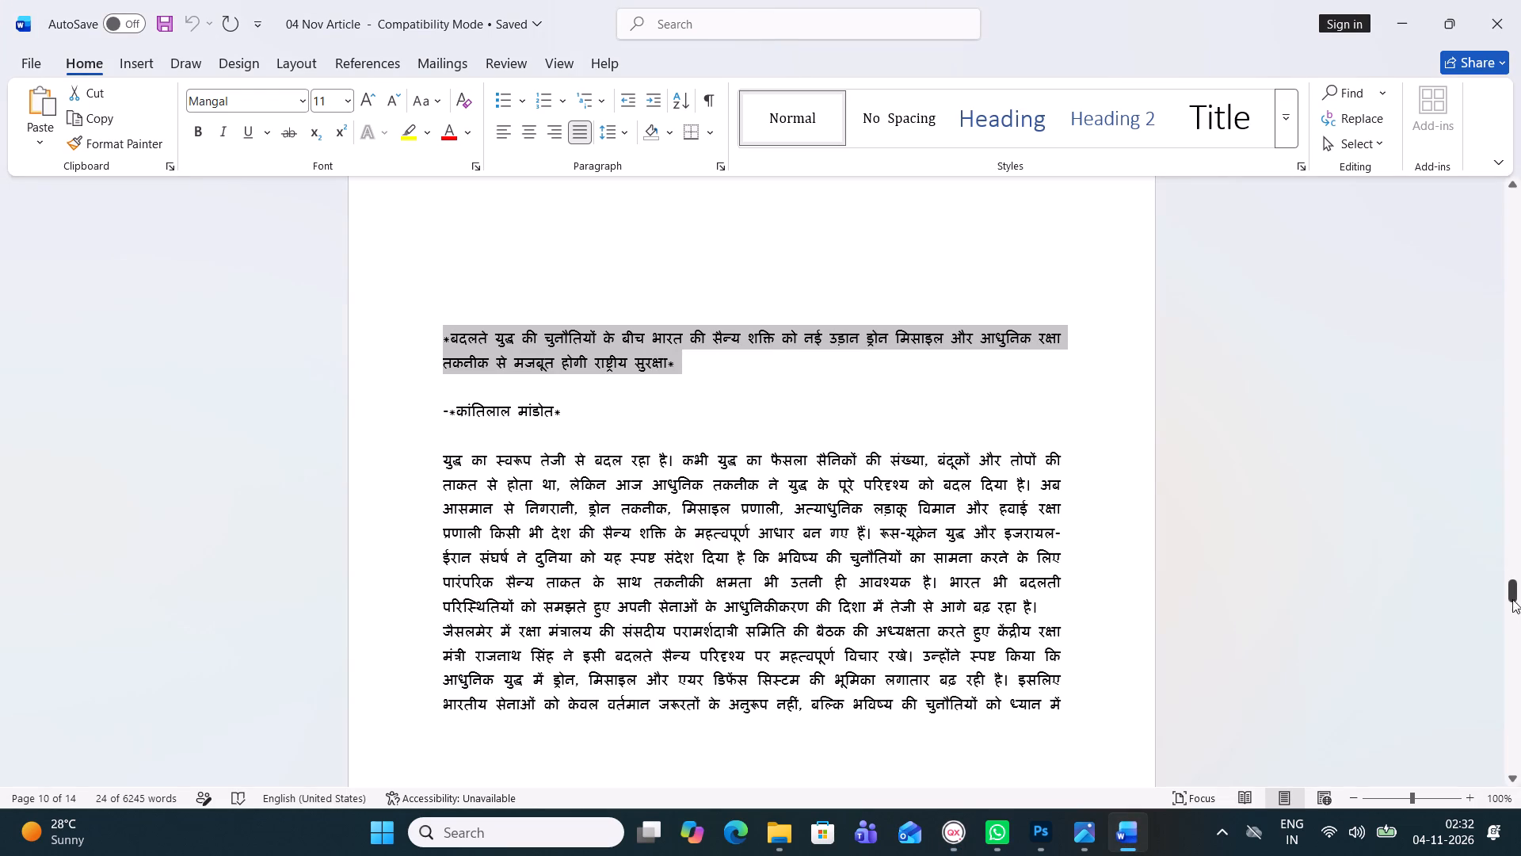
drag(1510, 591, 1492, 468)
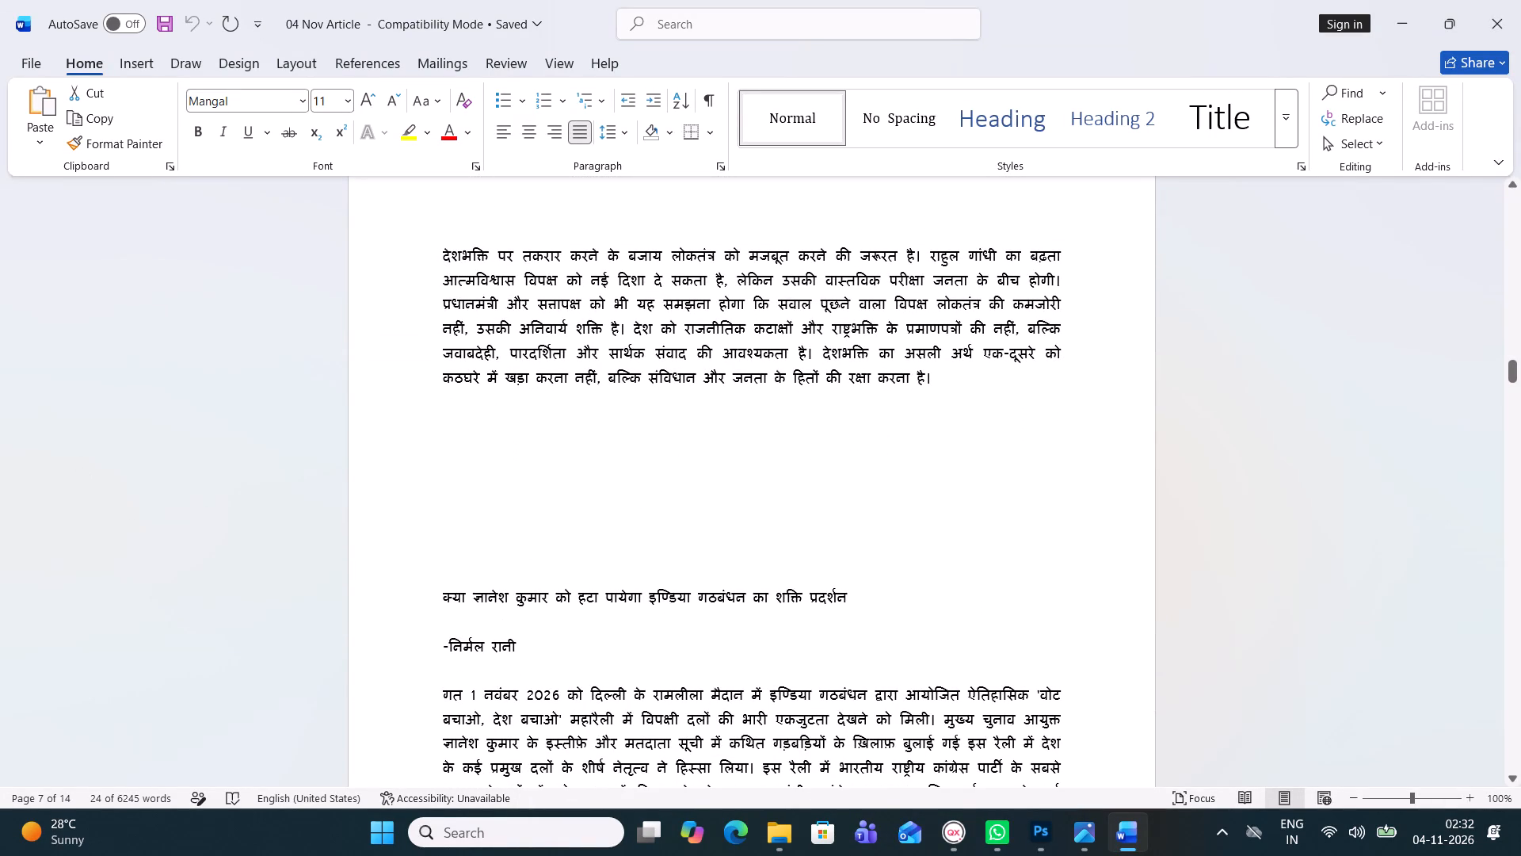
click(447, 644)
drag(447, 645, 504, 656)
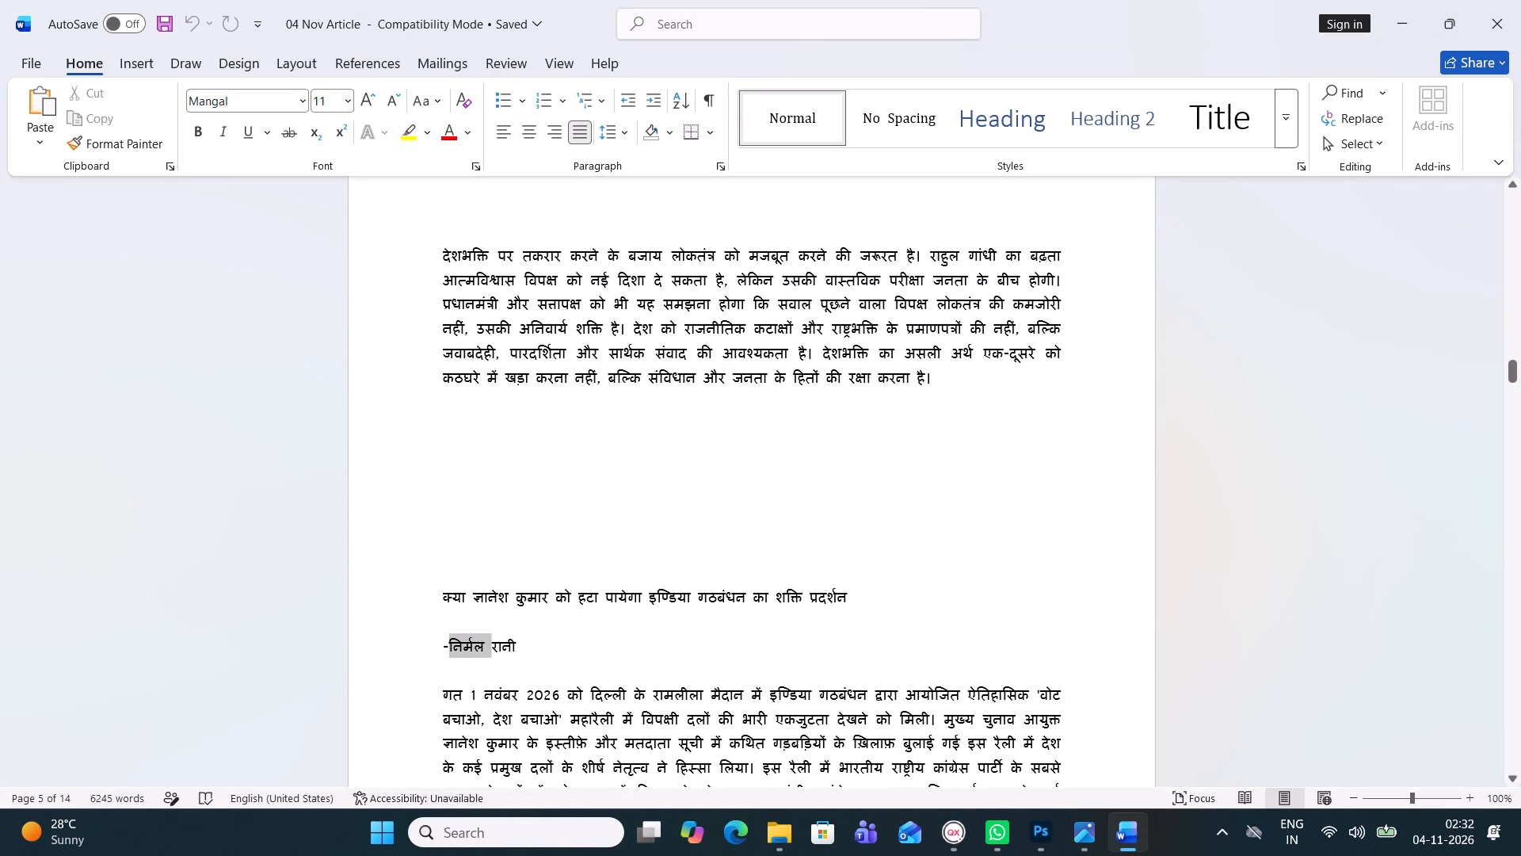
drag(504, 656, 518, 657)
key(ctrl+c)
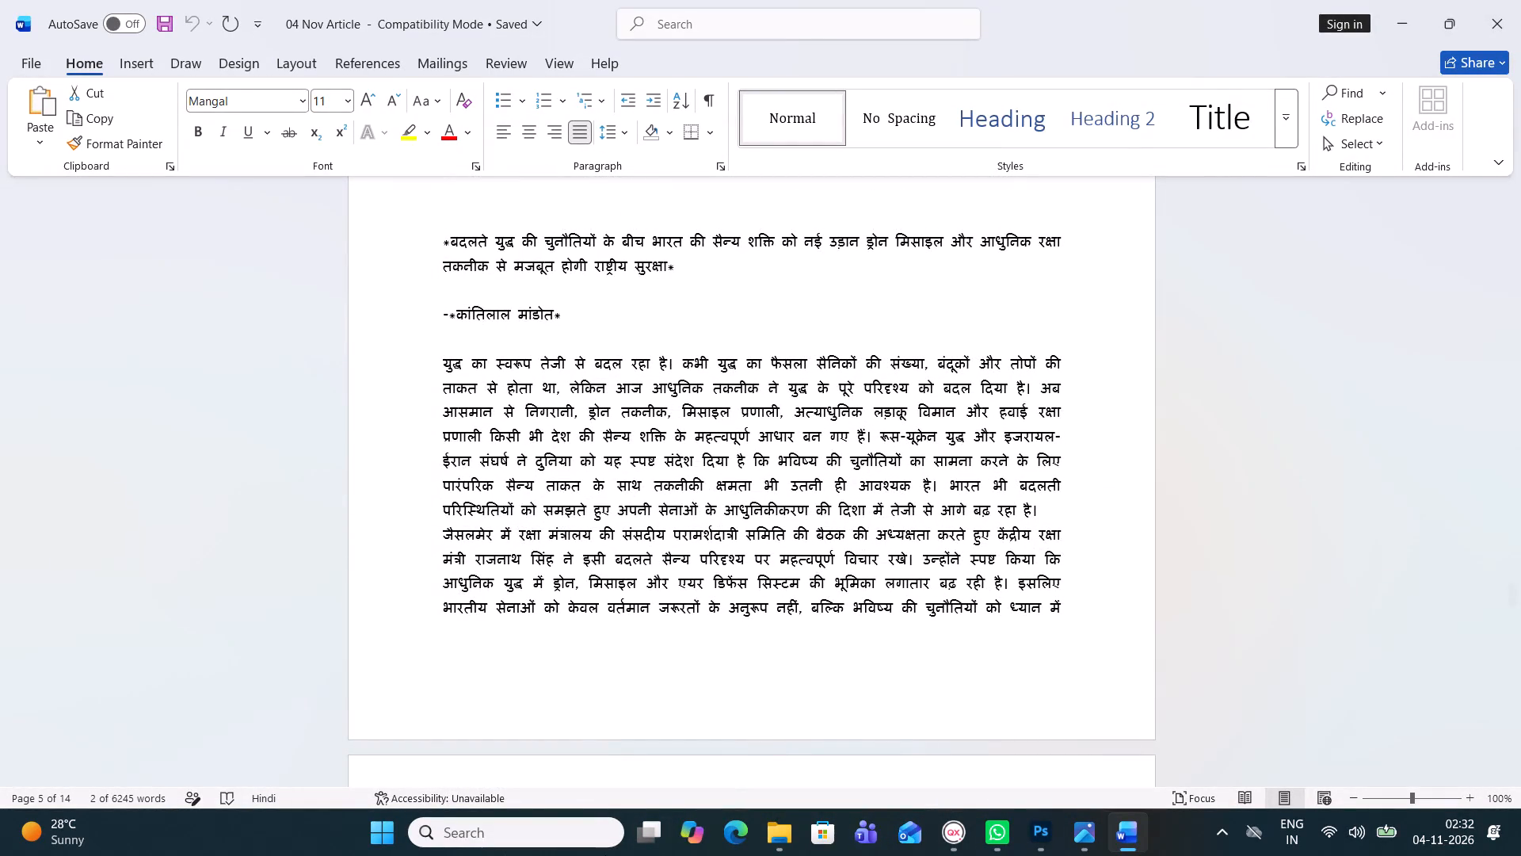
click(951, 834)
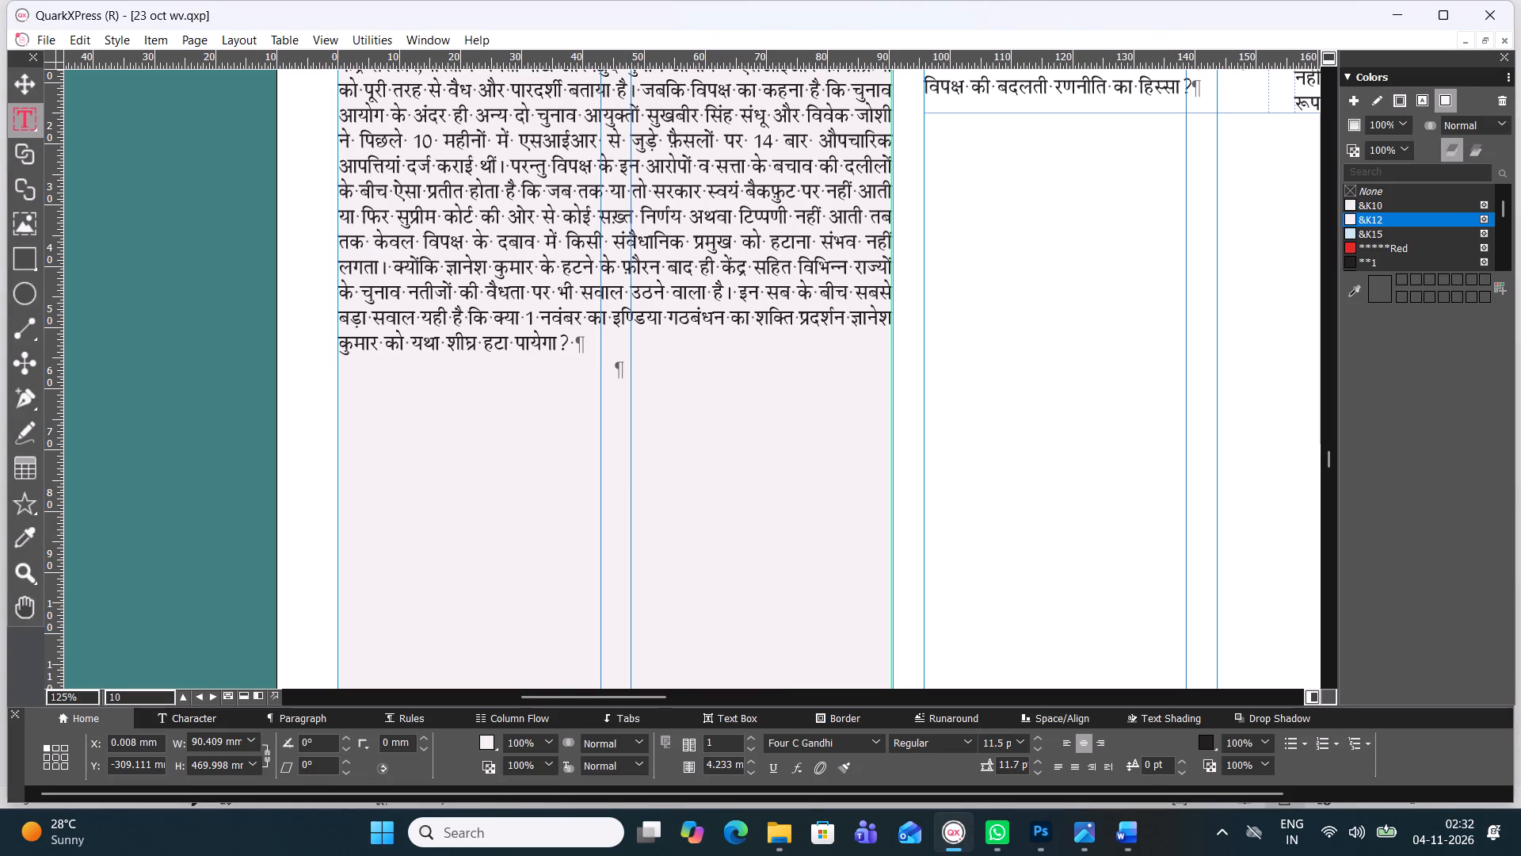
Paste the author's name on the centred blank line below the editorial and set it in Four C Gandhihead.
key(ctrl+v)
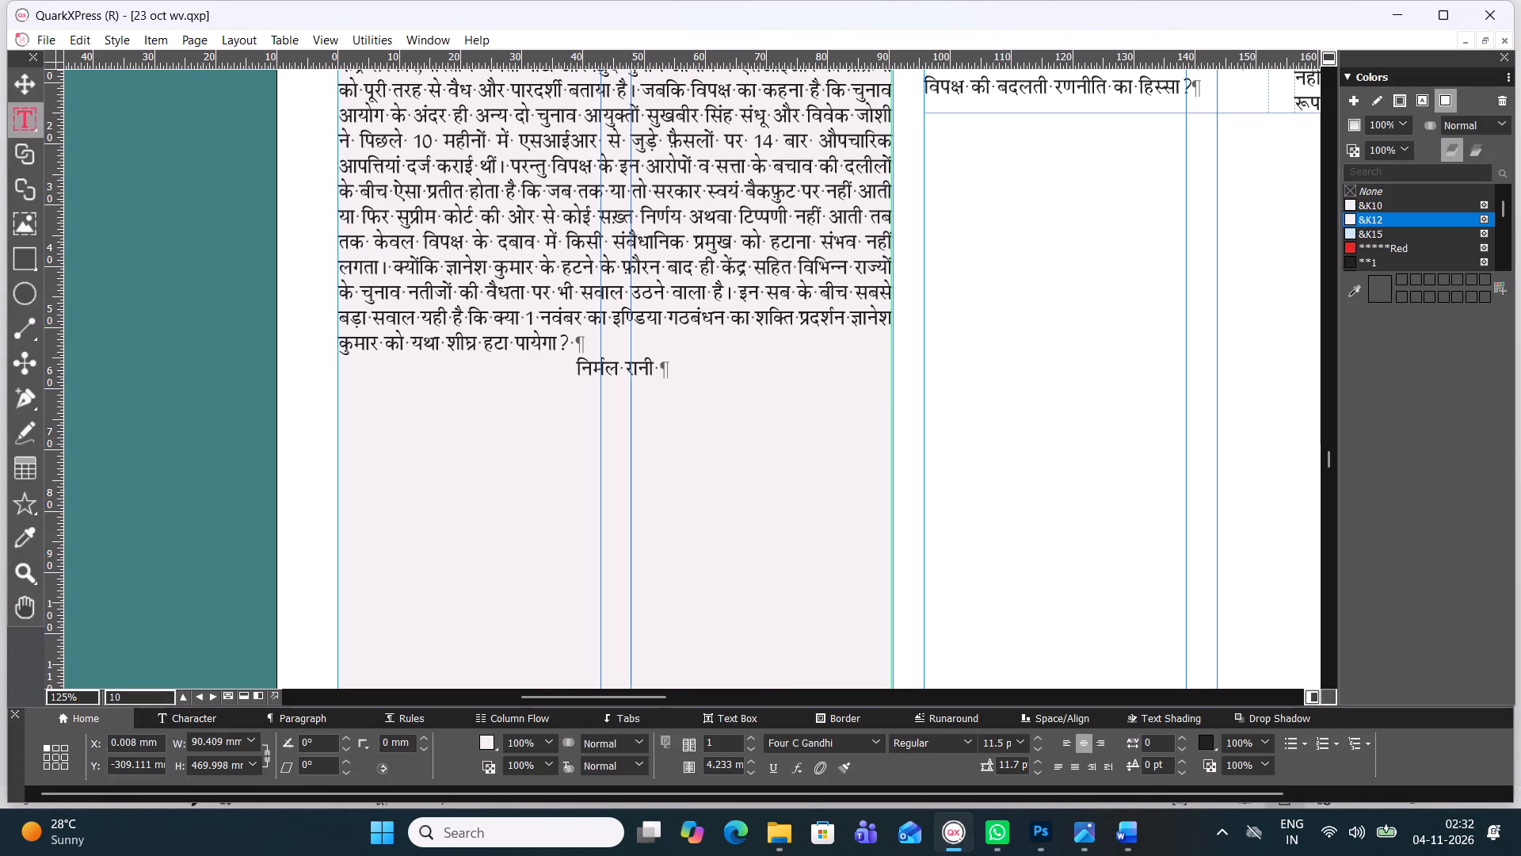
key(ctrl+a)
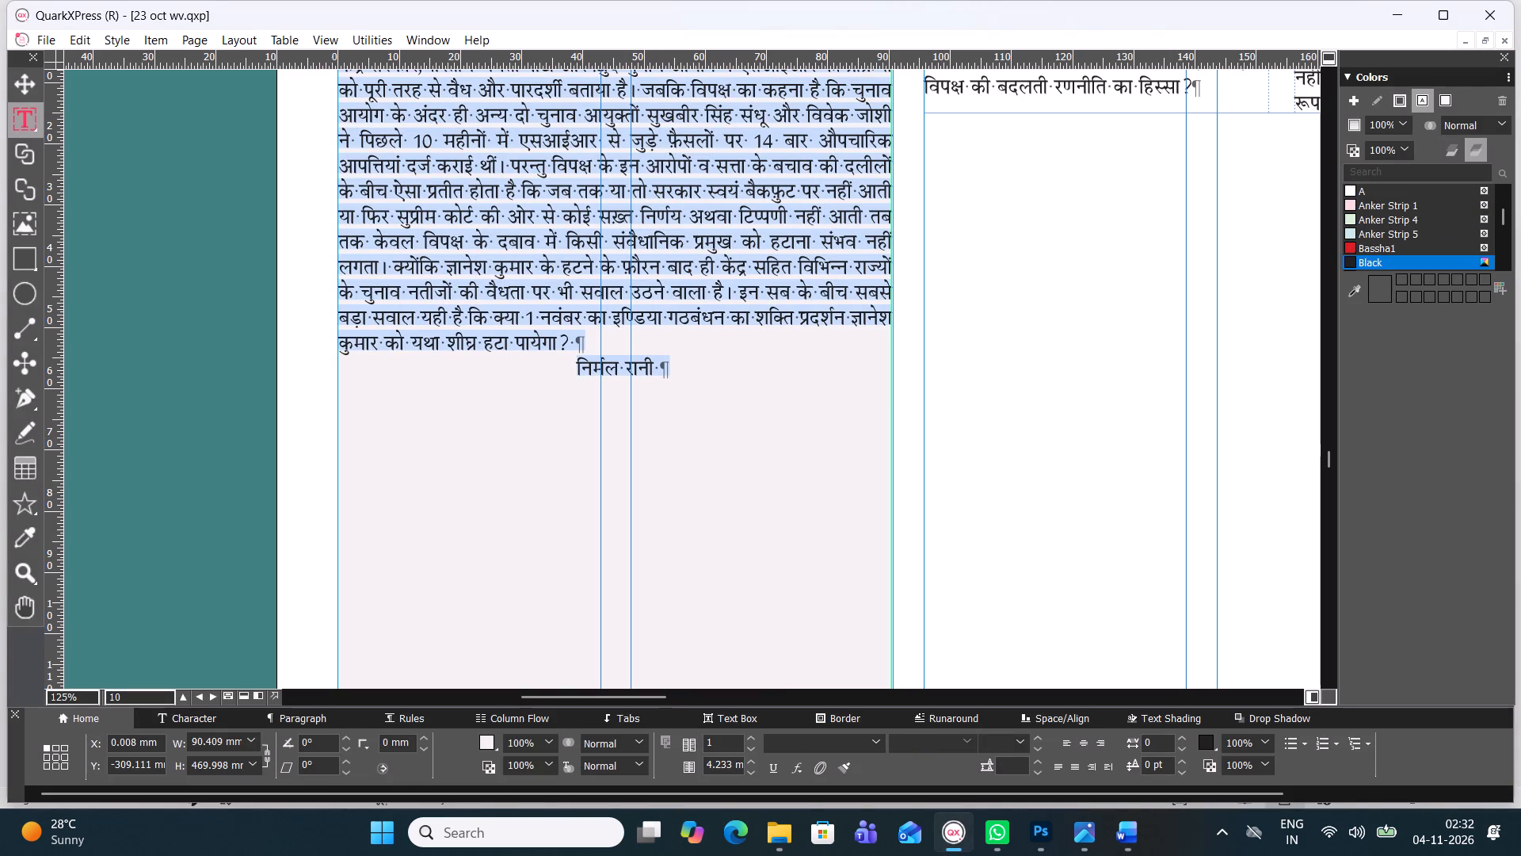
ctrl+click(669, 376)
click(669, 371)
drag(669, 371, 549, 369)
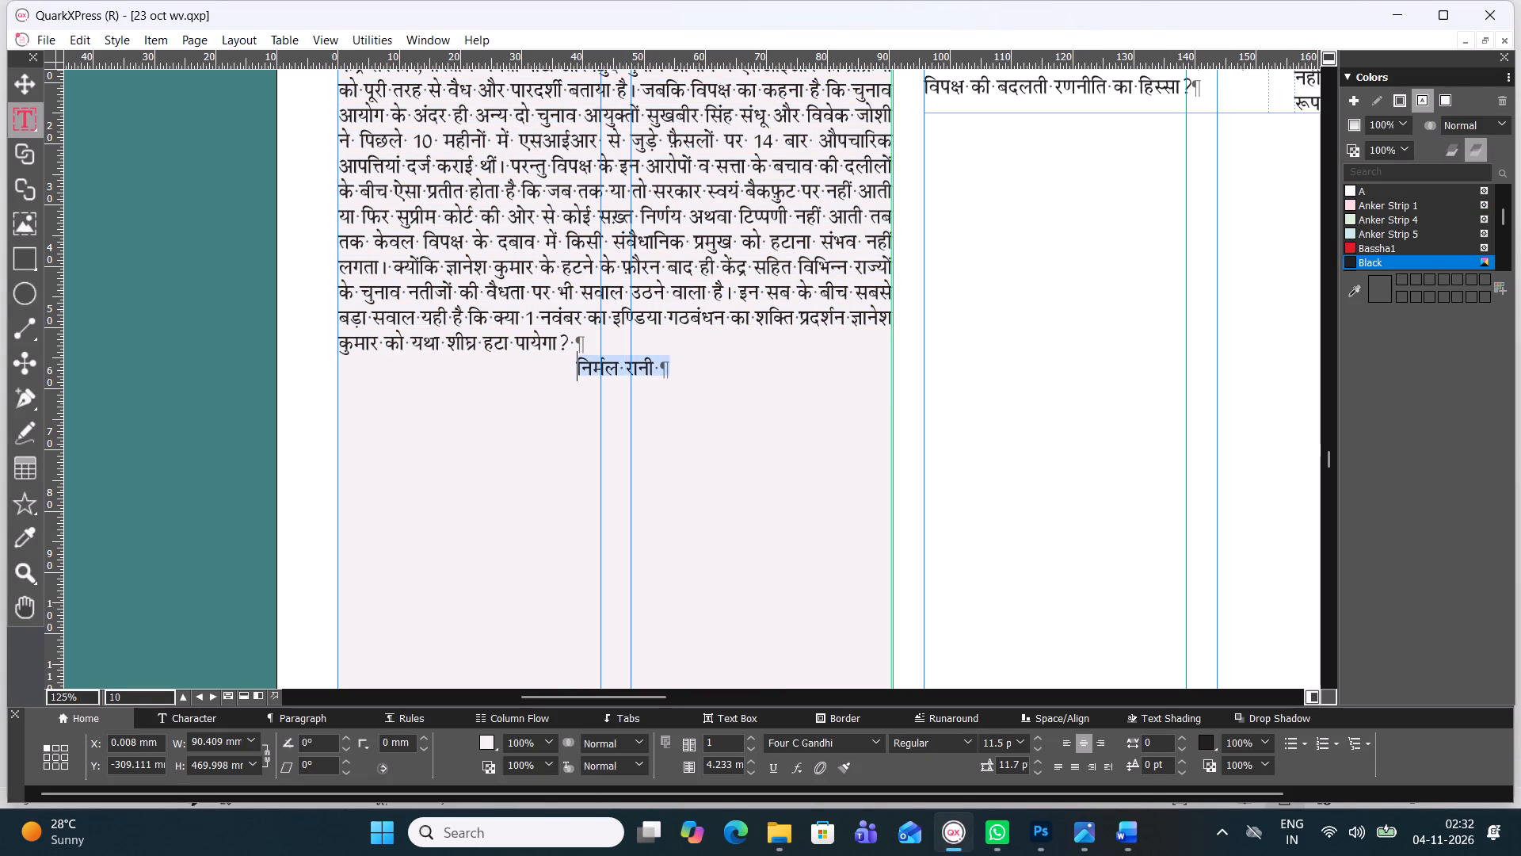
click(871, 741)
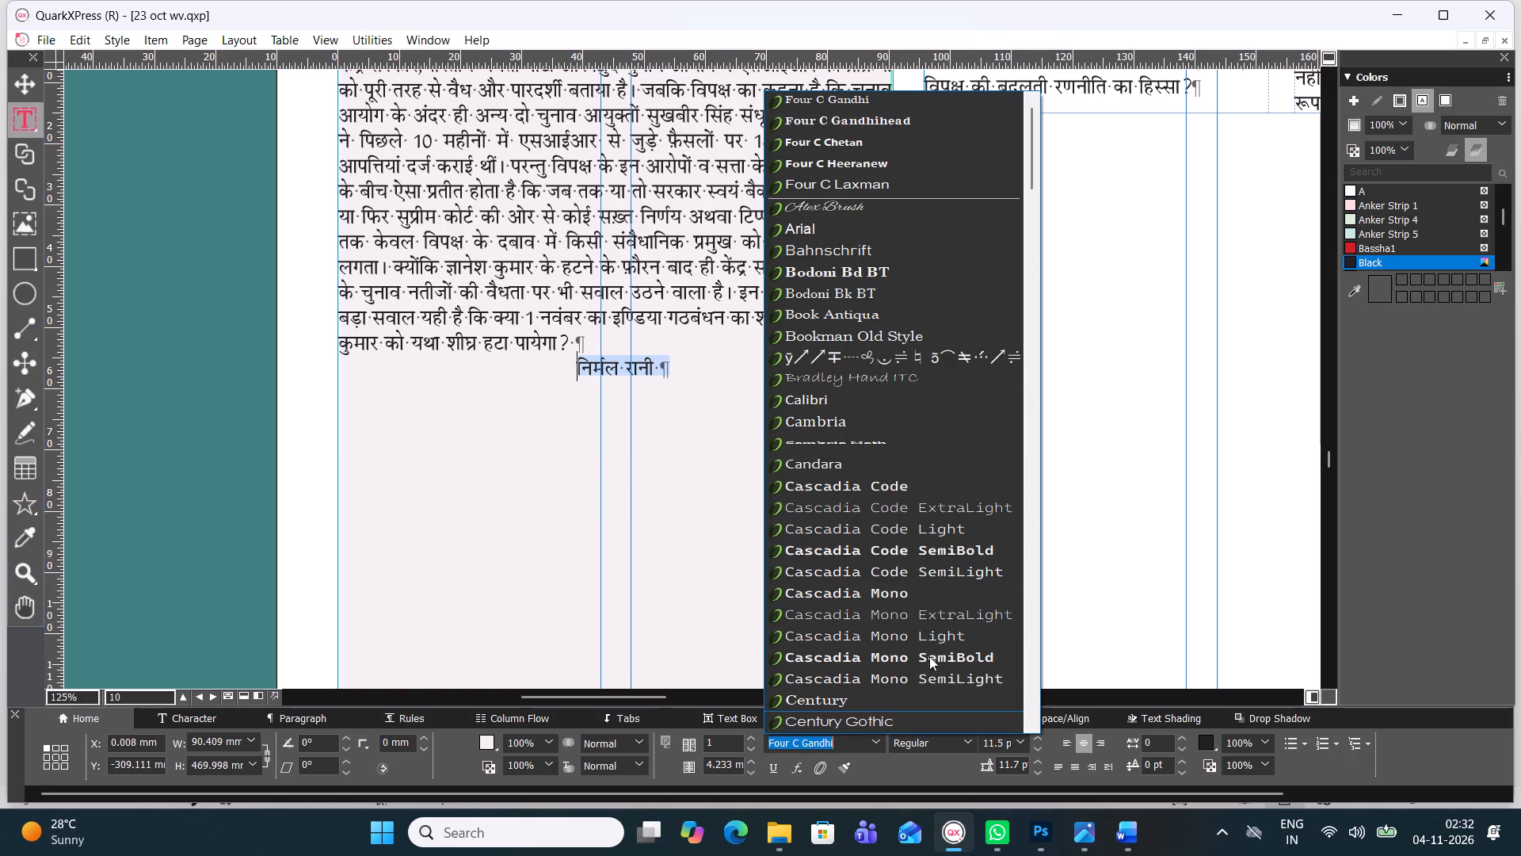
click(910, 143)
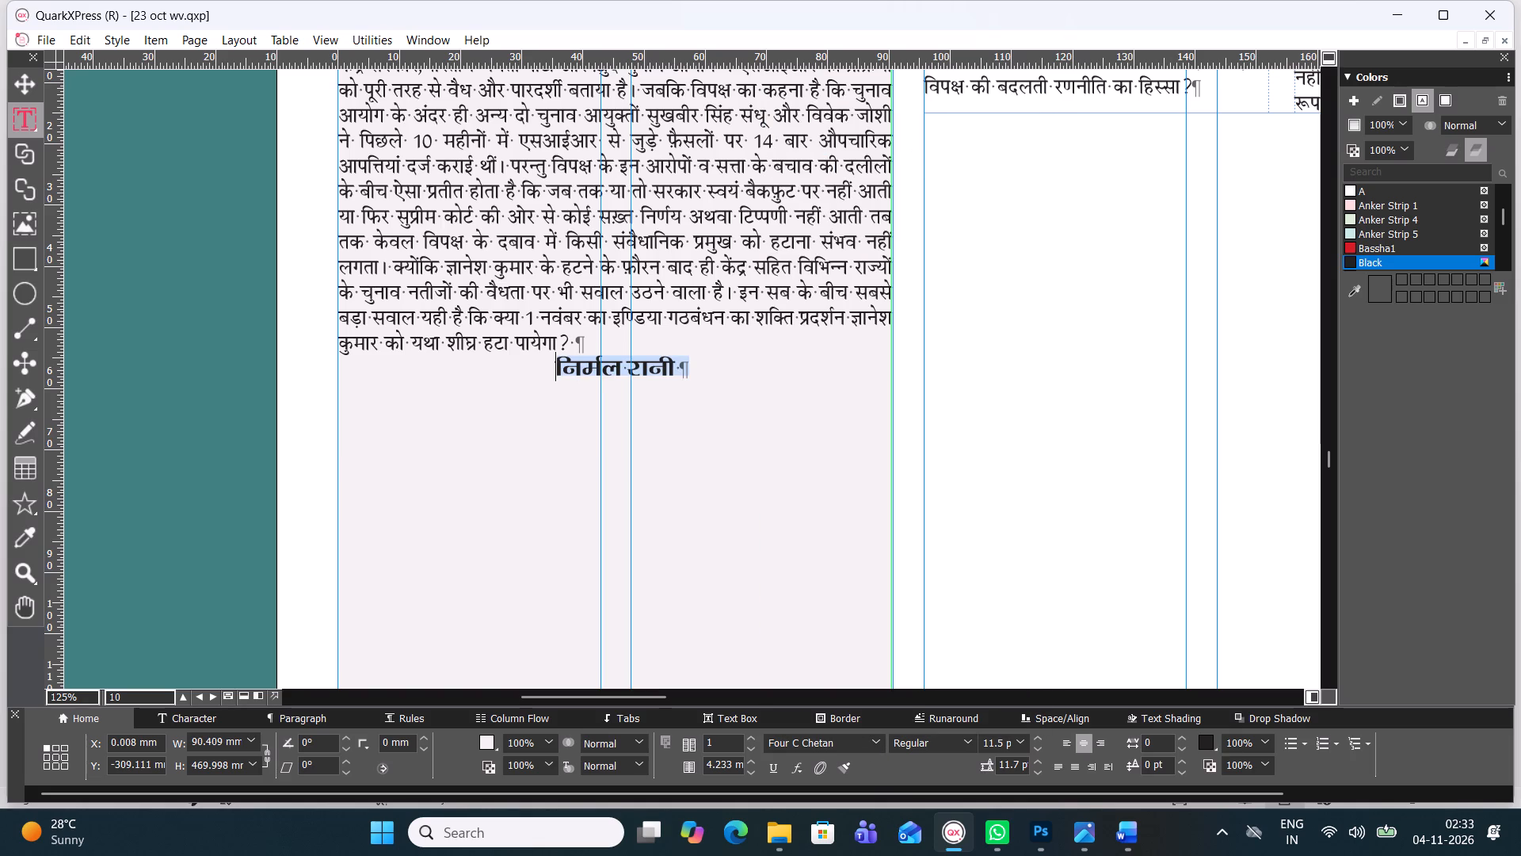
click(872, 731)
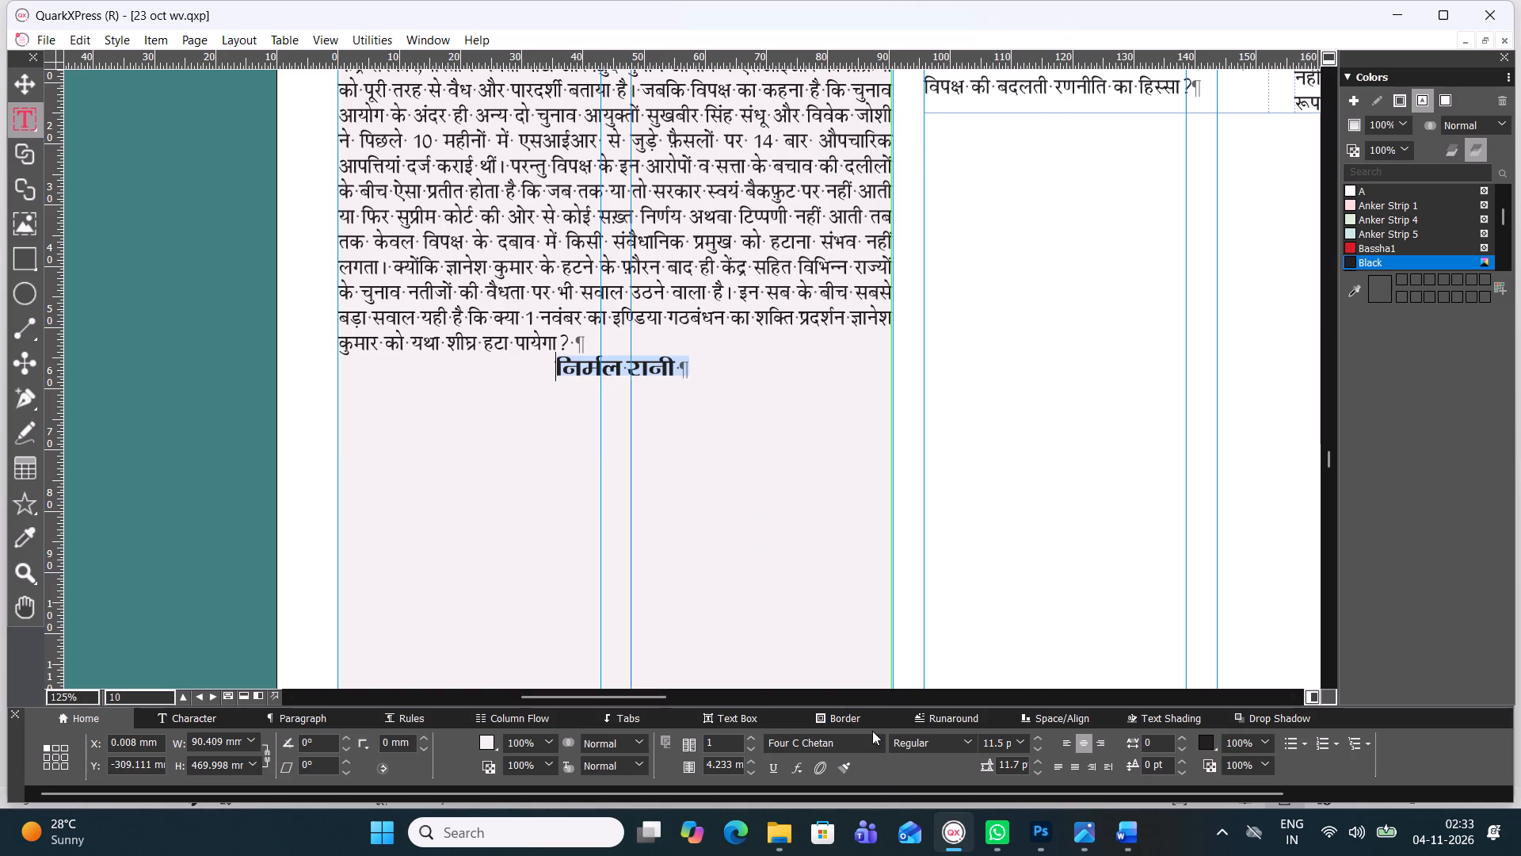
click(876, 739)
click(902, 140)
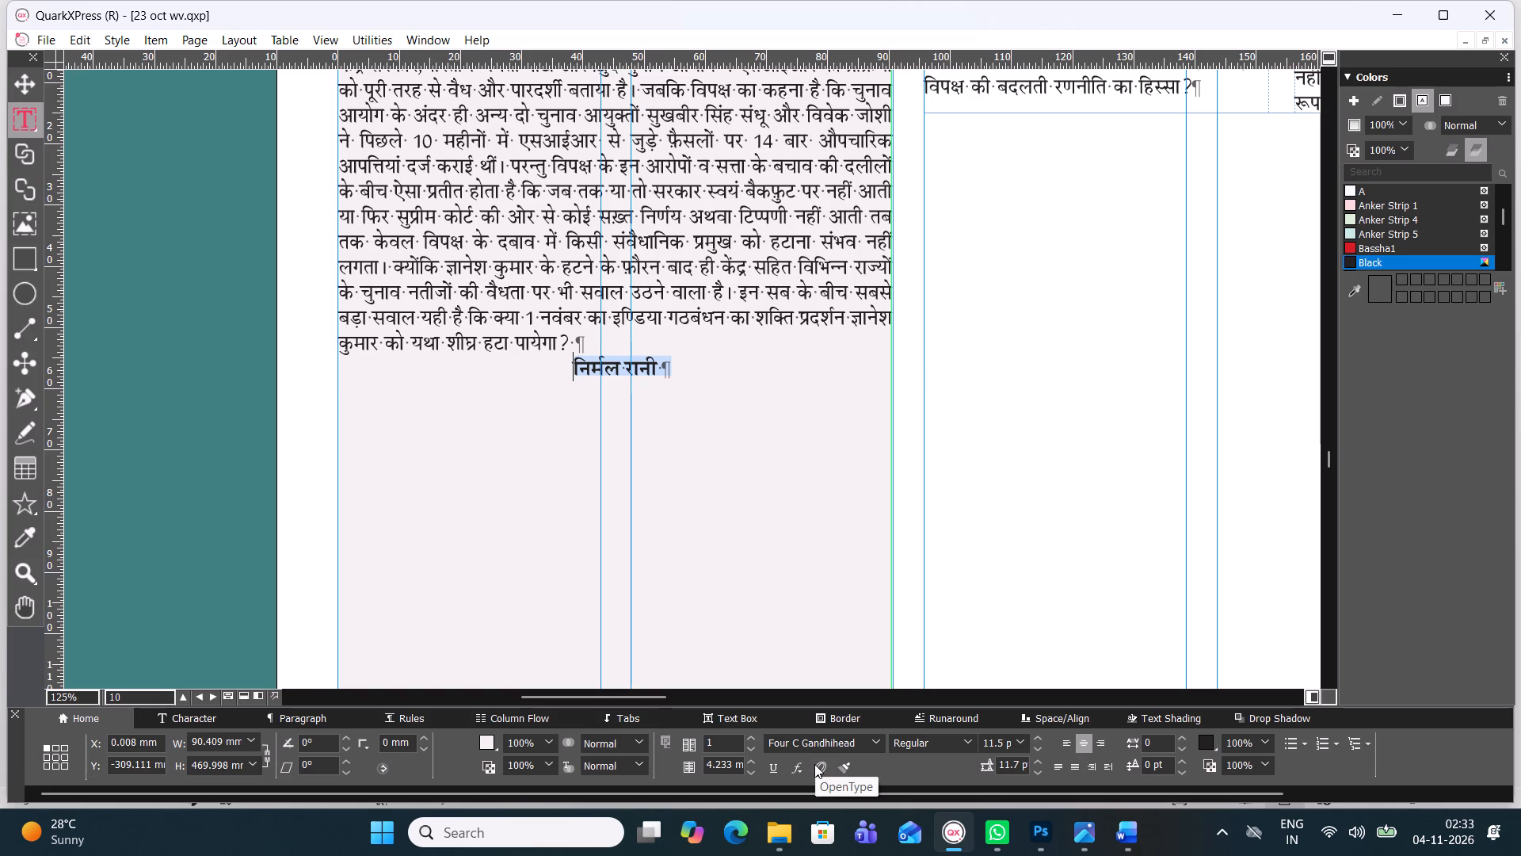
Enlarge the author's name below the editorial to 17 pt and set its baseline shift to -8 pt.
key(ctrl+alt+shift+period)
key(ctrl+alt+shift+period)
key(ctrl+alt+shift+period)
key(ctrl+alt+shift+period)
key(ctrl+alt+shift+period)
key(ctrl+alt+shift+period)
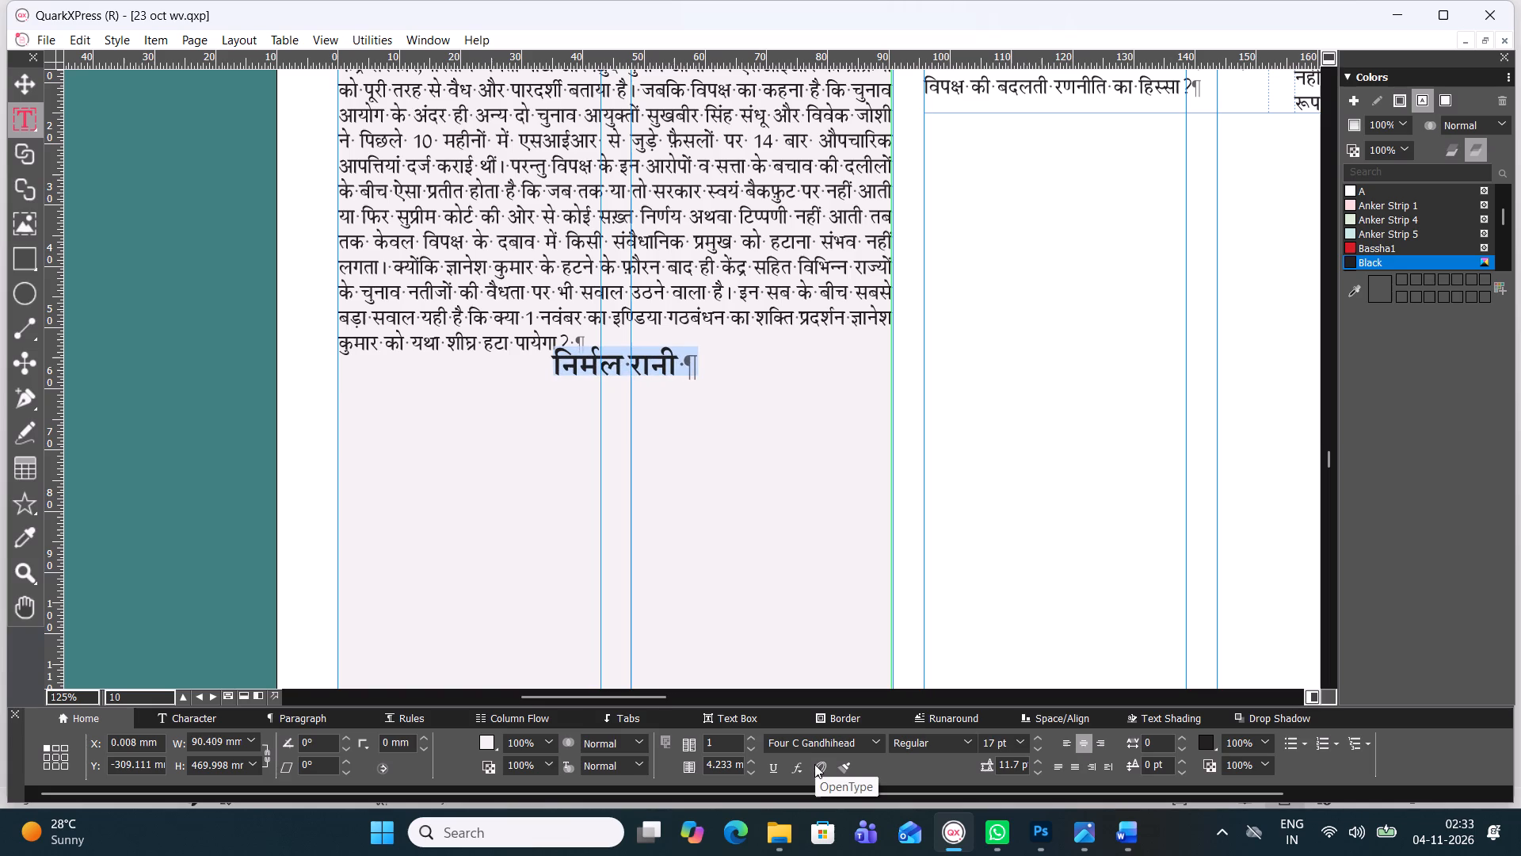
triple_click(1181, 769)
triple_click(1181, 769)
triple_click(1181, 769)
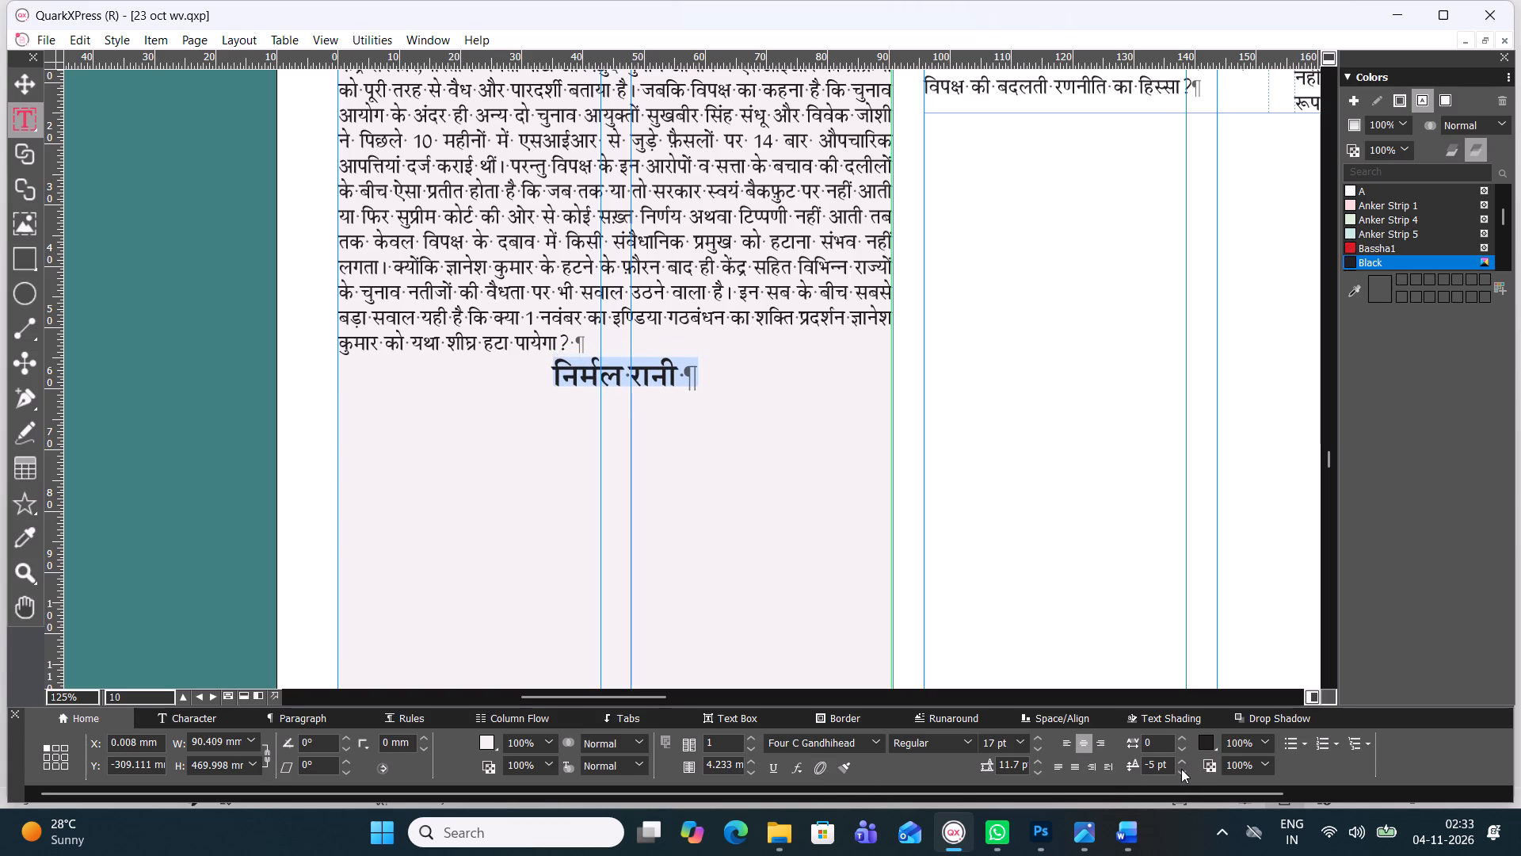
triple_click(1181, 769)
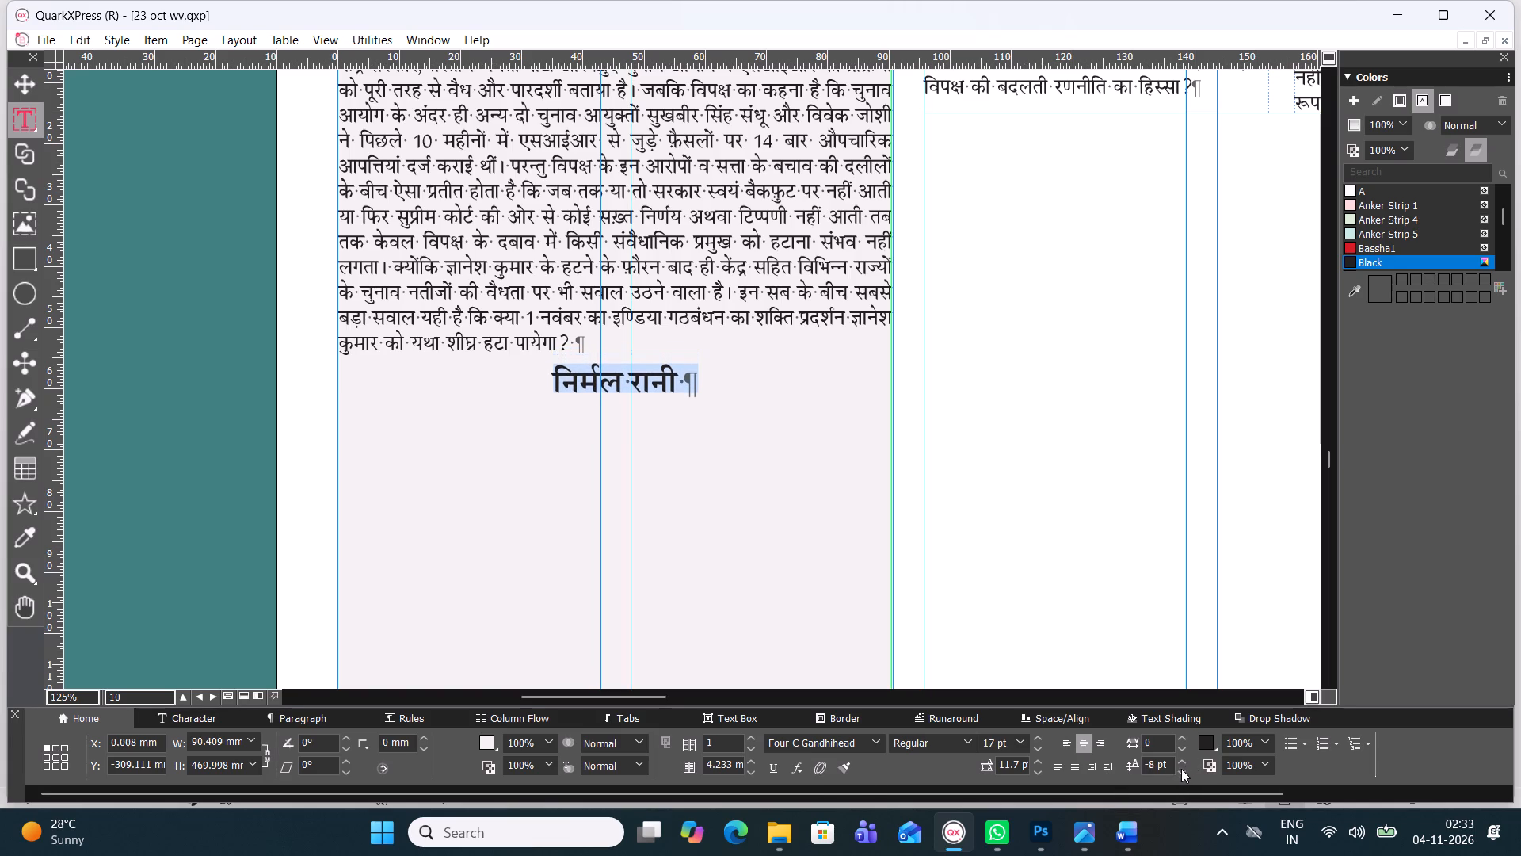
Draw a text box about 90.4 by 24.5 mm across the tinted column, just below the author's name.
click(28, 78)
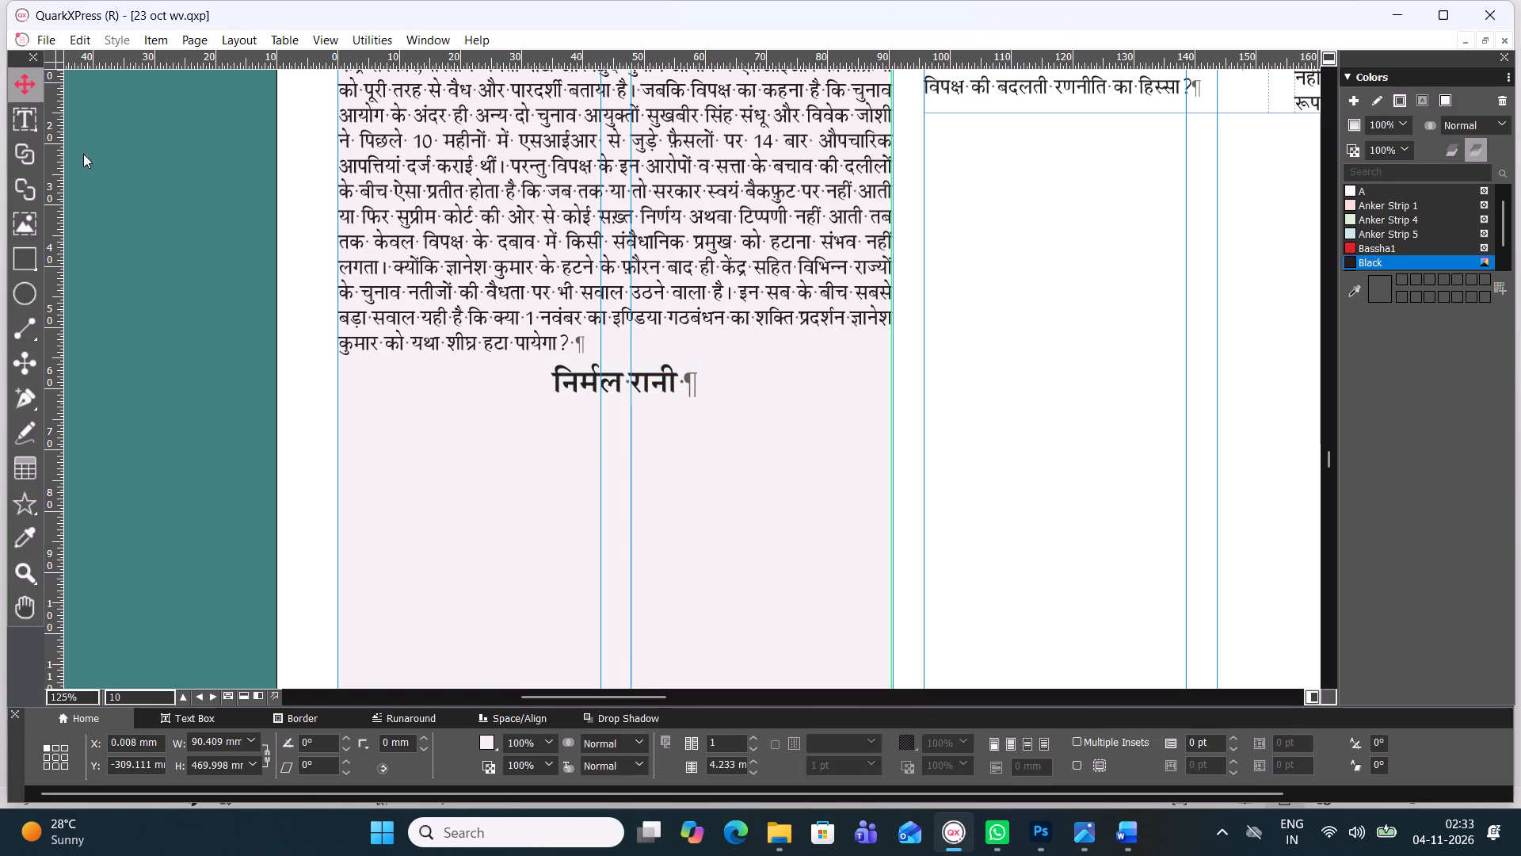
click(165, 248)
click(18, 120)
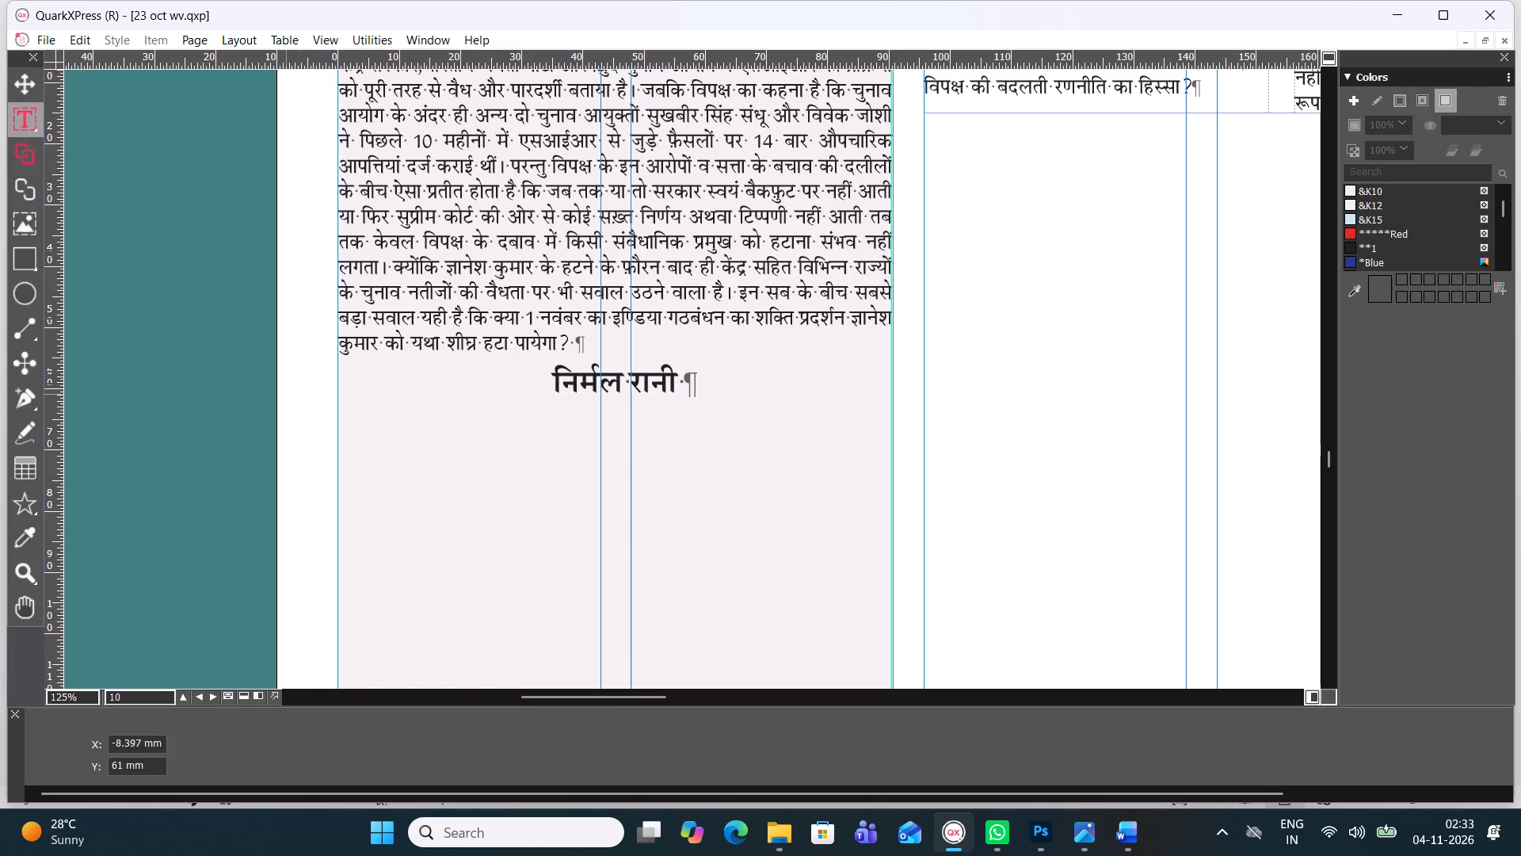
drag(337, 407, 856, 569)
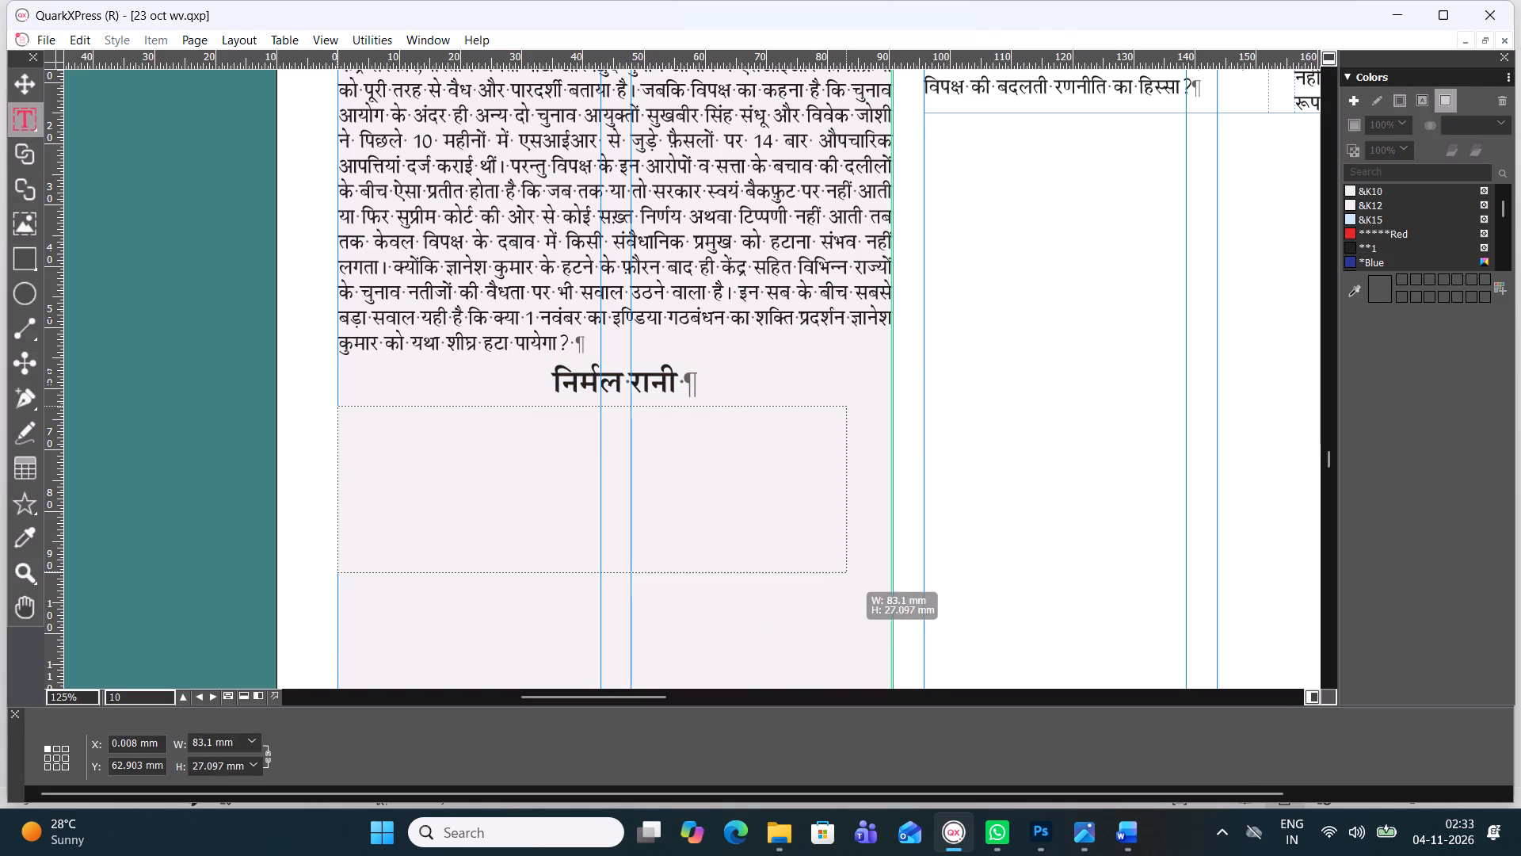
drag(856, 569, 892, 556)
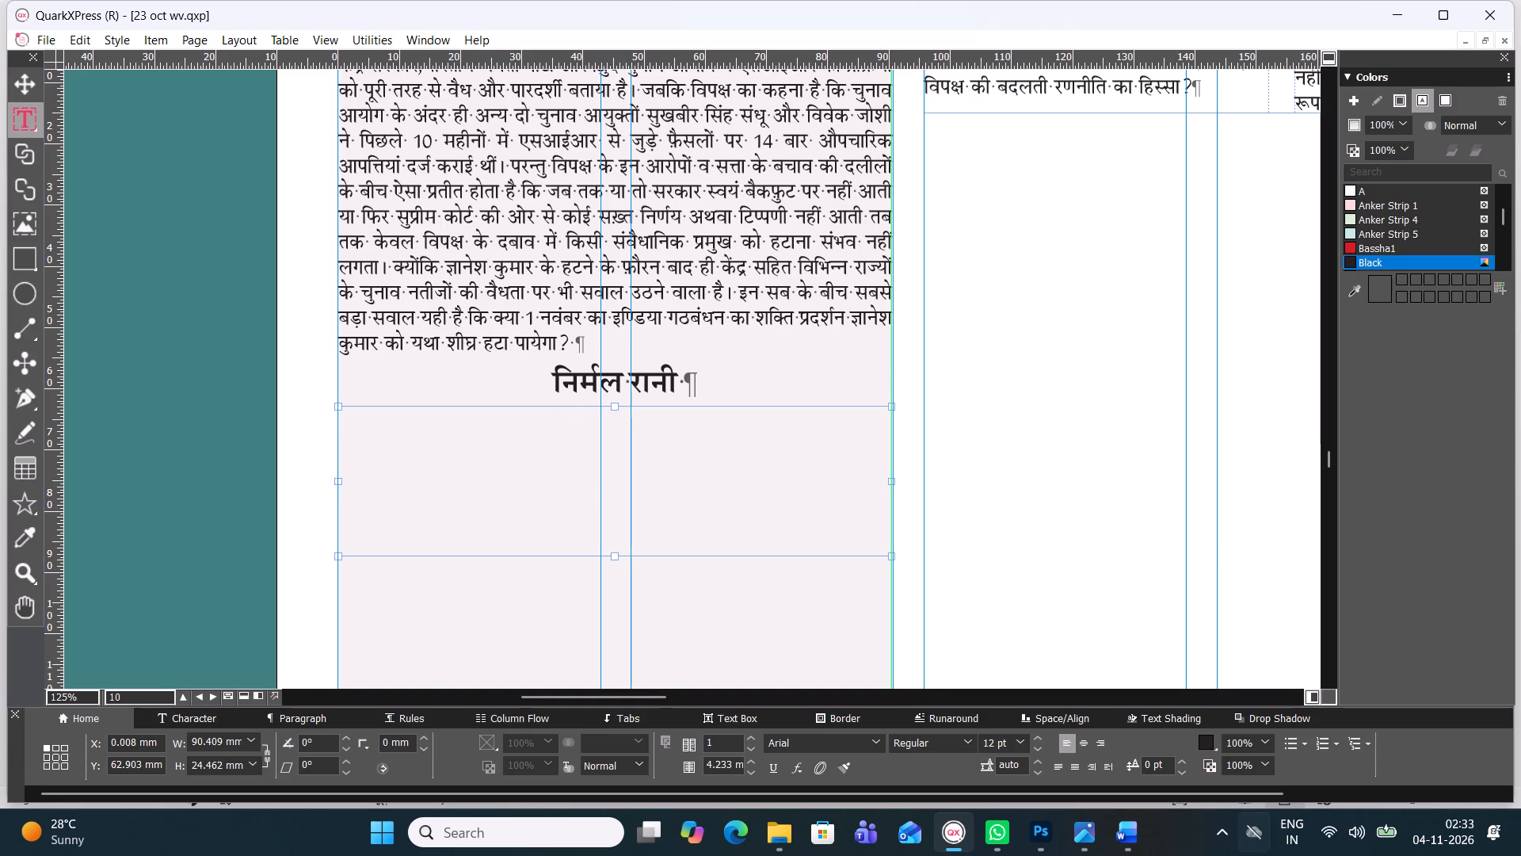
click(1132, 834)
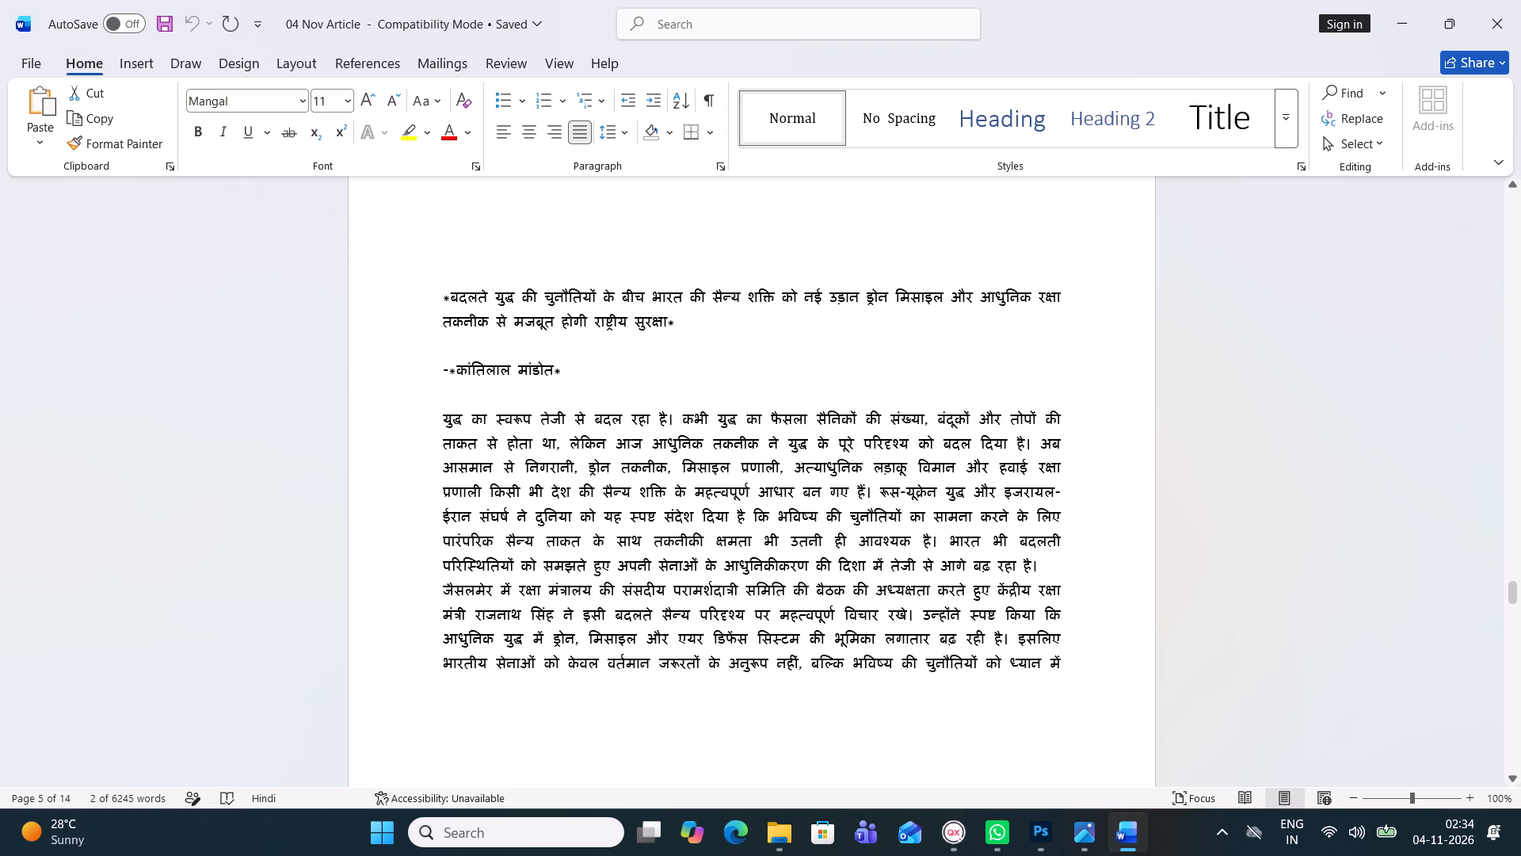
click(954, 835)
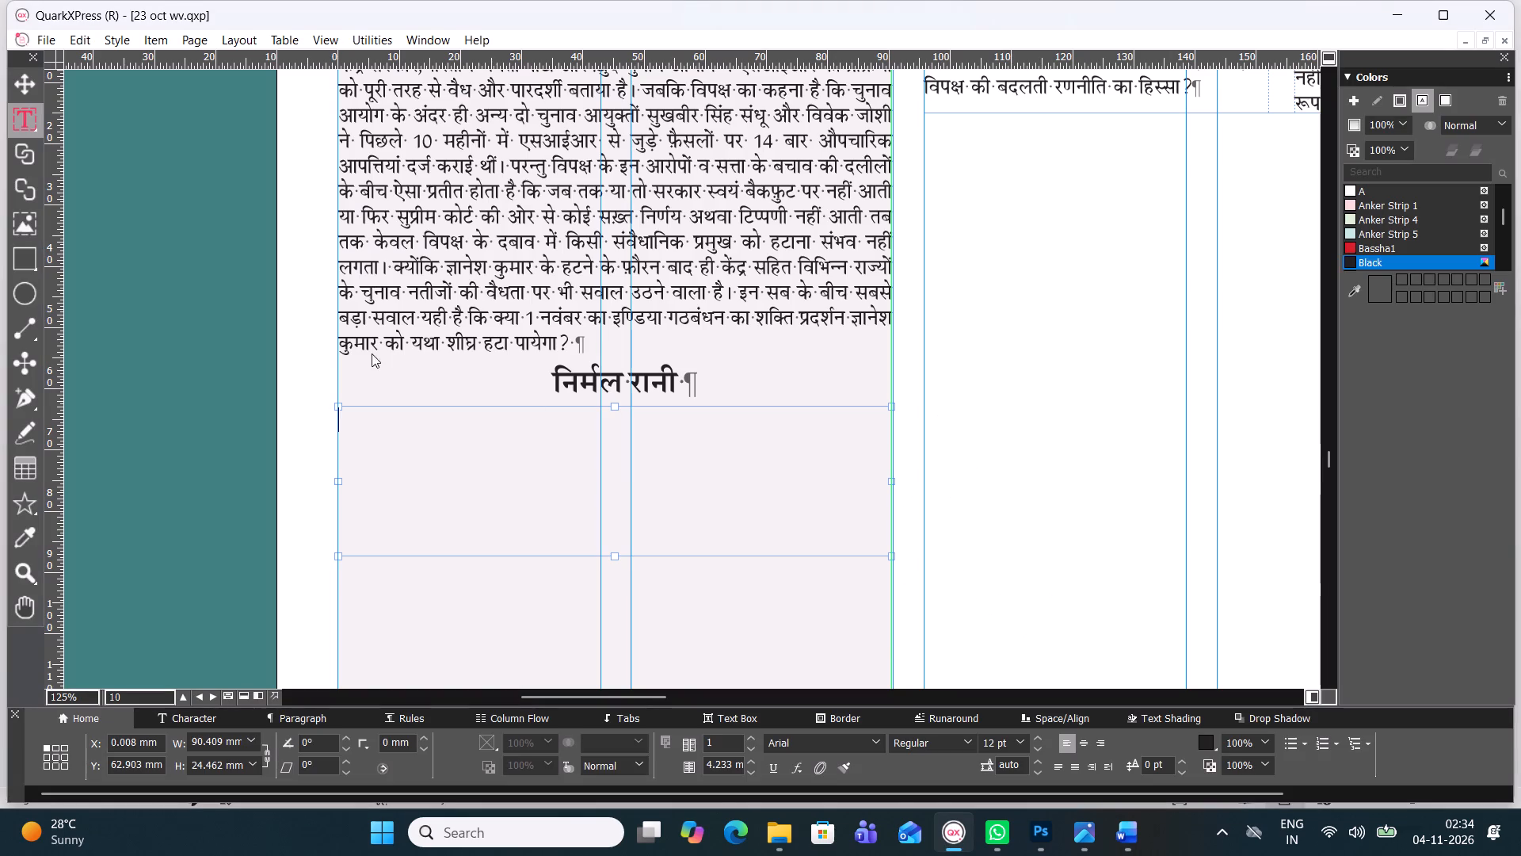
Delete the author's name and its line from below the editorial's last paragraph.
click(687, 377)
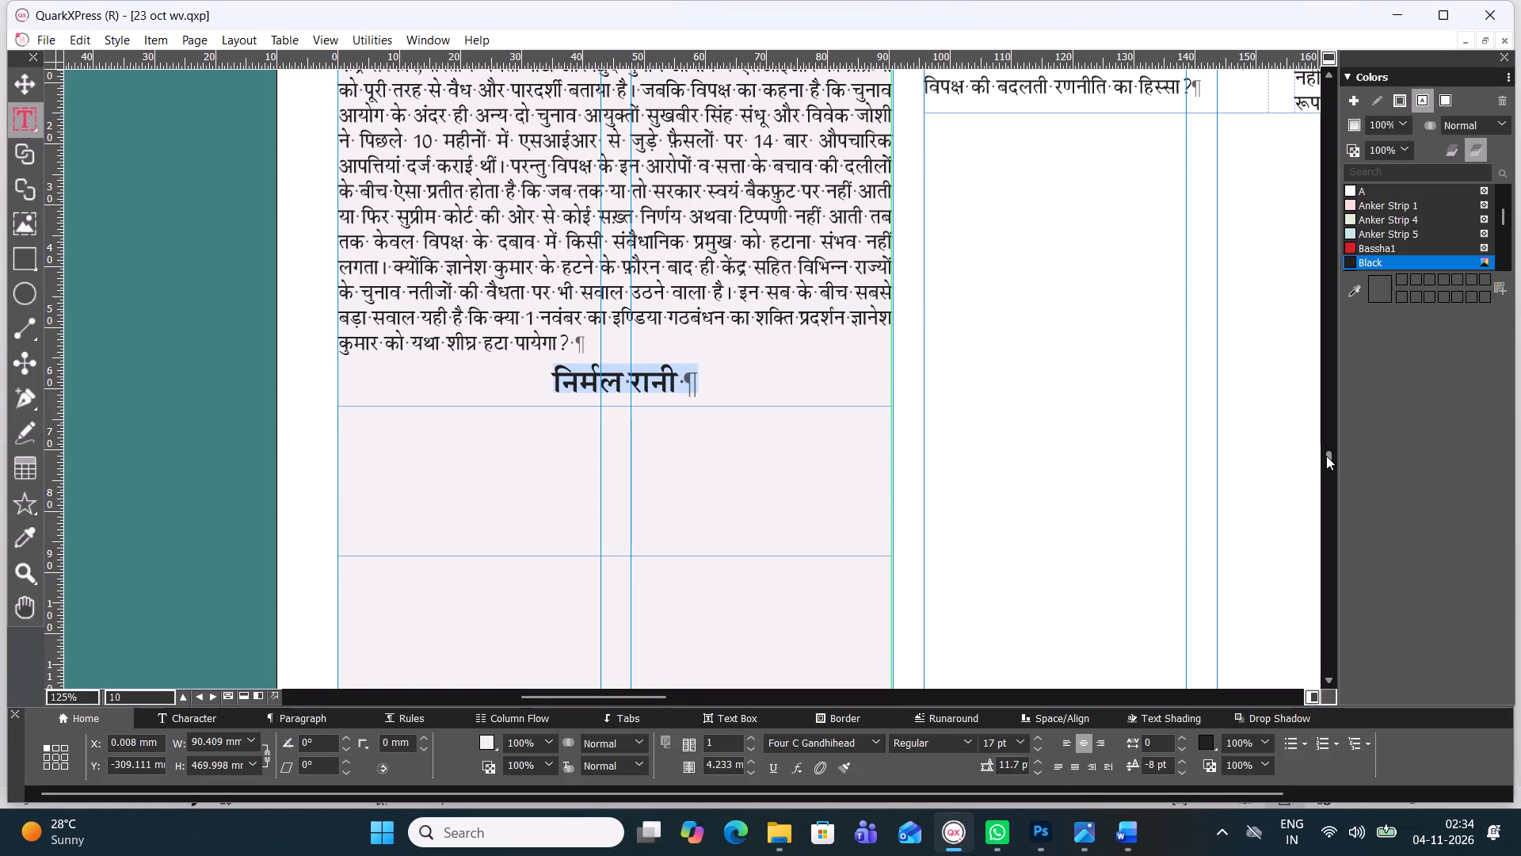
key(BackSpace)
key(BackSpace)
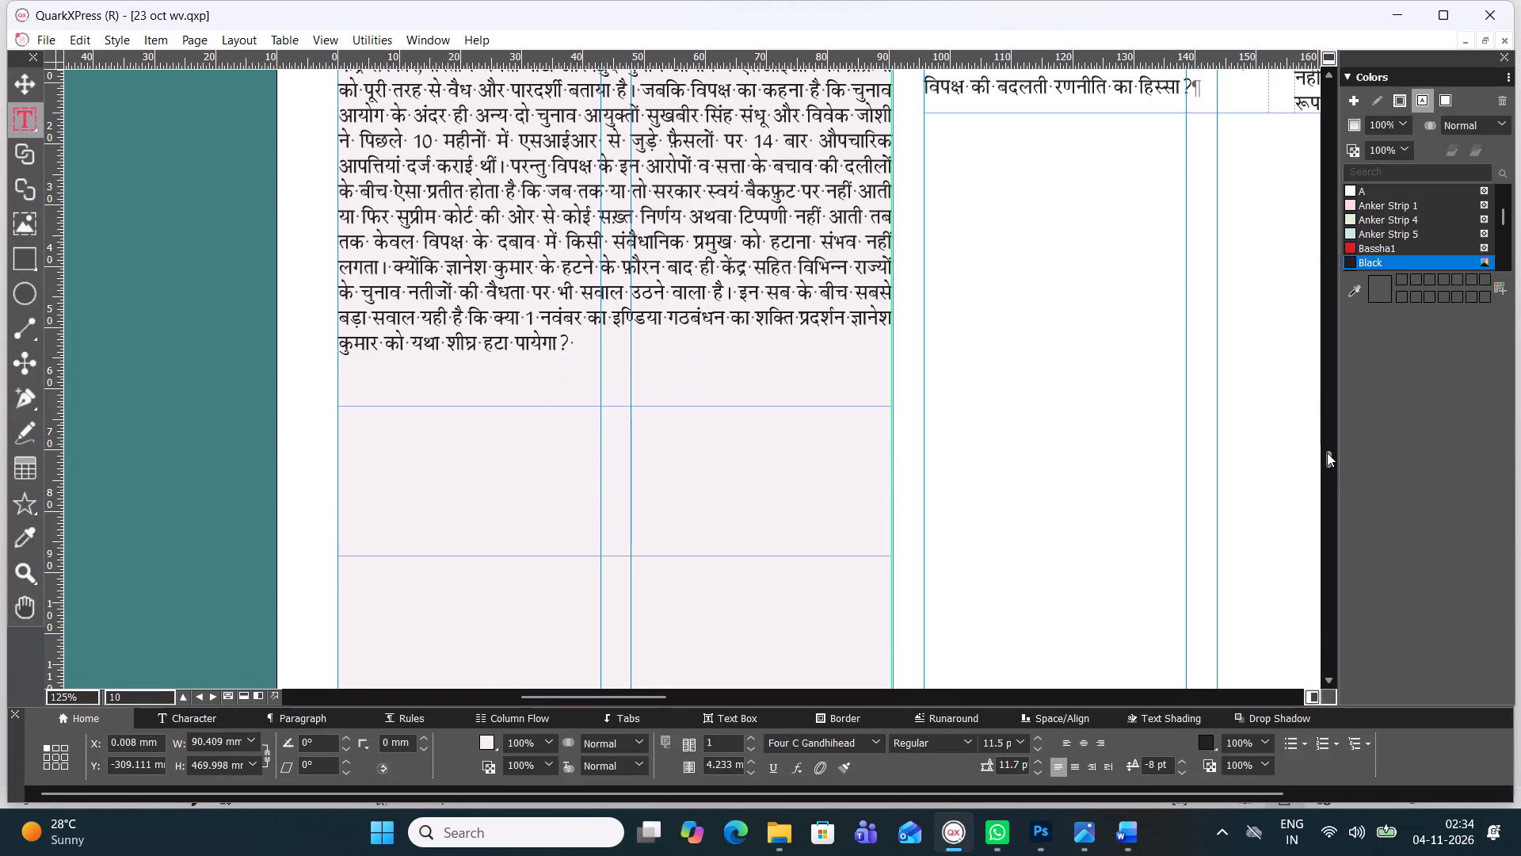
Paste the author's name, centred and without its trailing space, on the blank line between the editorial's headline and first paragraph.
drag(1332, 453, 1325, 422)
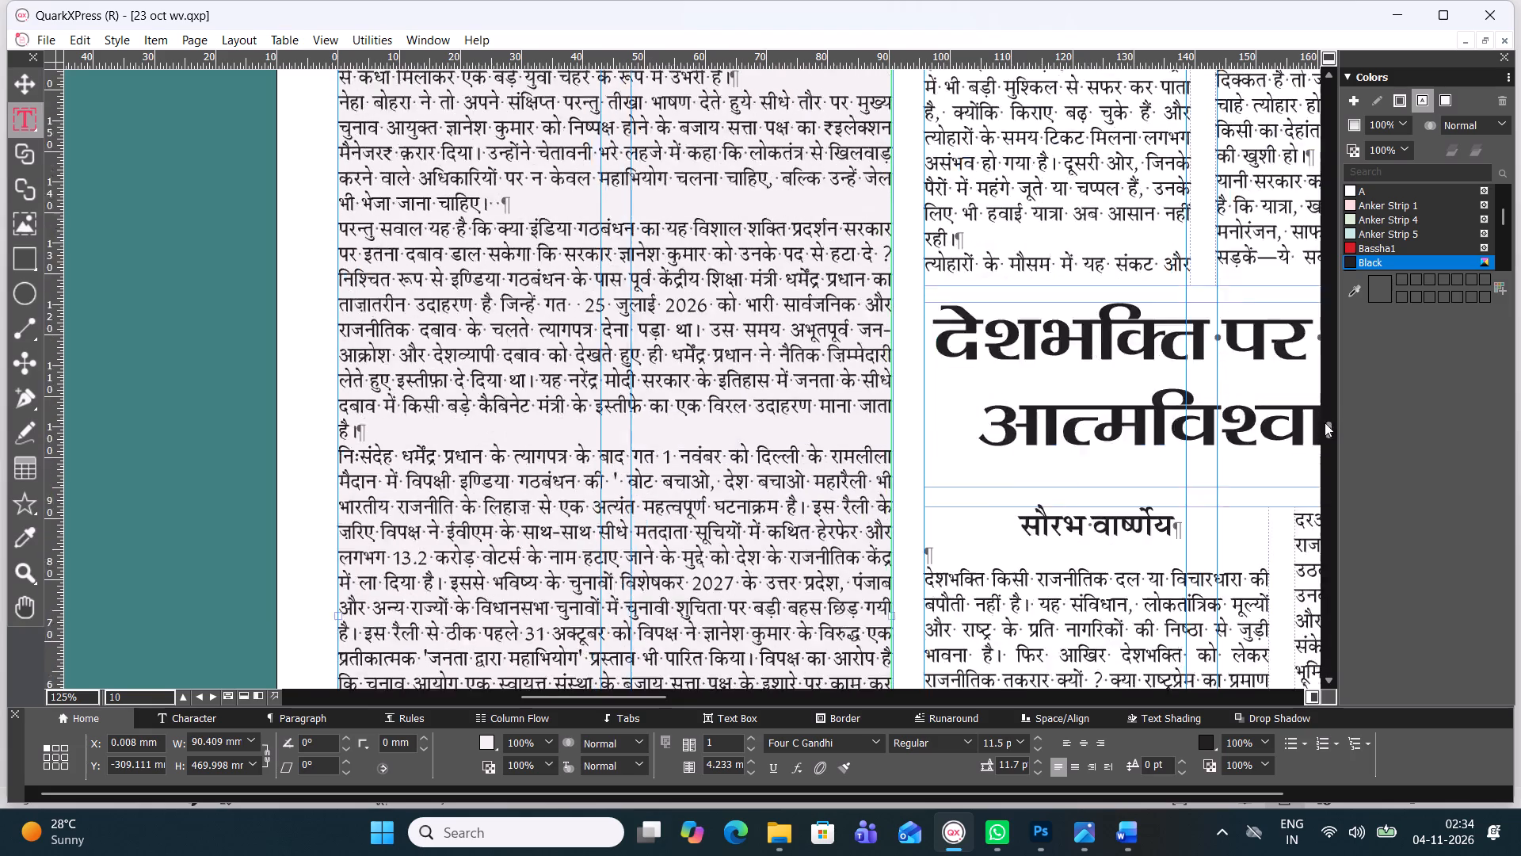
drag(1325, 422, 1322, 410)
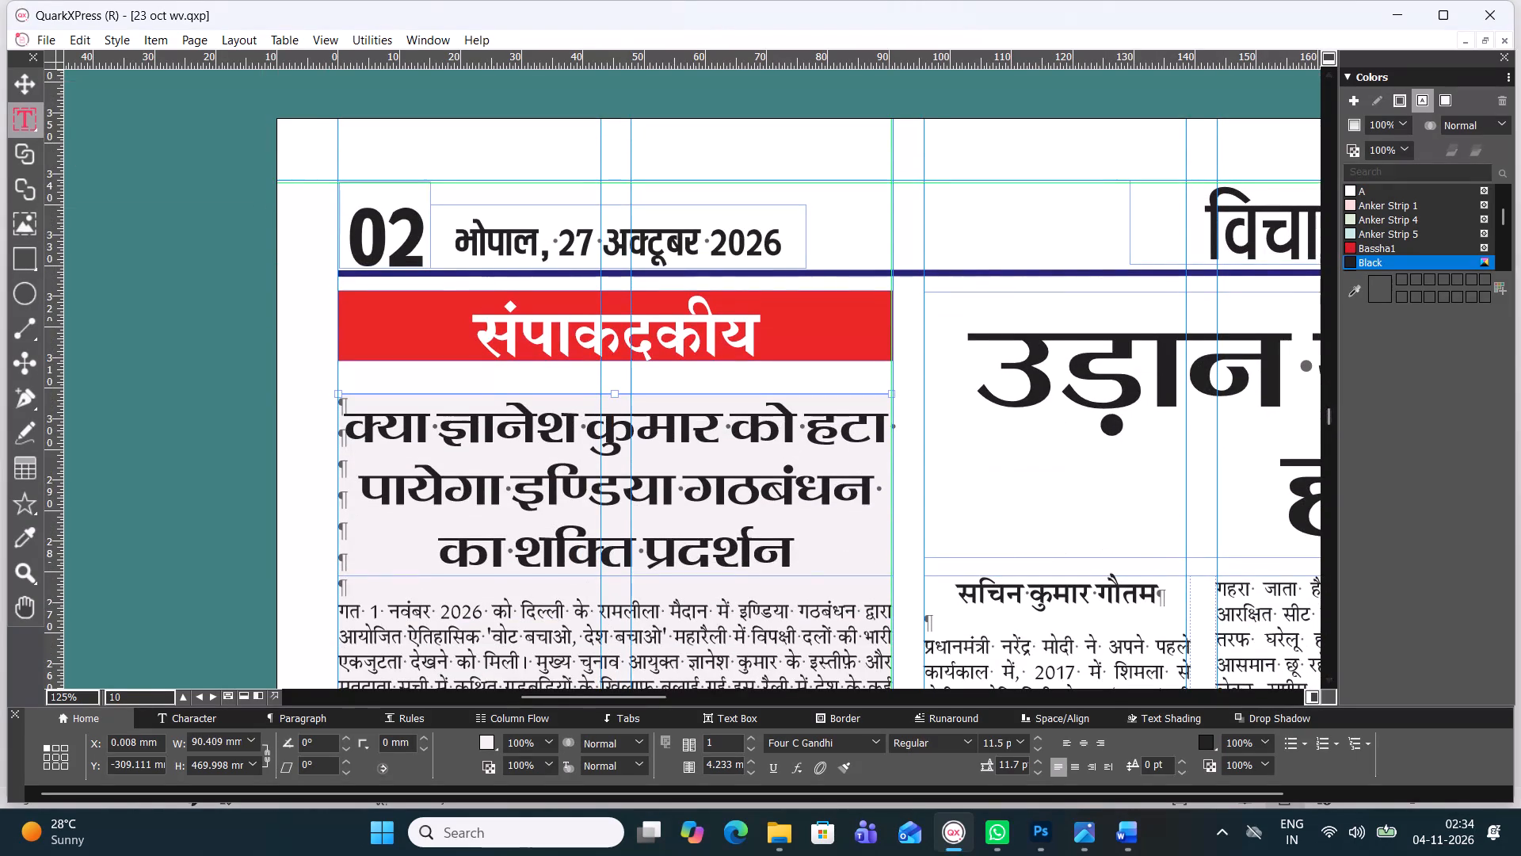
click(554, 587)
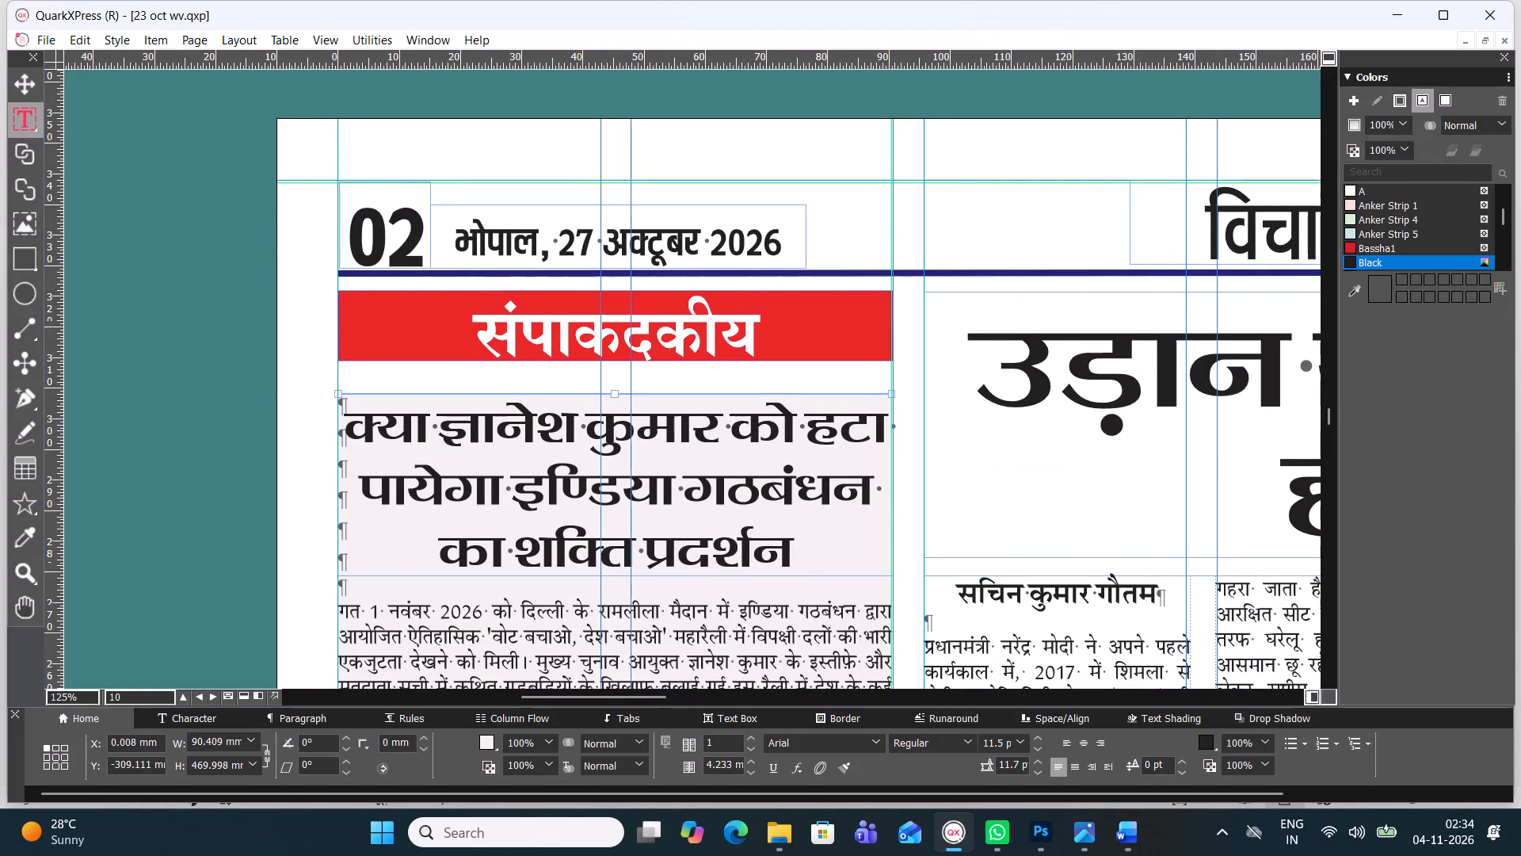
click(1079, 744)
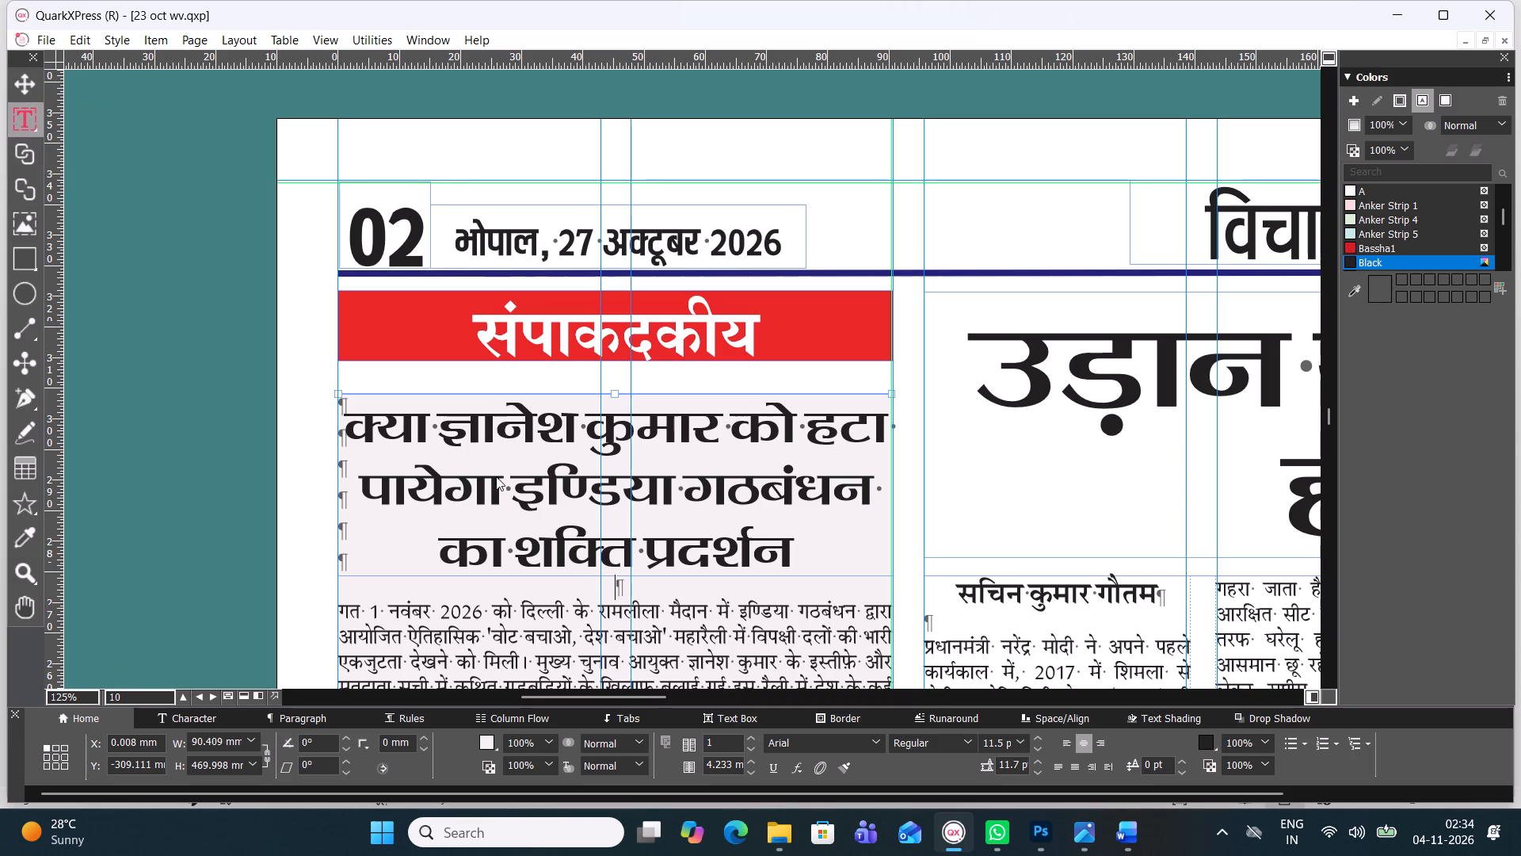
key(ctrl+v)
key(ctrl+a)
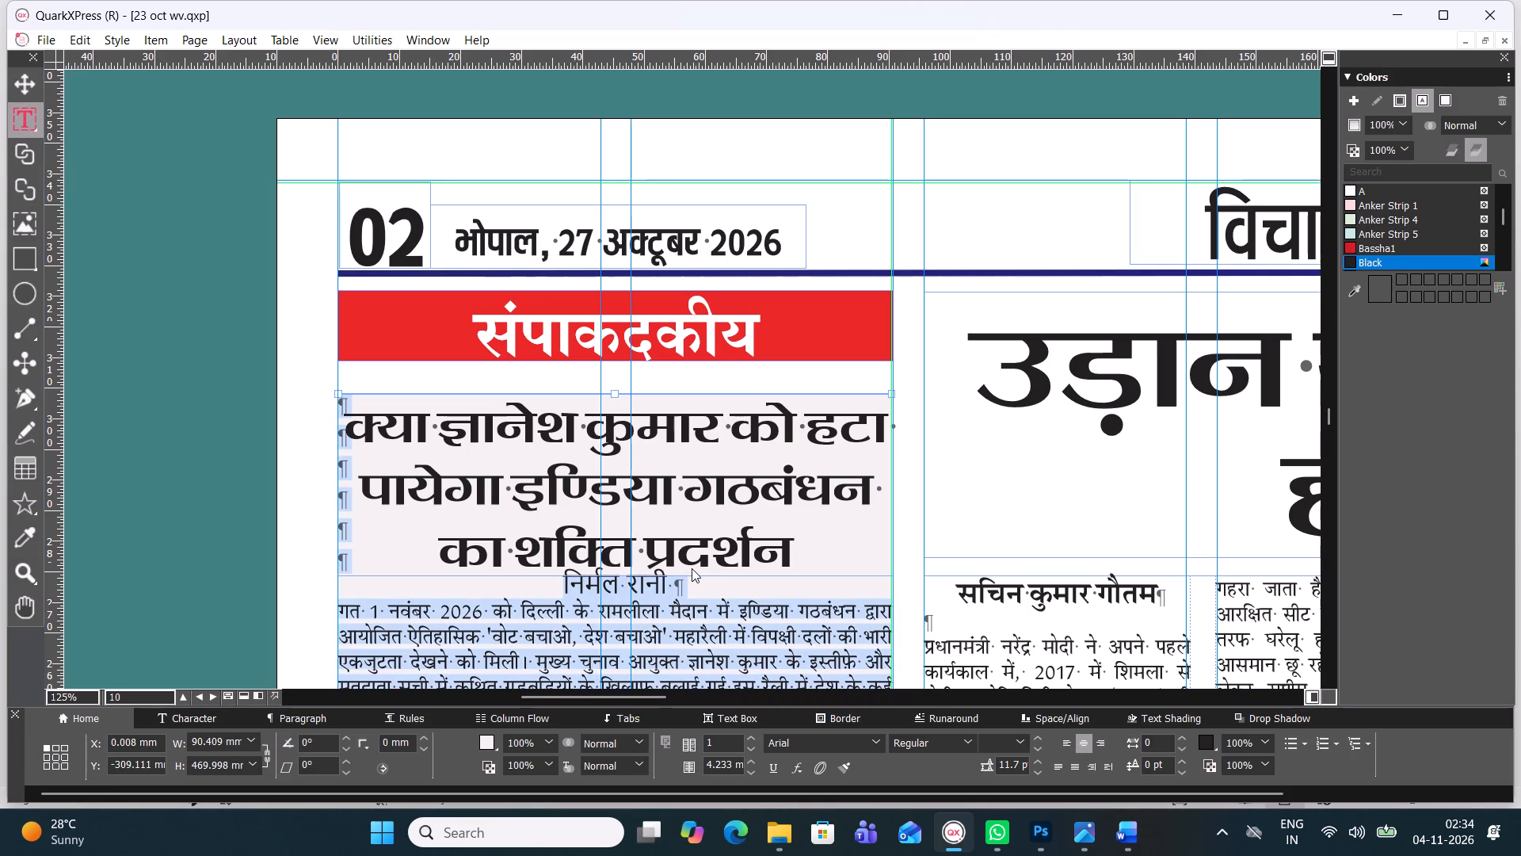
click(697, 583)
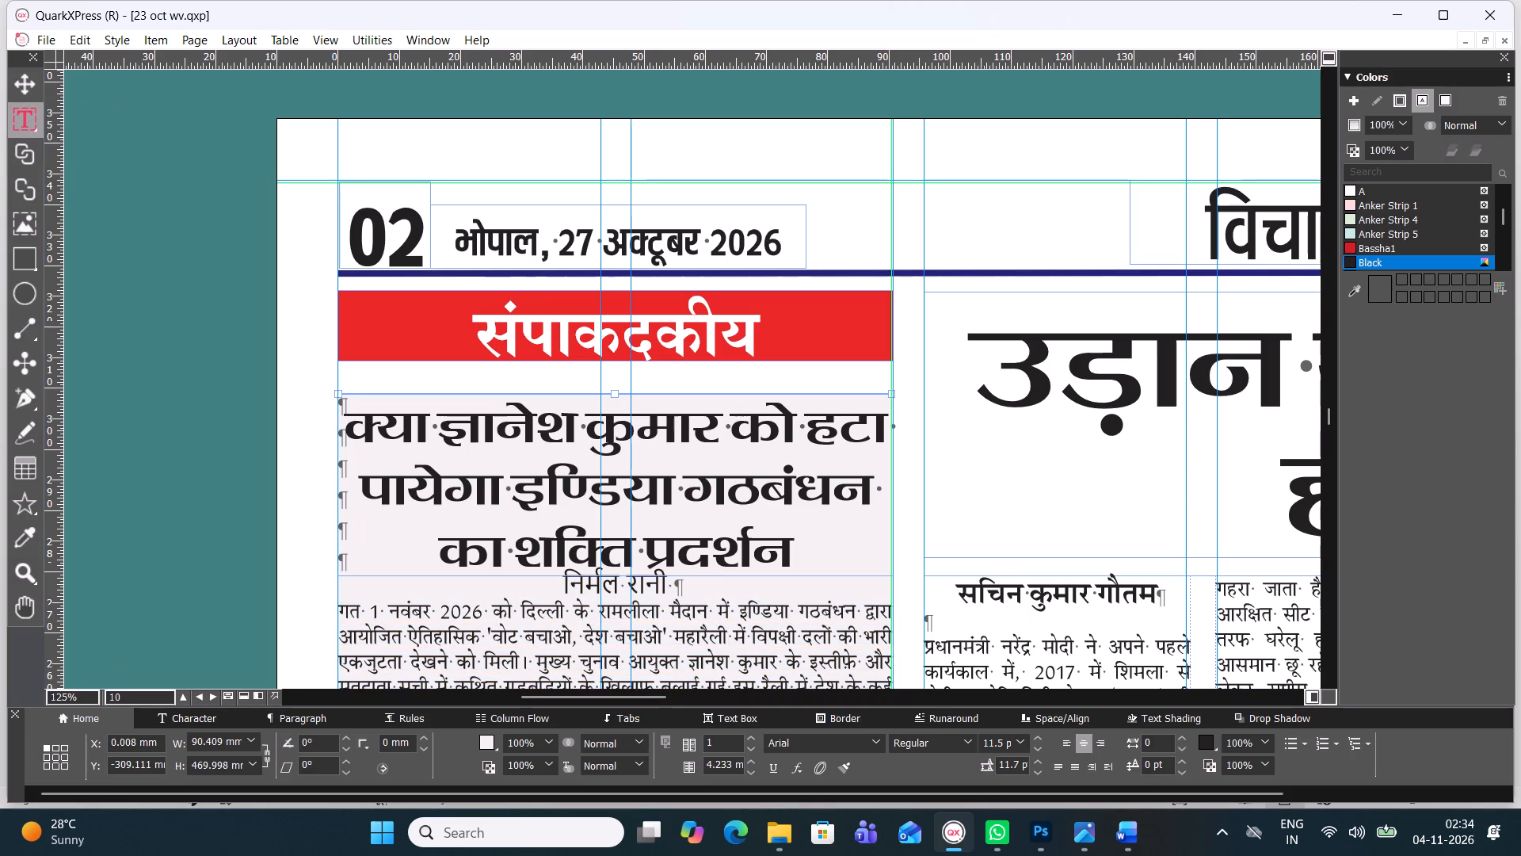
key(BackSpace)
Set the author's name under the editorial headline in Four C Gandhihead at 16 pt with a baseline shift of -8 pt.
drag(678, 579, 532, 577)
click(872, 736)
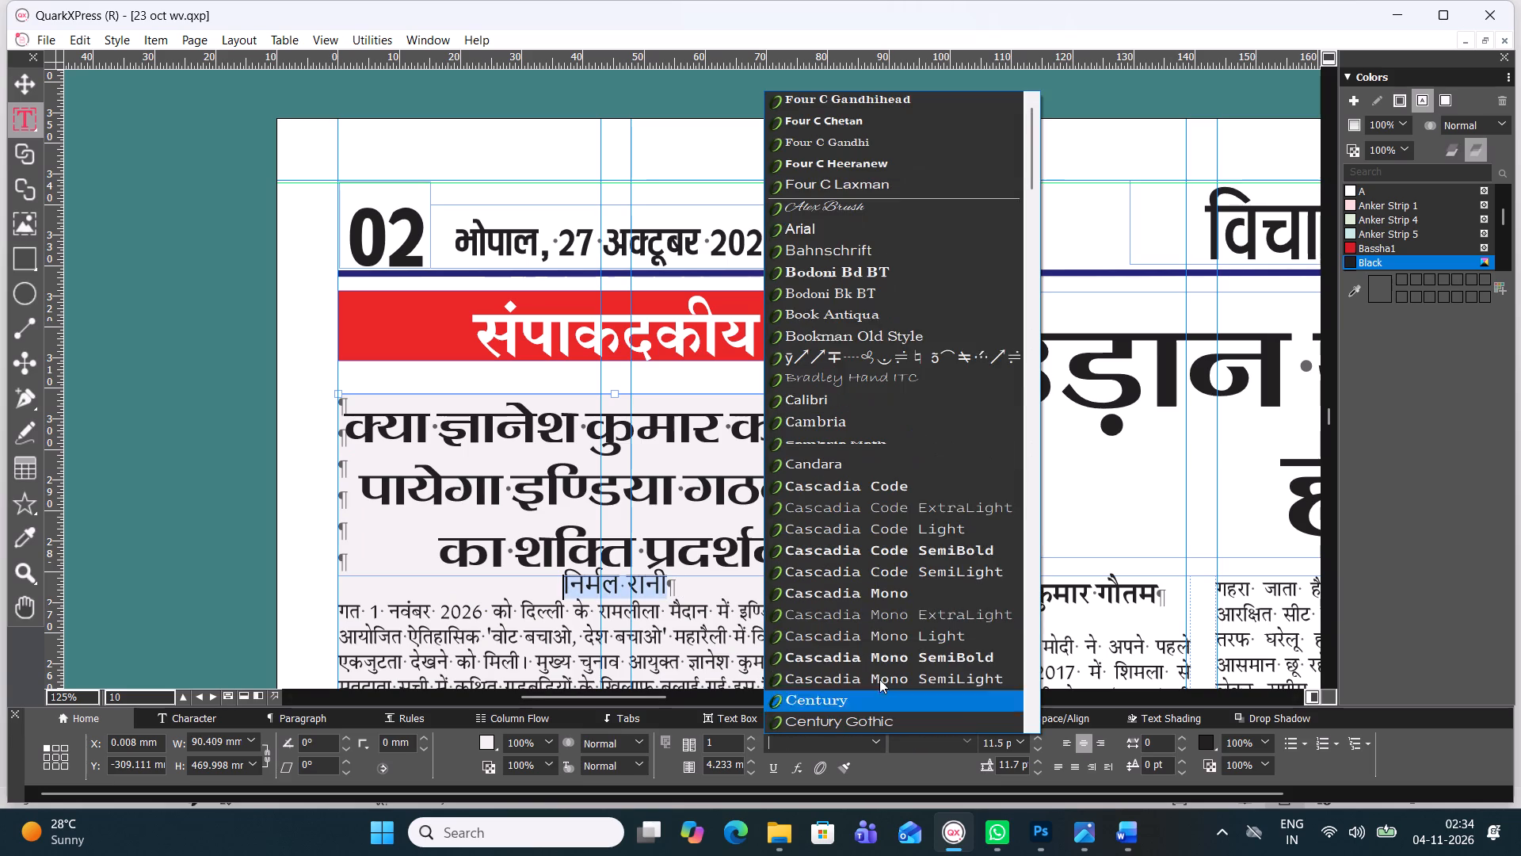
click(866, 100)
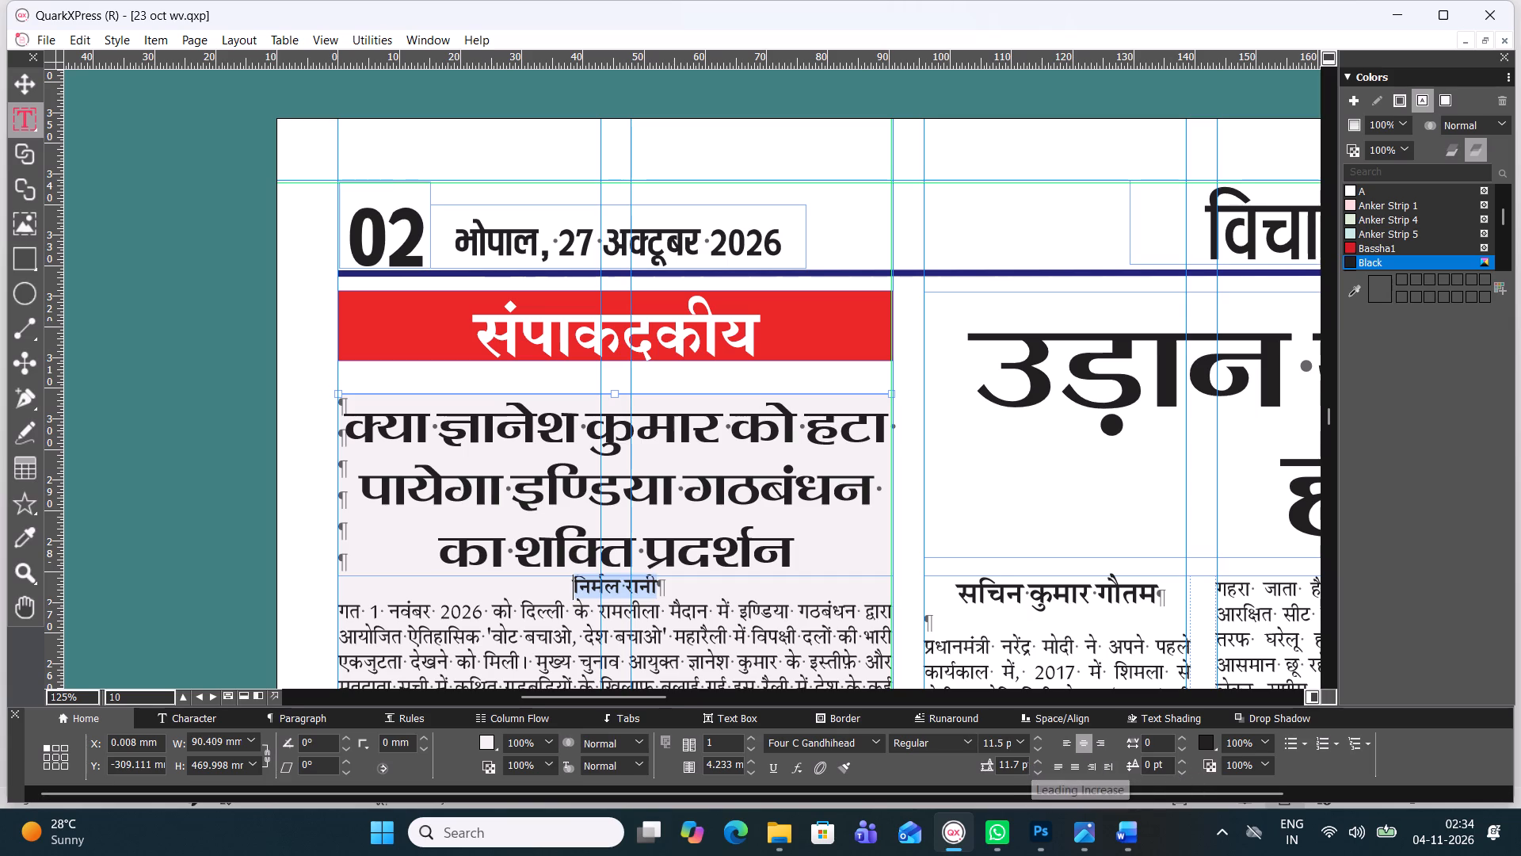
key(ctrl+alt+shift+period)
key(ctrl+alt+shift+period)
key(ctrl+alt+shift+period)
key(ctrl+alt+shift+period)
key(ctrl+alt+shift+period)
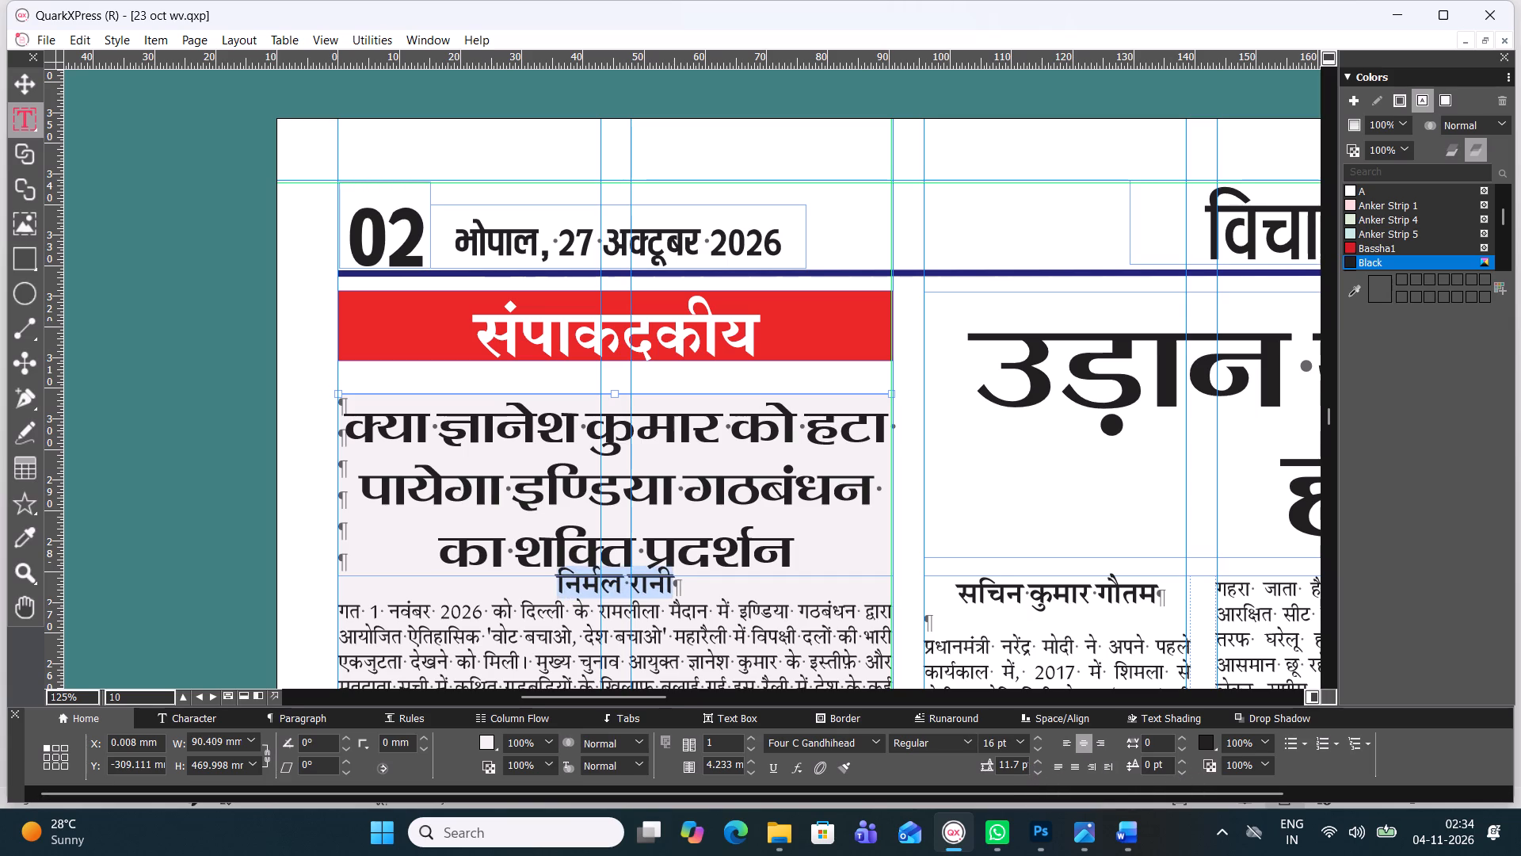
triple_click(1180, 772)
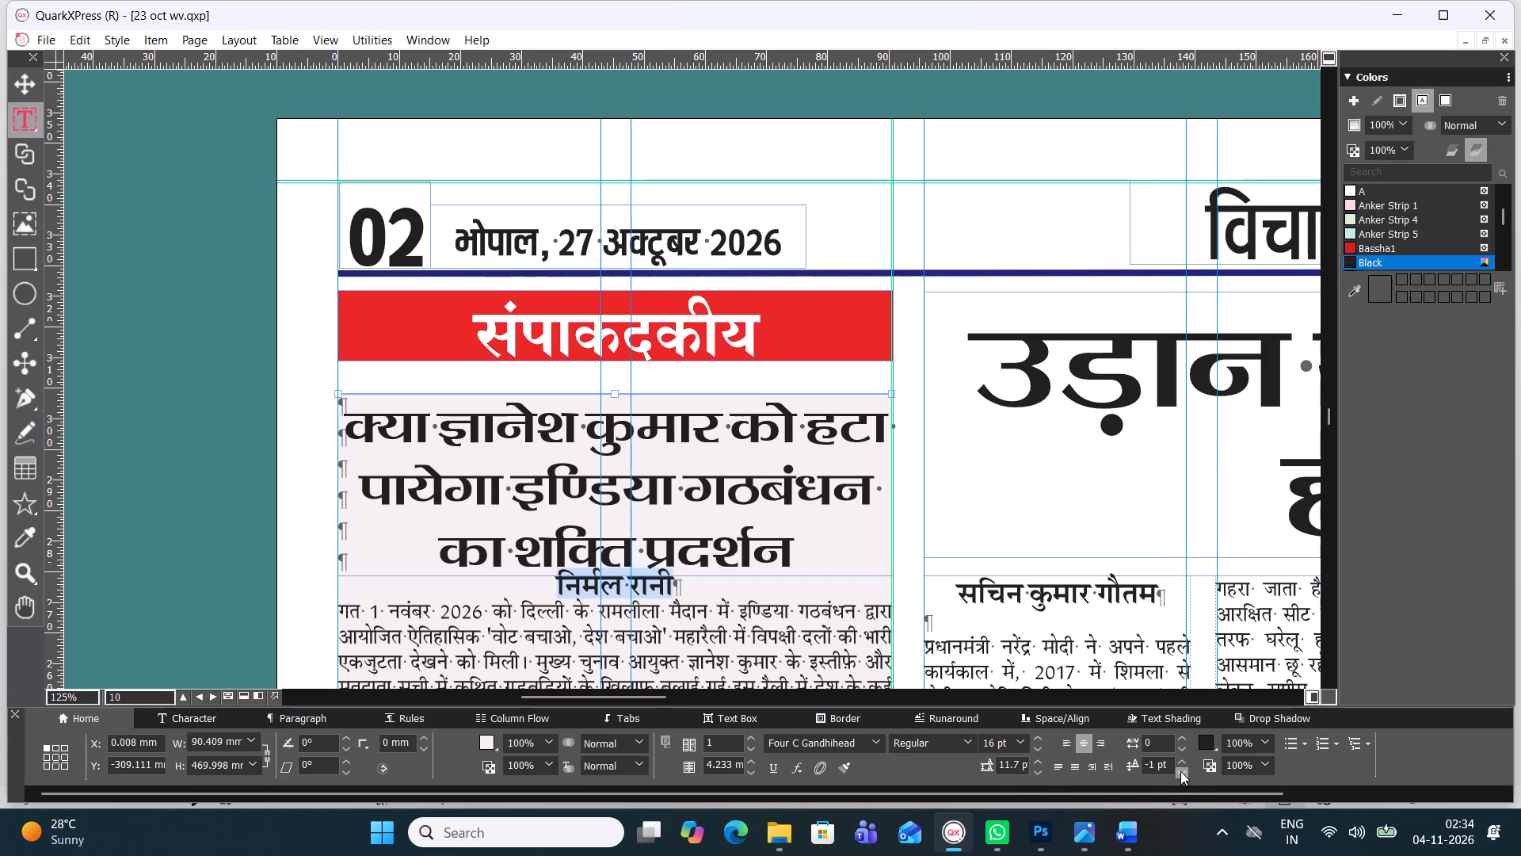
triple_click(1180, 771)
triple_click(1181, 771)
triple_click(1181, 771)
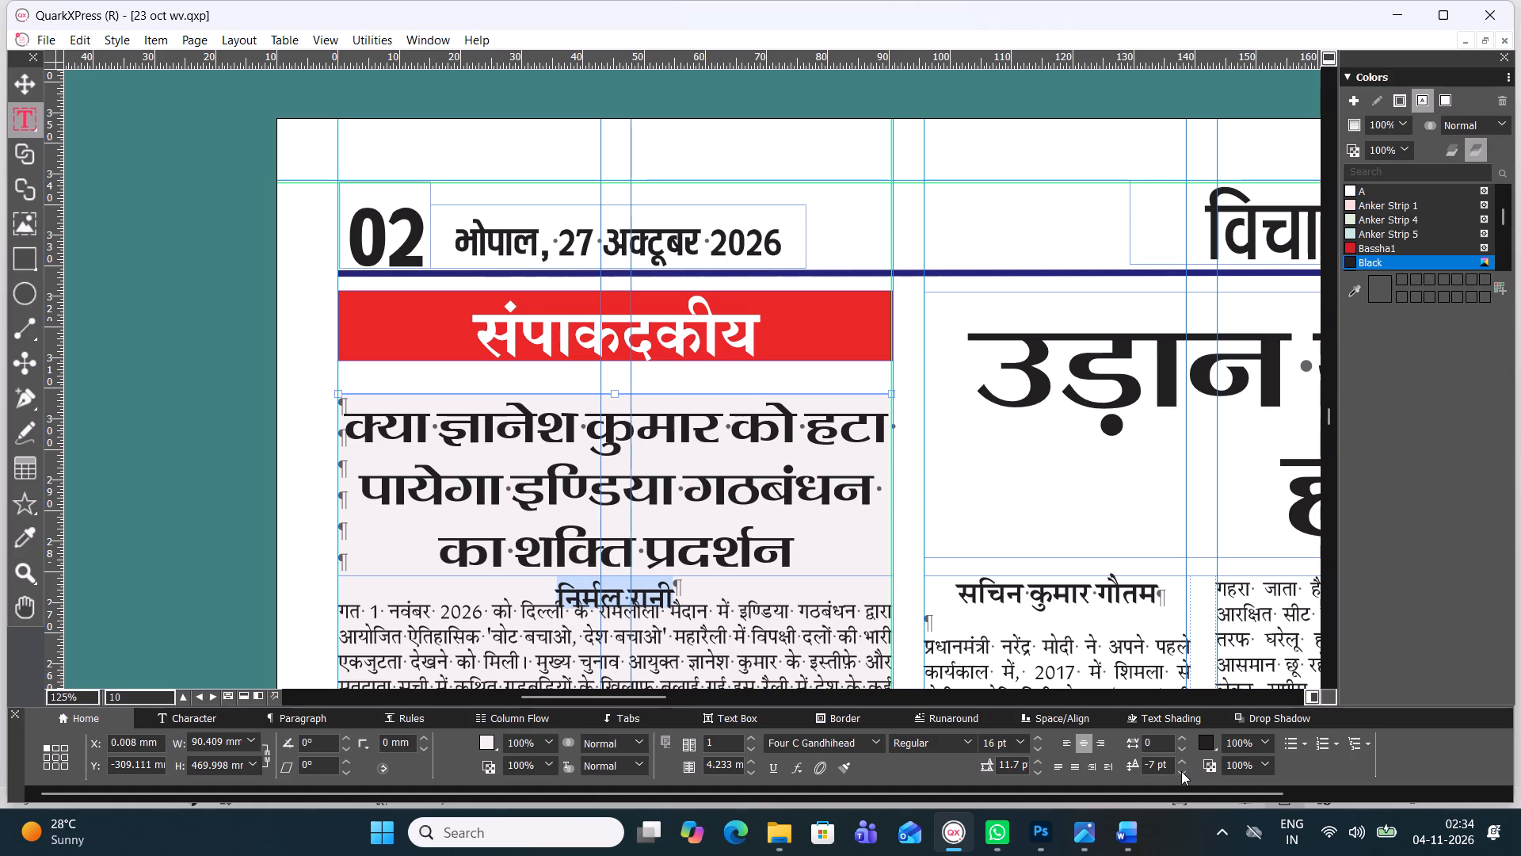
click(1181, 771)
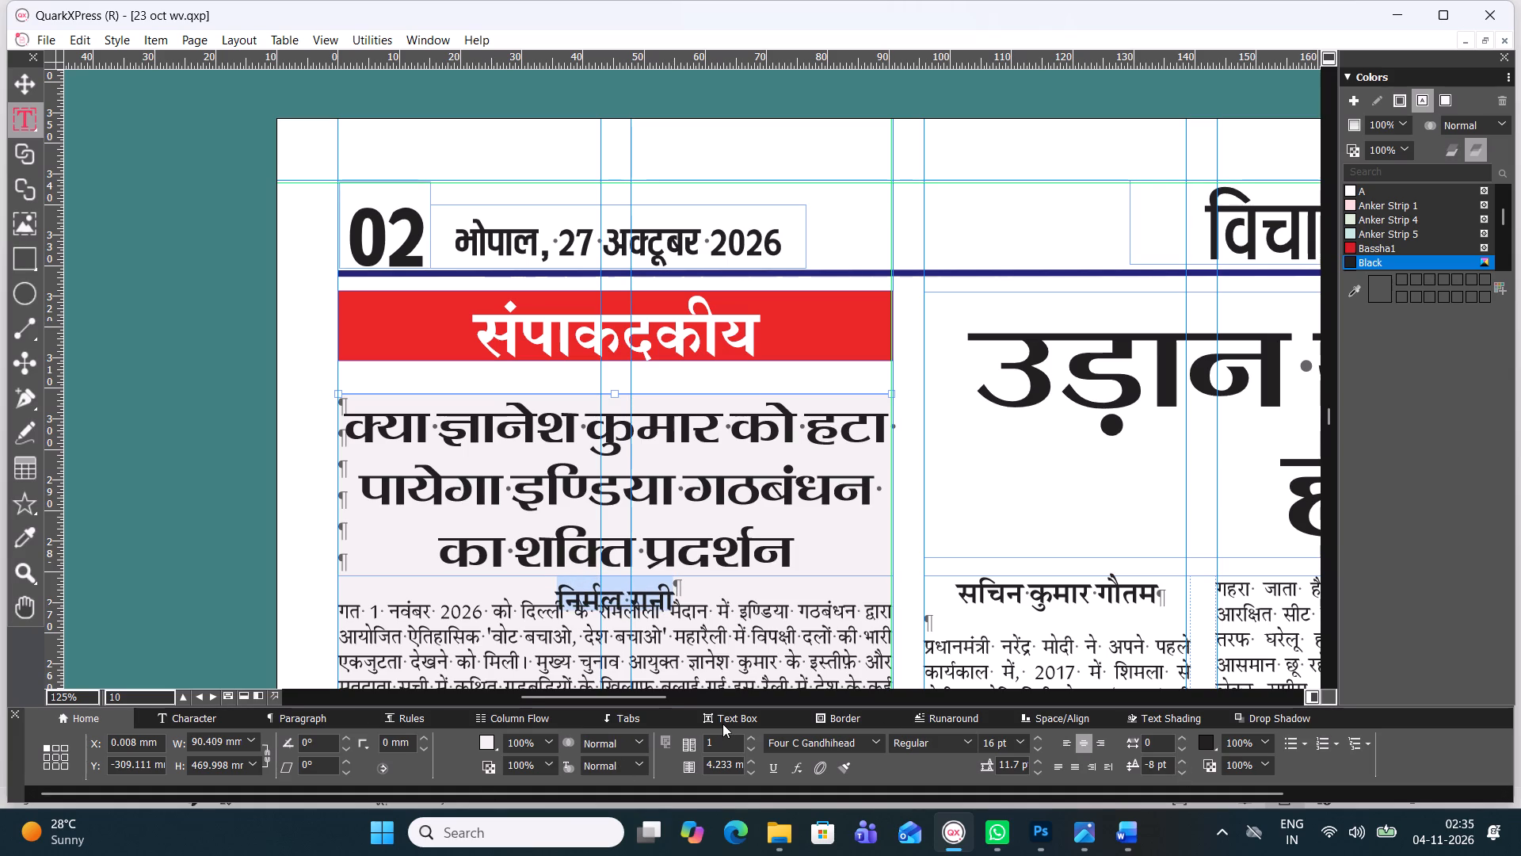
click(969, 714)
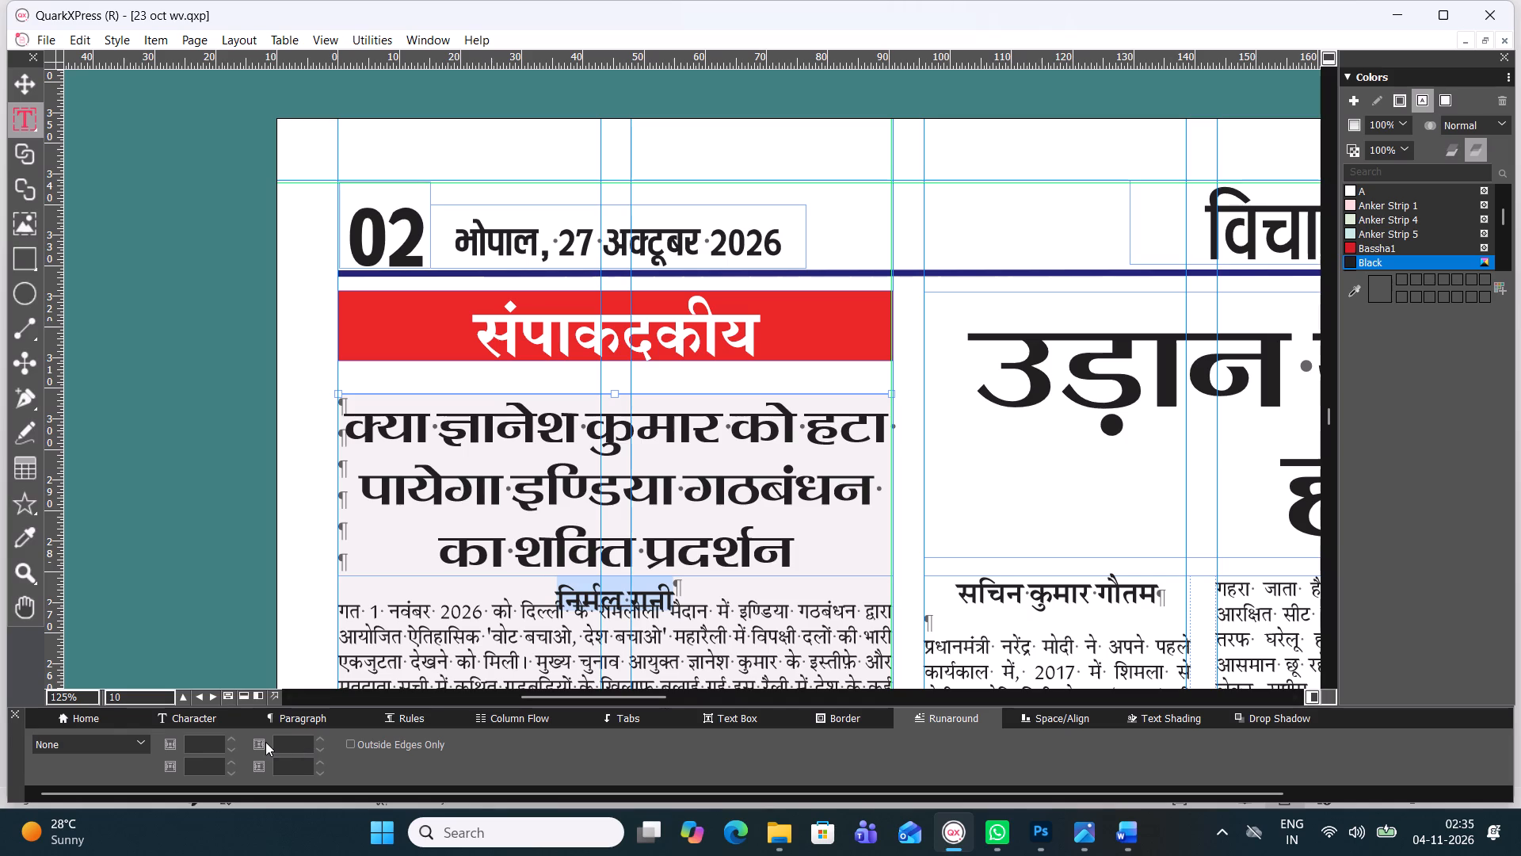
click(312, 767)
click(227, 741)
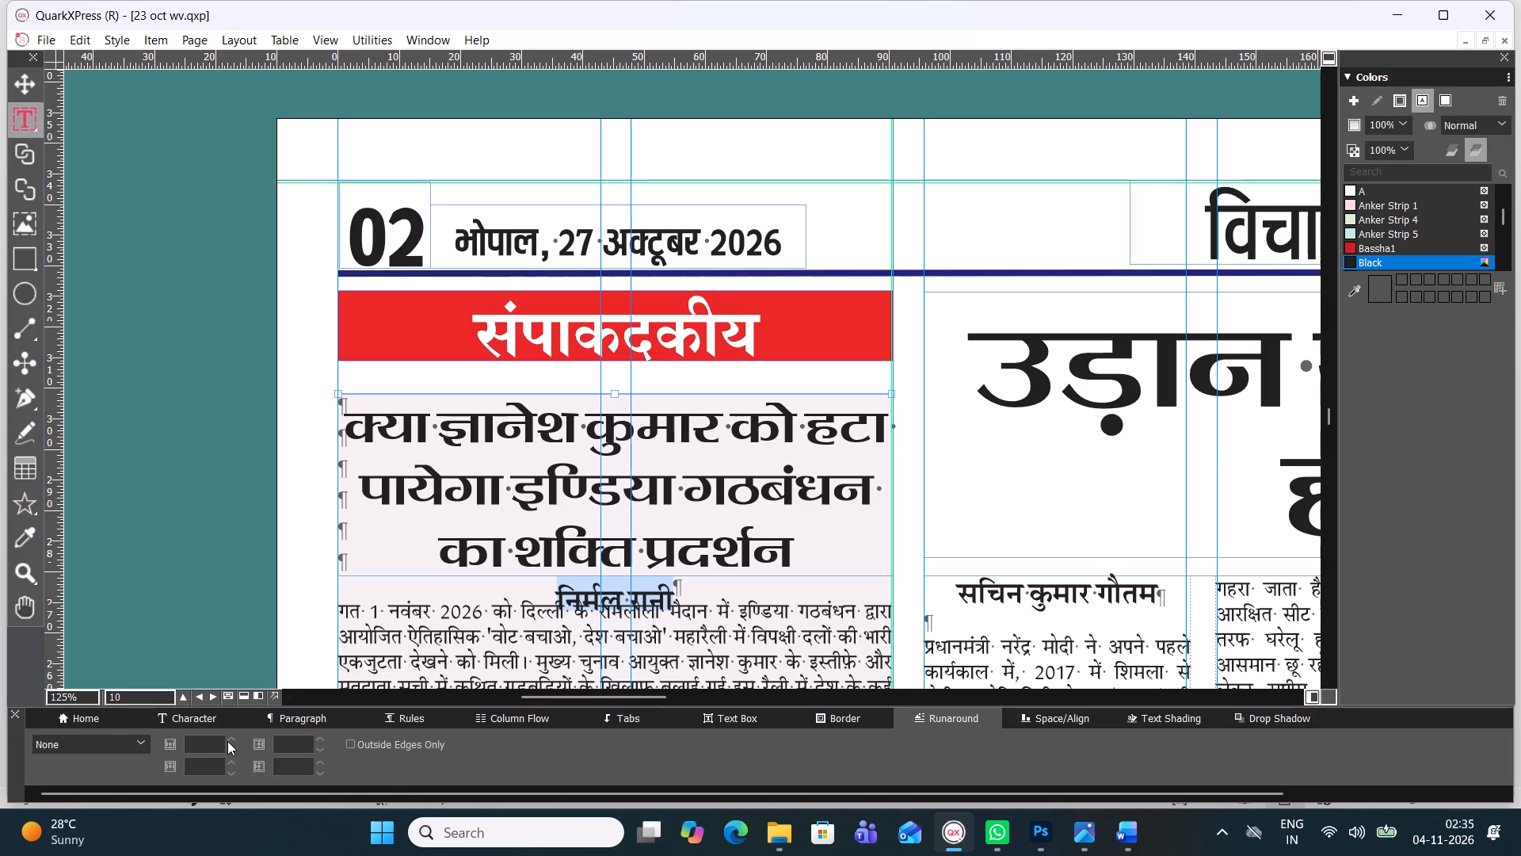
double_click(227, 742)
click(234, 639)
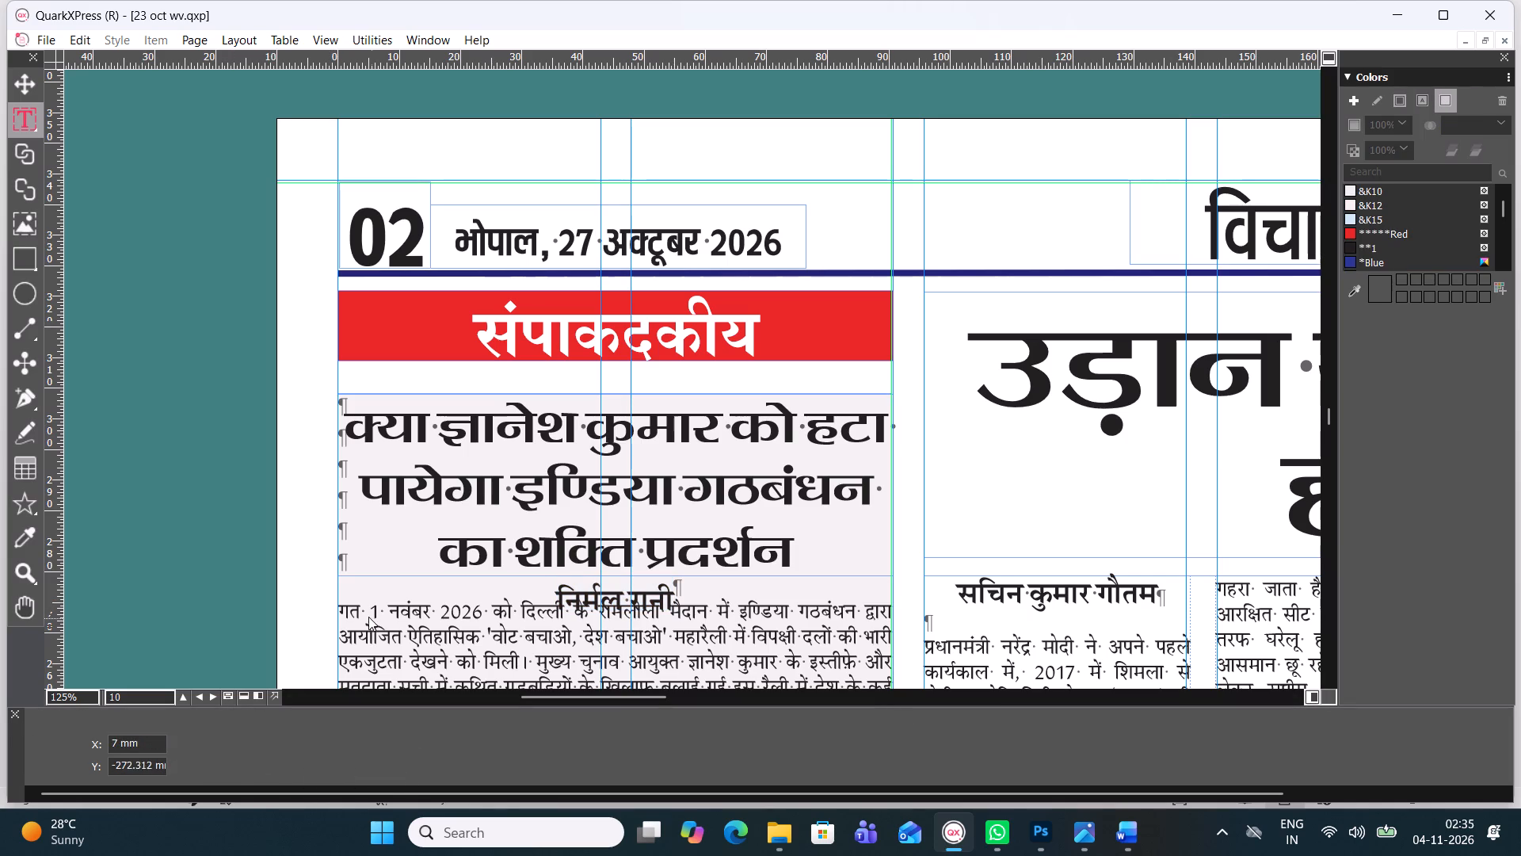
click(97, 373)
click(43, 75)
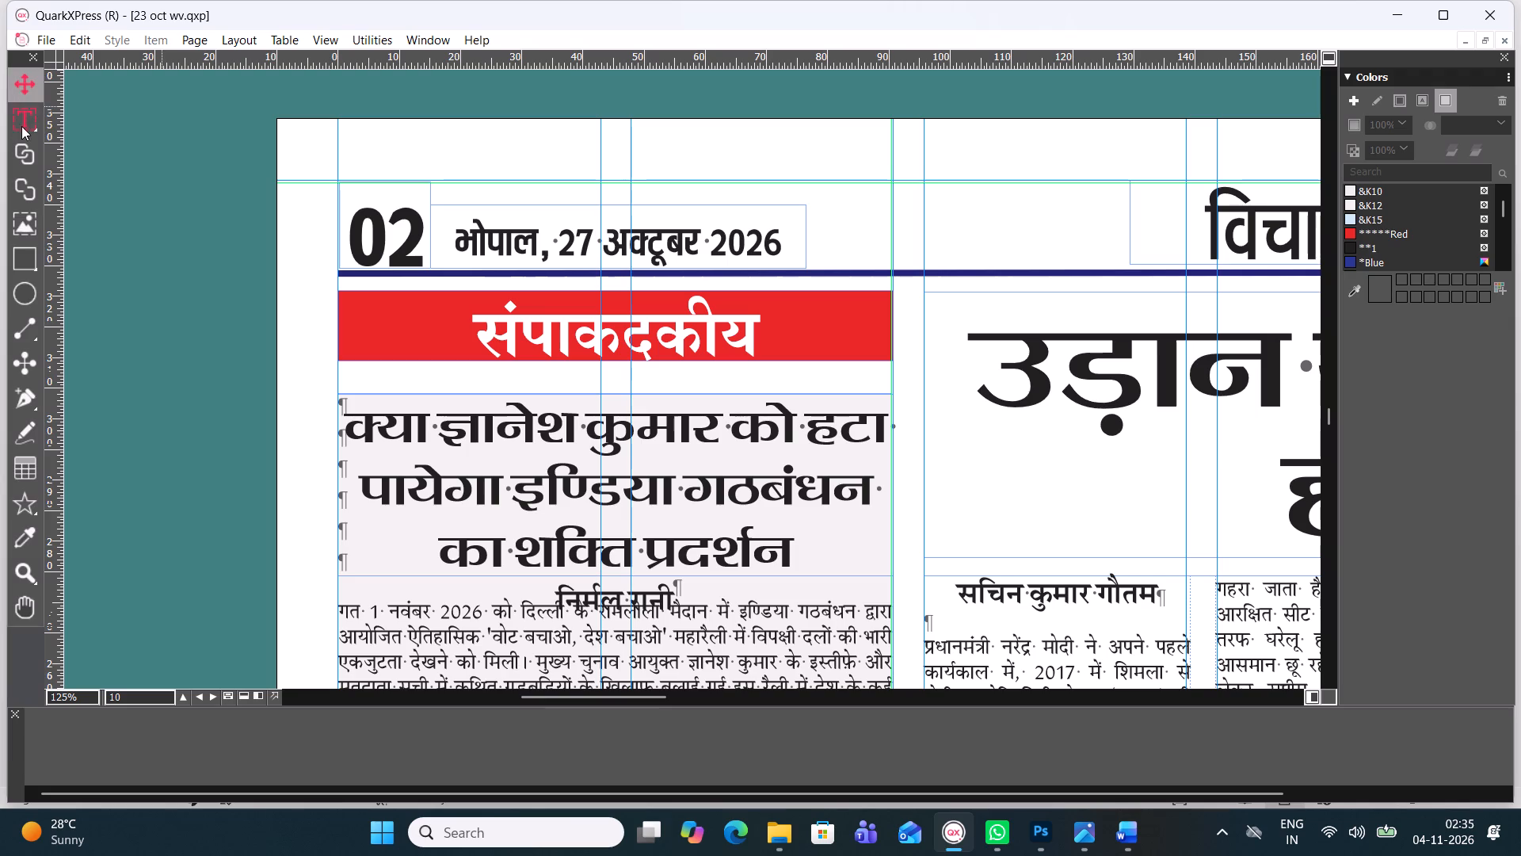
Insert a blank line between the author's name and the editorial's first paragraph.
click(21, 126)
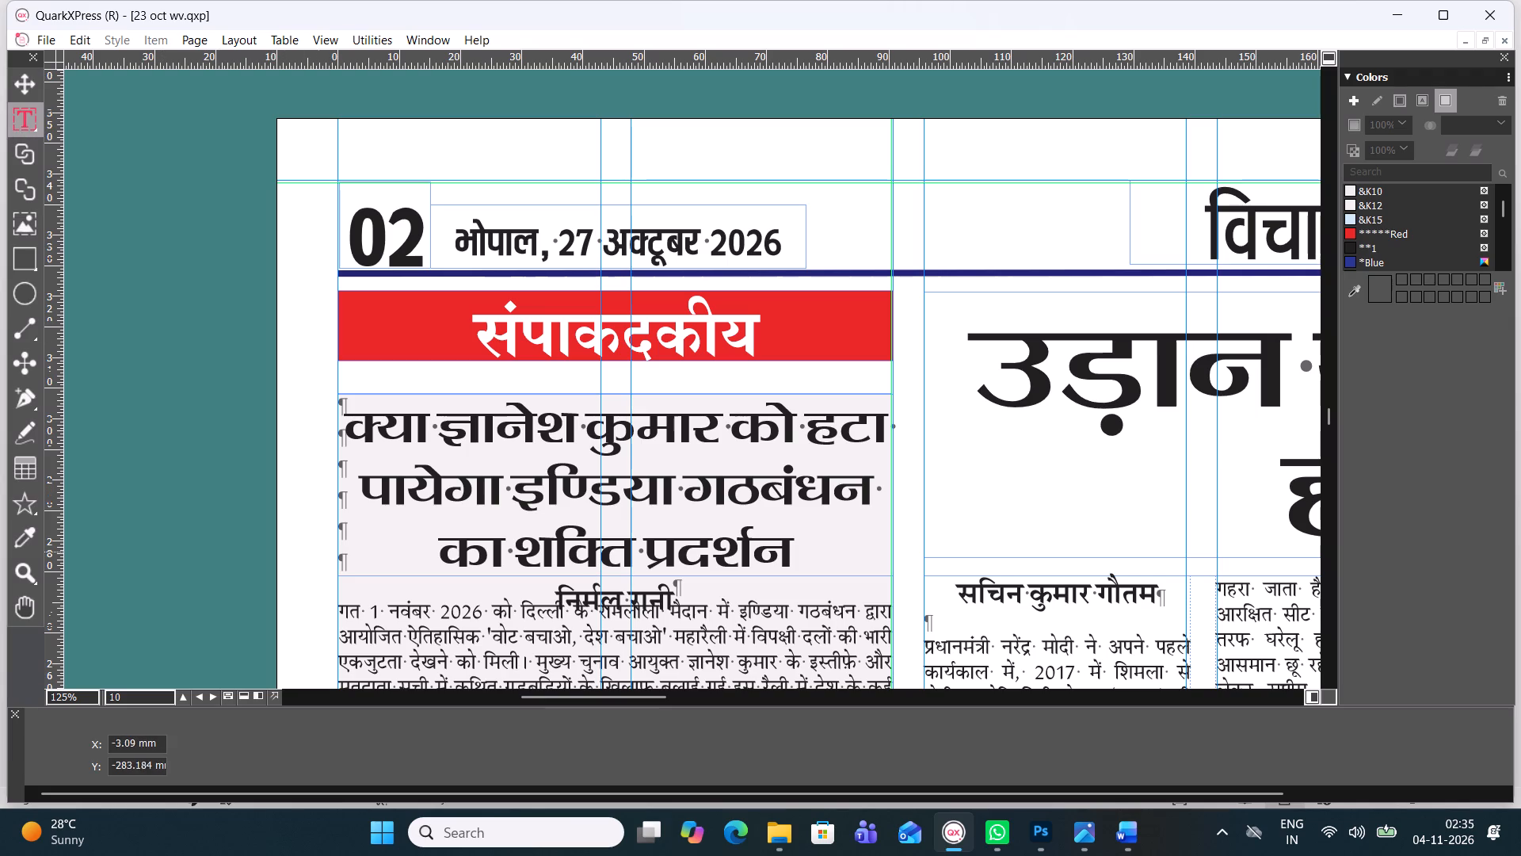
double_click(337, 602)
double_click(339, 604)
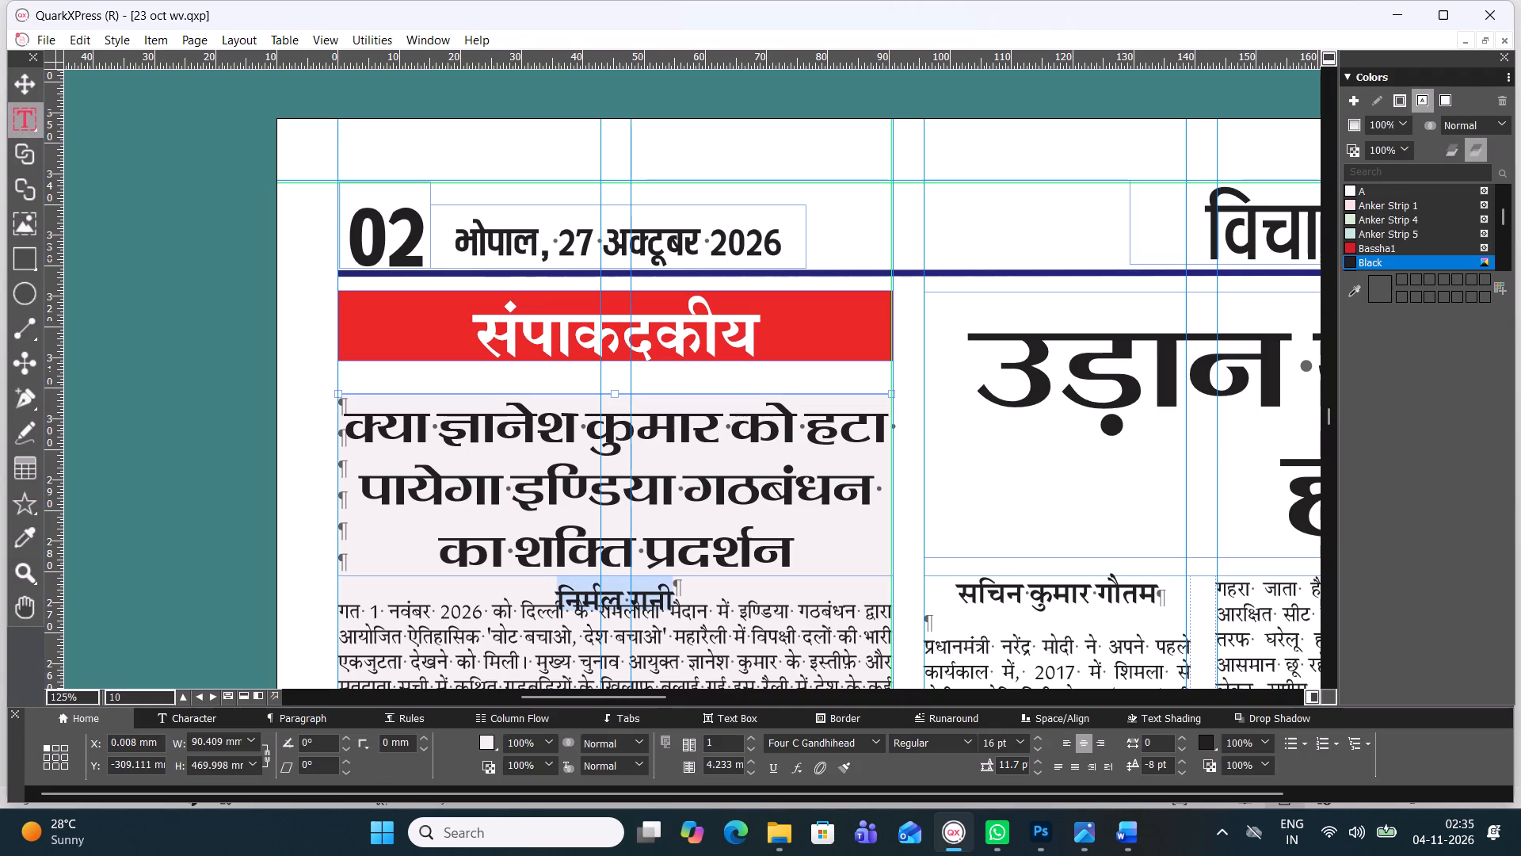
click(339, 604)
click(341, 604)
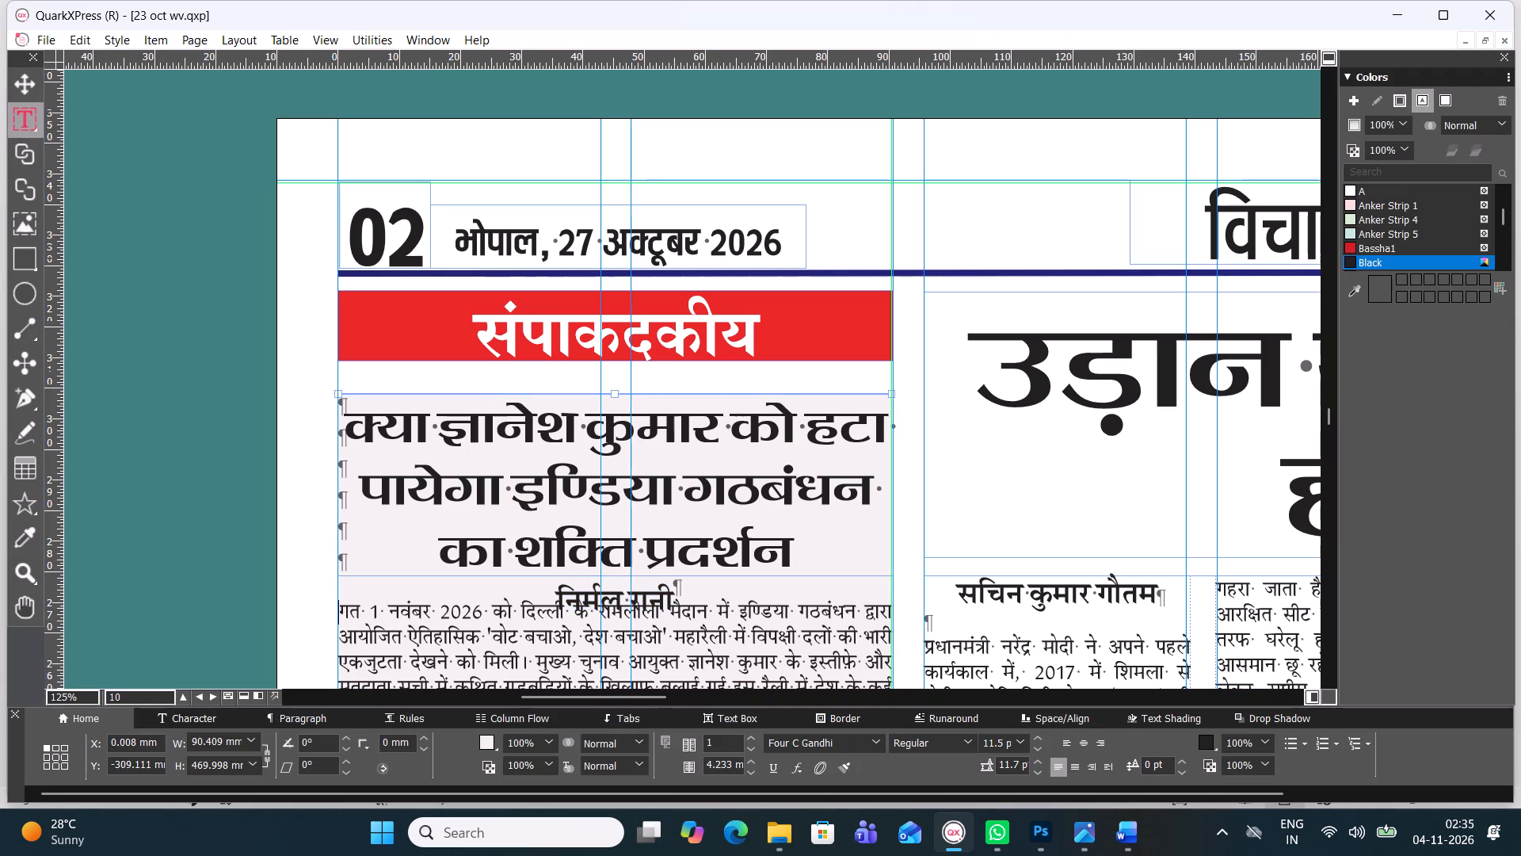
key(Return)
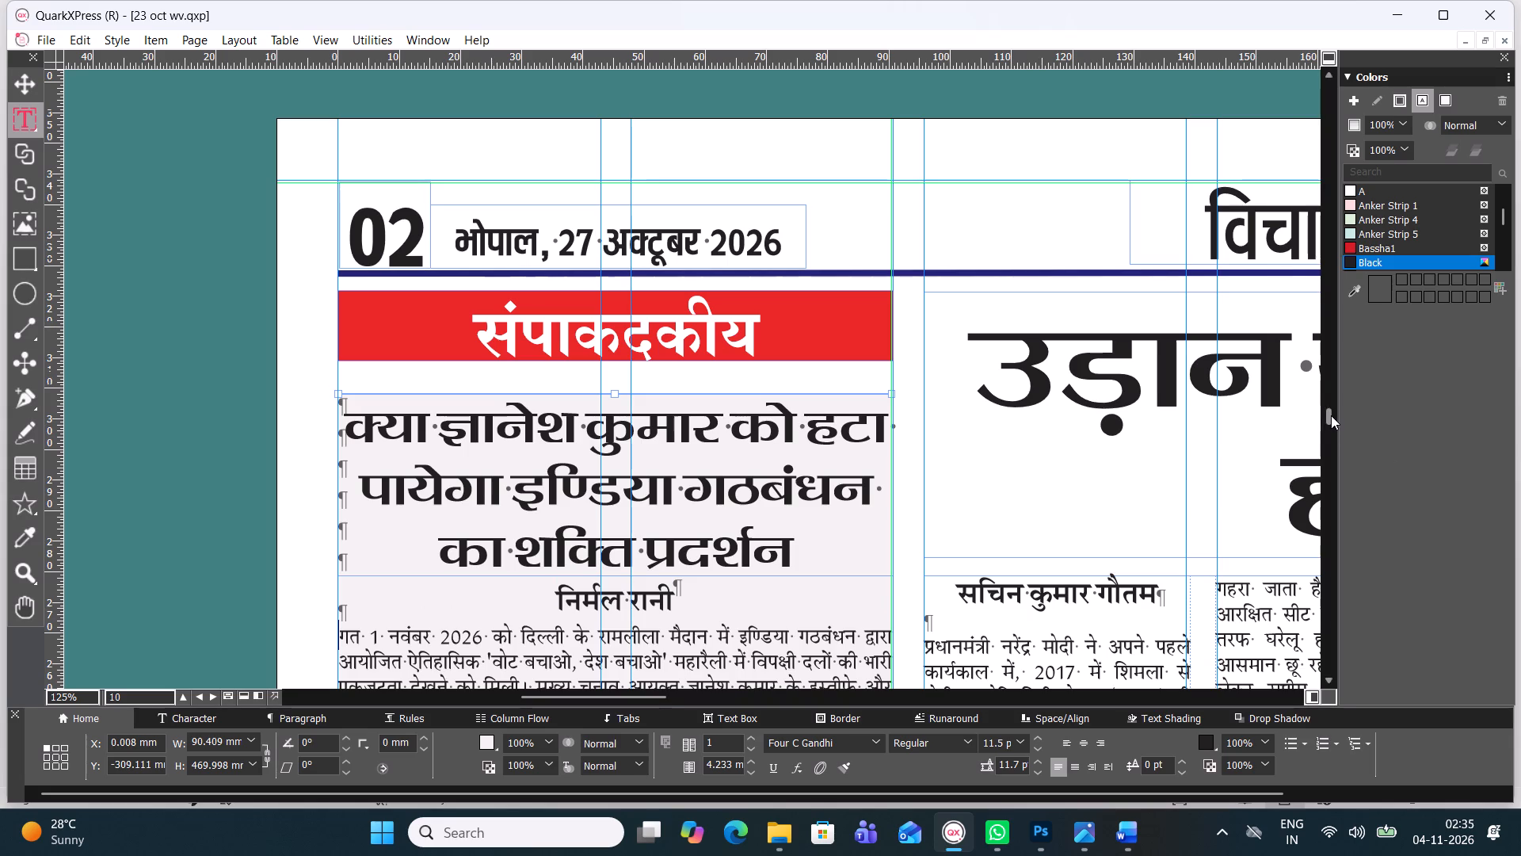
Copy the headline beginning "बदलते युद्ध की चुनौतियों" from the 04 Nov Article Word document into QuarkXPress's empty text box below the editorial.
drag(1331, 415, 1330, 450)
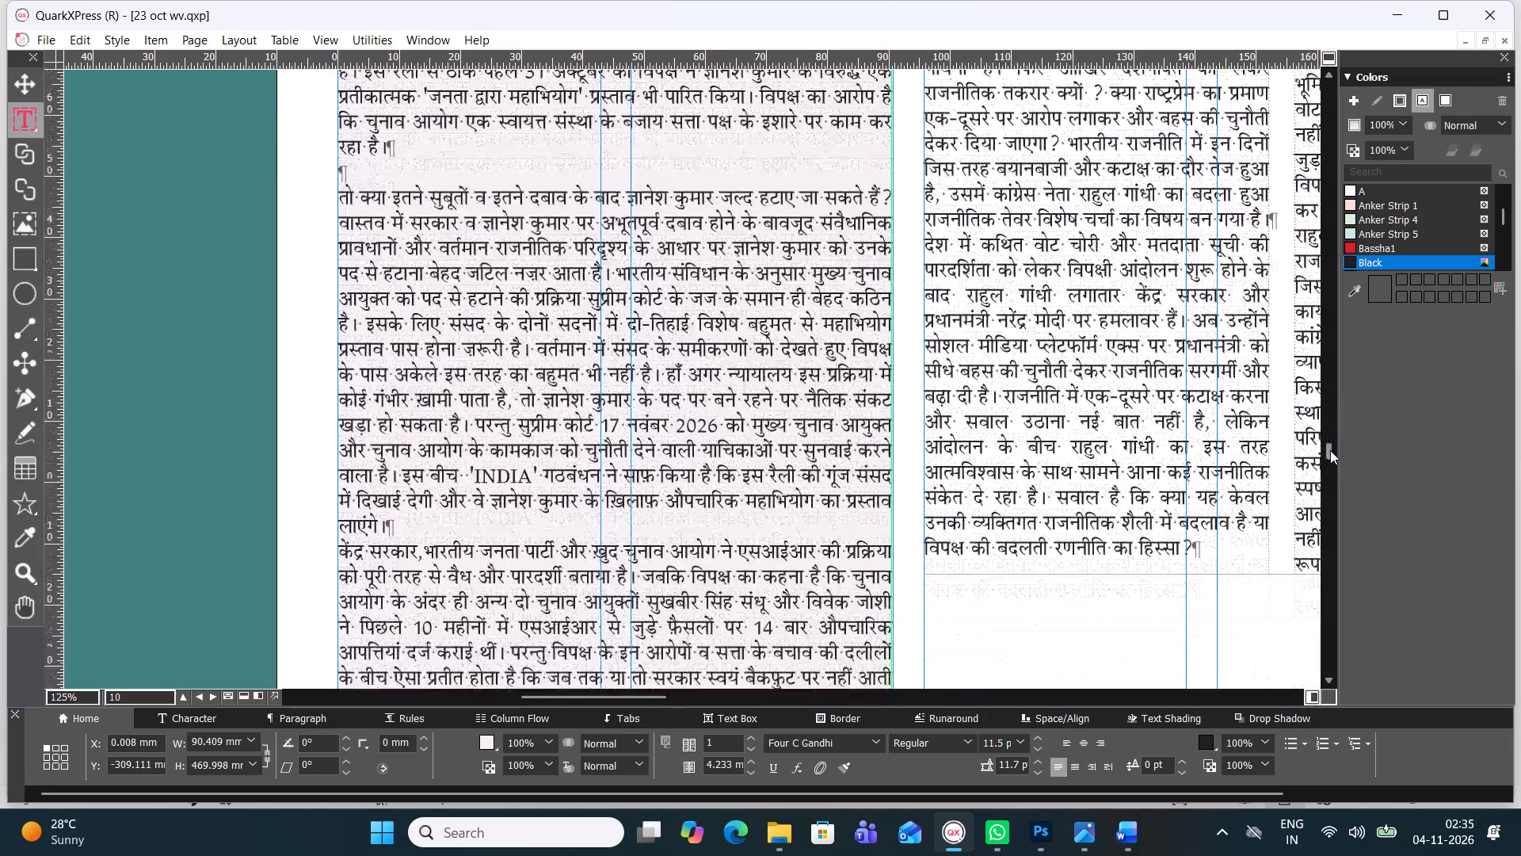
drag(1330, 450, 1331, 460)
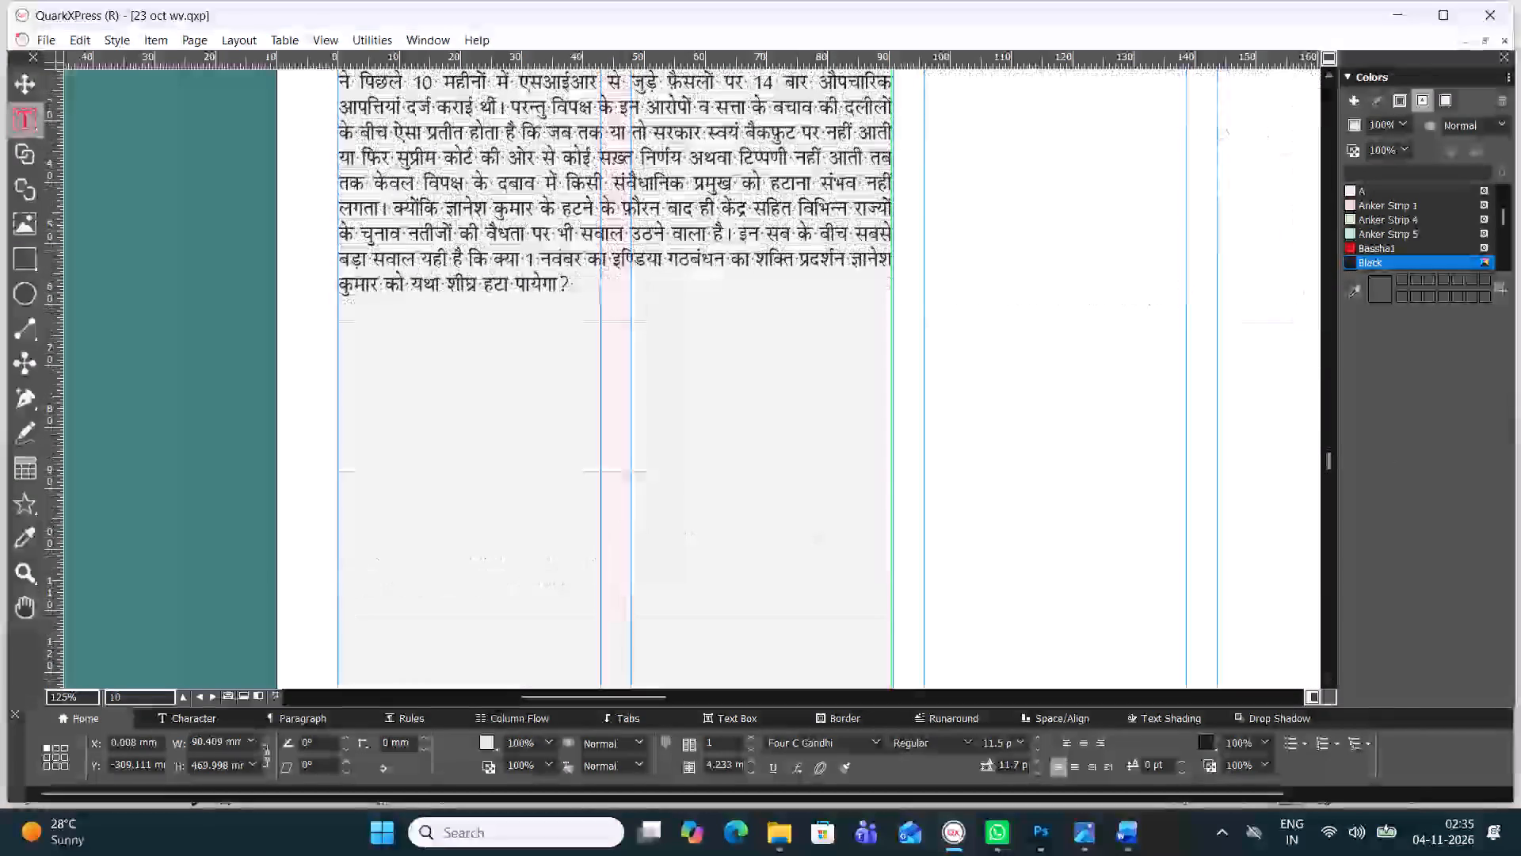
click(360, 350)
click(360, 350)
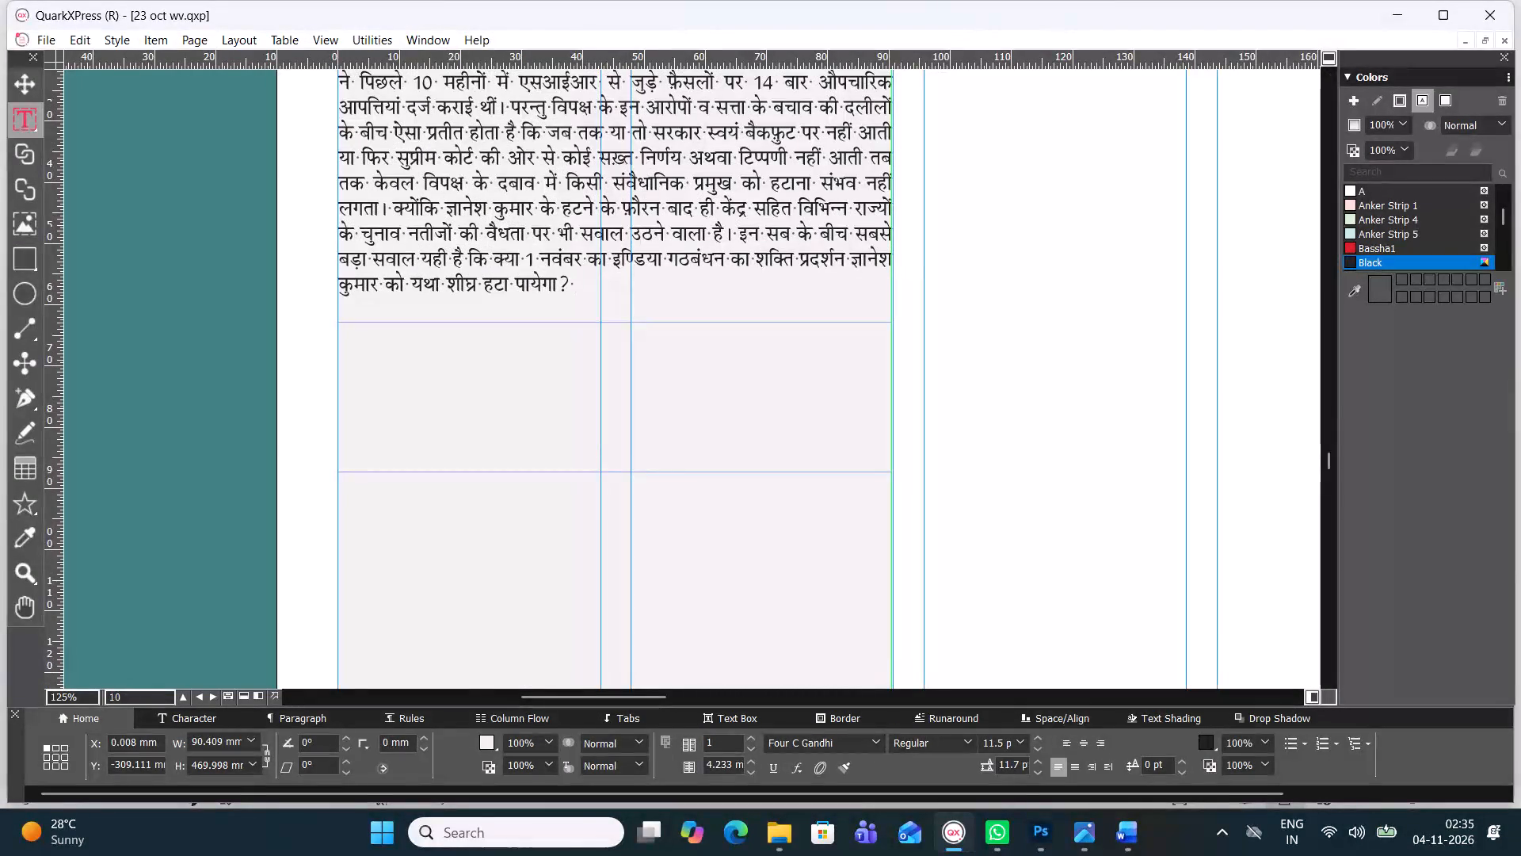
click(14, 82)
click(452, 347)
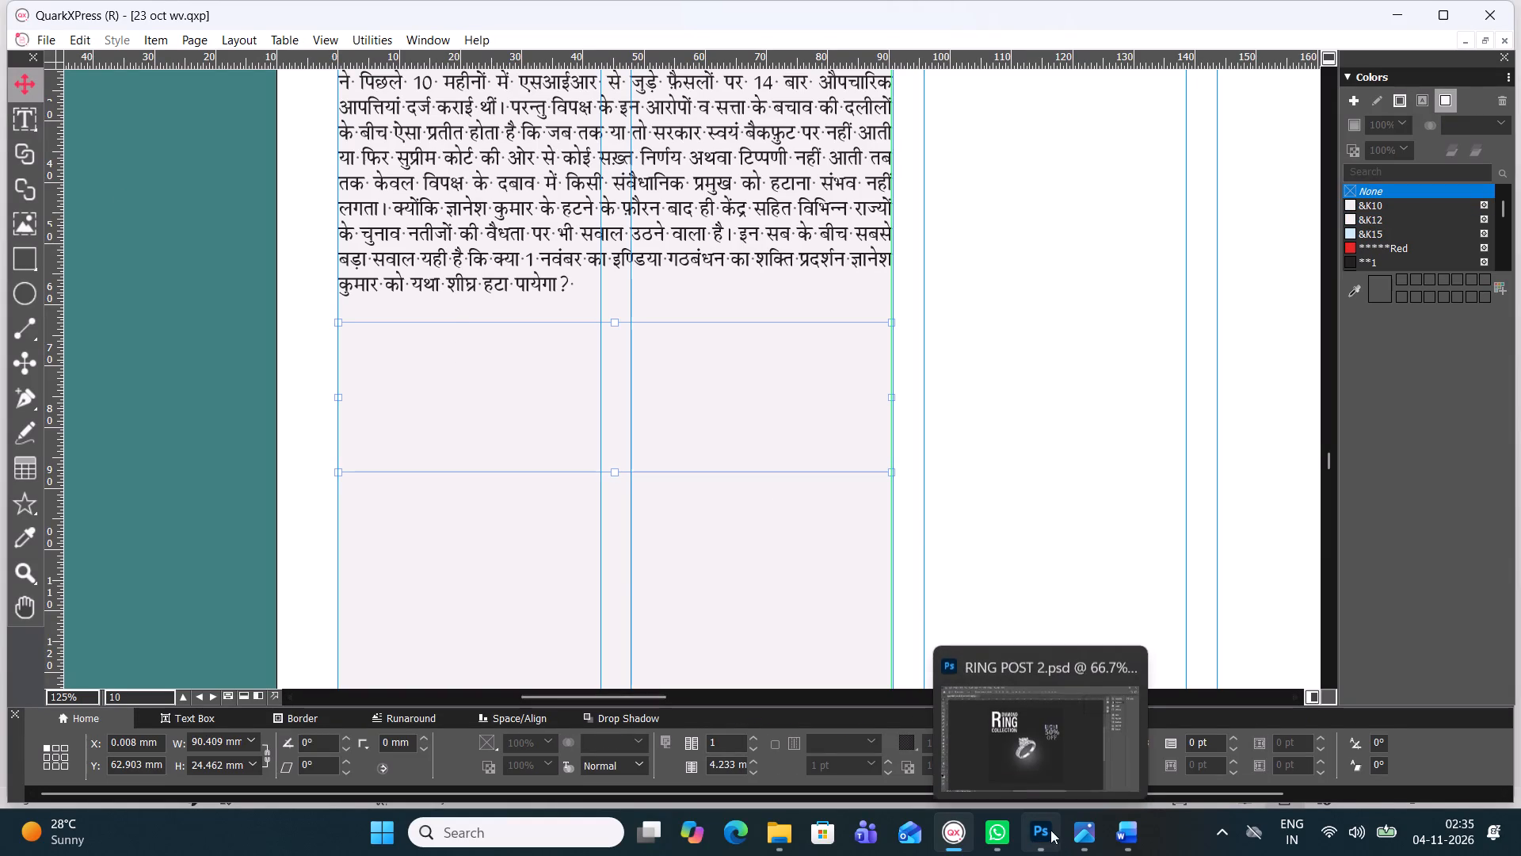
click(1124, 849)
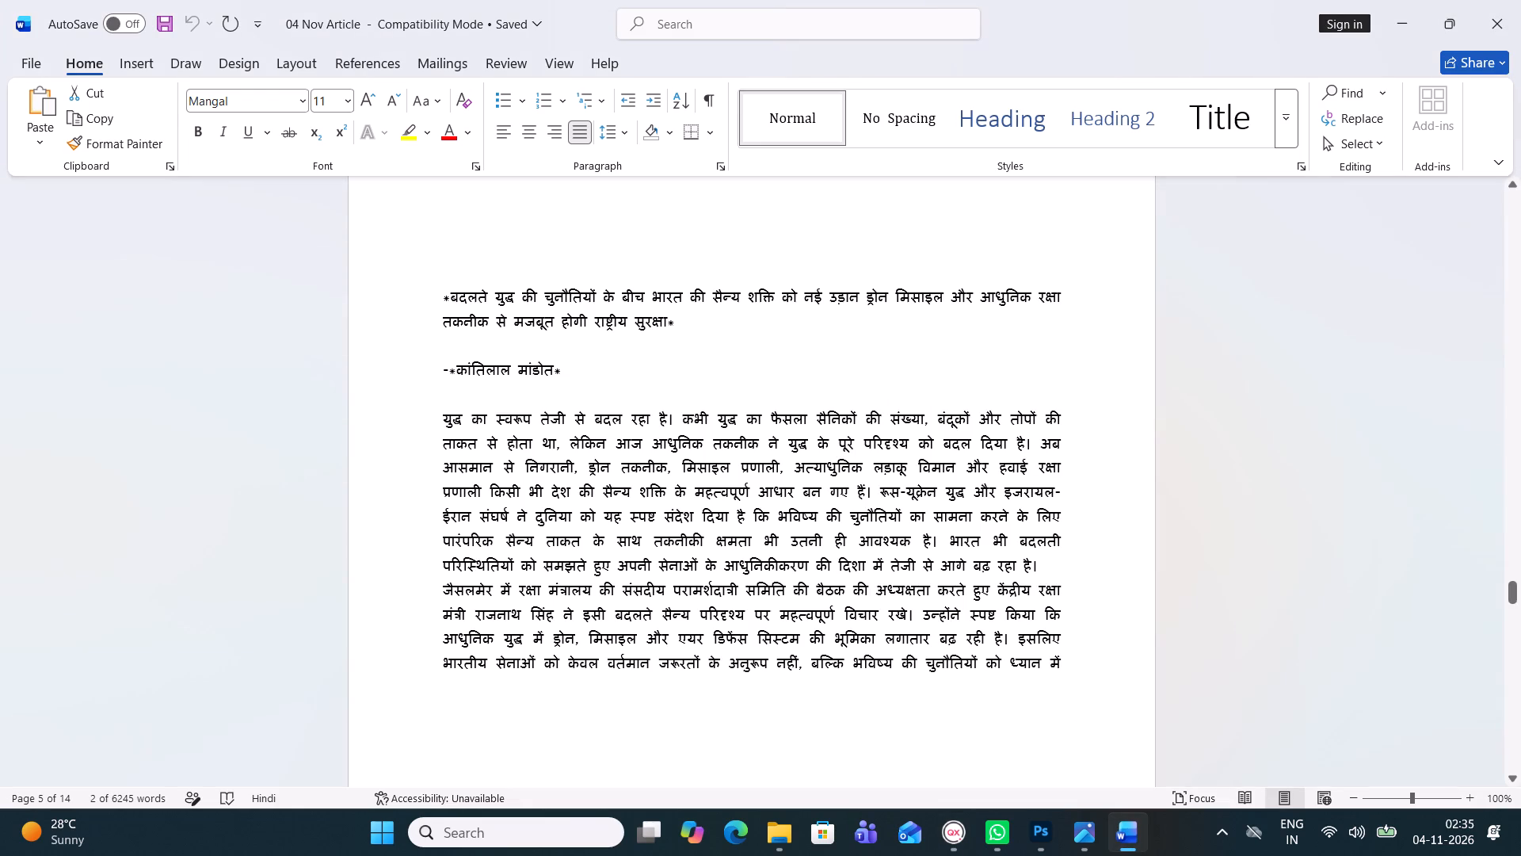
drag(438, 300, 706, 322)
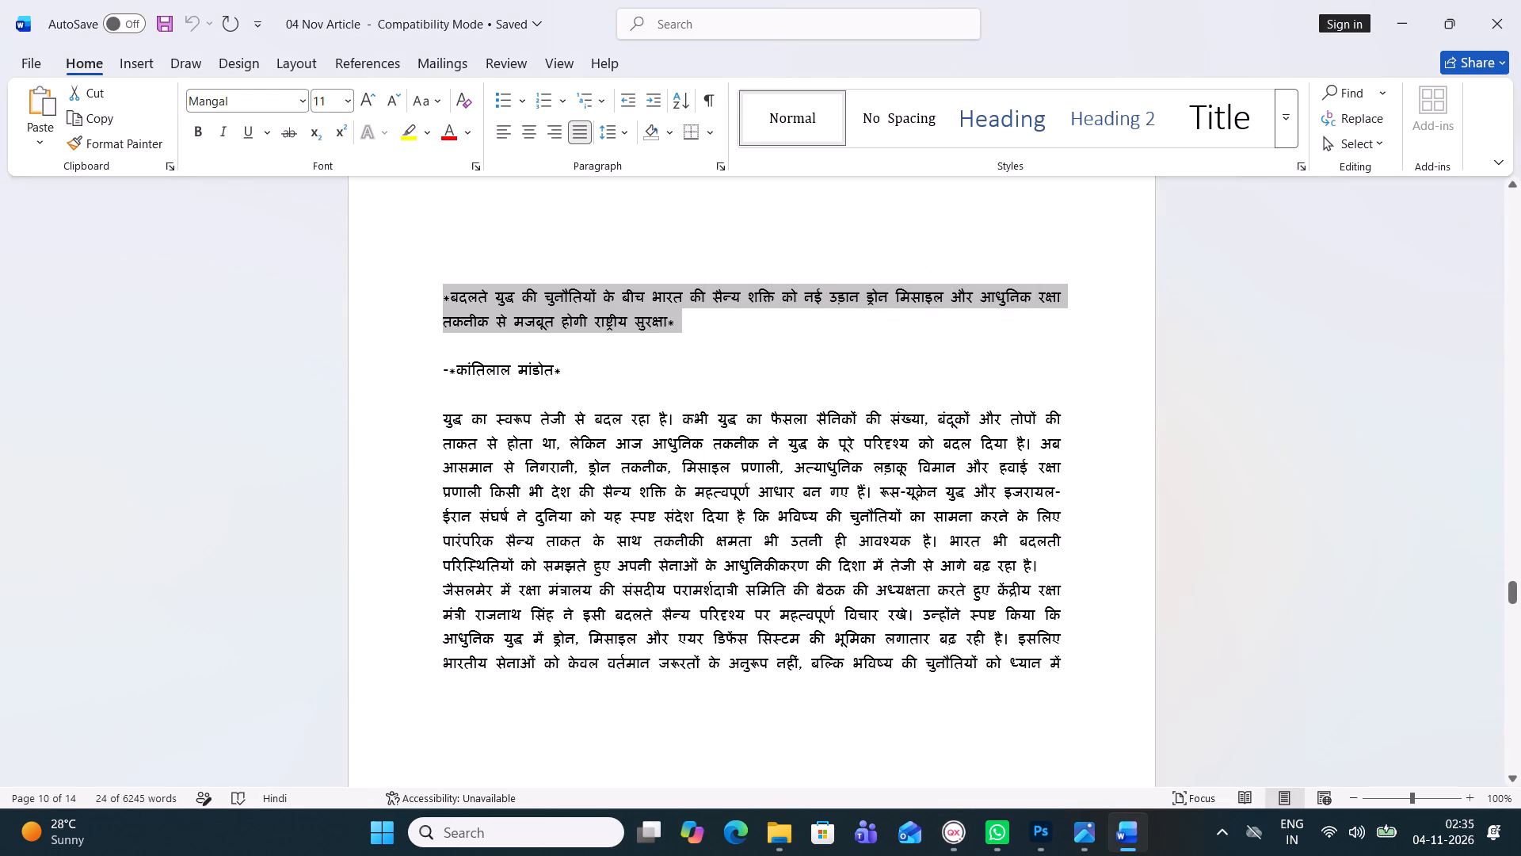
key(ctrl+c)
click(951, 855)
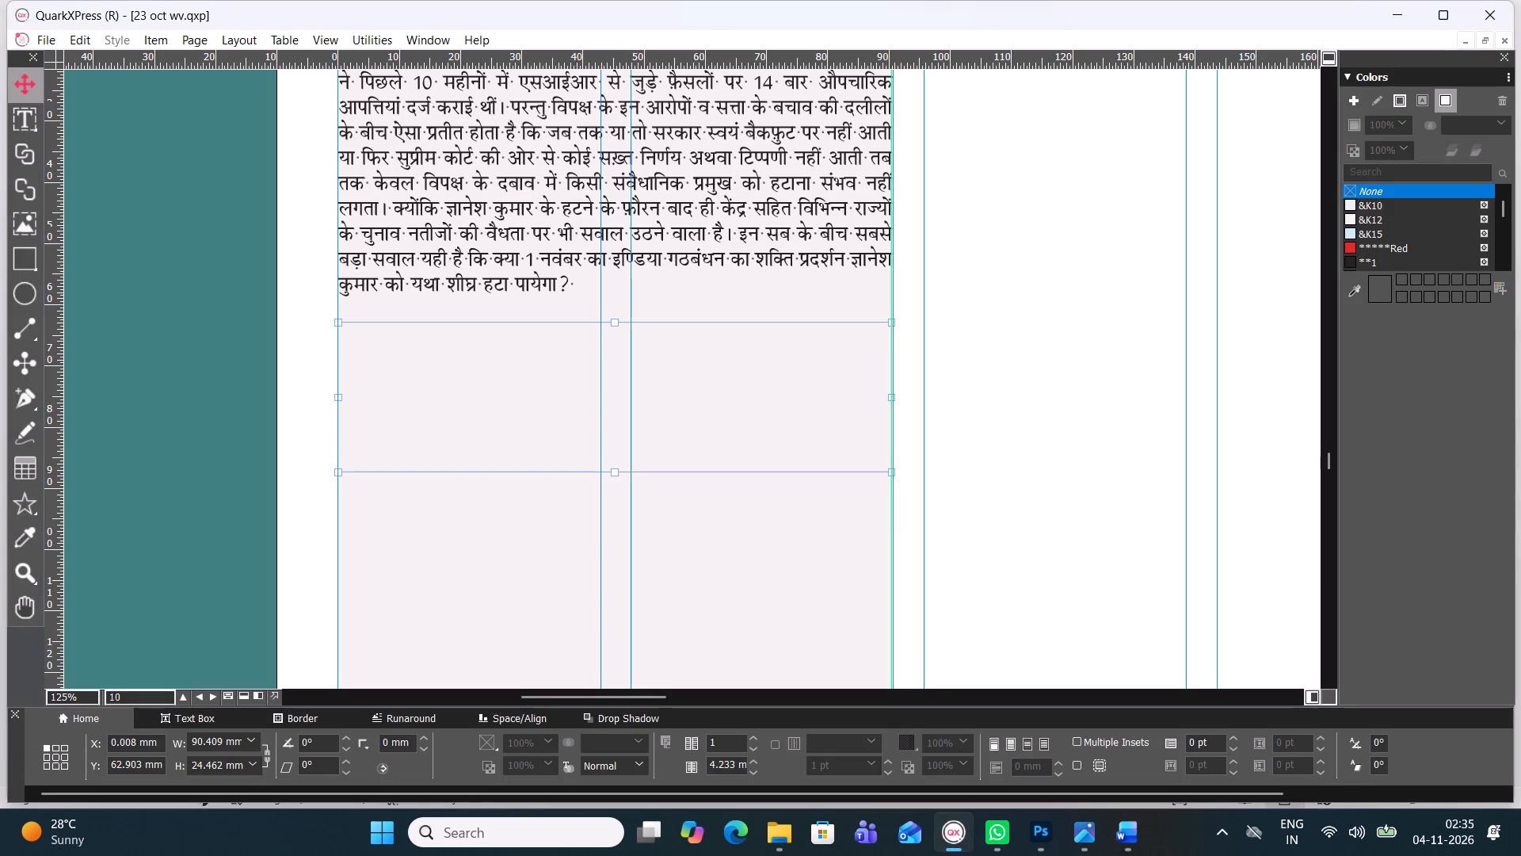
click(527, 380)
triple_click(517, 365)
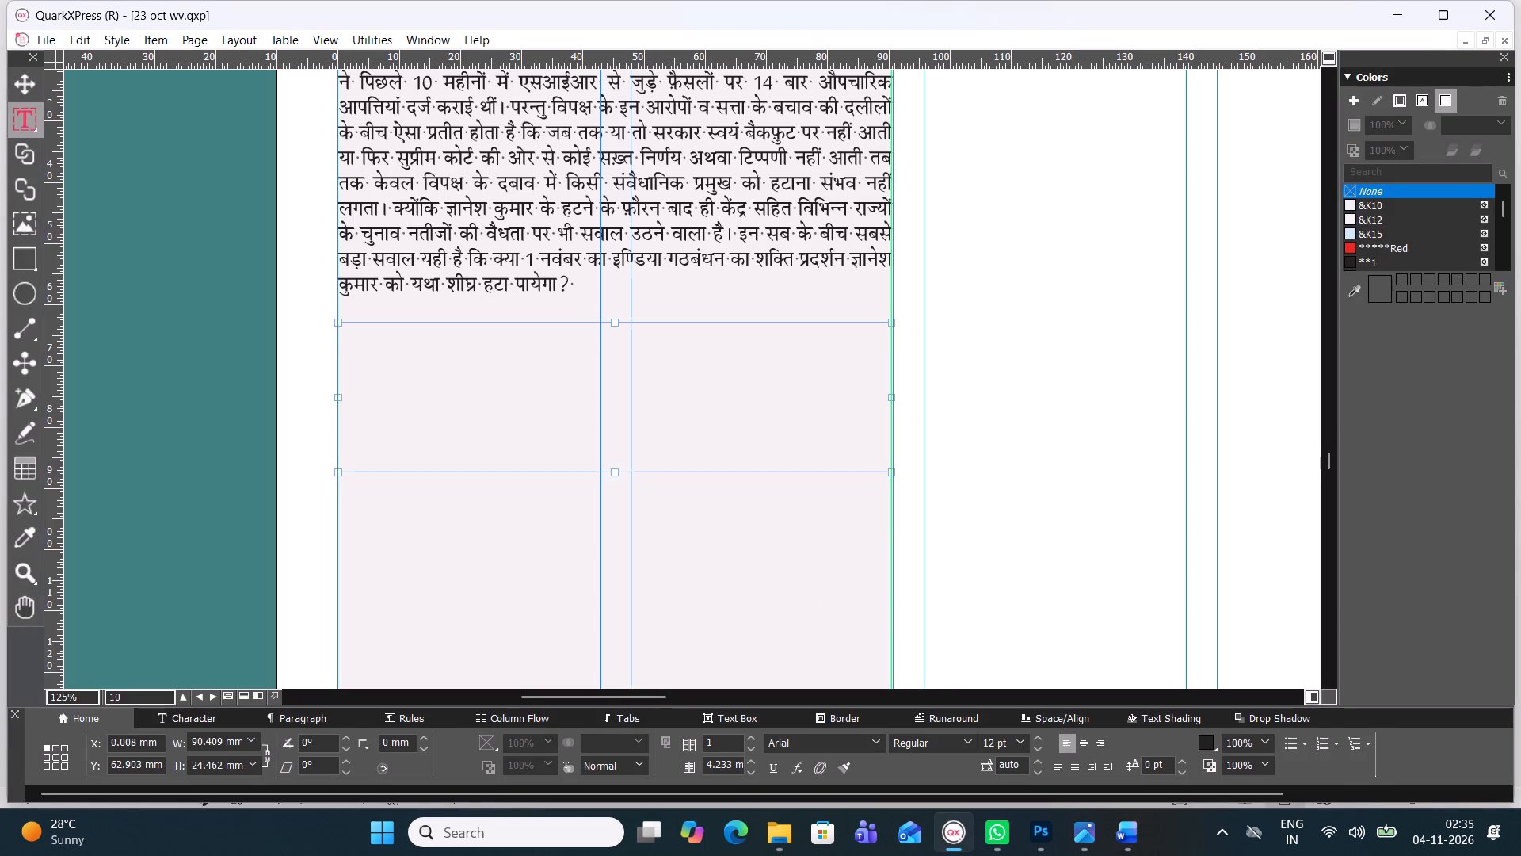
key(ctrl+v)
Format the whole pasted headline in Four C Chetan, centred, with tracking of 4.
key(ctrl+a)
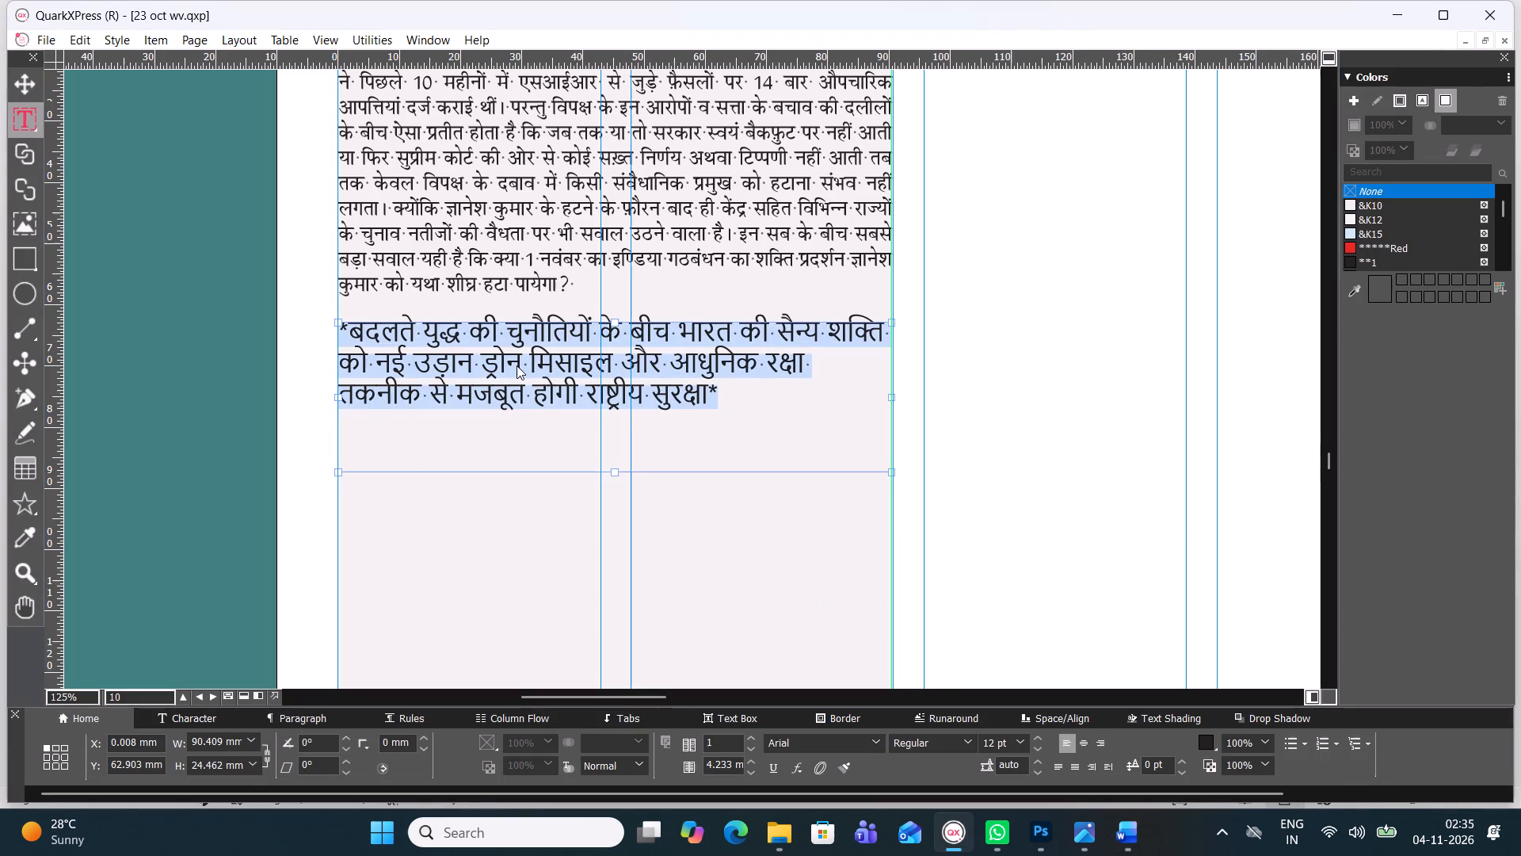
click(881, 742)
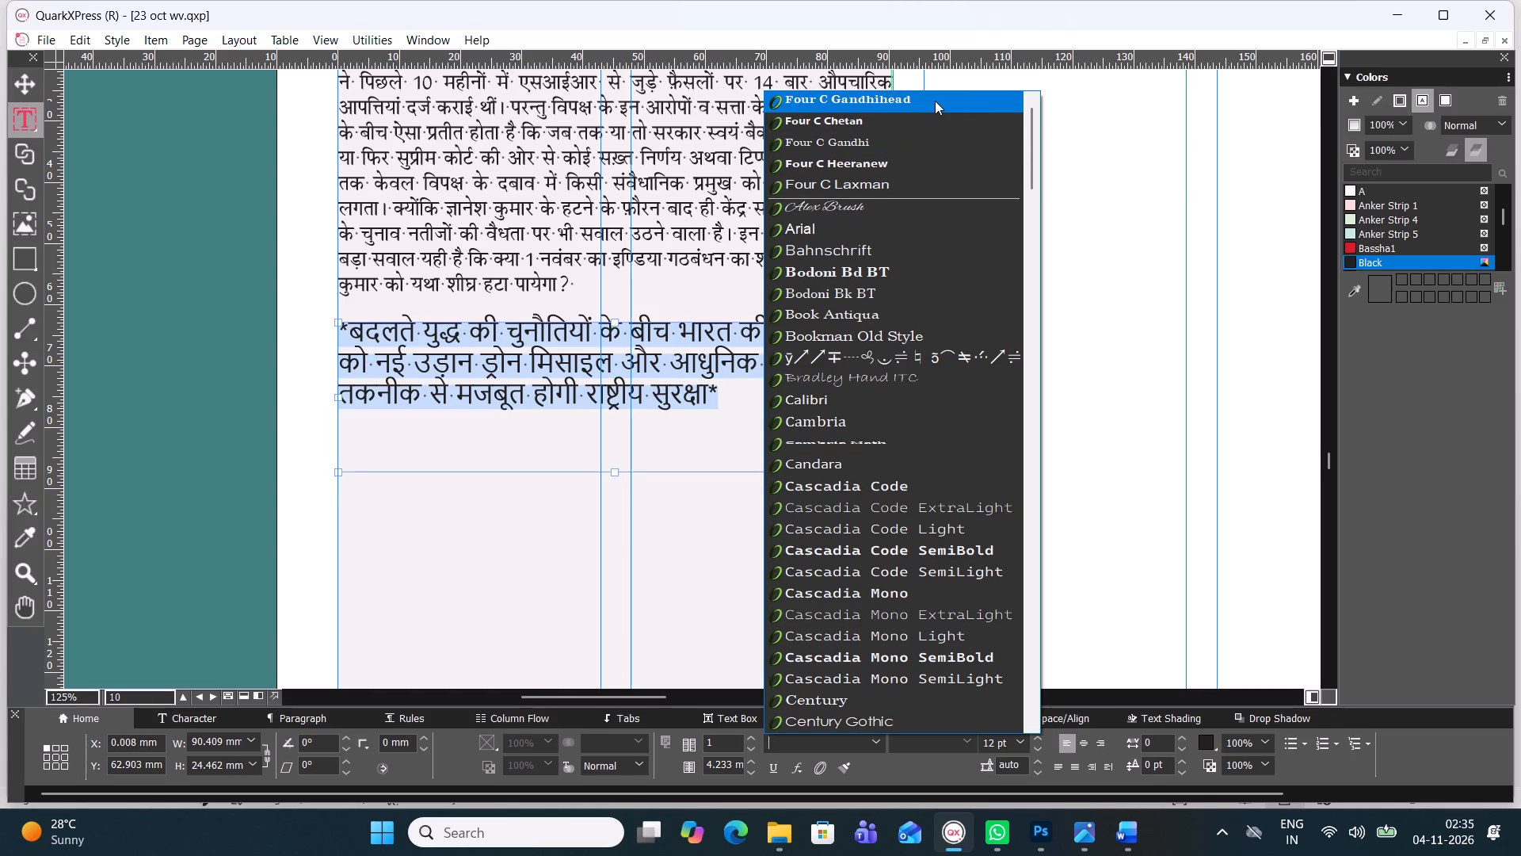
click(896, 113)
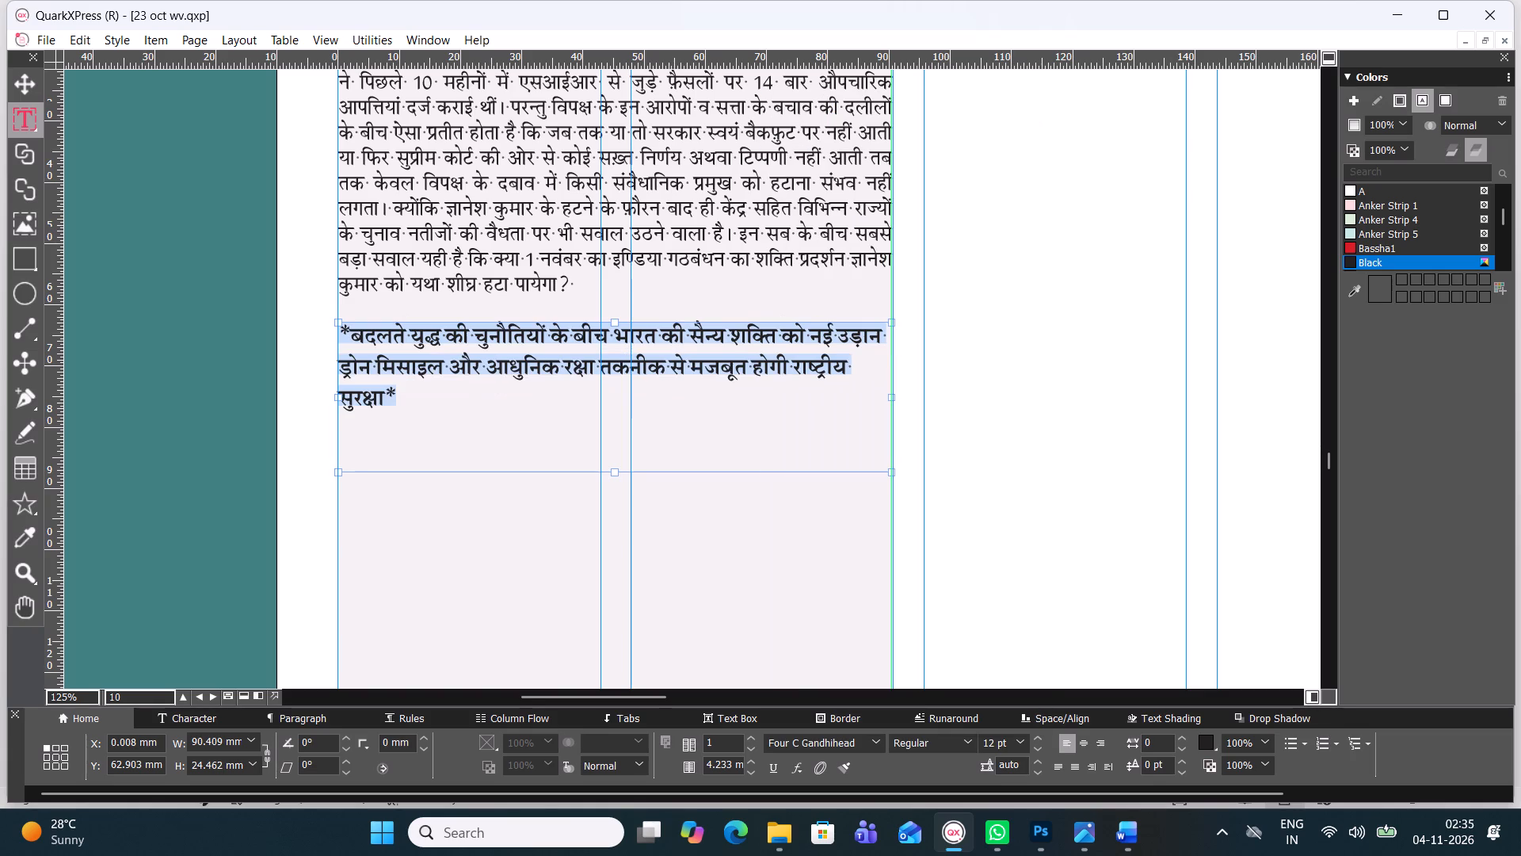
click(873, 736)
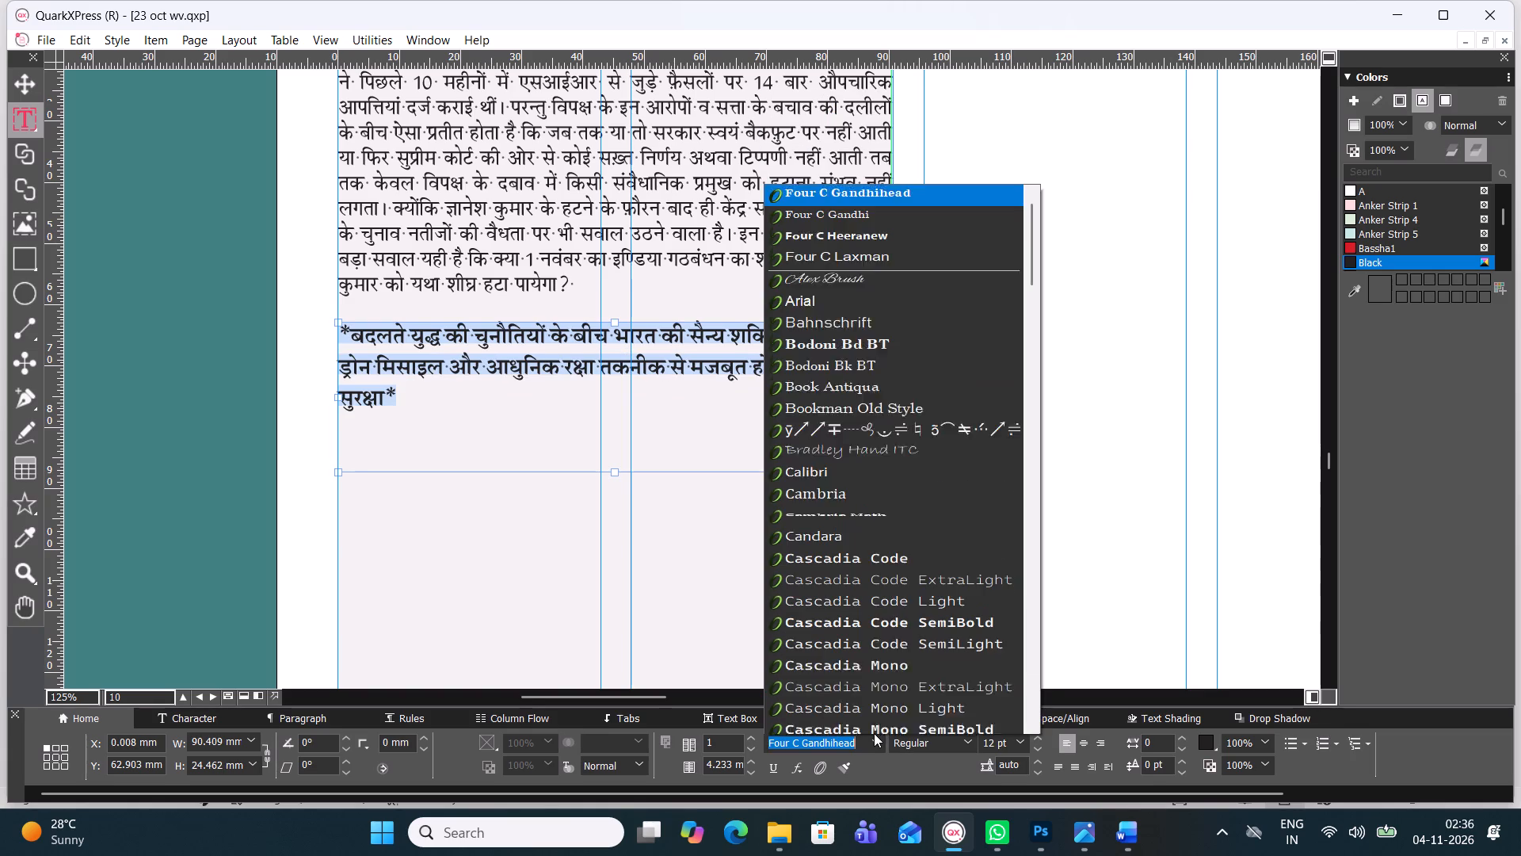
drag(1032, 130, 1031, 116)
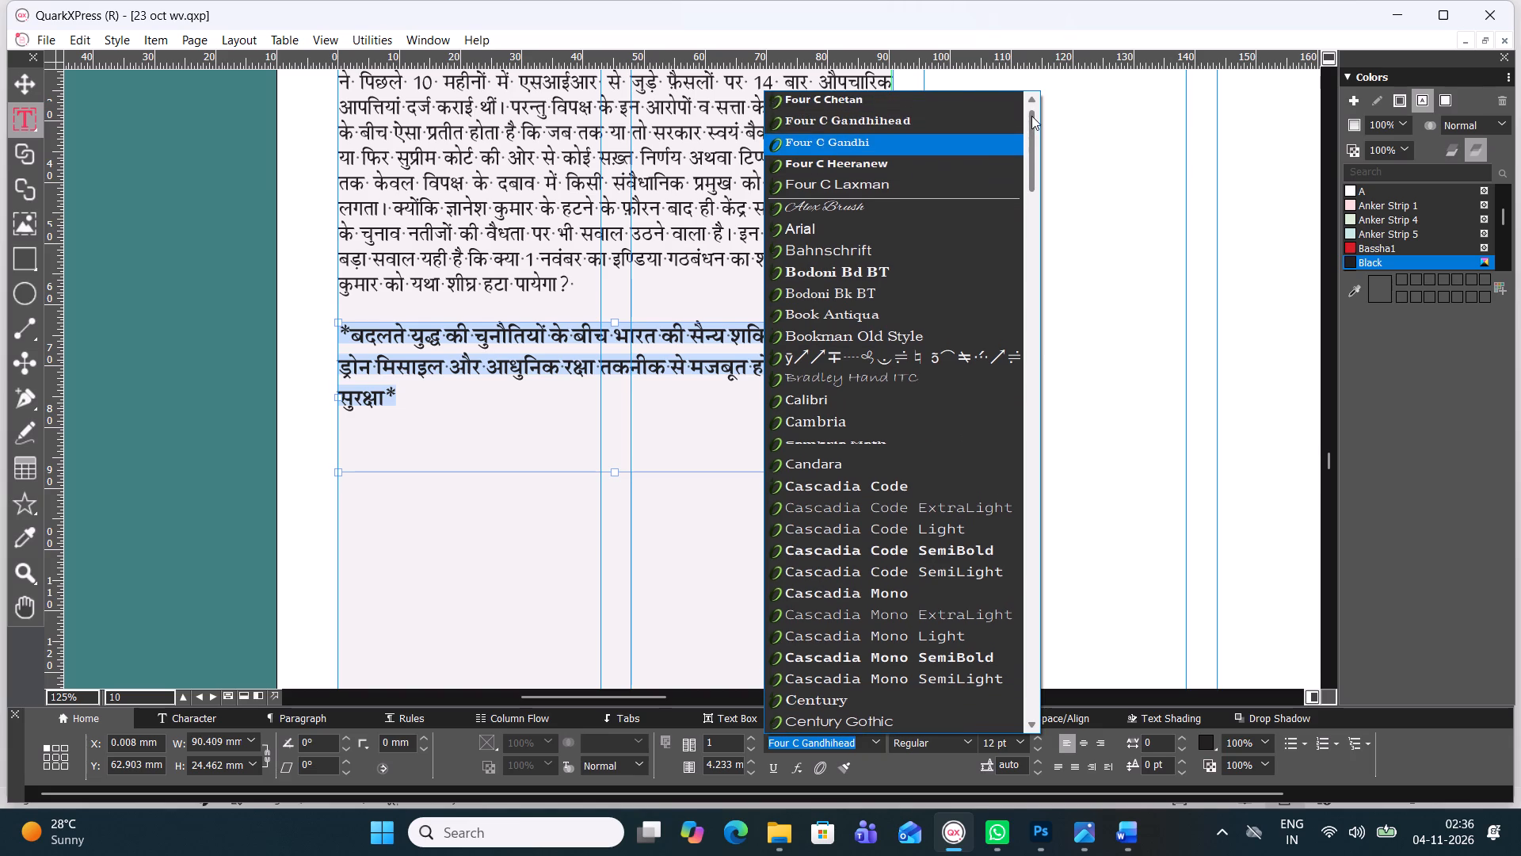
drag(1031, 116, 1031, 109)
click(950, 103)
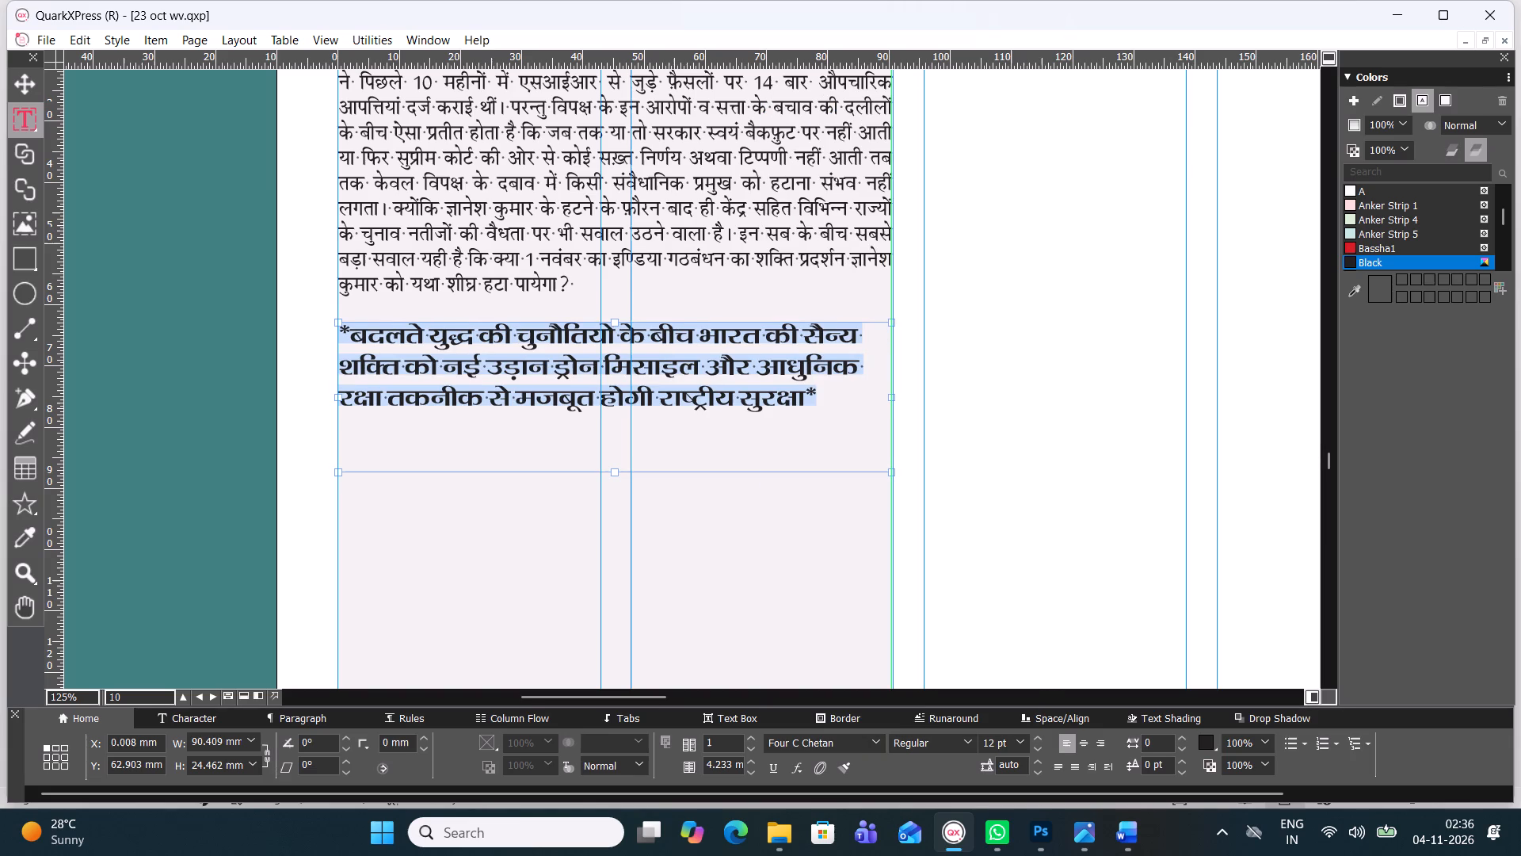
key(ctrl+alt+shift+period)
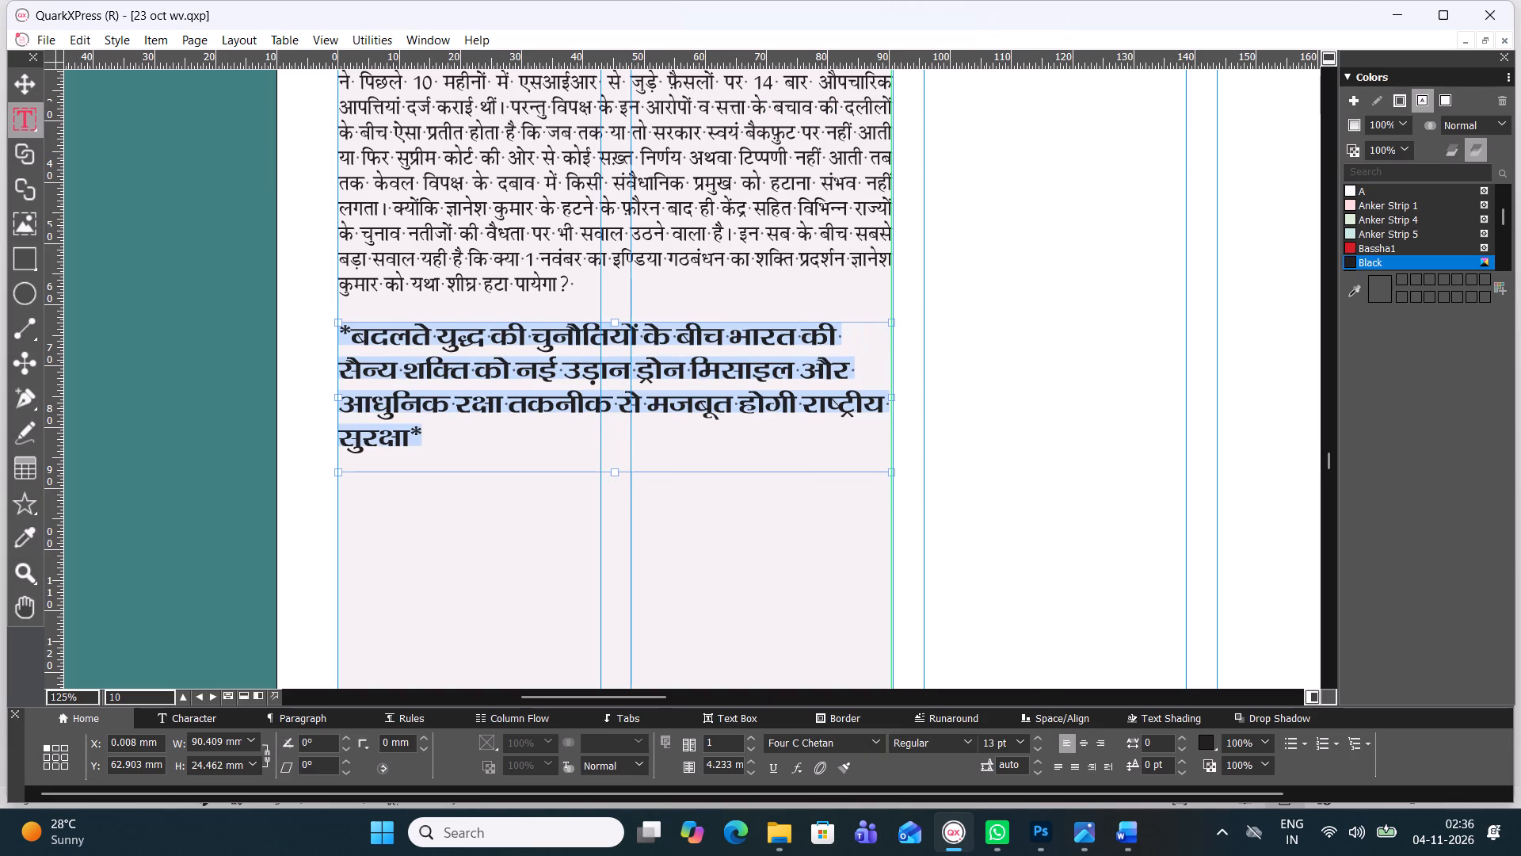
key(ctrl+z)
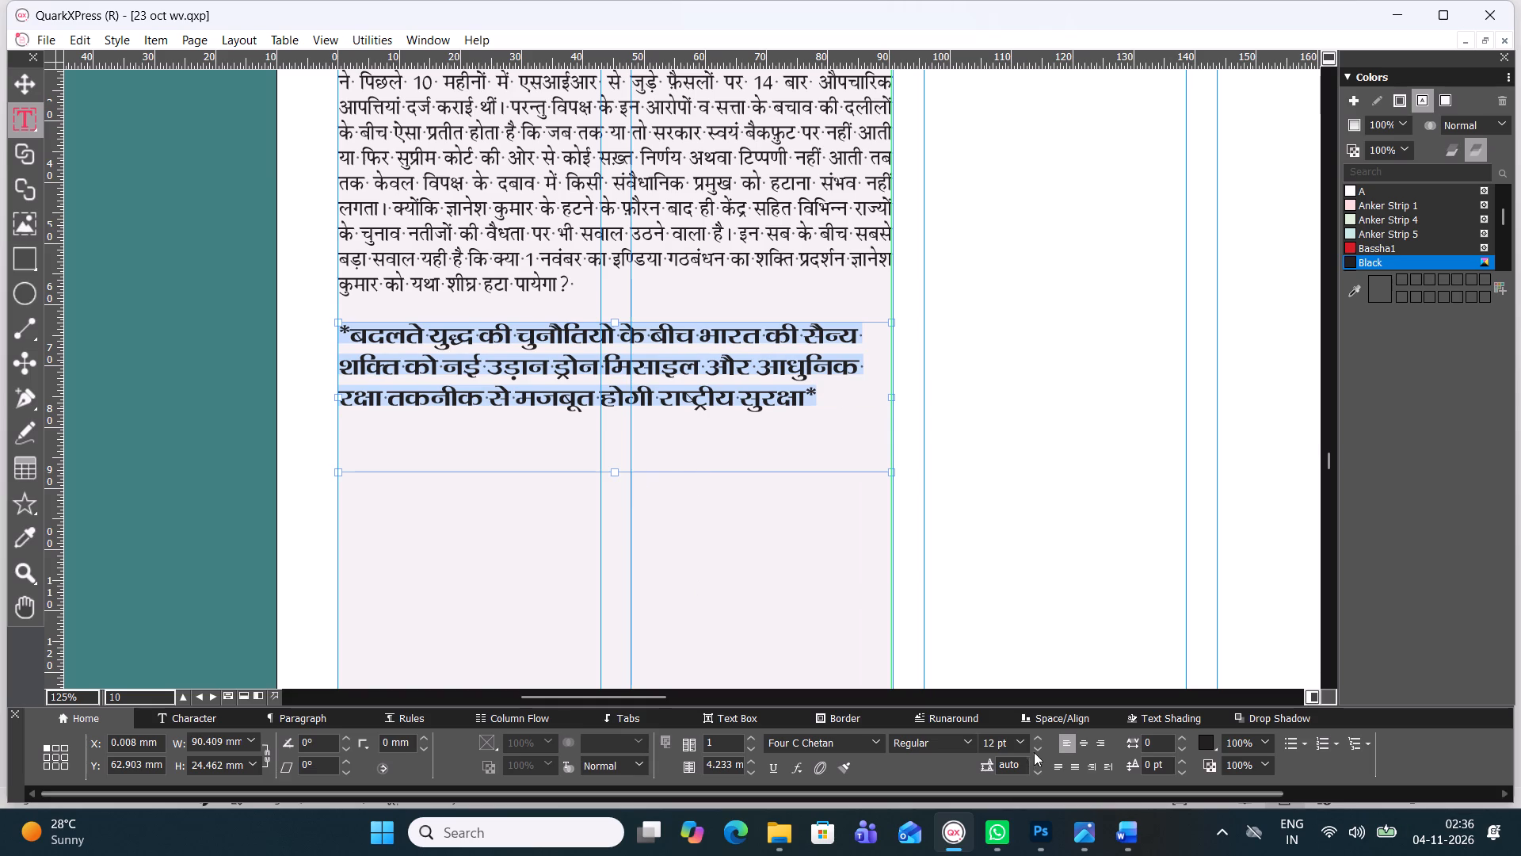
click(1083, 738)
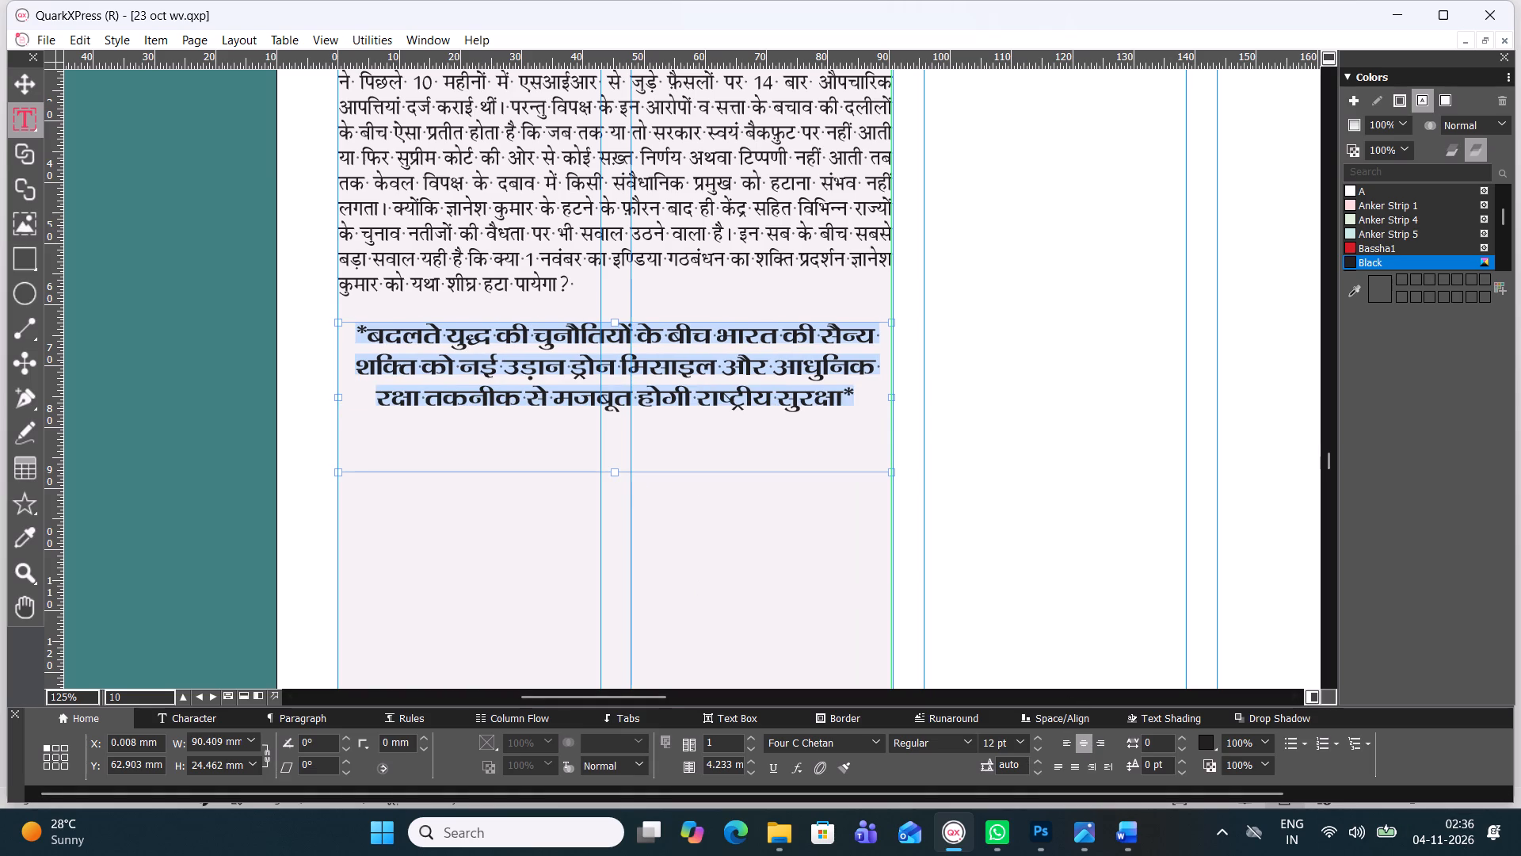
triple_click(1180, 738)
click(1180, 737)
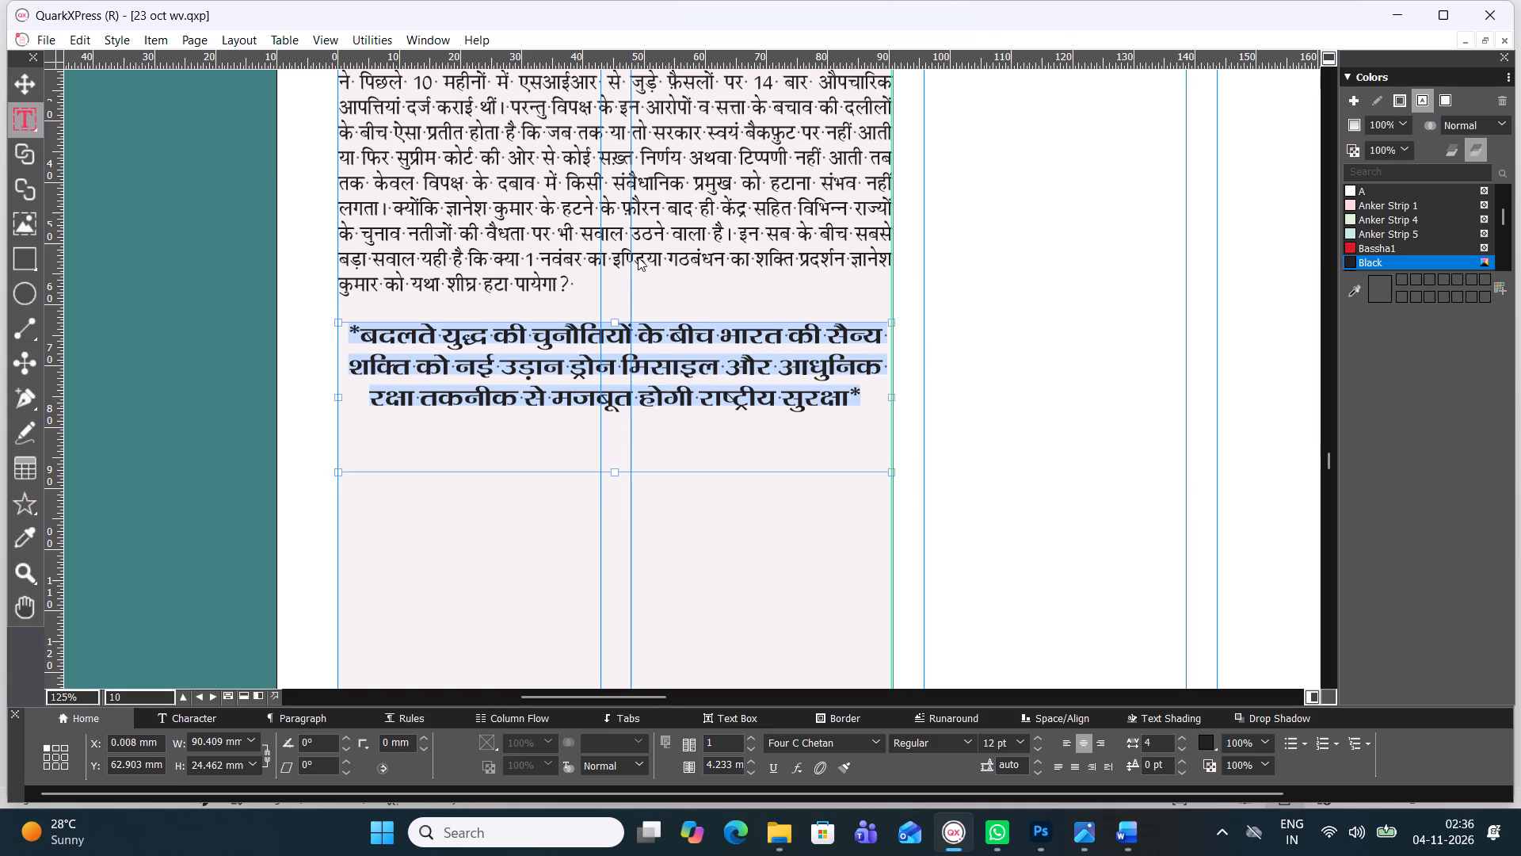
Shorten the headline's text box from its bottom edge to a height of about 18 mm.
click(16, 87)
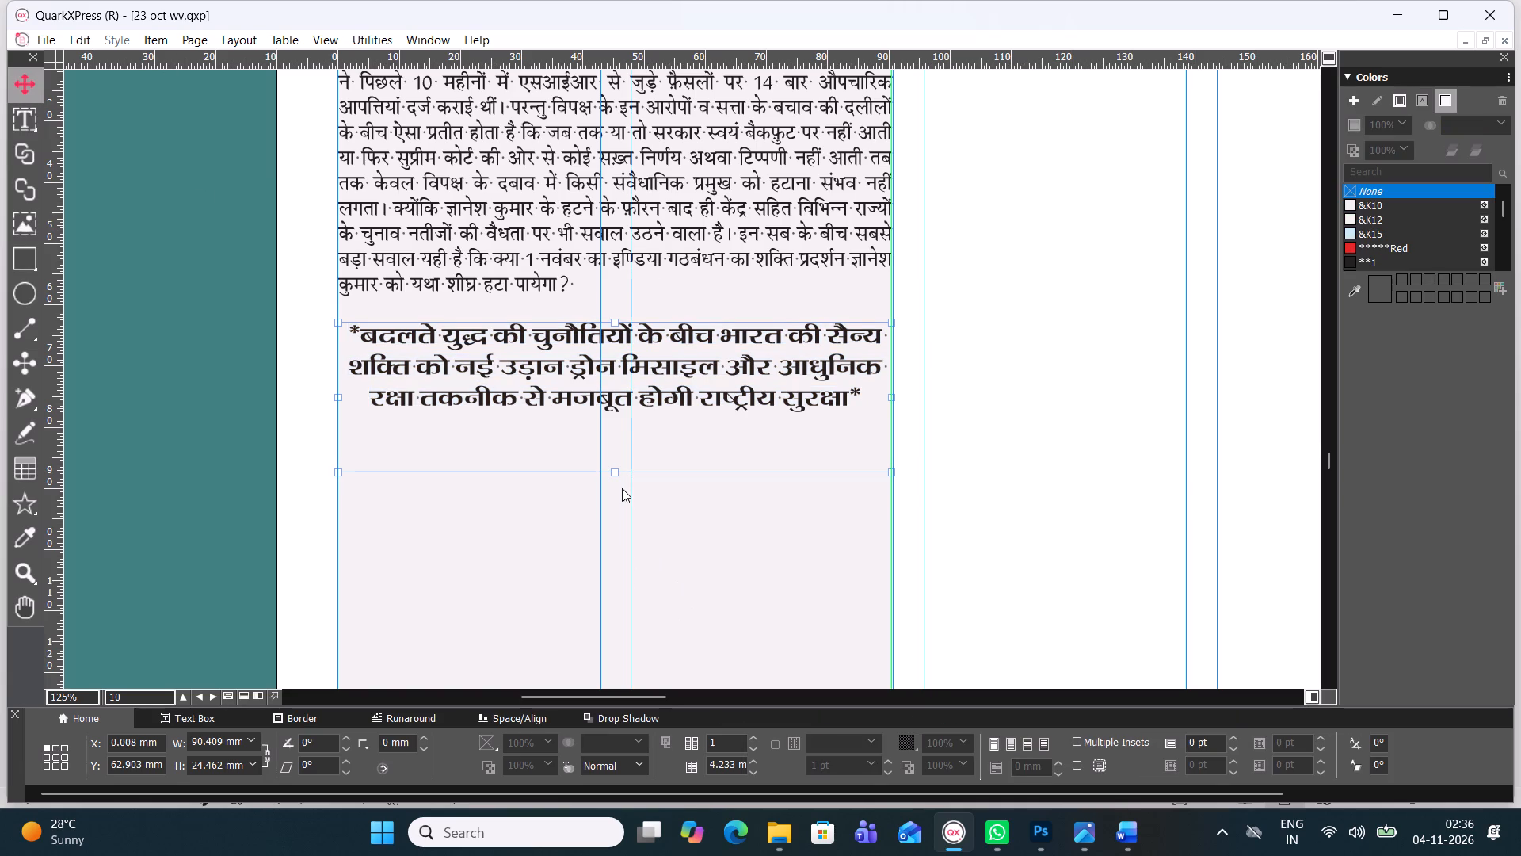
drag(618, 478, 623, 439)
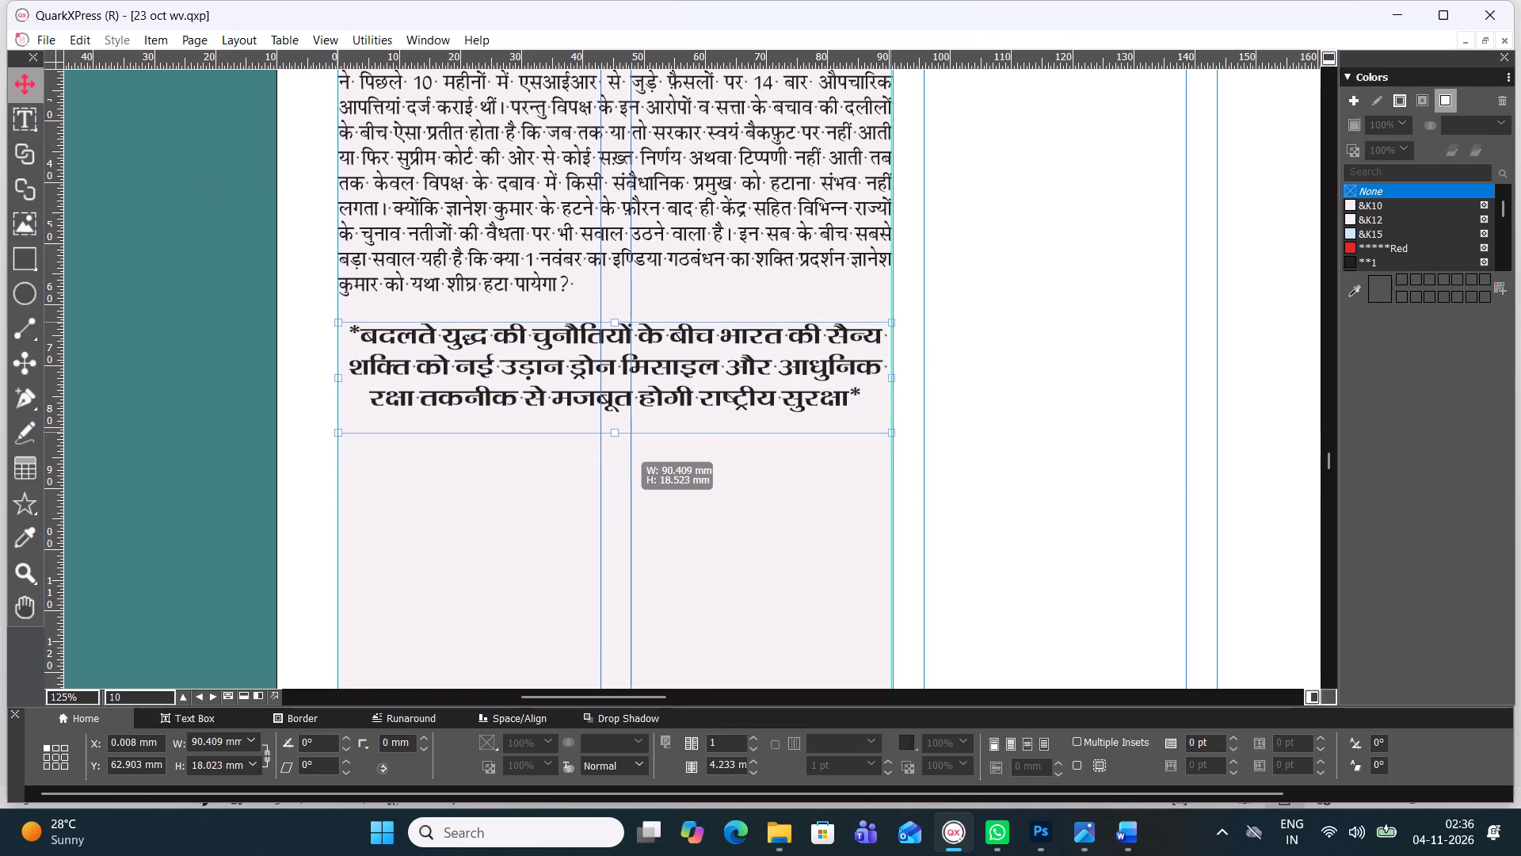
click(1332, 459)
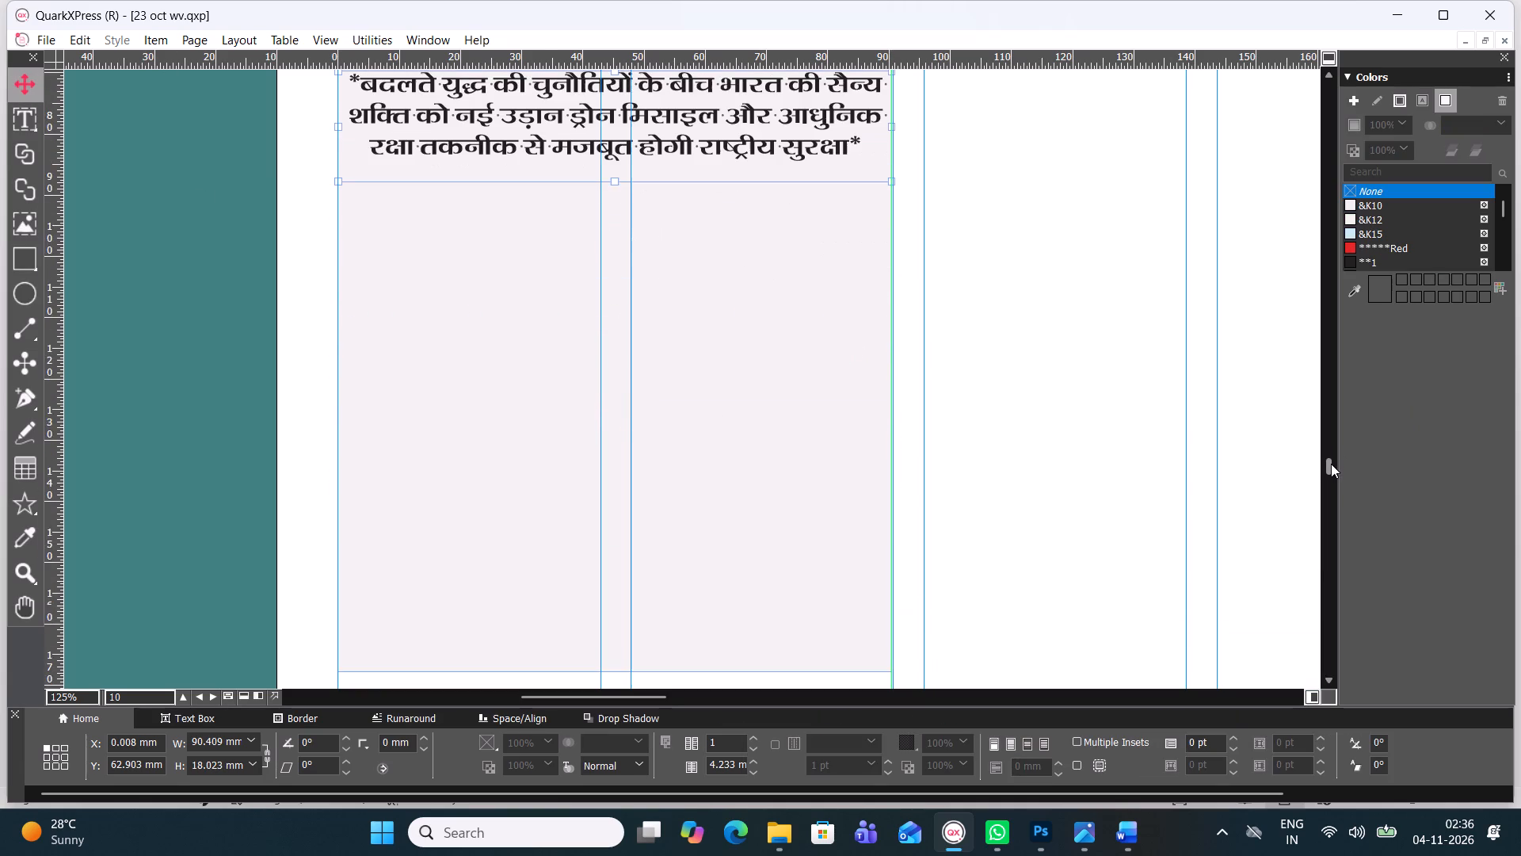
Add seven blank lines at the end of the editorial's text to carry its insertion point below the second headline.
click(638, 277)
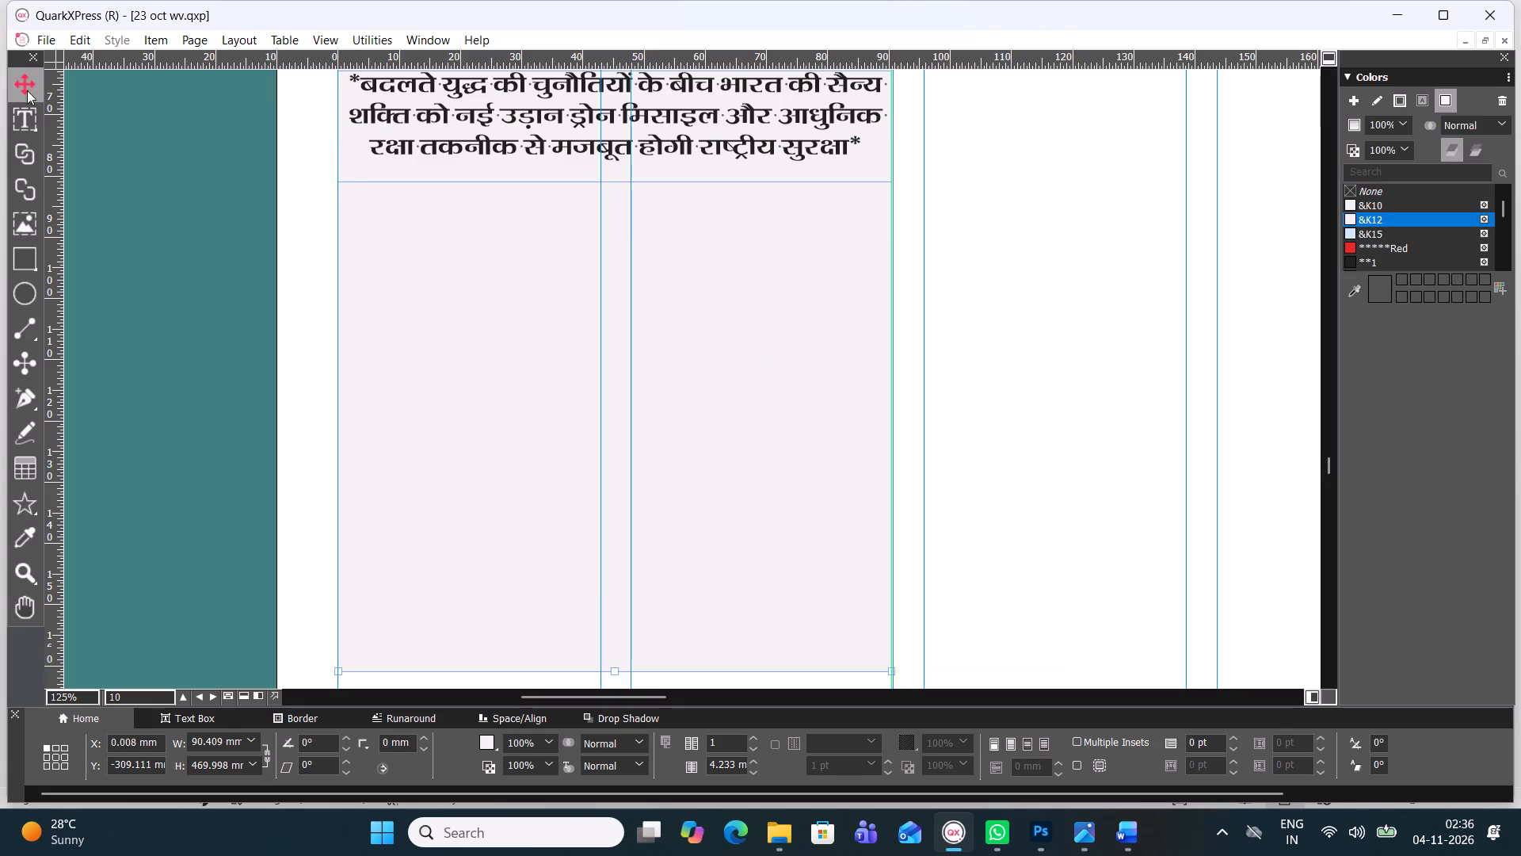
click(15, 113)
double_click(436, 231)
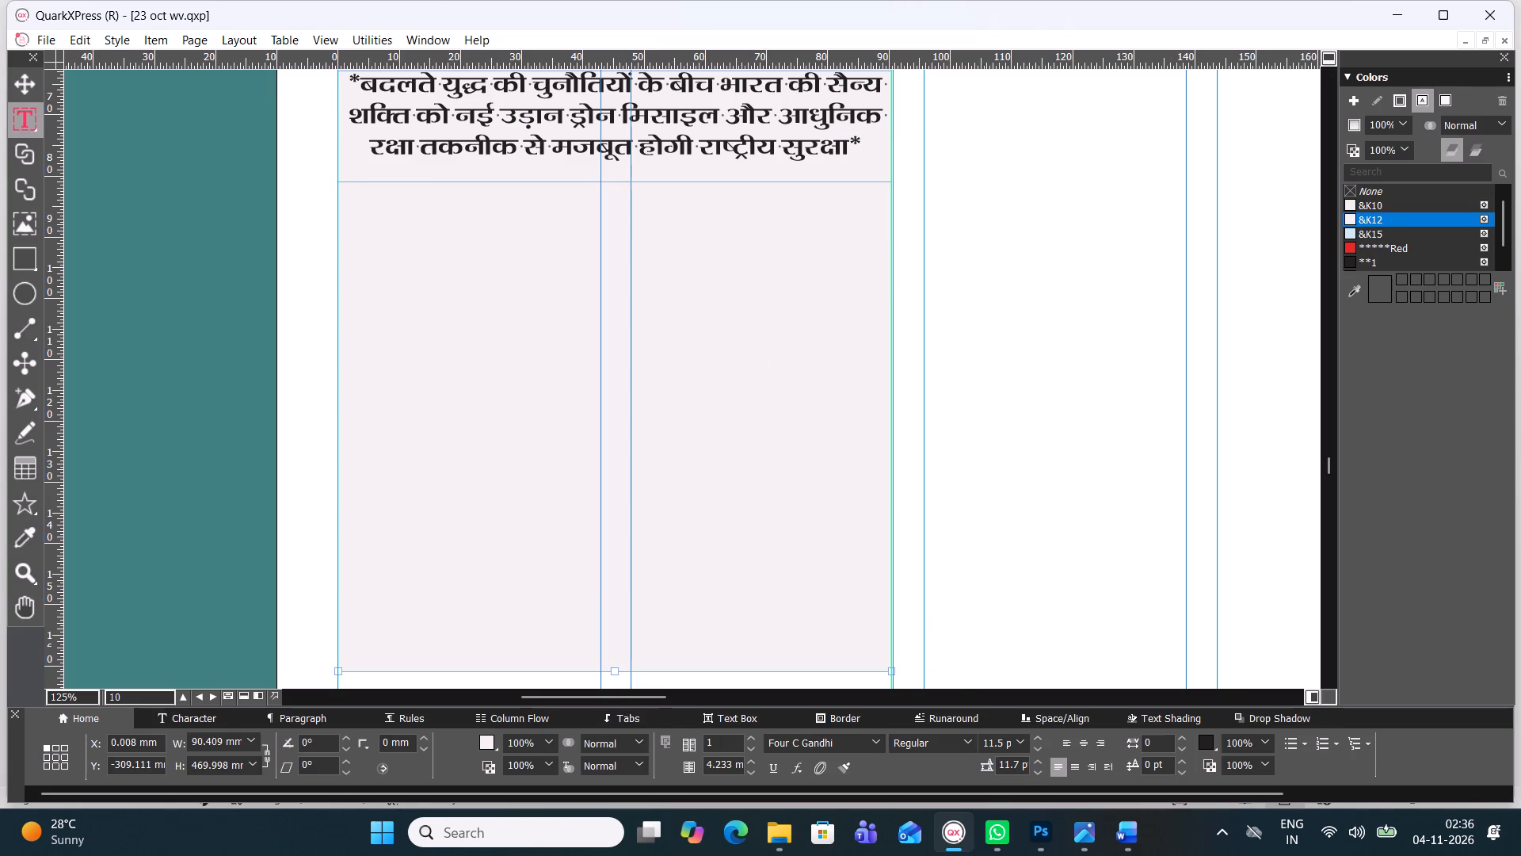
key(Return)
key(Return)
key(Return)
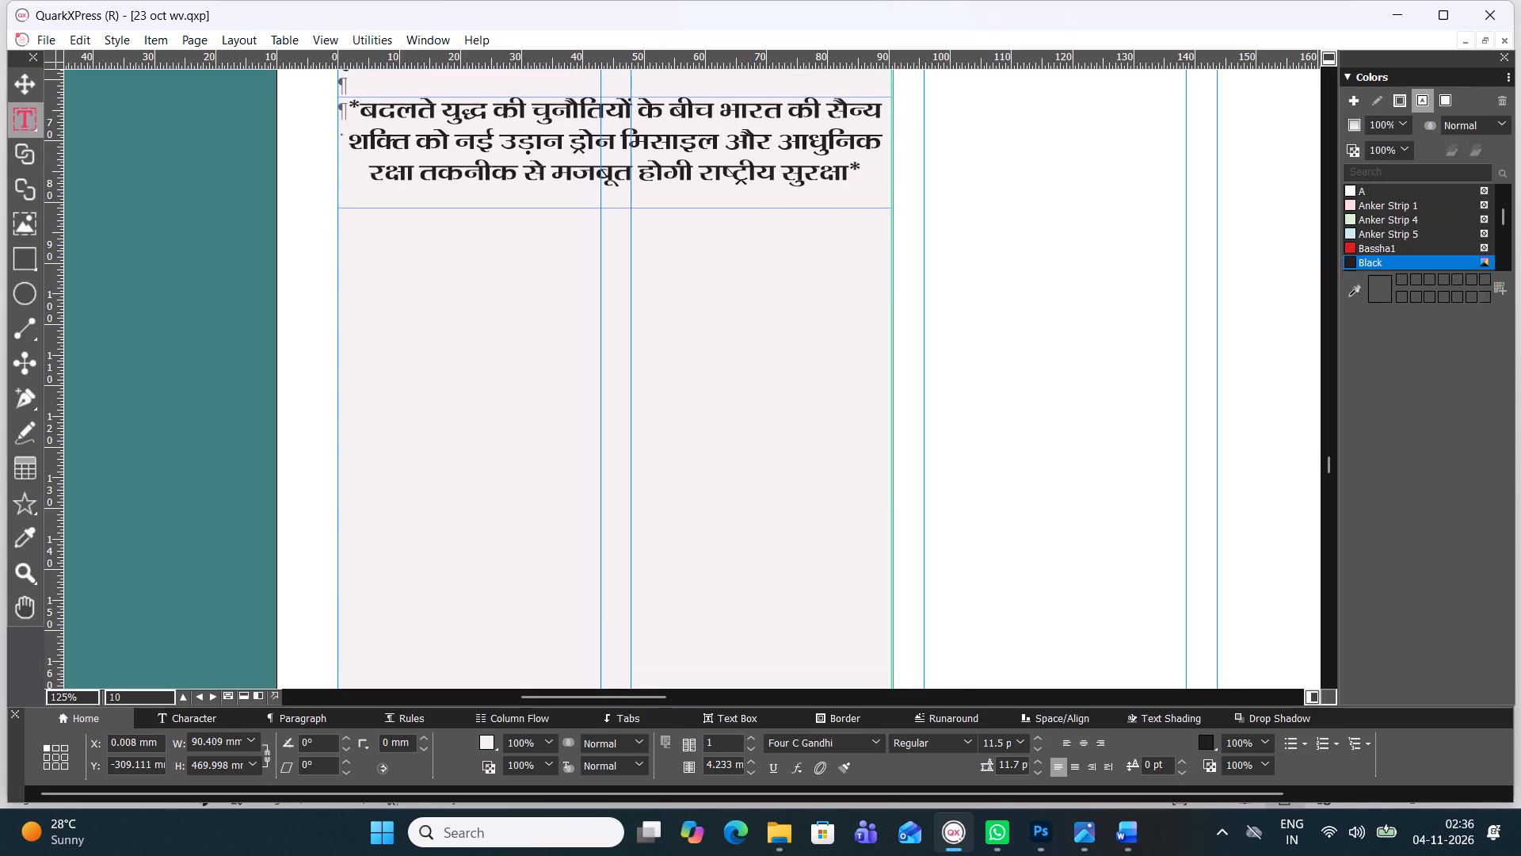
key(Return)
key(Return)
key(Return)
key(Return)
key(Return)
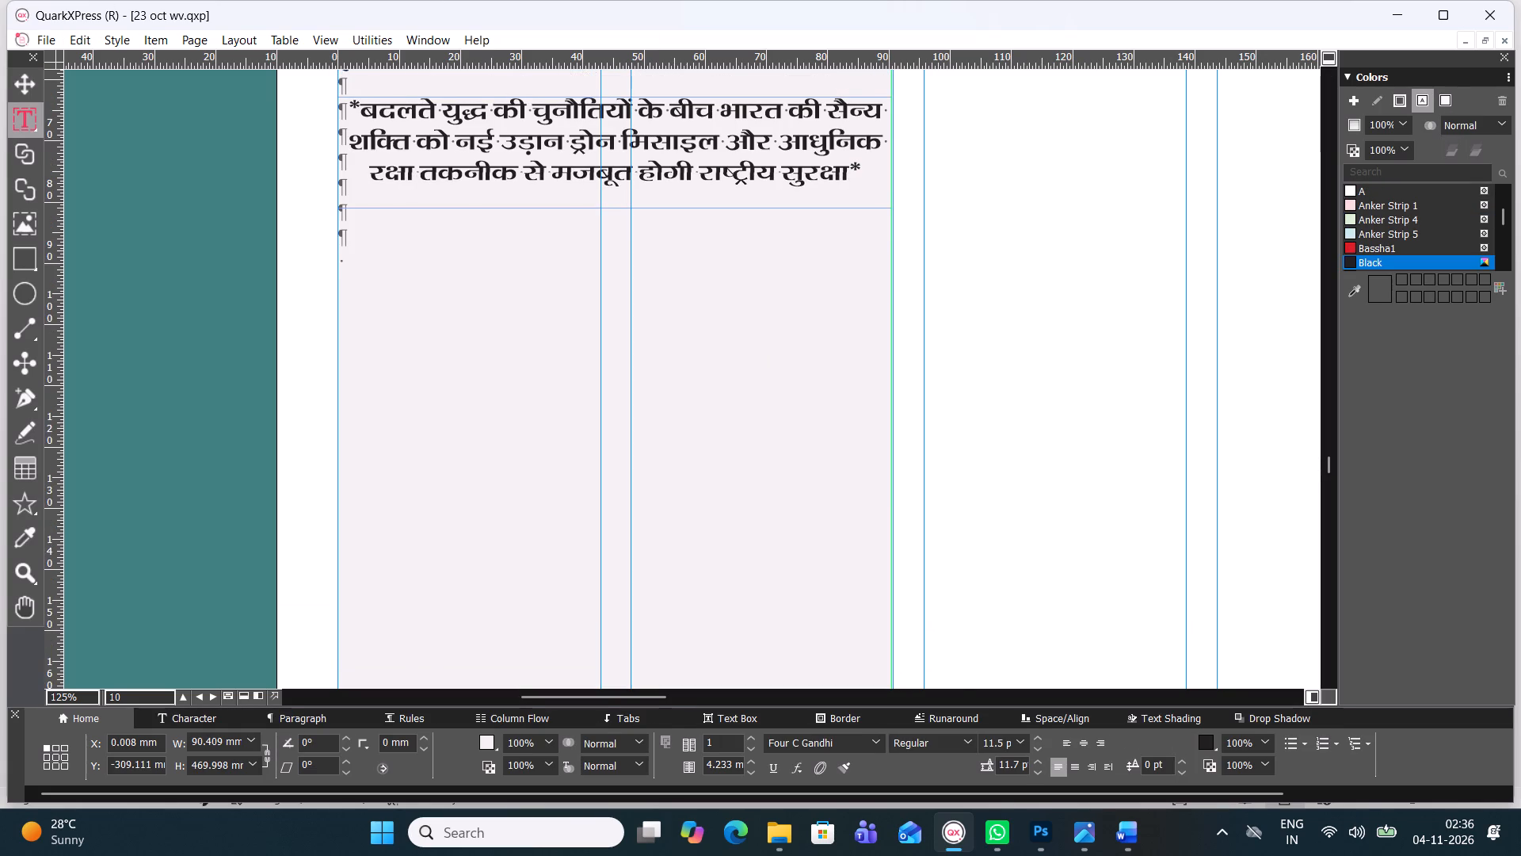
key(BackSpace)
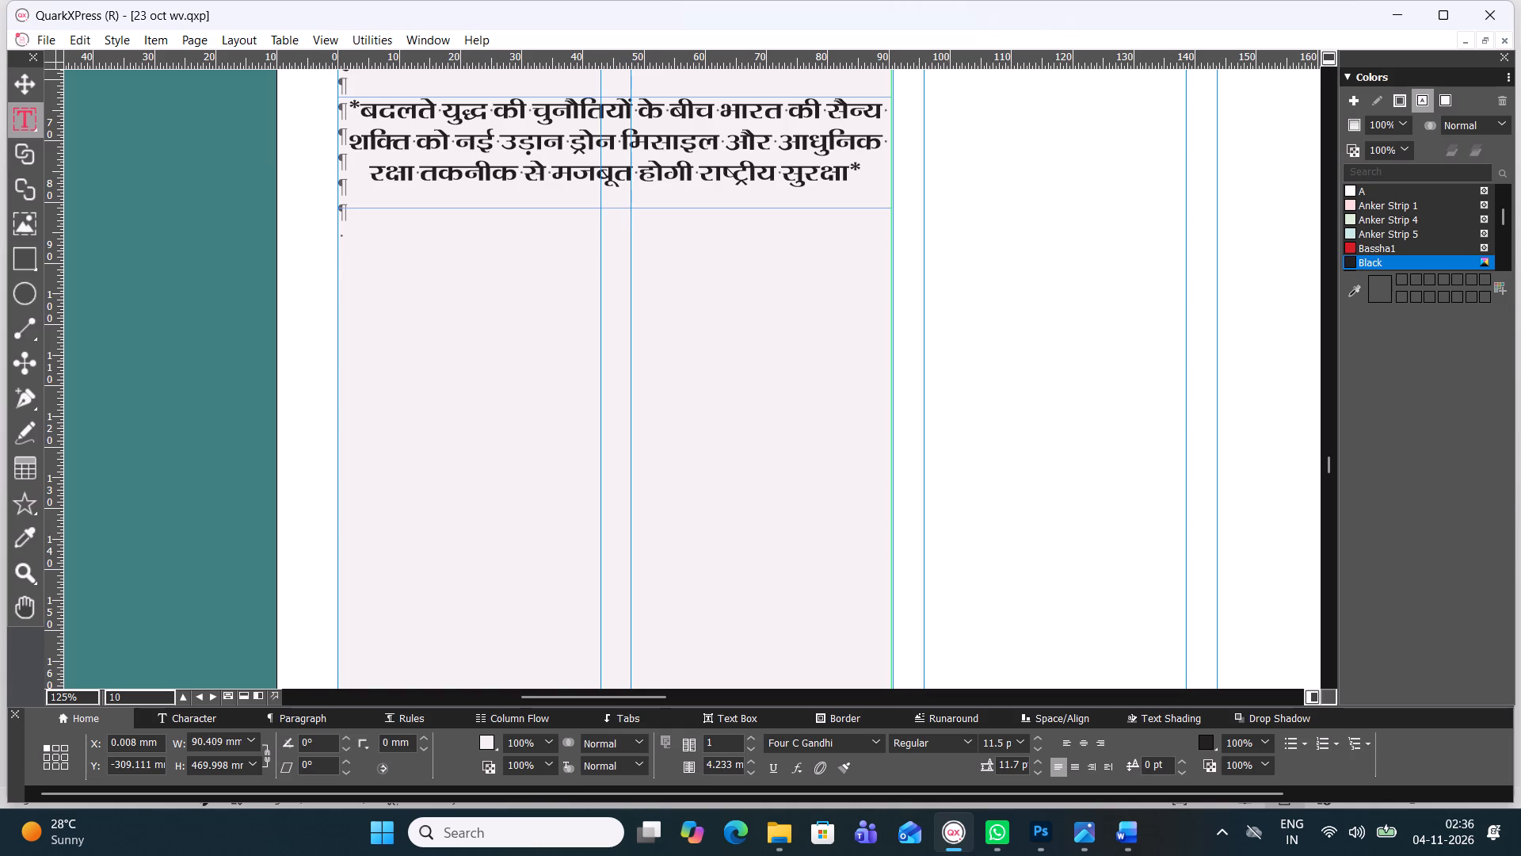
Copy the second article's author line and full body from the 04 Nov Article Word document into the editorial's QuarkXPress text box after the blank lines.
click(1124, 831)
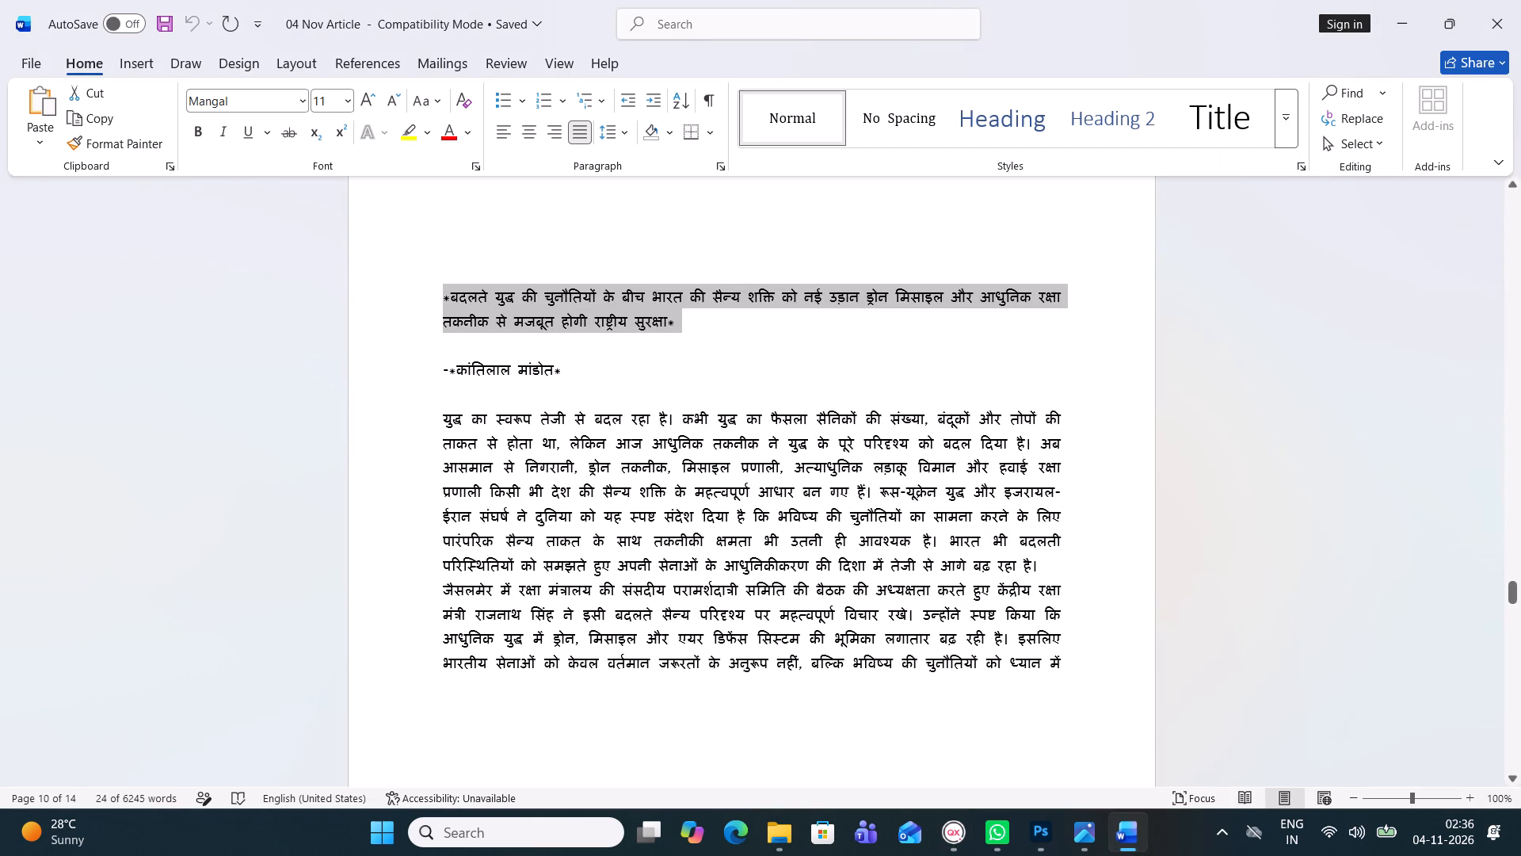
drag(449, 370, 742, 621)
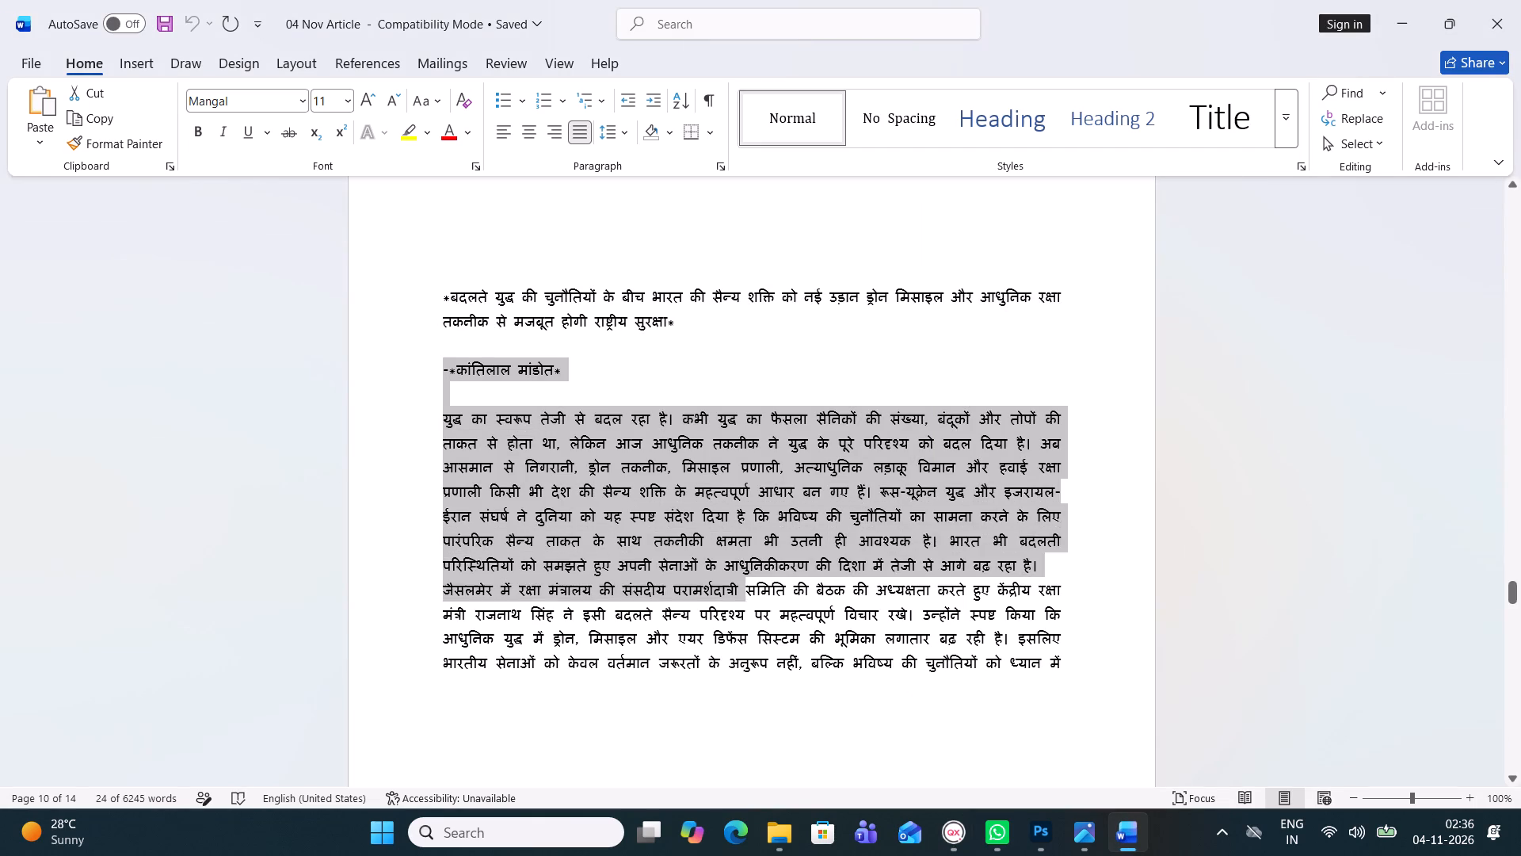
drag(742, 621, 1191, 835)
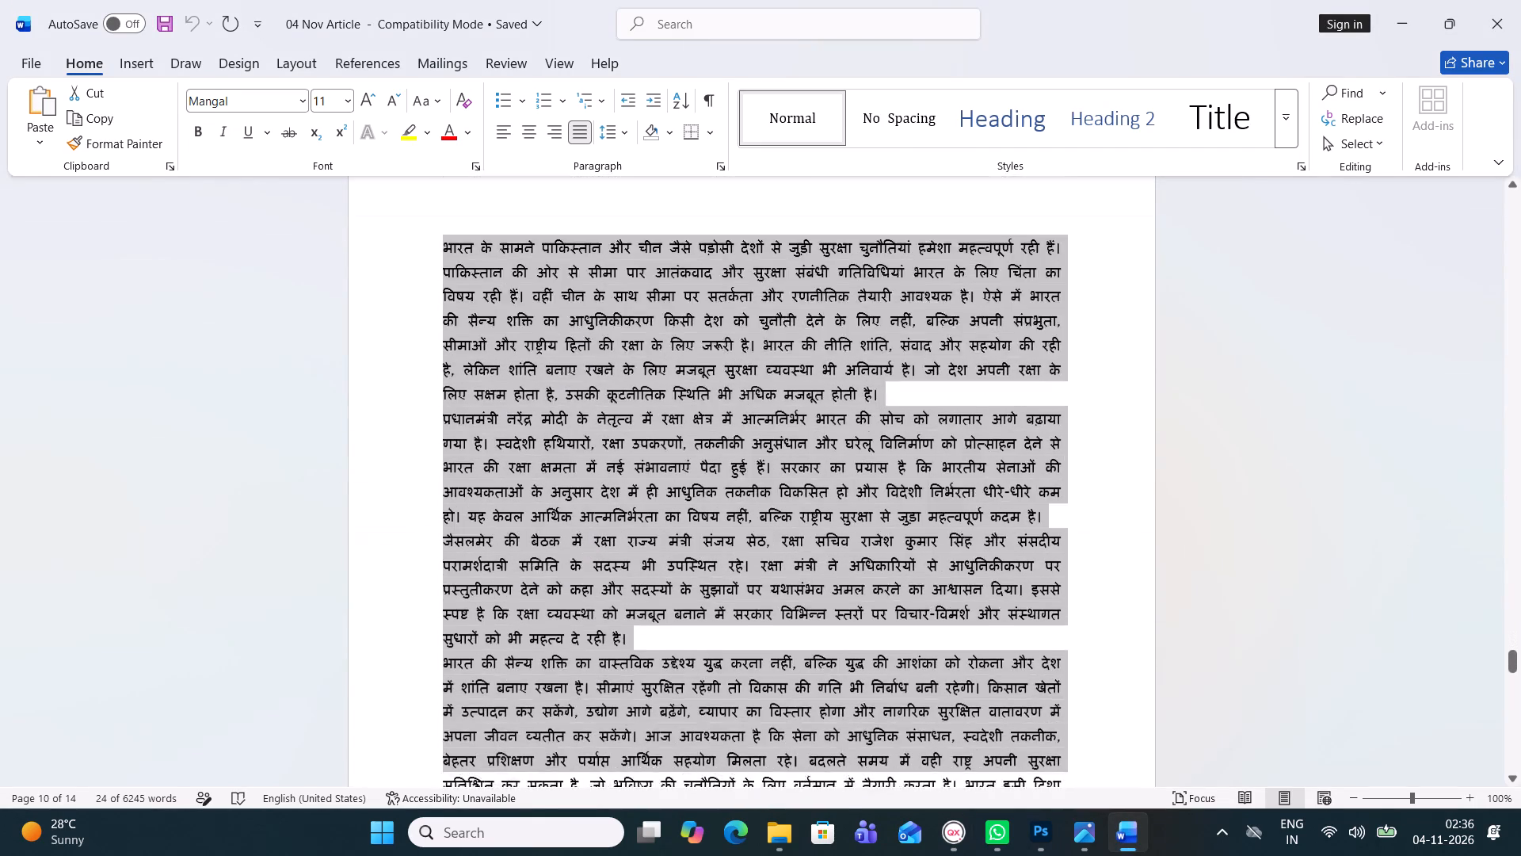
drag(1191, 835, 705, 569)
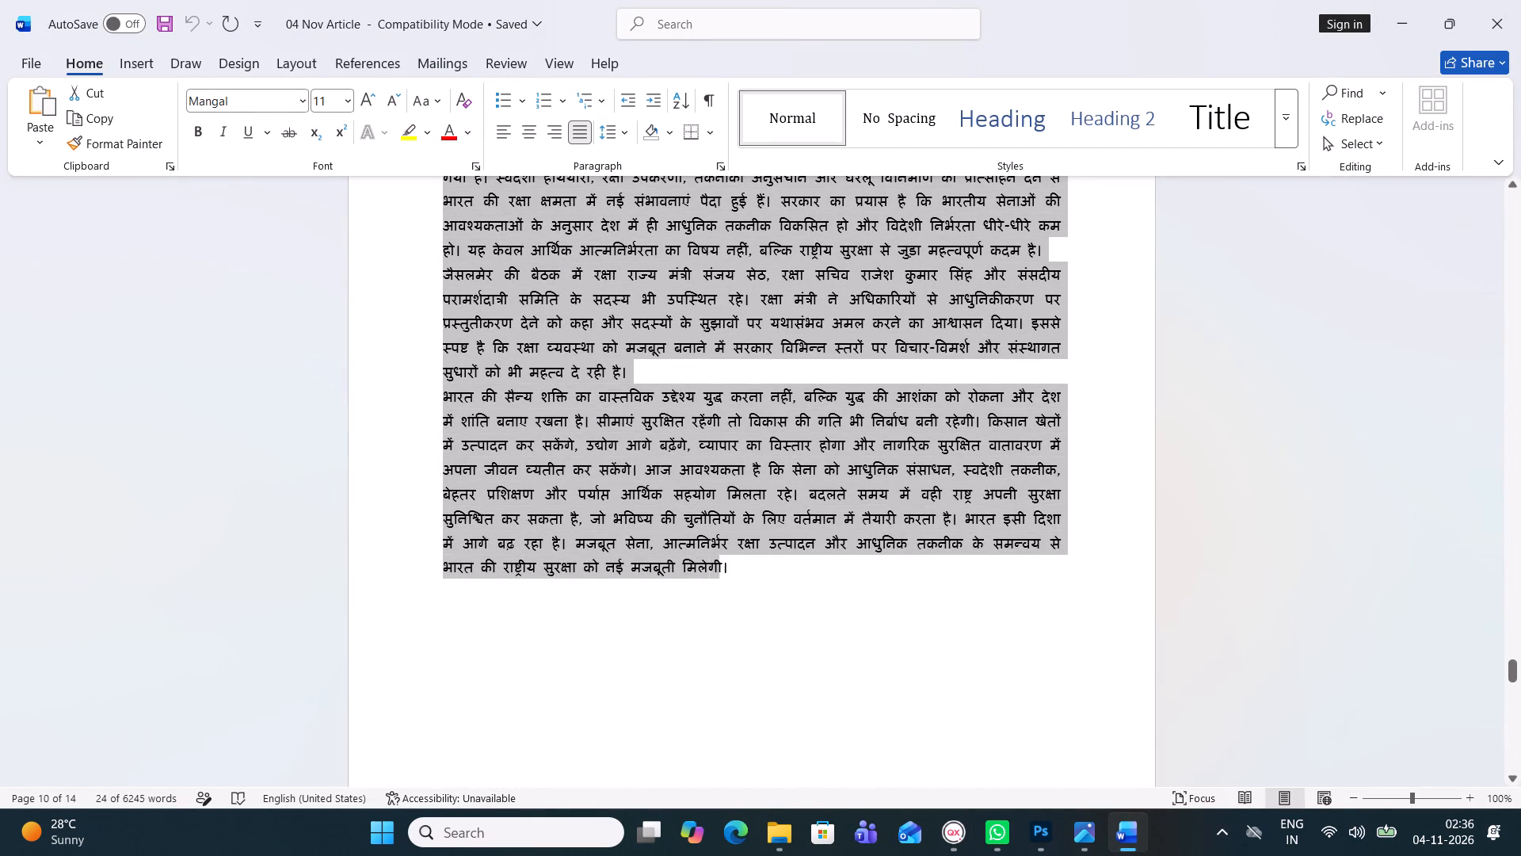
drag(705, 569, 730, 569)
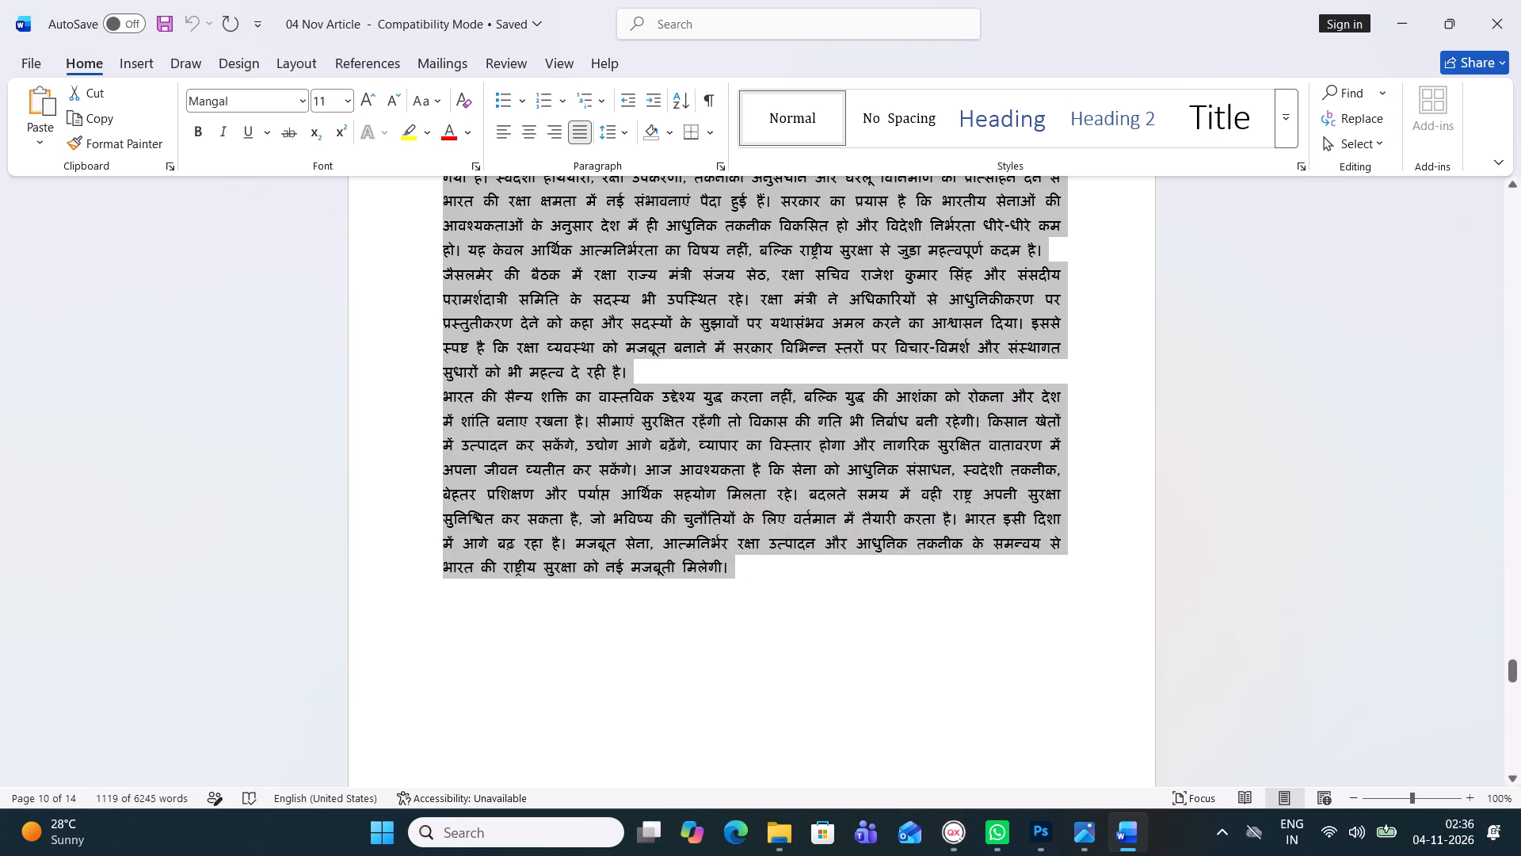
key(ctrl+c)
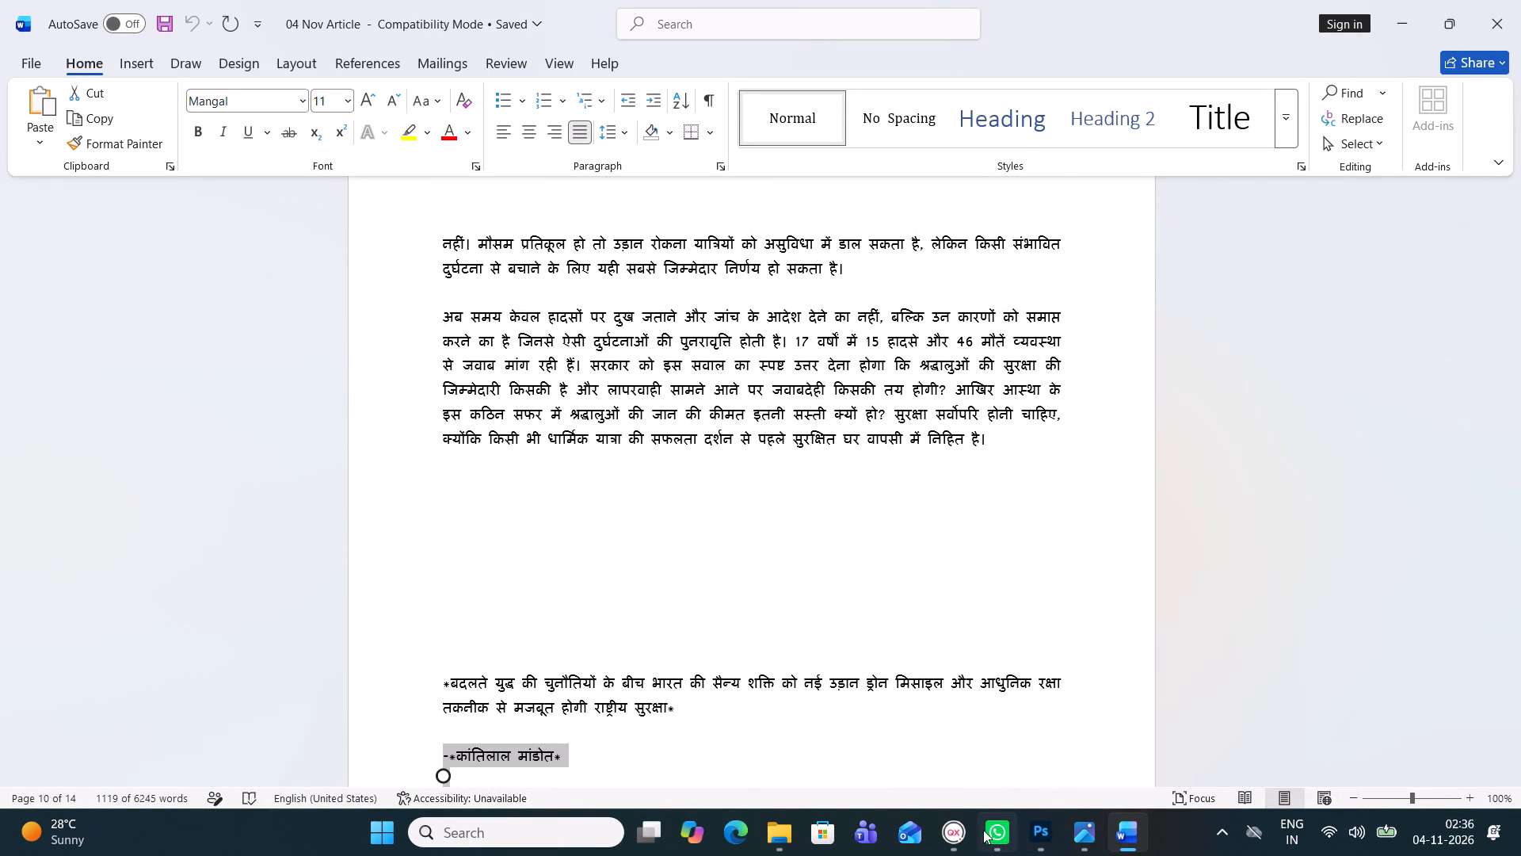
click(951, 843)
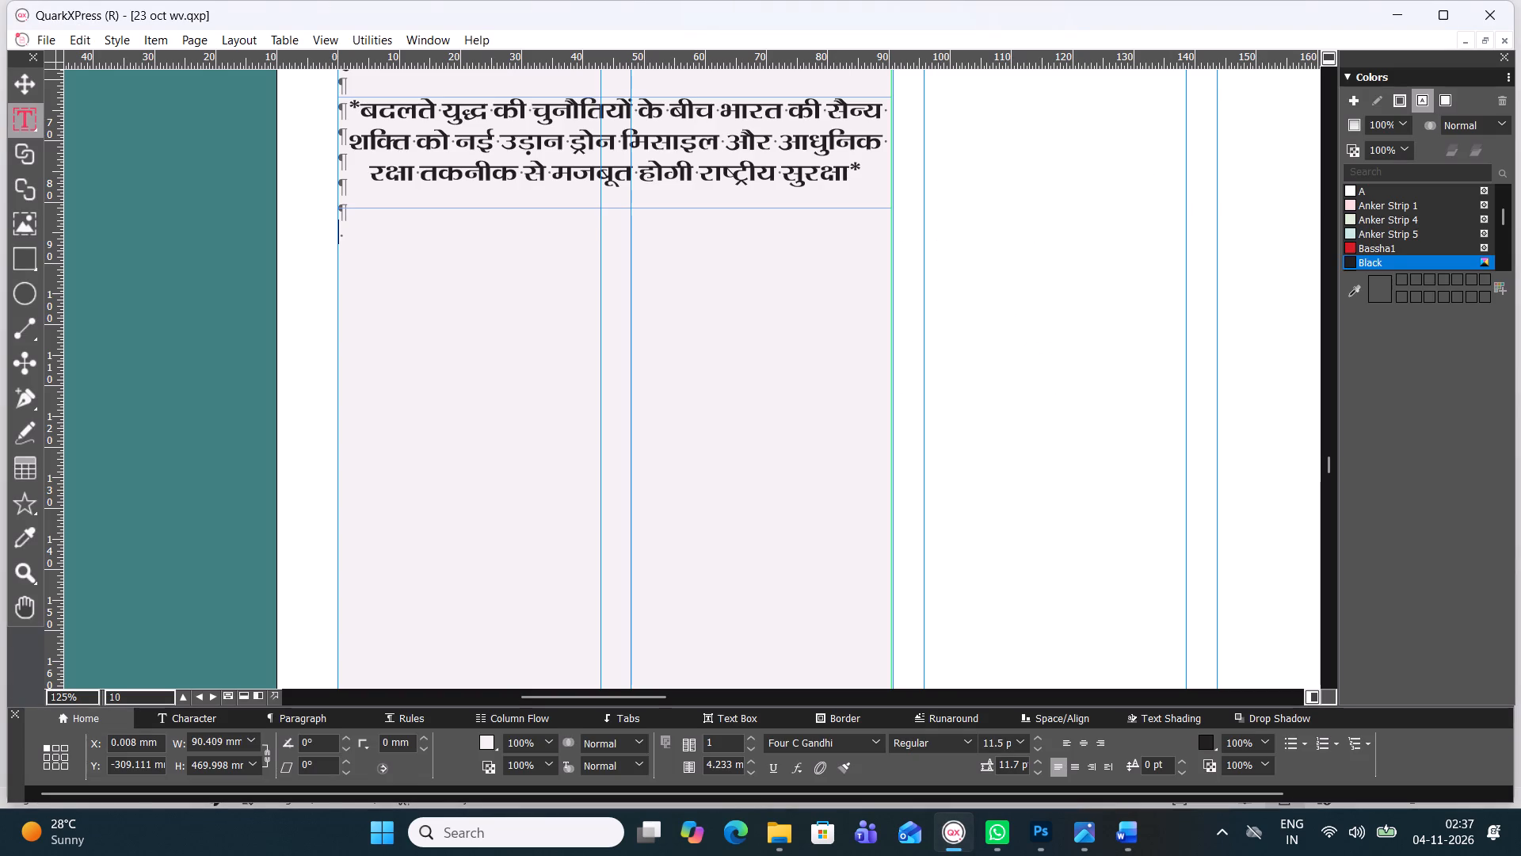
ctrl+click(462, 336)
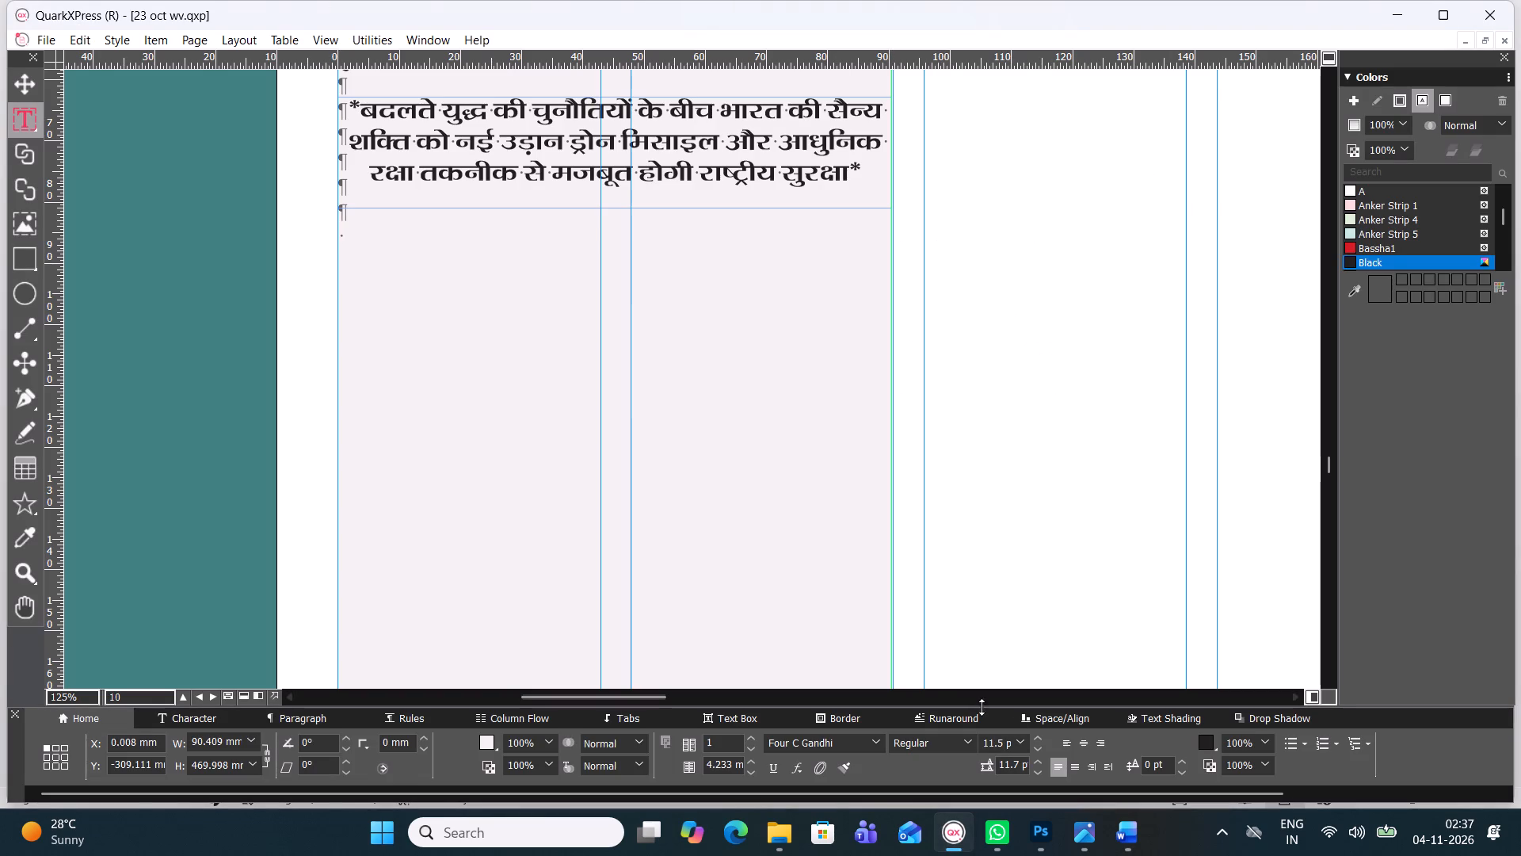
key(ctrl+v)
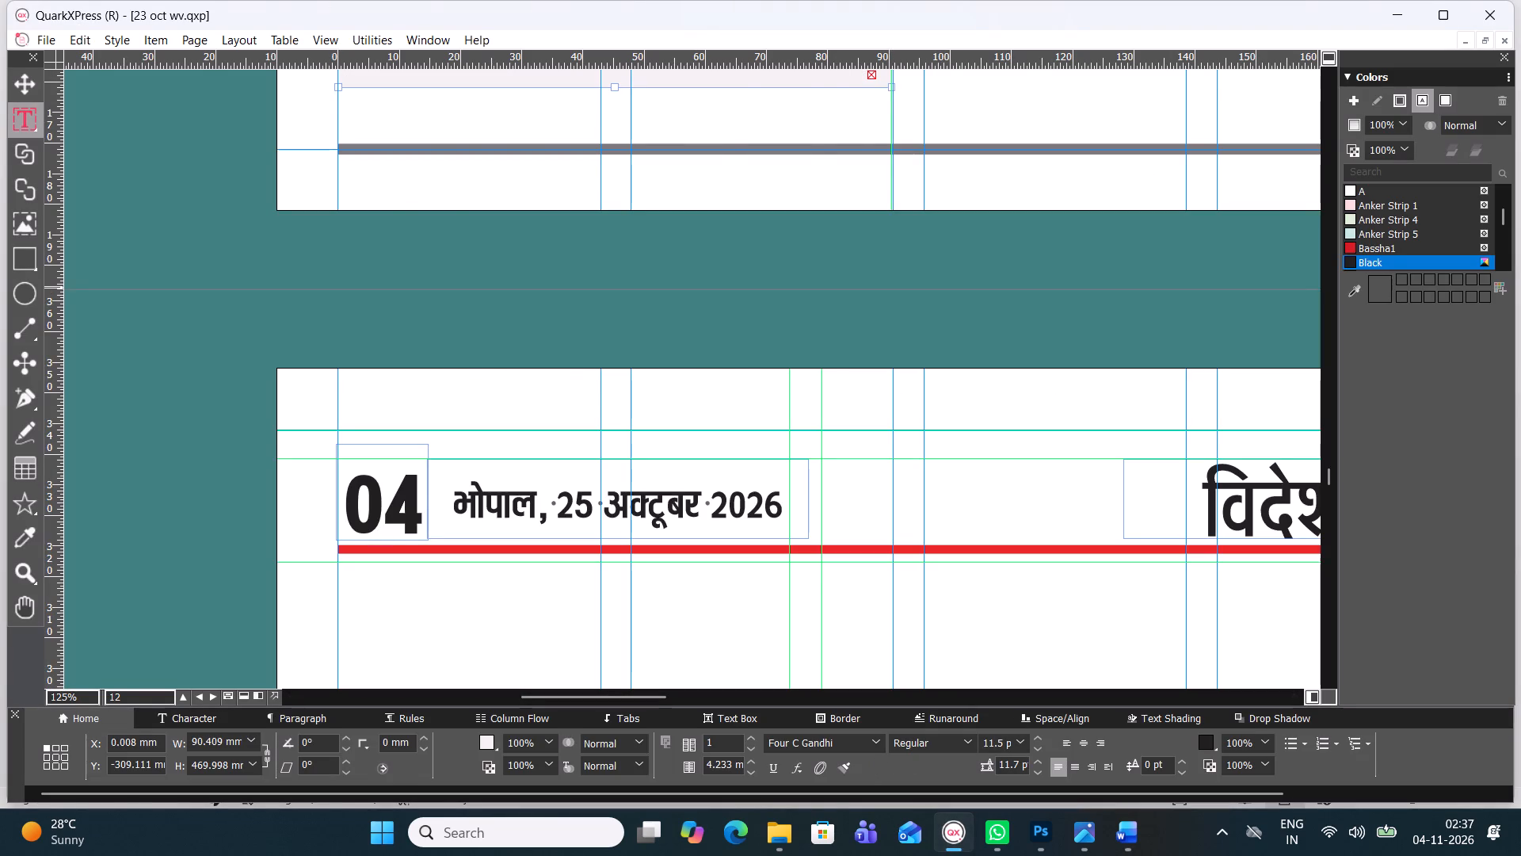
Extend the editorial text box's bottom edge to just above the page's grey footer rule, for a height of about 477 mm.
scroll(640, 215, up, 1)
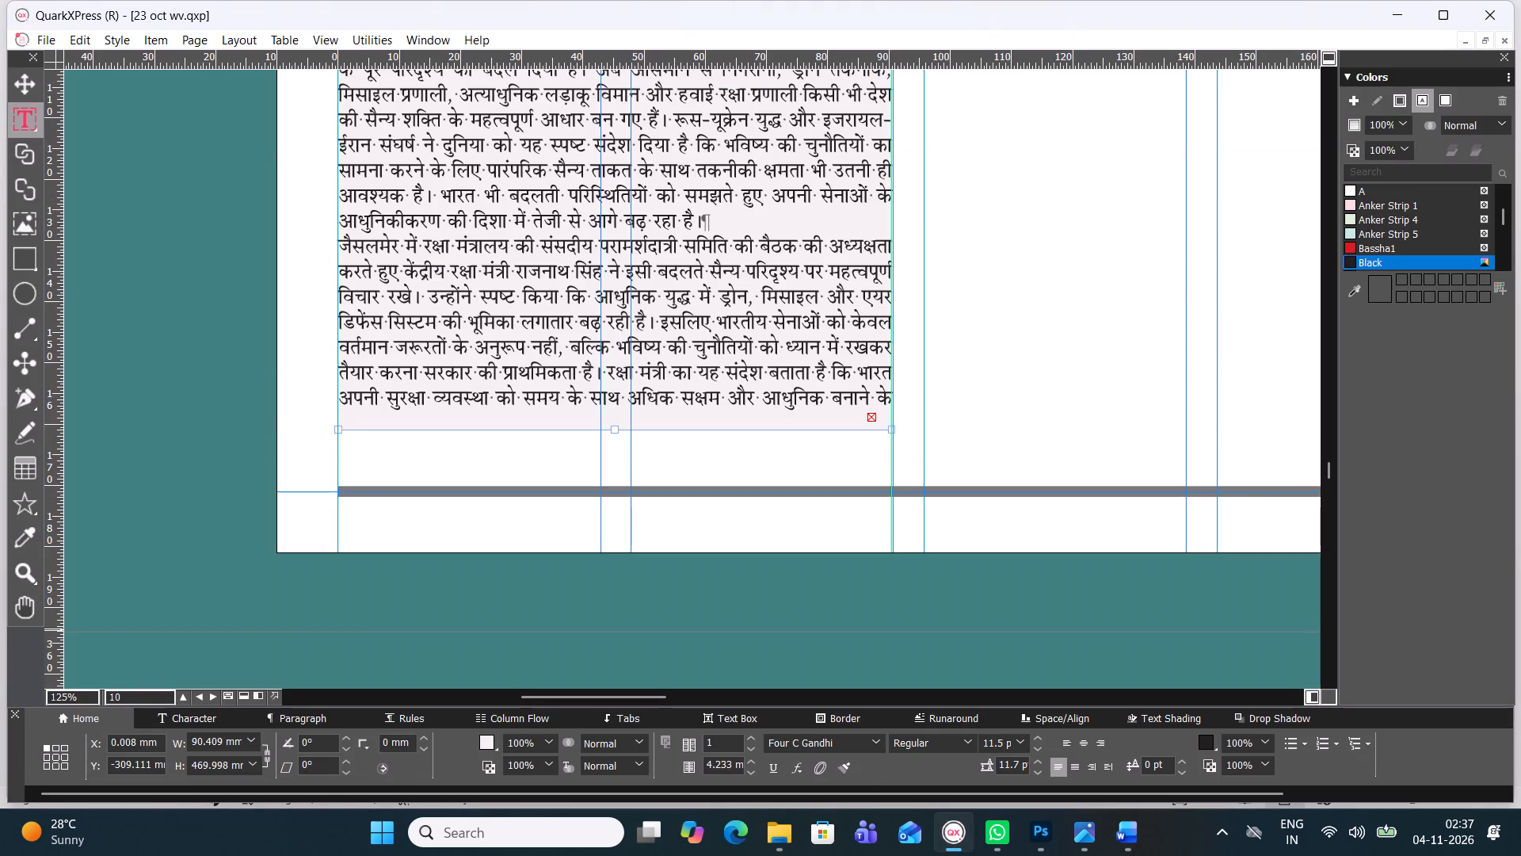
drag(616, 430, 623, 472)
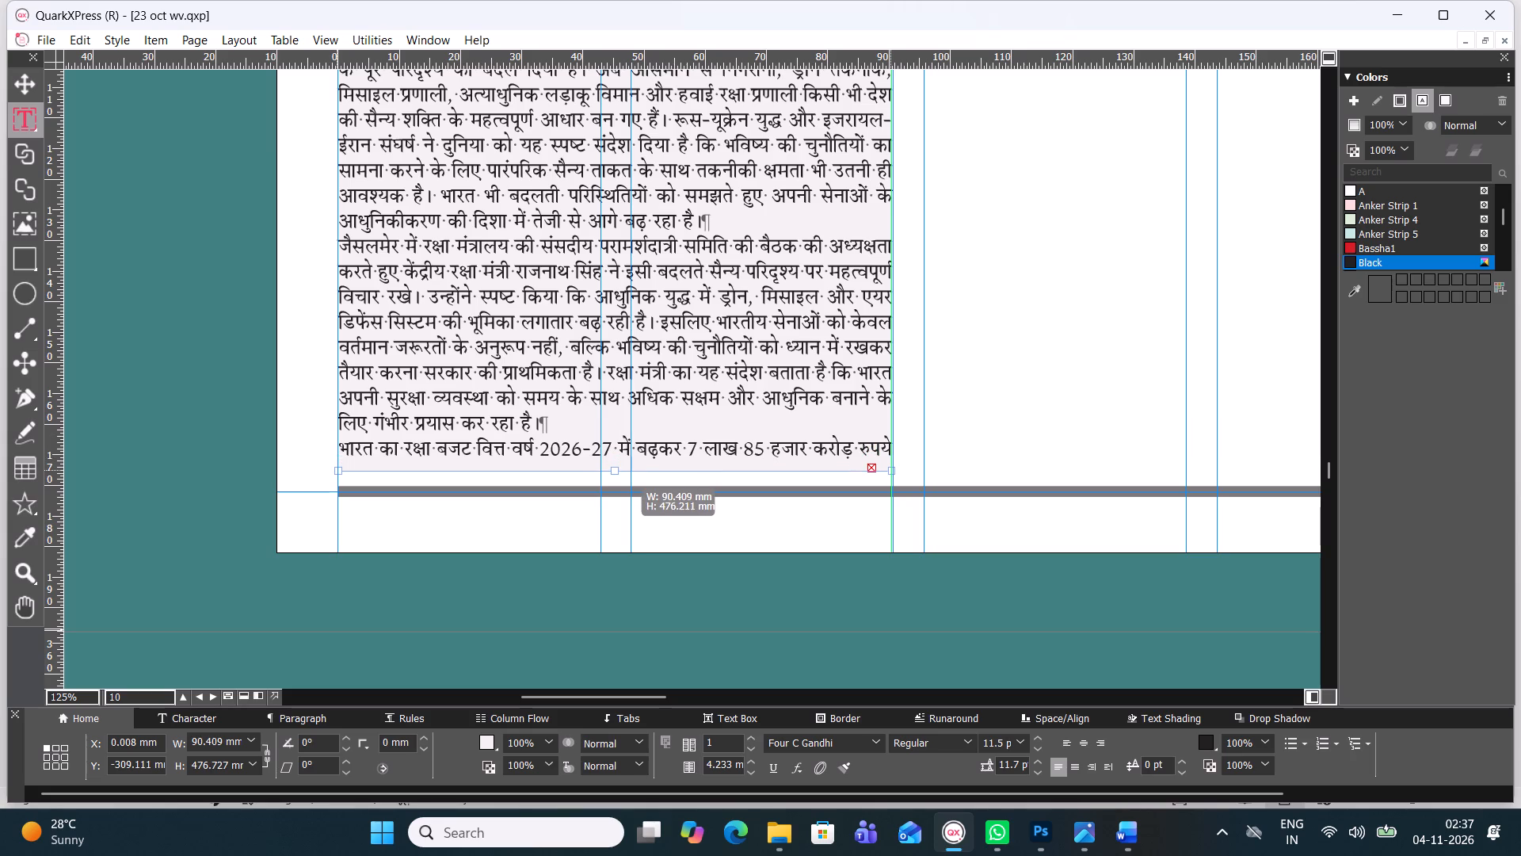
drag(623, 472, 624, 472)
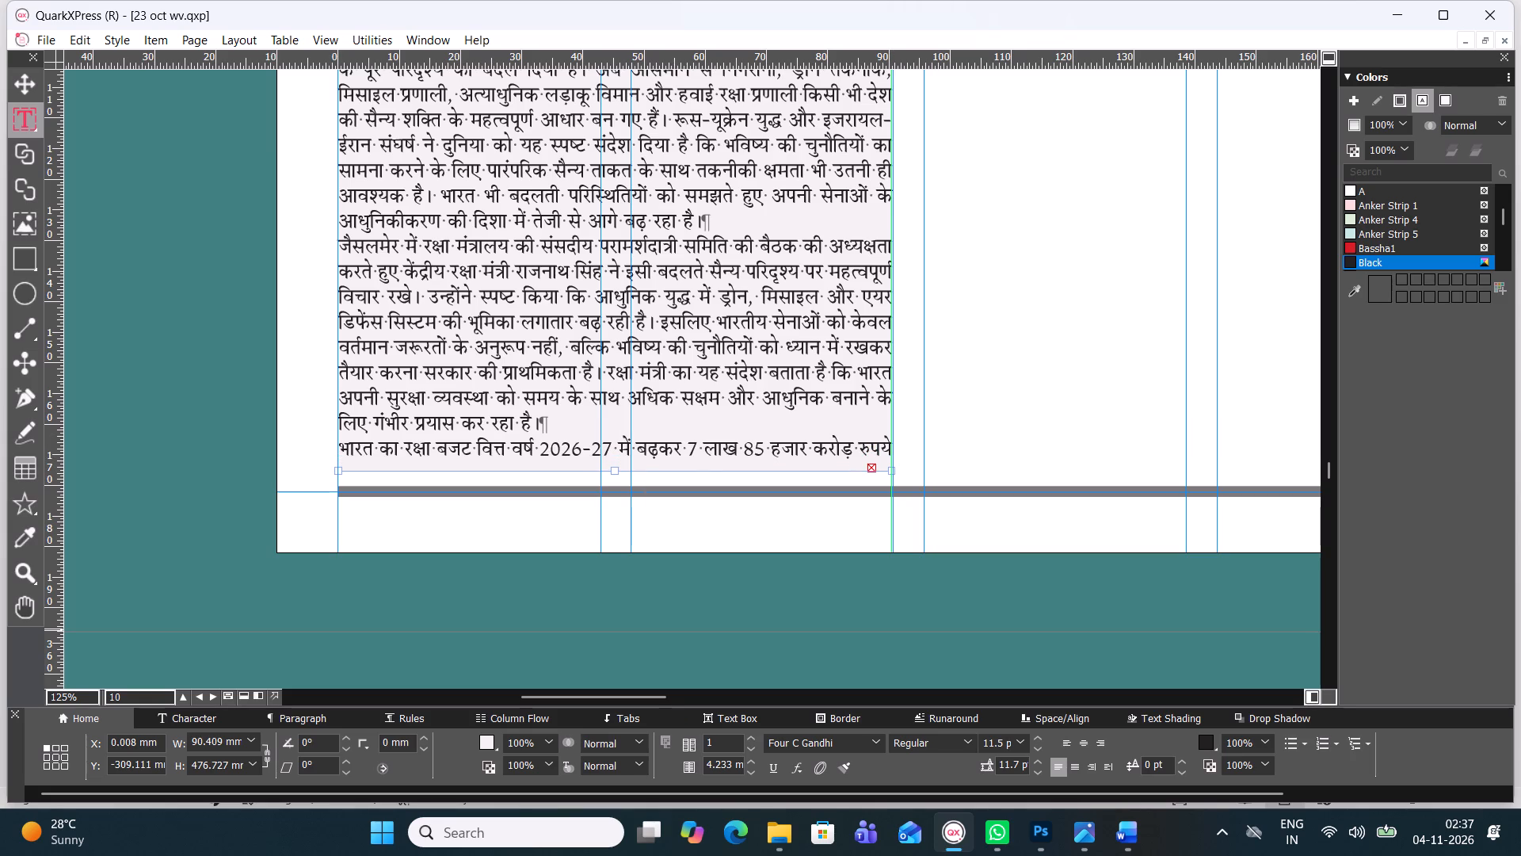
Widen the editorial text box from its right edge to about 132 mm.
drag(892, 195, 954, 192)
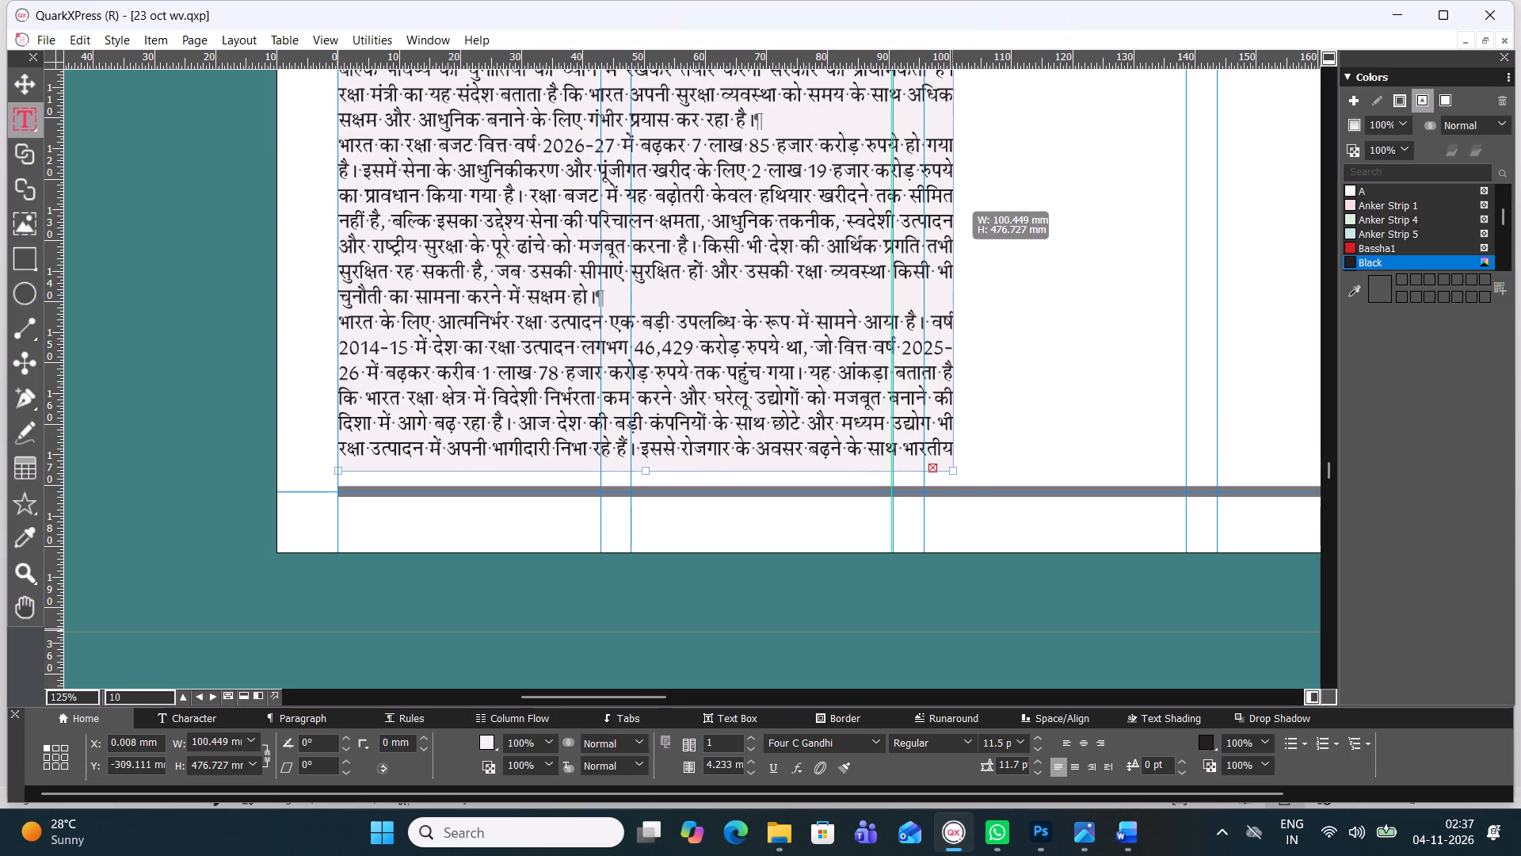
drag(954, 192, 1042, 196)
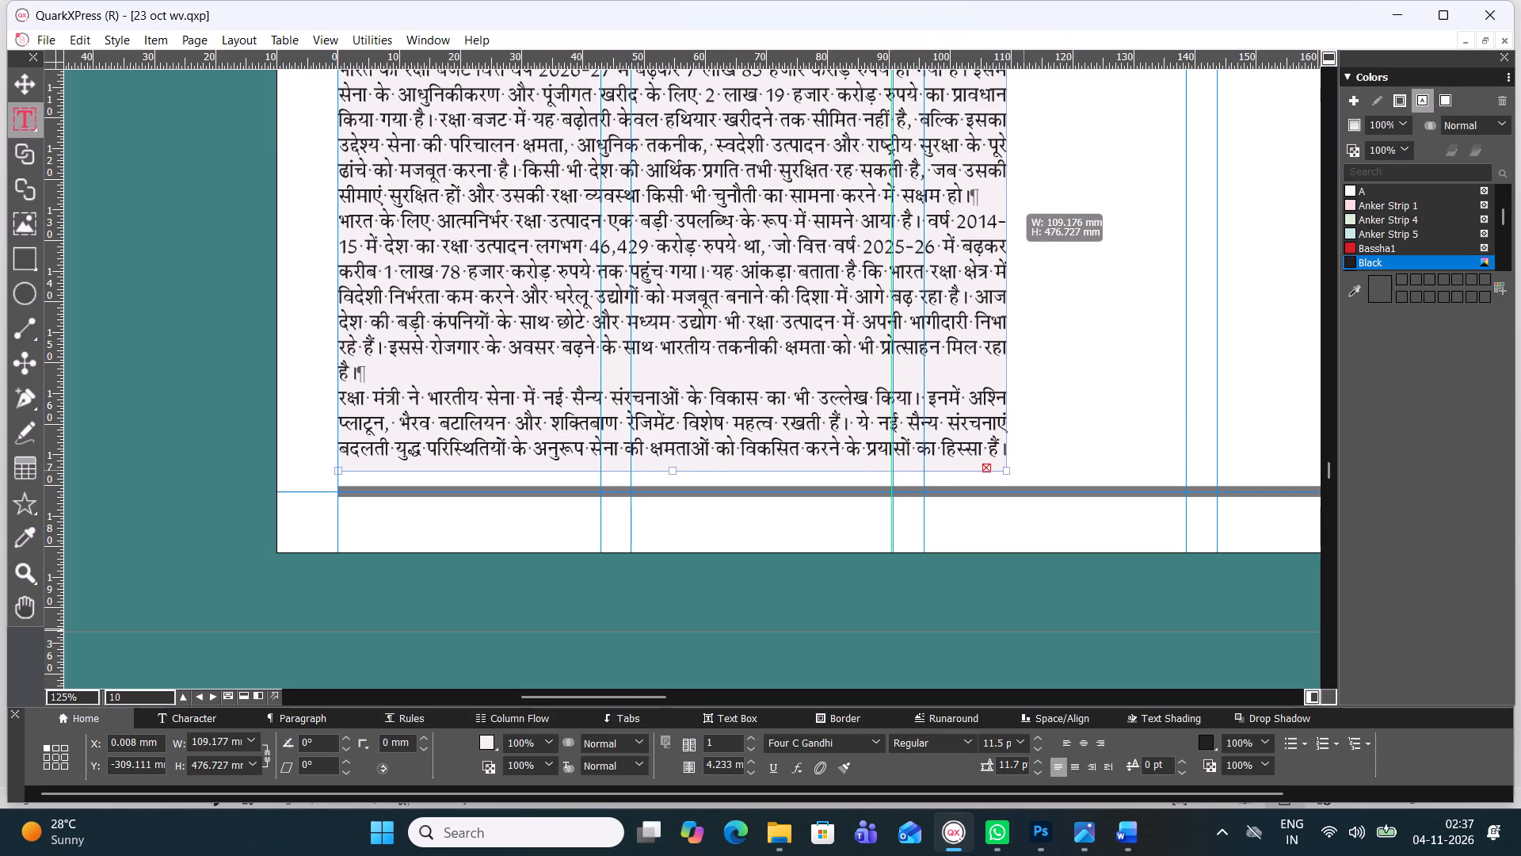
drag(1042, 196, 1080, 195)
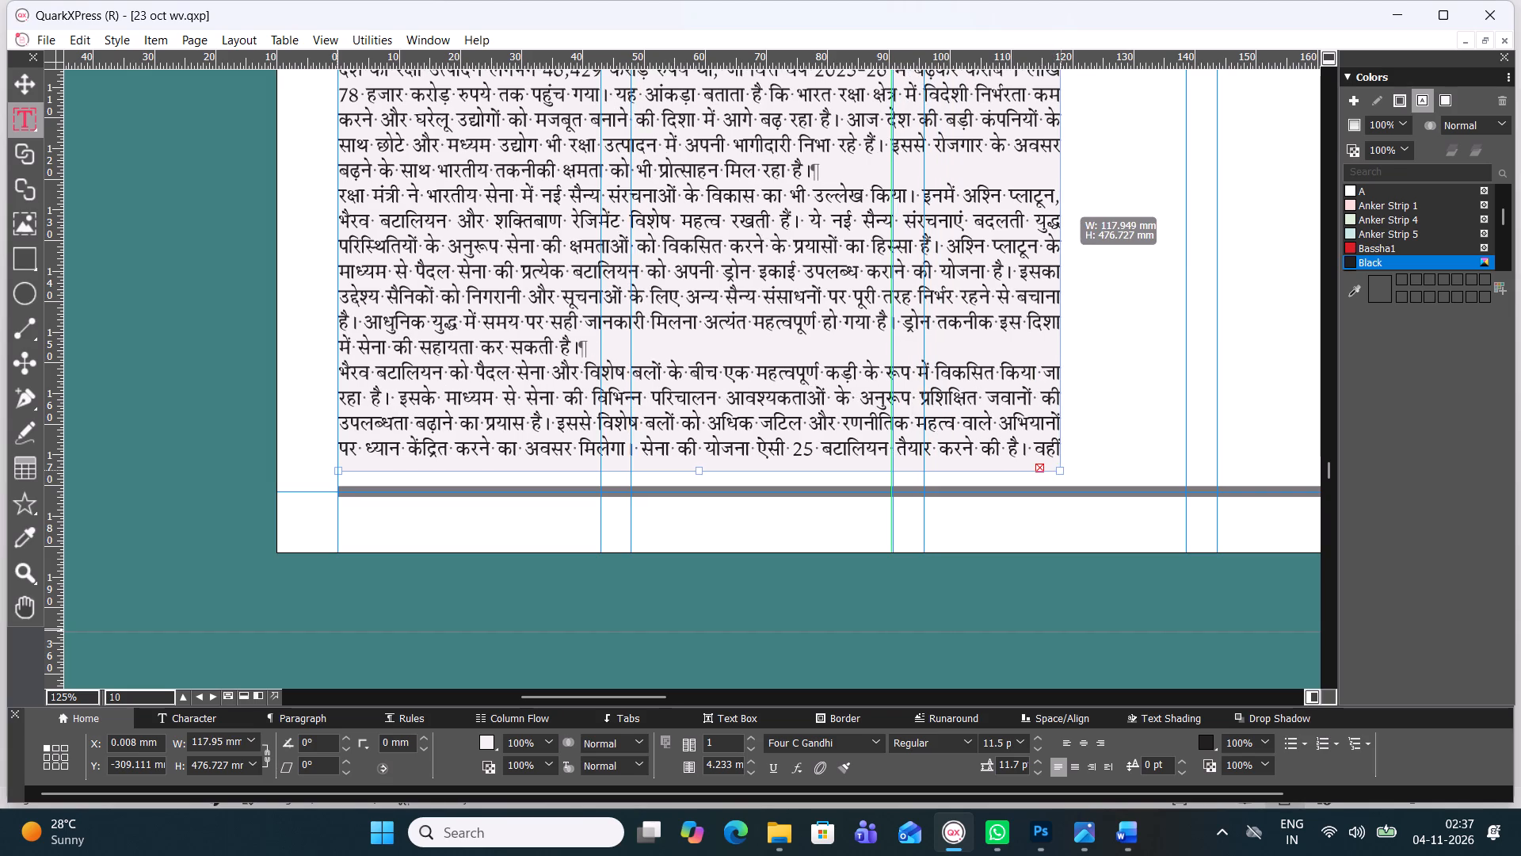
drag(1080, 195, 1119, 193)
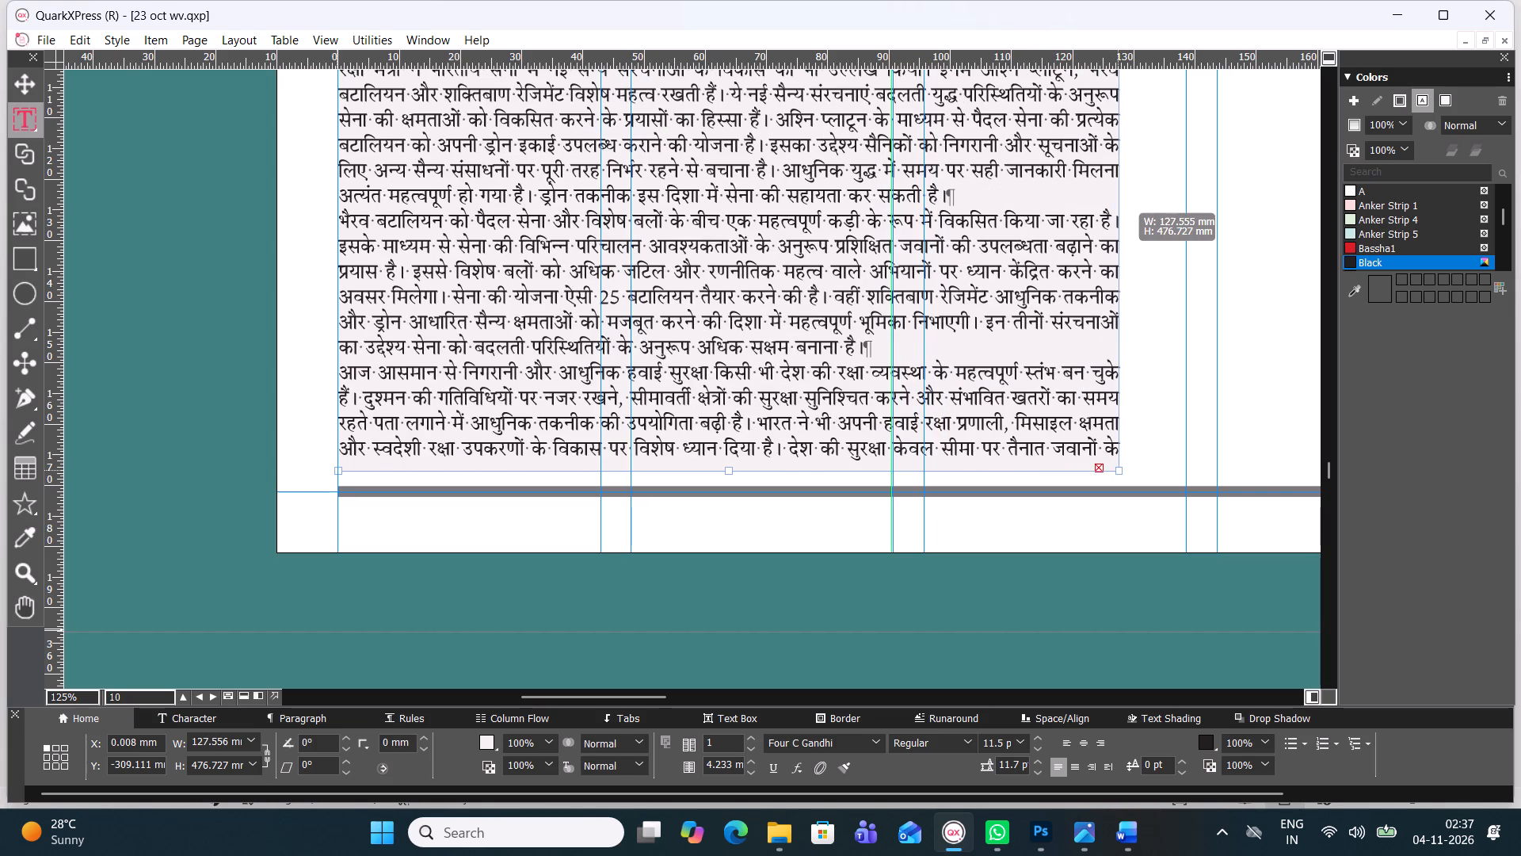
drag(1119, 193, 1146, 192)
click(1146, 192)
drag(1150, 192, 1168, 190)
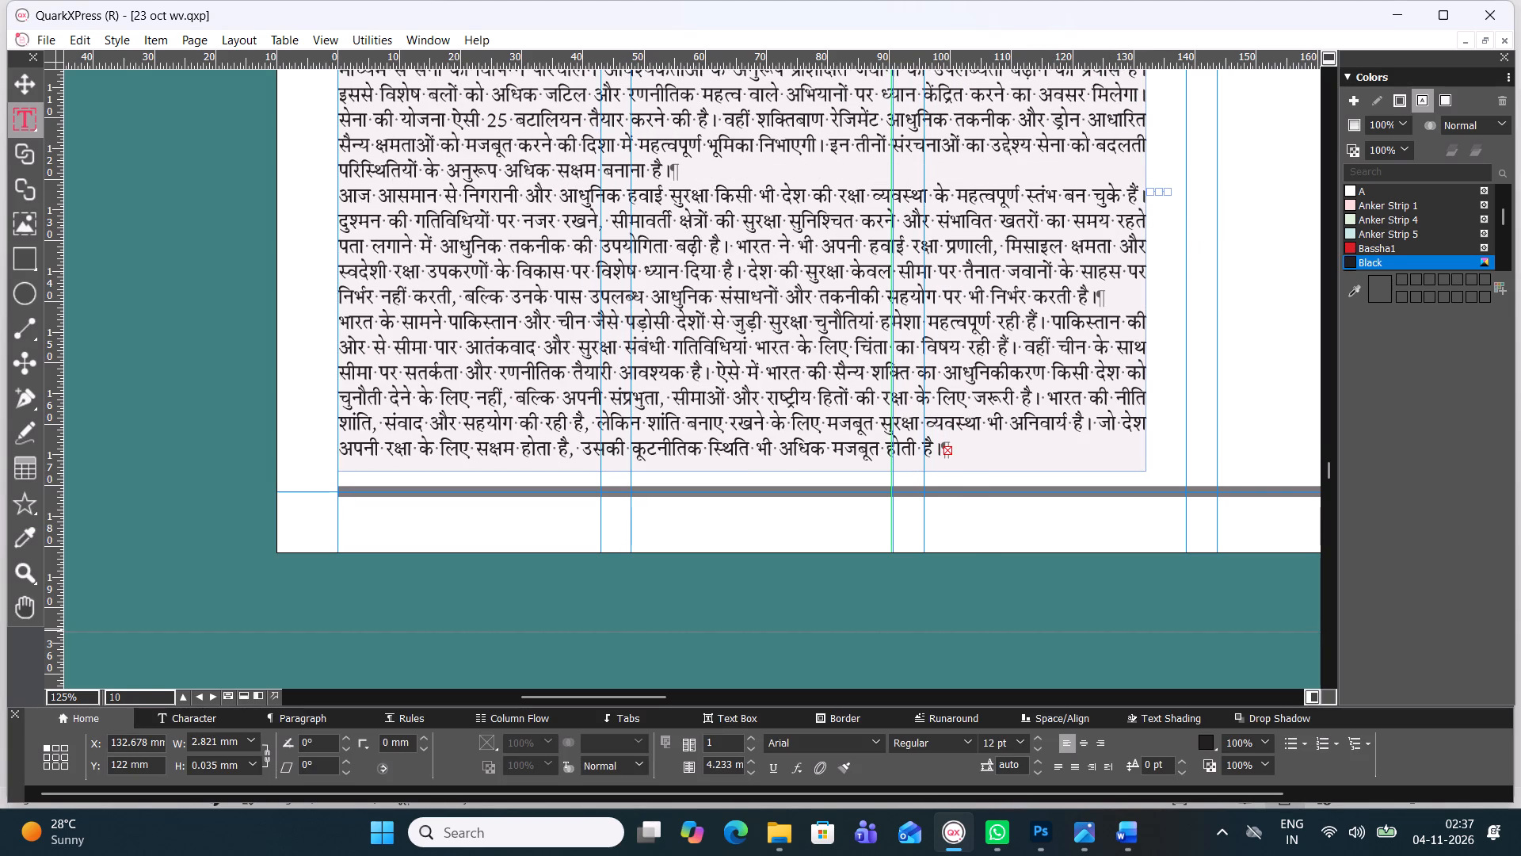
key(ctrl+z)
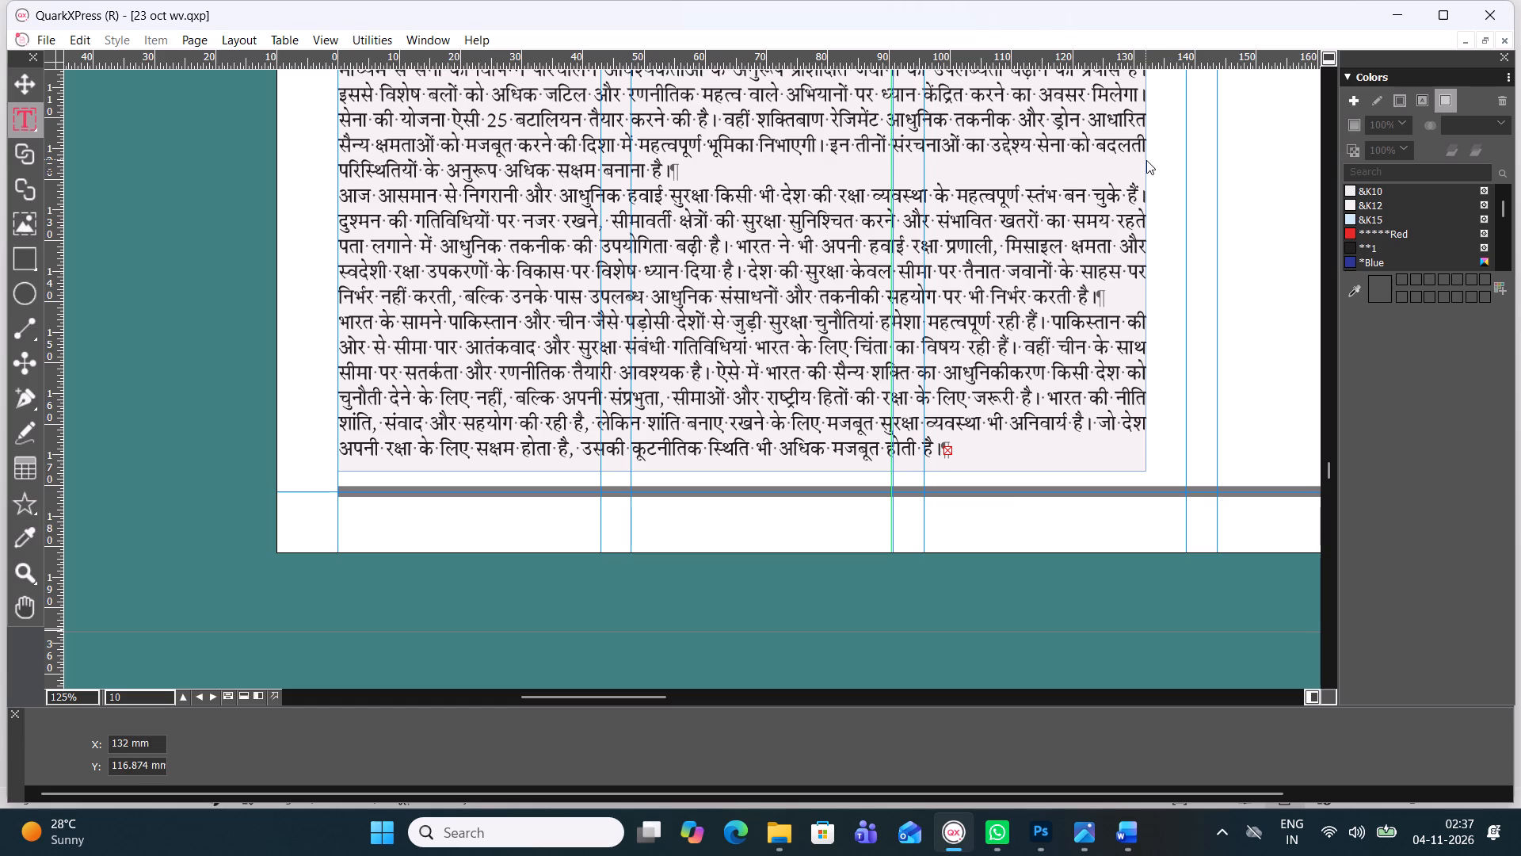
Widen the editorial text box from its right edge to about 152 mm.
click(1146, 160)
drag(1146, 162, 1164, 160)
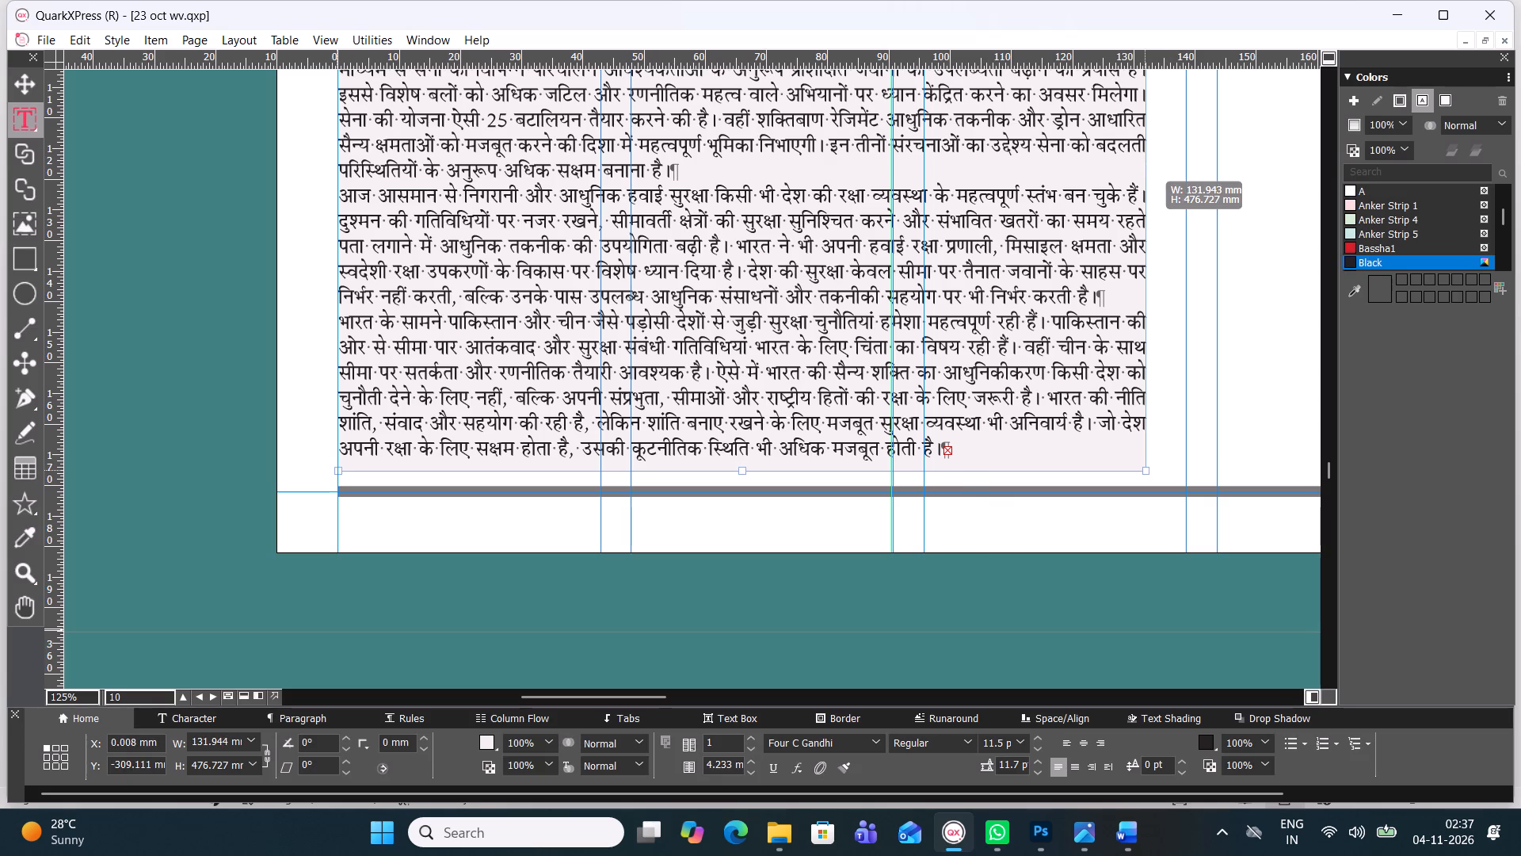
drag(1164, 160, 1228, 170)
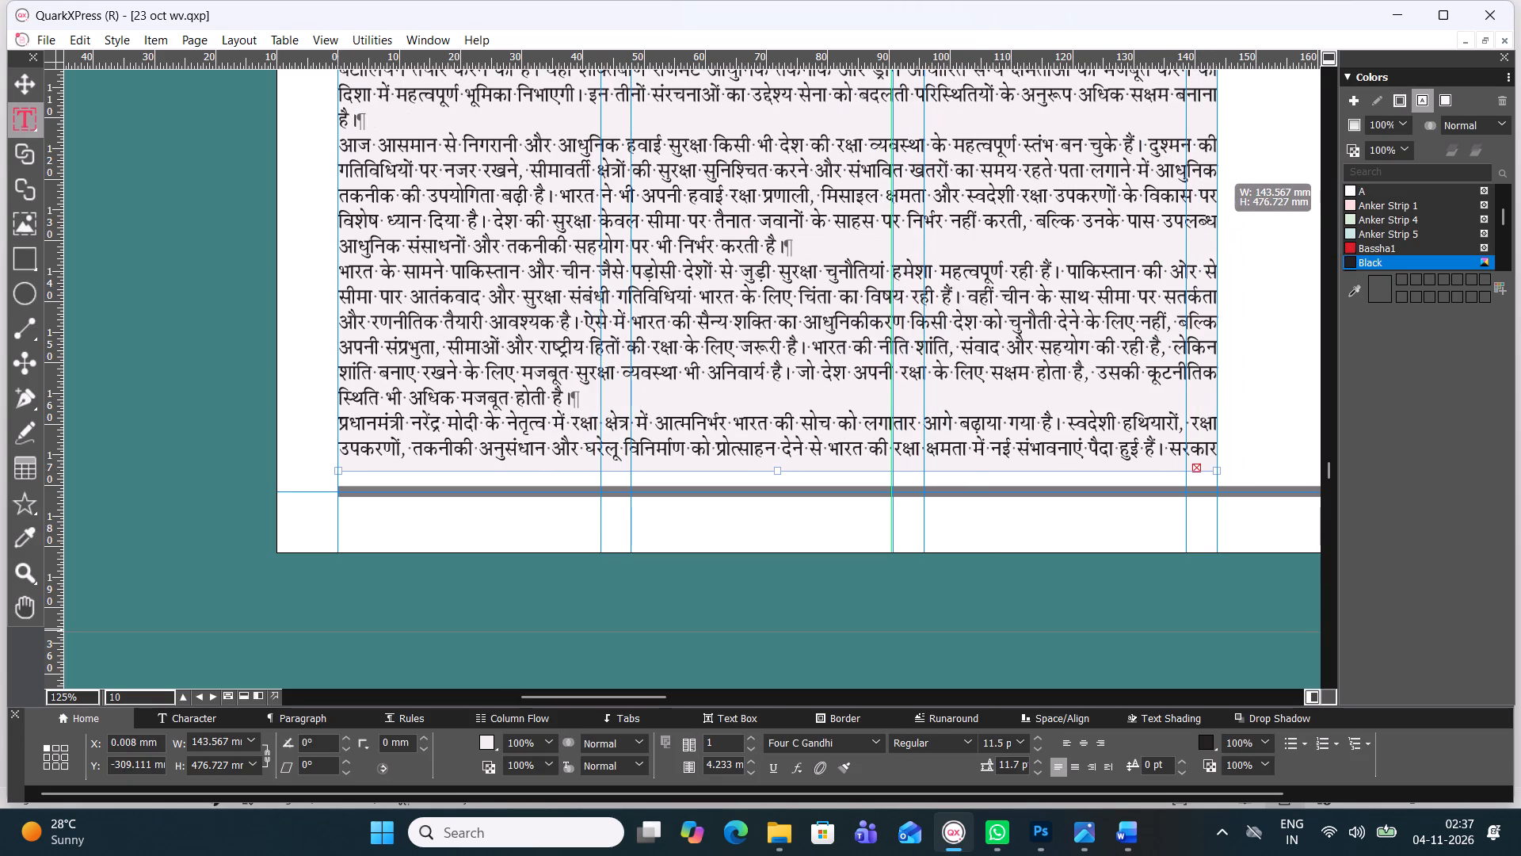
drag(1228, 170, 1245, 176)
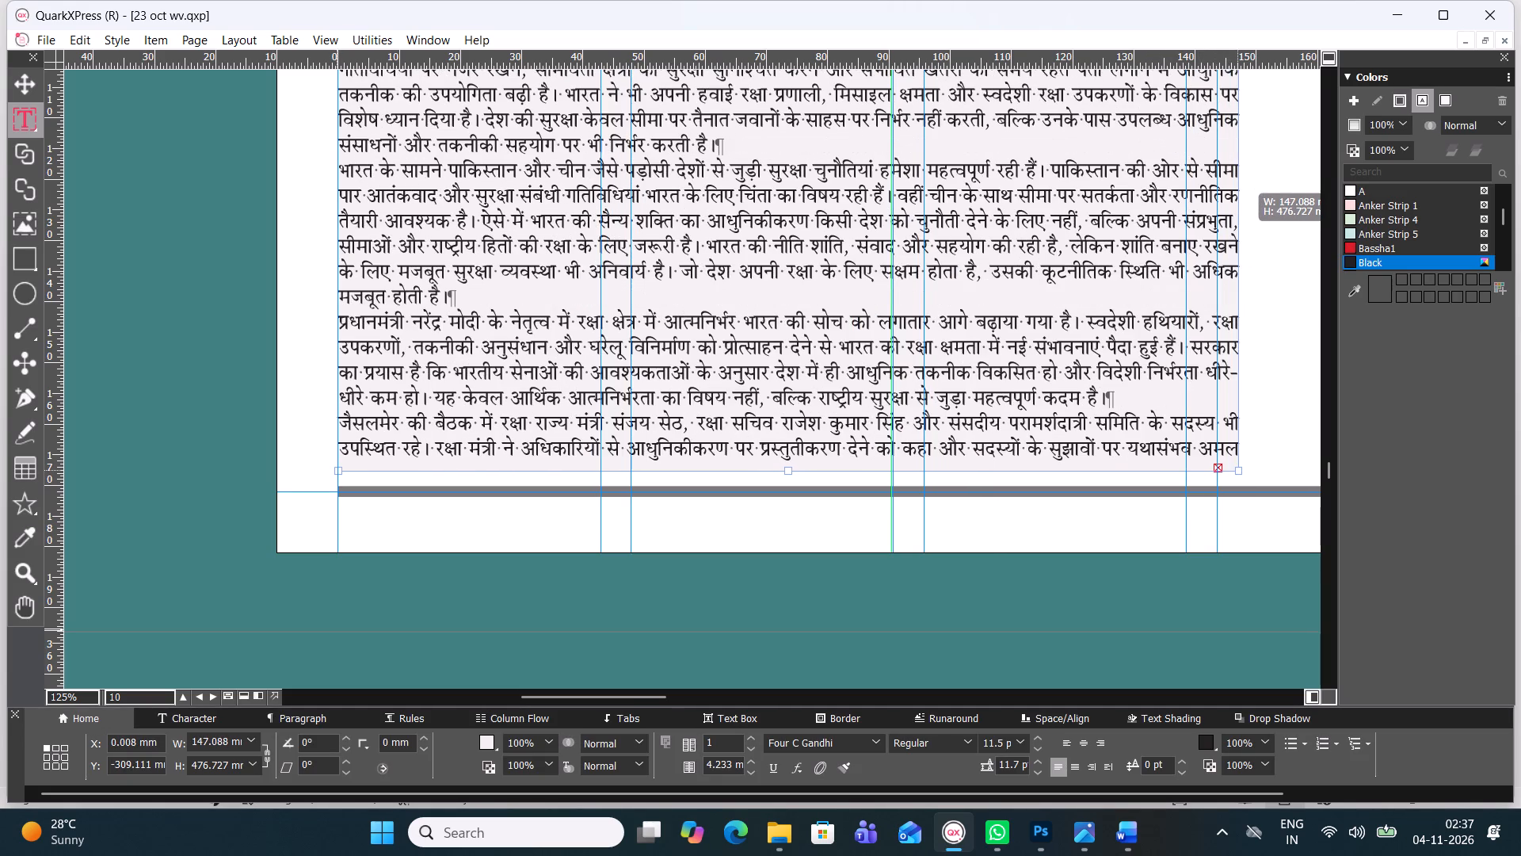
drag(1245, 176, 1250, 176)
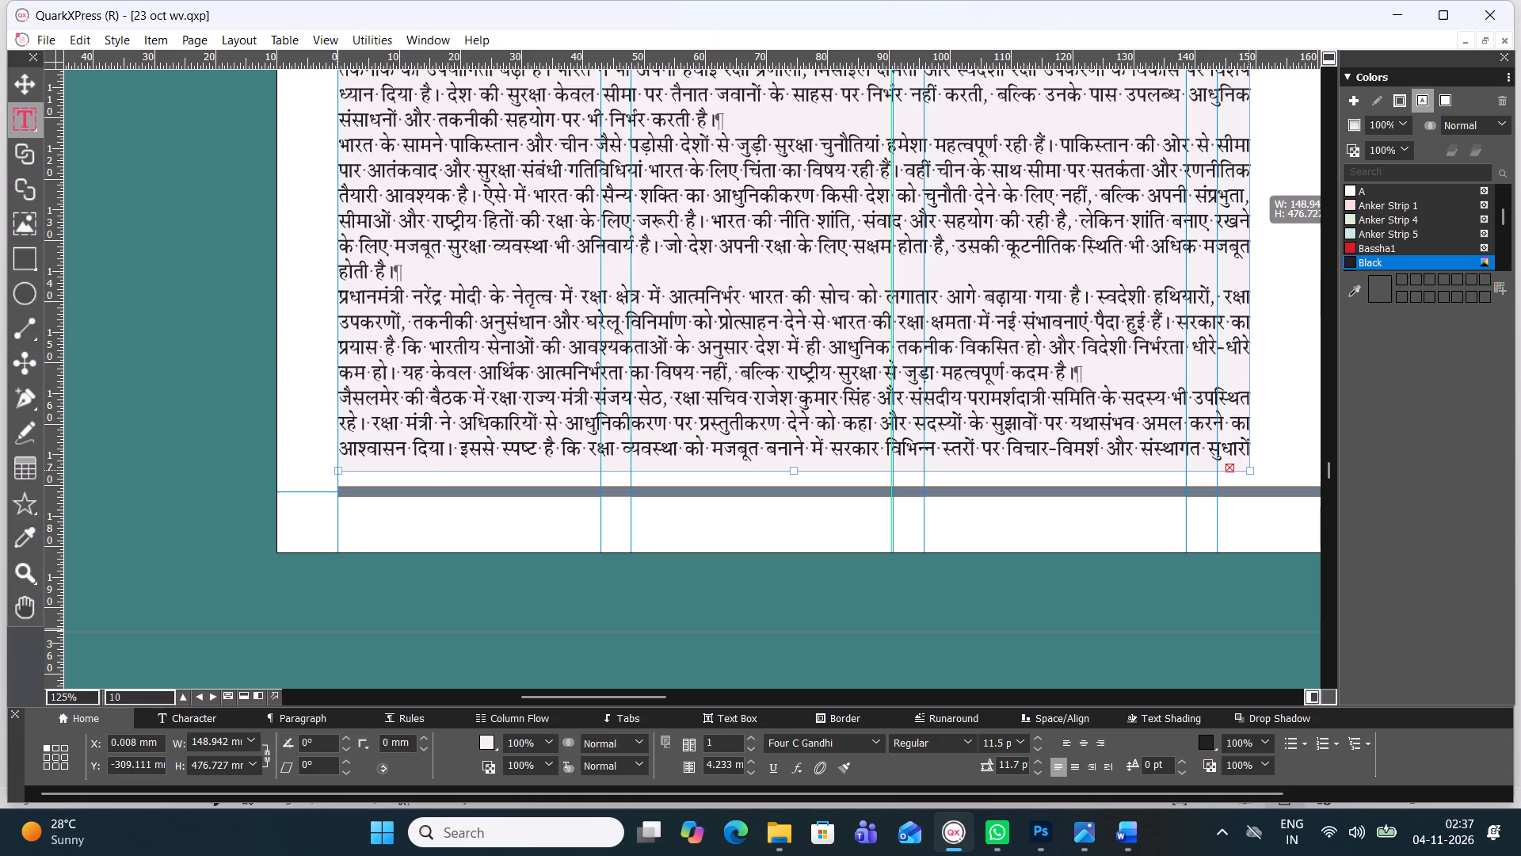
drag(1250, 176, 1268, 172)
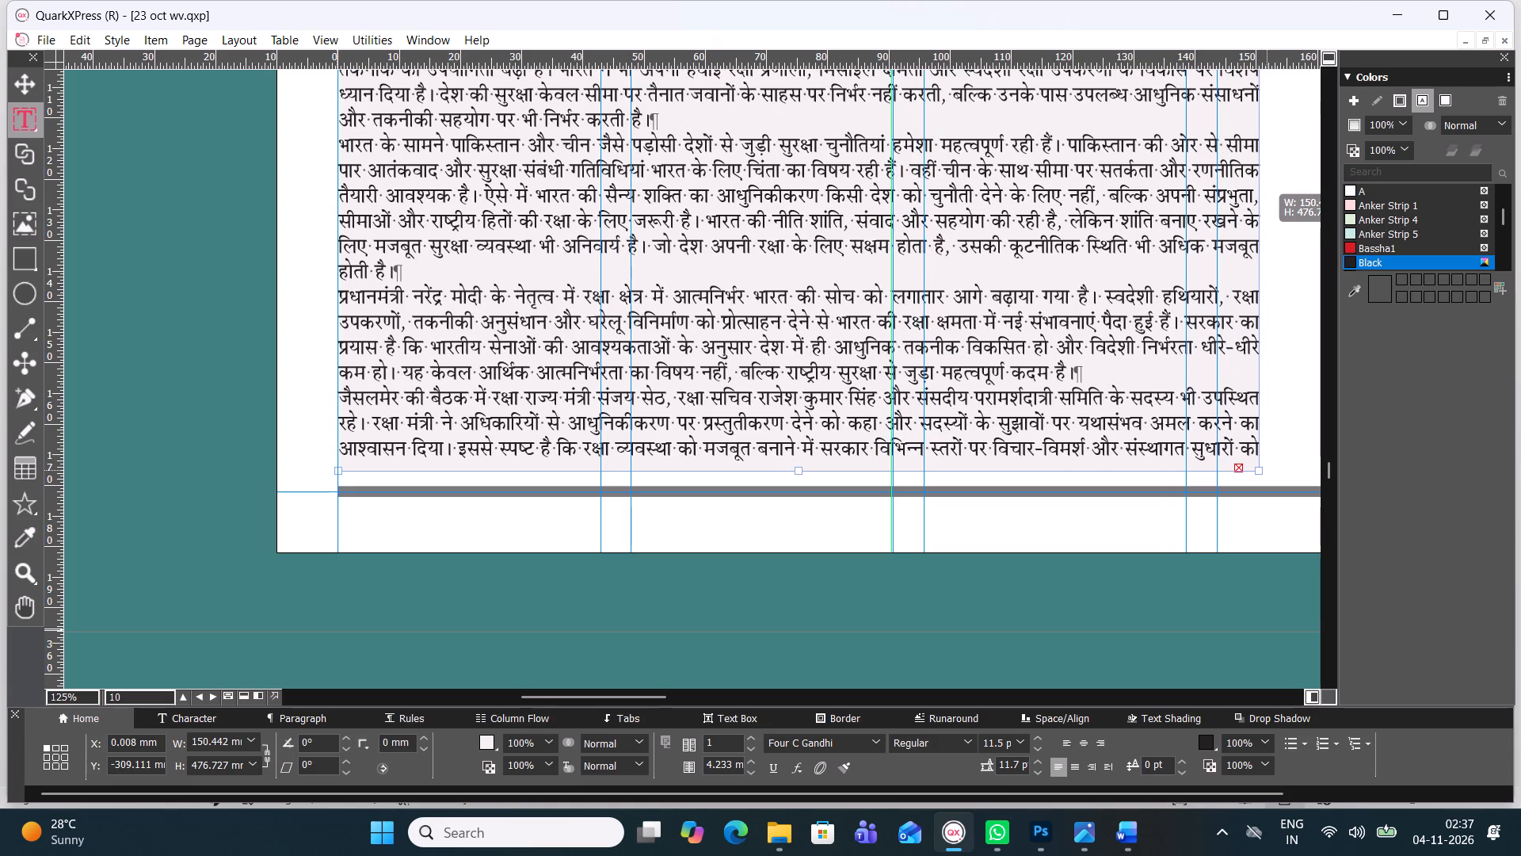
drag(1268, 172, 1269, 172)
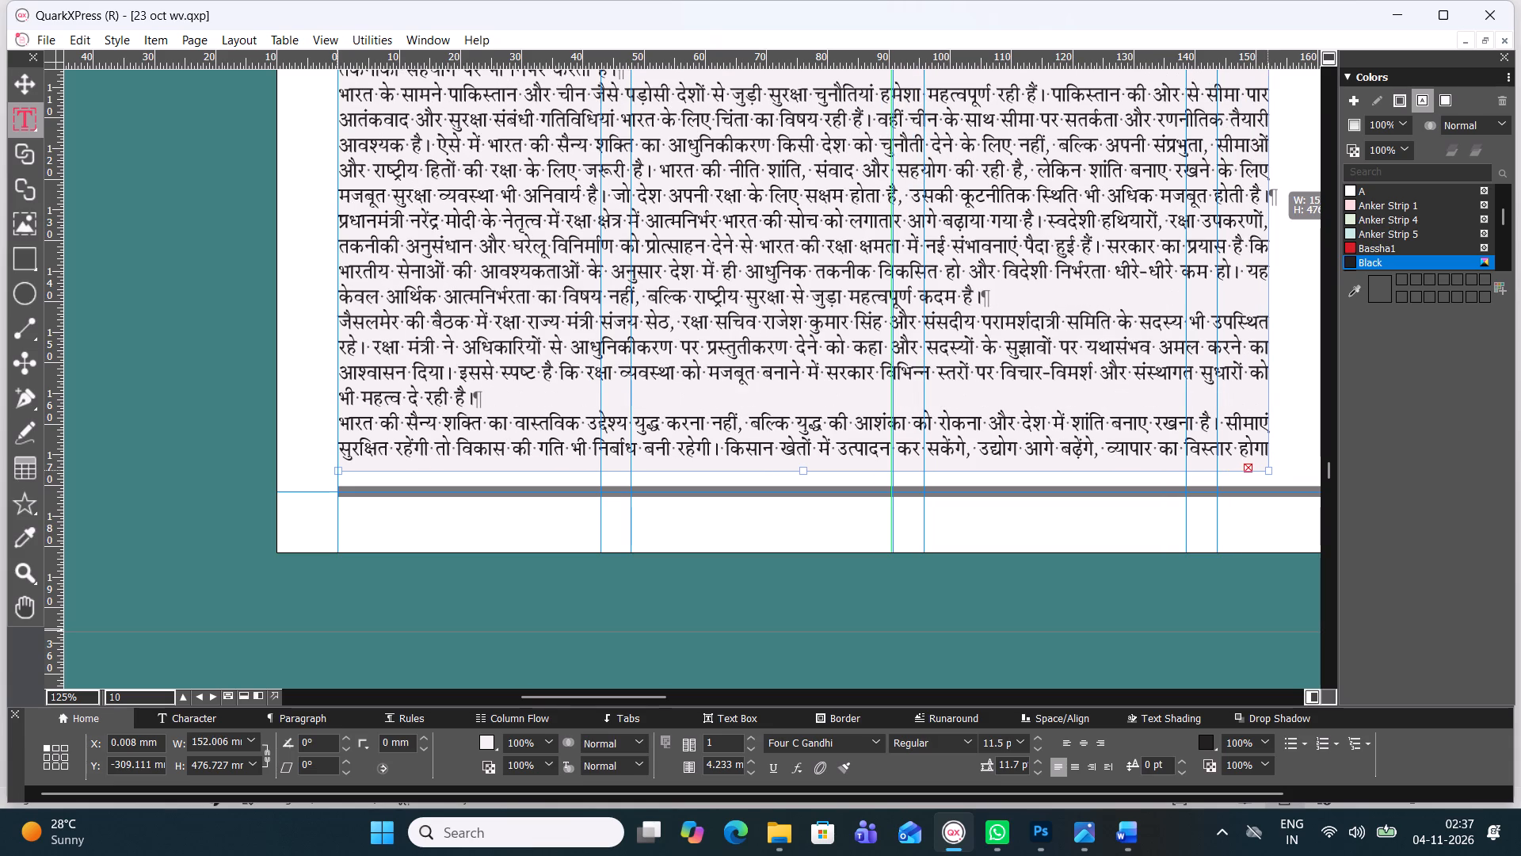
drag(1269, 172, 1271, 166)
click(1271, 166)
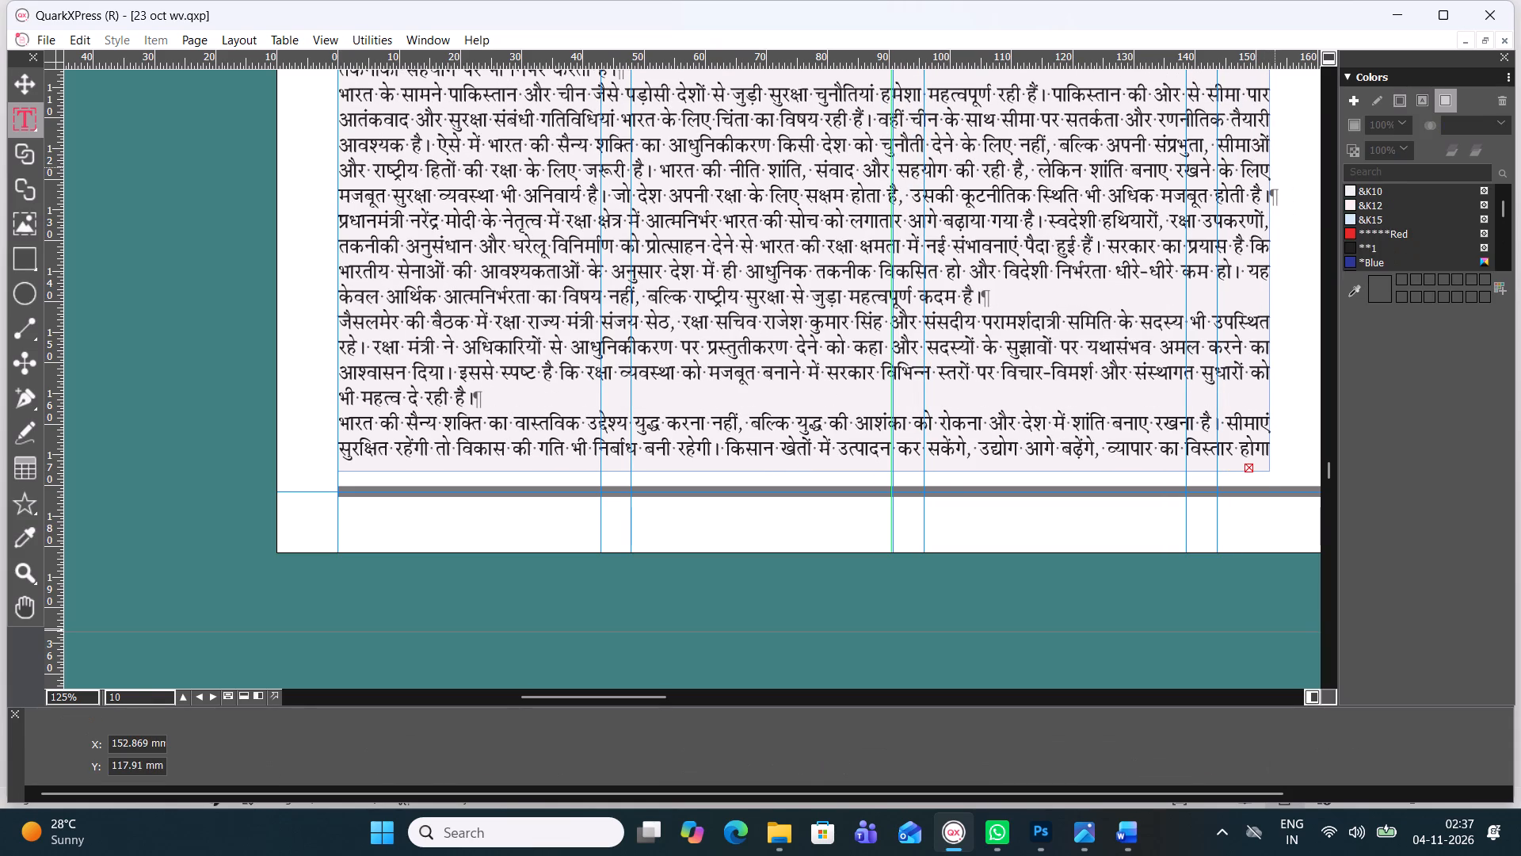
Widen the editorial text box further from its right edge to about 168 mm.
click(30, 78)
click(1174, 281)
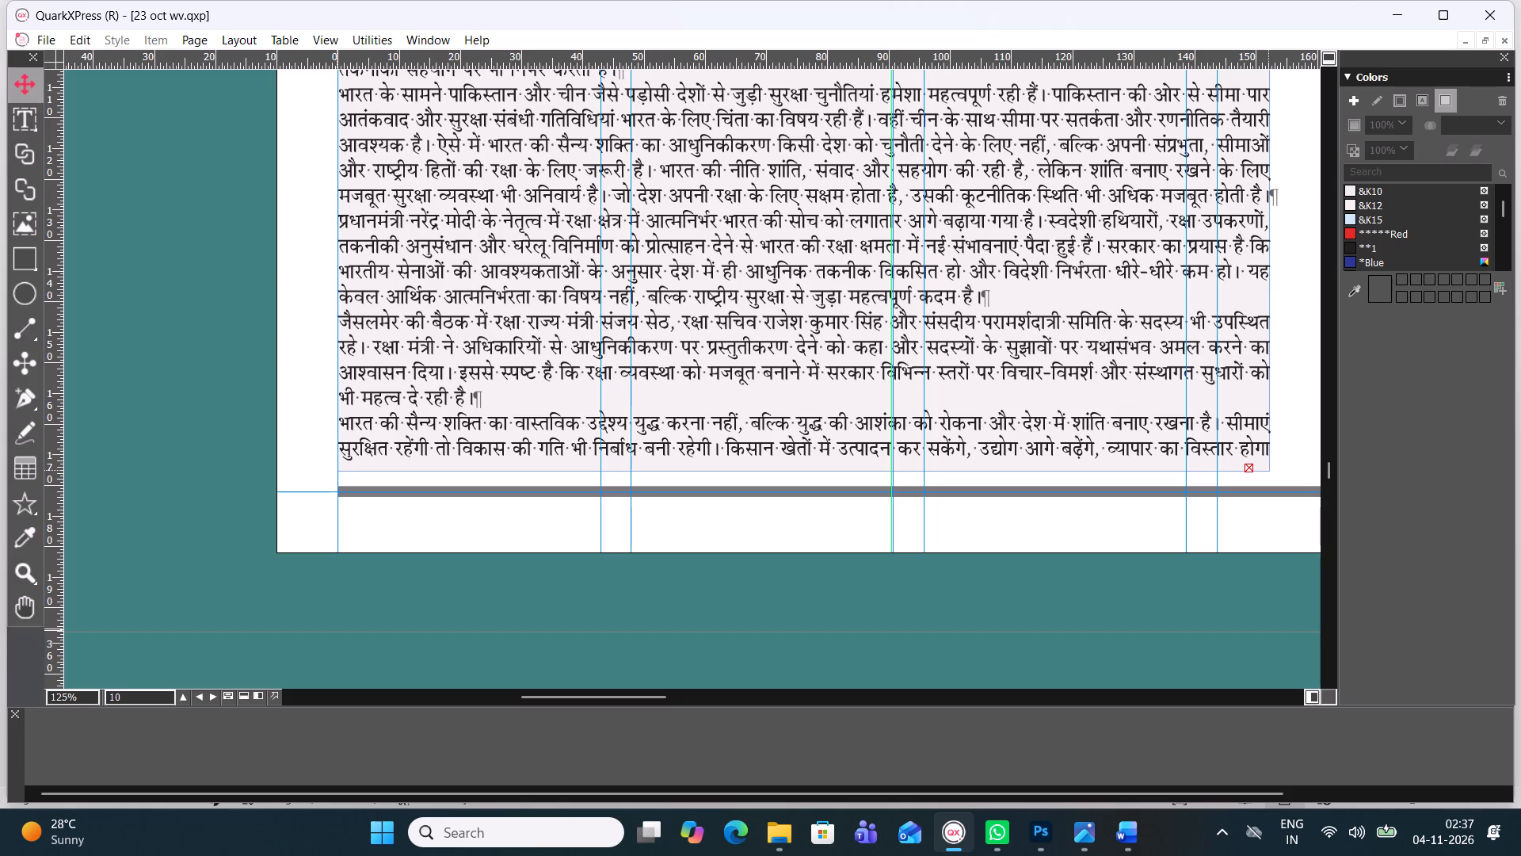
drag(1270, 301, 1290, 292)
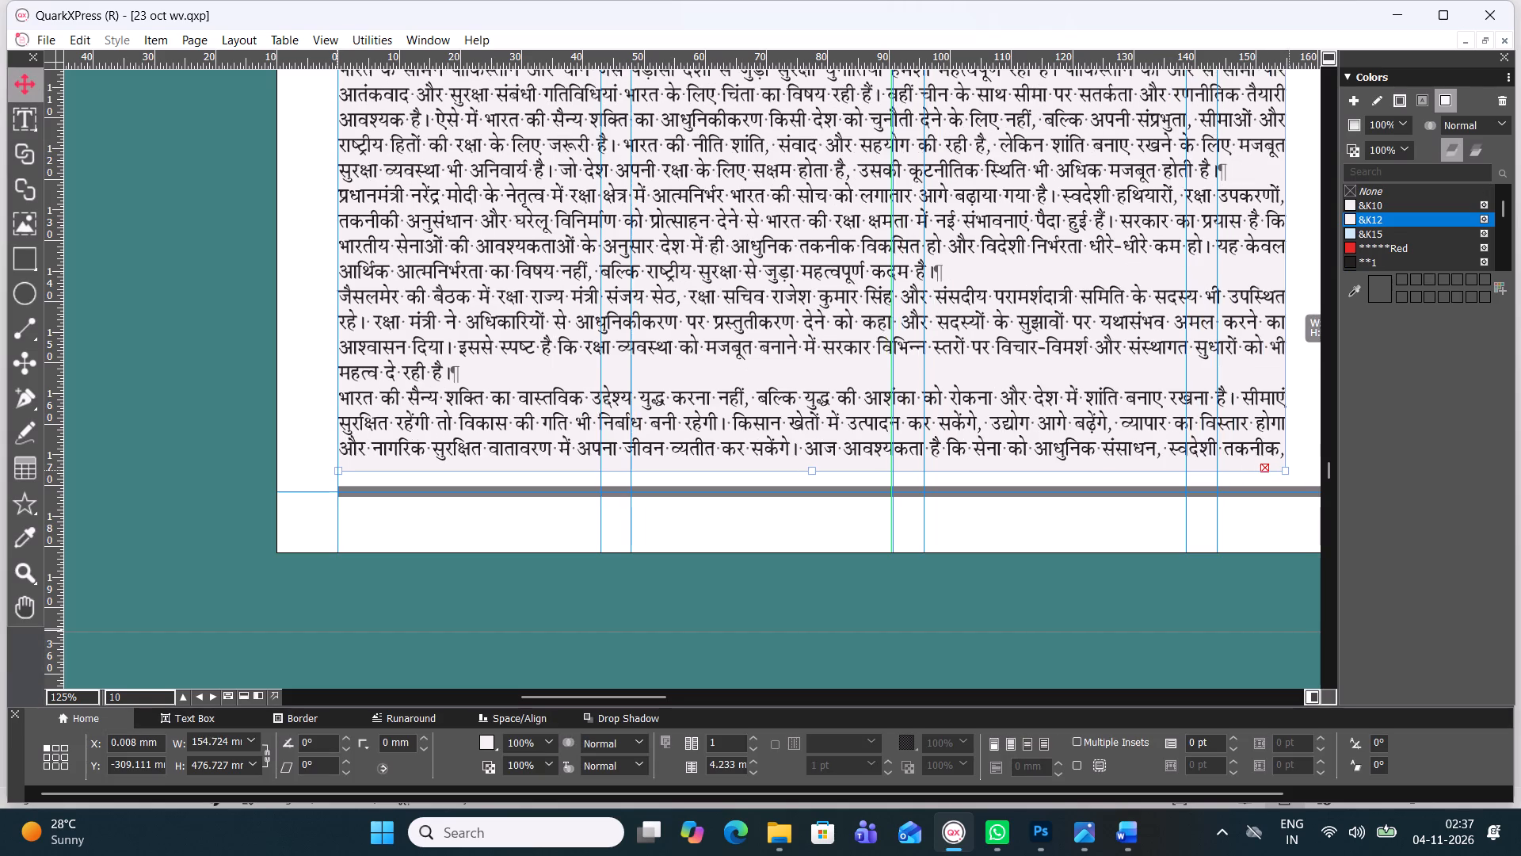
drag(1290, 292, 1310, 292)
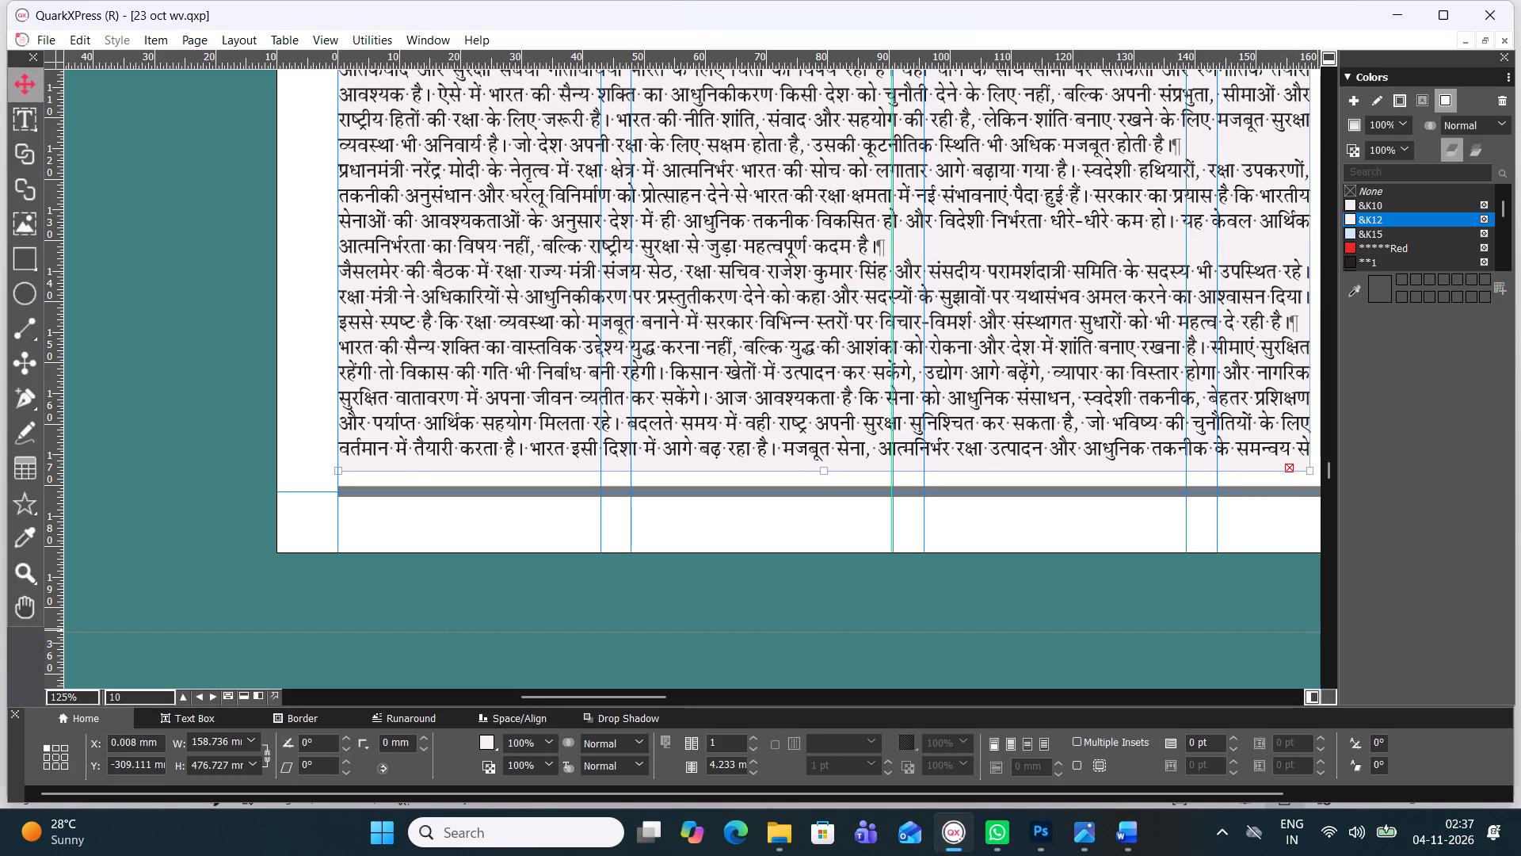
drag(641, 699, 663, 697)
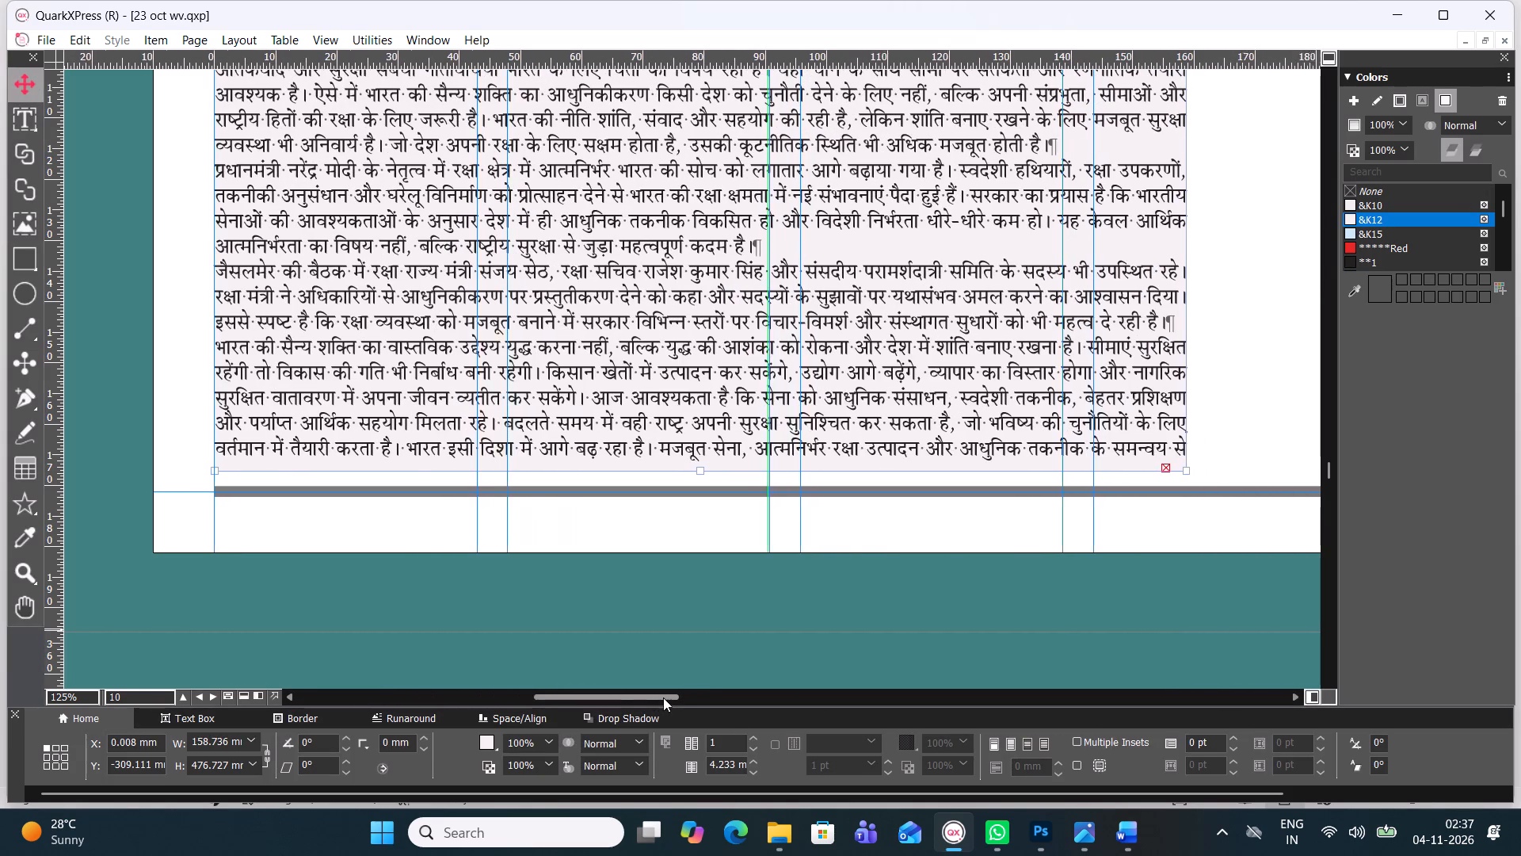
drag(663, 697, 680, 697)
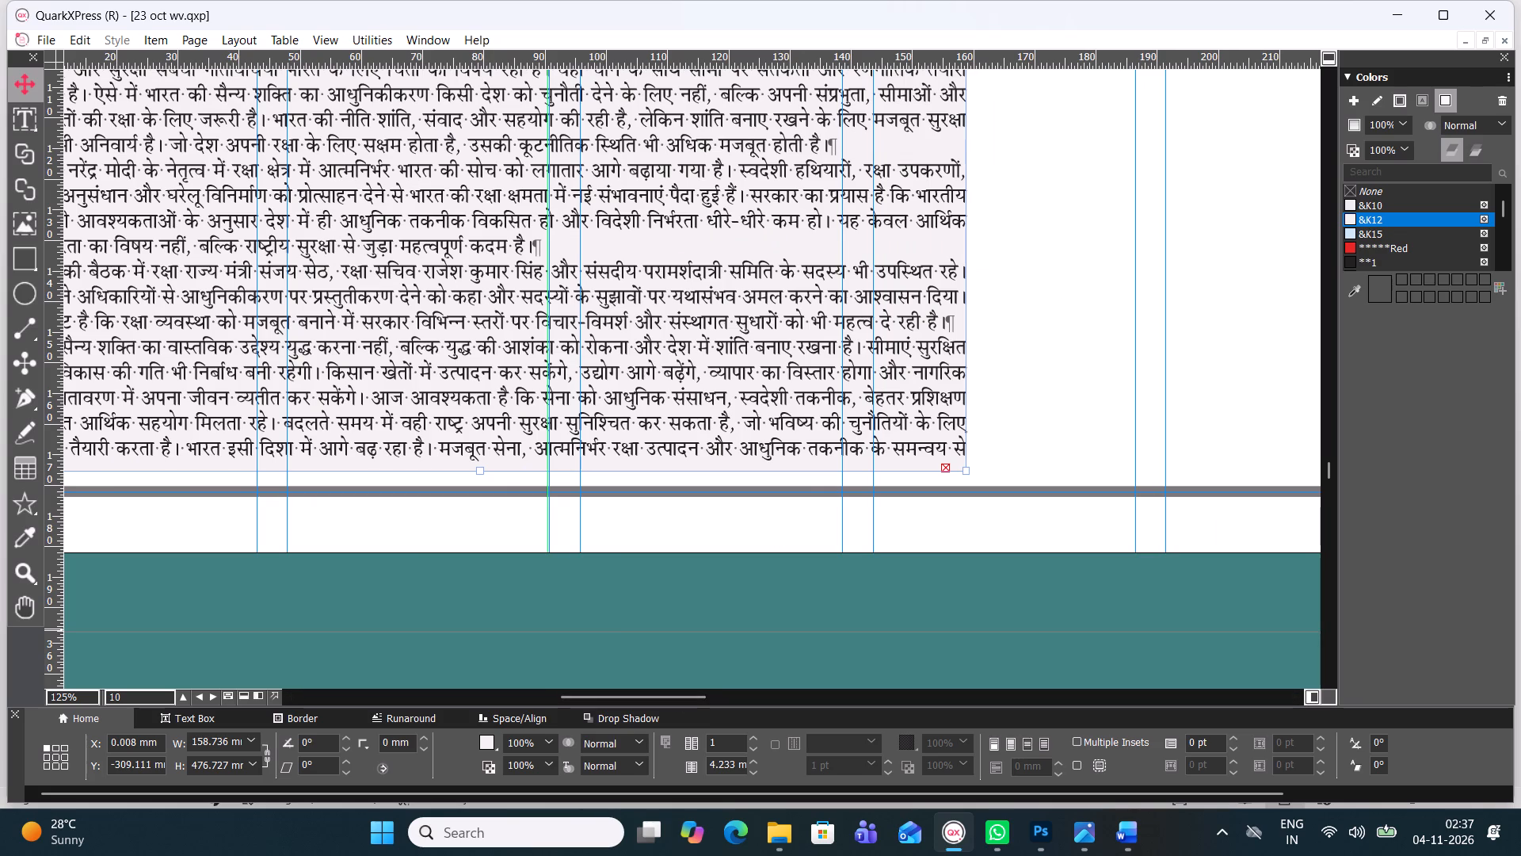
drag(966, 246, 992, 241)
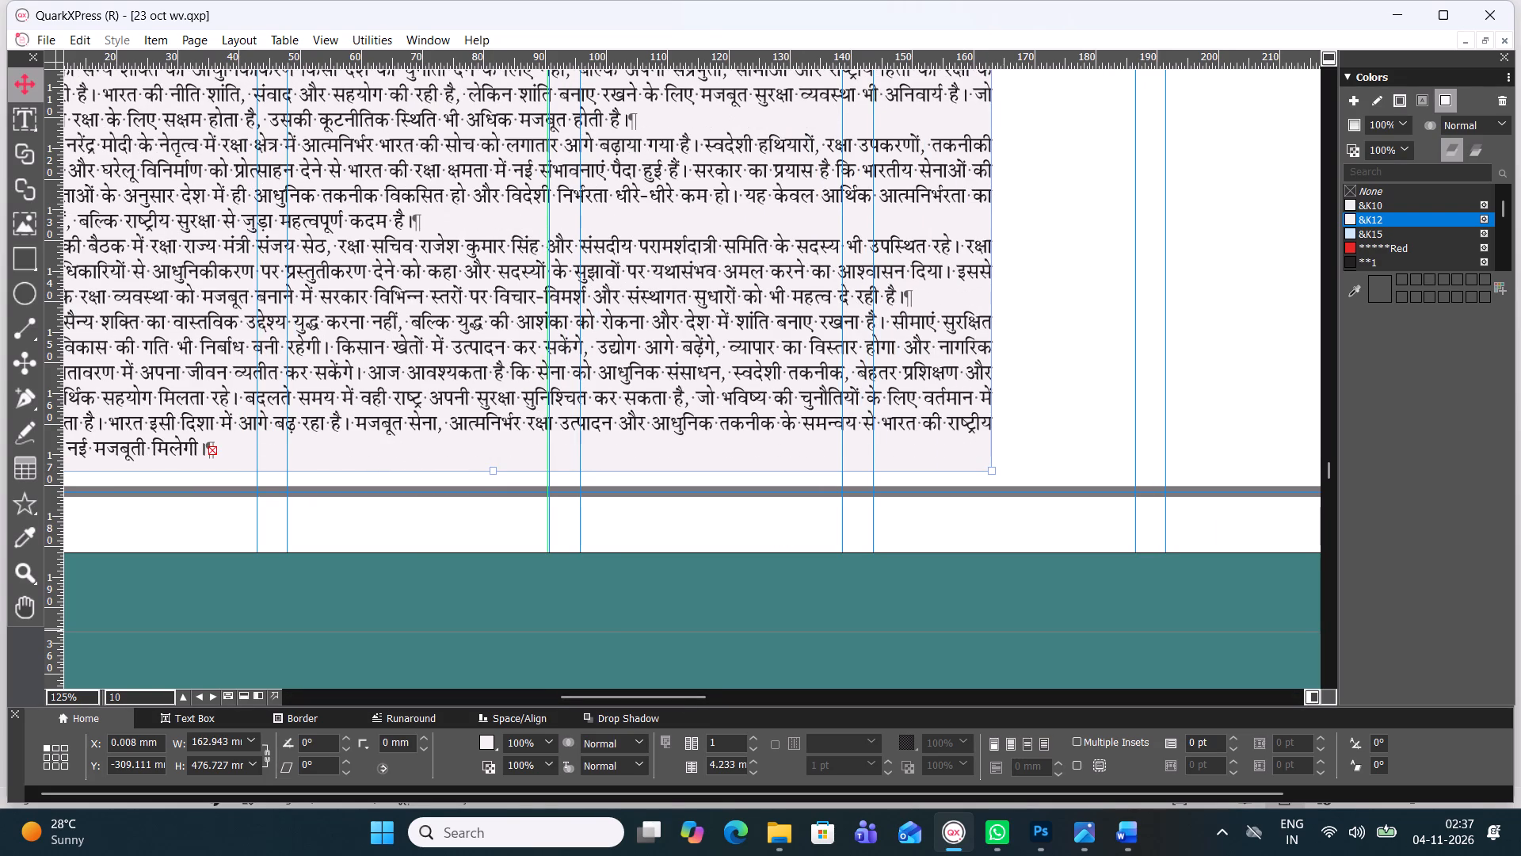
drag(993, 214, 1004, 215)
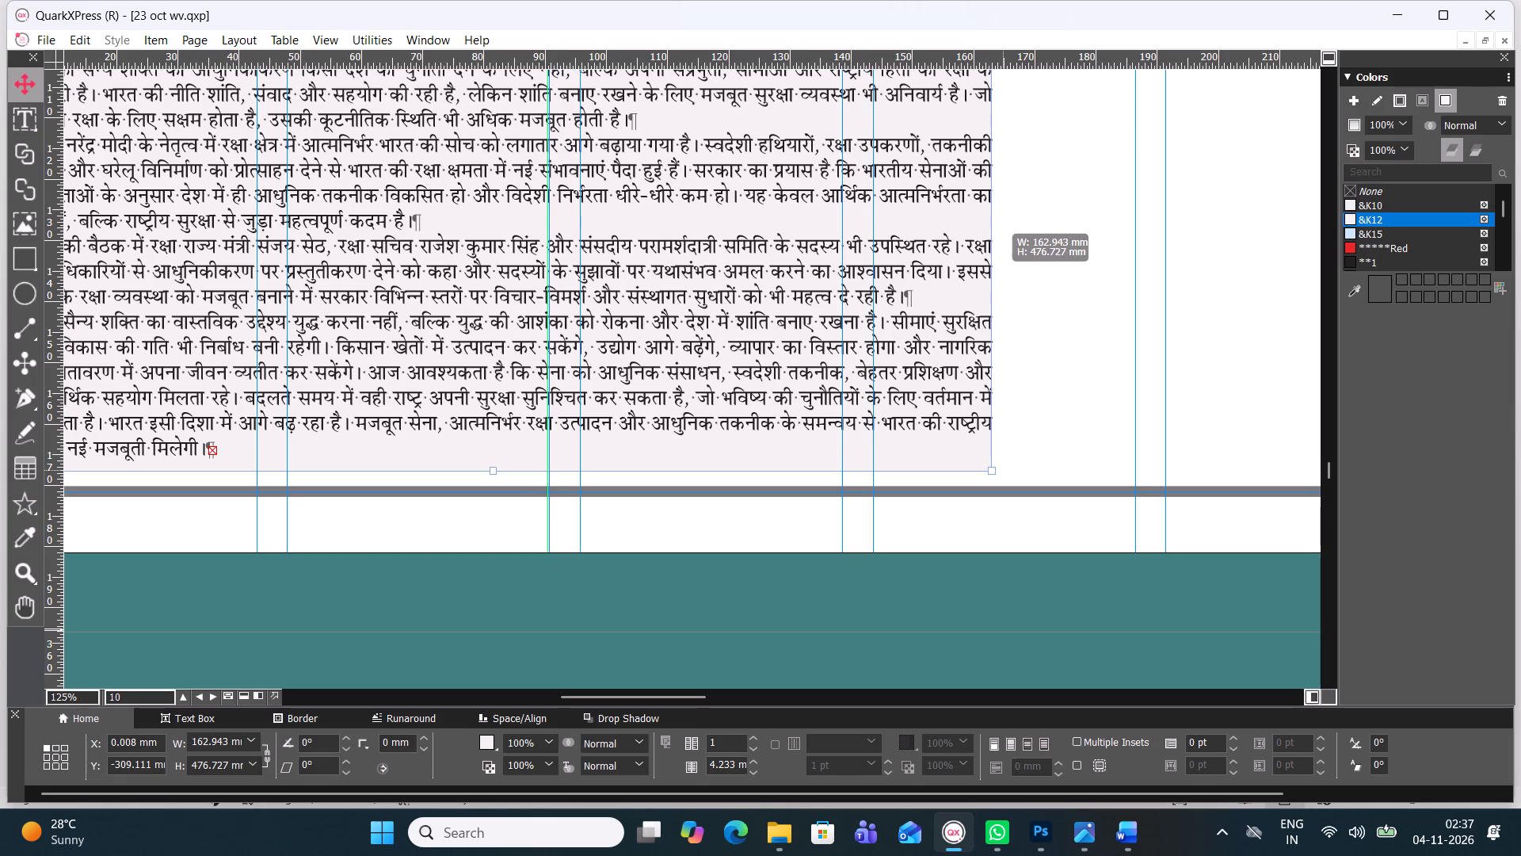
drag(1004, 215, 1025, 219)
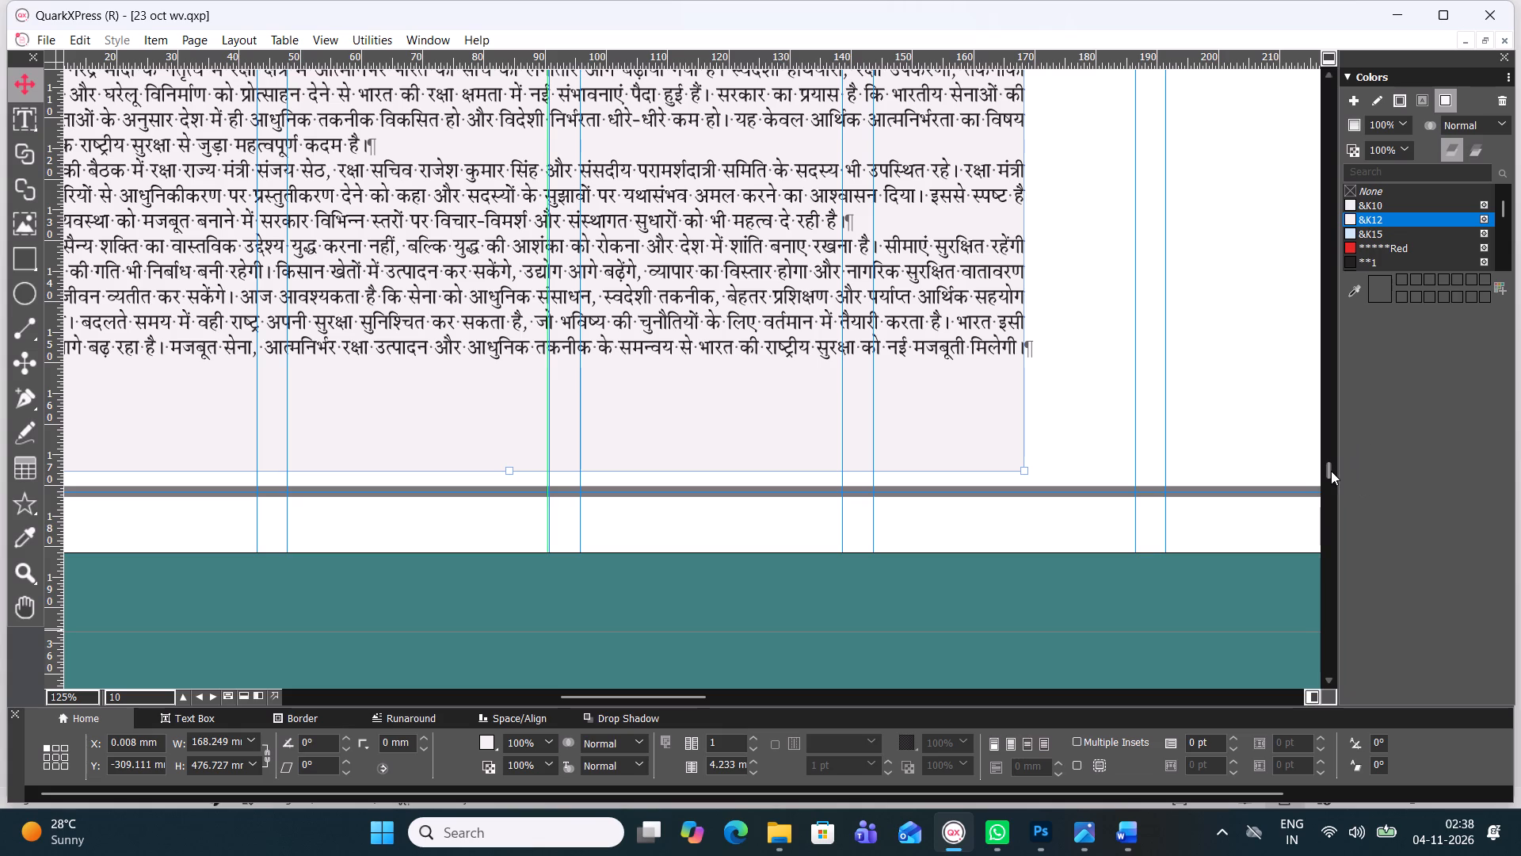
Undo the editorial box's widening and height extension, the pasted second article, the added blank lines and the removal of the editorial's closing word.
drag(1331, 471, 1328, 460)
key(ctrl+z)
key(ctrl+z)
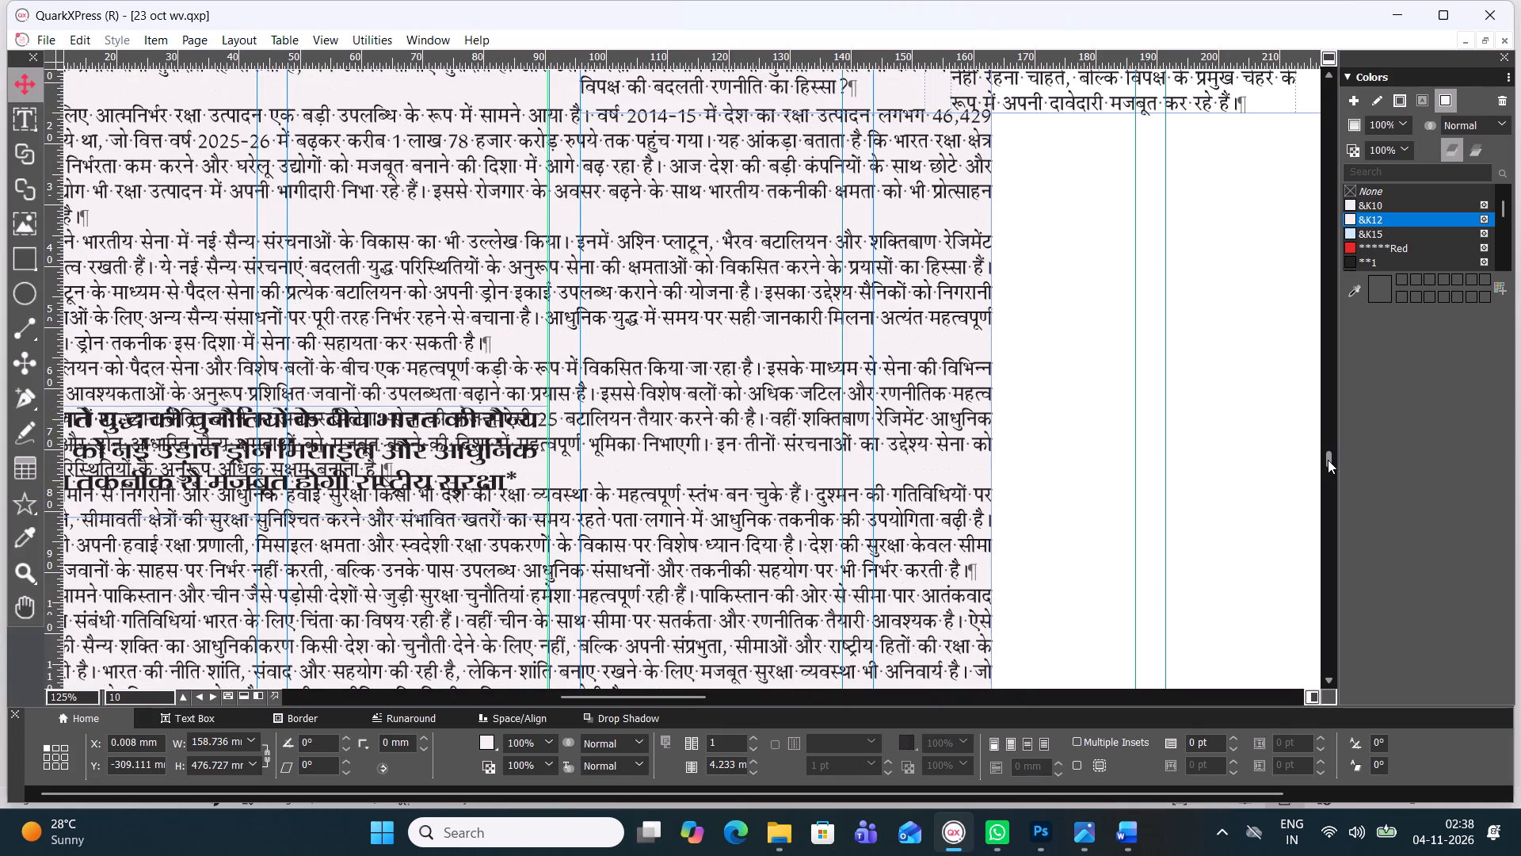
key(ctrl+z)
key(ctrl+z)
key(ctrl+z)
key(ctrl+z)
key(ctrl+z)
key(ctrl+z)
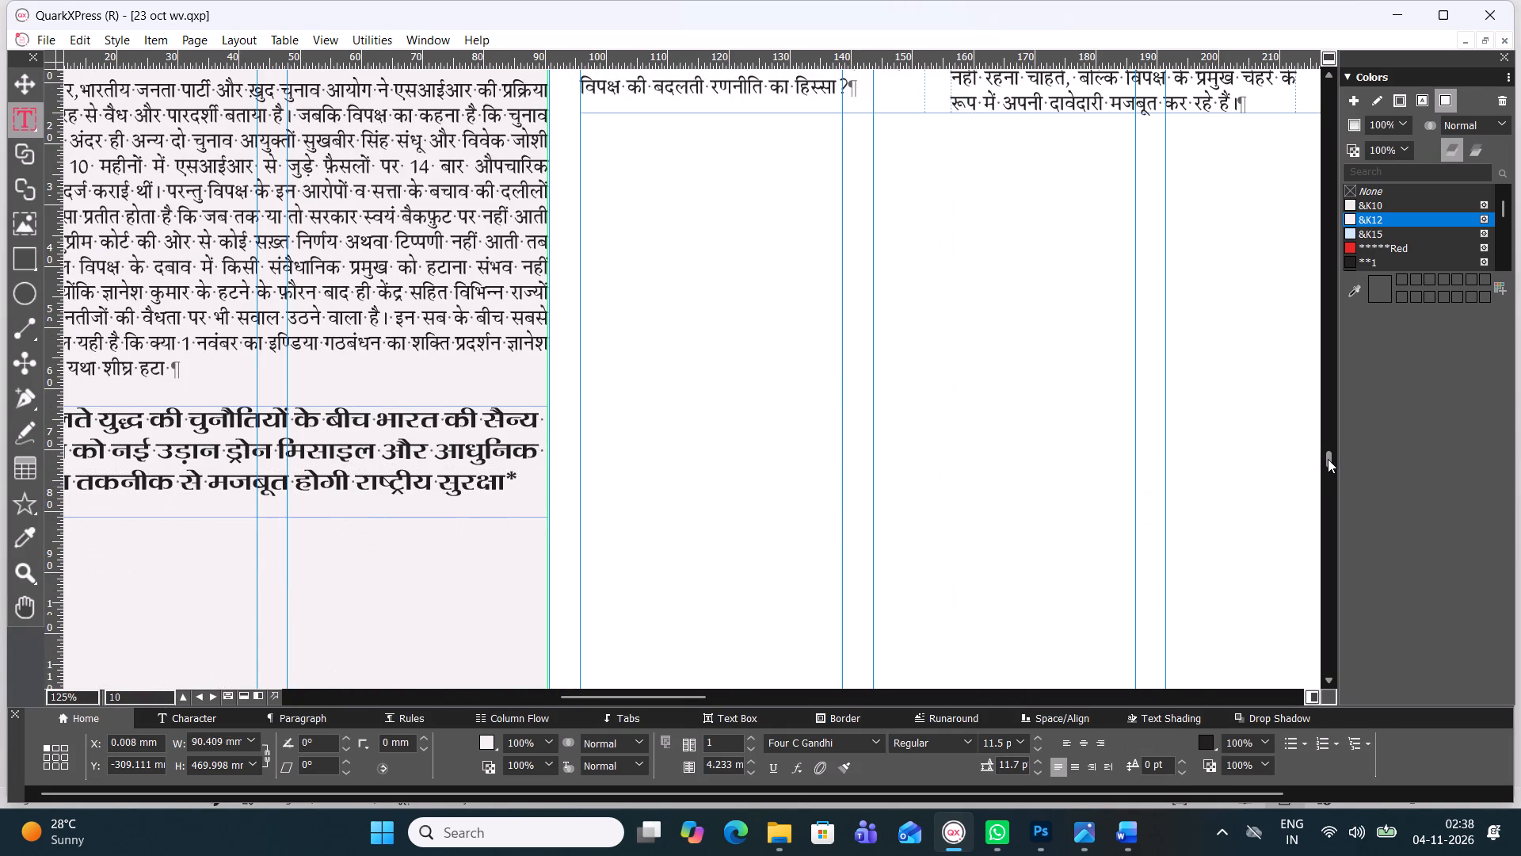
key(ctrl+z)
key(ctrl+z)
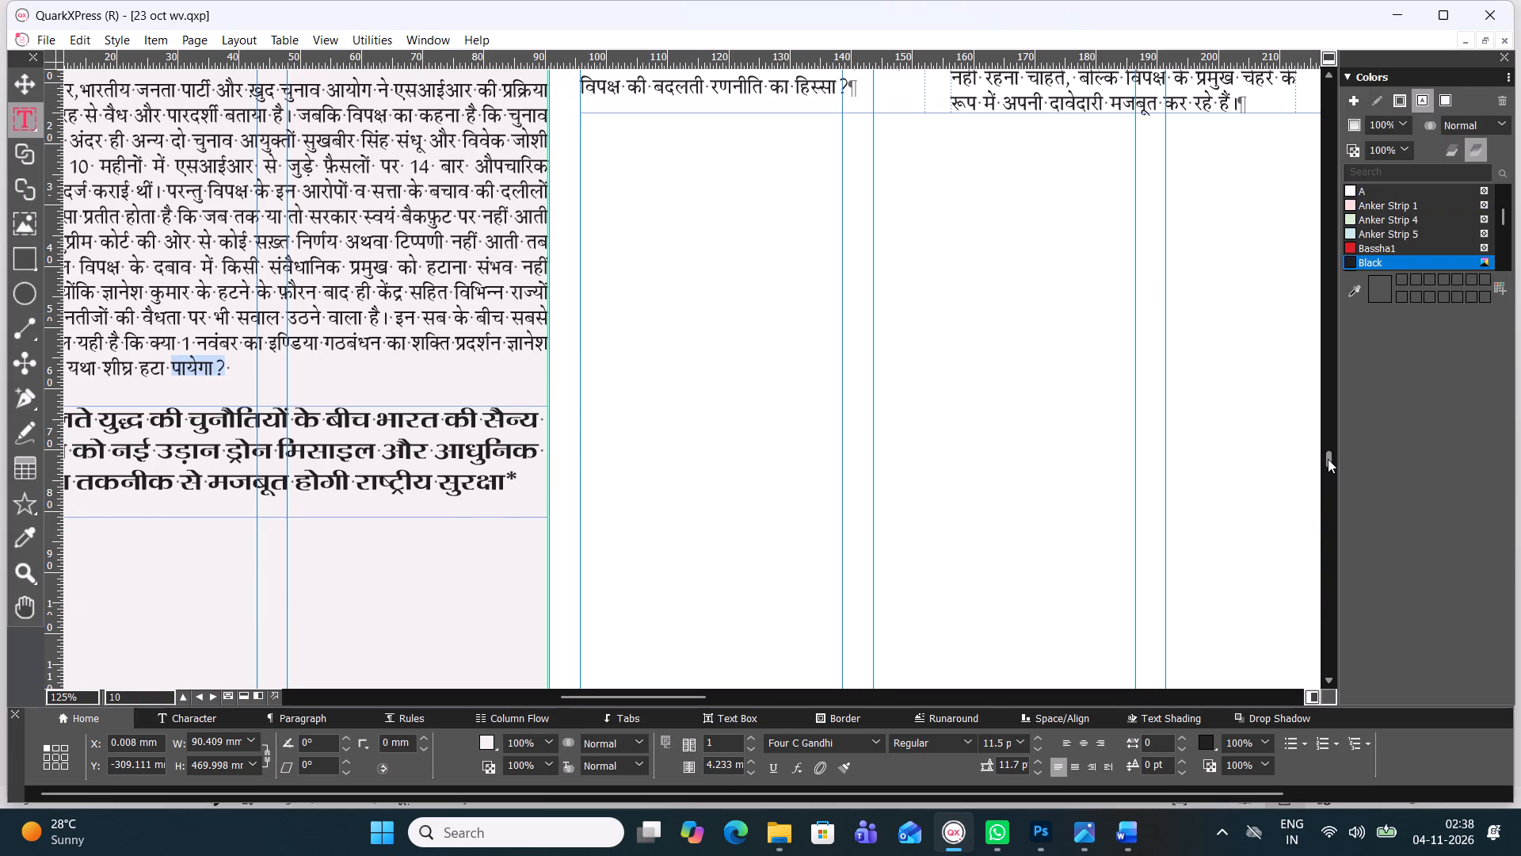
Undo the second headline box's last resize and shorten the box from its bottom edge to about 16.7 mm high.
scroll(821, 410, down, 1)
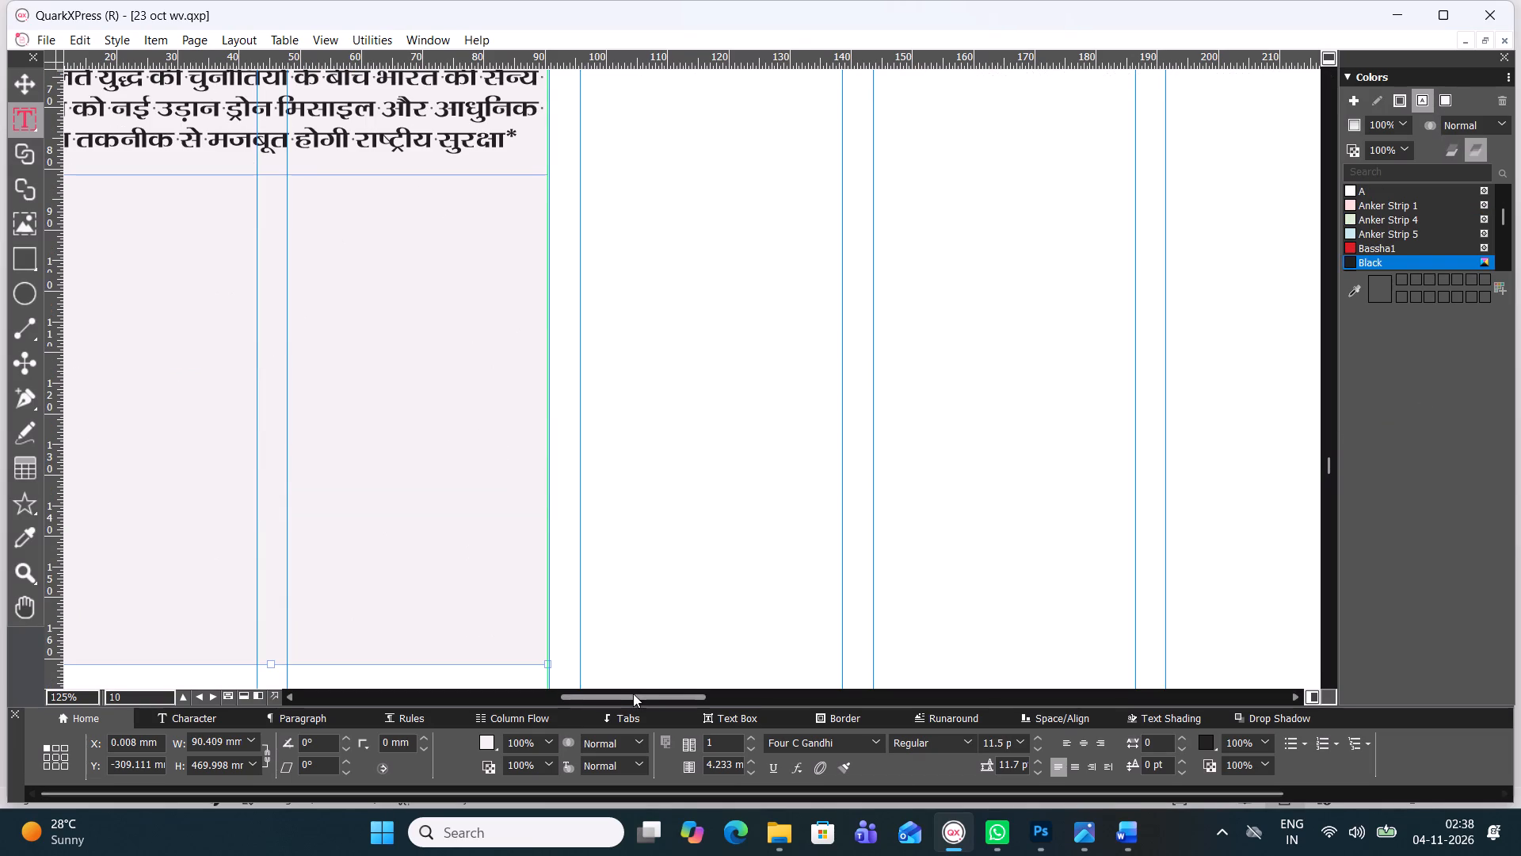
drag(633, 693, 606, 678)
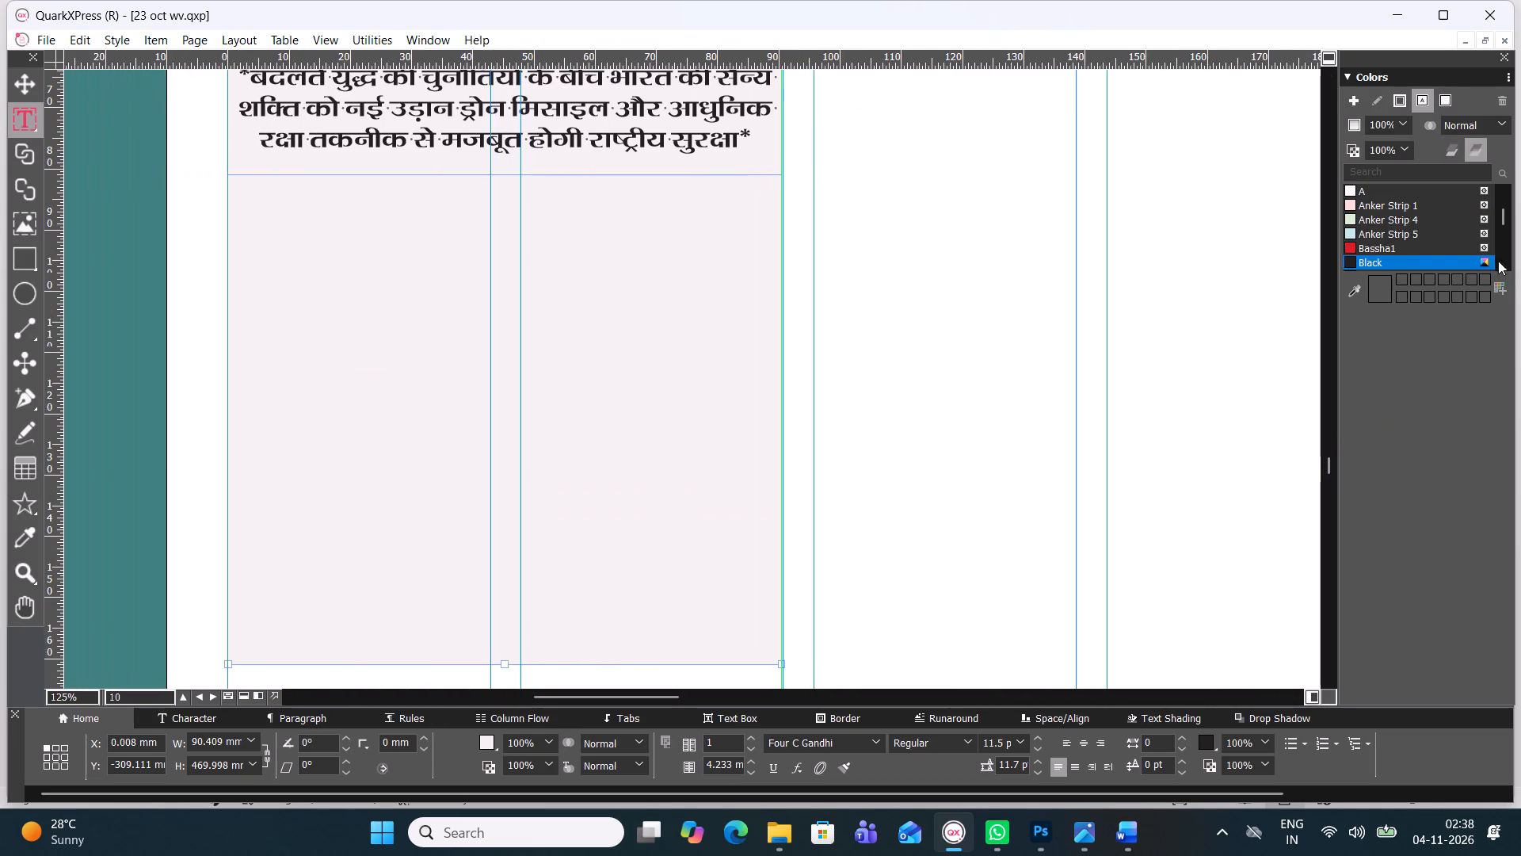
click(1332, 466)
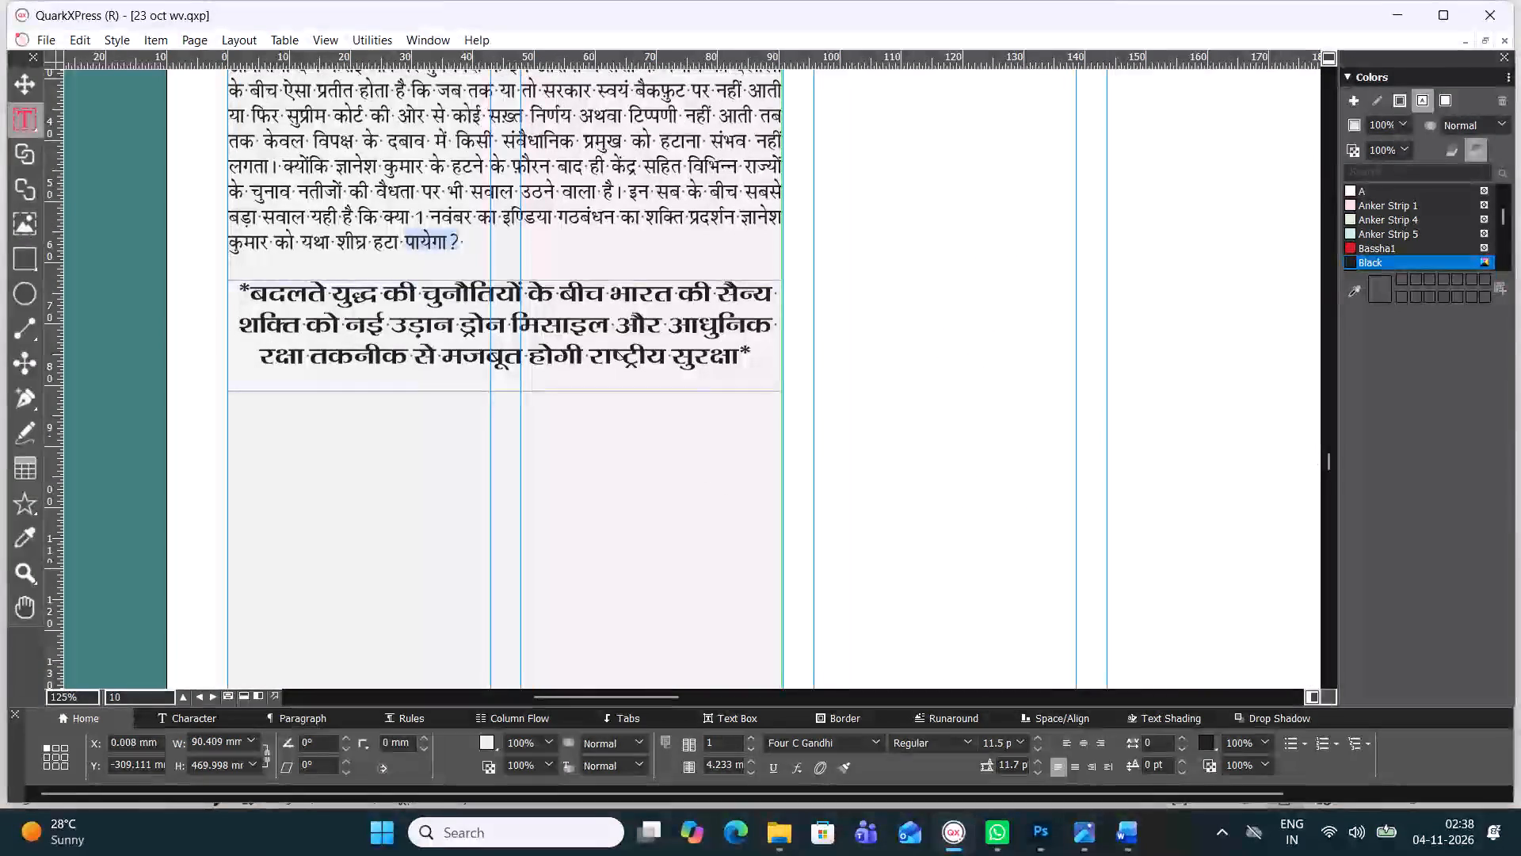
click(771, 360)
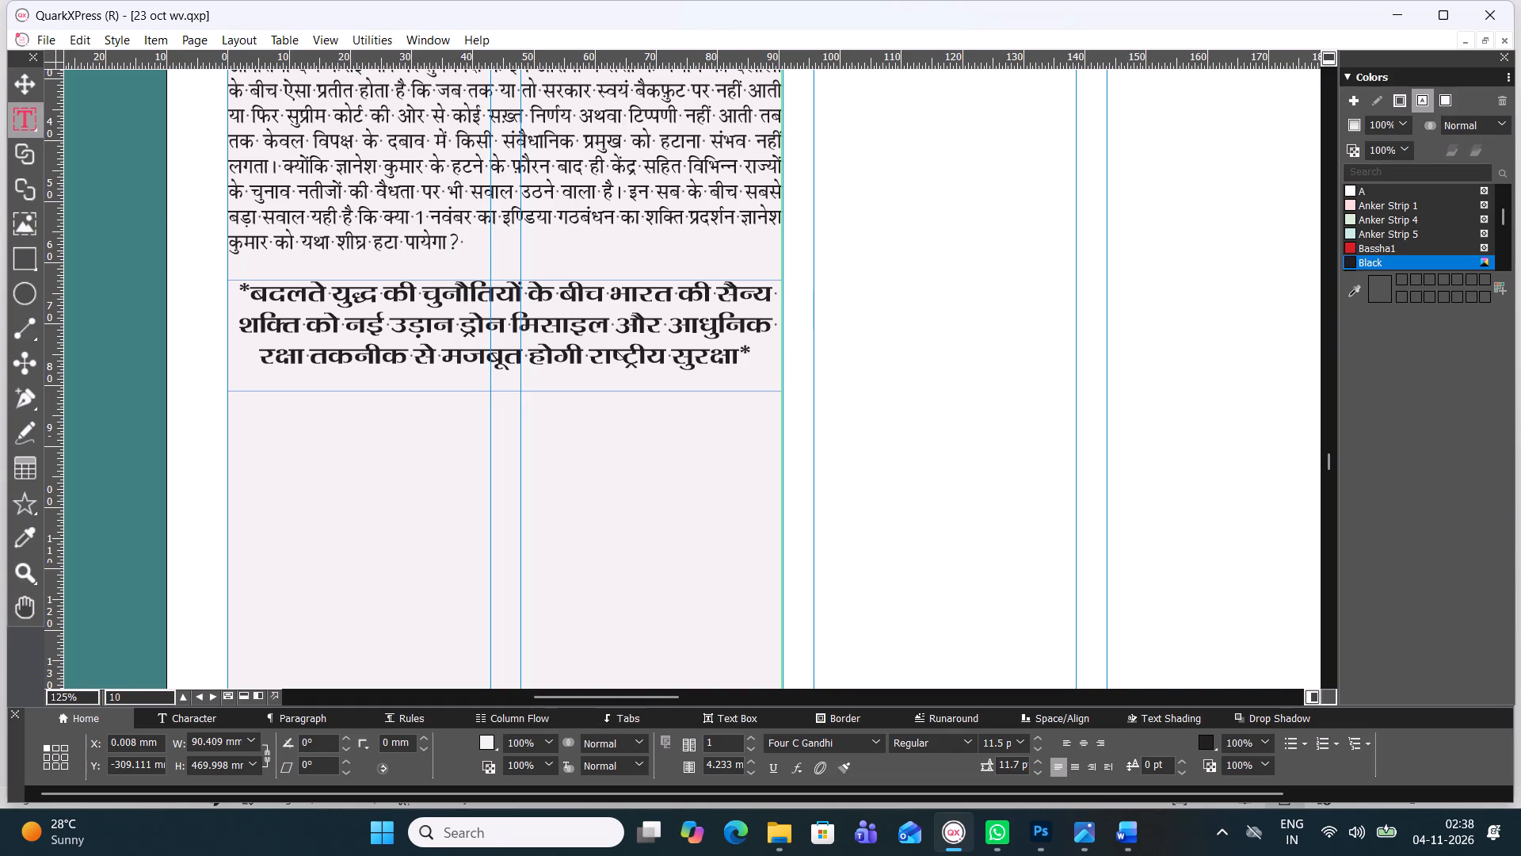
key(ctrl+z)
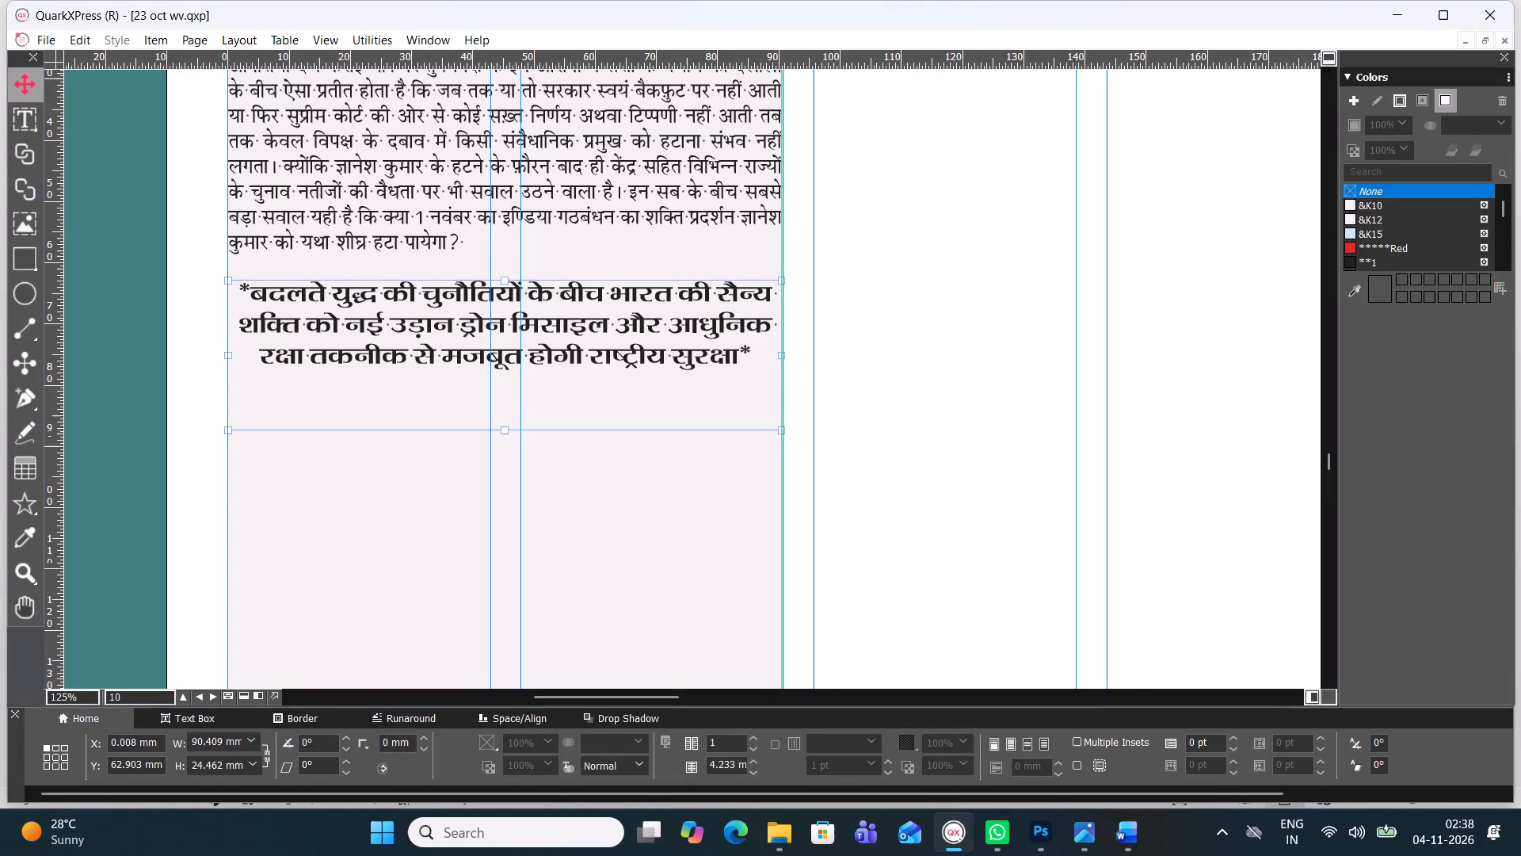
drag(507, 430, 509, 408)
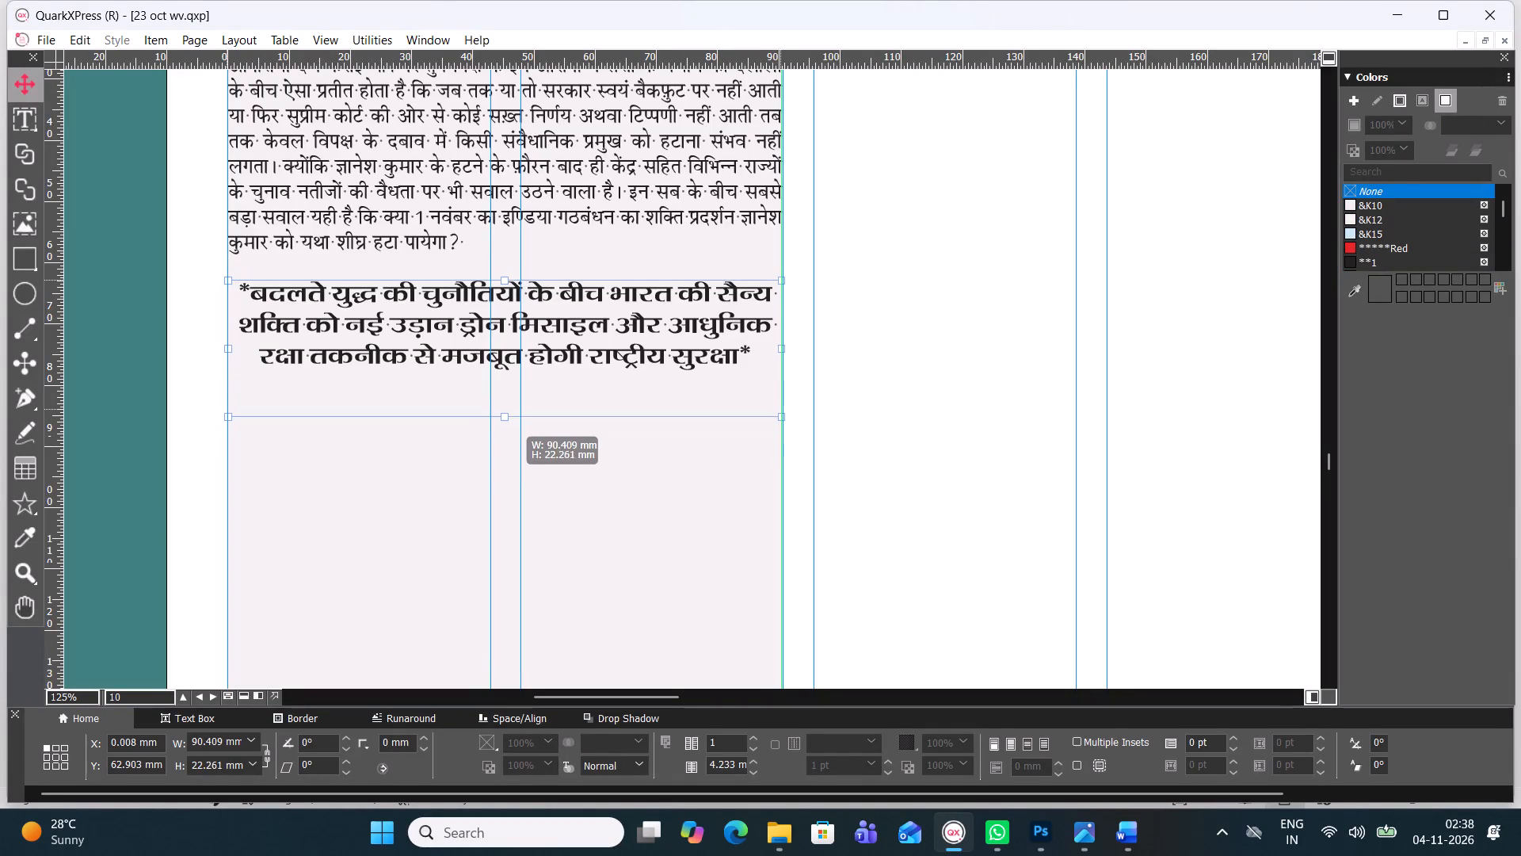
drag(509, 408, 513, 383)
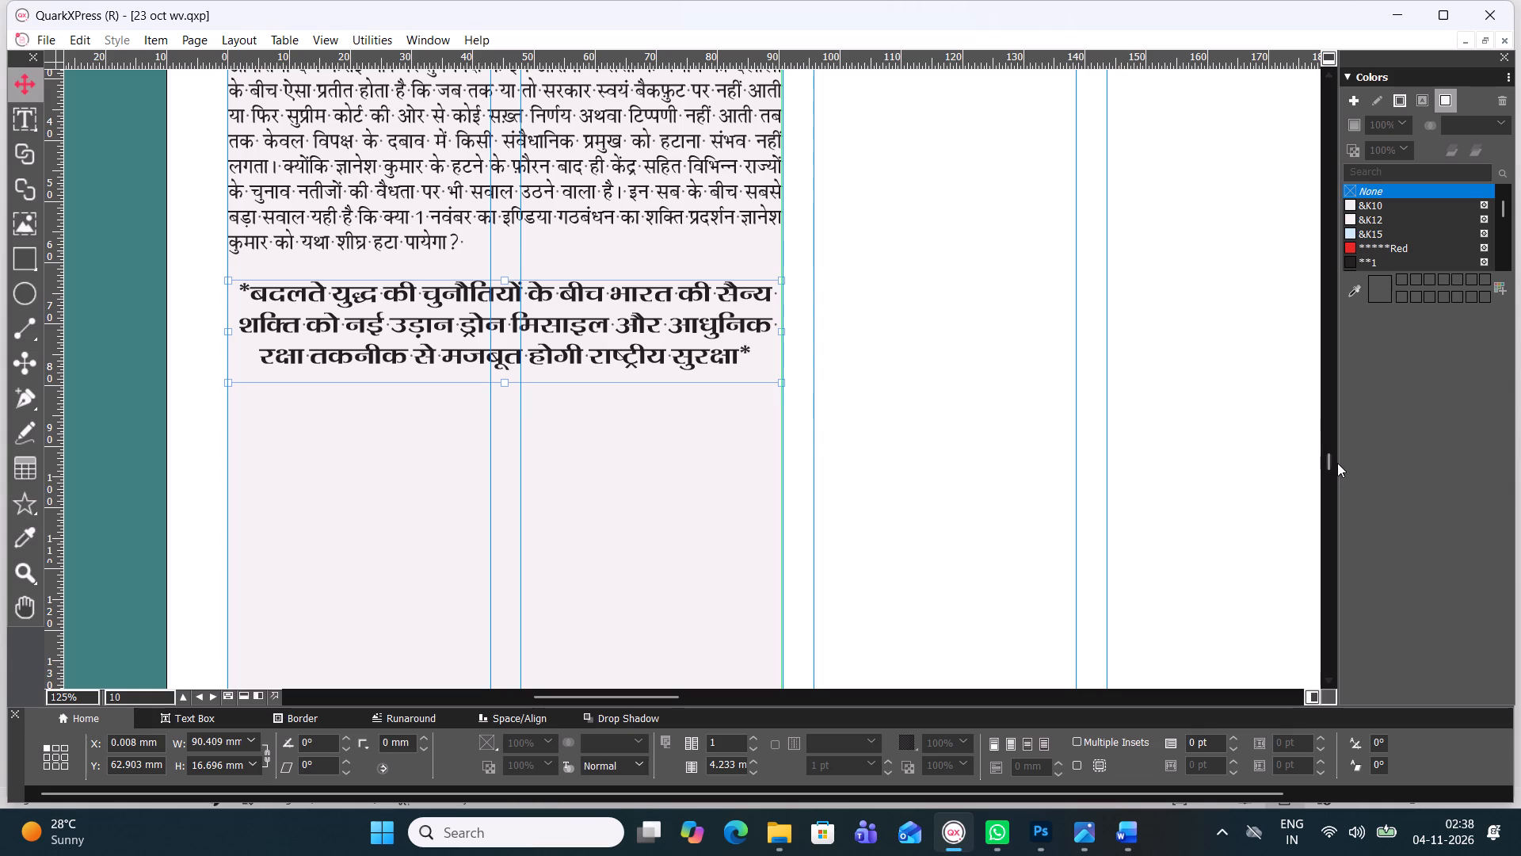
Extend the editorial text box's bottom edge to just above the page's grey footer rule, for a height of about 477.5 mm.
click(1330, 455)
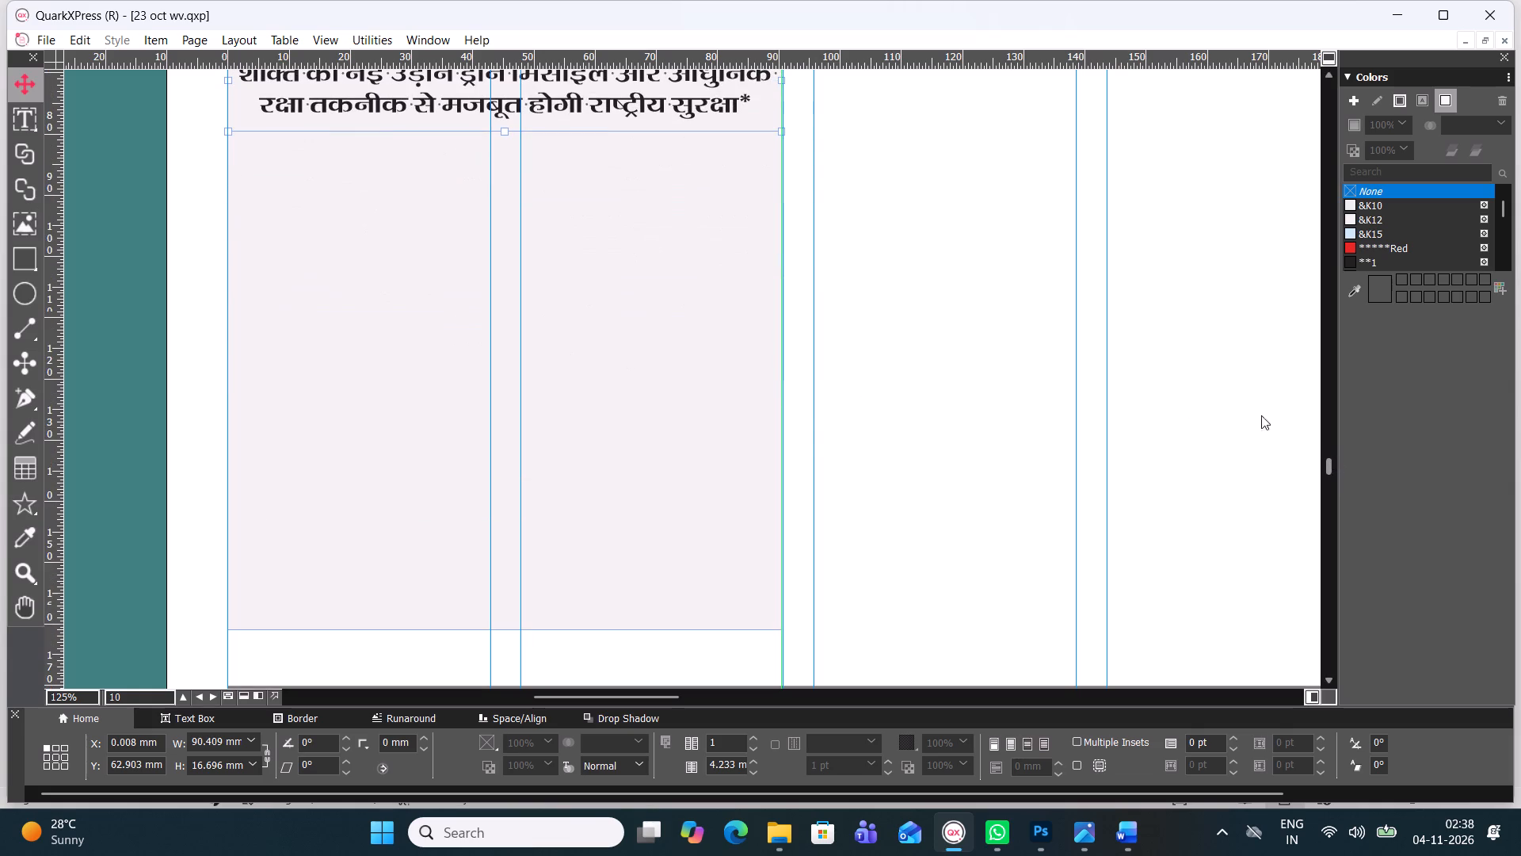
click(211, 229)
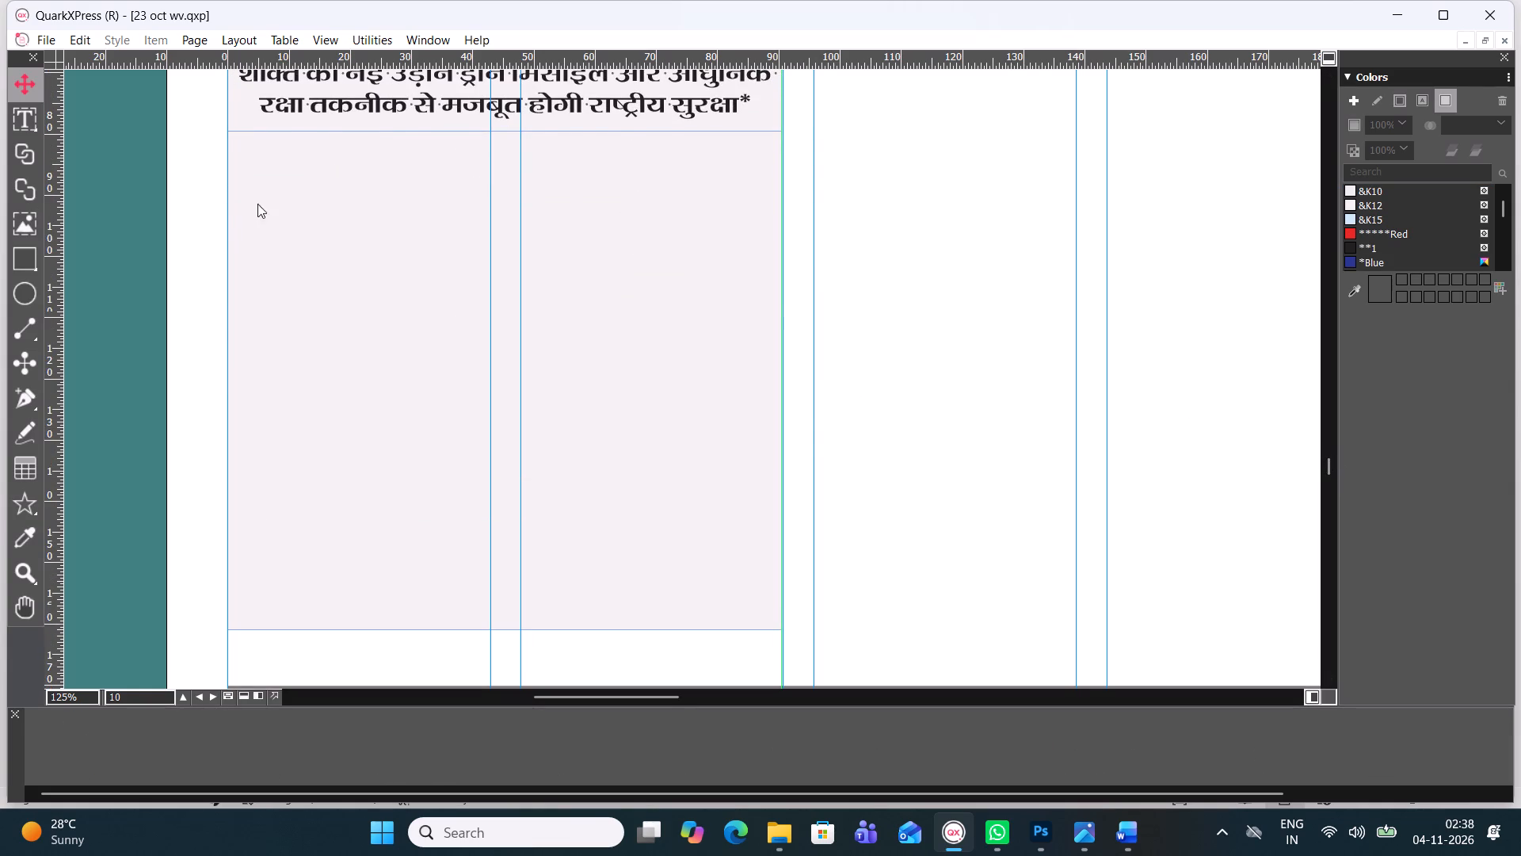
scroll(432, 273, up, 1)
scroll(443, 292, down, 2)
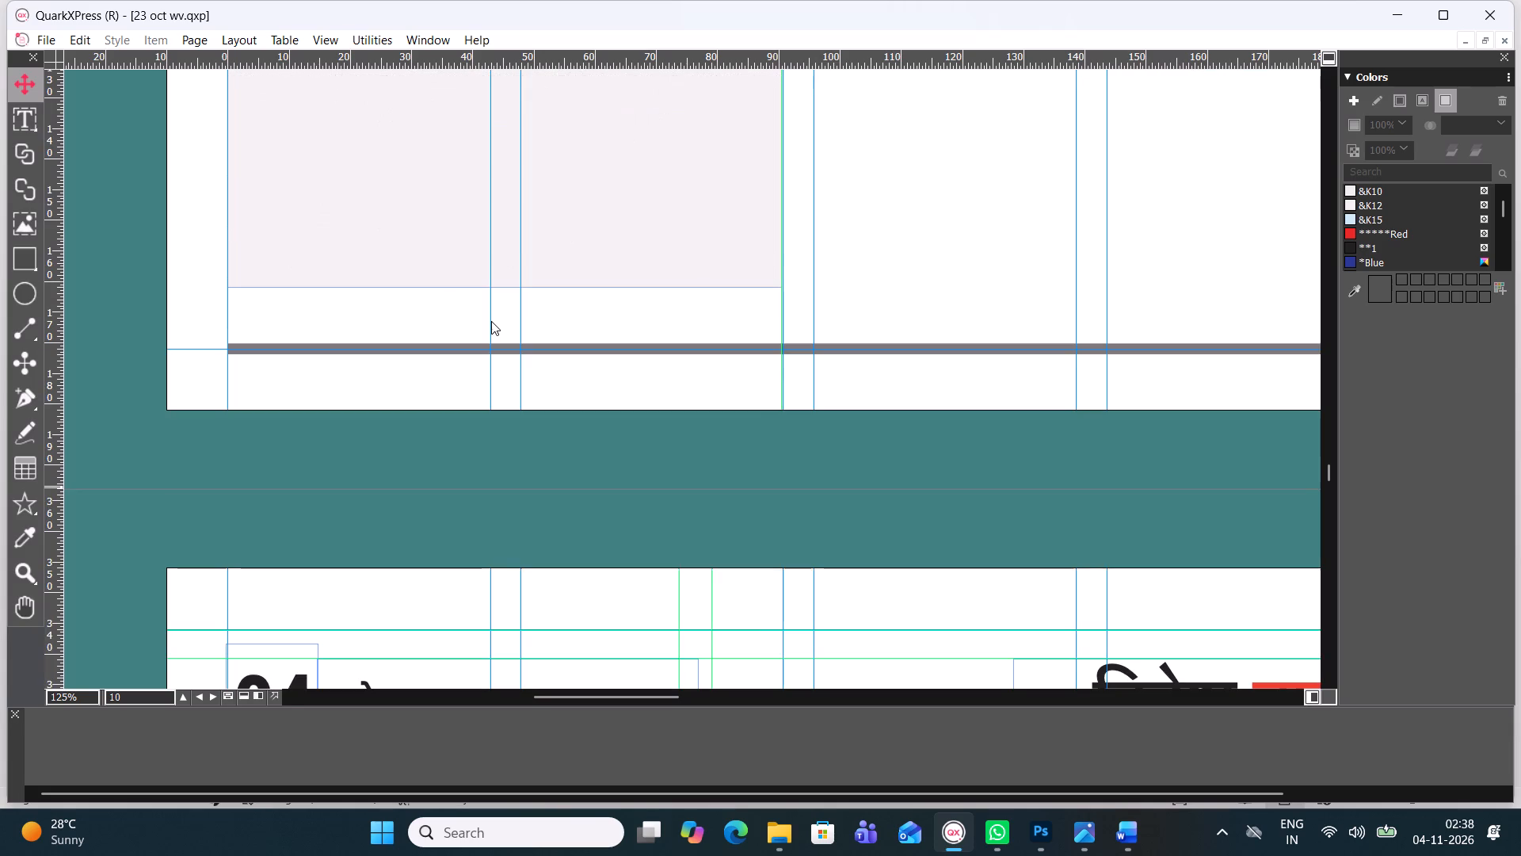
click(516, 231)
drag(507, 288, 509, 308)
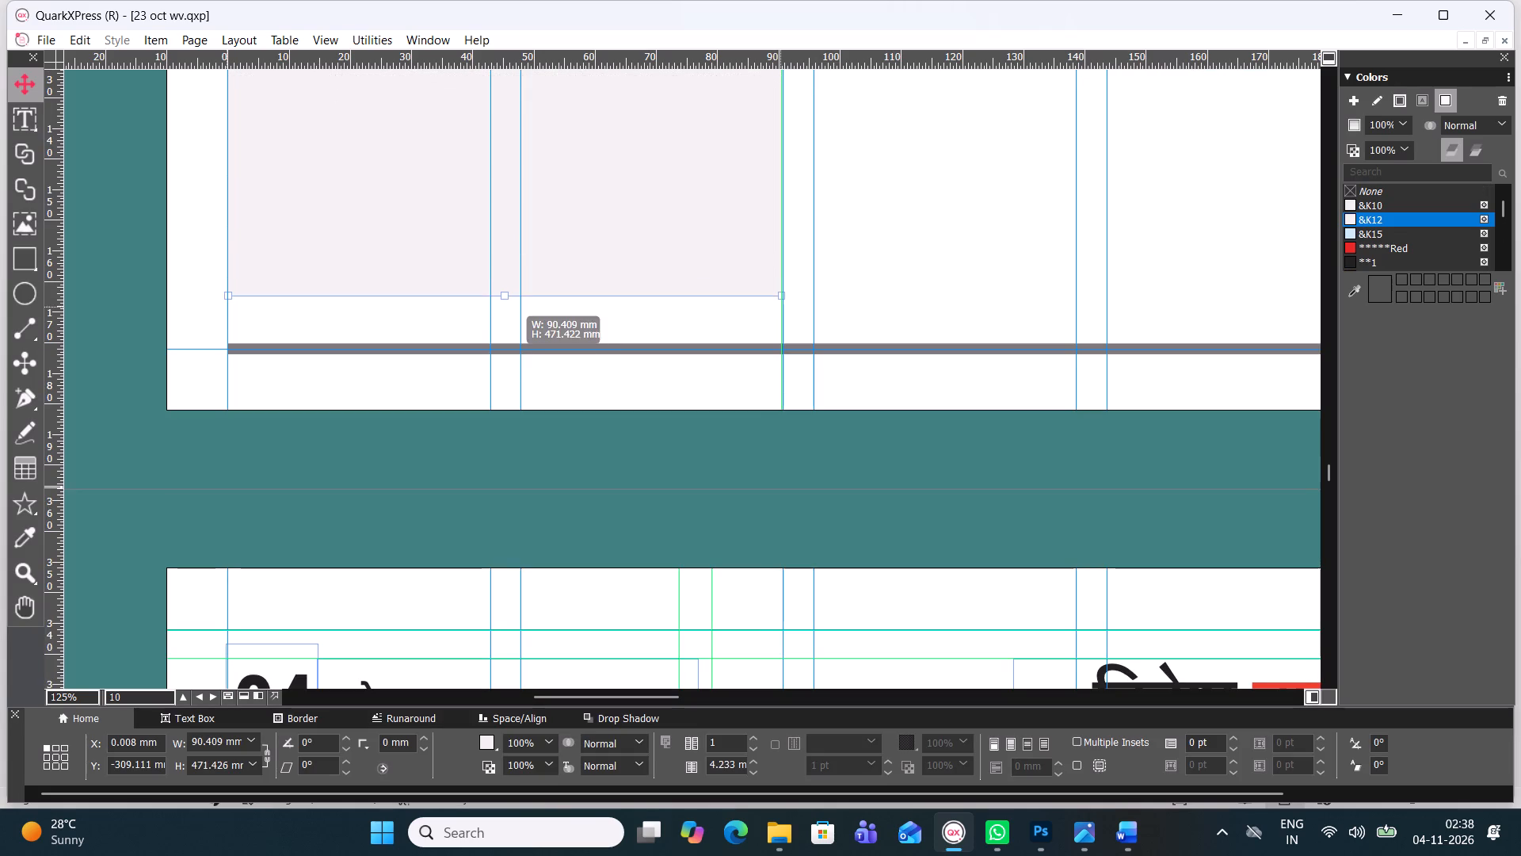
drag(509, 308, 511, 338)
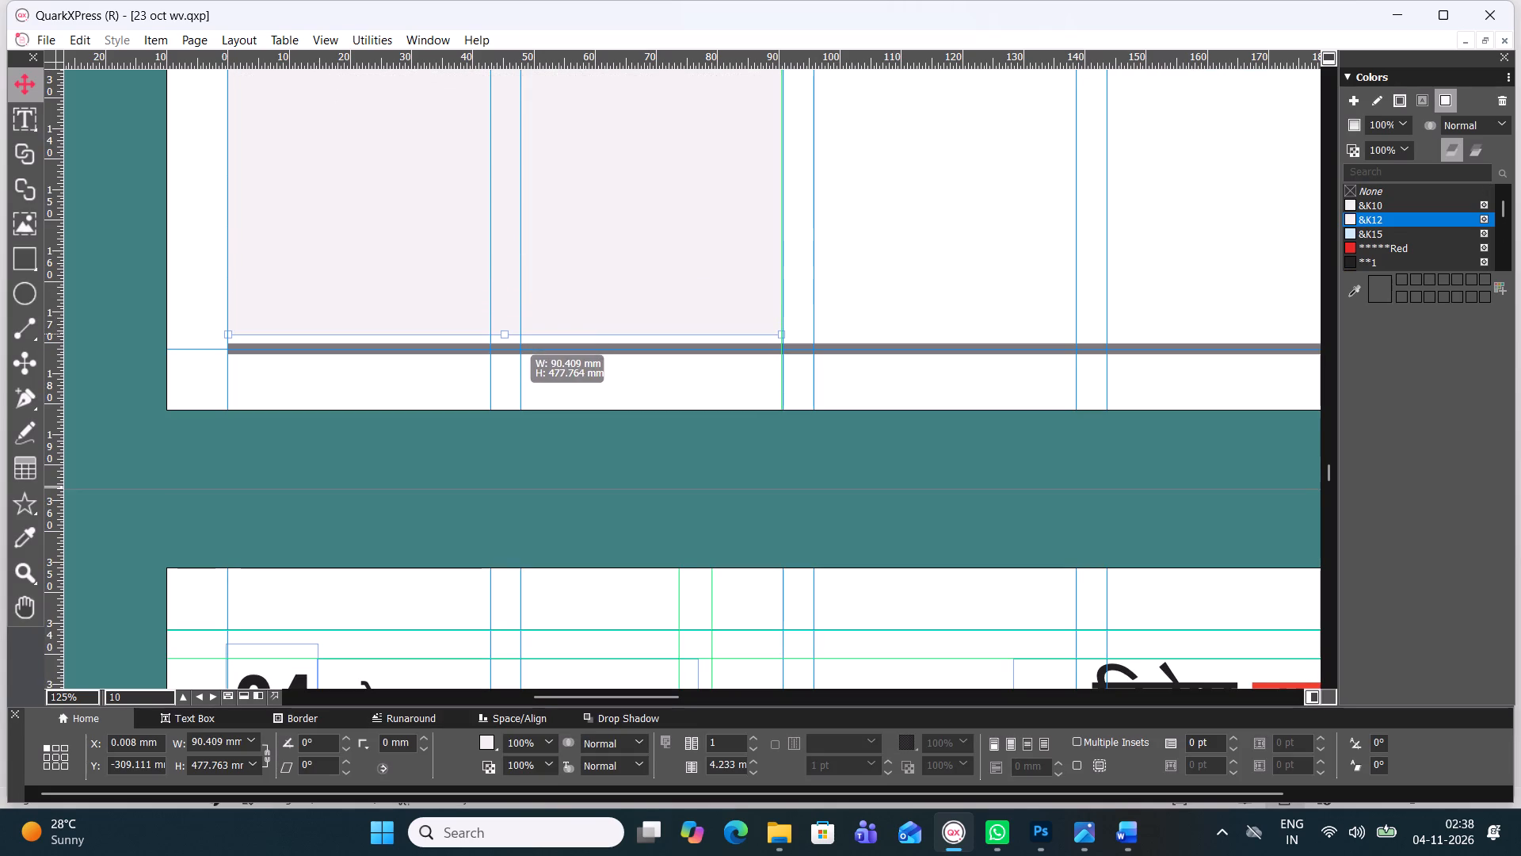
drag(511, 338, 511, 334)
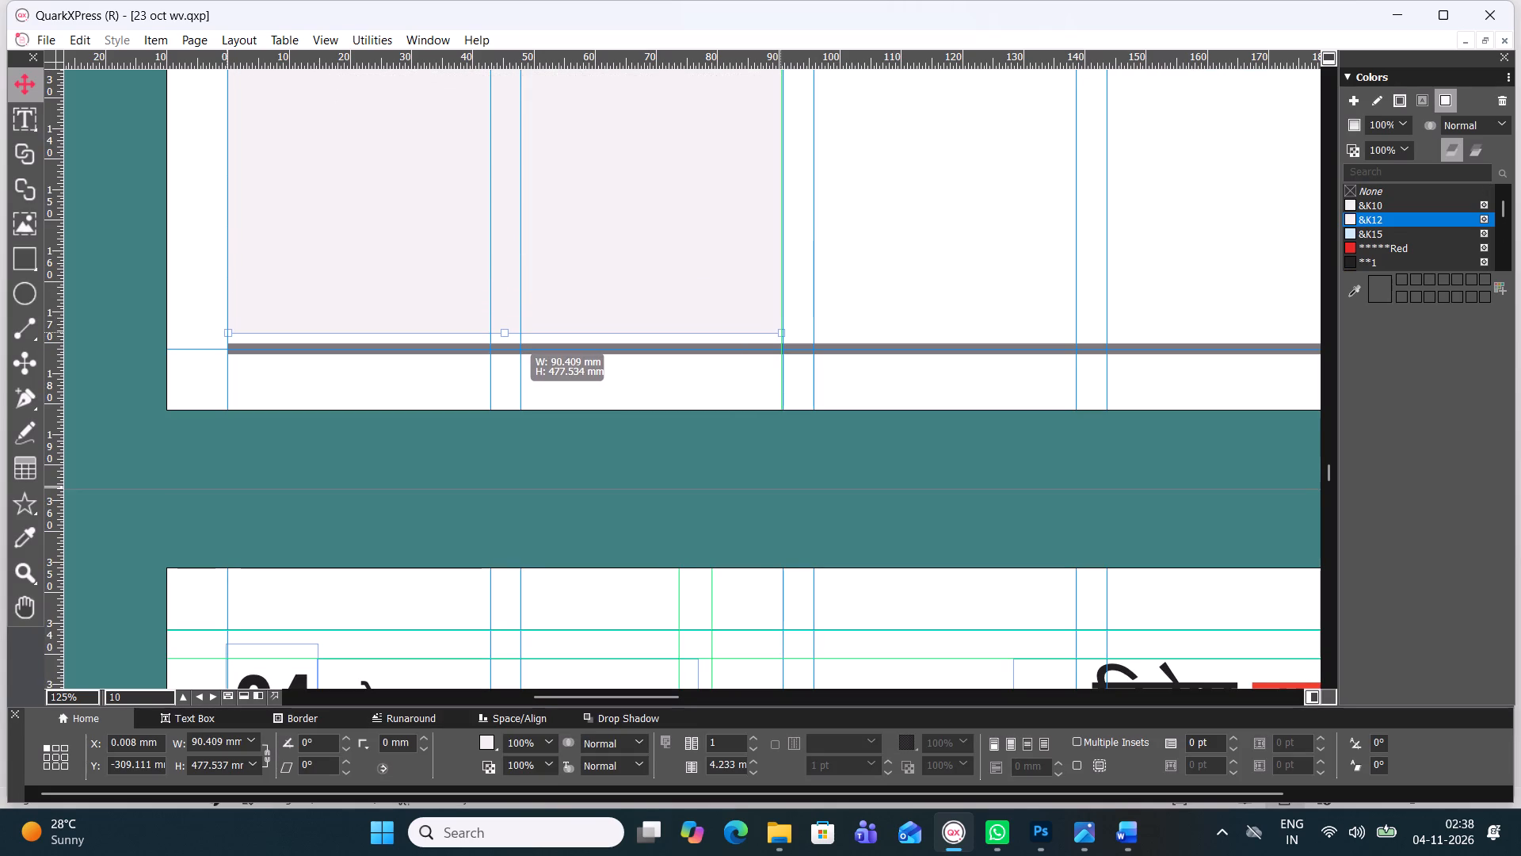
Add eight line breaks after the editorial's last line to clear the second headline, and paste the second article's body text there.
drag(1325, 470, 1325, 464)
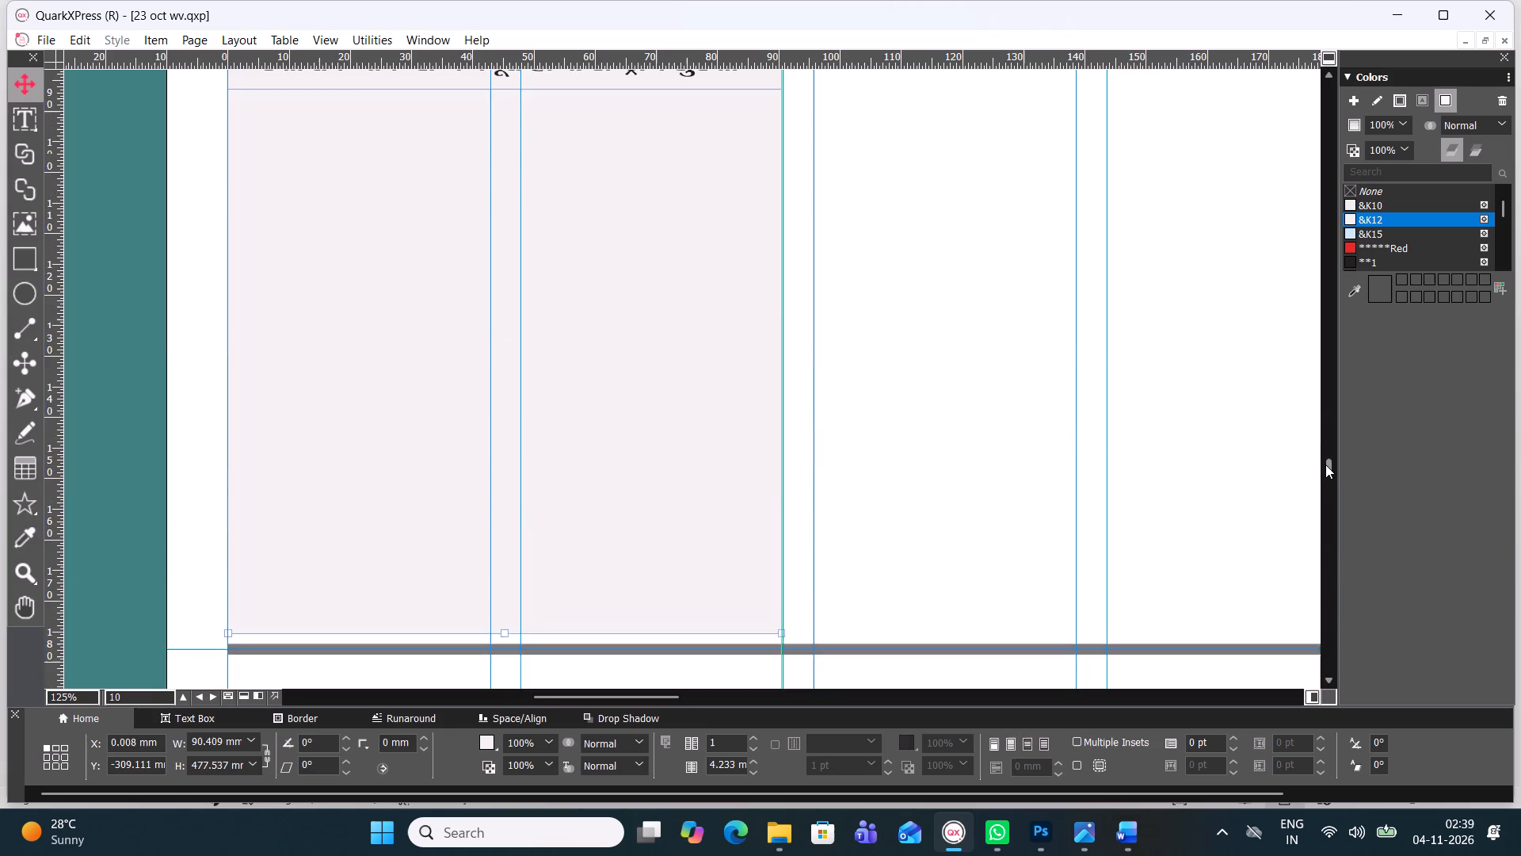
drag(1325, 464, 1325, 462)
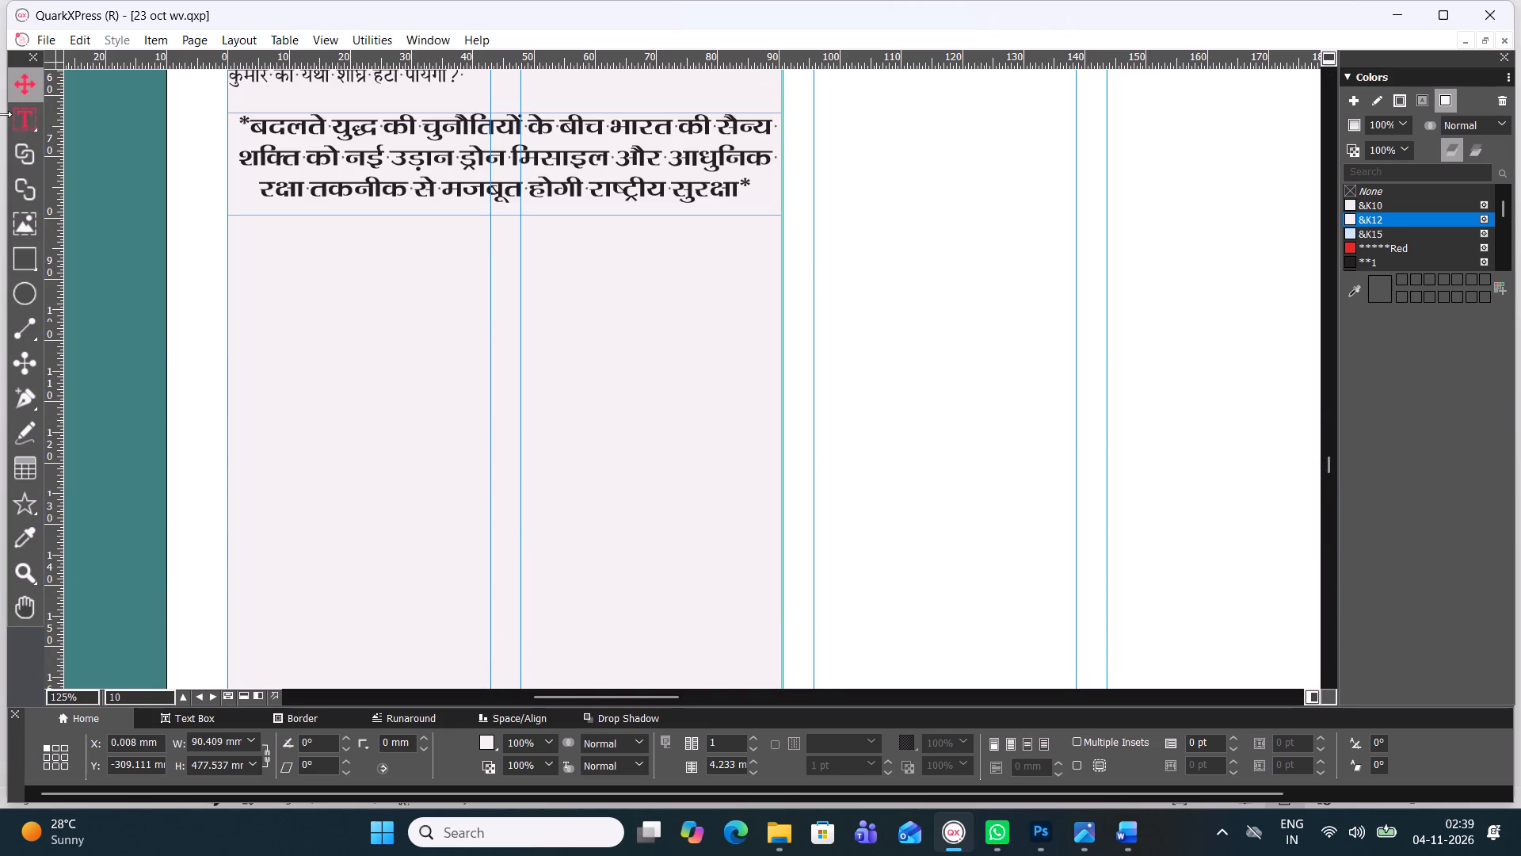
click(15, 123)
click(746, 187)
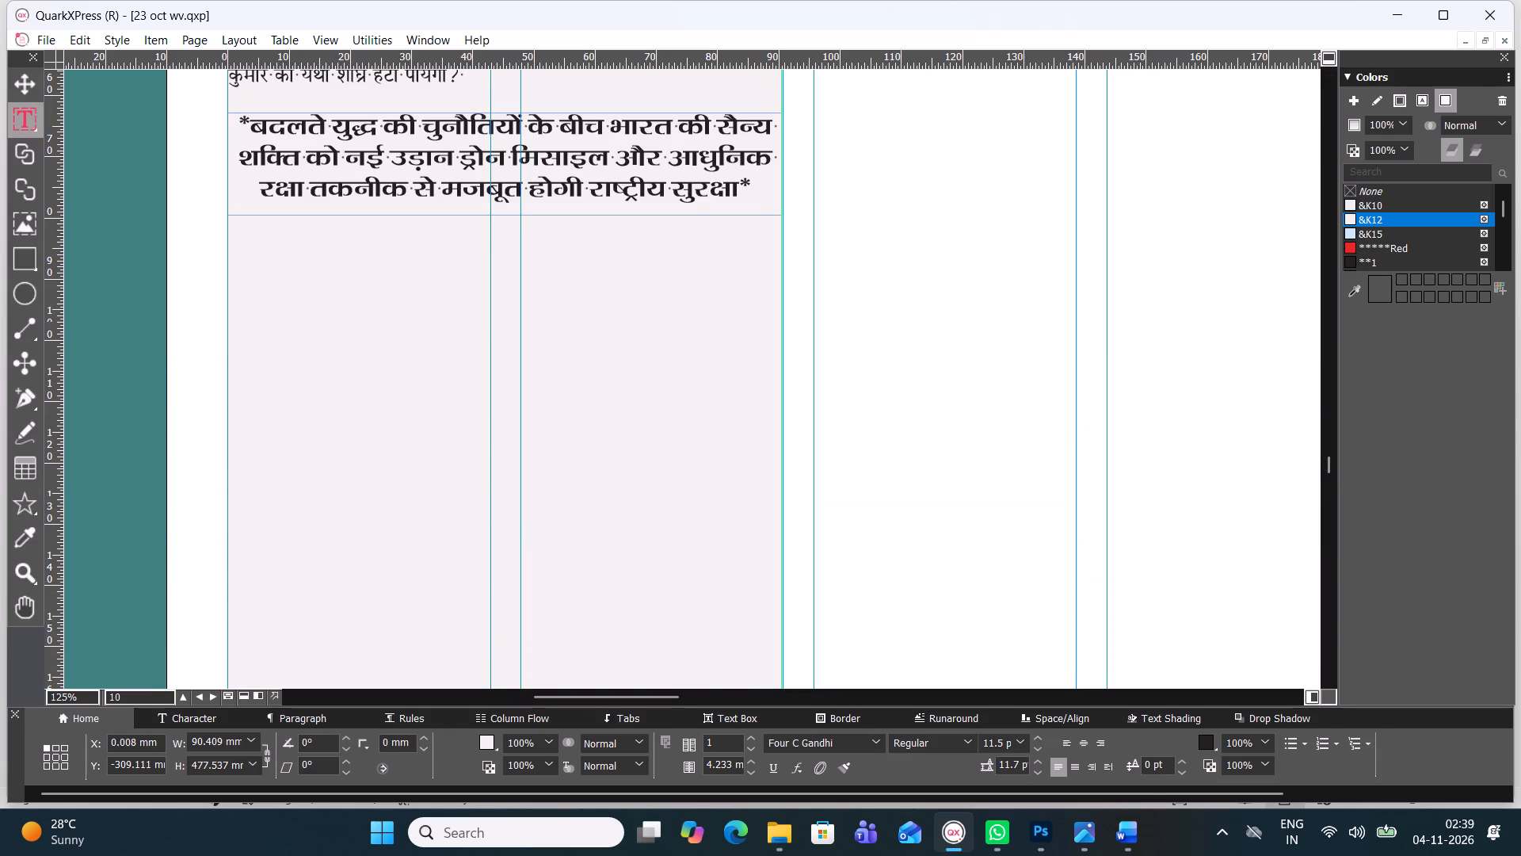
key(Return)
key(Return)
key(Return)
key(Return)
key(Return)
key(Return)
key(Return)
key(Return)
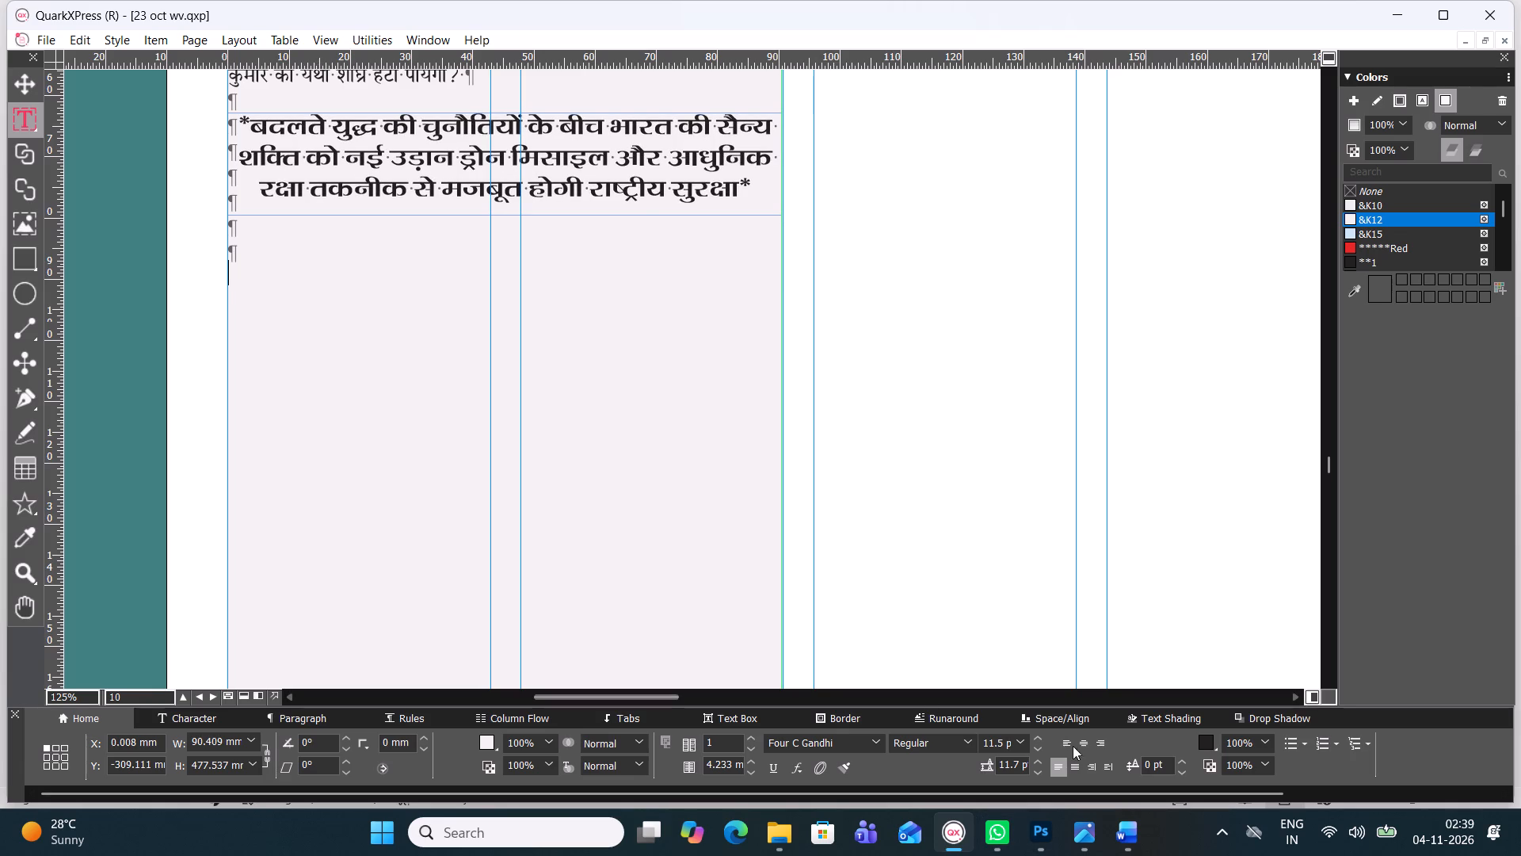
key(ctrl+v)
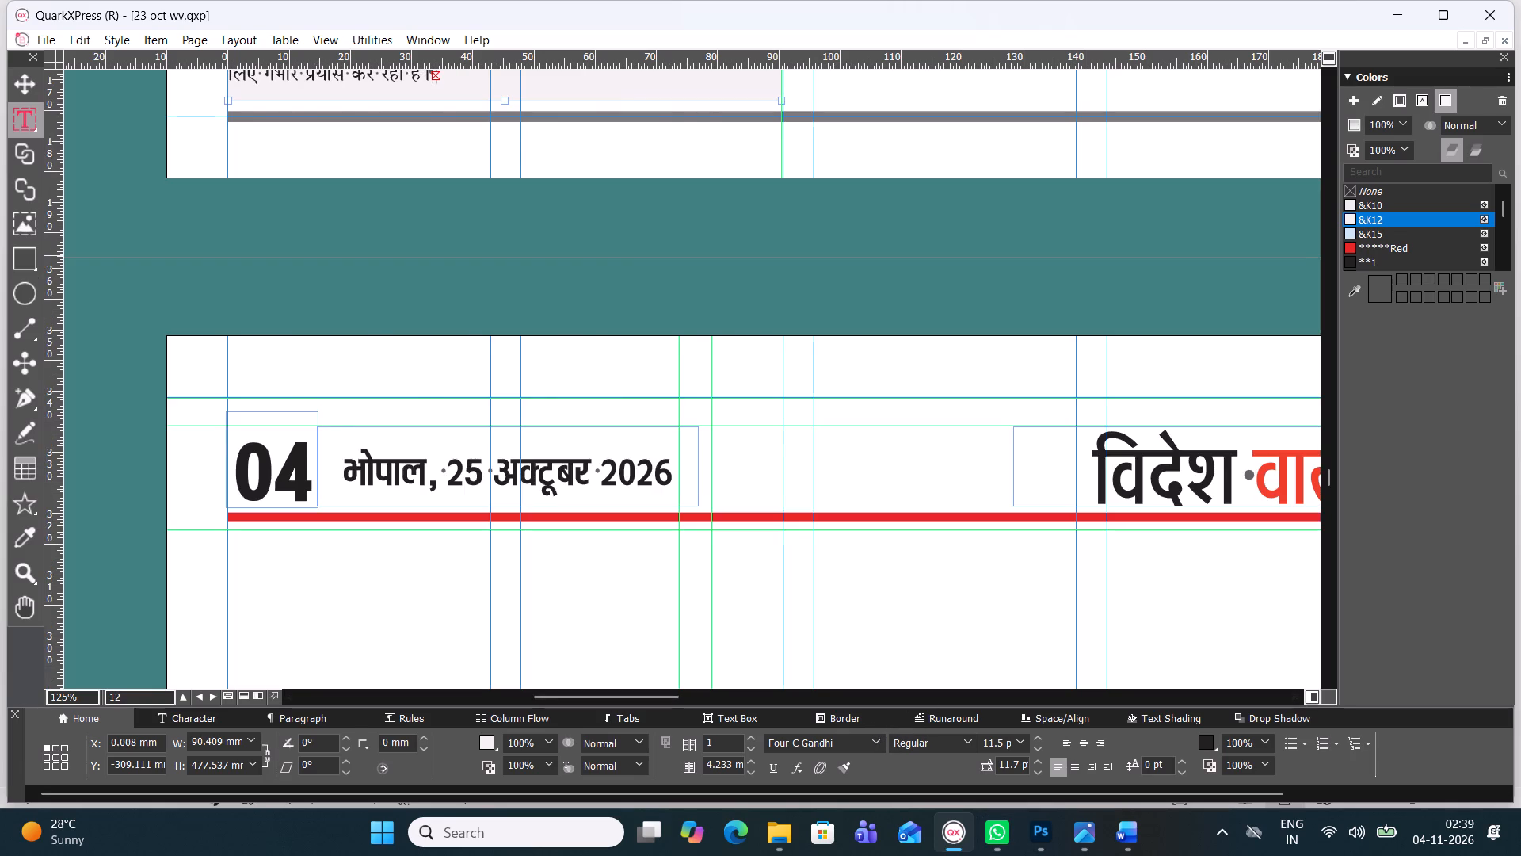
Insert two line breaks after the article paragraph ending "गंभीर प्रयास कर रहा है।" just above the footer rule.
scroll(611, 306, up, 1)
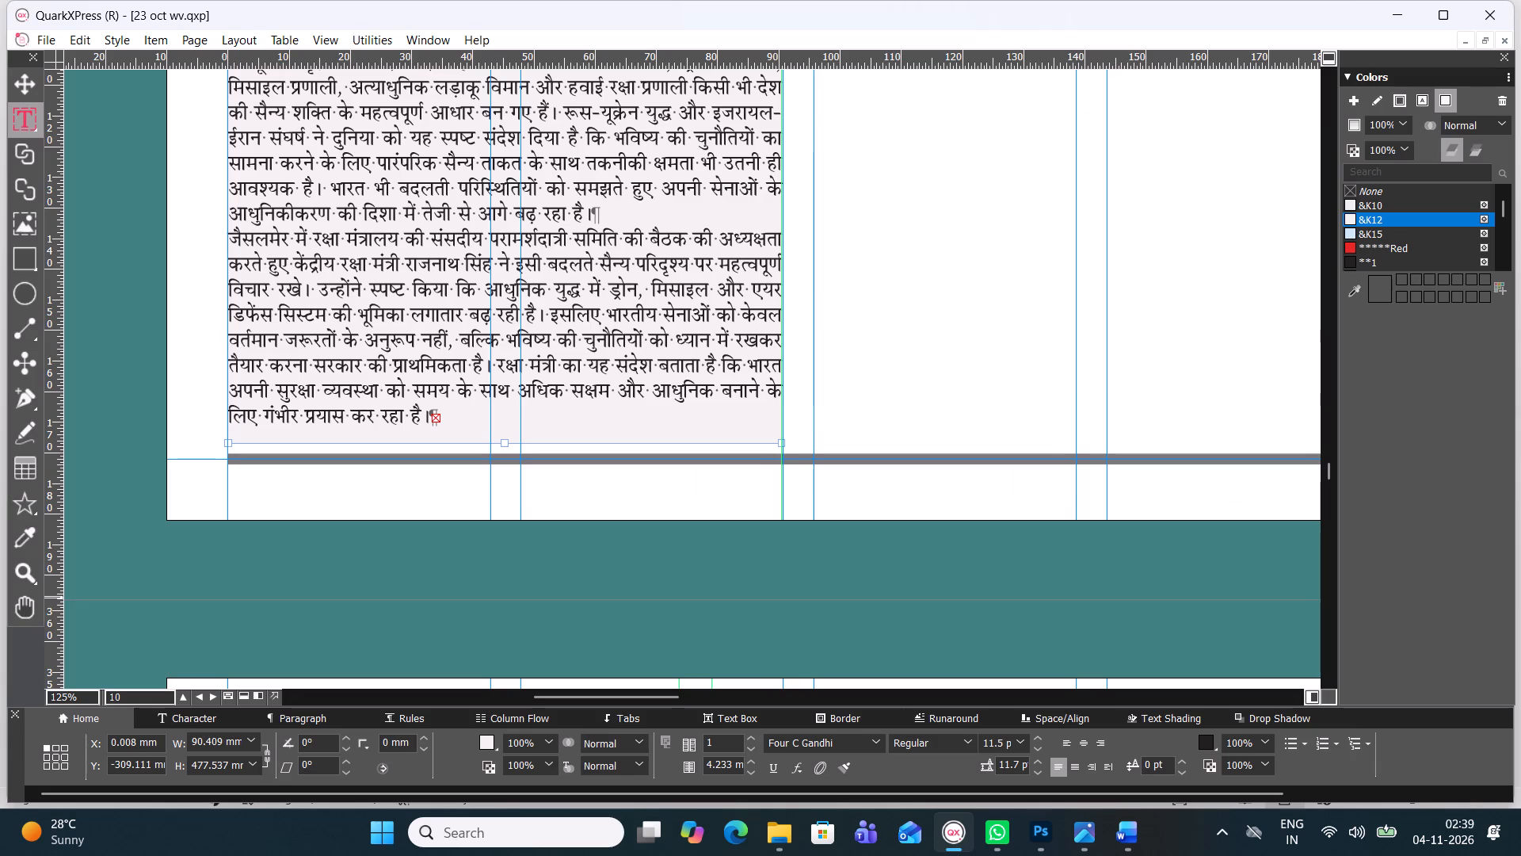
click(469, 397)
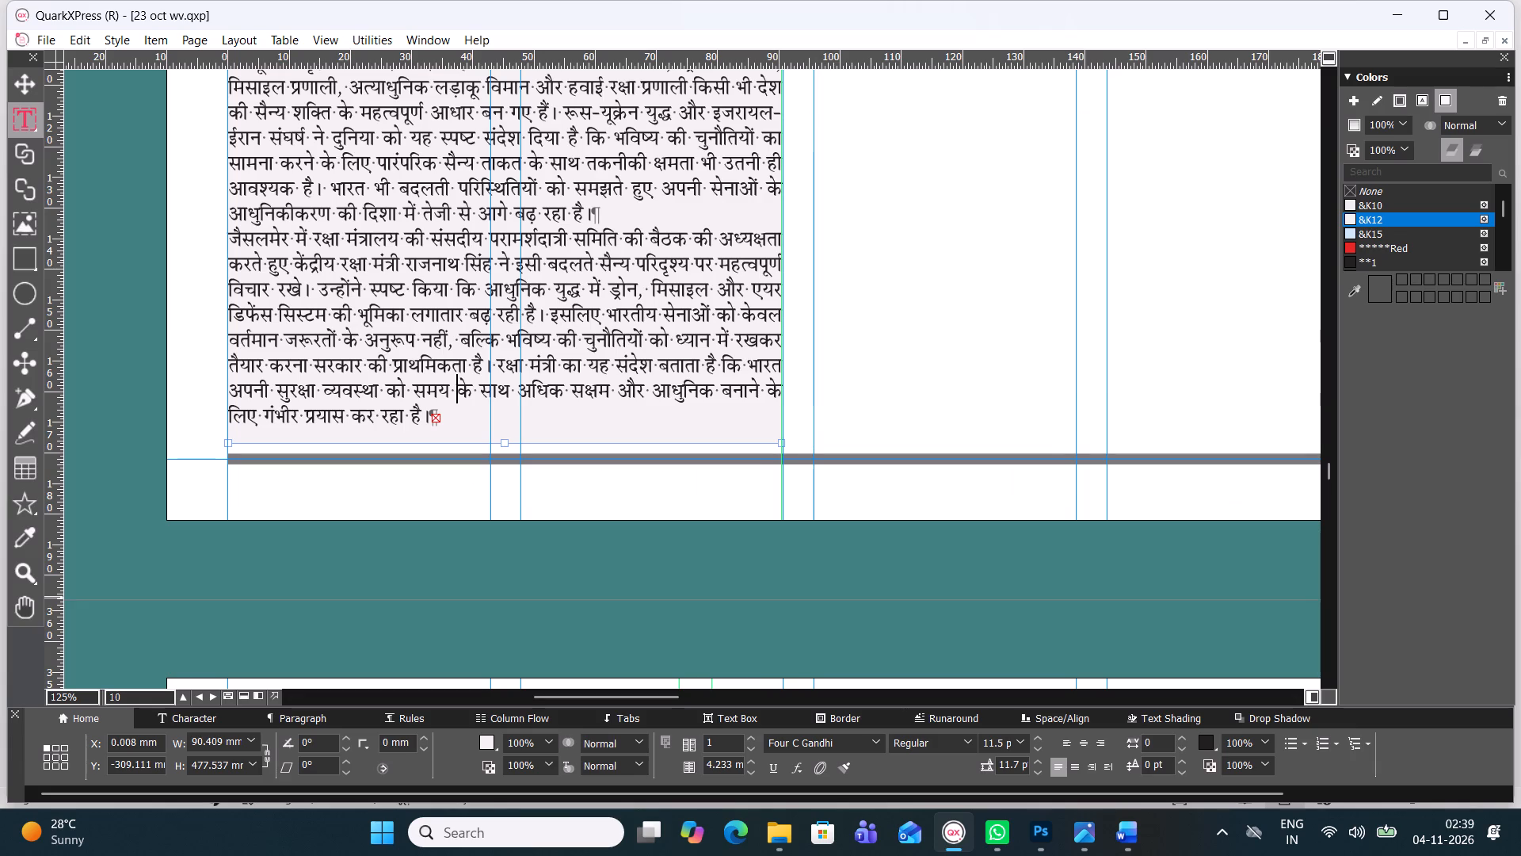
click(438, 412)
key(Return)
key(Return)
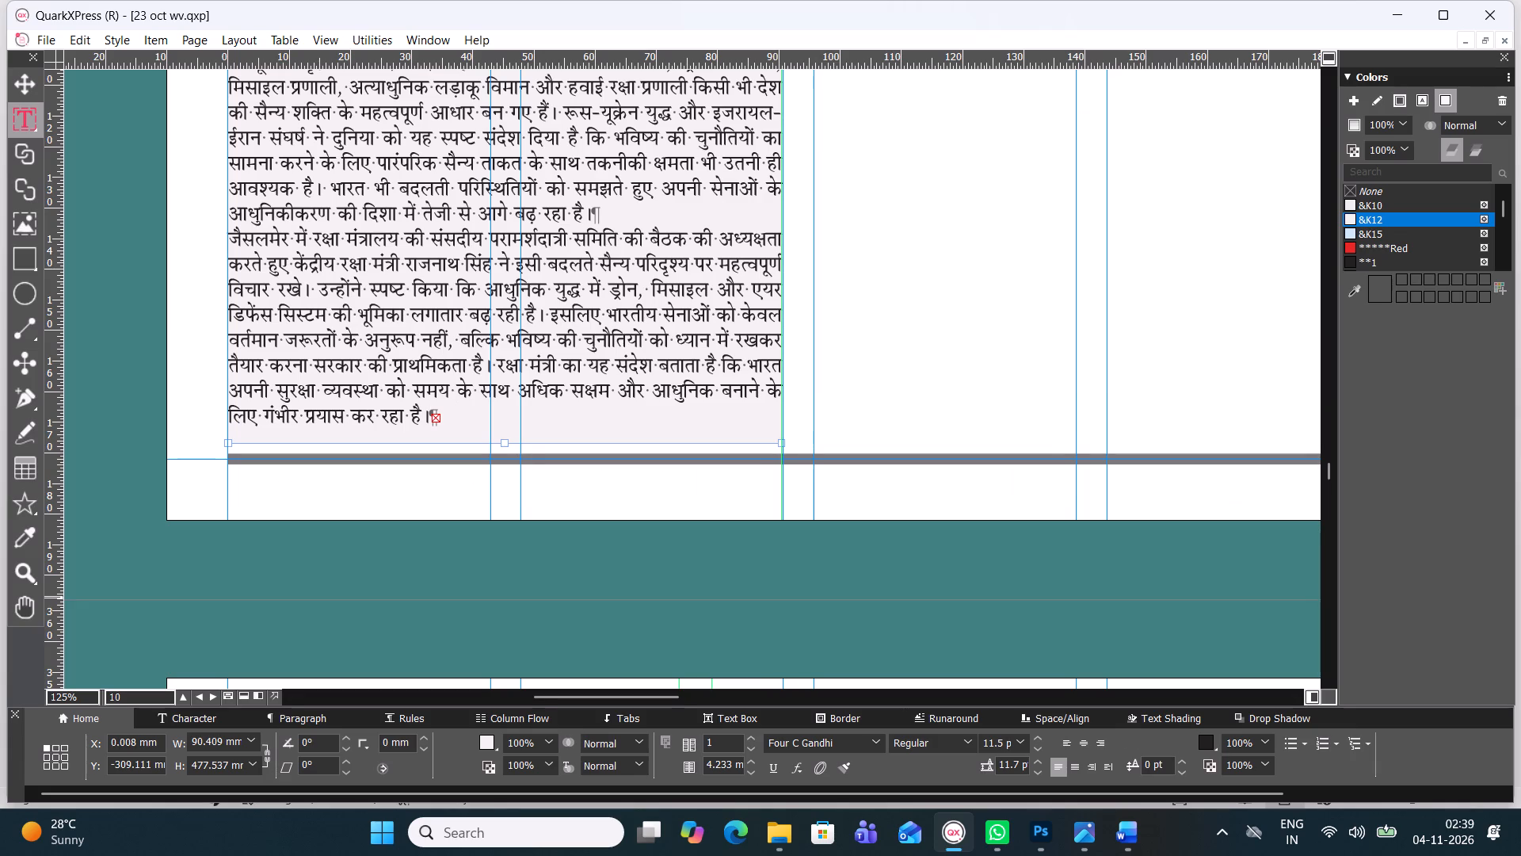
Extend the editorial text box's bottom edge past the footer rule and page edge, to a height of about 494.4 mm.
drag(506, 444, 511, 548)
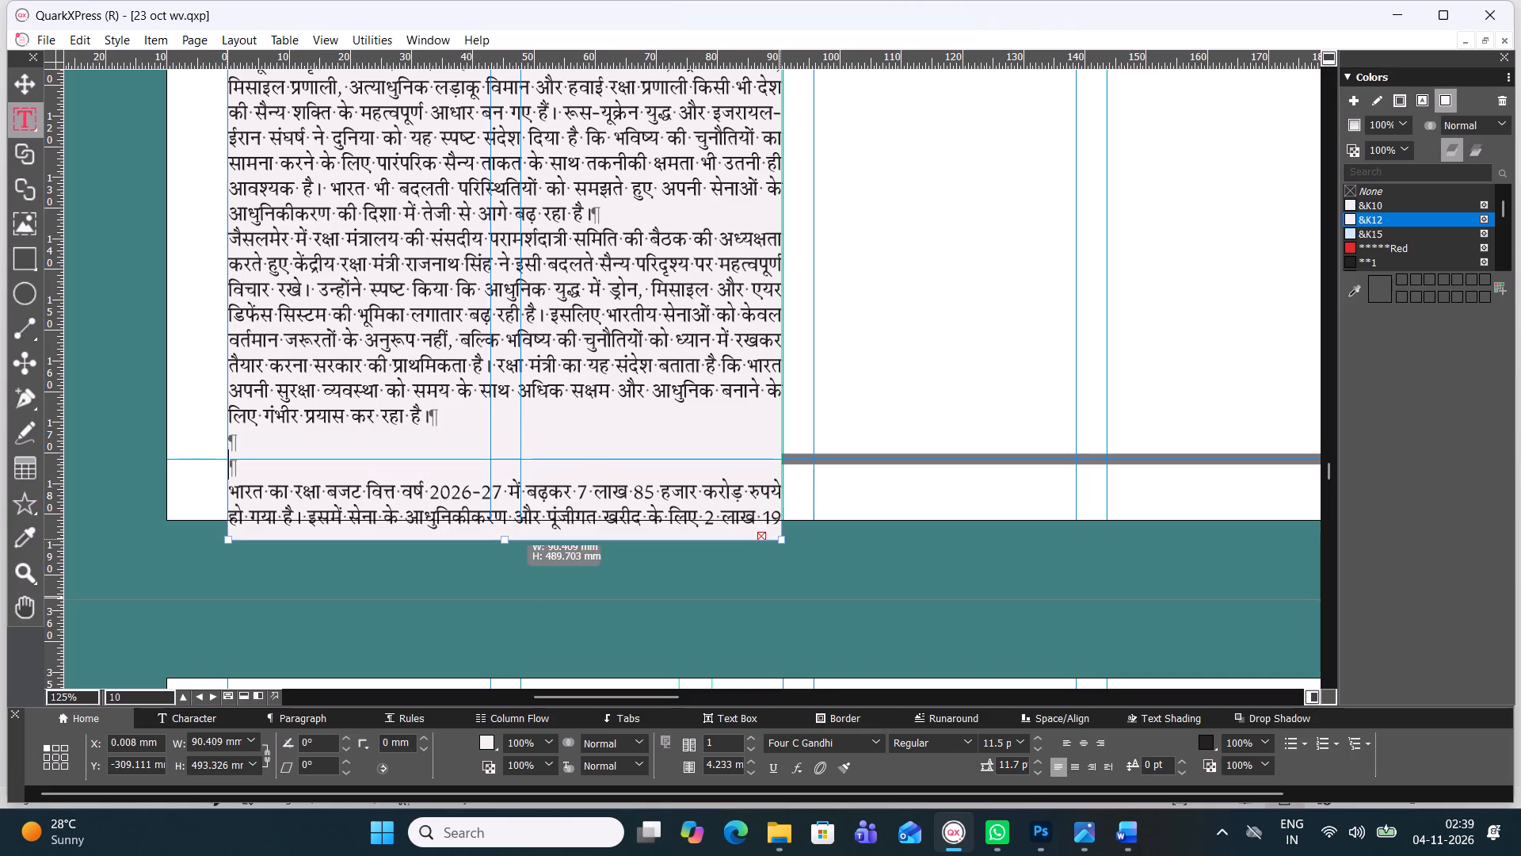
drag(511, 548, 511, 547)
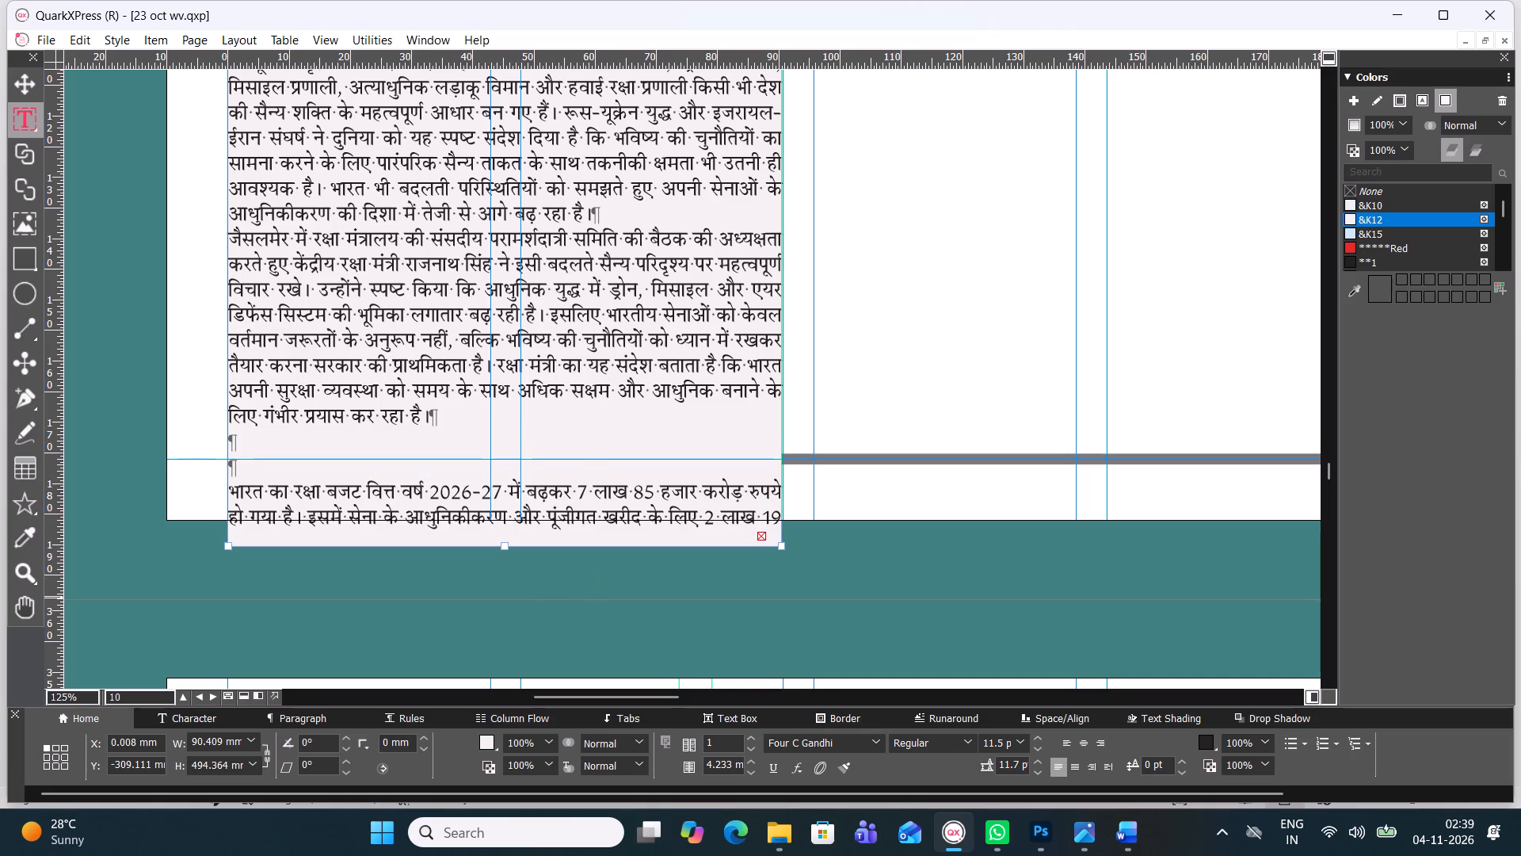
Delete the blank lines and the defence budget text after "गंभीर प्रयास कर रहा है।", running the following sentence on directly after it.
drag(231, 438, 697, 575)
key(BackSpace)
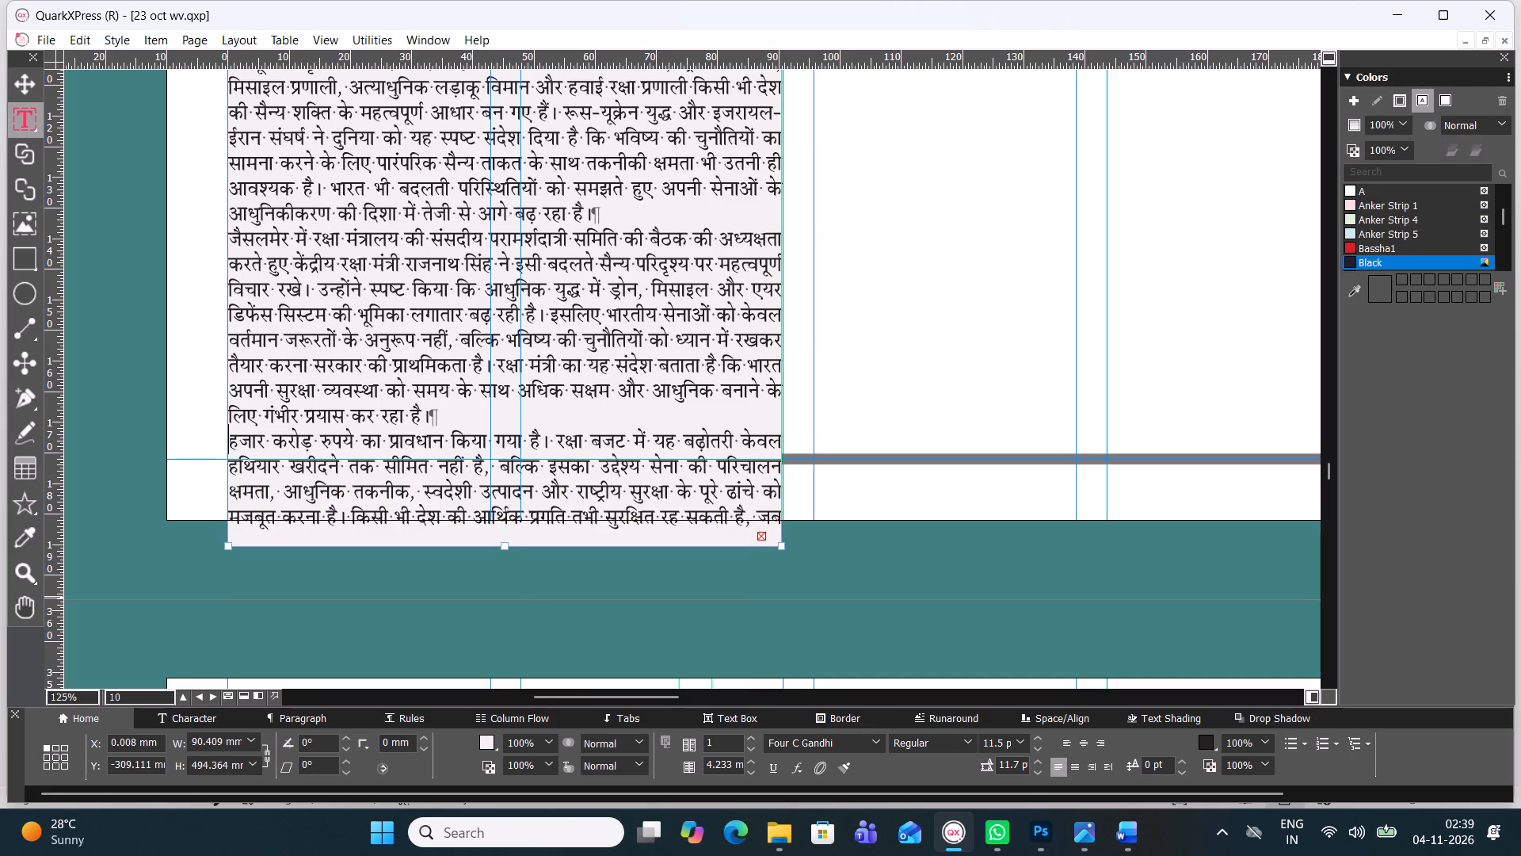
drag(231, 434, 715, 541)
key(BackSpace)
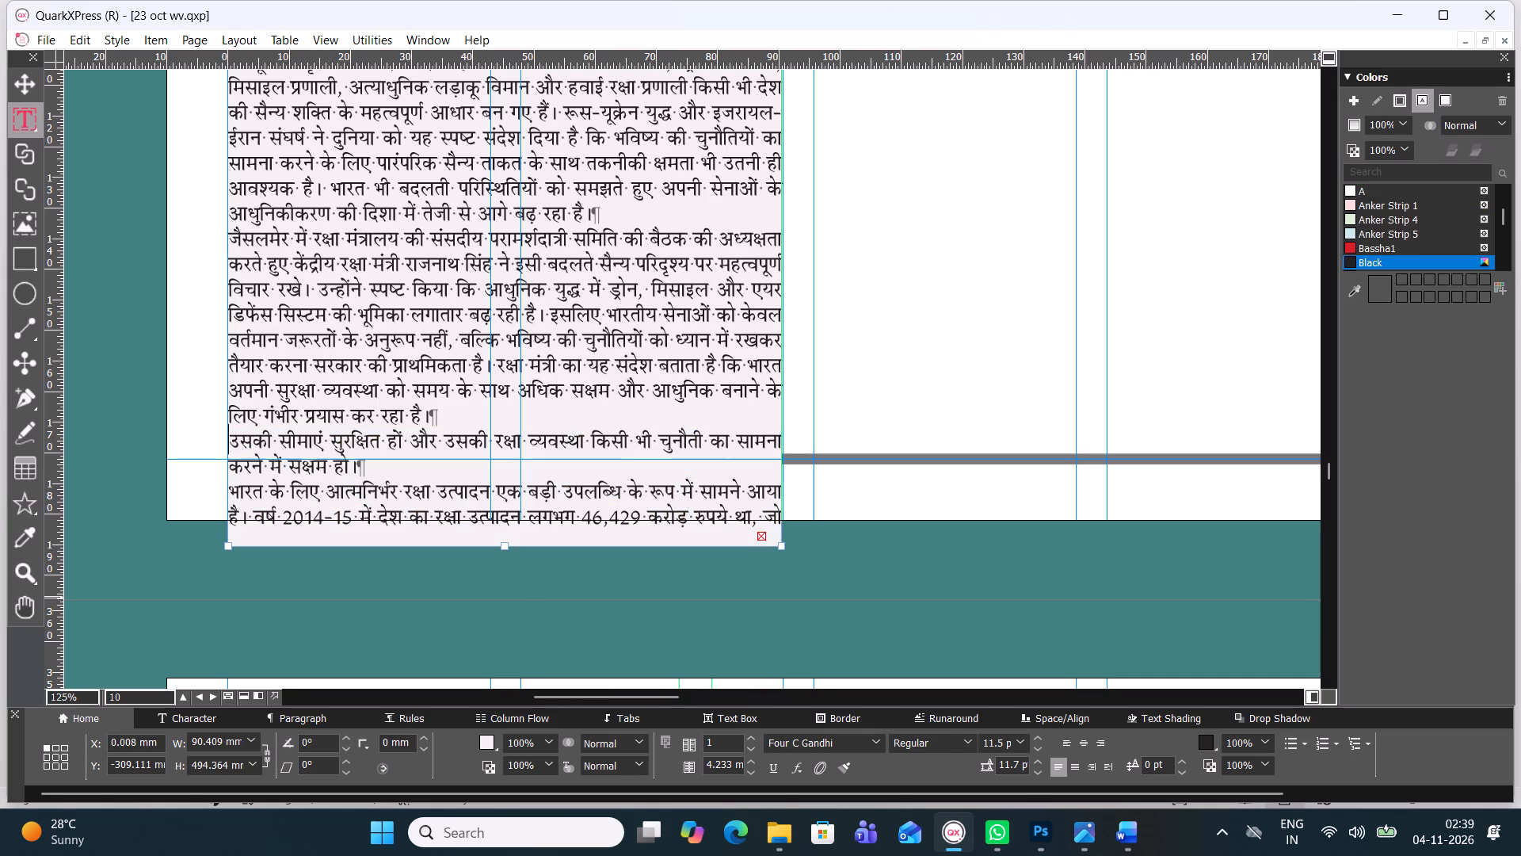
key(BackSpace)
key(BackSpace)
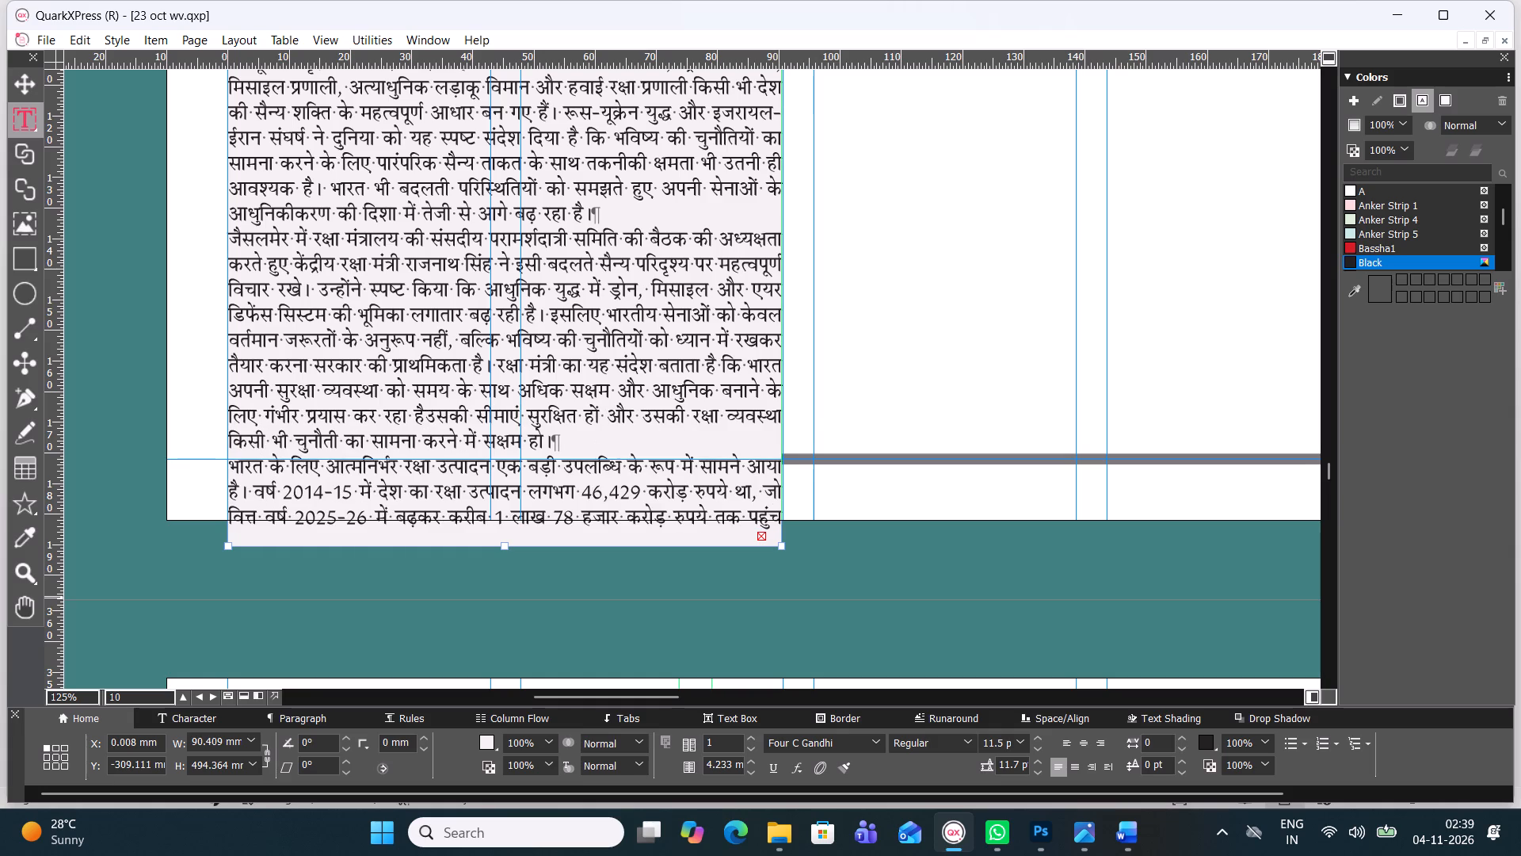
key(ctrl+z)
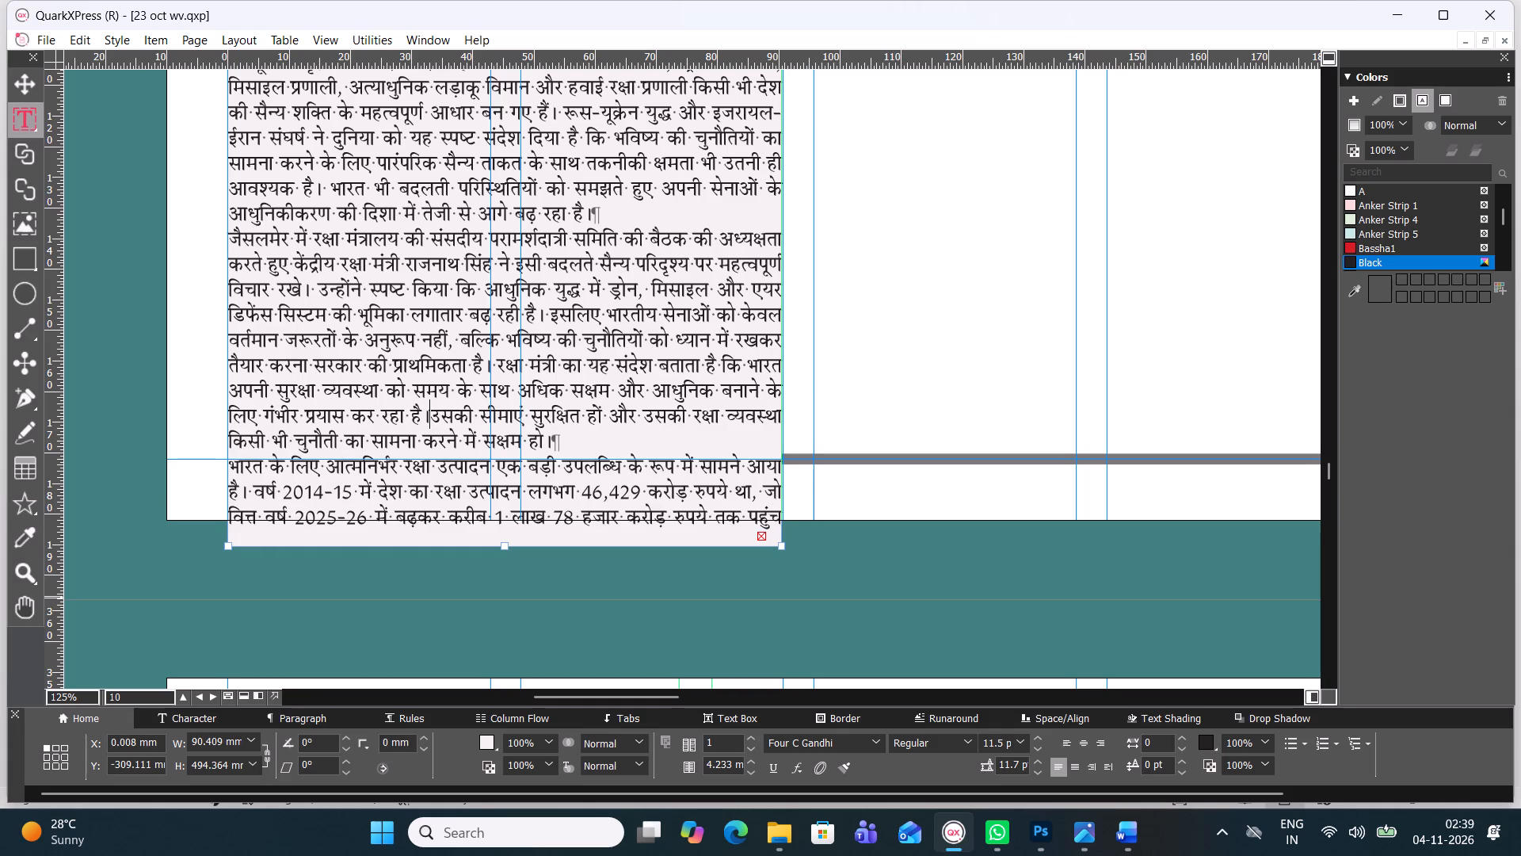
key(z)
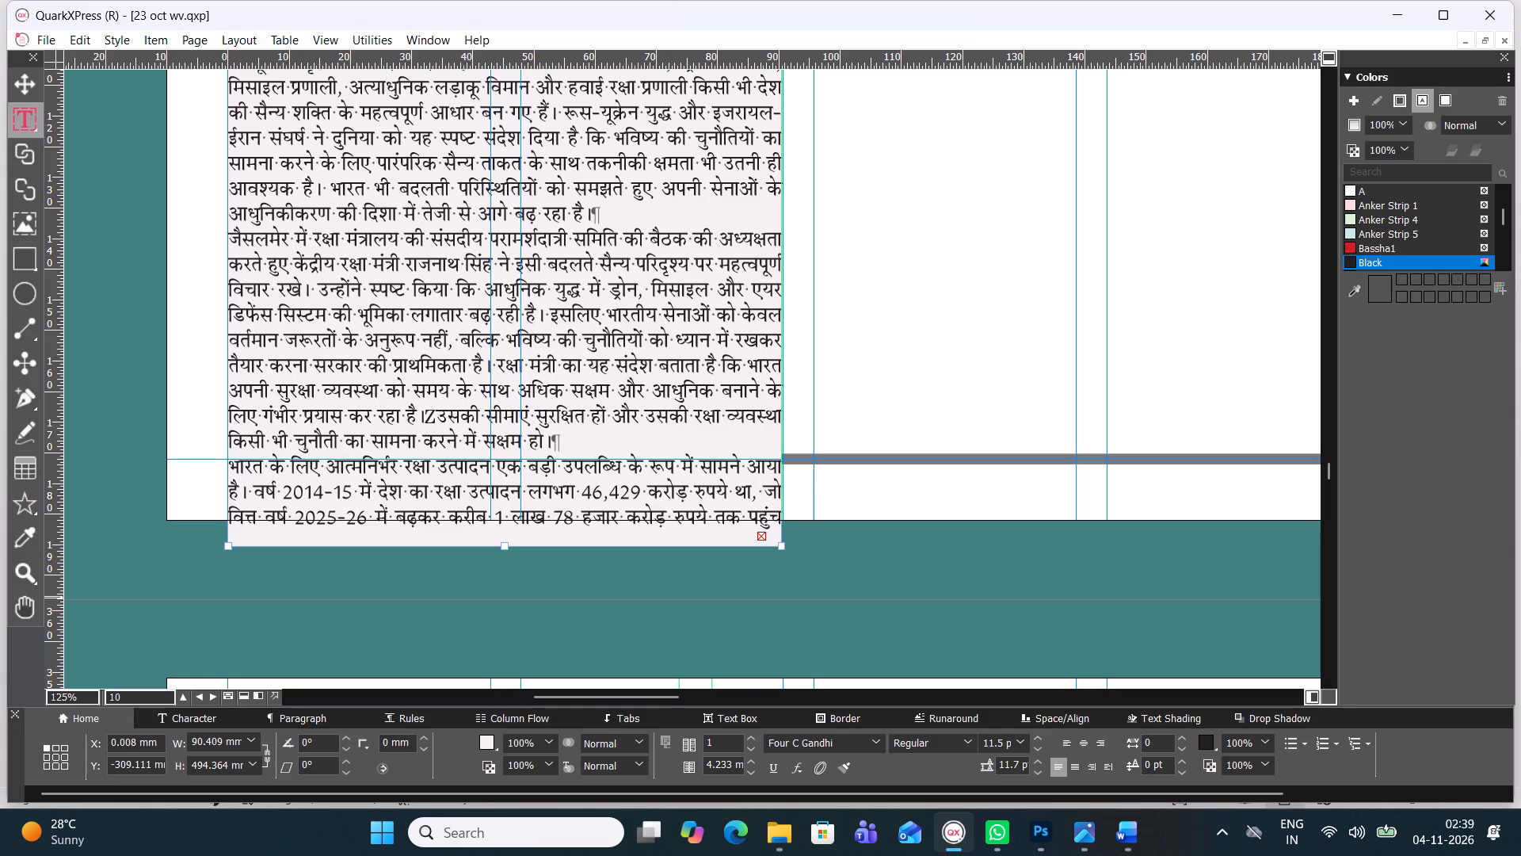
key(BackSpace)
Delete the surplus text following "गंभीर प्रयास कर रहा है।" through the start of the defence production paragraph.
key(Delete)
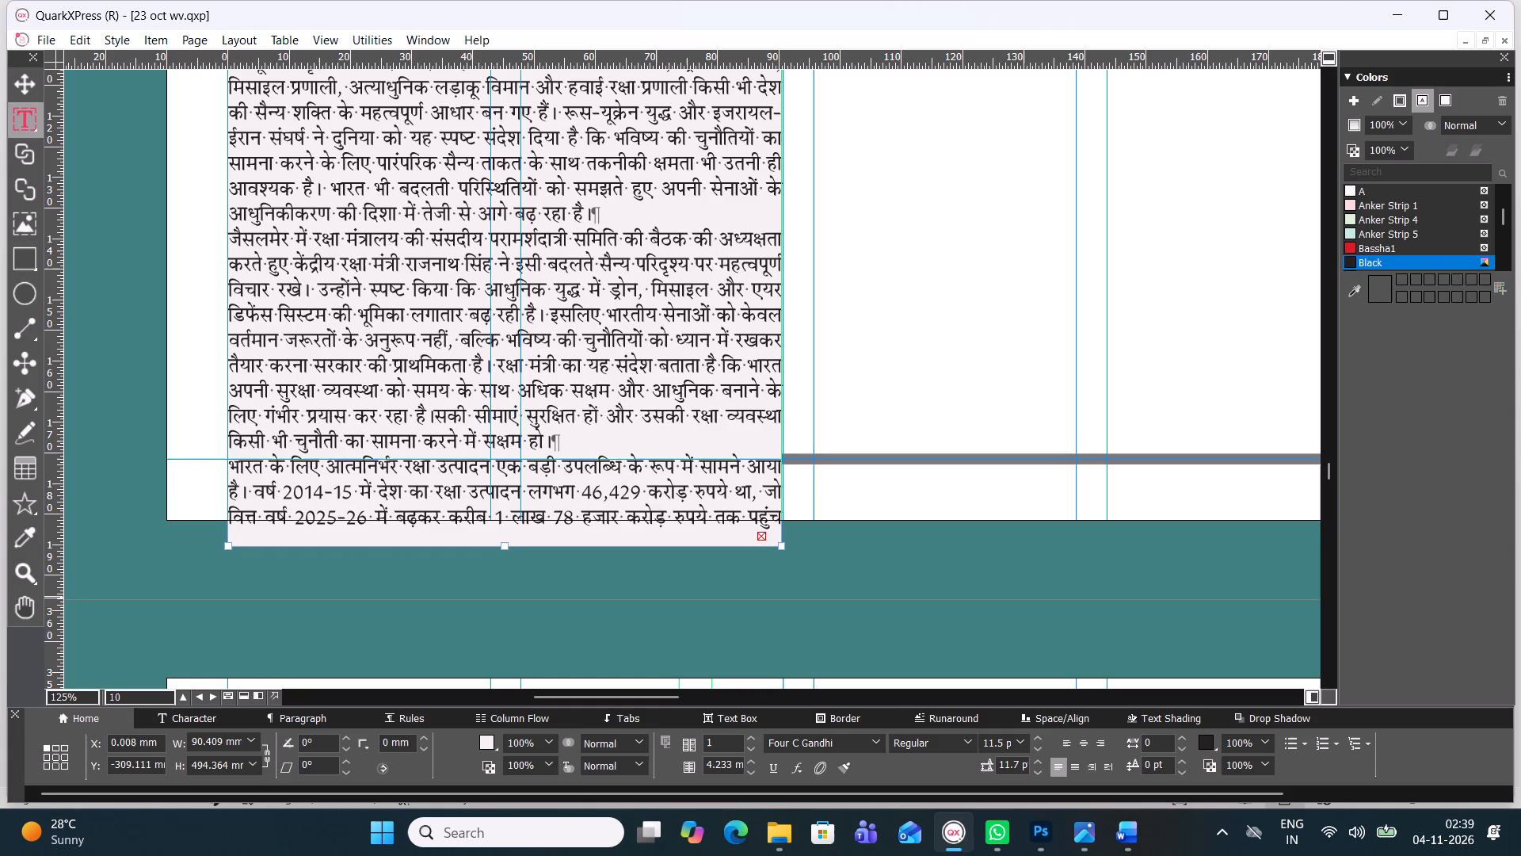
key(Delete)
key(Delete)
key(Delete)
key(Delete)
key(Delete)
key(Delete)
key(Delete)
key(Delete)
key(Delete)
key(Delete)
key(Delete)
key(Delete)
key(Delete)
key(Delete)
key(Delete)
key(Delete)
key(Delete)
key(Delete)
key(Delete)
key(Delete)
key(Delete)
key(Delete)
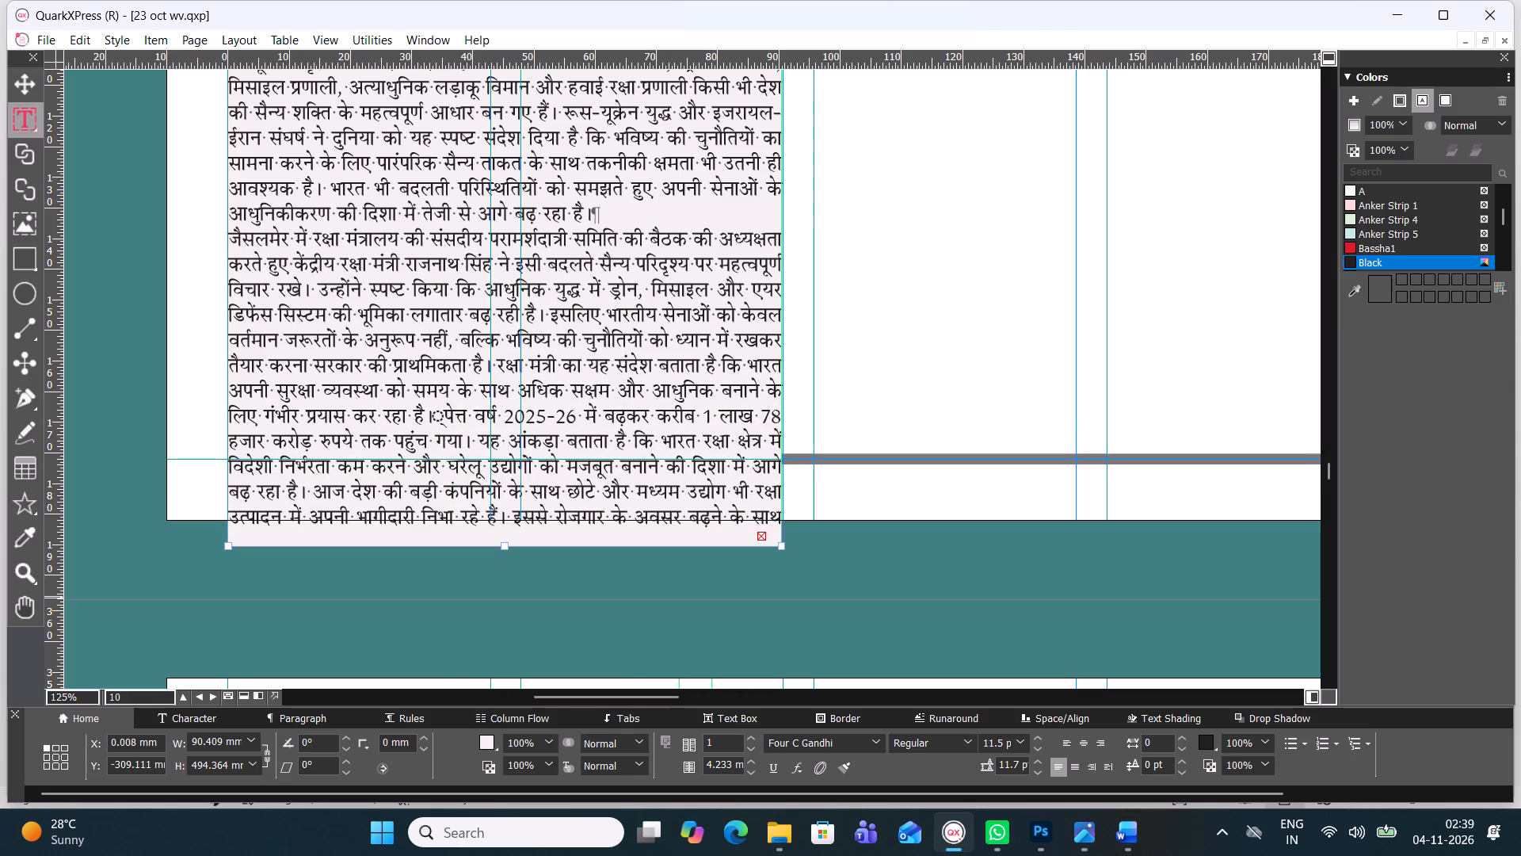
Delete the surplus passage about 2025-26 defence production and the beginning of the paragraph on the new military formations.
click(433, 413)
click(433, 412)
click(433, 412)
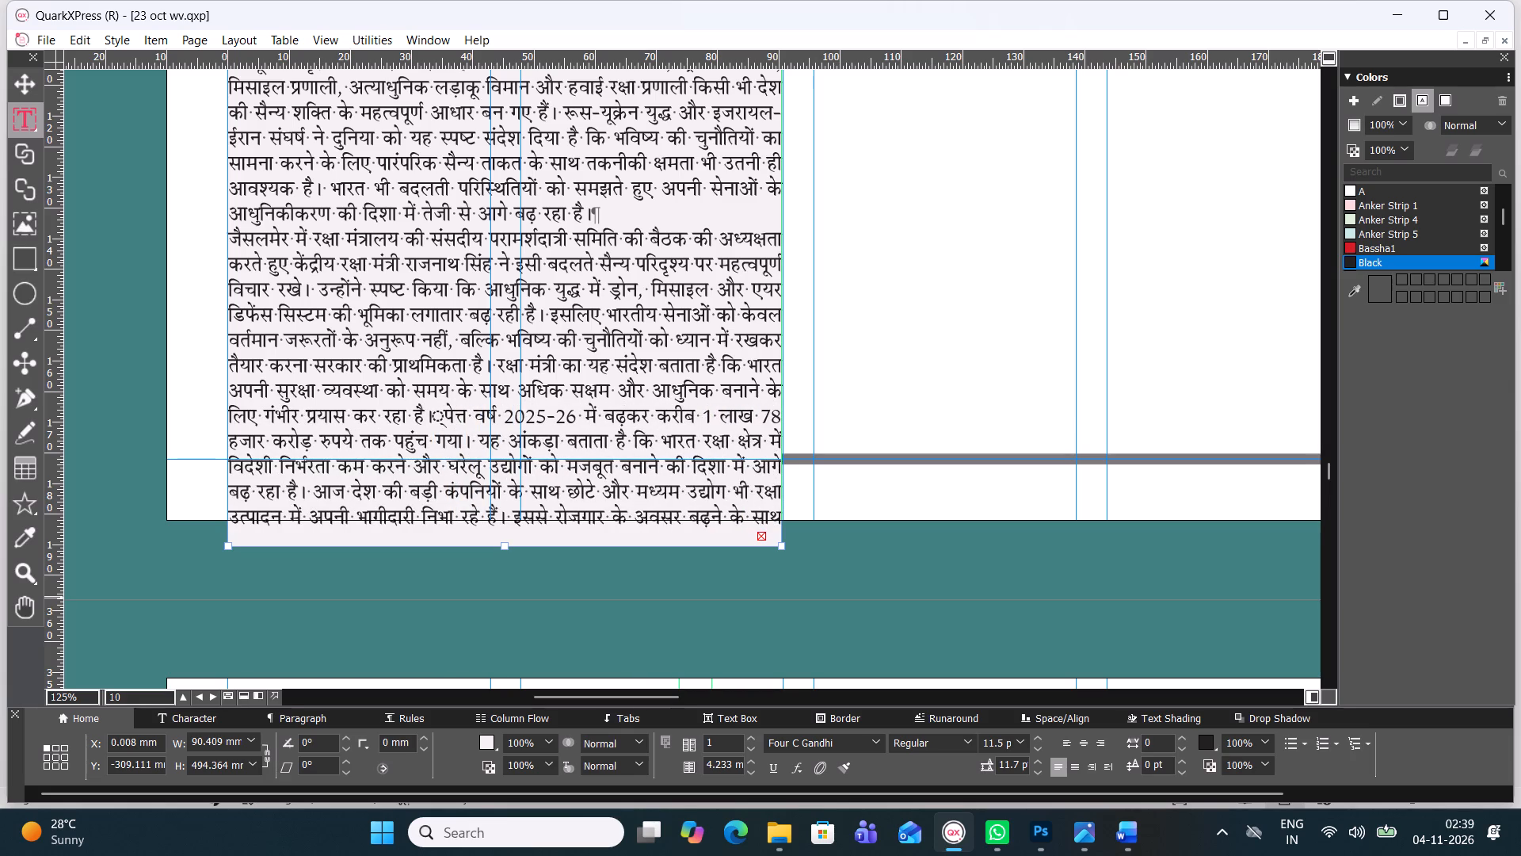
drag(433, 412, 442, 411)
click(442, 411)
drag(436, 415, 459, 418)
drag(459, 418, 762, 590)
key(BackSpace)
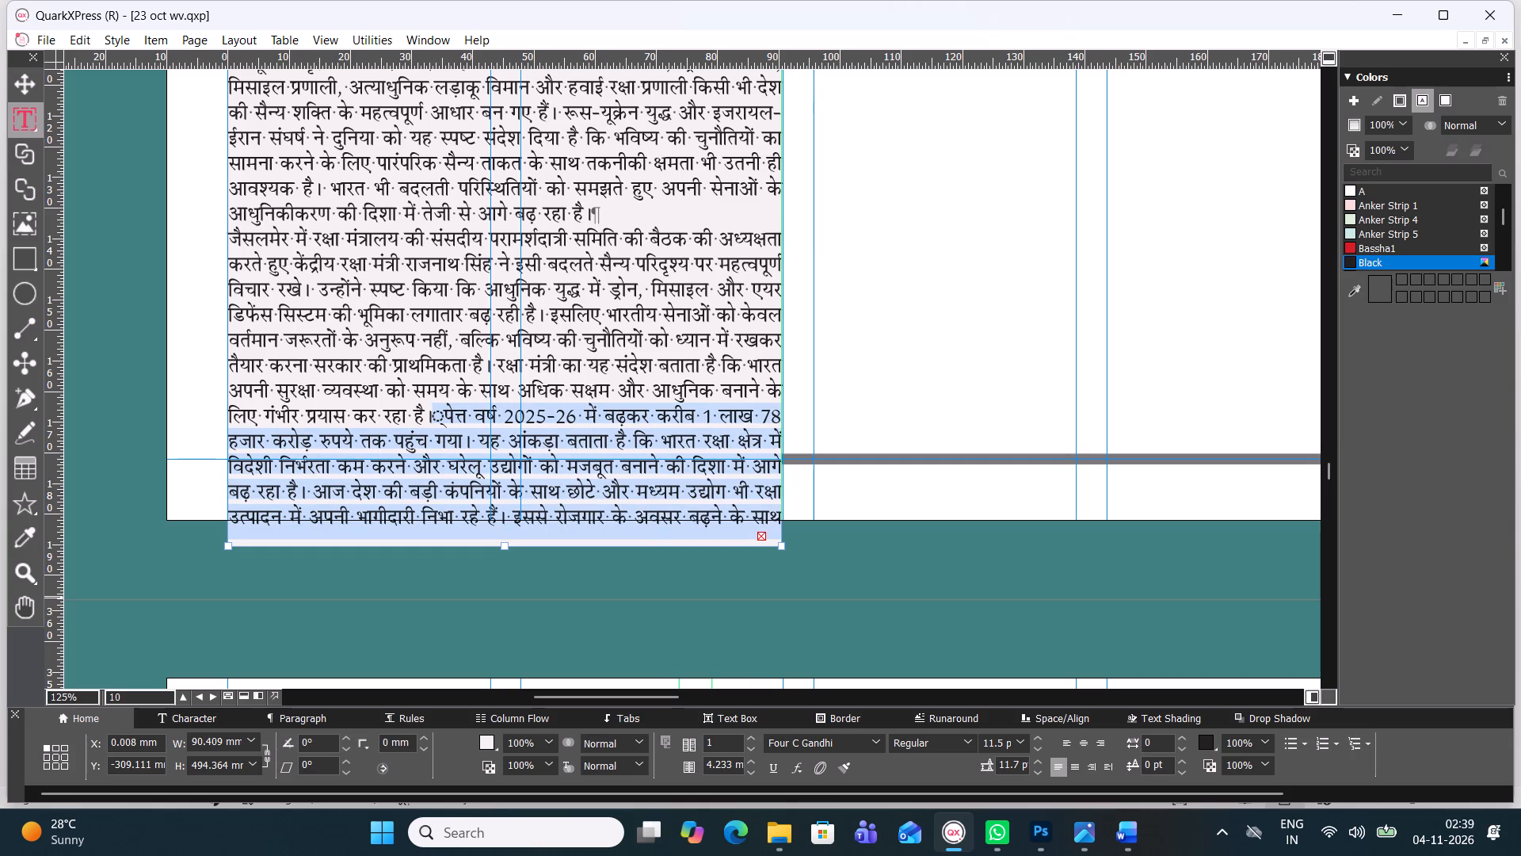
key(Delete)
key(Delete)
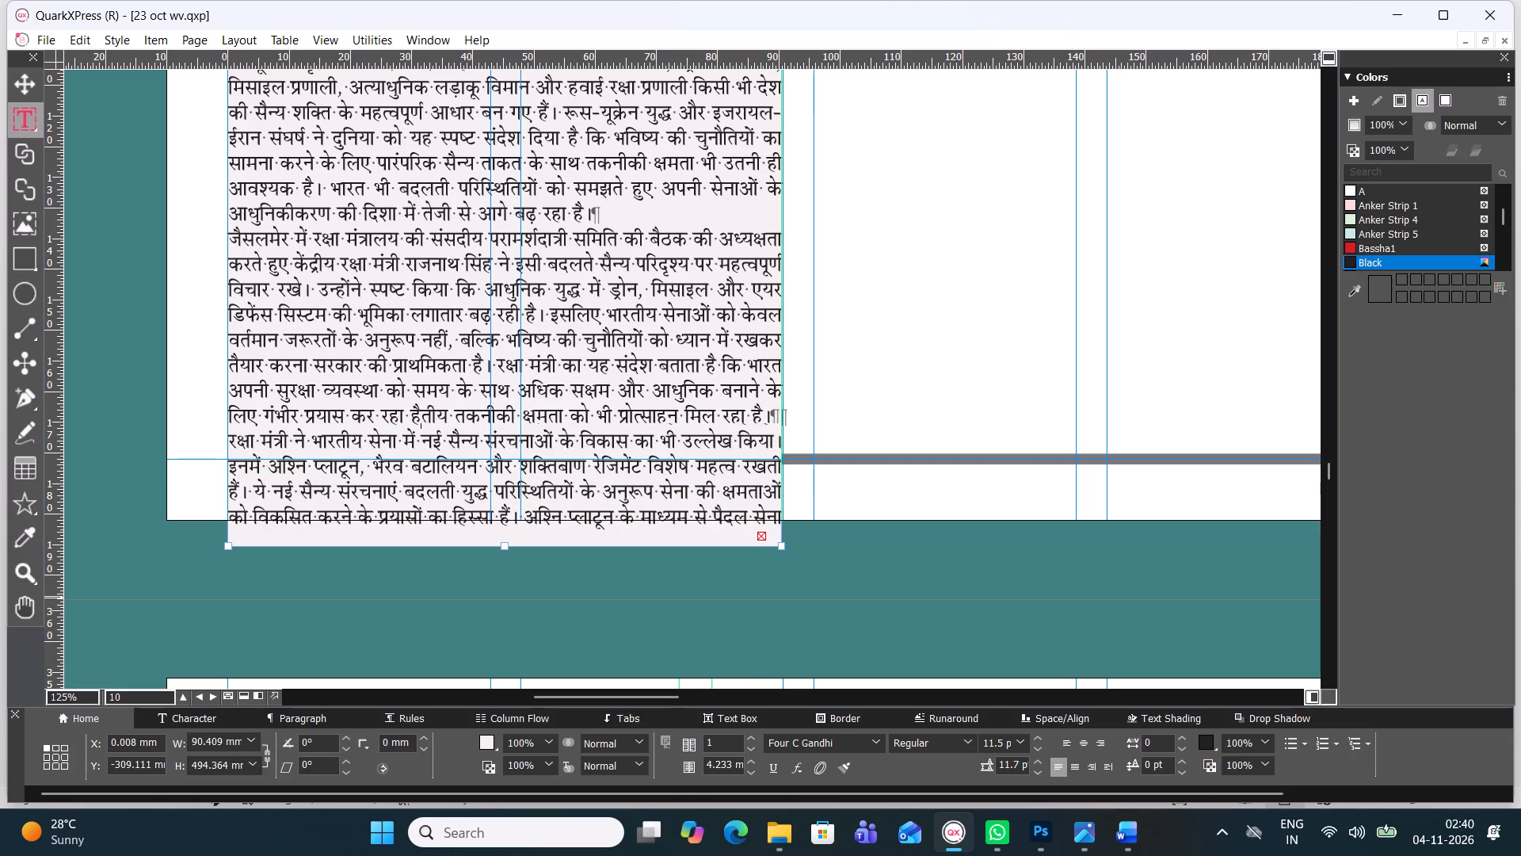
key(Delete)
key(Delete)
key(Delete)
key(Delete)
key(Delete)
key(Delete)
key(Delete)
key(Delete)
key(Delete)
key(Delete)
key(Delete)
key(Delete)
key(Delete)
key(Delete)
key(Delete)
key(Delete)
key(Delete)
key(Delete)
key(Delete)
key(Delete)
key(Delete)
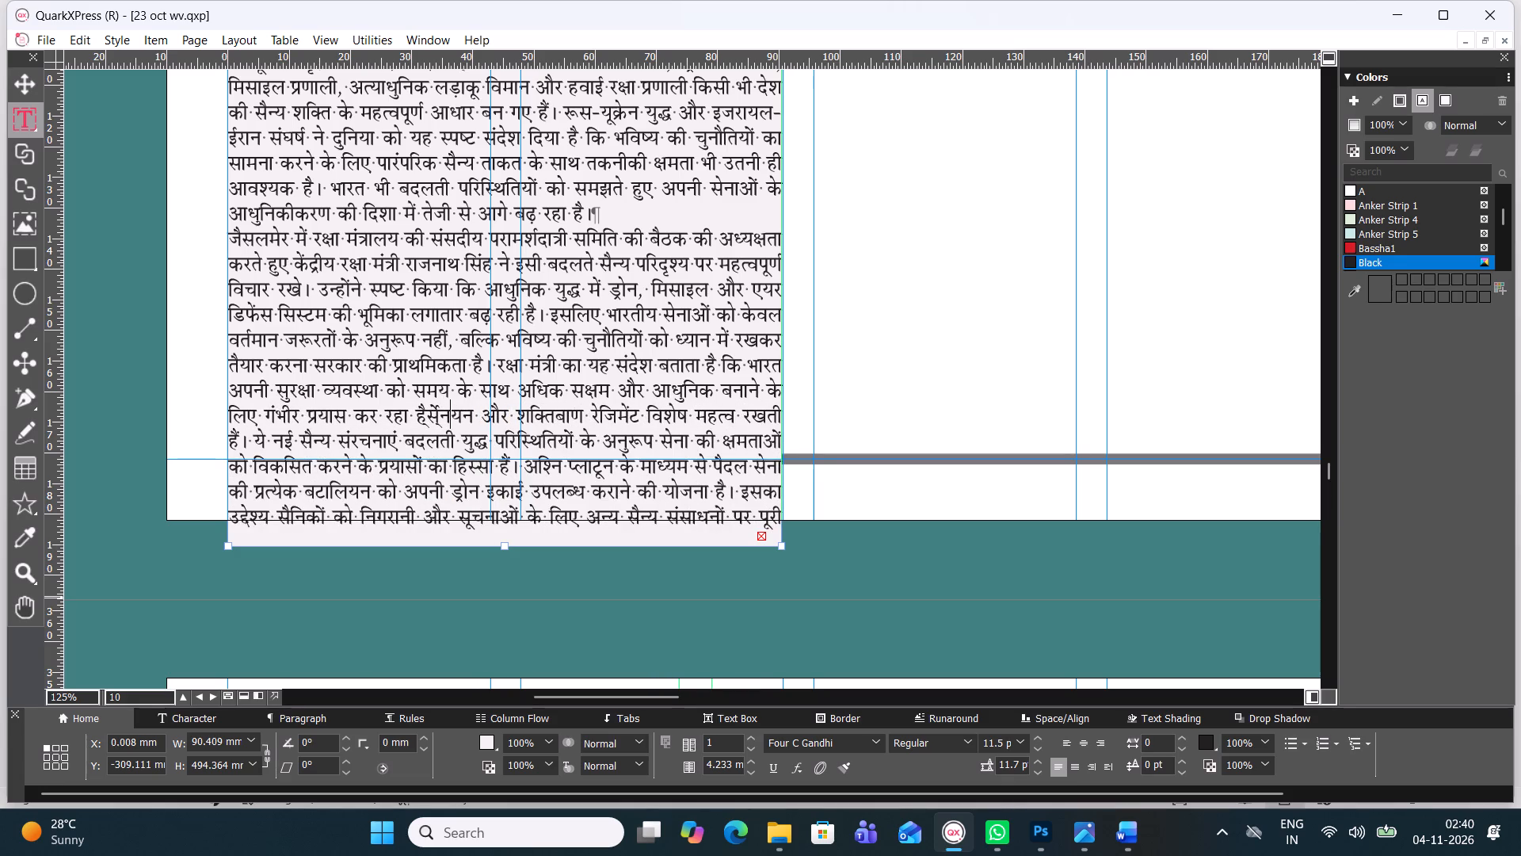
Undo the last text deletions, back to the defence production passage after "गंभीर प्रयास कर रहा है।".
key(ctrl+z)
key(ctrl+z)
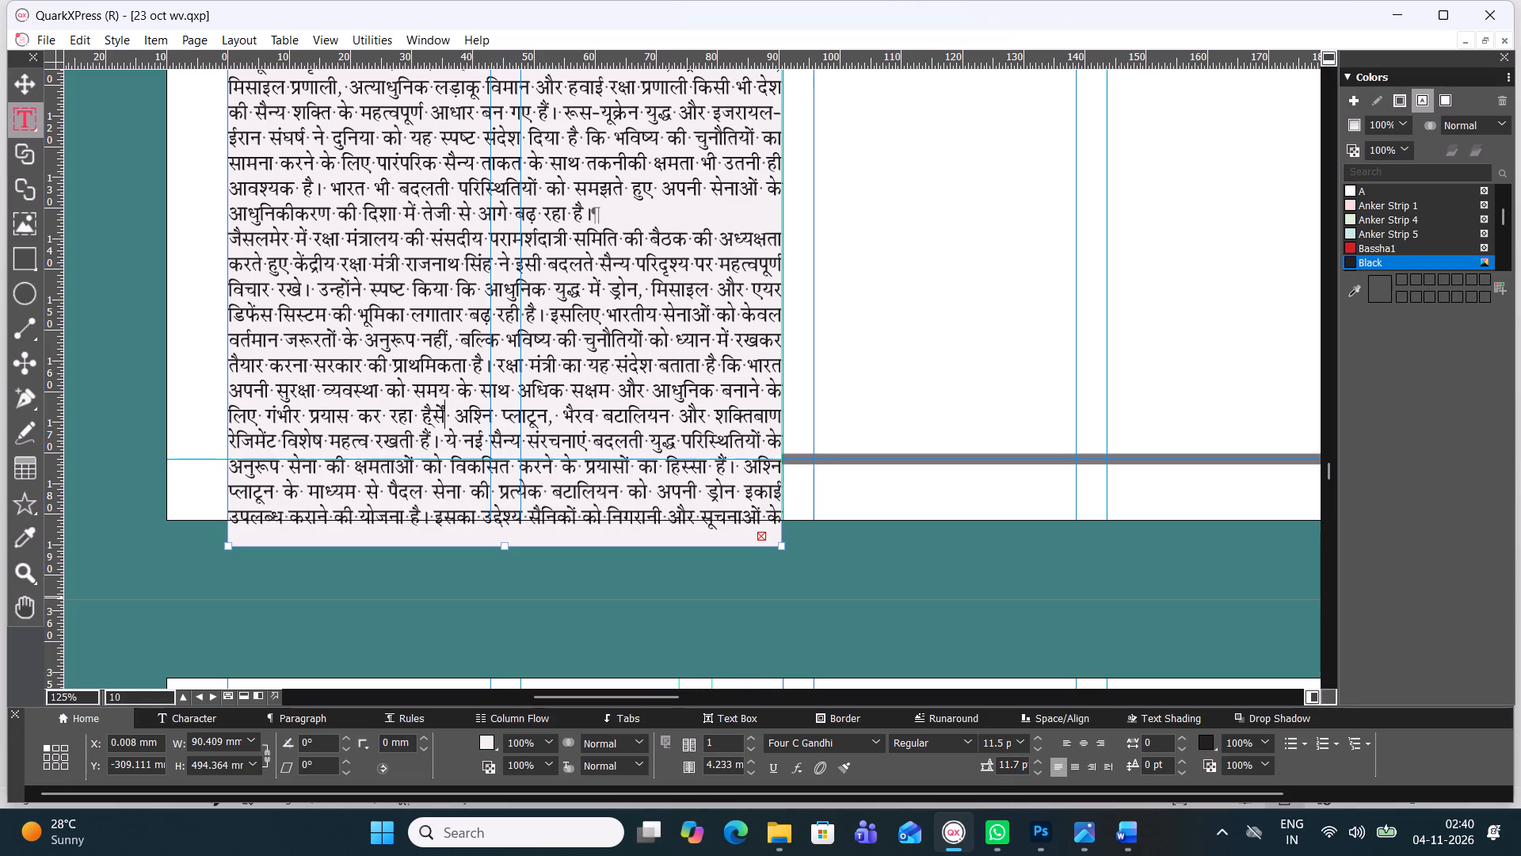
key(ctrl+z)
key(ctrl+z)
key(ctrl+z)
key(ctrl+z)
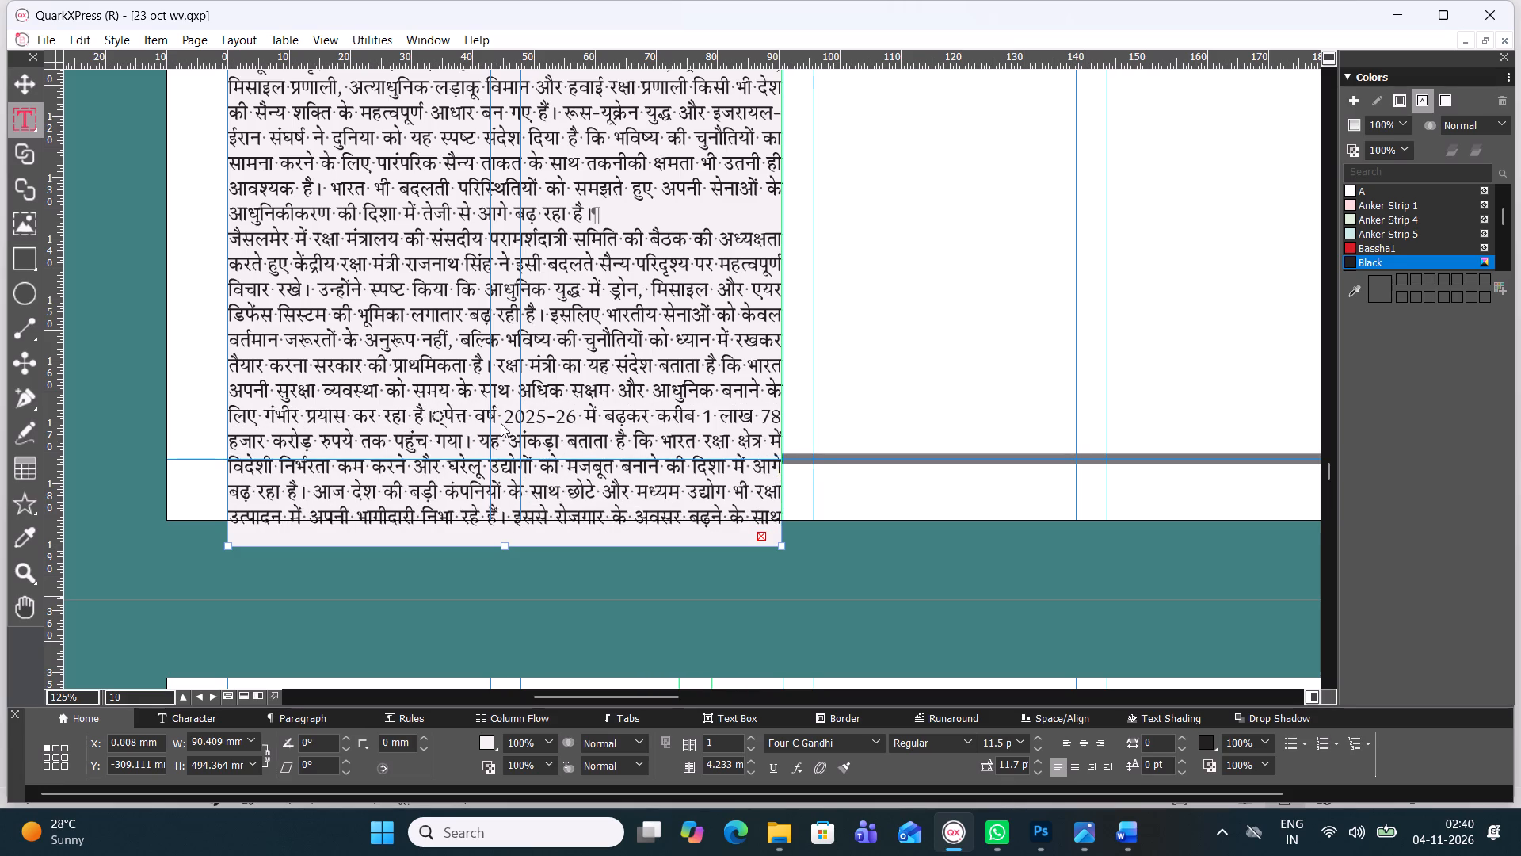
Delete the surplus text after "गंभीर प्रयास कर रहा", covering defence production and the introduction of the new military formations.
click(436, 415)
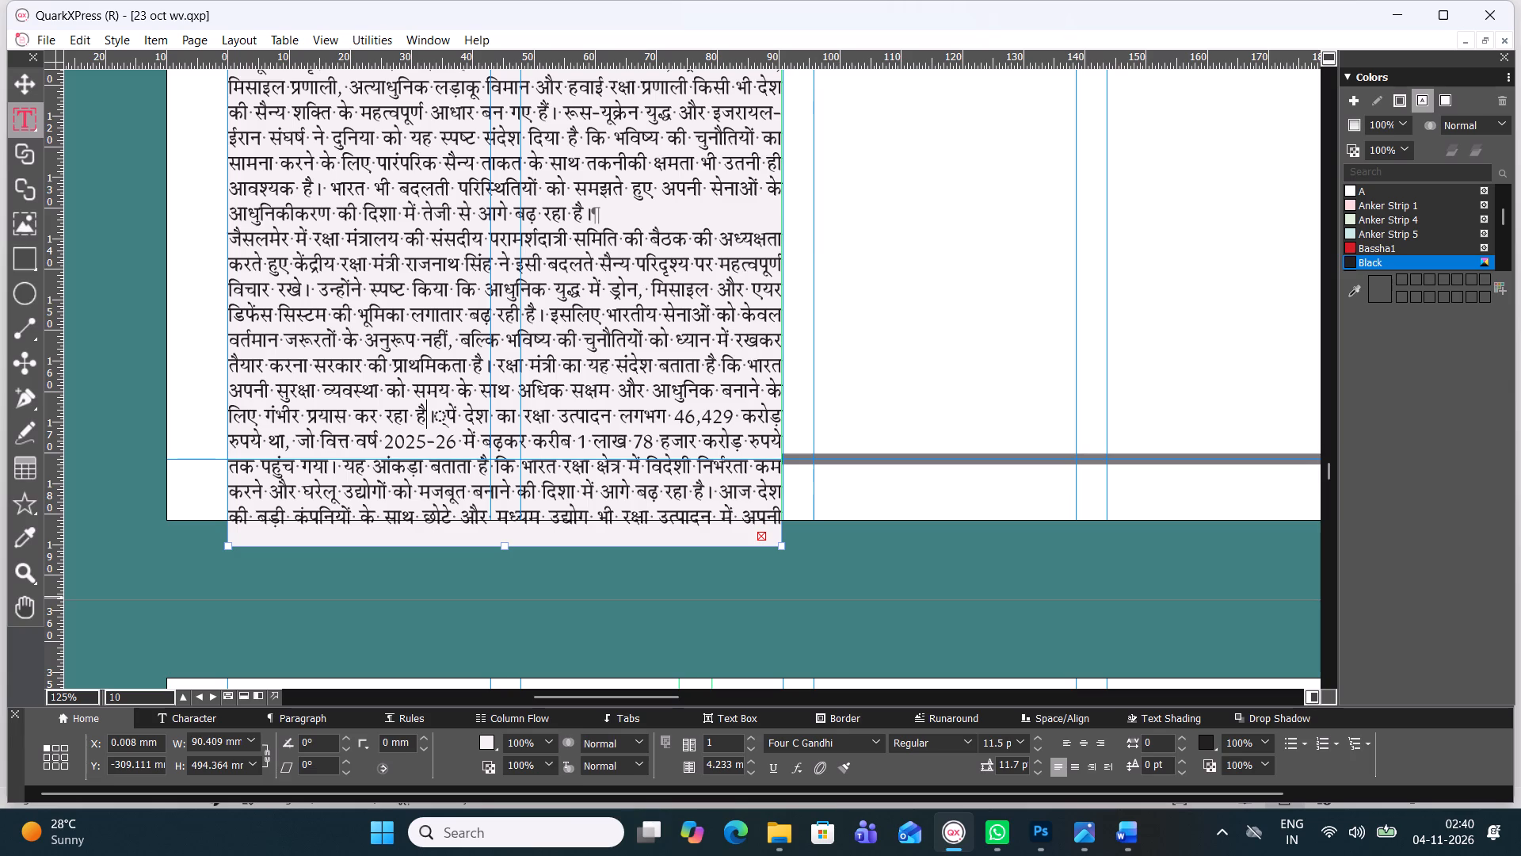
click(436, 415)
click(436, 415)
key(Right)
drag(429, 414, 644, 590)
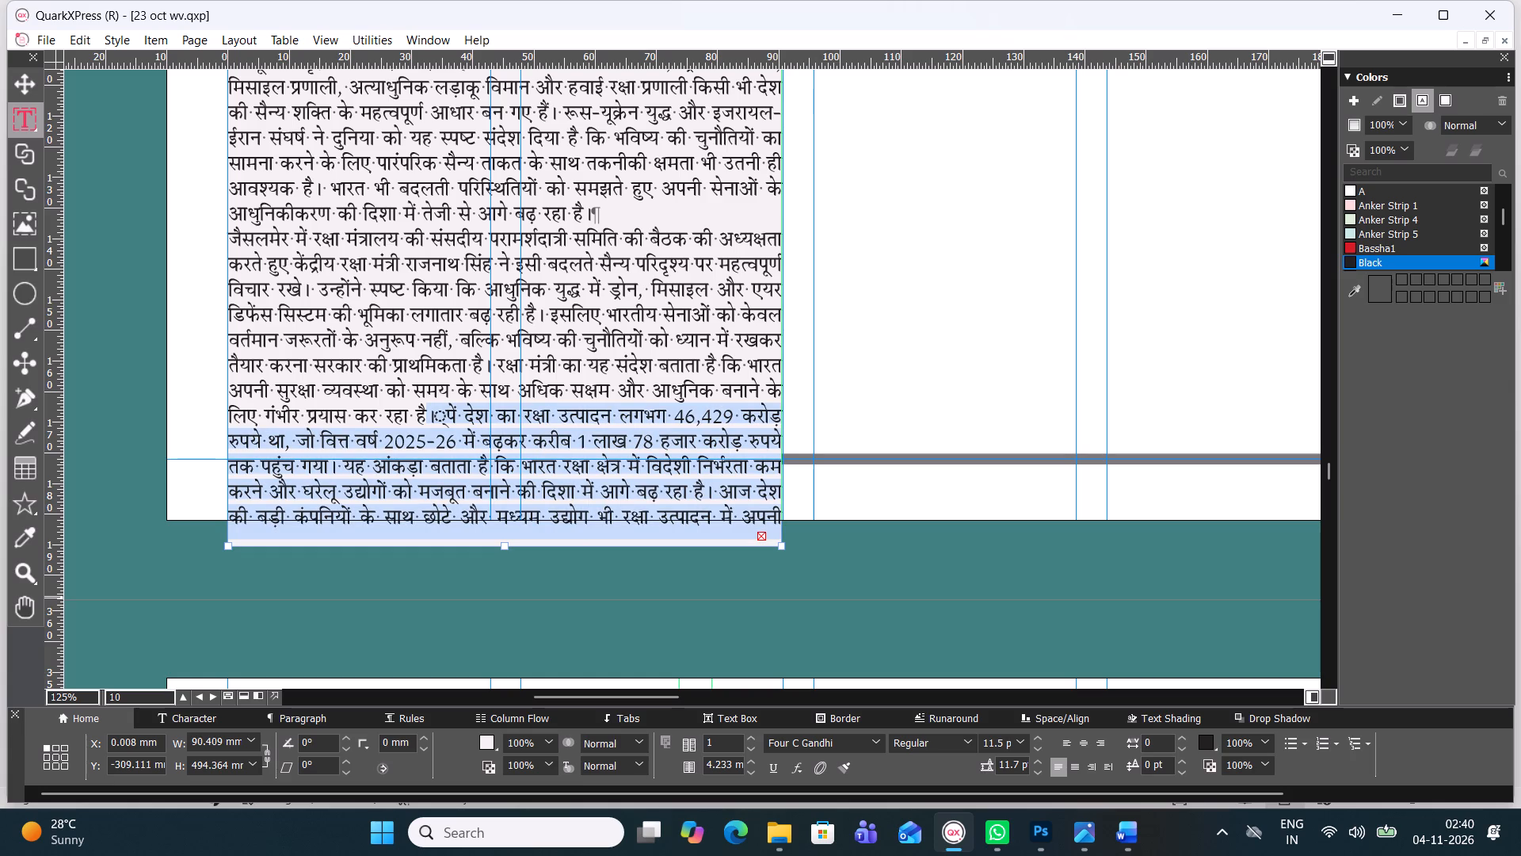
drag(644, 590, 649, 590)
key(BackSpace)
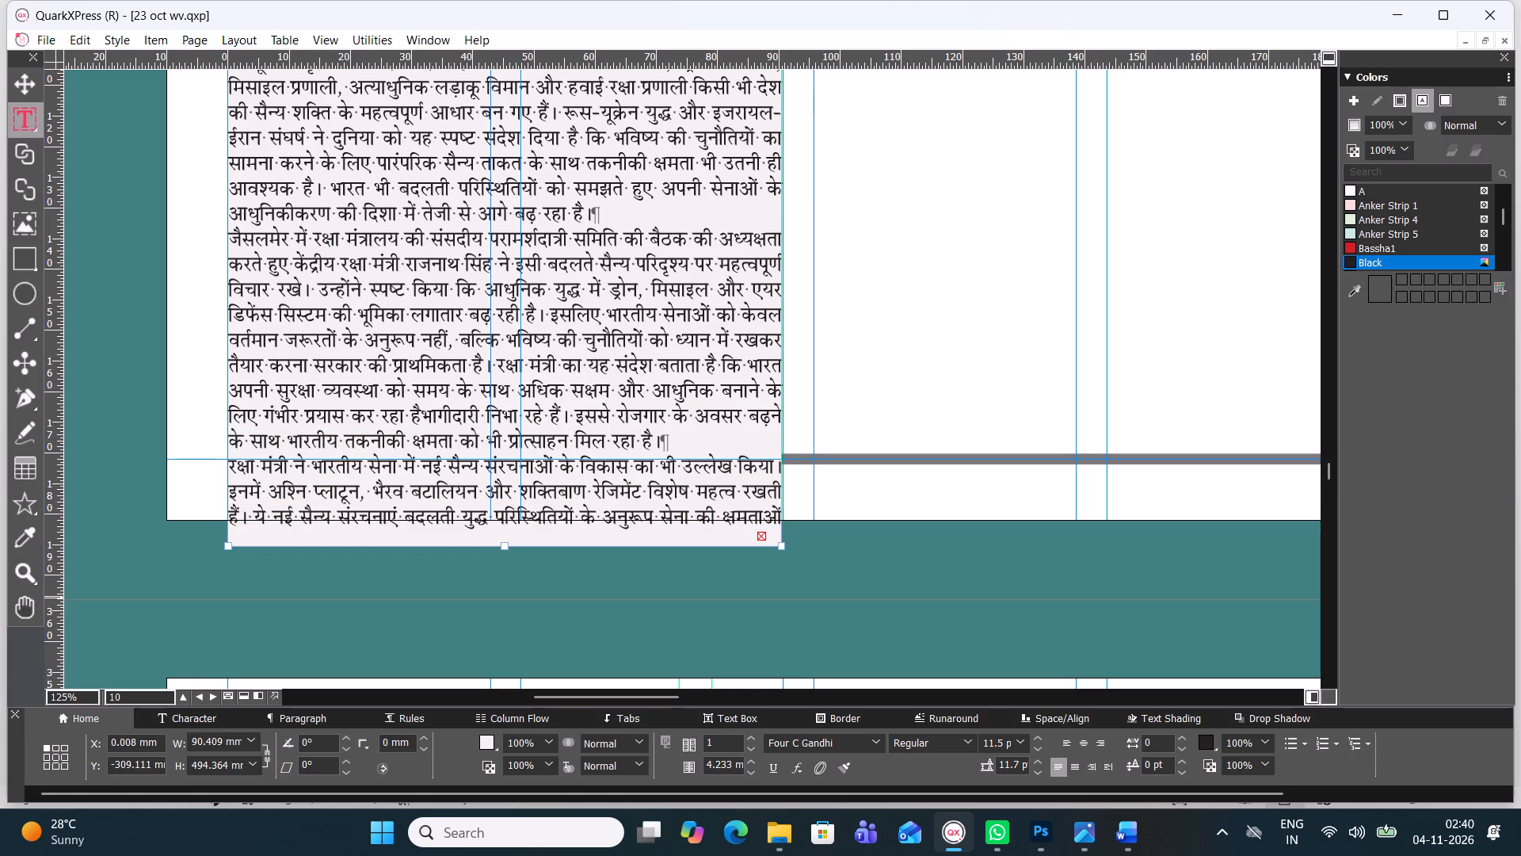
drag(420, 413, 655, 581)
key(BackSpace)
key(BackSpace)
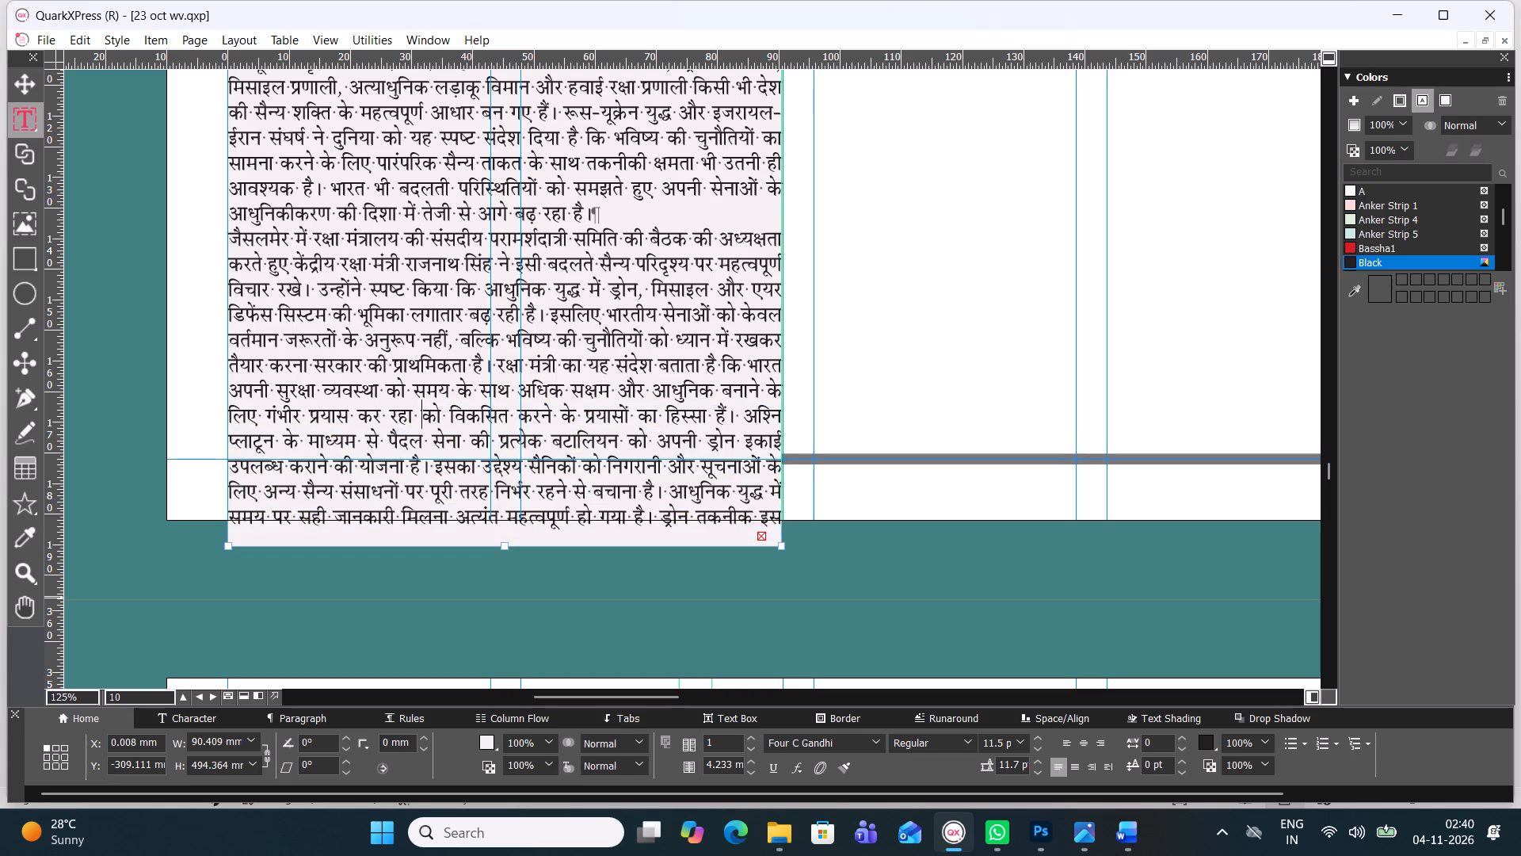
Delete the passages on the Ashni platoon, Bhairav battalion and Shaktibaan regiment following "गंभीर प्रयास कर रहा".
drag(425, 414, 856, 606)
key(BackSpace)
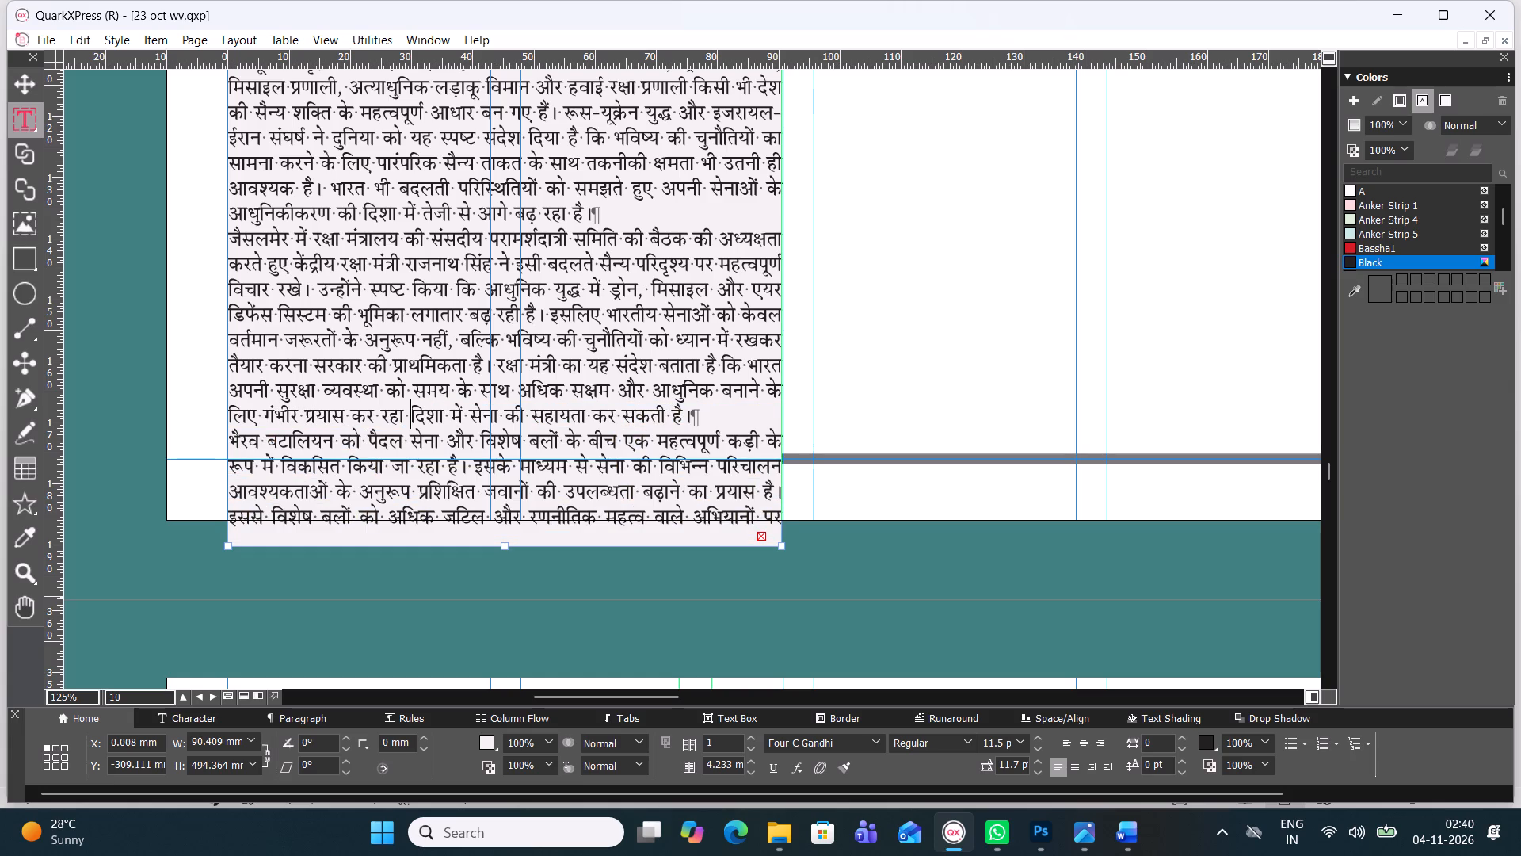
drag(412, 414, 1021, 650)
key(BackSpace)
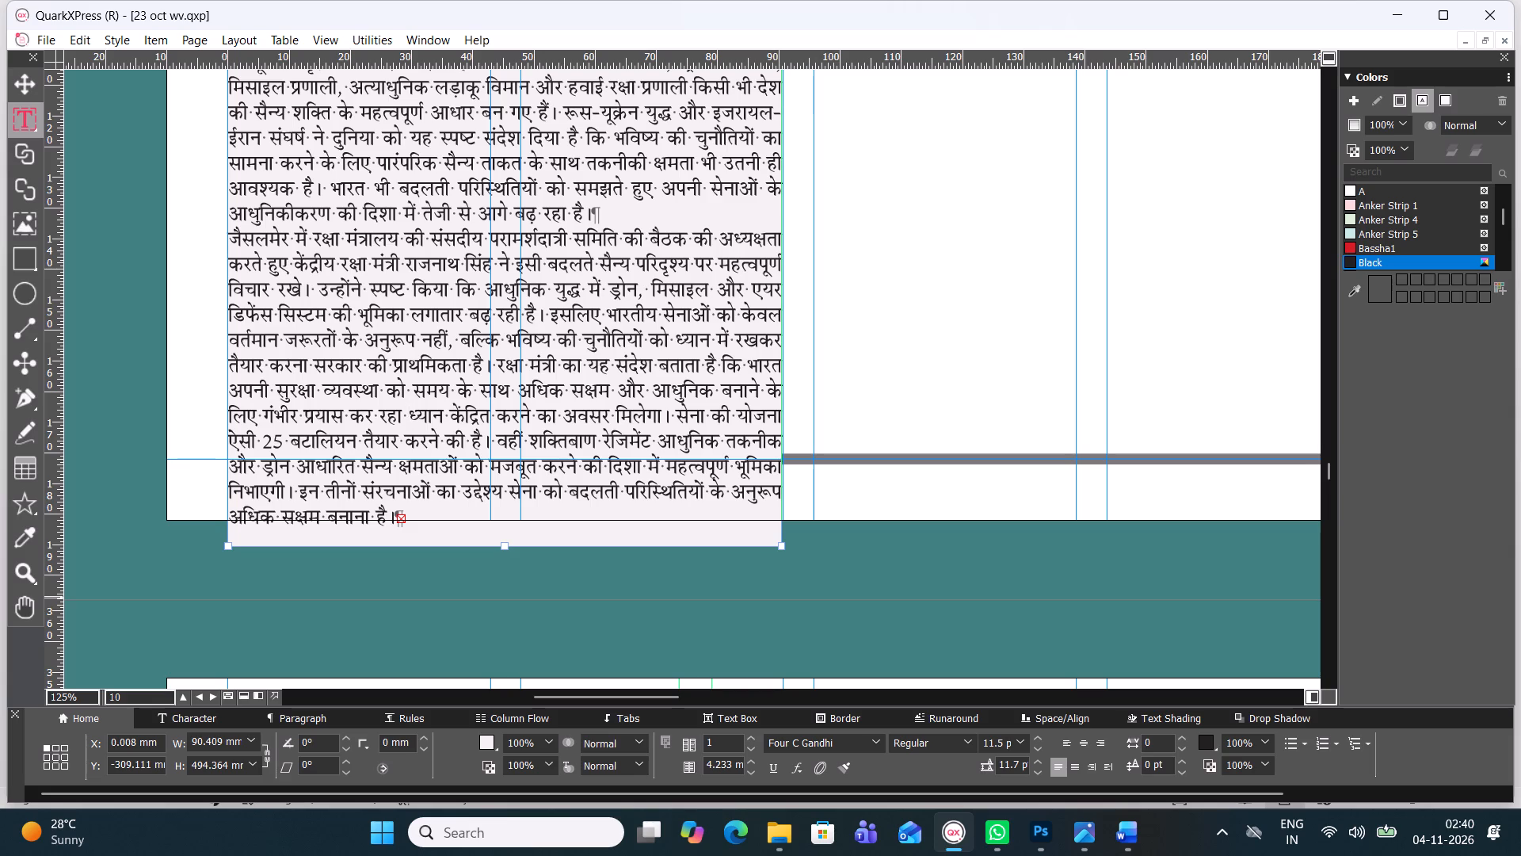
drag(414, 413, 838, 614)
key(BackSpace)
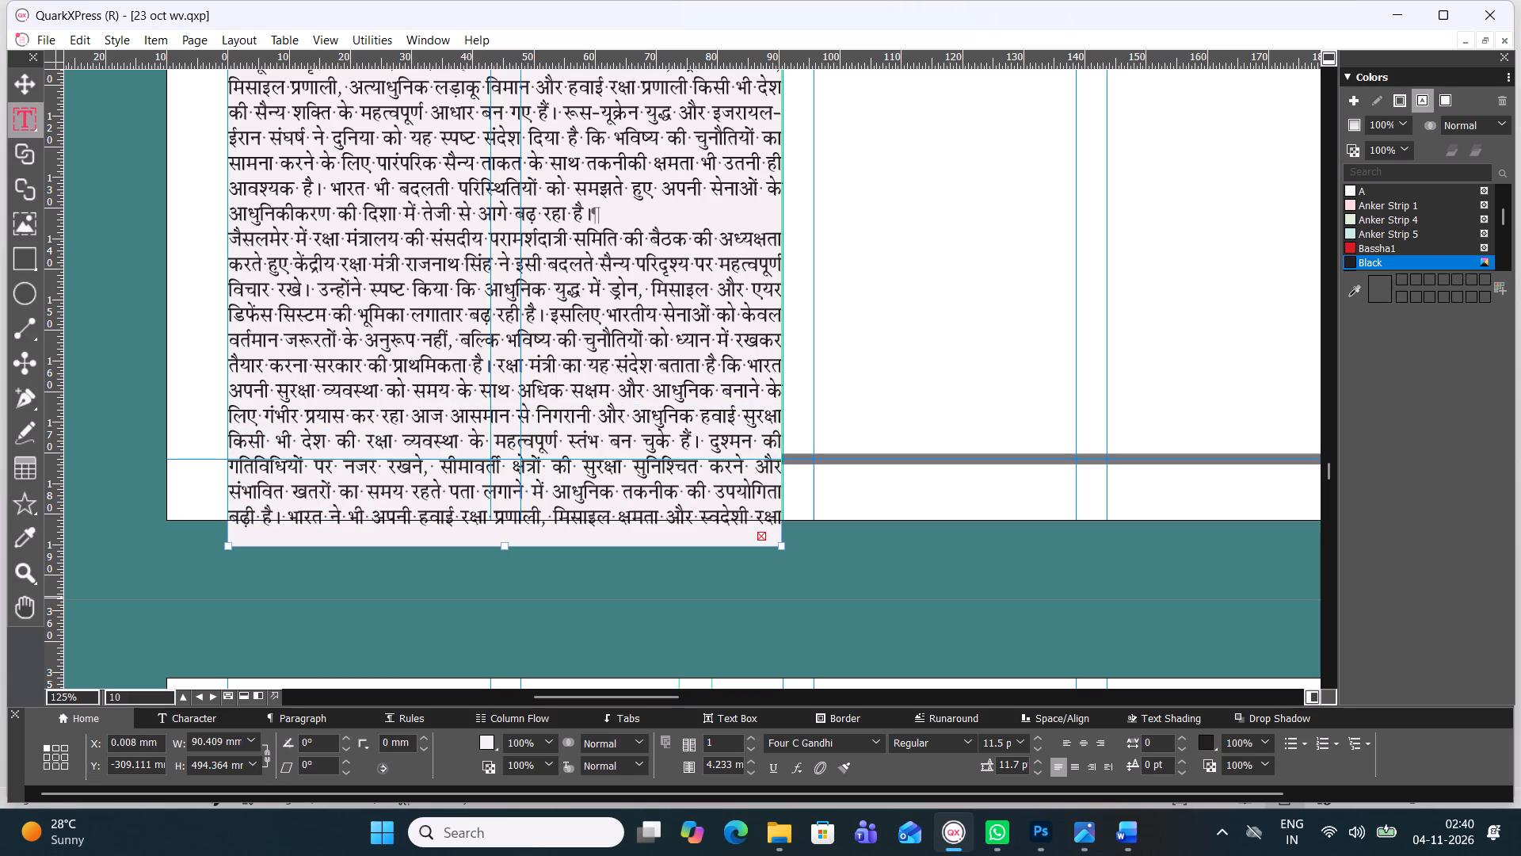
Delete the passages on air defence and on the Pakistan and China border challenges following "गंभीर प्रयास कर रहा".
drag(413, 411, 1011, 584)
key(BackSpace)
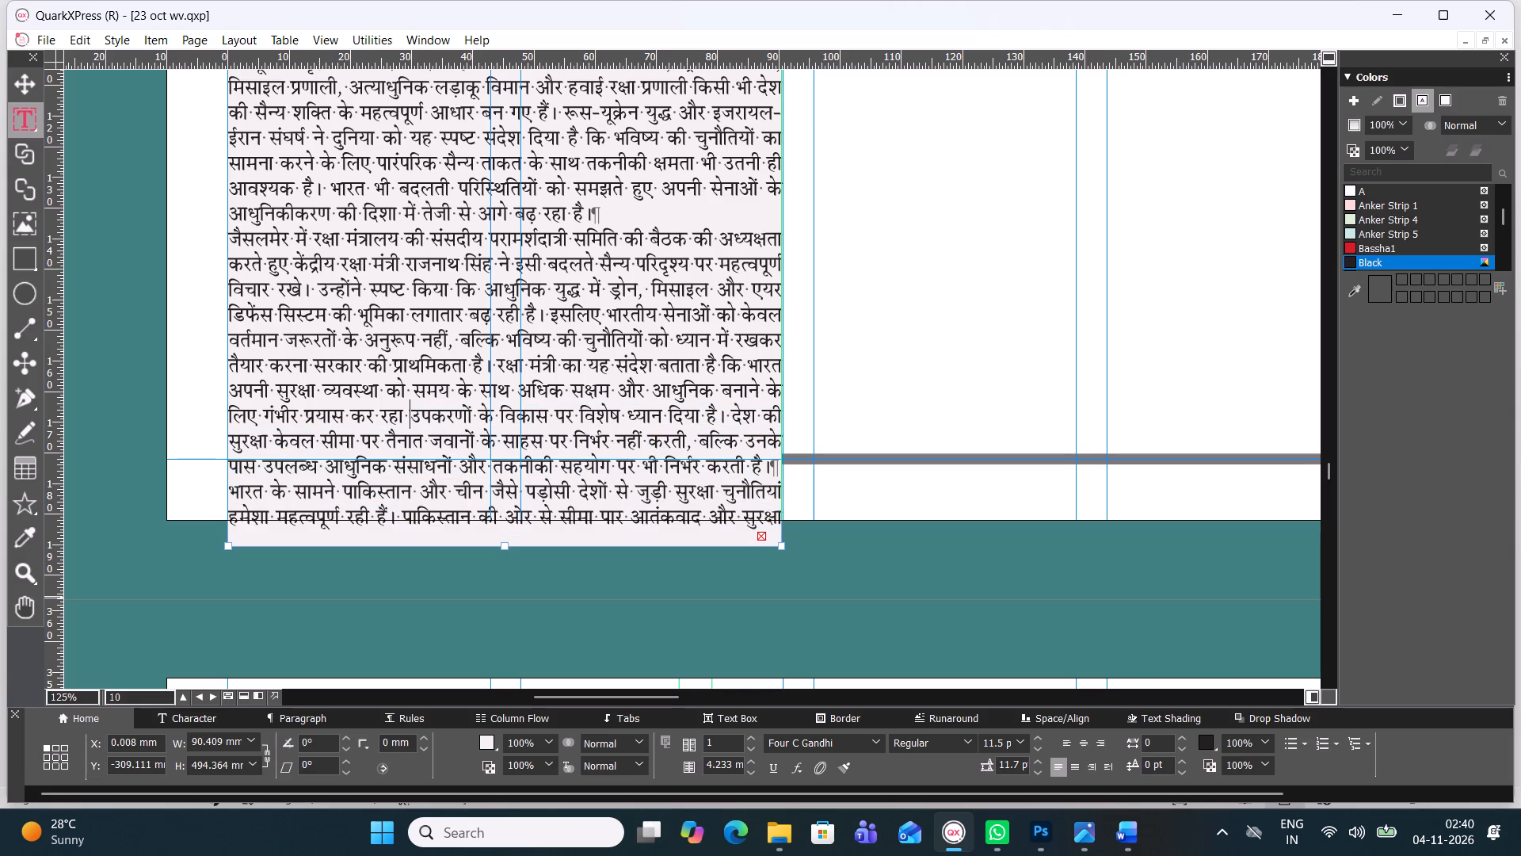
drag(409, 414, 982, 573)
key(BackSpace)
drag(411, 410, 740, 517)
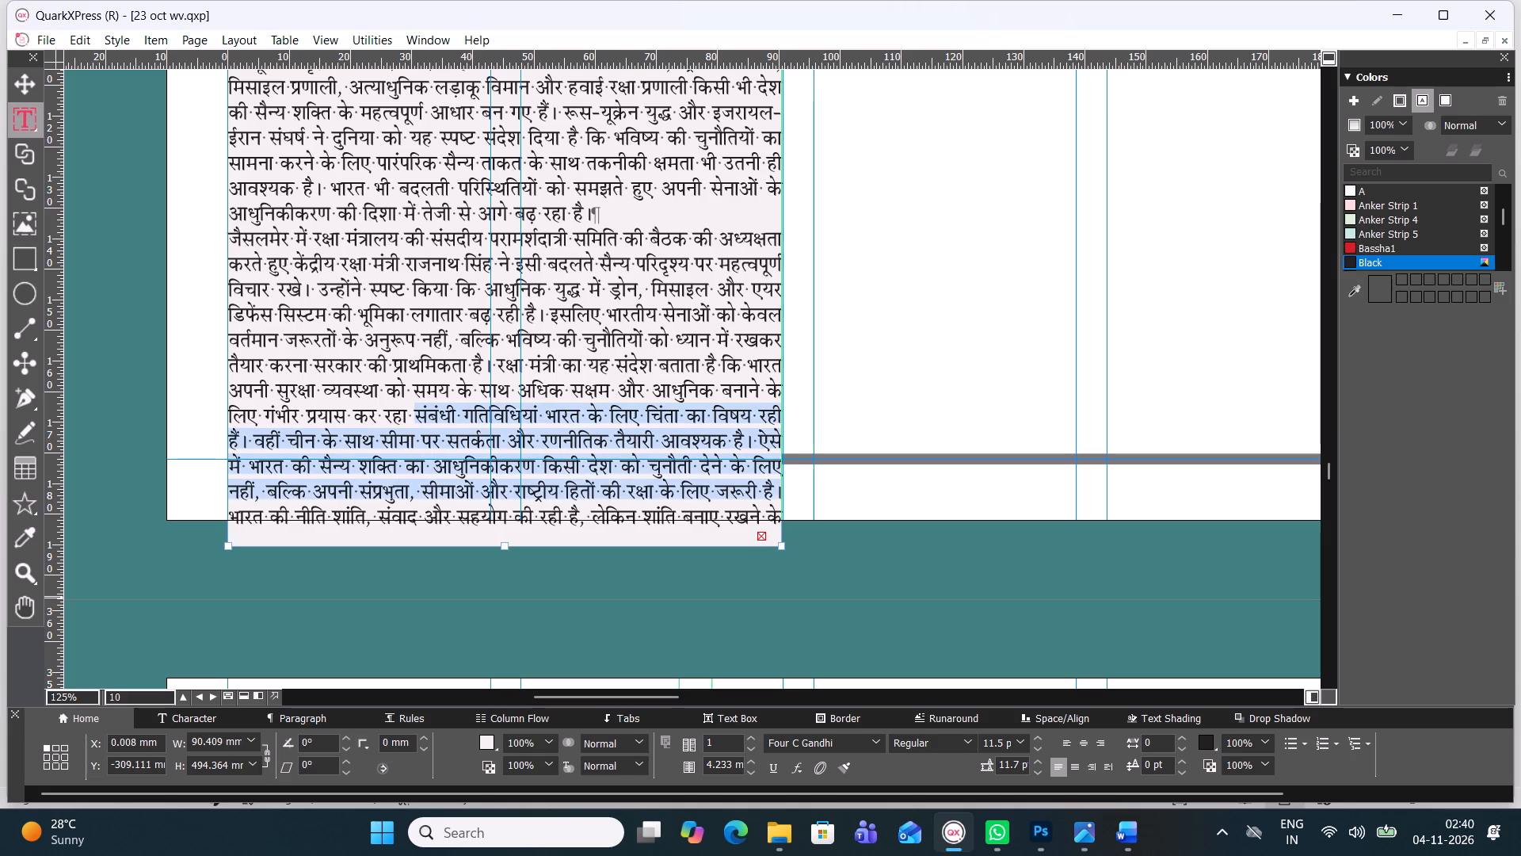
drag(740, 517, 864, 556)
key(BackSpace)
Delete the passages on strong security, self-reliance in defence and the Jaisalmer meeting attendees following "गंभीर प्रयास कर रहा".
drag(416, 411, 852, 579)
key(BackSpace)
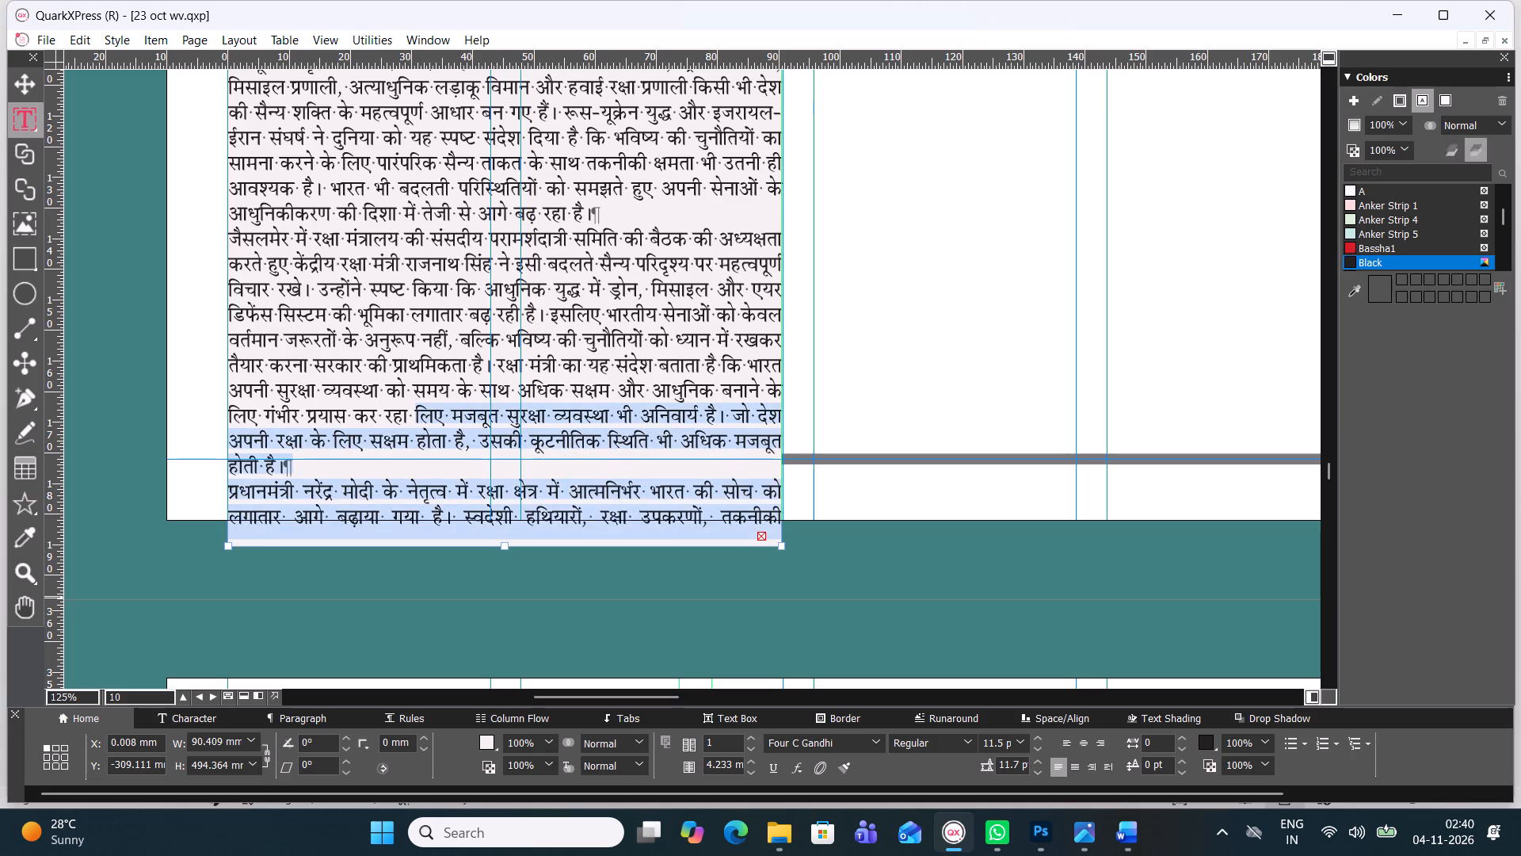
drag(418, 410, 926, 611)
key(BackSpace)
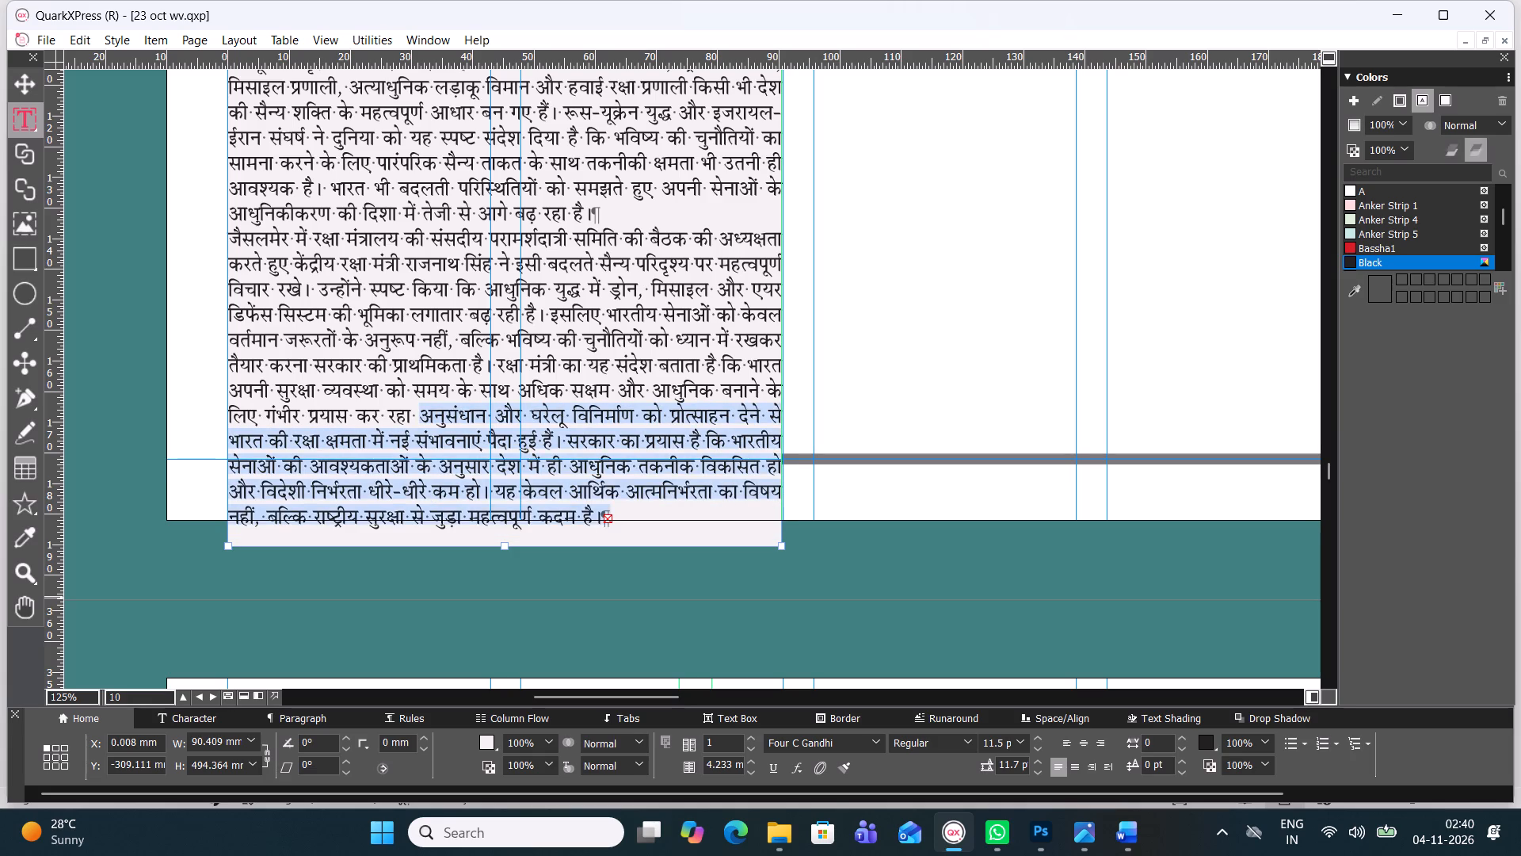
drag(412, 417, 1004, 612)
key(BackSpace)
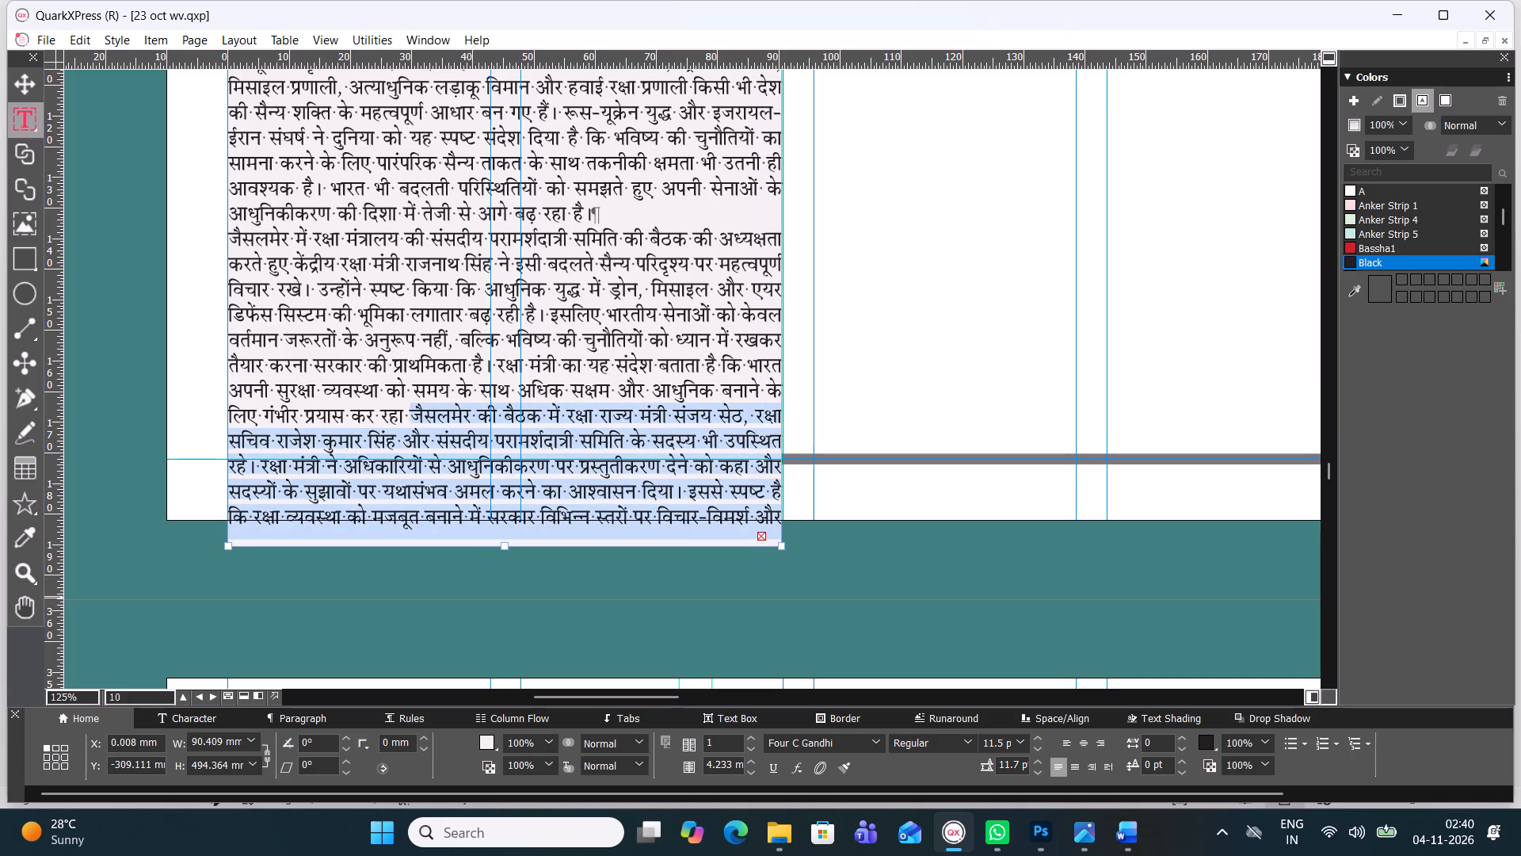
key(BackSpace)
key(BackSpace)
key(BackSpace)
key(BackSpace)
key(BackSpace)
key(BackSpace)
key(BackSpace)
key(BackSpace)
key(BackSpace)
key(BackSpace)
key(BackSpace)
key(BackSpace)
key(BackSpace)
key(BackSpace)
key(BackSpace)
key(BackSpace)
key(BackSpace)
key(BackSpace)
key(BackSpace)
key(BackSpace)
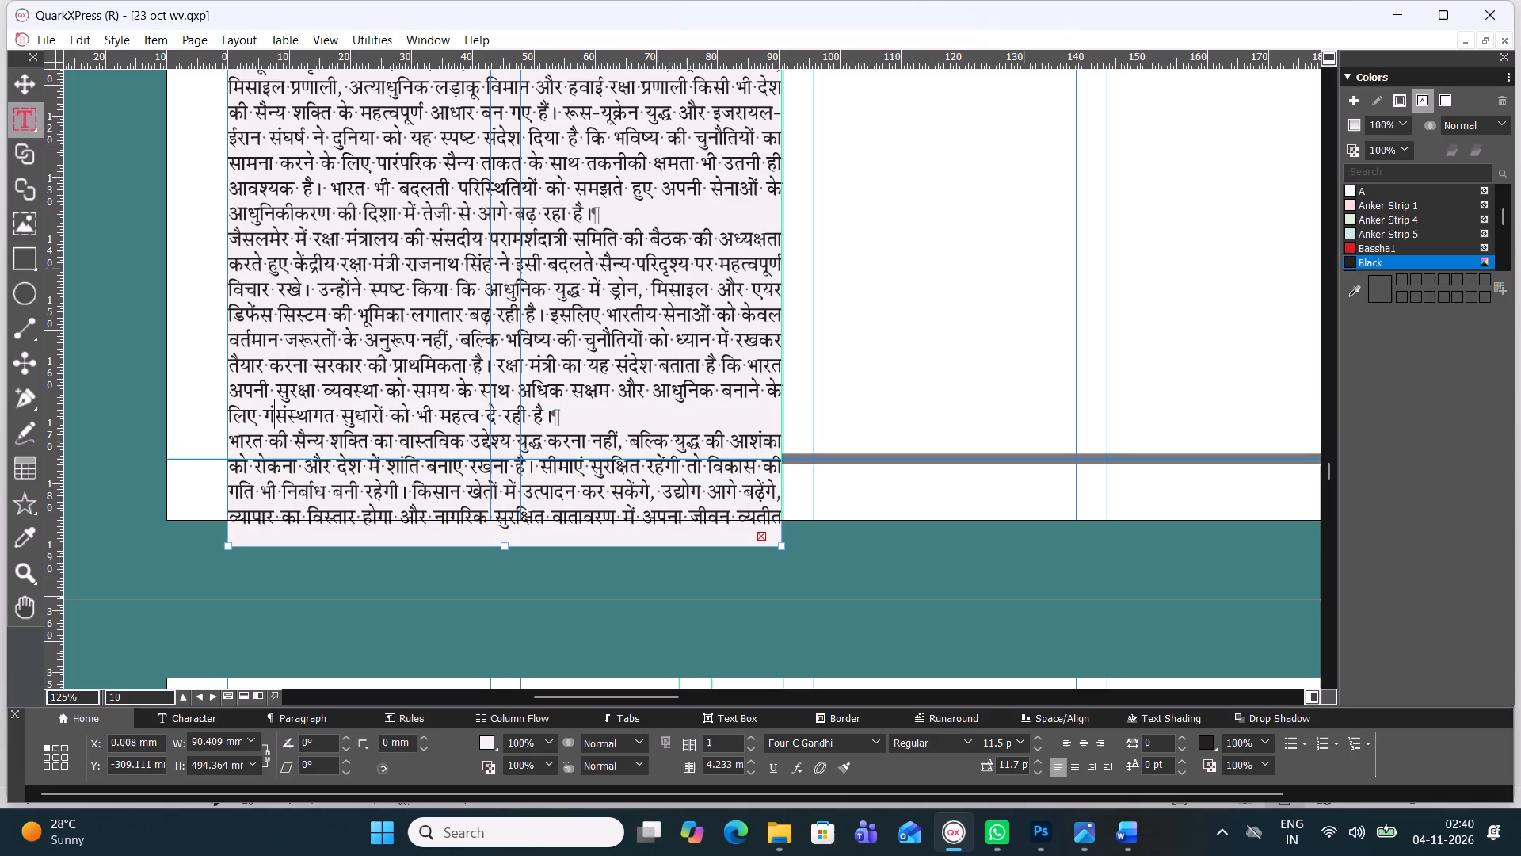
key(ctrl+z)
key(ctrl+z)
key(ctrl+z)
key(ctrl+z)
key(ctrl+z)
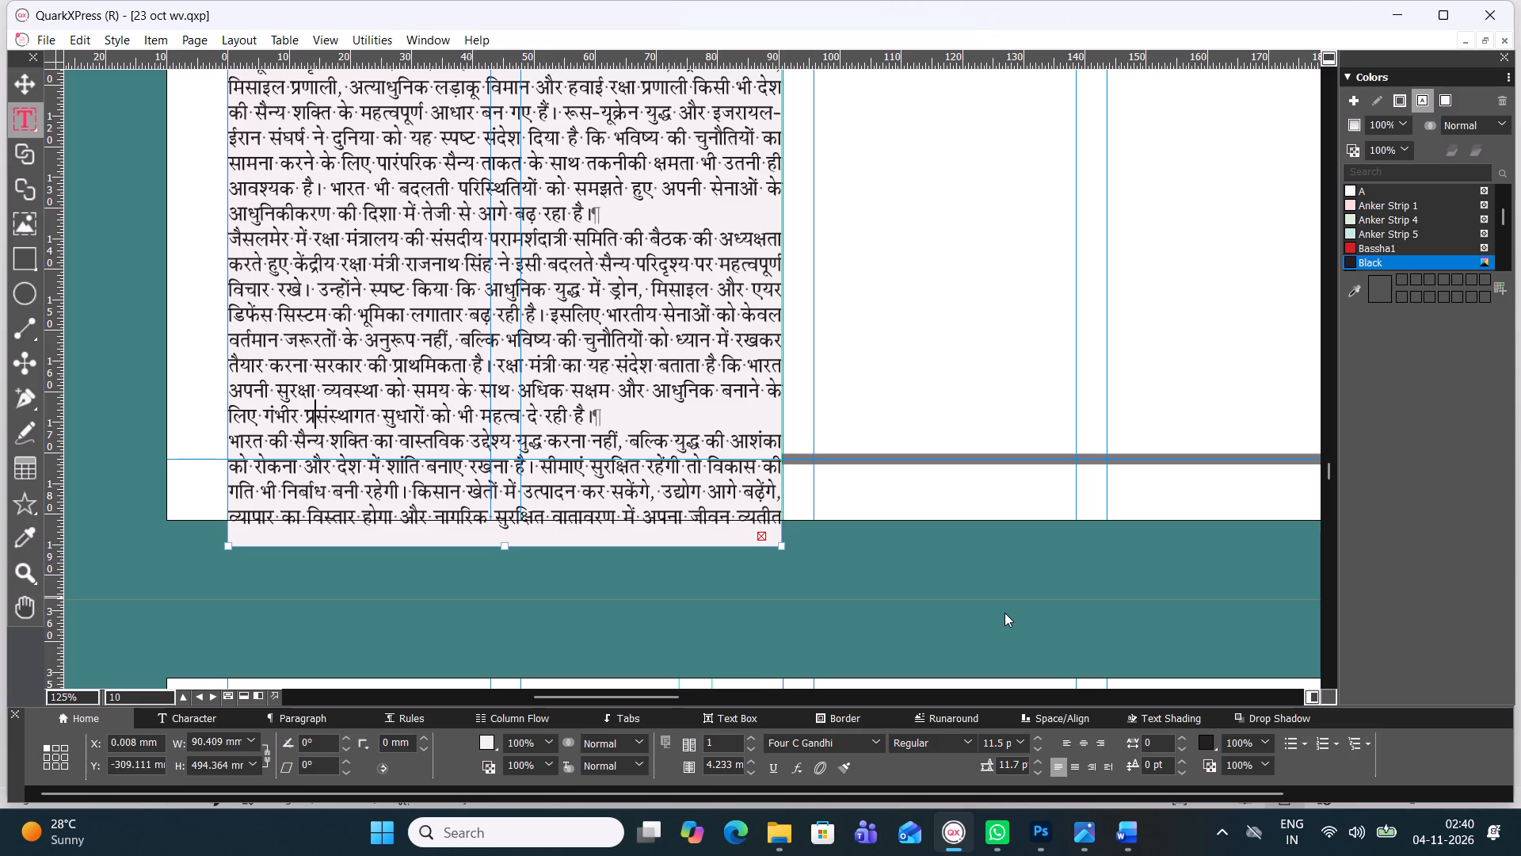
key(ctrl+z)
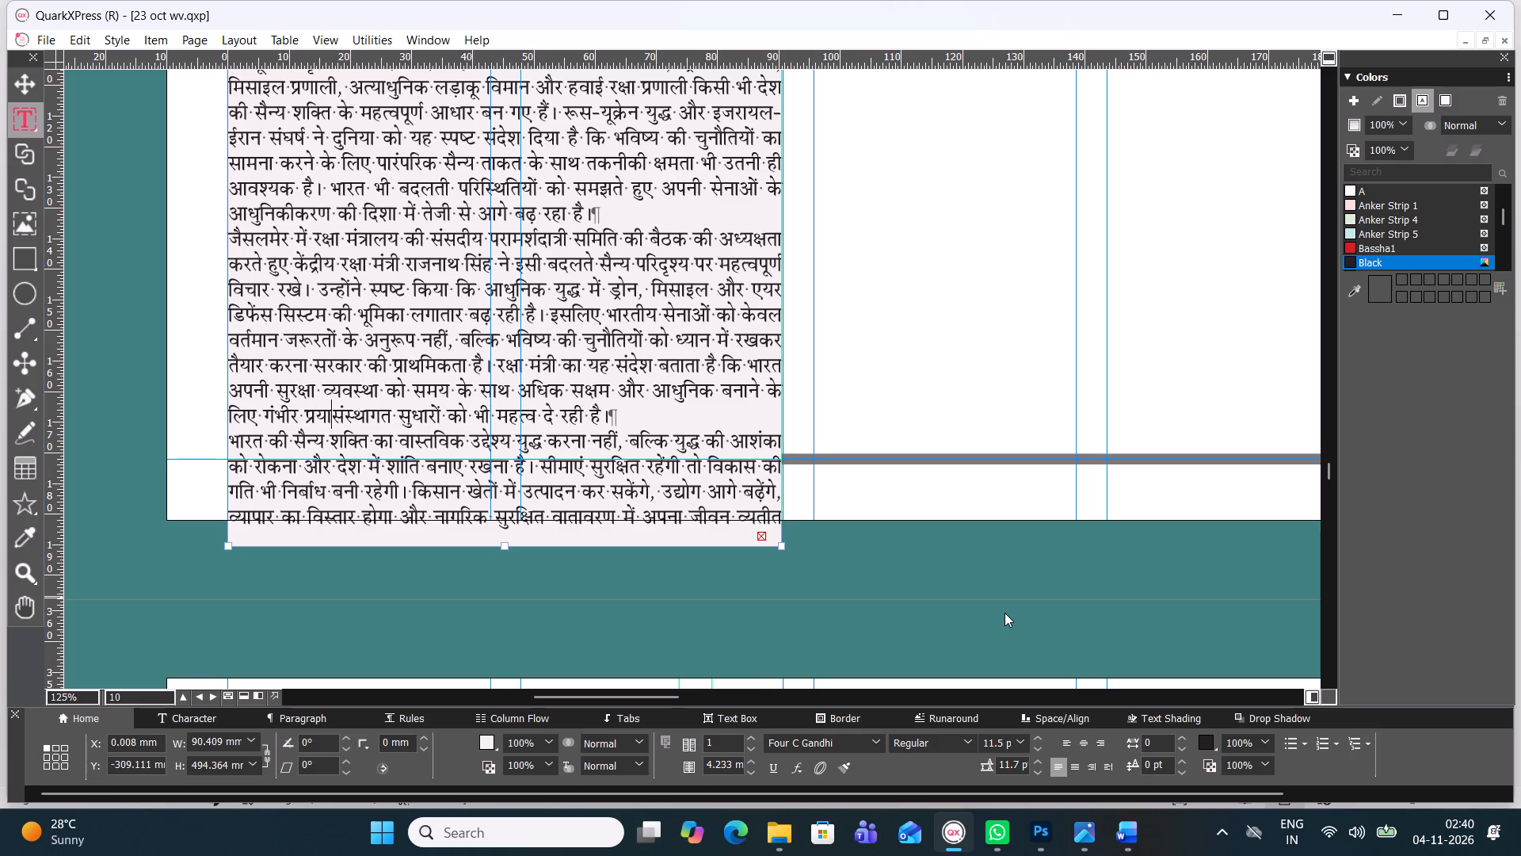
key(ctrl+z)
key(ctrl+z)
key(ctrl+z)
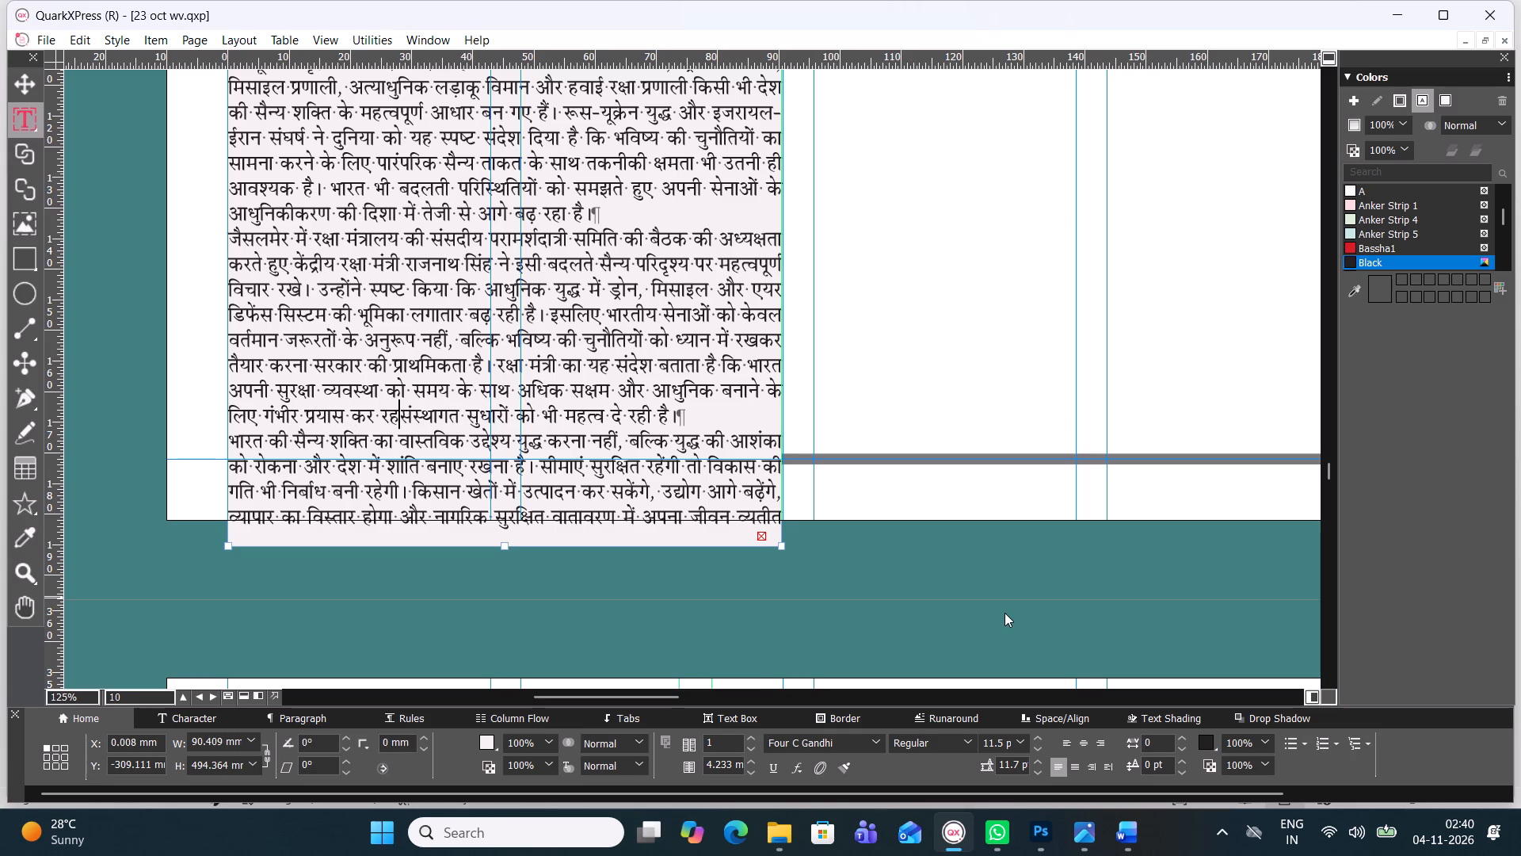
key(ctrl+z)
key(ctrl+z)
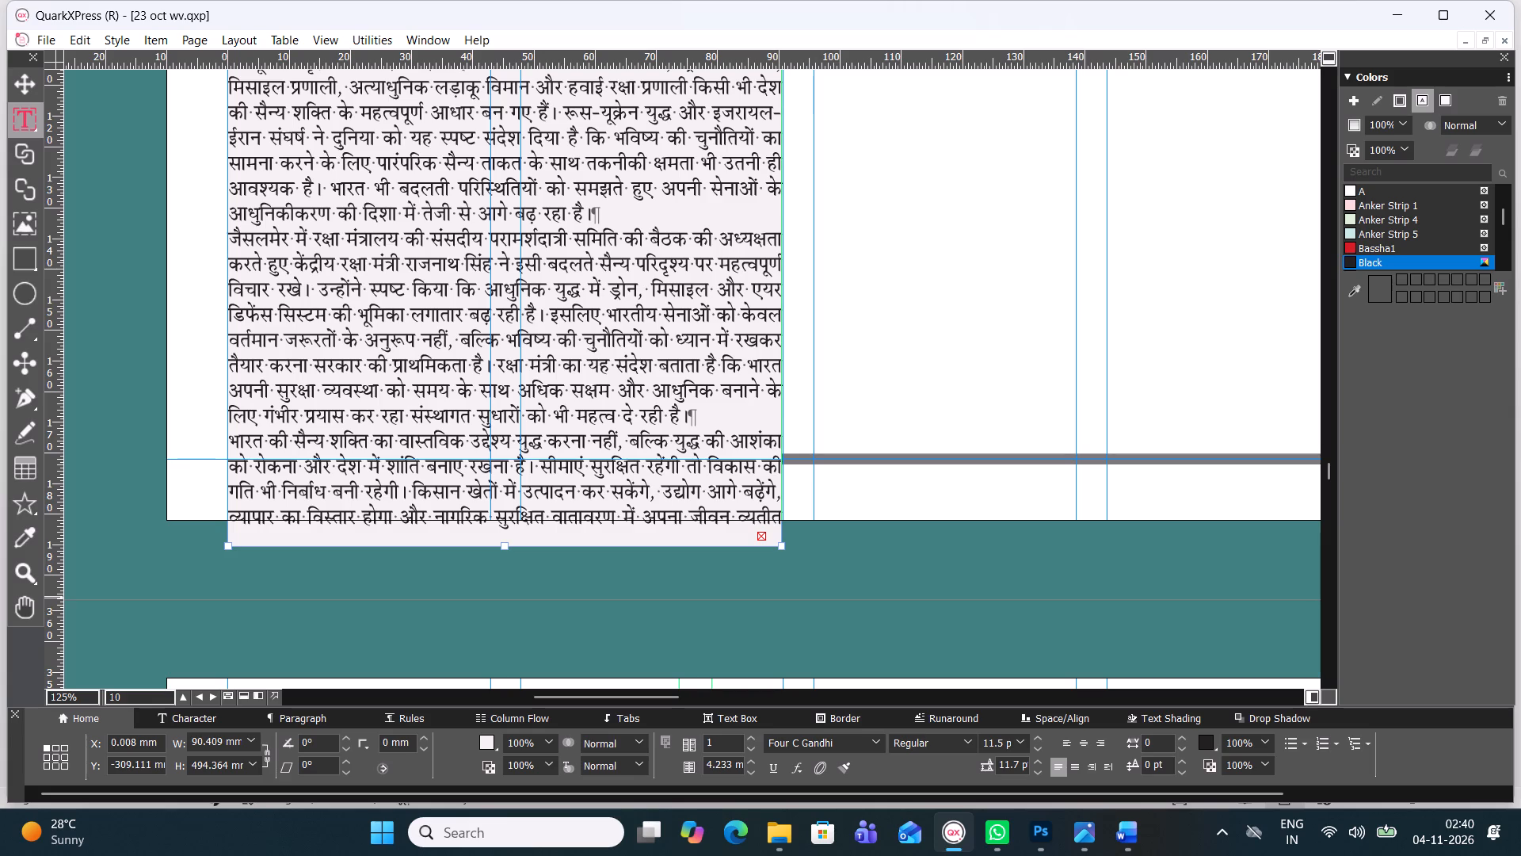
Delete all remaining article text from "संस्थागत सुधारों" to the end, so the story stops after "गंभीर प्रयास कर रहा".
key(Delete)
key(Delete)
key(Delete)
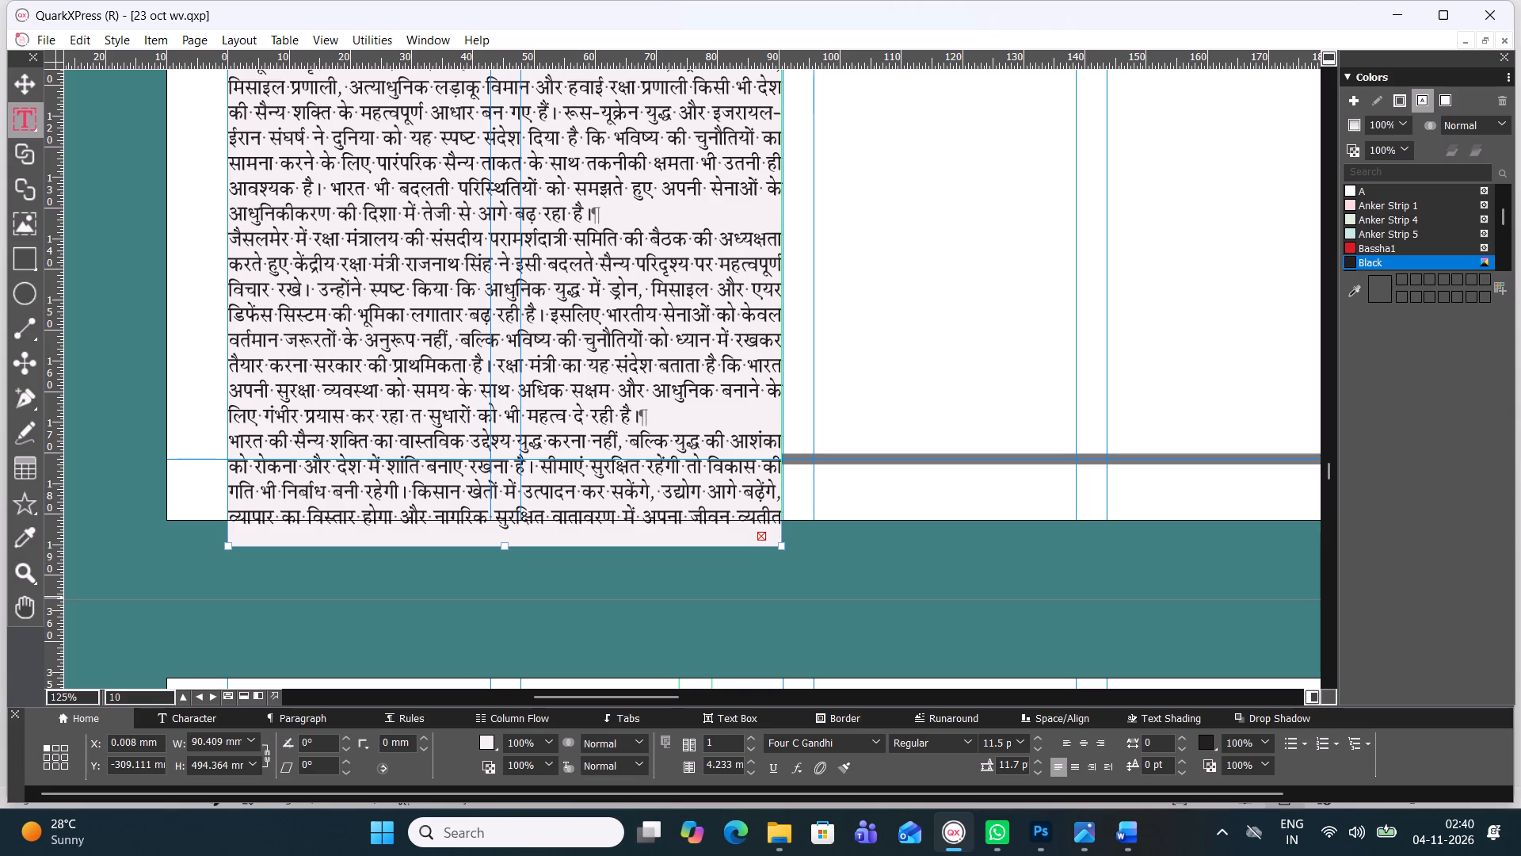
key(Delete)
key(Delete)
key(Delete)
key(Delete)
key(Delete)
key(Delete)
key(Delete)
key(Delete)
key(Delete)
key(Delete)
key(Delete)
key(Delete)
key(Delete)
key(Delete)
key(Delete)
key(Delete)
key(Delete)
key(Delete)
key(Delete)
key(Delete)
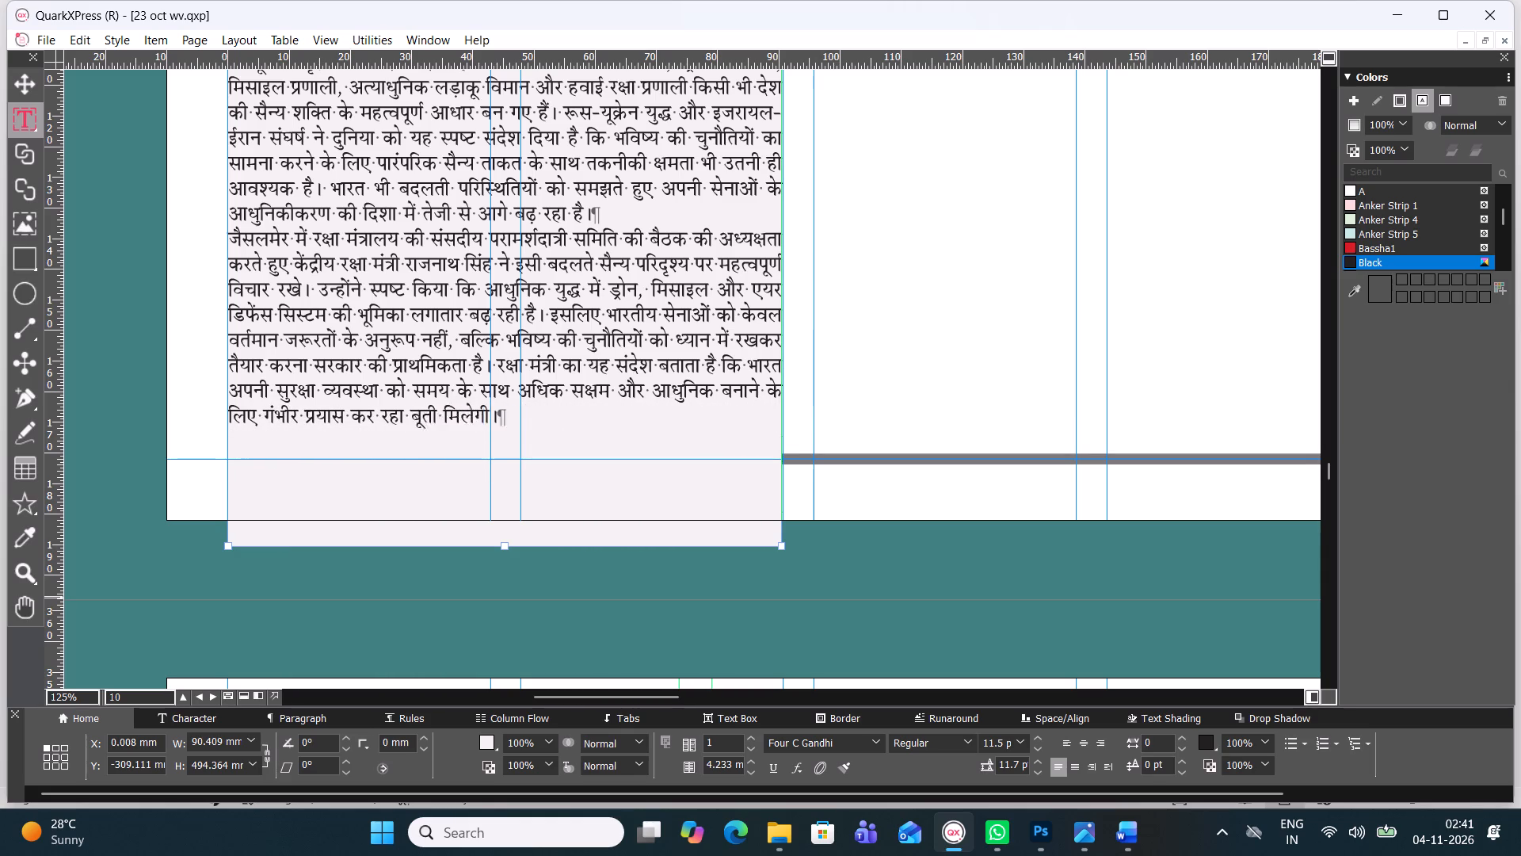
key(Delete)
key(Delete)
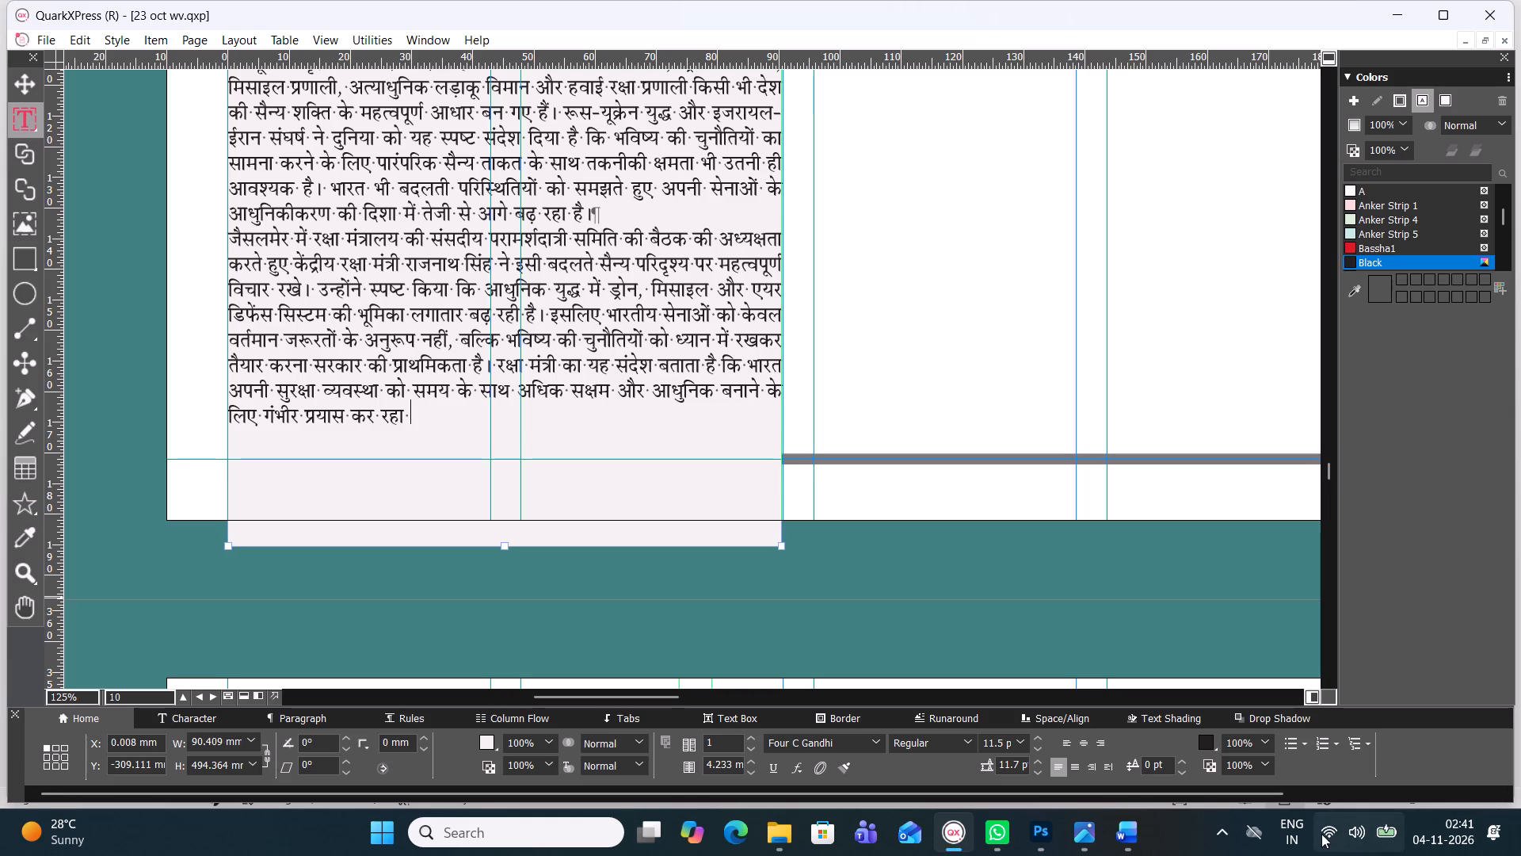
Switch the keyboard layout to Hindi Phonetic and complete the last sentence with "है", without a trailing space.
click(1293, 839)
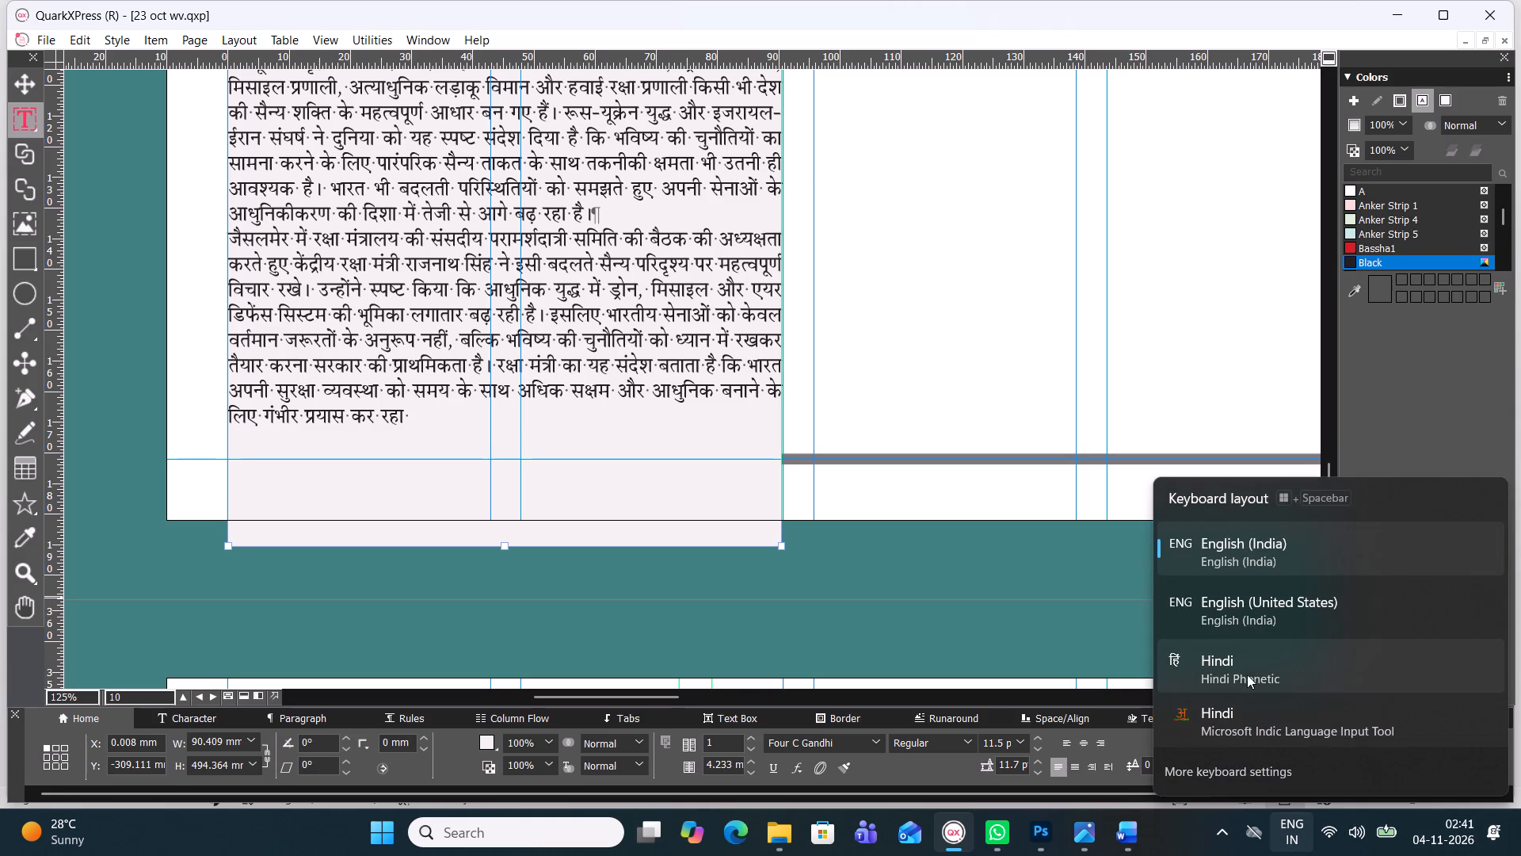
click(1226, 657)
text(HAI)
key(Return)
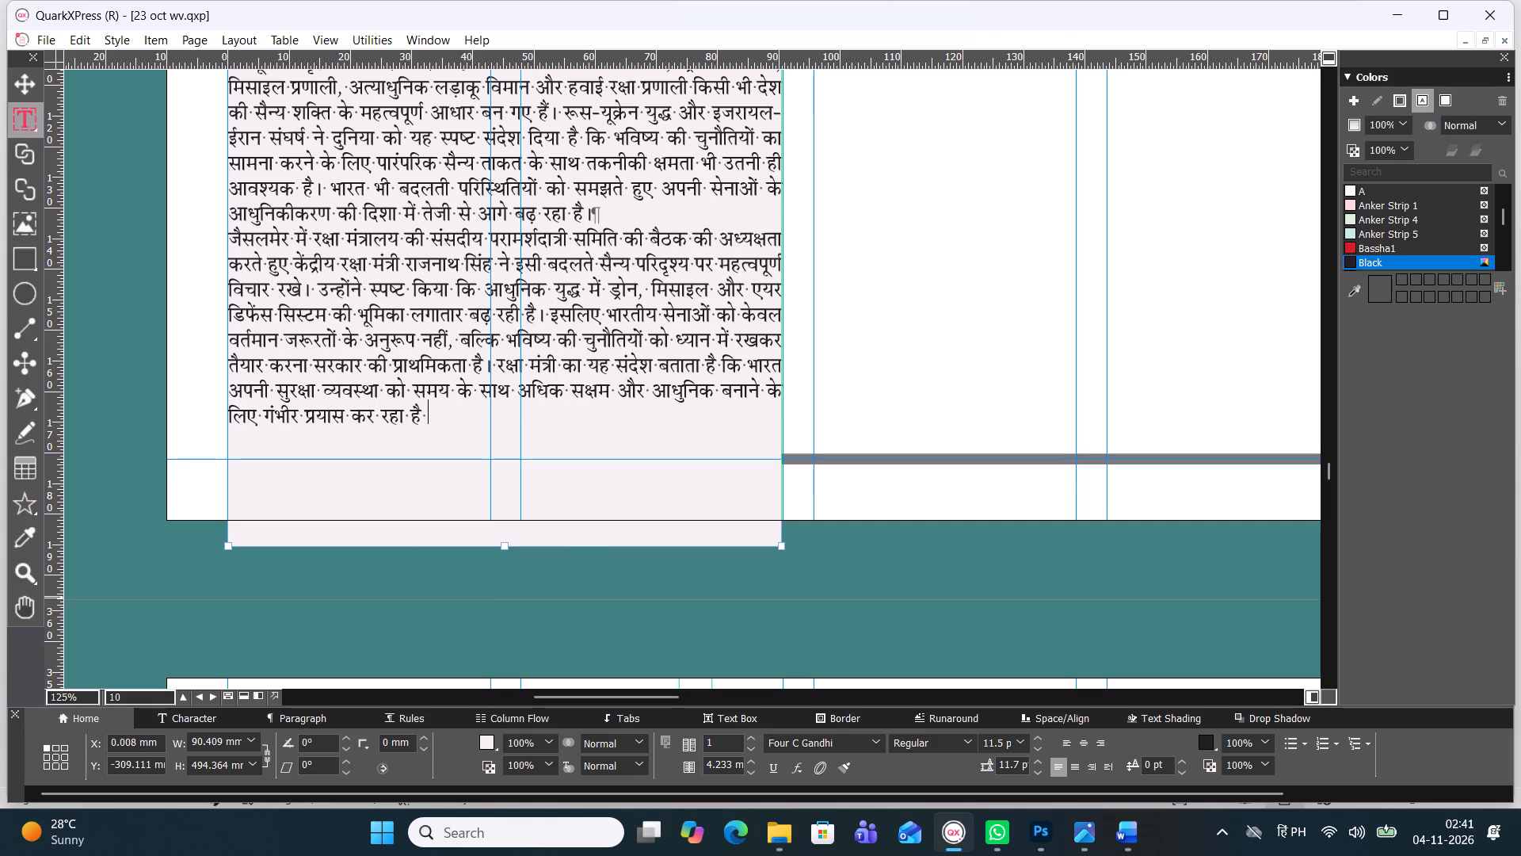
key(BackSpace)
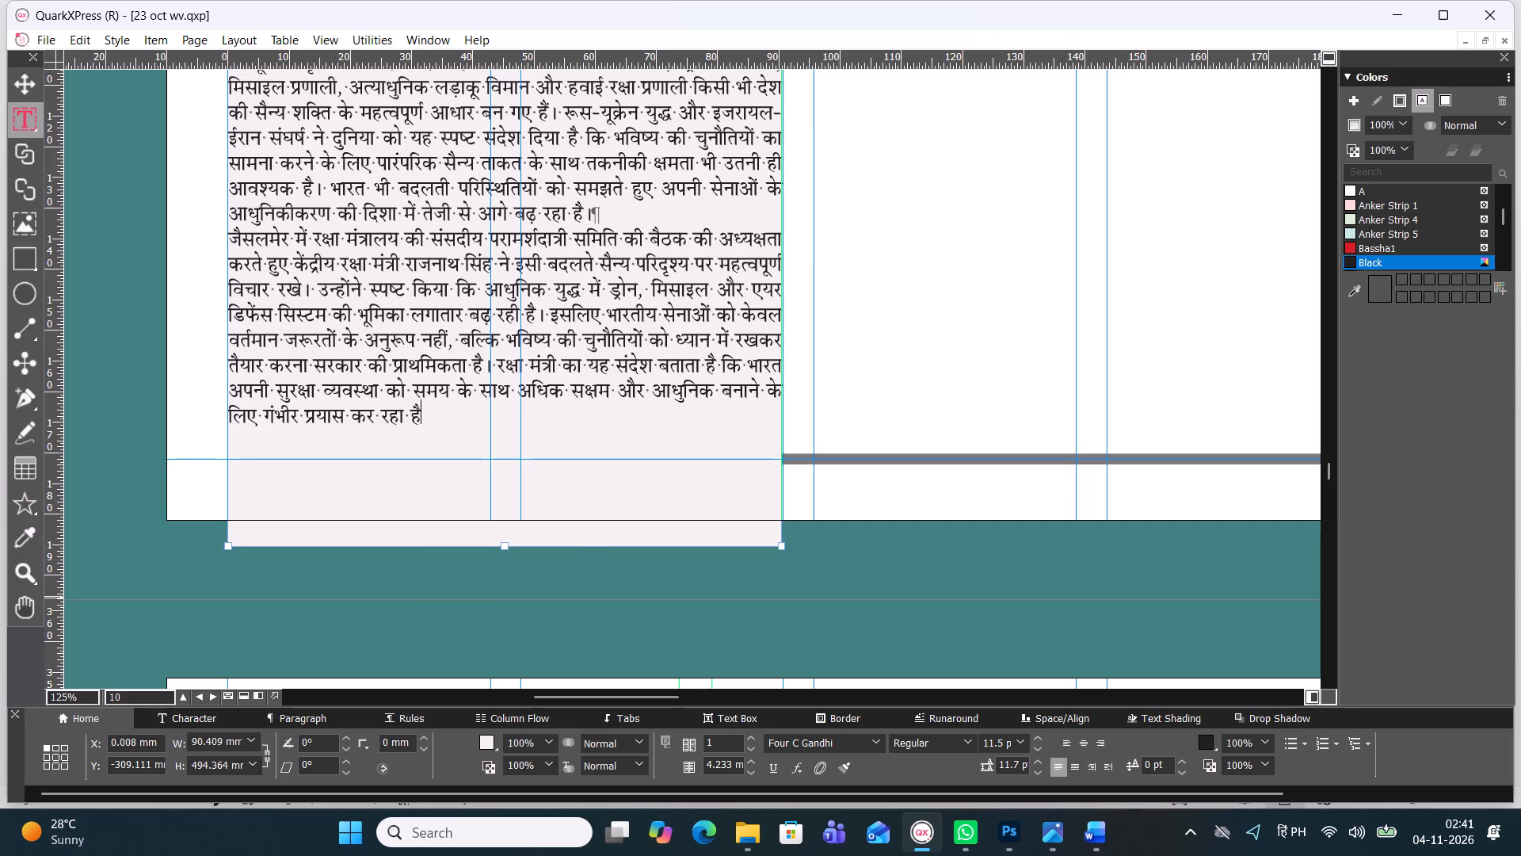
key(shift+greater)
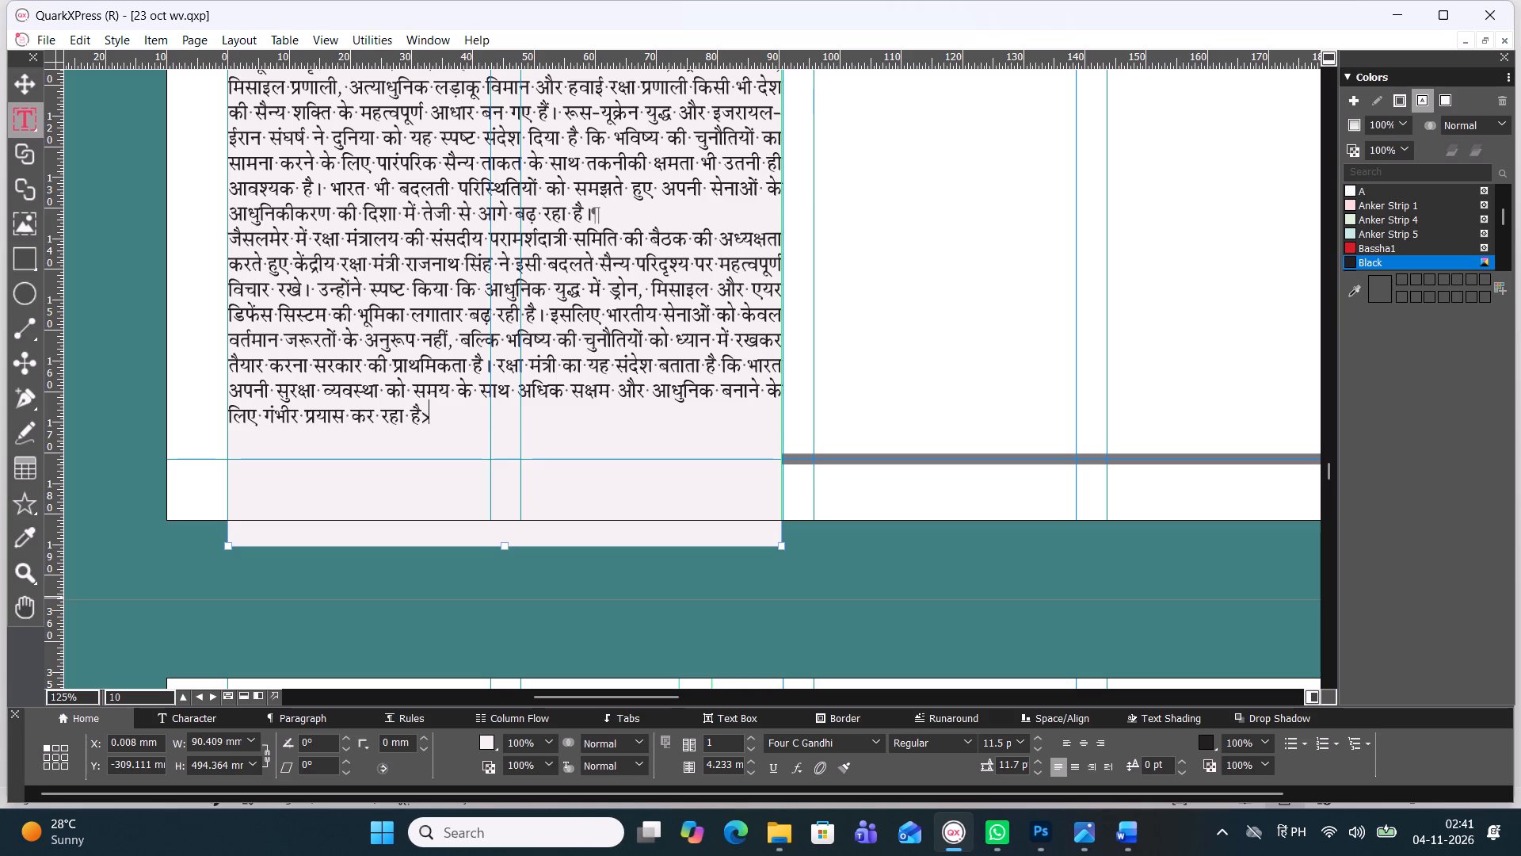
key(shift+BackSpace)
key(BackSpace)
Copy the full stop "।" from the end of the preceding paragraph and paste it after the closing "है".
drag(597, 212, 590, 211)
drag(590, 211, 587, 212)
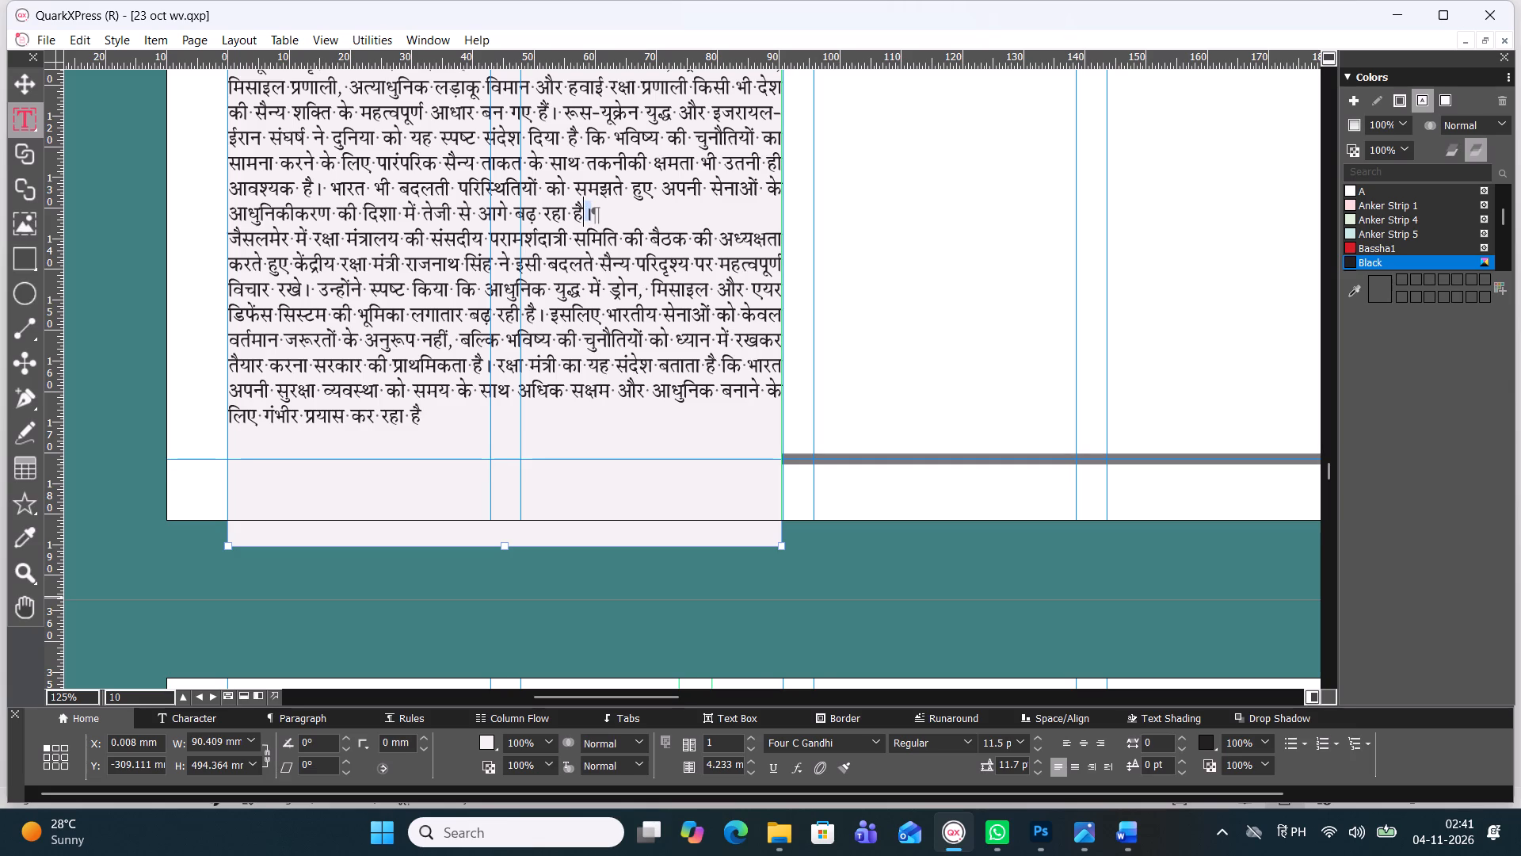
key(ctrl+c)
click(424, 418)
key(ctrl+v)
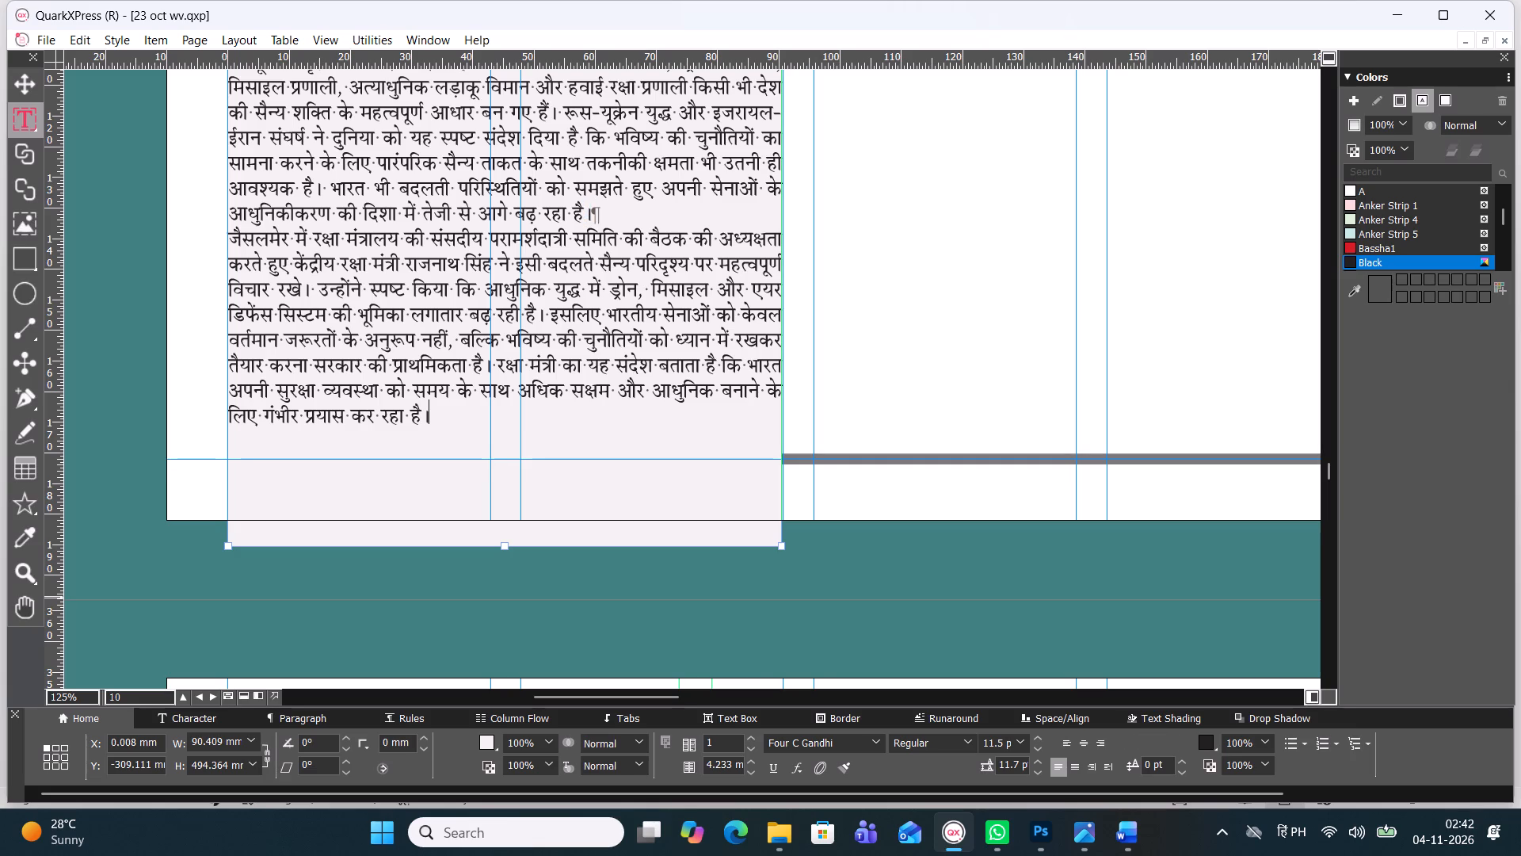
click(445, 410)
Shorten the article's text box to about 477.5 mm high, ending it just above the footer rule.
drag(506, 550, 494, 447)
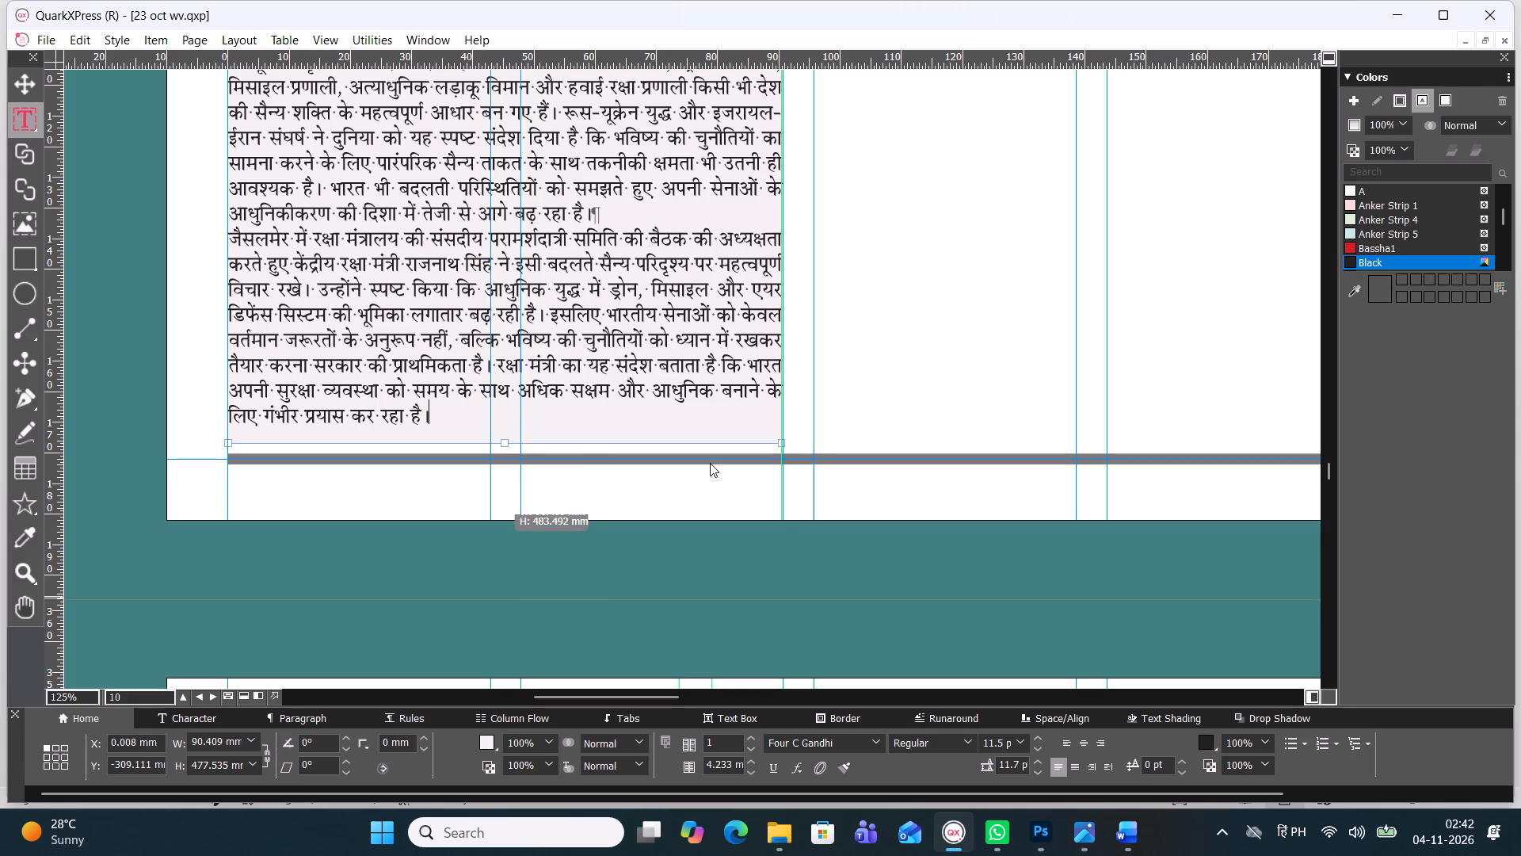
Narrow the four-column article's text box to about 234.3 mm wide, aligning its outer edge with the page's margin guide.
drag(661, 697, 683, 694)
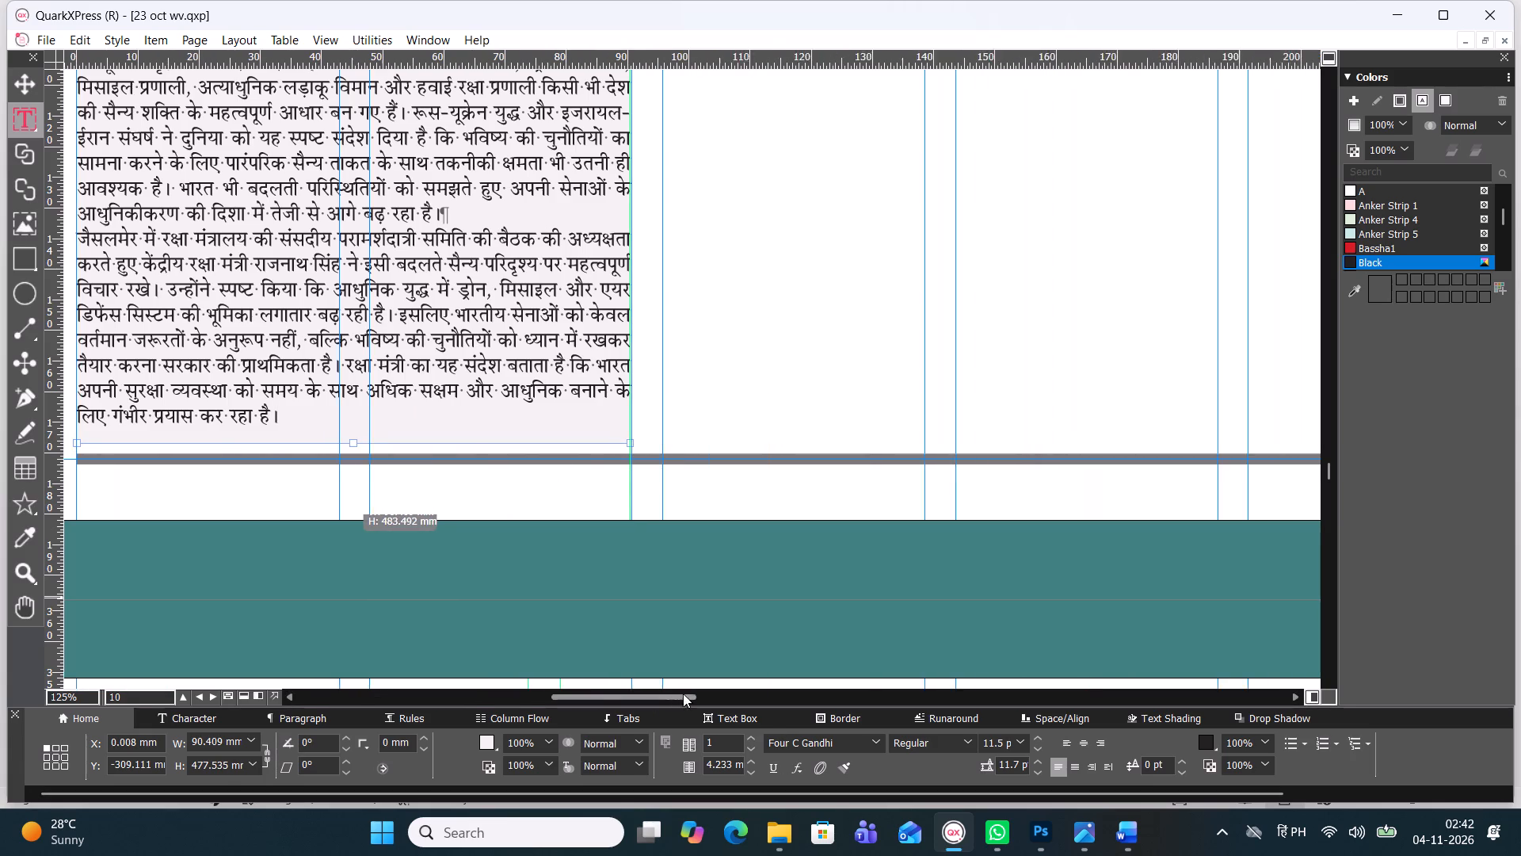
drag(683, 694, 712, 691)
drag(1327, 465, 1321, 438)
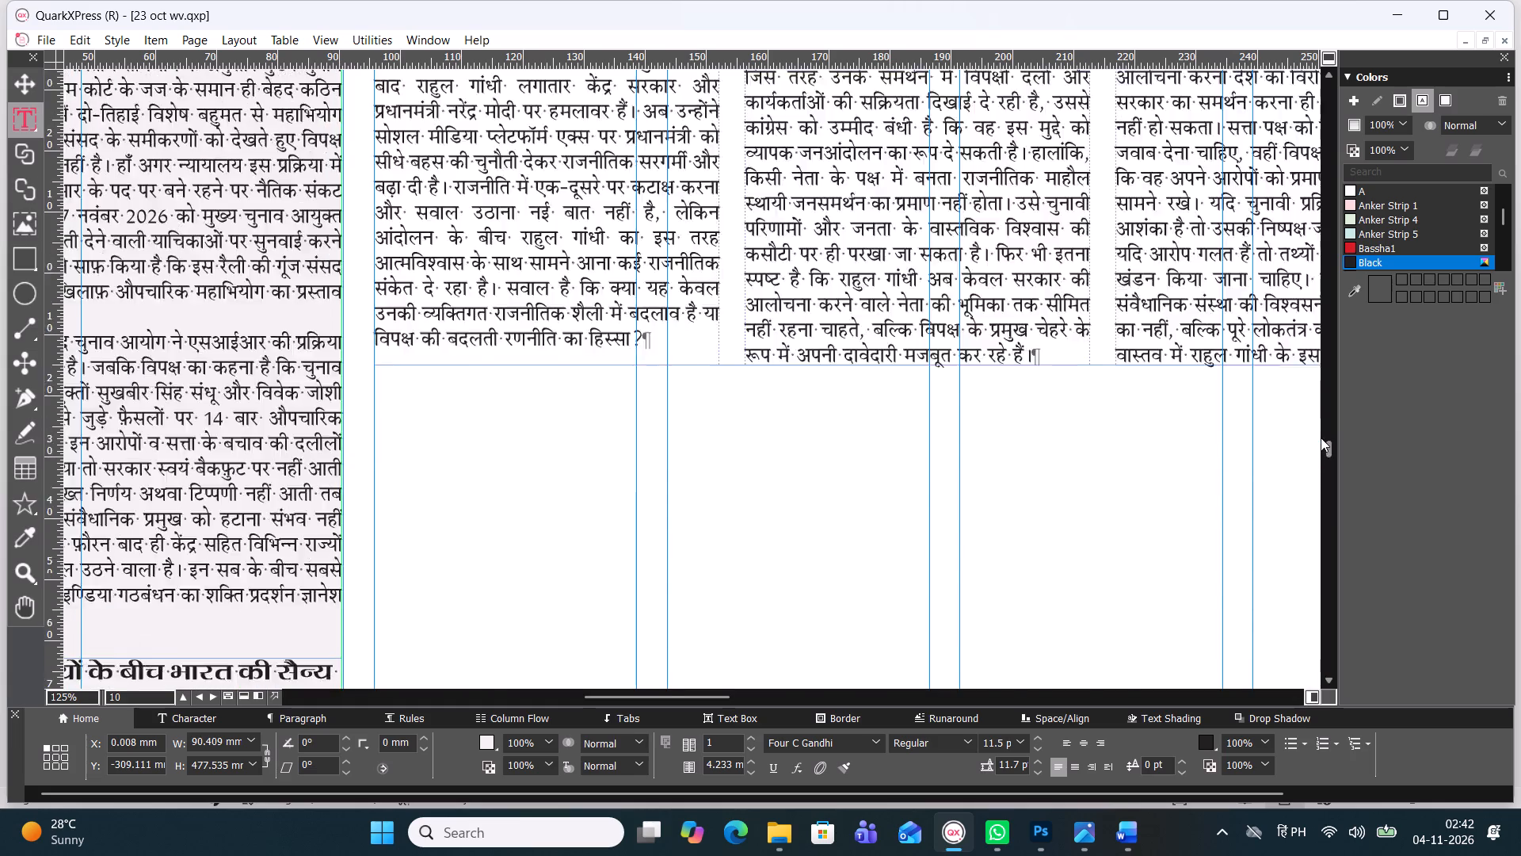
drag(1321, 438, 1321, 439)
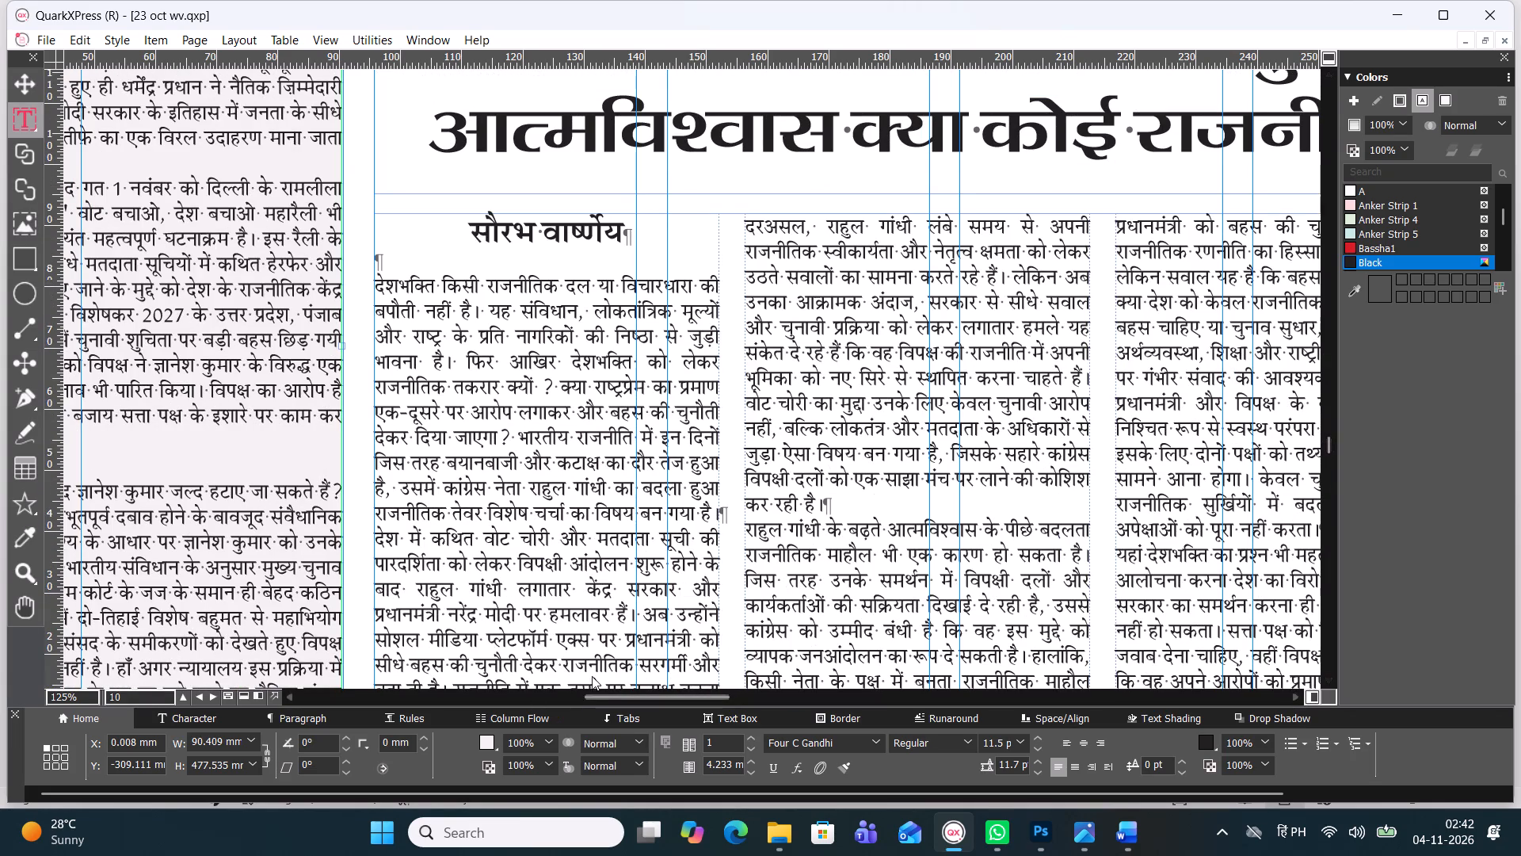
drag(604, 696, 645, 699)
click(645, 699)
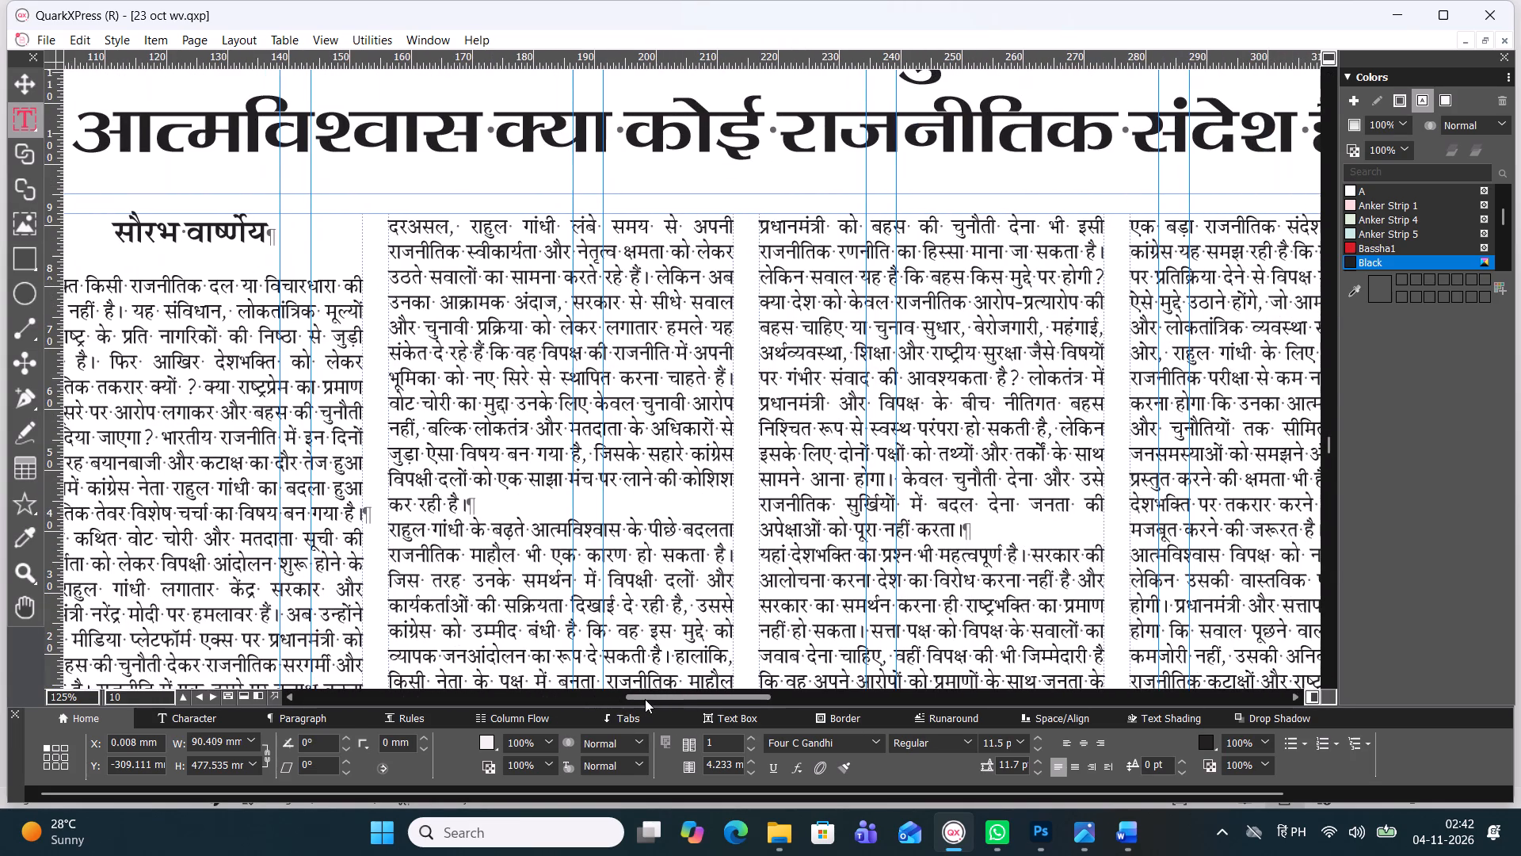
drag(1329, 448, 1332, 456)
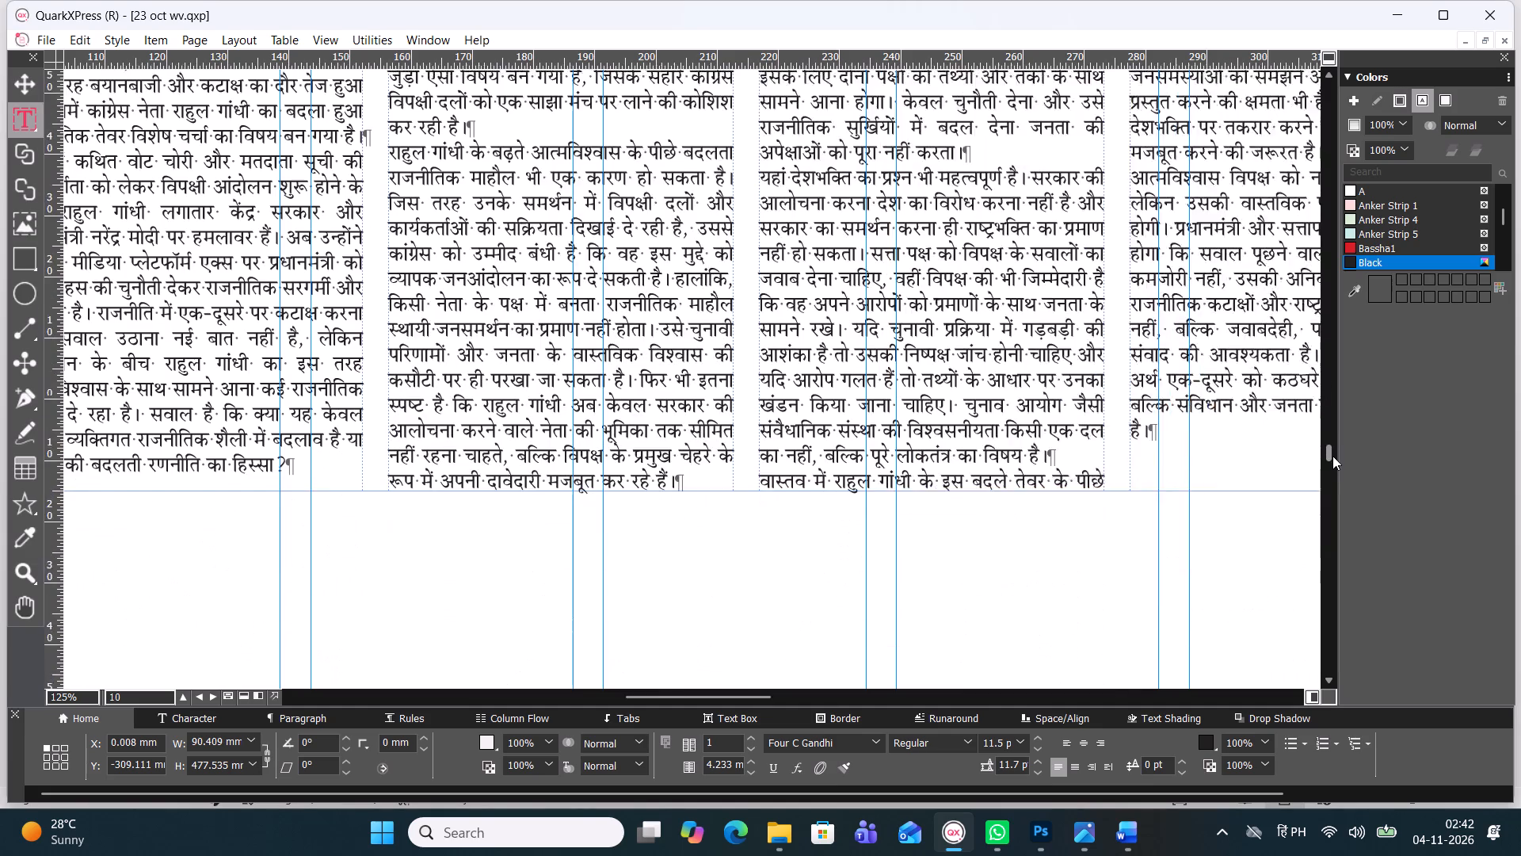
drag(1332, 456, 1336, 460)
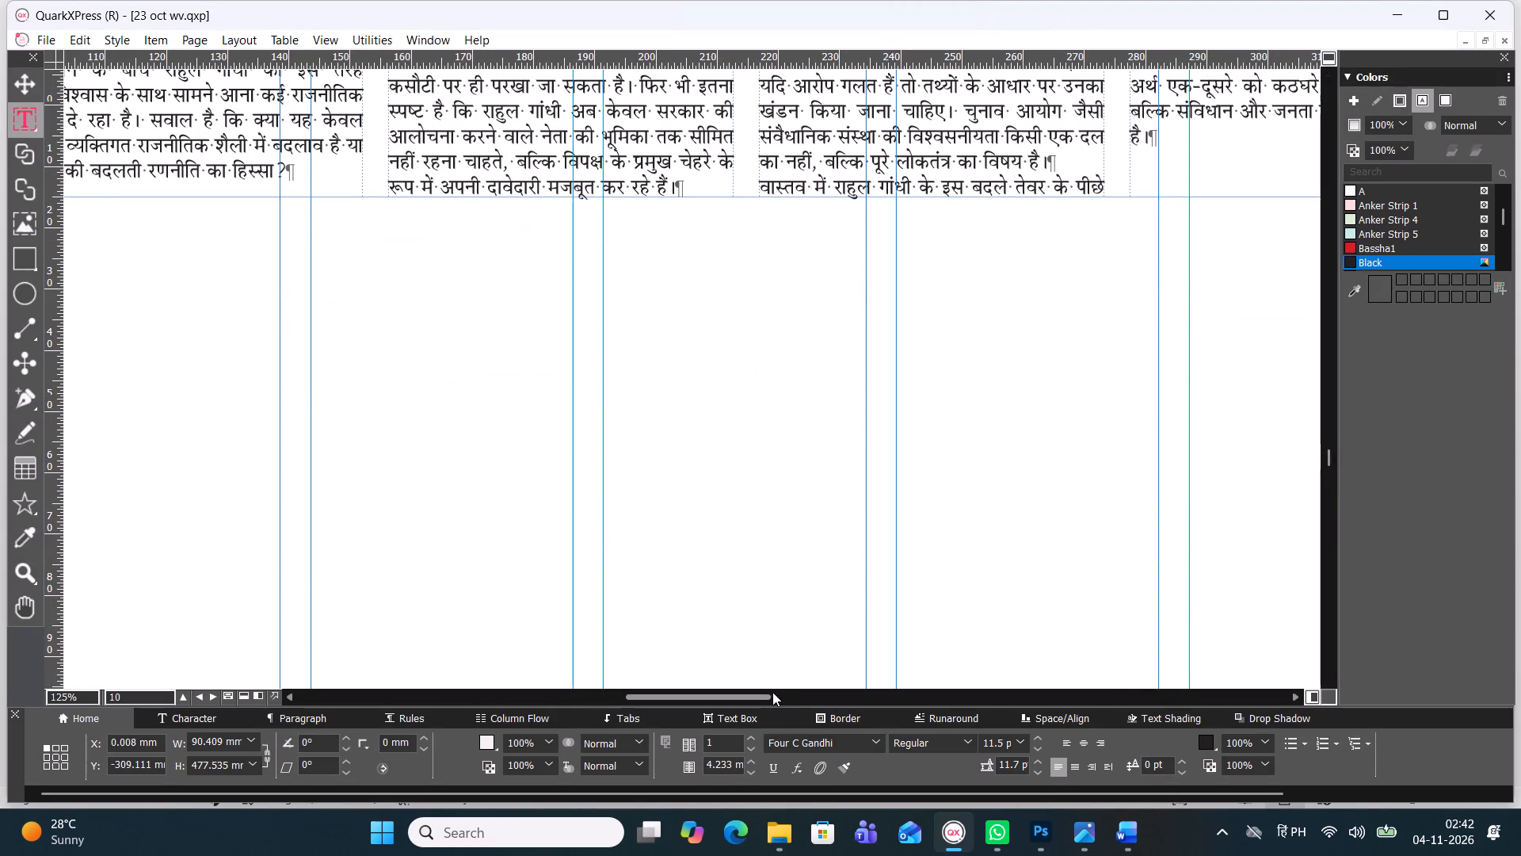
drag(770, 695, 743, 701)
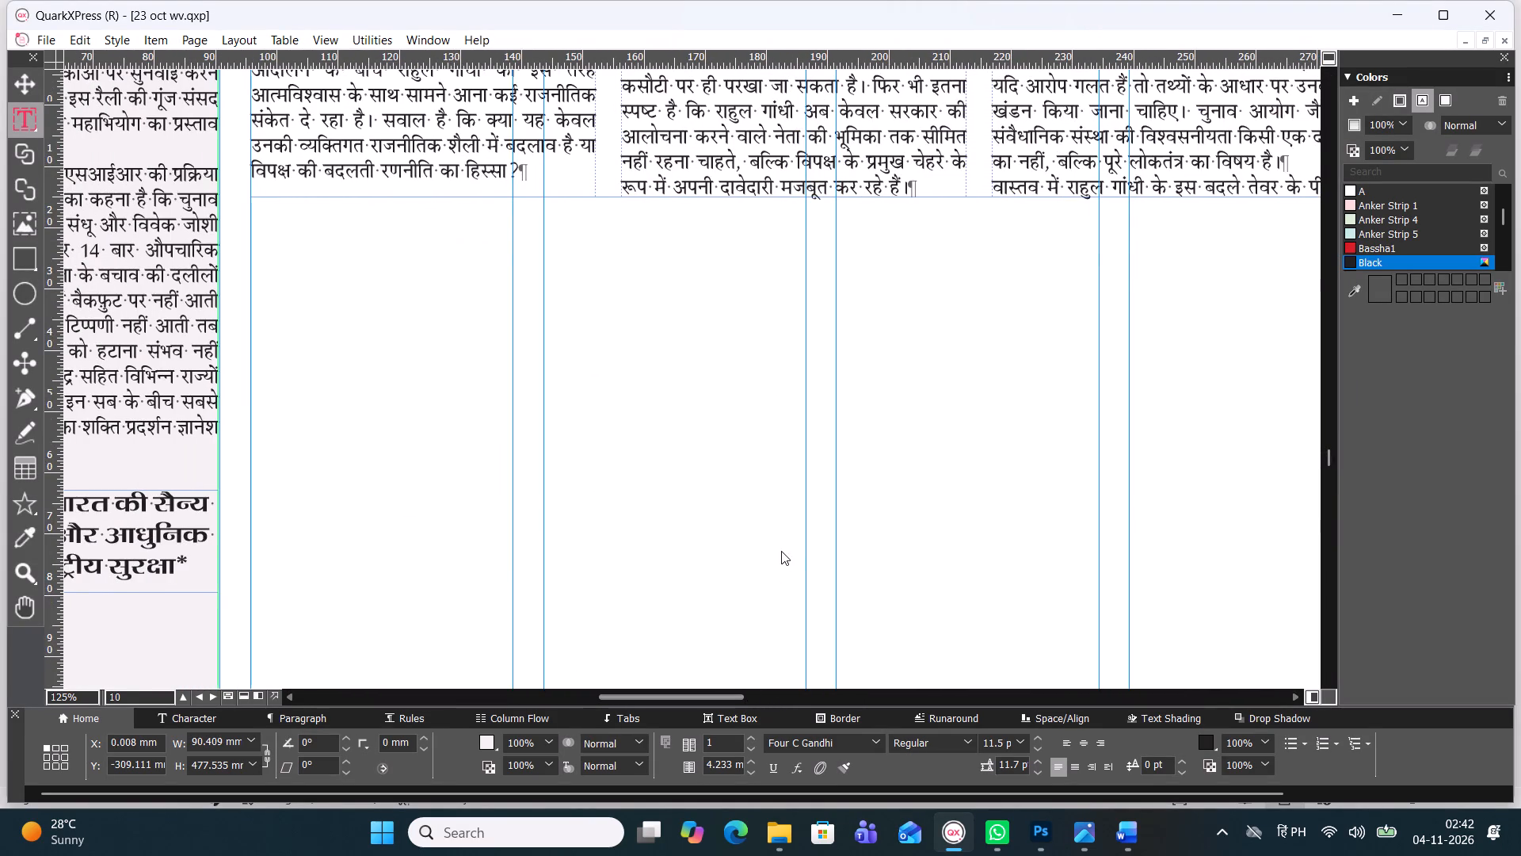
ctrl+scroll(781, 551, down, 2)
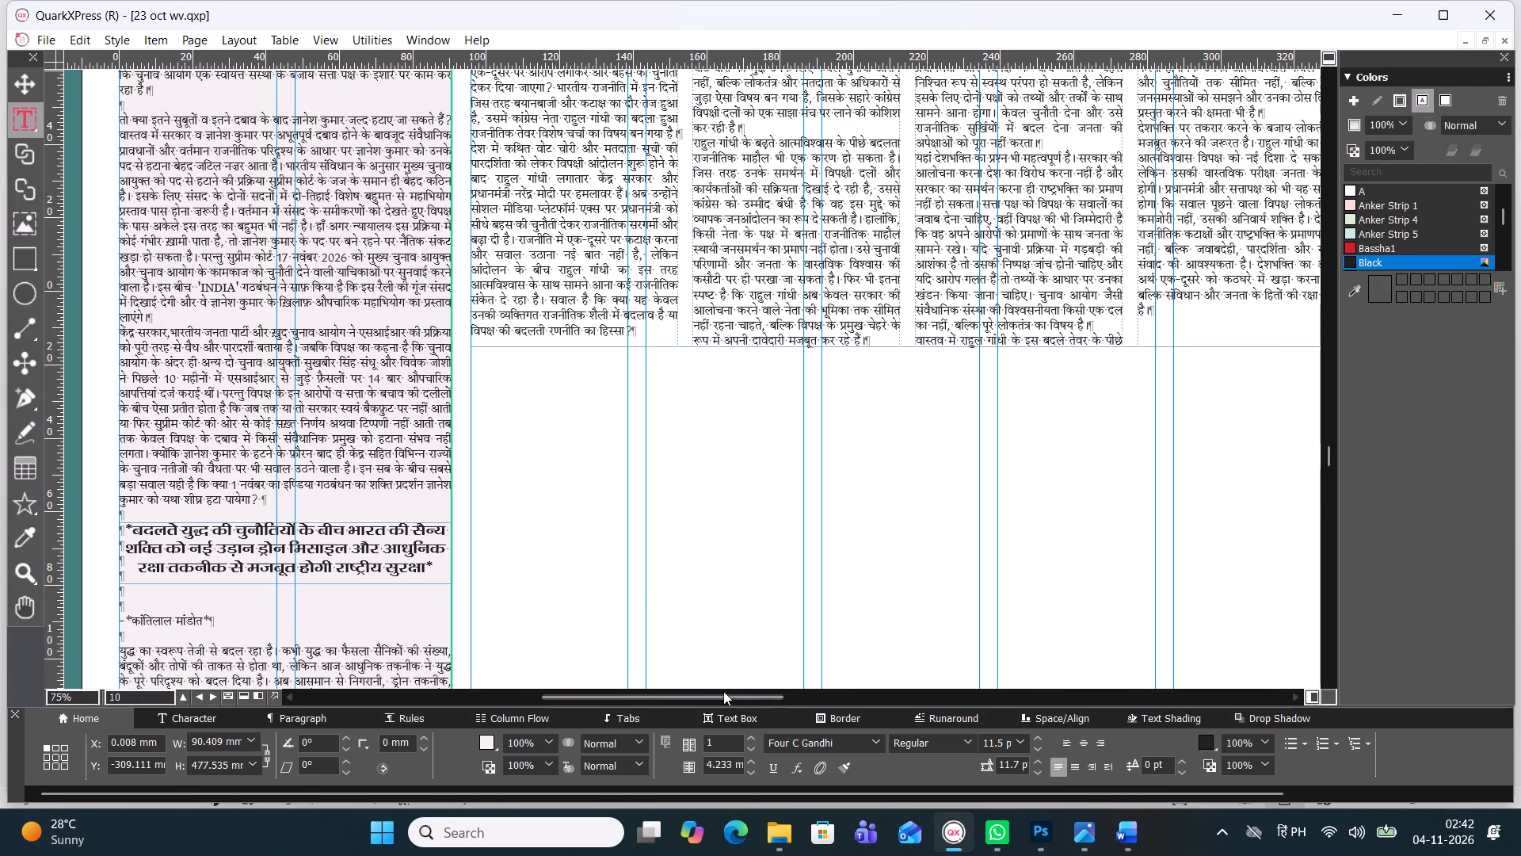
drag(713, 699, 753, 692)
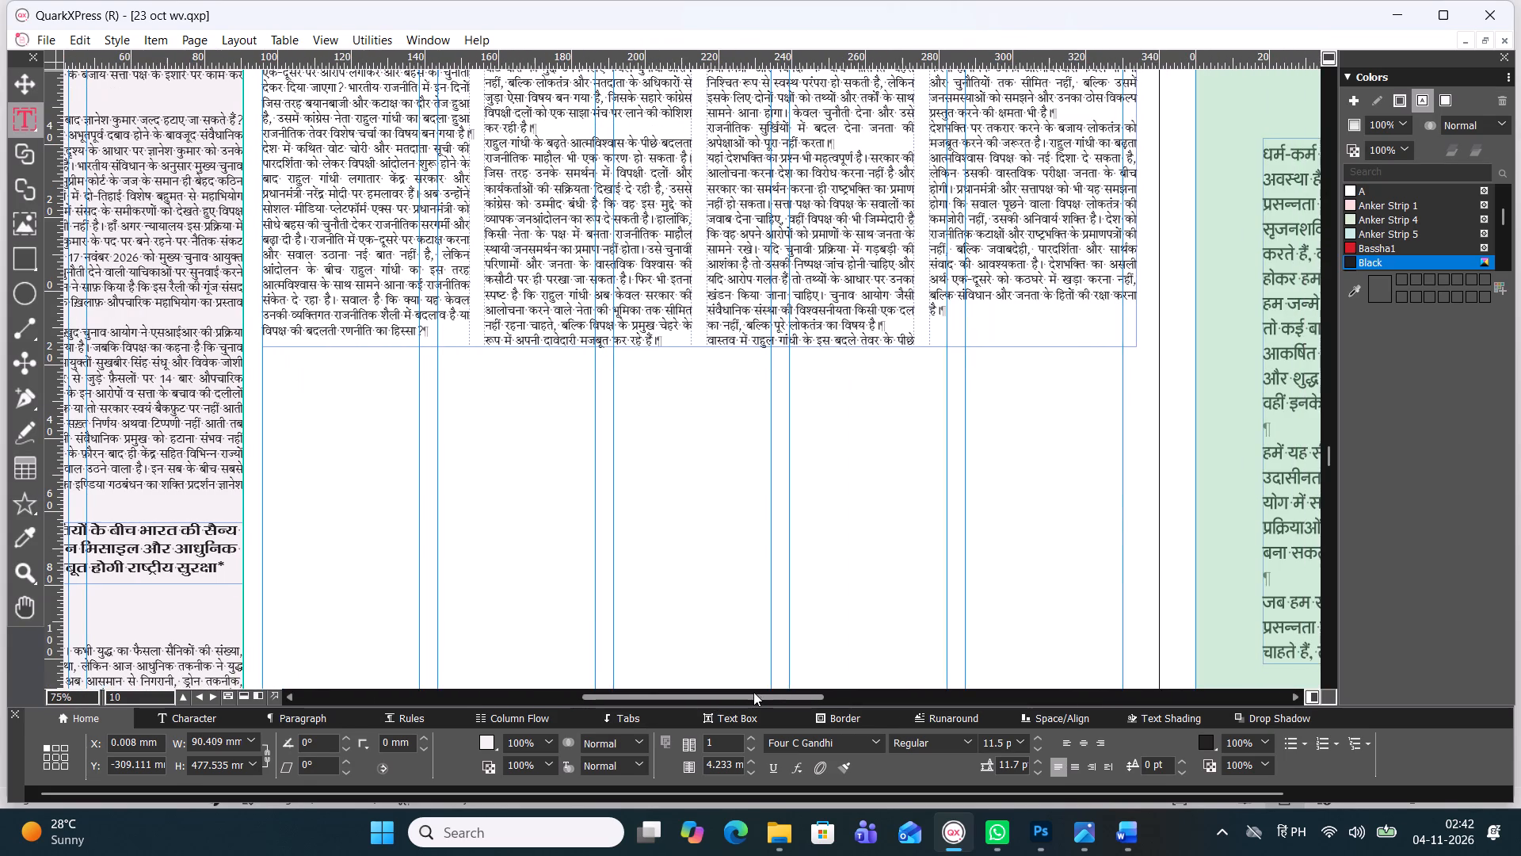
drag(753, 692, 755, 691)
click(1004, 342)
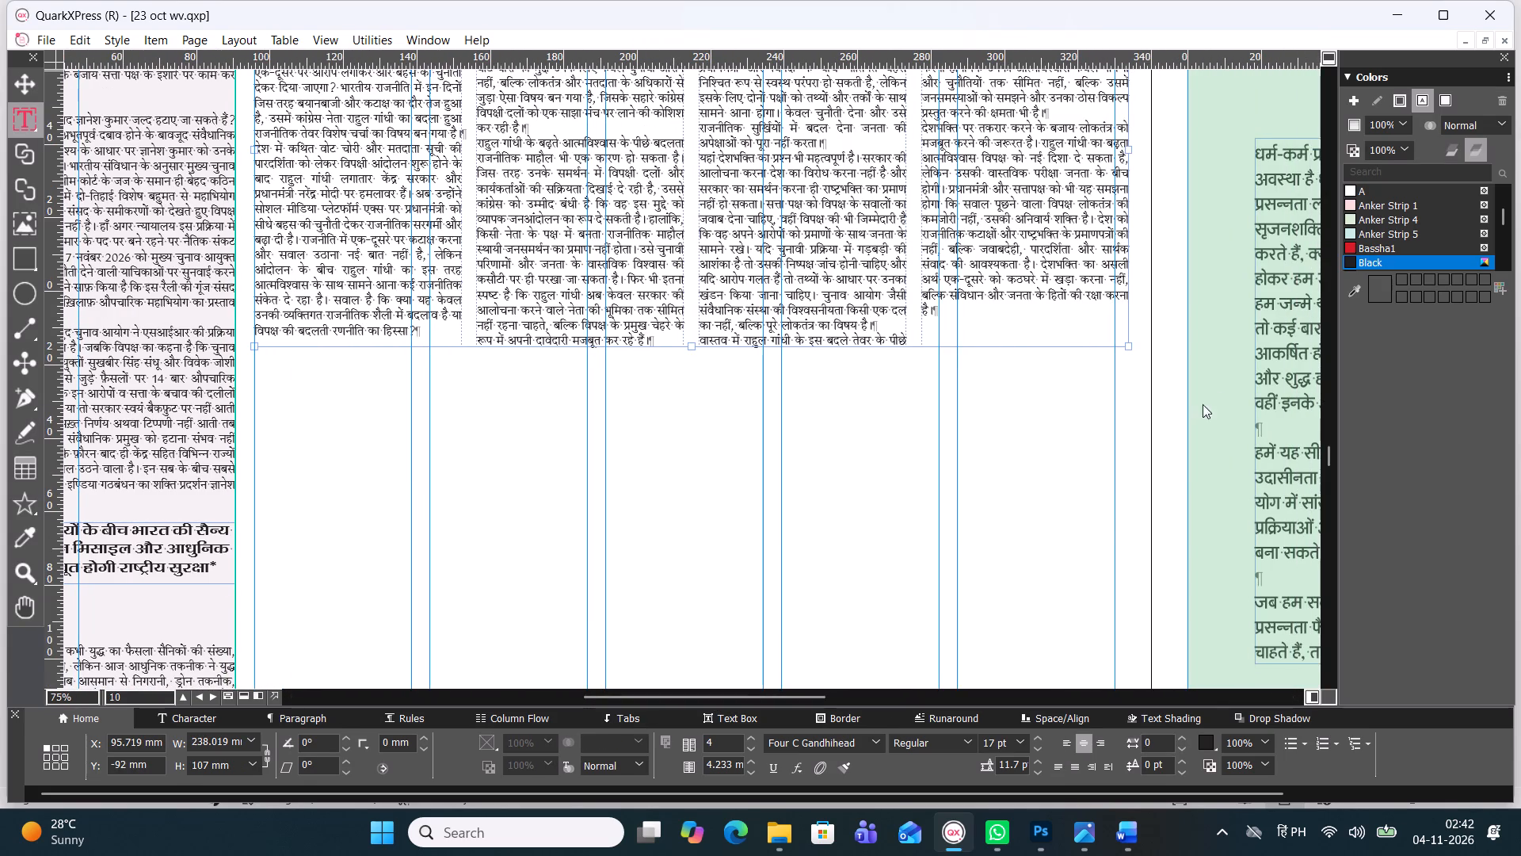
drag(1325, 450, 1322, 444)
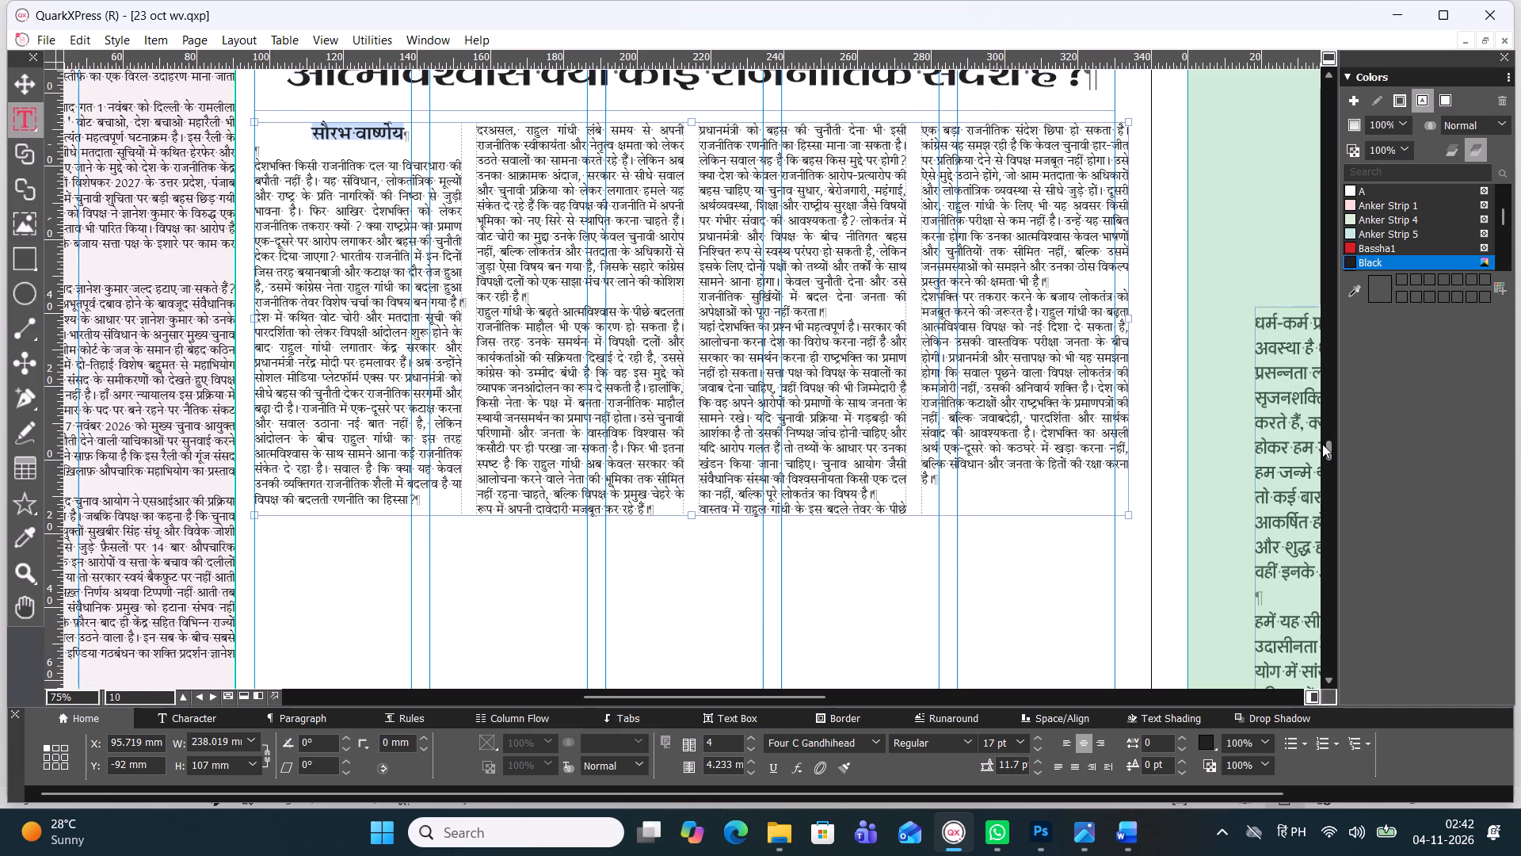
drag(1322, 444, 1321, 441)
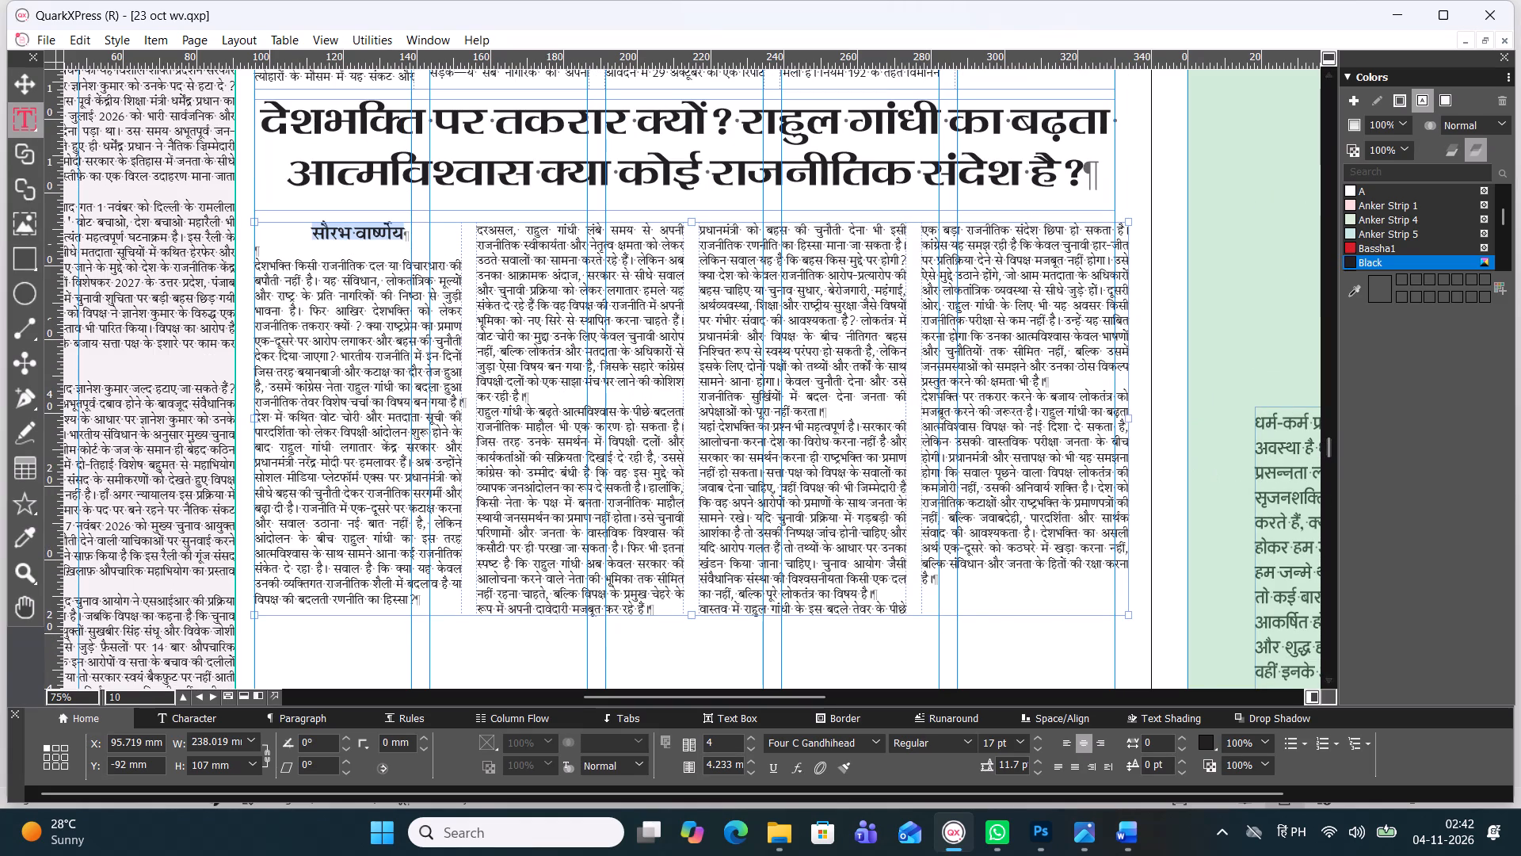
drag(1131, 420, 1111, 418)
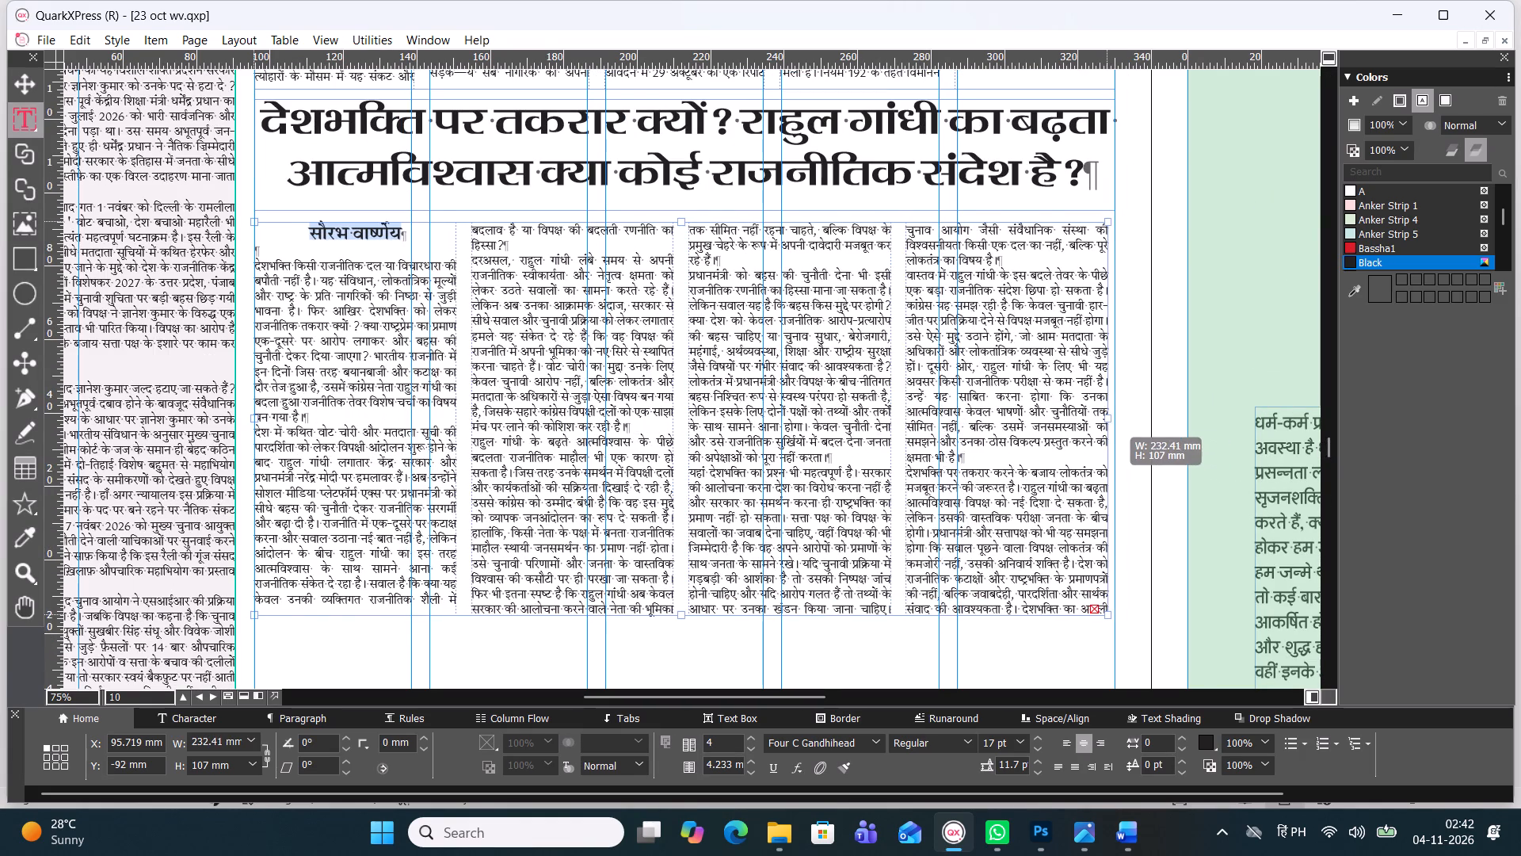
drag(1111, 418, 1117, 415)
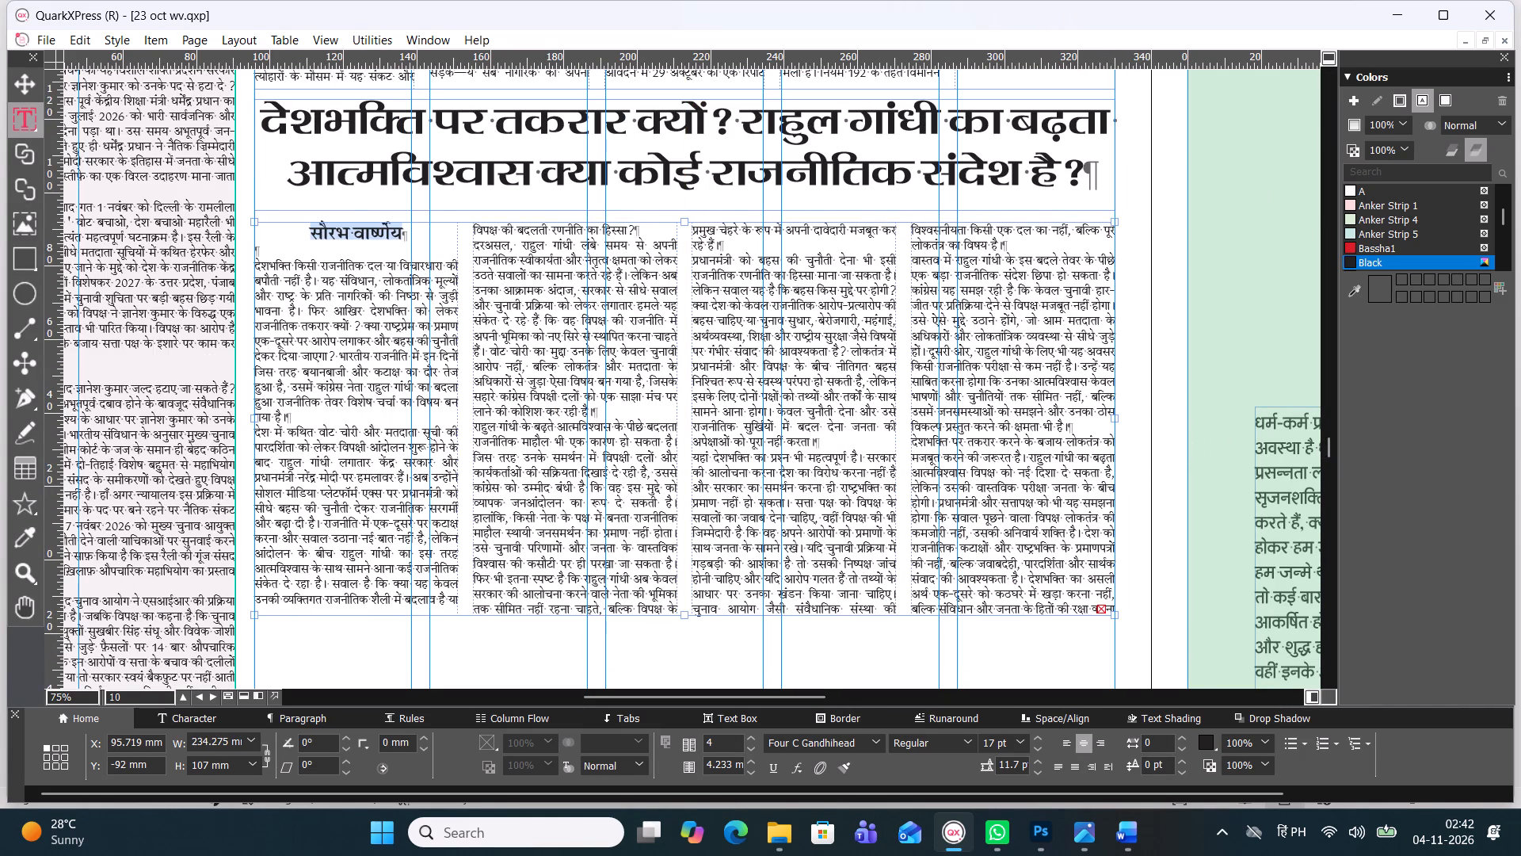
Extend the four-column article's text box downward to 109 mm high so the full story fits.
drag(684, 613, 684, 628)
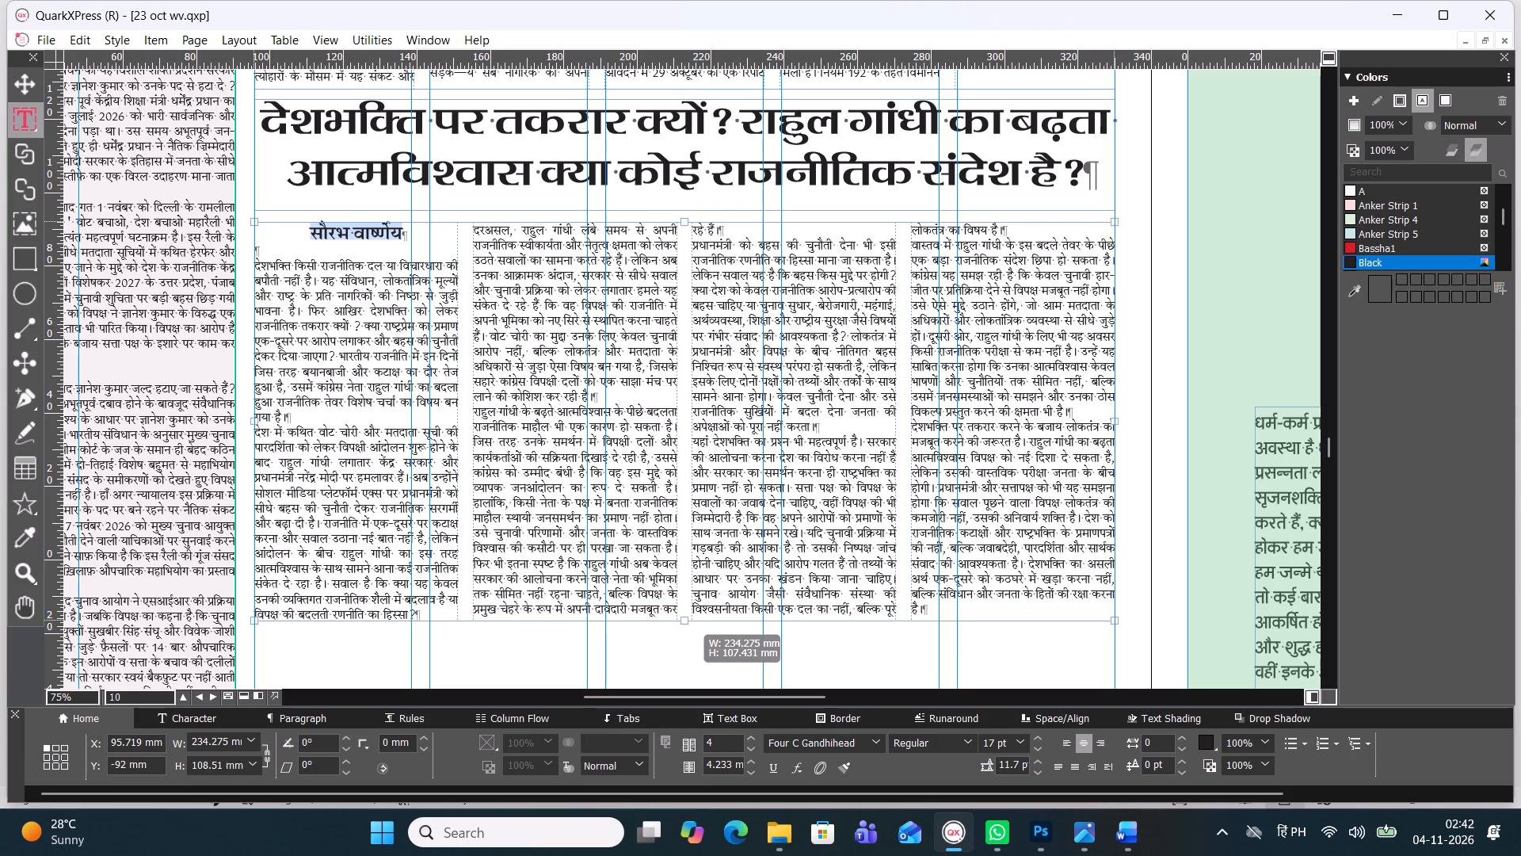
drag(684, 628, 684, 621)
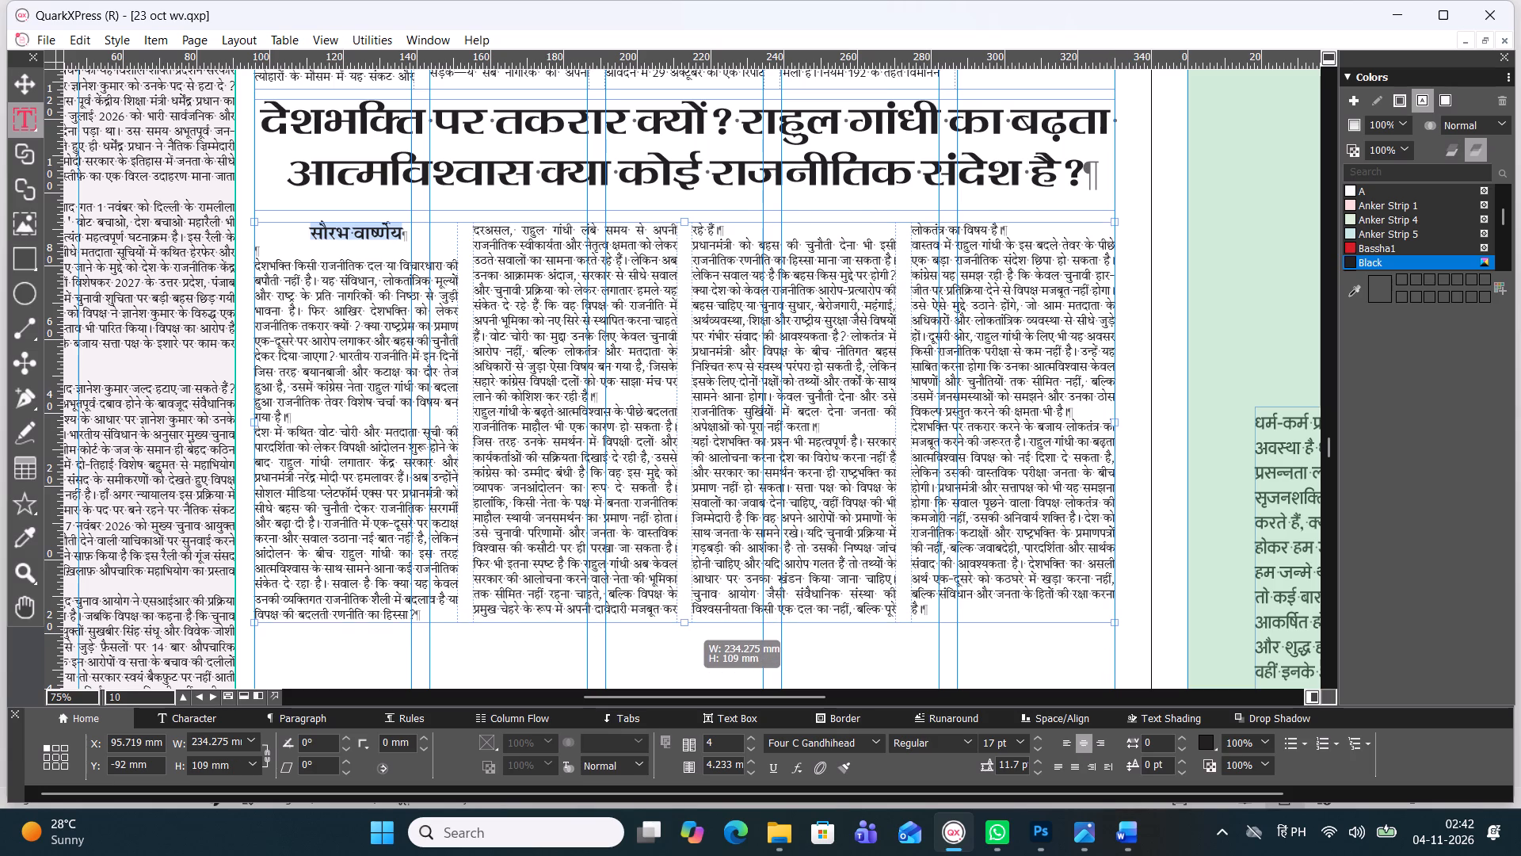
click(678, 658)
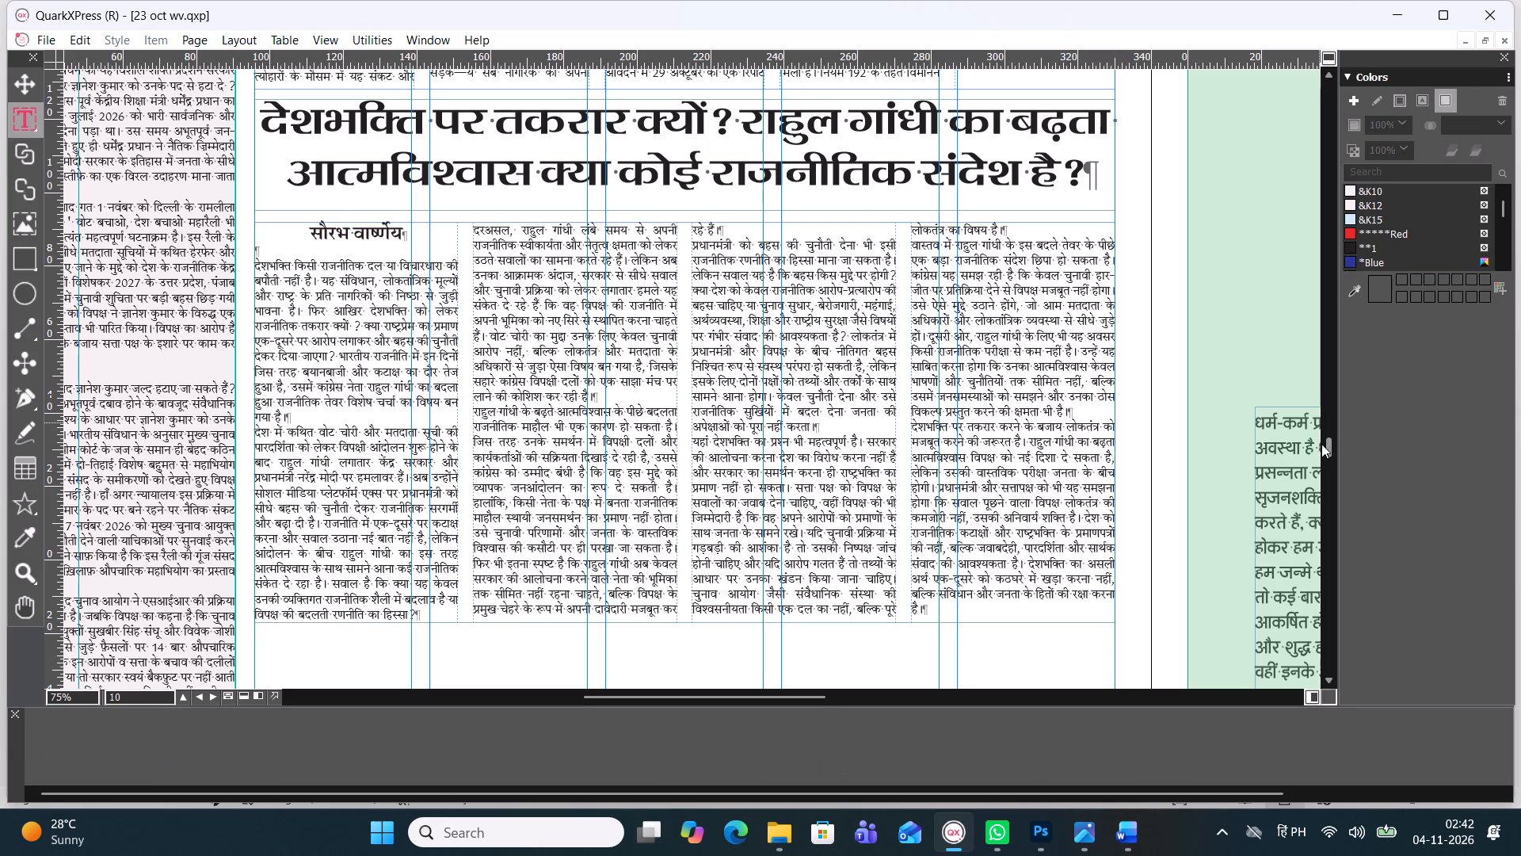
Draw a text box about 234.3 mm wide and 20.1 mm high directly below the four-column article.
drag(1327, 444, 1328, 453)
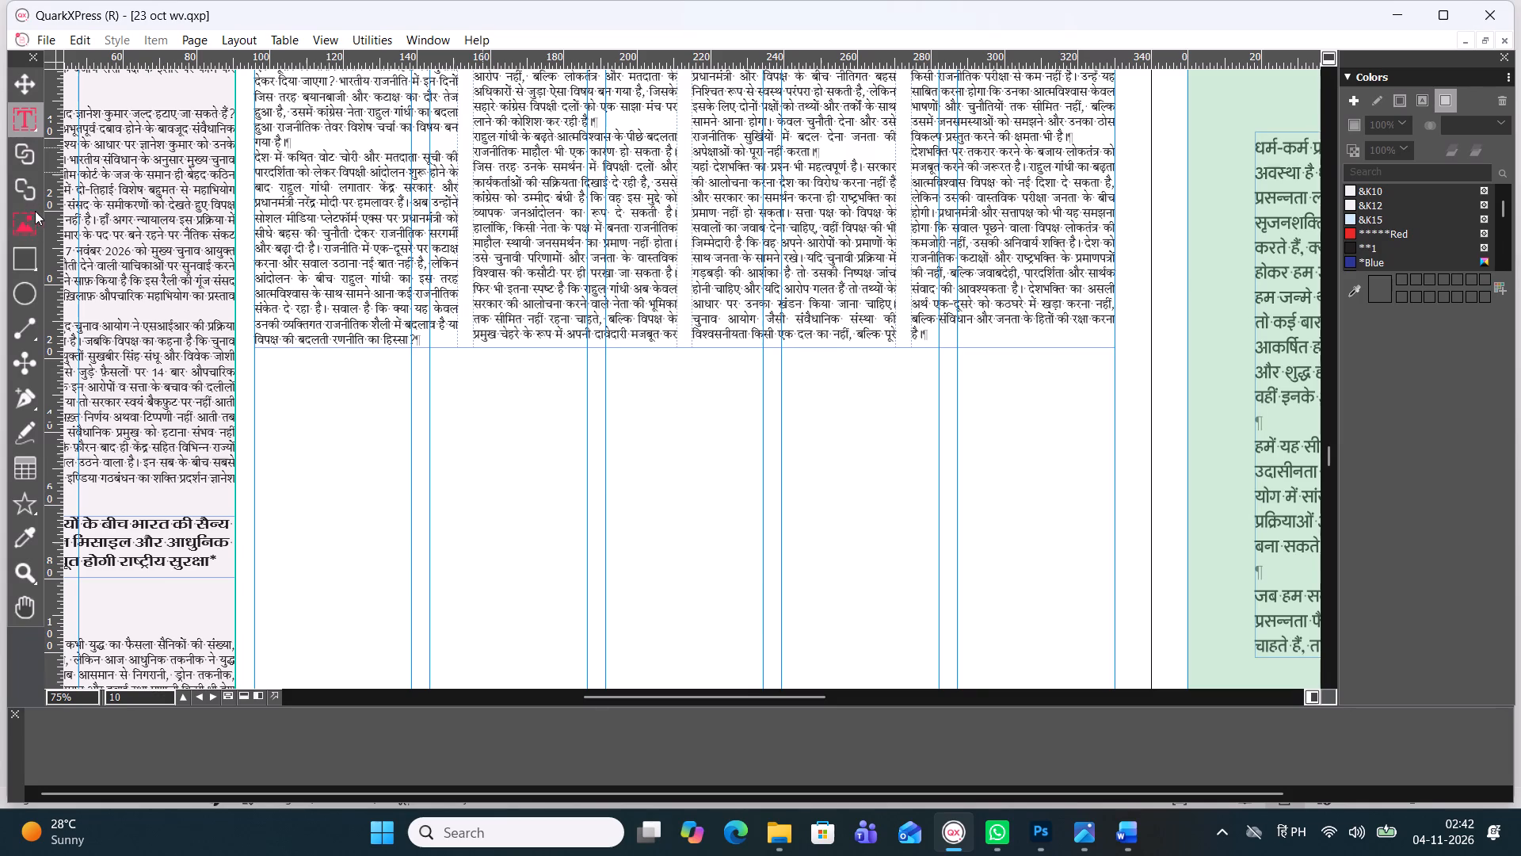
click(28, 120)
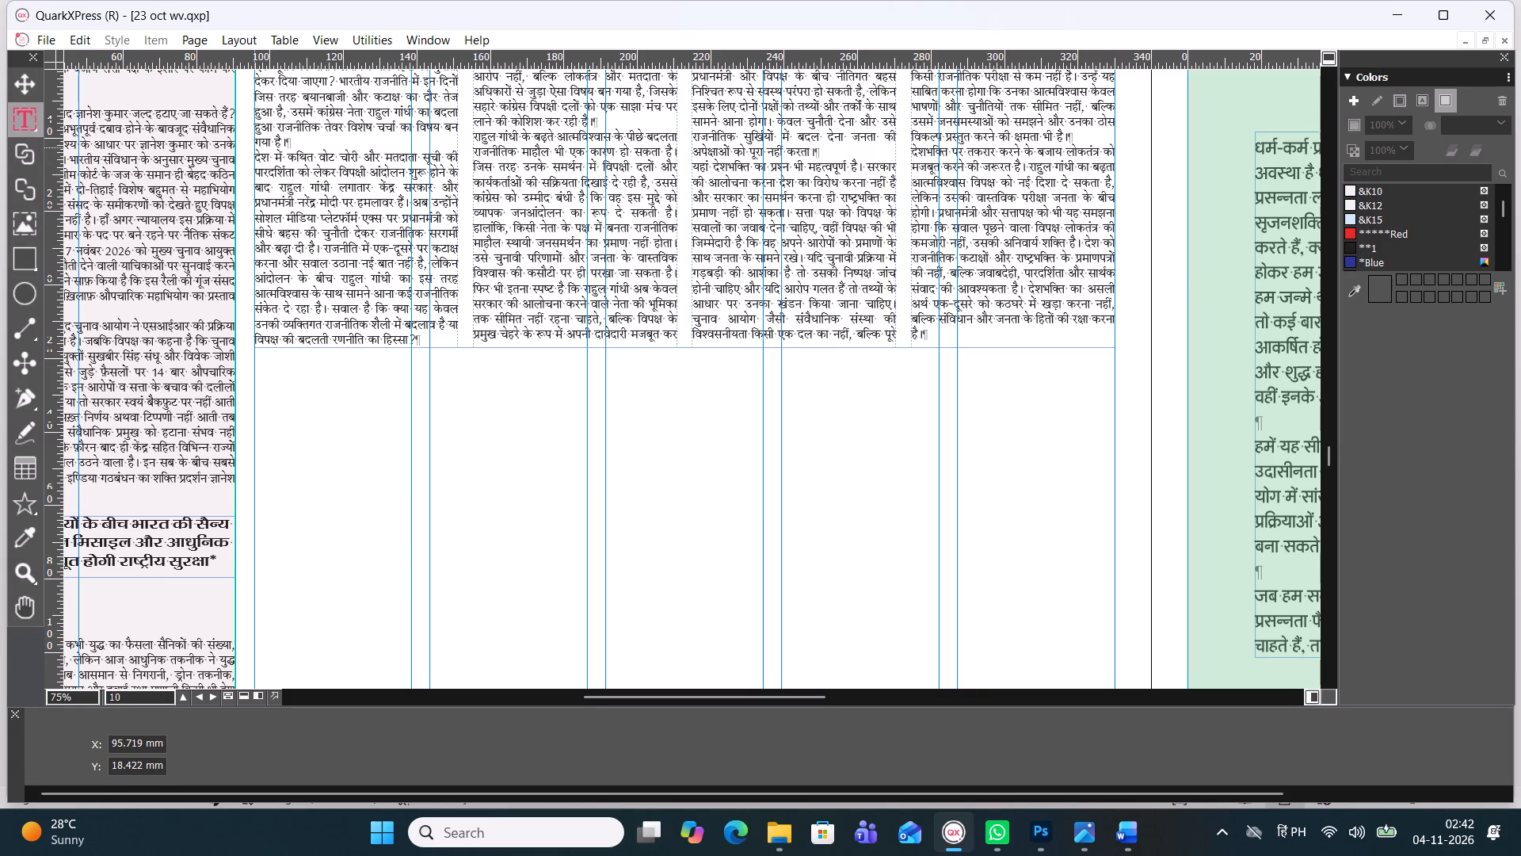
drag(255, 353, 911, 449)
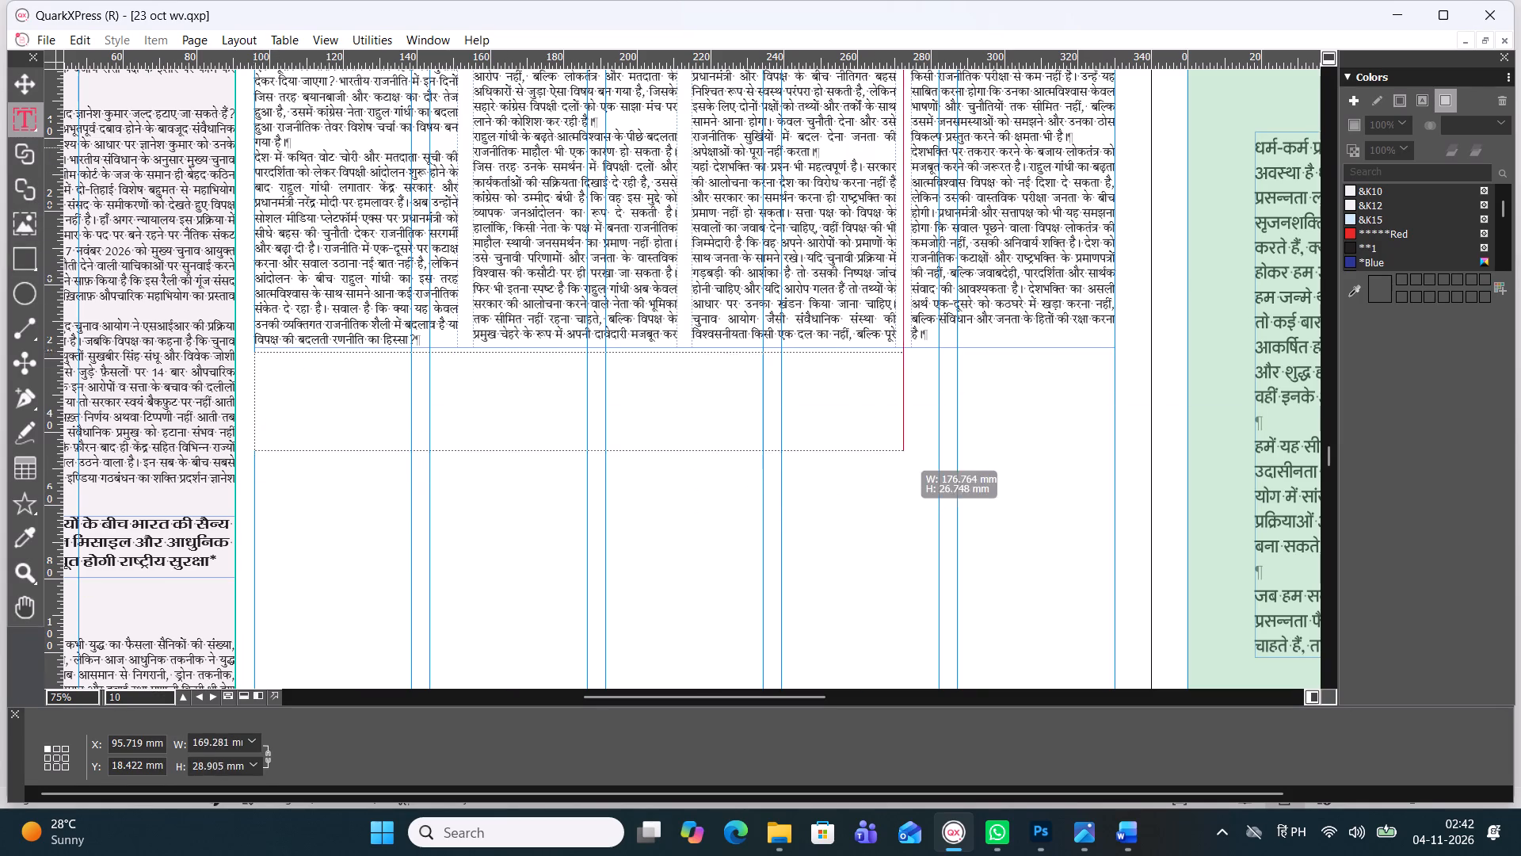
drag(911, 449, 1111, 428)
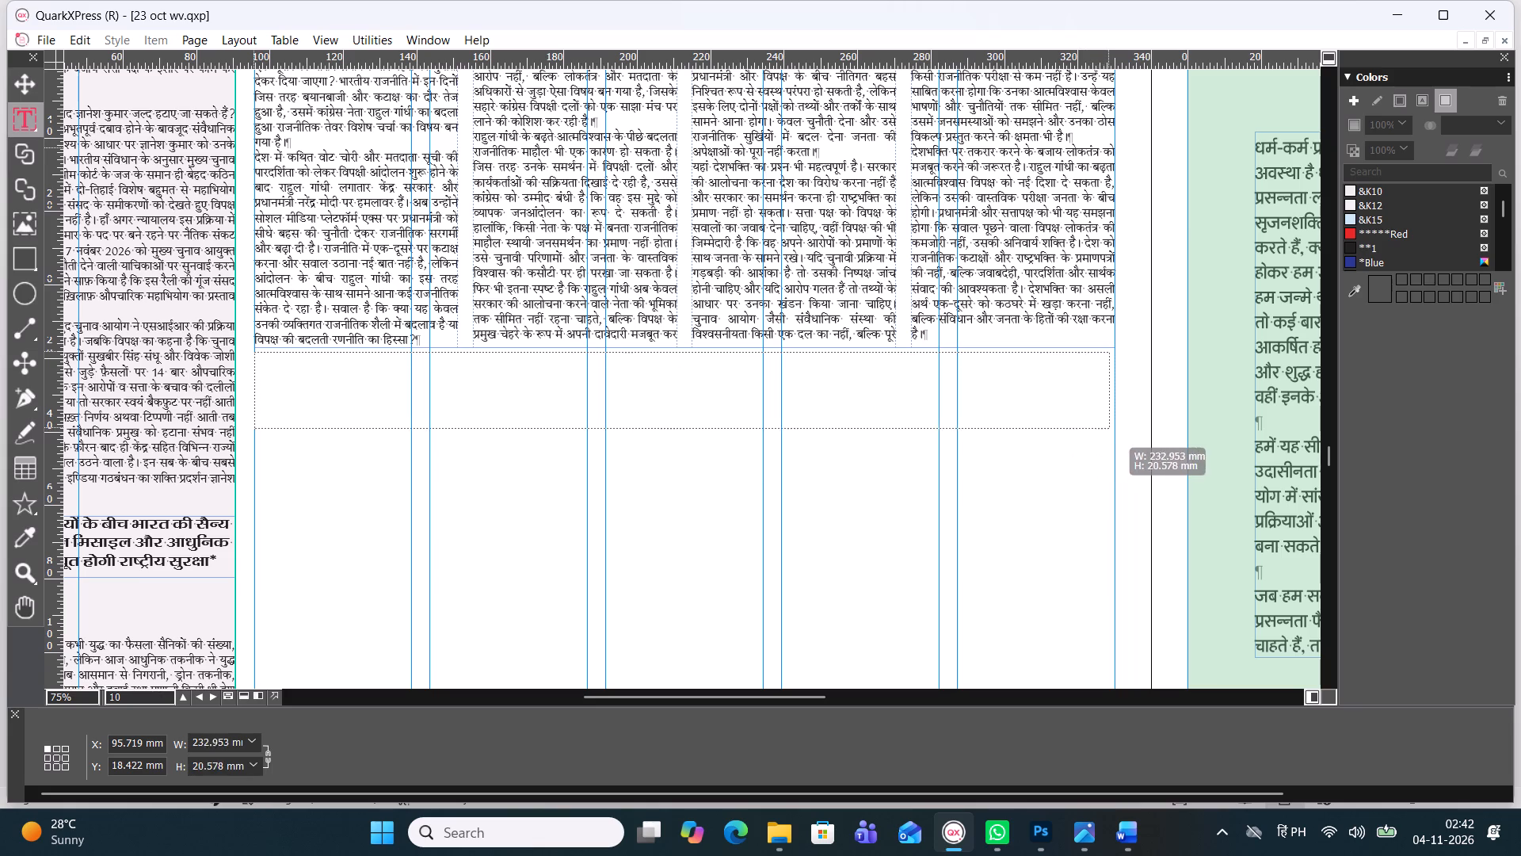
drag(1111, 428, 1113, 426)
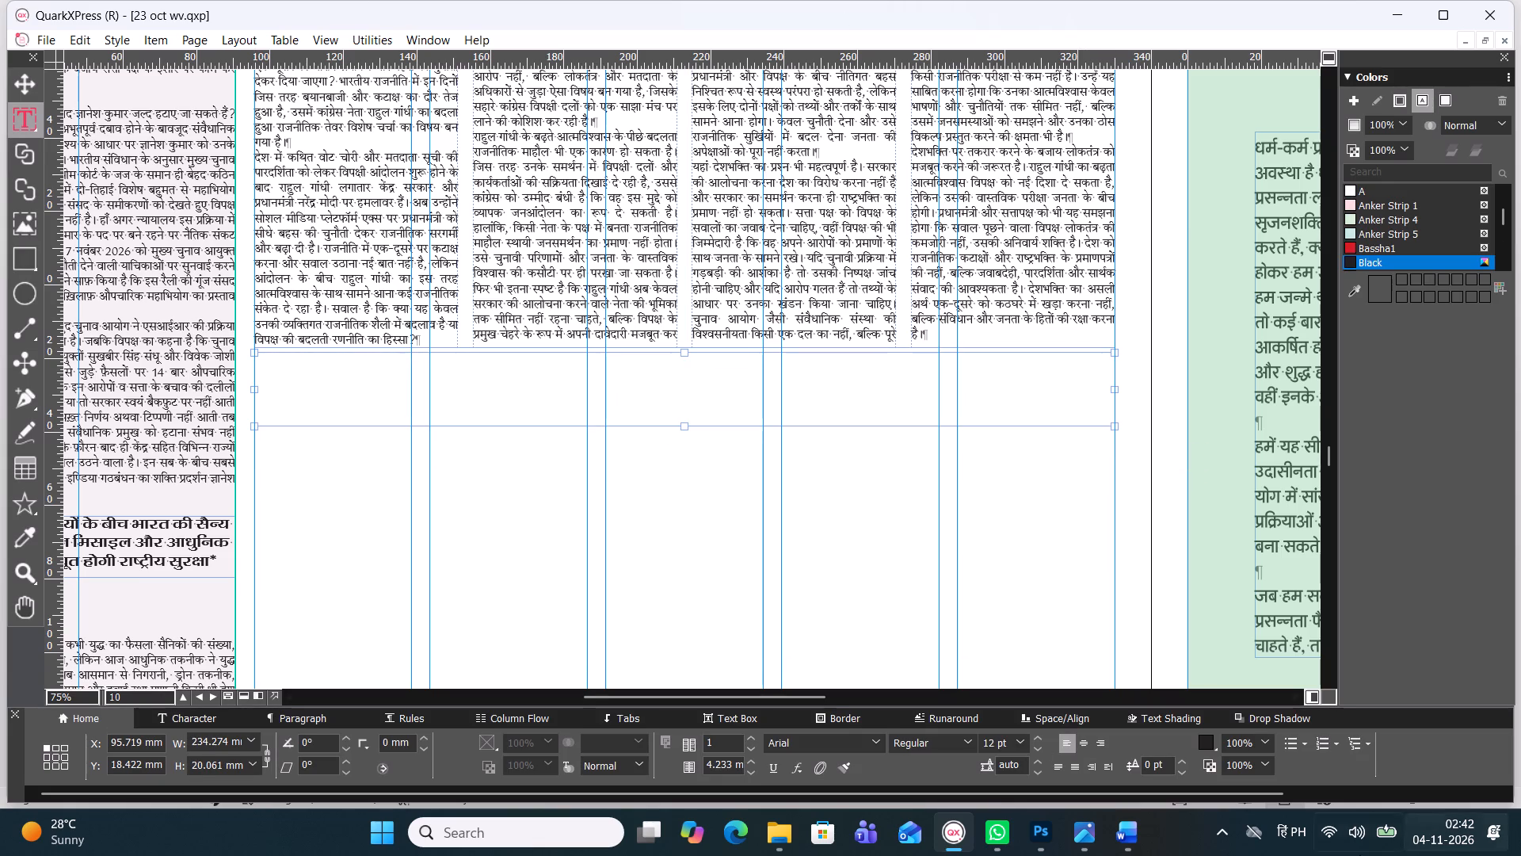
Copy the headline "श्रद्धालुओं की जान इतनी सस्ती क्यों?" from the 04 Nov Article Word document and paste it into the new text box.
click(1134, 836)
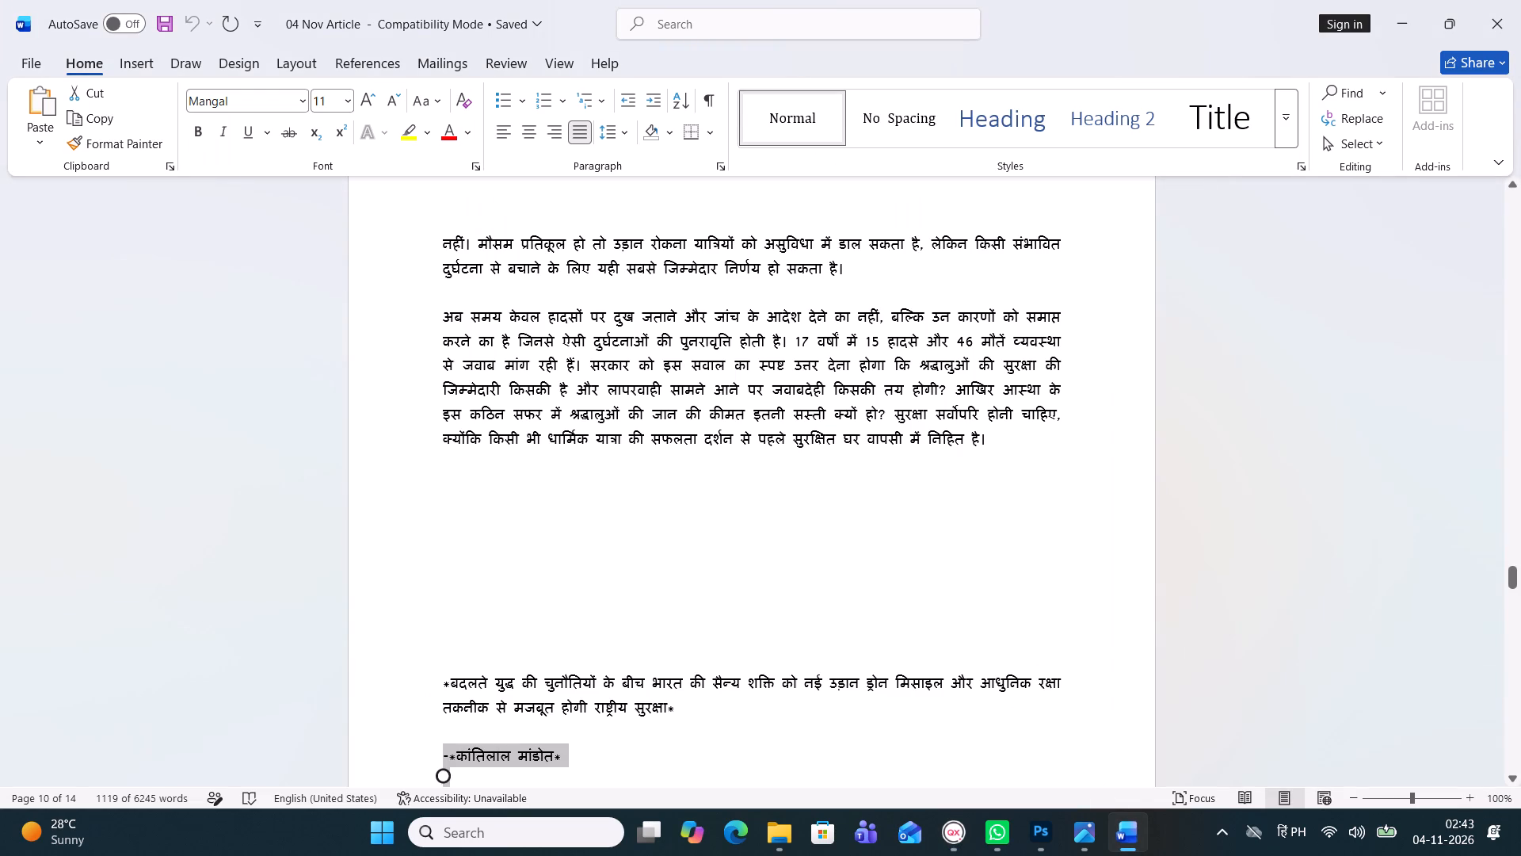
click(964, 837)
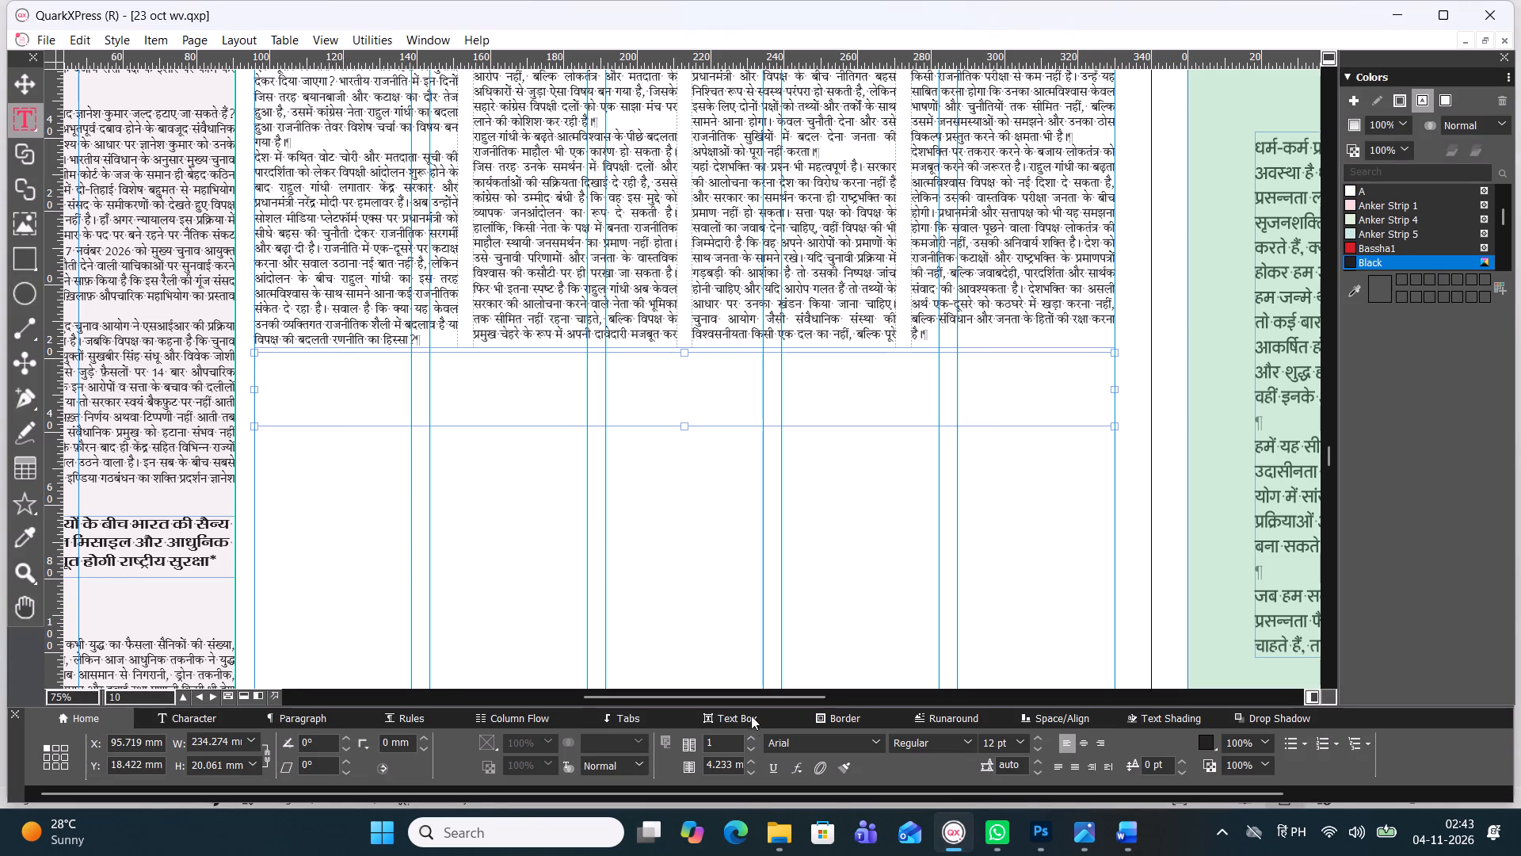
drag(737, 694, 691, 678)
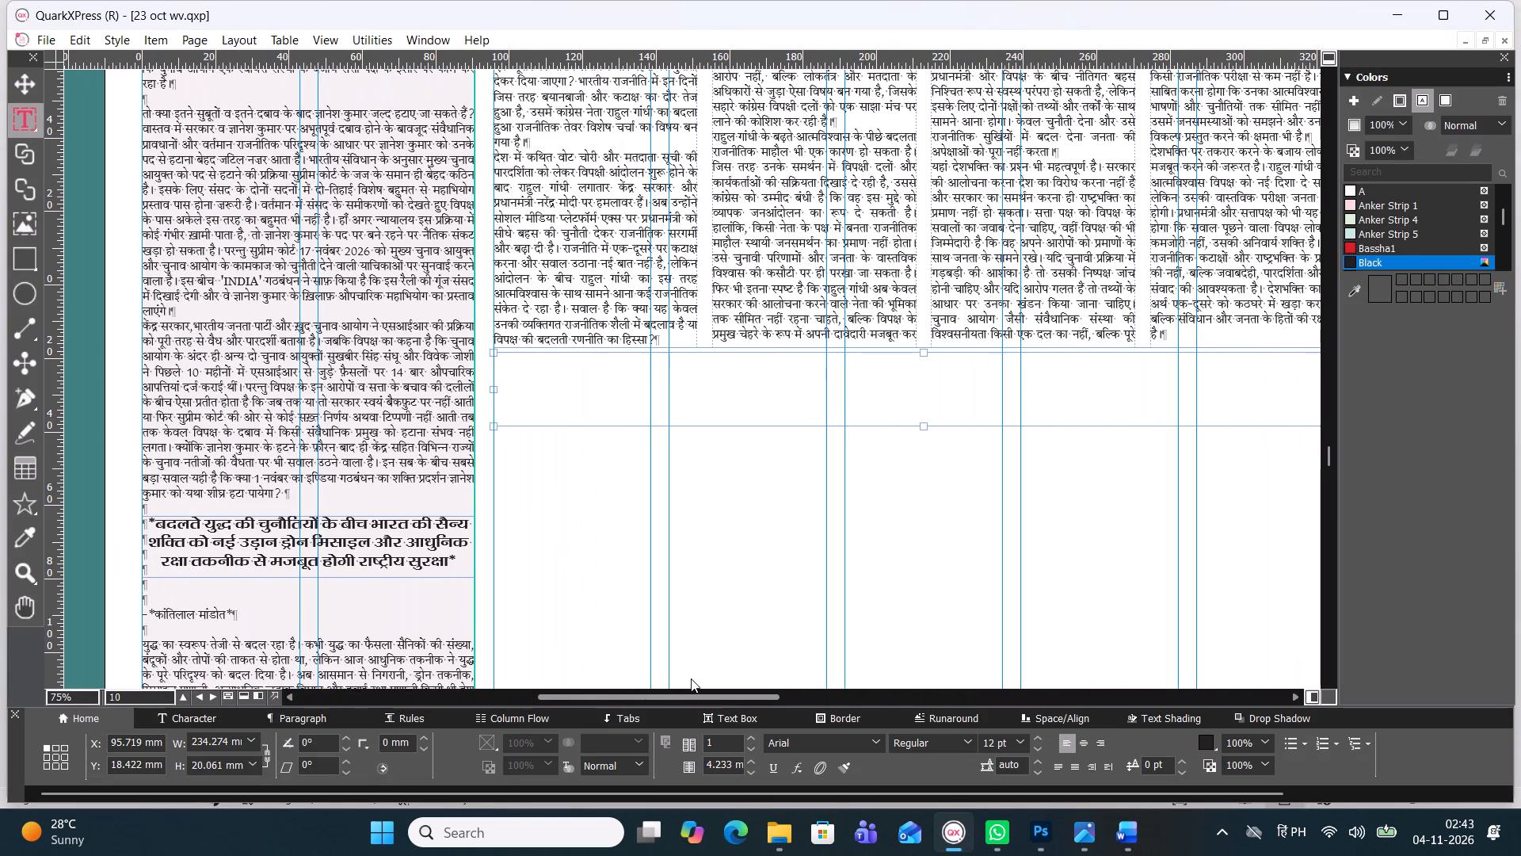
drag(691, 678, 694, 678)
drag(694, 678, 703, 667)
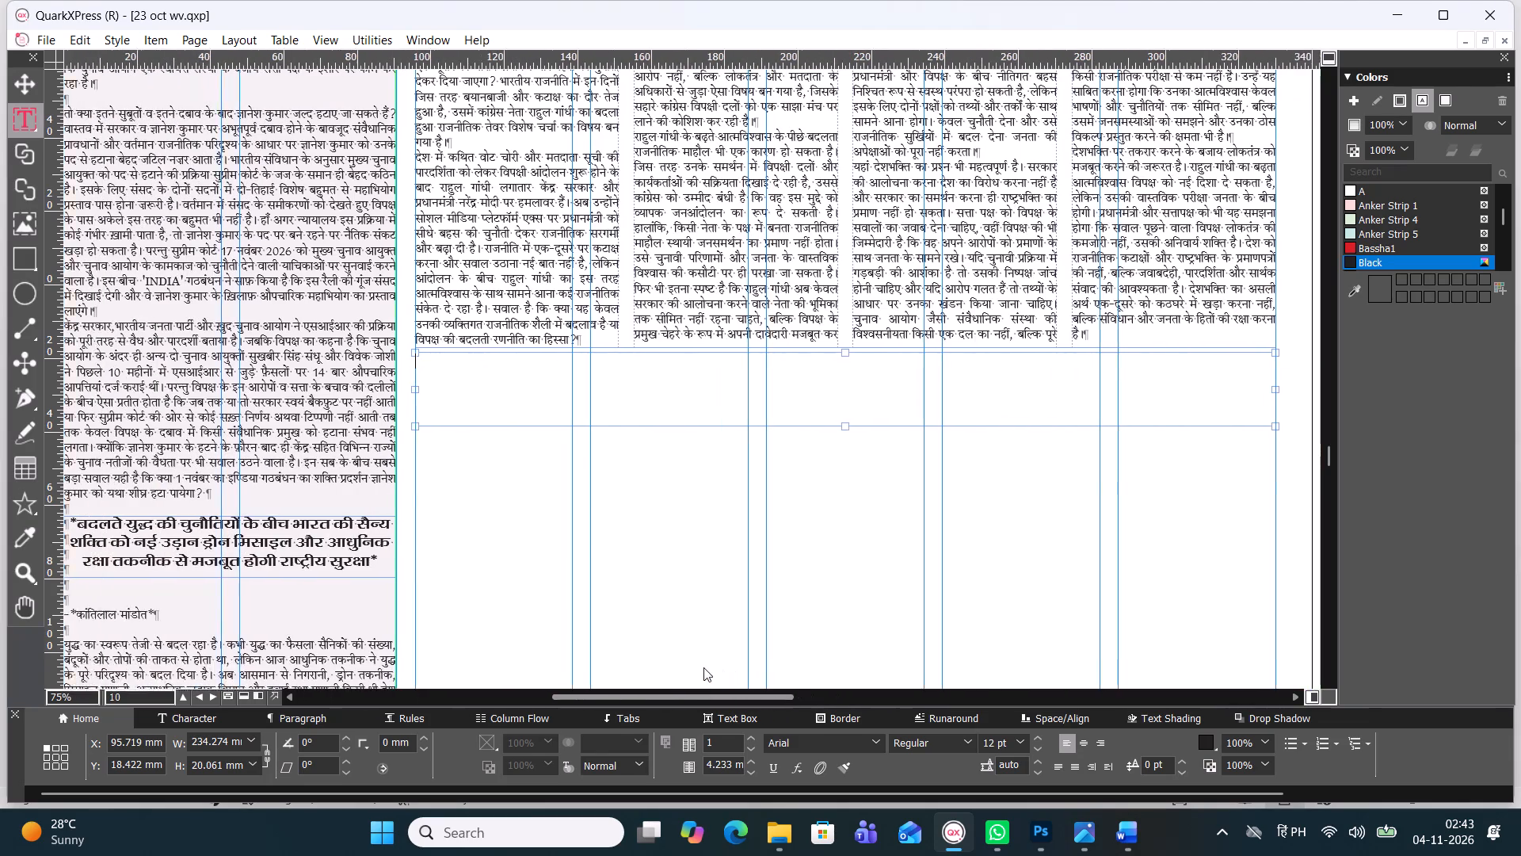
drag(703, 667, 693, 667)
click(214, 612)
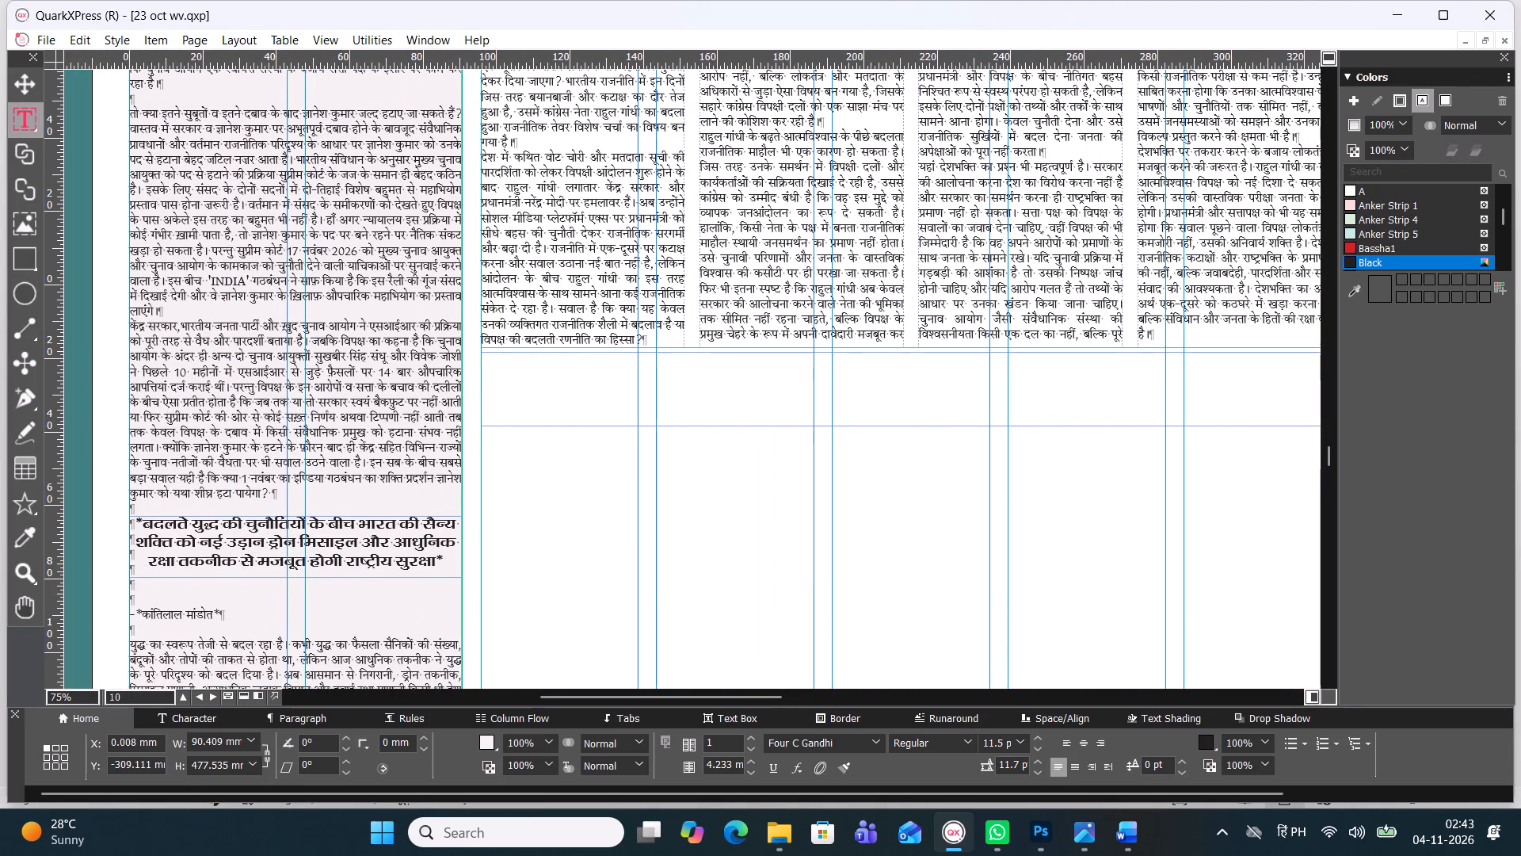
click(643, 392)
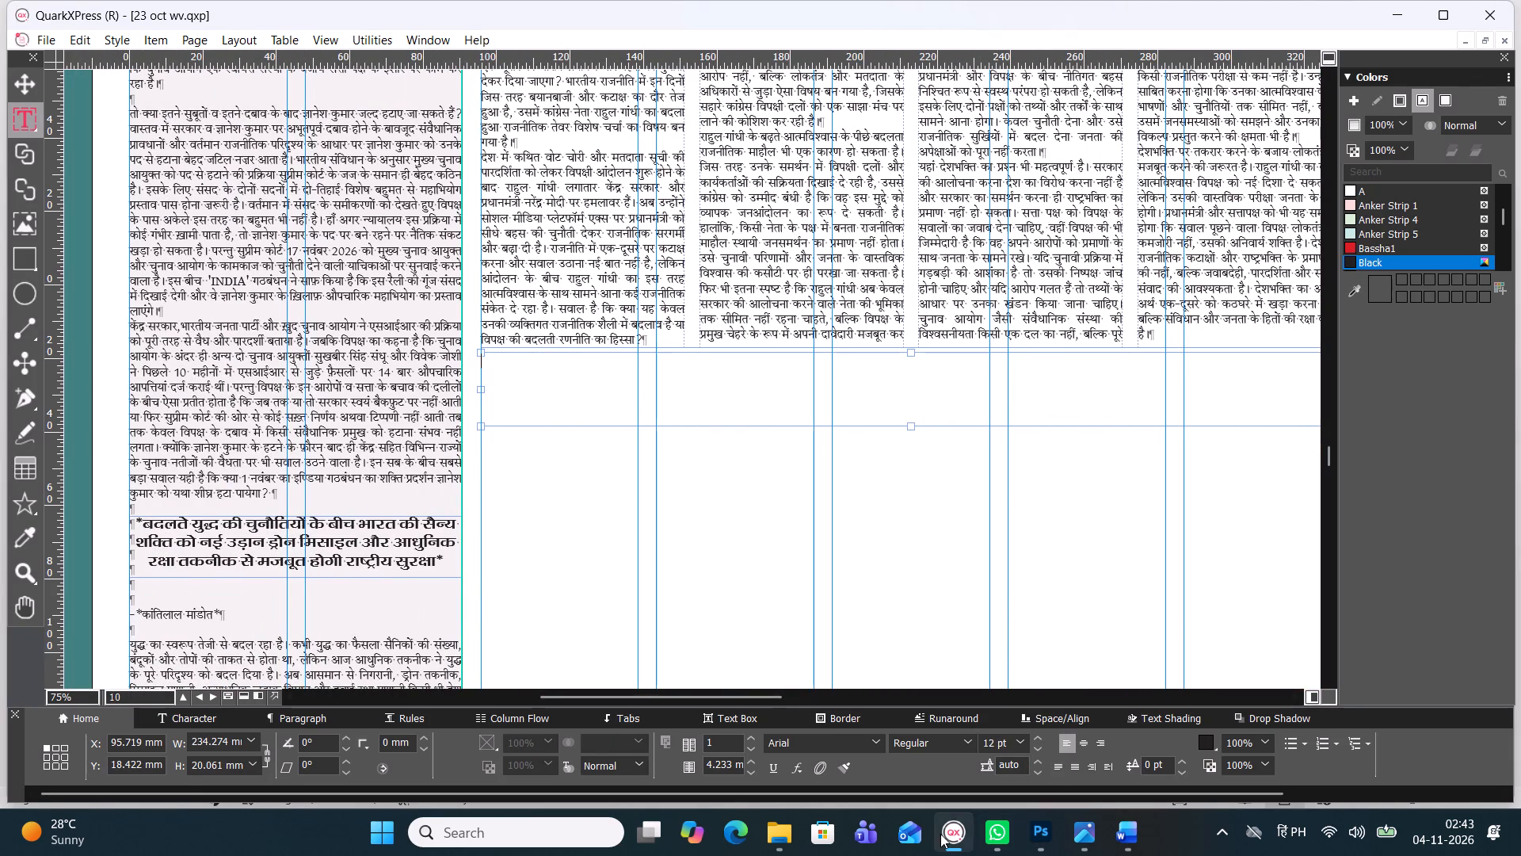
click(940, 834)
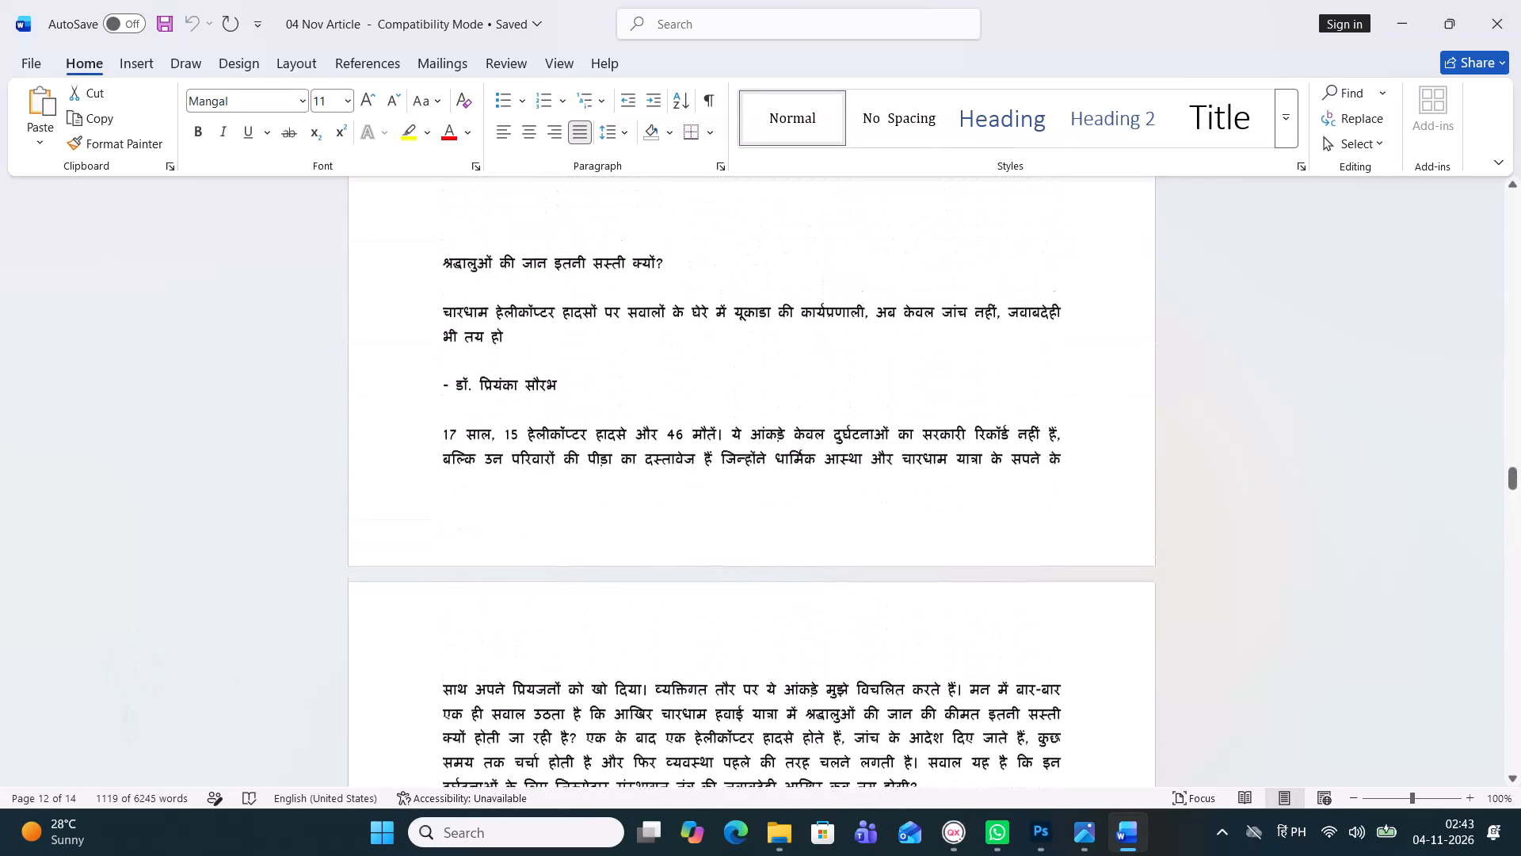
drag(440, 327, 767, 331)
key(ctrl+c)
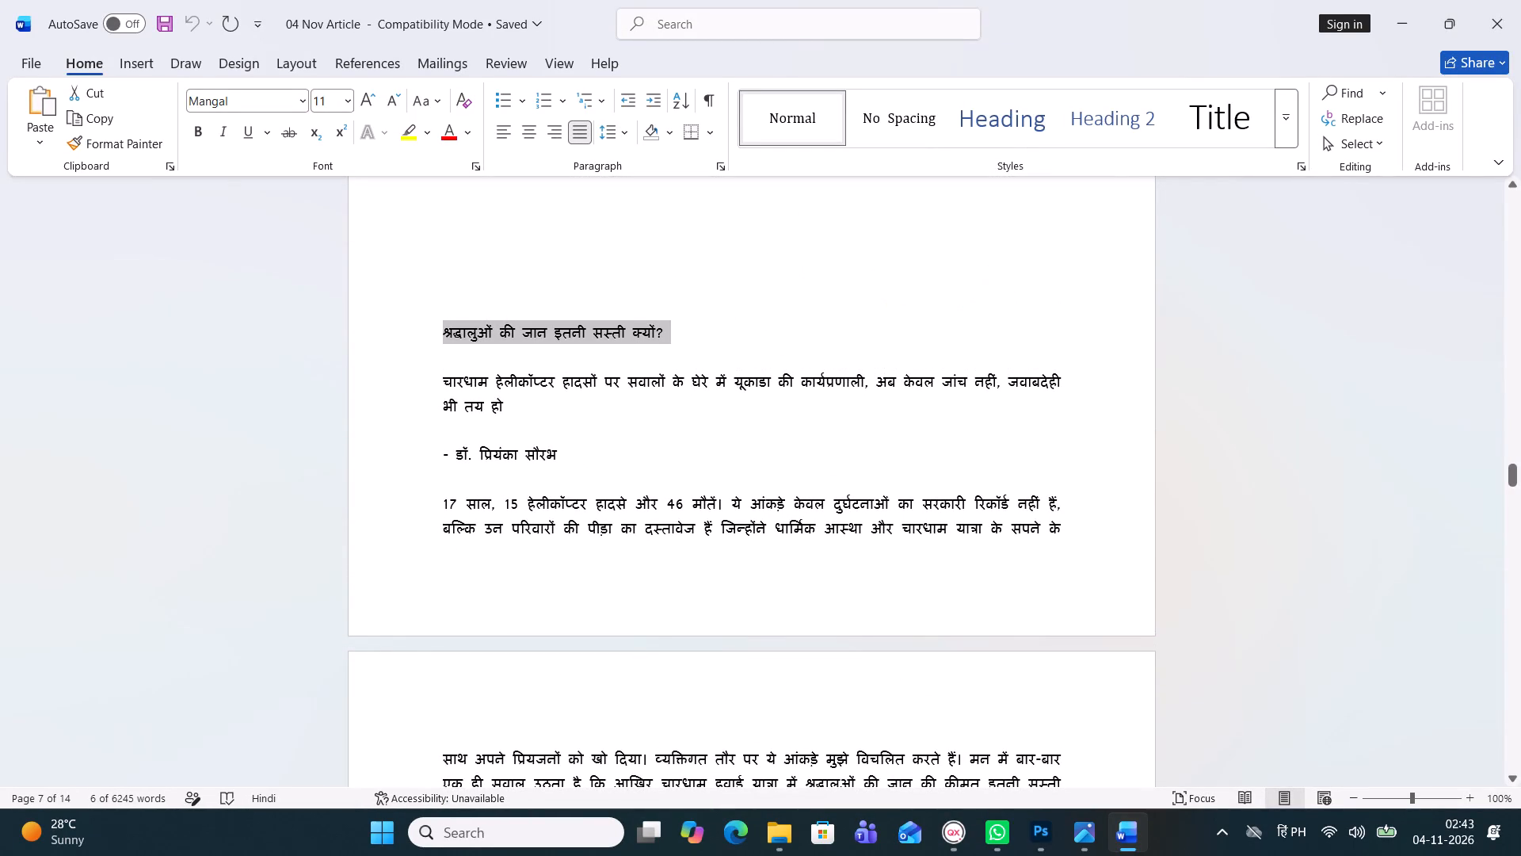
click(962, 839)
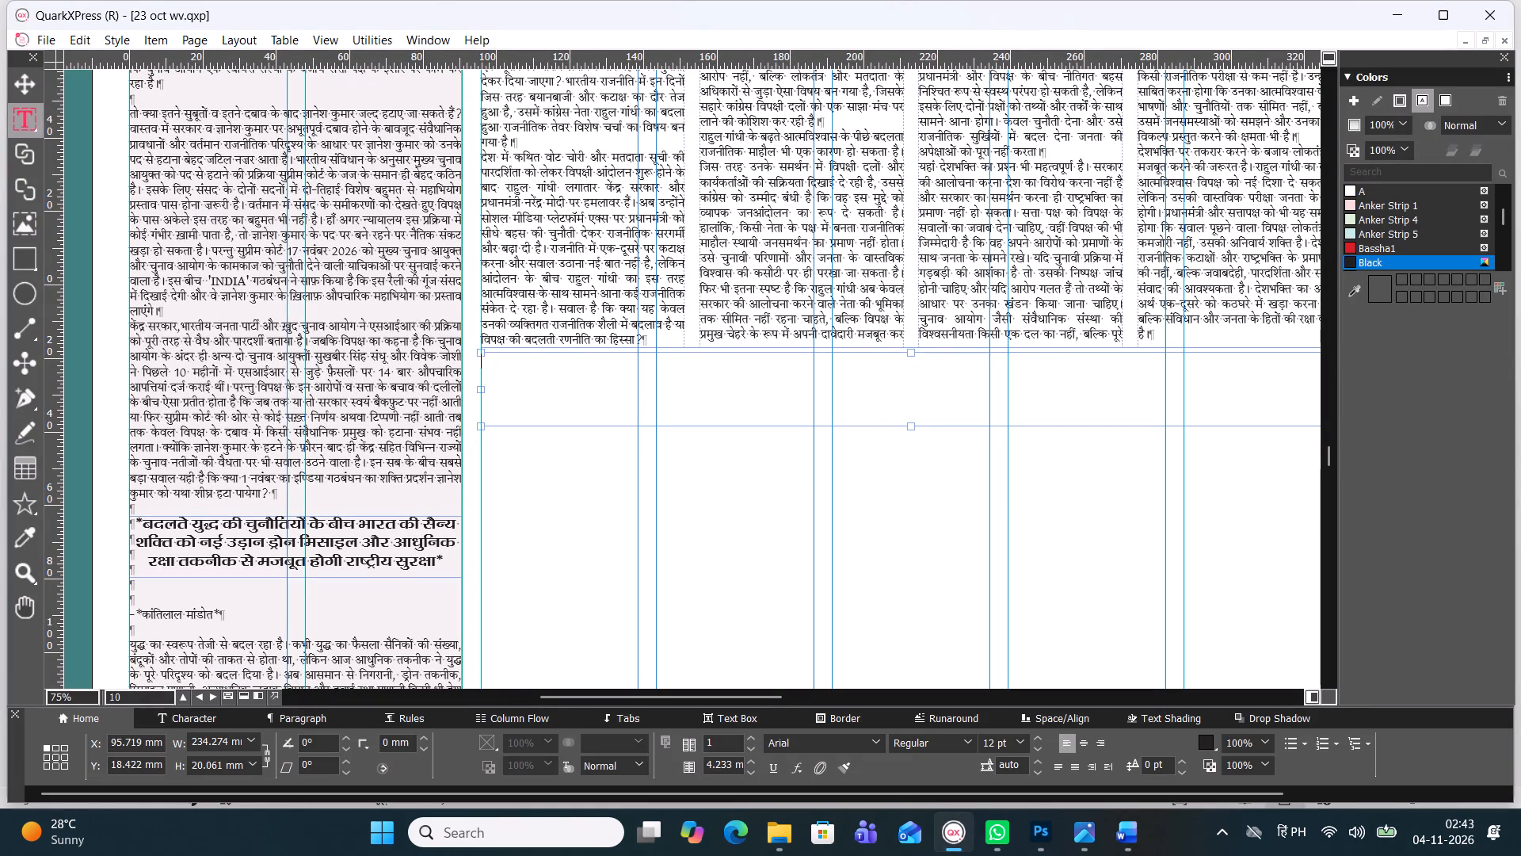
key(ctrl+c)
key(ctrl+v)
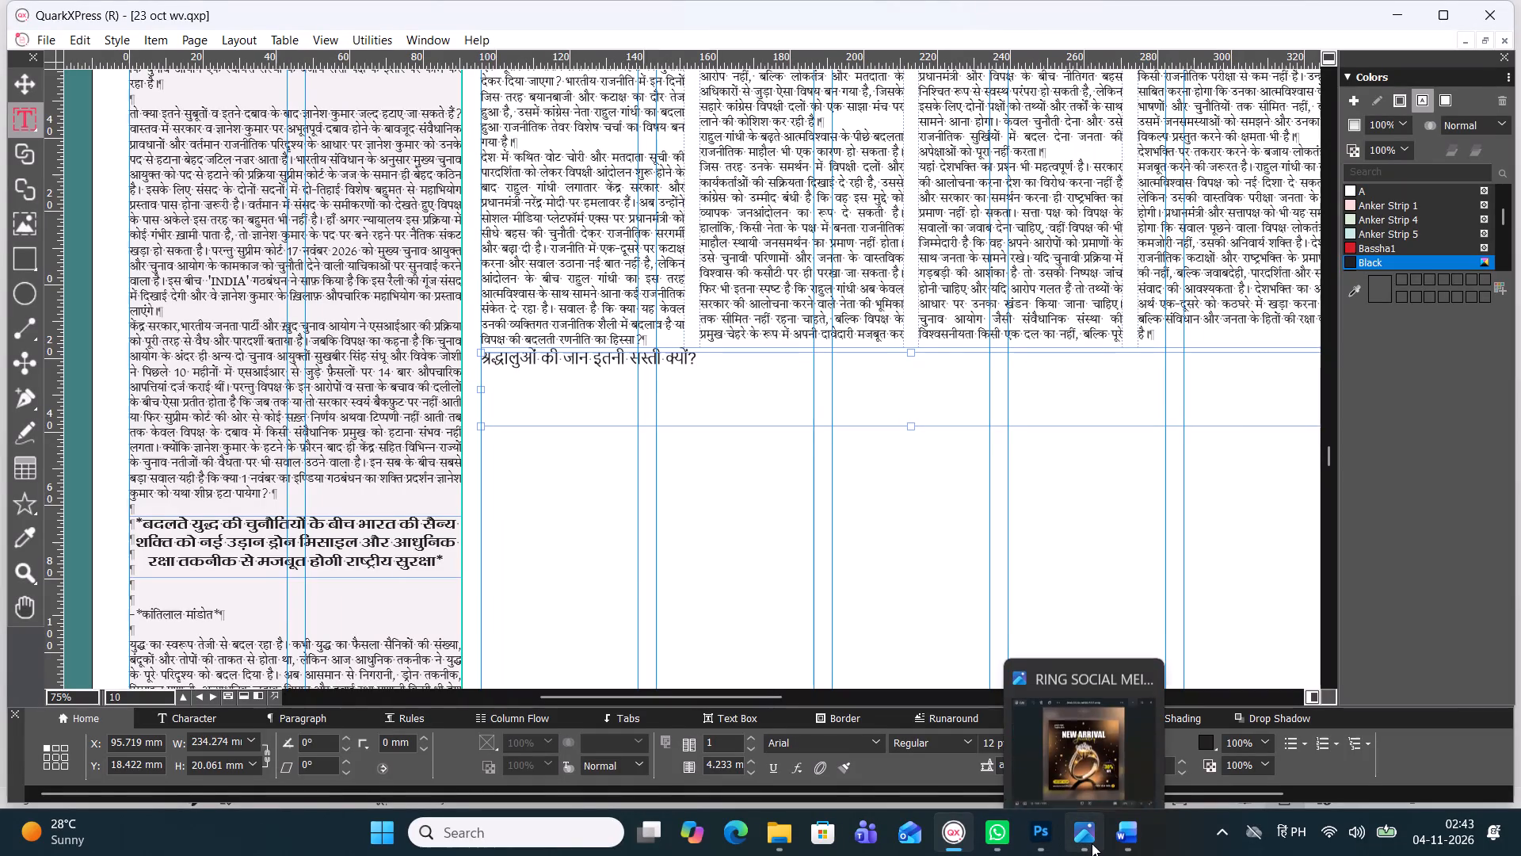
Copy the headline "चारधाम हेलीकॉप्टर हादसों पर सवालों के घेरे में यूकाडा की कार्यप्रणाली, अब केवल जांच नहीं, जवाबदेही भी तय हो" from the 04 Nov Article Word document.
click(1122, 835)
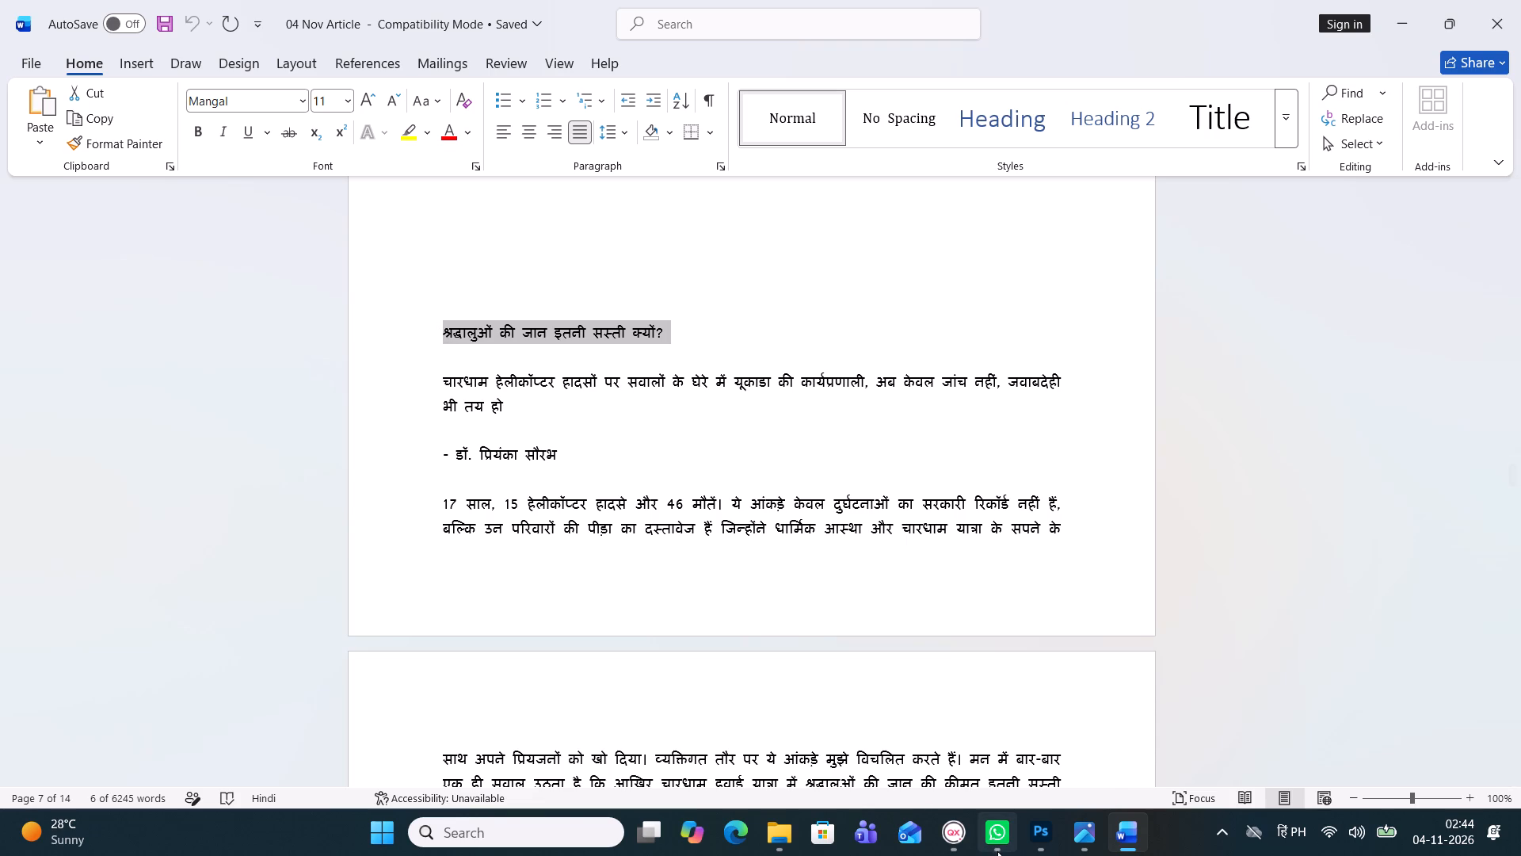
drag(441, 379, 518, 410)
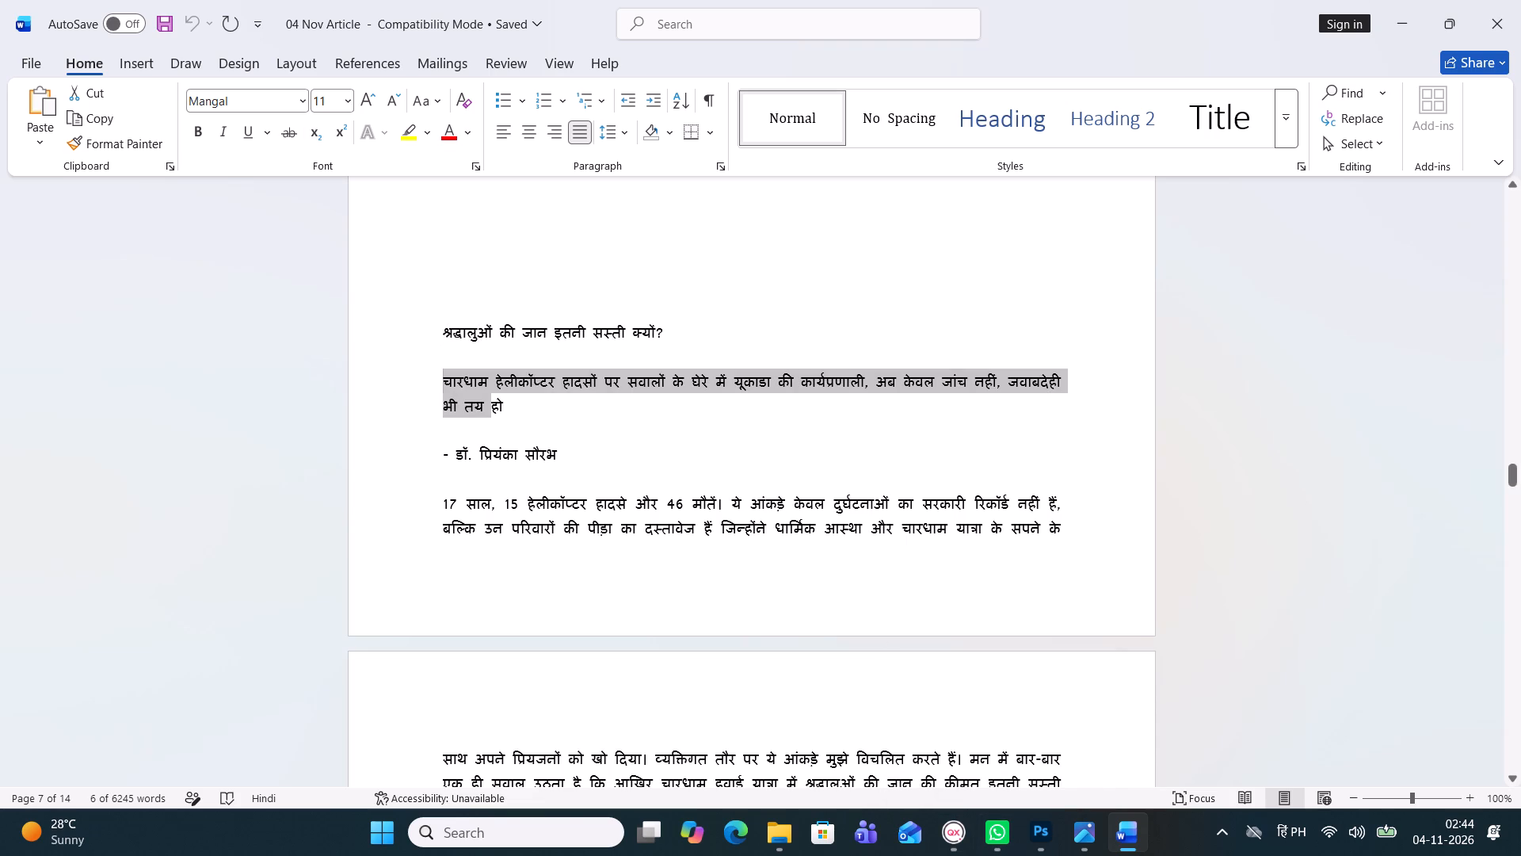
drag(518, 410, 520, 411)
key(ctrl+c)
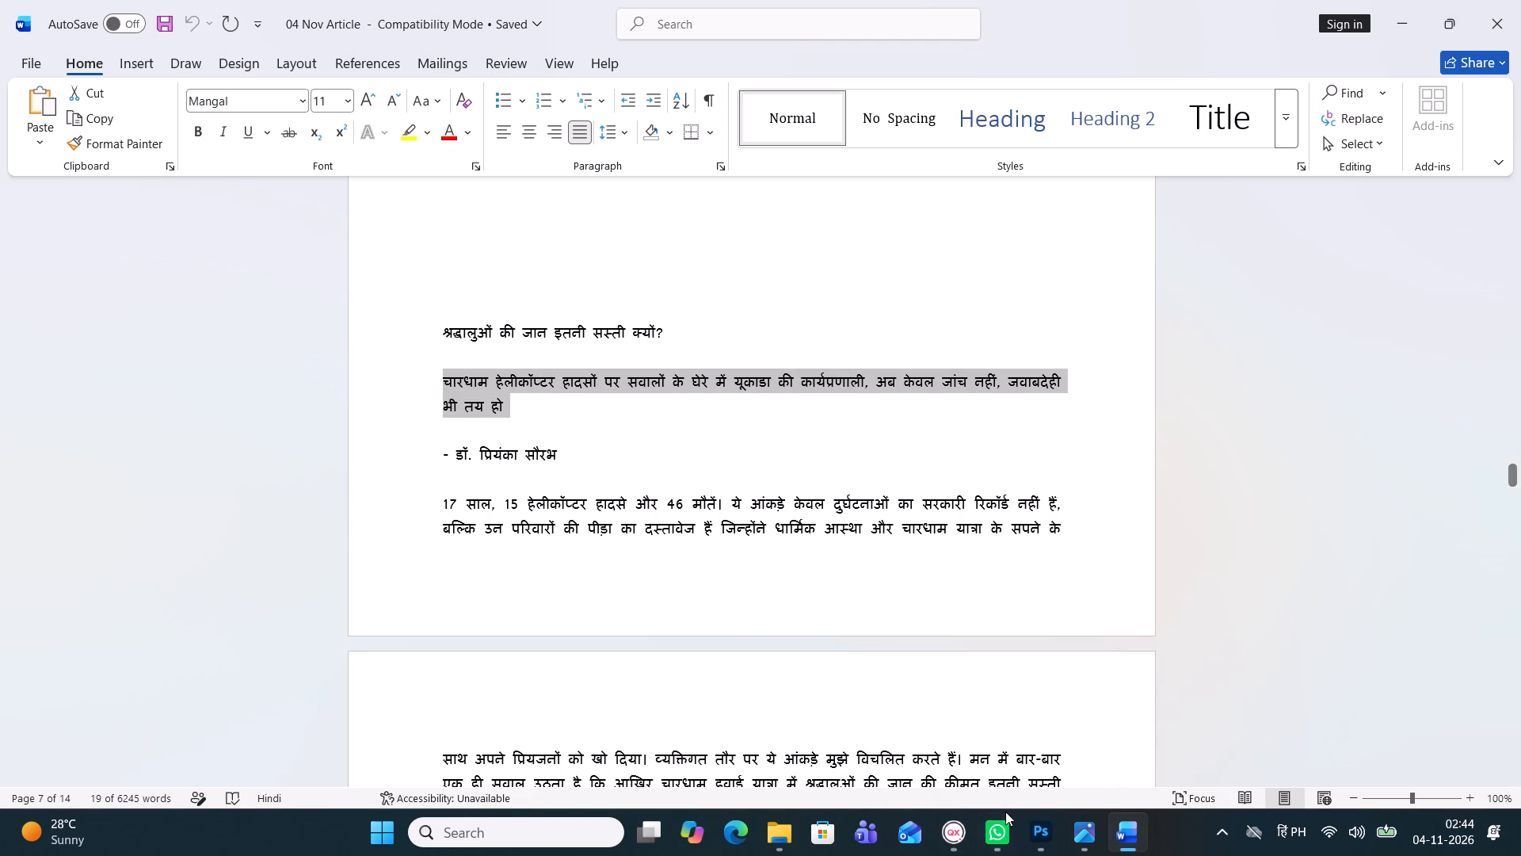
Back in QuarkXPress, undo the pasted short headline and the text box drawn for it.
click(947, 830)
key(BackSpace)
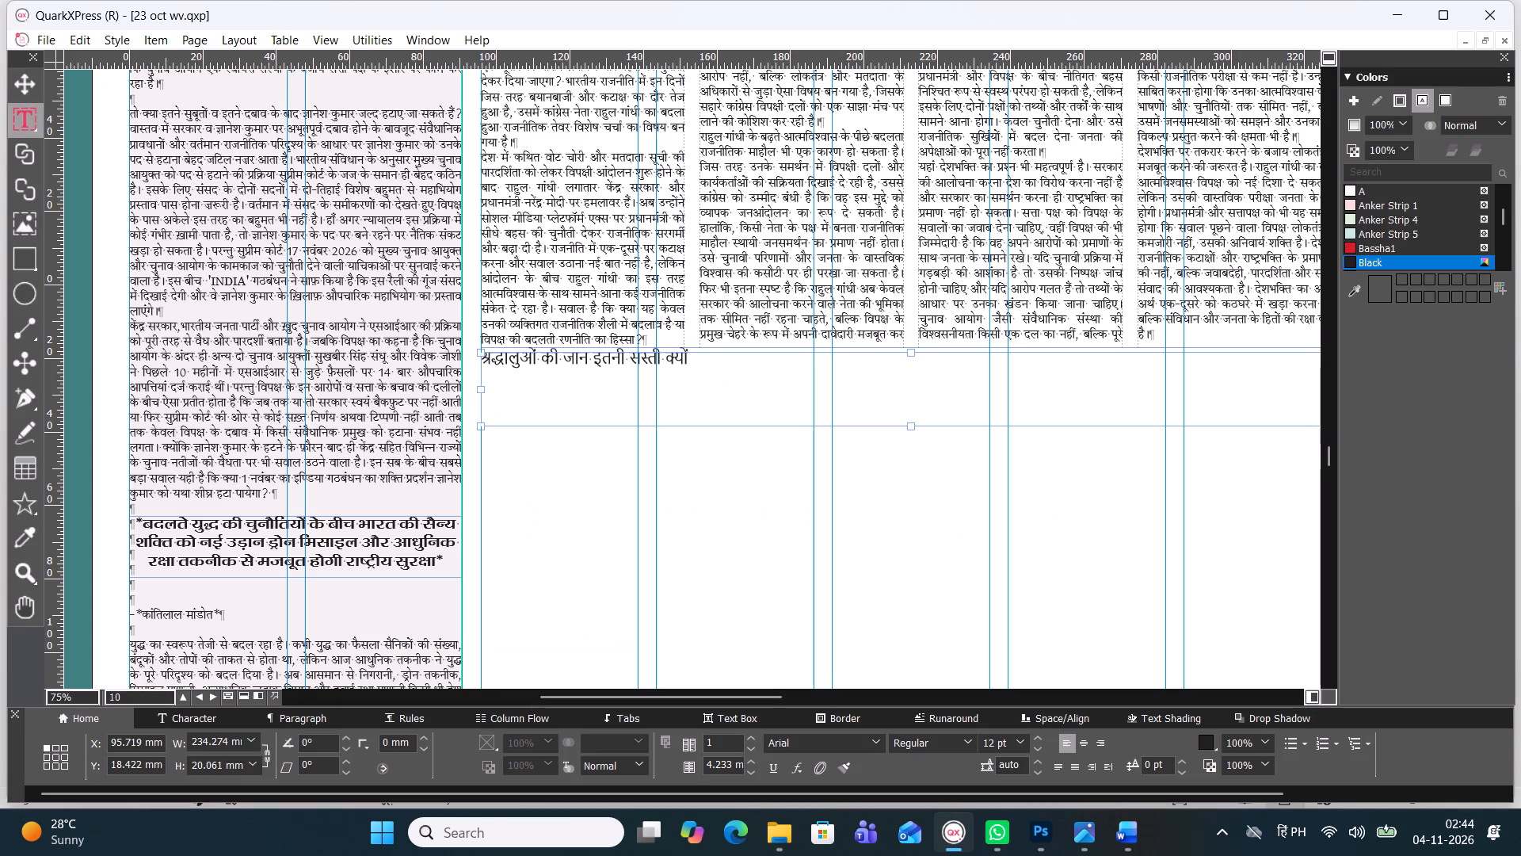
key(ctrl+z)
key(ctrl+z)
key(ctrl+z)
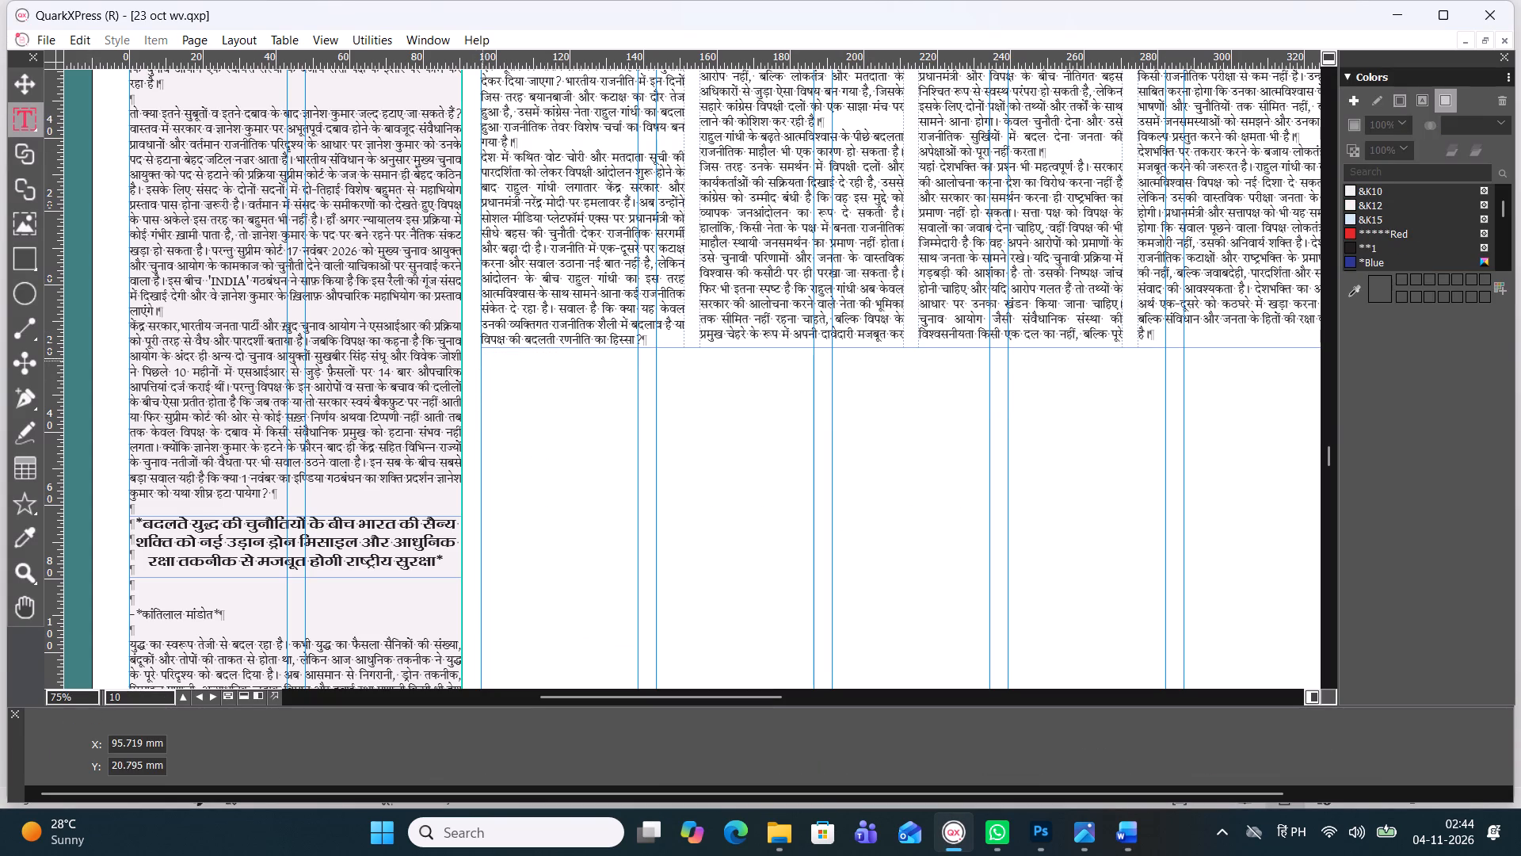
Draw a text box about 234.3 mm wide and 23.9 mm high below the four-column article and paste the copied headline into it.
drag(480, 357, 1320, 453)
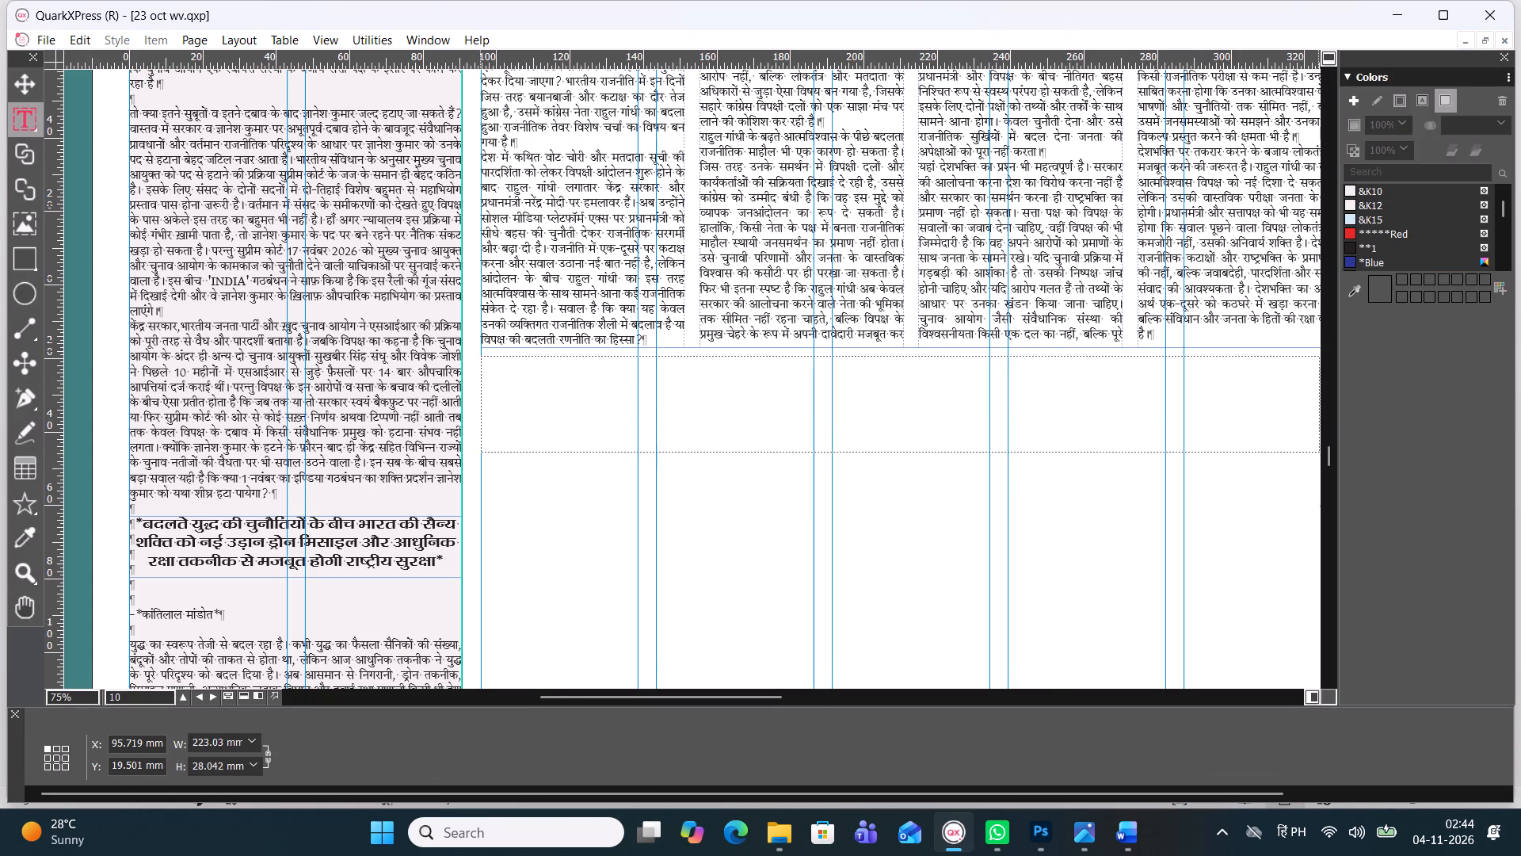
drag(1320, 453, 992, 445)
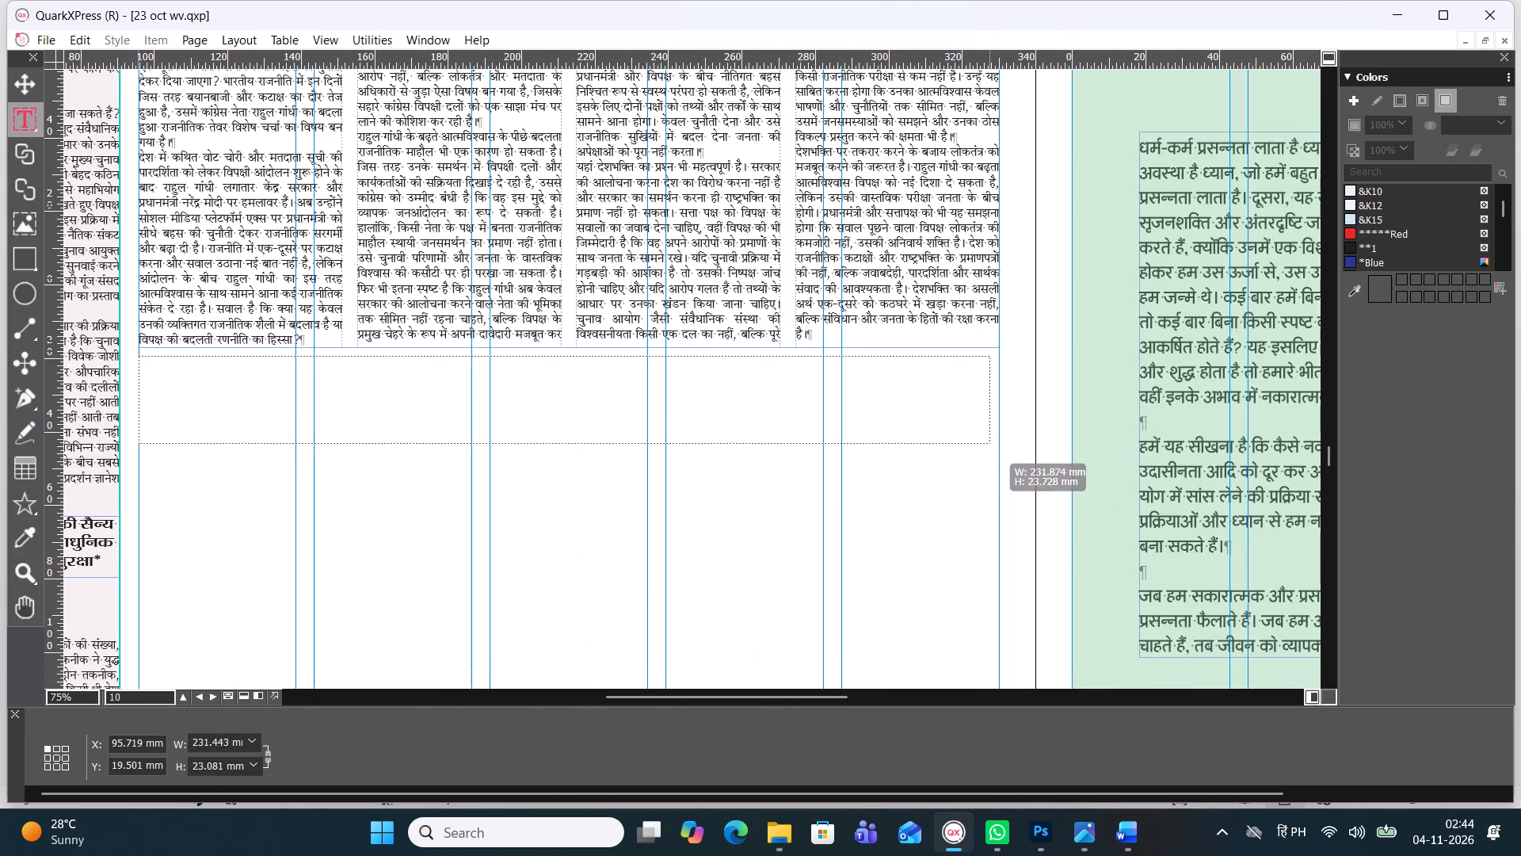
drag(992, 445, 999, 445)
key(ctrl+v)
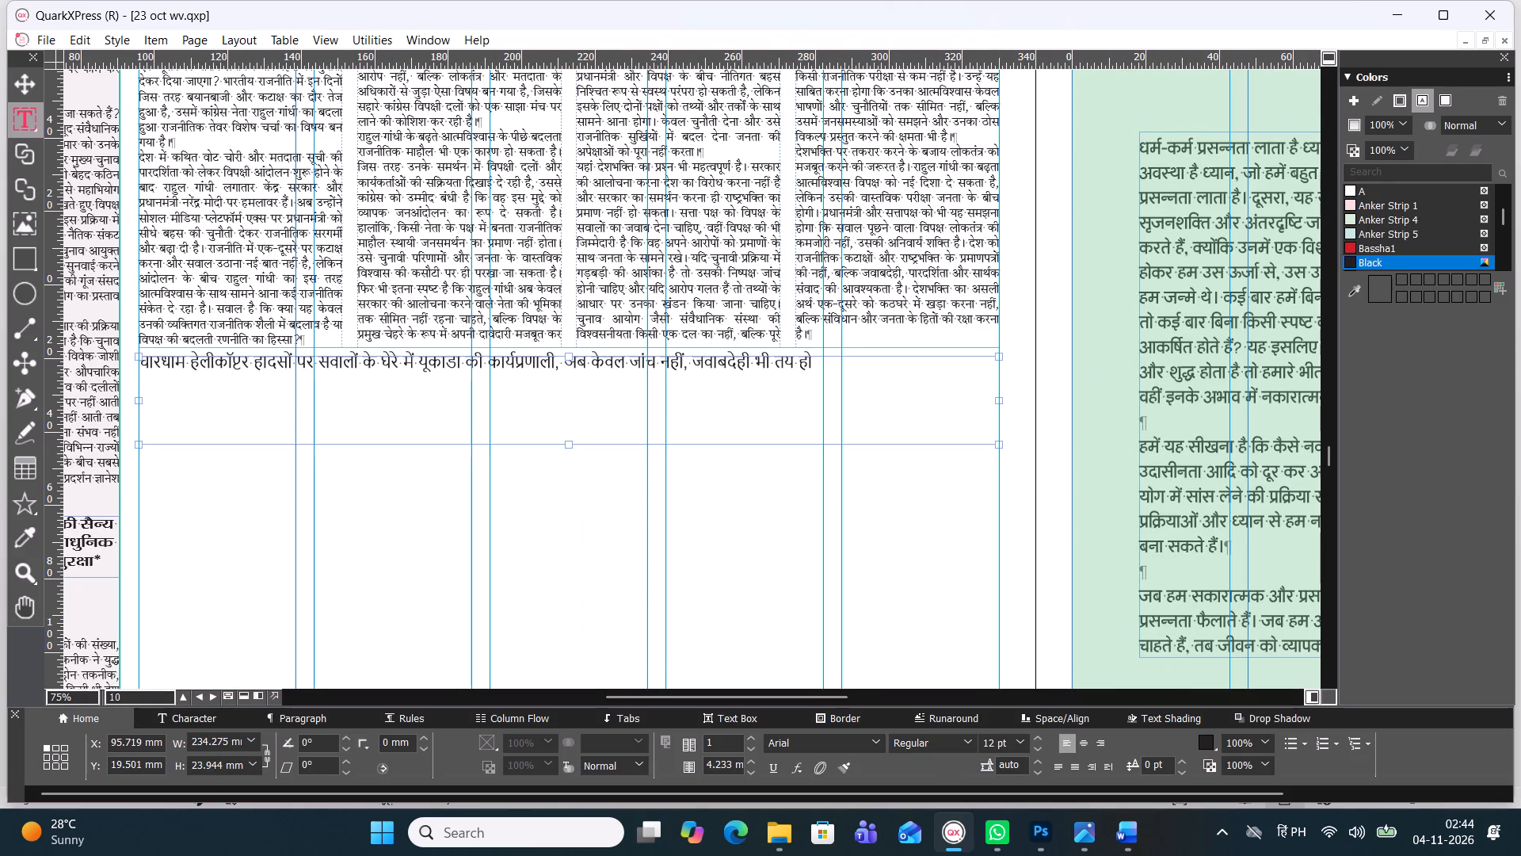
Set the whole pasted headline in the Four C Chetan font at 27 pt so it fills two lines.
key(ctrl+a)
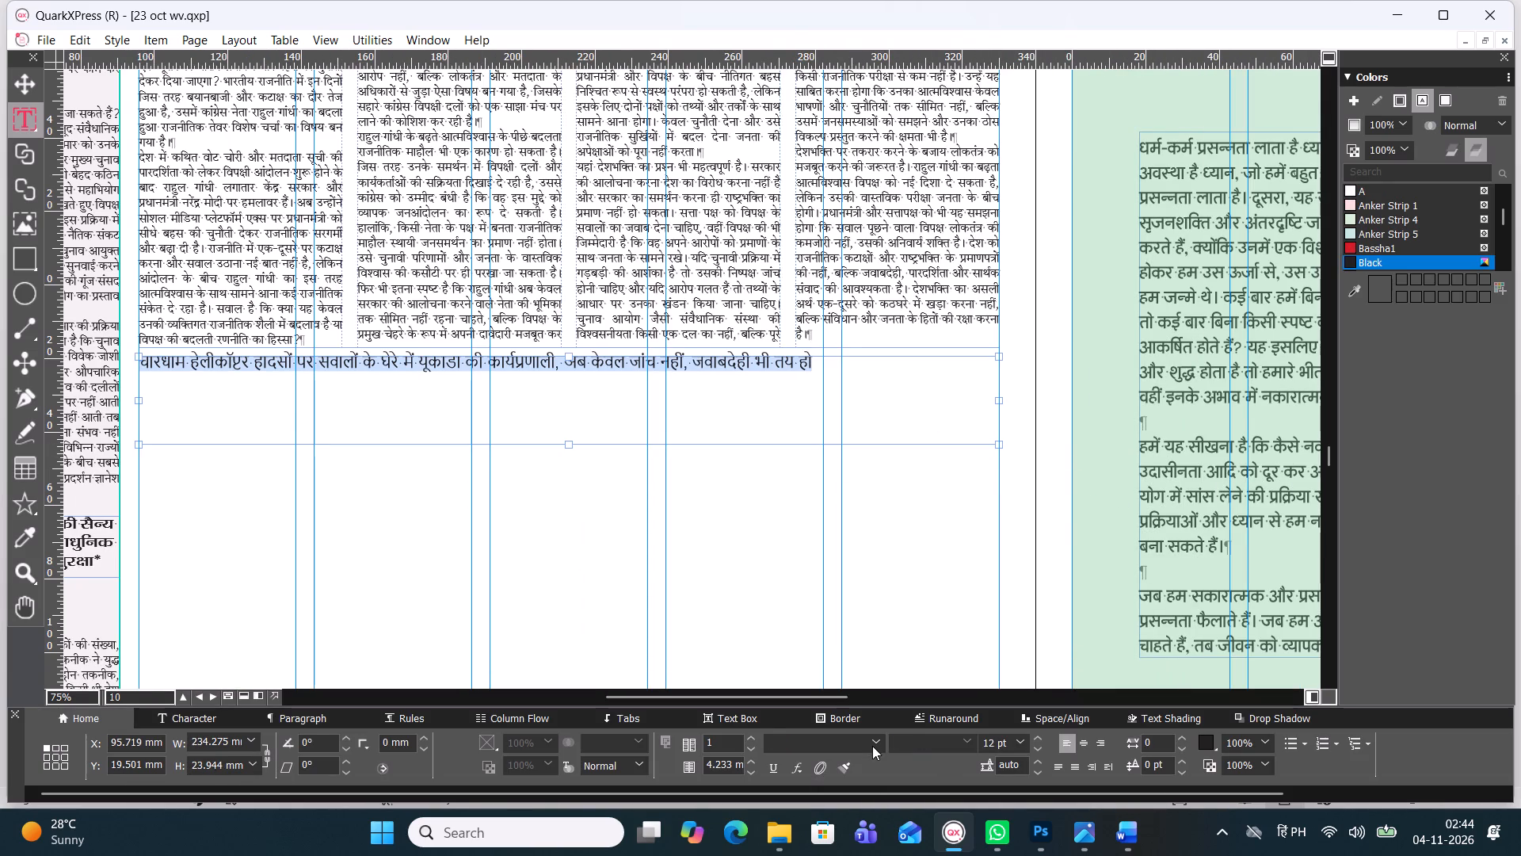
click(872, 746)
click(911, 103)
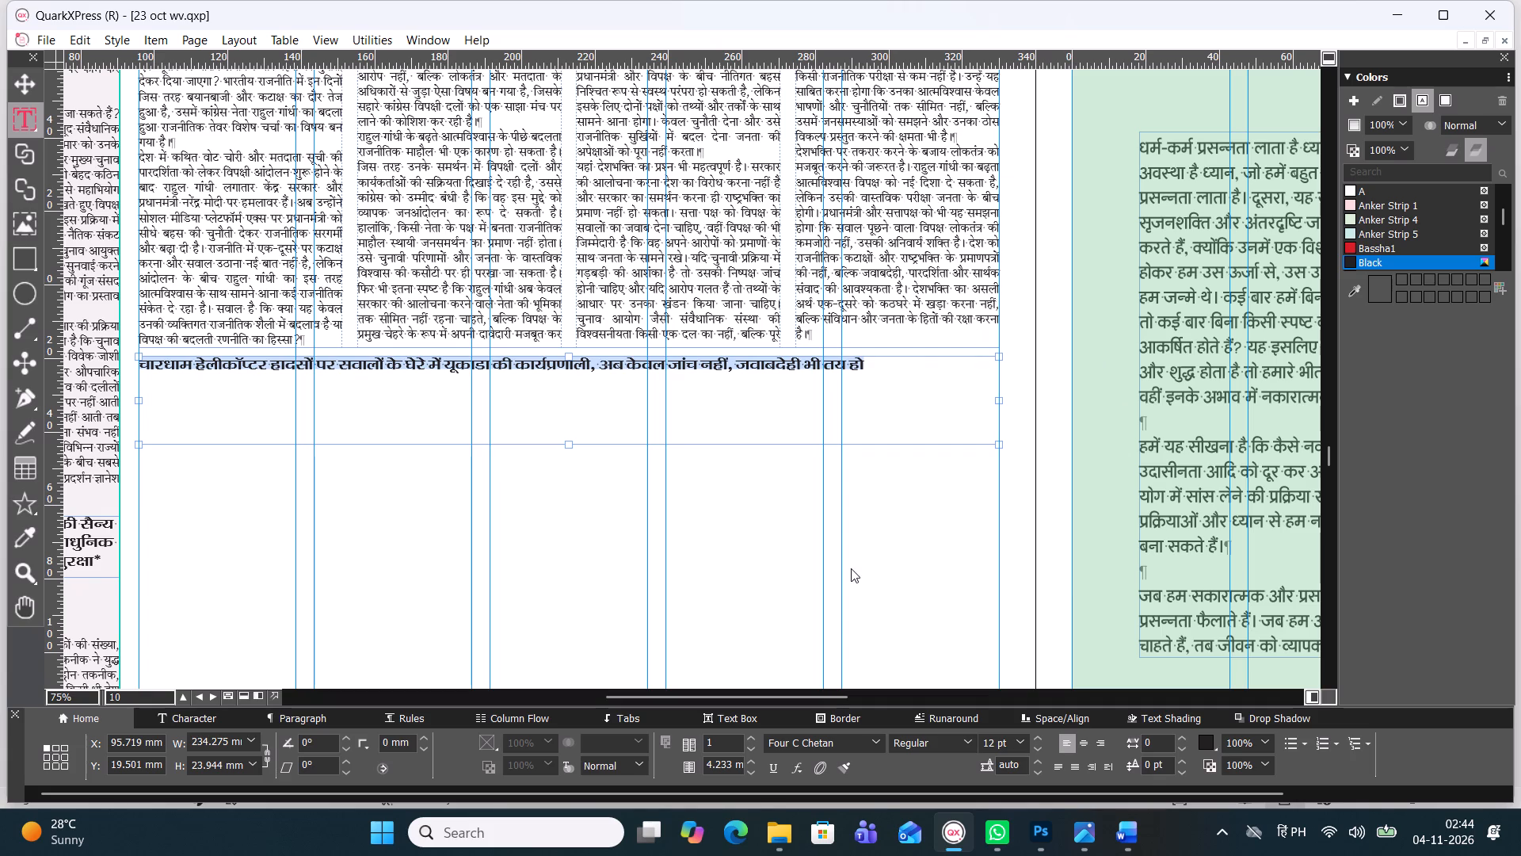
key(ctrl+alt+shift+period)
key(ctrl+alt+shift+period)
key(ctrl+alt+shift+period)
key(ctrl+alt+shift+period)
key(ctrl+alt+shift+period)
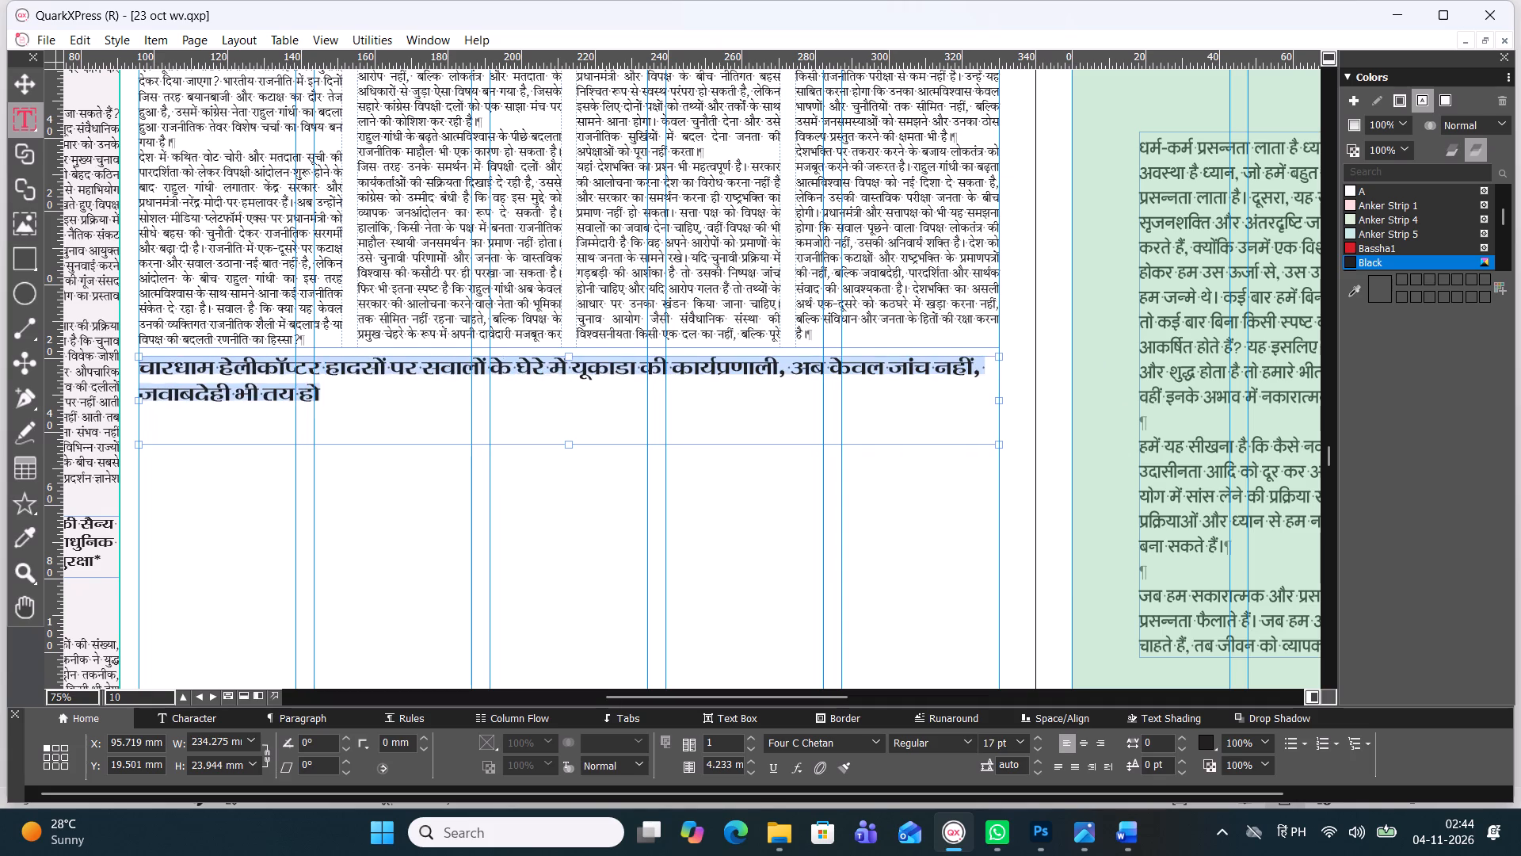
key(ctrl+alt+shift+period)
key(ctrl+alt+shift+period)
key(ctrl+alt+shift+period)
key(ctrl+alt+shift+period)
key(ctrl+alt+shift+period)
key(ctrl+alt+shift+period)
key(ctrl+alt+shift+period)
key(ctrl+alt+shift+period)
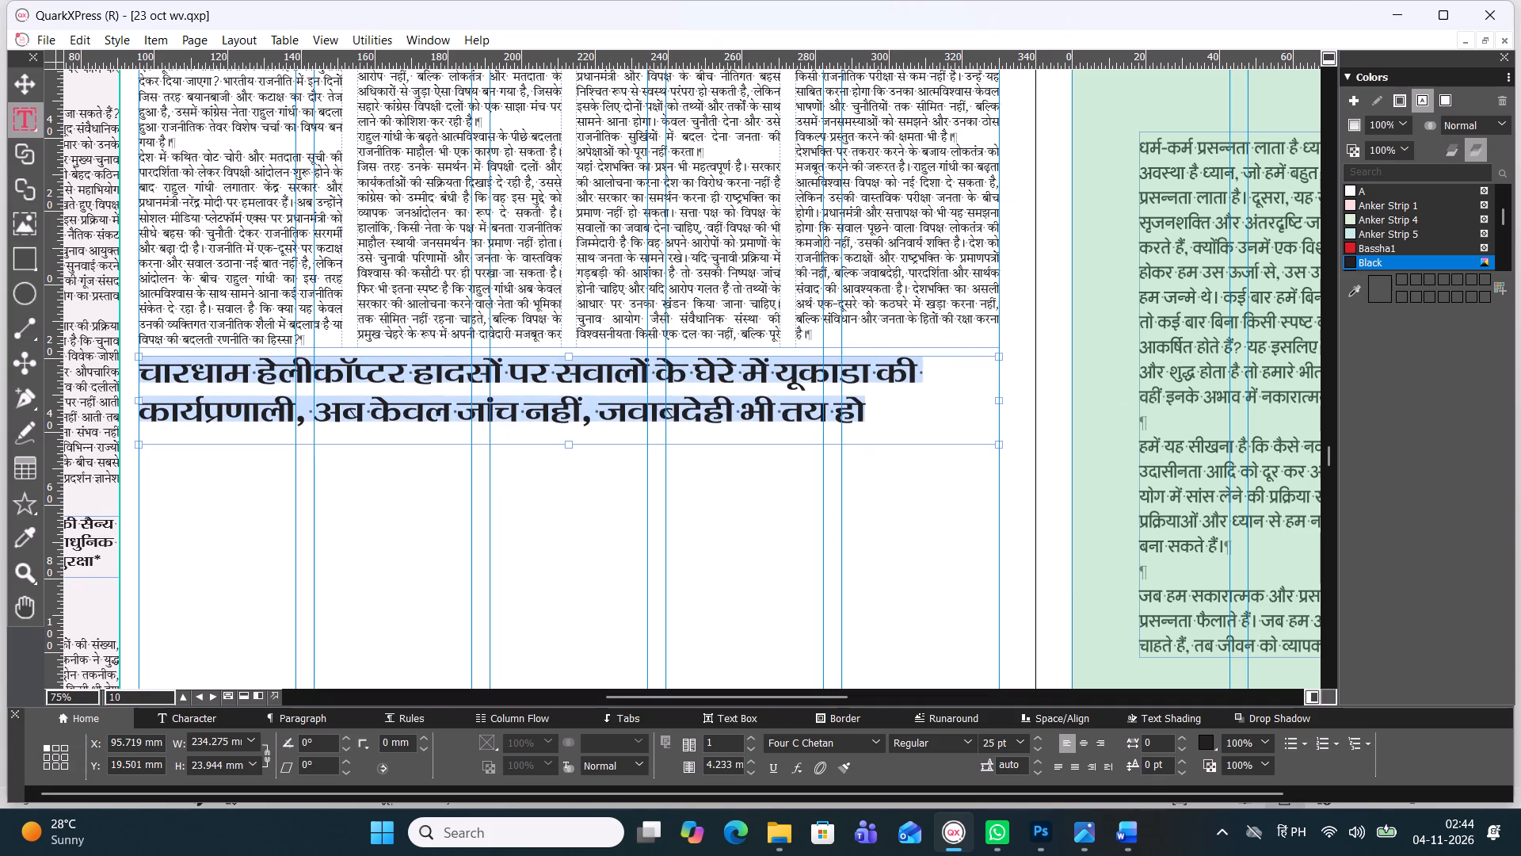
key(ctrl+alt+shift+period)
key(ctrl+alt+shift+period)
key(ctrl+alt+shift+period)
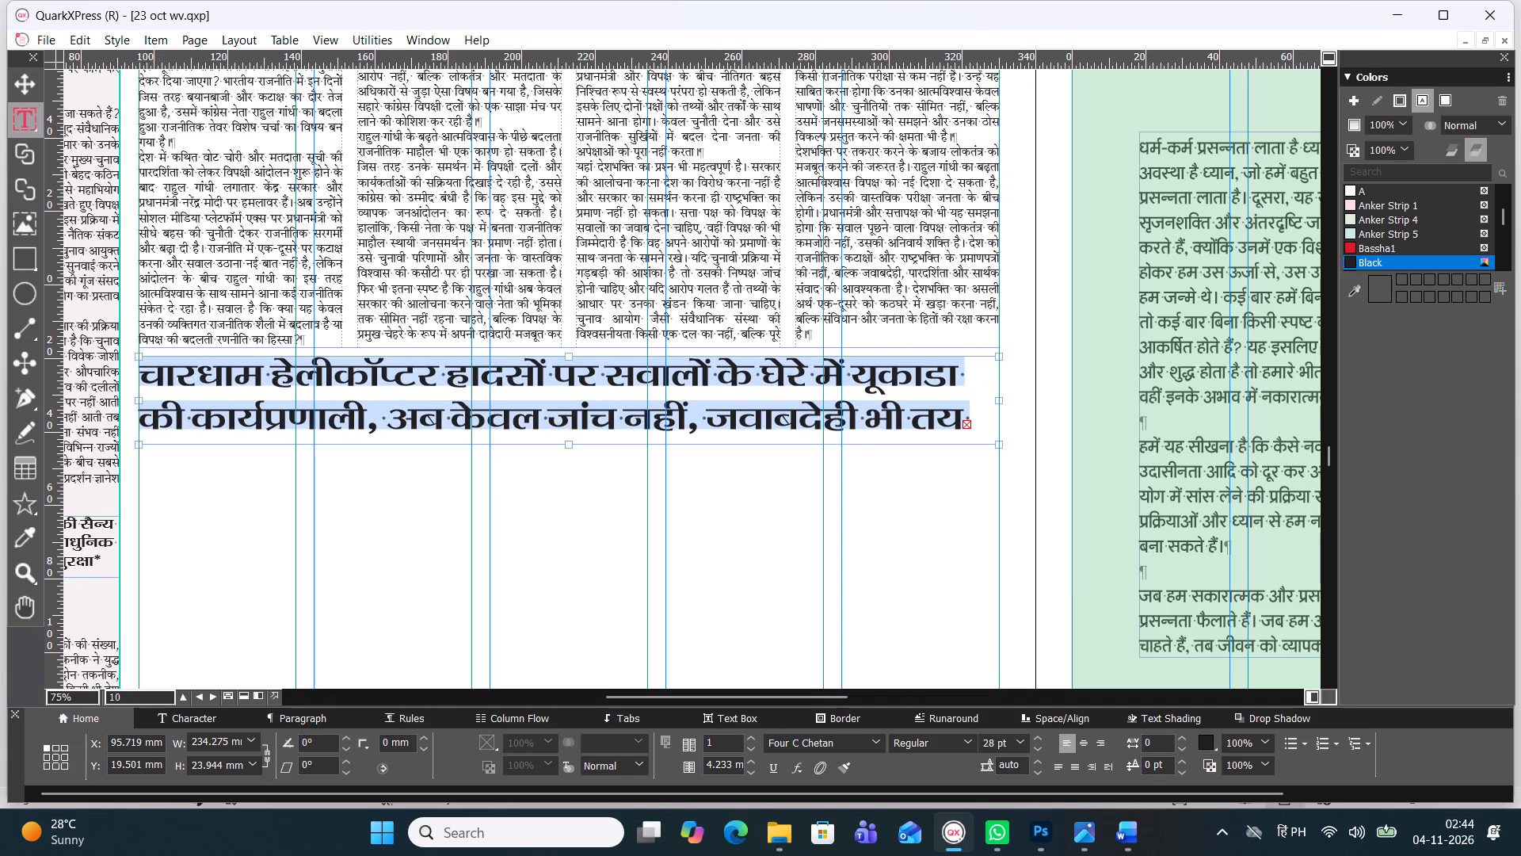
key(ctrl+alt+shift+comma)
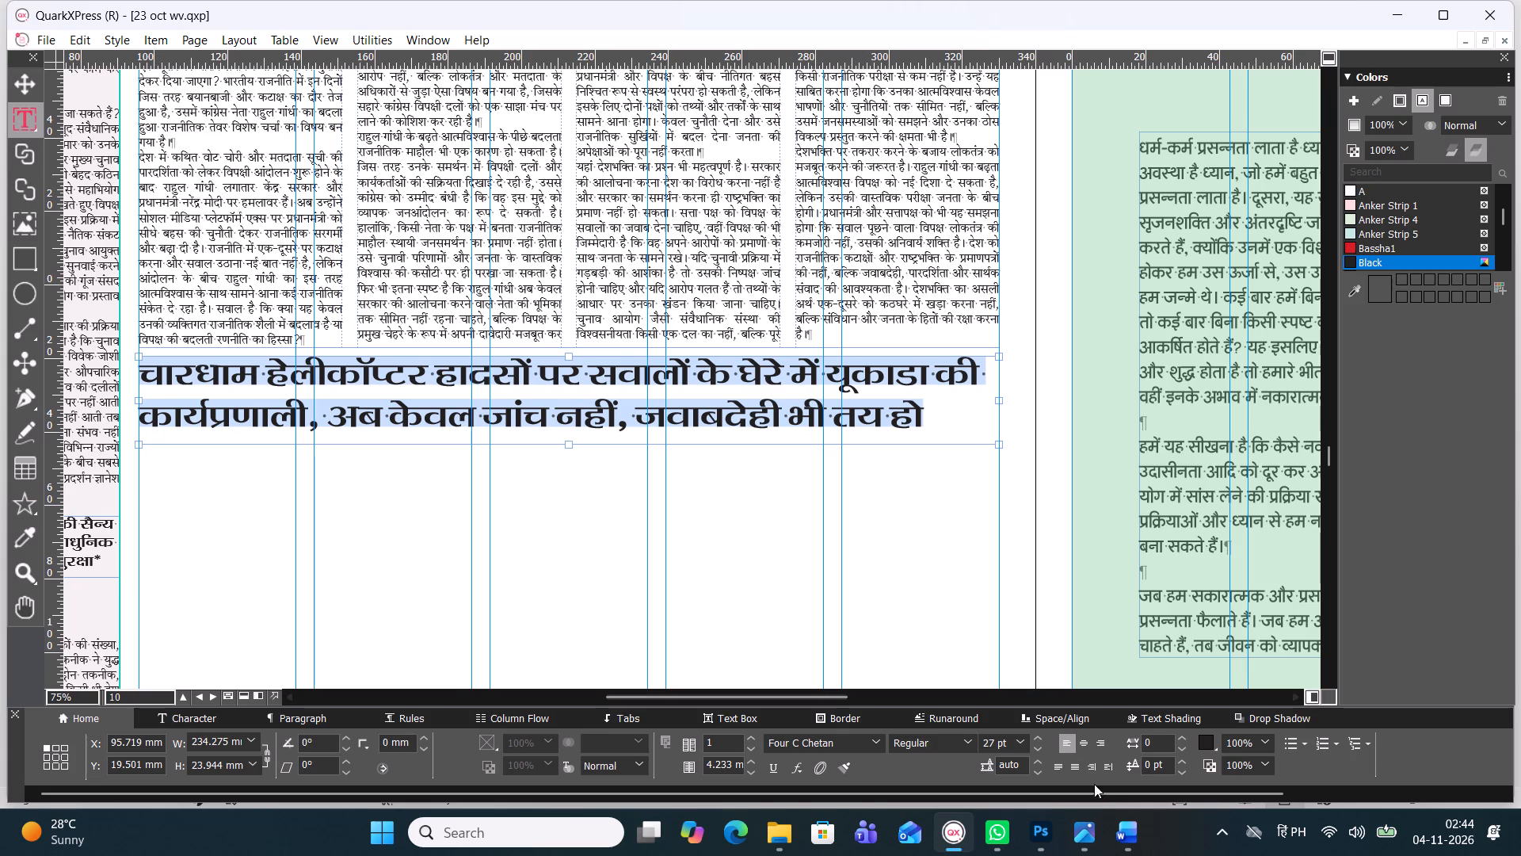
Centre the headline in its box and set its baseline shift to -6 pt.
click(1089, 741)
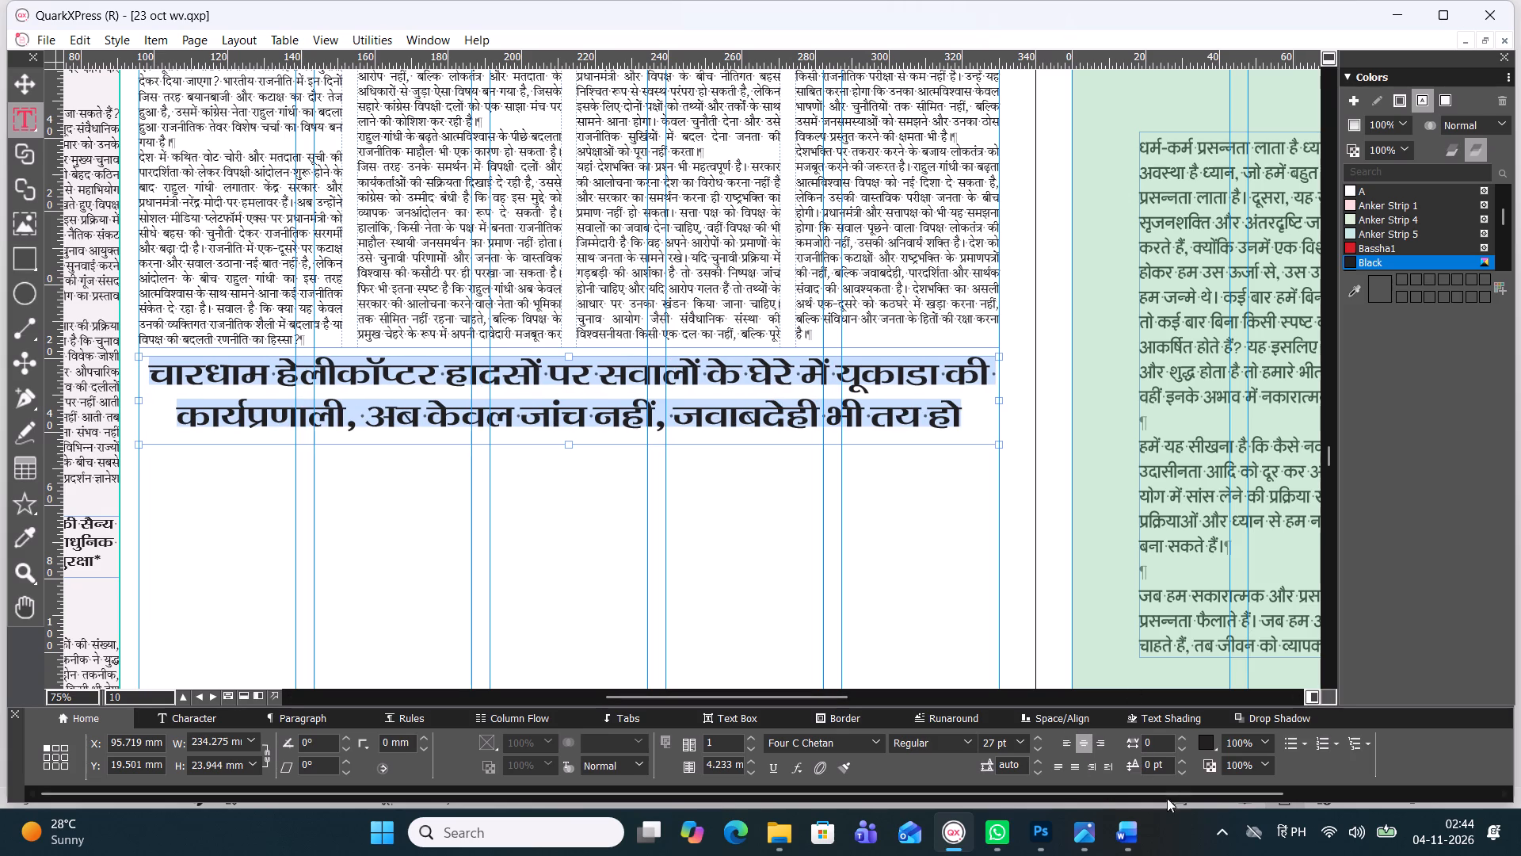
triple_click(1182, 774)
triple_click(1182, 774)
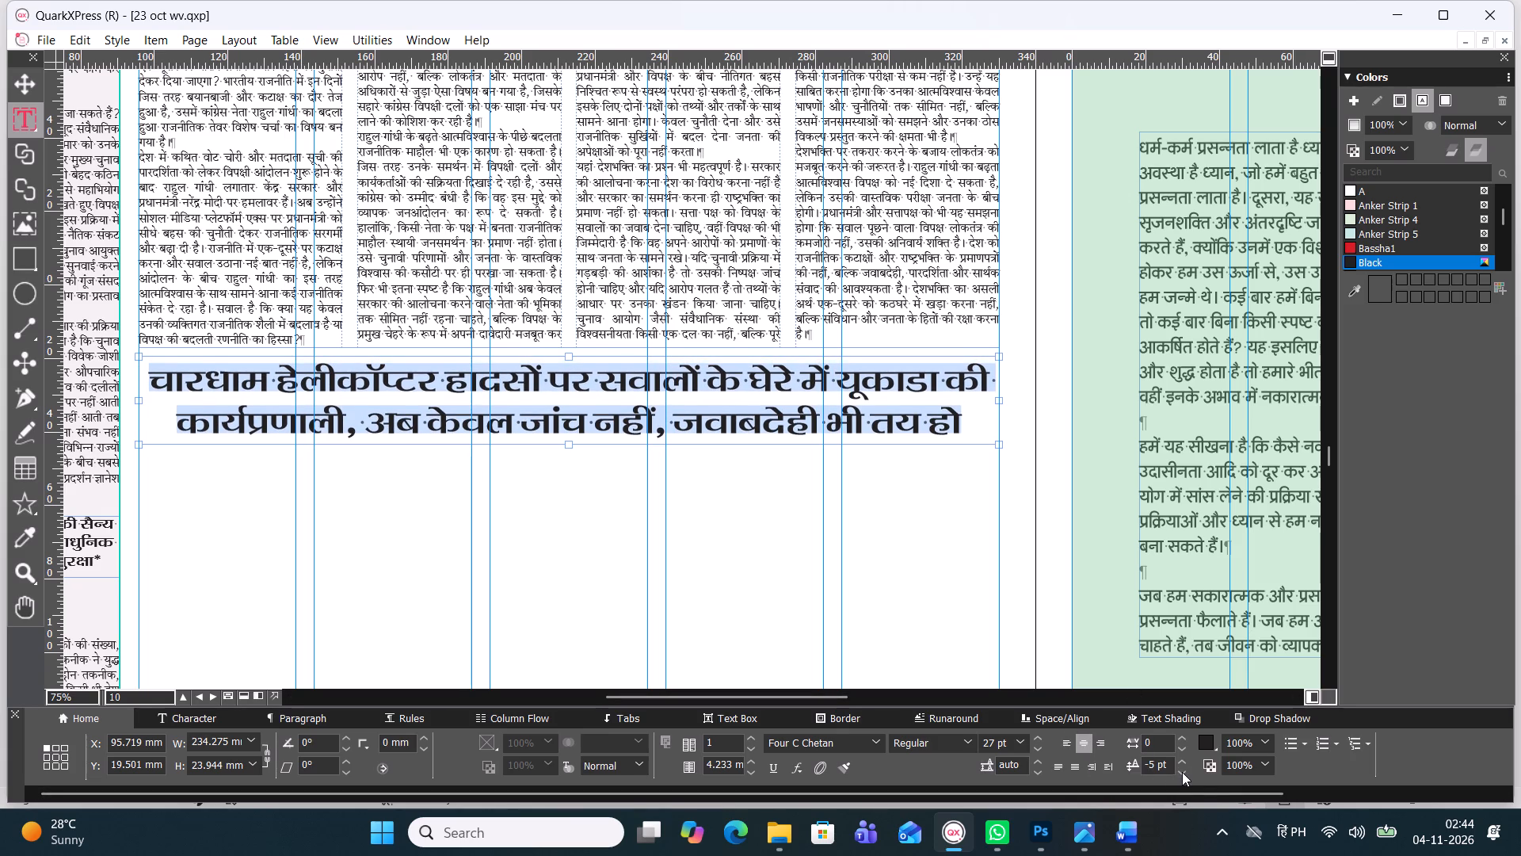
click(1182, 772)
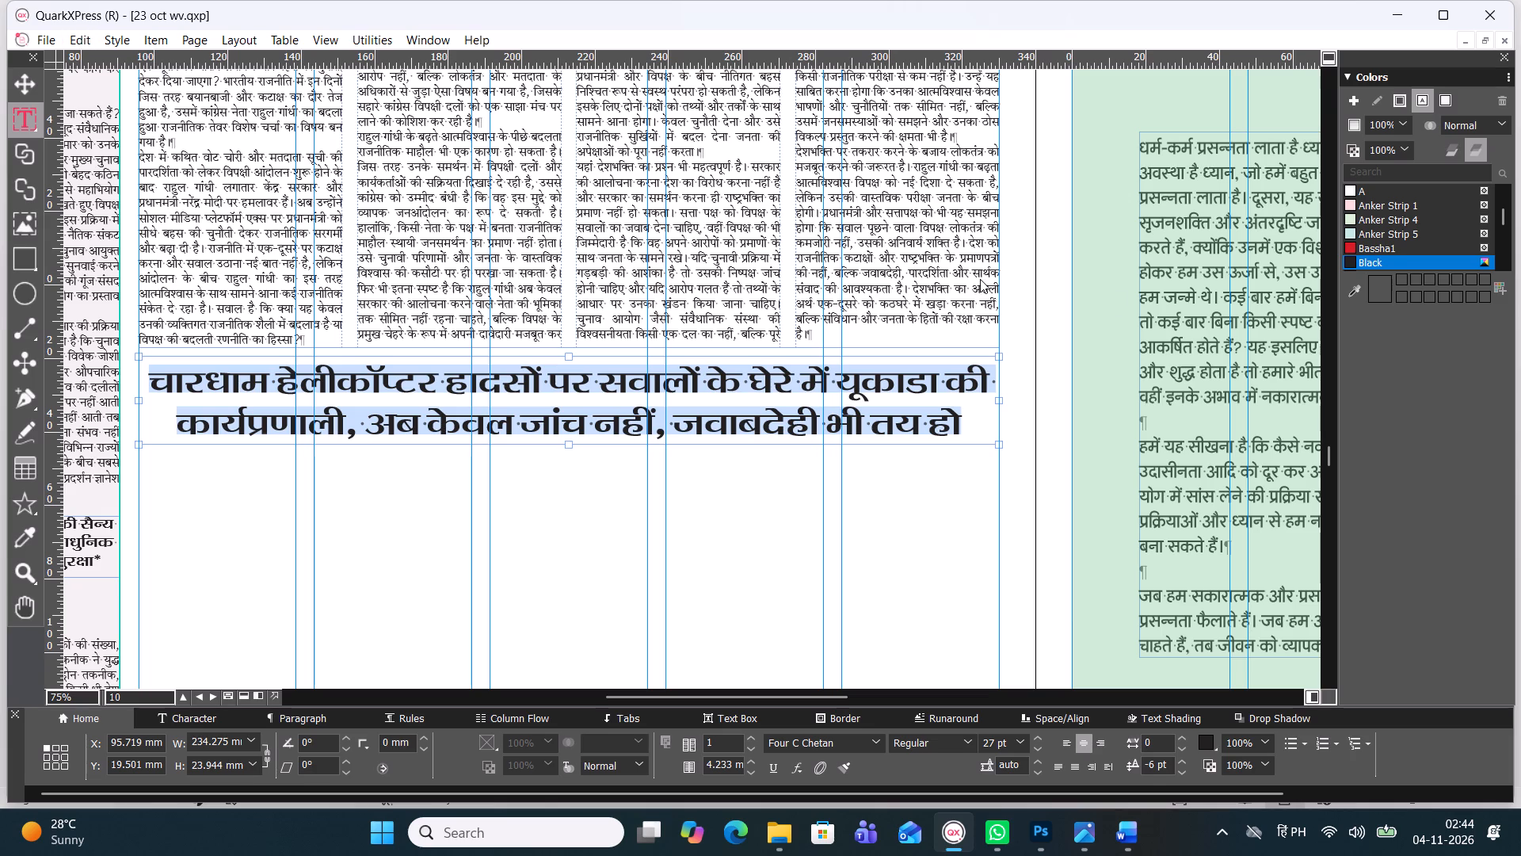
Draw a body text box about 234.3 mm wide and 123.3 mm high below the headline, reaching down near the page's bottom rule.
click(1329, 455)
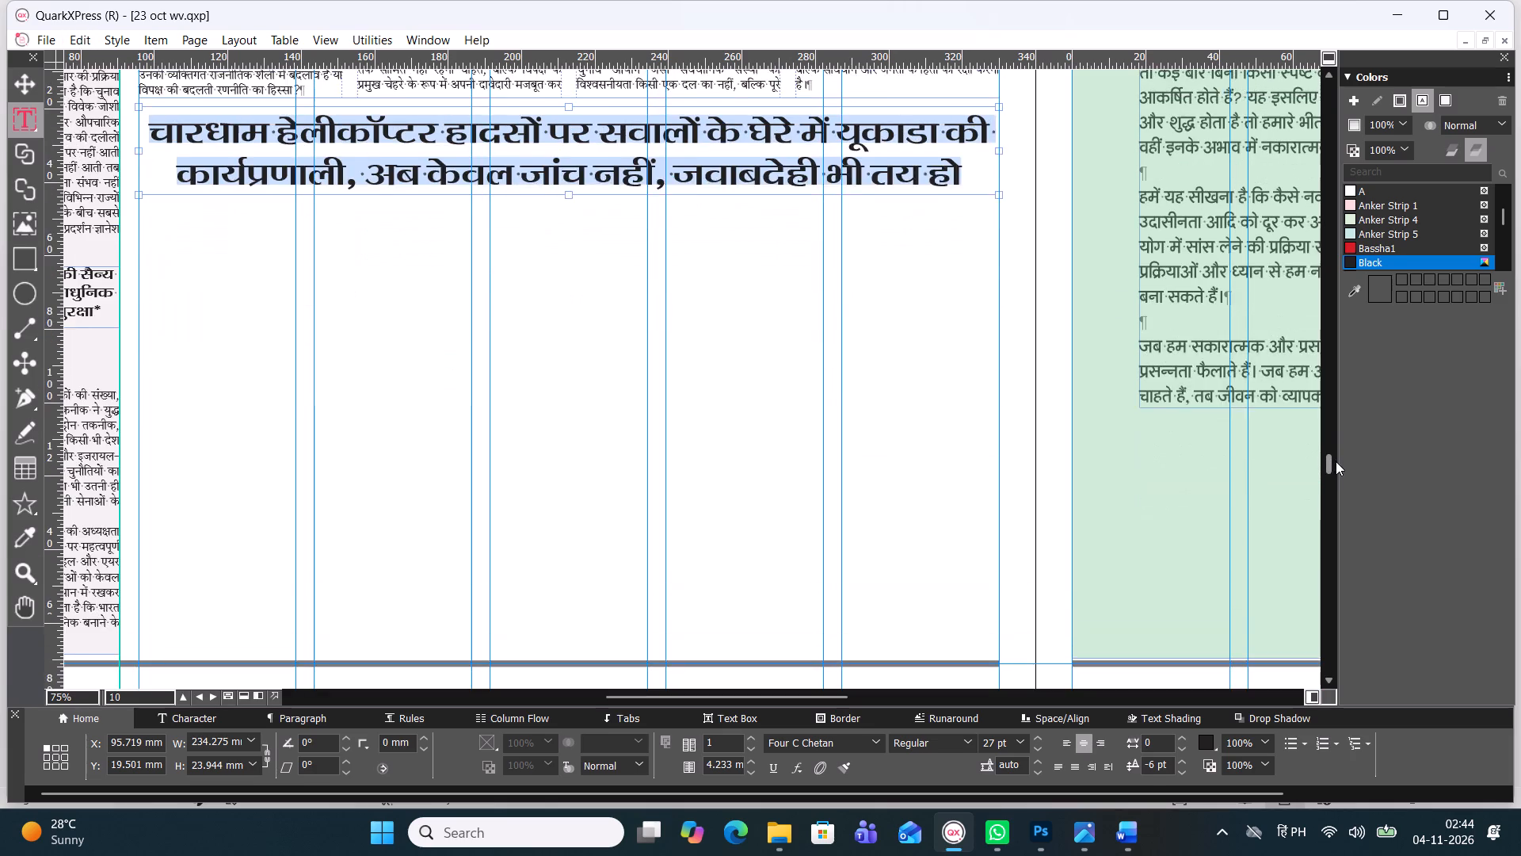
click(789, 410)
click(12, 84)
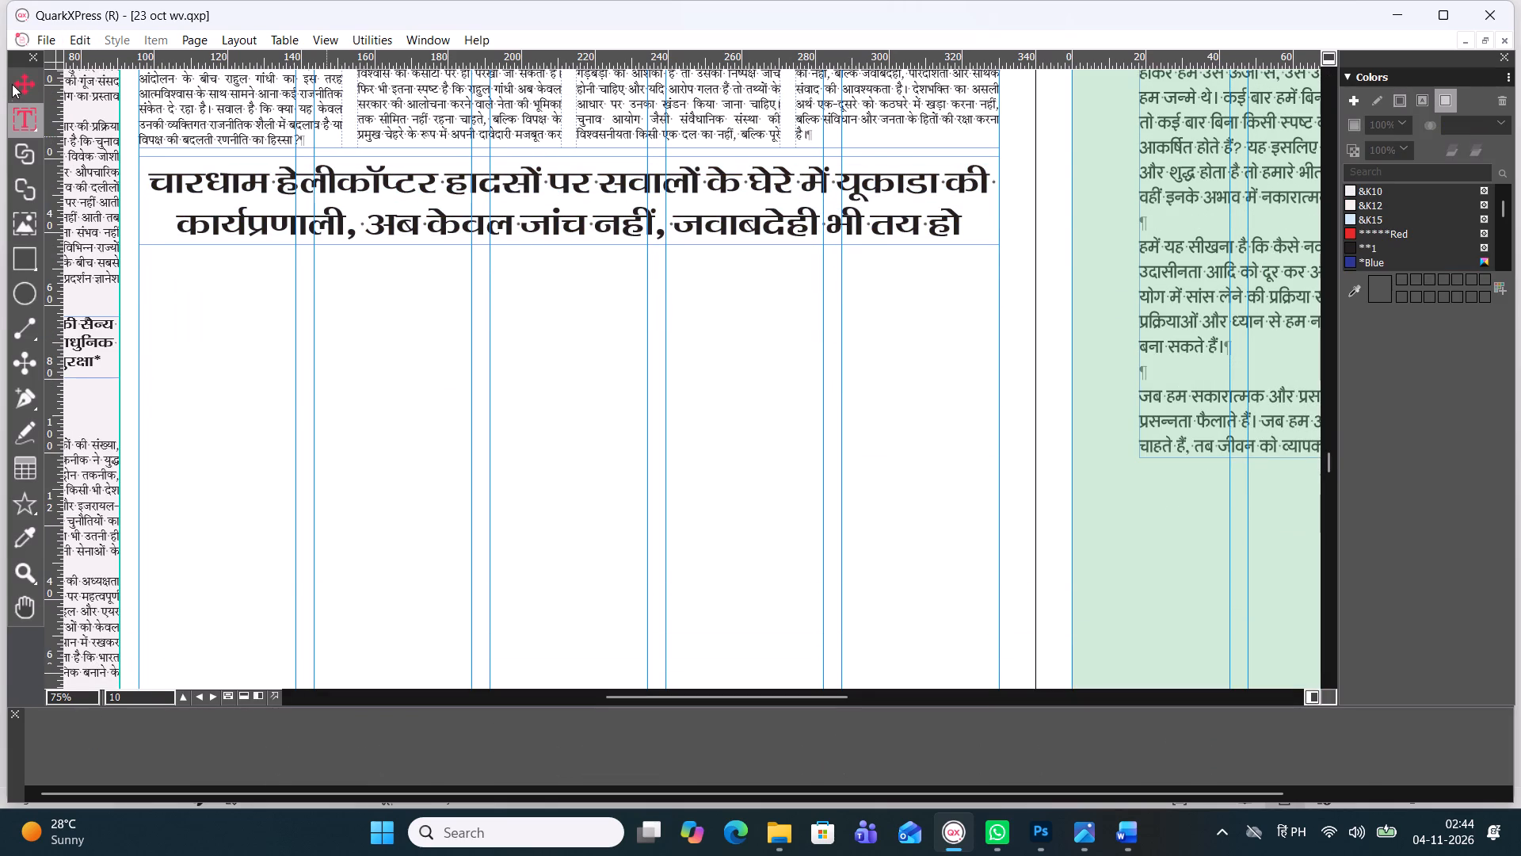
click(366, 295)
click(24, 126)
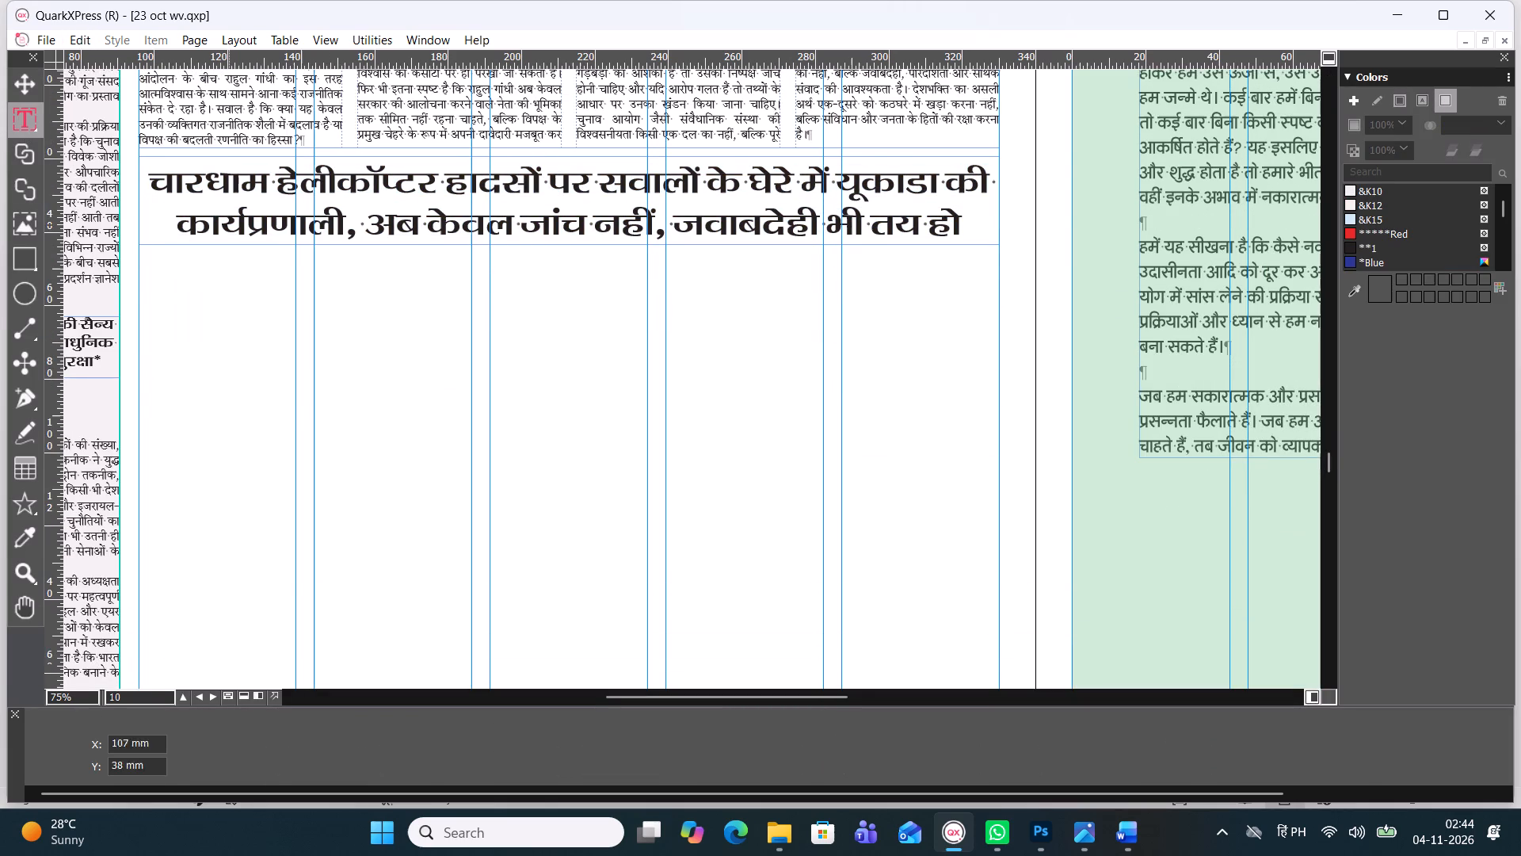
drag(138, 251, 433, 383)
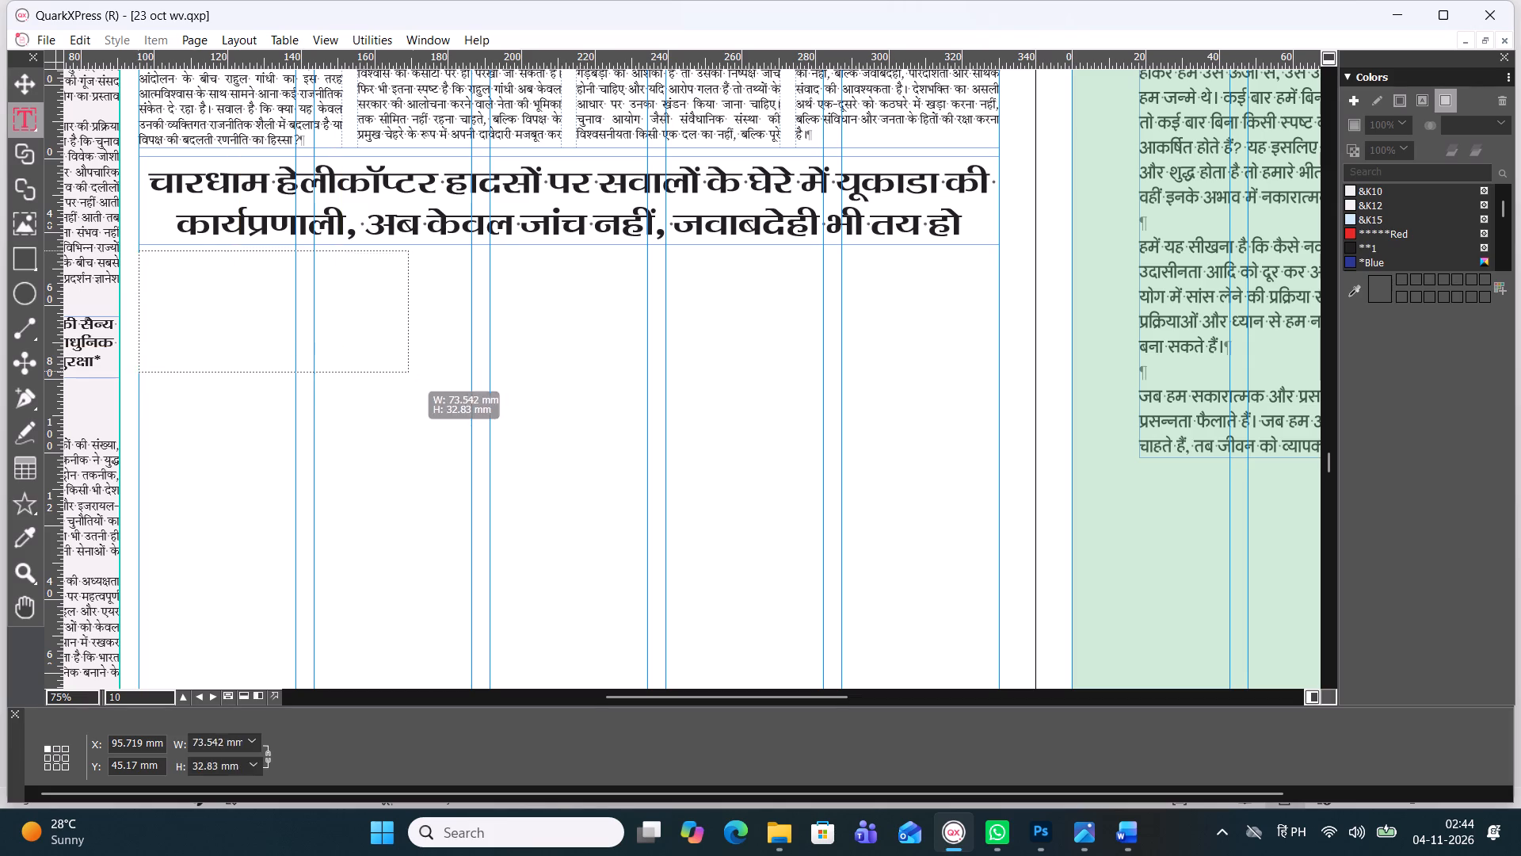
drag(433, 383, 921, 635)
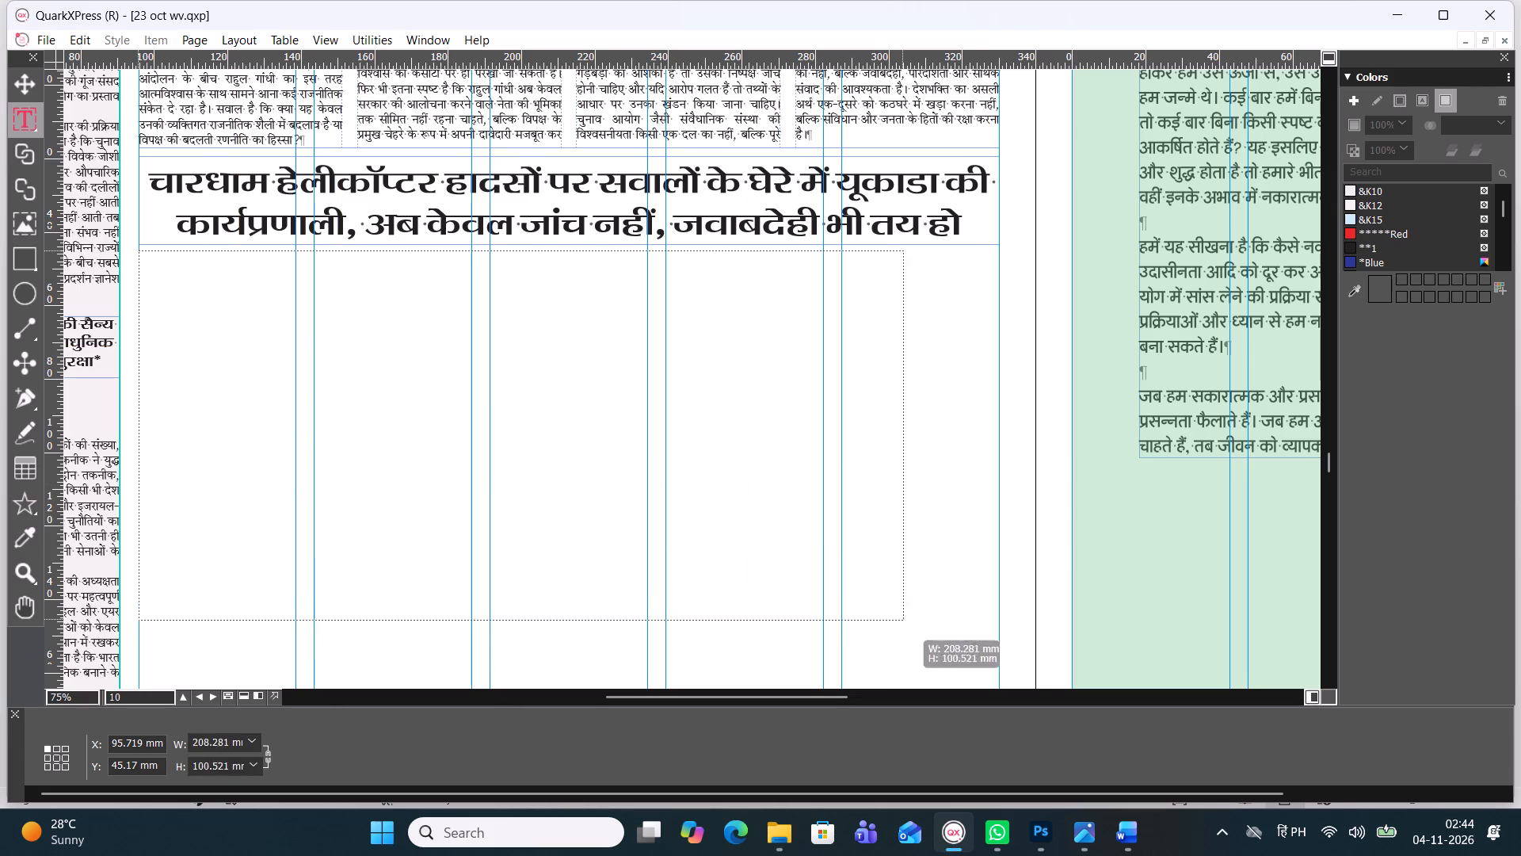
drag(921, 635, 1000, 638)
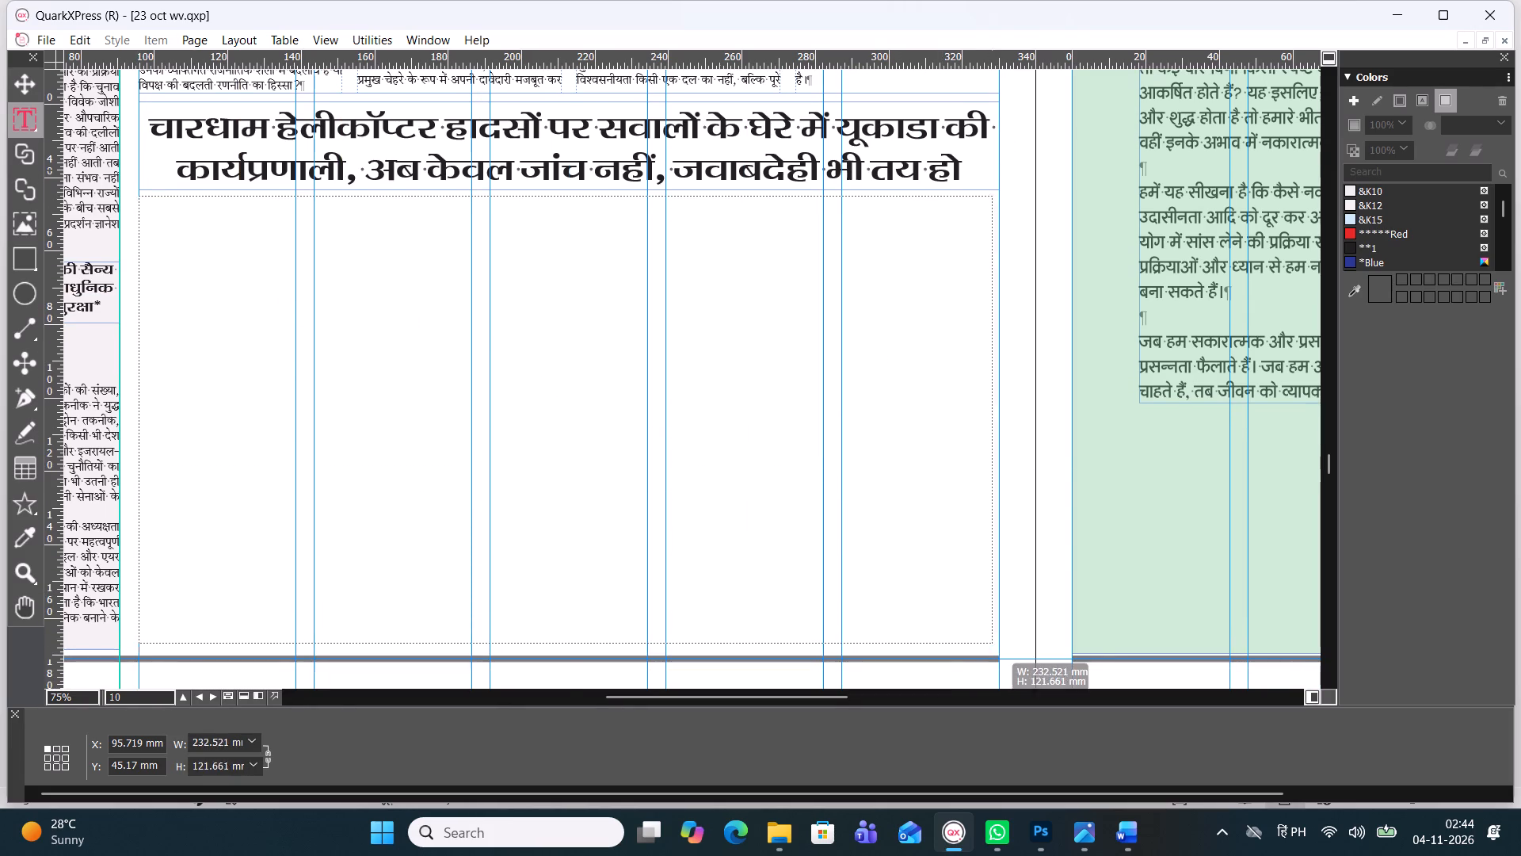
drag(1000, 638, 1000, 647)
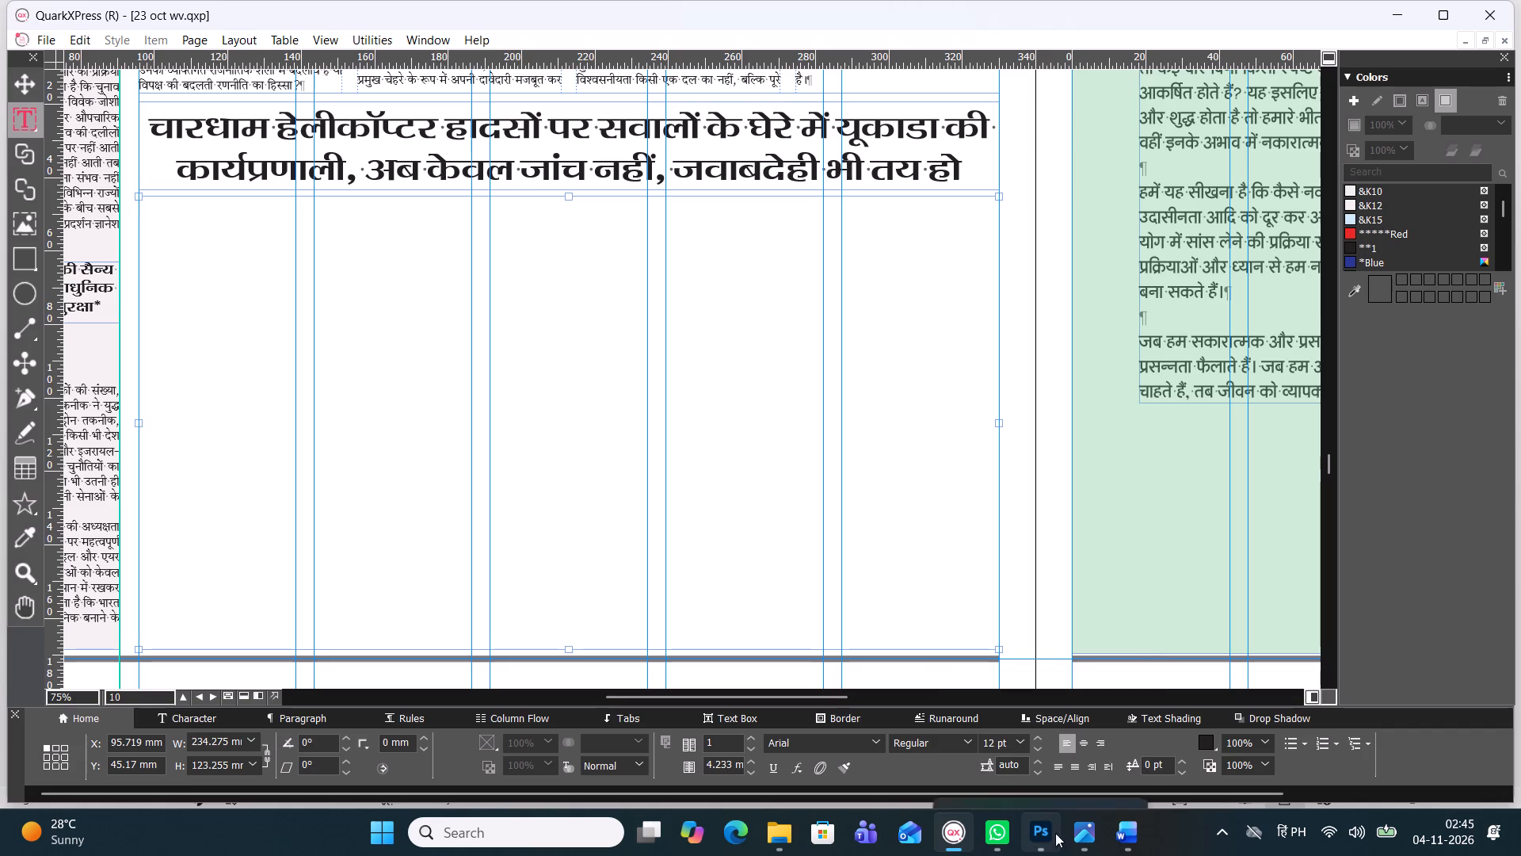
Copy the helicopter article from its byline through the closing paragraph ending "निहित है।" in the 04 Nov Article Word document.
click(1115, 832)
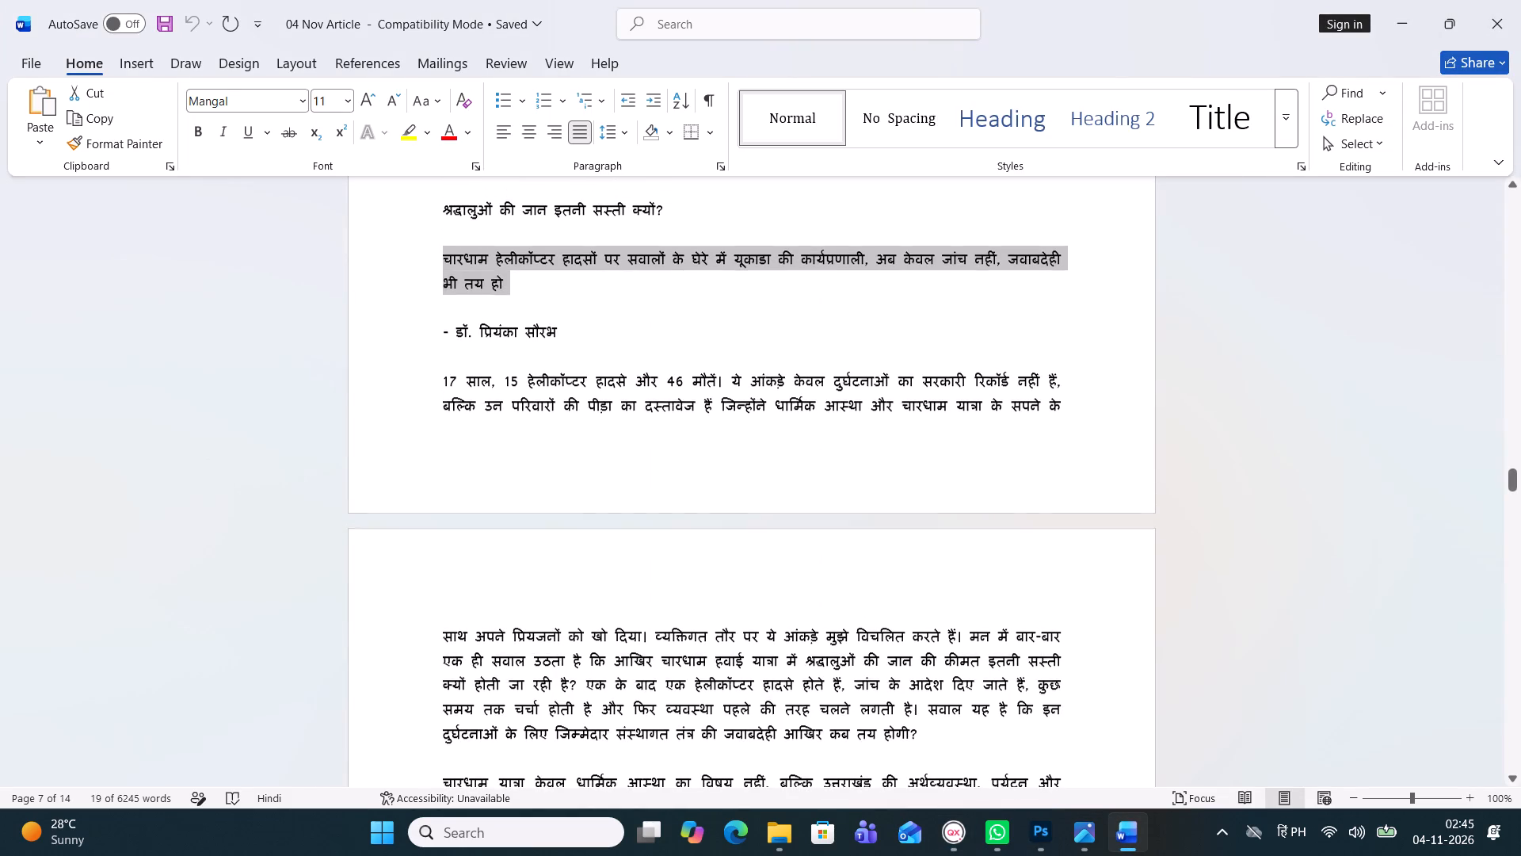
drag(454, 333, 942, 829)
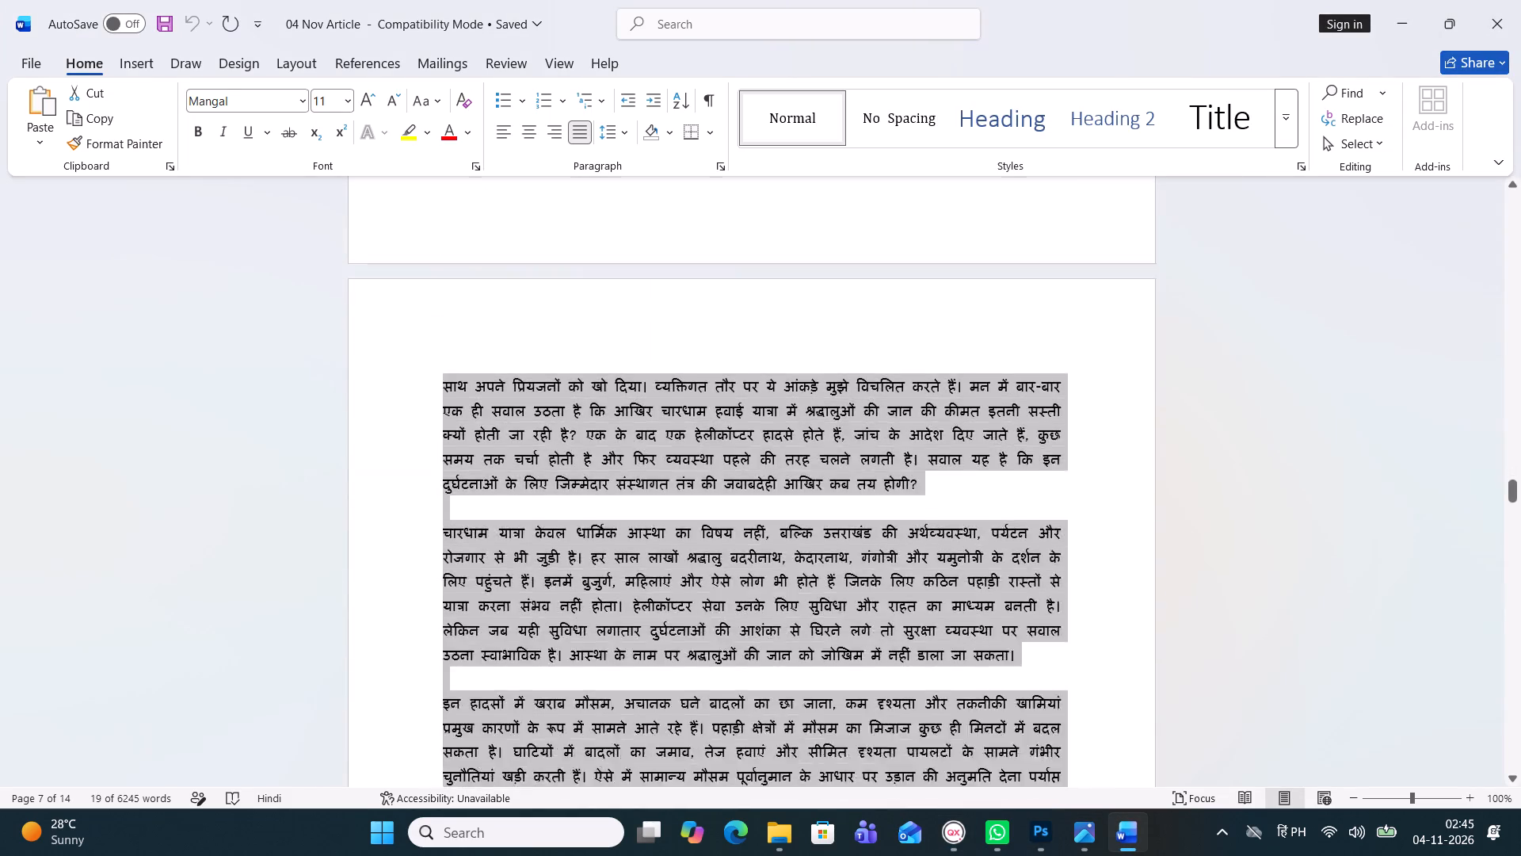
drag(942, 829, 935, 801)
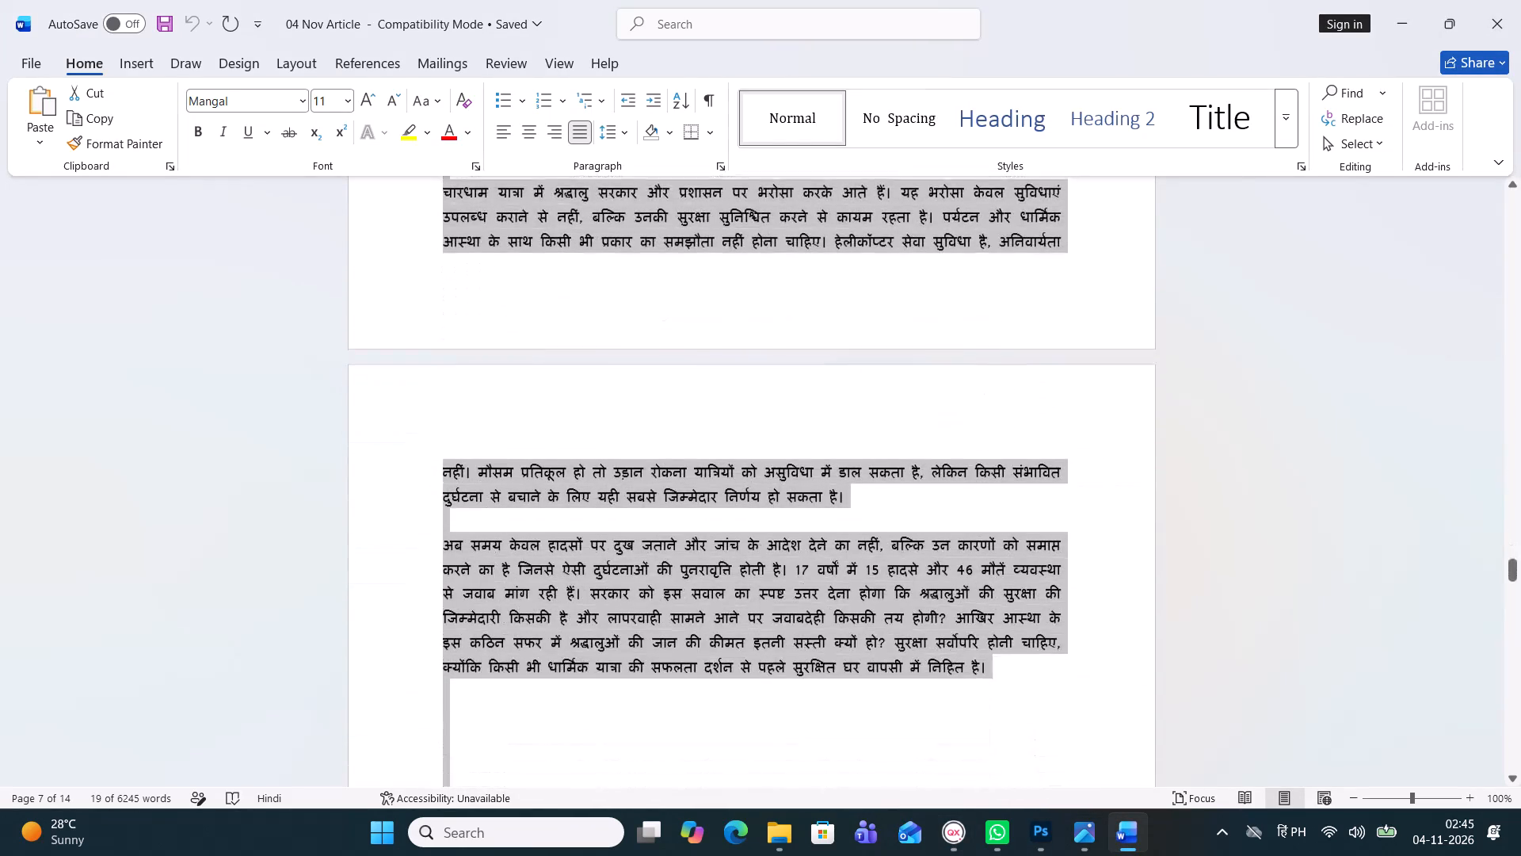
drag(935, 801, 966, 483)
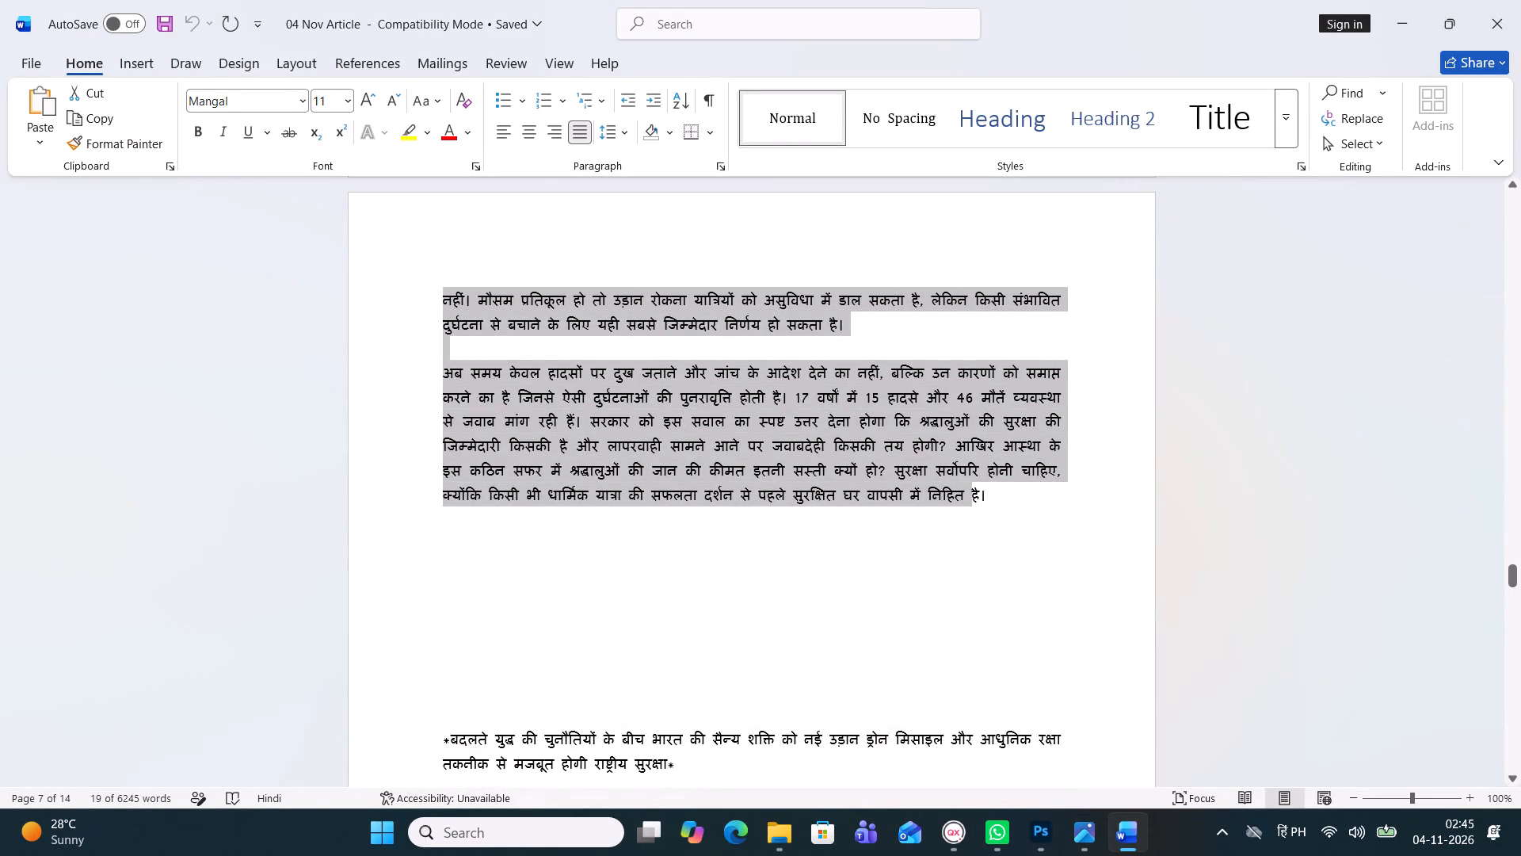
drag(966, 483, 984, 503)
key(ctrl+c)
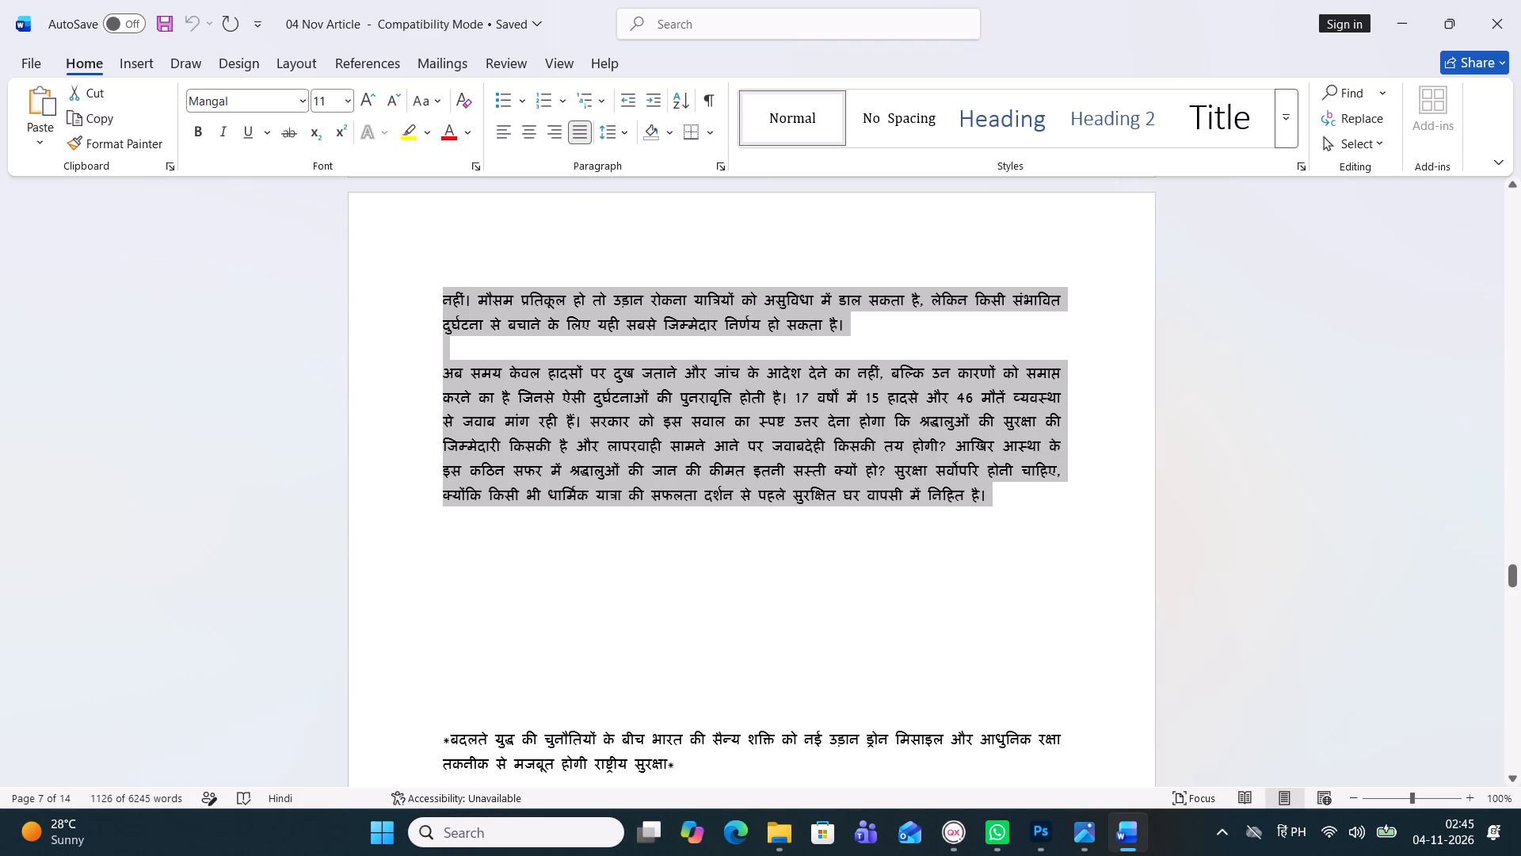
In QuarkXPress, set the empty body text box to 11.5 pt type, 11.7 pt leading and justified alignment.
click(960, 832)
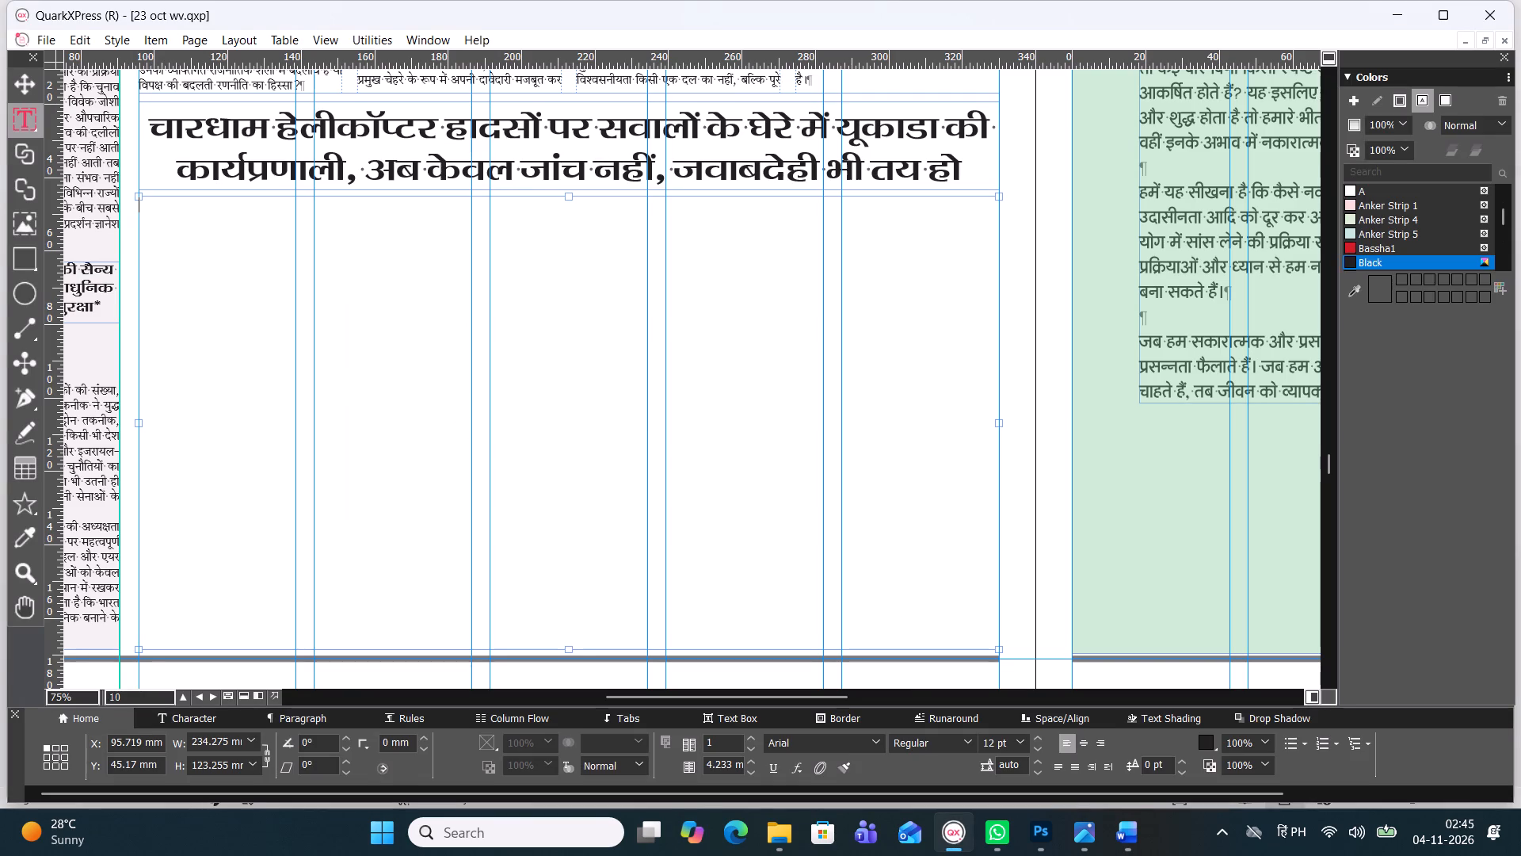
click(1012, 741)
text(11.)
key(5)
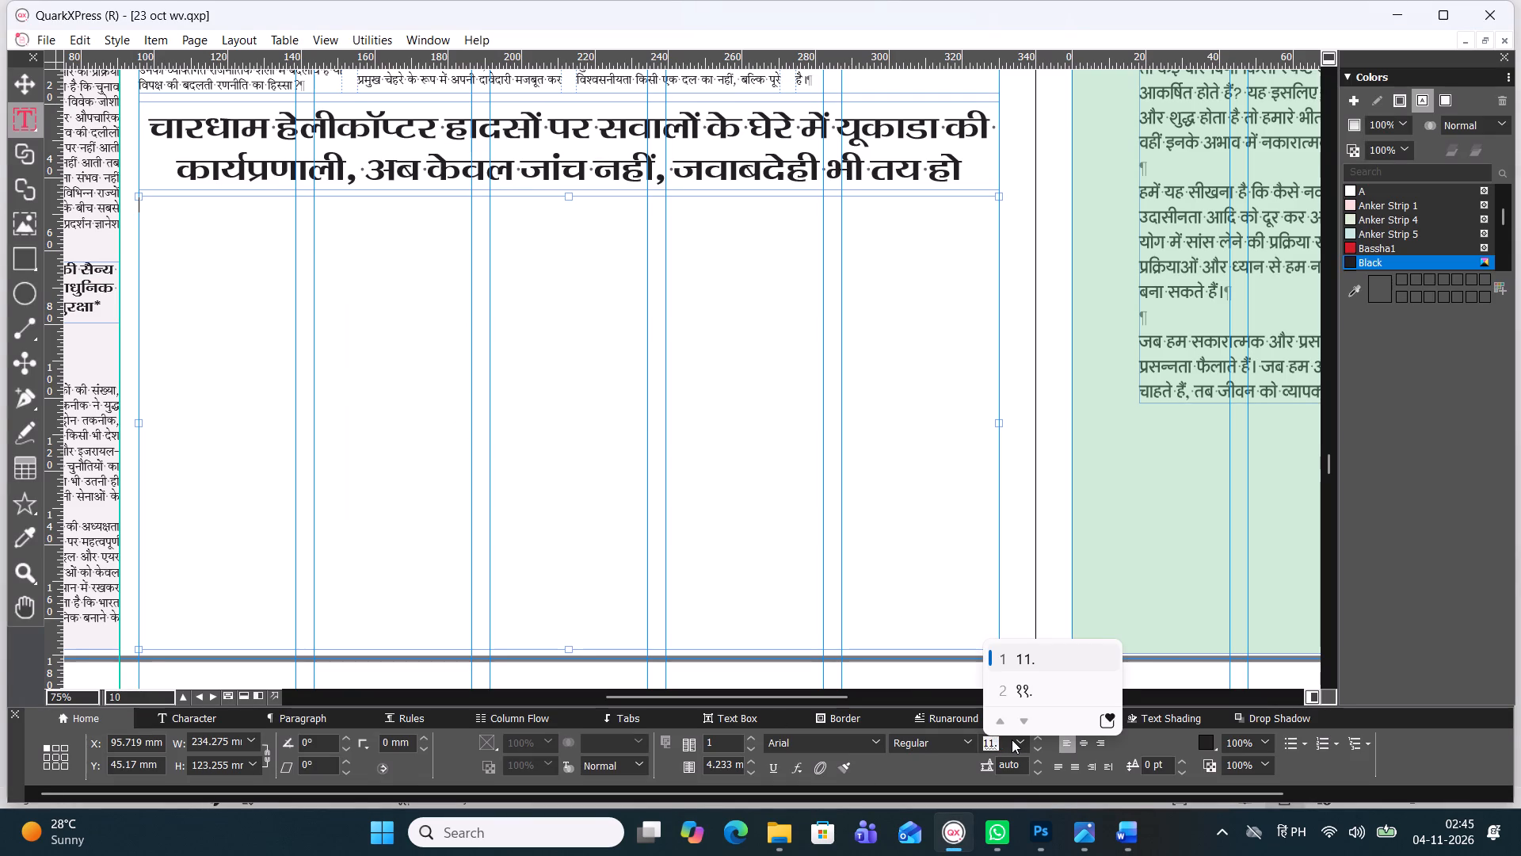
key(Return)
key(Return)
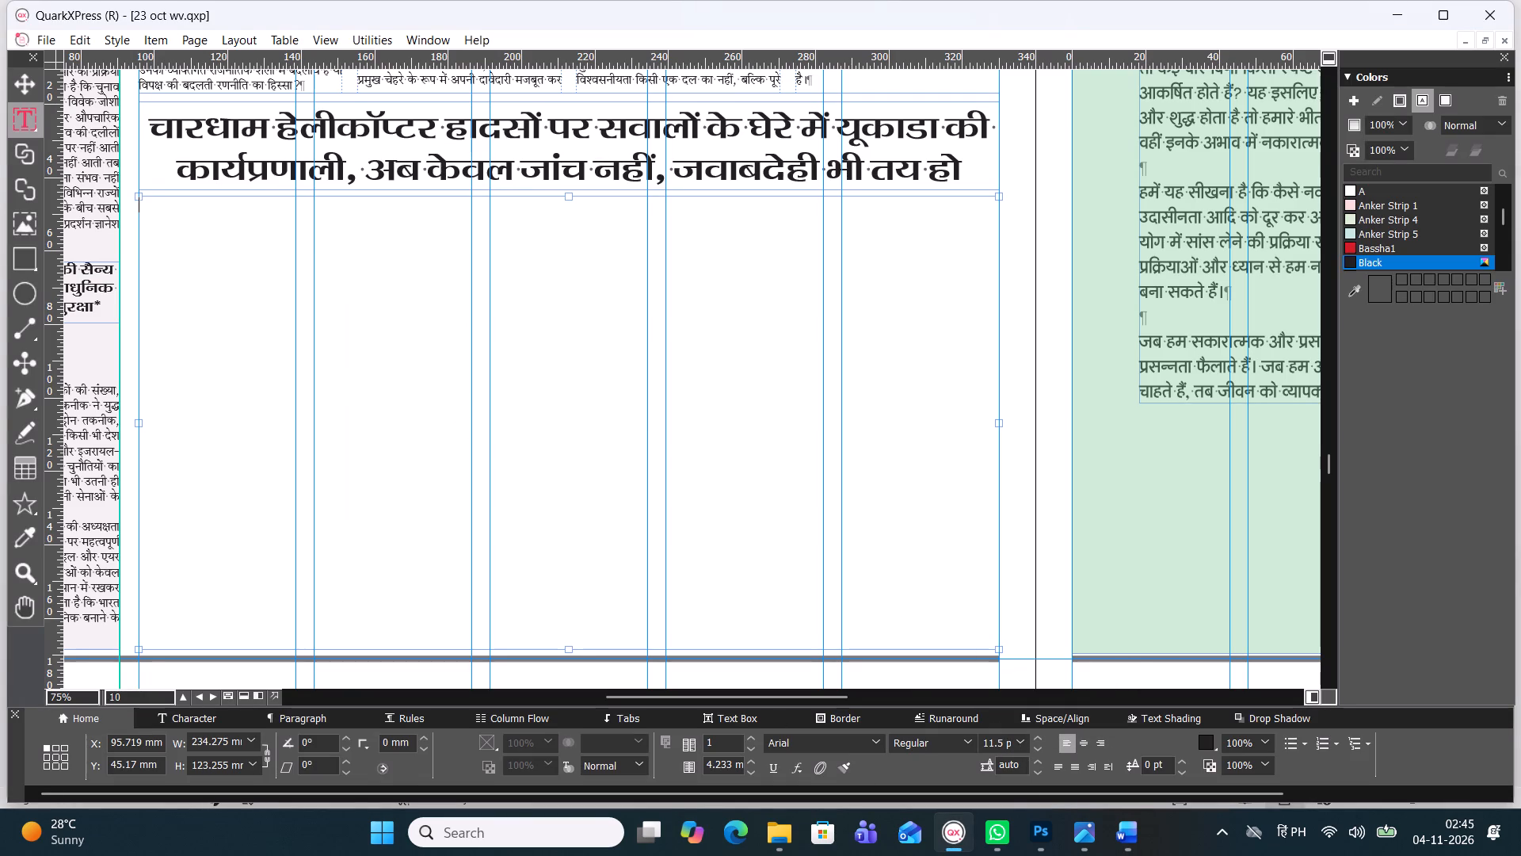
drag(1020, 762, 962, 769)
text(11)
key(period)
key(7)
key(Return)
key(Return)
click(1062, 768)
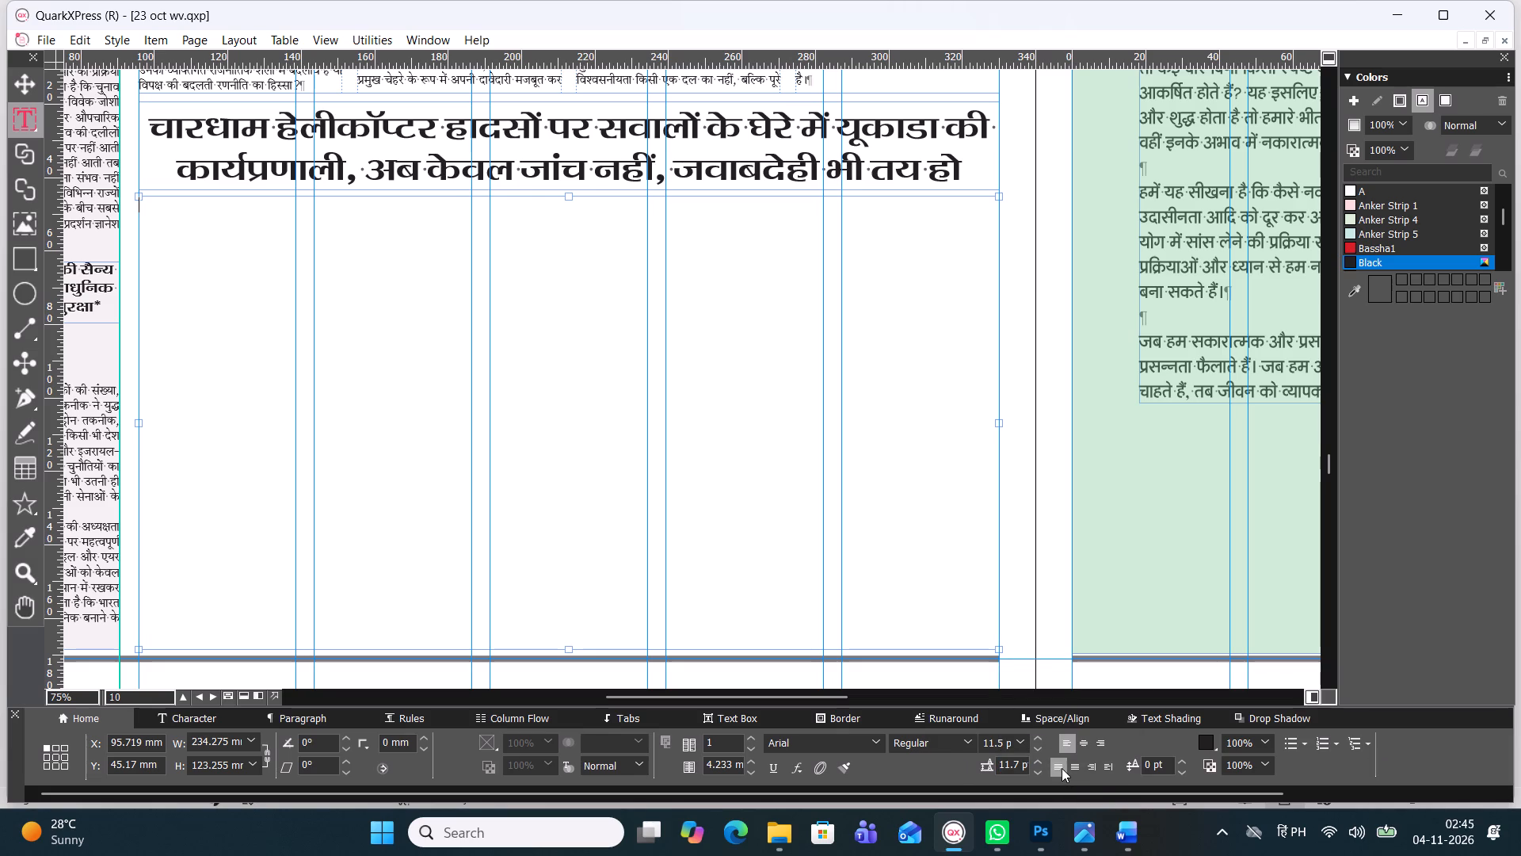
Set the empty body text box's font to Four C Gandhi and paste the copied helicopter article into it.
click(883, 743)
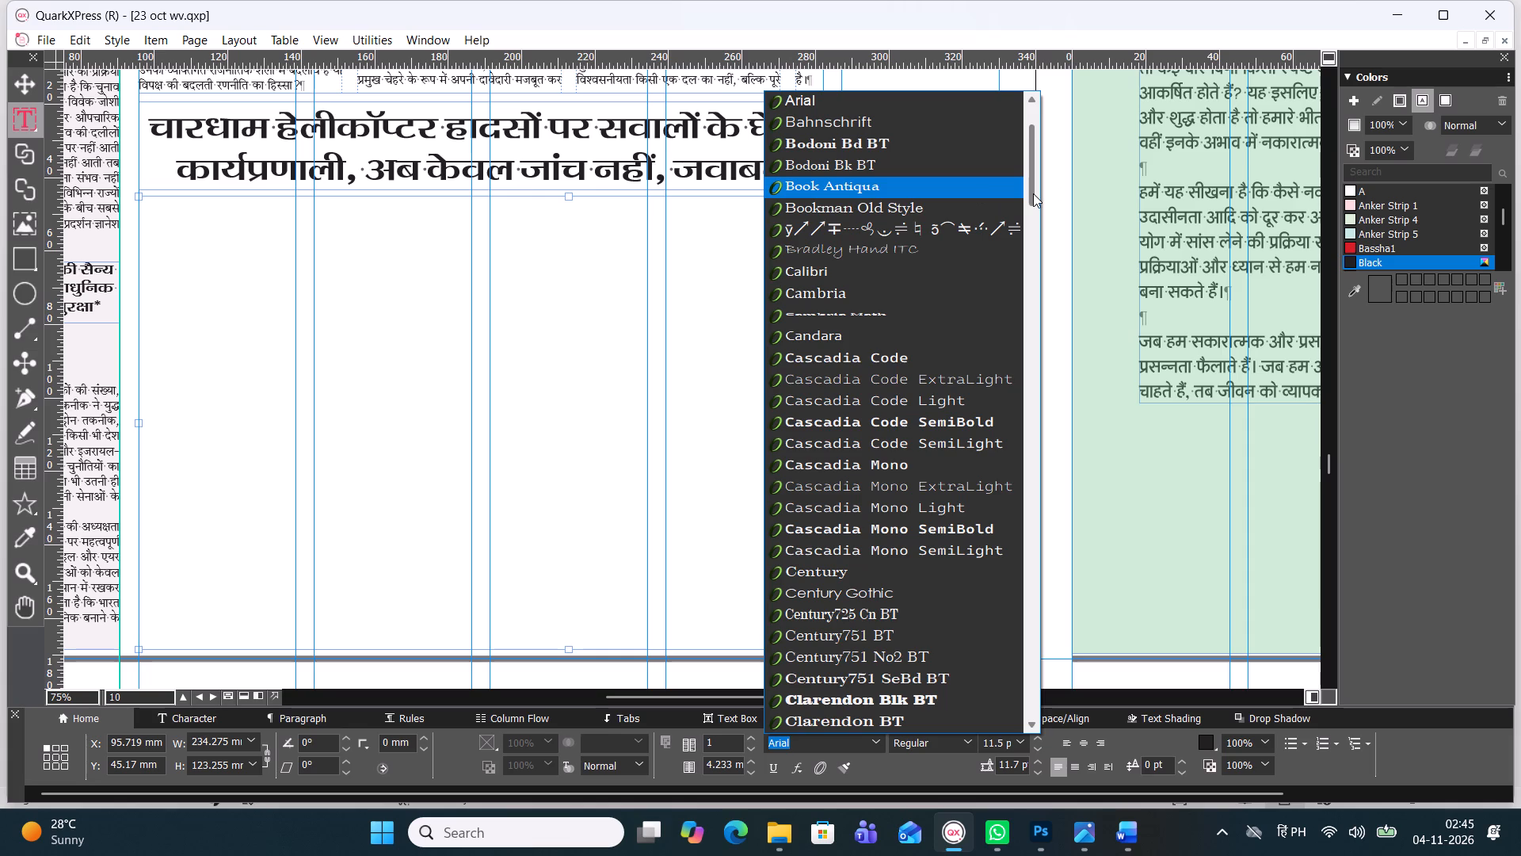
drag(1033, 193, 1027, 169)
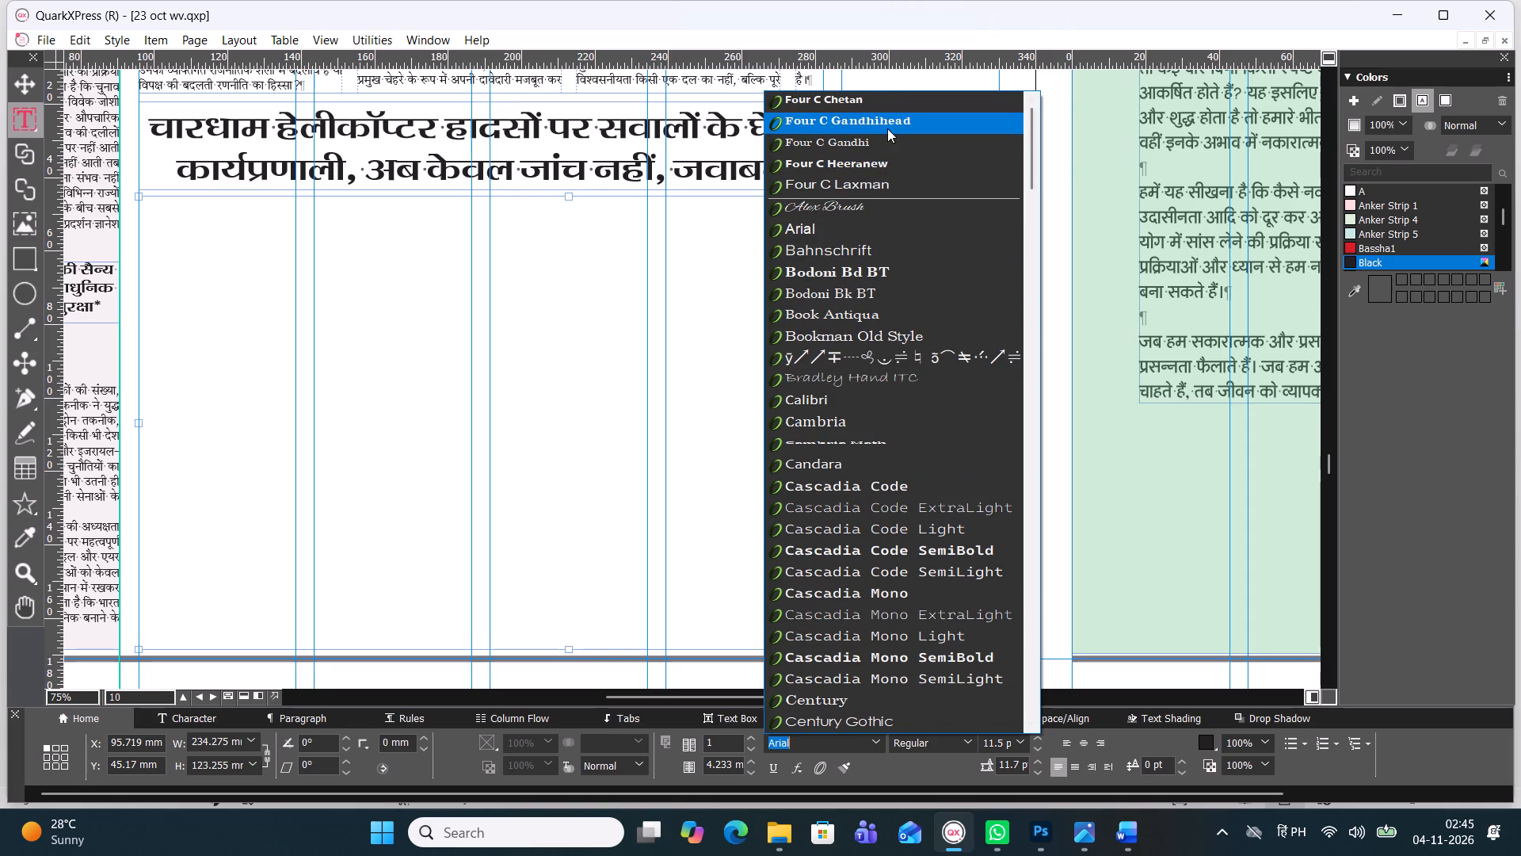
click(881, 135)
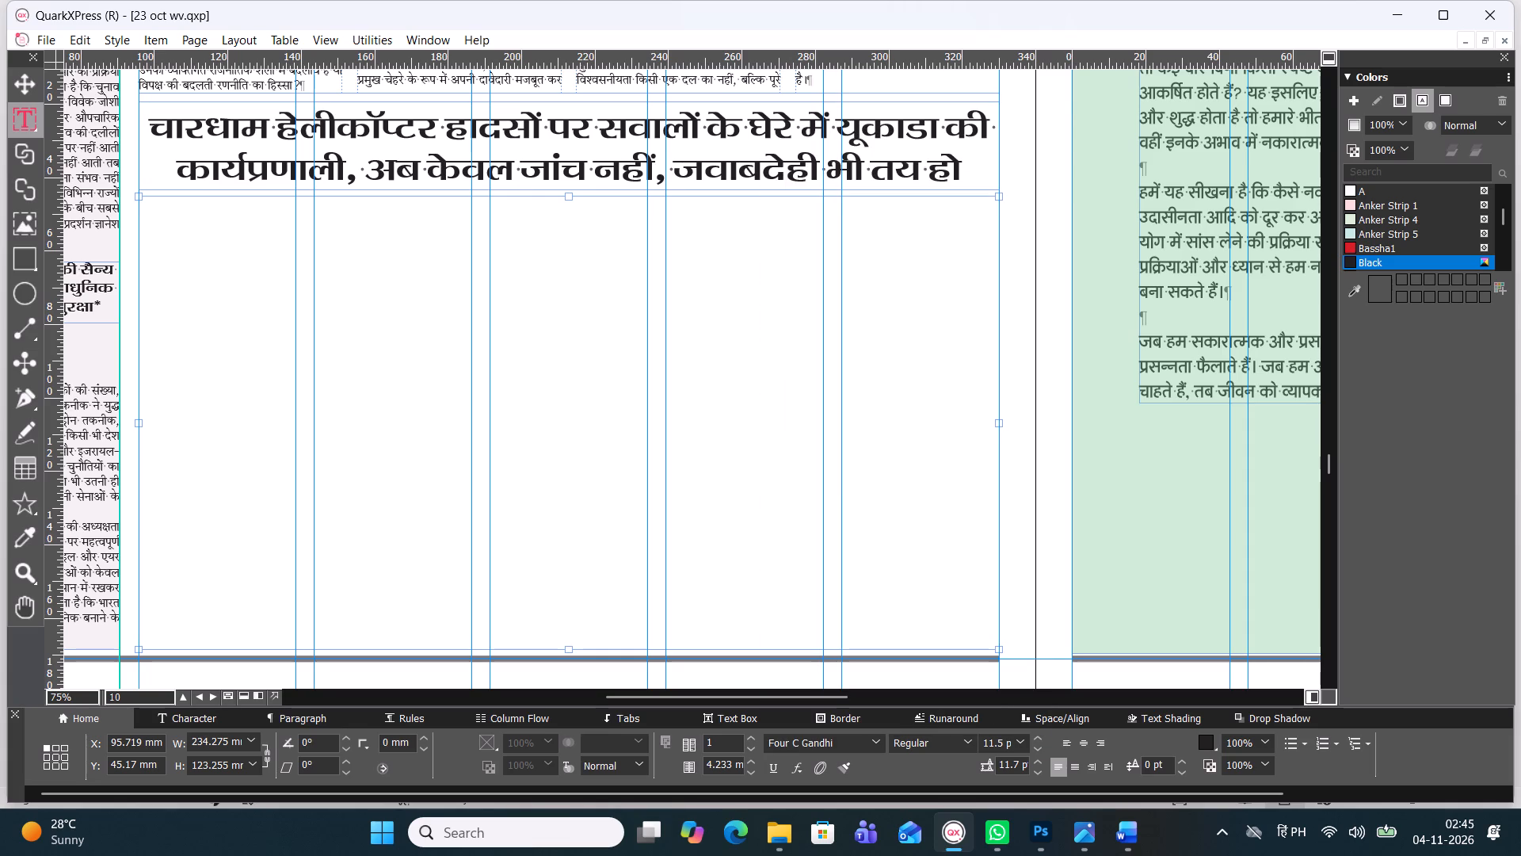
key(ctrl+v)
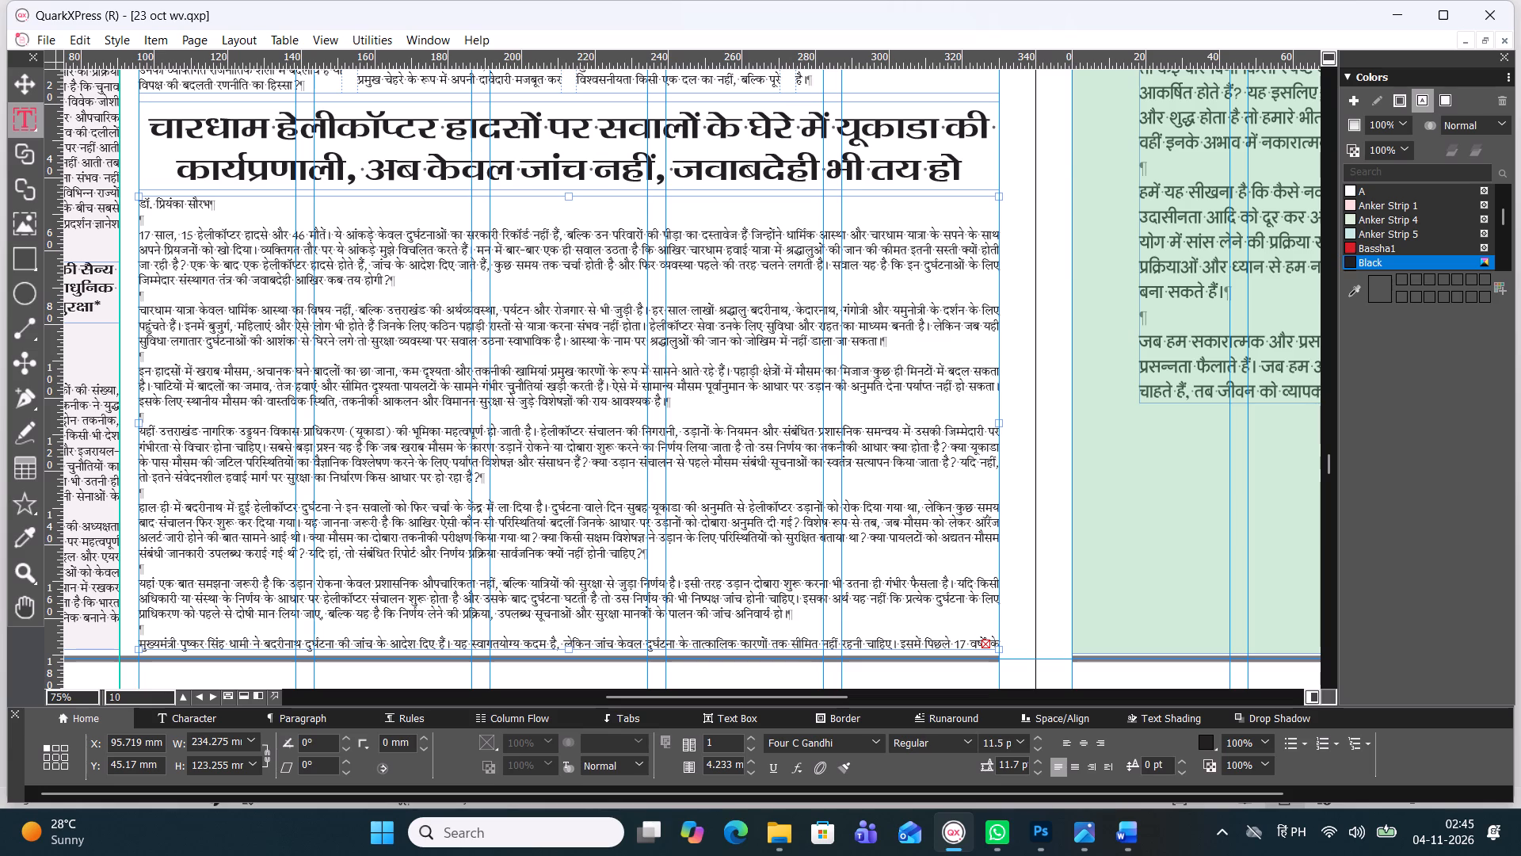
Format the author byline at the start of the helicopter article in Four C Gandhihead at 13 pt.
drag(215, 201, 124, 210)
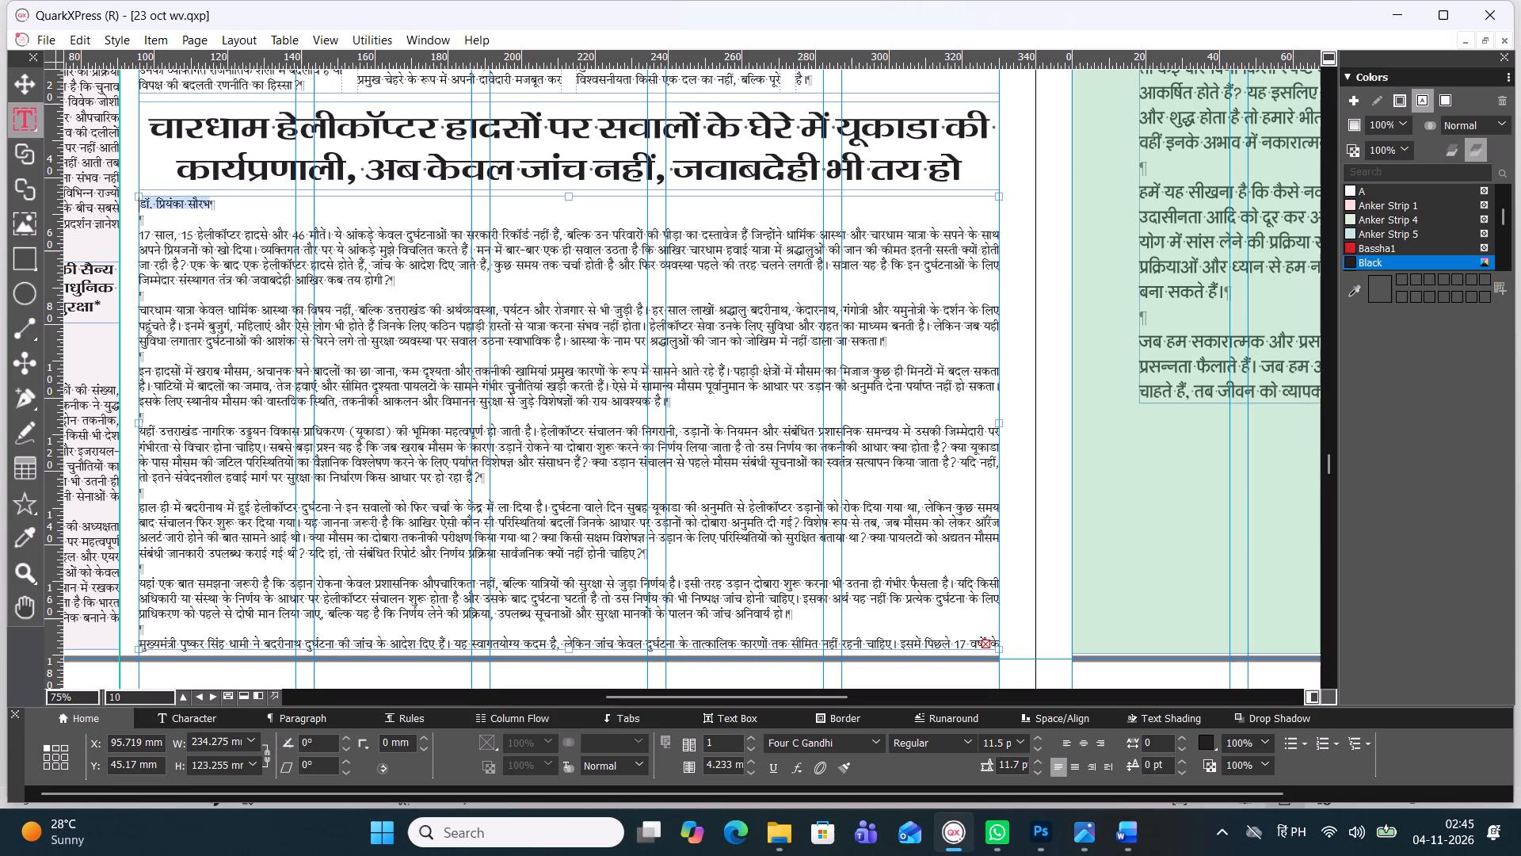
click(879, 736)
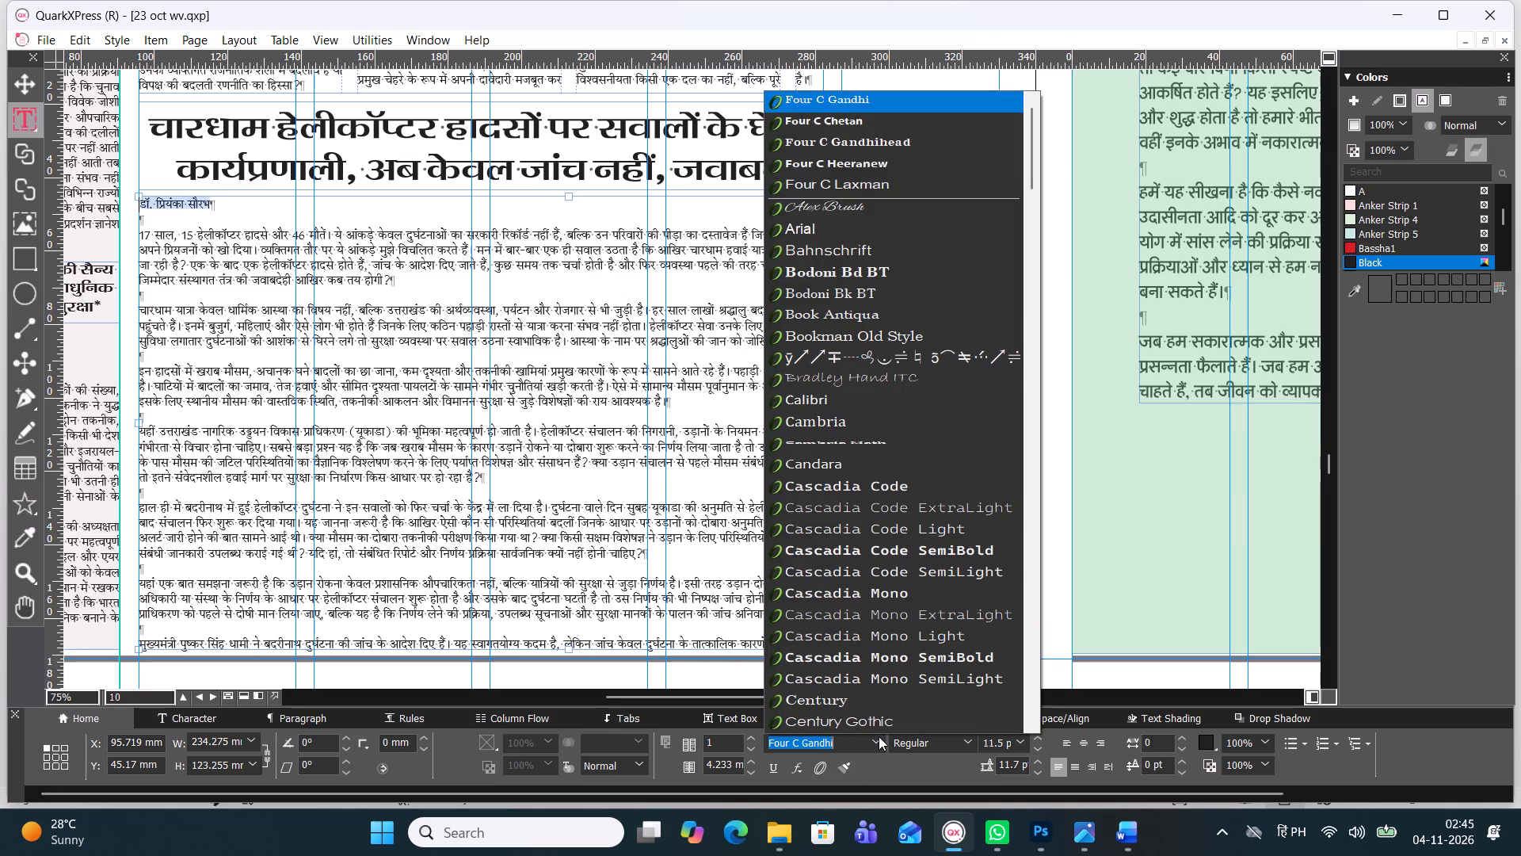
click(866, 149)
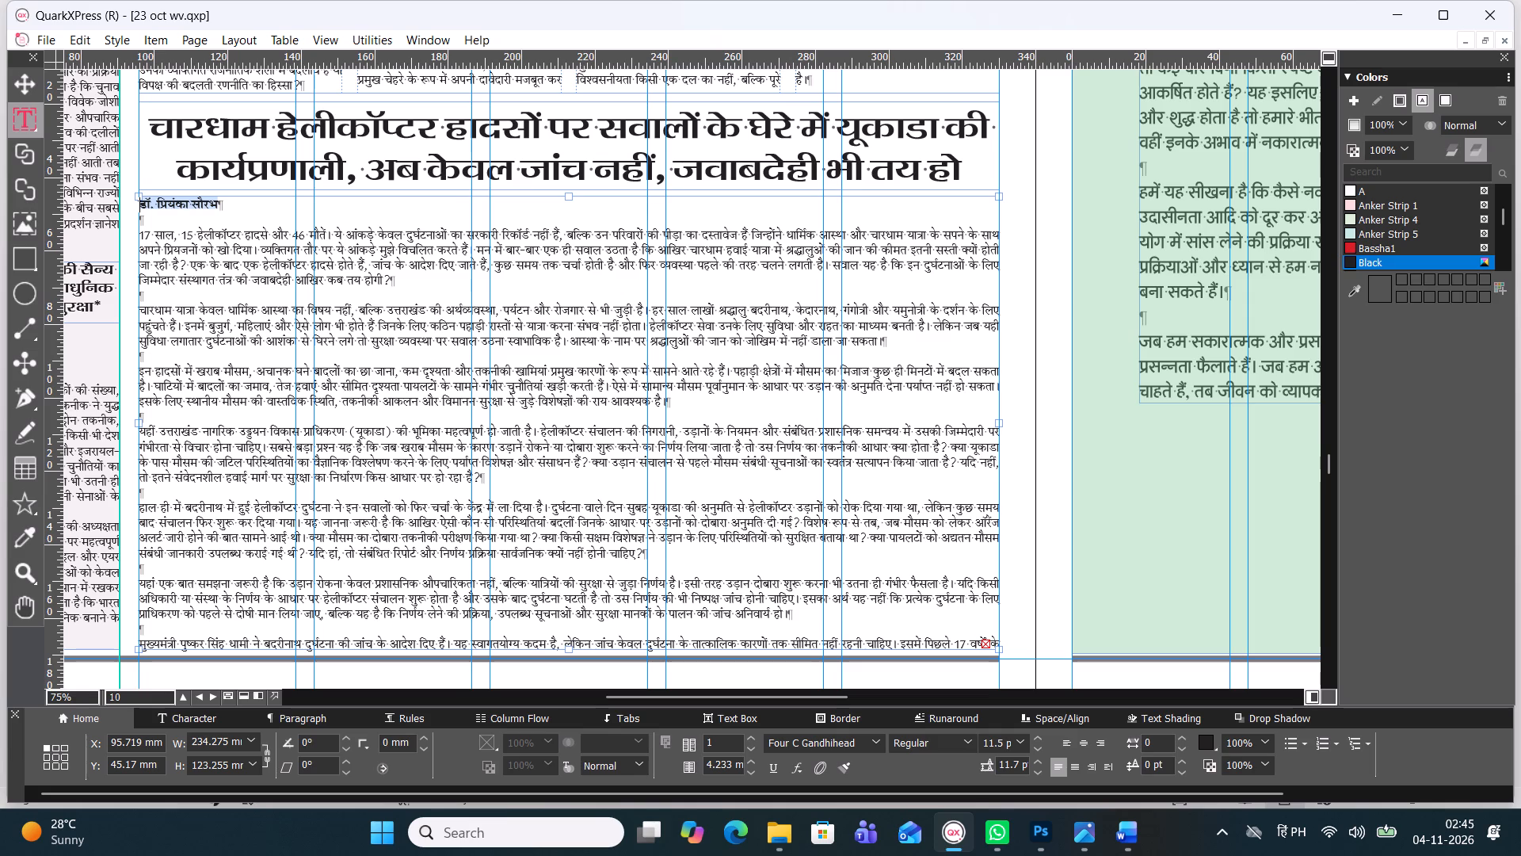
key(ctrl+alt+shift+period)
key(ctrl+alt+shift+period)
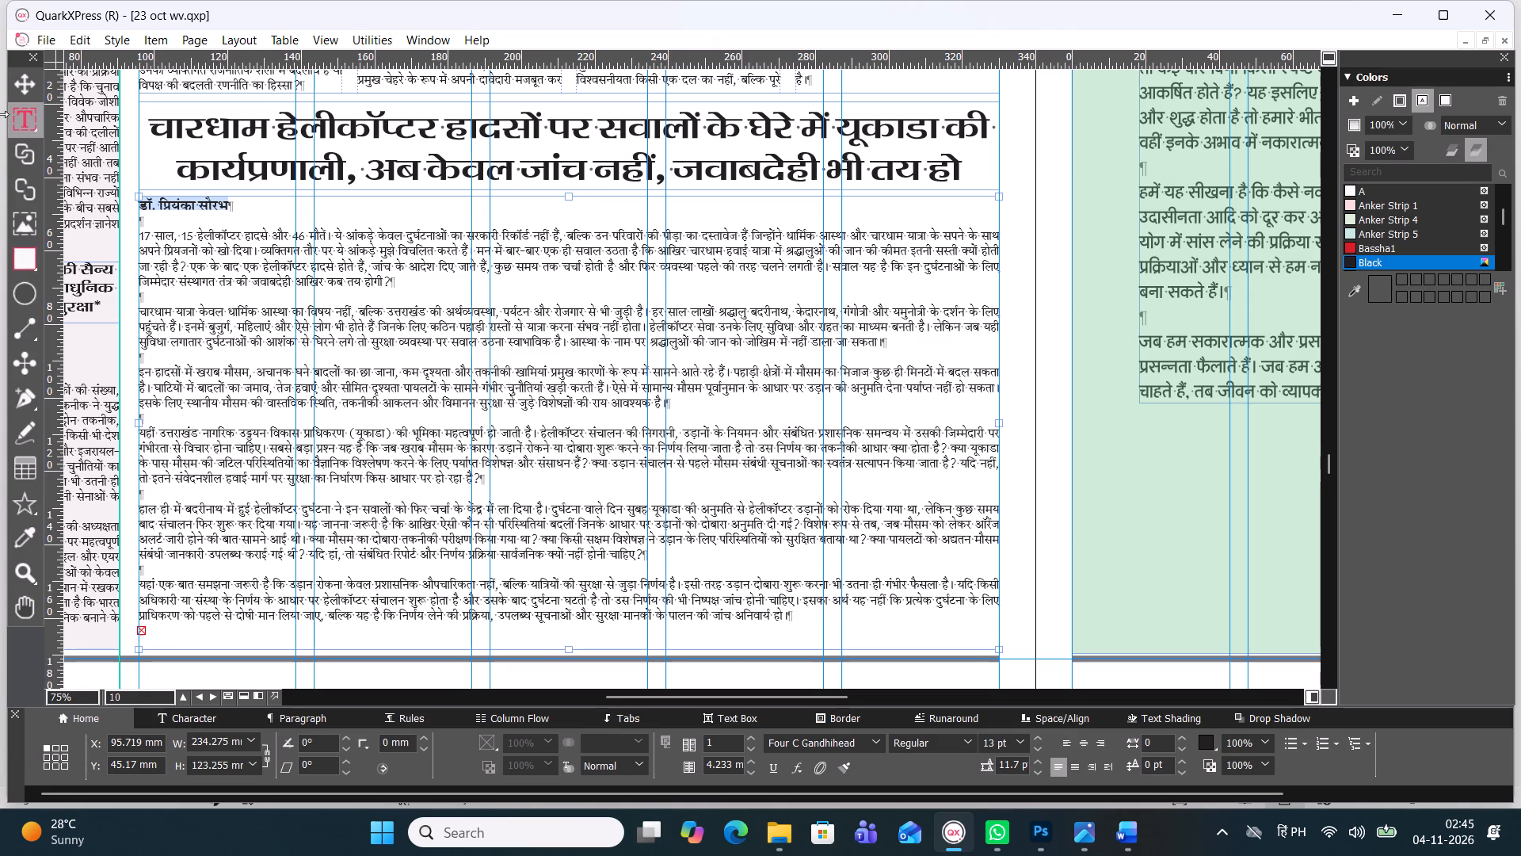
Set the helicopter article's body text box to four columns.
click(18, 87)
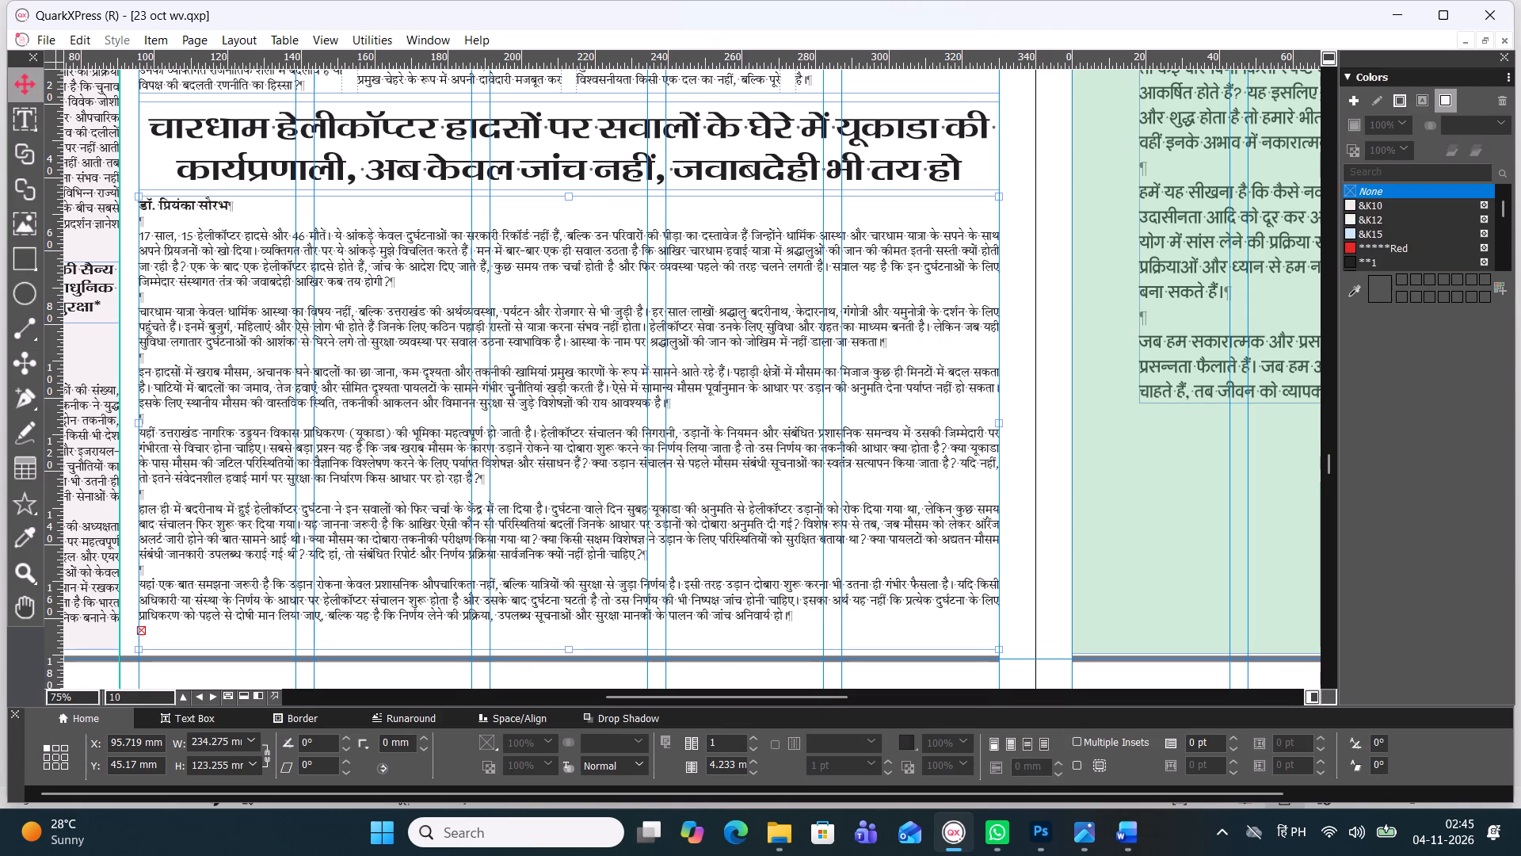
click(754, 739)
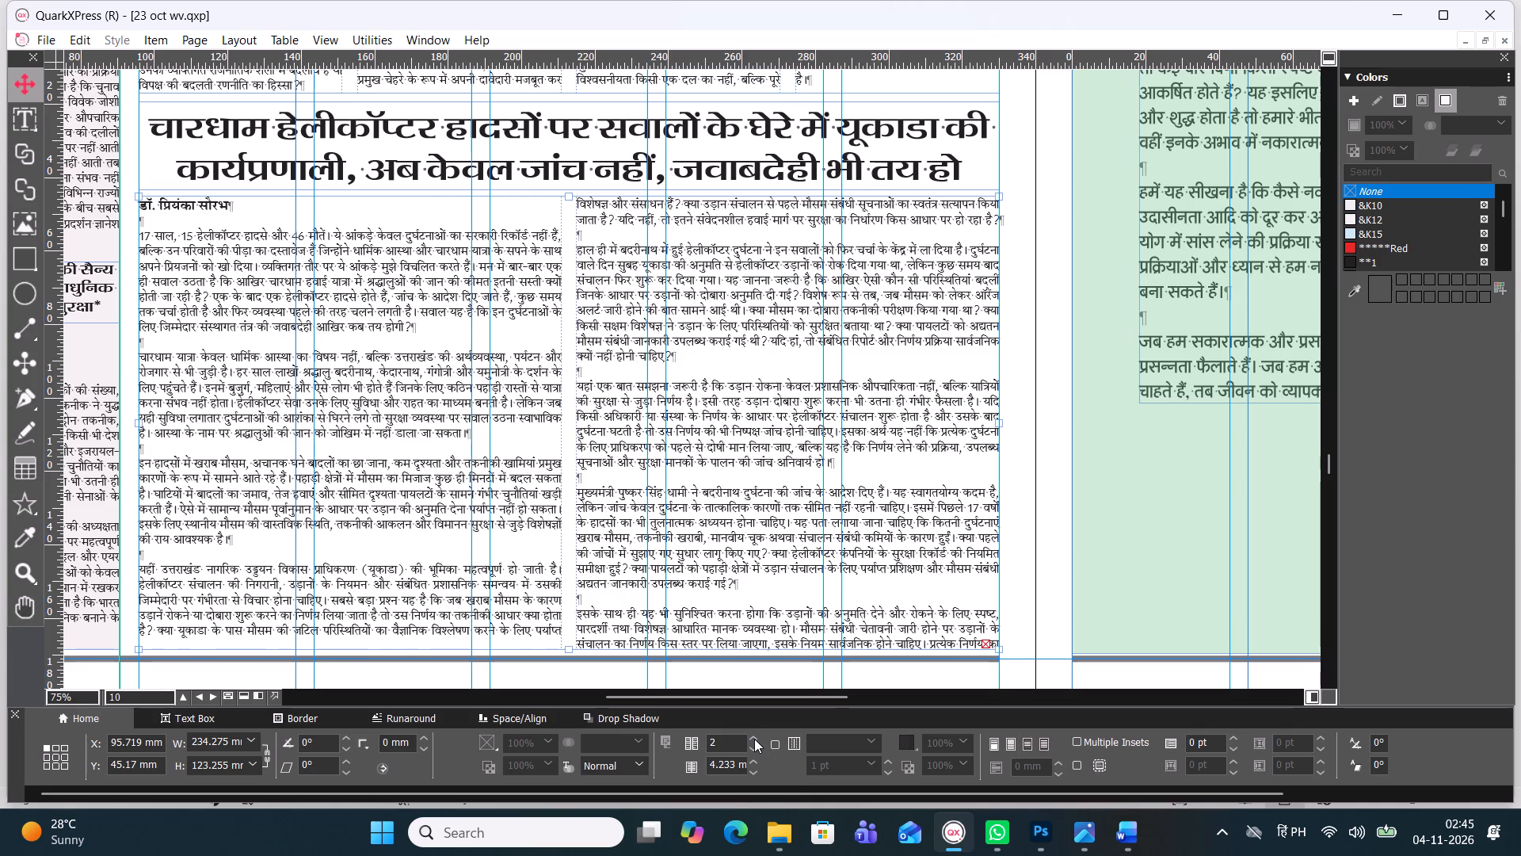
click(754, 739)
click(754, 739)
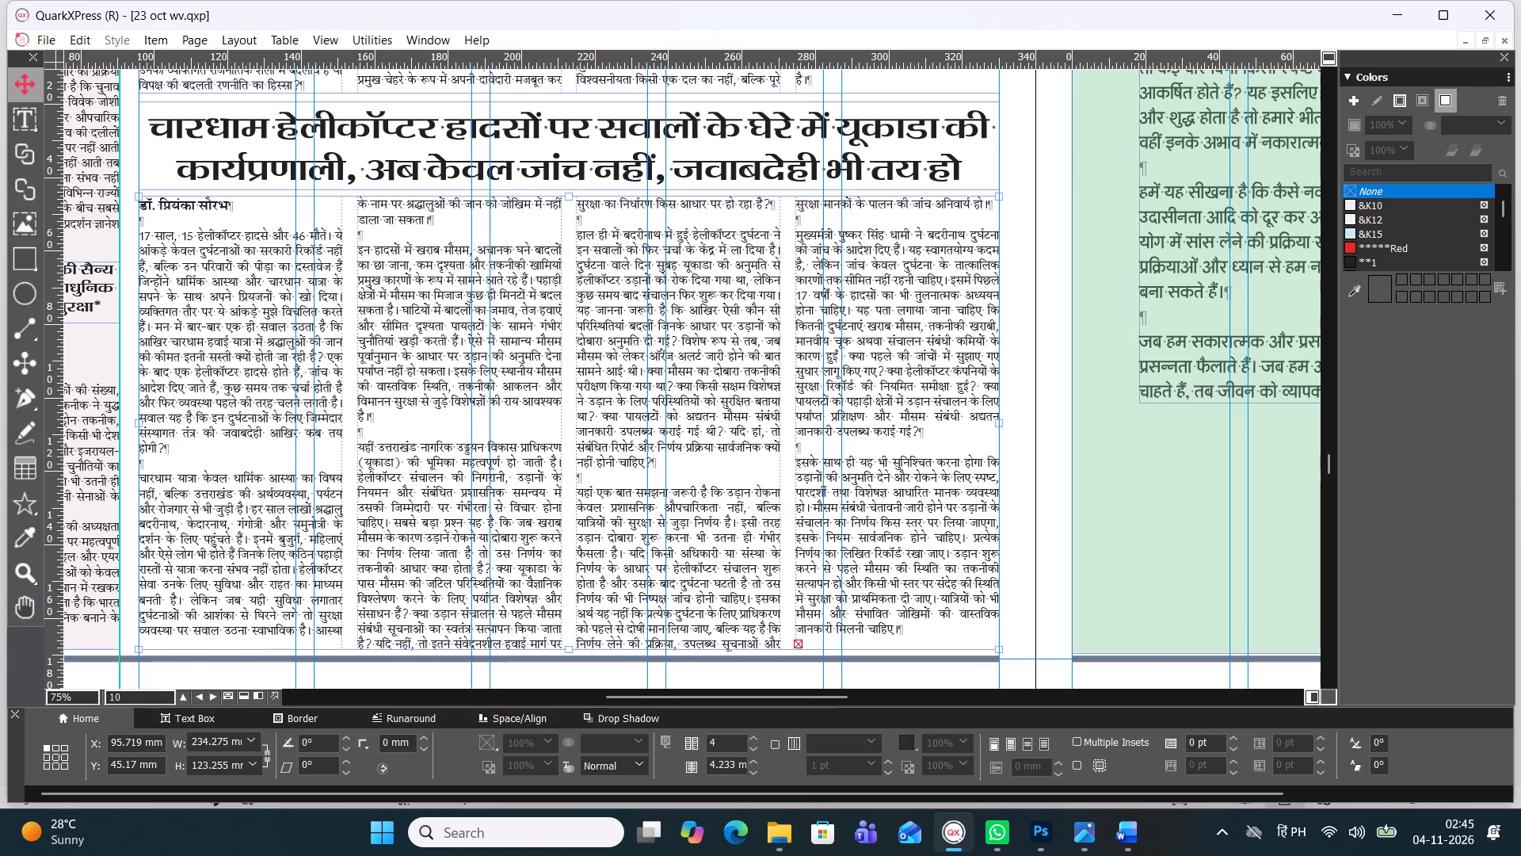
Delete the blank lines between body paragraphs from above "चारधाम यात्रा केवल" to above "सबसे चिंताजनक बात", except the one above "इन हादसों में".
triple_click(194, 461)
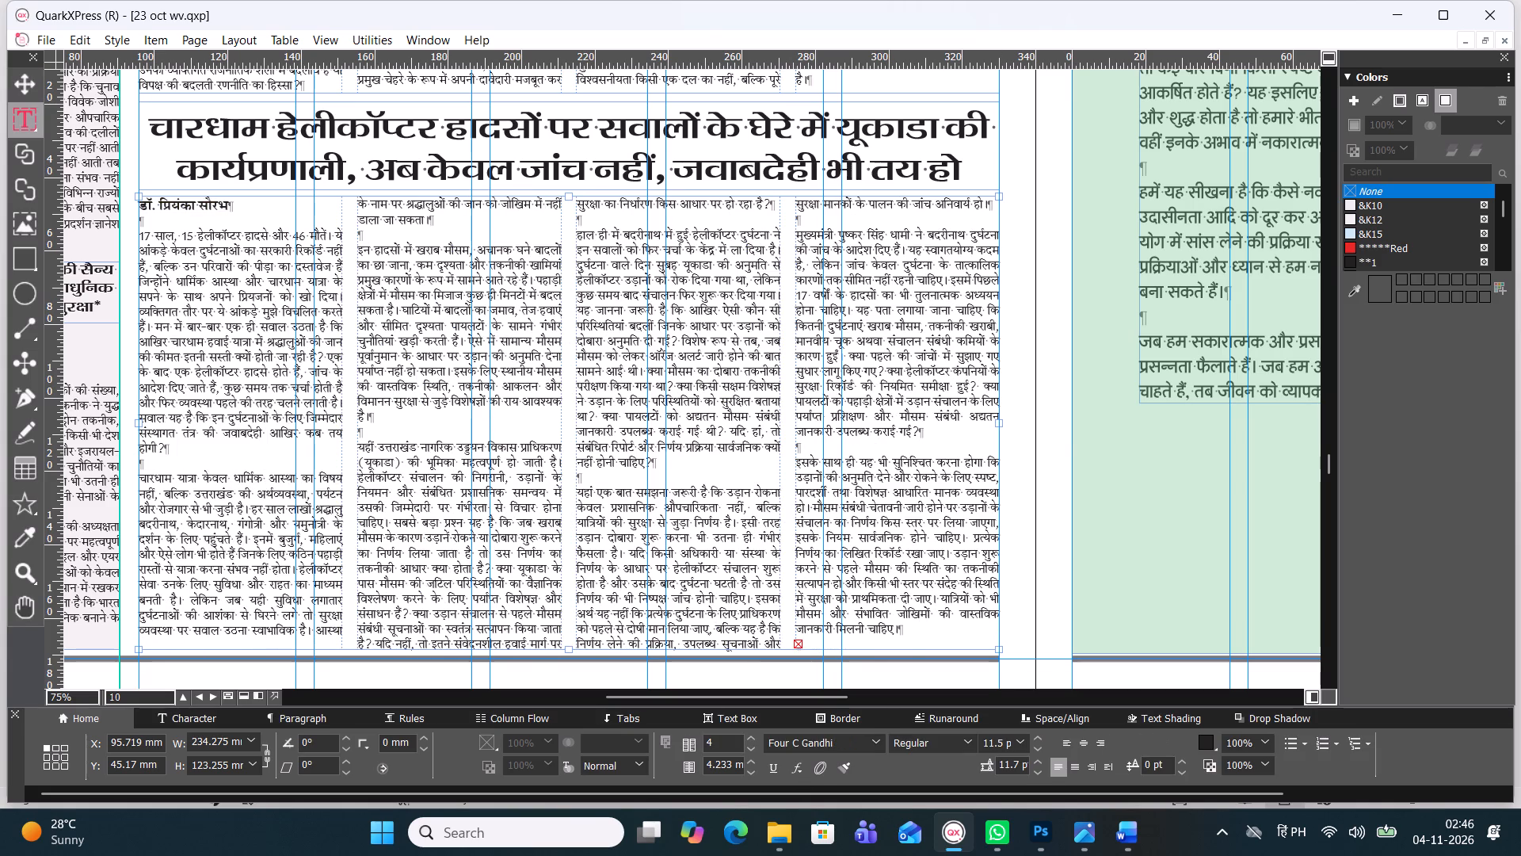
key(BackSpace)
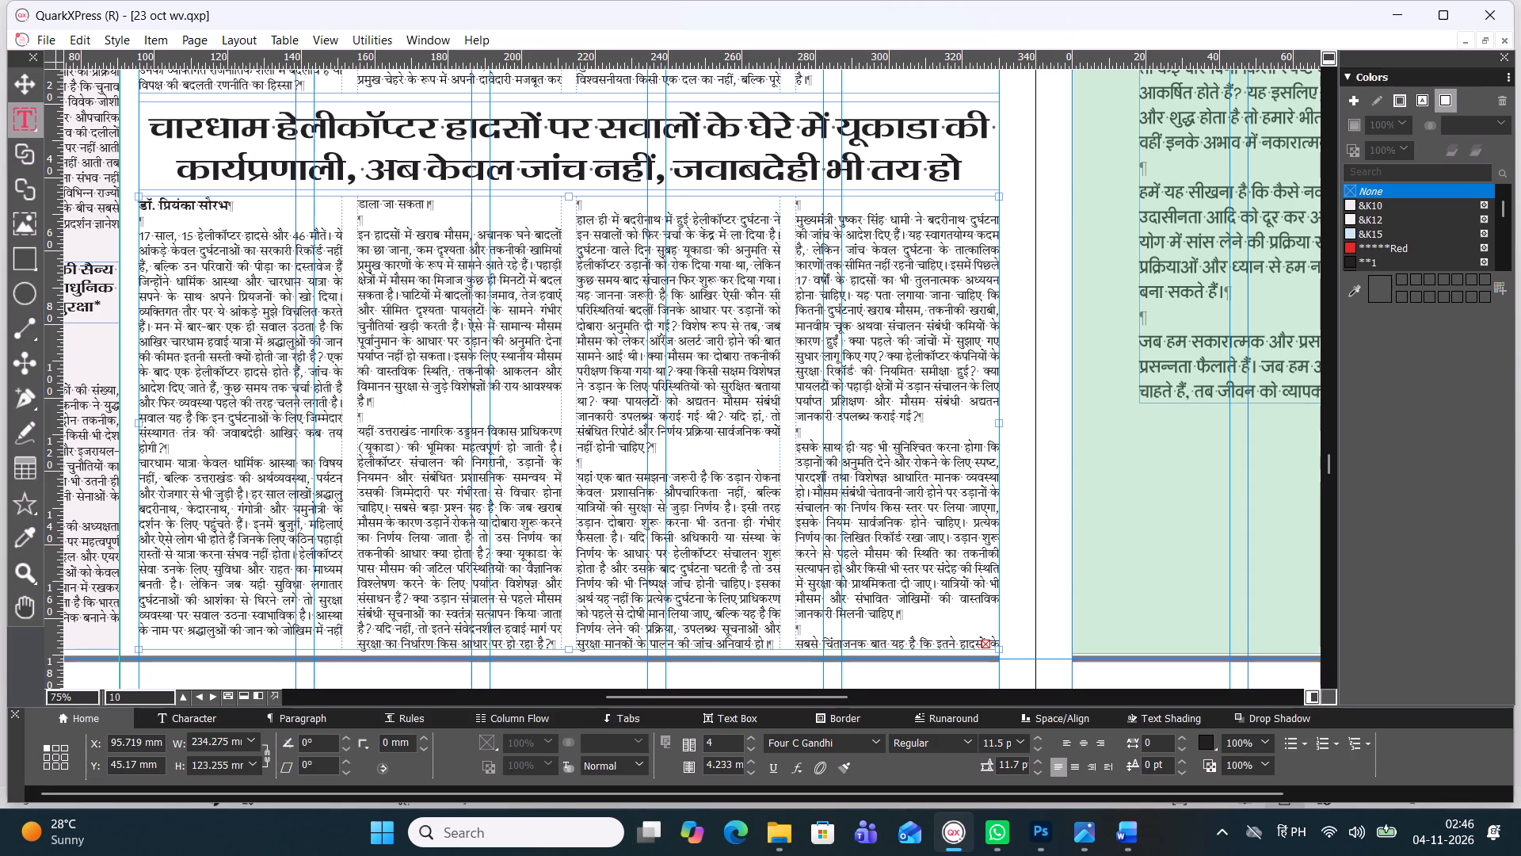
click(377, 415)
key(BackSpace)
click(642, 449)
key(BackSpace)
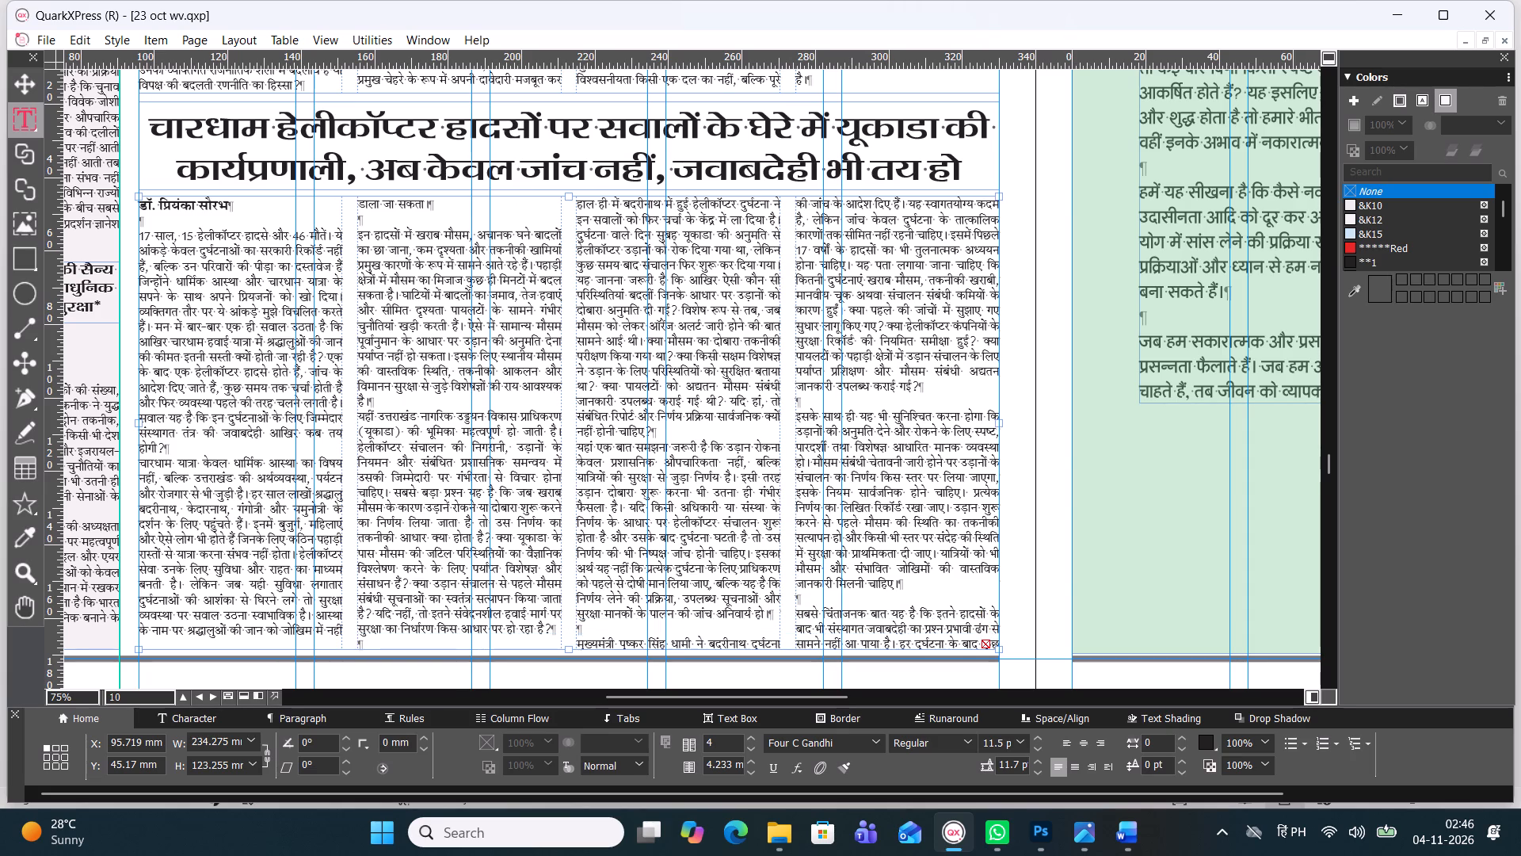
click(829, 403)
key(BackSpace)
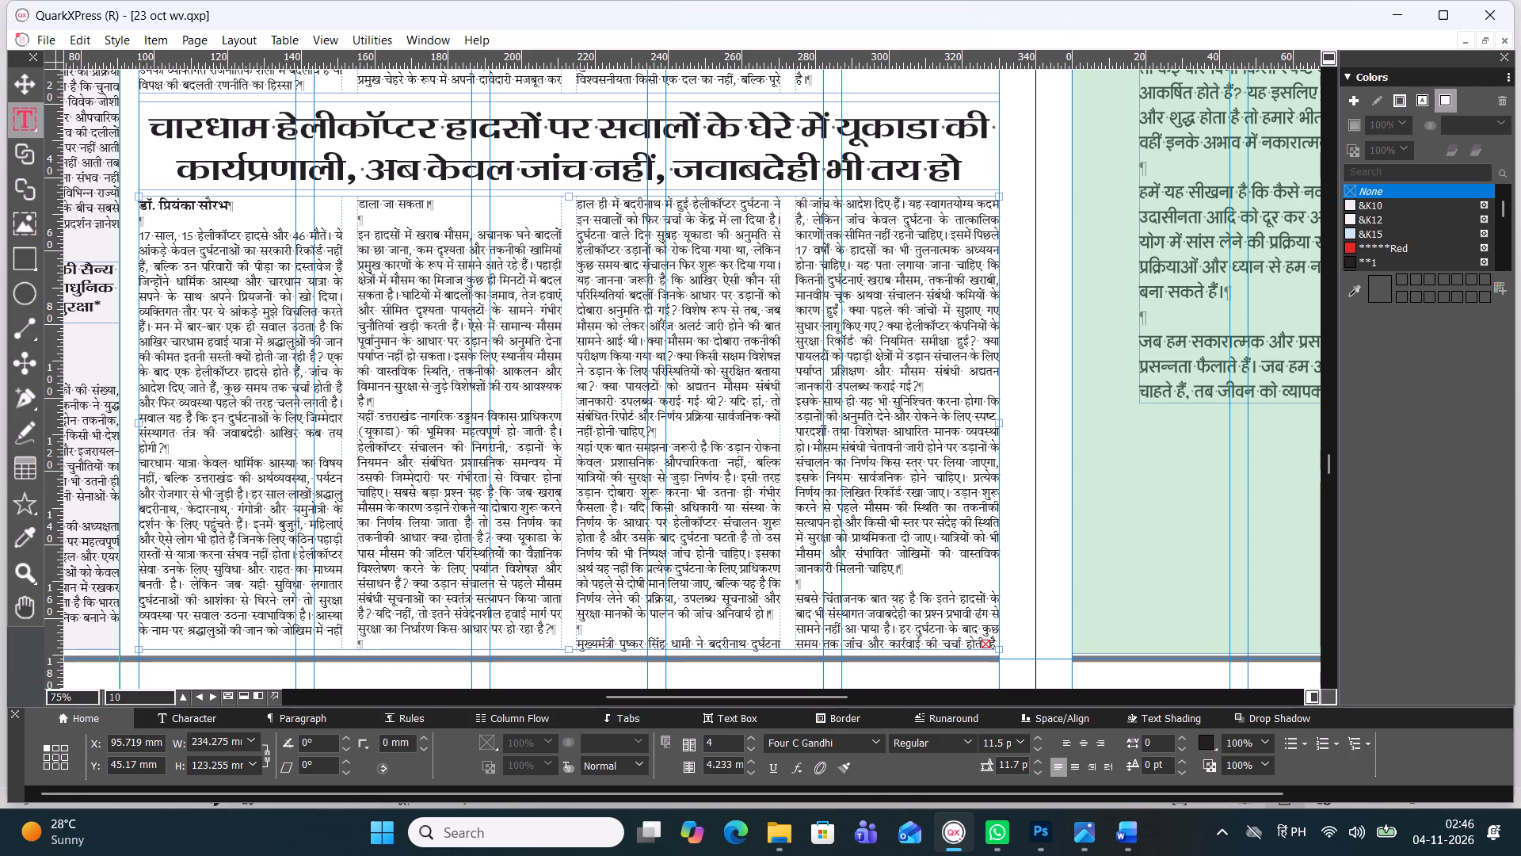
click(840, 579)
key(BackSpace)
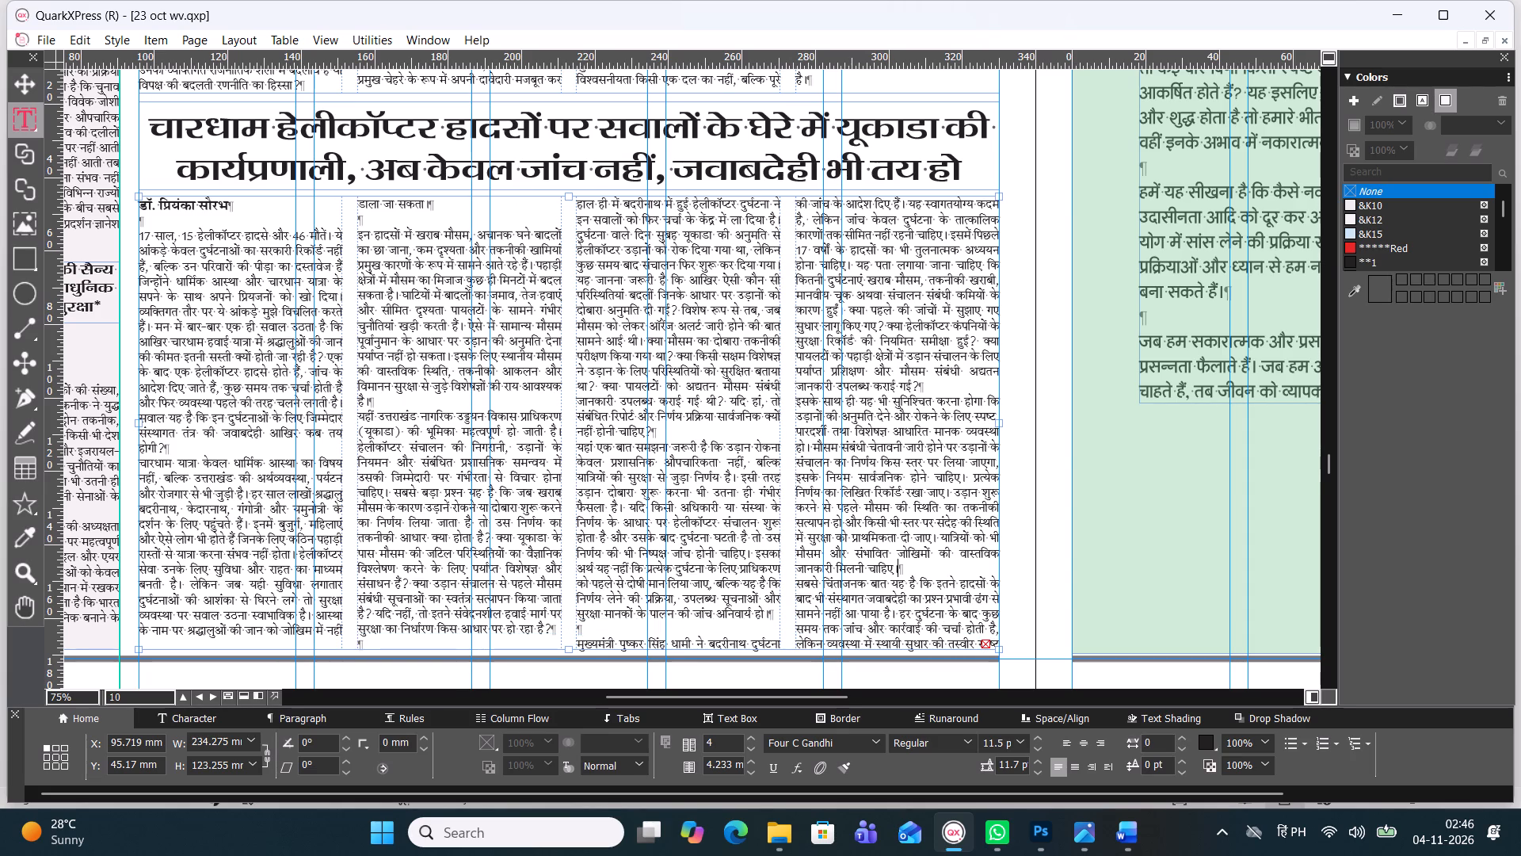
click(723, 629)
key(BackSpace)
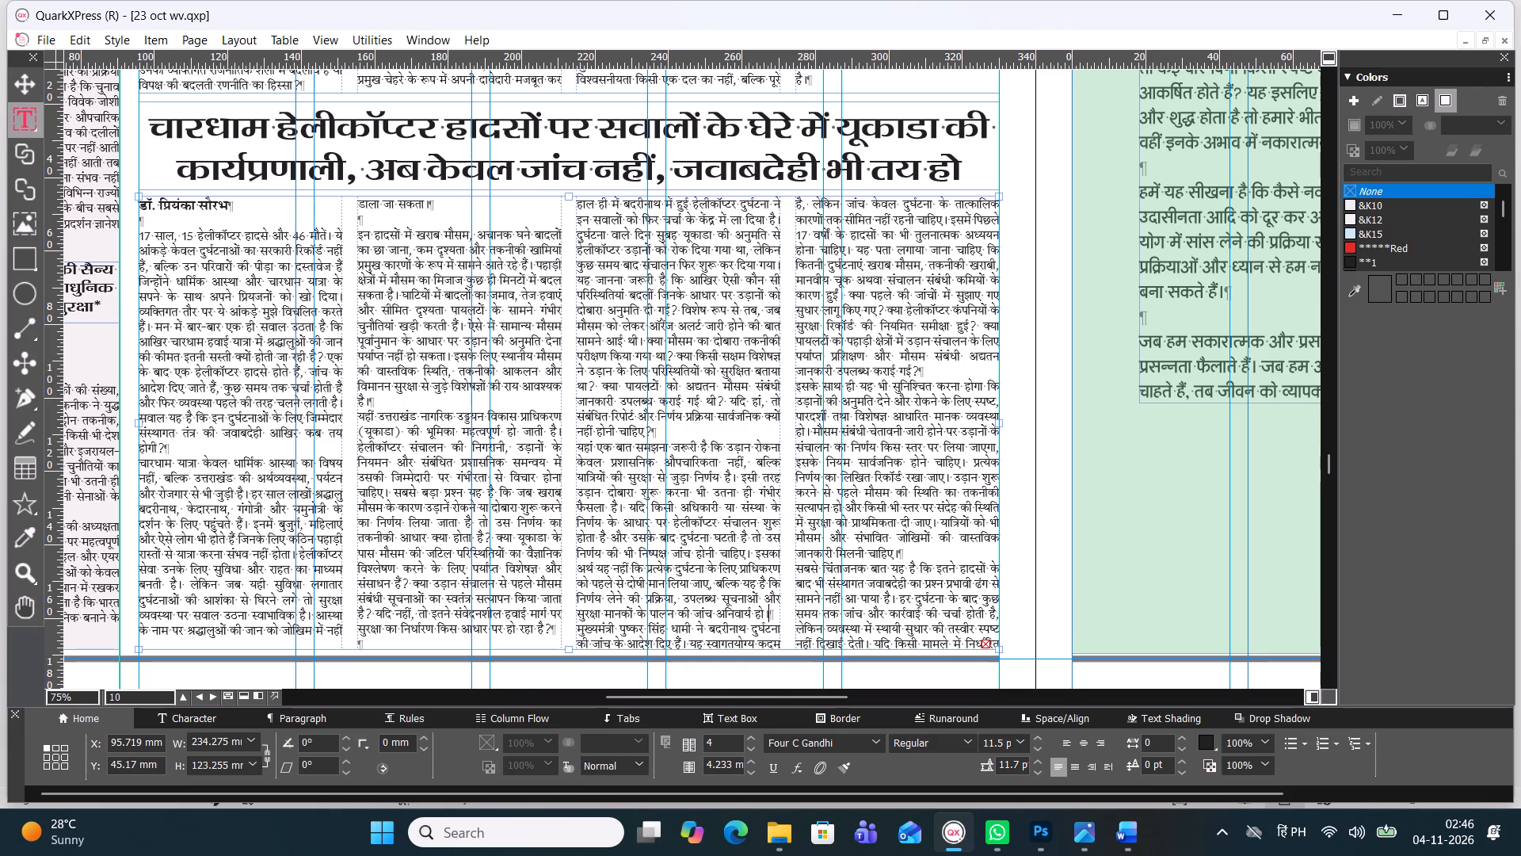
click(380, 639)
key(BackSpace)
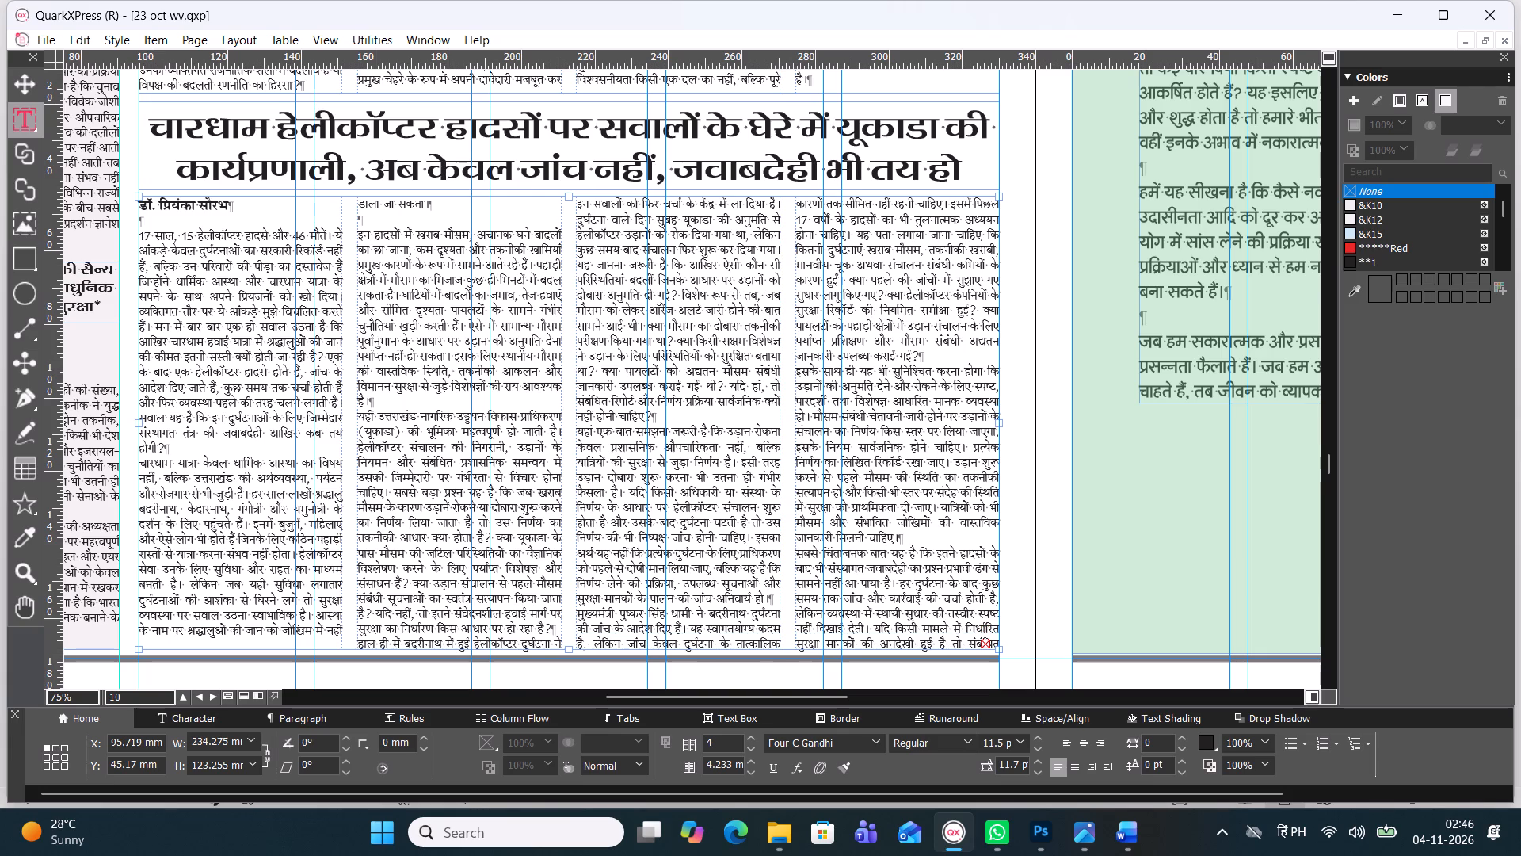
Join the paragraph starting "यहीं उत्तराखंड नागरिक" to the end of the preceding paragraph, separated by a space.
click(352, 415)
key(BackSpace)
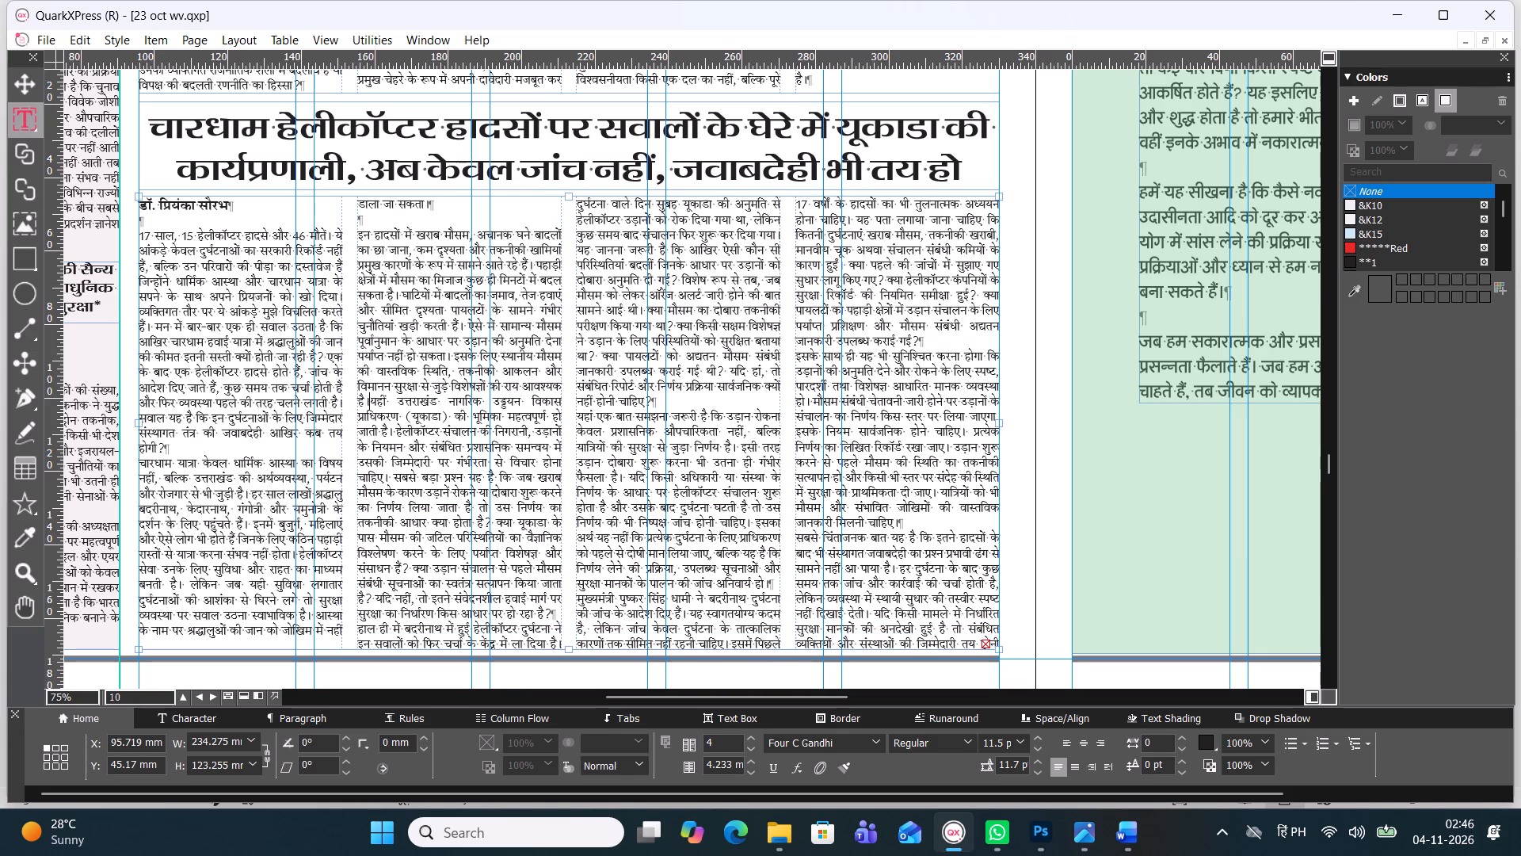
key(space)
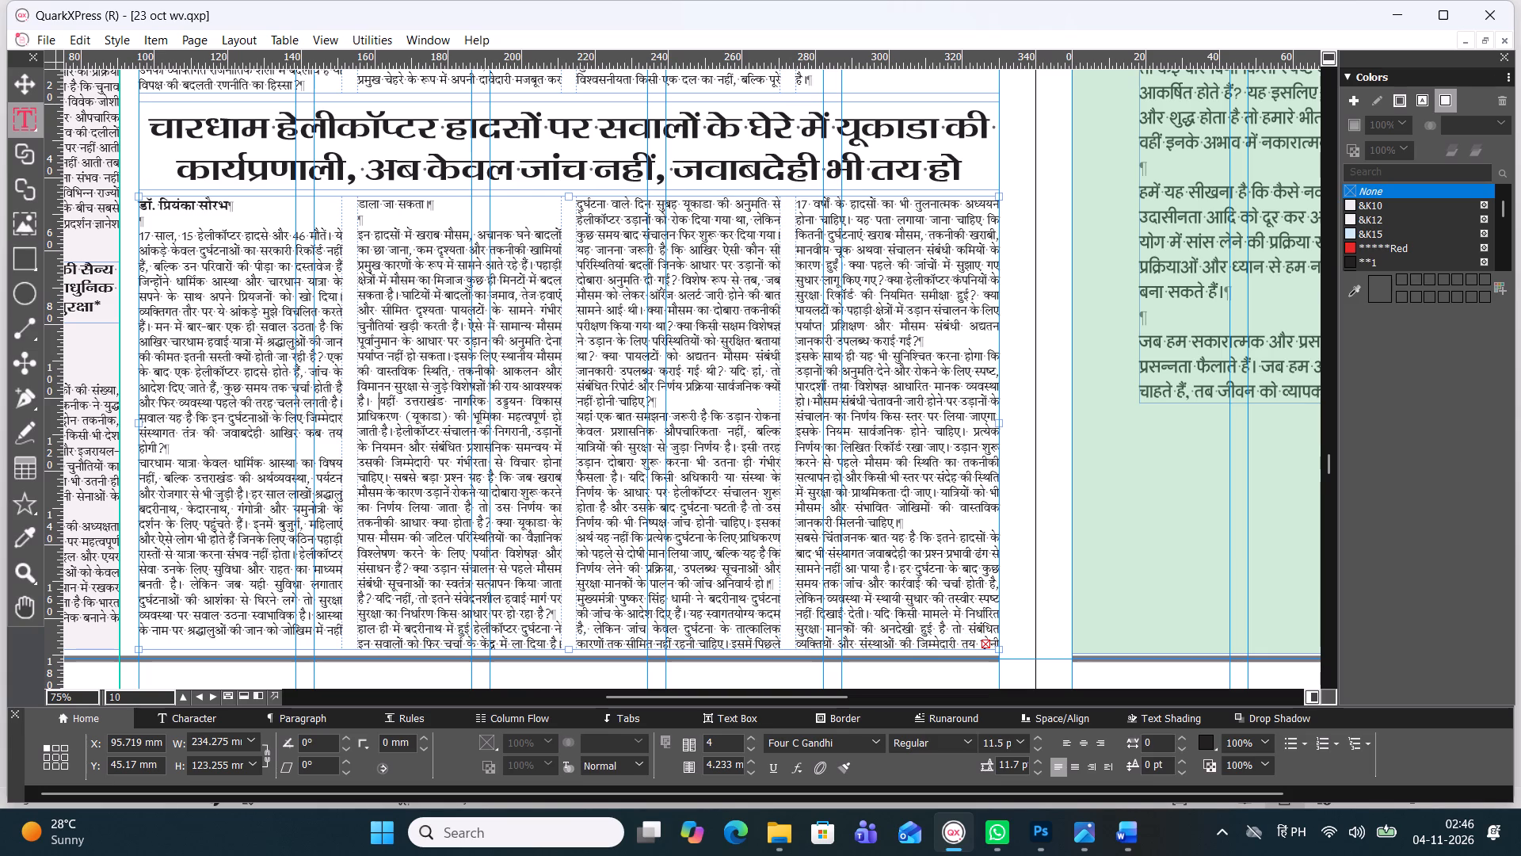
Join the paragraphs starting "चारधाम यात्रा केवल", "यहां एक बात", "सबसे चिंताजनक बात" and "इसके साथ ही" to their preceding paragraphs, each separated by a space.
click(142, 460)
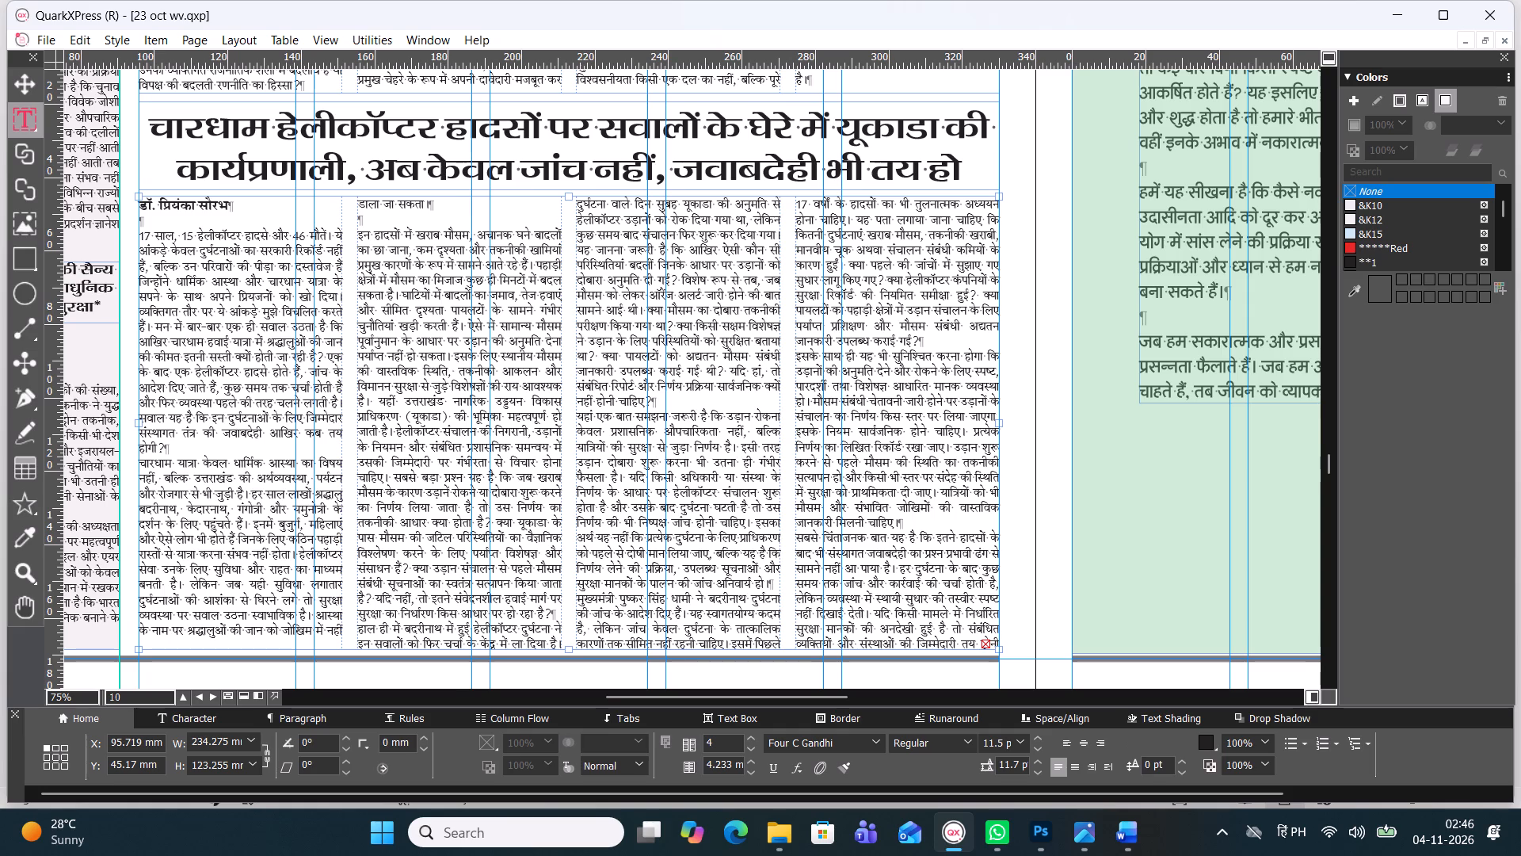
key(BackSpace)
key(space)
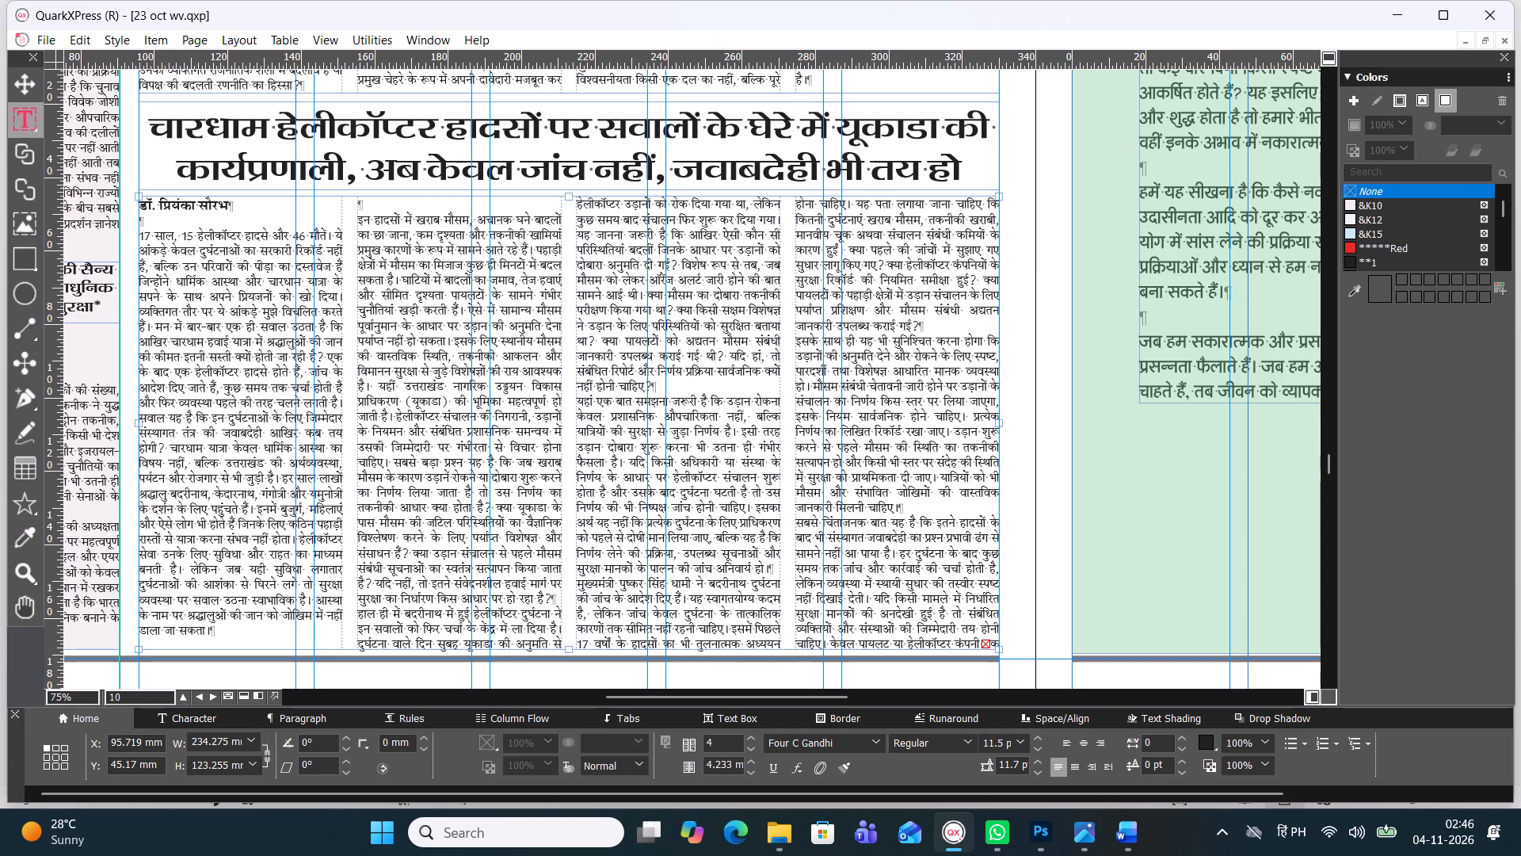
click(577, 401)
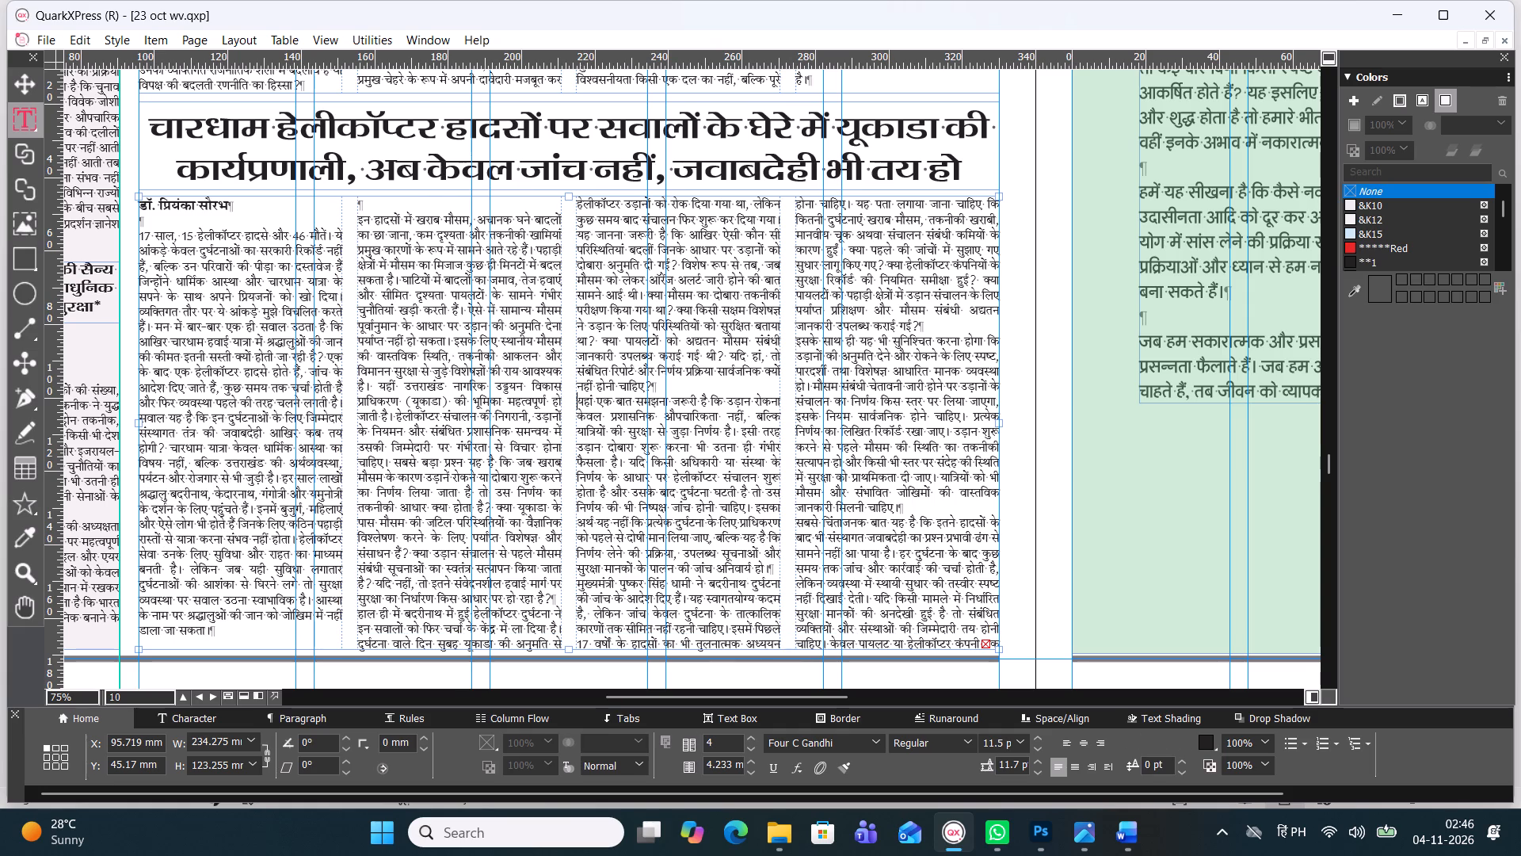
key(BackSpace)
key(space)
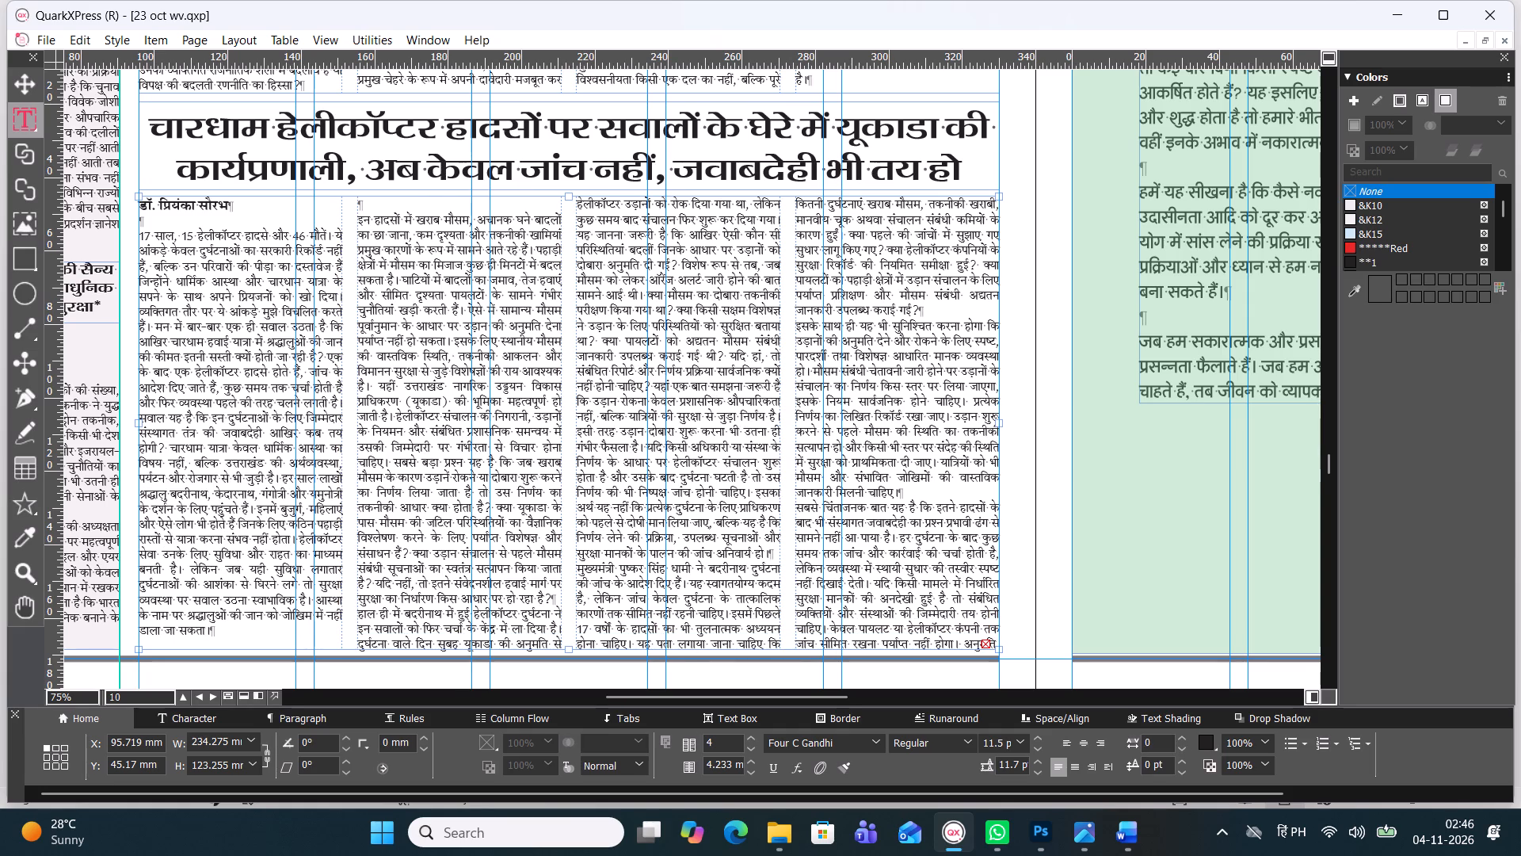
click(788, 509)
key(BackSpace)
key(space)
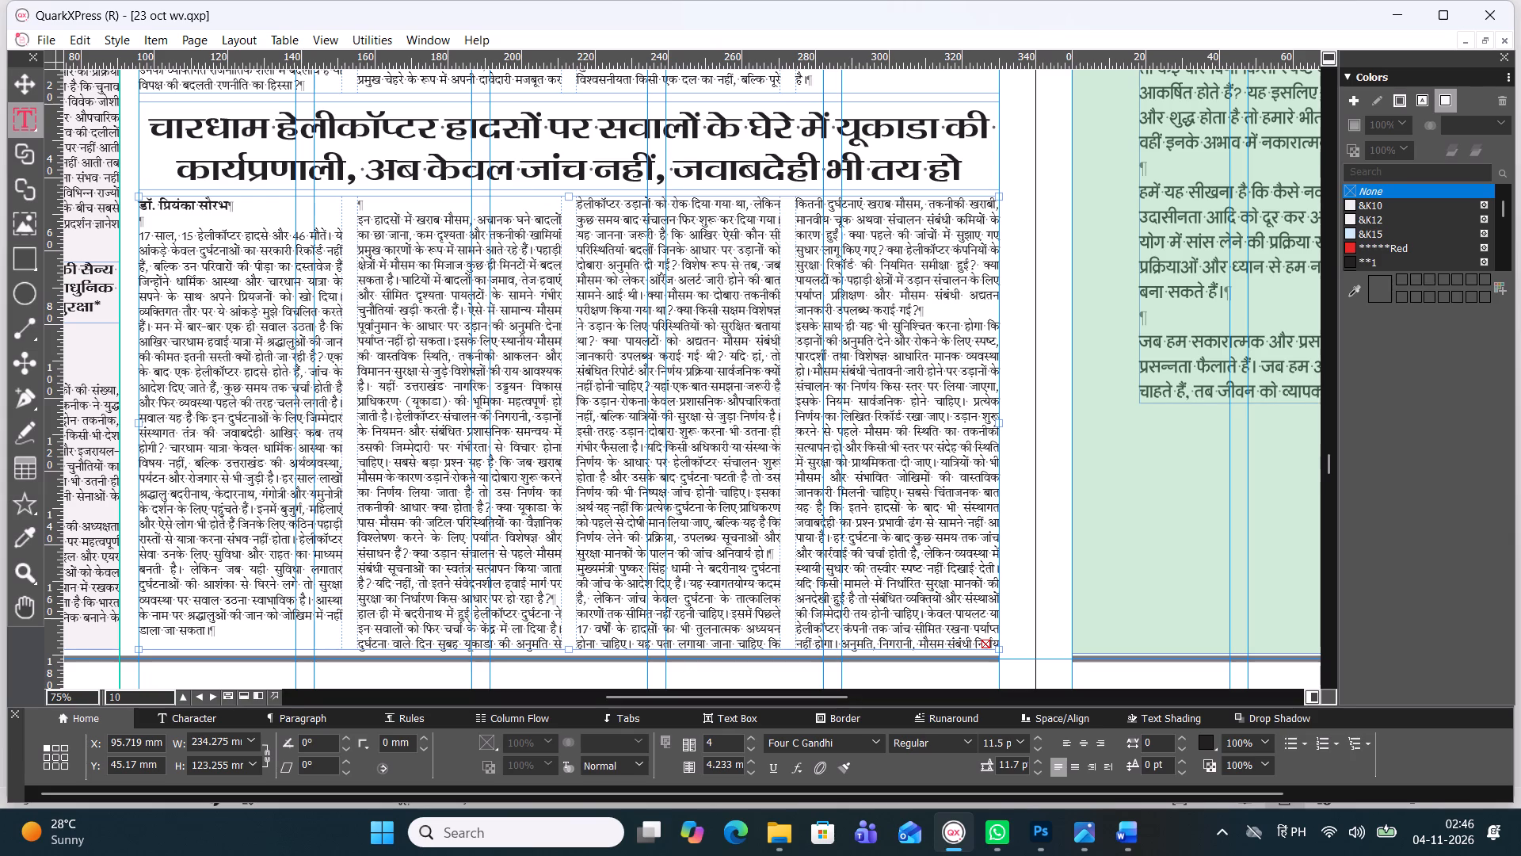
click(795, 323)
key(BackSpace)
key(space)
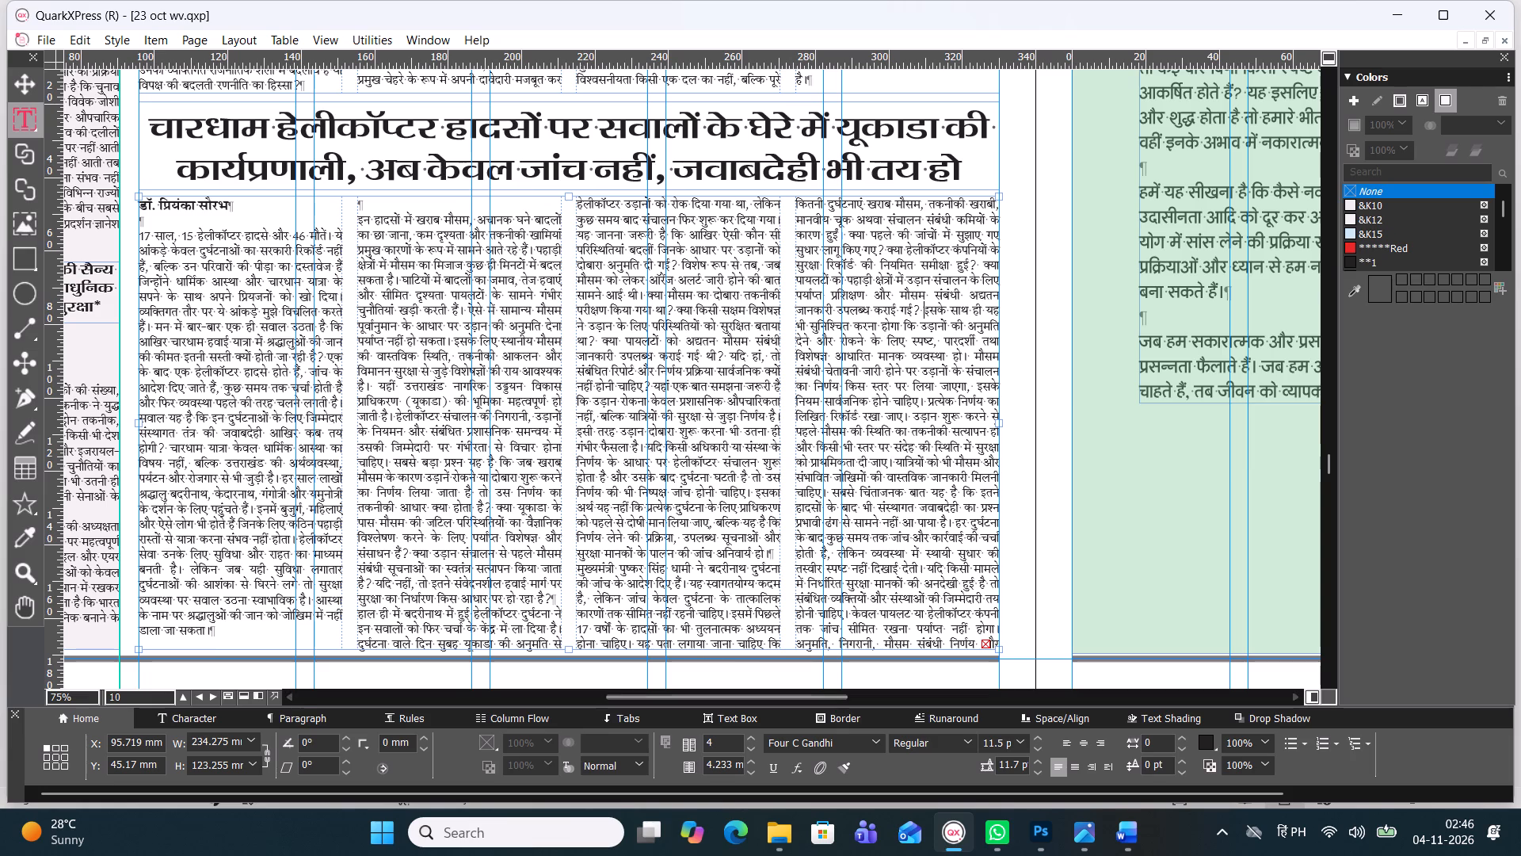
Extend the helicopter article's text box down to about 148.5 mm high and delete all text after "पड़ताल जरूरी है".
drag(568, 653, 578, 694)
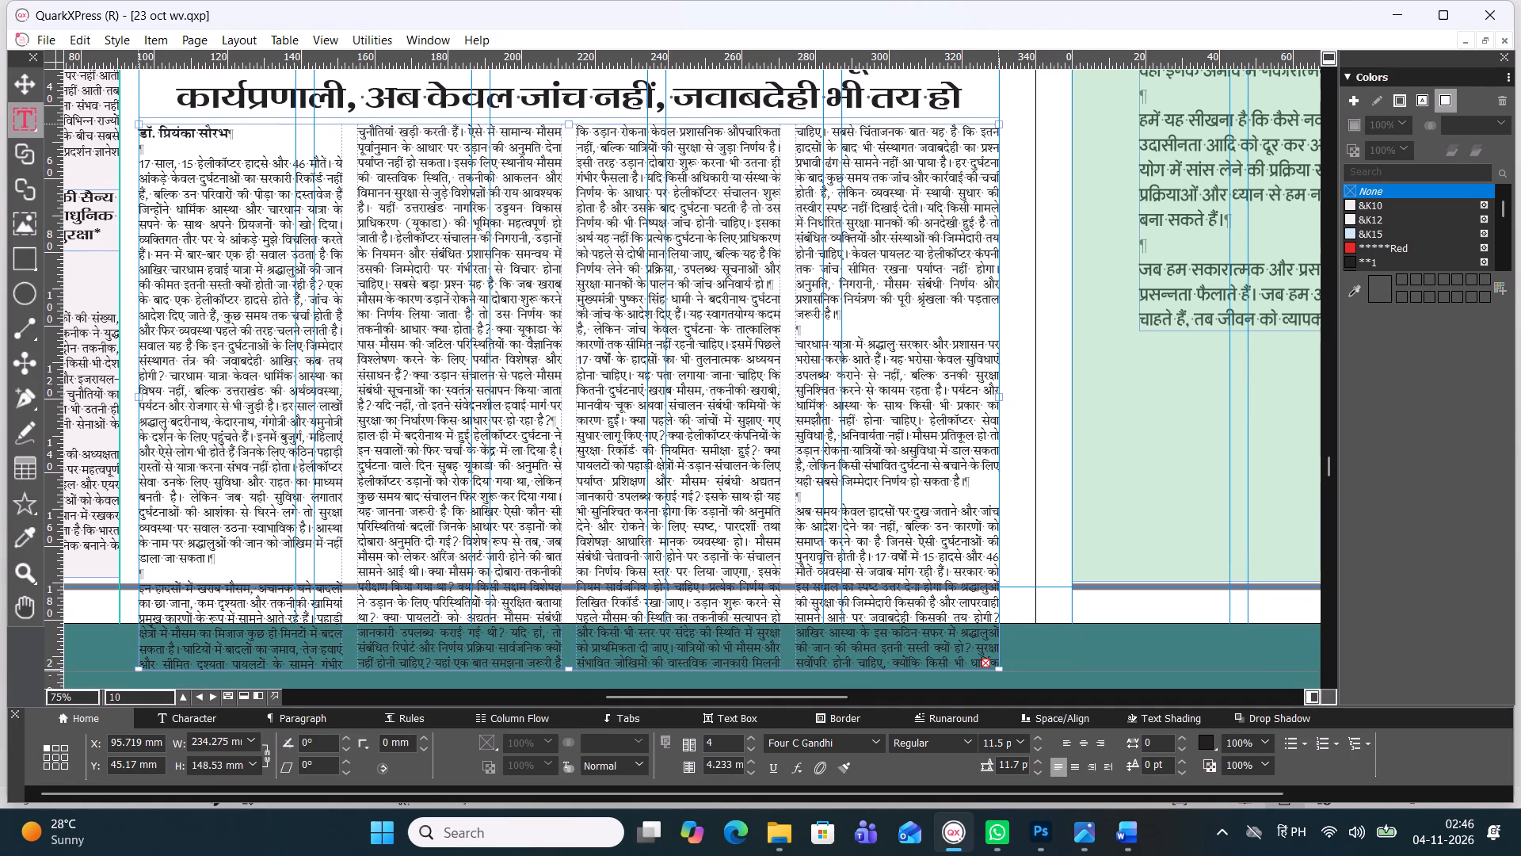
drag(578, 694, 576, 689)
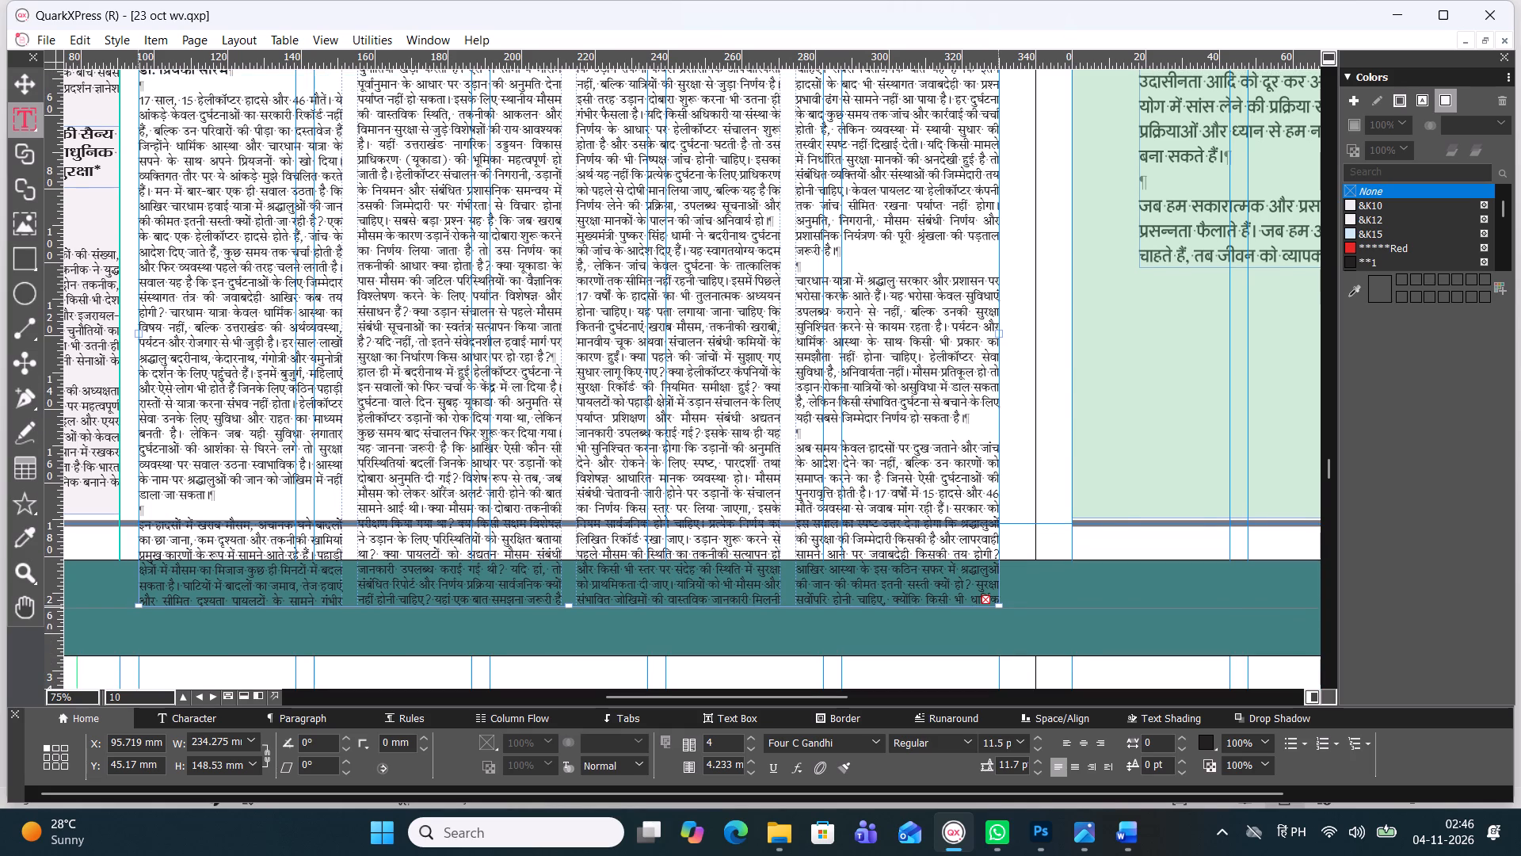
drag(576, 689, 585, 673)
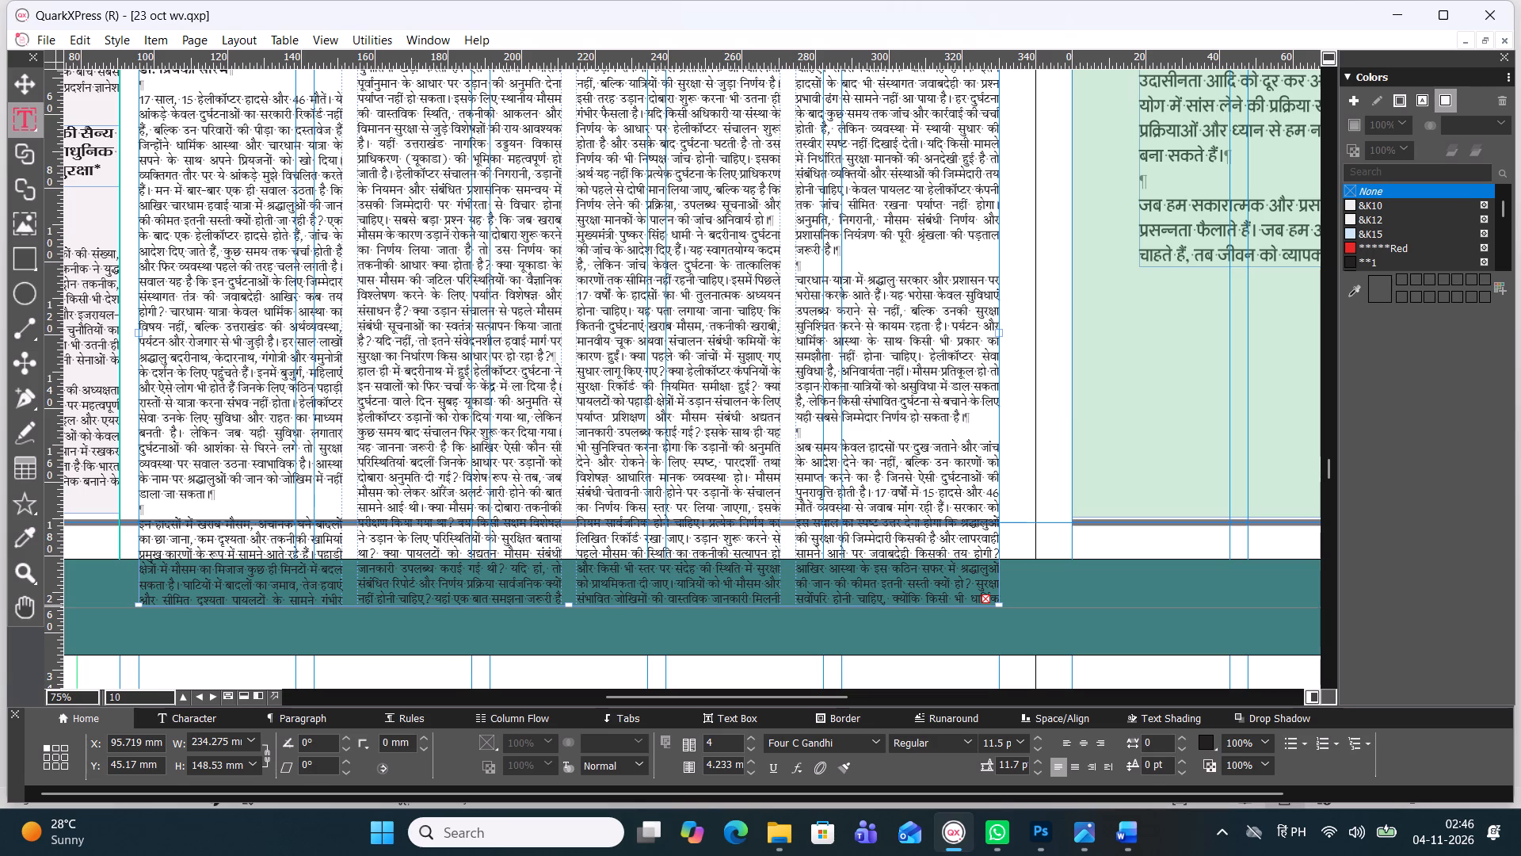
click(827, 262)
key(BackSpace)
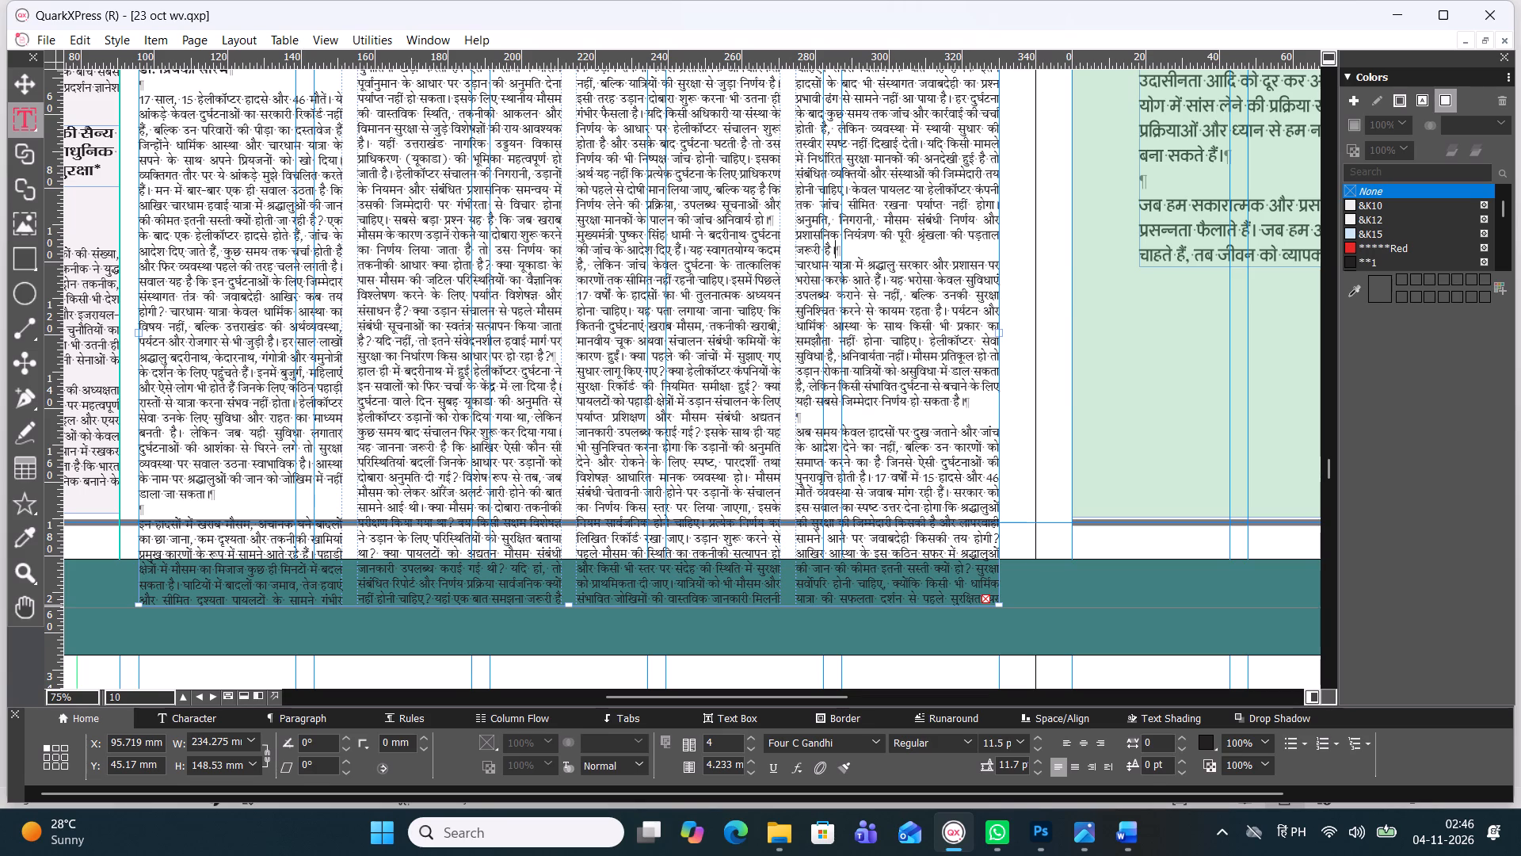
drag(796, 264, 1119, 659)
key(BackSpace)
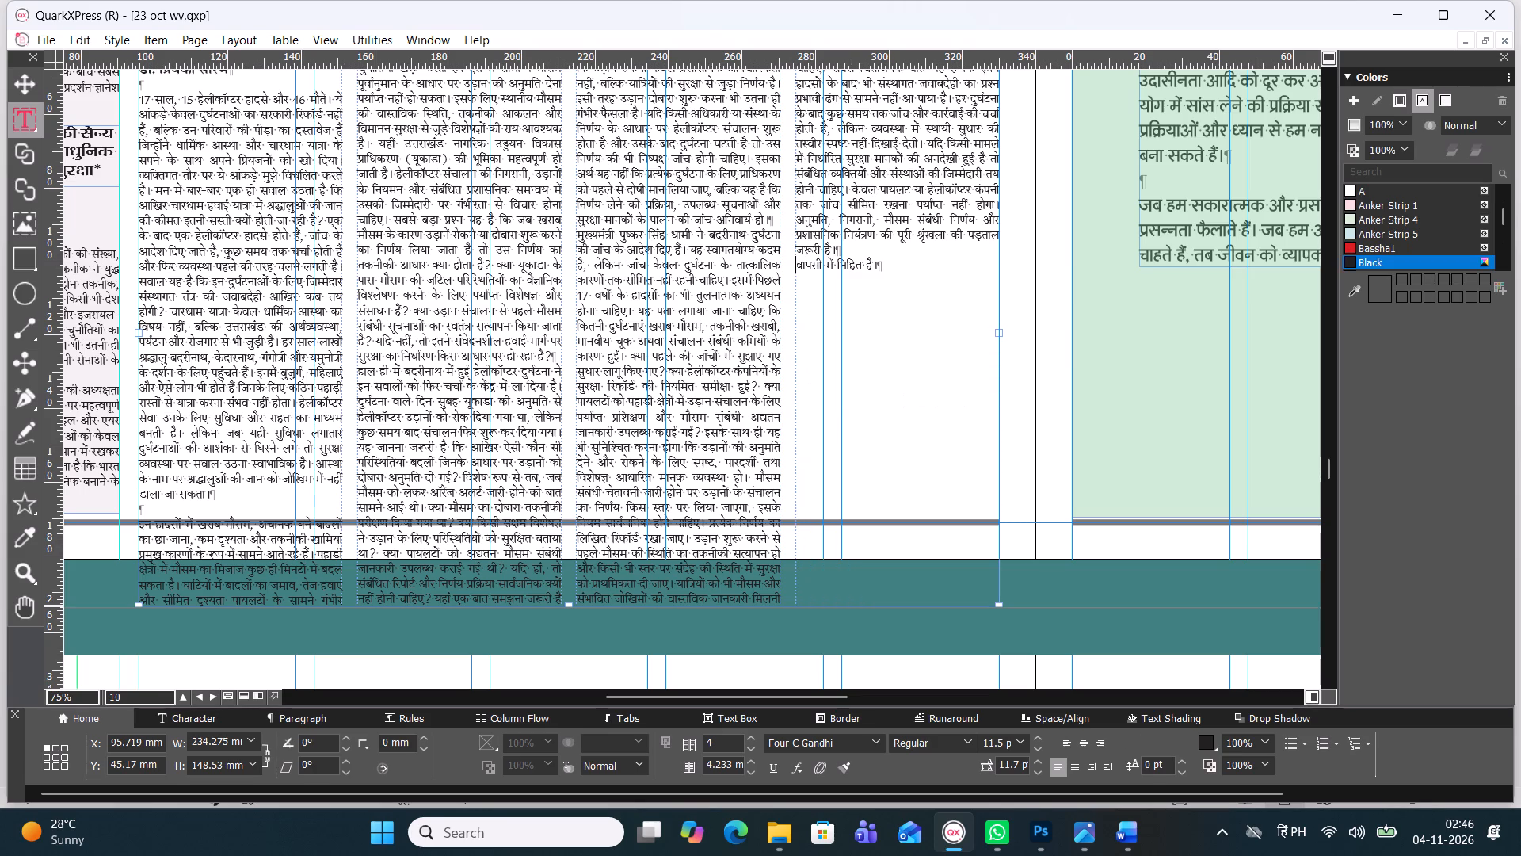
drag(789, 263, 953, 286)
key(BackSpace)
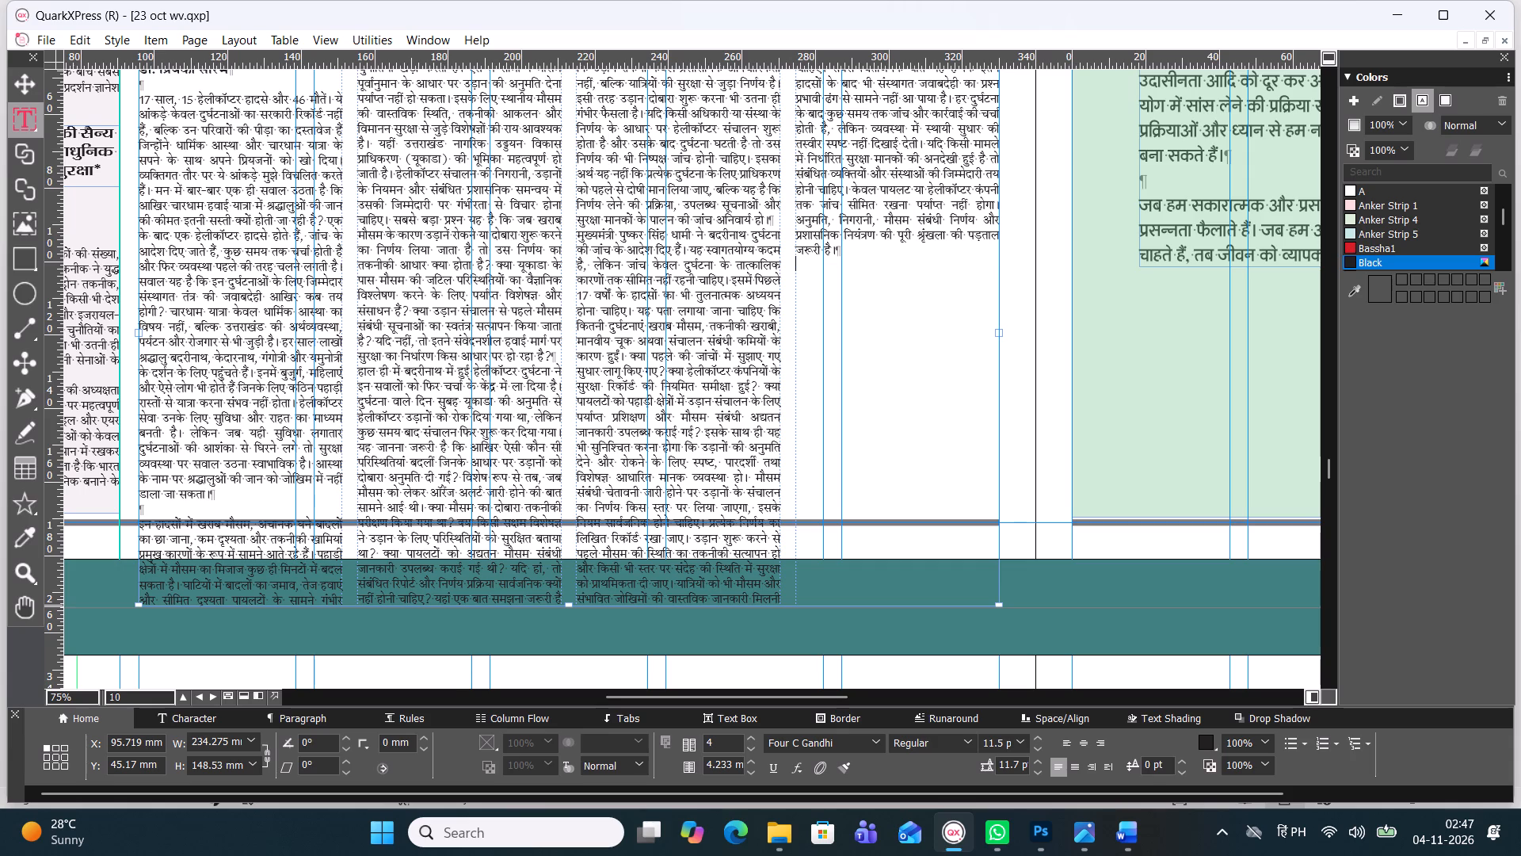
Shorten the helicopter article's text box to a height of about 123.26 mm, ending just above the page's bottom rule.
drag(570, 605, 577, 526)
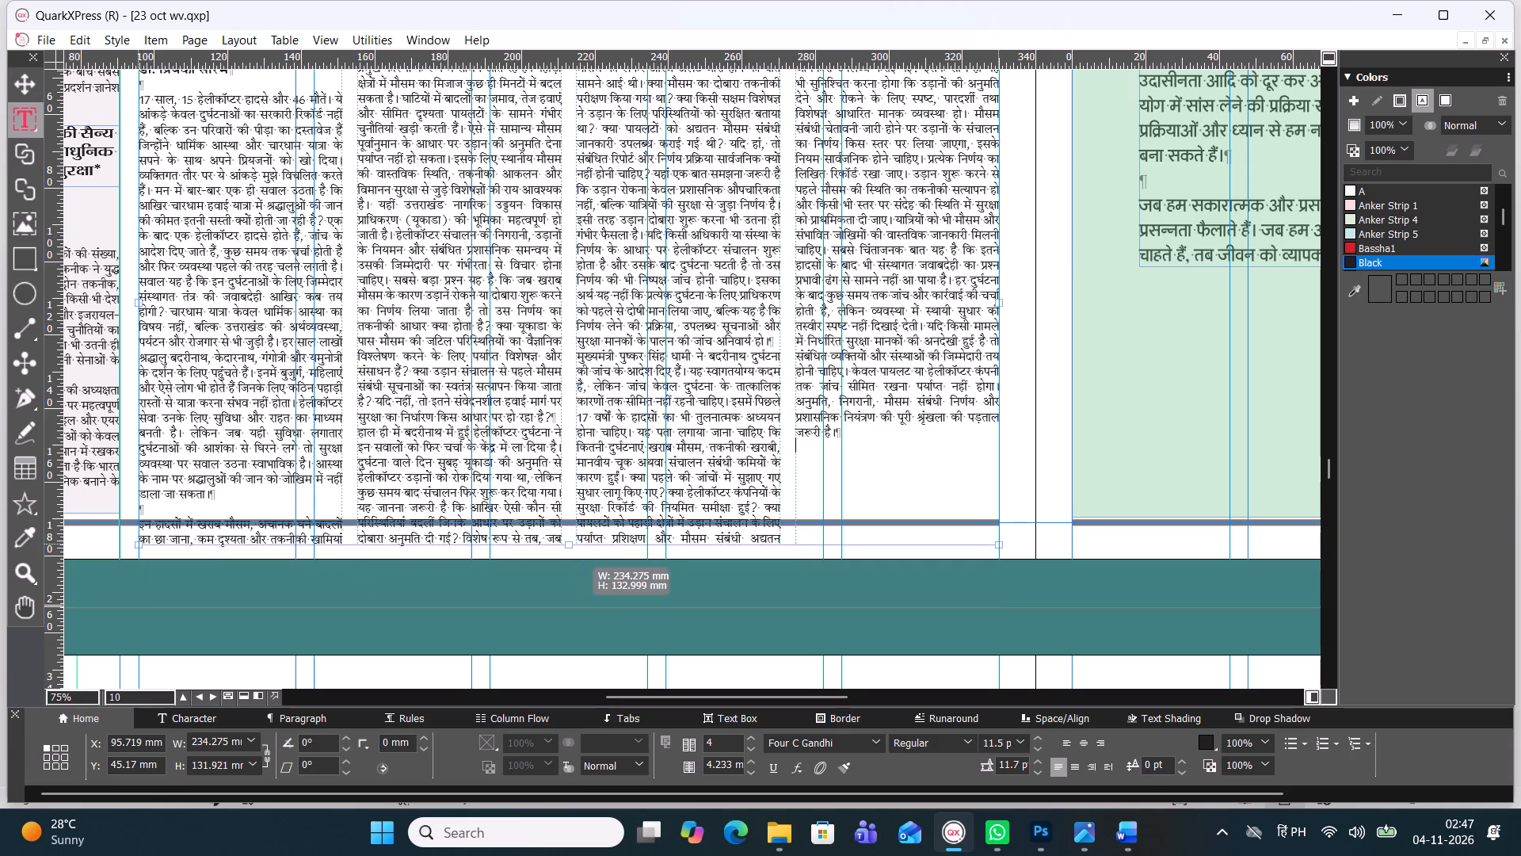
drag(577, 526, 581, 506)
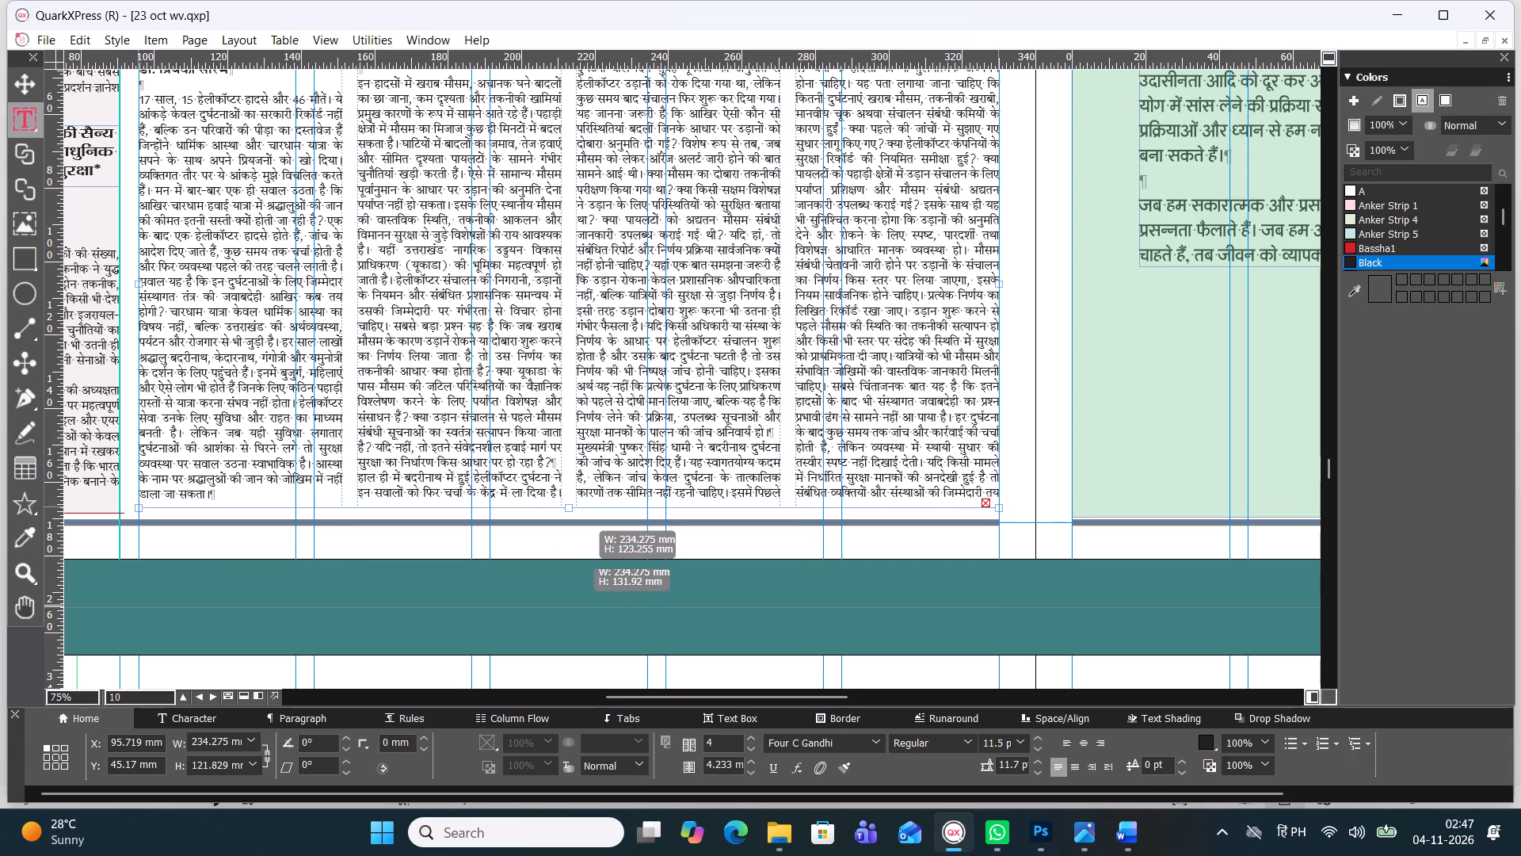
drag(581, 506, 581, 514)
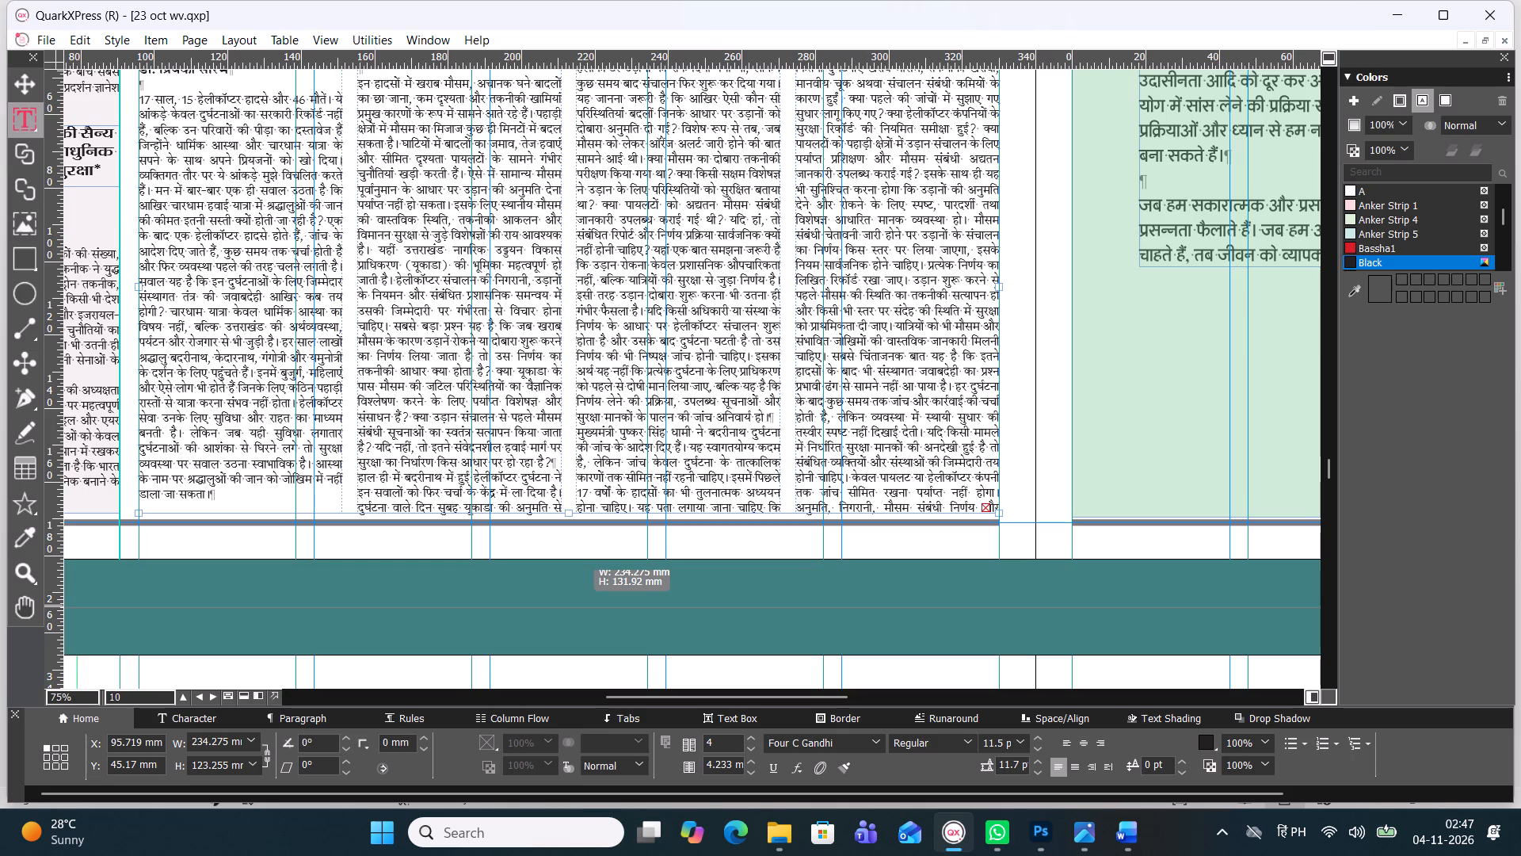
Delete the helicopter article's closing text from "अनुमति, निगरानी" onward, ending the article at "सीमित रखना पर्याप्त नहीं होगा।".
click(245, 508)
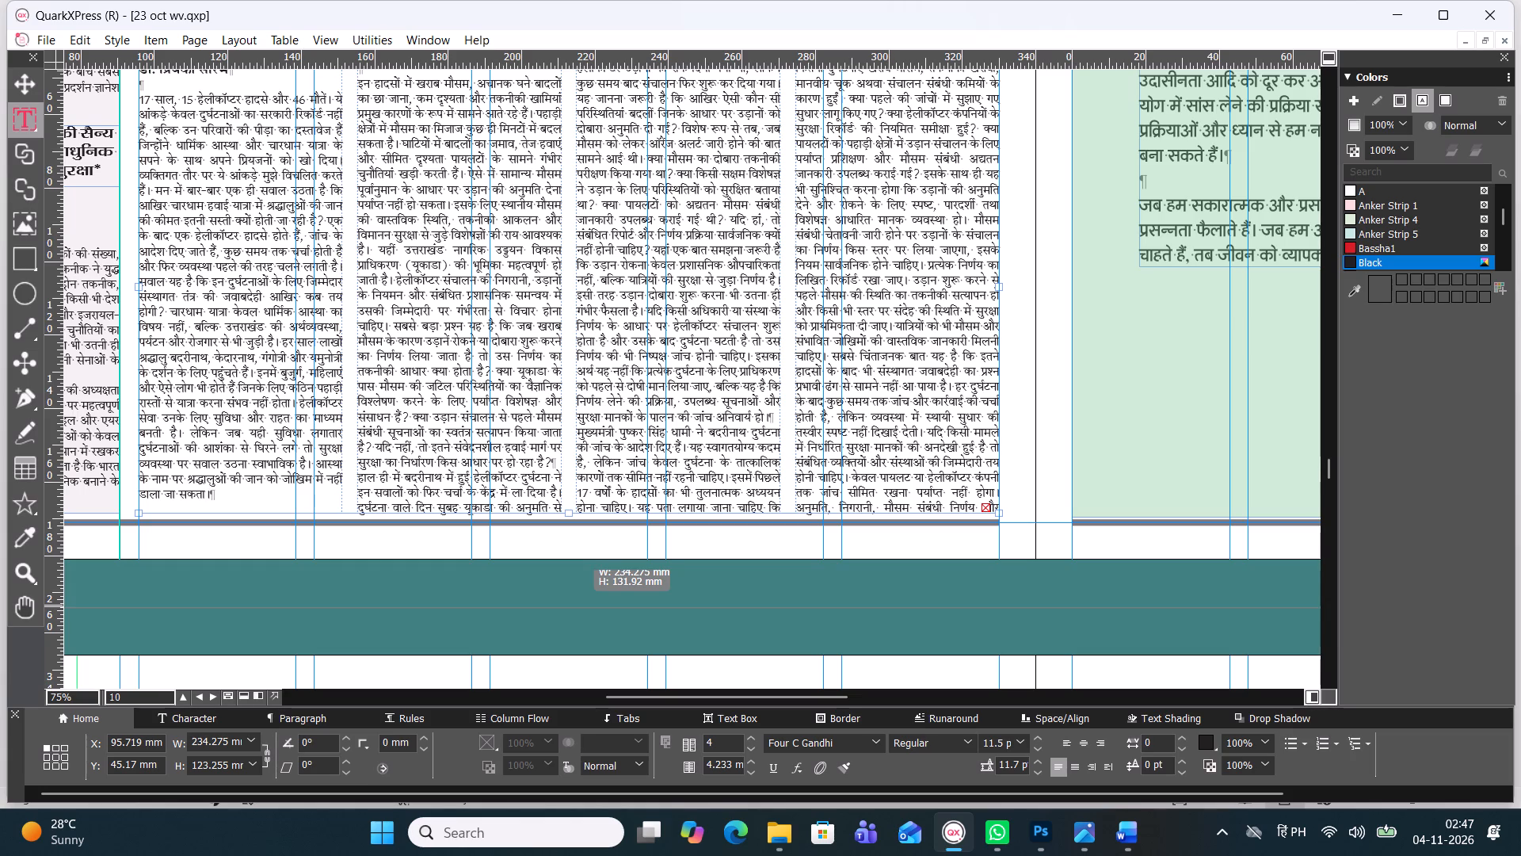
drag(801, 509, 951, 518)
key(BackSpace)
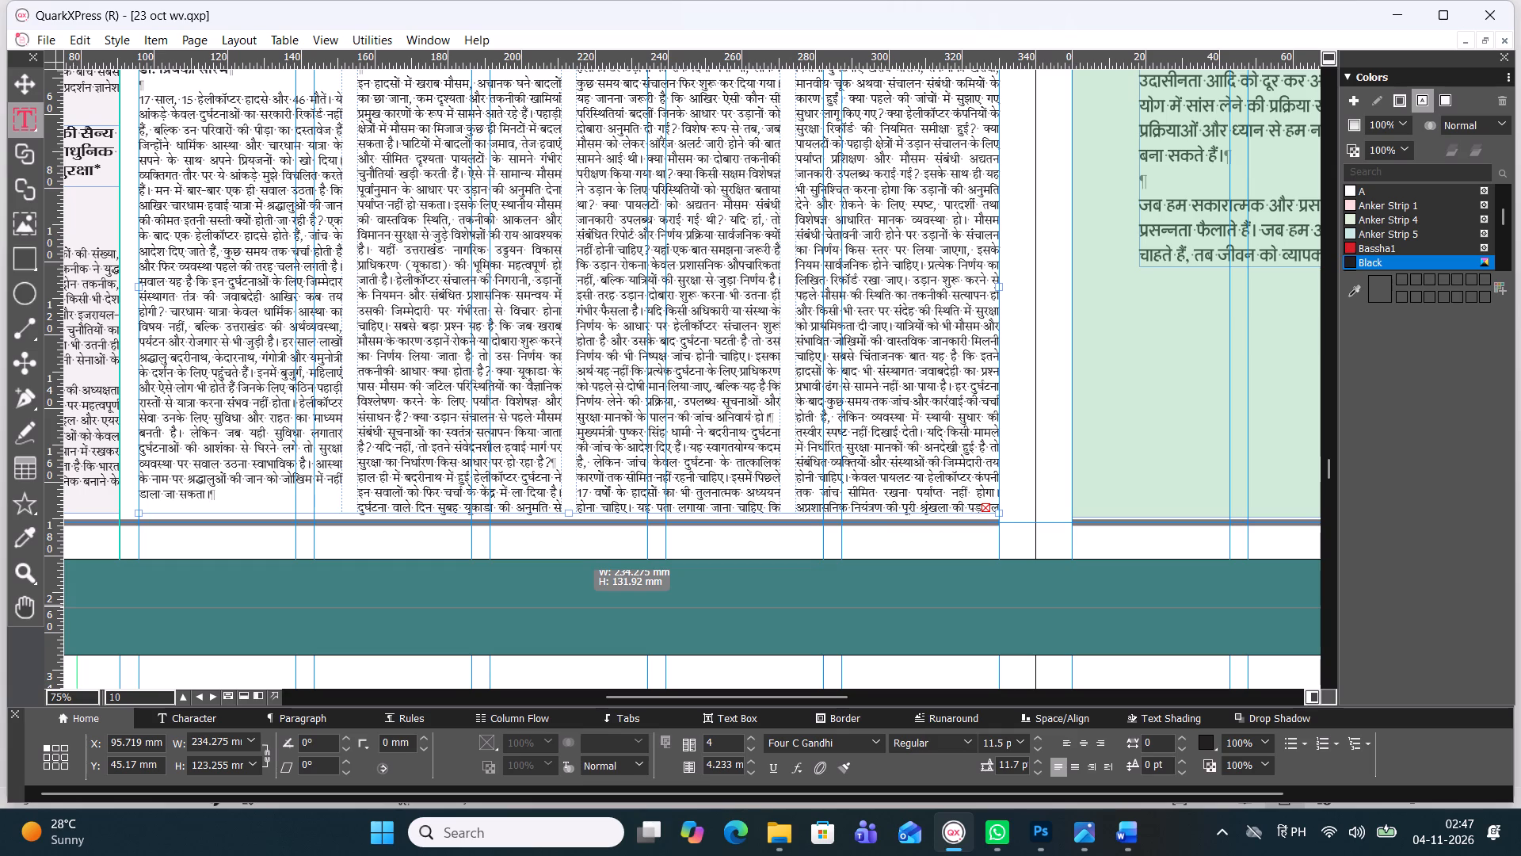
drag(795, 506, 1080, 510)
key(BackSpace)
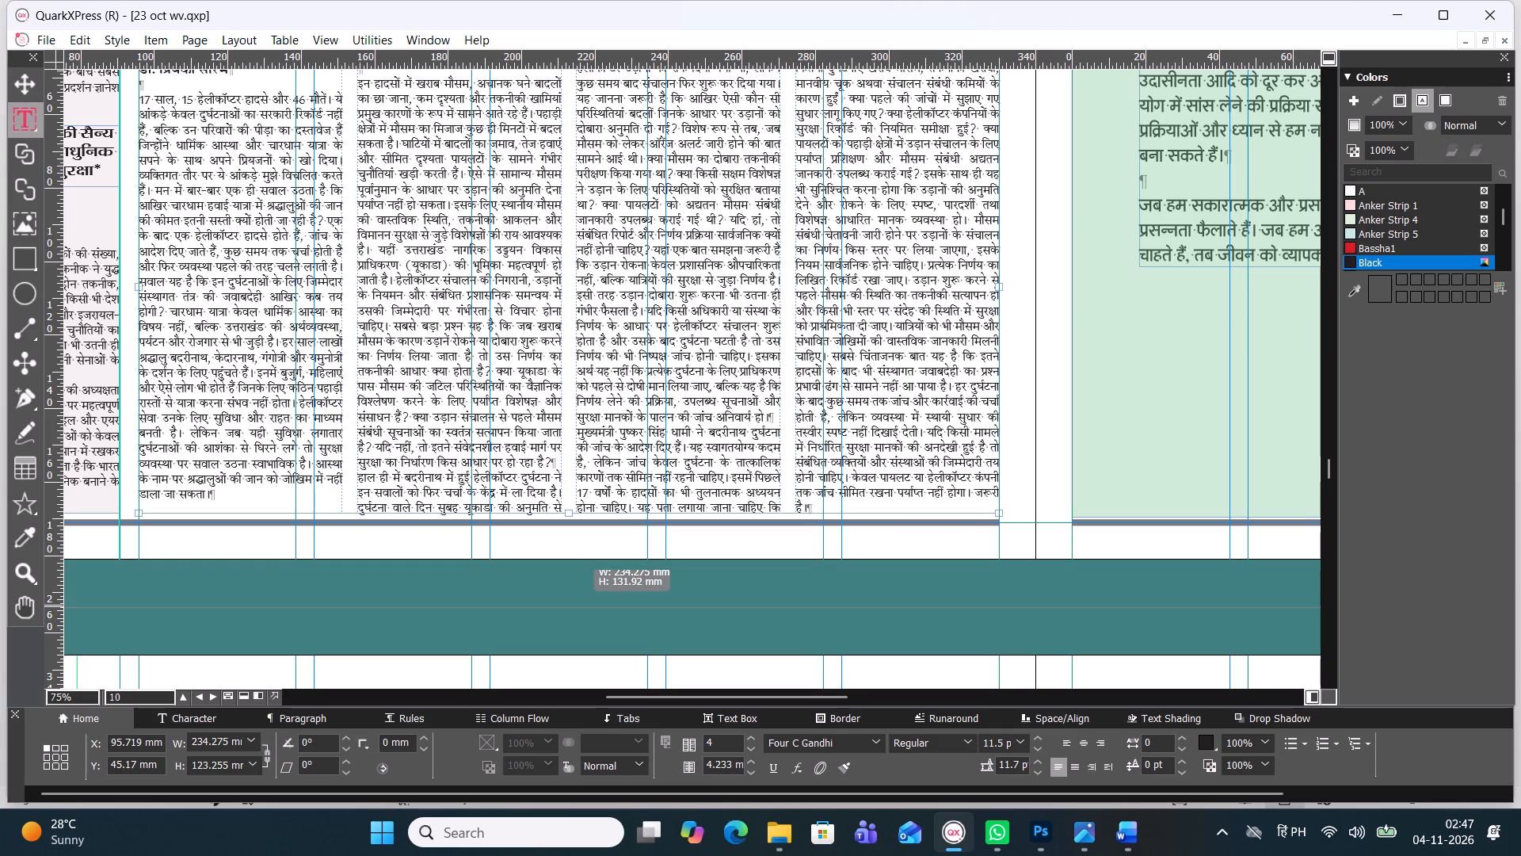
drag(976, 489, 1014, 522)
key(BackSpace)
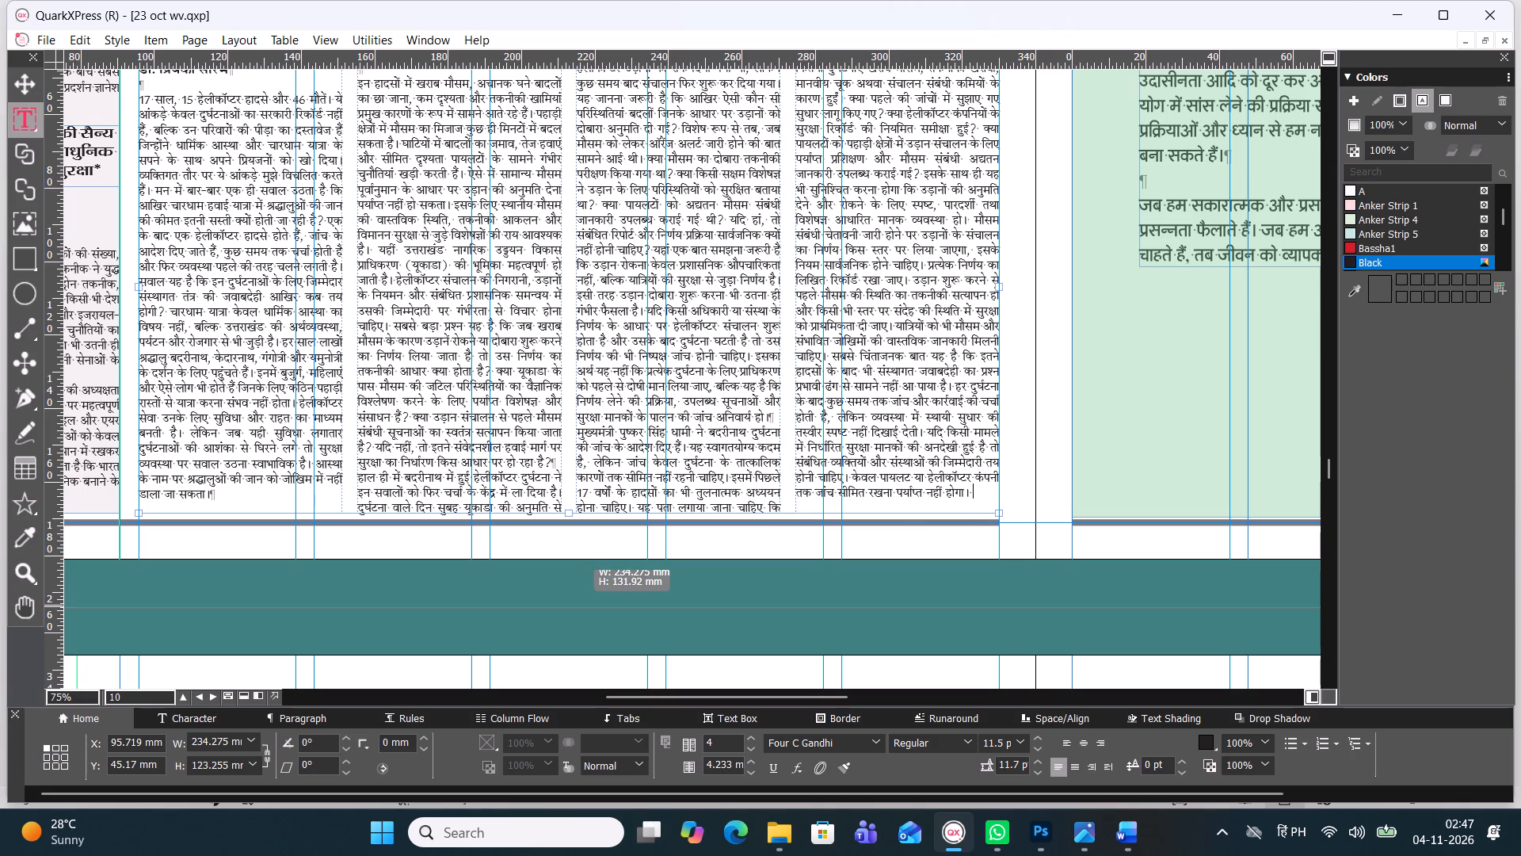
Insert paragraph breaks before "इसी तरह उड़ान" in the third column and "प्रत्येक निर्णय का" in the fourth column.
click(781, 277)
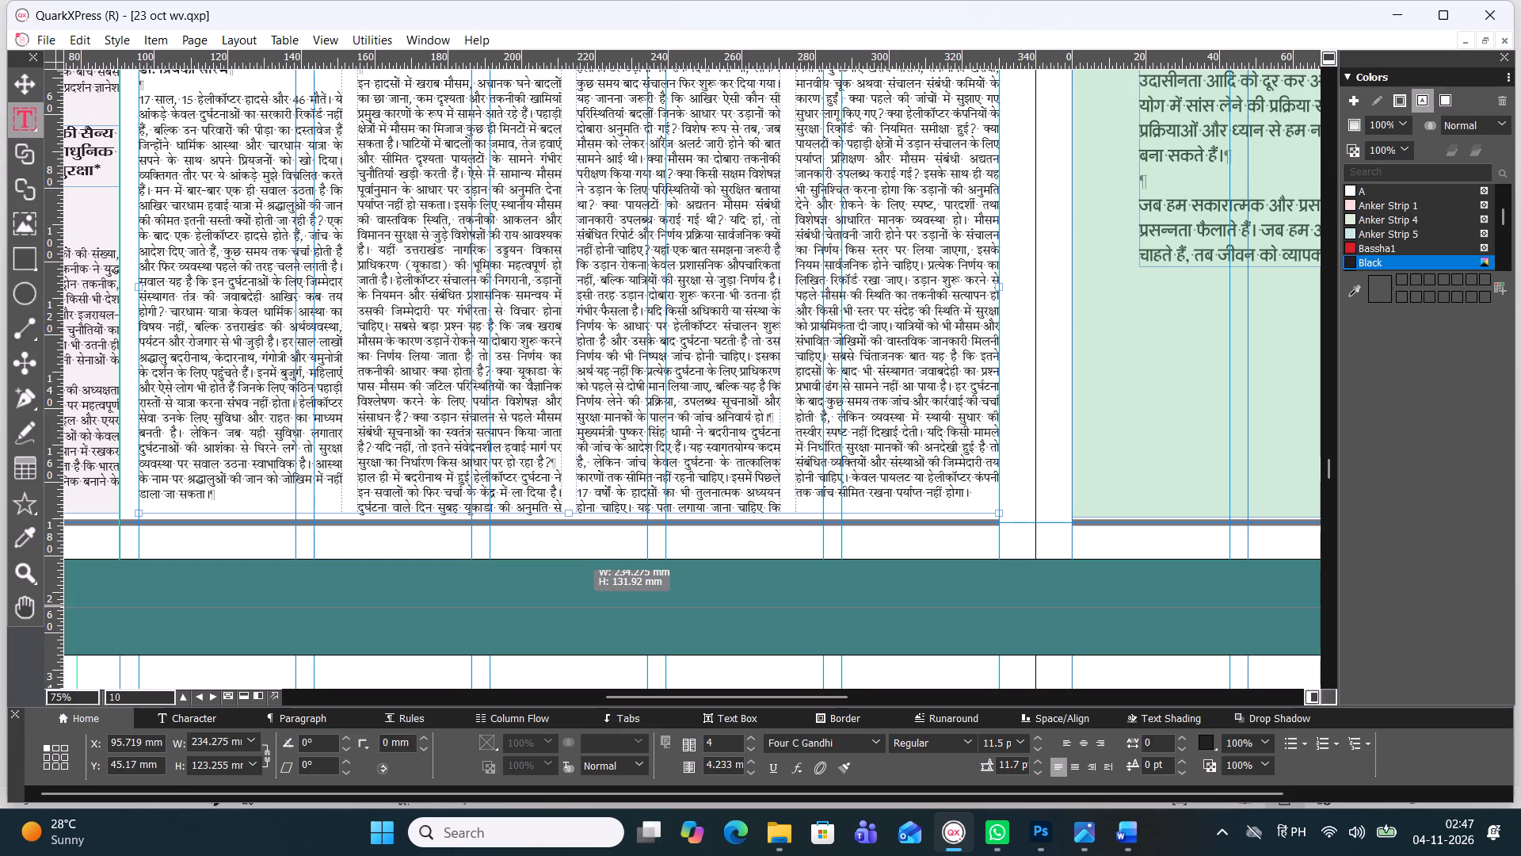
key(Return)
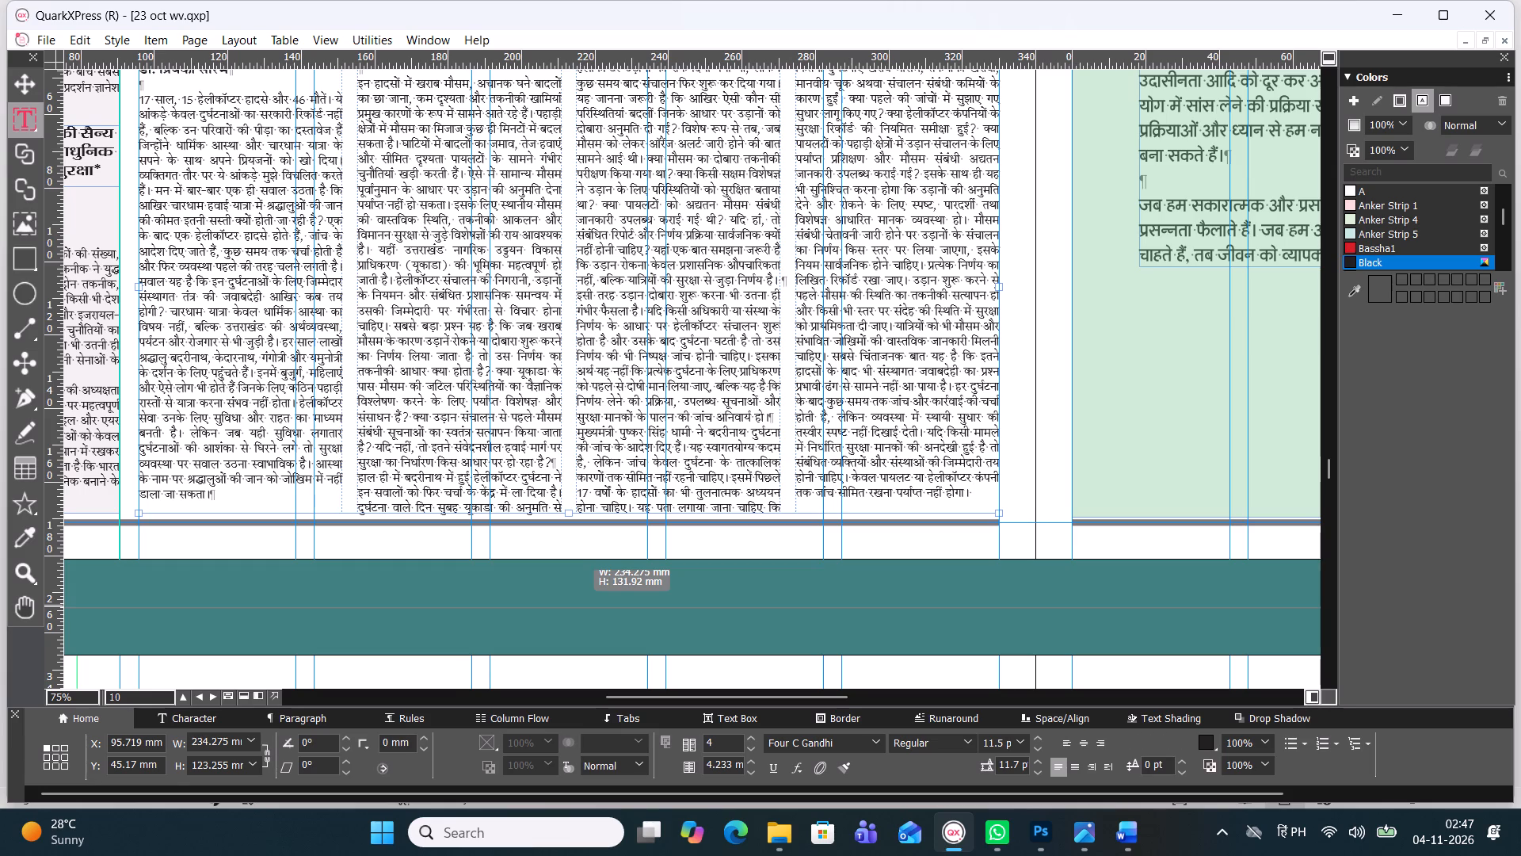
click(925, 264)
key(Return)
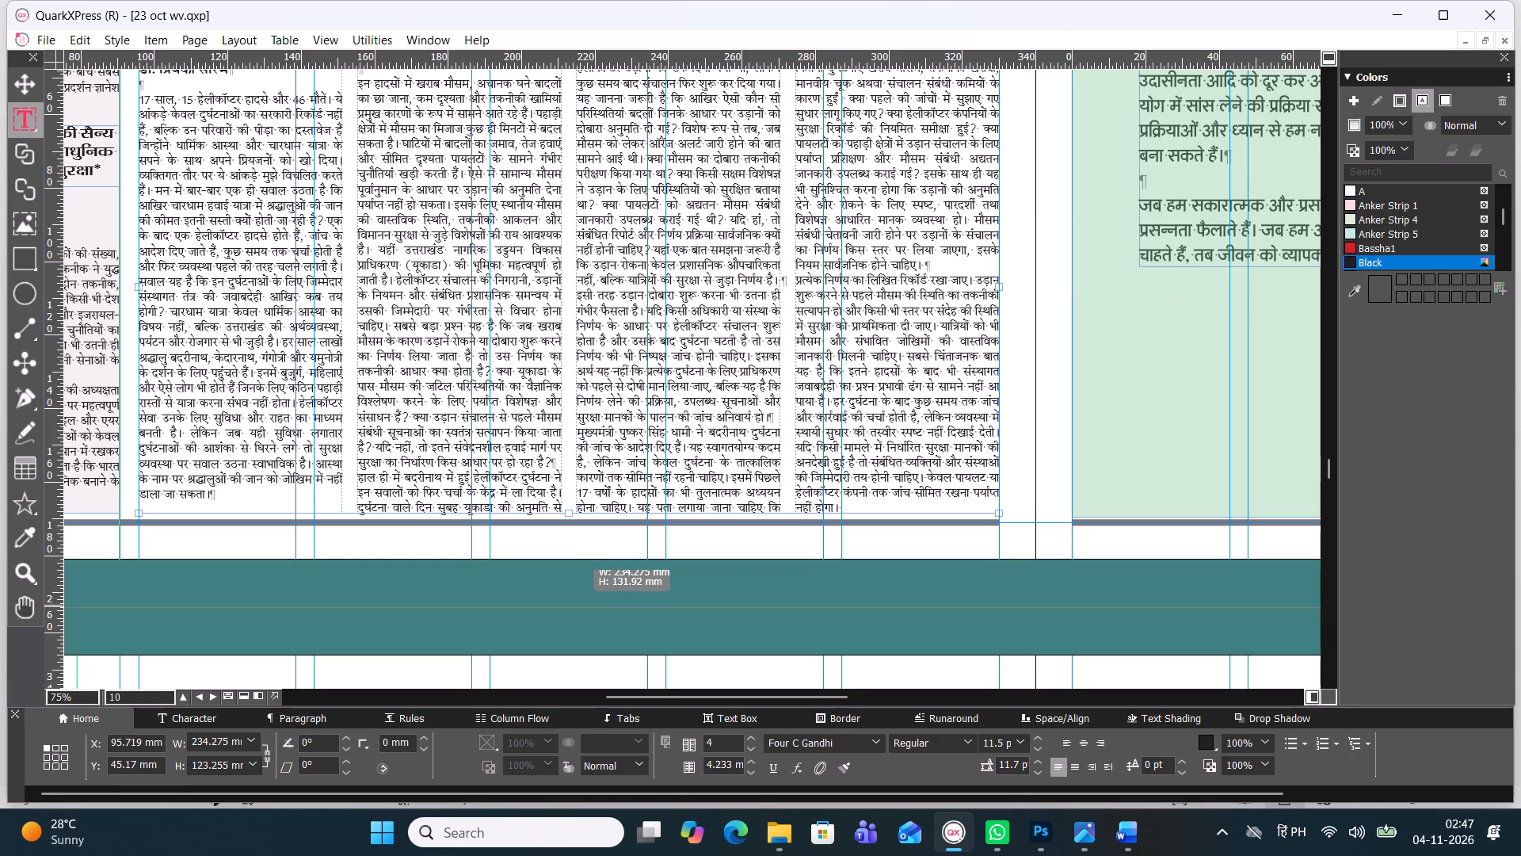
Delete the blank line below the helicopter article's byline and centre the byline.
click(153, 80)
key(BackSpace)
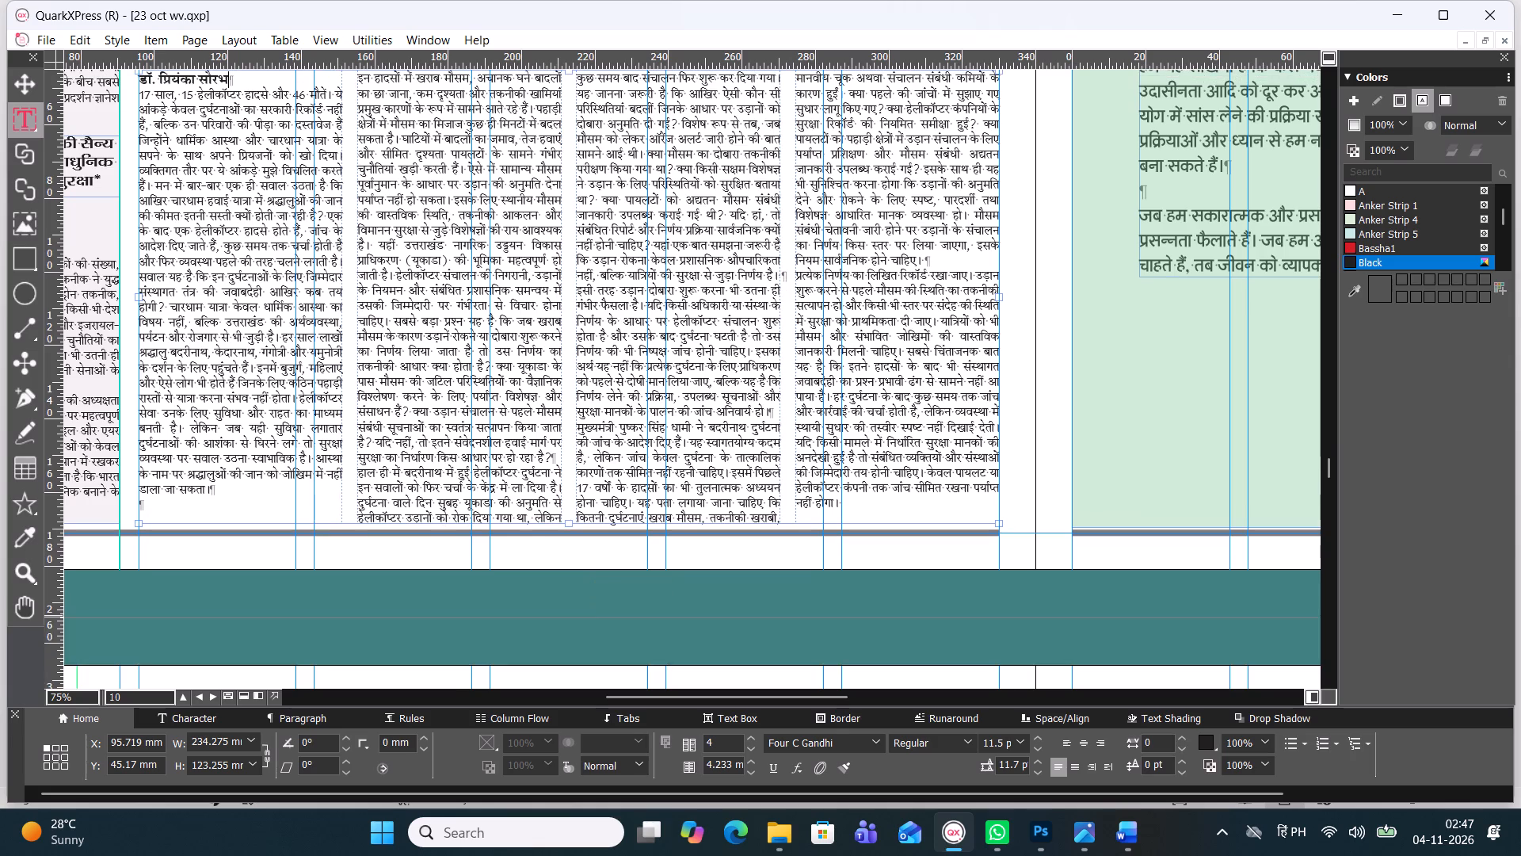
drag(234, 77, 73, 87)
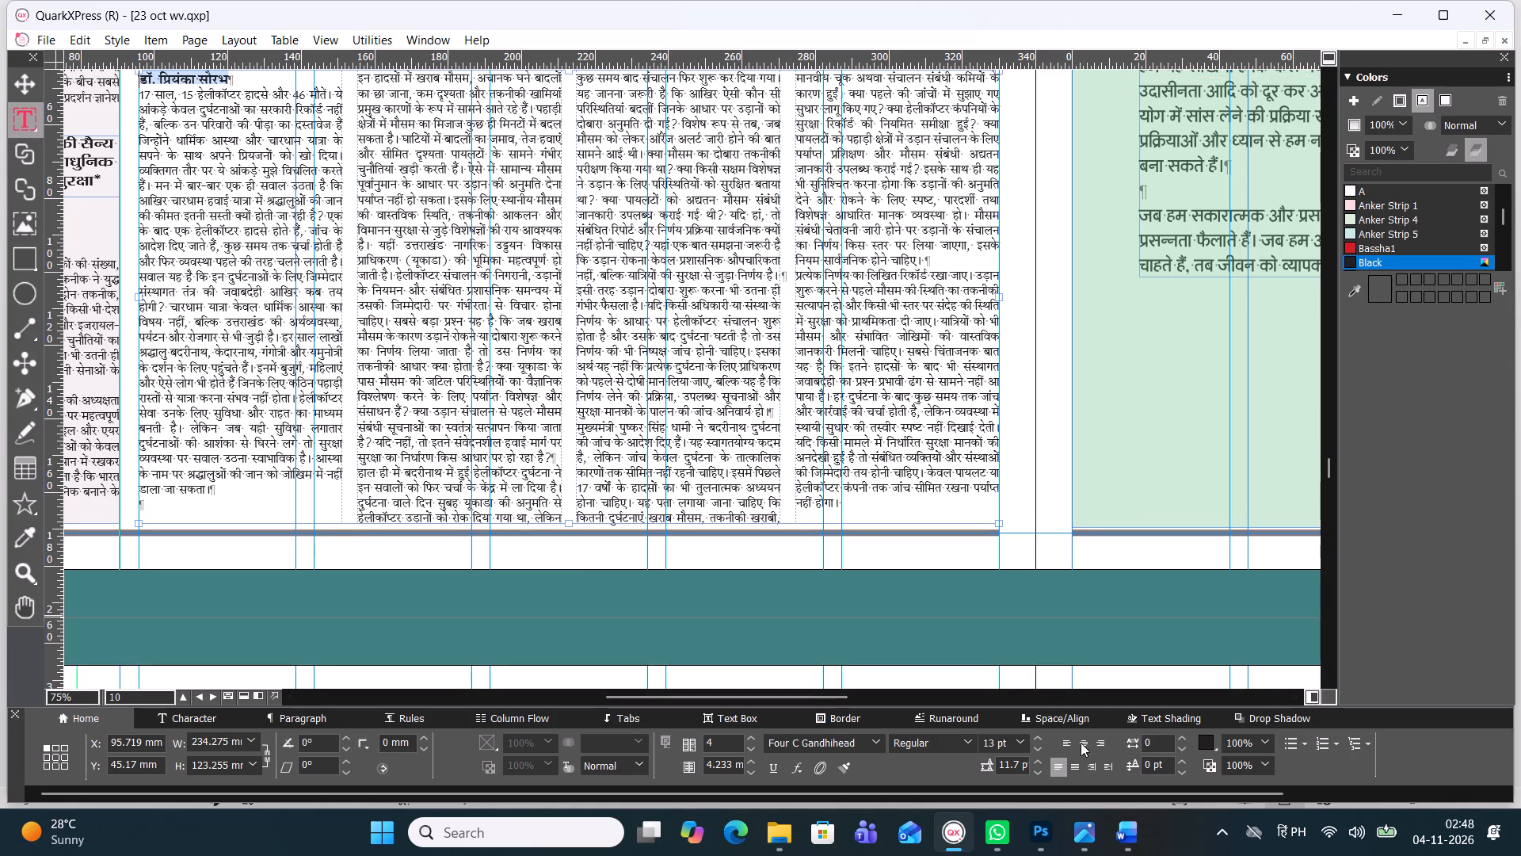
click(1081, 743)
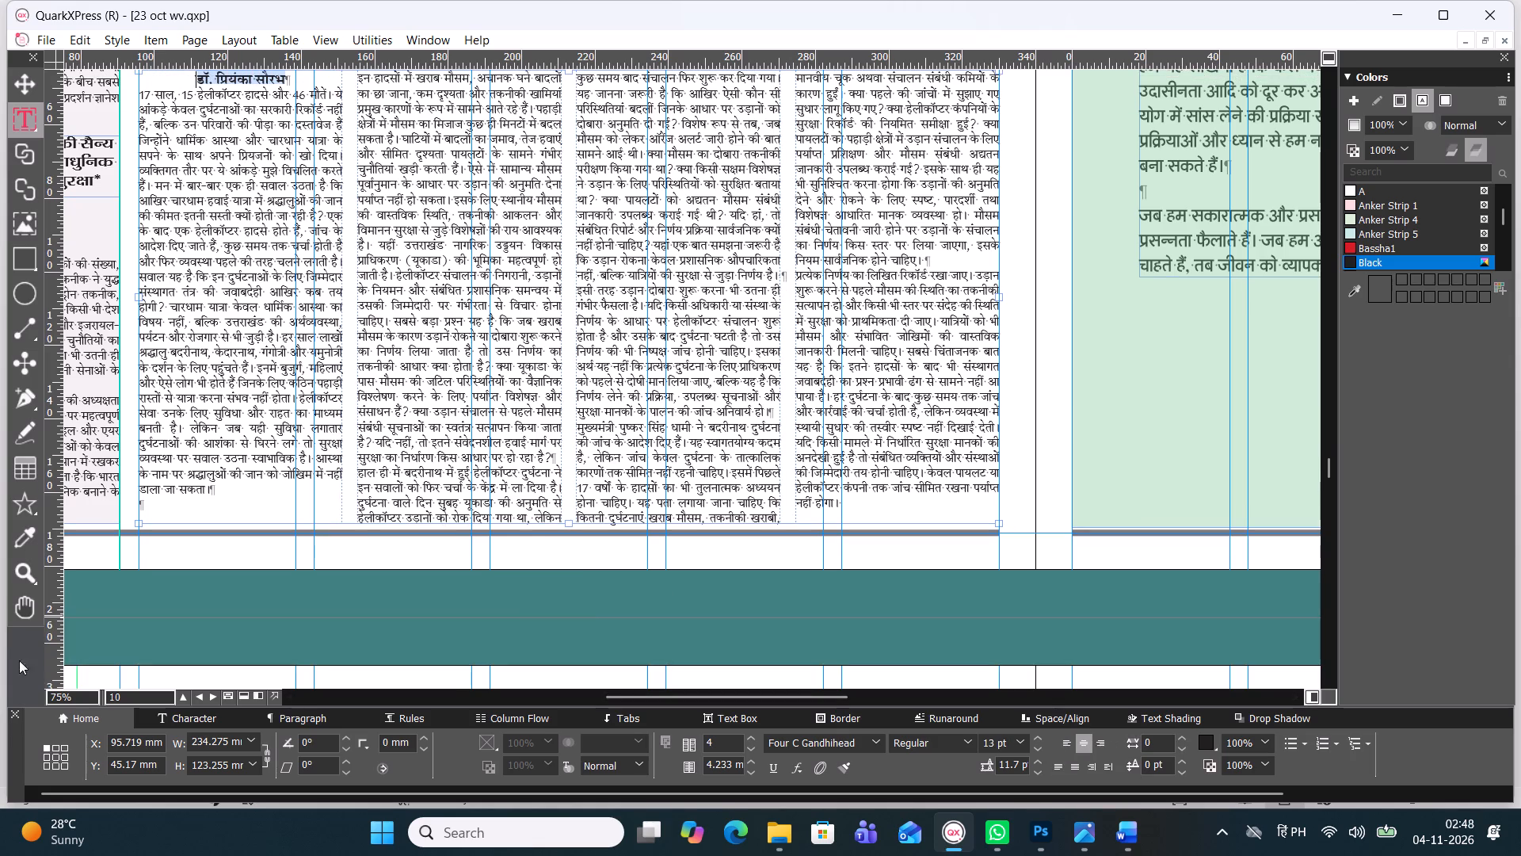
Insert paragraph breaks before "ऐसे में सामान्य मौसम" in the second column and "क्या पायलटों को" in the third column.
click(195, 509)
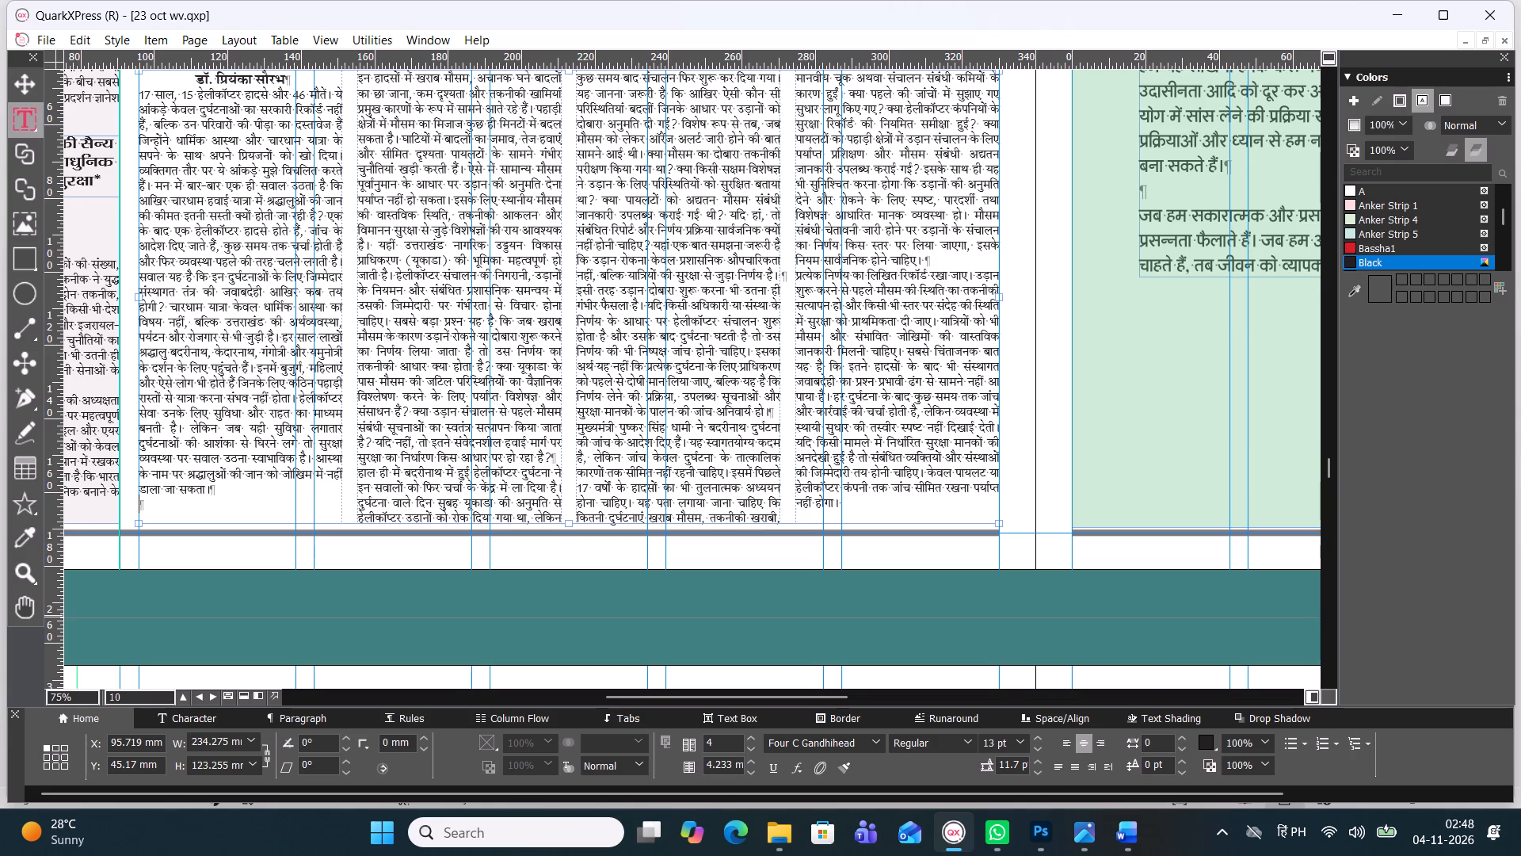
click(463, 166)
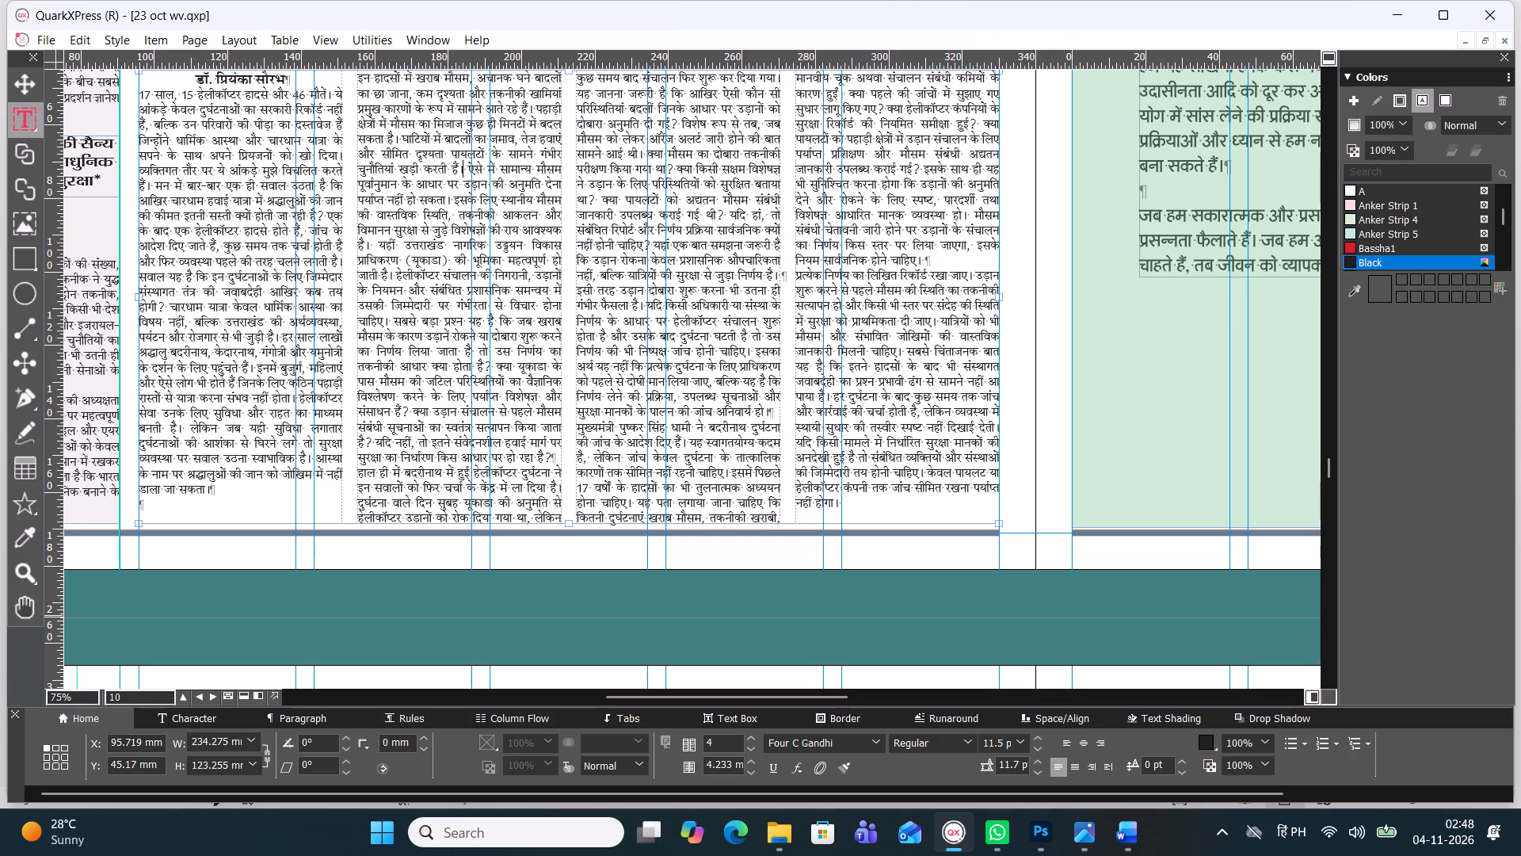
key(Return)
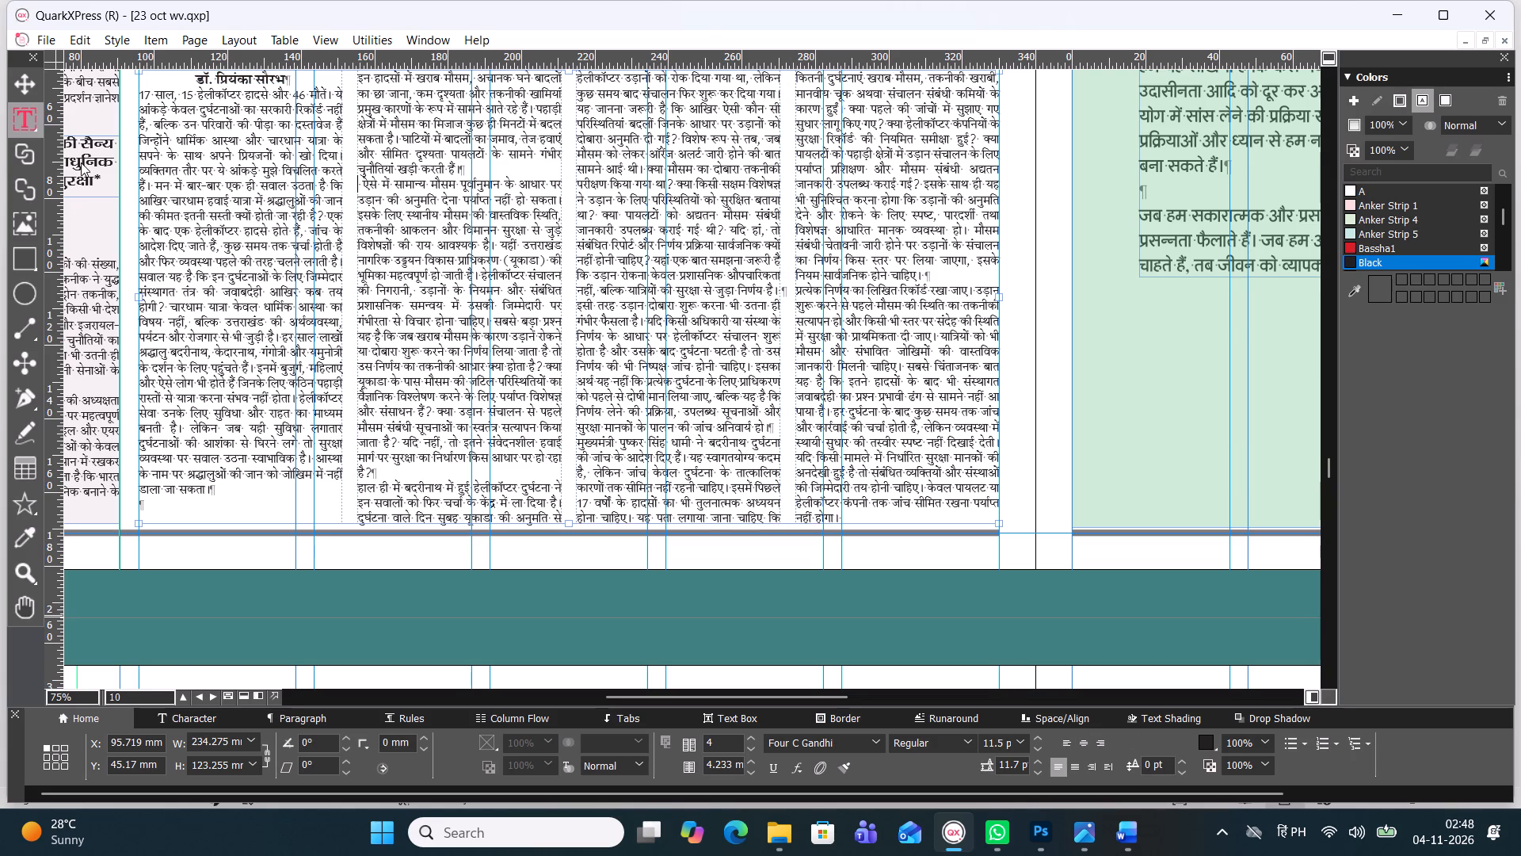
click(1328, 476)
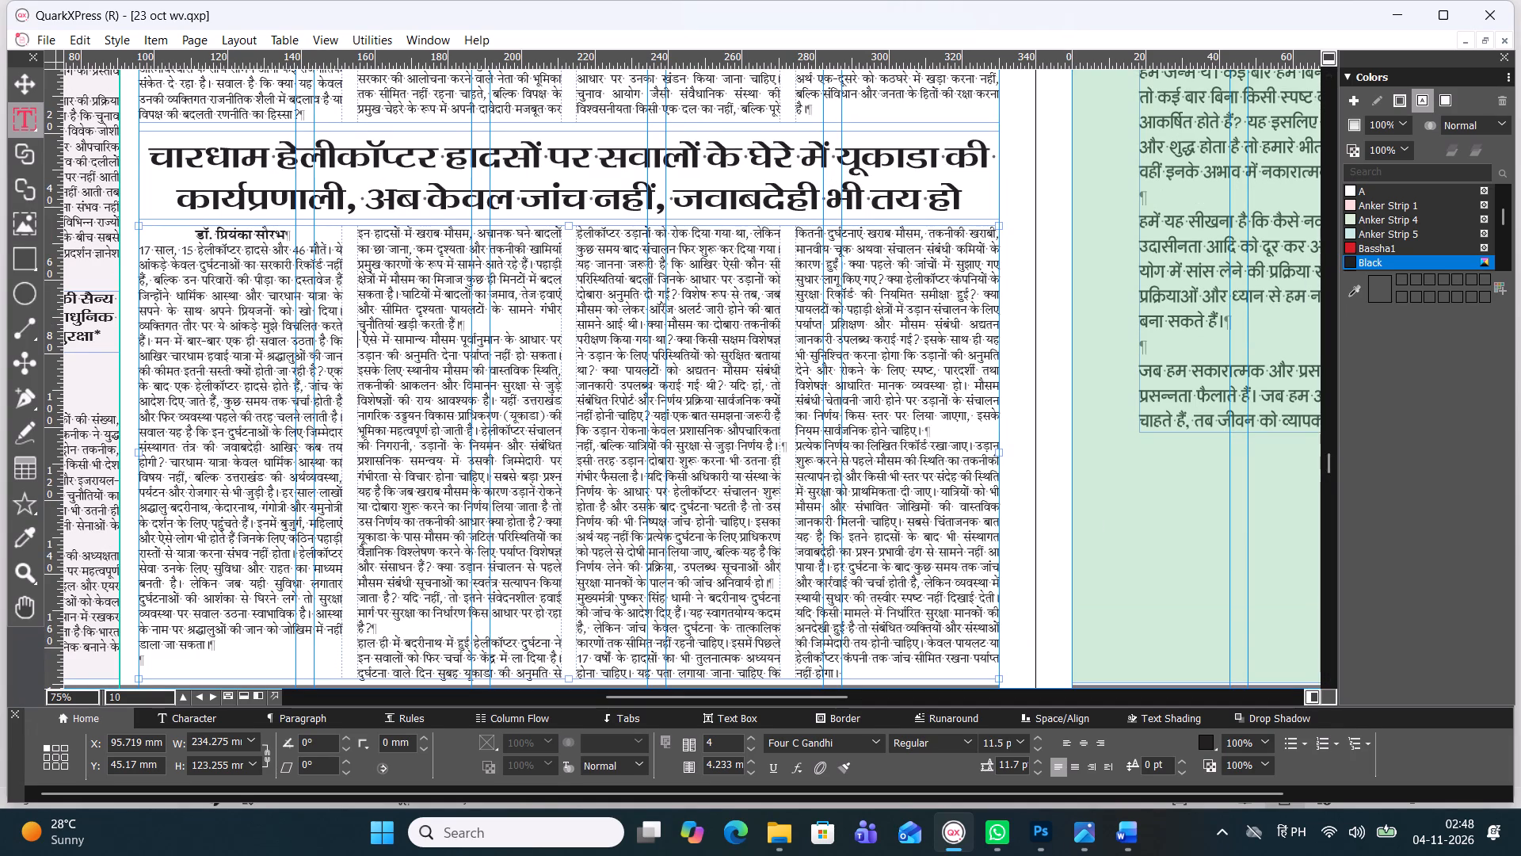
click(595, 368)
key(Return)
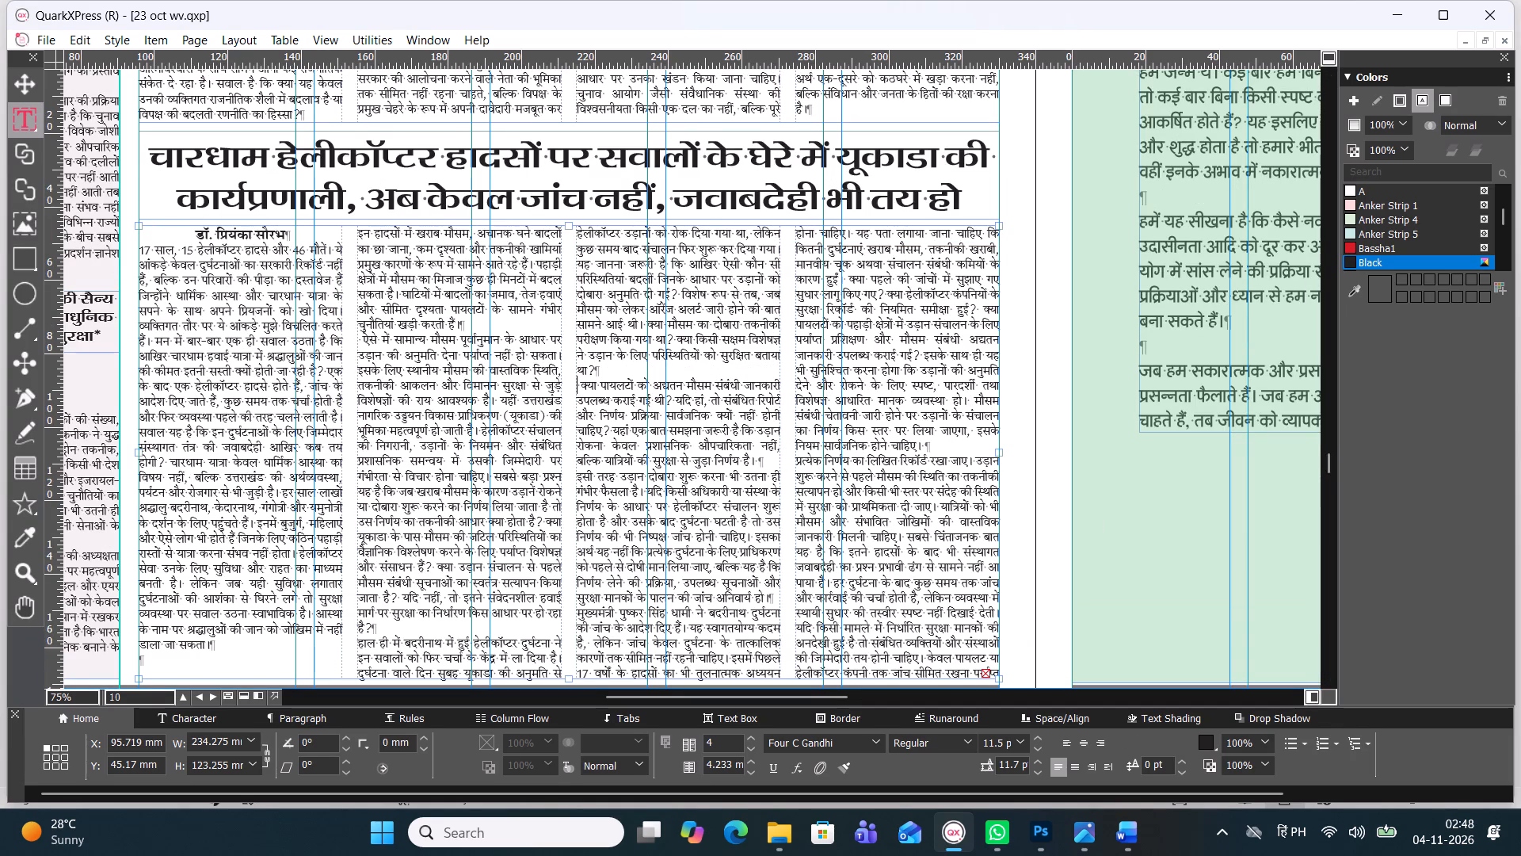
Delete the blank line above "इन हादसों में" at the bottom of the first column.
click(173, 671)
key(BackSpace)
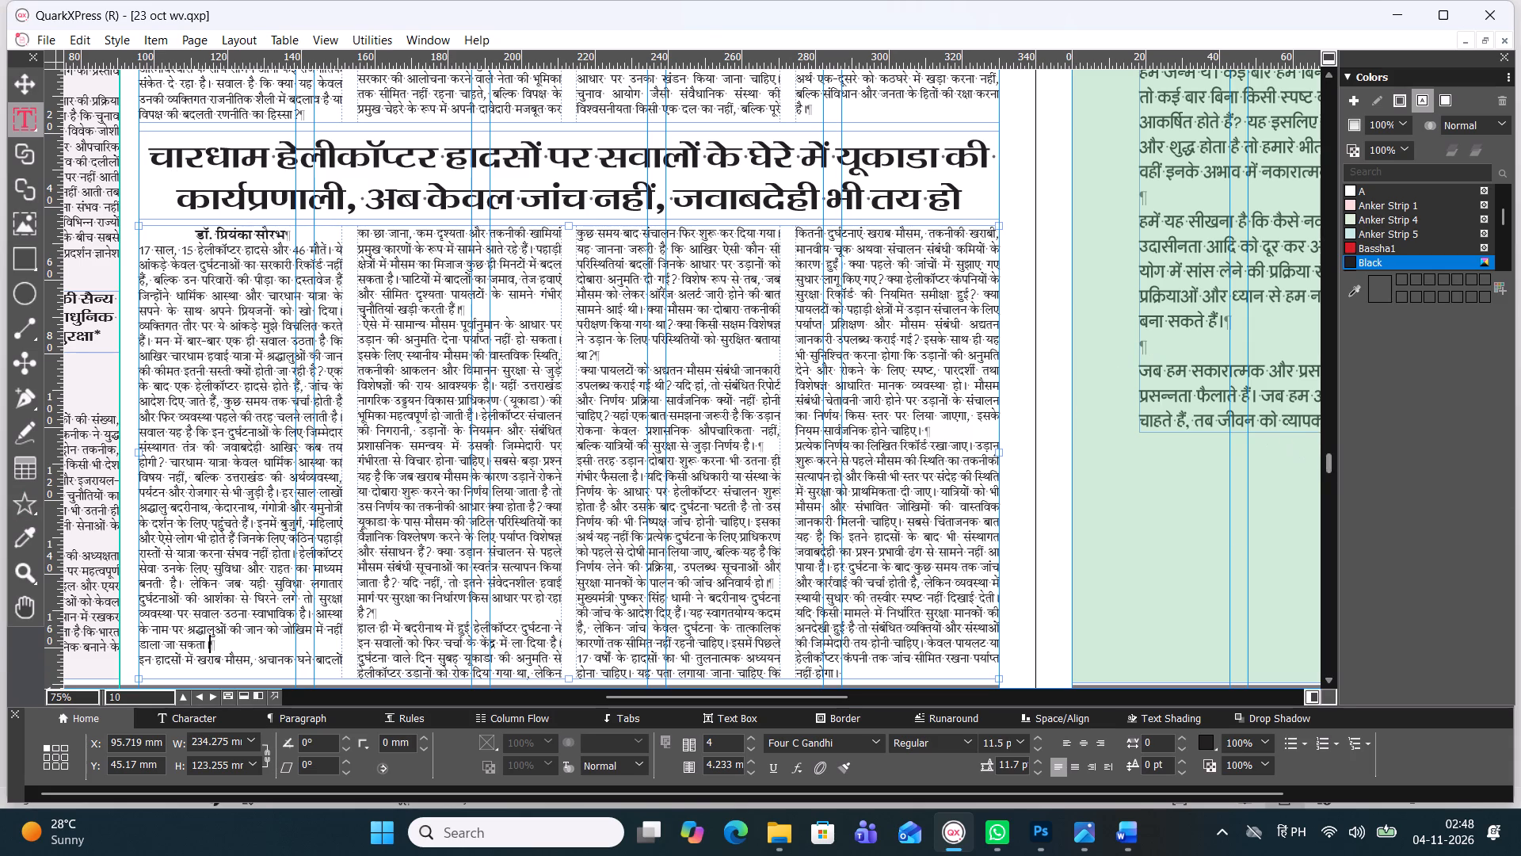
Delete the dash in front of the defence article's byline.
drag(775, 696, 684, 674)
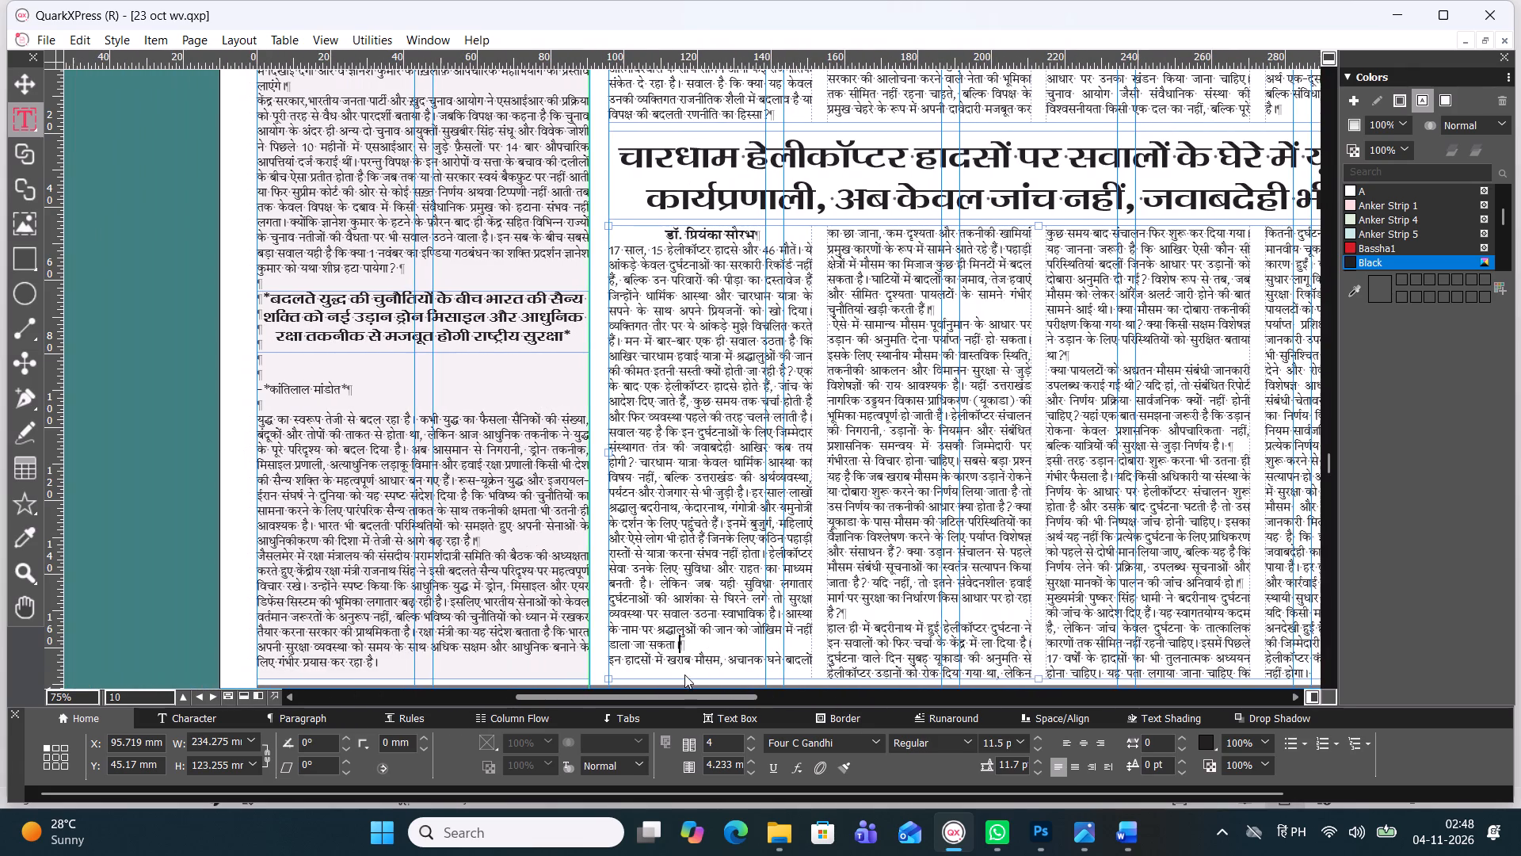
drag(684, 674, 678, 672)
click(386, 381)
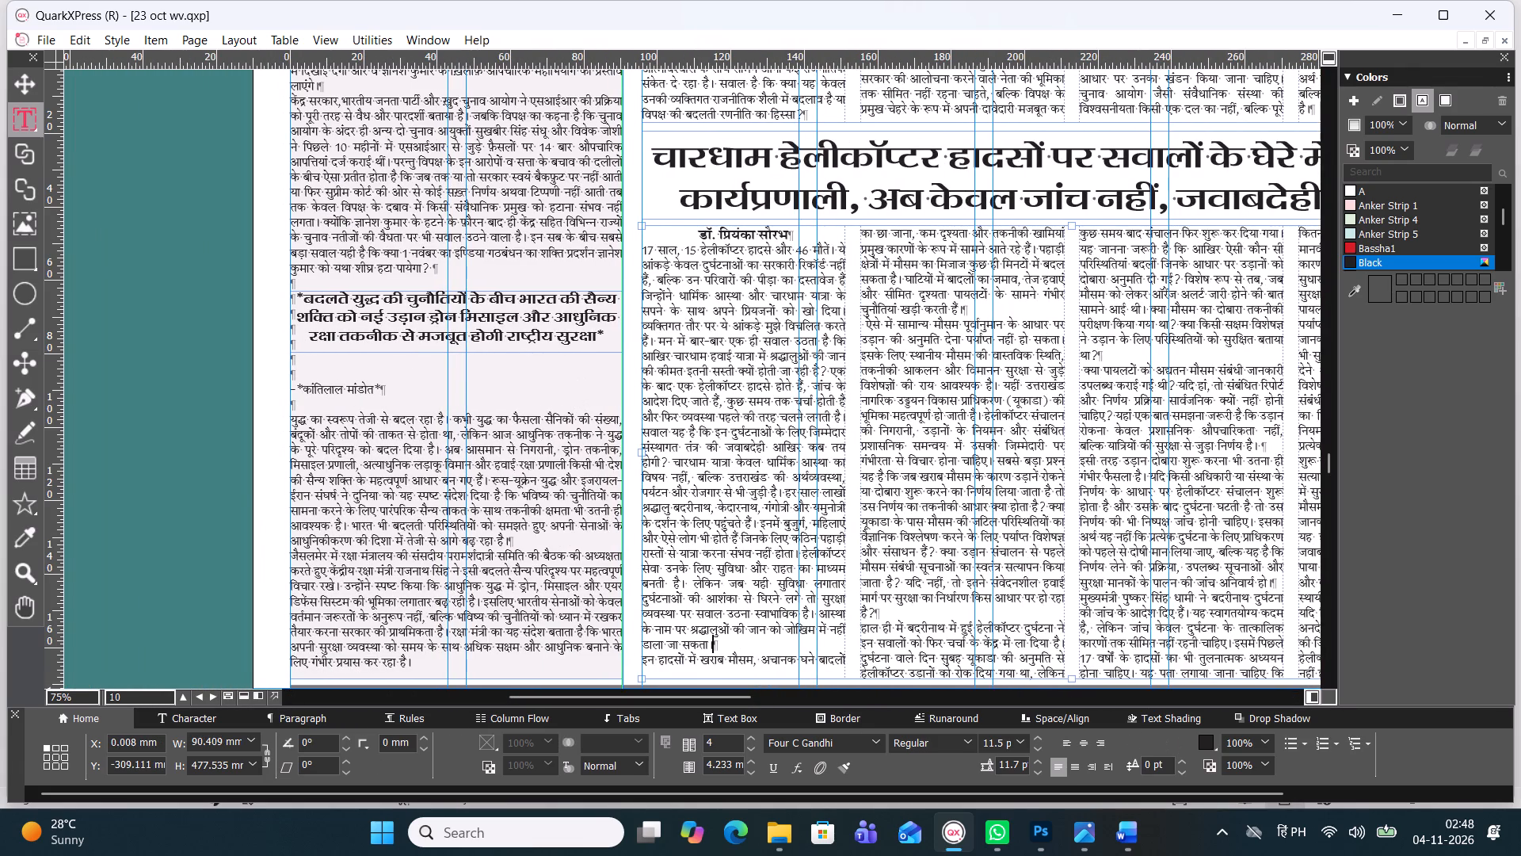
drag(384, 388, 279, 383)
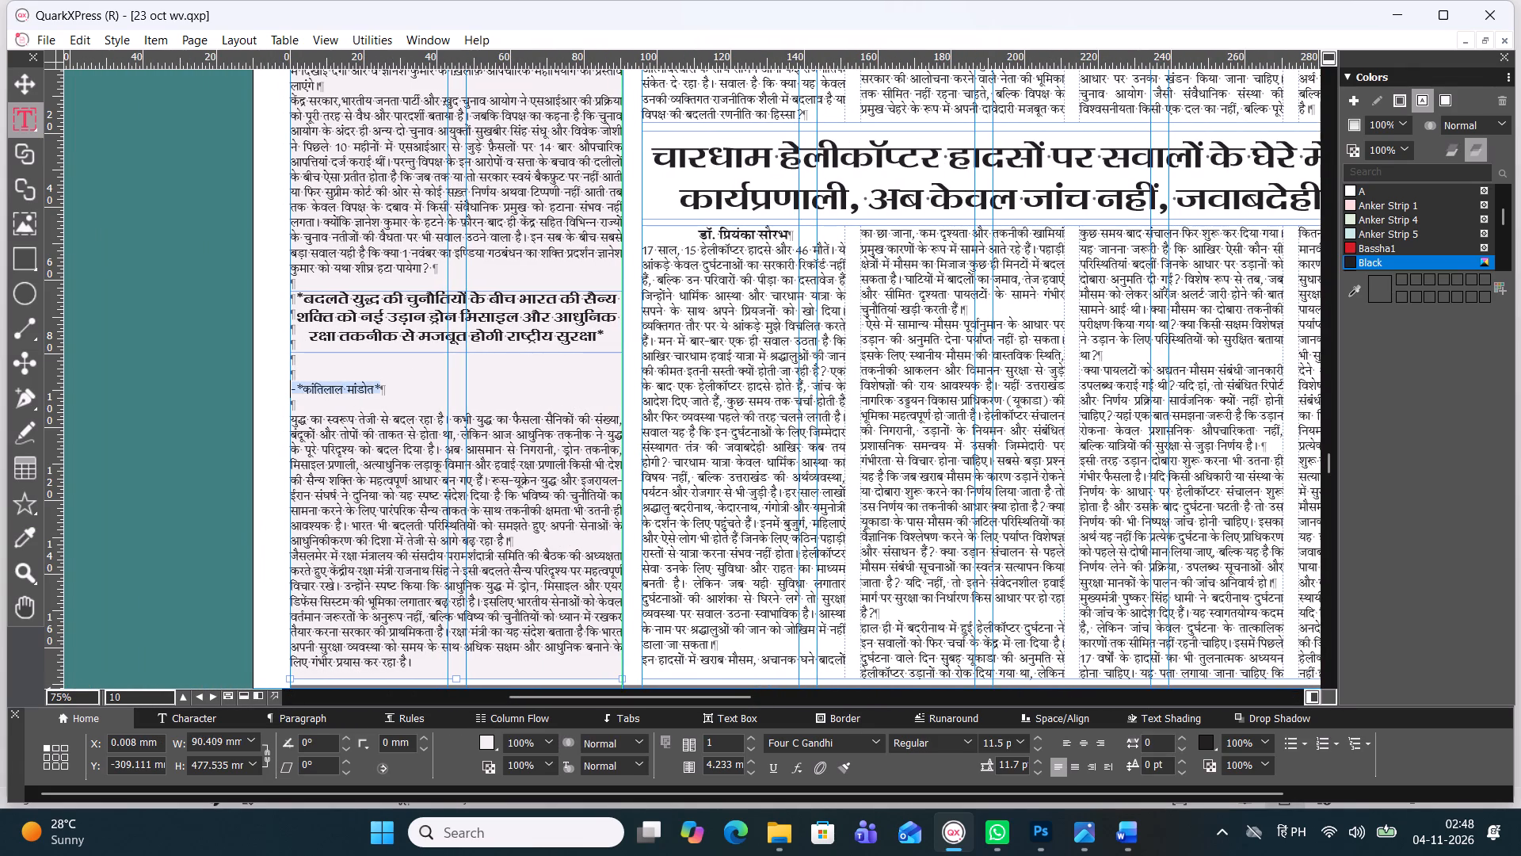
click(298, 384)
key(BackSpace)
Format the defence article's byline in Four C Gandheadh at 20 pt and centre it.
drag(382, 386, 334, 370)
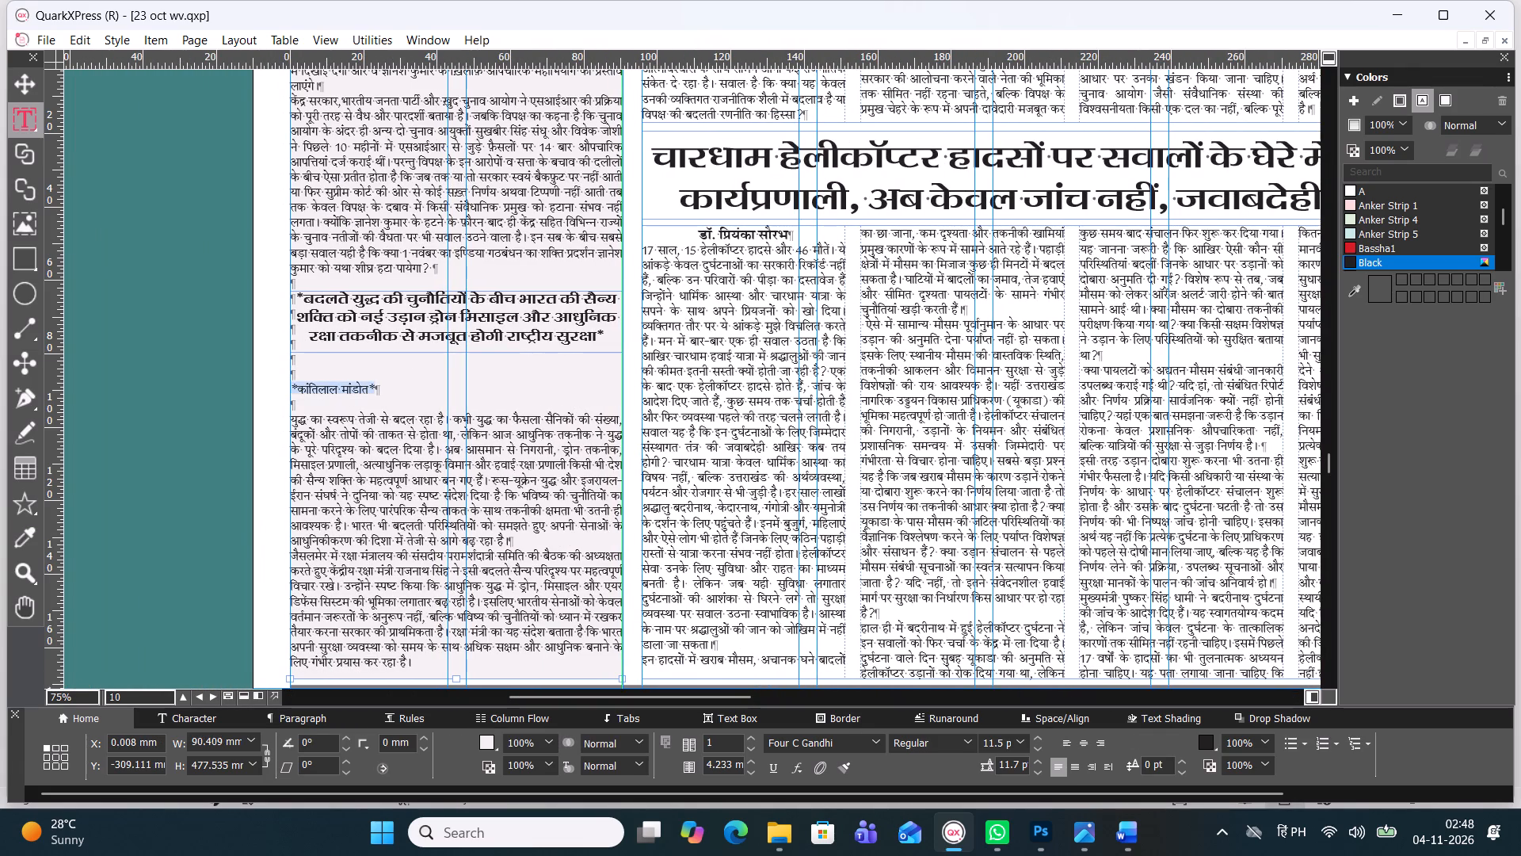
drag(334, 370, 268, 369)
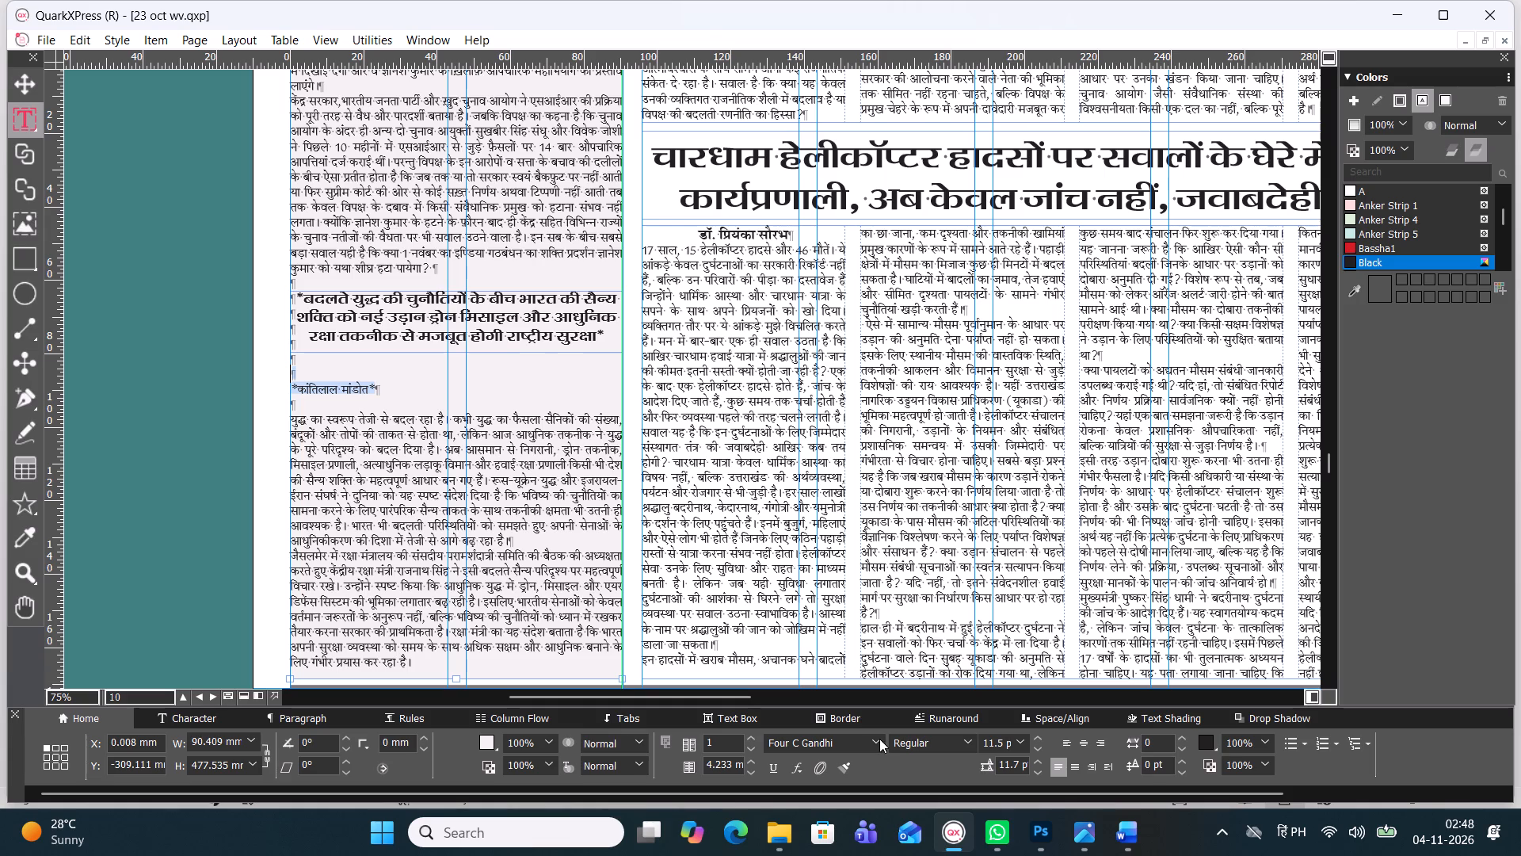
click(879, 739)
click(912, 101)
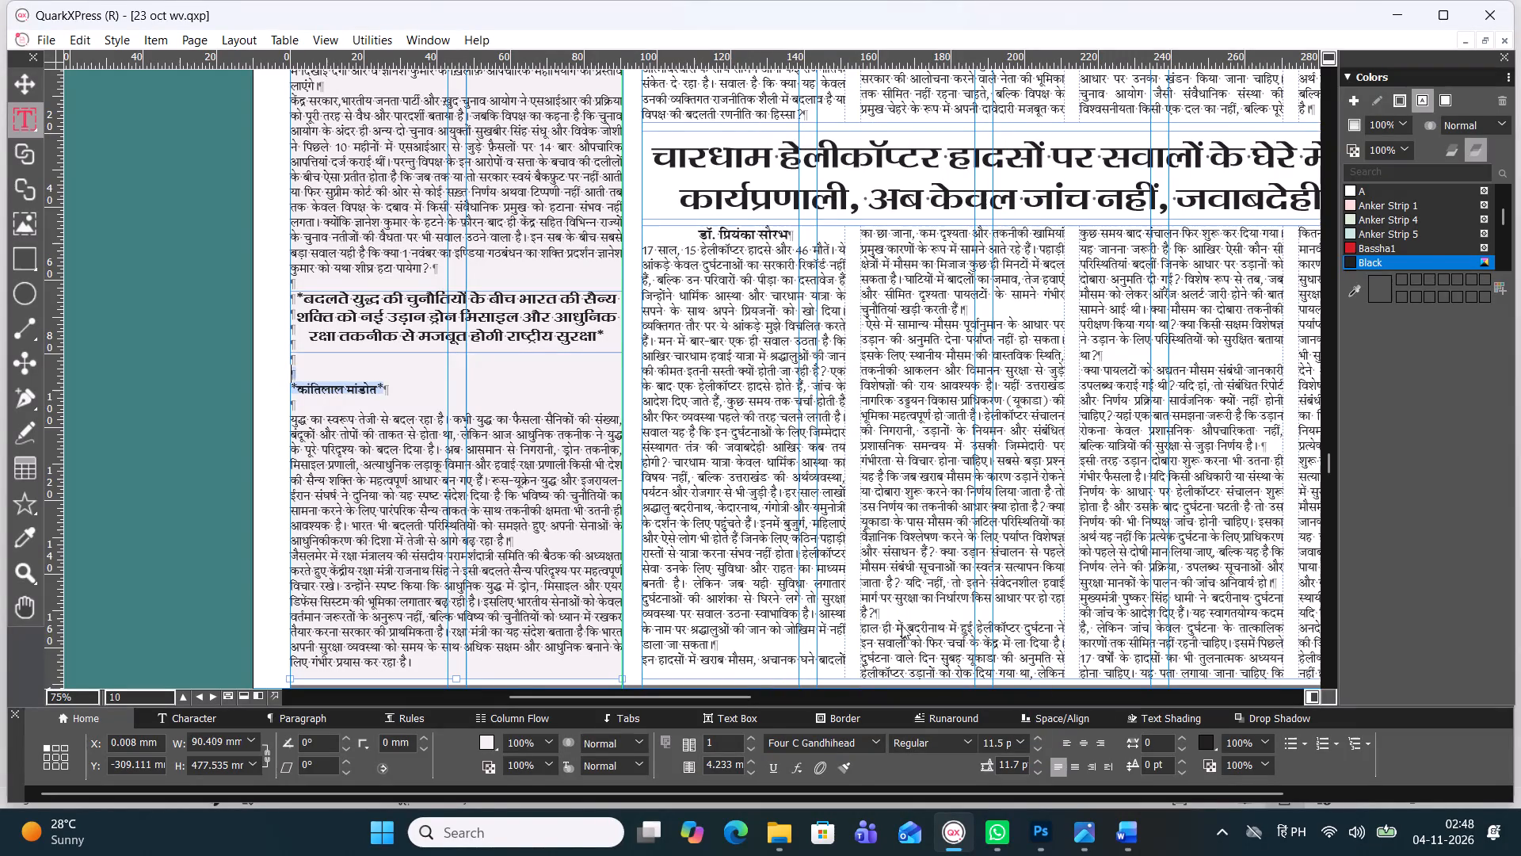
key(ctrl+alt+shift+period)
key(ctrl+alt+shift+period)
key(ctrl+alt+shift+period)
key(ctrl+alt+shift+period)
key(ctrl+alt+shift+period)
key(ctrl+alt+shift+period)
key(ctrl+alt+shift+period)
key(ctrl+alt+shift+period)
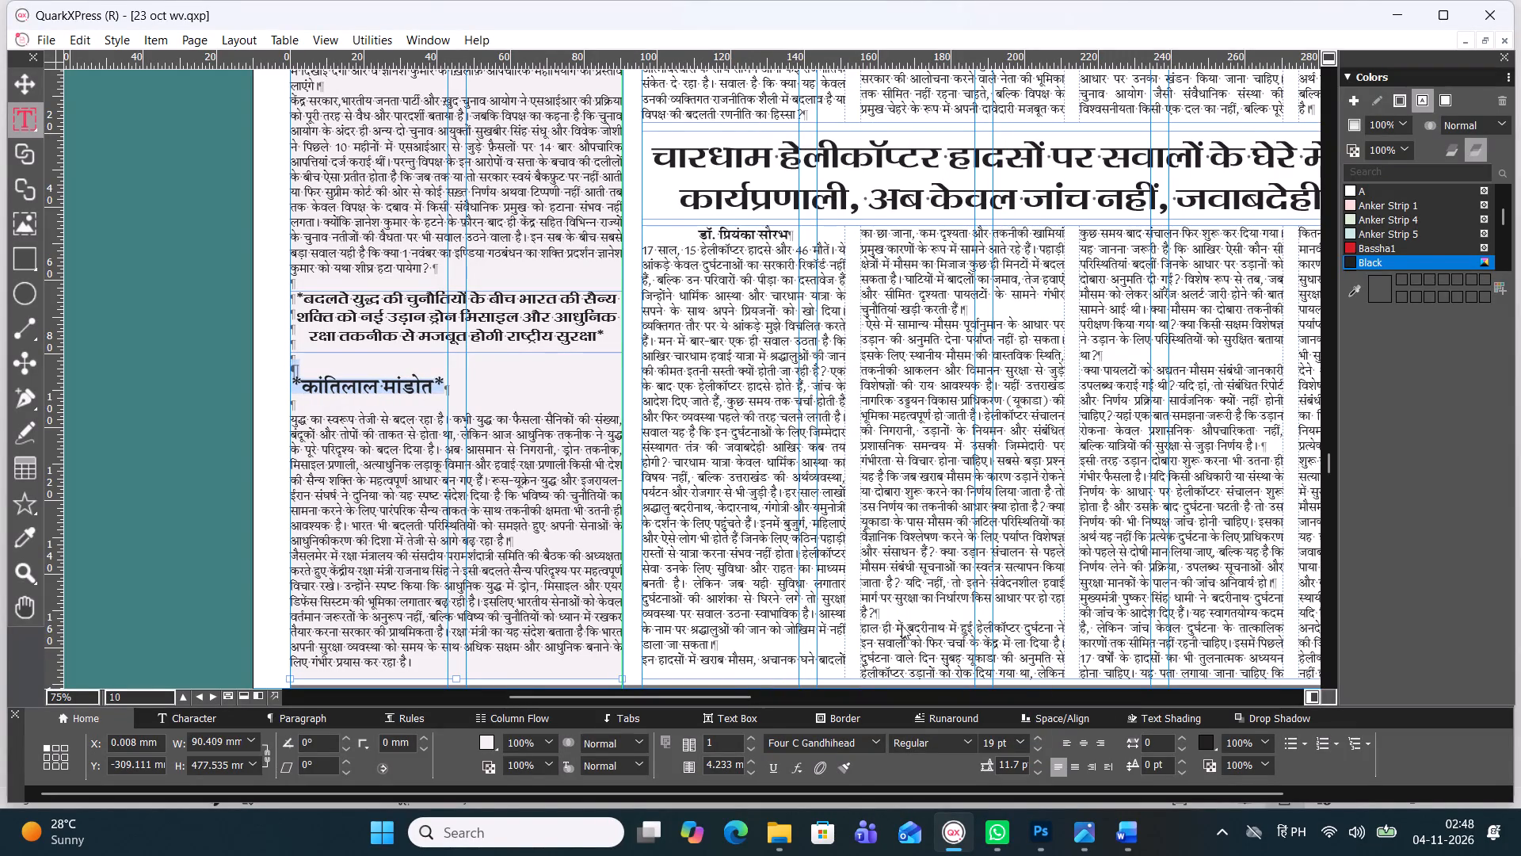
key(ctrl+alt+shift+period)
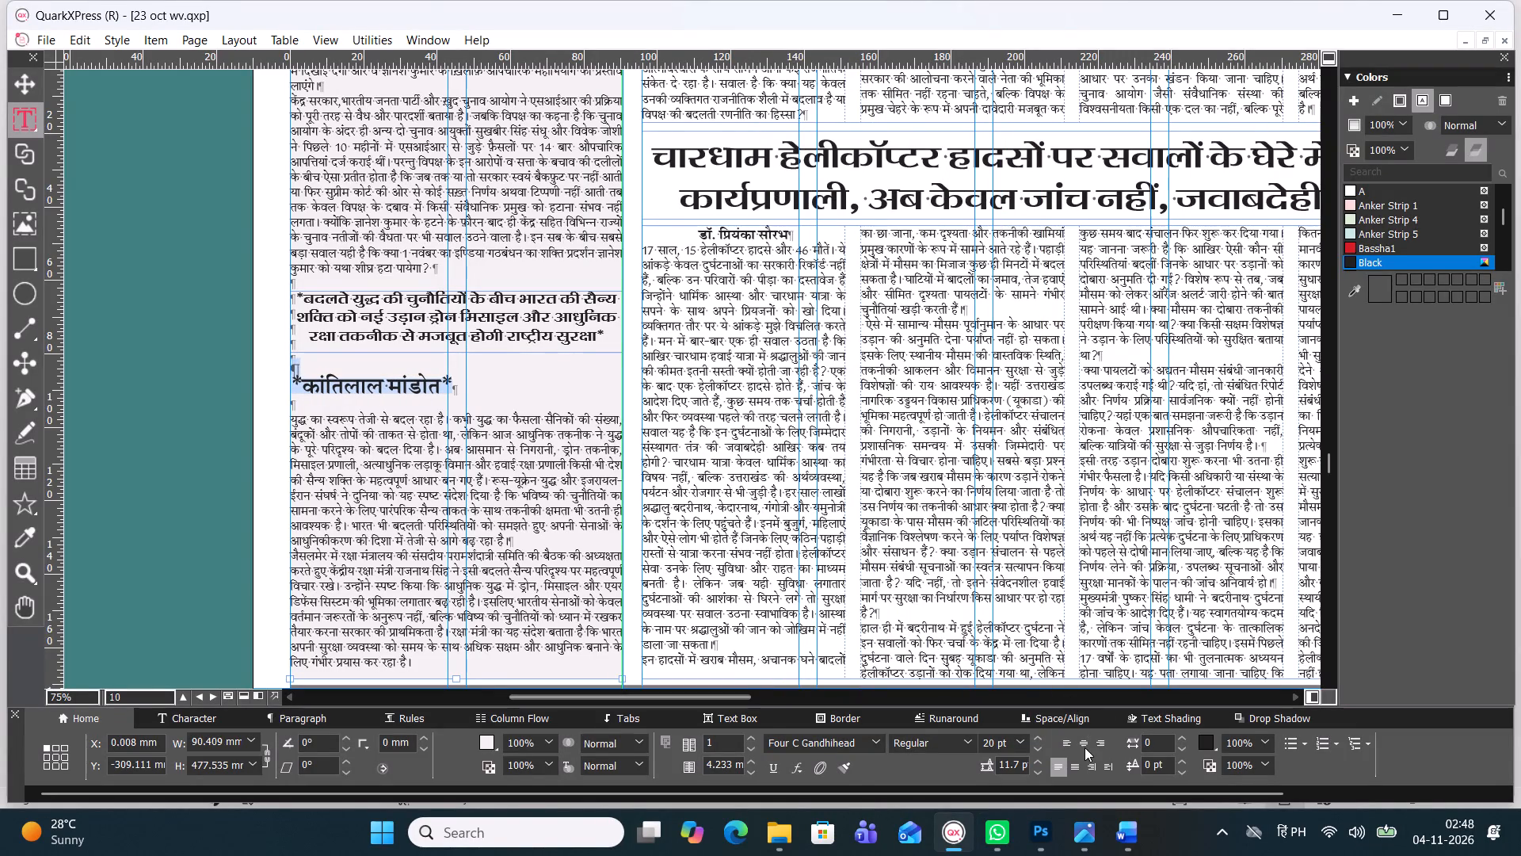
click(1085, 745)
click(589, 369)
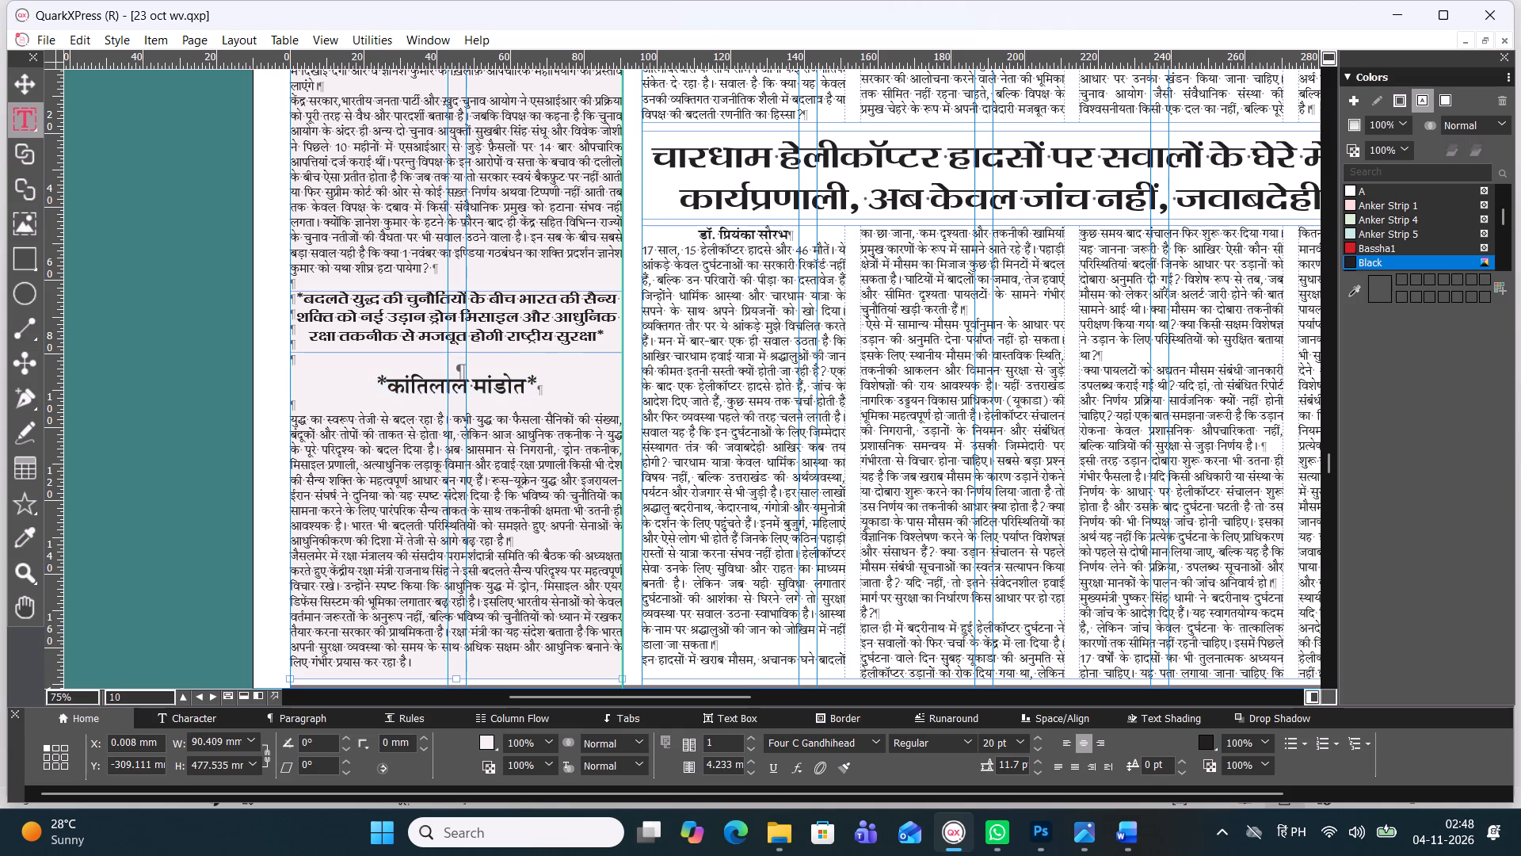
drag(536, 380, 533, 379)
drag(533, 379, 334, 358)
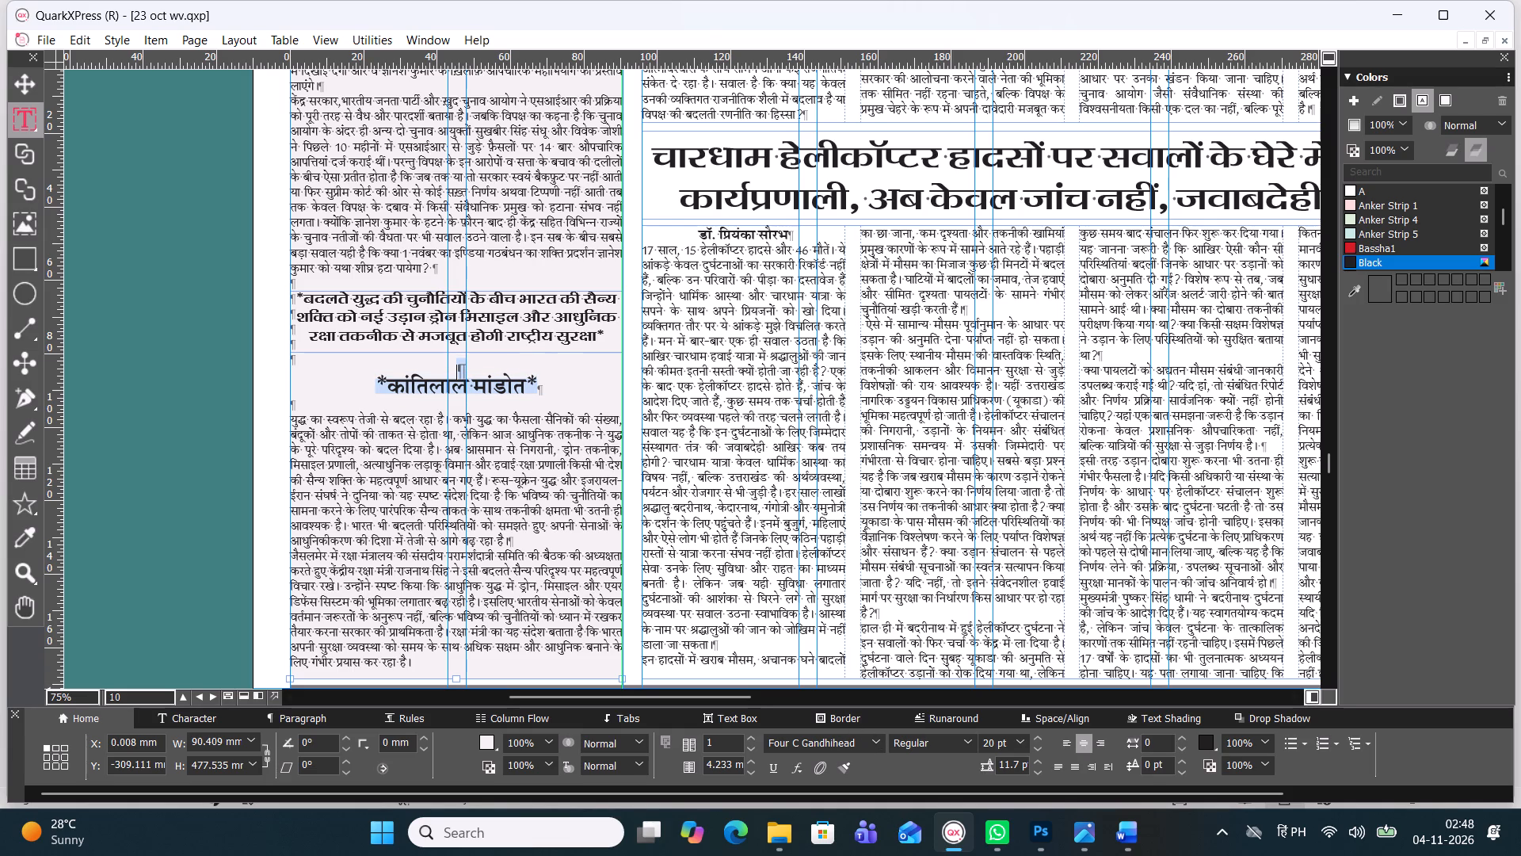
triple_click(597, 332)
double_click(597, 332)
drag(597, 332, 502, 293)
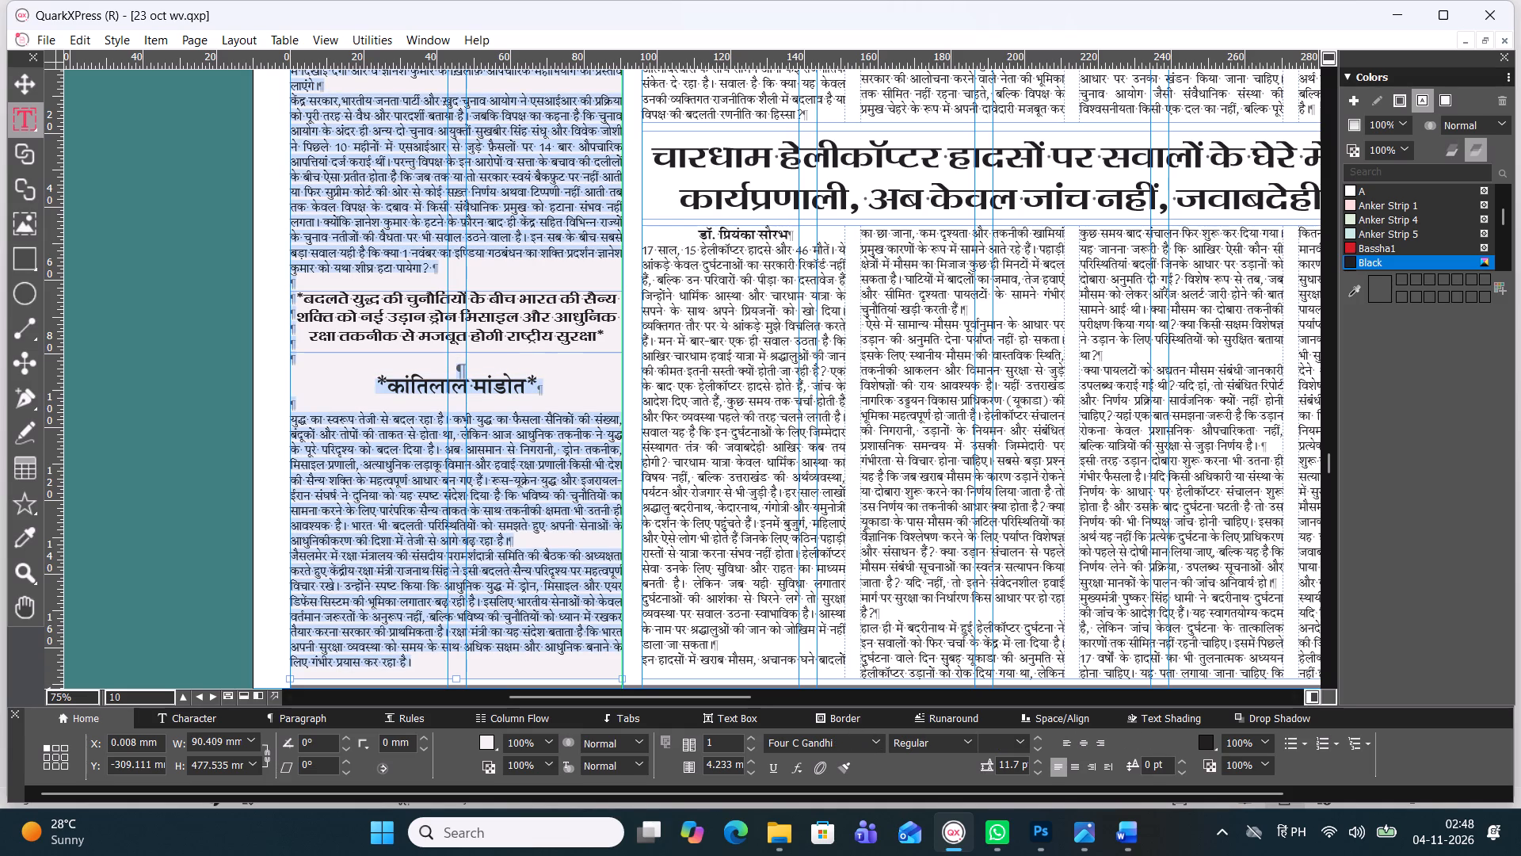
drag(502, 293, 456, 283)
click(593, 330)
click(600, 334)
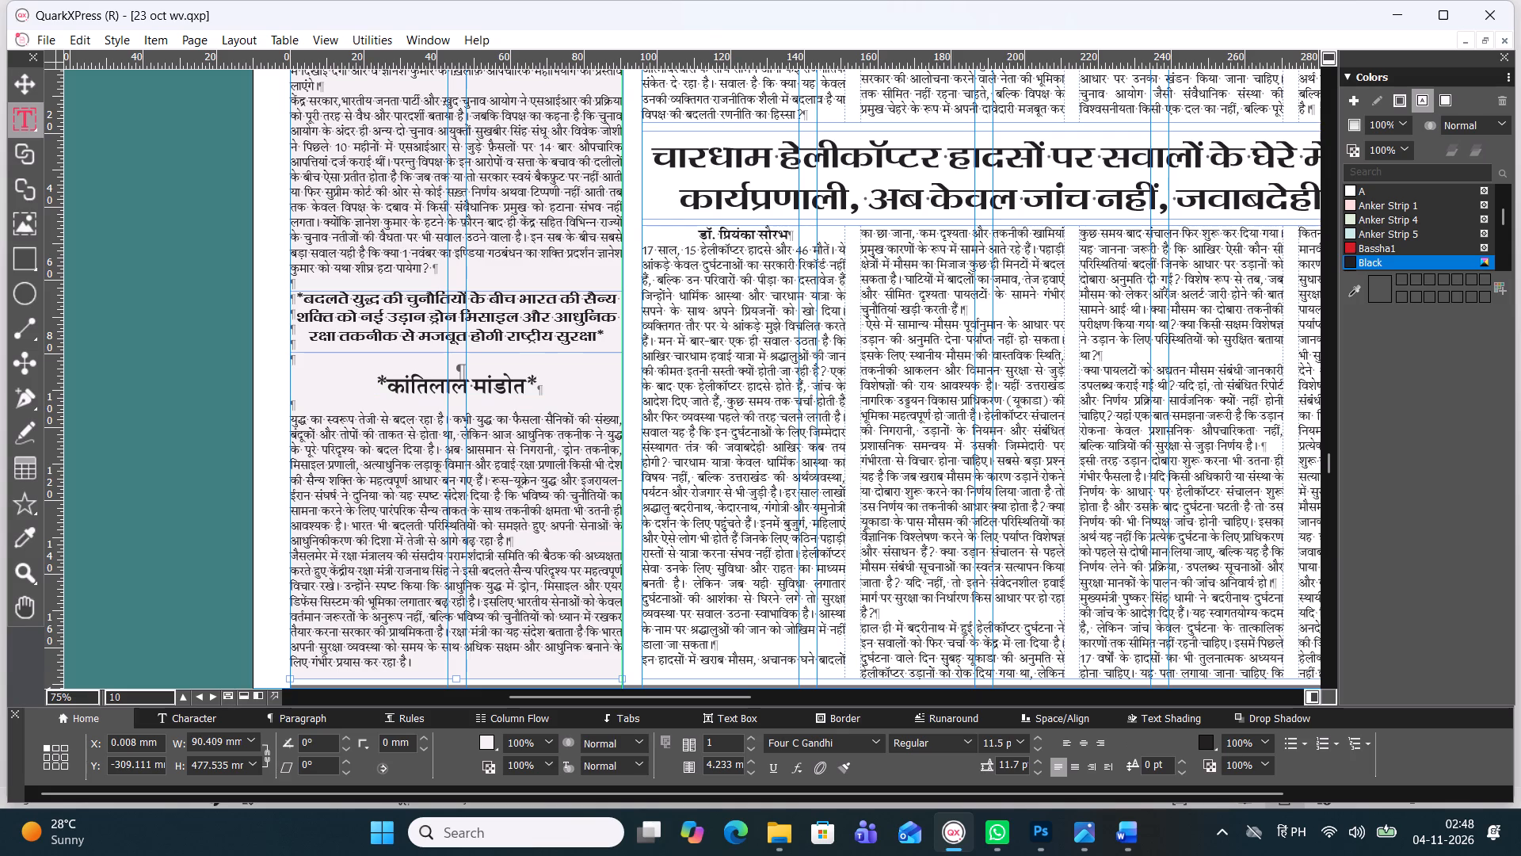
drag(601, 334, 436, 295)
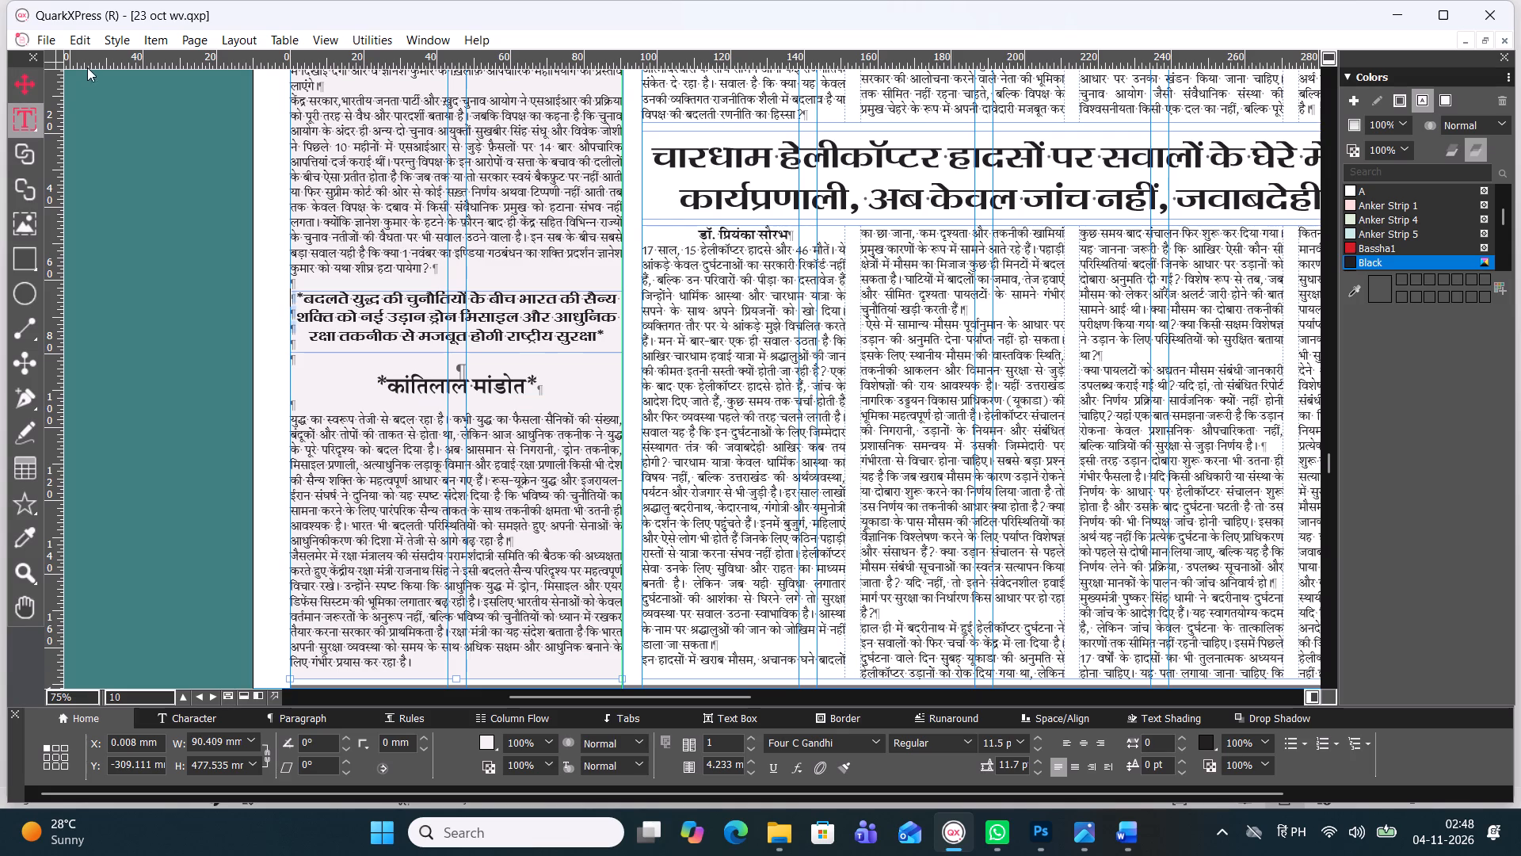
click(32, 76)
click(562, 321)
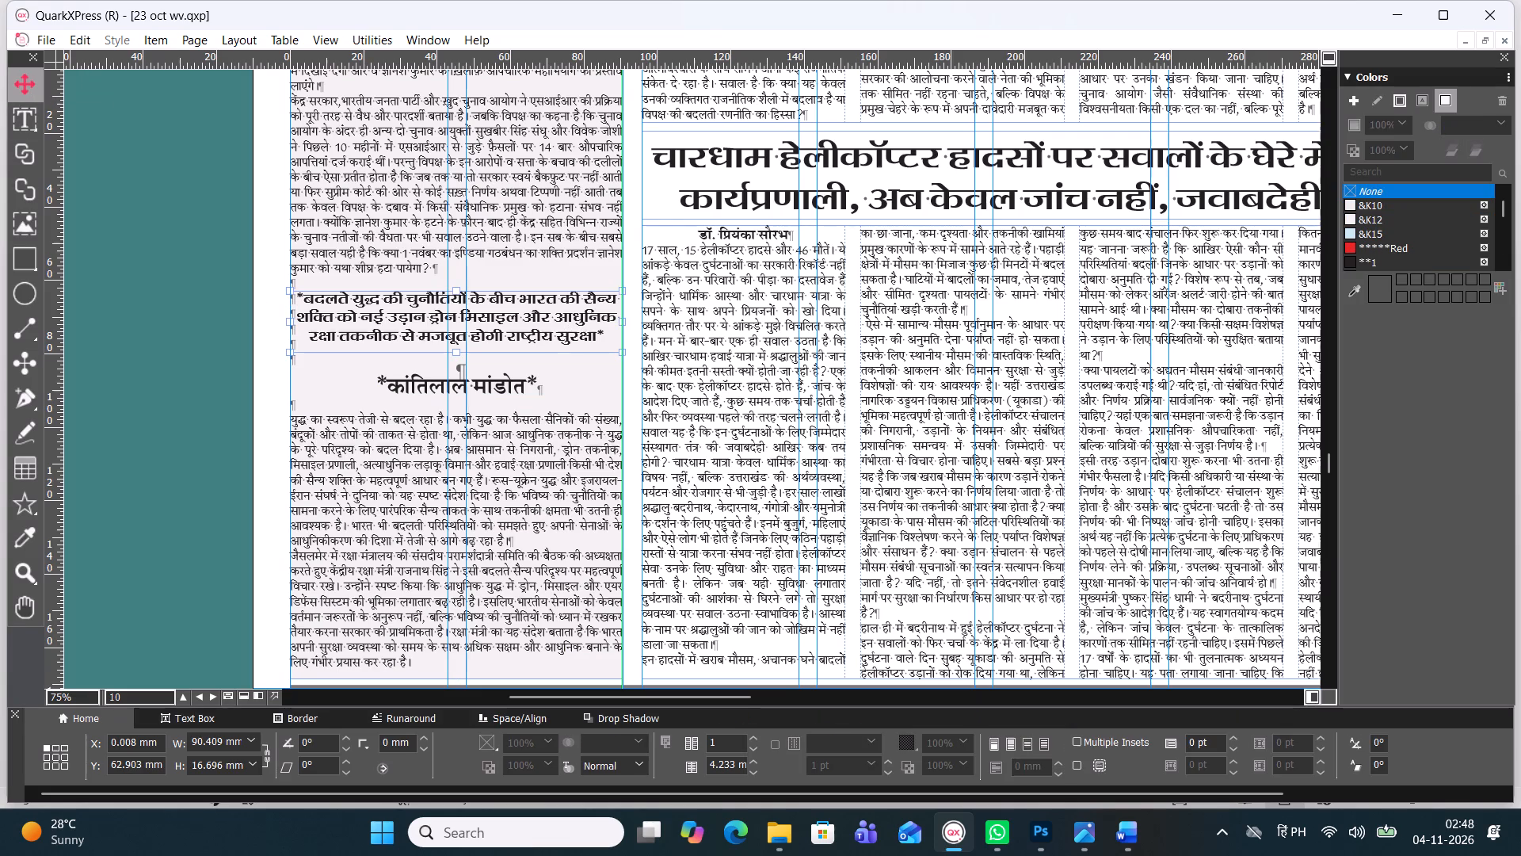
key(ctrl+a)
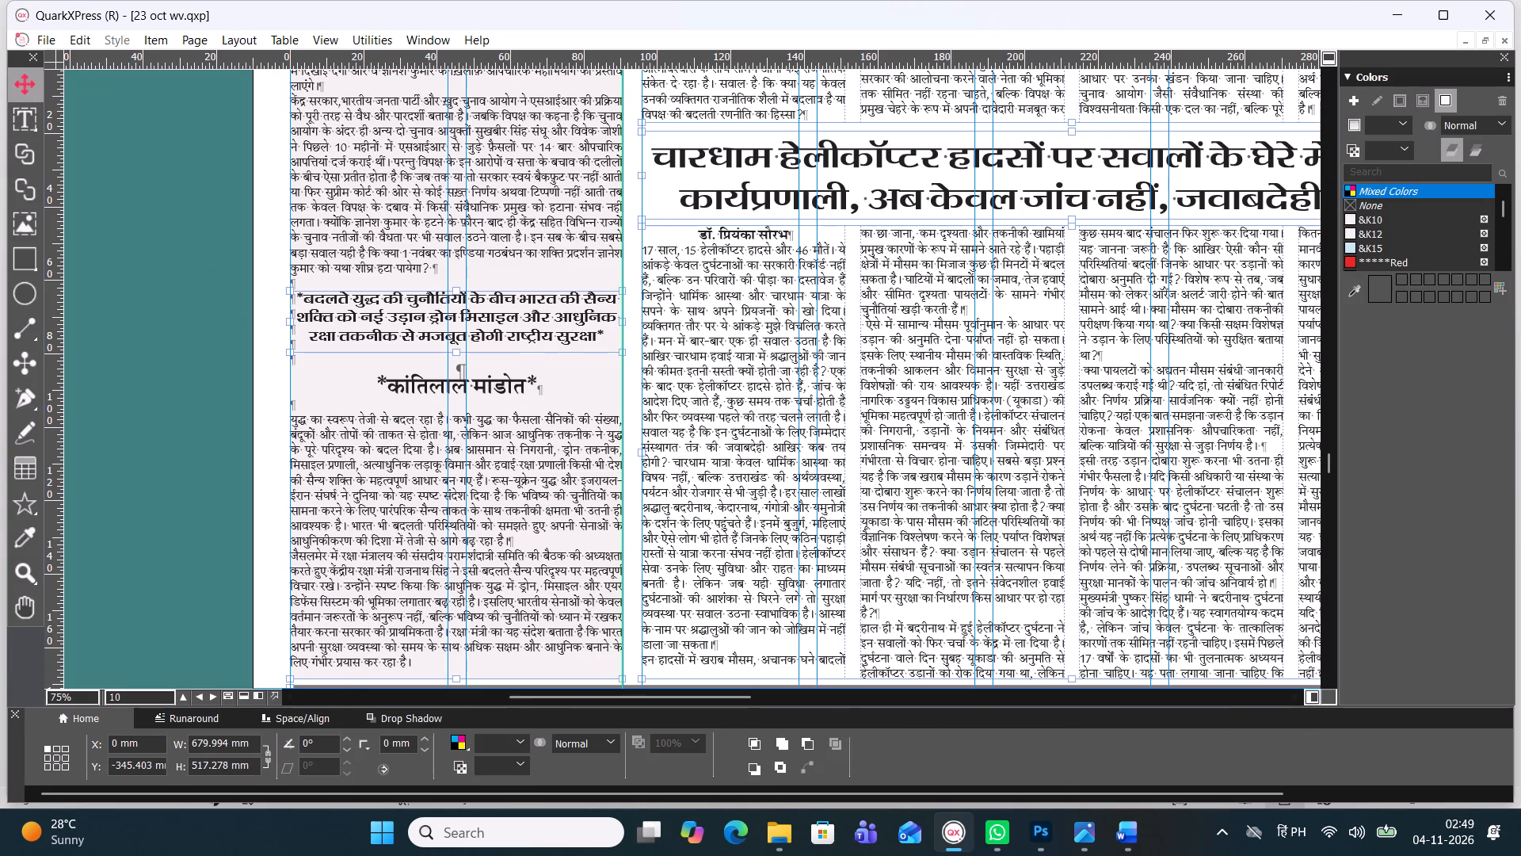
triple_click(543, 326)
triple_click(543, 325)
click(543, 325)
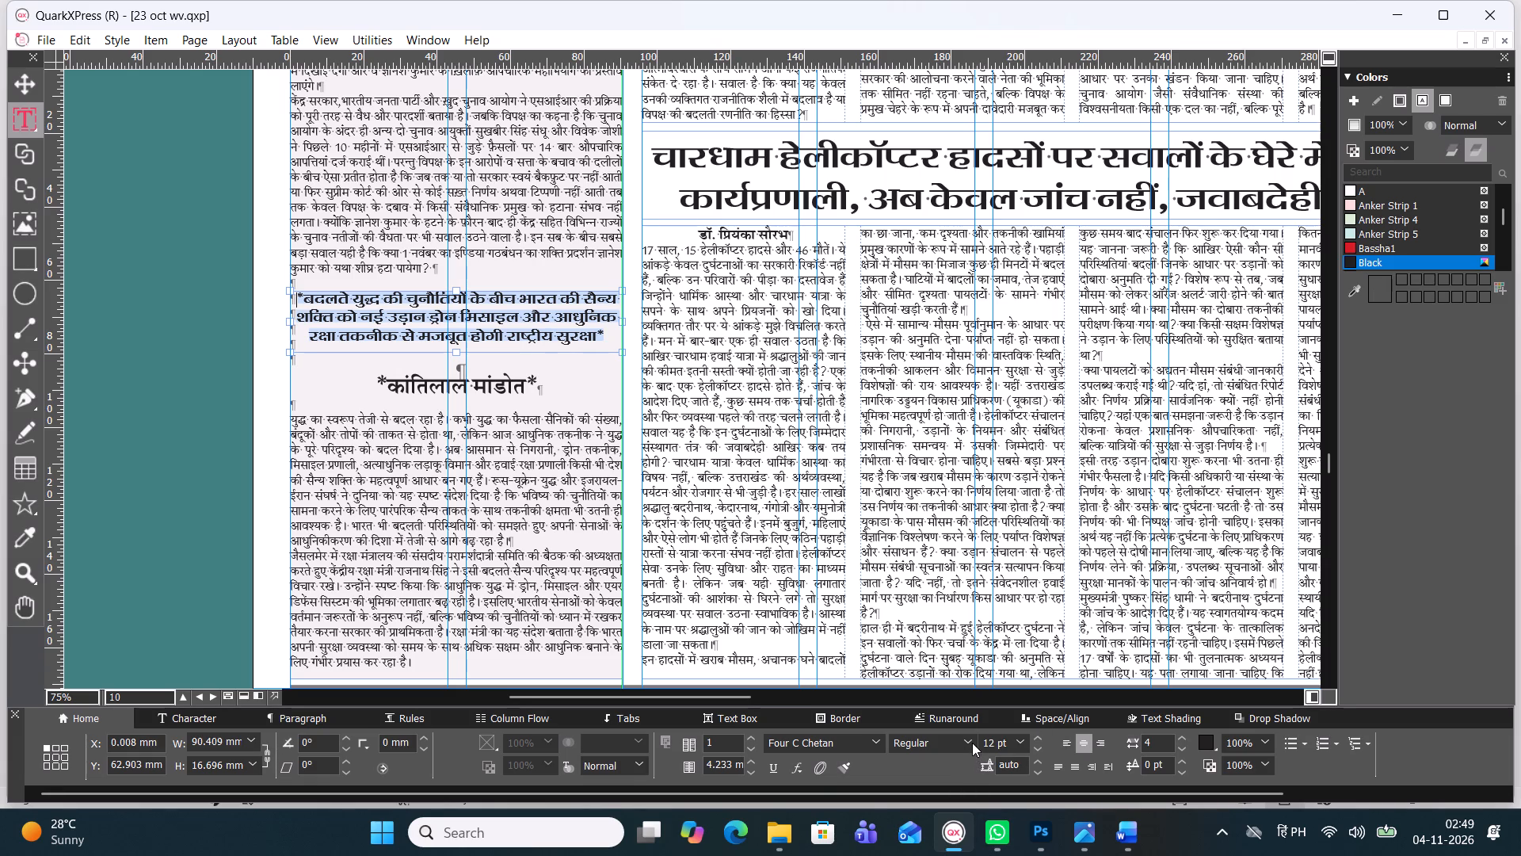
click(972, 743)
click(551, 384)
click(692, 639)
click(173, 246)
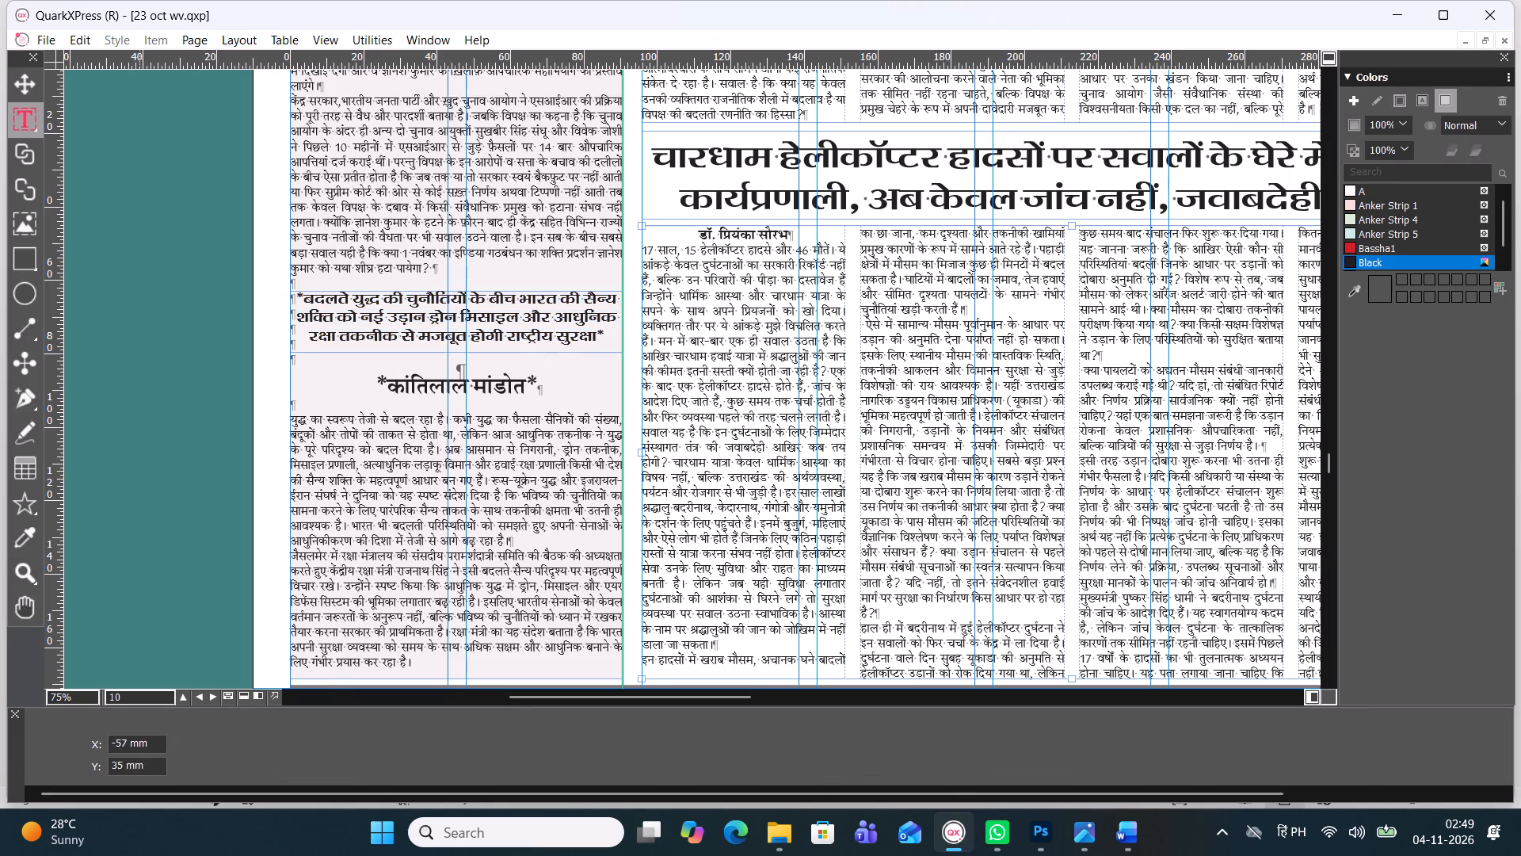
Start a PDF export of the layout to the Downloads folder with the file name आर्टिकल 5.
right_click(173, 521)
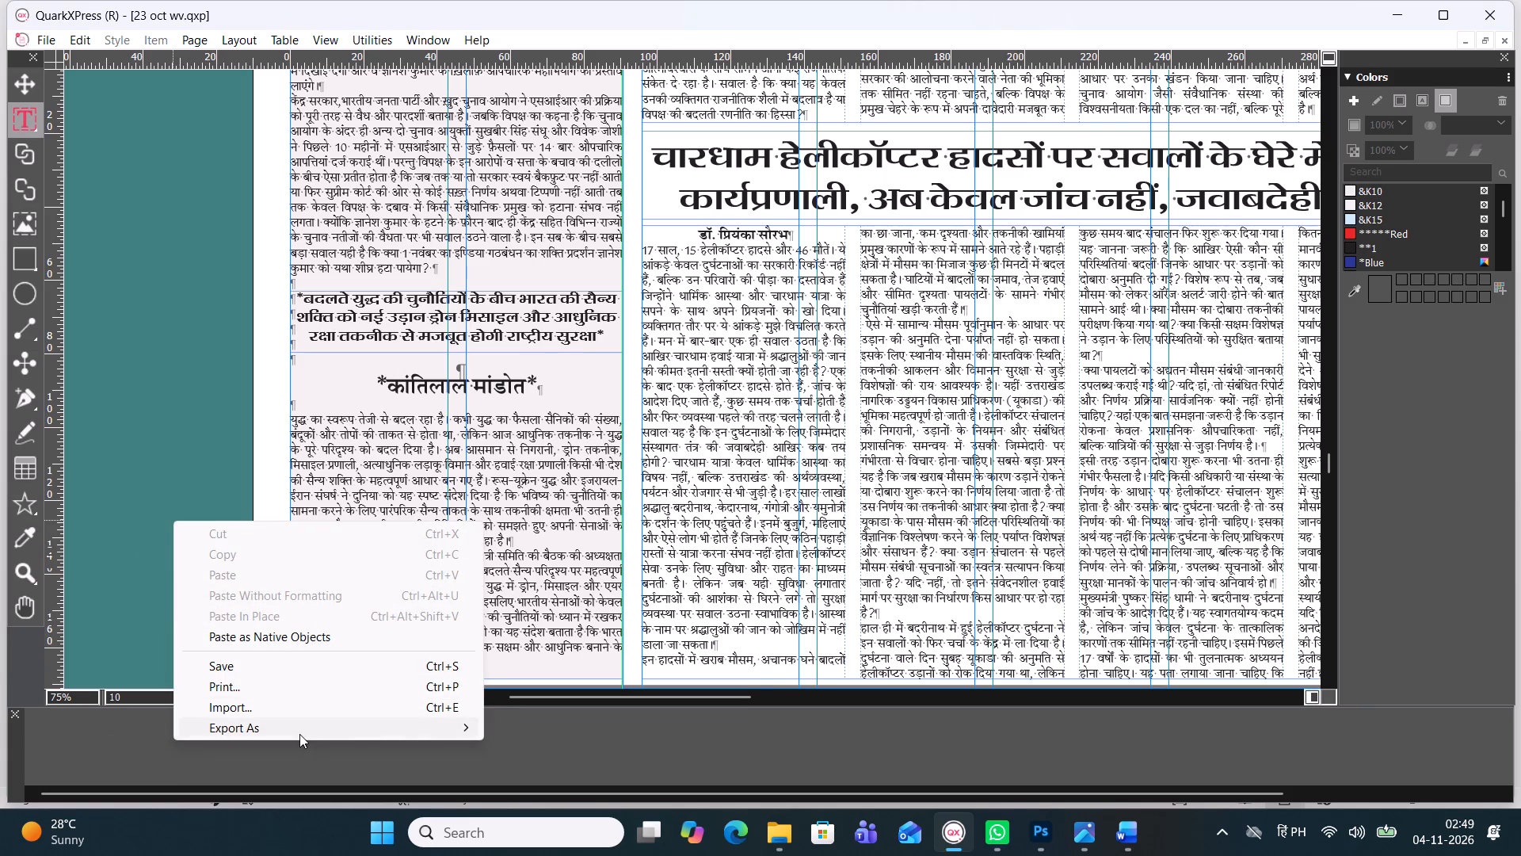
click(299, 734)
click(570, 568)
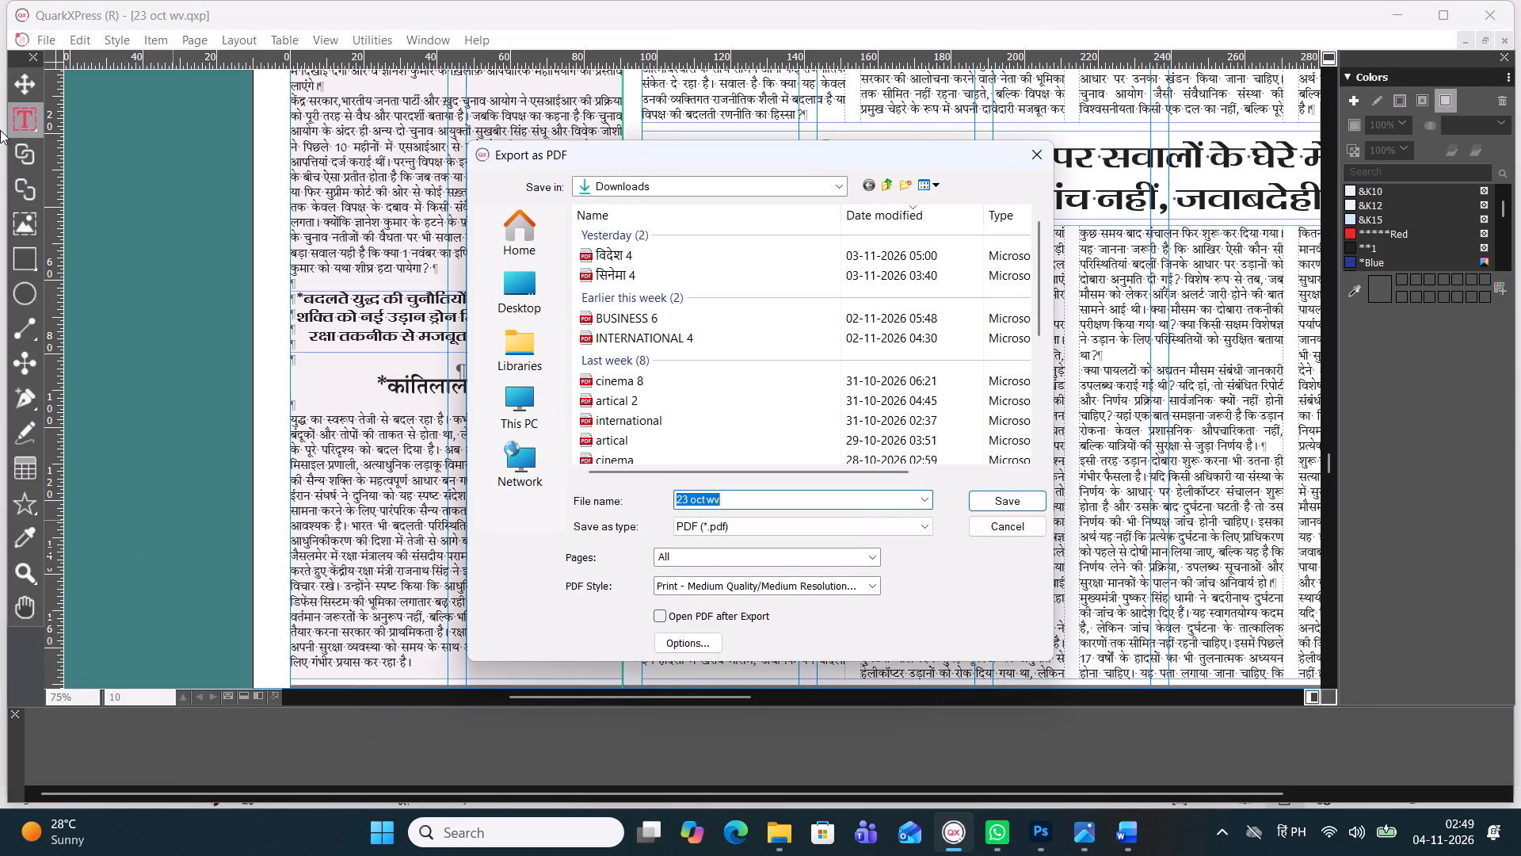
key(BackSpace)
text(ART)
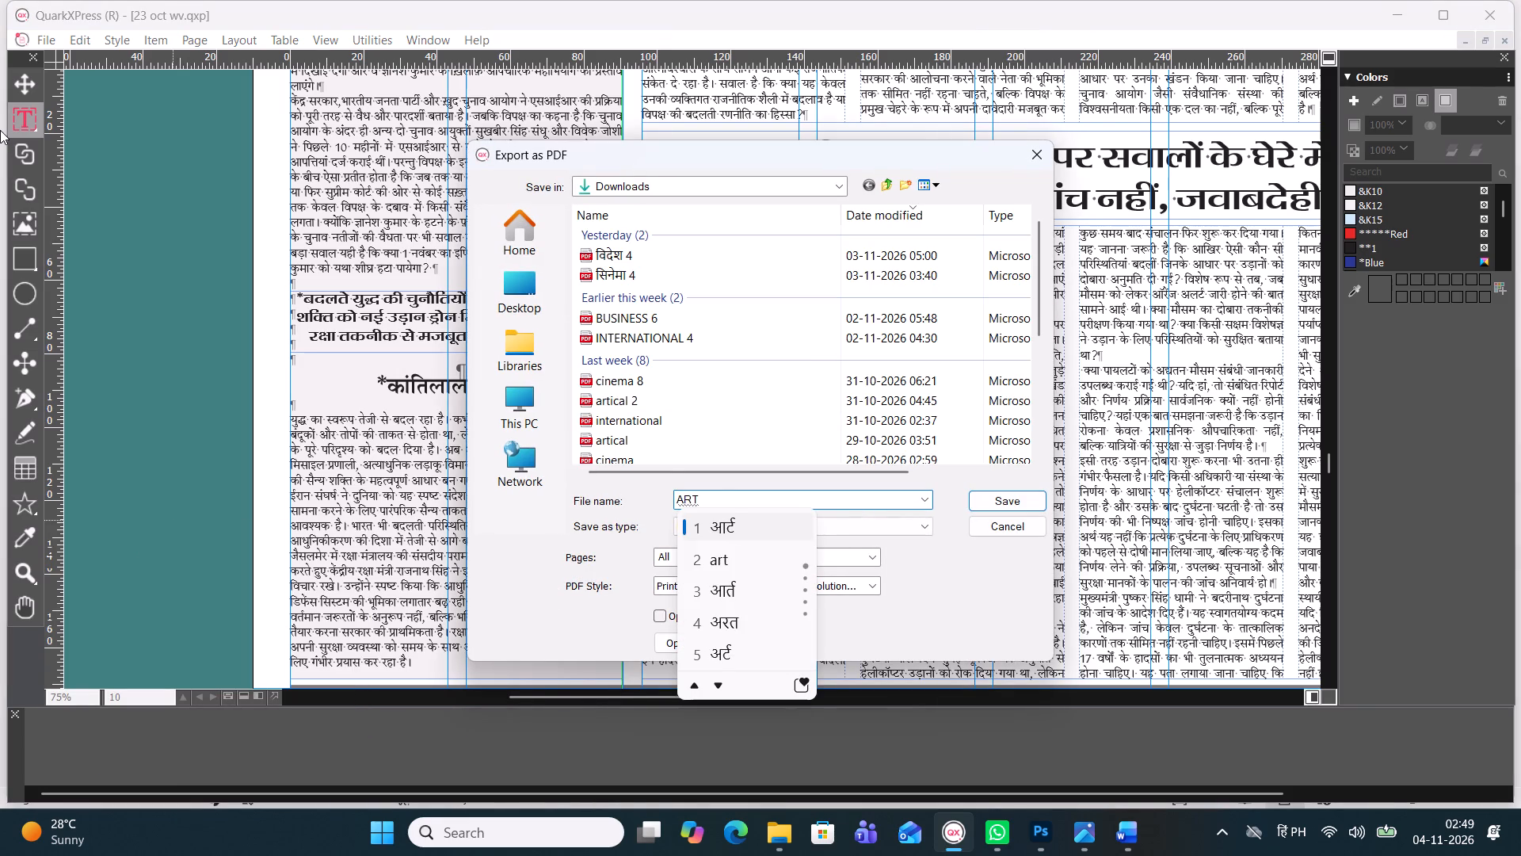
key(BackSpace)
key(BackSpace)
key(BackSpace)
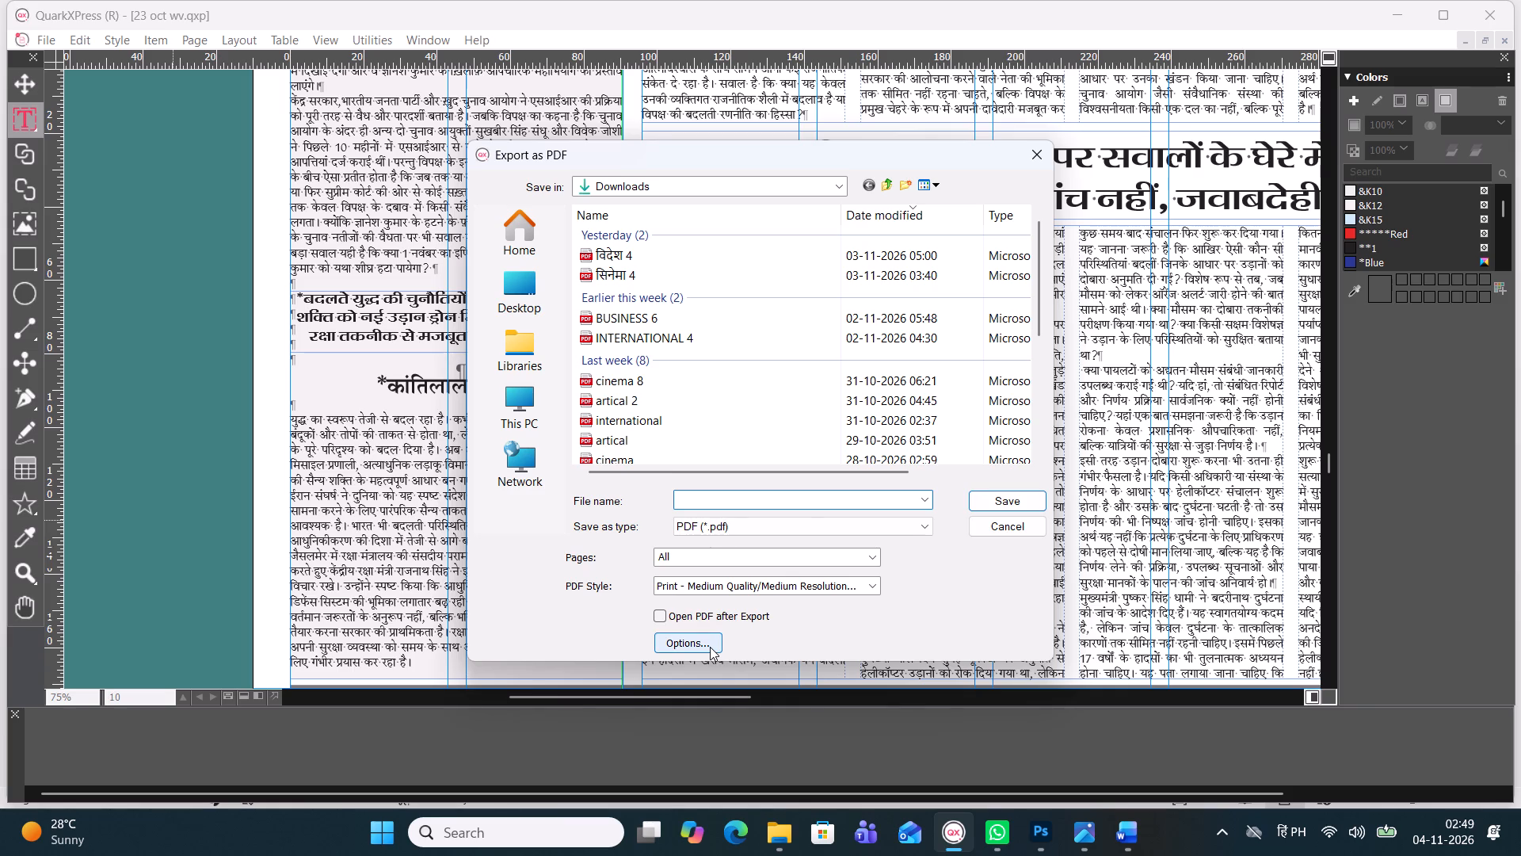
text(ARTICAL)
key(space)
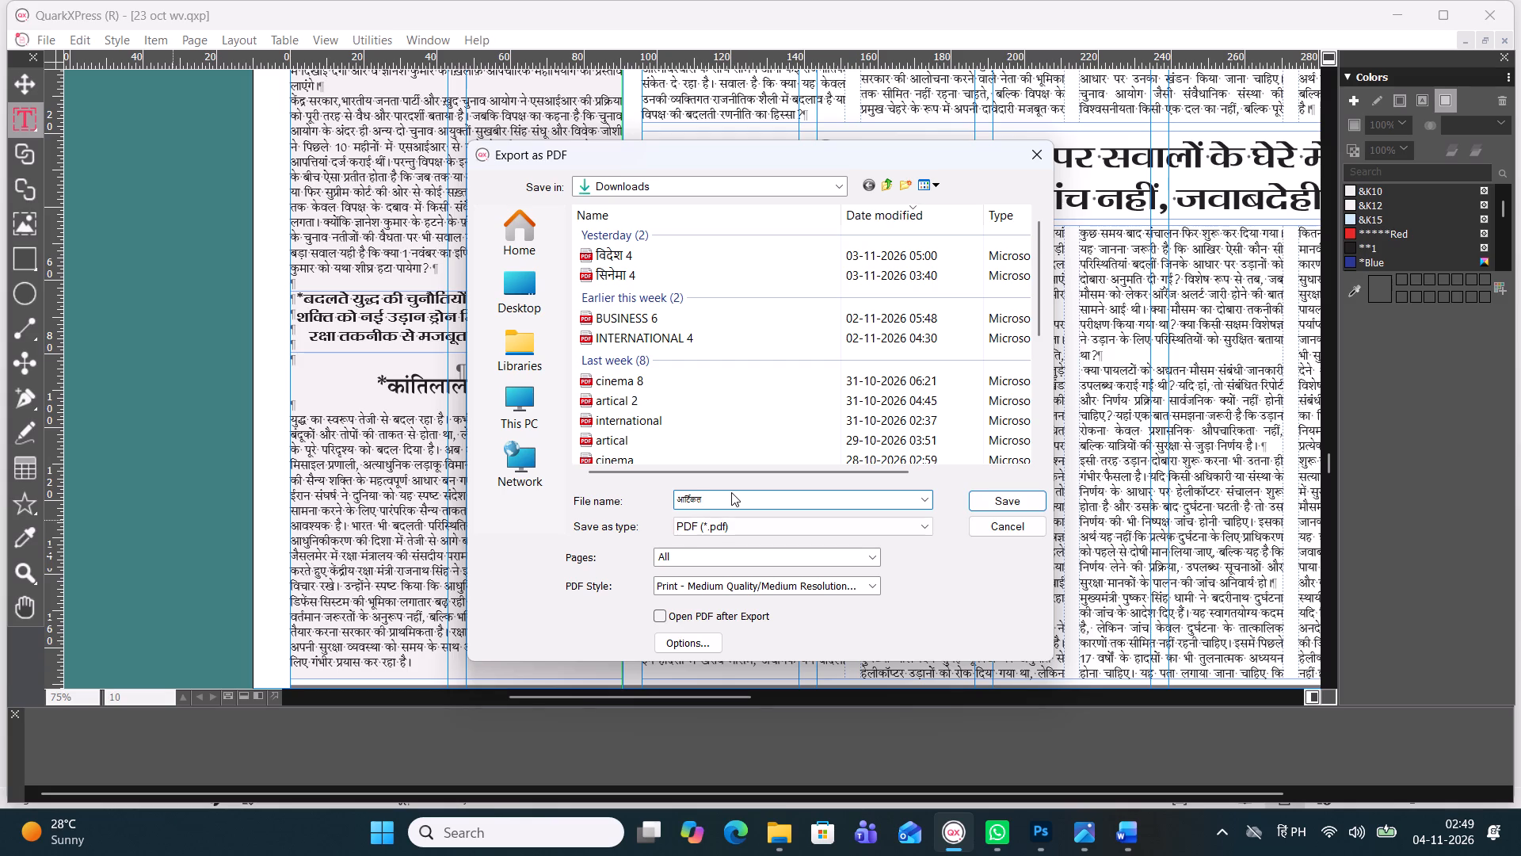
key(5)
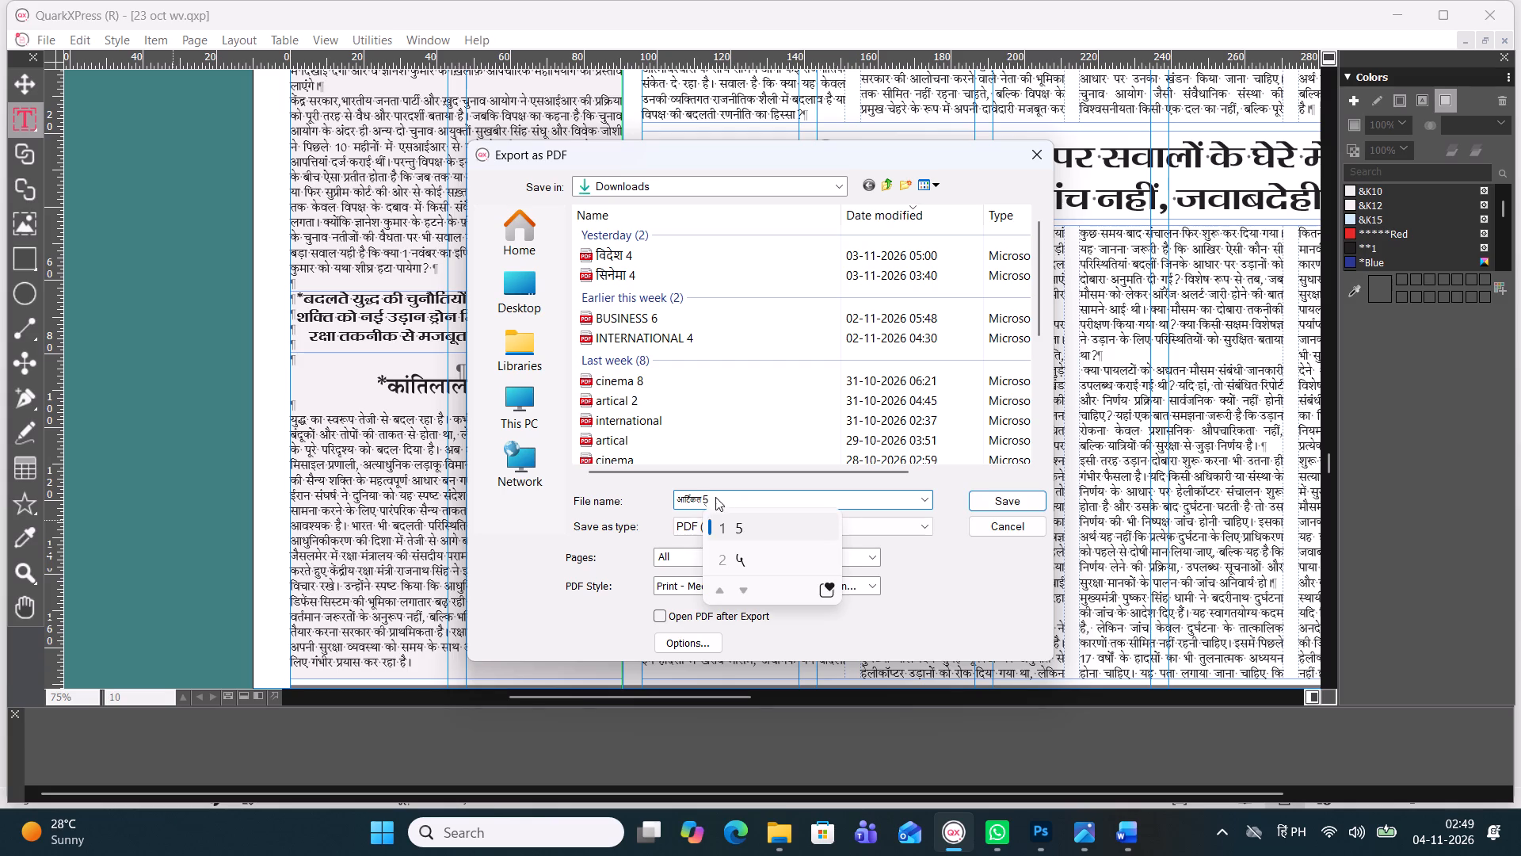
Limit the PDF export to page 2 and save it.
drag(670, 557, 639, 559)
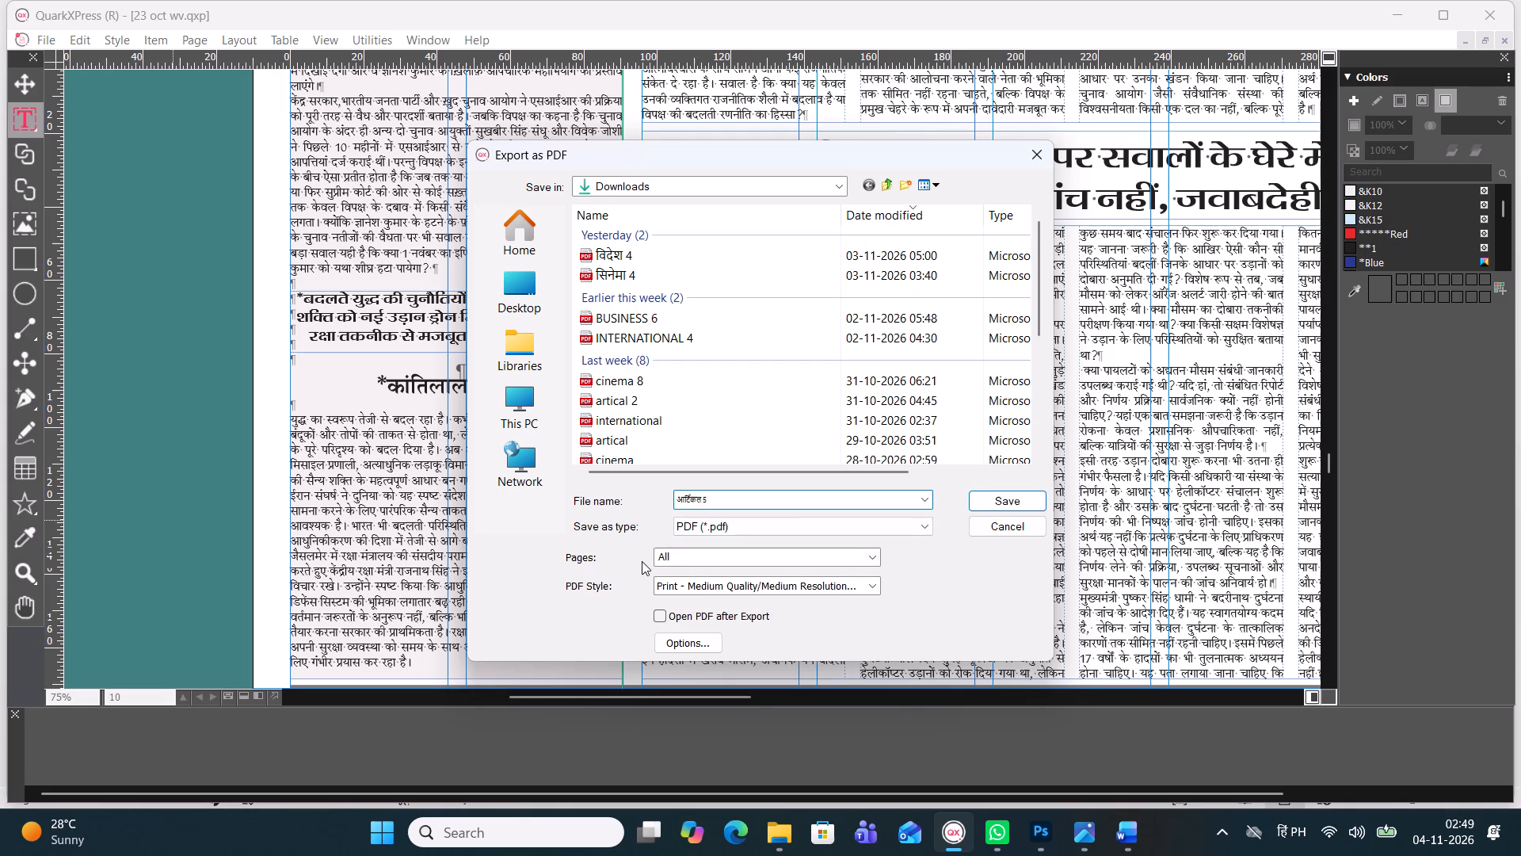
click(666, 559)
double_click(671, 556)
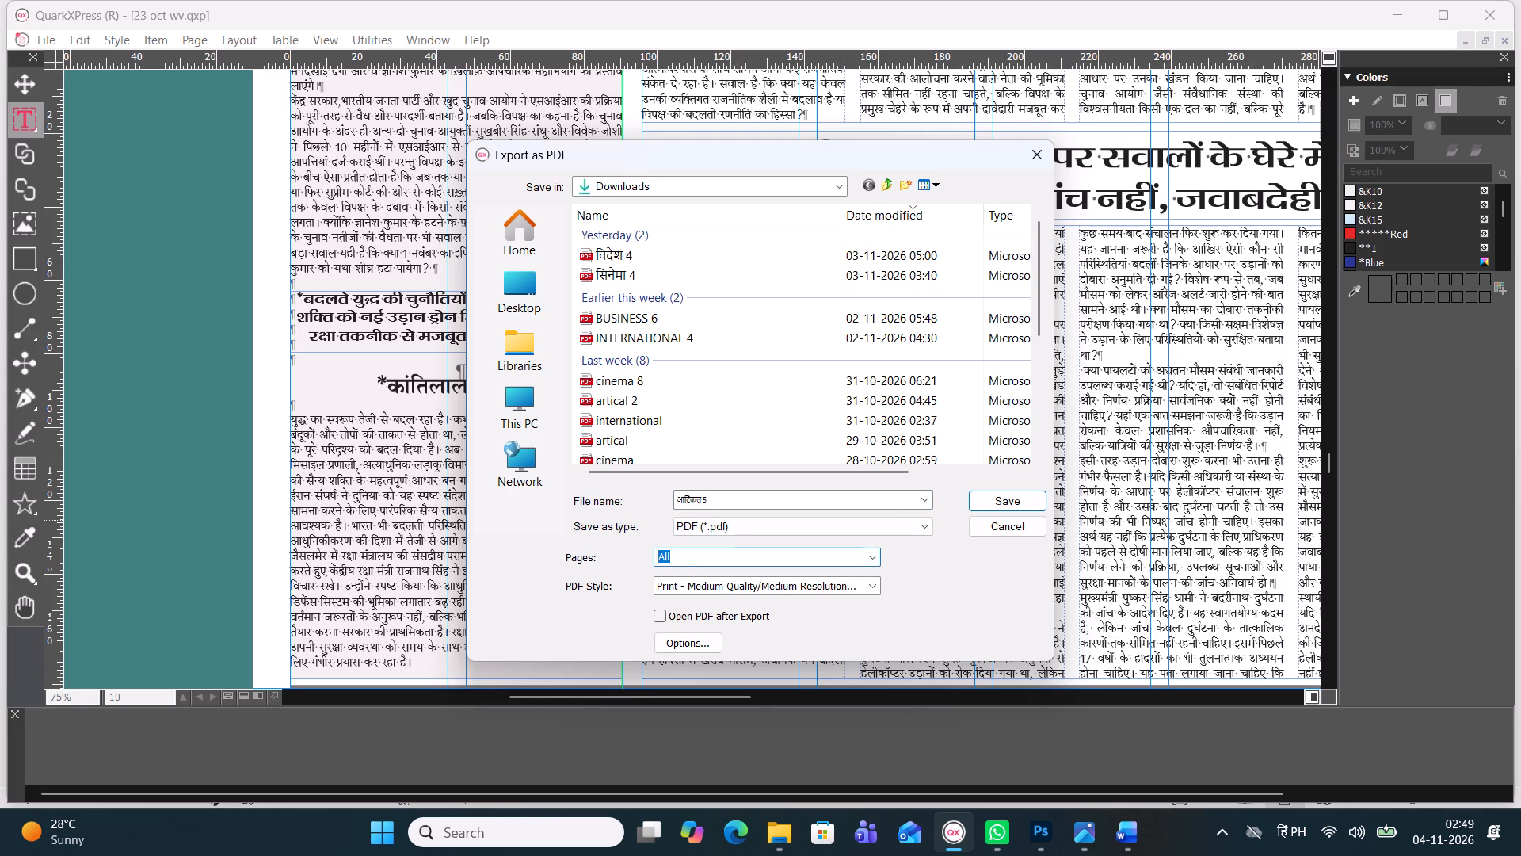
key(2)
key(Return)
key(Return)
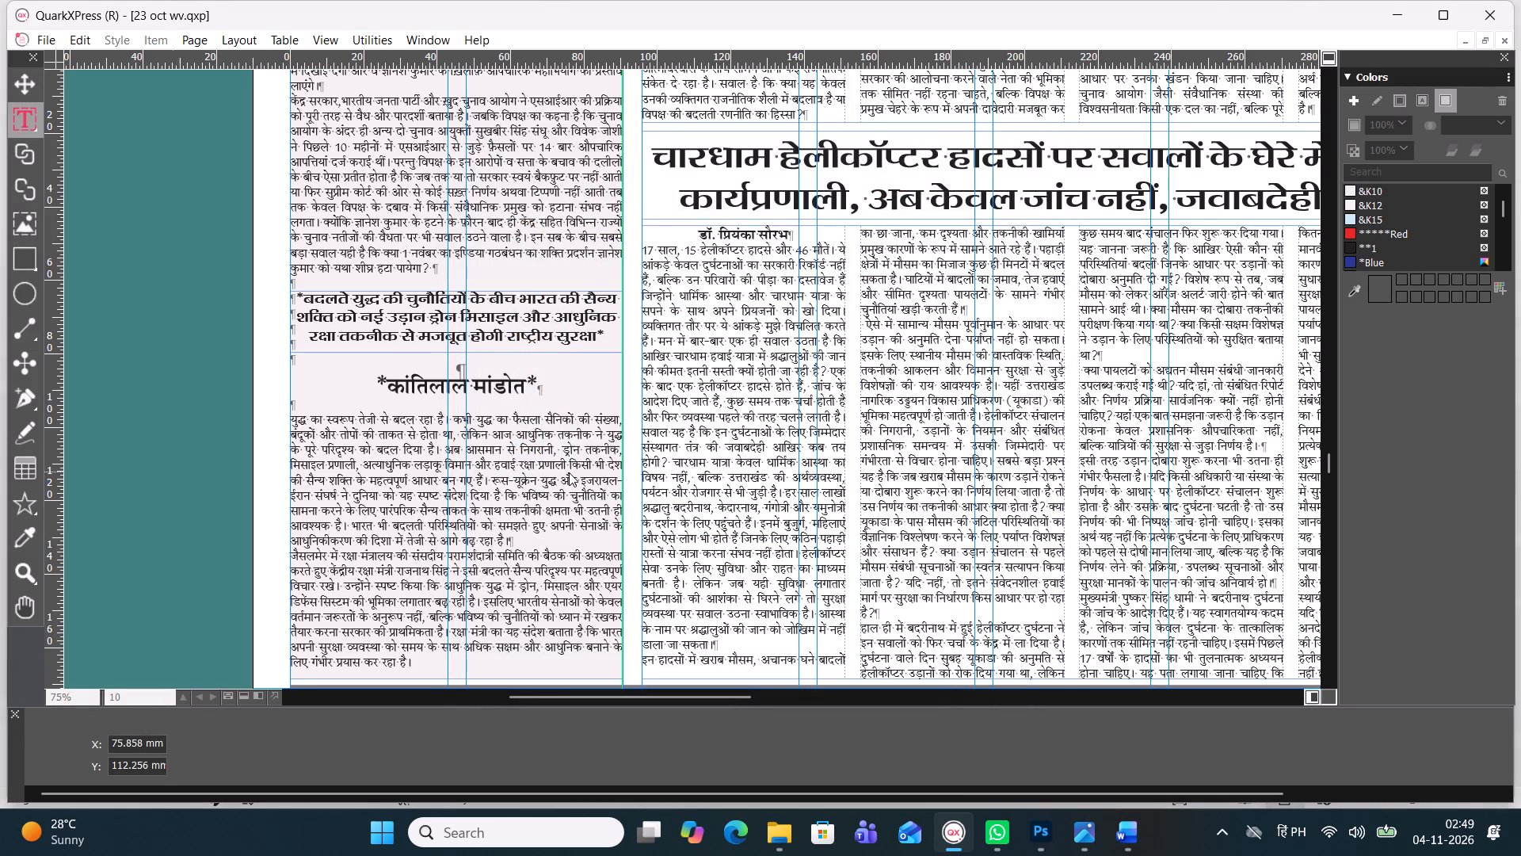
click(772, 832)
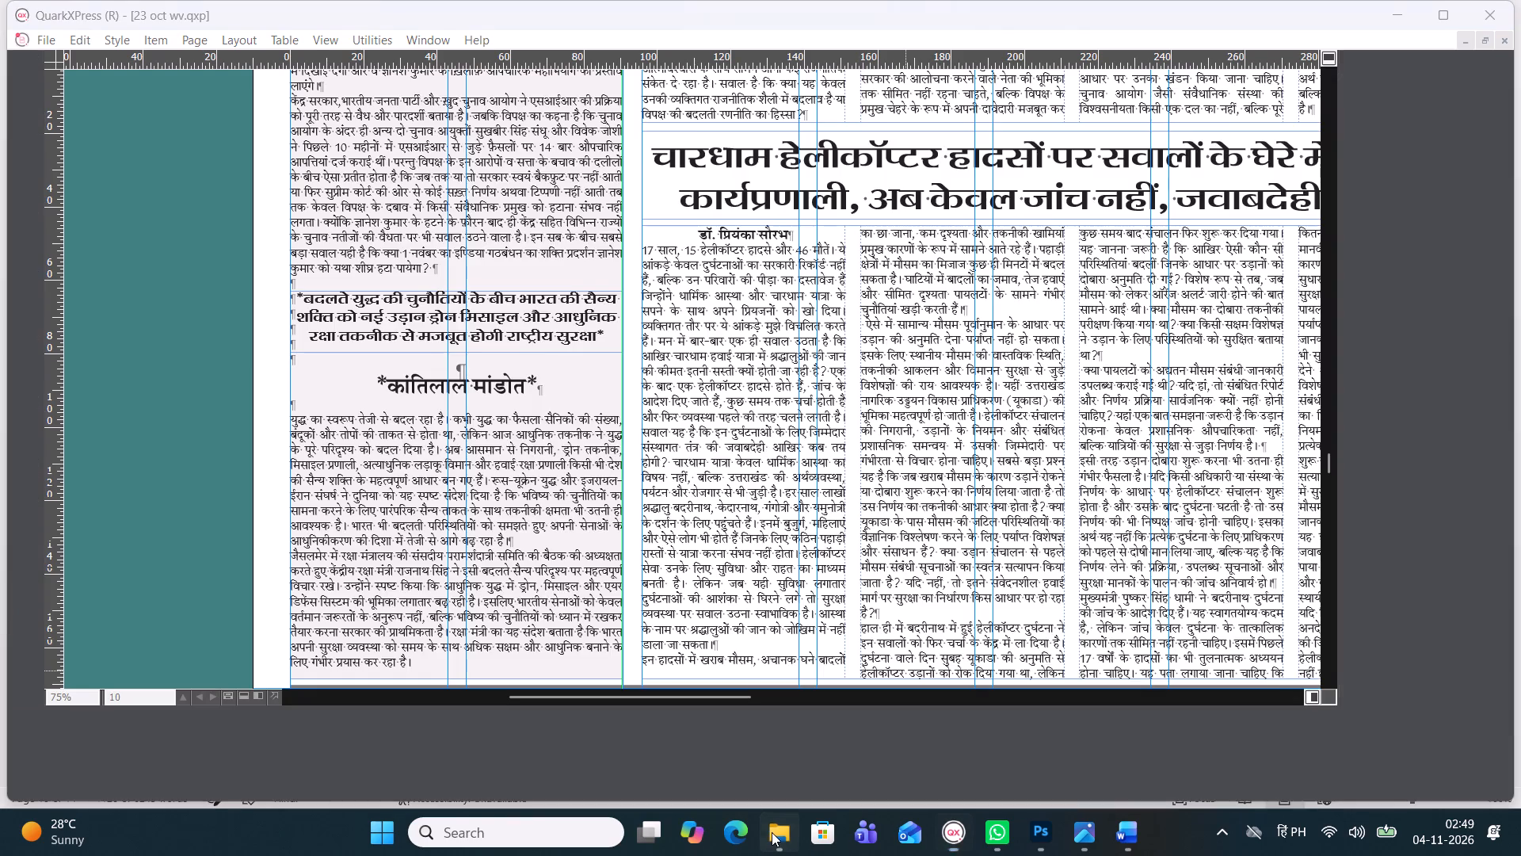
double_click(806, 345)
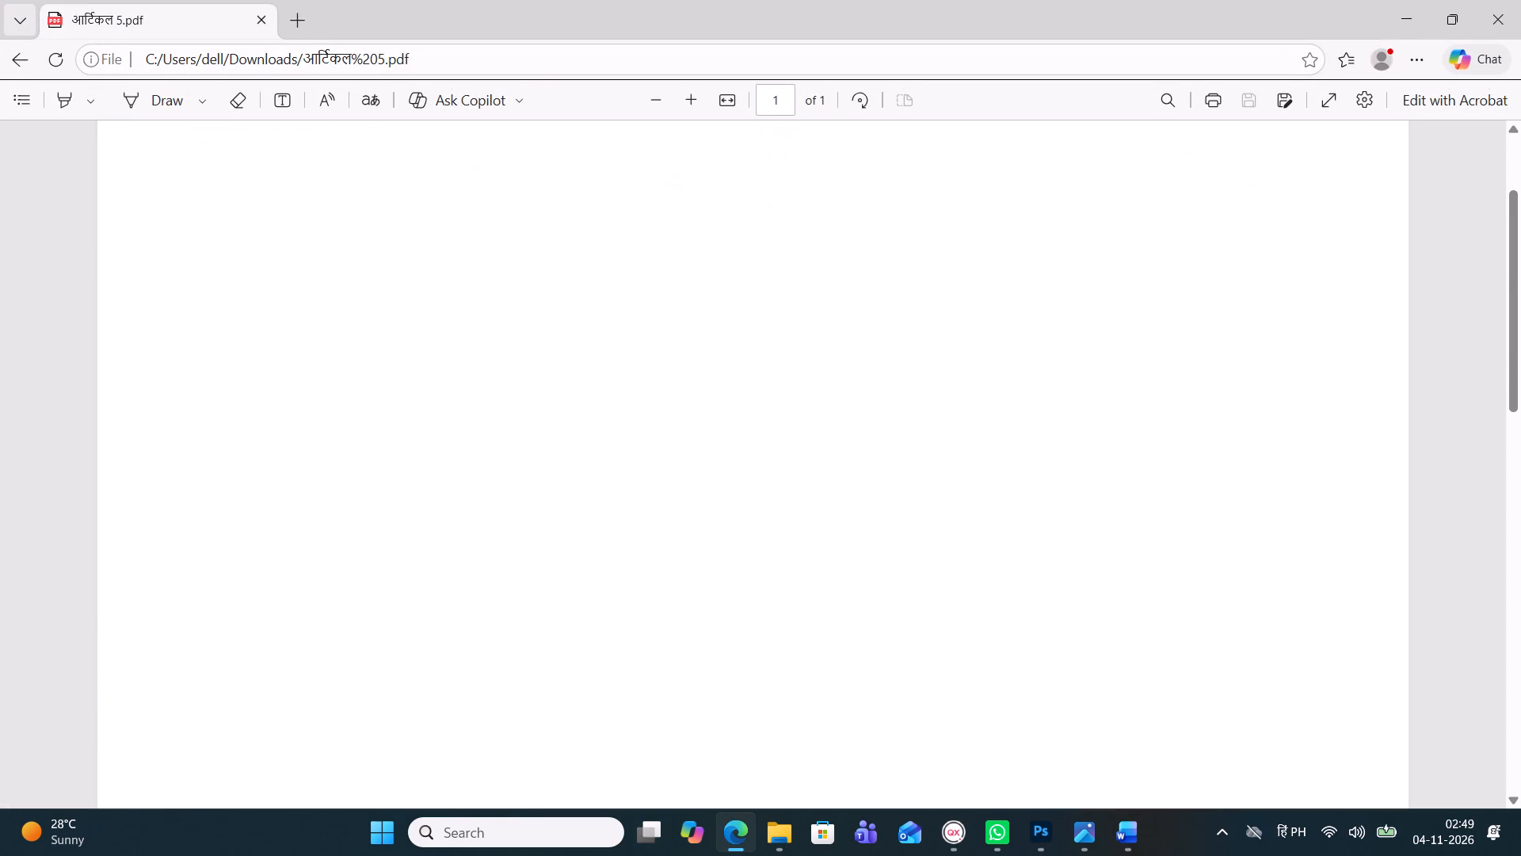
click(341, 446)
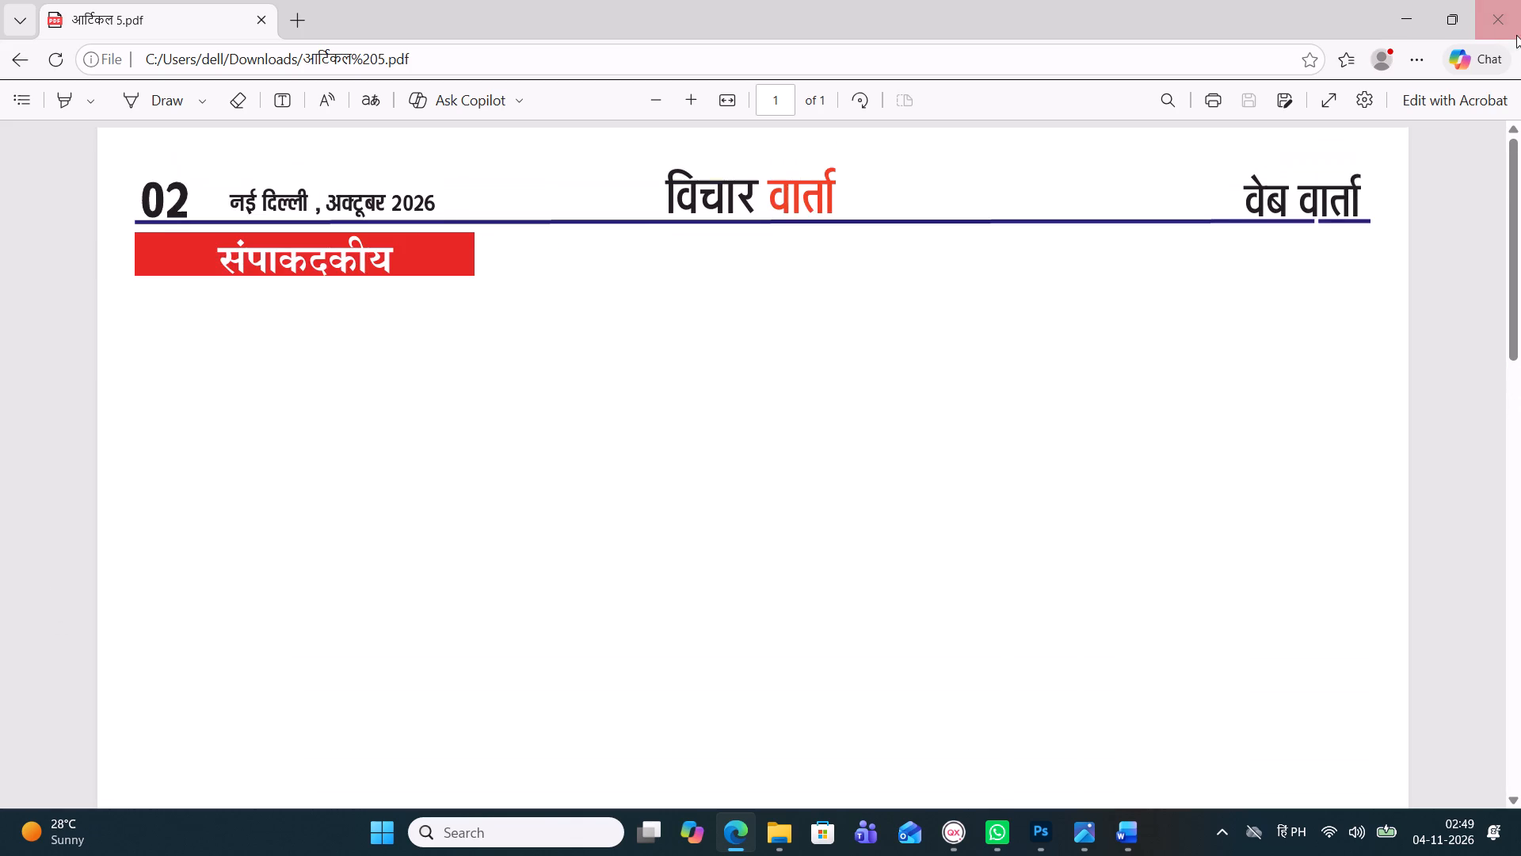
click(1499, 20)
double_click(950, 343)
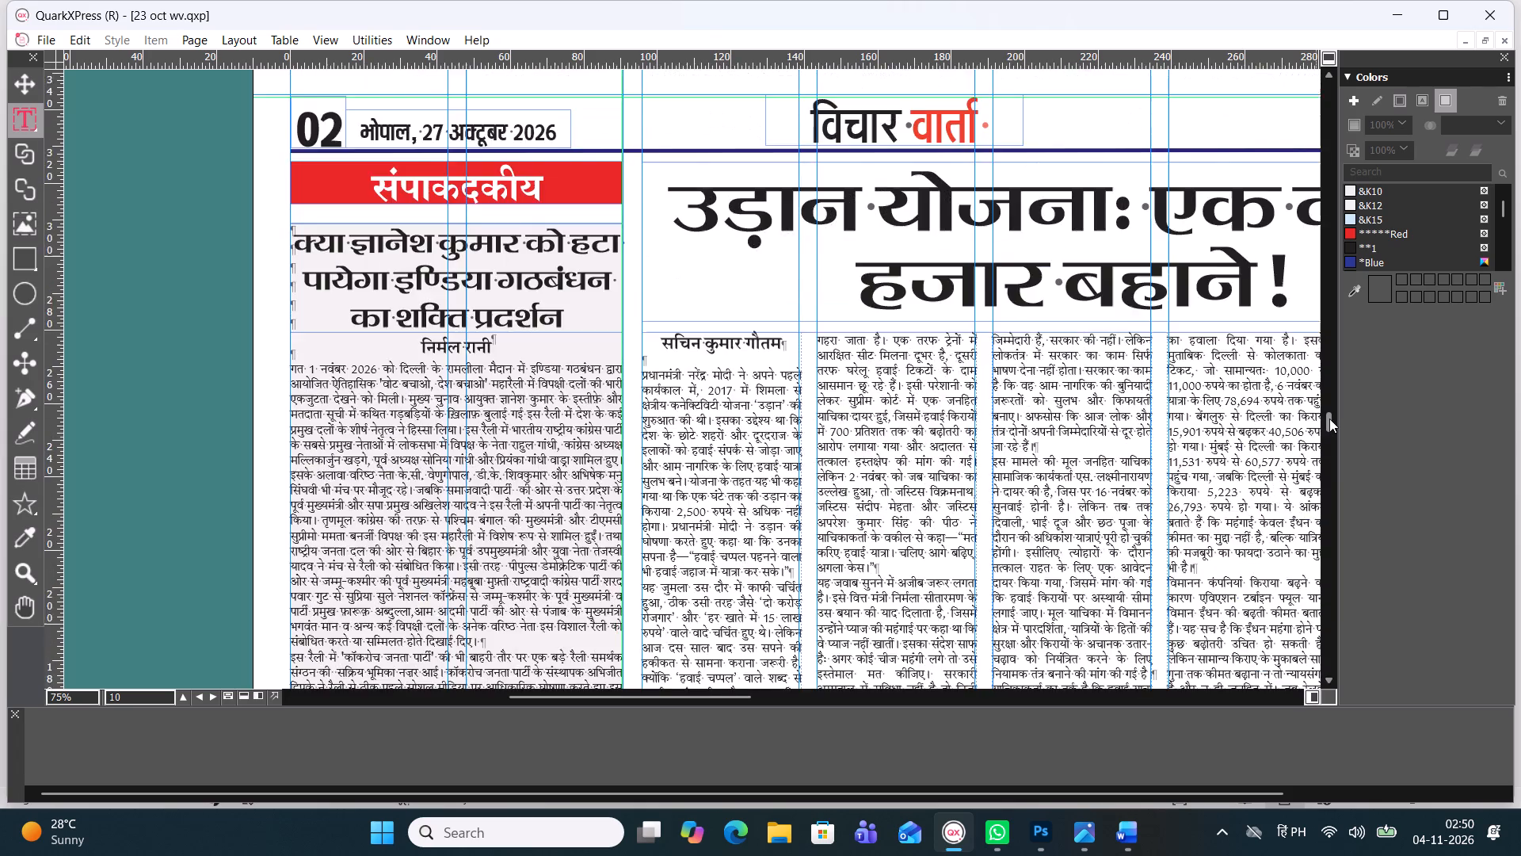
drag(1329, 418, 1331, 412)
double_click(448, 329)
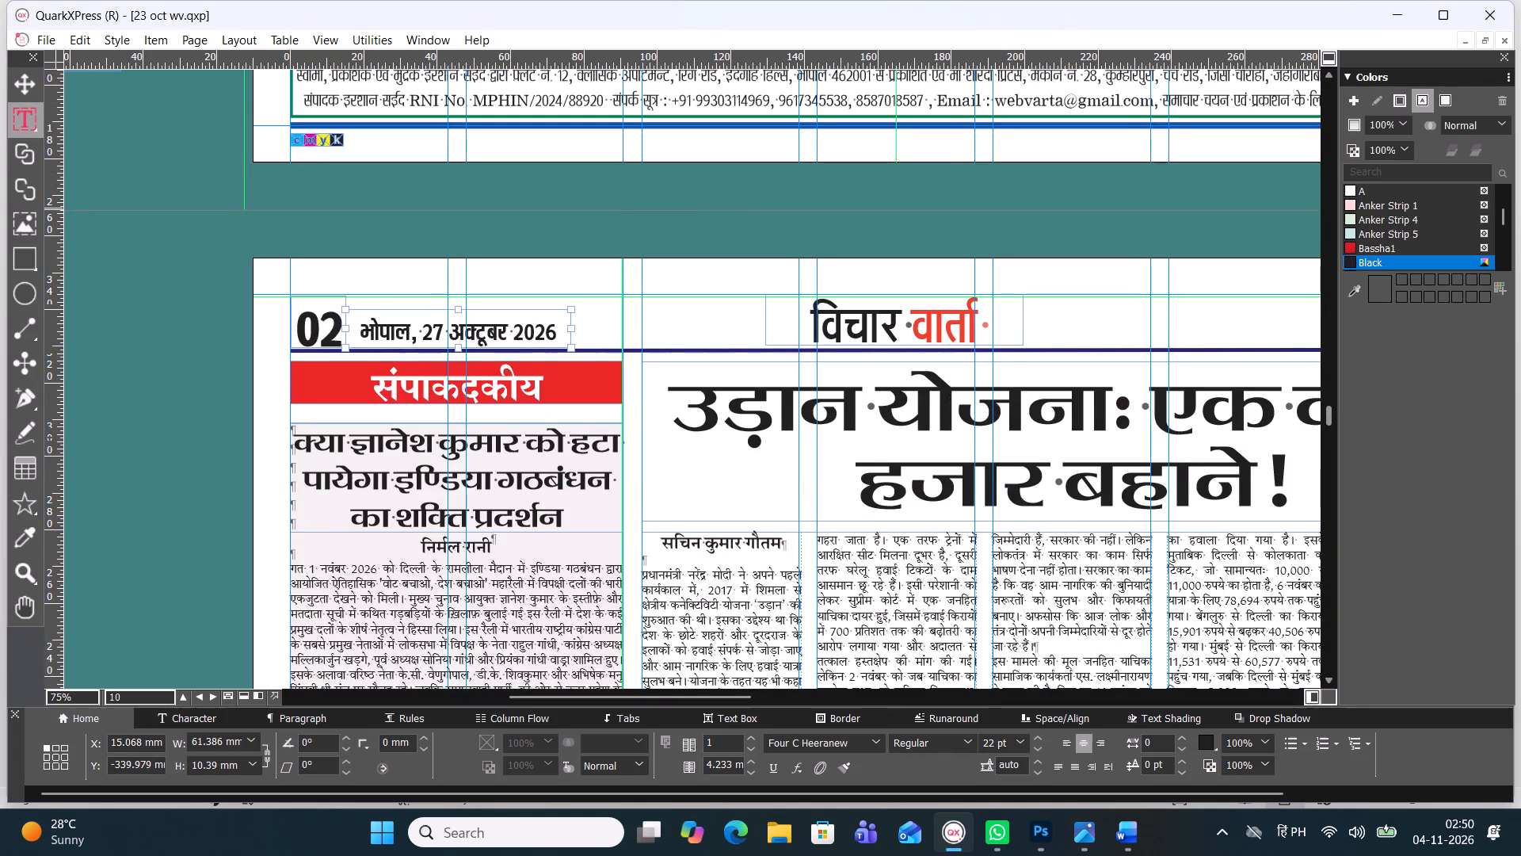
drag(448, 328, 425, 332)
key(BackSpace)
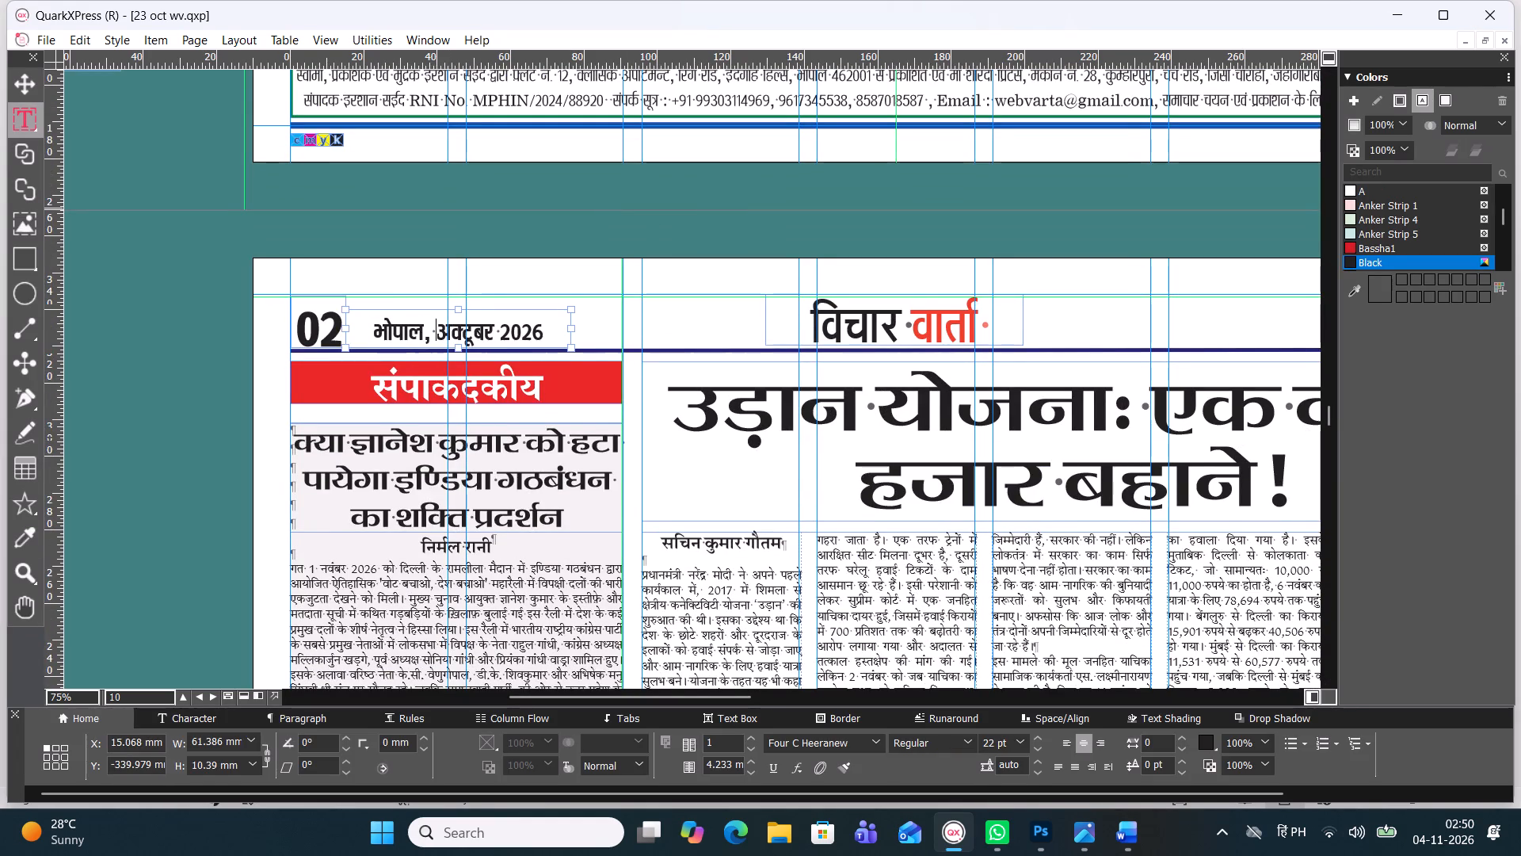
key(5)
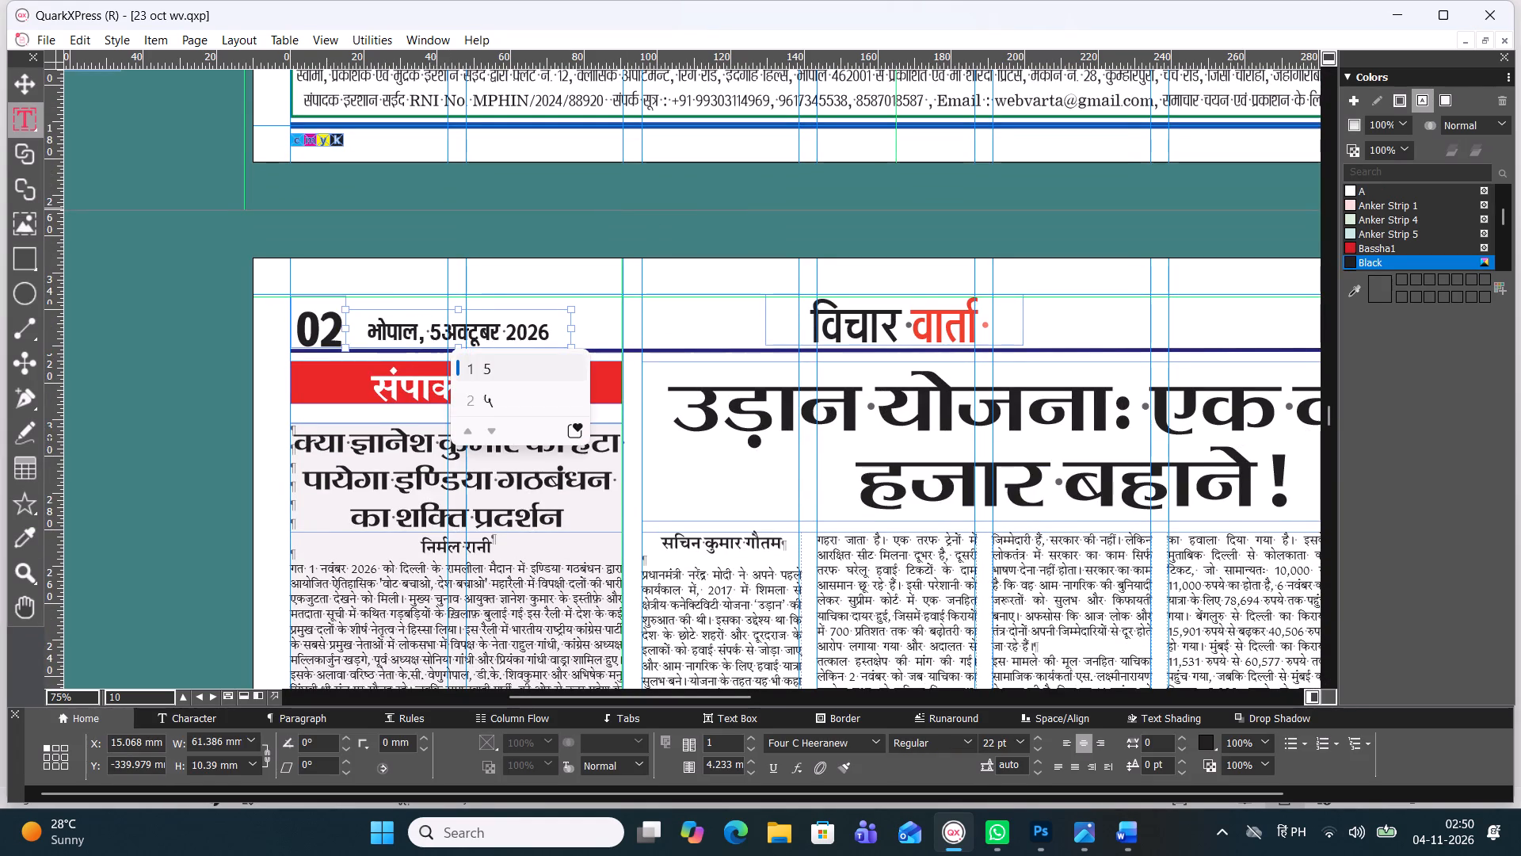
key(Return)
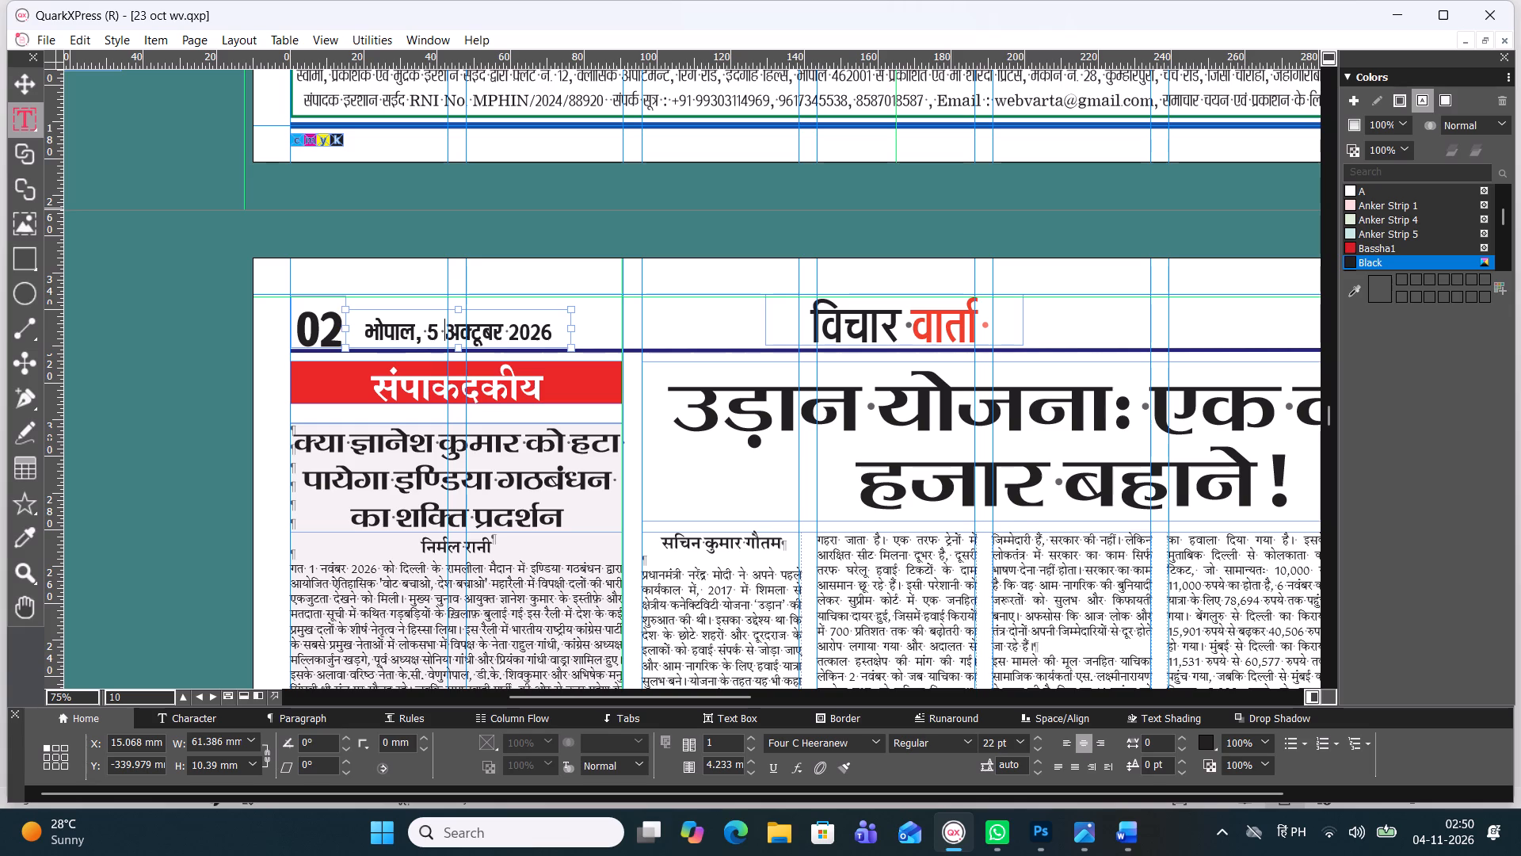
Replace the month in page 02's header date line with नवंबर, keeping a space before the year.
double_click(497, 324)
drag(507, 331, 448, 342)
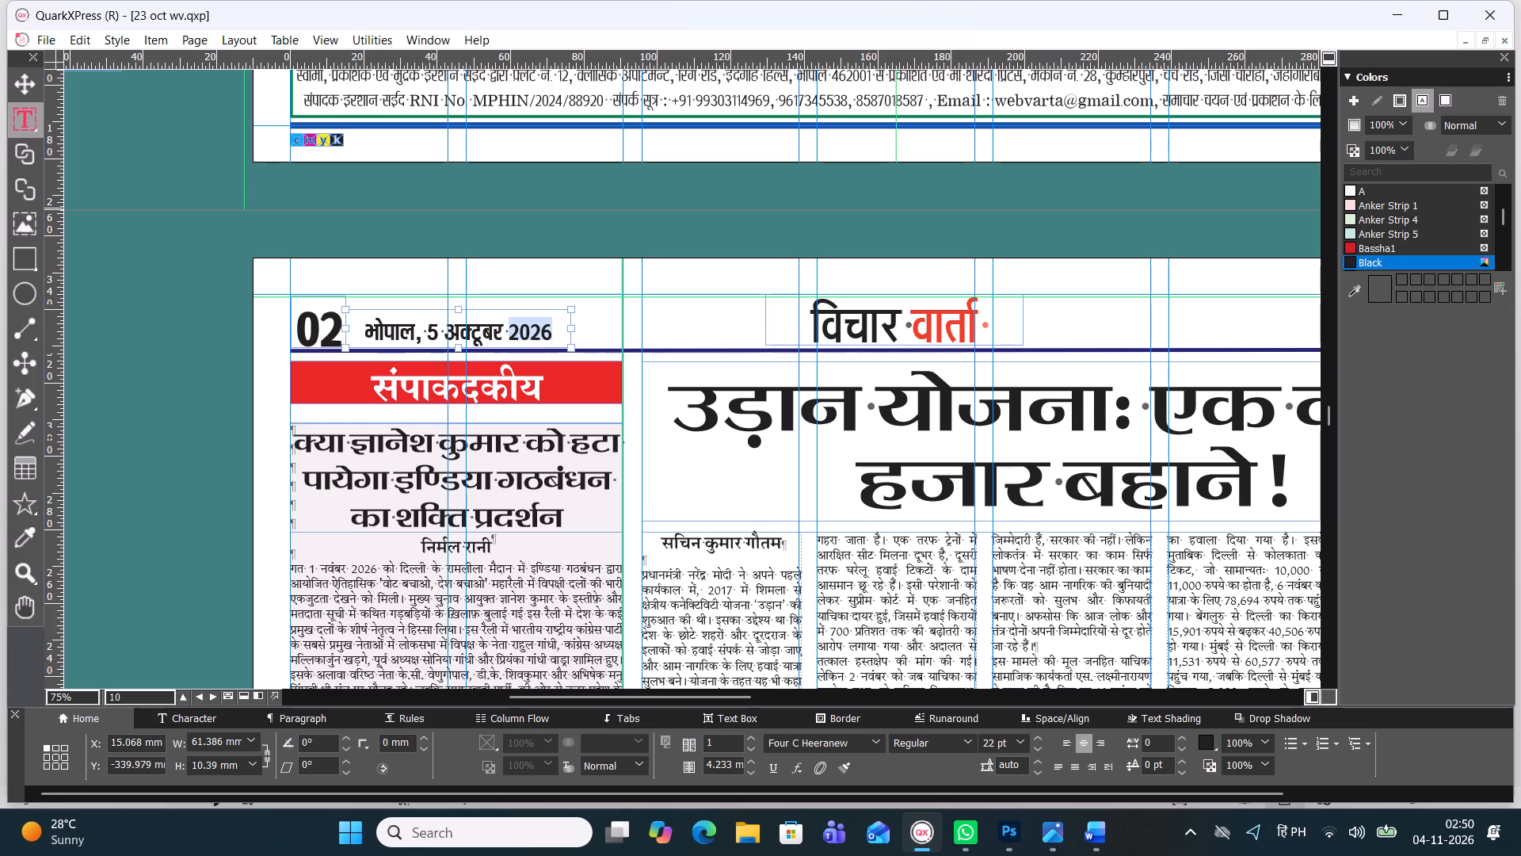
drag(448, 342, 446, 334)
key(BackSpace)
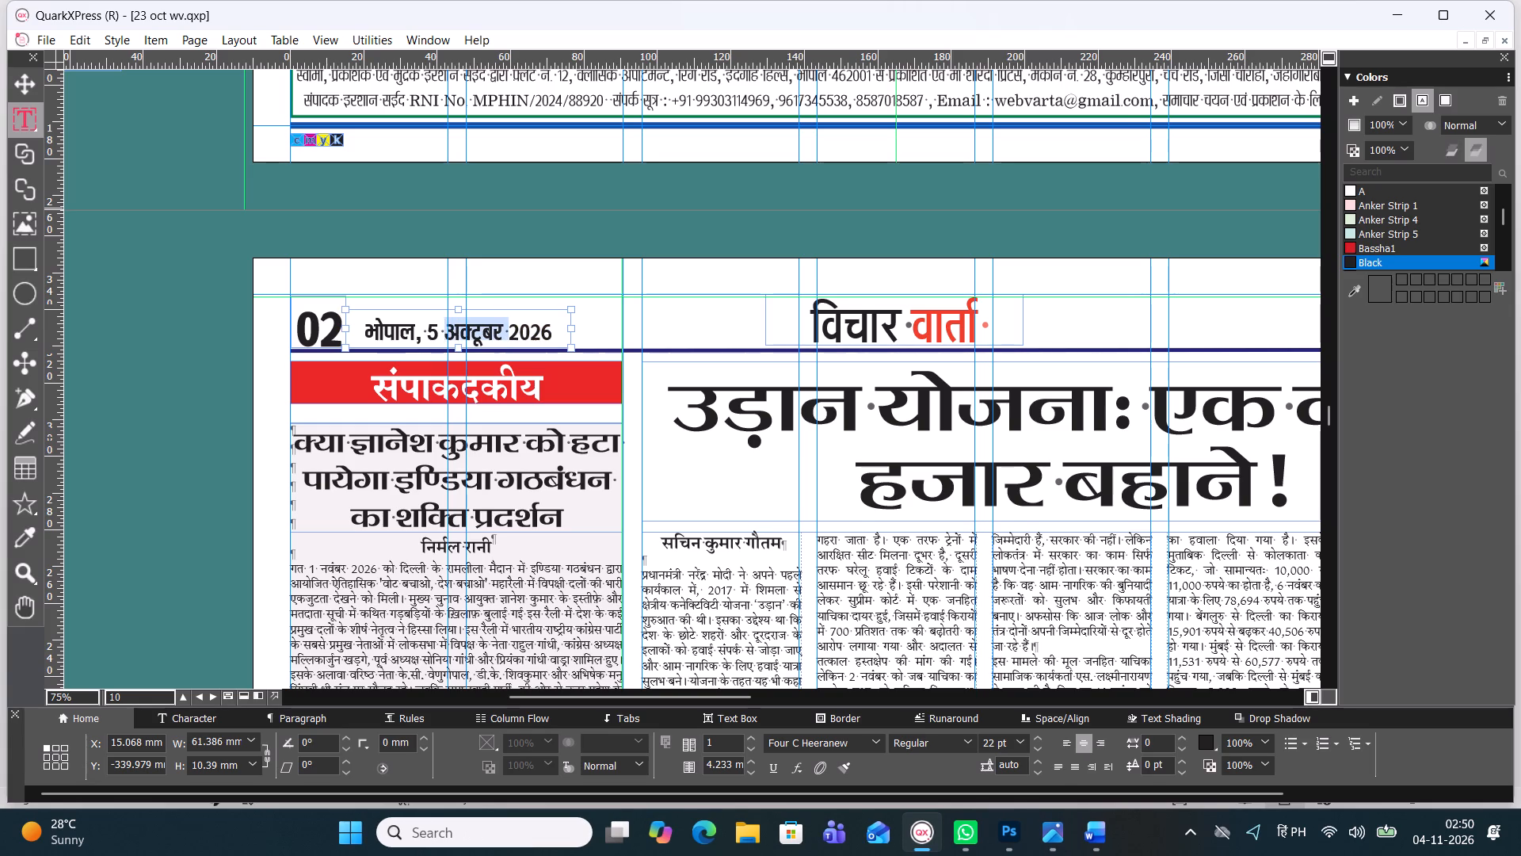
text(NAVAMBAR)
key(Return)
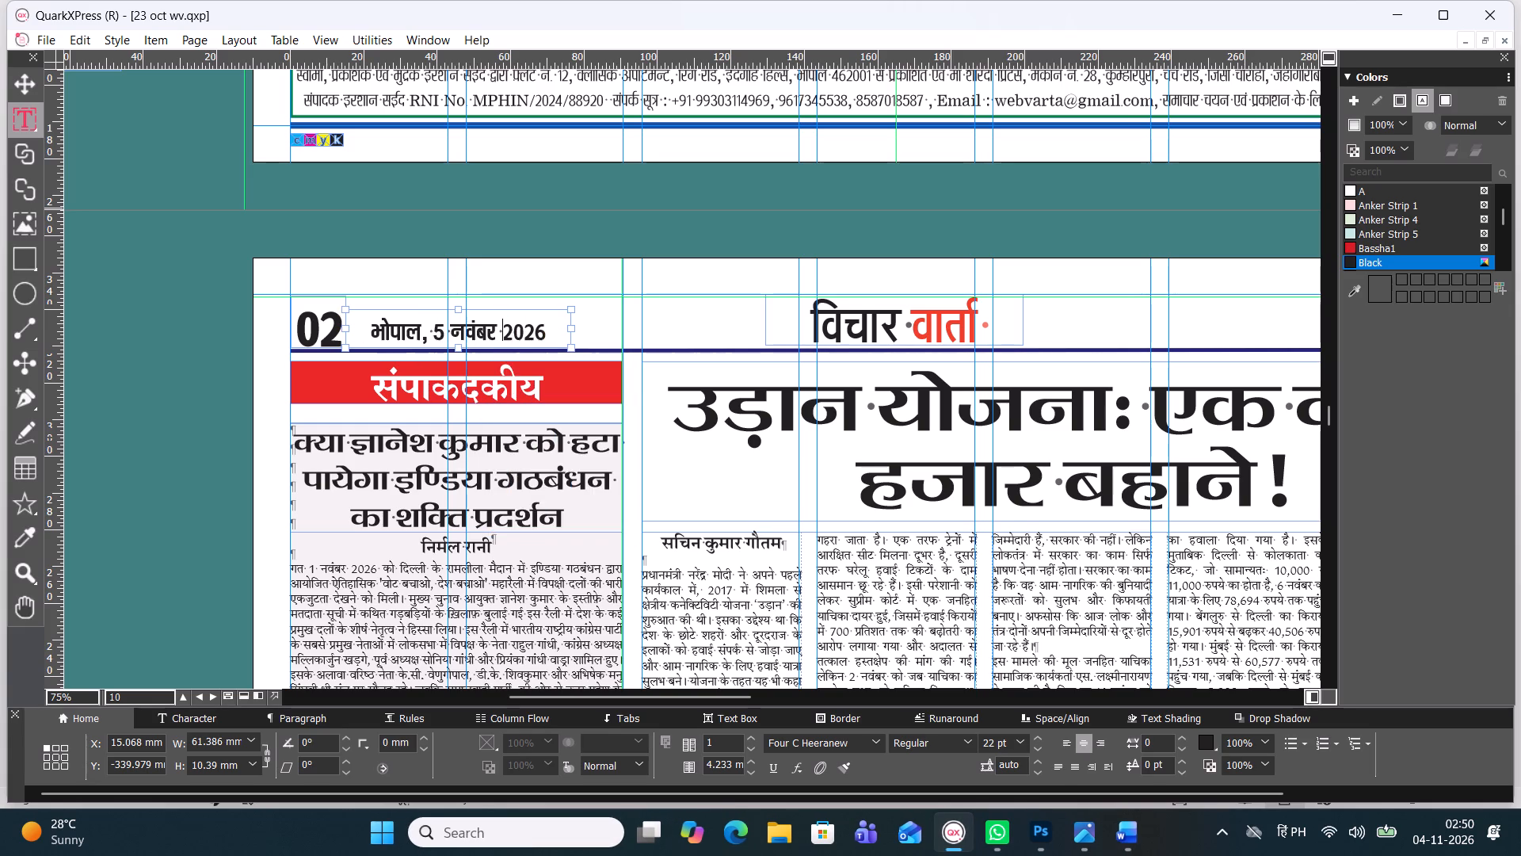
key(BackSpace)
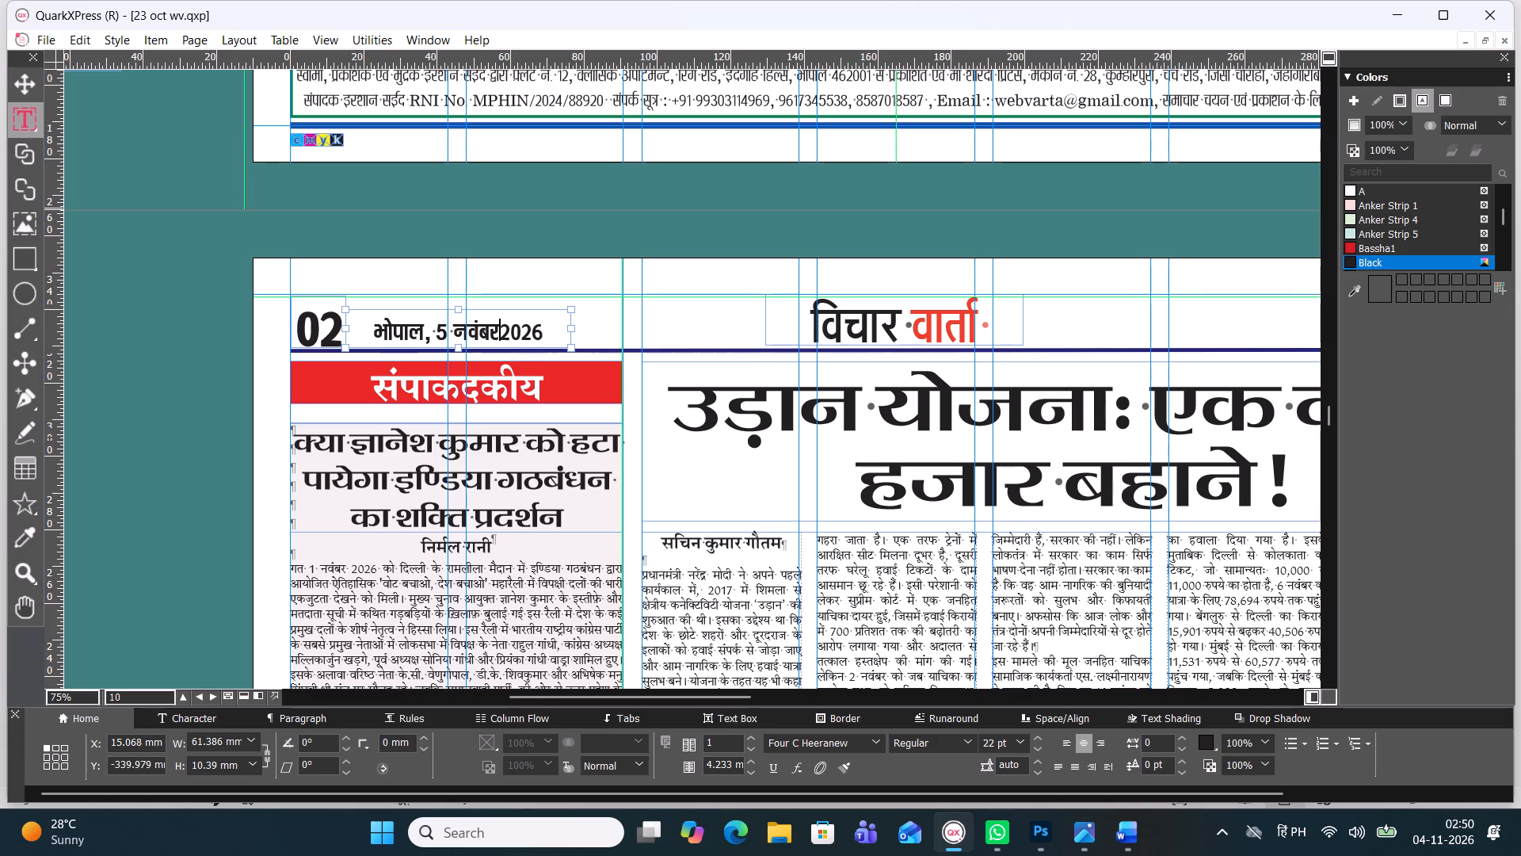
key(space)
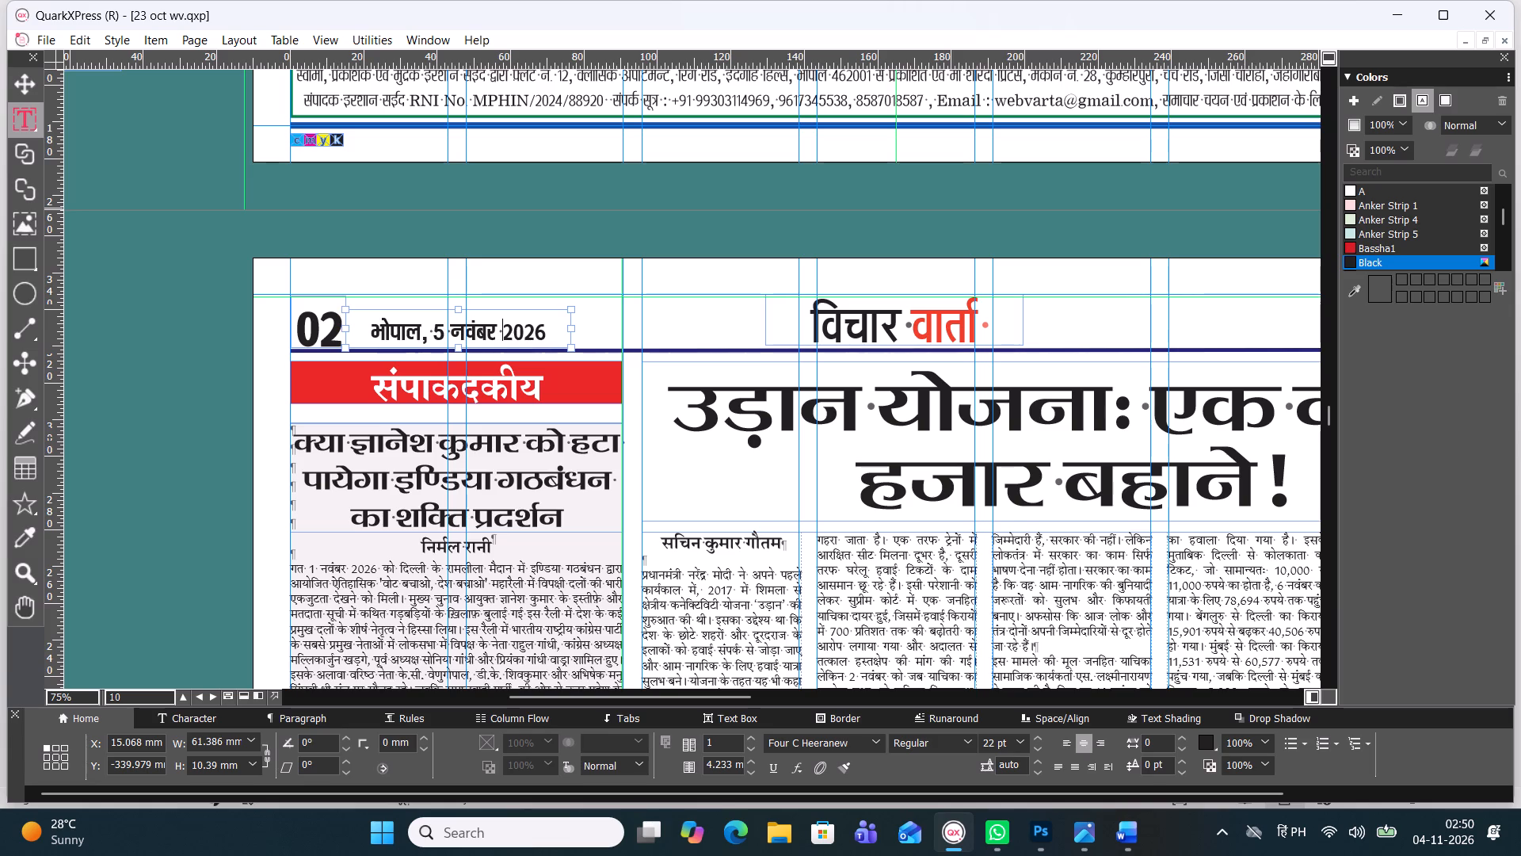
Replace the city name in page 02's header date line with नई दिल्ली.
drag(421, 330, 357, 338)
key(BackSpace)
text(NAYI DO)
text(ILLI)
key(BackSpace)
key(BackSpace)
key(BackSpace)
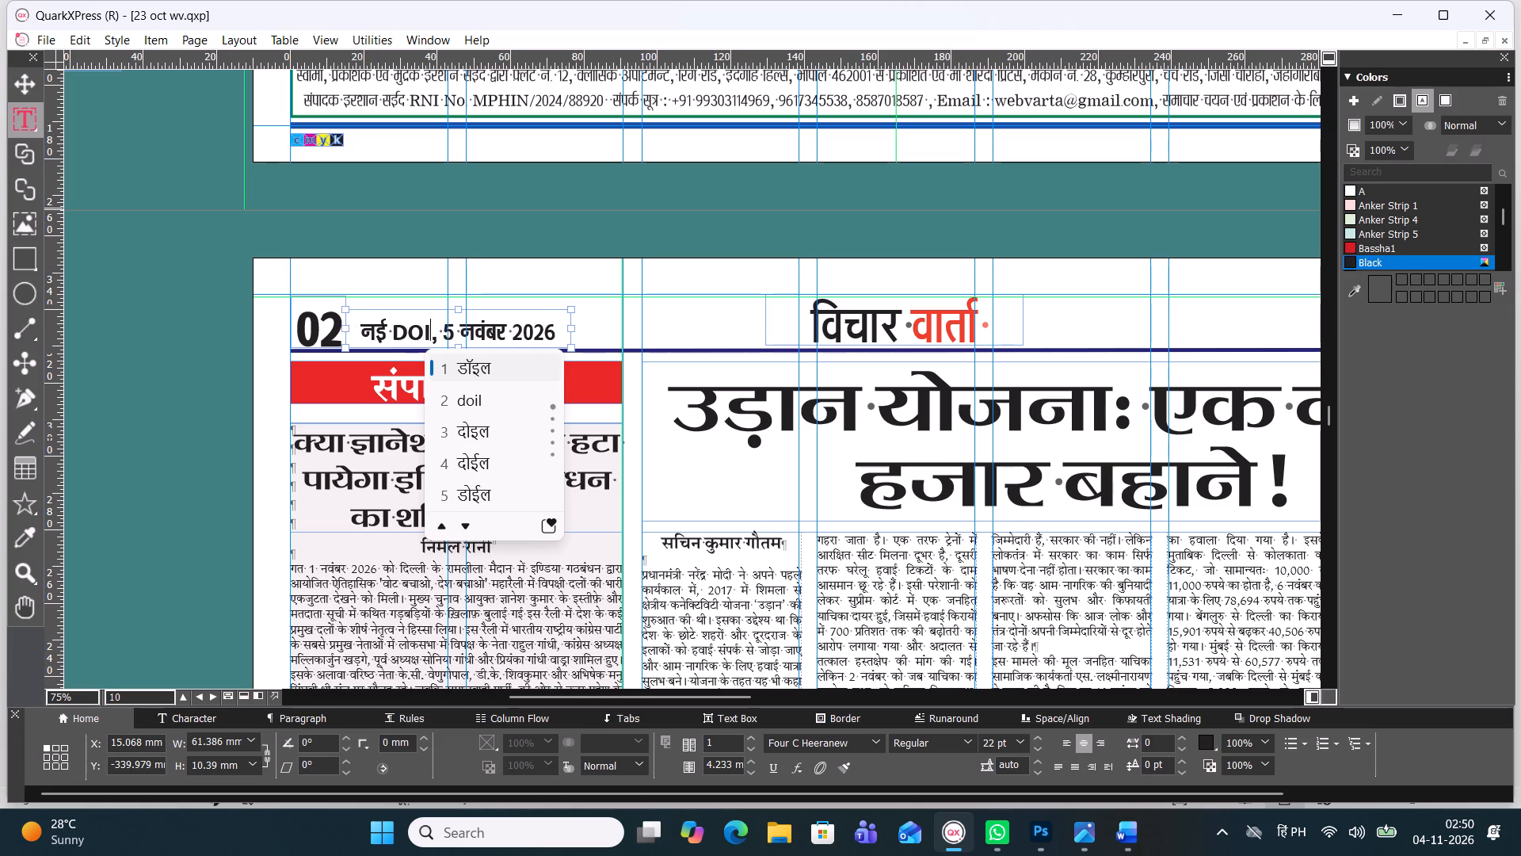
key(BackSpace)
key(BackSpace)
text(ILLI)
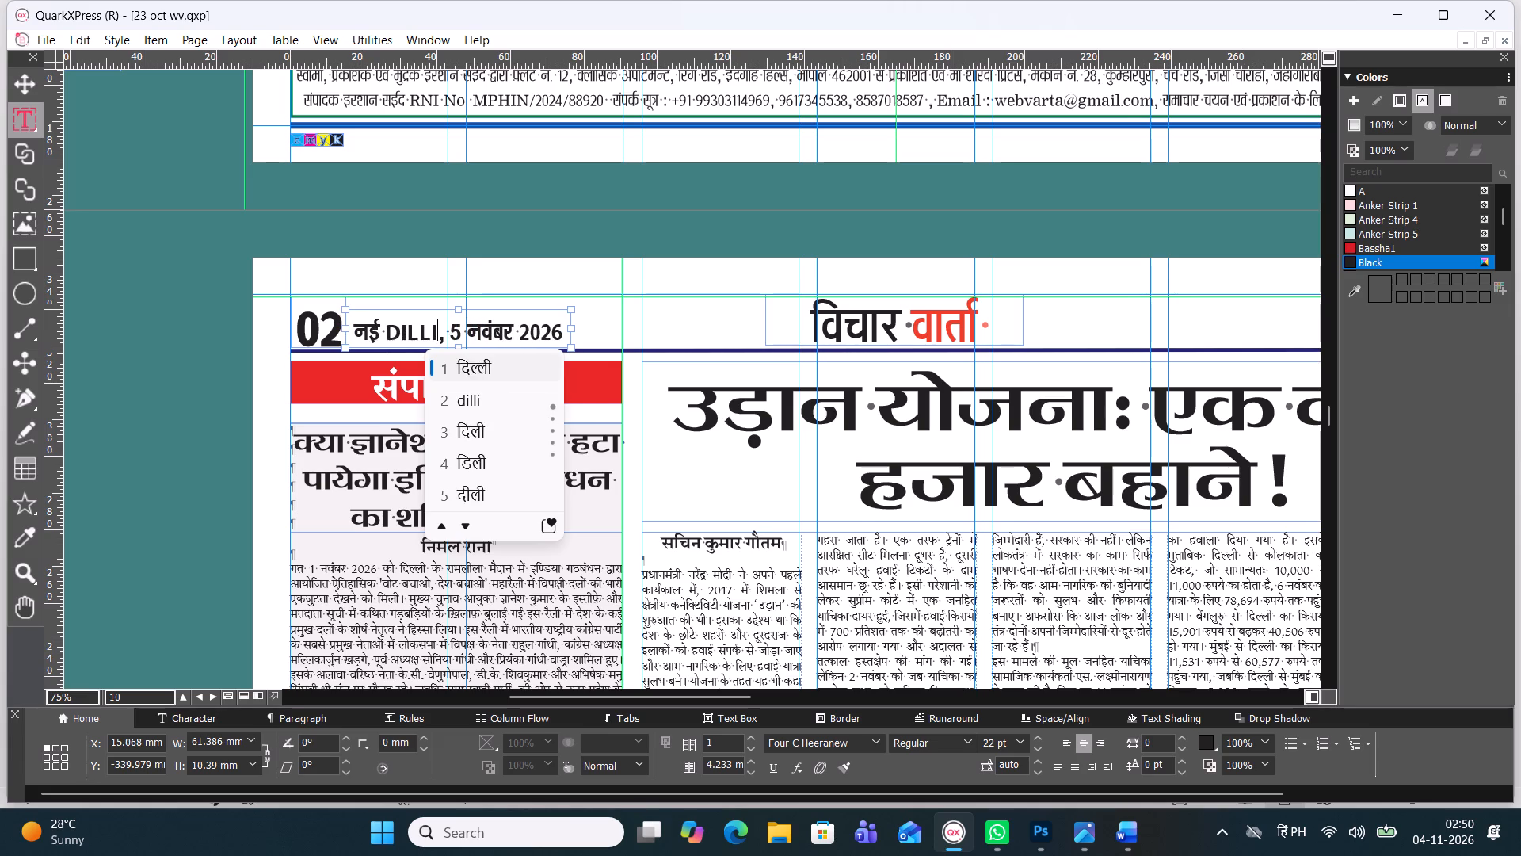
key(space)
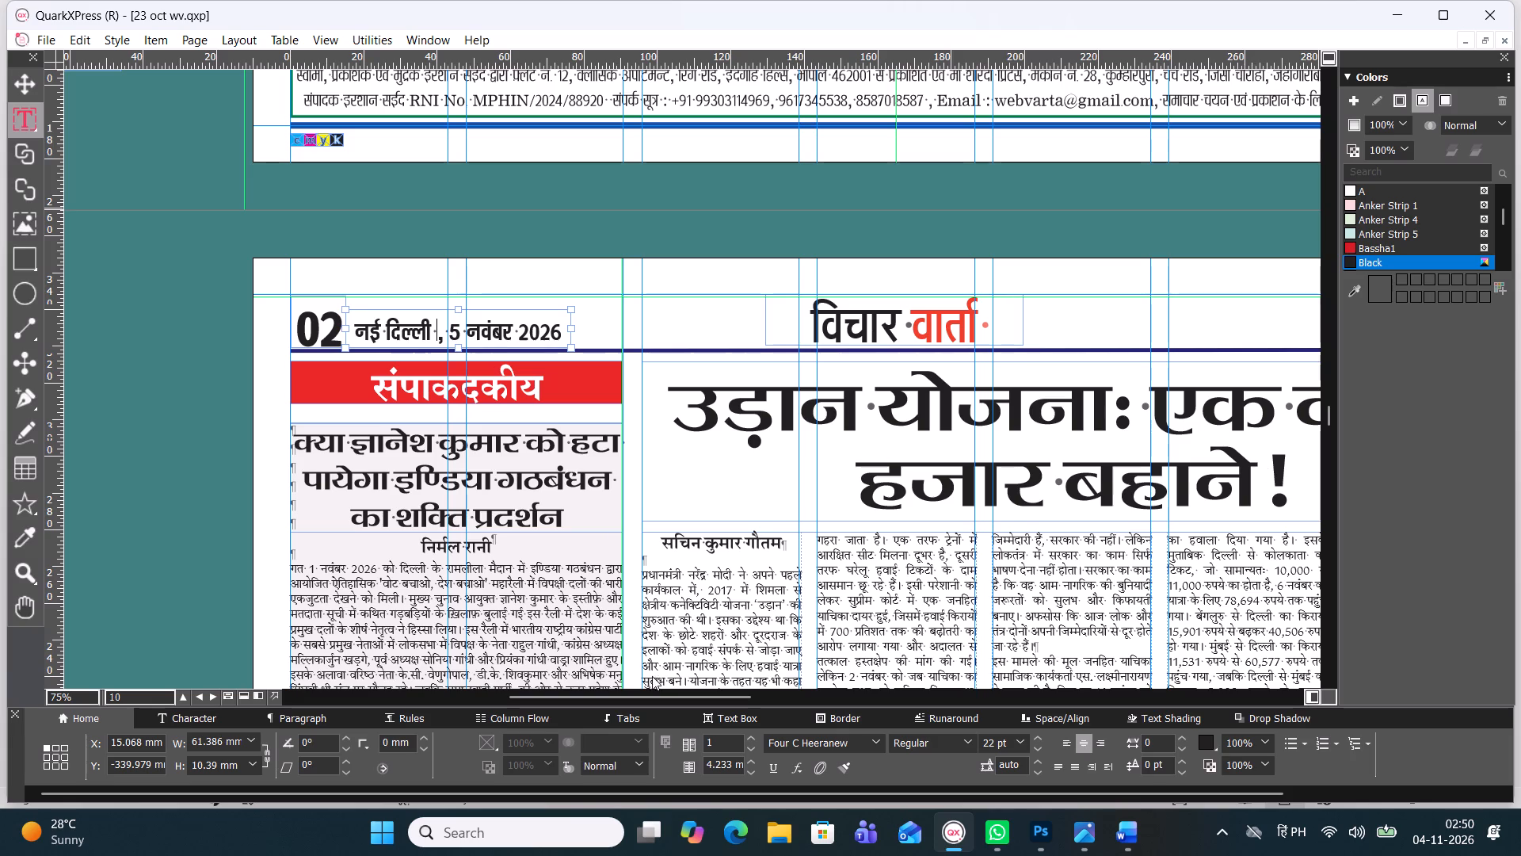
Set the body text box of the Chardham helicopter article at the bottom of page 02 to 3 columns.
drag(658, 697, 704, 695)
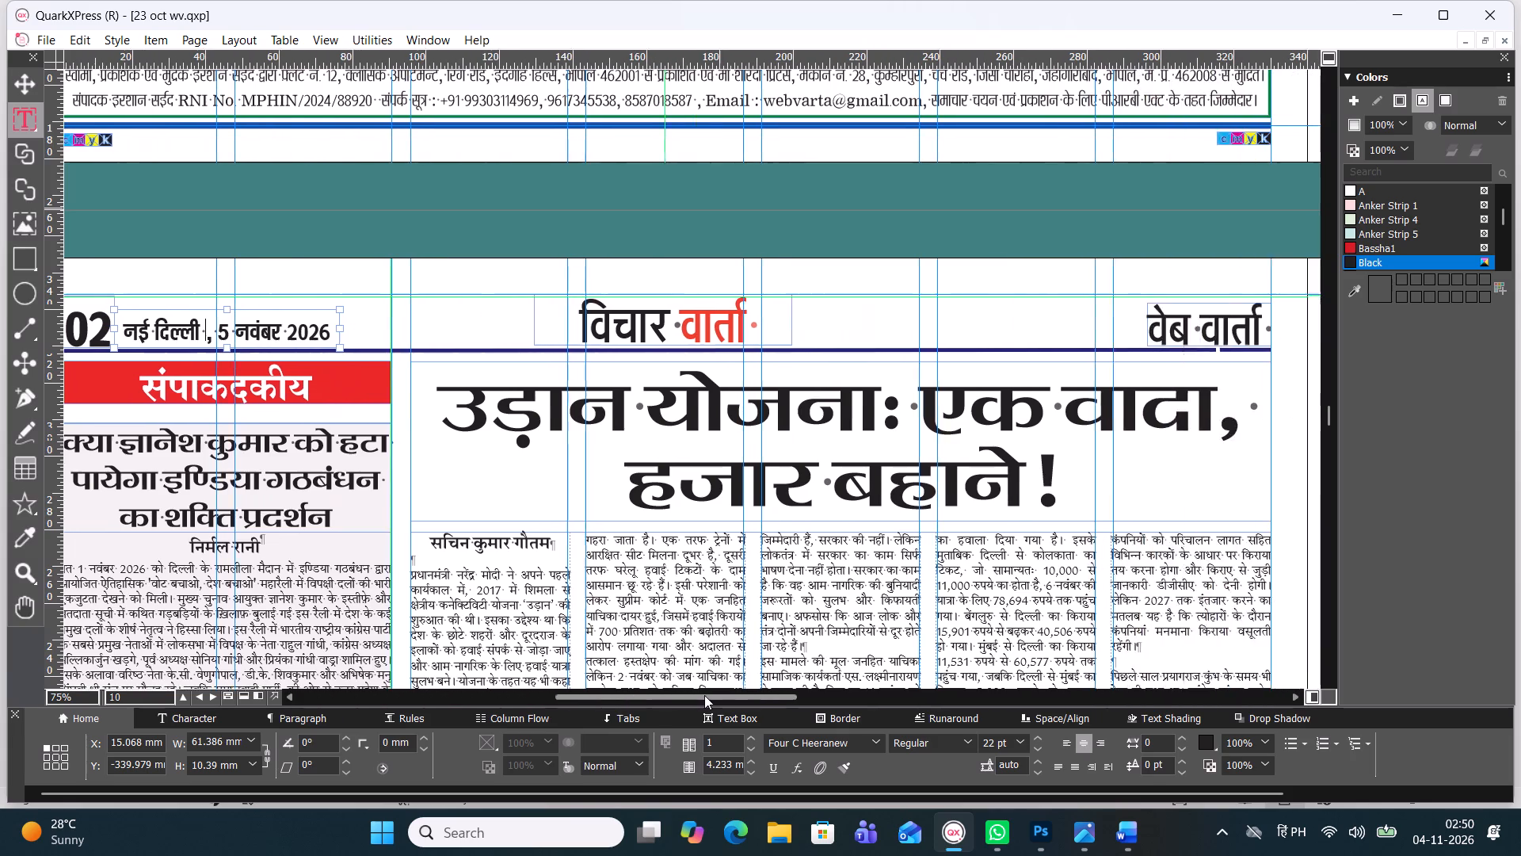
drag(704, 695, 713, 695)
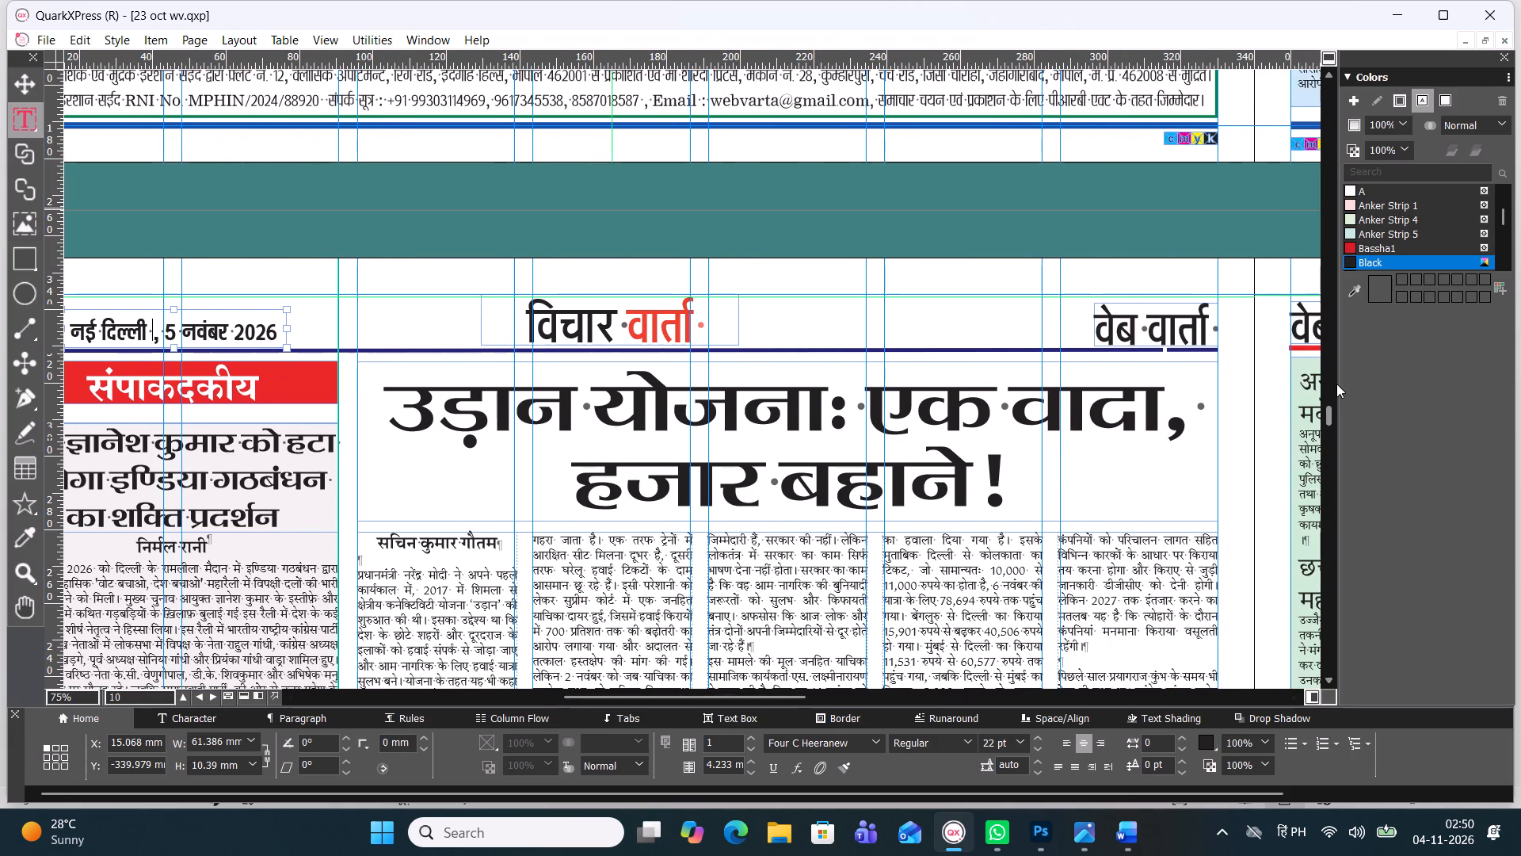
drag(1328, 411, 1338, 431)
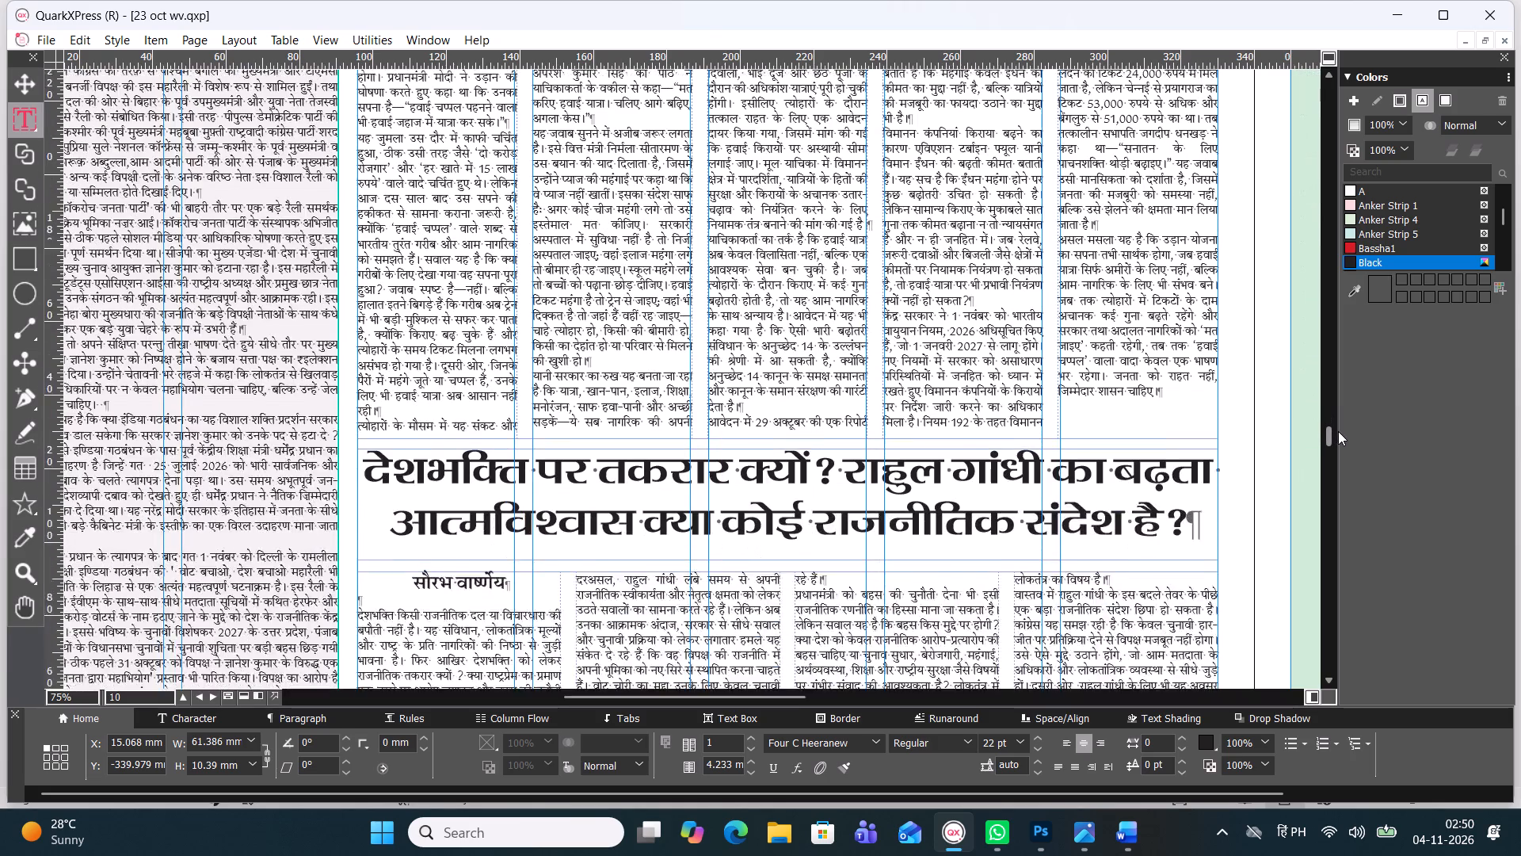
drag(1338, 431, 1341, 441)
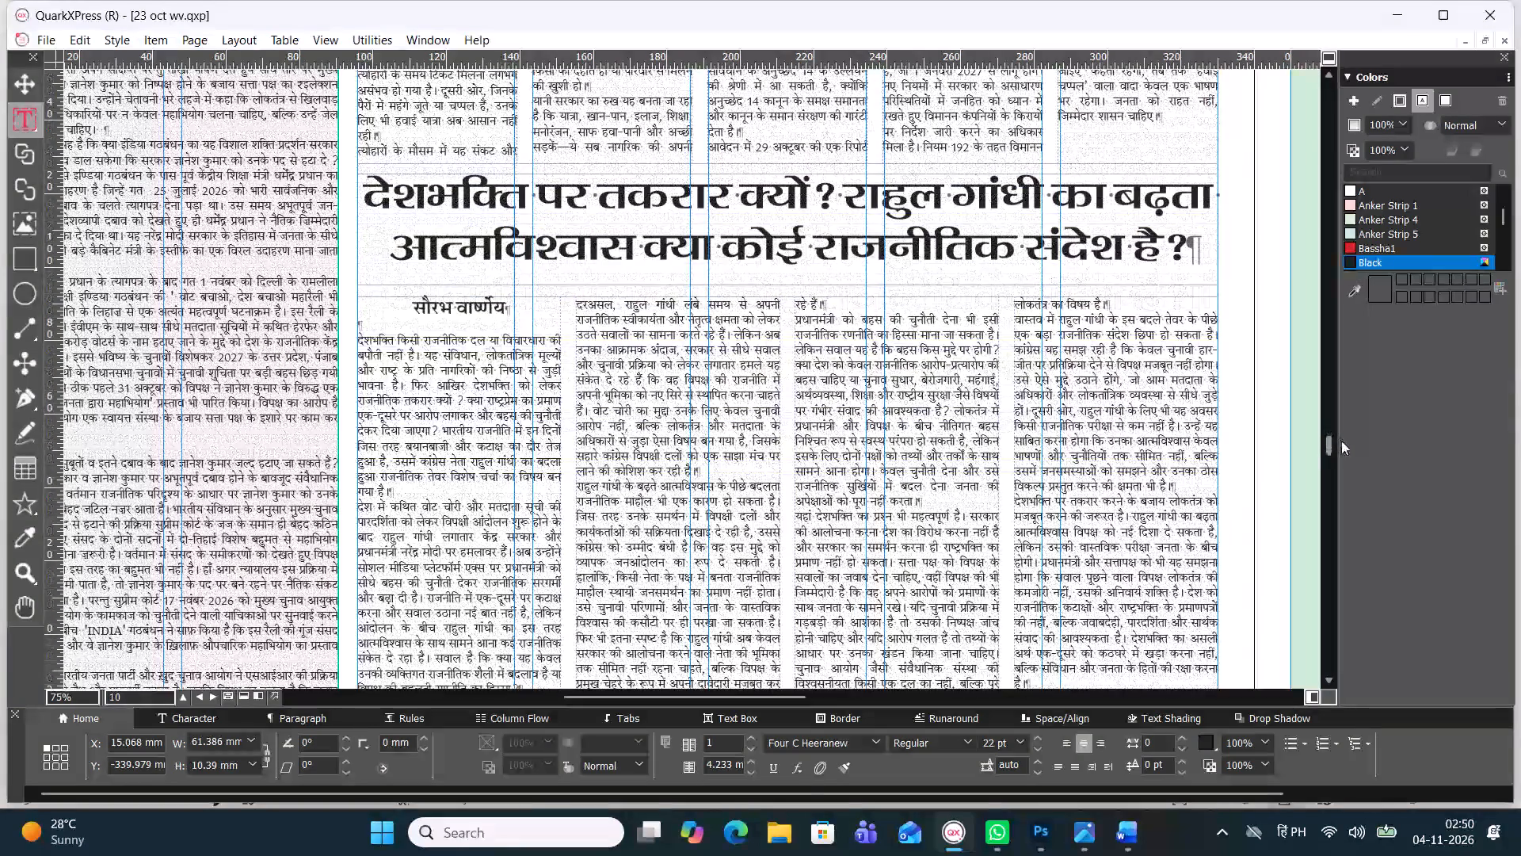
drag(1341, 441, 1348, 463)
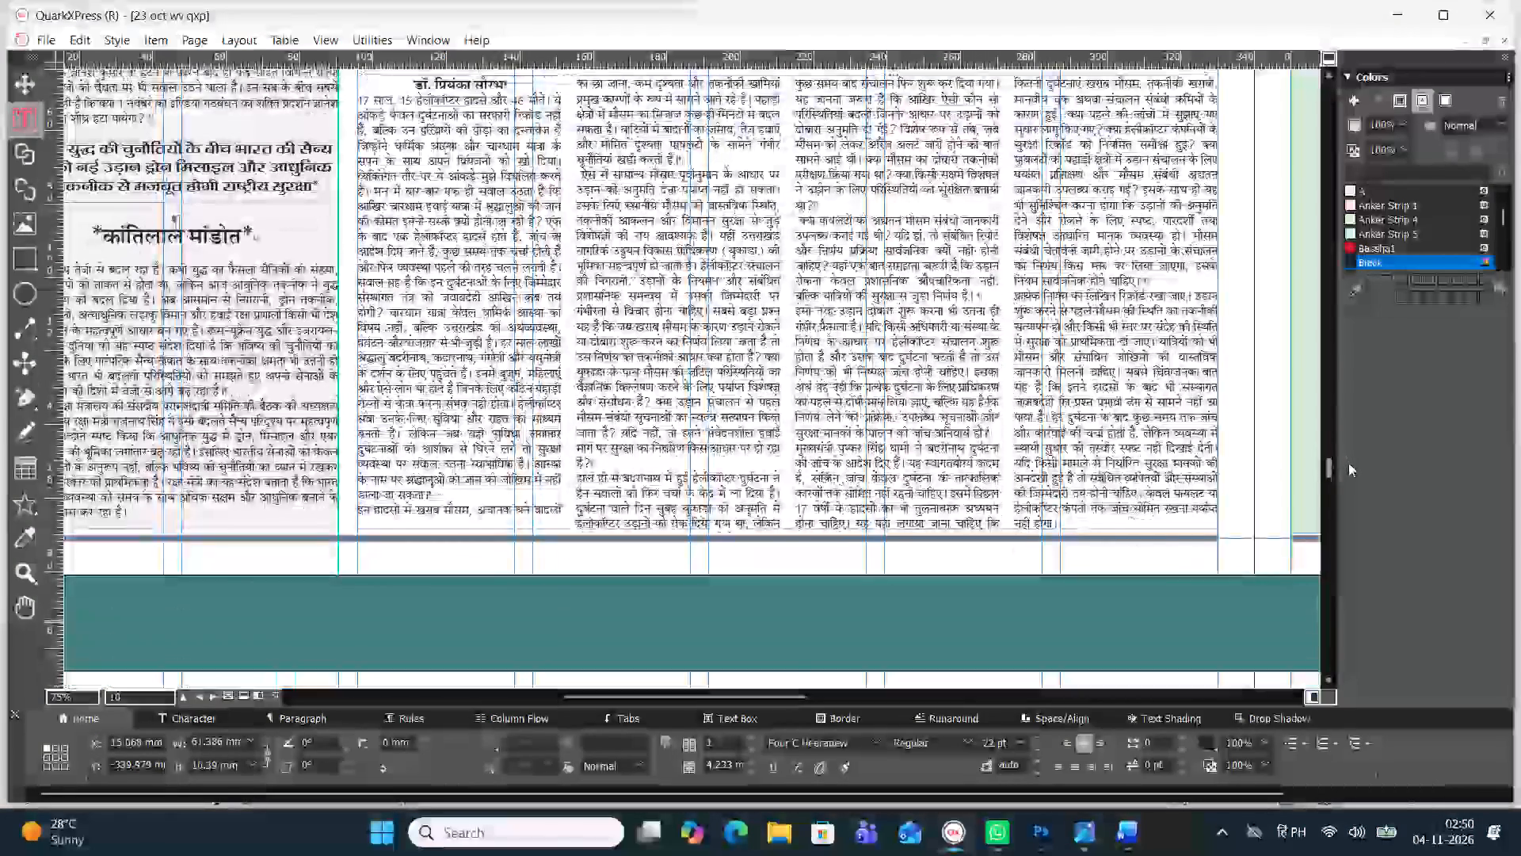
drag(1348, 463, 1348, 441)
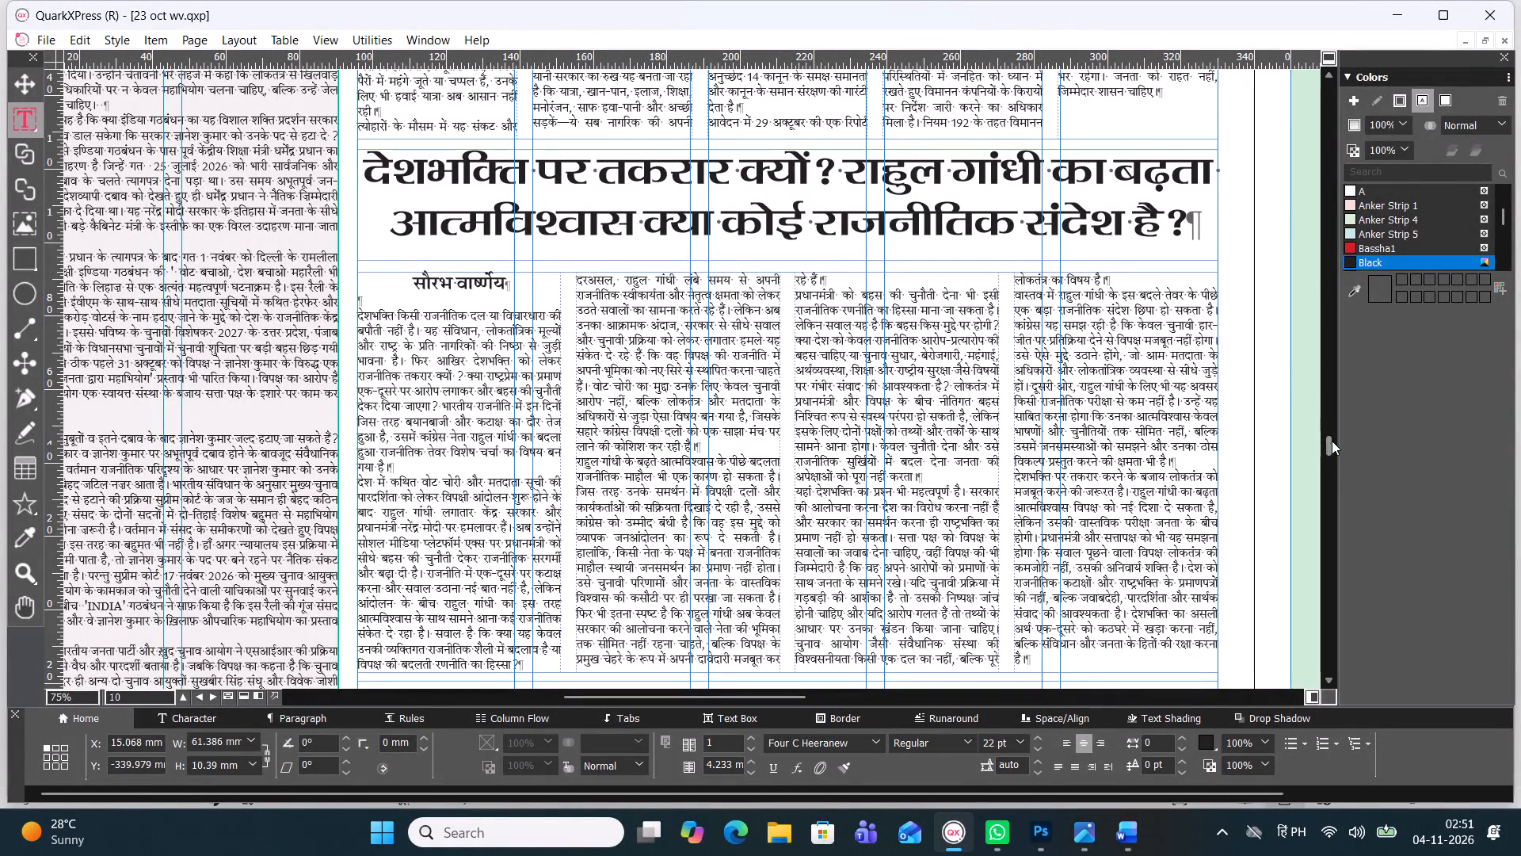
drag(1330, 446, 1337, 467)
click(1062, 437)
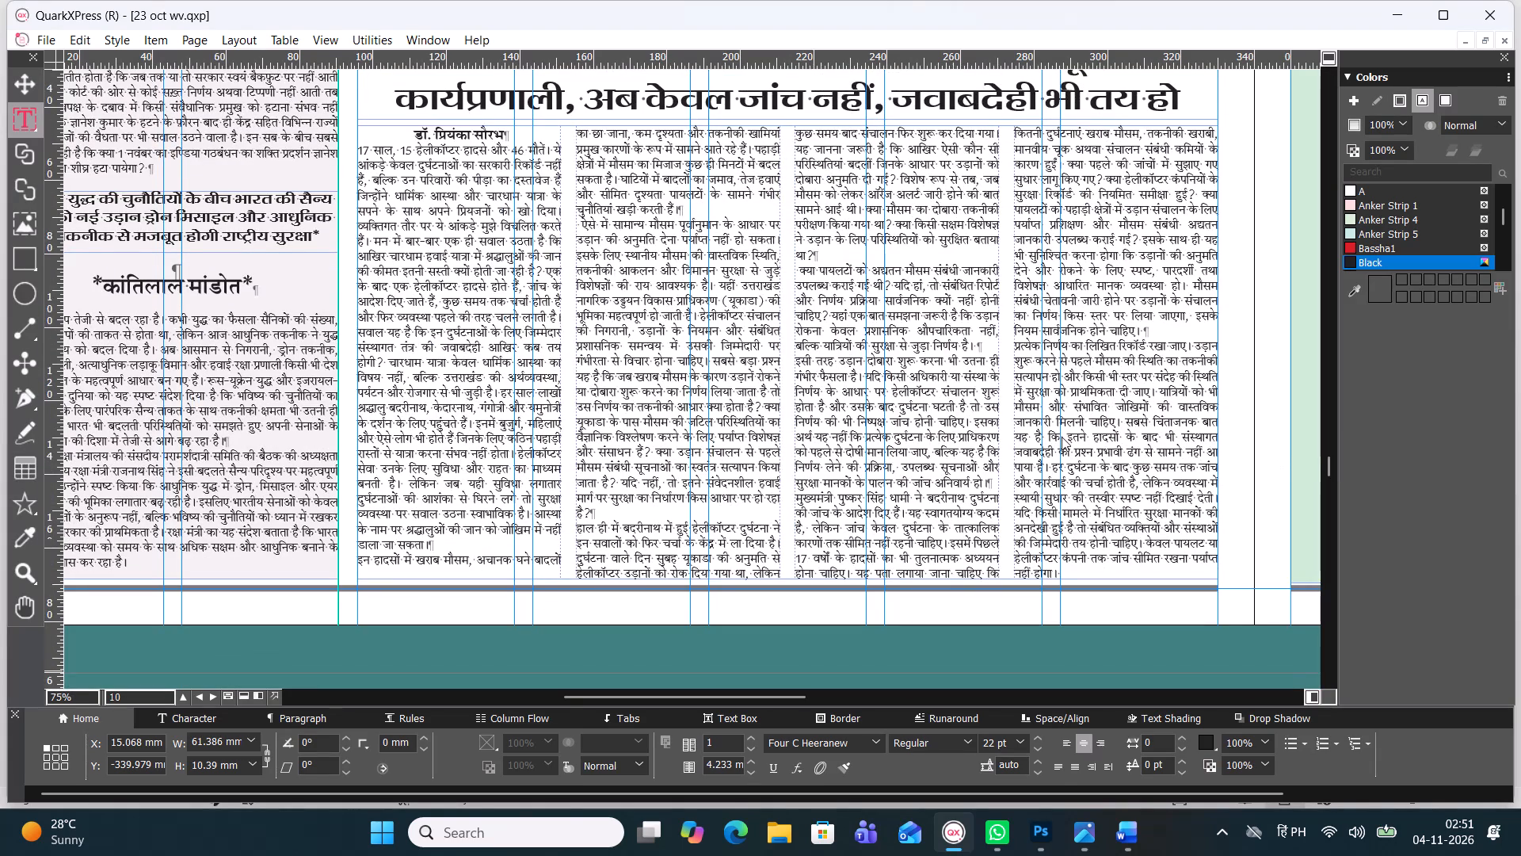
triple_click(654, 399)
click(654, 398)
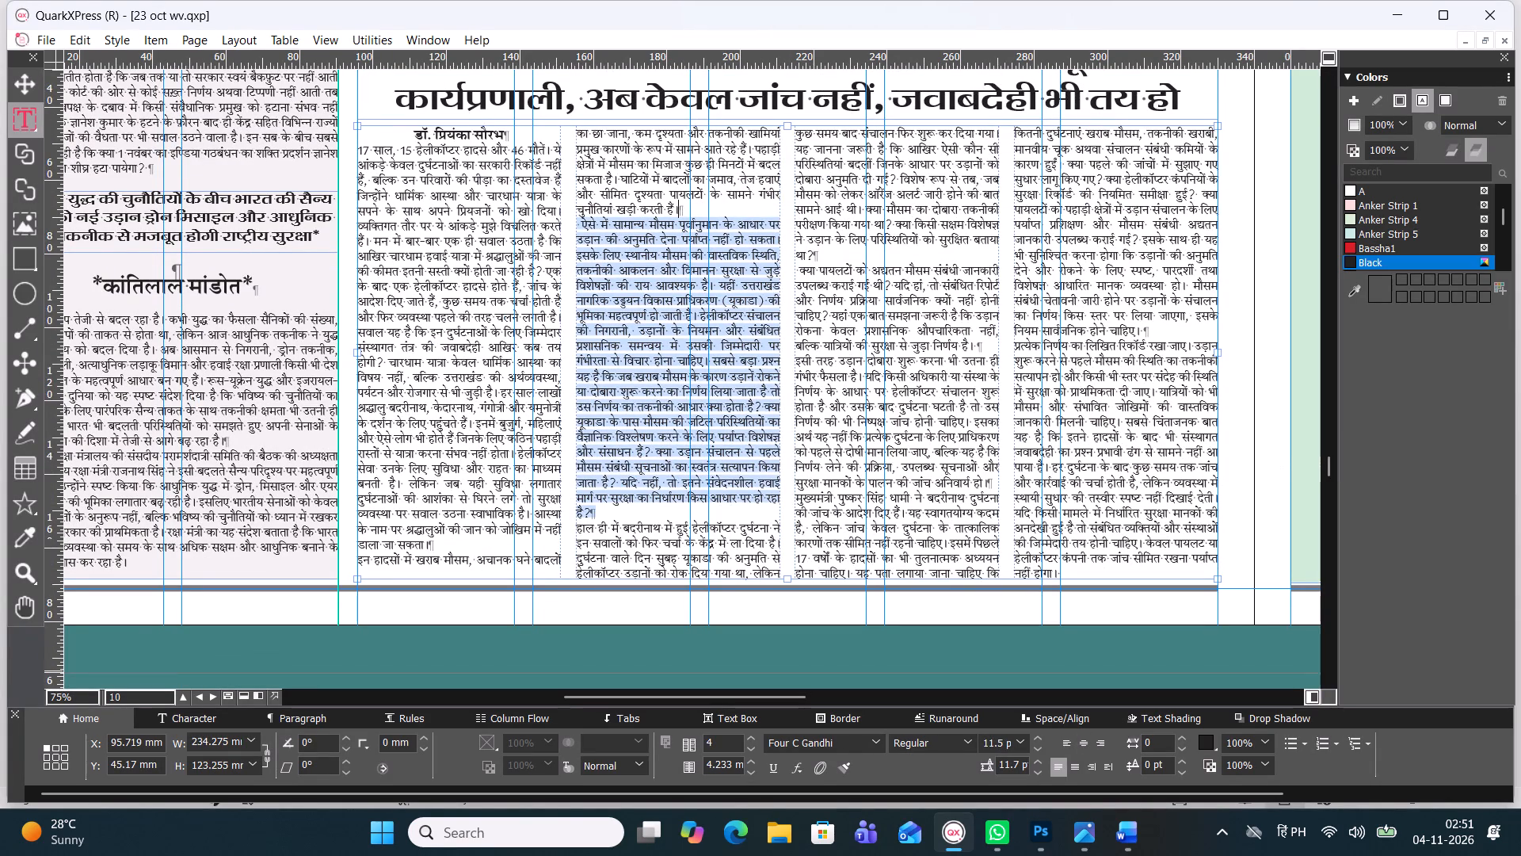
key(ctrl+a)
click(750, 747)
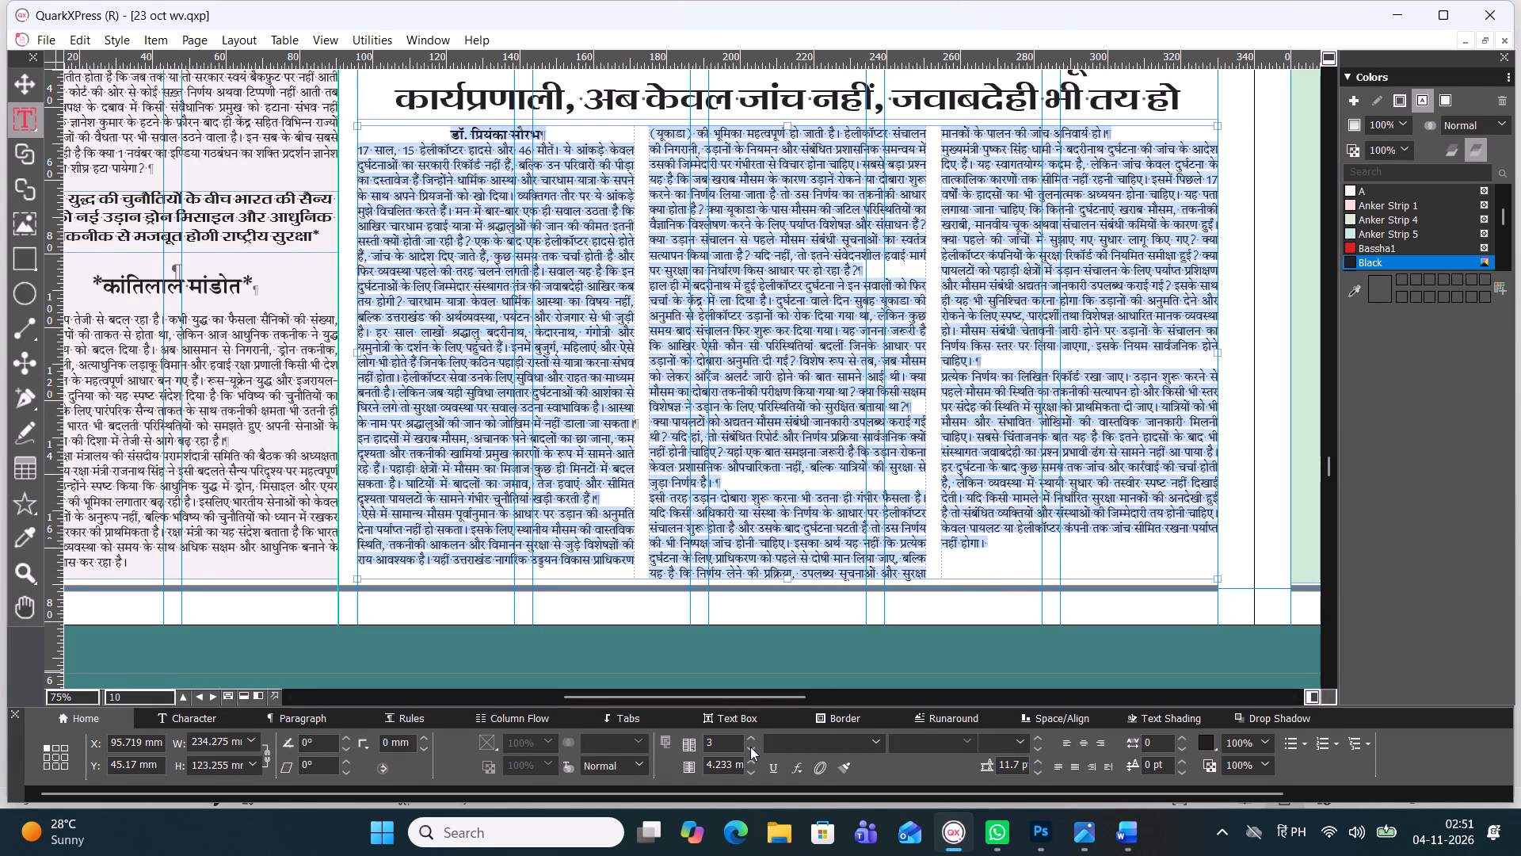
click(988, 560)
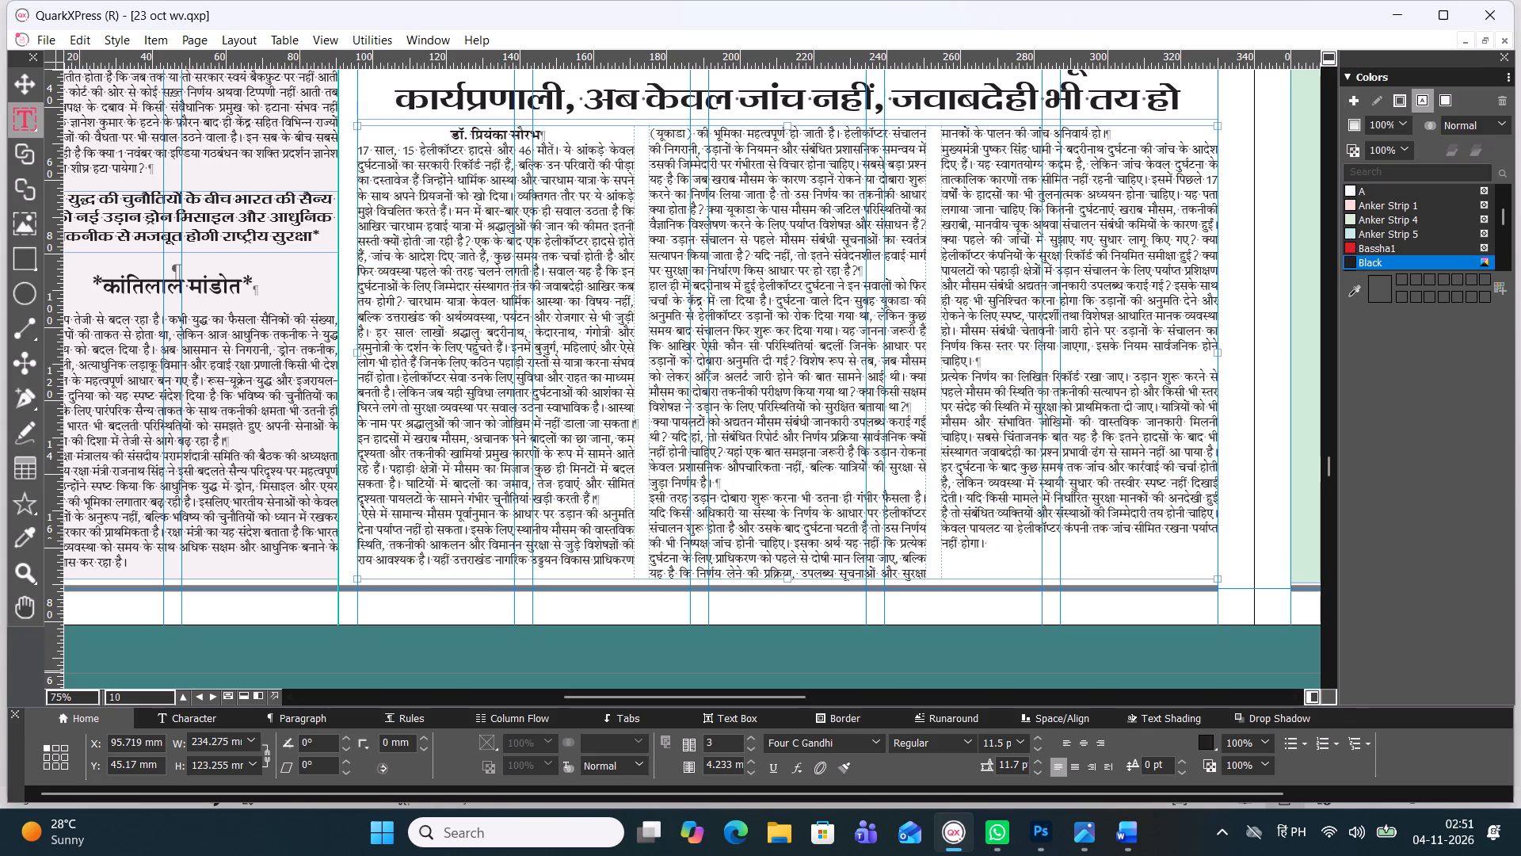
Enlarge the author byline of the Chardham helicopter article to 19 pt.
drag(547, 132, 387, 109)
key(ctrl+alt+shift+period)
key(ctrl+alt+shift+period)
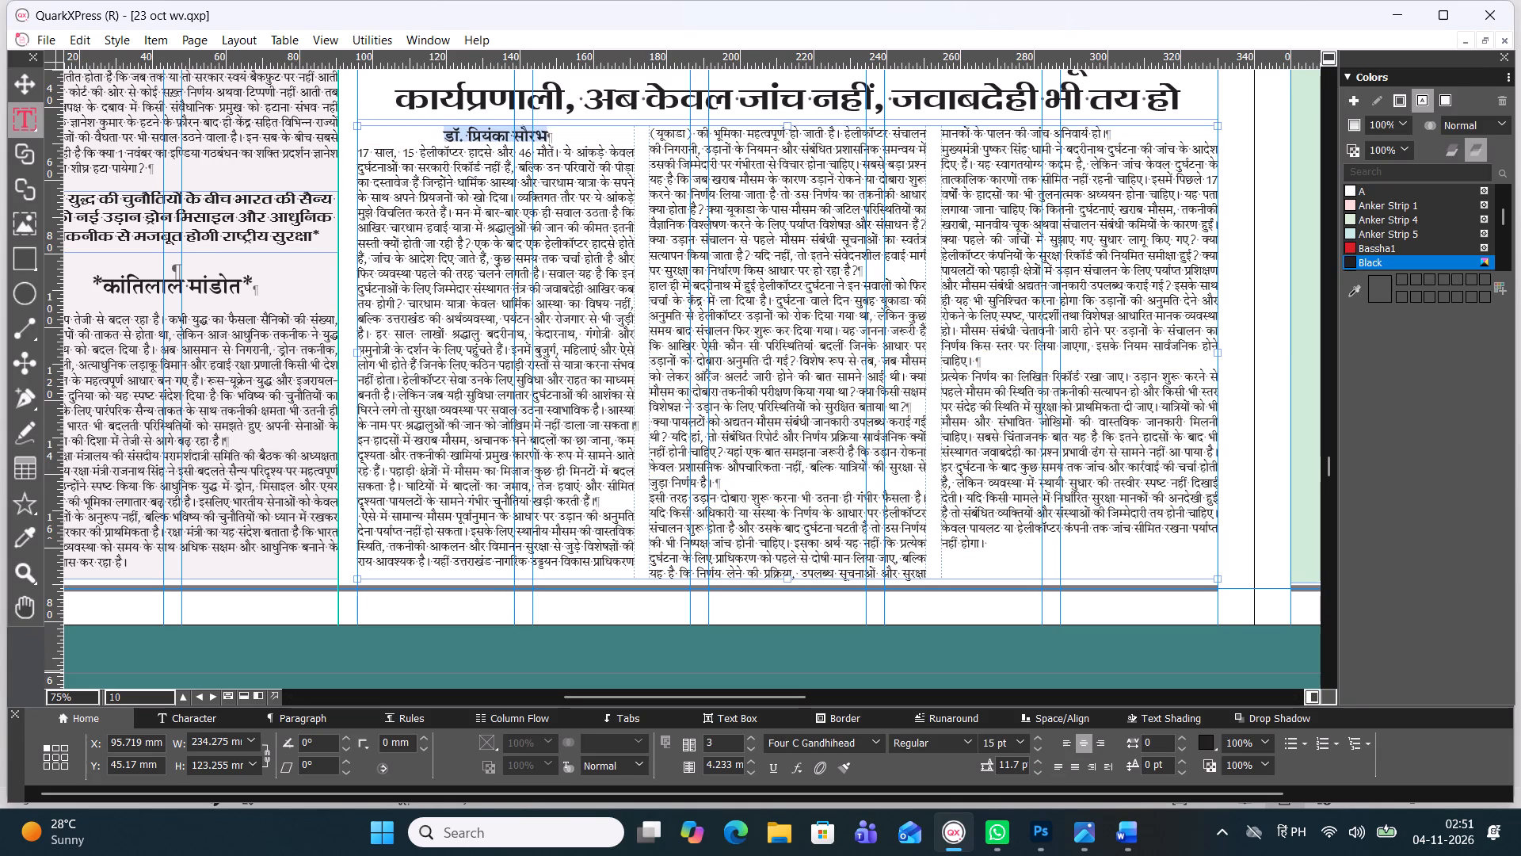
key(ctrl+alt+shift+period)
key(ctrl+alt+shift+period)
key(ctrl+alt+shift+period)
key(ctrl+alt+shift+period)
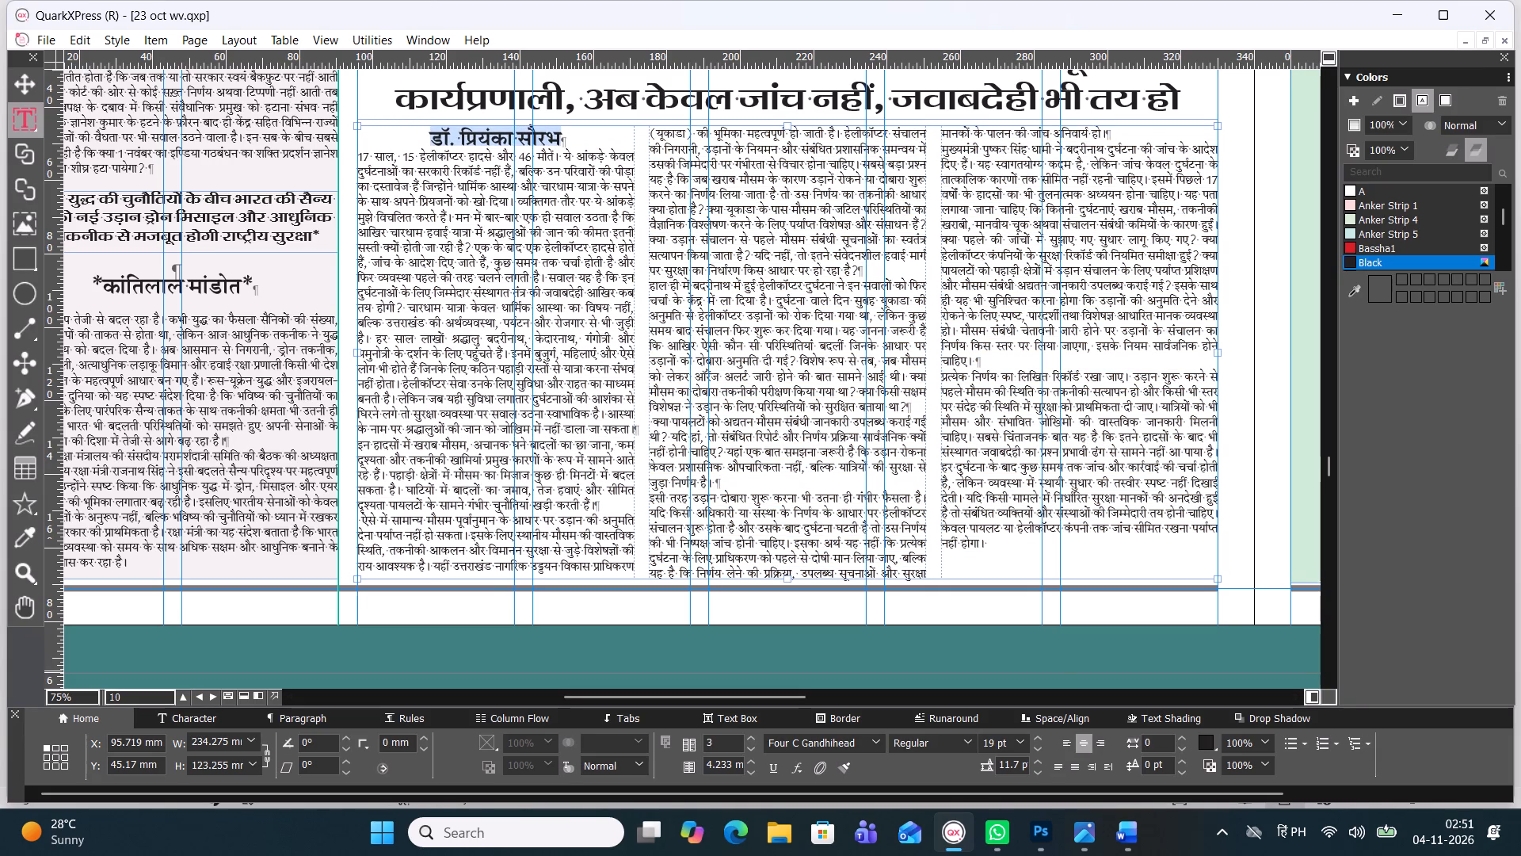
Set the baseline shift of the Chardham article's author byline to -4 pt.
triple_click(1184, 775)
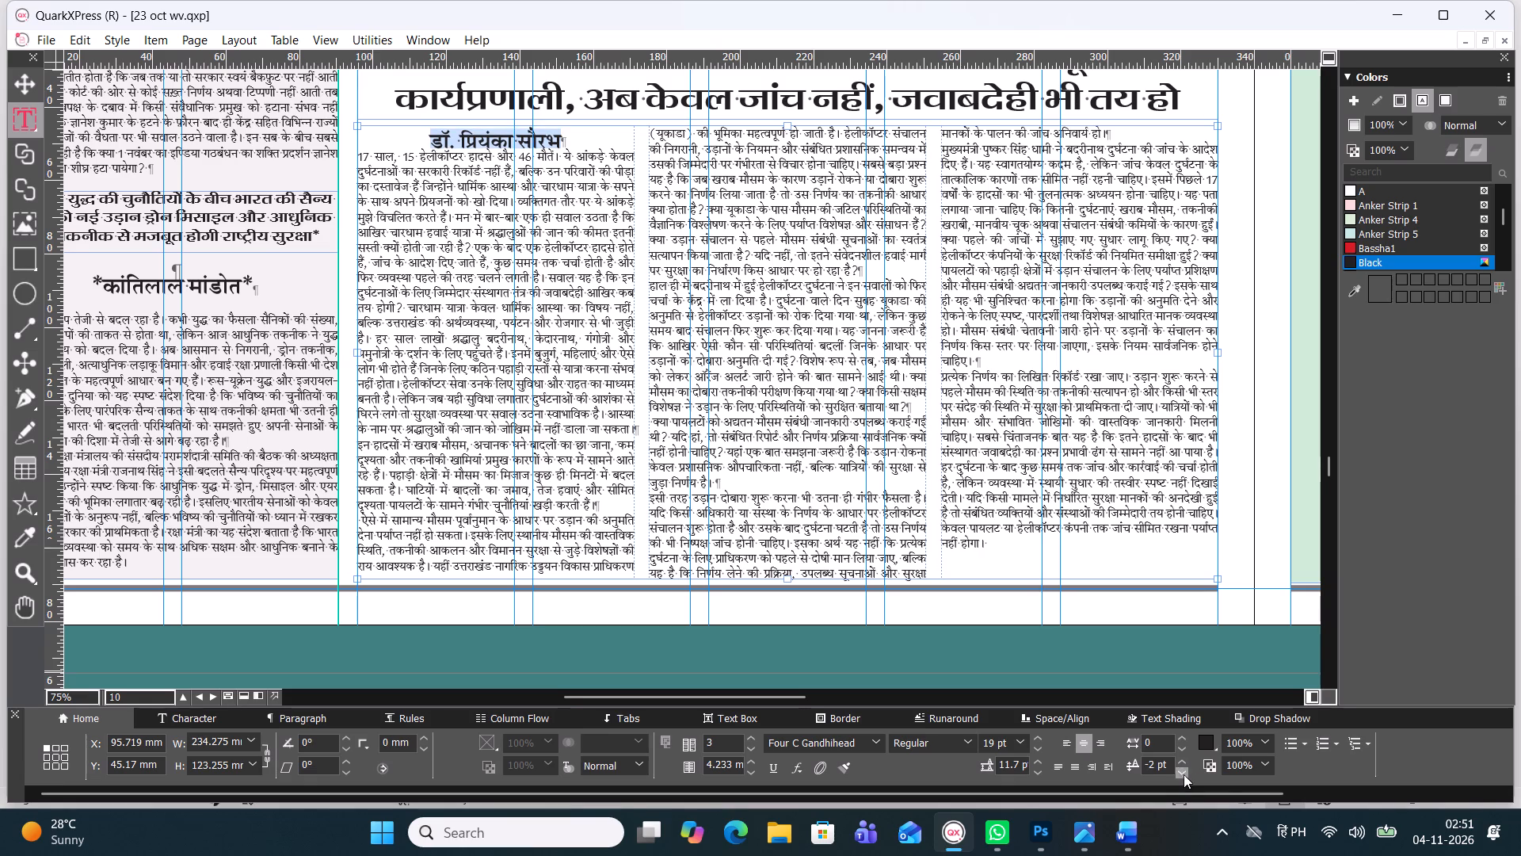
triple_click(1184, 773)
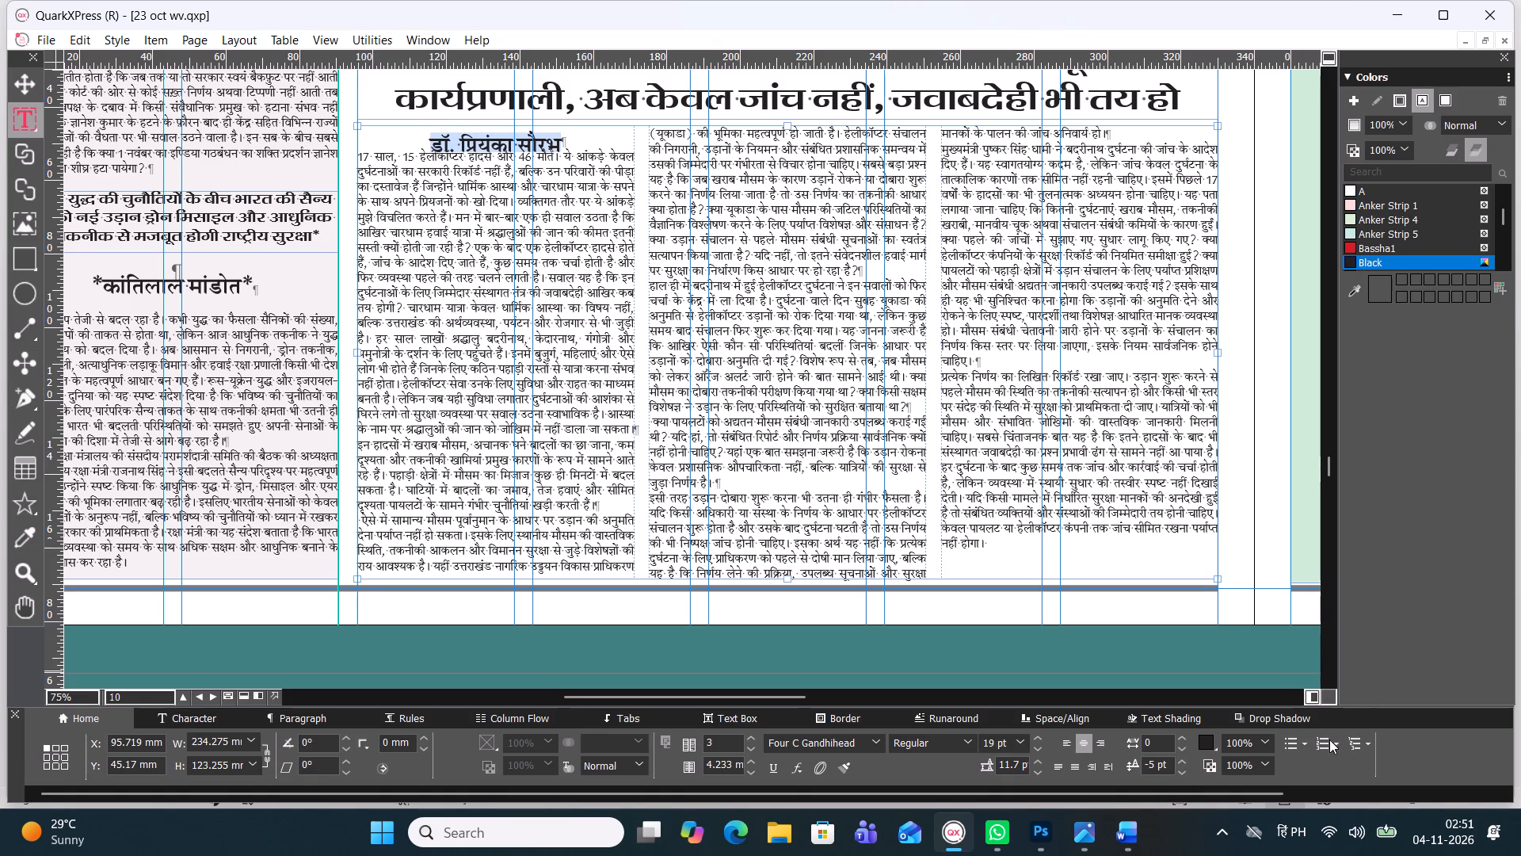
click(1184, 759)
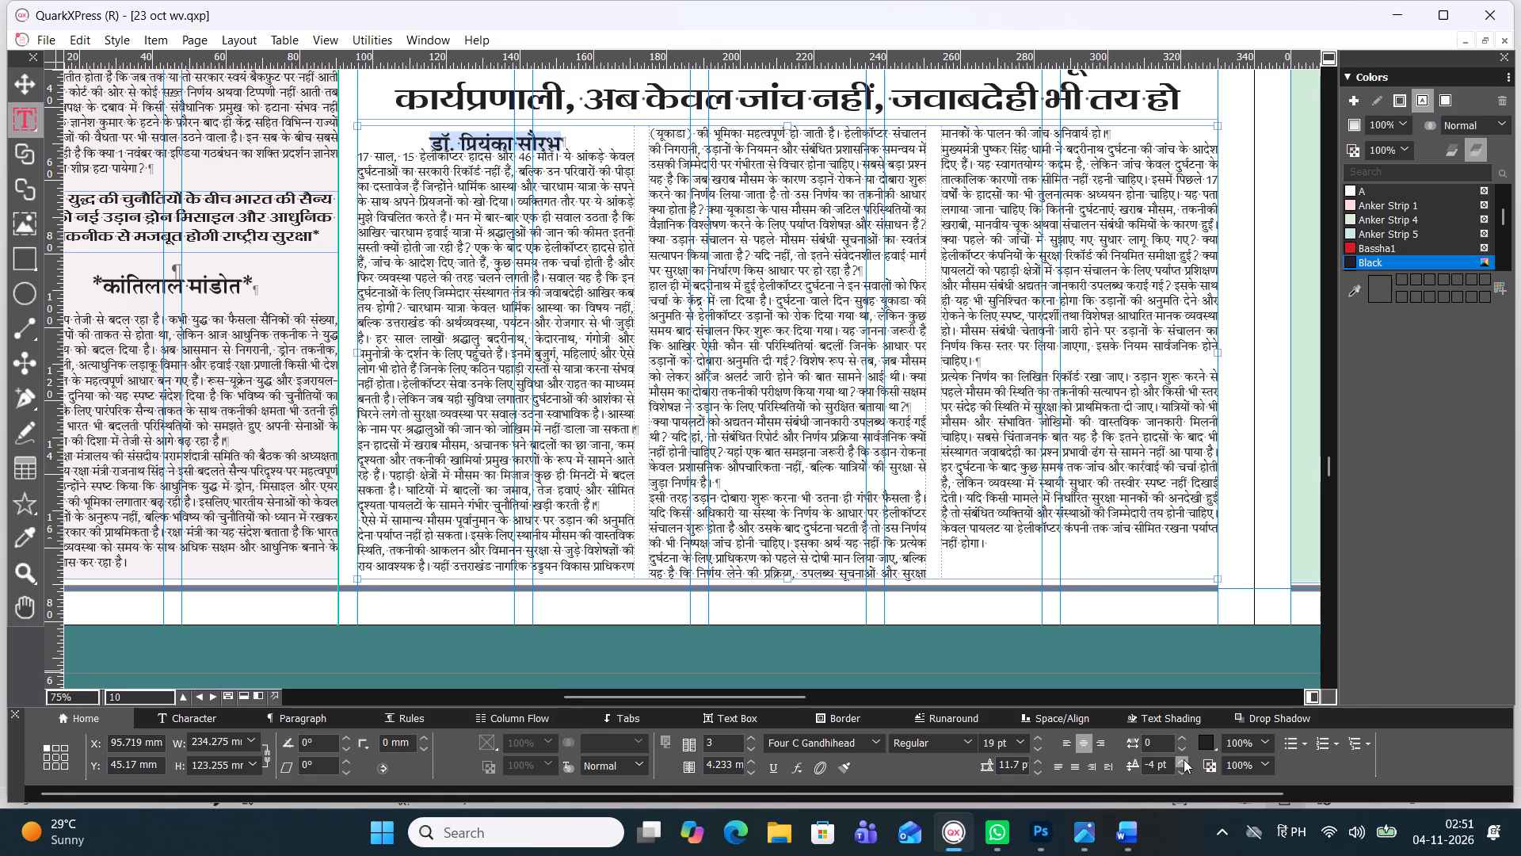
click(1012, 574)
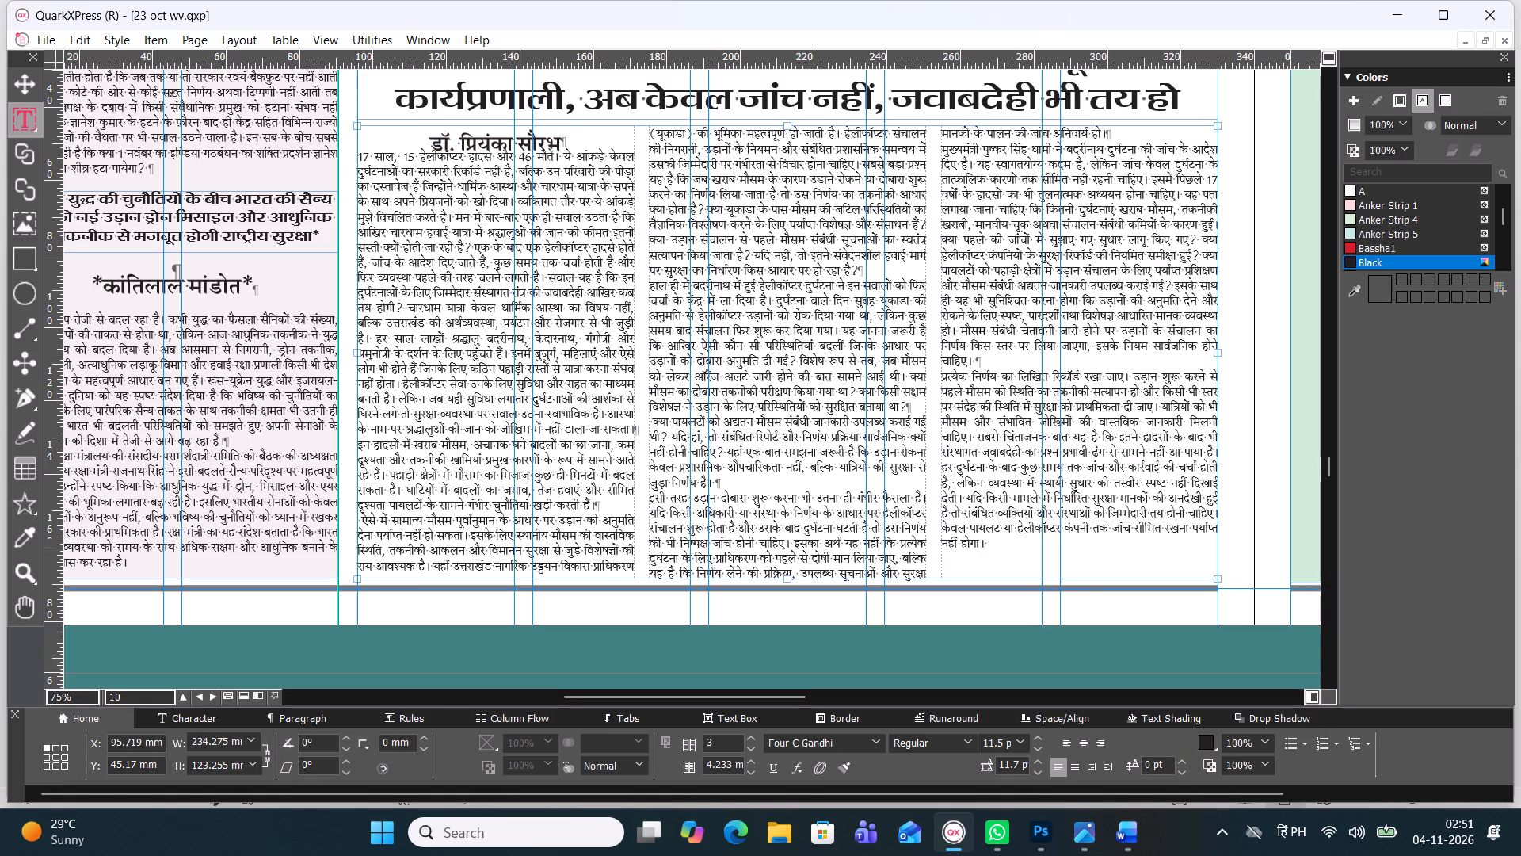
Insert an empty line between the author byline and the first paragraph of the Chardham helicopter article.
click(360, 147)
click(360, 148)
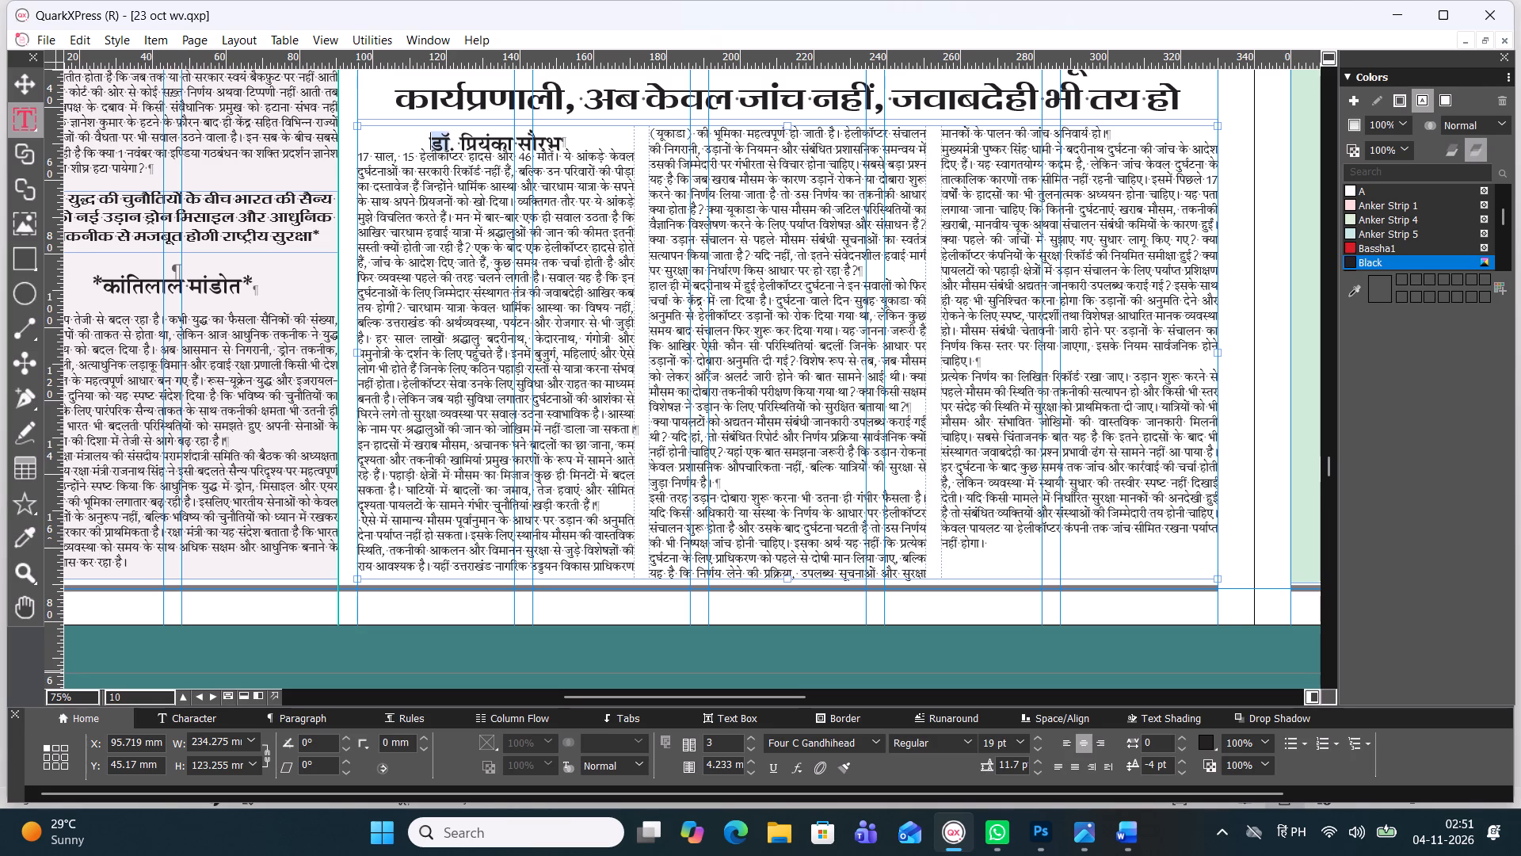
click(359, 151)
key(Return)
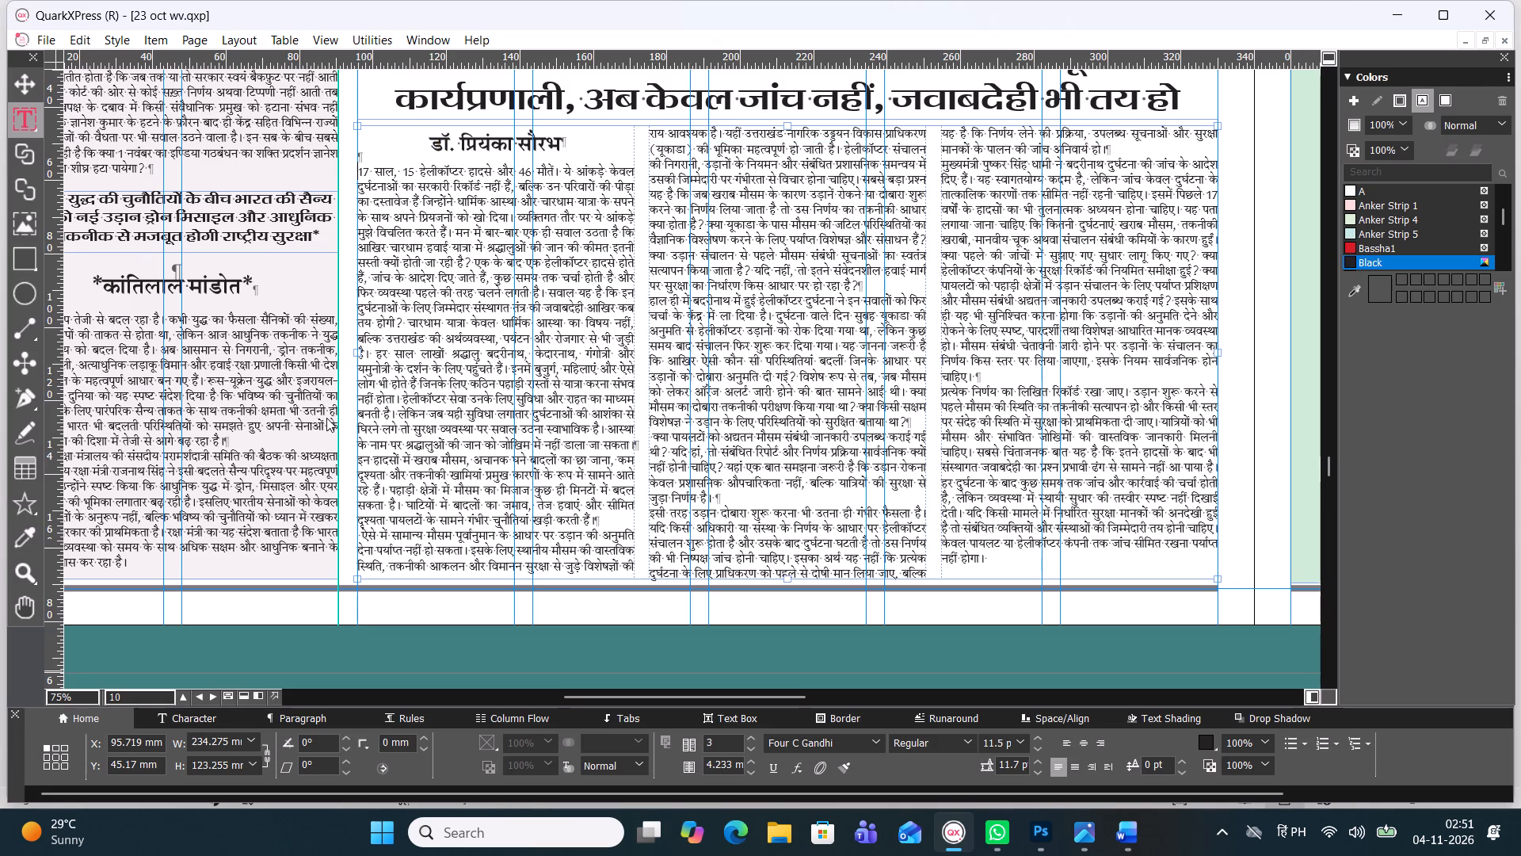
click(399, 578)
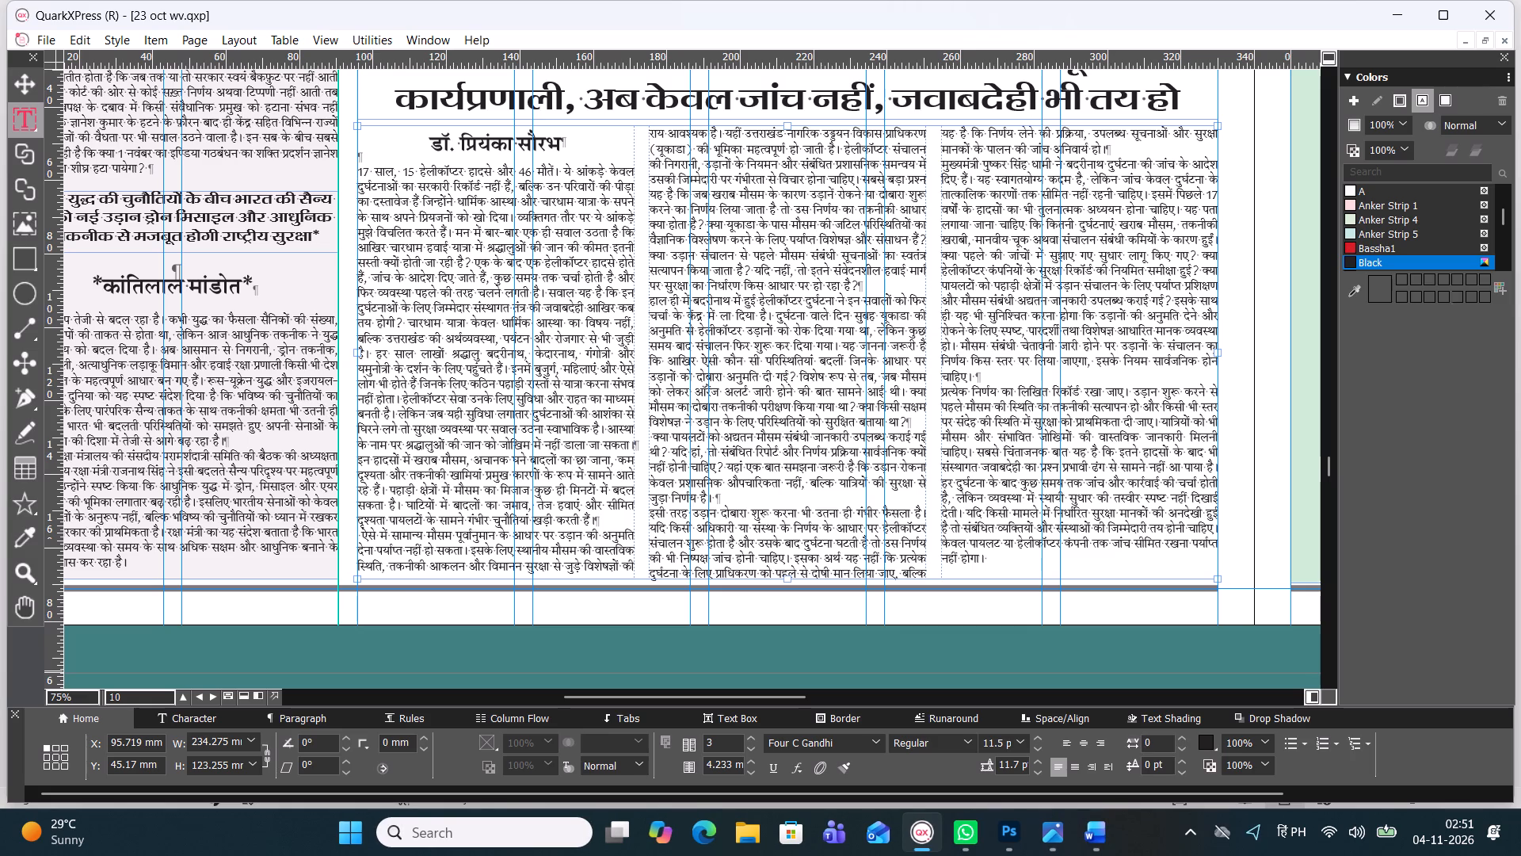
click(409, 614)
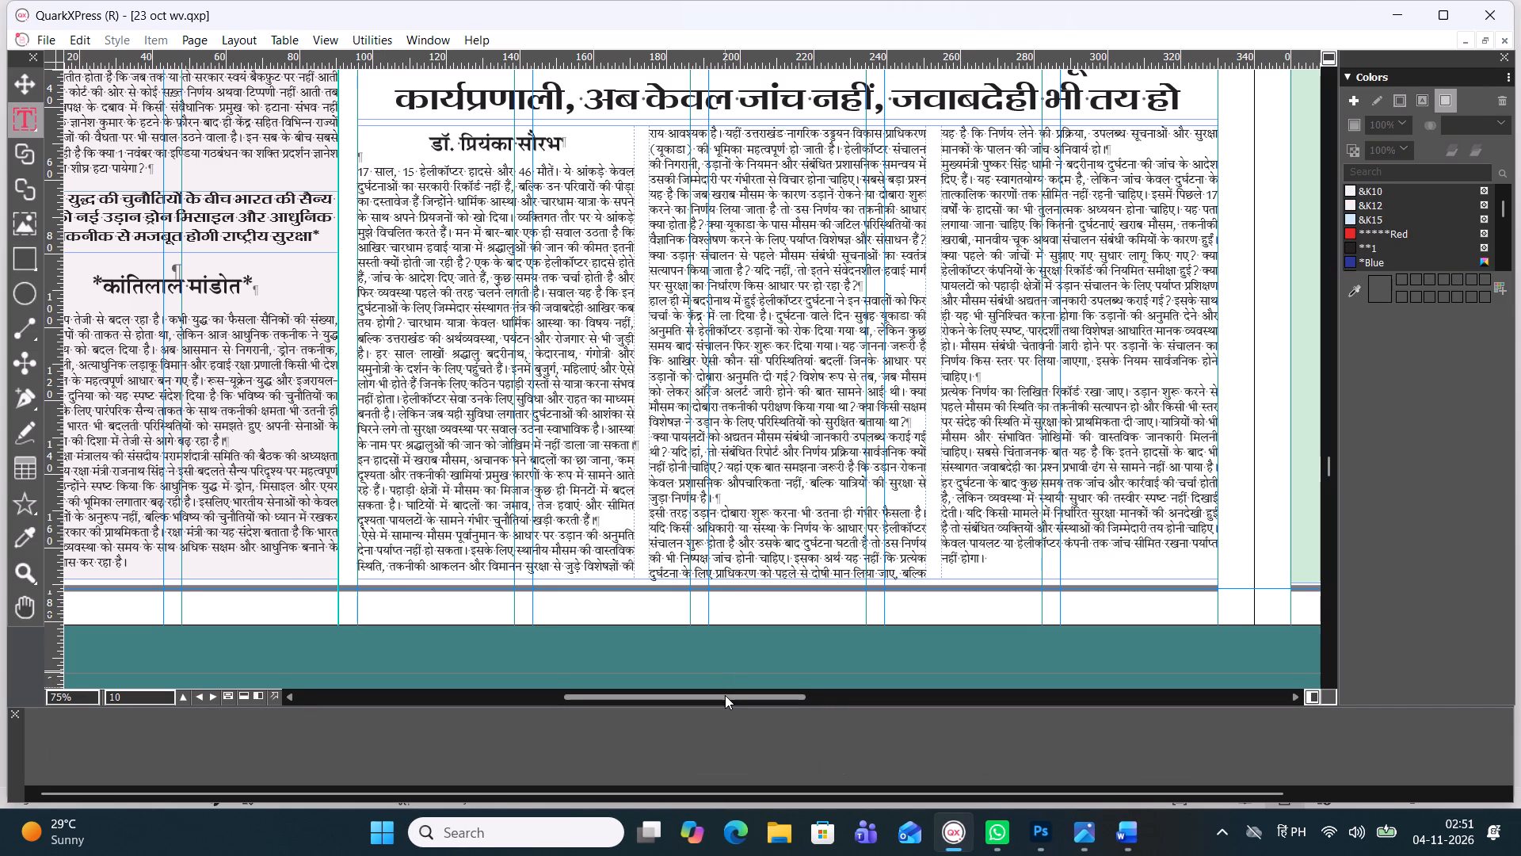
Export page 2 of the layout as a PDF named आर्टिकल 5 in the Downloads folder.
drag(725, 695, 676, 690)
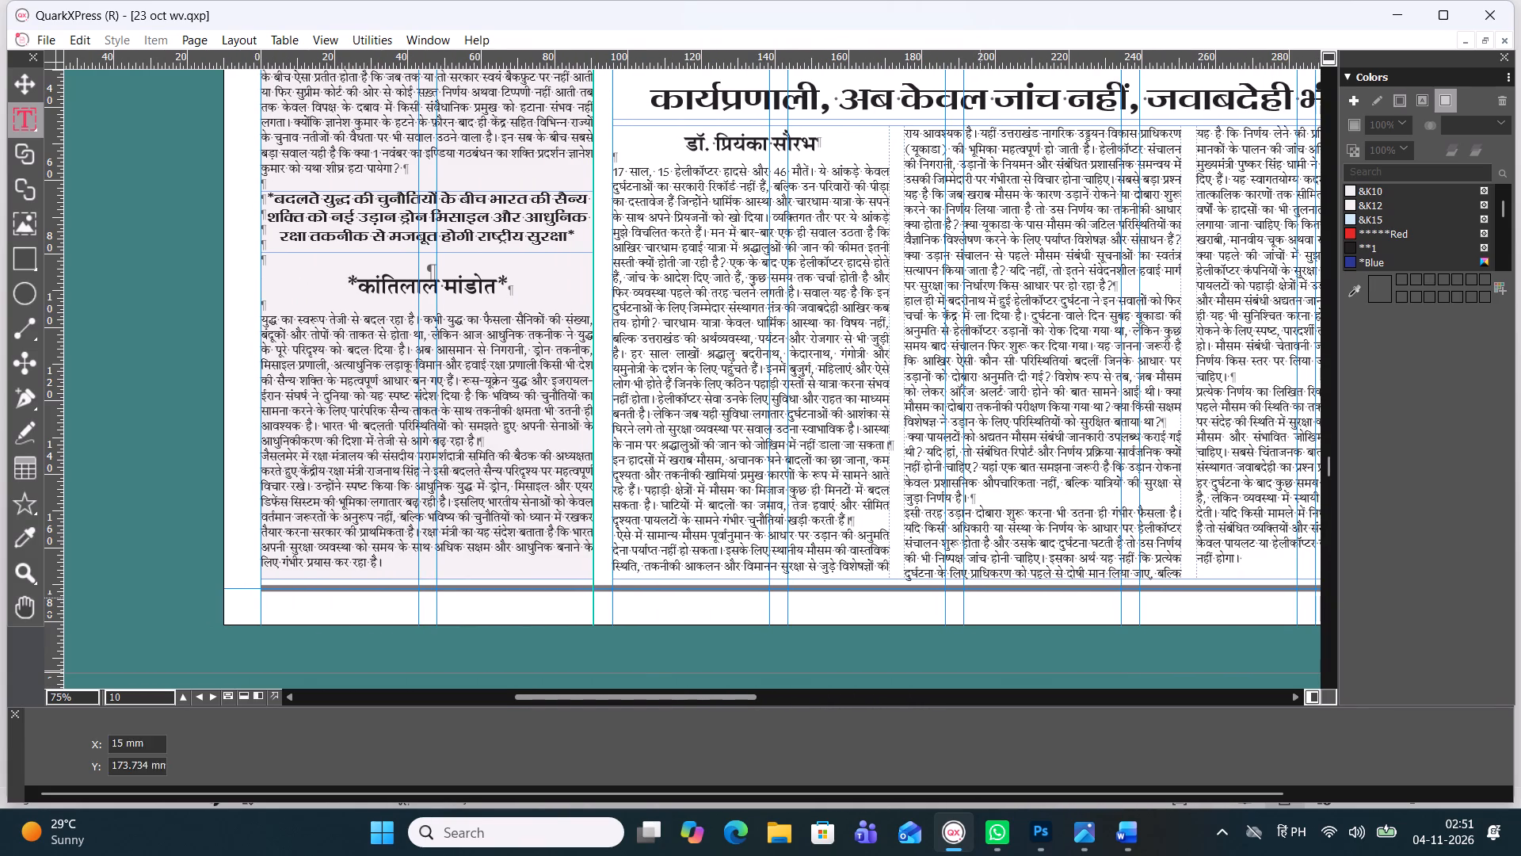
right_click(114, 553)
click(210, 756)
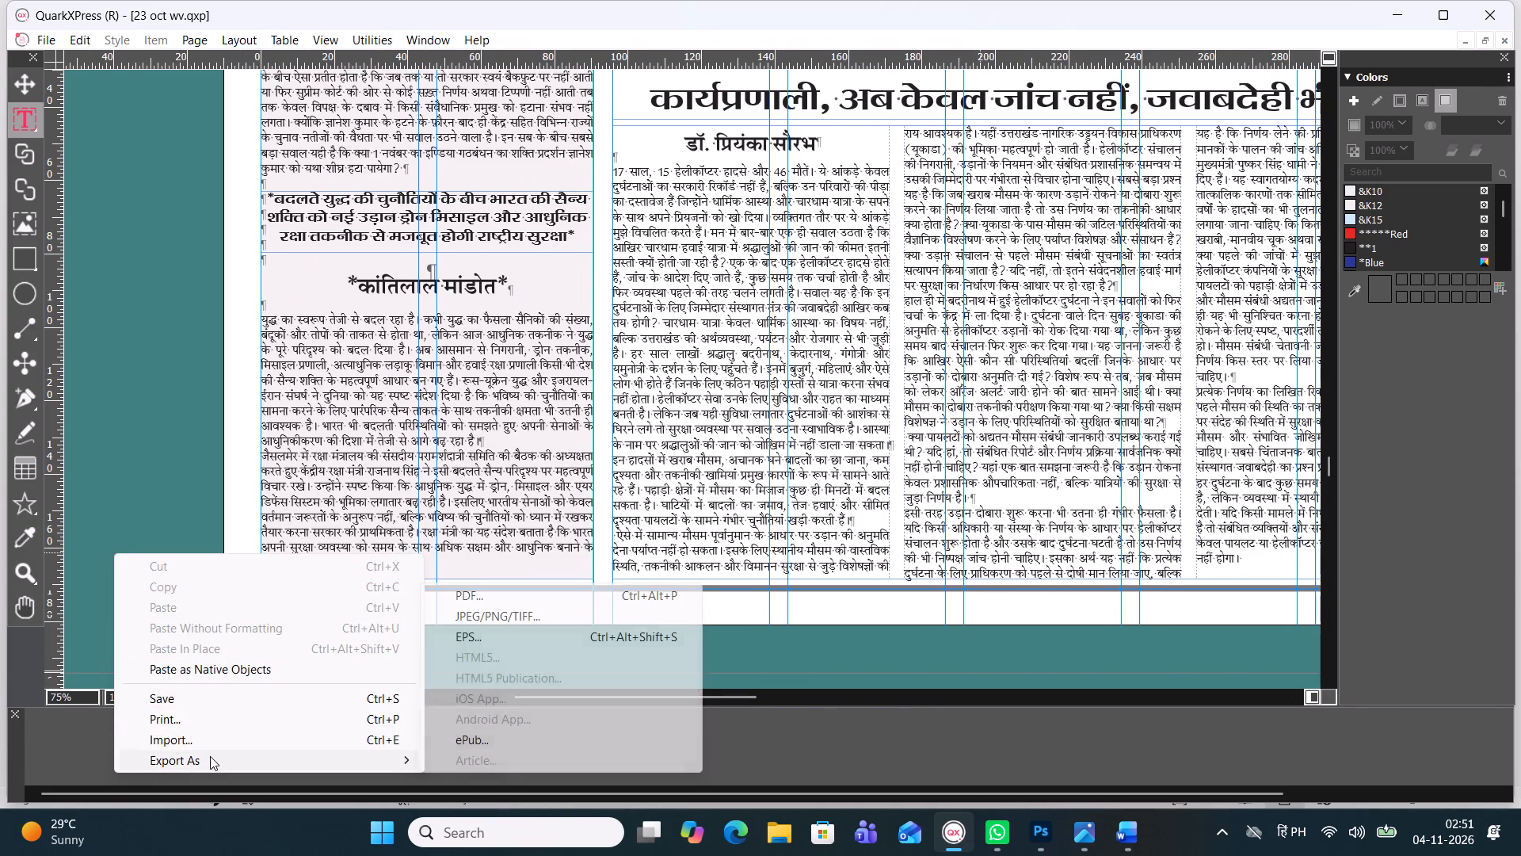
click(511, 598)
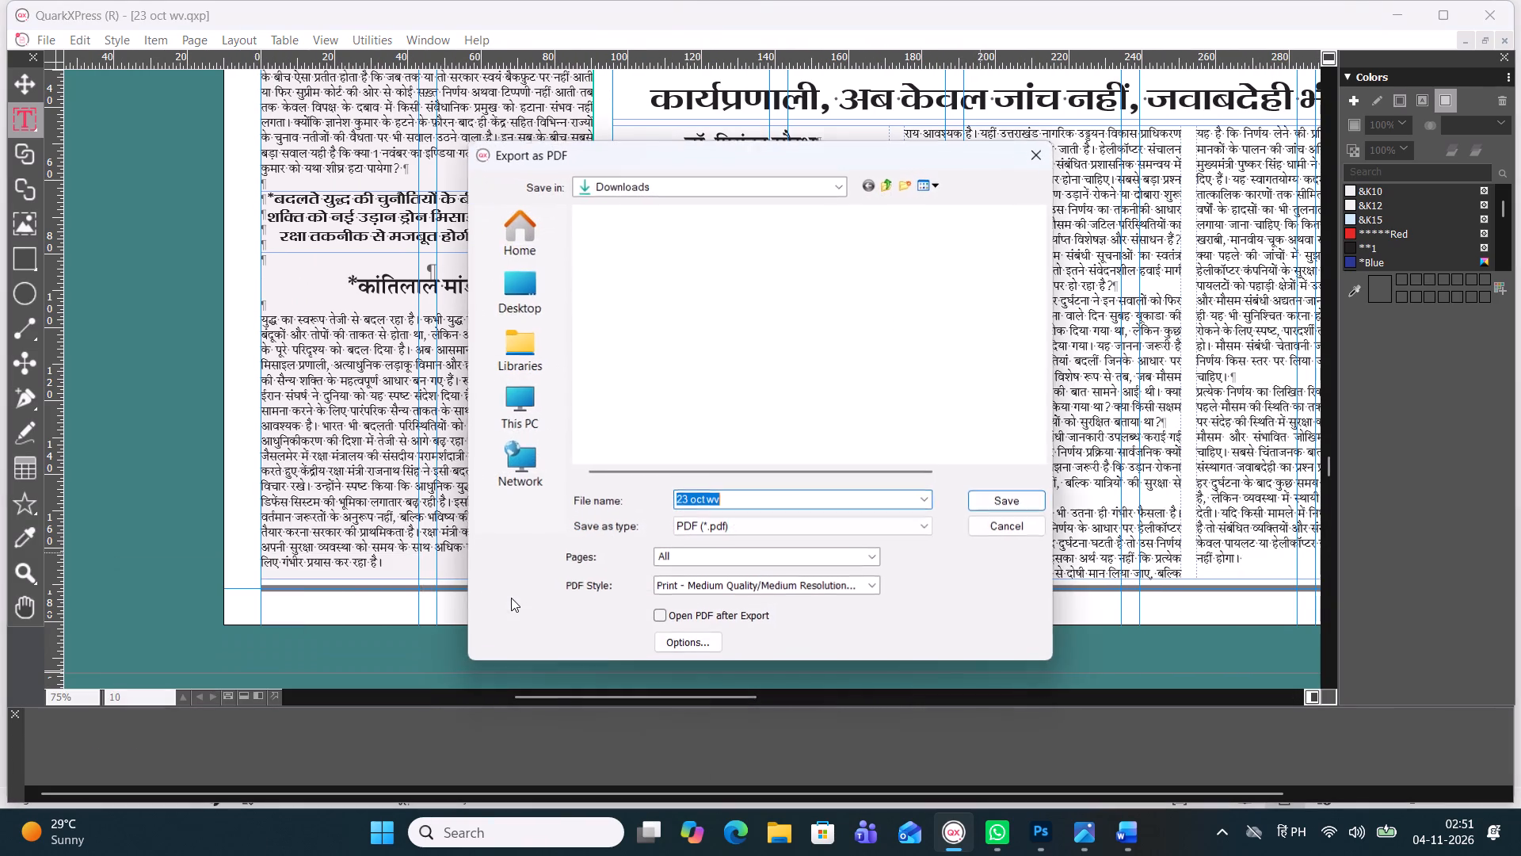
key(BackSpace)
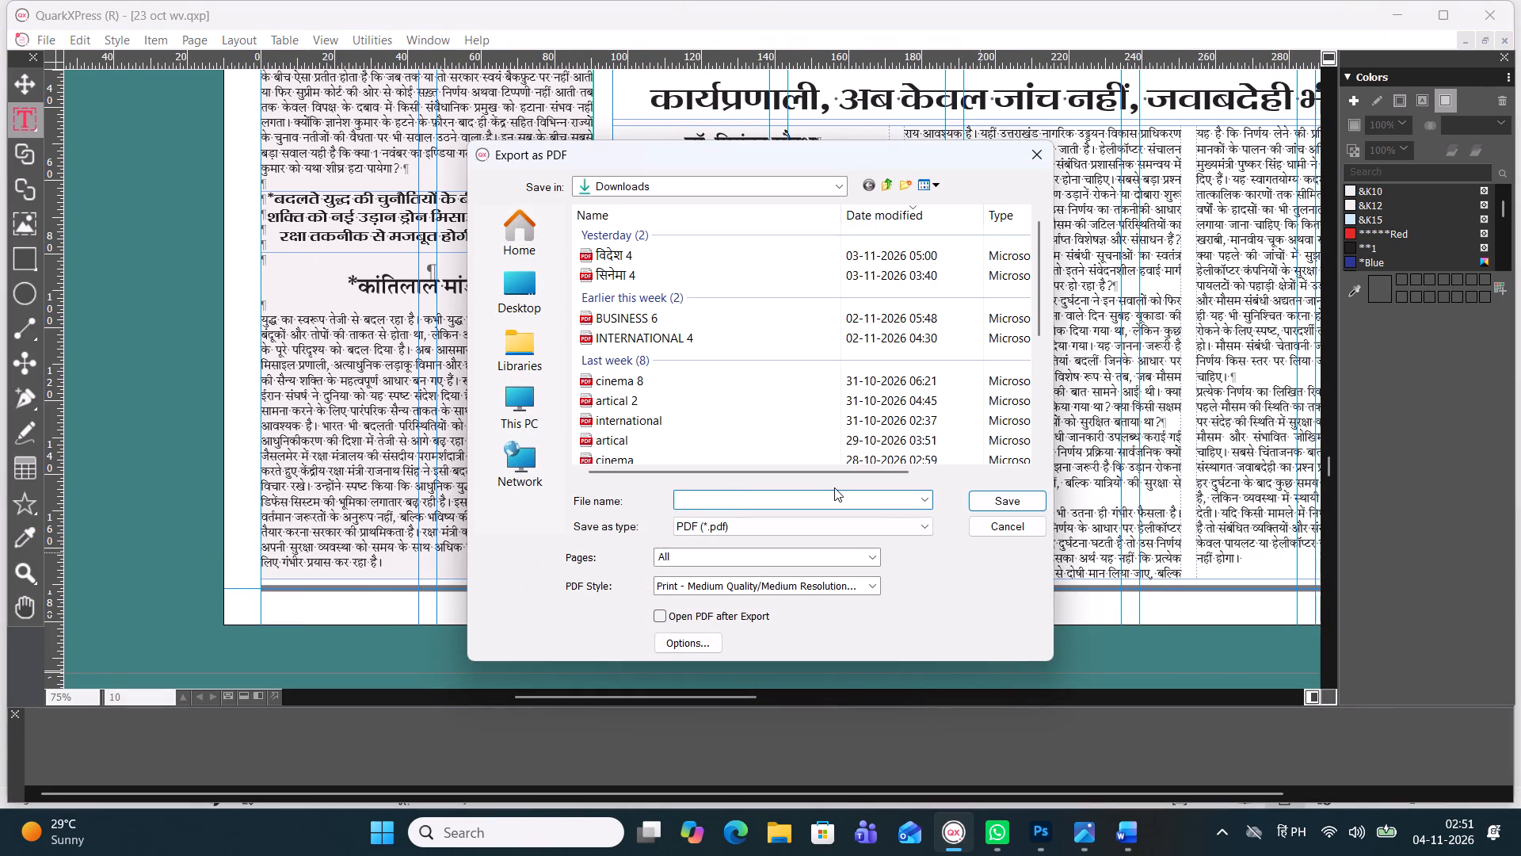
text(ARTICAL)
key(space)
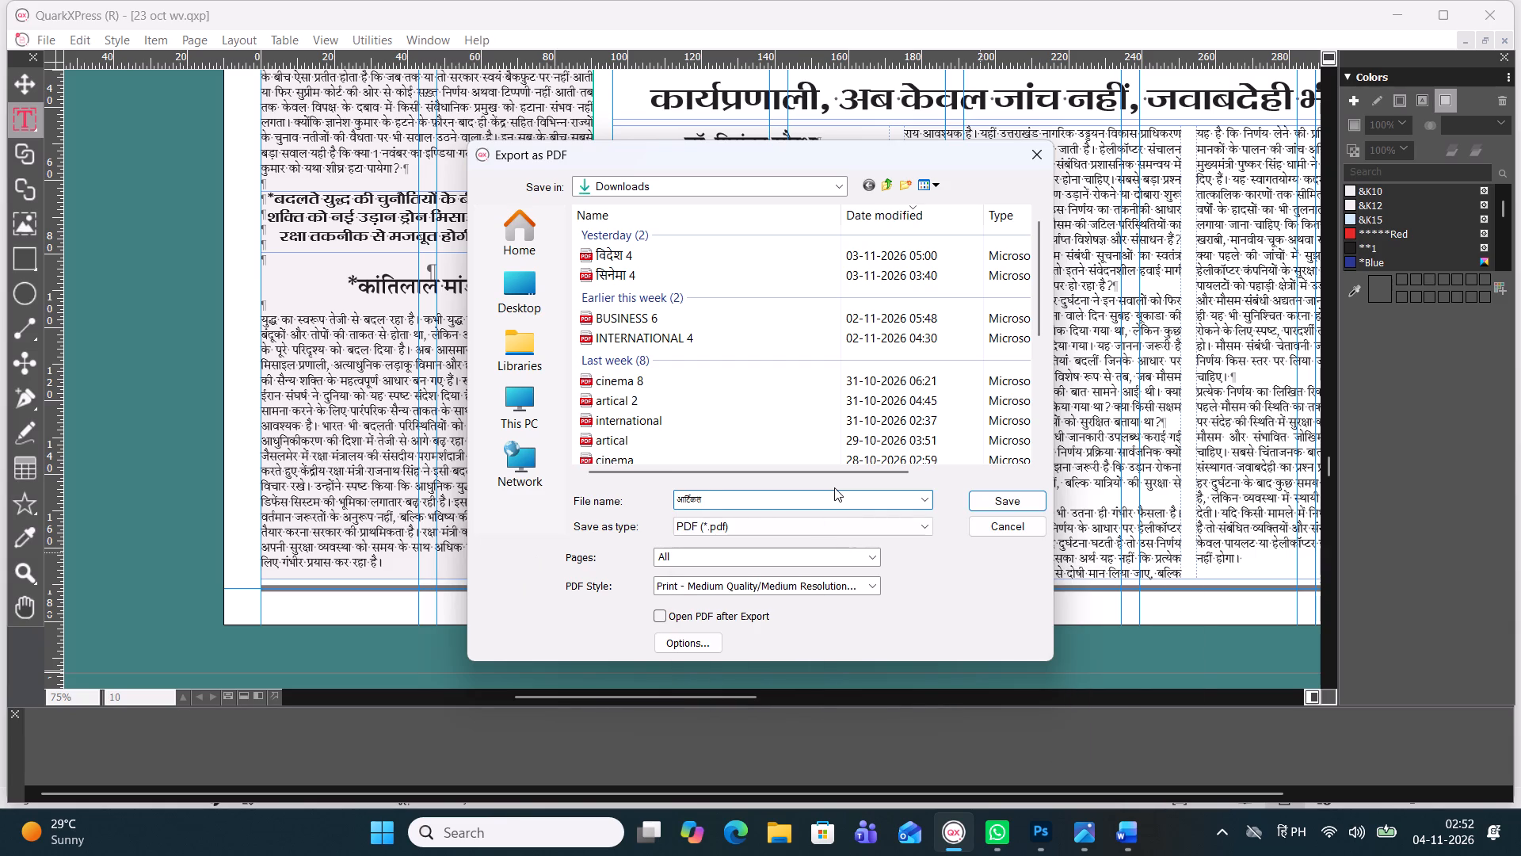
key(5)
key(Return)
click(677, 557)
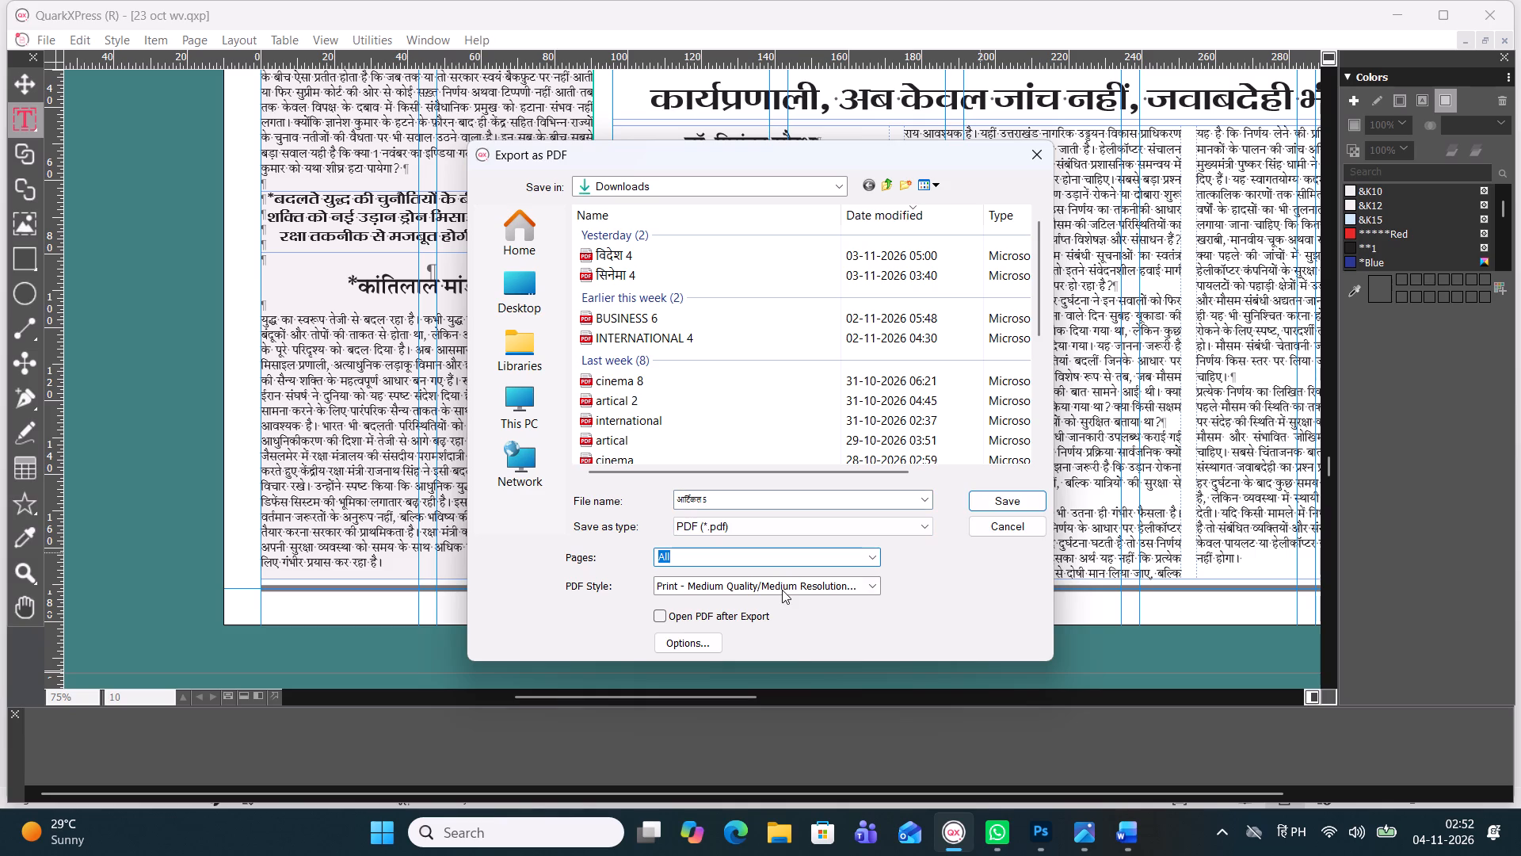
key(2)
key(Return)
key(Return)
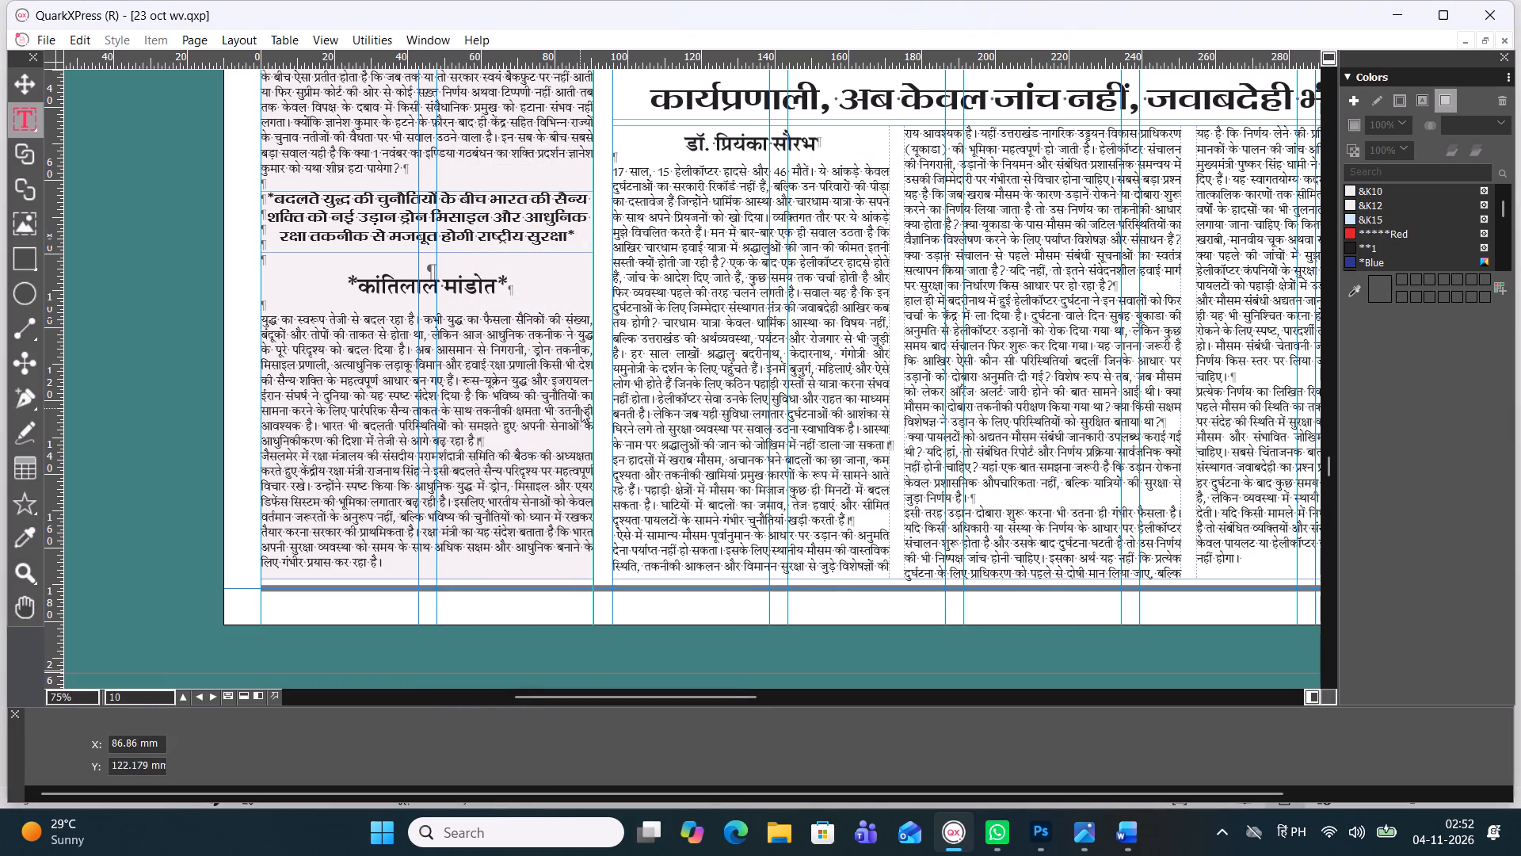
Switch to File Explorer, open the आर्टिकल 5 PDF from Downloads and examine the exported page at different zoom levels.
click(959, 835)
click(764, 840)
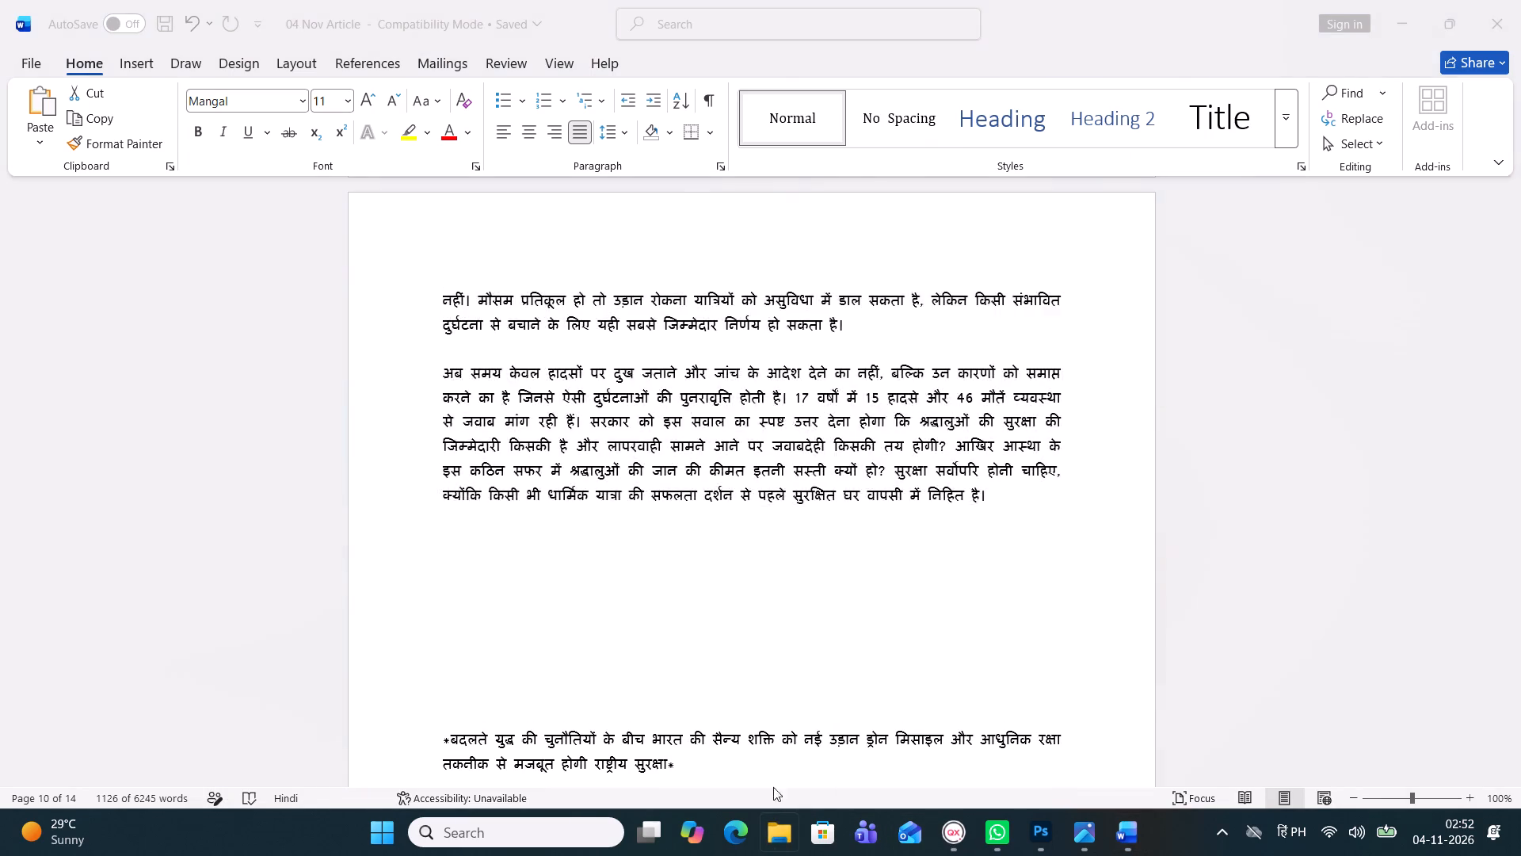
double_click(872, 282)
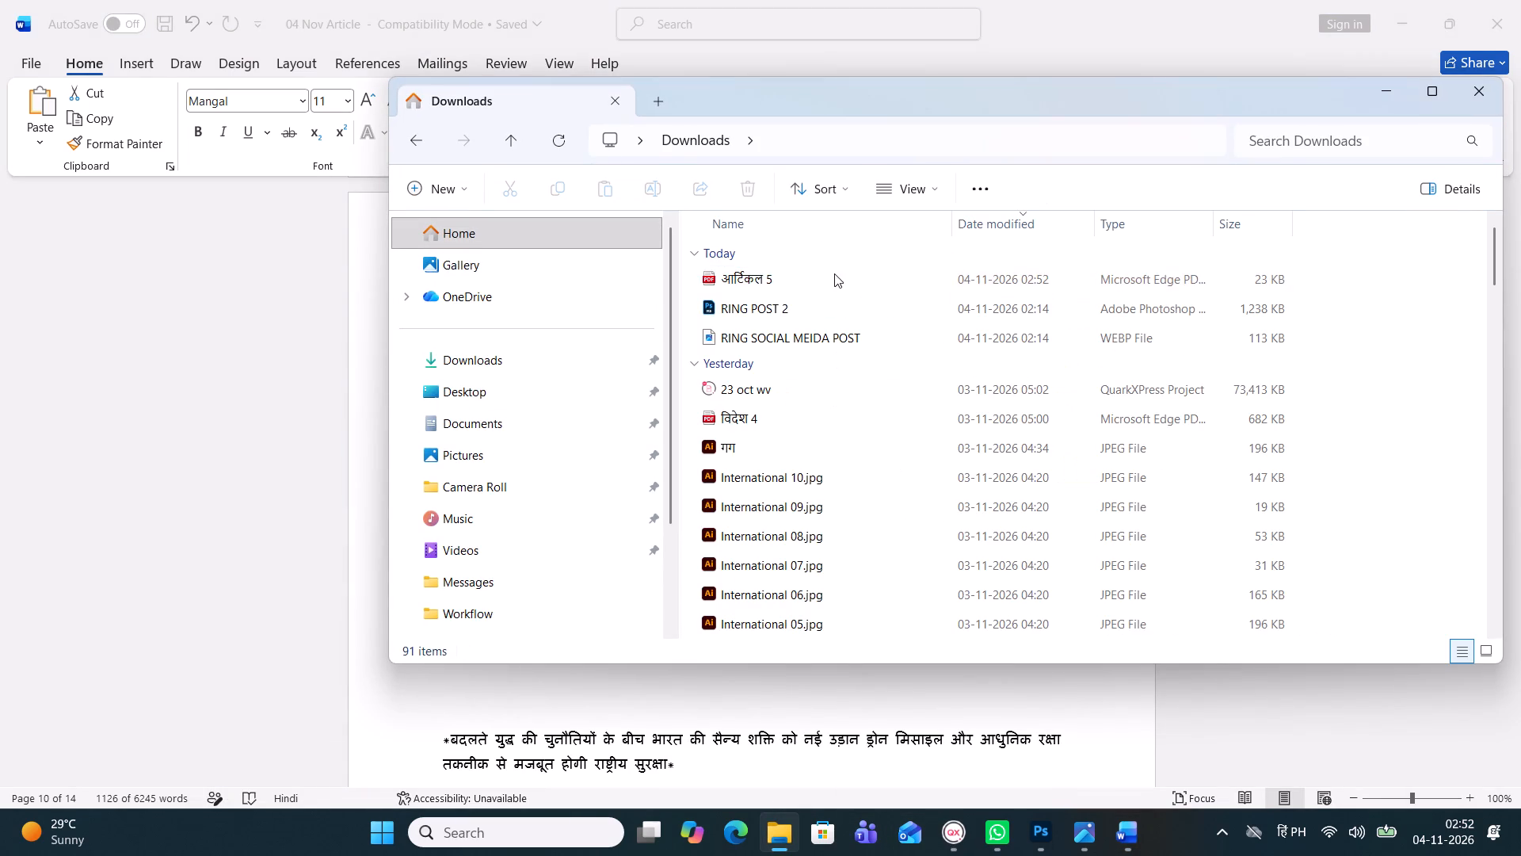
double_click(834, 273)
scroll(792, 419, up, 1)
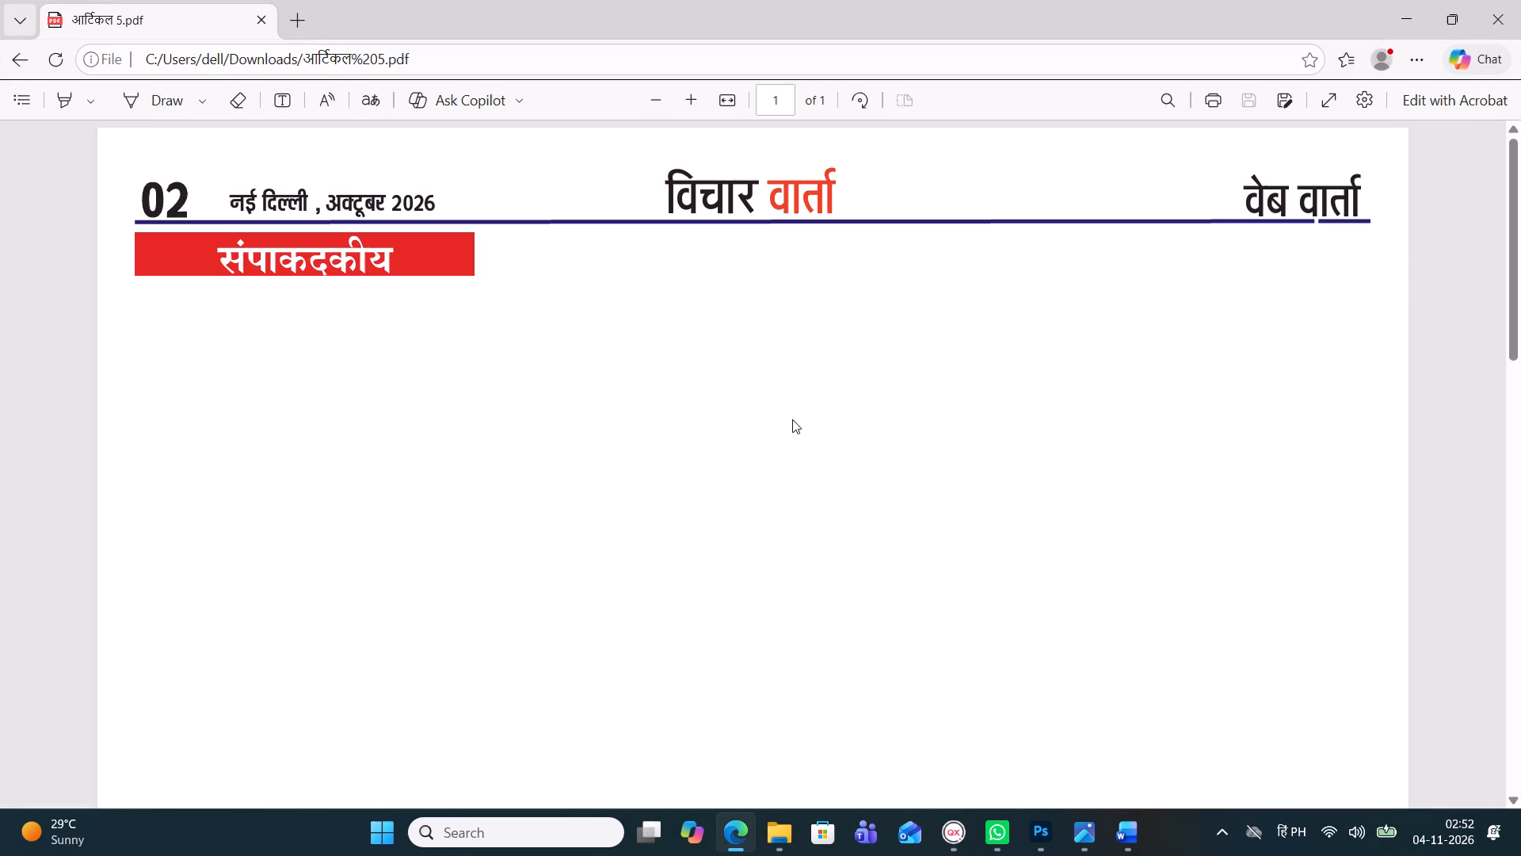
scroll(524, 404, up, 1)
triple_click(693, 105)
click(693, 105)
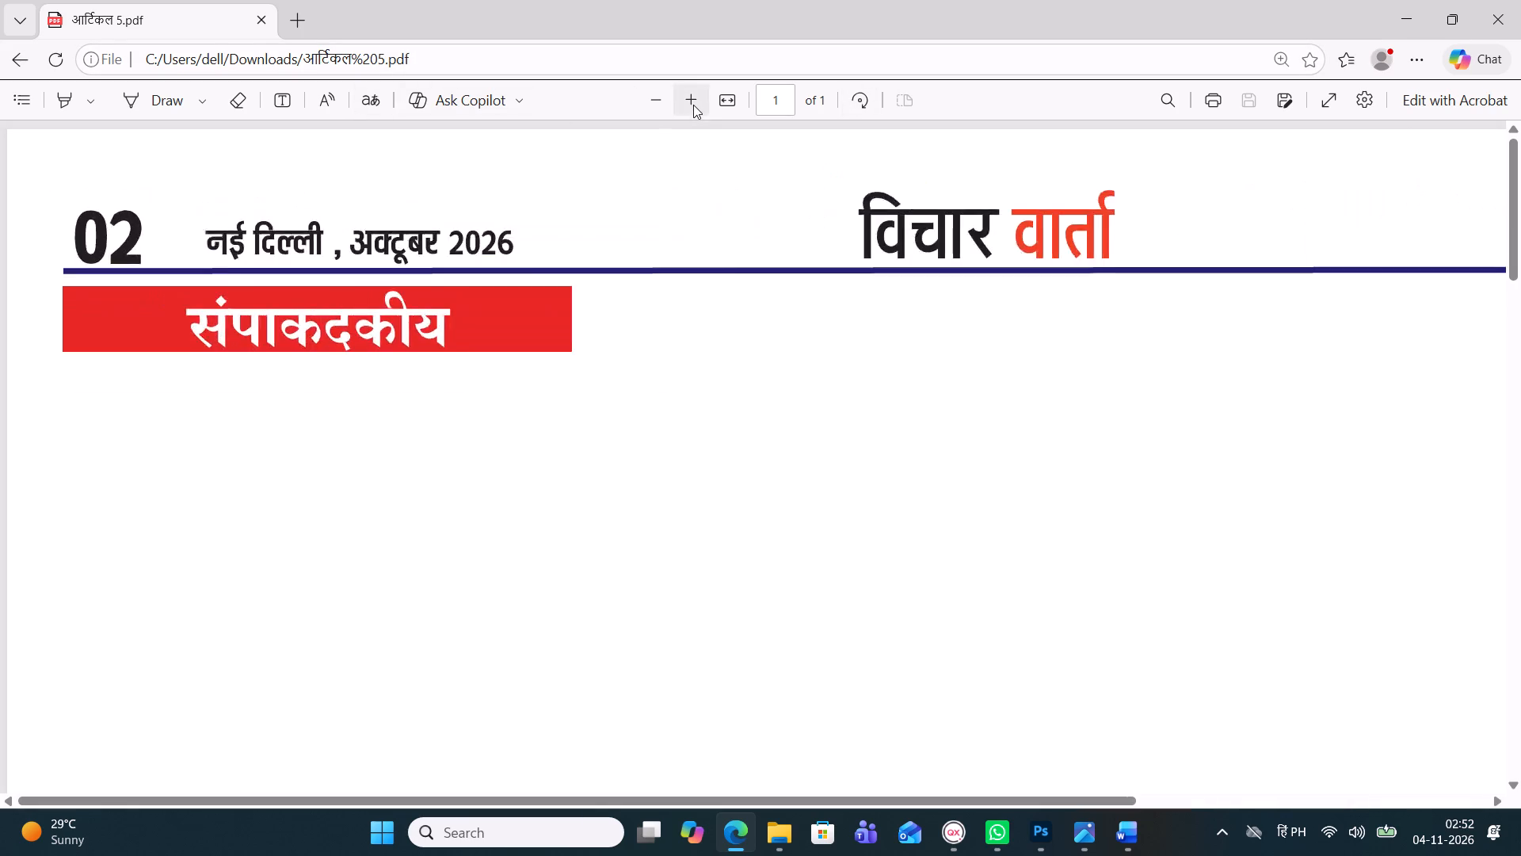
triple_click(652, 98)
click(652, 98)
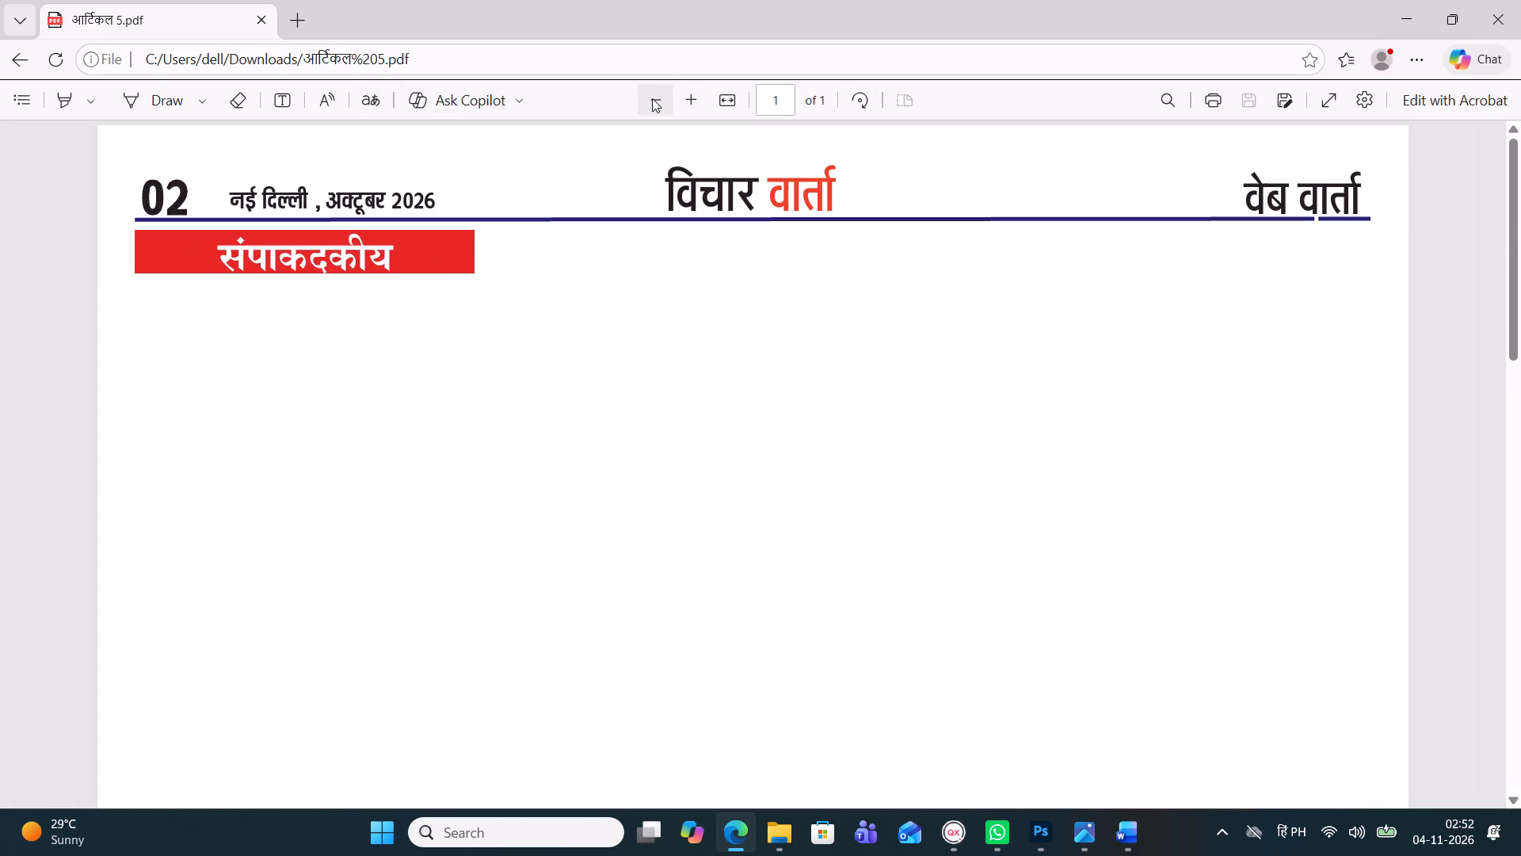
click(652, 98)
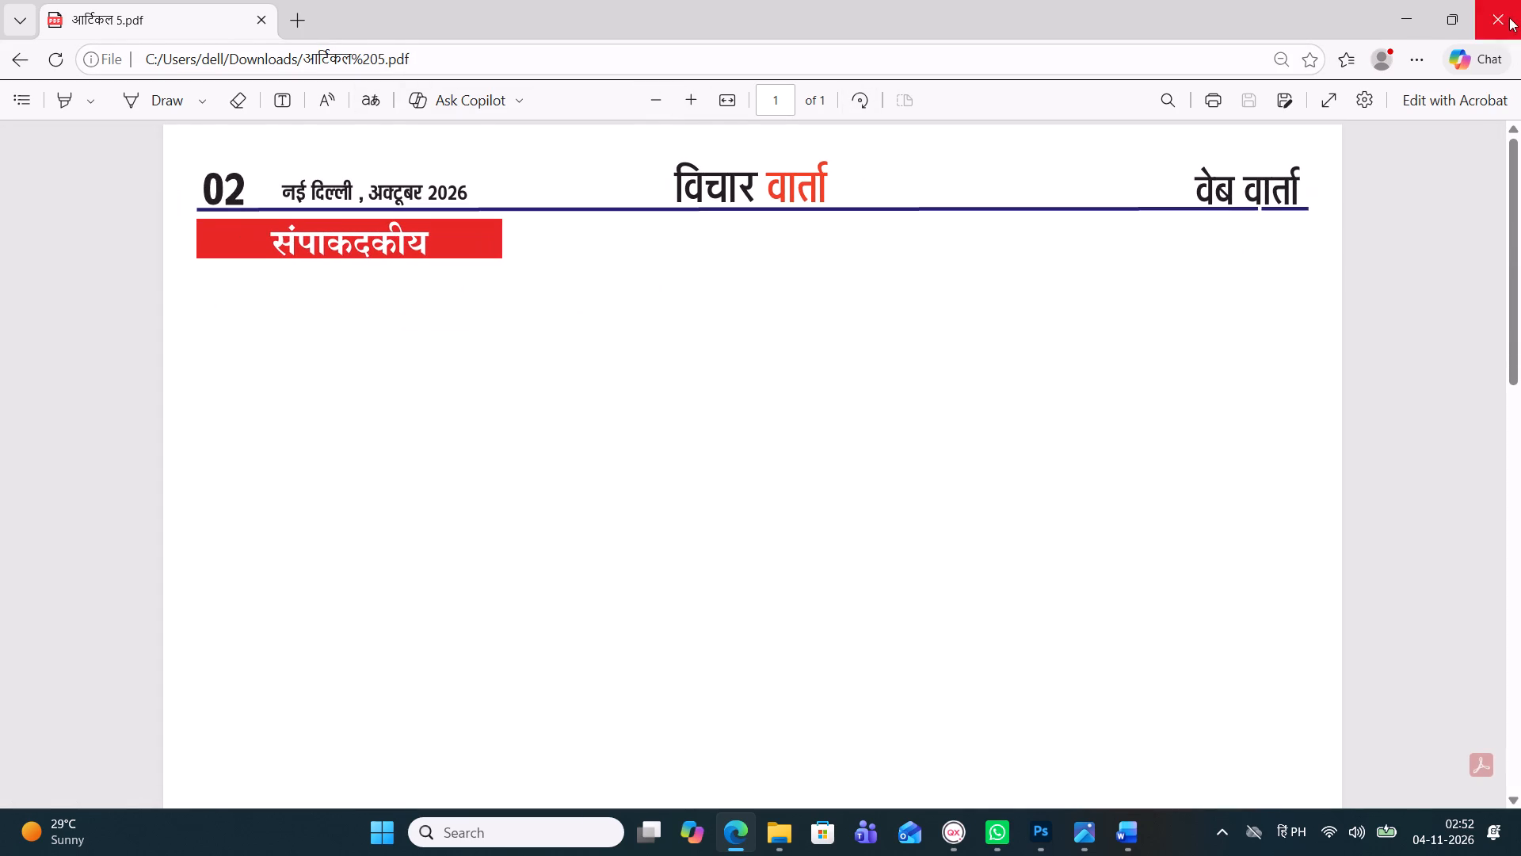
click(1509, 16)
click(1294, 63)
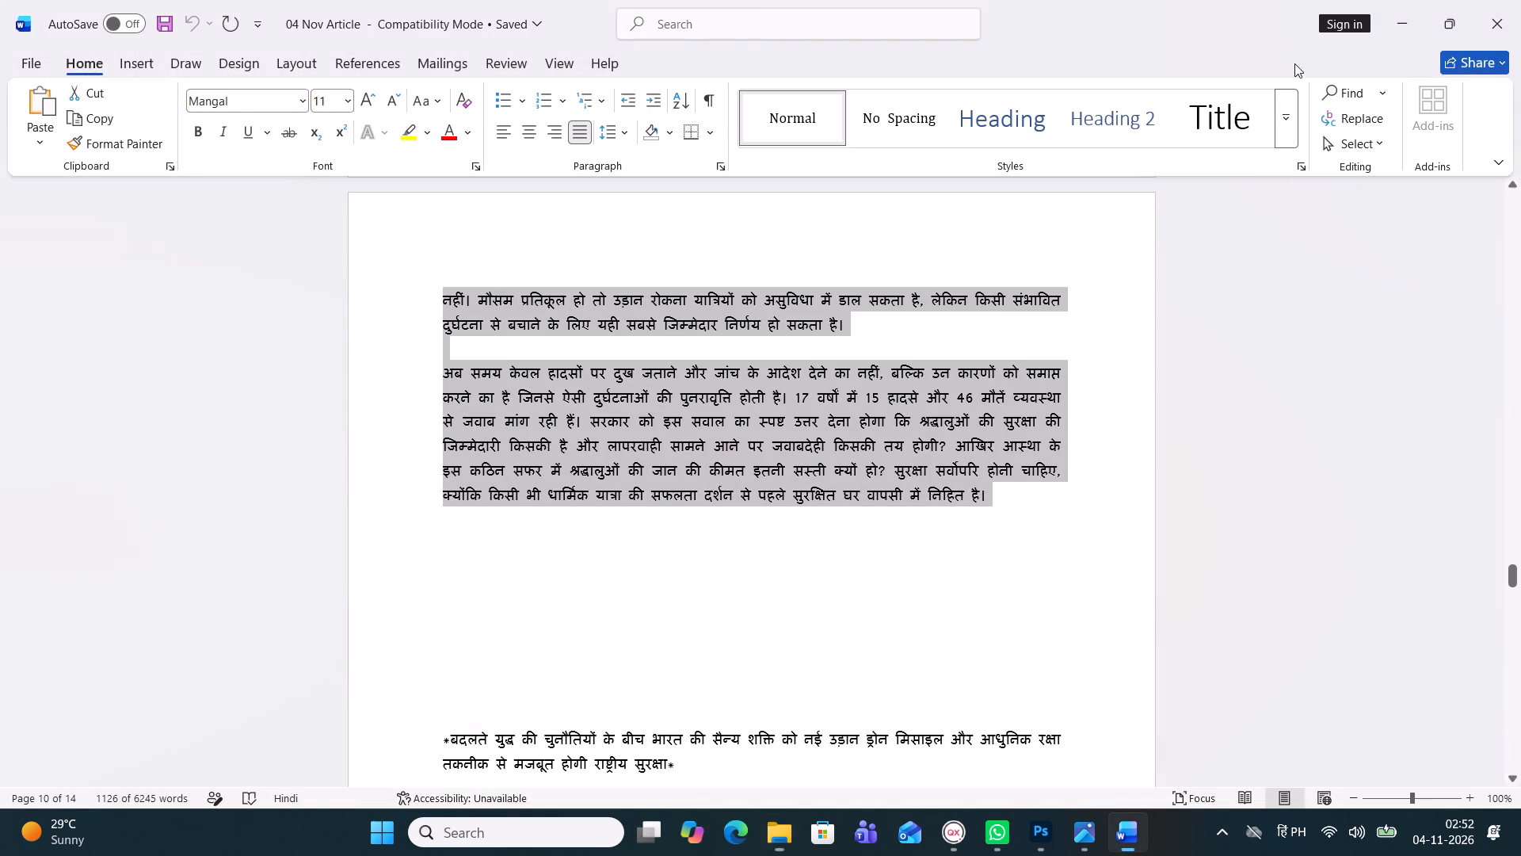
Return to QuarkXPress and save the 23 oct wv project.
click(966, 841)
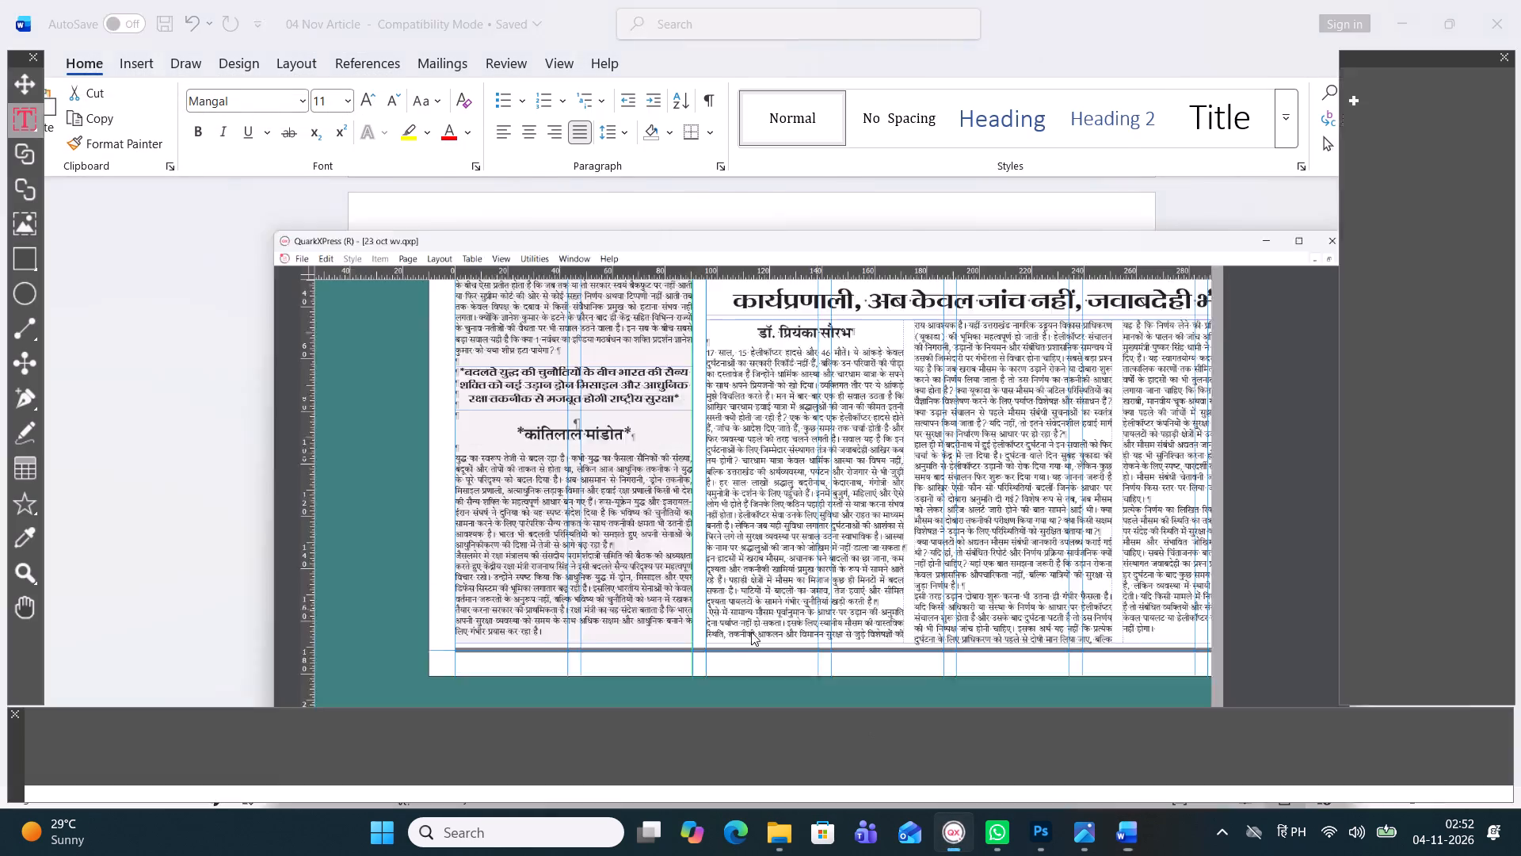
click(300, 380)
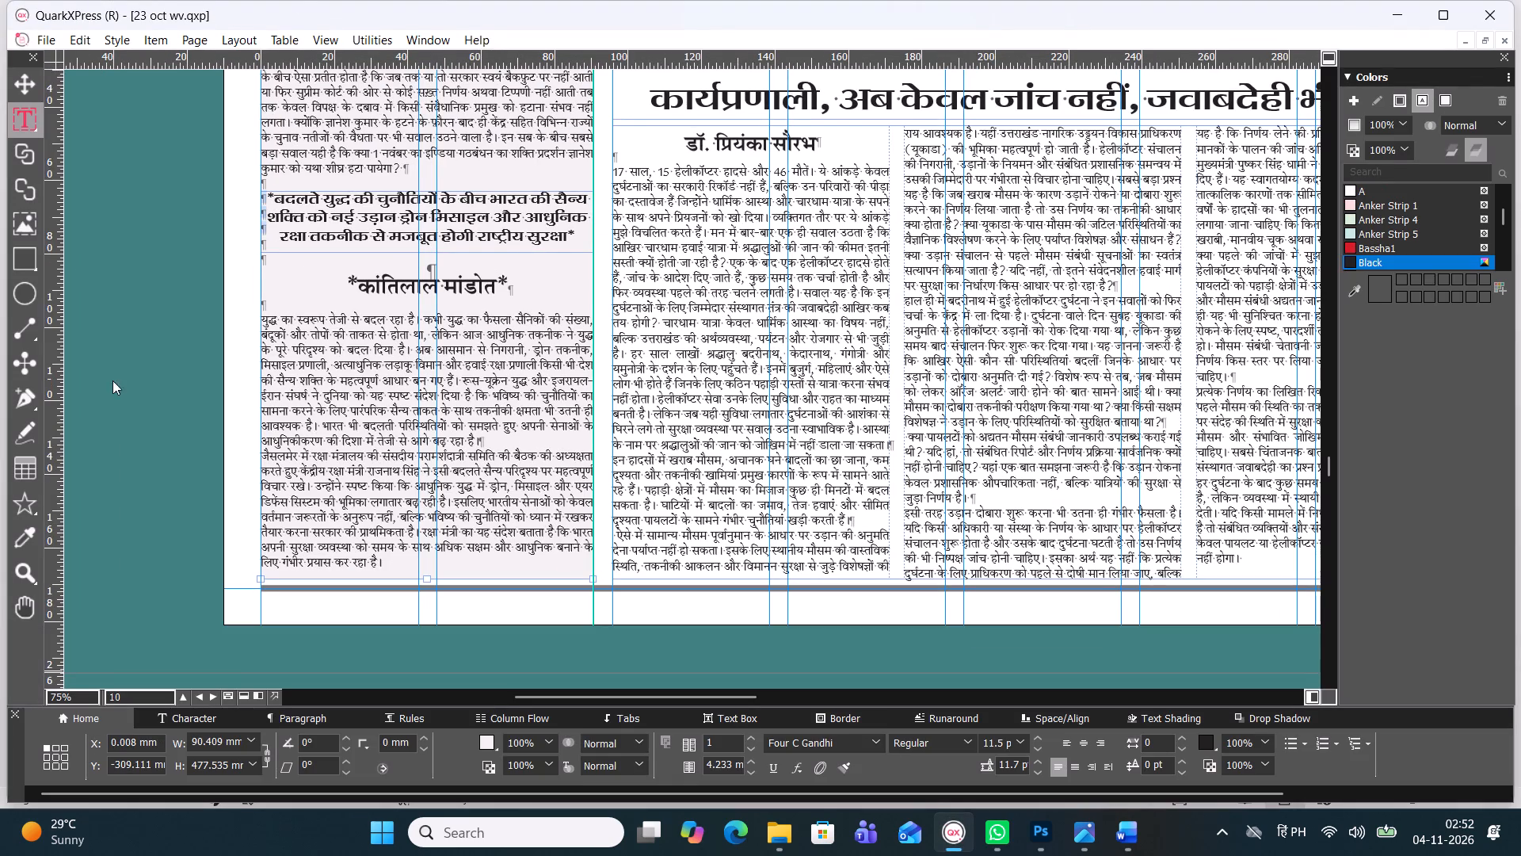
click(560, 655)
key(ctrl+s)
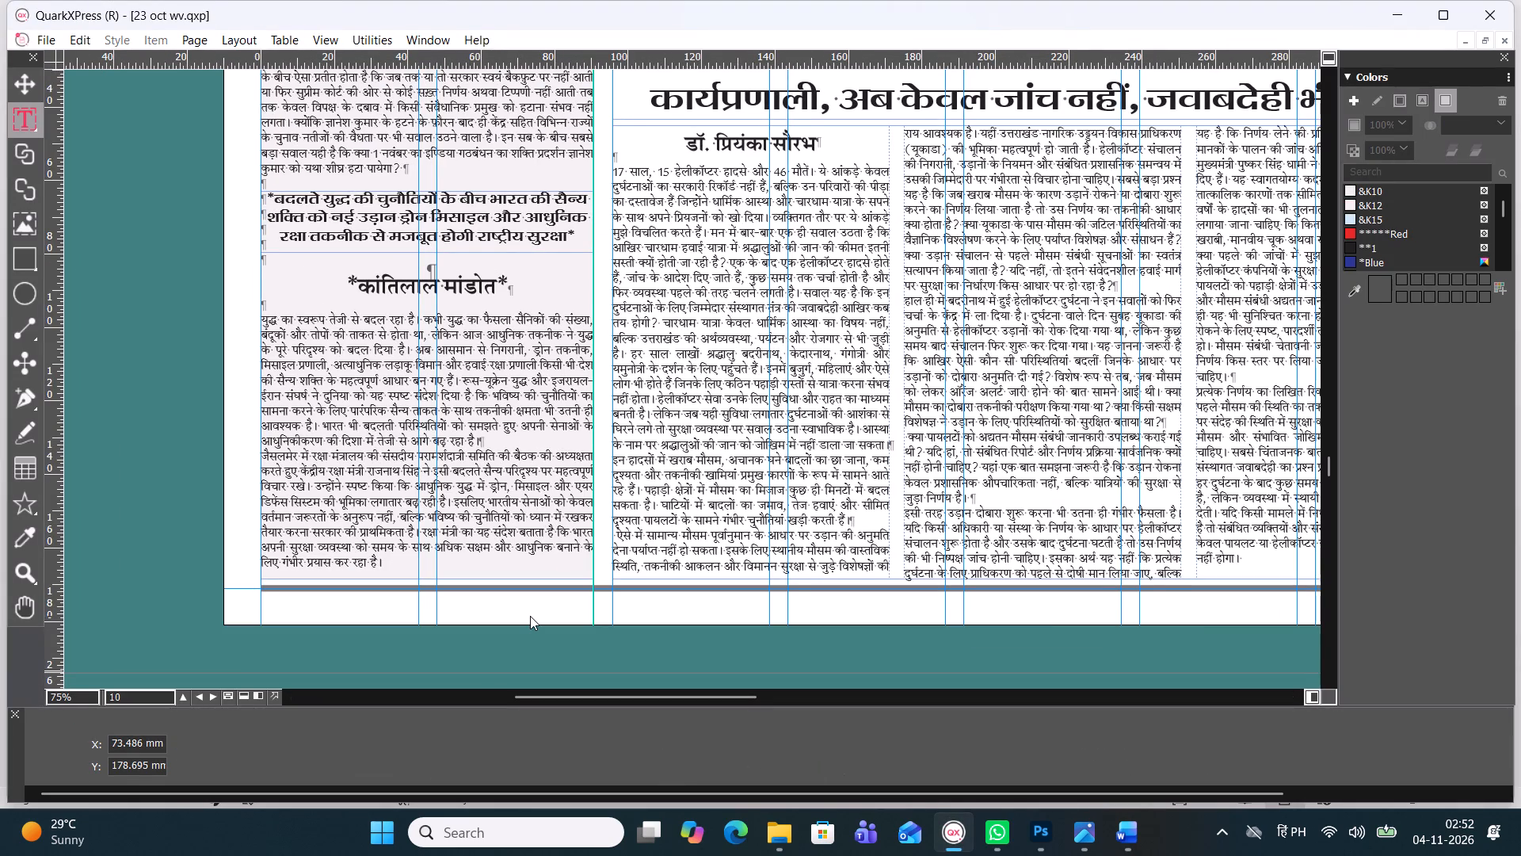
key(ctrl+s)
key(ctrl+s)
key(ctrl+s)
key(ctrl+s)
ctrl+double_click(517, 590)
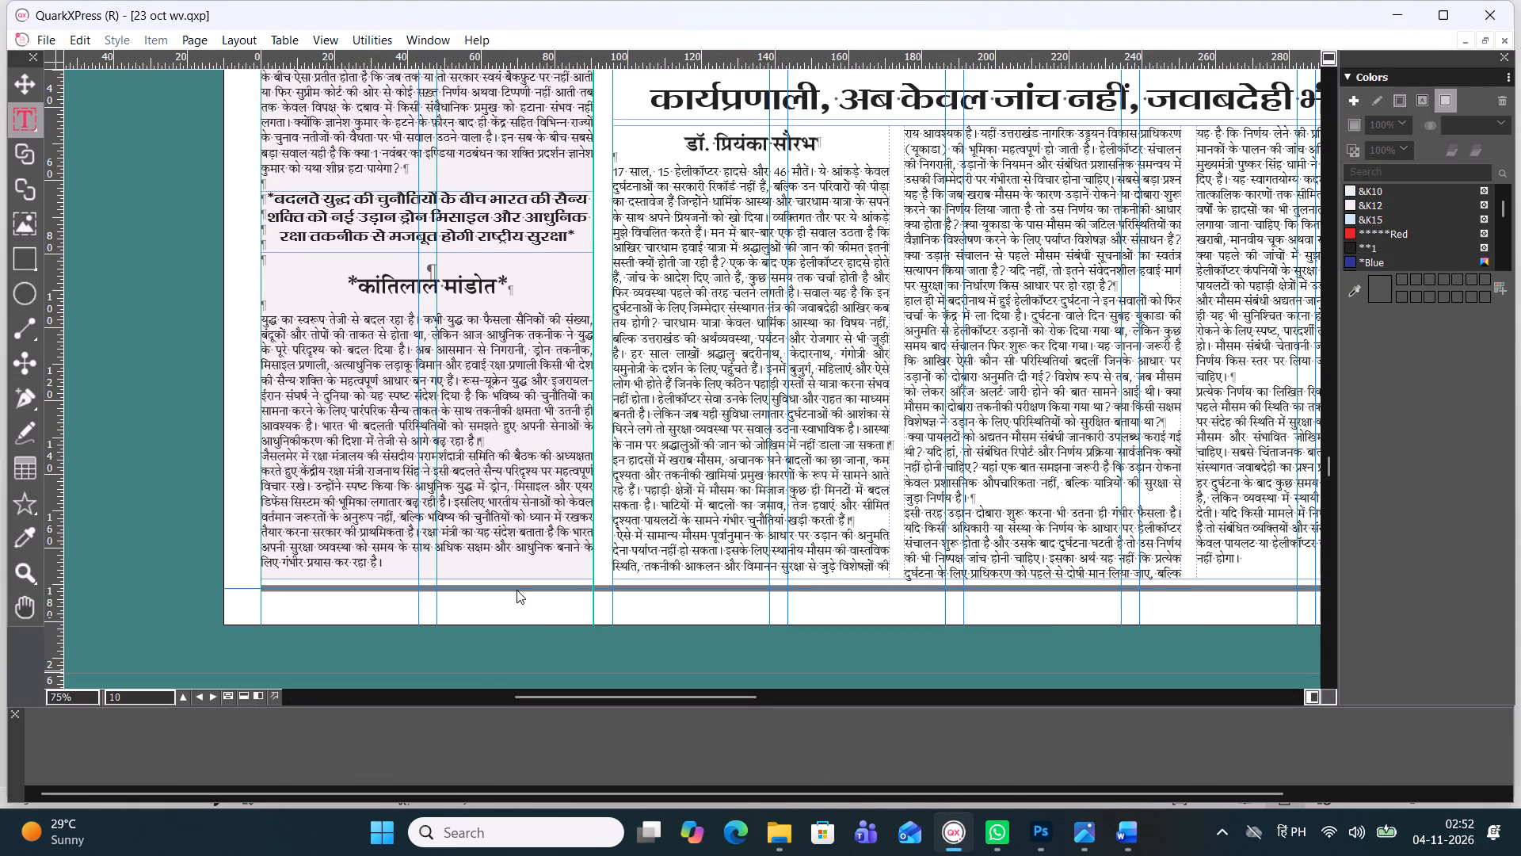
key(ctrl+s)
key(ctrl+s)
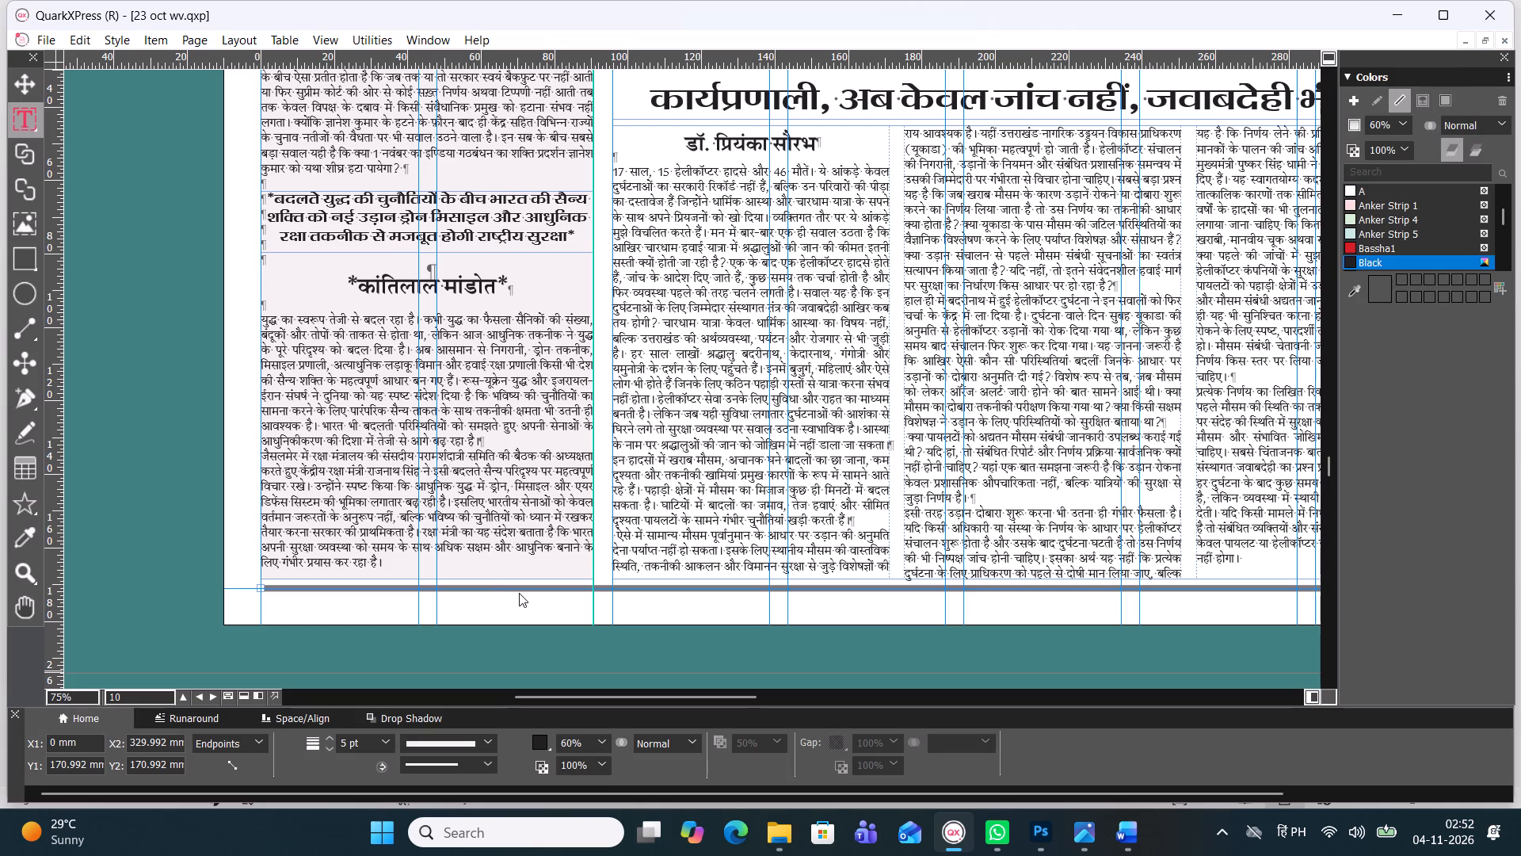
click(120, 336)
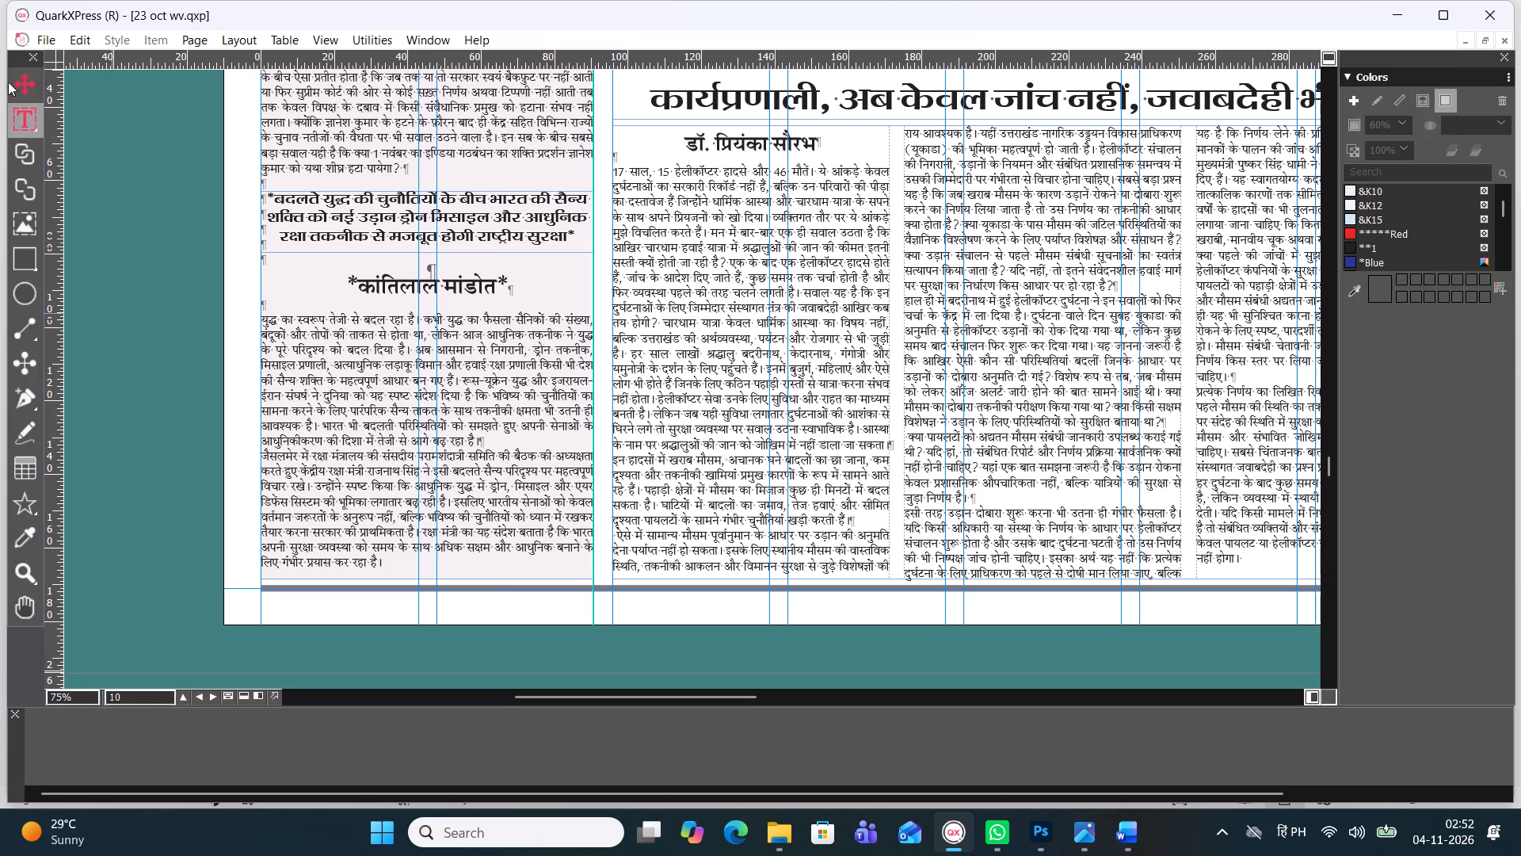
Export page 2 again as a PDF named आर्टिकल 5, saving it to the Desktop.
click(21, 80)
right_click(286, 627)
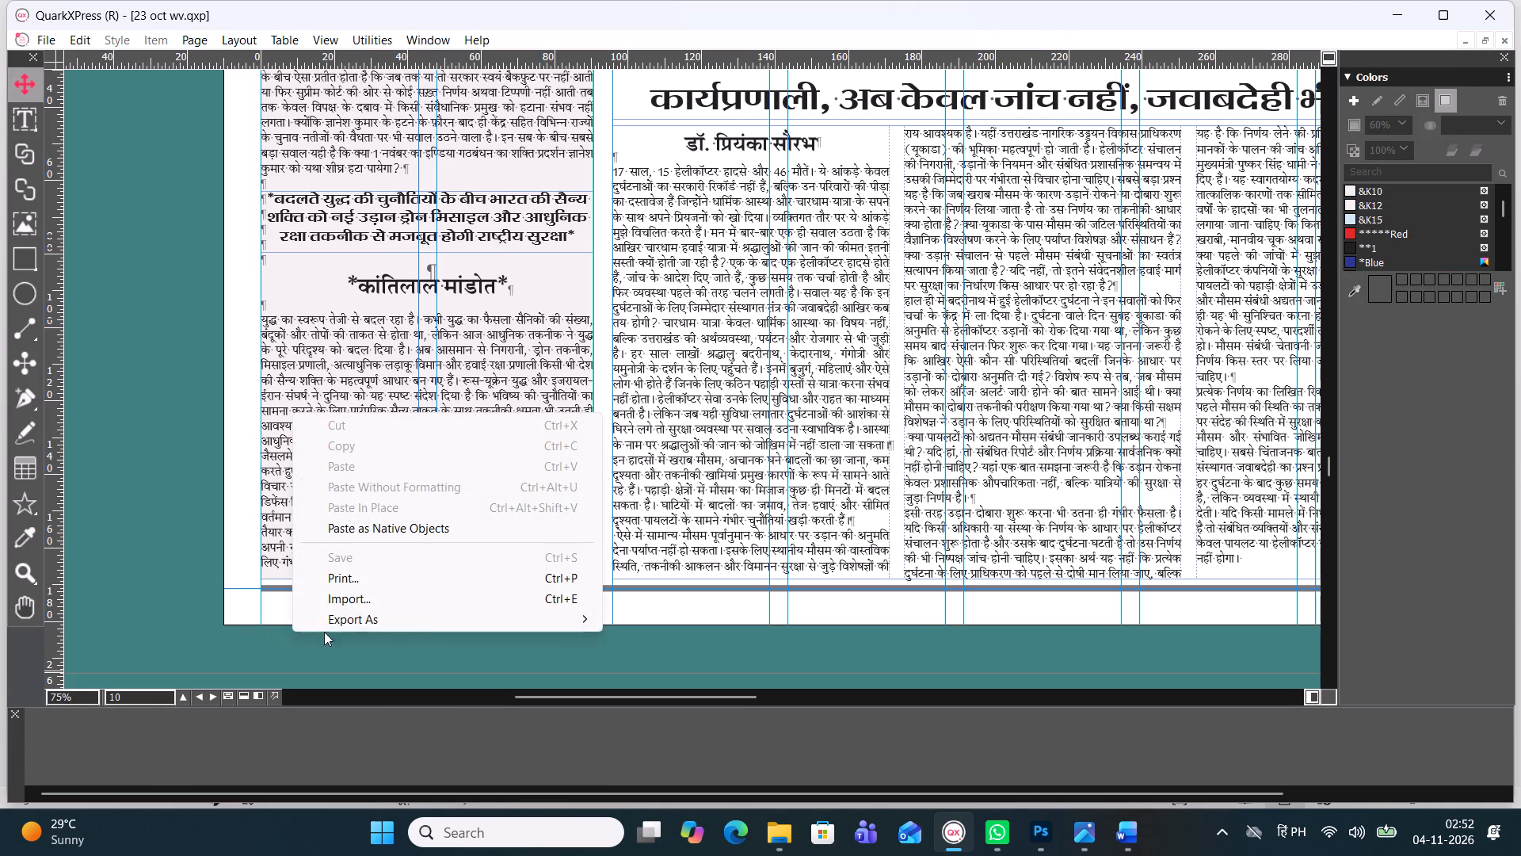
click(444, 610)
click(700, 621)
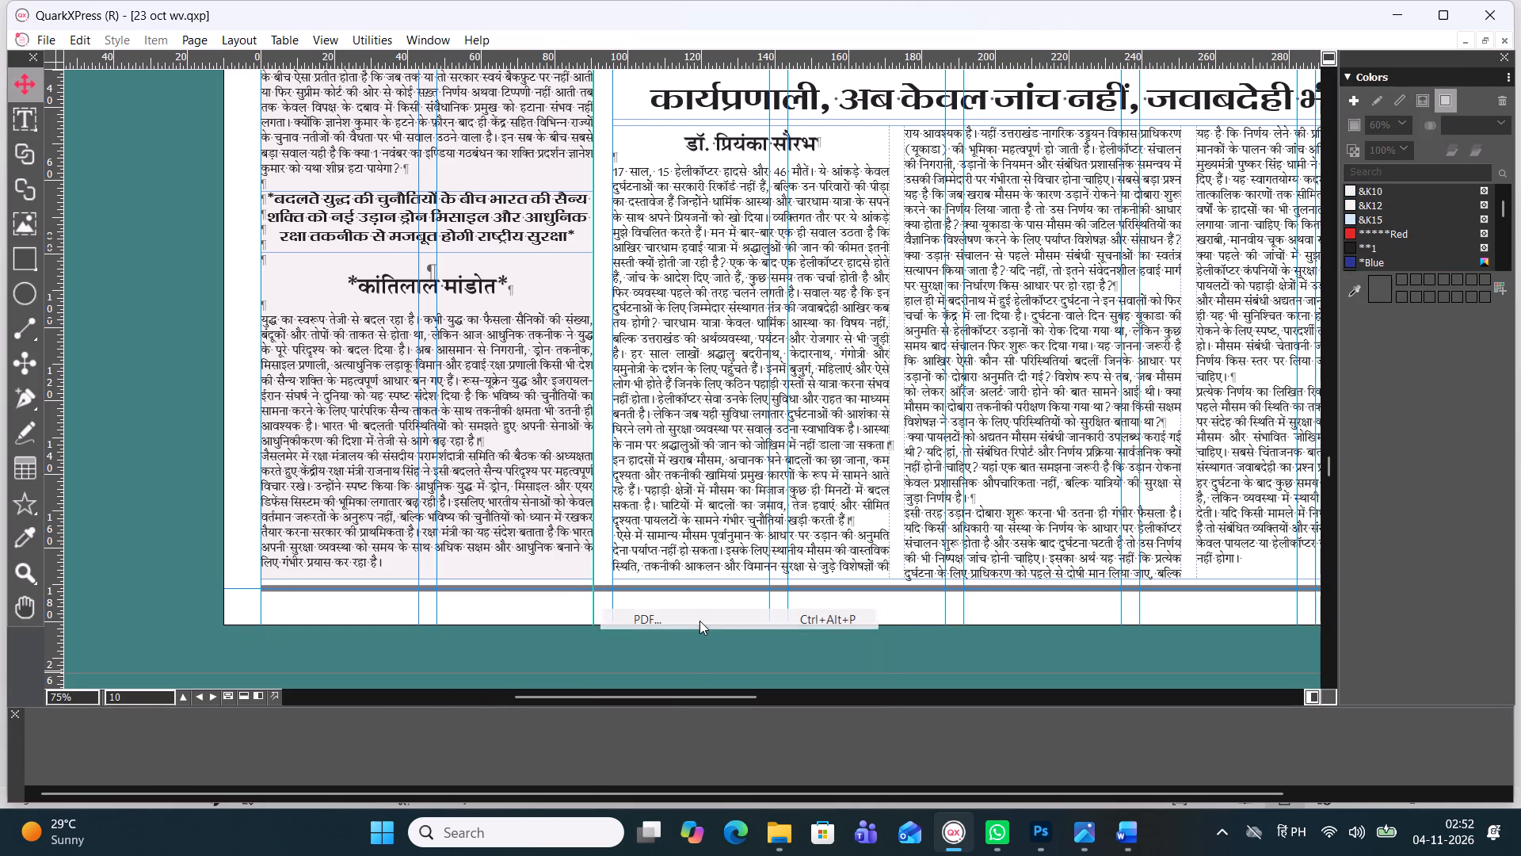
key(BackSpace)
text(ARTICAL)
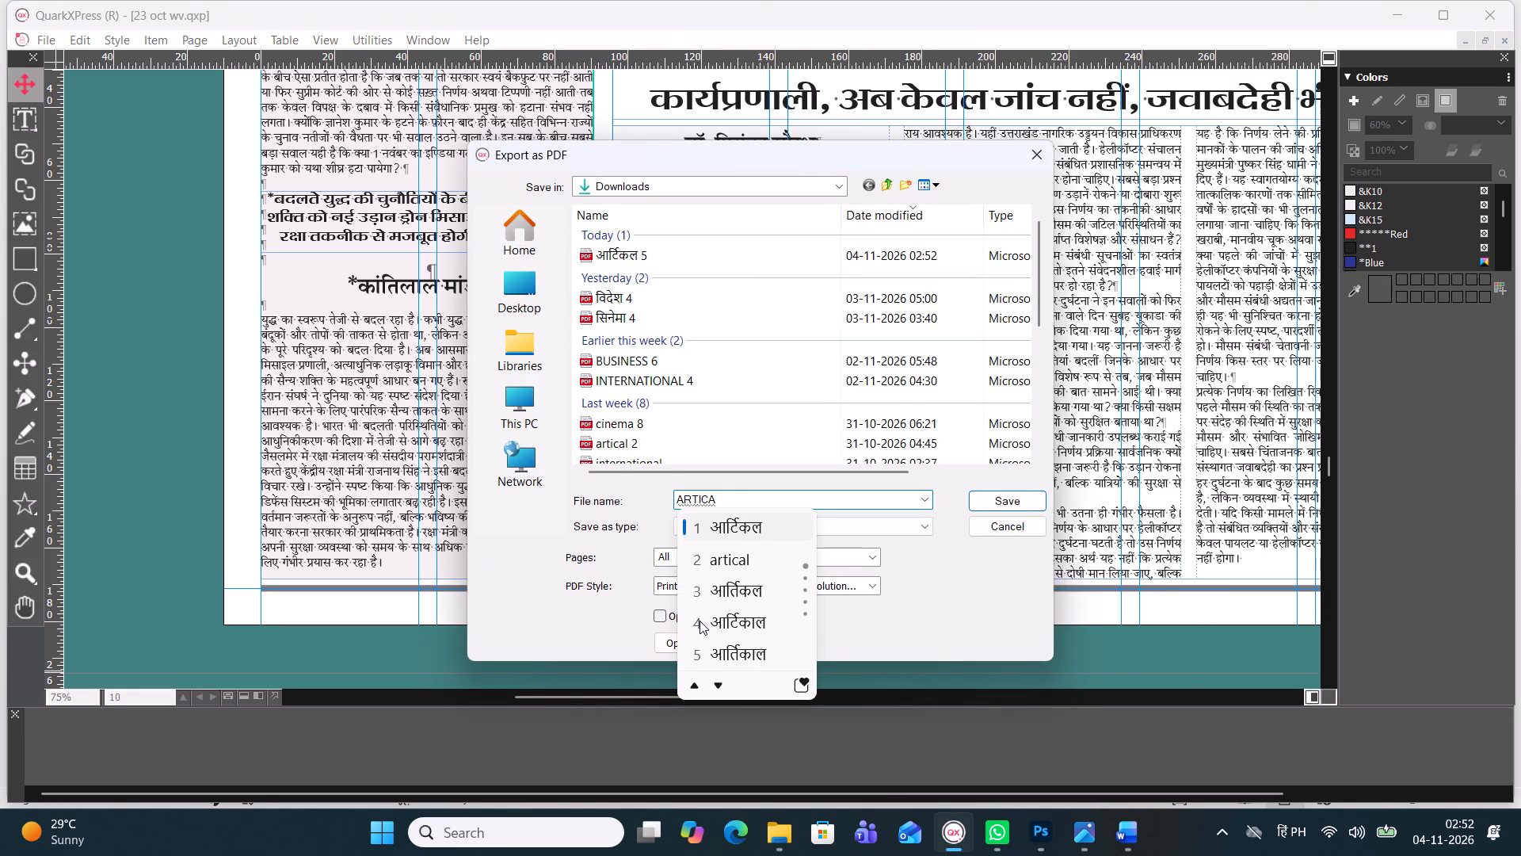
key(space)
key(5)
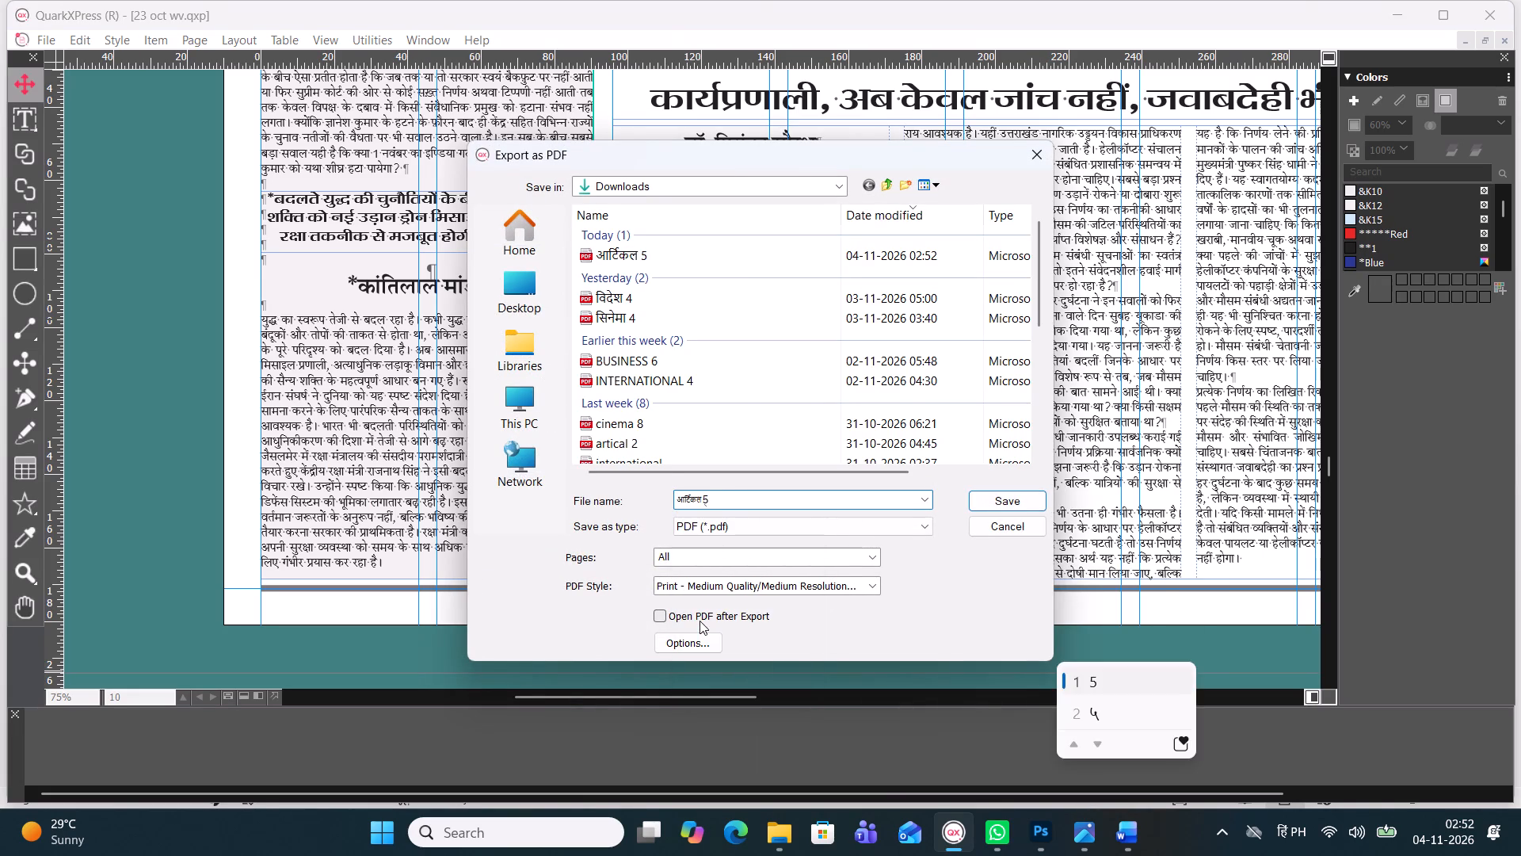
key(Return)
drag(679, 556, 663, 555)
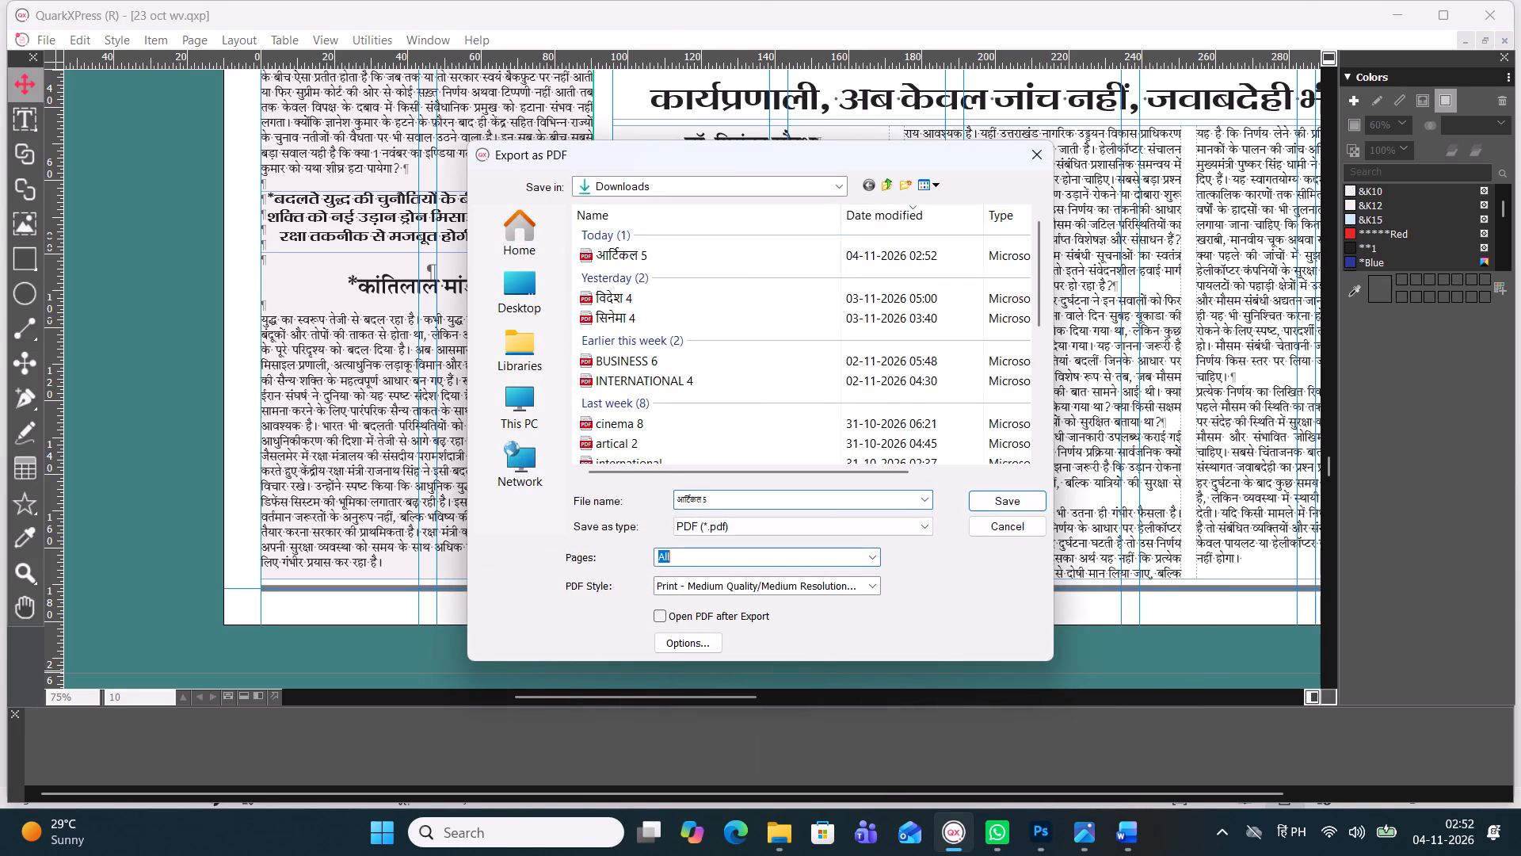
drag(663, 555, 632, 559)
key(2)
key(Return)
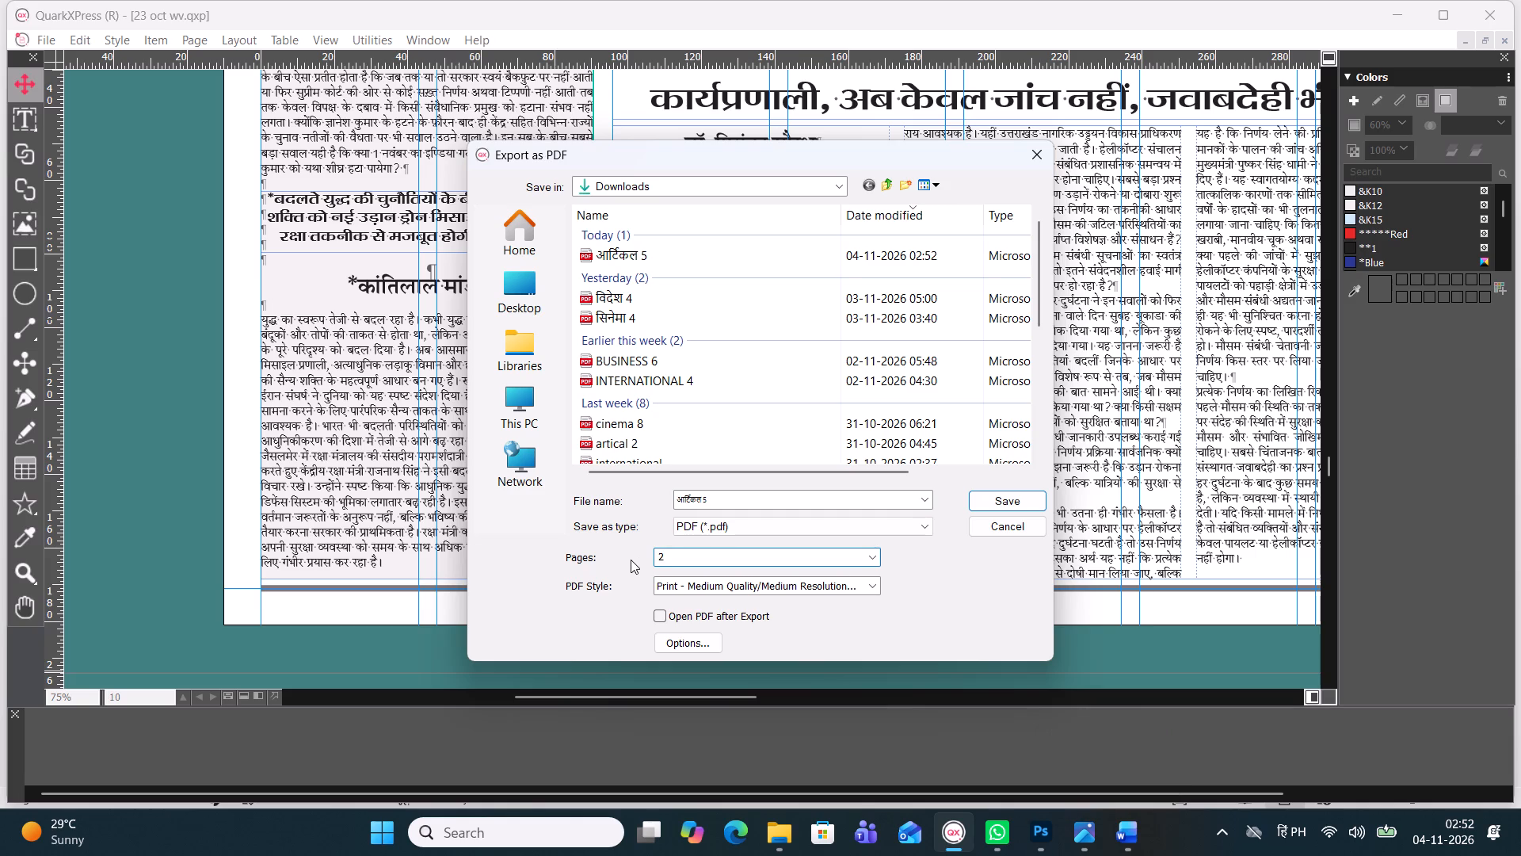
click(510, 227)
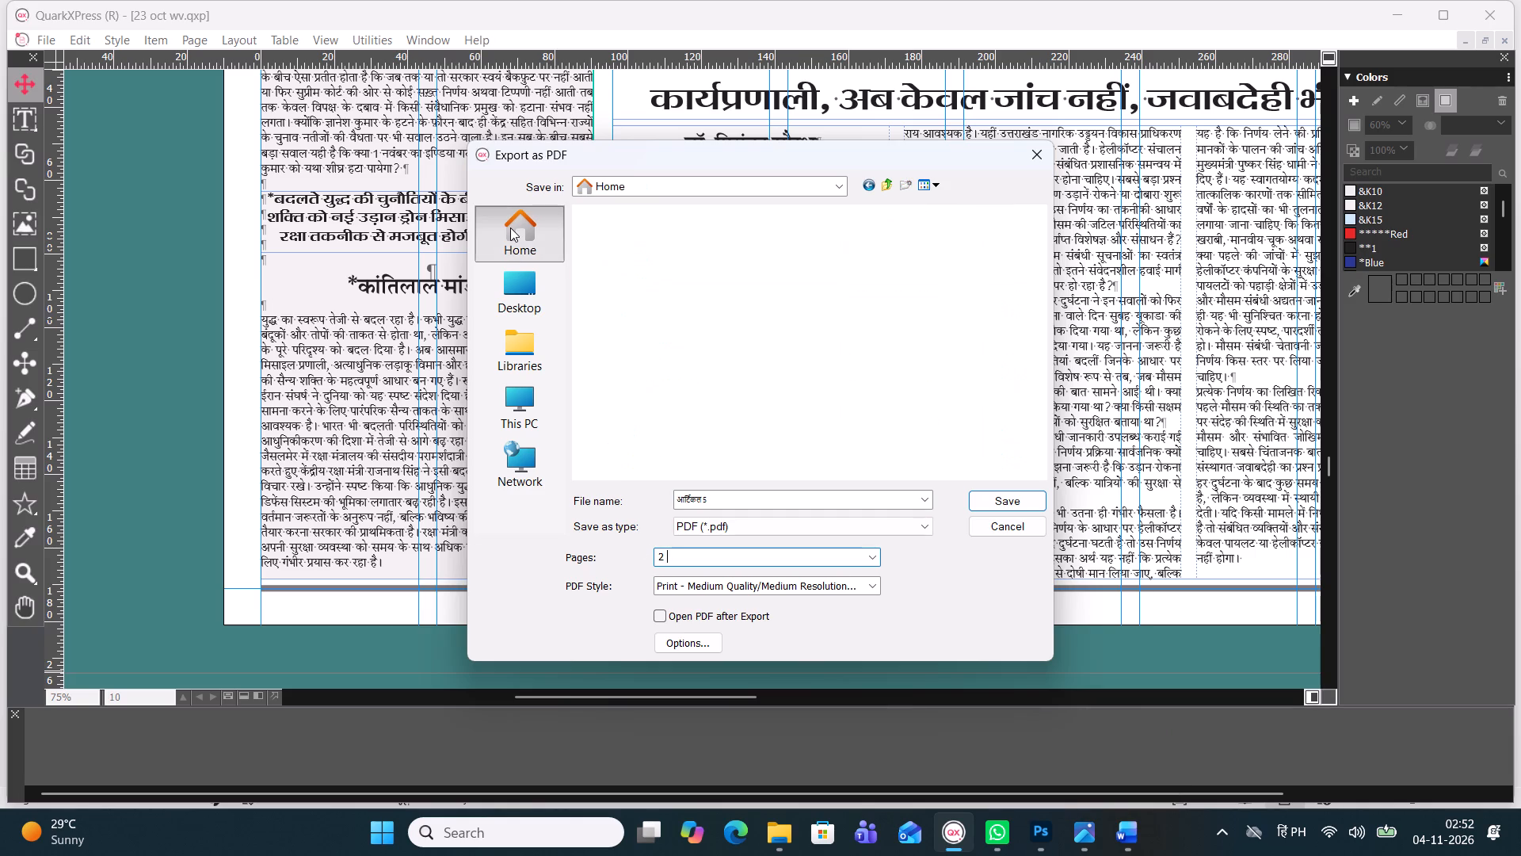
click(510, 303)
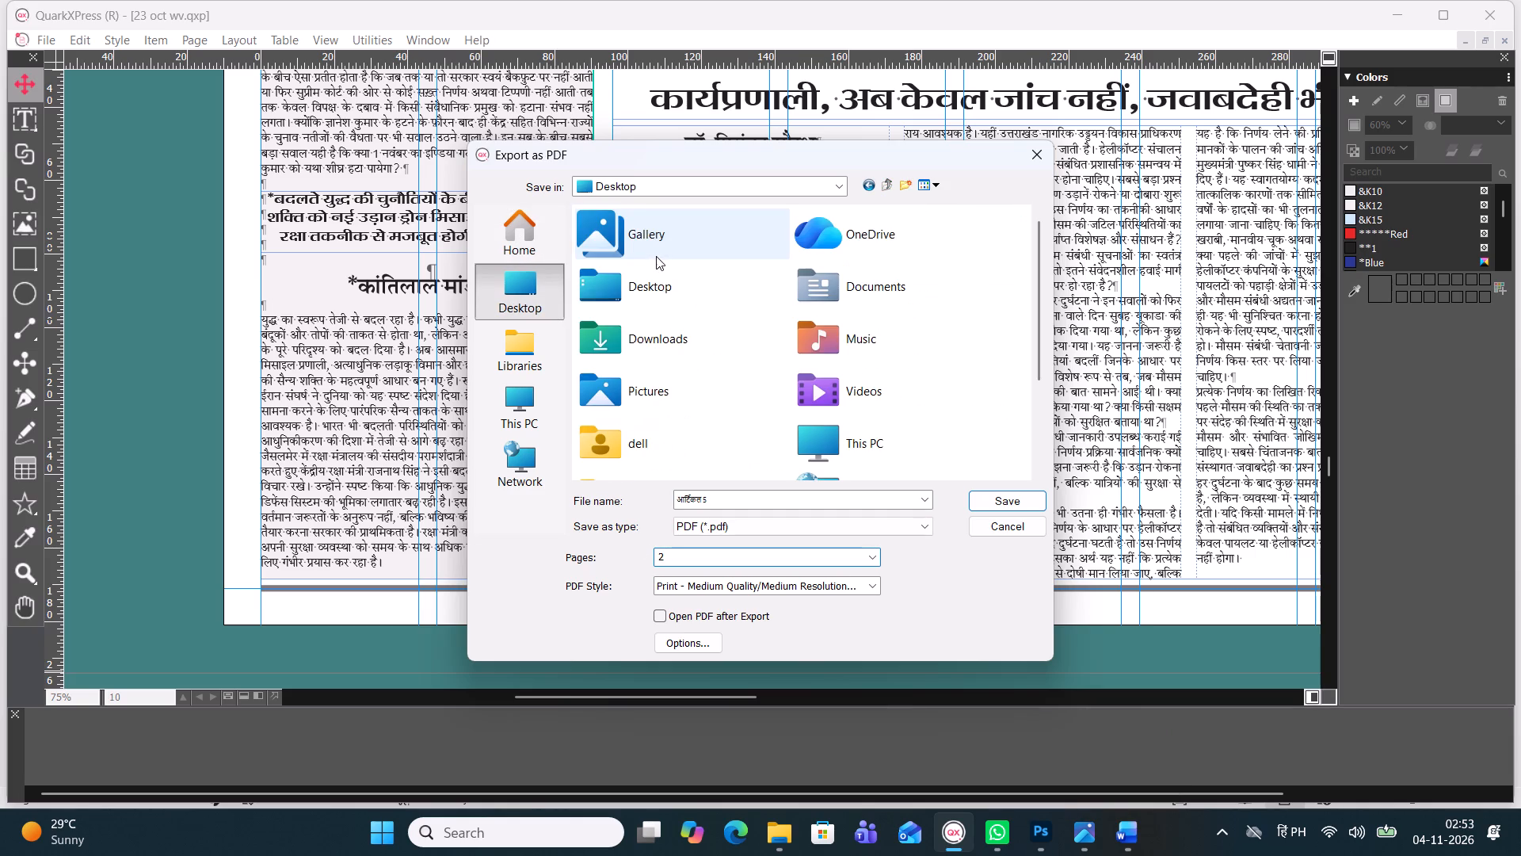
click(1012, 506)
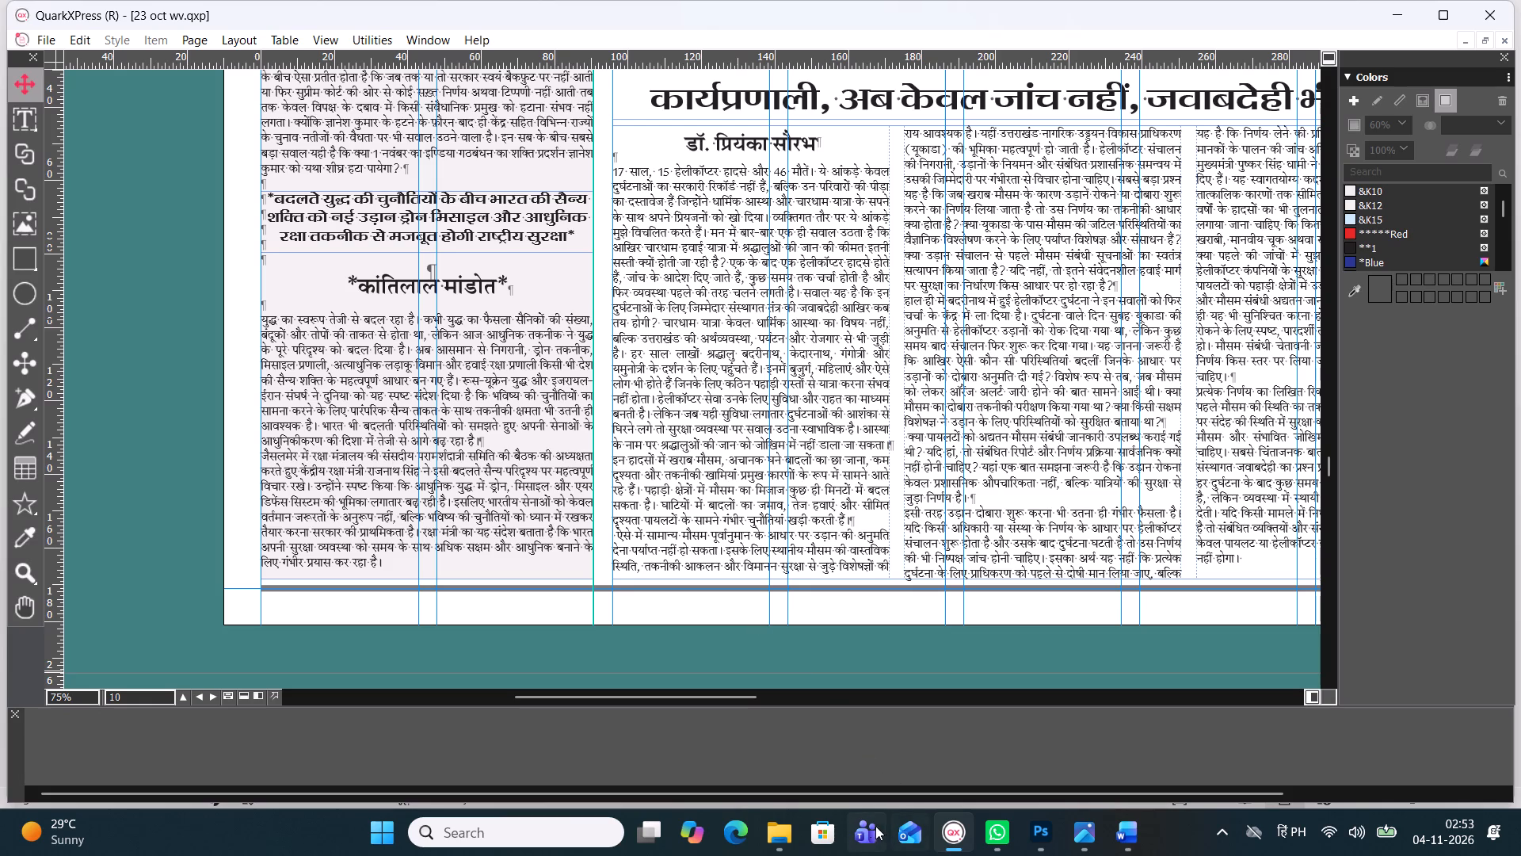
Switch to File Explorer, look through the Desktop and Downloads folders, and open the आर्टिकल 5 PDF from Downloads to examine it.
click(790, 829)
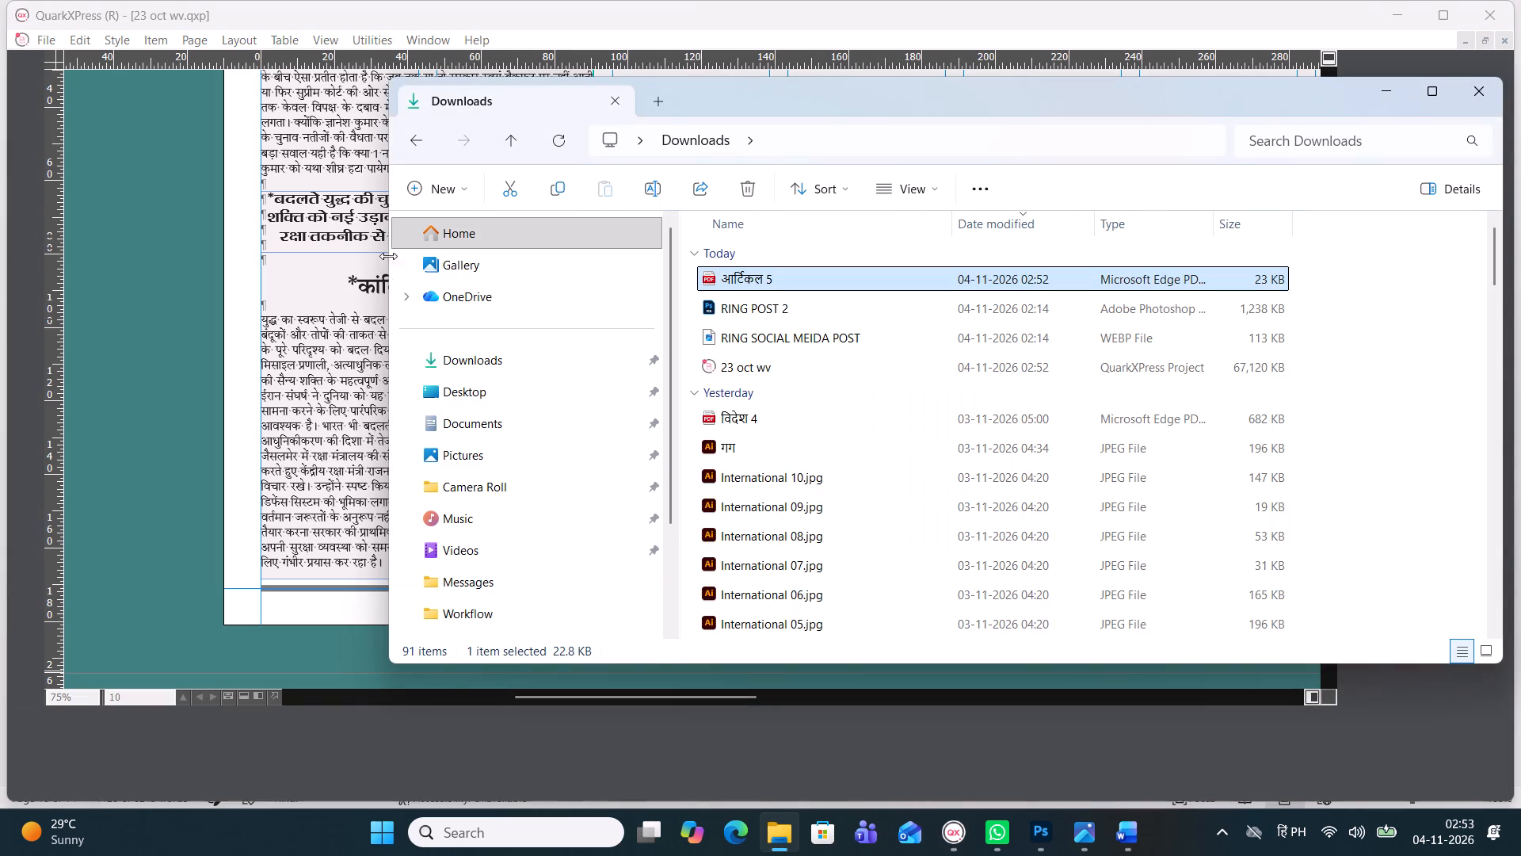
click(468, 387)
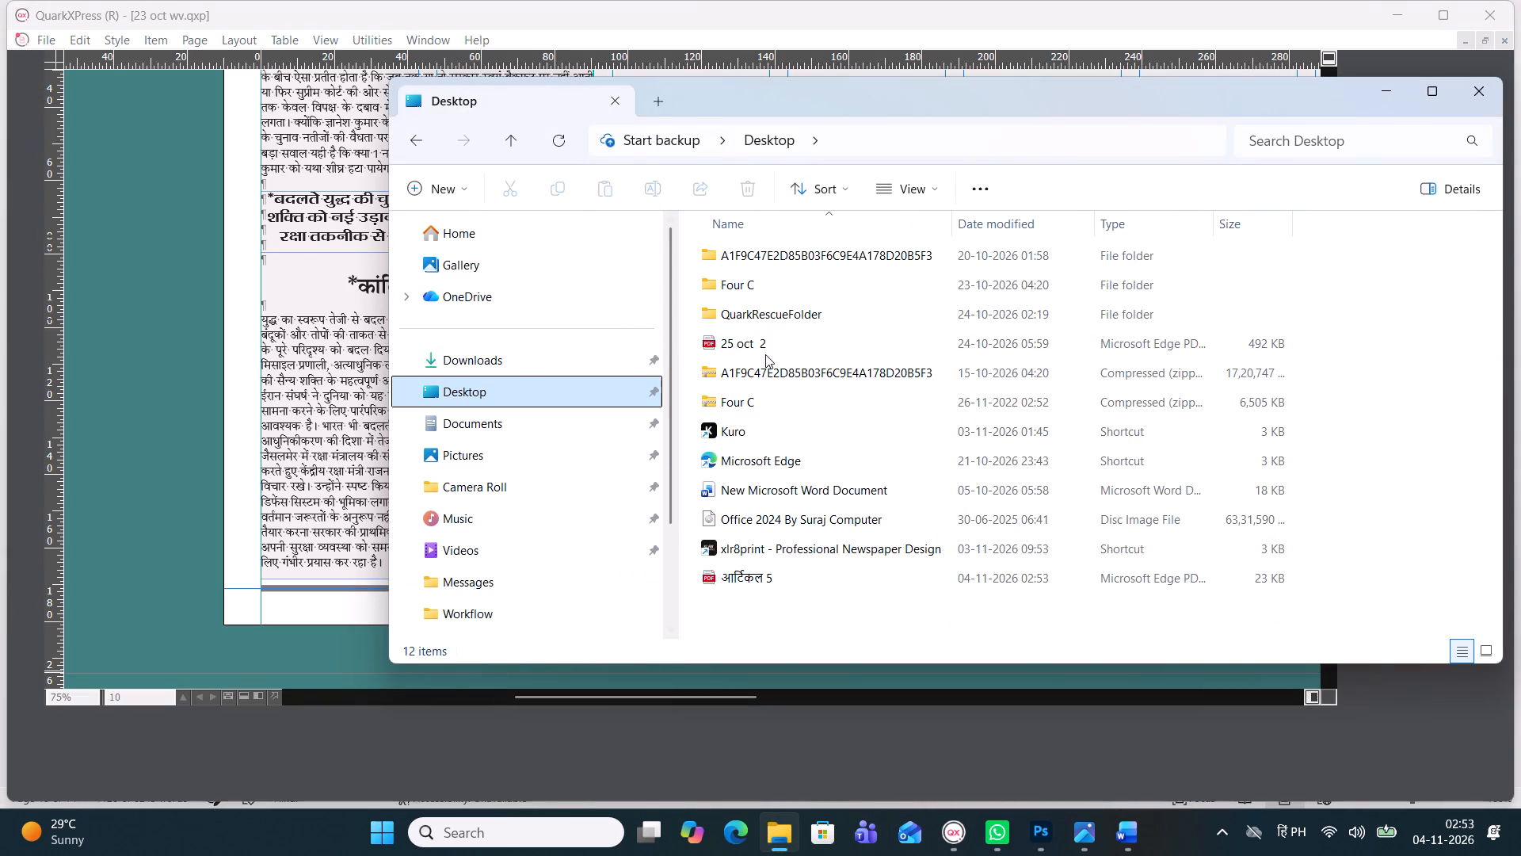
click(492, 239)
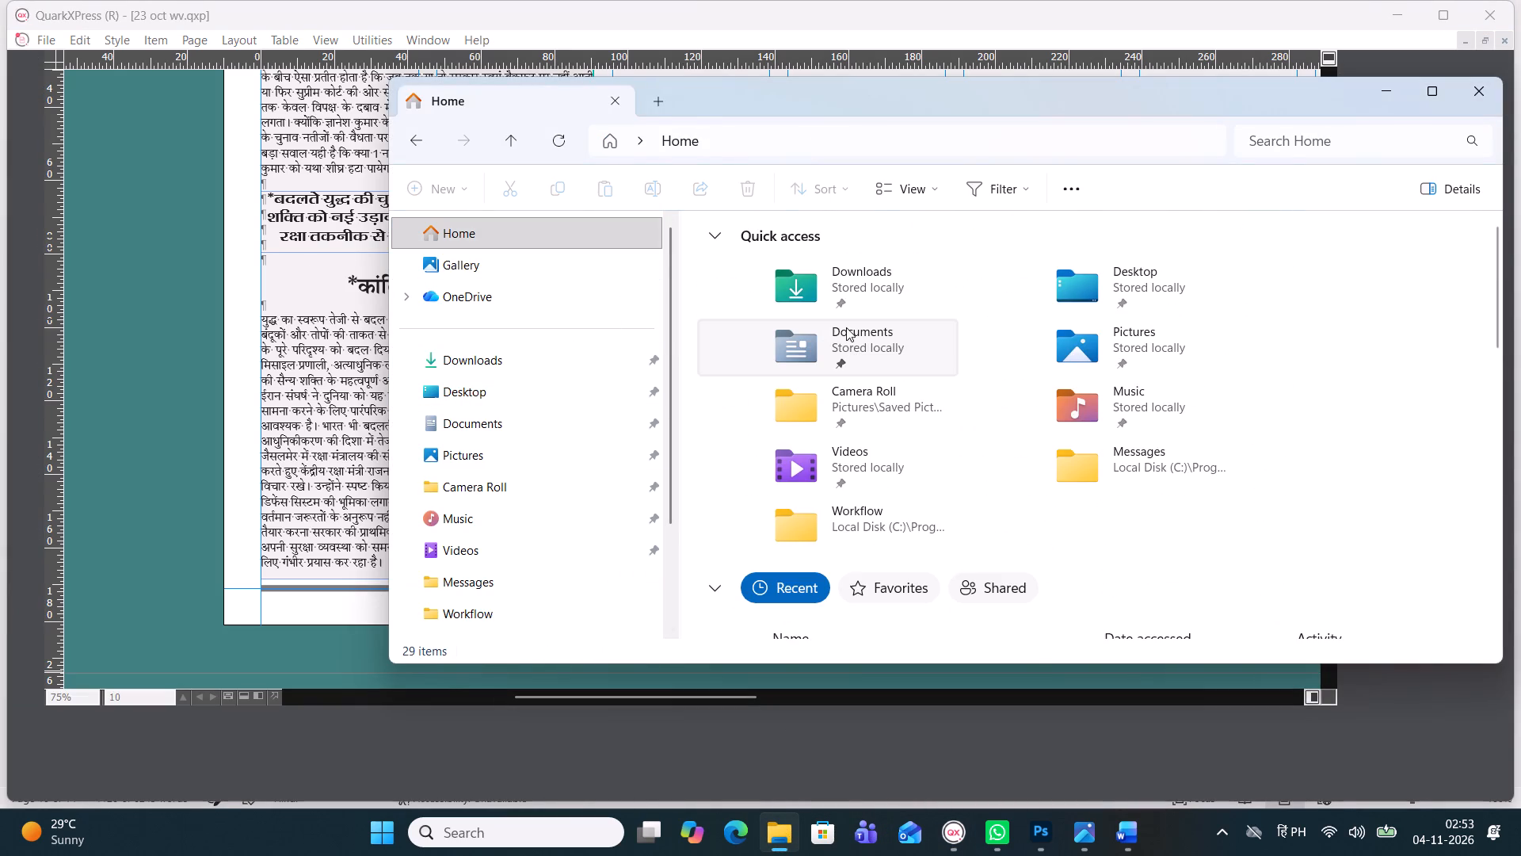
double_click(828, 288)
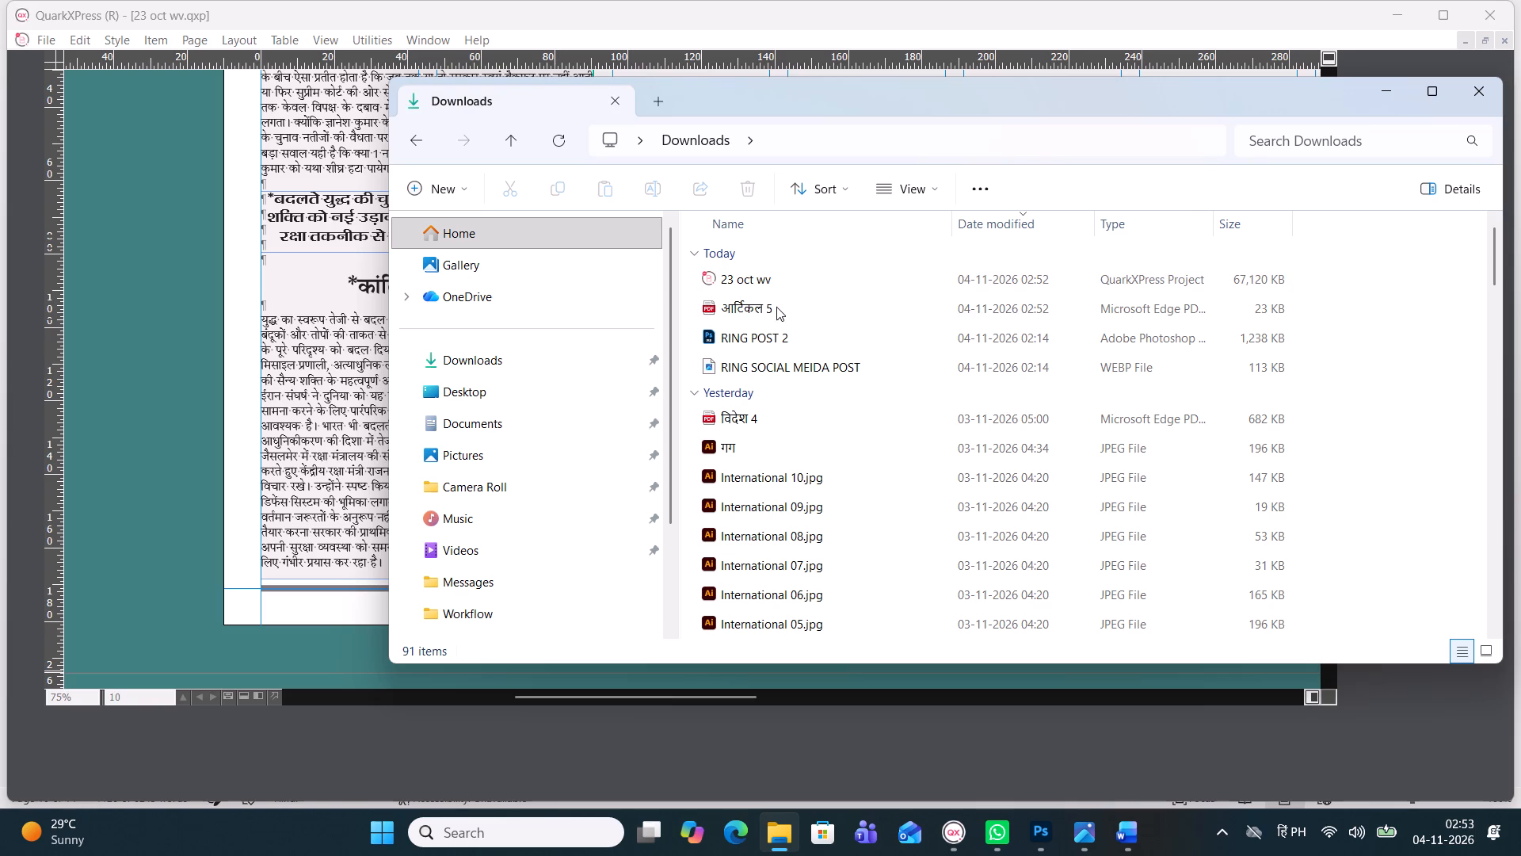
double_click(776, 307)
scroll(620, 411, up, 1)
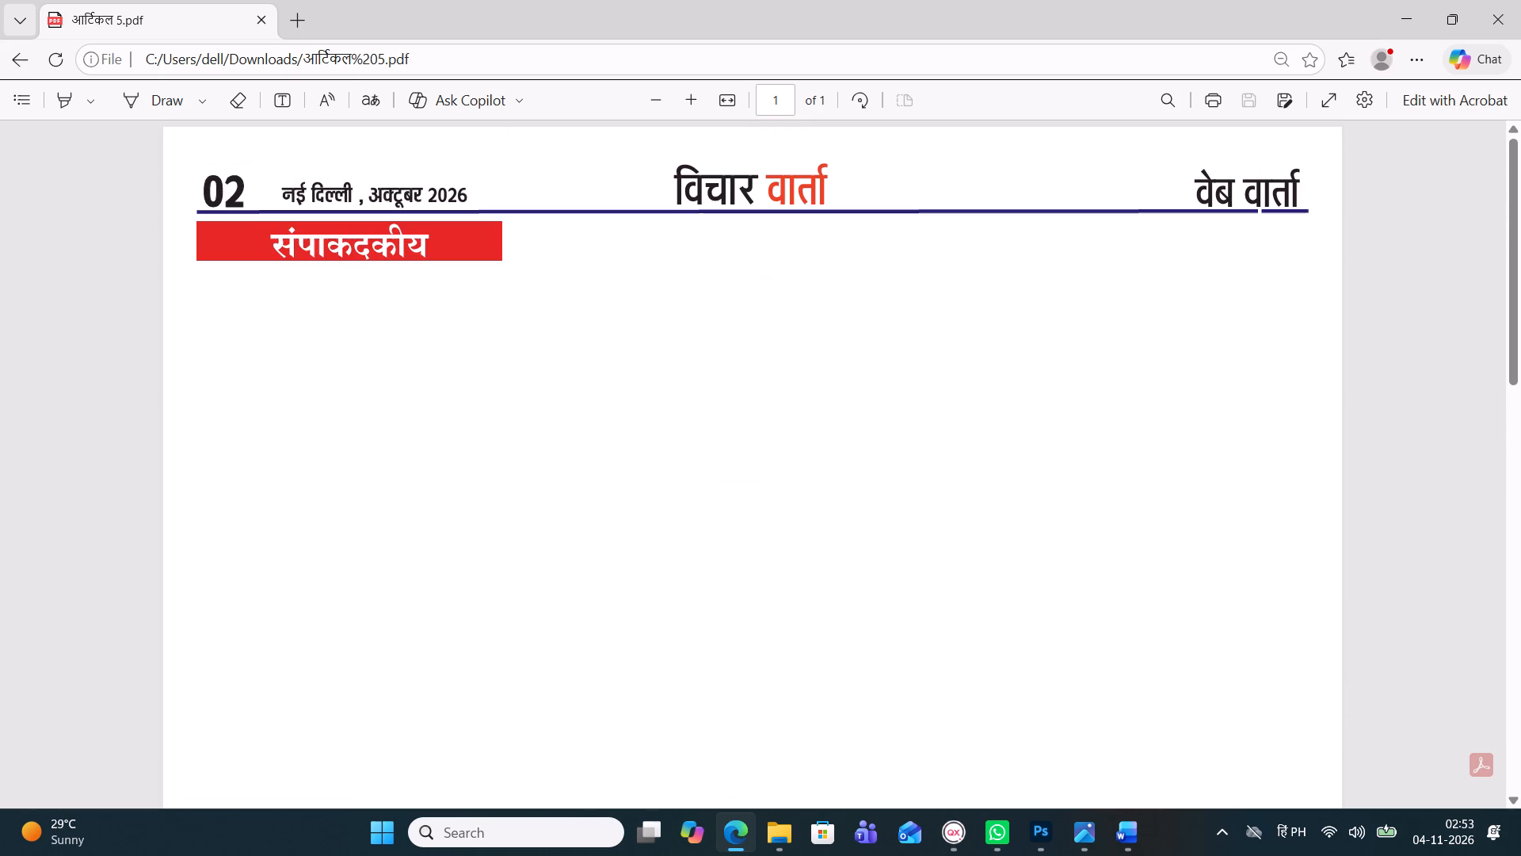
key(ctrl+z)
click(261, 18)
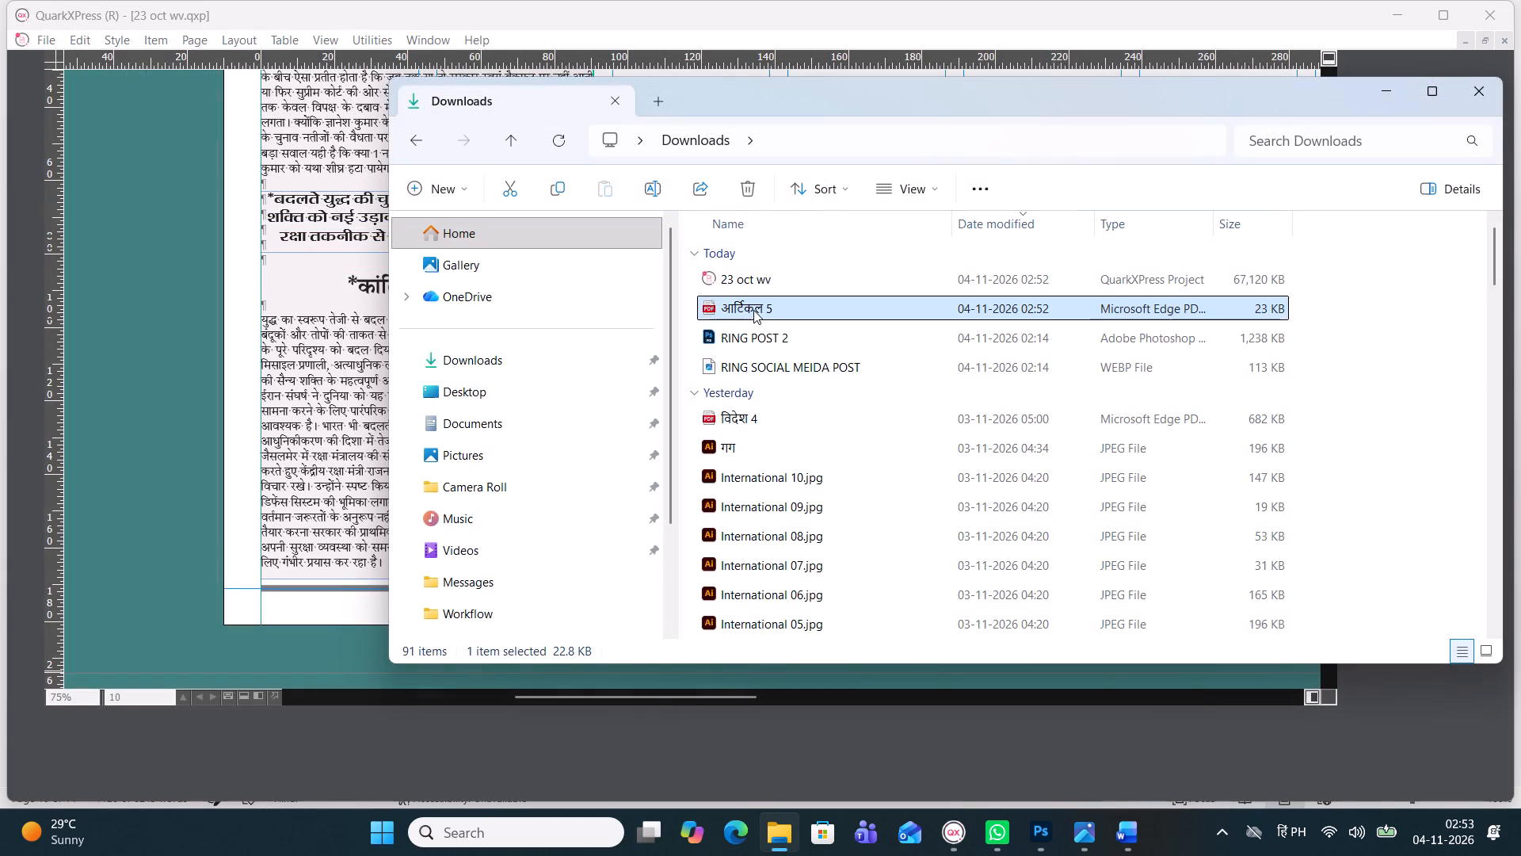
Delete the आर्टिकल 5 PDF from the Downloads folder.
click(753, 188)
Return to QuarkXPress and export page 2 as a PDF named आर्टिकल 2, saving it to the Desktop.
click(756, 770)
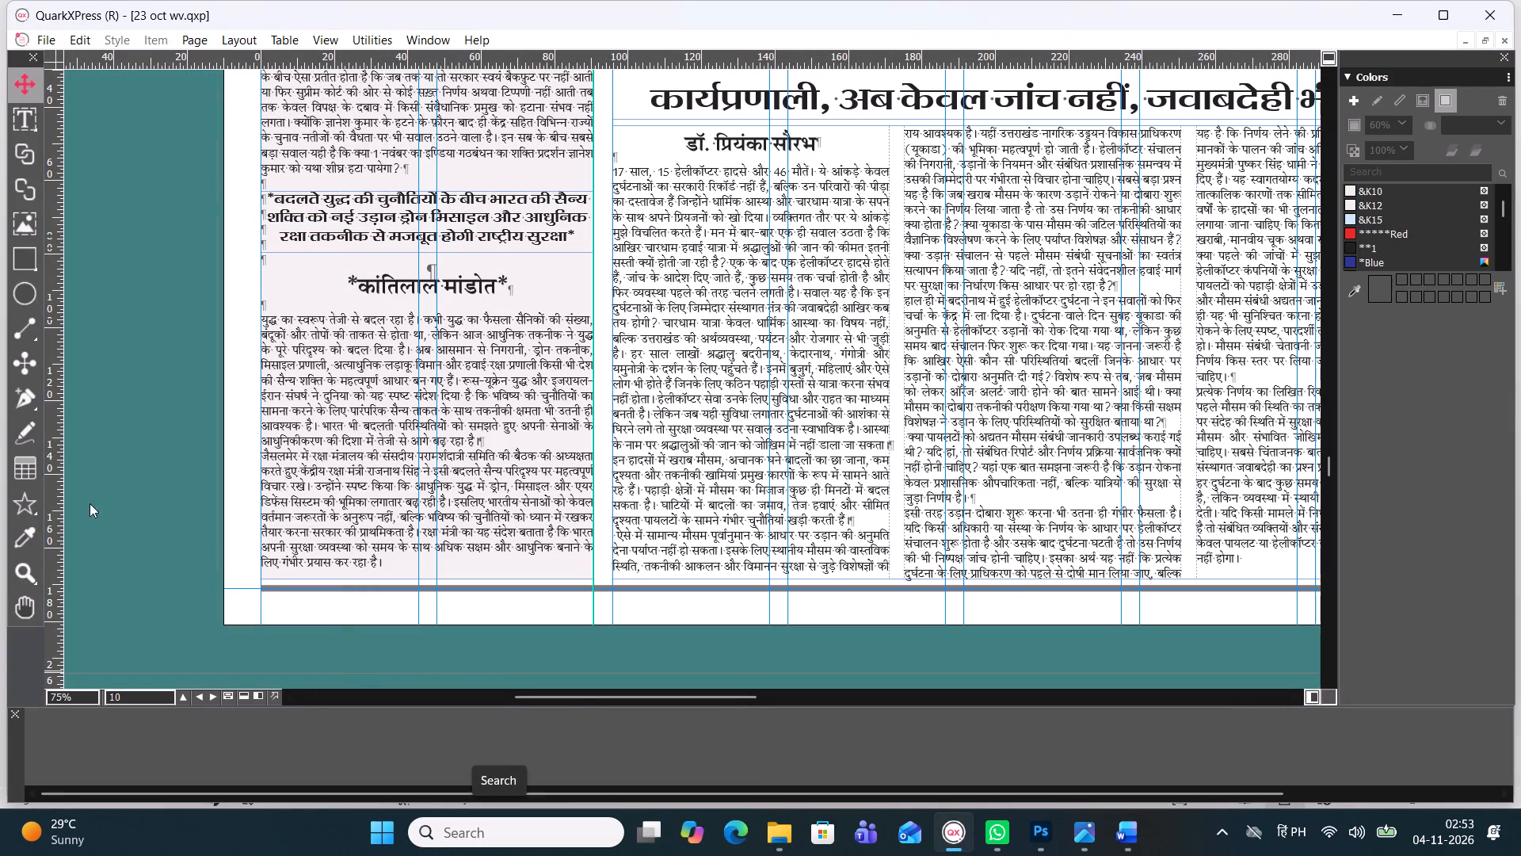
right_click(109, 468)
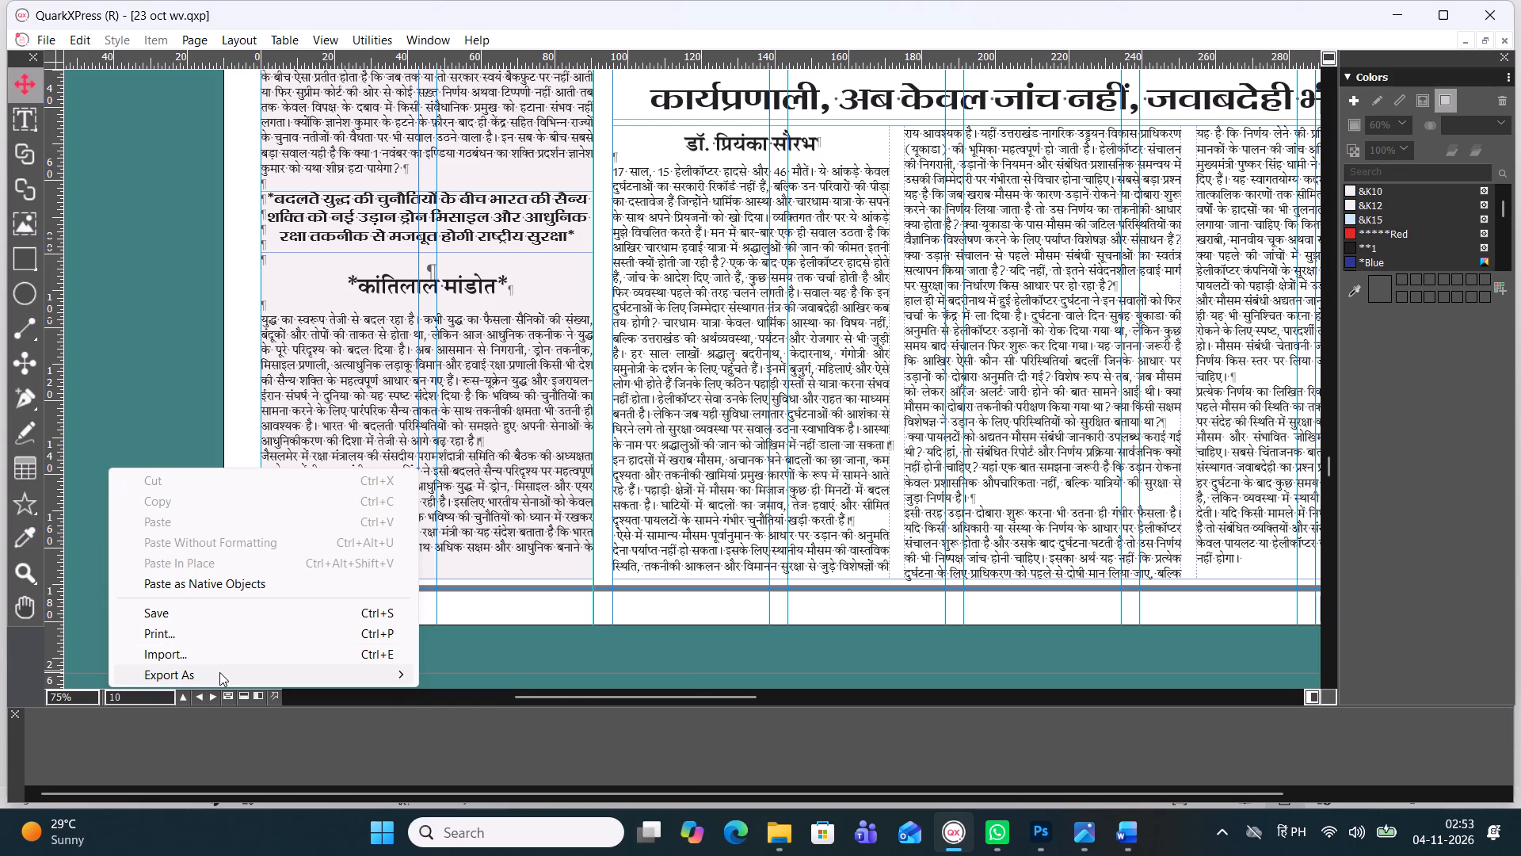
click(219, 672)
click(644, 682)
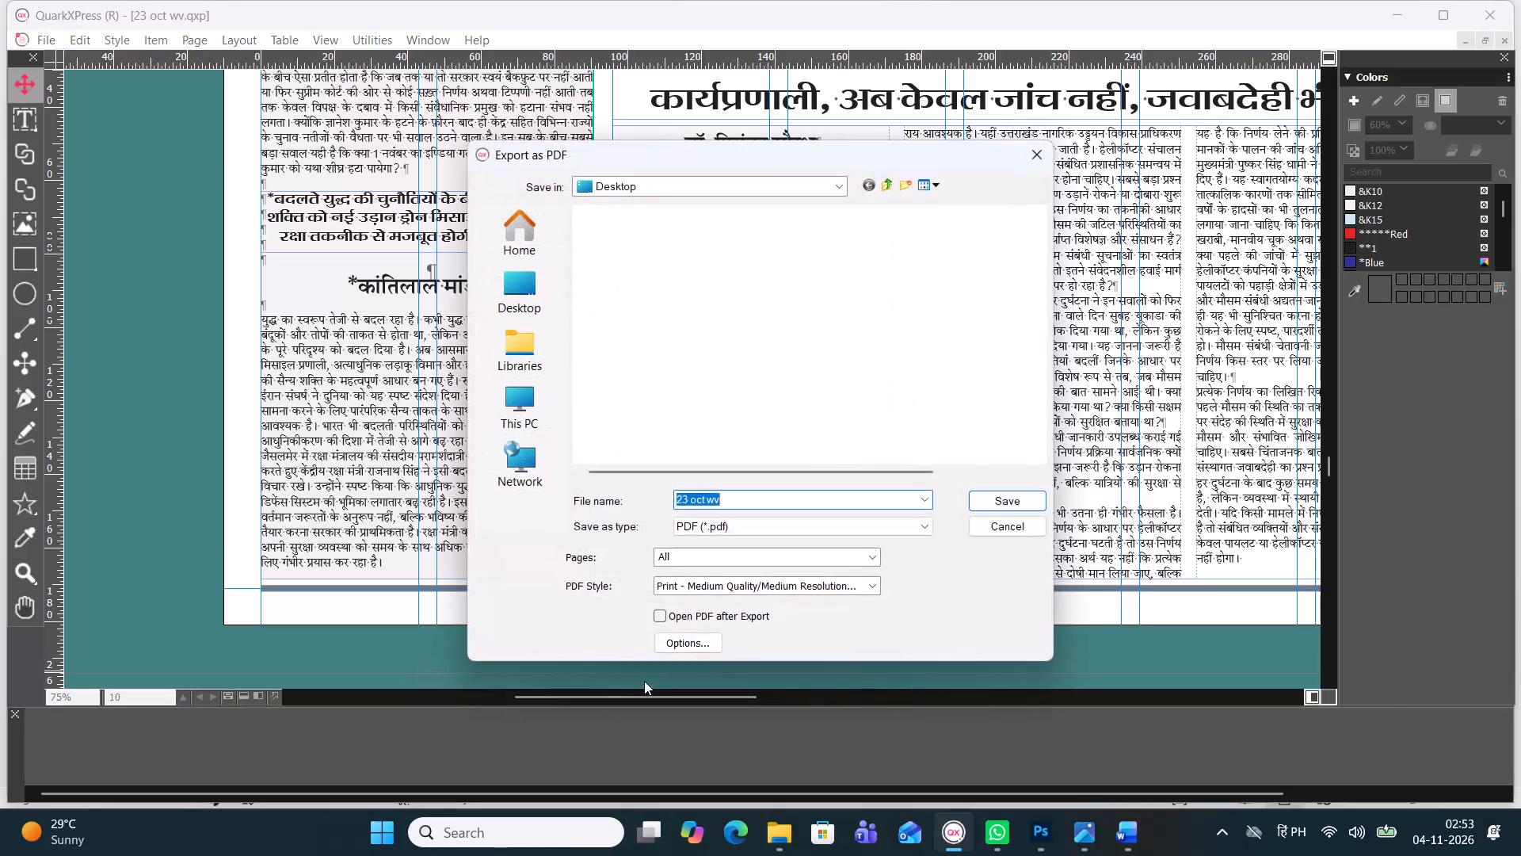
key(BackSpace)
text(ARTICAL)
key(space)
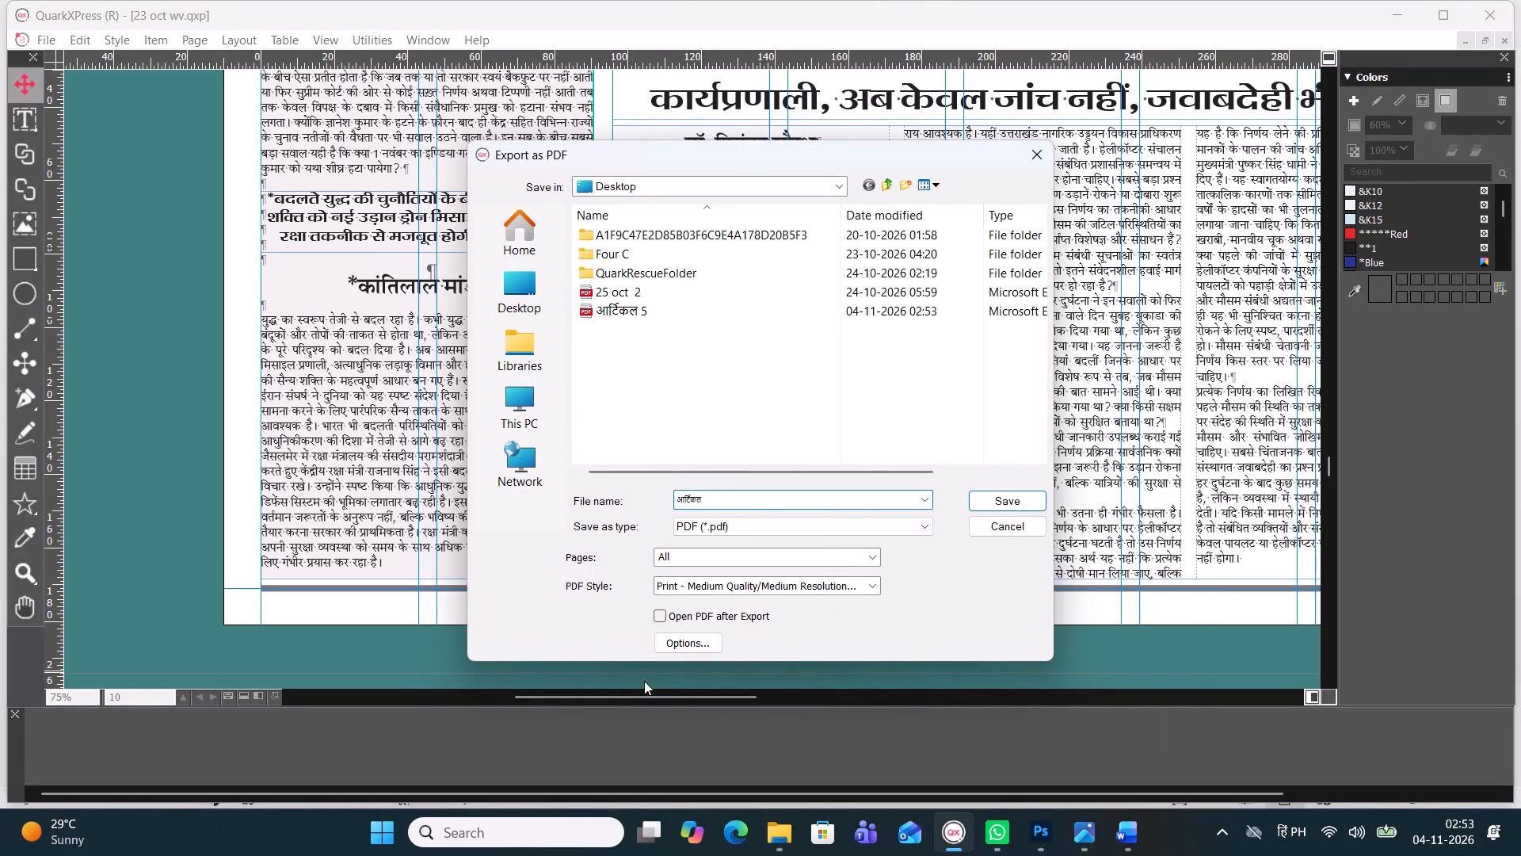
key(2)
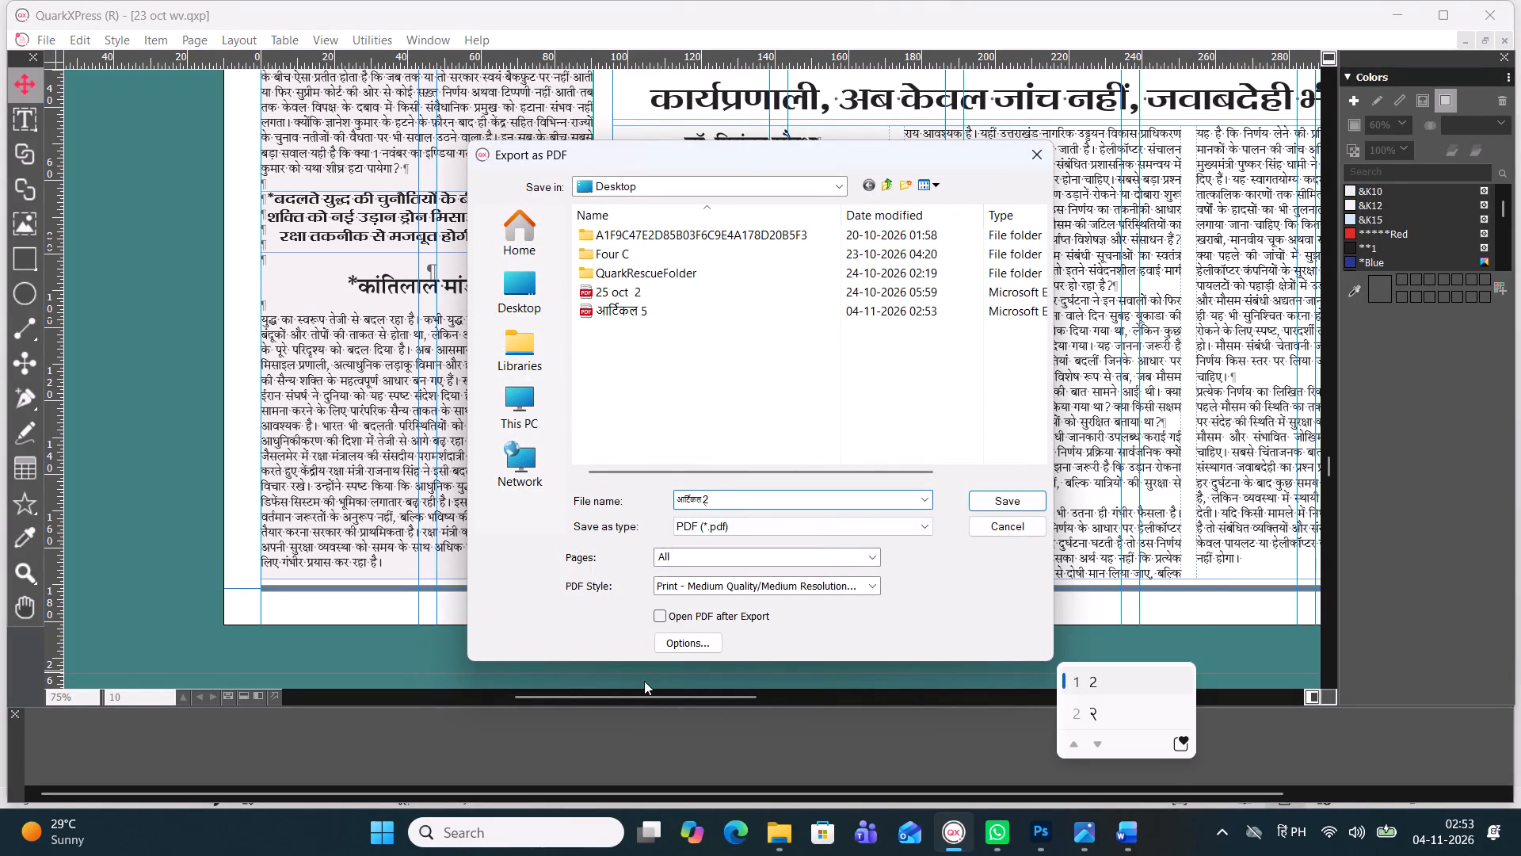
key(Return)
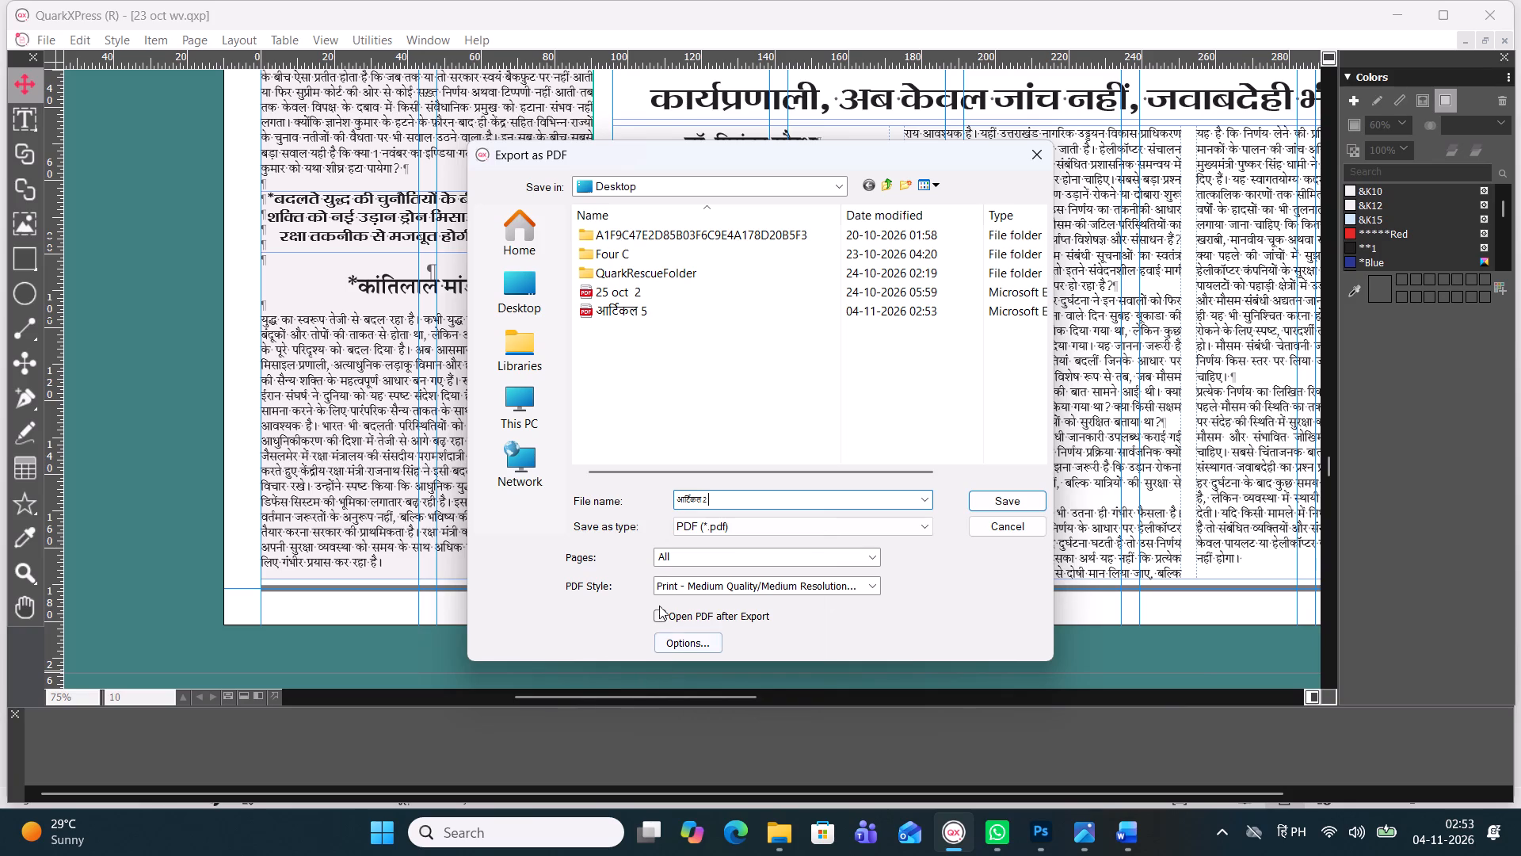
click(684, 555)
key(2)
key(Return)
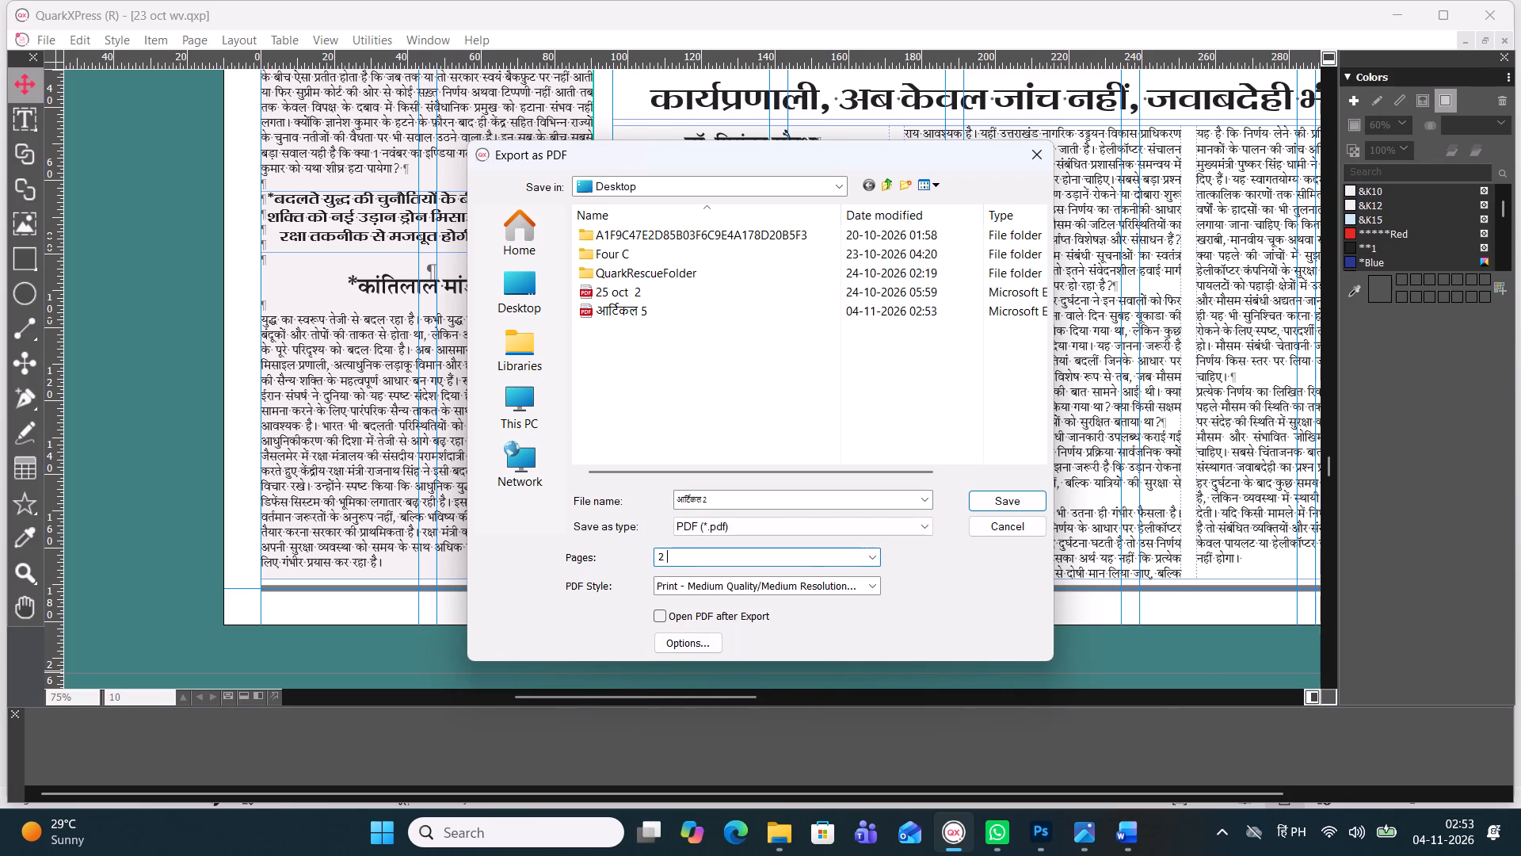
key(Return)
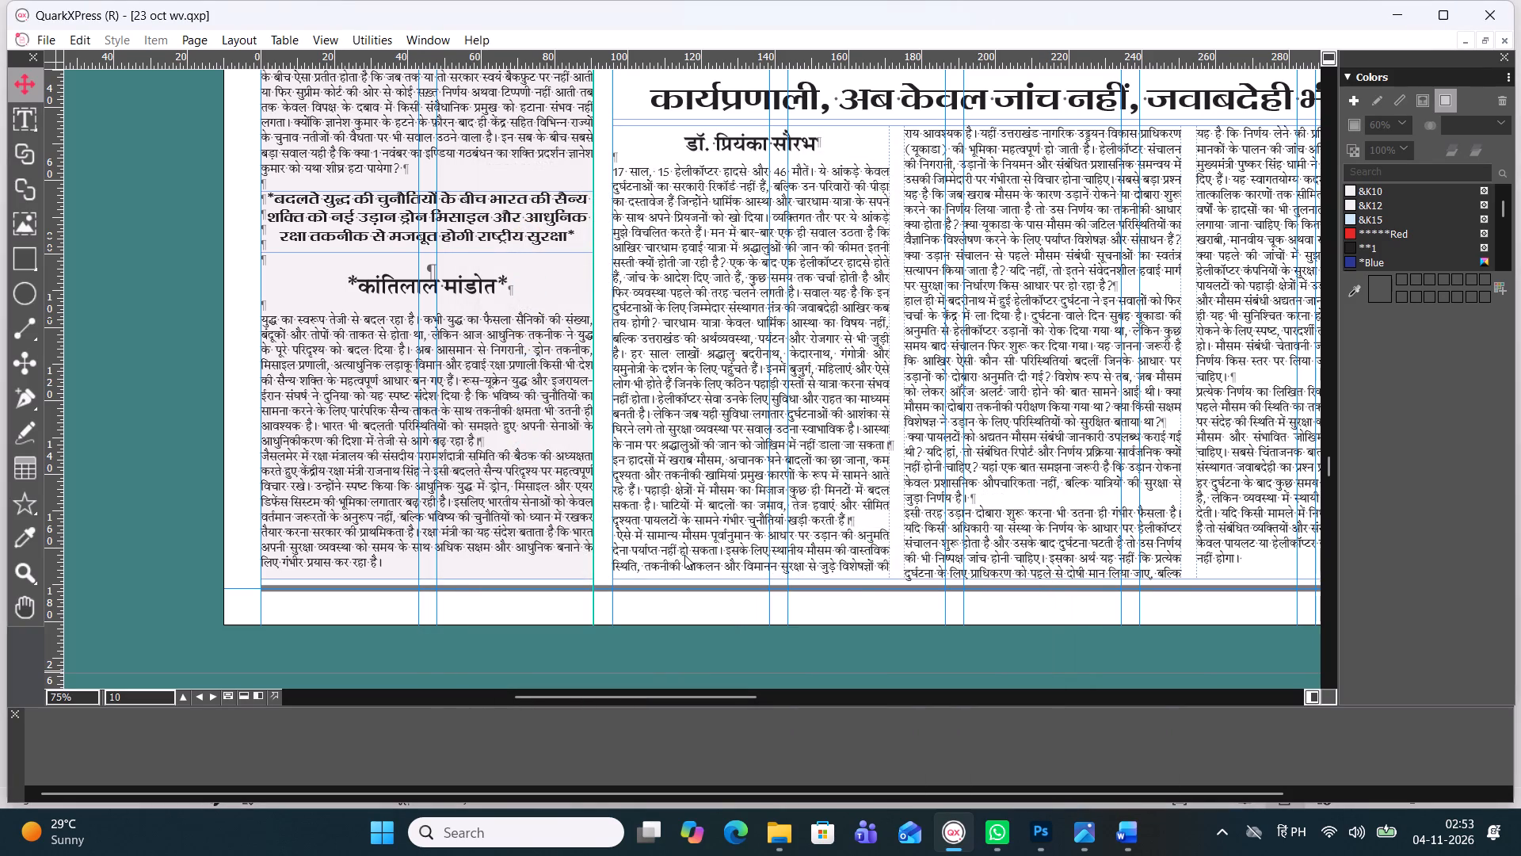
Switch to File Explorer, look through the Downloads folder for the newly exported PDF, and return to QuarkXPress.
click(785, 829)
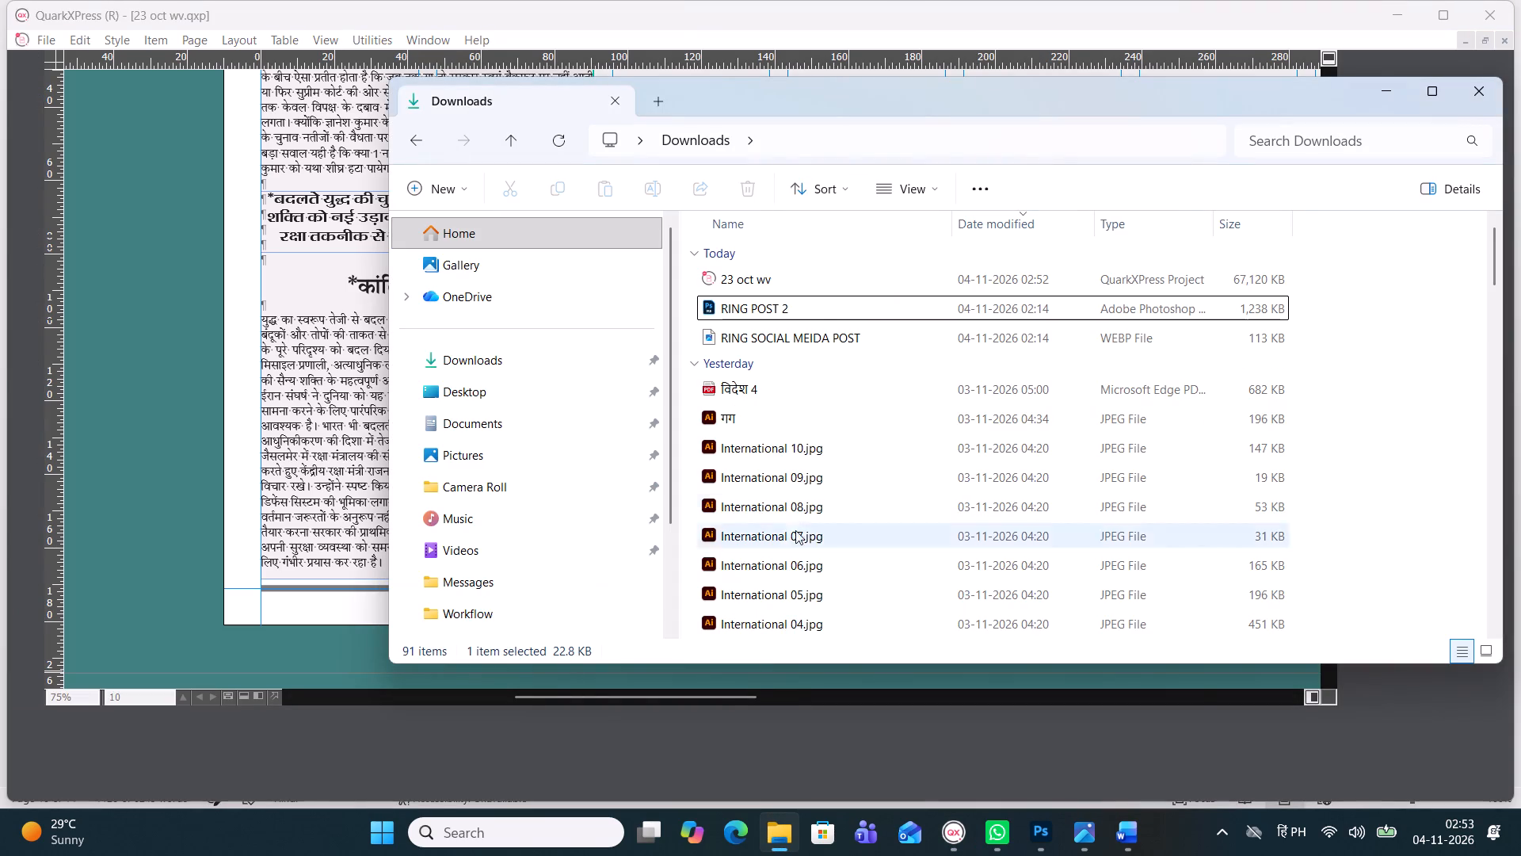
scroll(766, 289, down, 1)
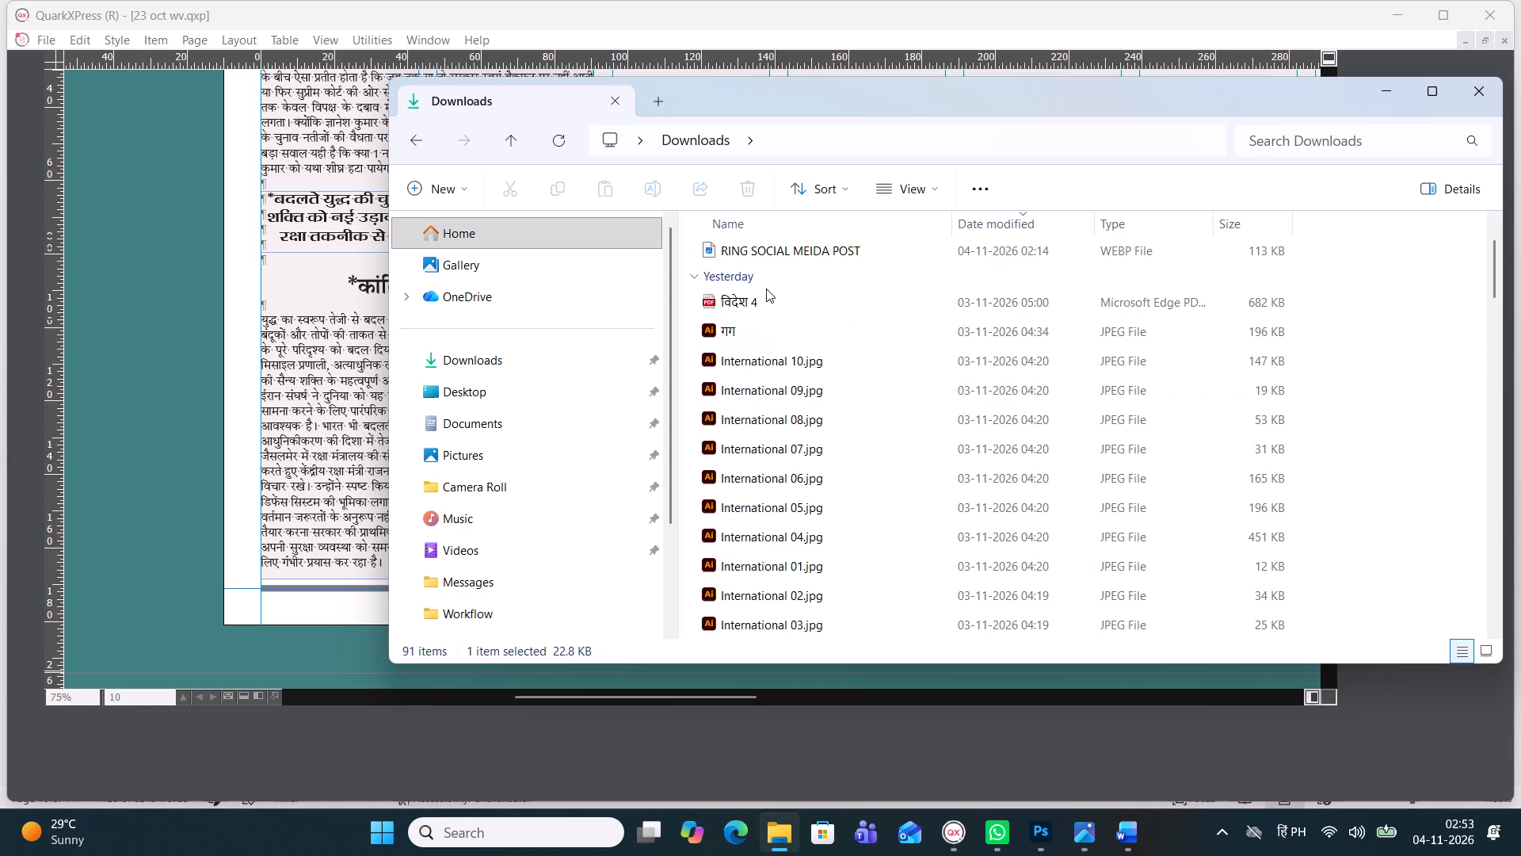
scroll(766, 289, up, 4)
click(526, 253)
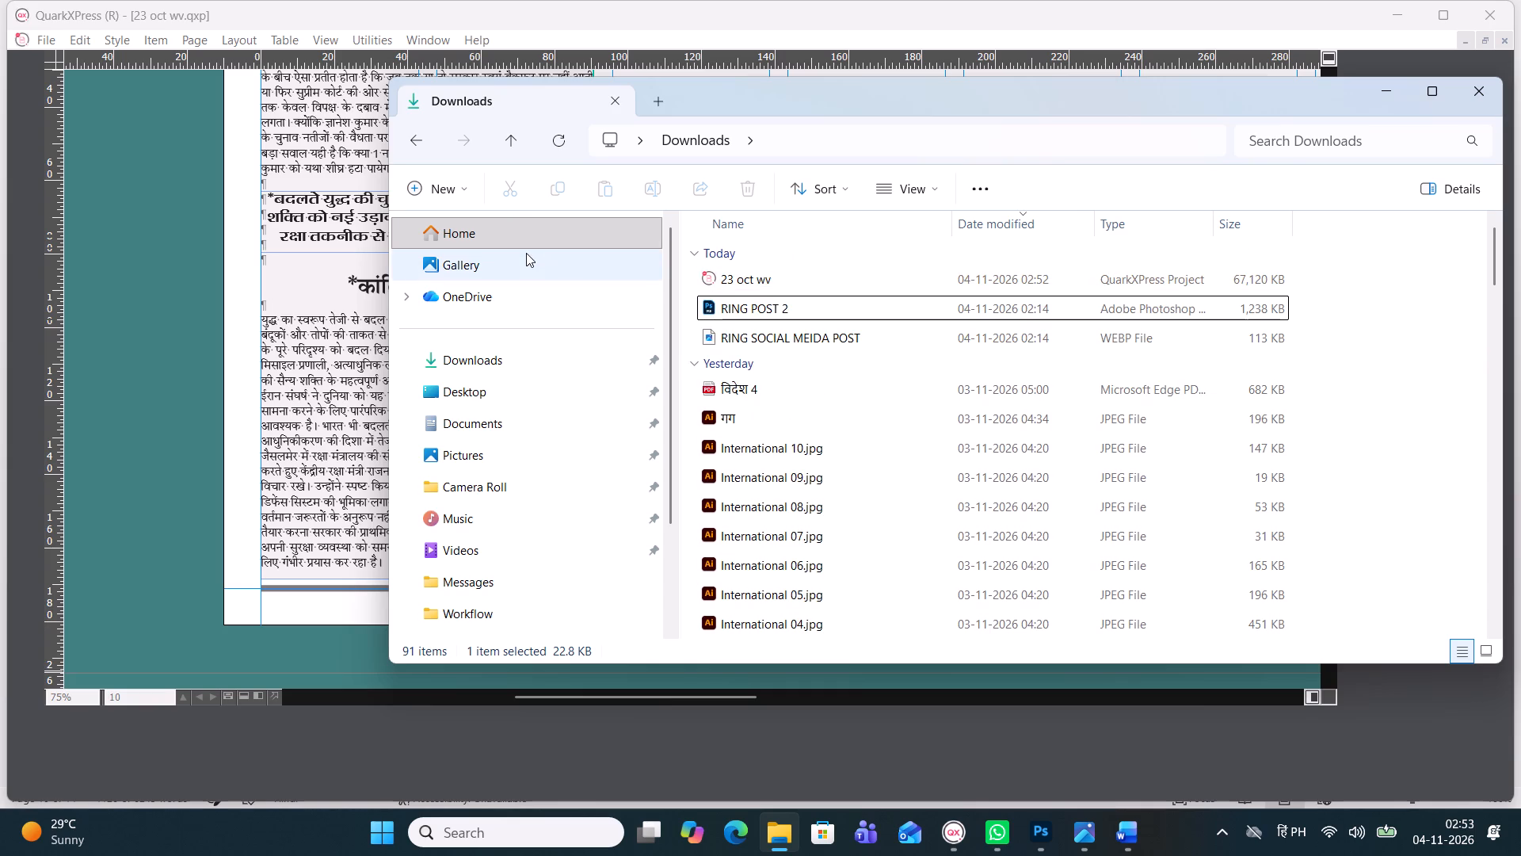
click(492, 230)
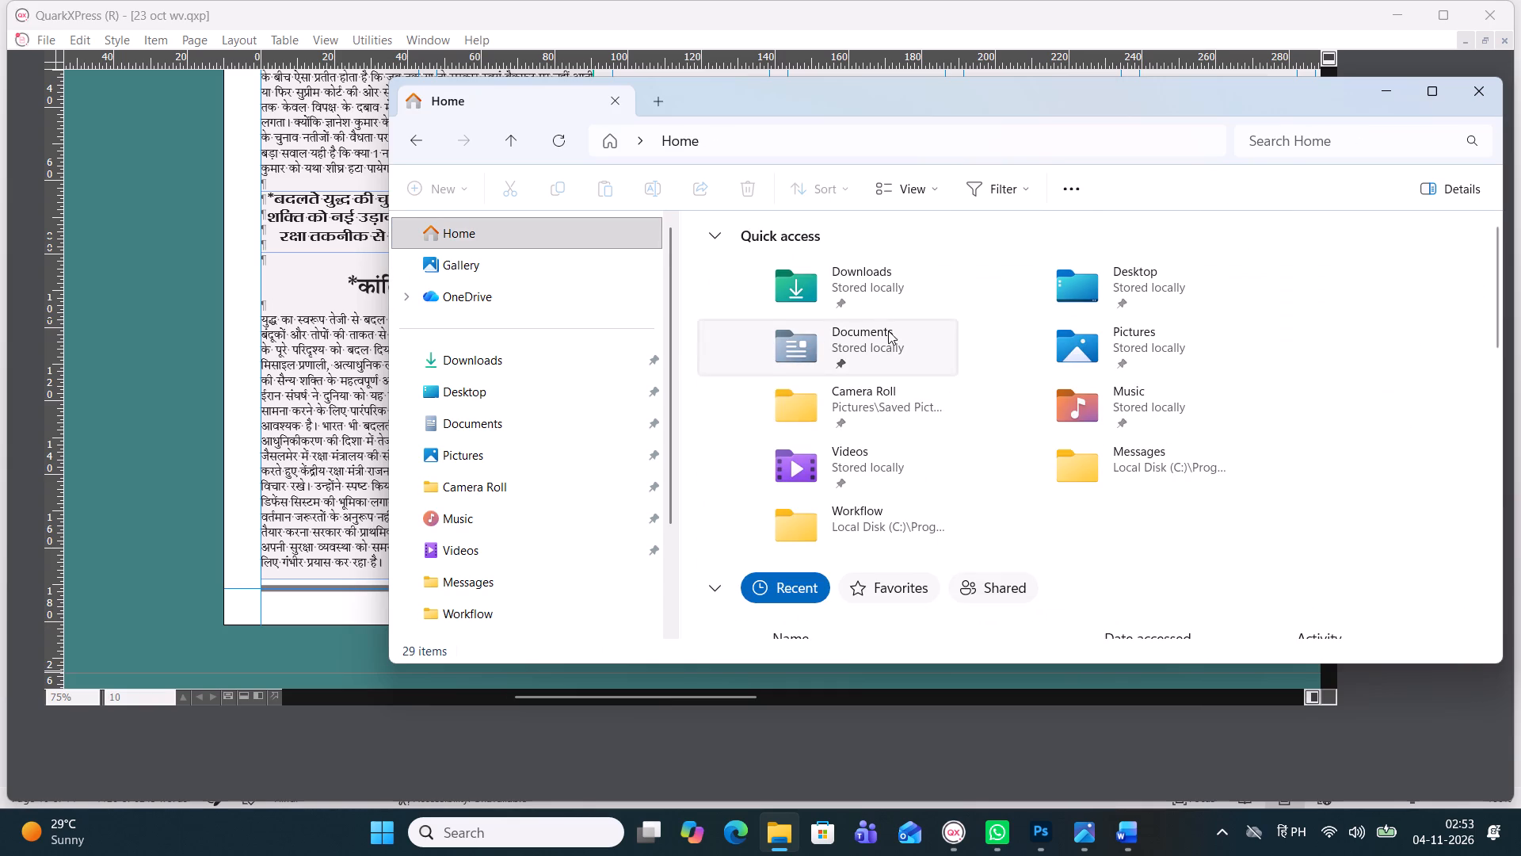
double_click(883, 289)
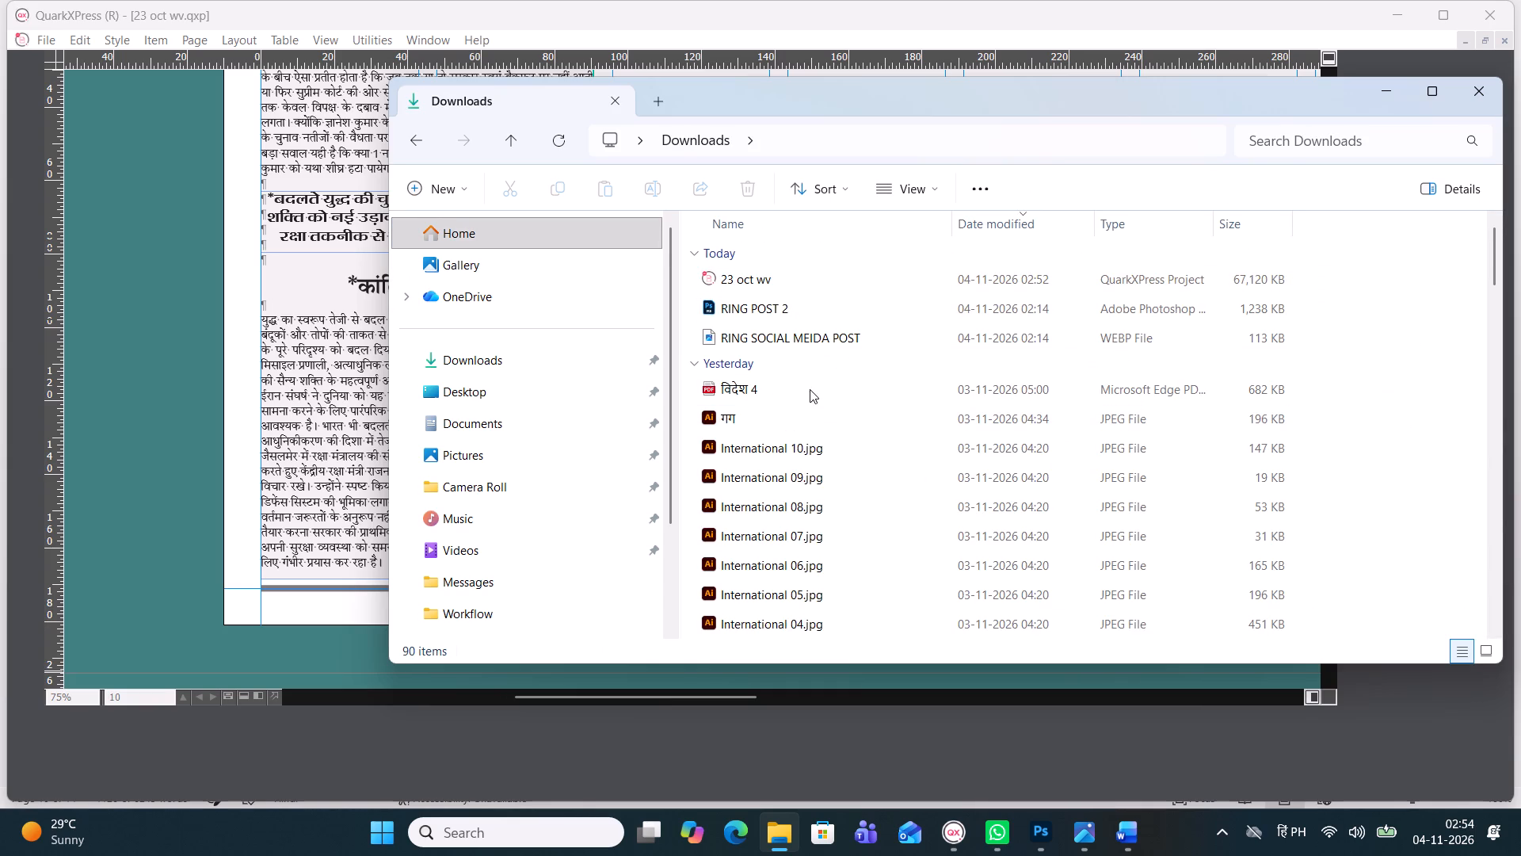
scroll(810, 389, down, 2)
scroll(809, 394, up, 1)
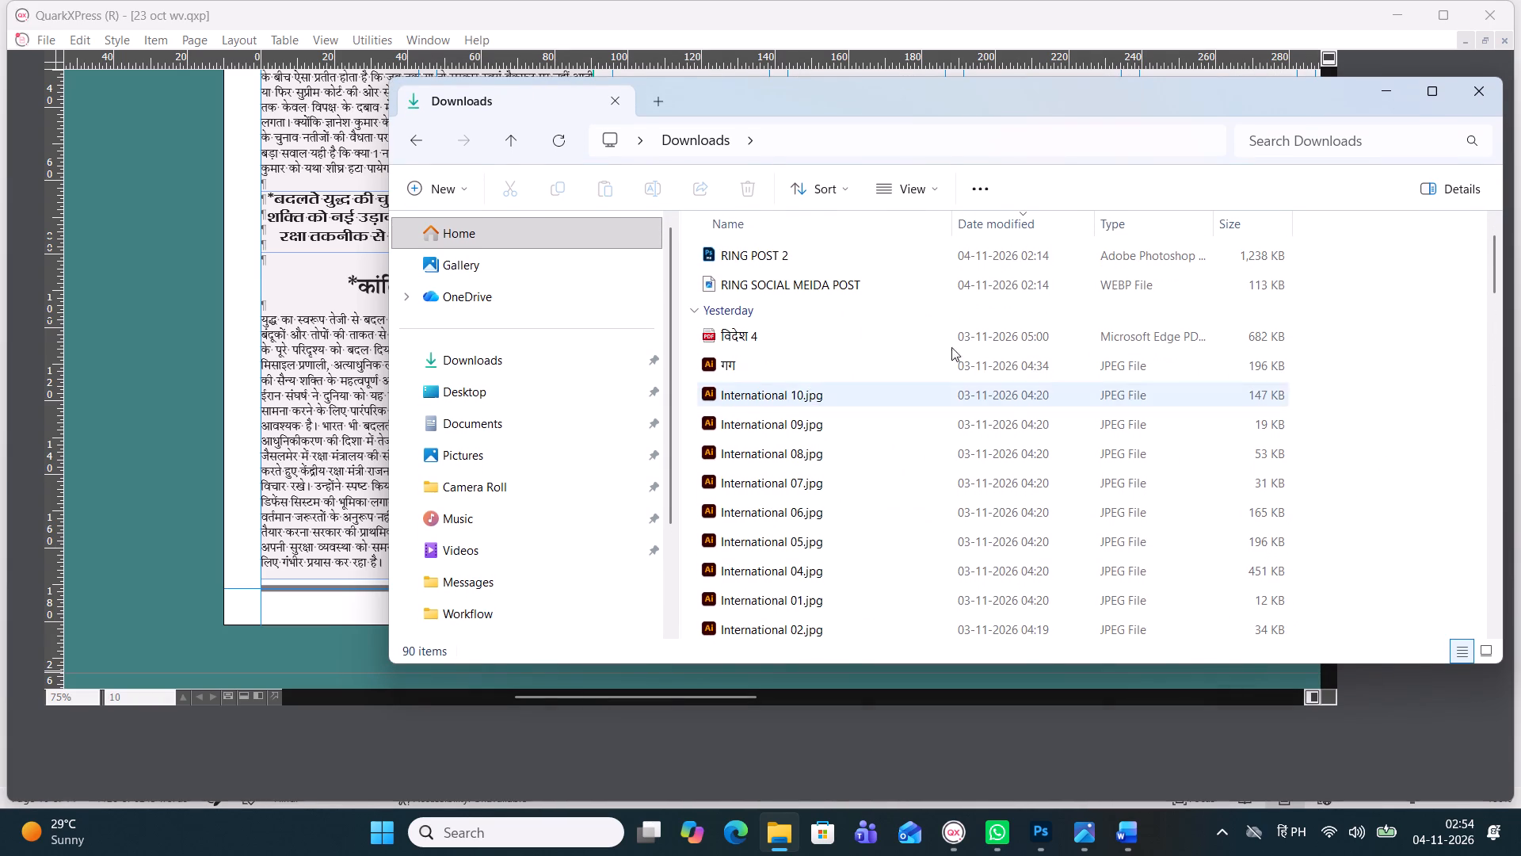
click(1462, 81)
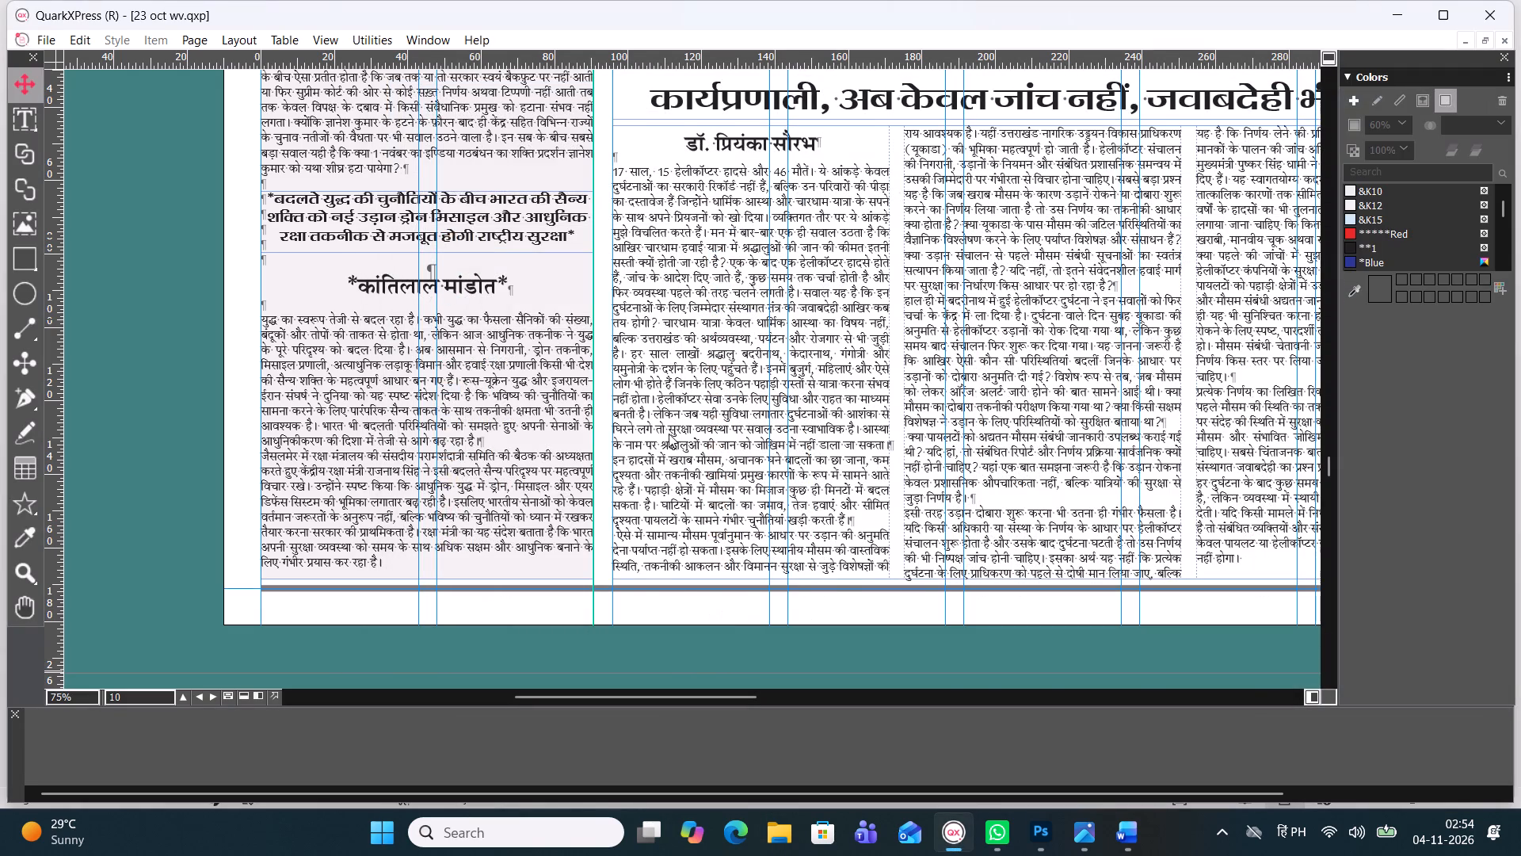
Examine page 02 from its header down through all the articles and the editorial column.
scroll(669, 433, up, 4)
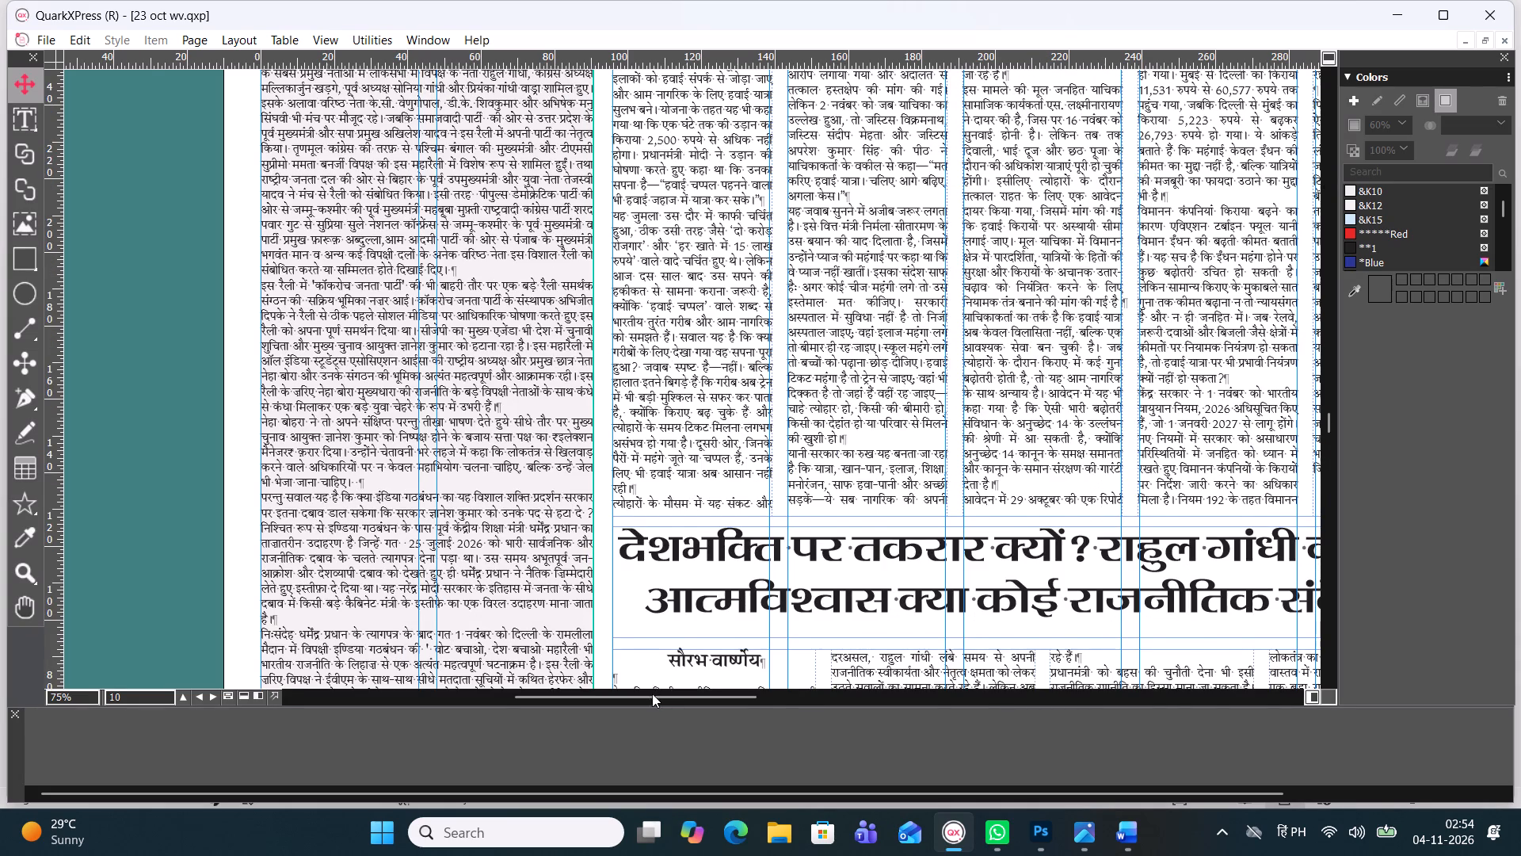
drag(656, 700, 712, 699)
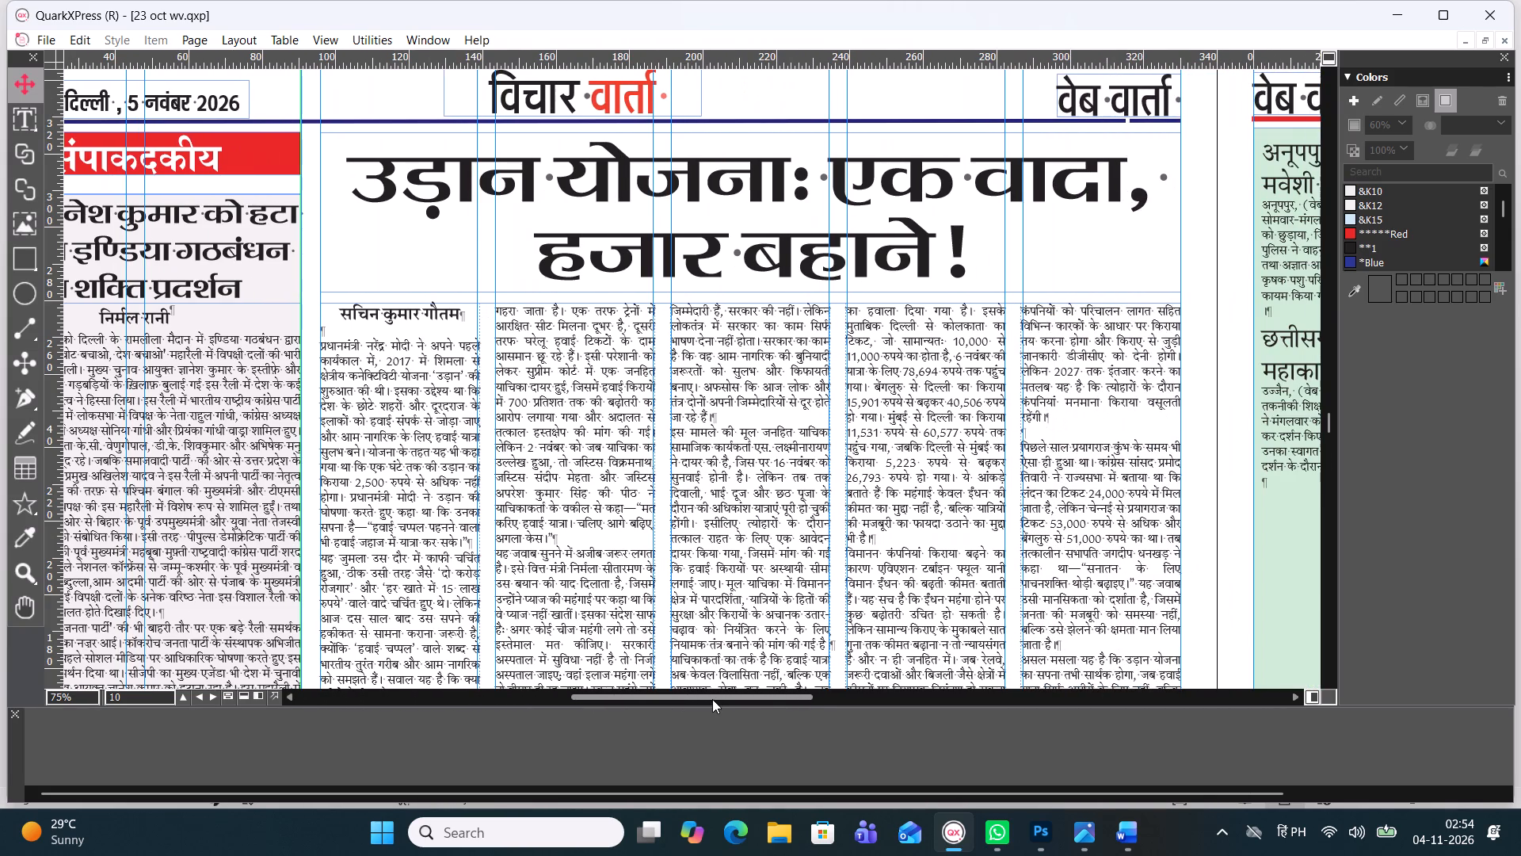
drag(712, 699, 710, 698)
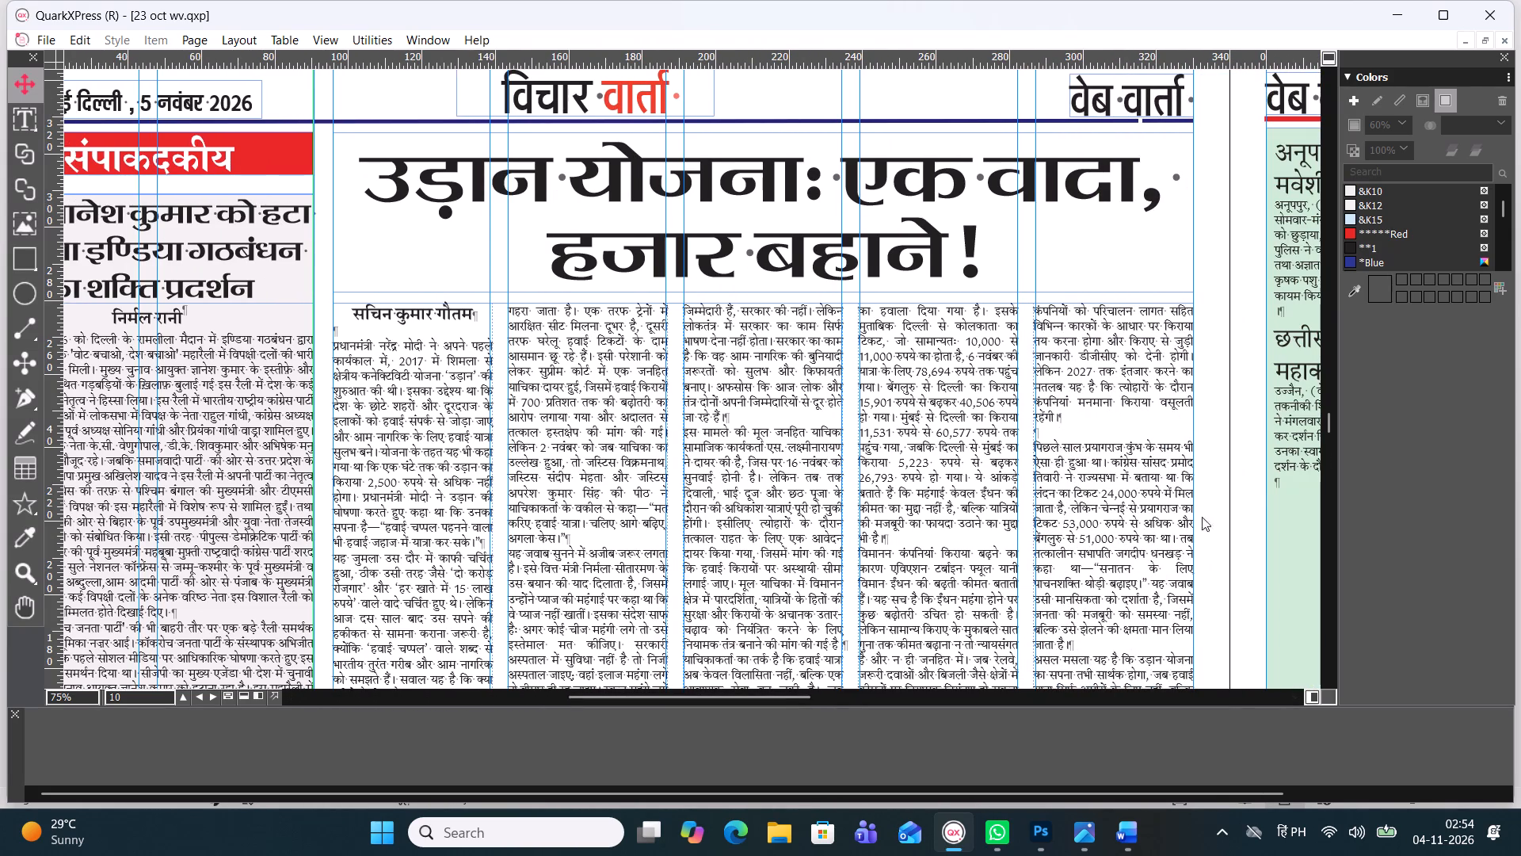
drag(1332, 421, 1333, 425)
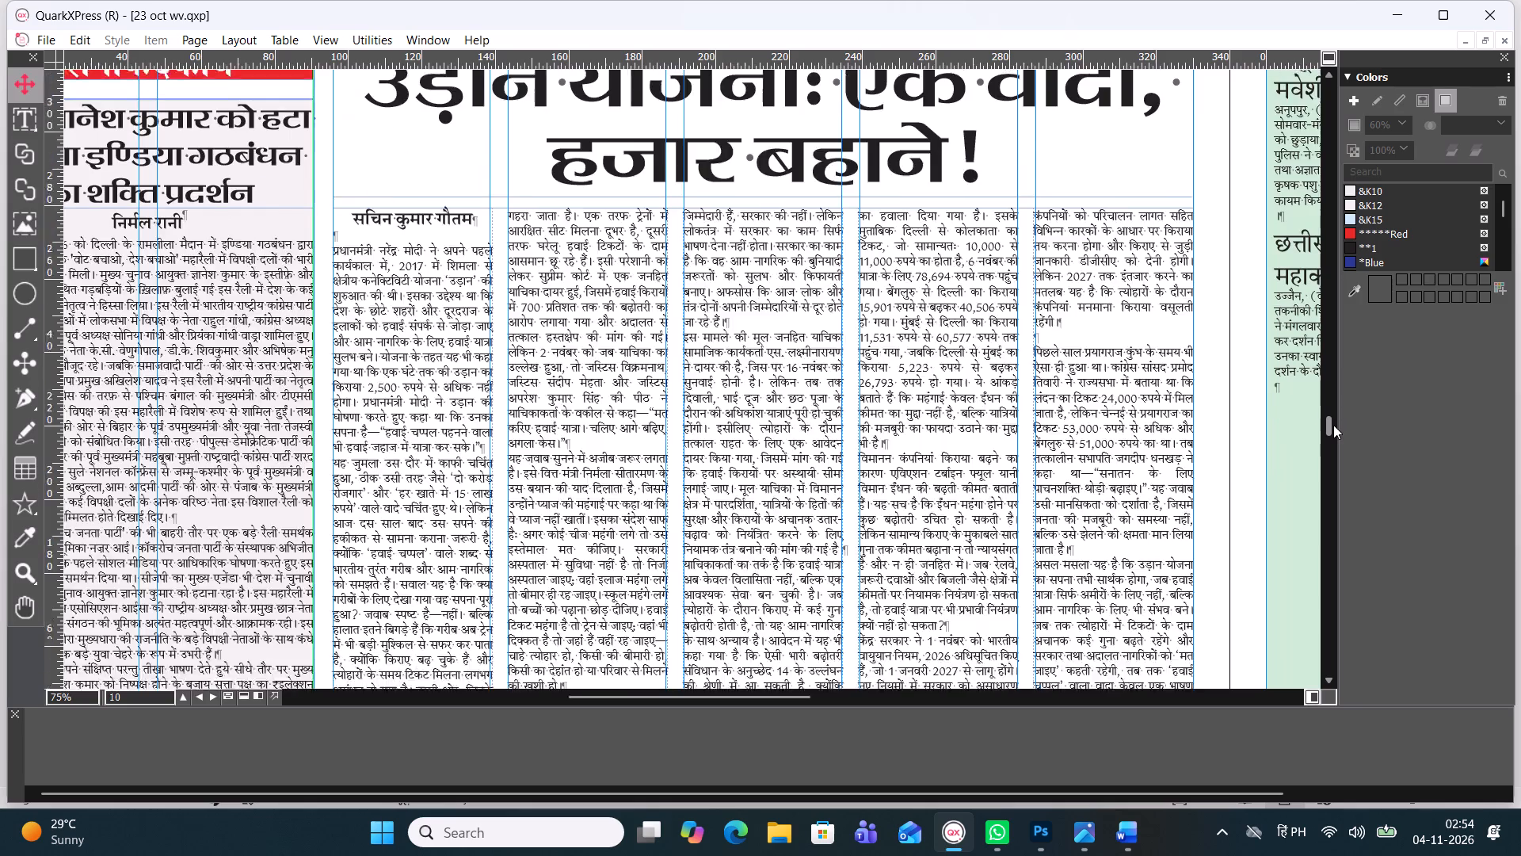
drag(1333, 425, 1337, 438)
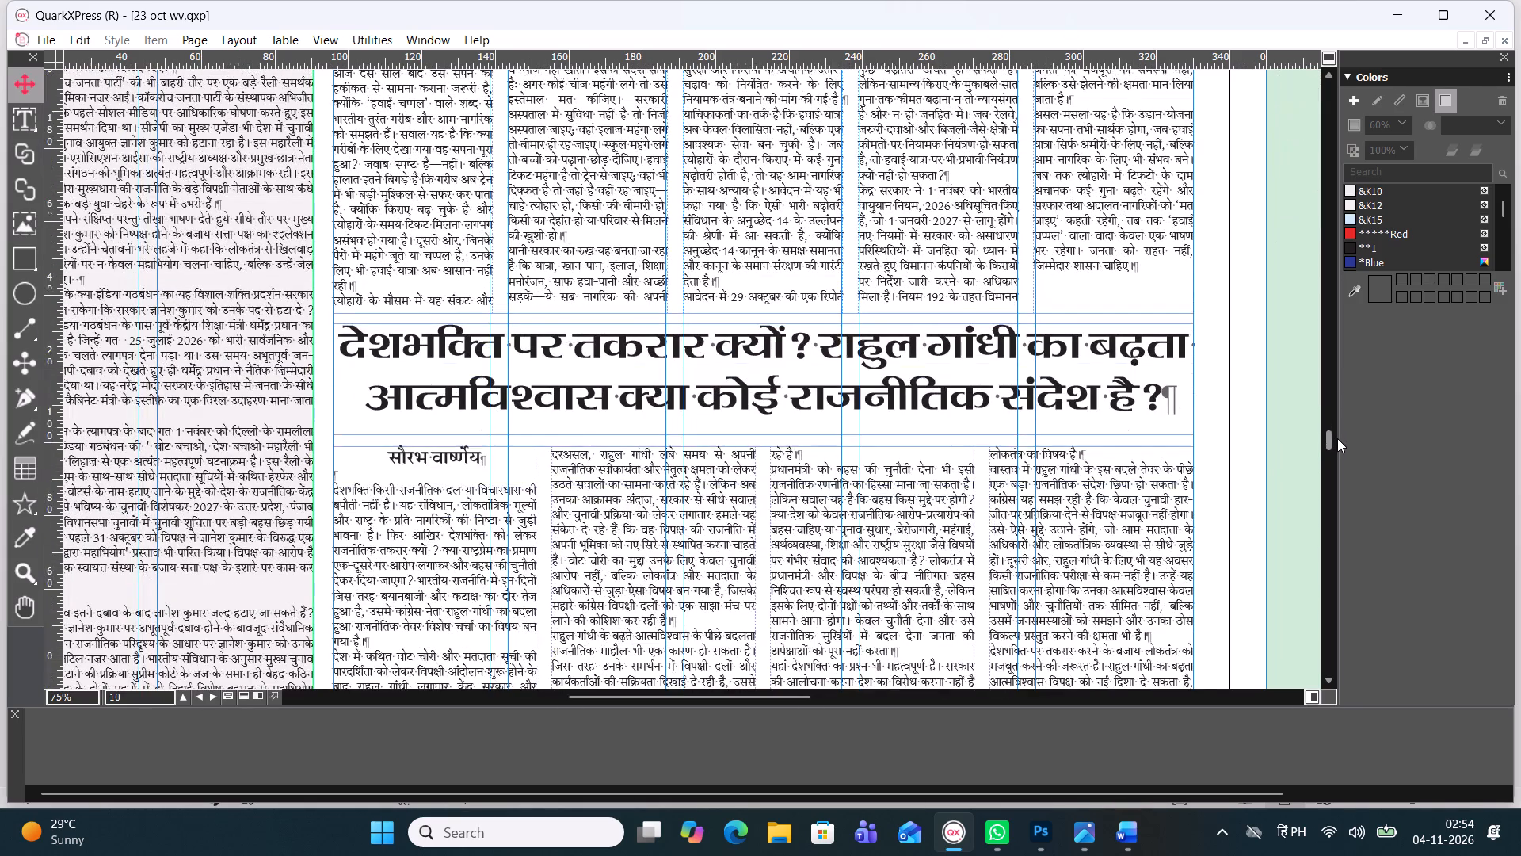
drag(1337, 438, 1343, 461)
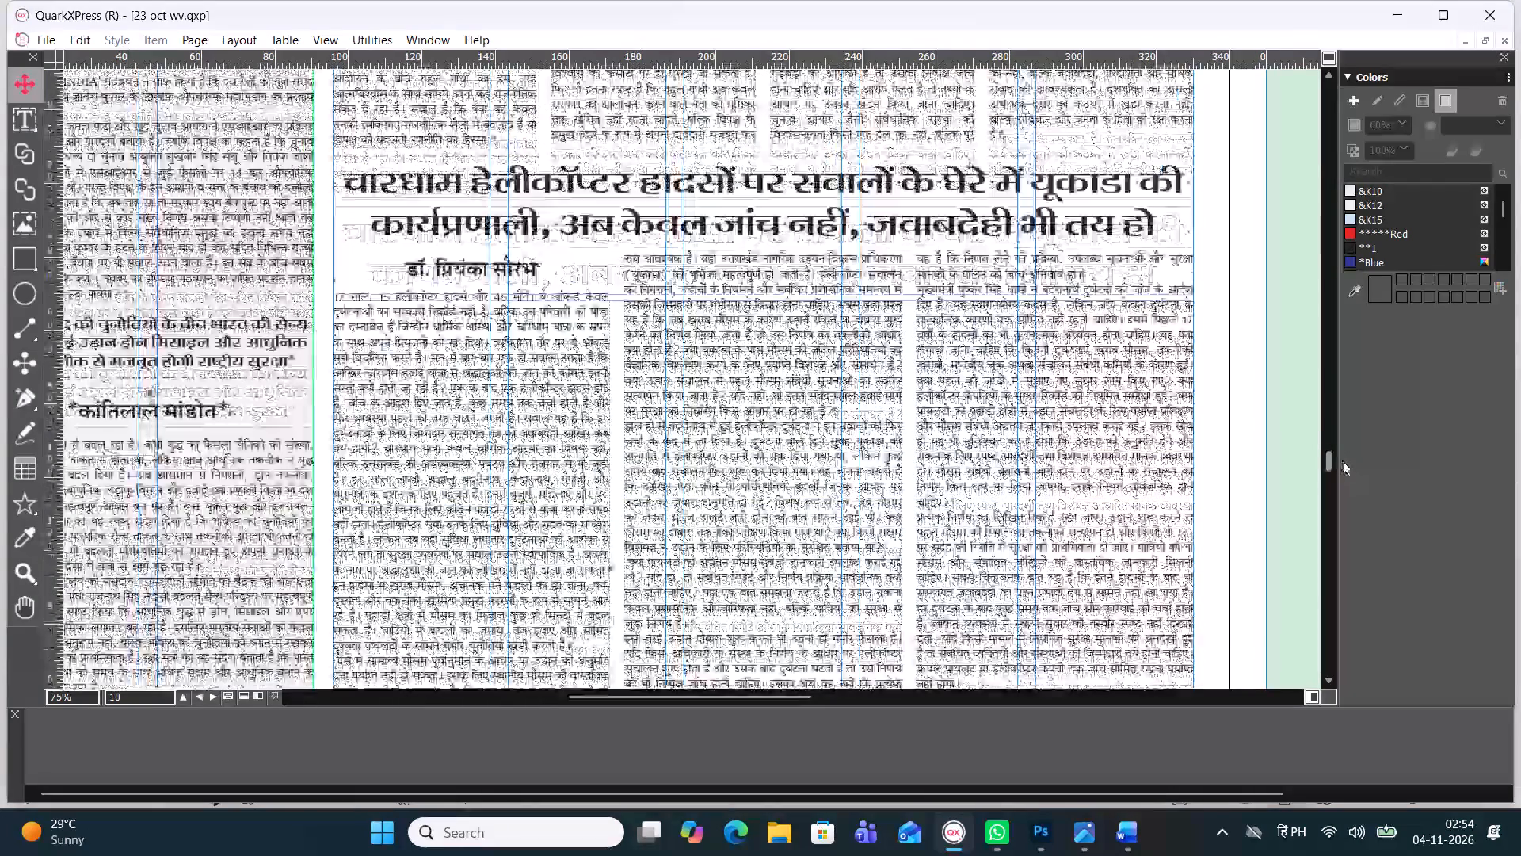
drag(1343, 461, 1342, 438)
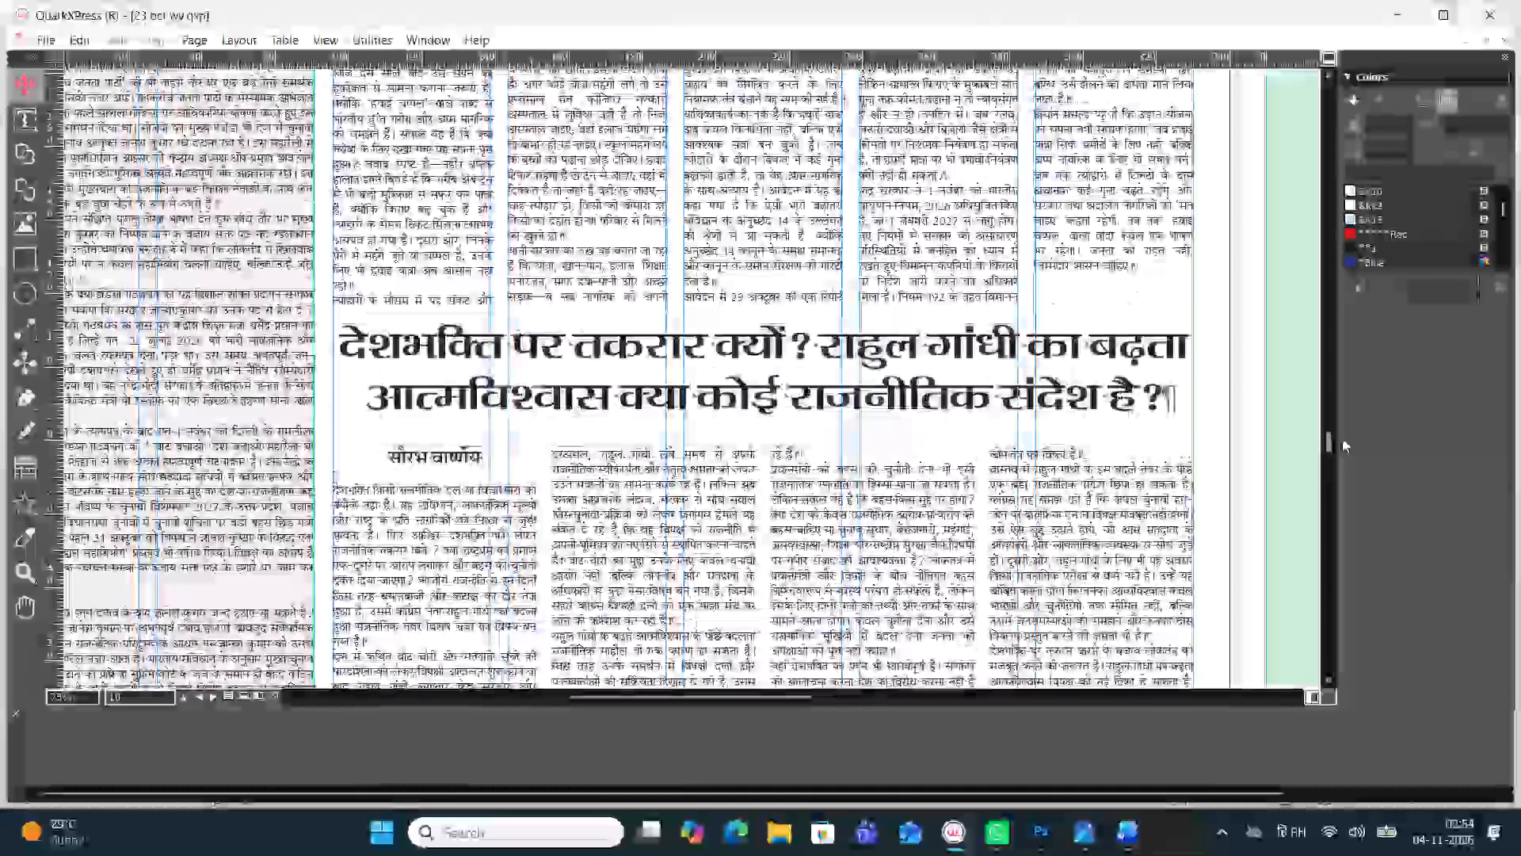
drag(1342, 438, 1342, 437)
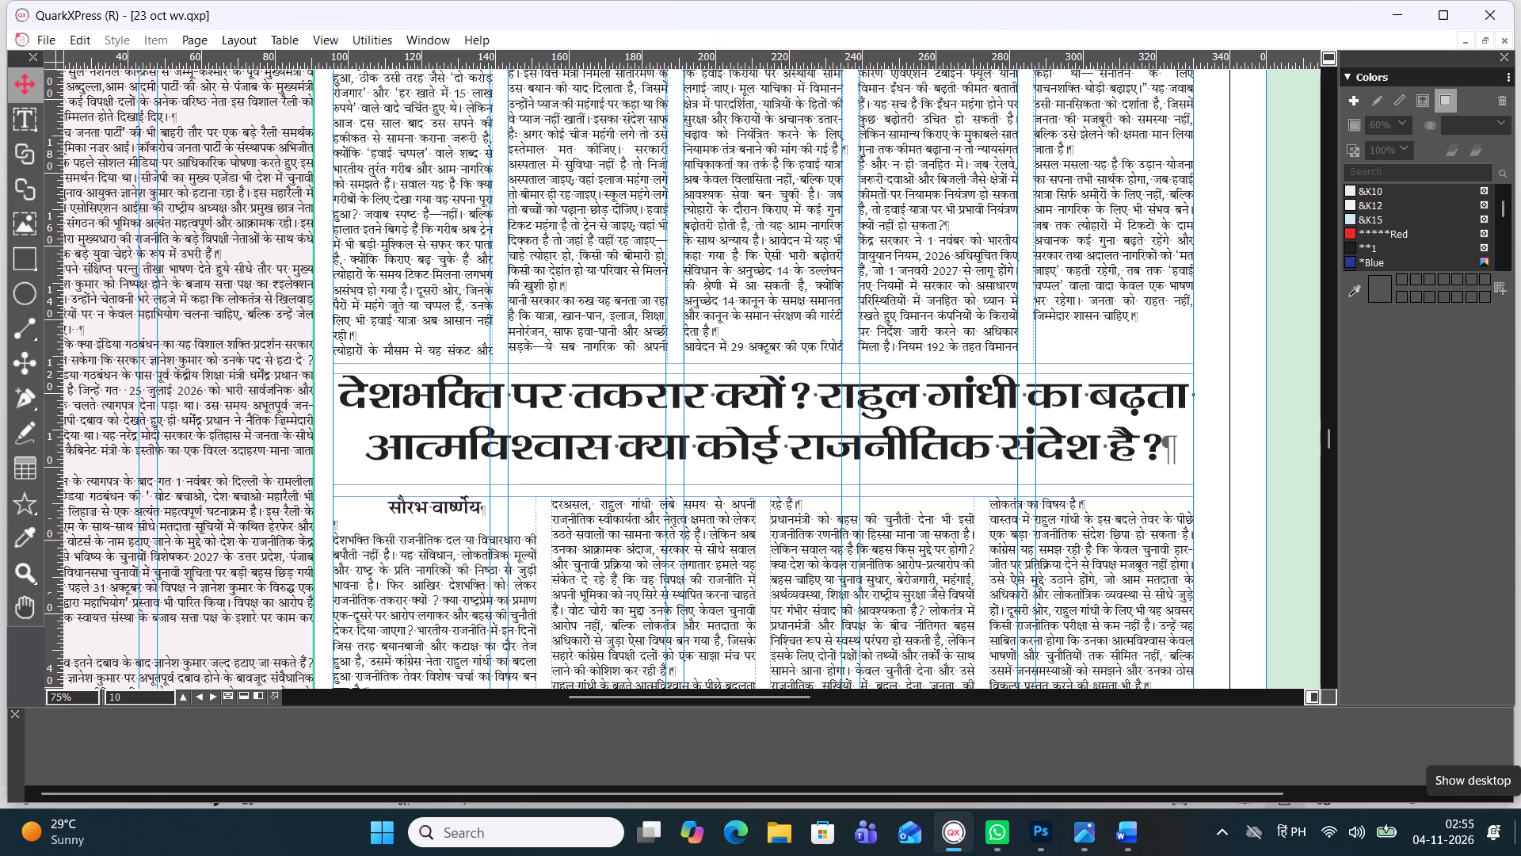
drag(779, 694, 740, 694)
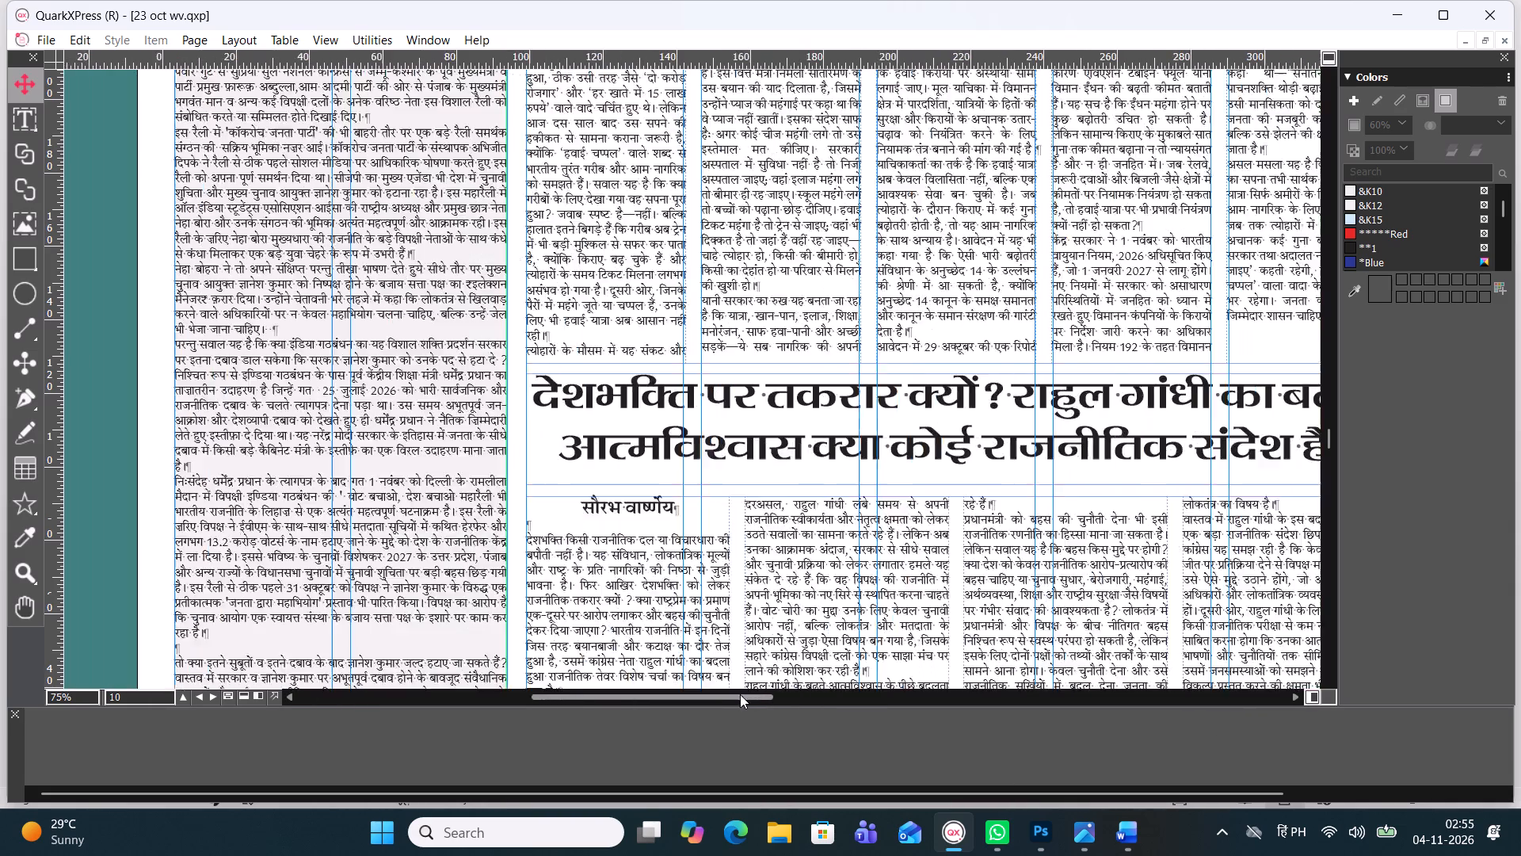
drag(740, 694, 676, 699)
scroll(655, 648, down, 2)
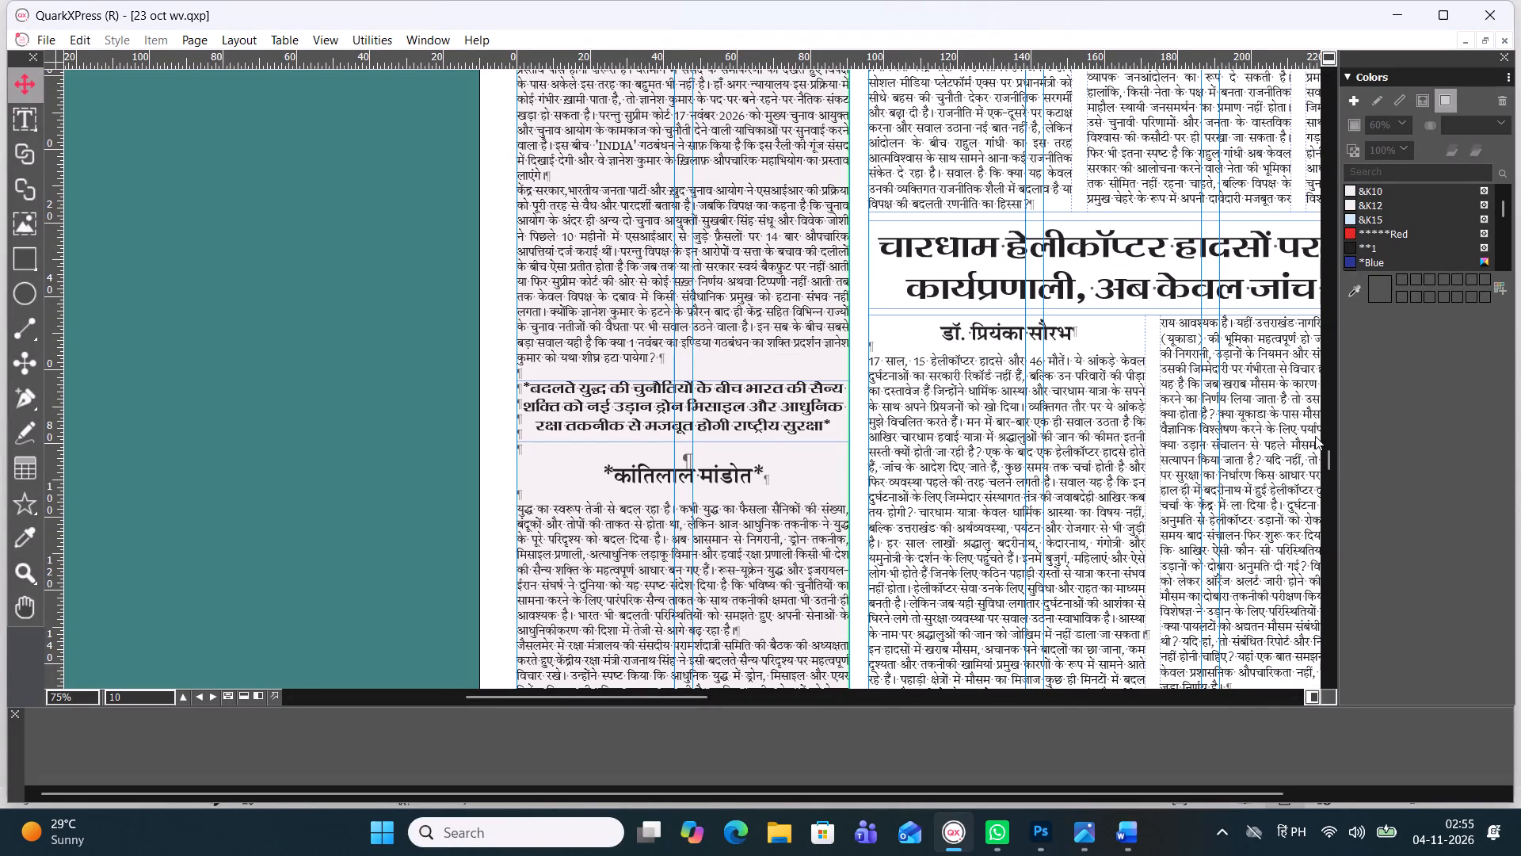
drag(1329, 455, 1330, 435)
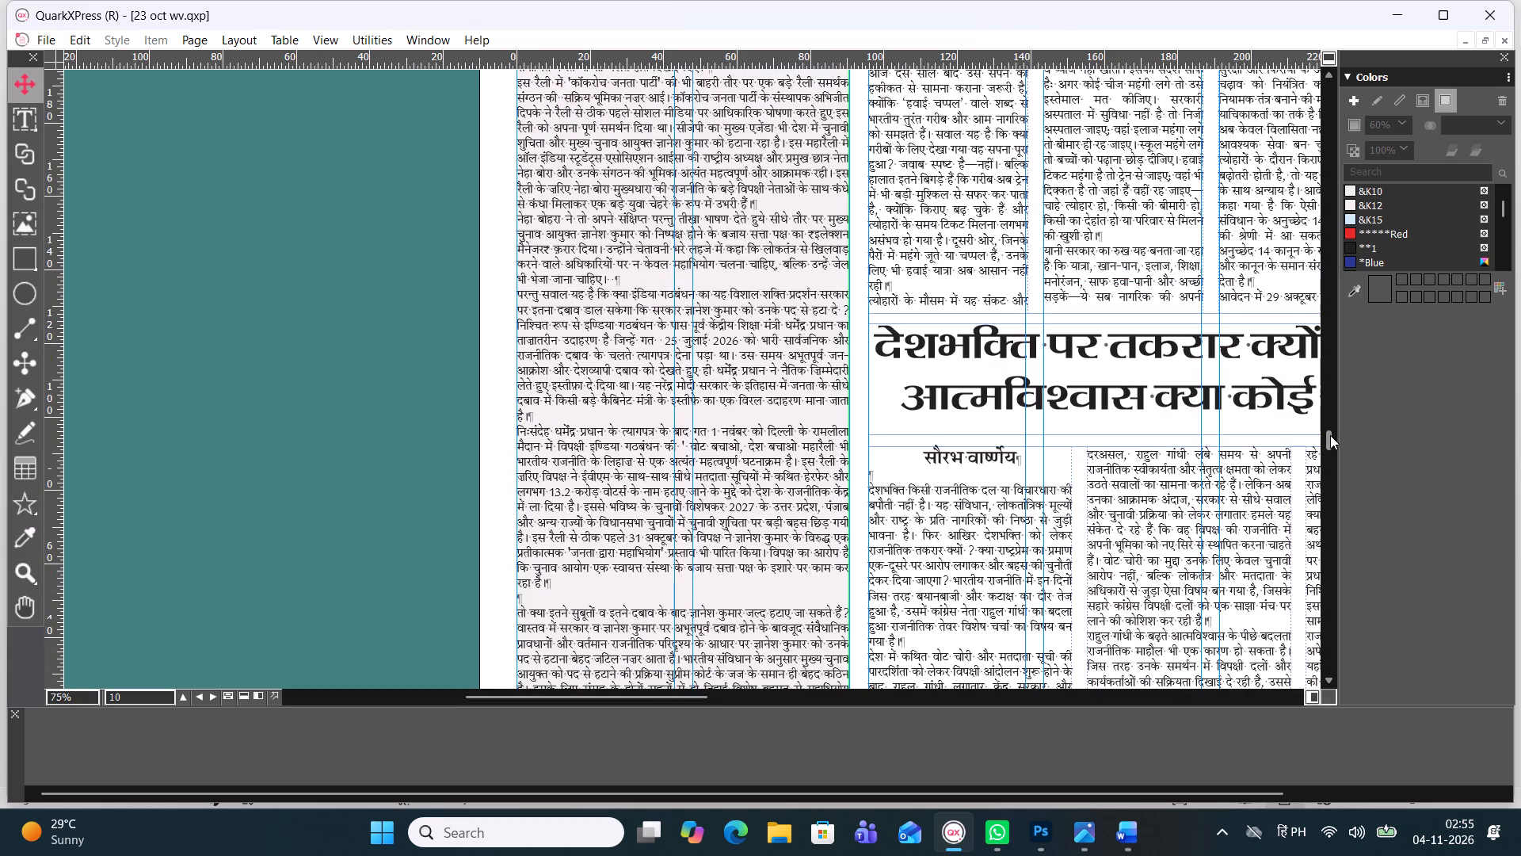
ctrl+scroll(650, 312, down, 1)
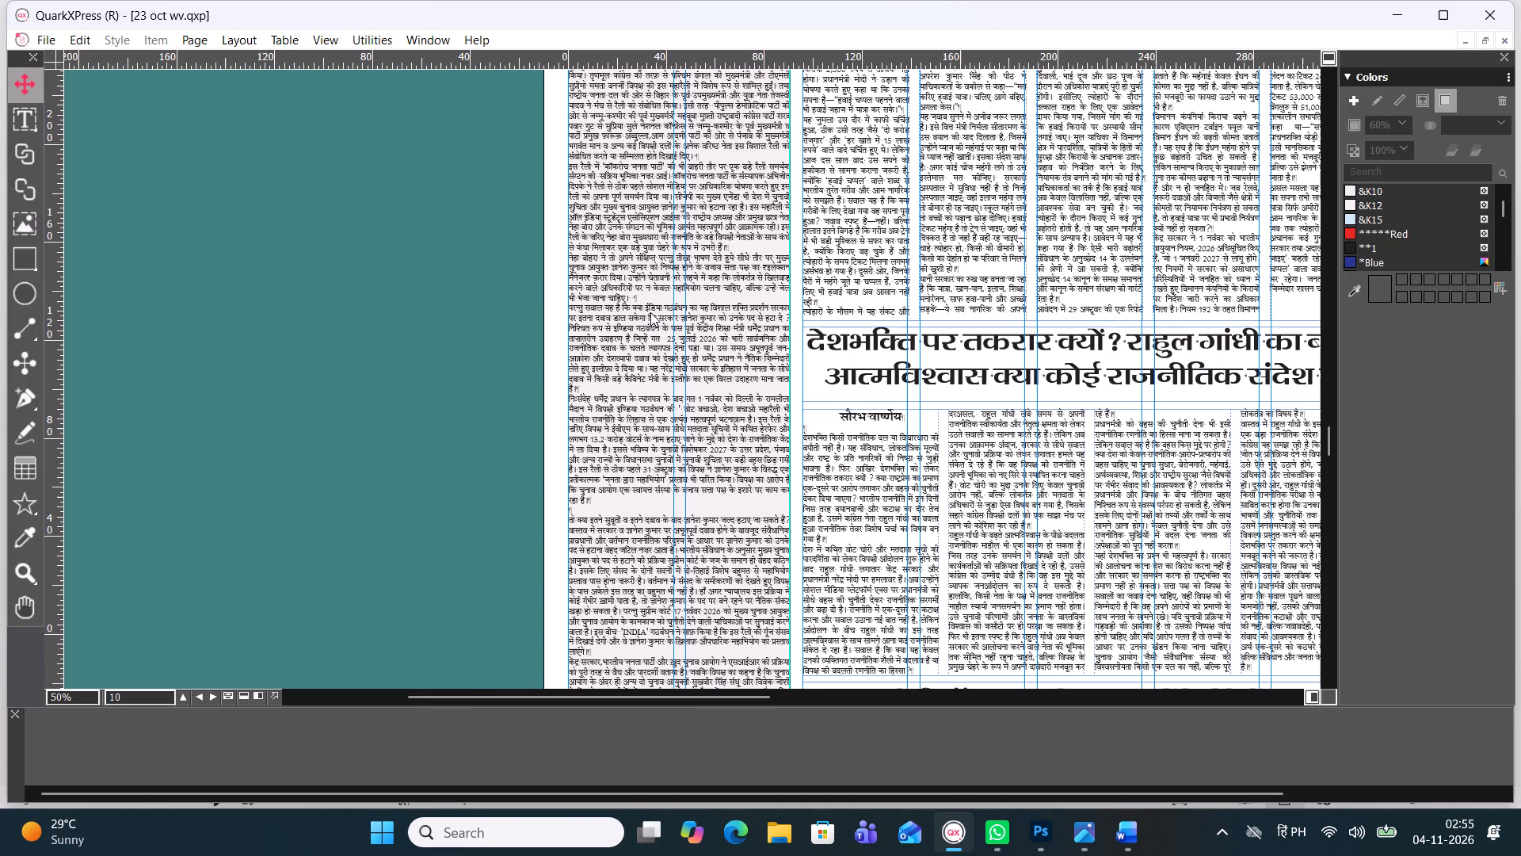
Hide the invisible formatting characters in the layout.
key(ctrl+i)
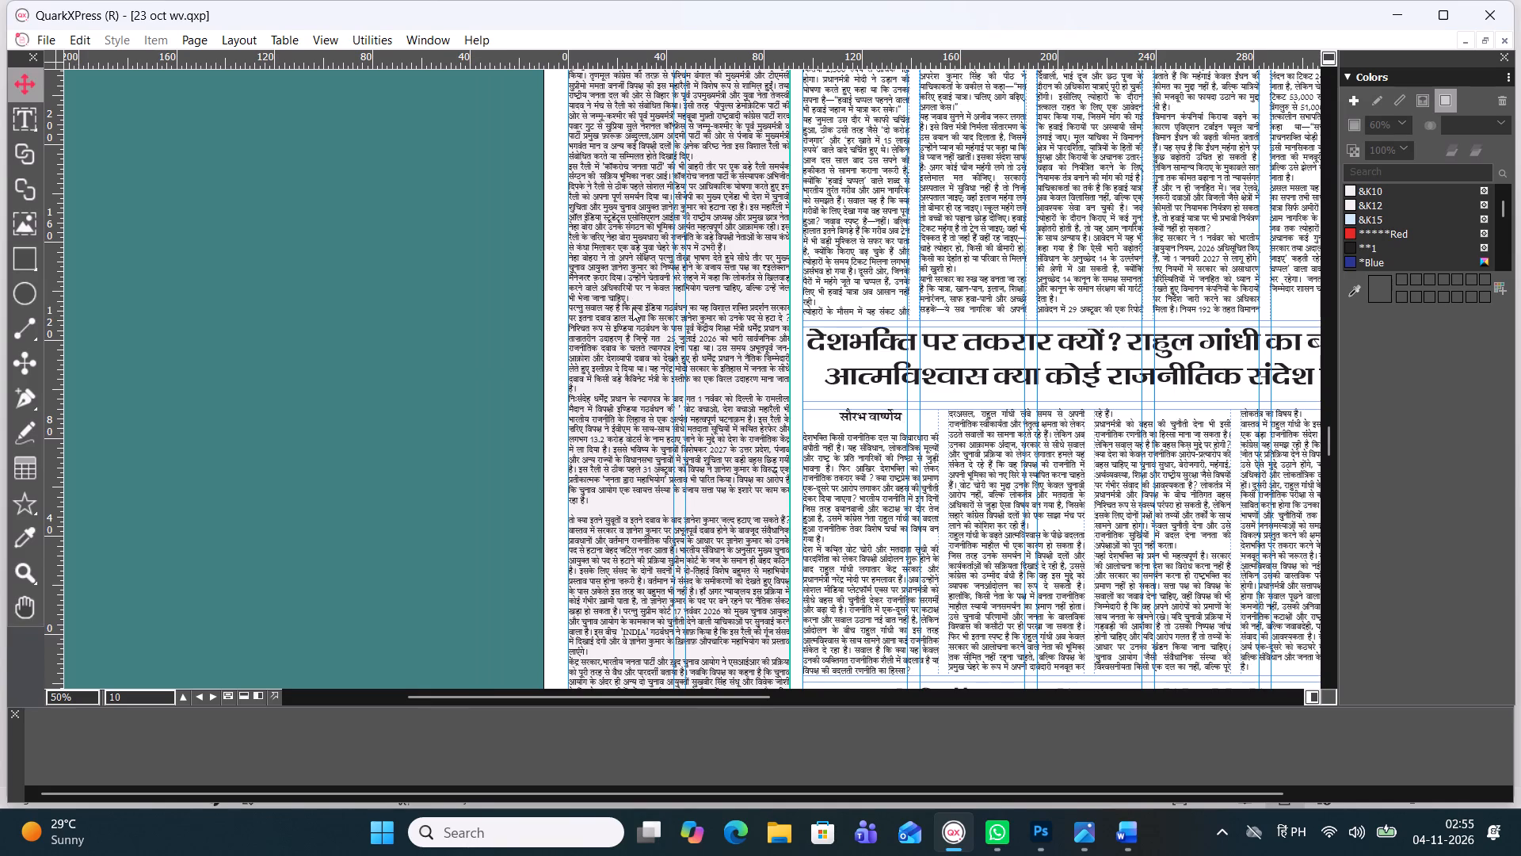
Set the tracking of the body text in the उड़ान योजना article to 2, leaving the author's byline out.
alt+drag(887, 210, 539, 304)
alt+drag(599, 187, 618, 339)
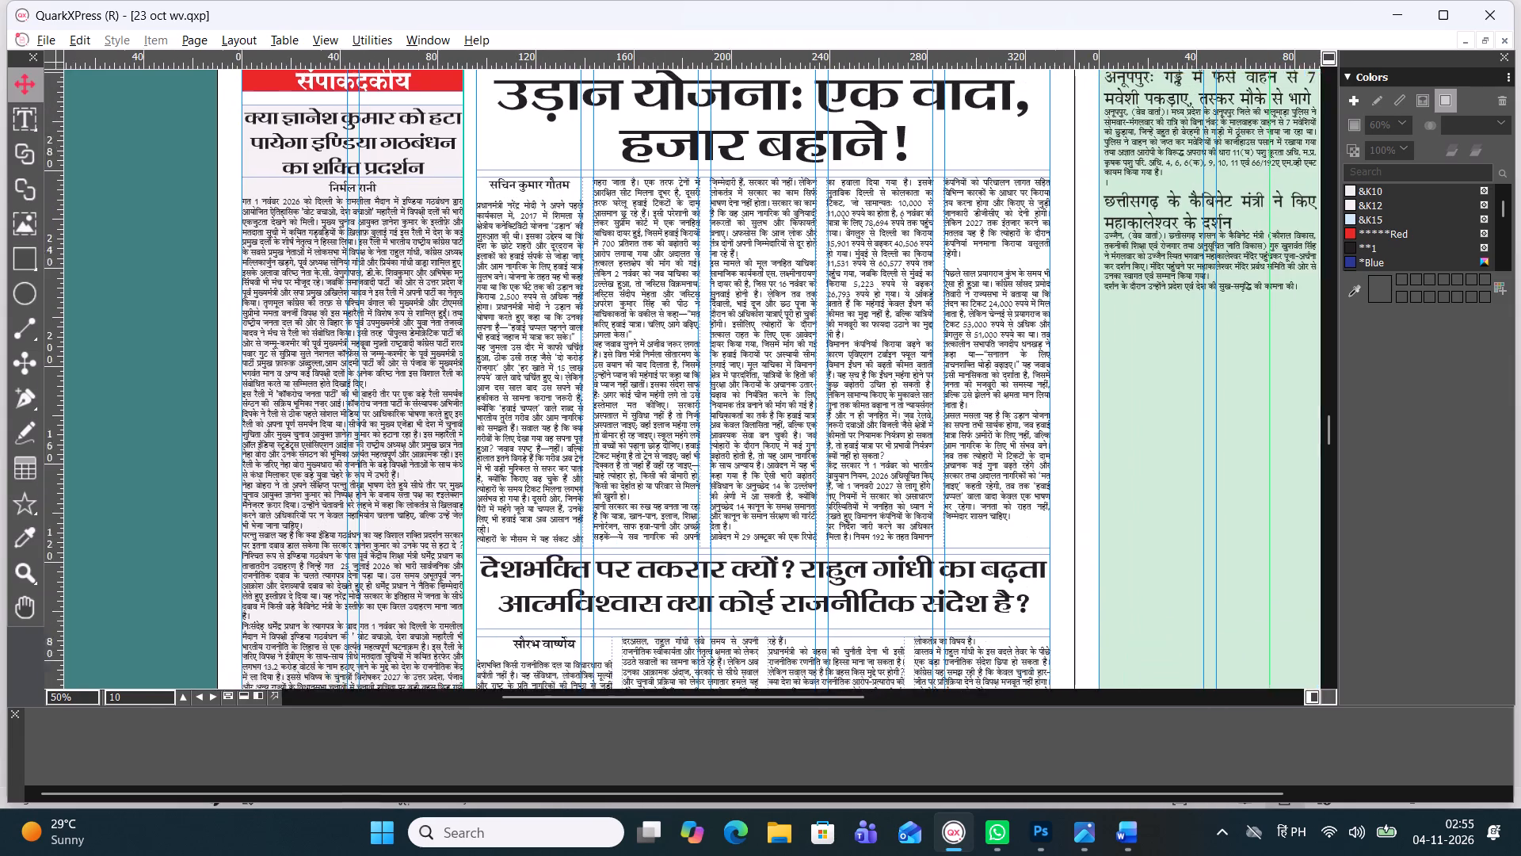
alt+drag(618, 339, 616, 338)
alt+drag(614, 243, 623, 269)
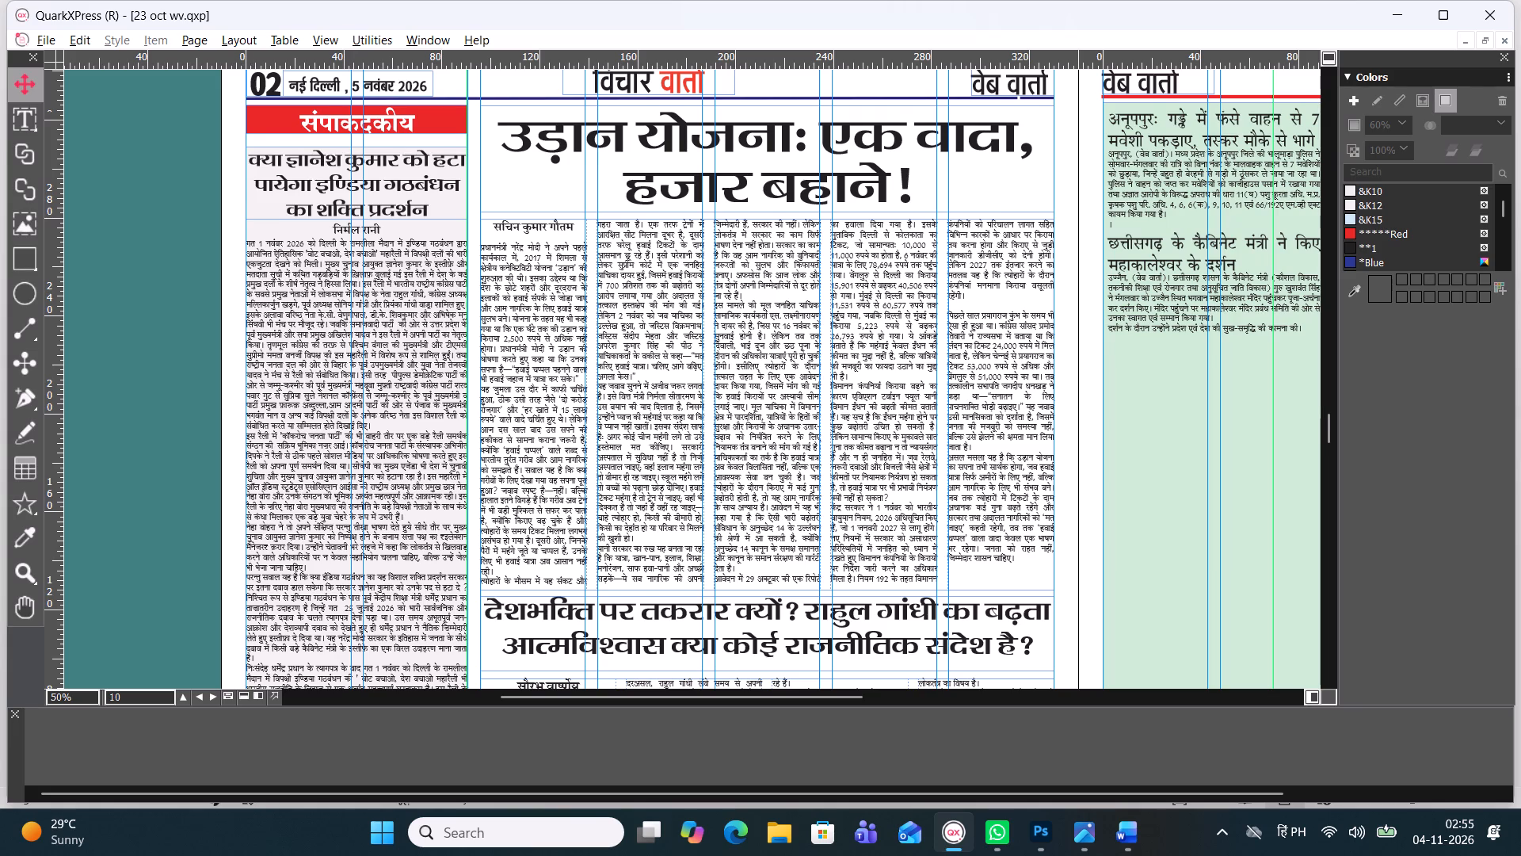
alt+drag(731, 380, 720, 356)
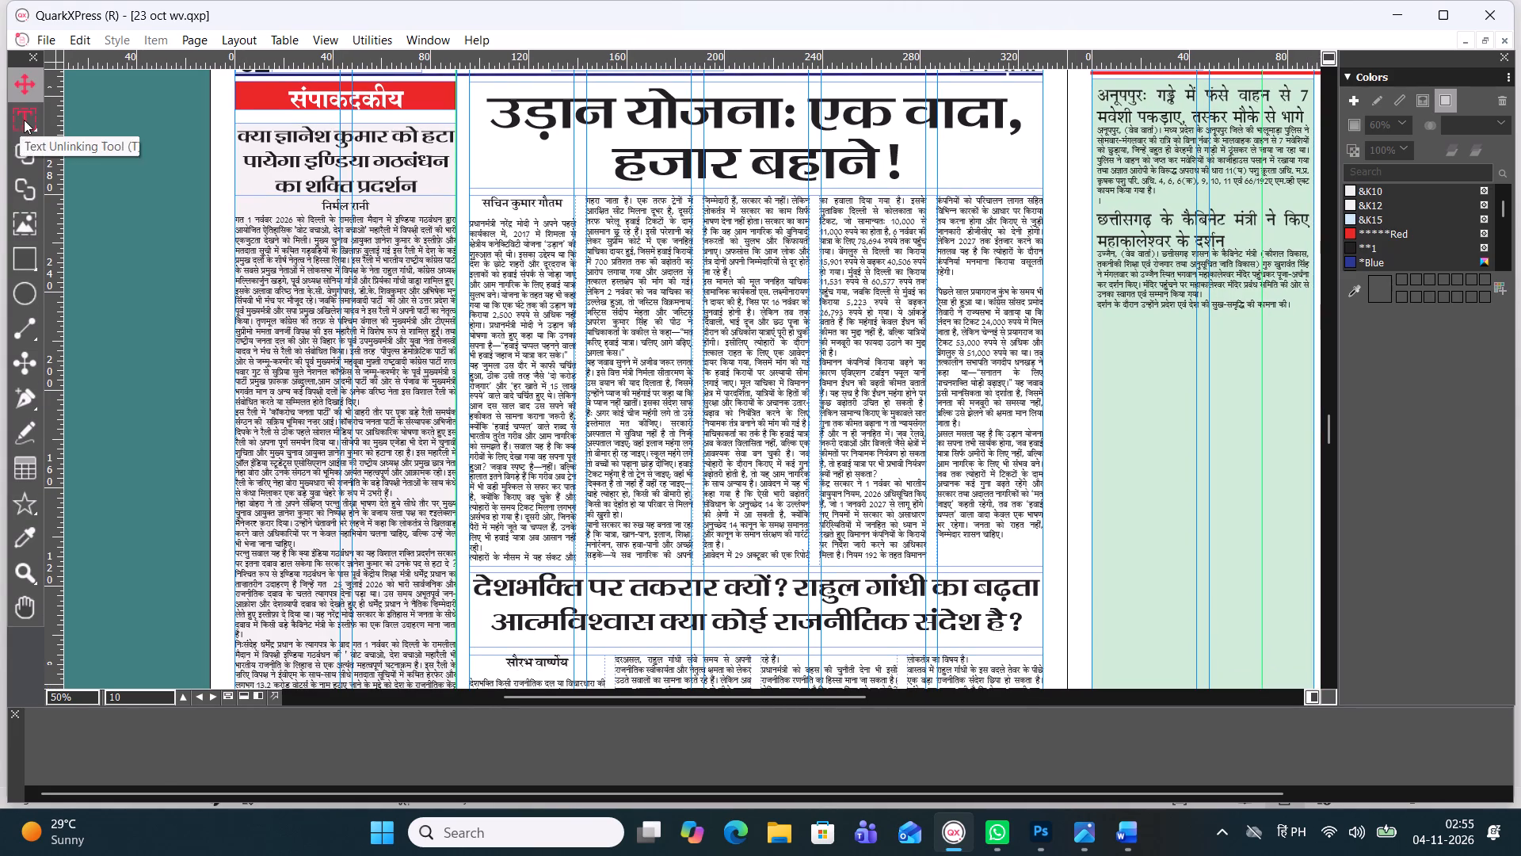
click(24, 120)
click(511, 296)
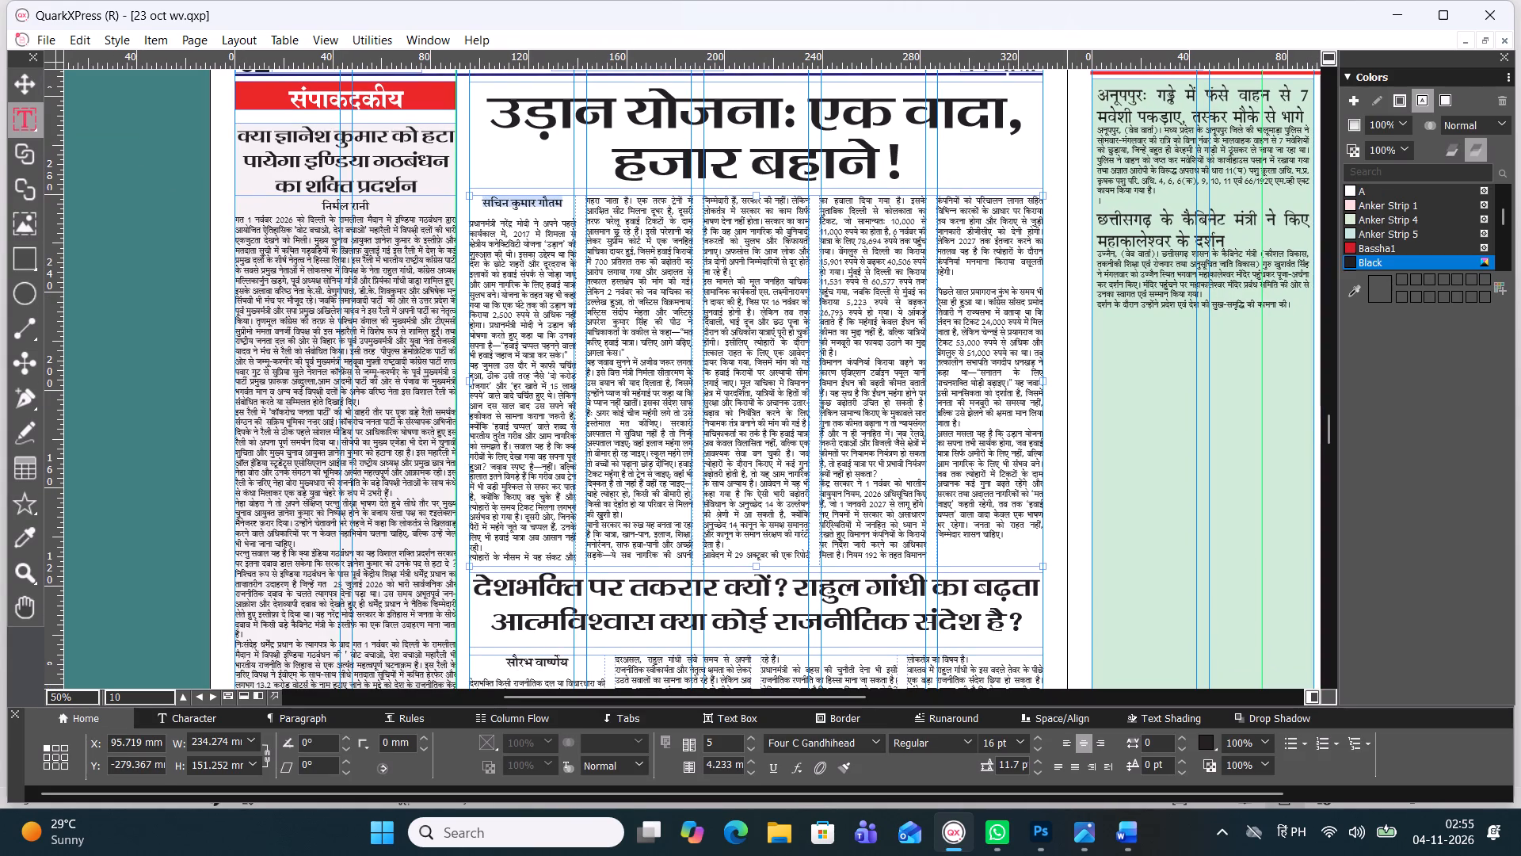
drag(471, 224, 535, 262)
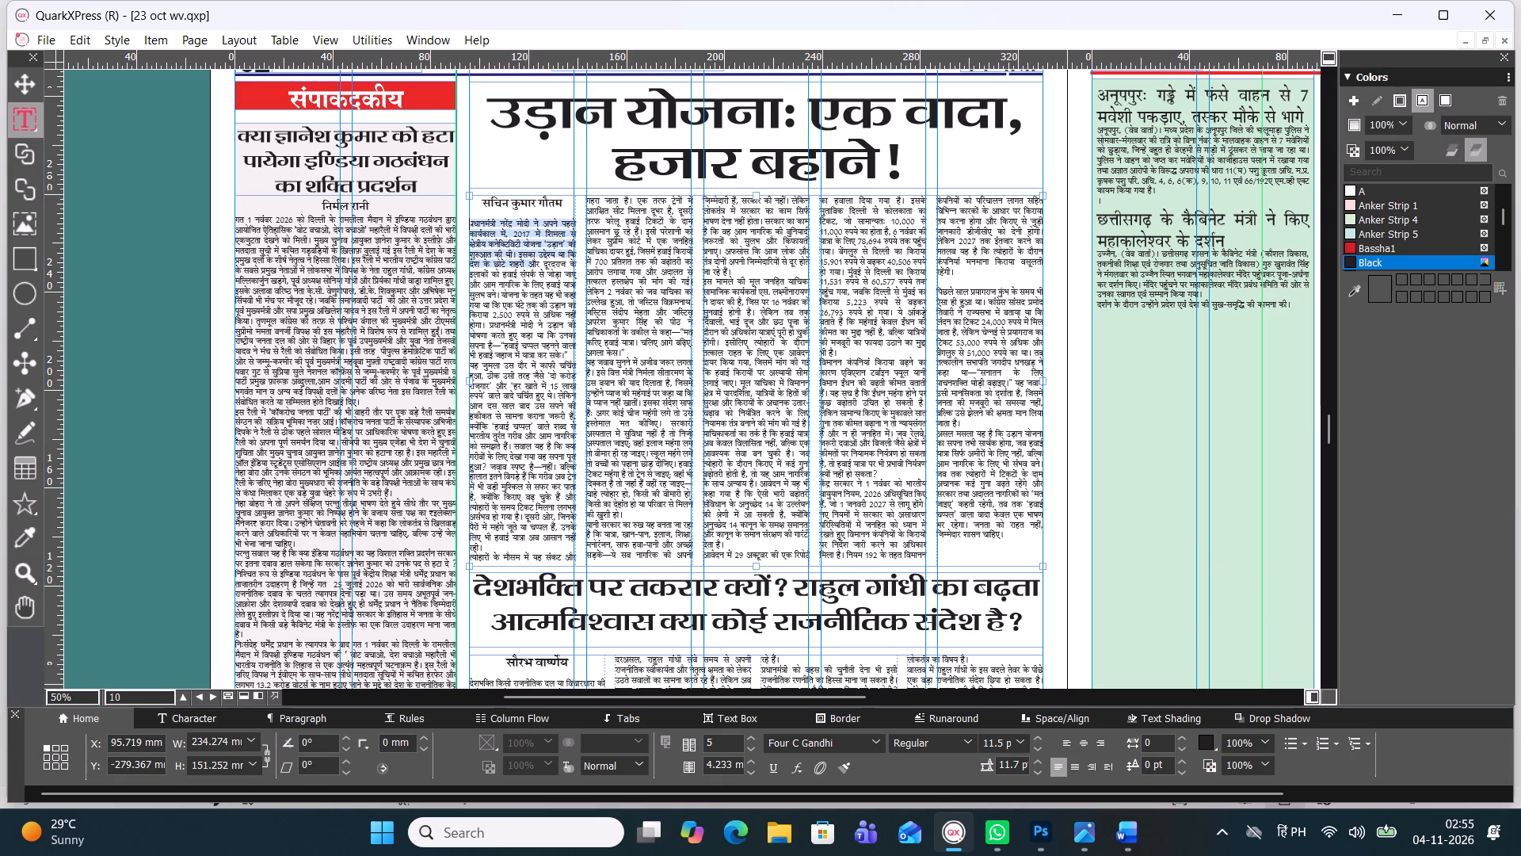
shift+click(1027, 542)
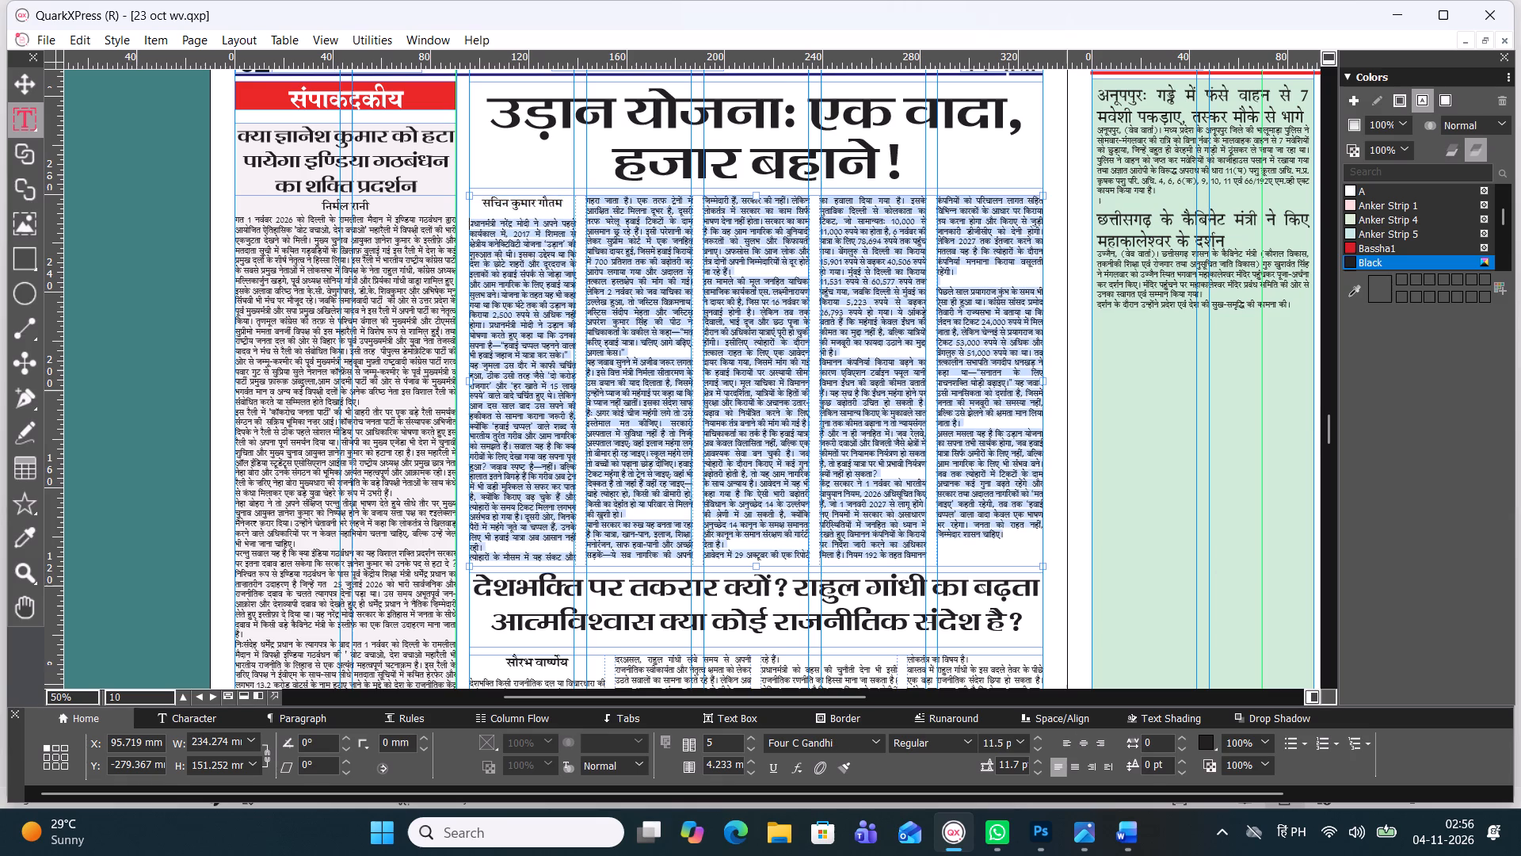
key(ctrl+alt+shift+bracketright)
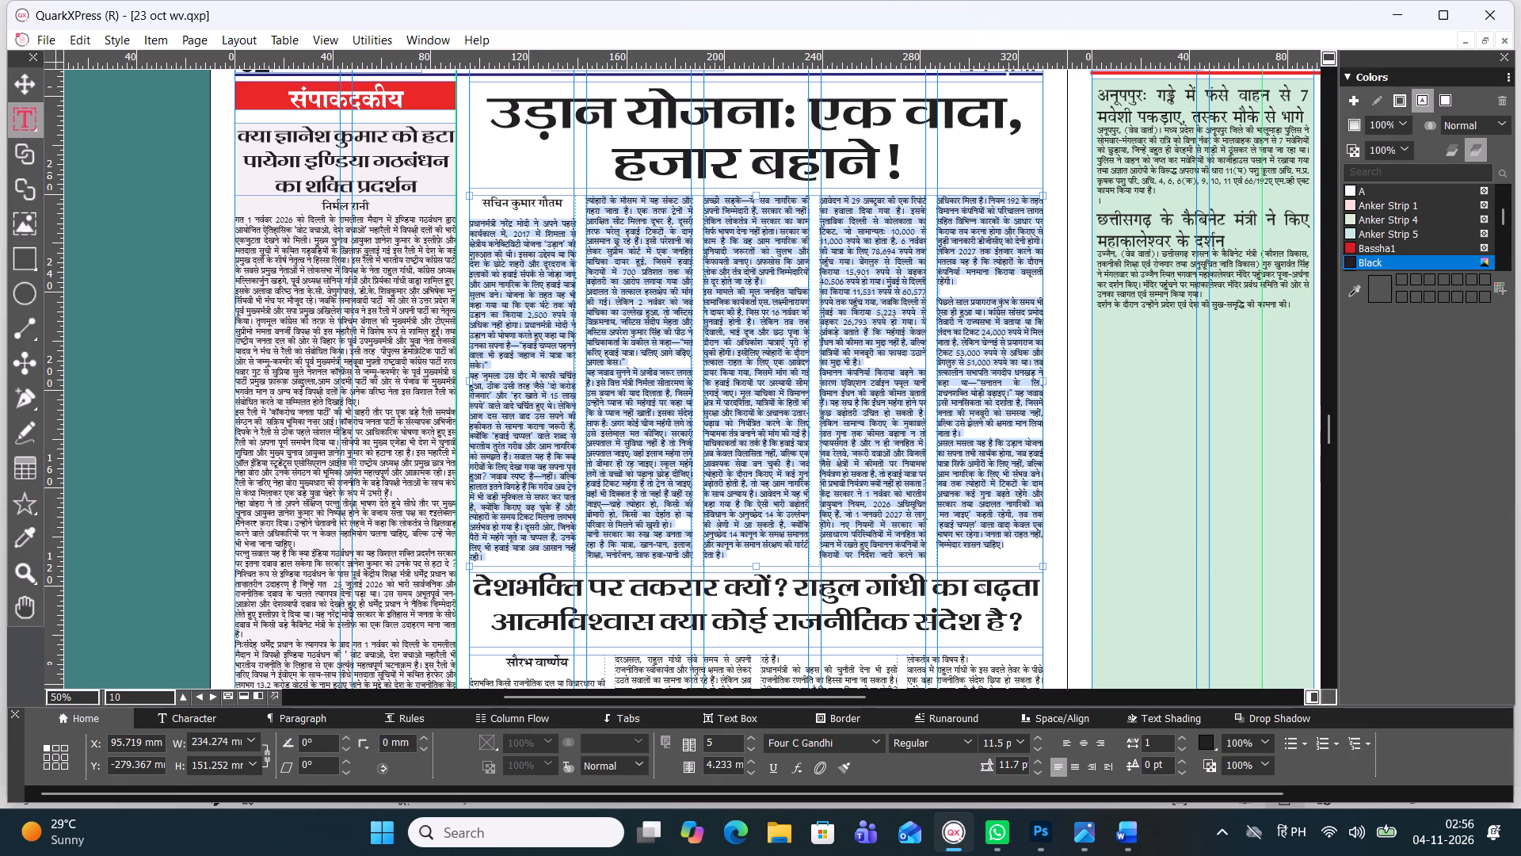
key(ctrl+alt+shift+bracketright)
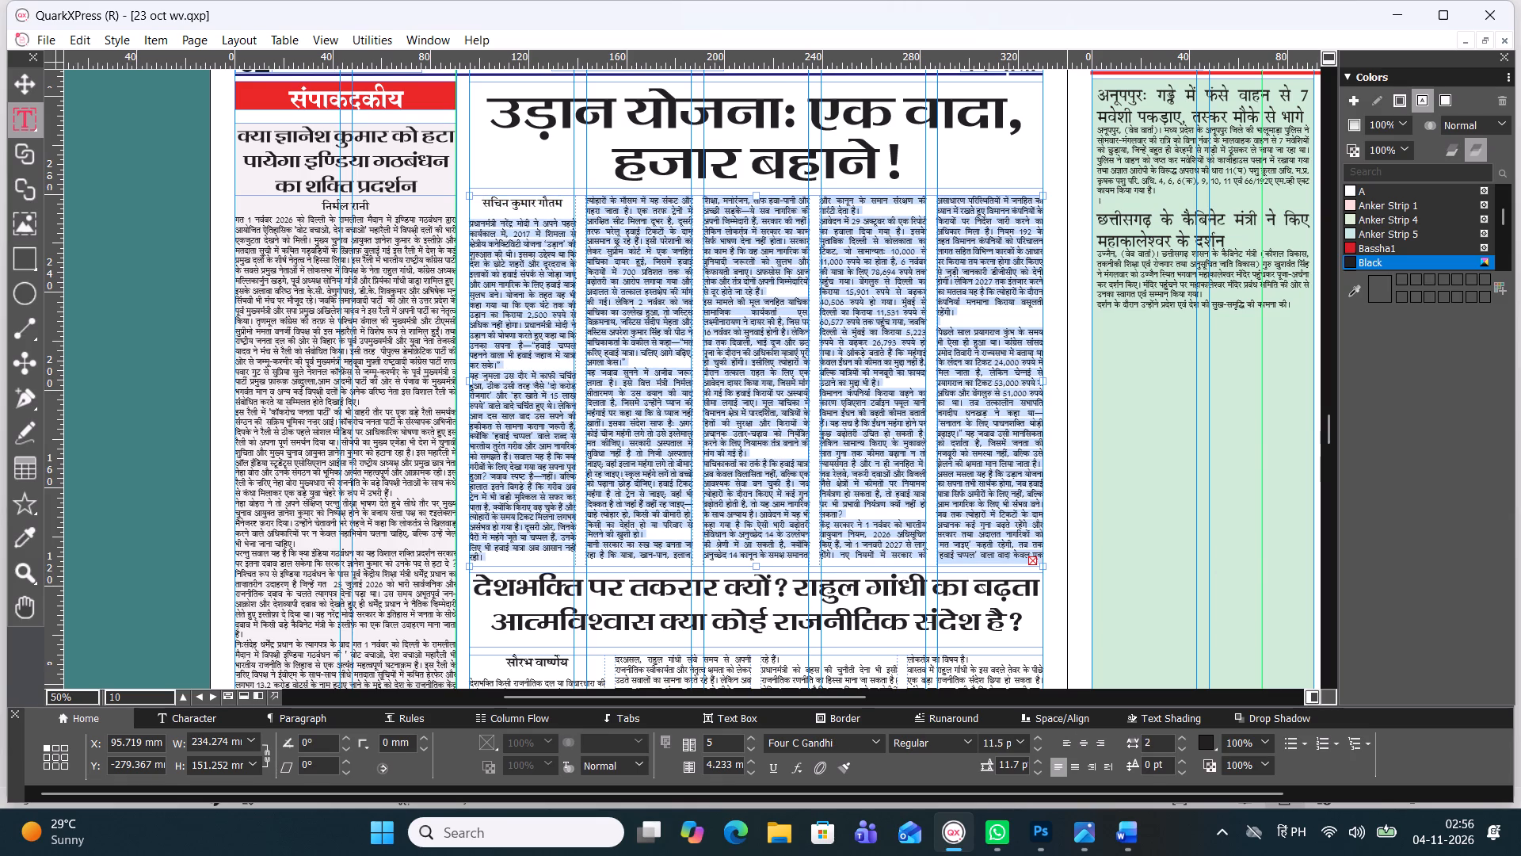
Remove the empty line before the last column's पिछले साल paragraph and join the broken line in the third column of the उड़ान योजना article.
click(997, 319)
key(Delete)
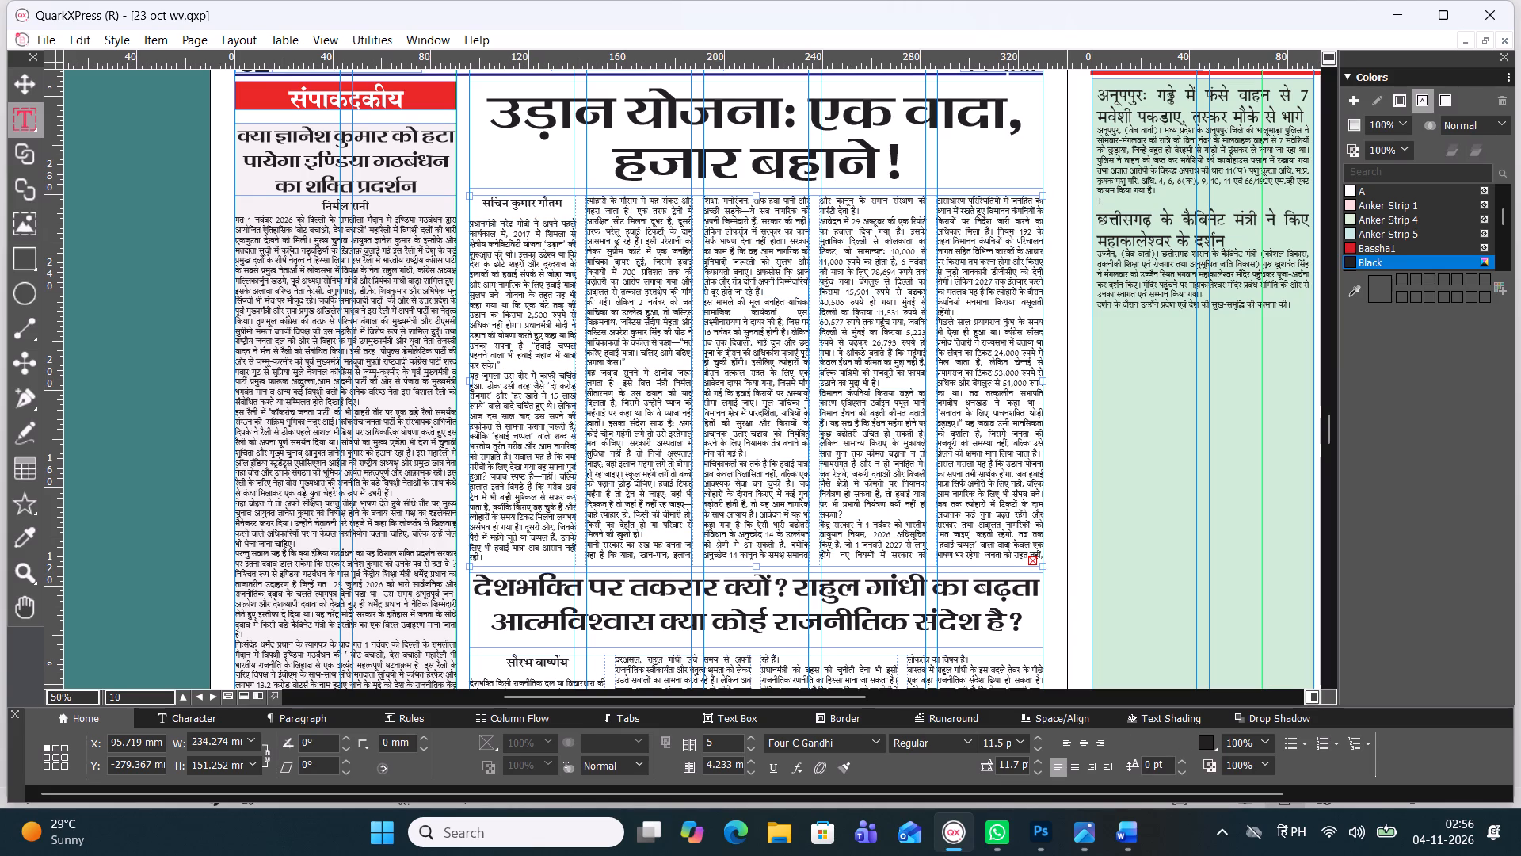
click(785, 289)
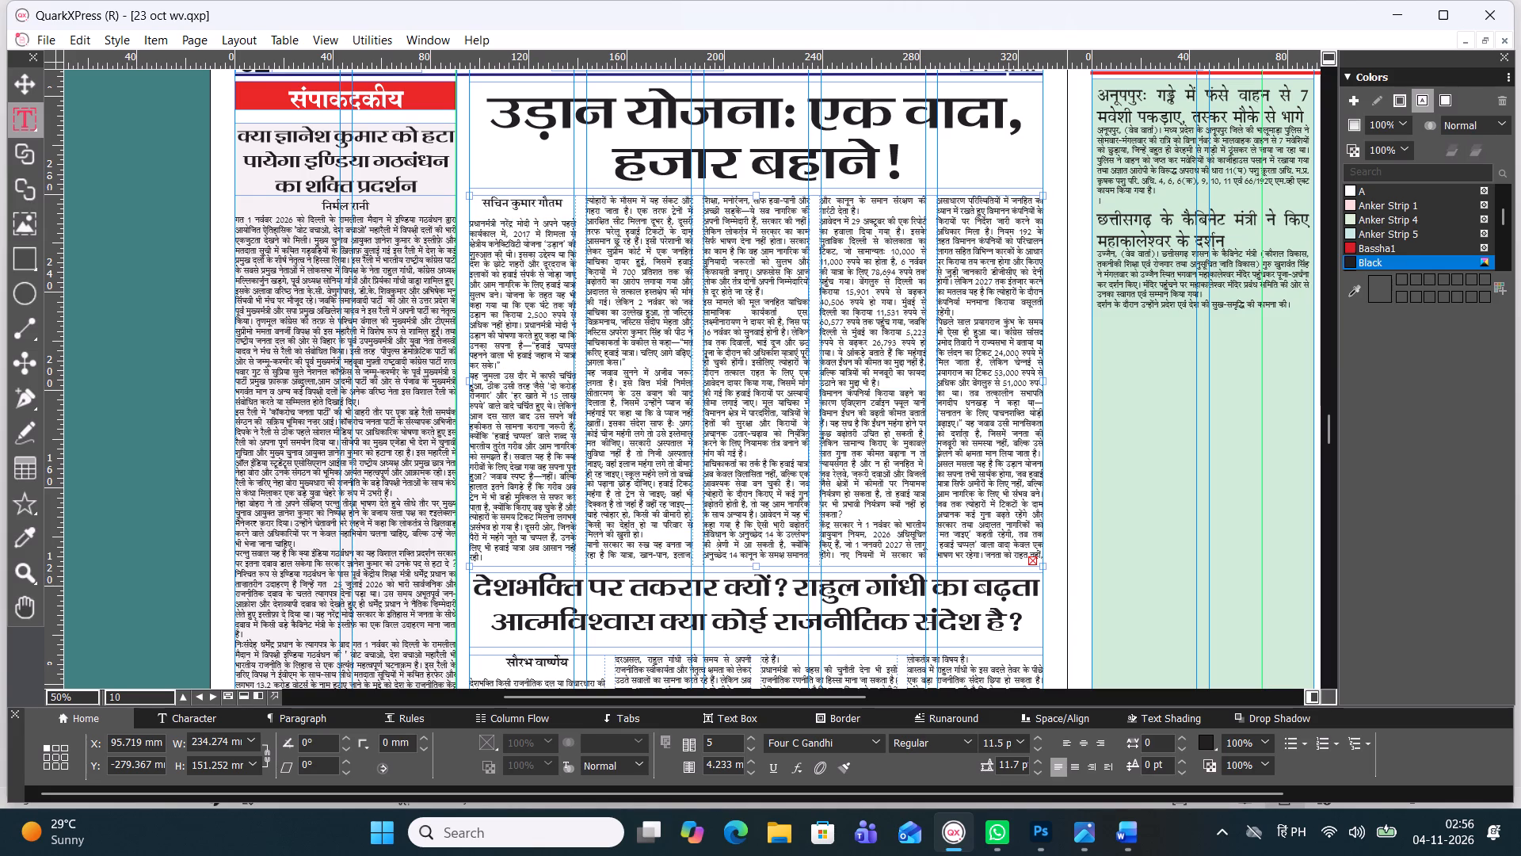
click(787, 293)
key(Delete)
key(space)
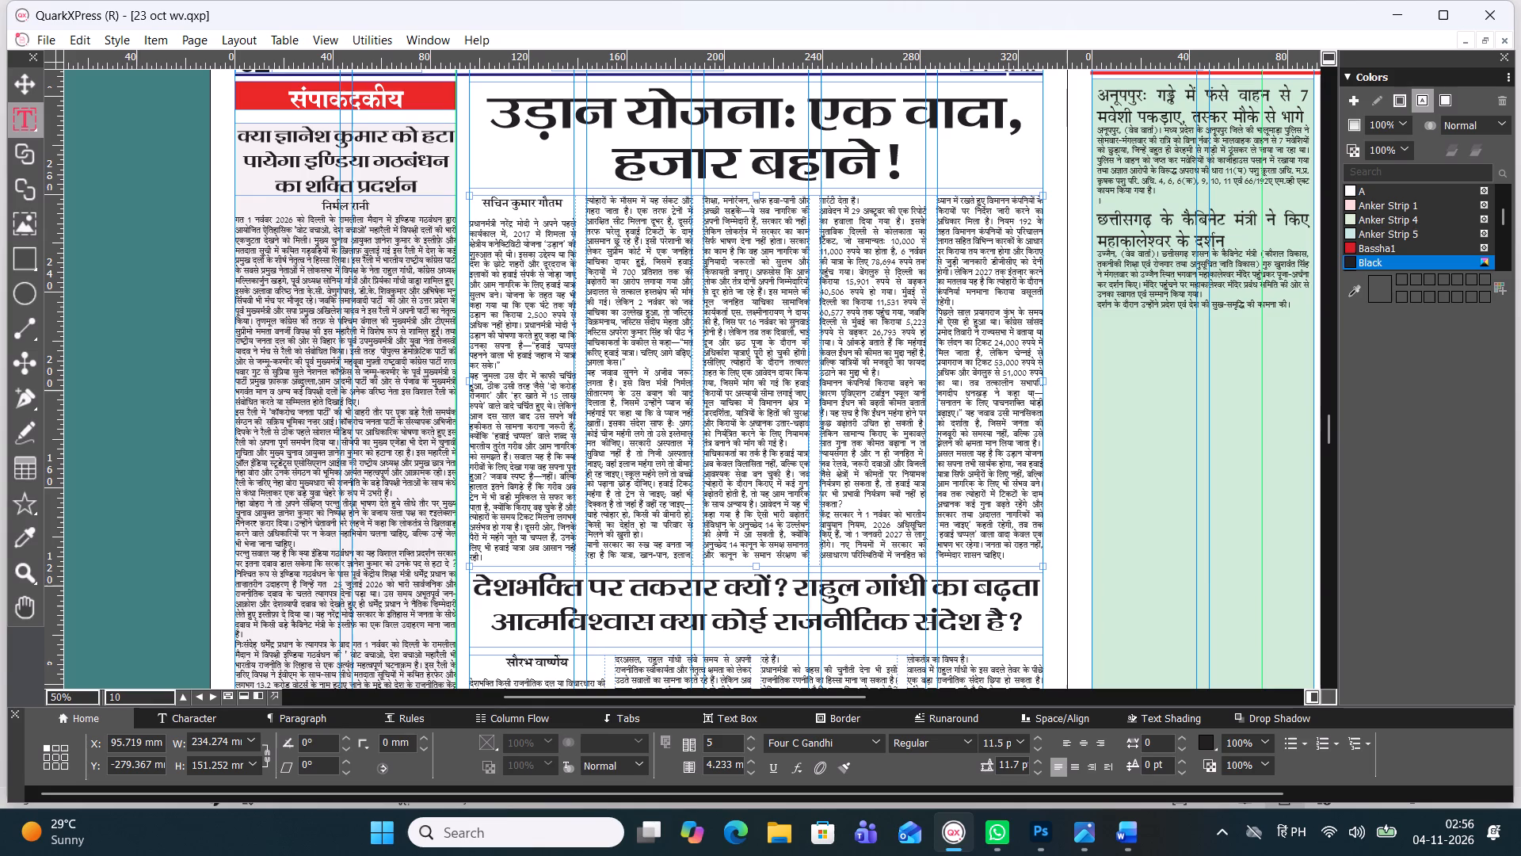
Examine the उड़ान योजना body text and the articles beneath it down to the foot of page 02.
alt+drag(743, 515, 740, 471)
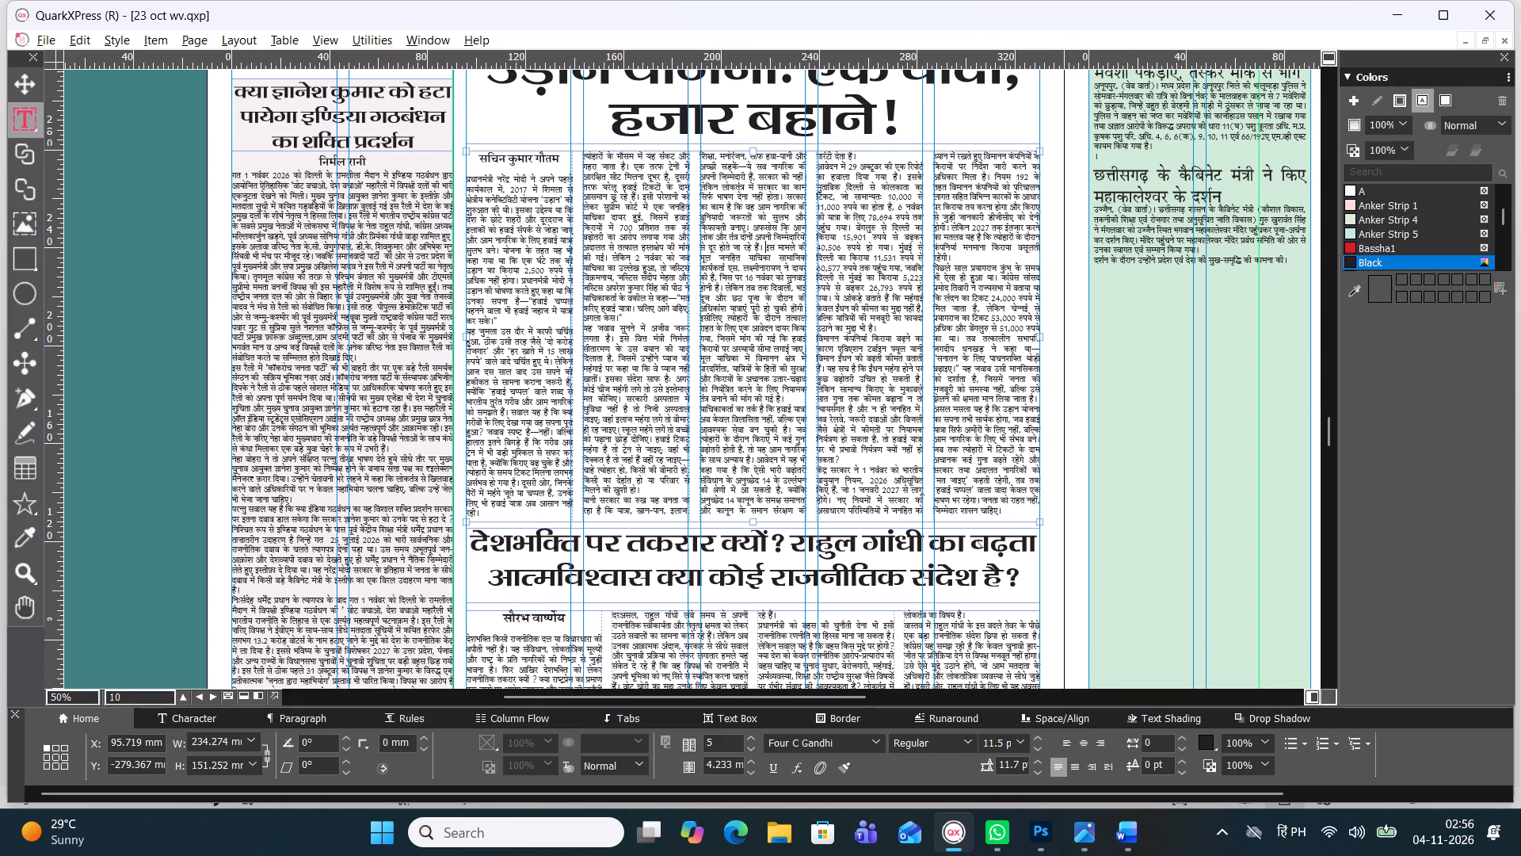
alt+drag(740, 539, 739, 509)
alt+drag(716, 552, 716, 550)
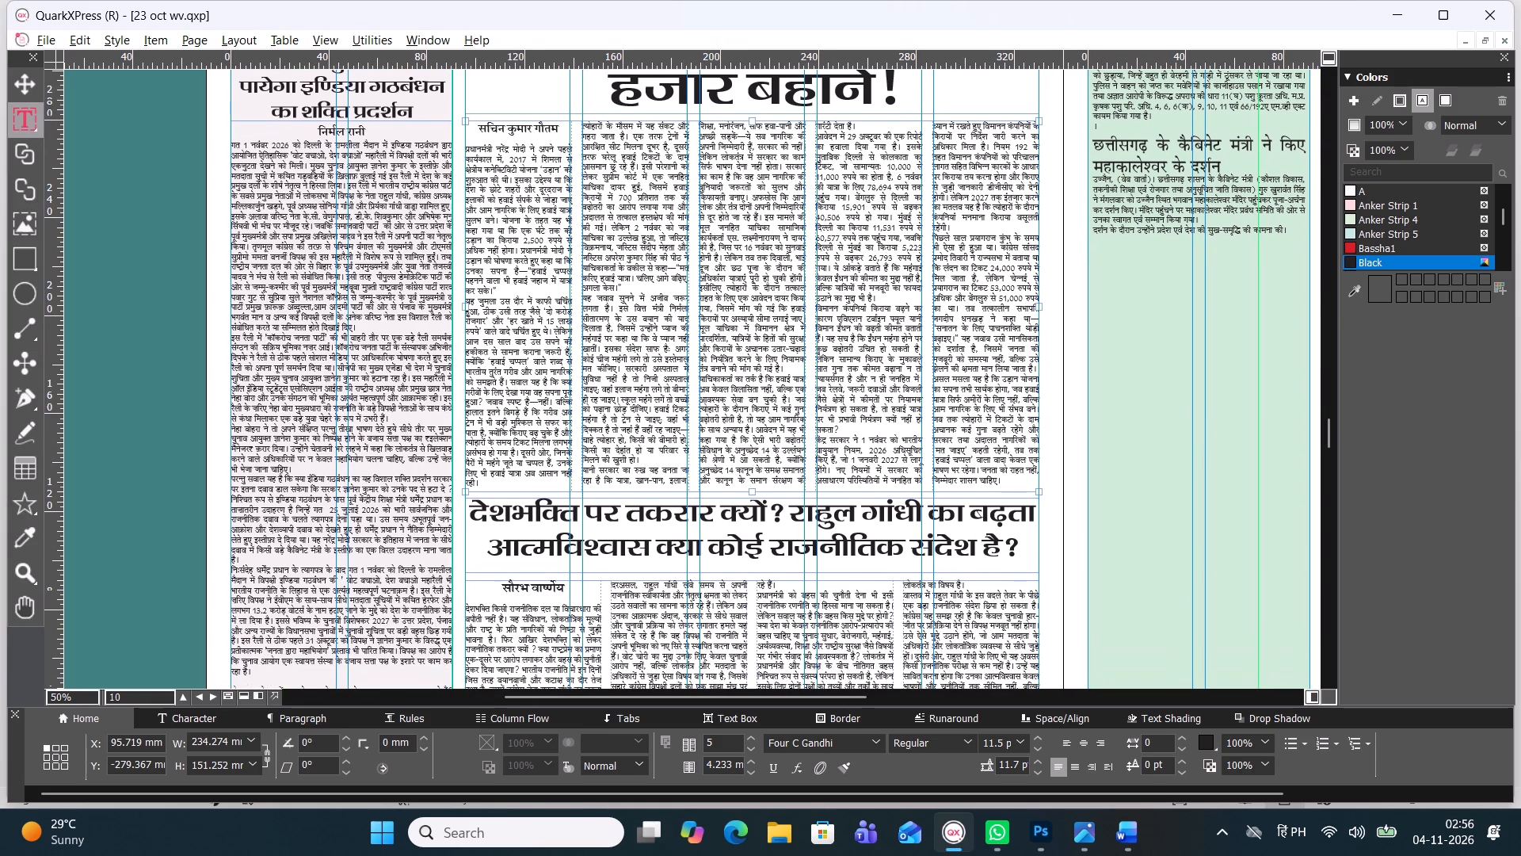
alt+drag(716, 550, 711, 530)
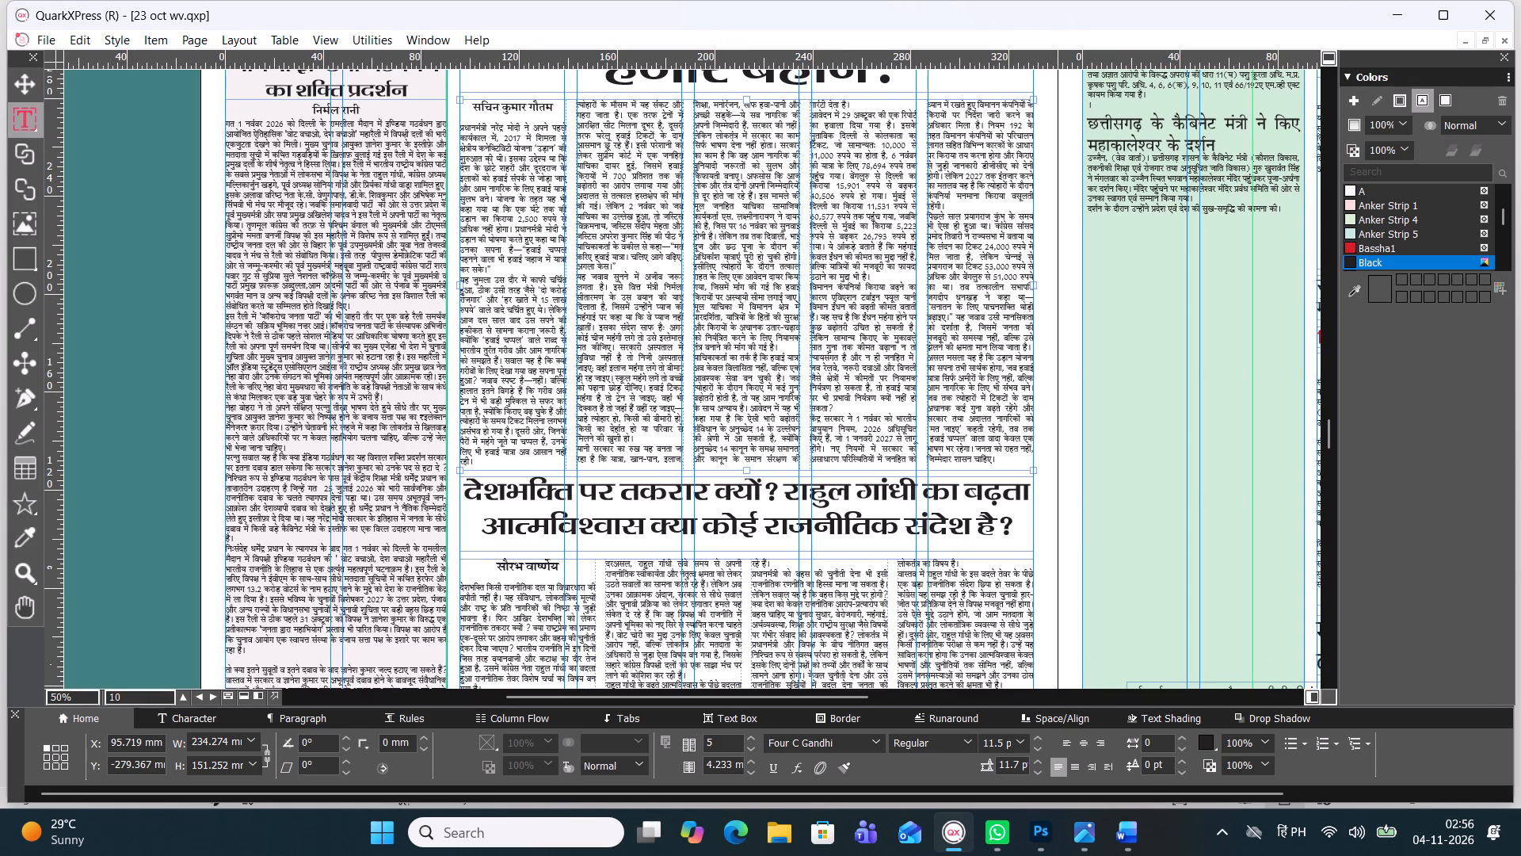
click(748, 365)
drag(462, 128, 470, 141)
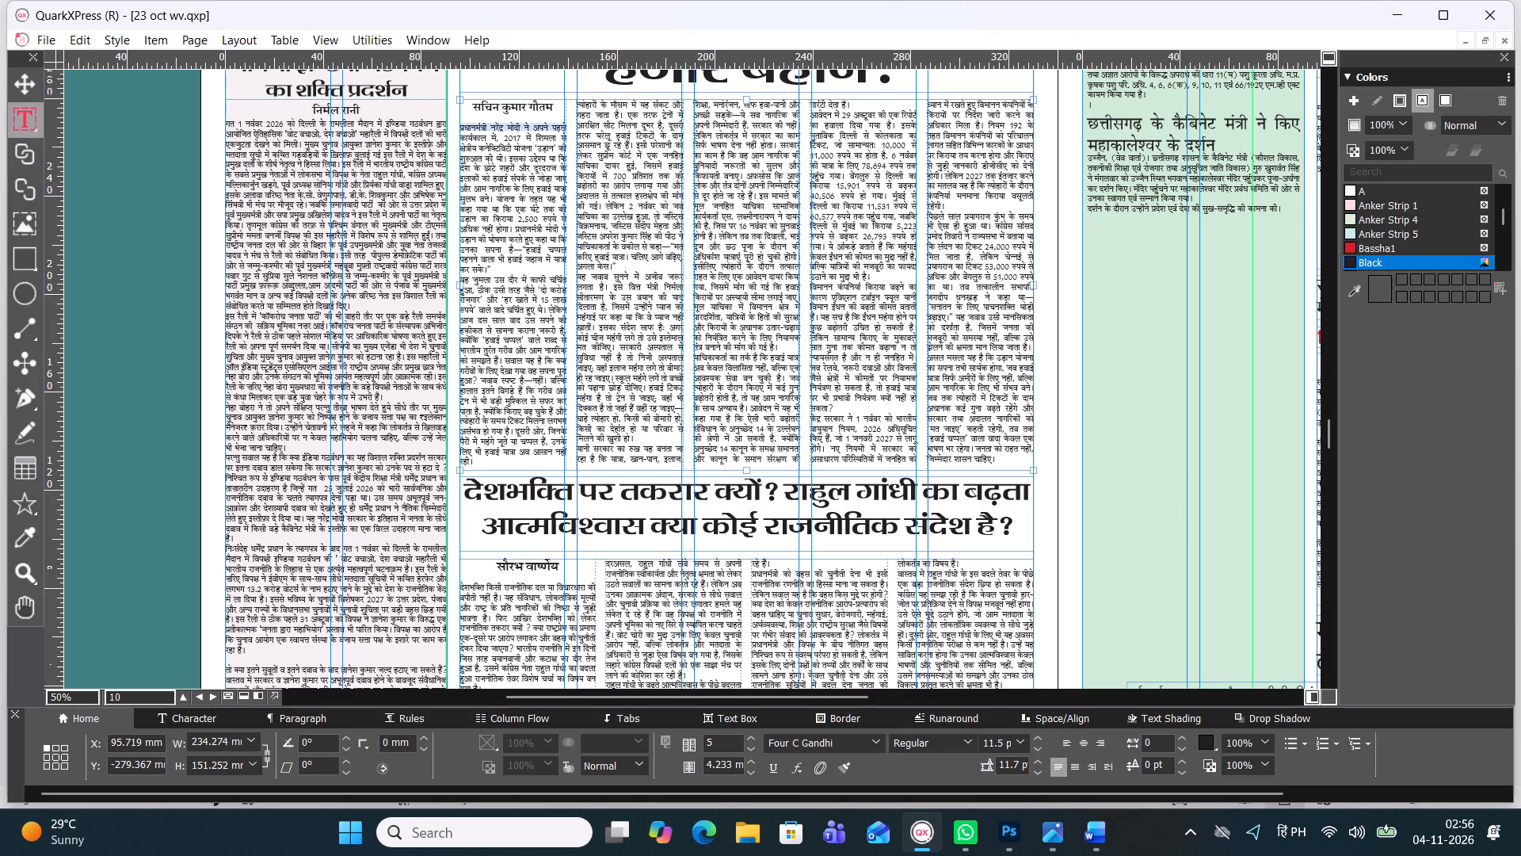
drag(470, 141, 560, 220)
shift+click(1009, 461)
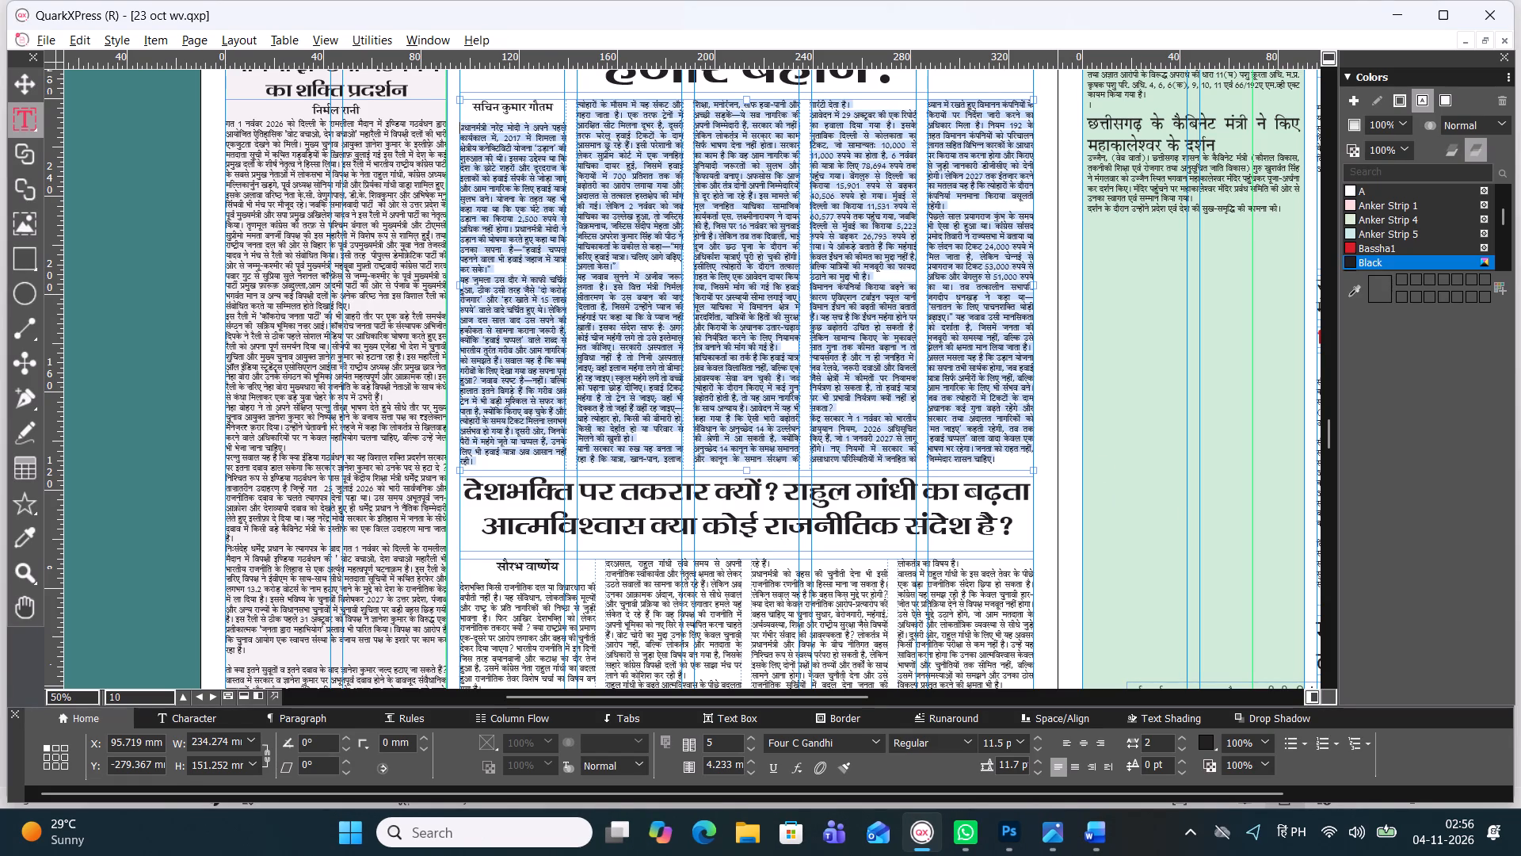
alt+drag(735, 250, 761, 330)
alt+drag(719, 492, 630, 261)
alt+drag(614, 397, 606, 288)
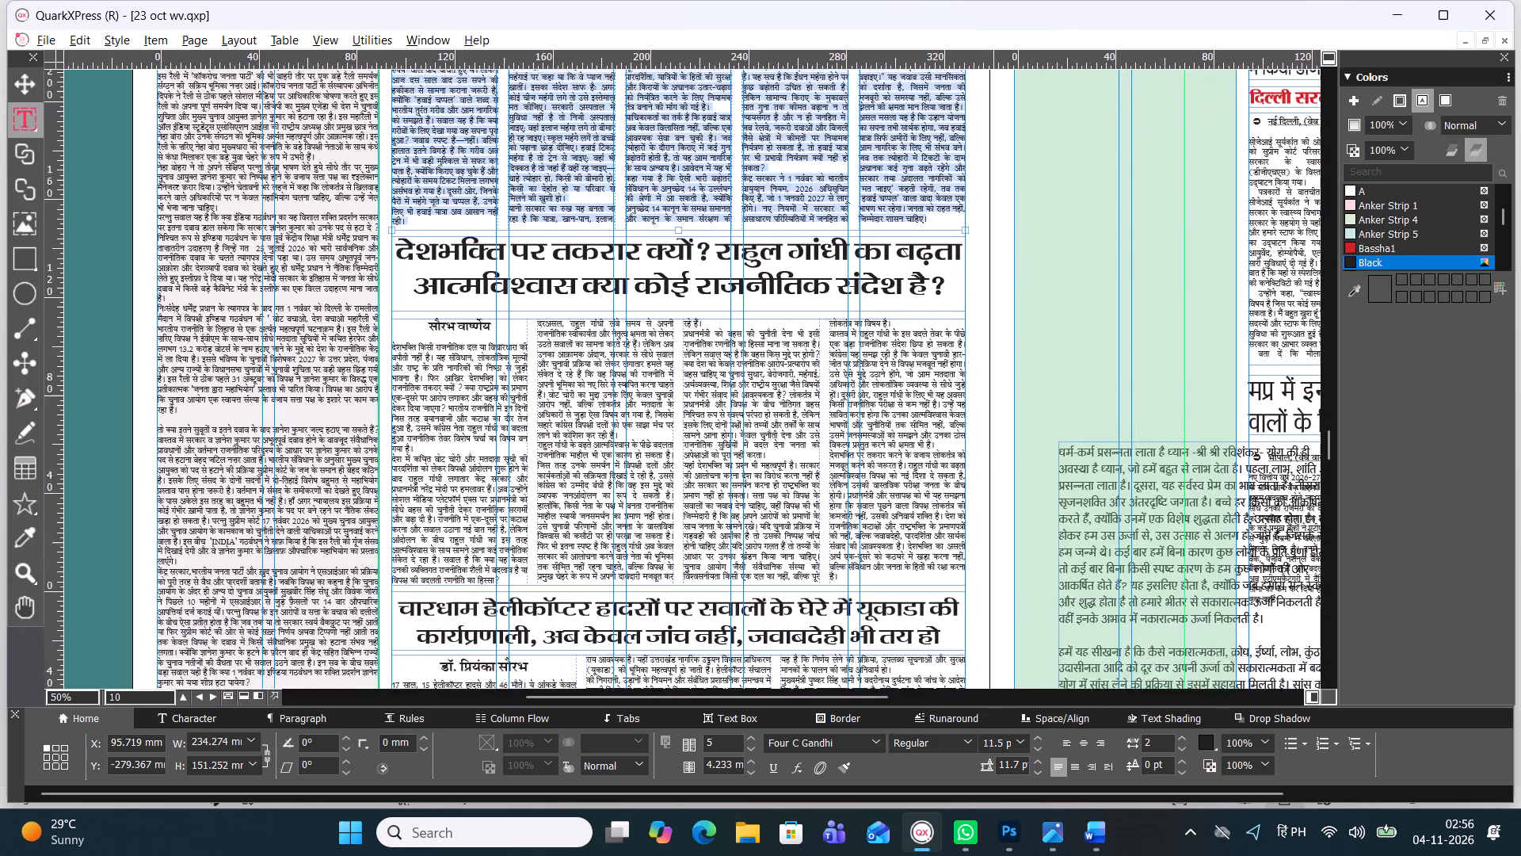
alt+drag(595, 349, 593, 323)
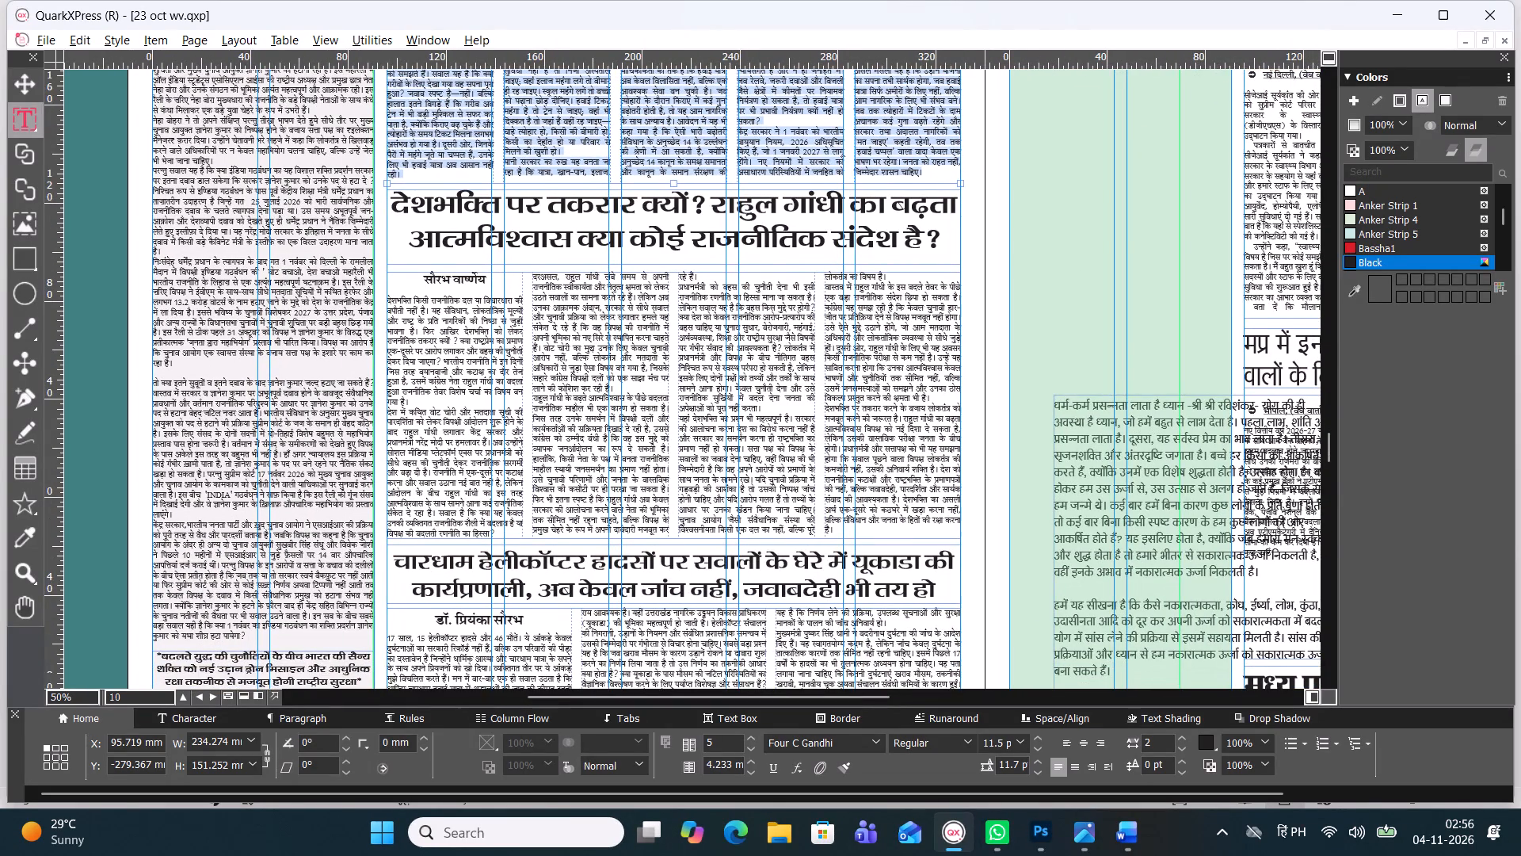
alt+drag(598, 364, 600, 347)
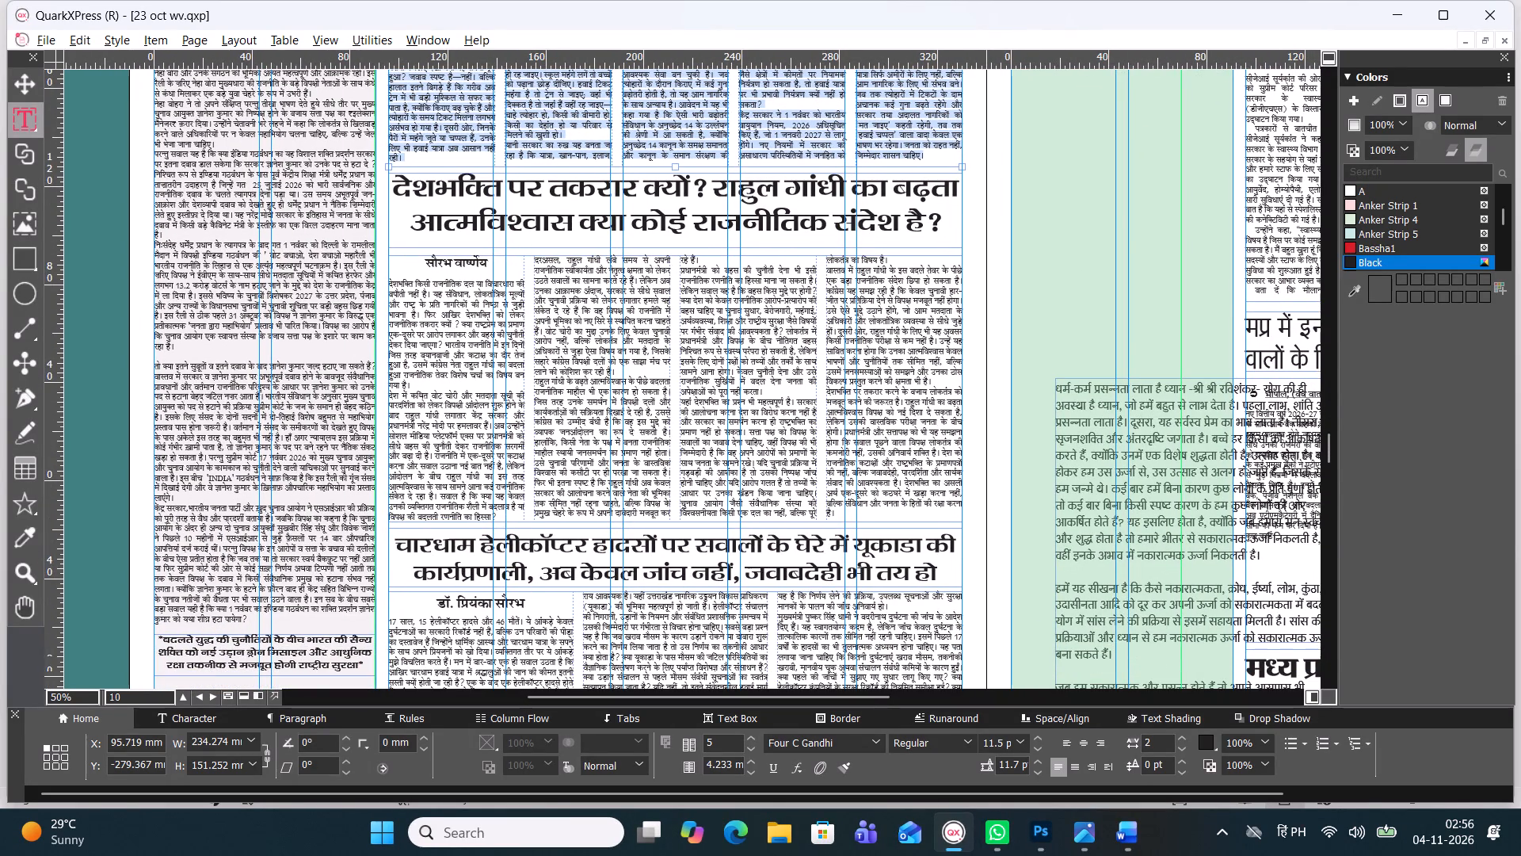
alt+drag(634, 421, 619, 324)
alt+drag(623, 388, 637, 292)
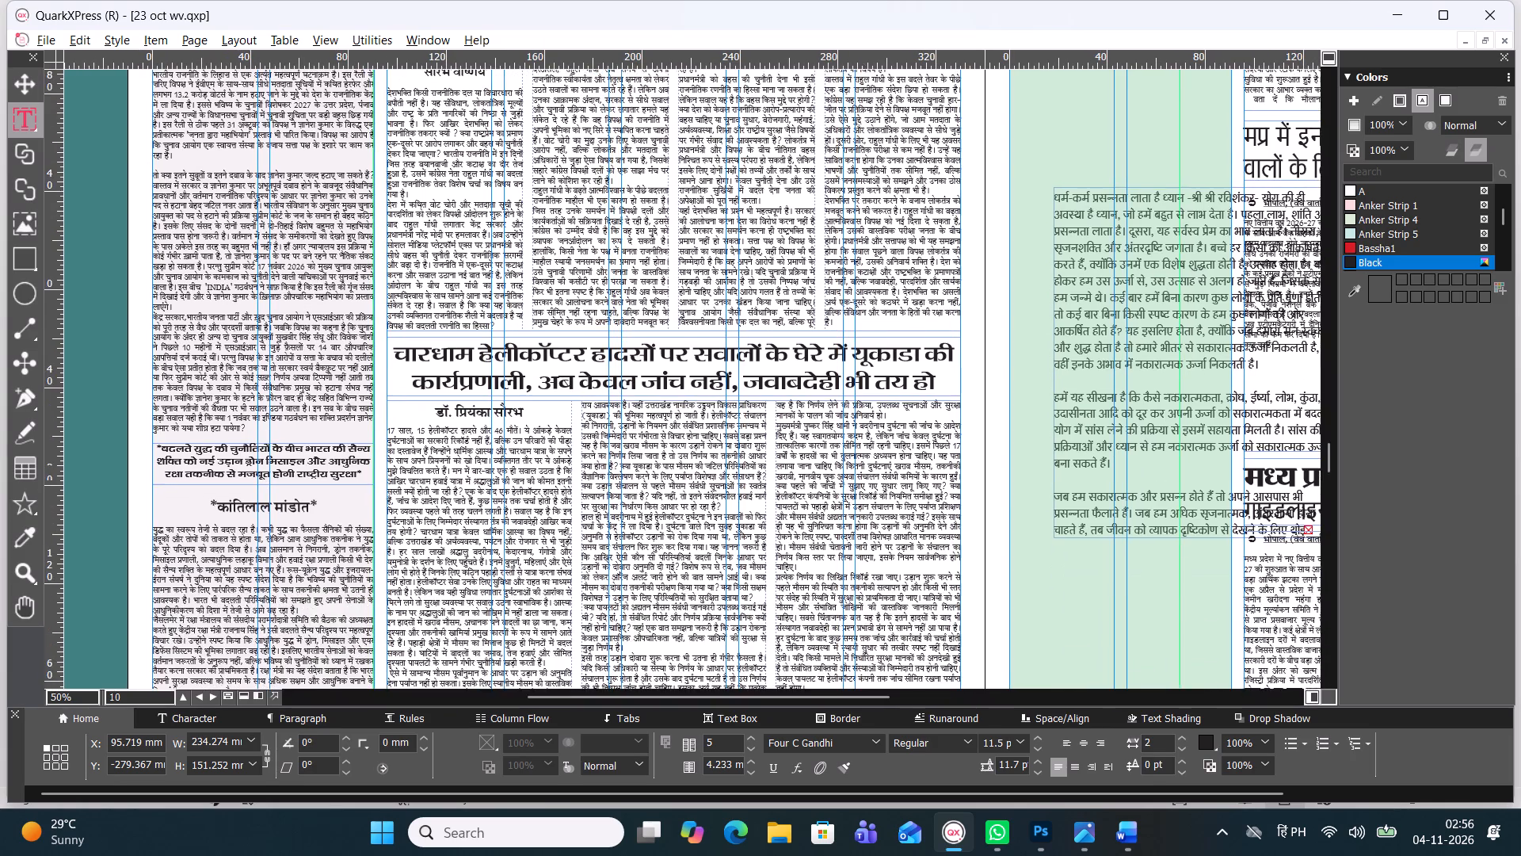
alt+drag(638, 376, 638, 300)
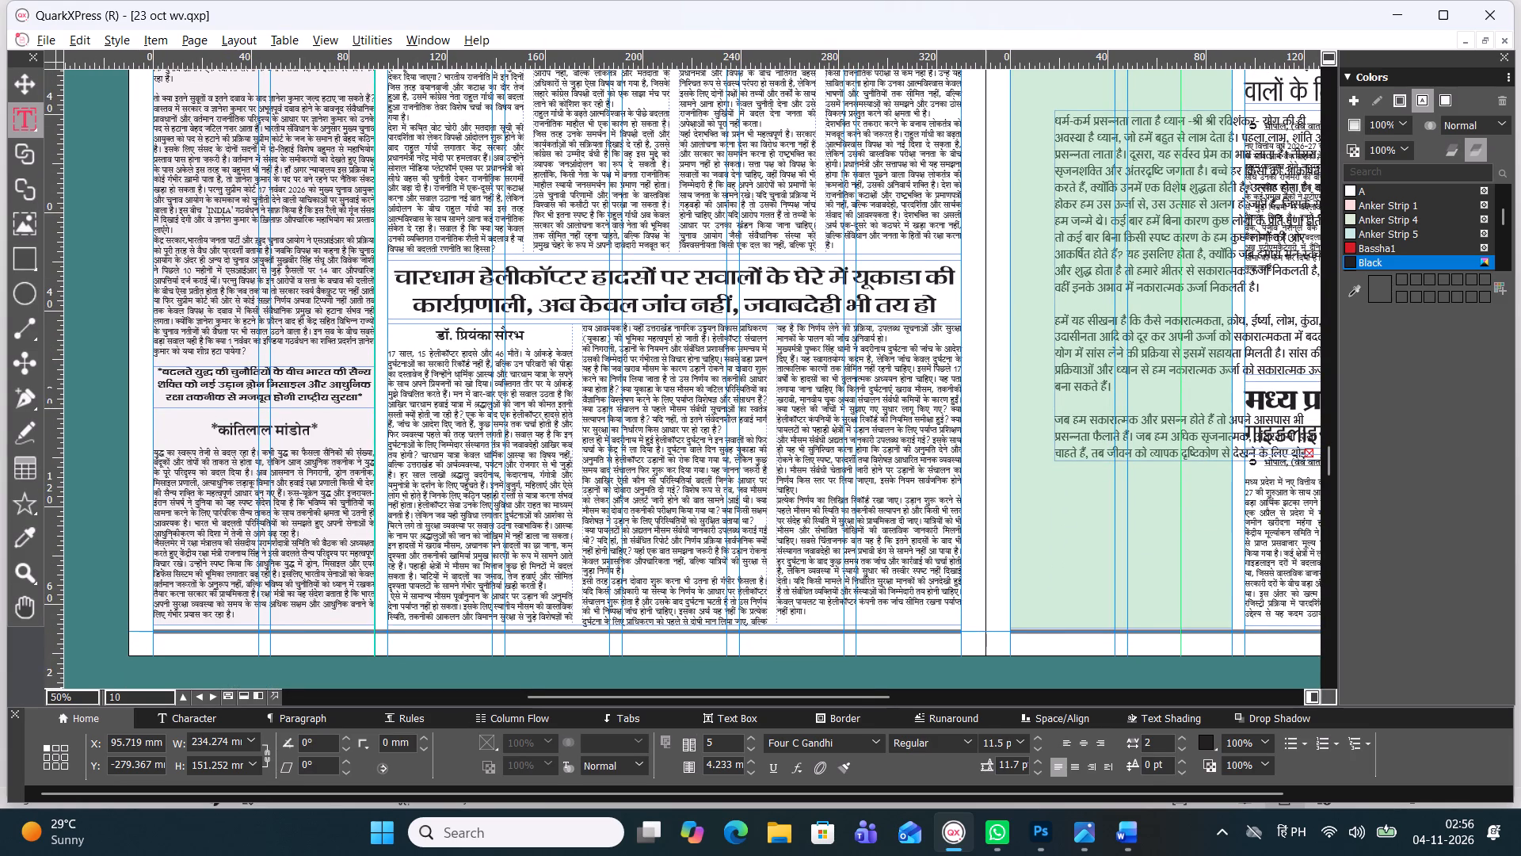
Remove the asterisks on both sides of the author's byline in the lower article of the editorial column, keeping the spacing line above it.
alt+drag(570, 407, 662, 395)
click(421, 414)
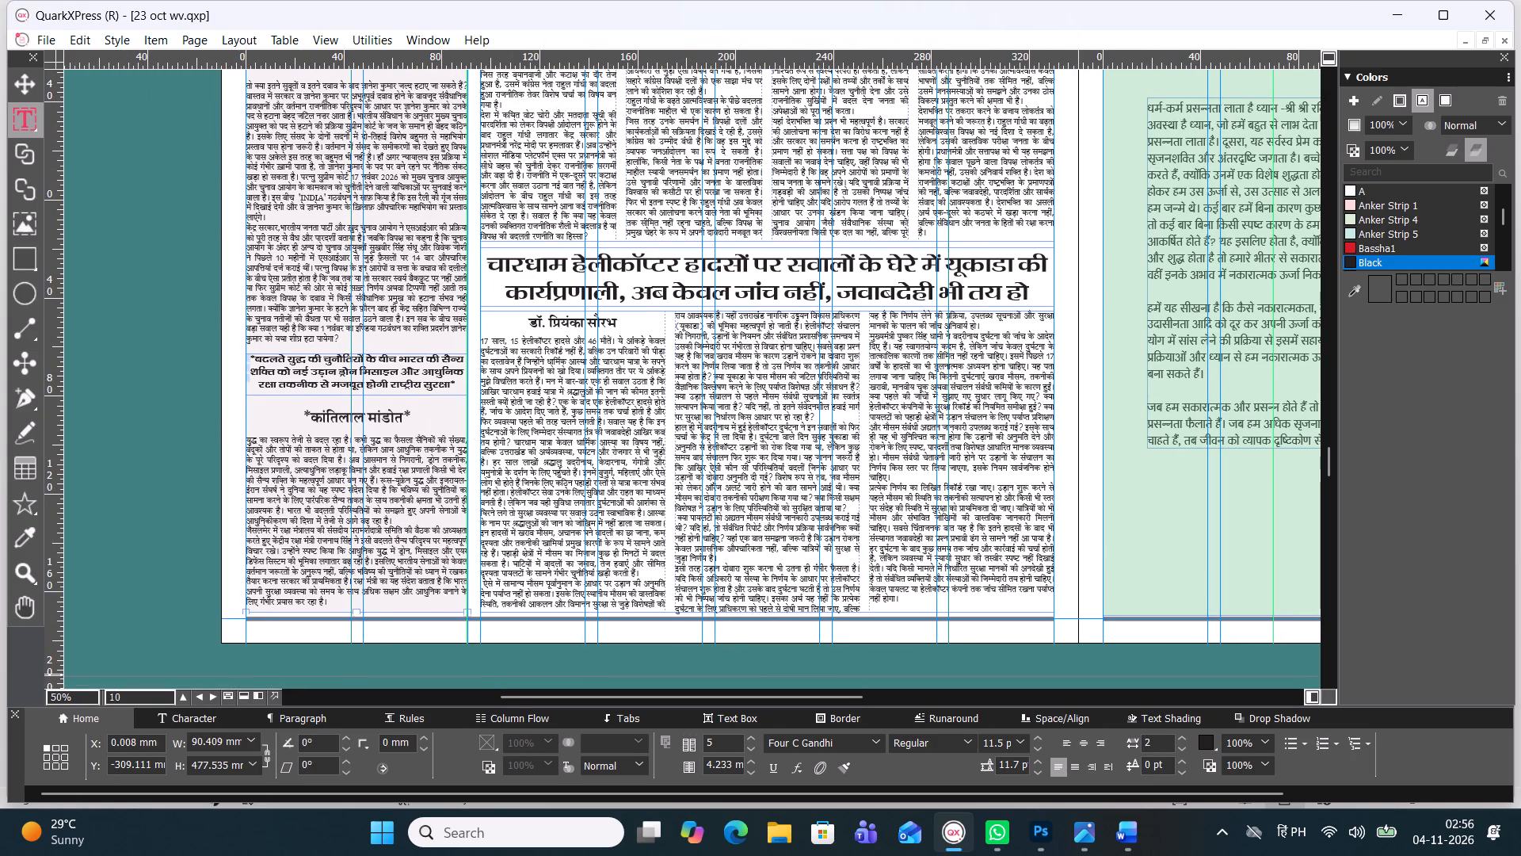
click(426, 415)
key(BackSpace)
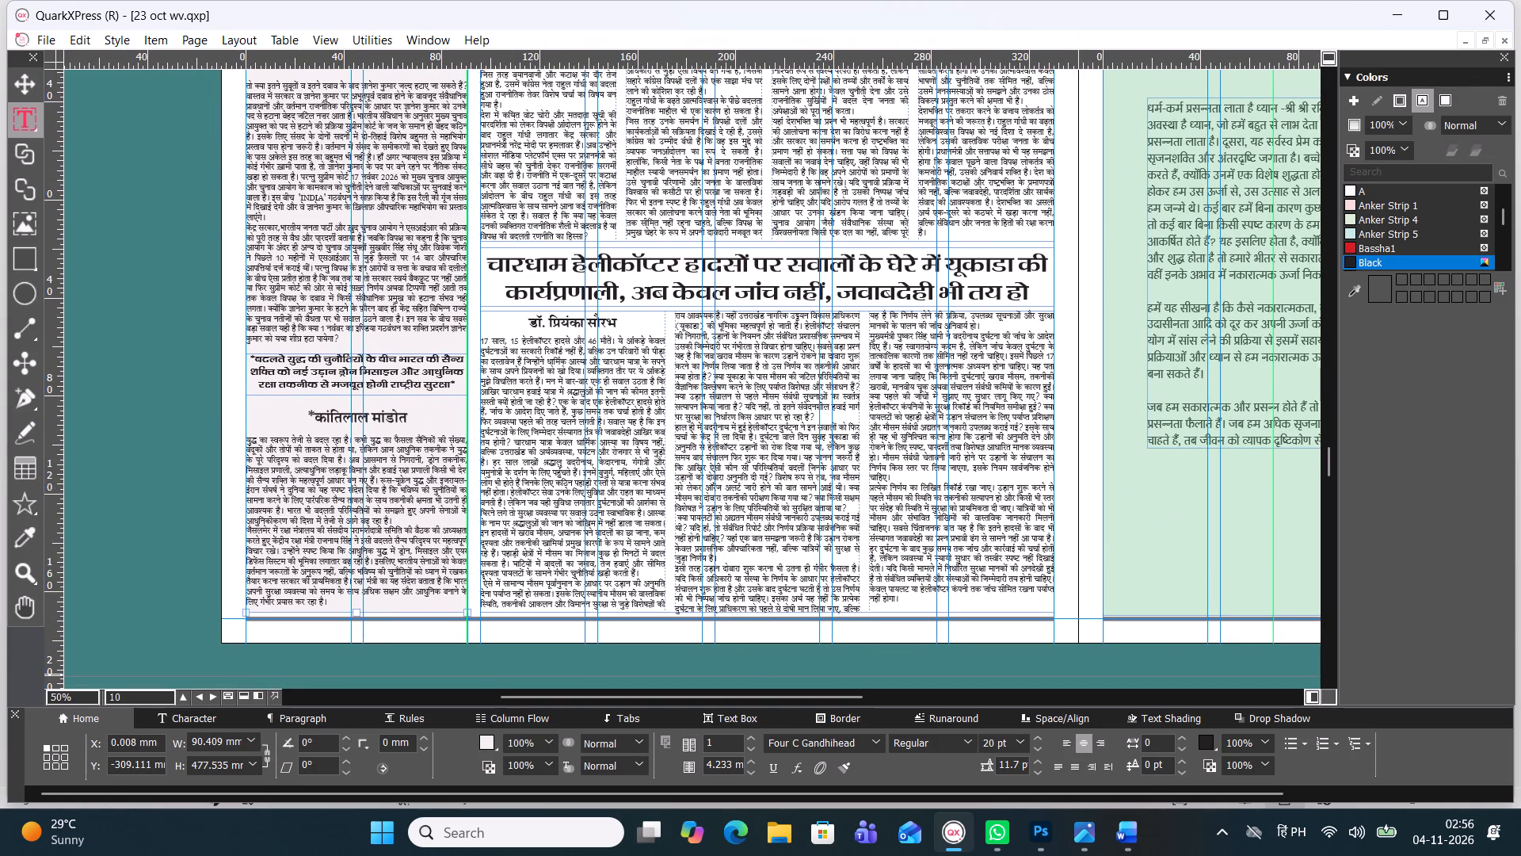
click(314, 411)
key(BackSpace)
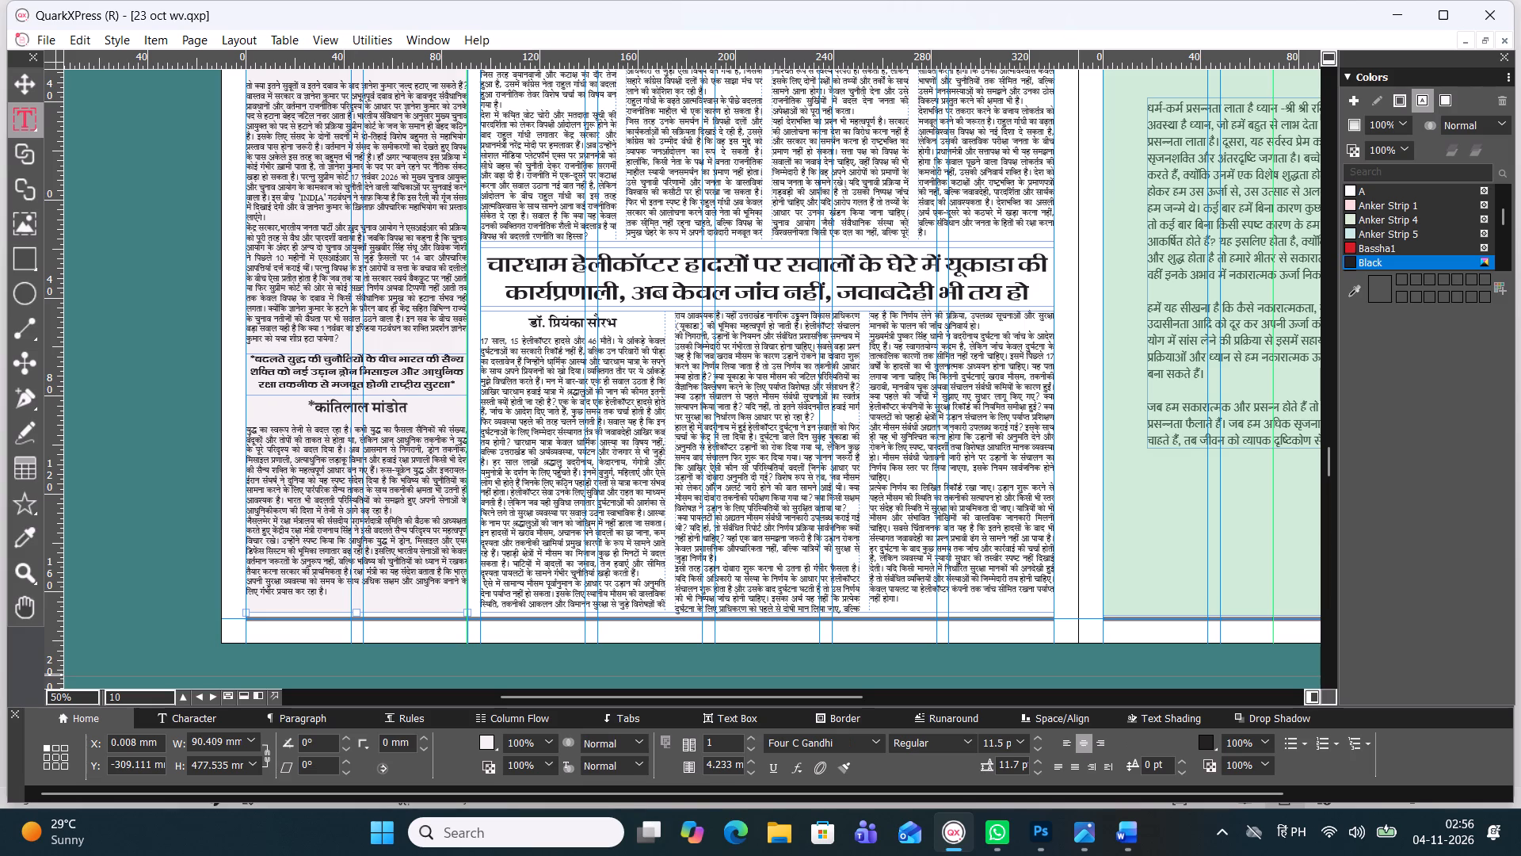
key(Return)
click(316, 415)
key(BackSpace)
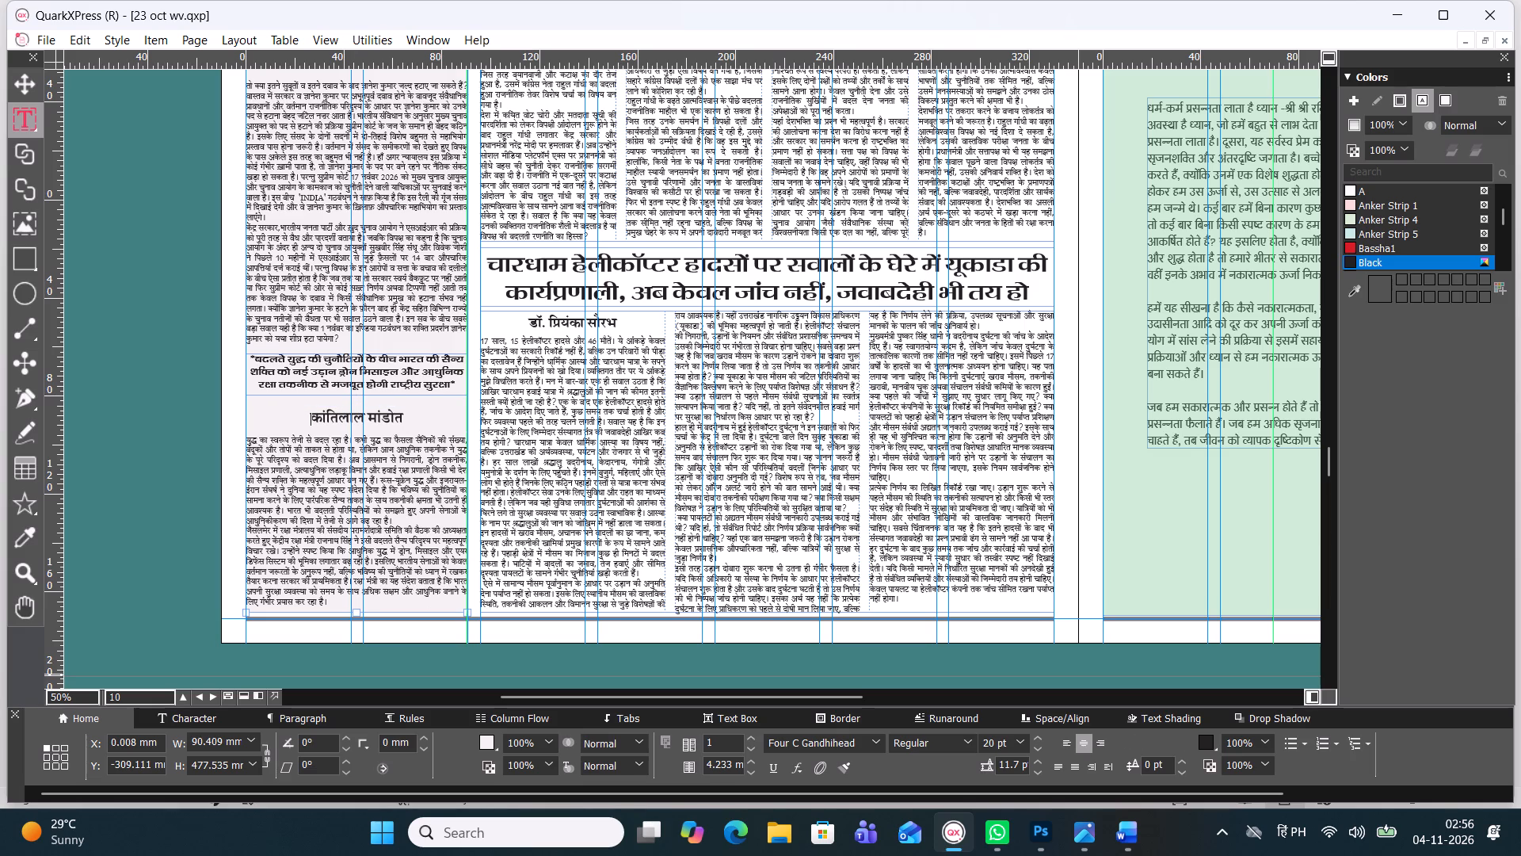
Delete the empty line between the two paragraphs midway down the main editorial's text.
alt+drag(368, 349, 380, 369)
alt+drag(373, 319, 378, 346)
alt+drag(337, 522, 337, 510)
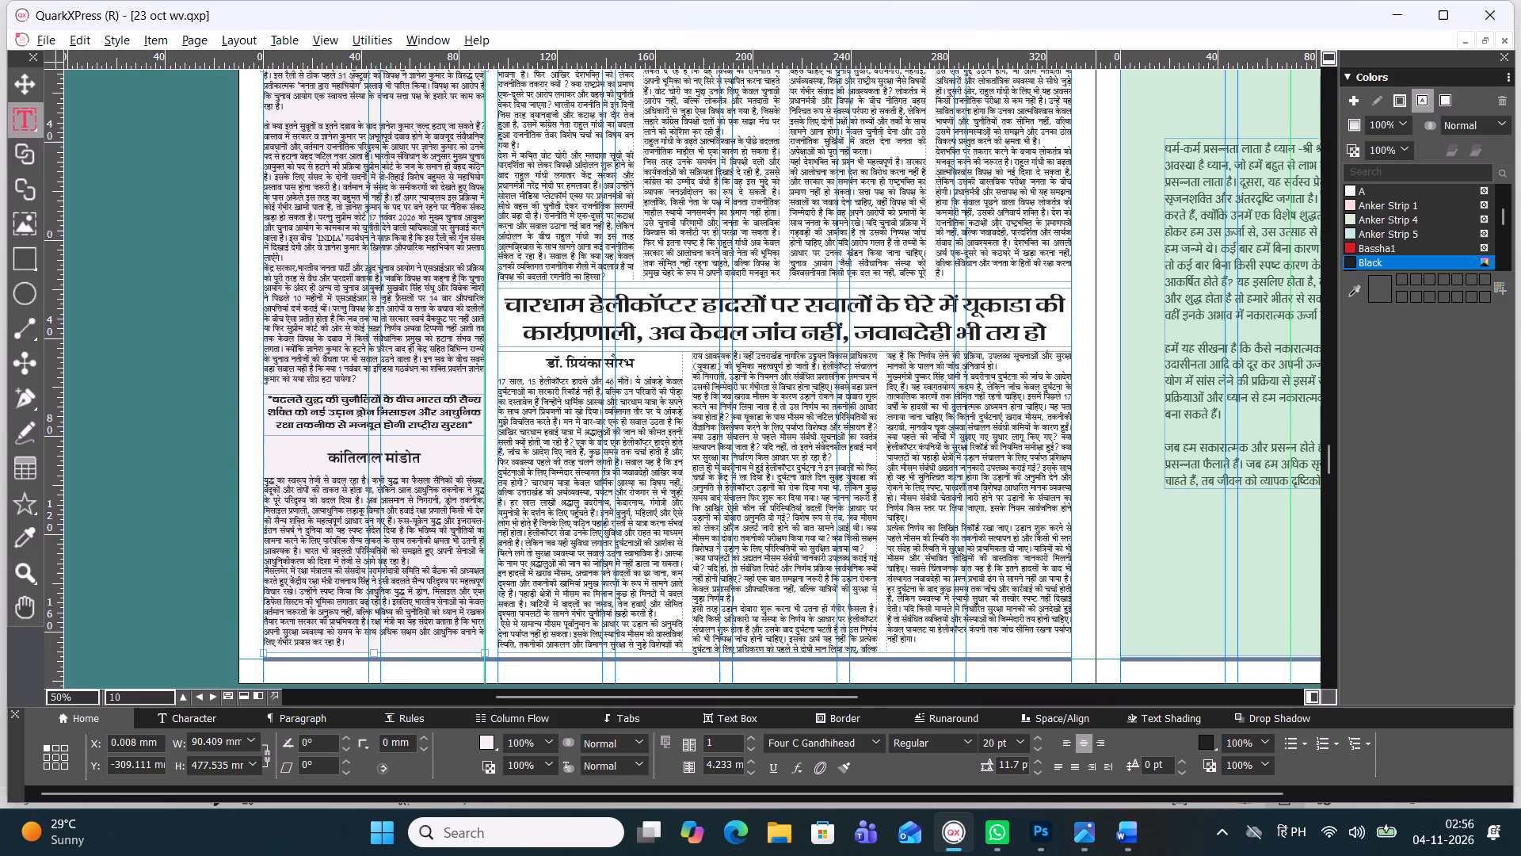
alt+drag(337, 510, 326, 478)
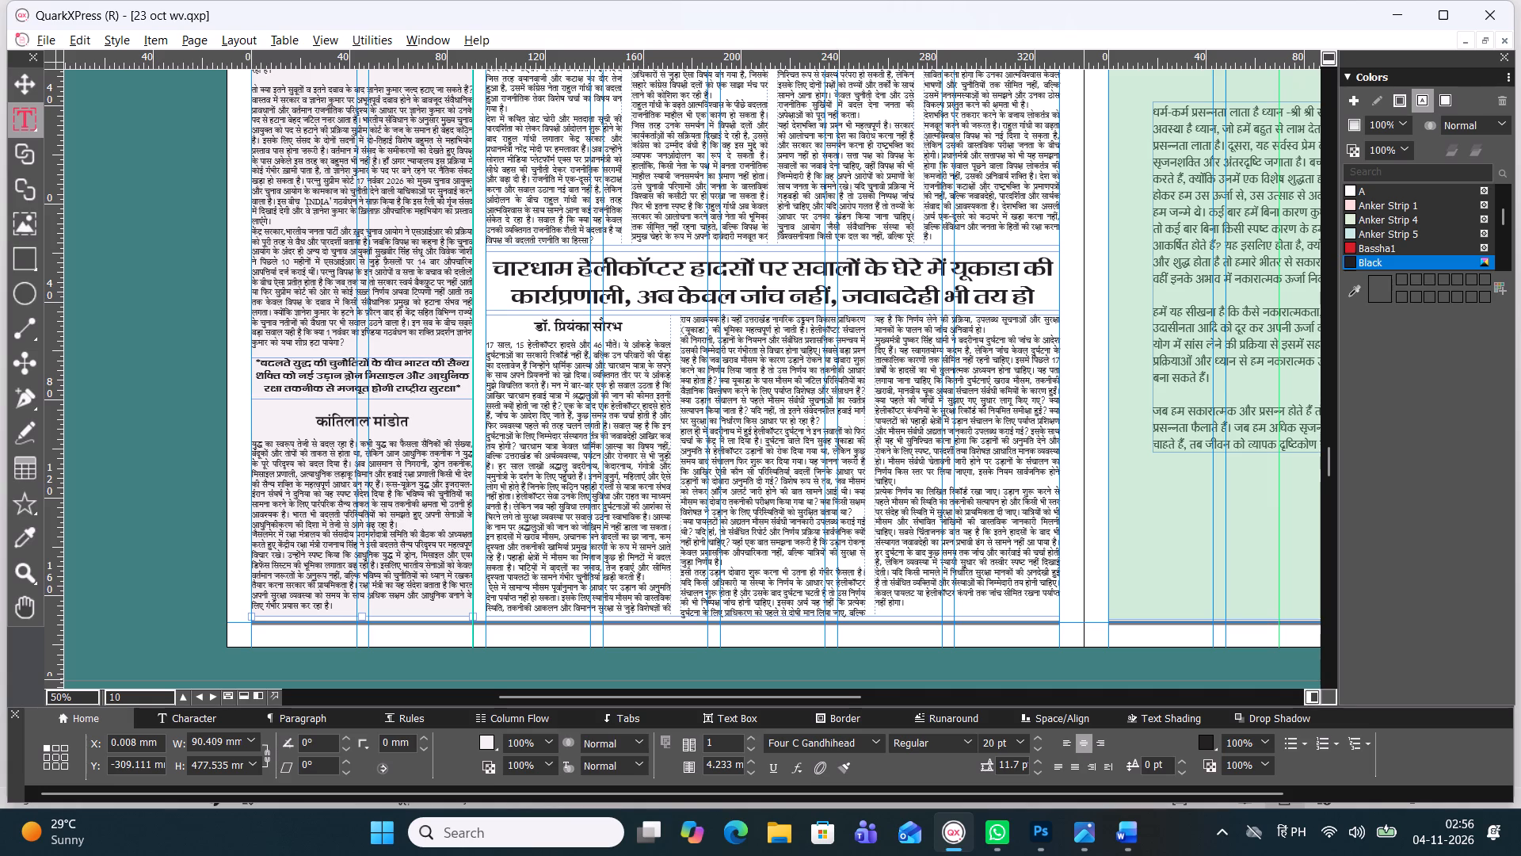
alt+drag(379, 346, 379, 389)
alt+drag(382, 290, 390, 327)
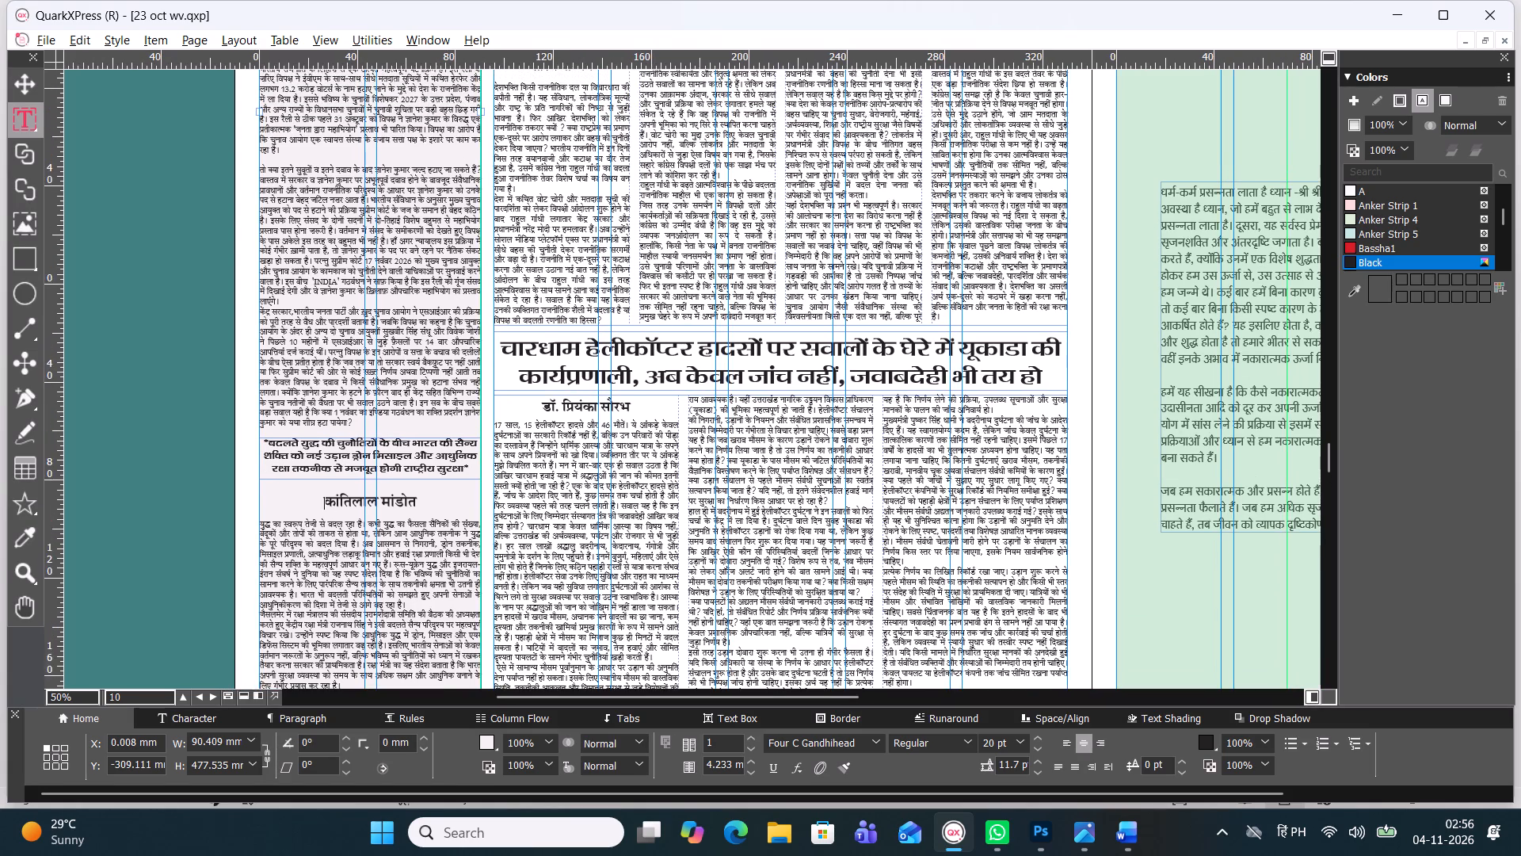
alt+drag(387, 285, 390, 409)
alt+drag(401, 284, 404, 389)
alt+drag(391, 281, 387, 361)
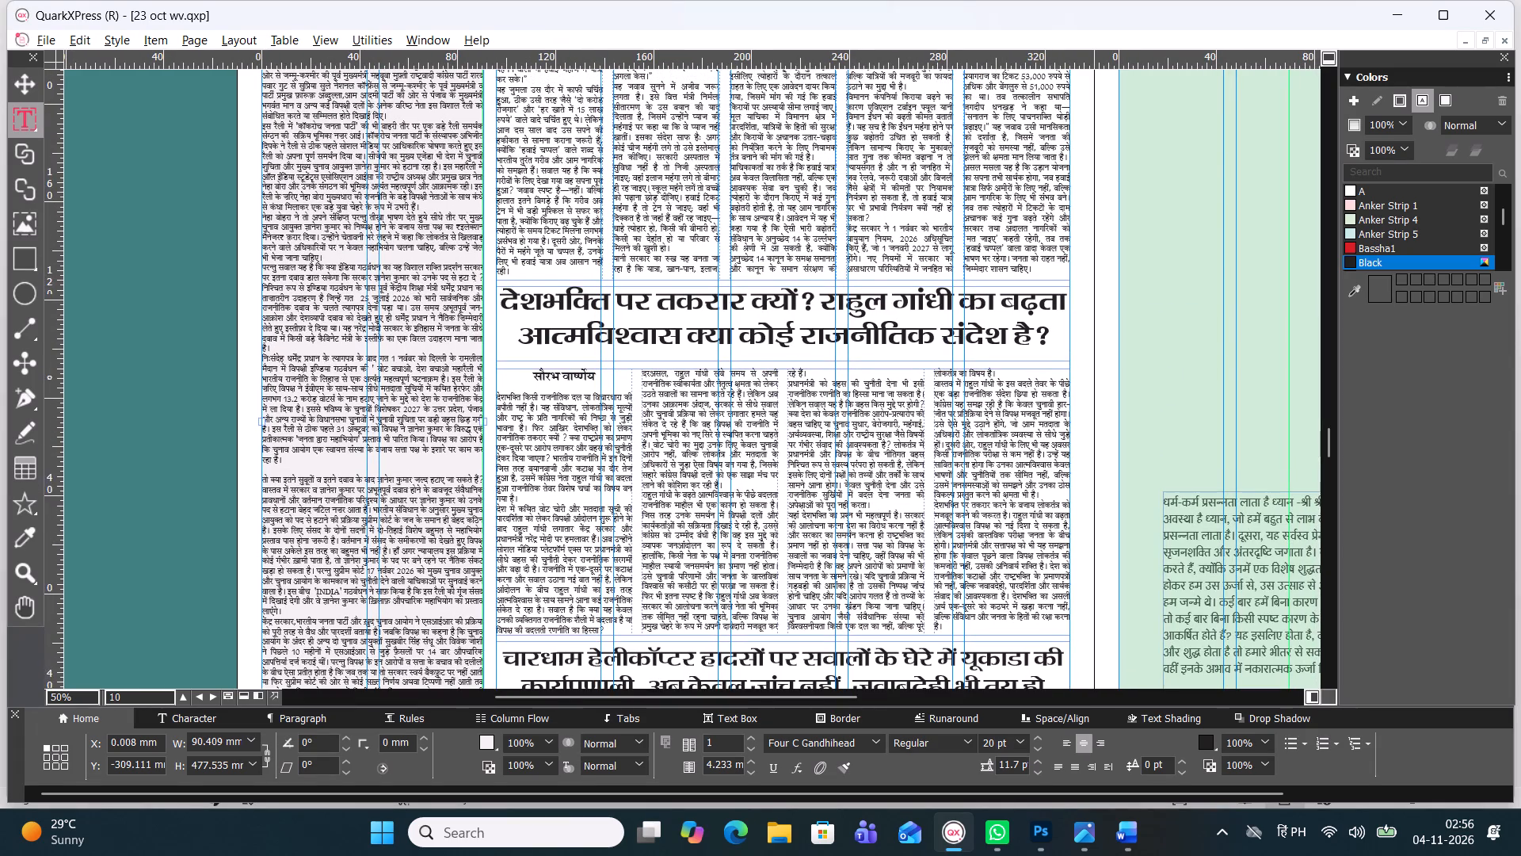
click(294, 469)
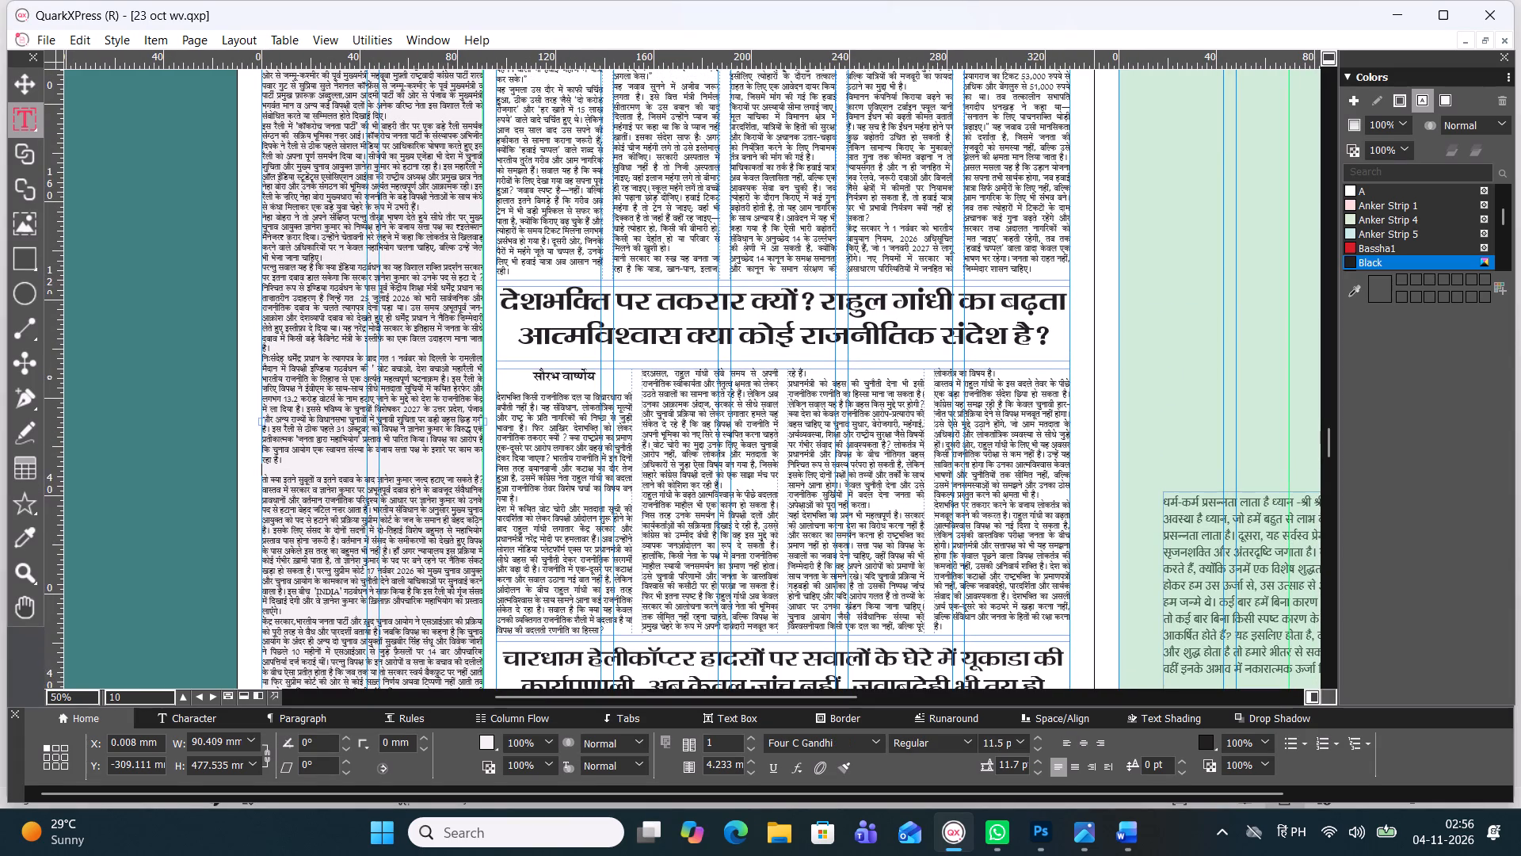
click(318, 463)
key(Delete)
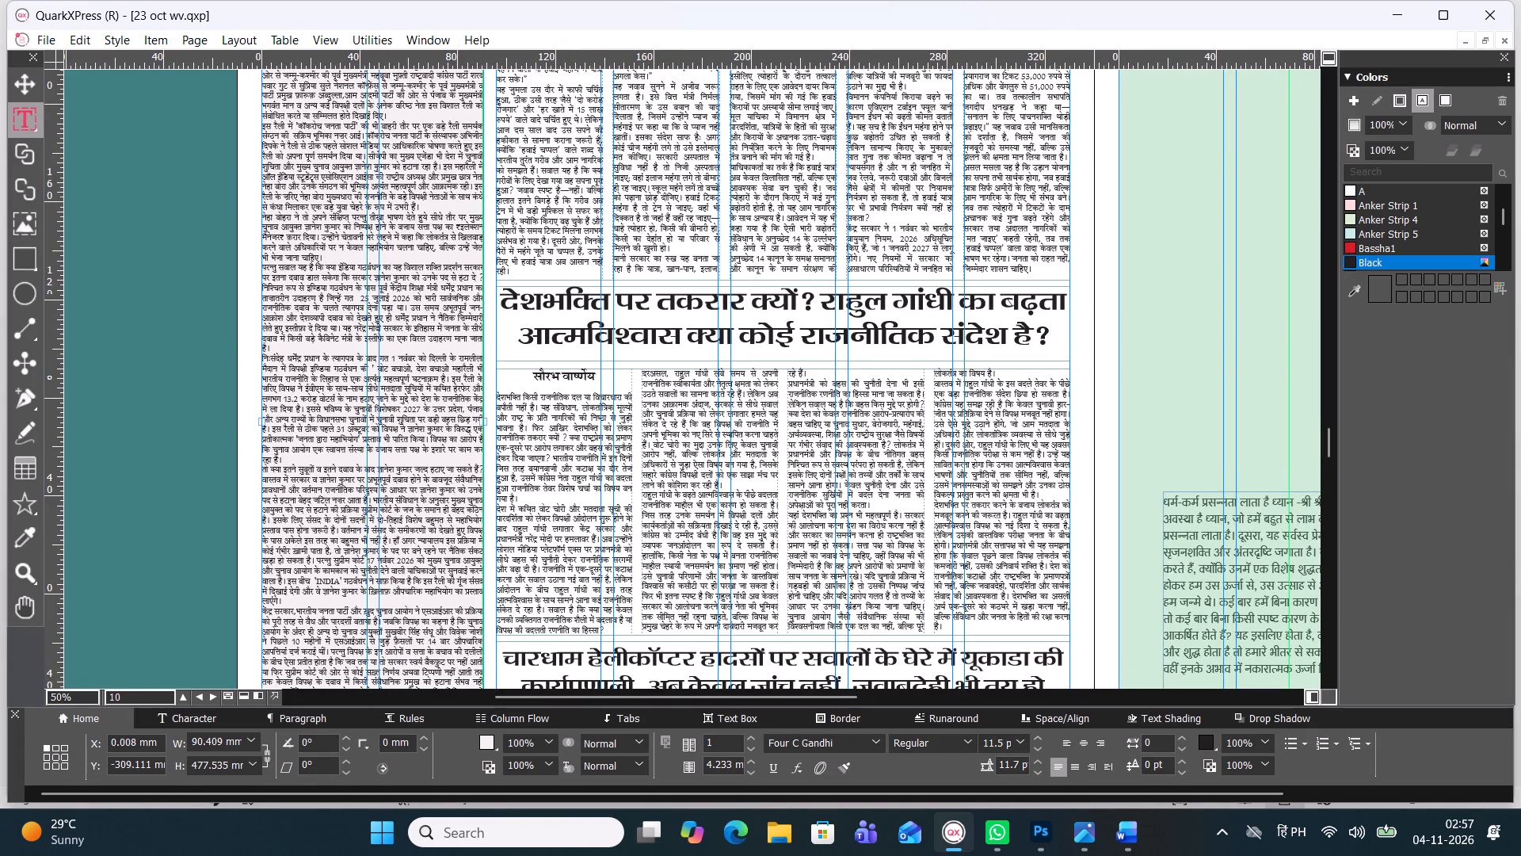
Look over page 02 from the editorial text up to the header, and view the overall page layout at 25%.
alt+drag(361, 284, 387, 386)
alt+drag(387, 244, 383, 378)
alt+drag(440, 256, 440, 267)
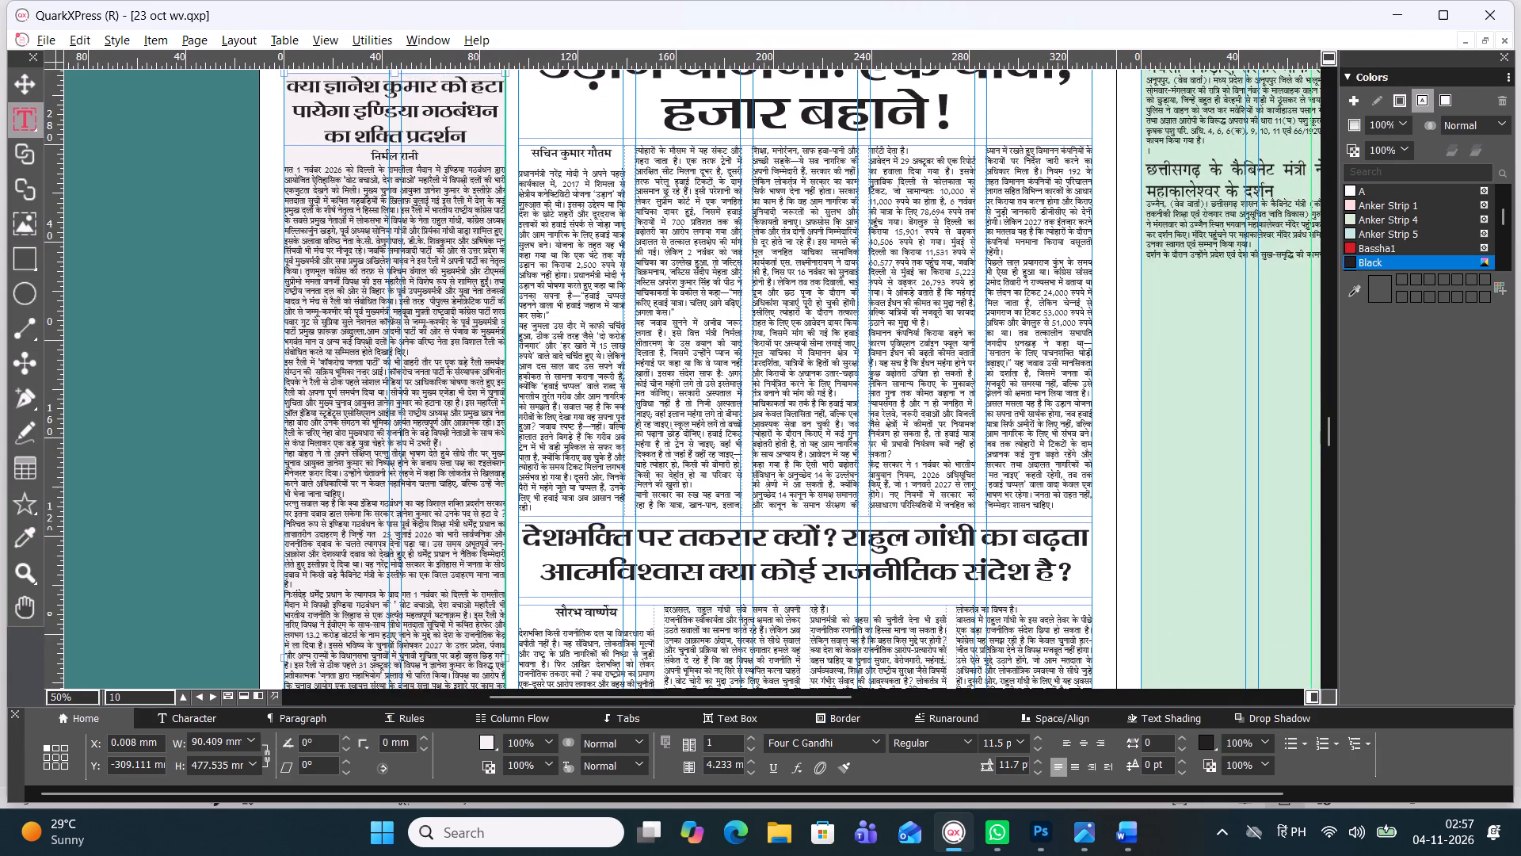
alt+drag(440, 267, 433, 334)
alt+drag(448, 372, 406, 359)
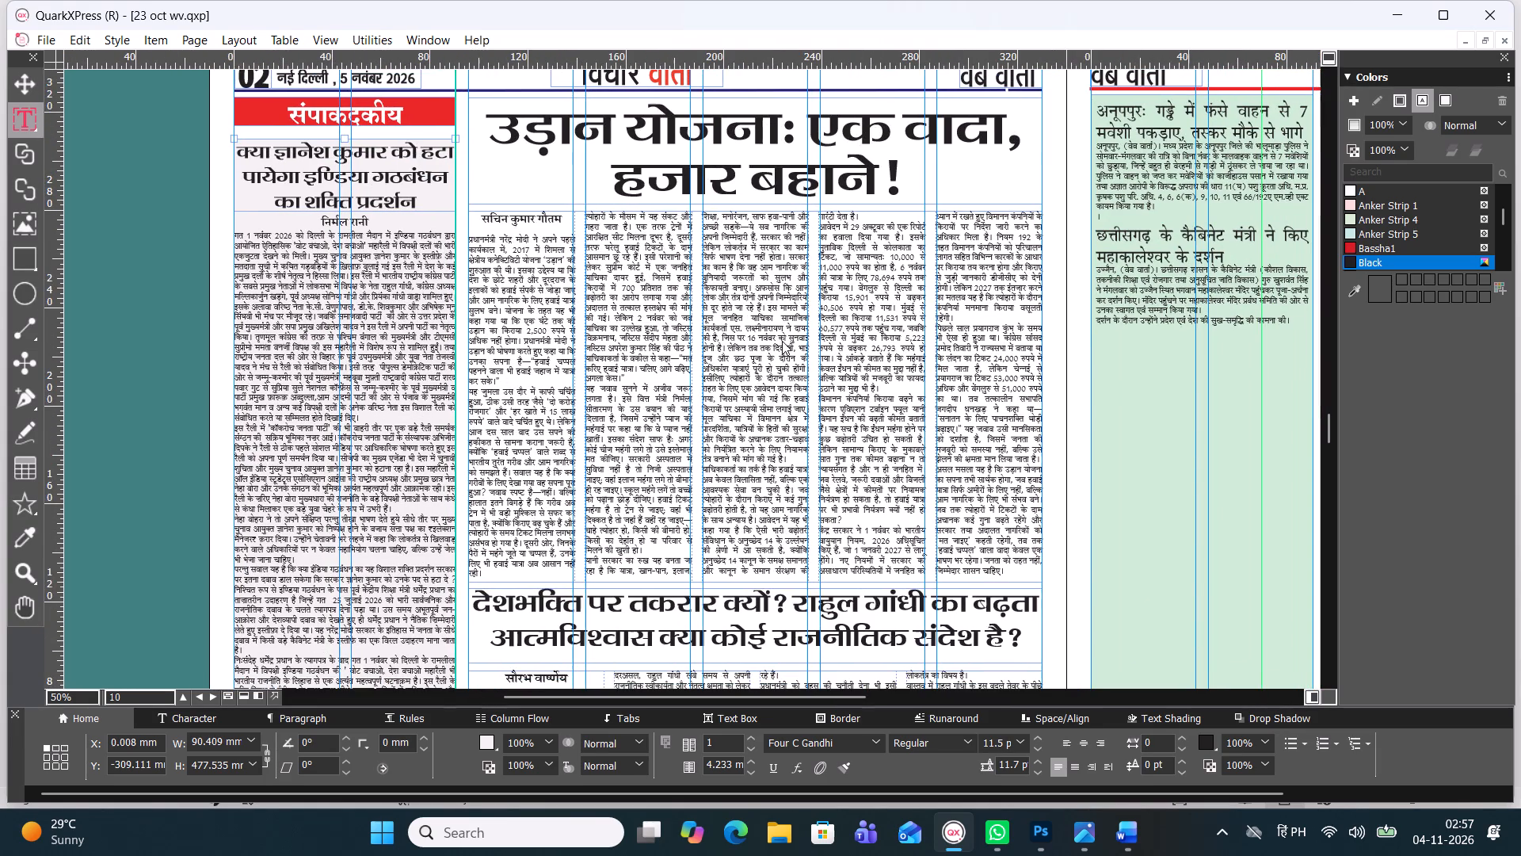
ctrl+scroll(773, 342, down, 1)
alt+drag(802, 369, 597, 313)
alt+drag(512, 456, 513, 331)
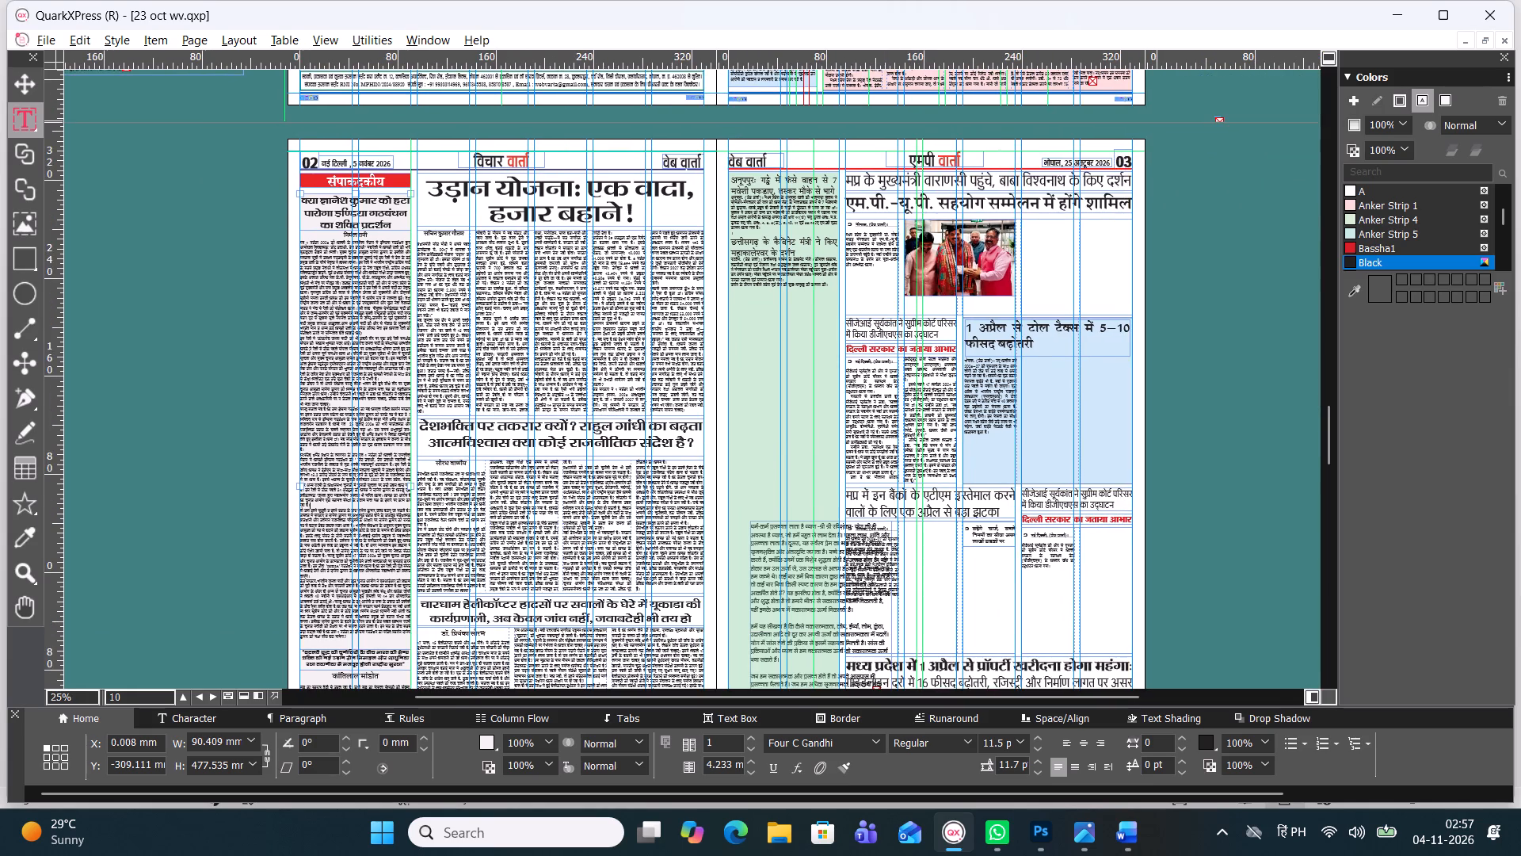
Leave the page layout, switch to Google Chrome for web browsing, and close the Microsoft Edge window.
alt+drag(513, 331, 513, 314)
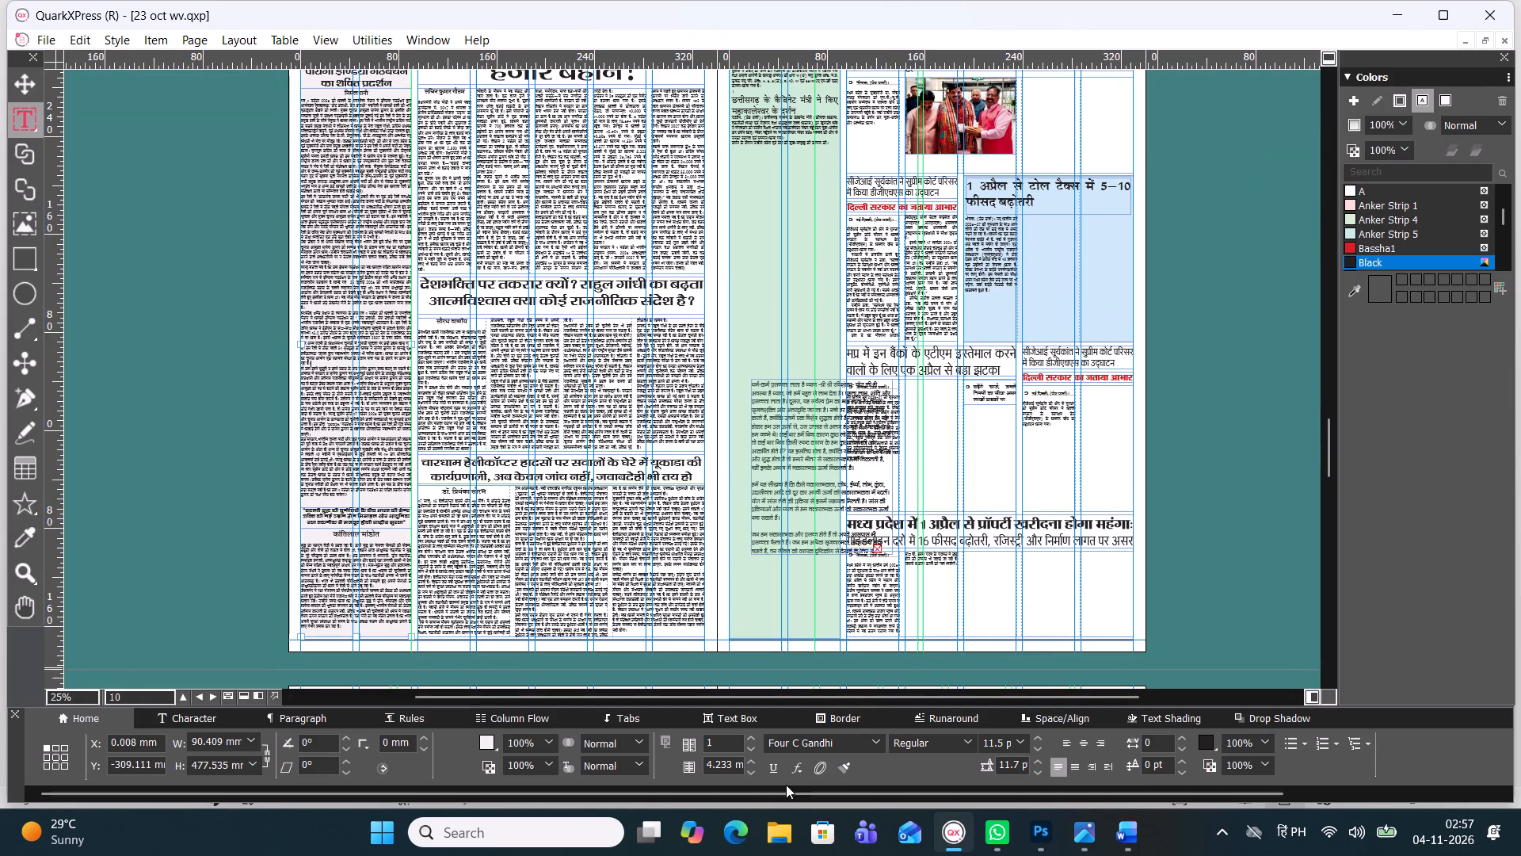
click(734, 833)
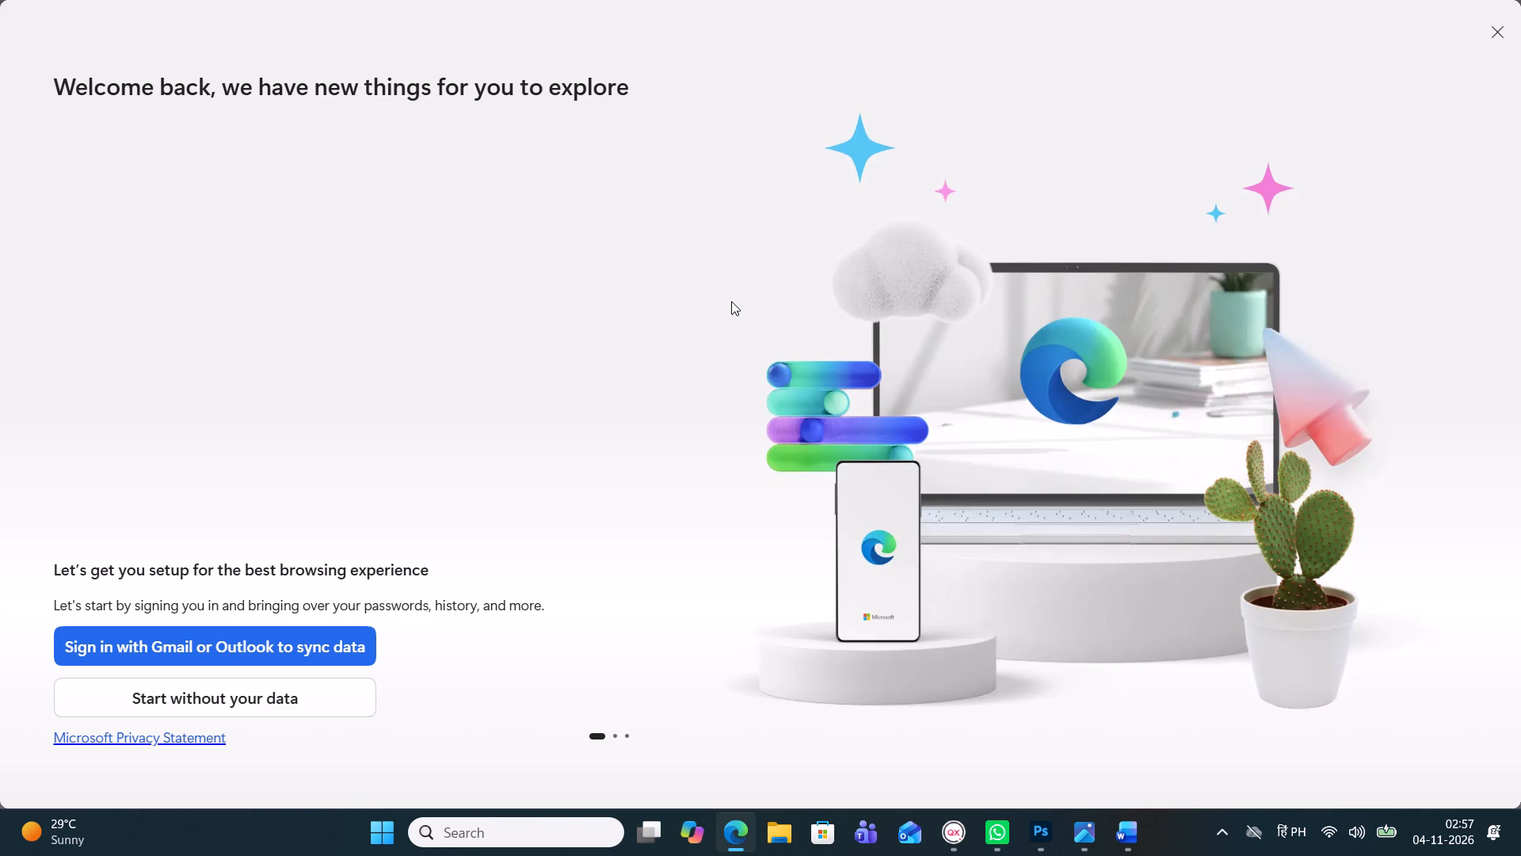
click(1511, 29)
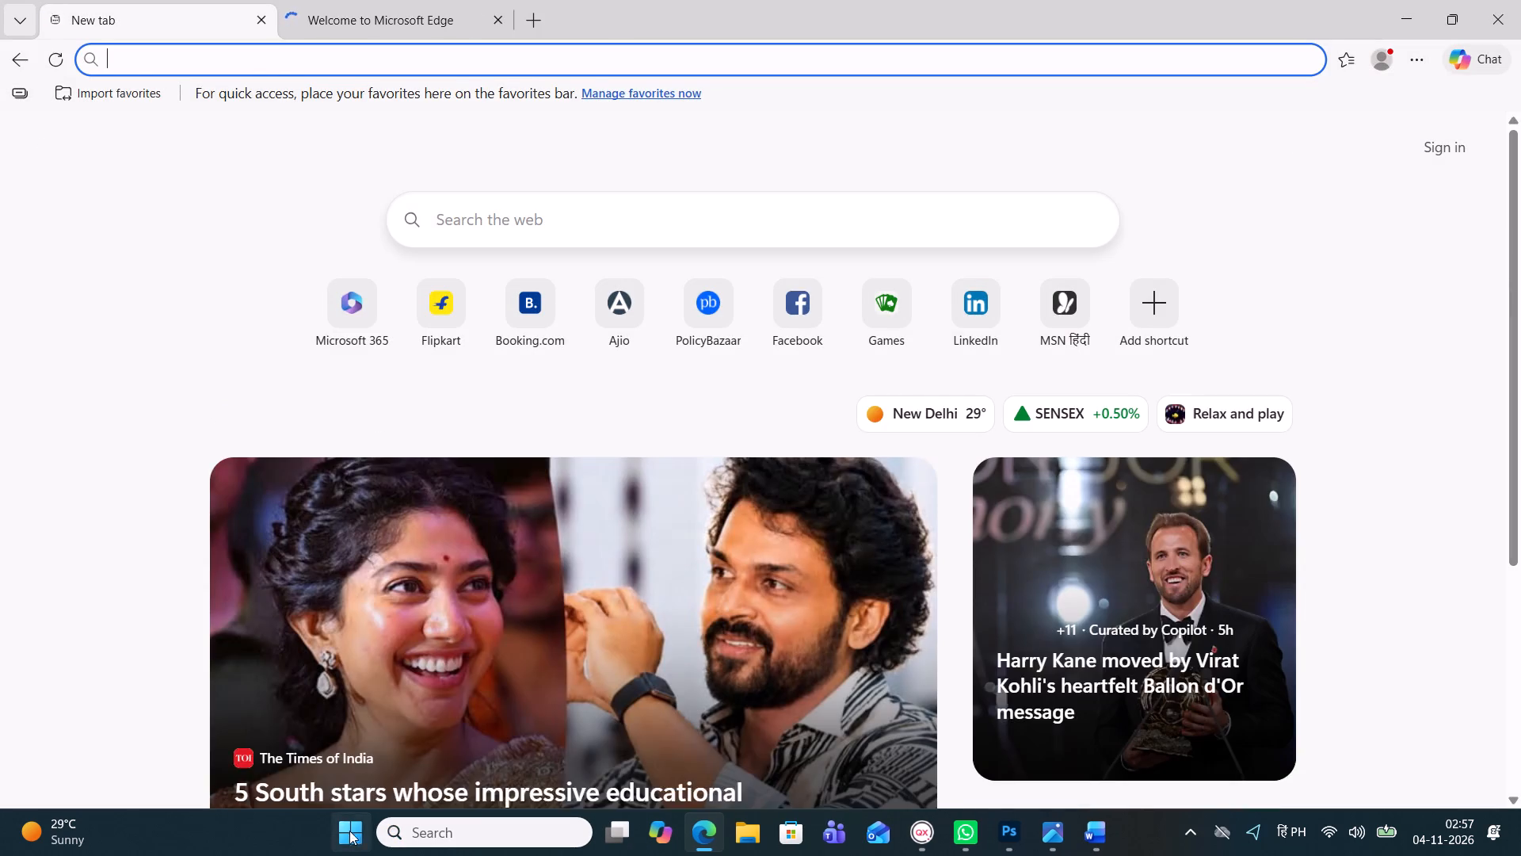
click(351, 830)
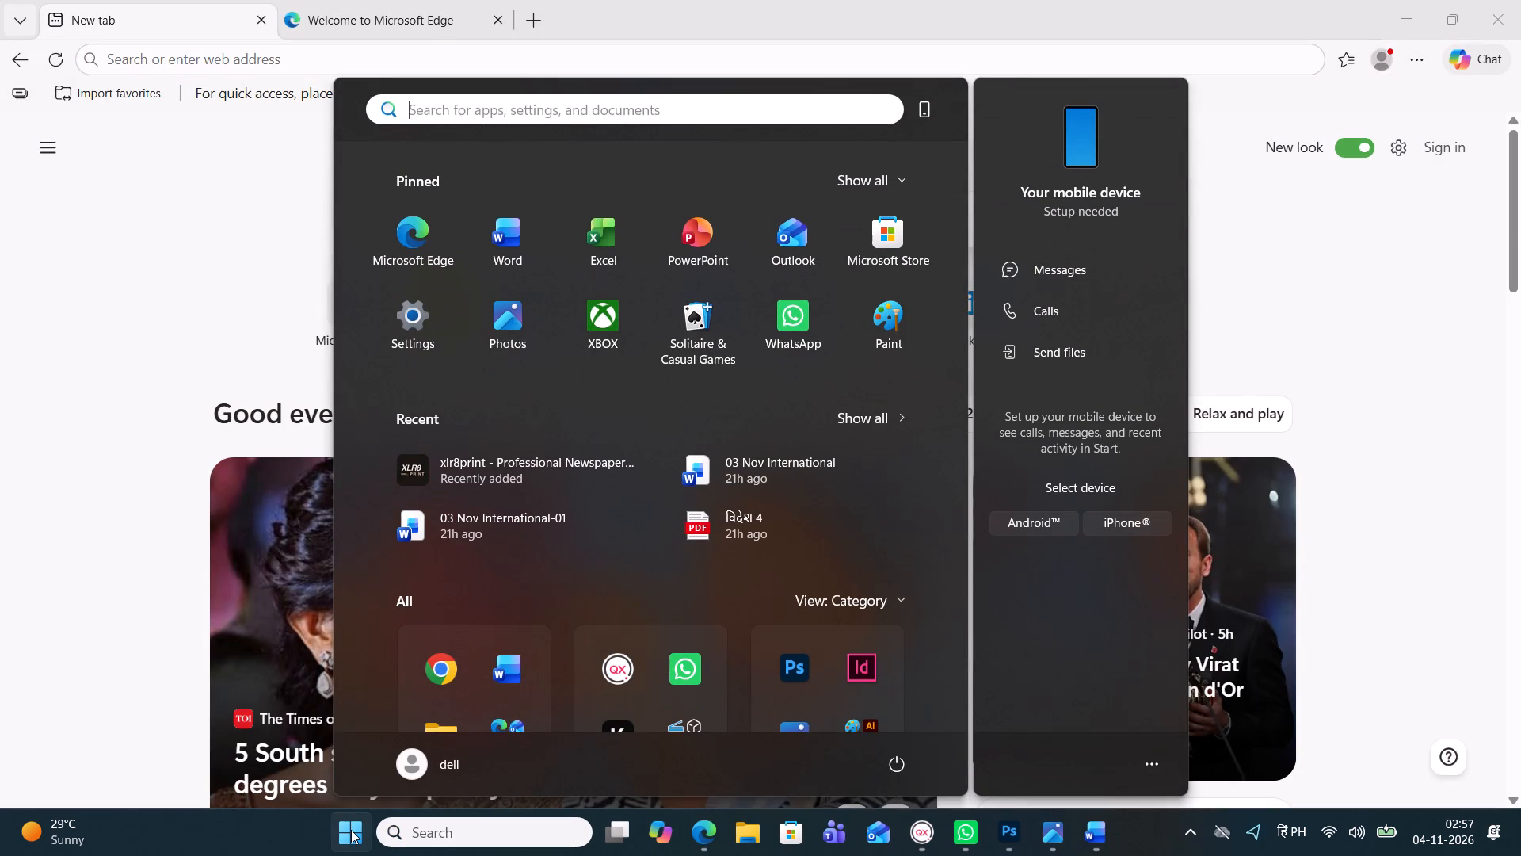
click(431, 679)
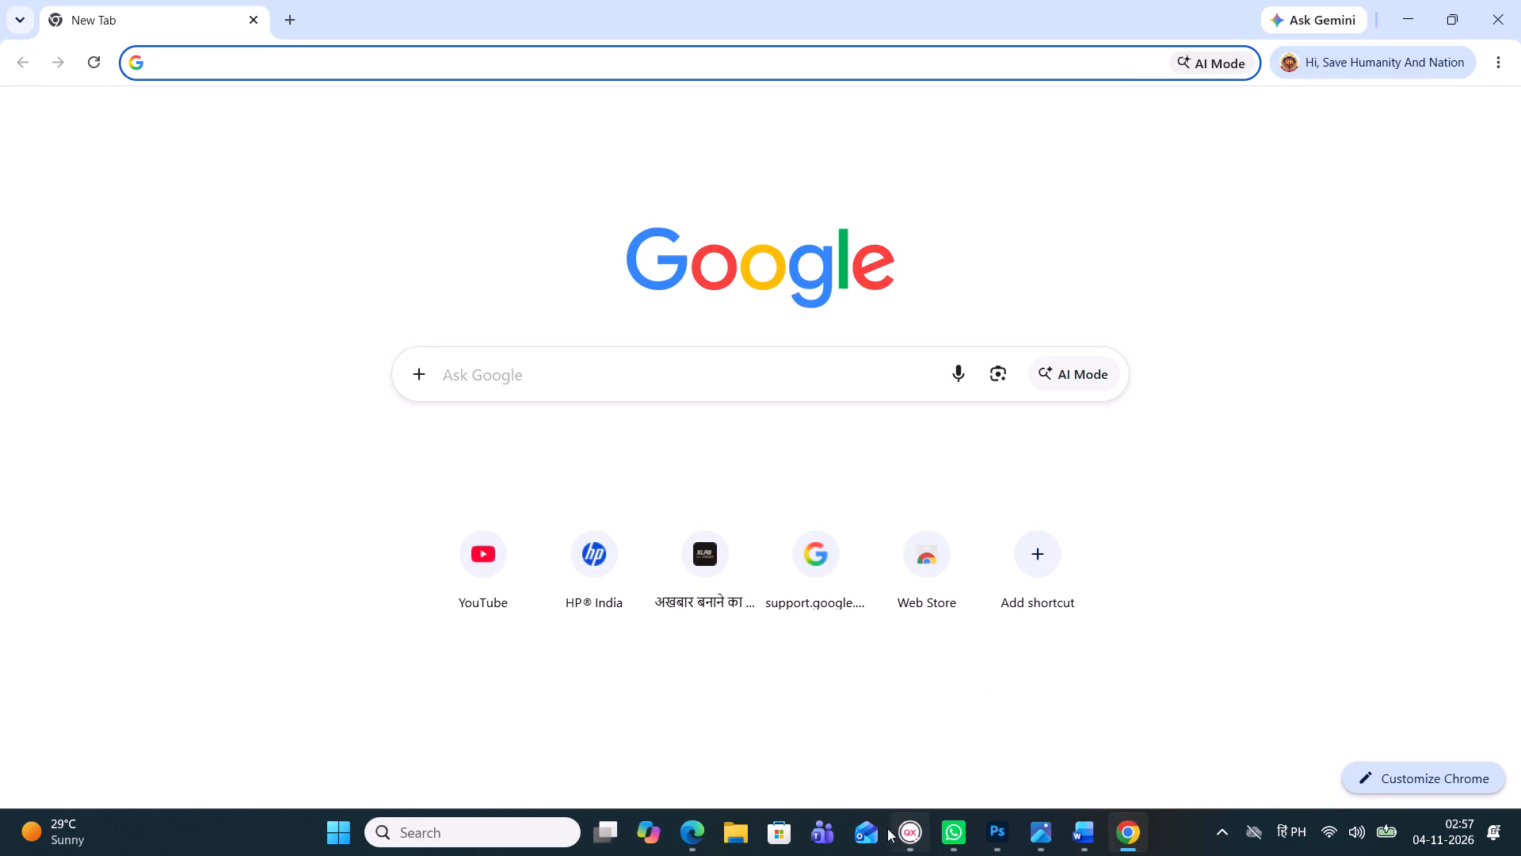
click(696, 832)
click(1494, 10)
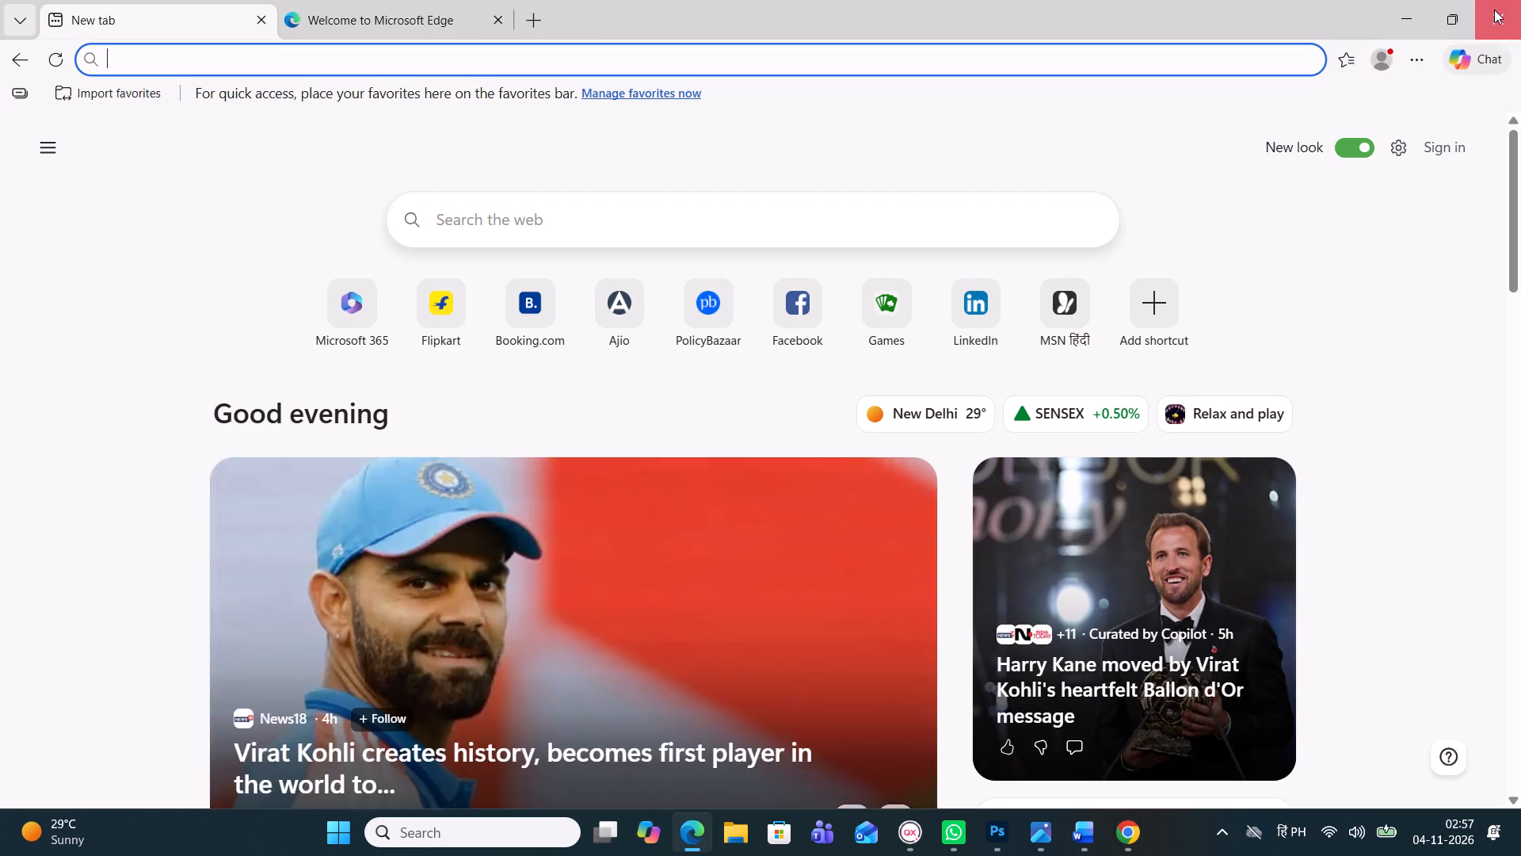
Change the keyboard input language to English (India) and search the web for PRADESH SATTA.
click(525, 384)
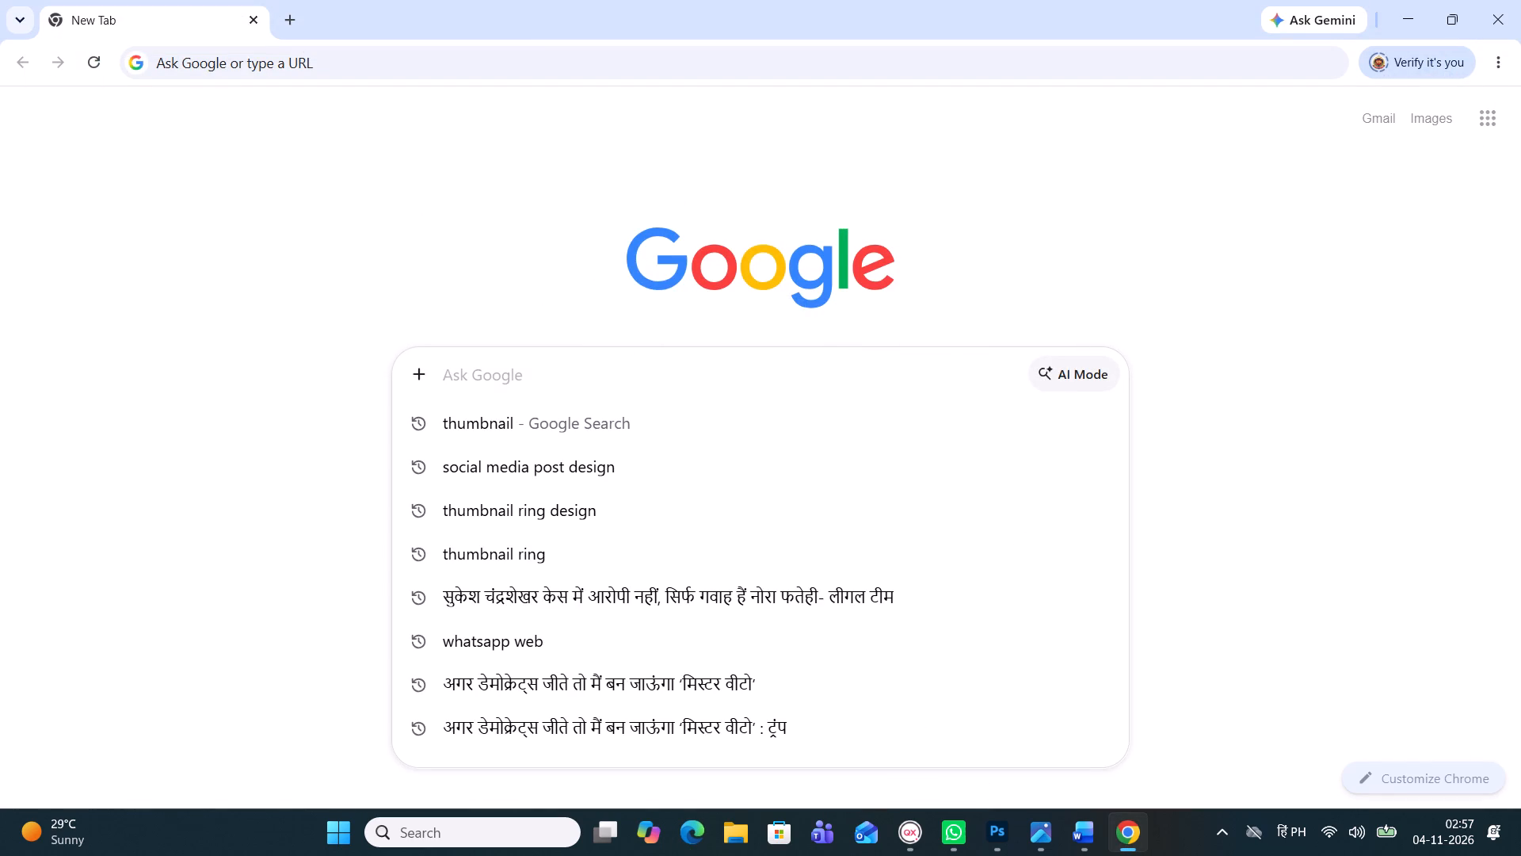
text(PRS)
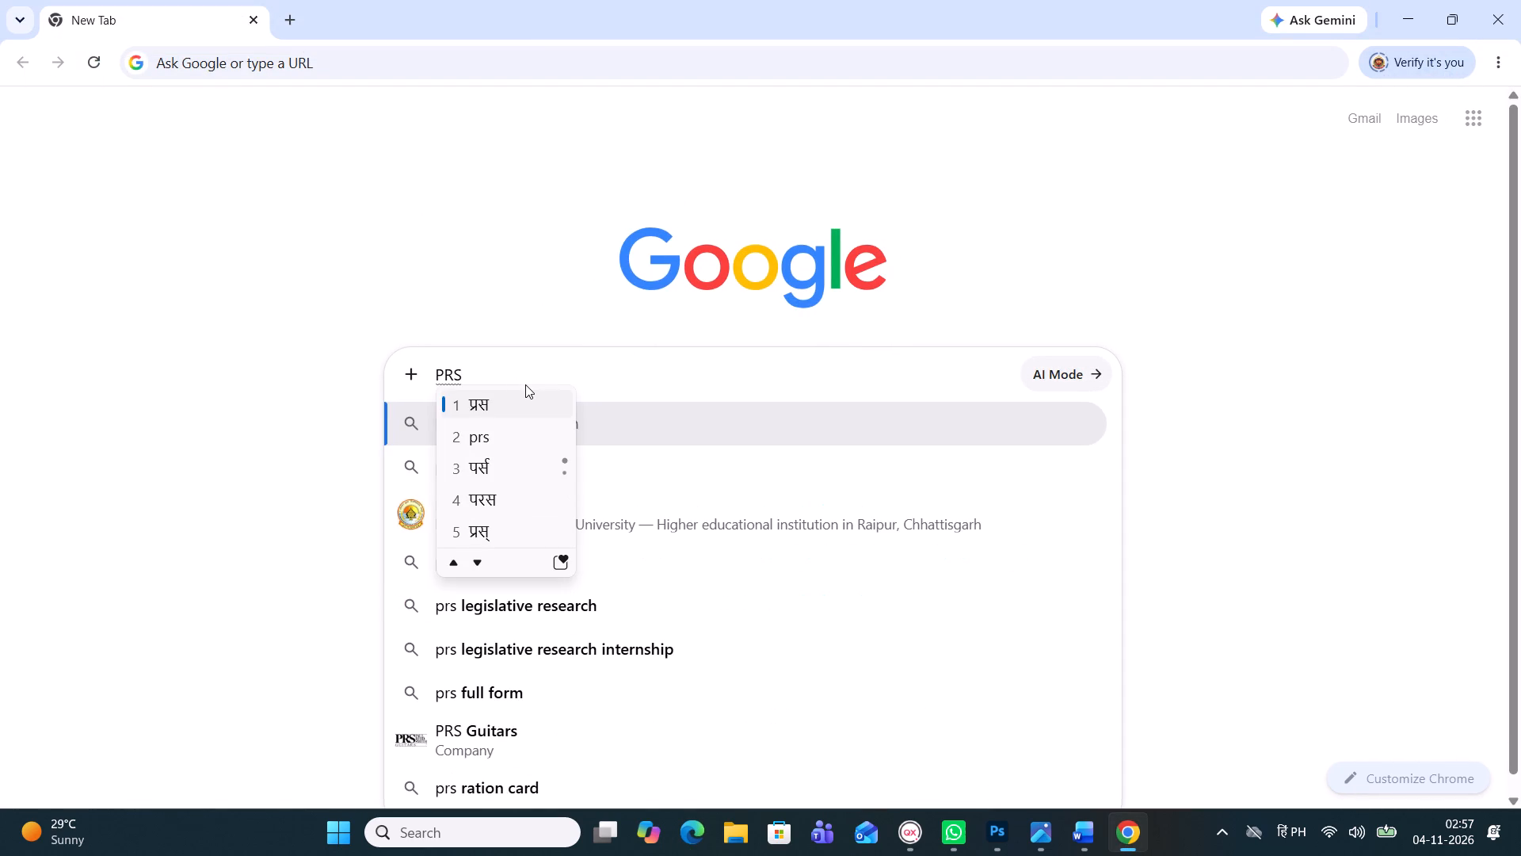
key(super+space)
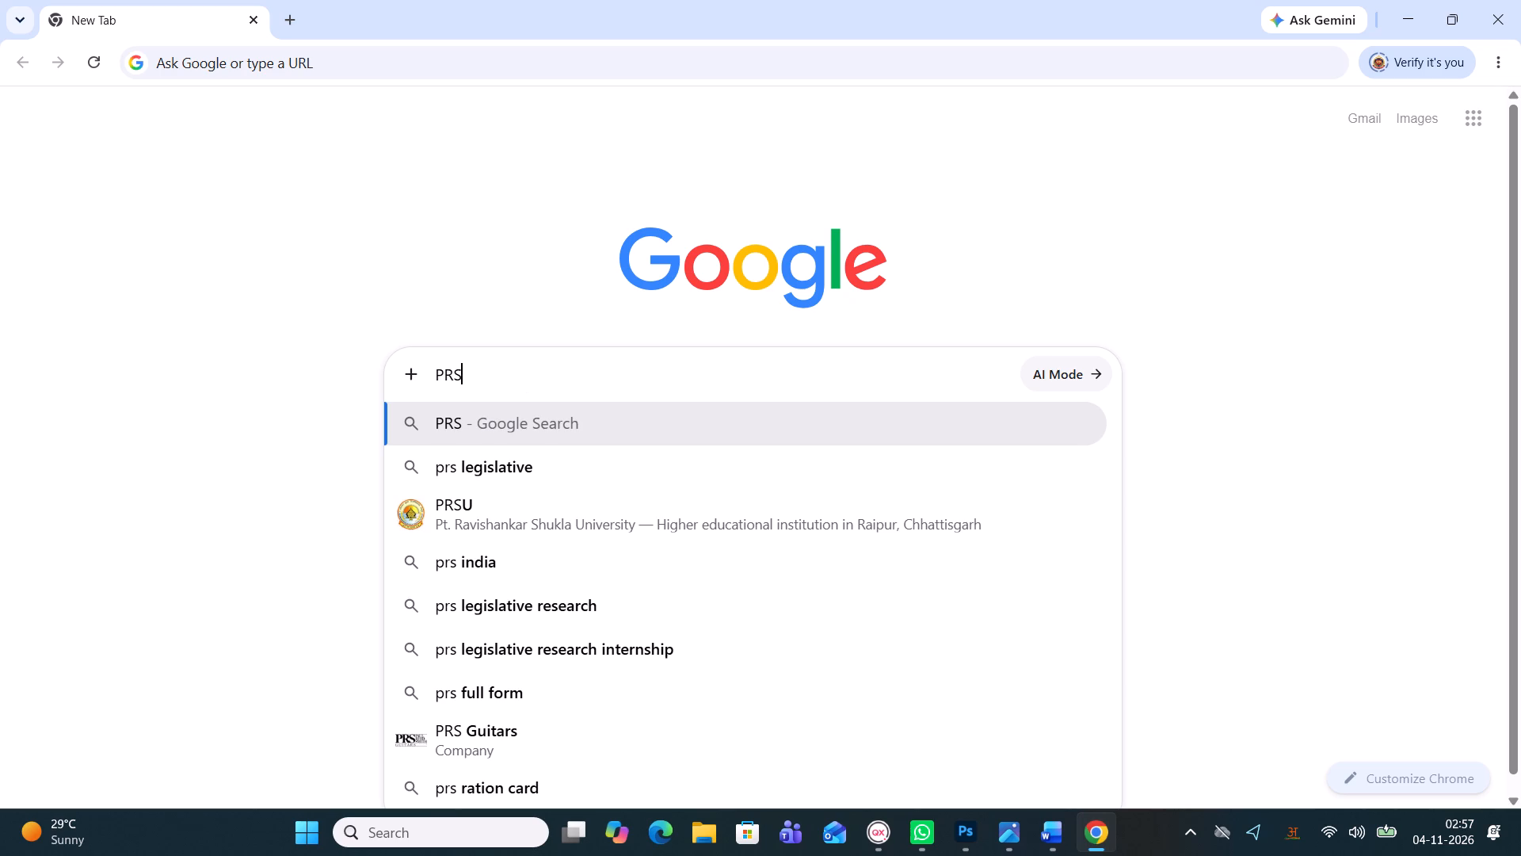
drag(505, 369, 349, 364)
key(p)
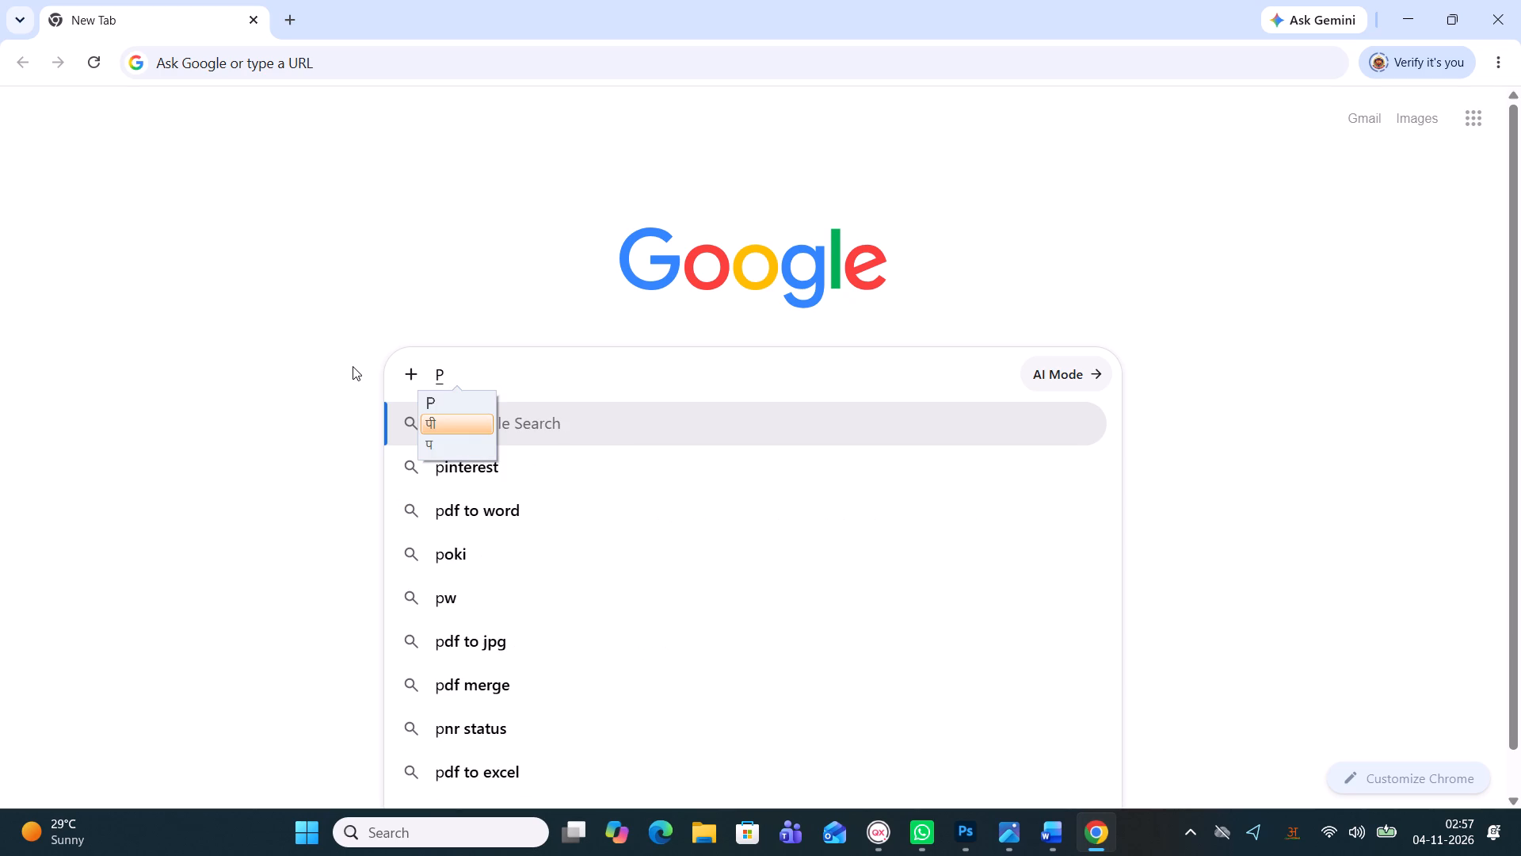
key(ctrl+space)
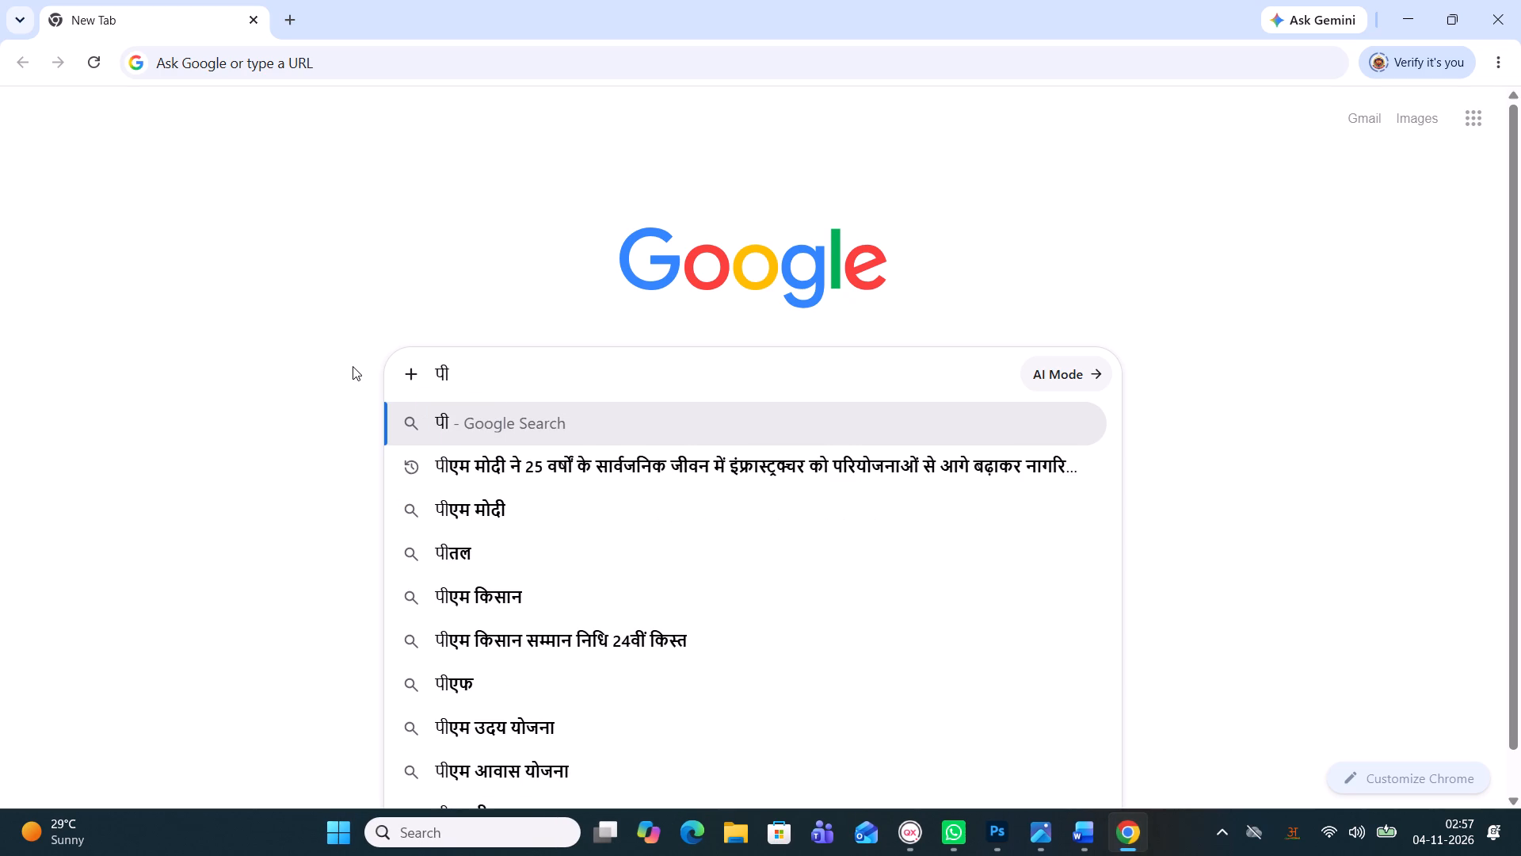
click(1294, 831)
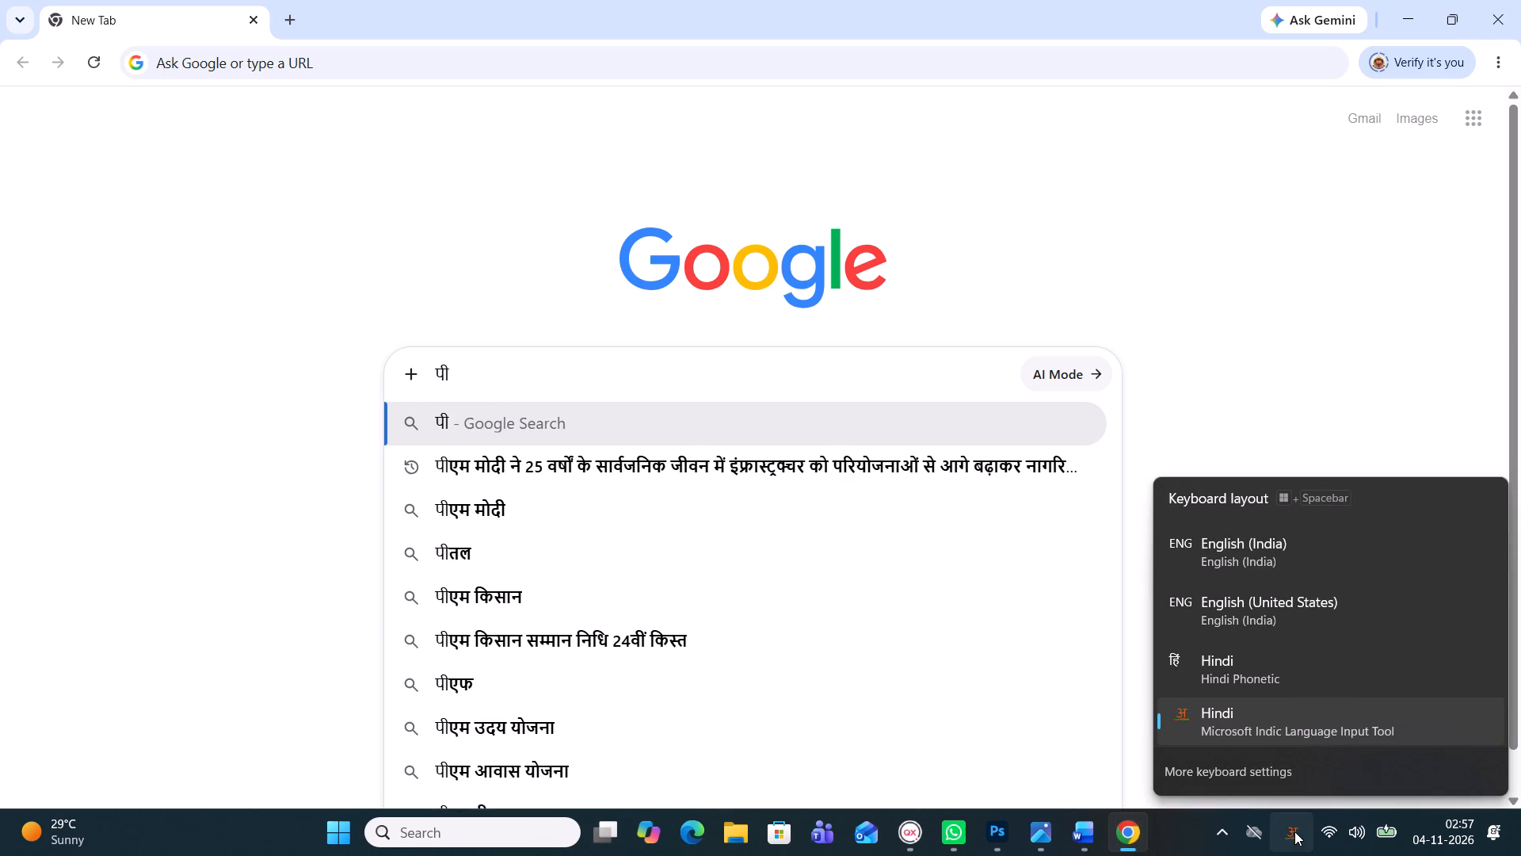
click(1276, 556)
drag(538, 373, 257, 358)
text(PRADESH SATTA)
key(Return)
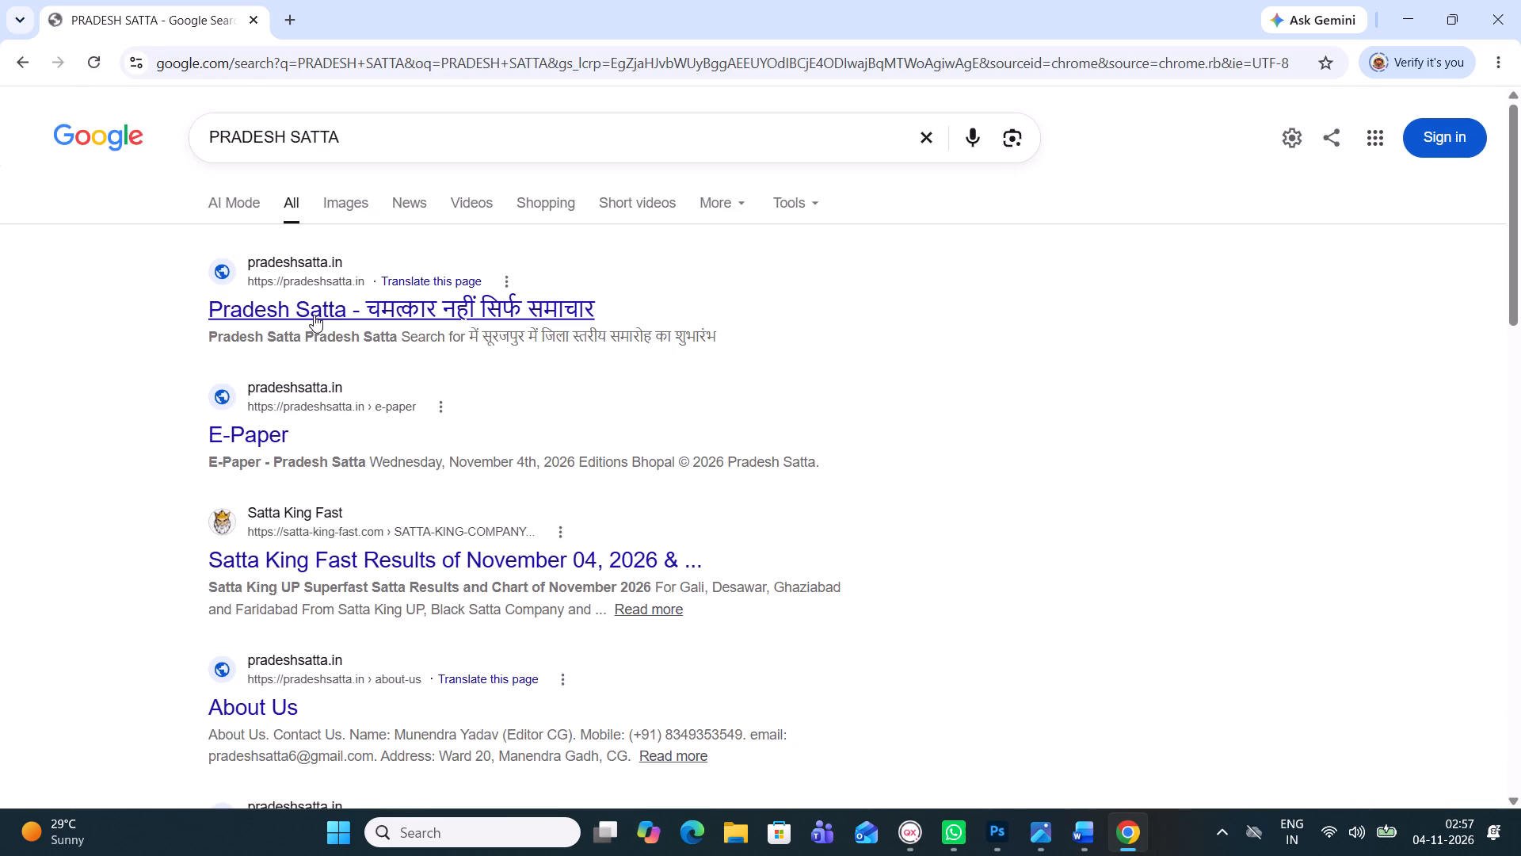
Open the Bhopal edition of the e-paper on the Pradesh Satta website and view its page 4.
click(363, 311)
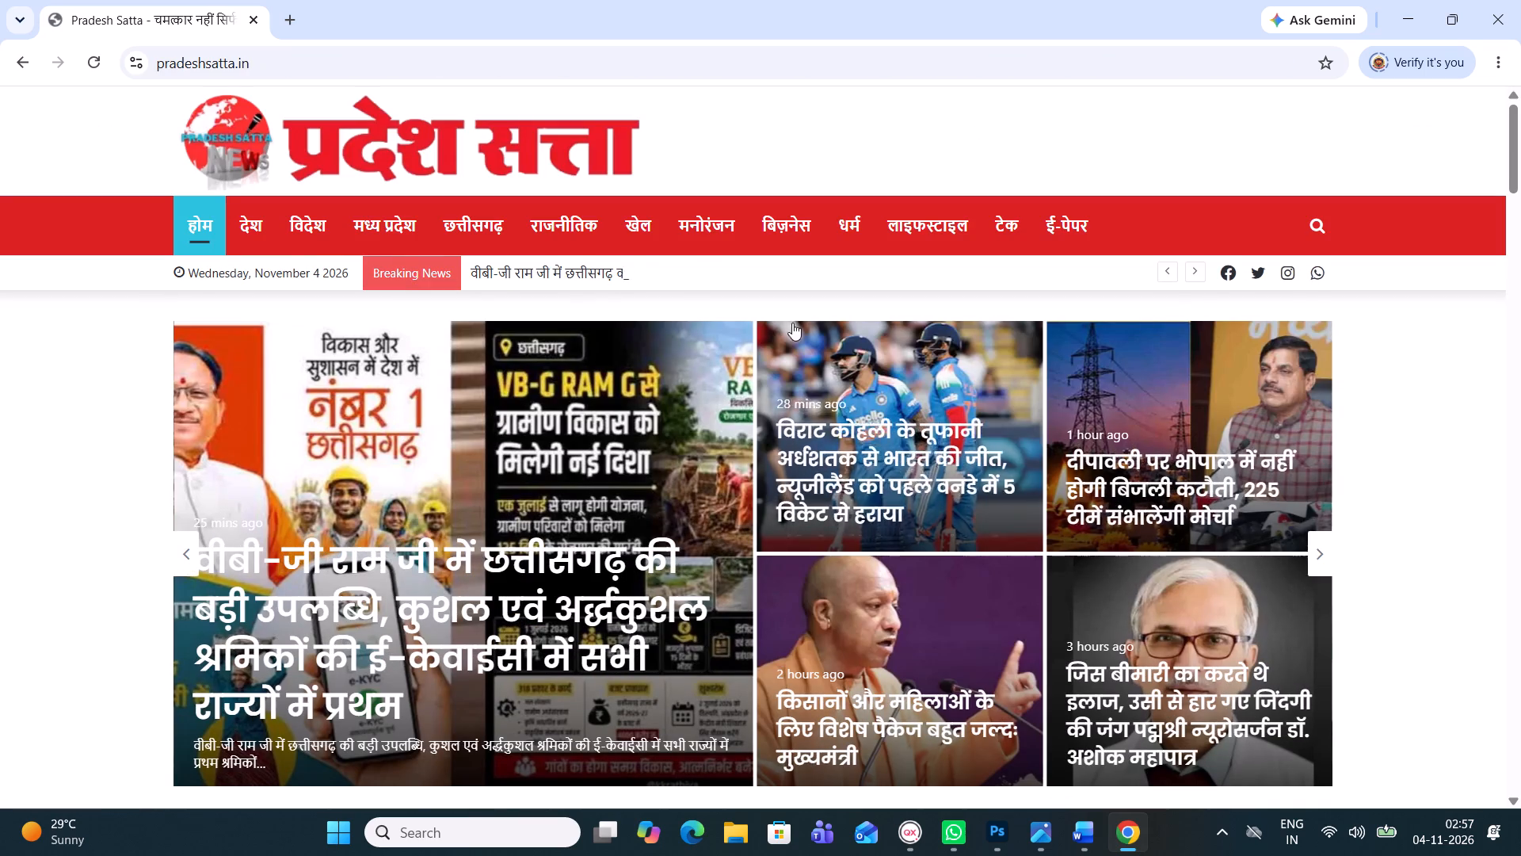
click(1067, 222)
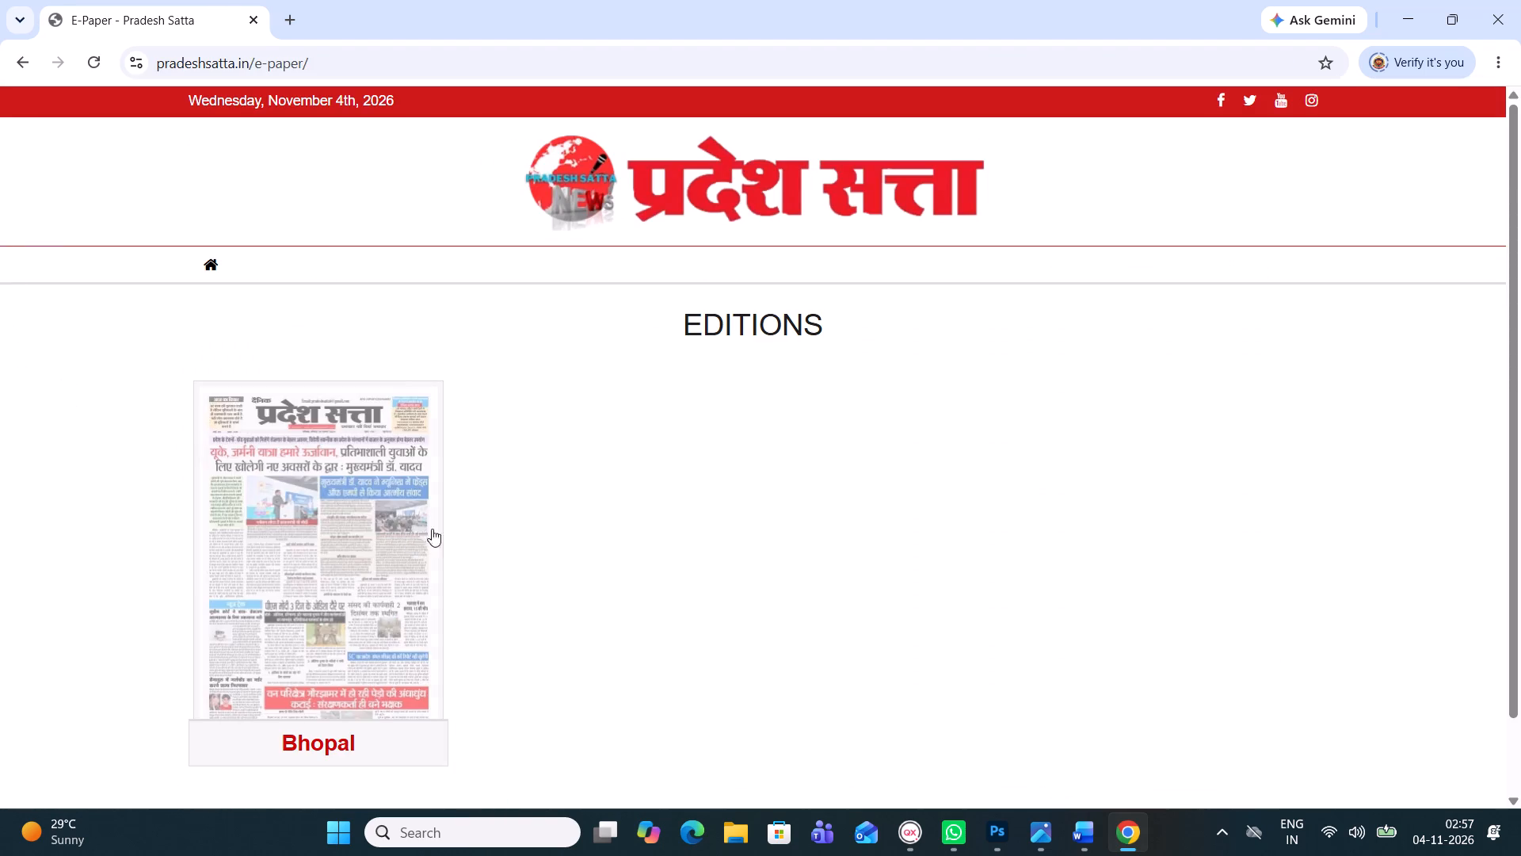
click(307, 498)
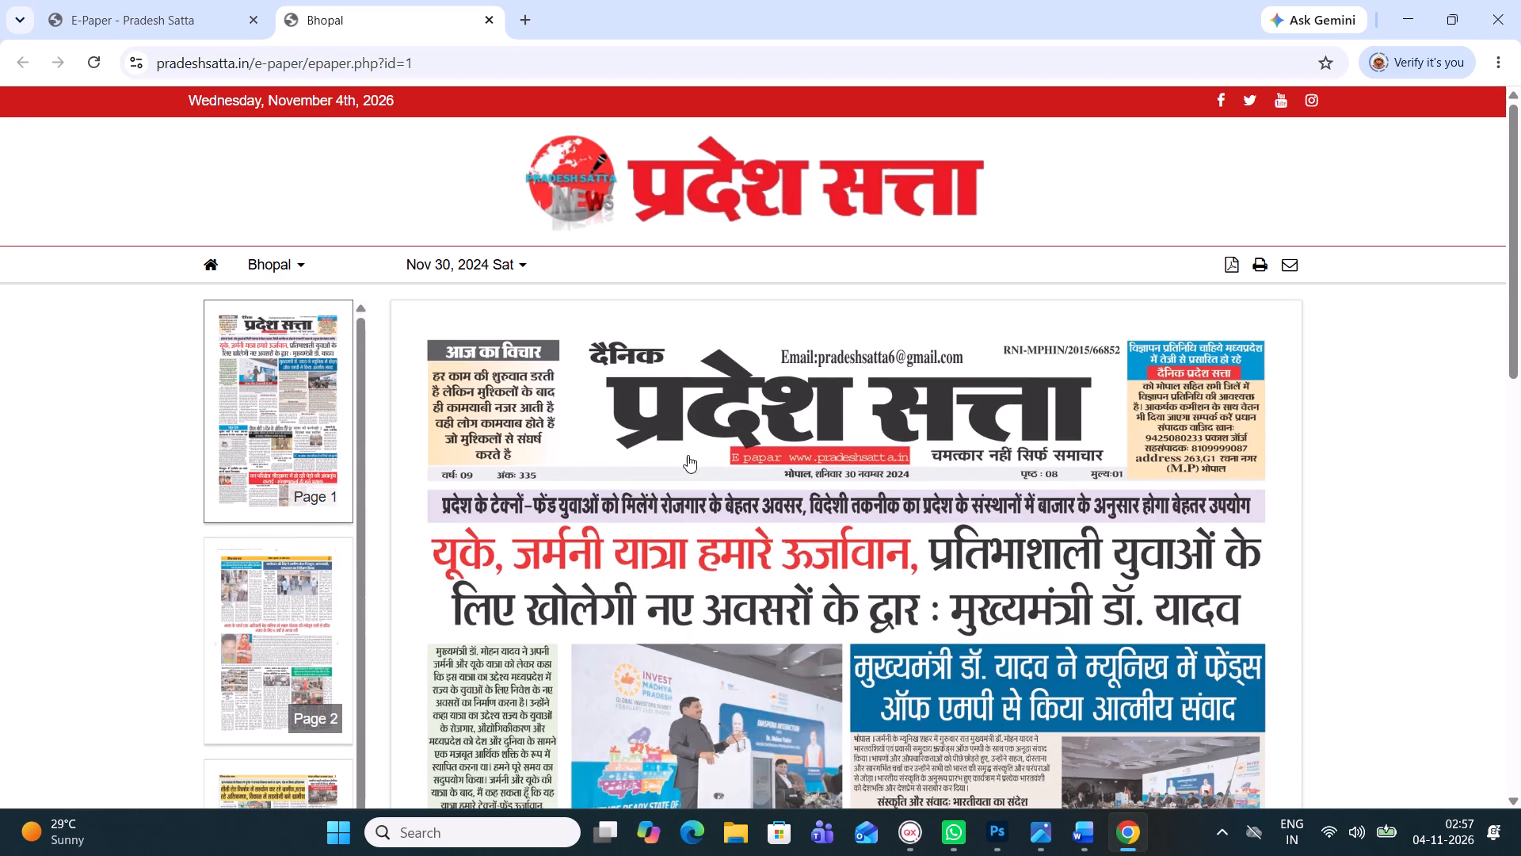
scroll(270, 443, up, 1)
scroll(270, 443, down, 1)
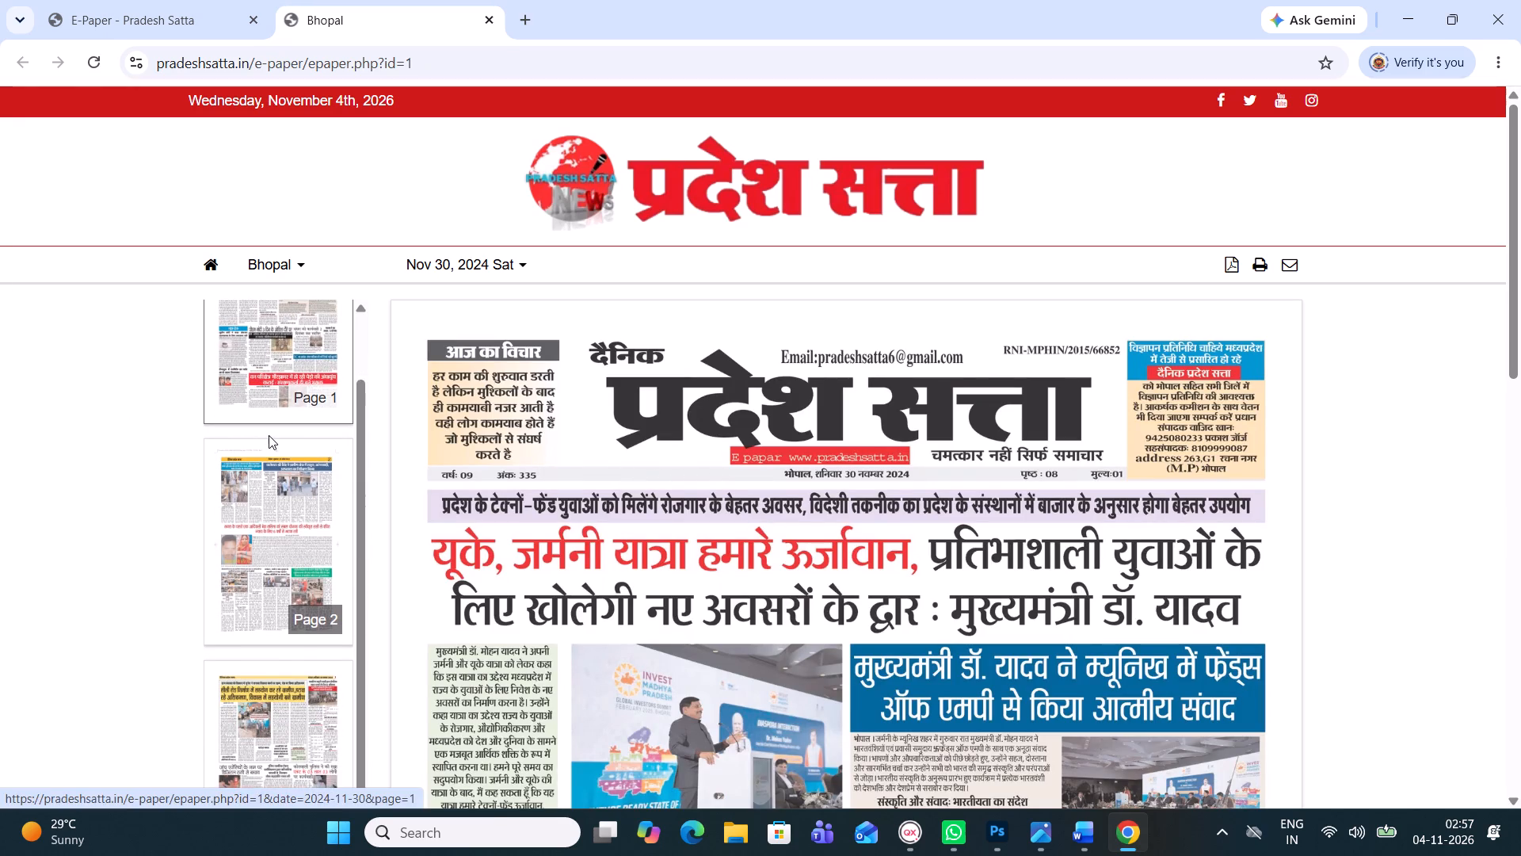
scroll(269, 435, down, 2)
scroll(335, 557, down, 2)
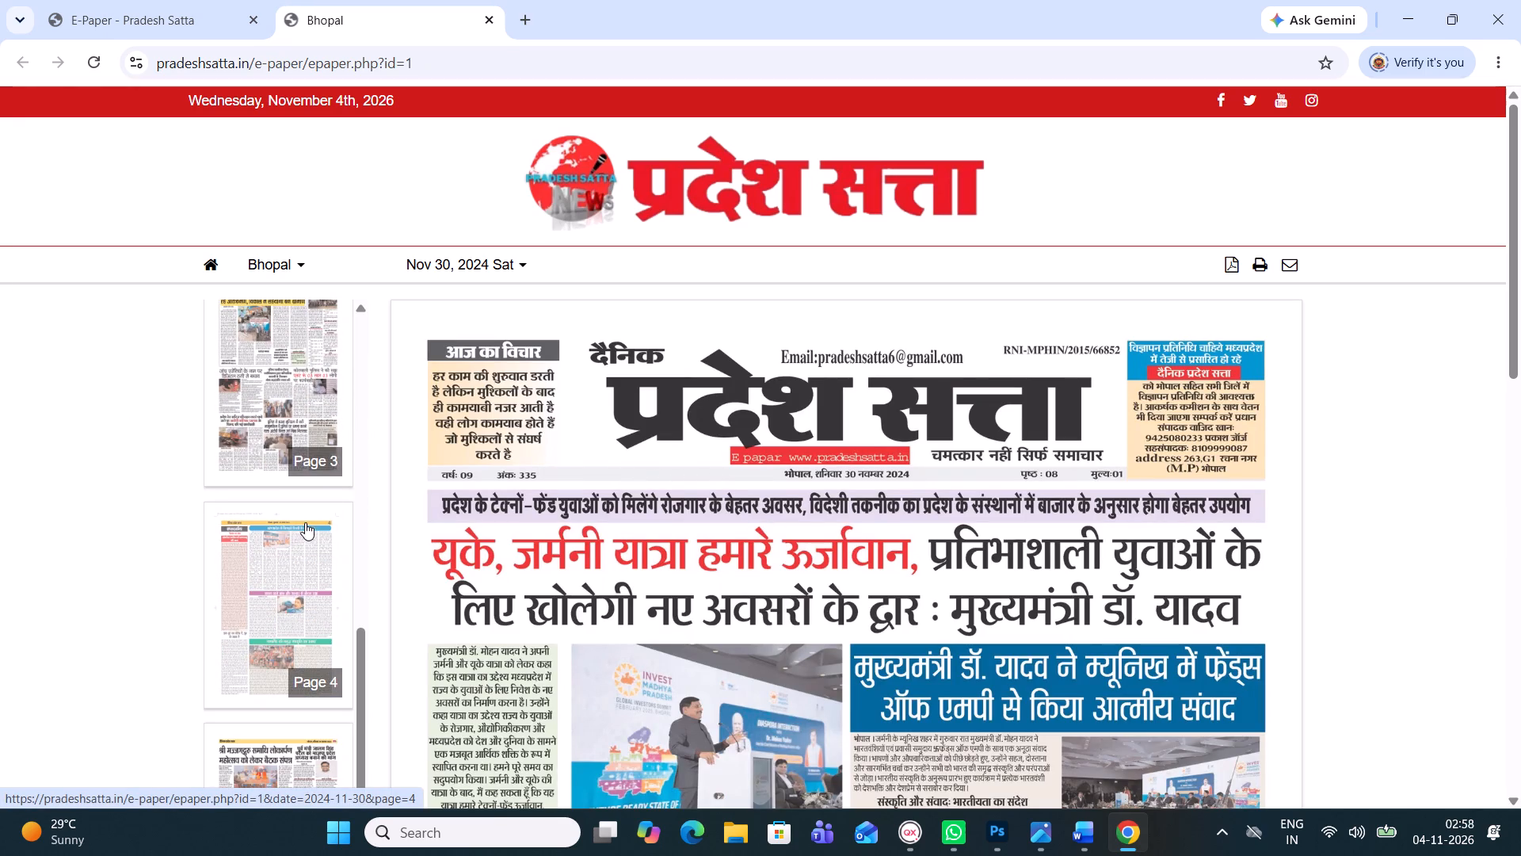
click(283, 588)
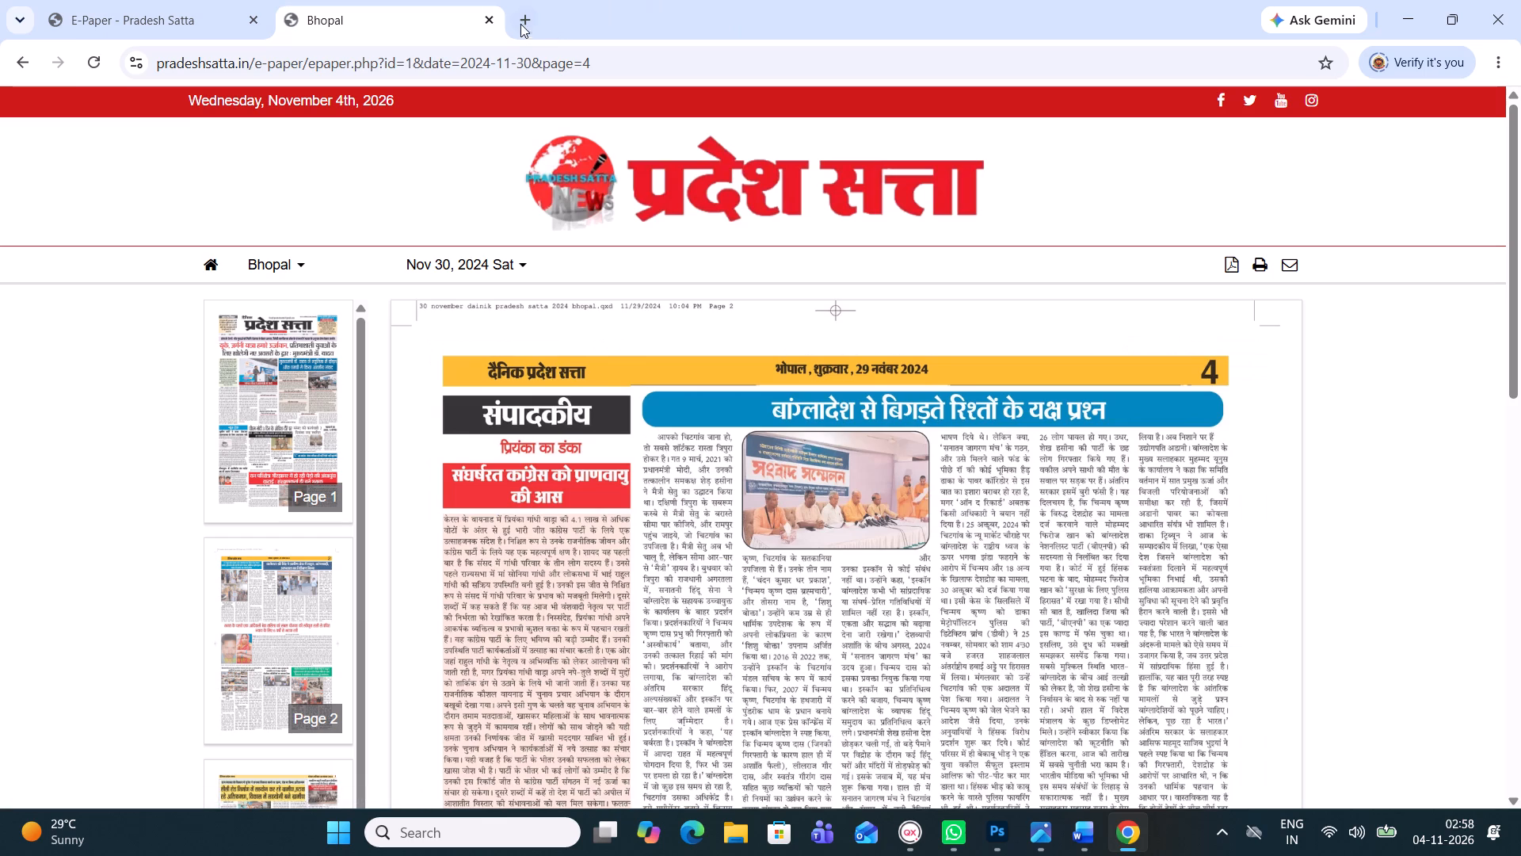
Search the web for satta sudhar epaper in a new browser tab.
click(526, 18)
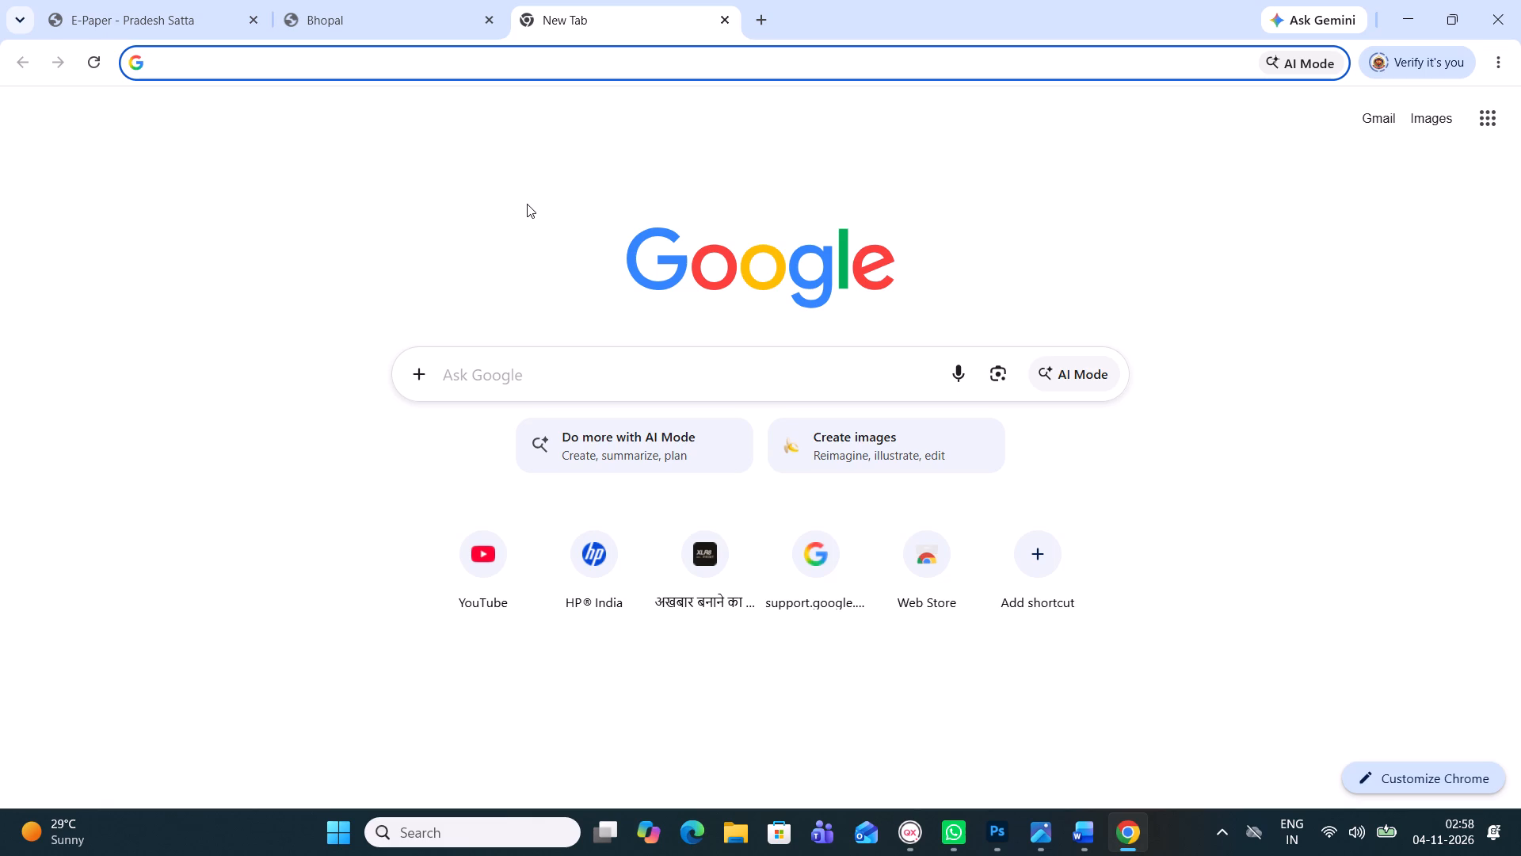
text(satta)
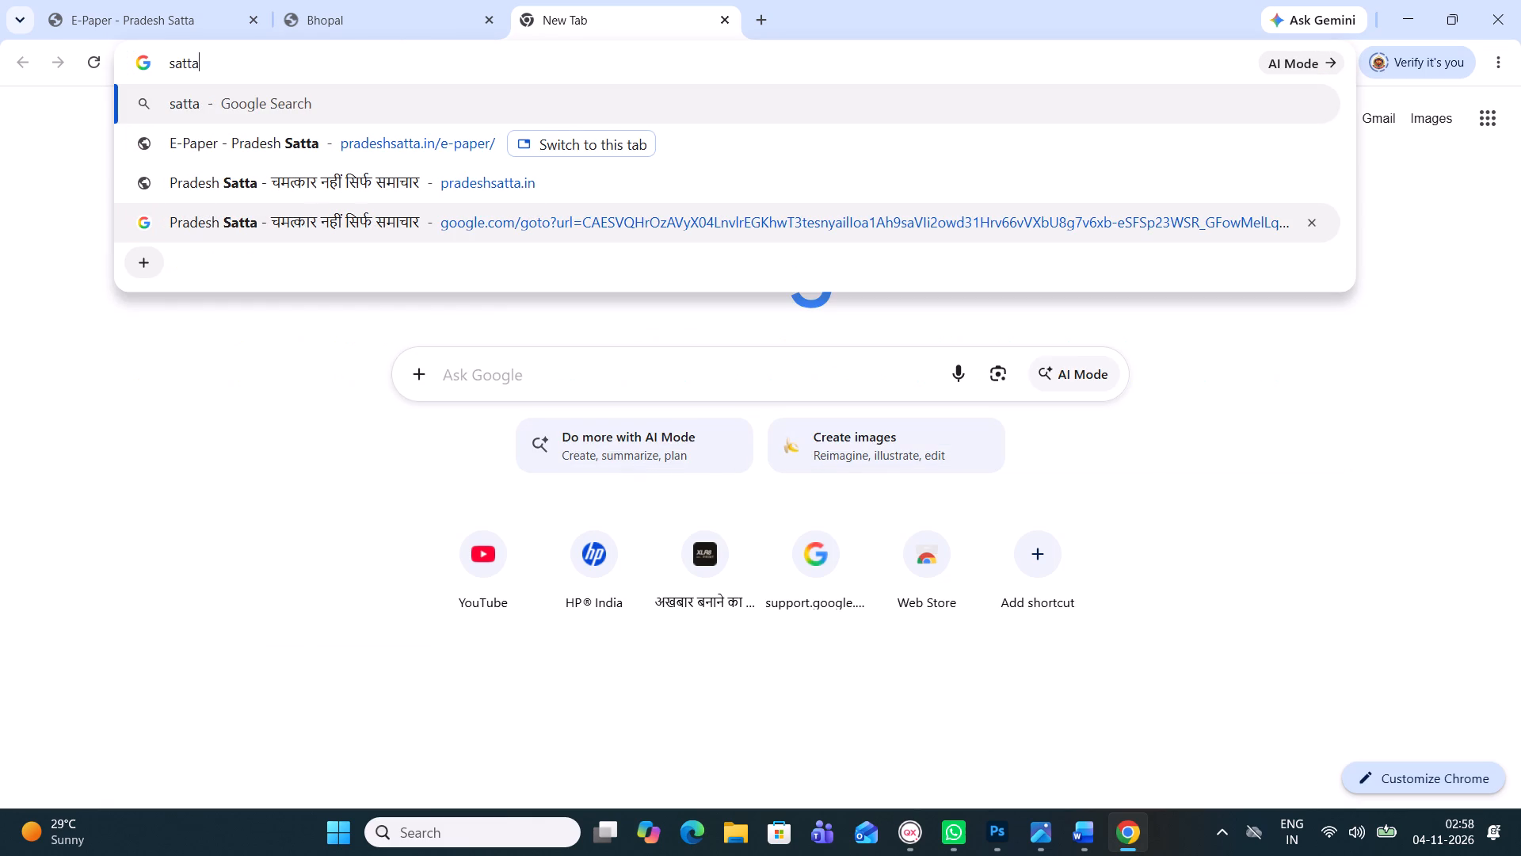
key(space)
text(su)
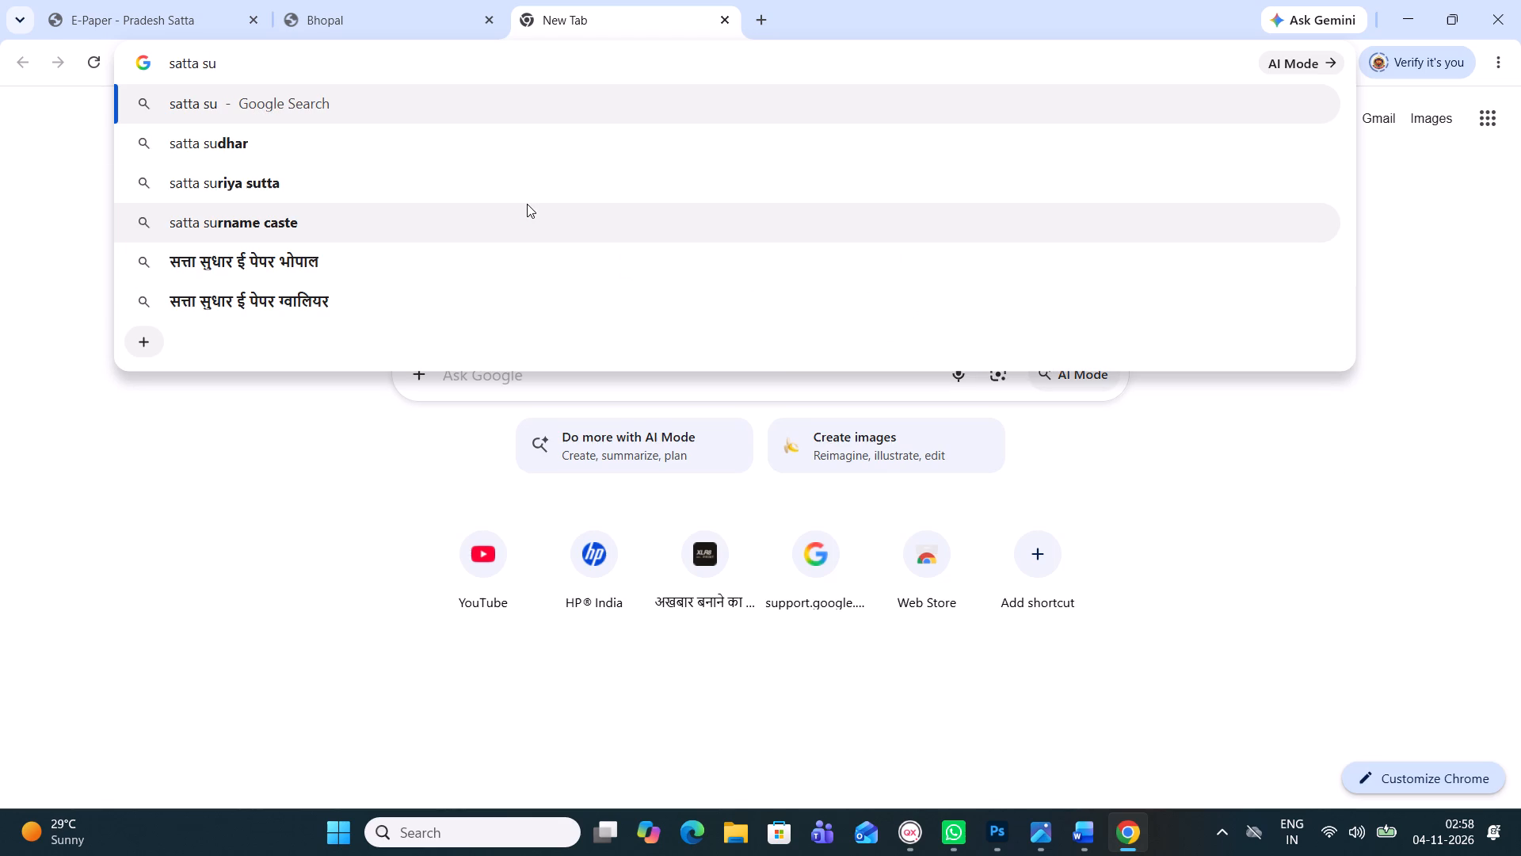
key(Down)
key(space)
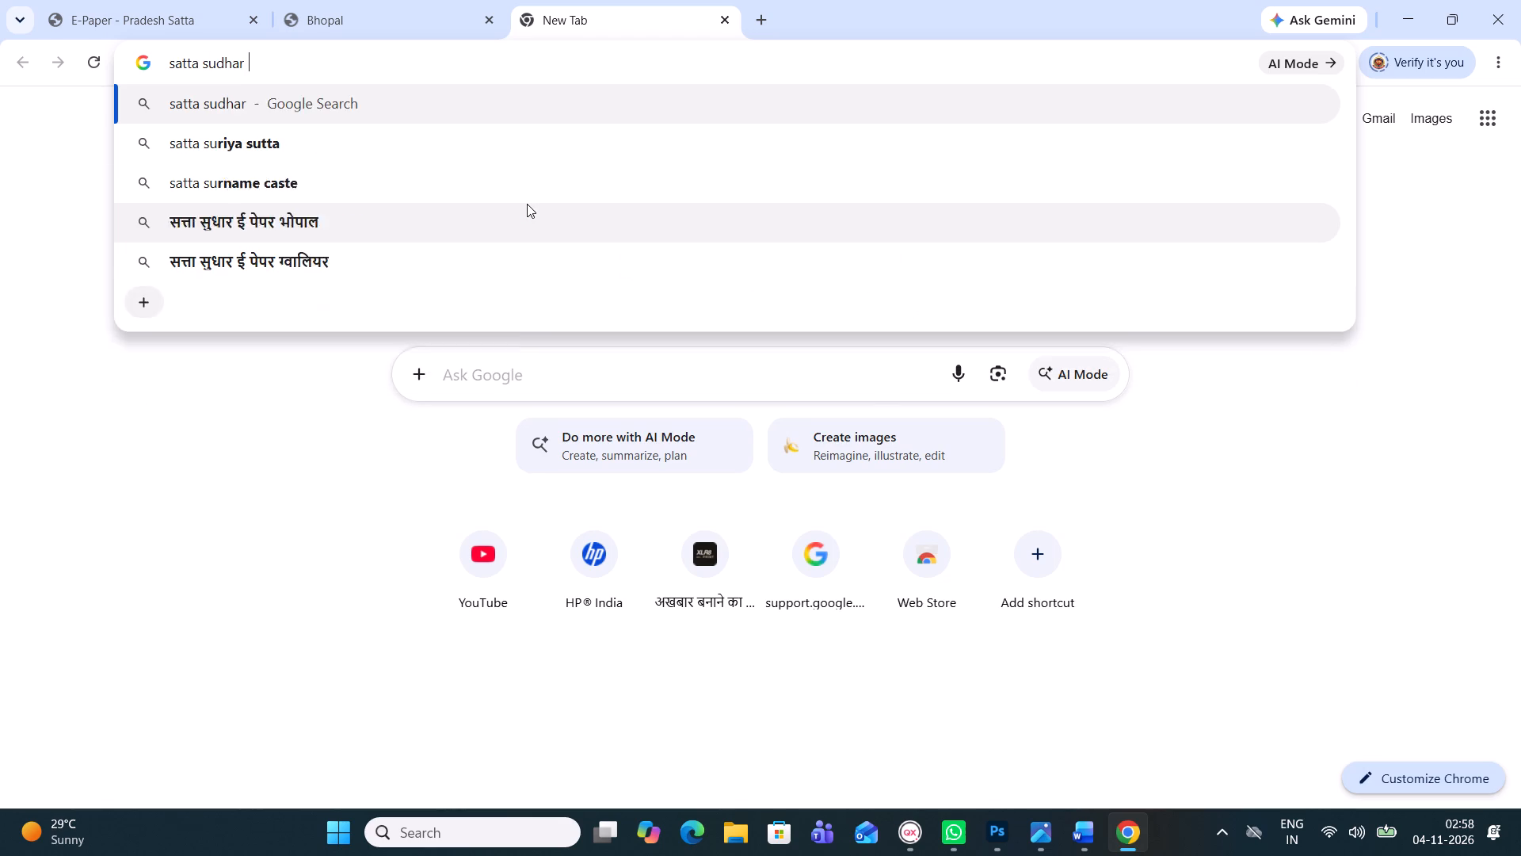
text(ep)
text(aper)
key(Return)
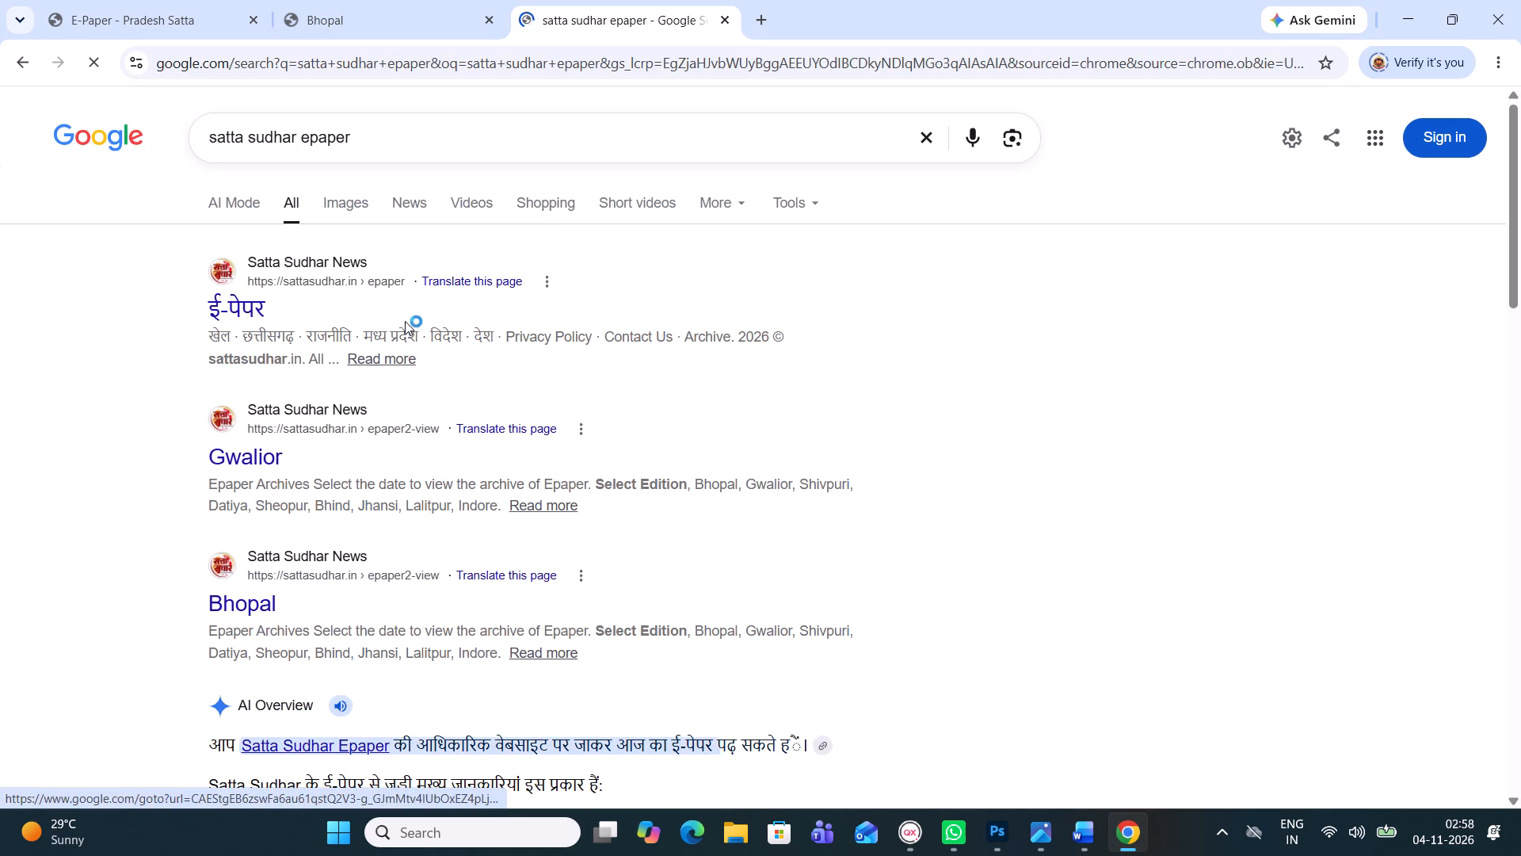
Open the Bhopal edition from the e-paper page of the Satta Sudhar website.
click(246, 299)
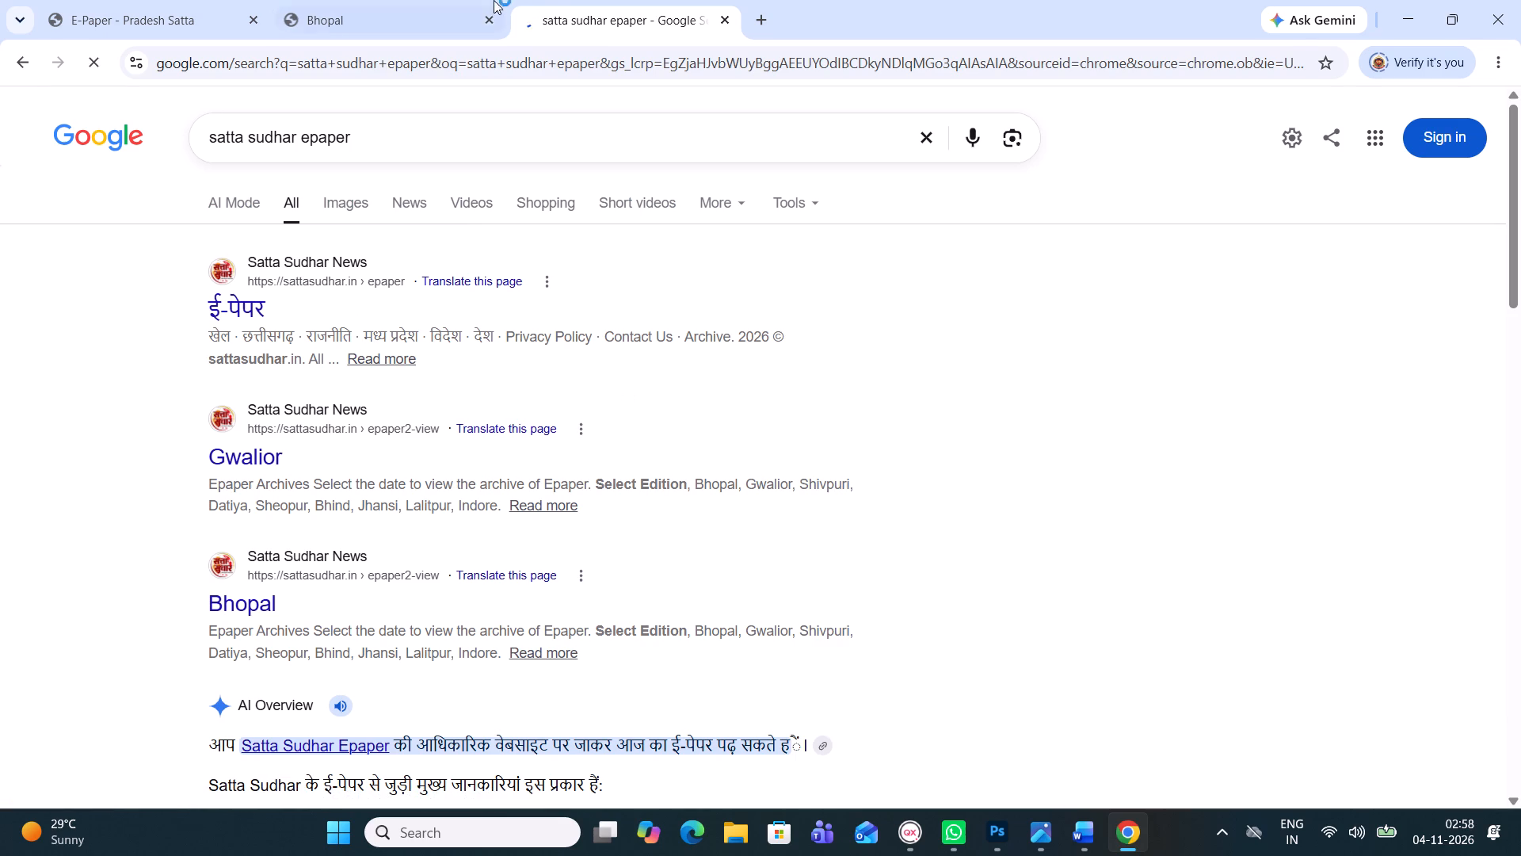
scroll(0, 437, down, 3)
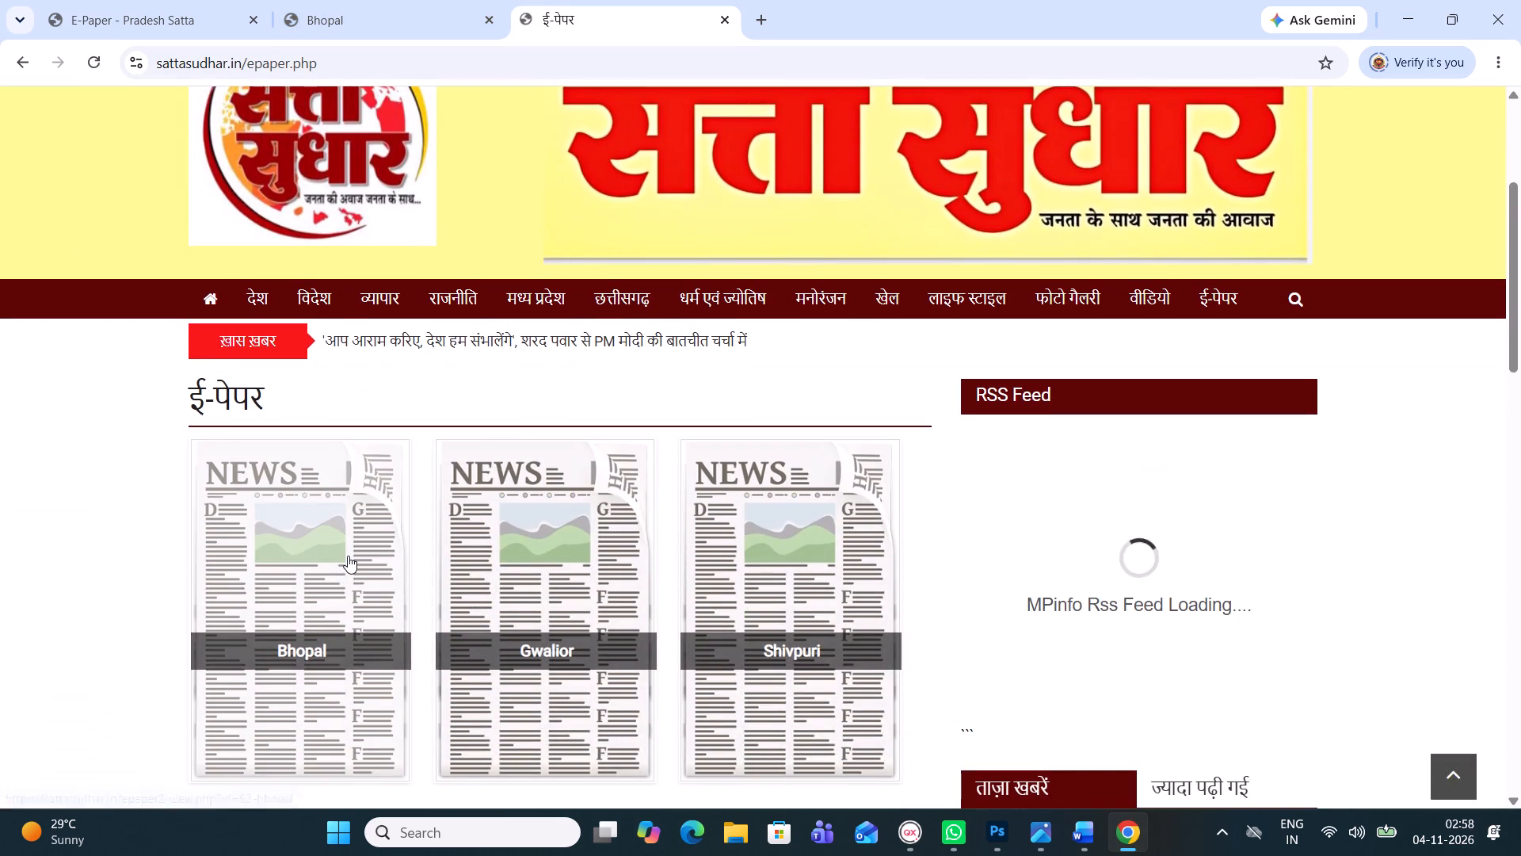
click(348, 556)
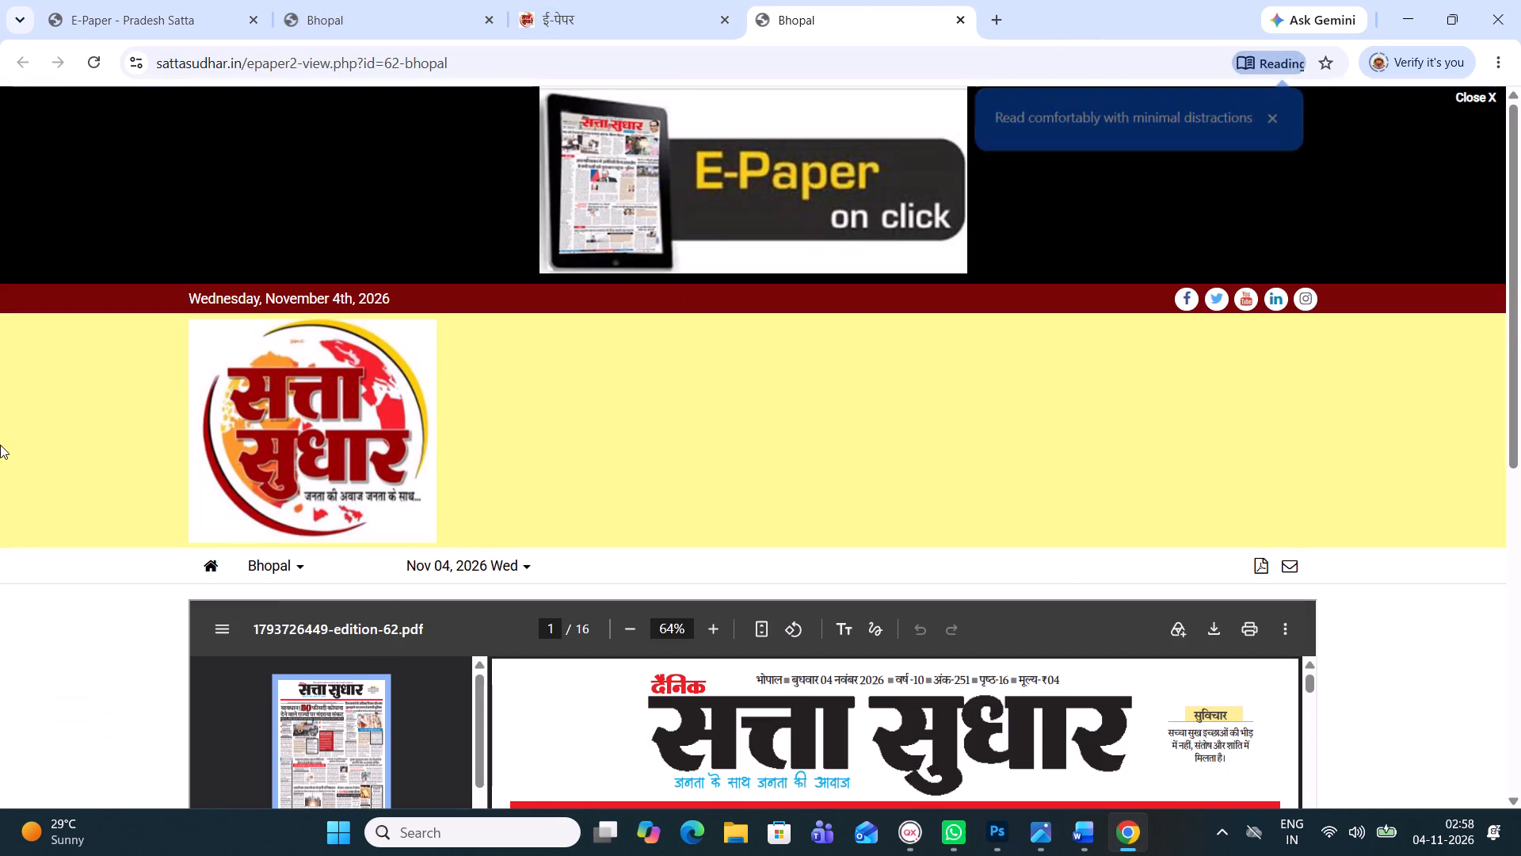
scroll(0, 433, up, 1)
scroll(67, 433, down, 2)
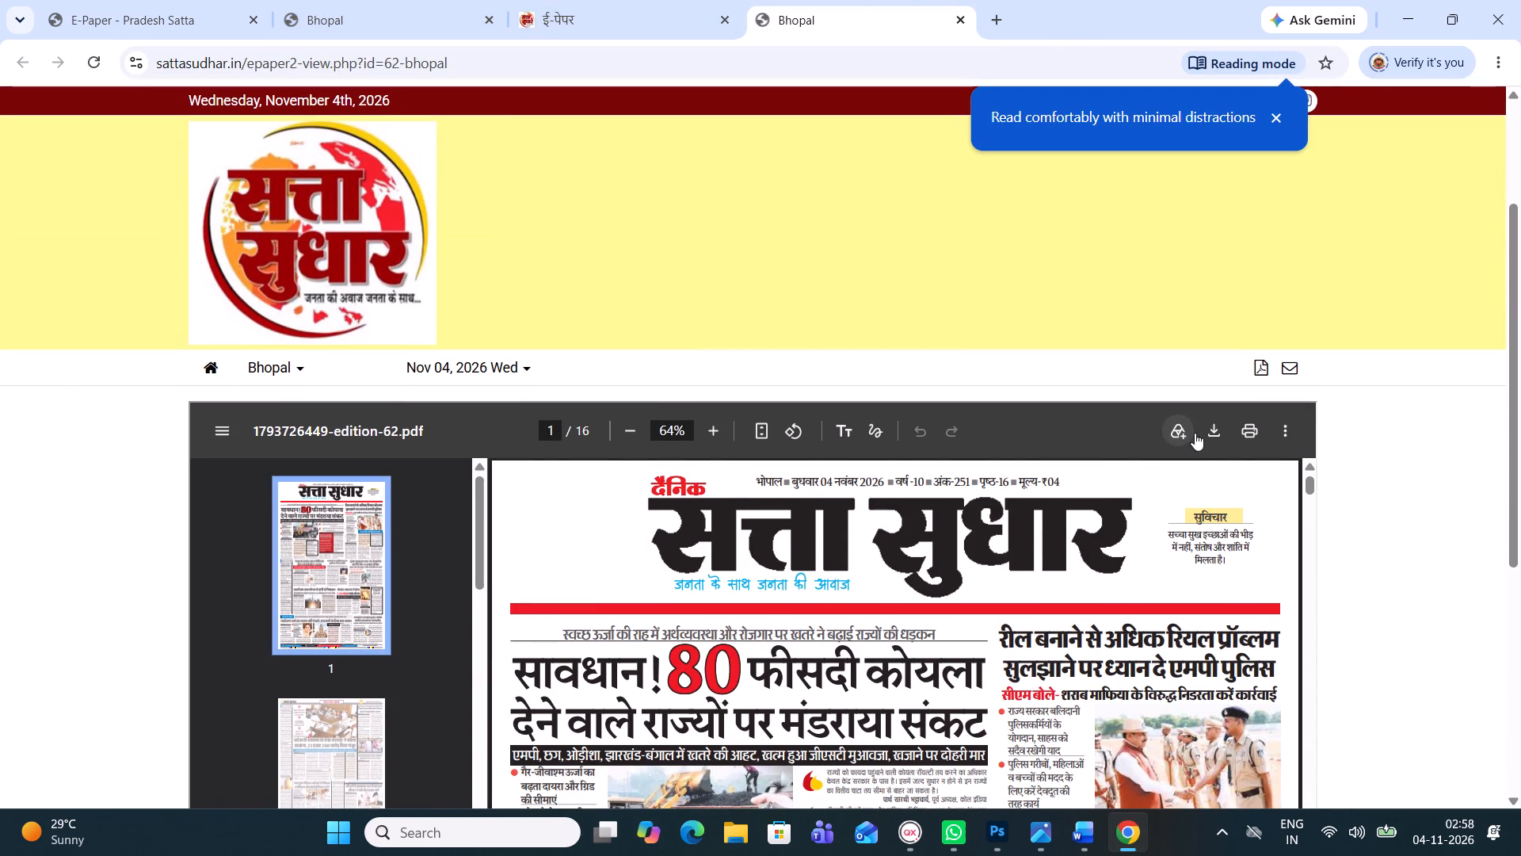
click(1215, 434)
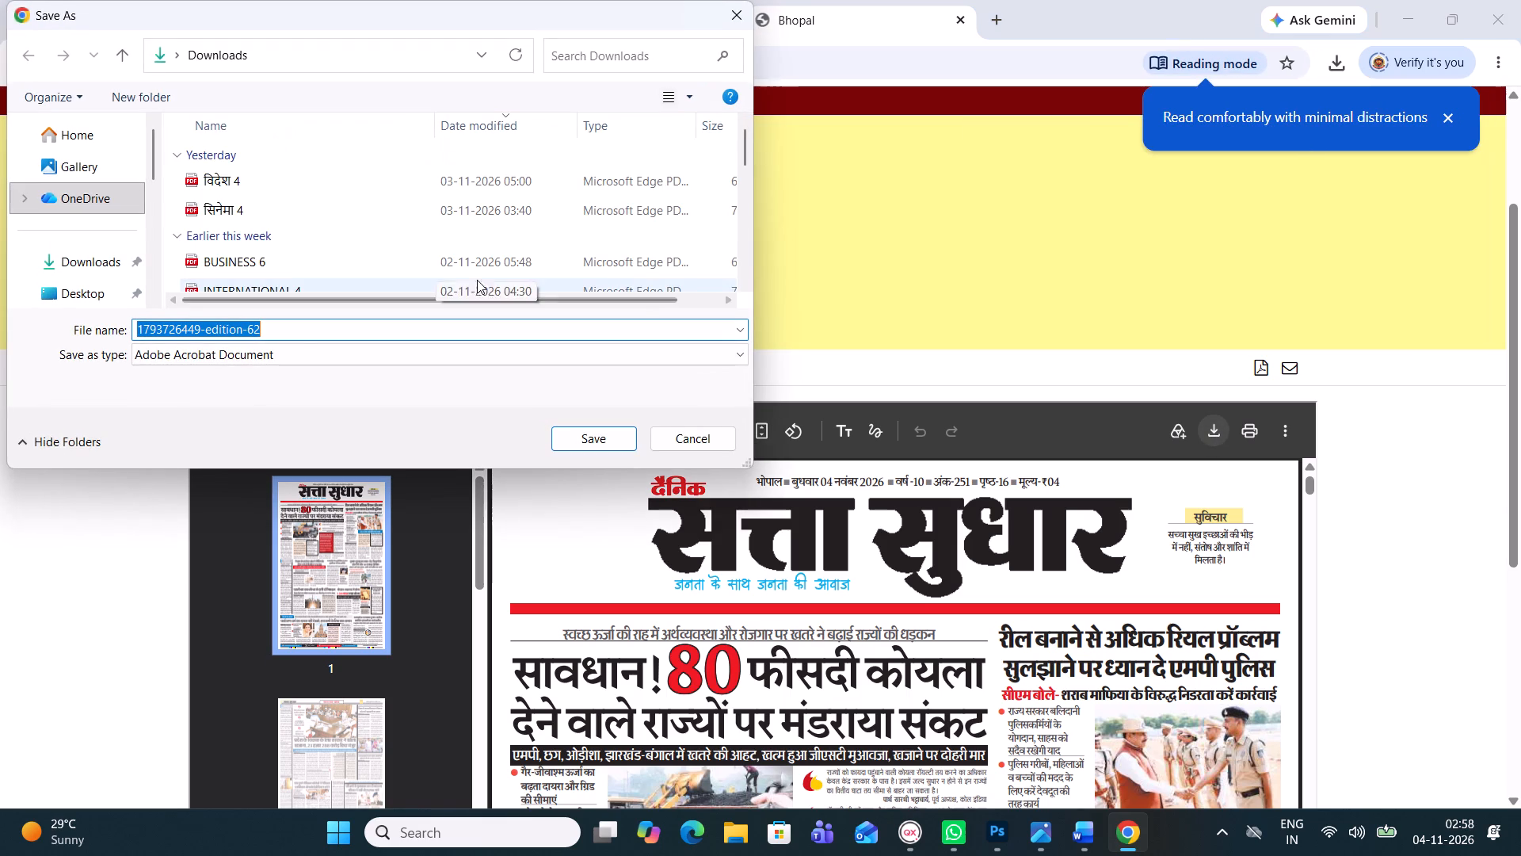
click(598, 442)
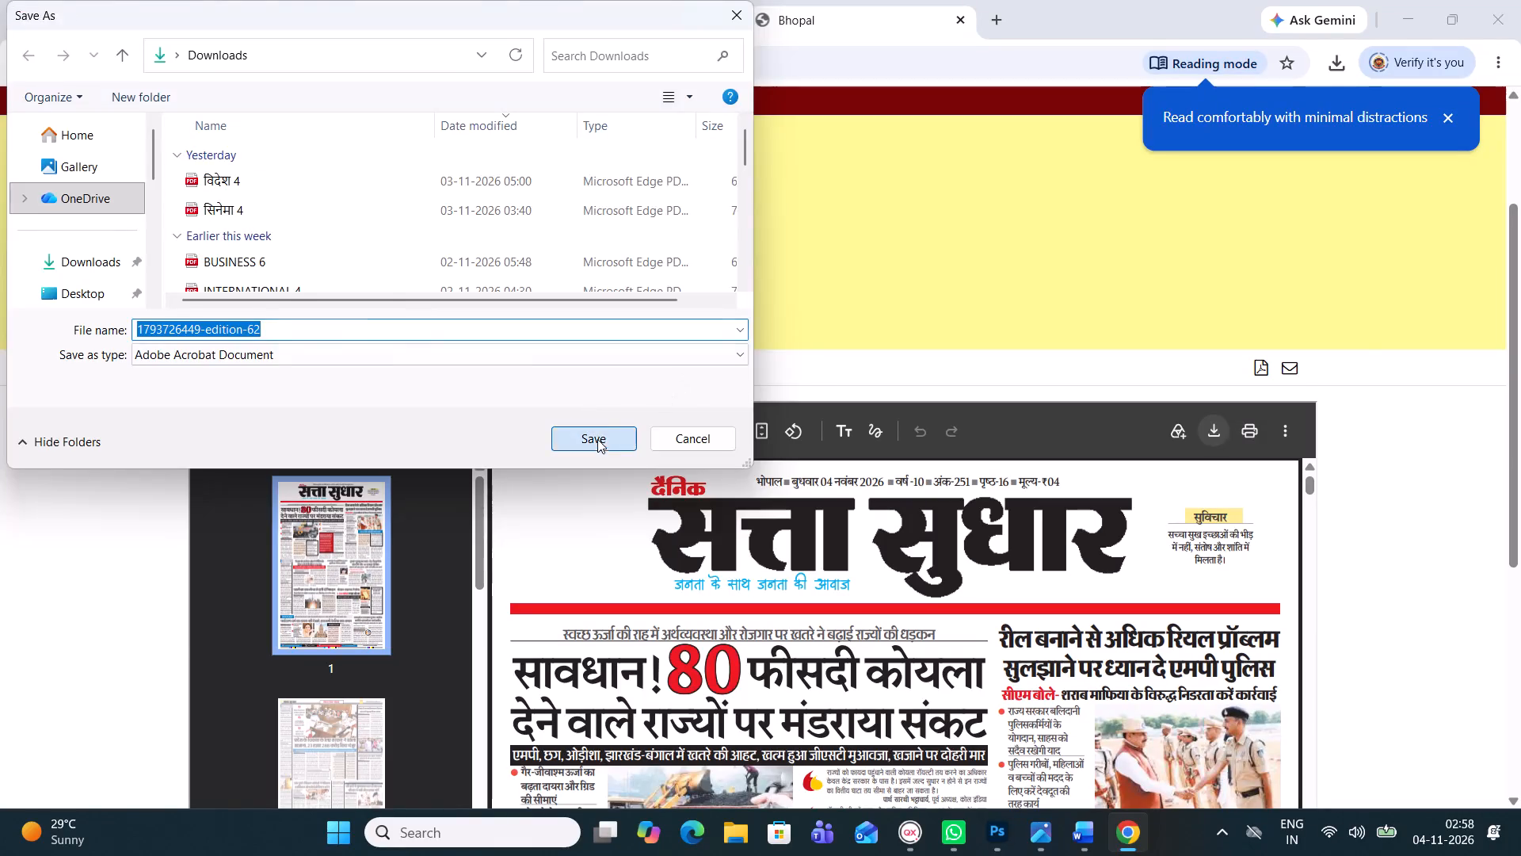
Open the downloaded edition PDF, look over its front page, and go to page 3.
drag(1198, 121, 1081, 7)
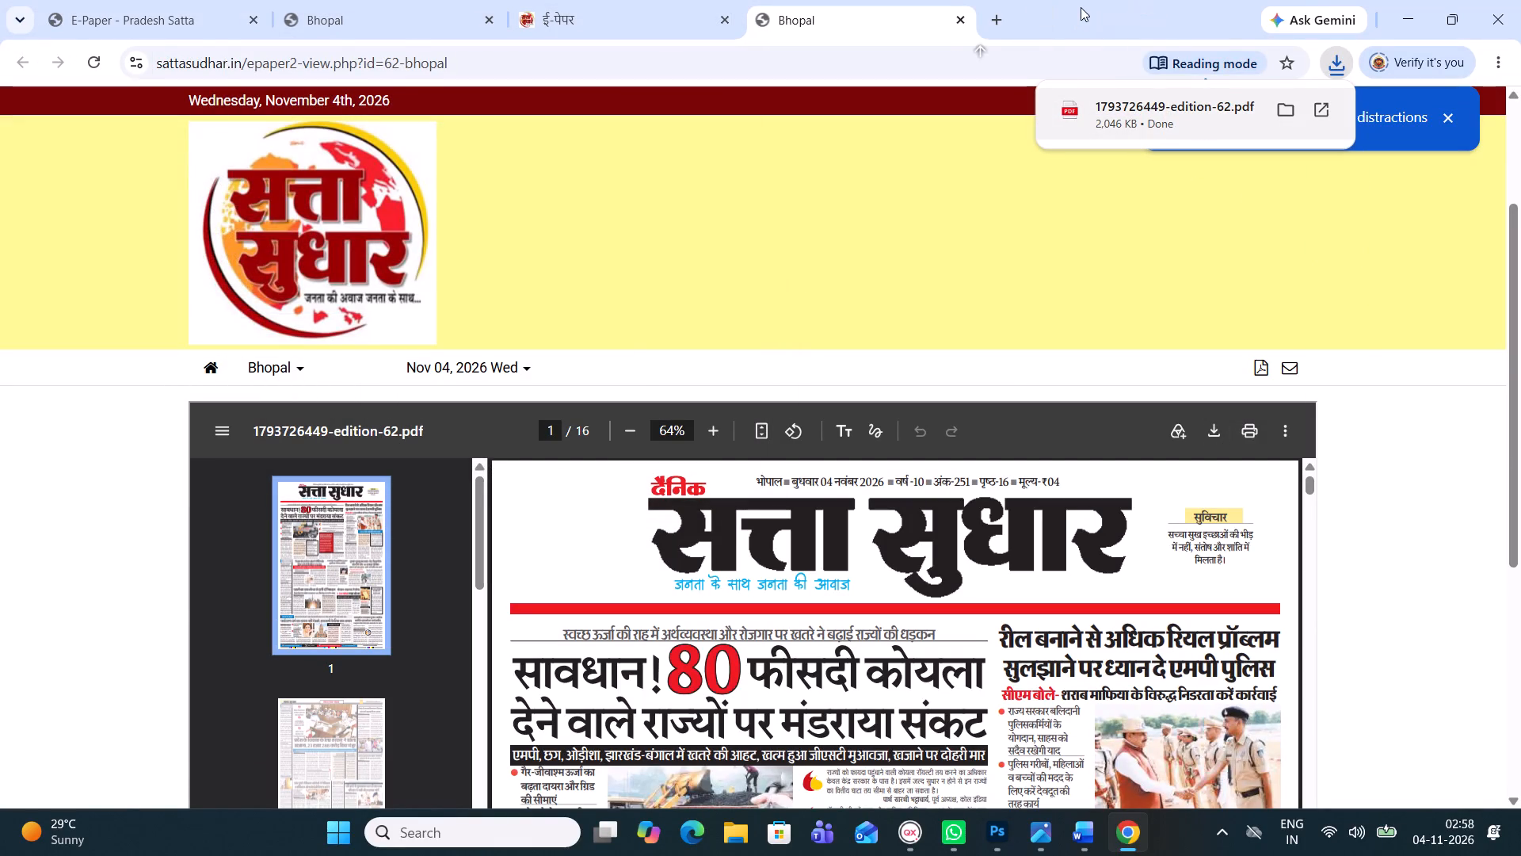
click(751, 348)
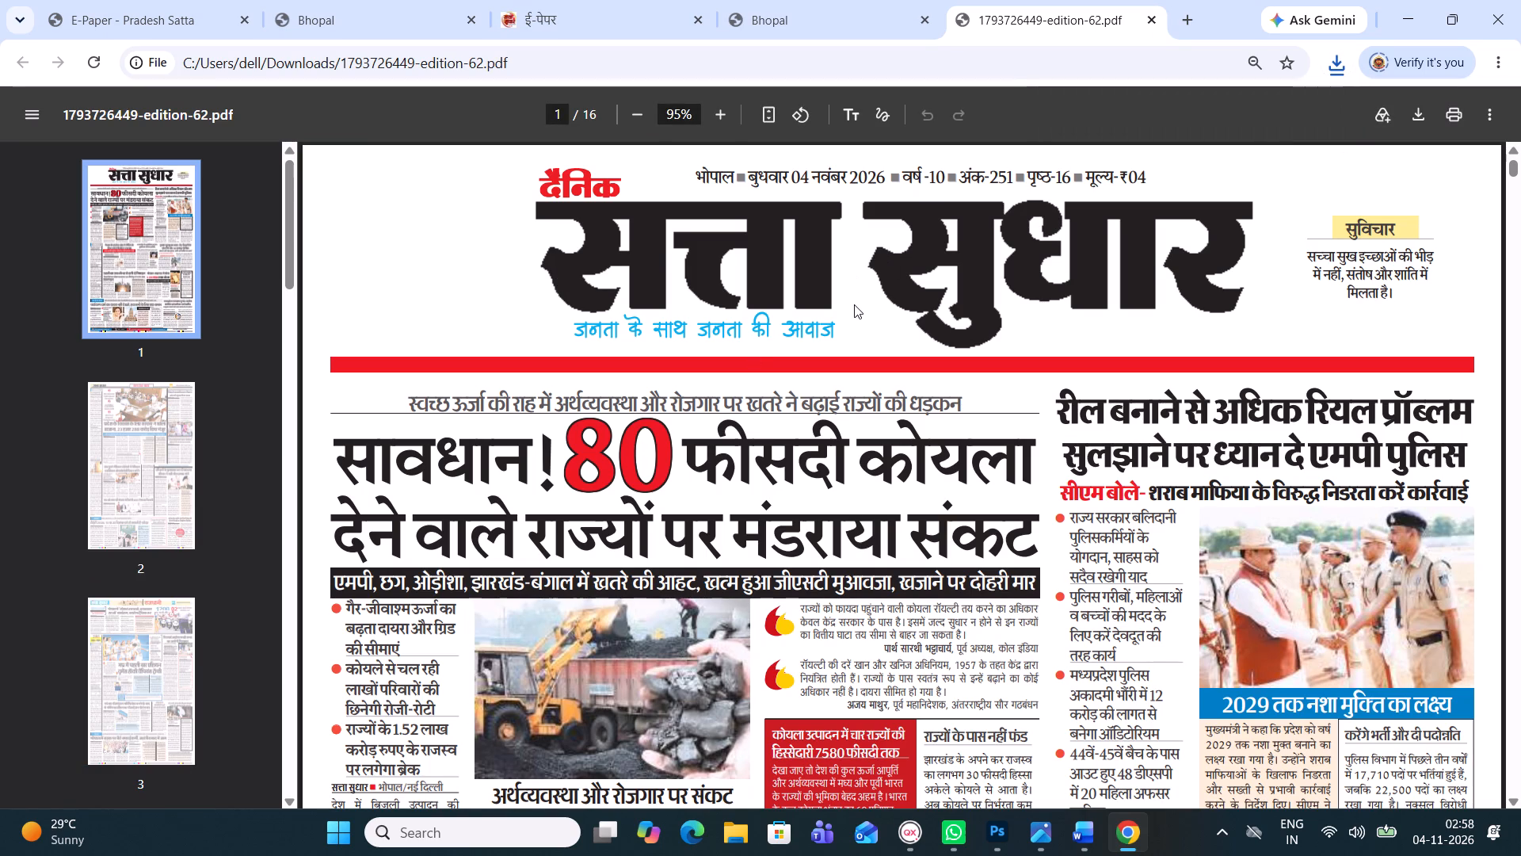
scroll(862, 297, down, 1)
scroll(844, 387, up, 1)
scroll(842, 381, down, 2)
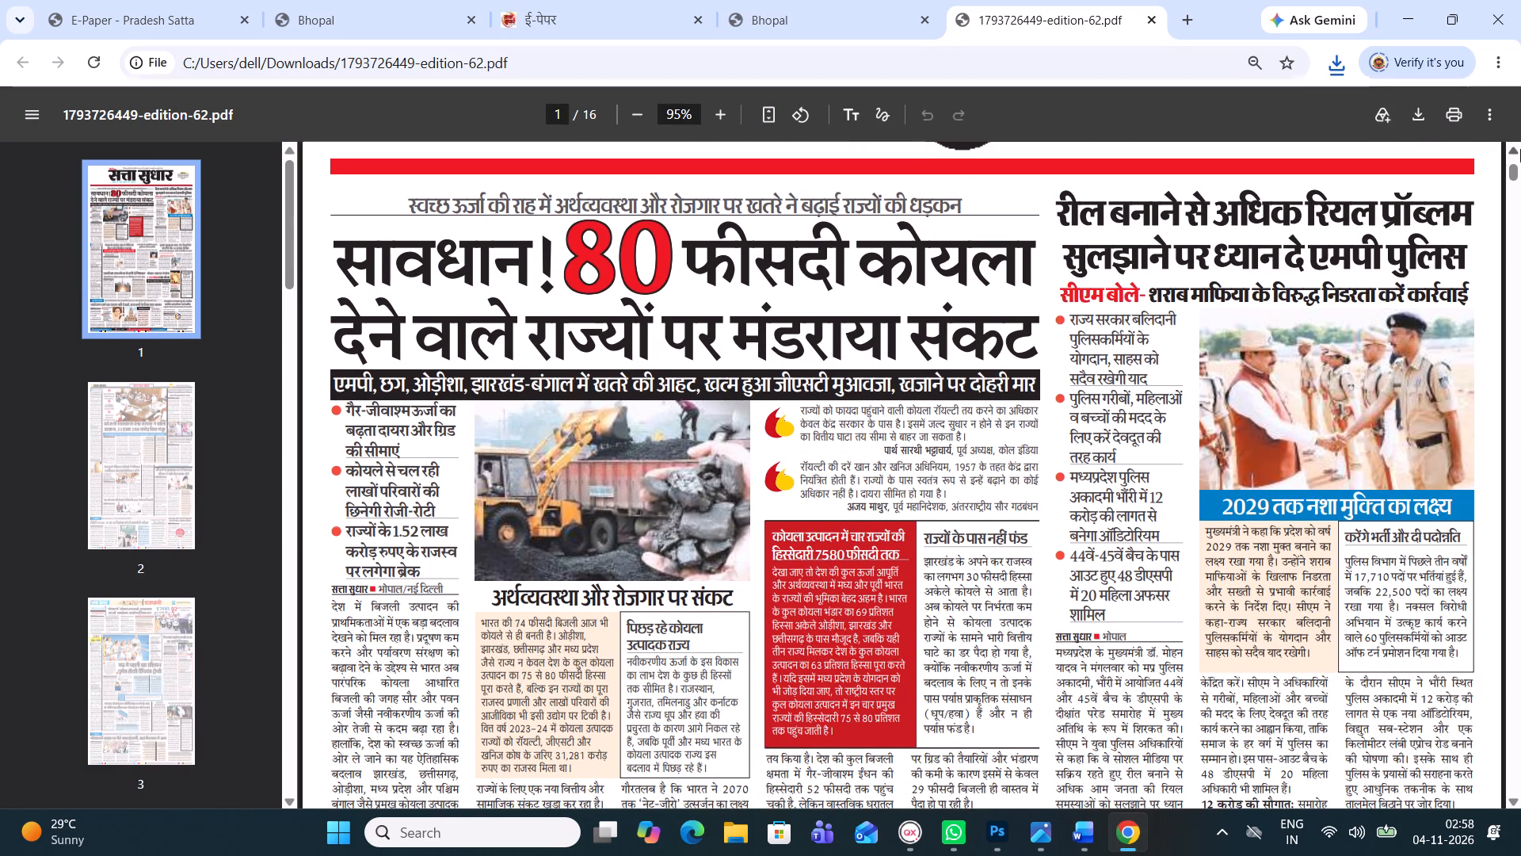
click(105, 652)
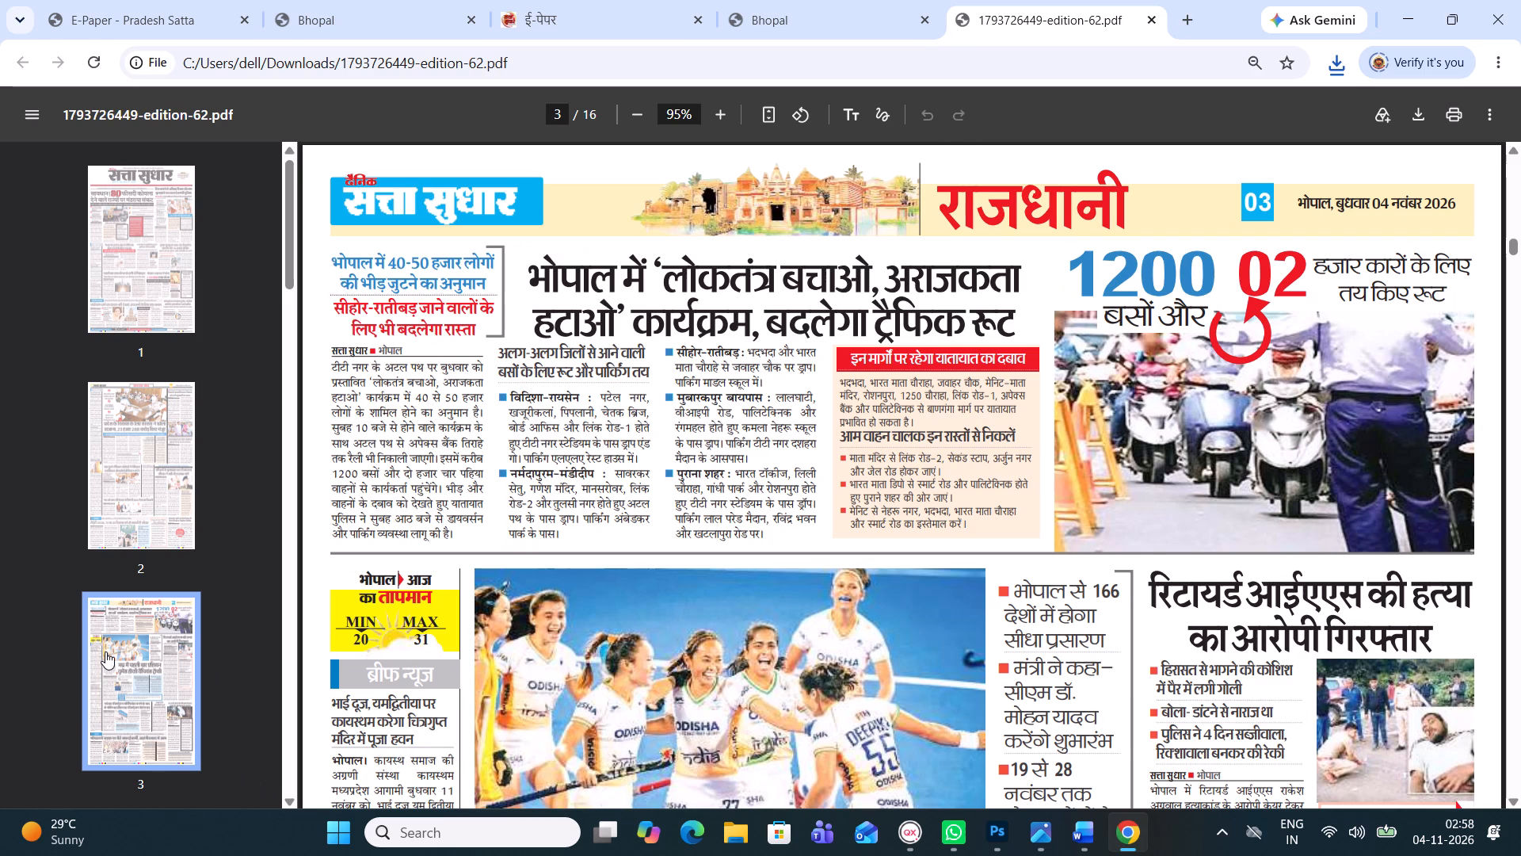
Look over the upper half of page 3 of the edition PDF and go to page 6.
triple_click(1513, 805)
click(1513, 804)
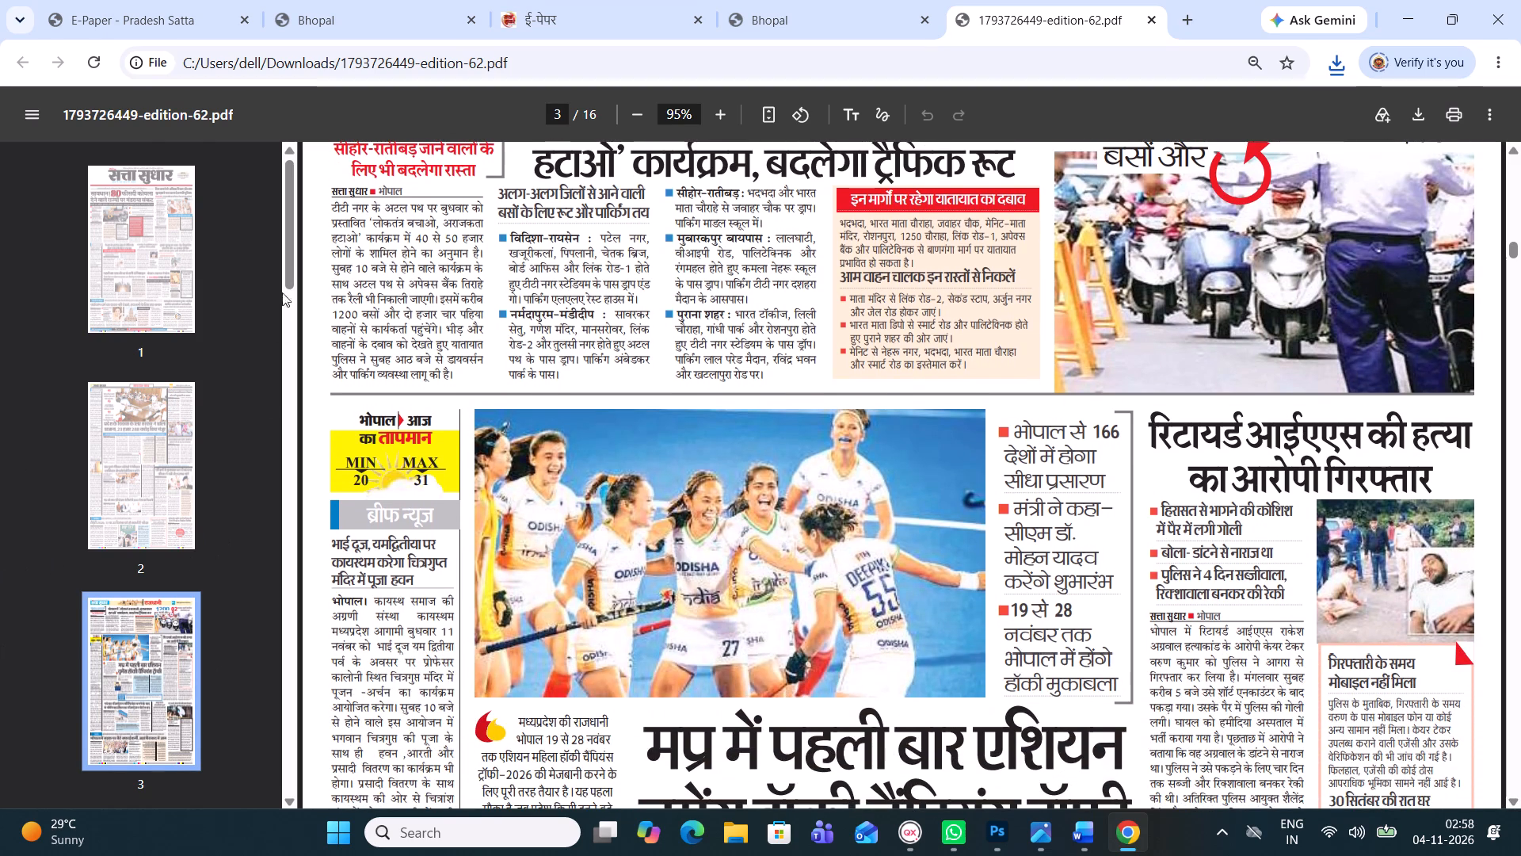
drag(288, 268, 296, 340)
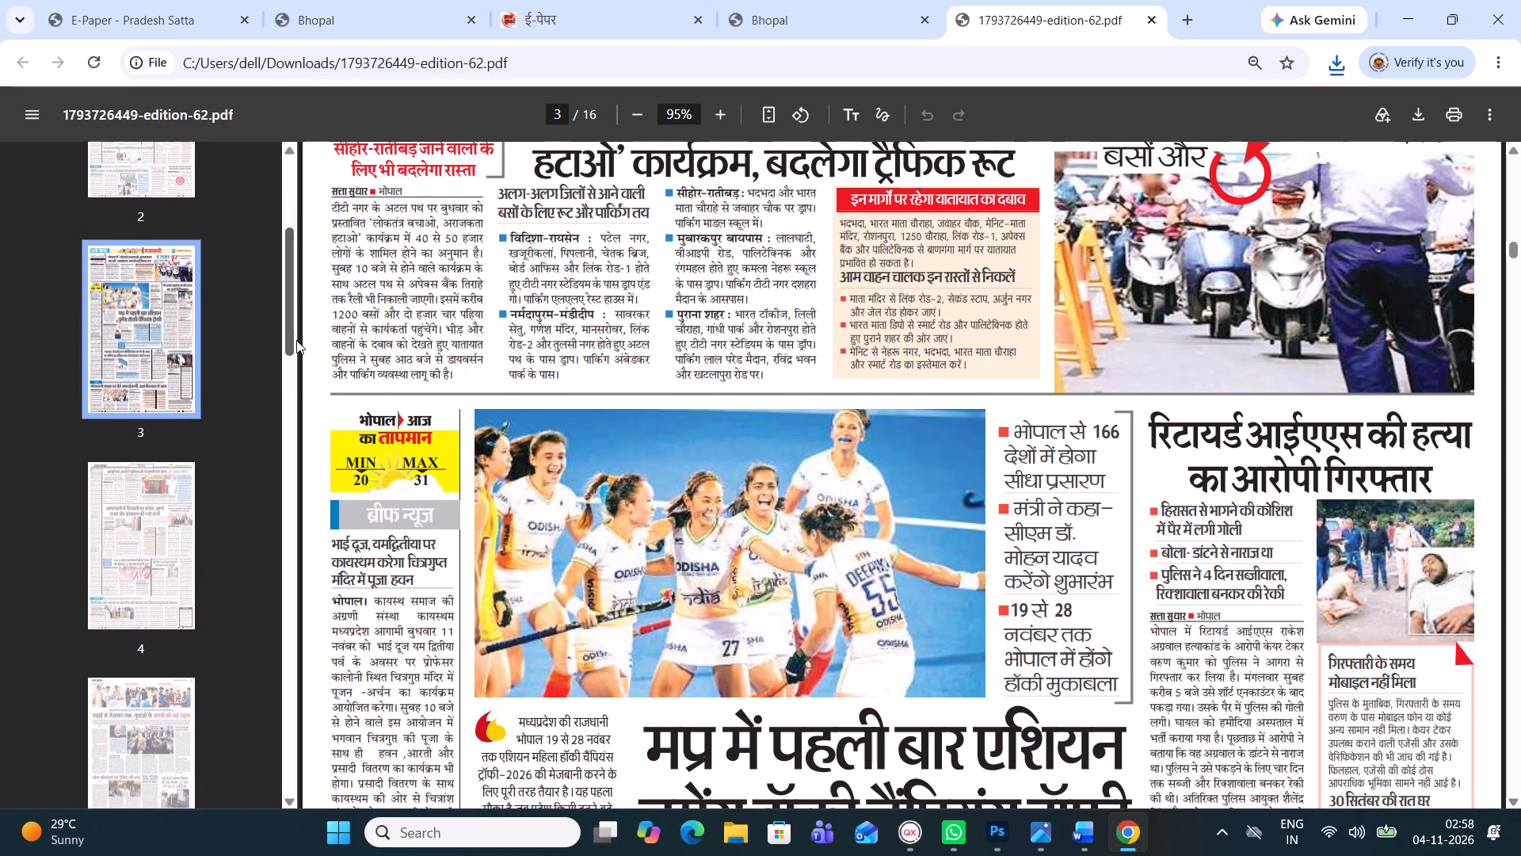
drag(296, 340, 289, 408)
click(135, 605)
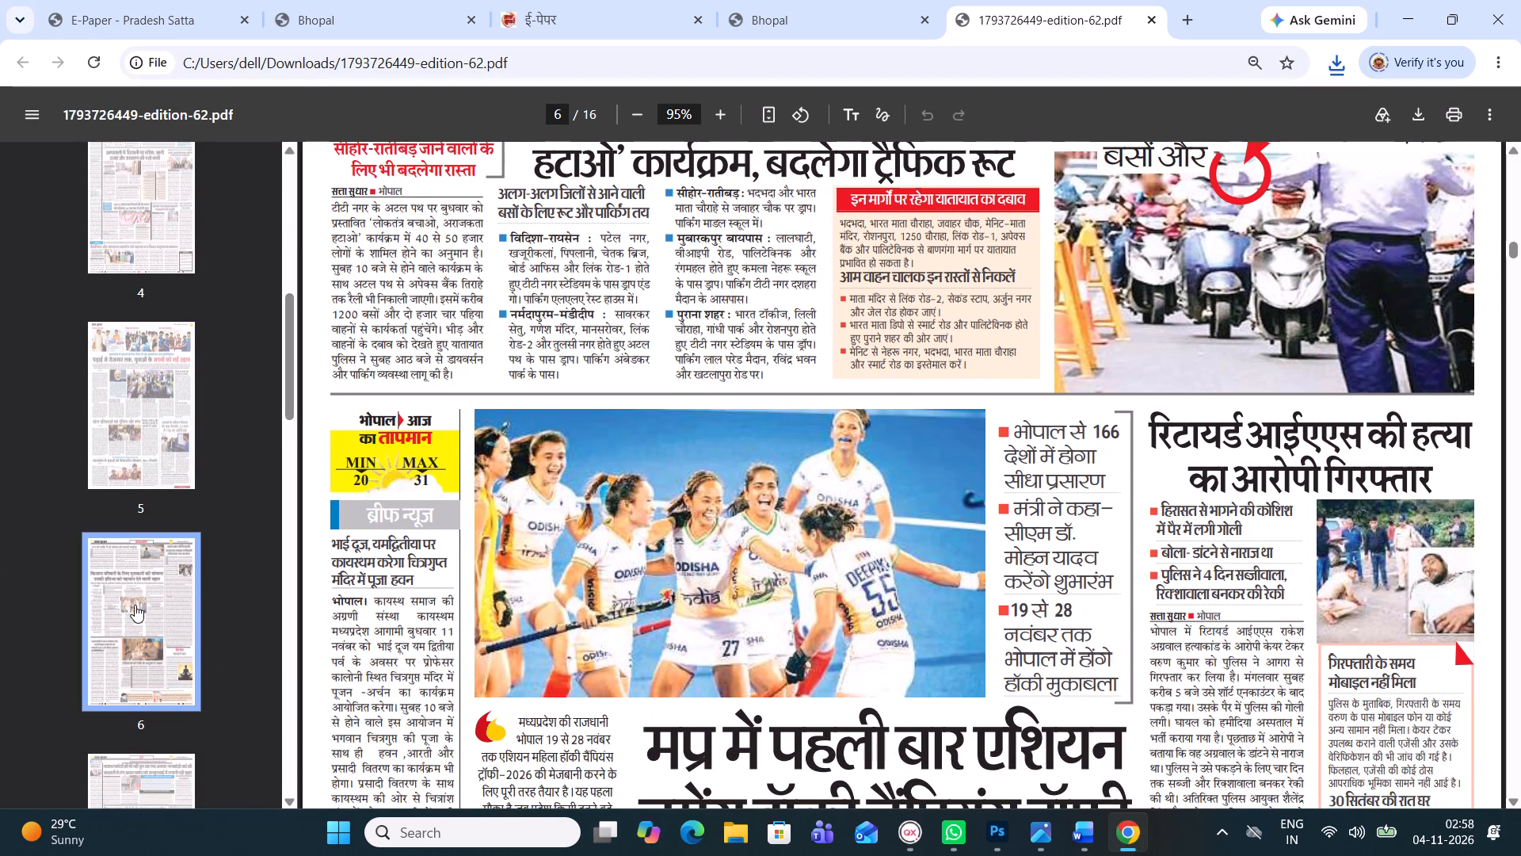
Examine the layout of the editorial page 6, from its top articles down to the feature story on gifts for women.
click(829, 334)
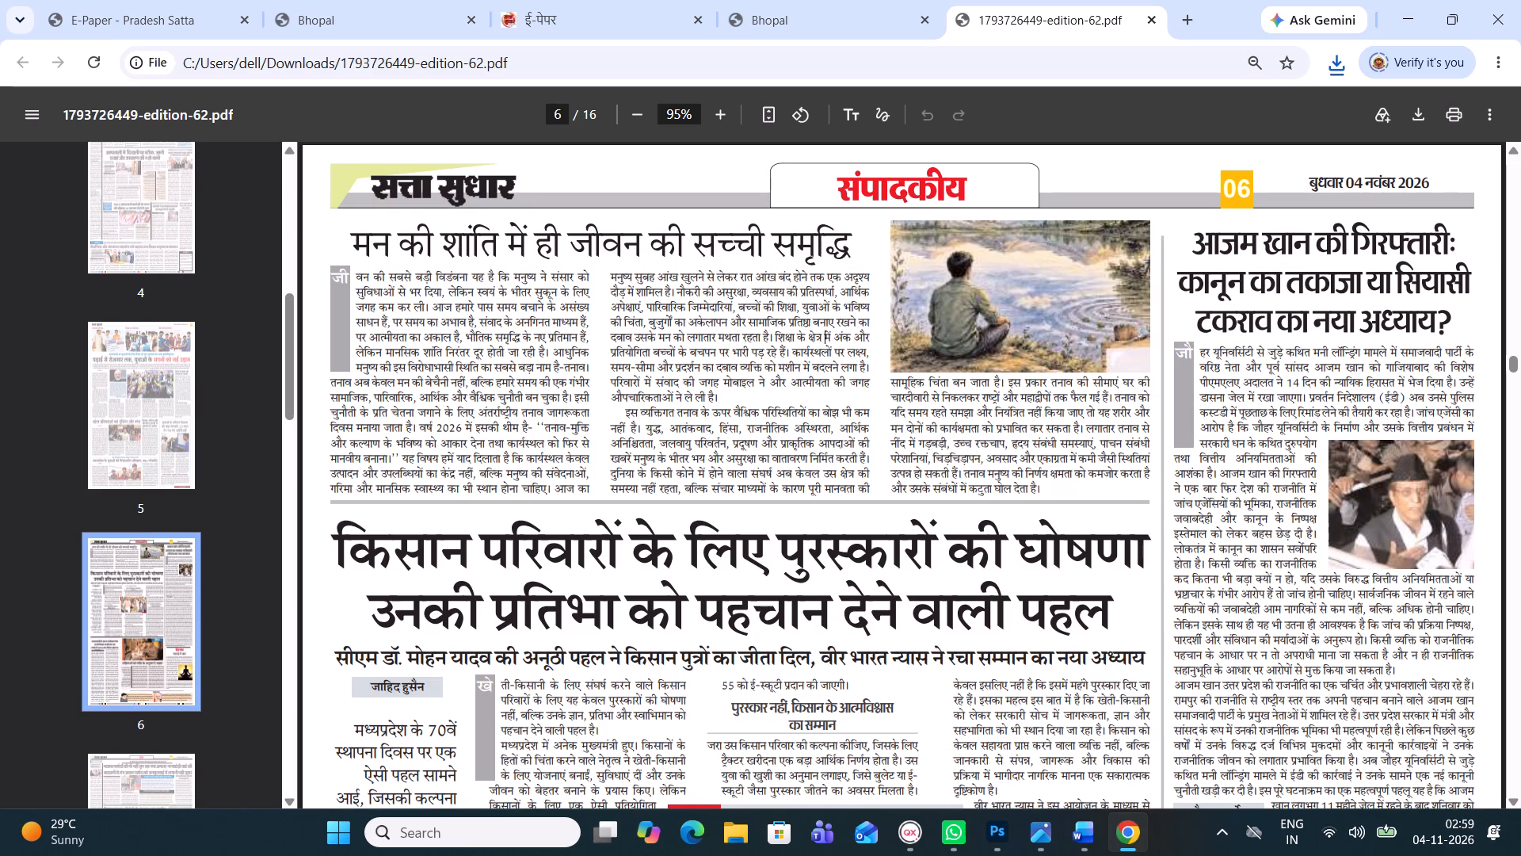
scroll(893, 330, down, 1)
scroll(892, 329, up, 1)
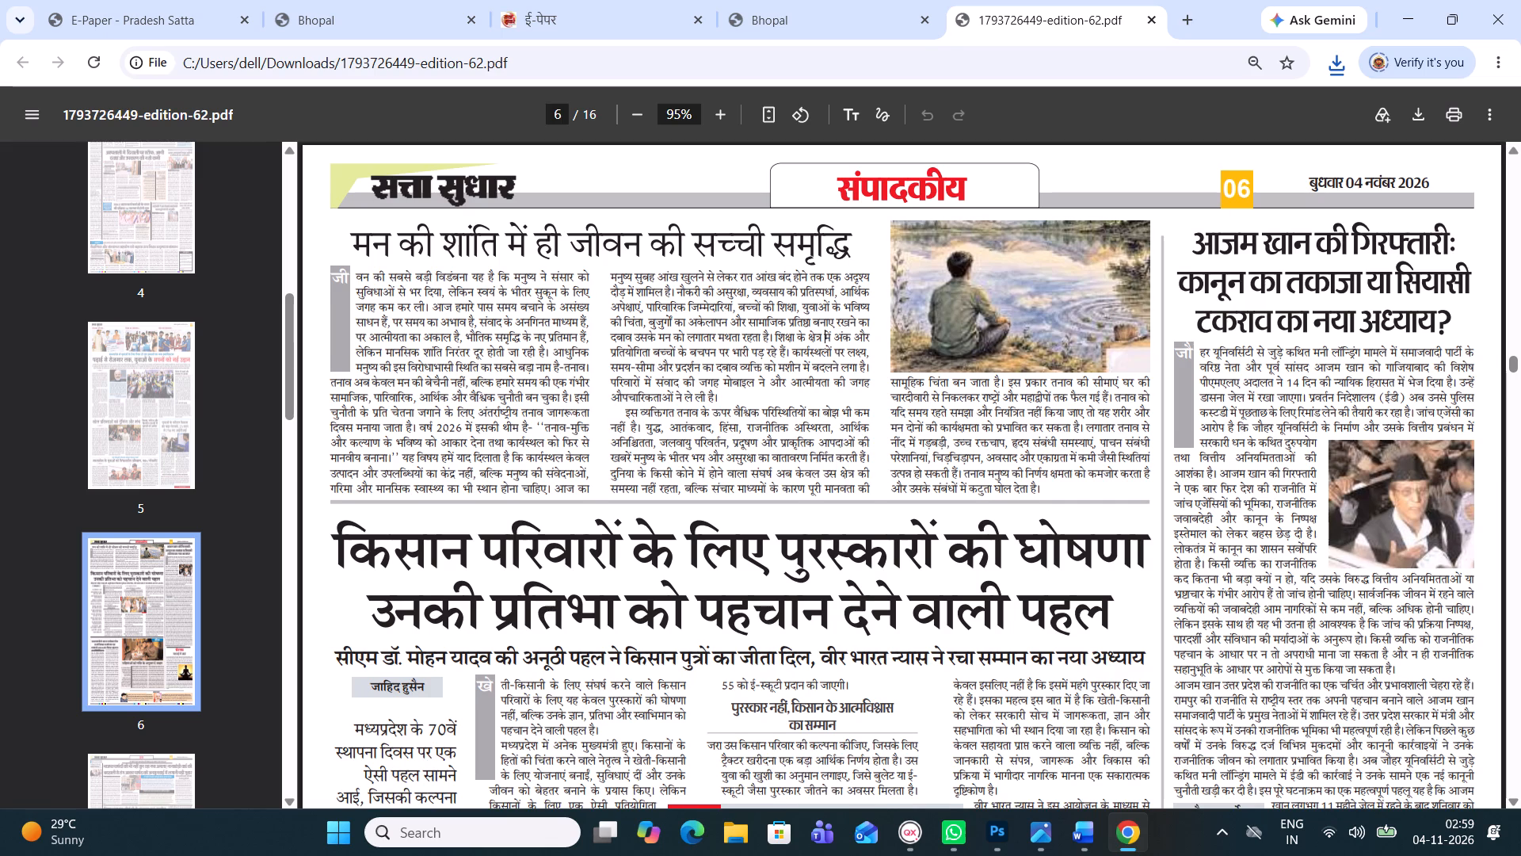
scroll(898, 384, down, 3)
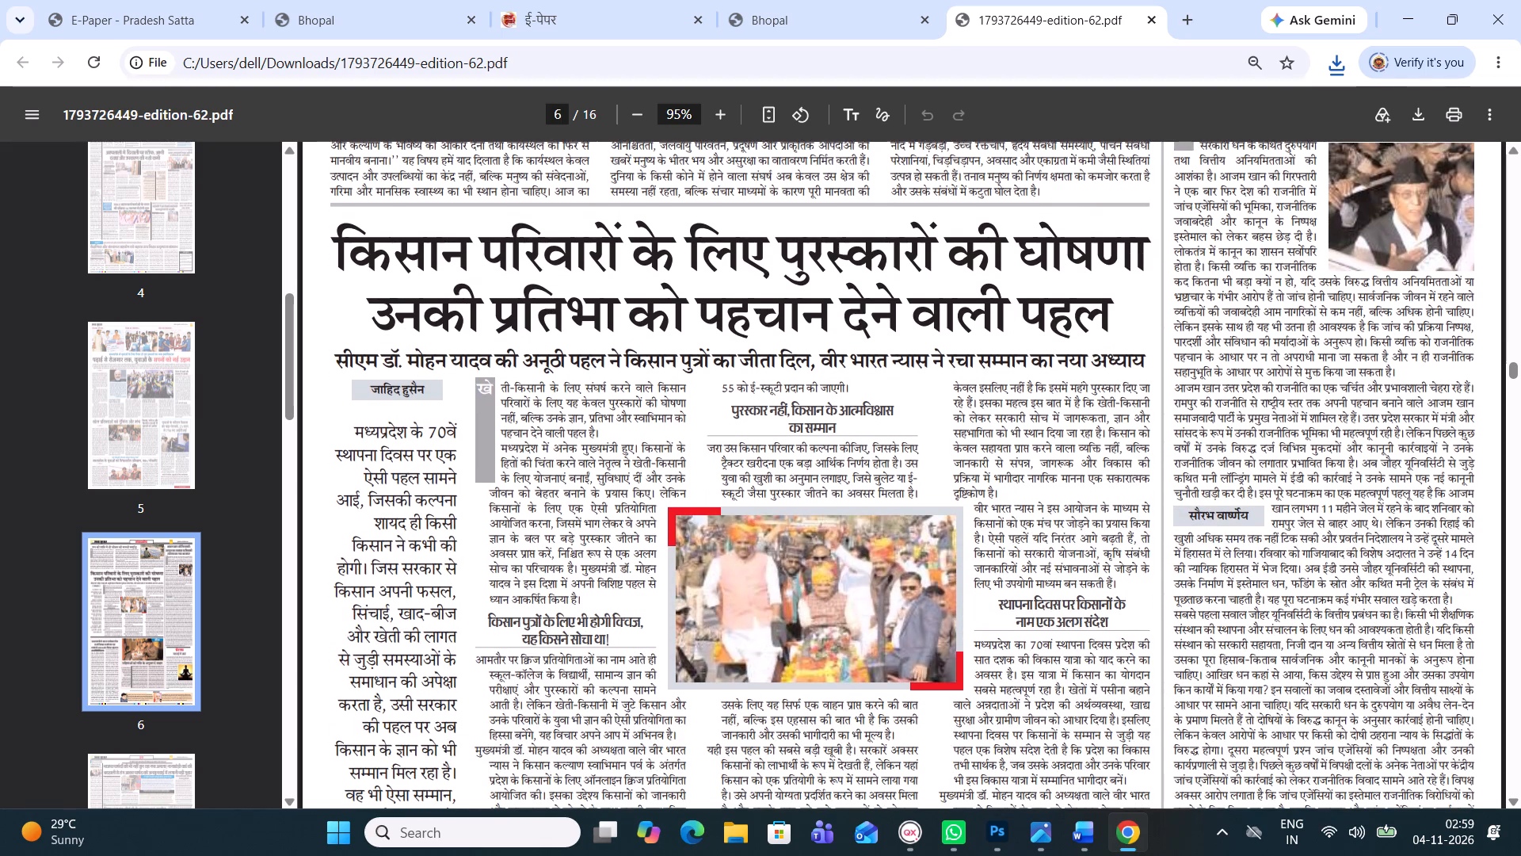
scroll(878, 448, up, 1)
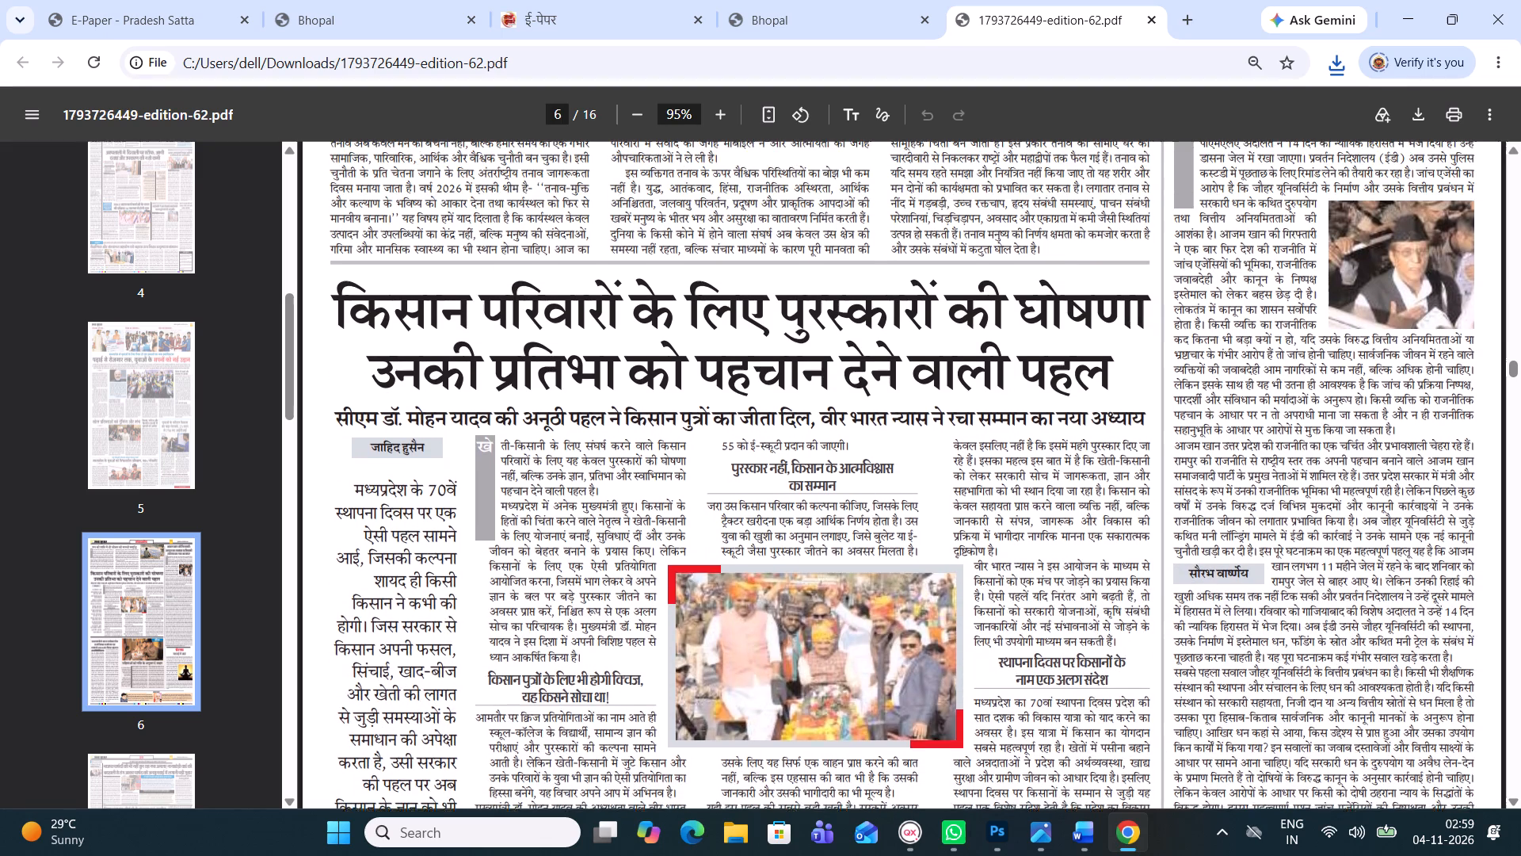
scroll(878, 448, up, 1)
scroll(878, 448, down, 2)
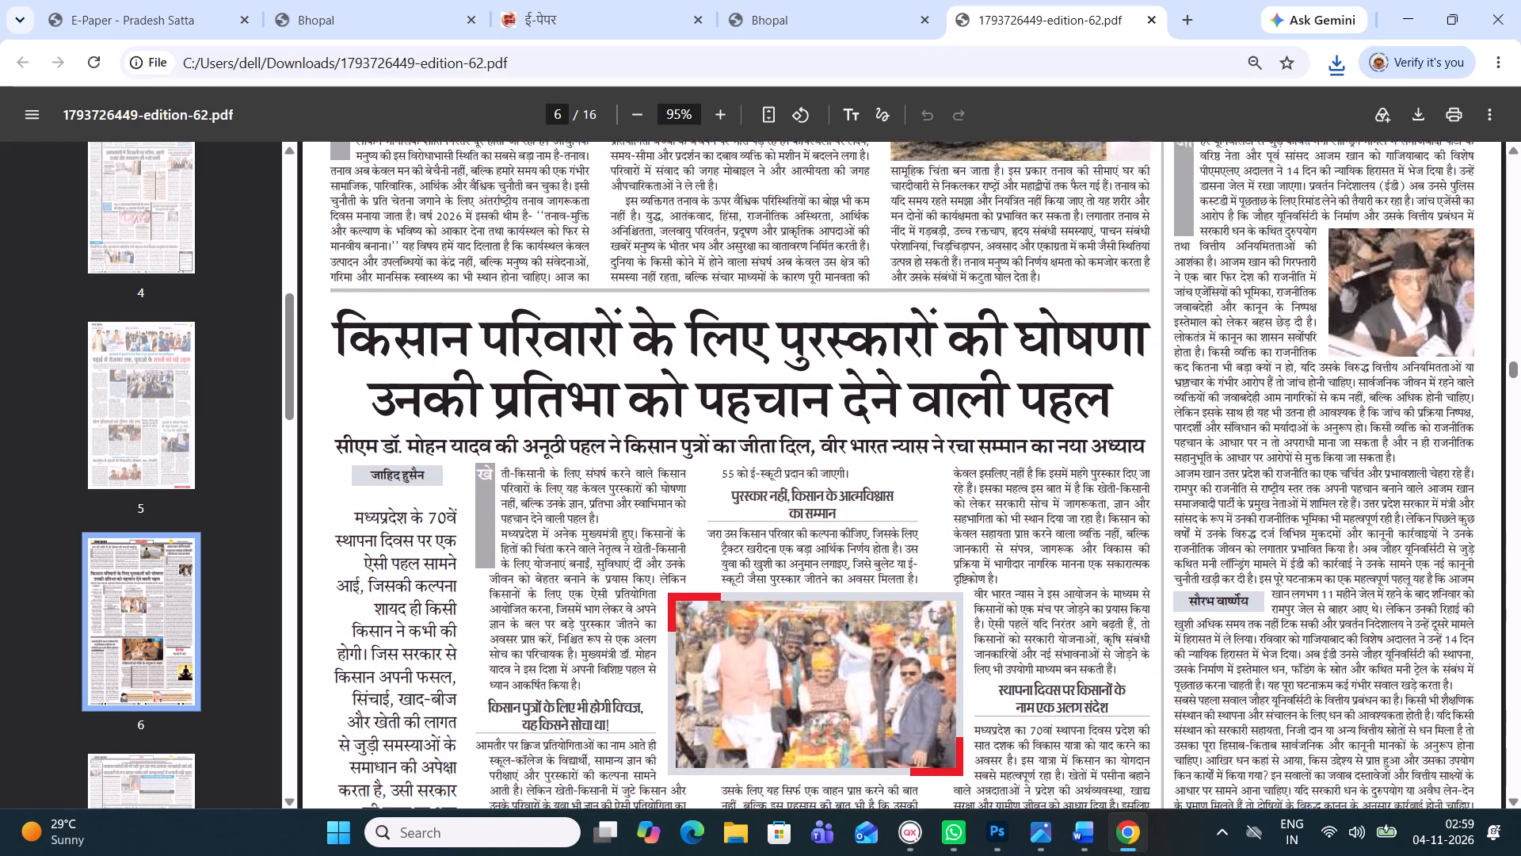
scroll(878, 448, up, 1)
scroll(924, 425, down, 1)
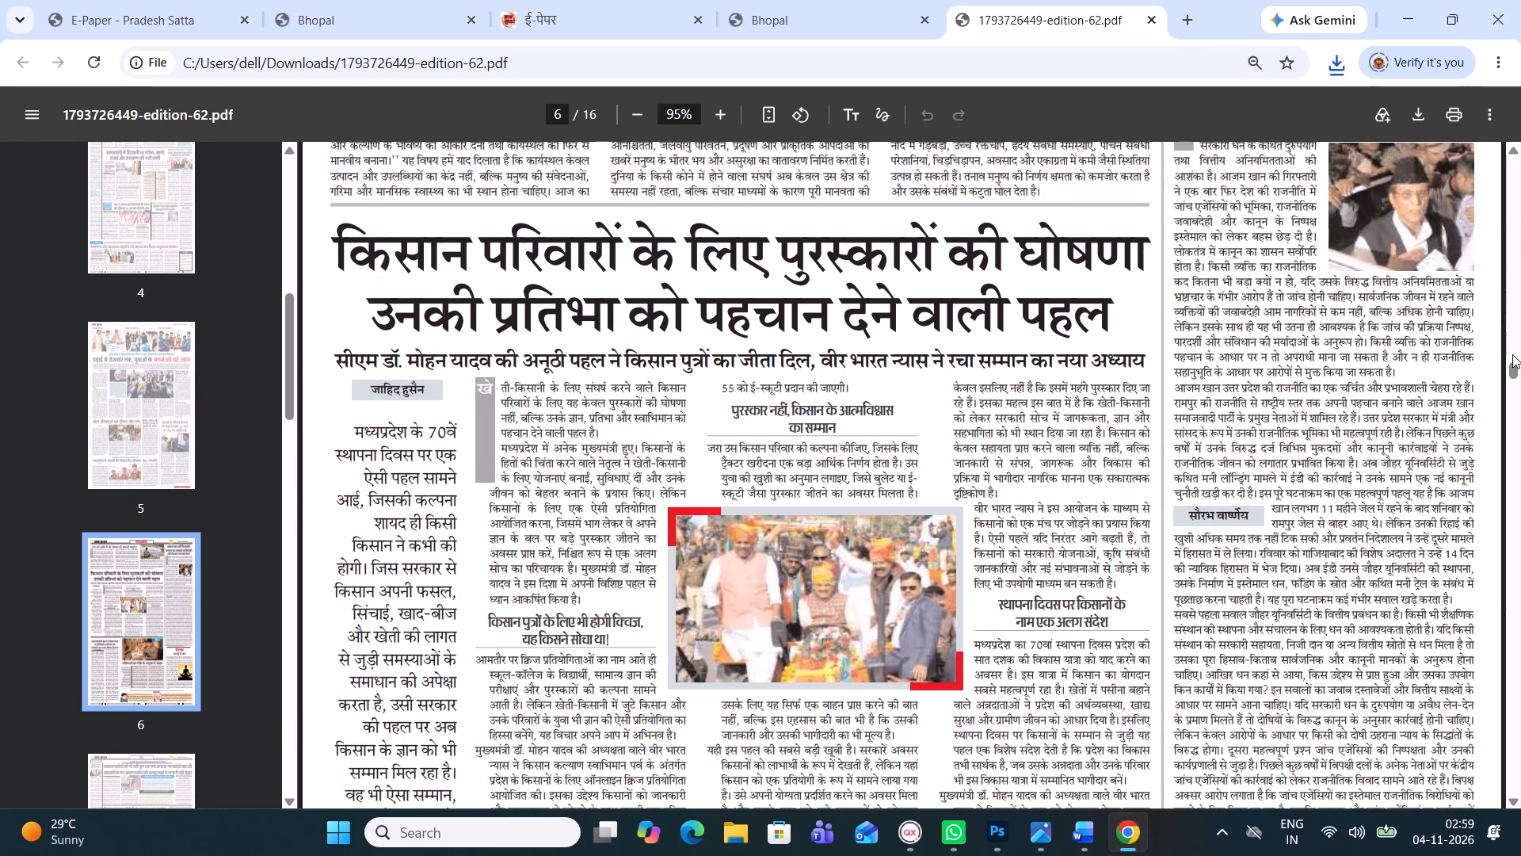
drag(1511, 372, 1511, 376)
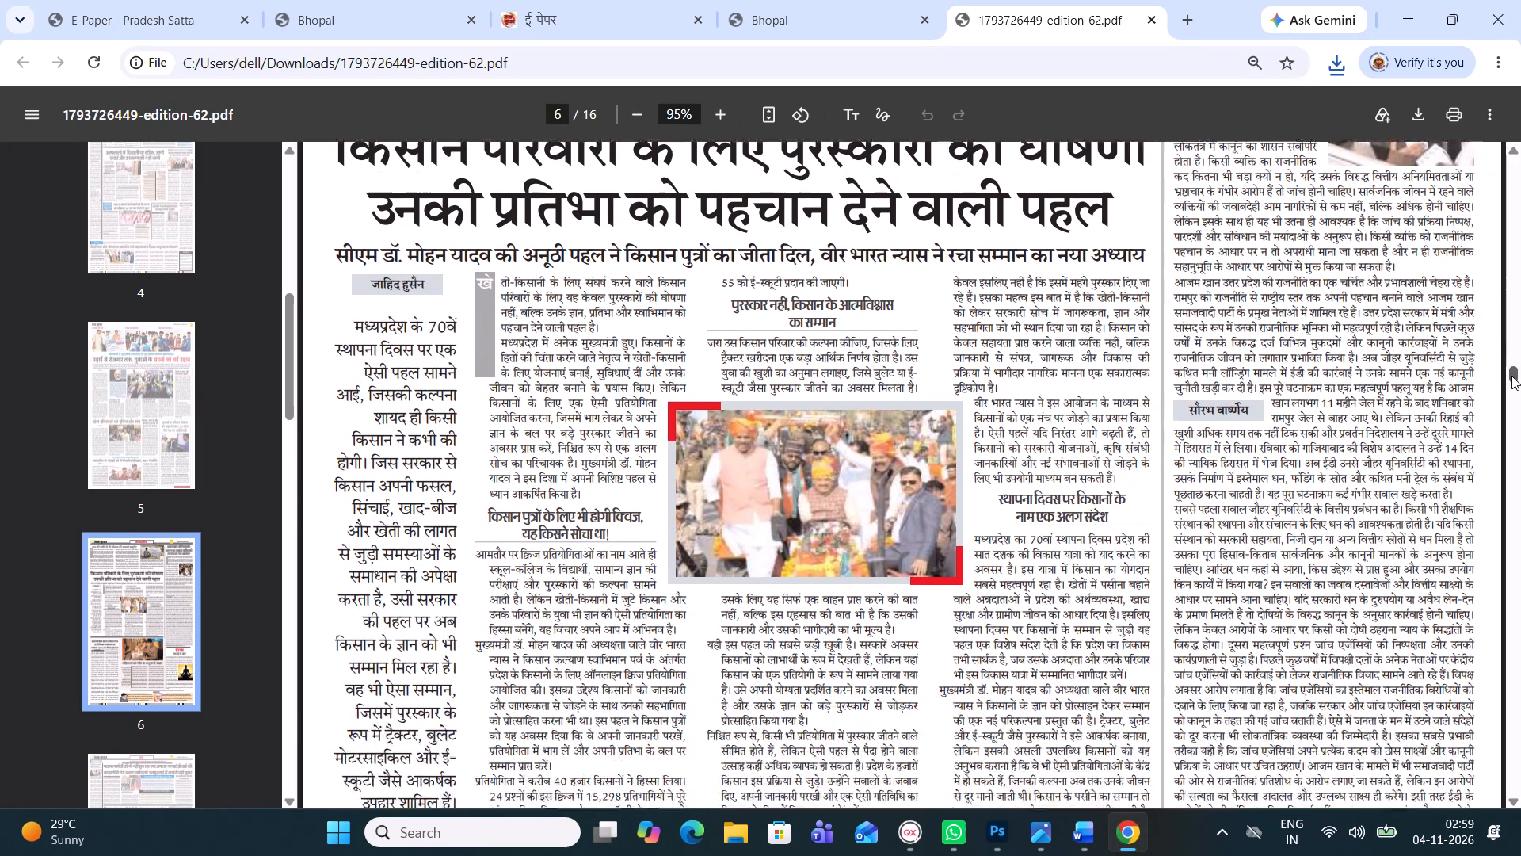
drag(1511, 376, 1513, 388)
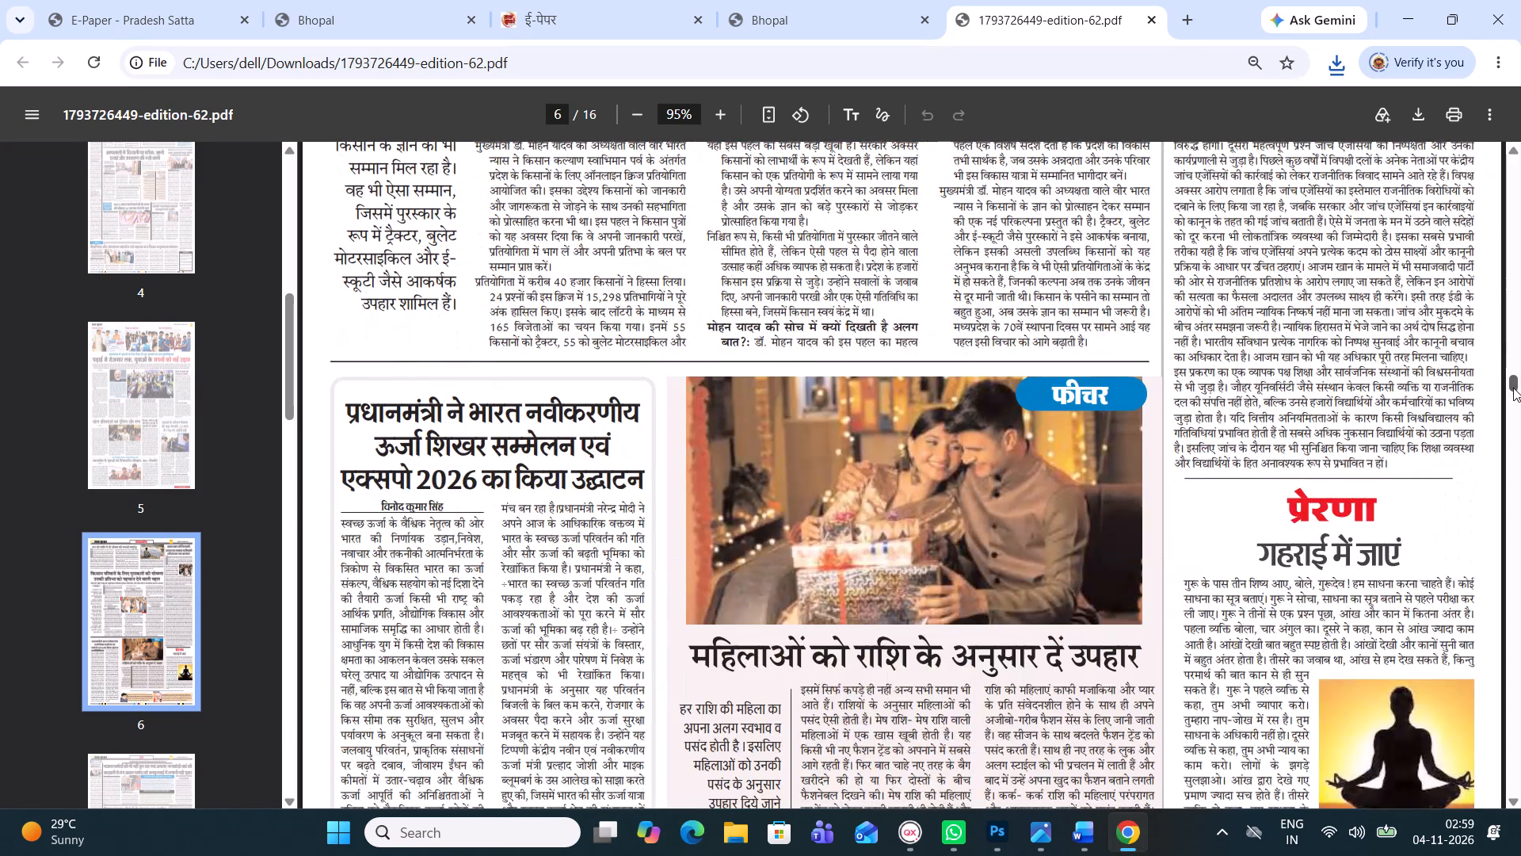
drag(1513, 388, 1511, 383)
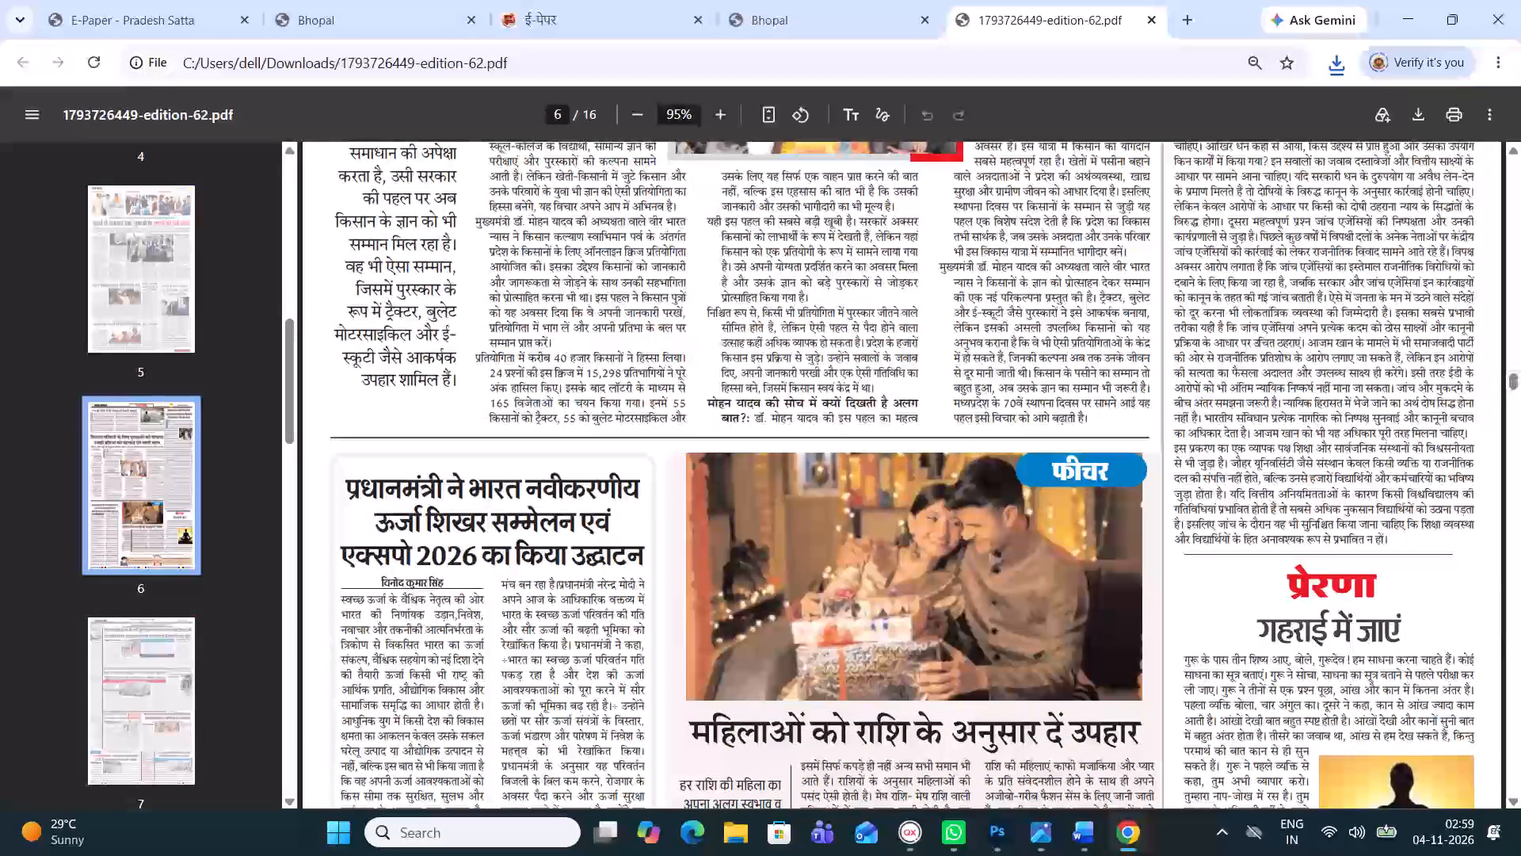
Review page 6 again around the farmers' awards article, its top, and the end of page 5, returning to the feature story.
scroll(1325, 367, up, 2)
scroll(1325, 367, down, 1)
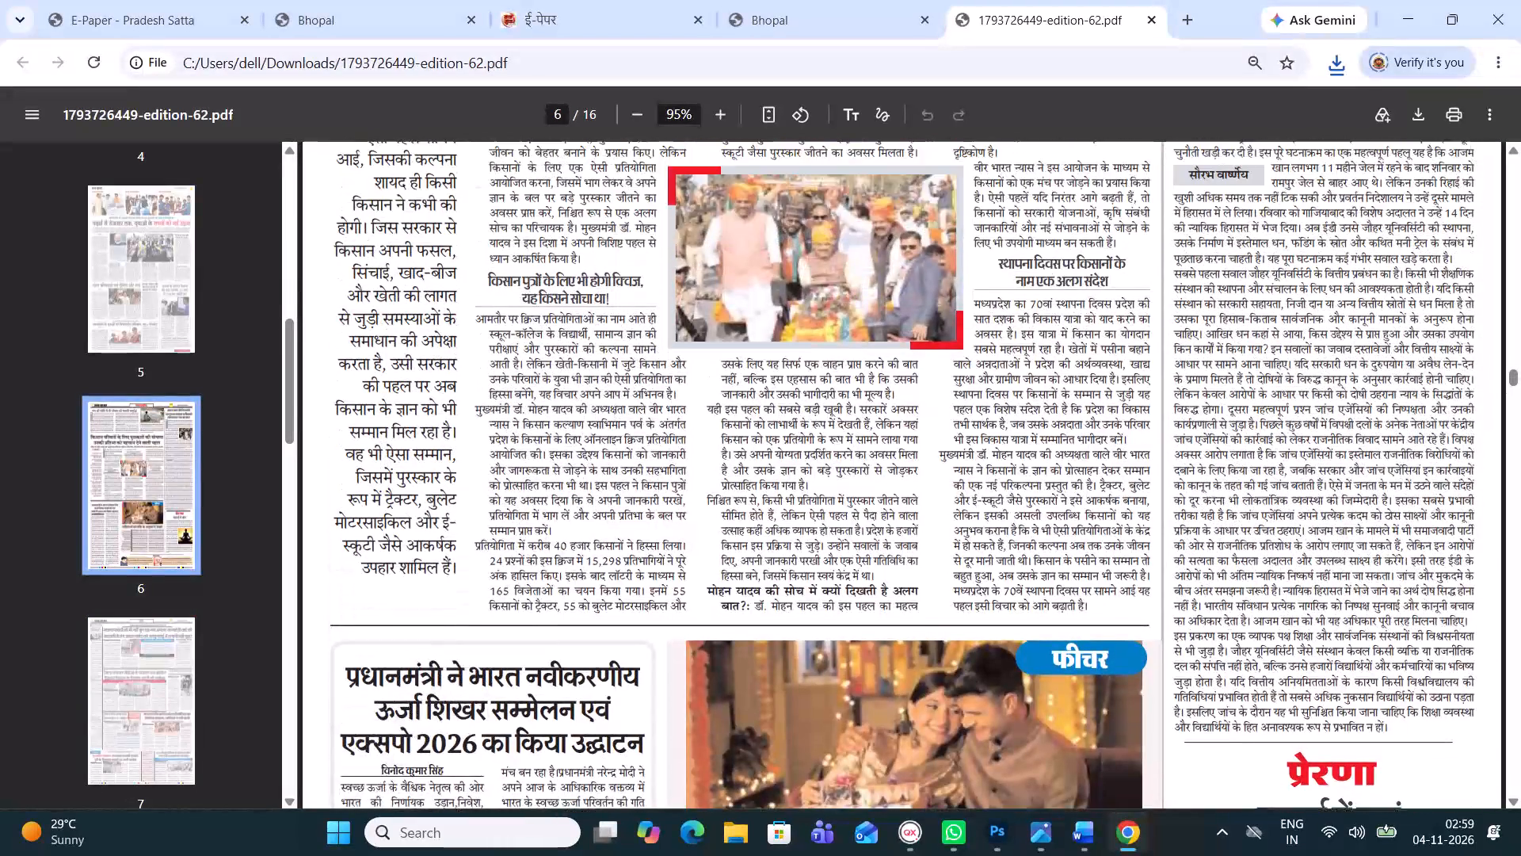
scroll(1325, 365, up, 1)
scroll(1325, 365, down, 1)
scroll(1325, 365, up, 1)
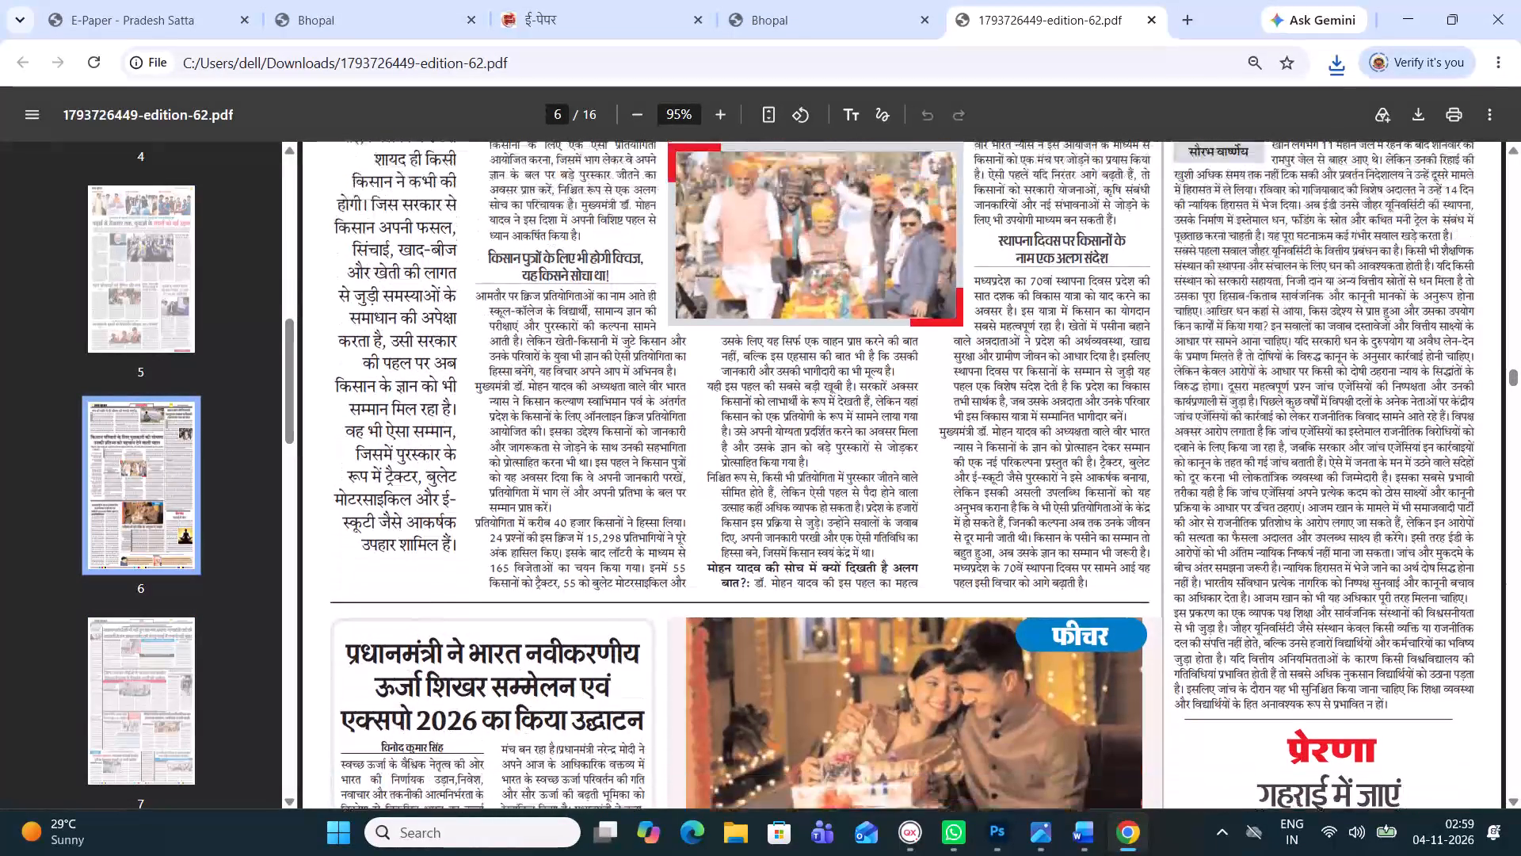
drag(1514, 373, 1514, 370)
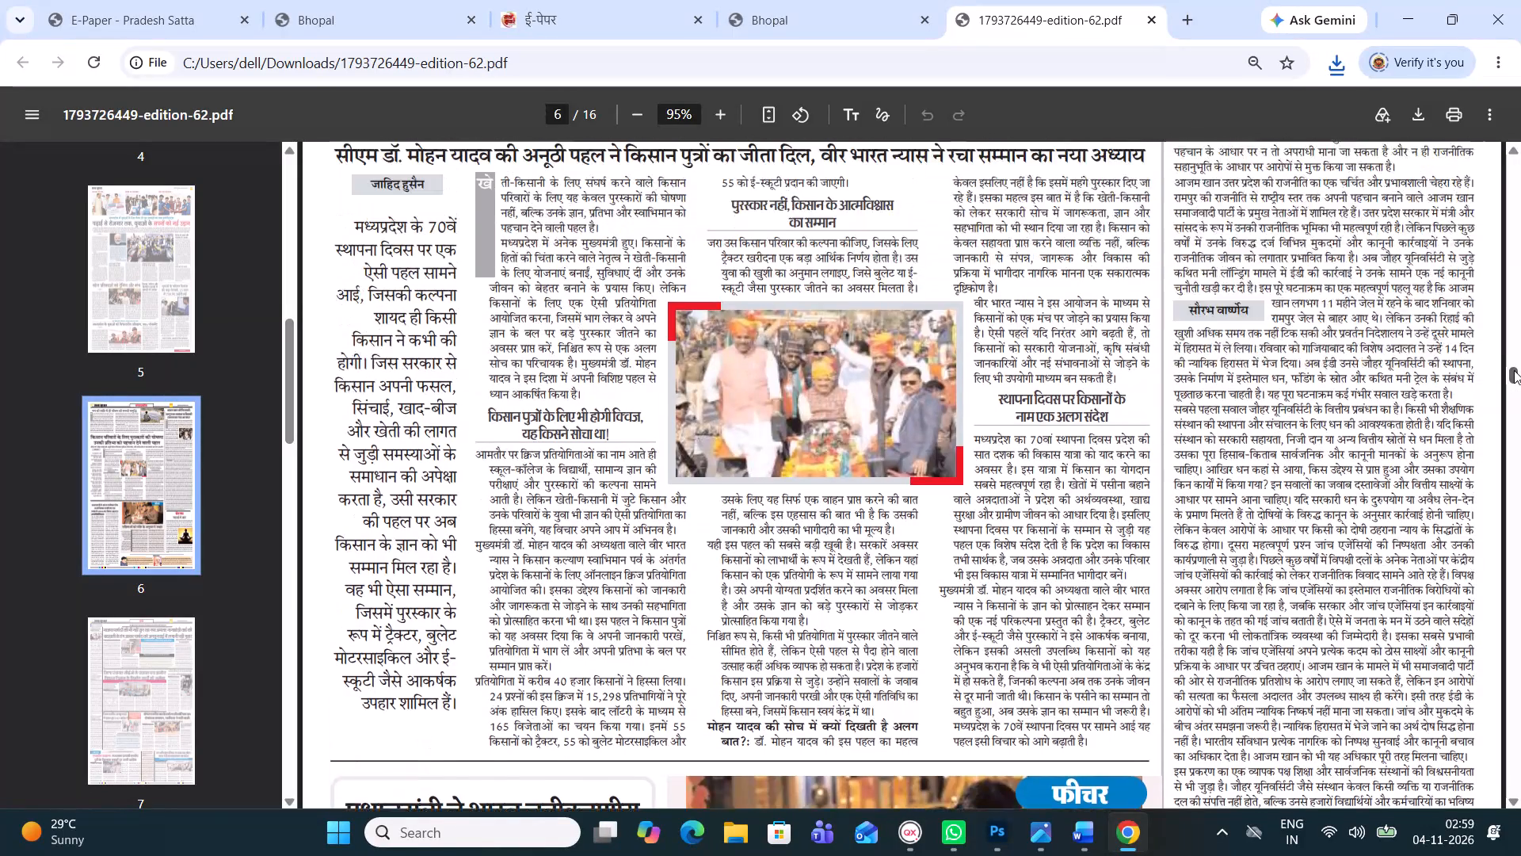
drag(1514, 370, 1514, 359)
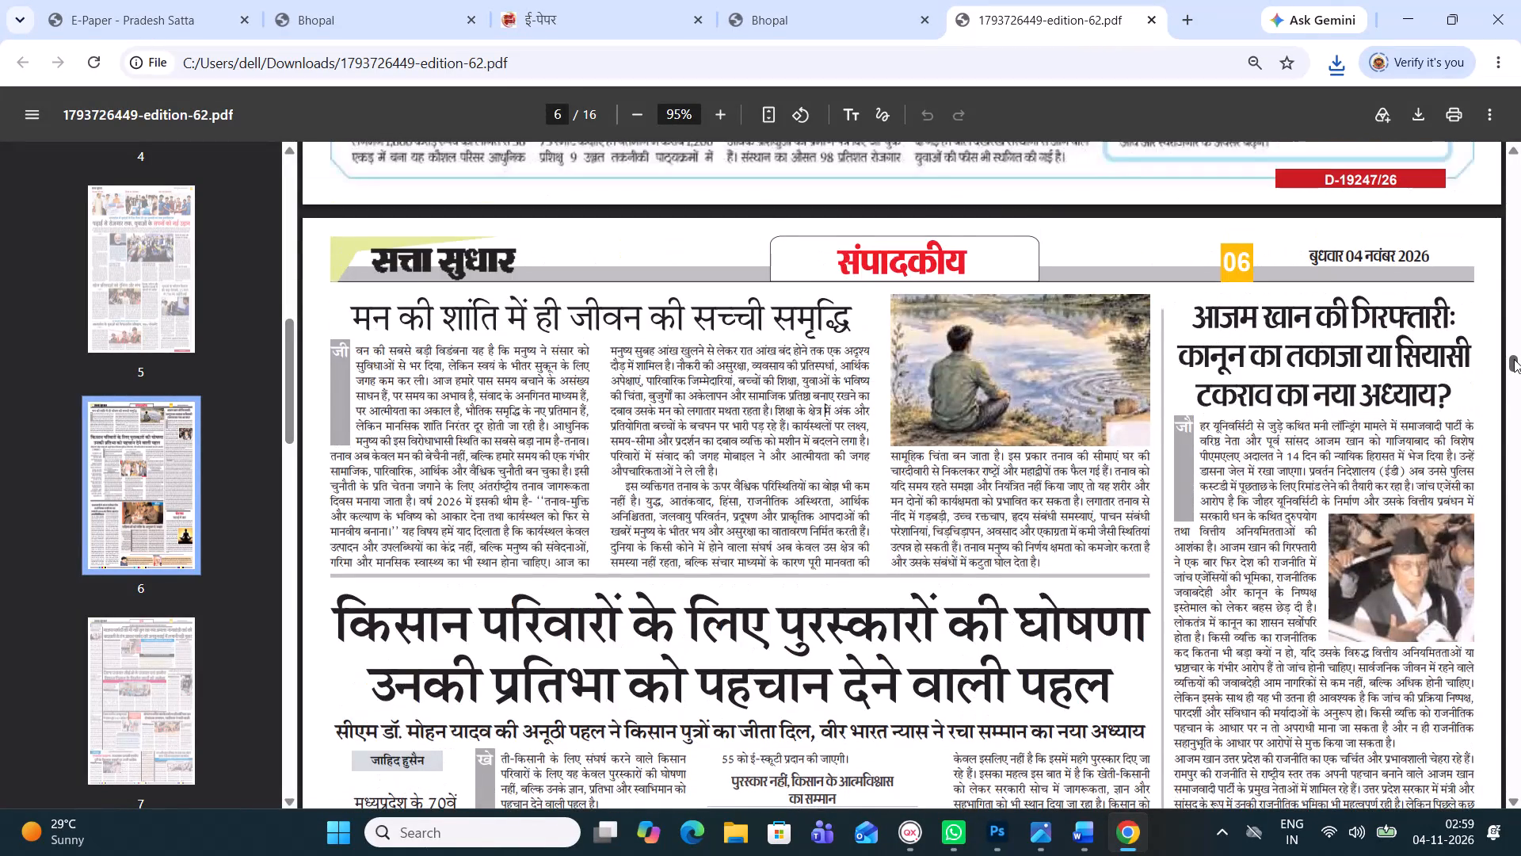
drag(1514, 359, 1511, 350)
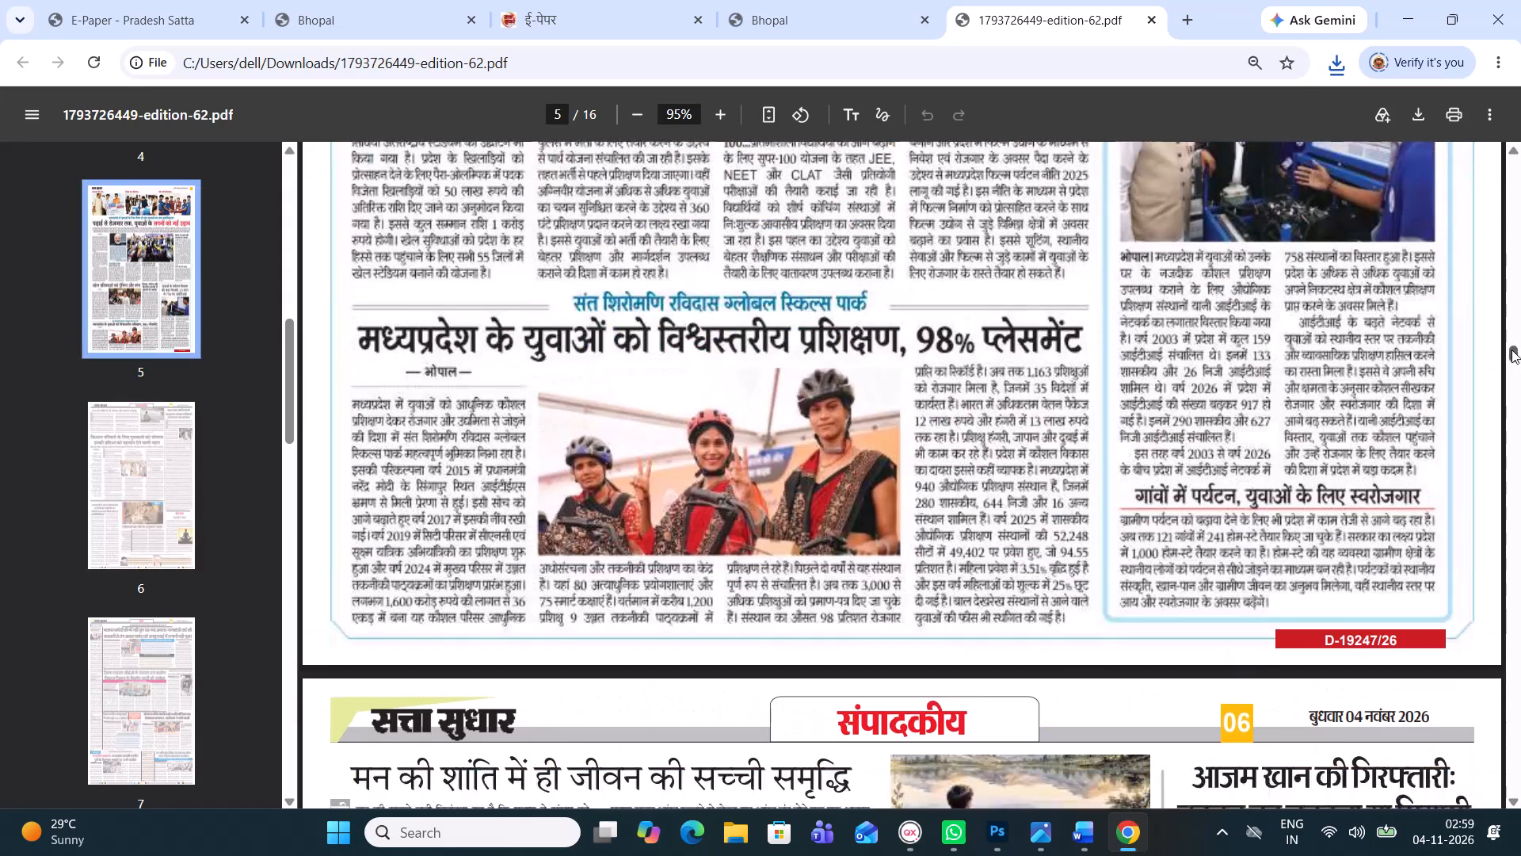
drag(1511, 350, 1520, 361)
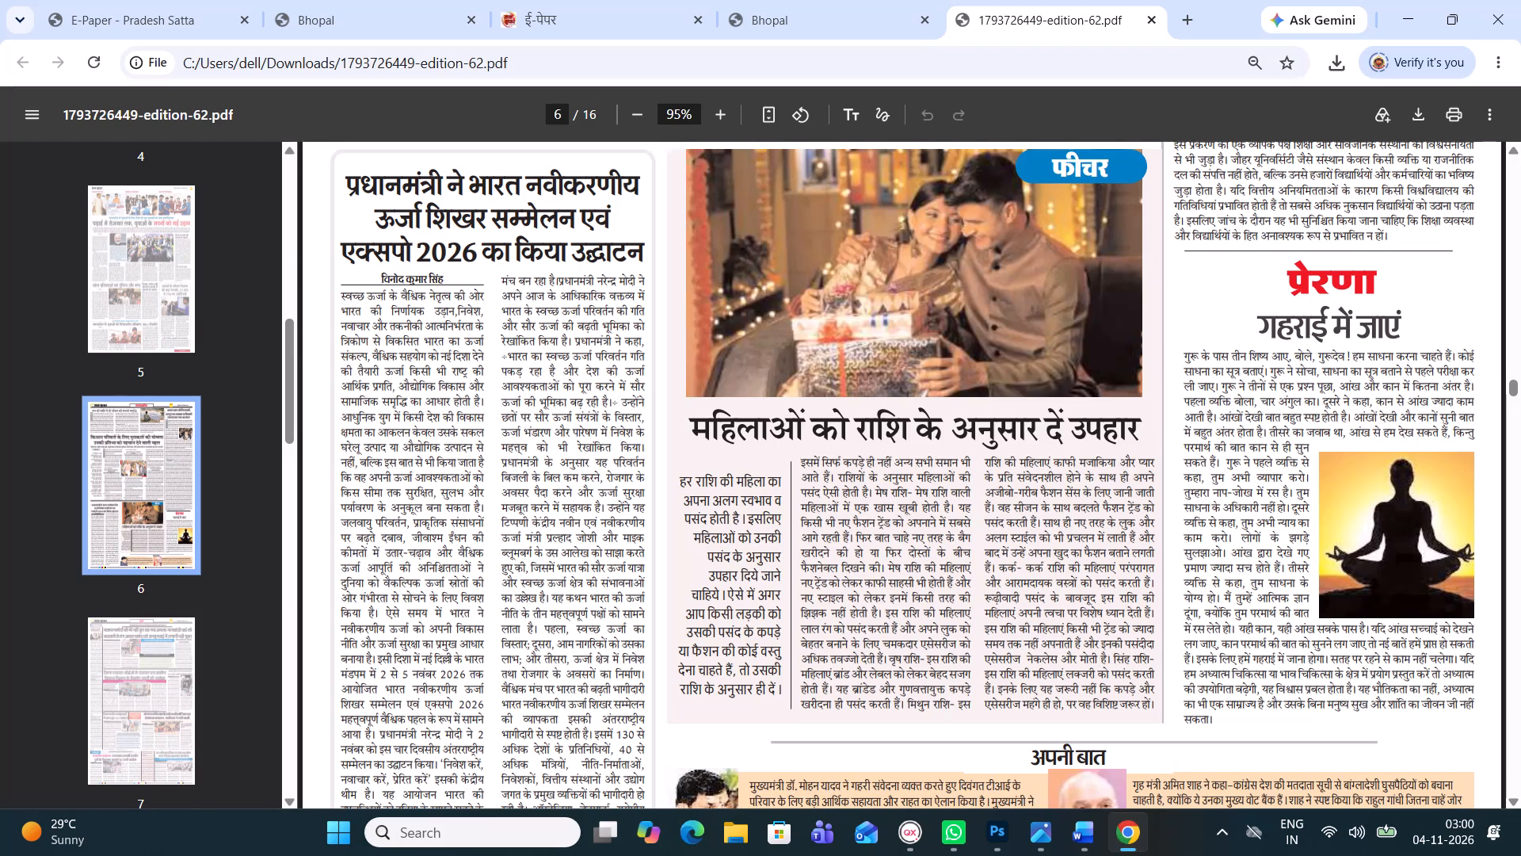
View the top of the Guna page 7, and look through the Madhya Pradesh page 8 down to its bottom story.
click(160, 670)
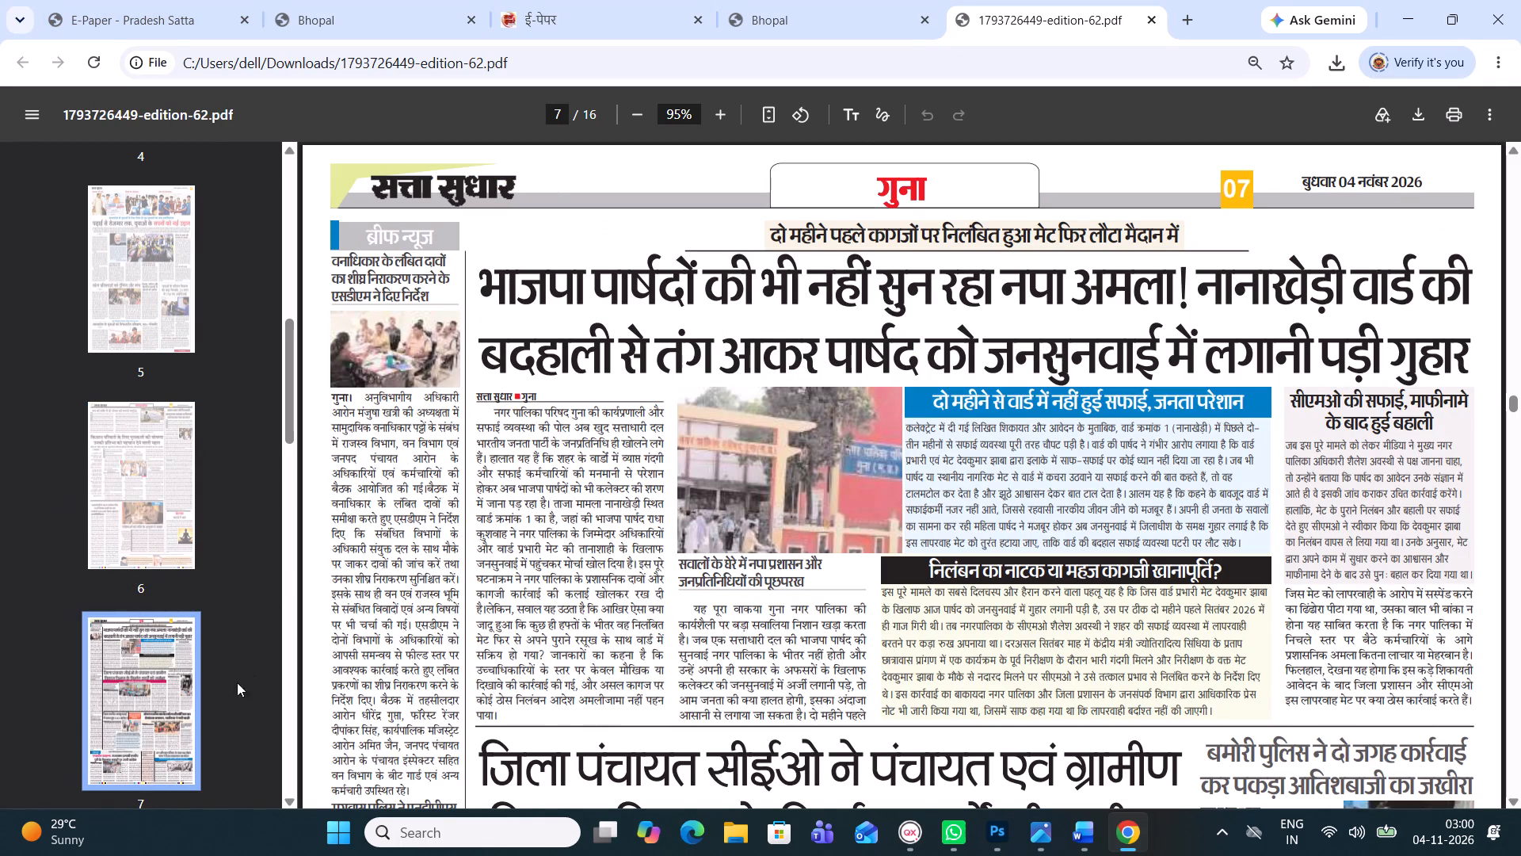
scroll(101, 603, down, 3)
click(119, 621)
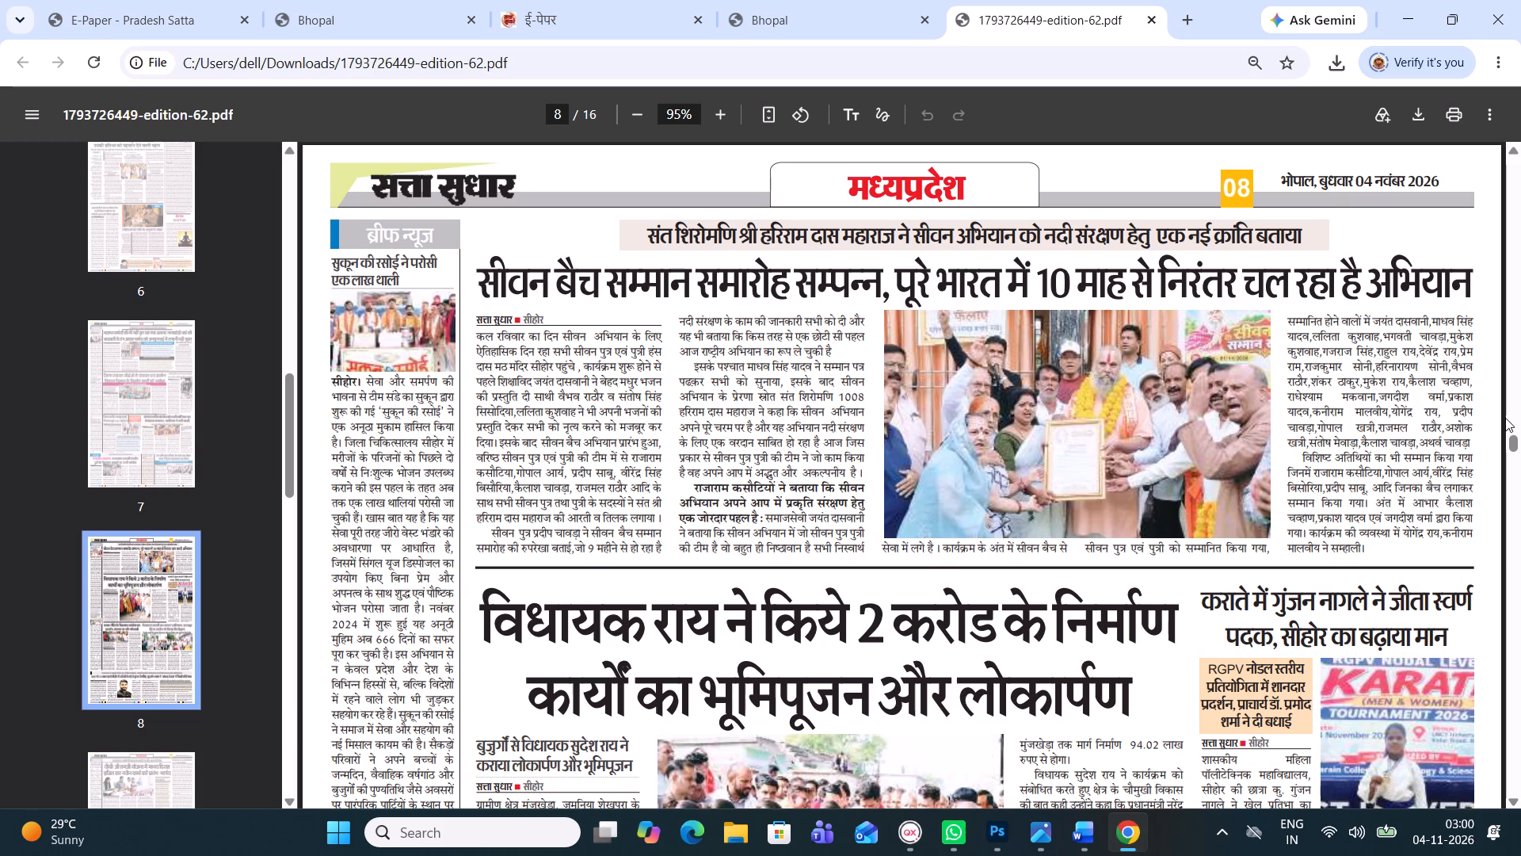
drag(1514, 441, 1517, 449)
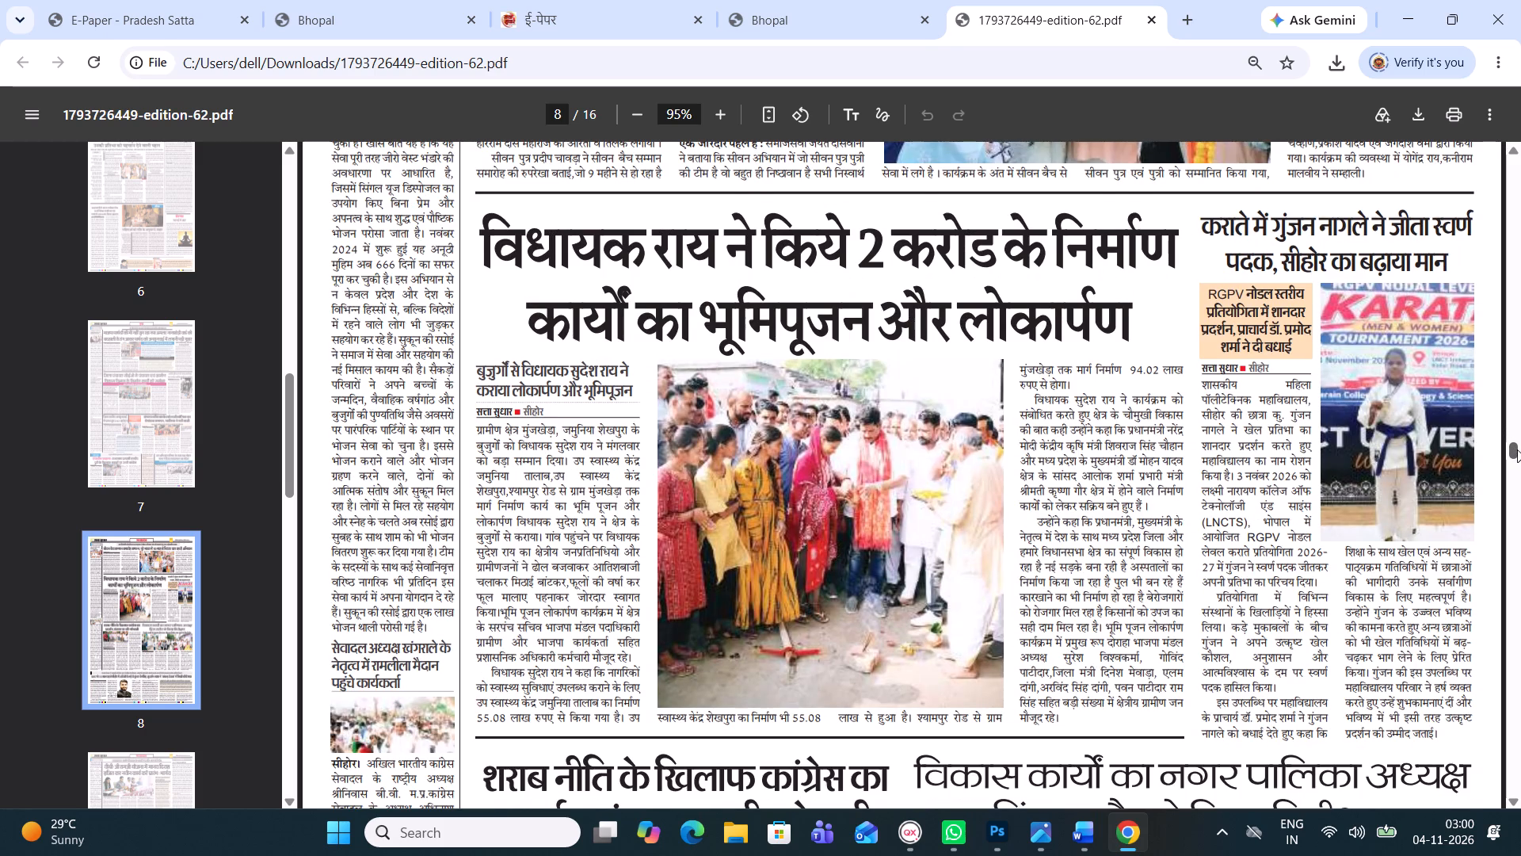
drag(1517, 449, 1520, 460)
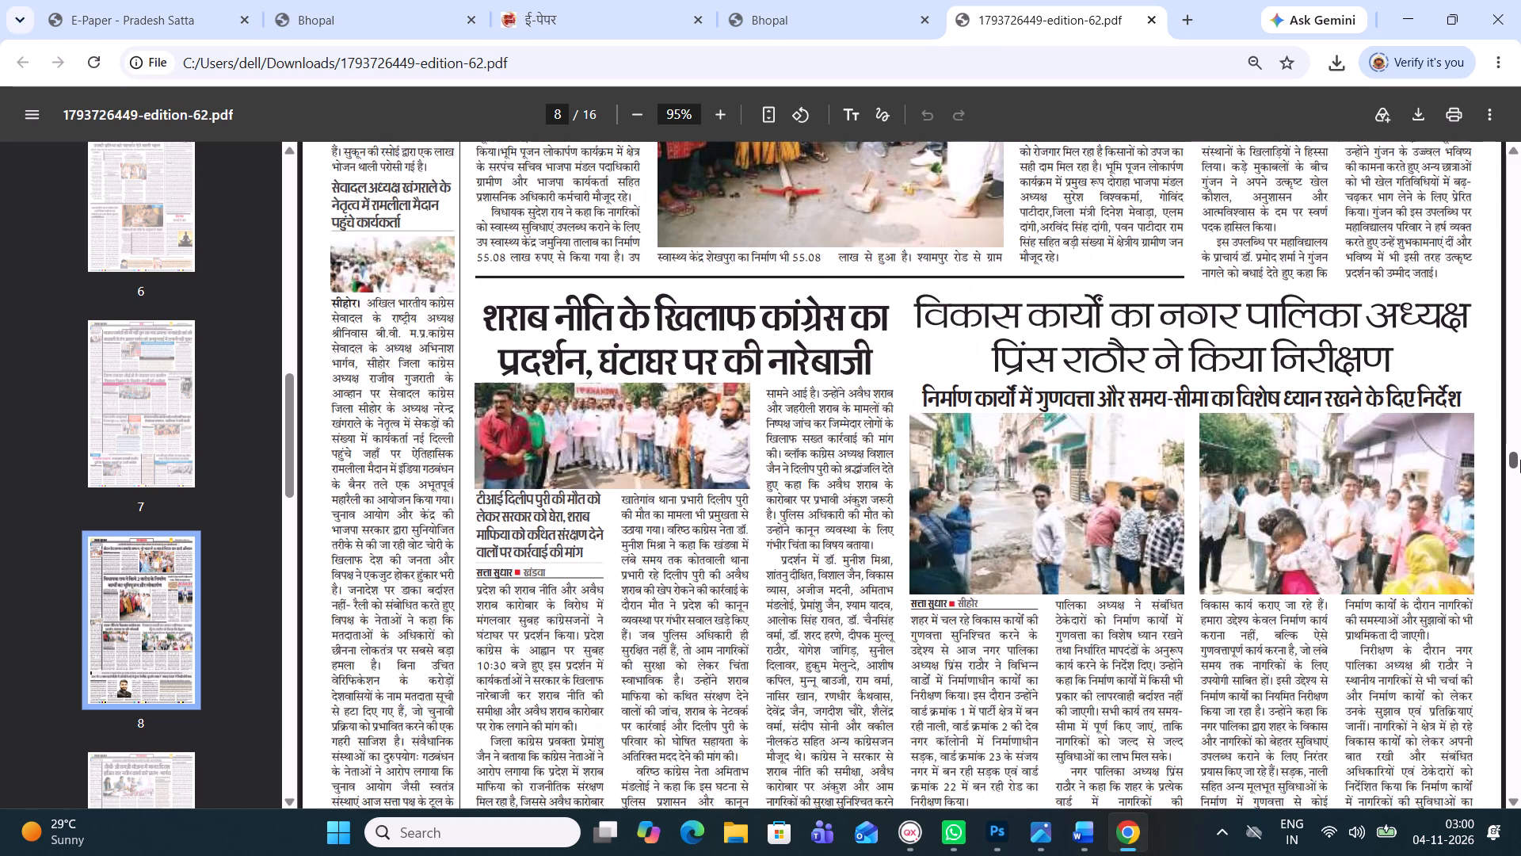
drag(1520, 460, 1520, 462)
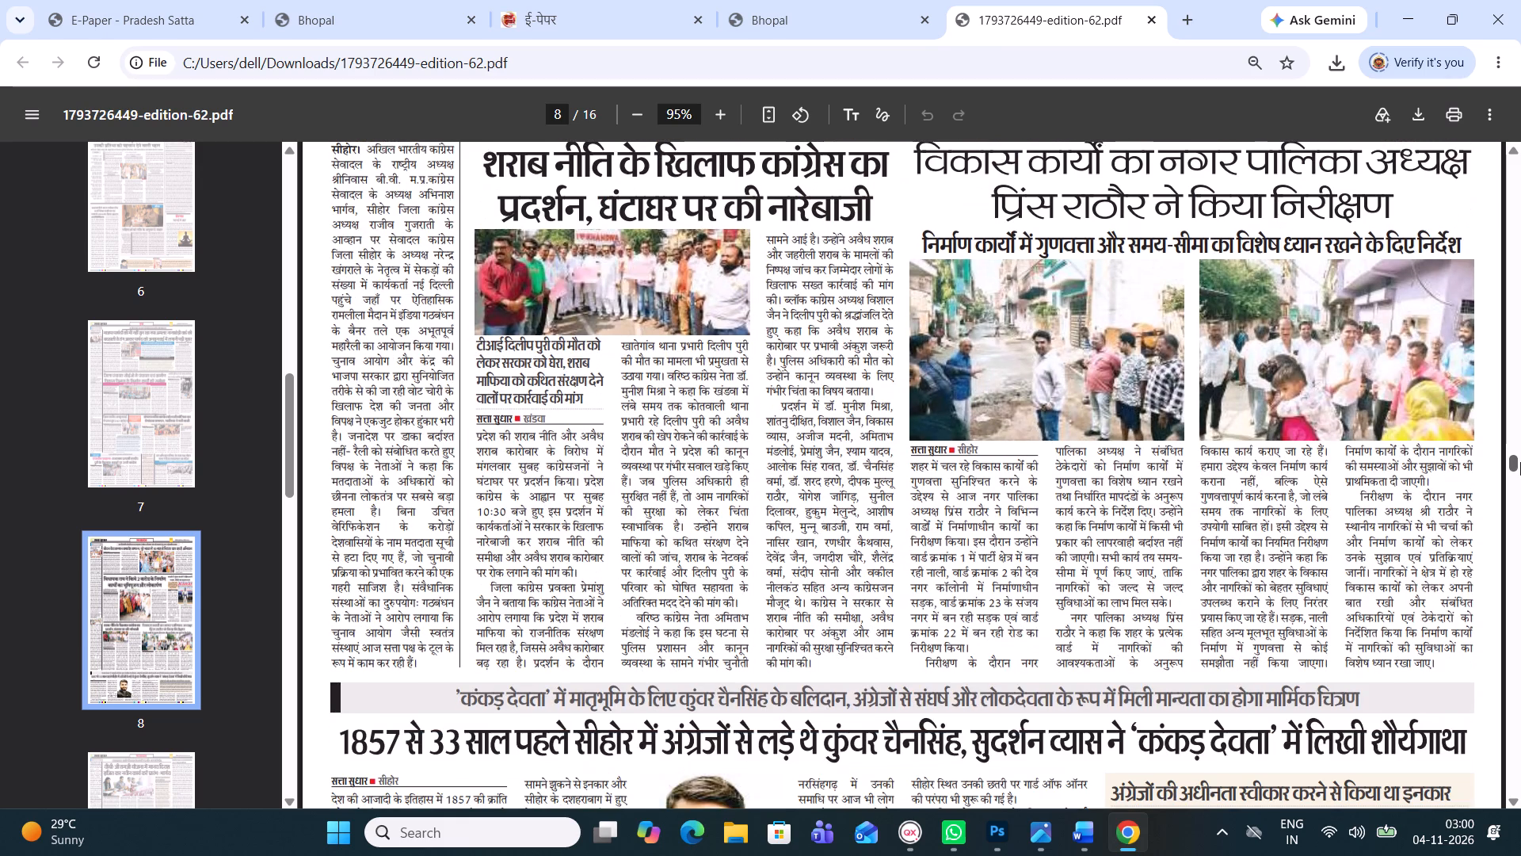
drag(1520, 462, 1520, 469)
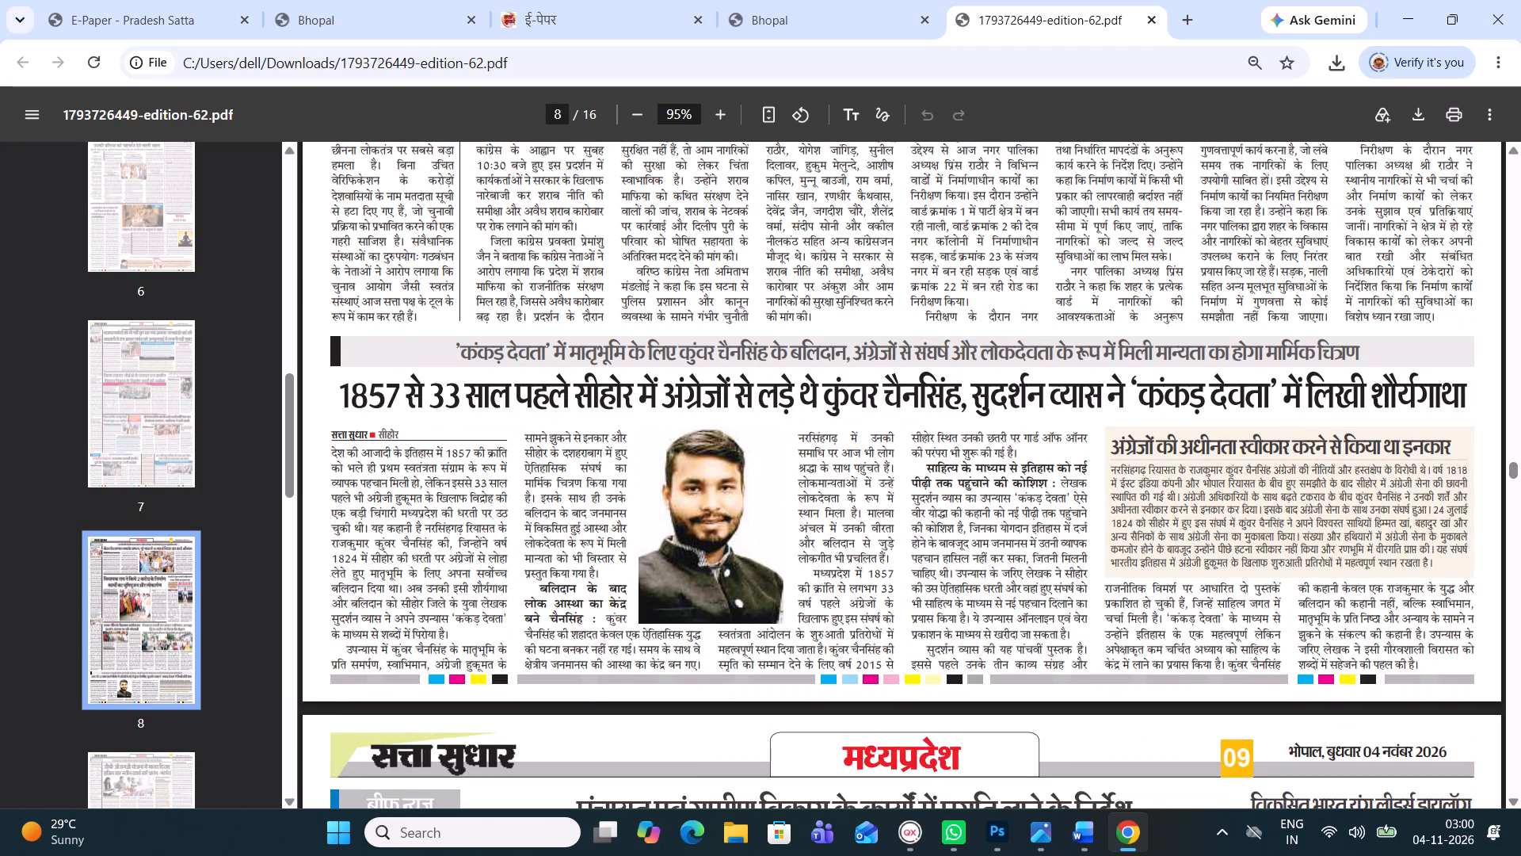
scroll(381, 426, down, 1)
scroll(381, 426, up, 3)
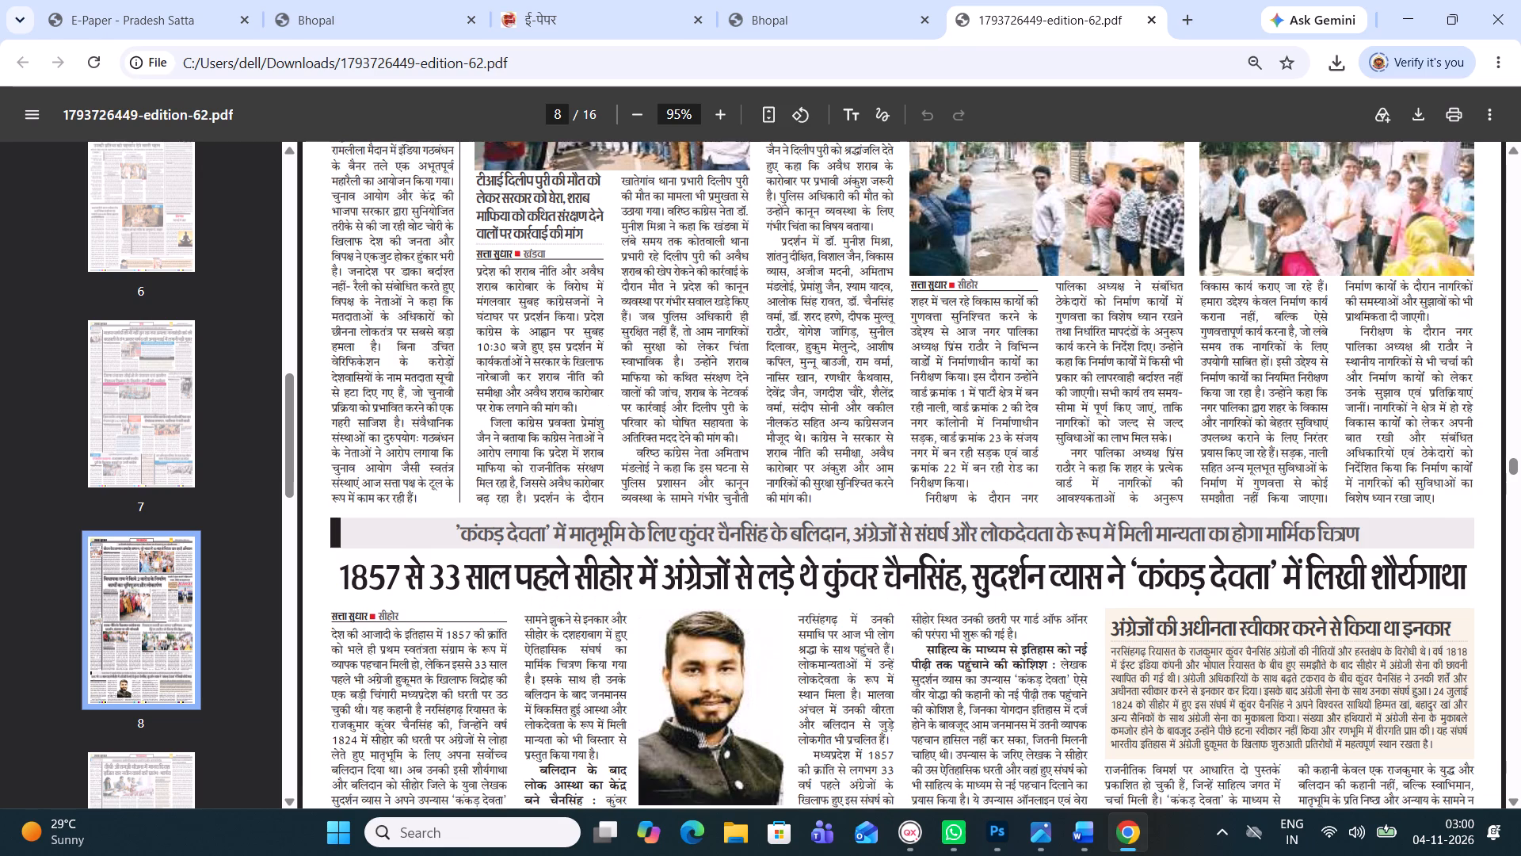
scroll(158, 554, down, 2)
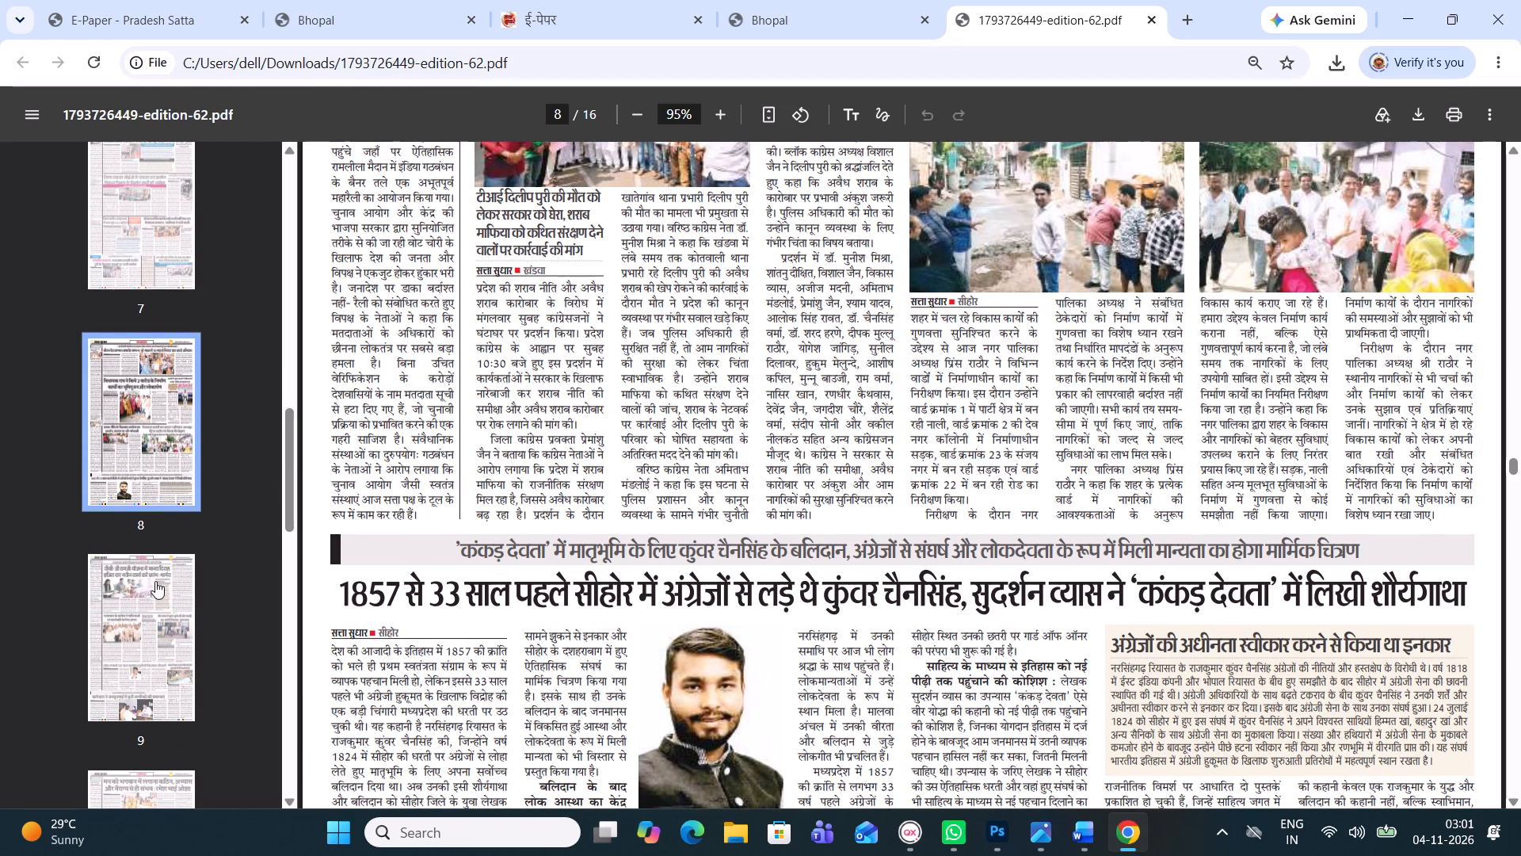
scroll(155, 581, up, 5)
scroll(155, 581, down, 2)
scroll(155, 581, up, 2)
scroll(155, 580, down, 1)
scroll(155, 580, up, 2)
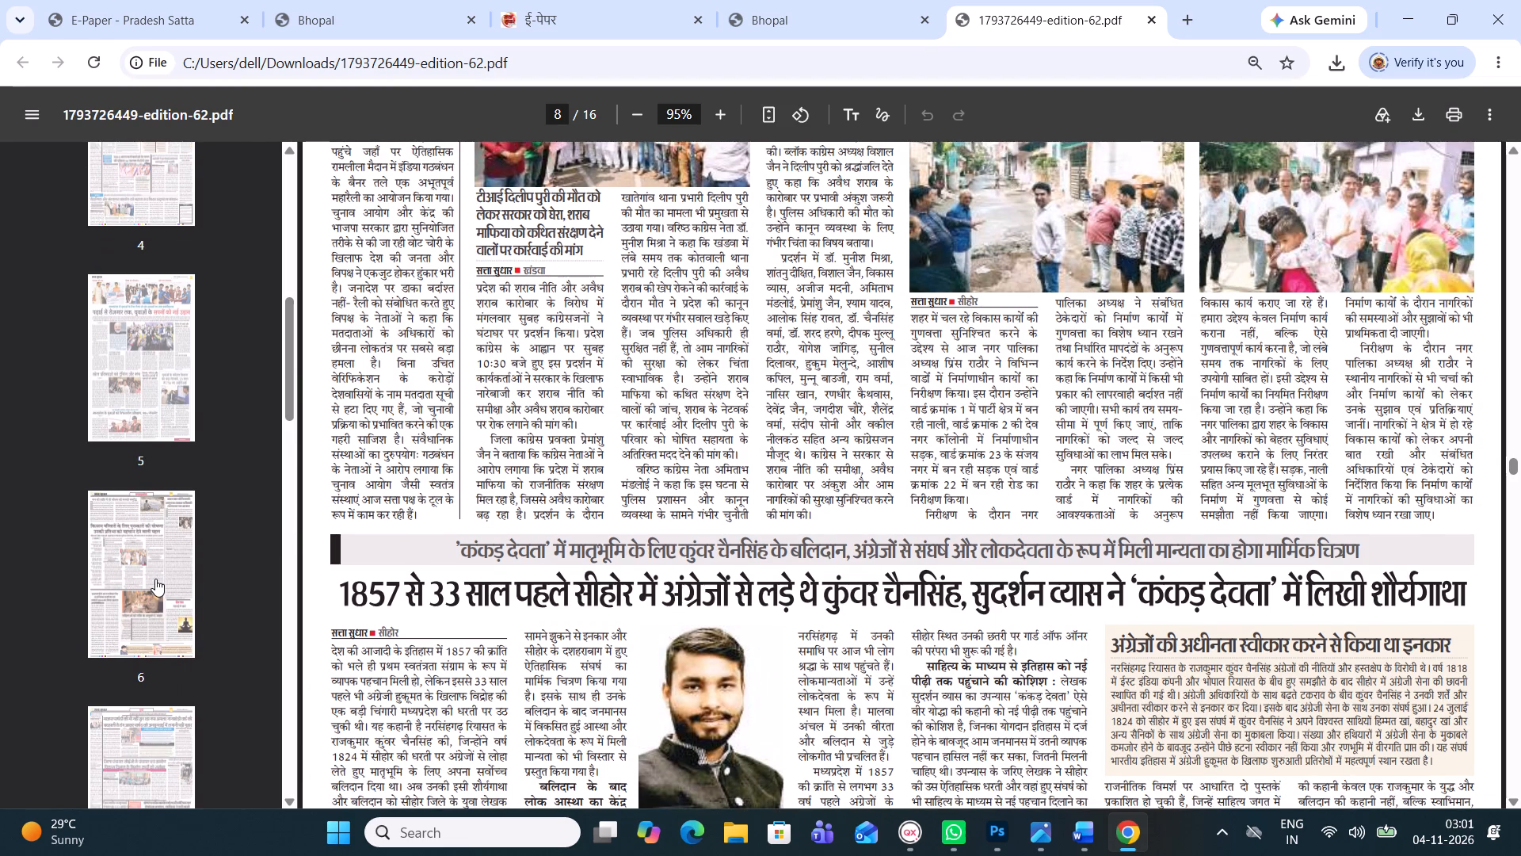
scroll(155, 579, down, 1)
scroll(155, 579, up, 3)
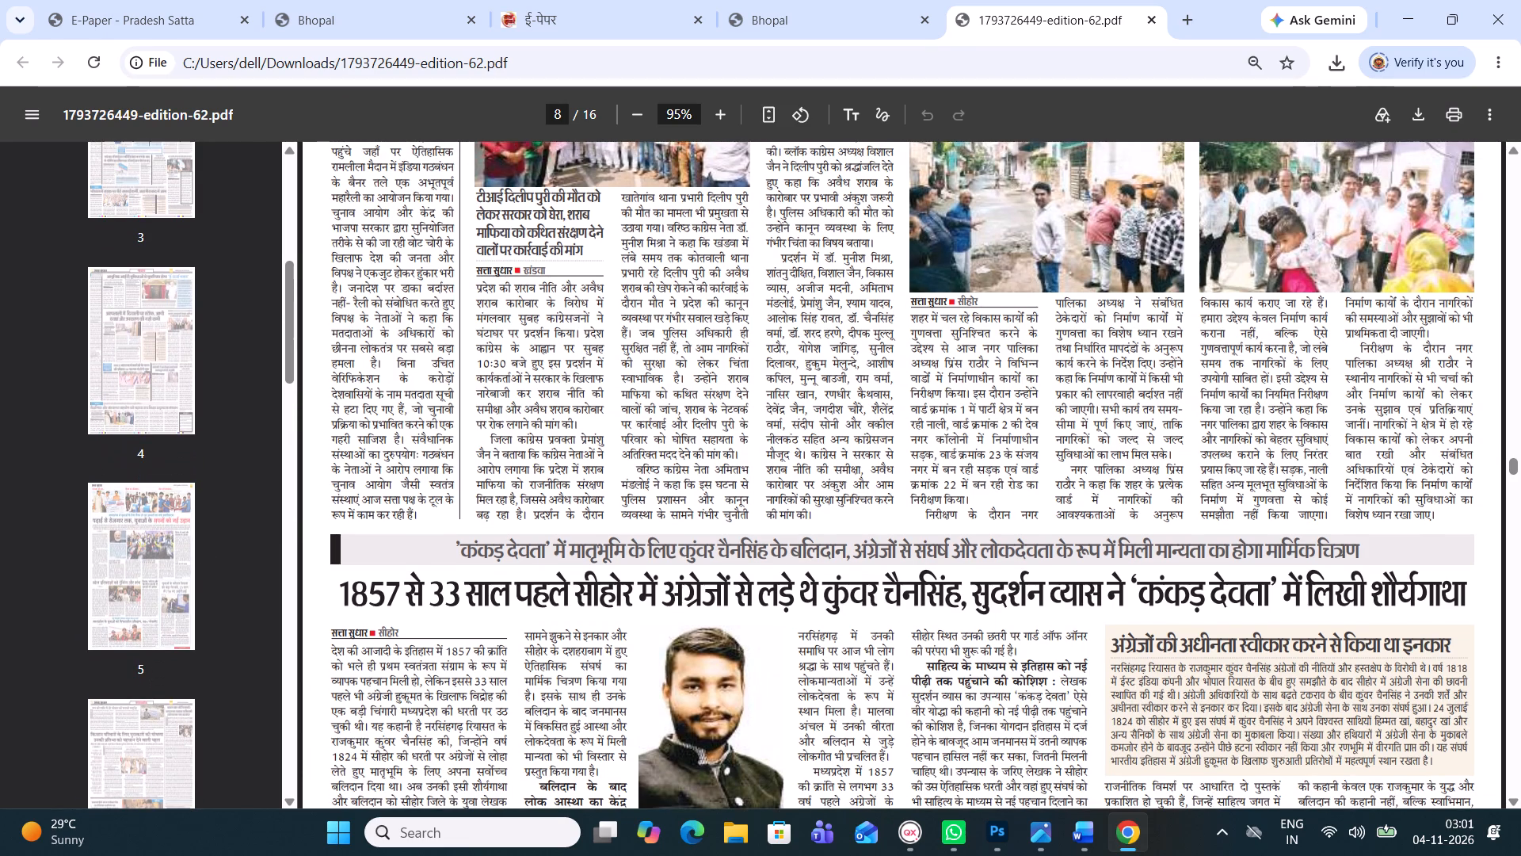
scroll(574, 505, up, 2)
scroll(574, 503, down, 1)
Look back up through the stories on page 8 to the bottom of page 7.
scroll(747, 481, up, 2)
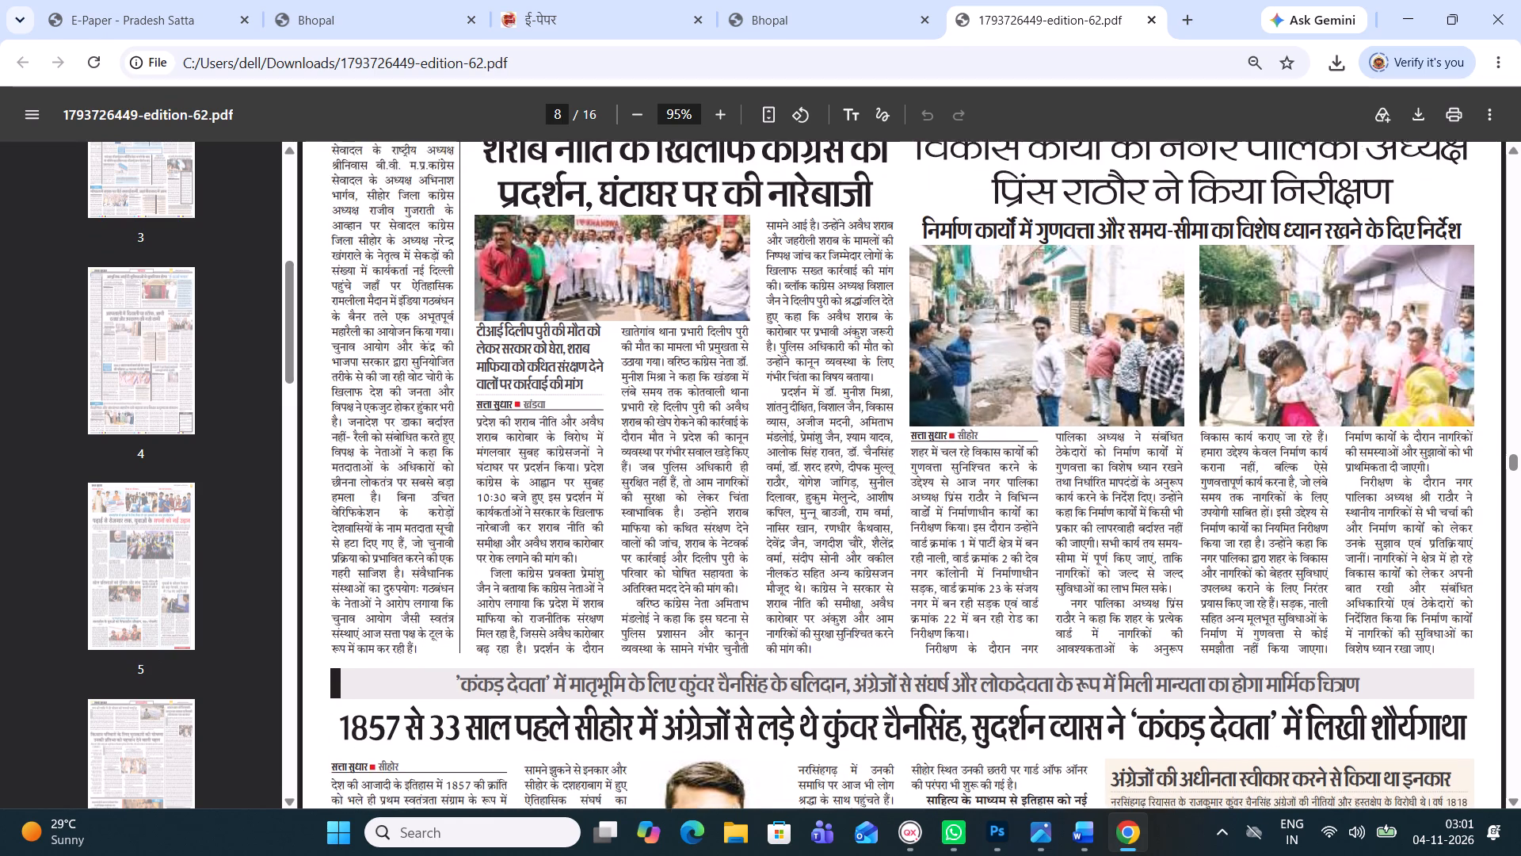
scroll(747, 481, up, 3)
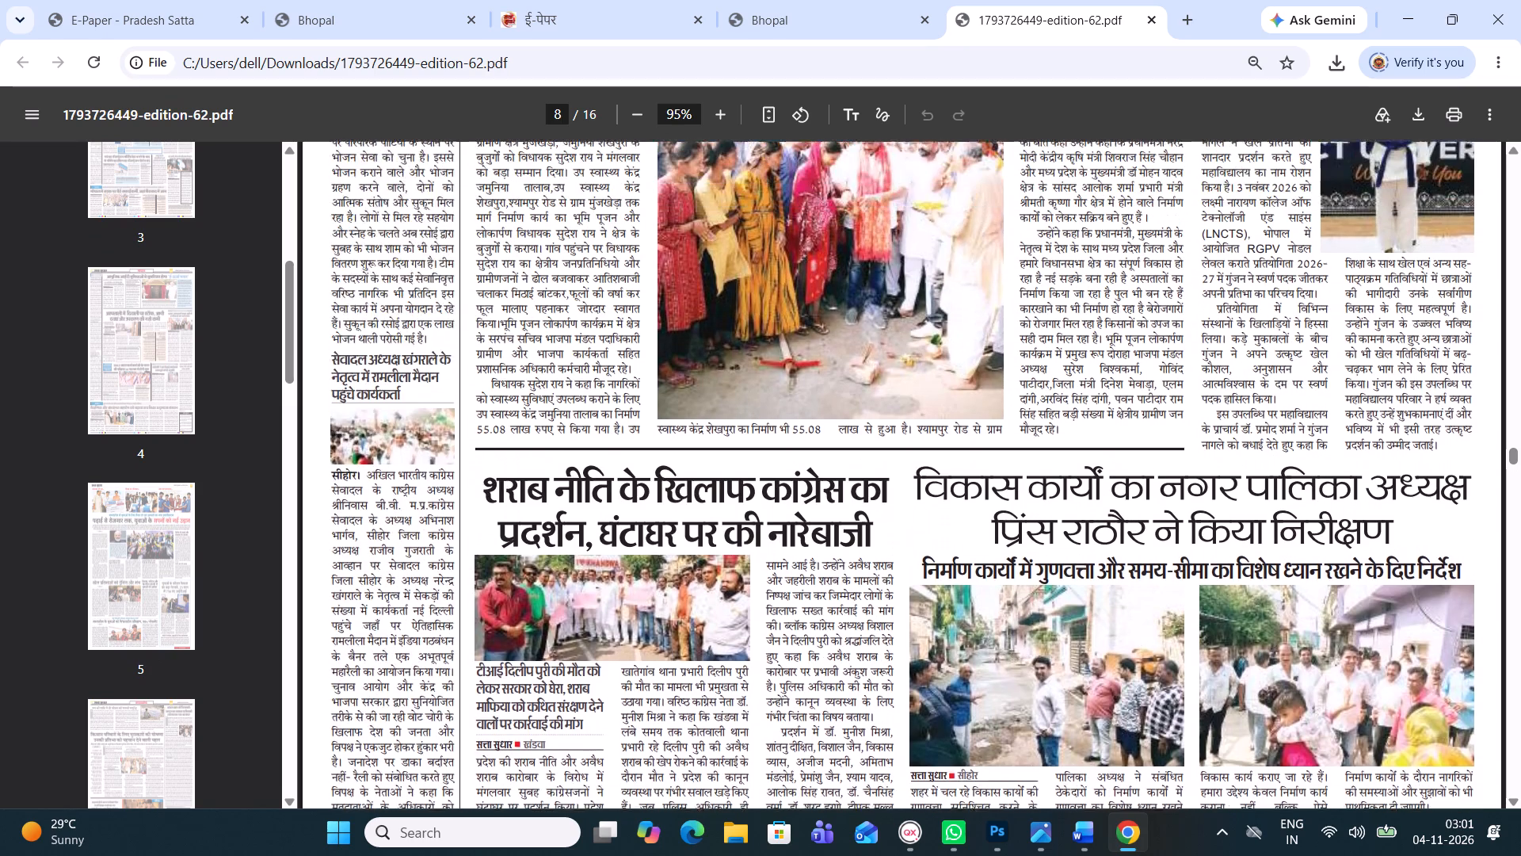
scroll(747, 481, up, 2)
scroll(747, 481, down, 2)
scroll(747, 481, up, 2)
scroll(747, 481, down, 1)
scroll(747, 481, up, 1)
scroll(747, 481, down, 1)
scroll(747, 481, up, 4)
scroll(747, 481, down, 1)
scroll(747, 481, up, 6)
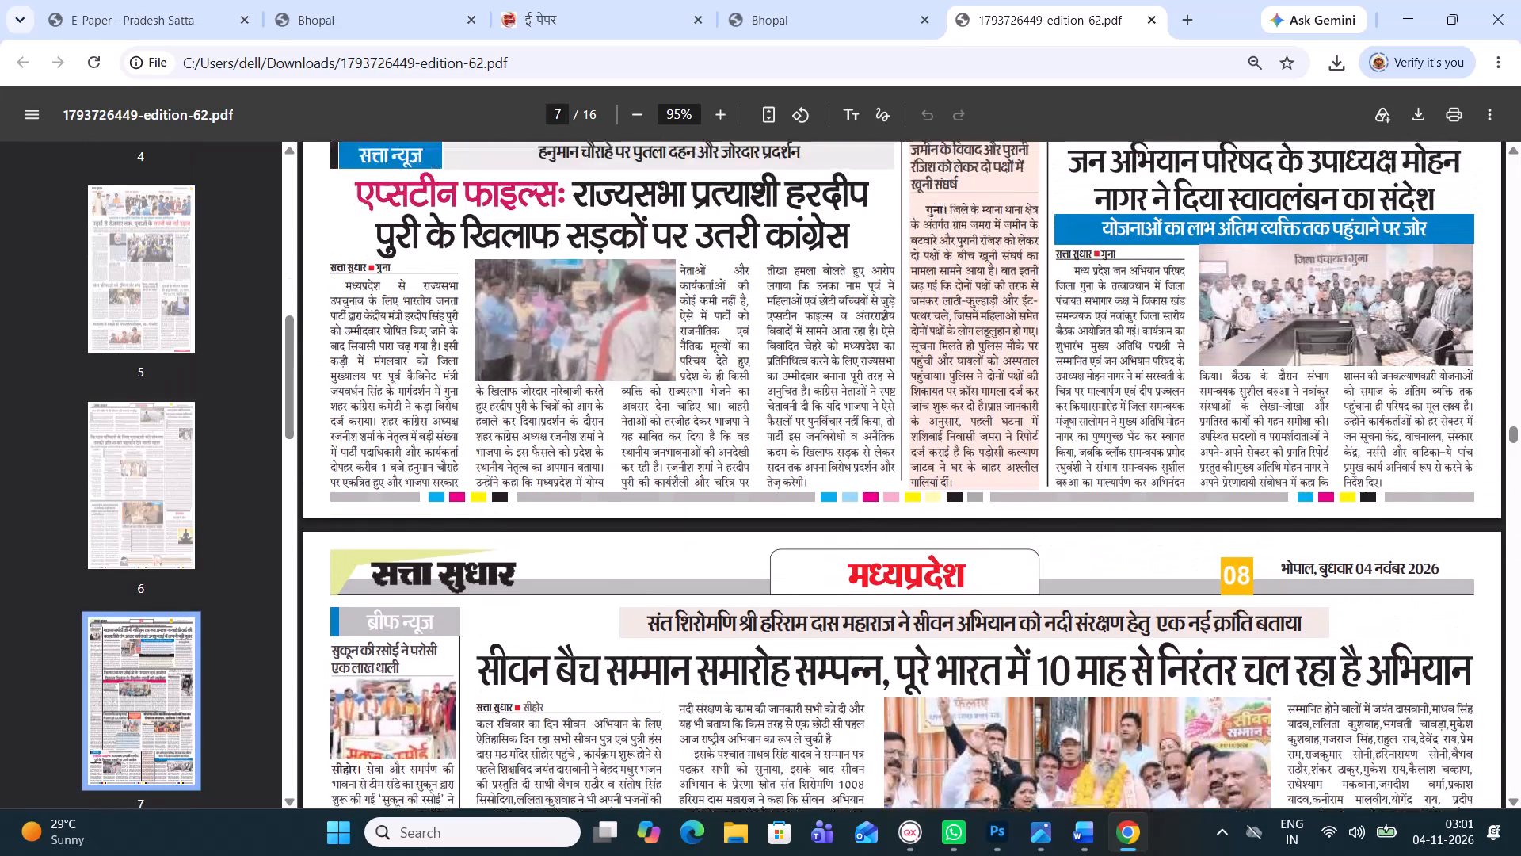
Examine the lower and middle stories on the Guna page 7, from the Congress protest up to the panchayat construction review.
scroll(747, 481, up, 1)
scroll(747, 481, down, 1)
scroll(747, 481, up, 6)
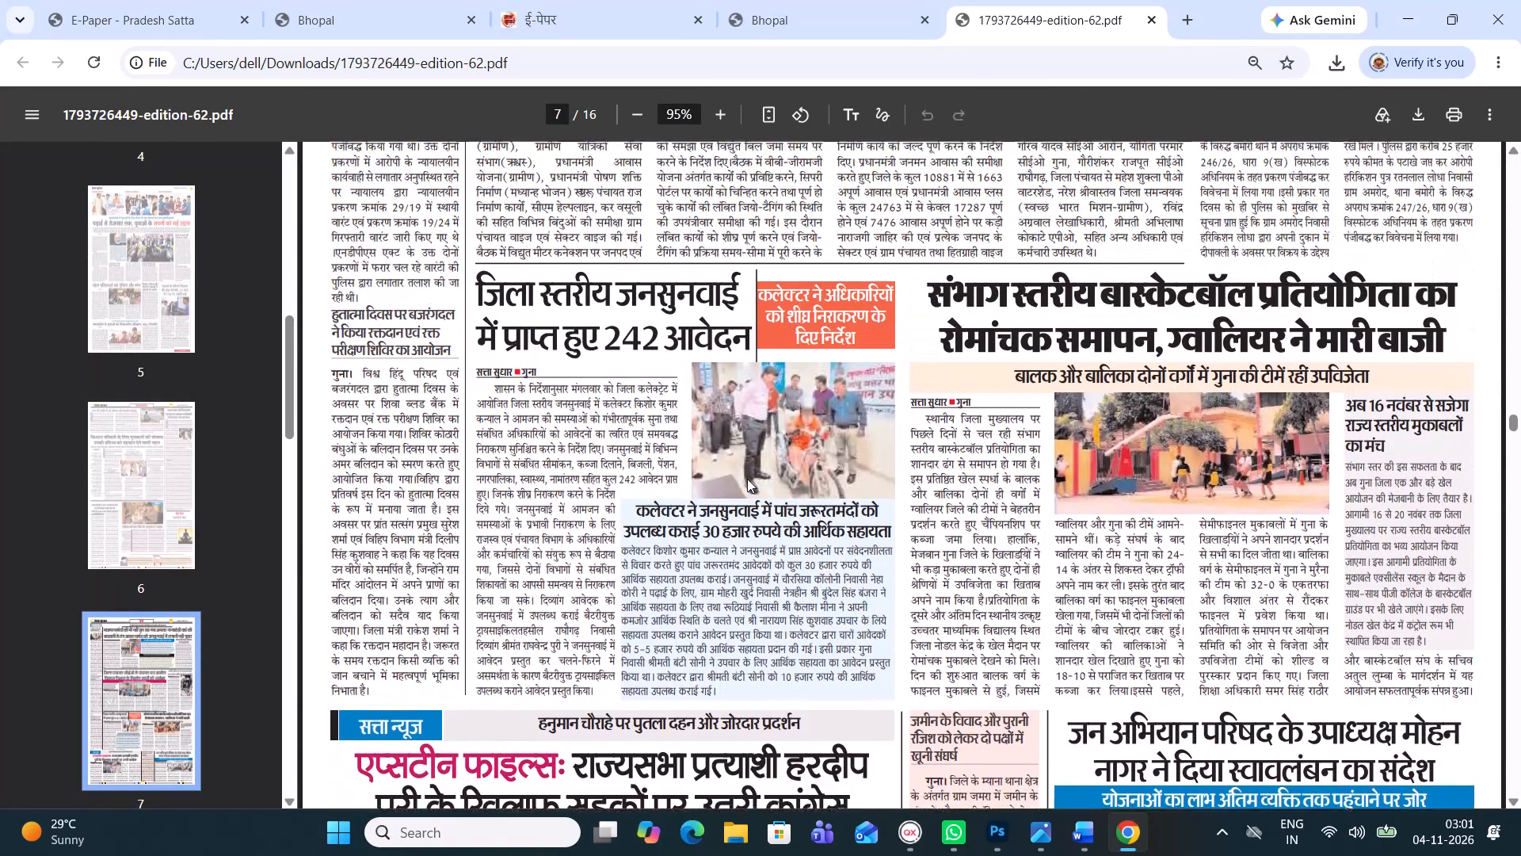
scroll(747, 479, up, 2)
scroll(747, 478, down, 1)
scroll(747, 468, up, 2)
scroll(747, 458, down, 3)
scroll(748, 437, up, 2)
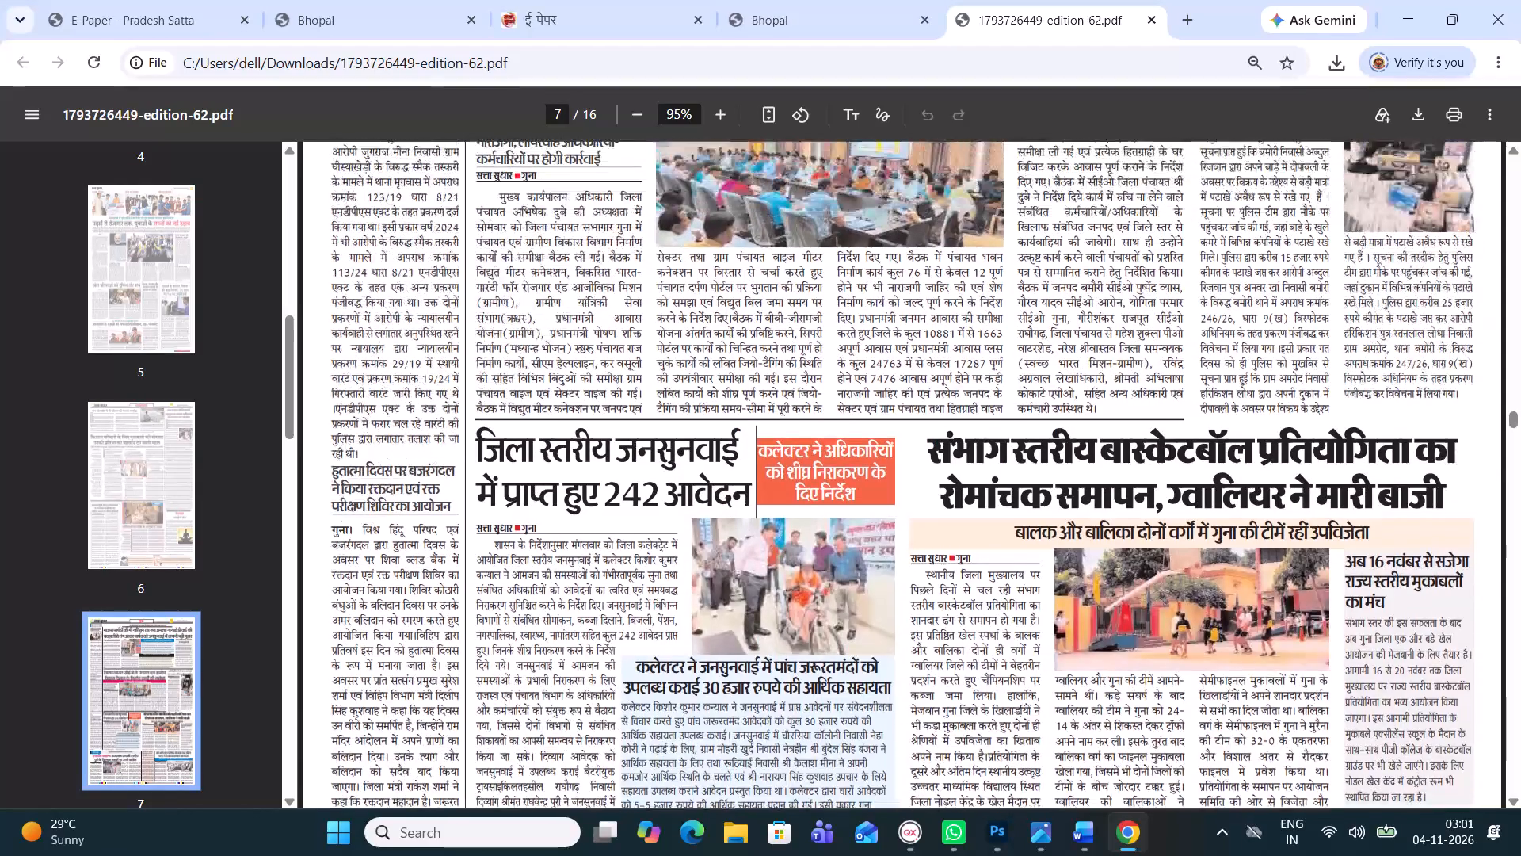
scroll(748, 423, up, 2)
scroll(748, 423, down, 1)
scroll(748, 423, up, 1)
scroll(748, 423, down, 2)
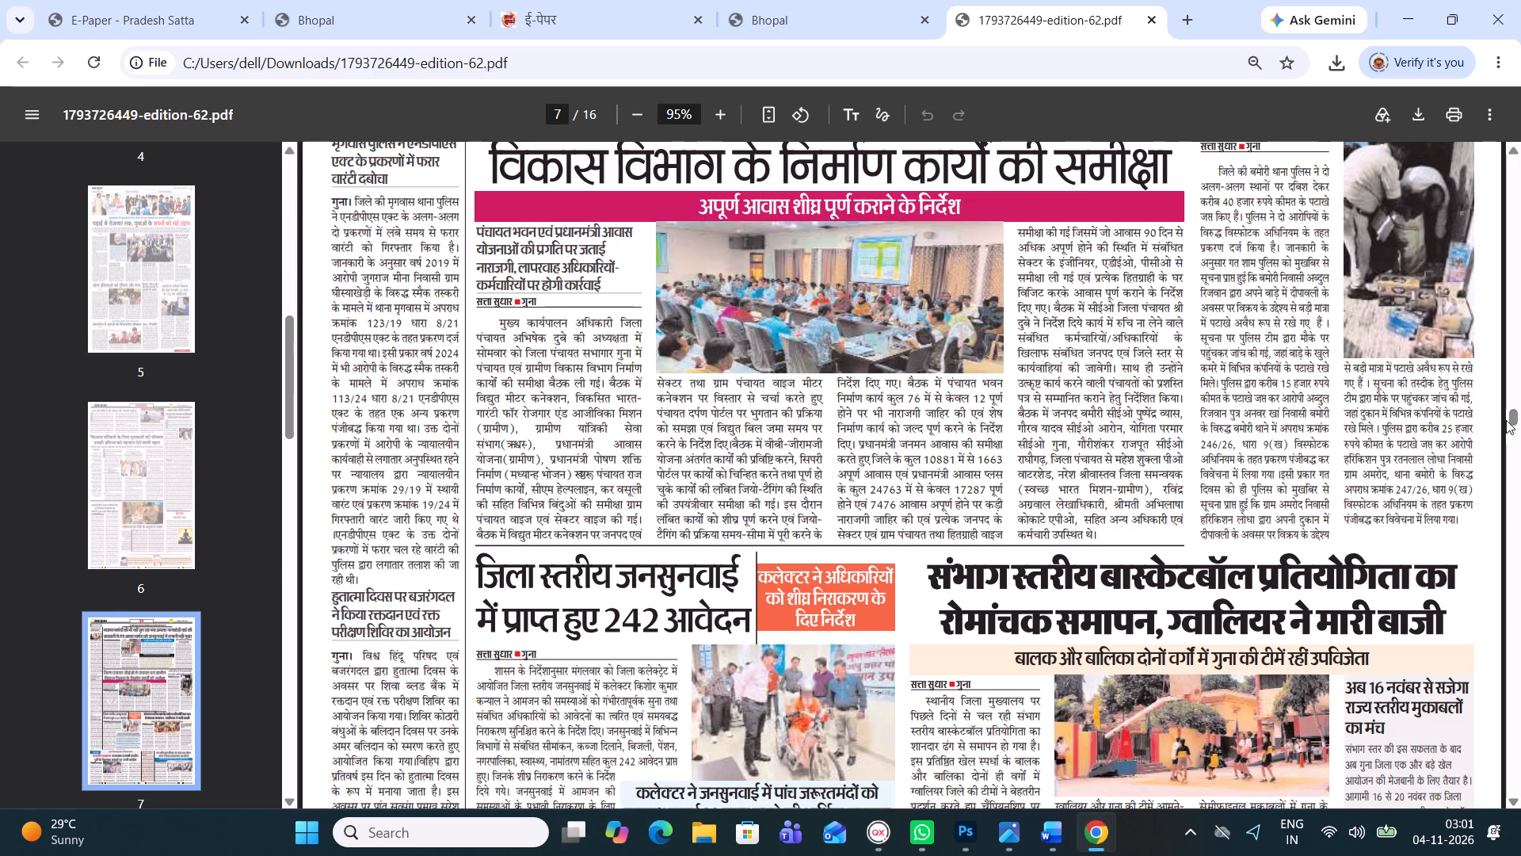
Look back from the Guna page 7 through the editorial page 6 to the end of page 5, returning to page 6's top.
drag(1512, 417, 1515, 380)
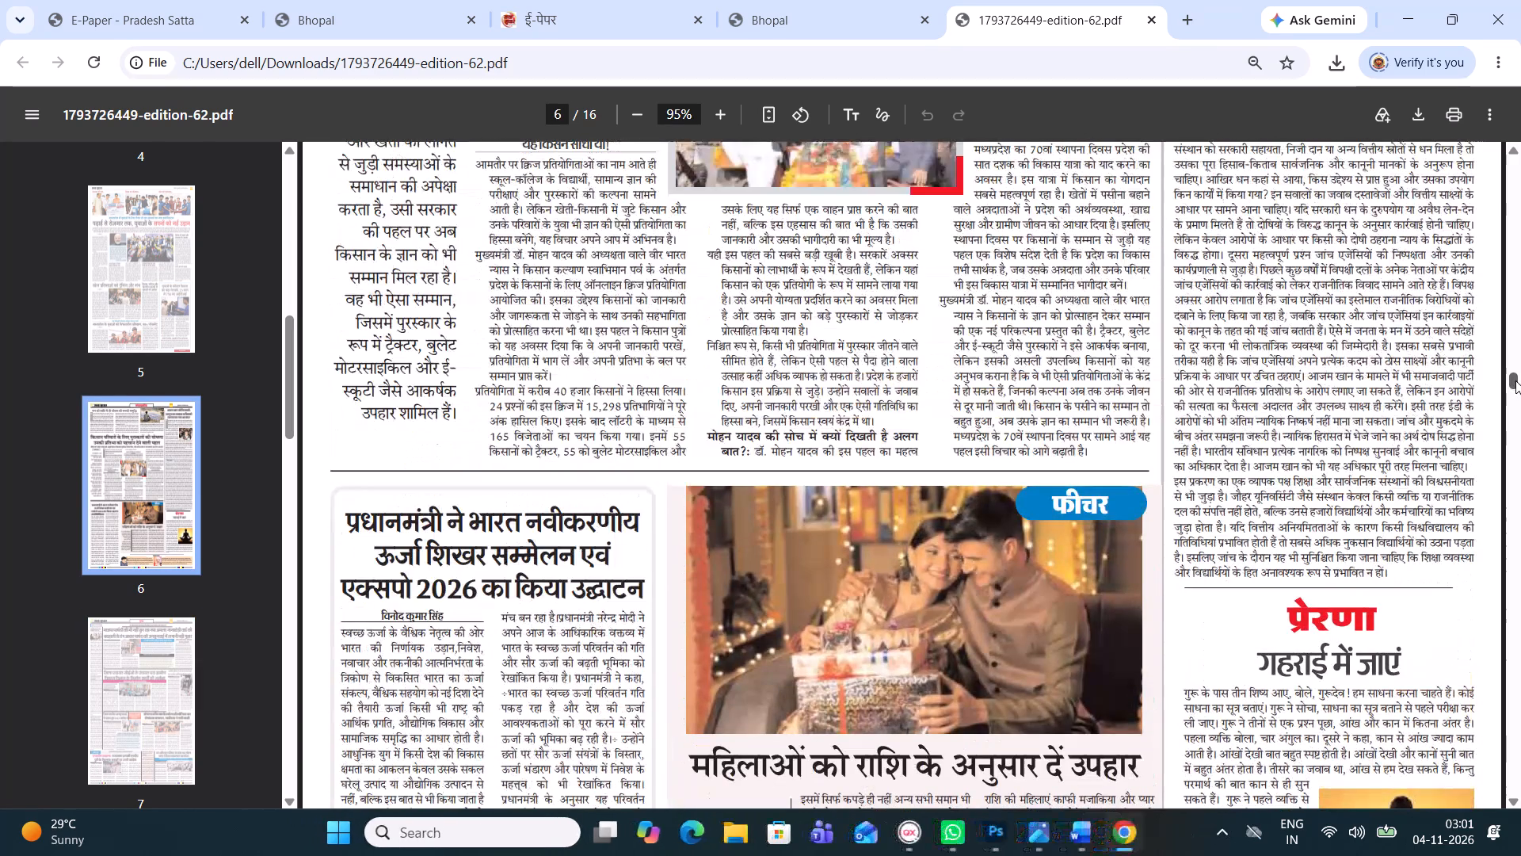
drag(1515, 380, 1515, 375)
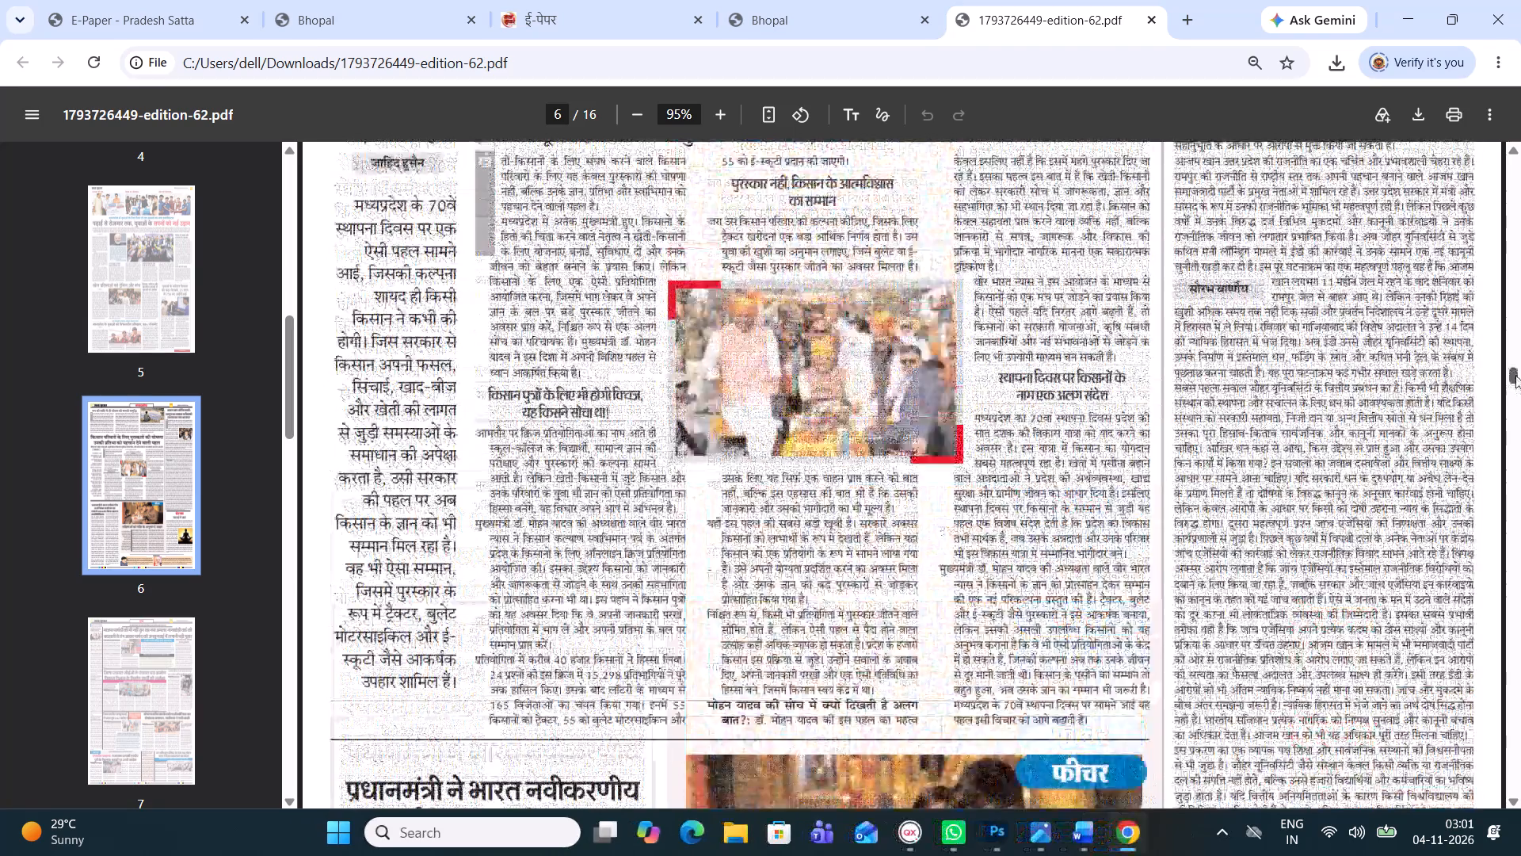
drag(1515, 375, 1520, 361)
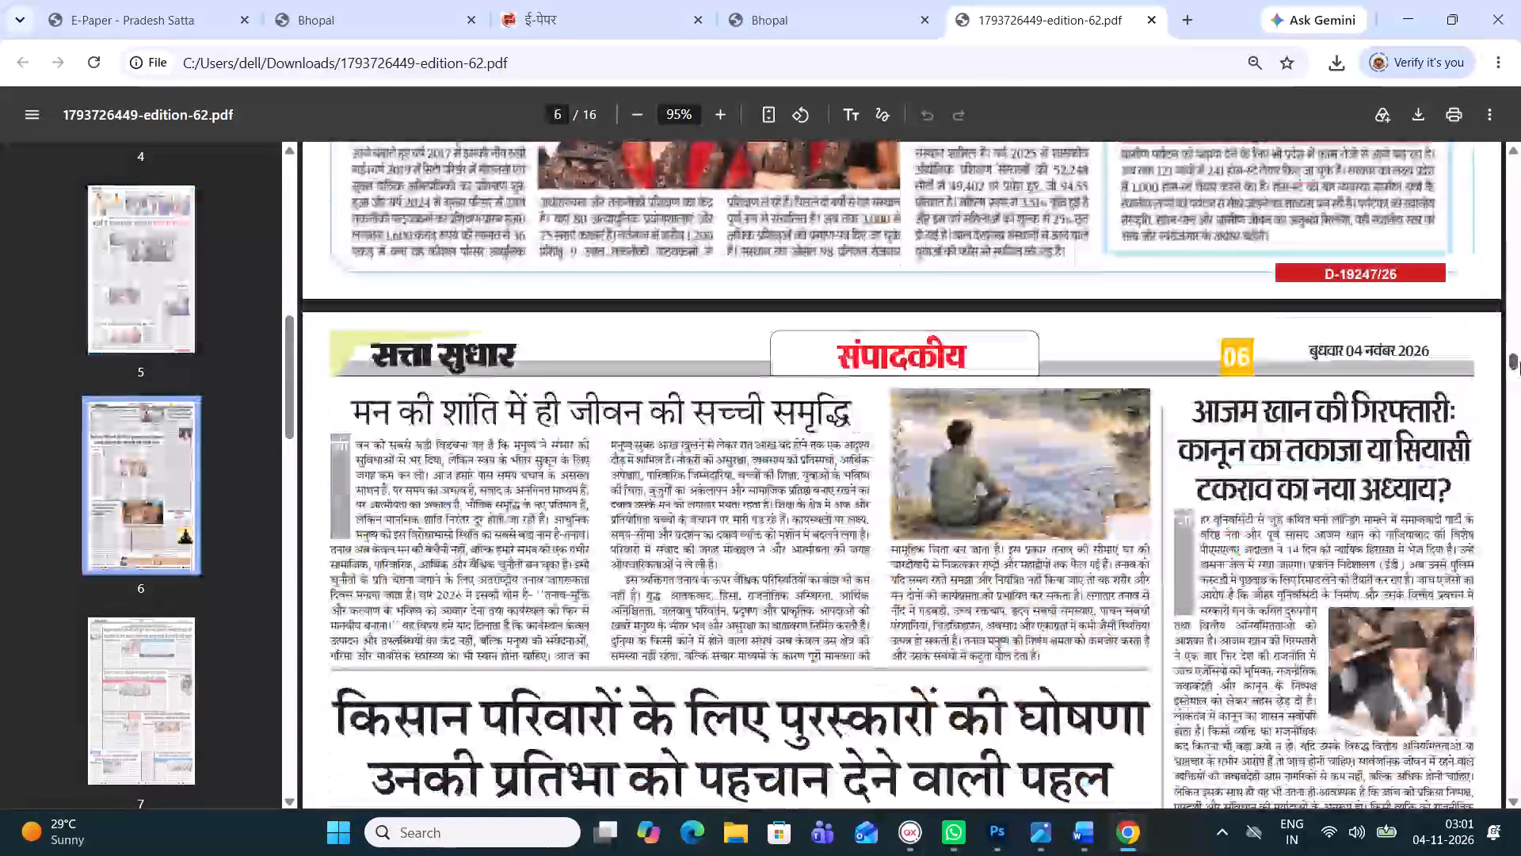
drag(1520, 361, 1515, 346)
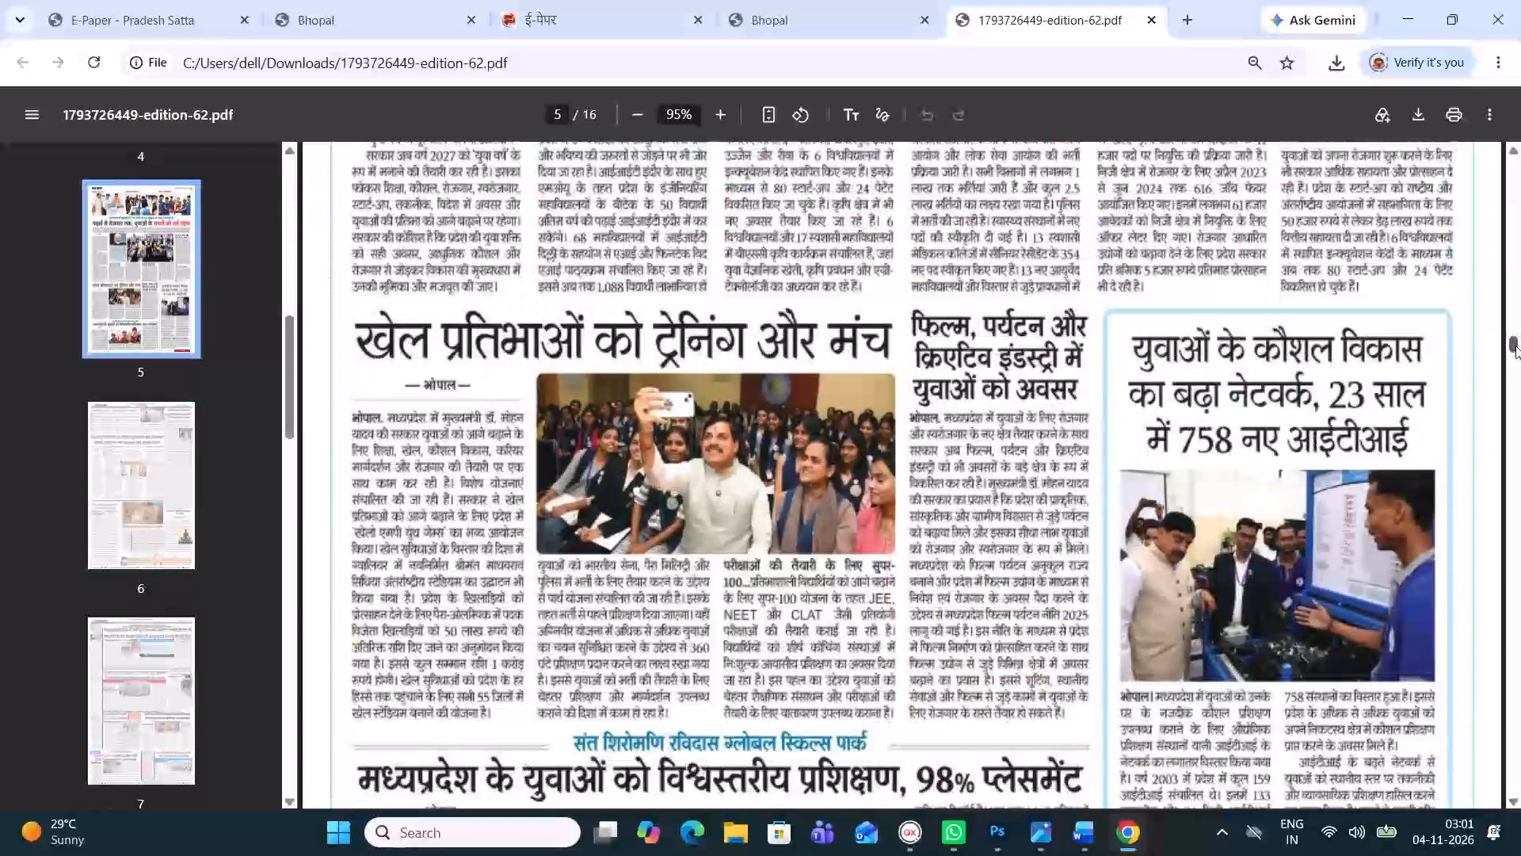
drag(1515, 346, 1520, 362)
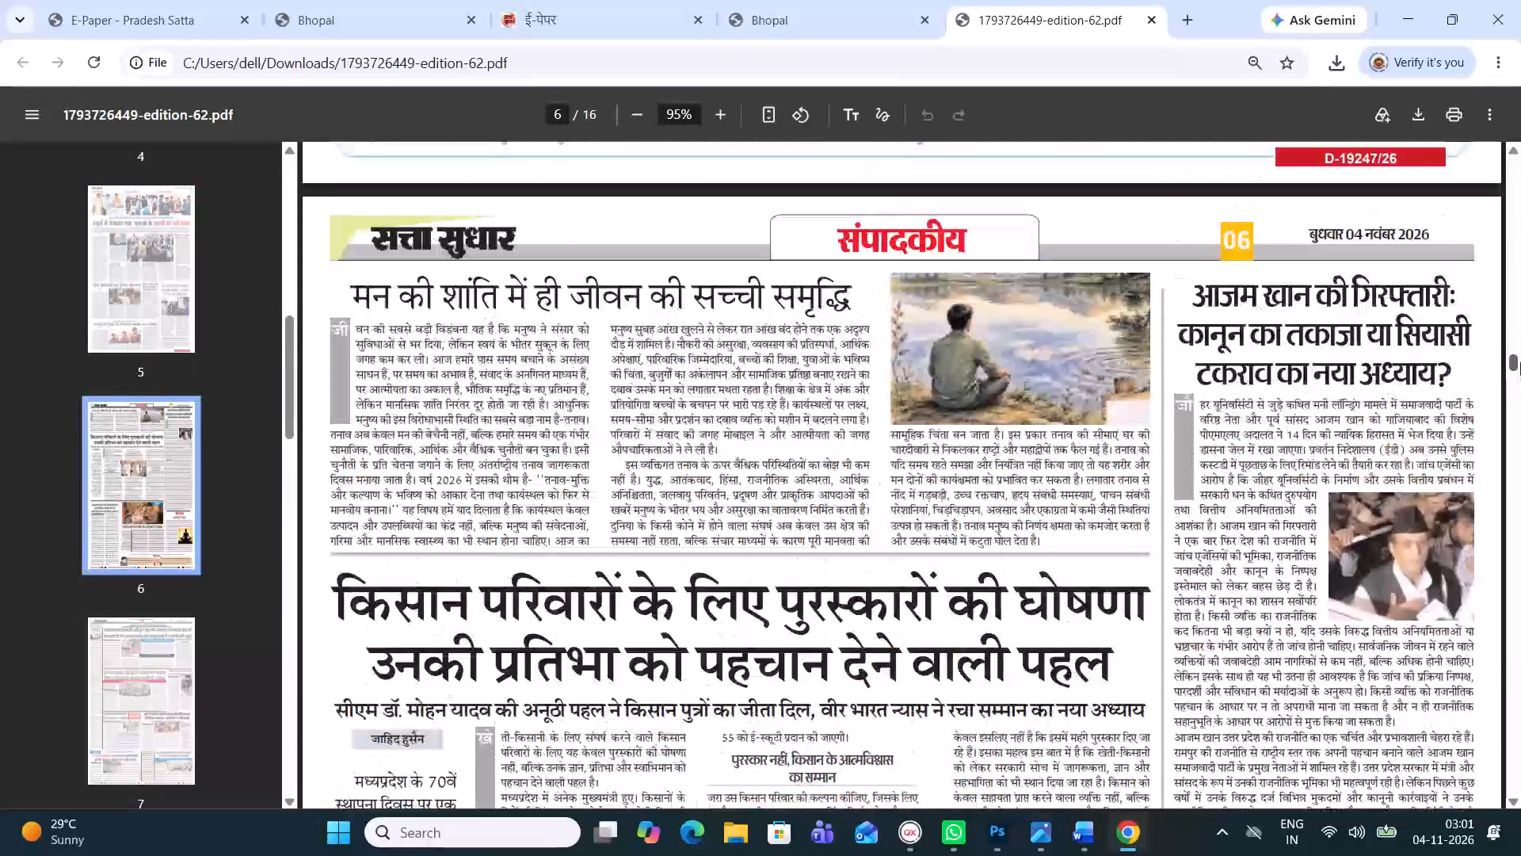
drag(1520, 362, 1520, 359)
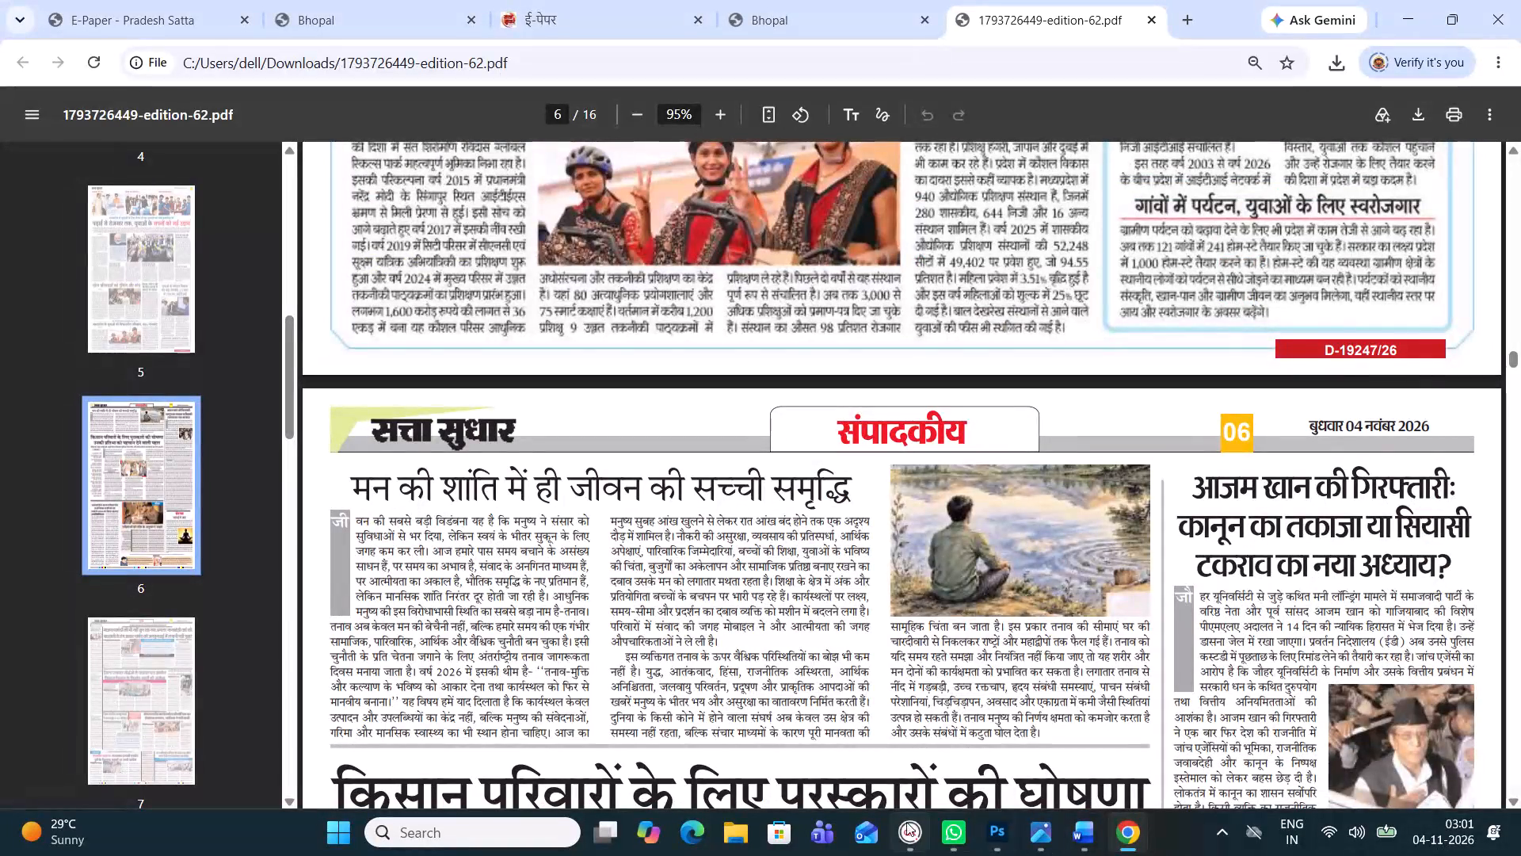
In QuarkXPress, delete the editorial column's body text box and its headline box under the red संपादकीय strip on page 02.
click(903, 828)
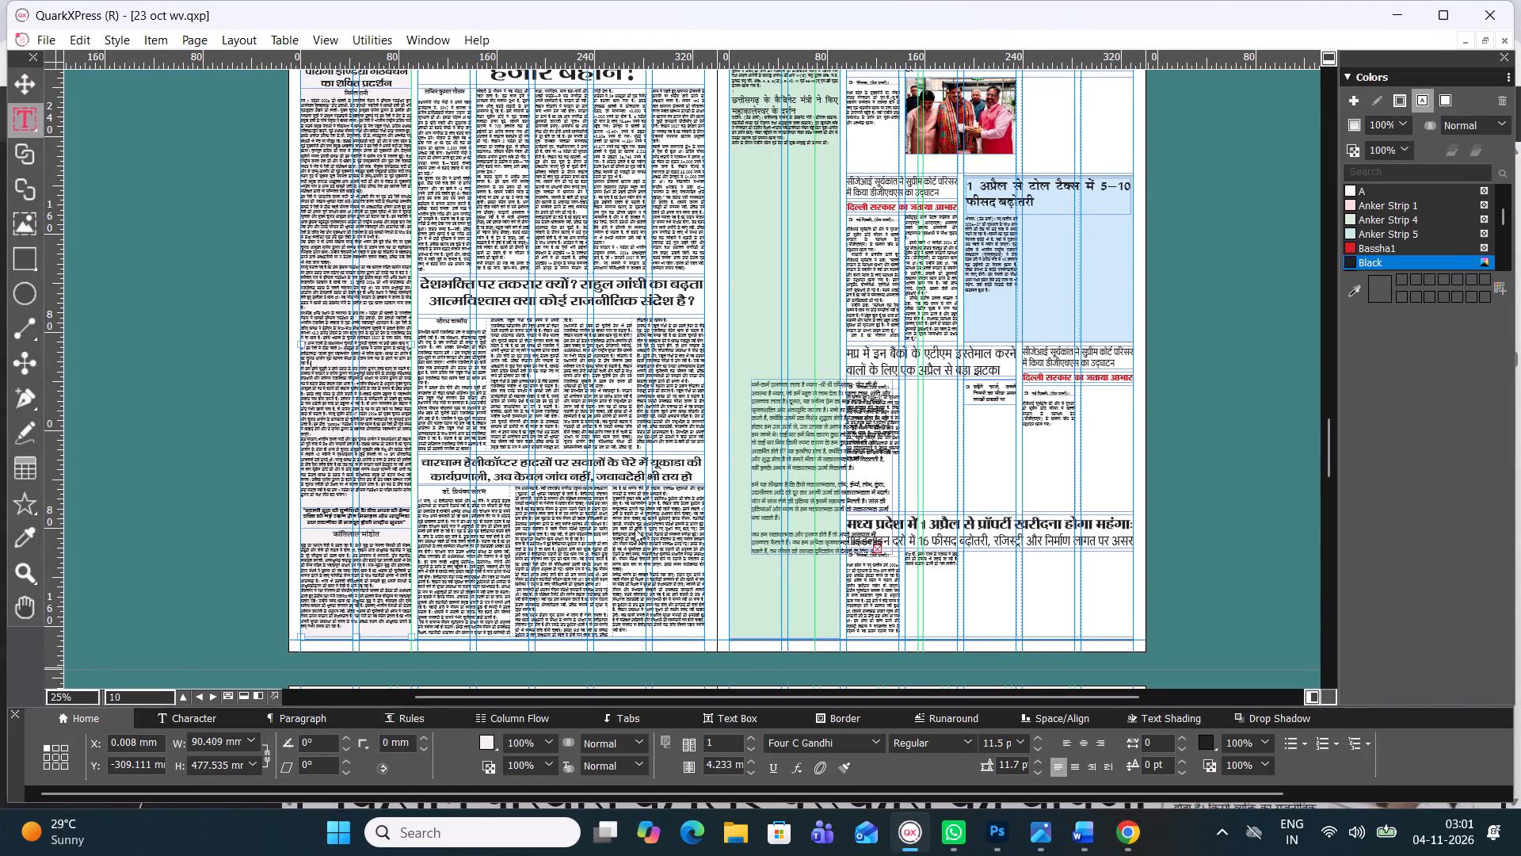
scroll(635, 529, up, 1)
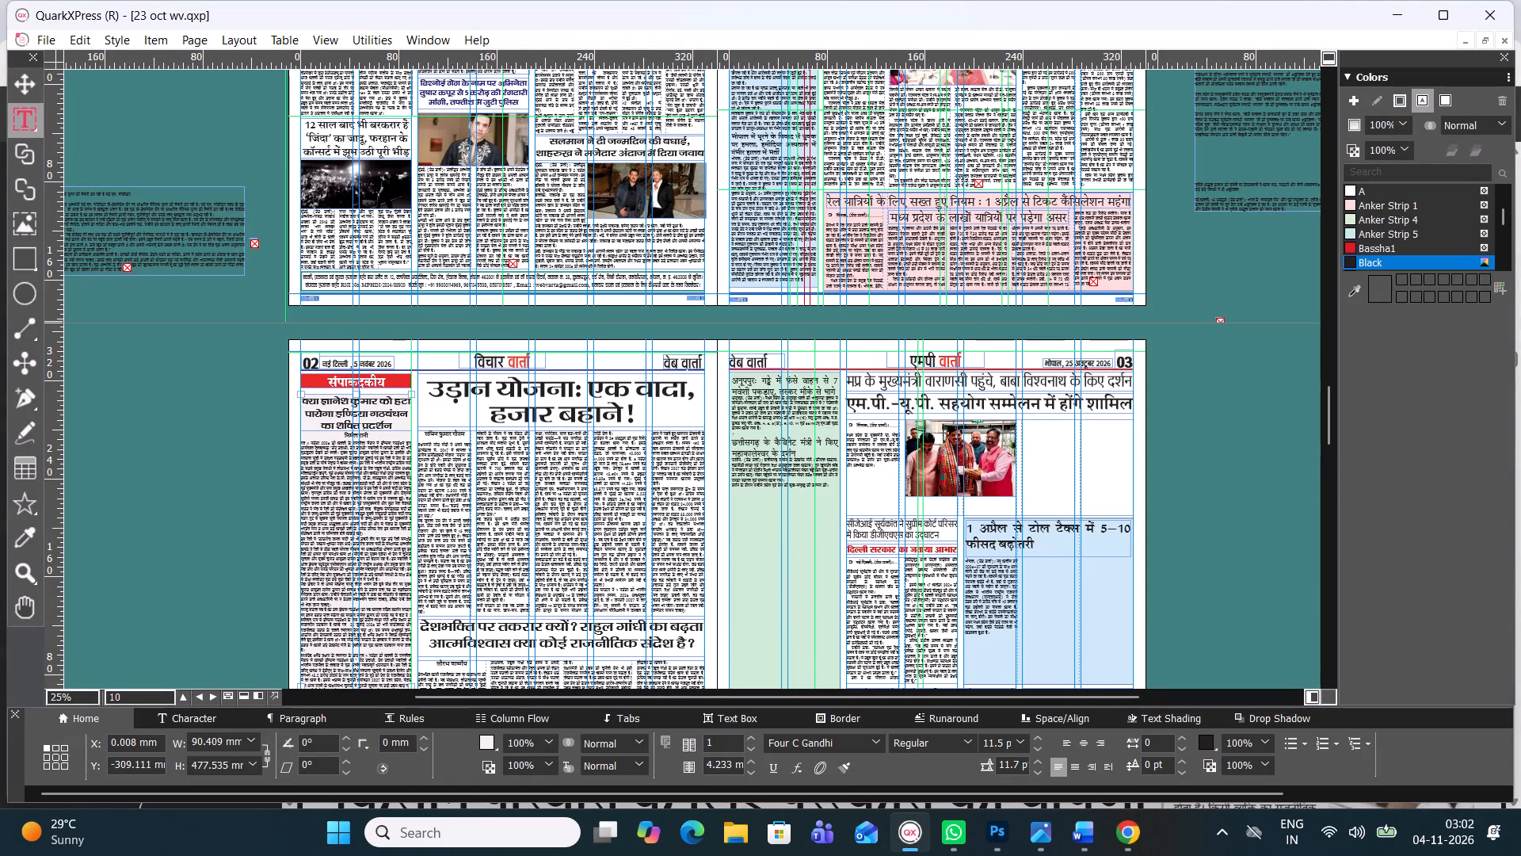
click(327, 412)
key(BackSpace)
click(32, 82)
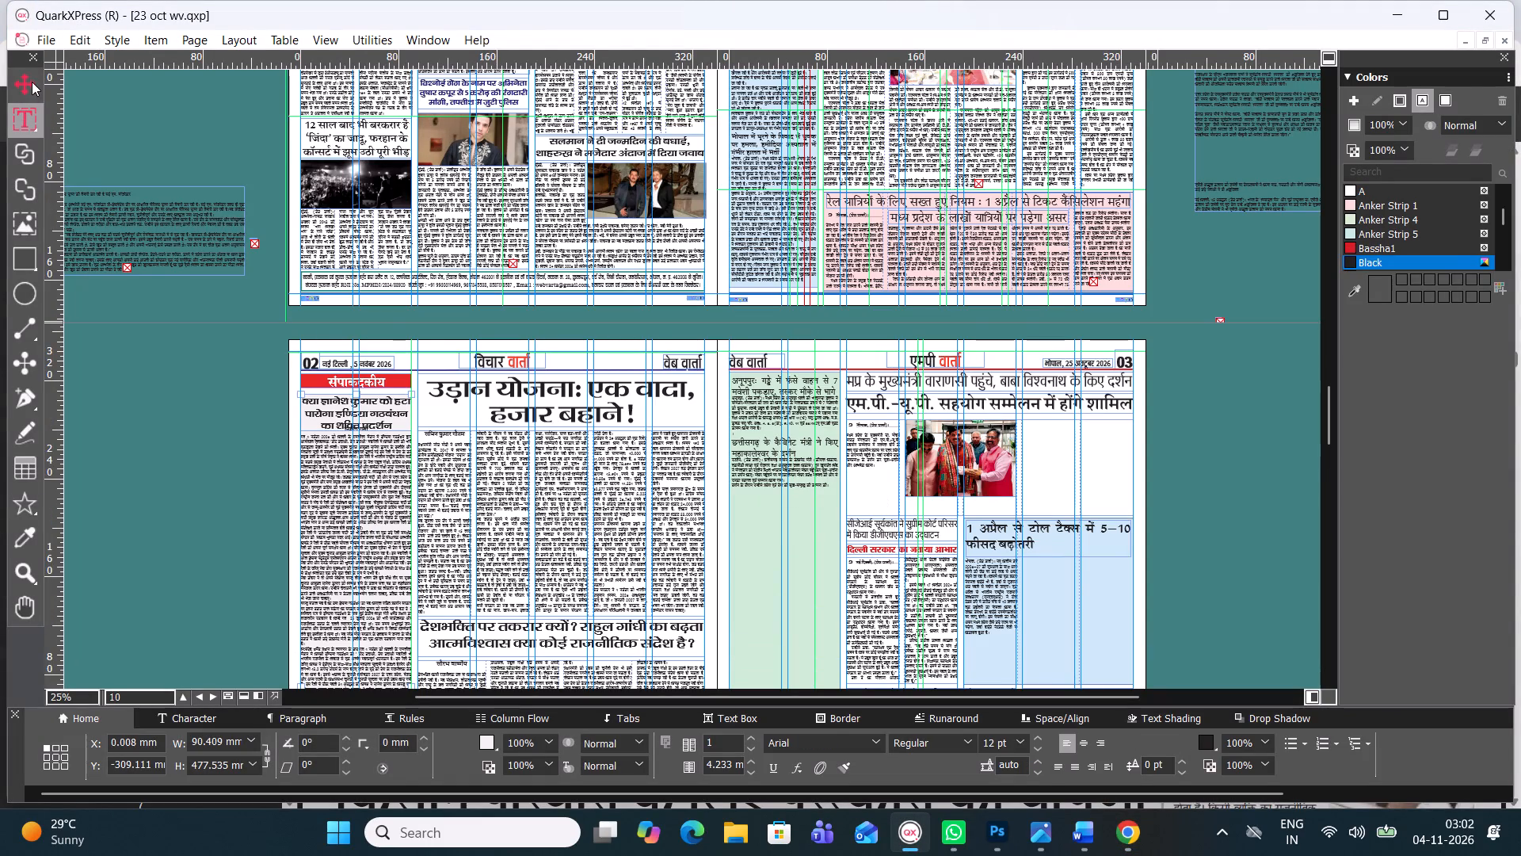
key(BackSpace)
click(346, 410)
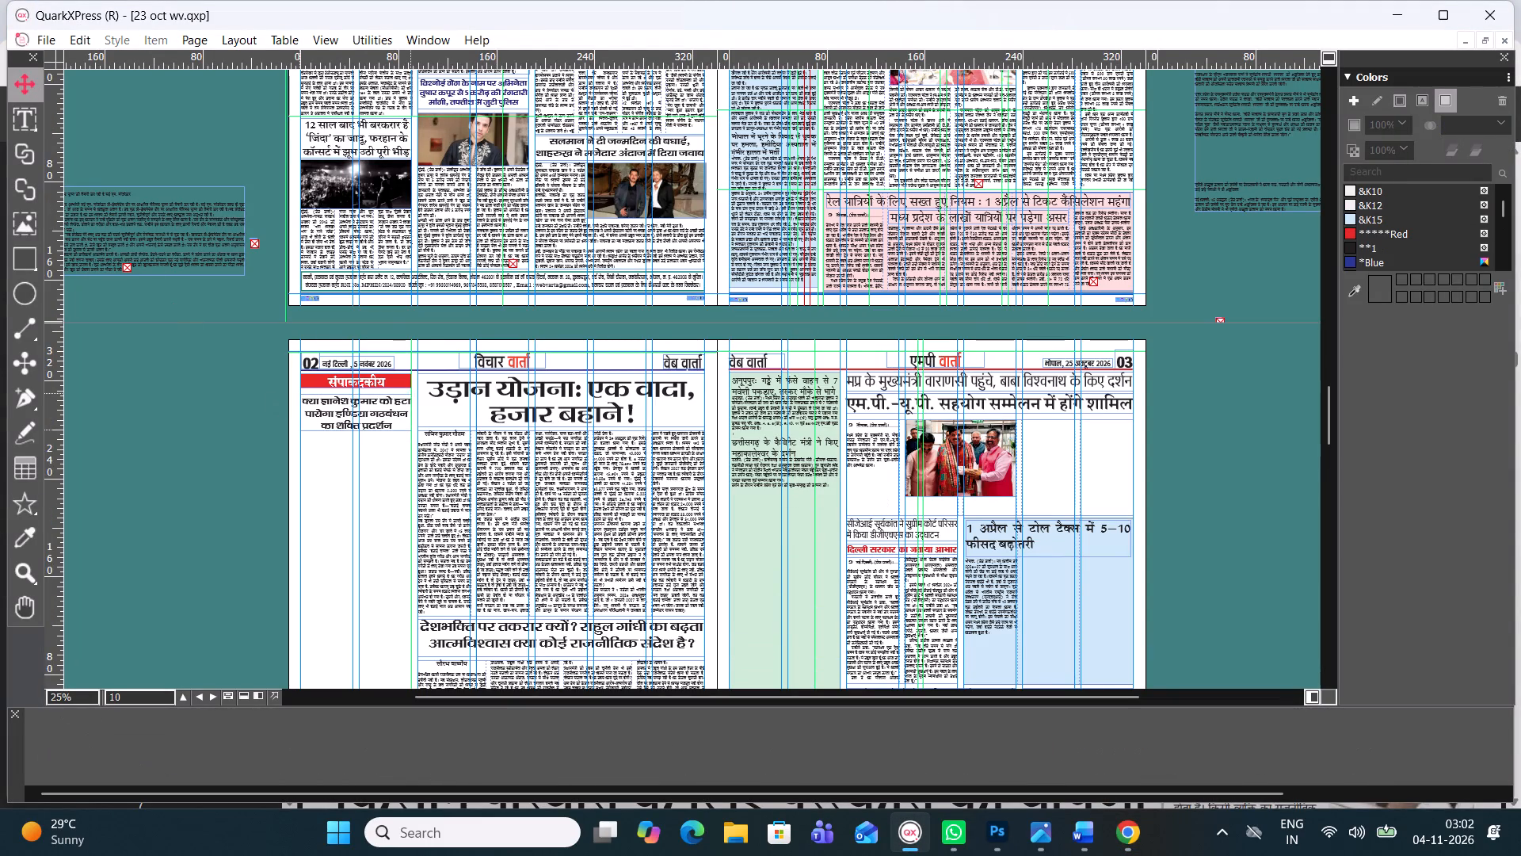
key(BackSpace)
Delete the headline and body boxes of the उड़ान योजना and देशभक्ति पर तकरार क्यों stories on page 02.
click(478, 415)
key(BackSpace)
click(504, 474)
key(BackSpace)
click(582, 631)
key(BackSpace)
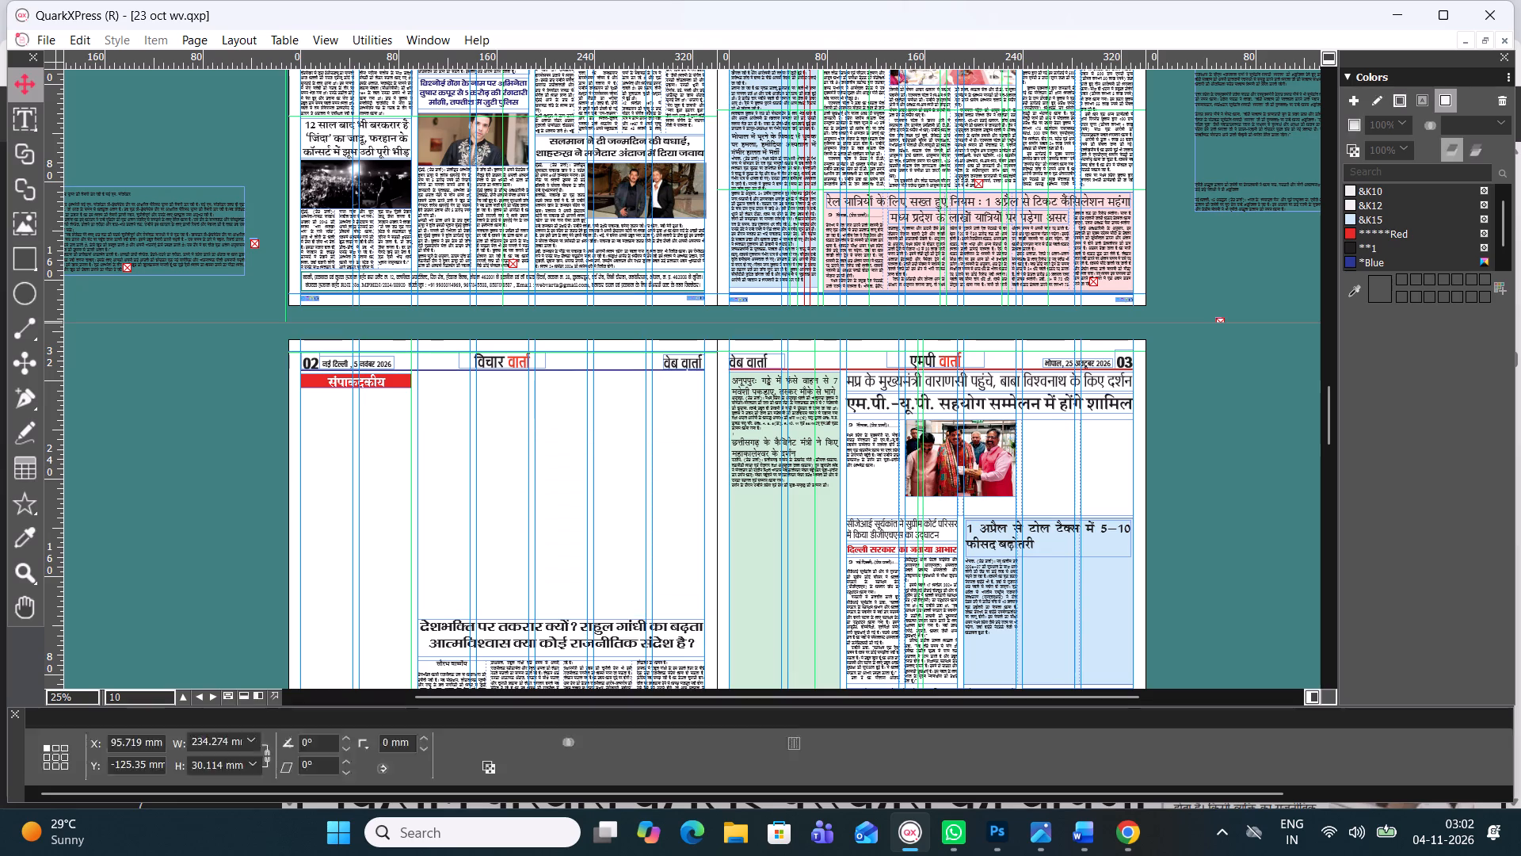
click(581, 662)
key(BackSpace)
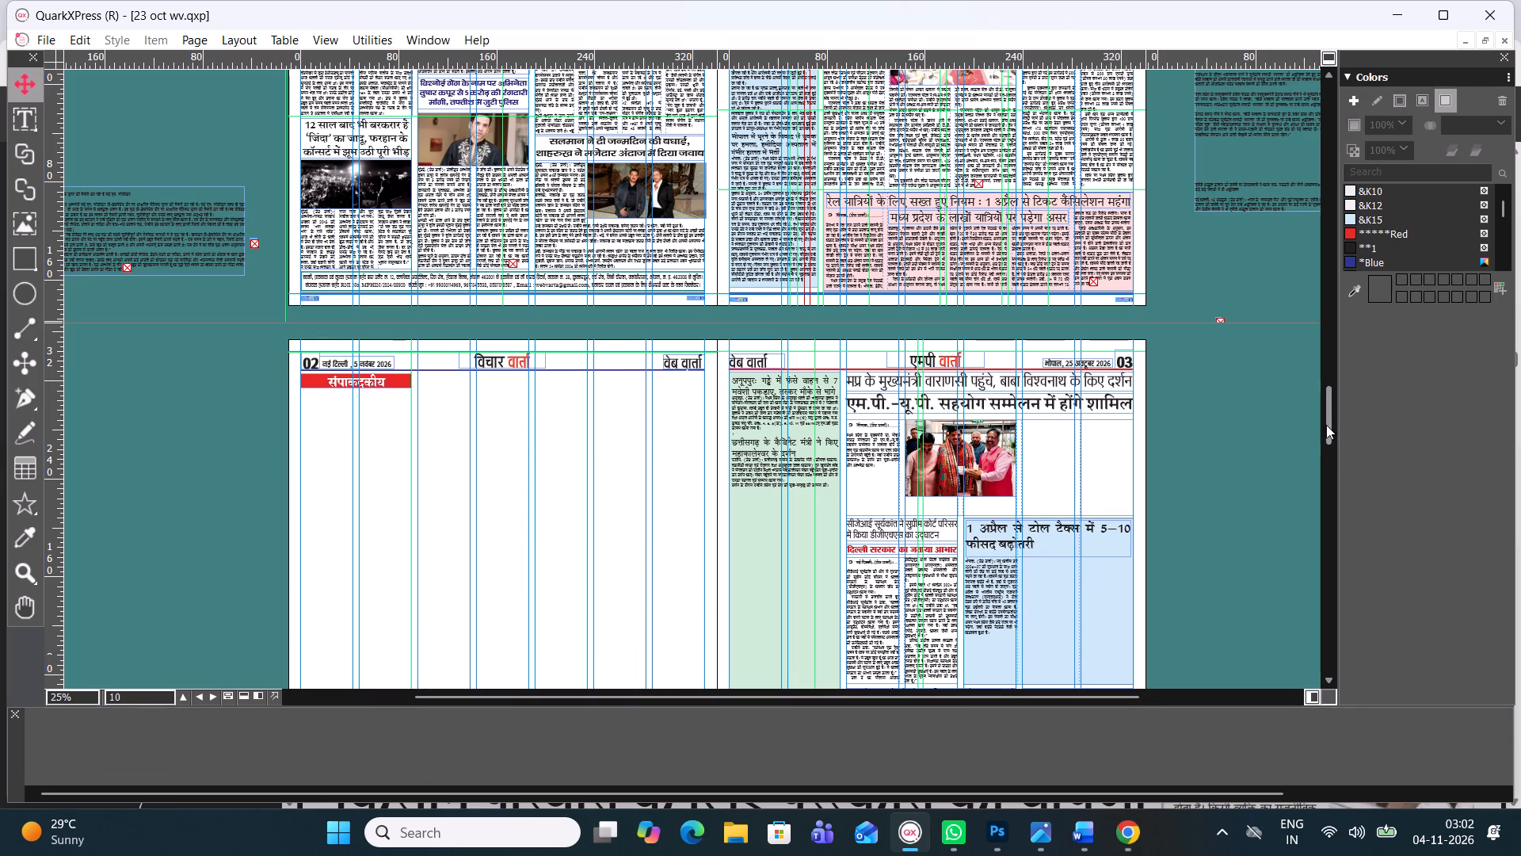
Delete the leftover quote at the foot of page 02's editorial column and the चारधाम हेलीकॉप्टर story's headline and body boxes.
drag(1328, 419, 1346, 469)
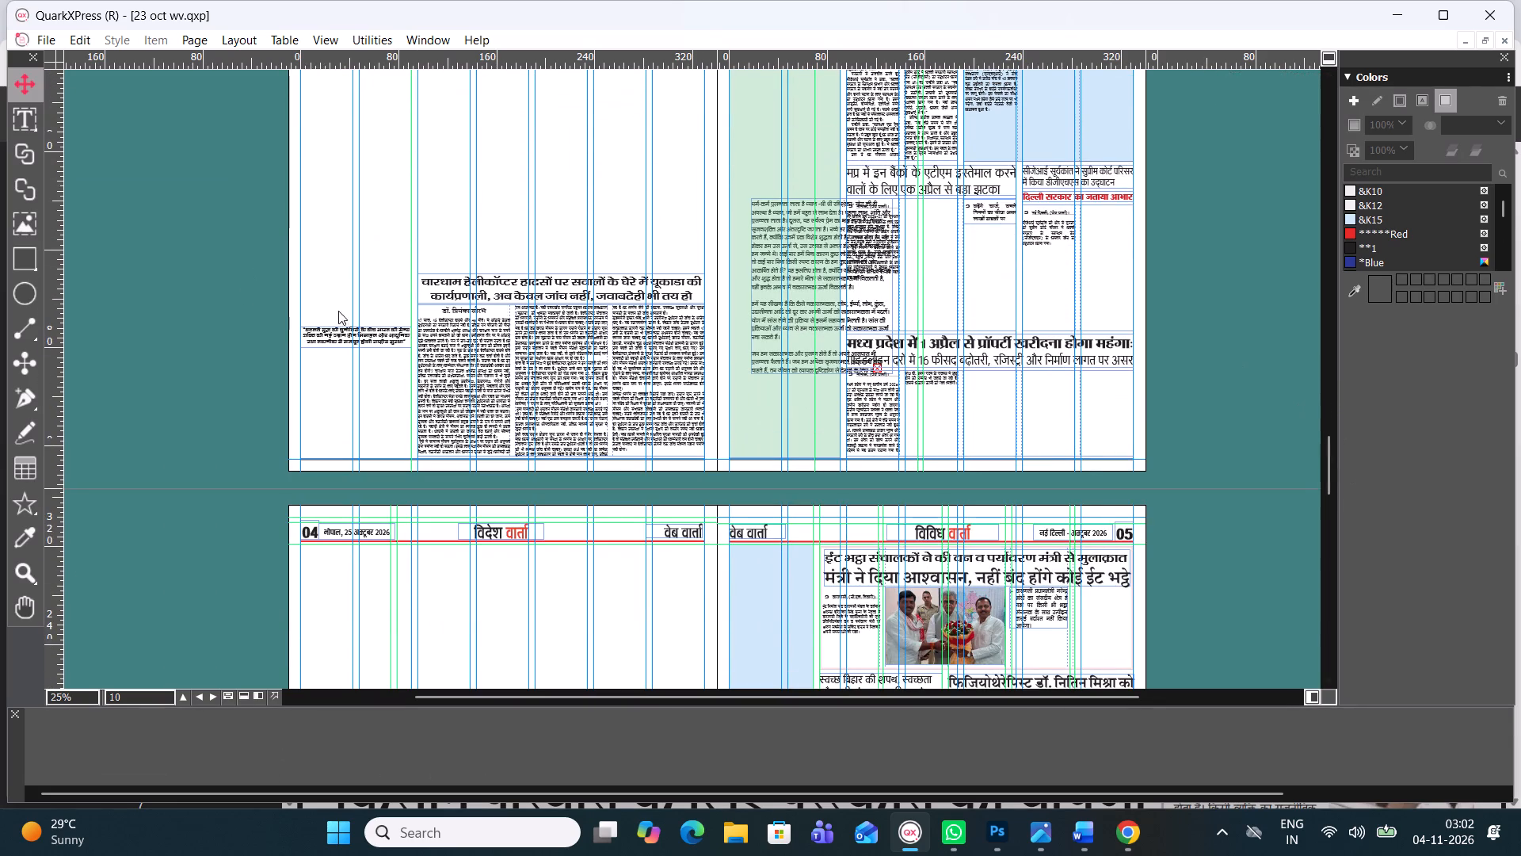
click(356, 350)
click(356, 341)
key(BackSpace)
click(486, 285)
key(BackSpace)
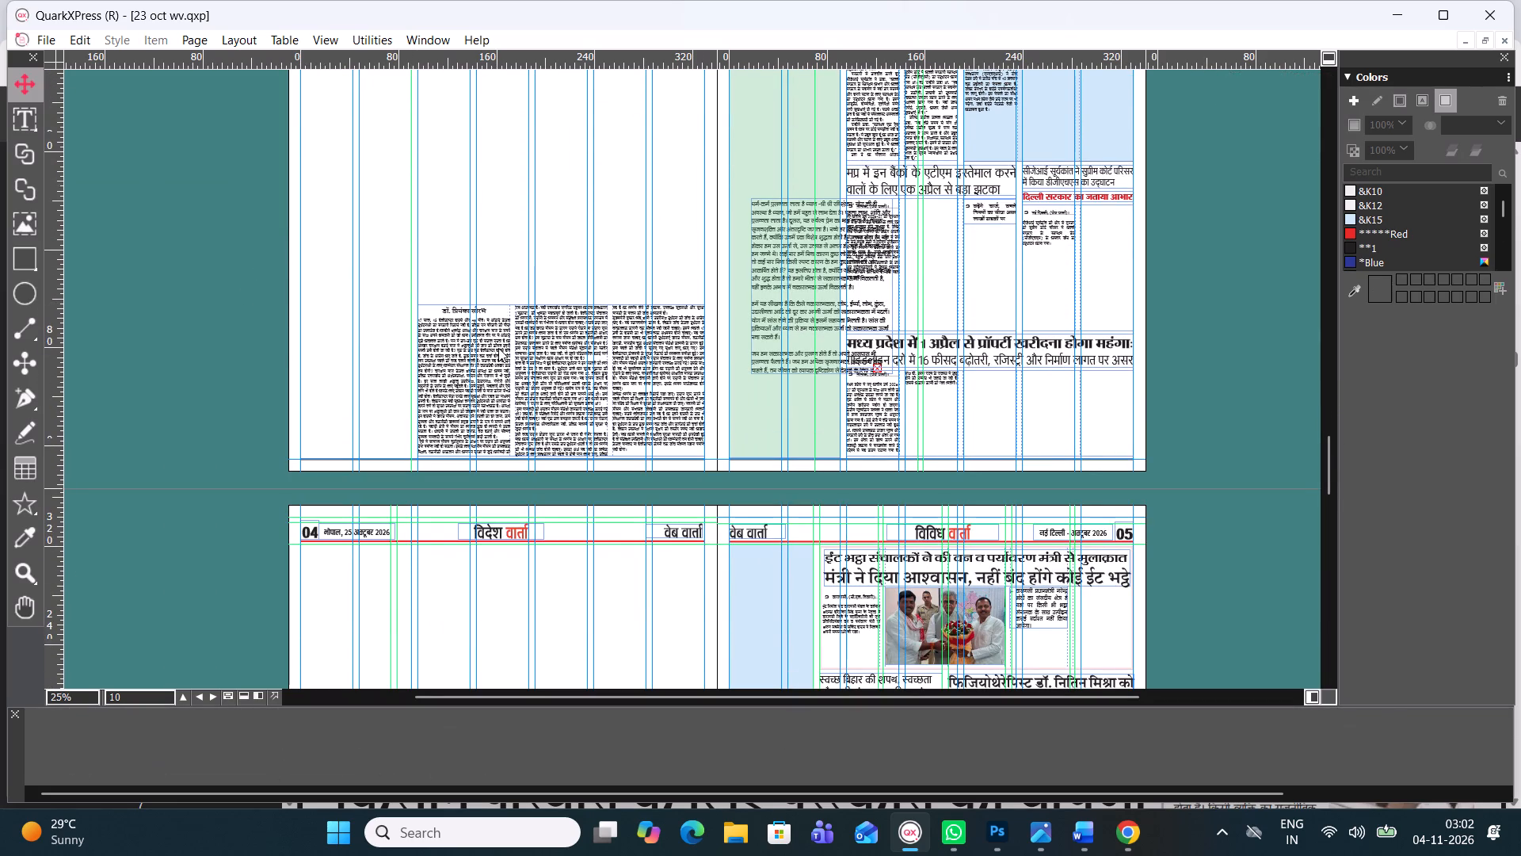
click(498, 348)
key(BackSpace)
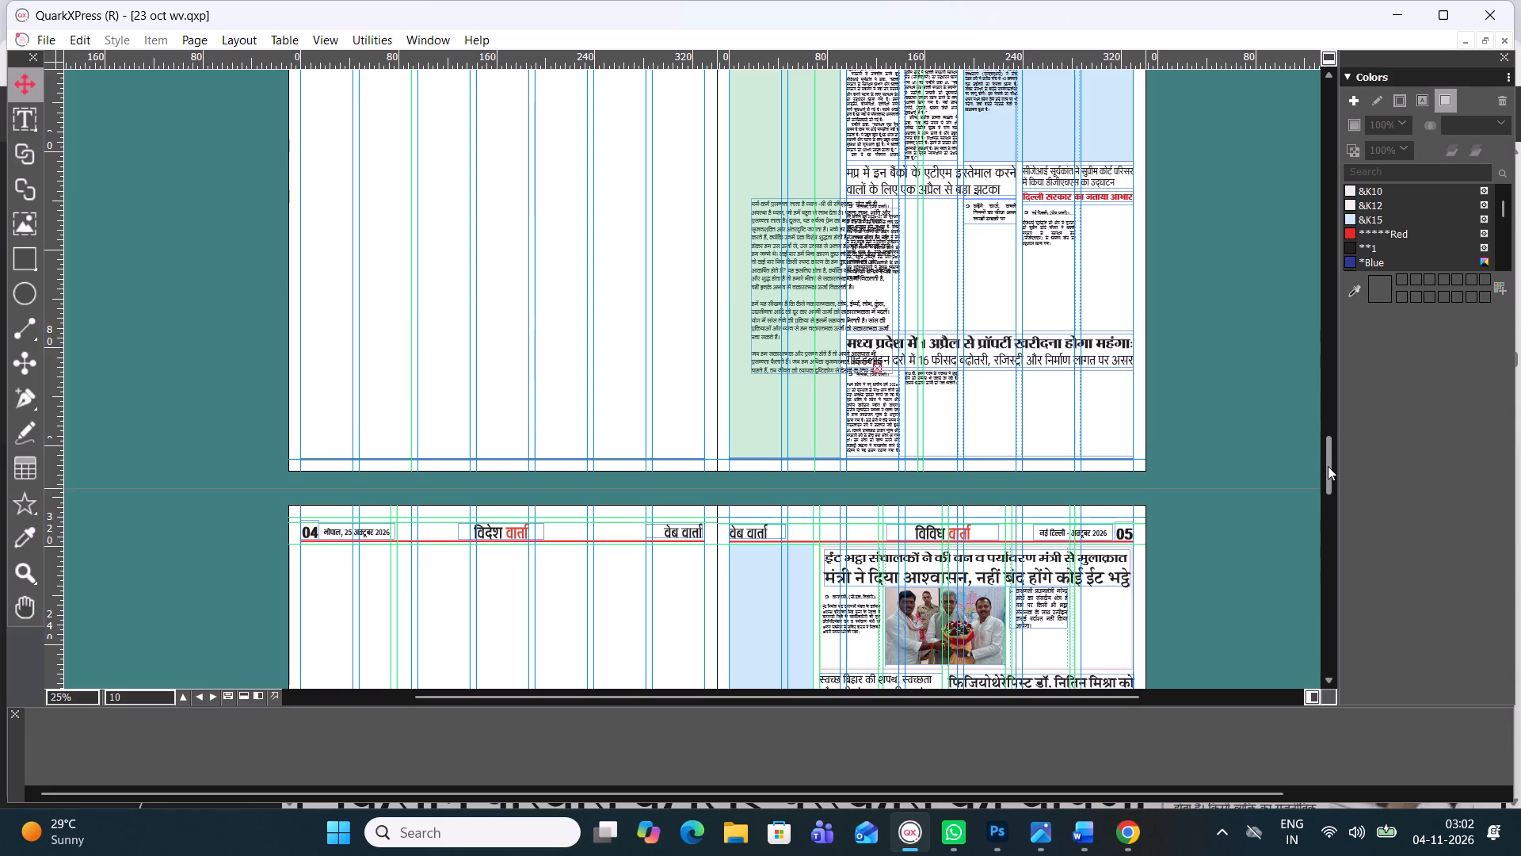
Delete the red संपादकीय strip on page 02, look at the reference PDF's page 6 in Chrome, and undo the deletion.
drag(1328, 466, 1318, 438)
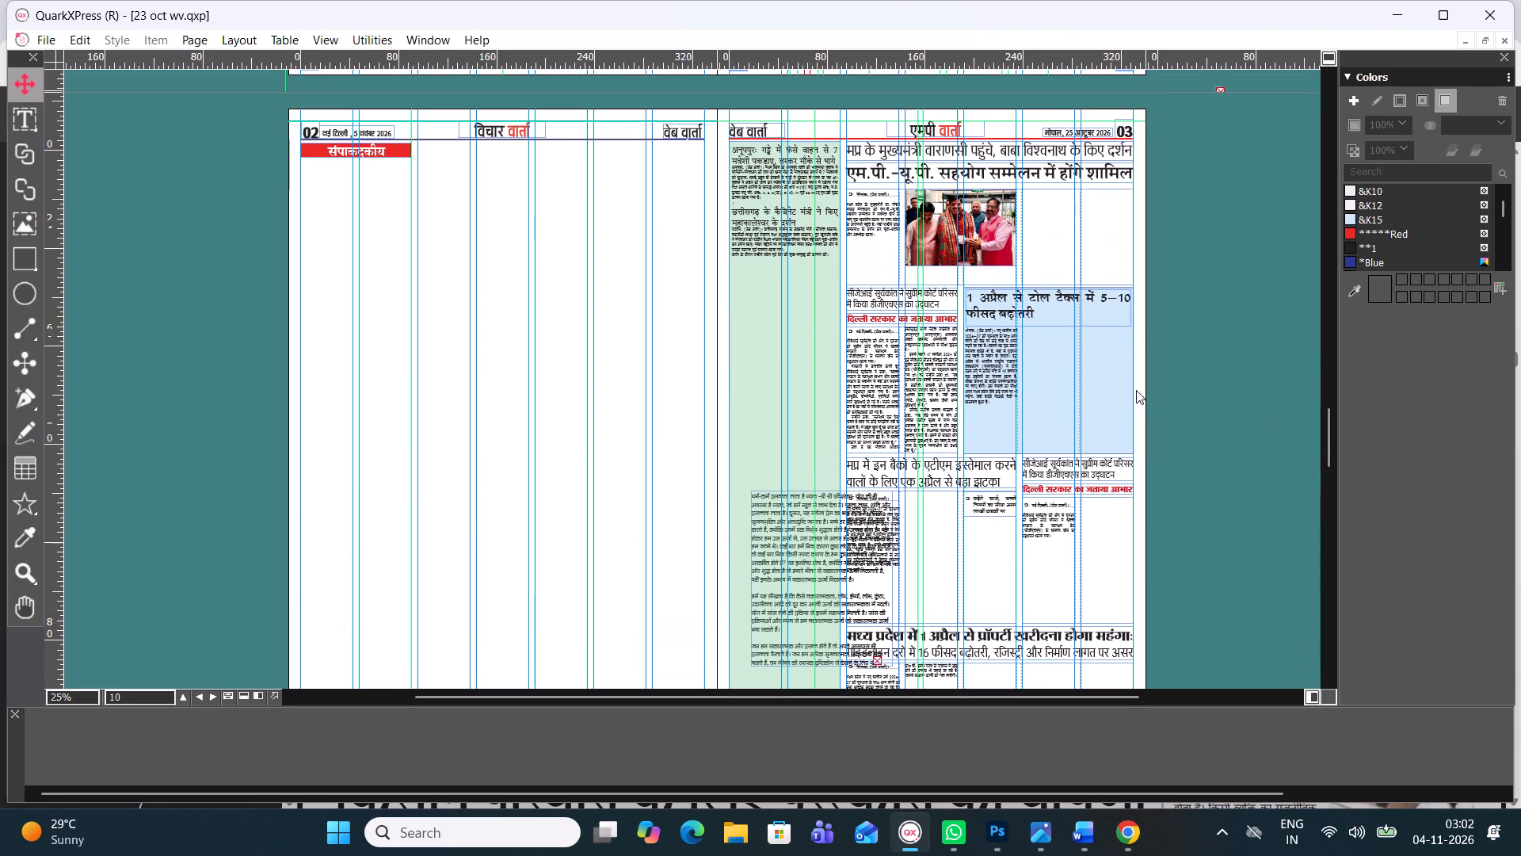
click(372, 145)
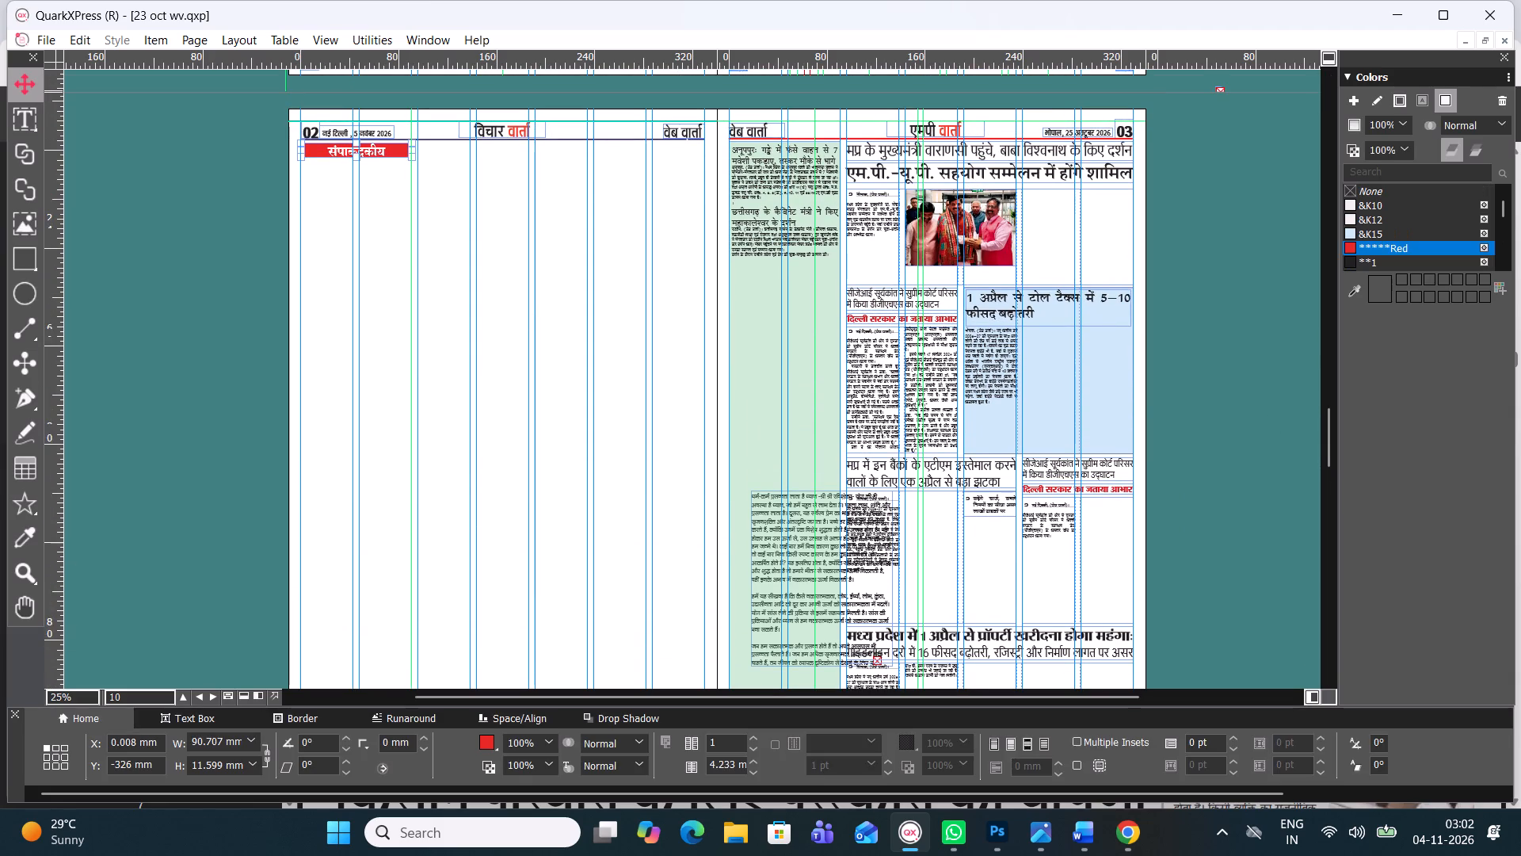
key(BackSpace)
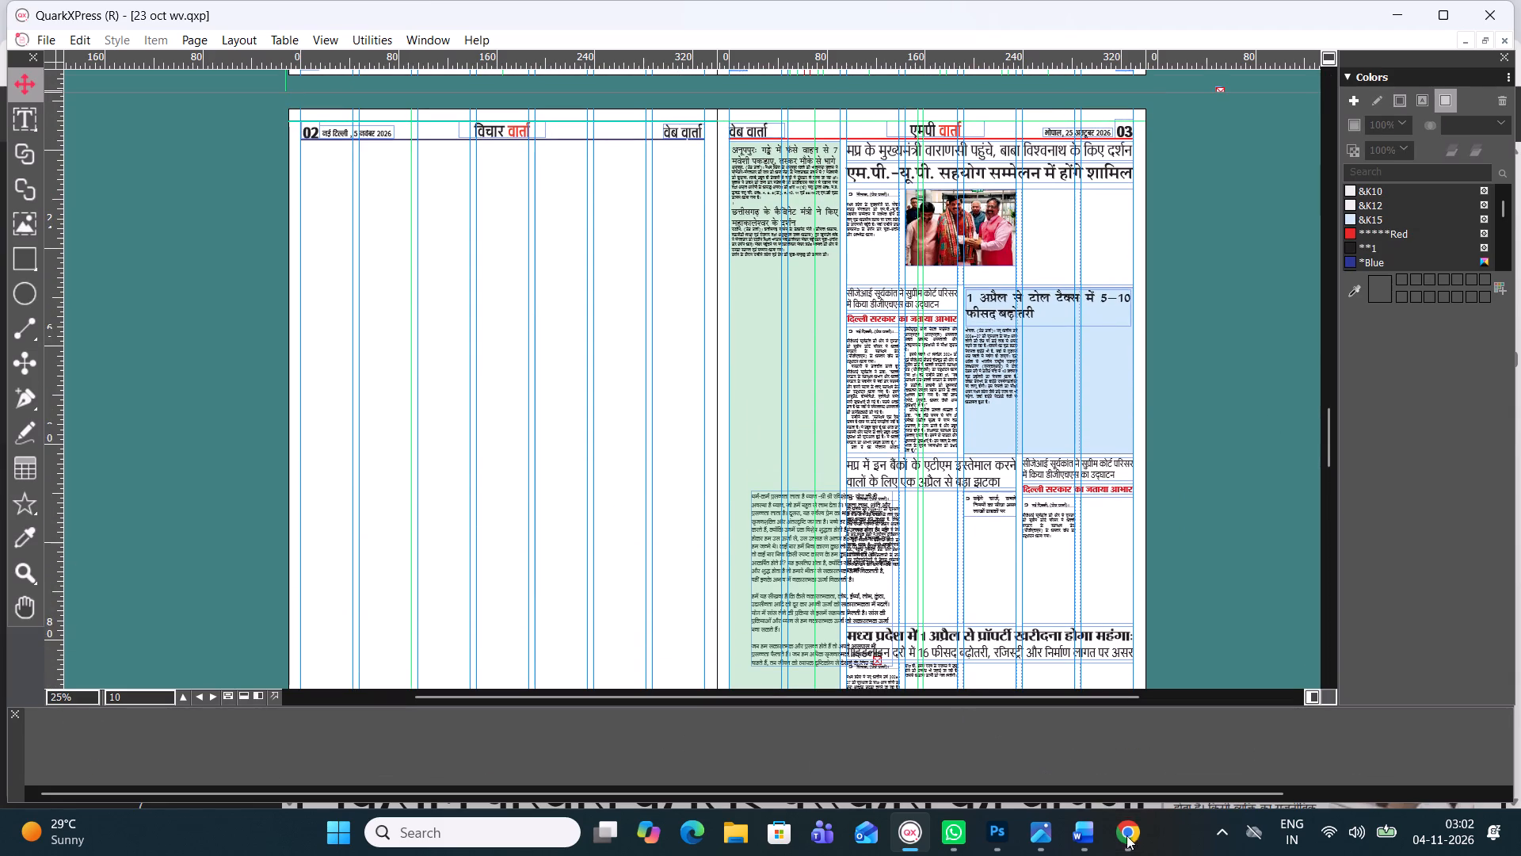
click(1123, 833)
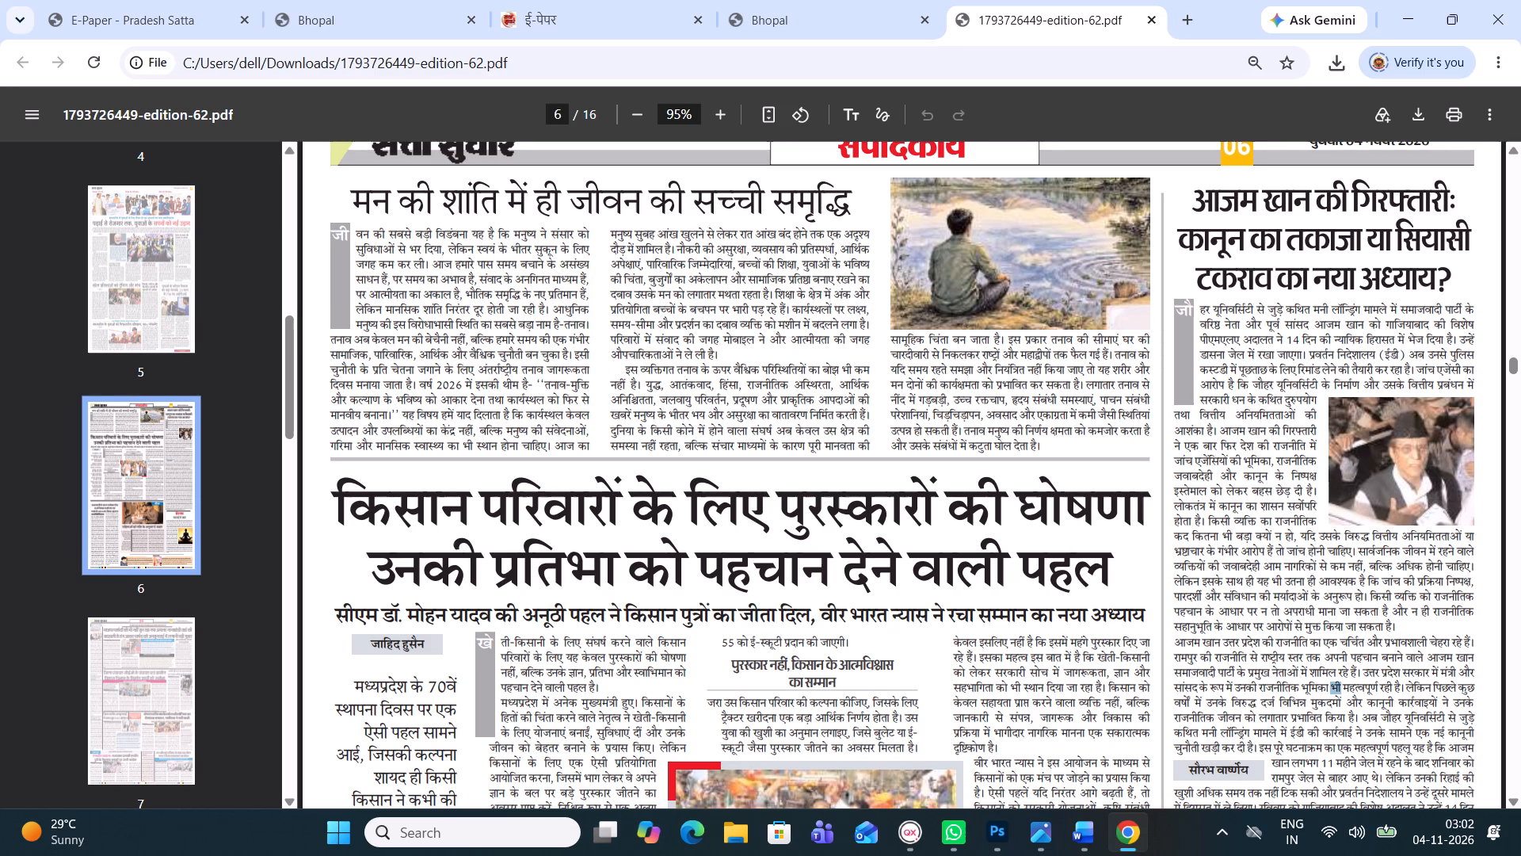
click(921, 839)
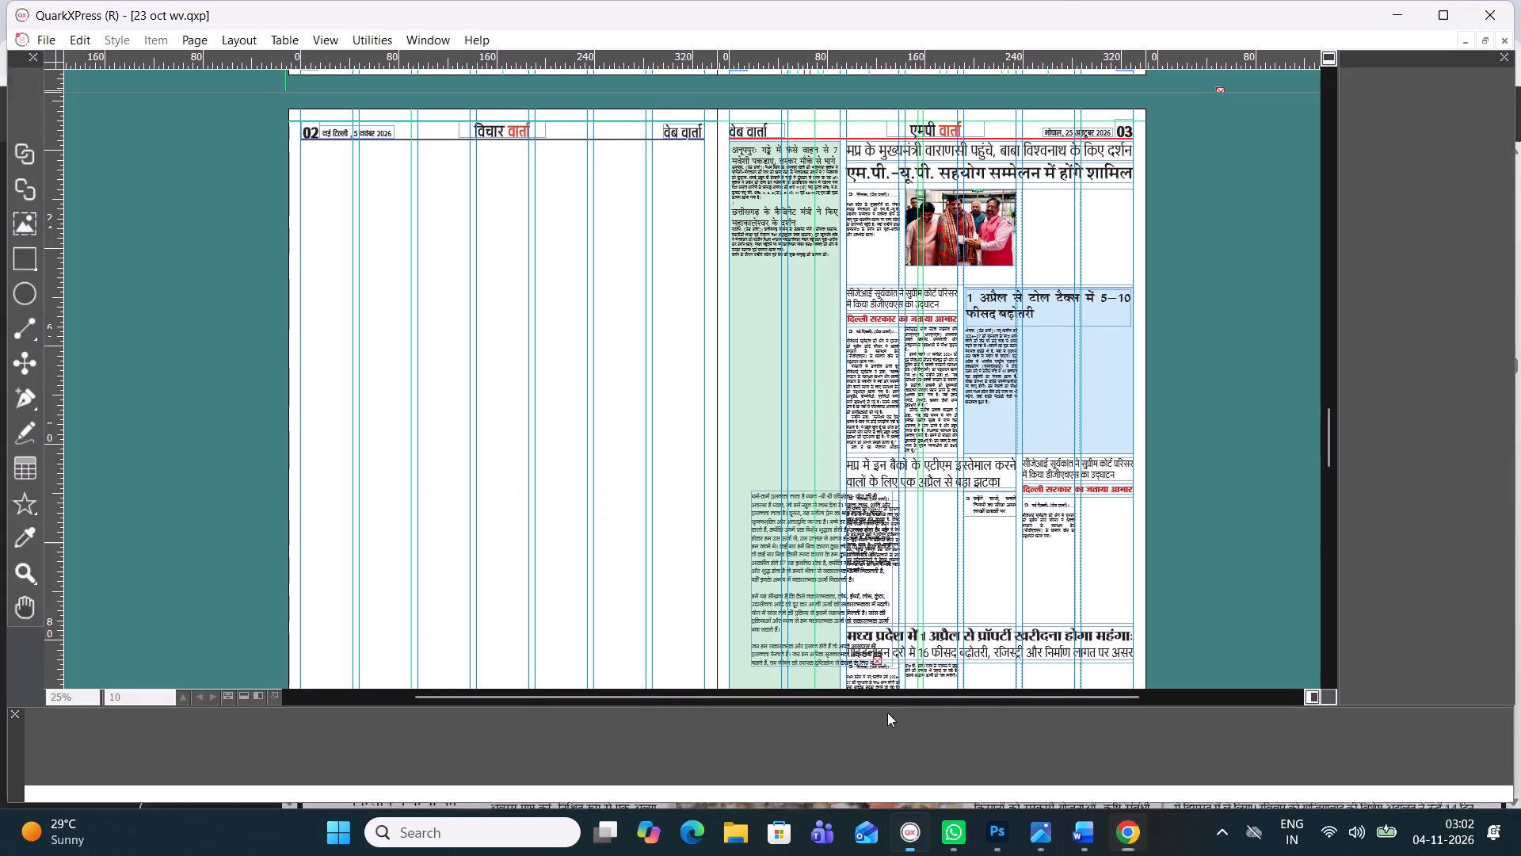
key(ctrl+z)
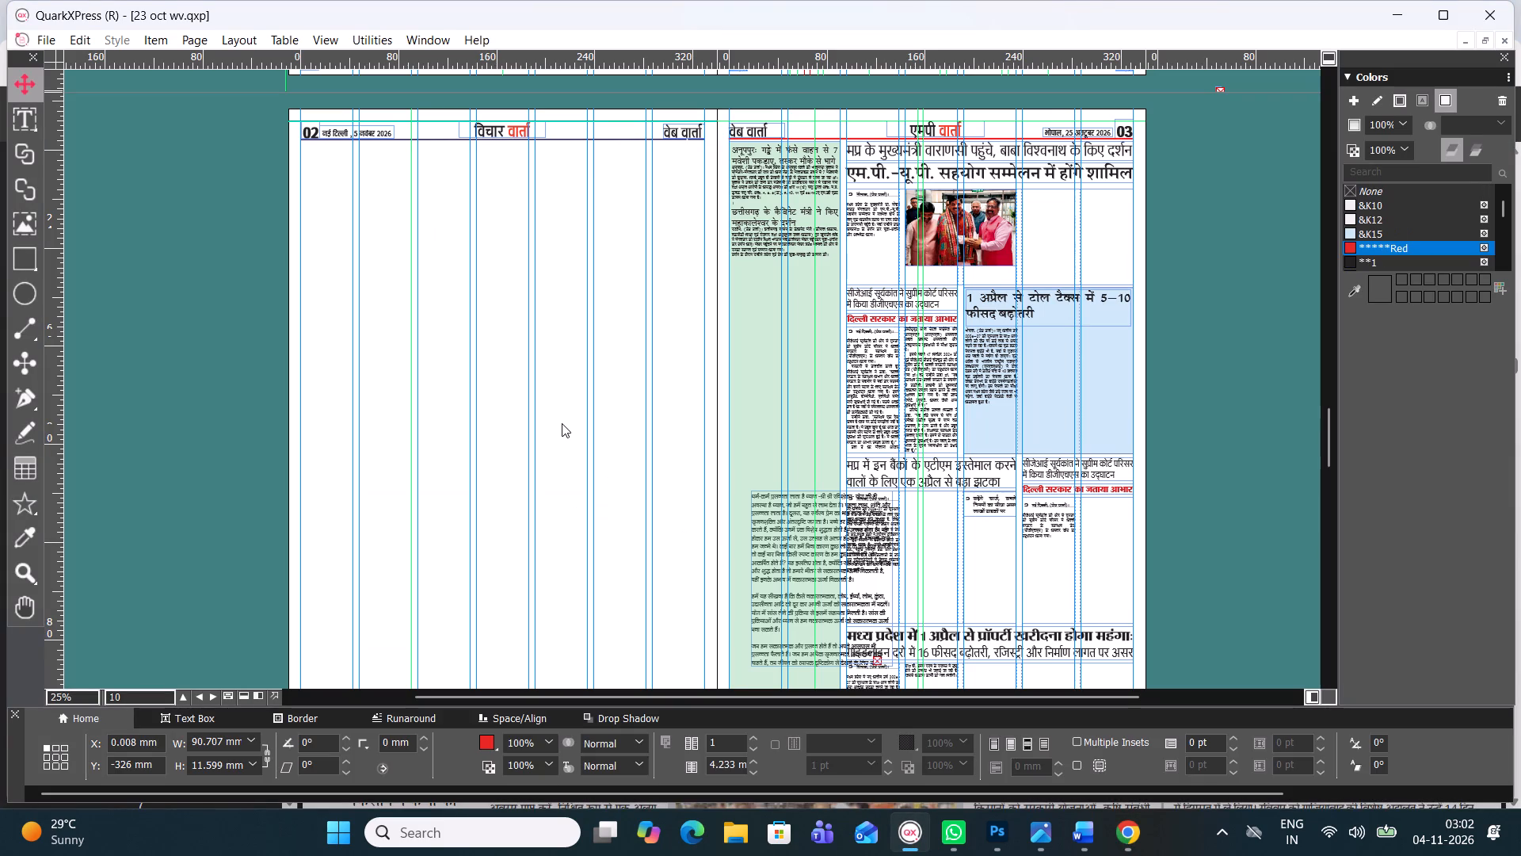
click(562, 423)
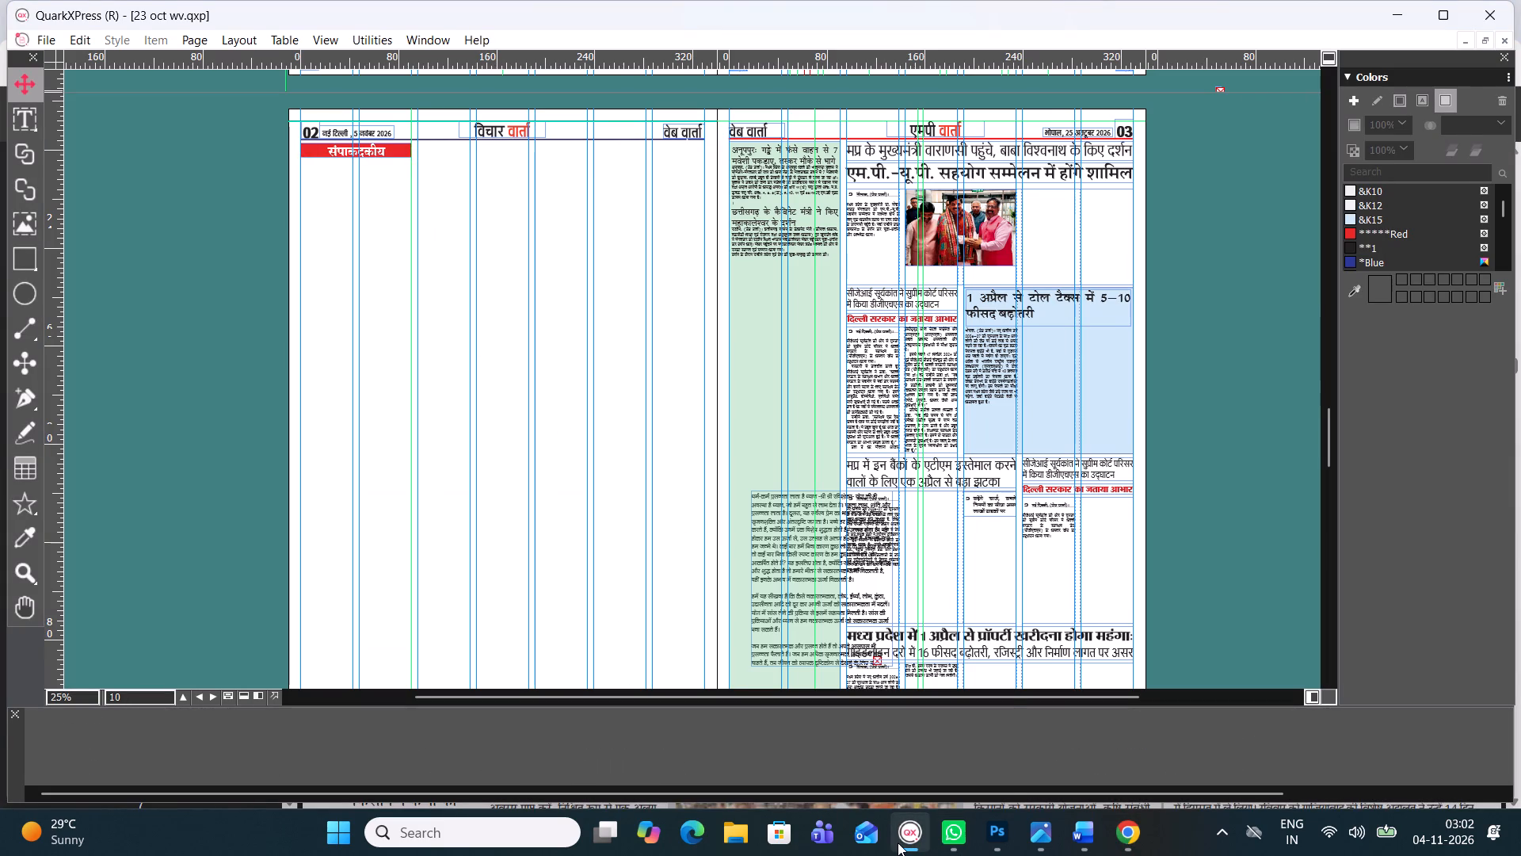
Recheck the top of the reference editorial page 6 in Chrome, and delete the red संपादकीय strip from page 02 in QuarkXPress.
click(1115, 832)
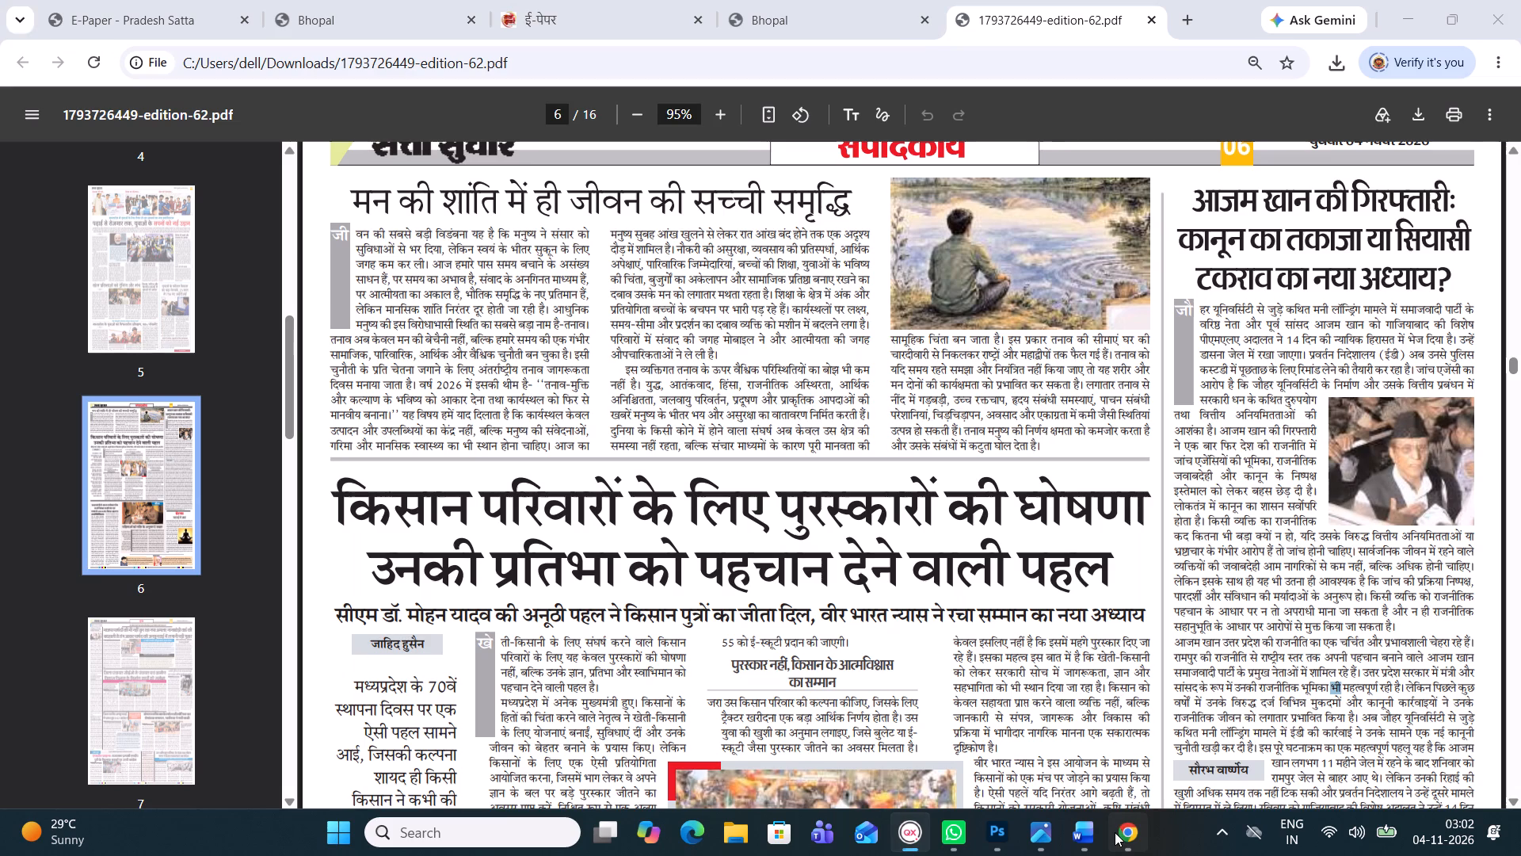
scroll(806, 492, up, 1)
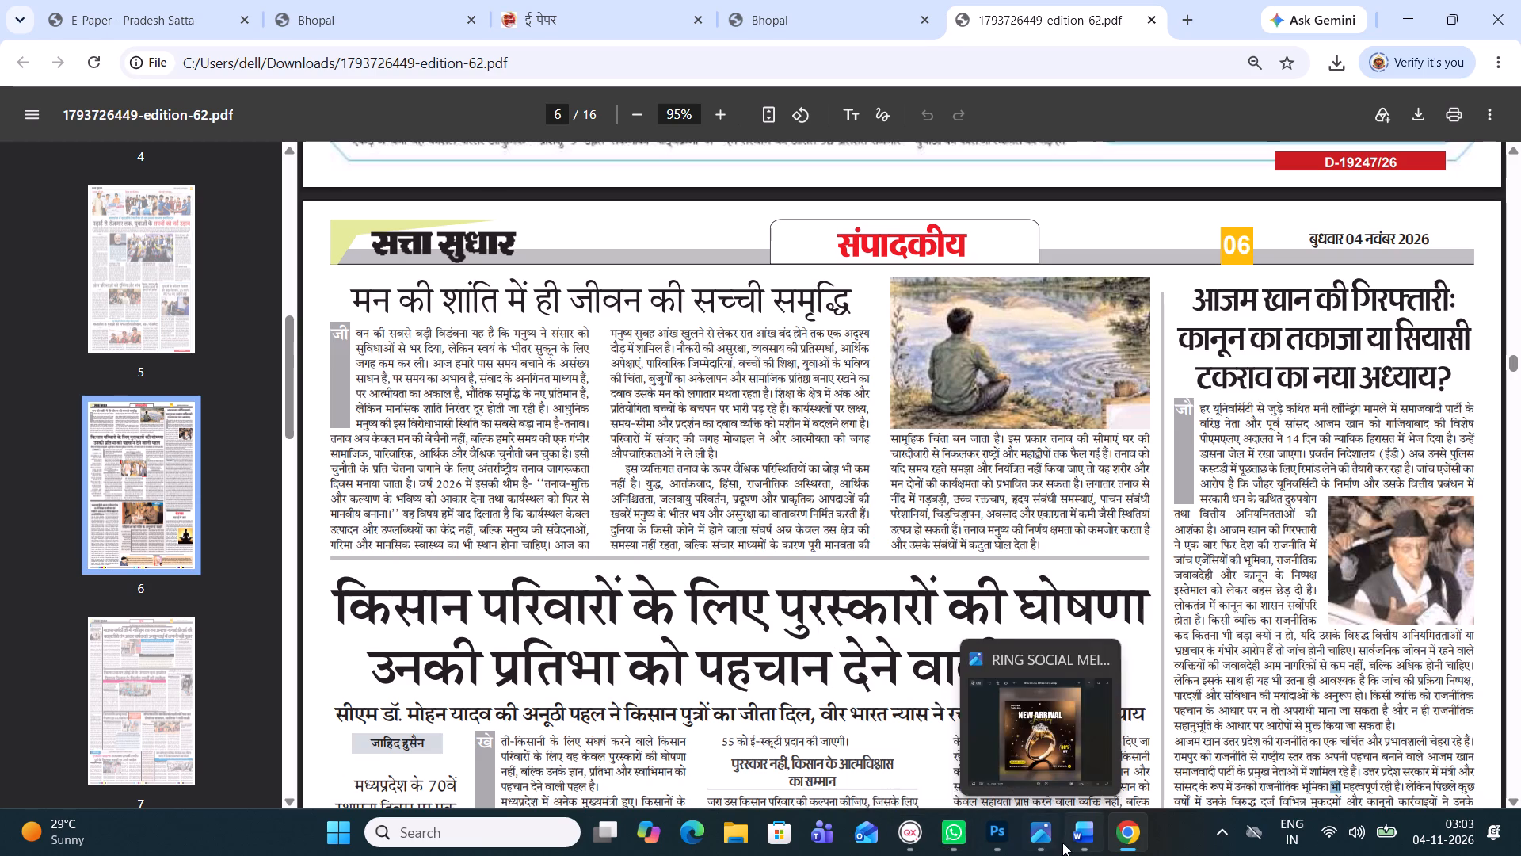
click(909, 839)
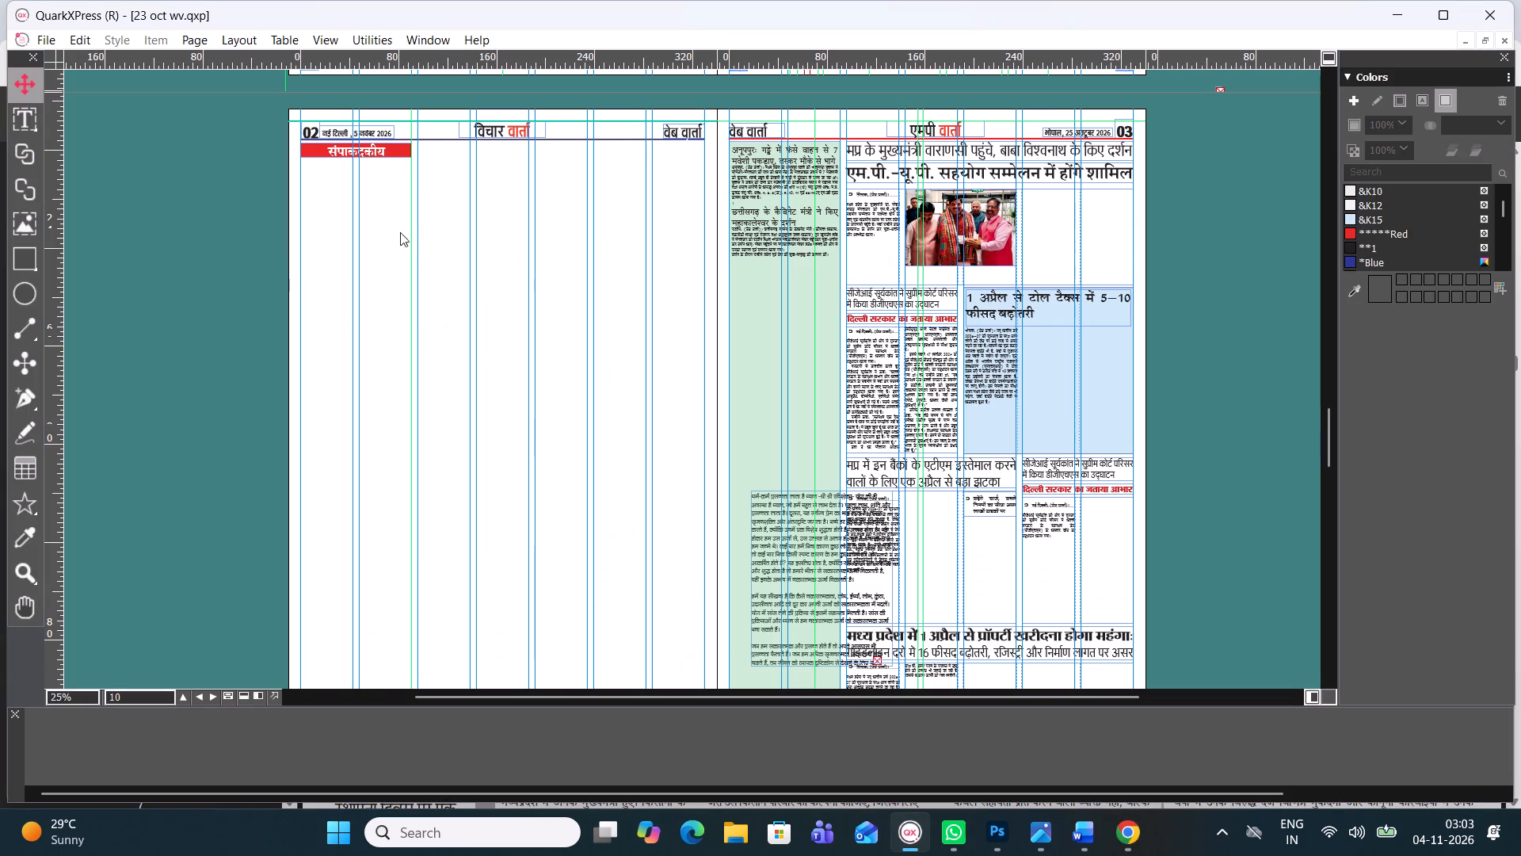
click(367, 161)
click(370, 148)
key(BackSpace)
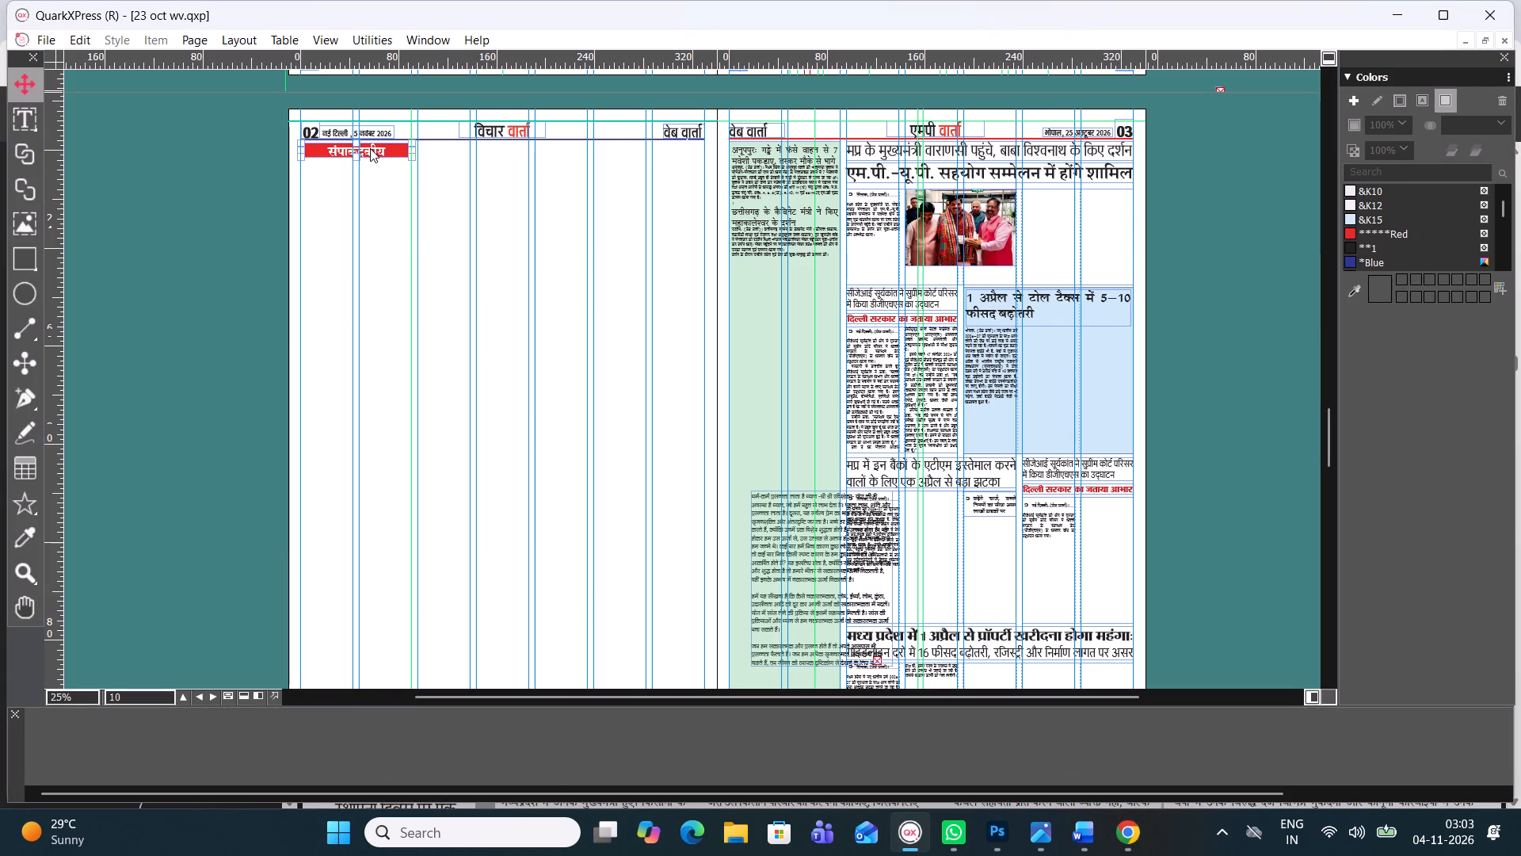
Following the reference page's layout, draw a headline text box about 139 × 23 mm under the page 02 header, starting at the first column.
click(16, 129)
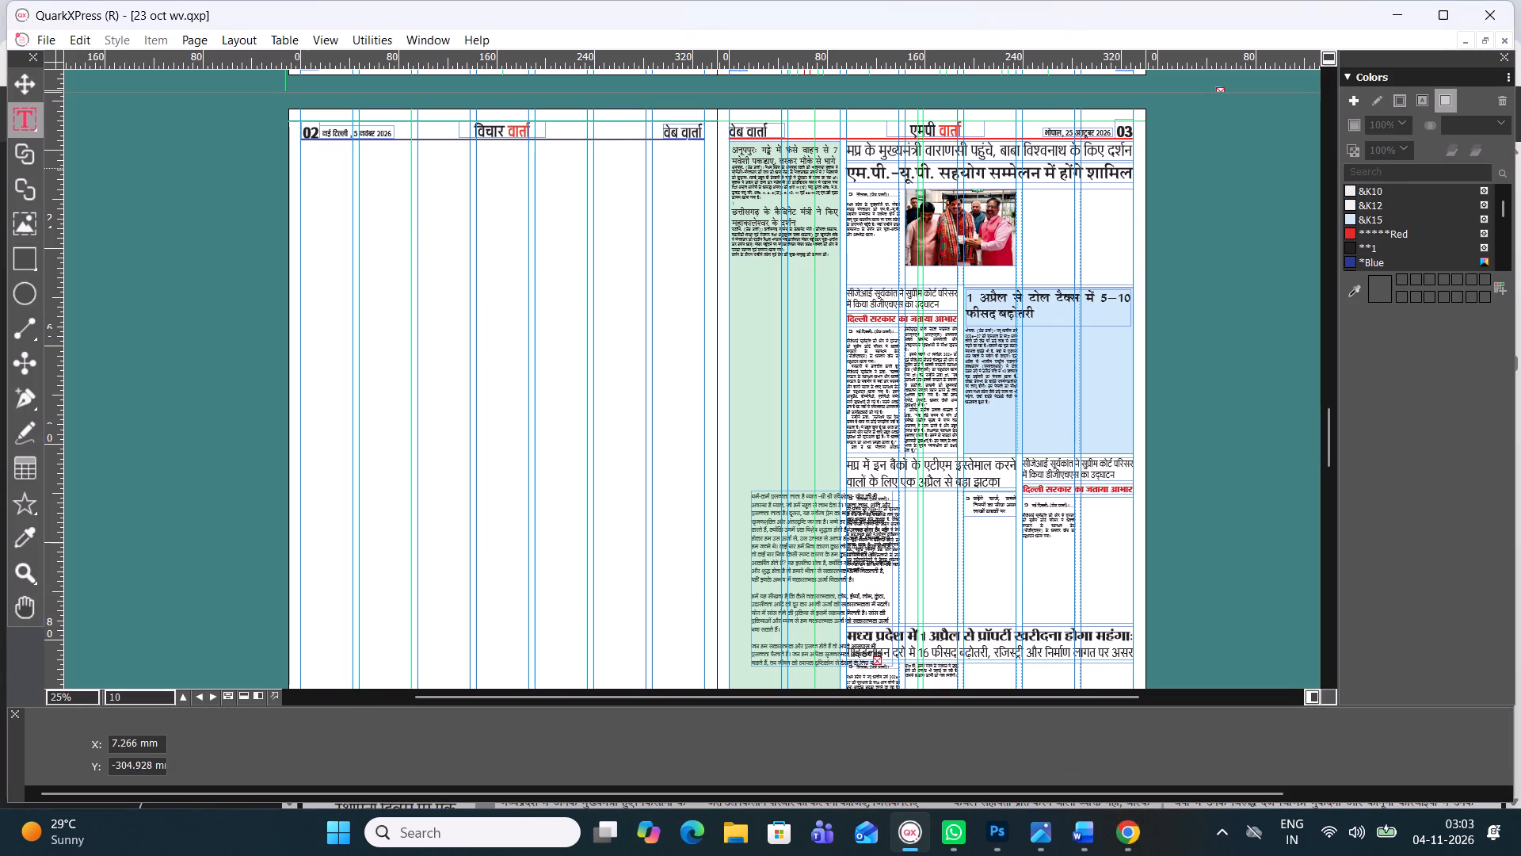
click(1136, 835)
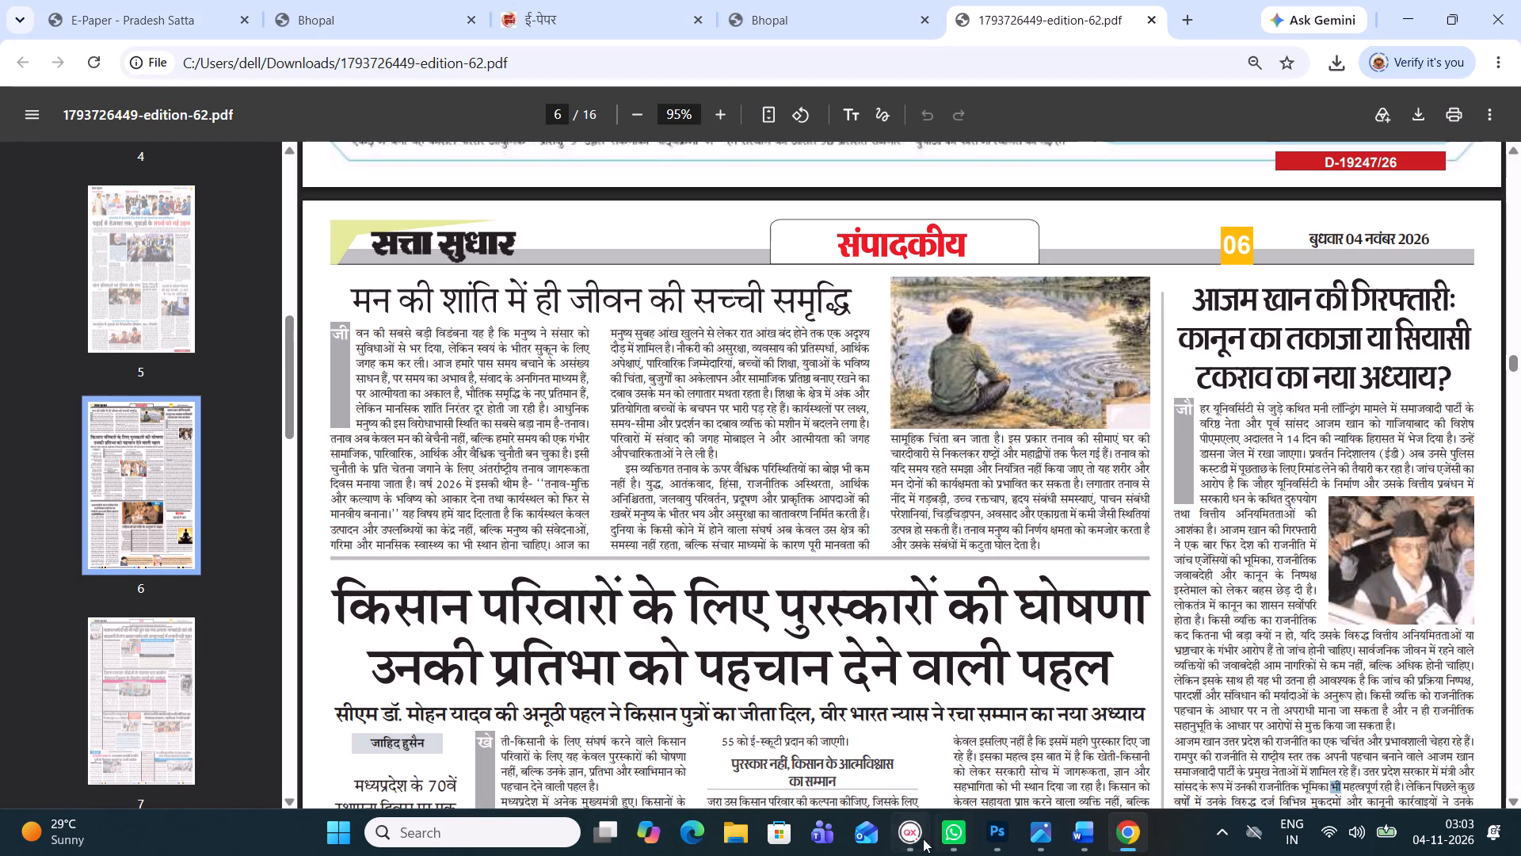
click(897, 847)
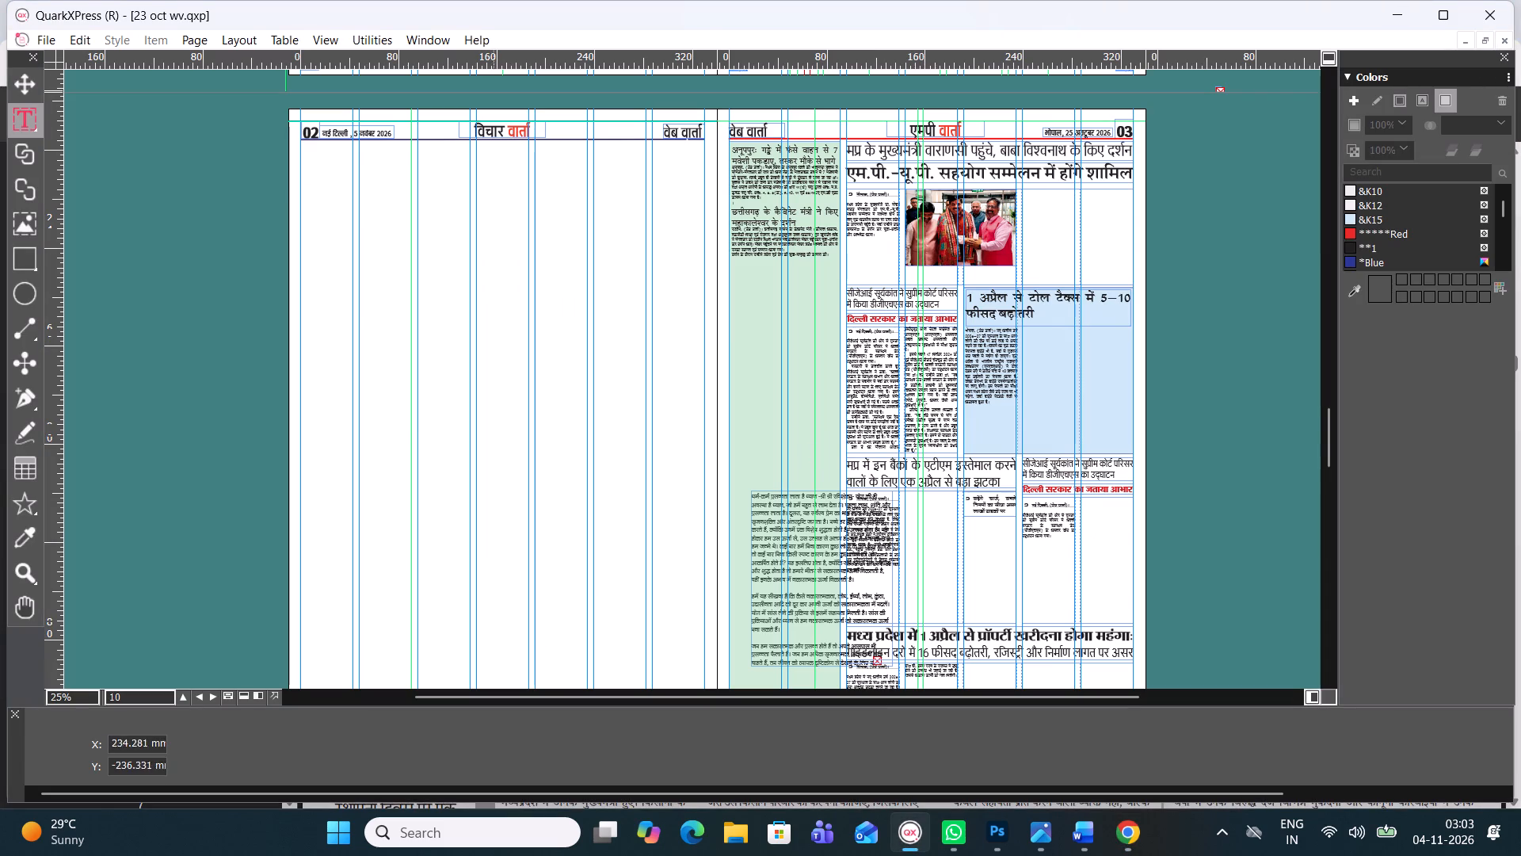
drag(302, 144, 391, 179)
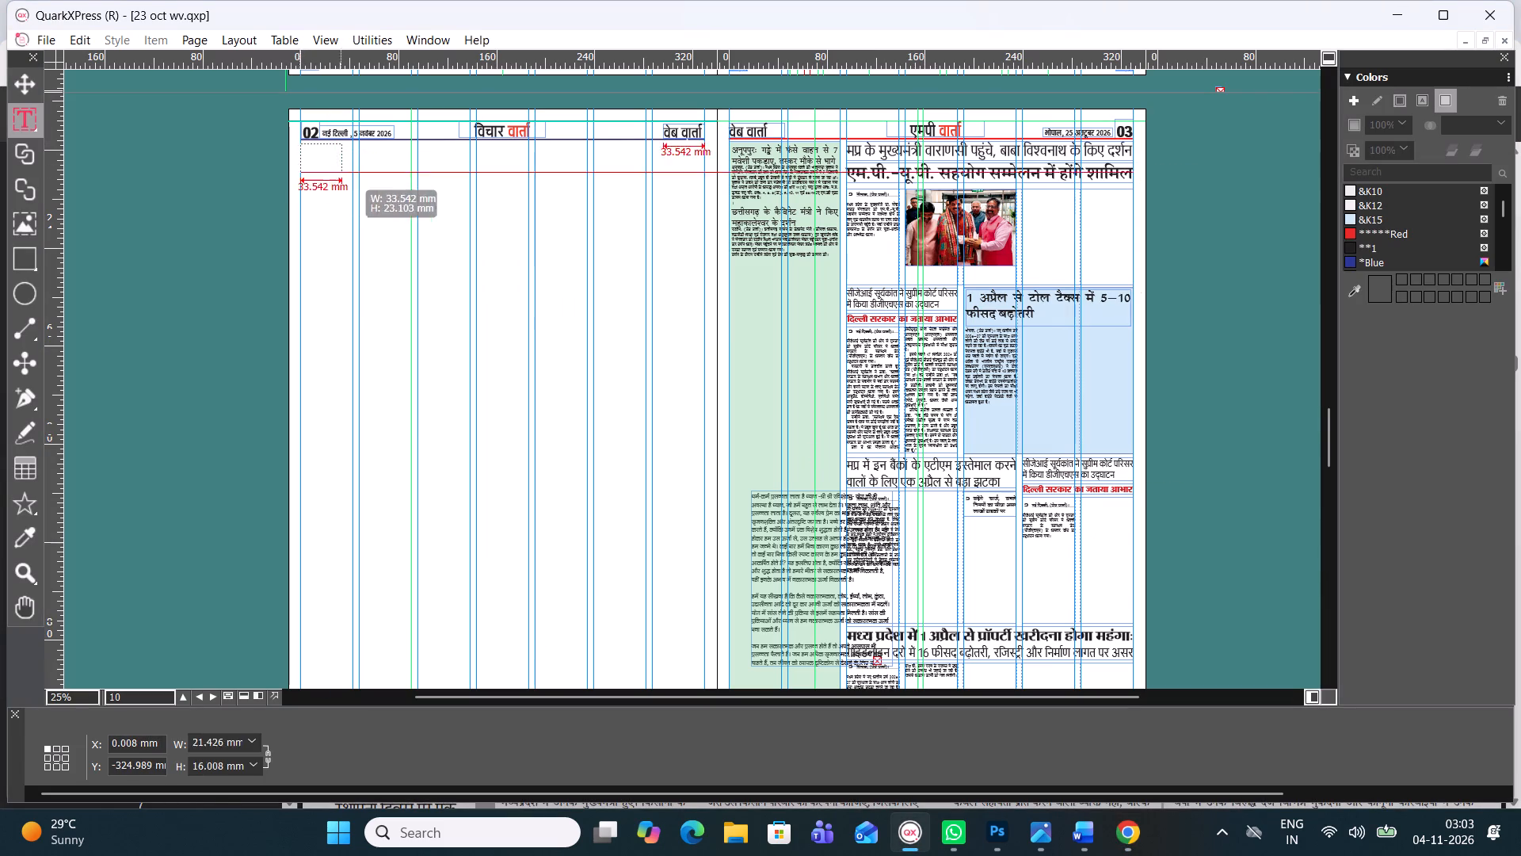
drag(391, 179, 469, 173)
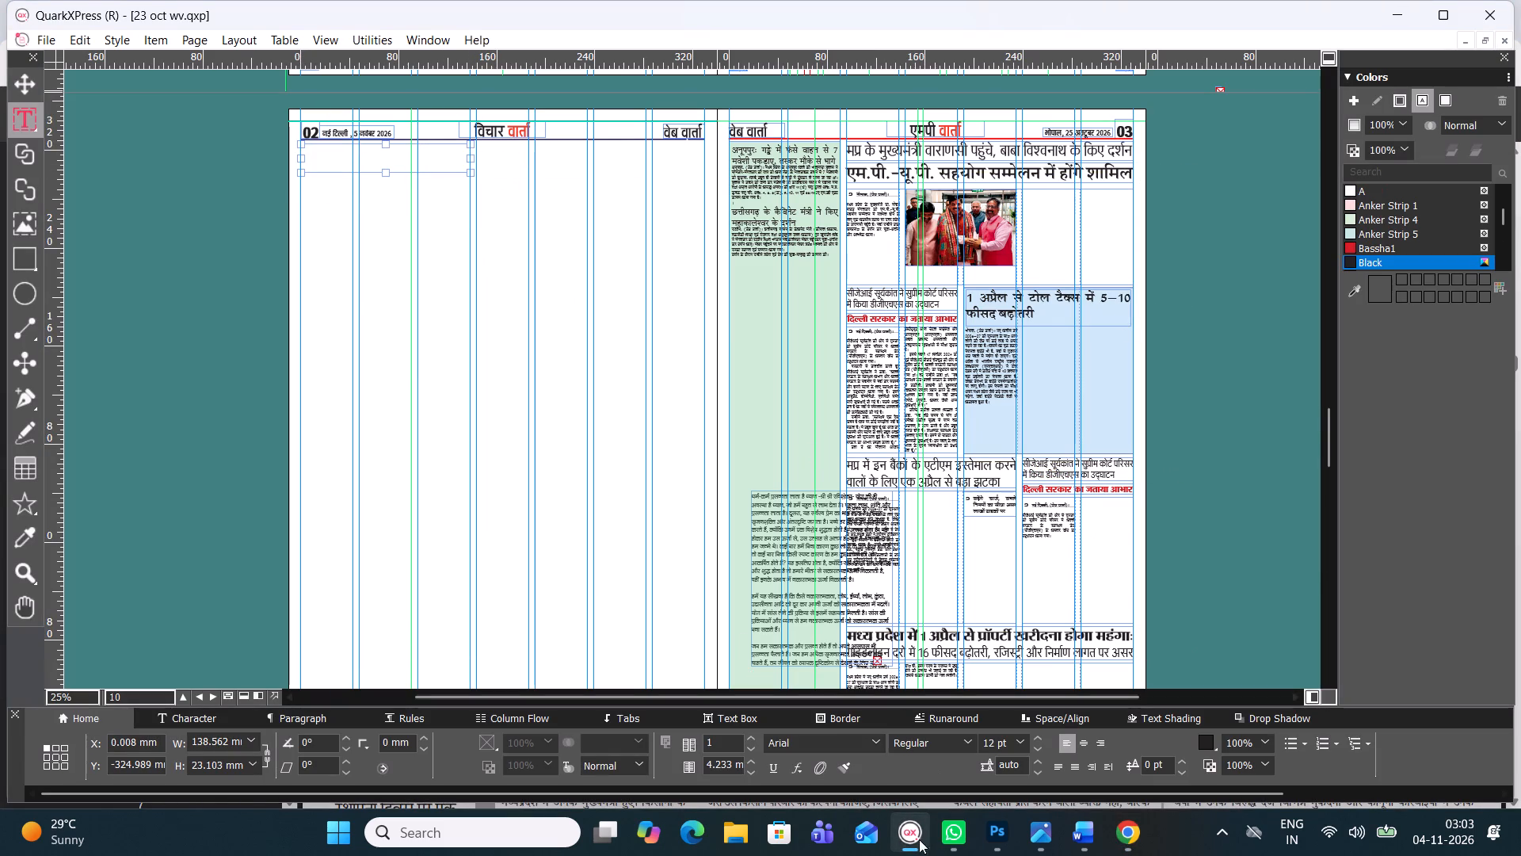
Copy the headline "देशभक्ति पर तकरार क्यों? राहुल गांधी का बढ़ता आत्मविश्वास क्या कोई राजनीतिक संदेश है?" from the Word article into the new QuarkXPress text box.
click(1093, 837)
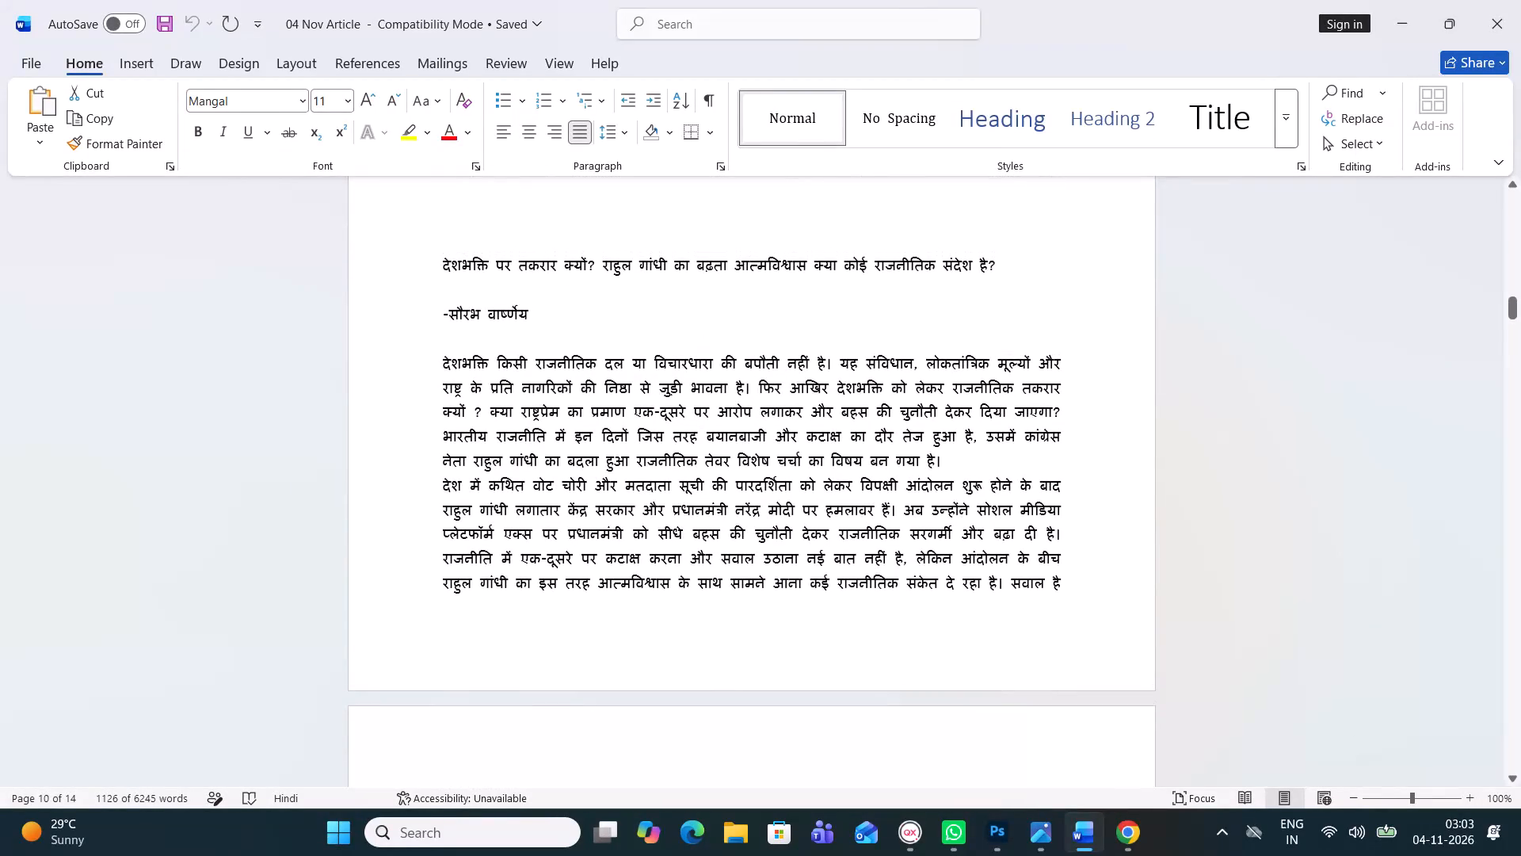
click(436, 264)
drag(440, 265, 1006, 276)
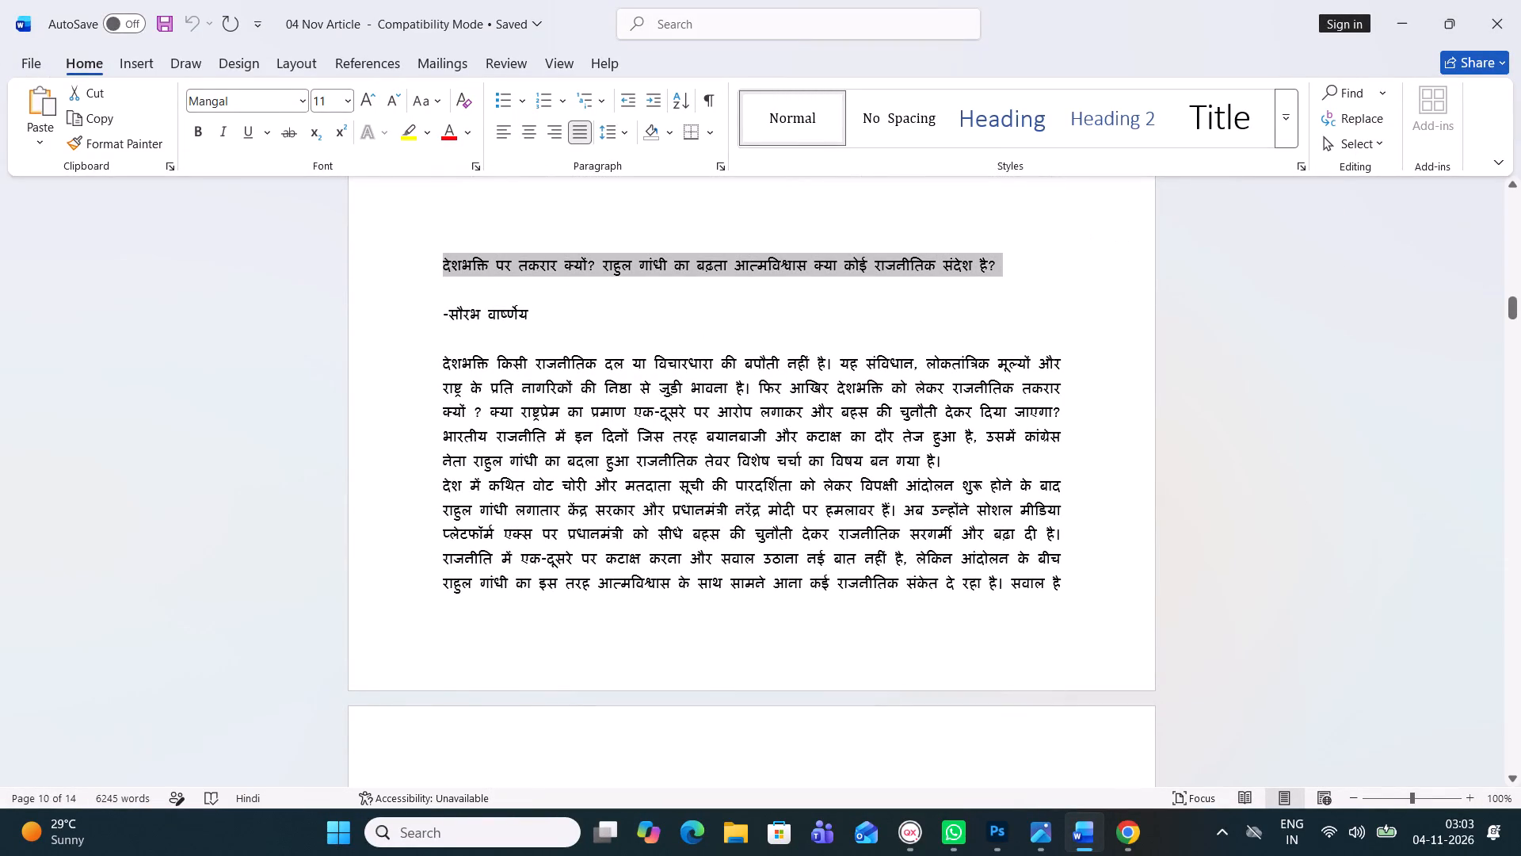
key(ctrl+c)
click(912, 846)
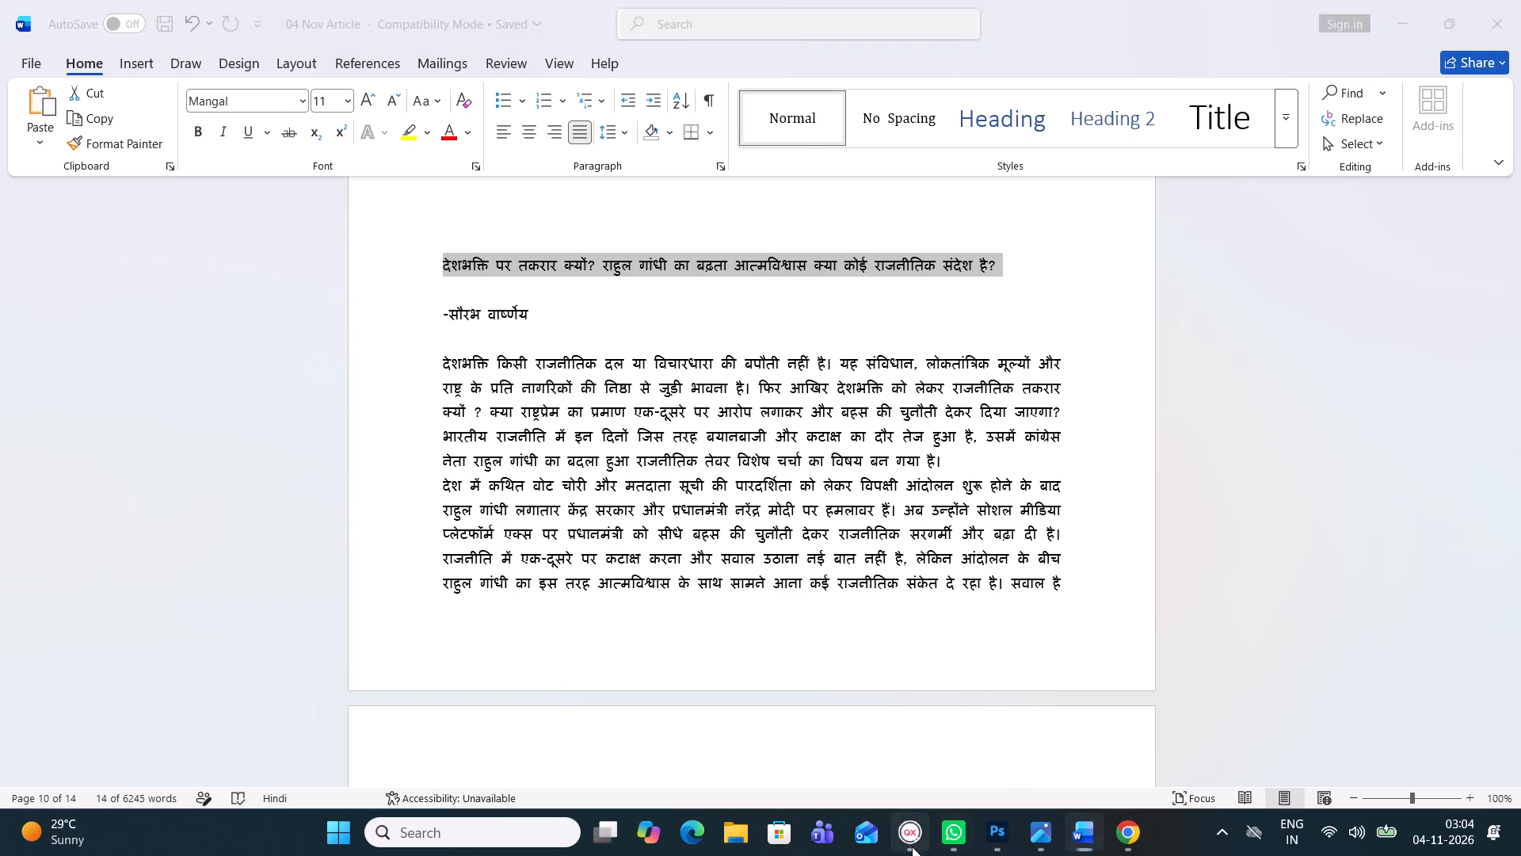
key(ctrl+v)
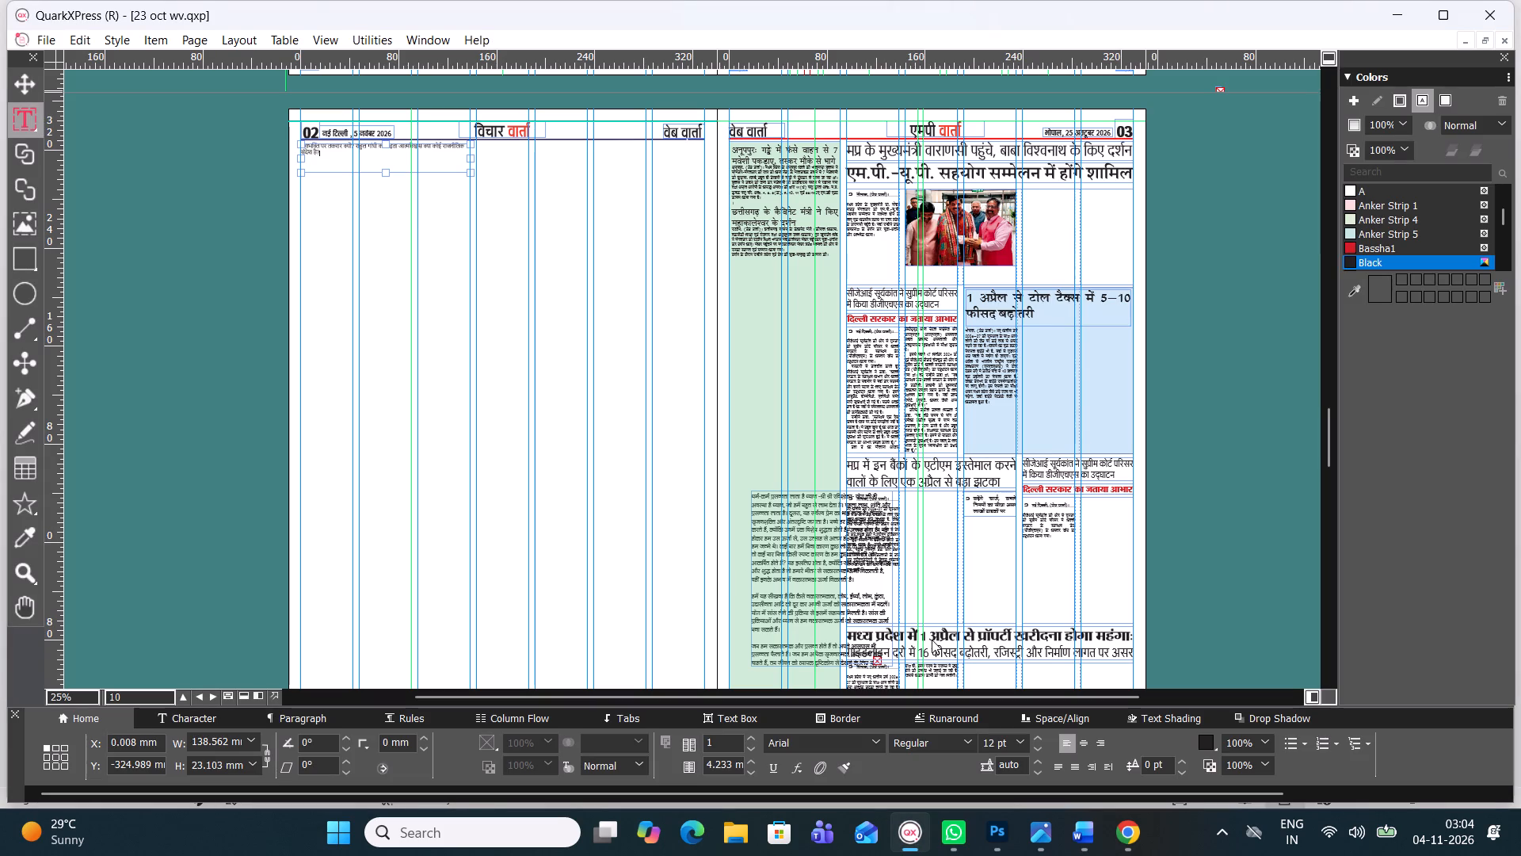
Recheck the reference editorial page in Chrome, and set the whole page 02 headline in the Four C Chetan font in QuarkXPress.
click(1118, 838)
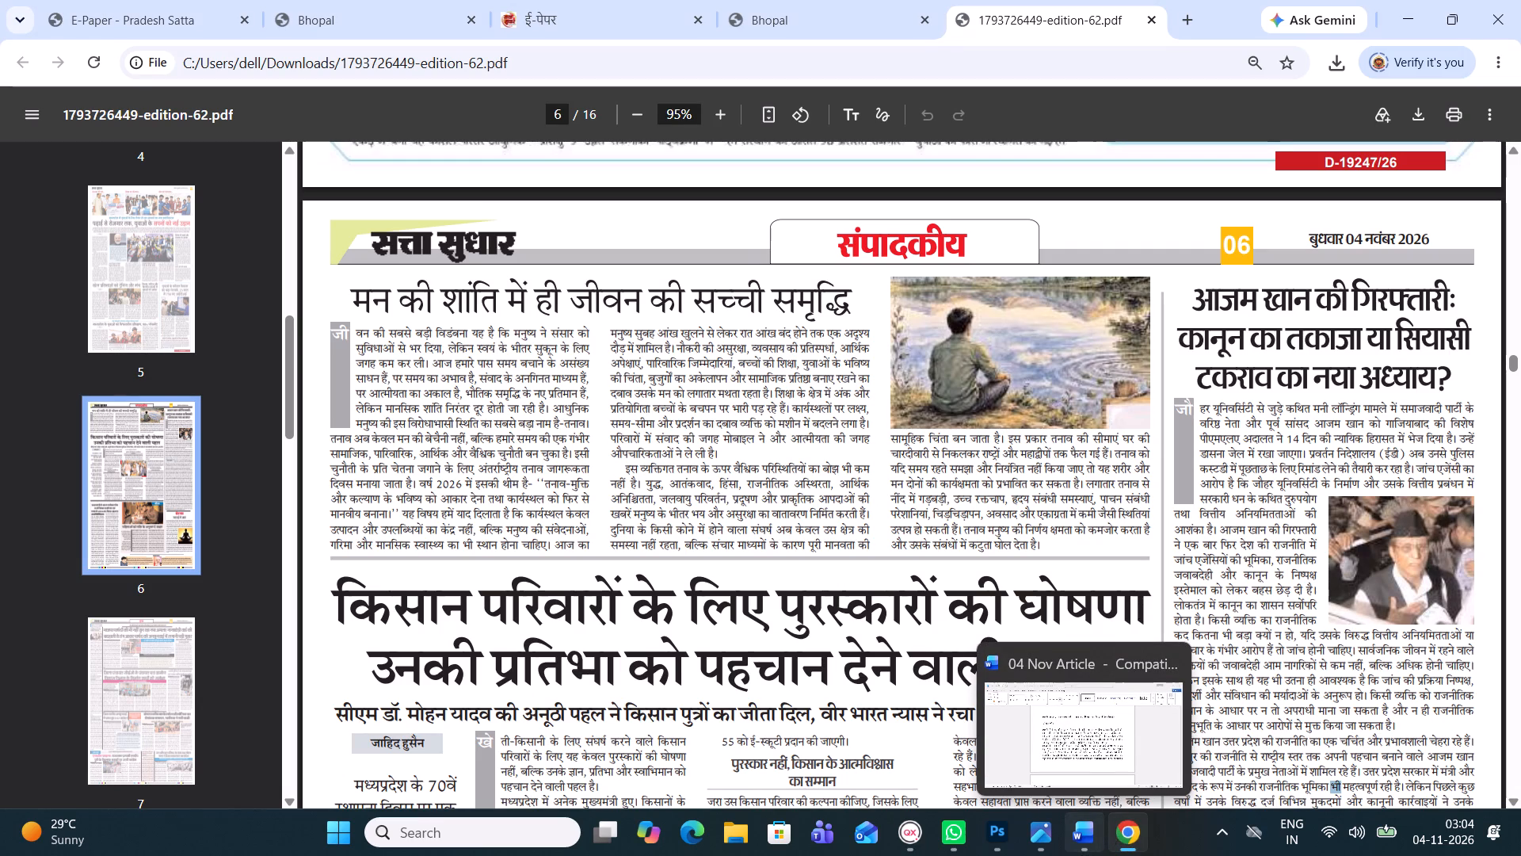
click(905, 832)
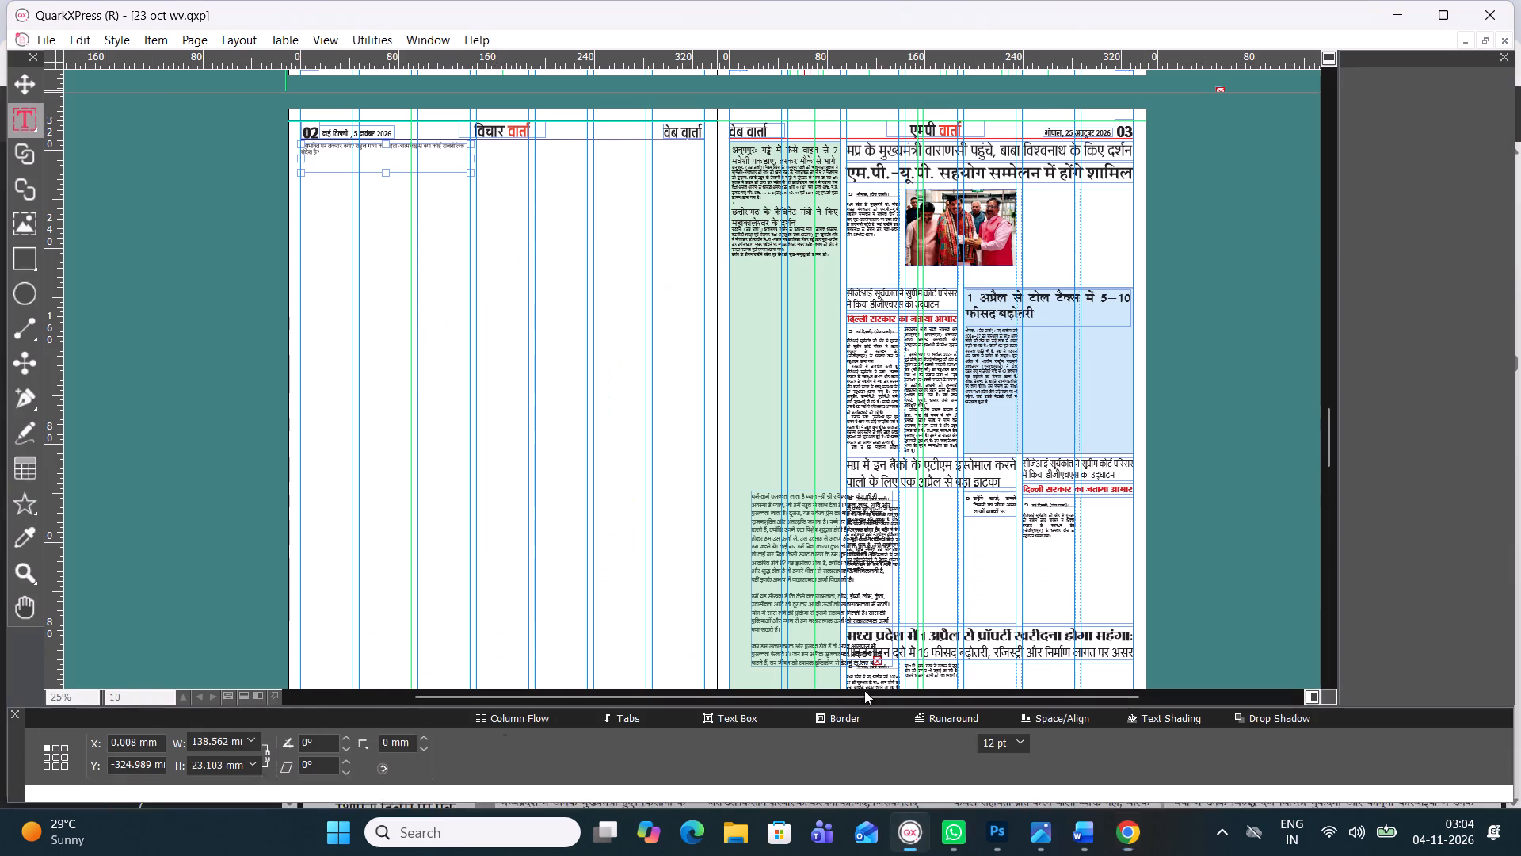
ctrl+scroll(214, 113, up, 1)
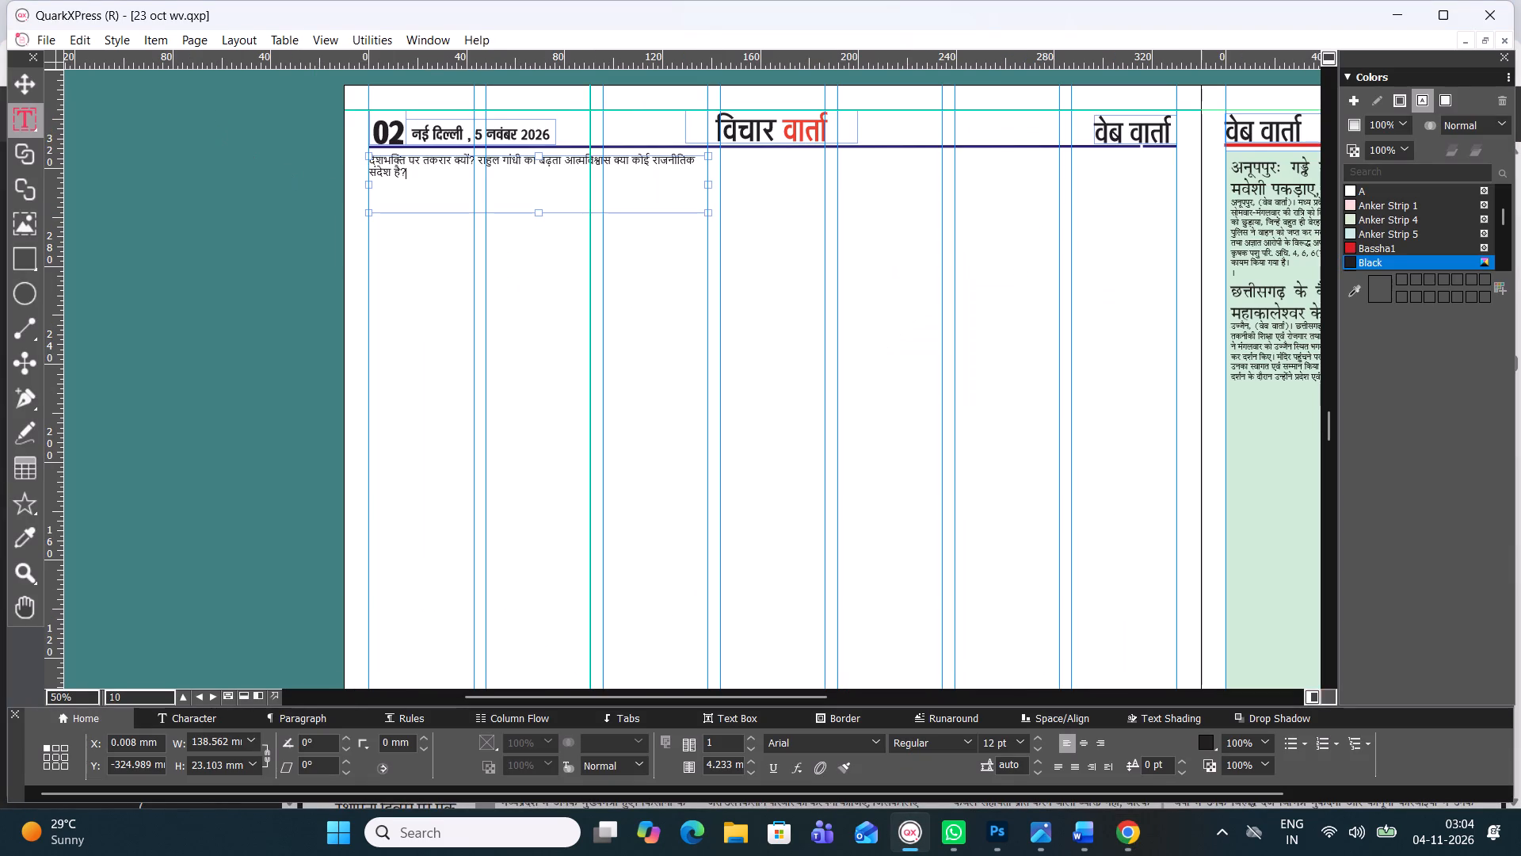
ctrl+scroll(417, 162, up, 2)
ctrl+scroll(417, 162, down, 1)
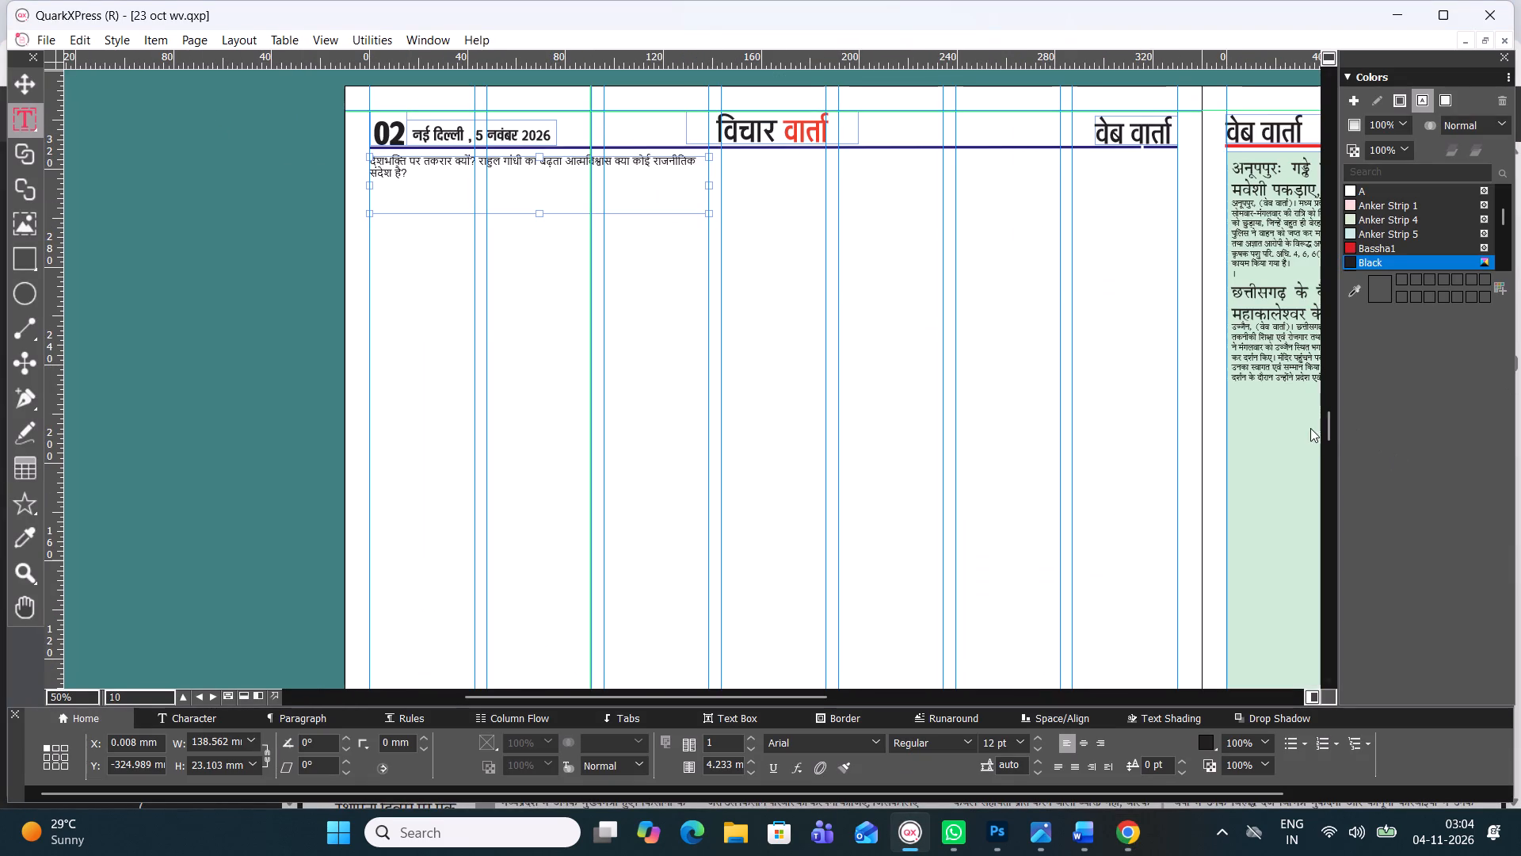
drag(1327, 426, 1327, 413)
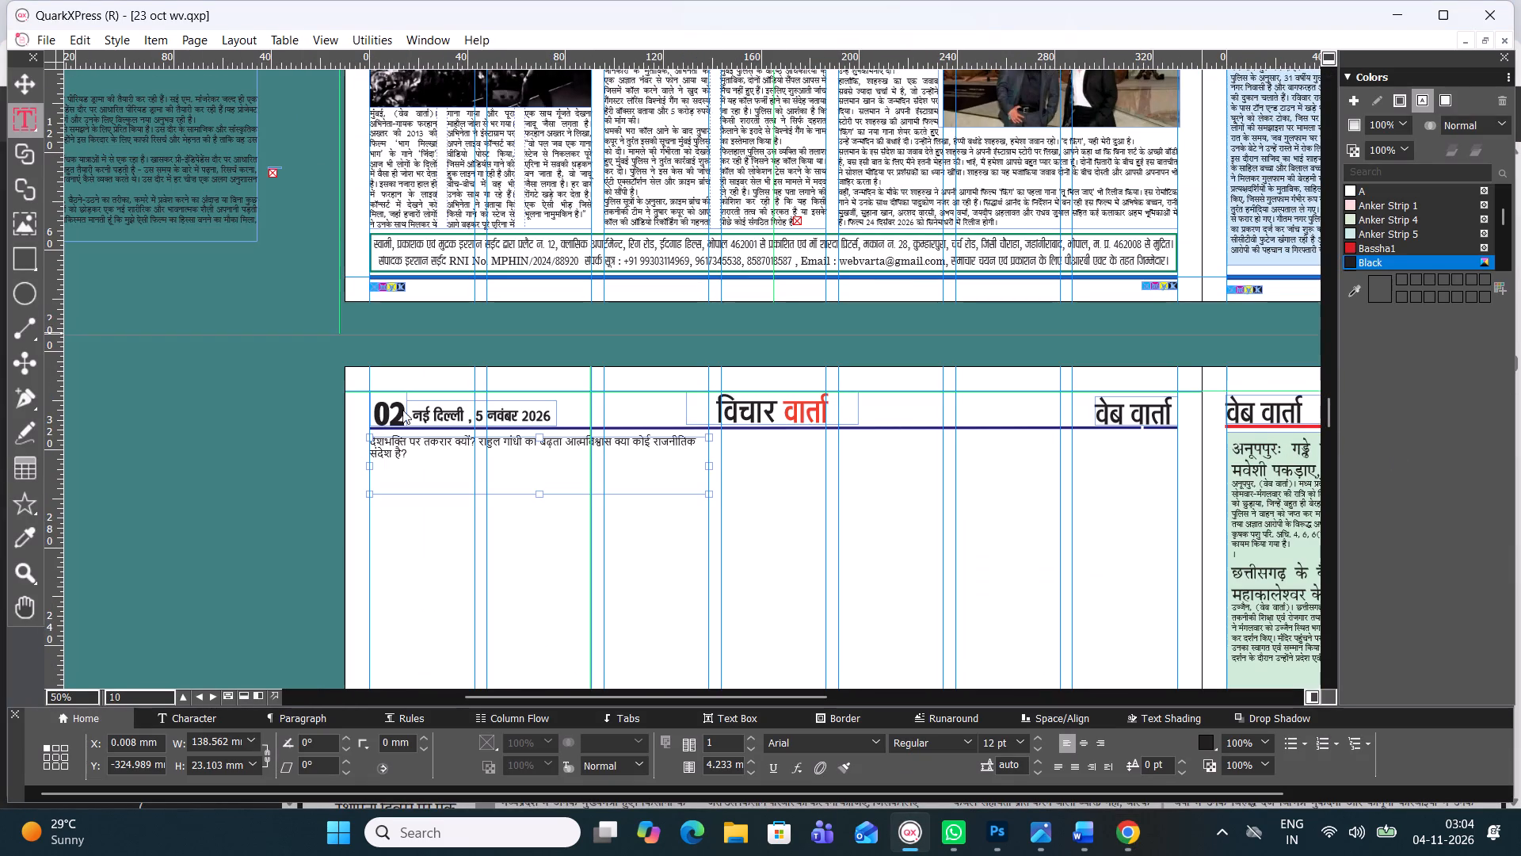
ctrl+scroll(430, 457, up, 2)
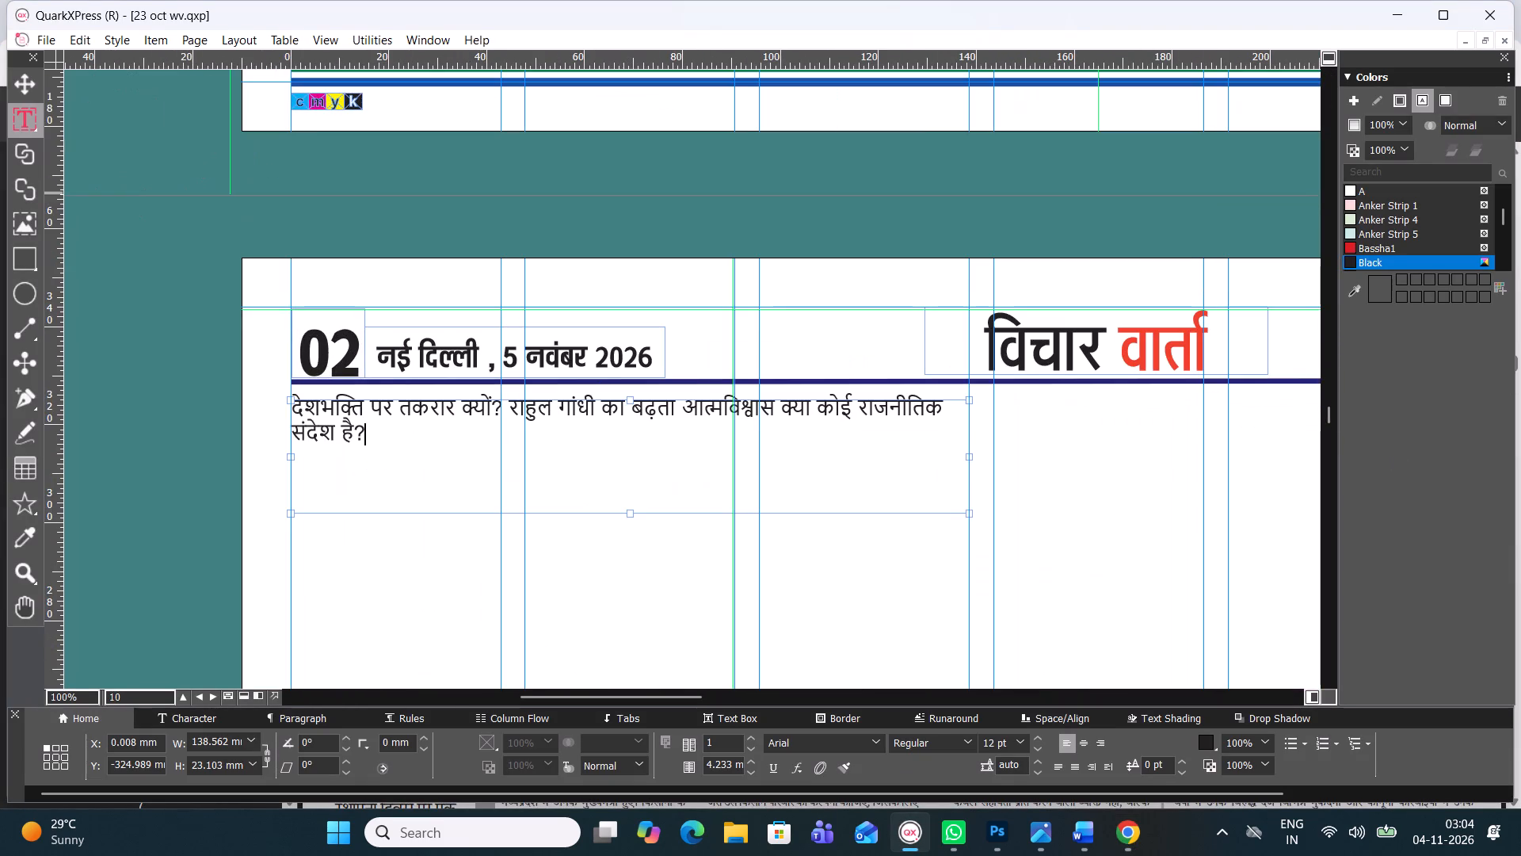
key(ctrl+a)
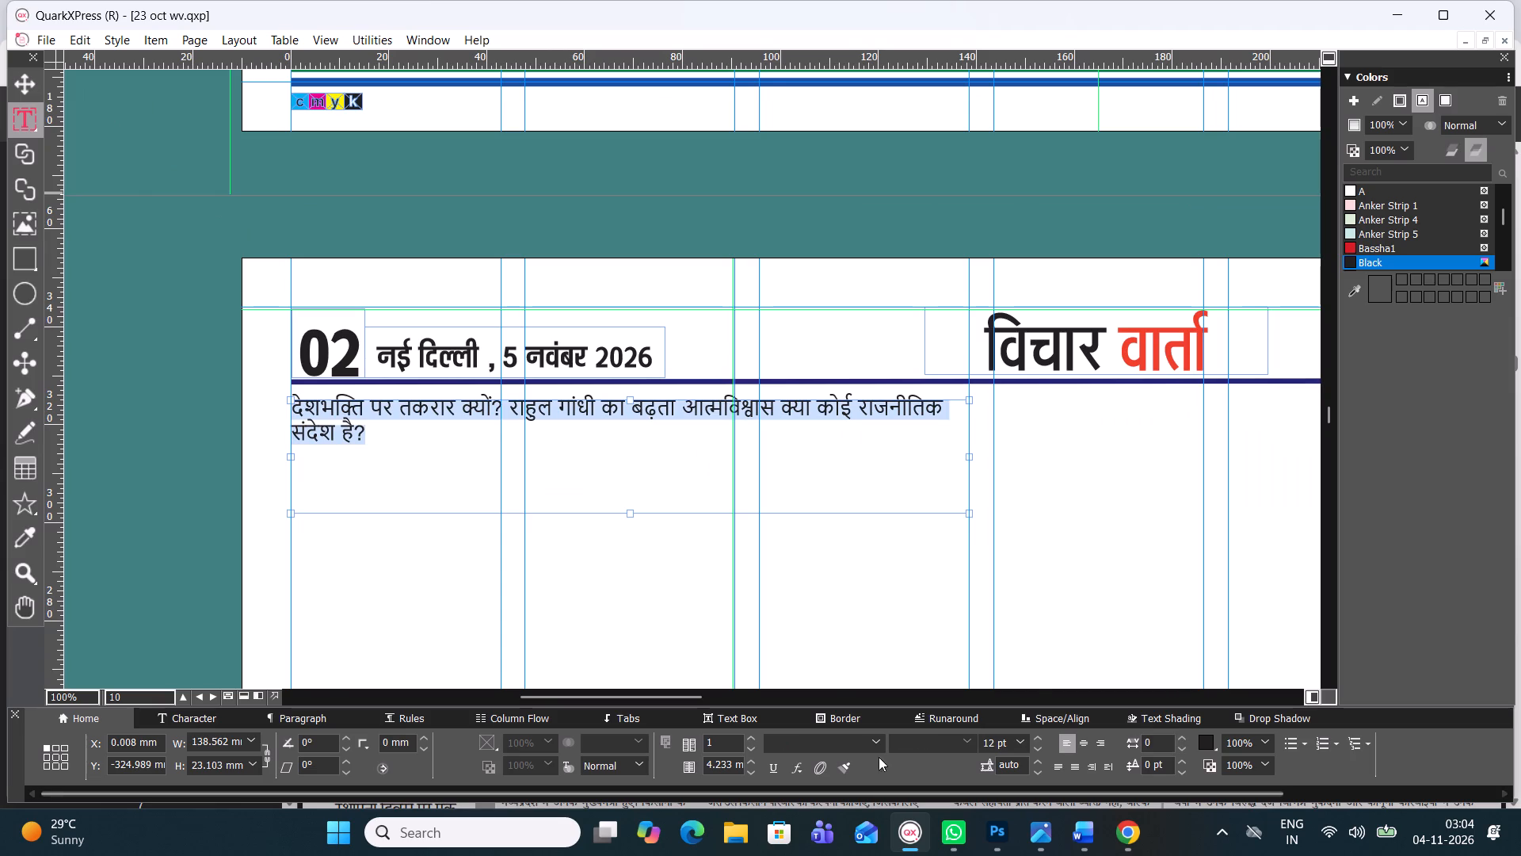
click(875, 739)
click(909, 136)
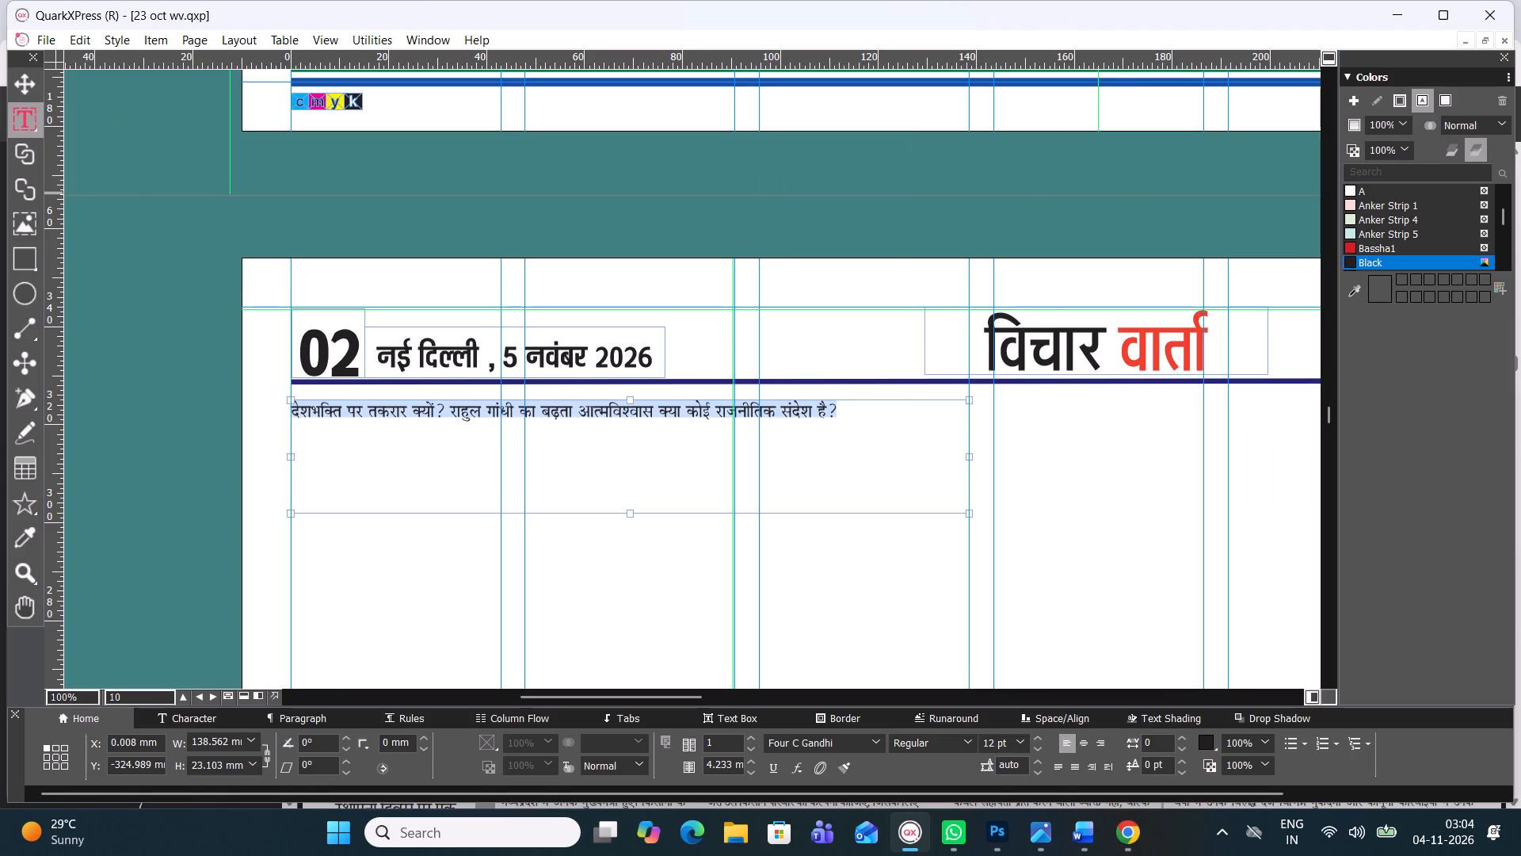
click(875, 739)
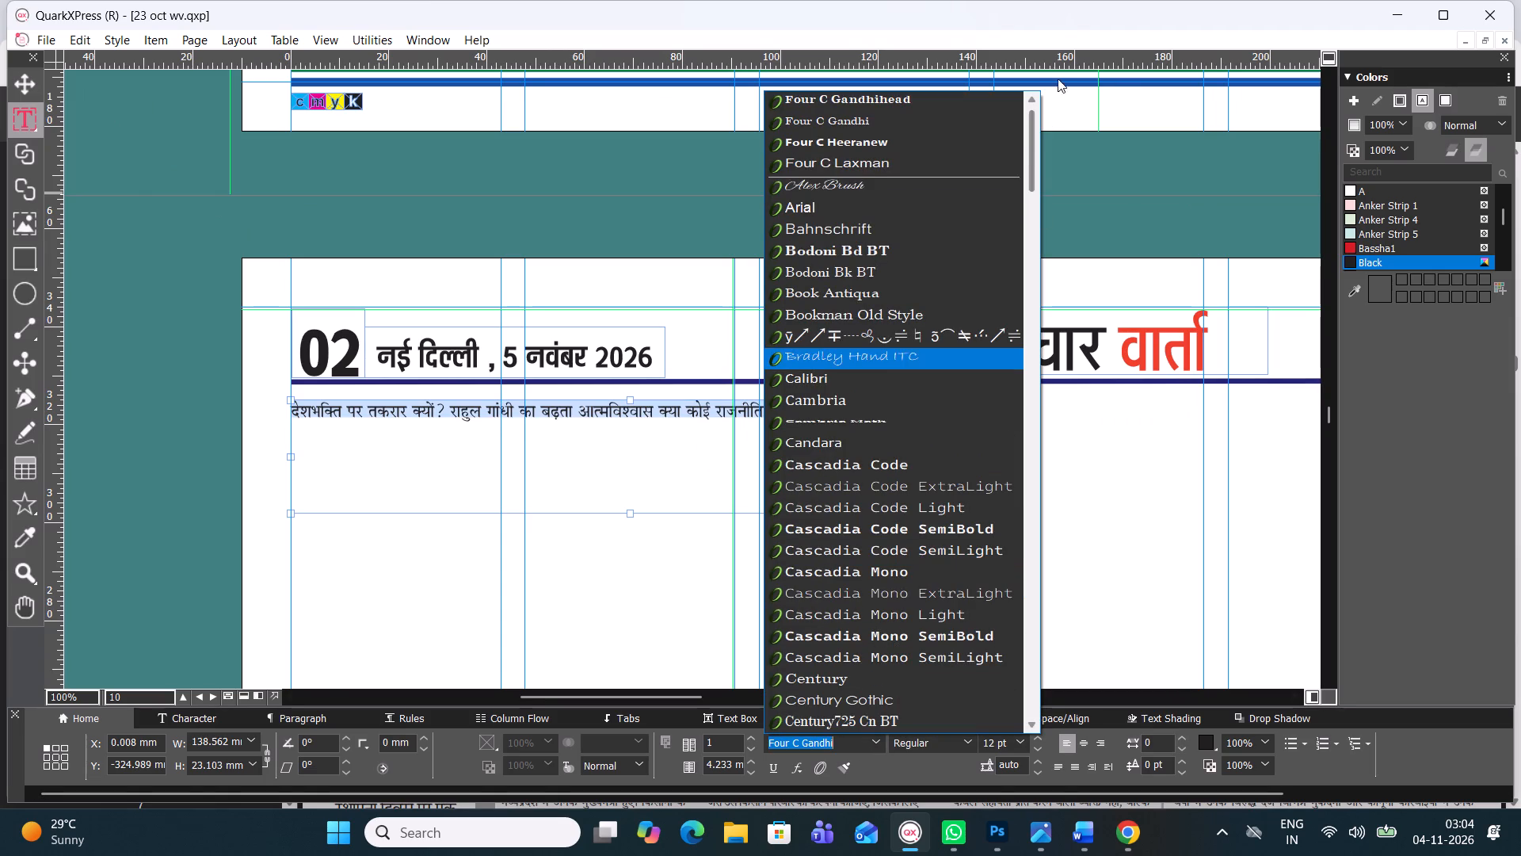
drag(1032, 167, 1033, 132)
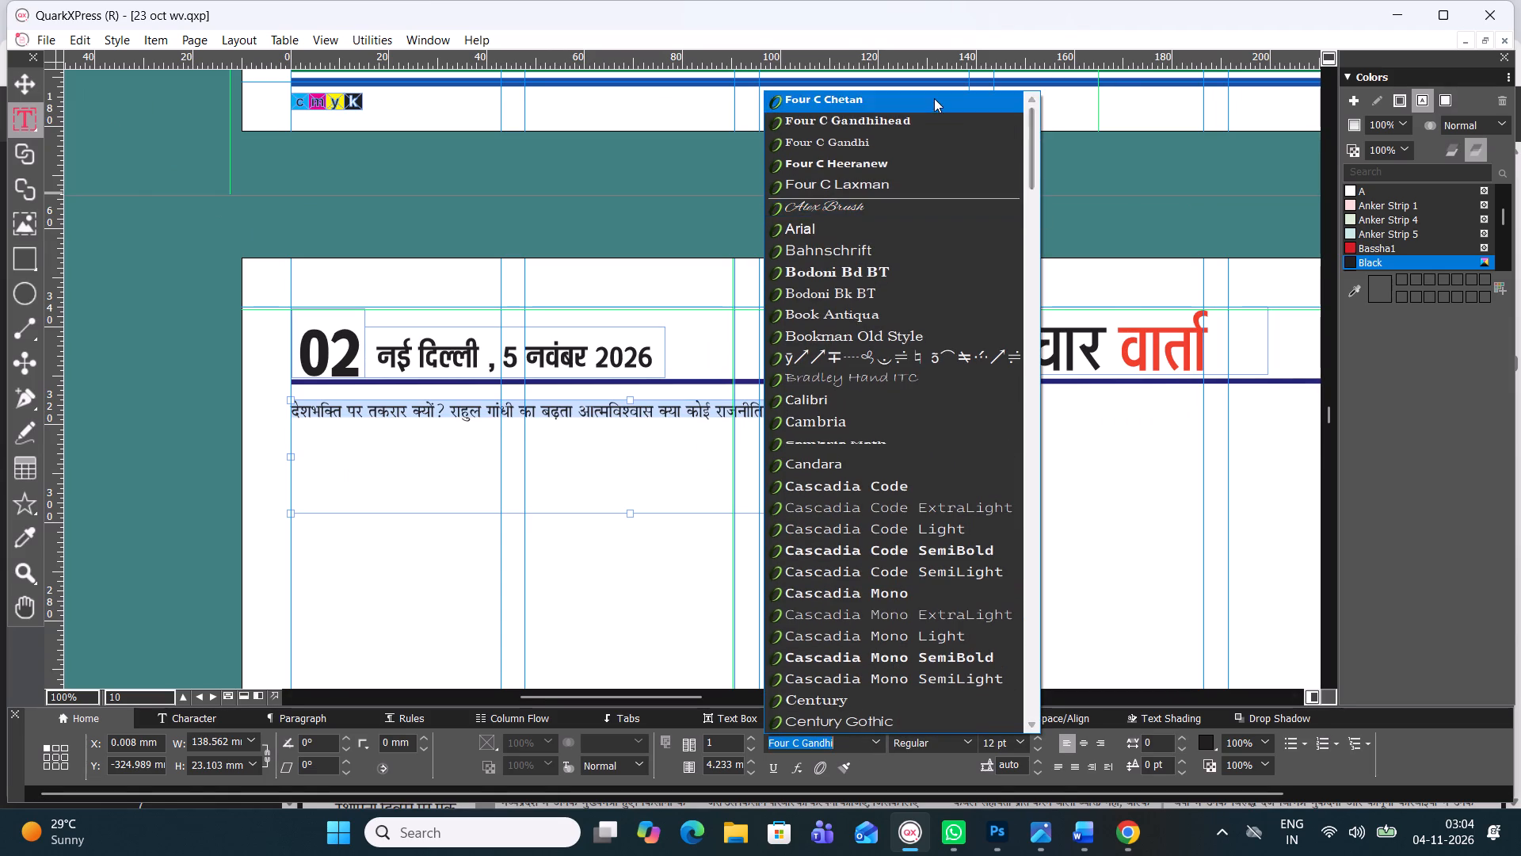
click(934, 98)
Enlarge the headline text to 19 pt so it fills two lines of its box.
key(ctrl+alt+shift+period)
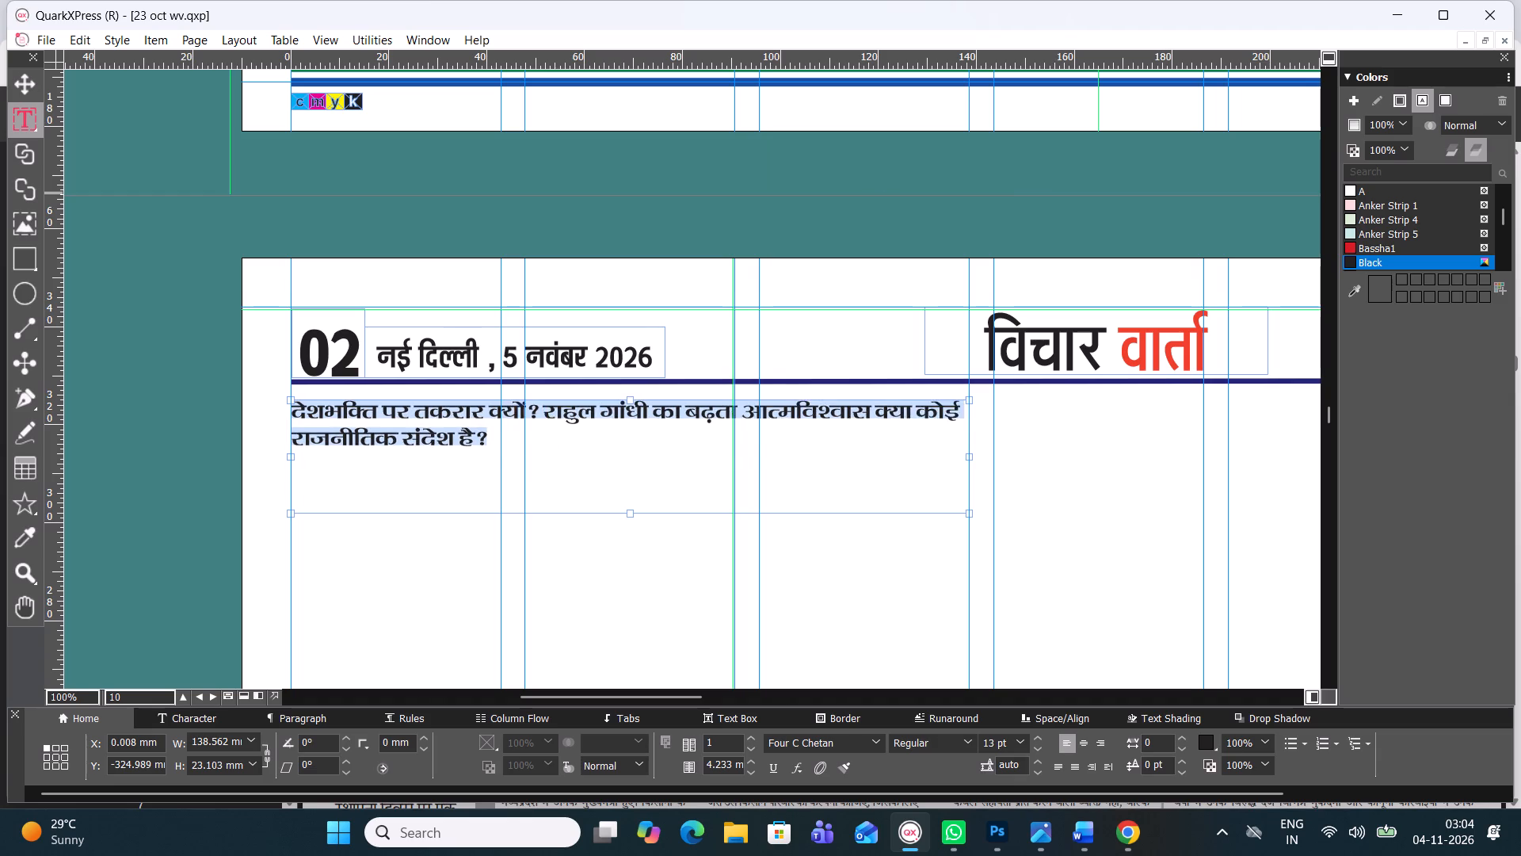
key(ctrl+alt+shift+period)
key(ctrl+alt+shift+period)
key(ctrl+alt+shift+period)
key(ctrl+alt+shift+period)
key(ctrl+alt+shift+period)
key(ctrl+alt+shift+period)
key(ctrl+alt+shift+period)
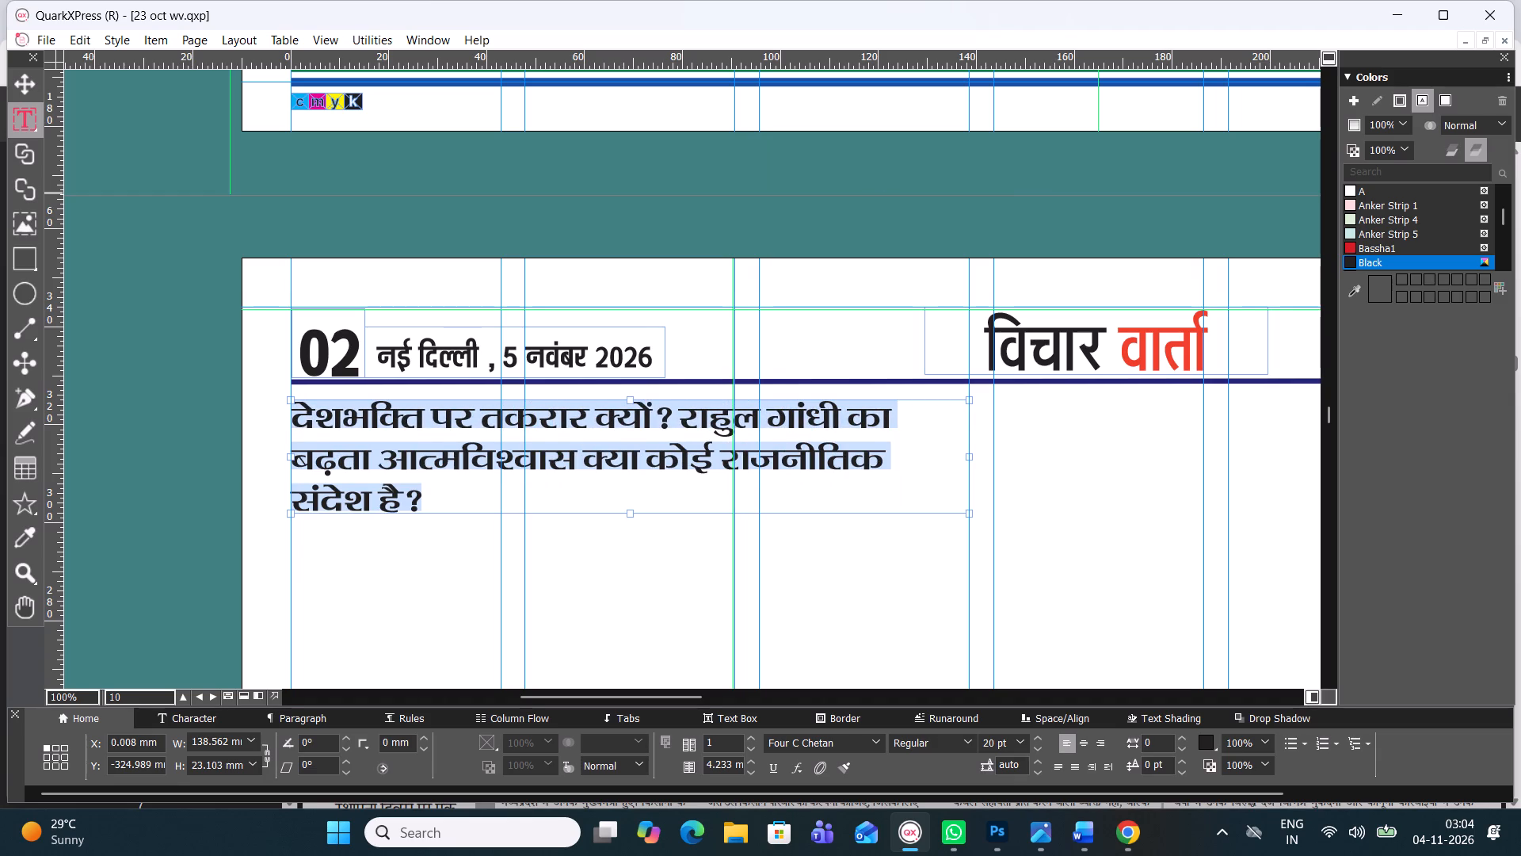
key(ctrl+alt+shift+comma)
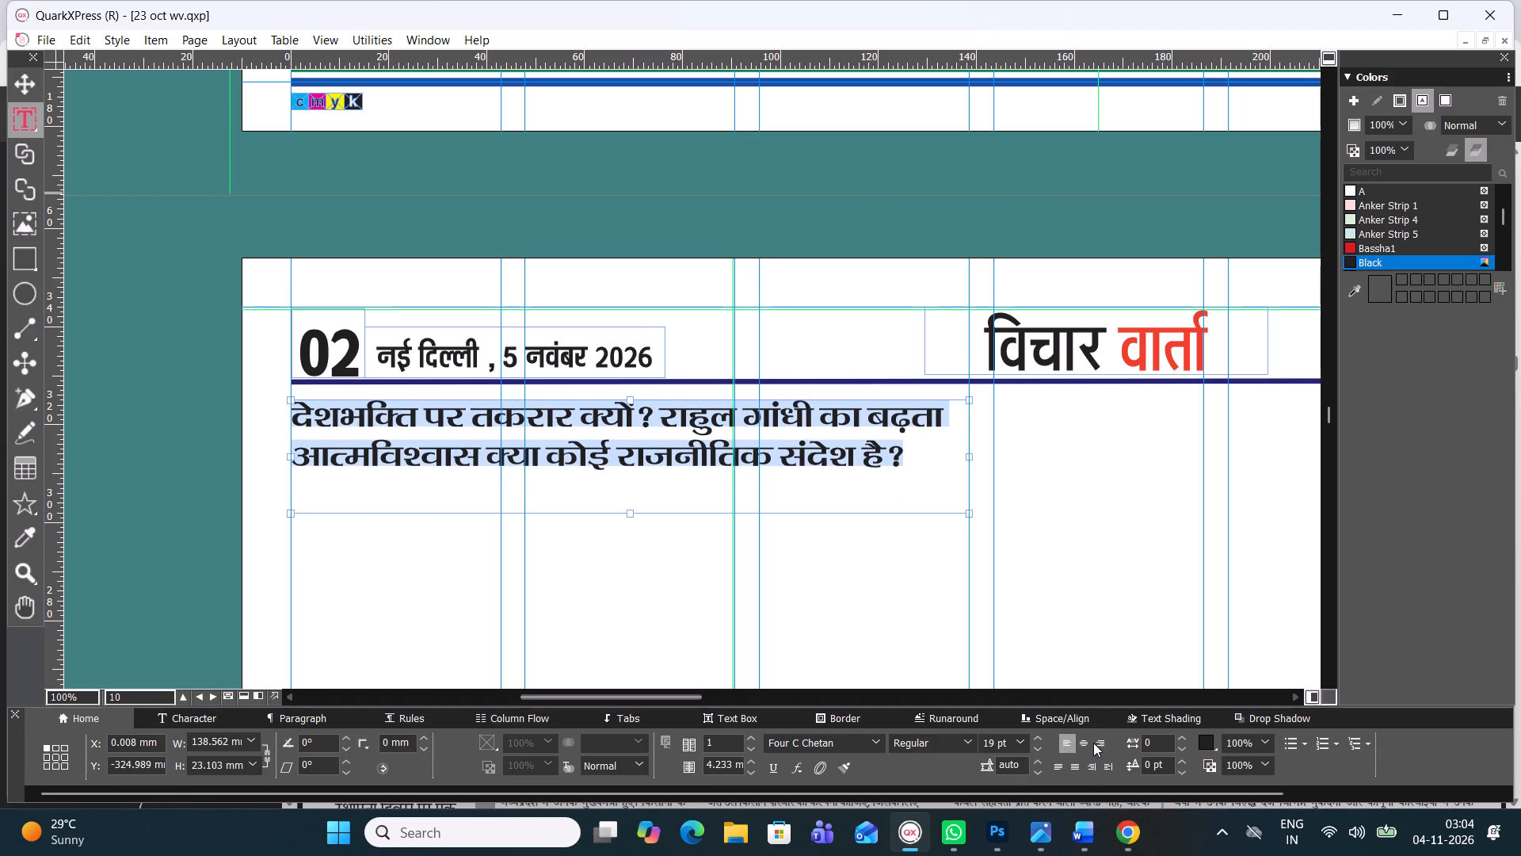
Centre the headline text and set its baseline shift to -4 pt.
click(1087, 743)
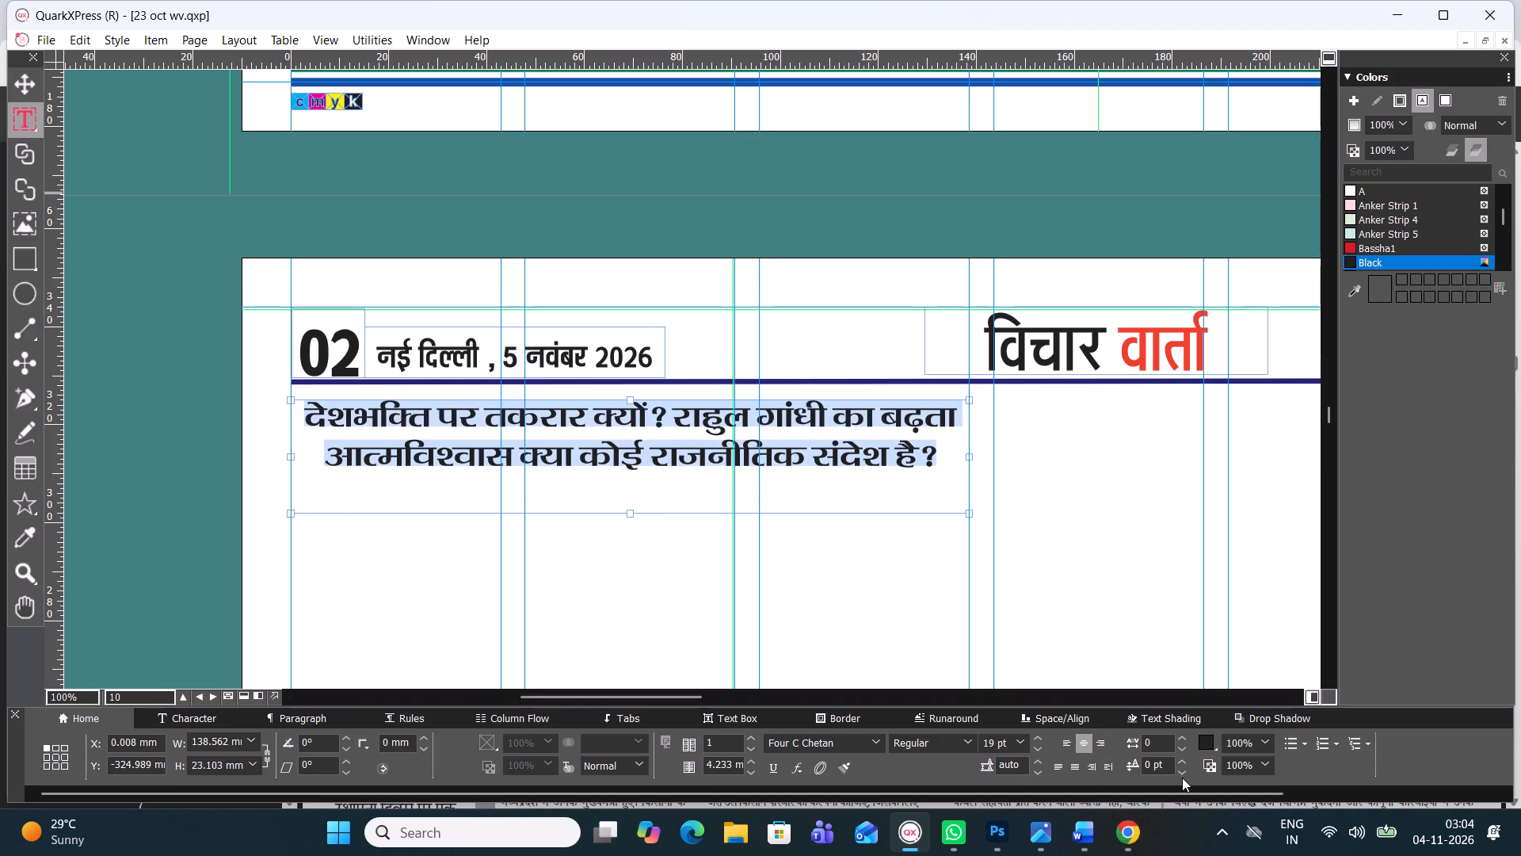
triple_click(1180, 771)
double_click(1180, 771)
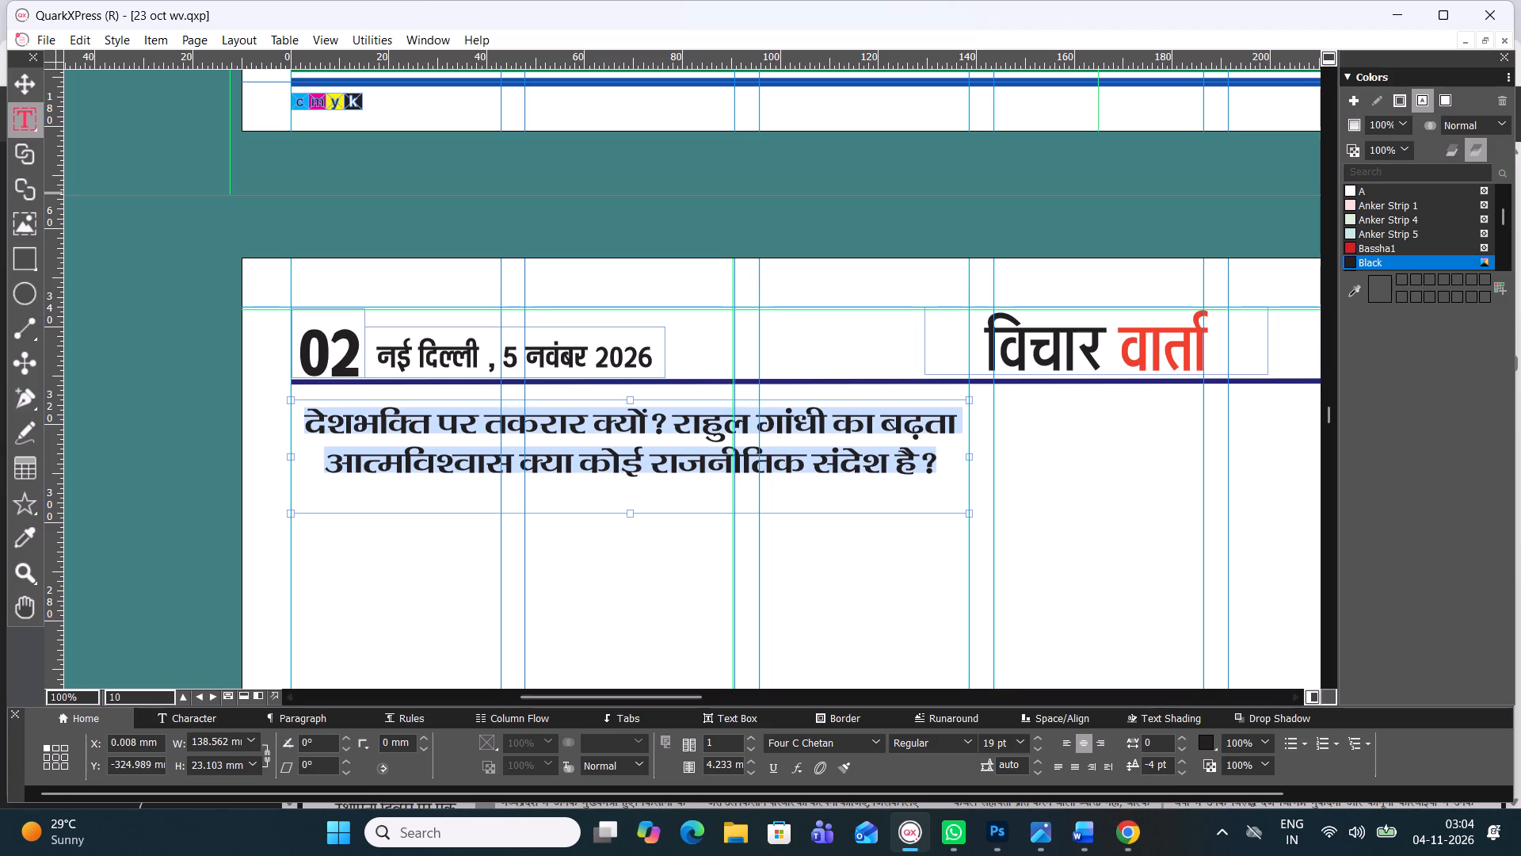
Shorten the headline box from its bottom edge to a height of about 18.7 mm and deselect it.
drag(630, 511, 630, 495)
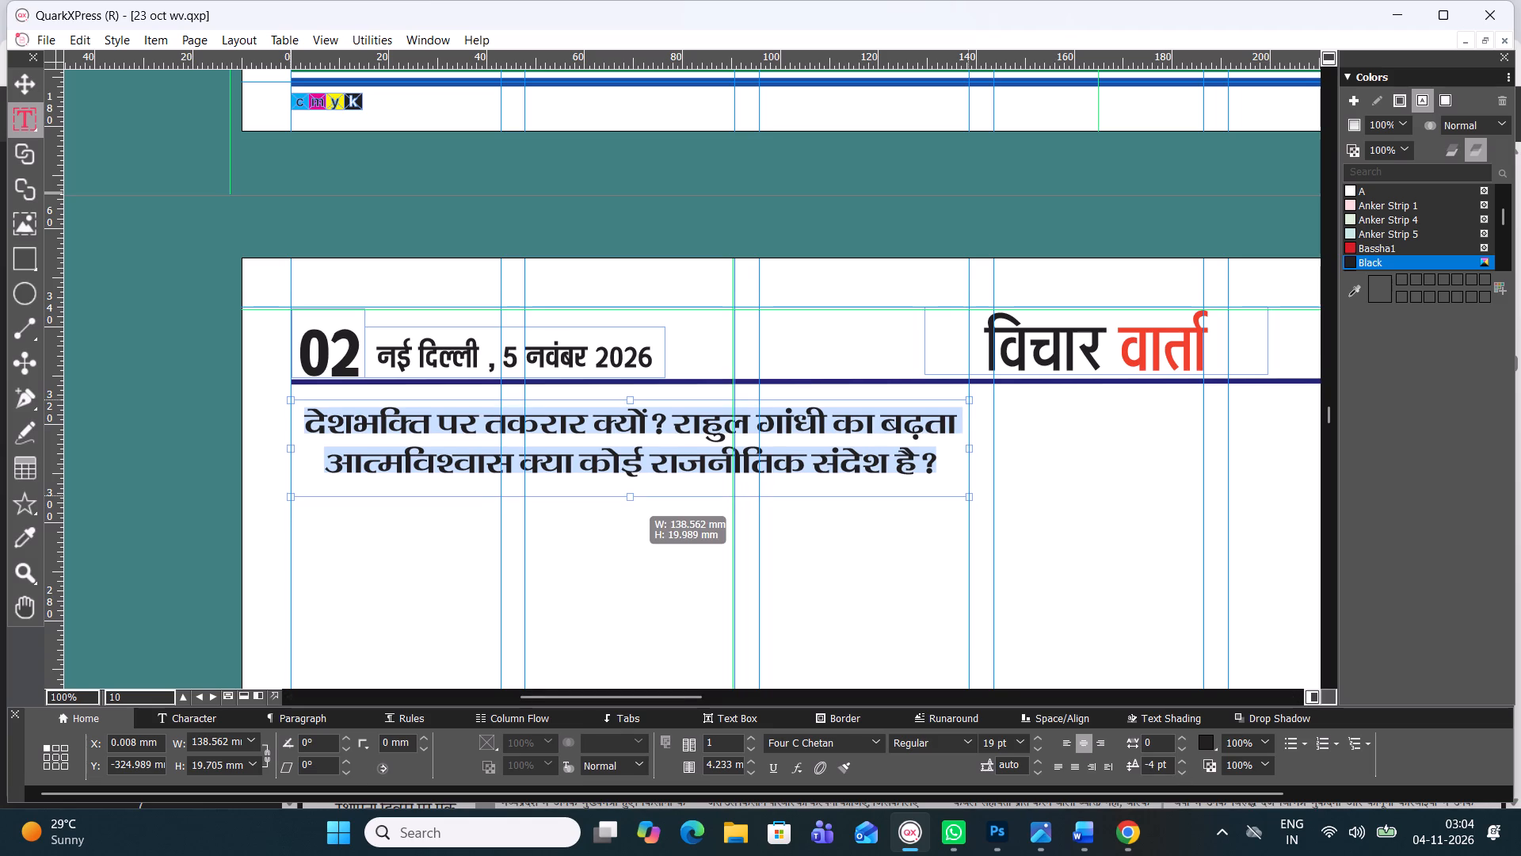
drag(630, 495, 632, 490)
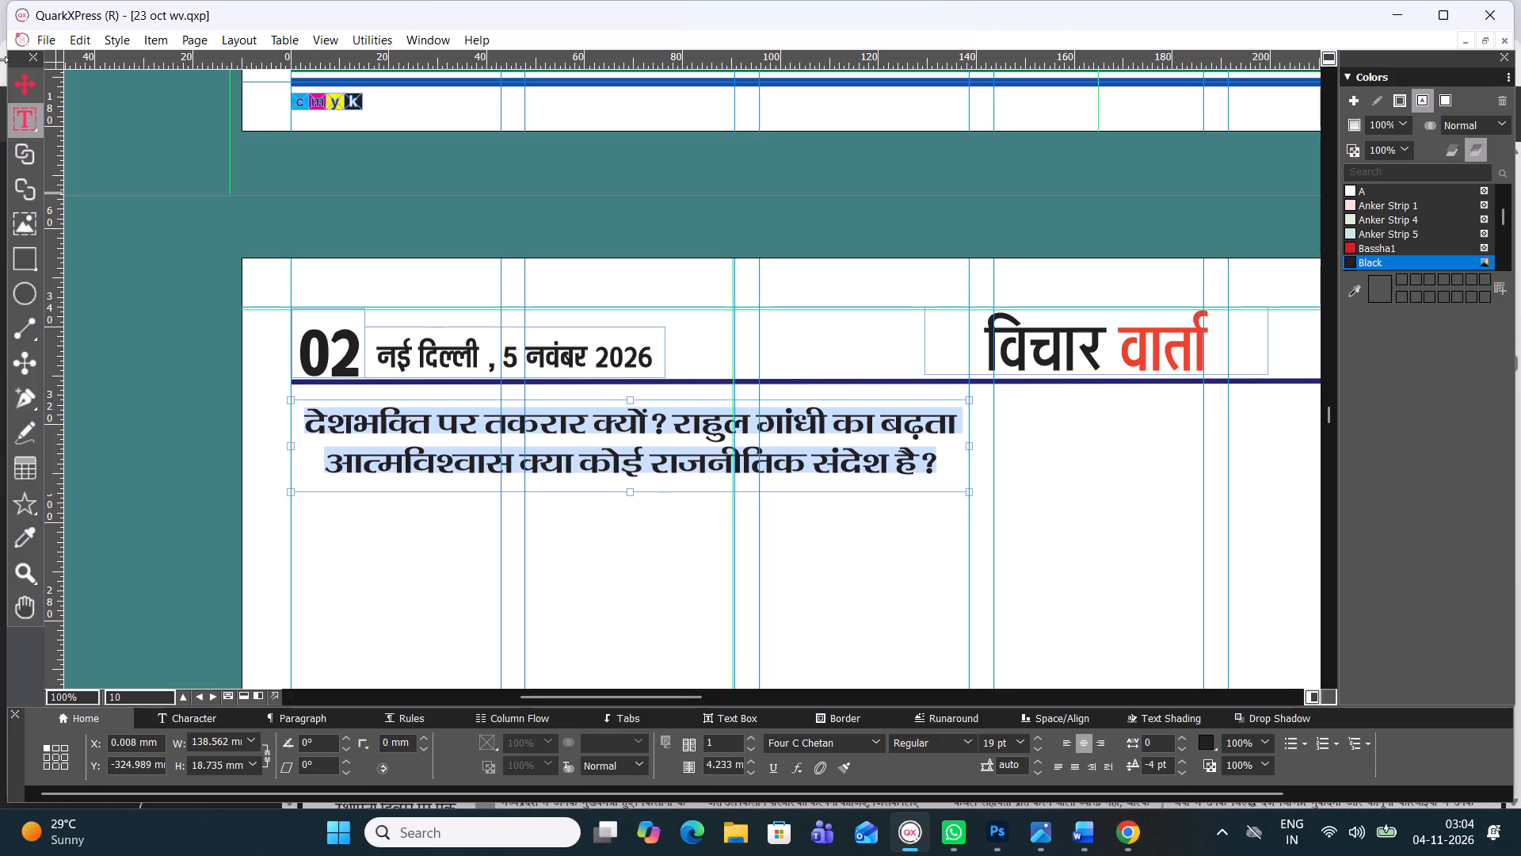
click(19, 82)
click(139, 240)
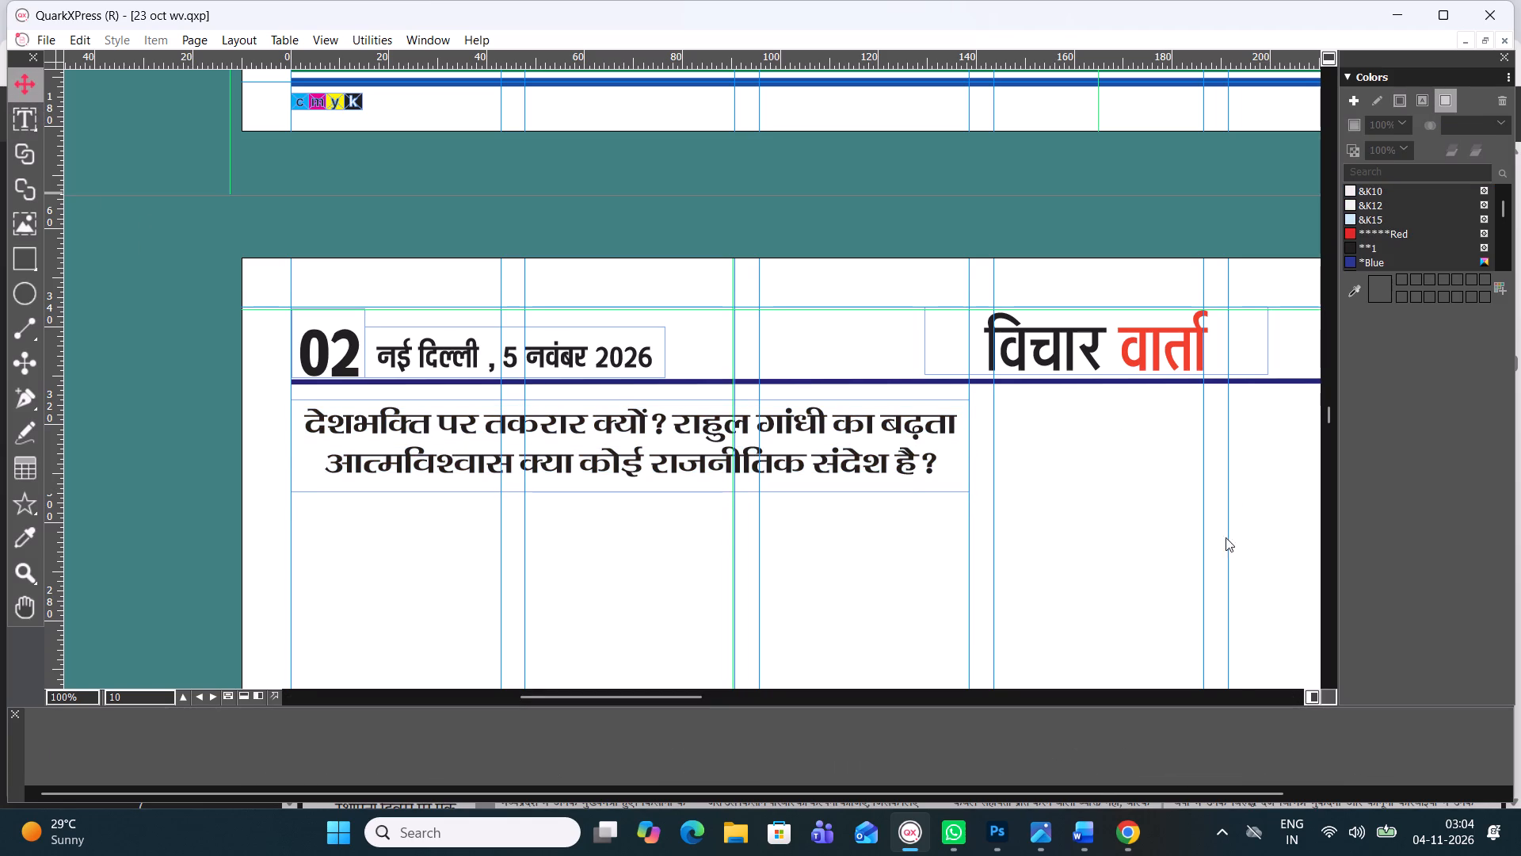
Following the reference page in Chrome, draw a body text box about 139 × 73 mm just below the page 02 headline in QuarkXPress.
click(1123, 839)
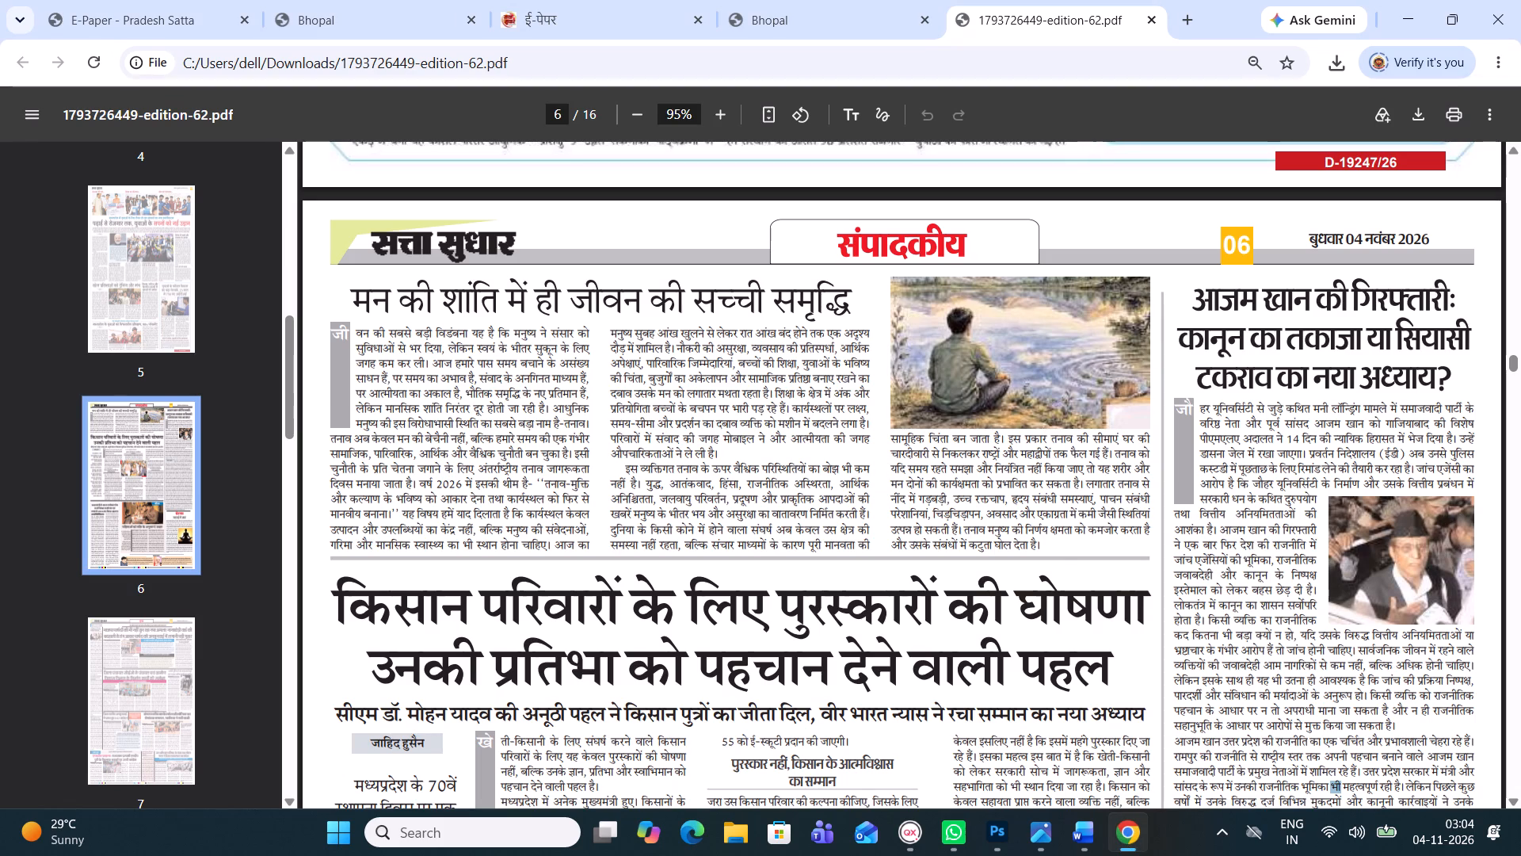
click(912, 832)
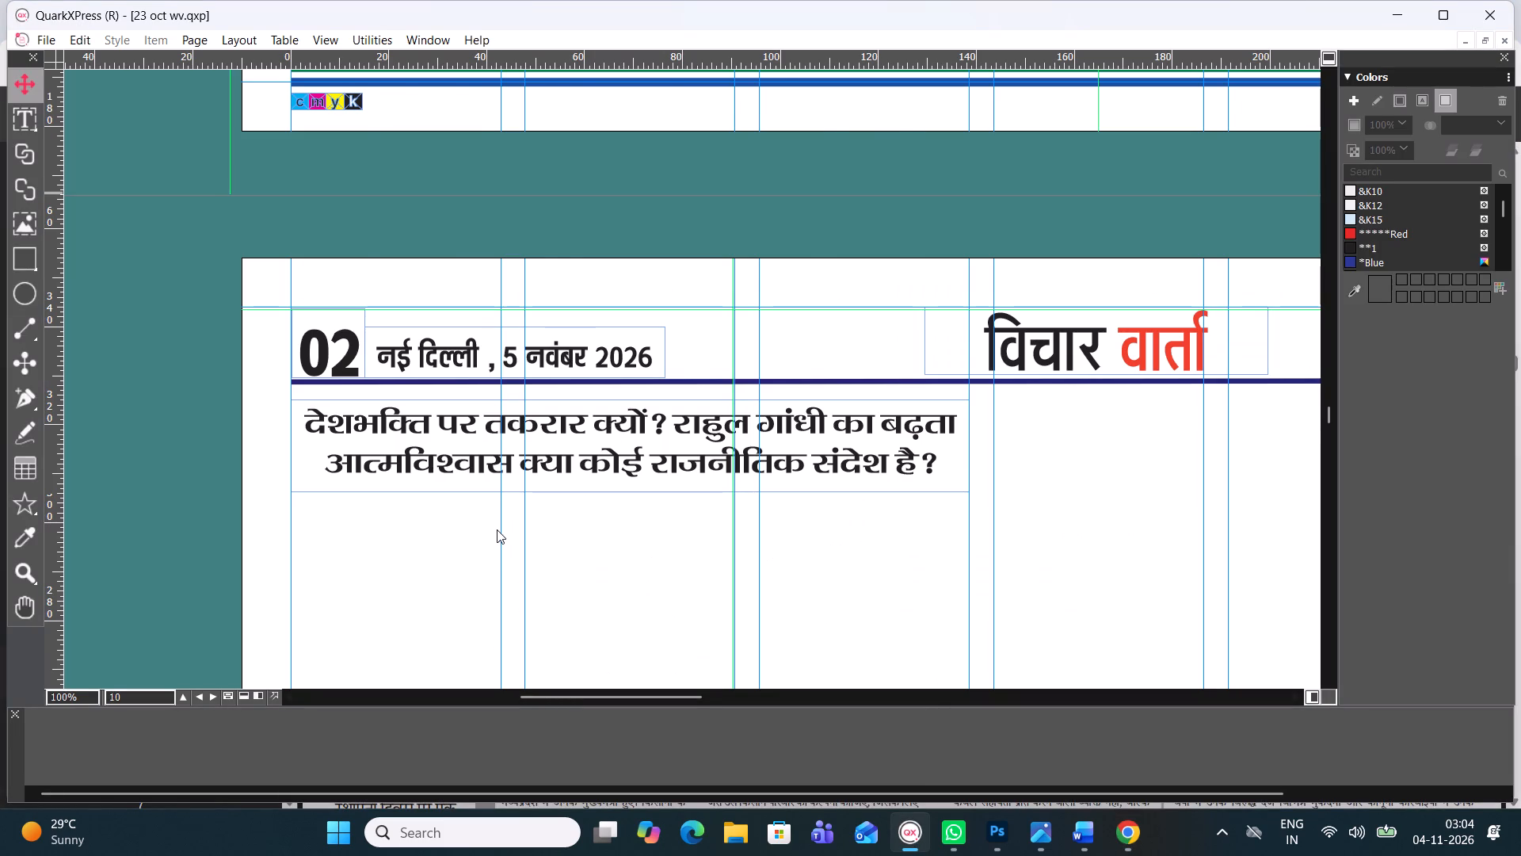
scroll(497, 529, down, 1)
click(30, 116)
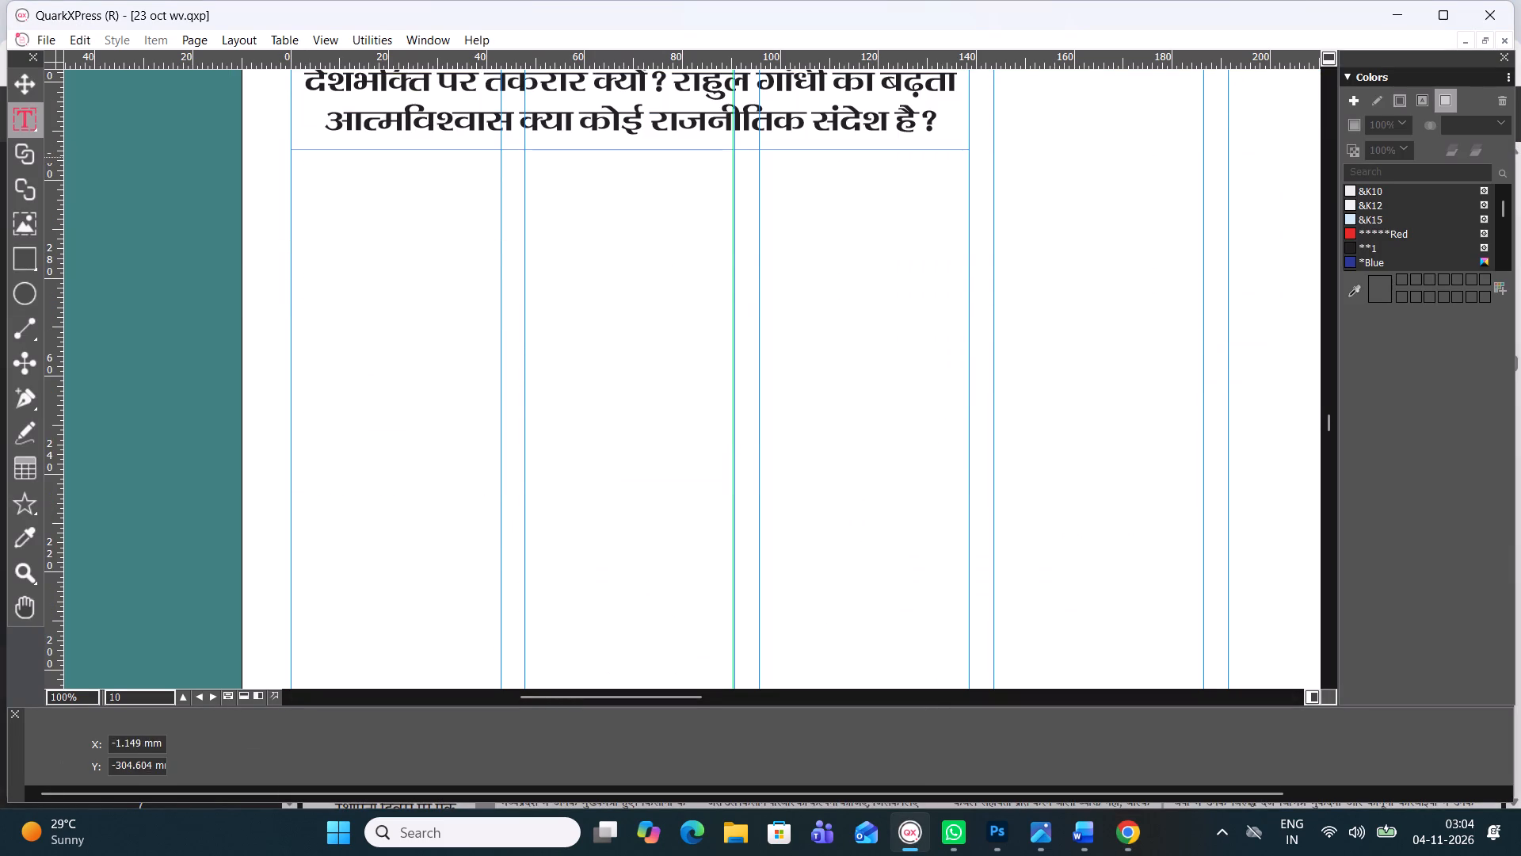
drag(291, 156, 970, 499)
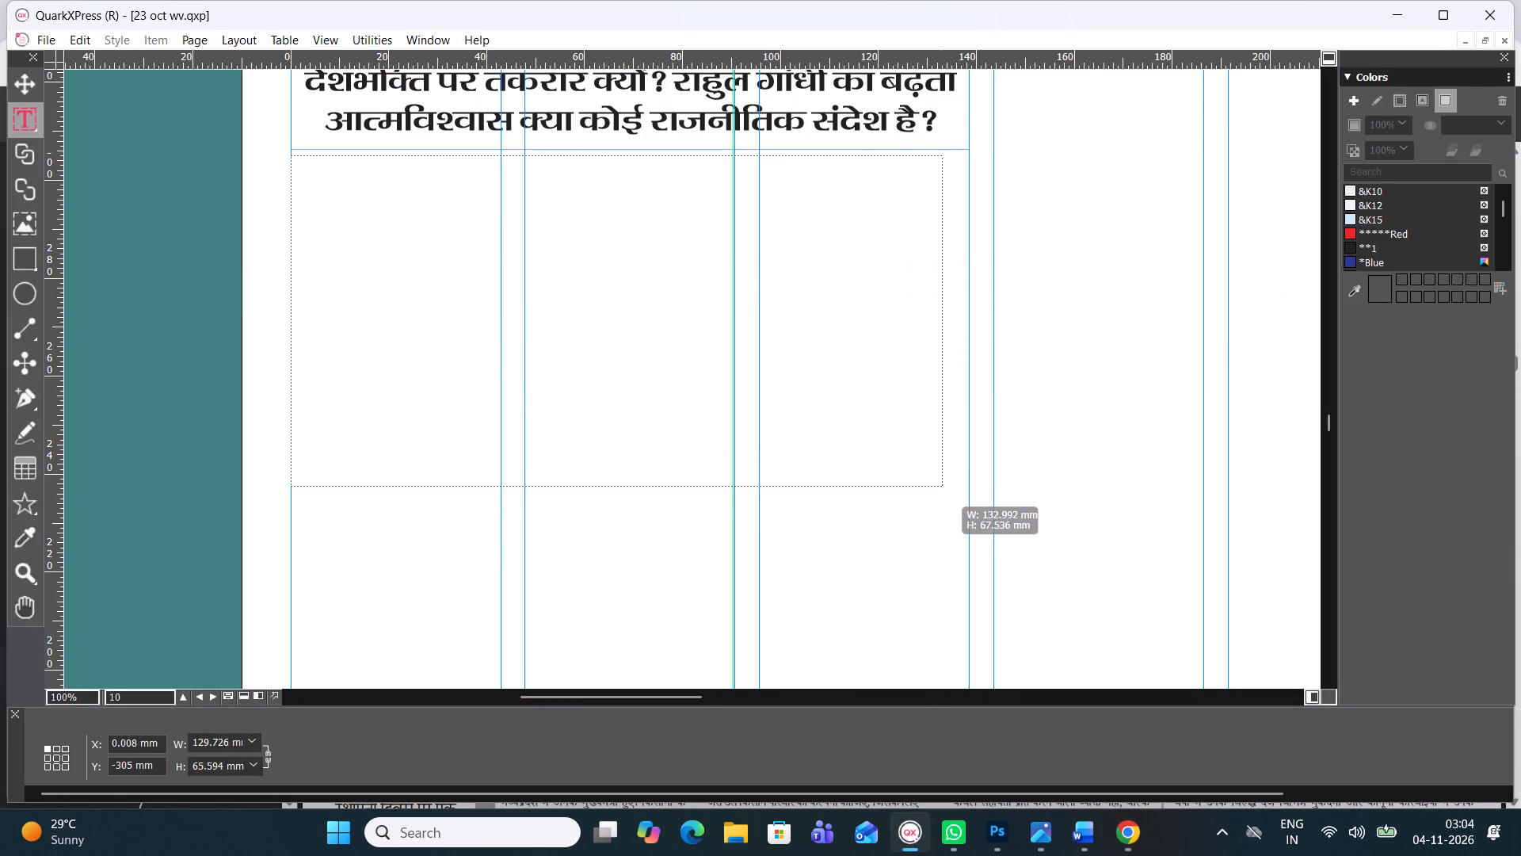
drag(970, 499, 971, 513)
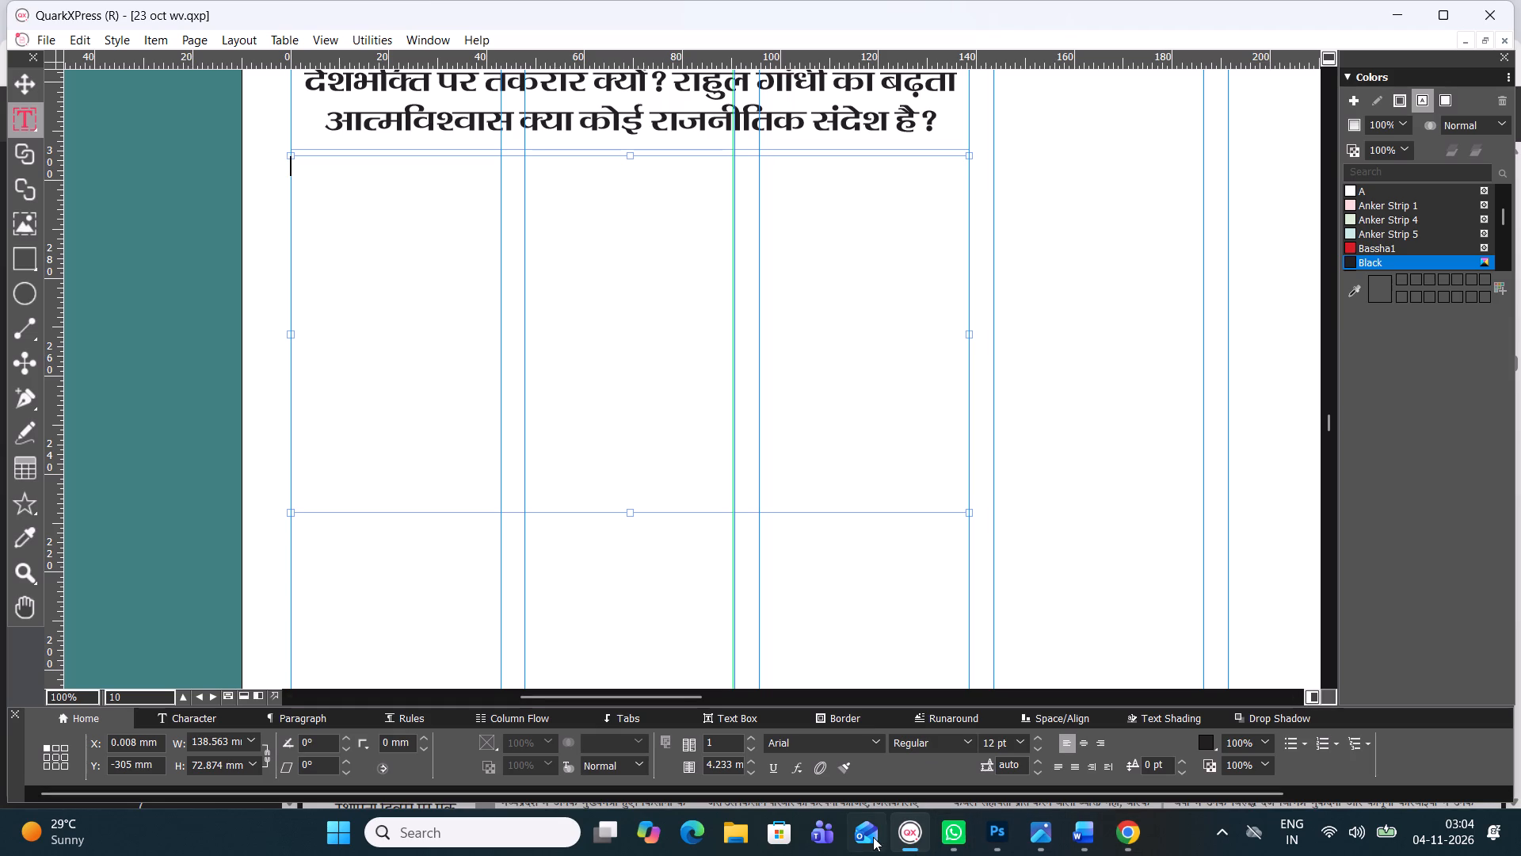
In Word, copy the देशभक्ति article's full body text without its byline, from the first paragraph through "हितों की रक्षा करना है।".
click(1077, 835)
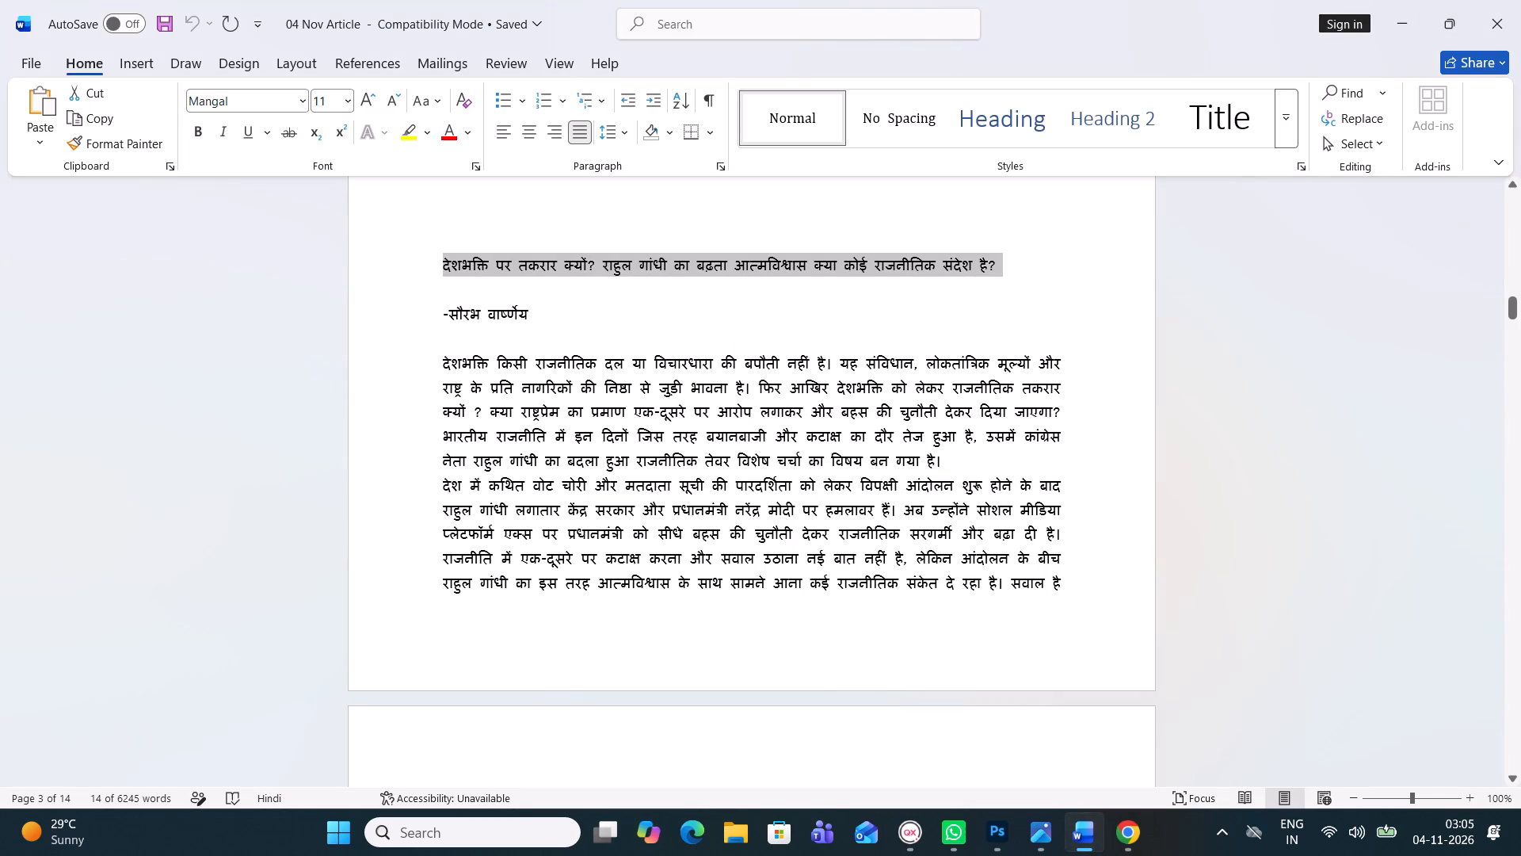
drag(448, 312, 751, 480)
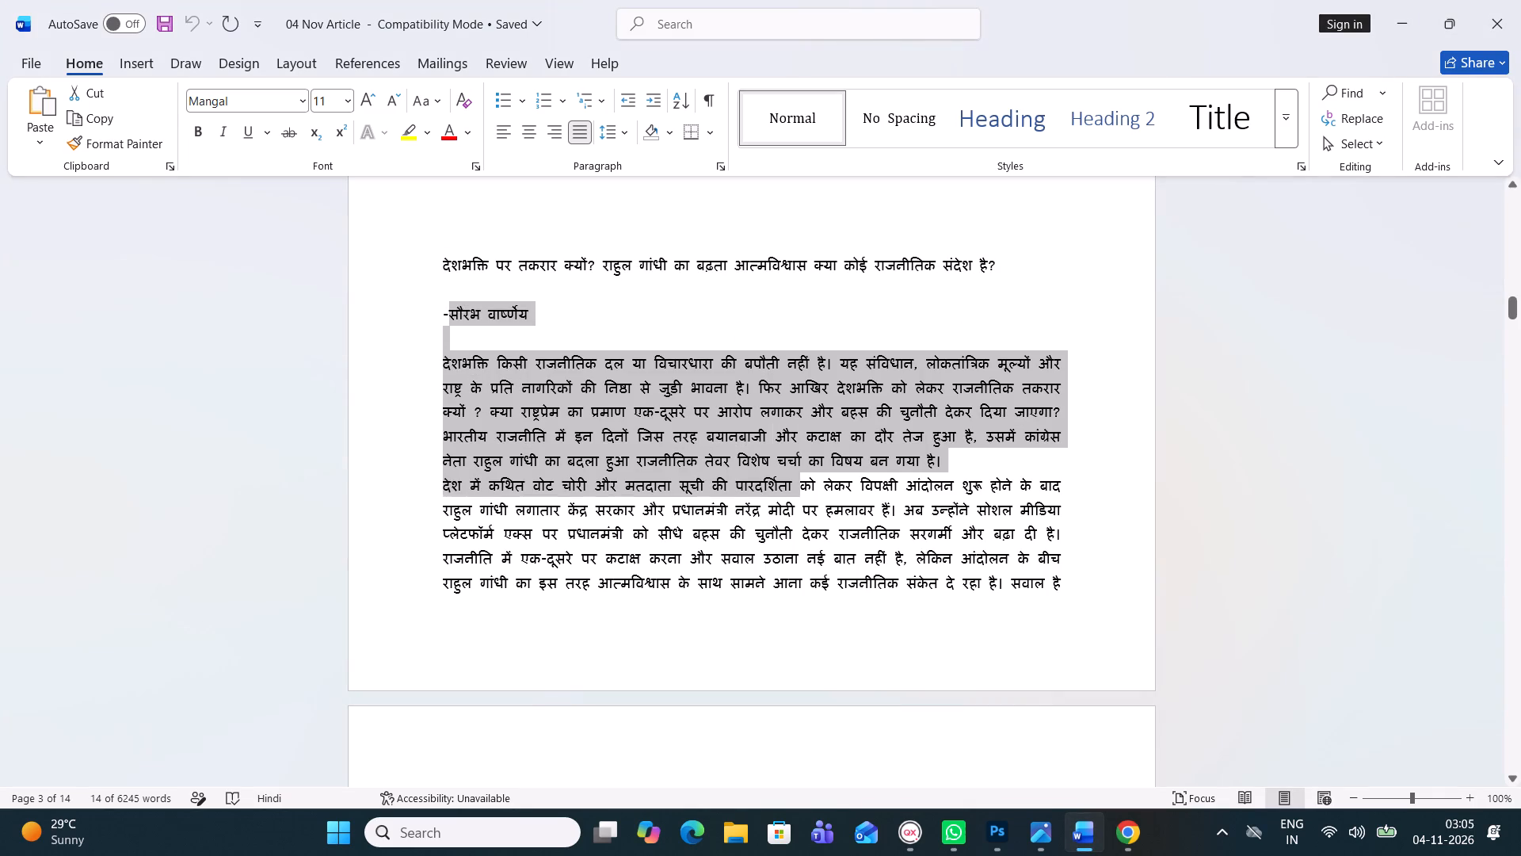
drag(751, 480, 904, 579)
click(597, 308)
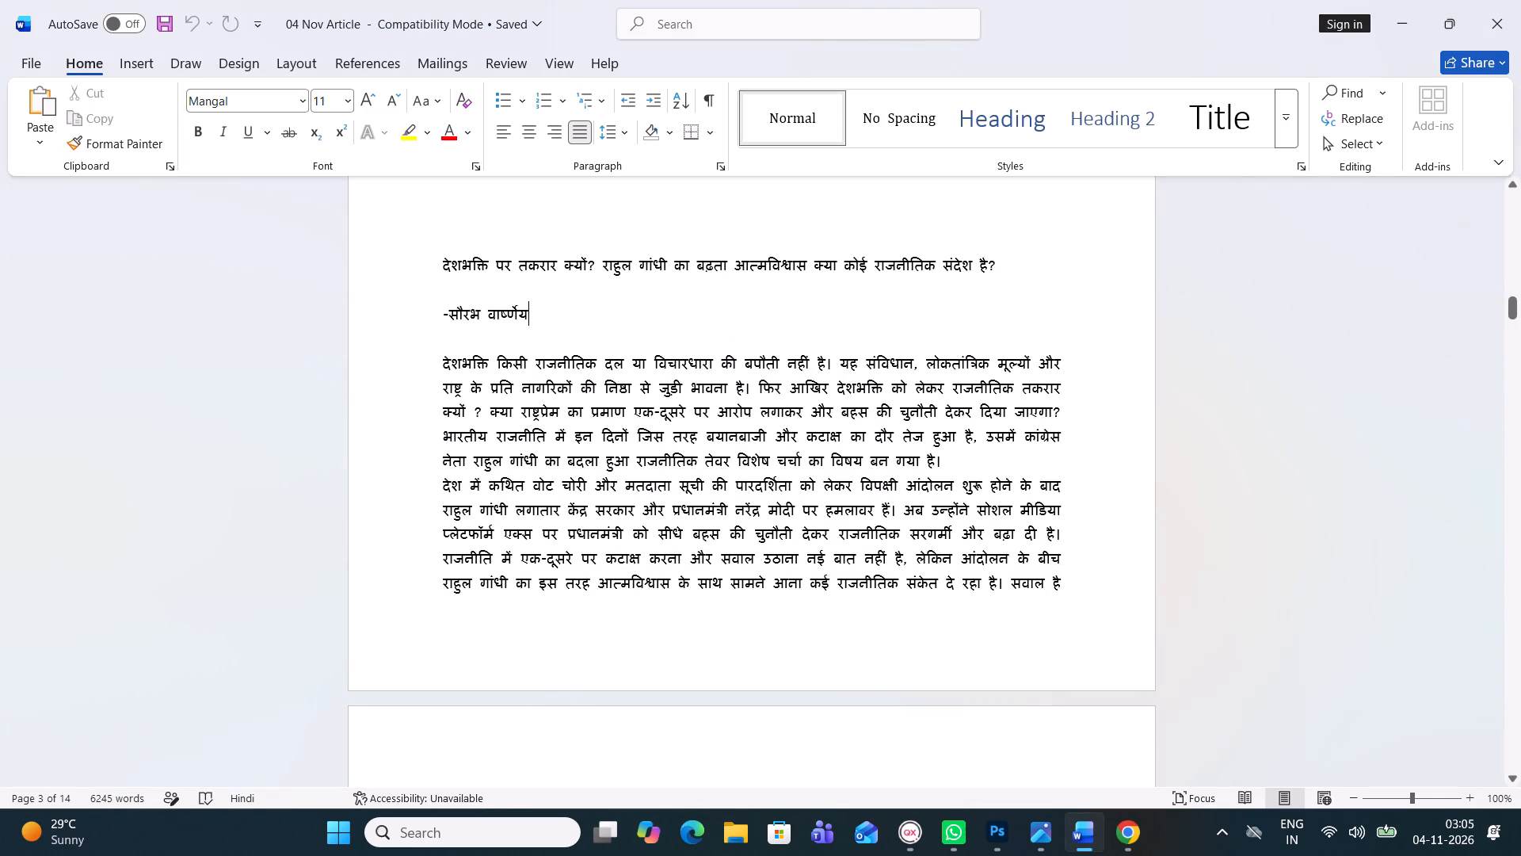
drag(443, 365, 868, 585)
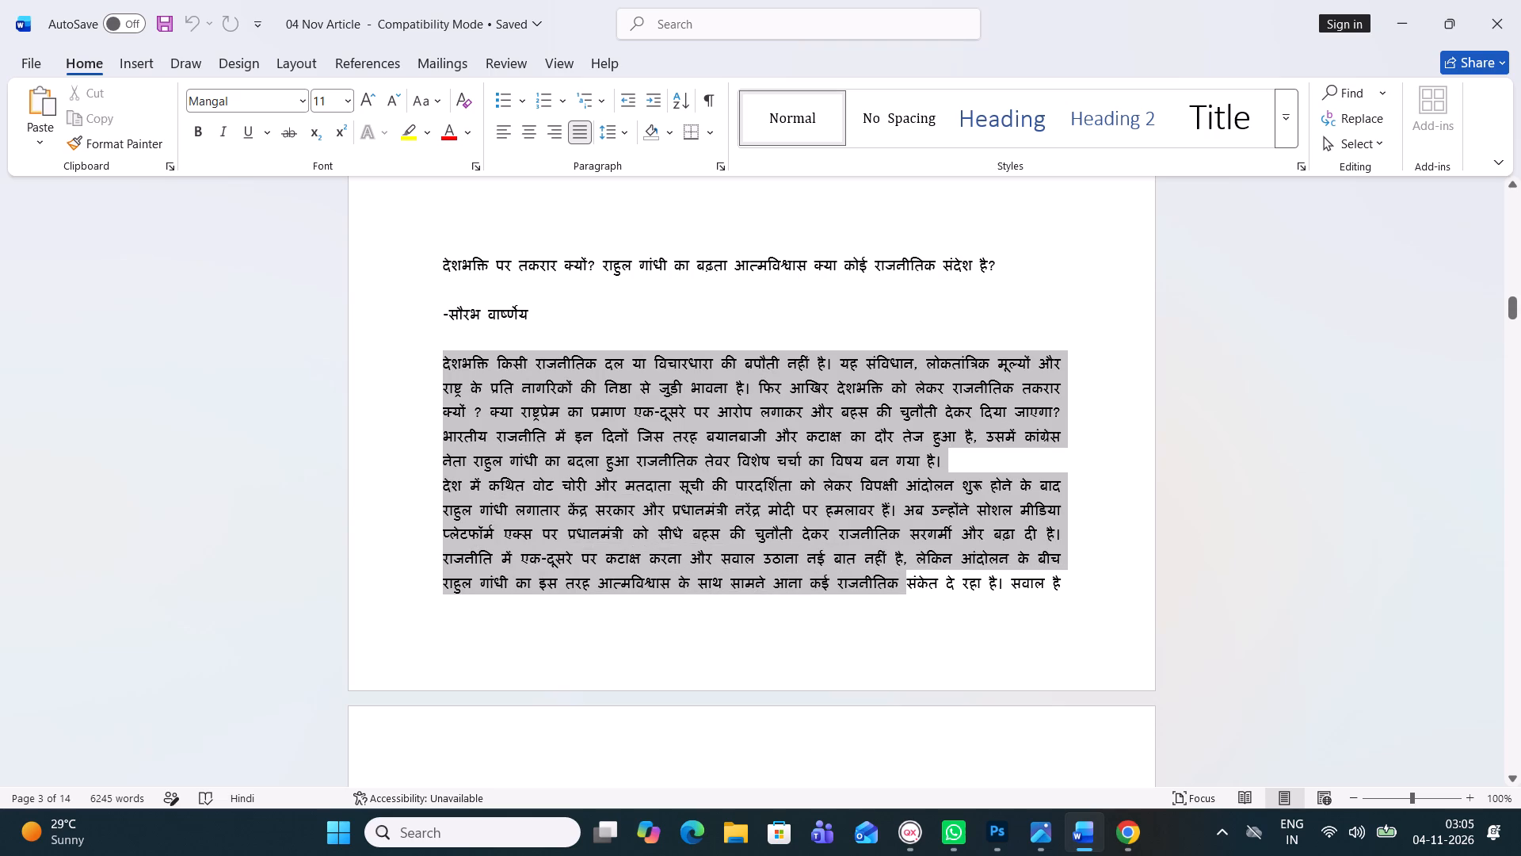
drag(868, 585, 986, 822)
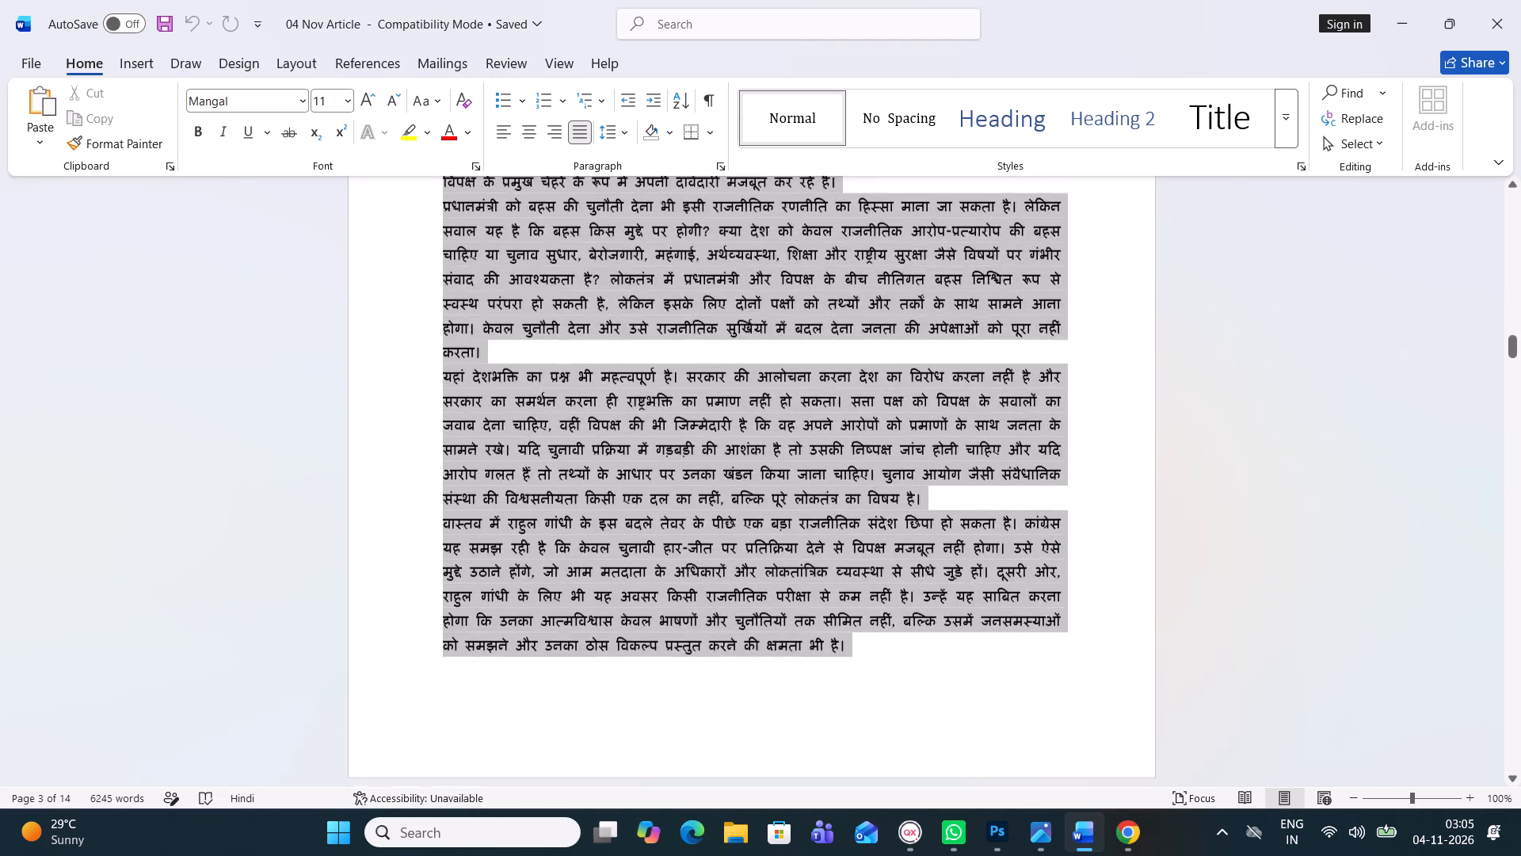
drag(986, 822, 971, 785)
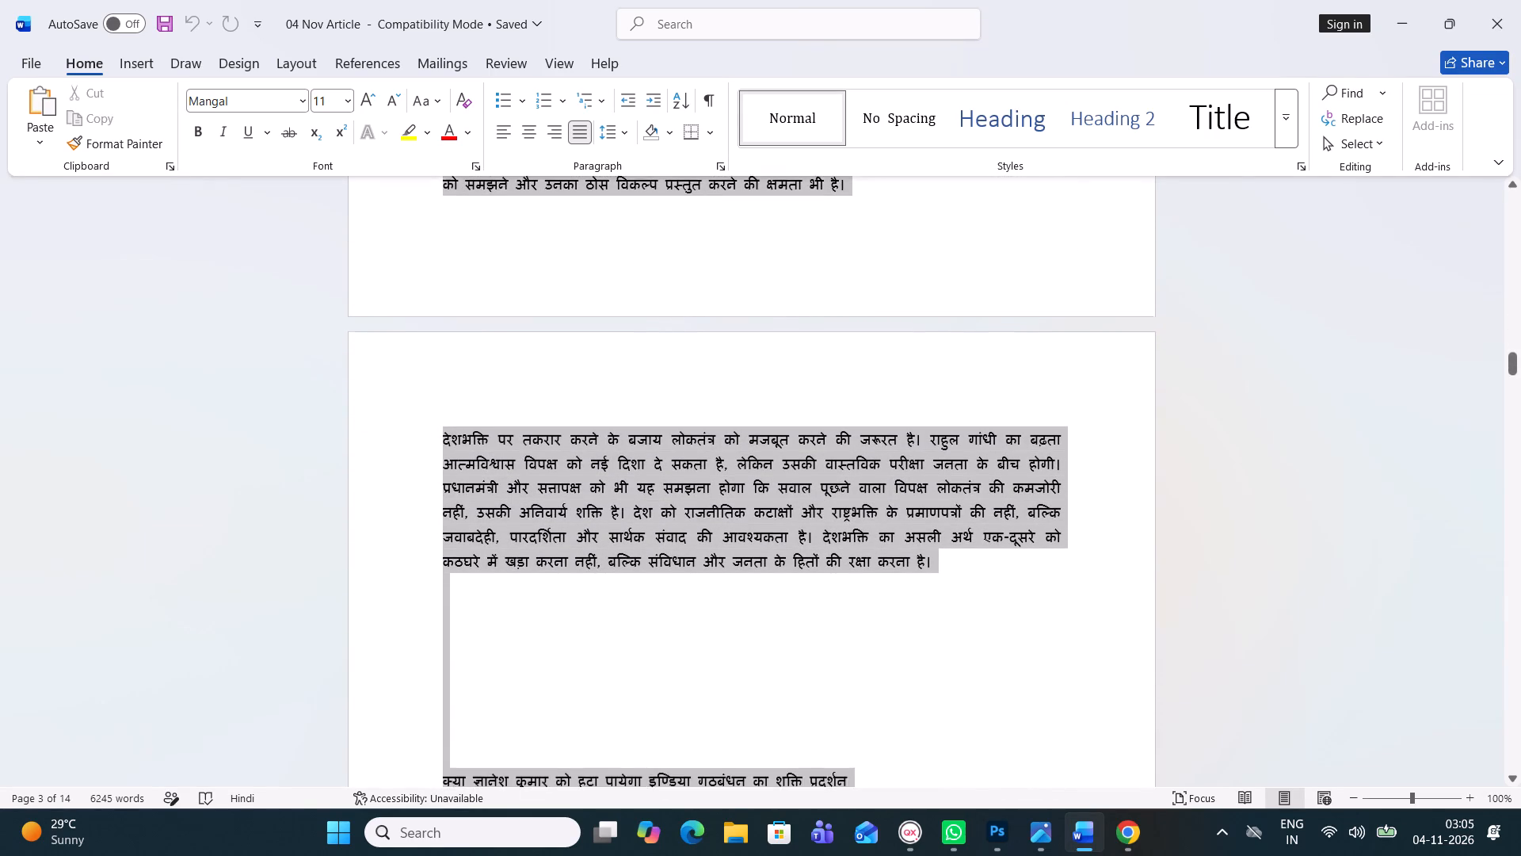
drag(971, 785, 928, 464)
key(ctrl+c)
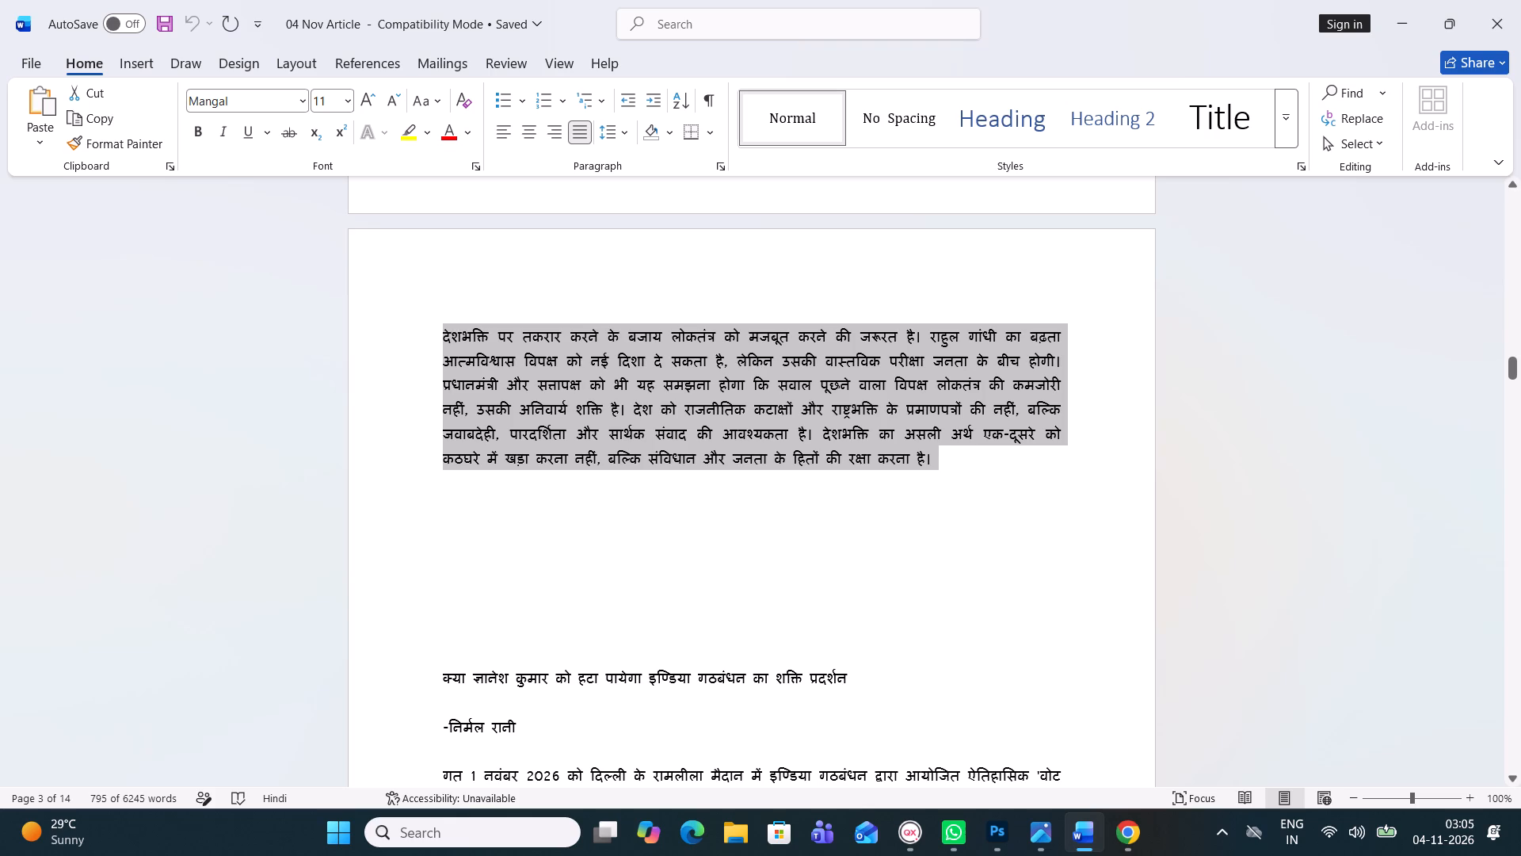
Back in QuarkXPress, set the font size to 11.5 pt in the empty body text box.
click(921, 825)
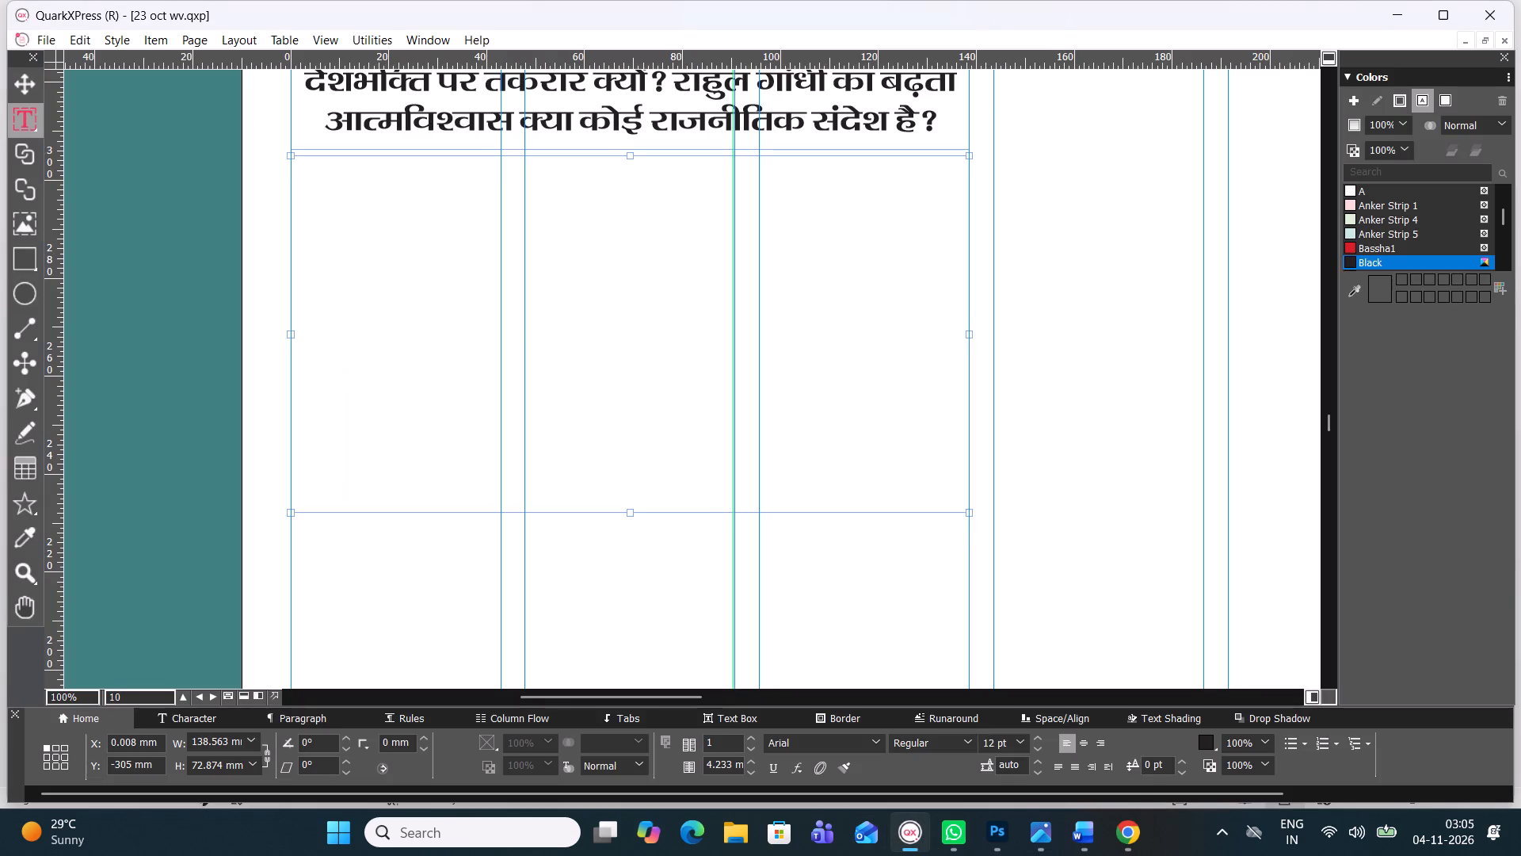
click(1005, 743)
key(1)
key(1)
key(BackSpace)
key(BackSpace)
key(BackSpace)
text(11.5)
key(Return)
key(Return)
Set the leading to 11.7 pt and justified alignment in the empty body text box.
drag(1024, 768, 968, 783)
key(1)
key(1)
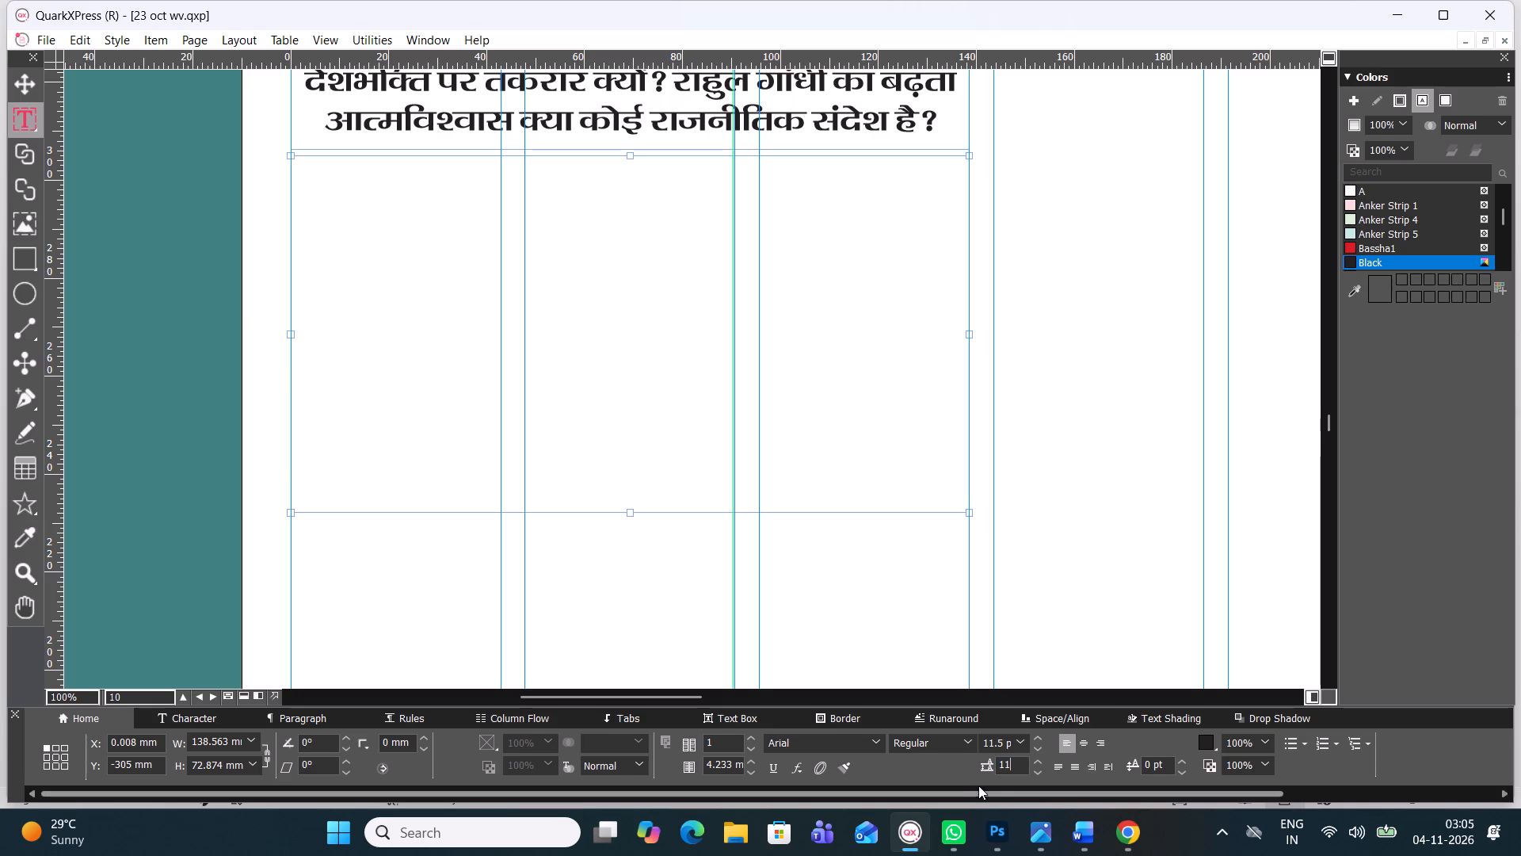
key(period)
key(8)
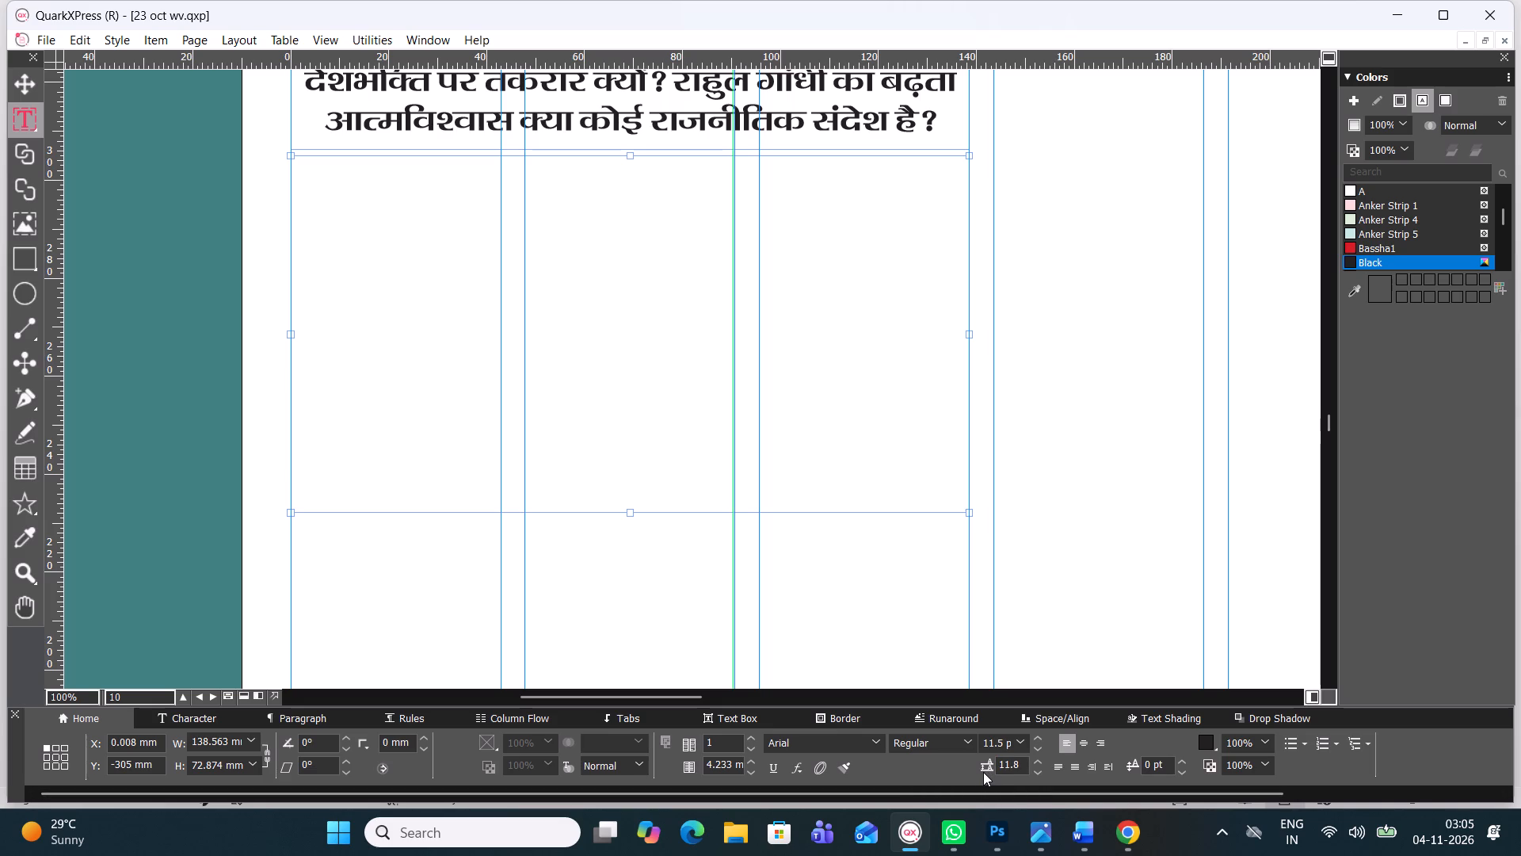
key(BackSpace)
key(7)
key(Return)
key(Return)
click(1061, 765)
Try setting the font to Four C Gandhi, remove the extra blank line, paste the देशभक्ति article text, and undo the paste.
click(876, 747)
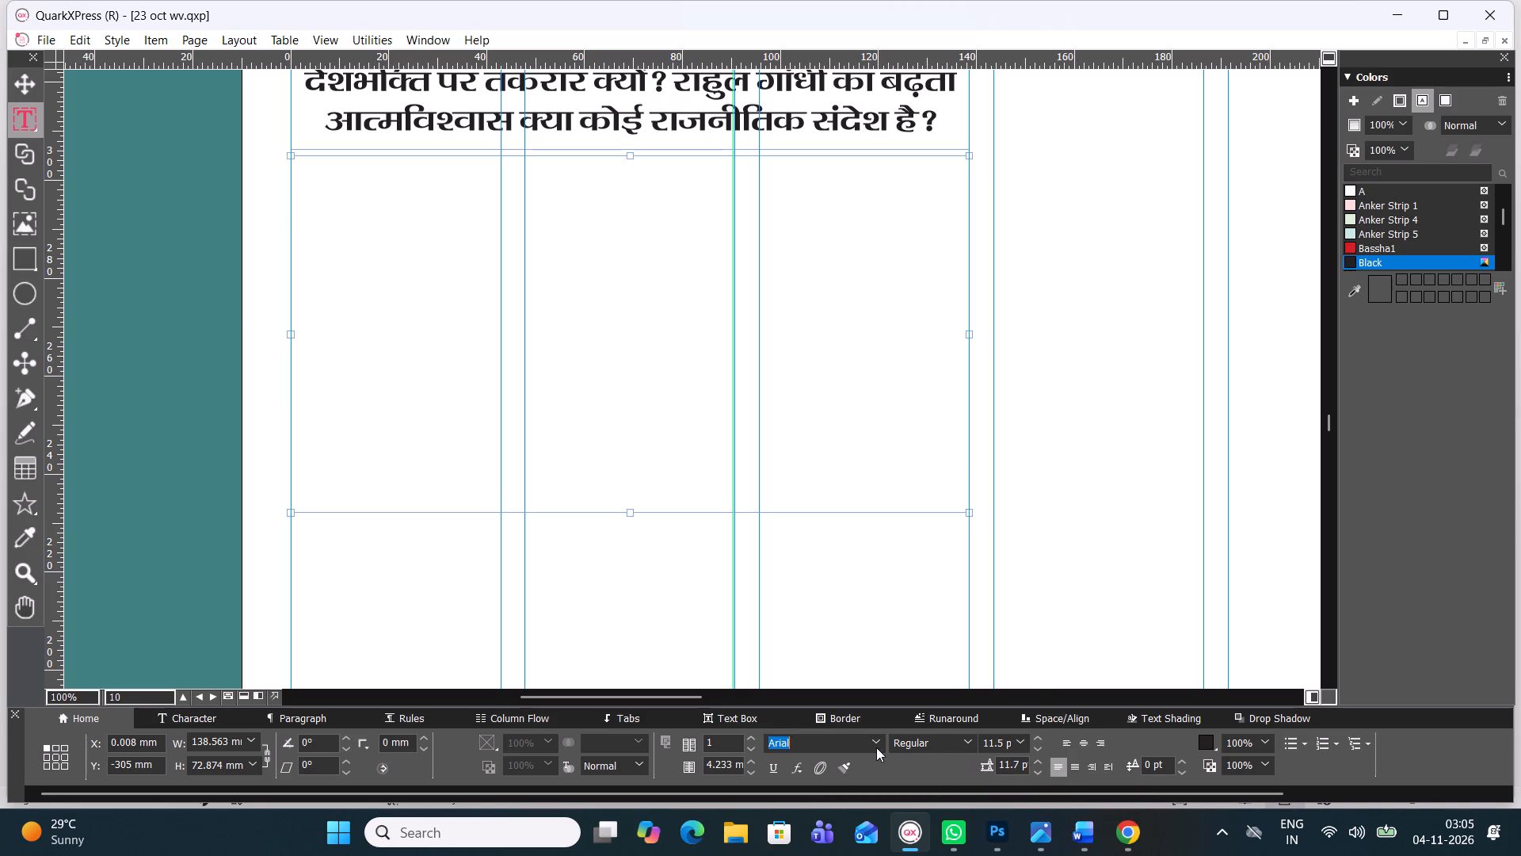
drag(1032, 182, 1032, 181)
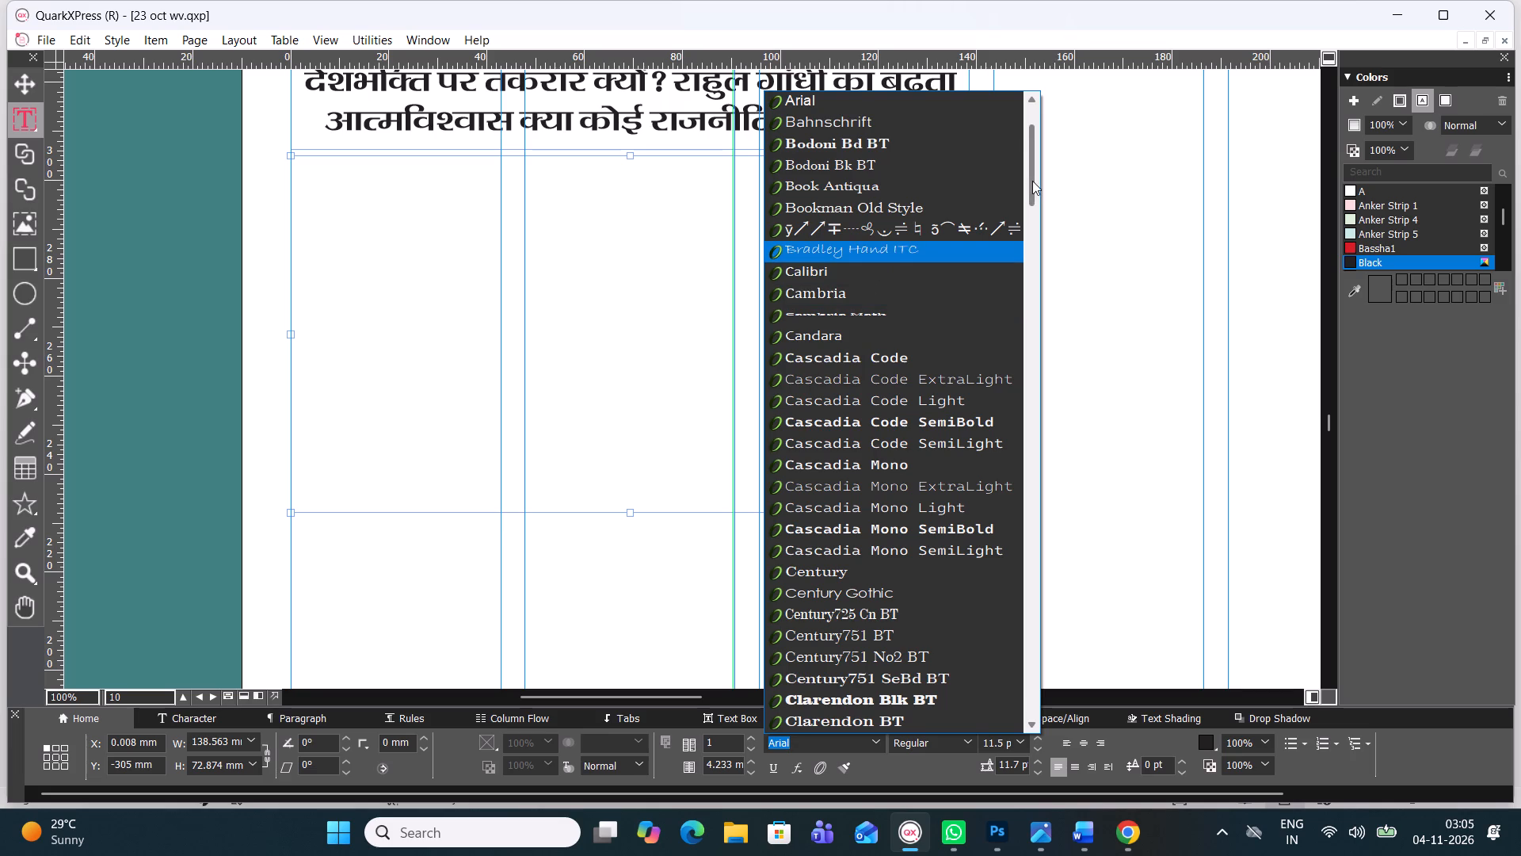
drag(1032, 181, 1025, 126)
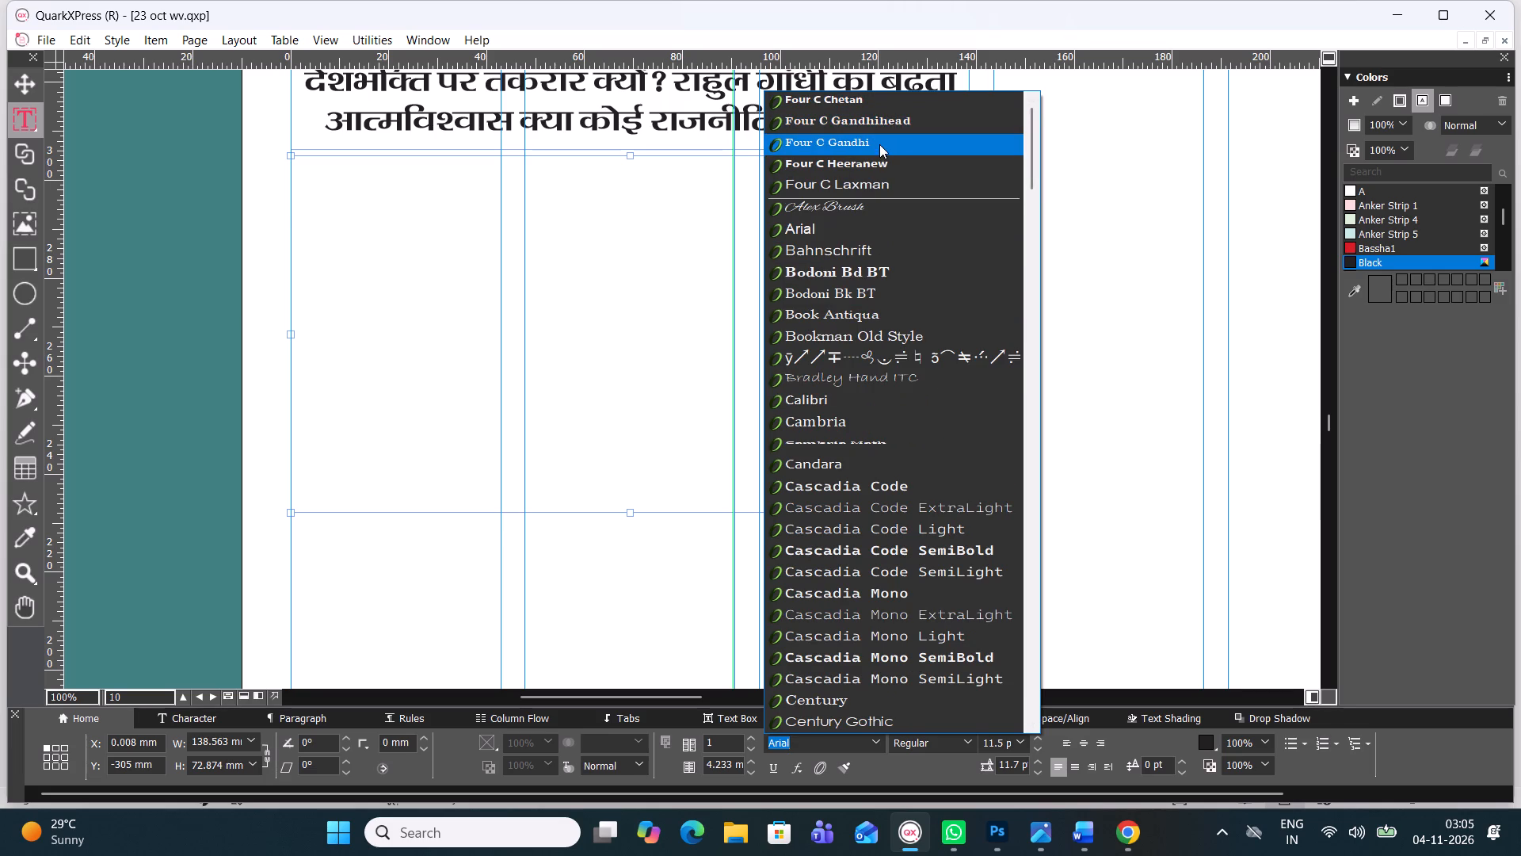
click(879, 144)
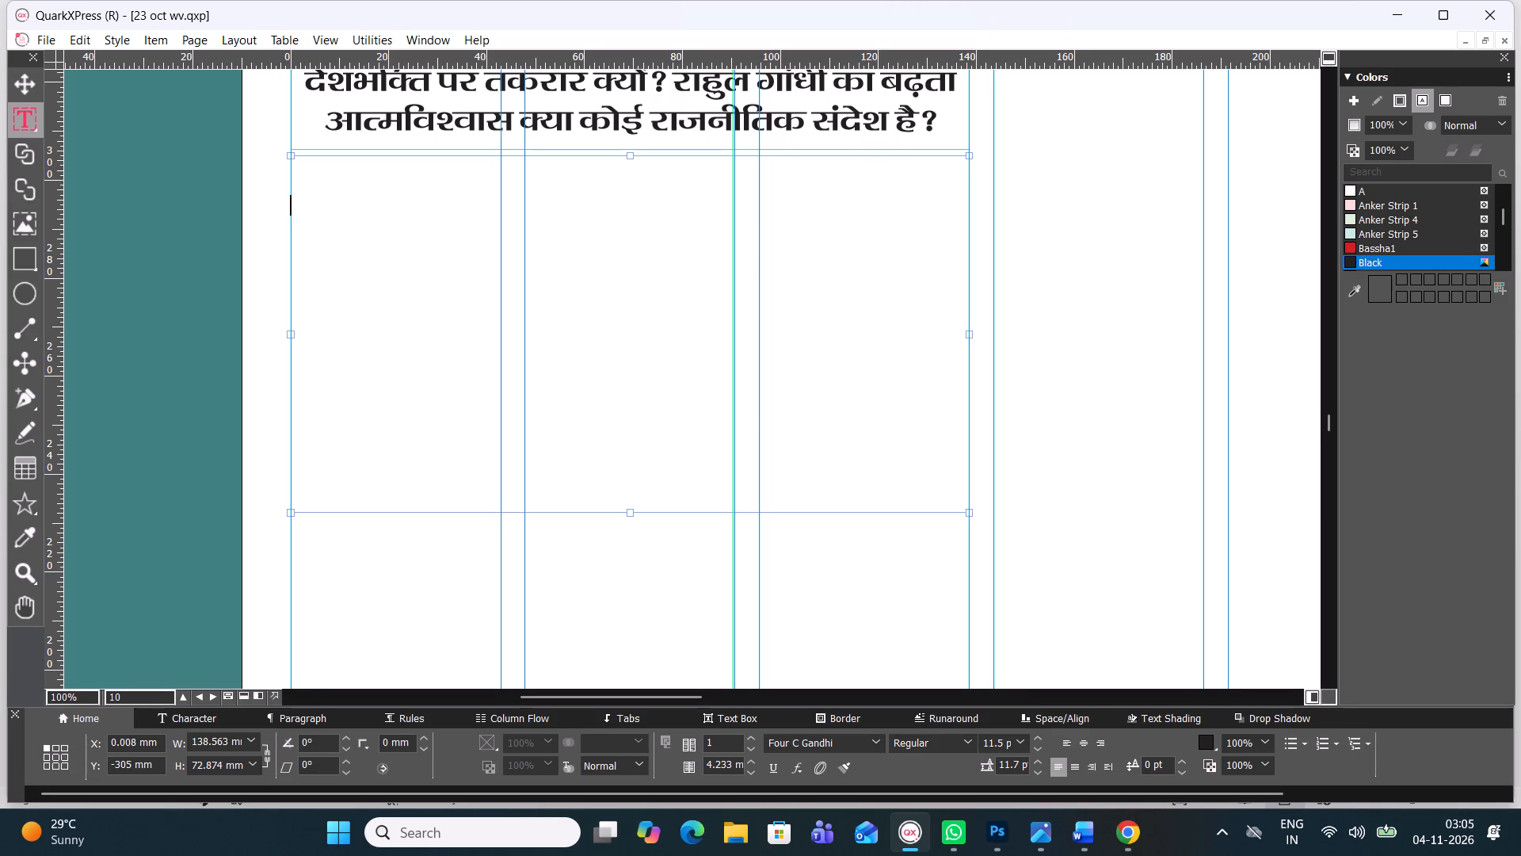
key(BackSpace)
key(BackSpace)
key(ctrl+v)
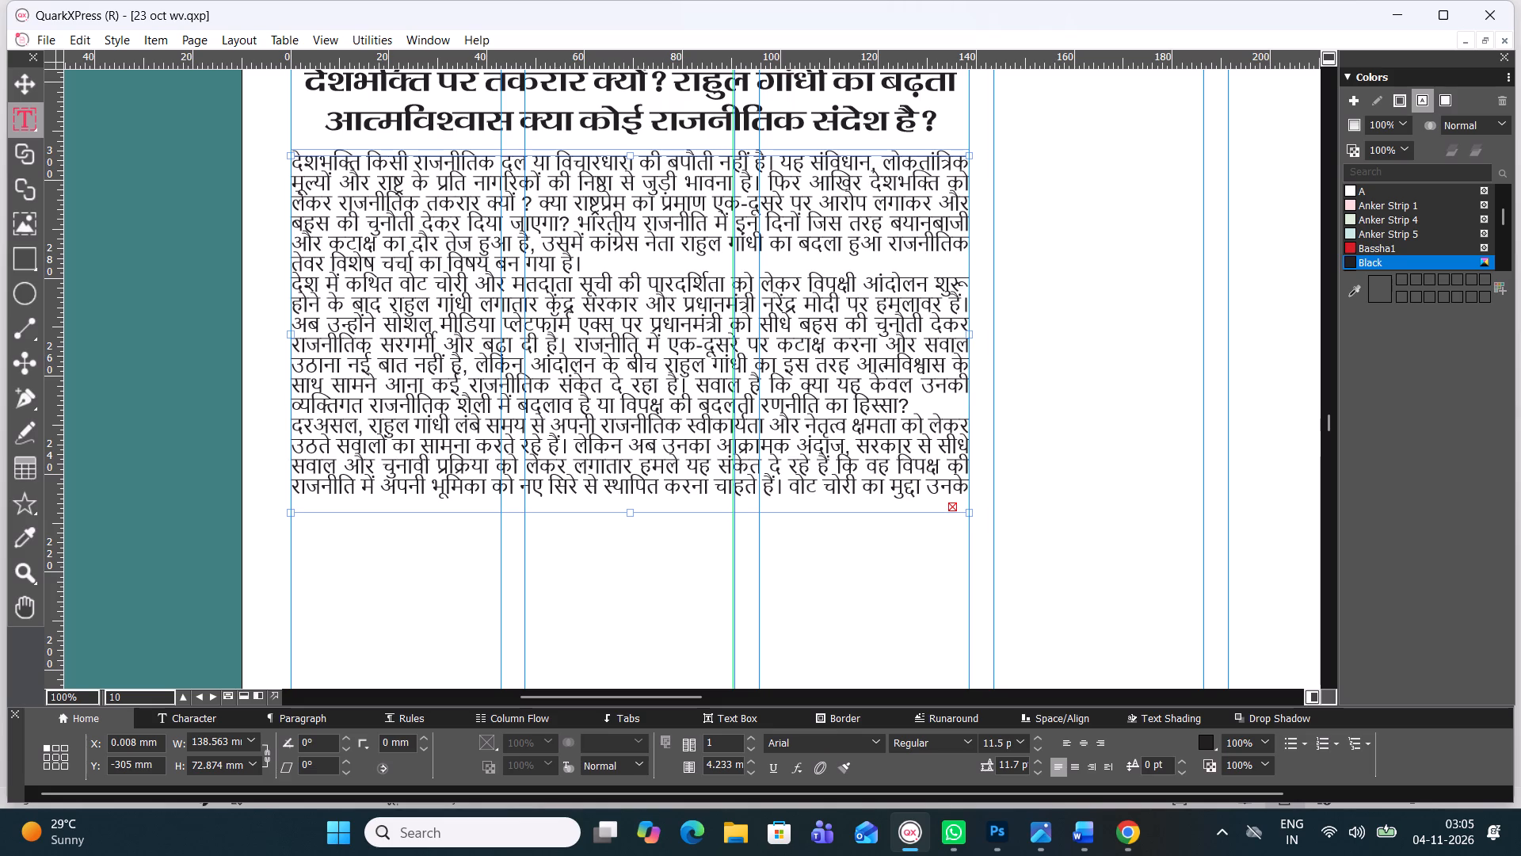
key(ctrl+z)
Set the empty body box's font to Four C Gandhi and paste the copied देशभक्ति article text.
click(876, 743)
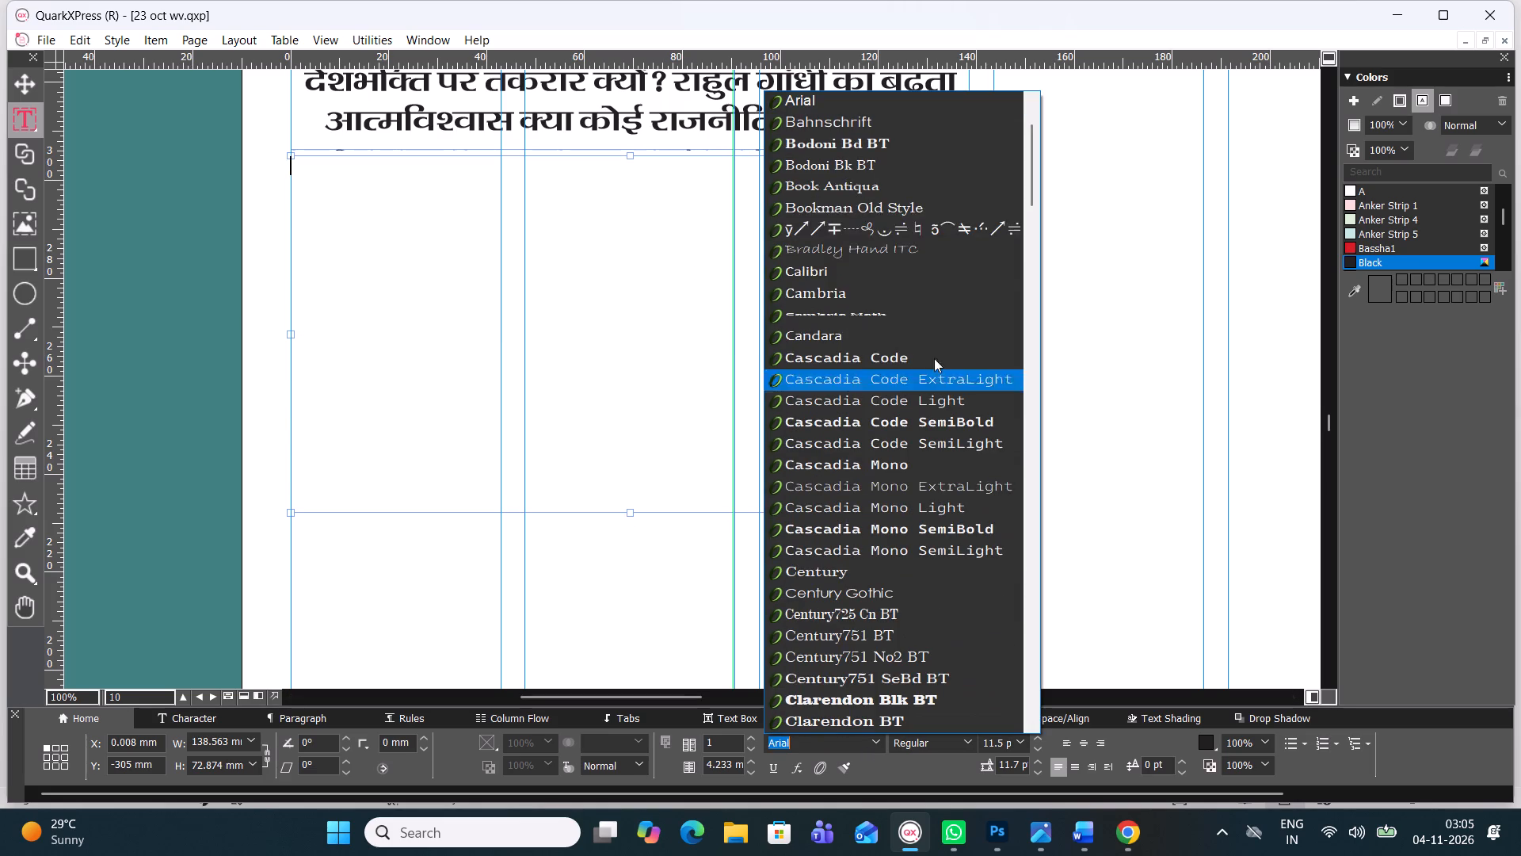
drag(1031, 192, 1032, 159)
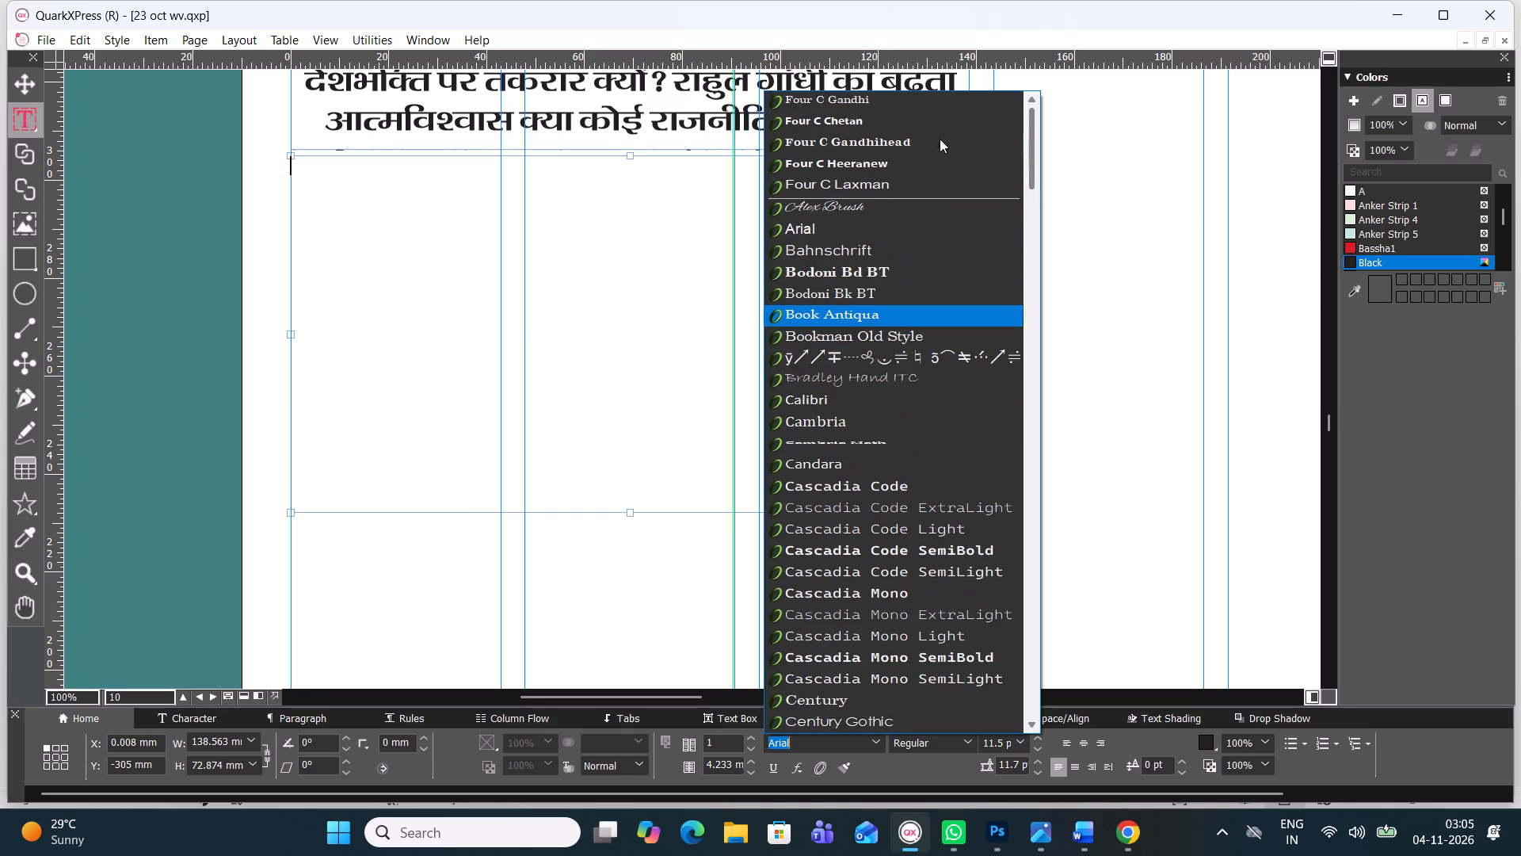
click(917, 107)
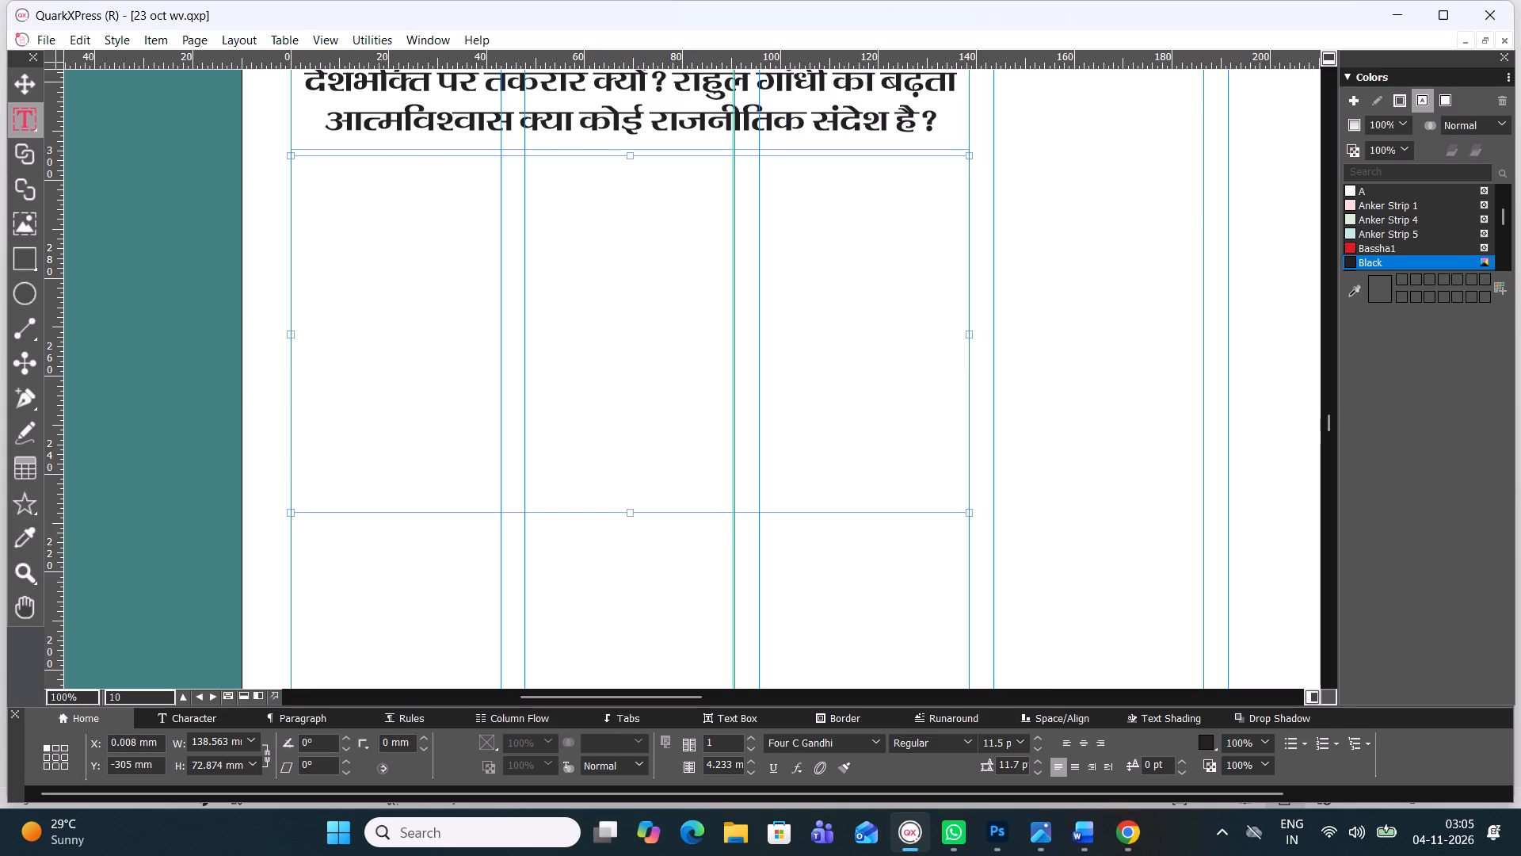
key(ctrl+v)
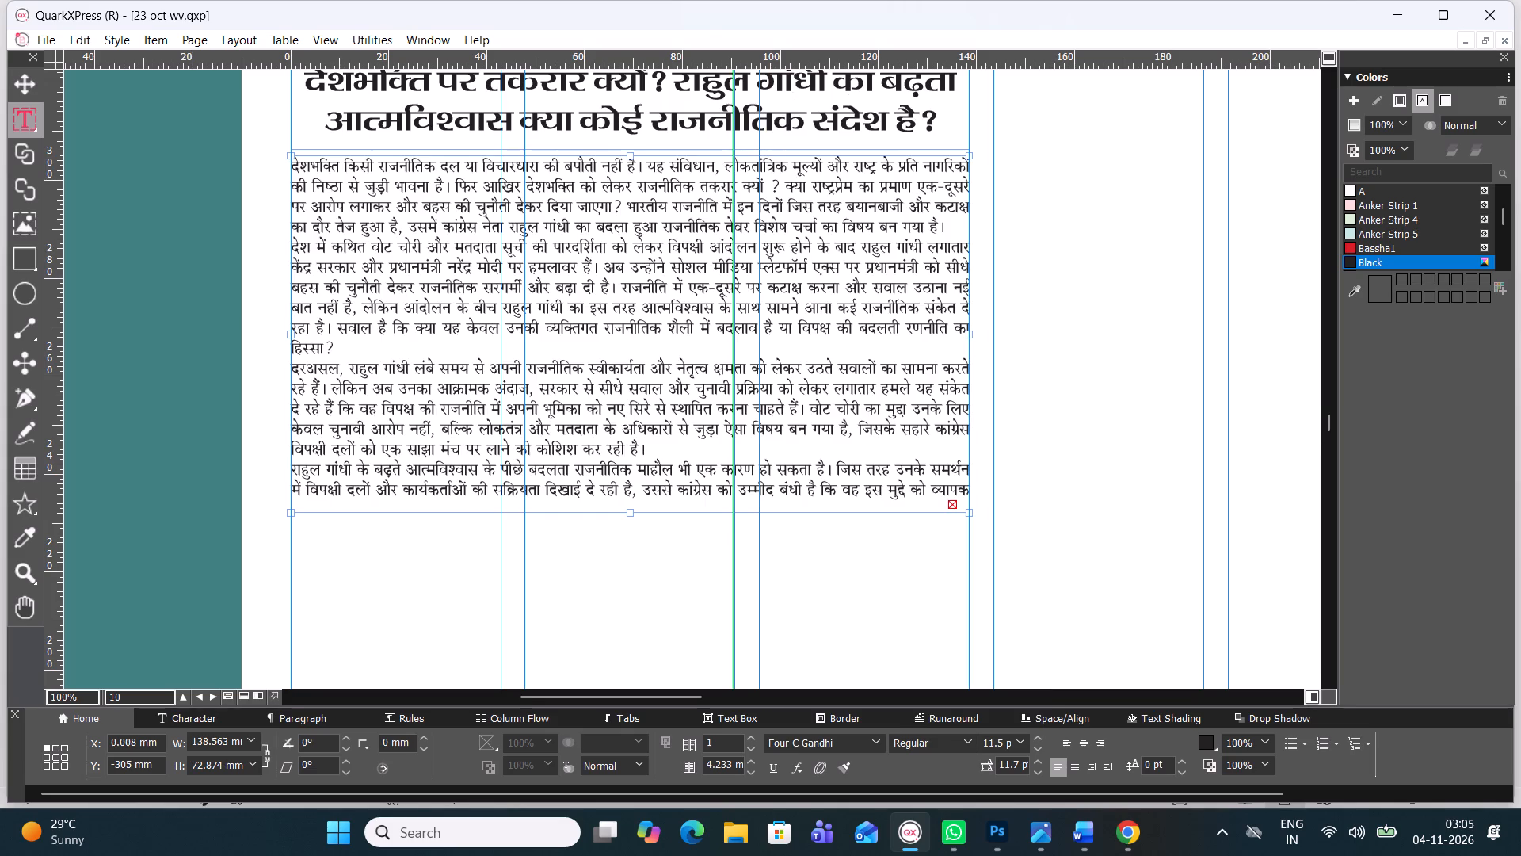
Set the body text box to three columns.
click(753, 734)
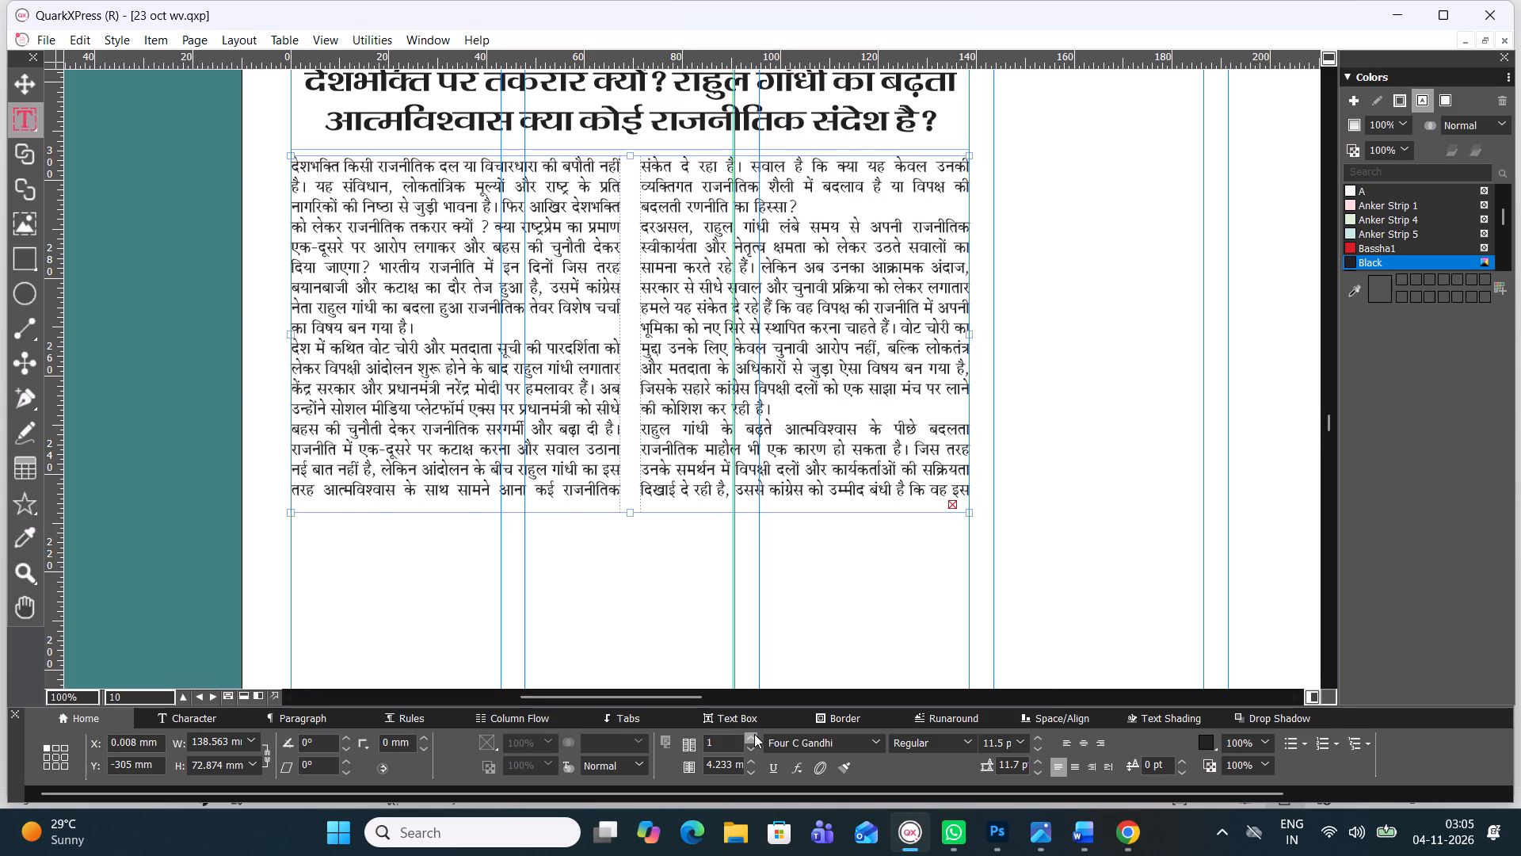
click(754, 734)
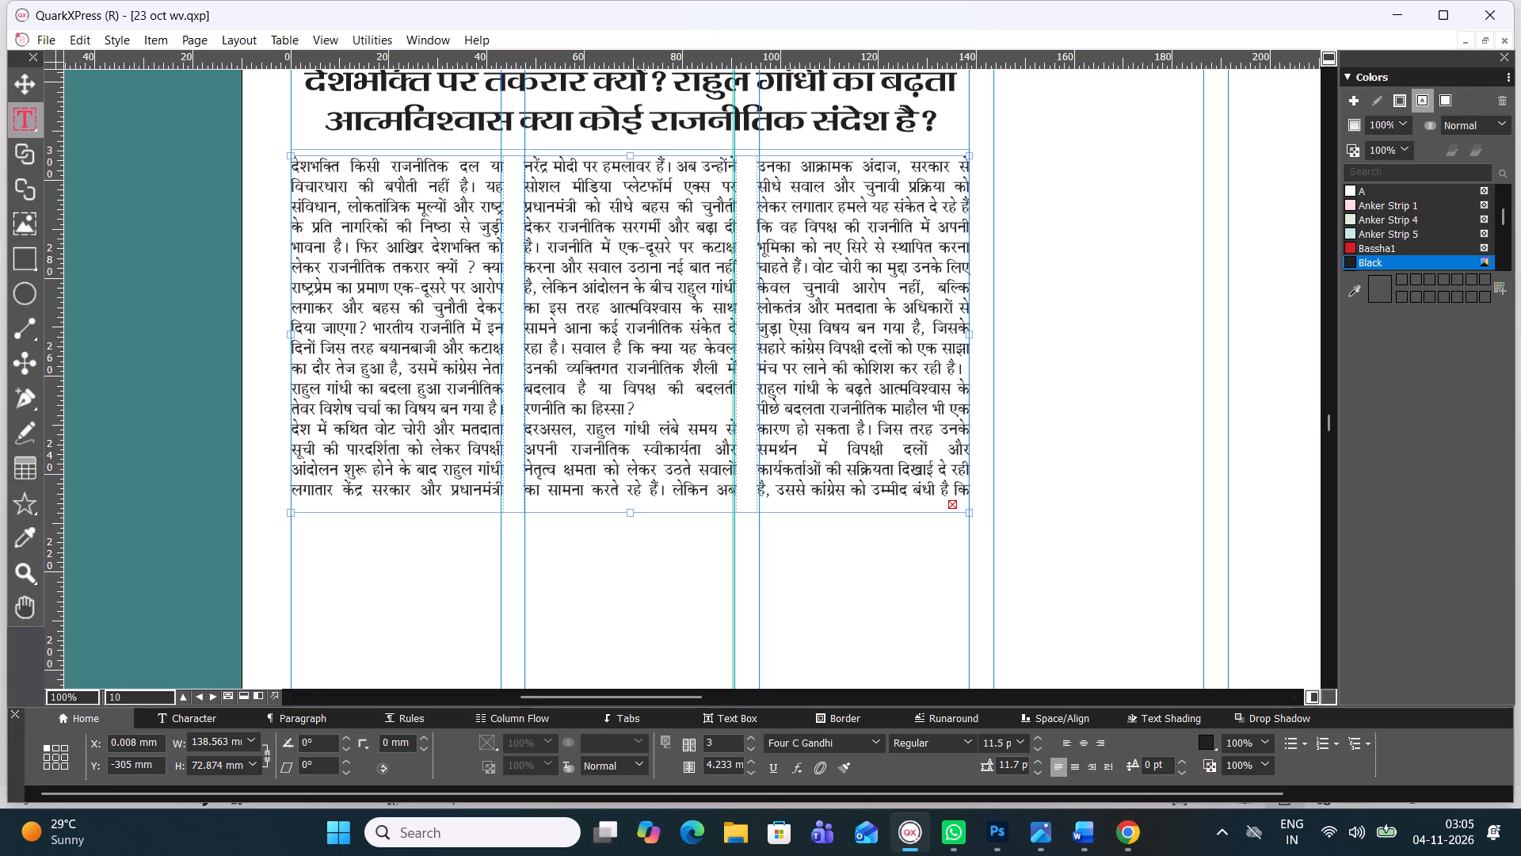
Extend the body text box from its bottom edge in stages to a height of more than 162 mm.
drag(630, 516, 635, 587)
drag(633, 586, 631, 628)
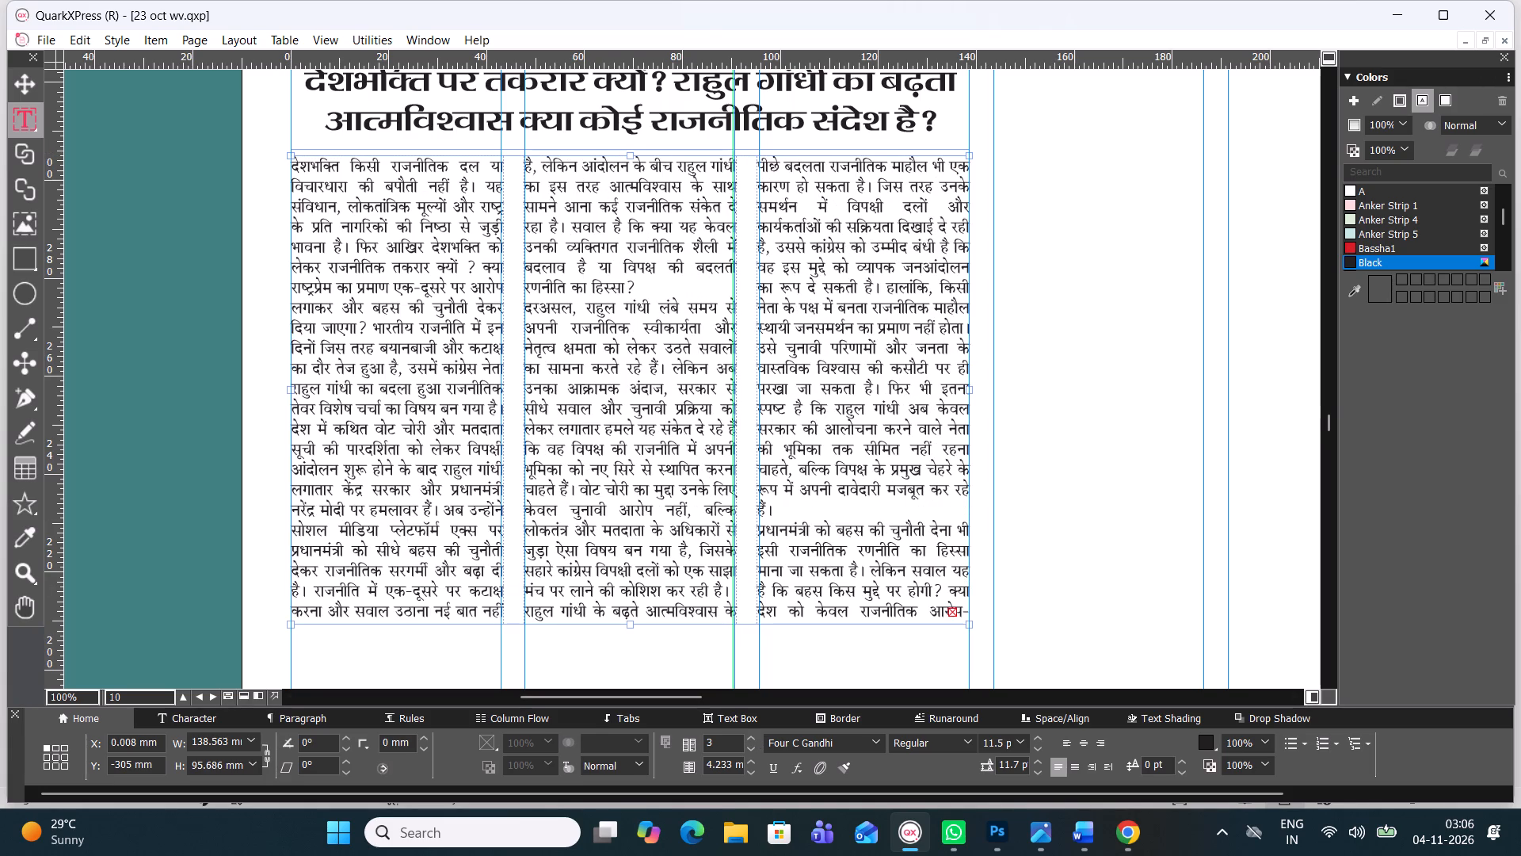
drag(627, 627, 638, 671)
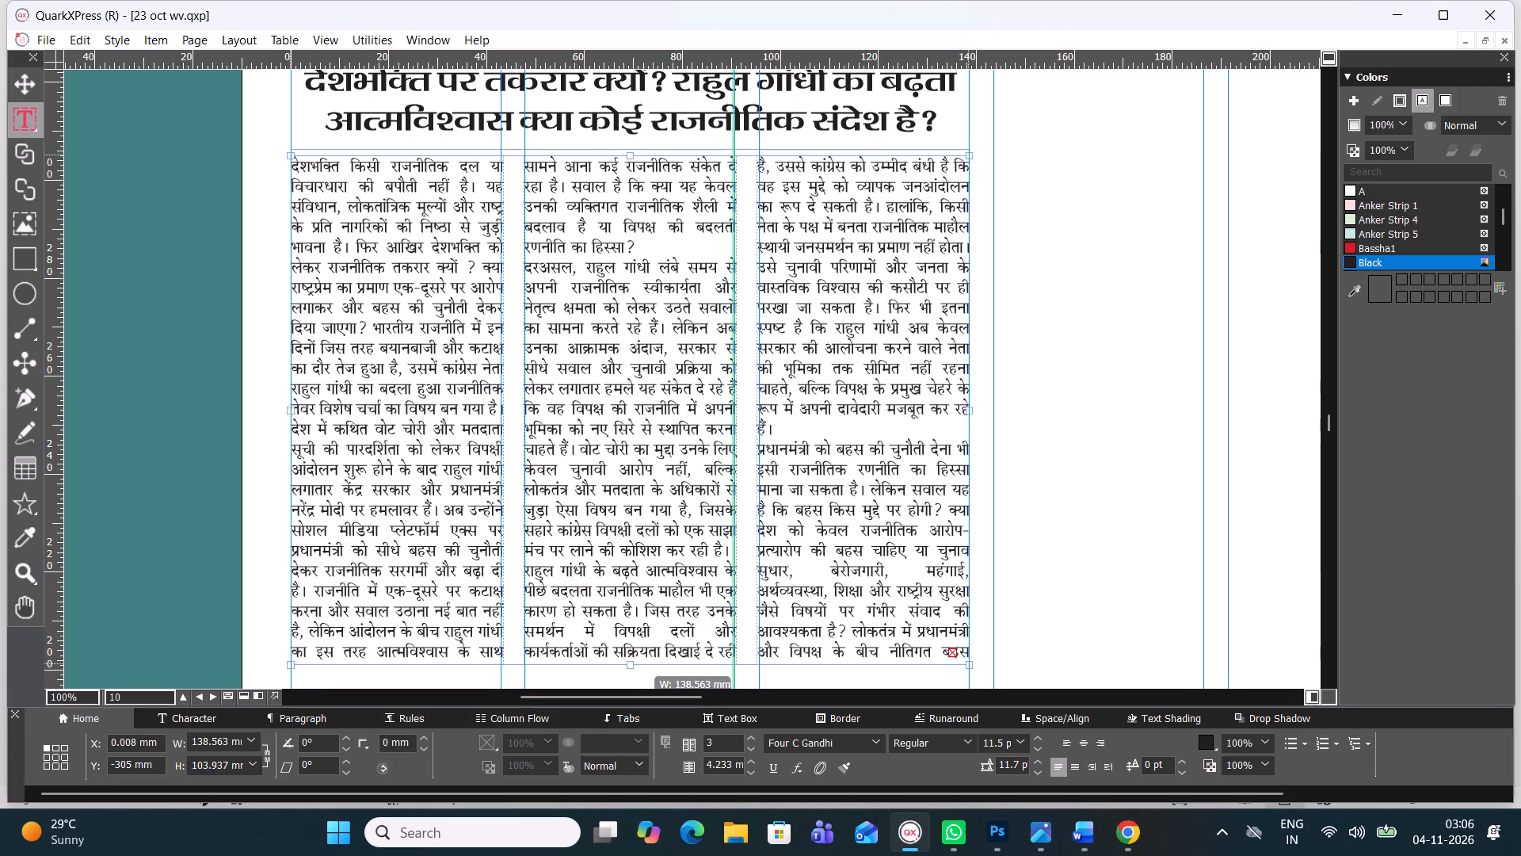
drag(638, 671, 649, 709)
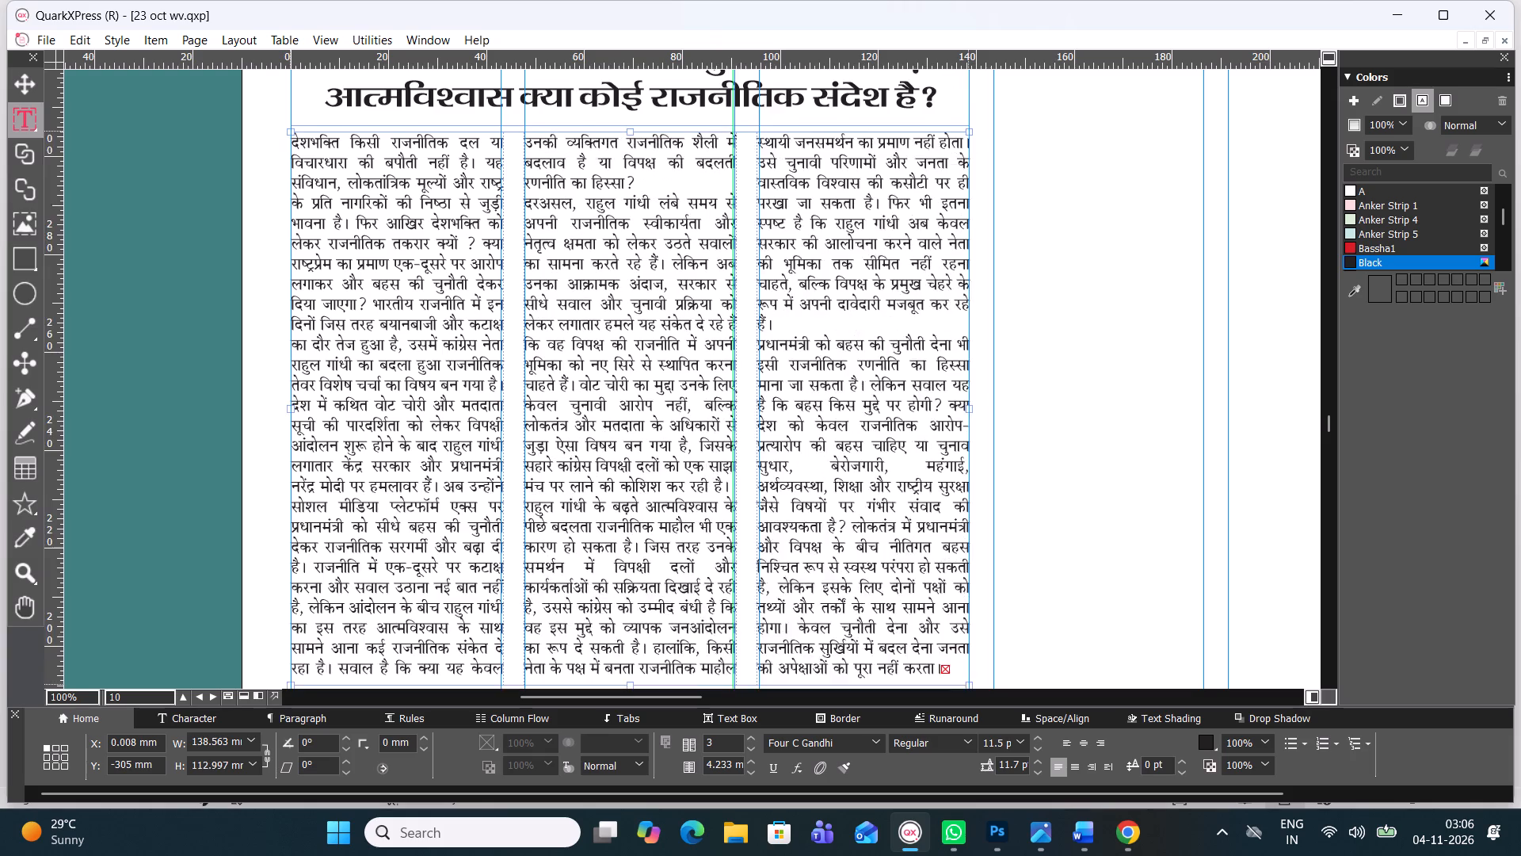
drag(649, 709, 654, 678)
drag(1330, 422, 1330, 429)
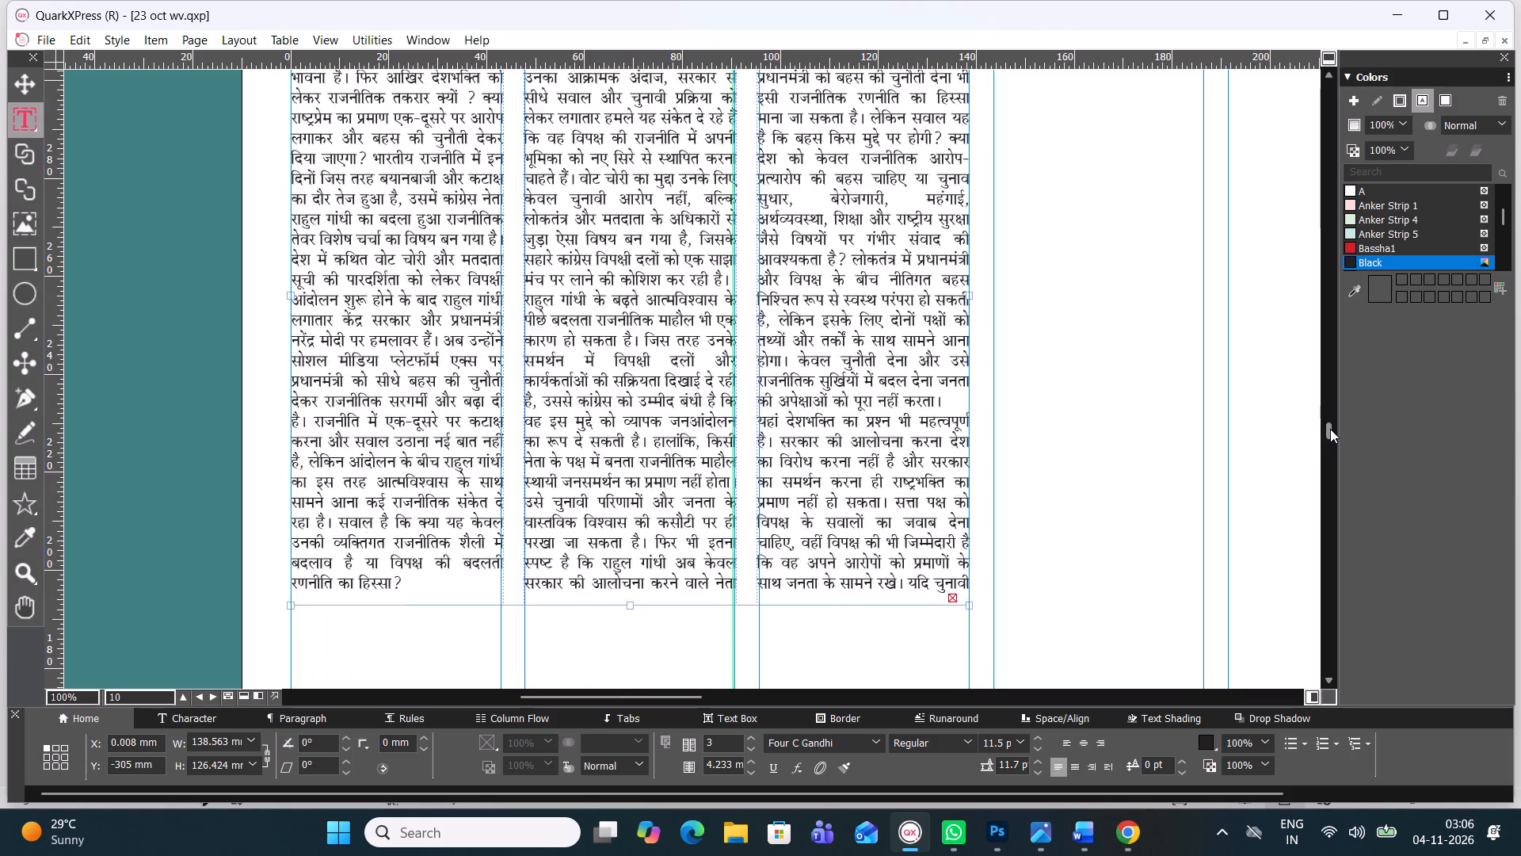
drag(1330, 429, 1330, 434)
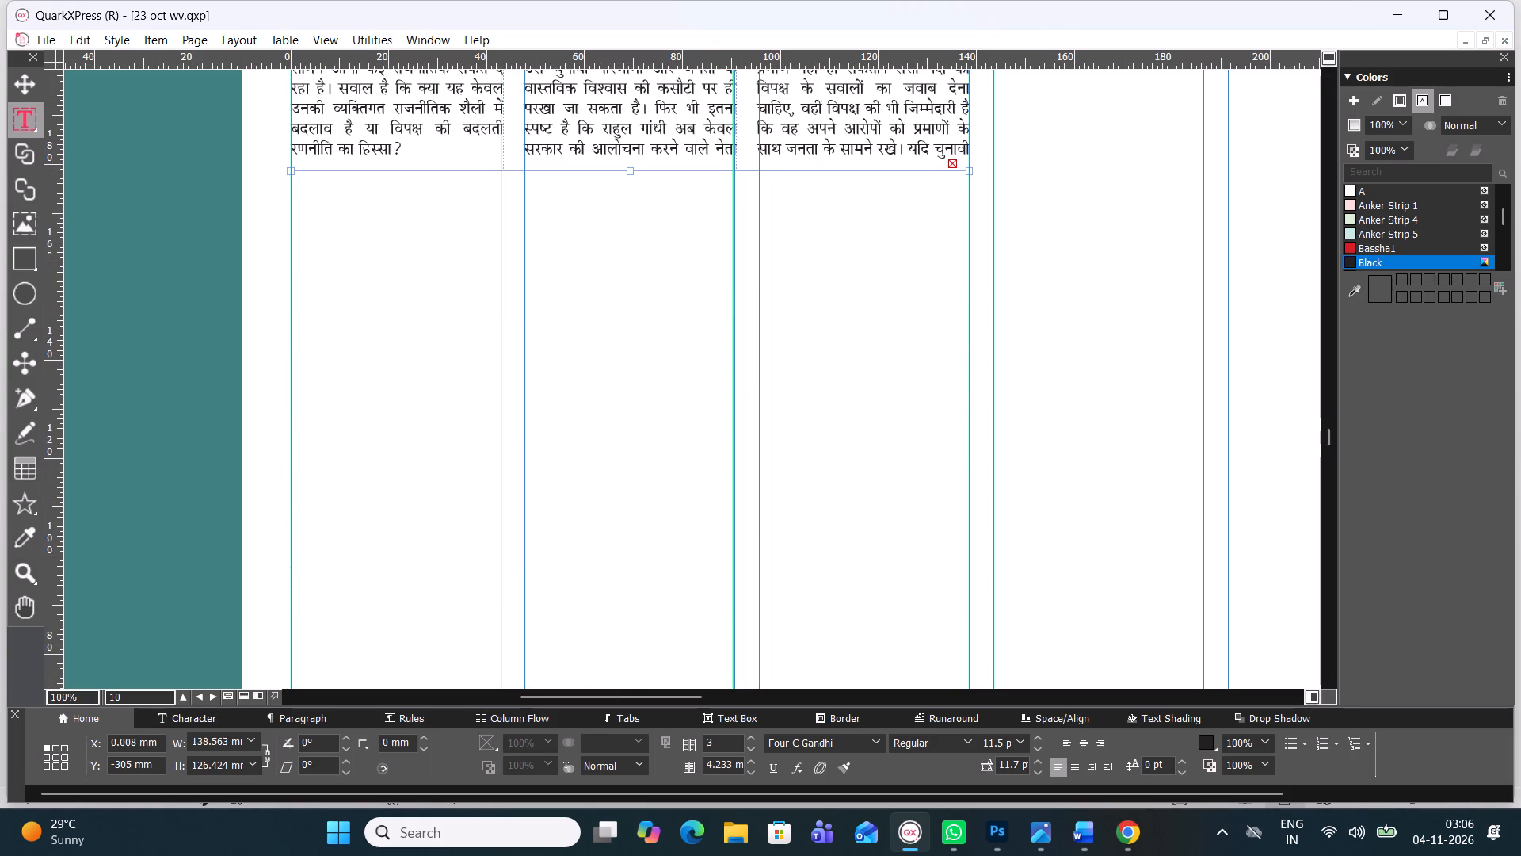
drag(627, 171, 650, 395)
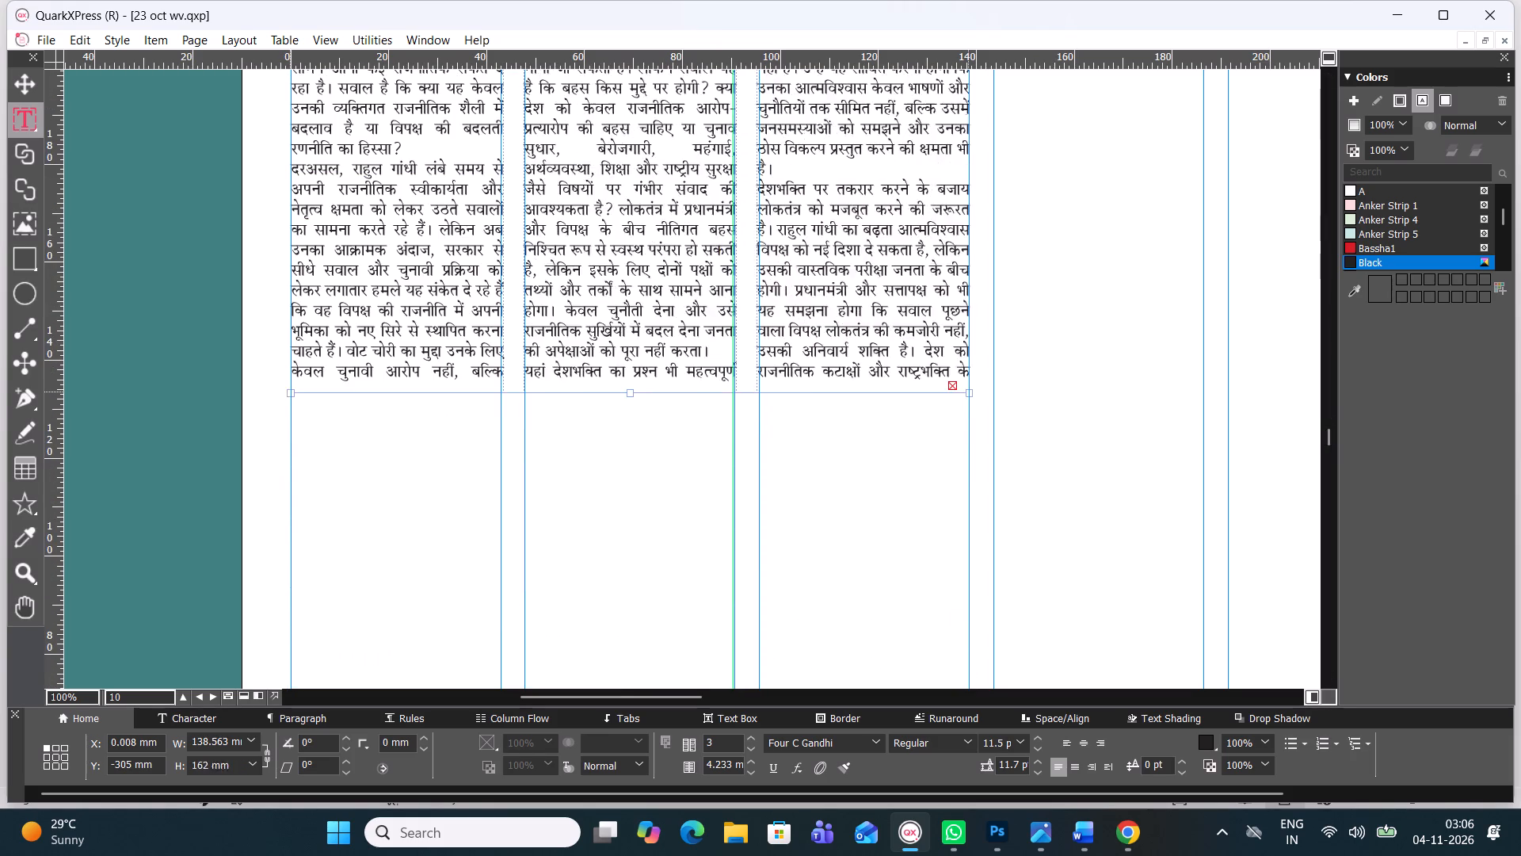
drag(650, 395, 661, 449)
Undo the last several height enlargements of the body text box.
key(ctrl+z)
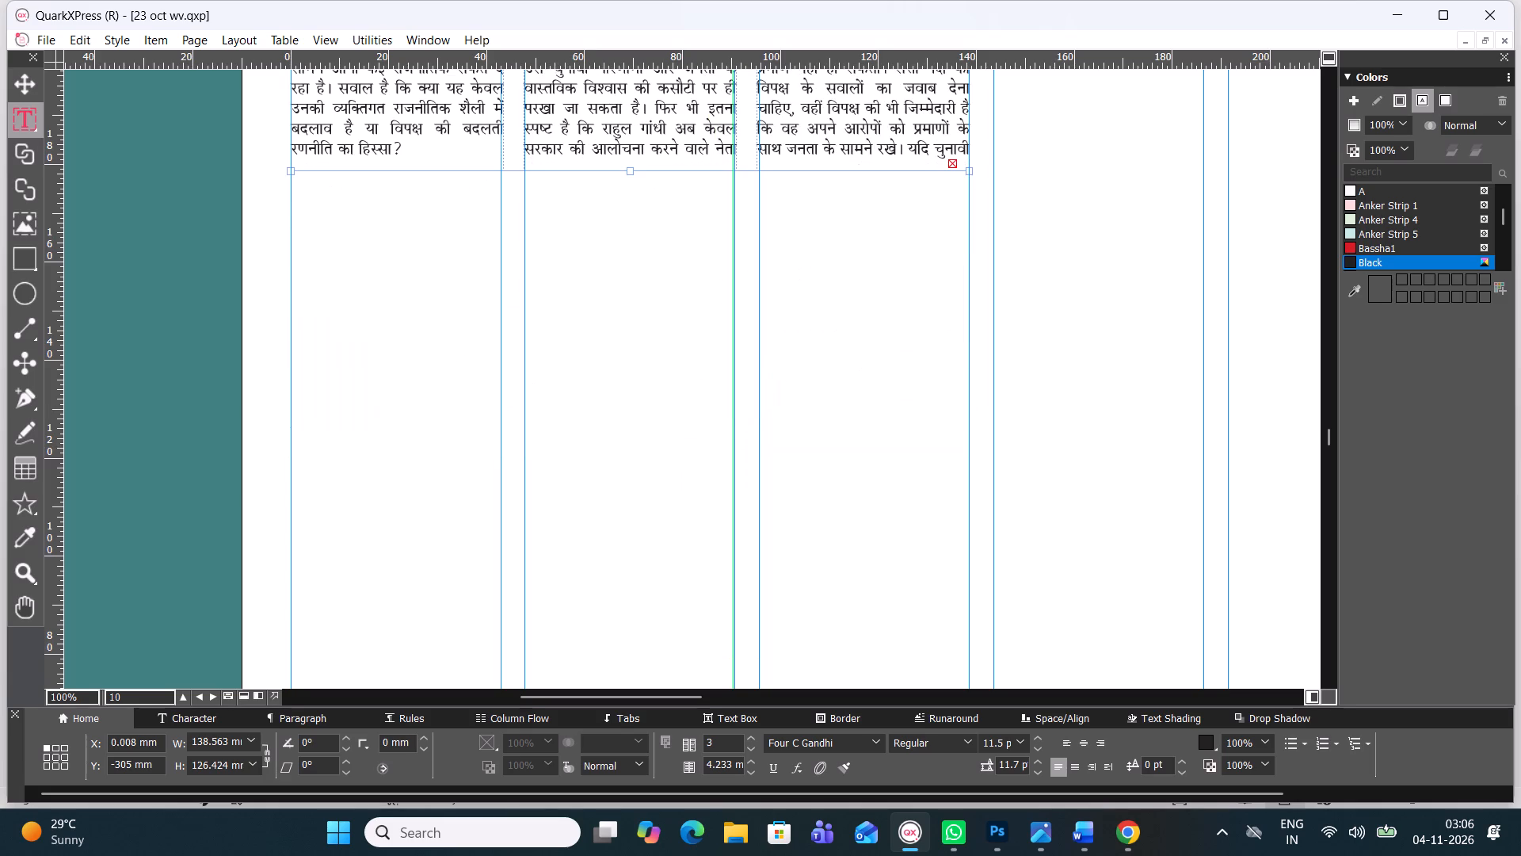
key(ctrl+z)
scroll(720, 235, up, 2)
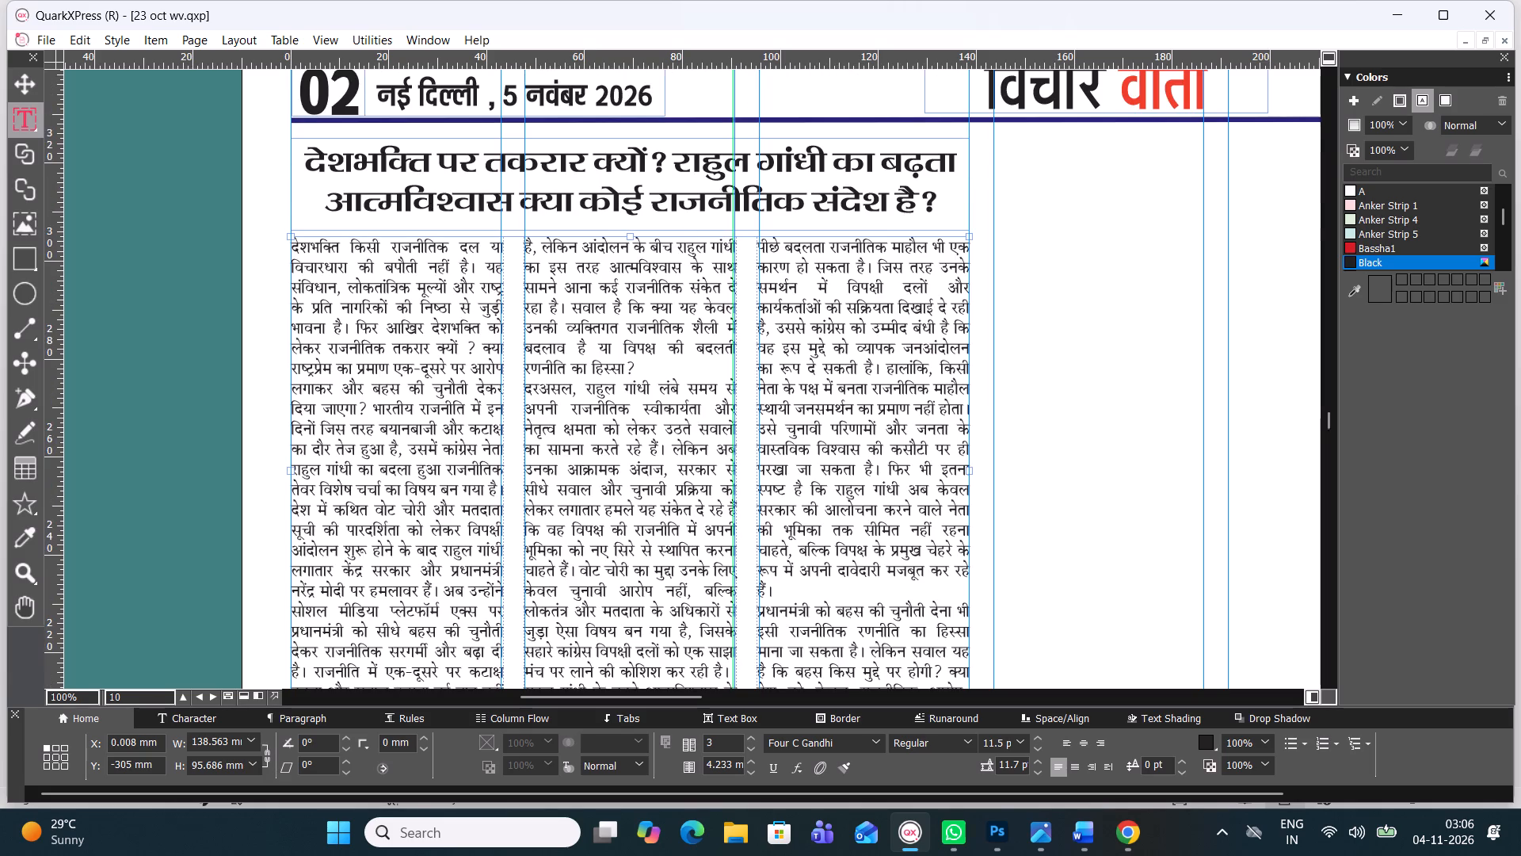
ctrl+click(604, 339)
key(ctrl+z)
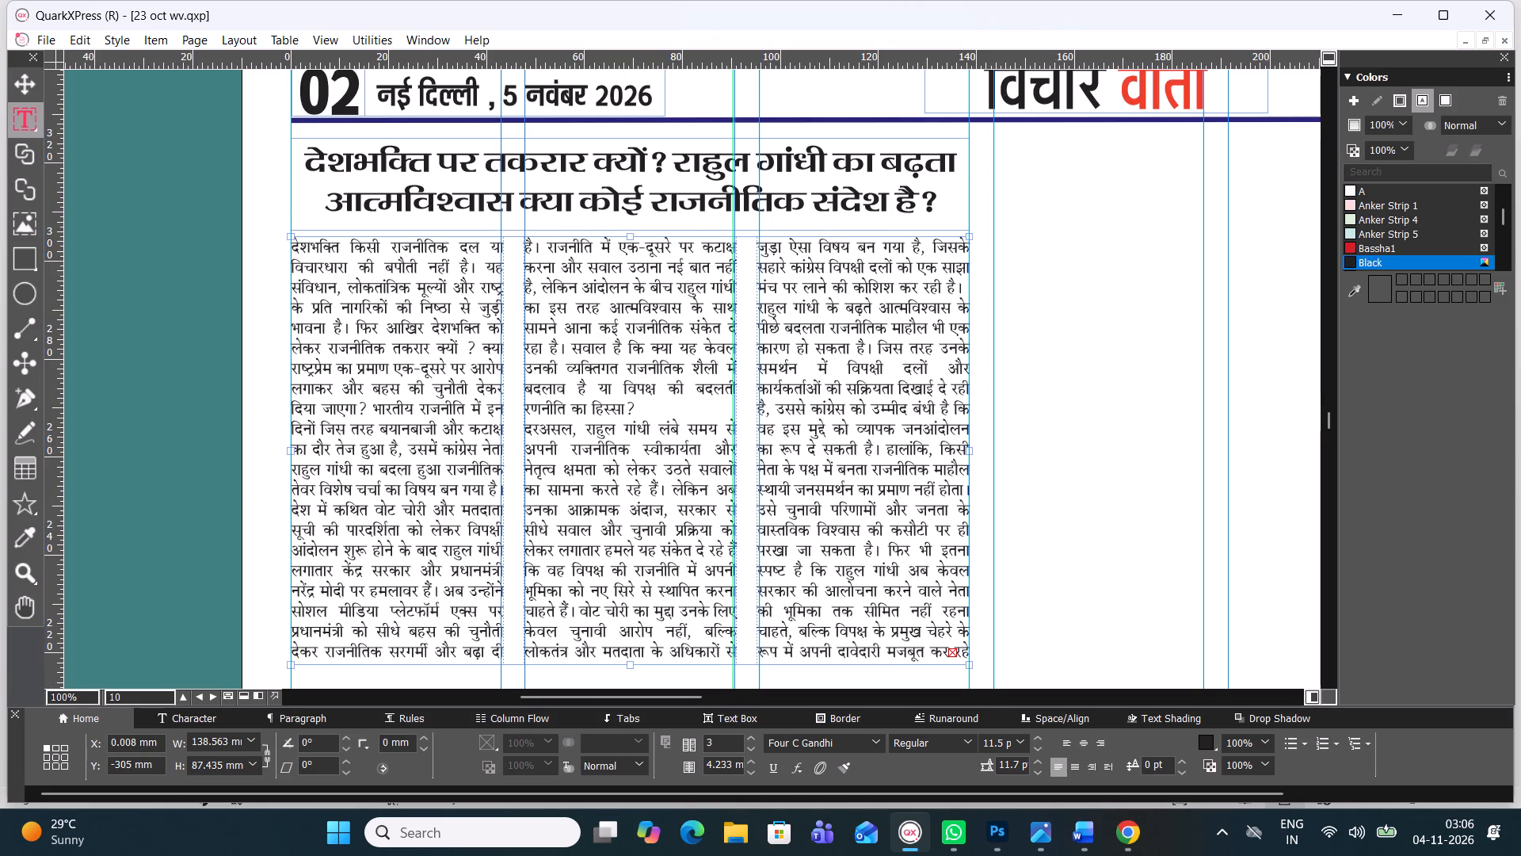
Delete the three-column देशभक्ति body text box from page 02.
click(597, 327)
key(BackSpace)
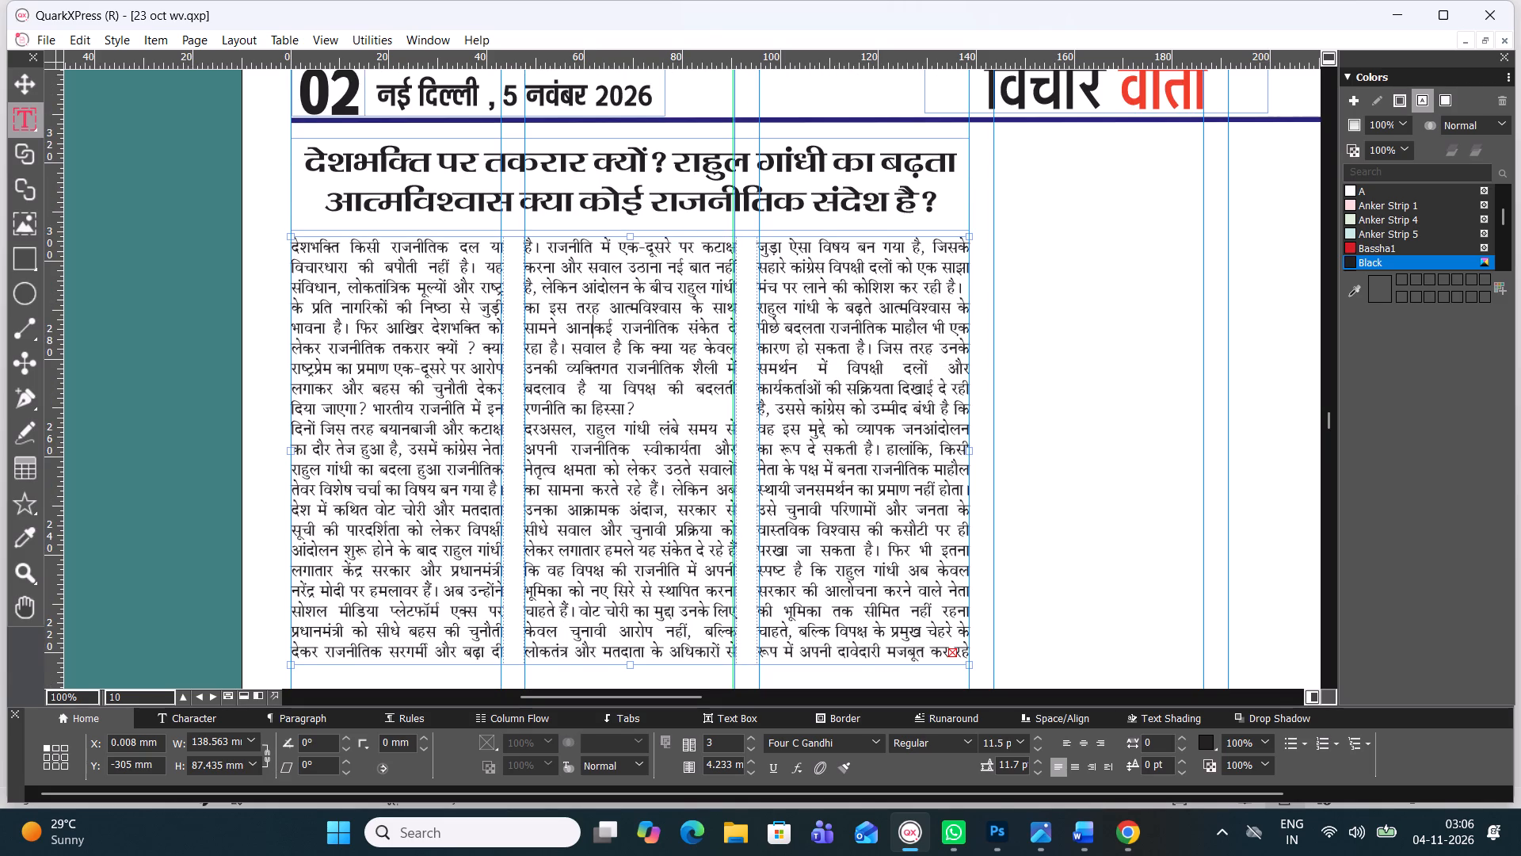
click(13, 78)
click(321, 339)
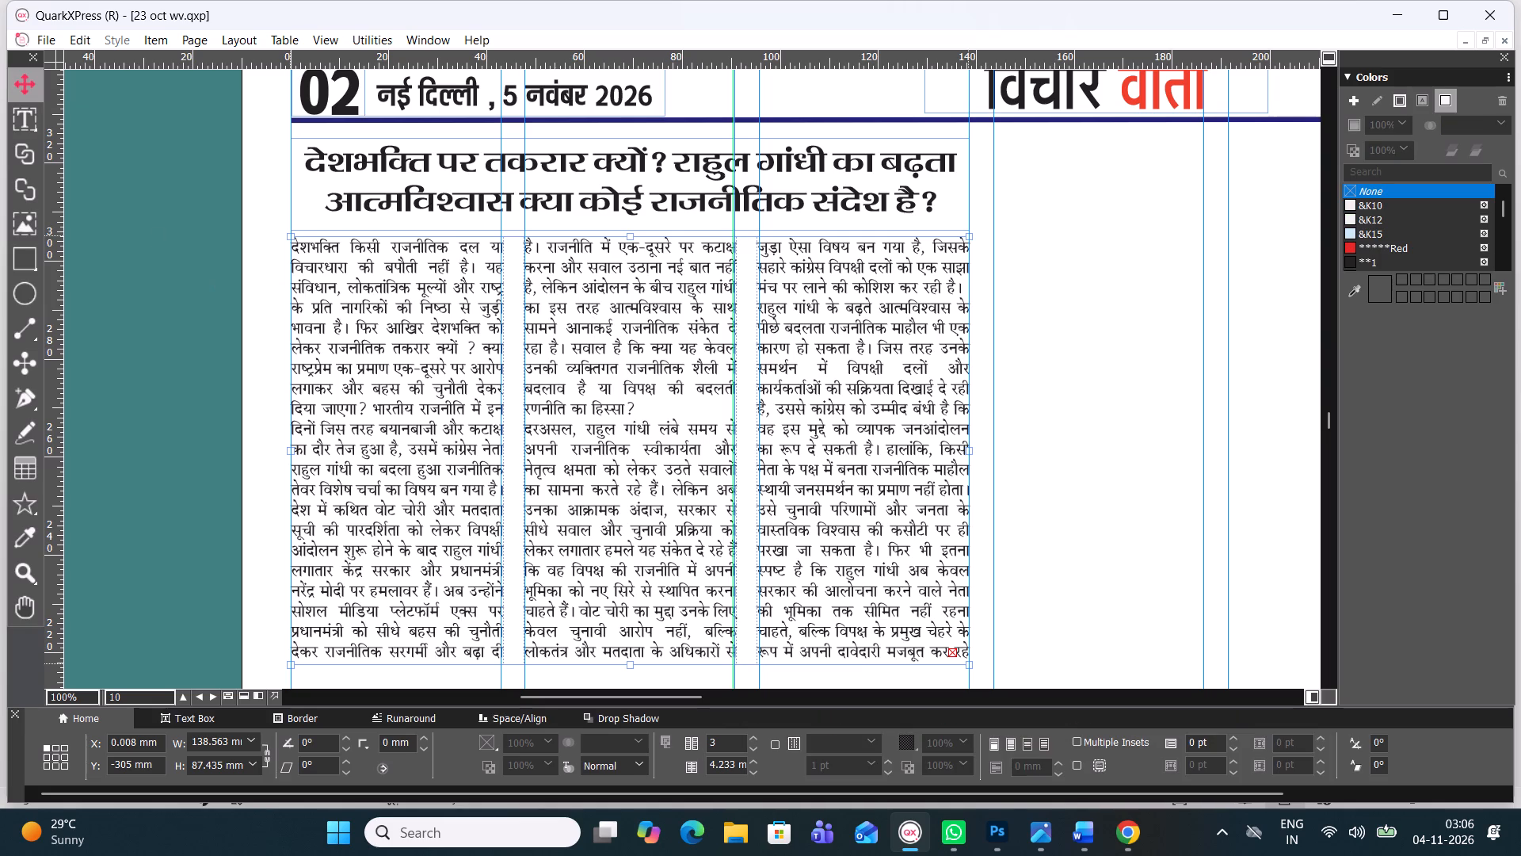
key(Delete)
Delete the देशभक्ति headline text on page 02, keeping its empty box.
click(479, 163)
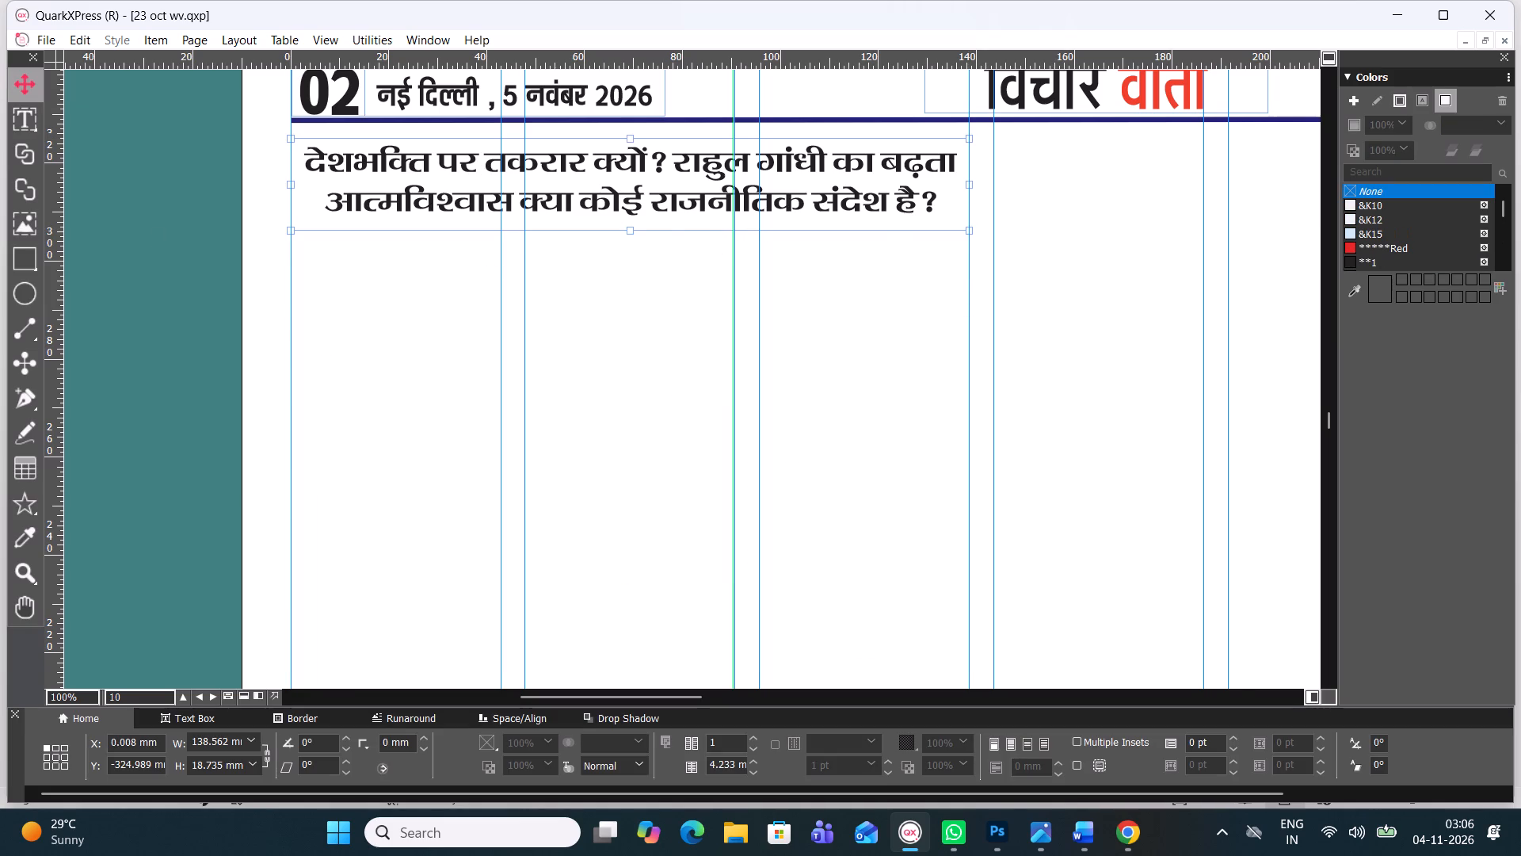
key(ctrl+a)
triple_click(882, 207)
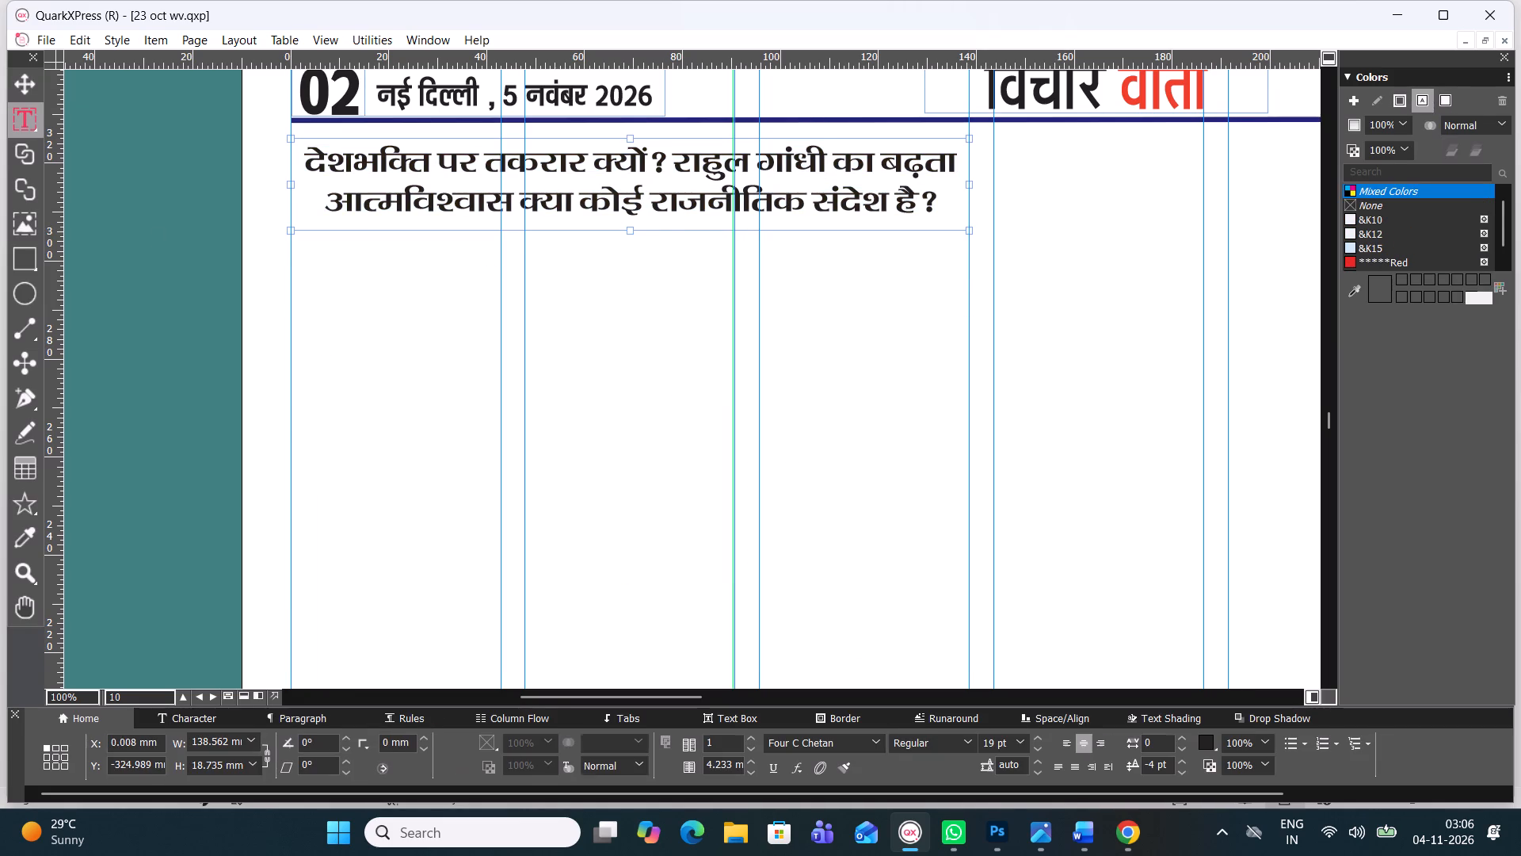
triple_click(885, 206)
key(Delete)
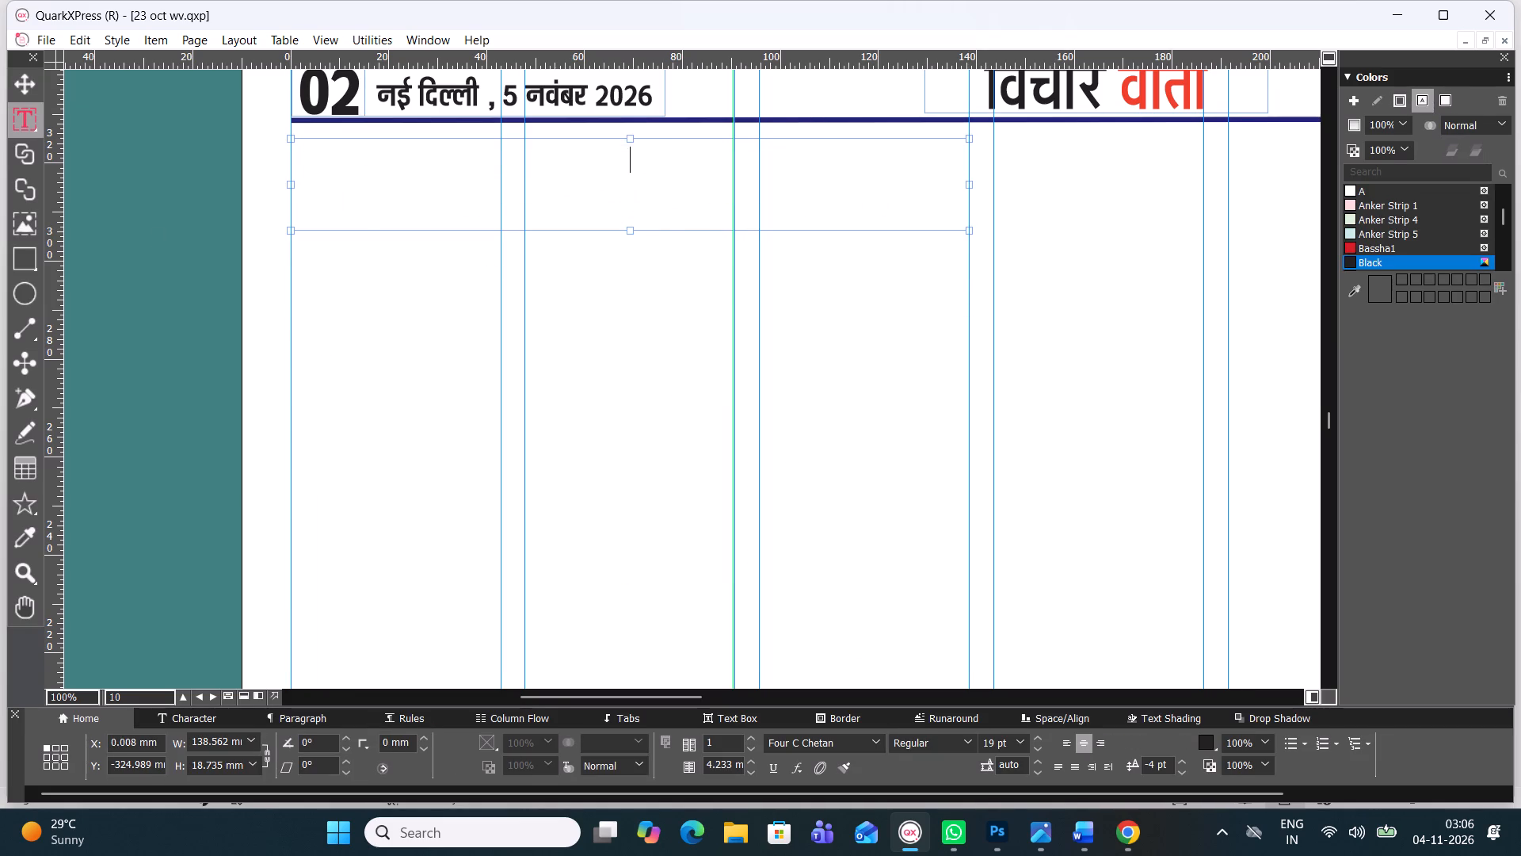
In Word's 04 Nov Article, copy the headline "क्या ज्ञानेश कुमार को हटा पायेगा इण्डिया गठबंधन का शक्ति प्रदर्शन".
click(1081, 839)
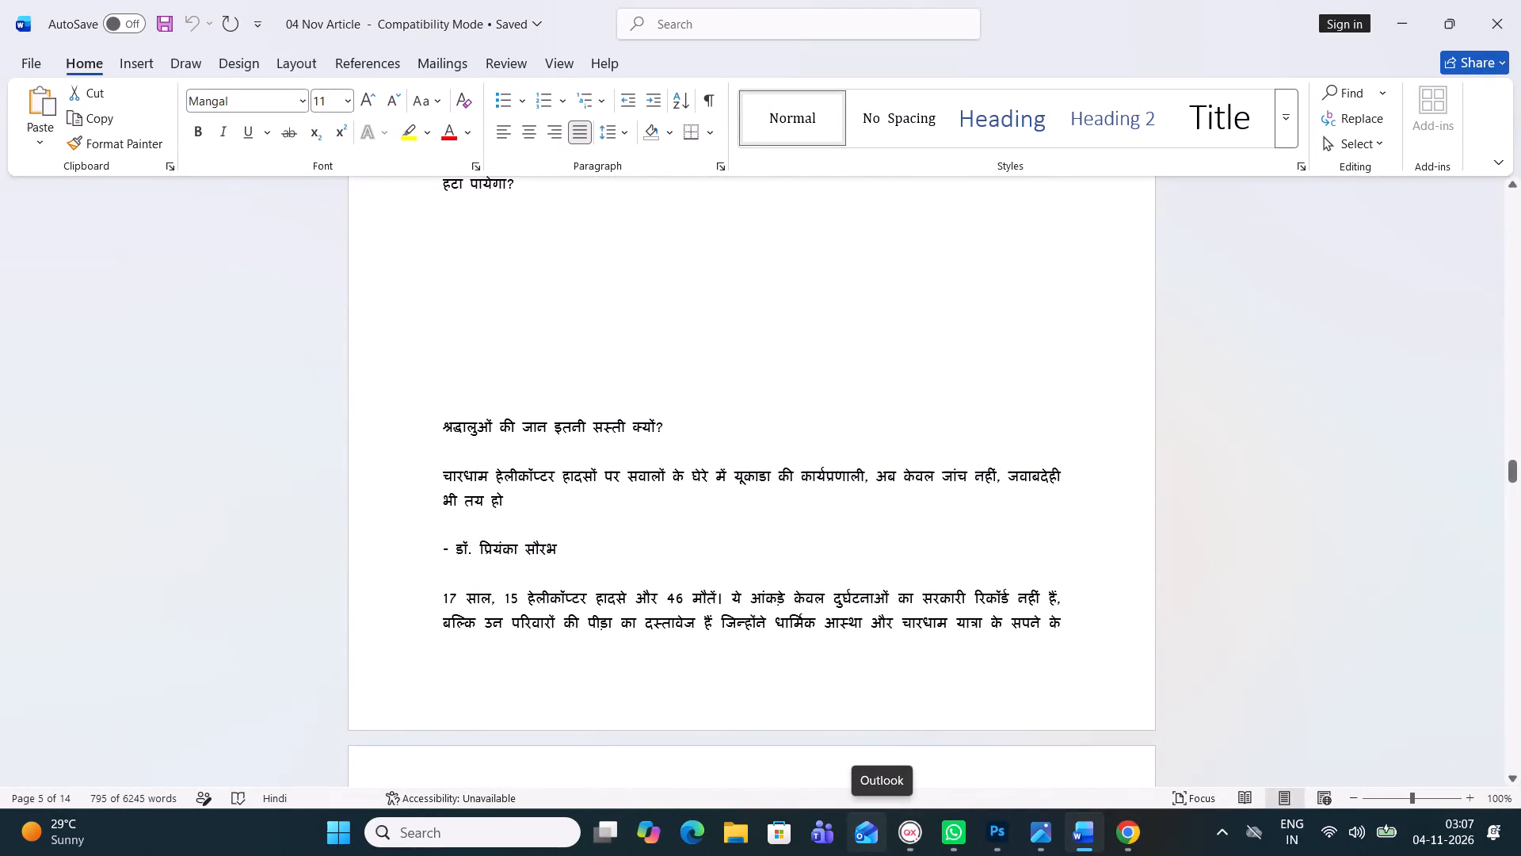
click(437, 430)
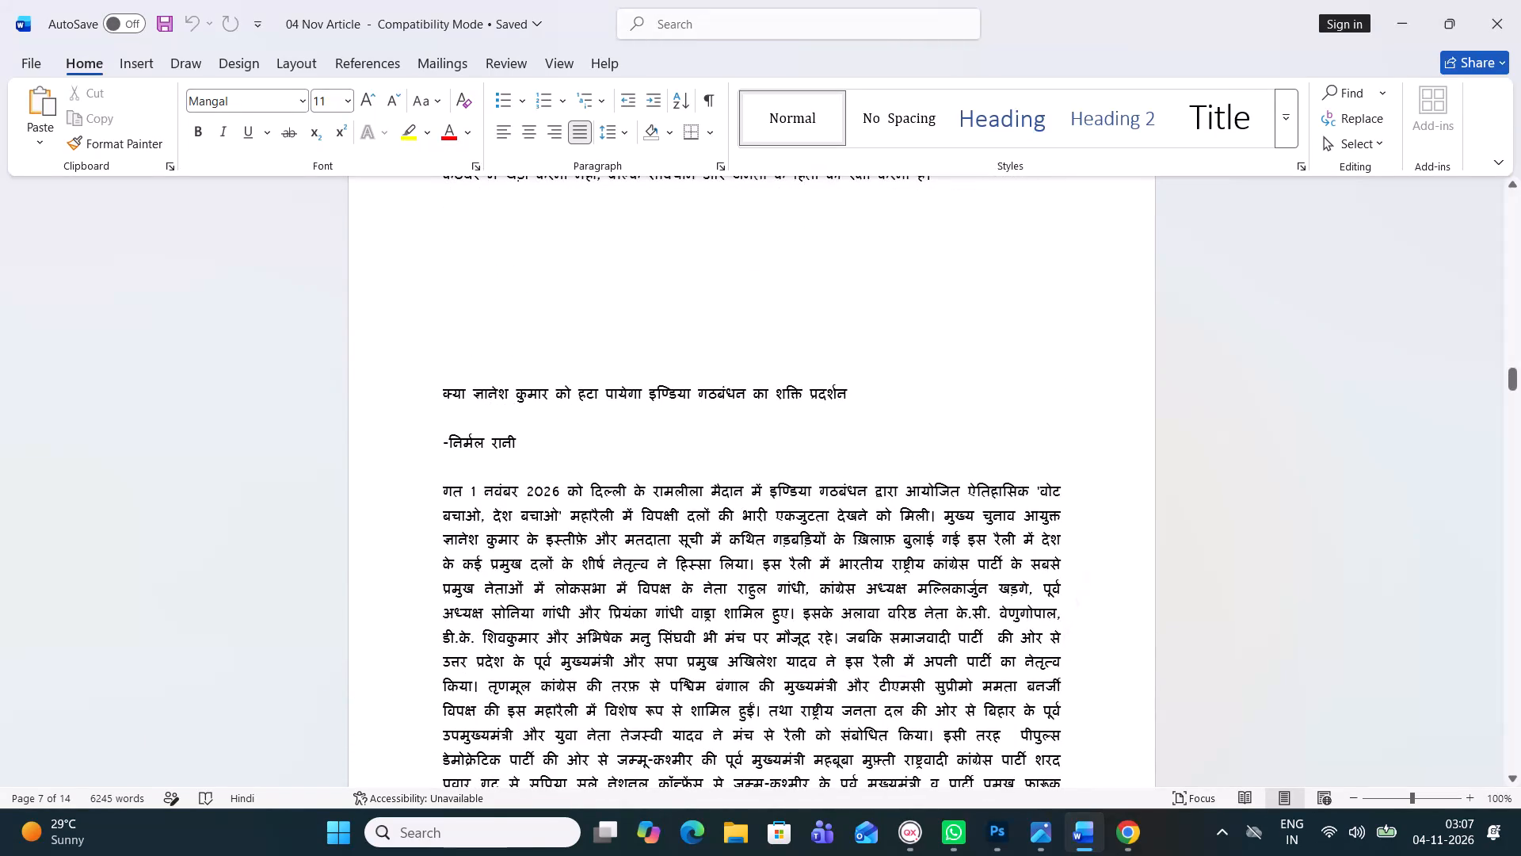
click(440, 392)
drag(439, 395, 846, 396)
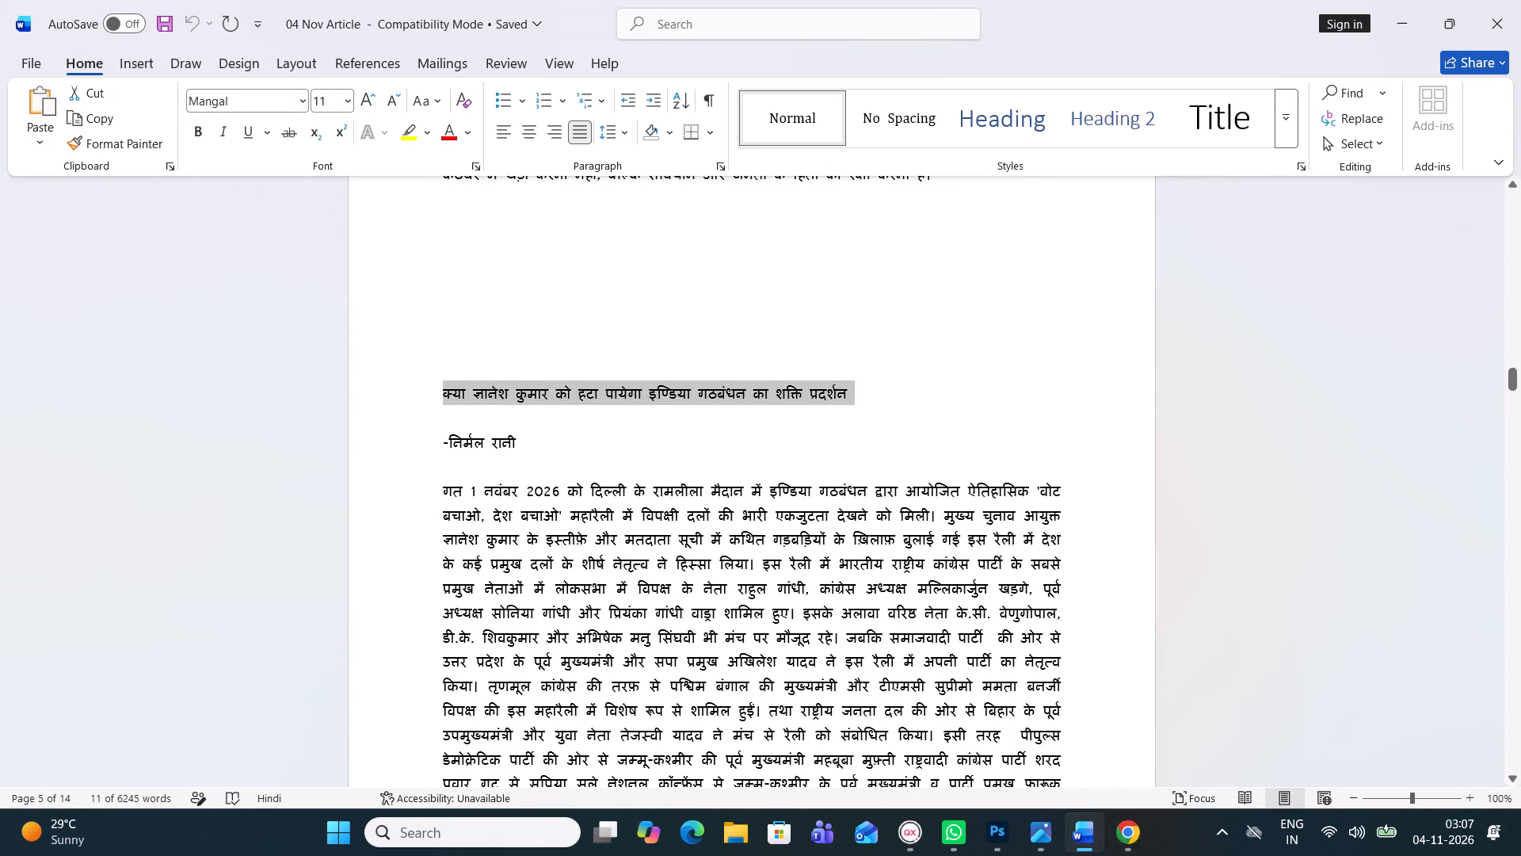
key(ctrl+c)
Switch to QuarkXPress and paste the copied ज्ञानेश कुमार headline into the empty headline box on page 02.
click(916, 833)
key(ctrl+v)
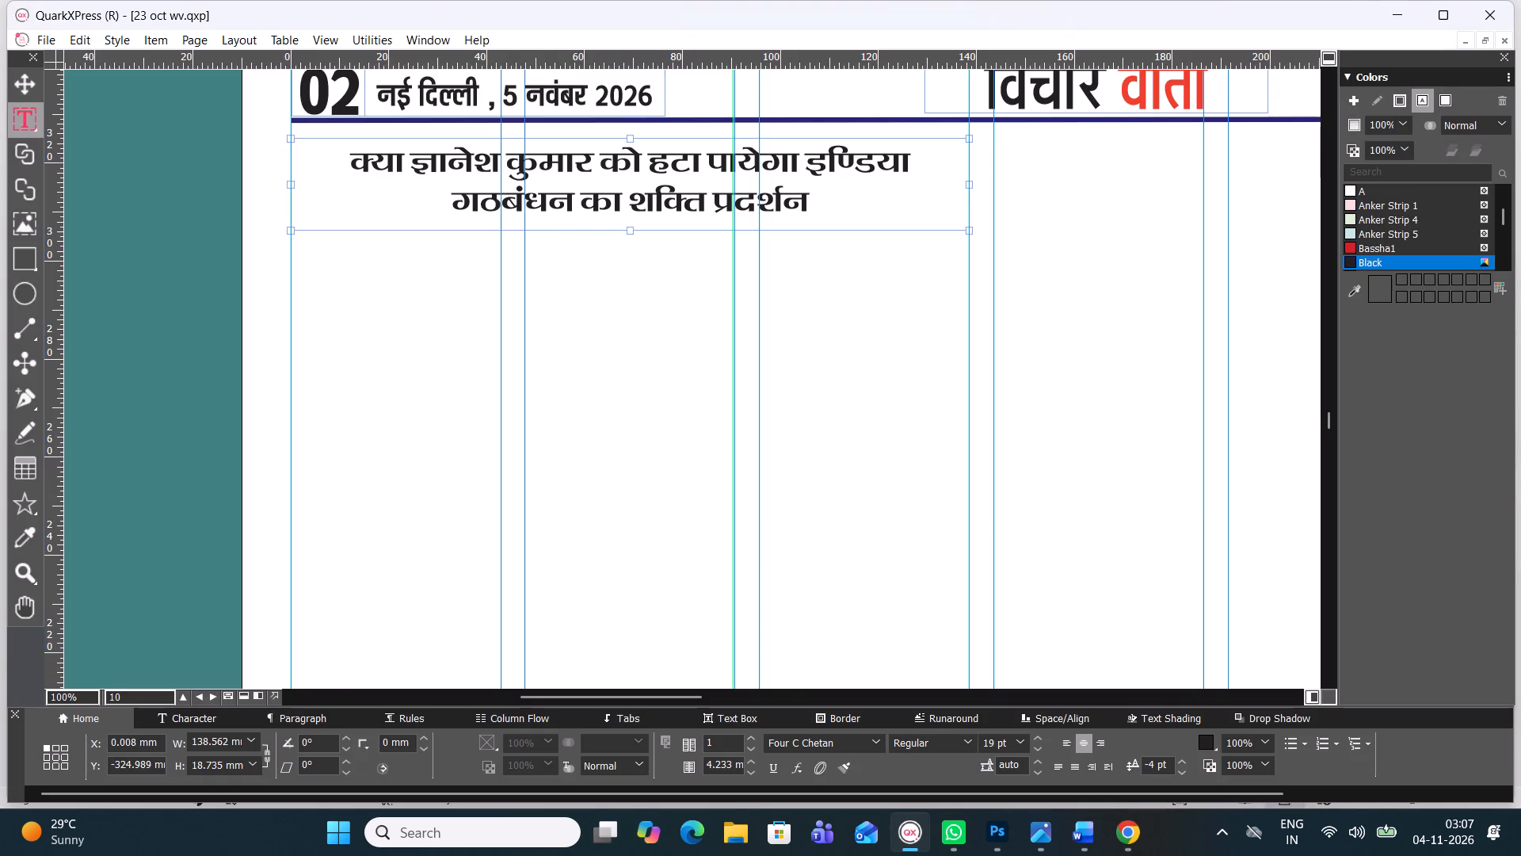
Enlarge the whole pasted headline to 22 pt so it still fits on two lines in its box.
click(809, 214)
key(ctrl+a)
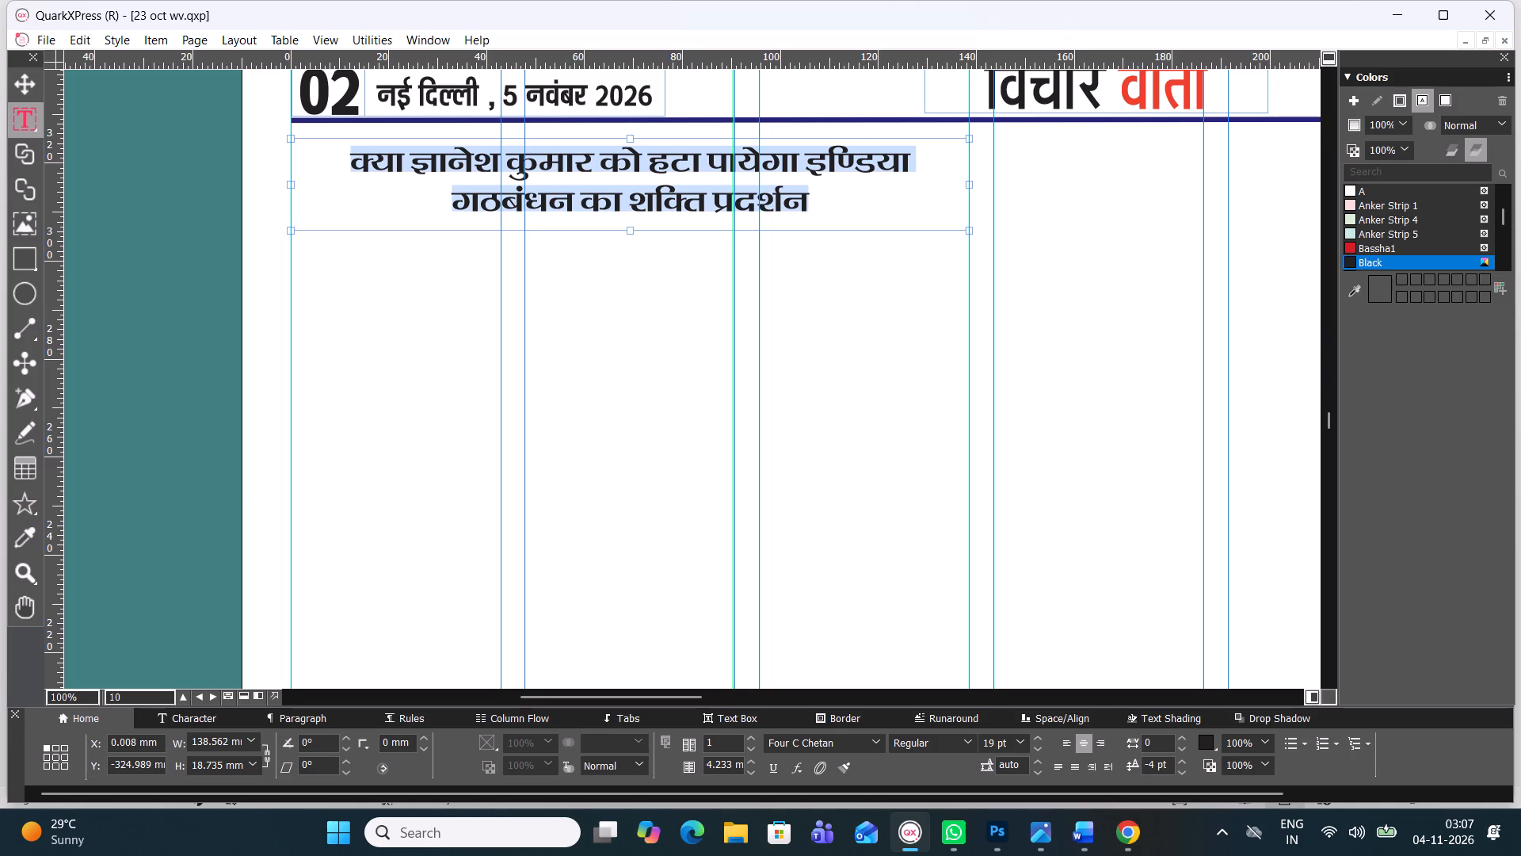
key(ctrl+alt+shift+period)
key(ctrl+alt+shift+period)
key(ctrl+alt+shift+period)
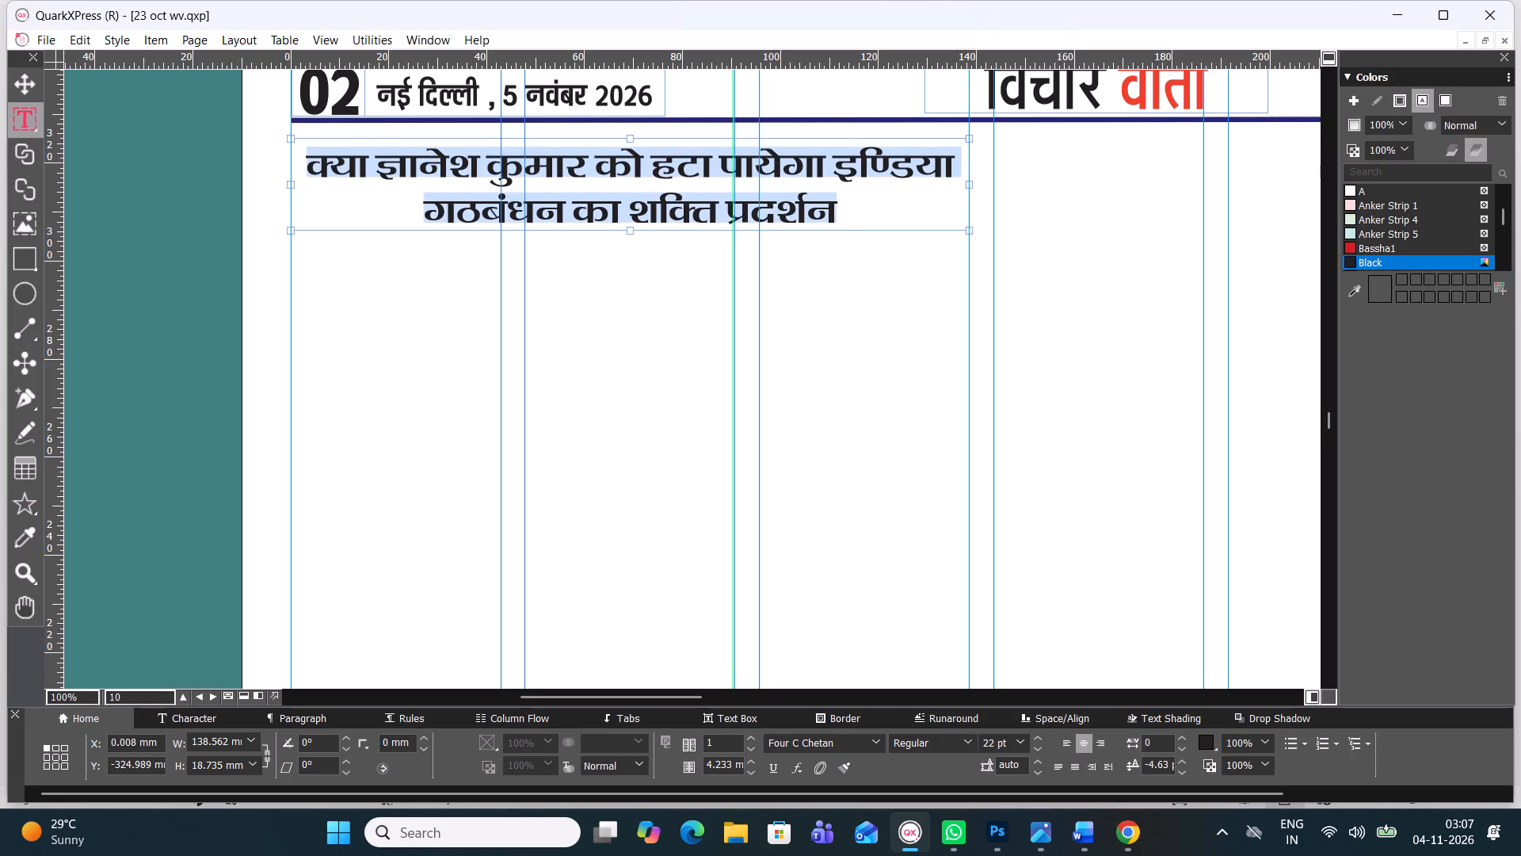
key(ctrl+alt+shift+period)
key(ctrl+alt+shift+comma)
click(787, 306)
Draw a text box directly below the headline across its full width, about 138.6 mm wide and 101.8 mm high.
click(14, 113)
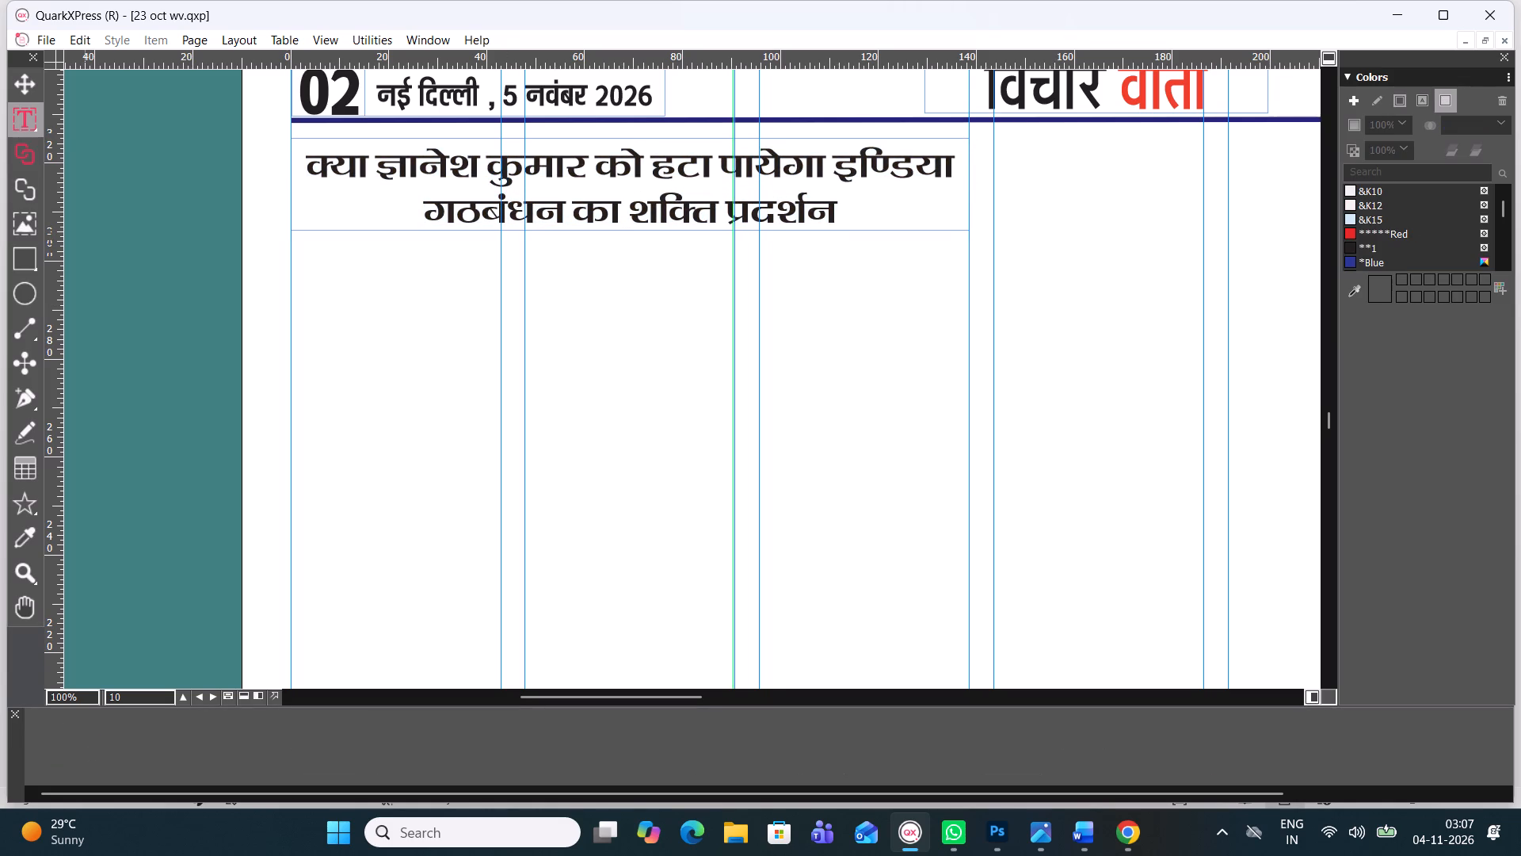
drag(290, 237, 403, 355)
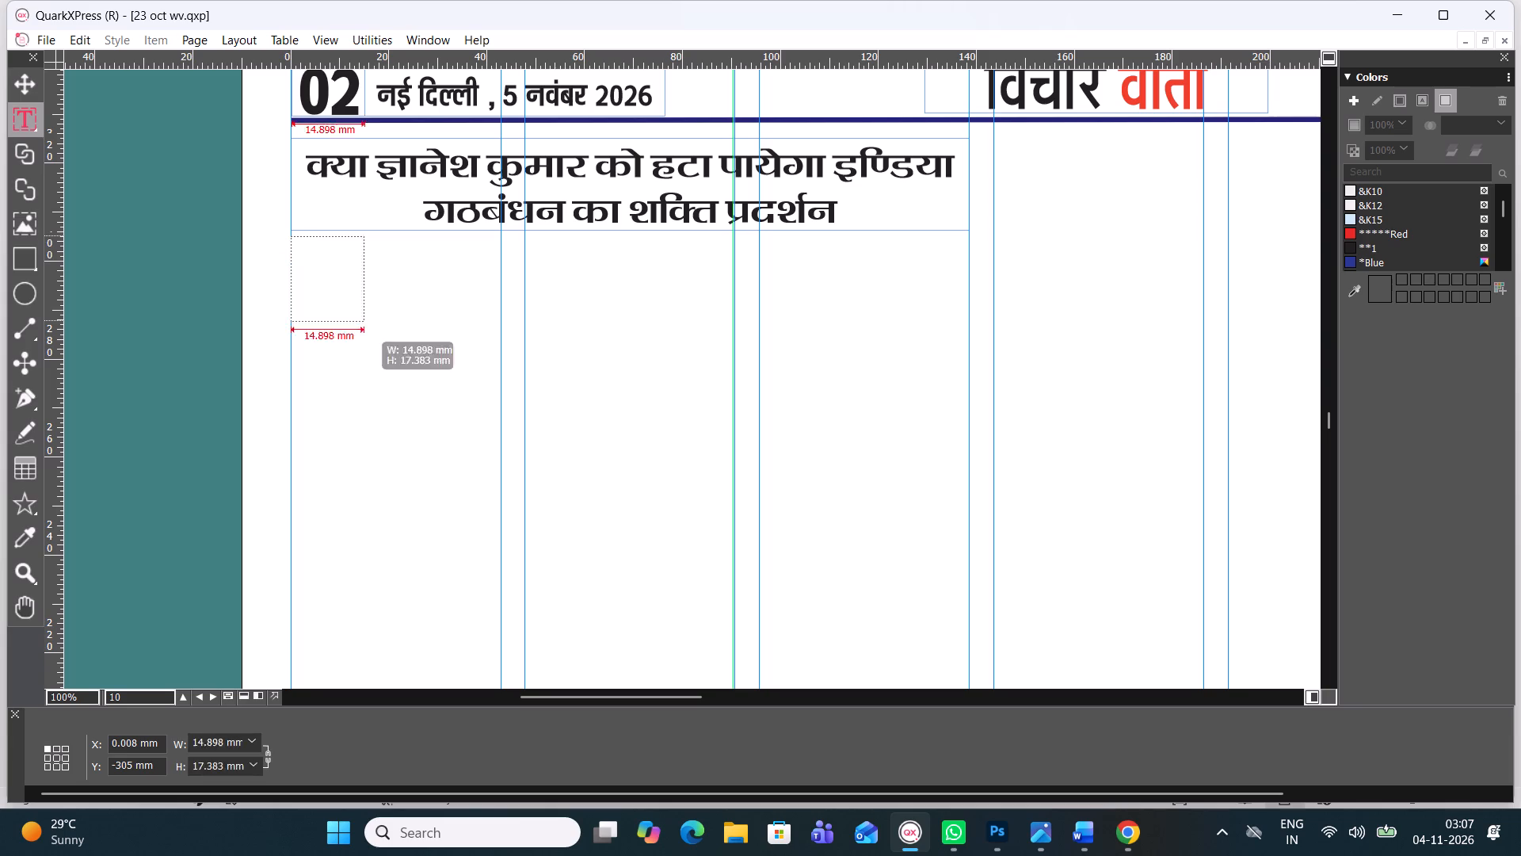
drag(403, 355, 969, 707)
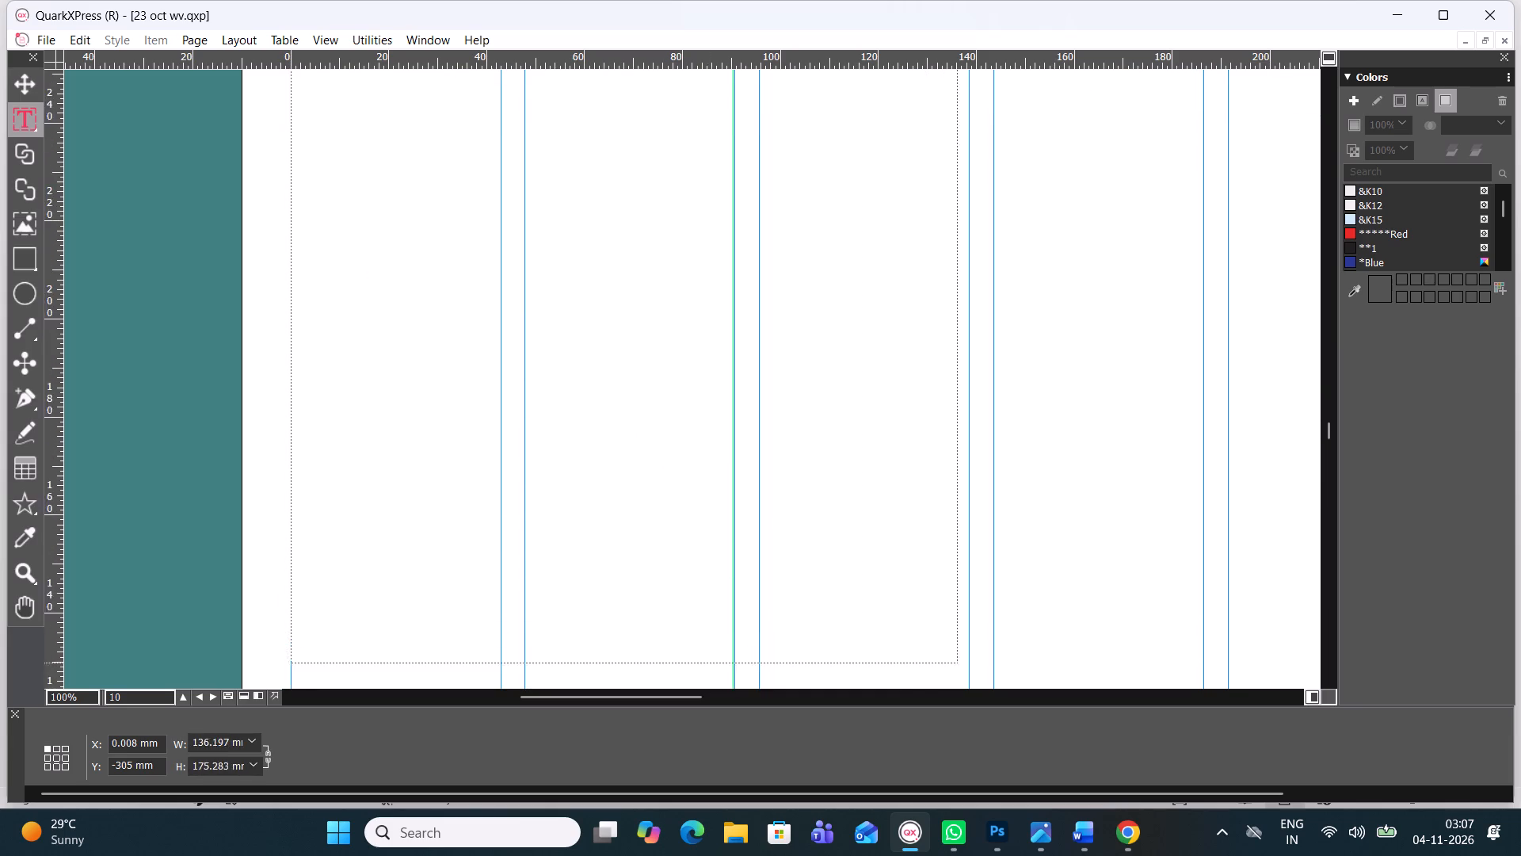
drag(969, 707, 966, 289)
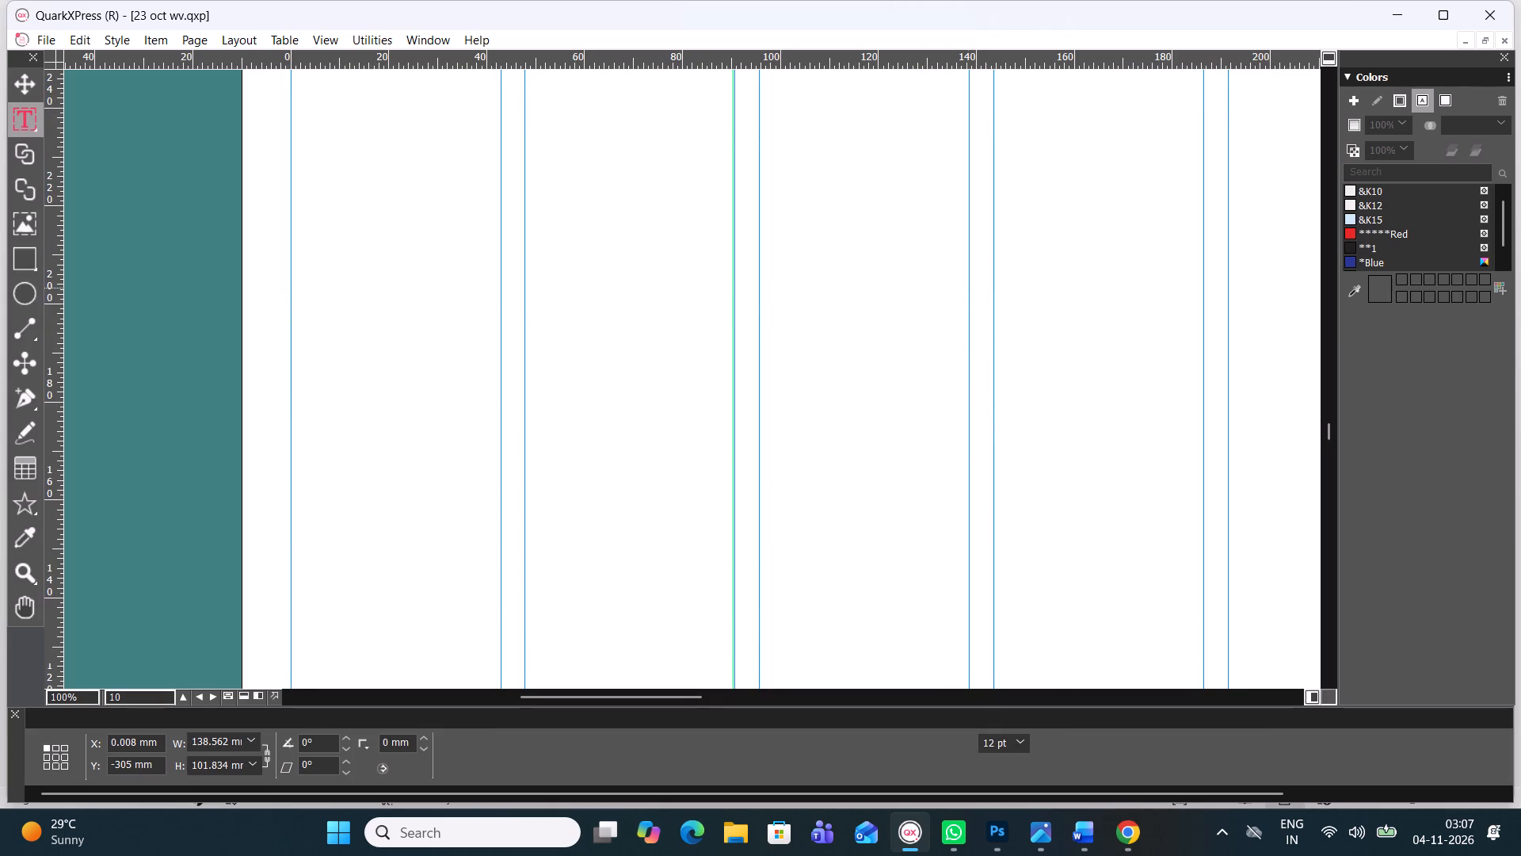
drag(1329, 430, 1329, 425)
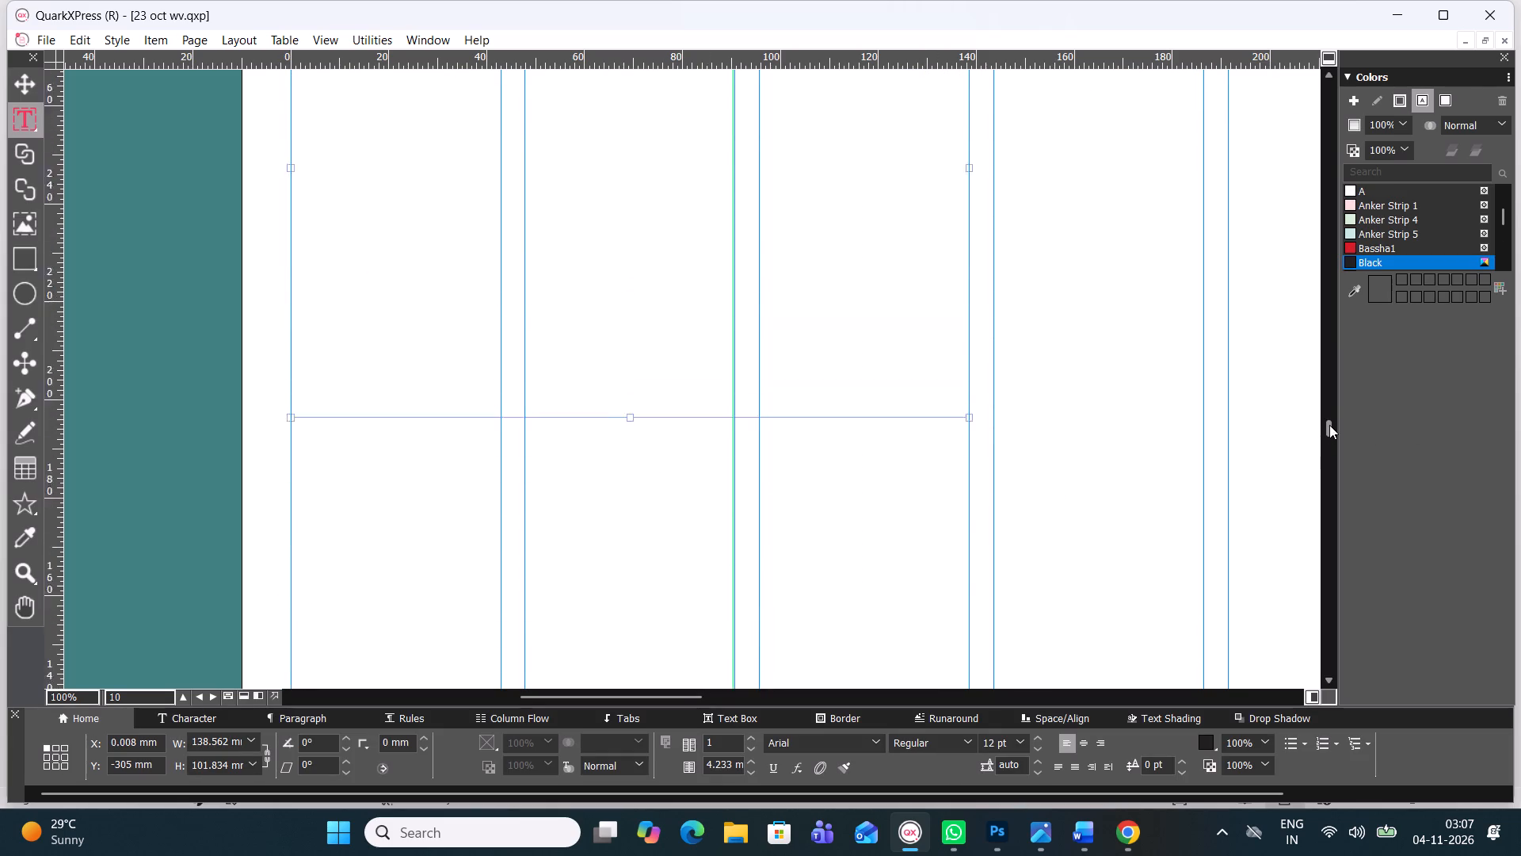
drag(1329, 425, 1329, 418)
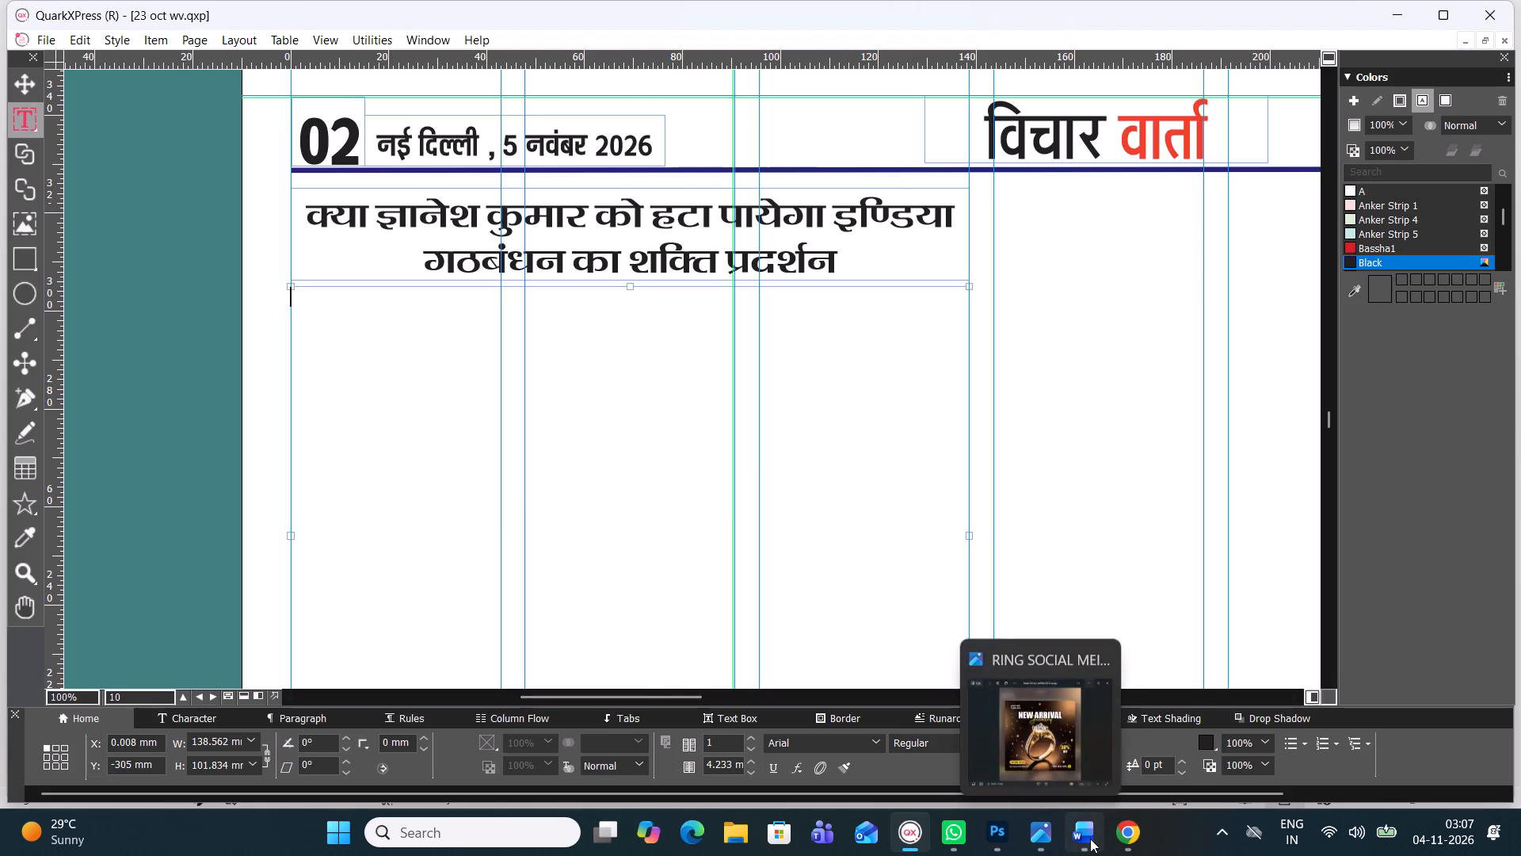
In Word's 04 Nov Article, copy the ज्ञानेश कुमार article body from "गत 1 नवंबर 2026" to its closing "हटा पायेगा?".
click(1090, 839)
drag(440, 483, 867, 585)
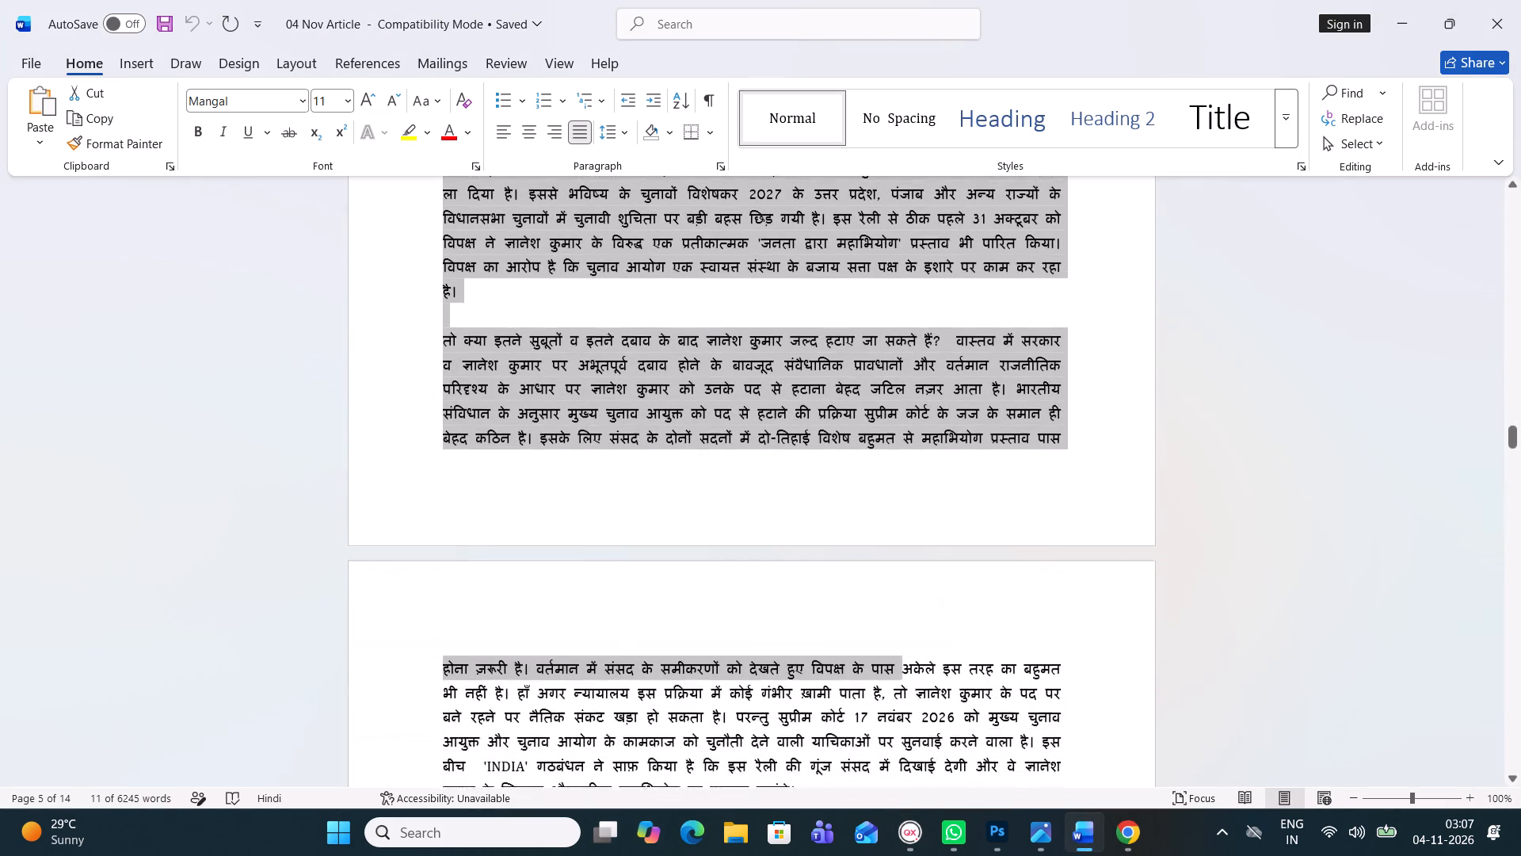
drag(867, 585, 1053, 791)
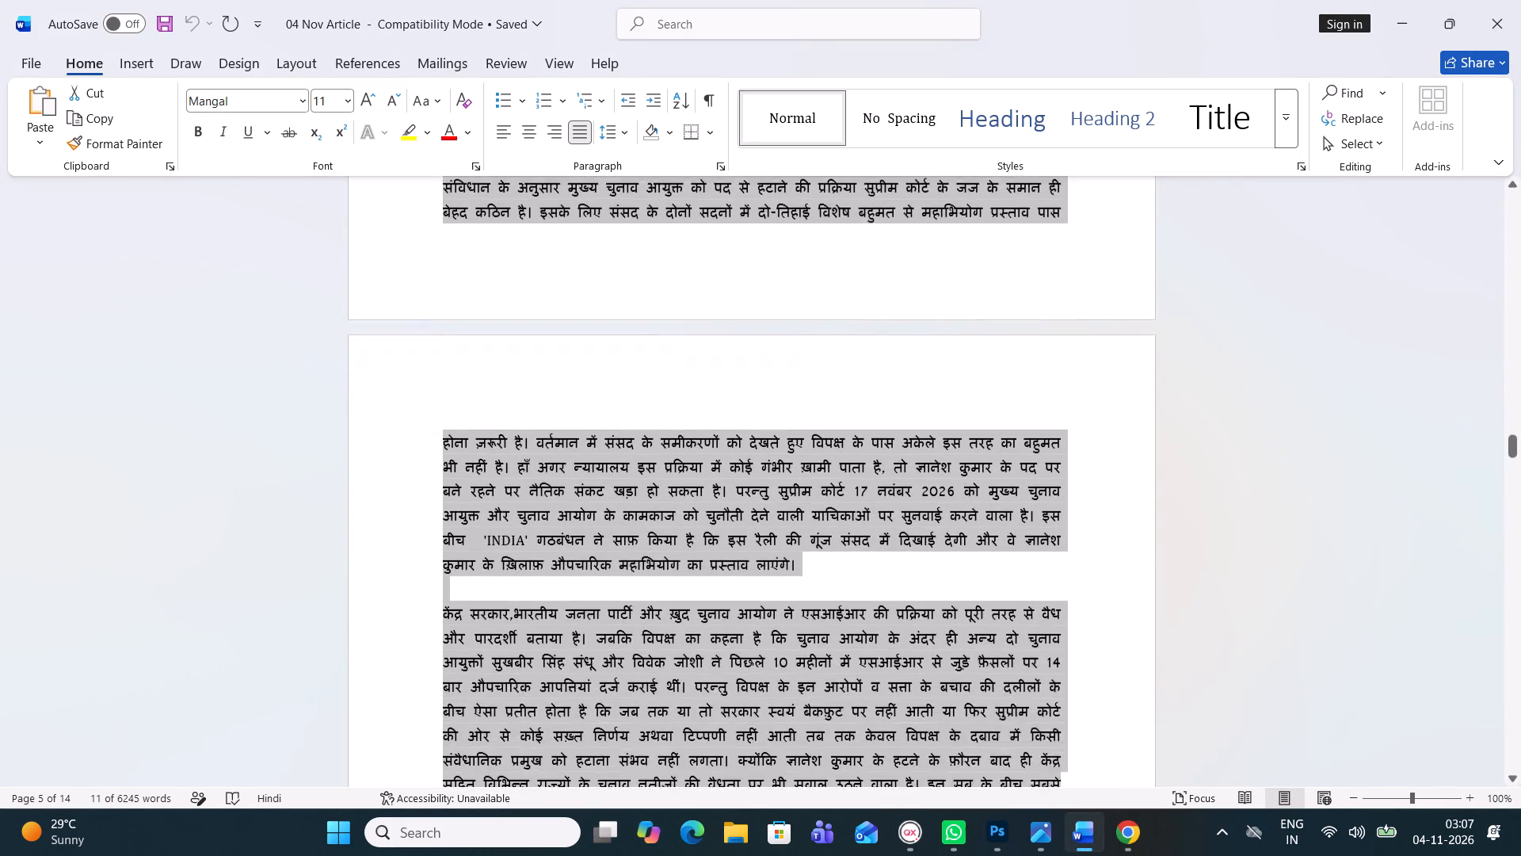
drag(1053, 791, 520, 579)
key(ctrl+c)
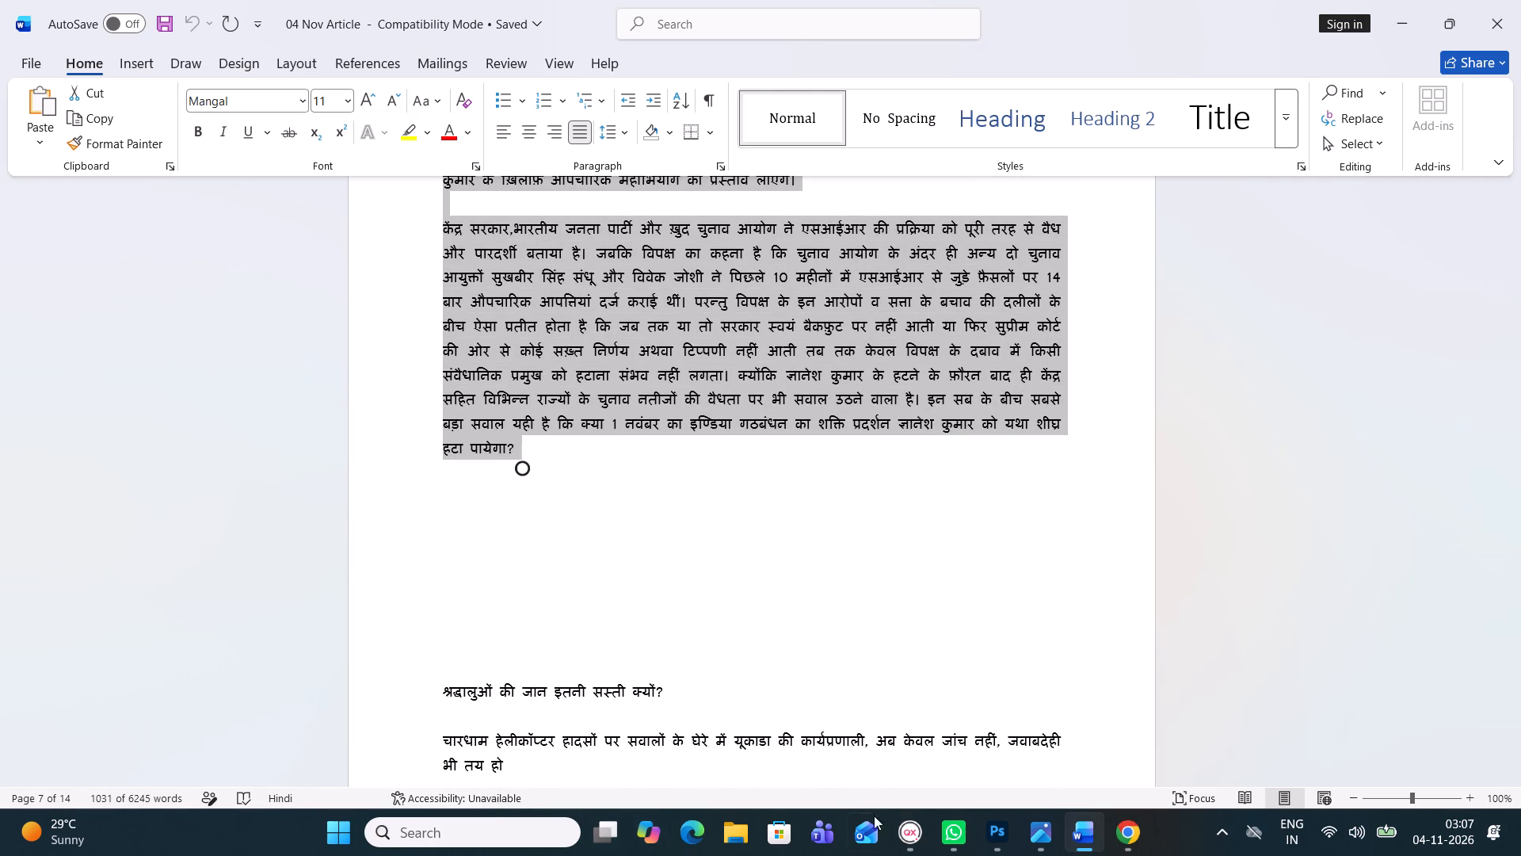
Back in QuarkXPress, set the new body text box's font size to 11.5 pt.
click(910, 826)
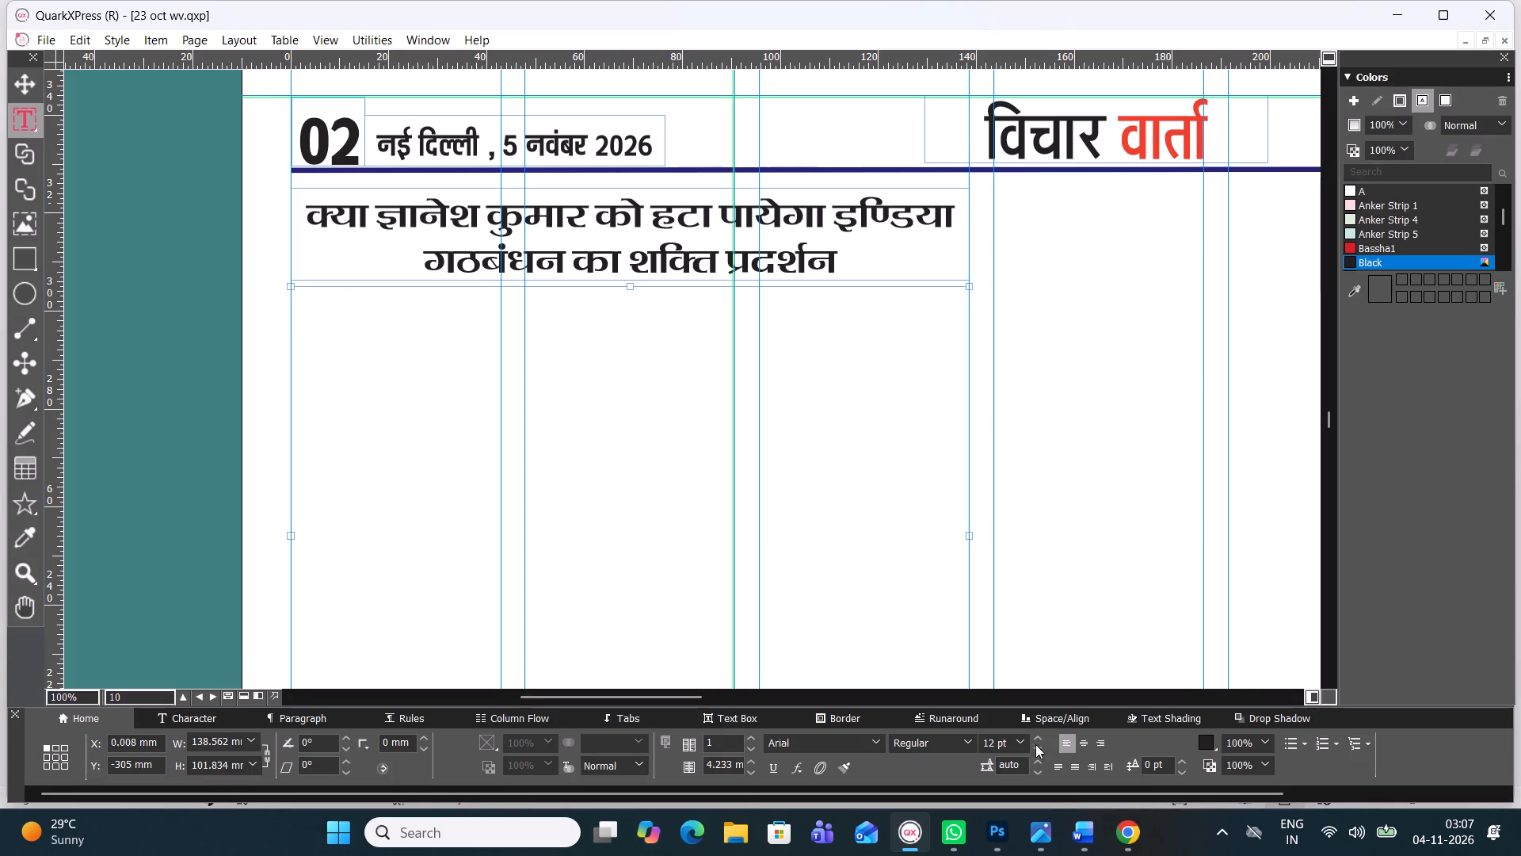
click(1012, 742)
key(1)
key(1)
text(.5)
key(Return)
key(Return)
key(BackSpace)
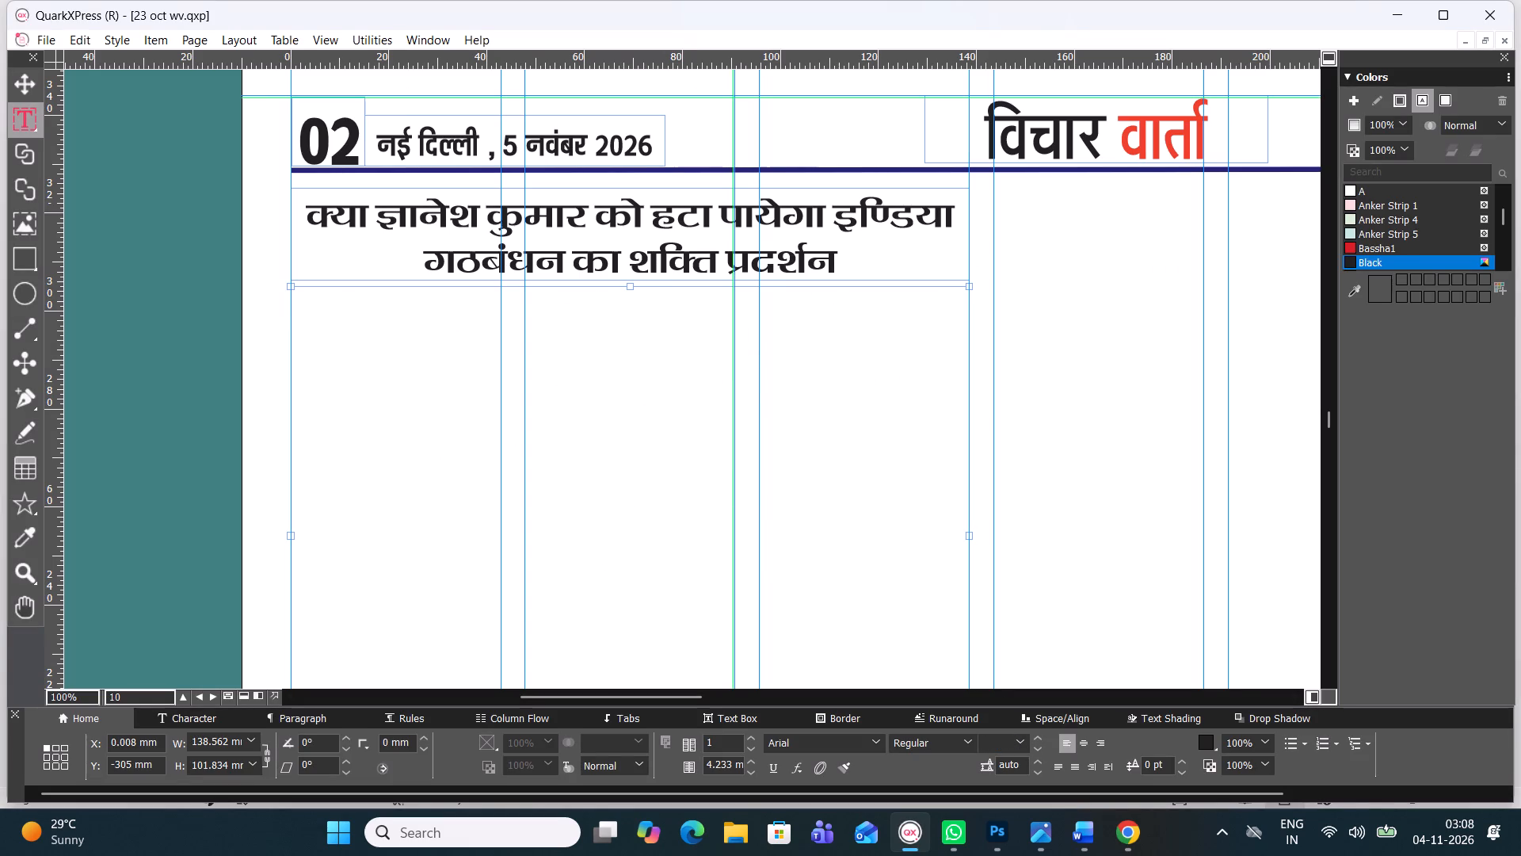
text(11.5)
key(Return)
key(Return)
Set the body text box's leading to 11.7 pt and its paragraph alignment to justified.
drag(1019, 767, 960, 757)
text(11.)
key(7)
key(Return)
key(Return)
click(1064, 770)
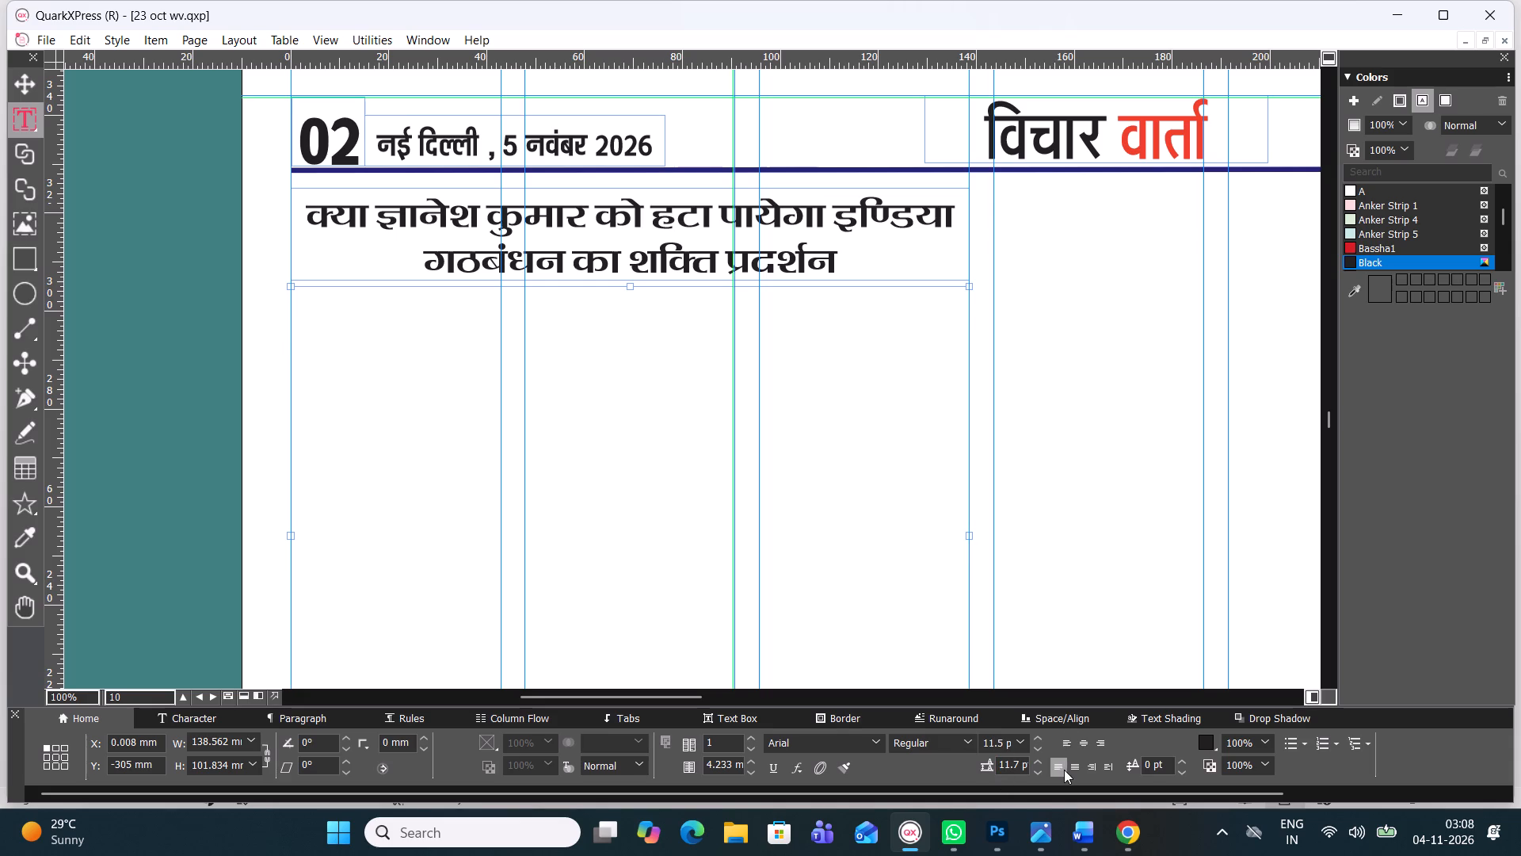
Set the body text box's font to Four C Gandhi.
click(872, 736)
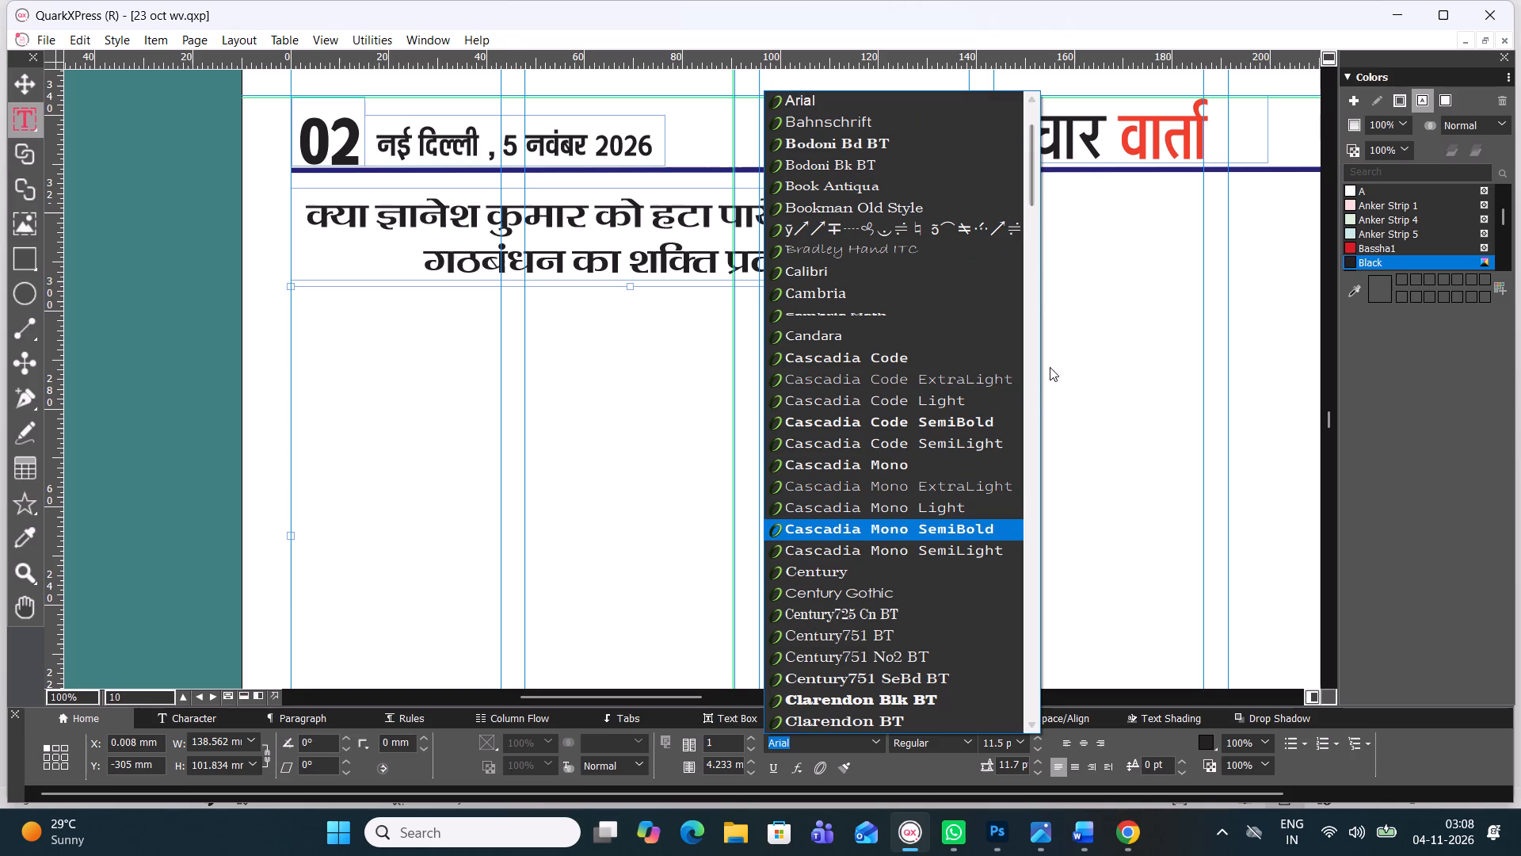
drag(1032, 187, 1025, 150)
click(914, 97)
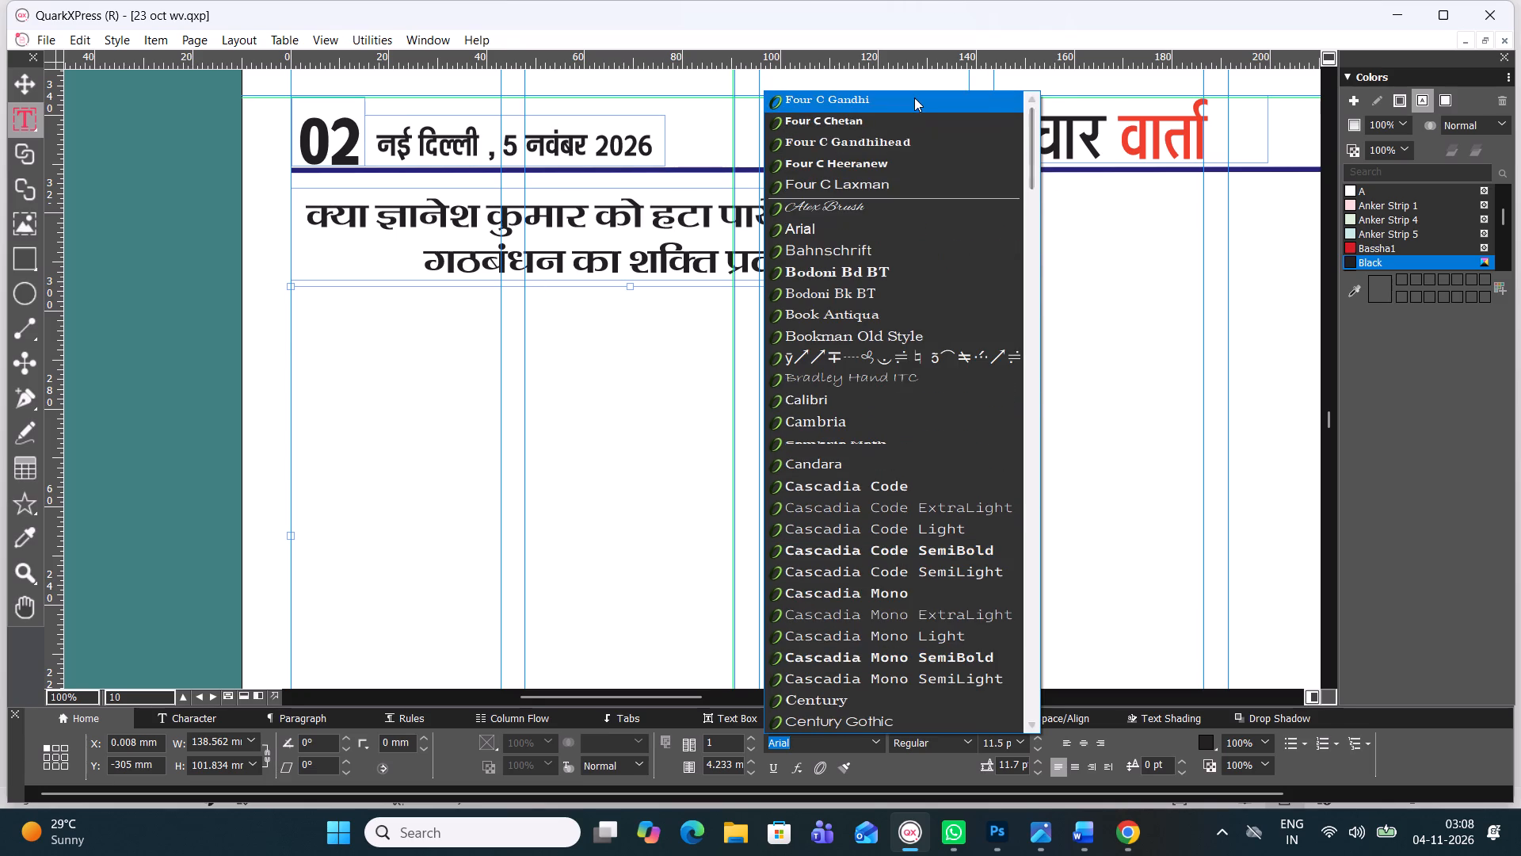
Paste the copied article body into the formatted text box below the headline.
key(ctrl+v)
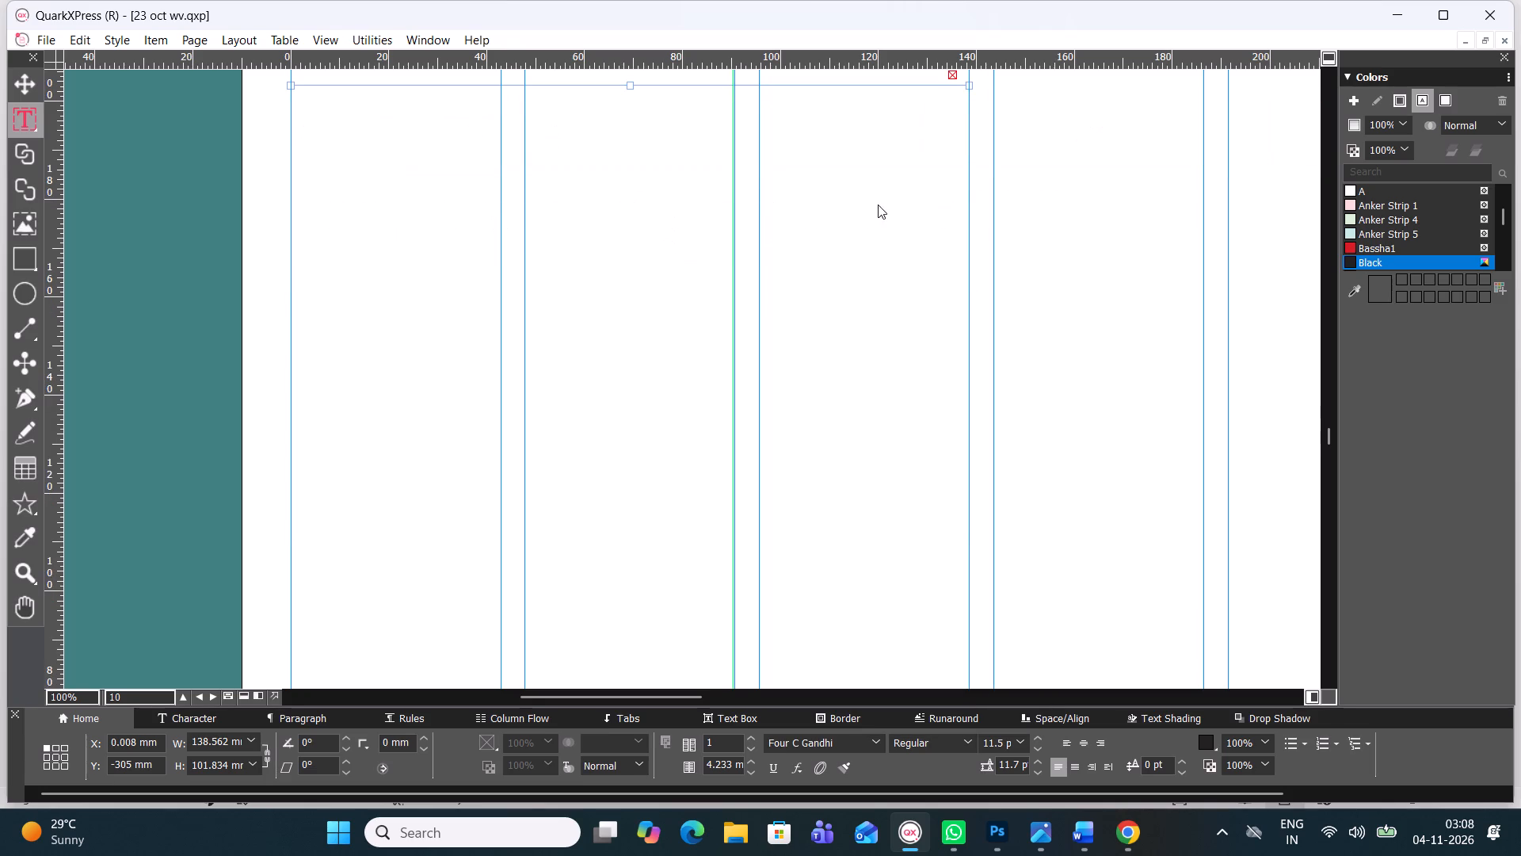
Extend the body text box downward to about 256 mm high so the whole article fits.
scroll(840, 230, up, 1)
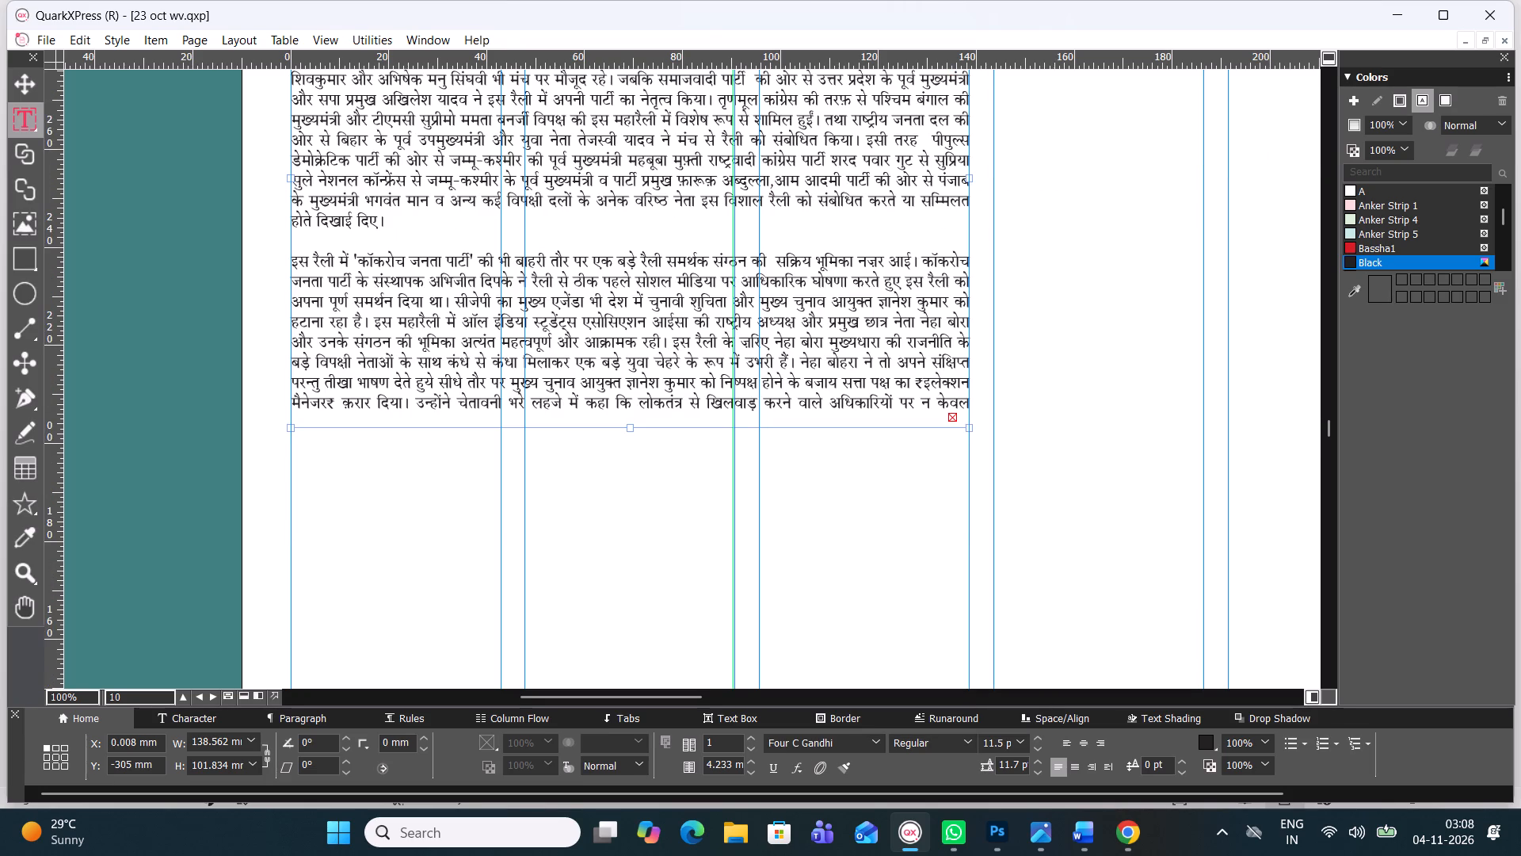
drag(630, 430, 654, 573)
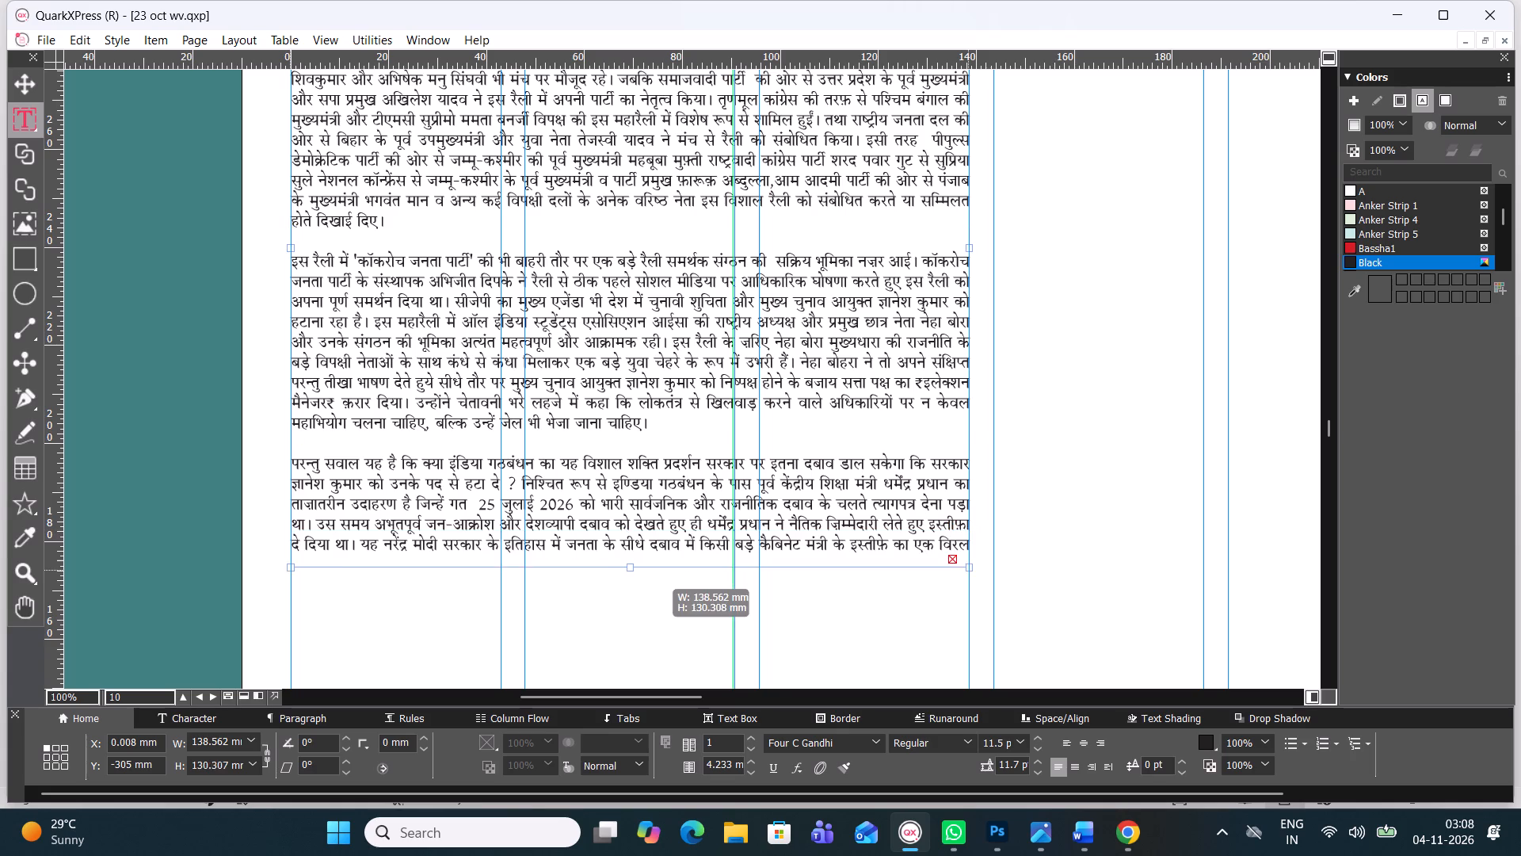
drag(654, 573, 665, 646)
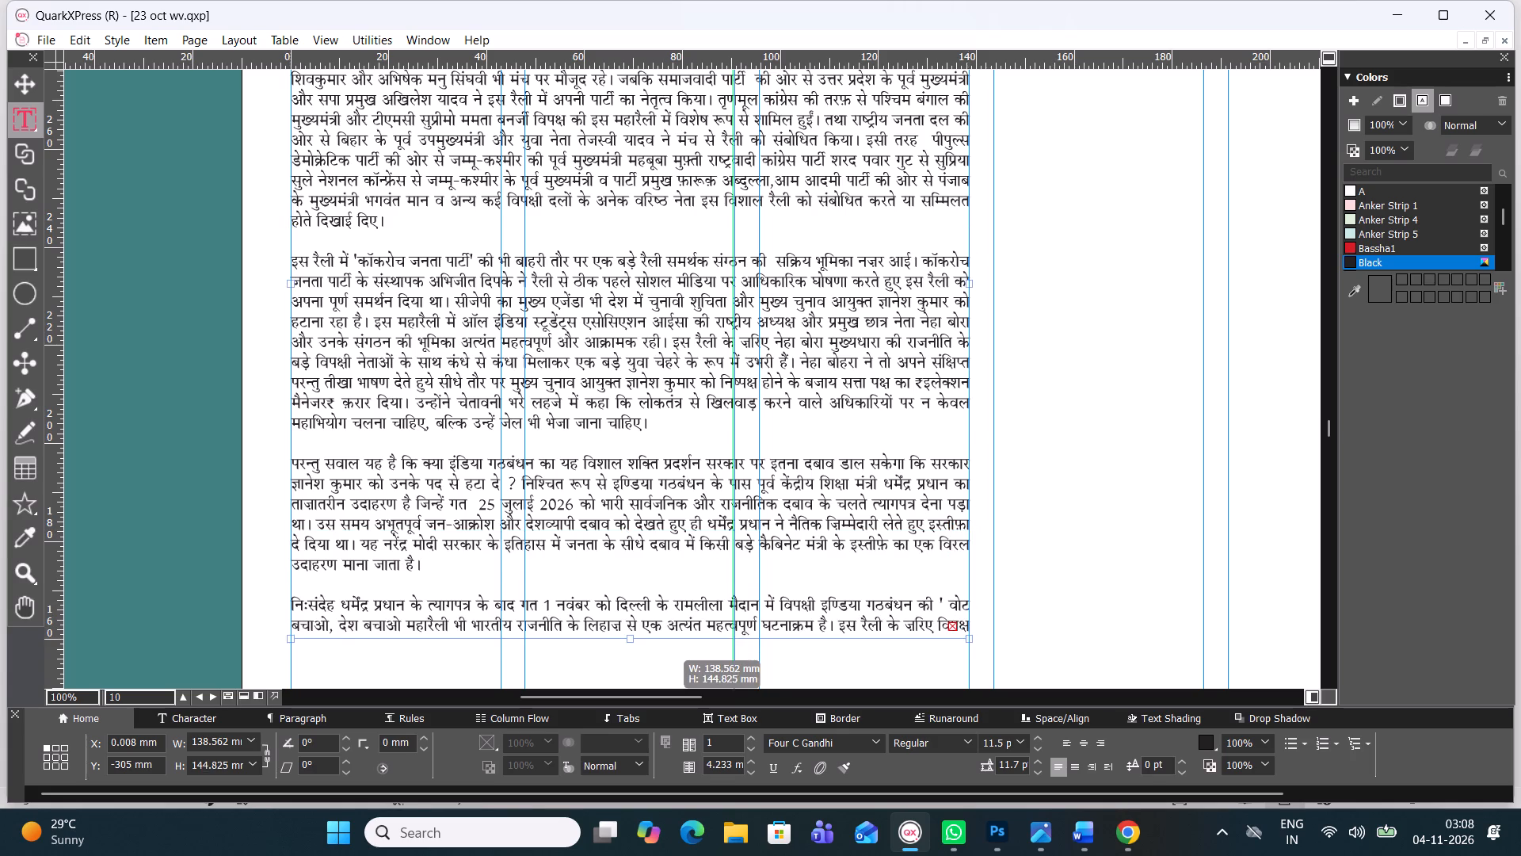
drag(665, 646, 669, 720)
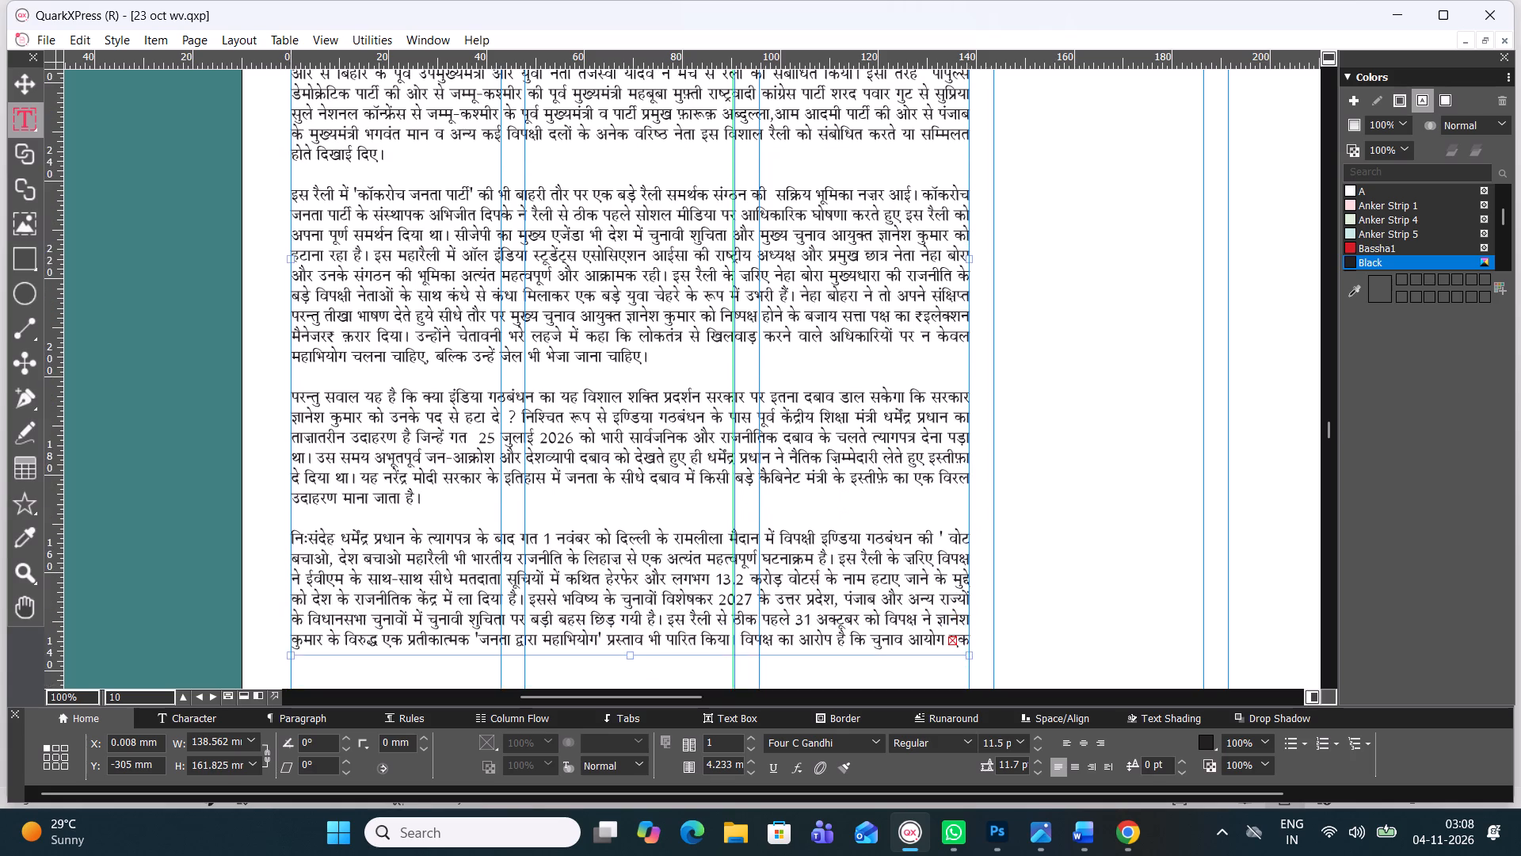
drag(669, 720, 668, 717)
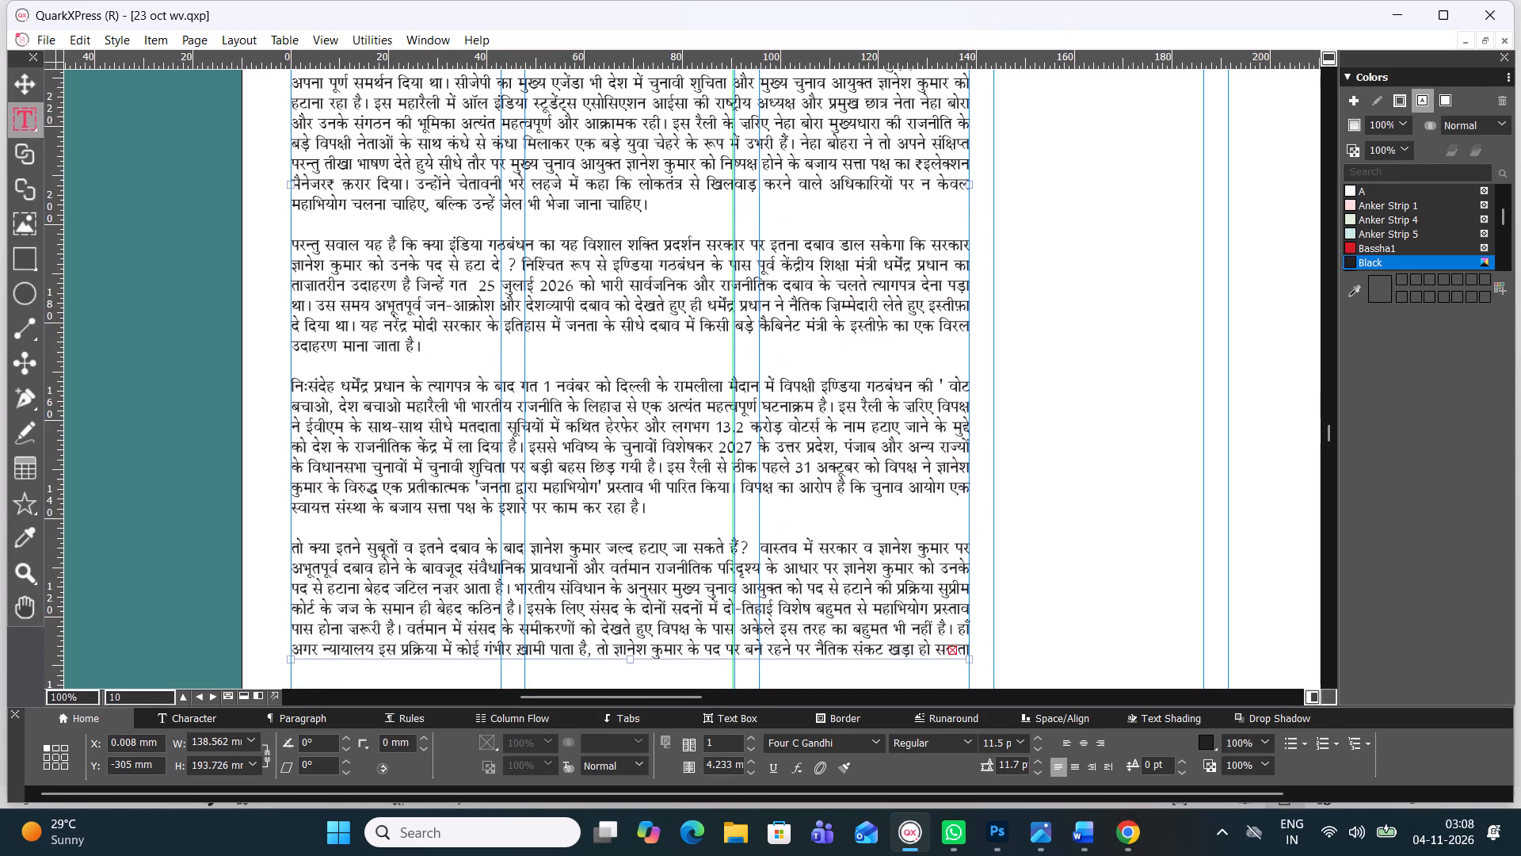
drag(668, 717, 667, 714)
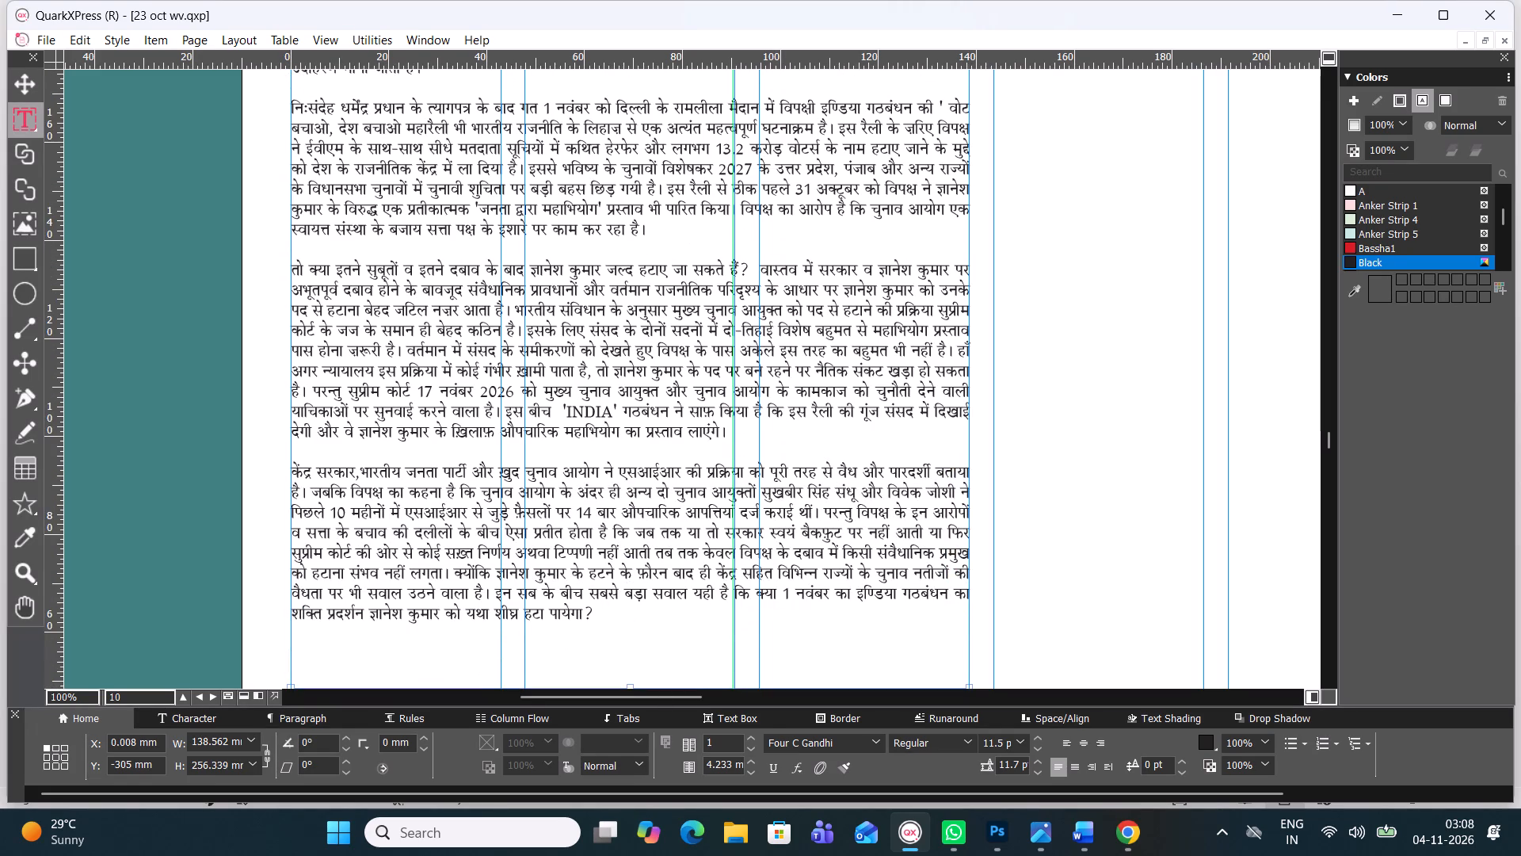
Delete the blank lines between the paragraphs of the ज्ञानेश कुमार article body.
click(541, 450)
key(BackSpace)
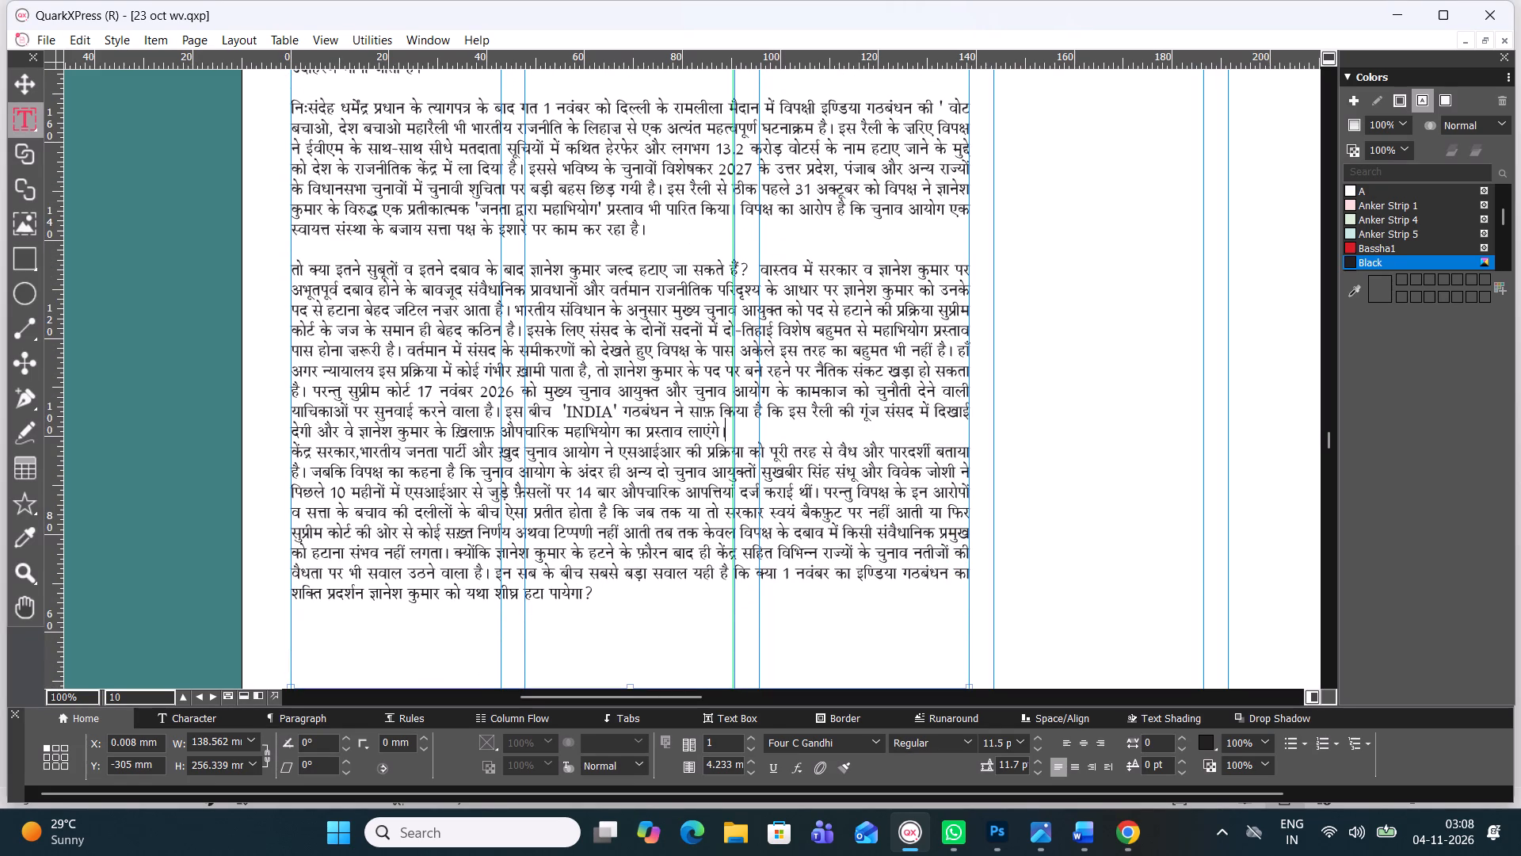
click(505, 250)
key(BackSpace)
click(520, 94)
key(BackSpace)
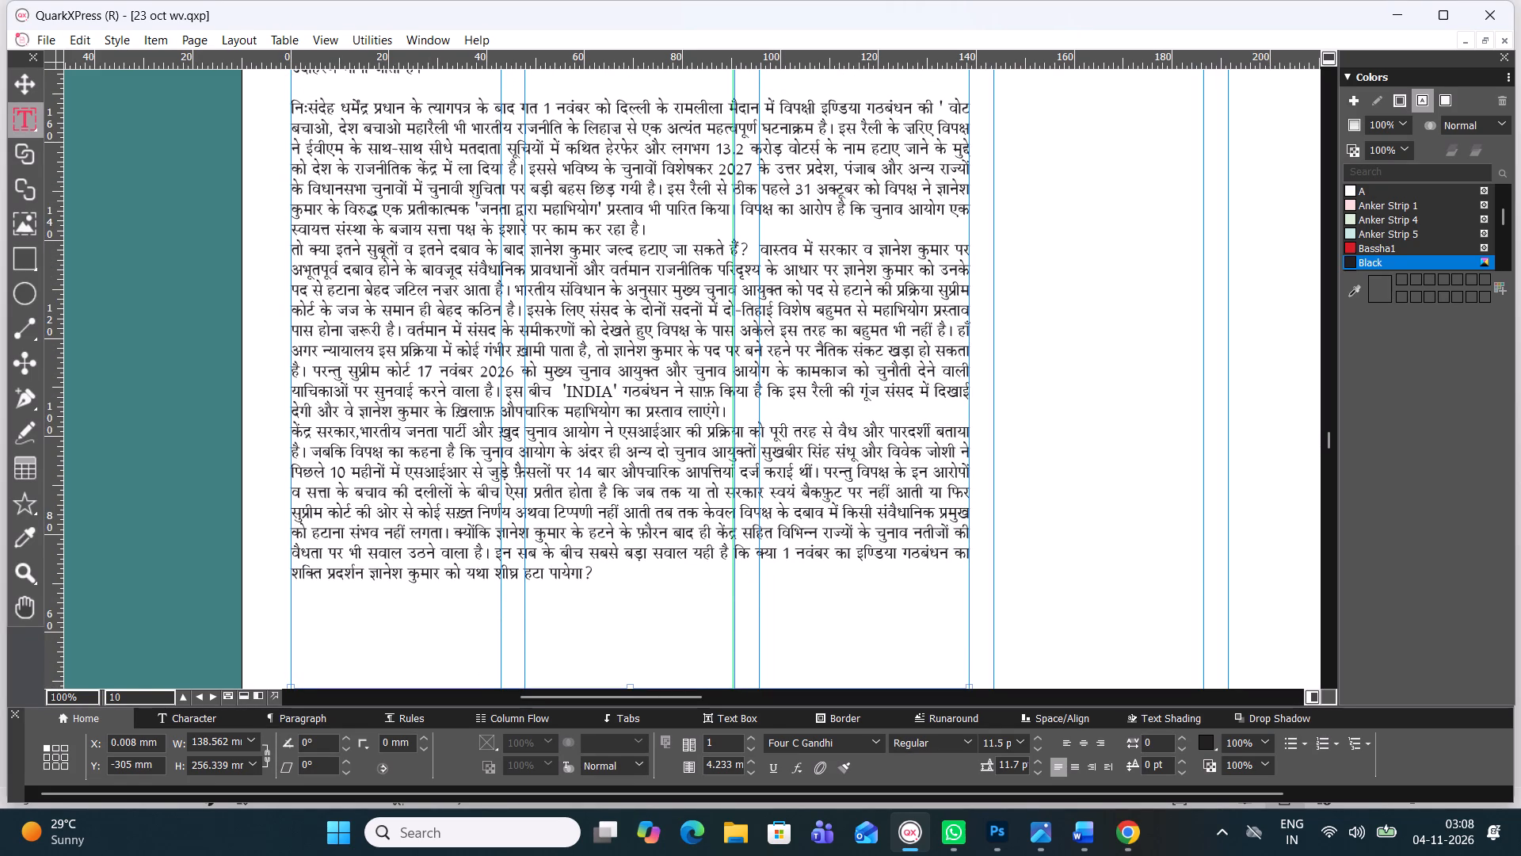
scroll(634, 346, down, 1)
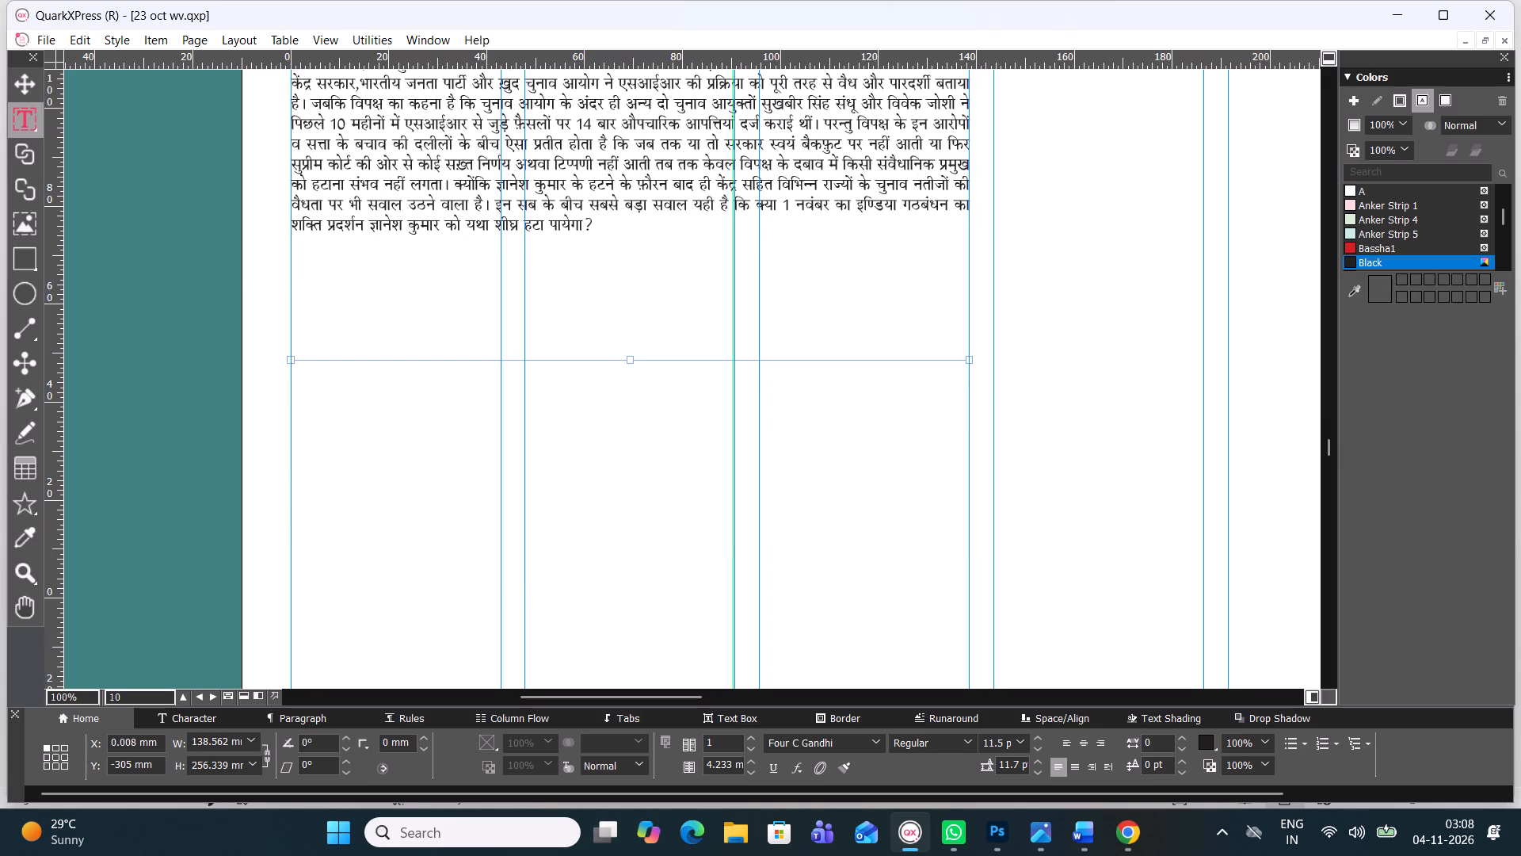
drag(1327, 445, 1326, 430)
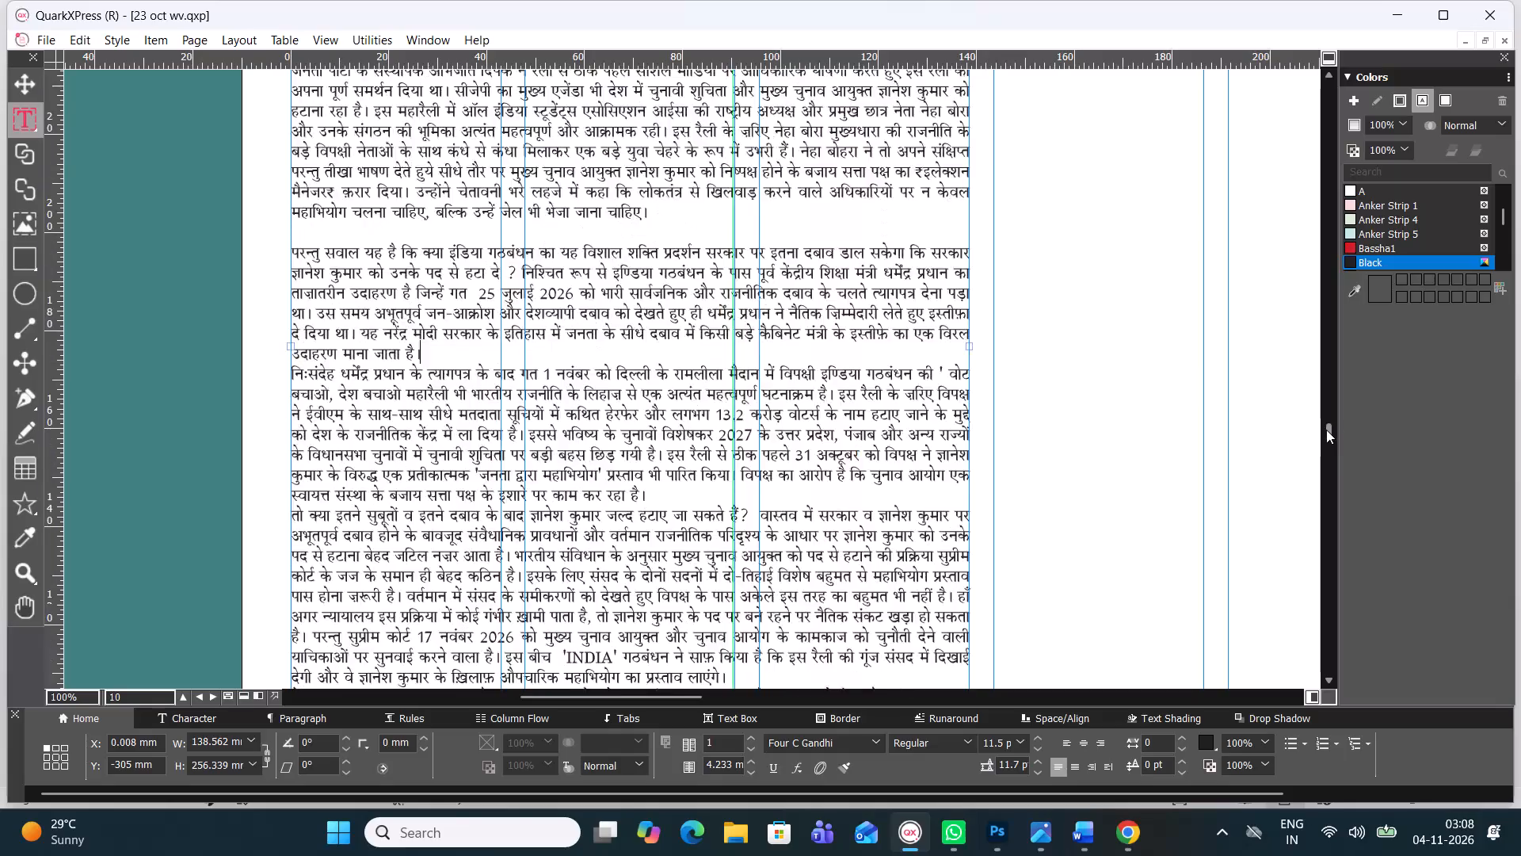
drag(1326, 430, 1326, 429)
click(565, 337)
key(BackSpace)
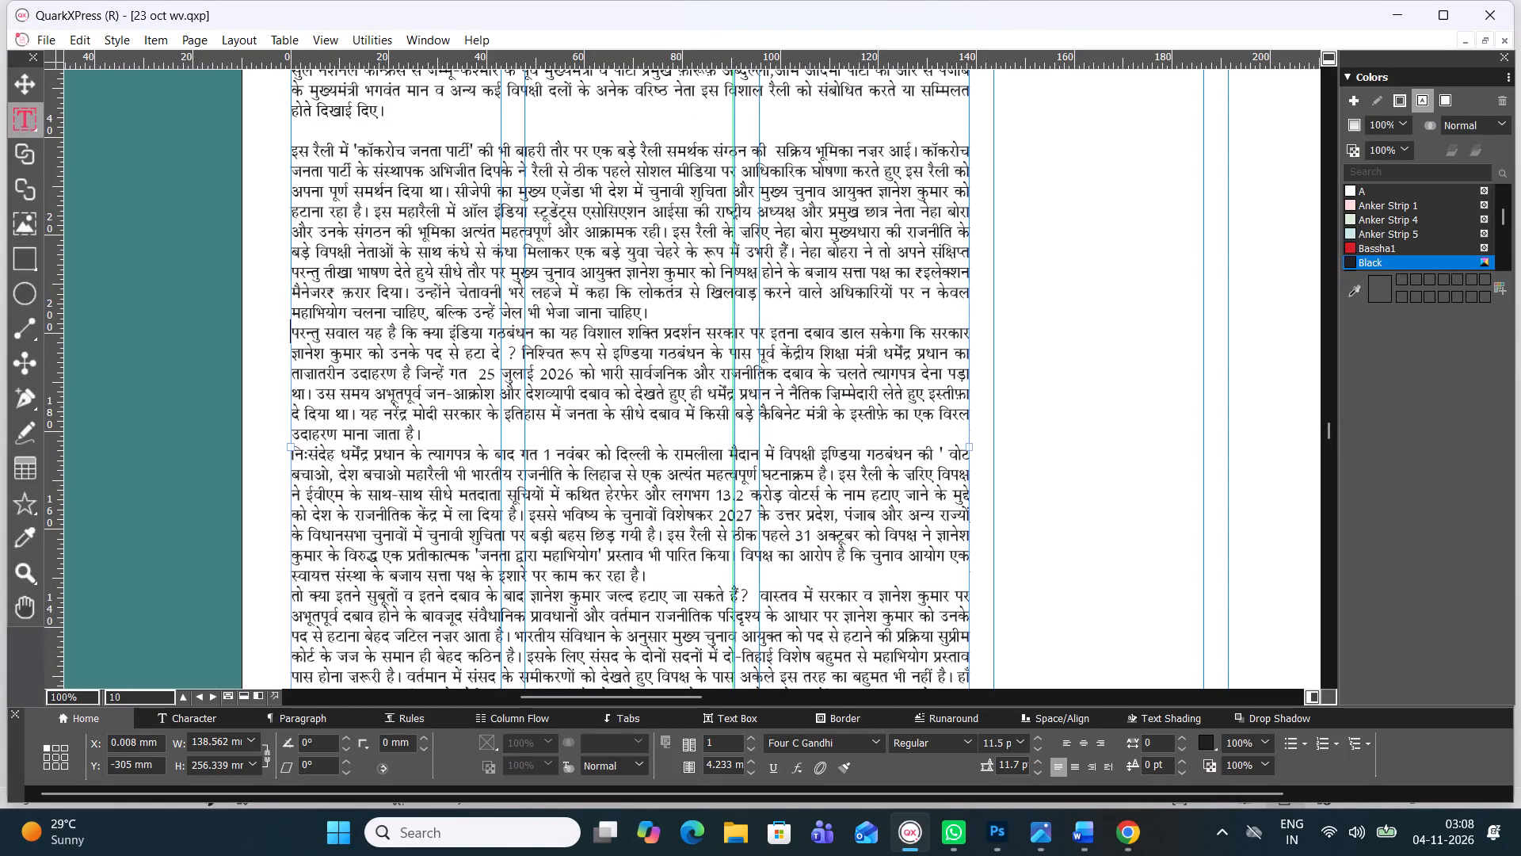
click(544, 133)
key(BackSpace)
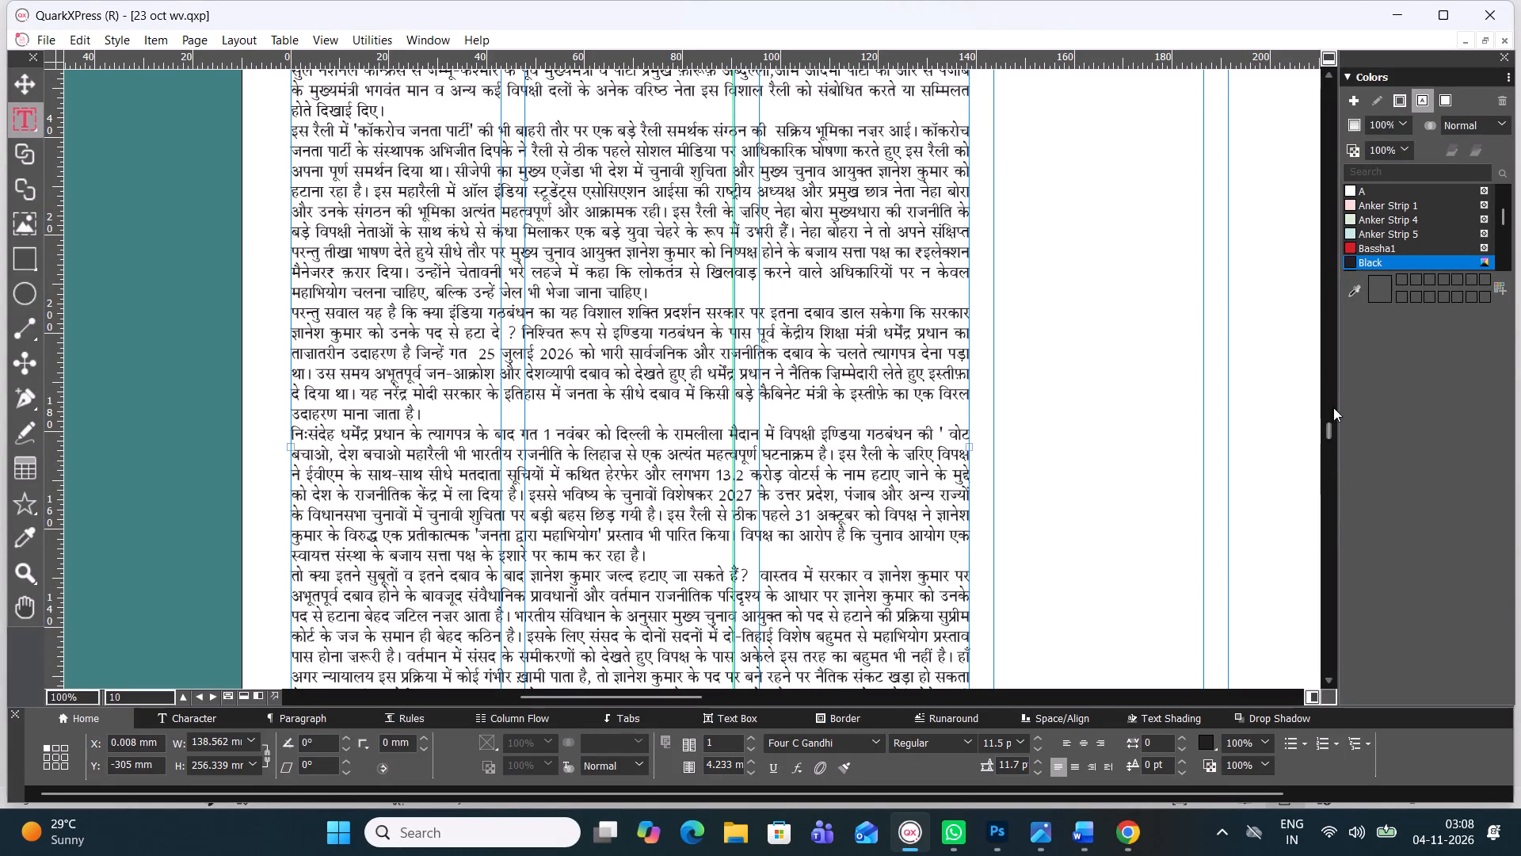
Join the paragraph beginning "इस रैली में" onto the end of the first paragraph, separated by a space.
drag(1329, 432, 1327, 420)
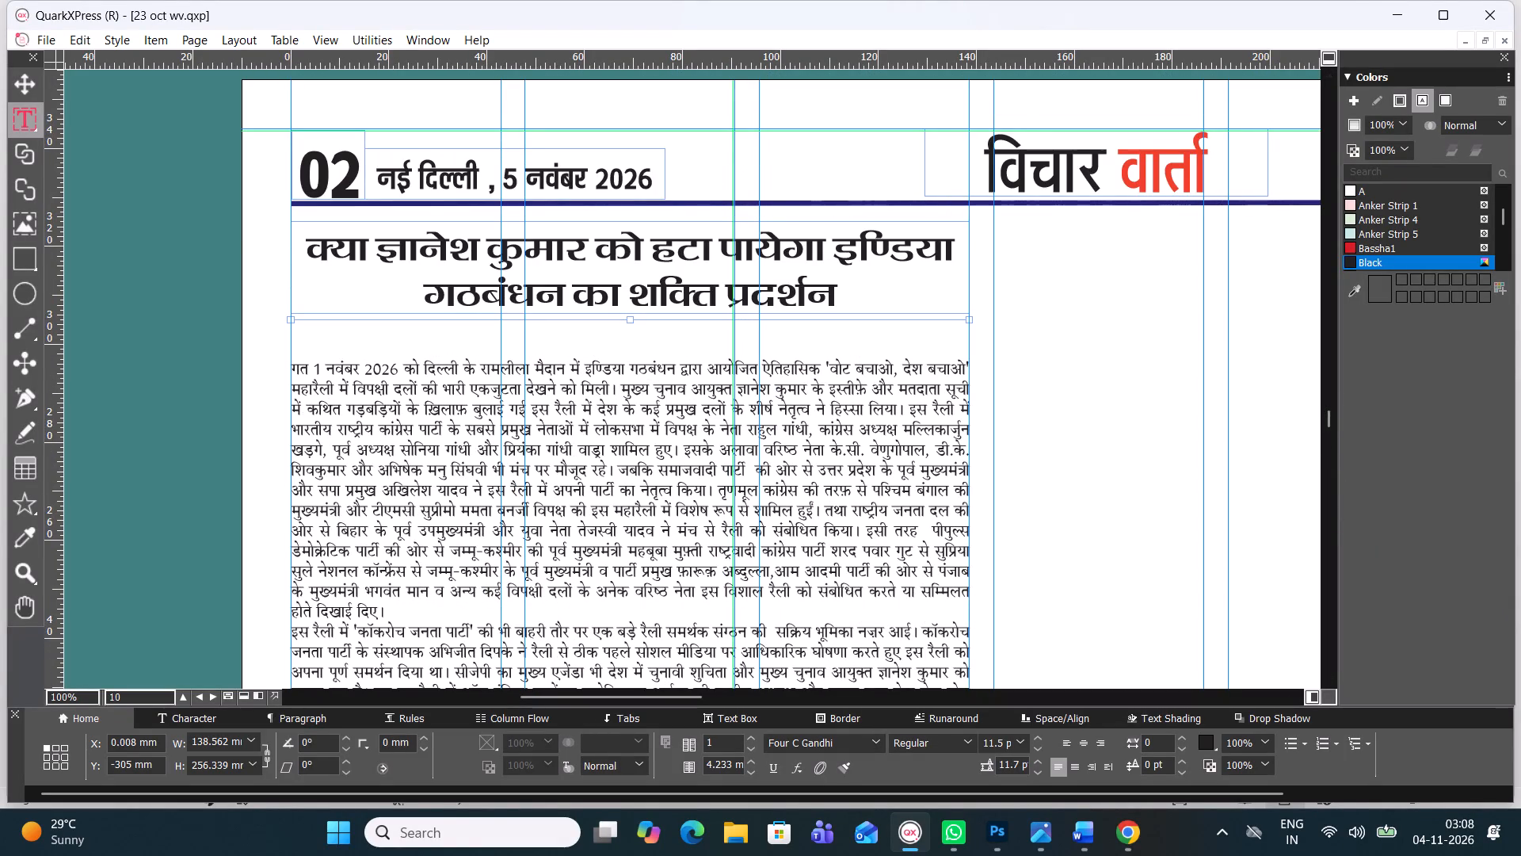
click(295, 608)
key(BackSpace)
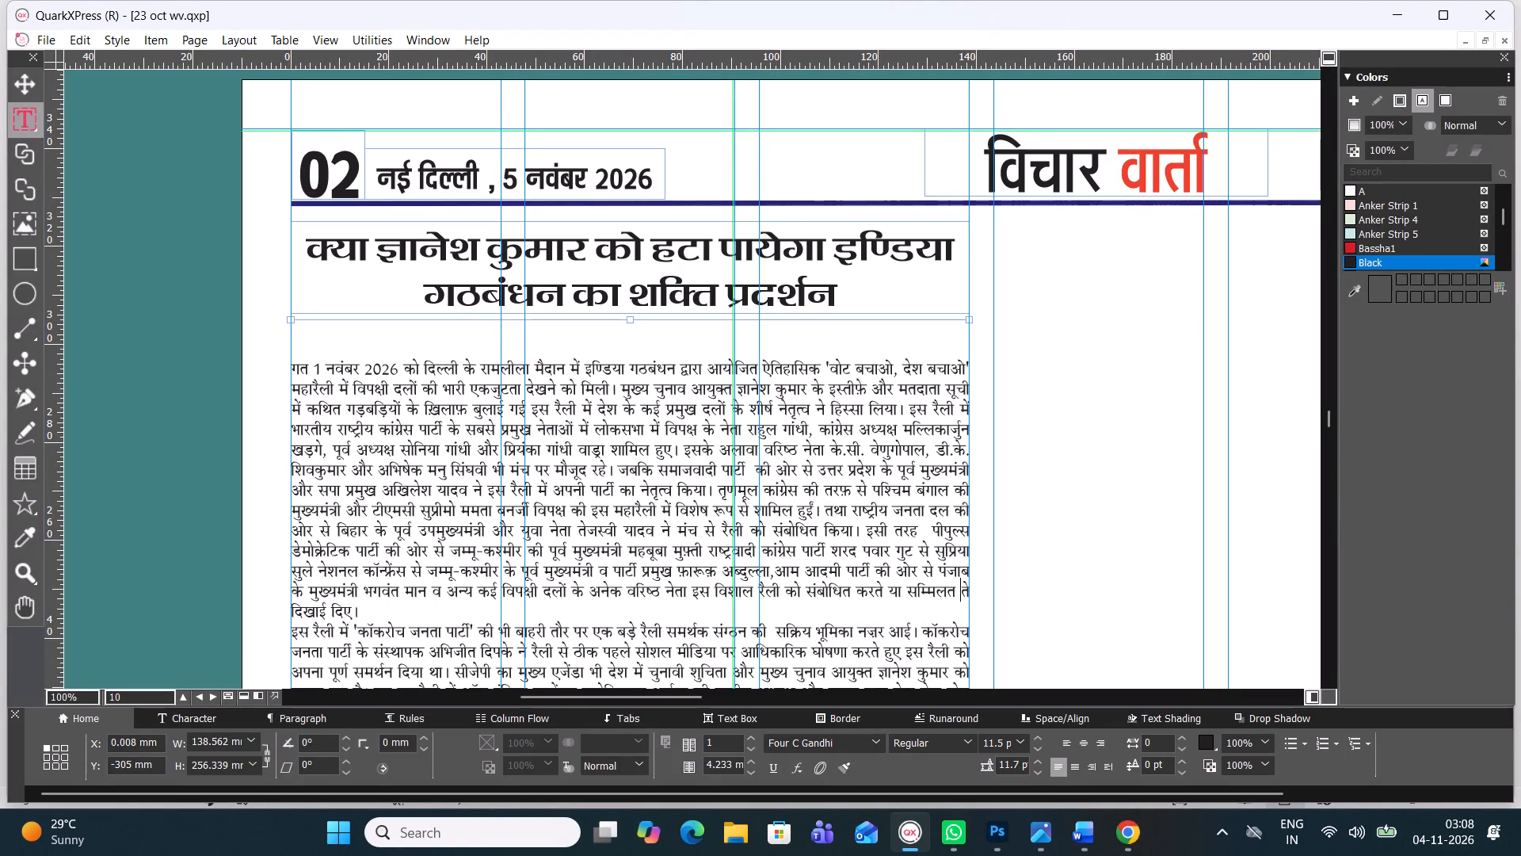
key(space)
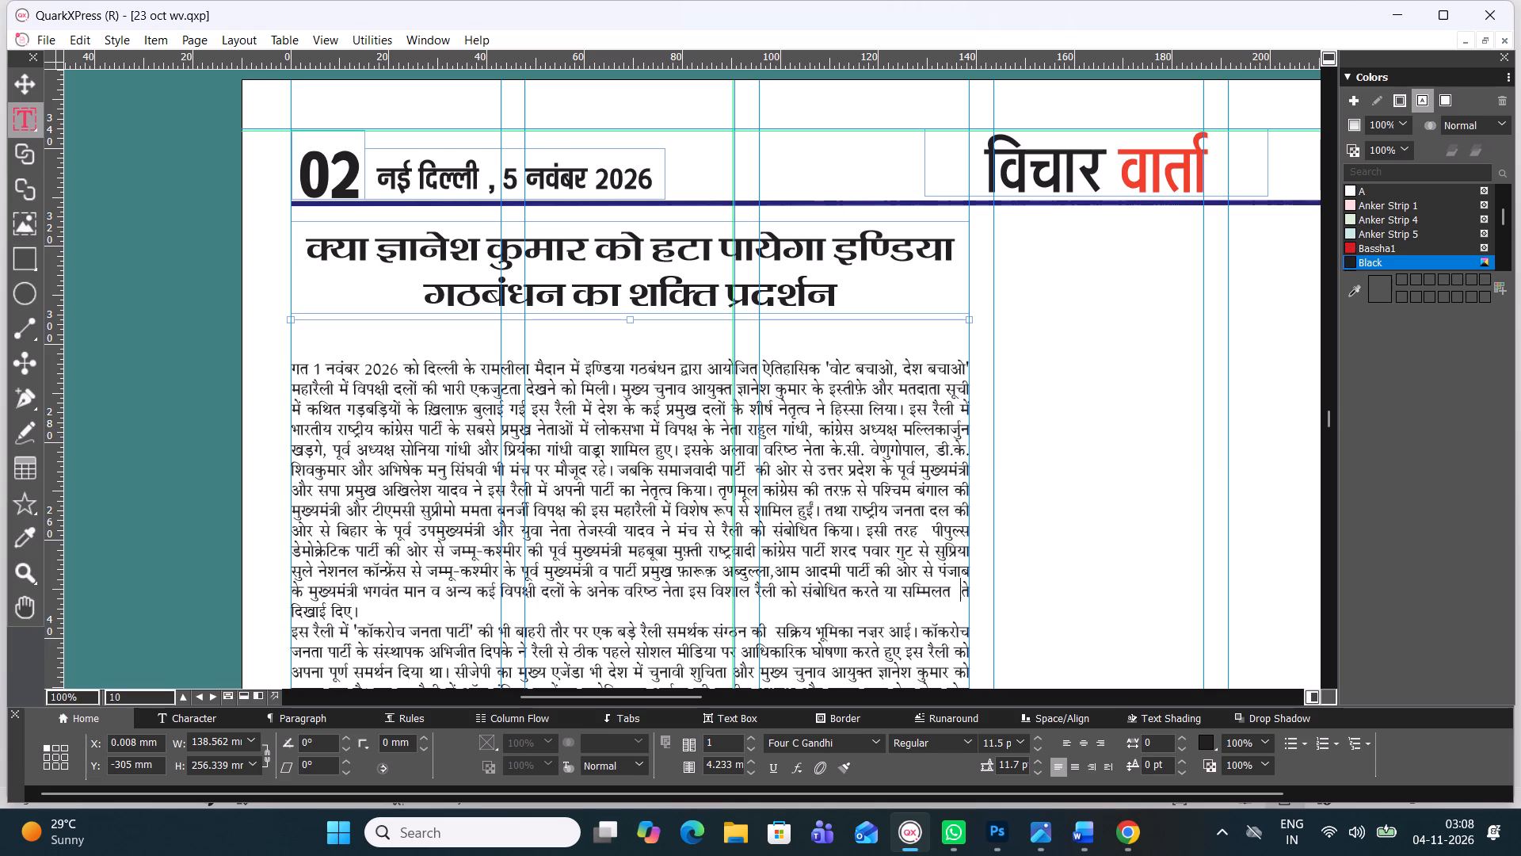
key(ctrl+z)
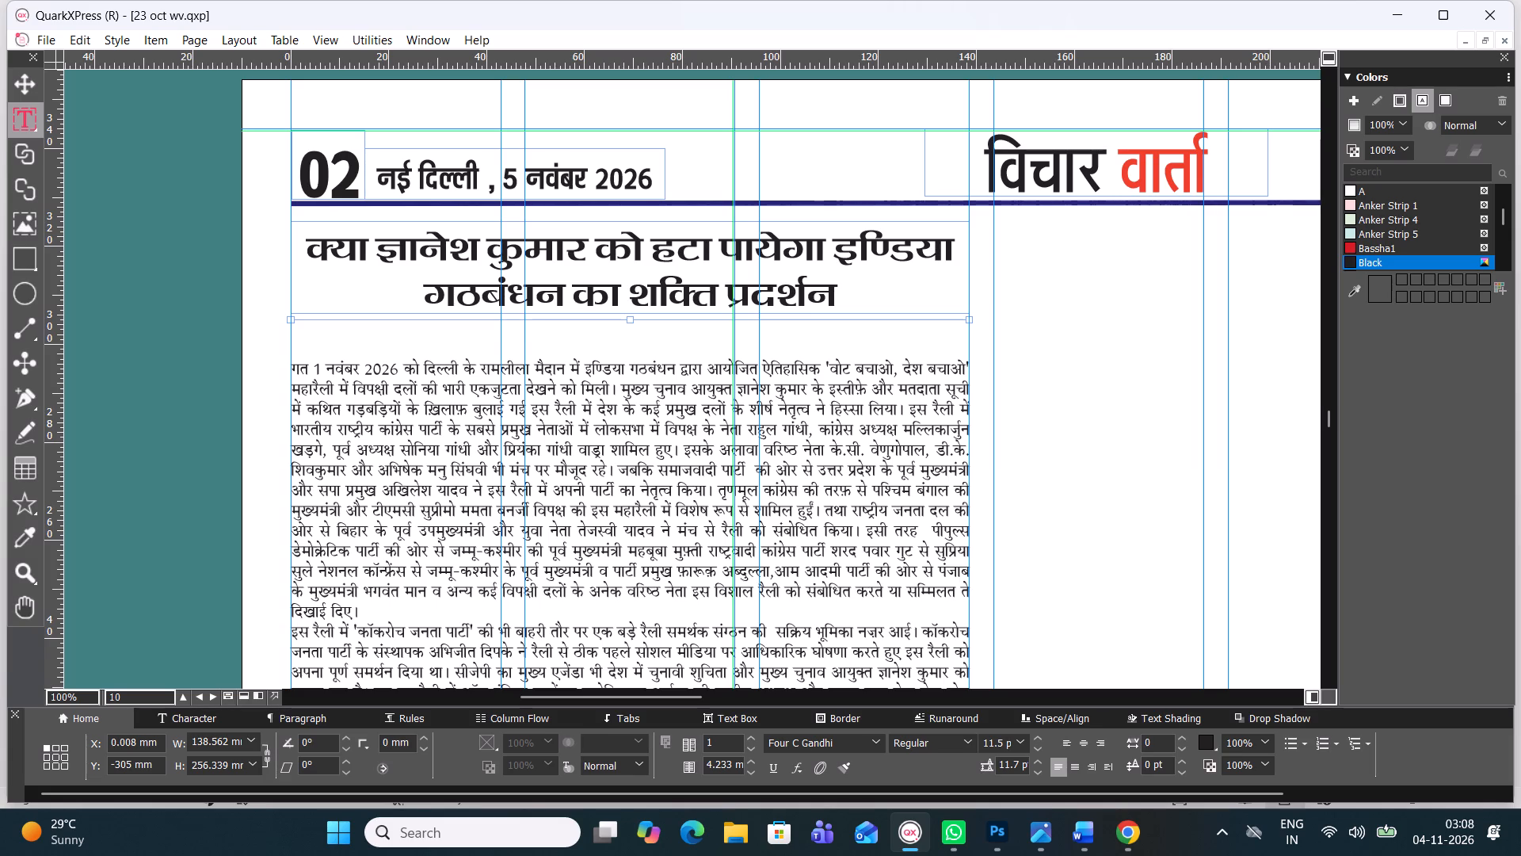
click(292, 629)
key(BackSpace)
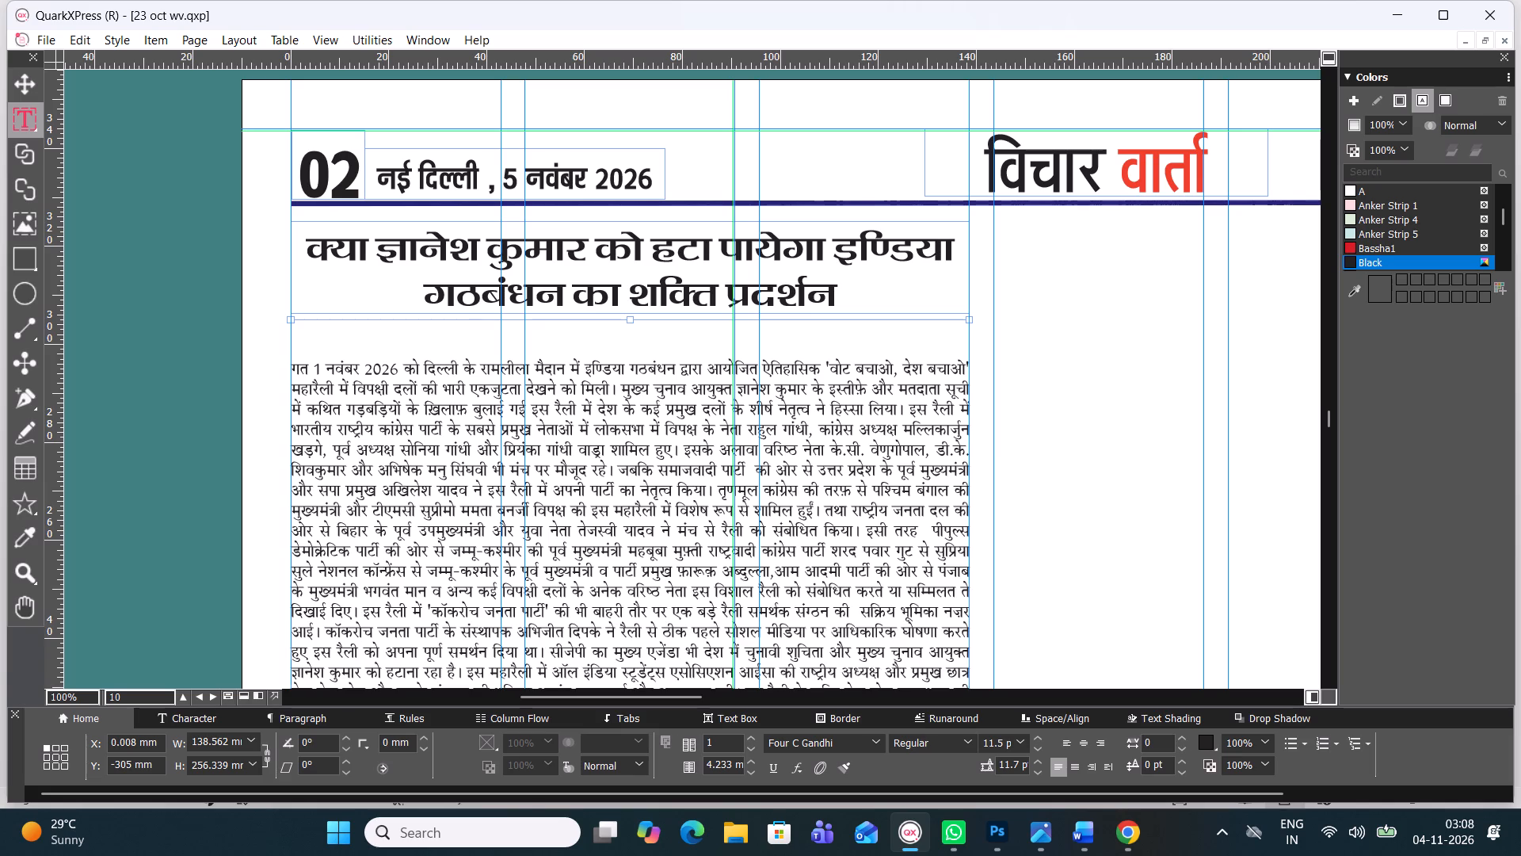
key(space)
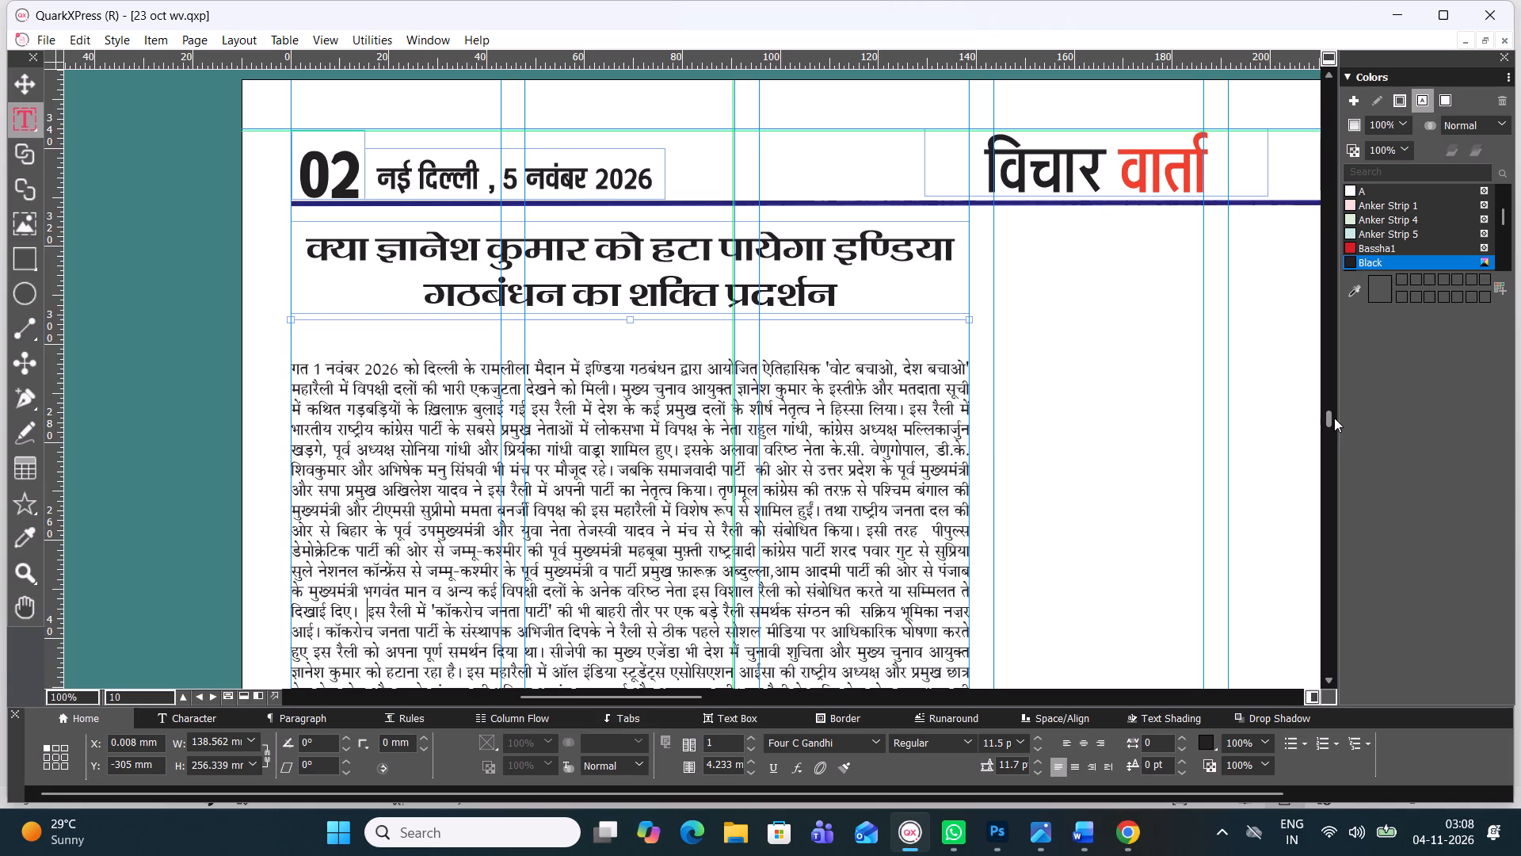
Delete the empty space above the article's first paragraph, directly below the headline.
click(466, 346)
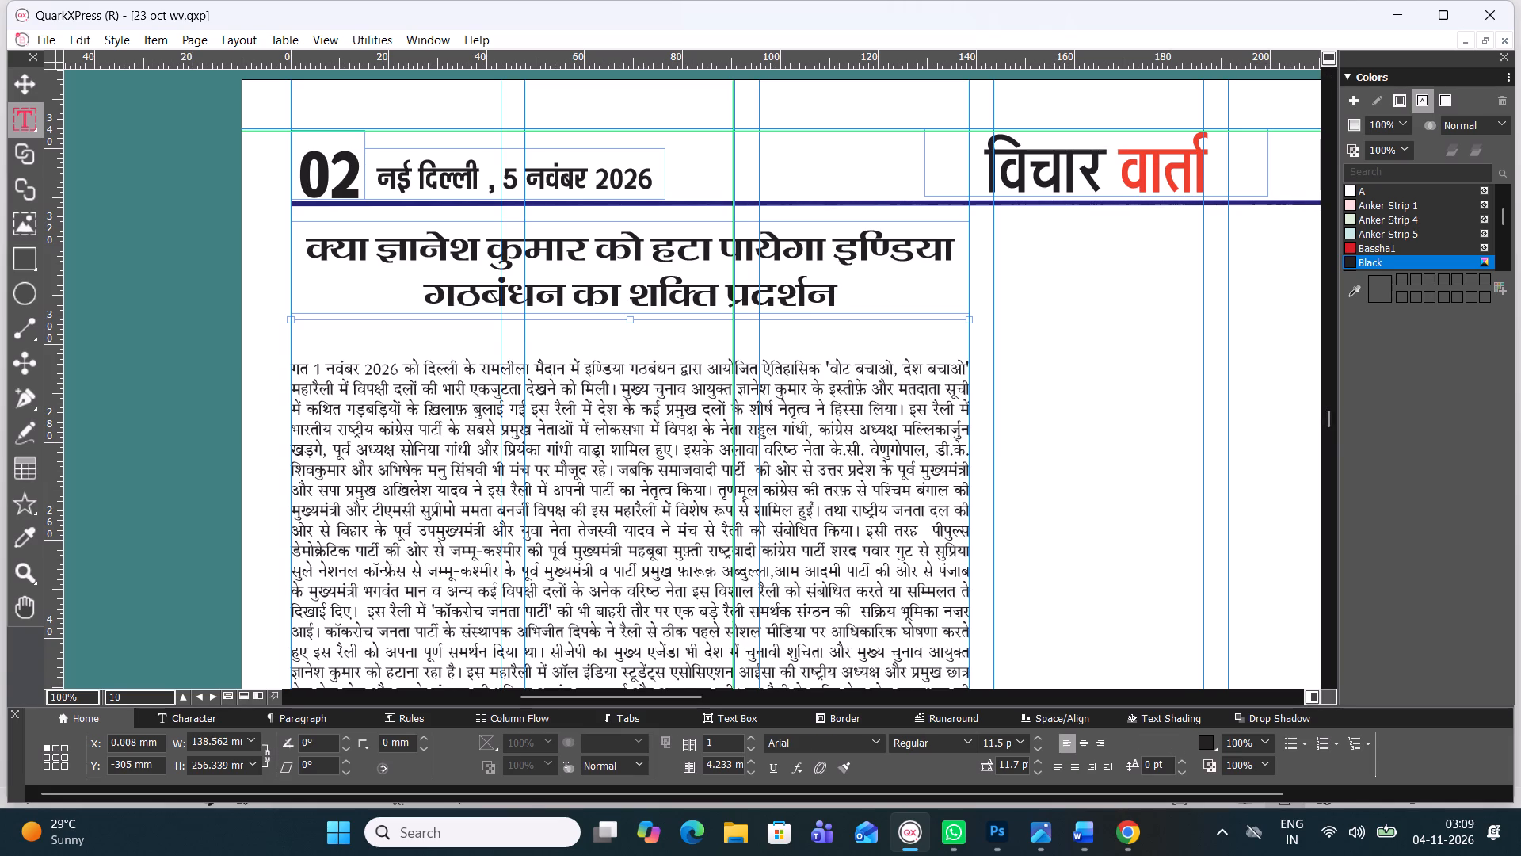
key(BackSpace)
key(BackSpace)
key(BackSpace)
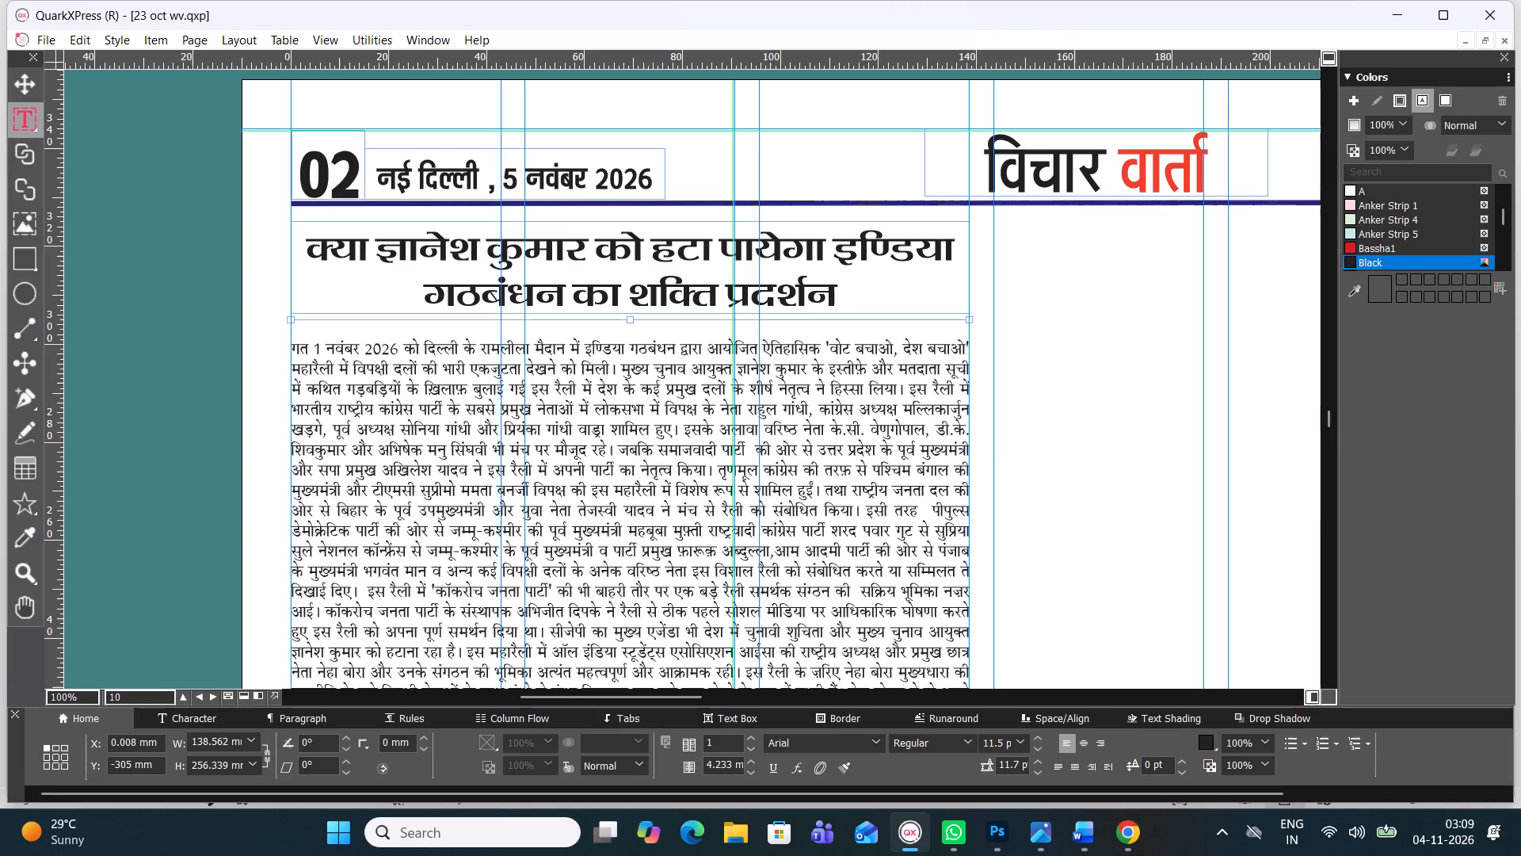
click(614, 330)
key(BackSpace)
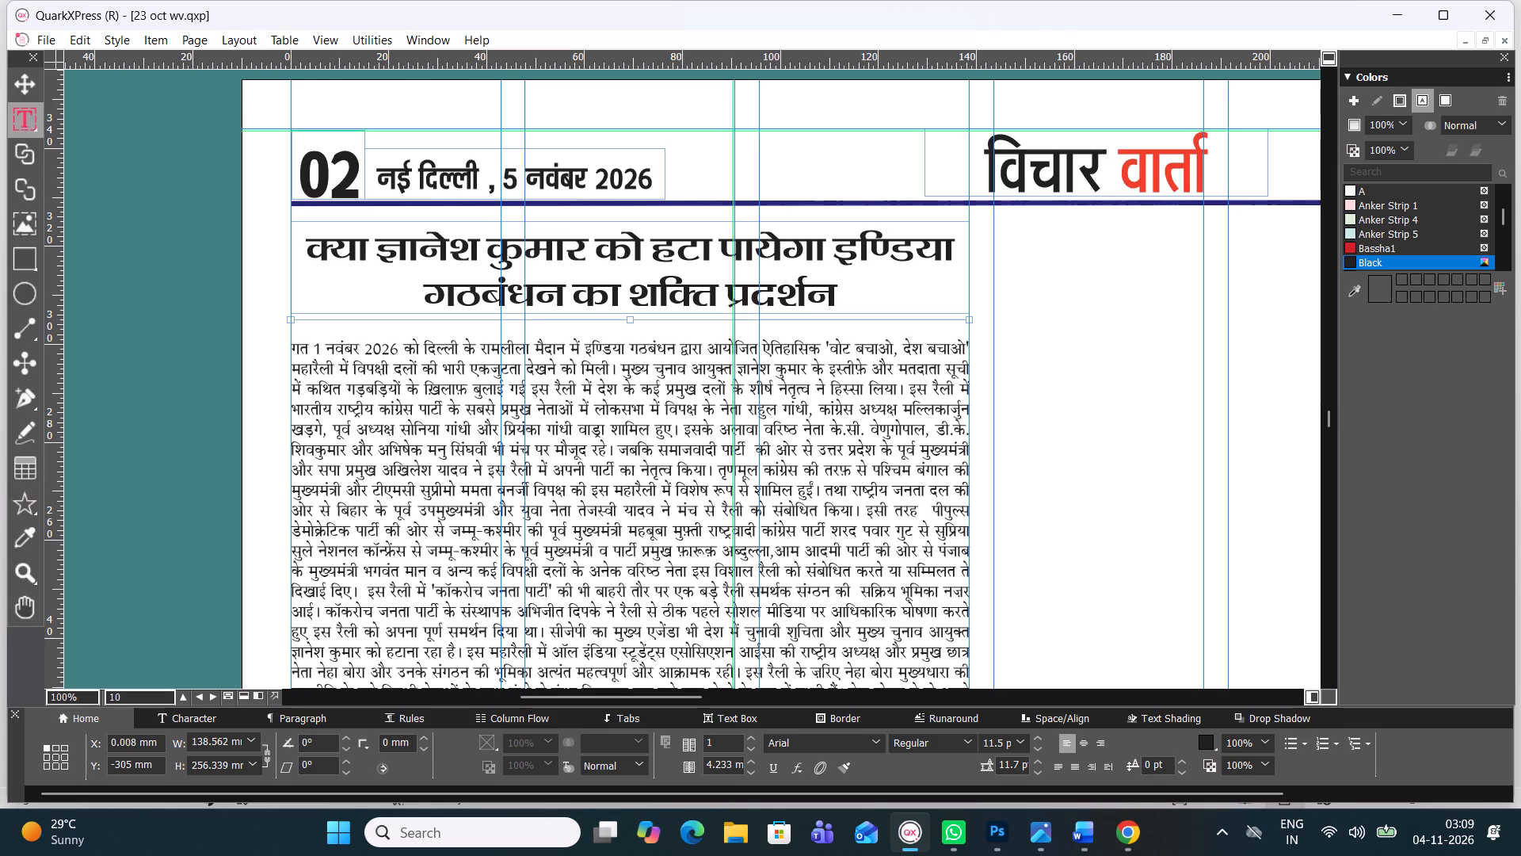
Join the paragraphs beginning "परन्तु सवाल", "निःसंदेह" and "तो क्या" onto the ones before them, separated by a space.
drag(1326, 422, 1327, 429)
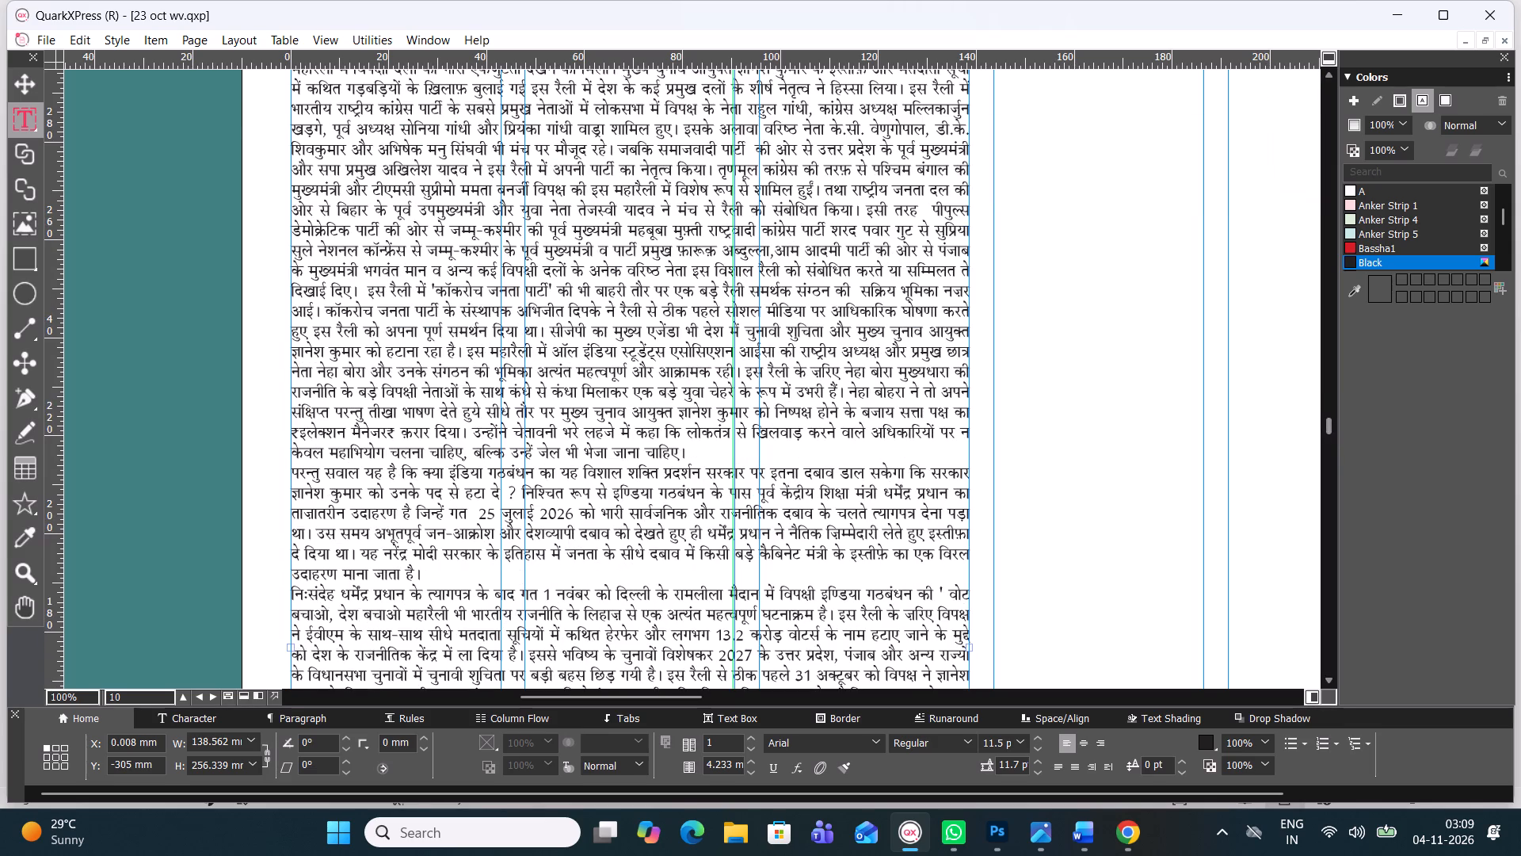
click(293, 465)
key(BackSpace)
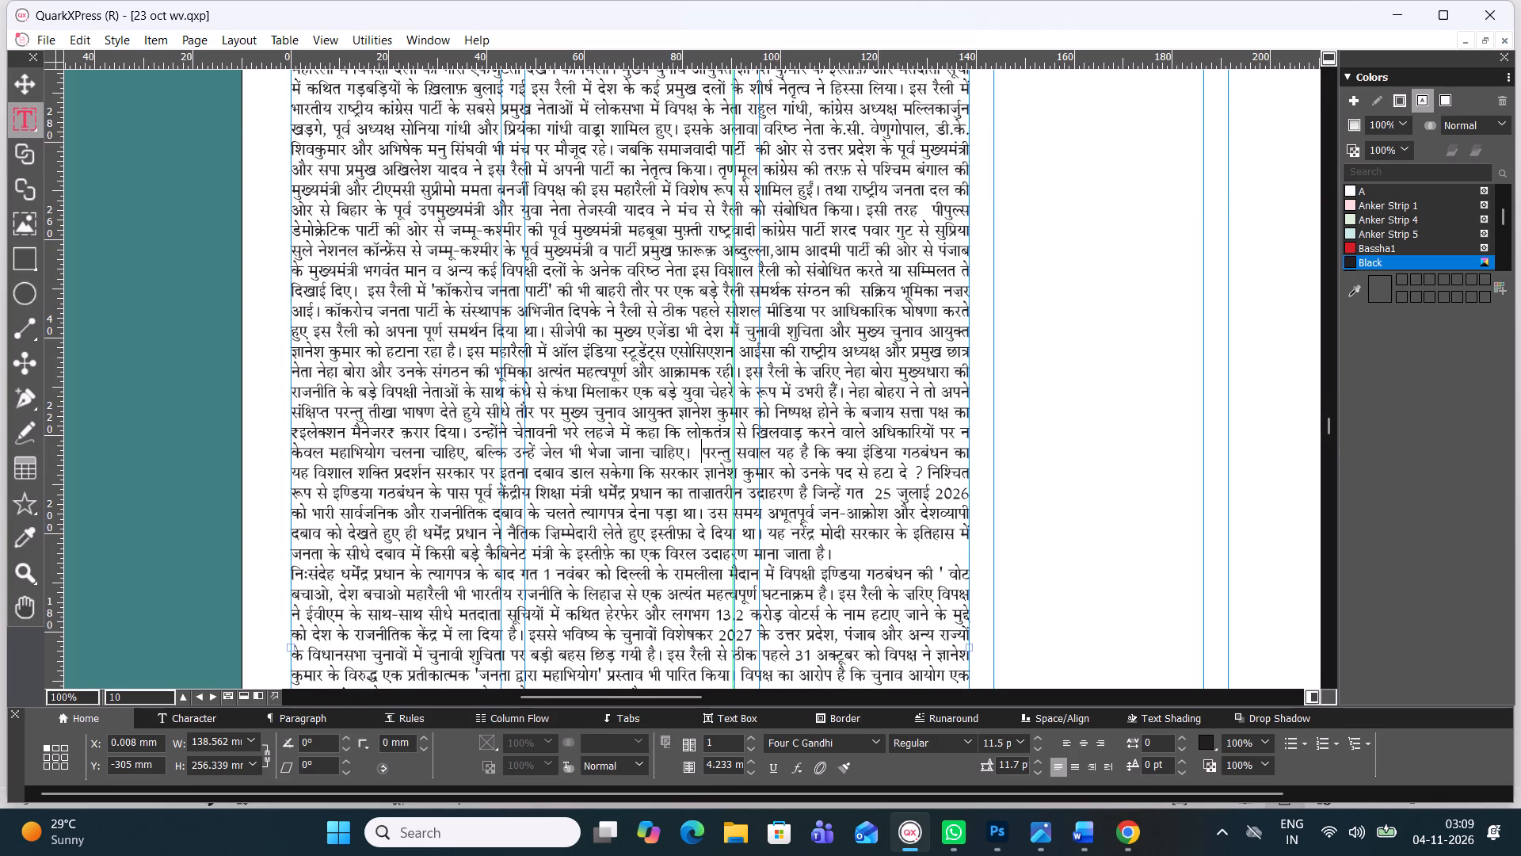
key(space)
click(1330, 426)
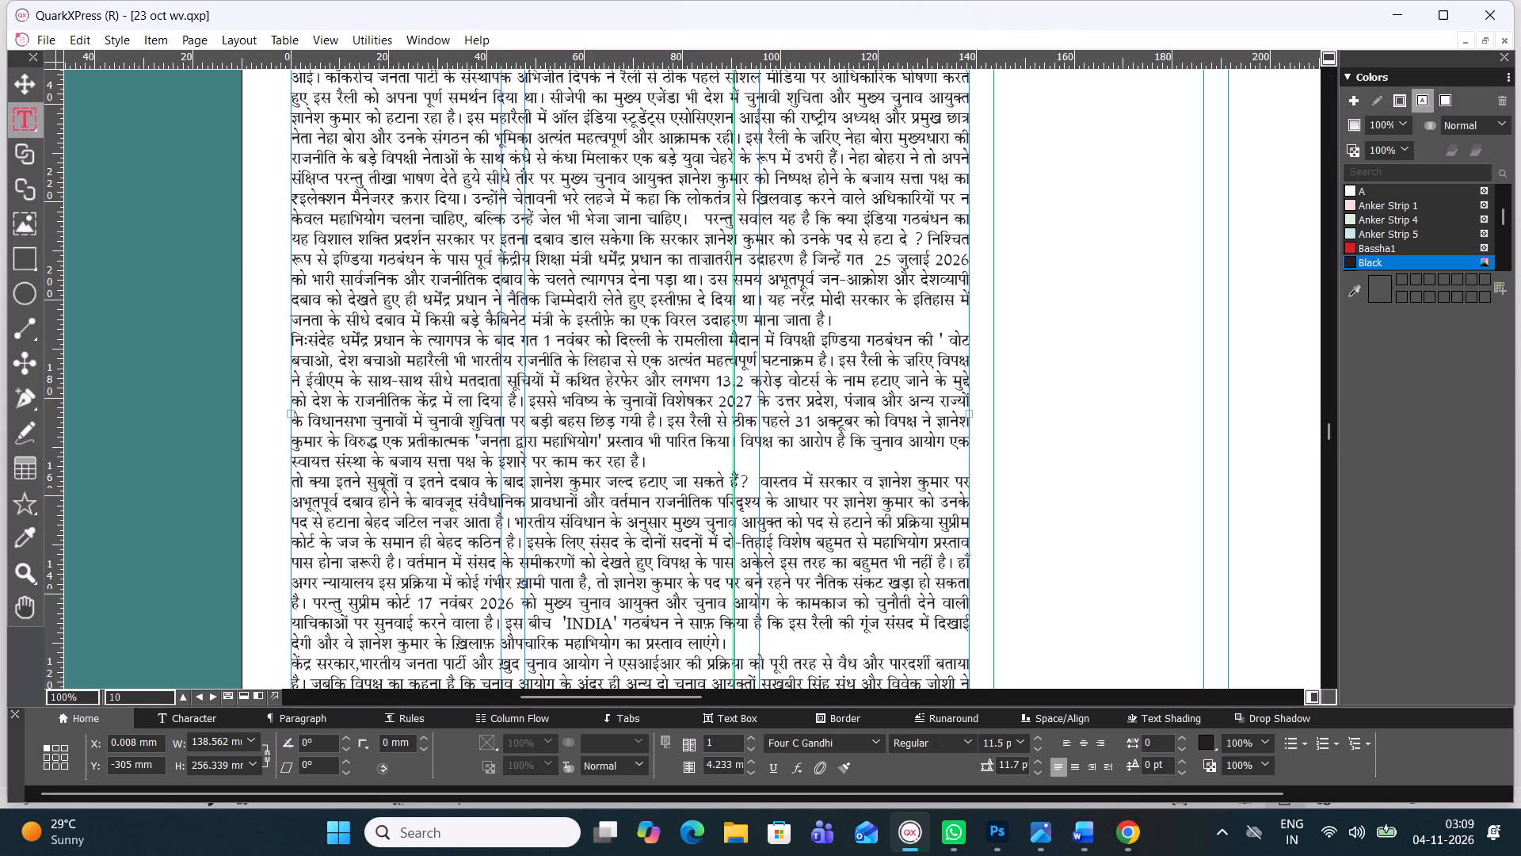
click(292, 338)
key(BackSpace)
key(space)
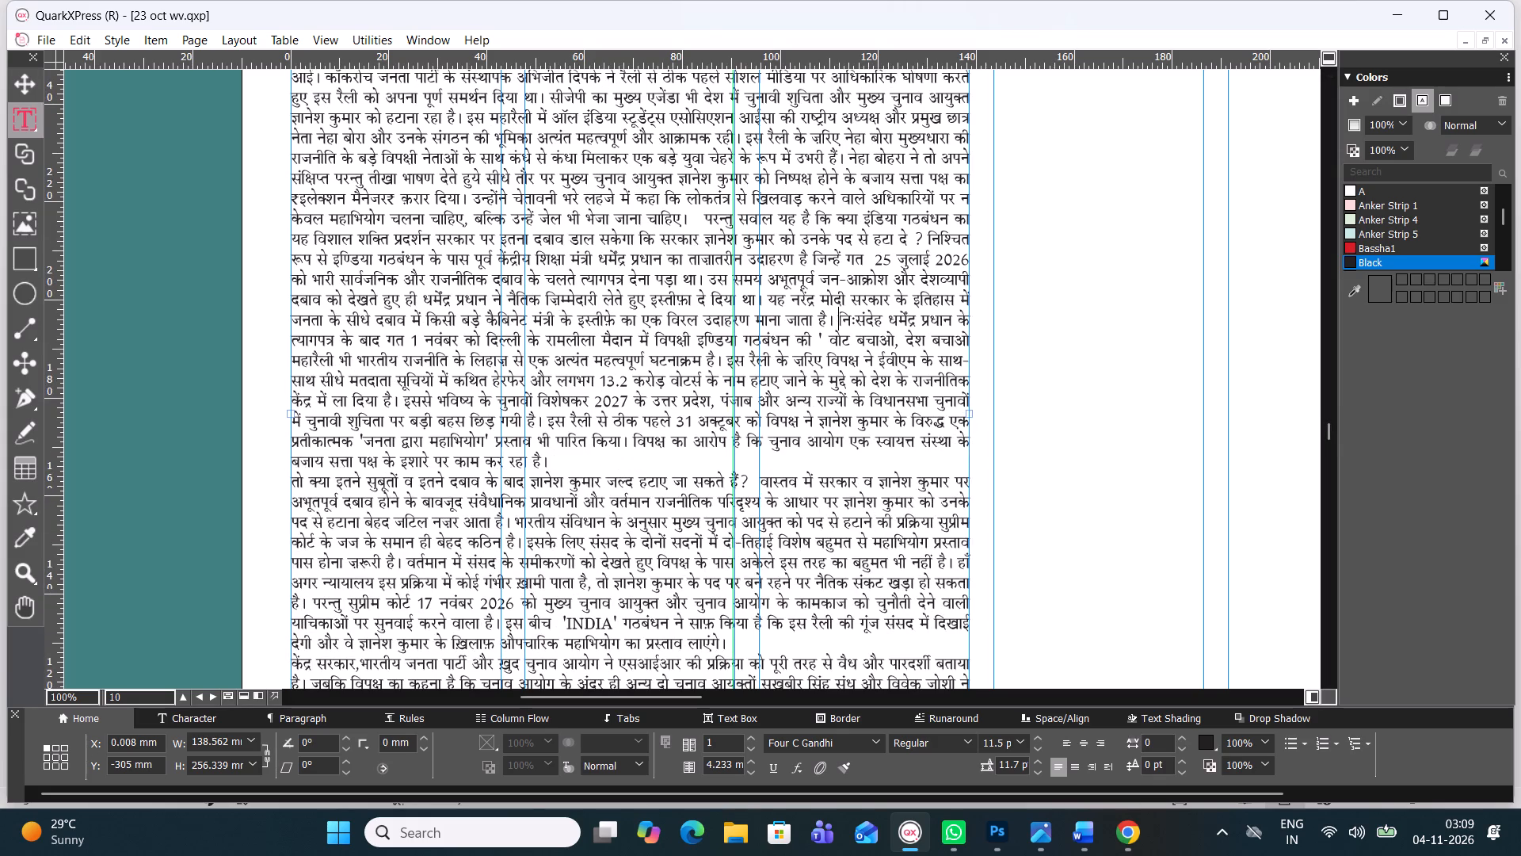
click(292, 478)
key(space)
key(BackSpace)
key(BackSpace)
key(space)
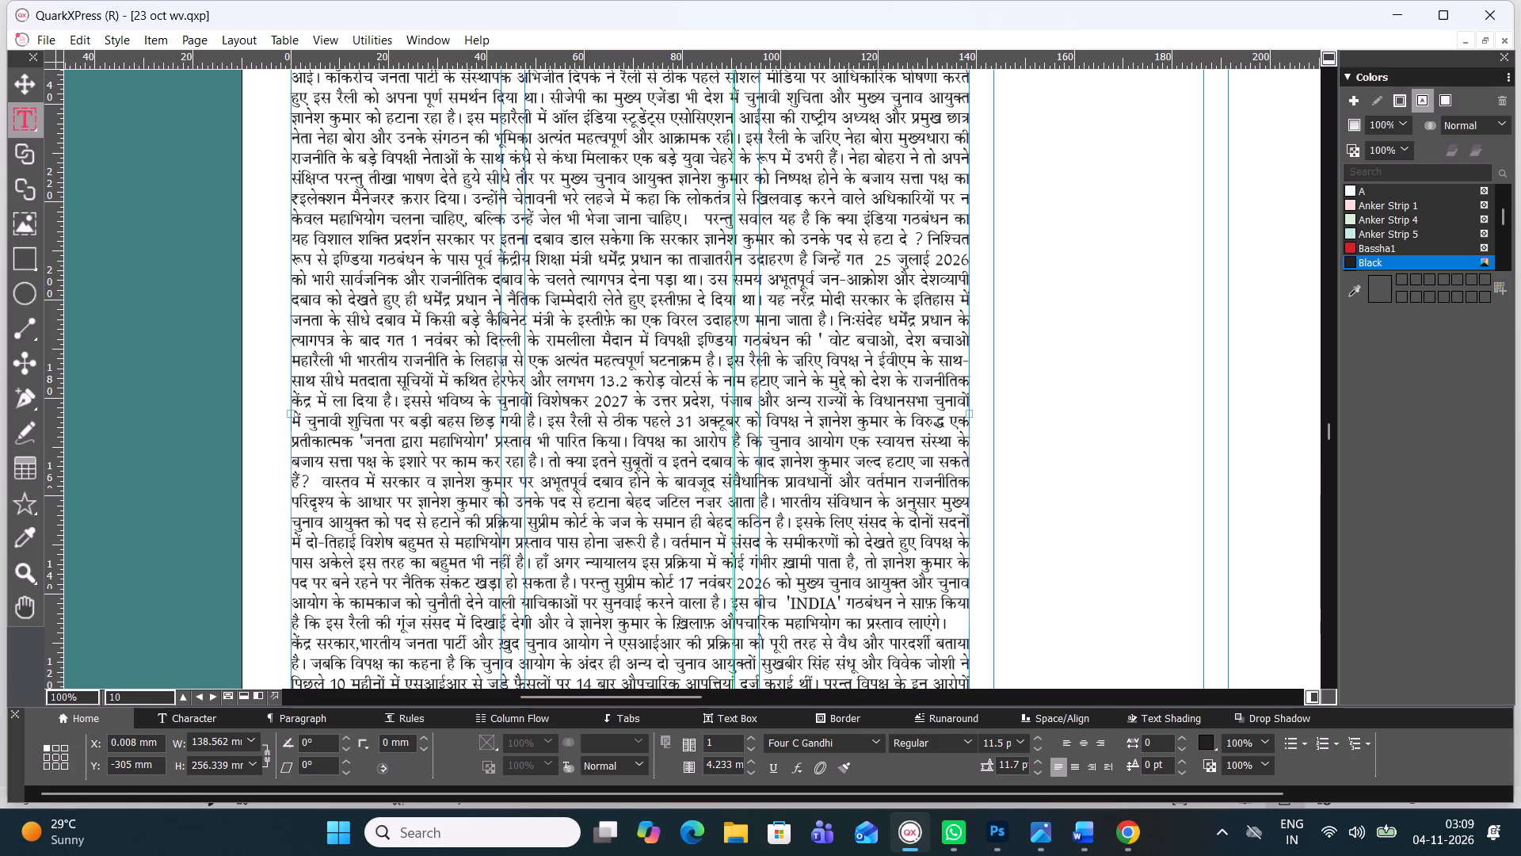
Shorten the body text box to about 225 mm high and divide it into three columns.
scroll(551, 460, down, 2)
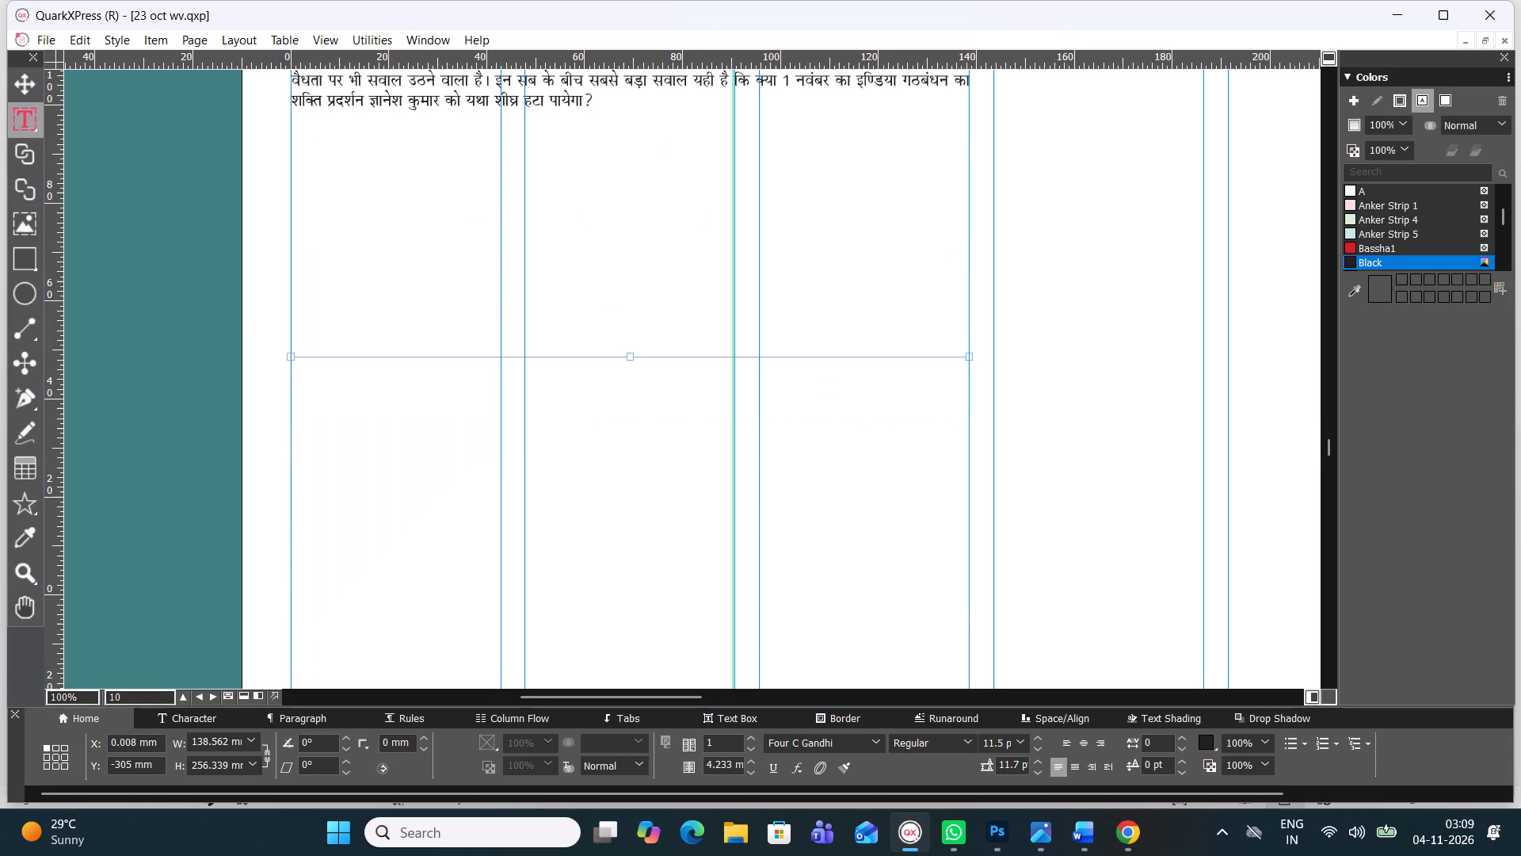
drag(629, 359, 637, 207)
click(749, 734)
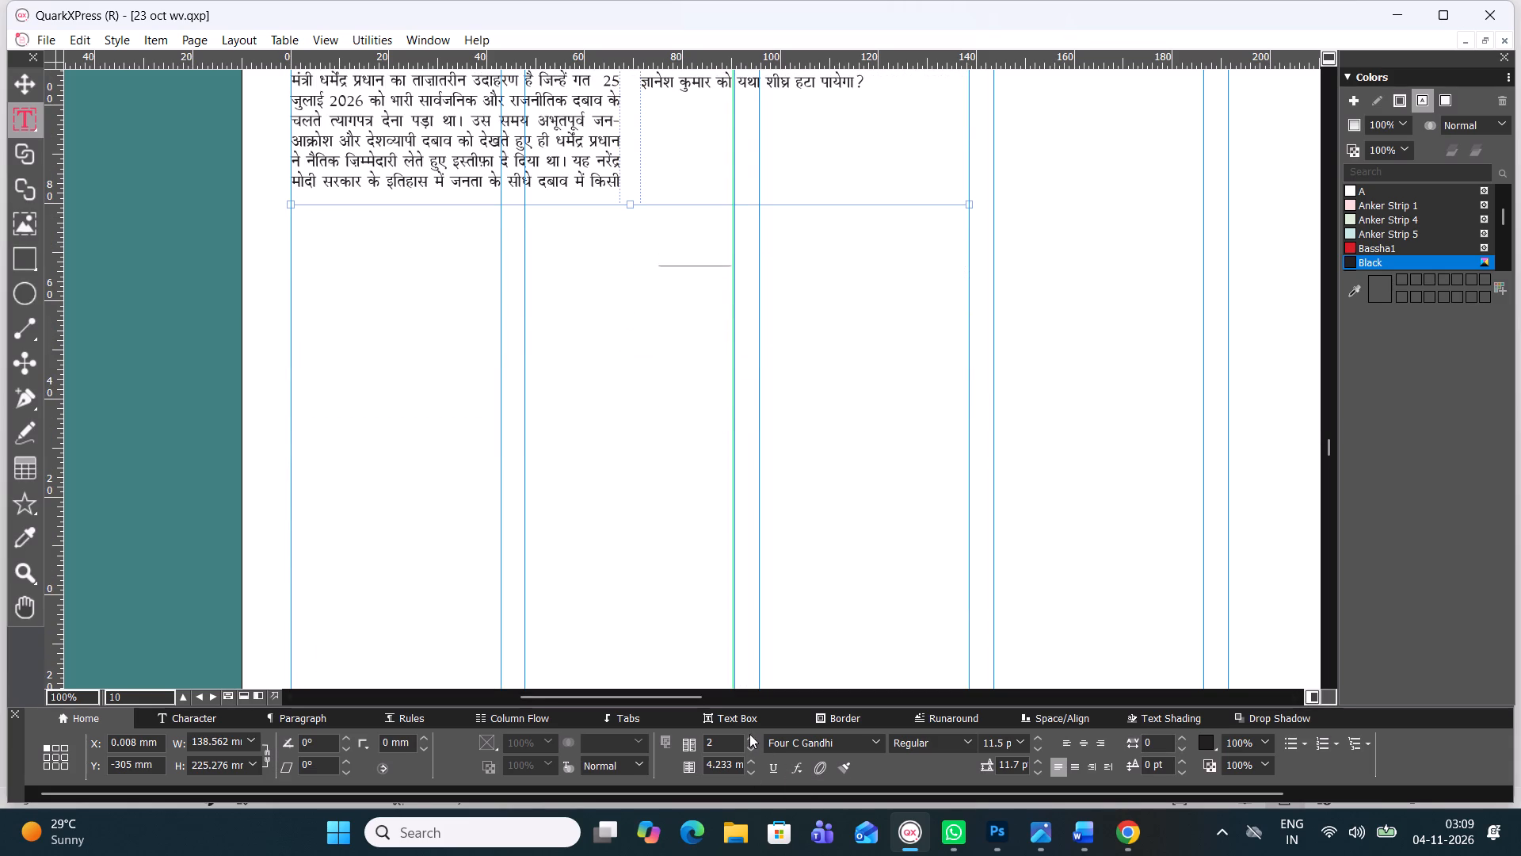
click(749, 734)
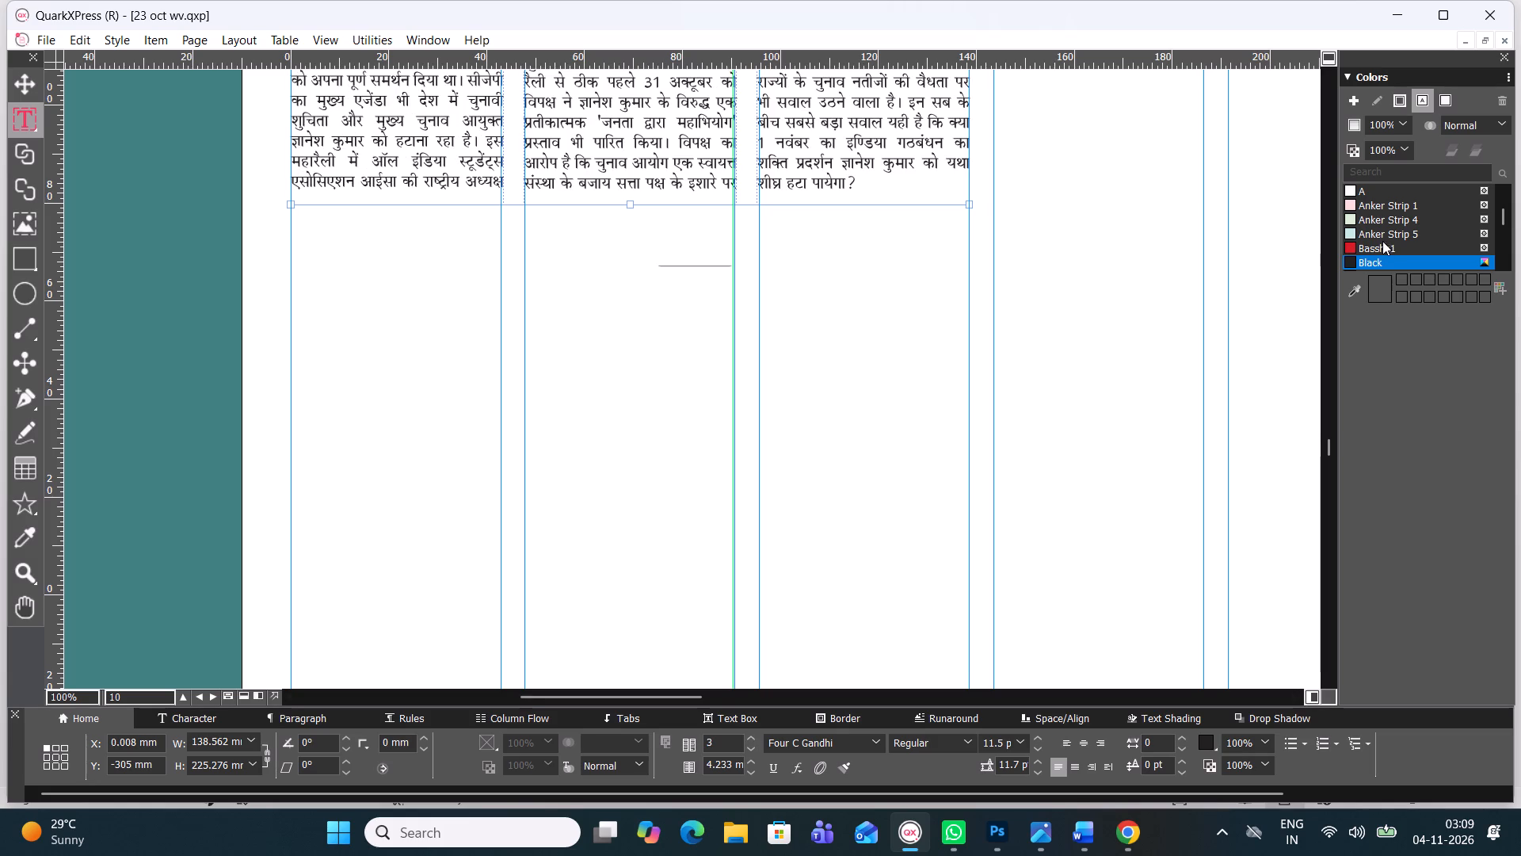
Draw a picture box about 42.9 × 41.7 mm at the top of the article's third column, below the headline.
drag(1329, 442, 1332, 412)
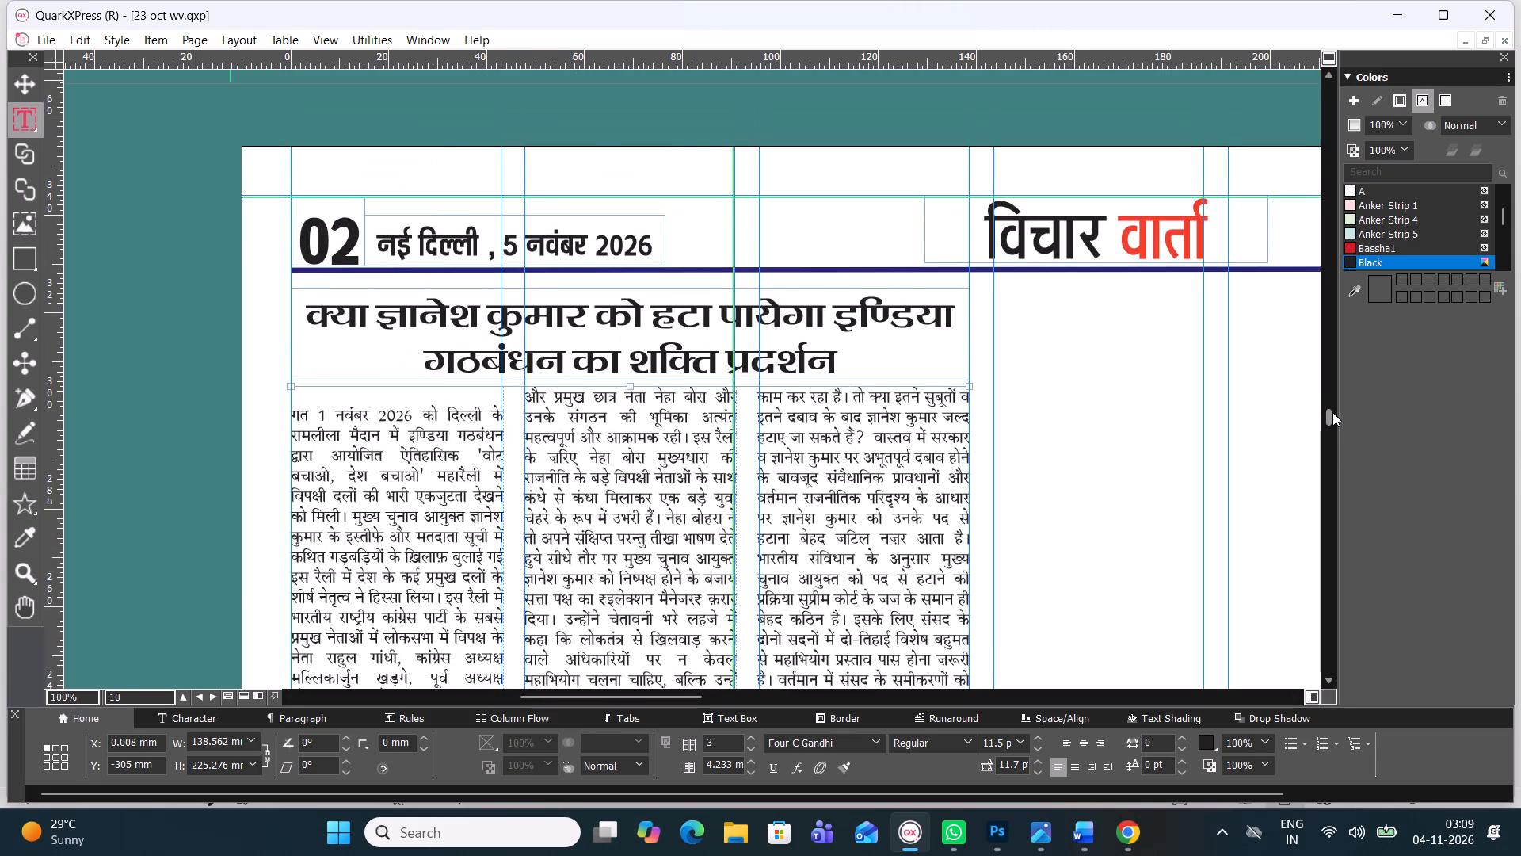
drag(1332, 412, 1332, 399)
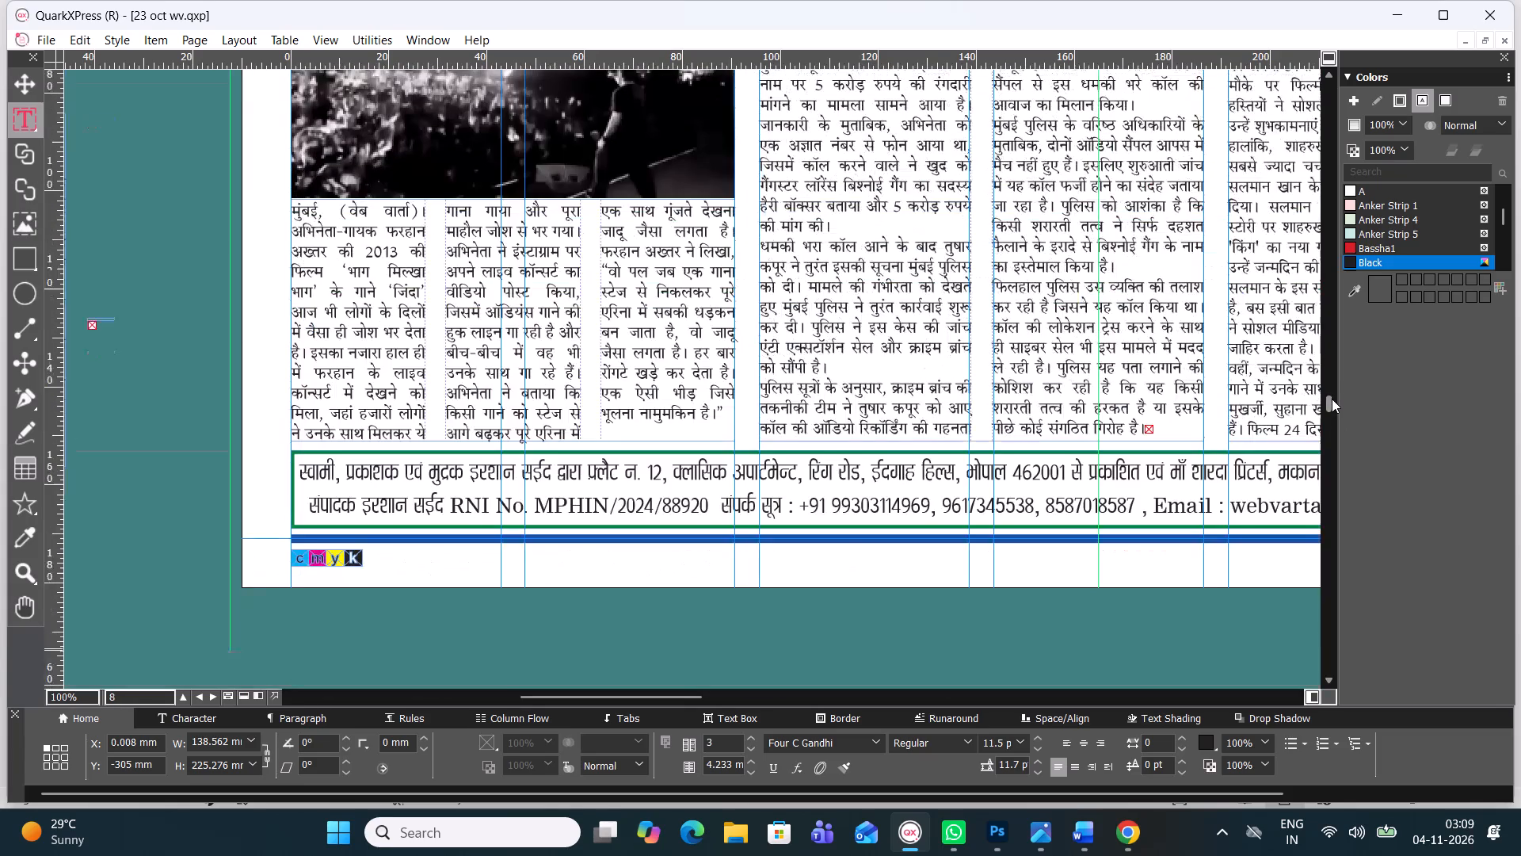
drag(1332, 399, 1334, 423)
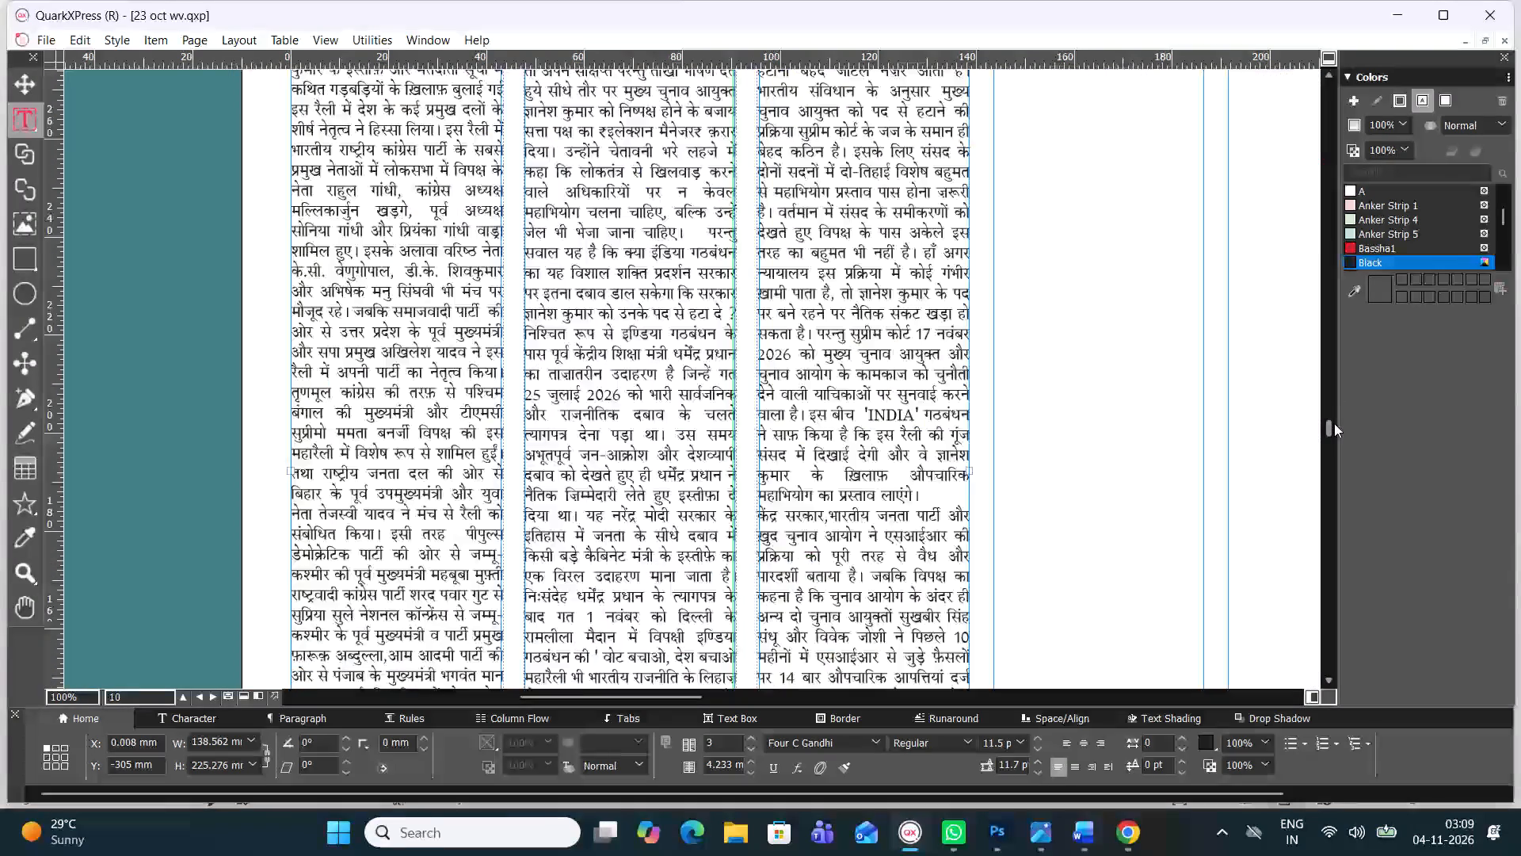
drag(1334, 423, 1334, 416)
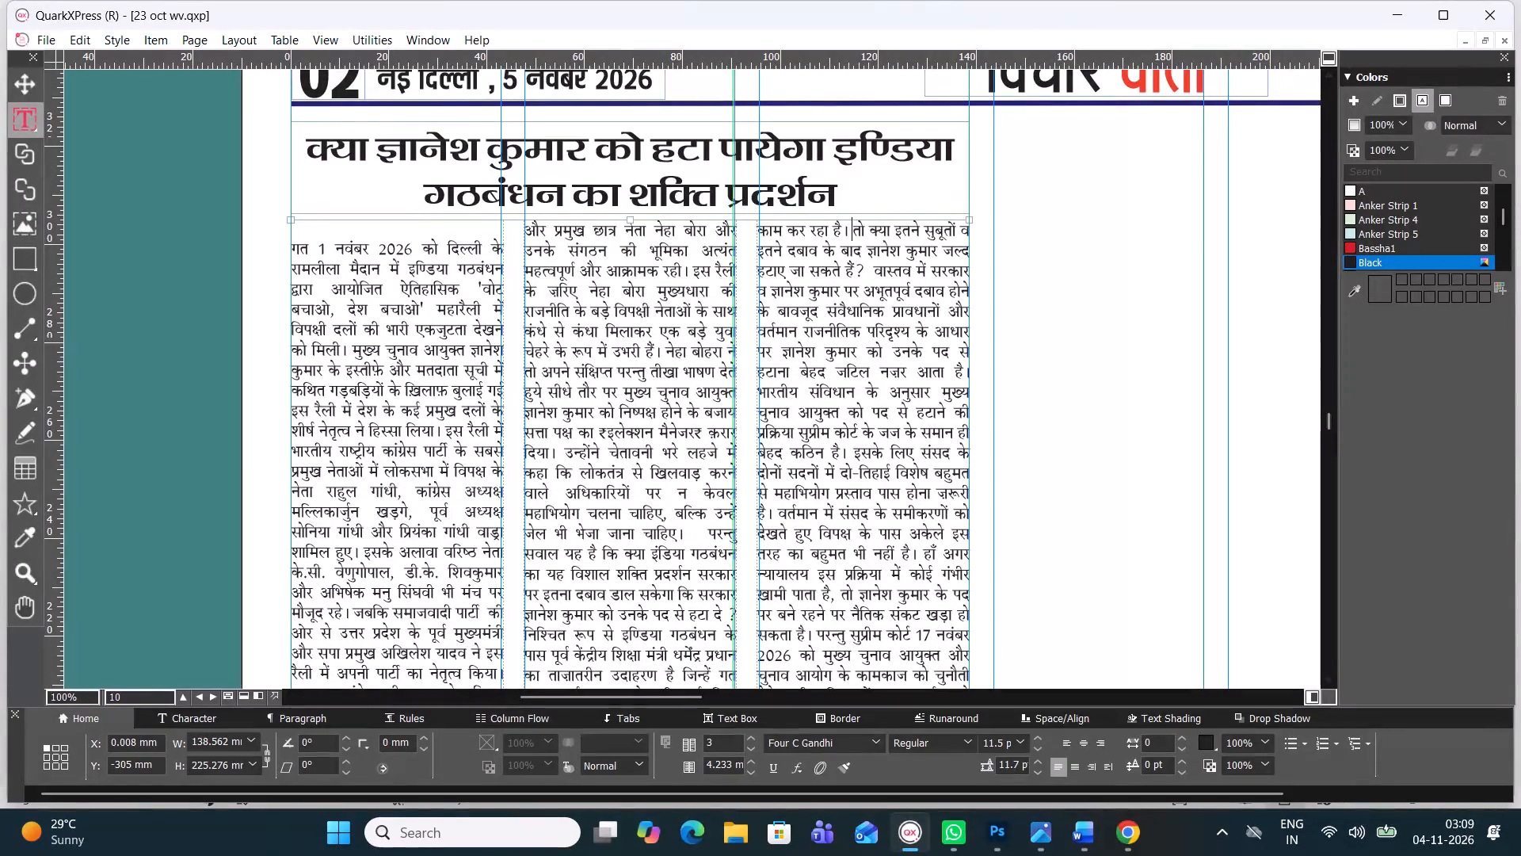
click(39, 89)
click(24, 231)
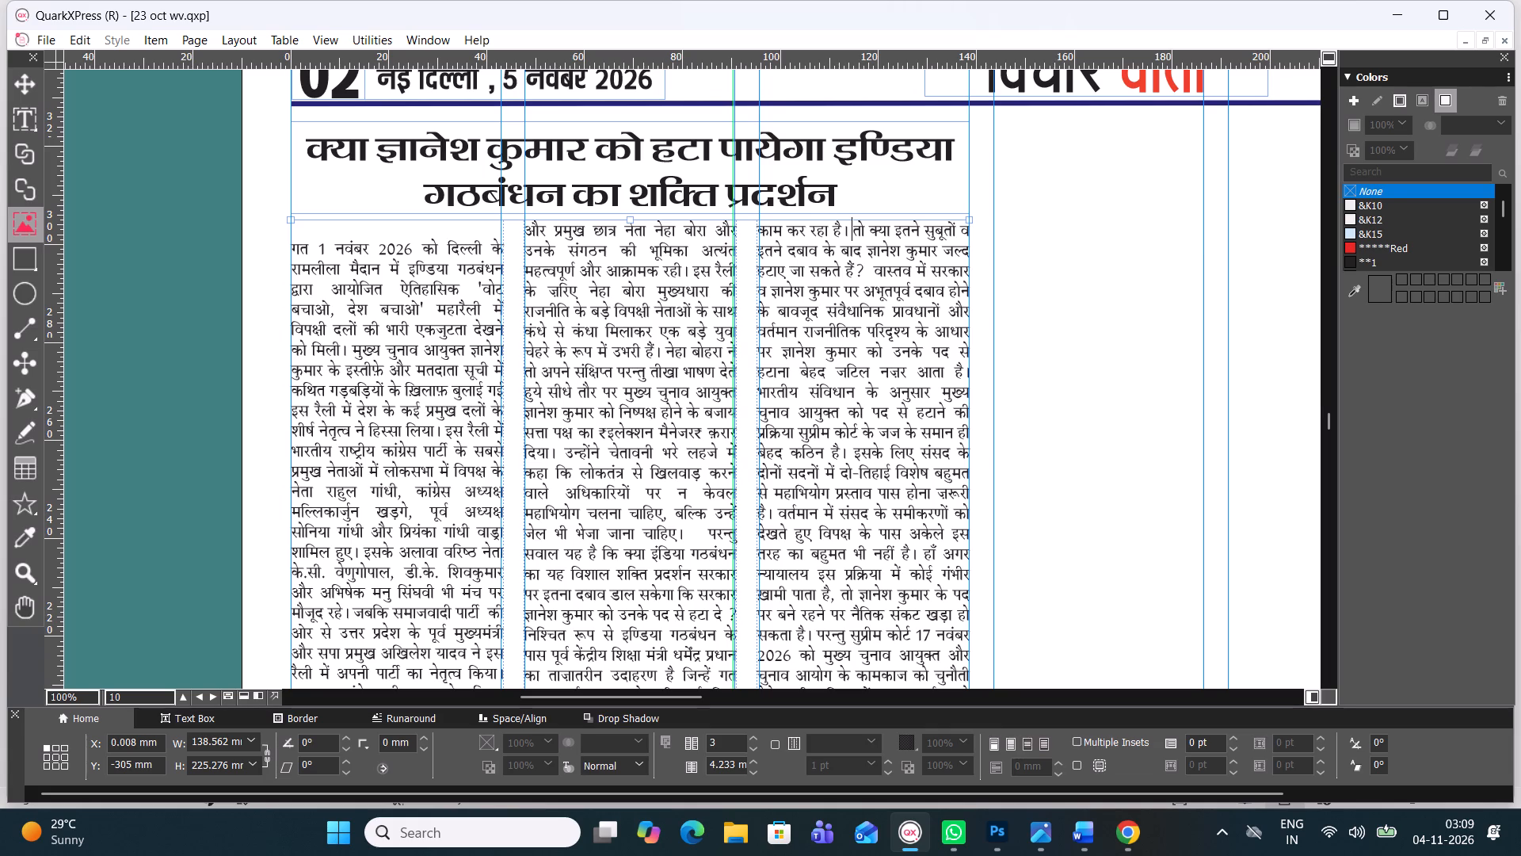
drag(759, 222, 908, 359)
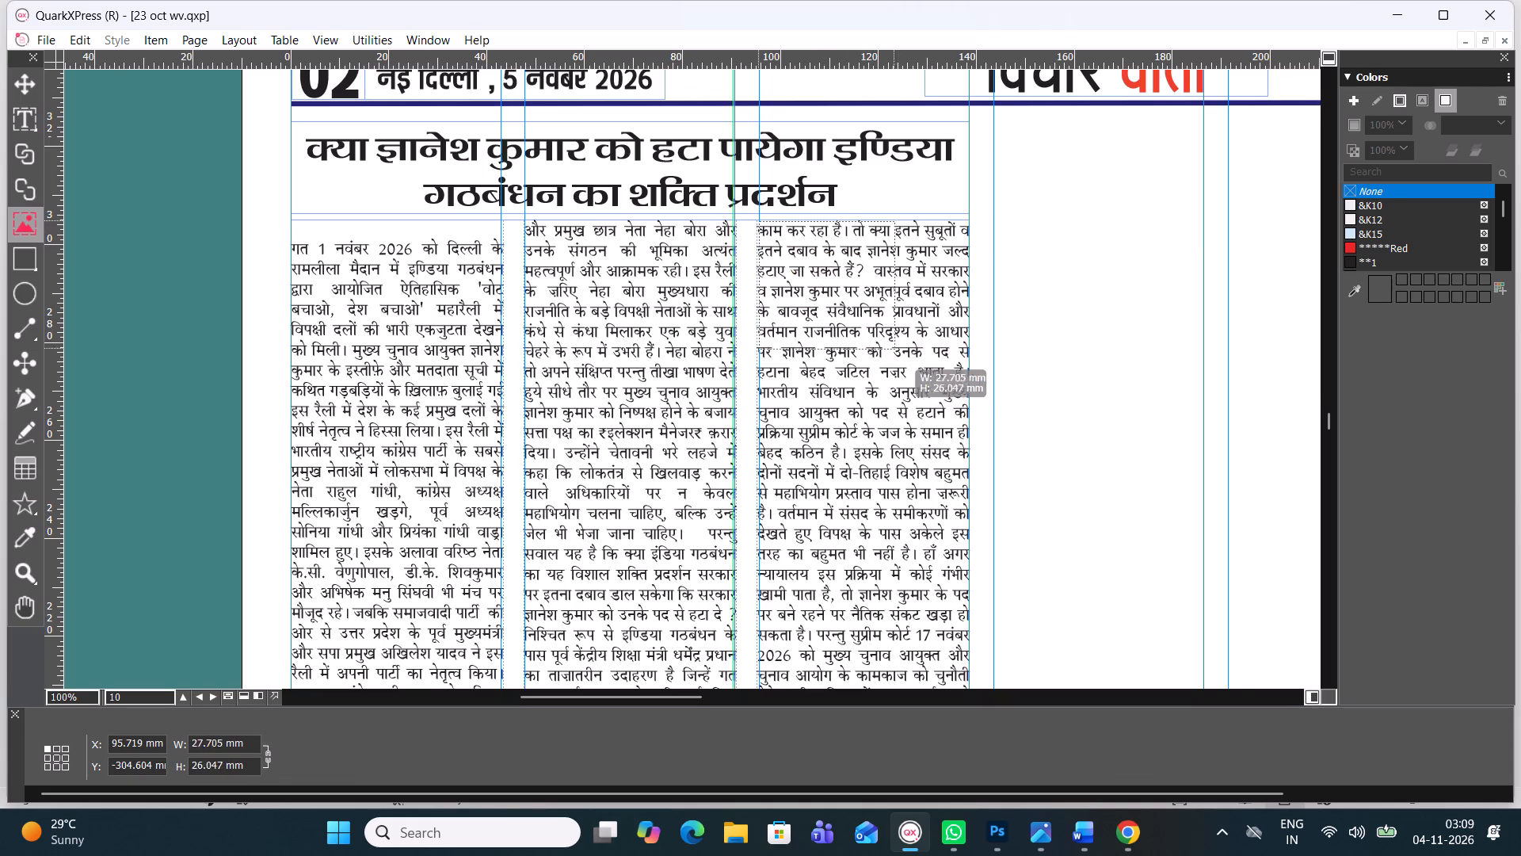
drag(908, 359, 970, 426)
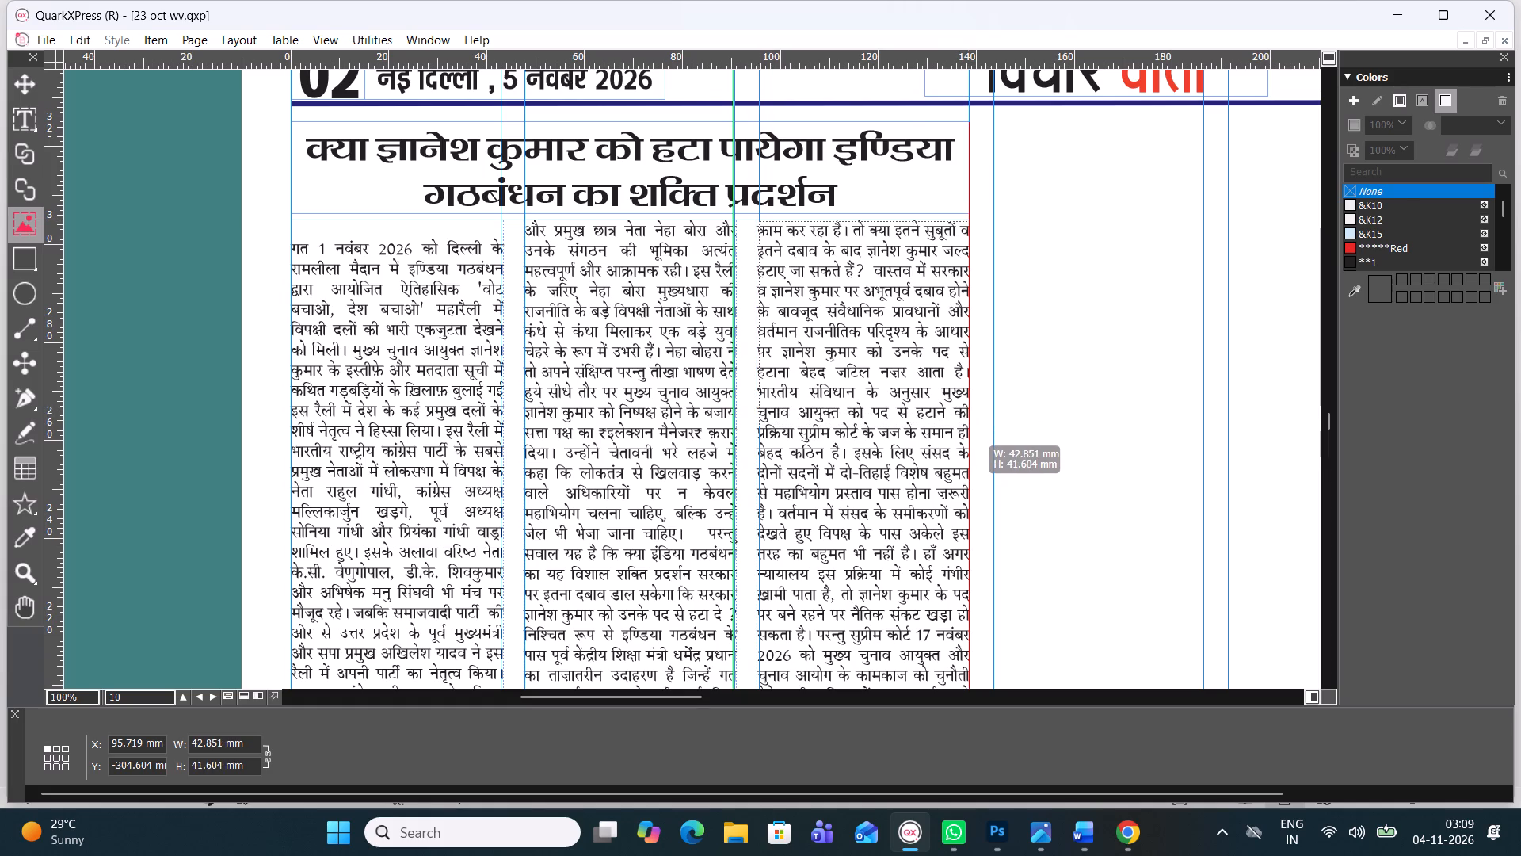
drag(970, 426, 973, 426)
Extend the body text box downward to about 241 mm high so the overflowing article text fits.
scroll(876, 421, down, 1)
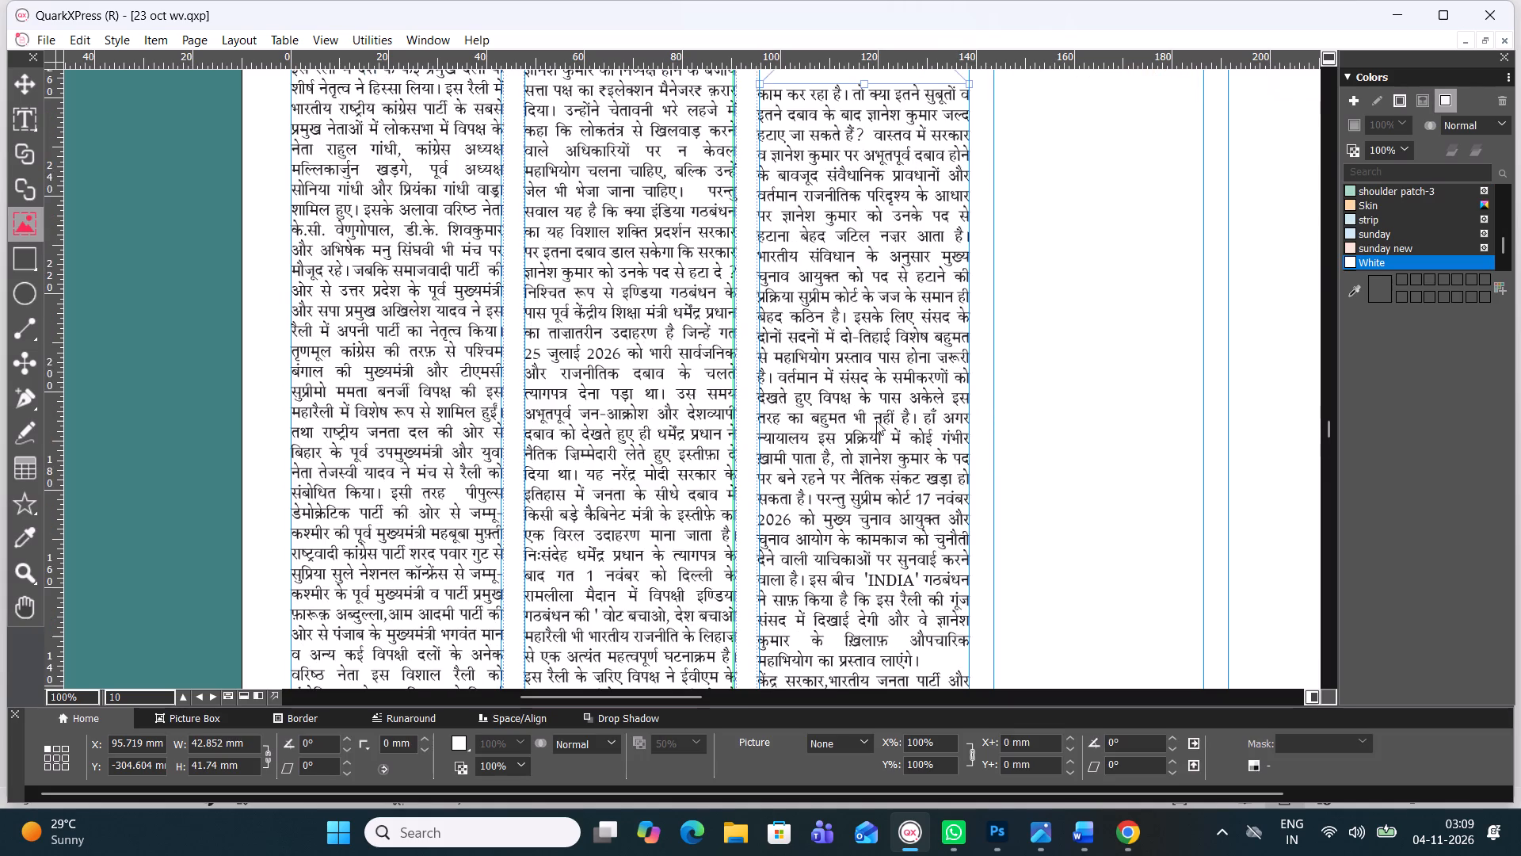
scroll(876, 421, down, 2)
scroll(876, 421, up, 2)
scroll(737, 363, up, 1)
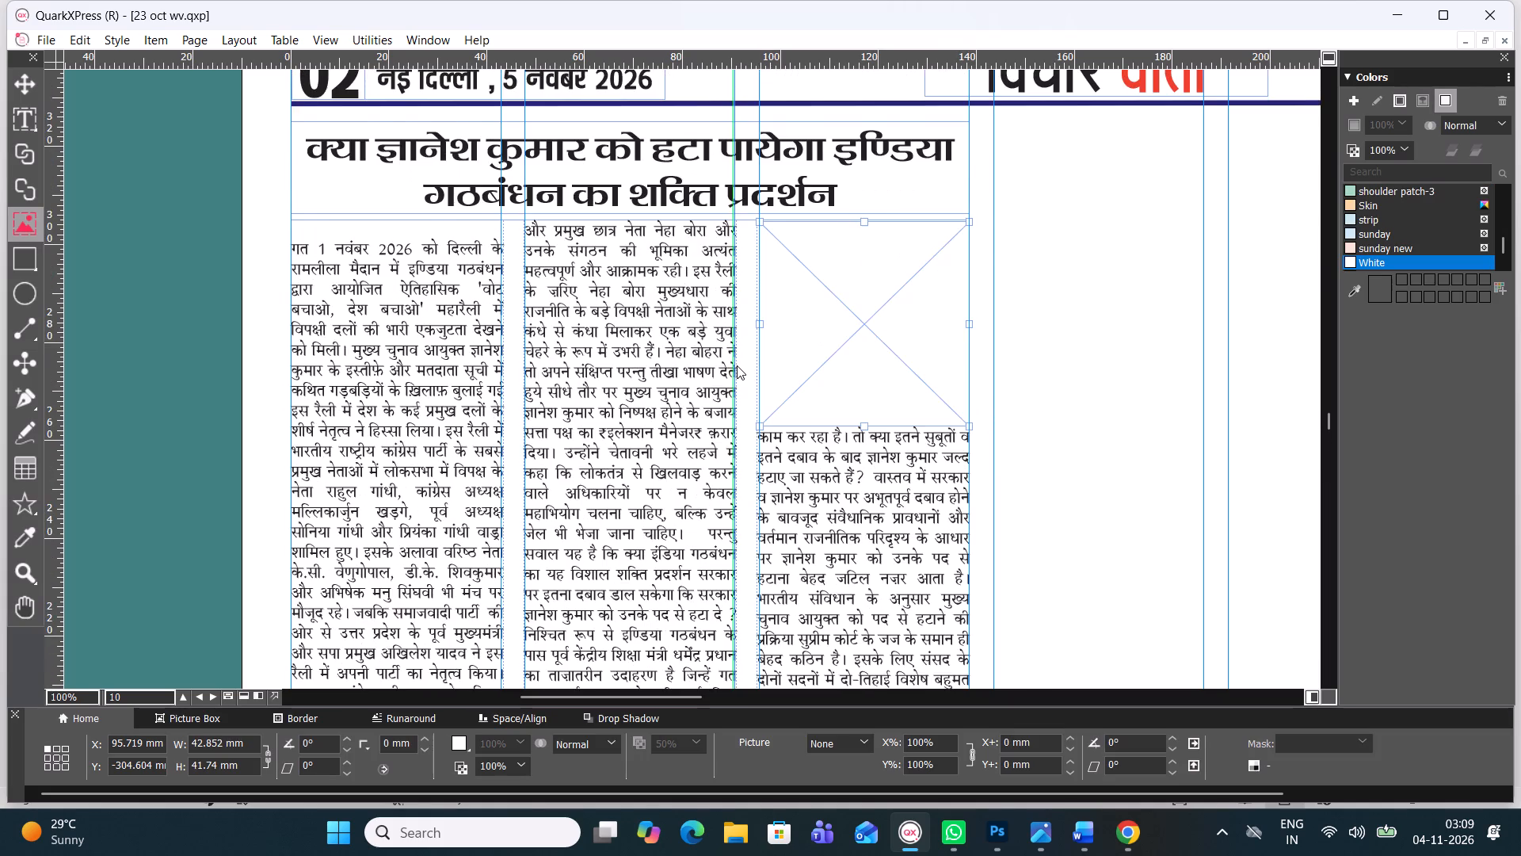
scroll(737, 366, down, 3)
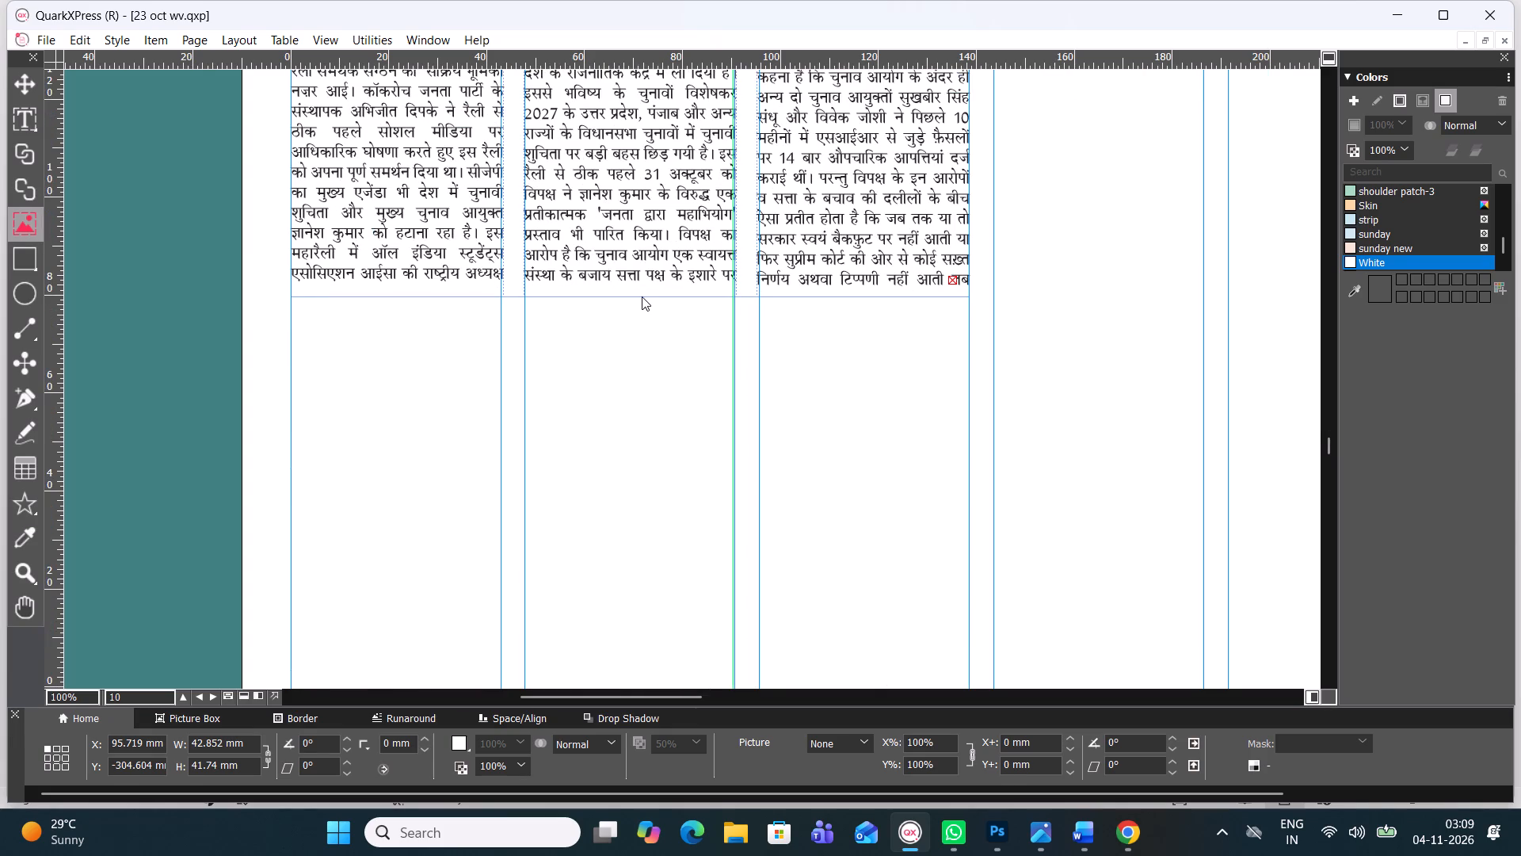
click(642, 296)
drag(630, 300, 626, 323)
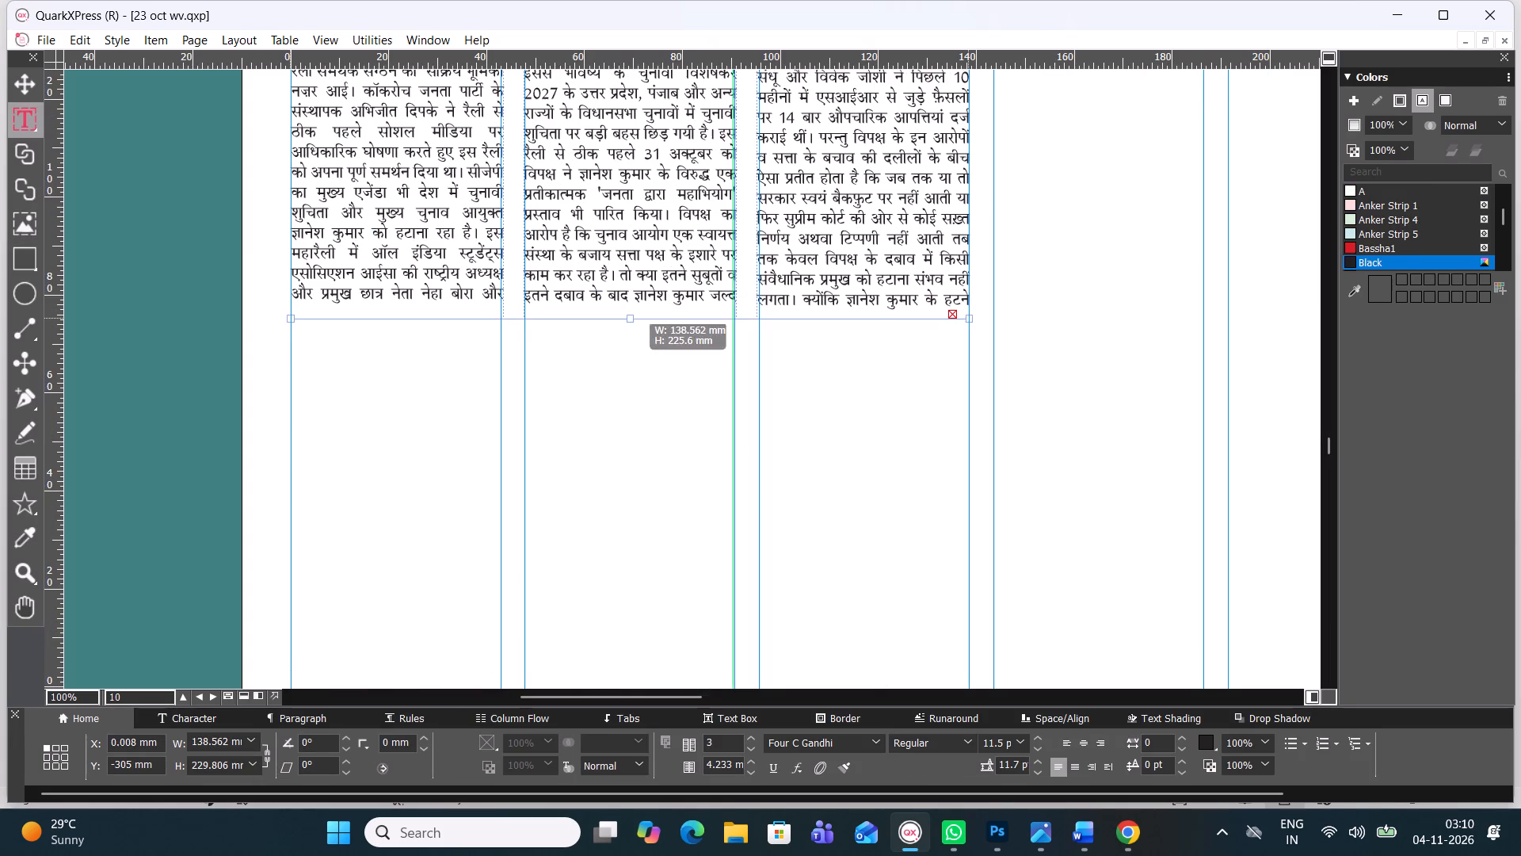
drag(626, 323, 621, 379)
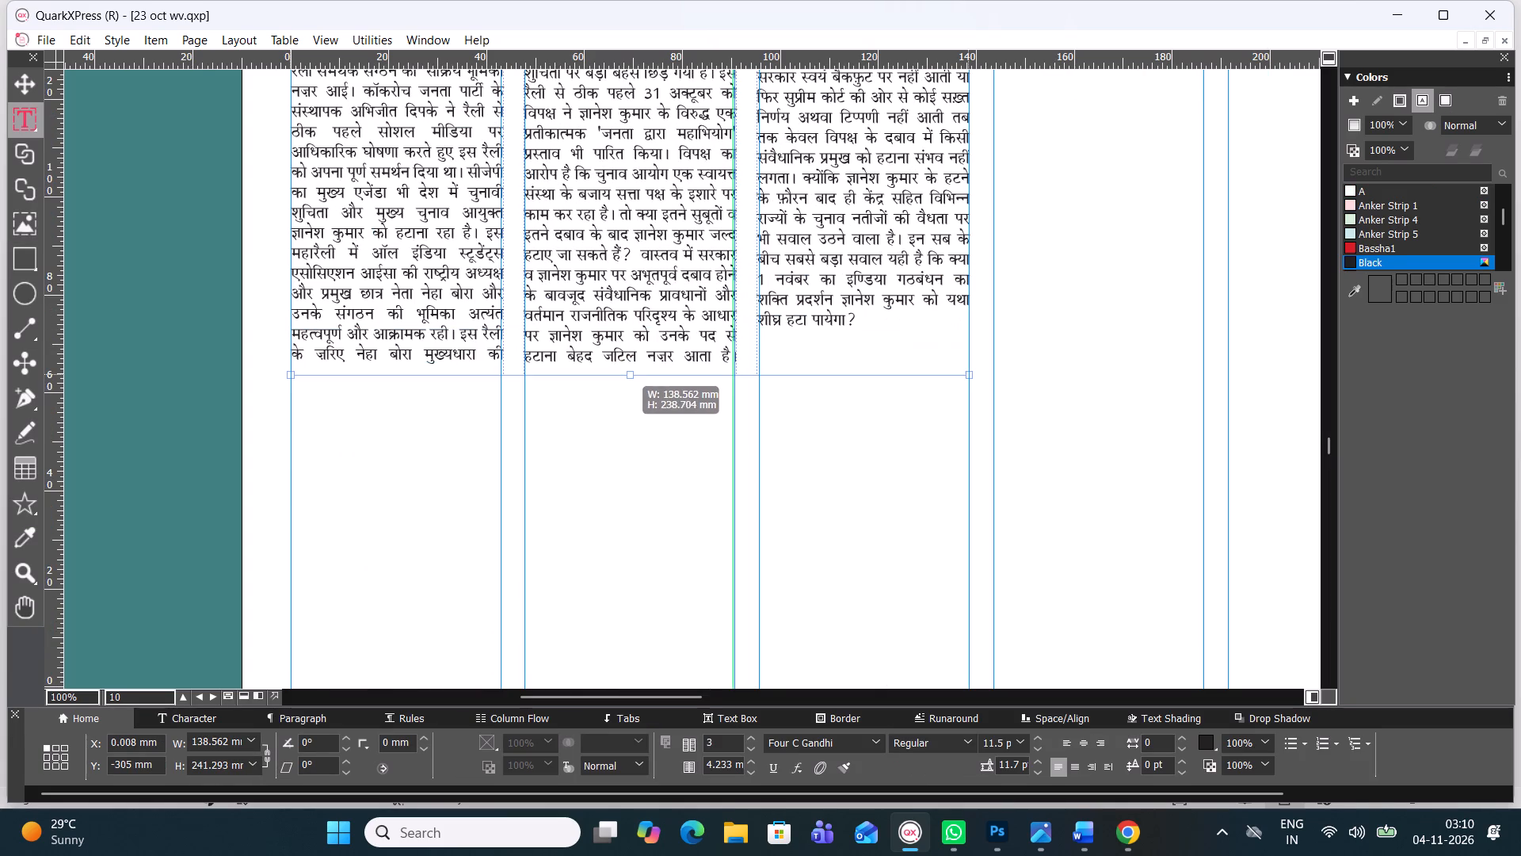
Shorten the lead article's body text box slightly to about 239 mm high.
drag(621, 379, 623, 366)
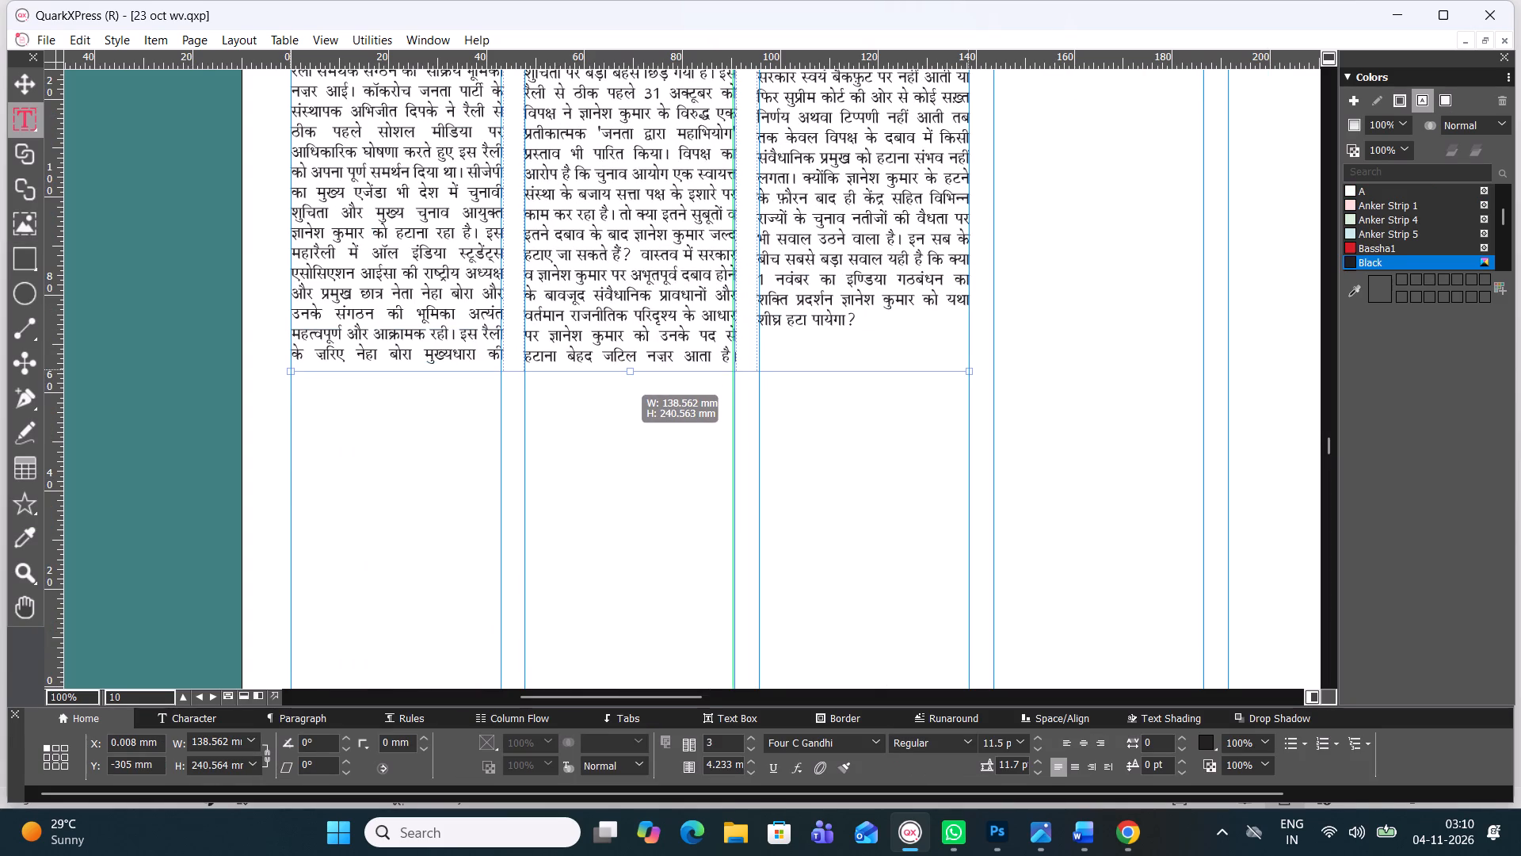
drag(623, 366, 623, 365)
click(616, 424)
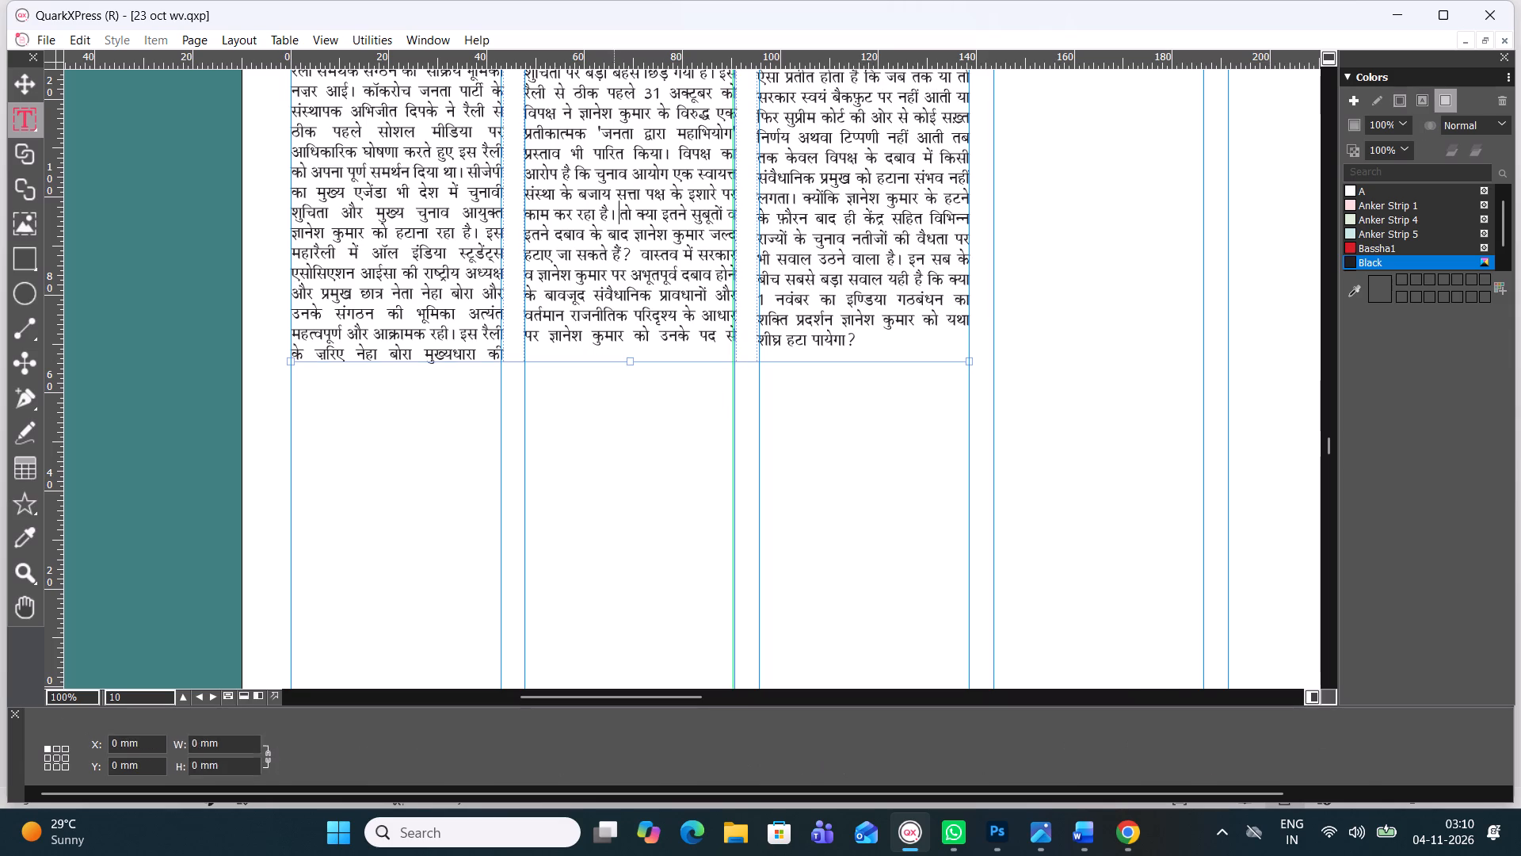
Search Google Images for the lead article's headline text and copy The Hindu's photo of Gyanesh Kumar behind his nameplate.
drag(1327, 438, 1328, 424)
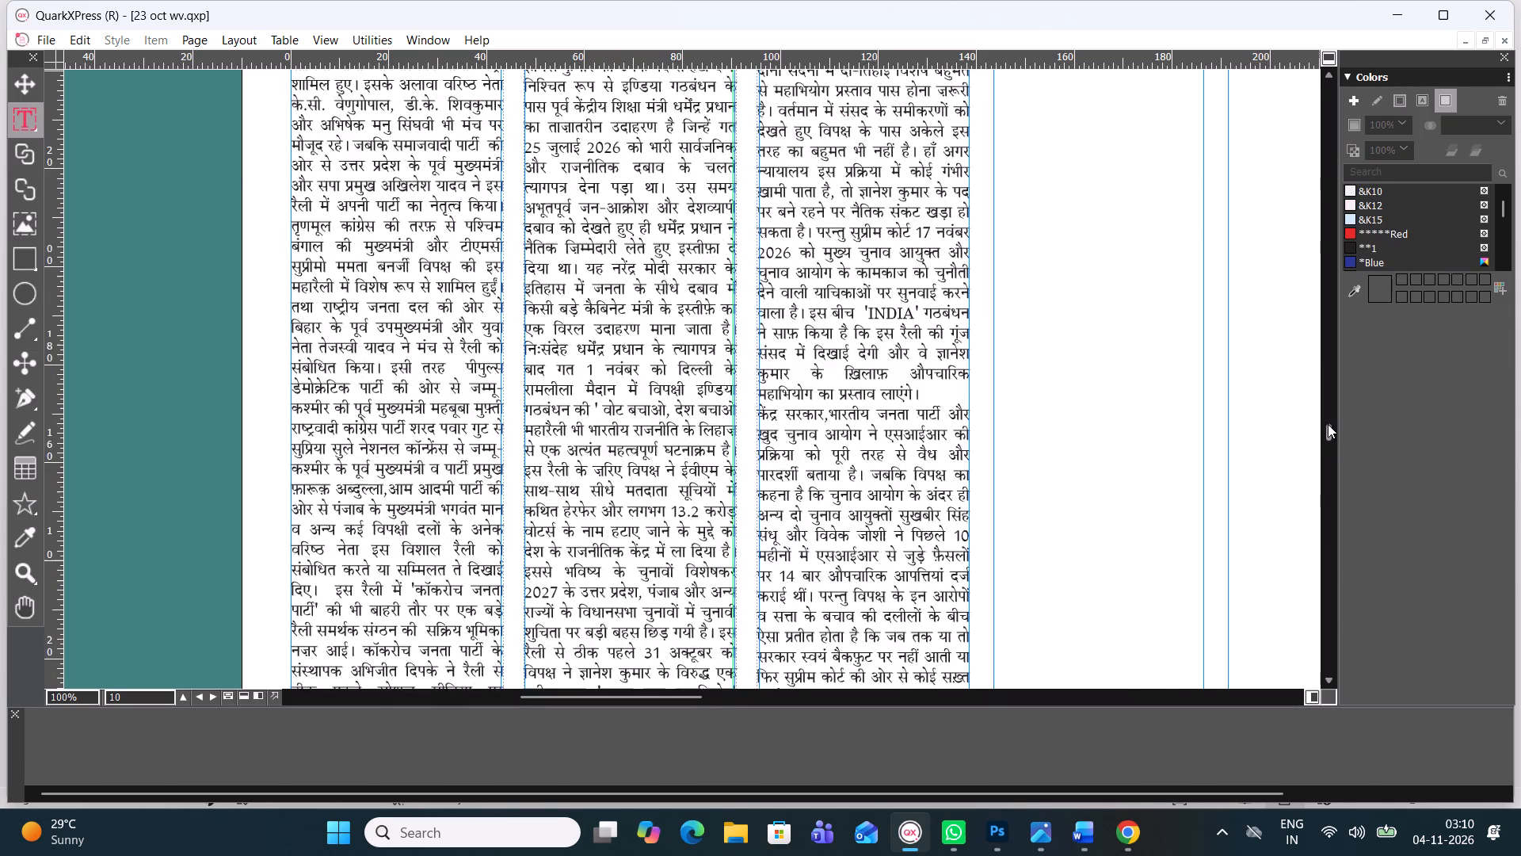
drag(1328, 424, 1328, 408)
click(848, 524)
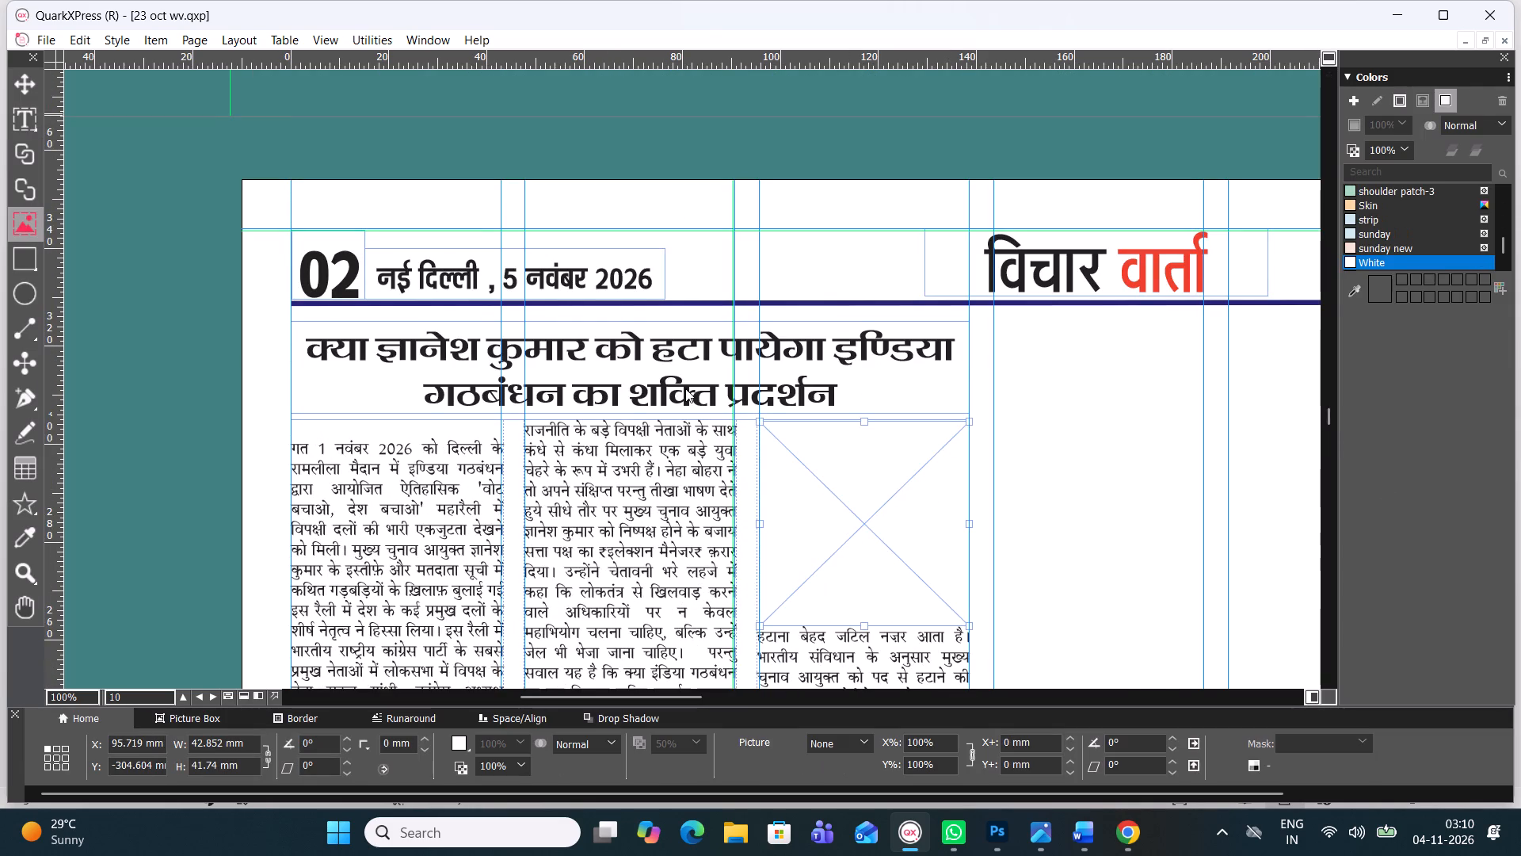
click(685, 388)
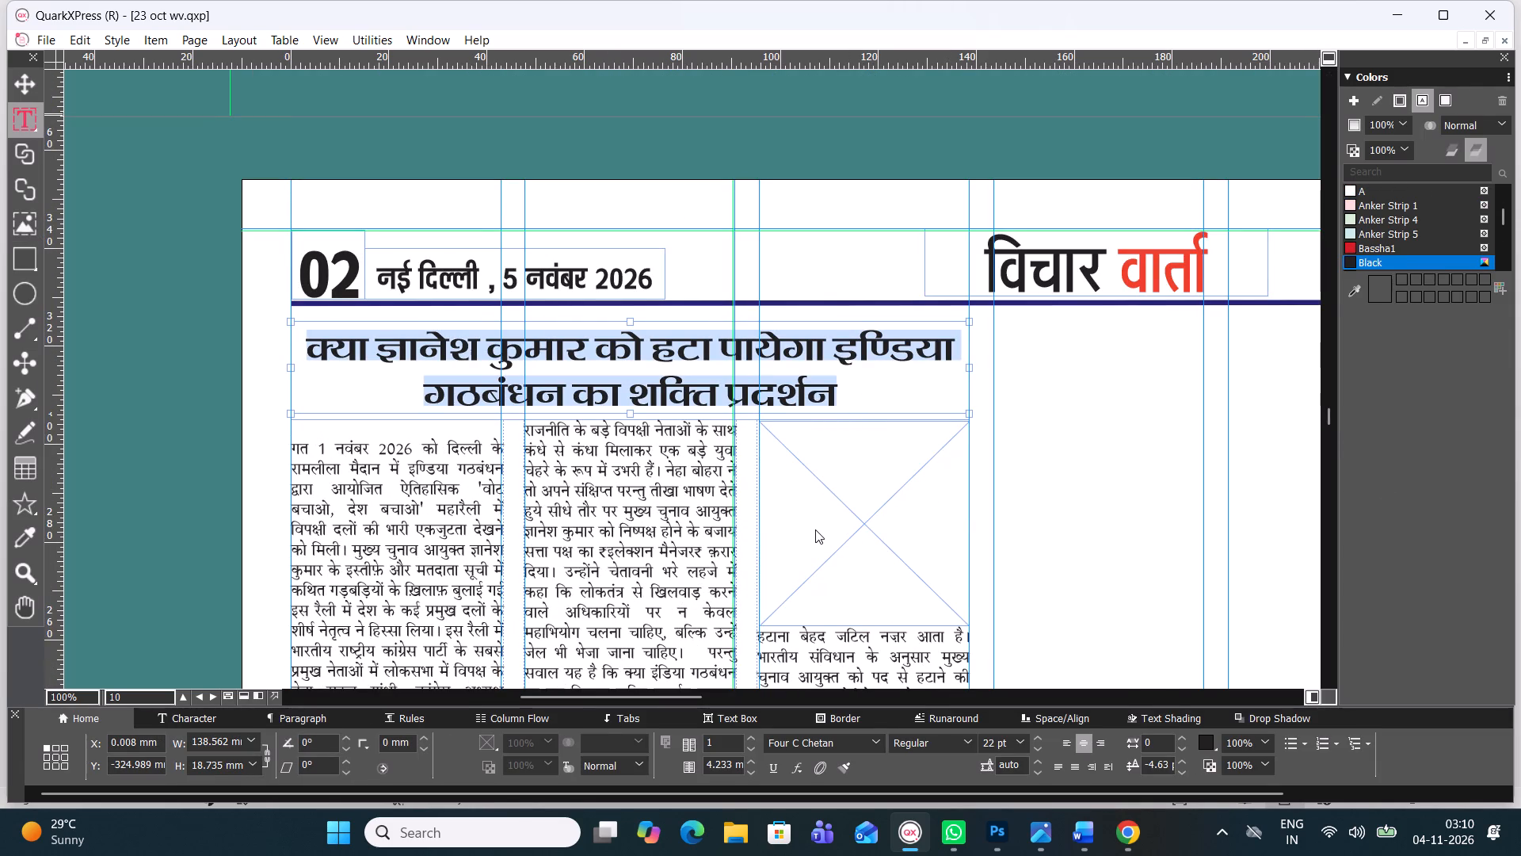
key(ctrl+c)
click(1152, 839)
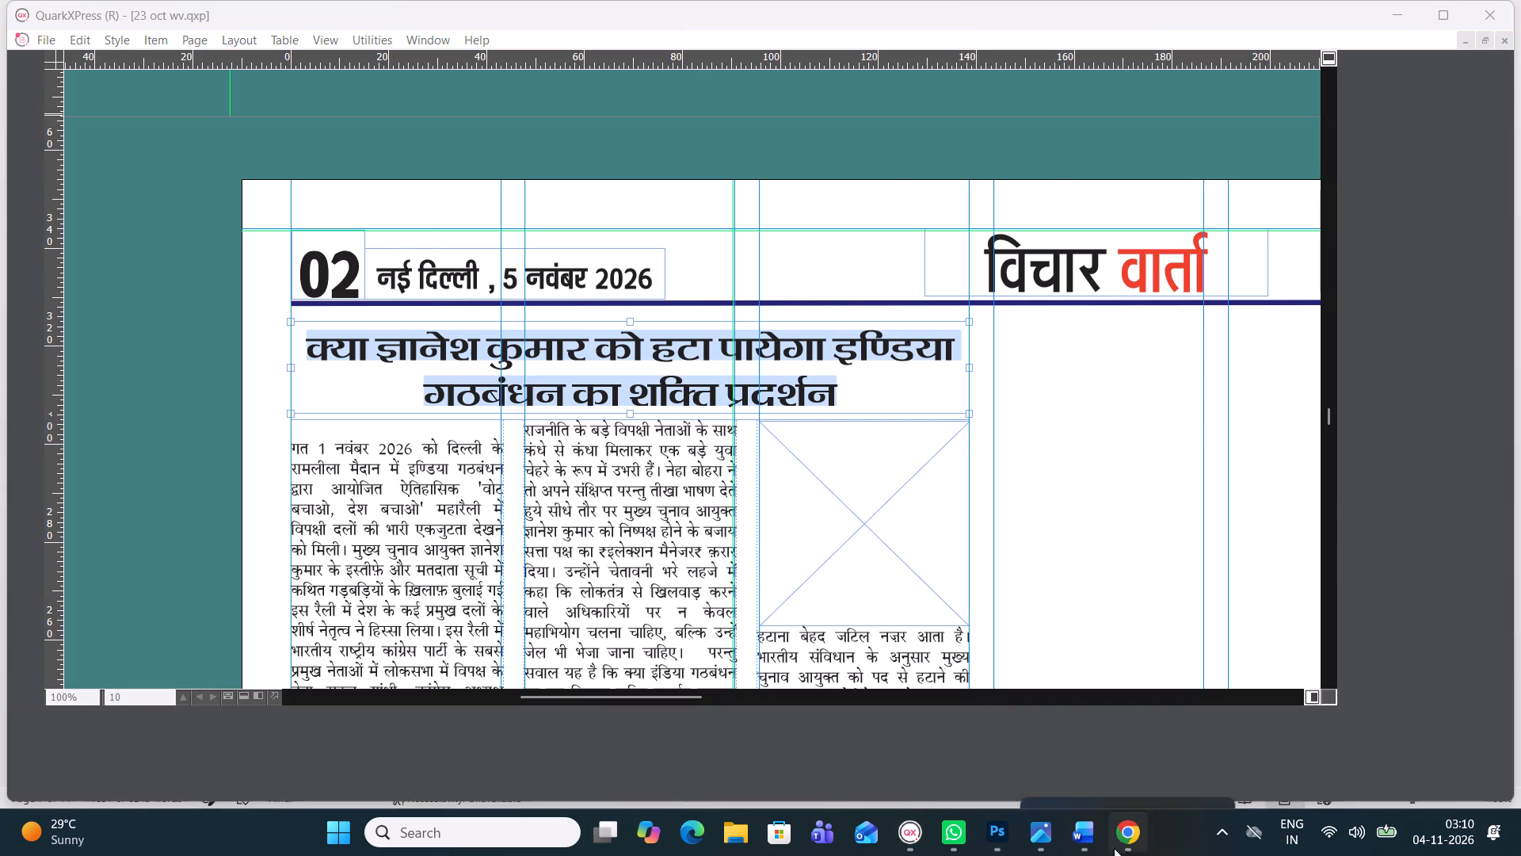
click(1124, 827)
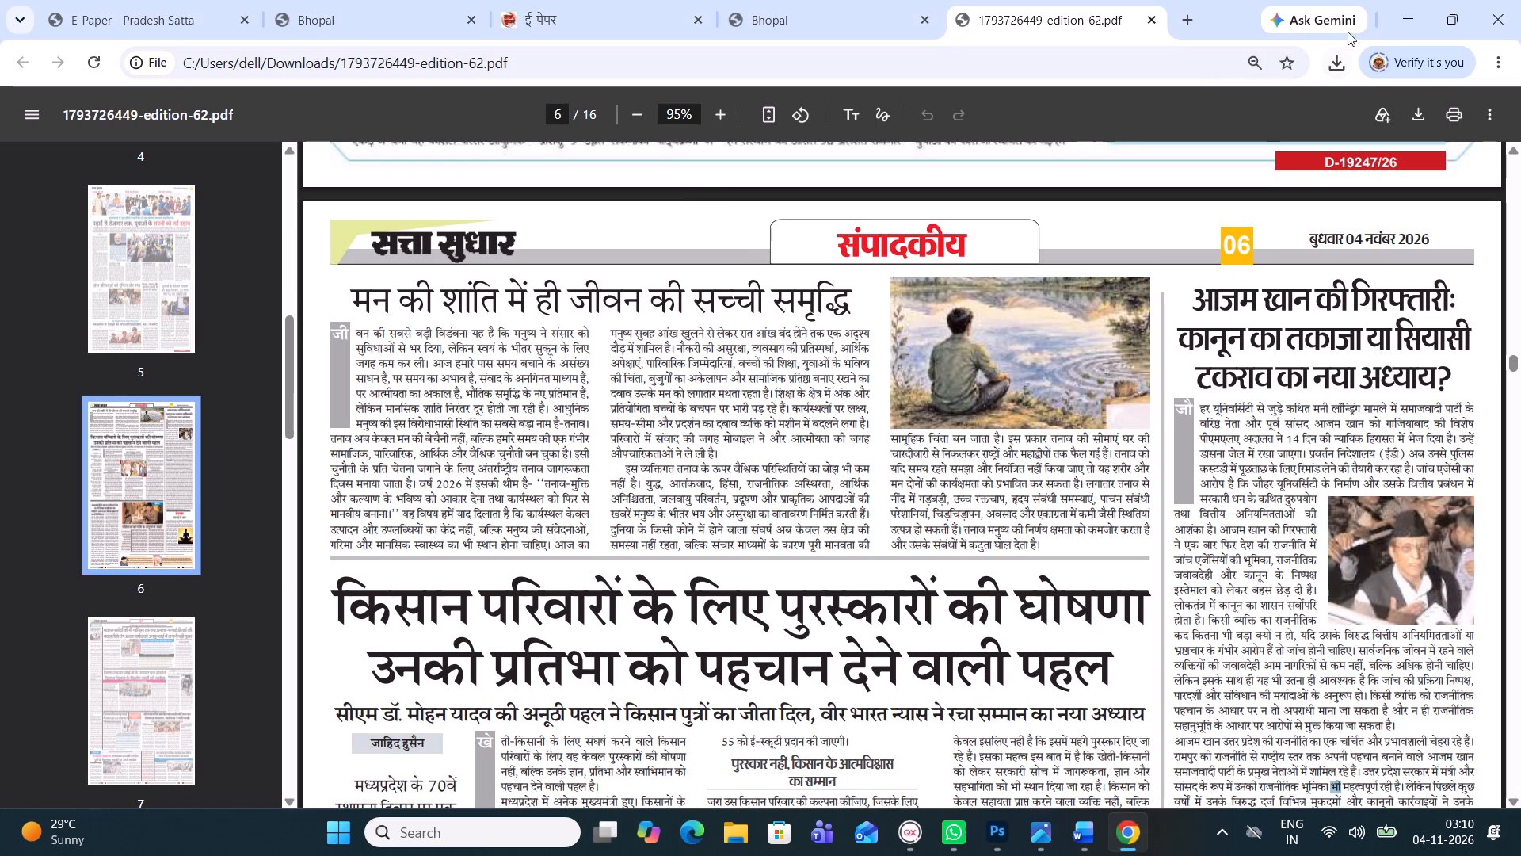
click(1193, 13)
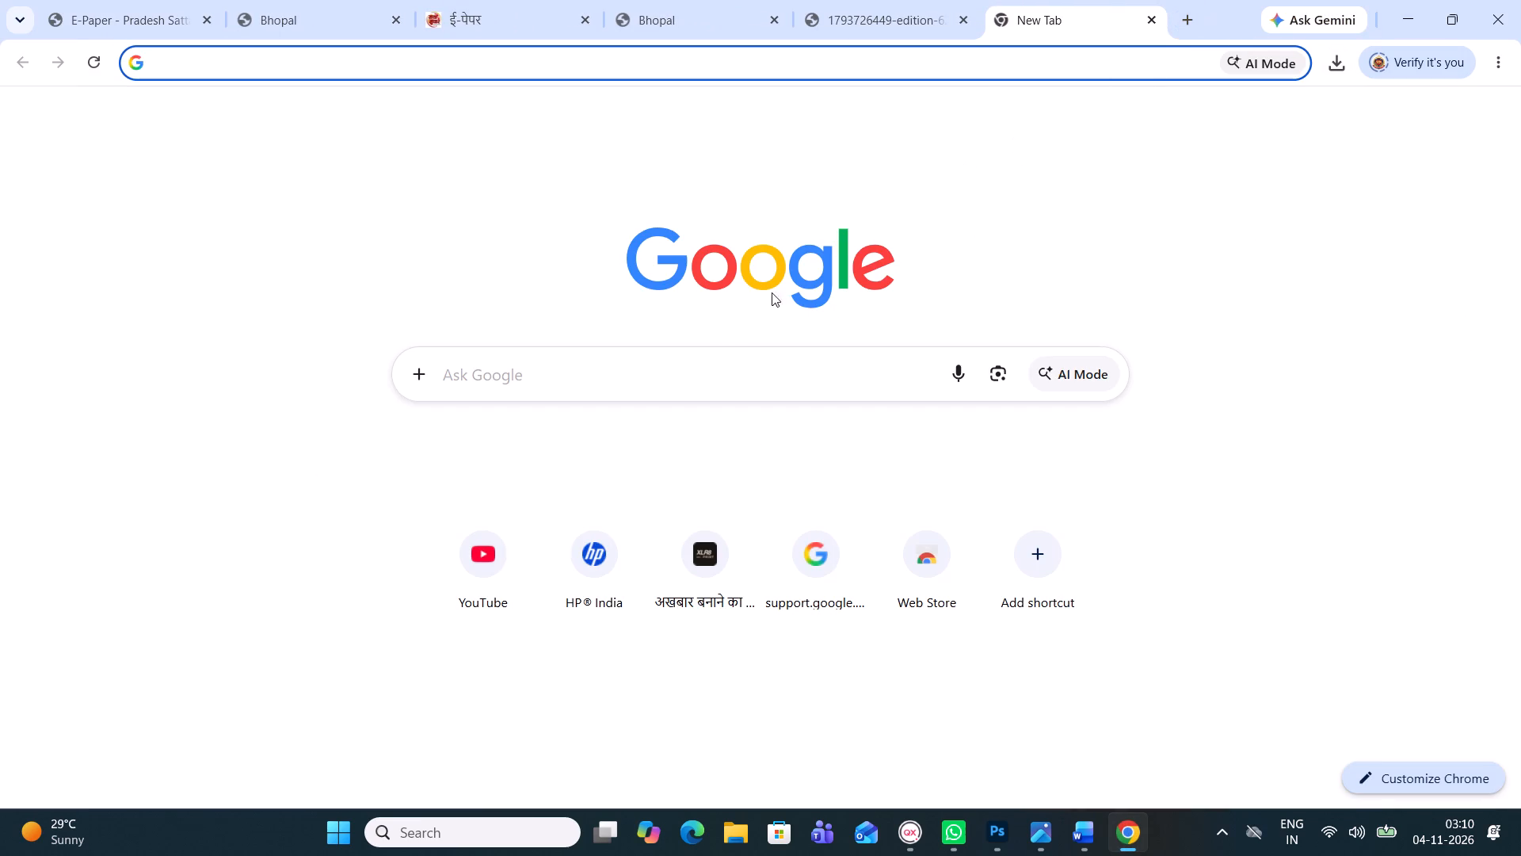
click(700, 399)
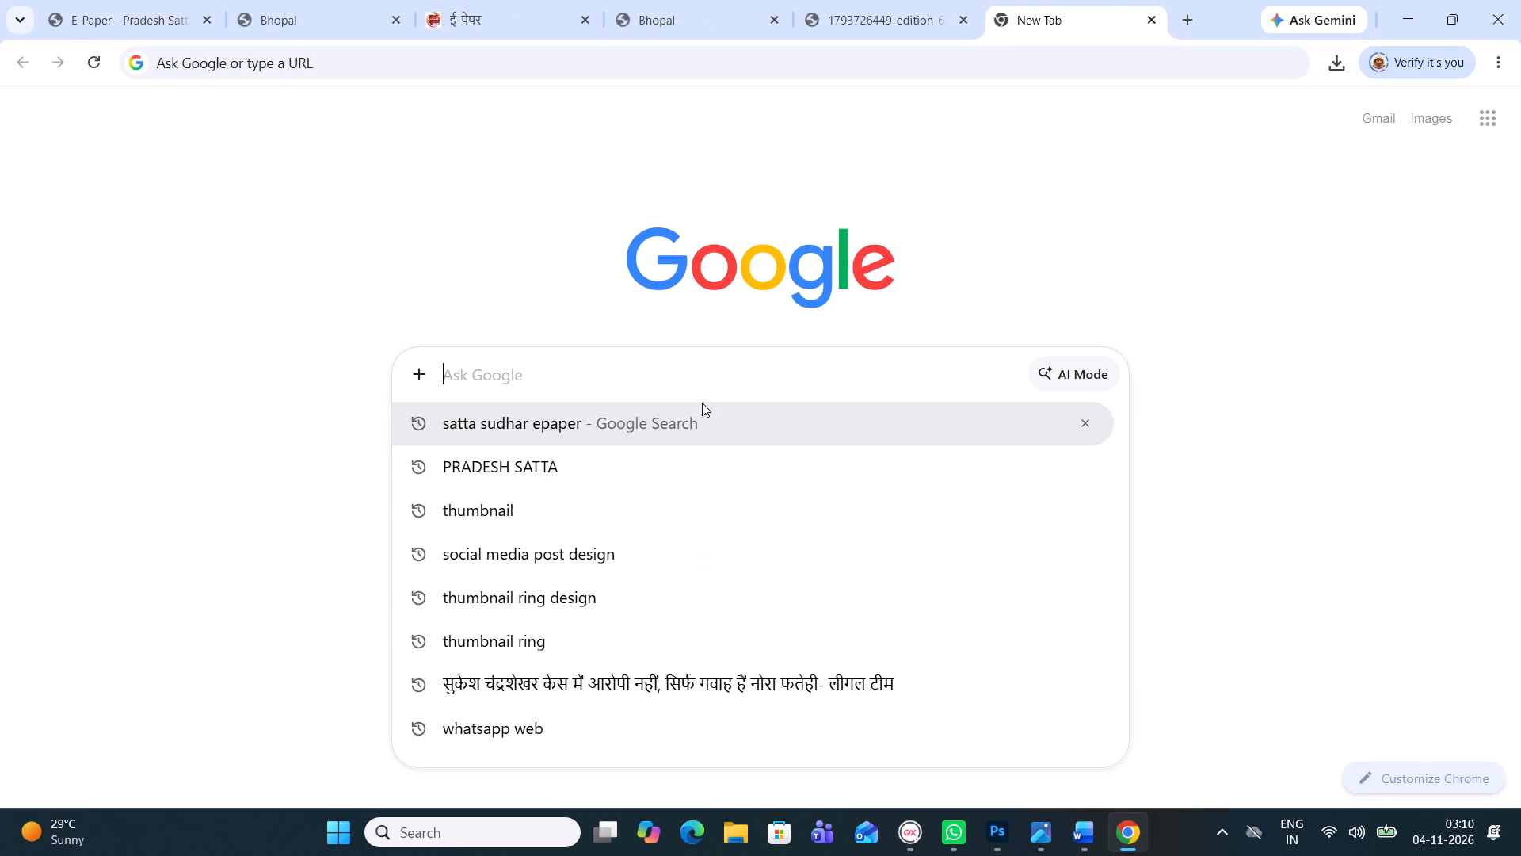
key(ctrl+v)
key(Return)
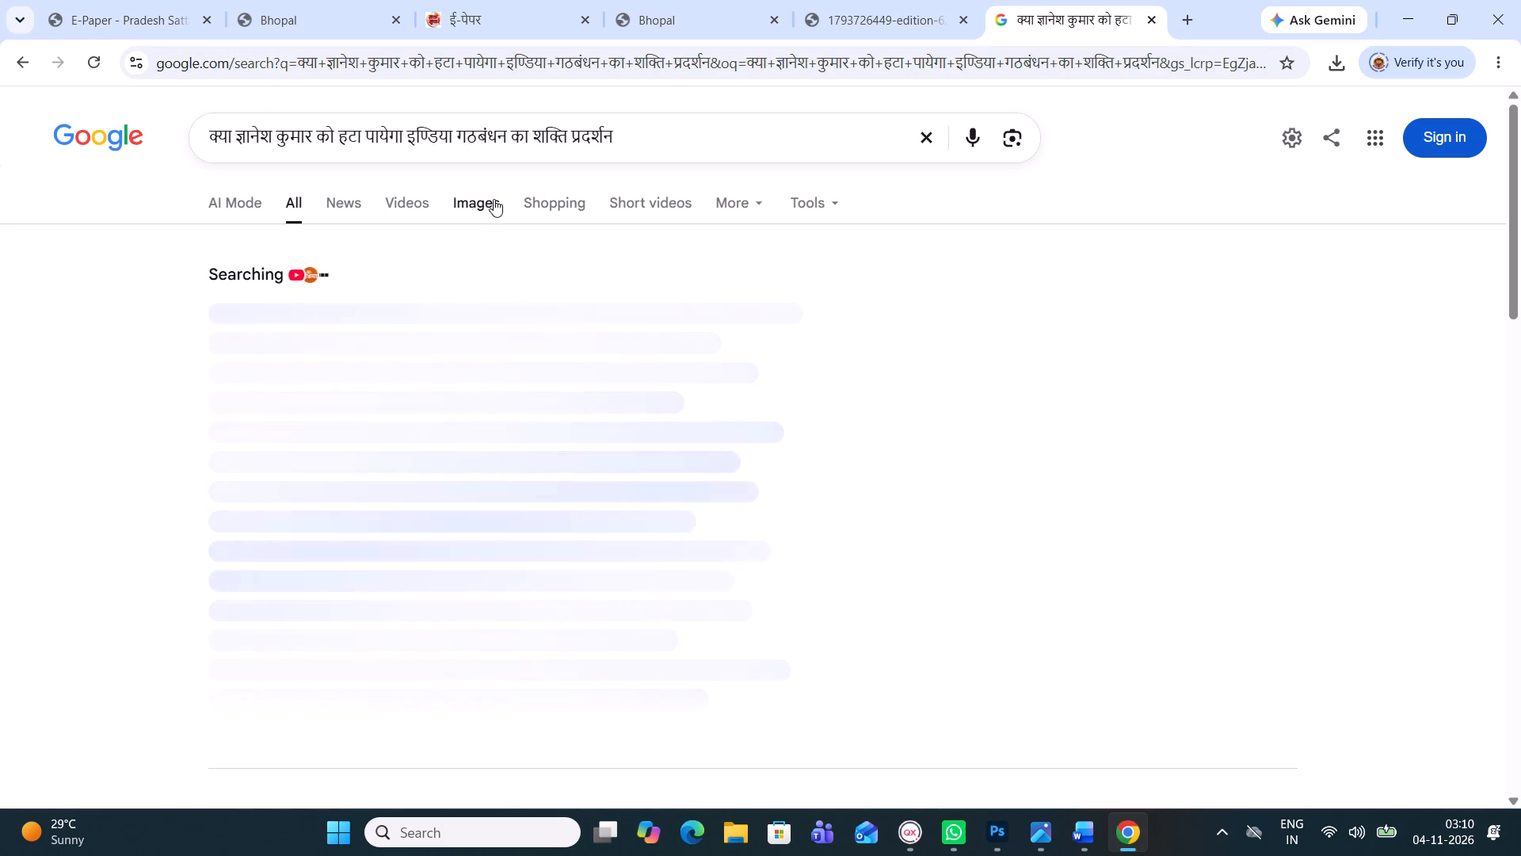
click(492, 199)
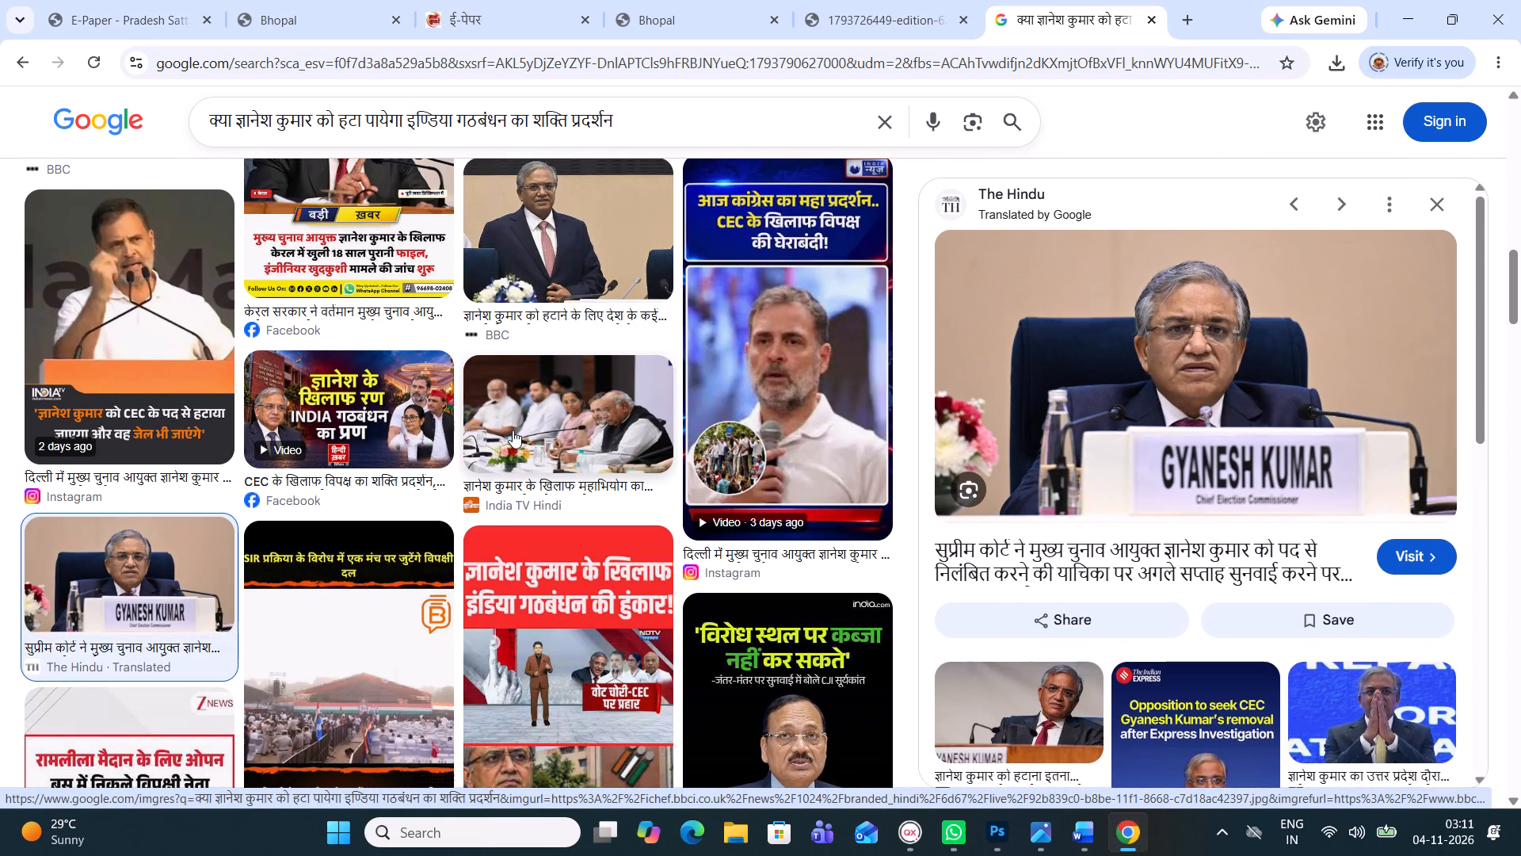
right_click(1258, 346)
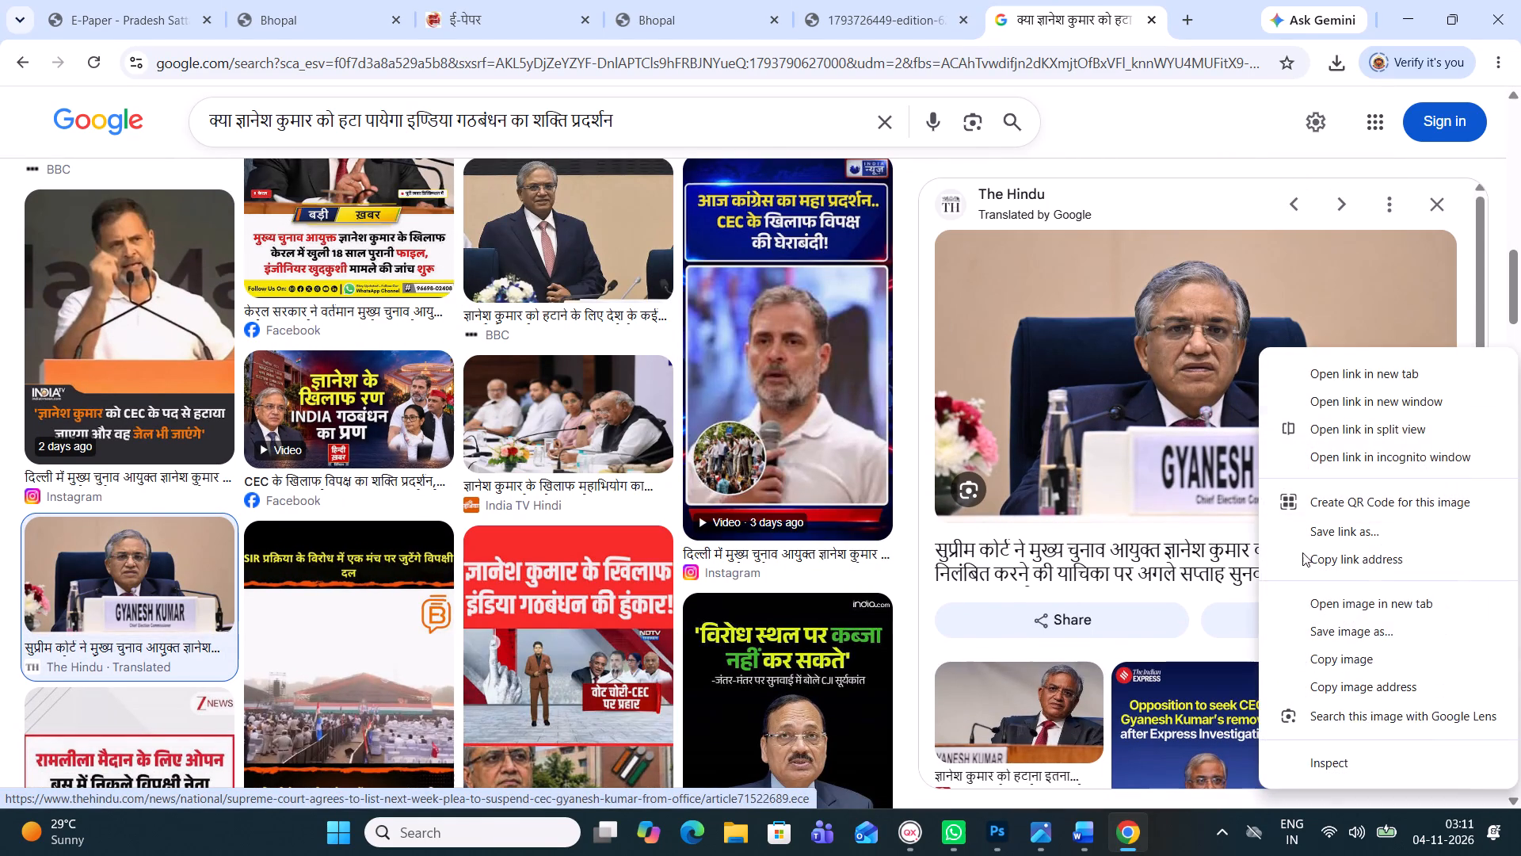
click(1360, 666)
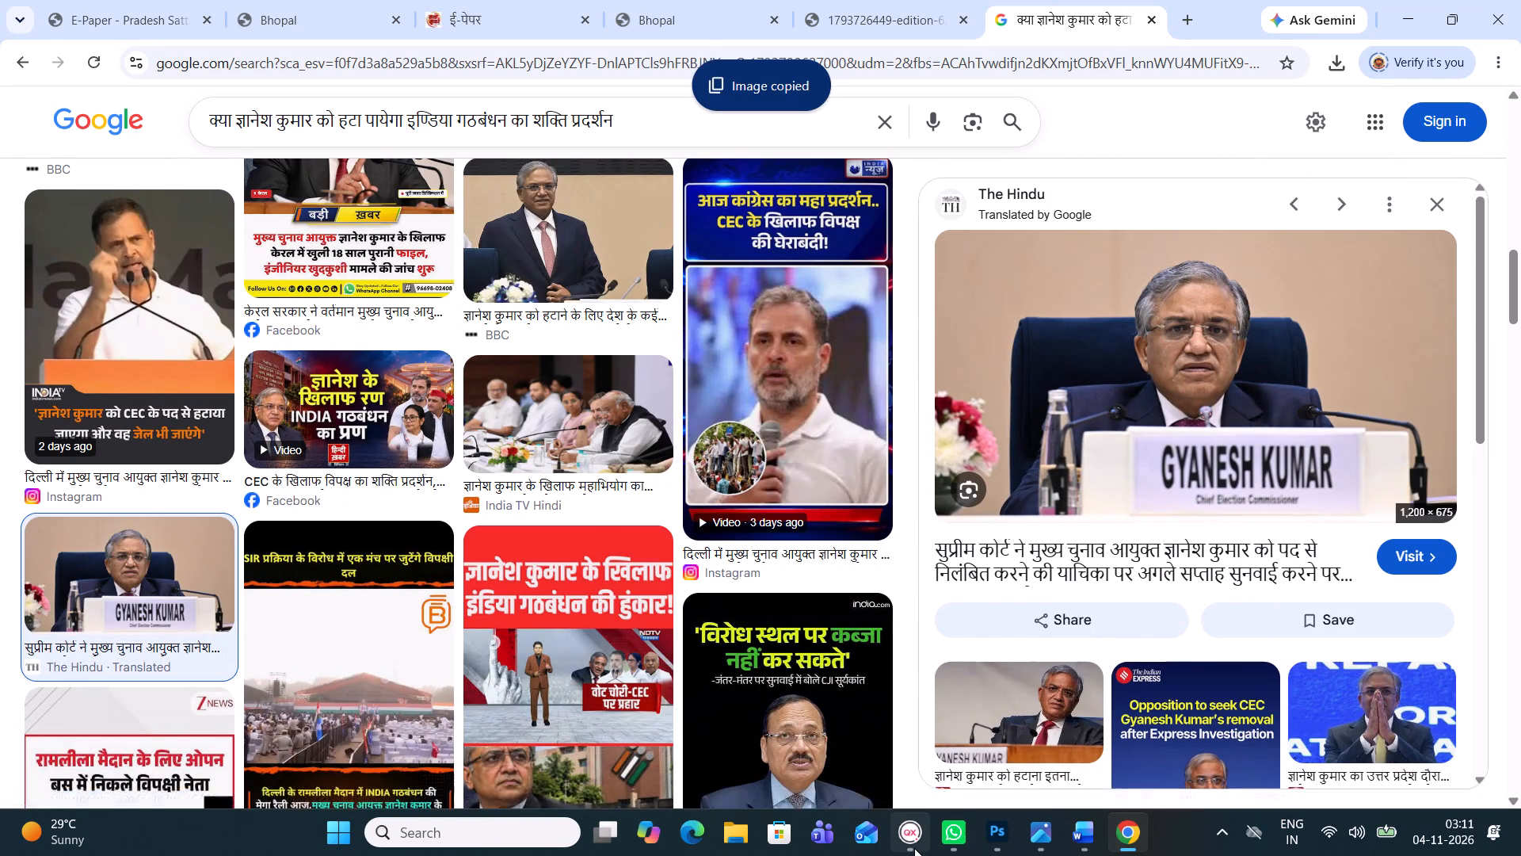
Paste the copied photo into the picture box atop the article's third column and scale it to fill the box.
click(914, 848)
right_click(835, 552)
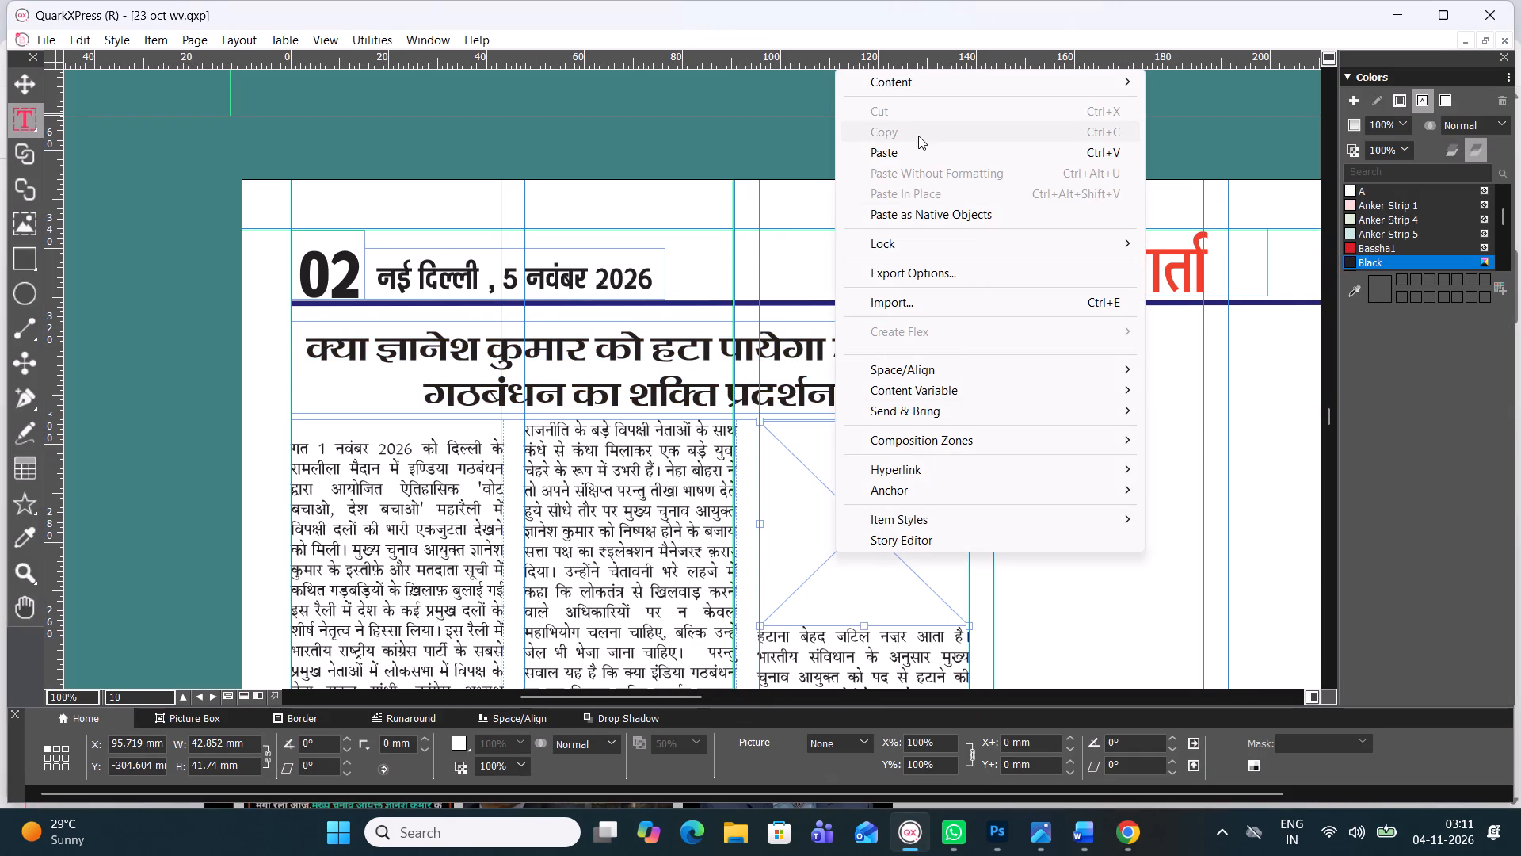
click(917, 144)
right_click(871, 495)
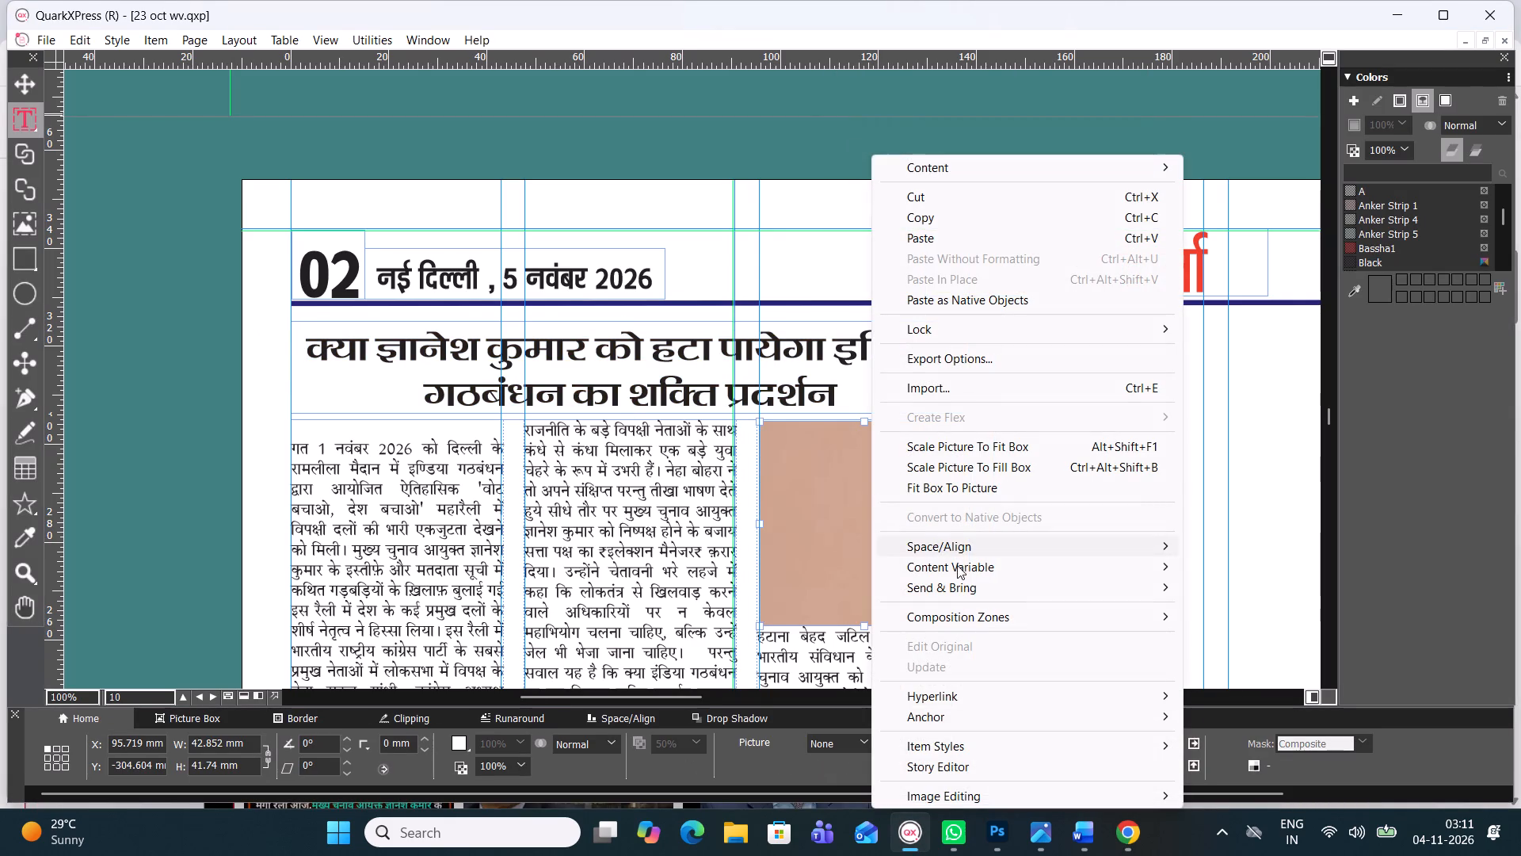
click(979, 468)
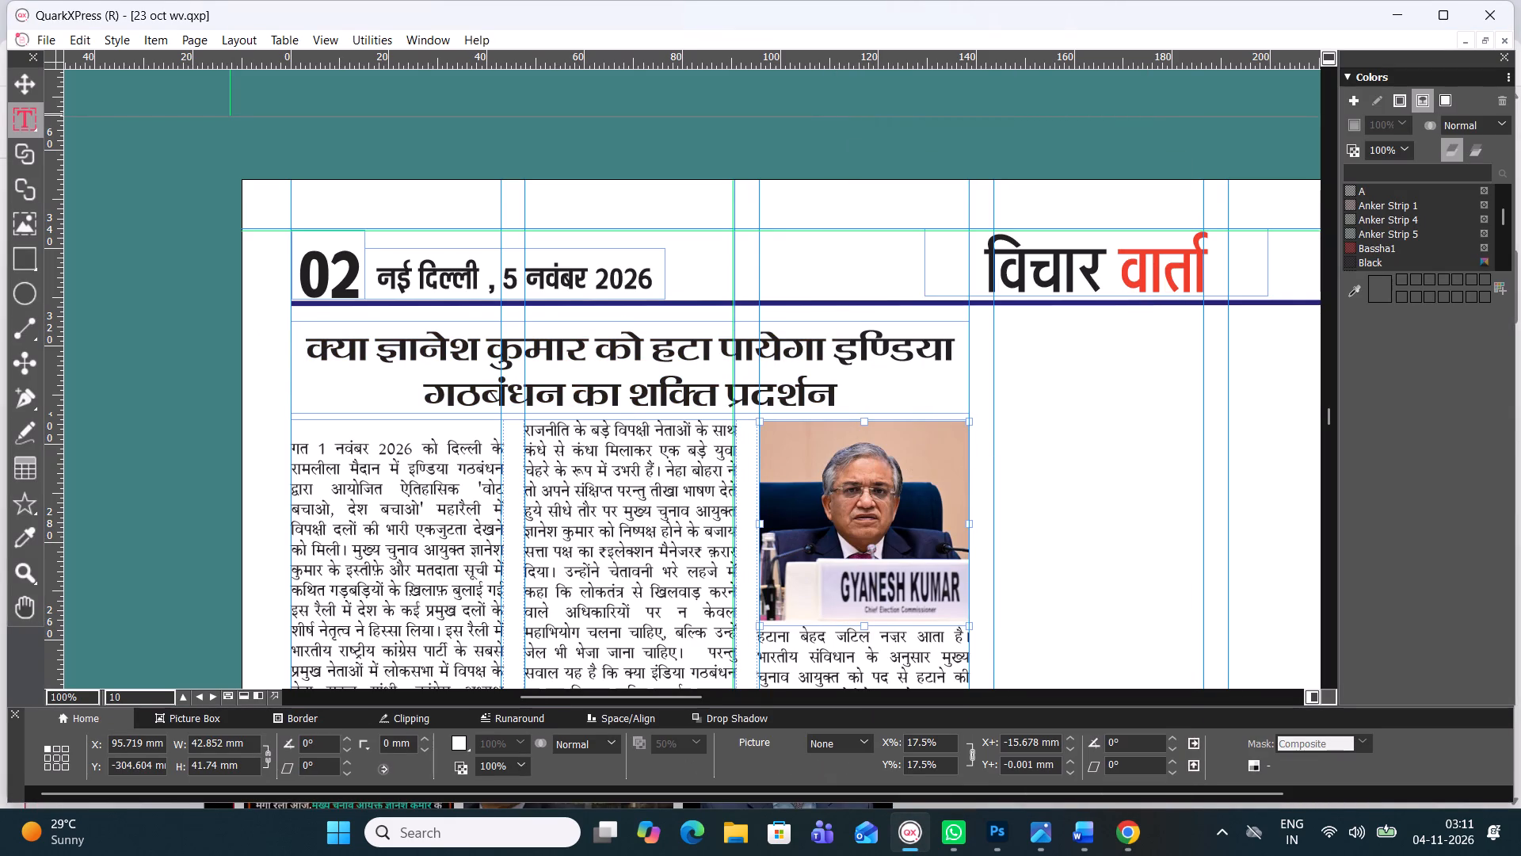
scroll(825, 549, down, 3)
scroll(825, 549, up, 1)
scroll(825, 549, down, 1)
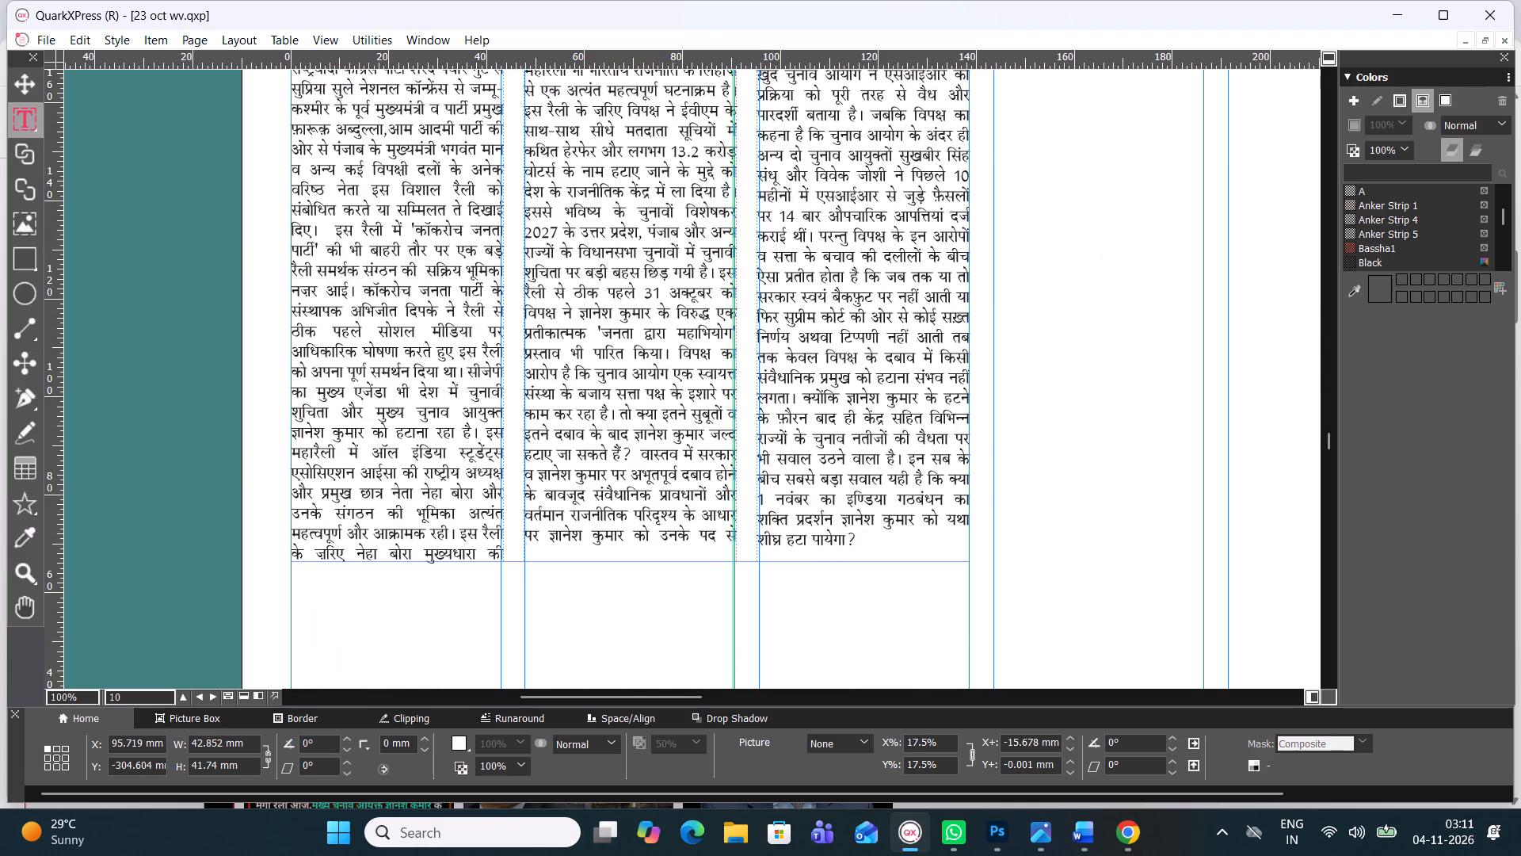
drag(648, 696, 719, 705)
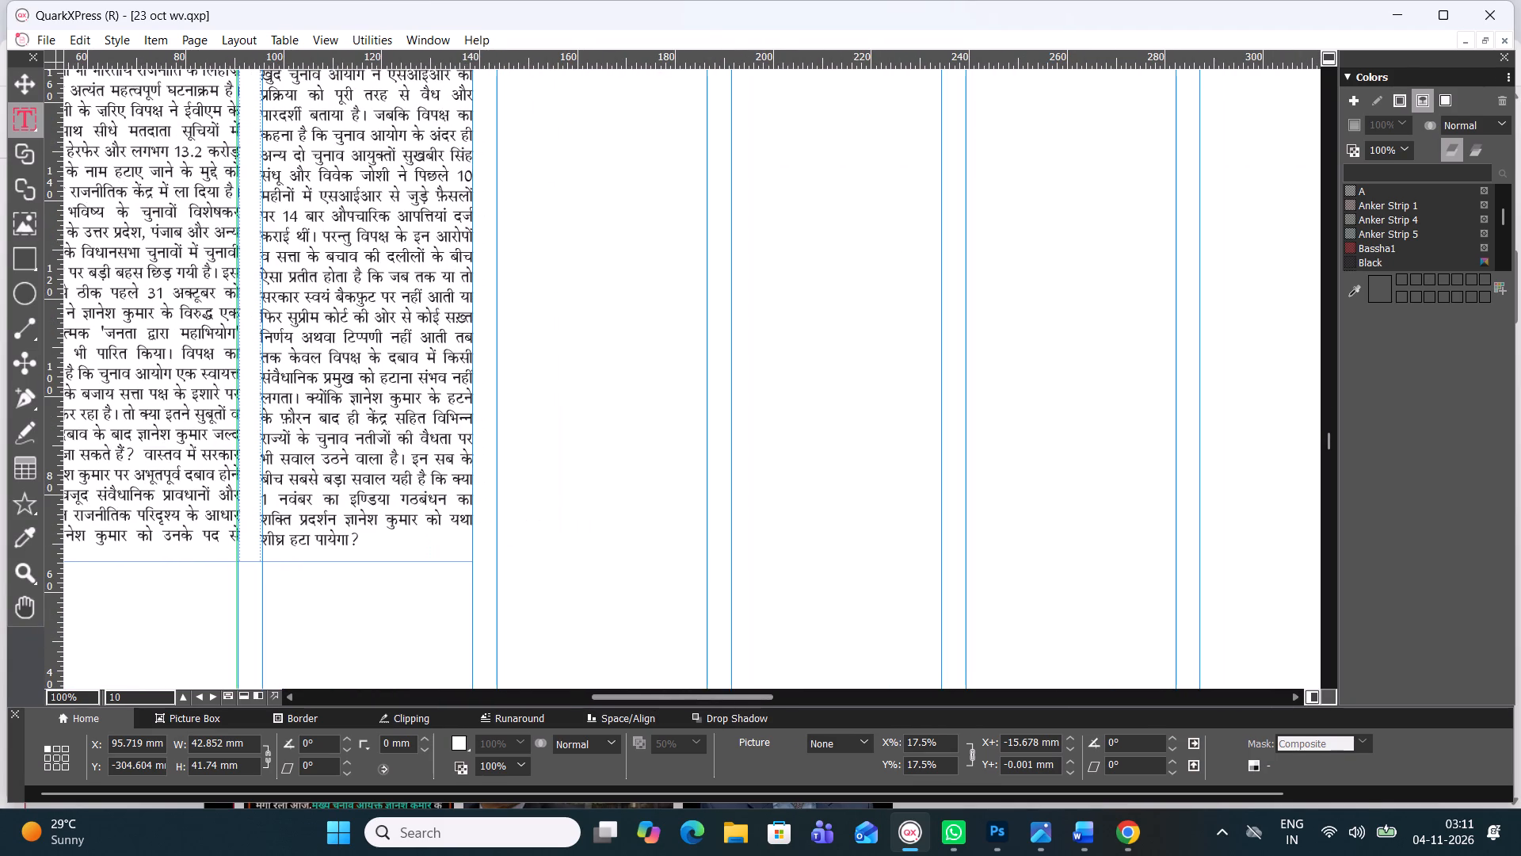
drag(1328, 446, 1327, 441)
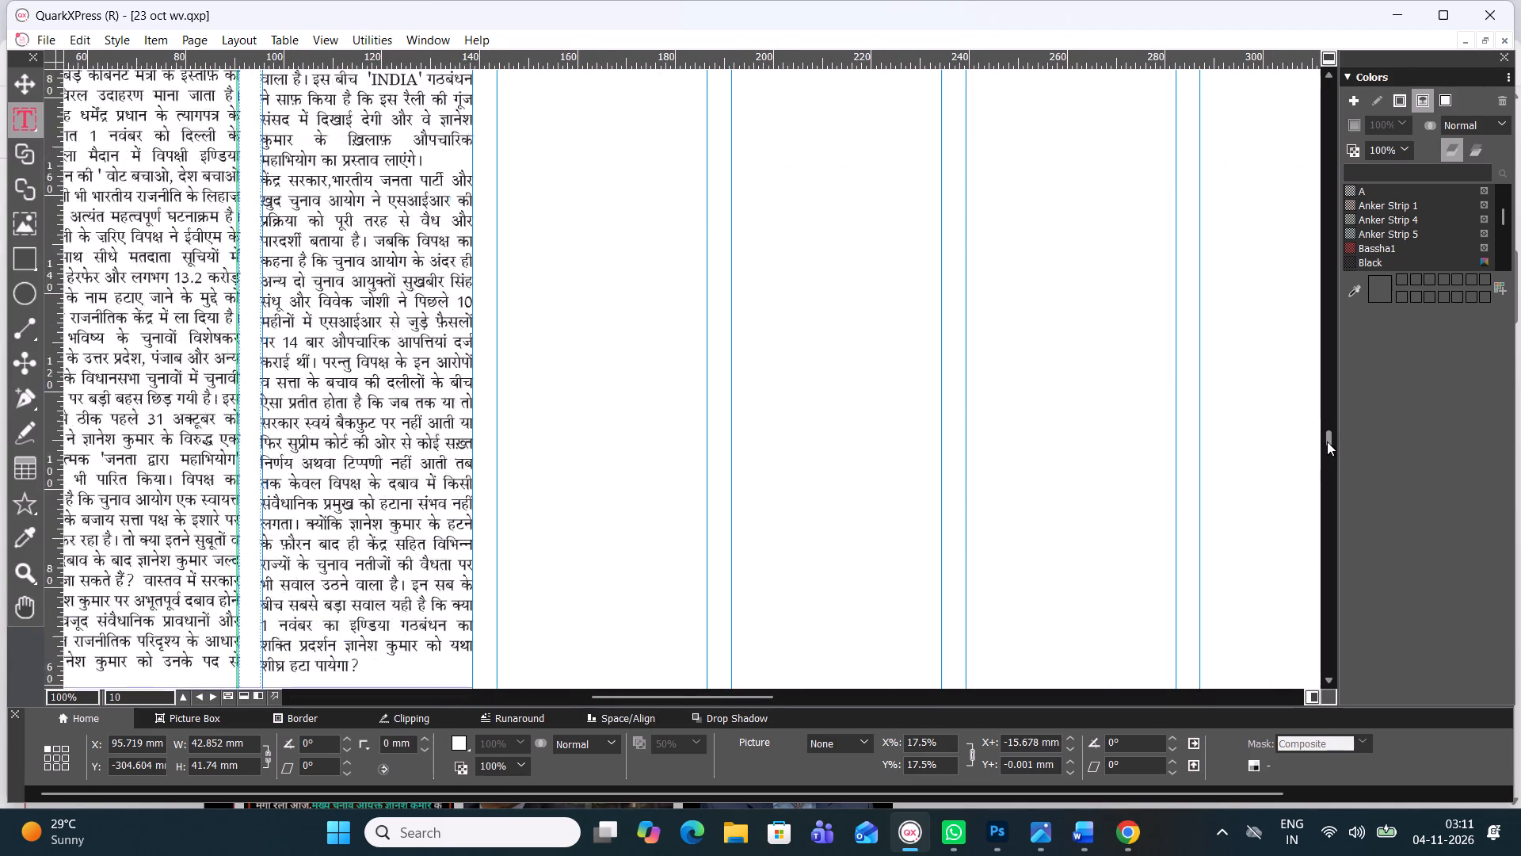
drag(1327, 441, 1320, 423)
double_click(1320, 423)
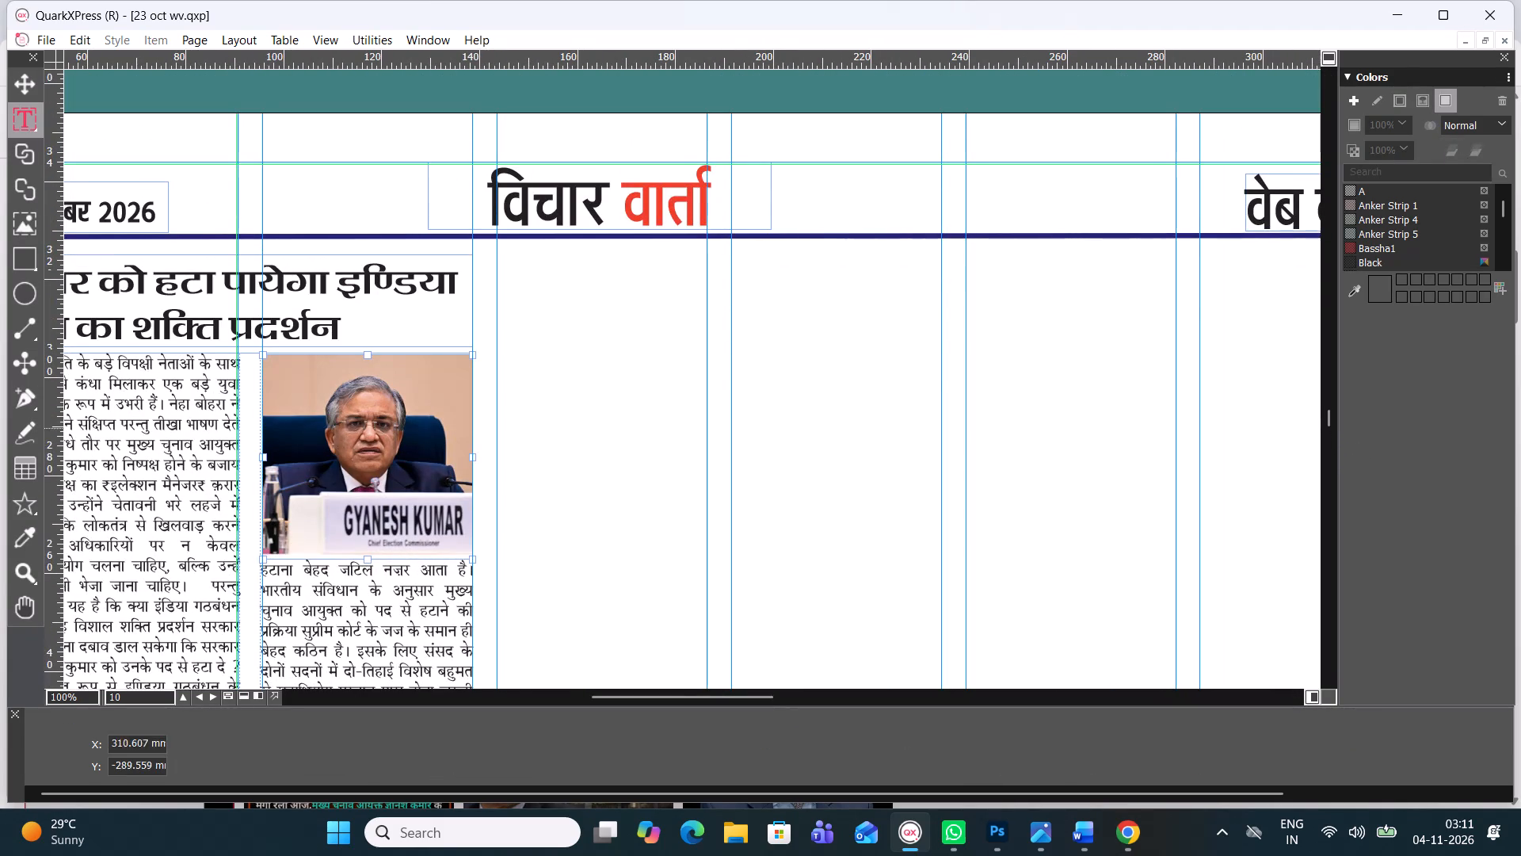
click(10, 79)
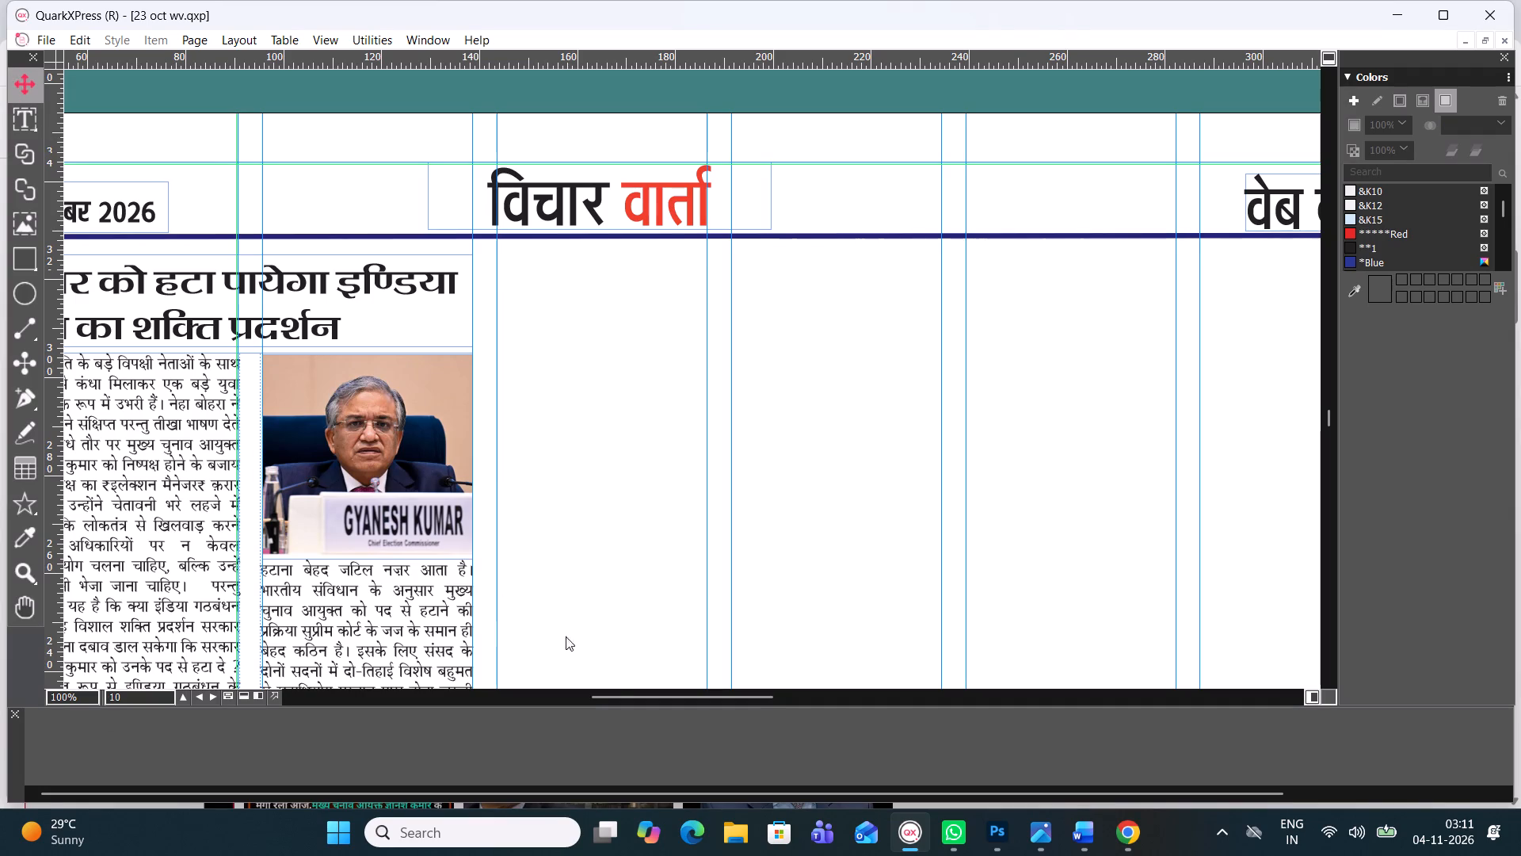
click(628, 695)
click(299, 500)
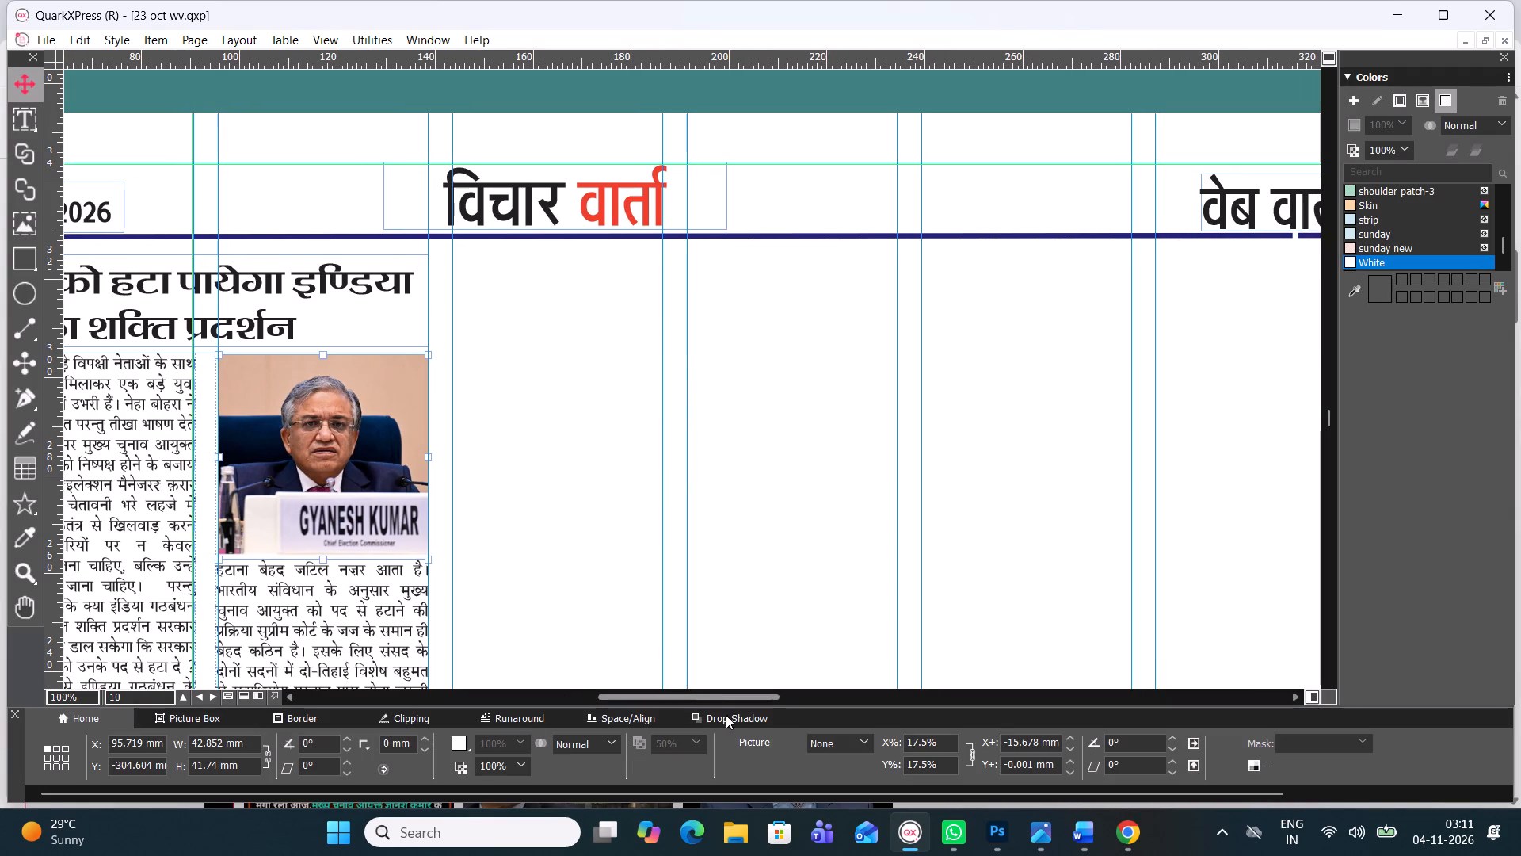
click(524, 723)
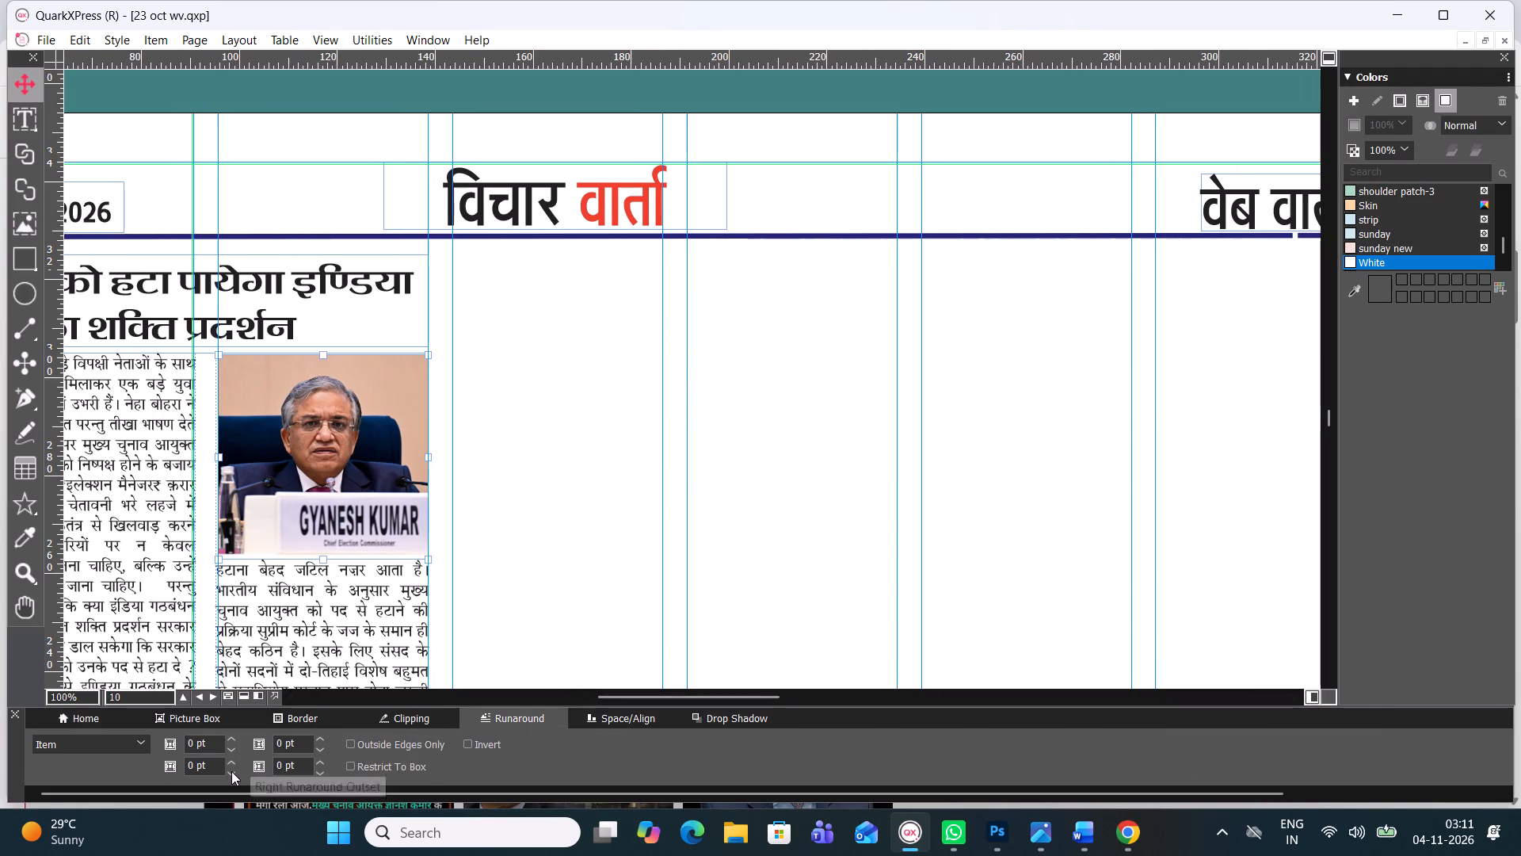
double_click(229, 774)
click(225, 759)
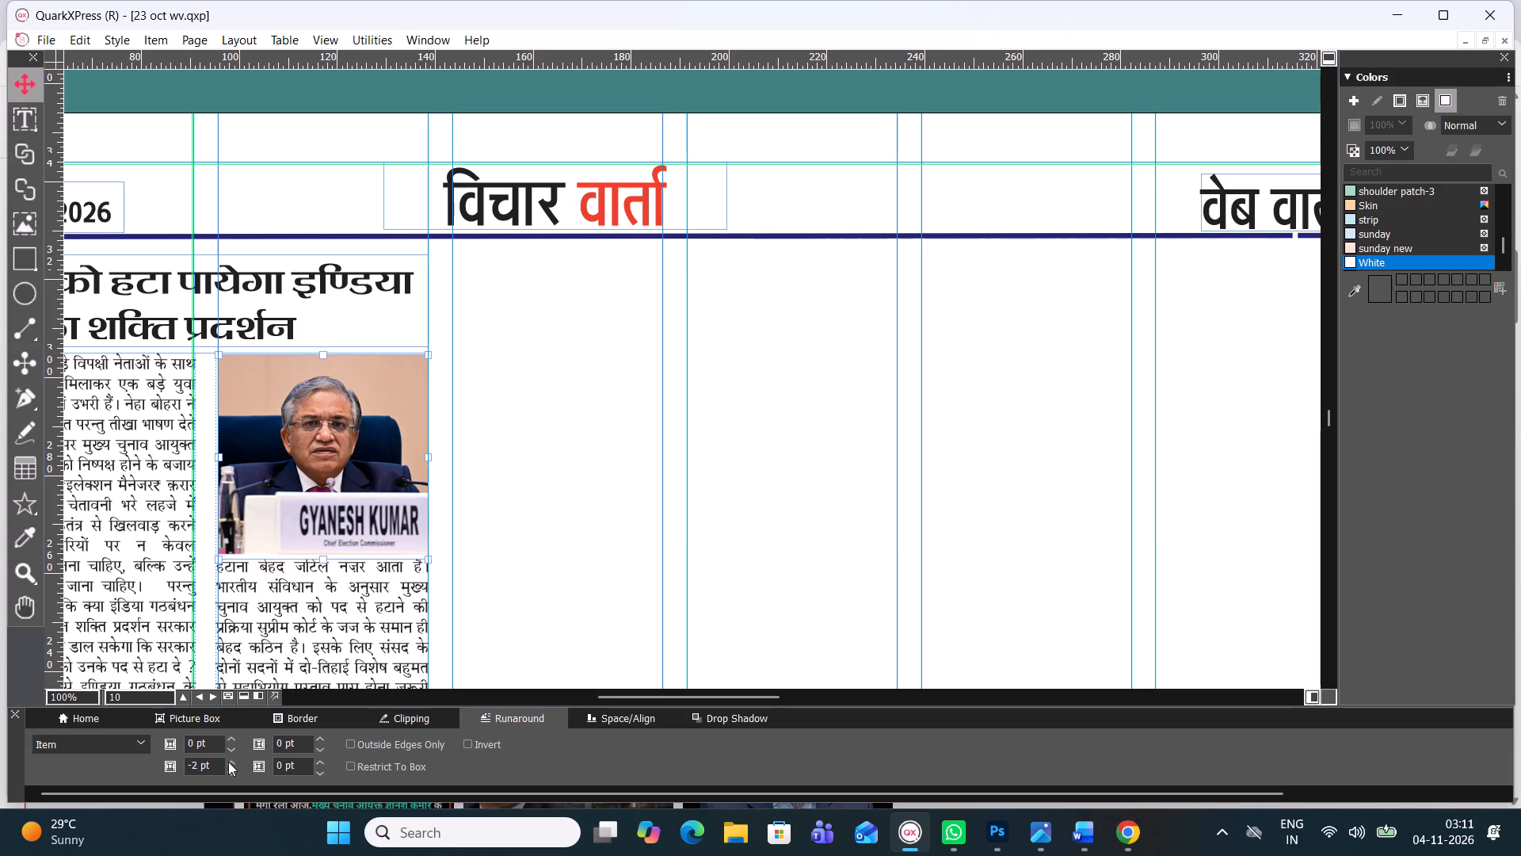
triple_click(228, 762)
triple_click(228, 761)
click(228, 761)
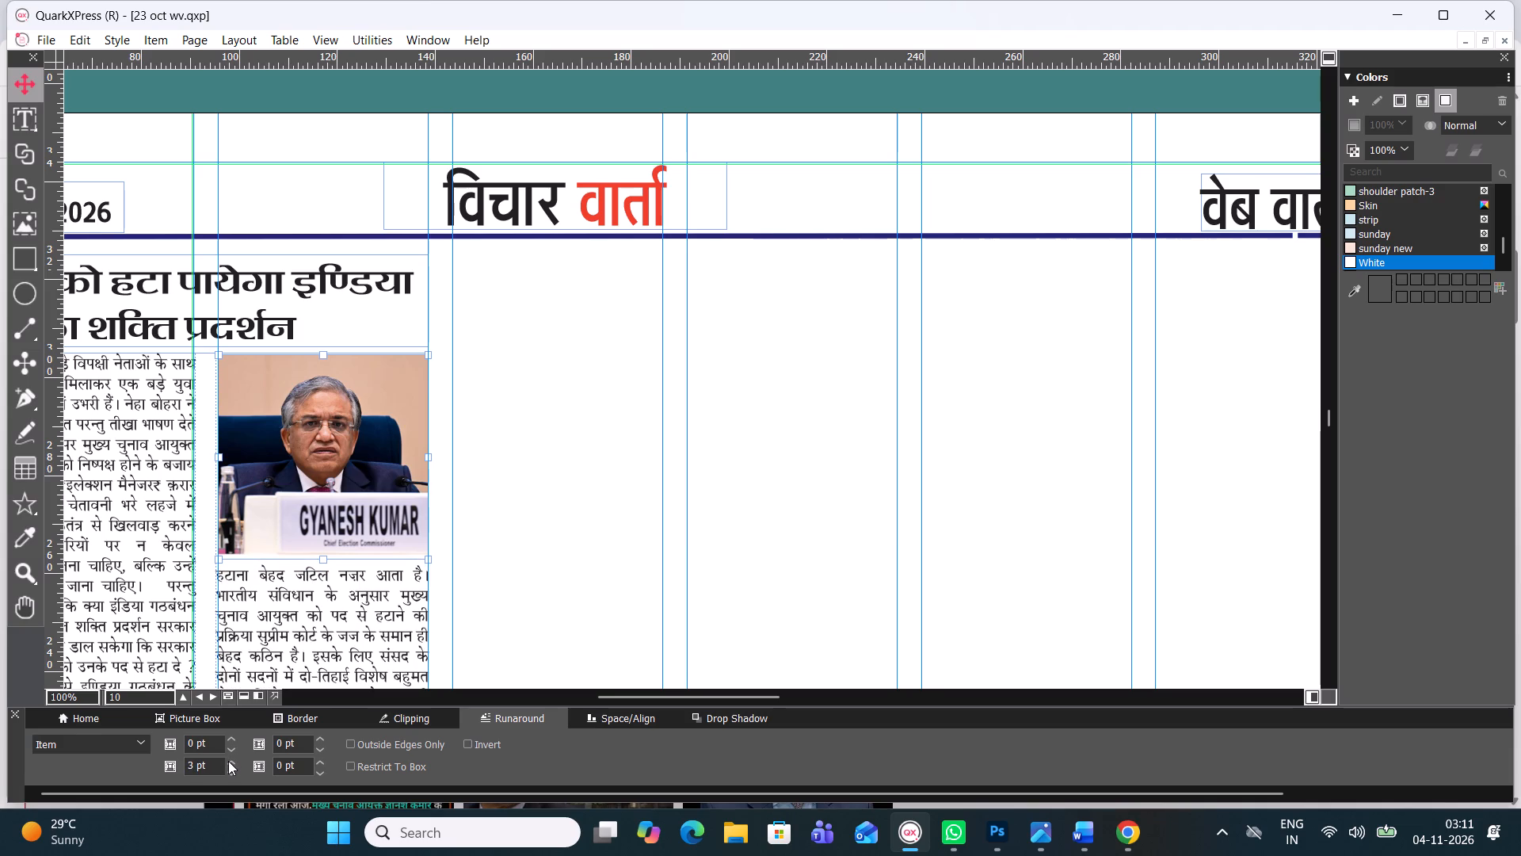
click(228, 761)
click(17, 76)
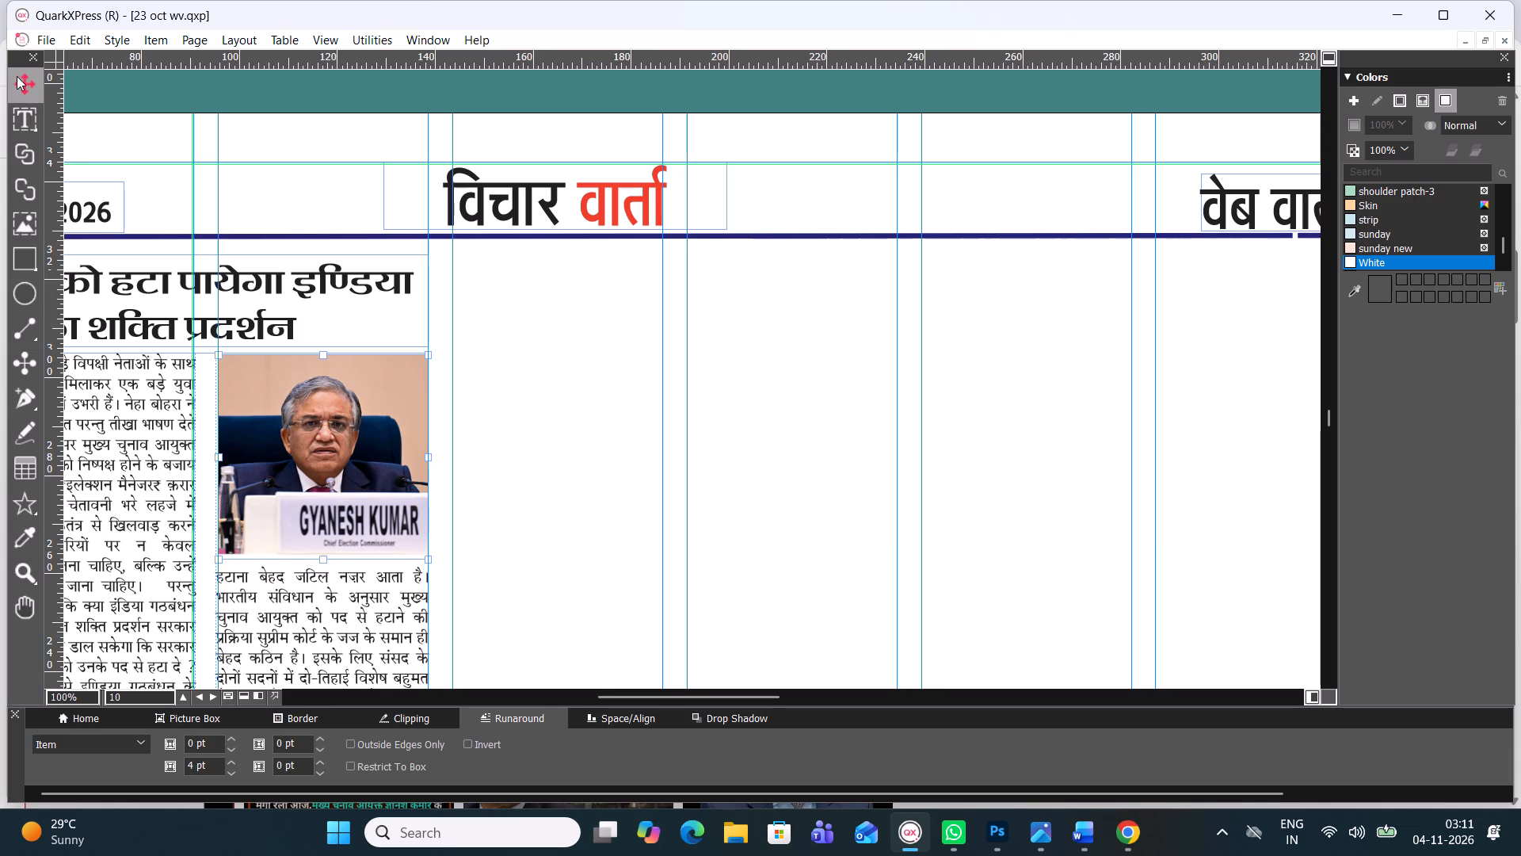
Look over the end of the lead article and the empty page columns beside it, and switch to Chrome.
scroll(283, 439, down, 4)
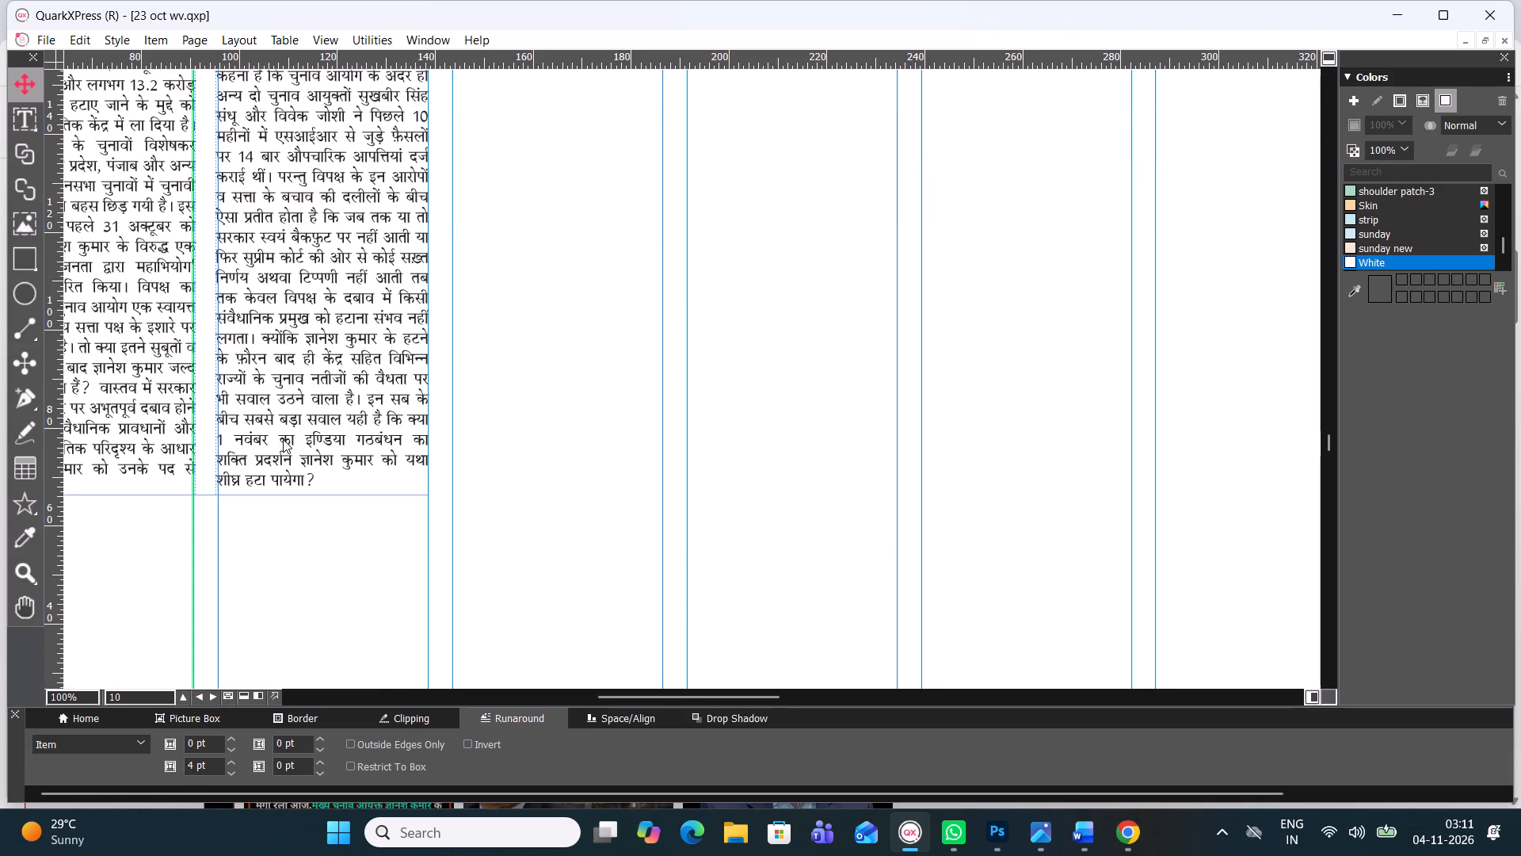
drag(631, 701, 650, 700)
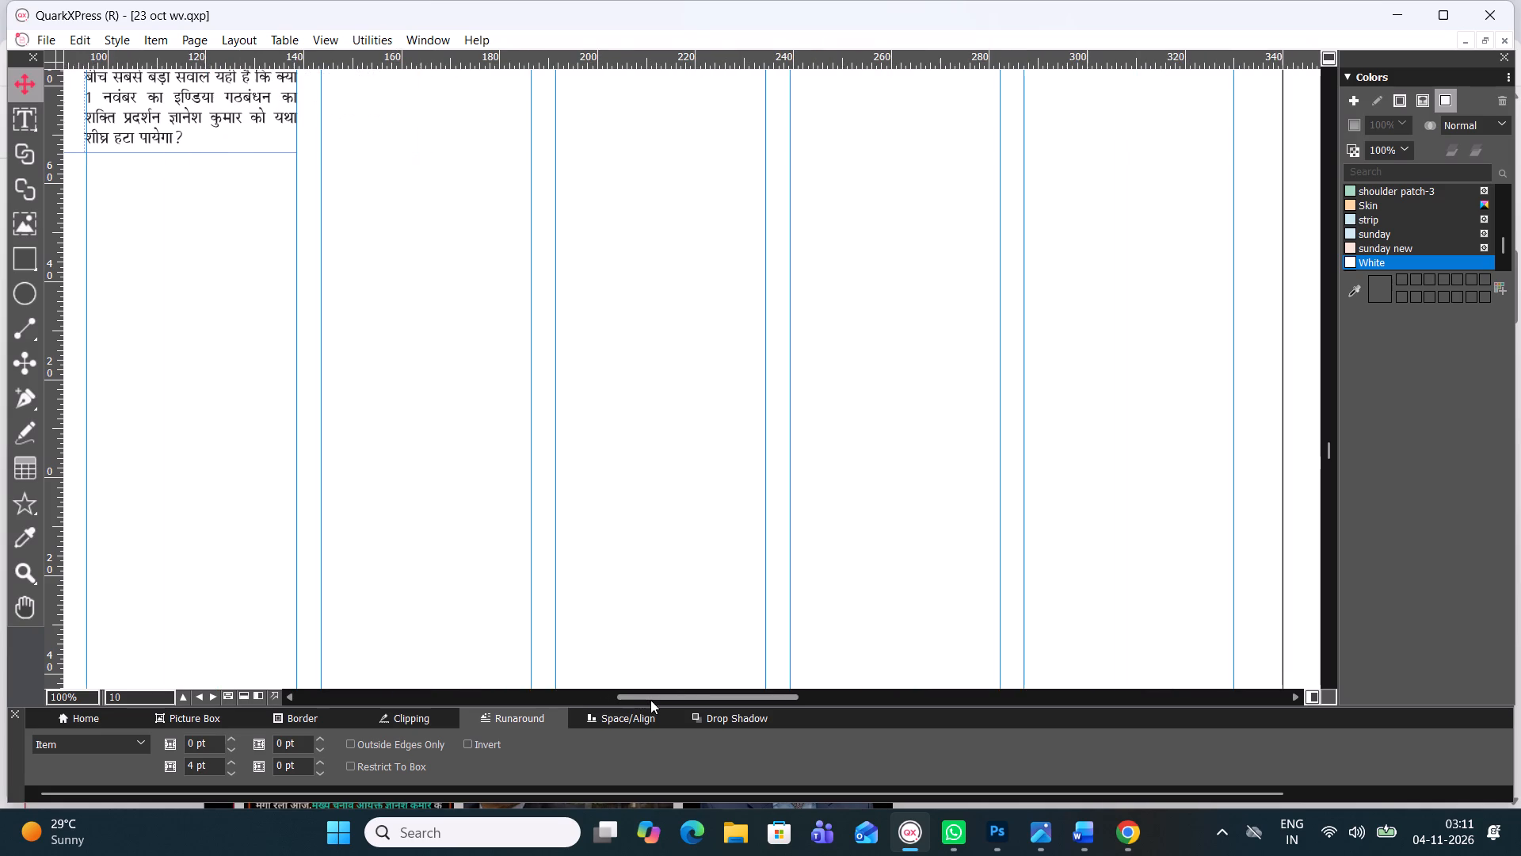
drag(650, 700, 651, 700)
drag(1328, 447, 1325, 432)
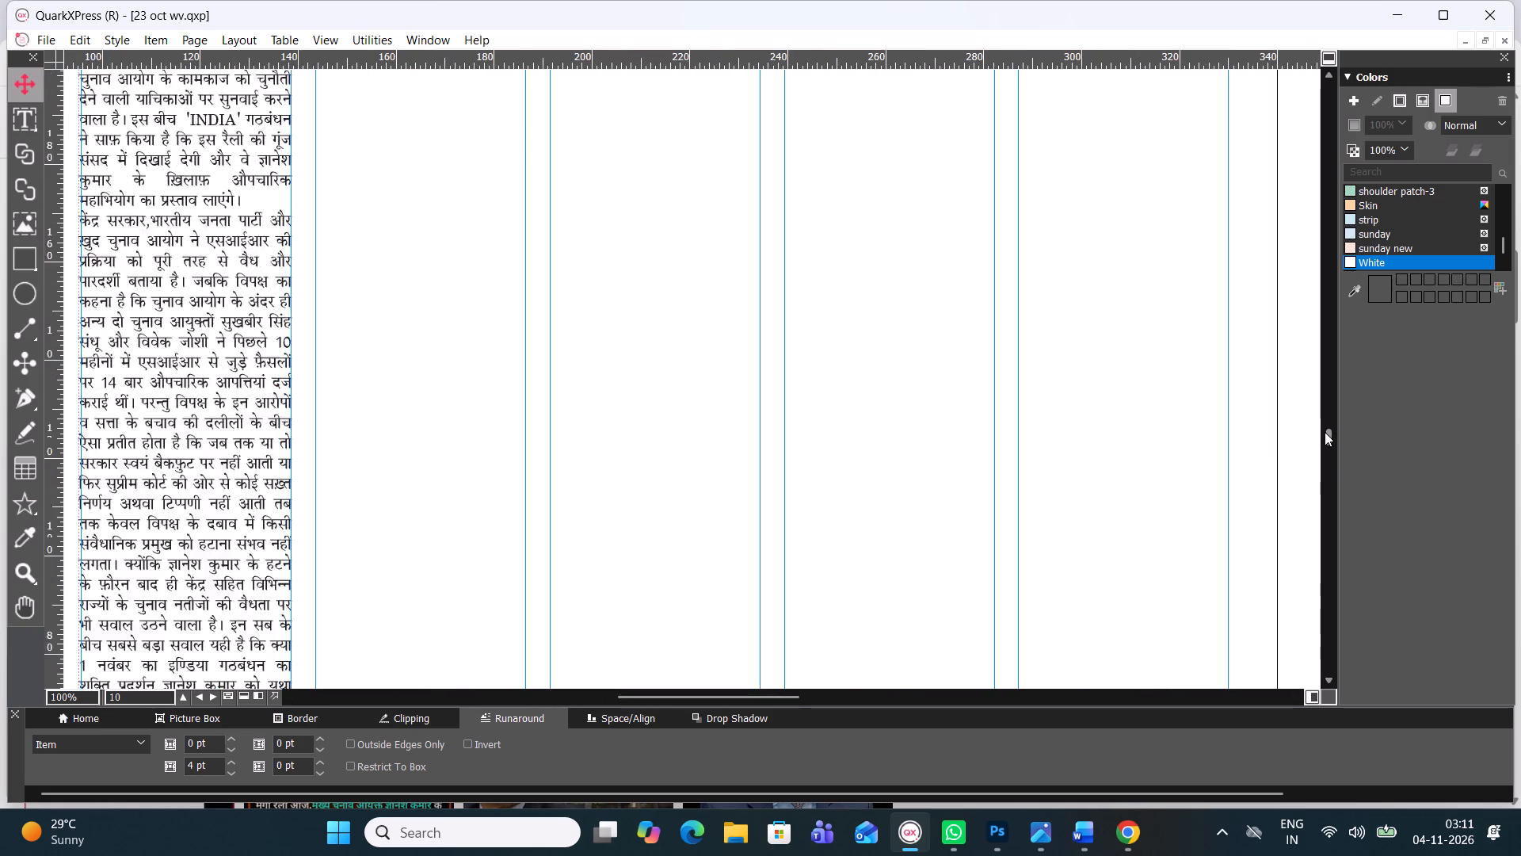
drag(1325, 432, 1325, 413)
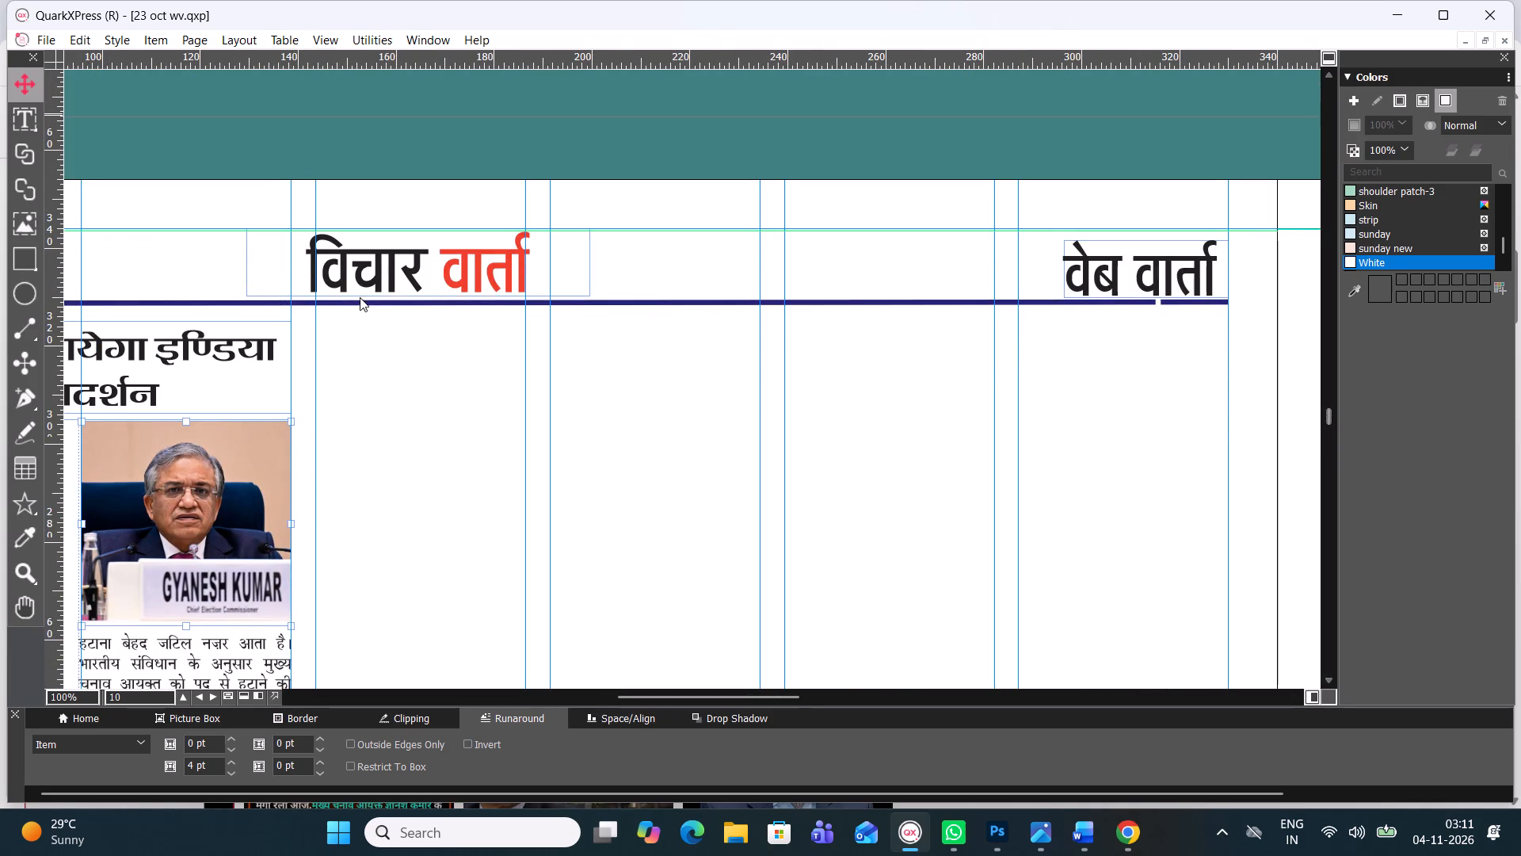
click(27, 117)
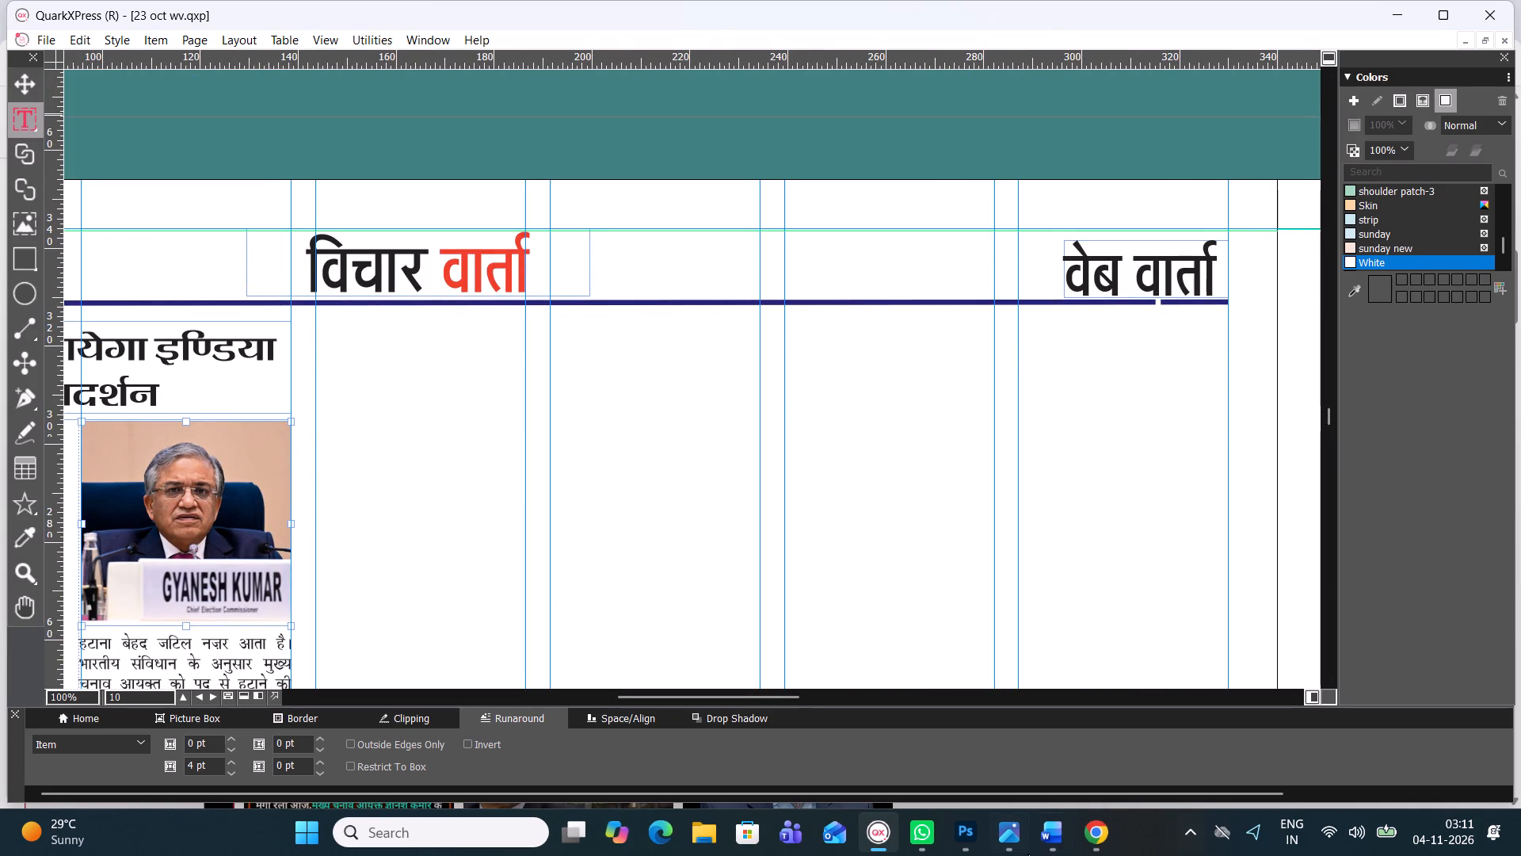
click(1088, 833)
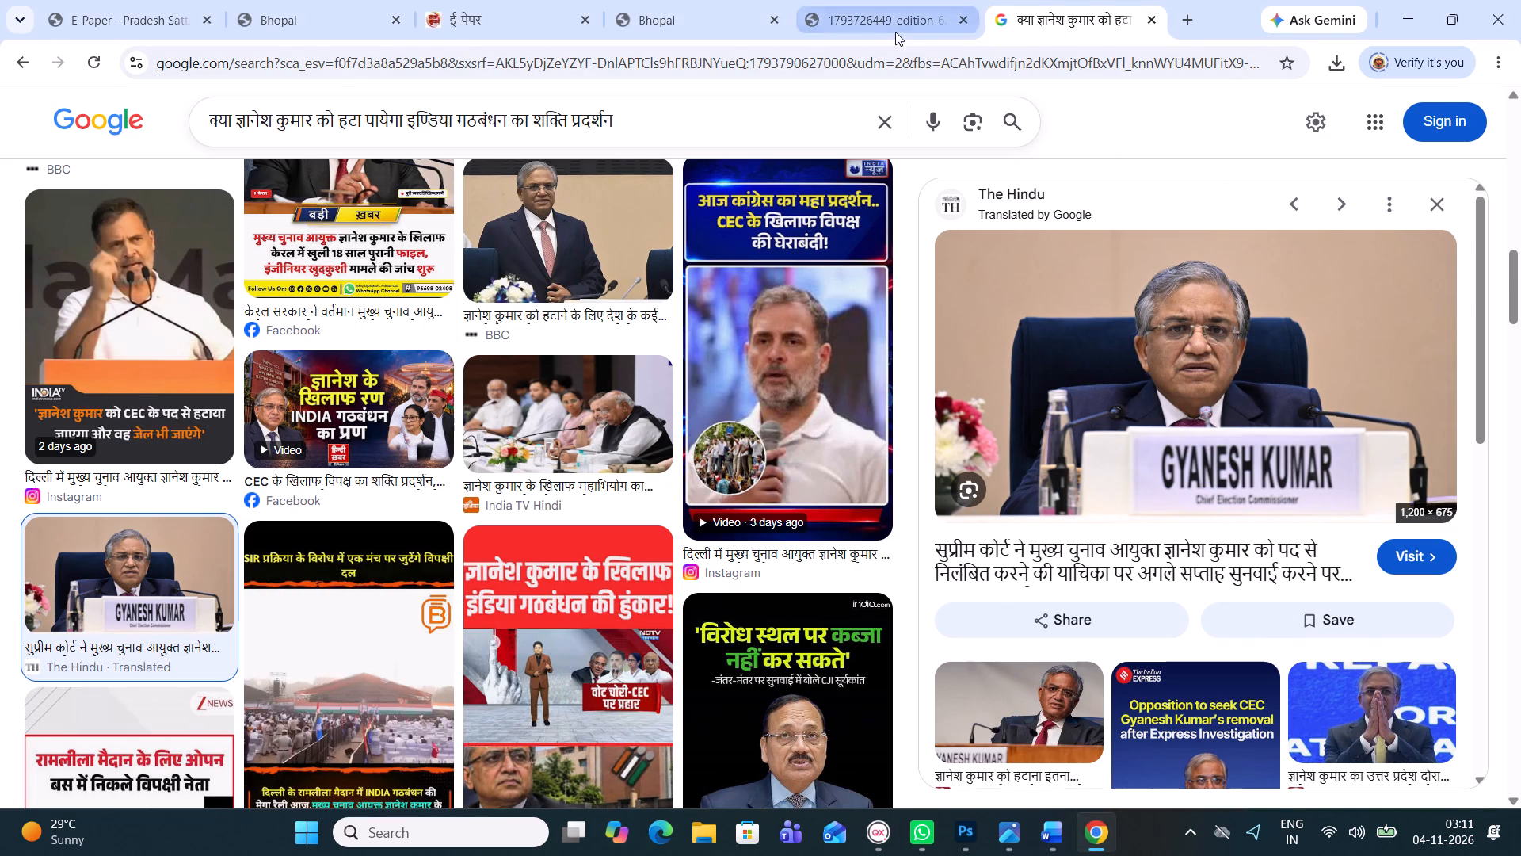
click(898, 15)
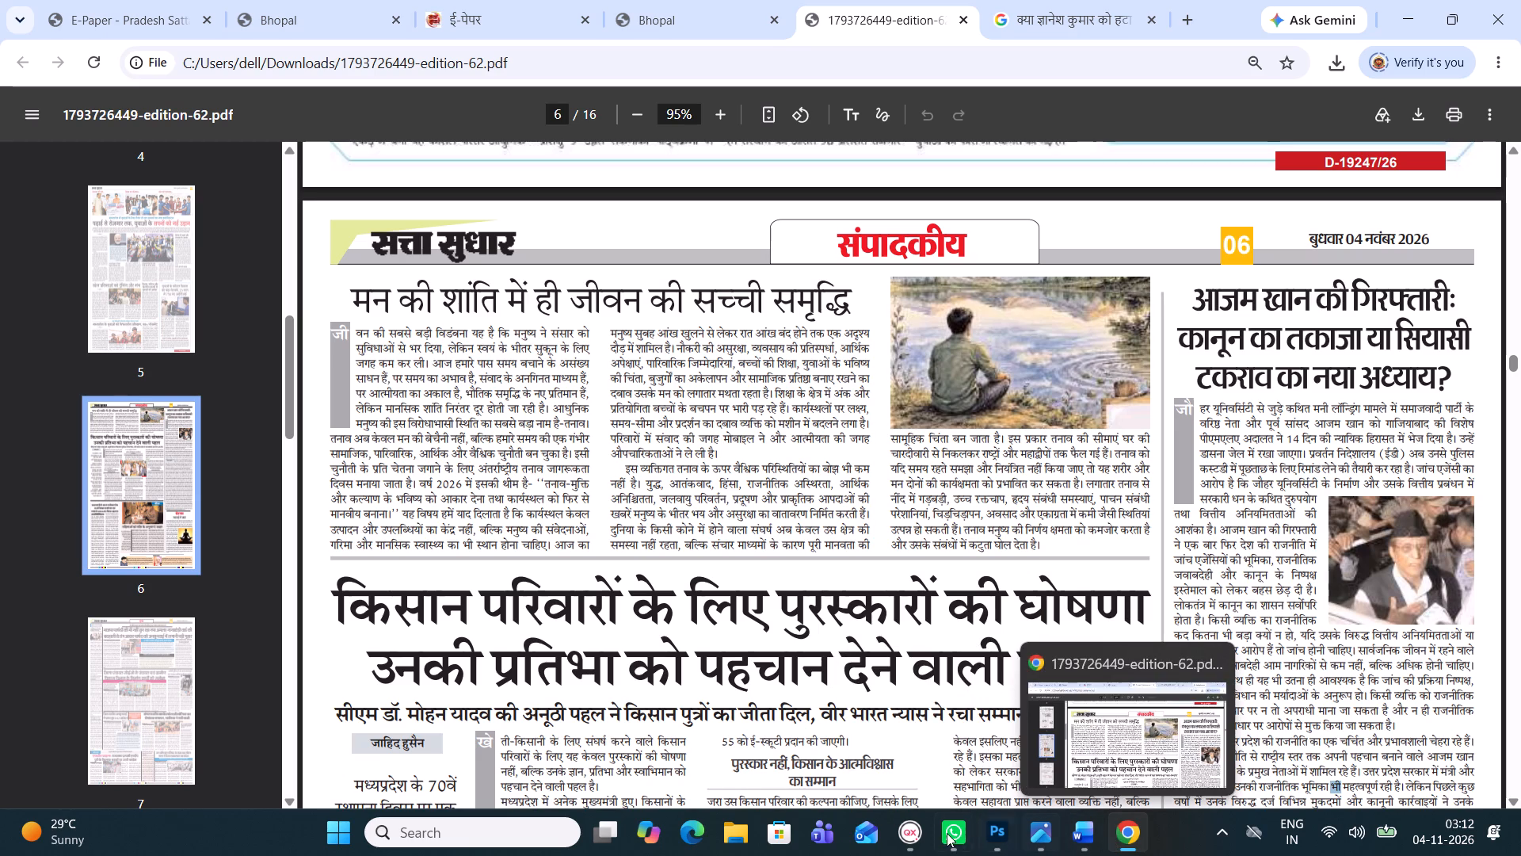
click(907, 835)
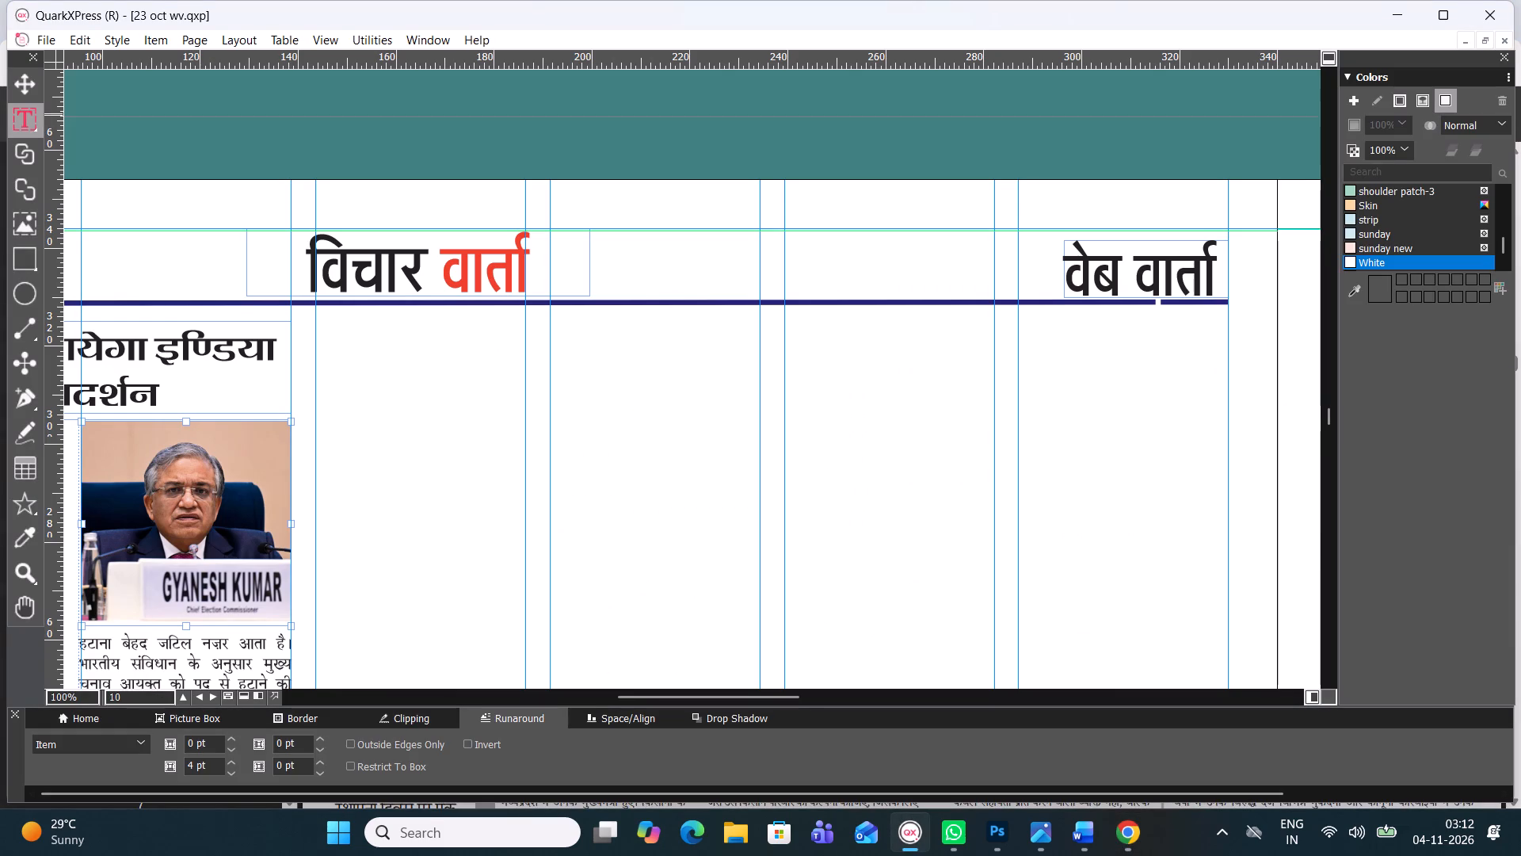
Widen the lead article's body text box to about 186 mm so it extends to the edge of the fourth page column.
scroll(445, 466, down, 1)
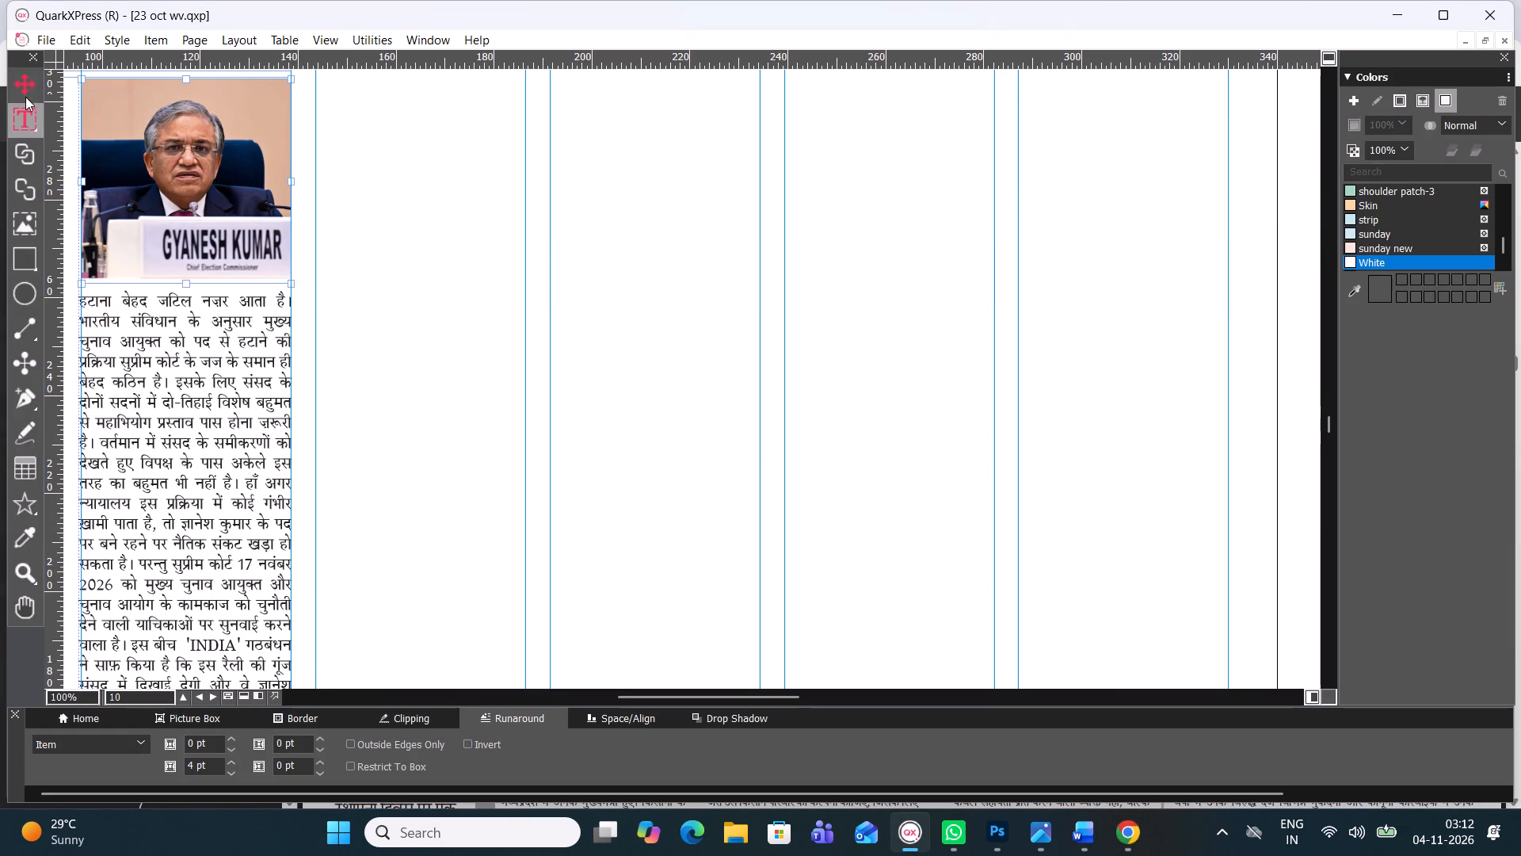
click(25, 90)
double_click(118, 483)
click(118, 483)
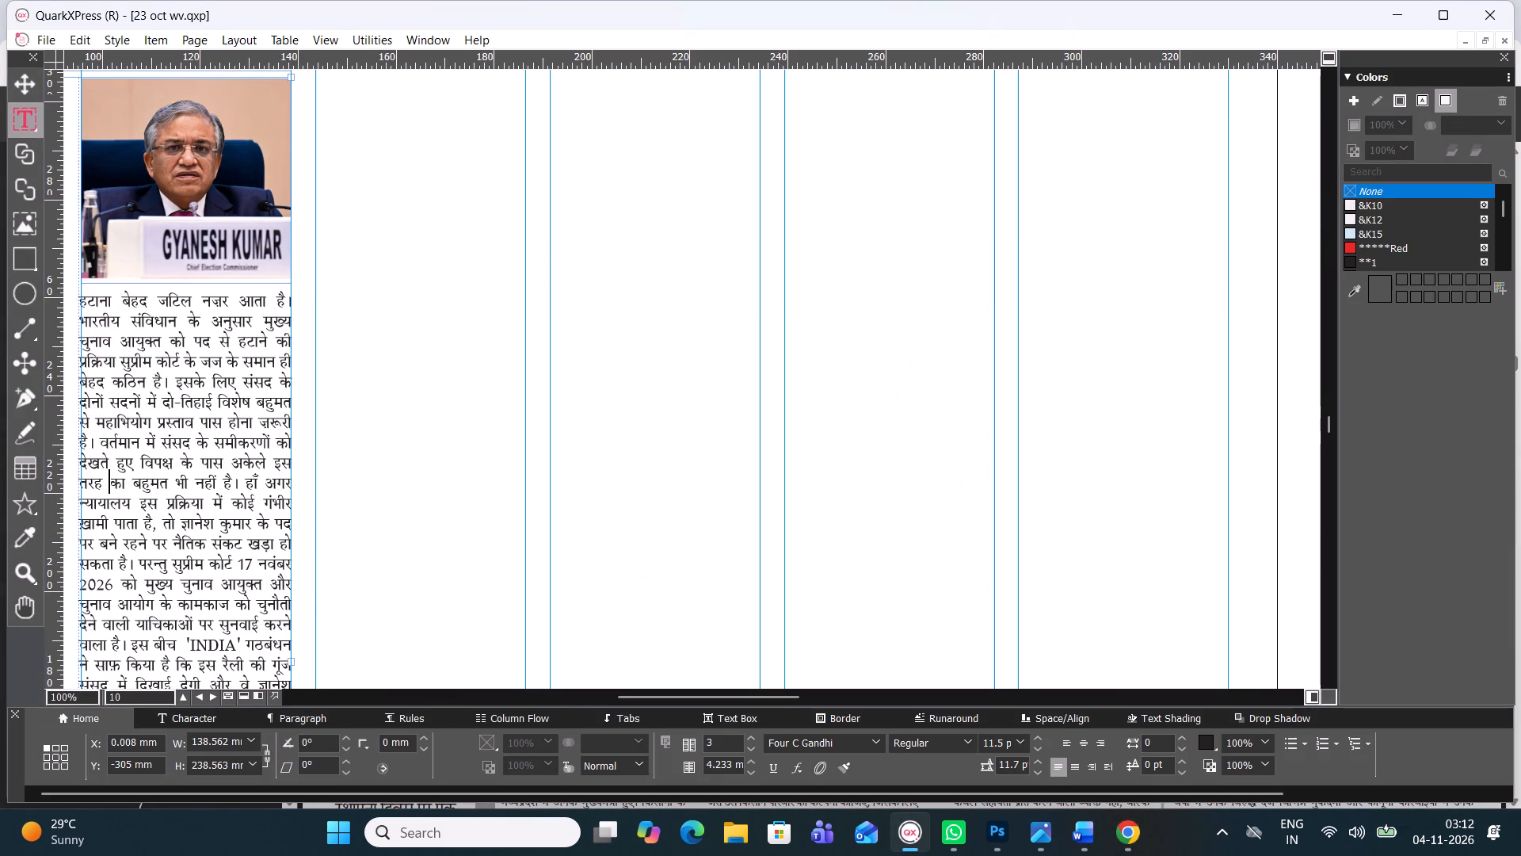
key(ctrl+a)
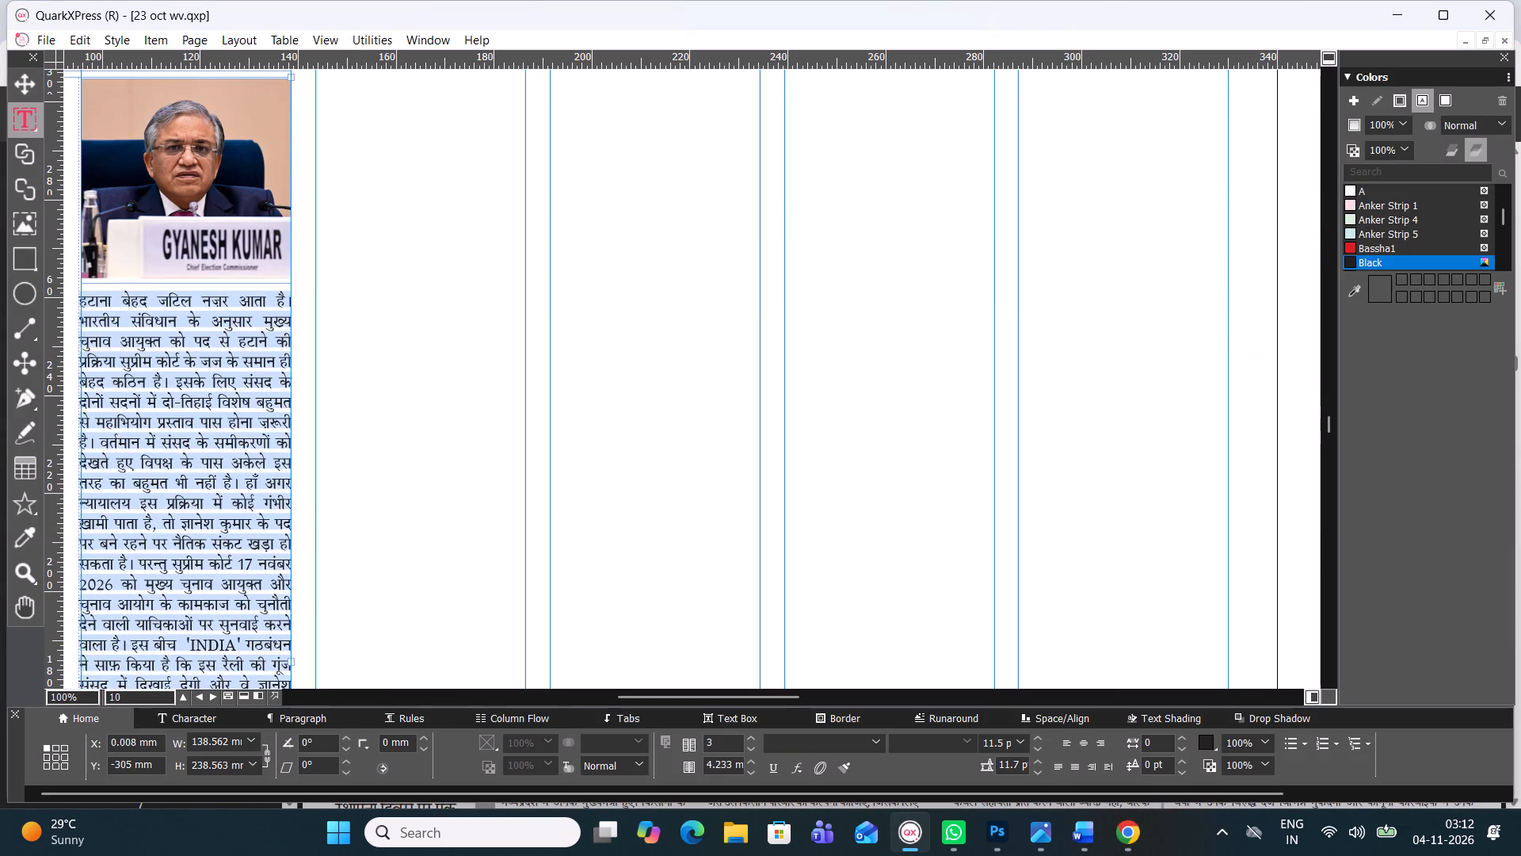
drag(291, 491, 520, 485)
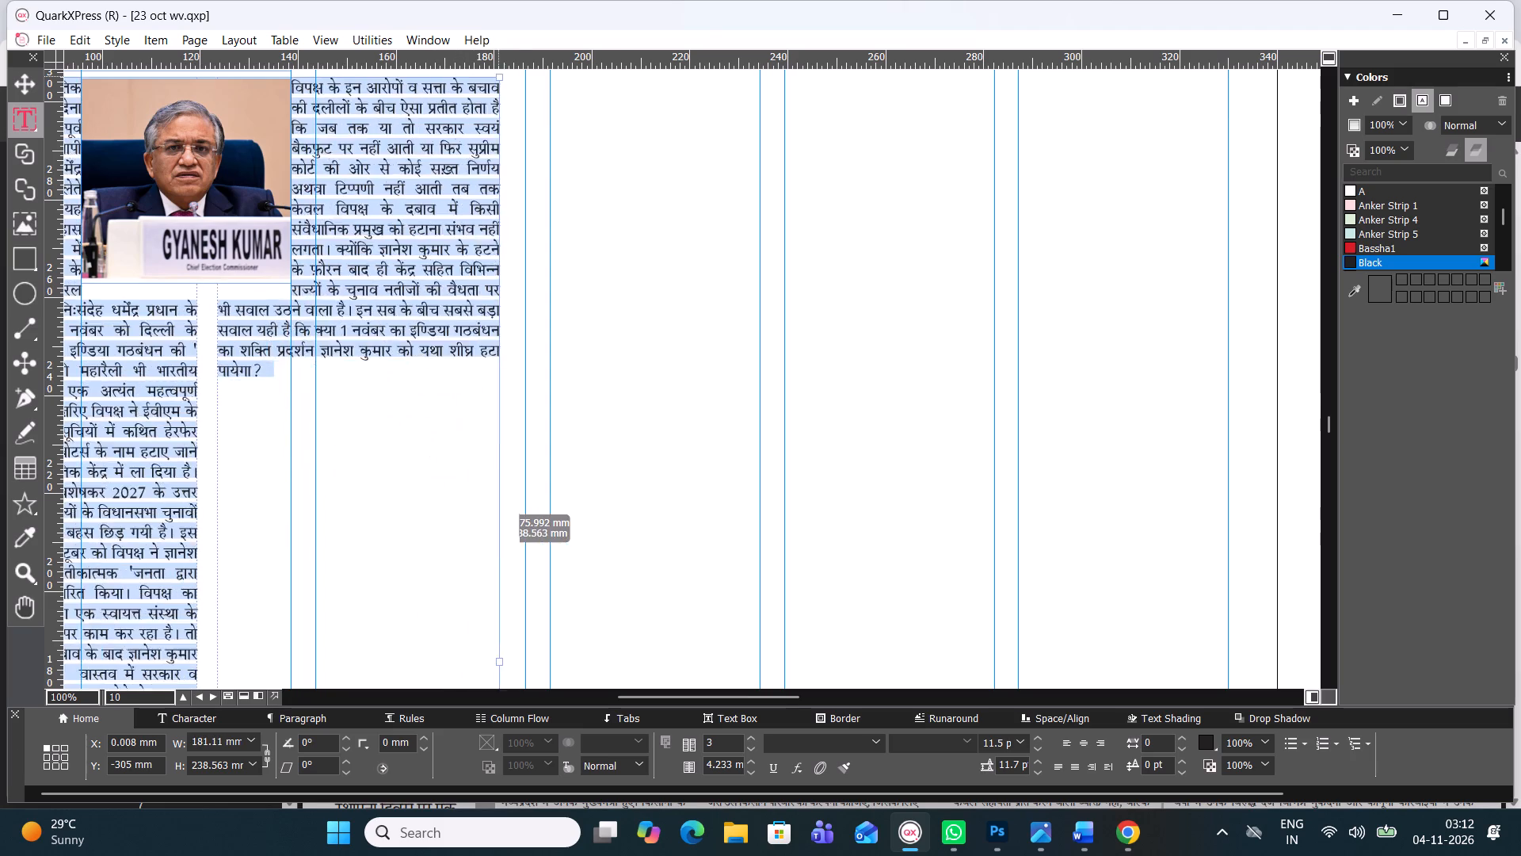
drag(520, 485, 526, 483)
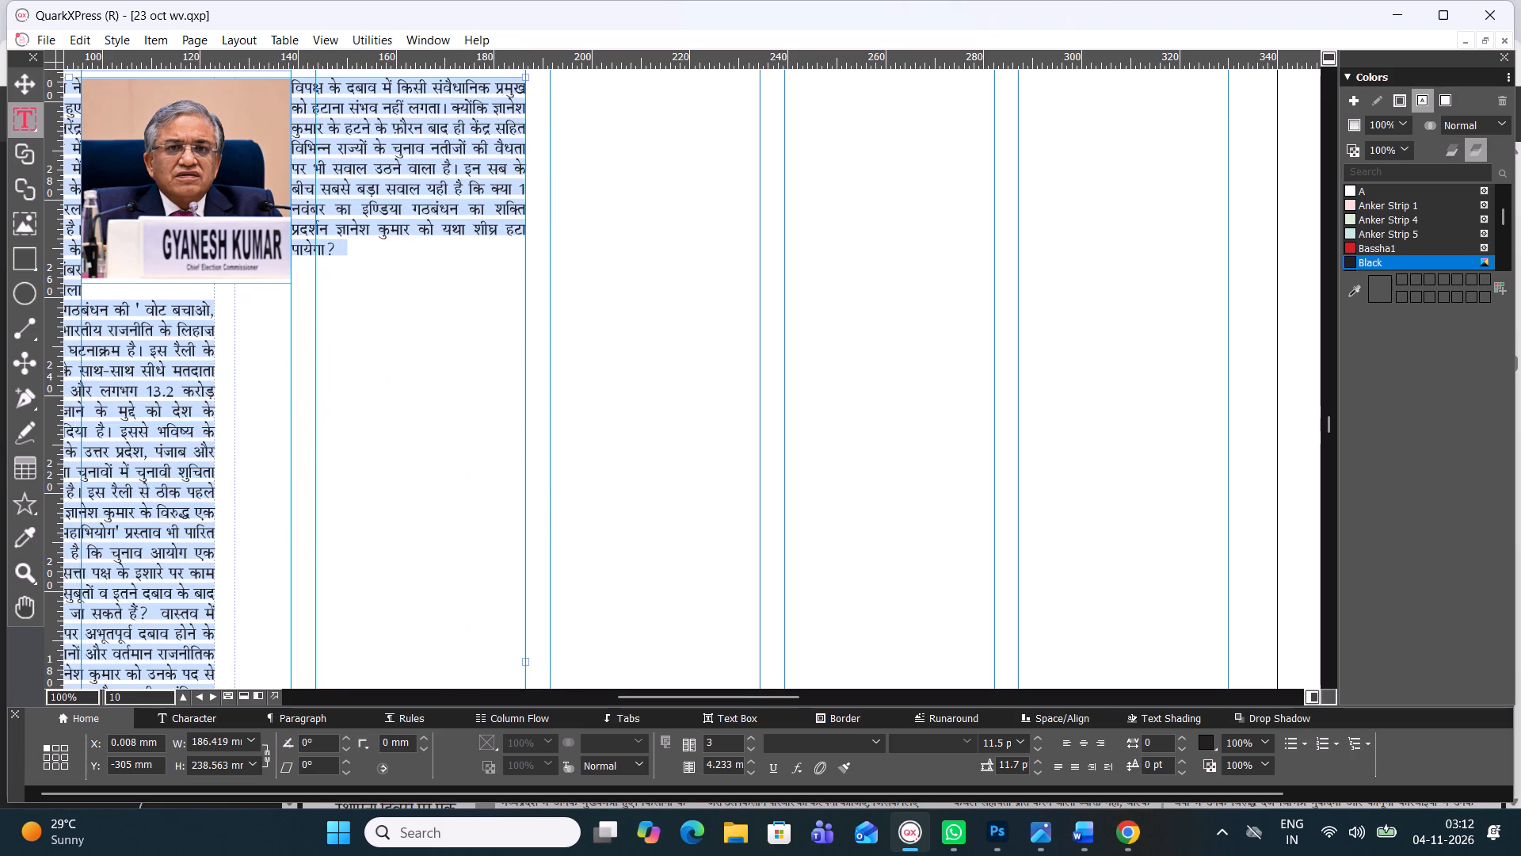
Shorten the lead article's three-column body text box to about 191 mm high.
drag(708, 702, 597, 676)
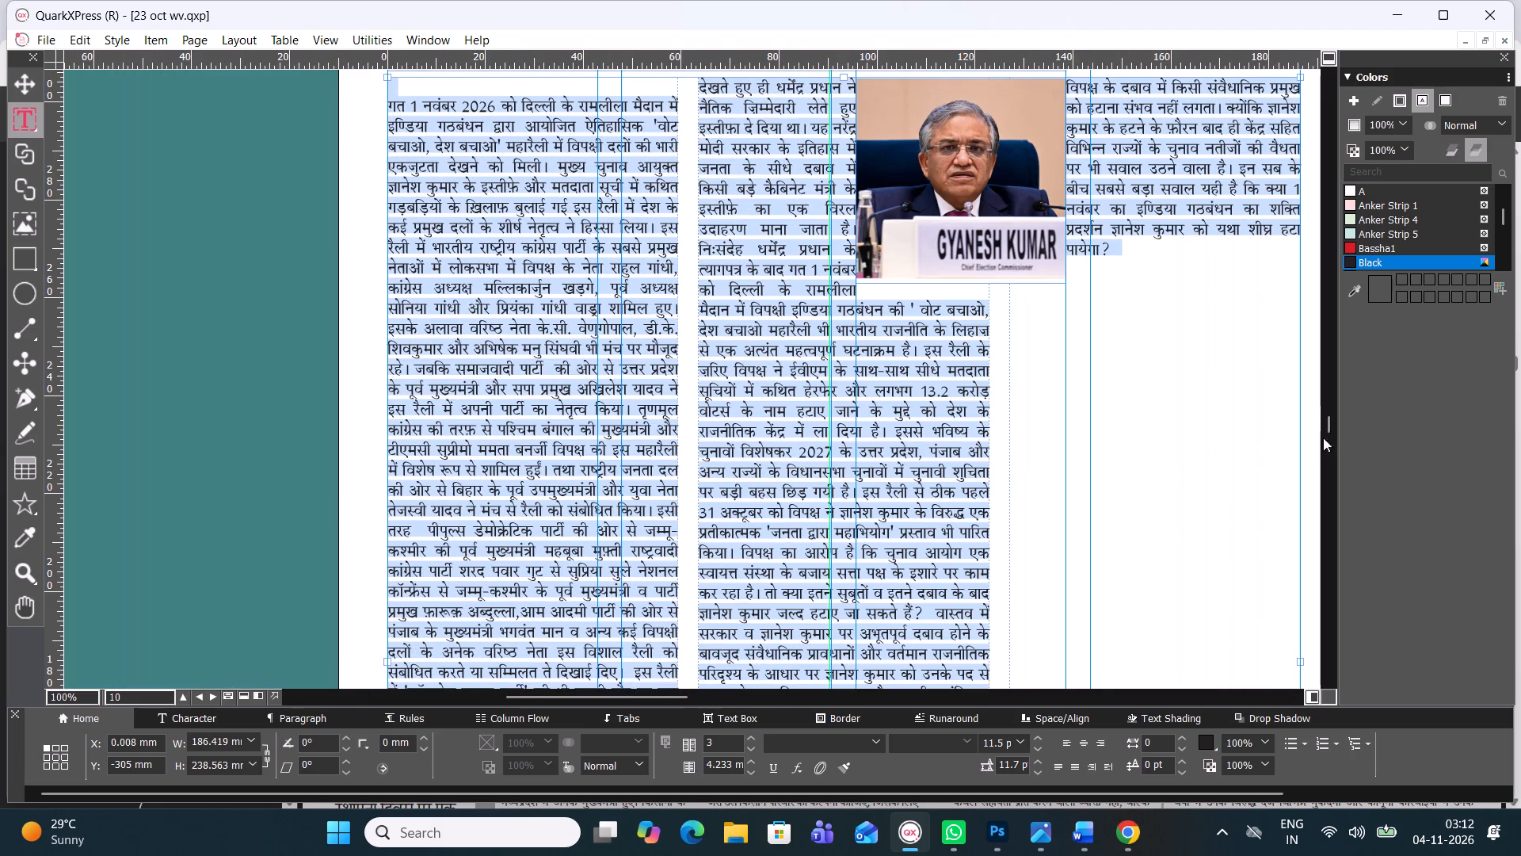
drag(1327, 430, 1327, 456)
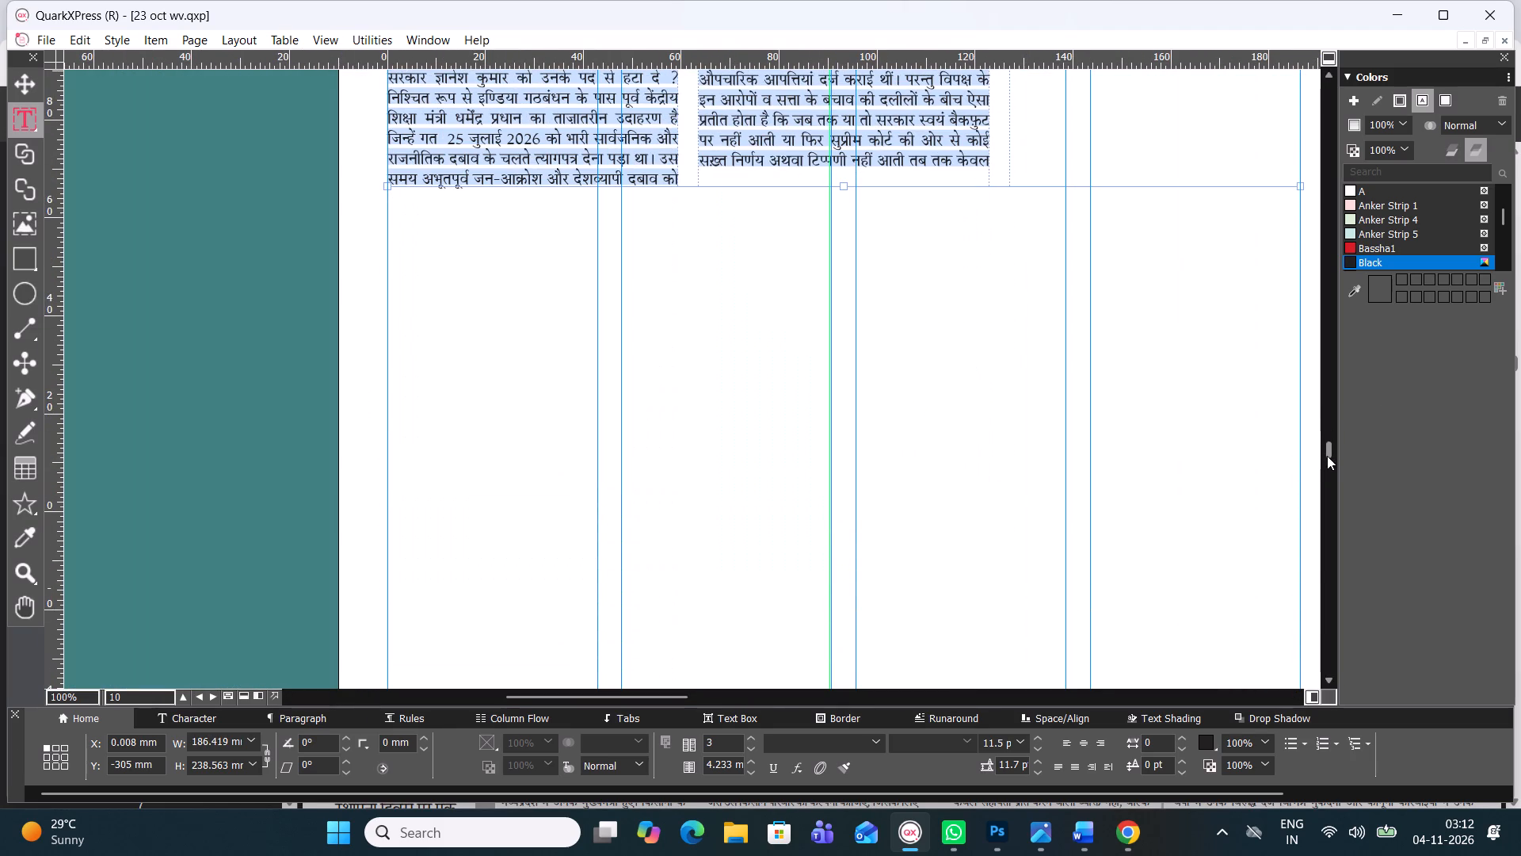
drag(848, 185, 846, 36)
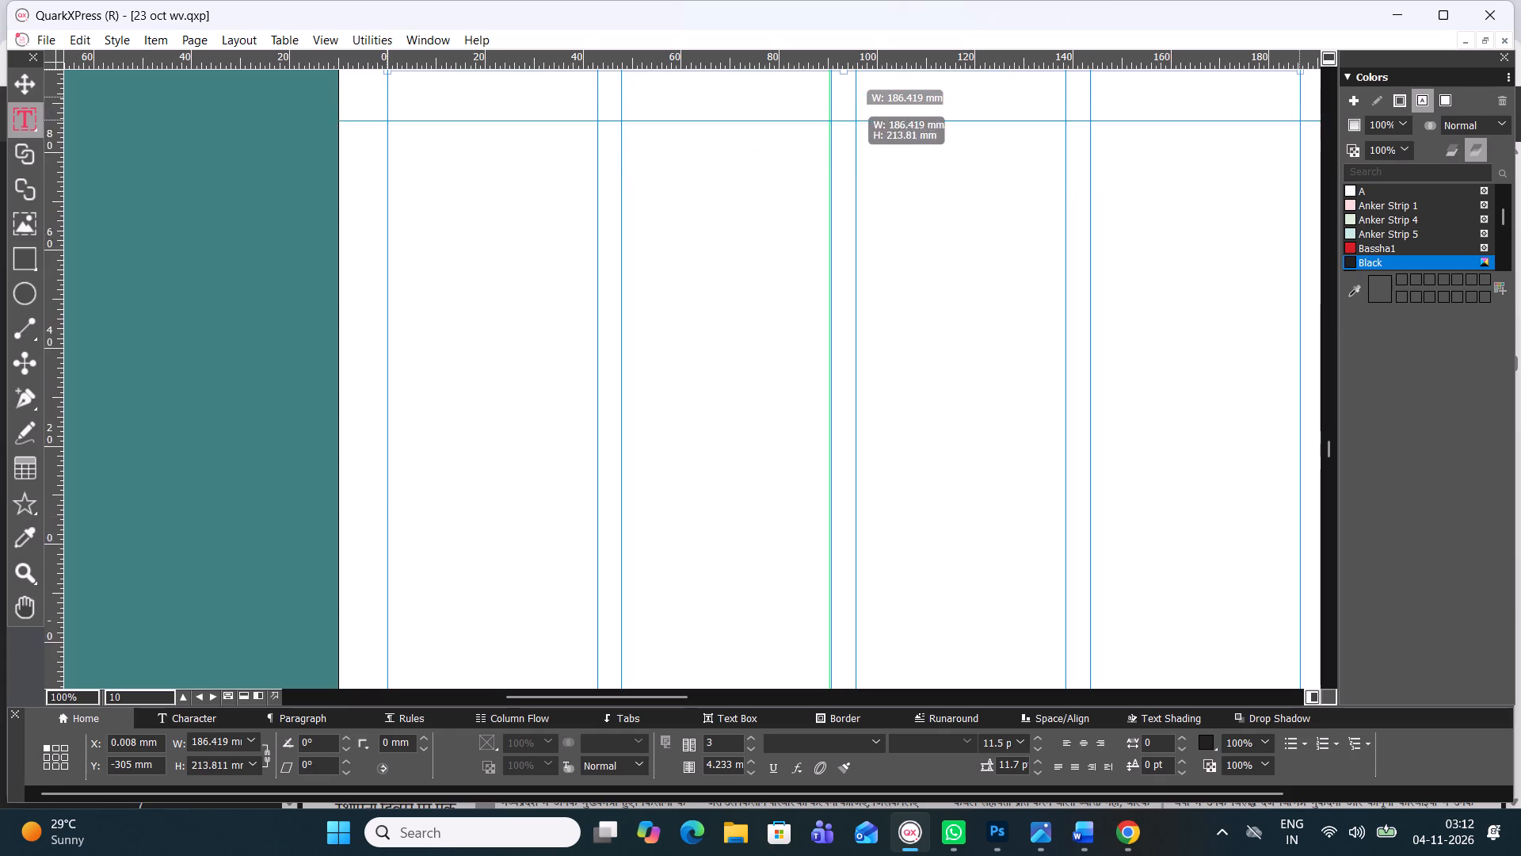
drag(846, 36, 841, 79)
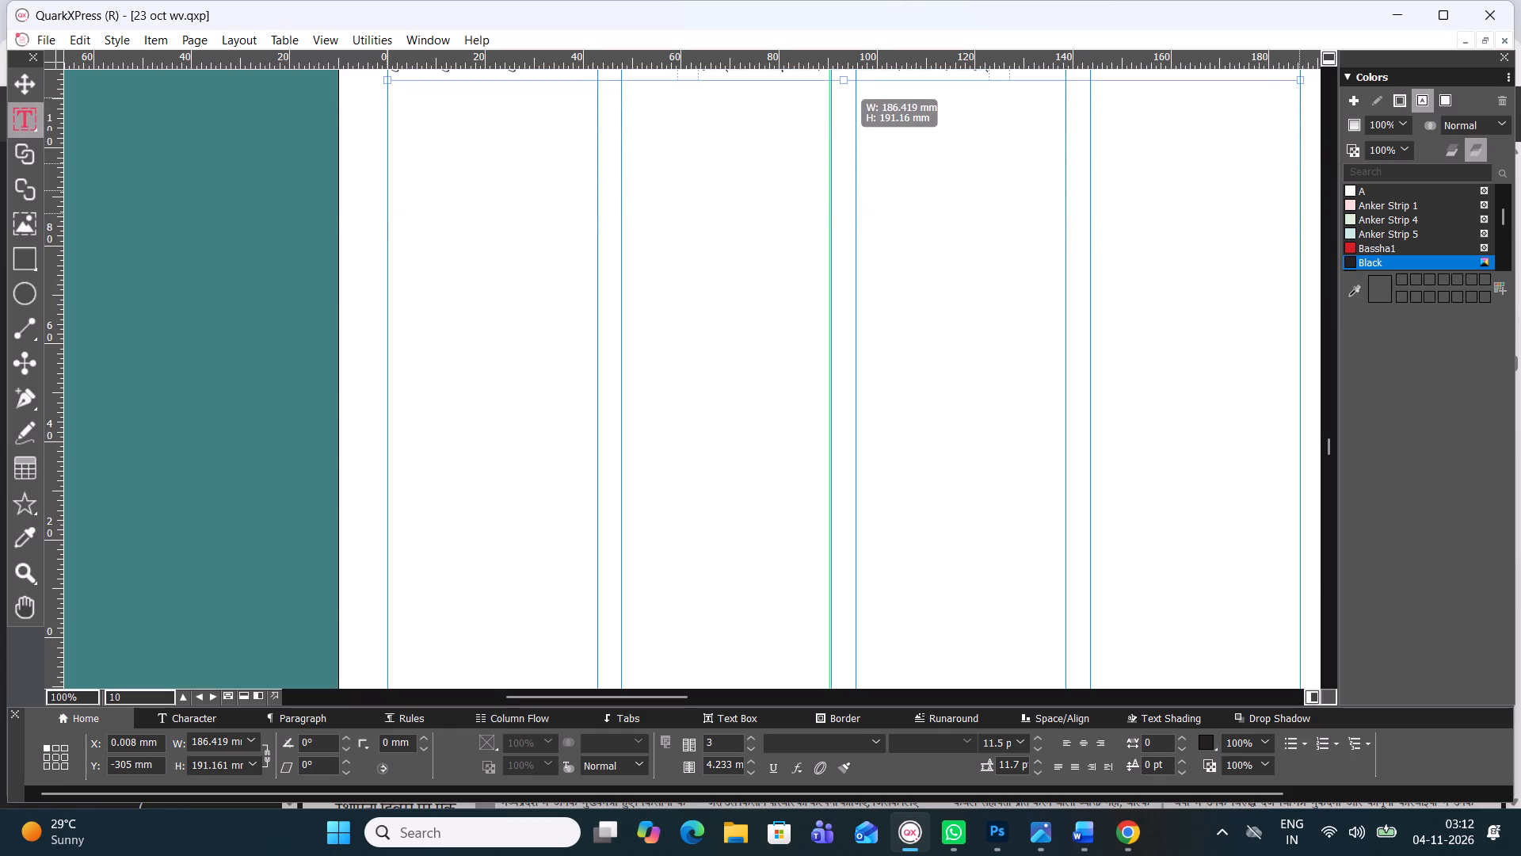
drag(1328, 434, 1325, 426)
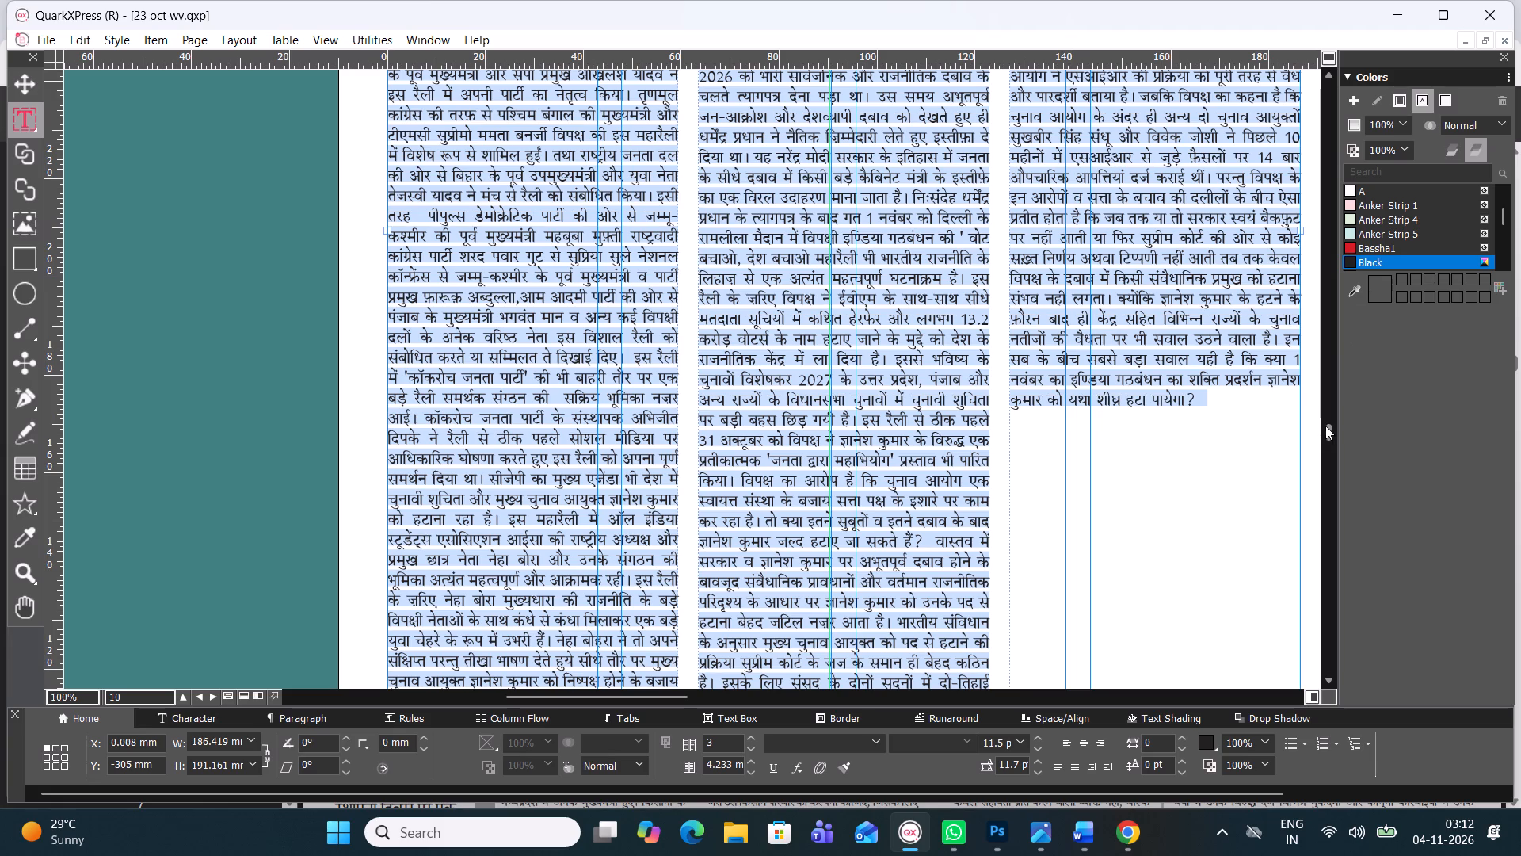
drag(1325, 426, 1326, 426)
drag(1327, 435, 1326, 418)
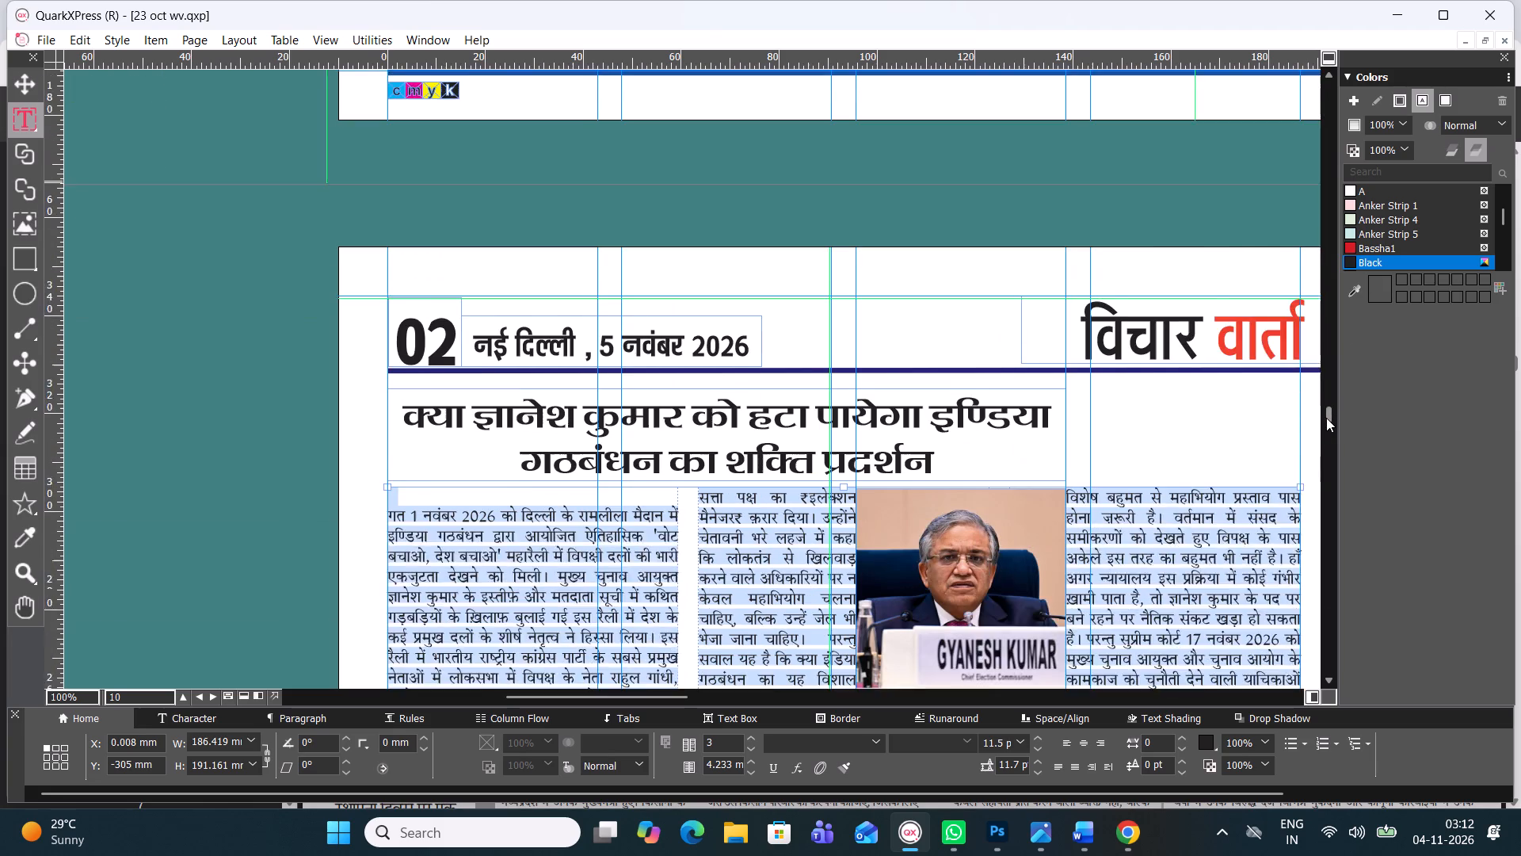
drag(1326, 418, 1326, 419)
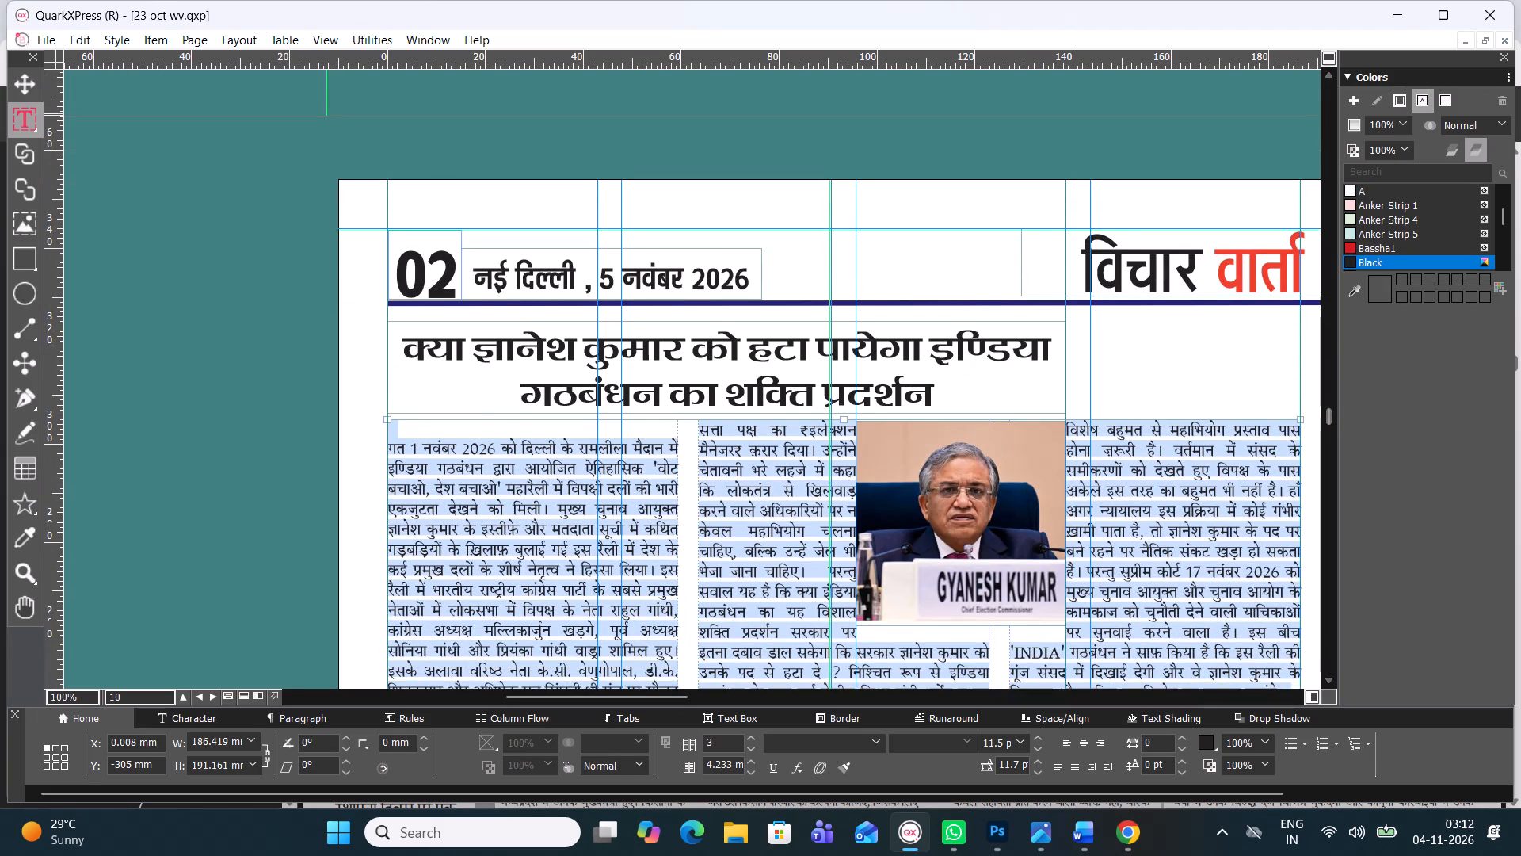
click(32, 84)
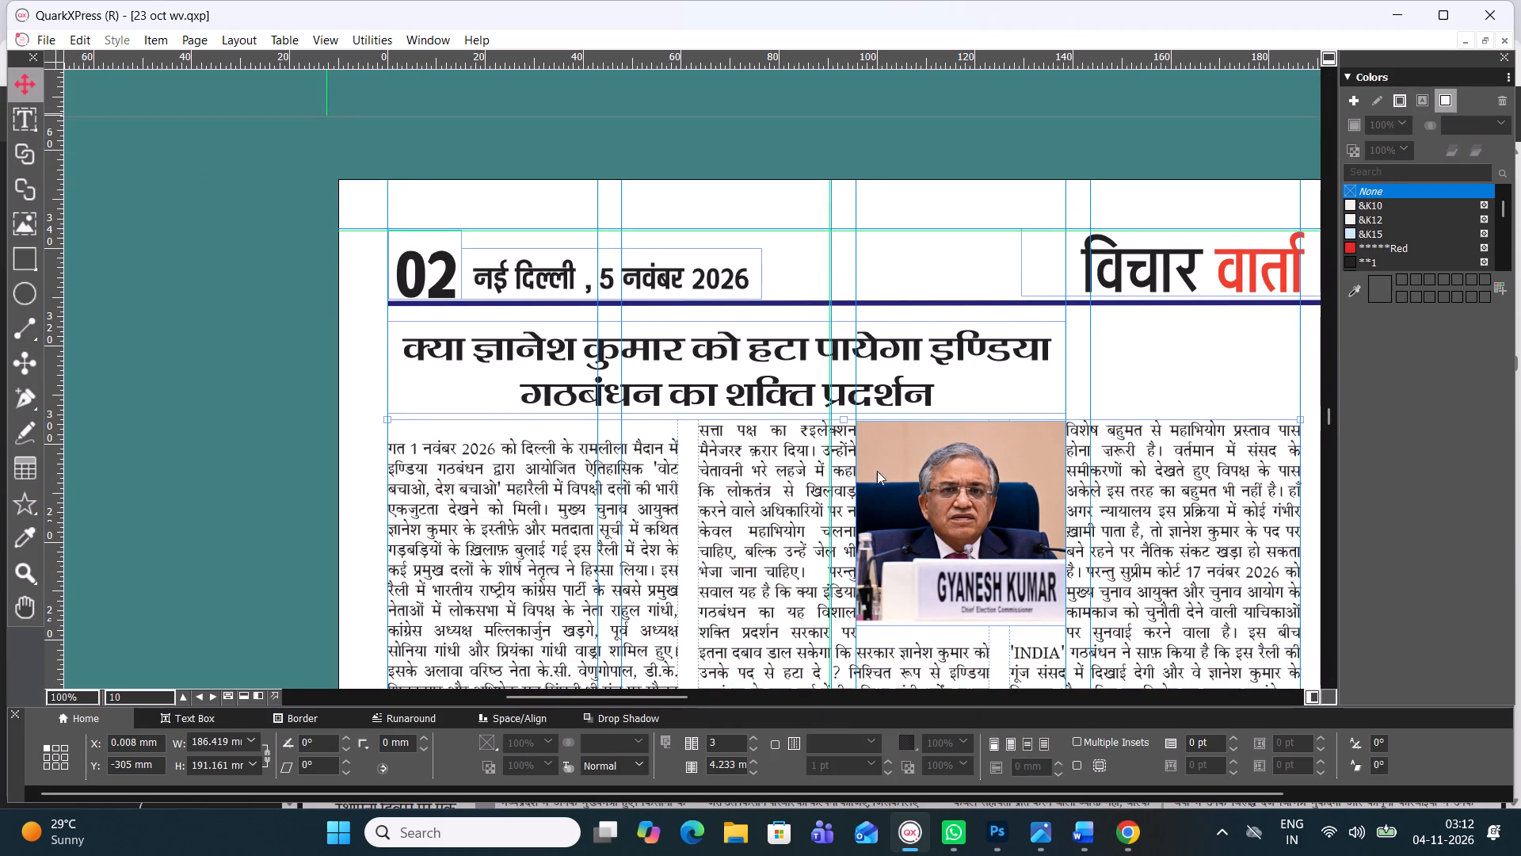
click(974, 507)
drag(946, 524, 1138, 541)
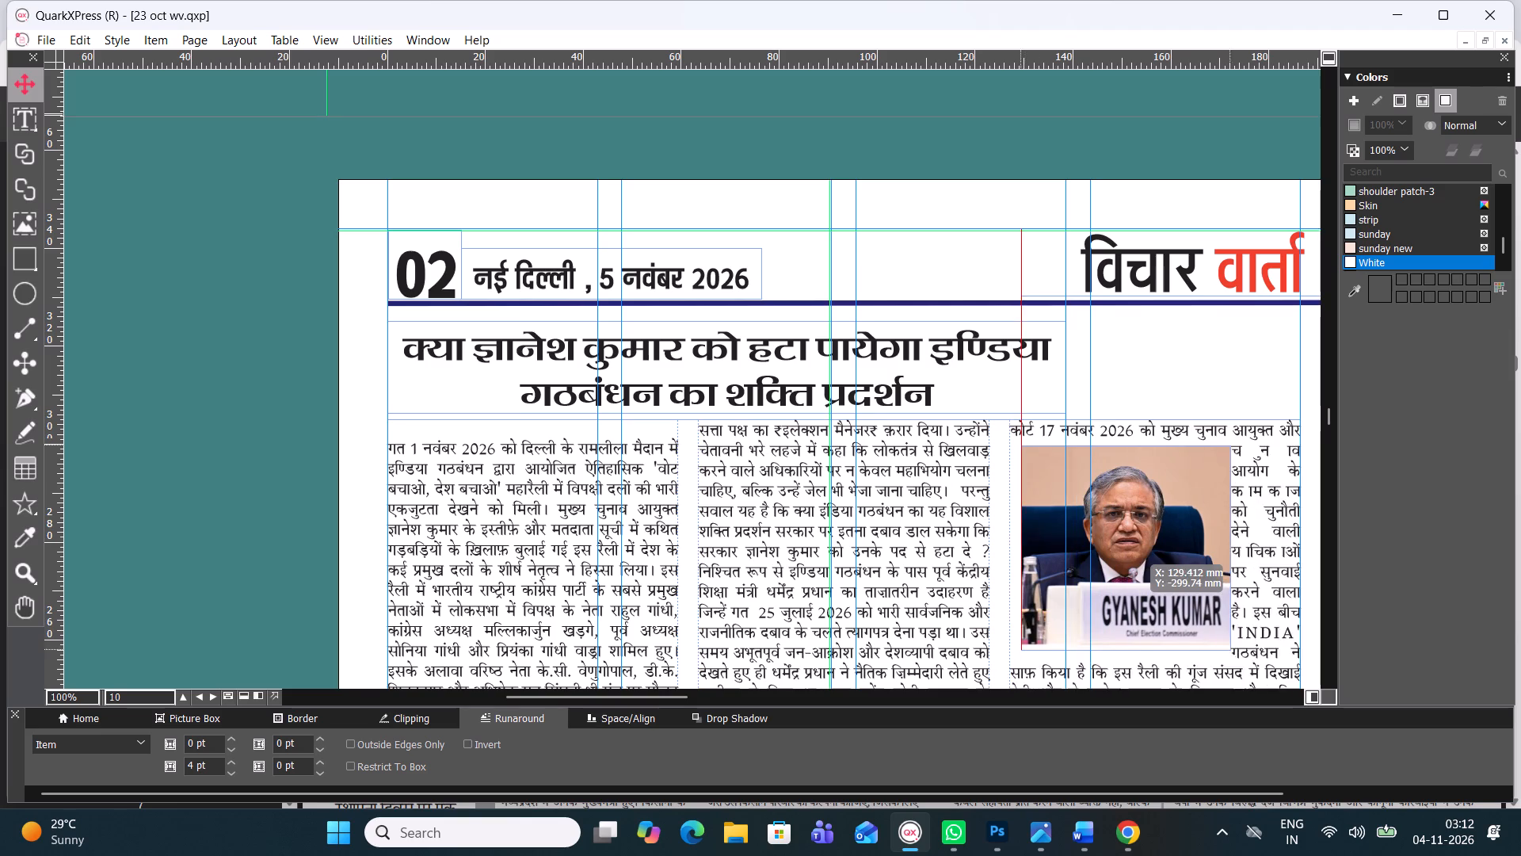
drag(1138, 541, 1186, 525)
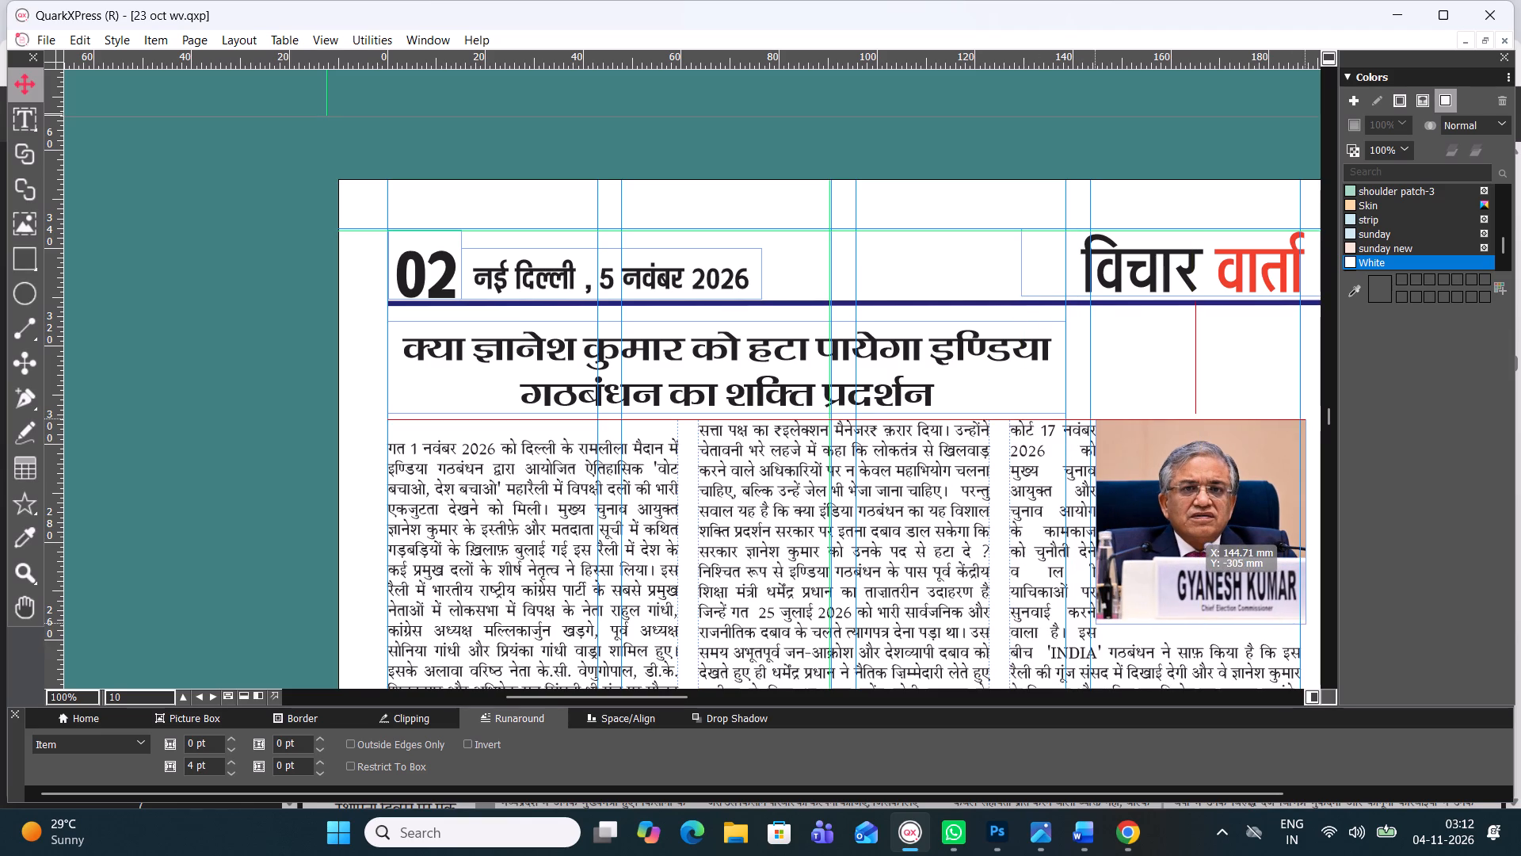
drag(1186, 525, 1181, 525)
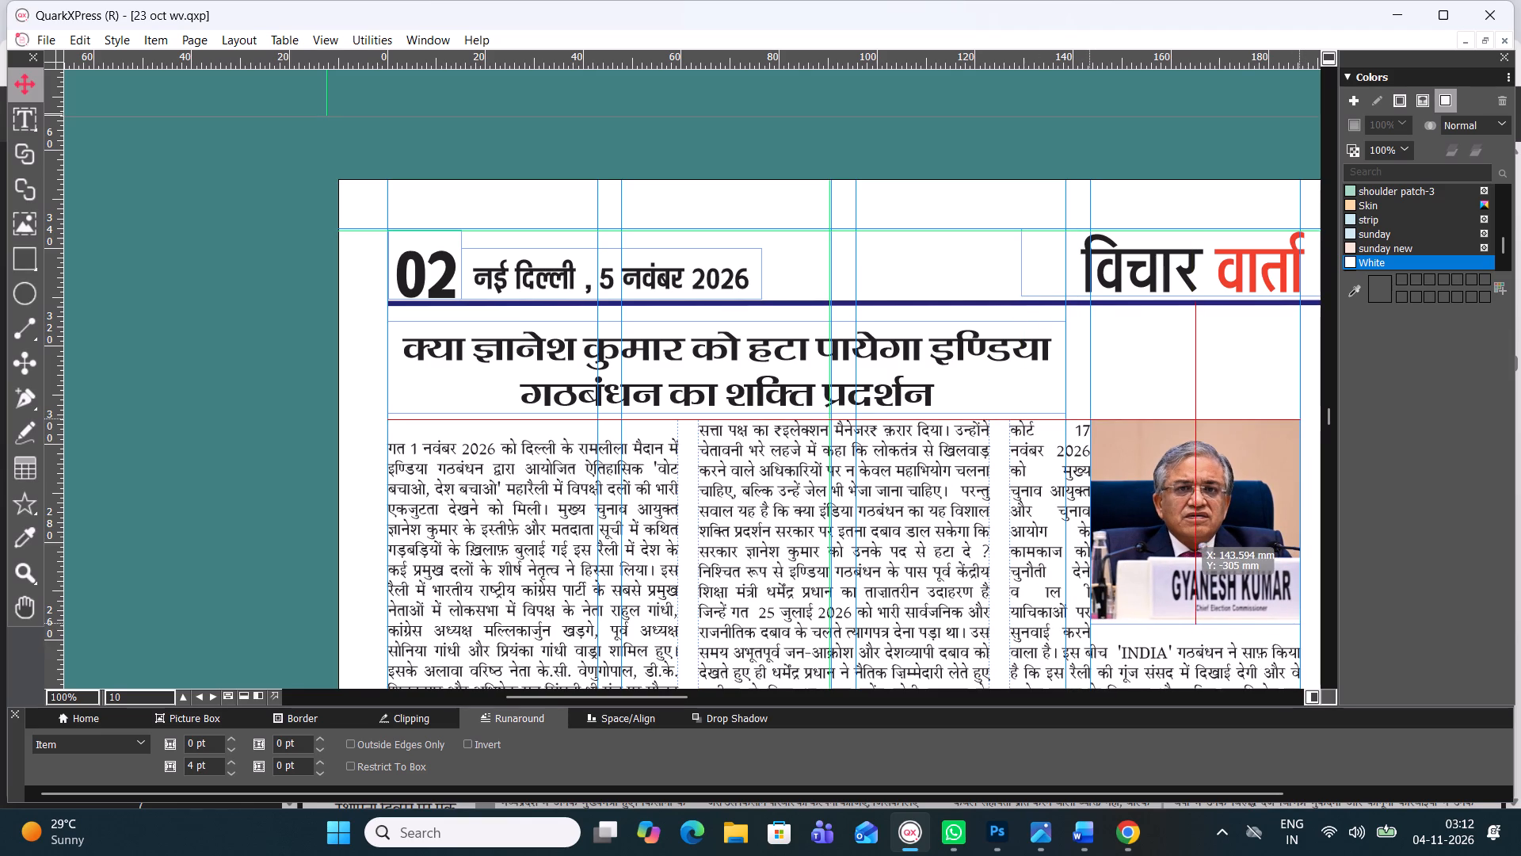
drag(1181, 525, 1182, 525)
drag(657, 690, 717, 678)
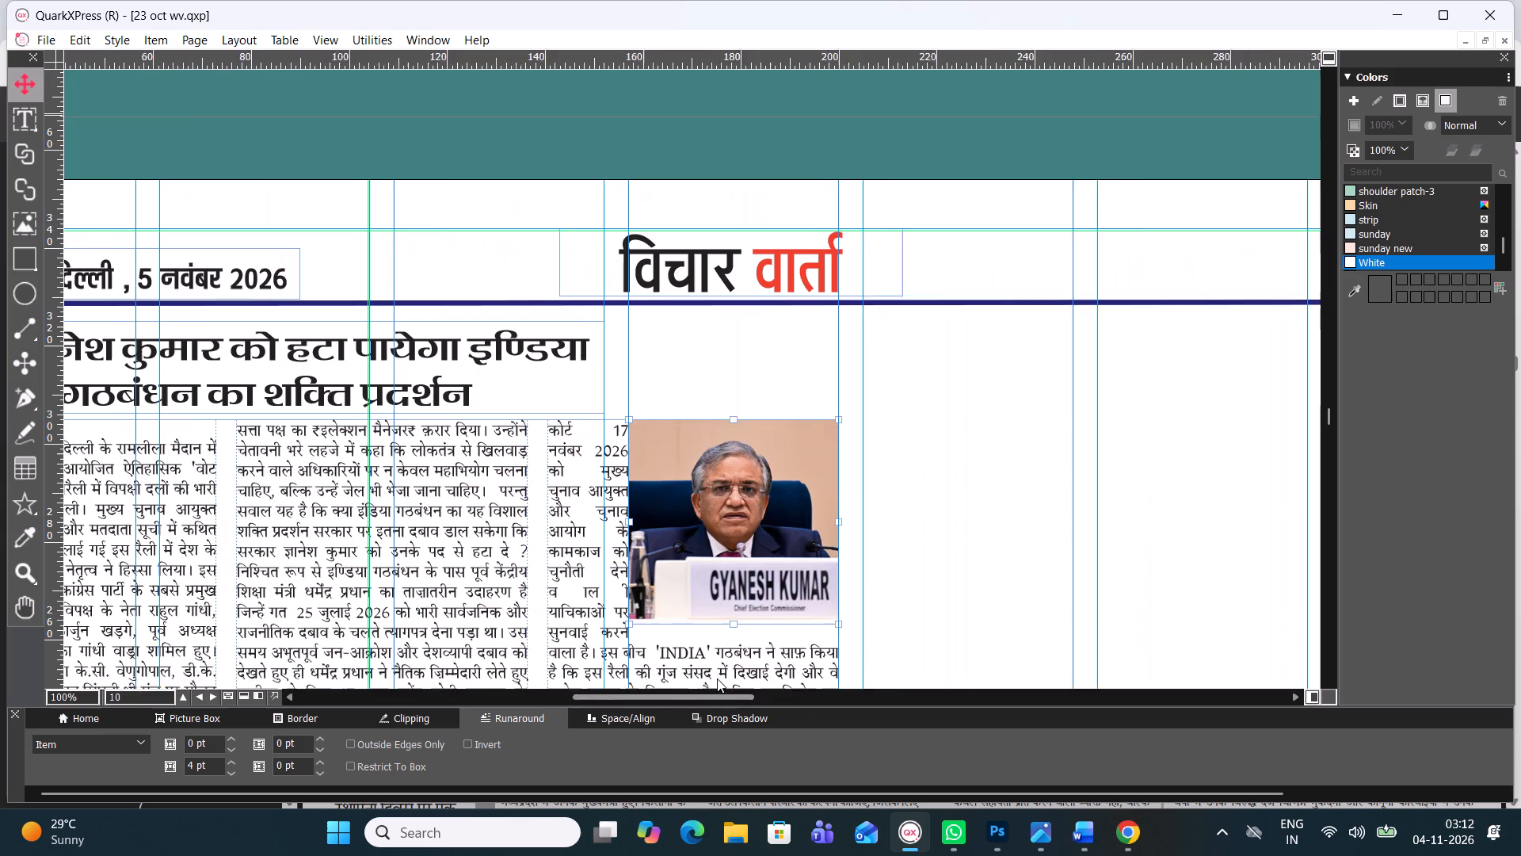
drag(717, 678, 715, 678)
click(654, 518)
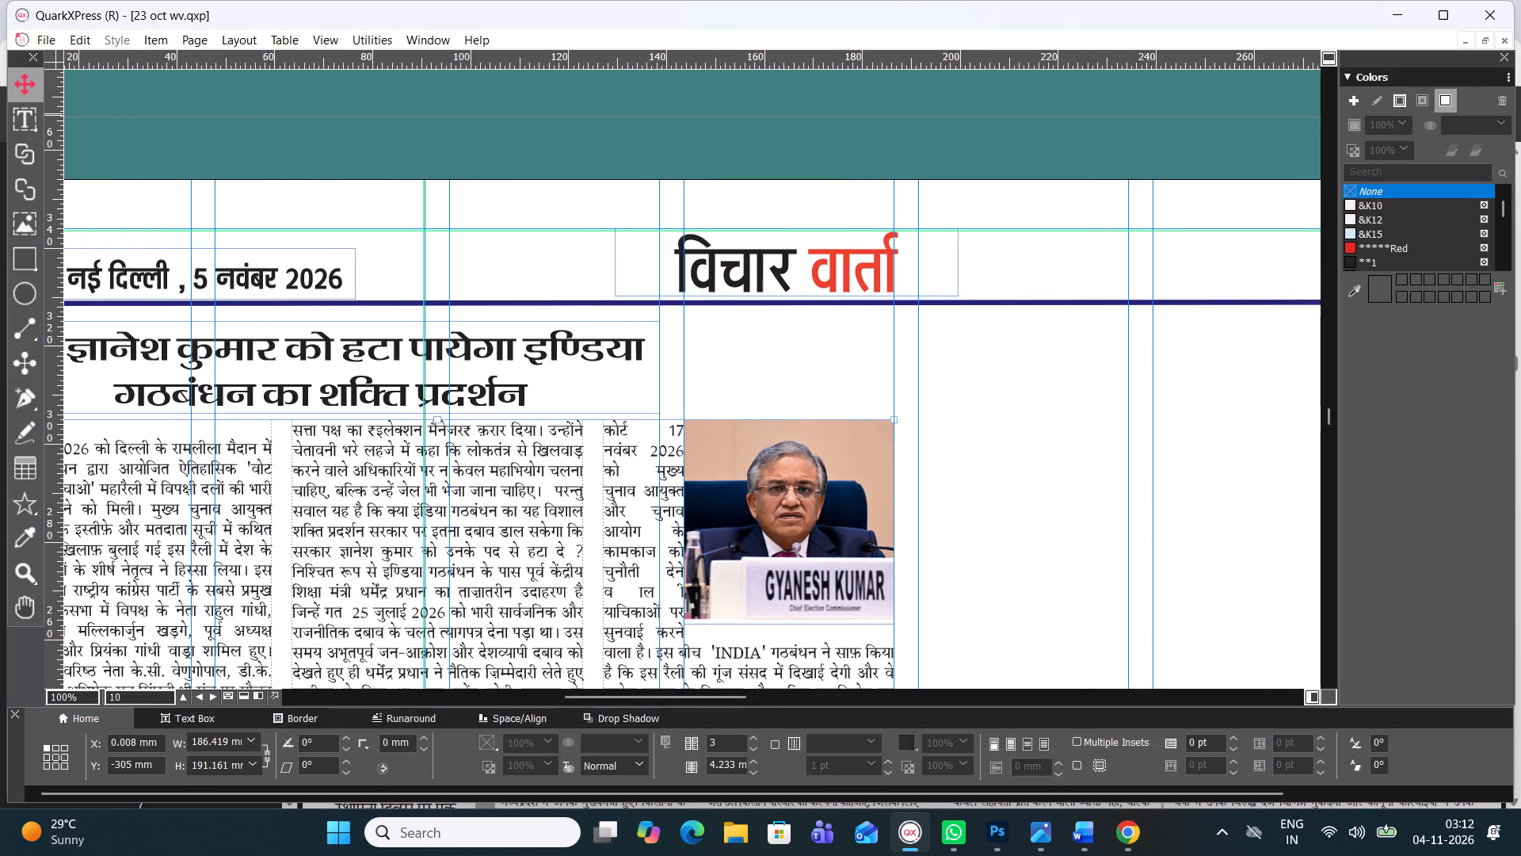
click(862, 544)
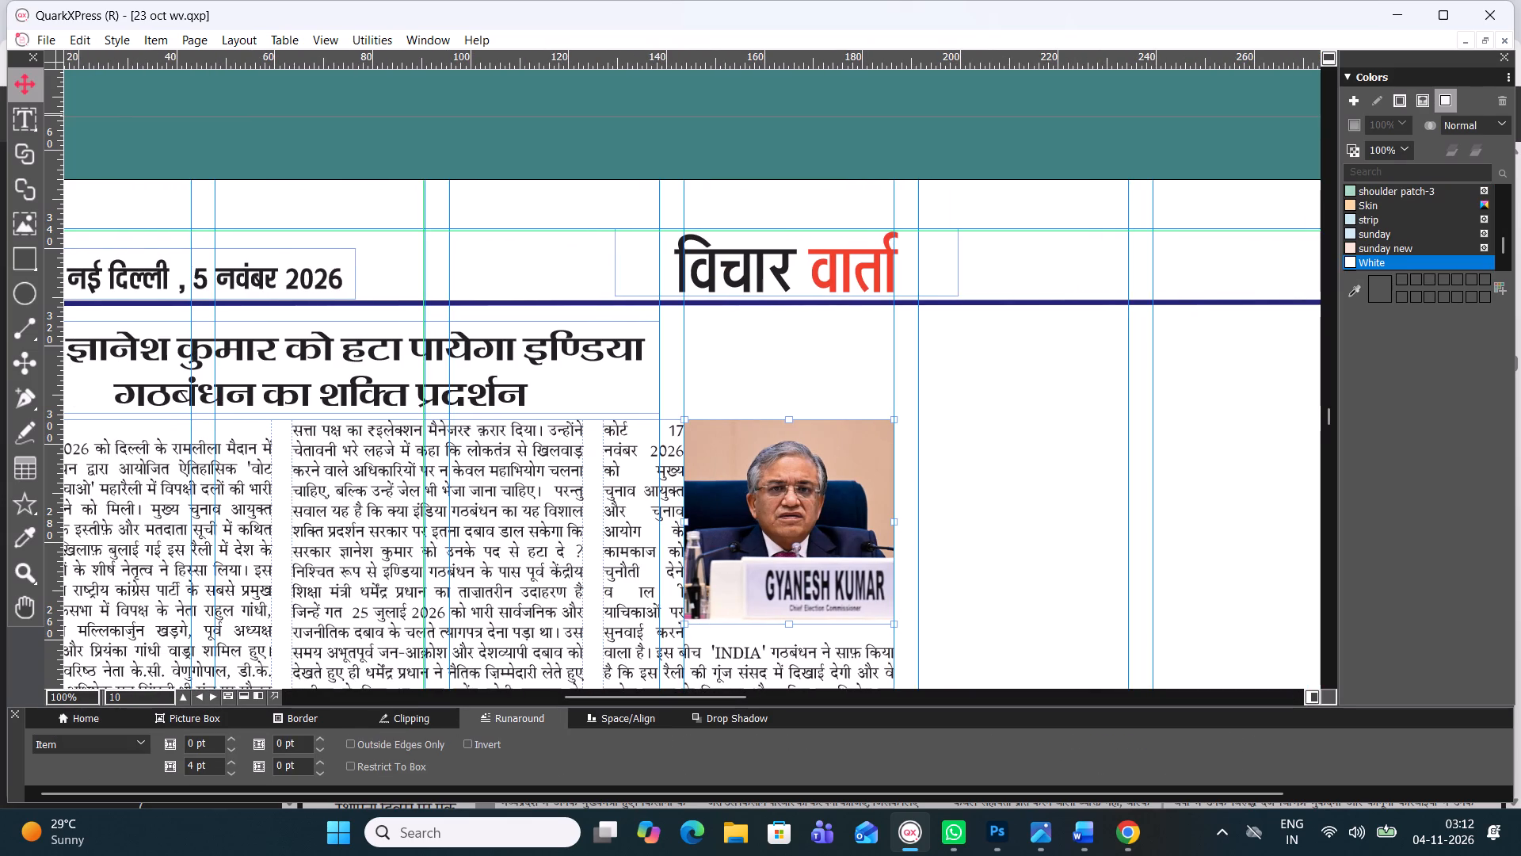
click(322, 761)
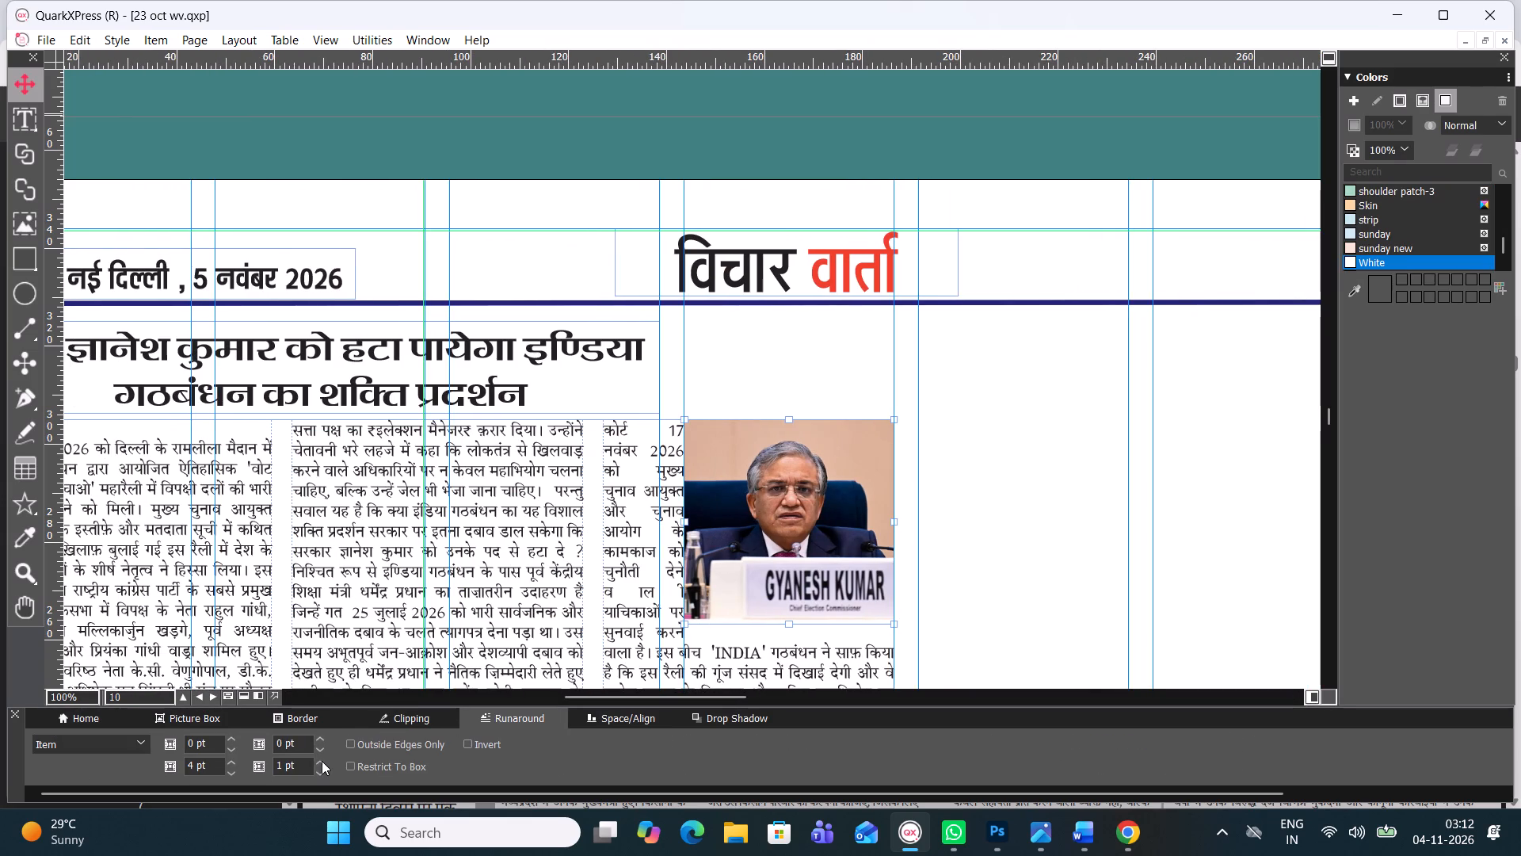
click(322, 761)
triple_click(322, 761)
triple_click(322, 761)
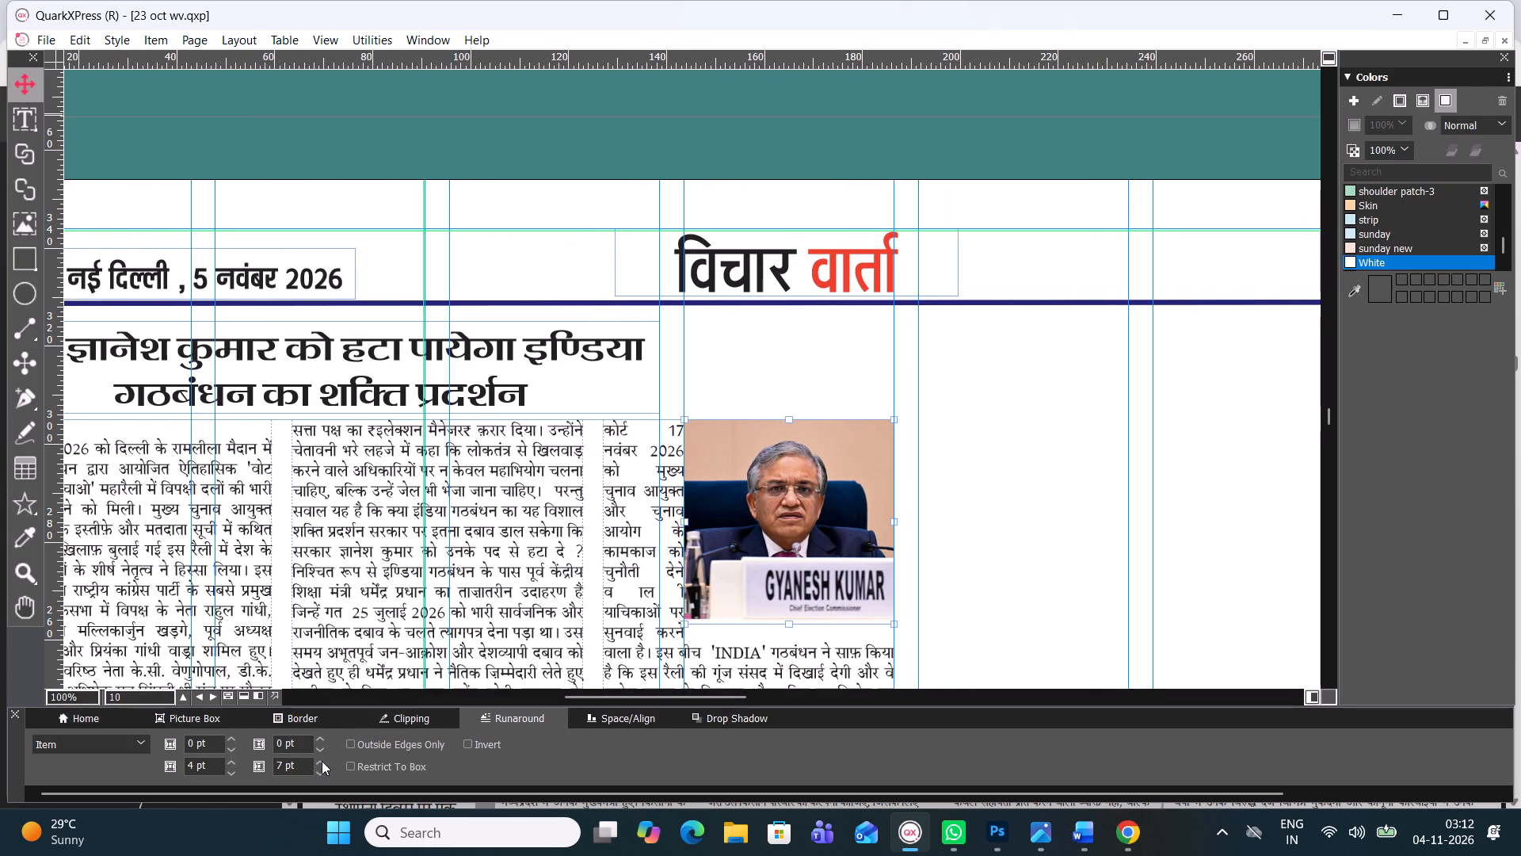
triple_click(322, 761)
triple_click(321, 773)
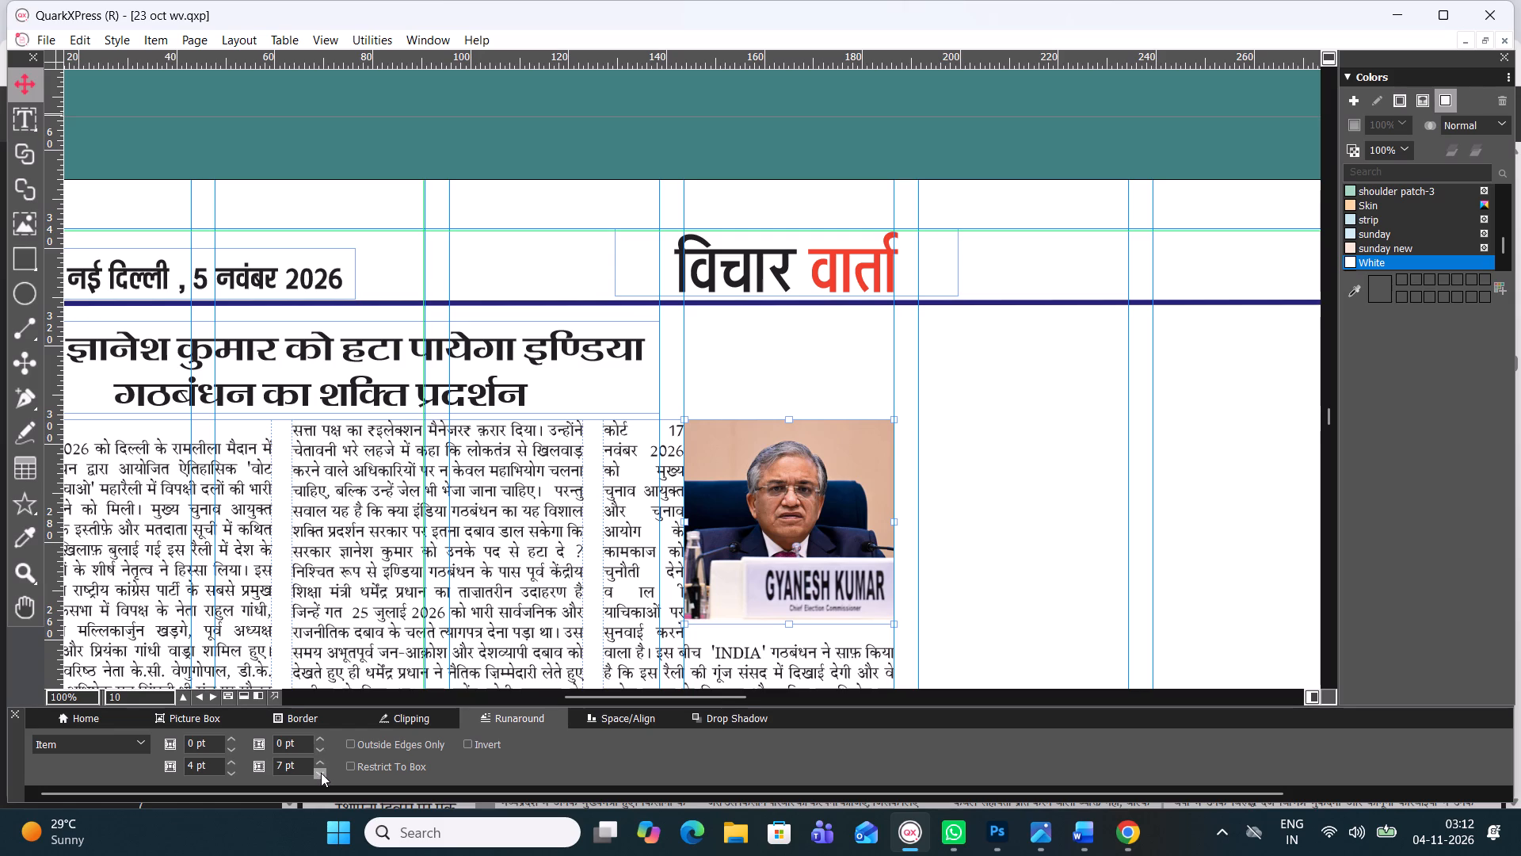
triple_click(321, 773)
triple_click(321, 773)
triple_click(321, 773)
triple_click(321, 773)
double_click(319, 745)
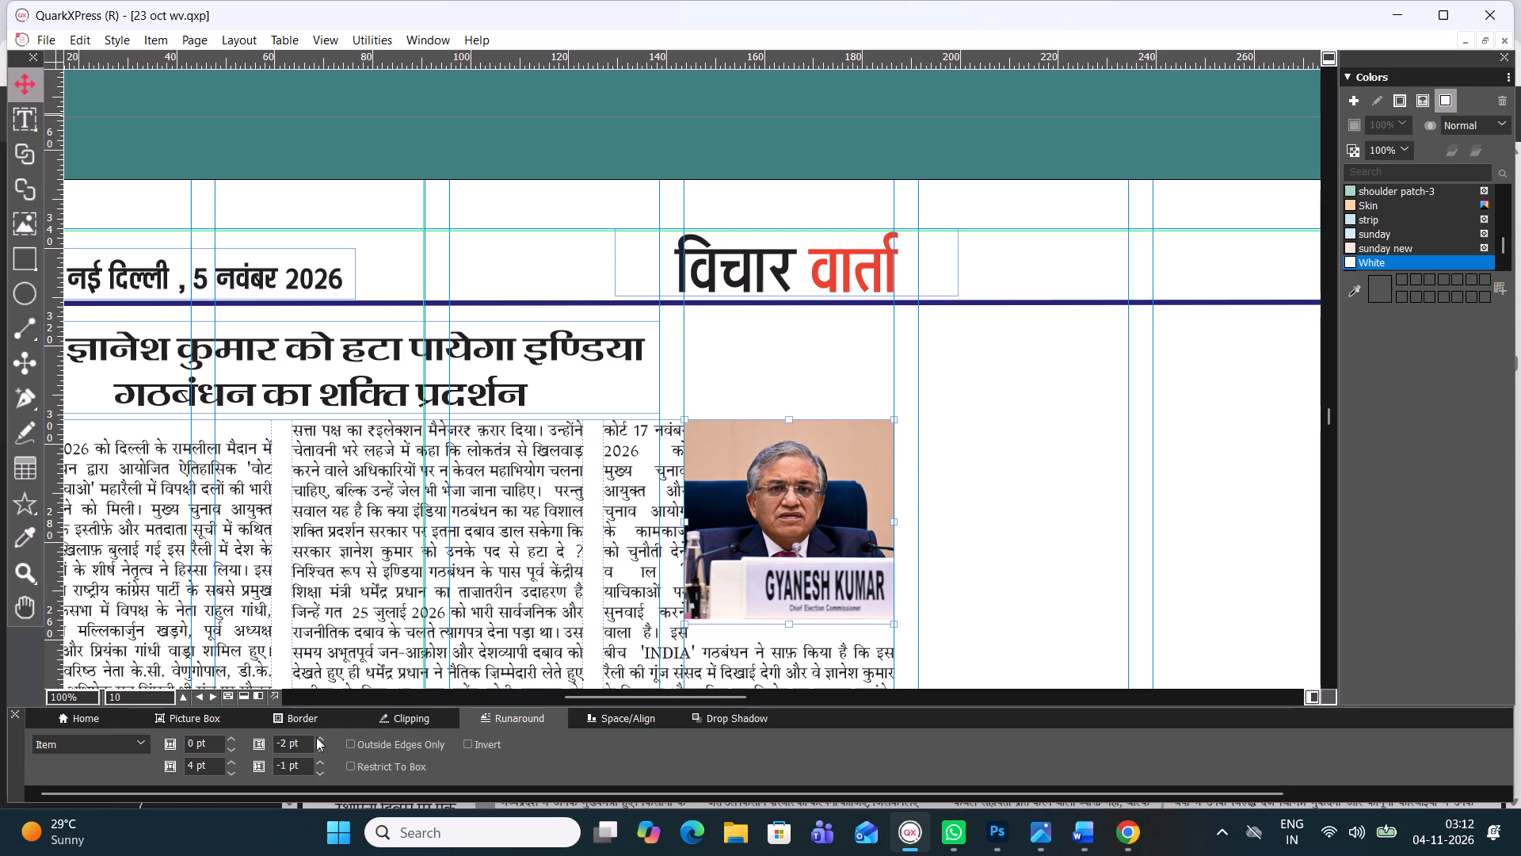
double_click(318, 734)
triple_click(318, 734)
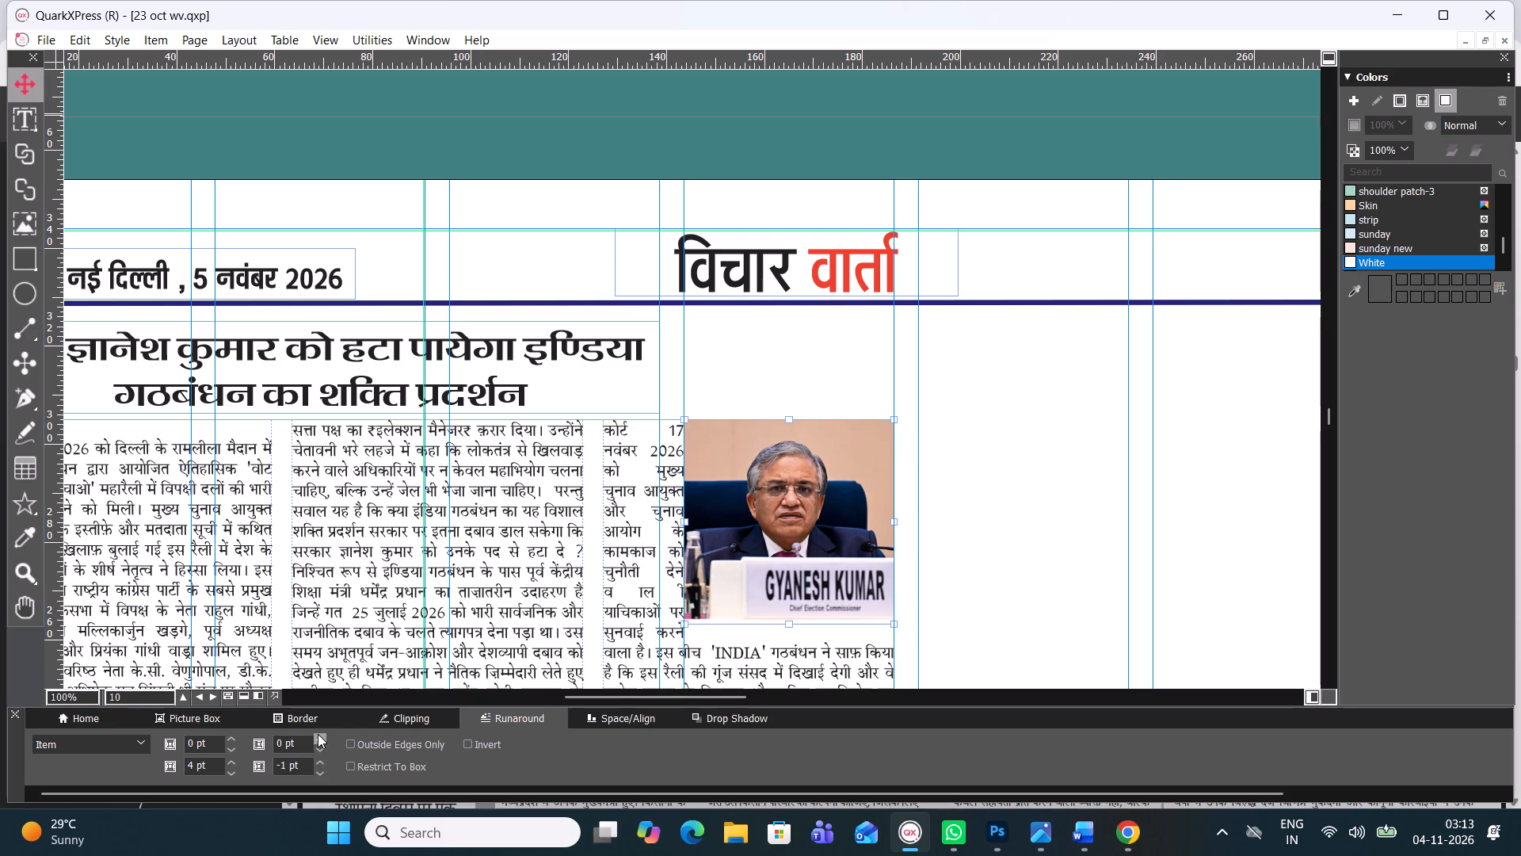
triple_click(318, 734)
double_click(318, 734)
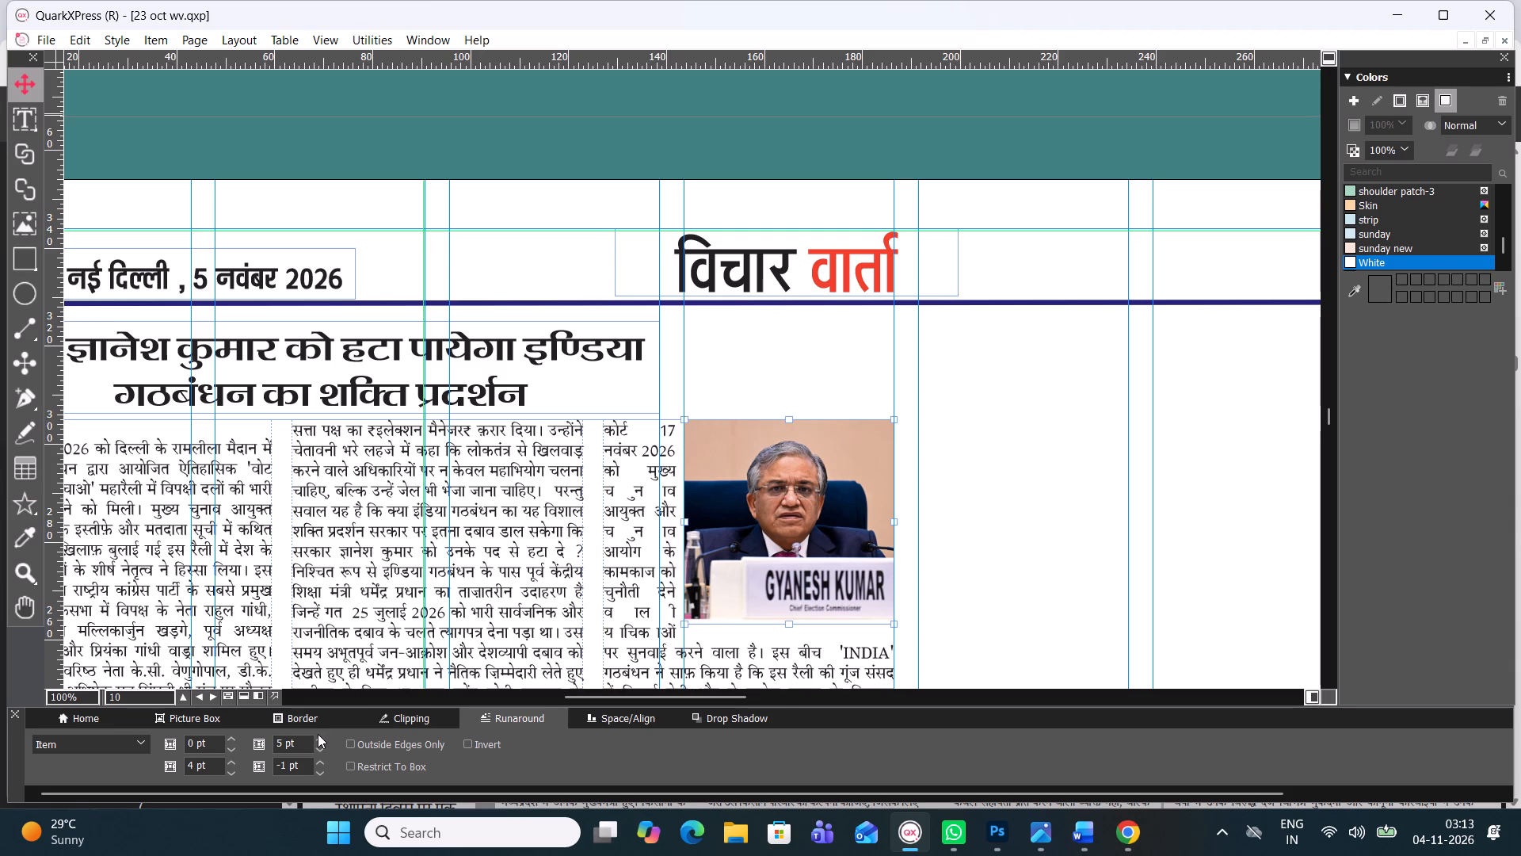
click(318, 734)
click(318, 734)
click(318, 734)
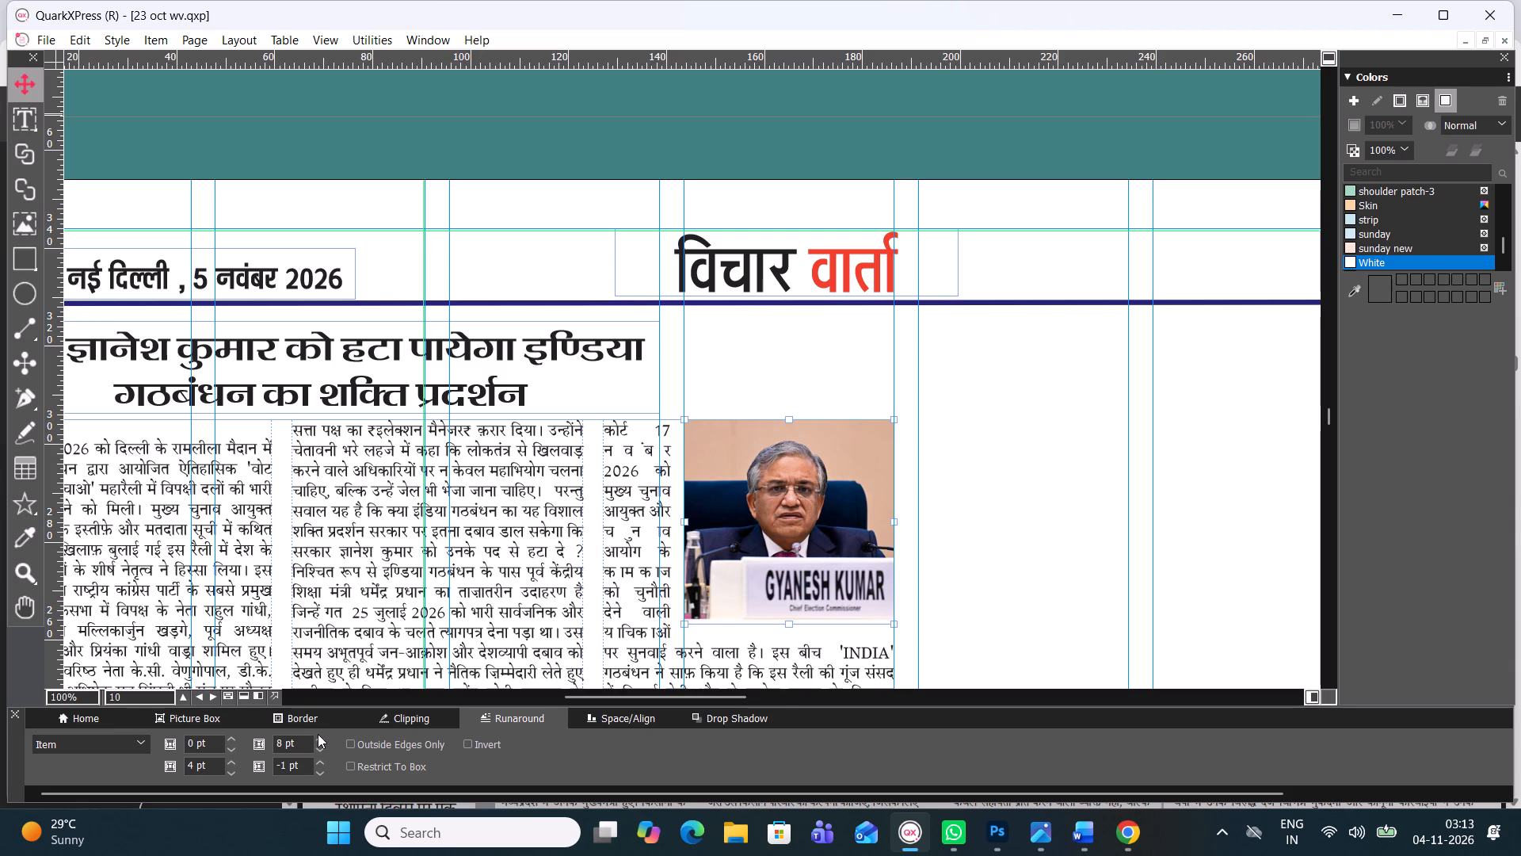
Shorten the lead article's body text box to about 173 mm high so its three text columns end nearly level.
scroll(546, 590, down, 1)
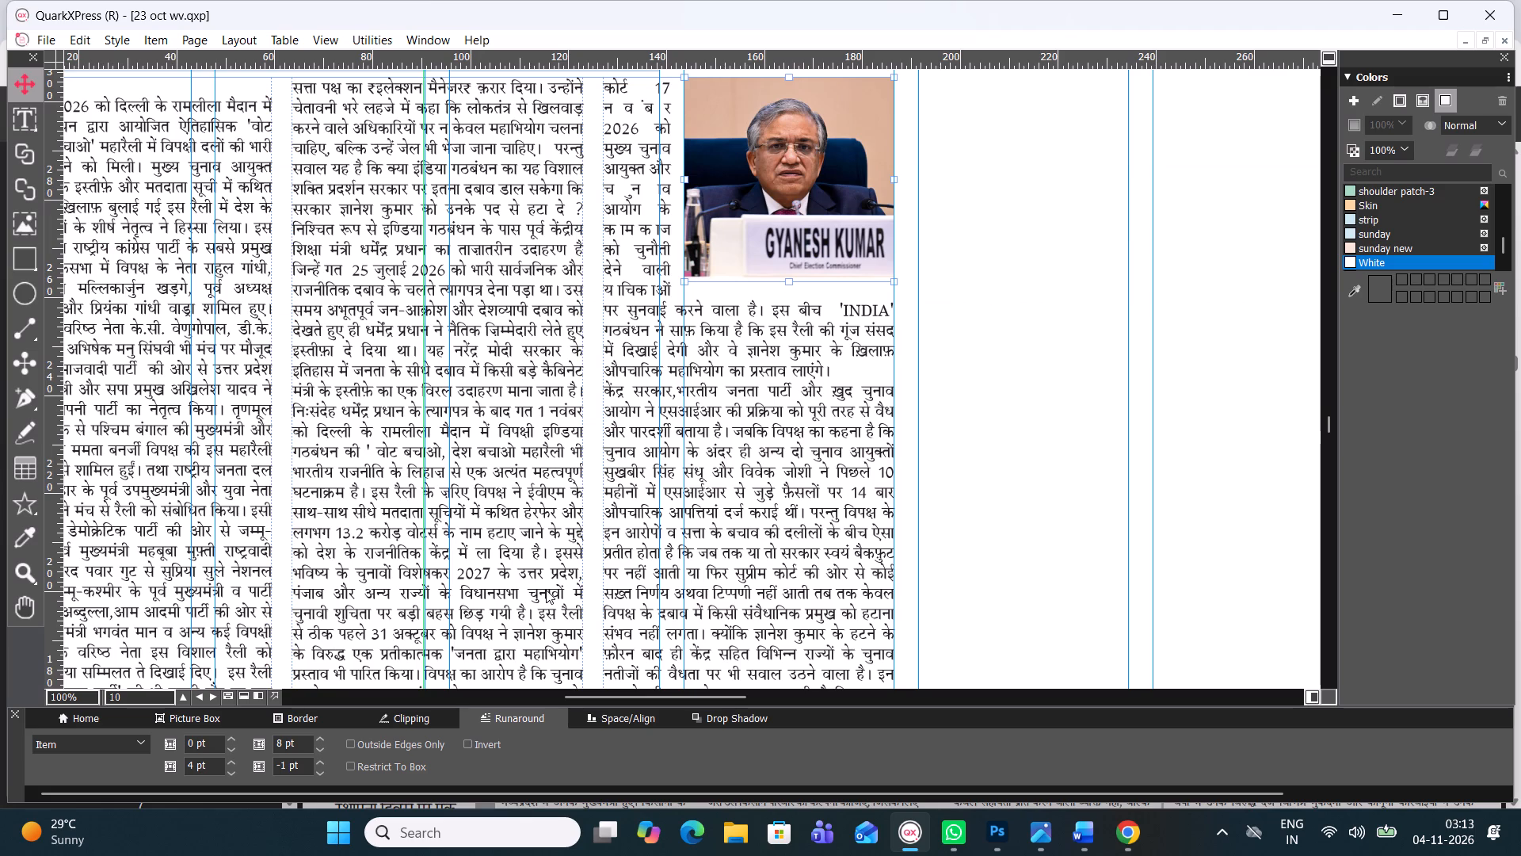
ctrl+scroll(537, 564, down, 2)
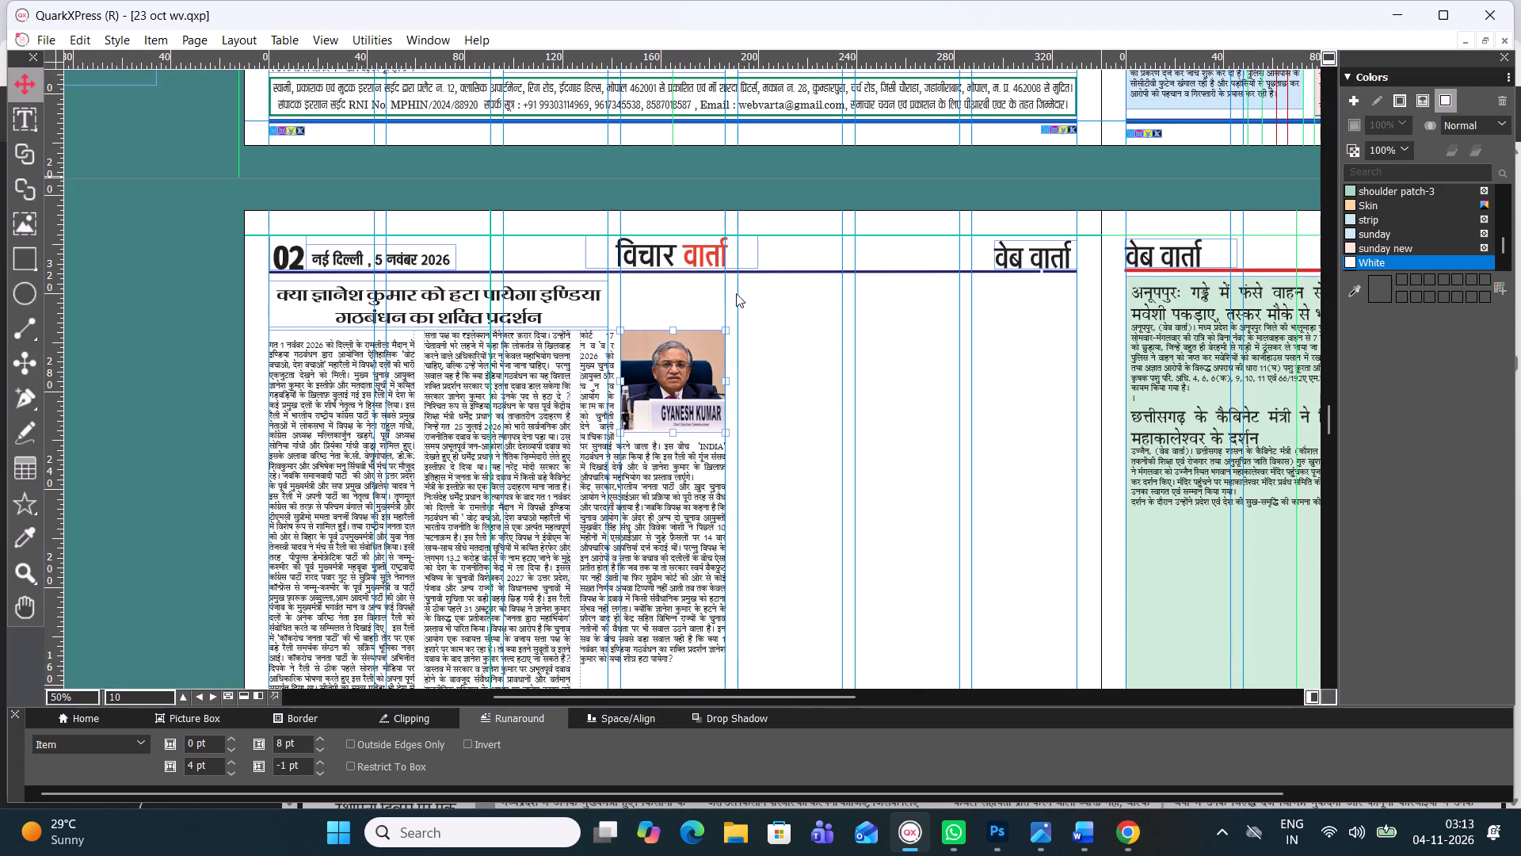
drag(1327, 409, 1327, 420)
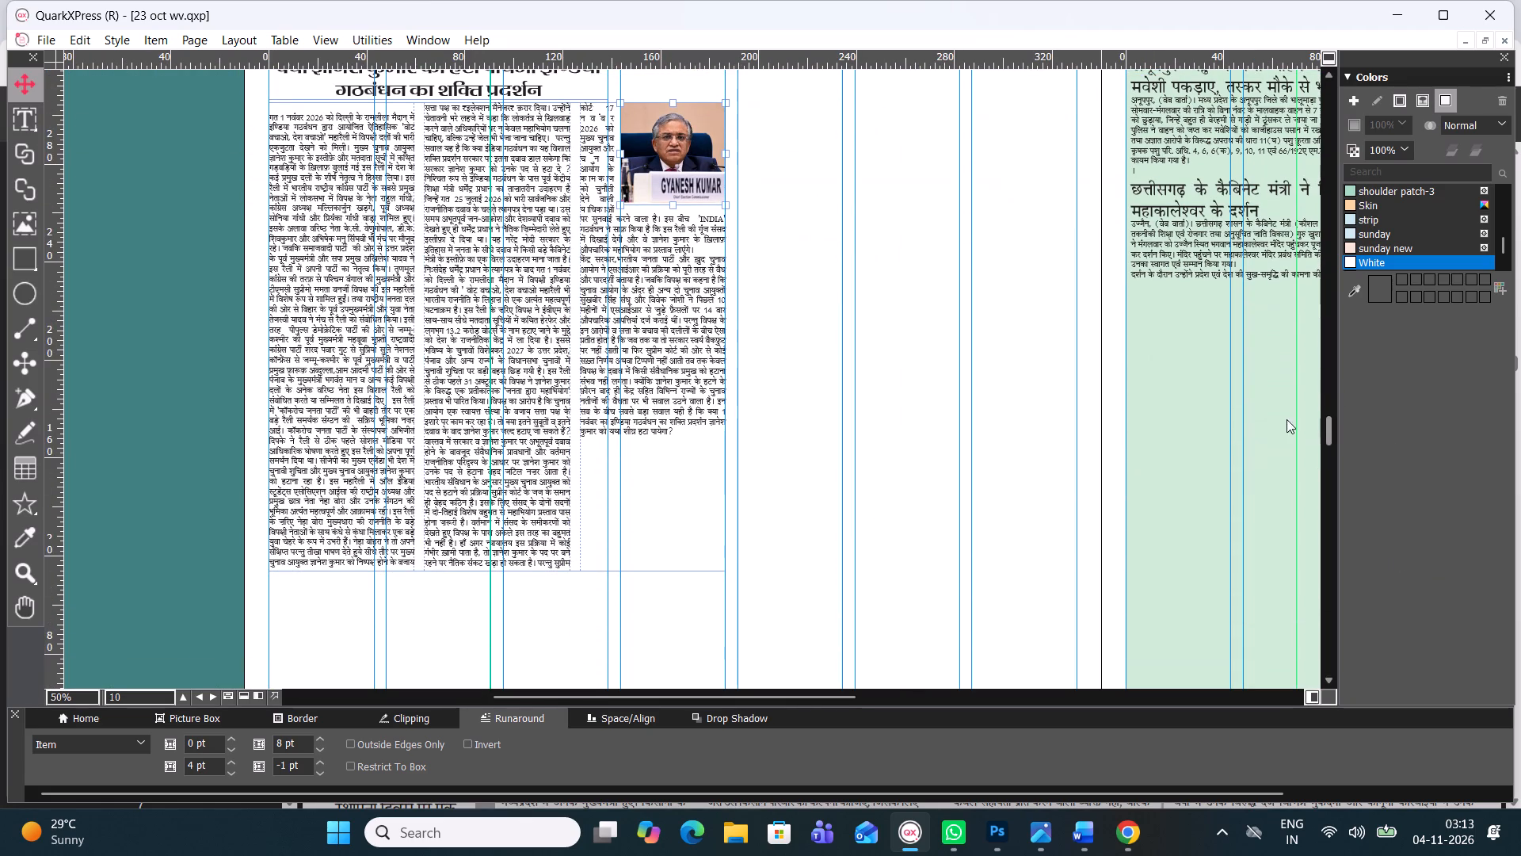
click(38, 89)
click(534, 578)
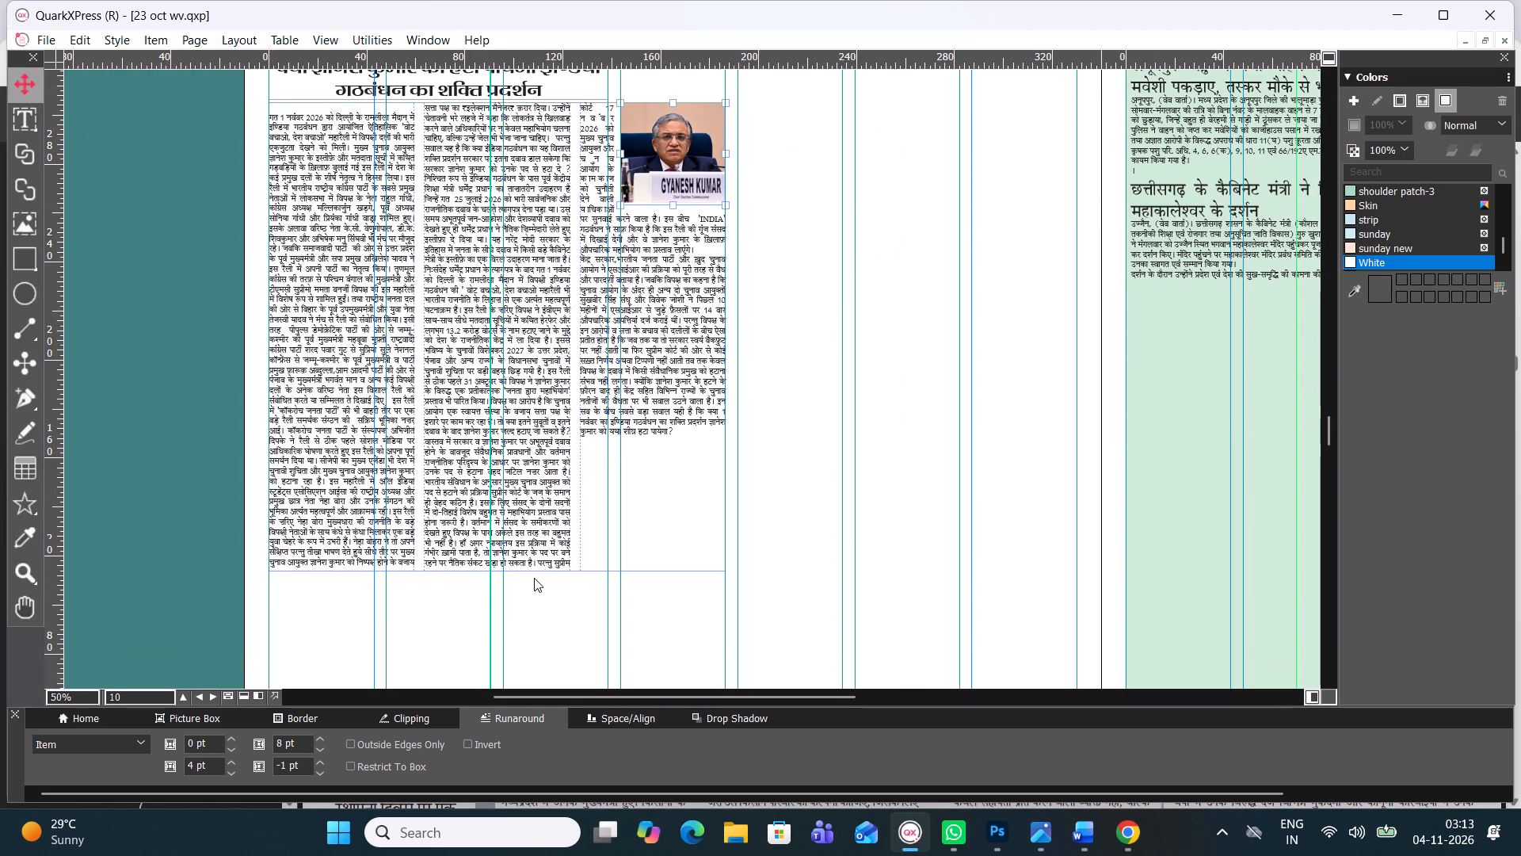
click(501, 516)
drag(497, 575, 502, 537)
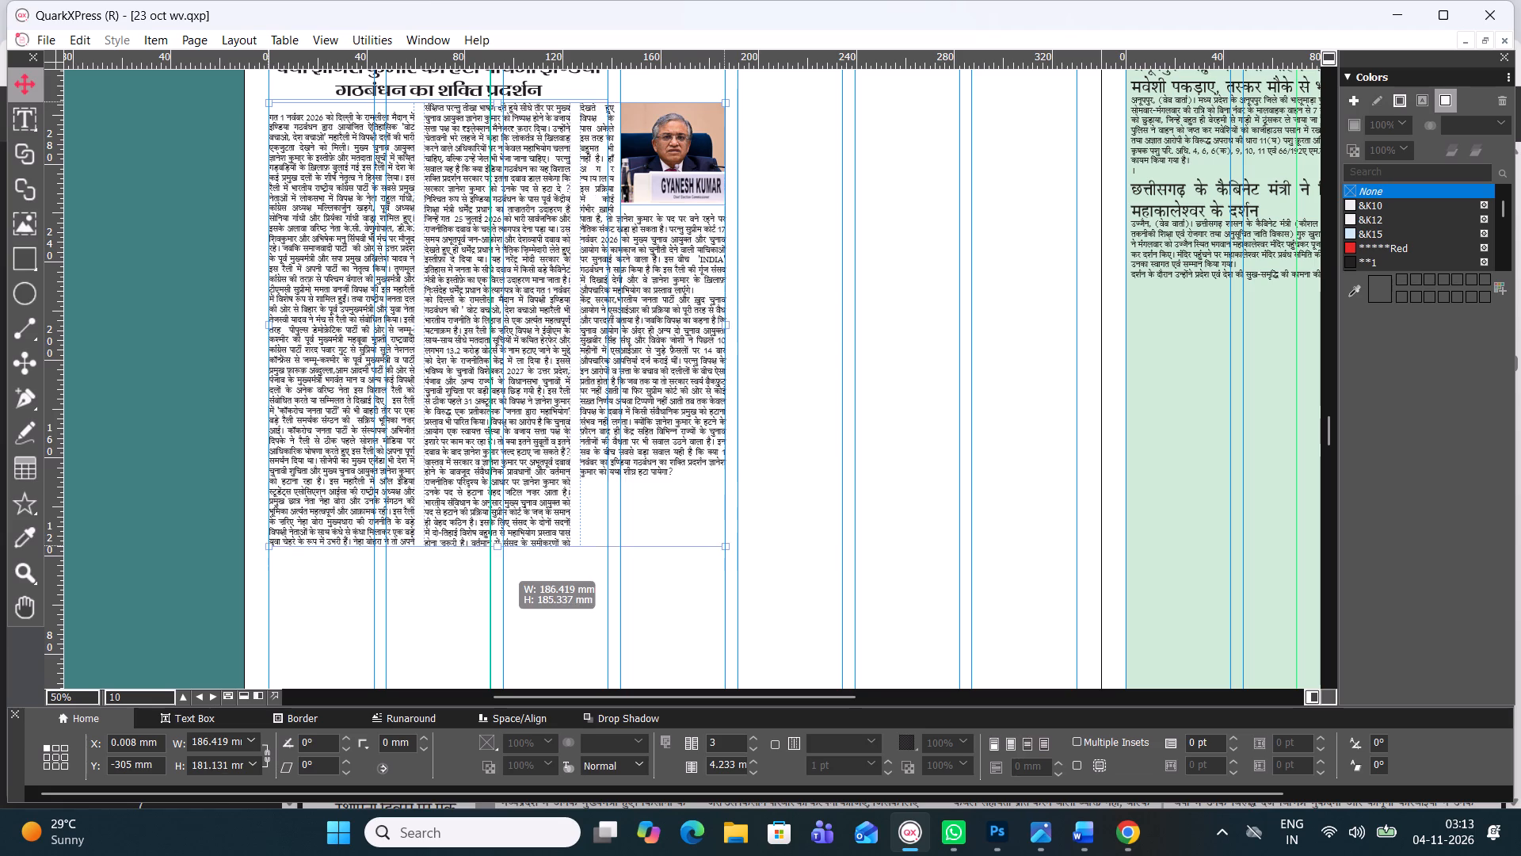
drag(502, 537, 505, 530)
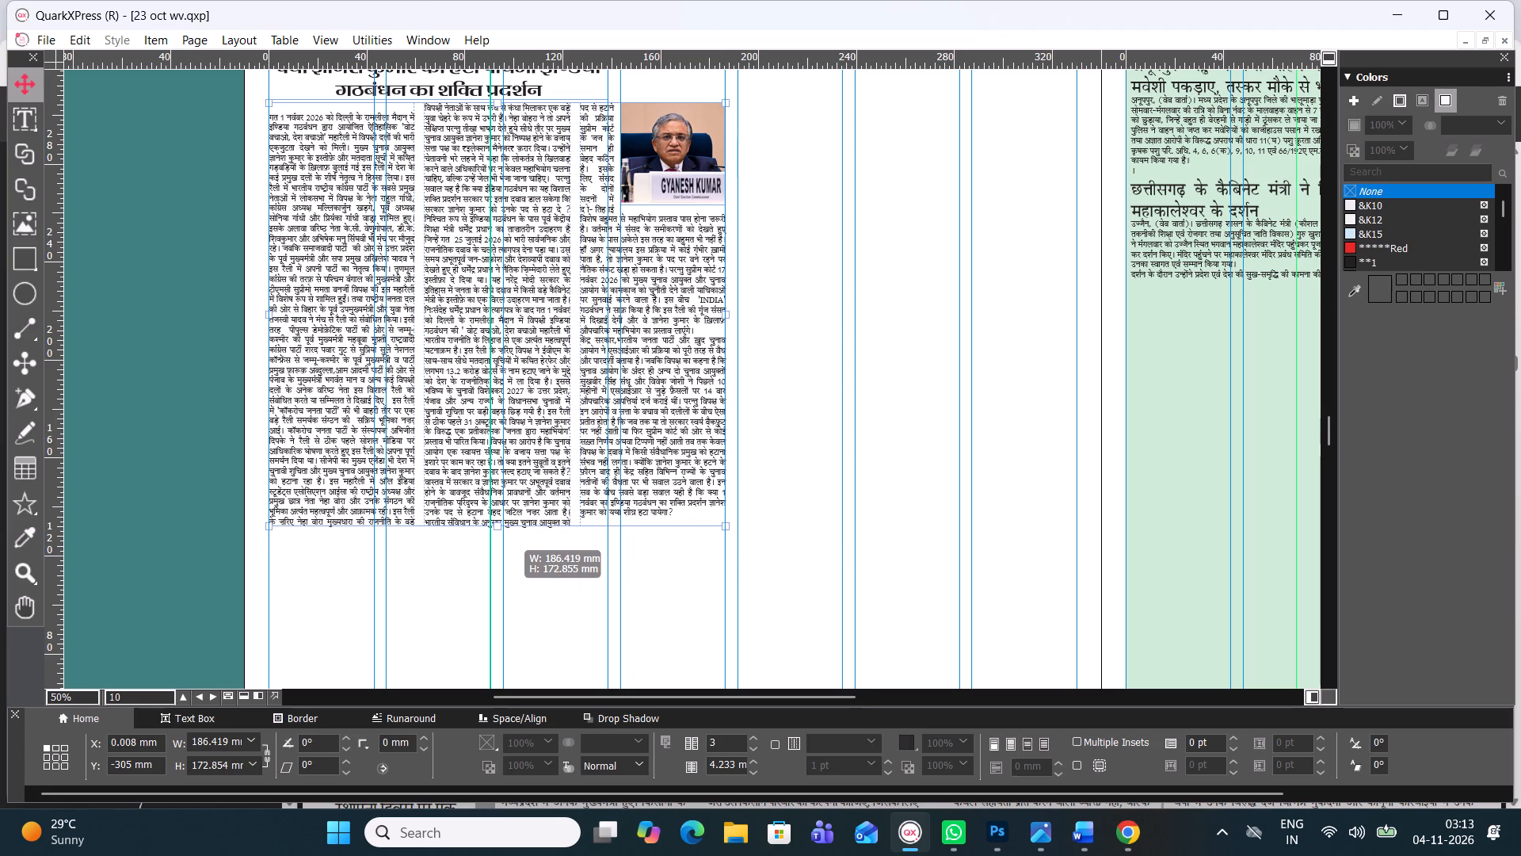
ctrl+scroll(276, 113, up, 1)
ctrl+scroll(276, 113, down, 2)
ctrl+scroll(288, 119, up, 2)
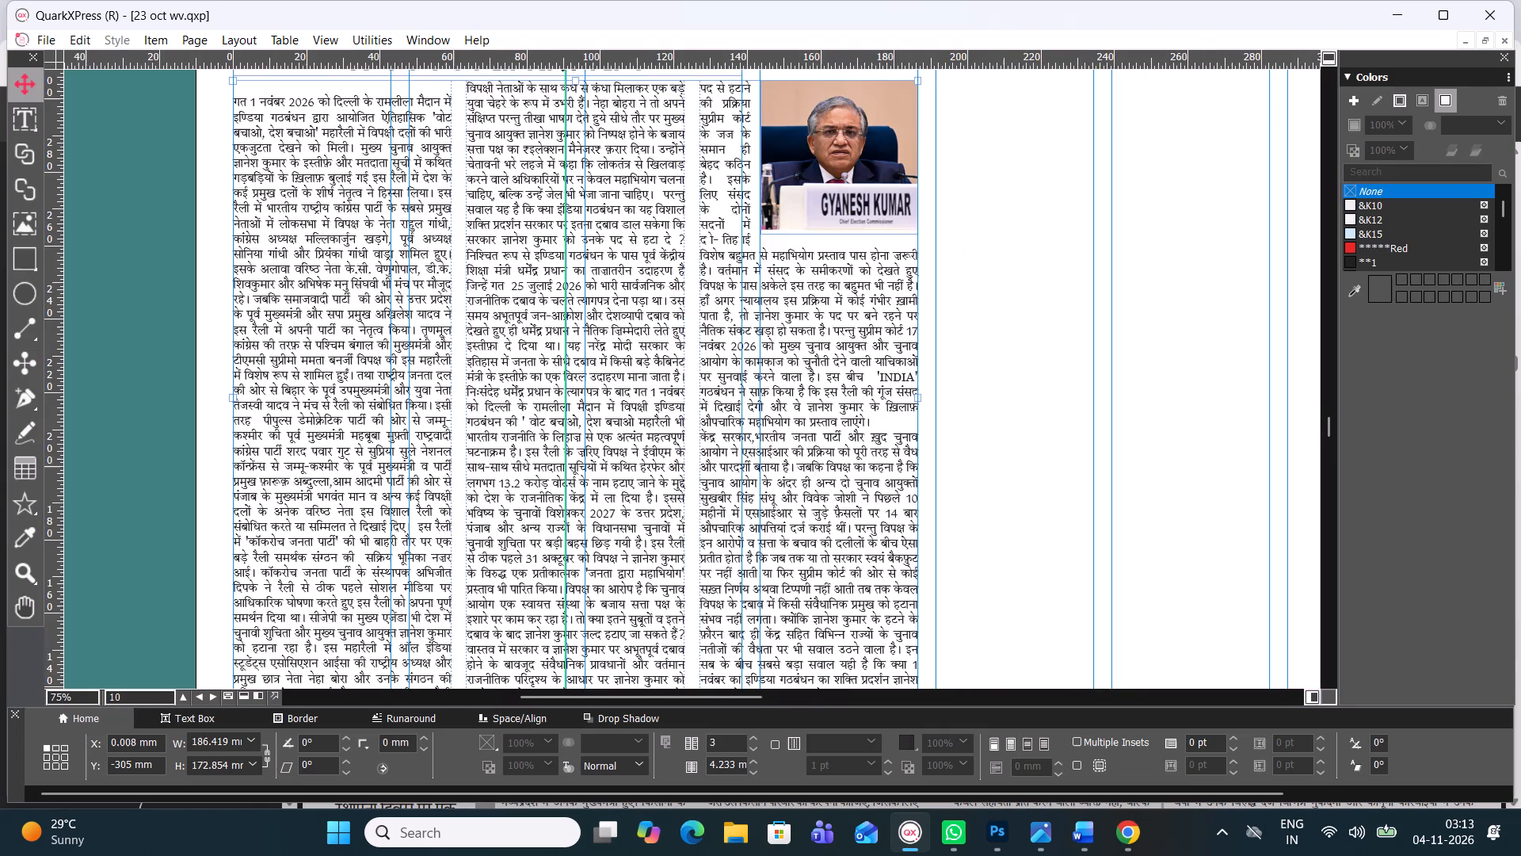
Delete the blank line above the first paragraph of the lead article's body text.
double_click(288, 88)
click(288, 88)
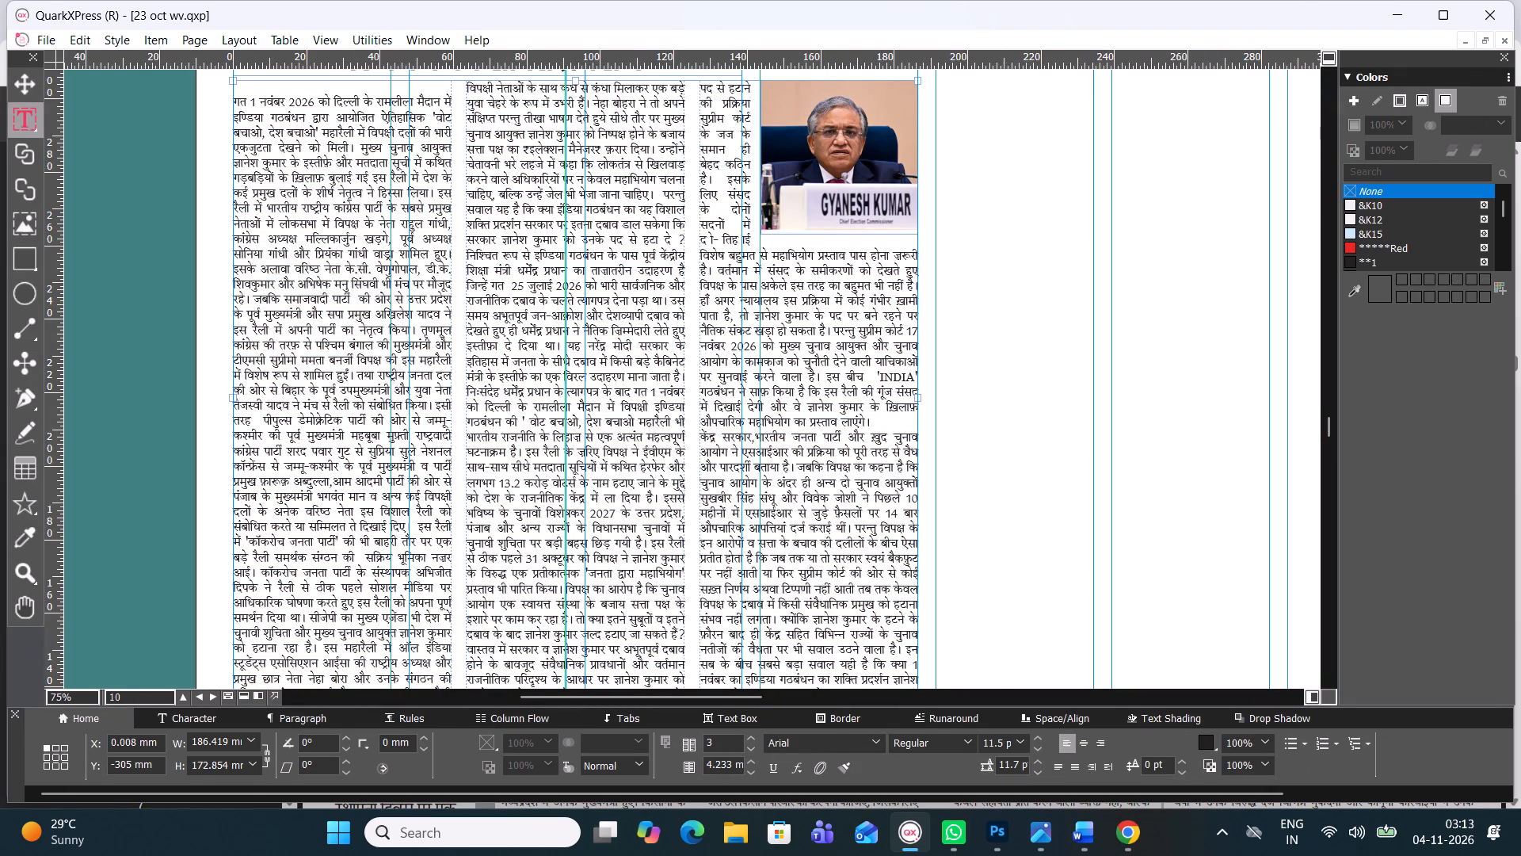
key(BackSpace)
click(292, 90)
key(BackSpace)
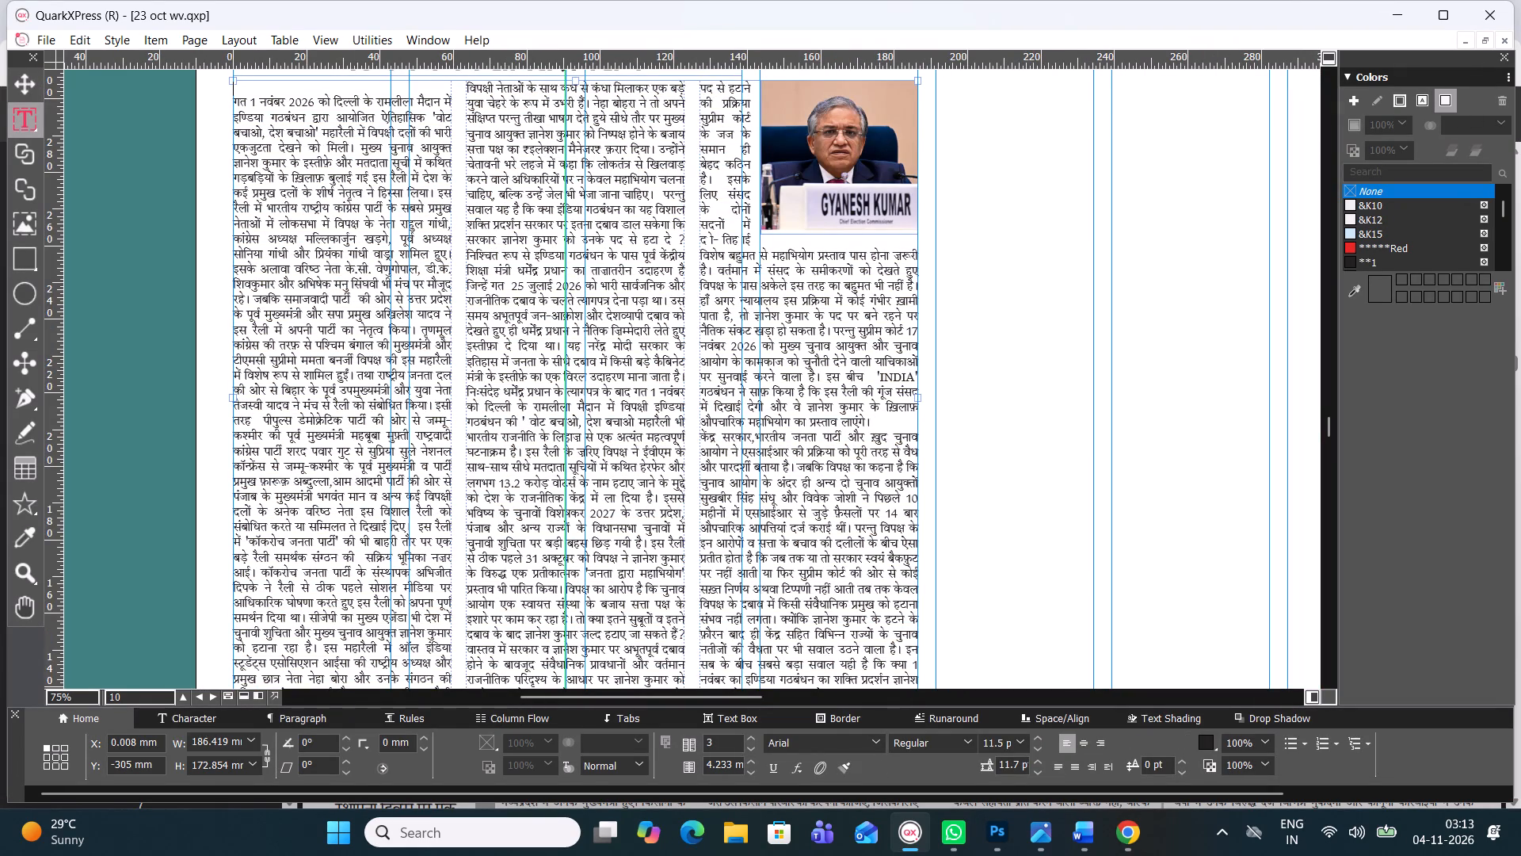
click(235, 97)
key(BackSpace)
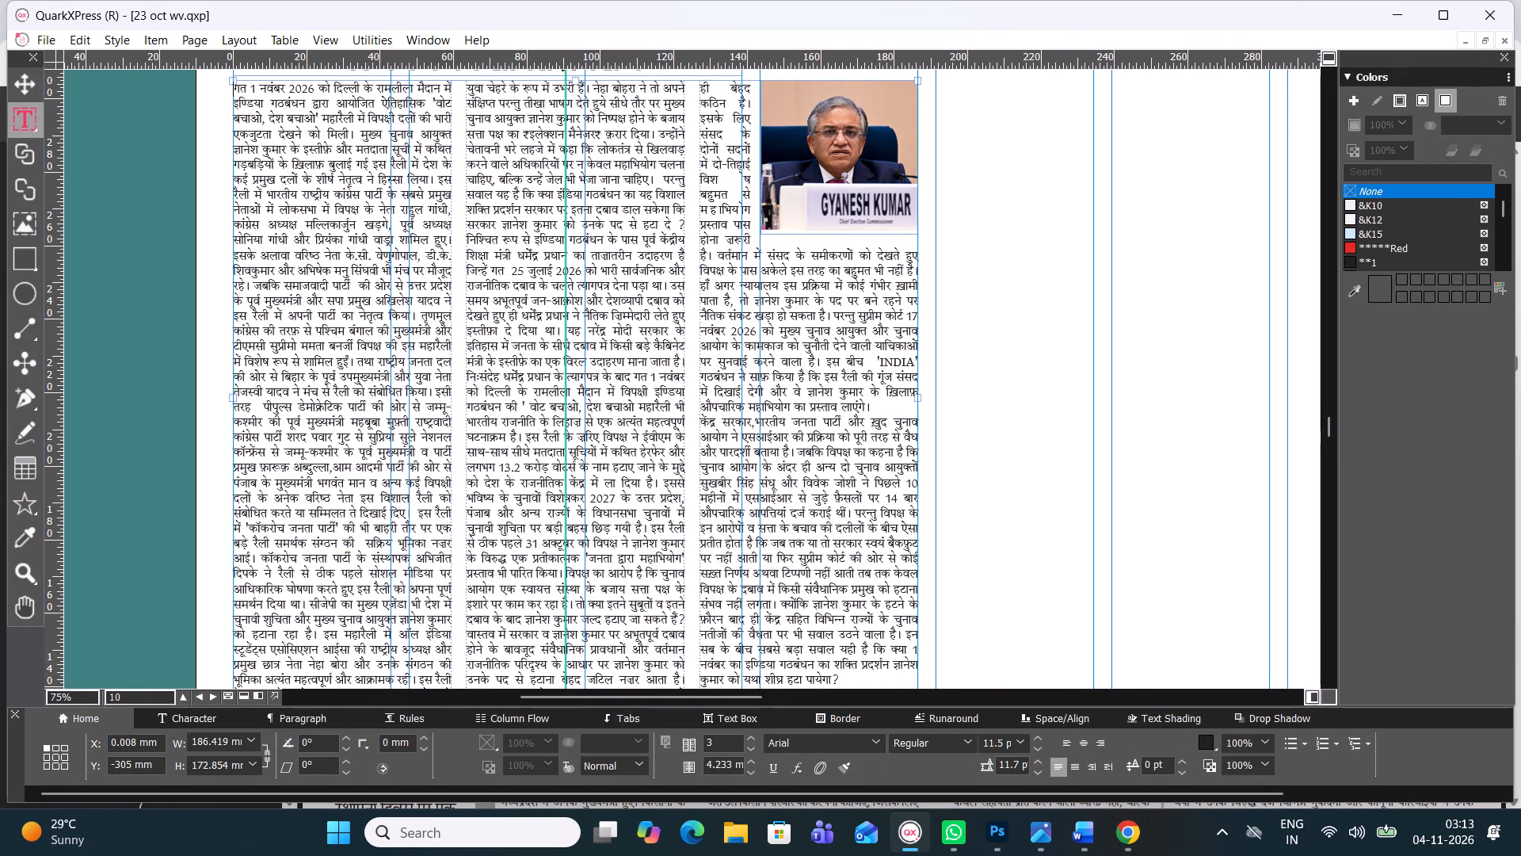
key(space)
key(BackSpace)
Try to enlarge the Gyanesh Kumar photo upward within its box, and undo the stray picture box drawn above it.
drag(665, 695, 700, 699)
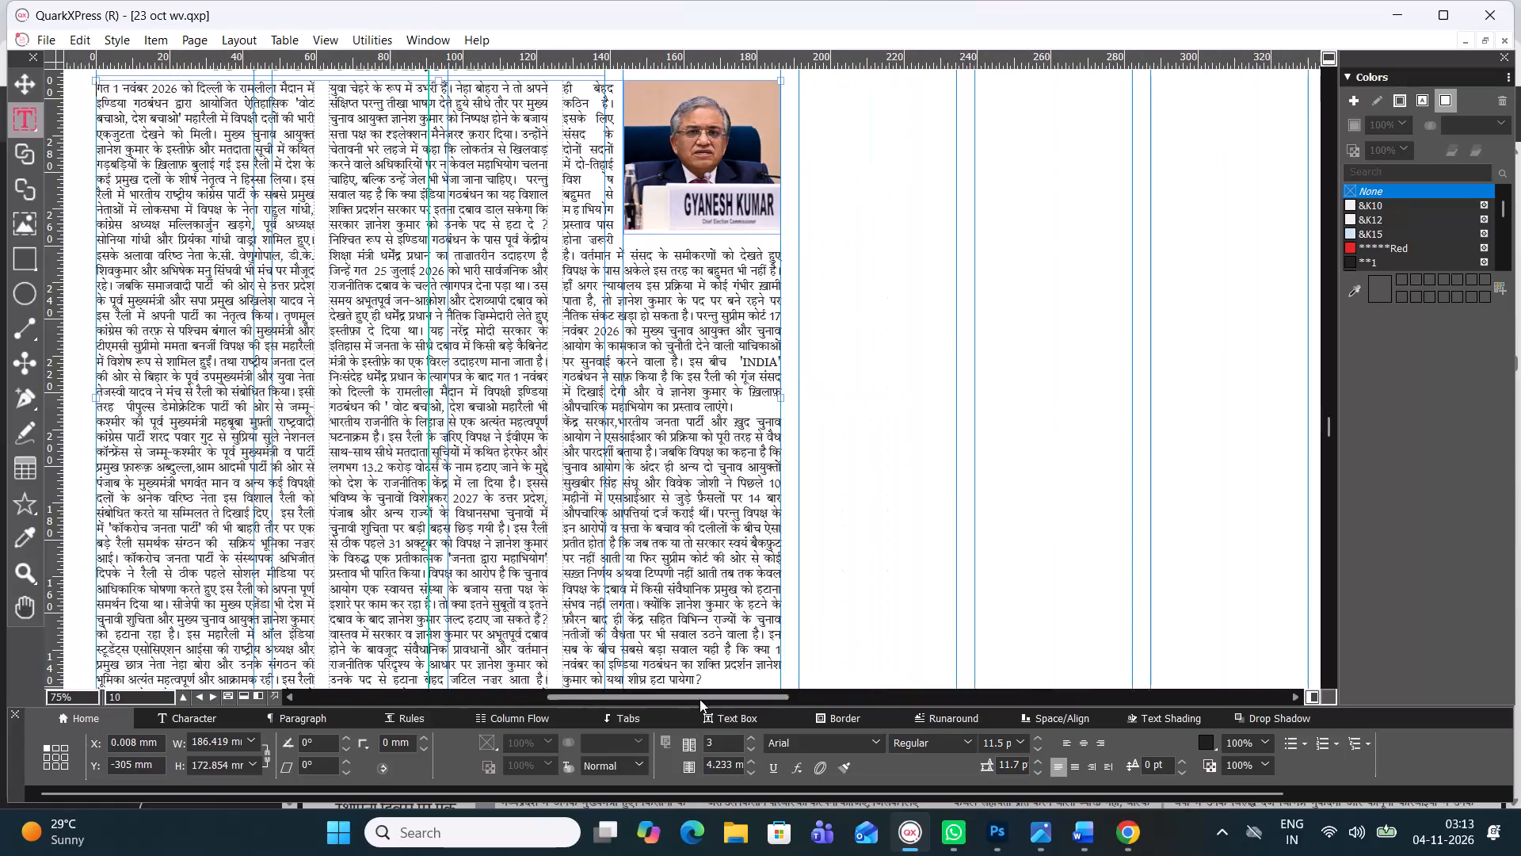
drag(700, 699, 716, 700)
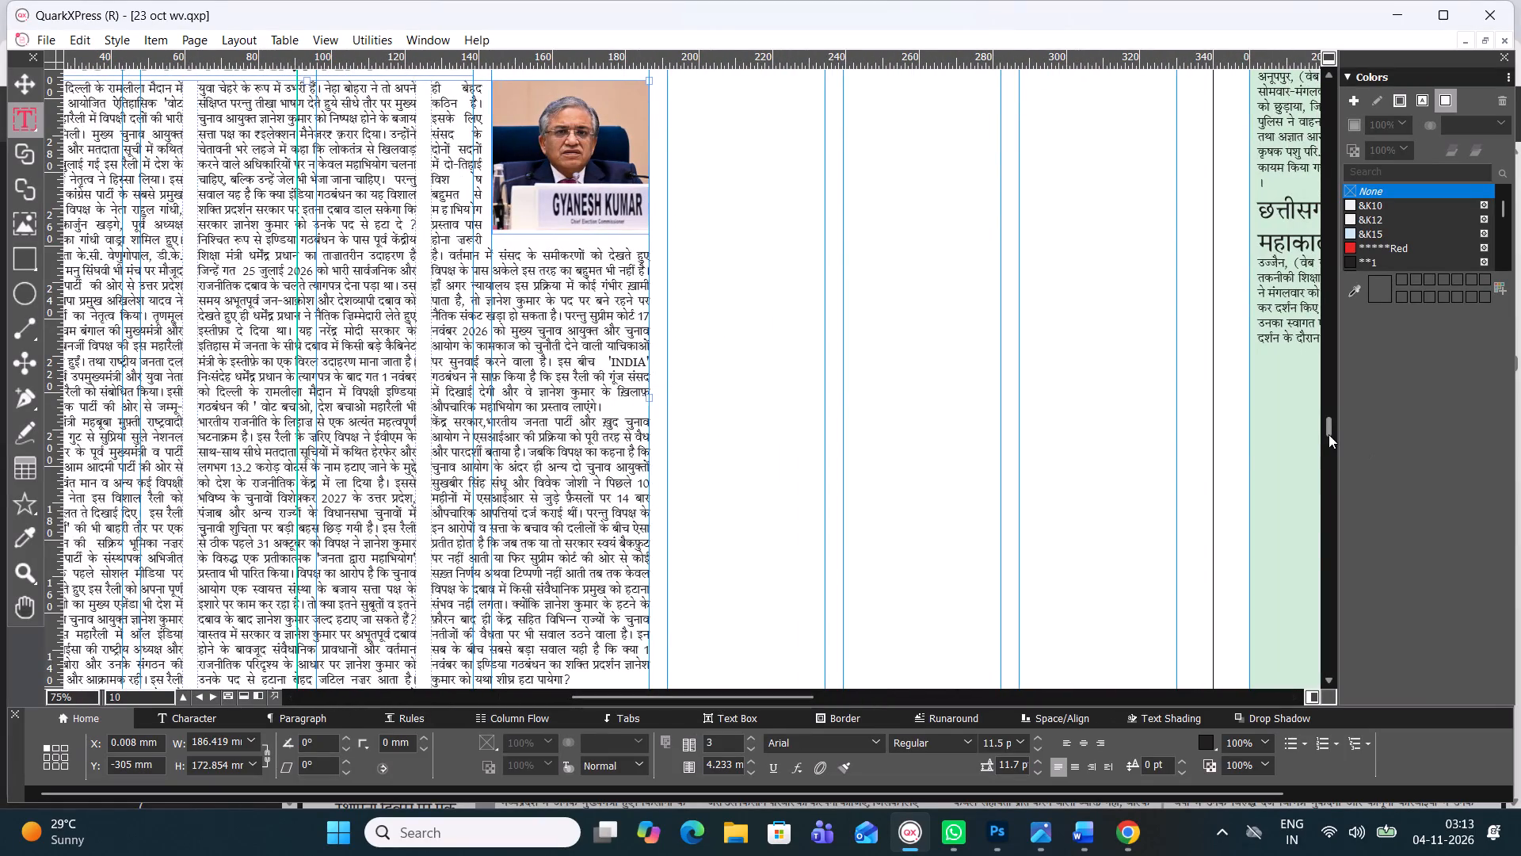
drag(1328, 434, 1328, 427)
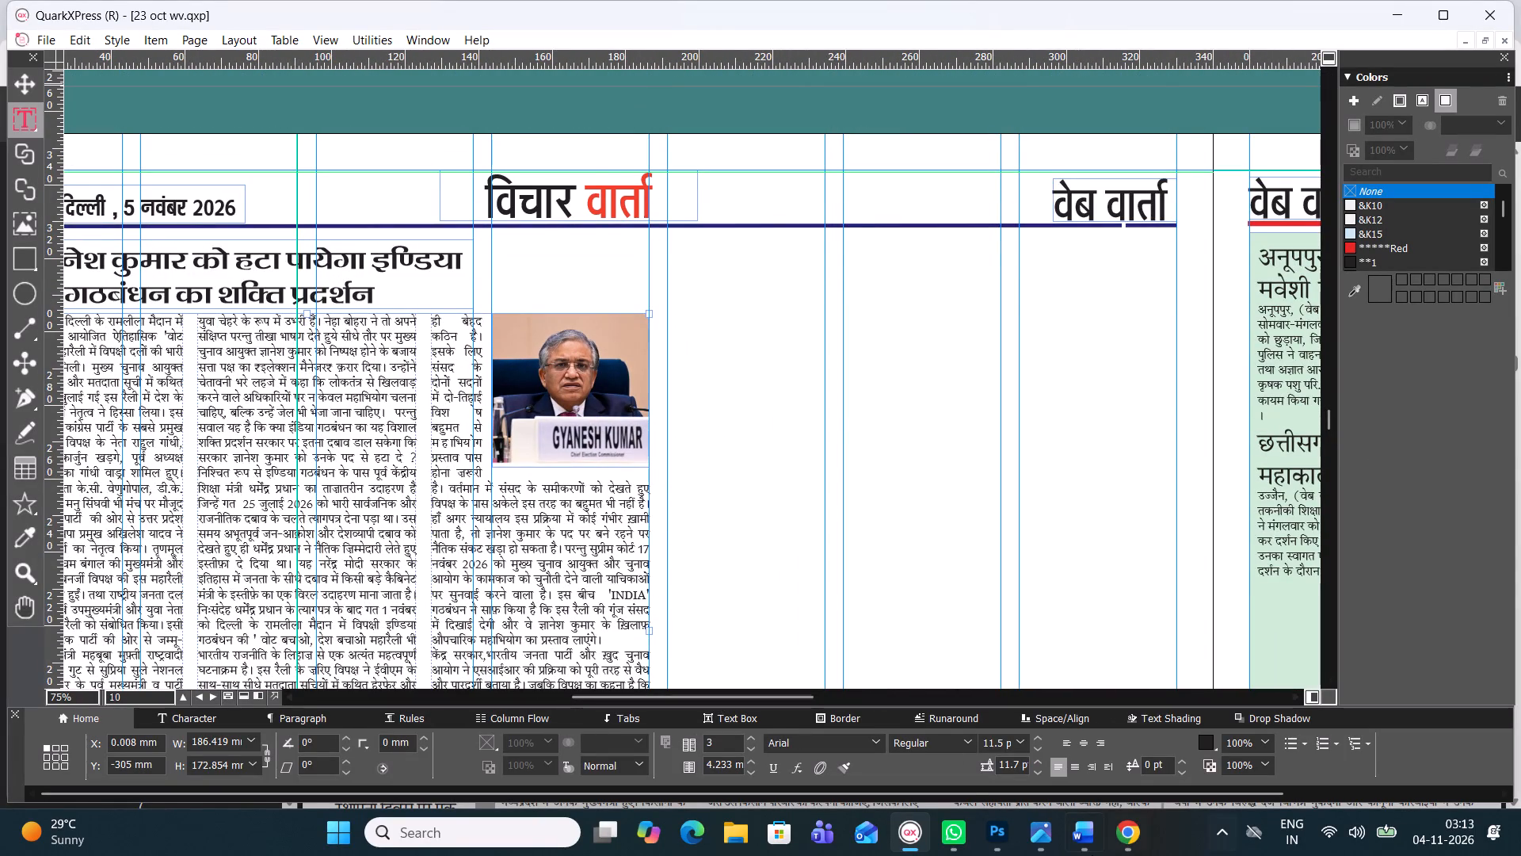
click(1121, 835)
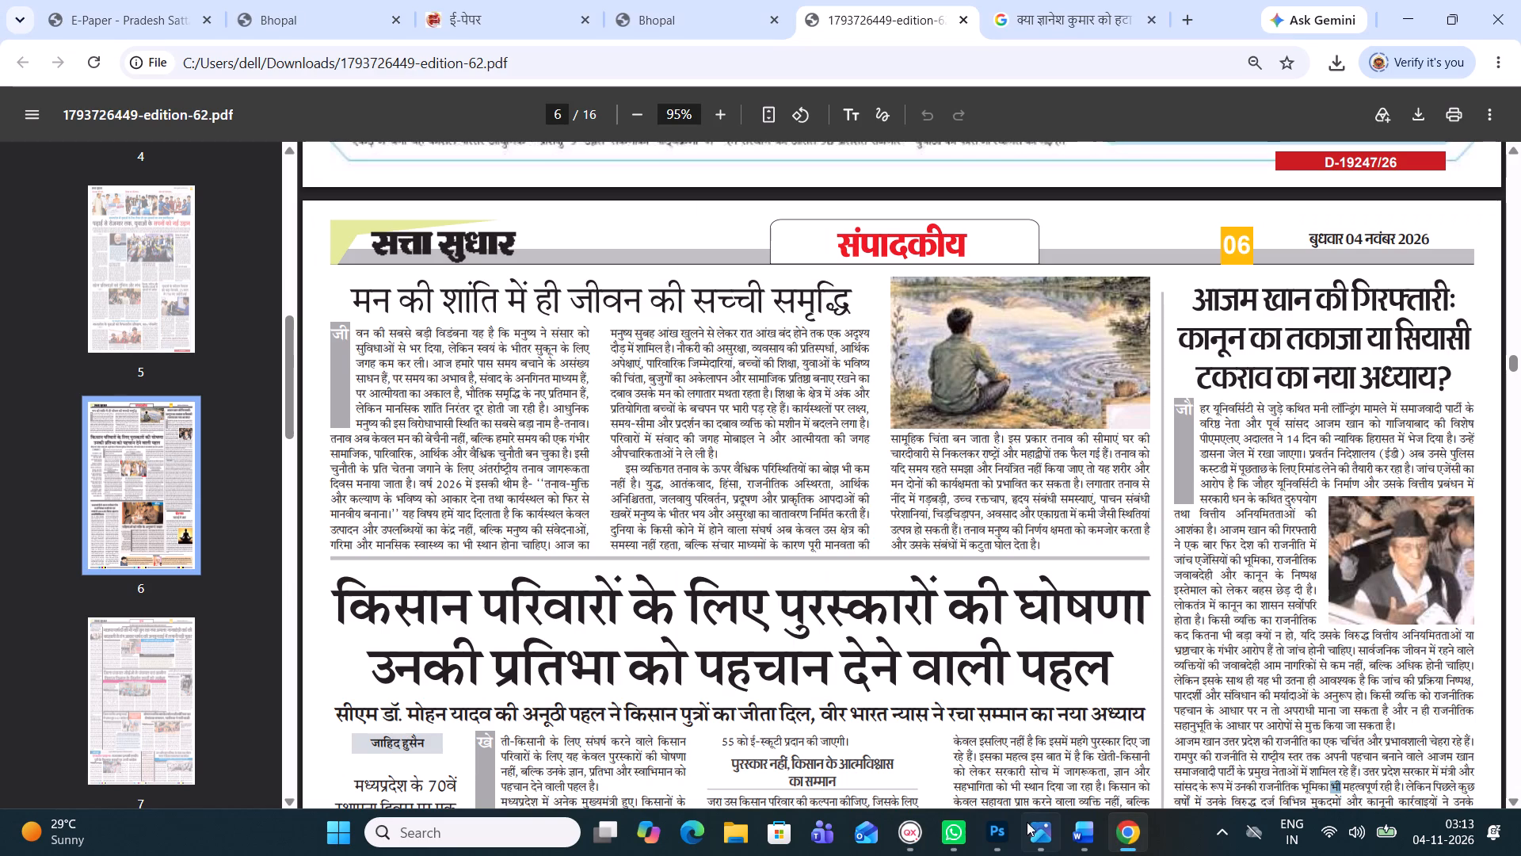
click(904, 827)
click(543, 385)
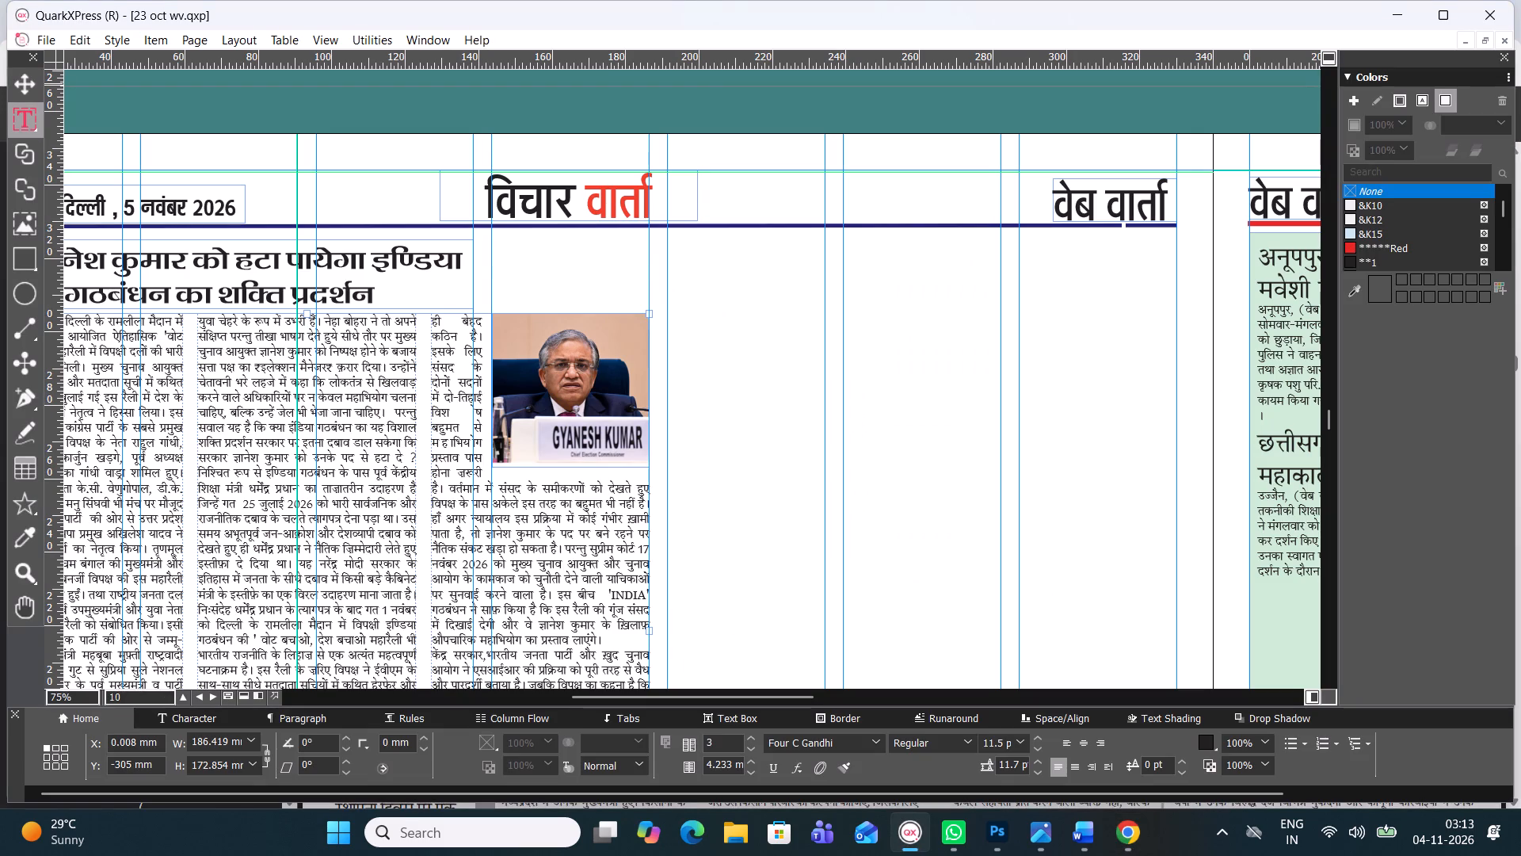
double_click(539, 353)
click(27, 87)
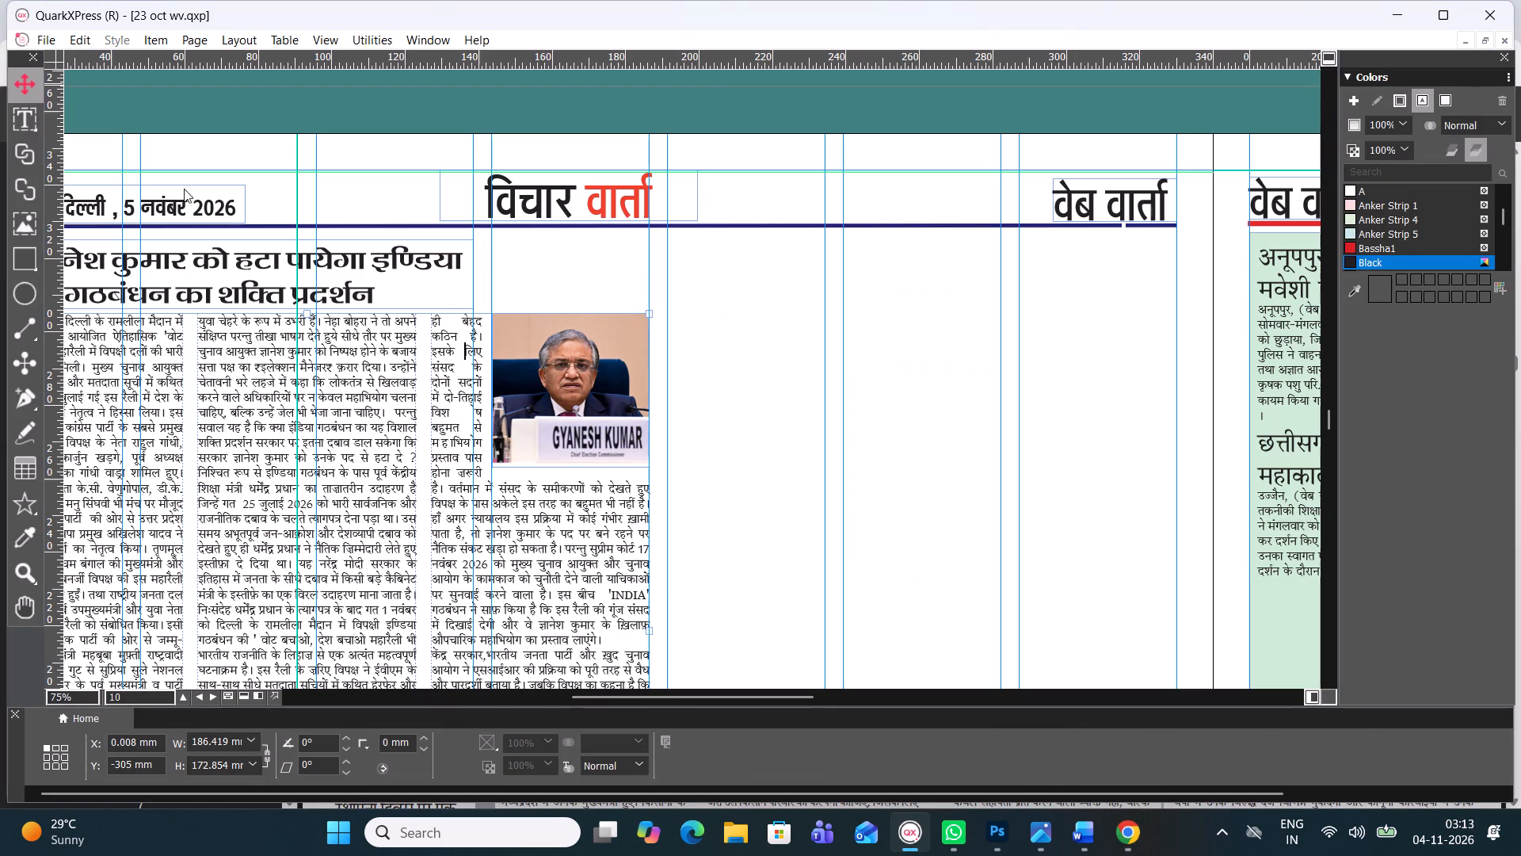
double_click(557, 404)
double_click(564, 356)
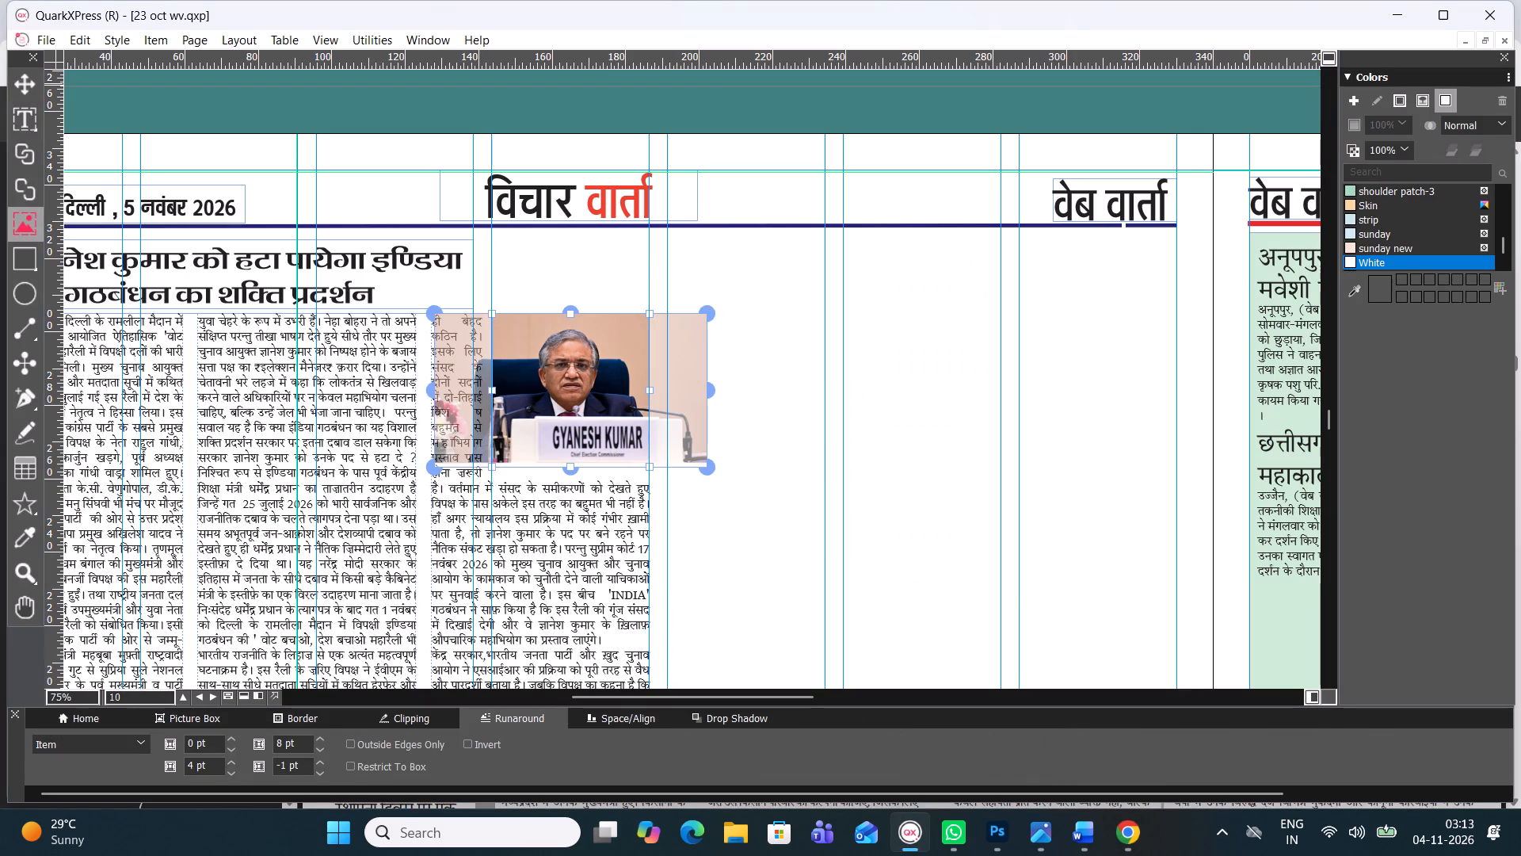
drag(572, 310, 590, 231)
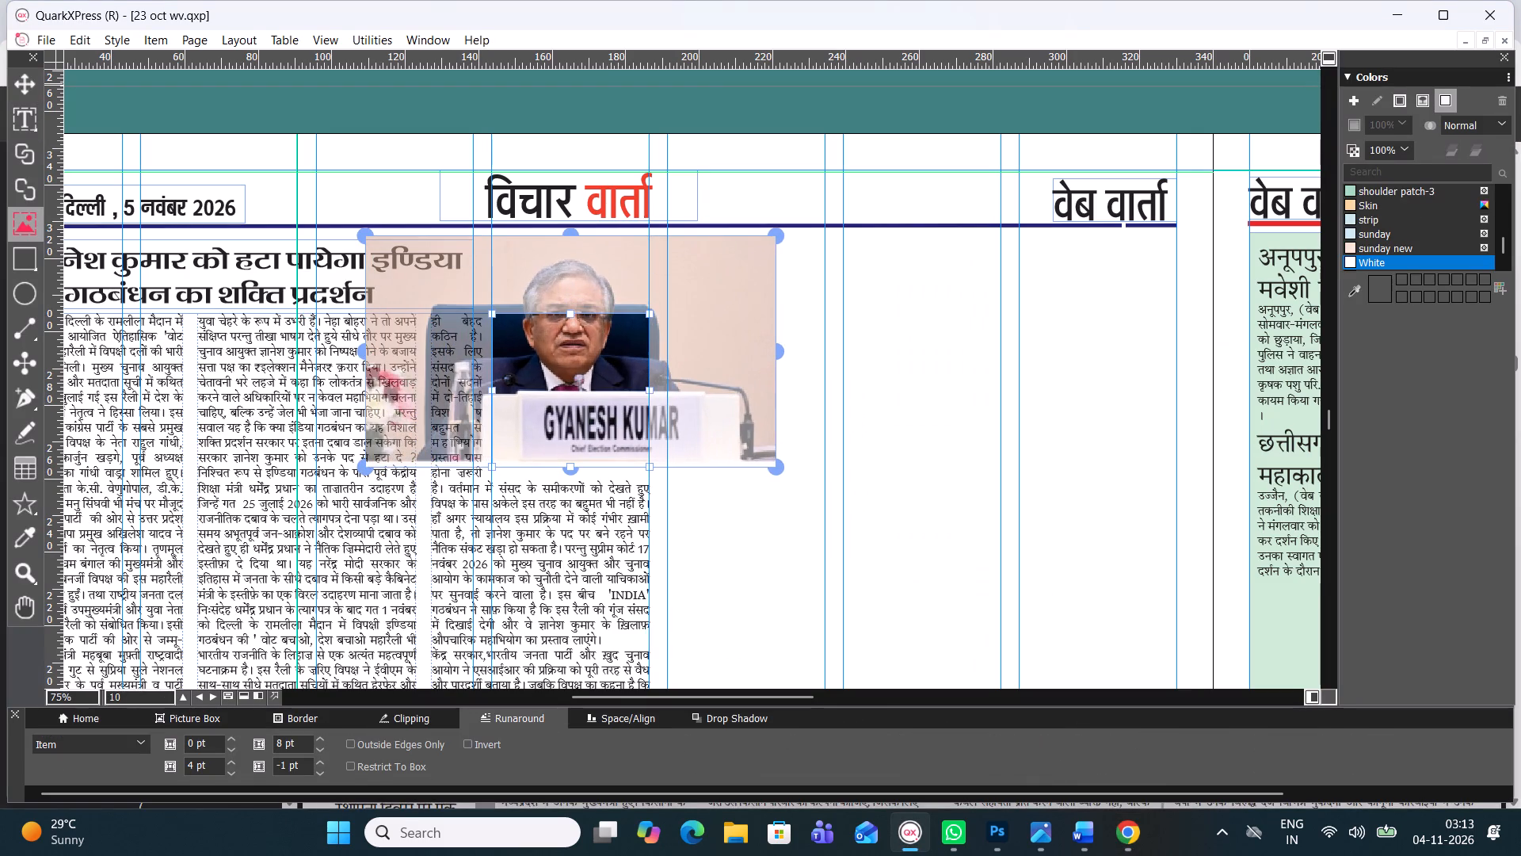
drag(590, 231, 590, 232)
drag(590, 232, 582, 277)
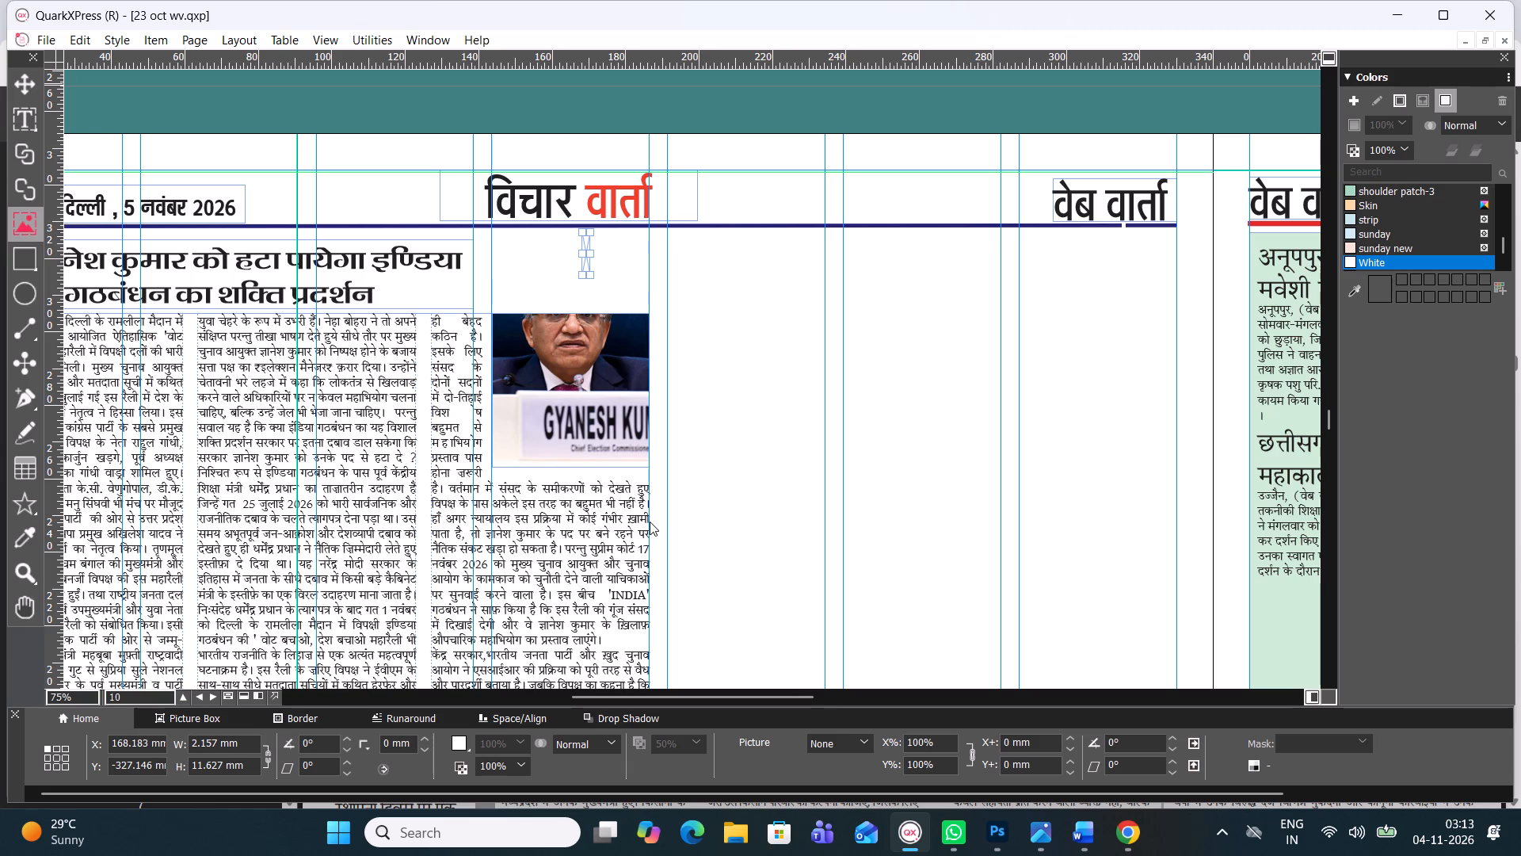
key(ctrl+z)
click(558, 431)
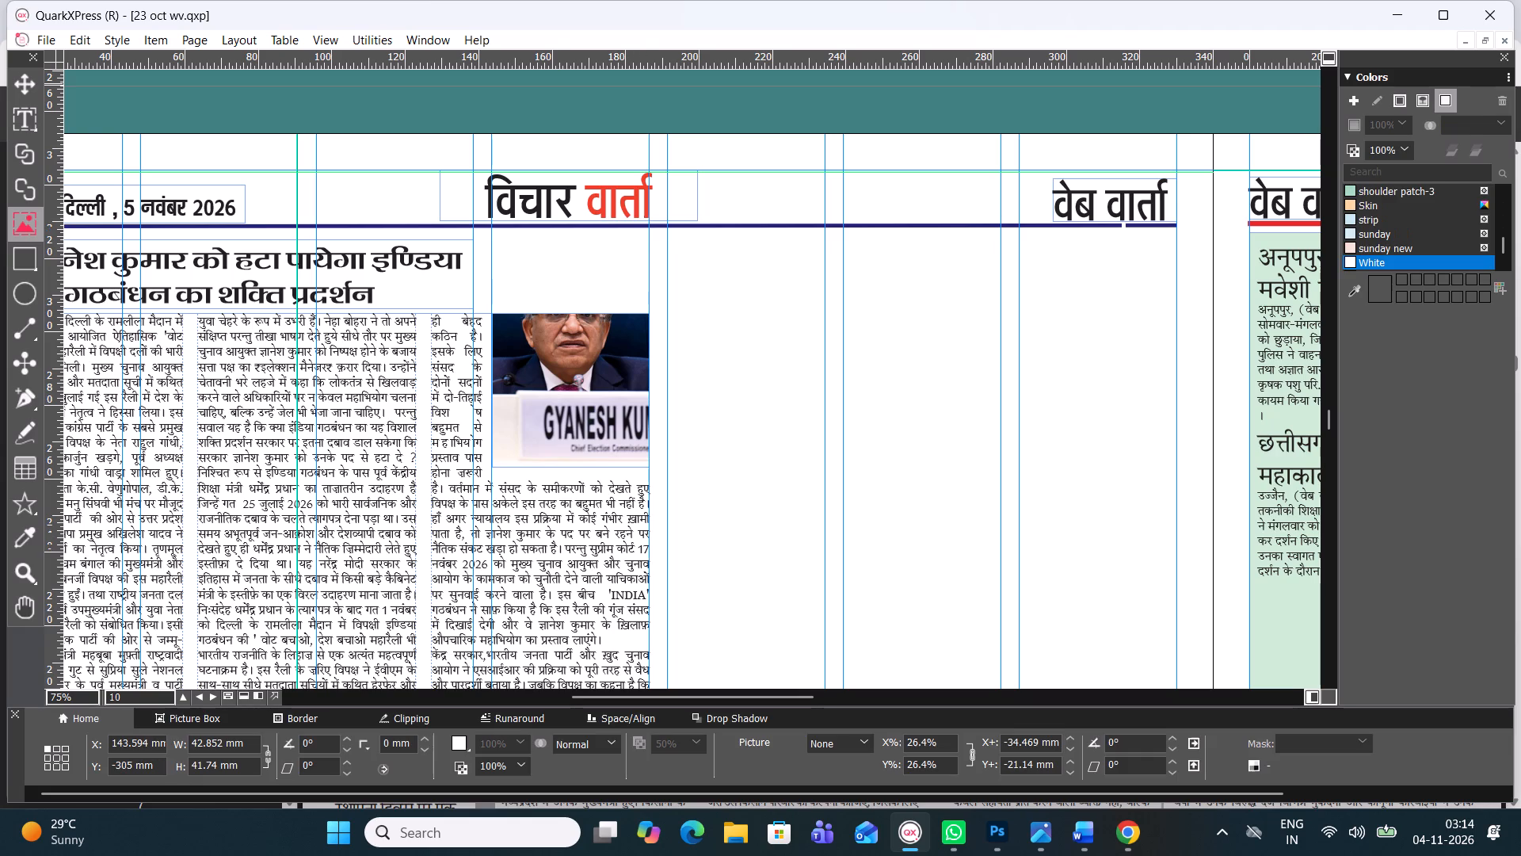
key(BackSpace)
drag(570, 310, 570, 308)
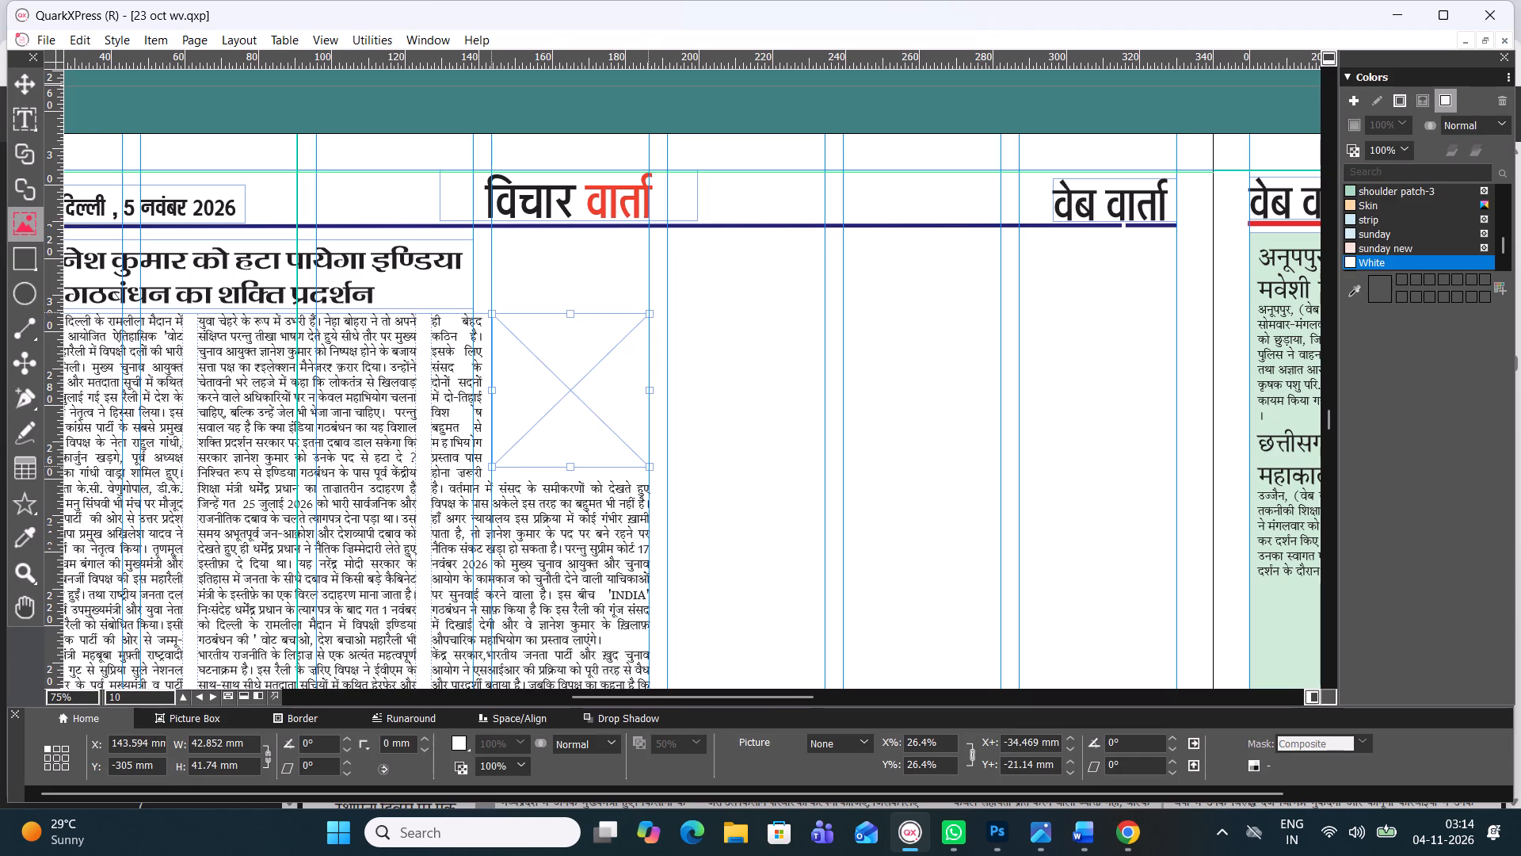
drag(570, 308, 562, 234)
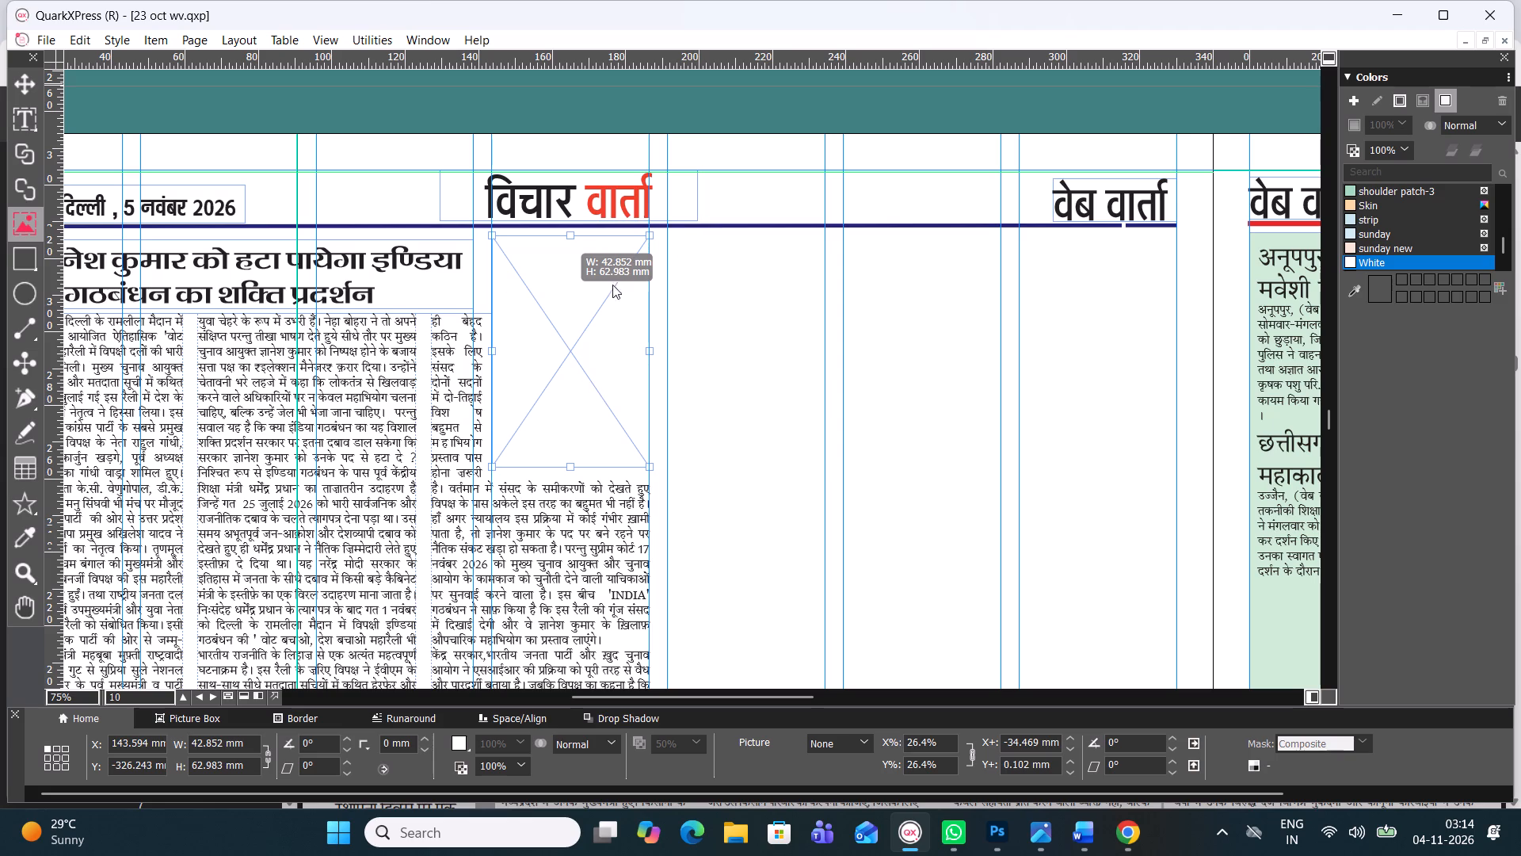
click(570, 235)
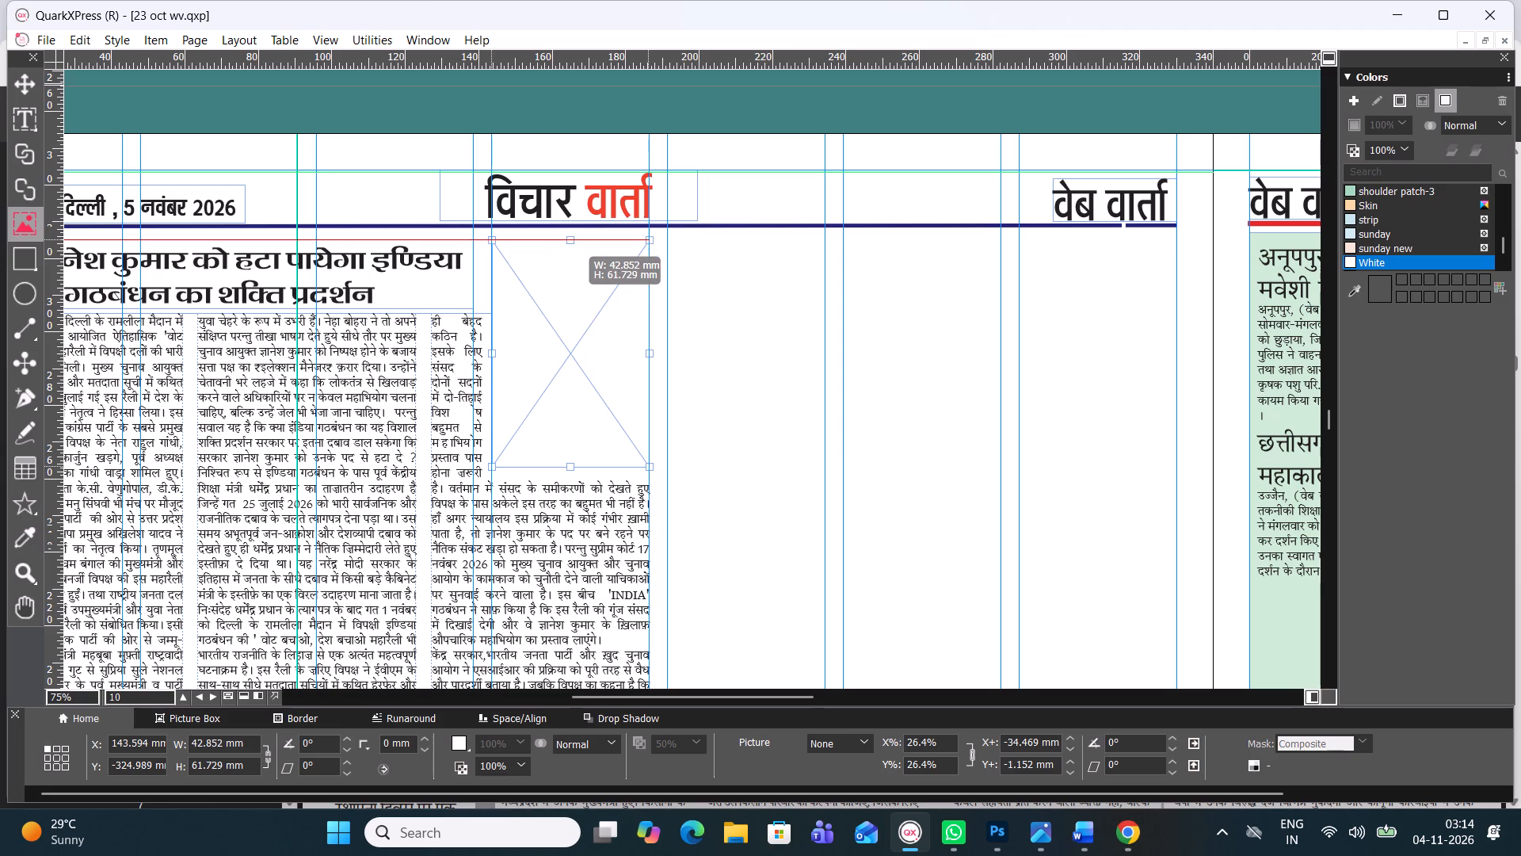
Switch to Chrome, browse the Google image results for another Gyanesh Kumar photo, and copy the BBC picture of him standing.
click(1118, 839)
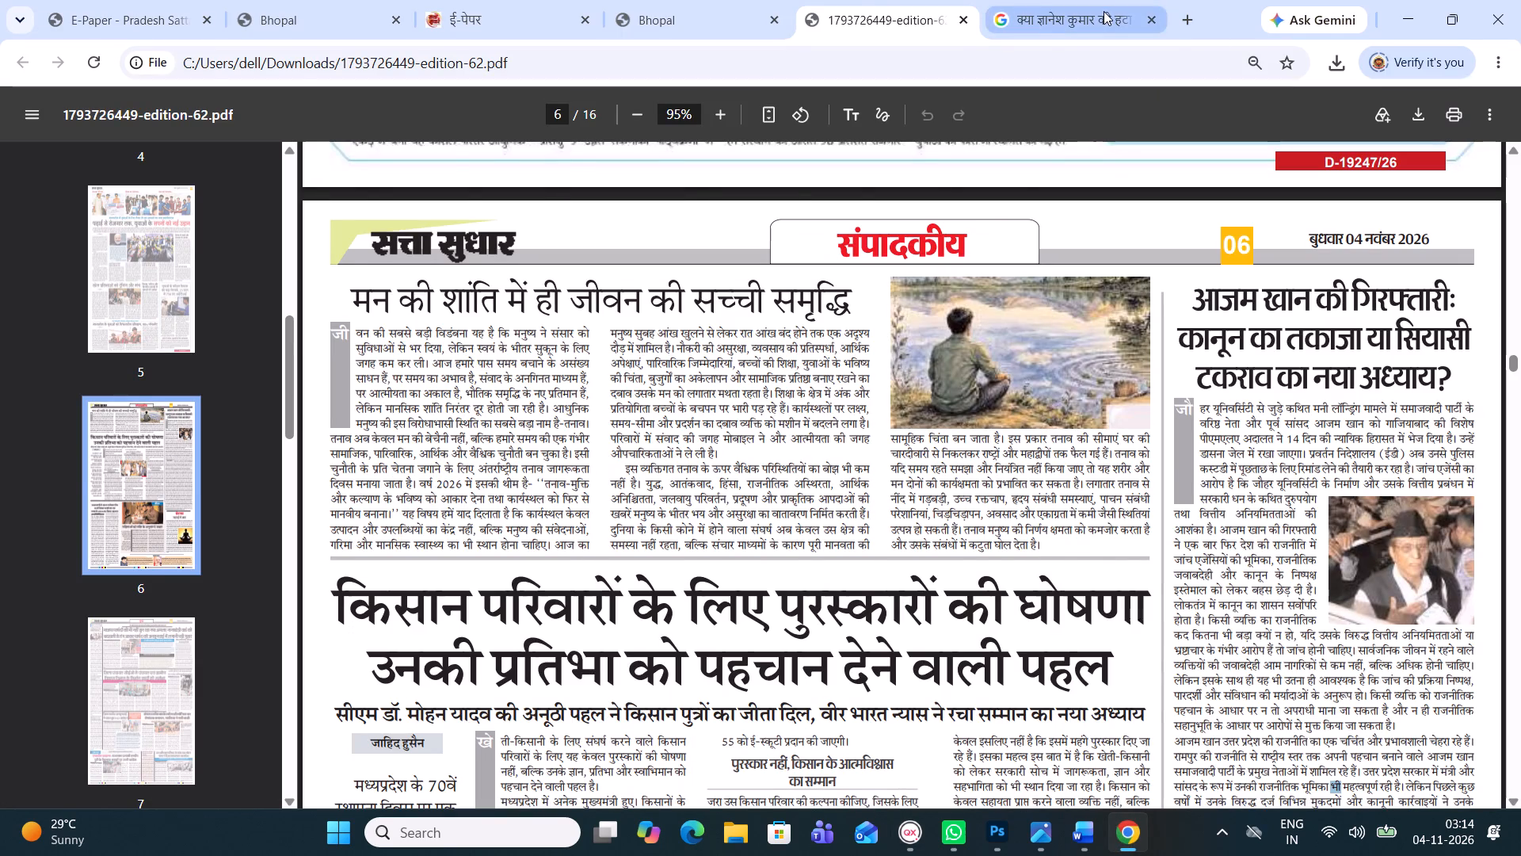
click(1104, 11)
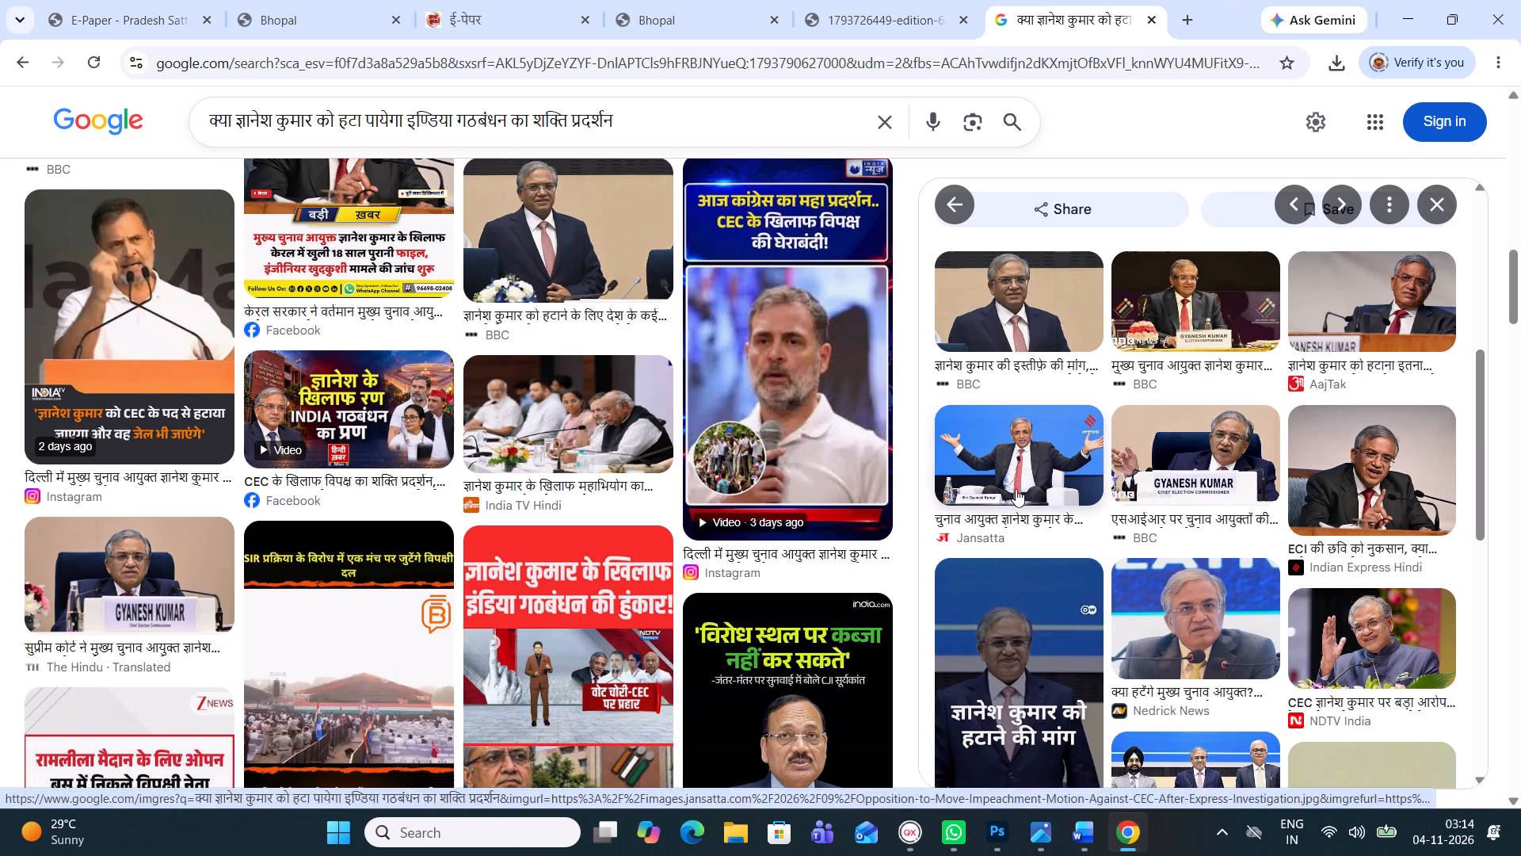
click(1357, 465)
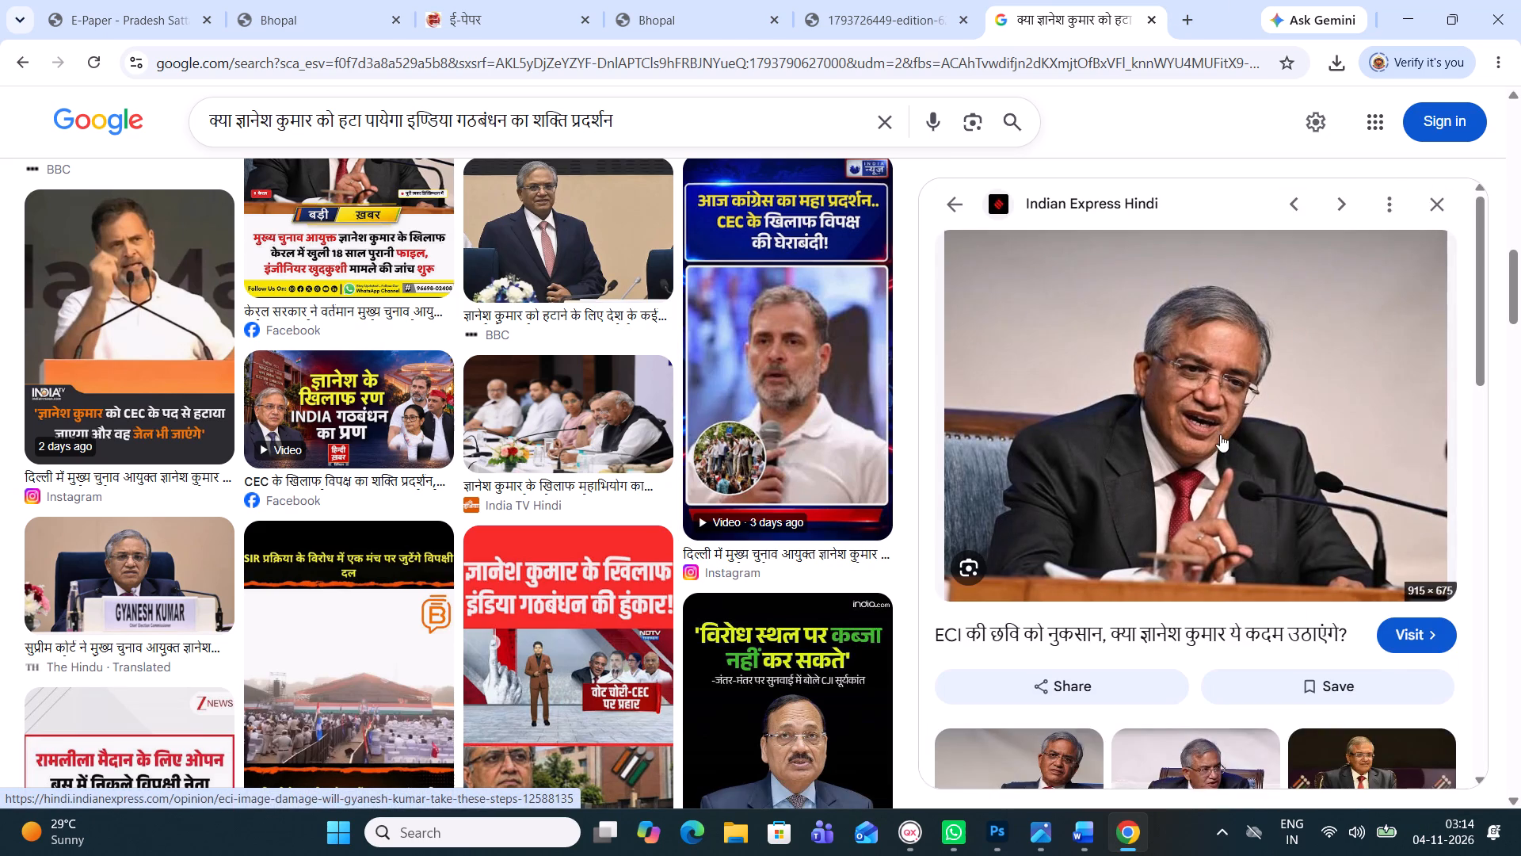
scroll(1220, 434, down, 3)
scroll(1201, 487, up, 2)
click(1212, 662)
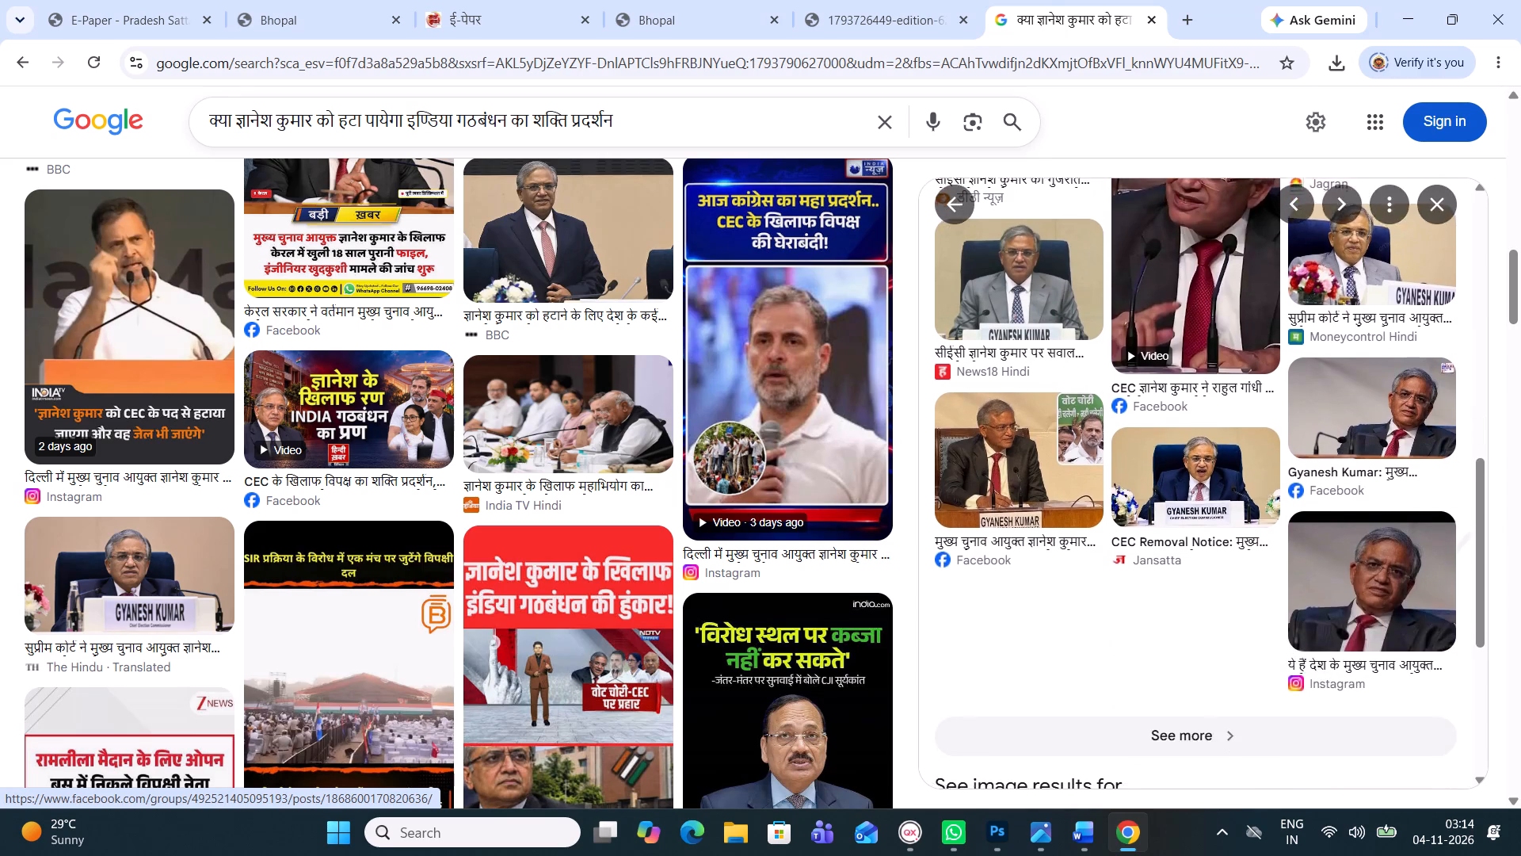
click(1019, 348)
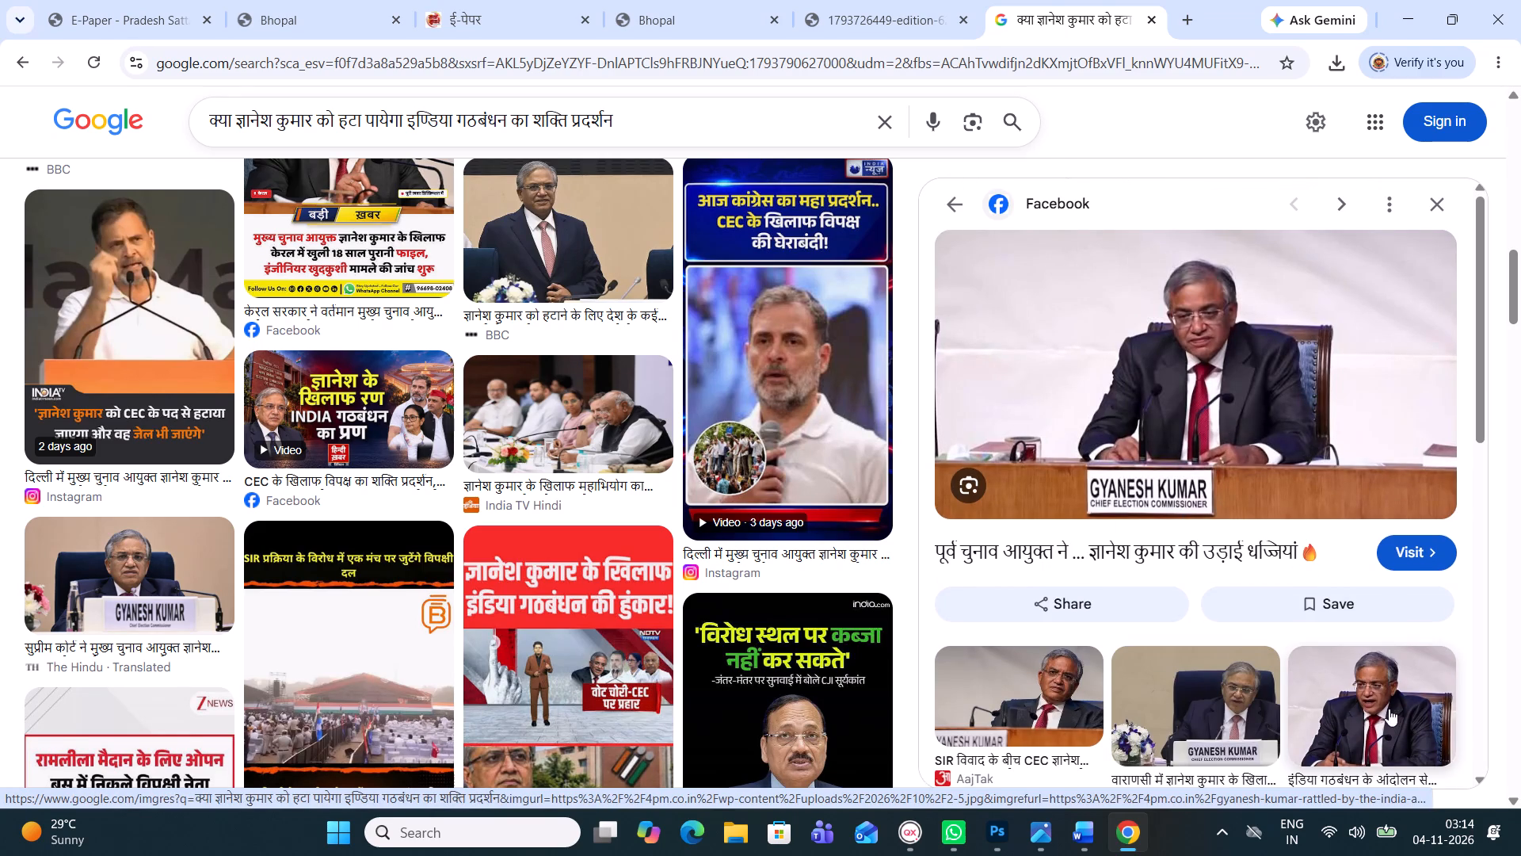
click(1439, 209)
drag(1513, 300, 1513, 297)
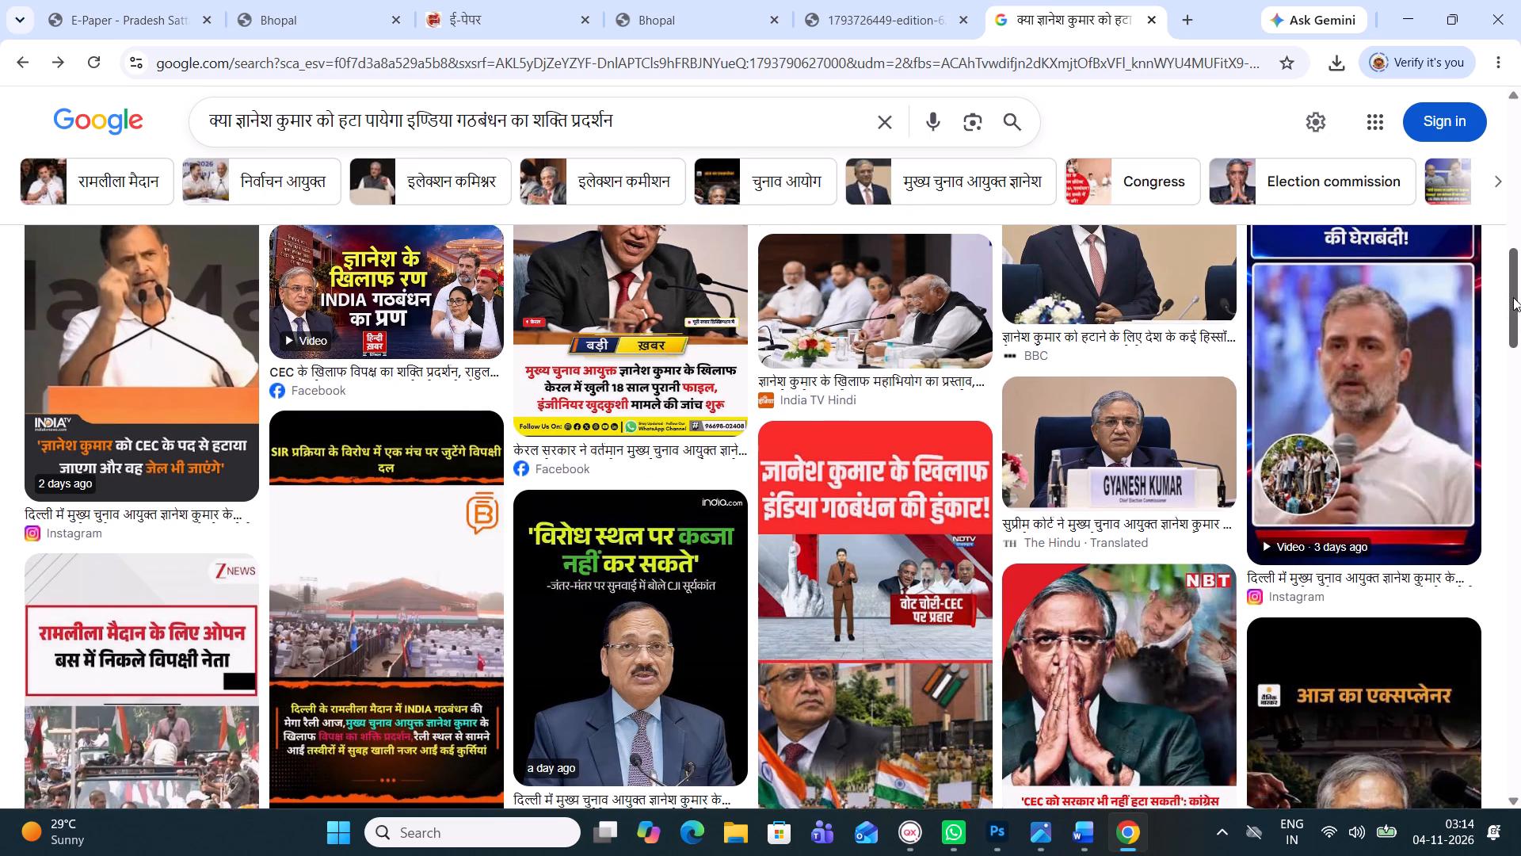
drag(1513, 297, 1513, 246)
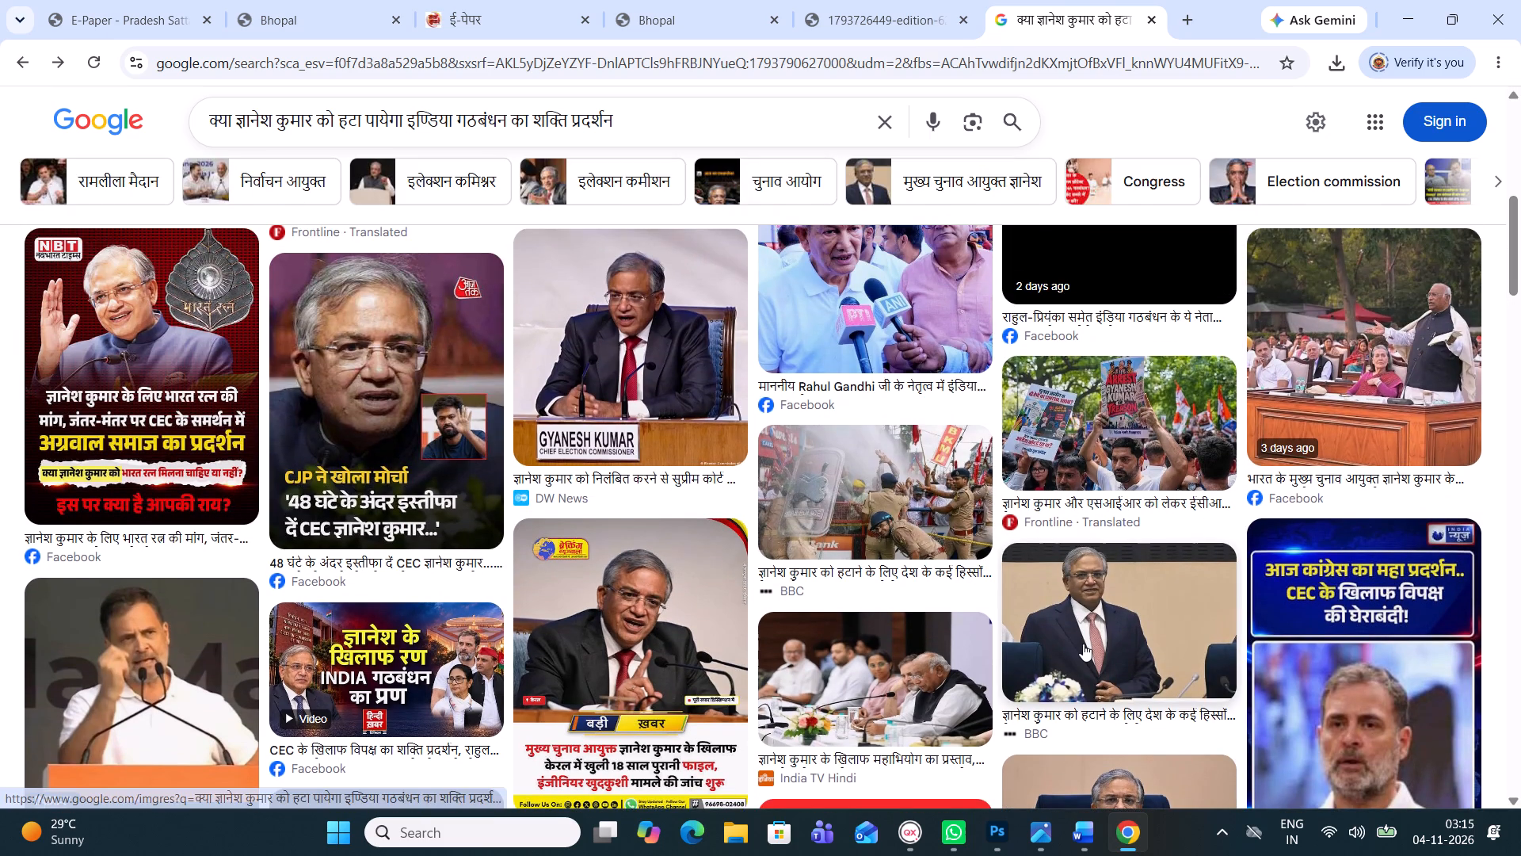
click(1083, 644)
right_click(1252, 383)
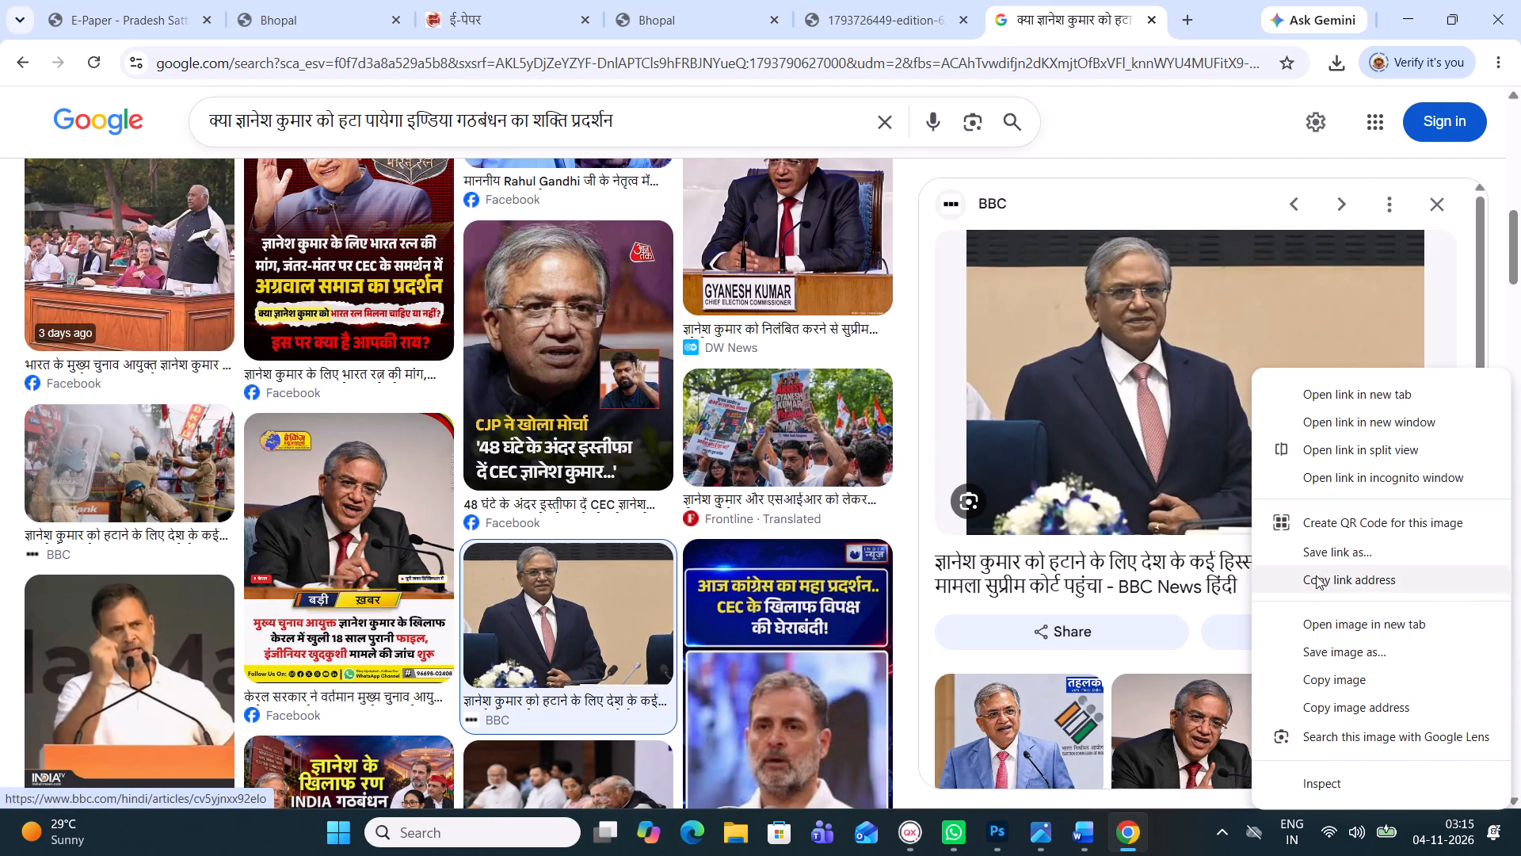
click(1352, 671)
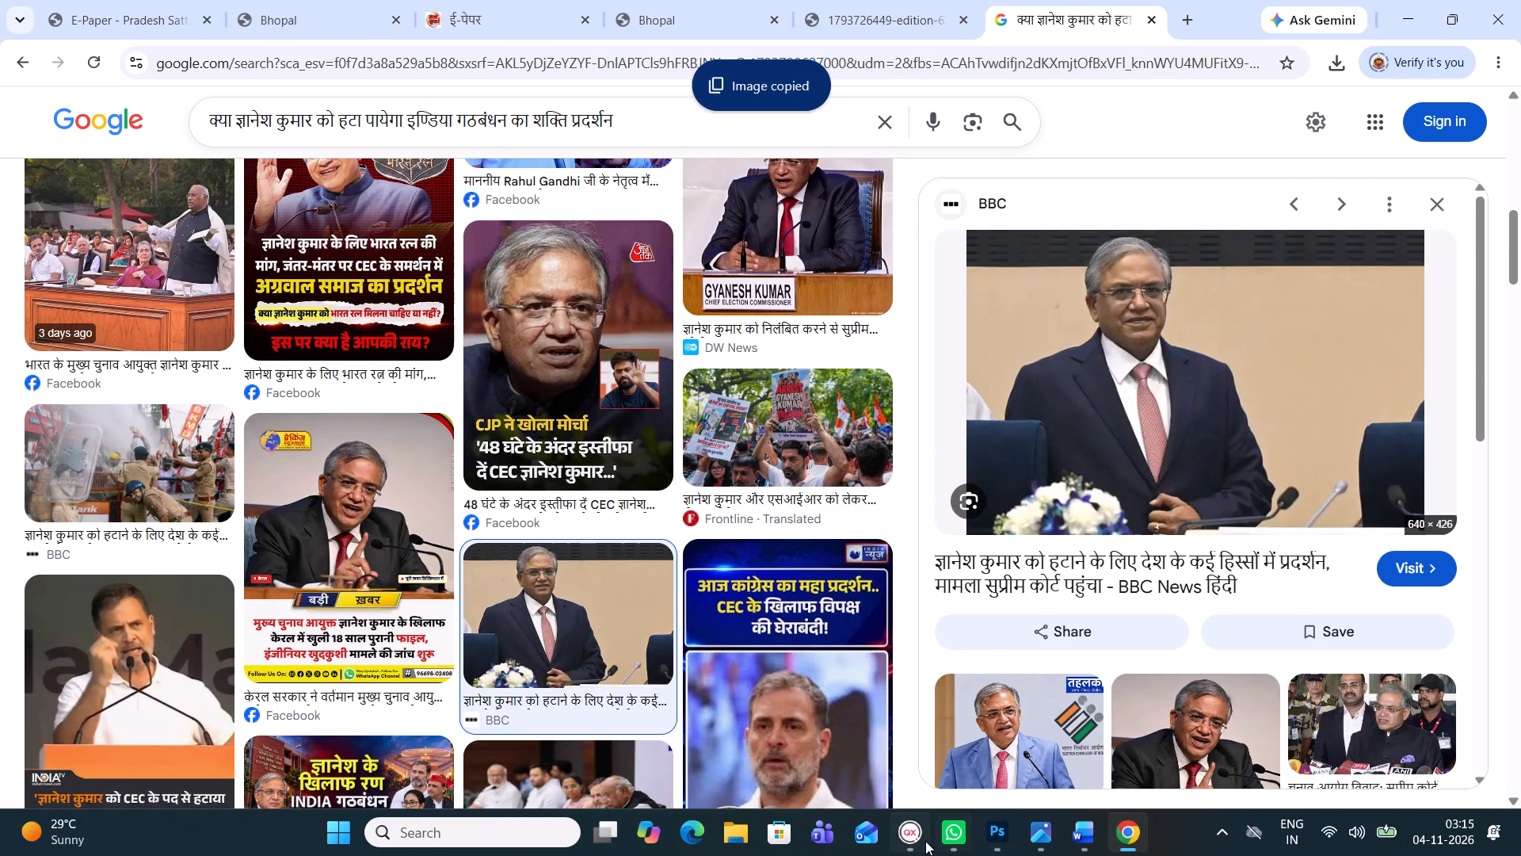
Switch to QuarkXPress, paste the copied photo into the empty picture box and scale it to fill the box.
click(910, 838)
right_click(592, 329)
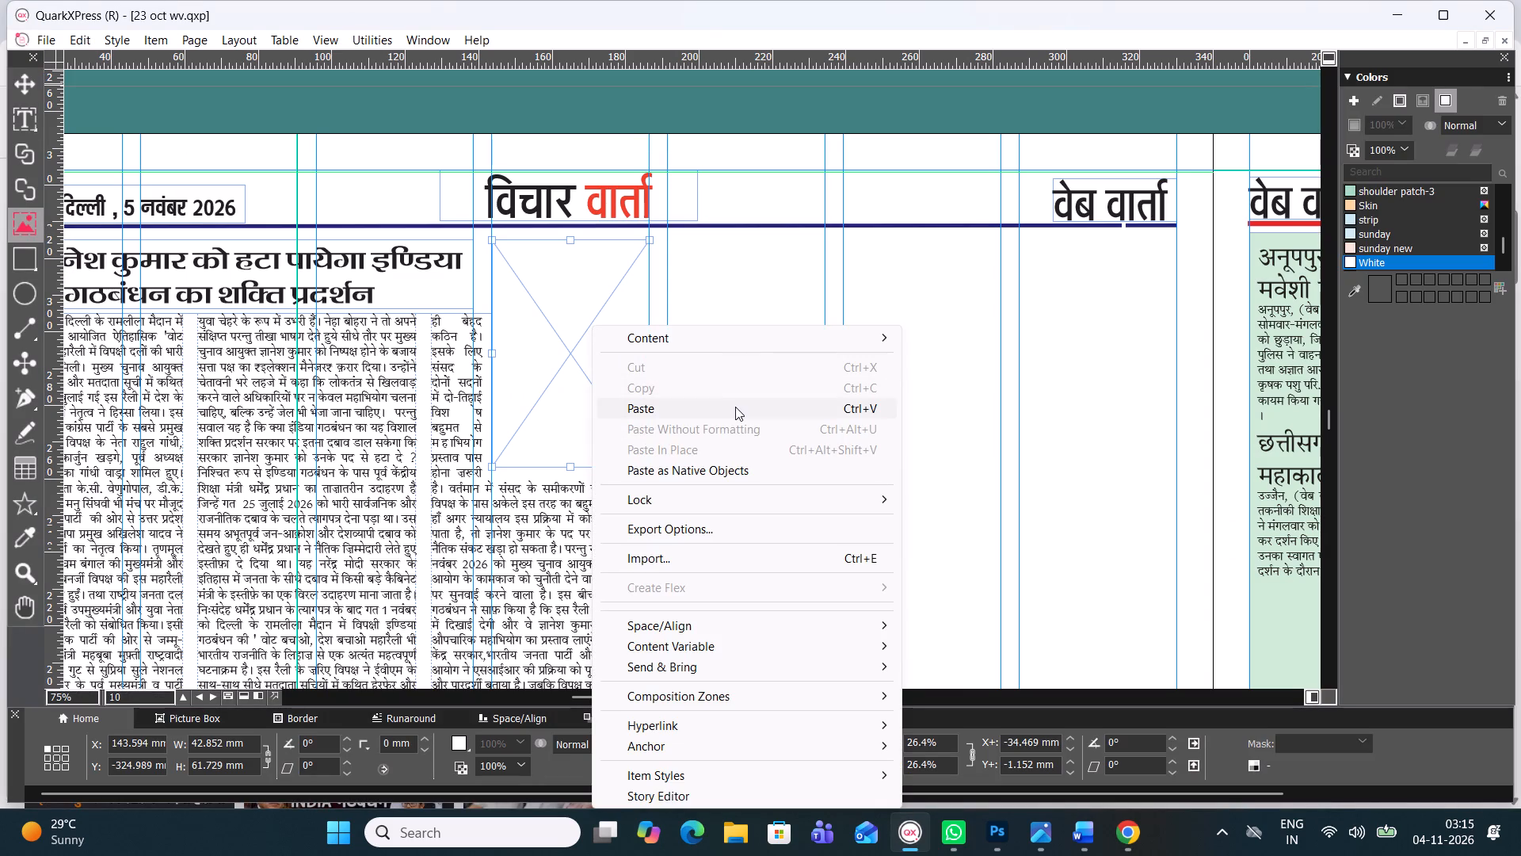
click(734, 408)
right_click(525, 349)
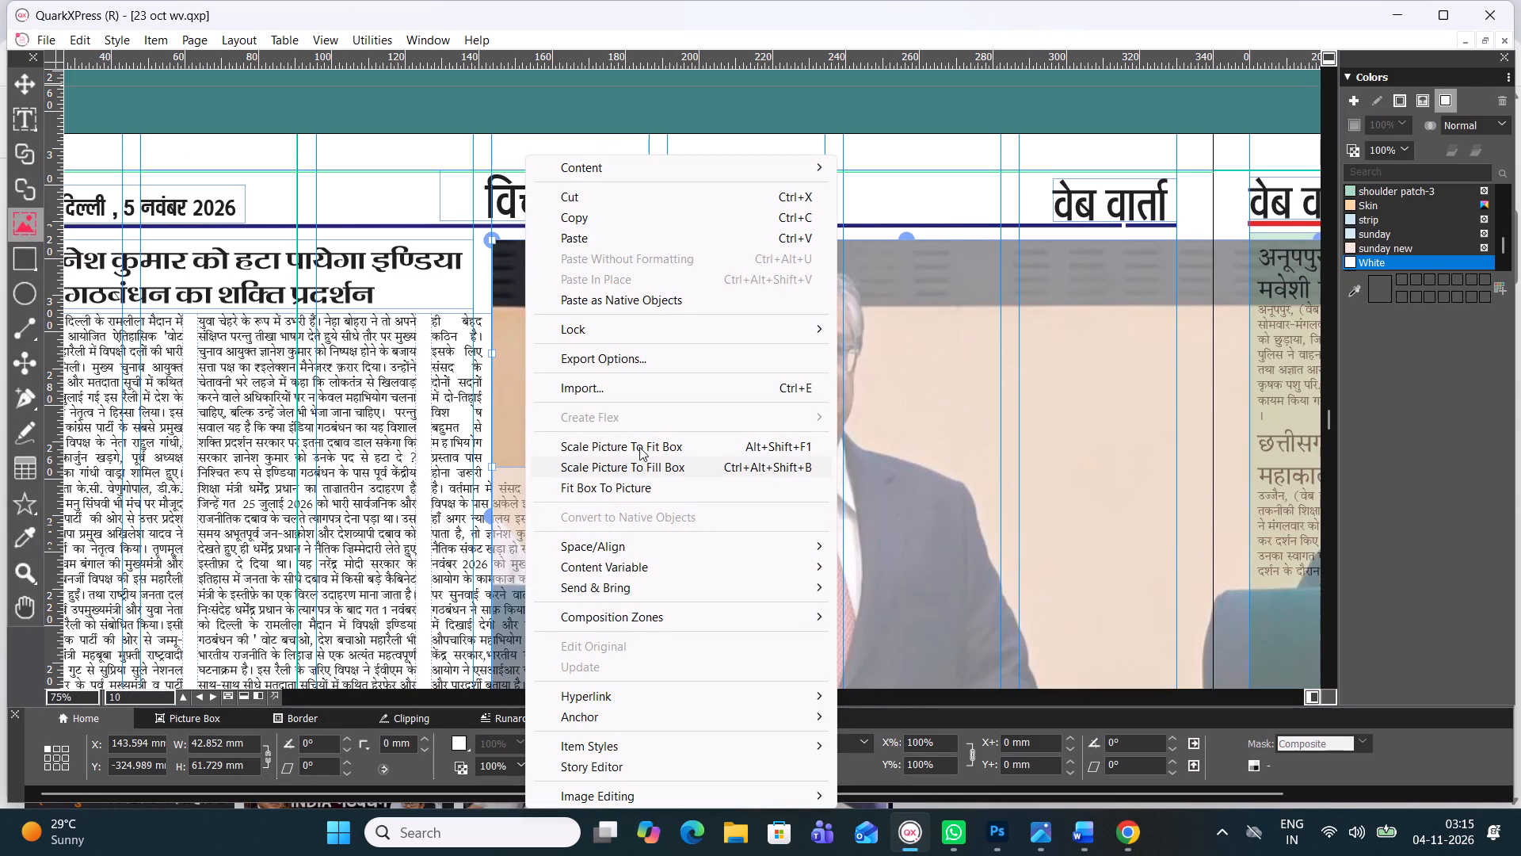
click(635, 469)
Crop the new photo within its box at about 41.3% scale, shifting it so the standing figure is centred and the box stays filled.
drag(554, 384, 561, 392)
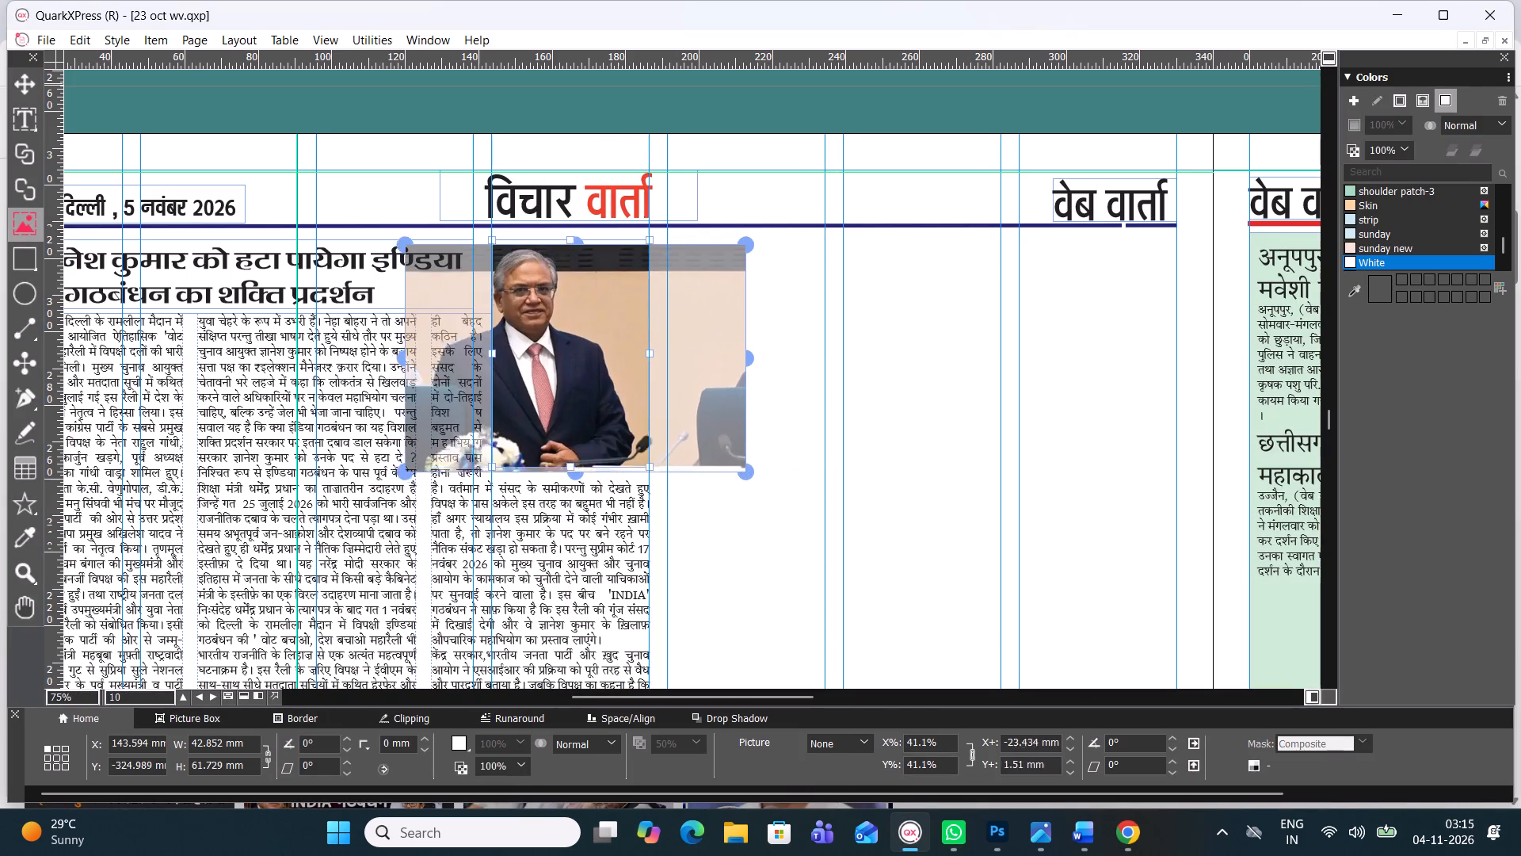
drag(561, 392, 597, 395)
drag(440, 362, 461, 361)
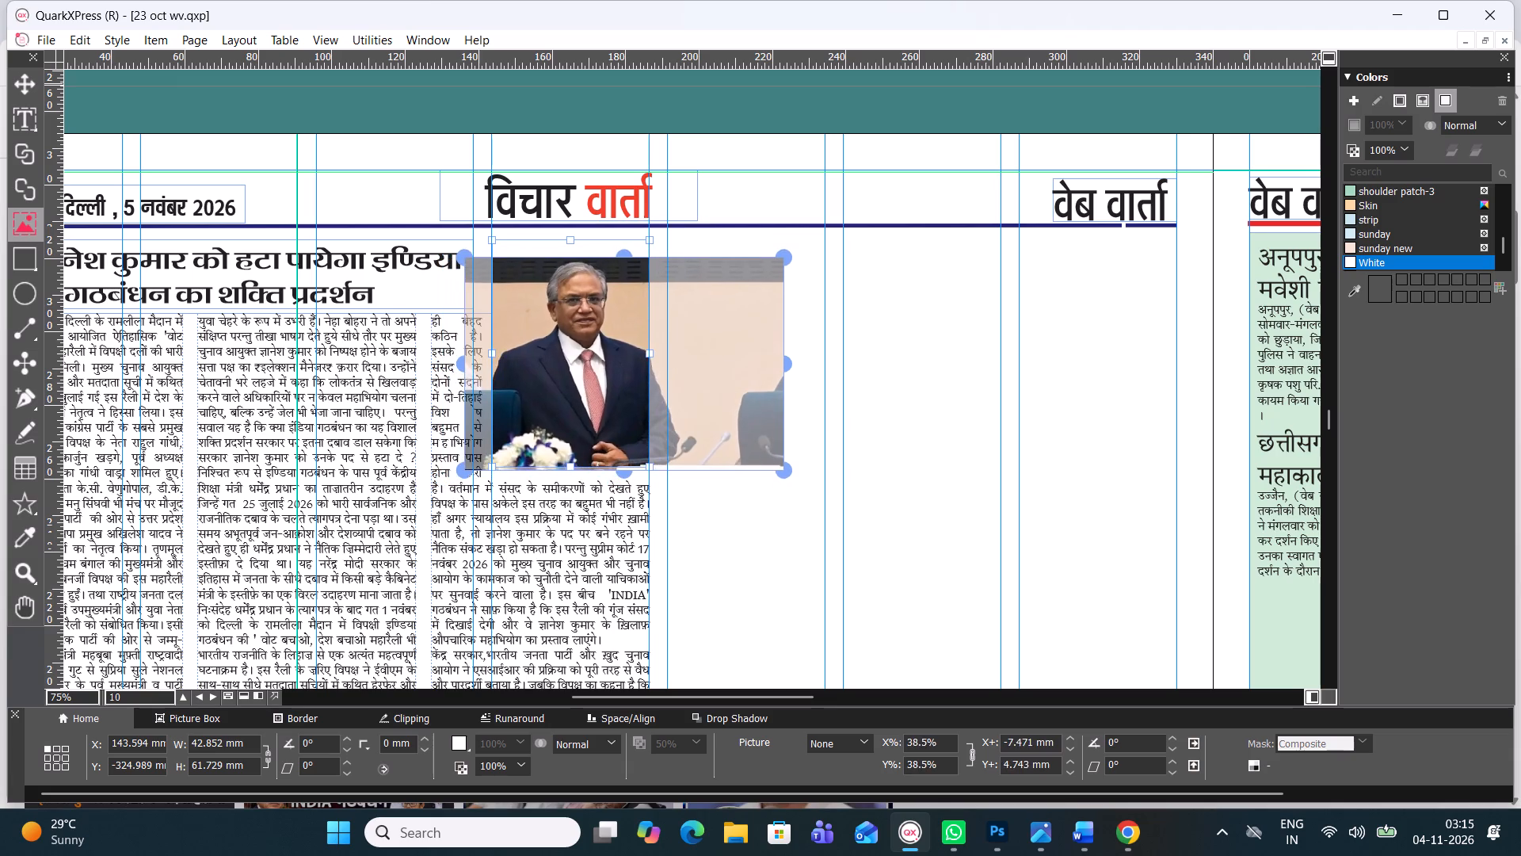
drag(461, 361, 470, 361)
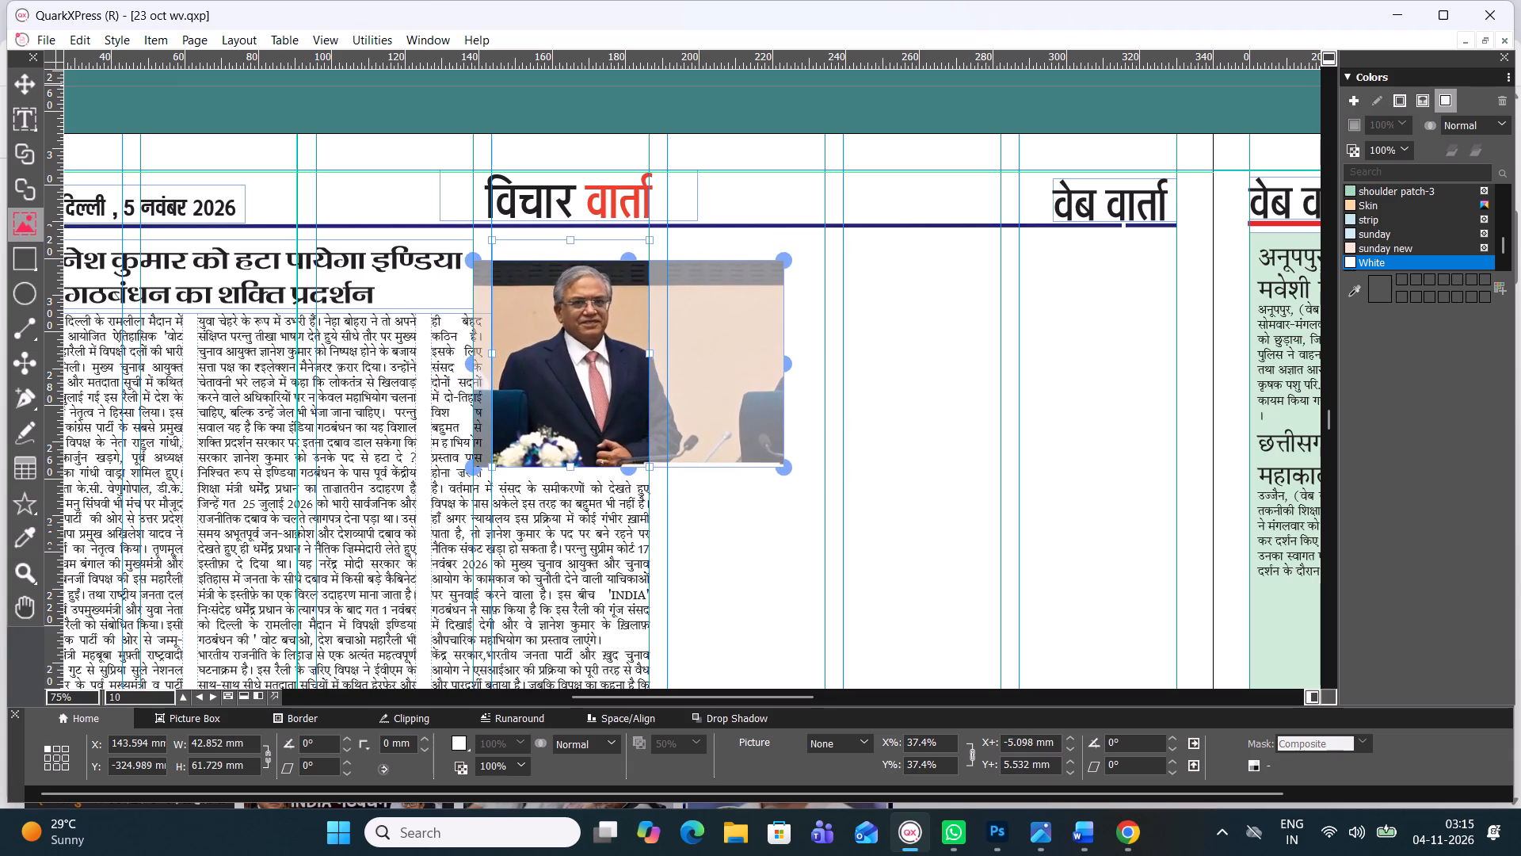
click(573, 355)
drag(592, 262, 589, 236)
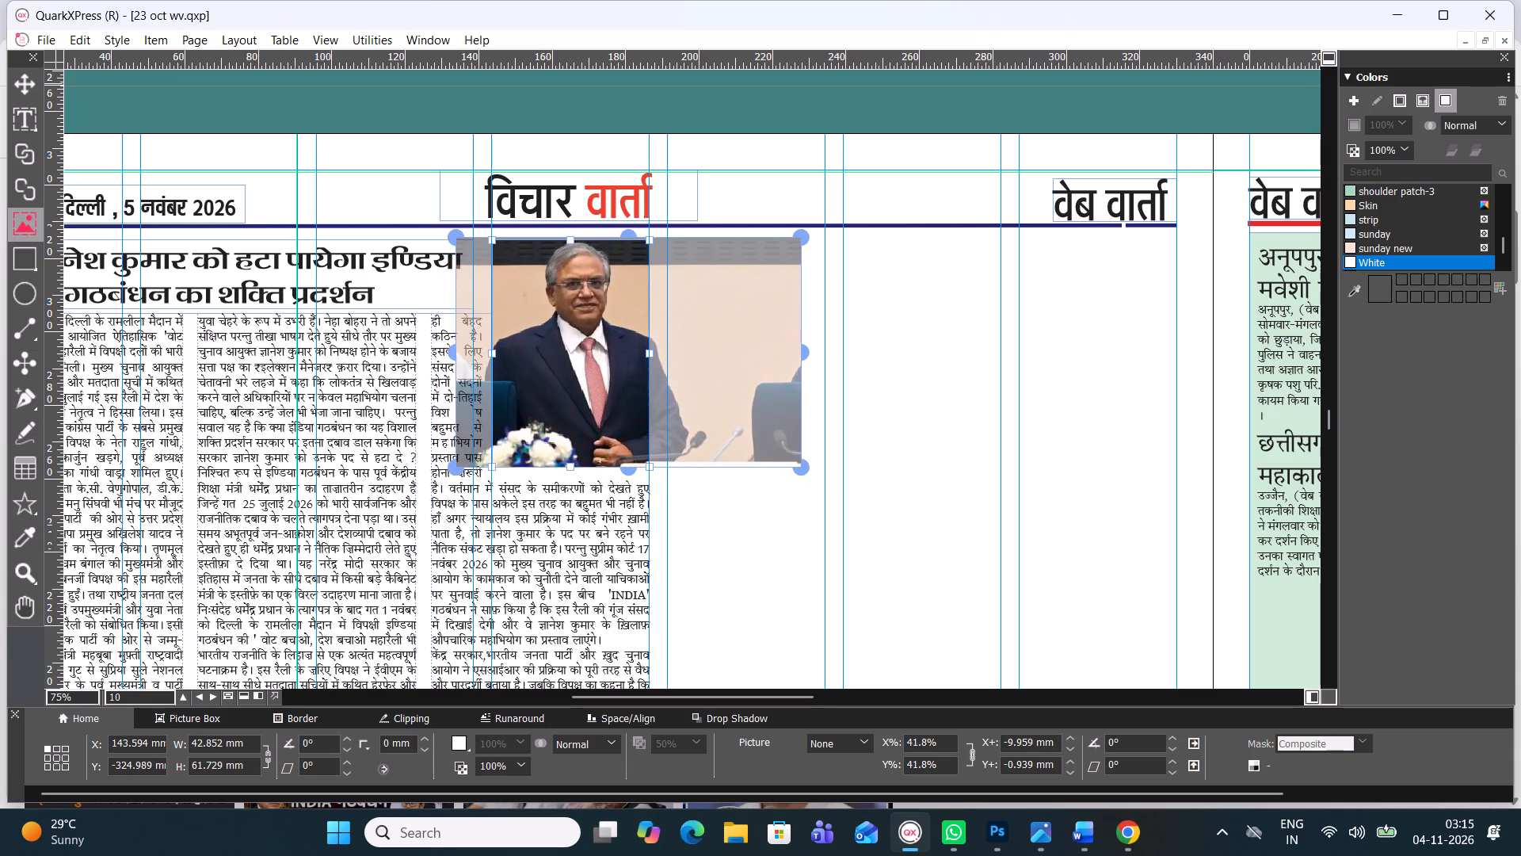
drag(589, 236, 588, 240)
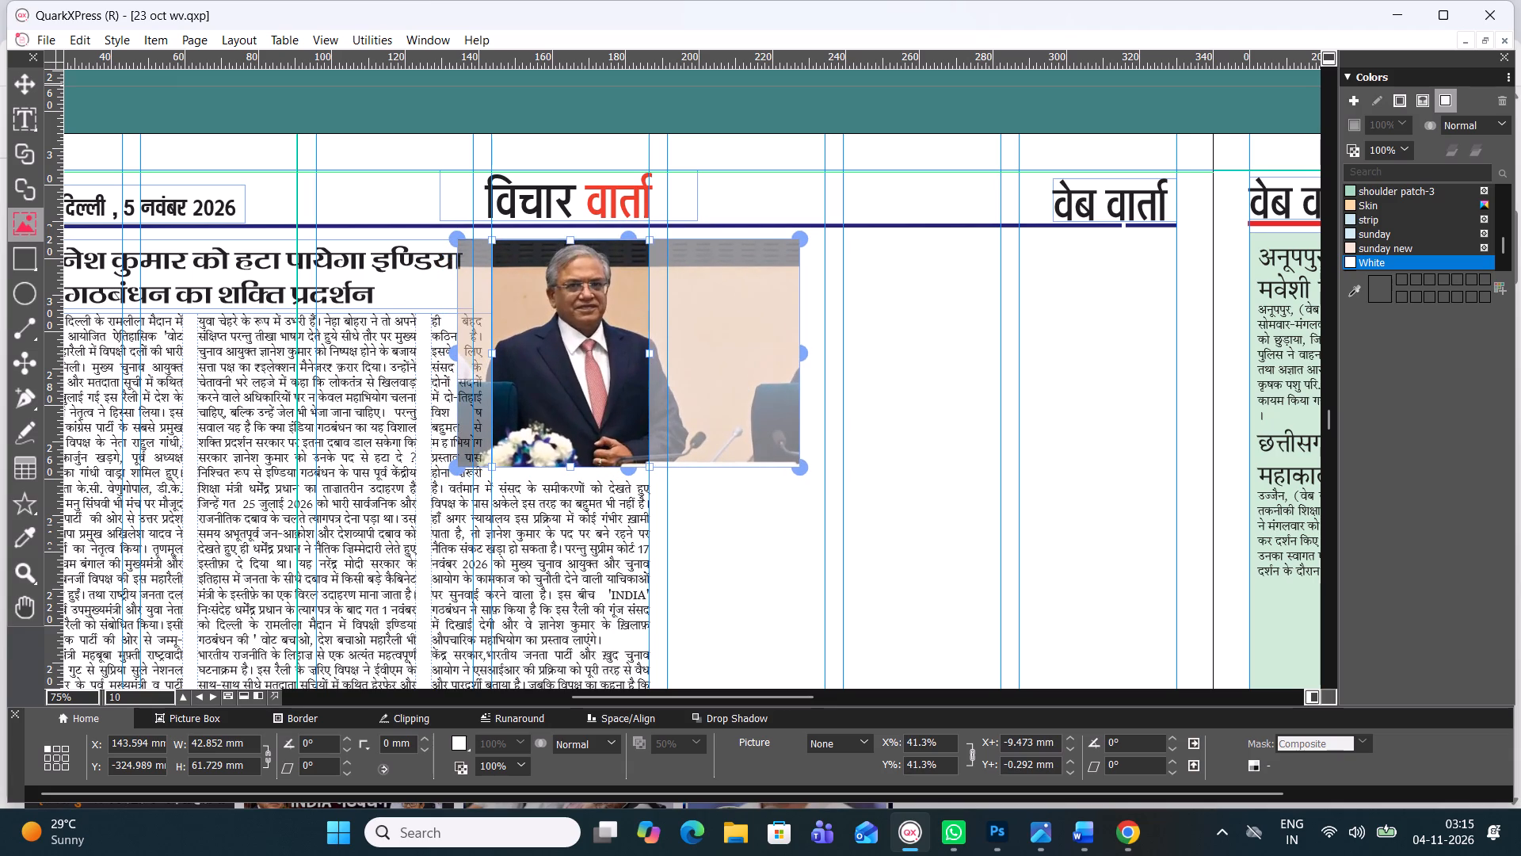
drag(593, 418, 583, 416)
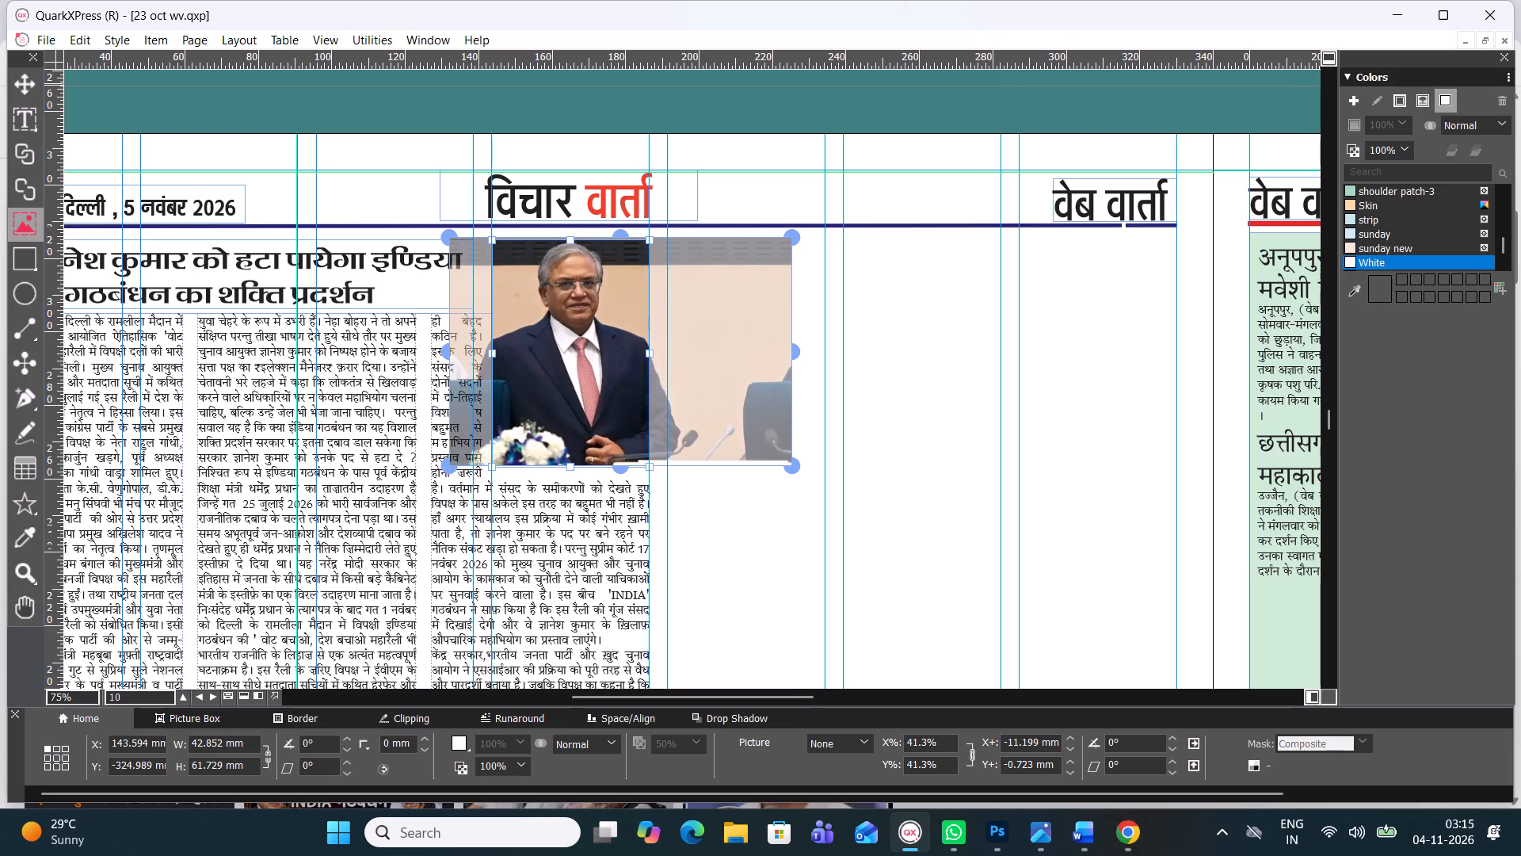
drag(583, 416, 575, 416)
click(720, 537)
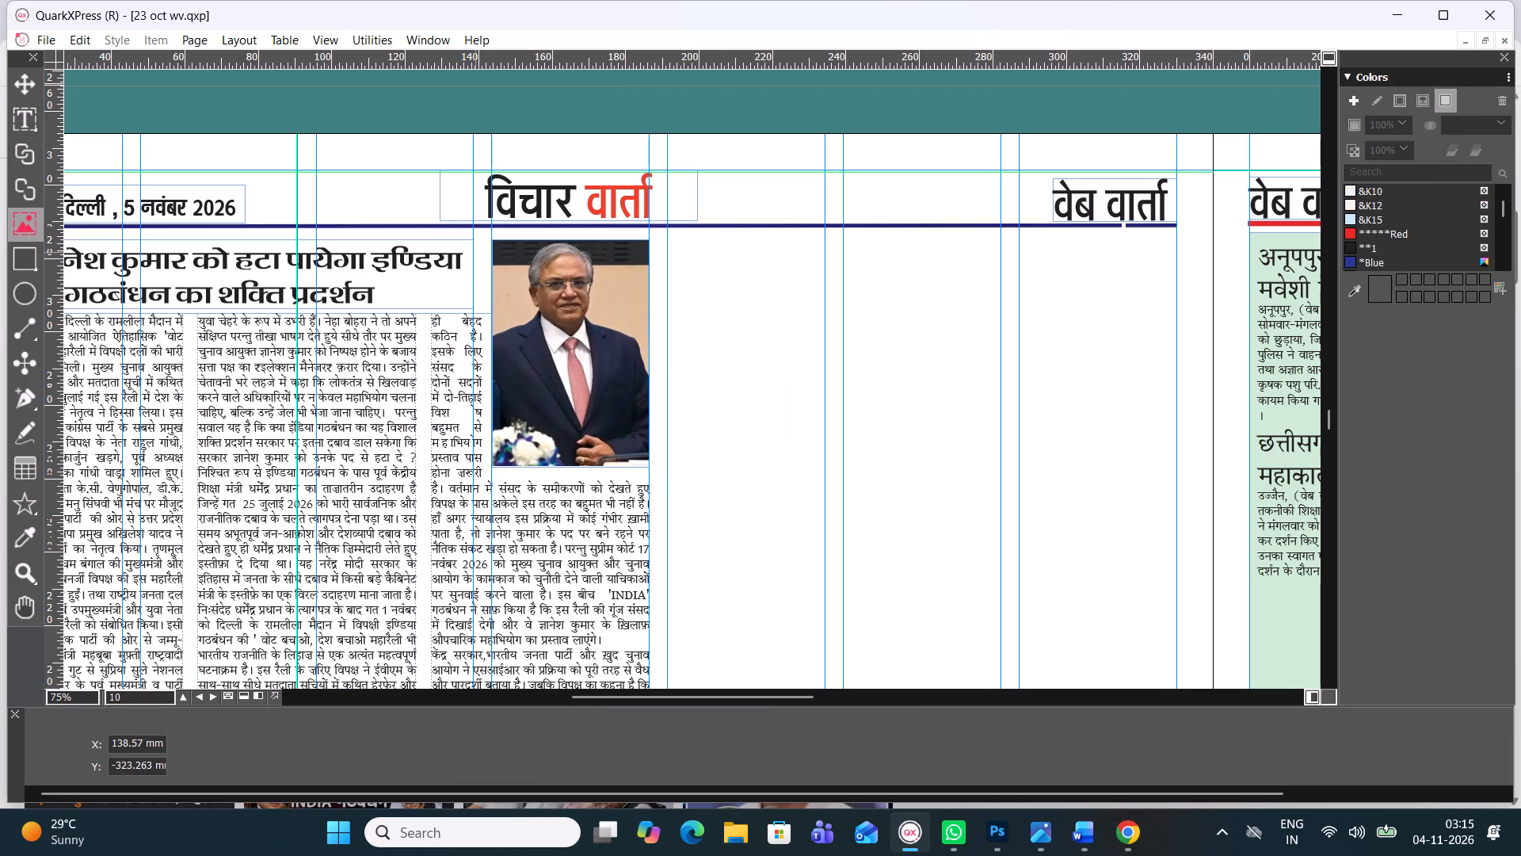
click(25, 79)
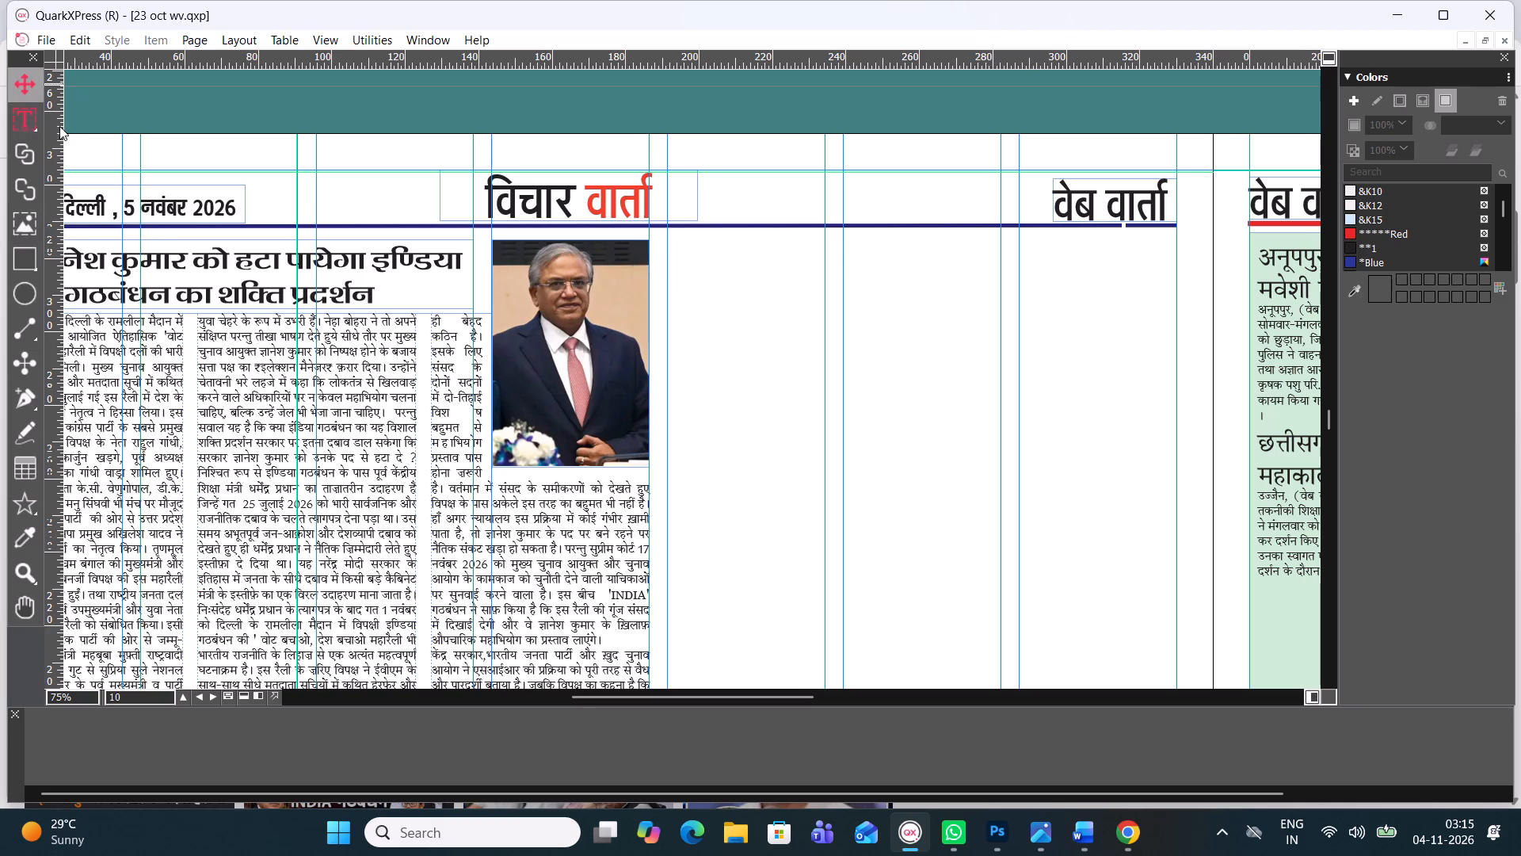
click(547, 349)
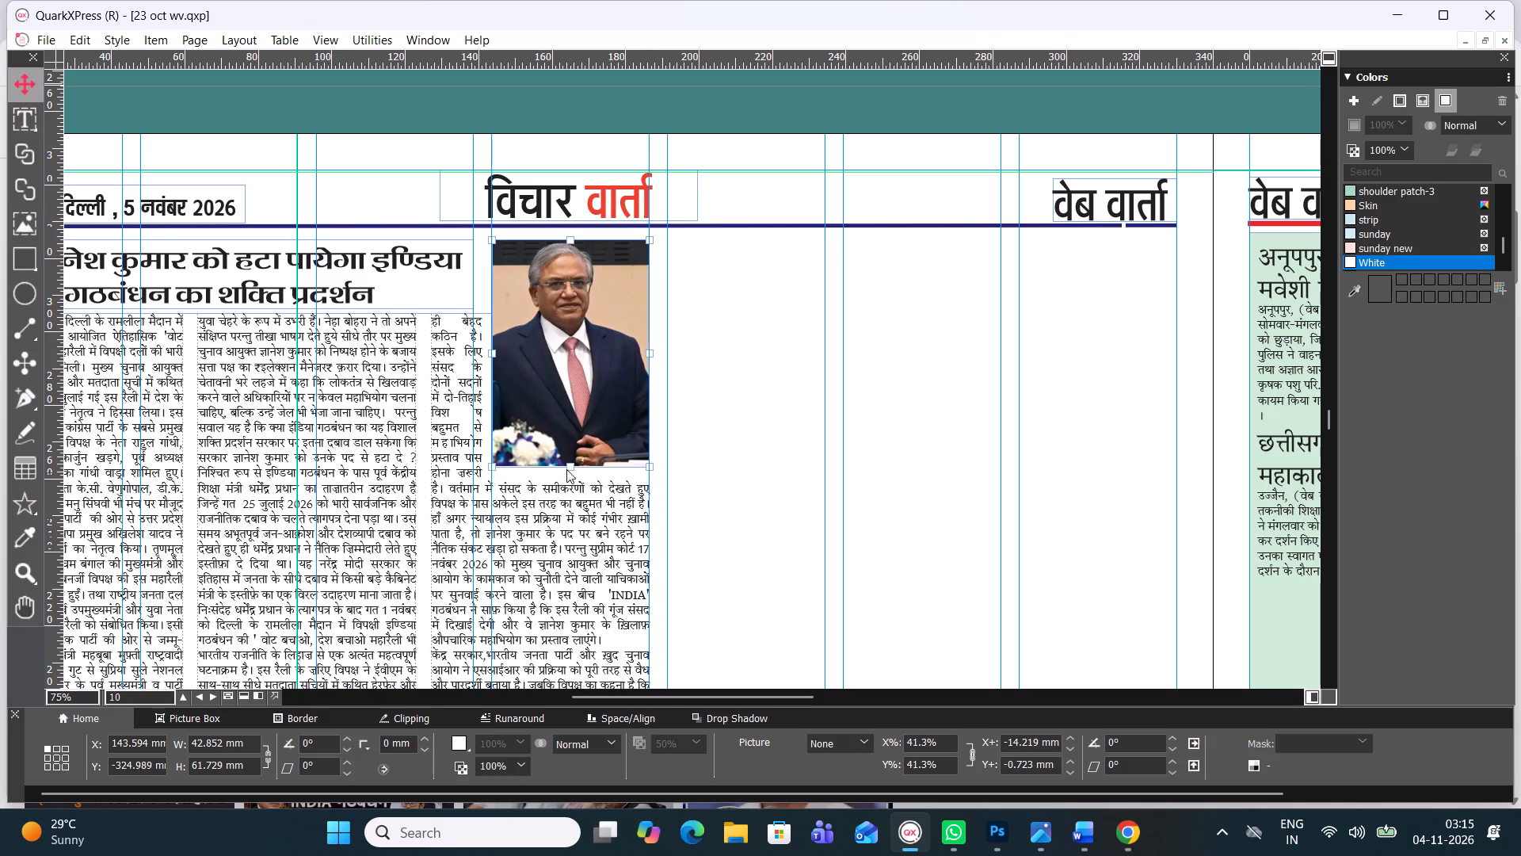
drag(573, 467, 576, 474)
double_click(574, 418)
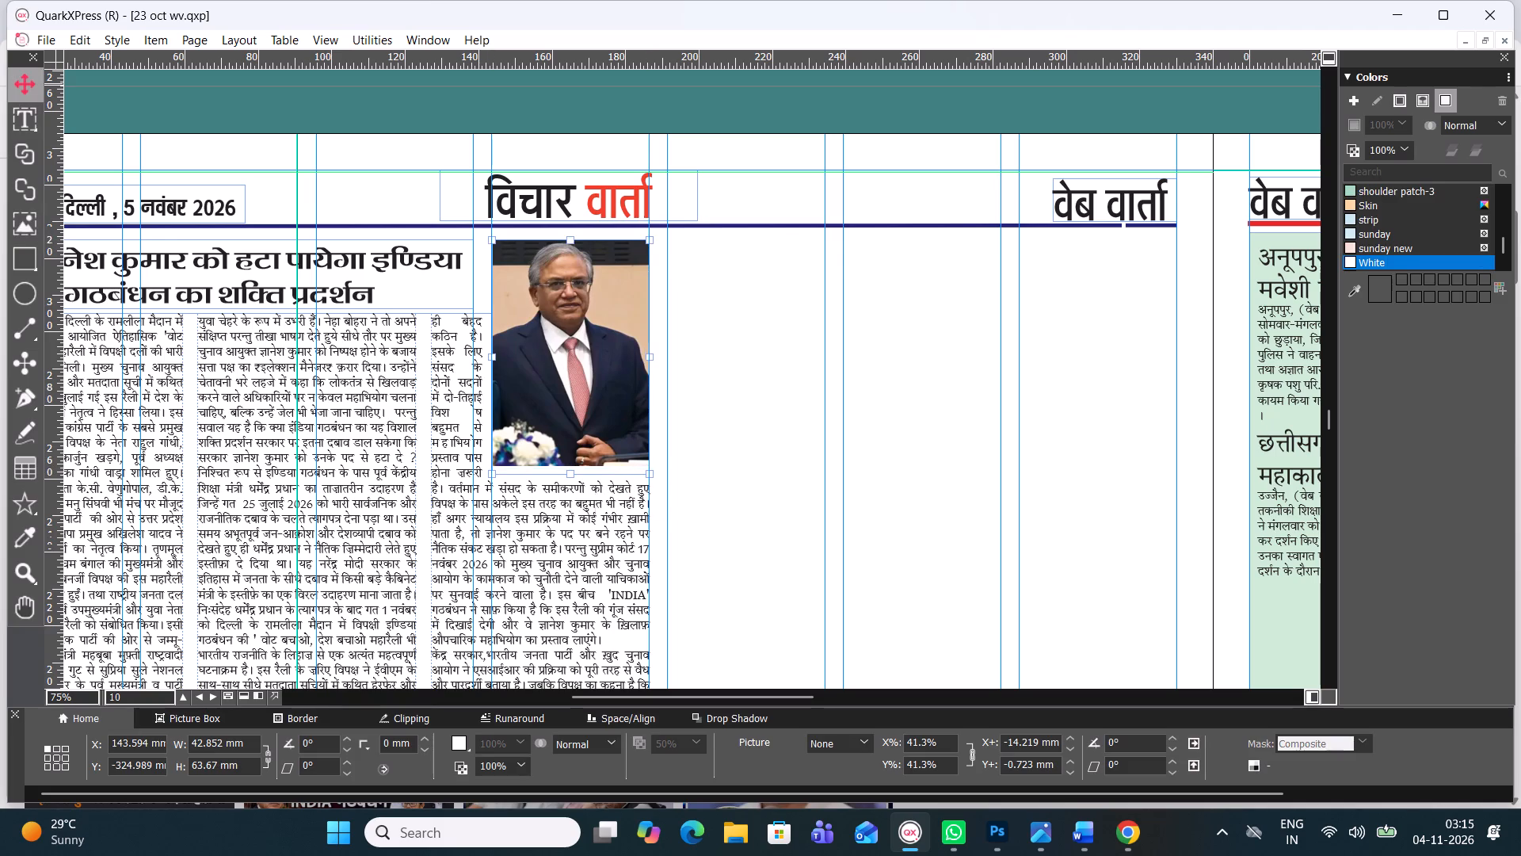
drag(606, 468, 606, 476)
drag(563, 416, 574, 416)
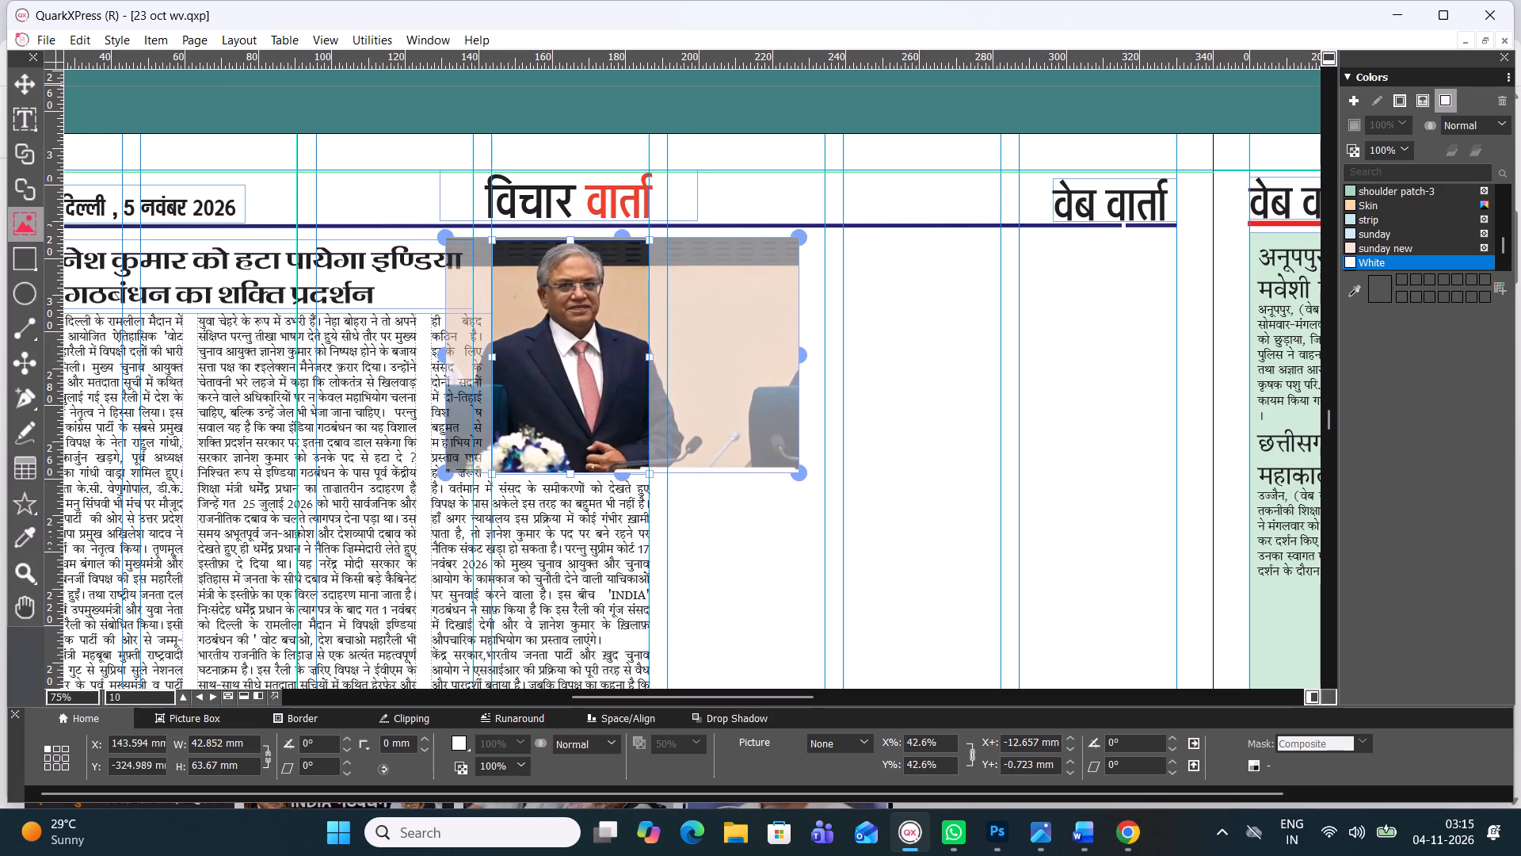
drag(574, 416, 578, 418)
click(724, 522)
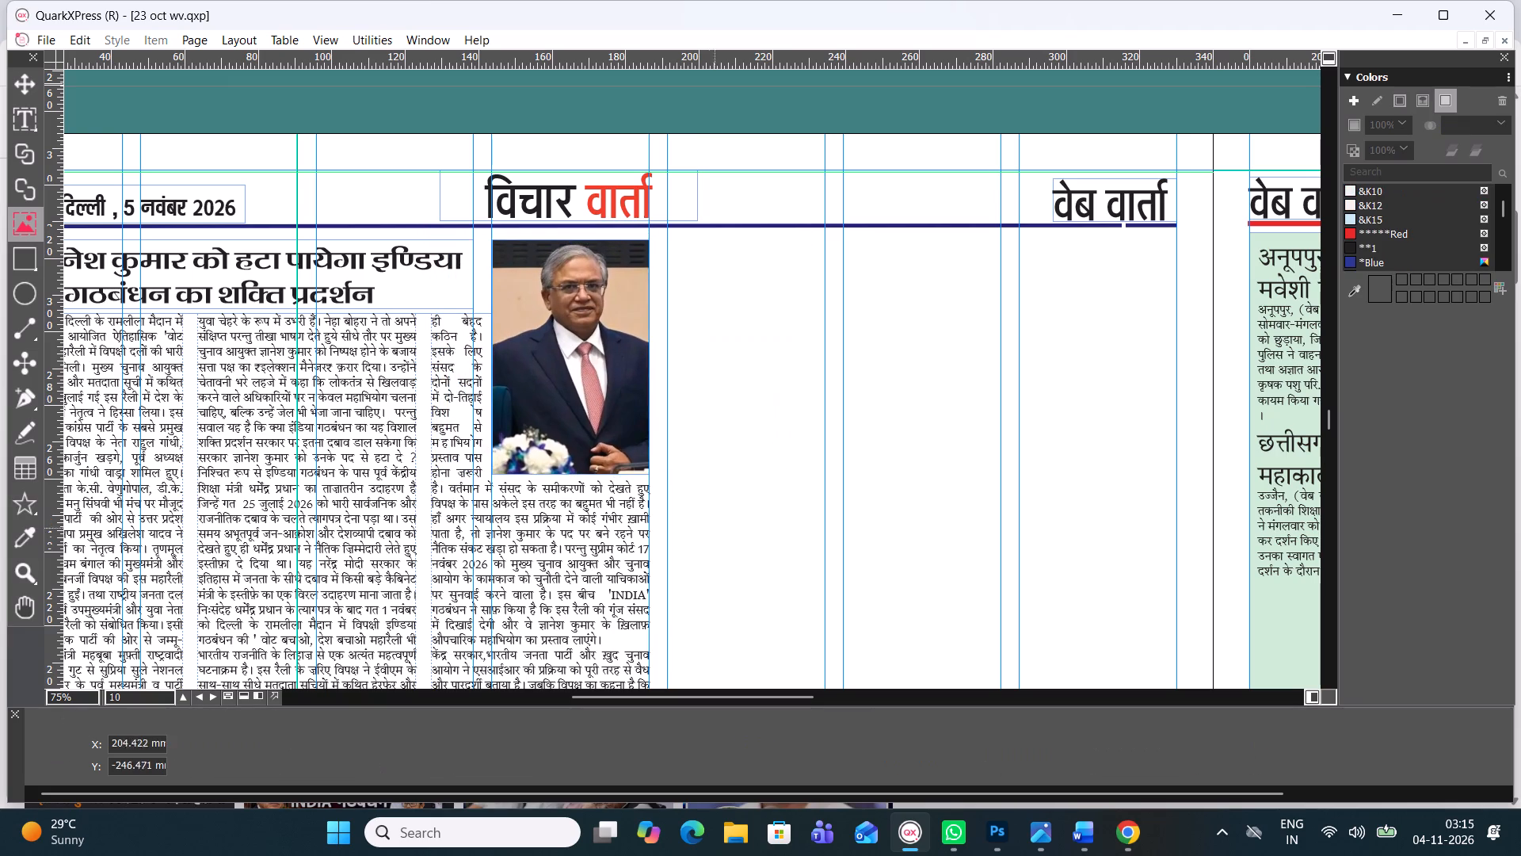
Draw a headline text box about 138.6 mm wide and 33.6 mm high across the three empty columns beside the photo, under the masthead line.
drag(738, 694, 758, 694)
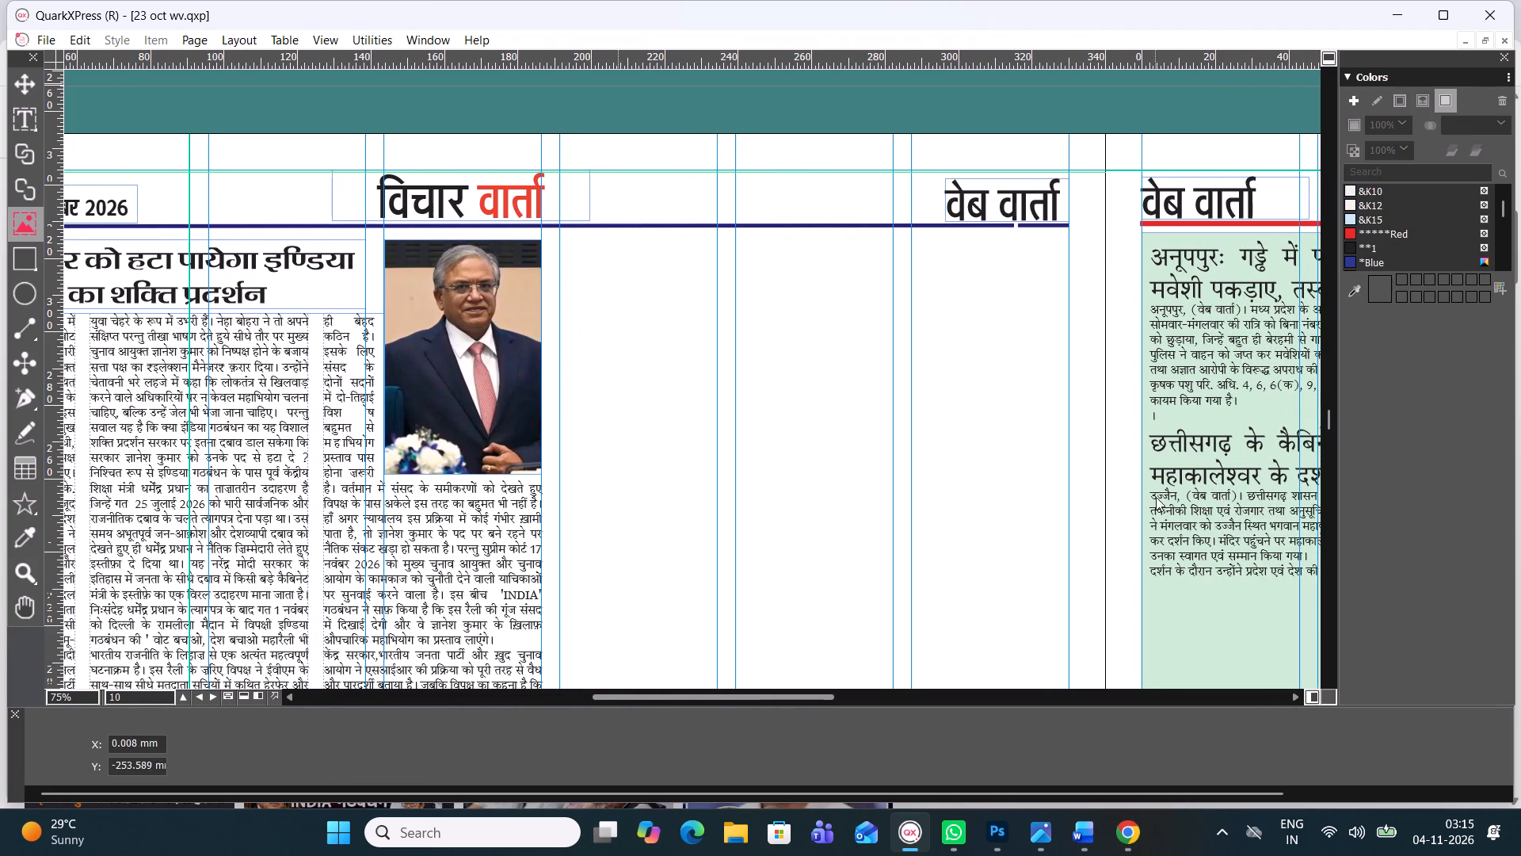
click(1327, 423)
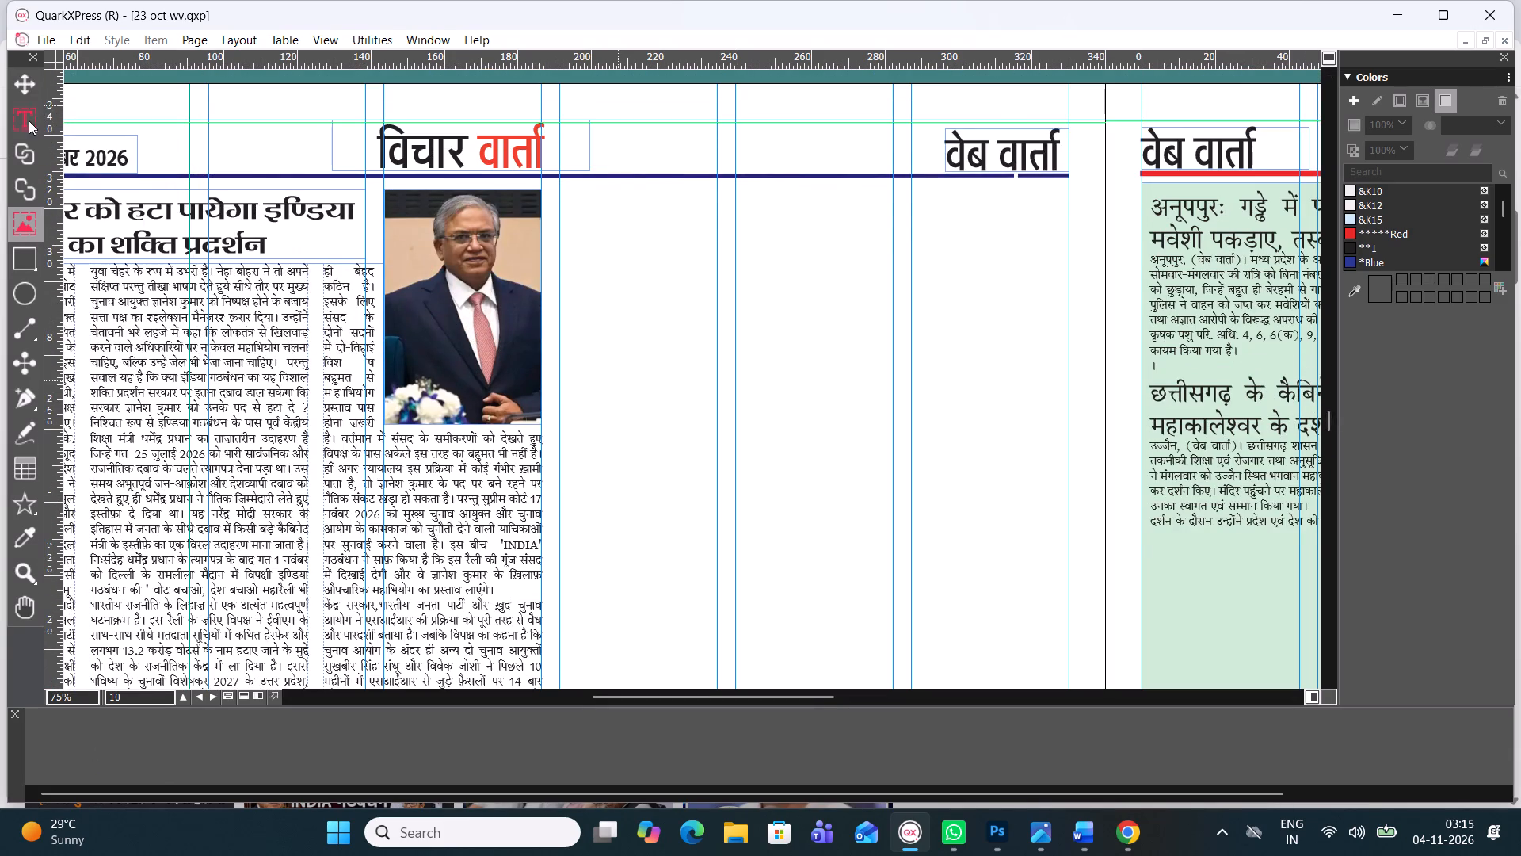
click(29, 120)
drag(559, 192, 1068, 315)
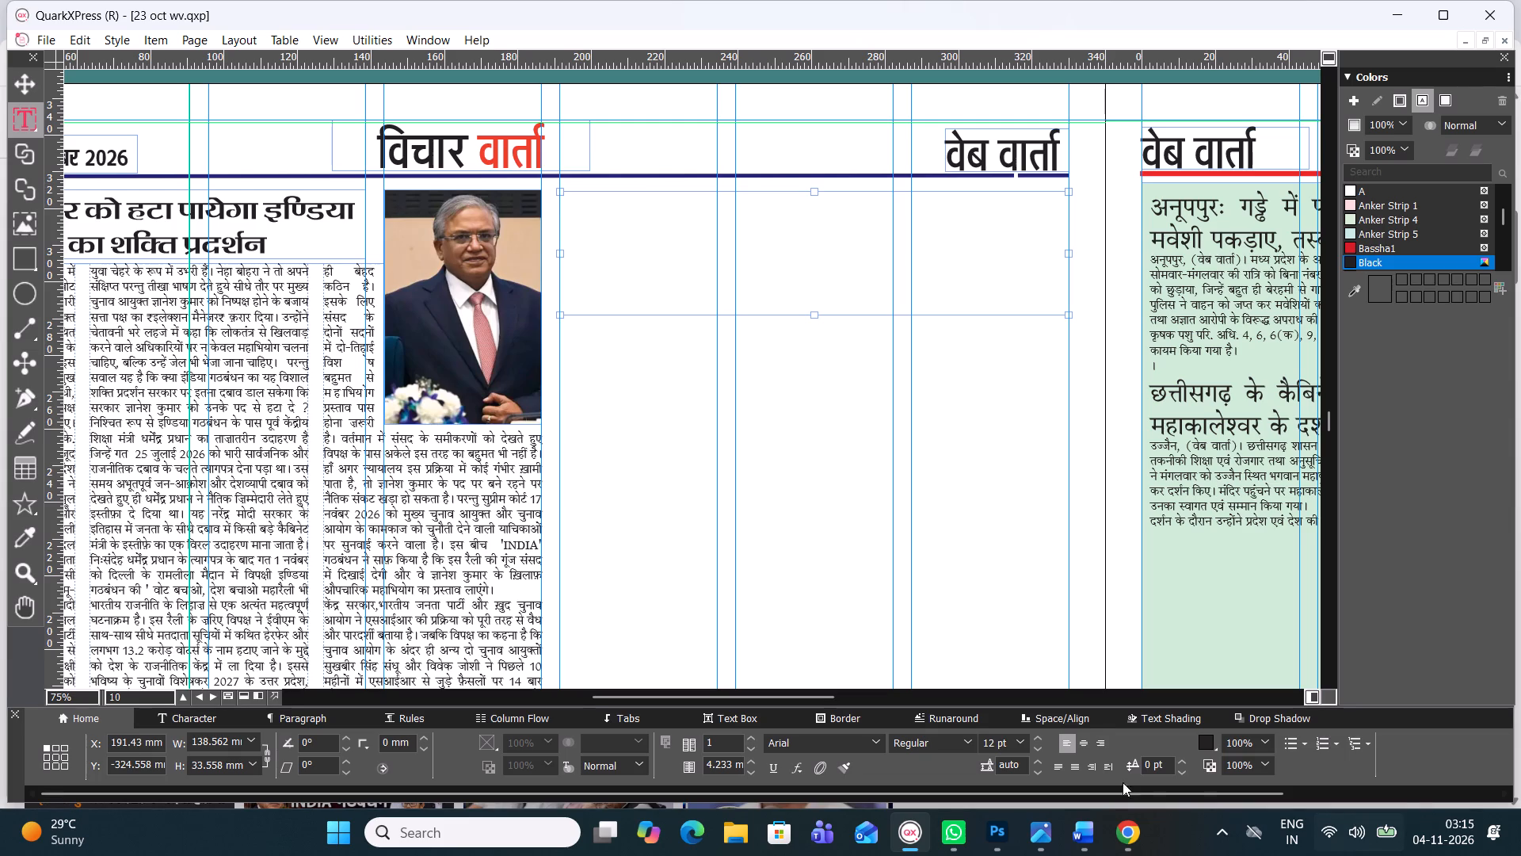
Switch to Word and delete the already placed क्या ज्ञानेश कुमार को हटा पायेगा article, from headline to last line, from the 04 Nov Article document.
click(1089, 830)
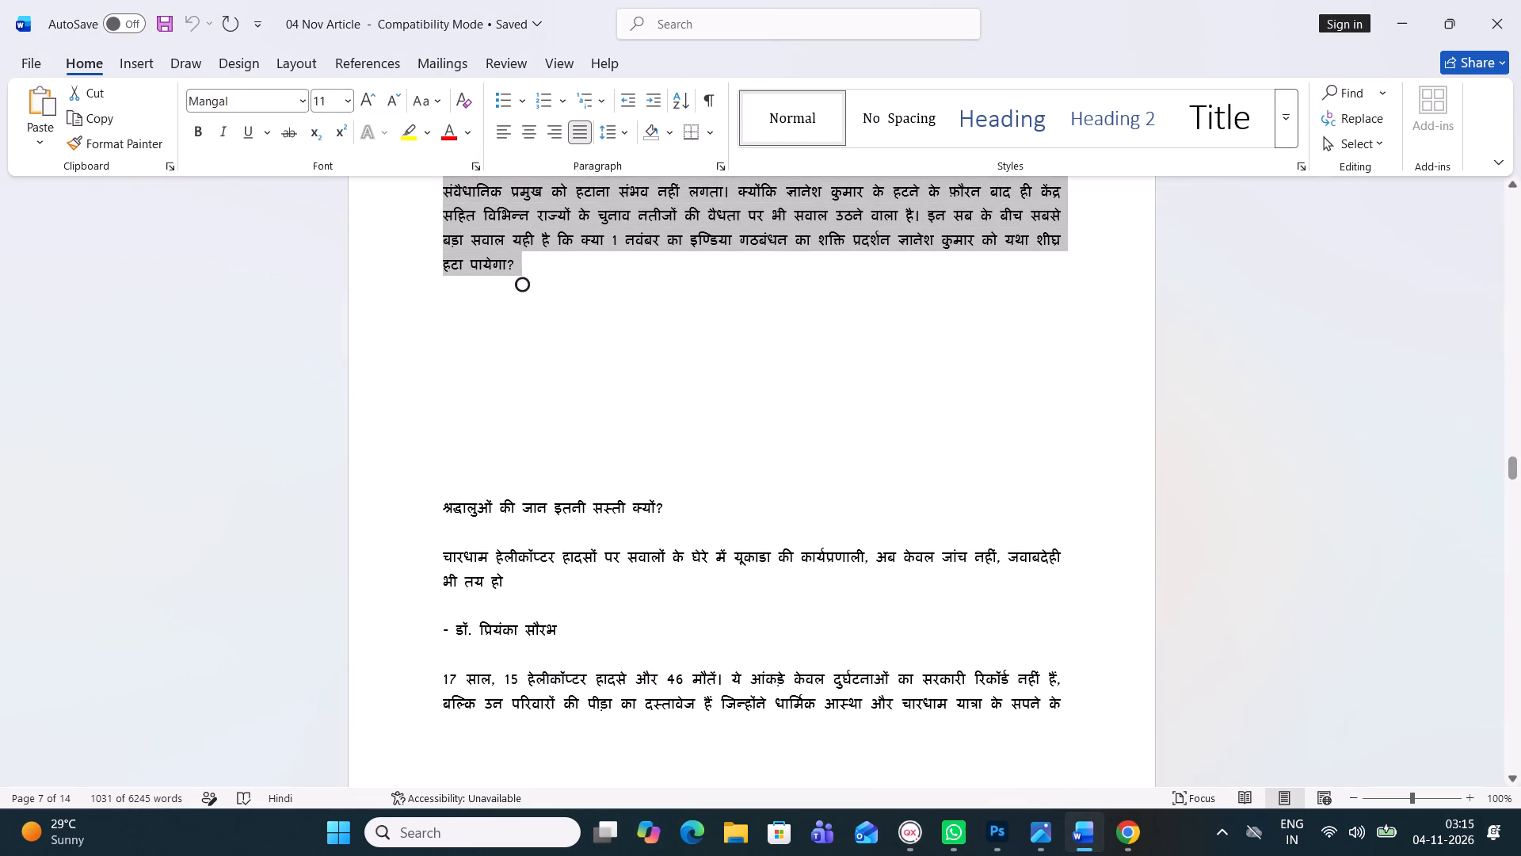
click(440, 509)
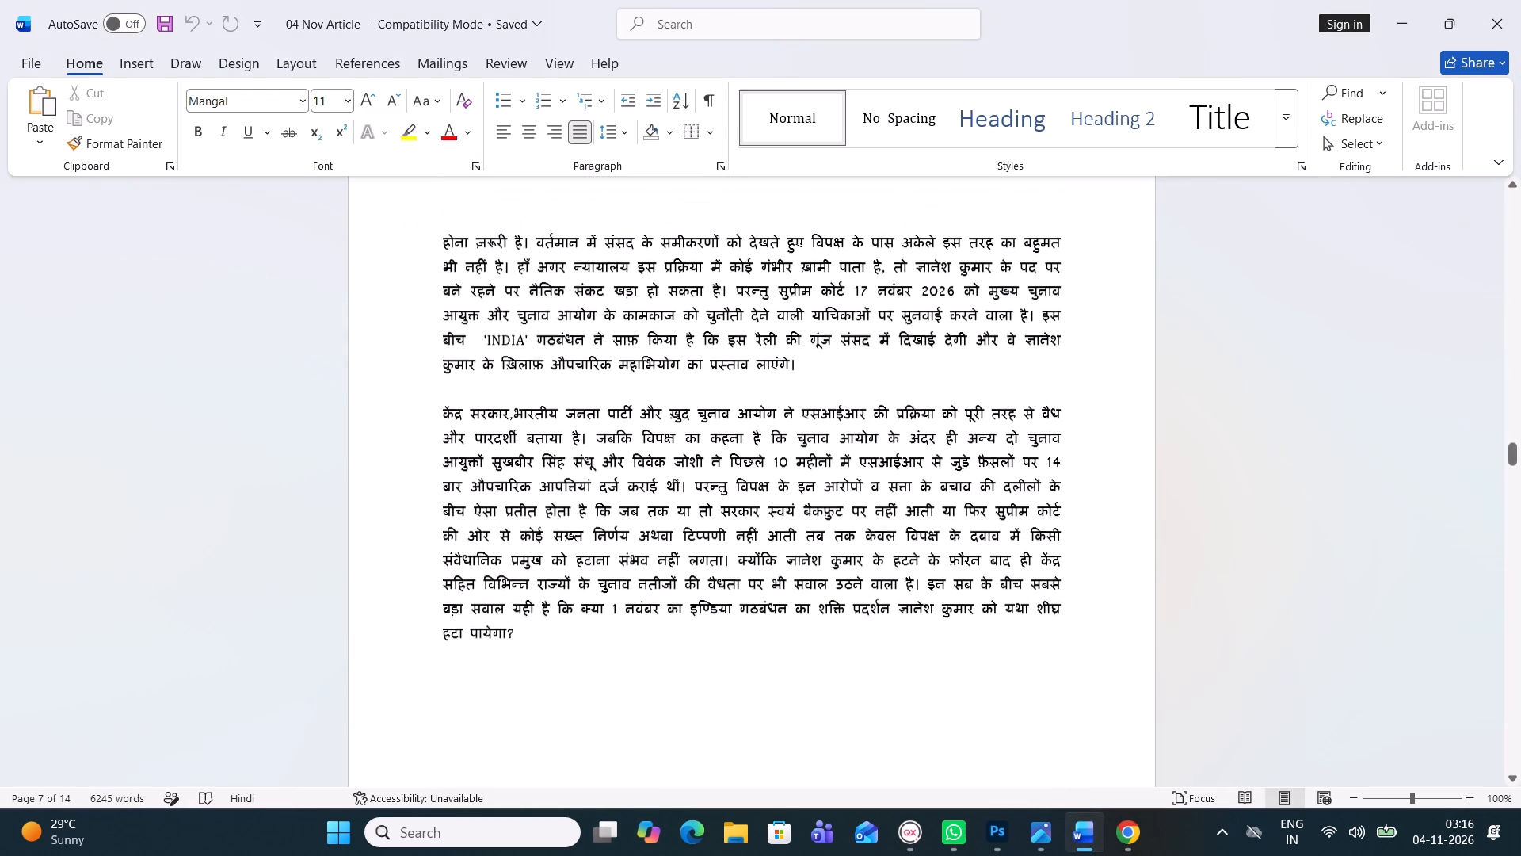
drag(517, 654, 259, 263)
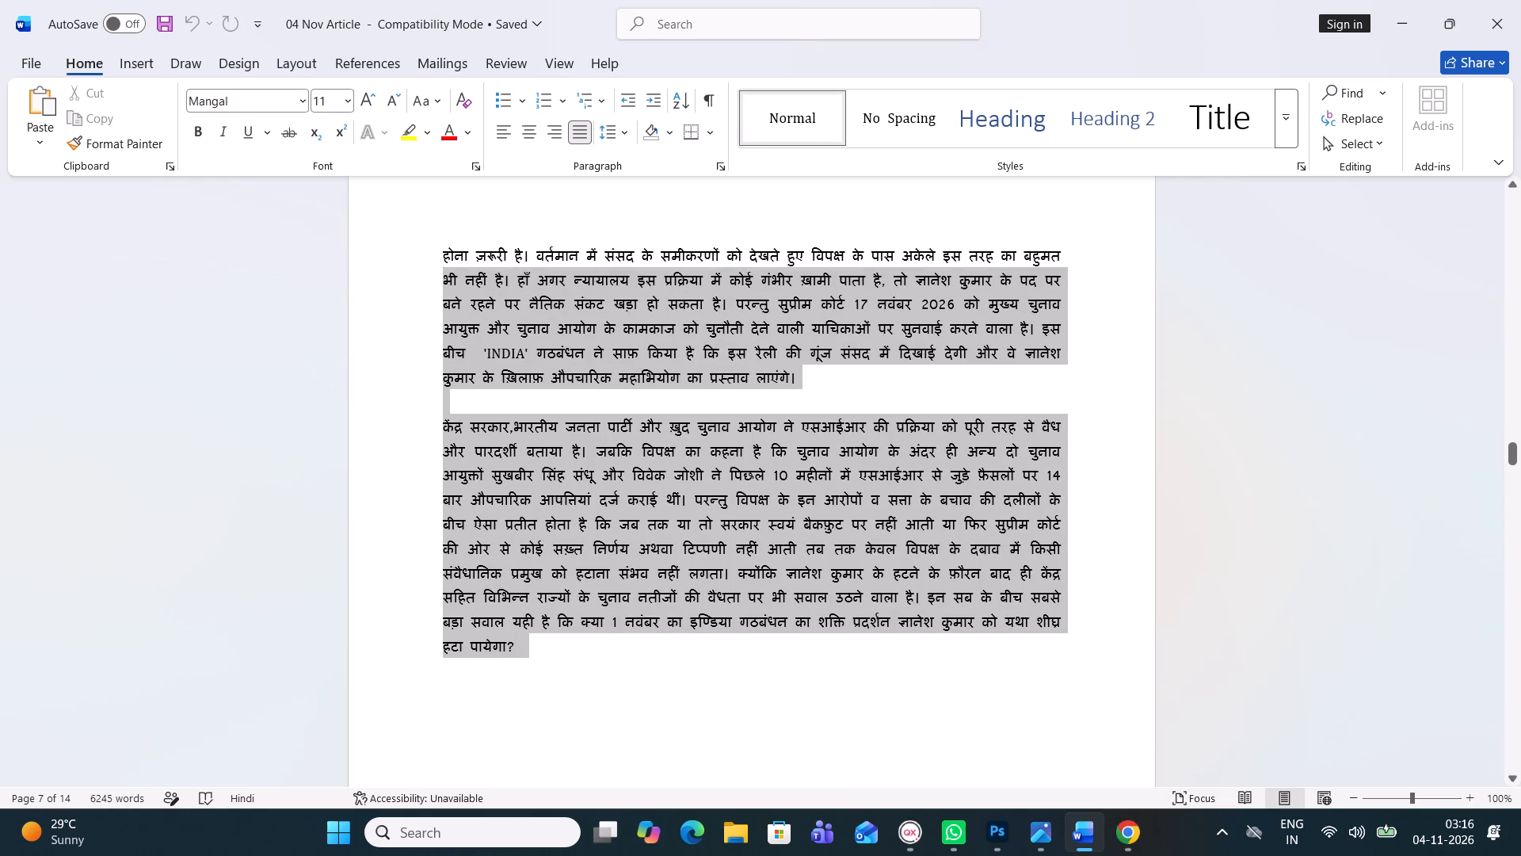
drag(259, 263, 232, 190)
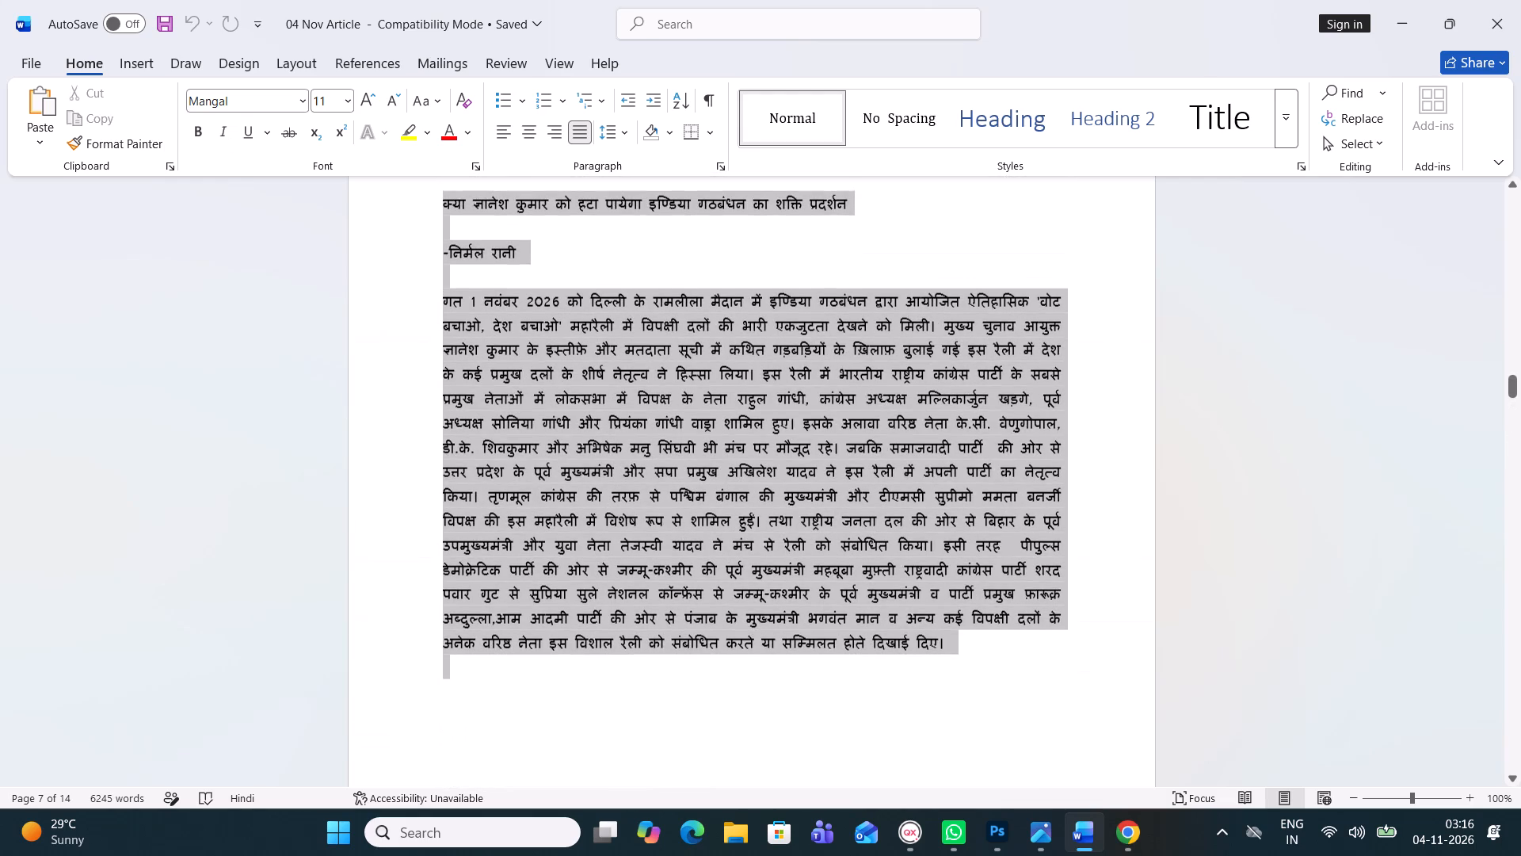
drag(232, 190, 273, 291)
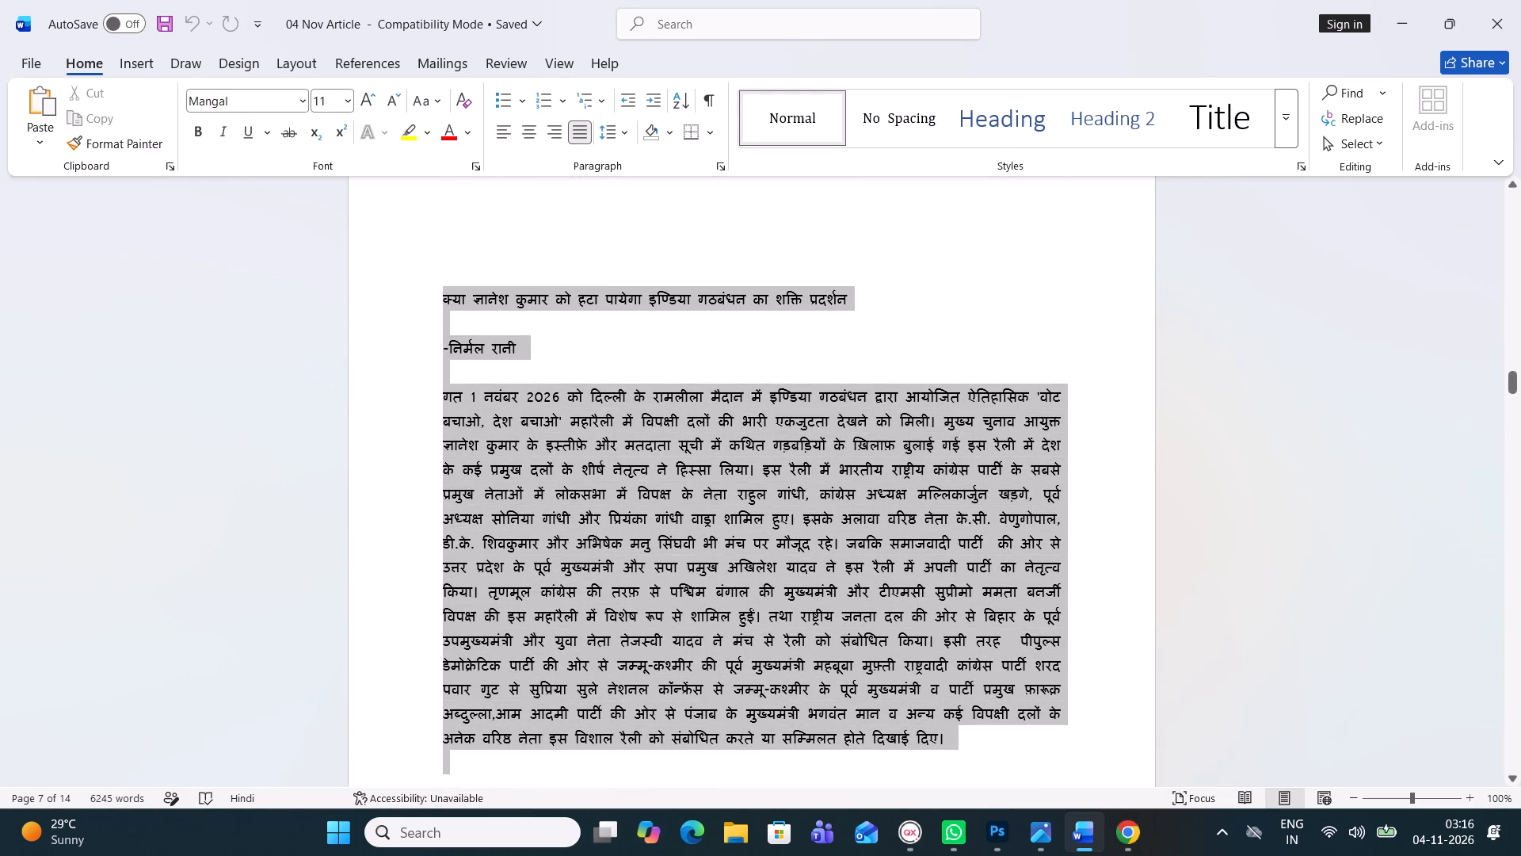
drag(273, 291, 275, 291)
key(BackSpace)
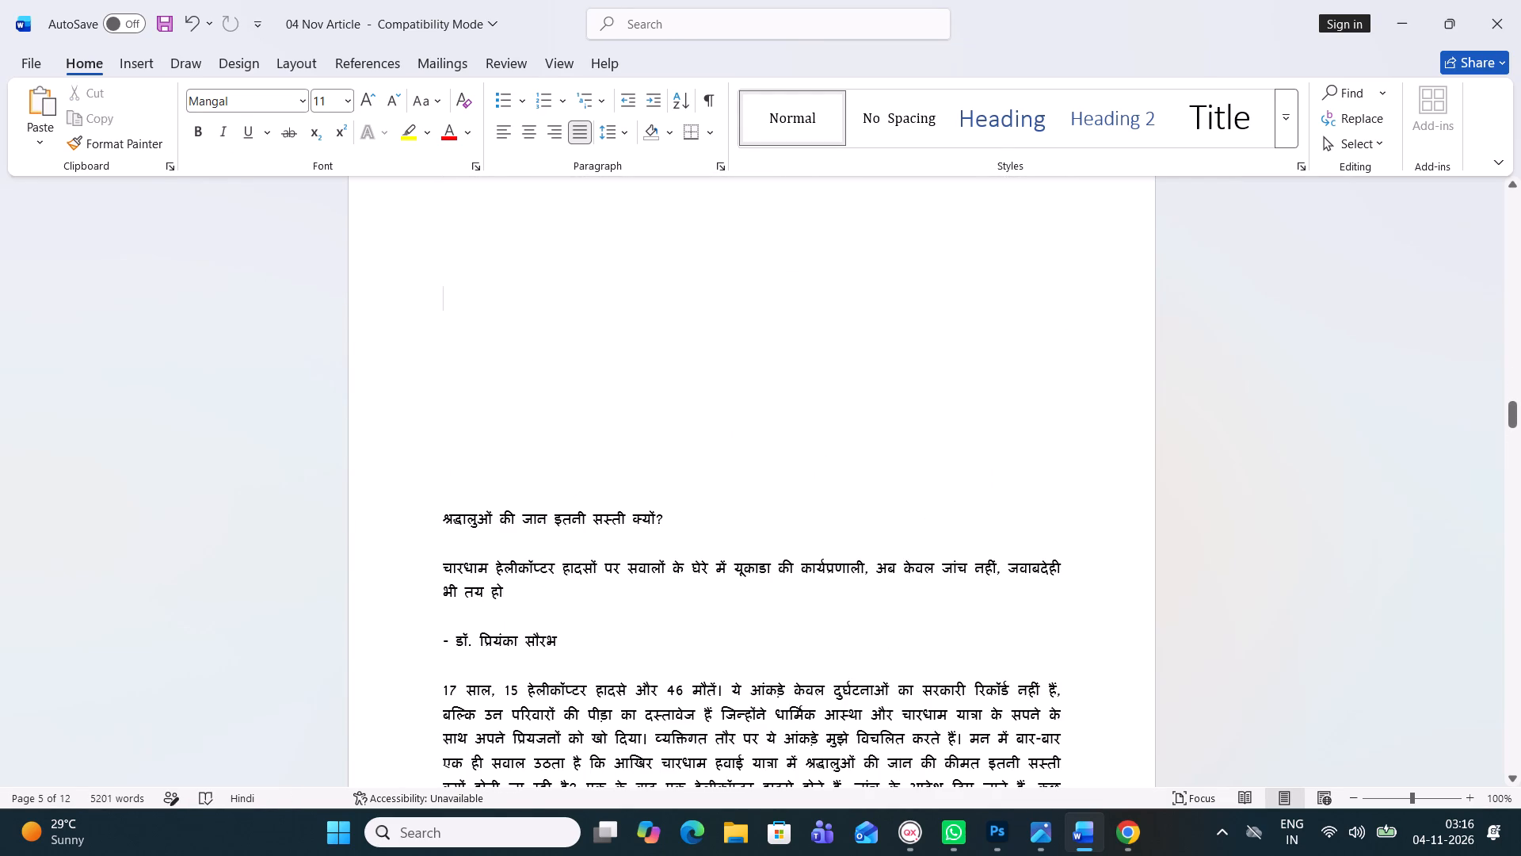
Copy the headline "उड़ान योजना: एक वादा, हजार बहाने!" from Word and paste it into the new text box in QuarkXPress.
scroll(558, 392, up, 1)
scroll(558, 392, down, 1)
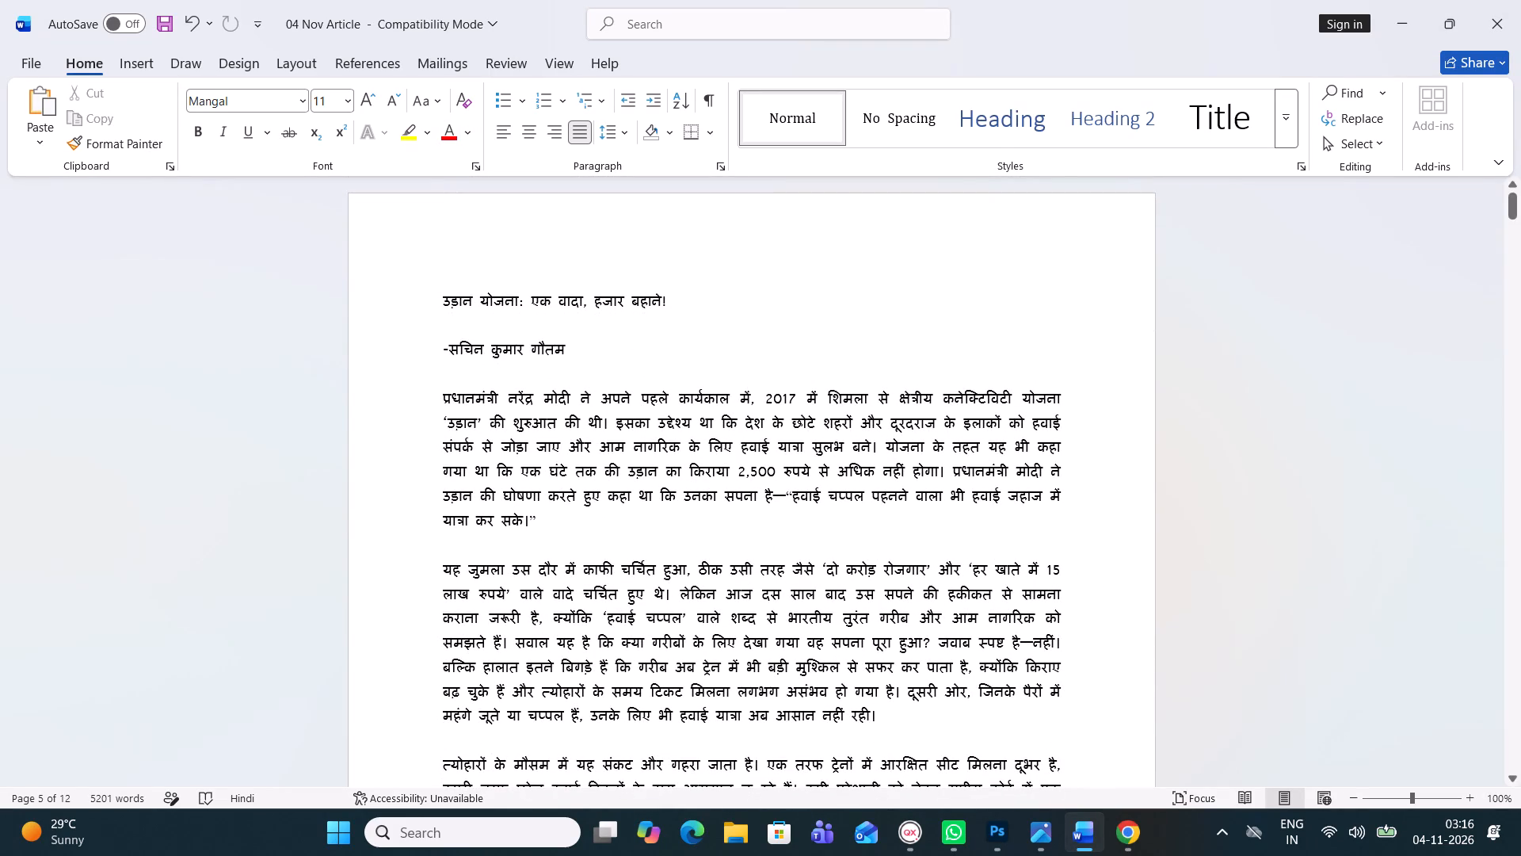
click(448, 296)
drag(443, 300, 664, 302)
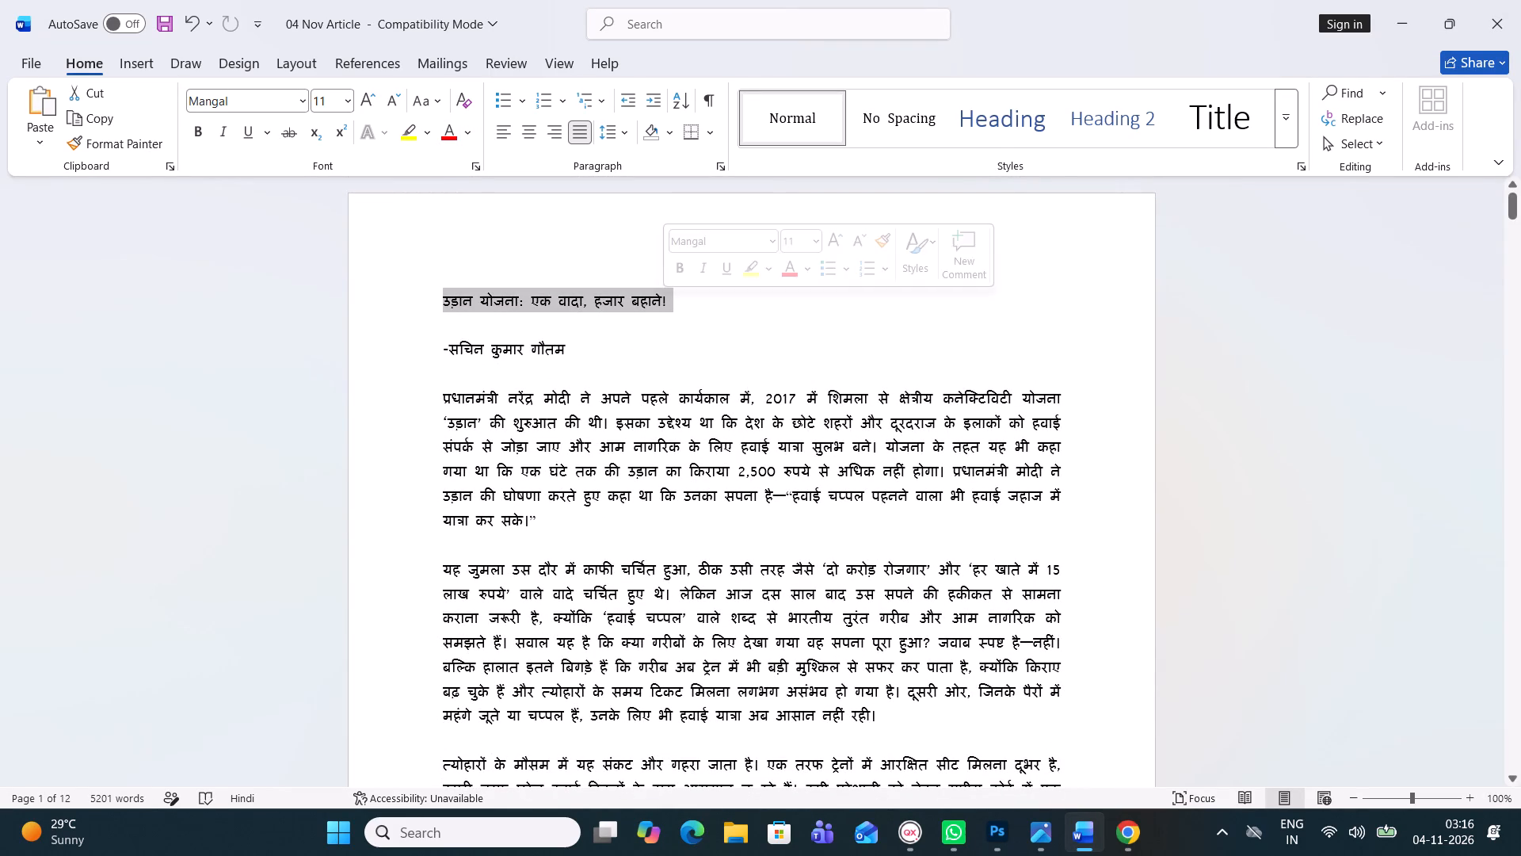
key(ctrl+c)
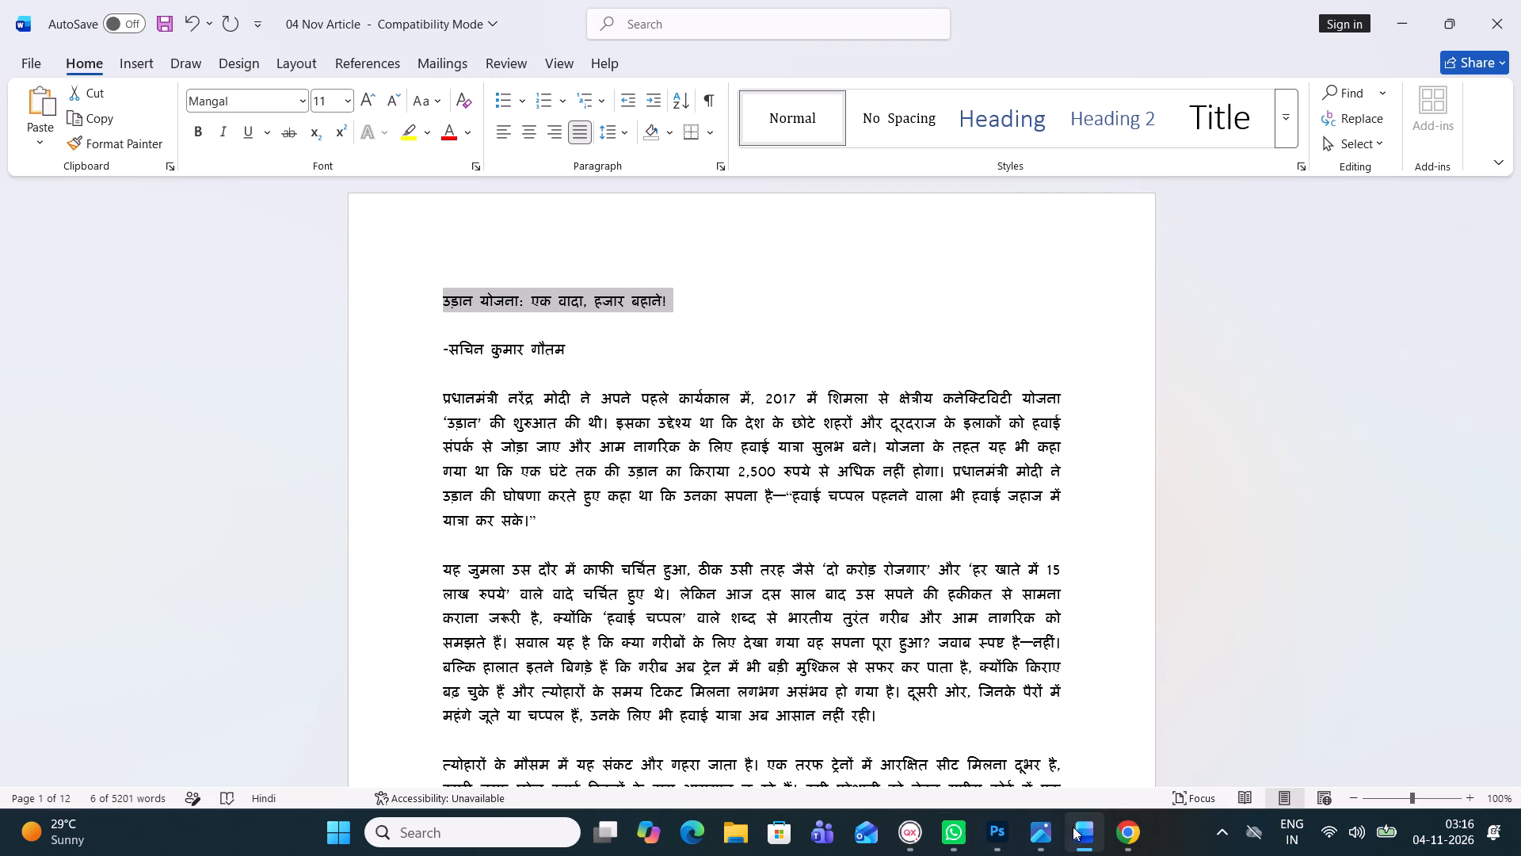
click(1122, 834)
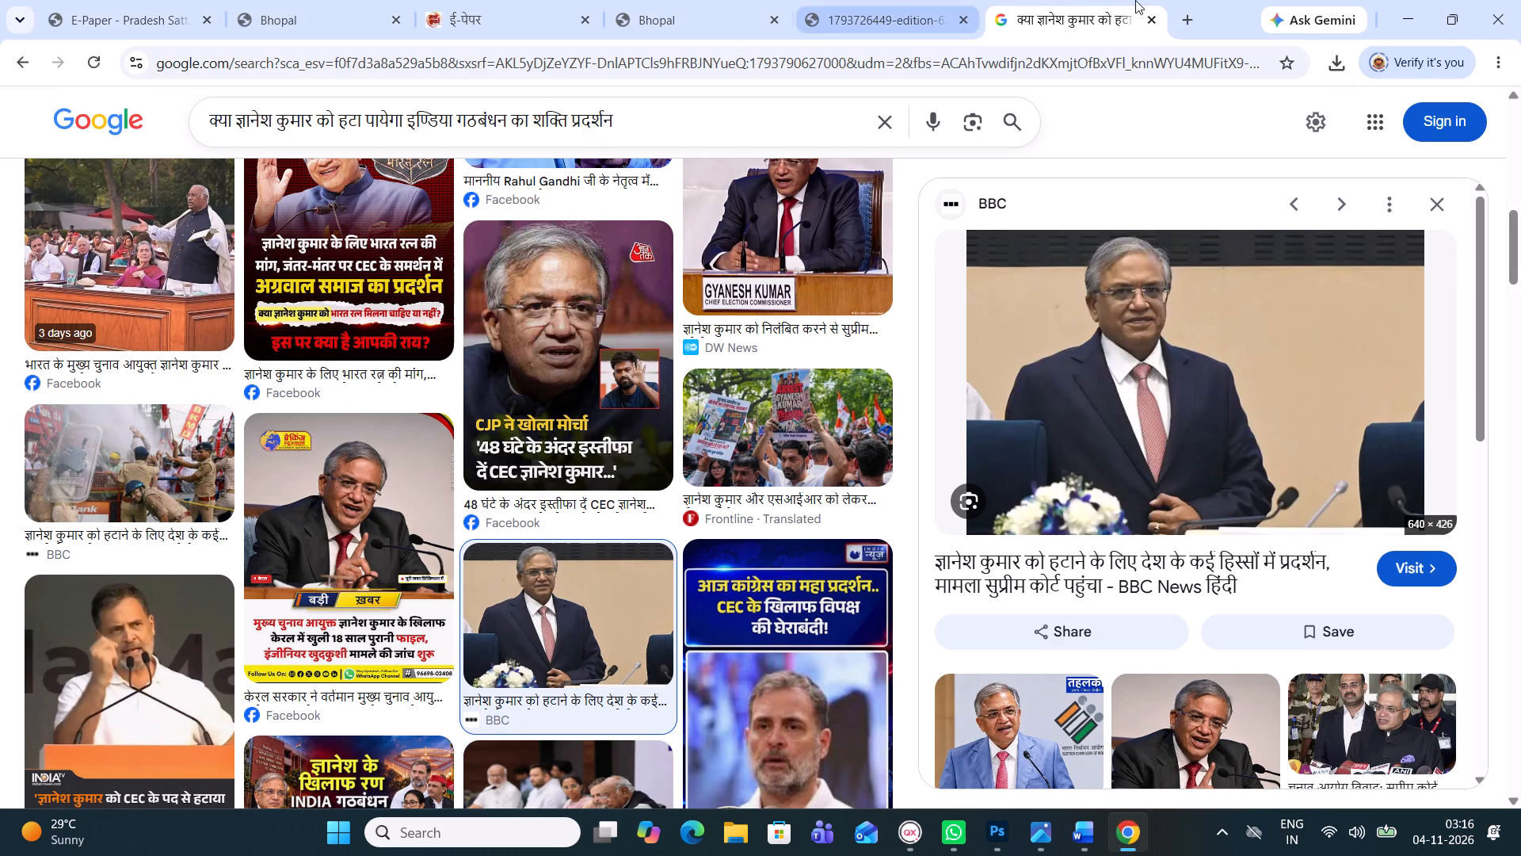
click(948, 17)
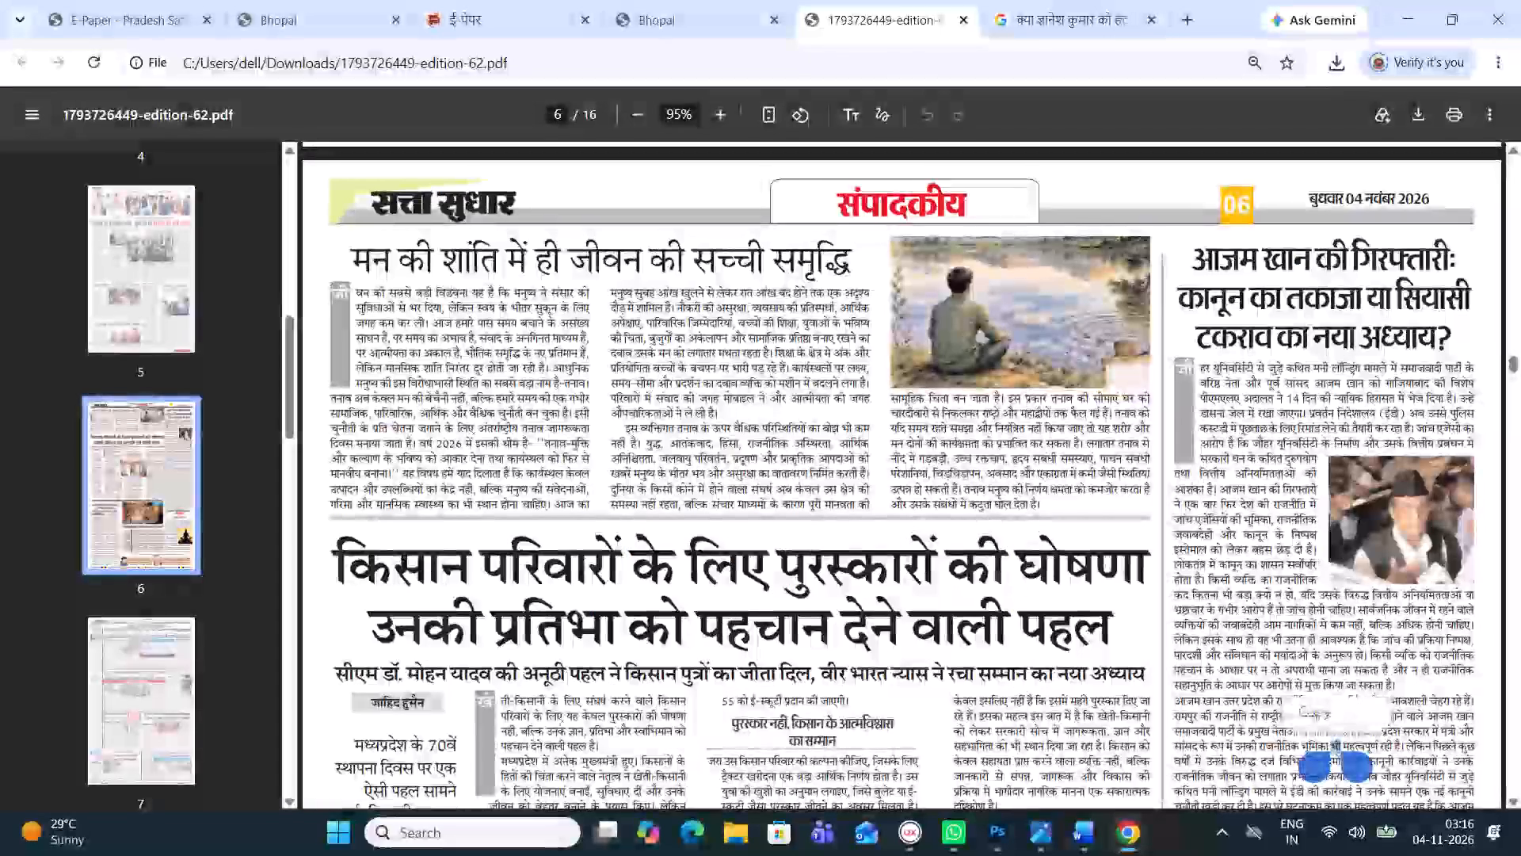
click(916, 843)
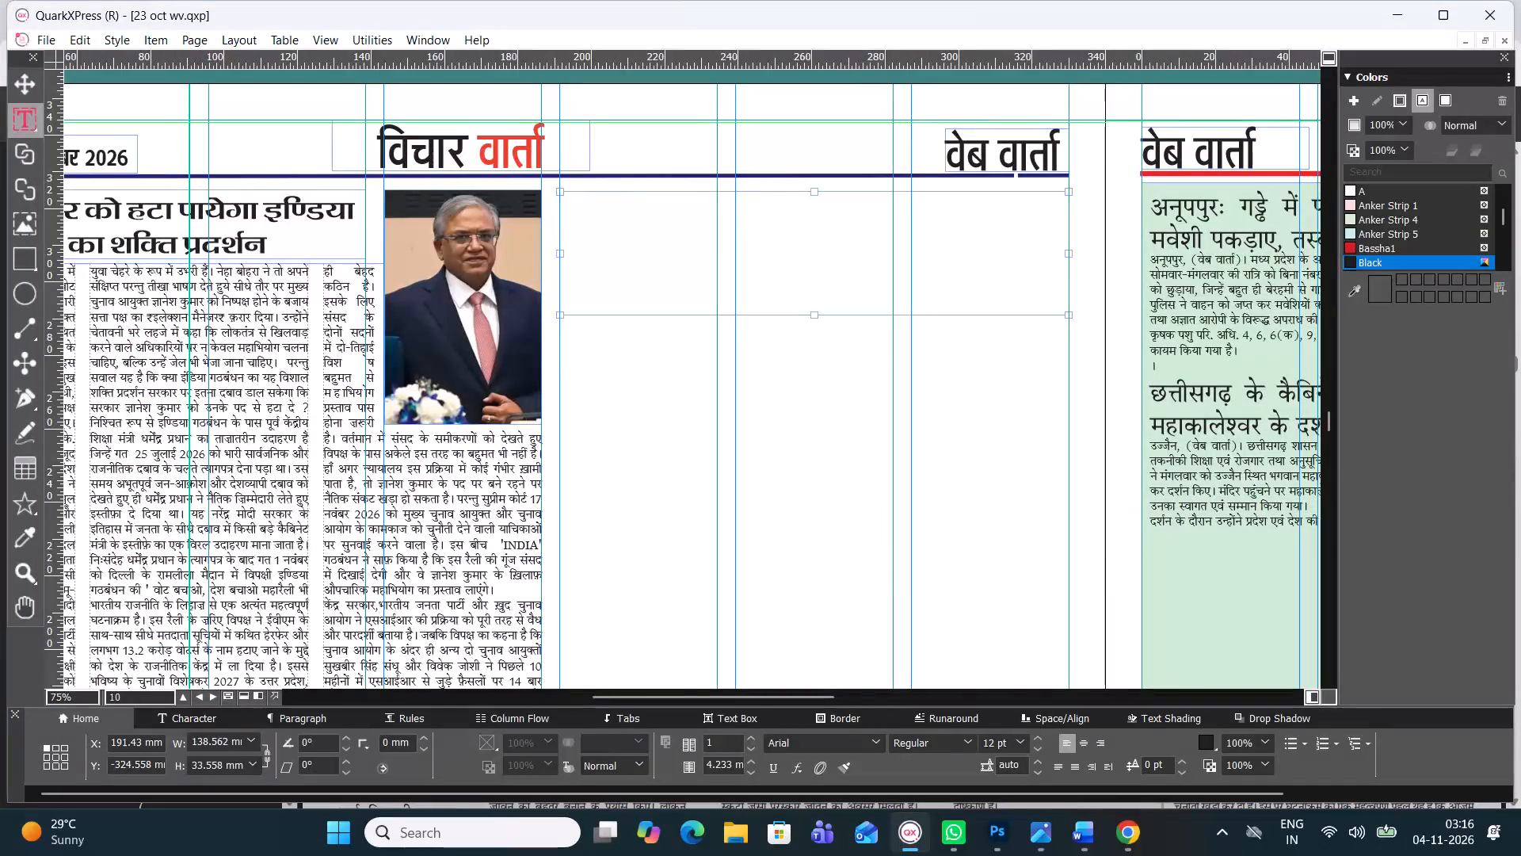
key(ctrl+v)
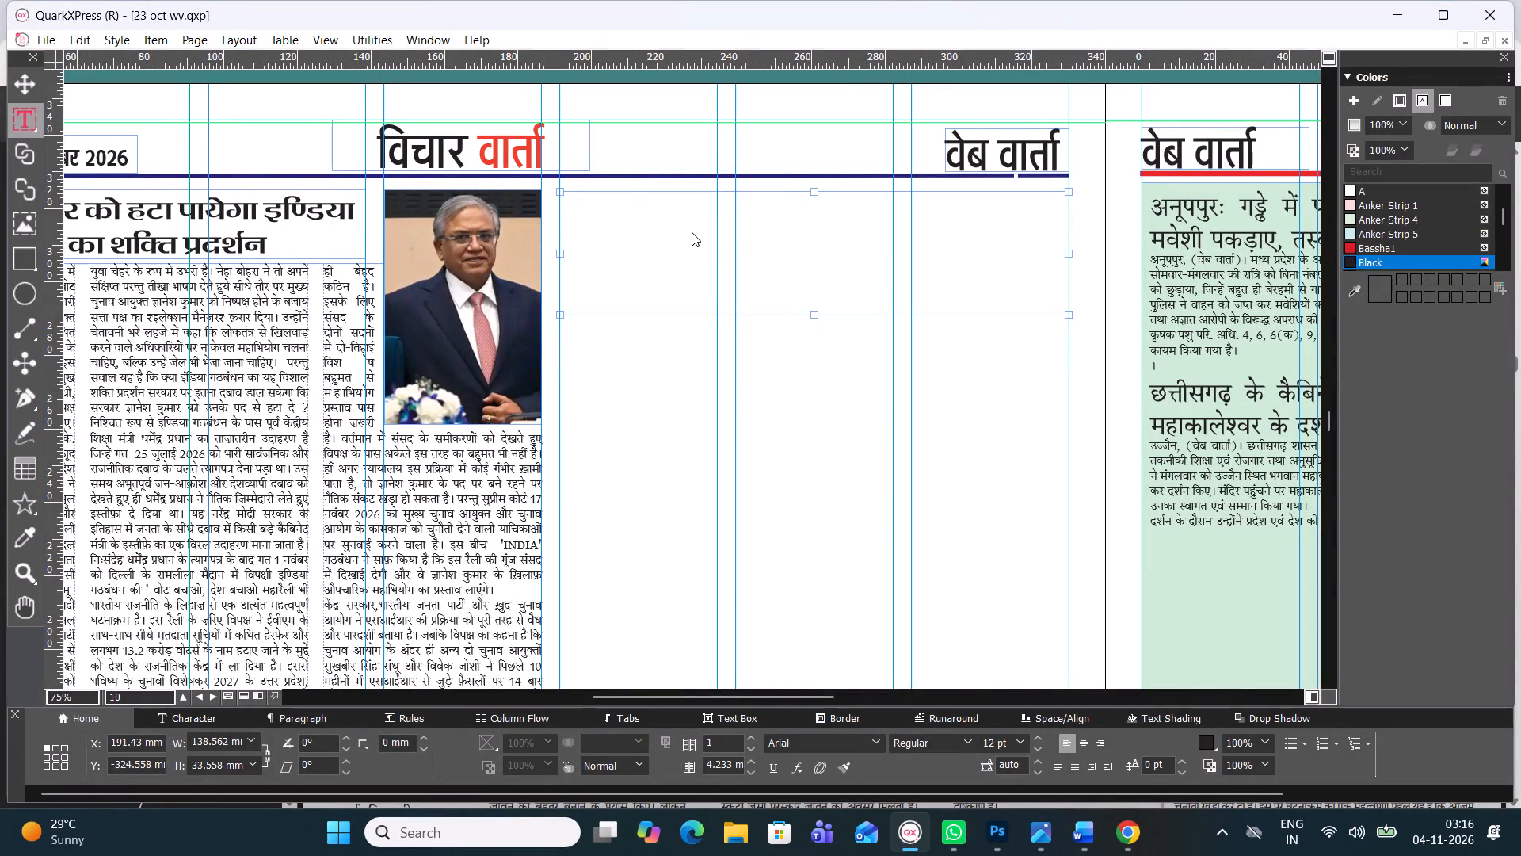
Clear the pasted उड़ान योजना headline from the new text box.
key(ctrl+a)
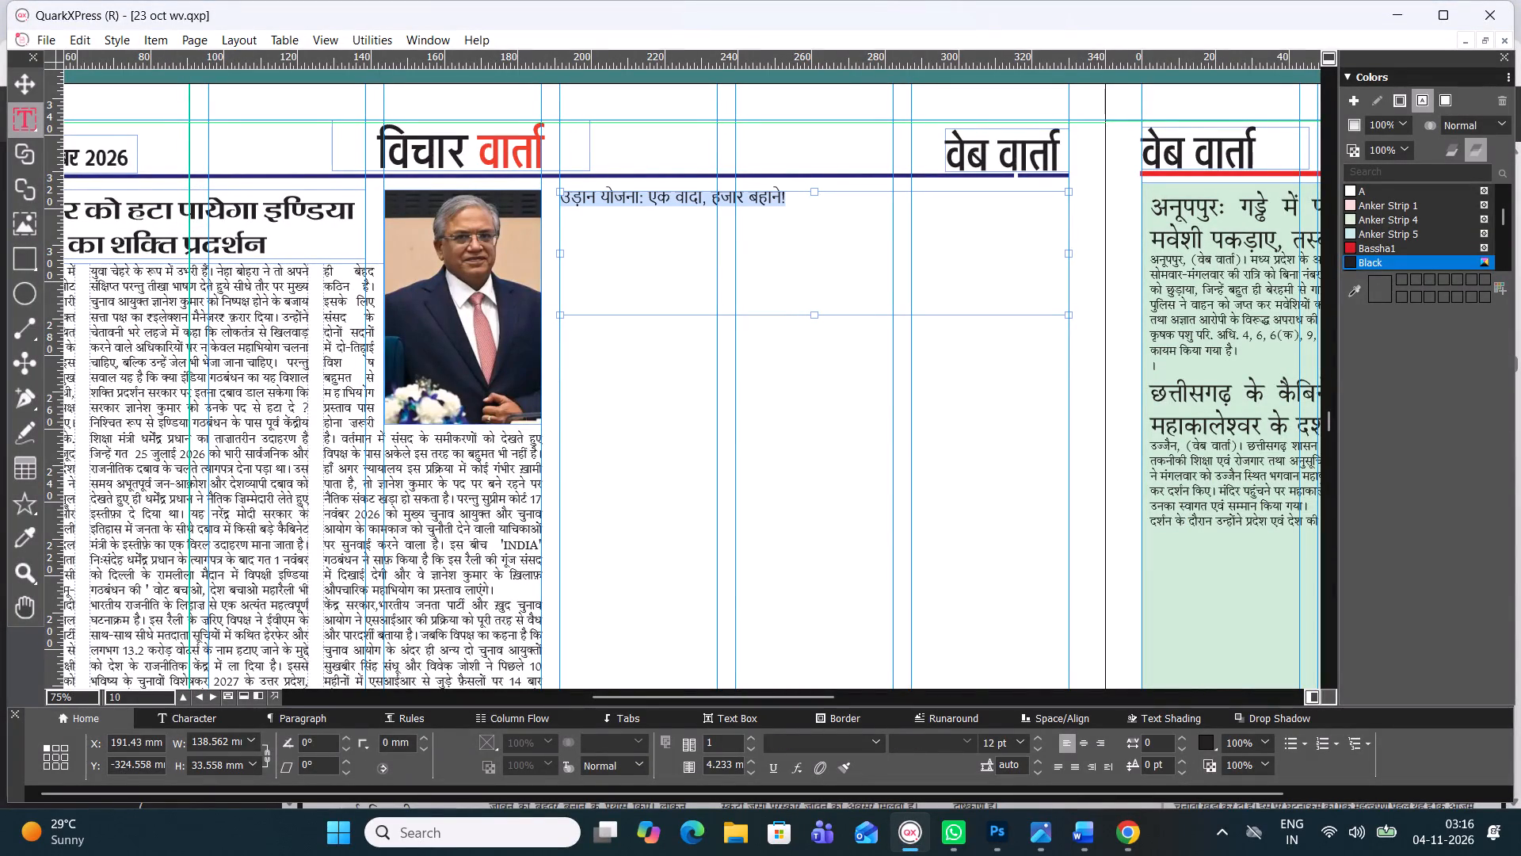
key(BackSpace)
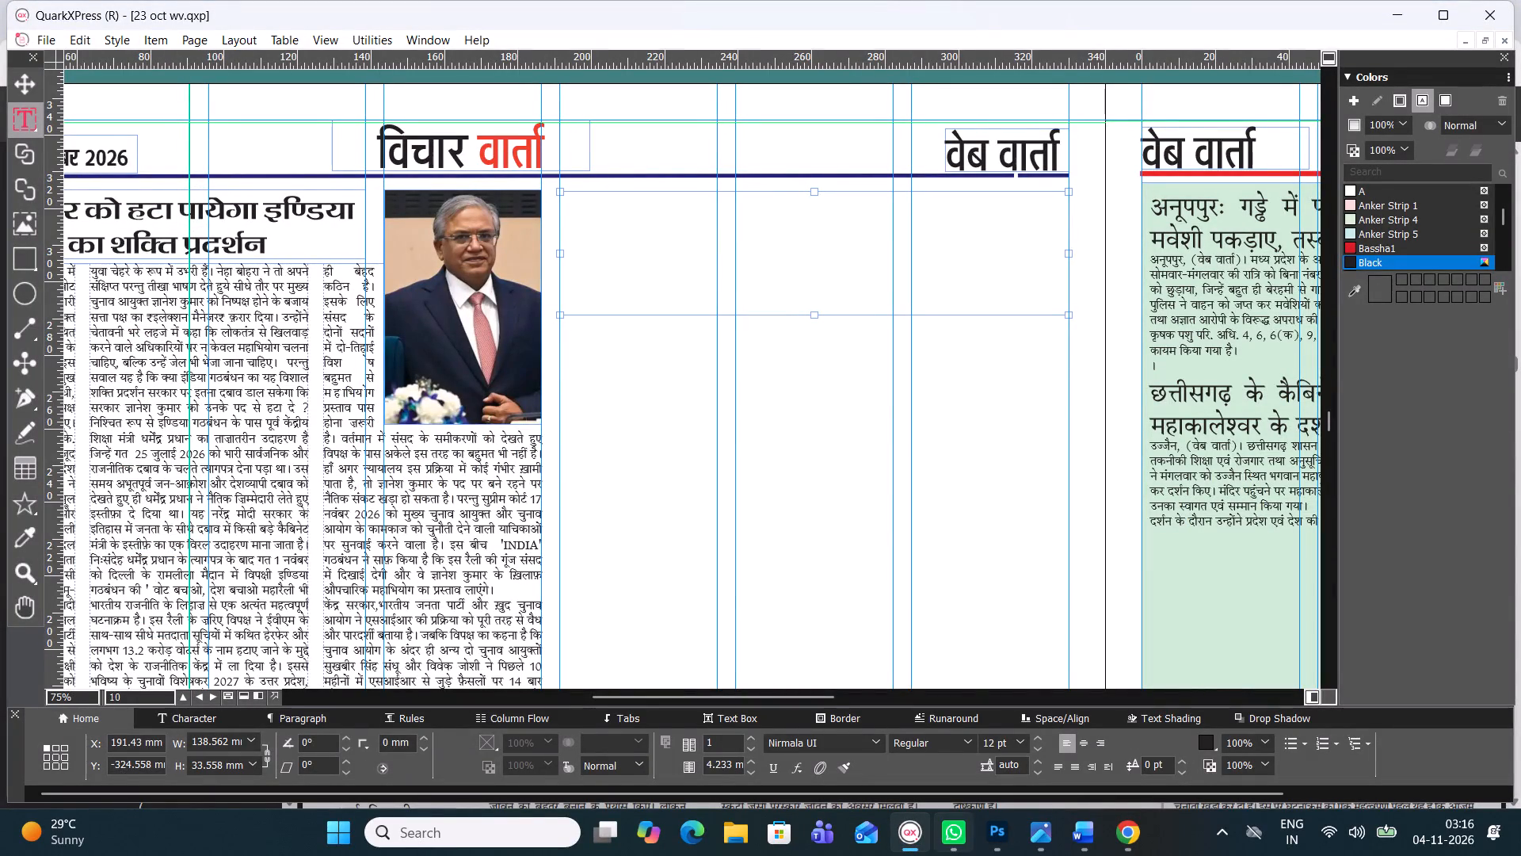
Switch to Word and copy the headline "बदलते युद्ध की चुनौतियों के बीच भारत की सैन्य शक्ति को नई उड़ान…" about drones, missiles and defence technology.
click(1082, 829)
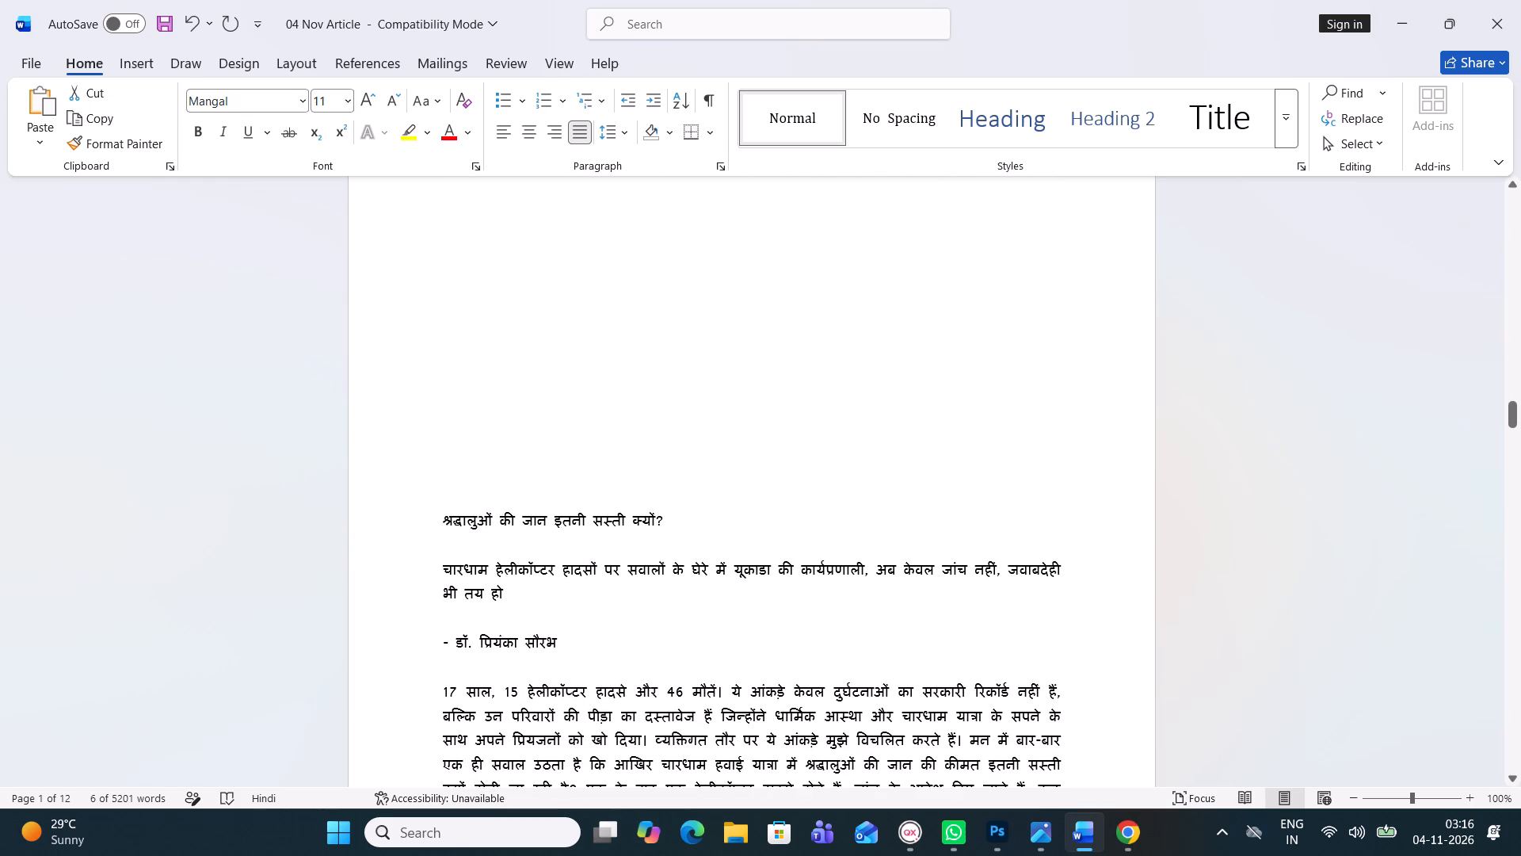
drag(440, 520, 686, 516)
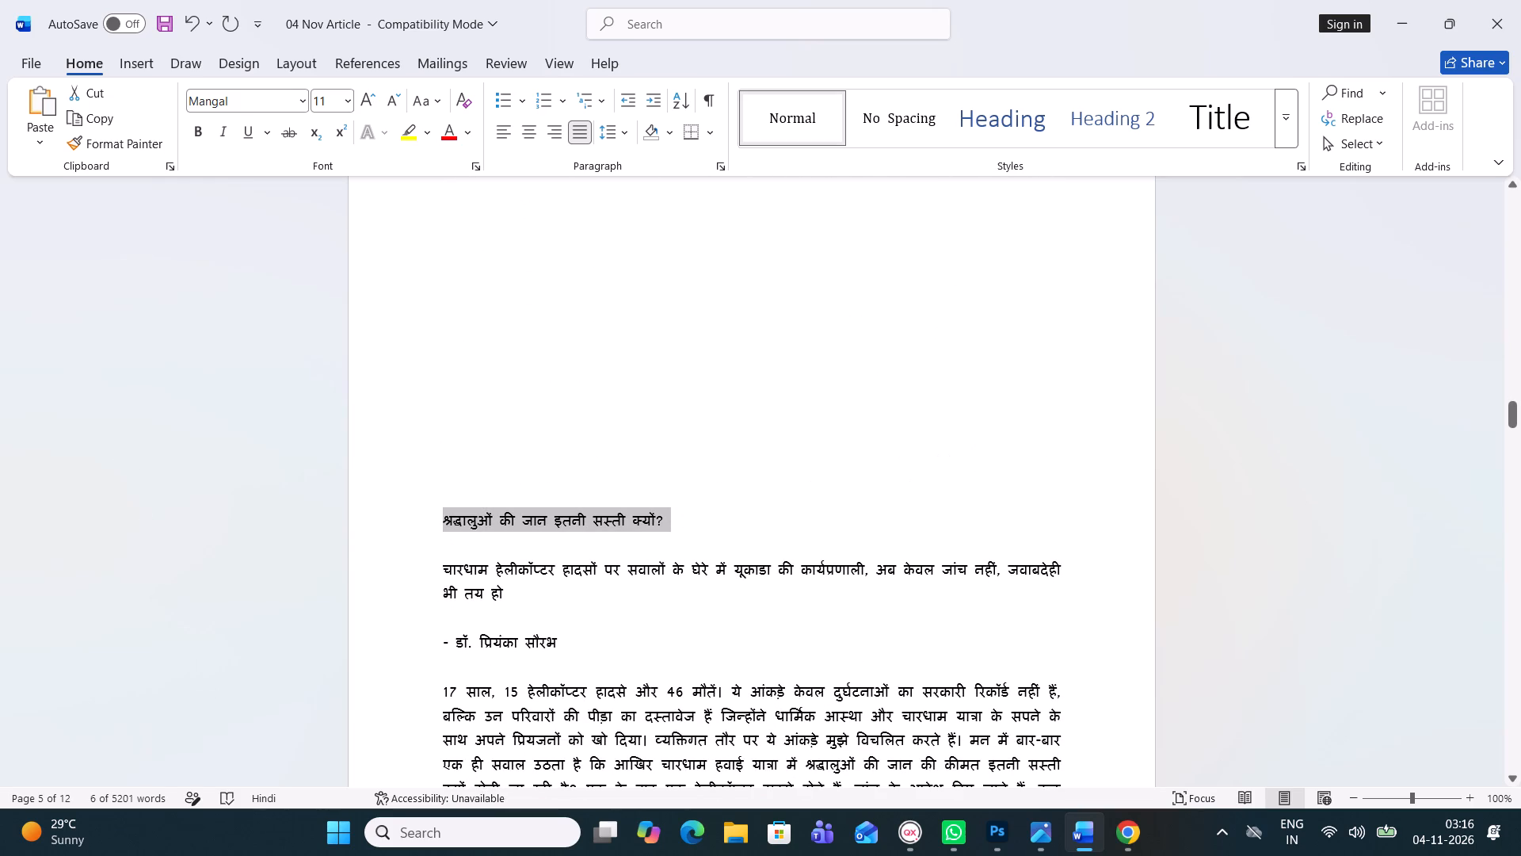
drag(444, 568, 565, 624)
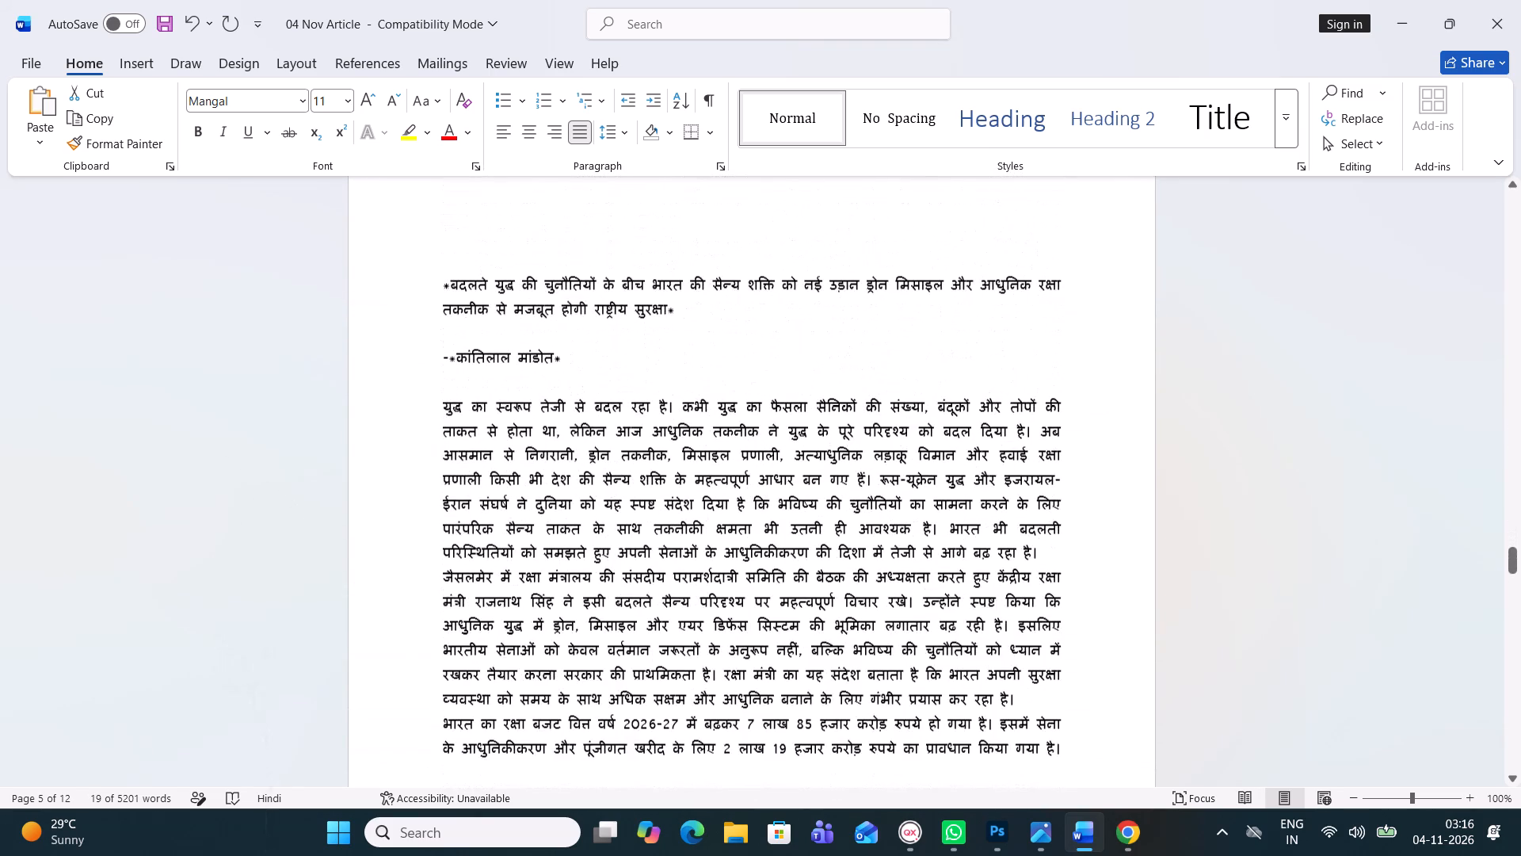
click(452, 282)
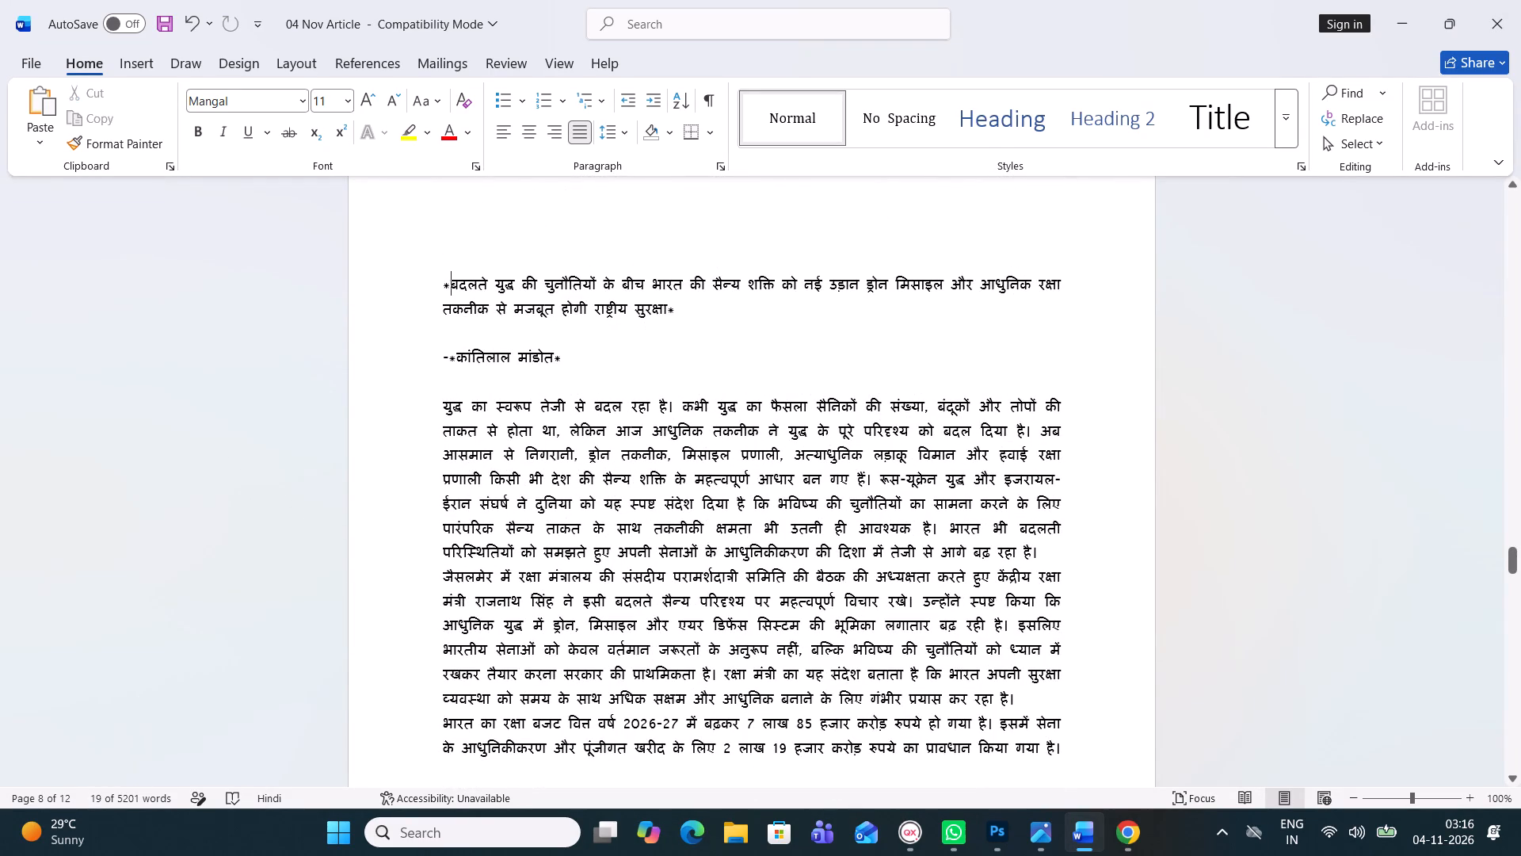
drag(452, 282, 623, 320)
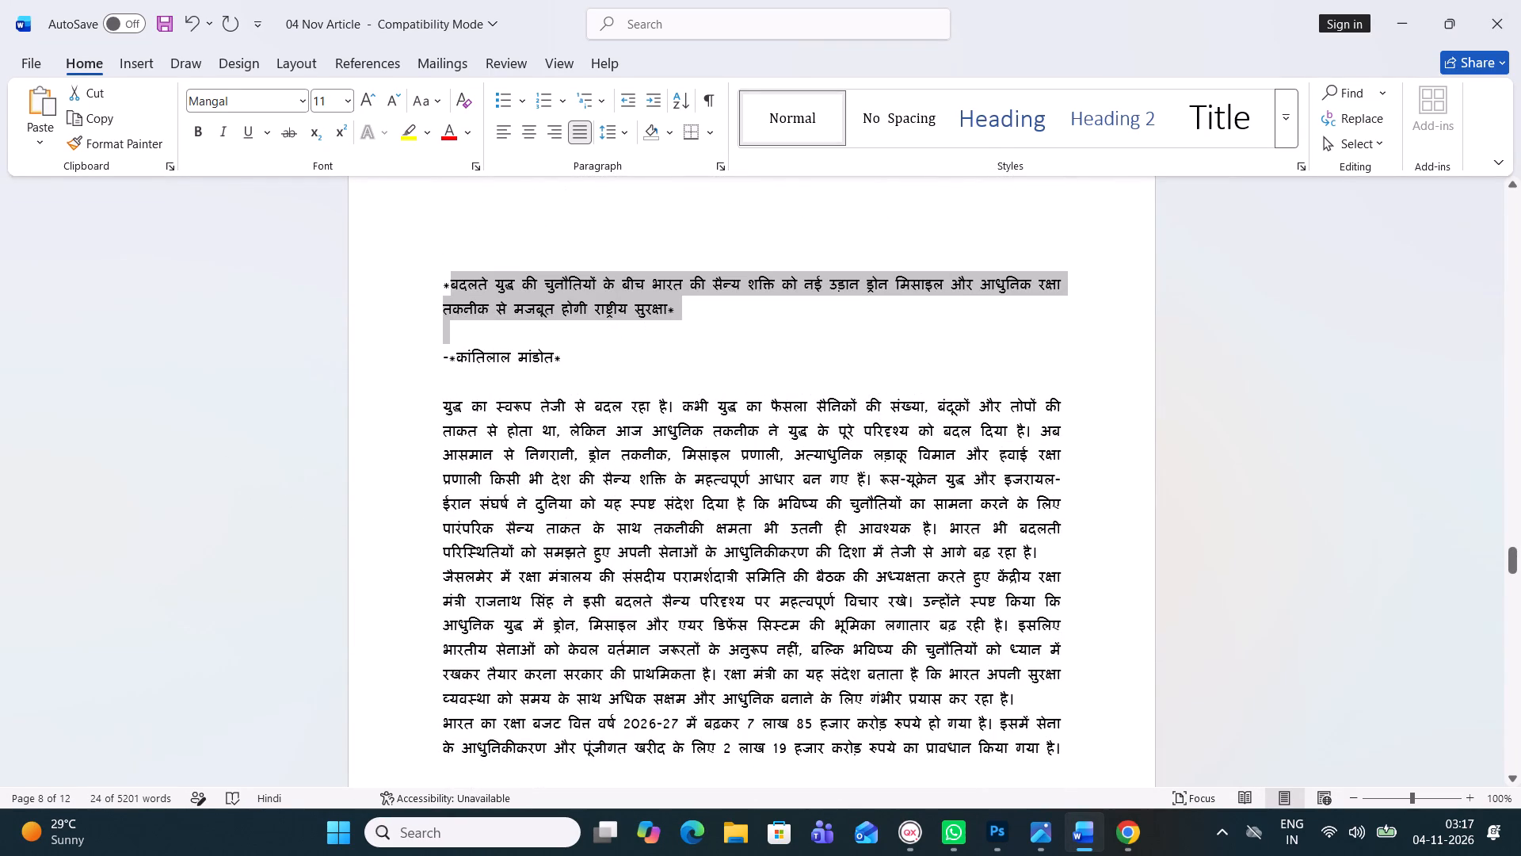
key(ctrl+c)
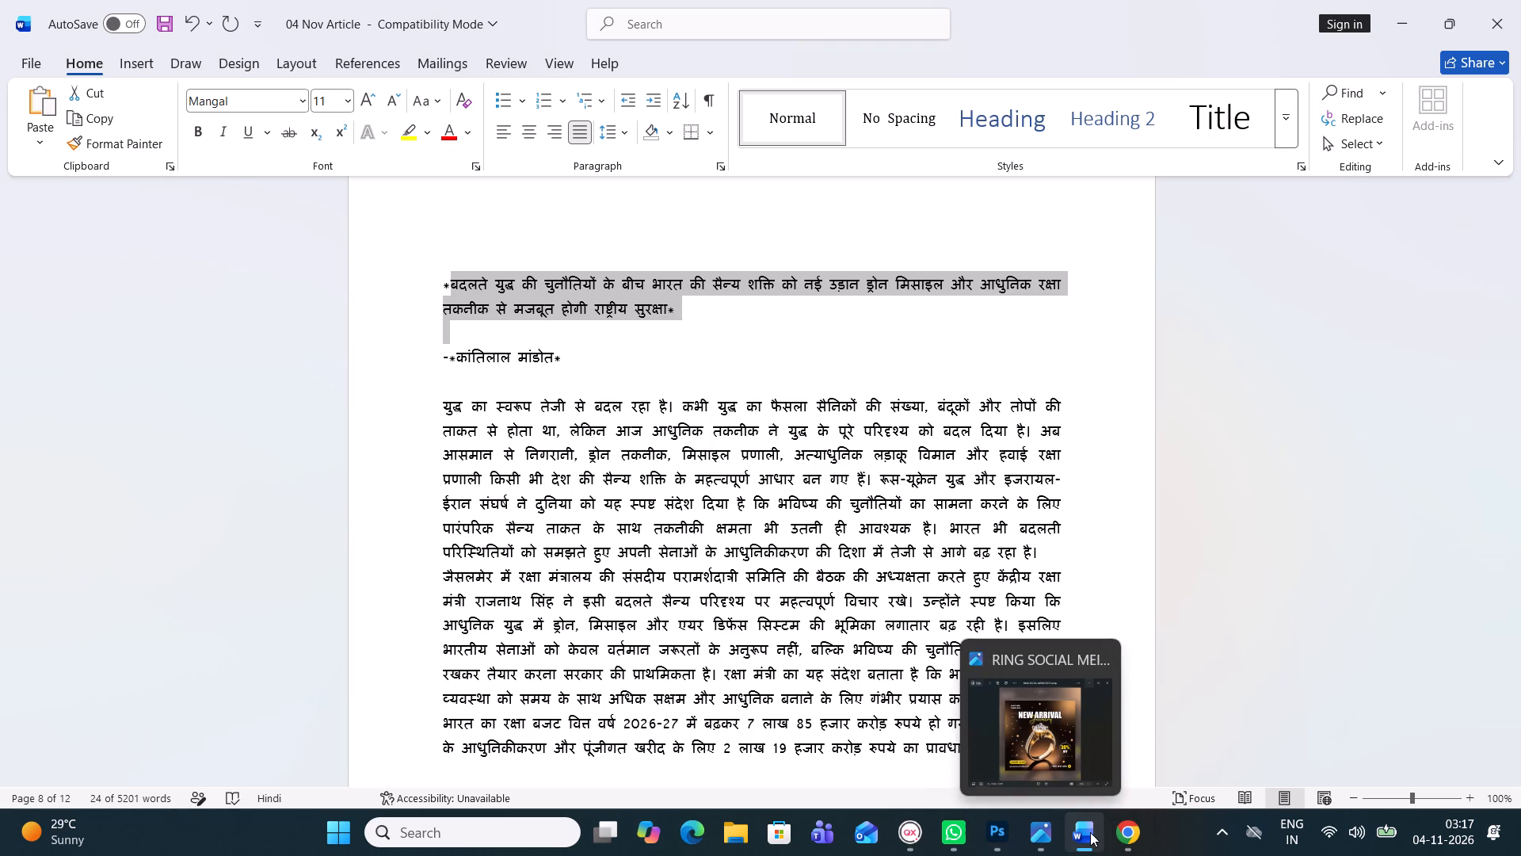
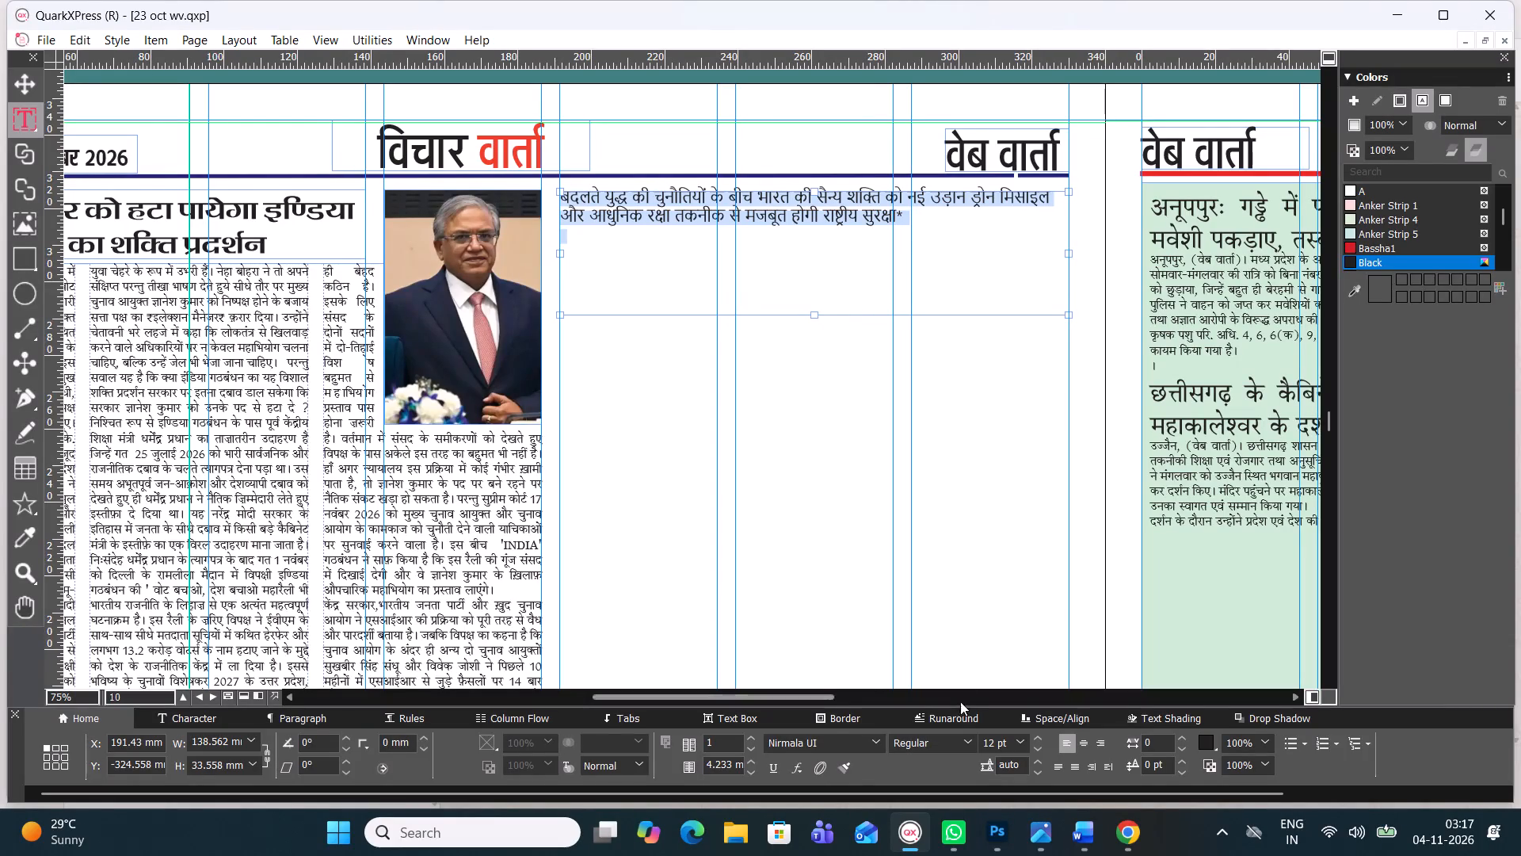
Delete the asterisk at the end of the headline about the strength of India's armed forces.
click(902, 213)
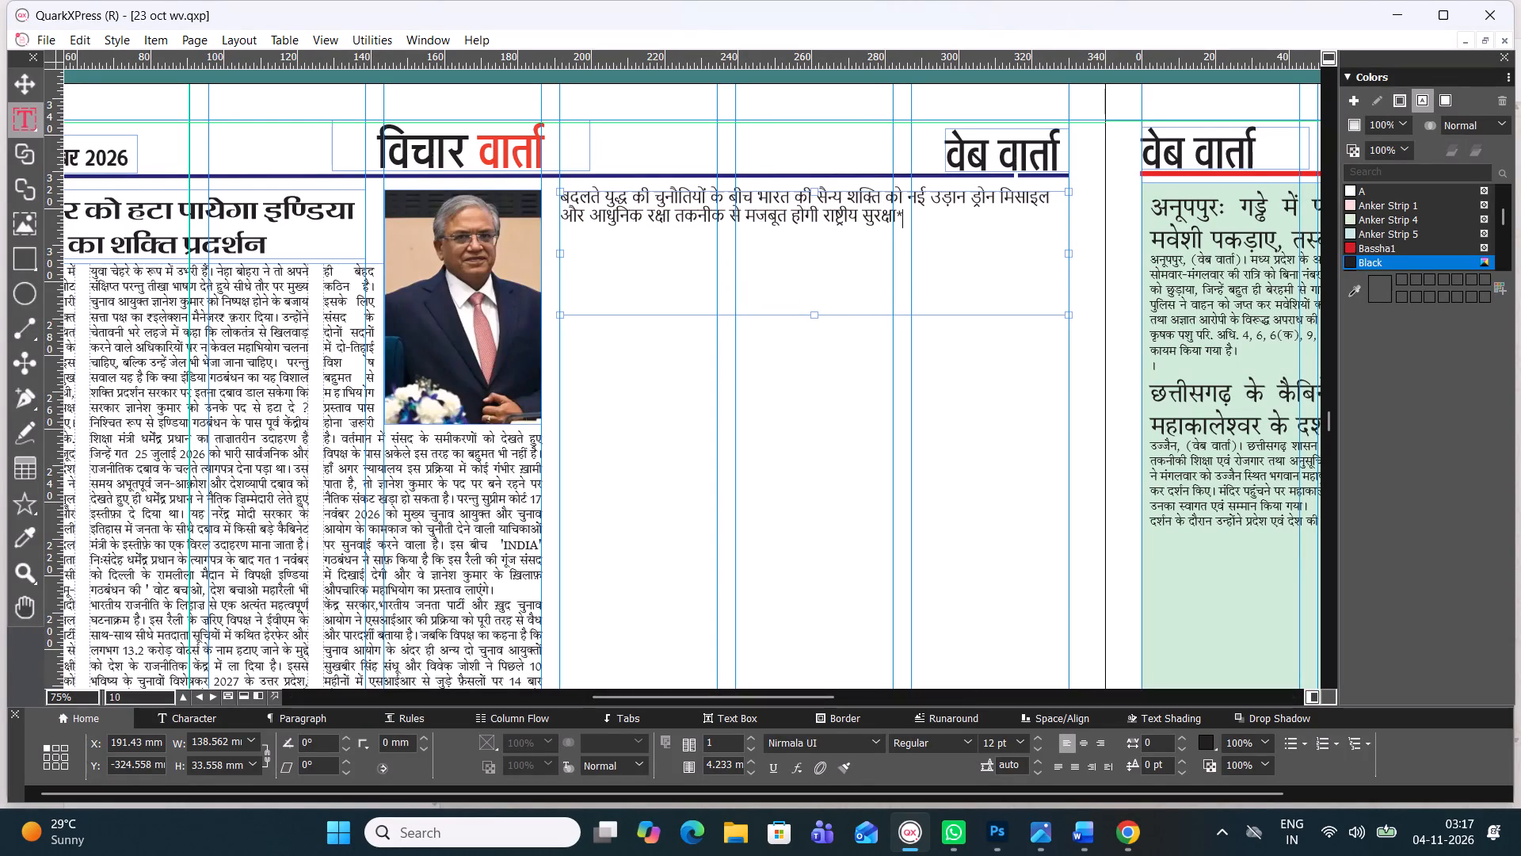
key(BackSpace)
Change the font of the whole headline to Four C Chetan.
key(ctrl+a)
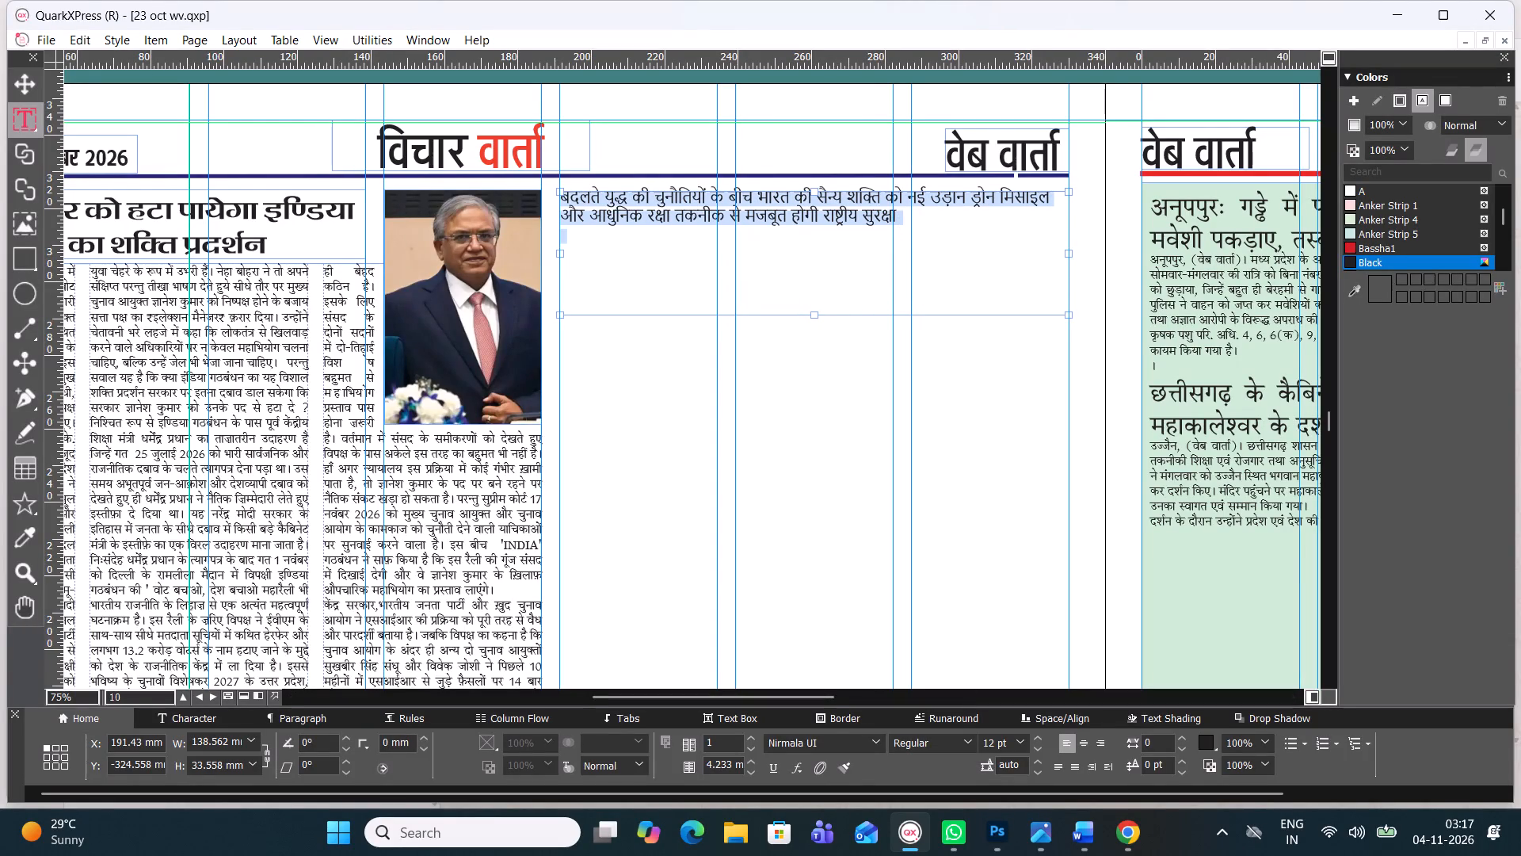
click(877, 739)
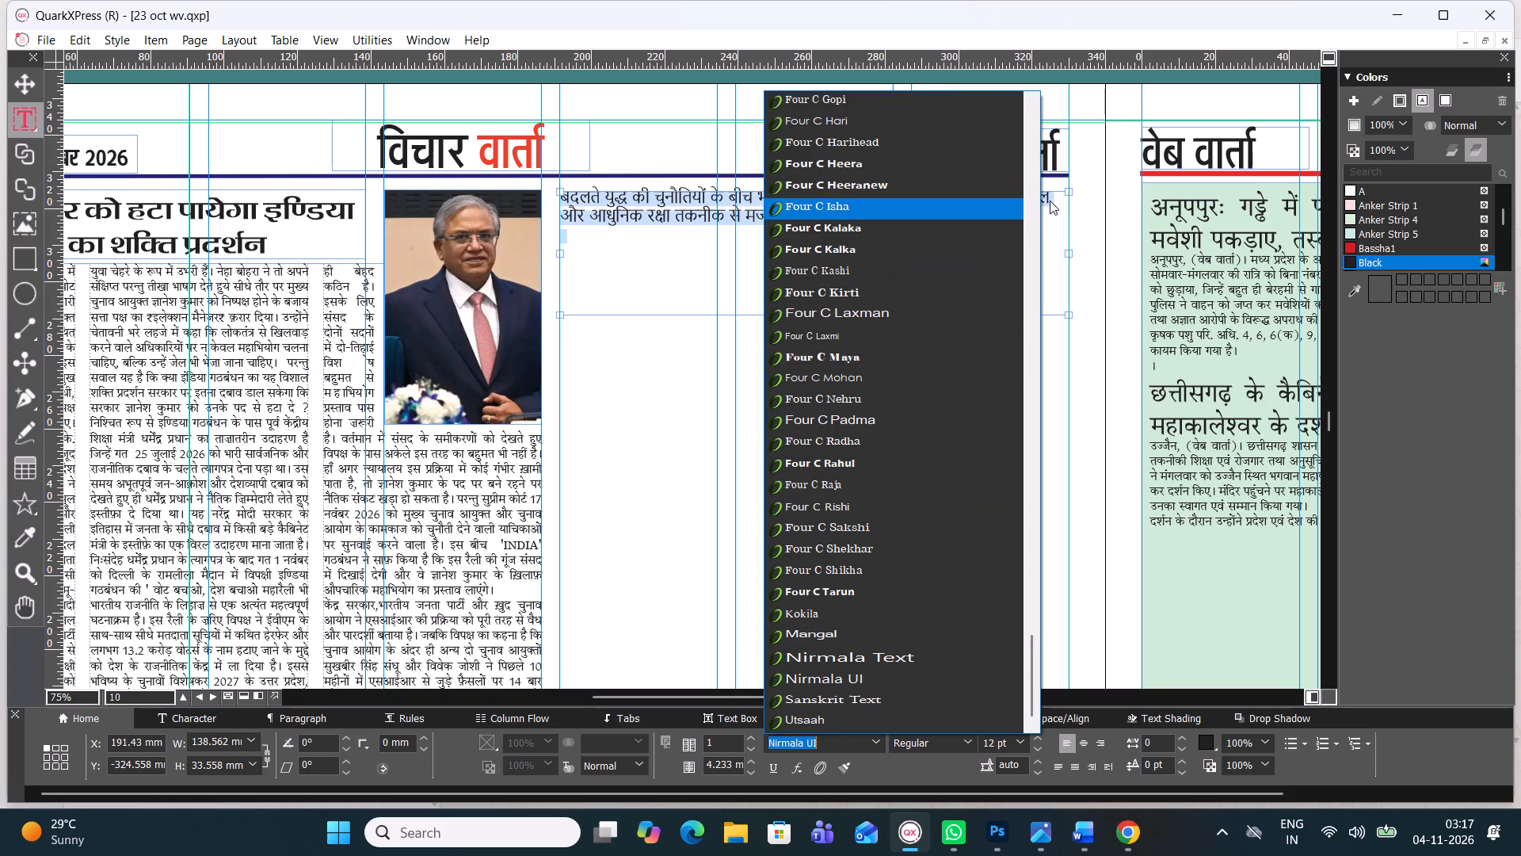
drag(1030, 651, 1020, 601)
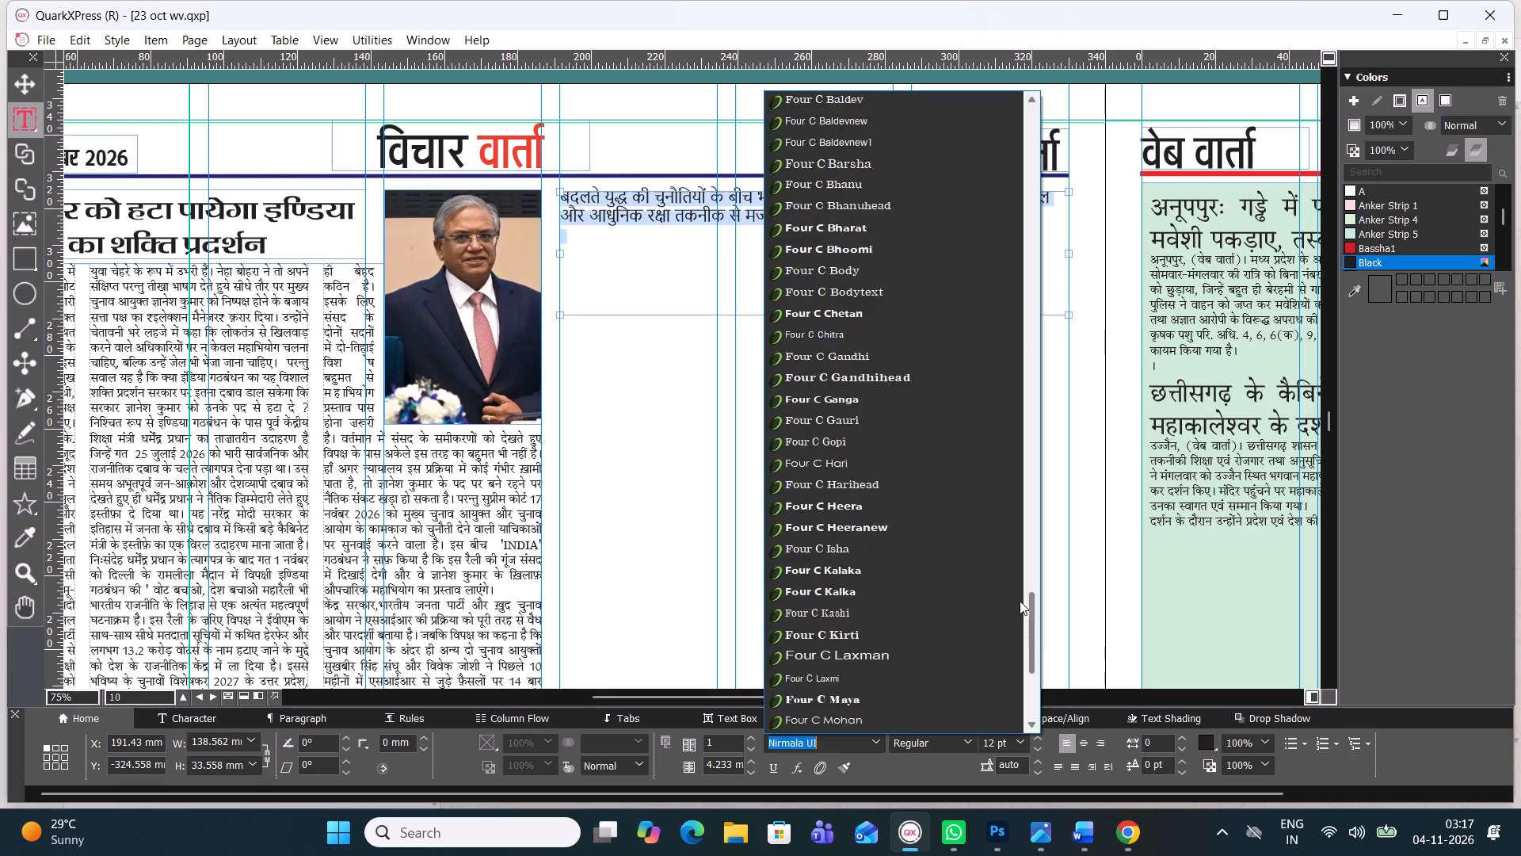
drag(1020, 601, 979, 322)
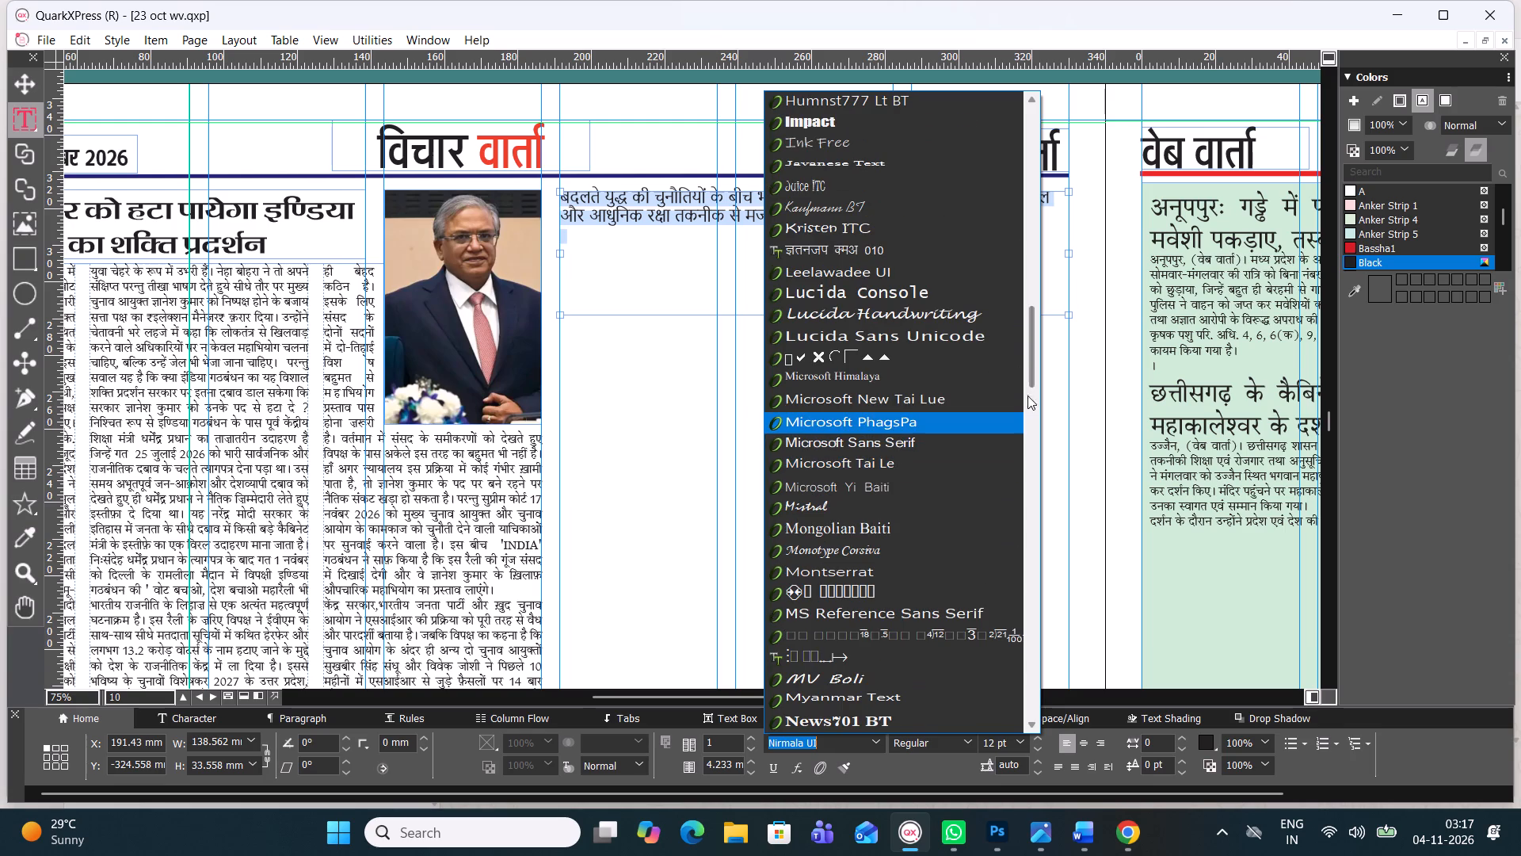
drag(1029, 358, 1046, 119)
click(888, 118)
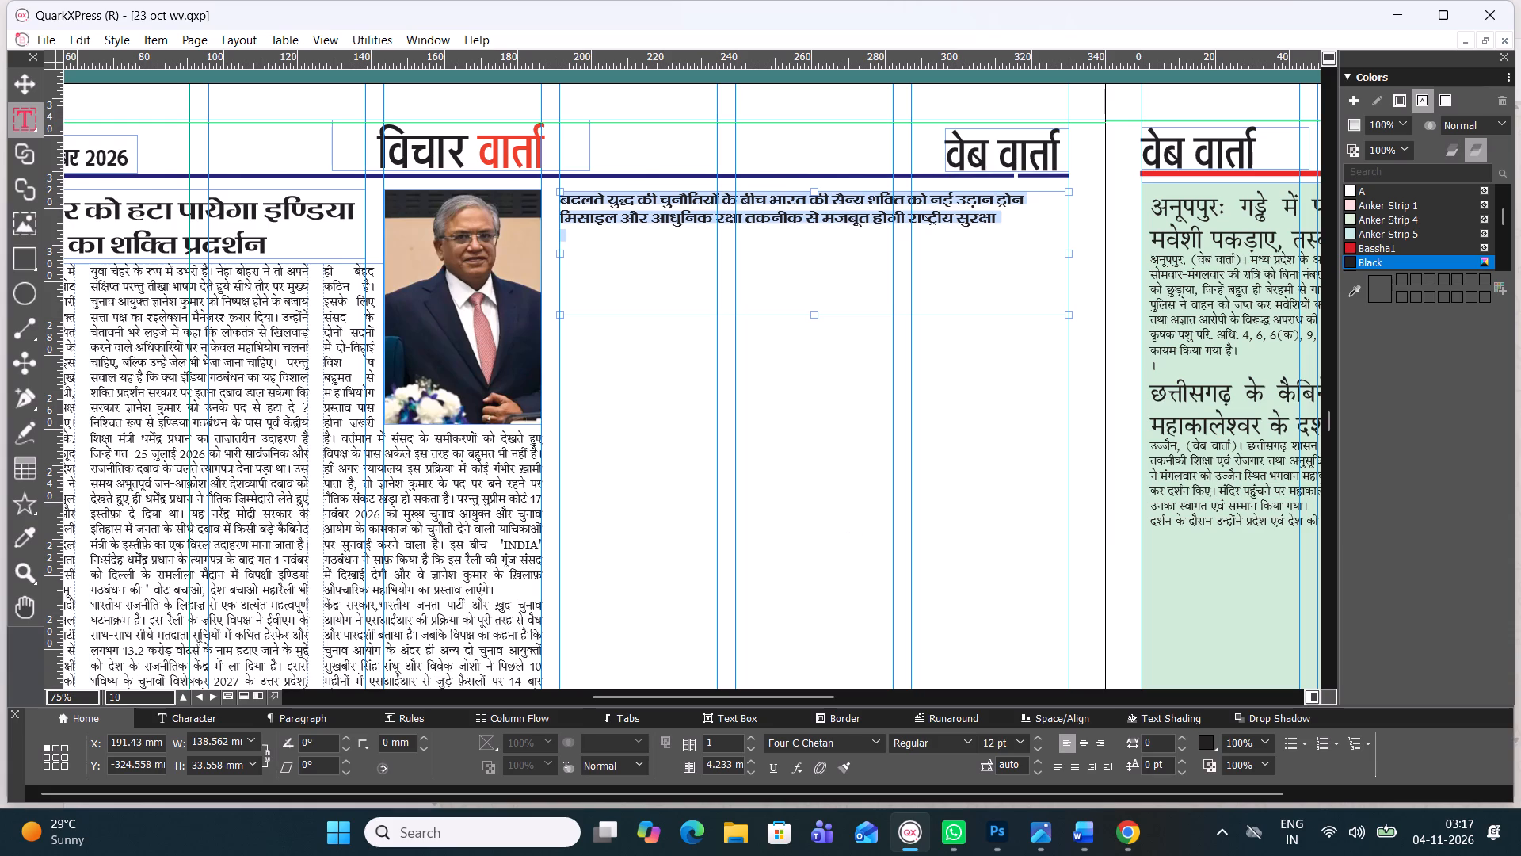
Enlarge the headline text to 19 pt.
key(ctrl+alt+shift+period)
key(ctrl+alt+shift+period)
key(ctrl+alt+shift+period)
key(ctrl+alt+shift+period)
key(ctrl+alt+shift+period)
key(ctrl+alt+shift+period)
key(ctrl+alt+shift+period)
key(ctrl+alt+shift+period)
key(ctrl+alt+shift+period)
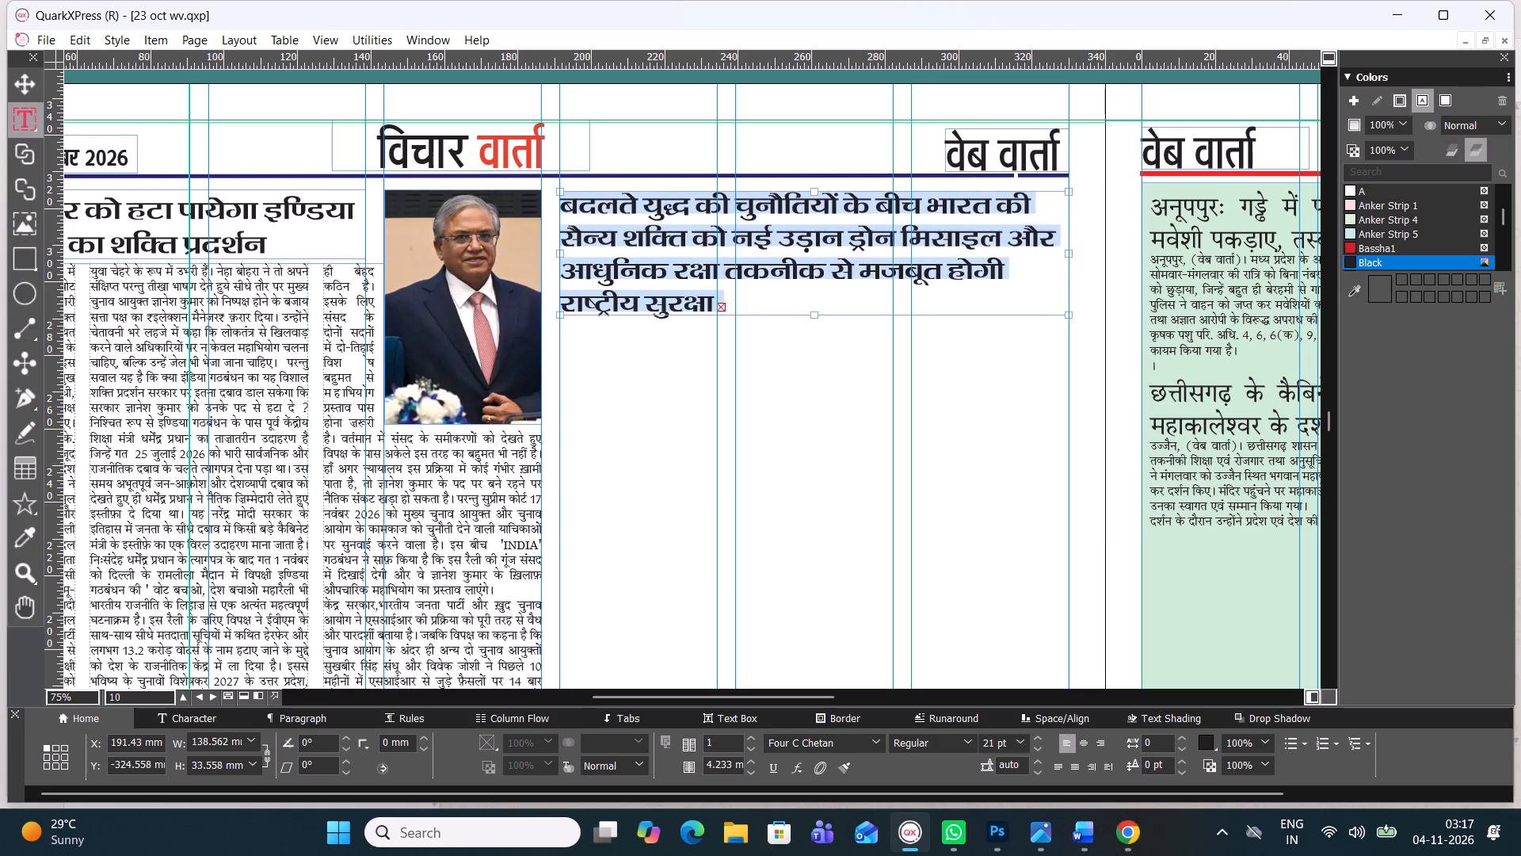
key(ctrl+alt+shift+comma)
key(ctrl+alt+shift+comma)
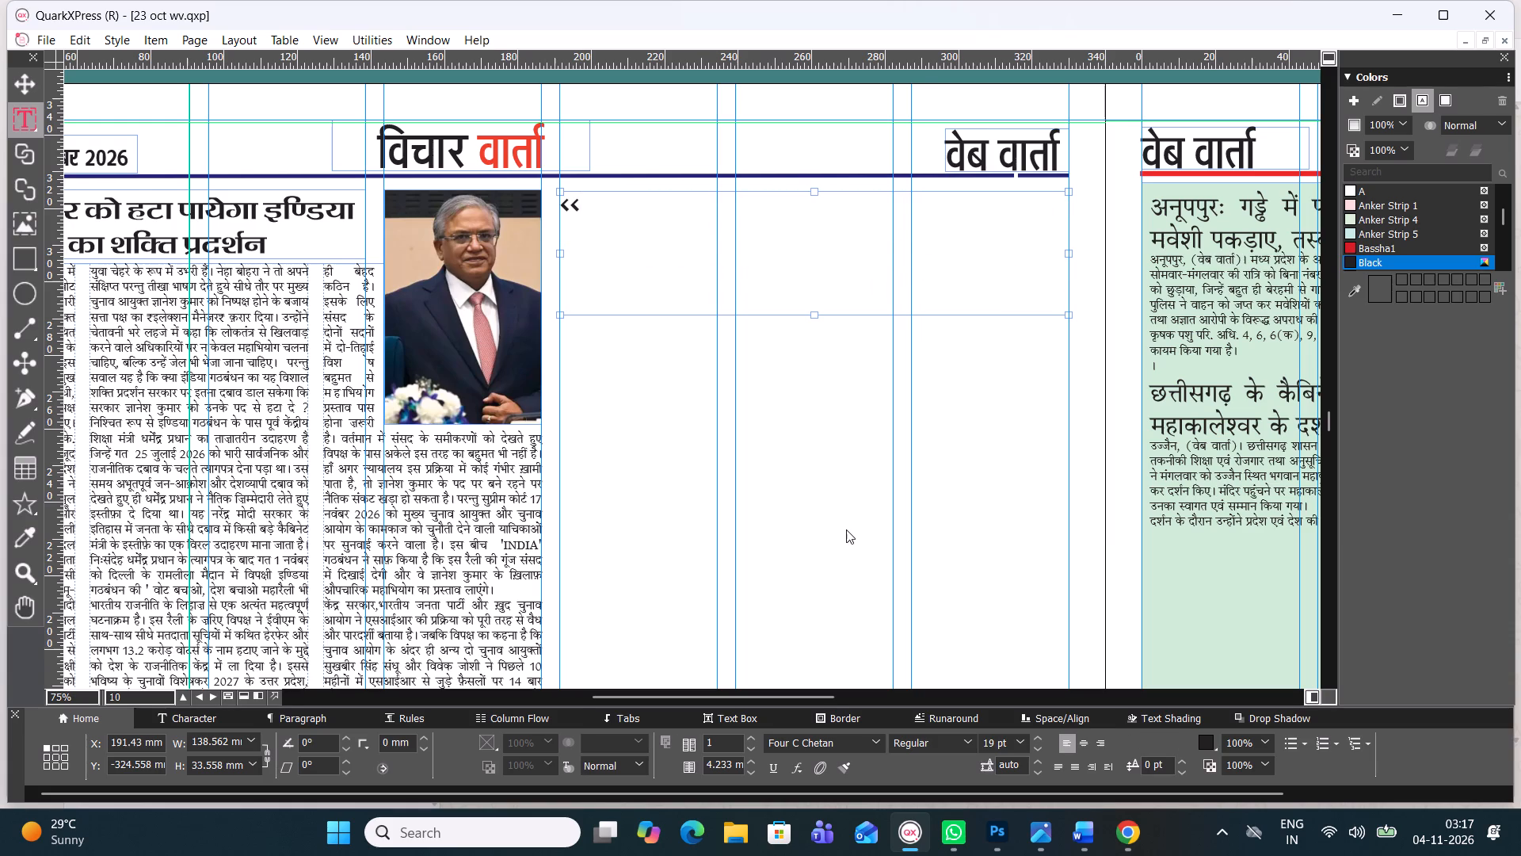
key(ctrl+z)
key(ctrl+alt+comma)
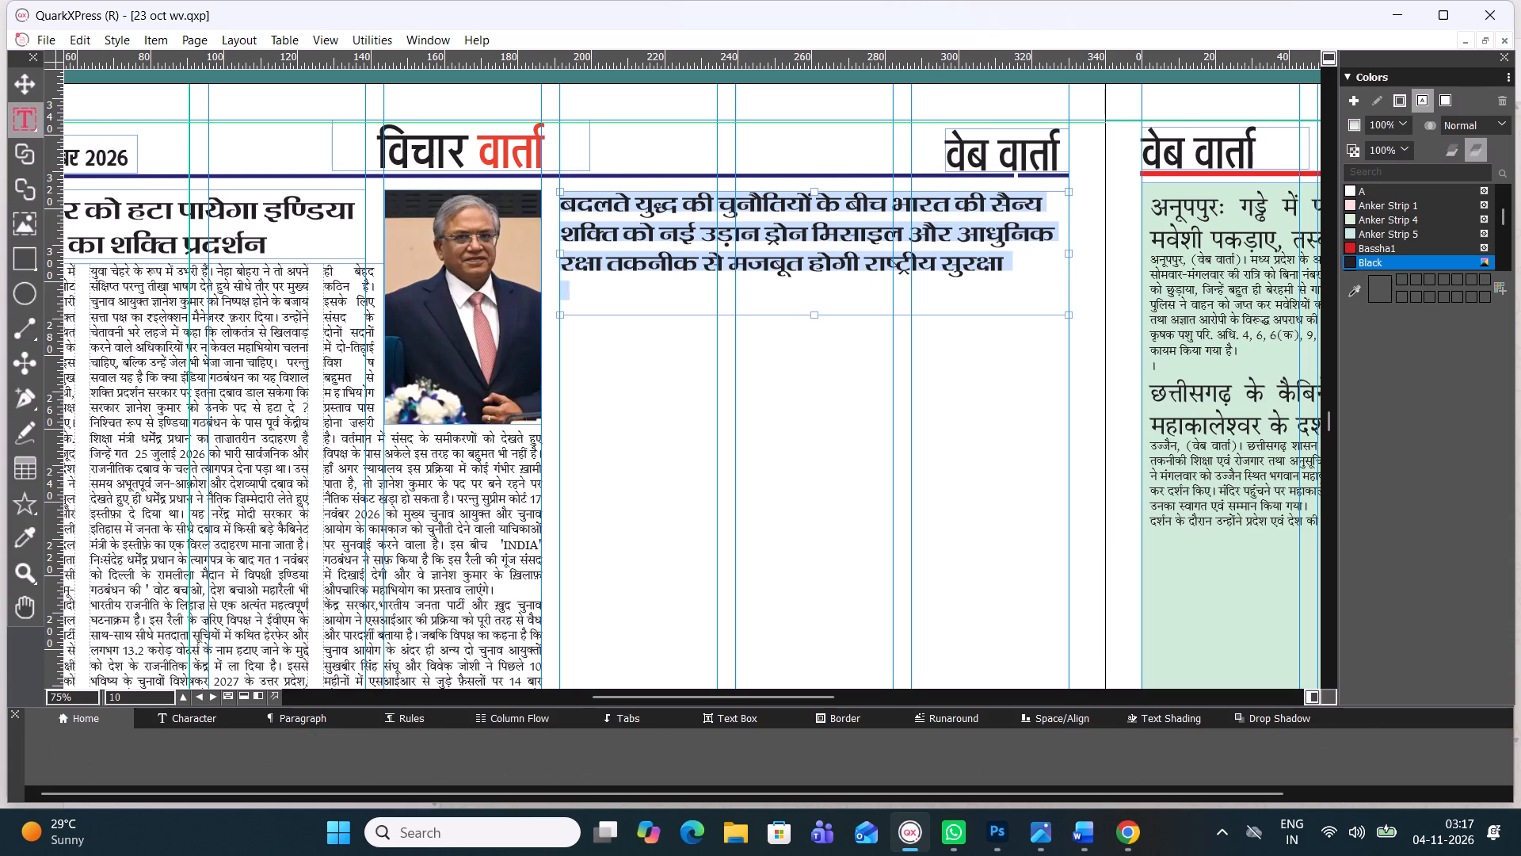
Remove the empty paragraph after the last line of the headline.
click(592, 288)
key(BackSpace)
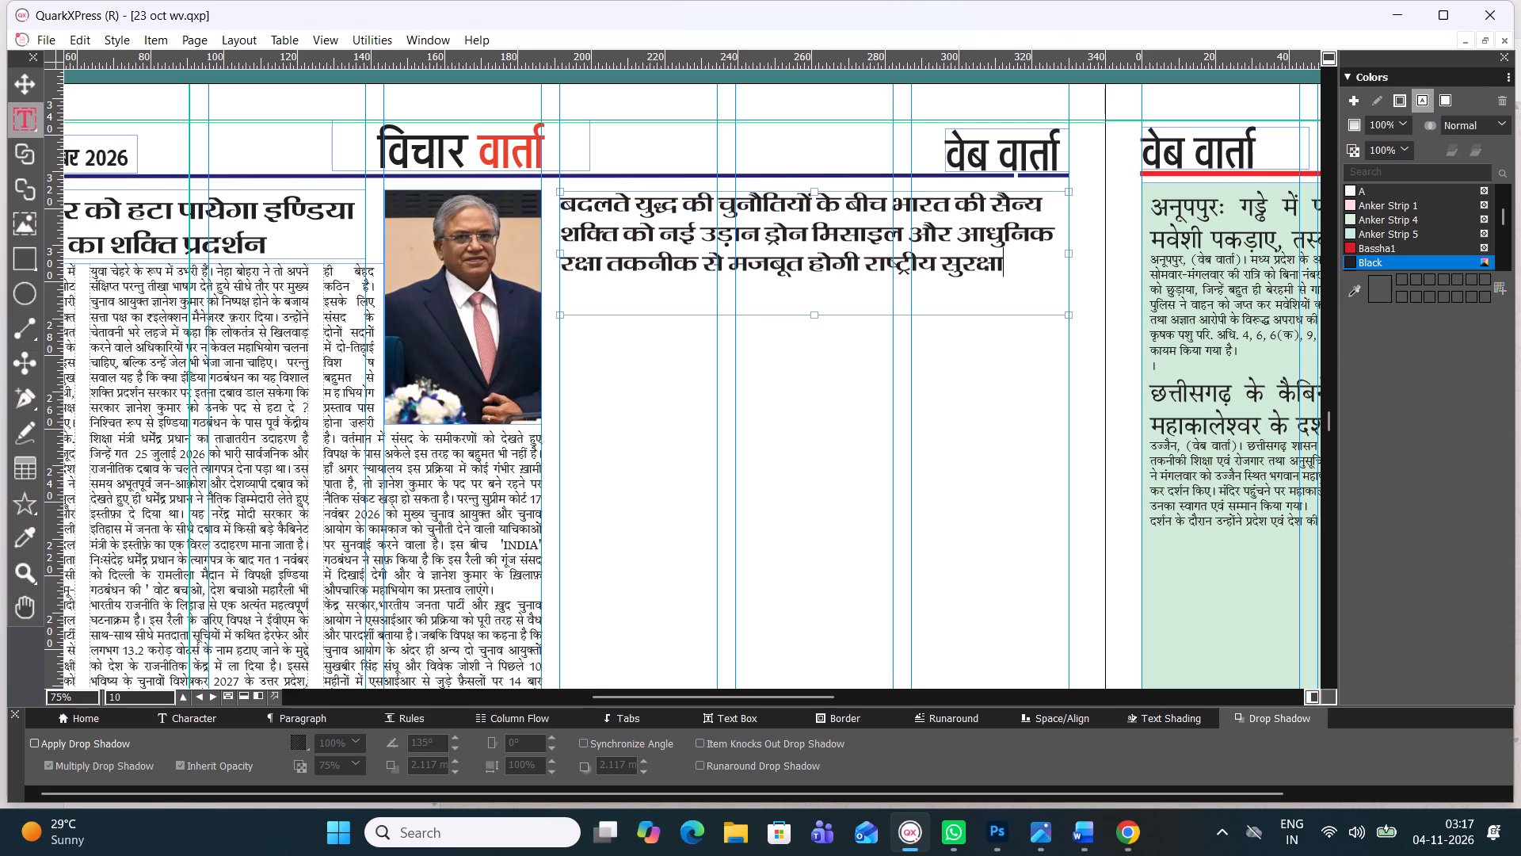
Centre-align the whole headline within its text box.
key(ctrl+a)
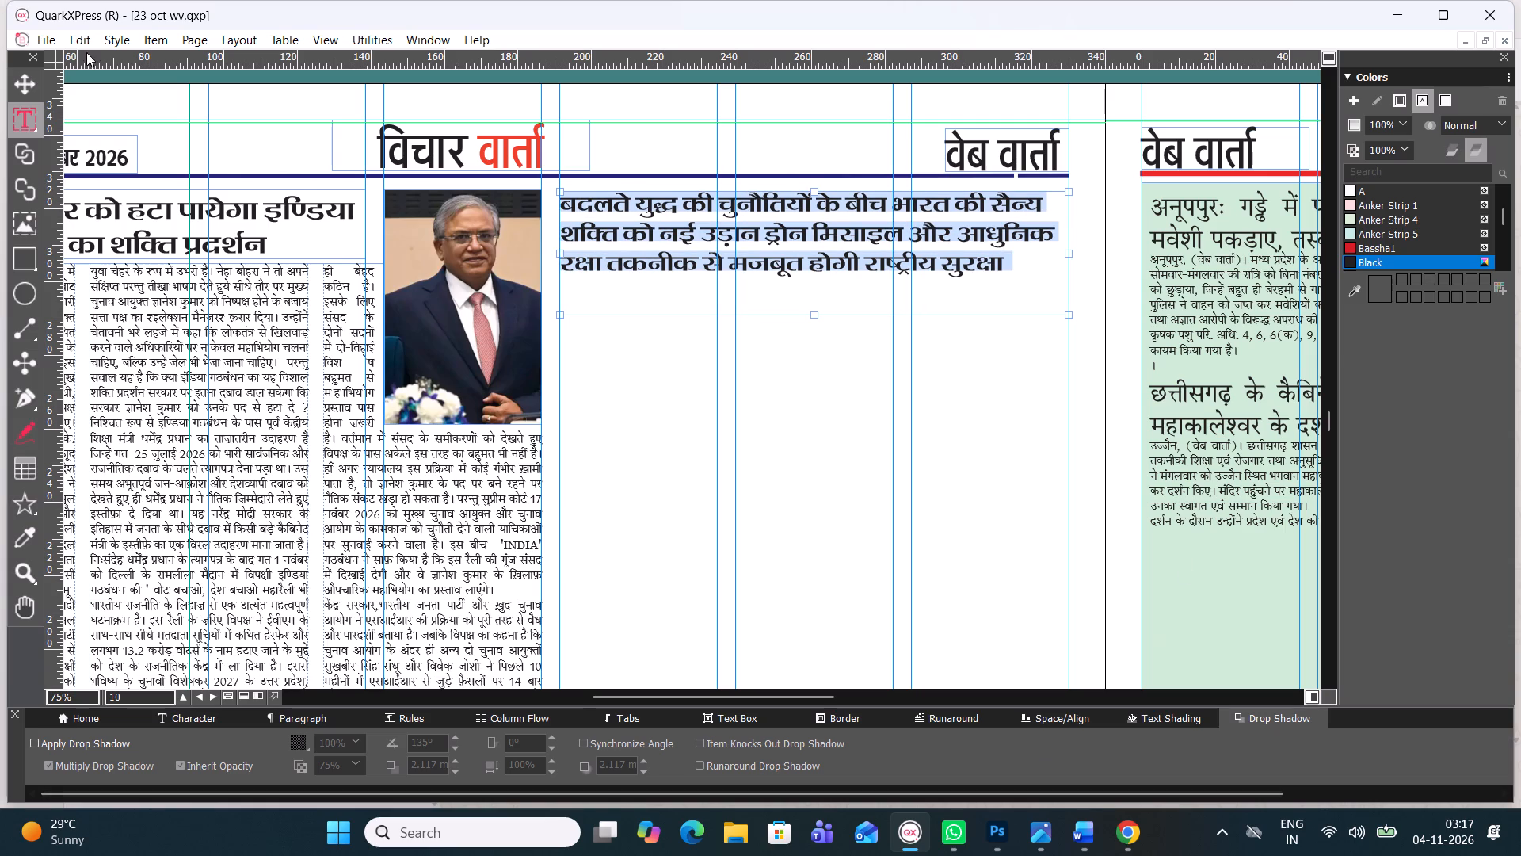
click(87, 717)
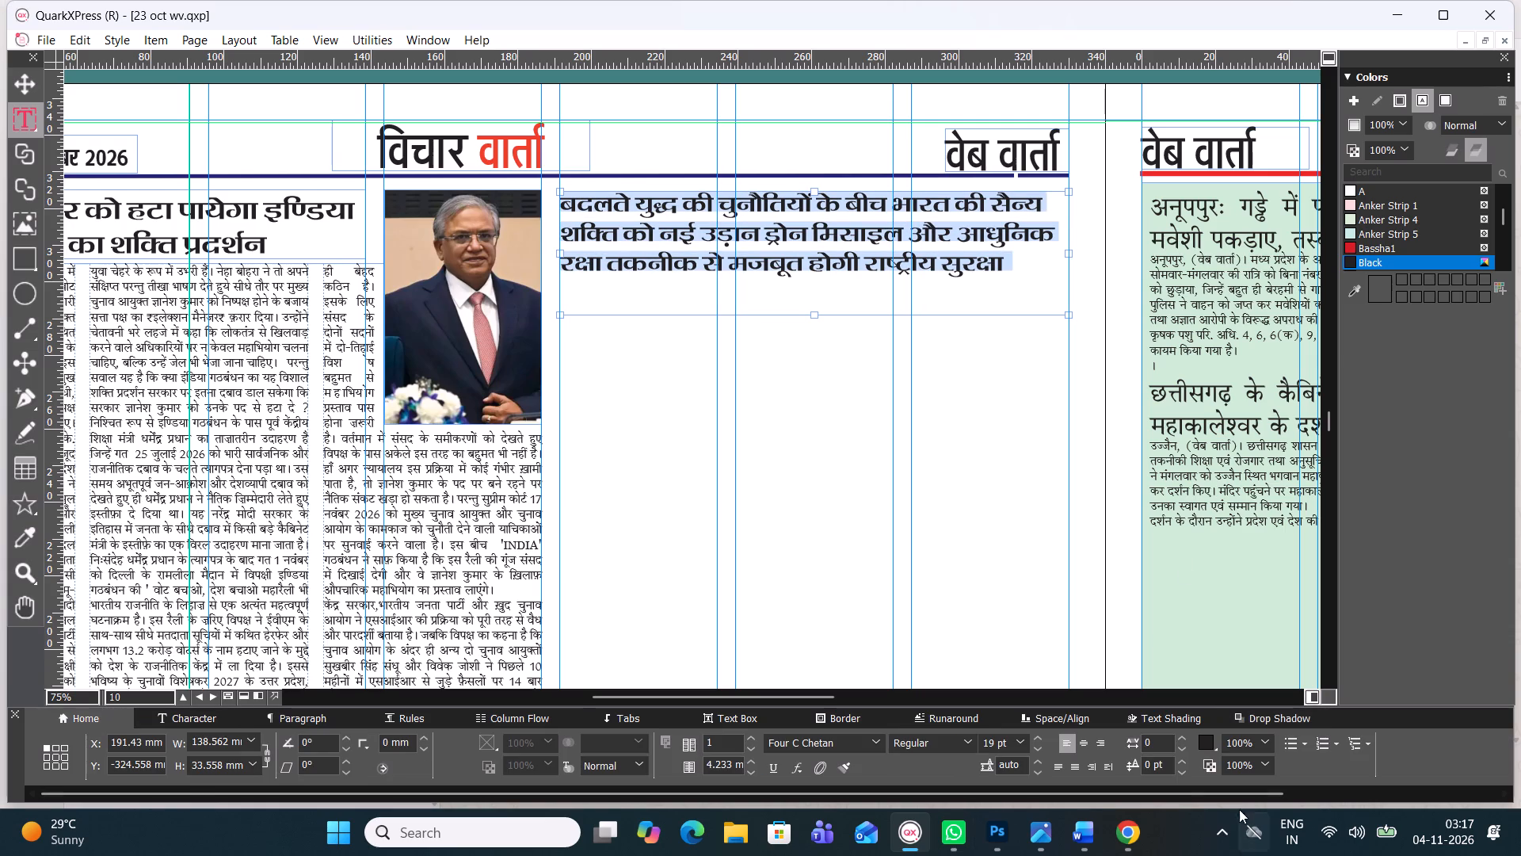
click(1085, 744)
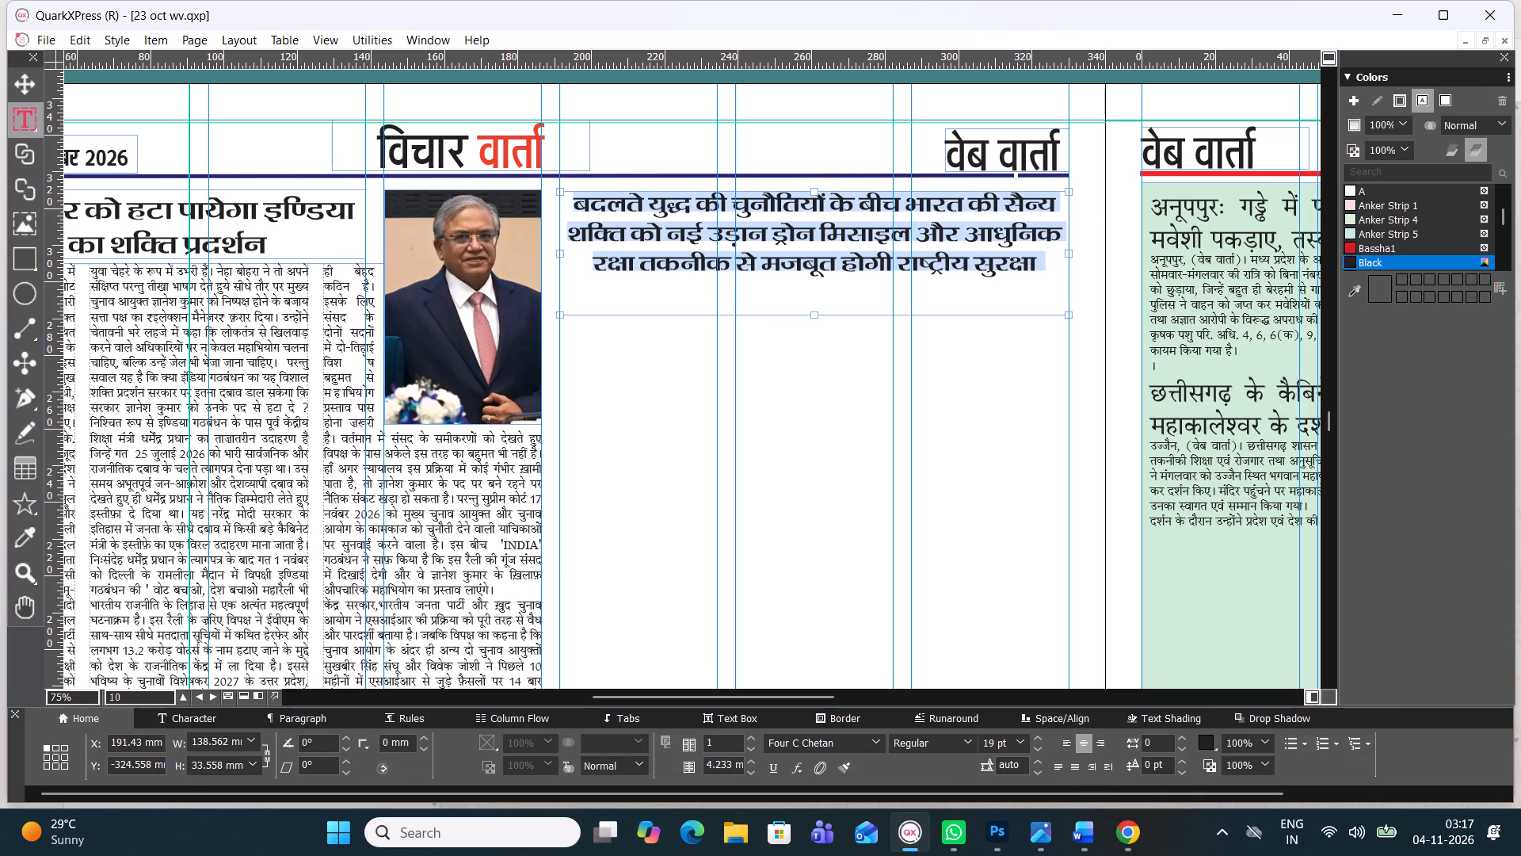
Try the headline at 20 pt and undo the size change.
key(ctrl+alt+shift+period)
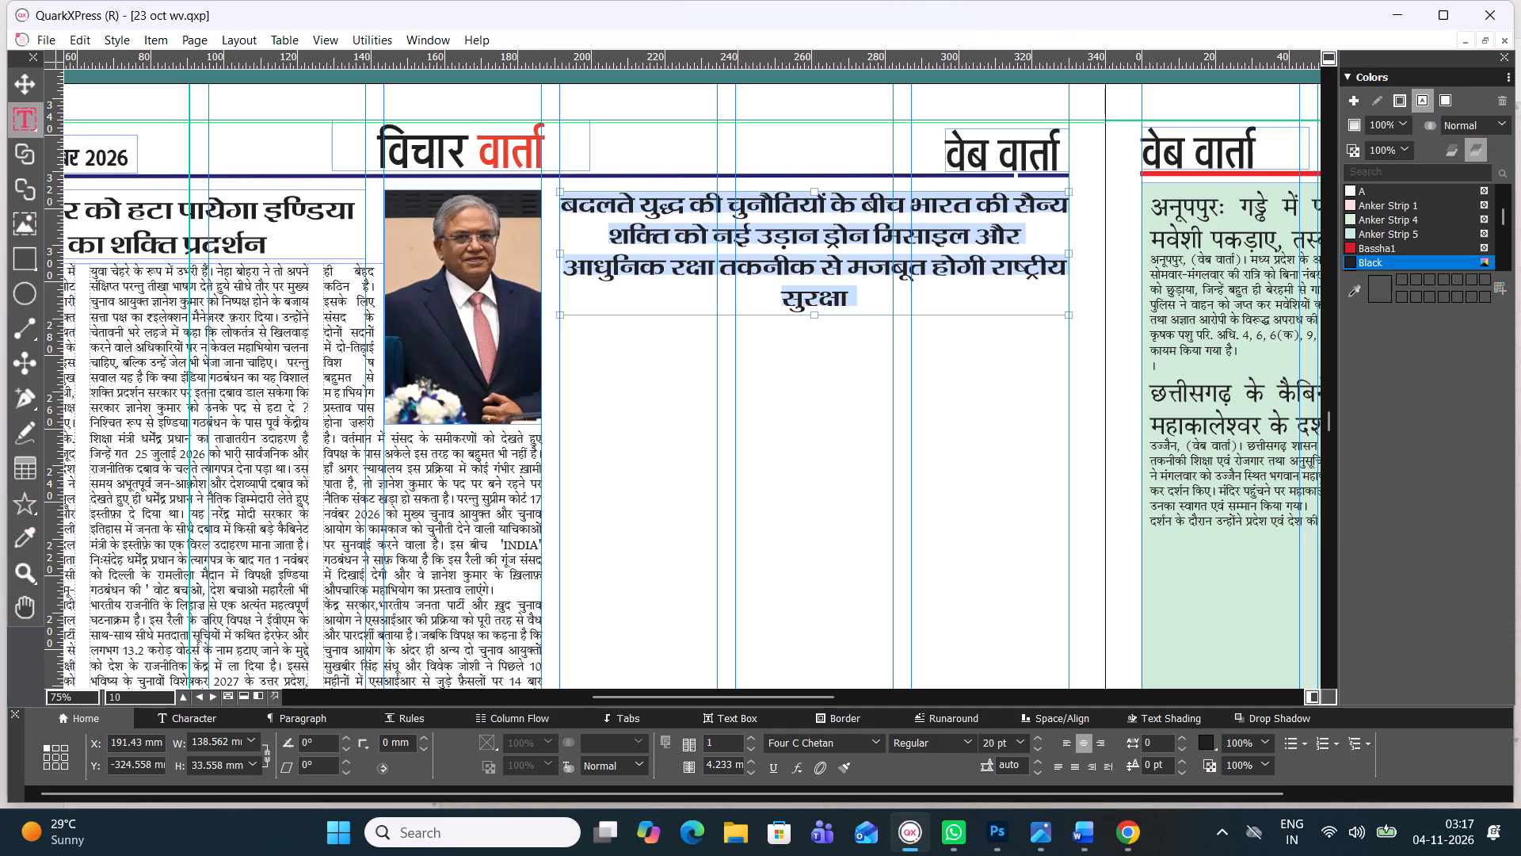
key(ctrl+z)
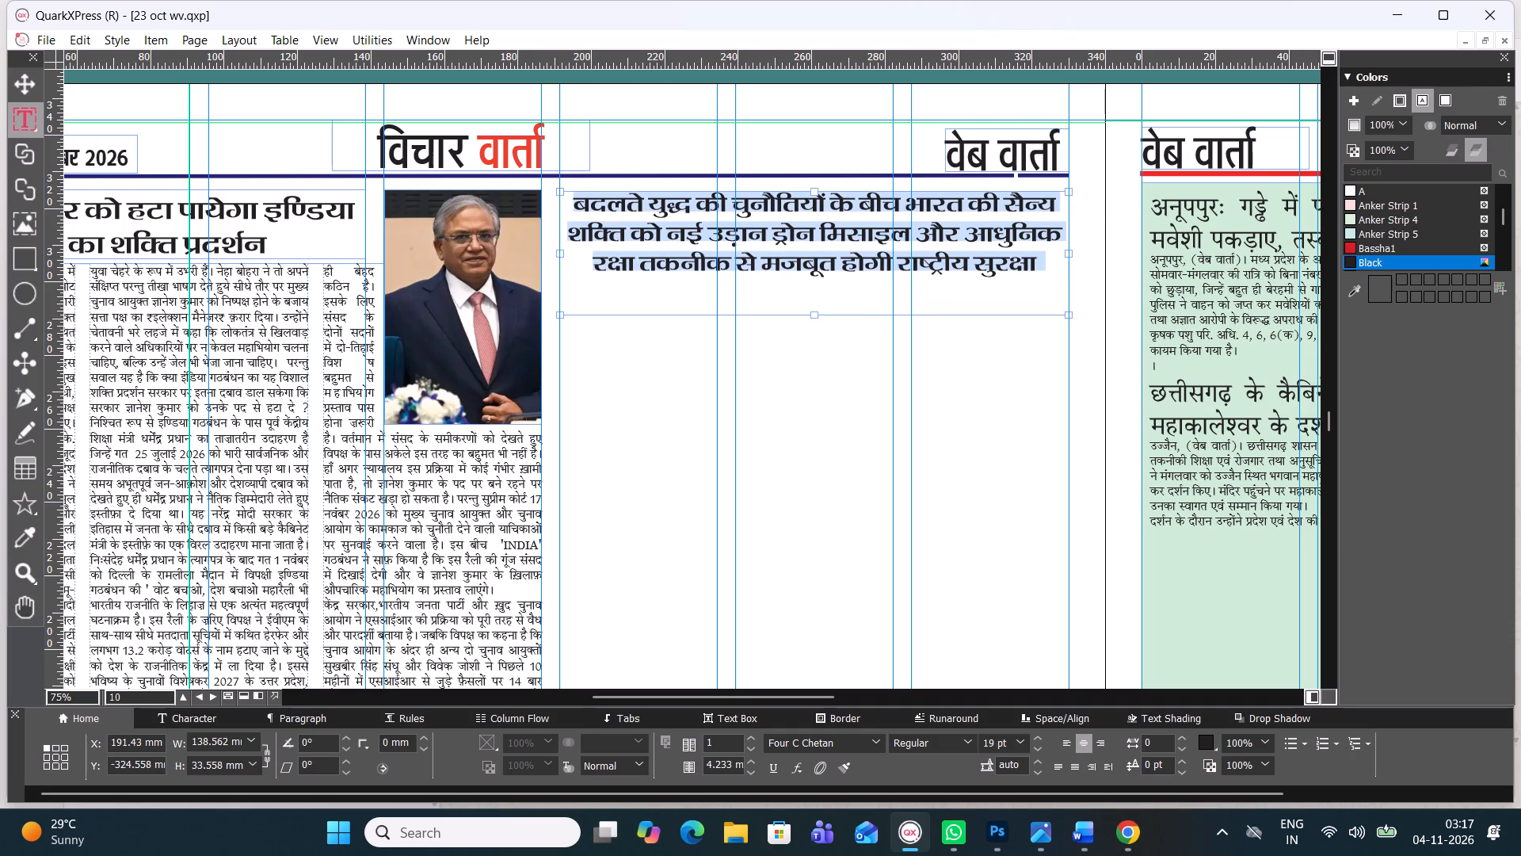
Set the baseline shift of the headline text to -6 pt.
triple_click(1180, 772)
triple_click(1181, 772)
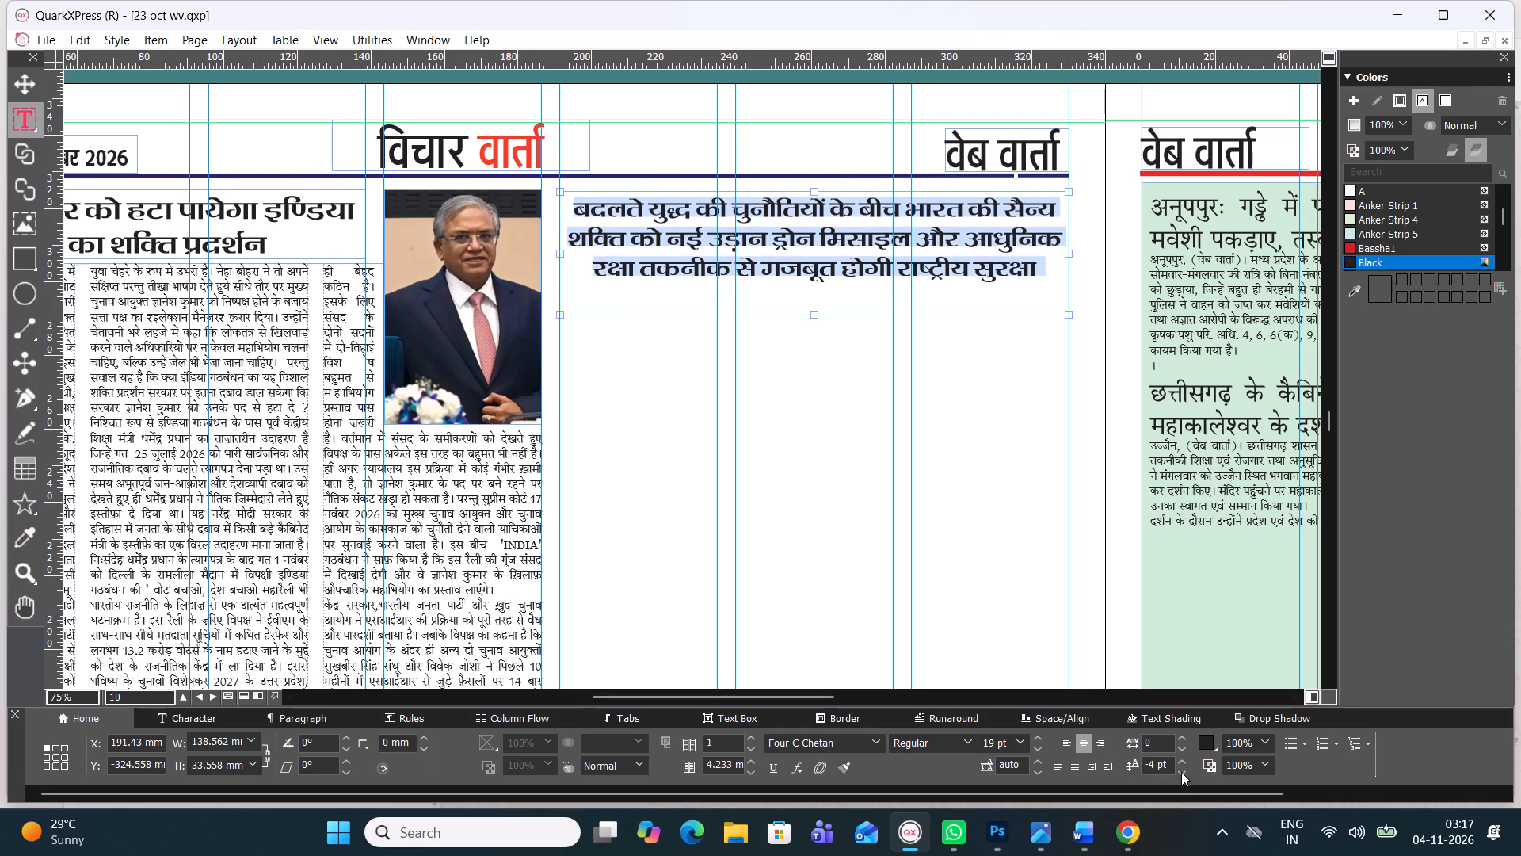
double_click(1181, 772)
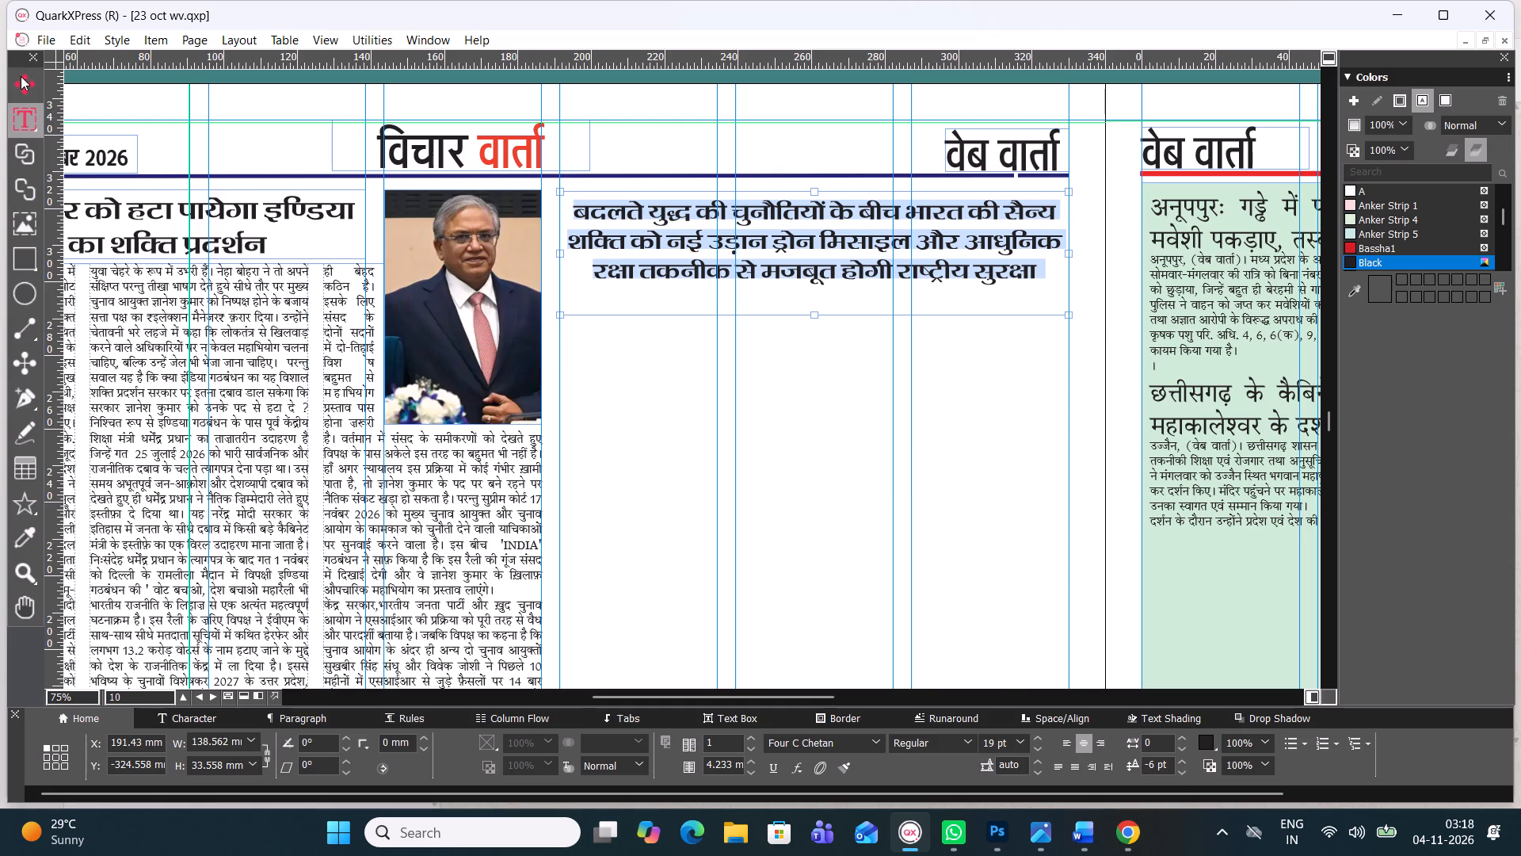
Shorten the headline text box to about 26 mm high so it ends just below the third line.
click(21, 76)
drag(812, 315, 812, 314)
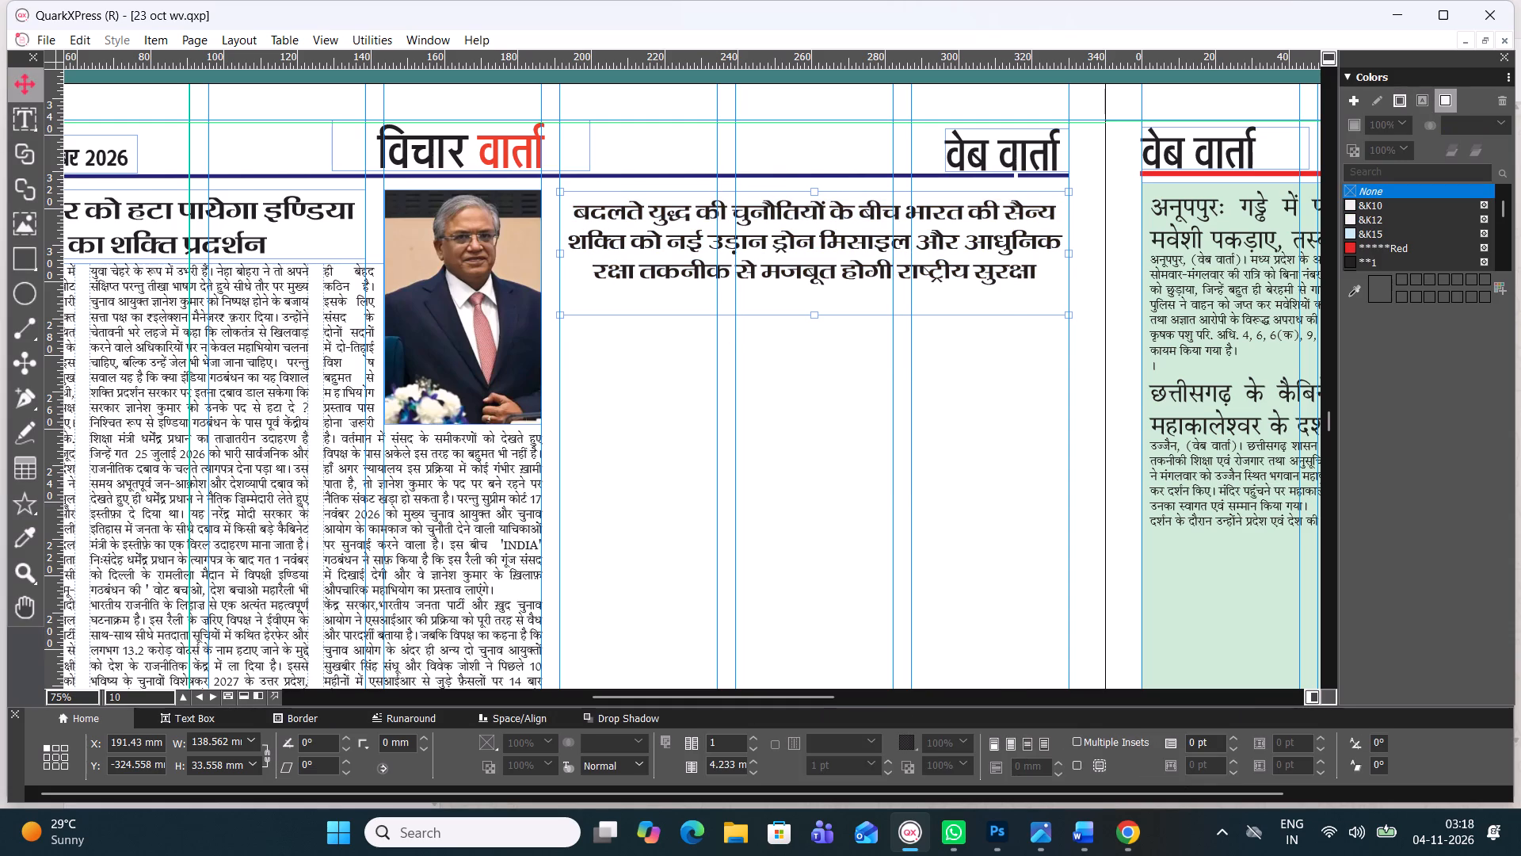
drag(812, 314, 816, 283)
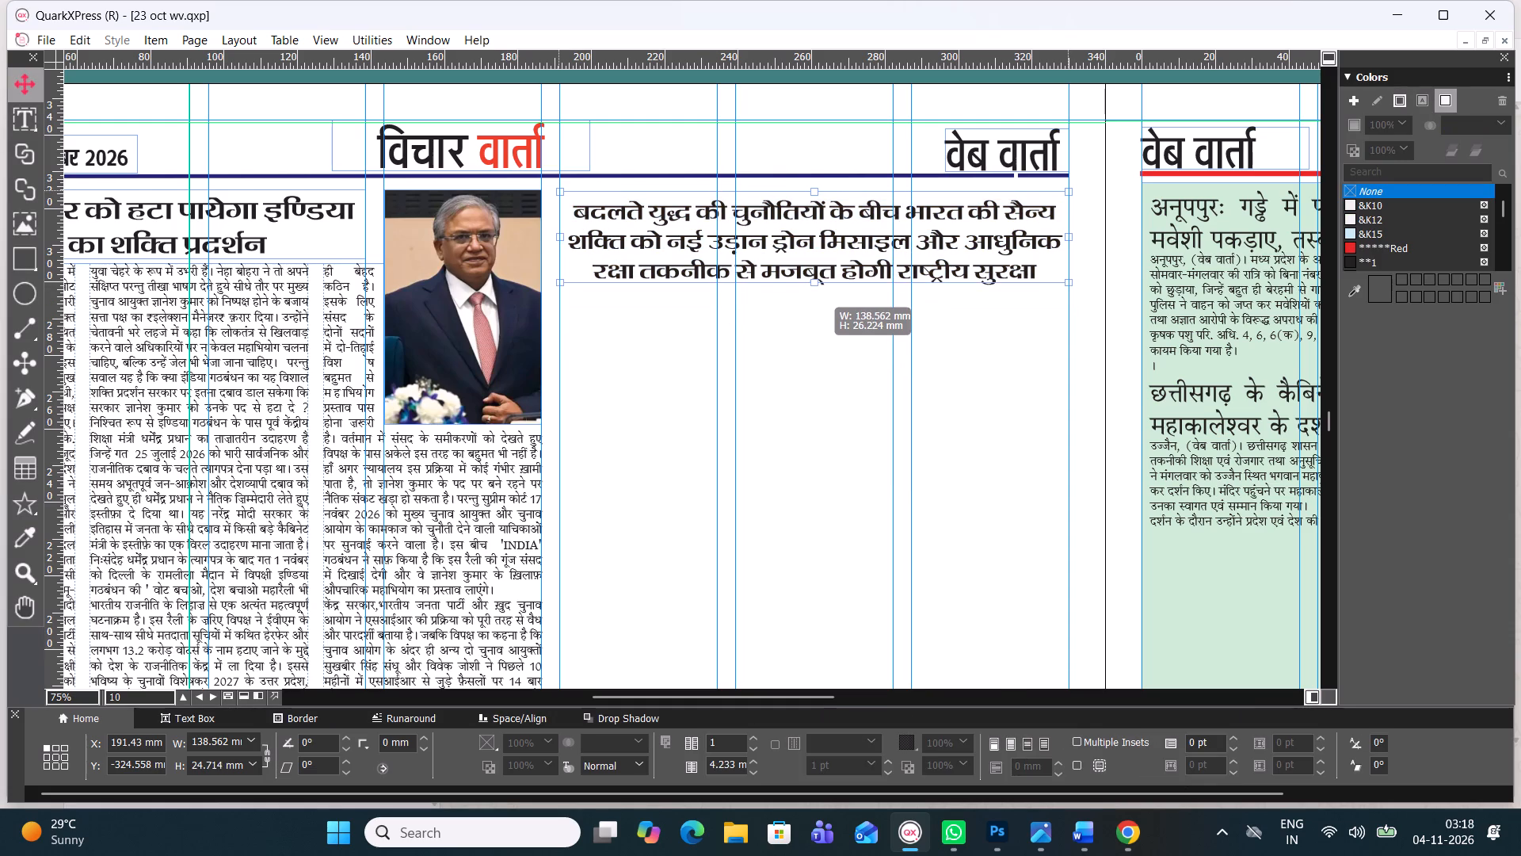
drag(816, 283, 820, 290)
click(787, 367)
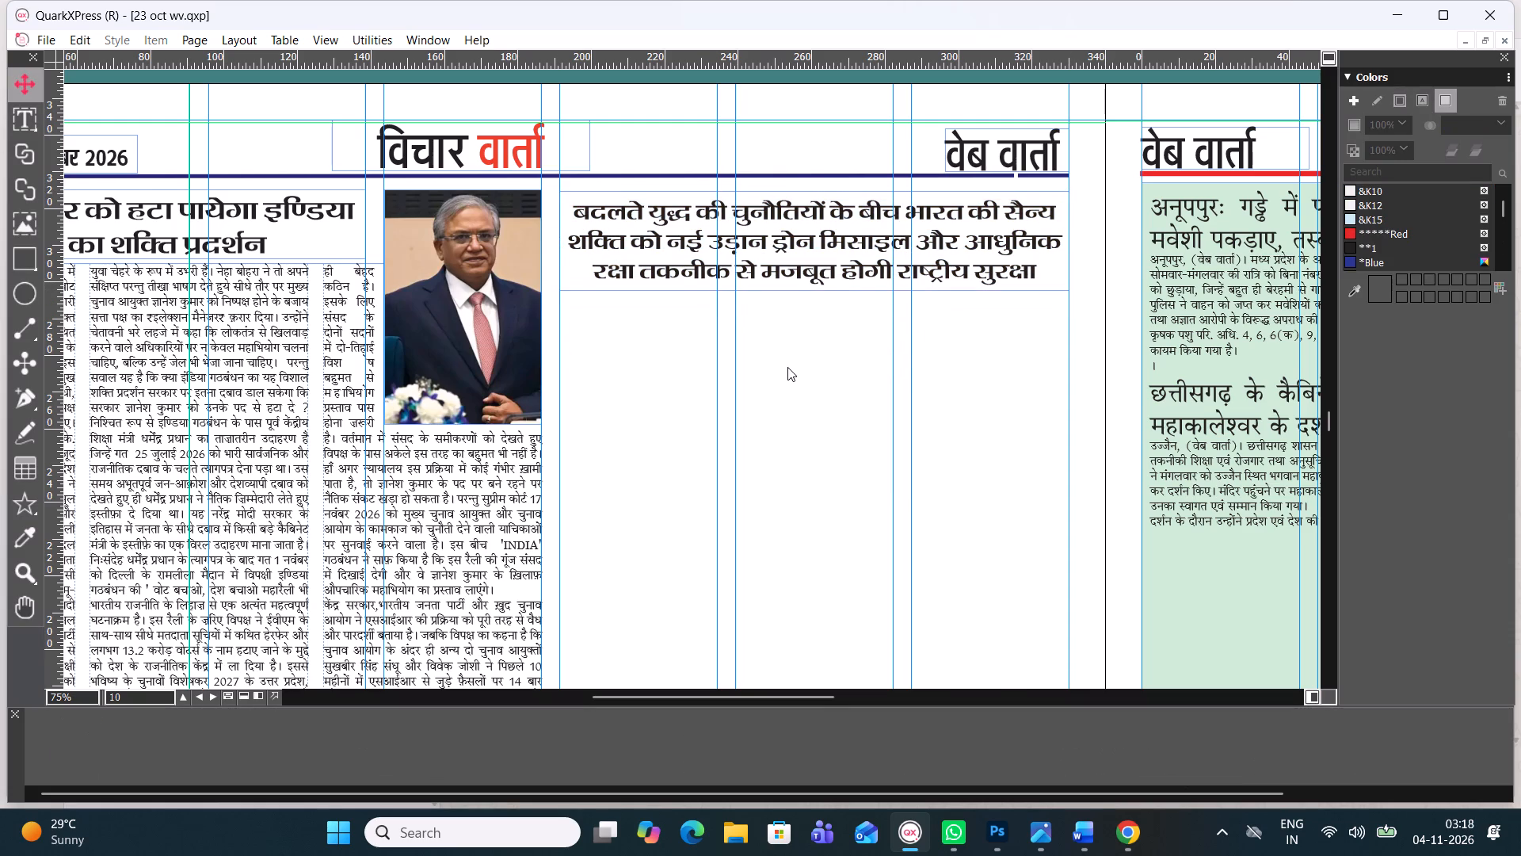
Draw a text box about 138.6 mm wide and 461.8 mm high from below the headline down to the page's bottom rule.
click(23, 121)
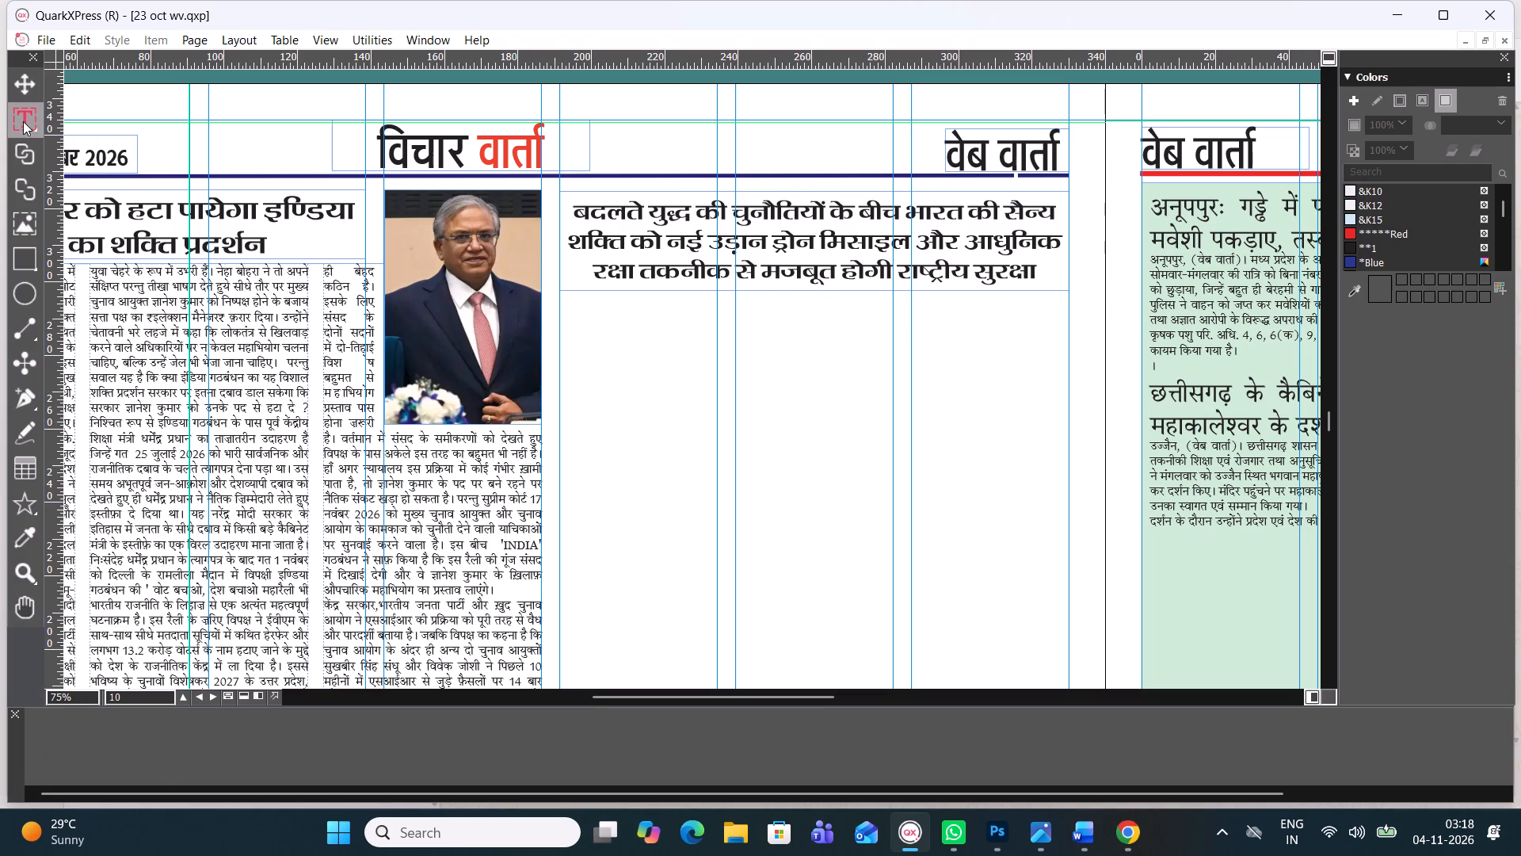
drag(560, 300, 643, 388)
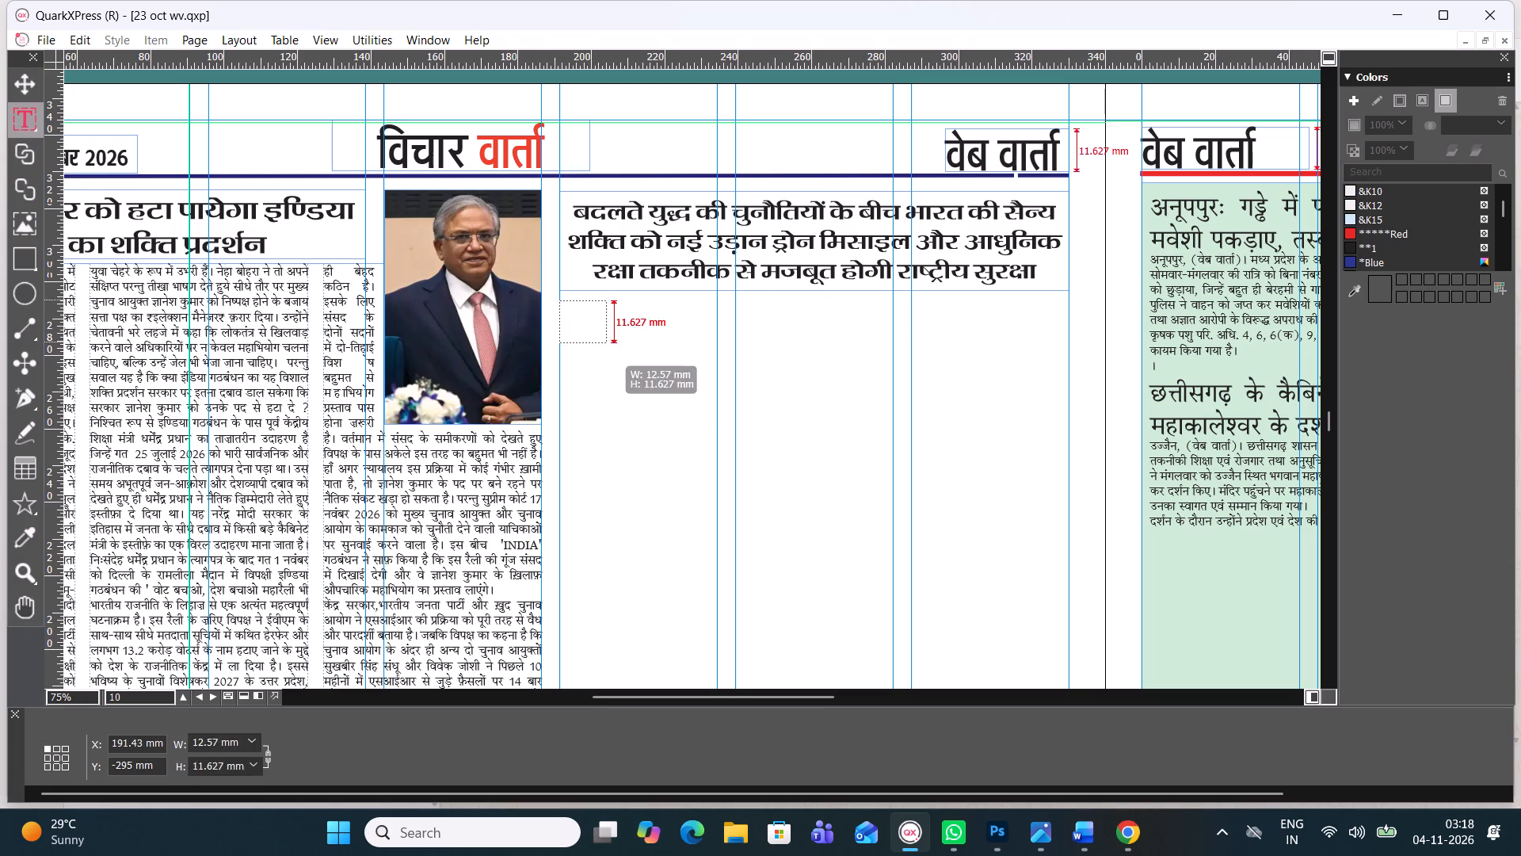
drag(643, 388, 1023, 751)
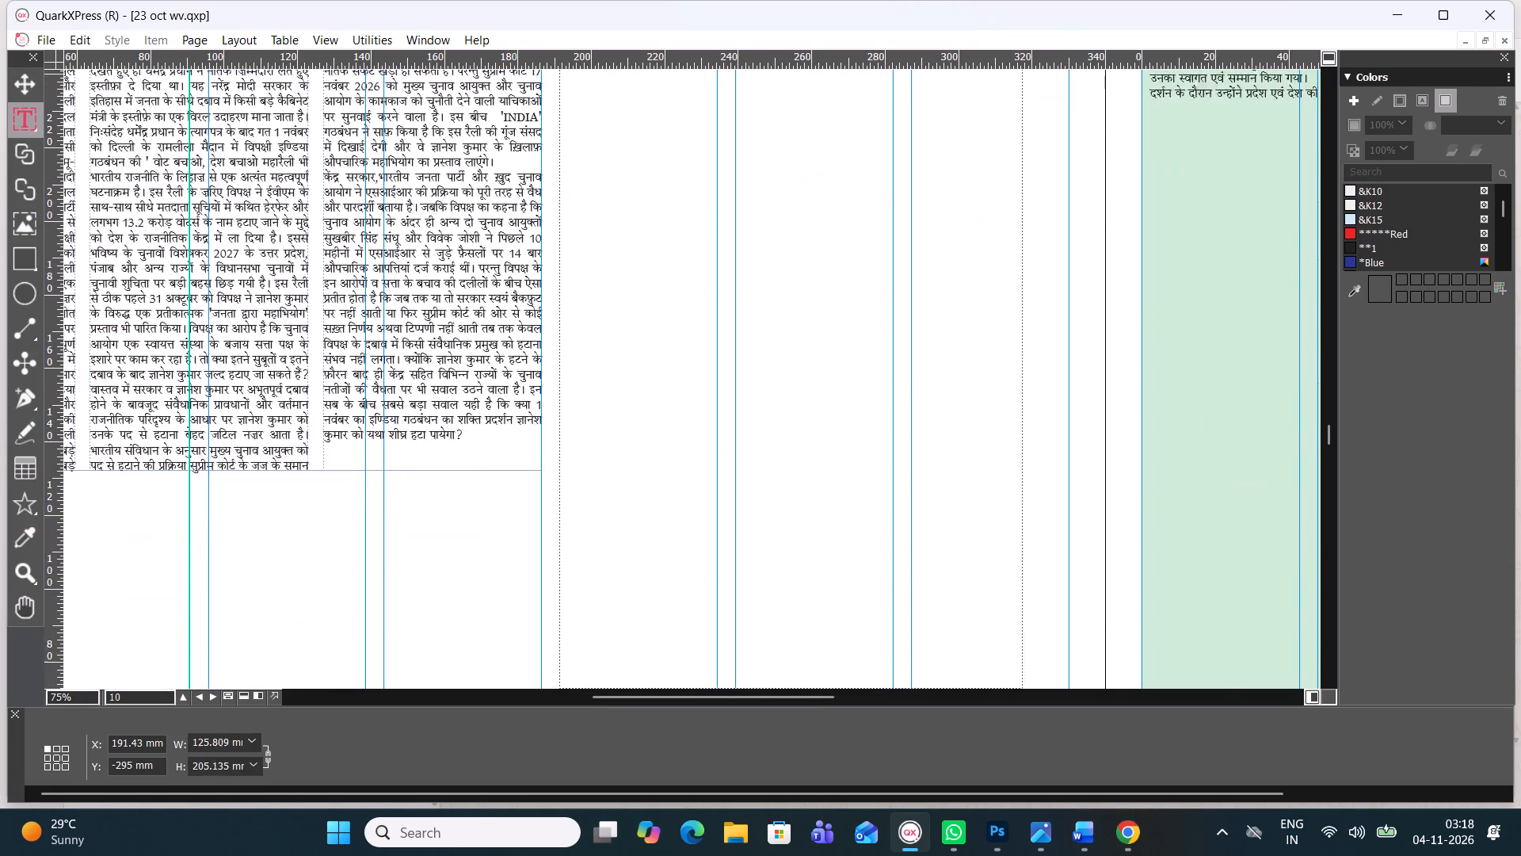
drag(1023, 751, 1055, 648)
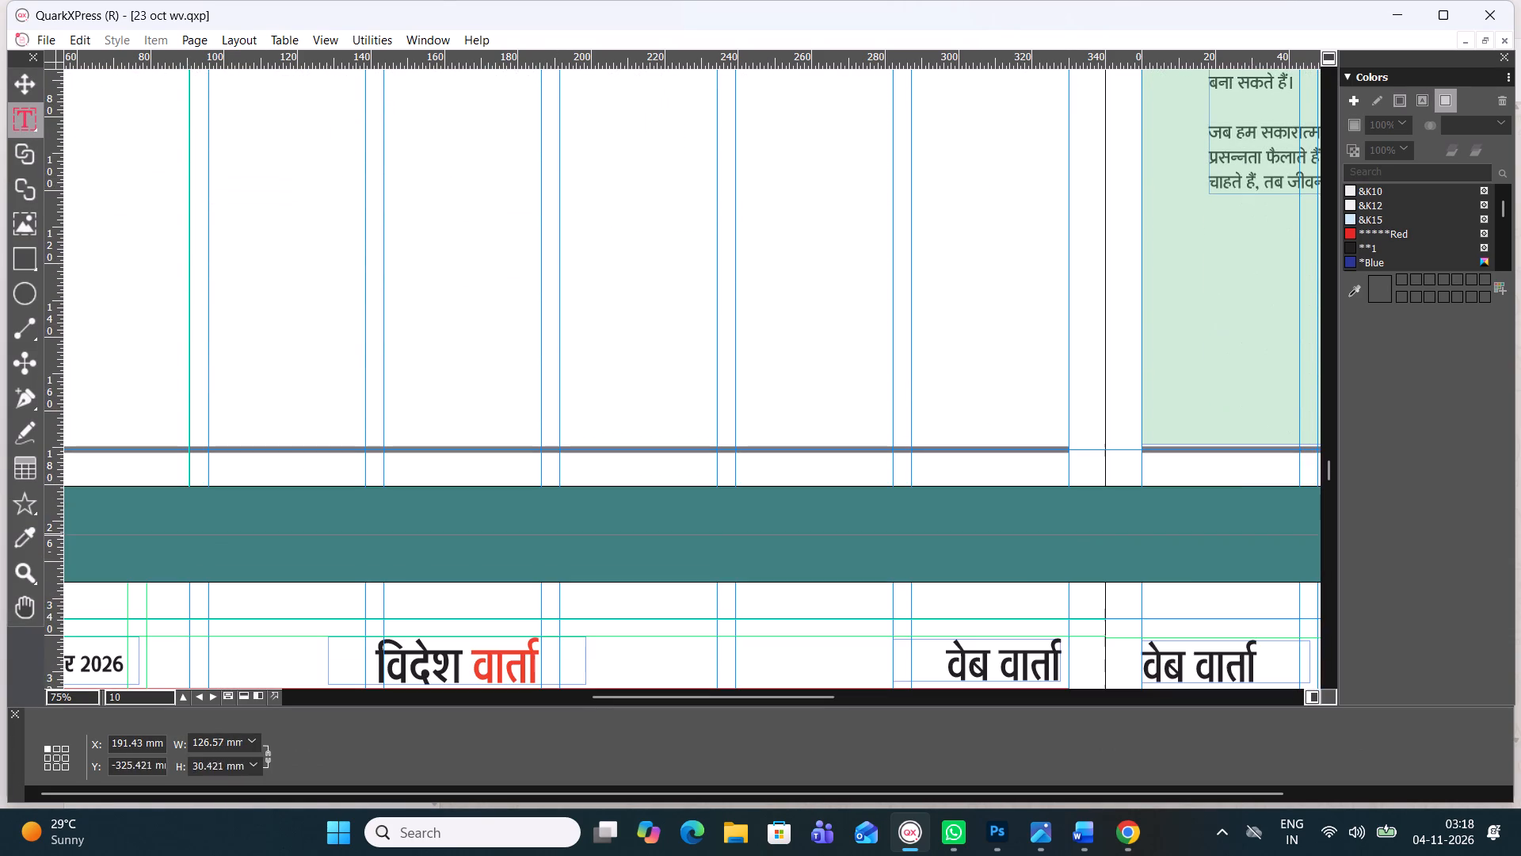
drag(1055, 648, 1060, 437)
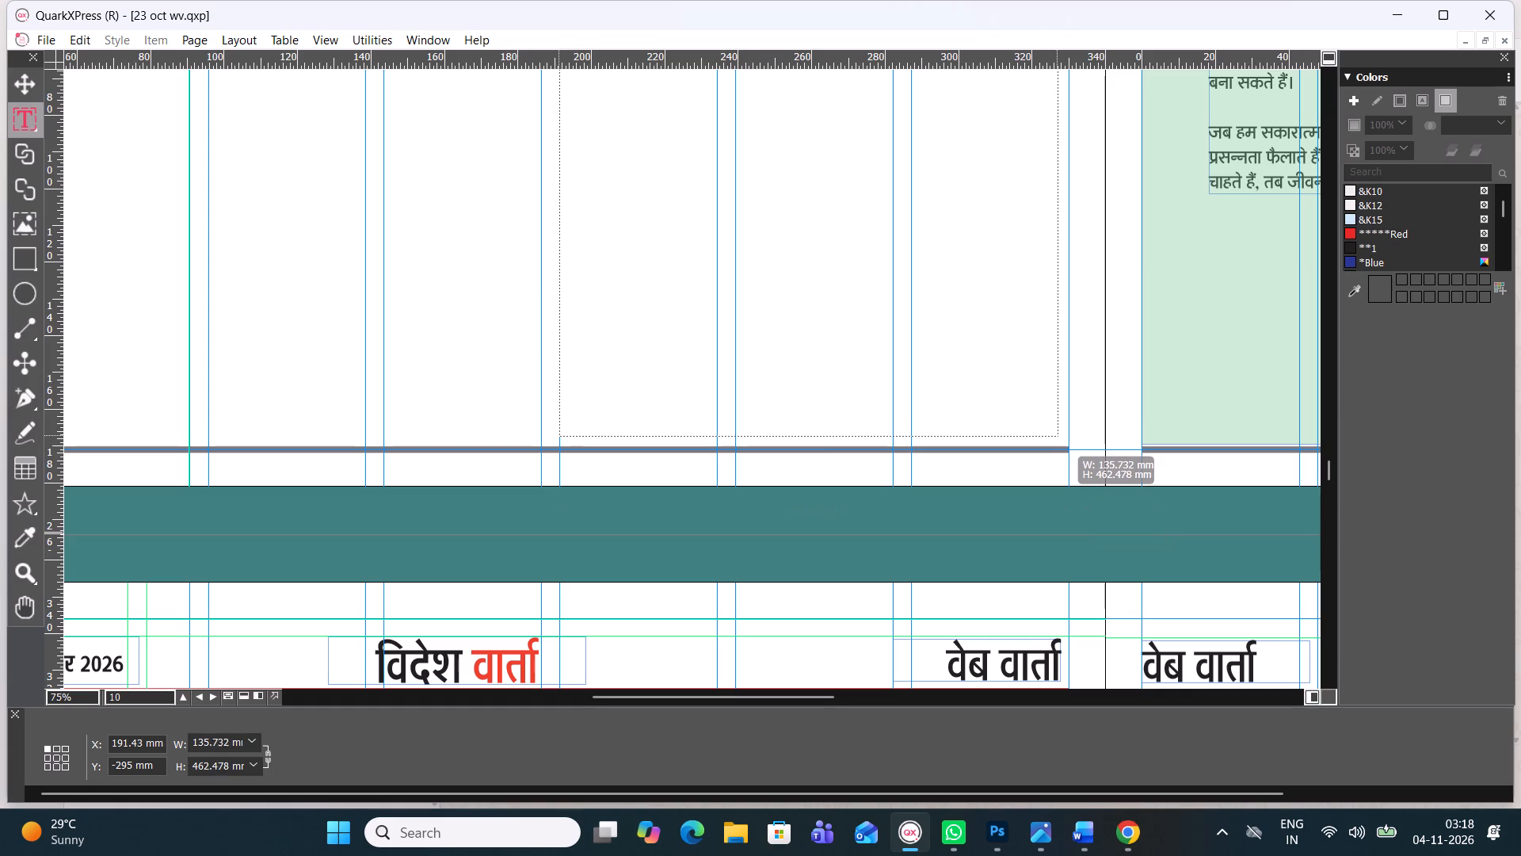
drag(1060, 437, 1068, 434)
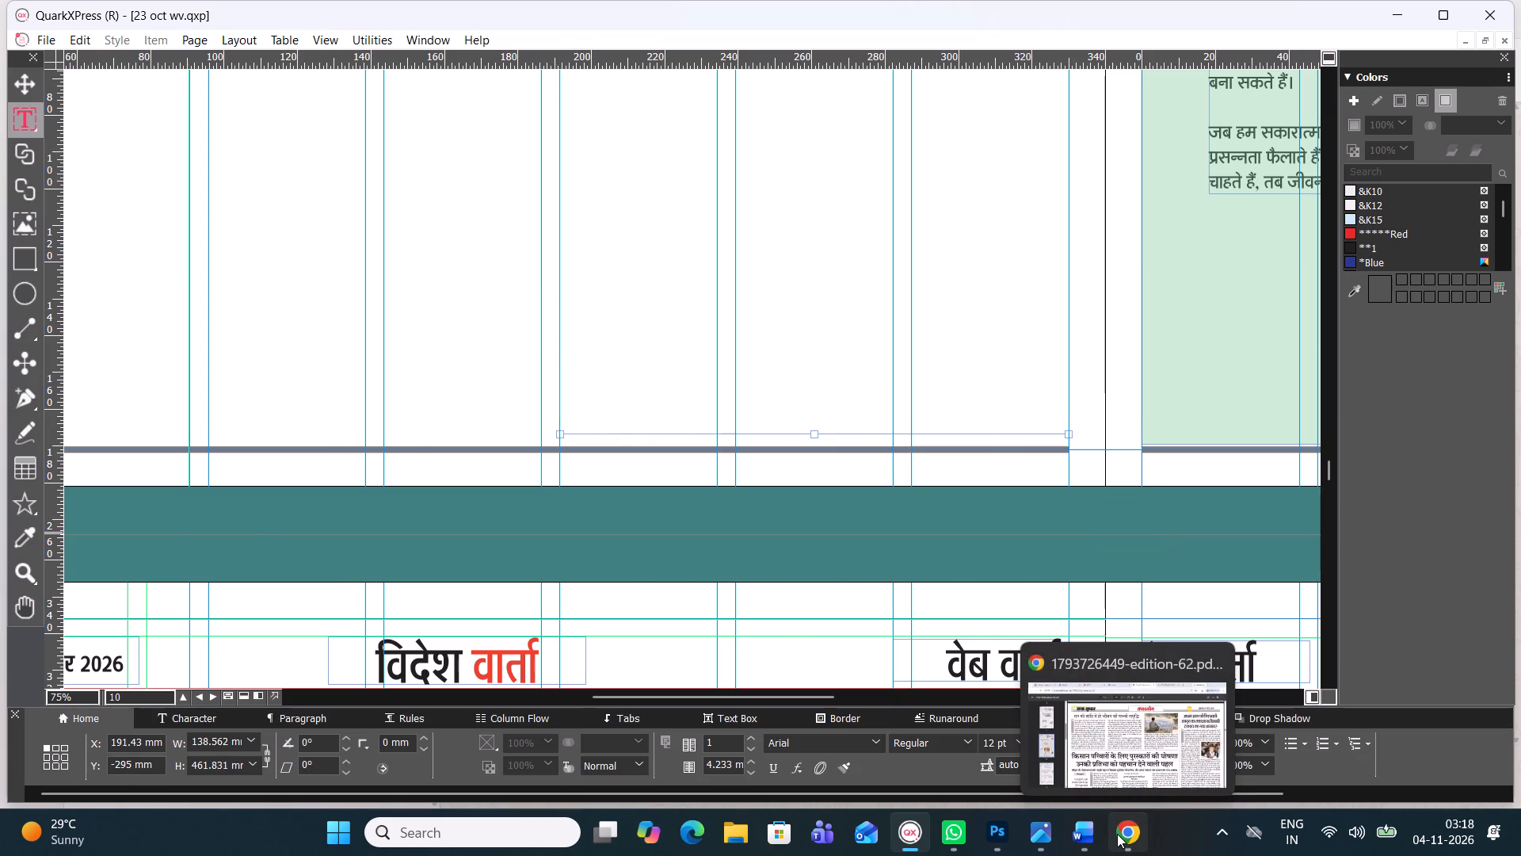
Switch to Chrome to look over the editorial page of the edition-62 newspaper PDF, and return to QuarkXPress.
click(1117, 834)
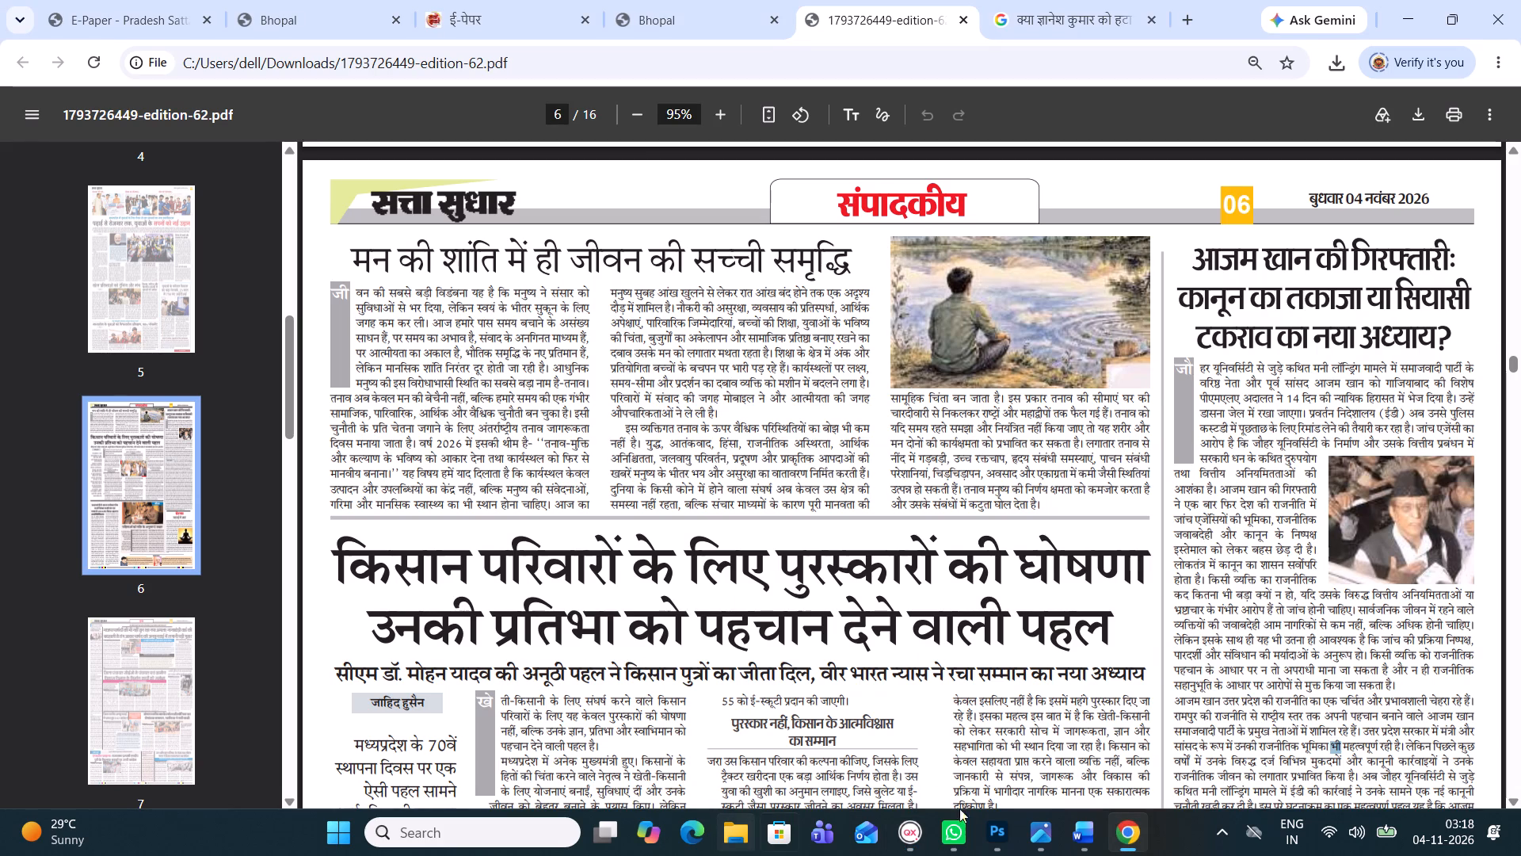
scroll(919, 680, down, 2)
scroll(1180, 527, down, 1)
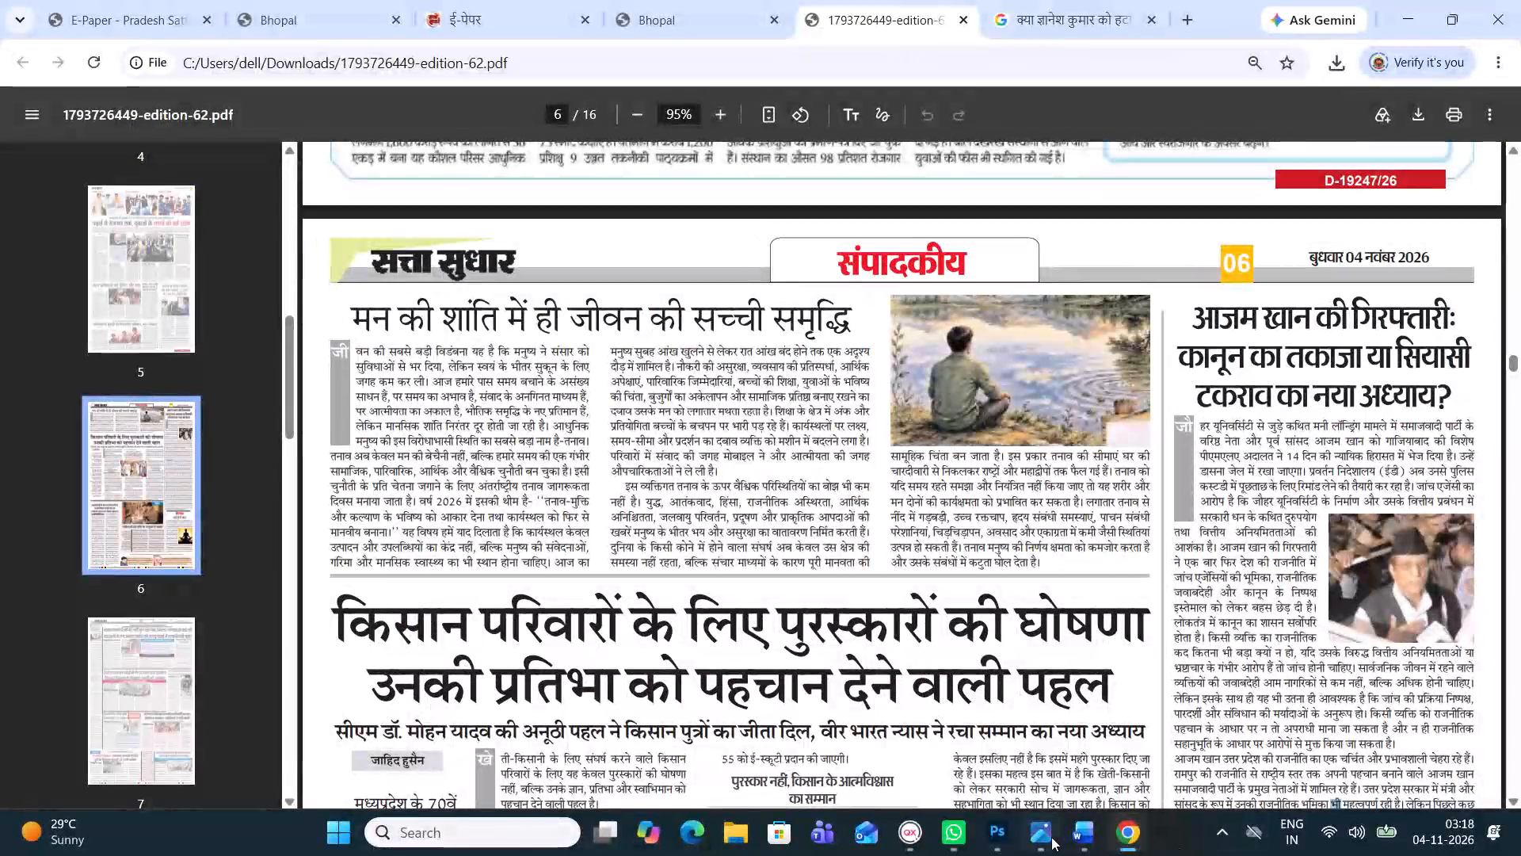
click(917, 837)
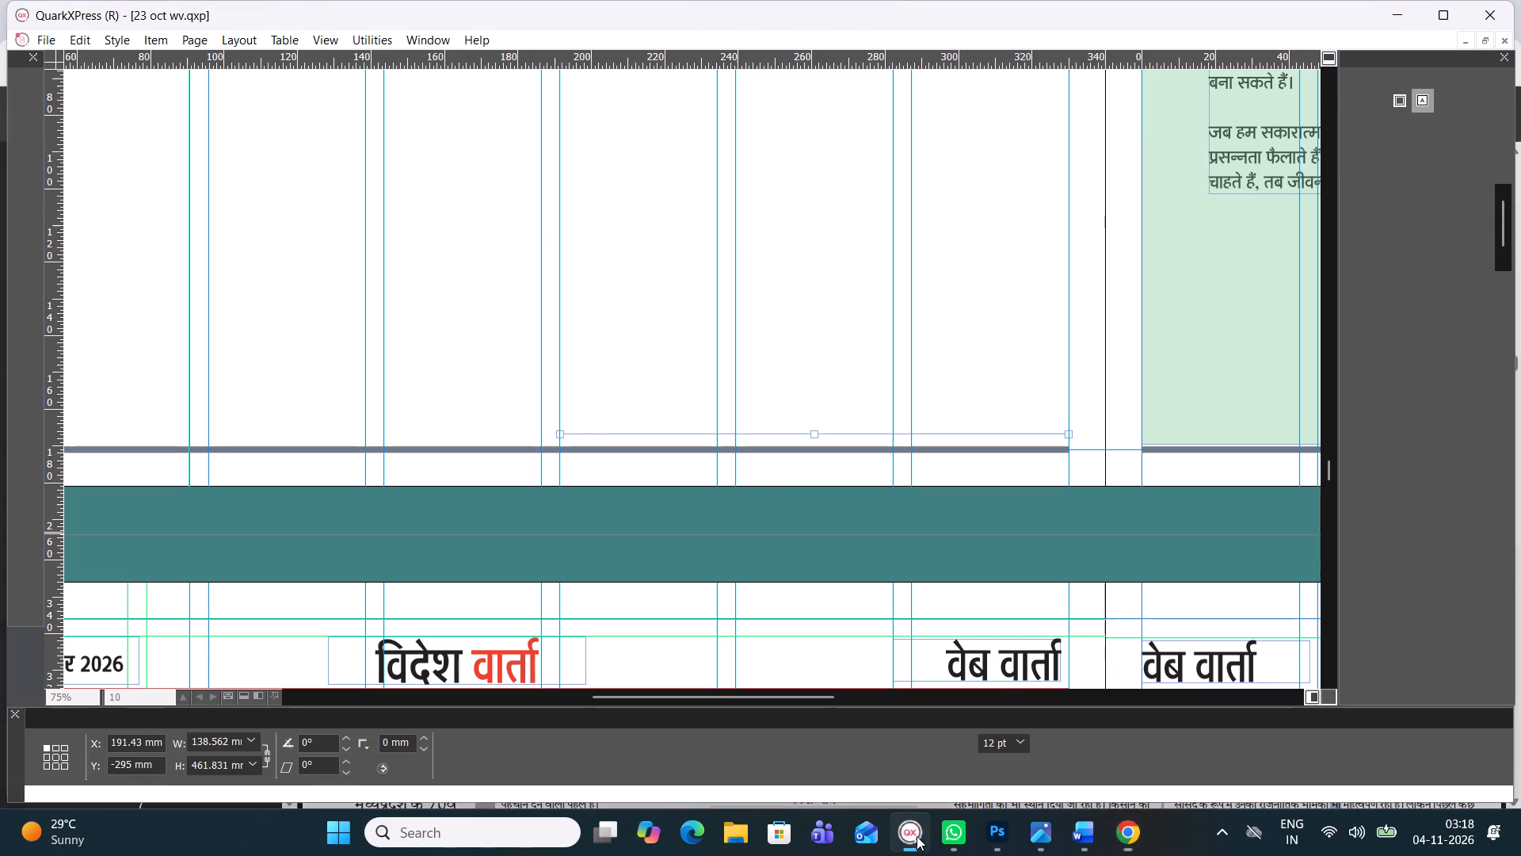
Set the text colour in the new empty text box below the headline to Anker Strip 1.
drag(1328, 469, 1325, 433)
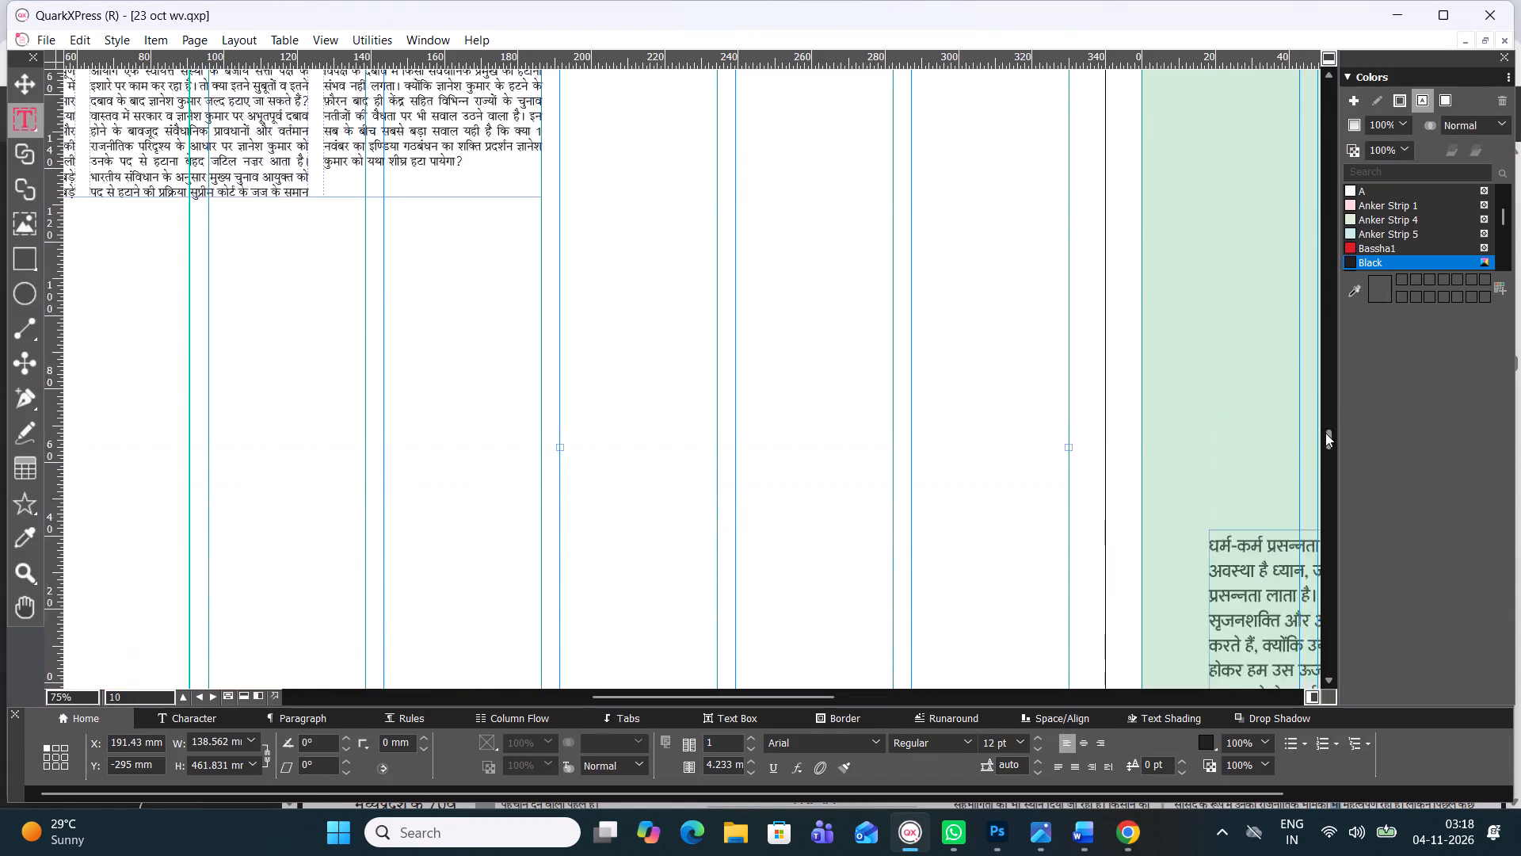
drag(1325, 433, 1324, 422)
scroll(1389, 212, up, 1)
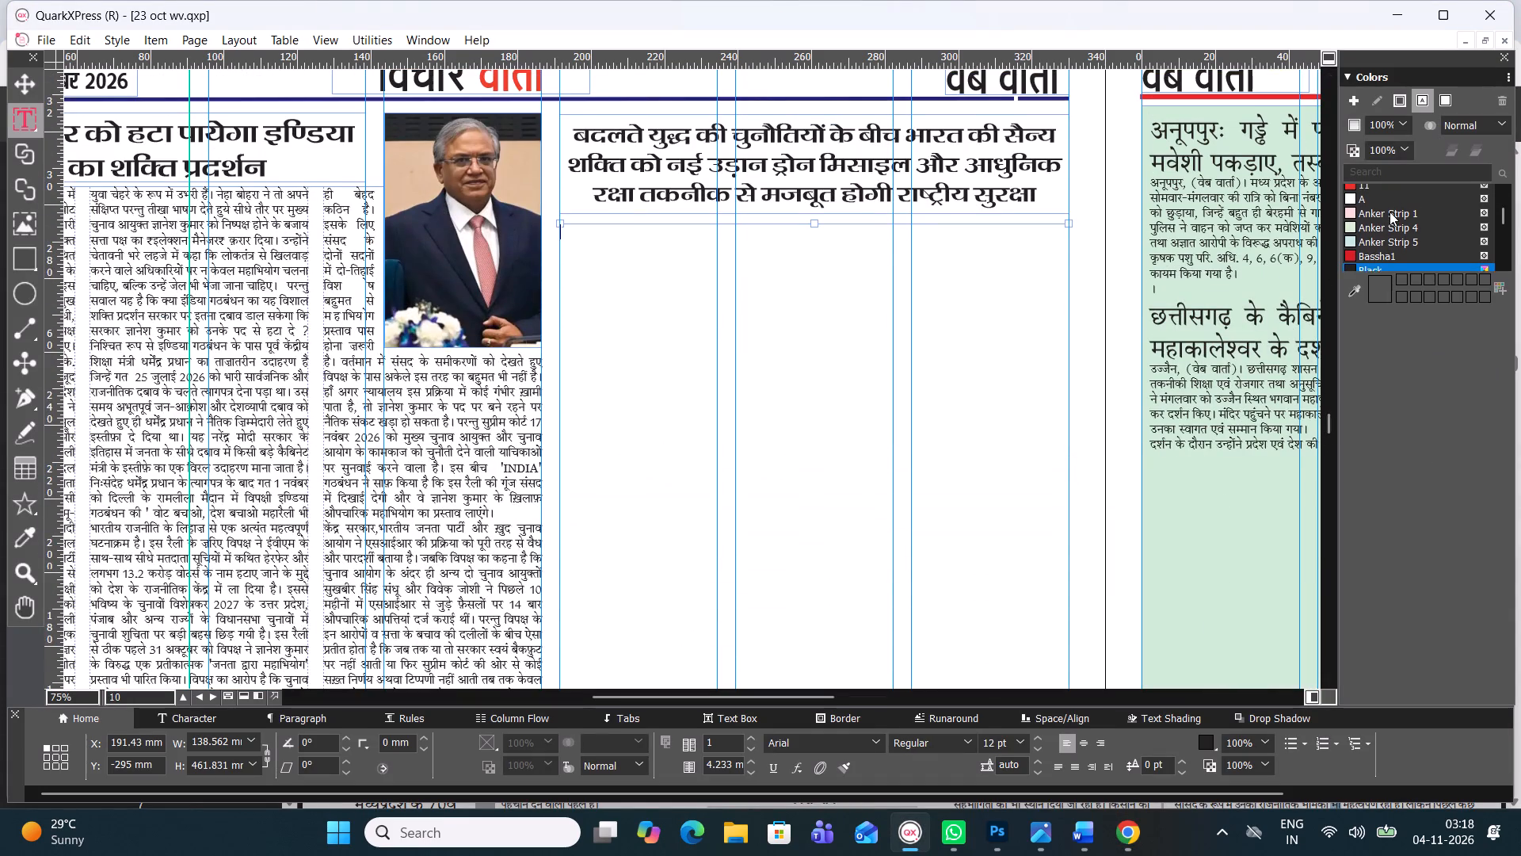
scroll(1389, 197, down, 1)
scroll(1389, 197, up, 1)
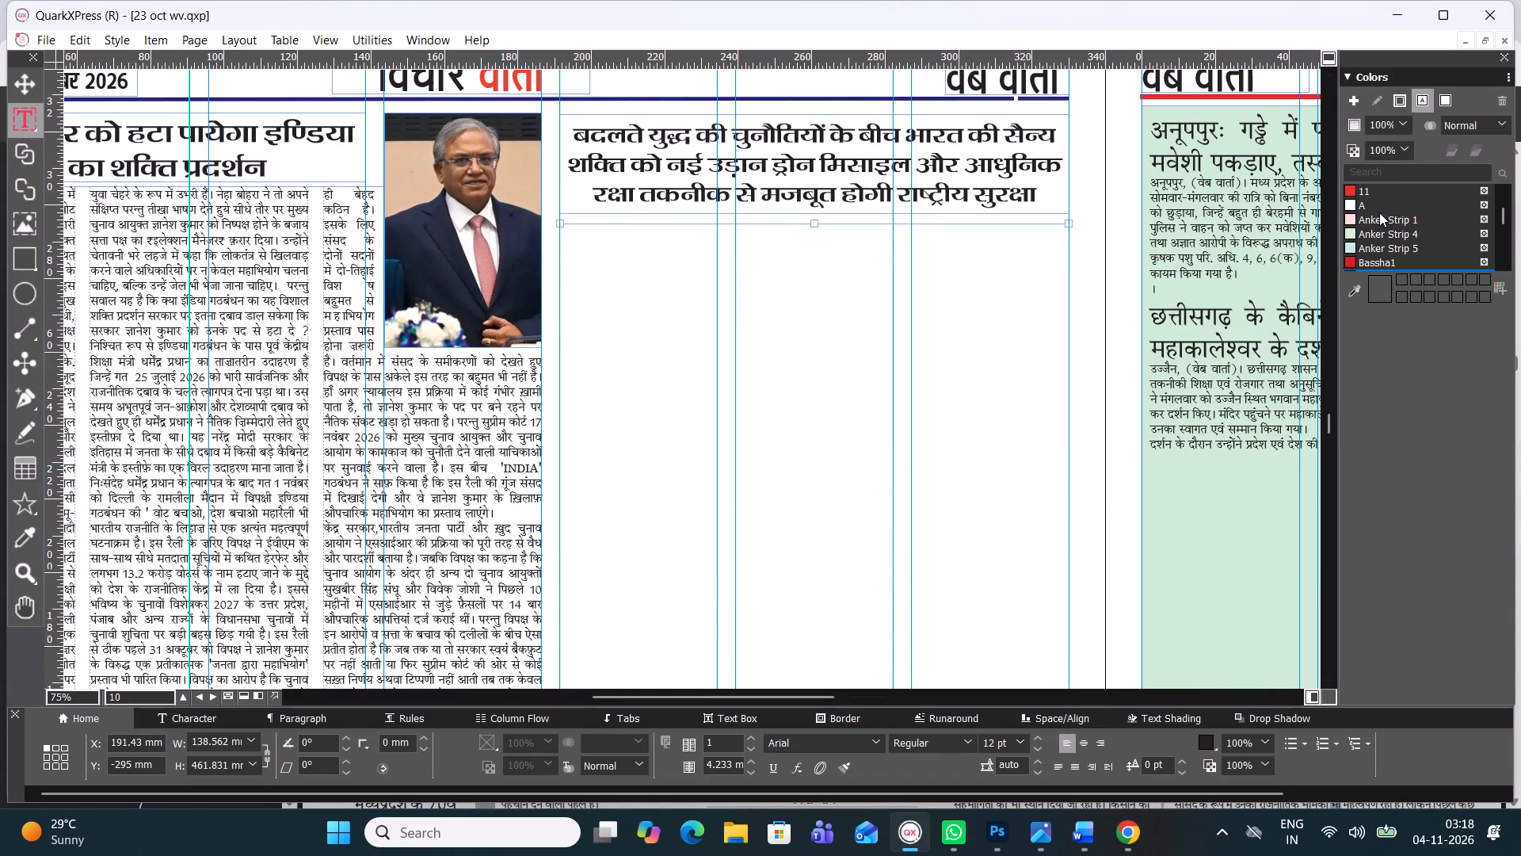
click(1374, 227)
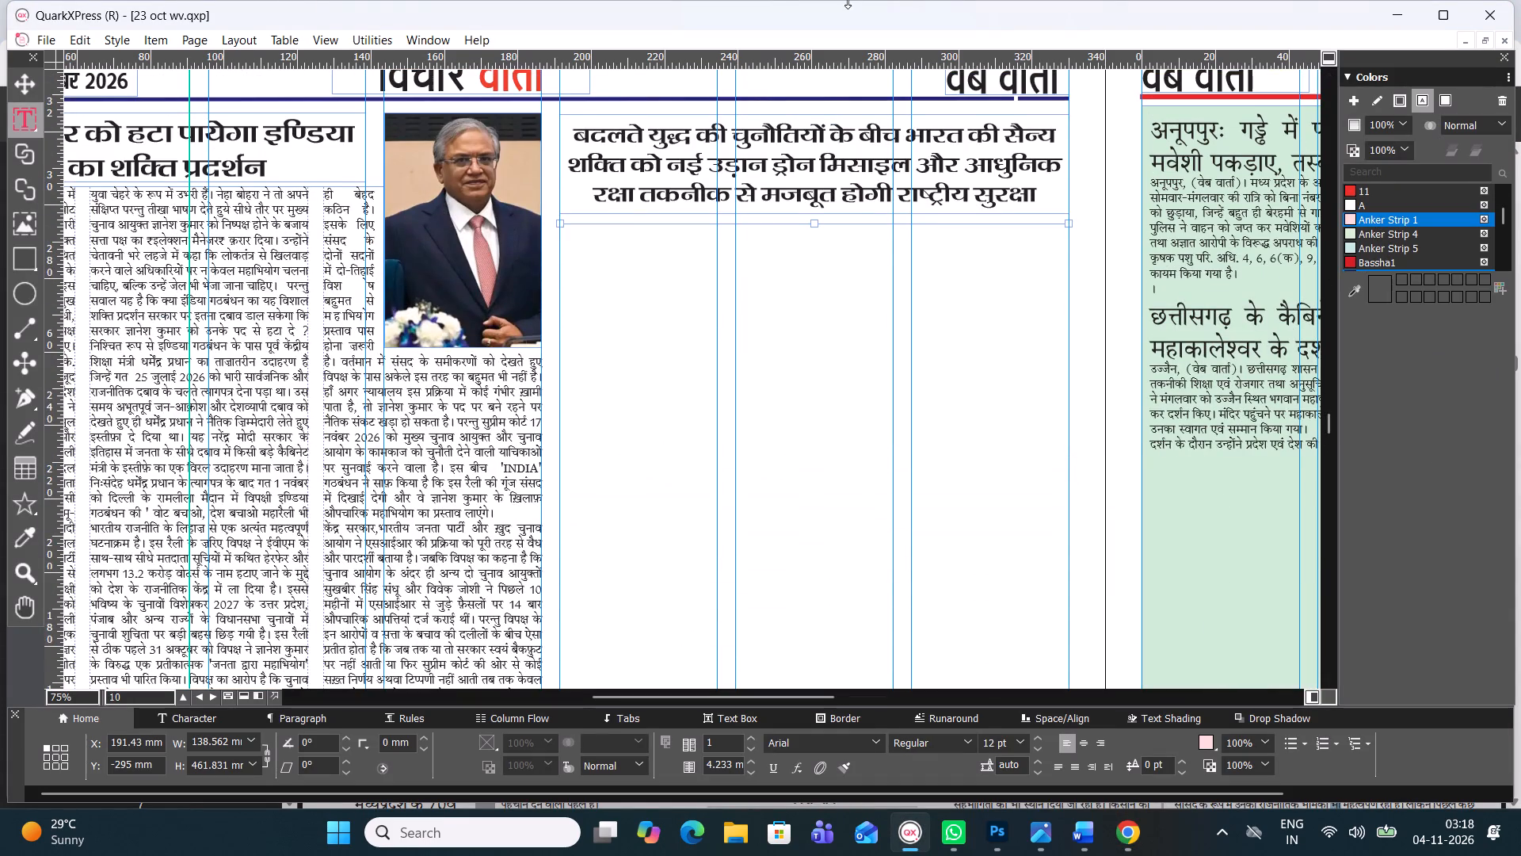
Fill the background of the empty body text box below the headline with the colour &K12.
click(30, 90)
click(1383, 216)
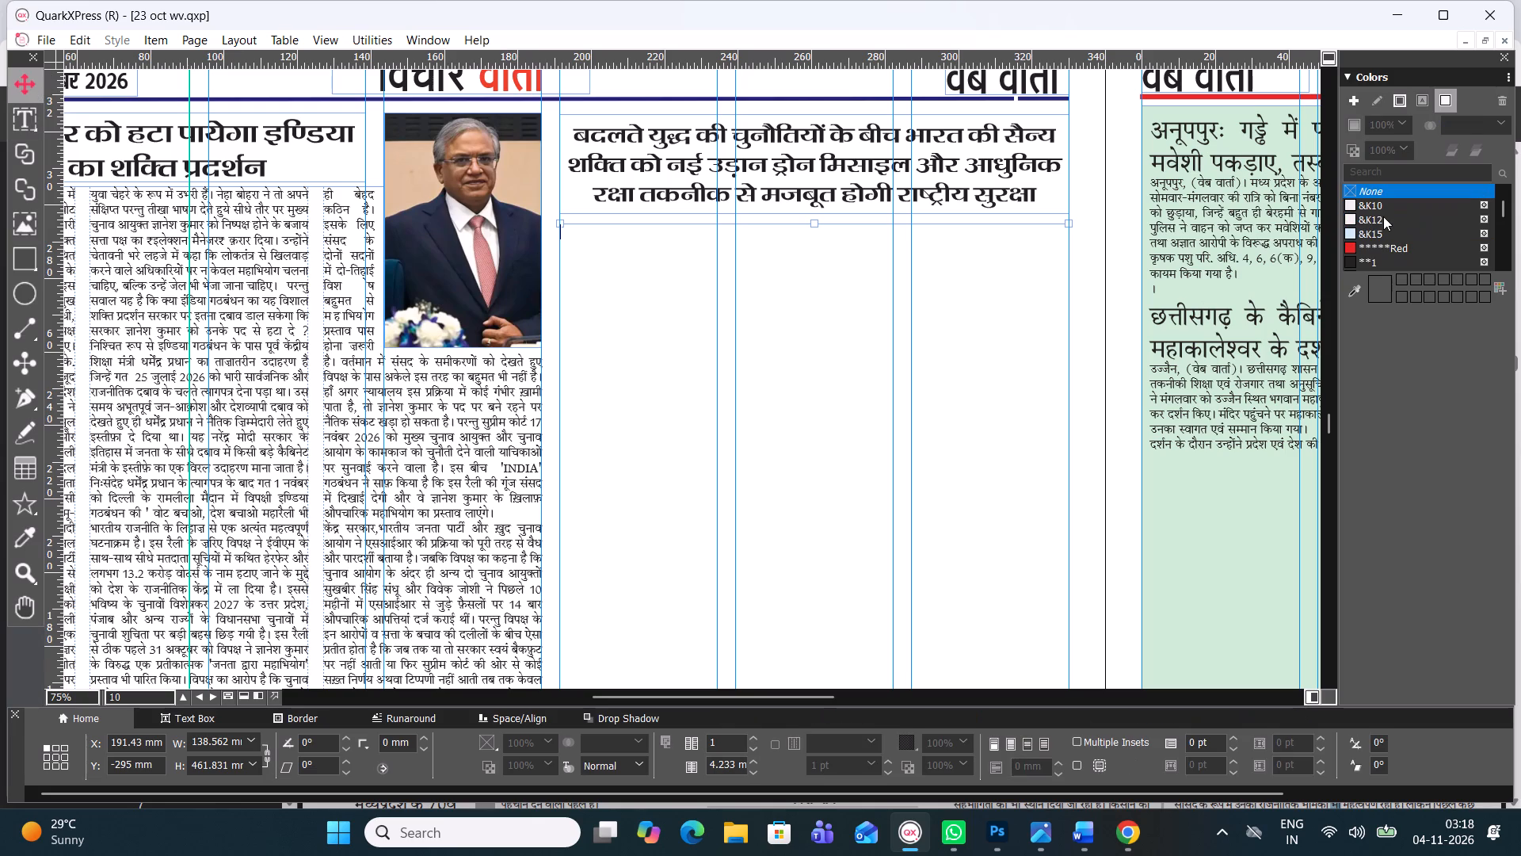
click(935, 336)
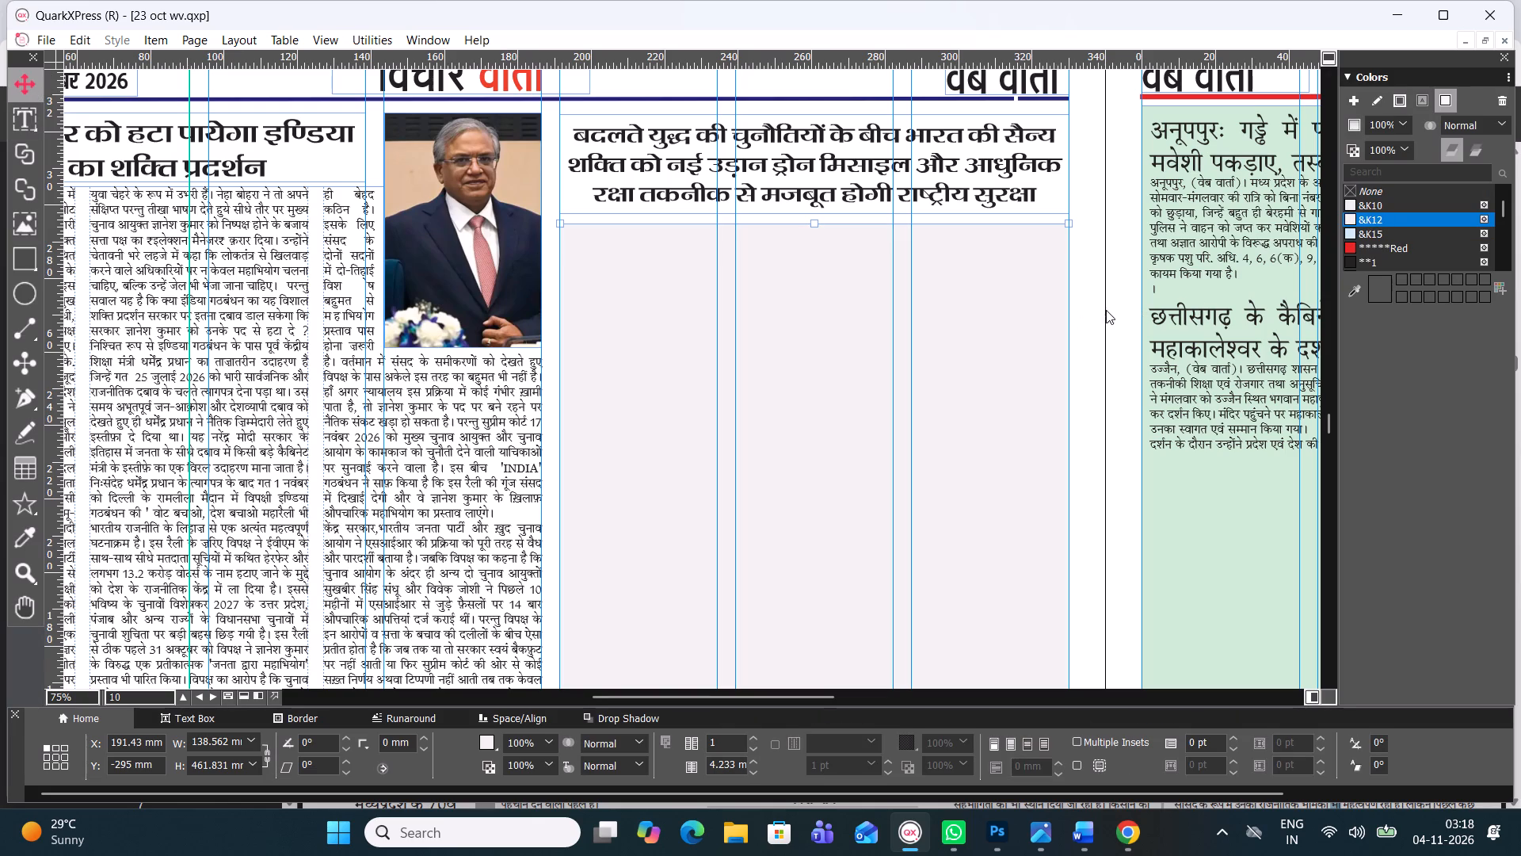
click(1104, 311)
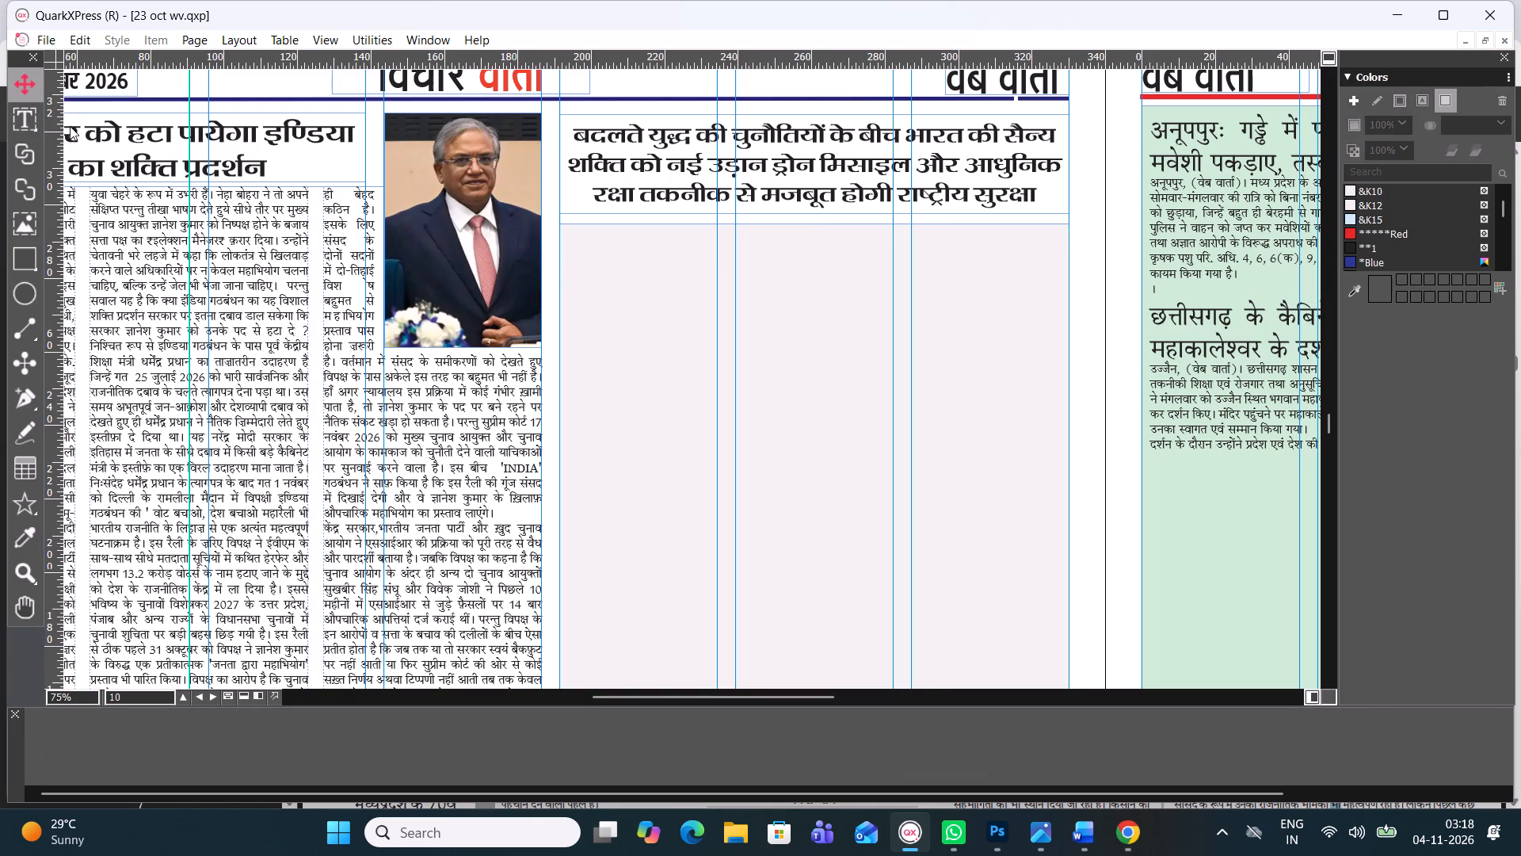
Switch to Chrome to look over the editorial page of the edition-62 newspaper PDF, and return to QuarkXPress.
click(1123, 838)
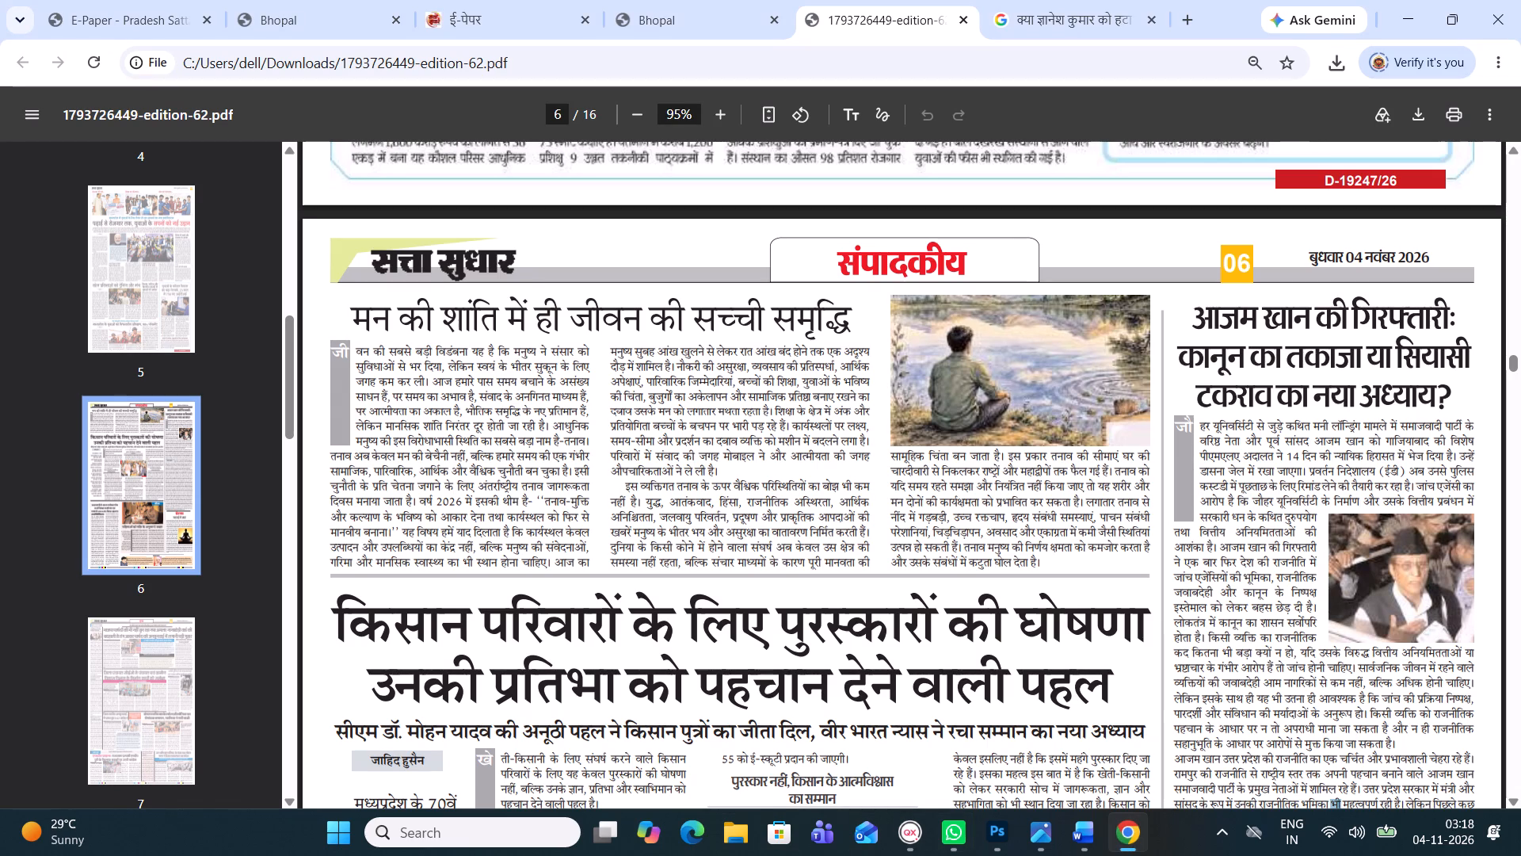
click(914, 835)
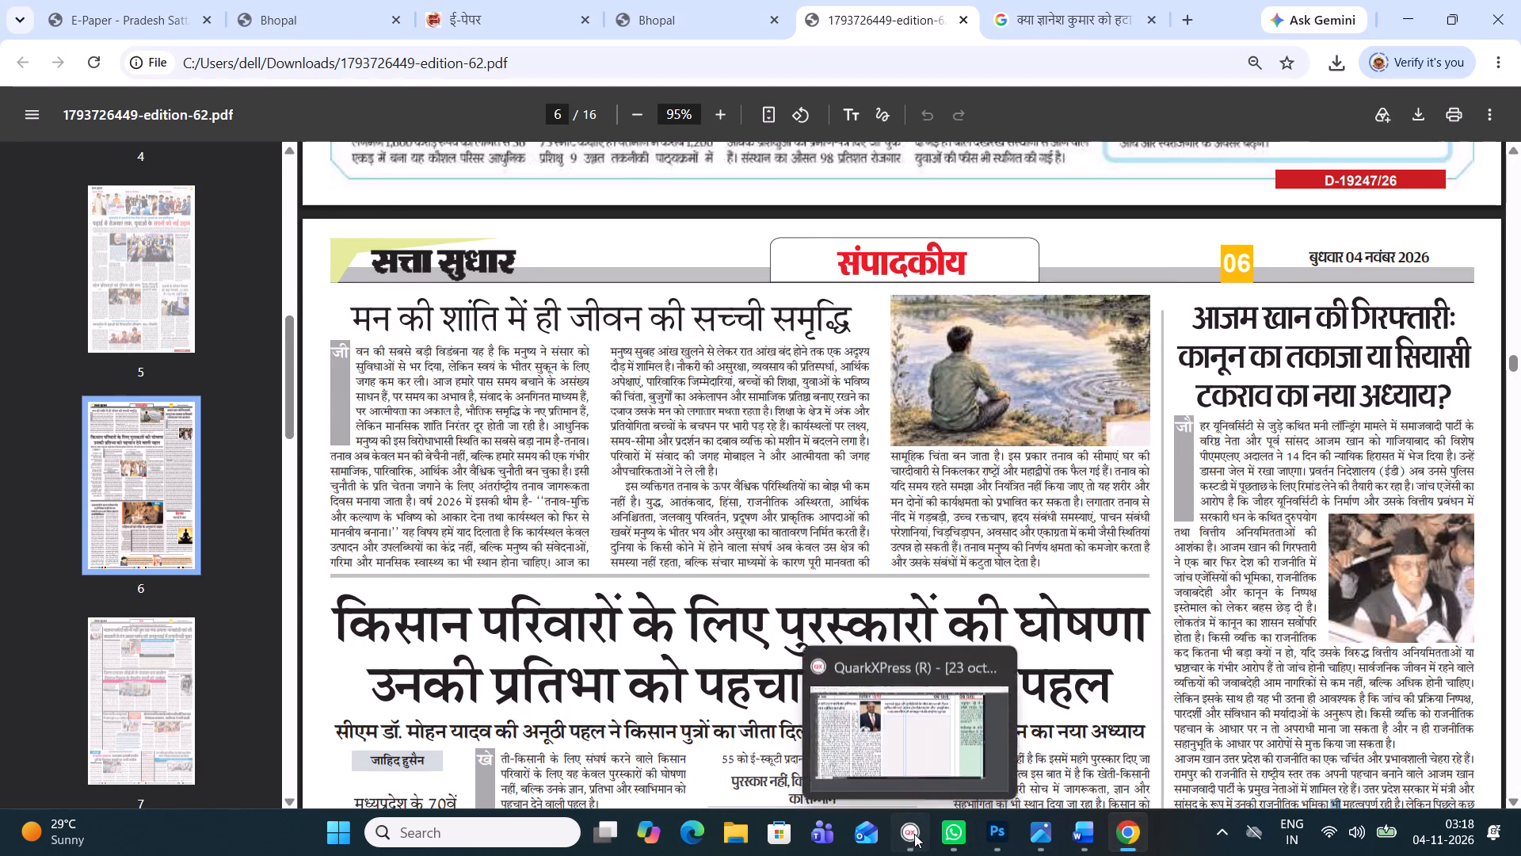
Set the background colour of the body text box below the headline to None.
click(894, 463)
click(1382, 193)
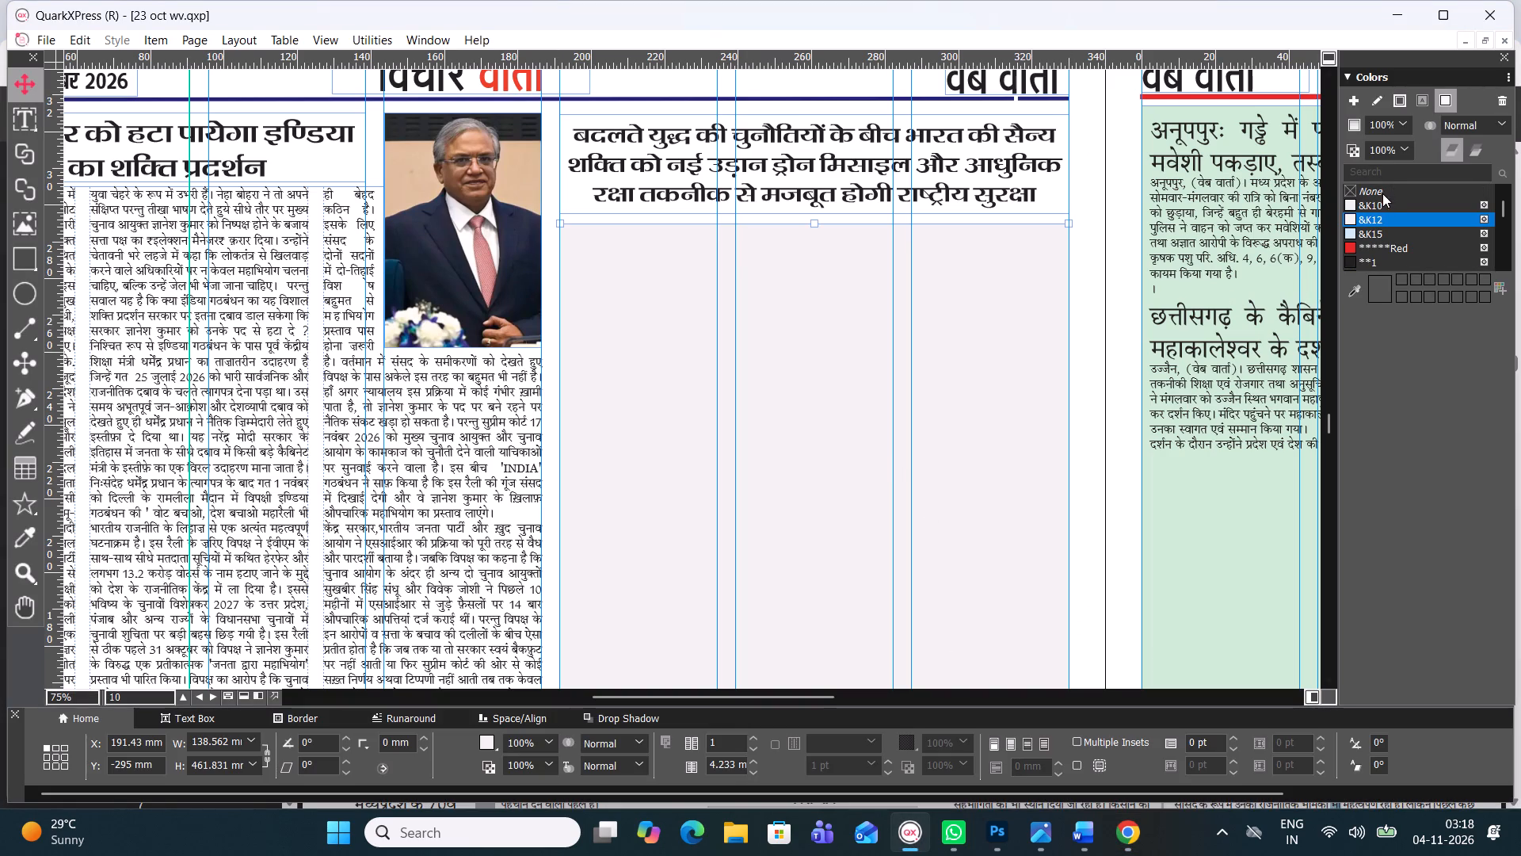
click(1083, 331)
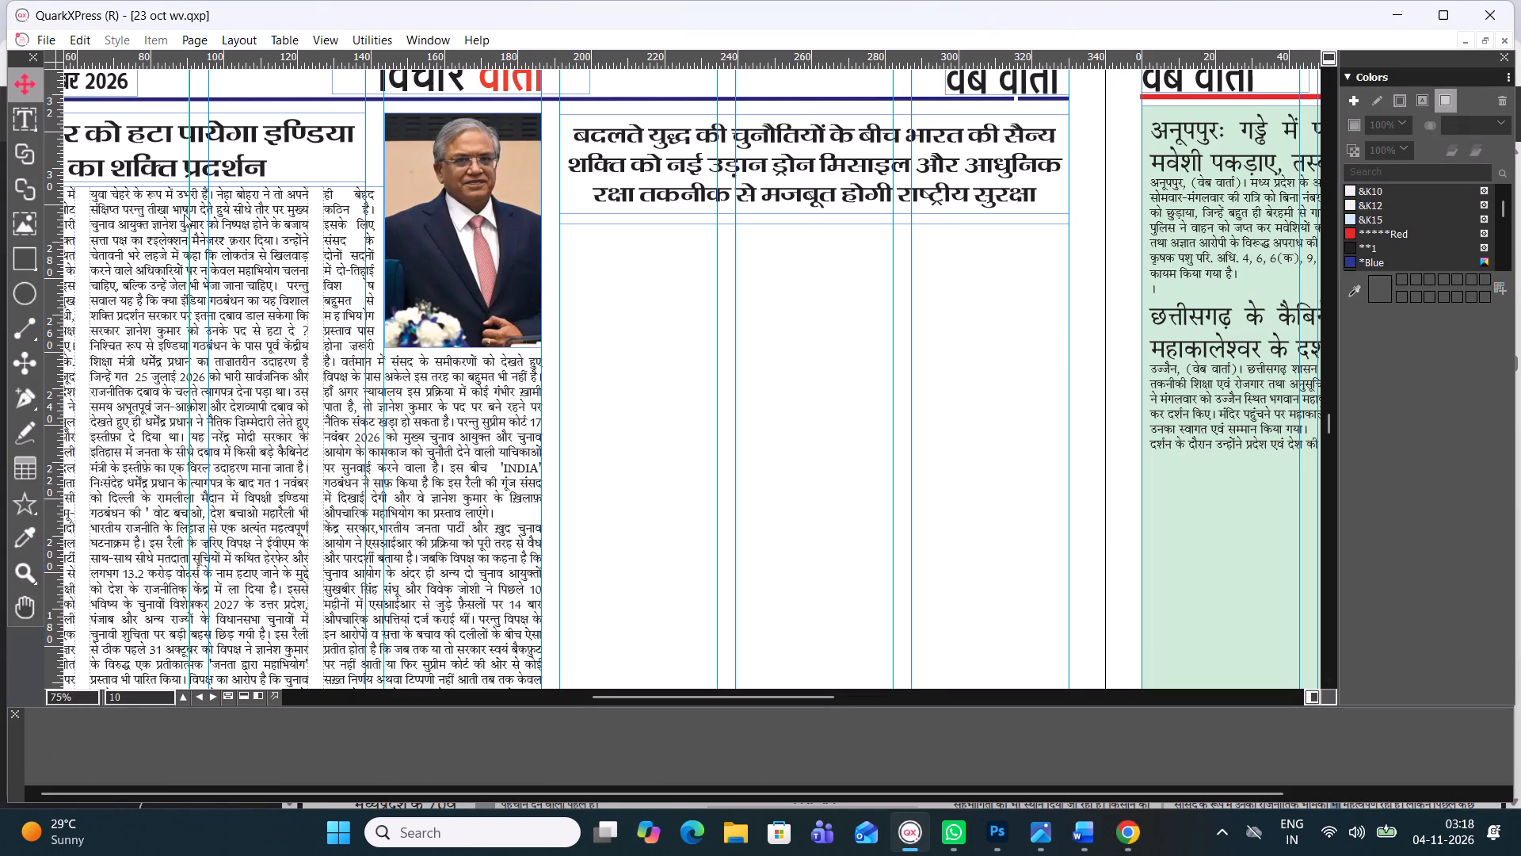
Set the empty body text box's font size to 11.5 pt and its leading to 11.7 pt.
click(25, 129)
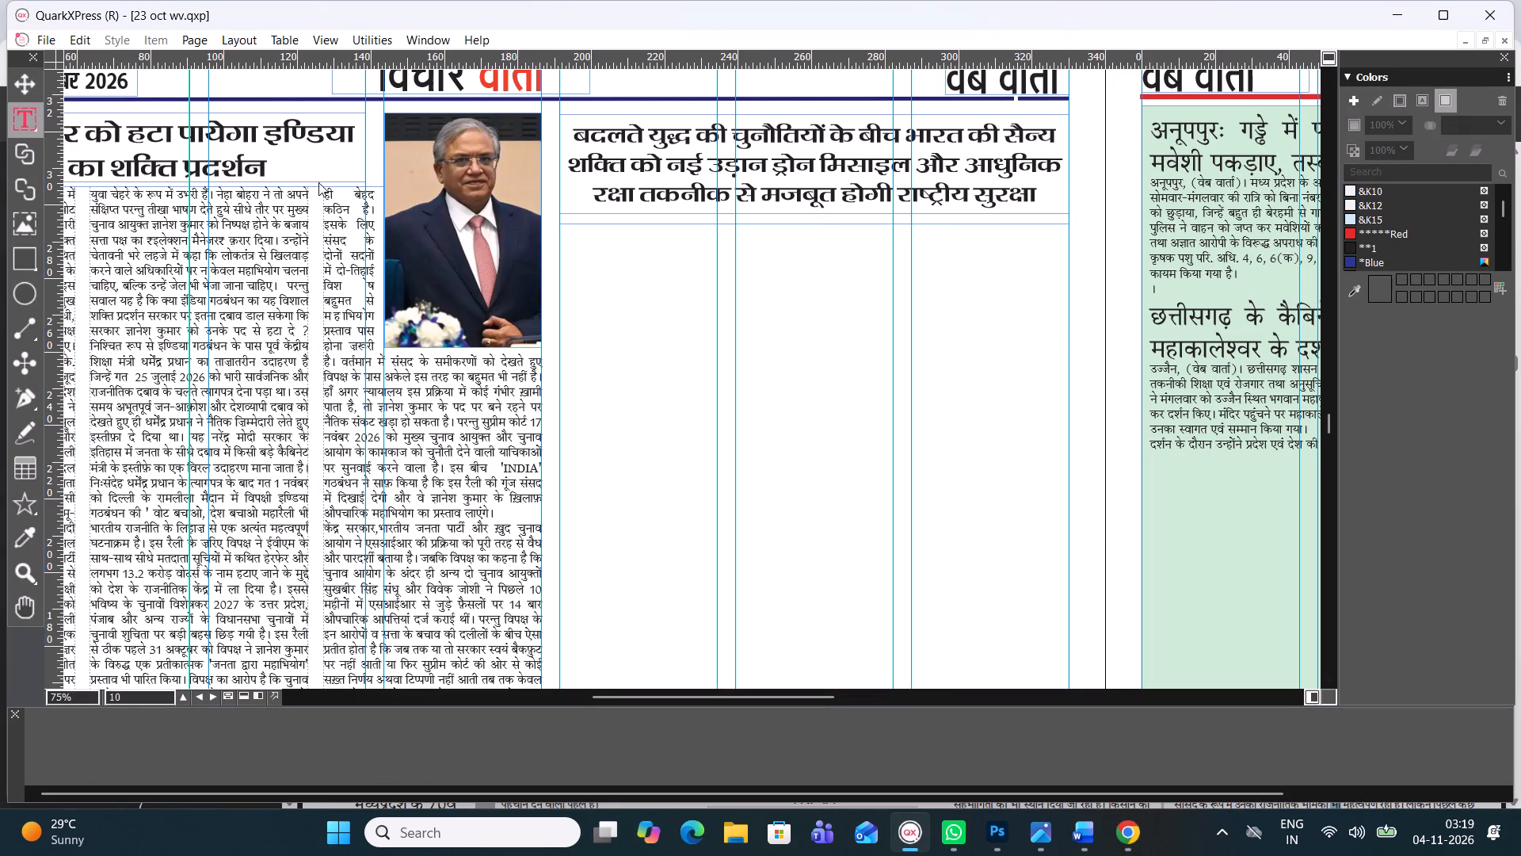
double_click(630, 269)
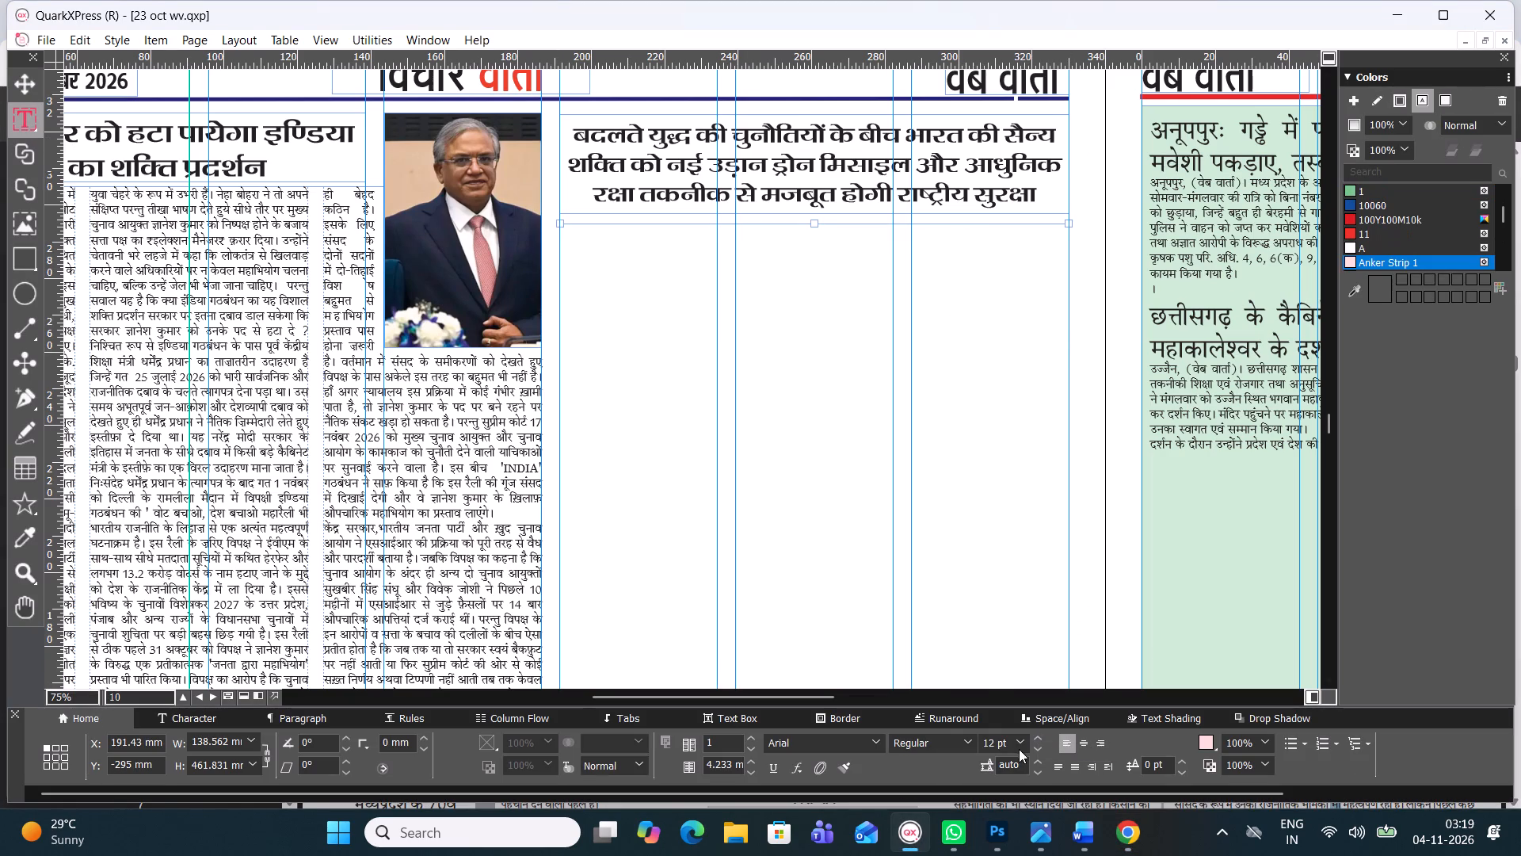
click(1008, 743)
text(11)
key(comma)
key(BackSpace)
text(.5)
key(Return)
key(Return)
drag(1020, 760, 951, 766)
text(11)
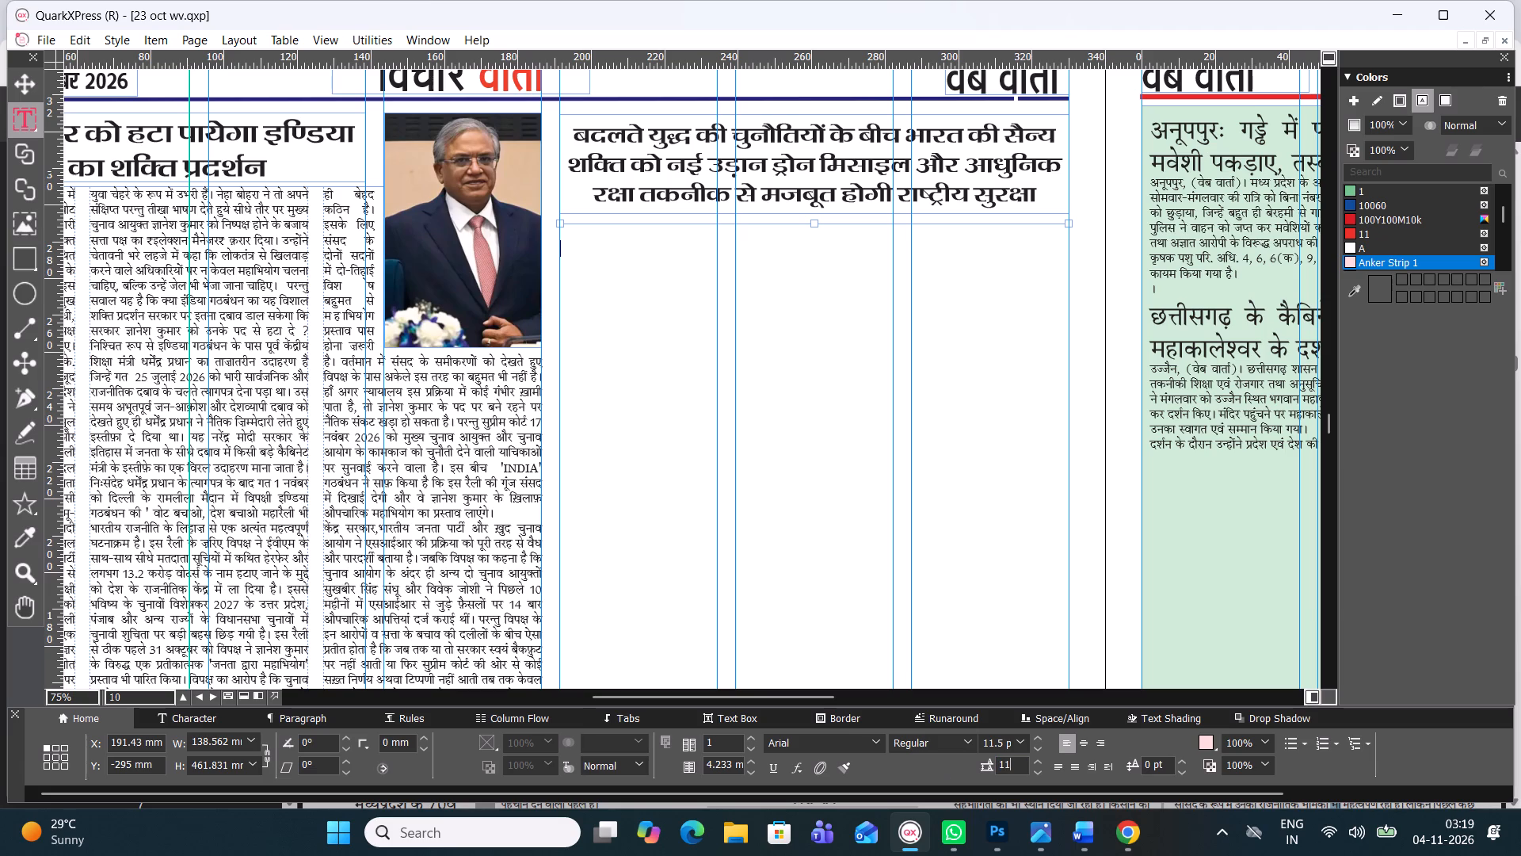
text(.7)
key(Return)
key(Return)
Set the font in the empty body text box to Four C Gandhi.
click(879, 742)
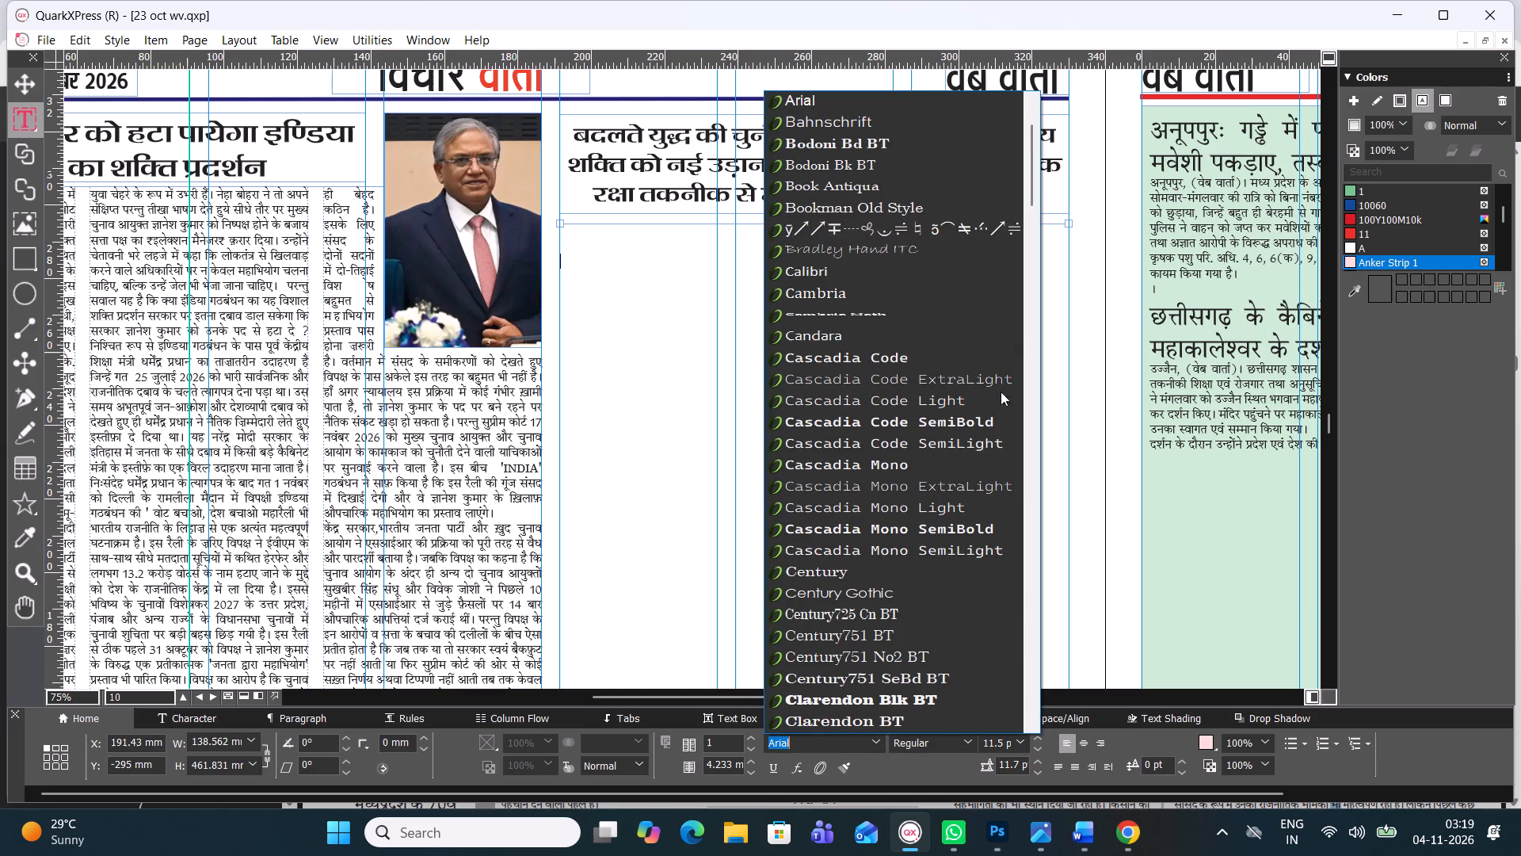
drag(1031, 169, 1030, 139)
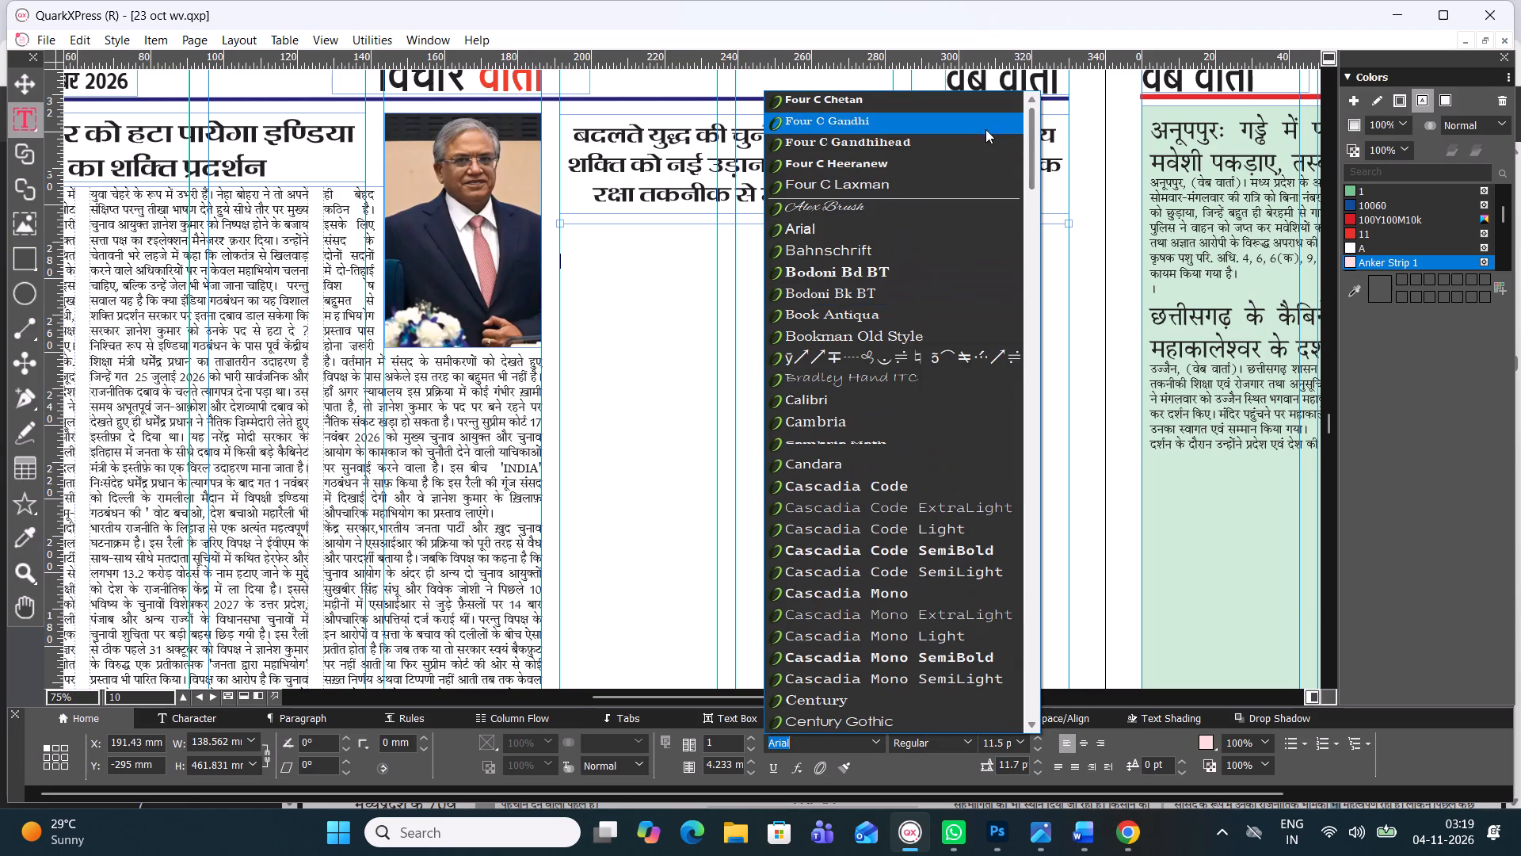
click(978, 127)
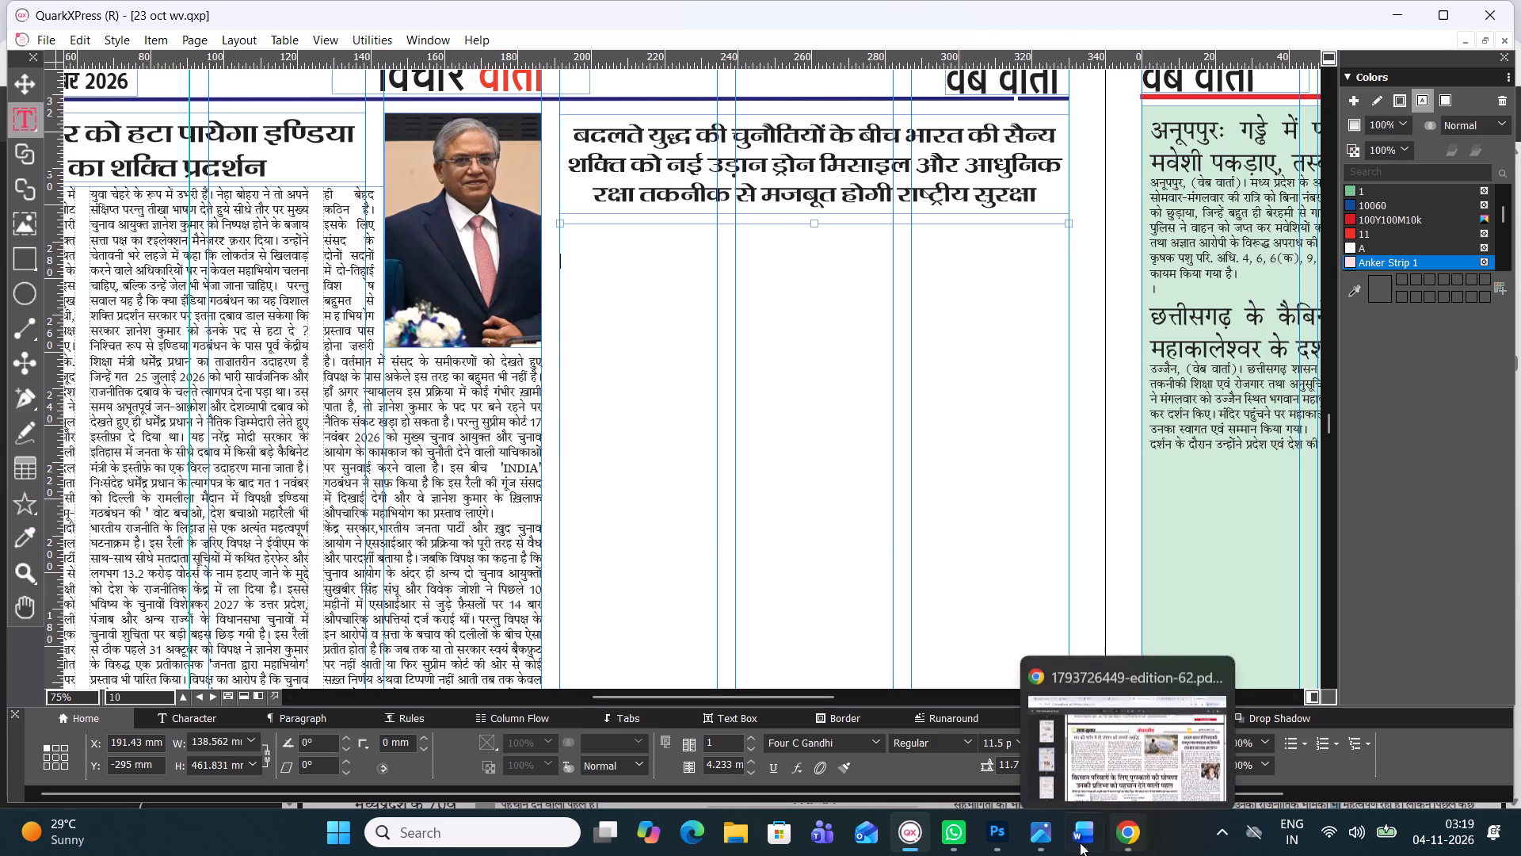
Switch to the Word document 04 Nov Article and copy the defence article from the author's name to its last paragraph.
click(1080, 843)
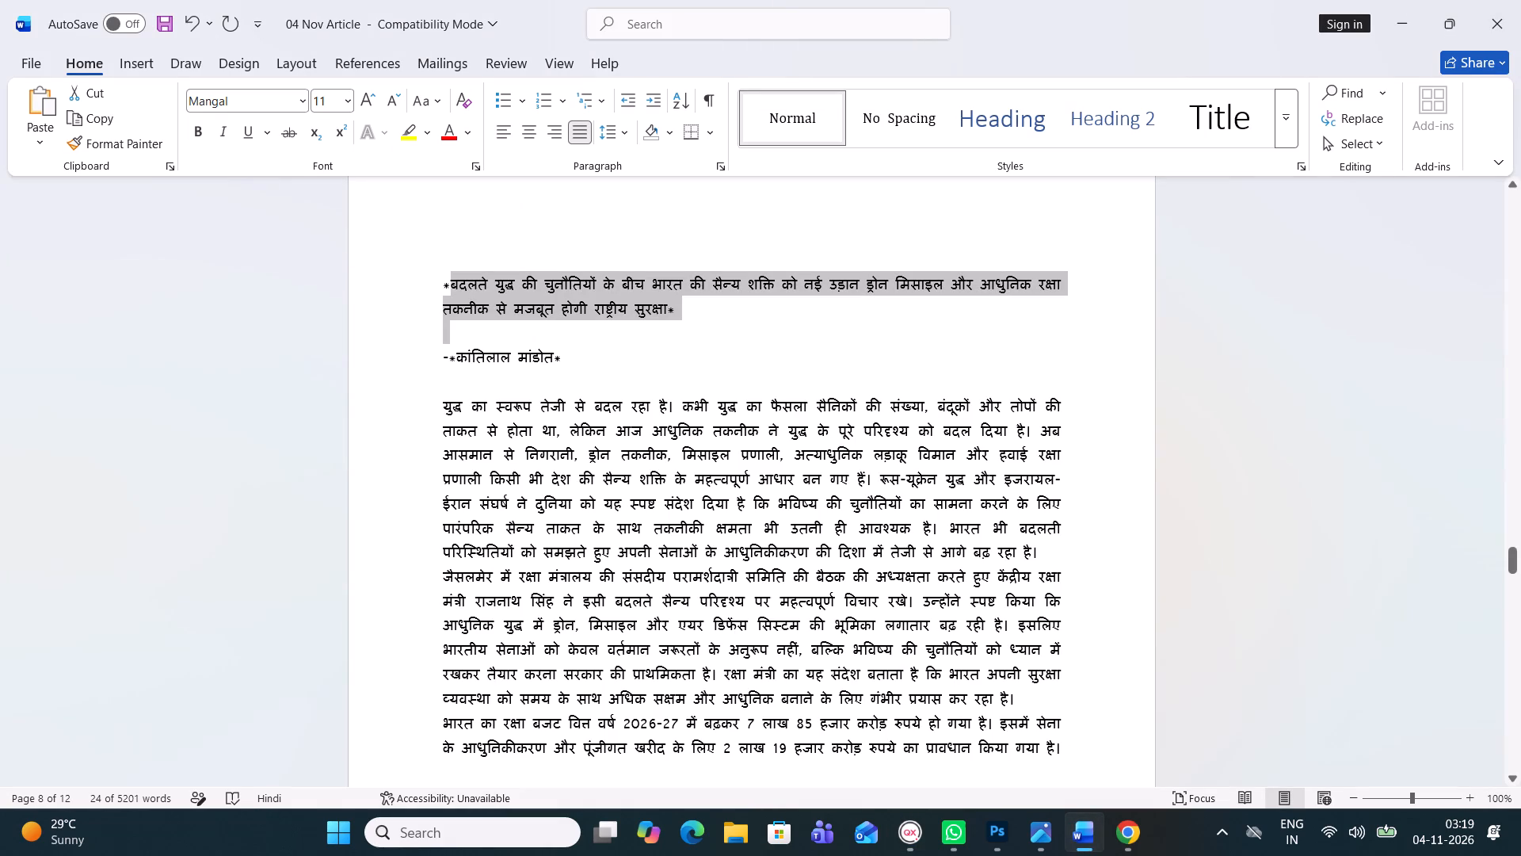
drag(456, 353, 719, 468)
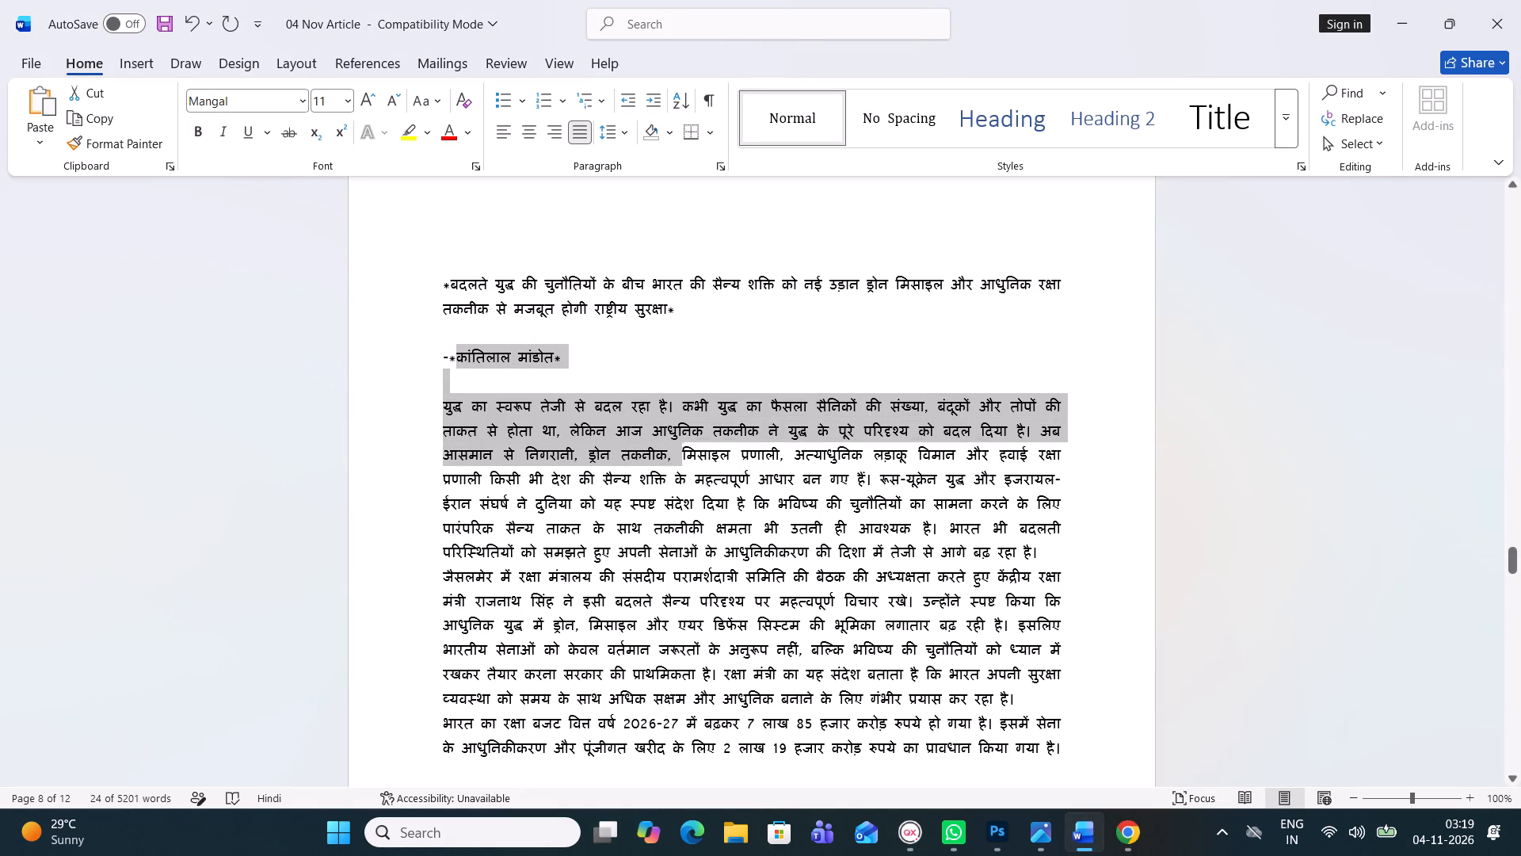
drag(719, 468, 1113, 855)
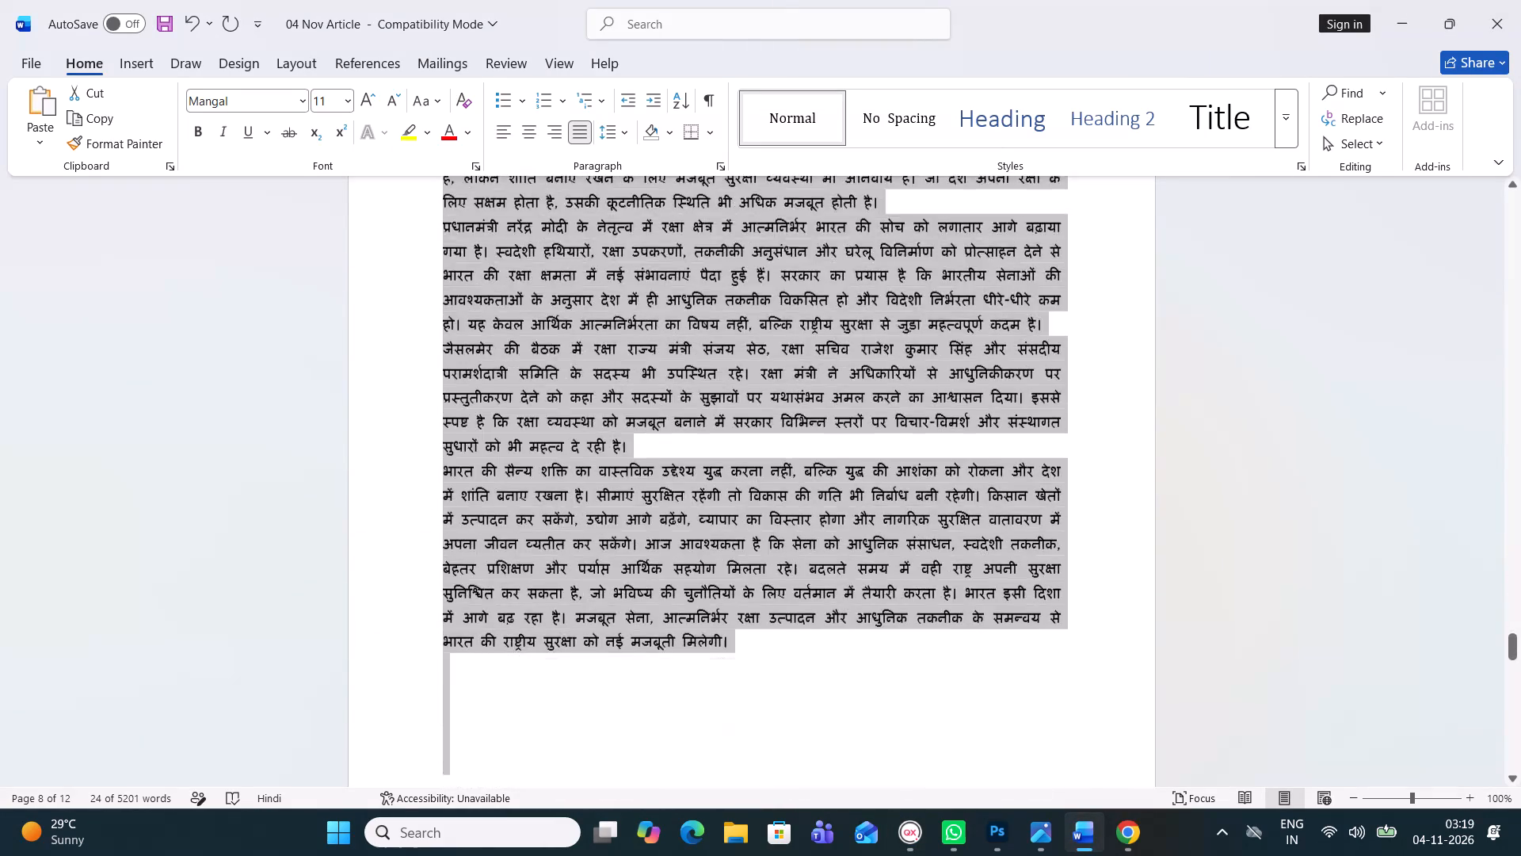
drag(1113, 855, 918, 635)
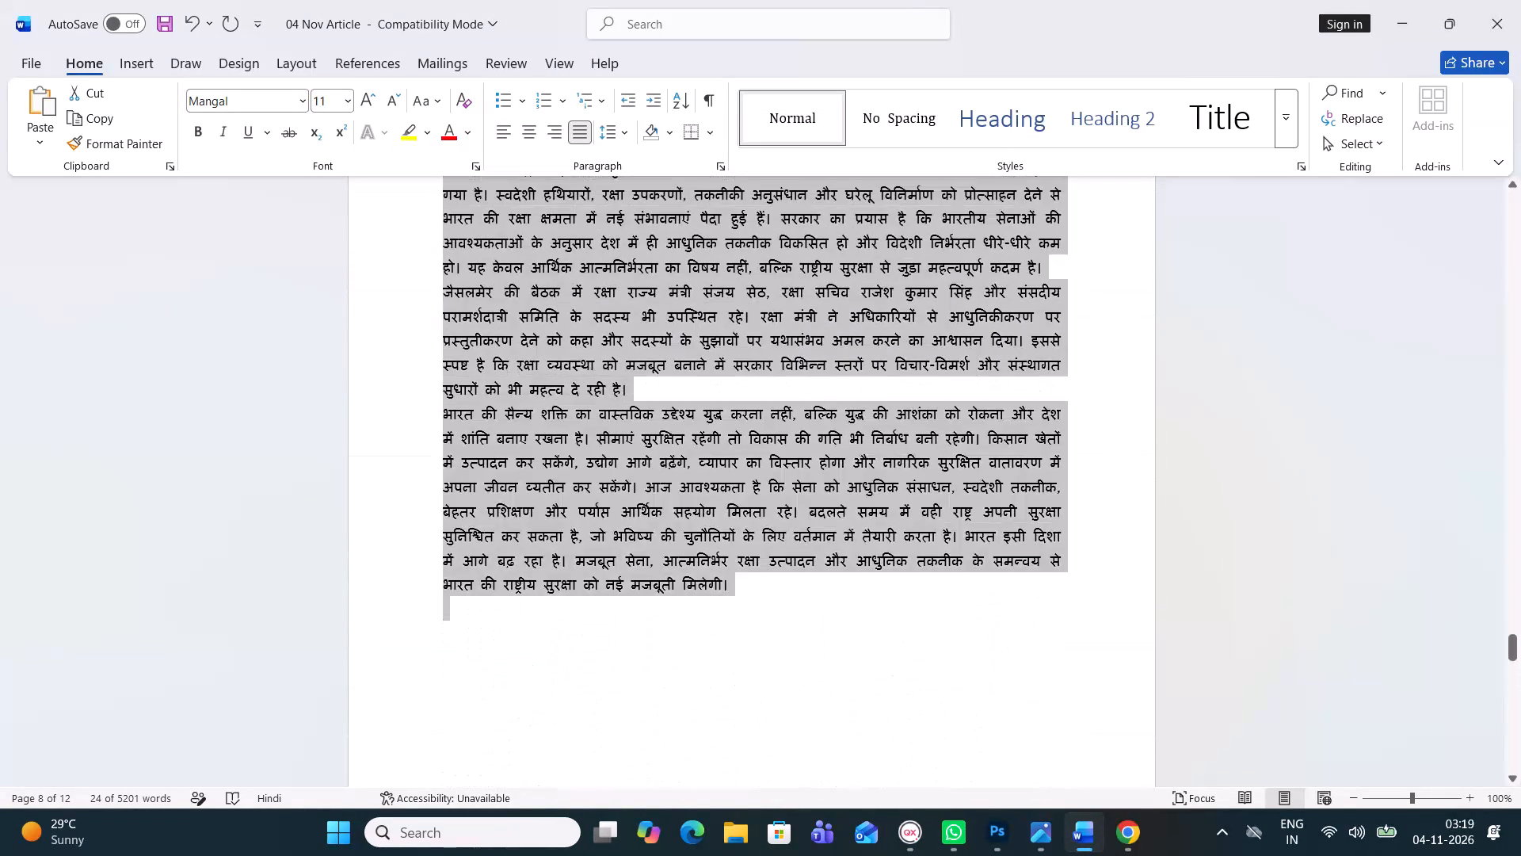
drag(918, 635, 726, 581)
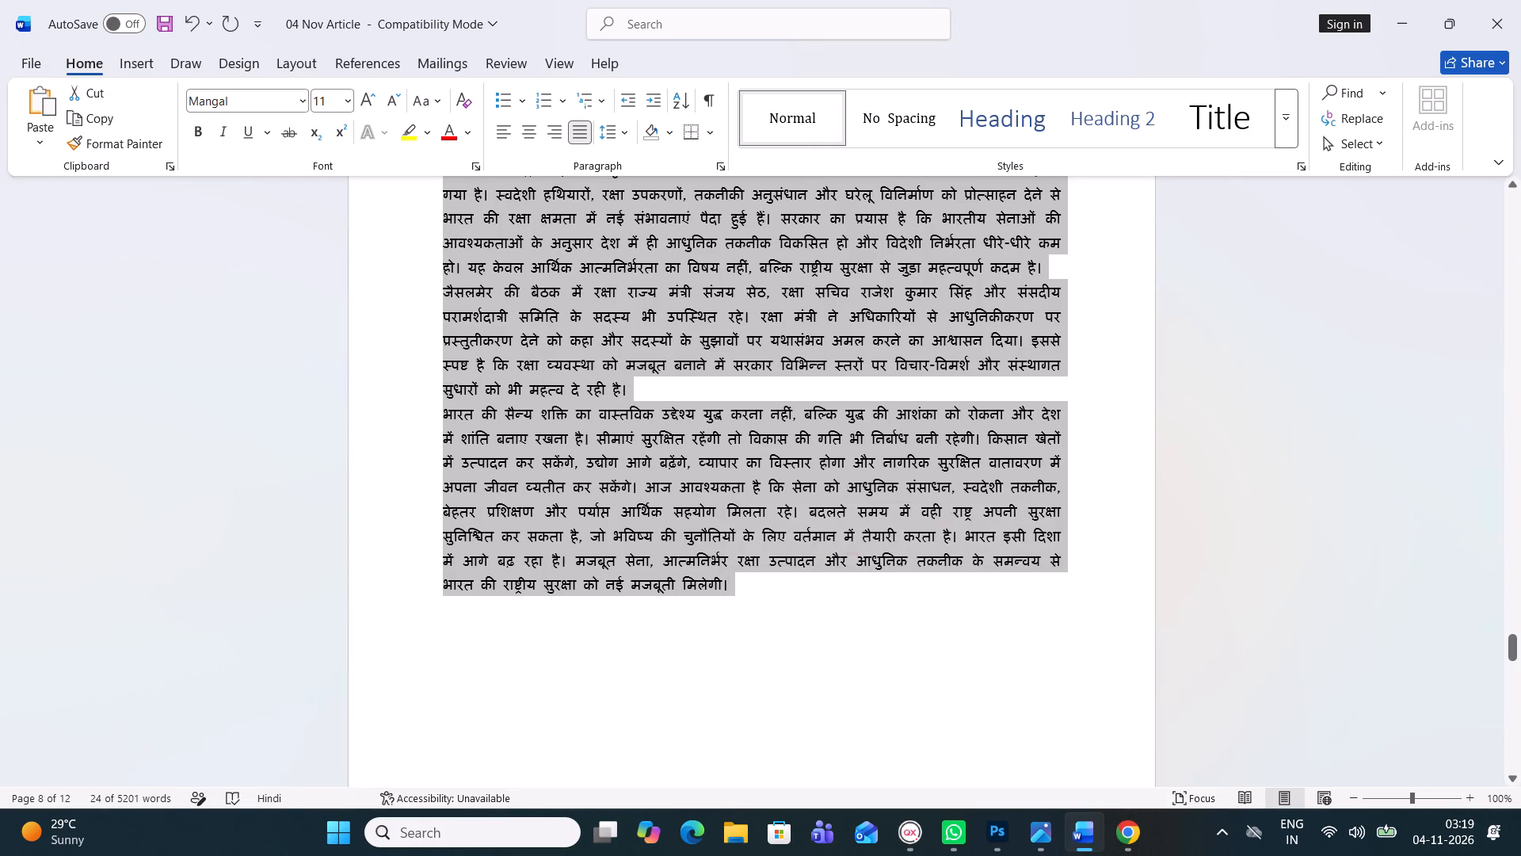
key(ctrl+c)
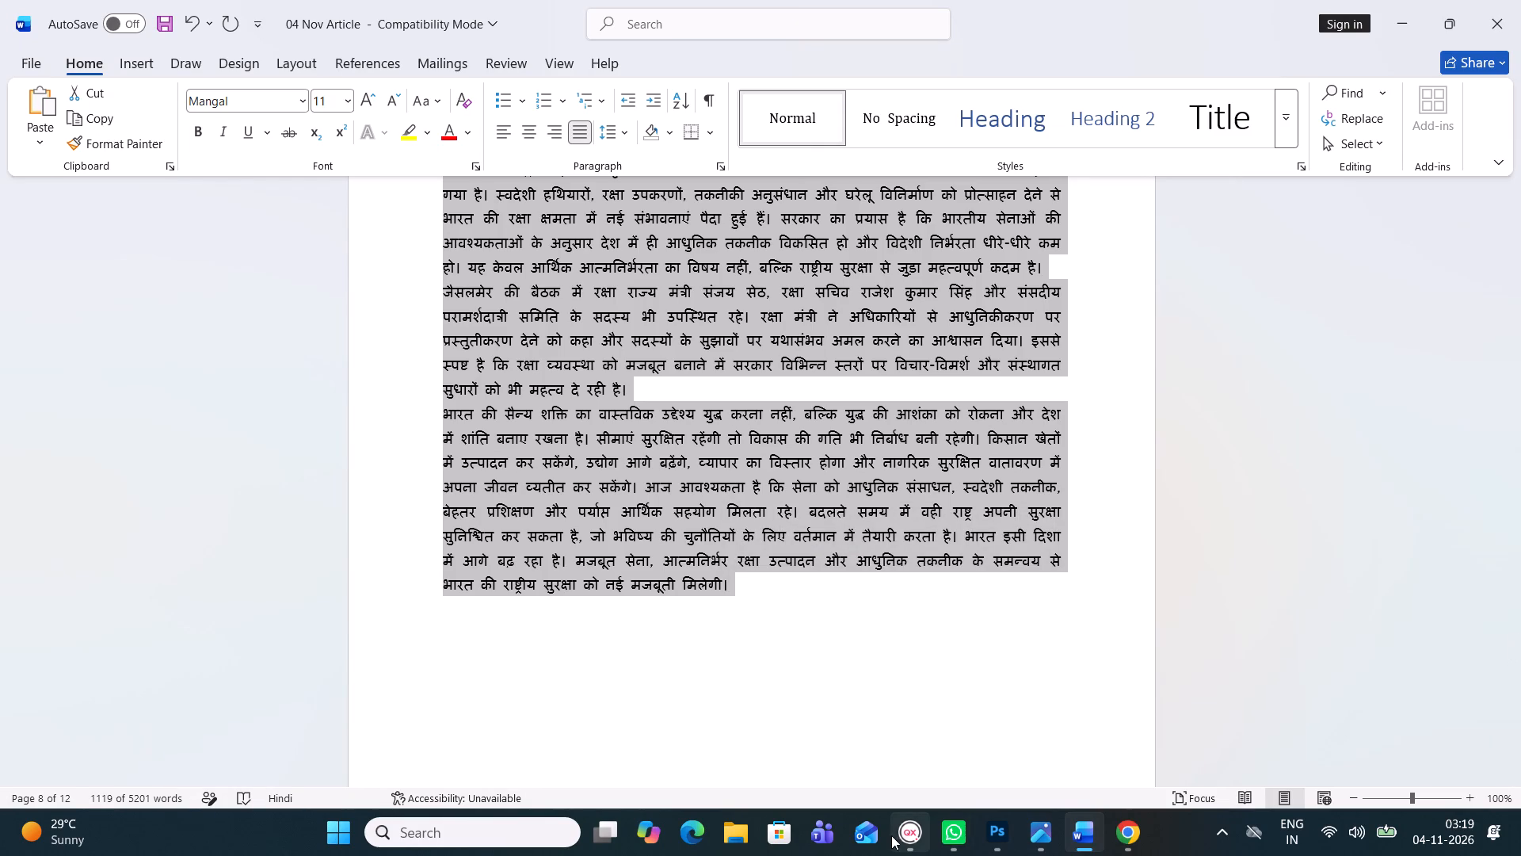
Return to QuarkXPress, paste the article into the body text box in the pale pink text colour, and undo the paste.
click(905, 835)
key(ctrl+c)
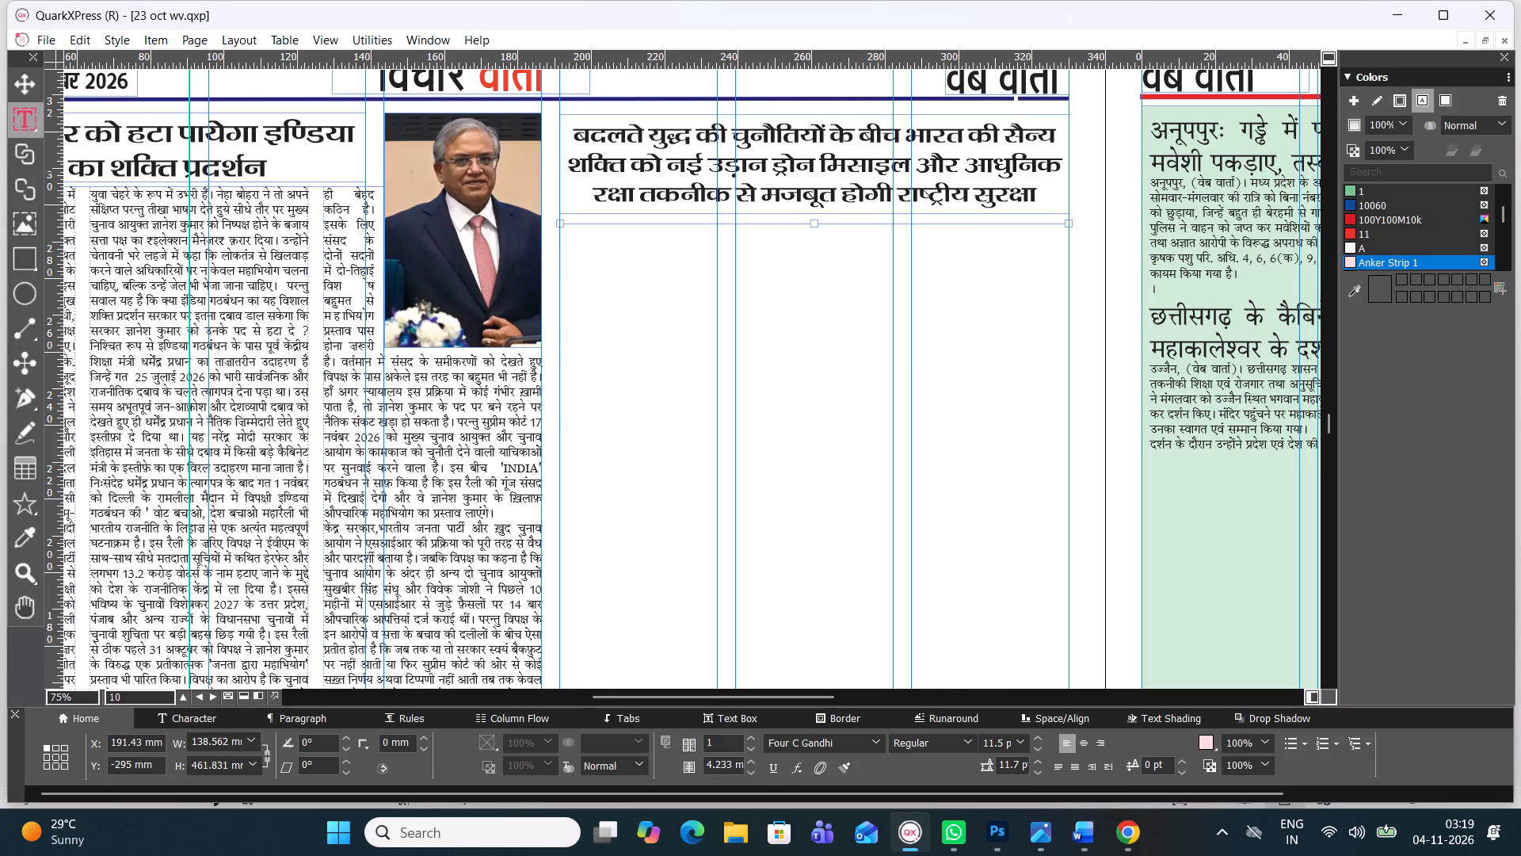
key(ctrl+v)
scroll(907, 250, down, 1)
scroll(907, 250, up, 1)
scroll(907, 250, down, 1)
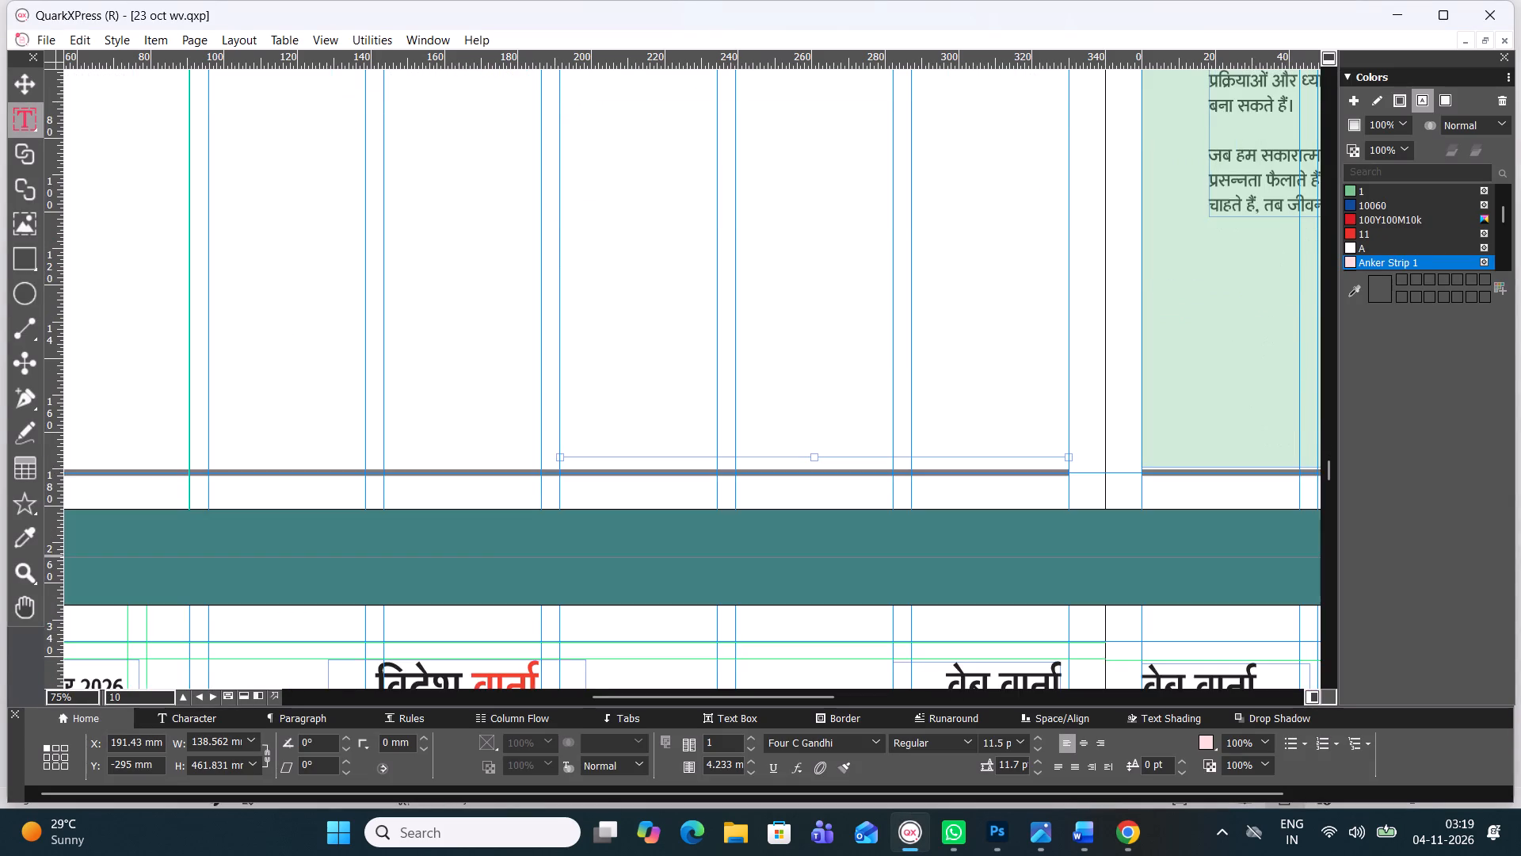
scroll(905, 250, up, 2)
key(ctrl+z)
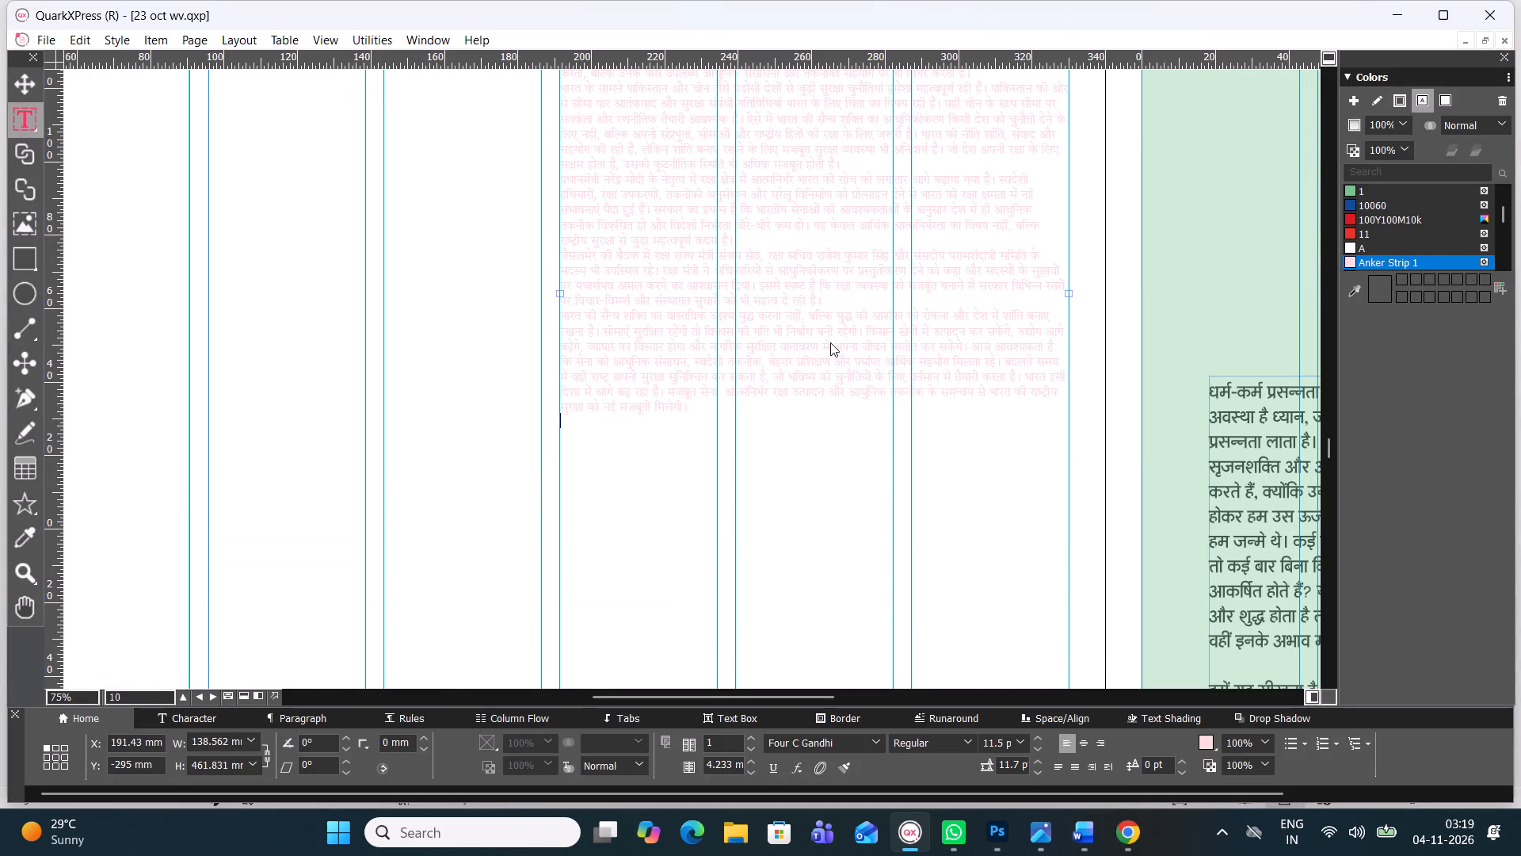
Set the text colour in the empty body text box to the black swatch **1.
scroll(826, 290, up, 1)
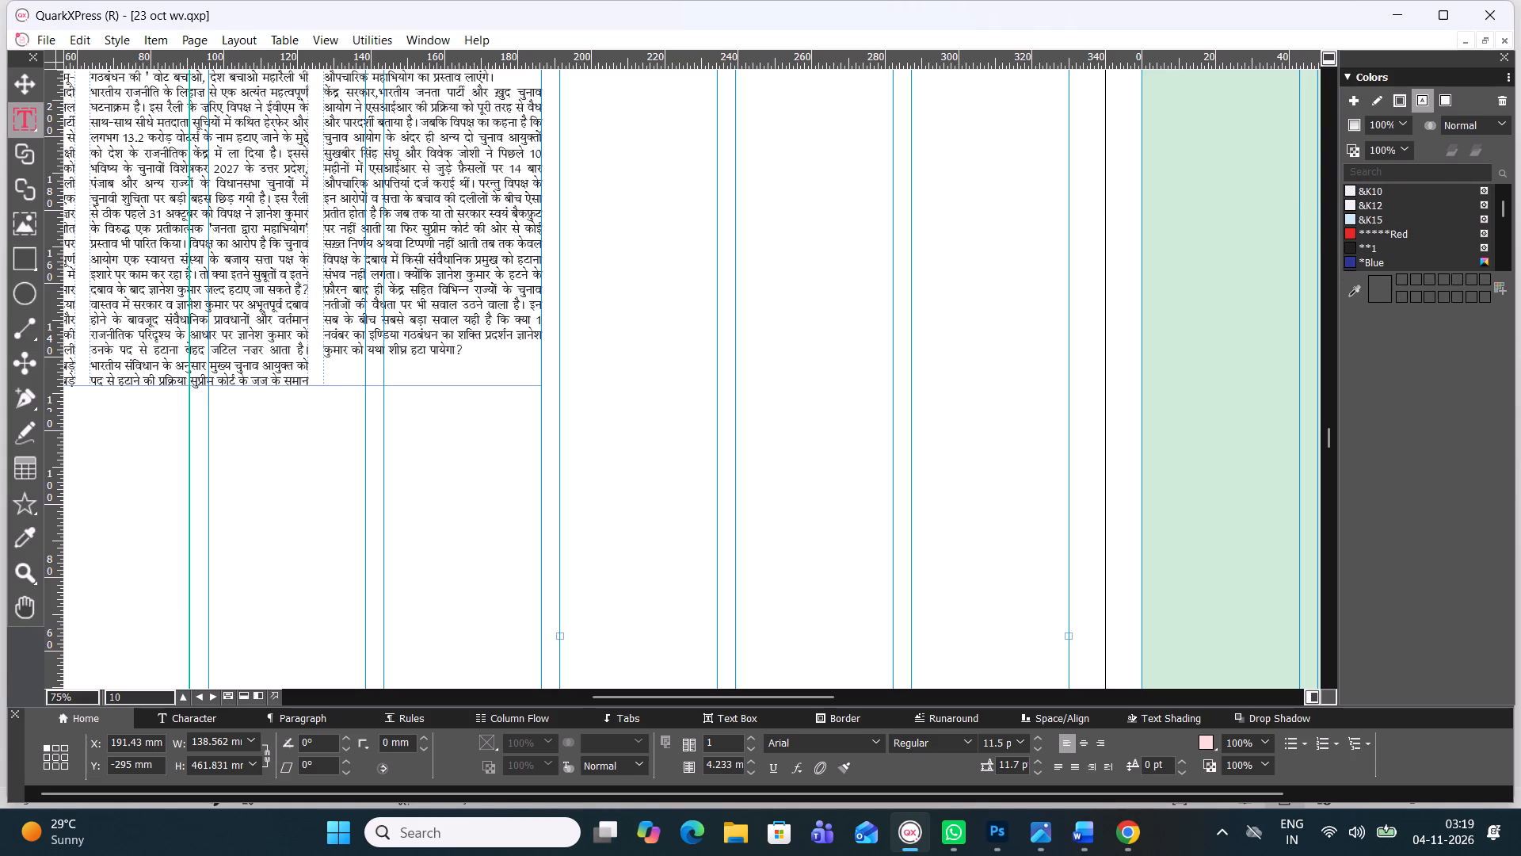
click(1396, 248)
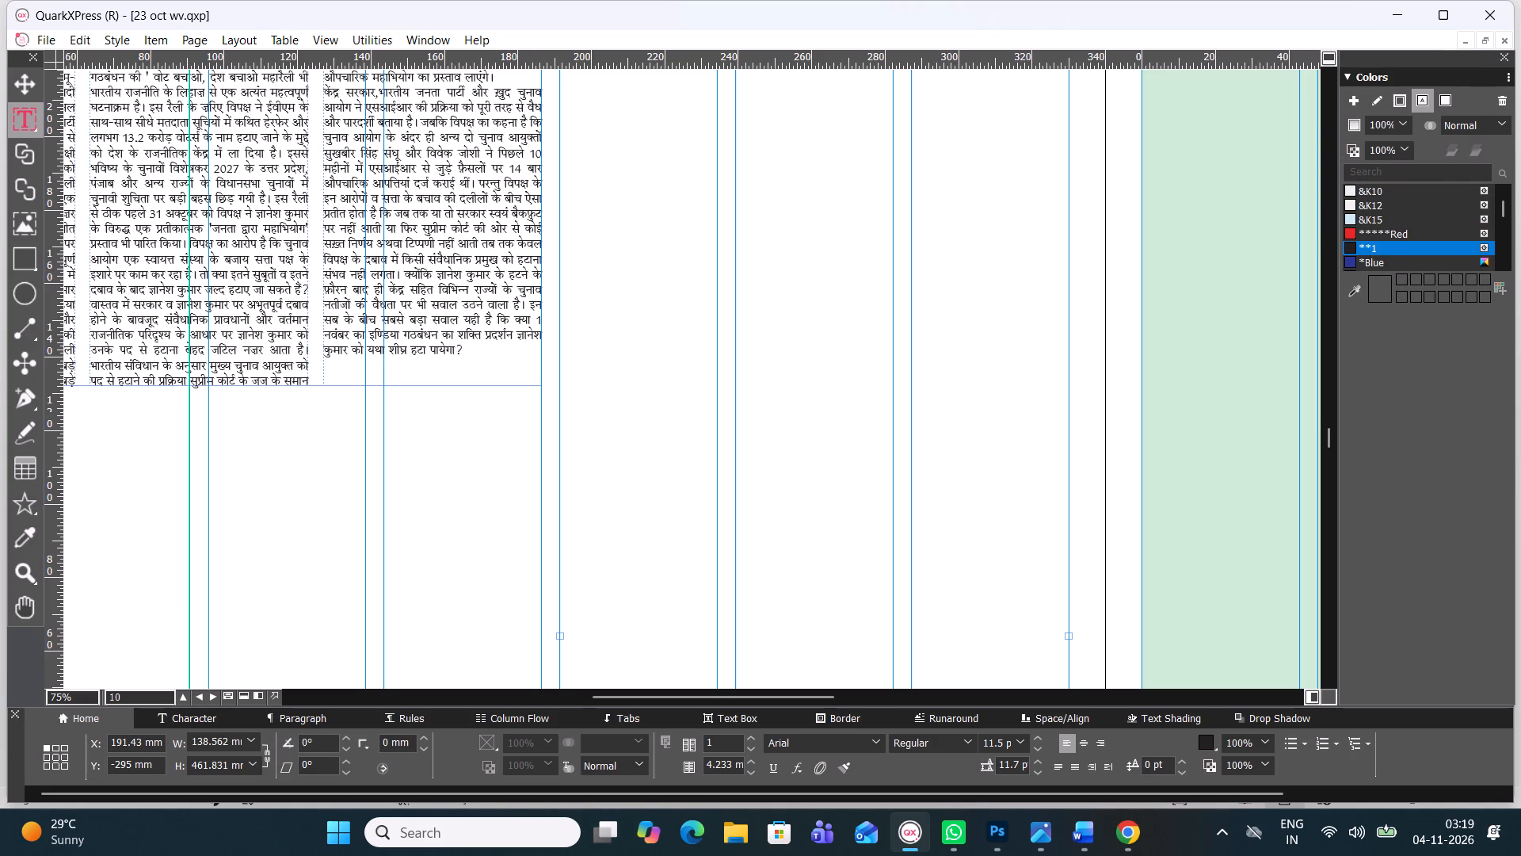
Paste the copied defence article into the body text box below the headline.
key(ctrl+v)
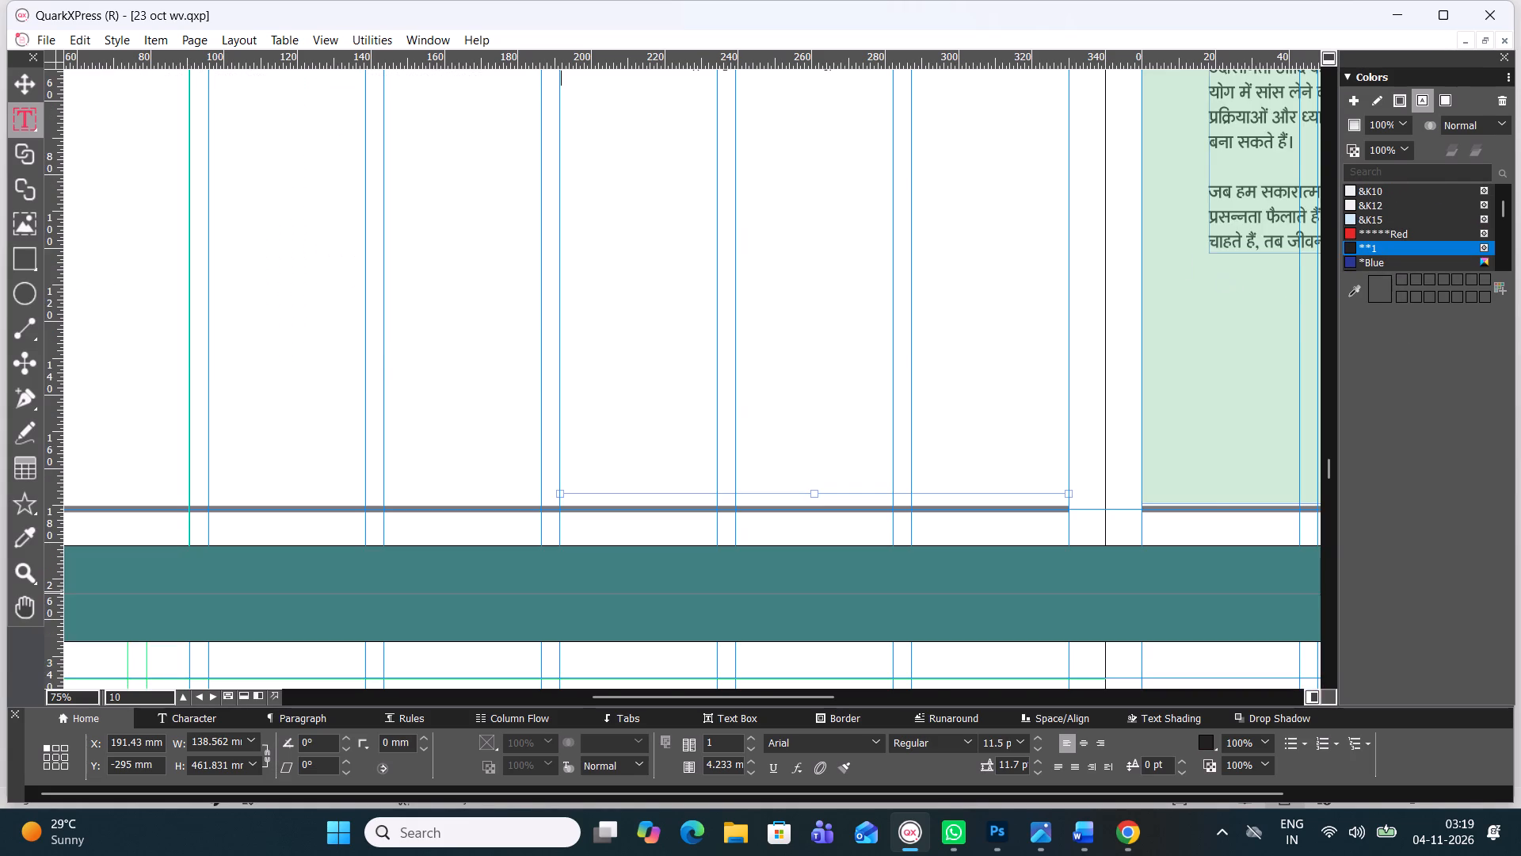
scroll(834, 272, up, 2)
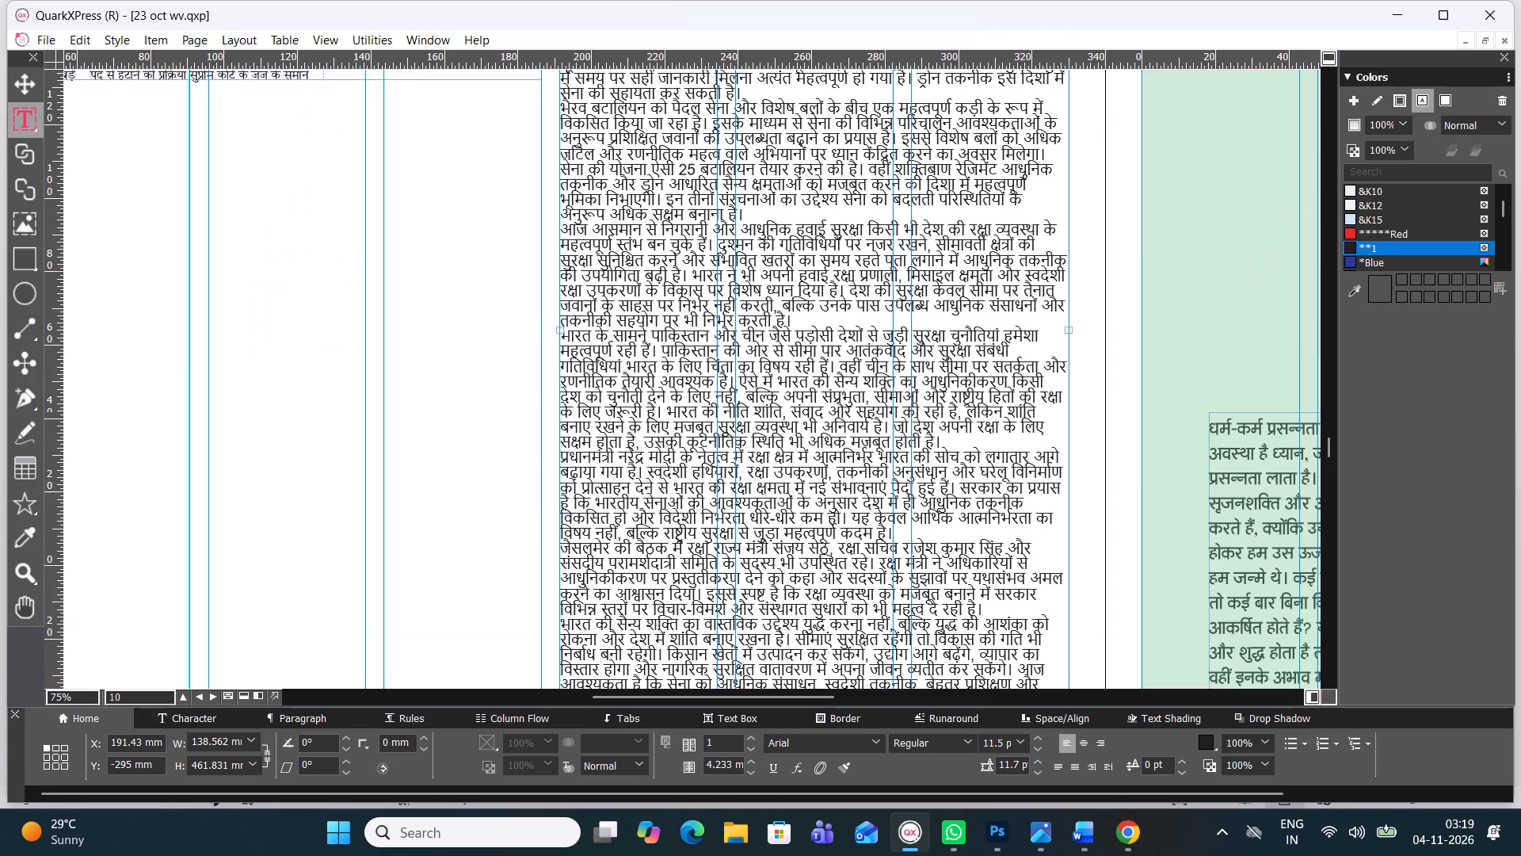
Justify all of the article text in the body text box.
click(788, 348)
key(ctrl+a)
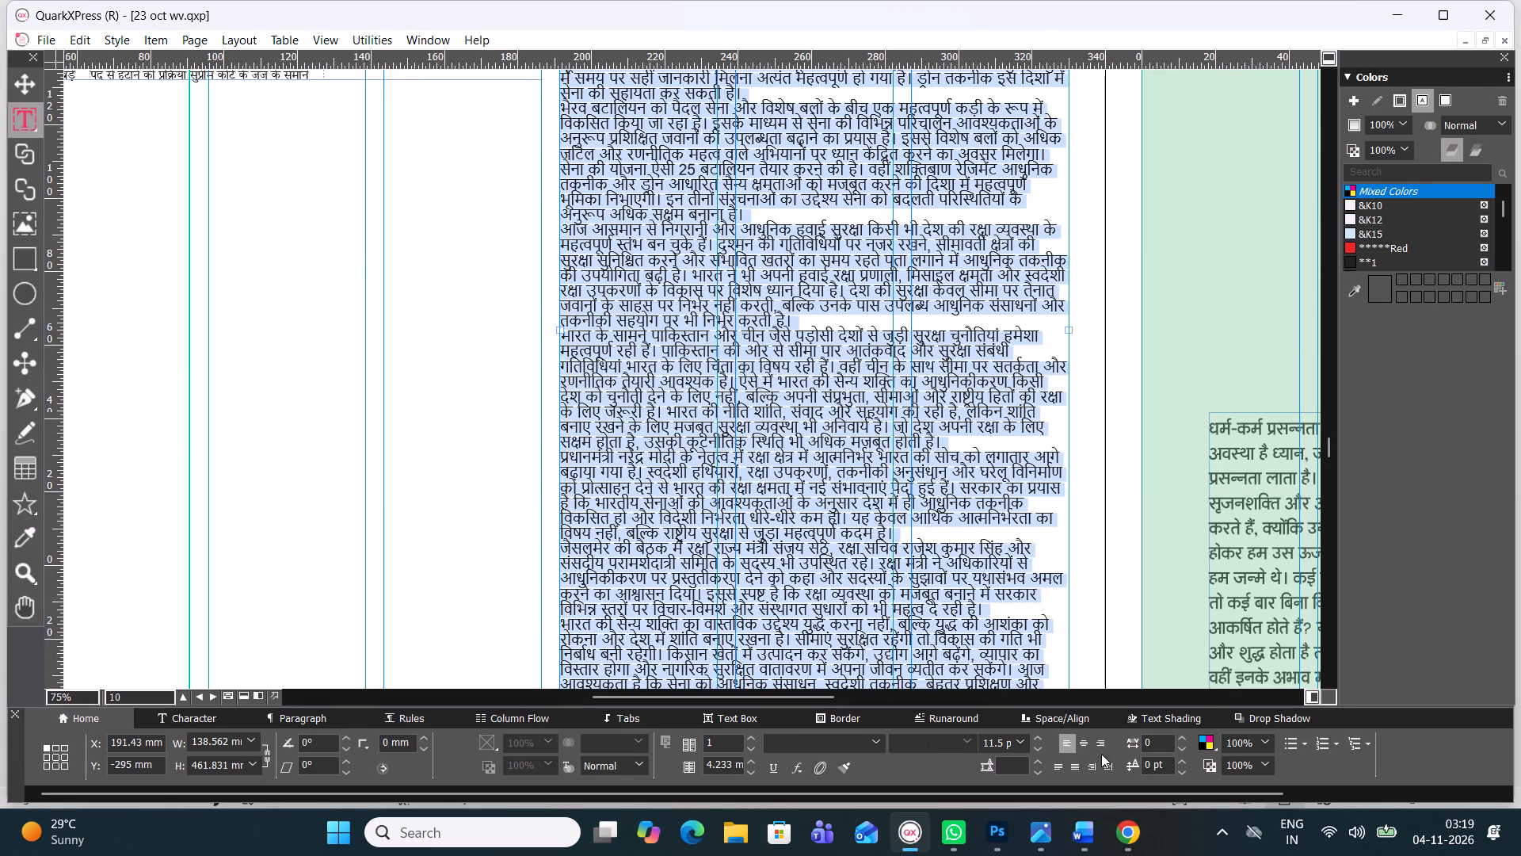
click(1055, 768)
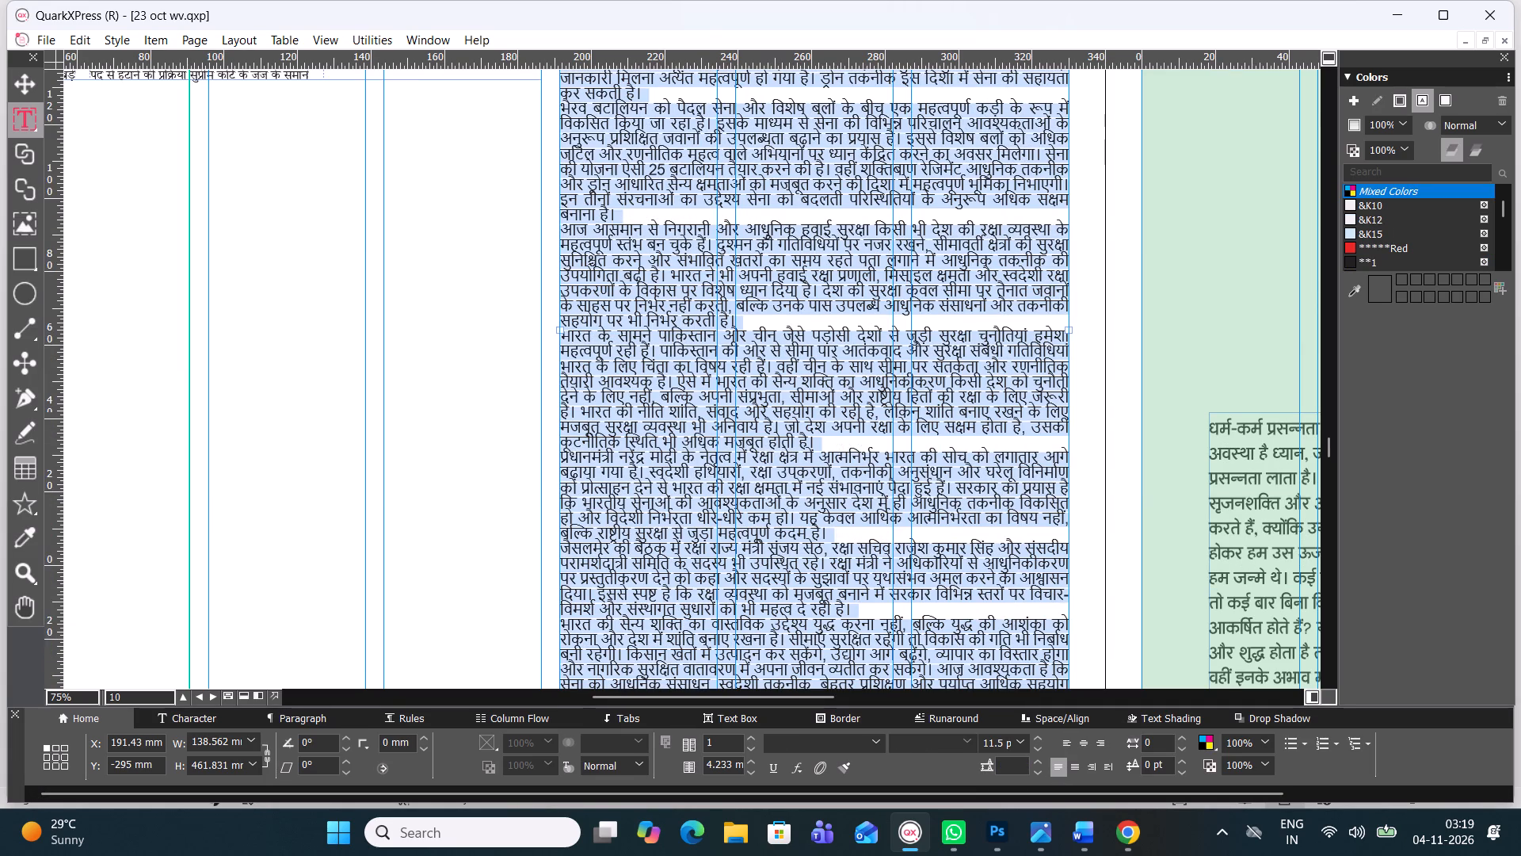
Set the leading of the selected defence article text to 11.7 pt.
click(1020, 759)
text(21)
key(BackSpace)
key(BackSpace)
text(11.7)
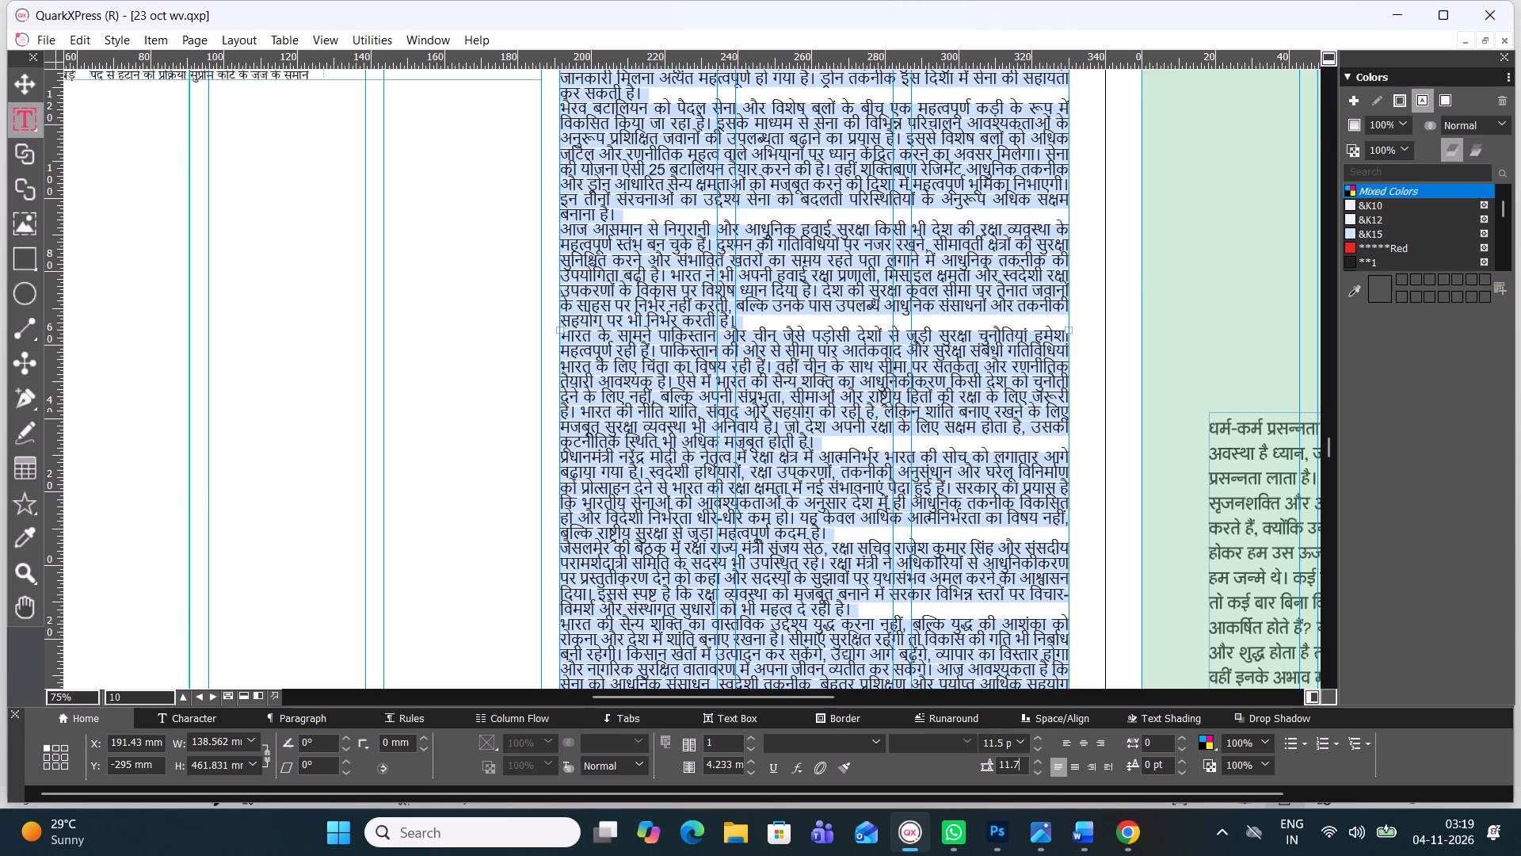
key(Return)
key(Return)
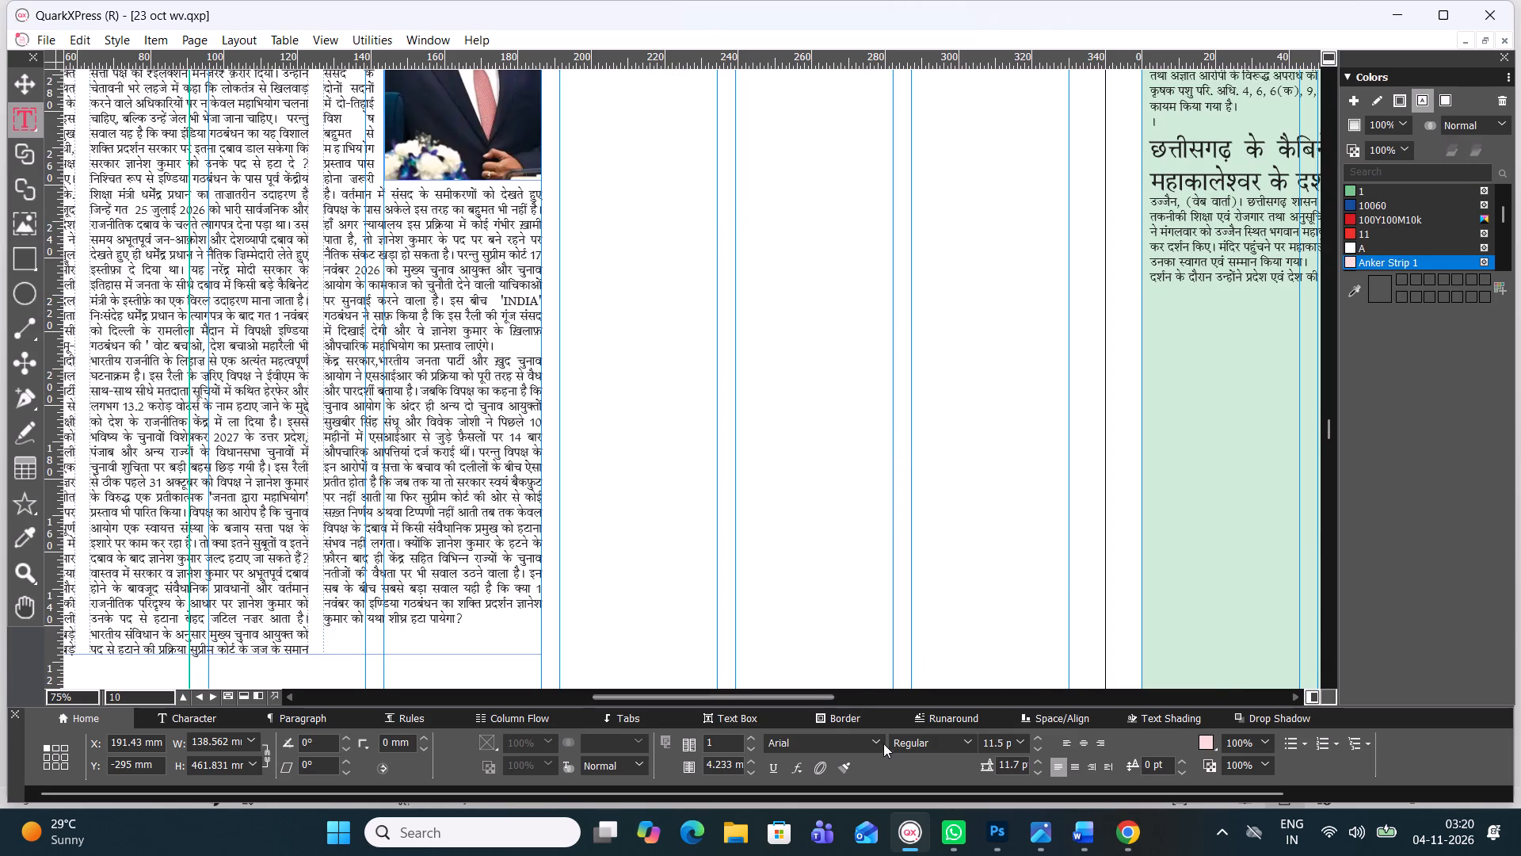
Set the font in the body text box to Four C Gandhi.
click(872, 742)
drag(1029, 175, 1030, 147)
drag(1030, 142, 1030, 139)
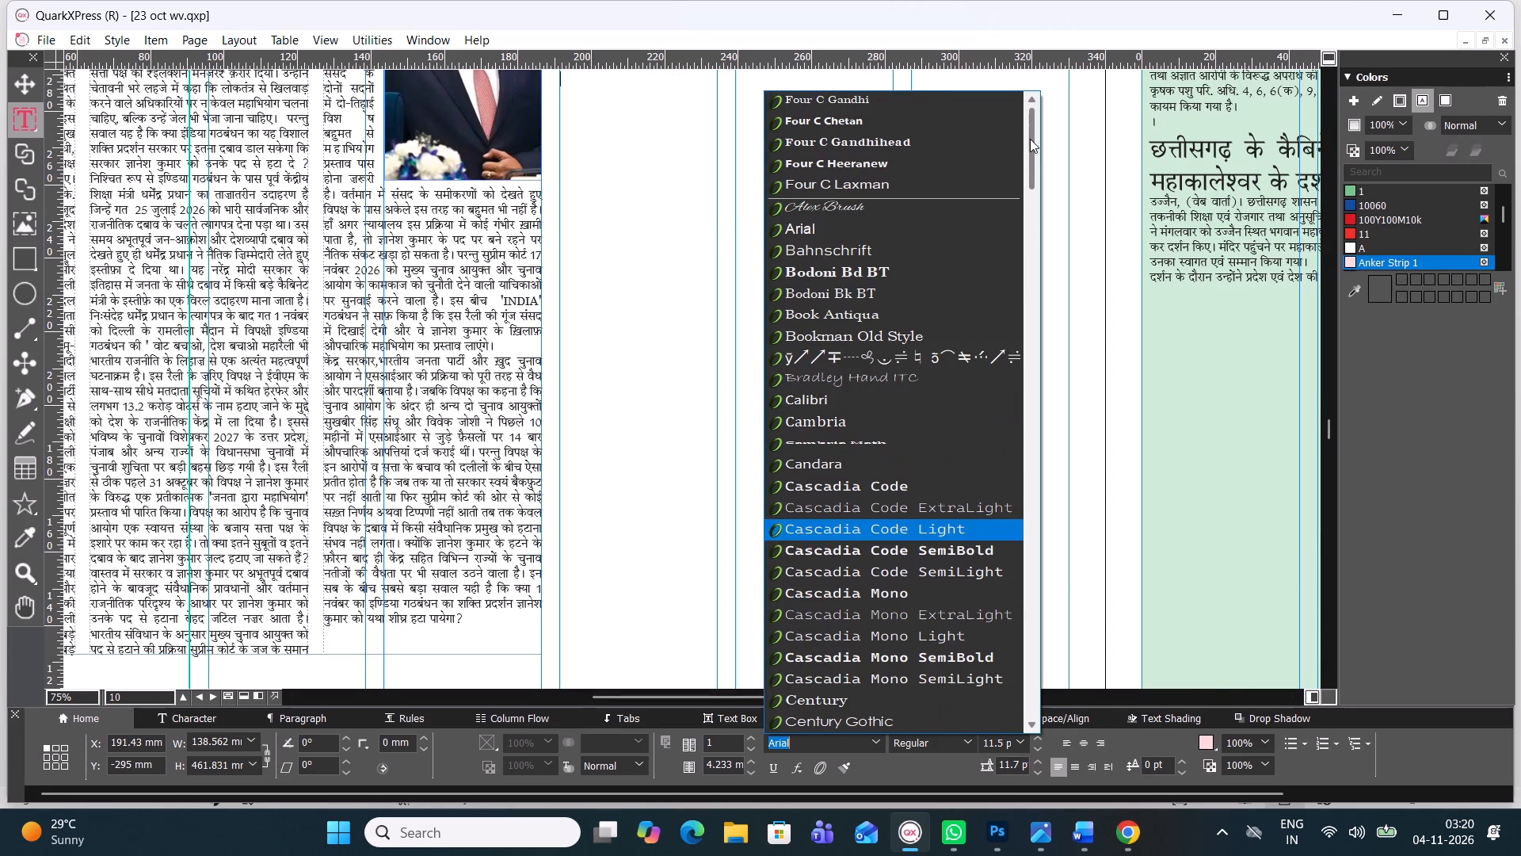
drag(1030, 139, 1030, 132)
click(900, 101)
Paste the defence article again into the emptied body text box below the headline.
scroll(905, 302, up, 1)
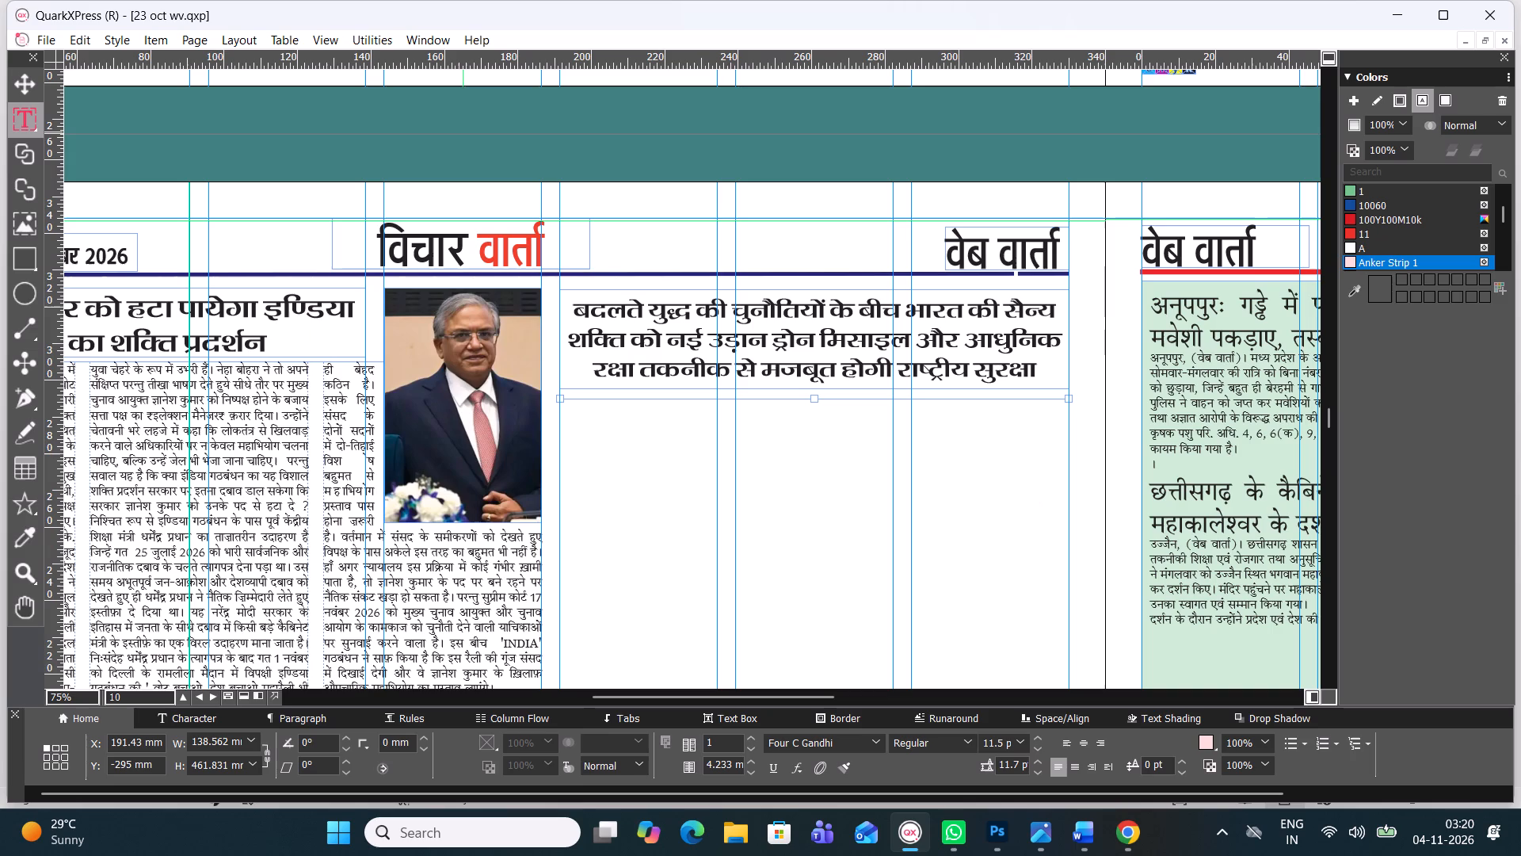
scroll(874, 401, down, 3)
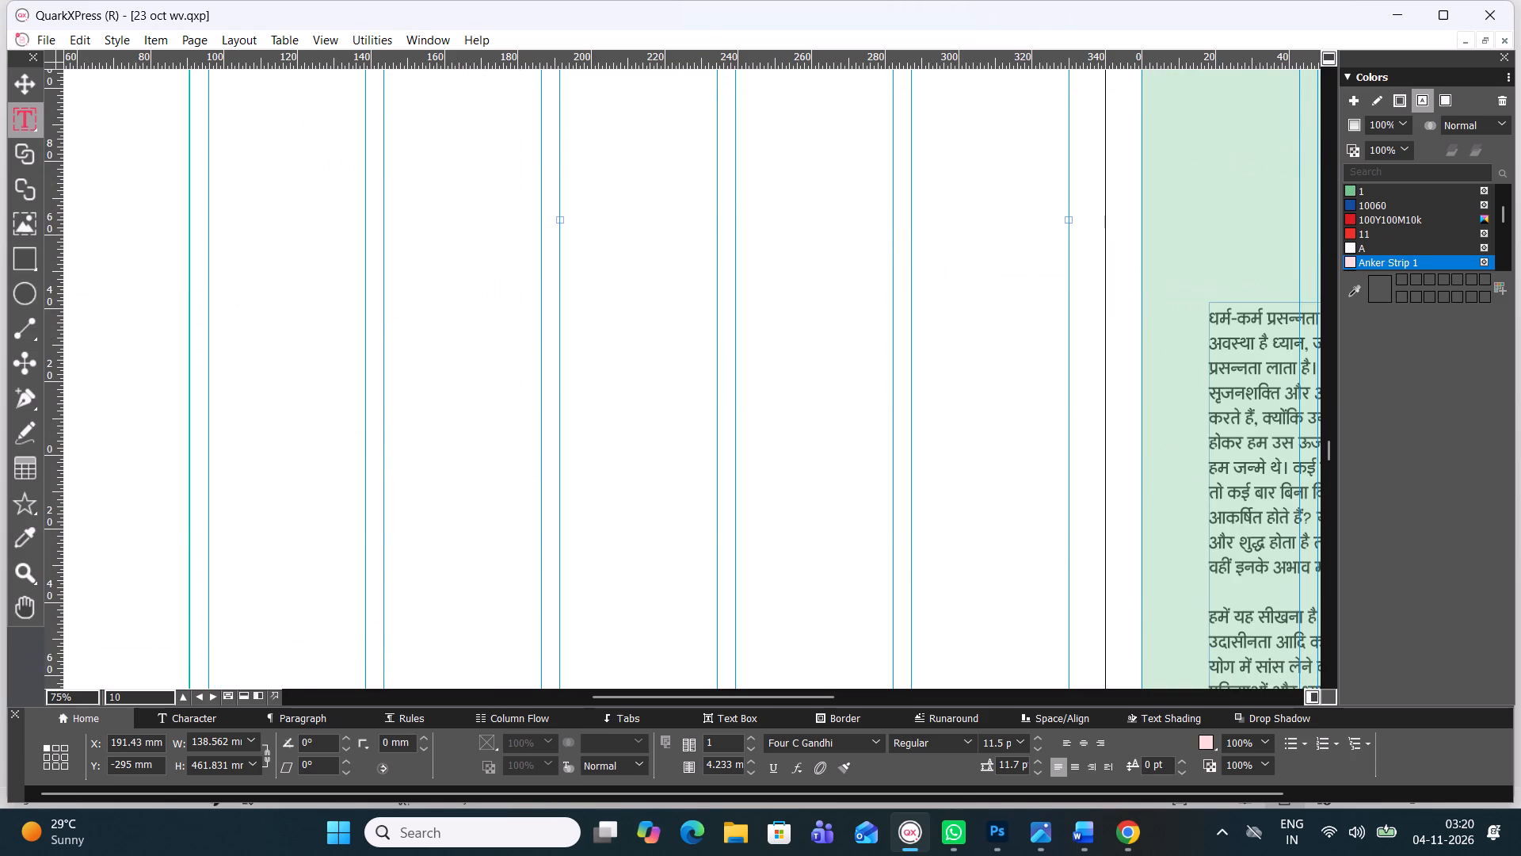
scroll(874, 401, down, 2)
scroll(872, 379, up, 1)
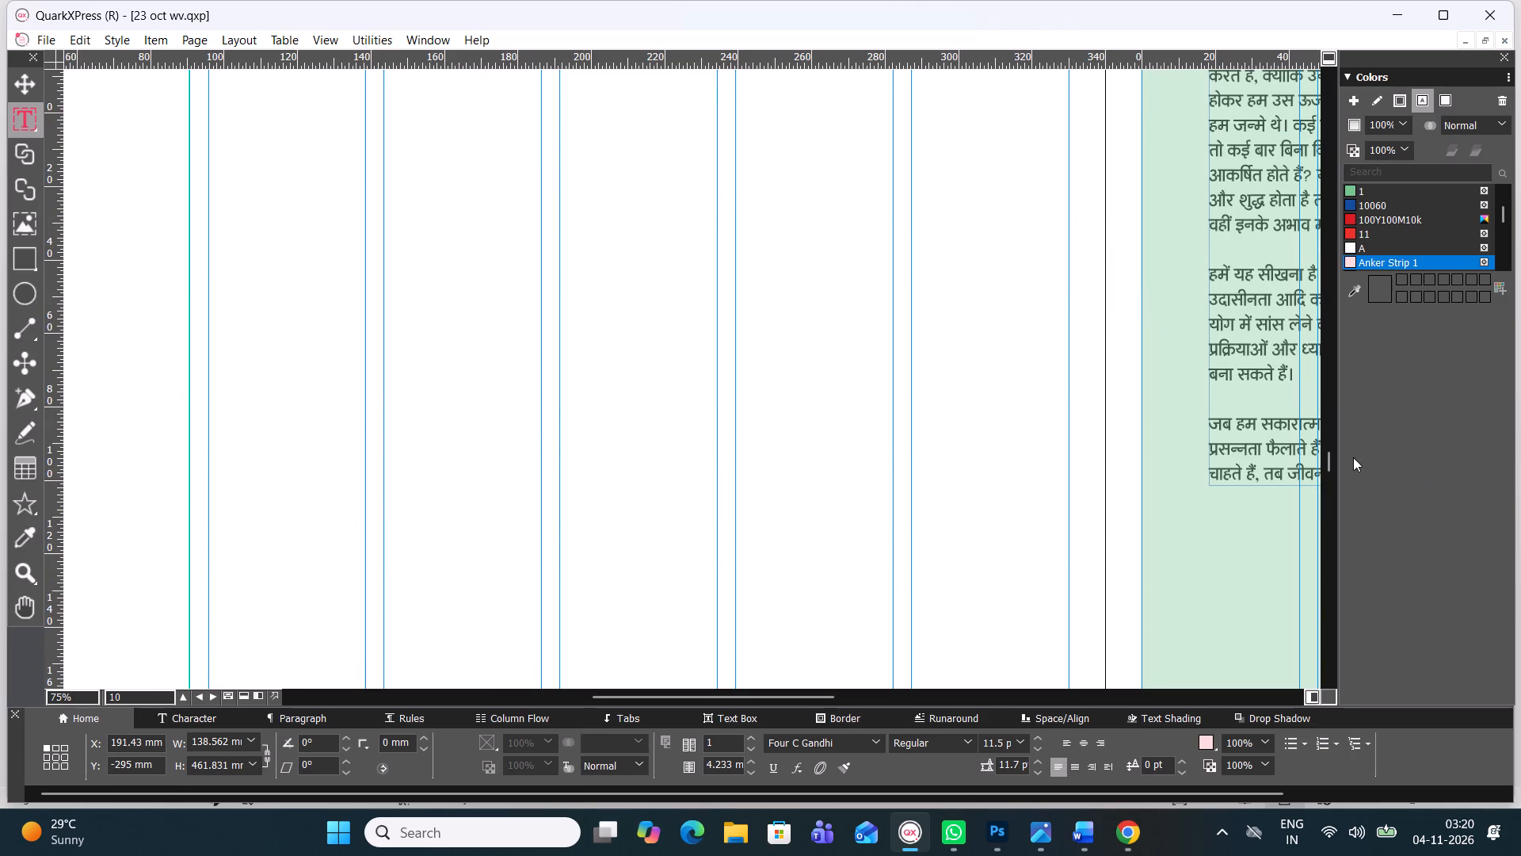
drag(1329, 463, 1317, 420)
key(ctrl+v)
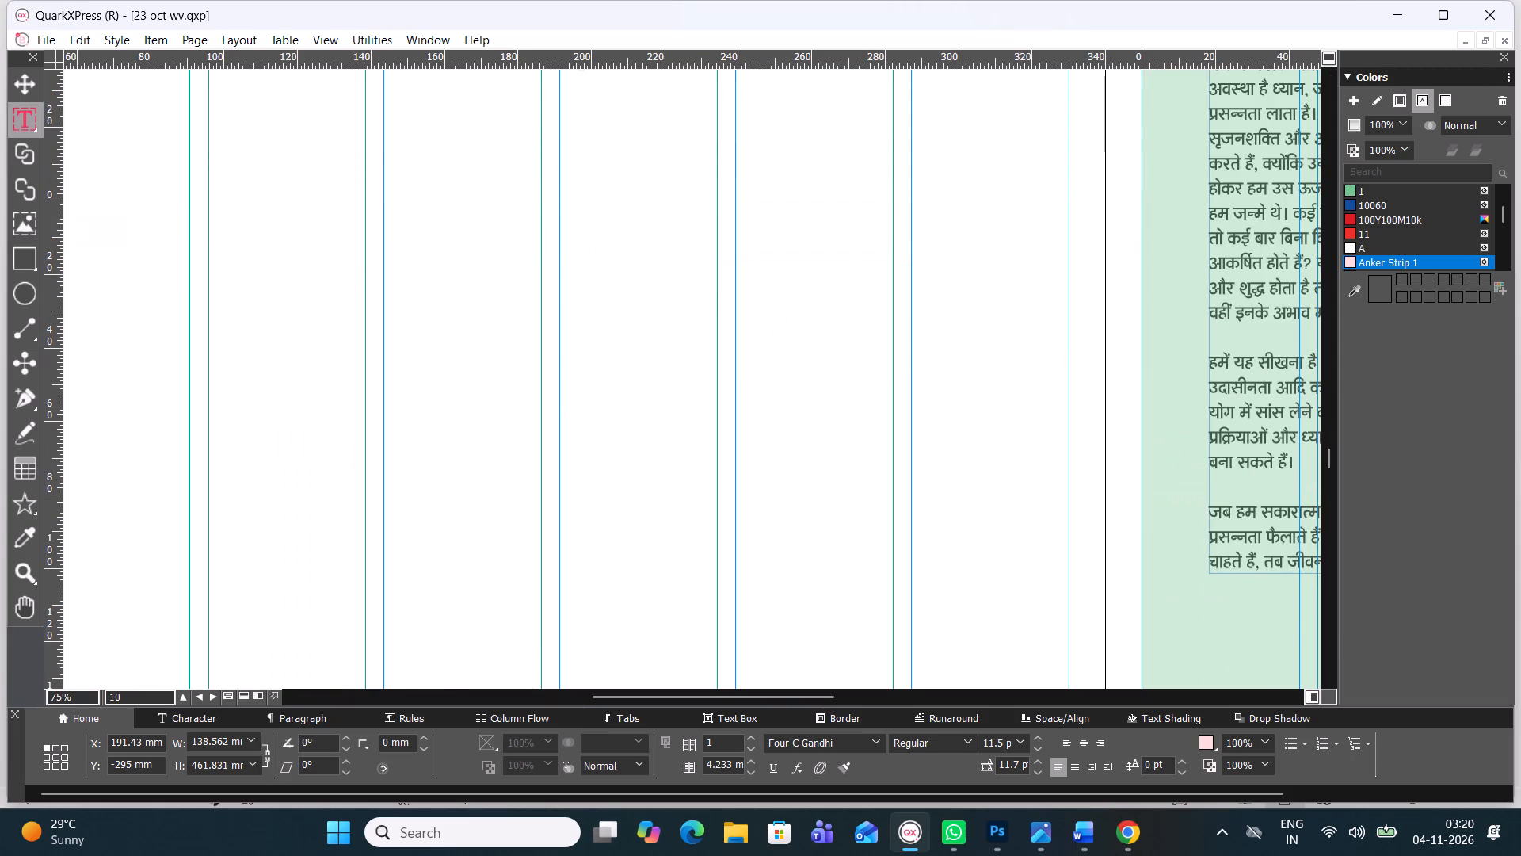
Select all of the pasted article text and set its colour to the black swatch **1.
scroll(776, 432, down, 1)
scroll(776, 431, up, 2)
scroll(776, 431, down, 3)
scroll(793, 401, up, 1)
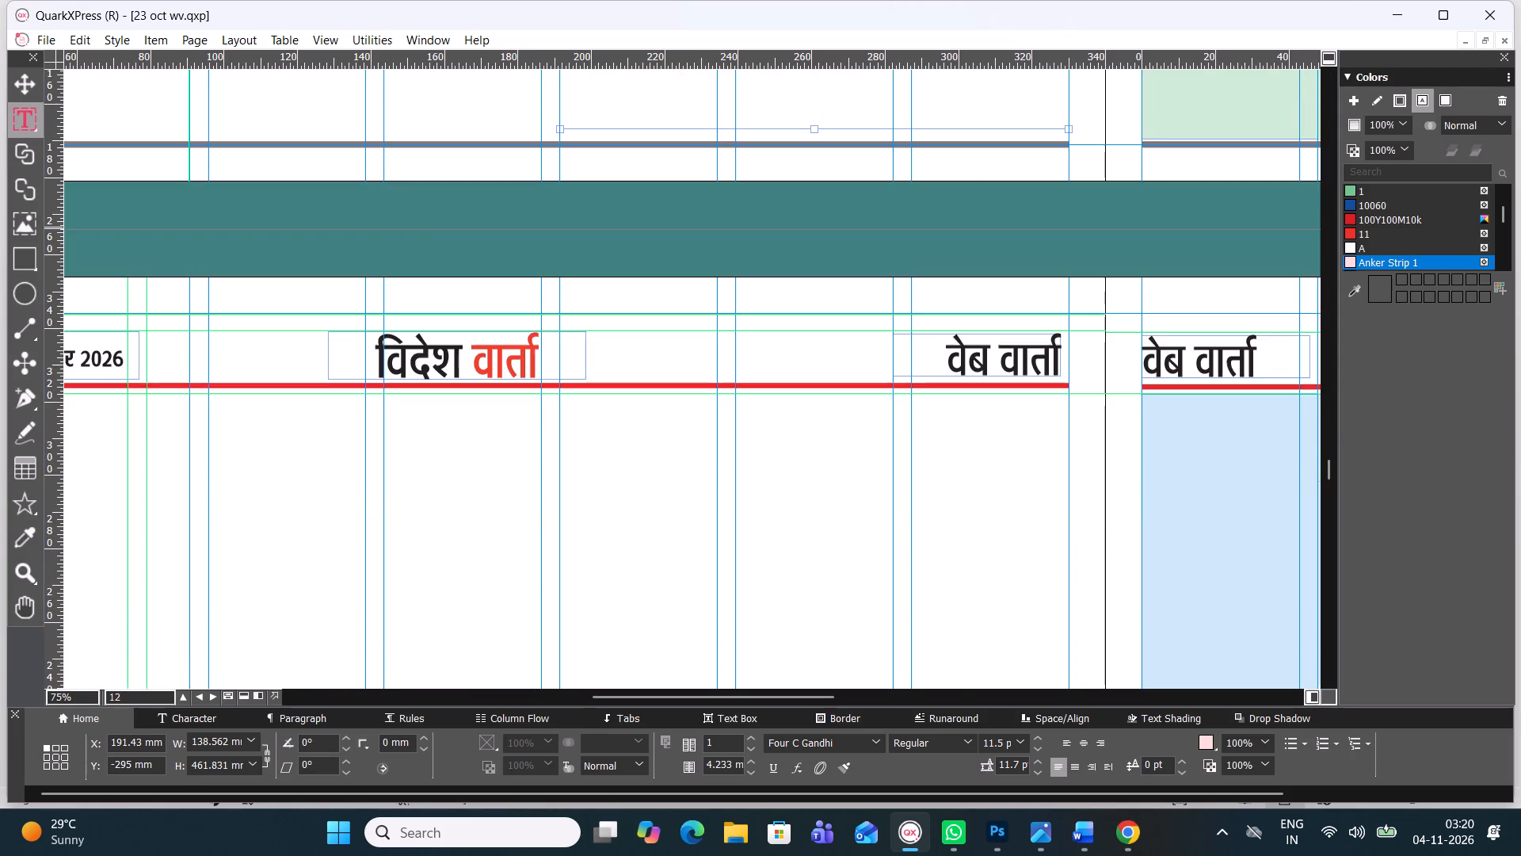
scroll(823, 346, down, 1)
drag(1327, 474, 1332, 444)
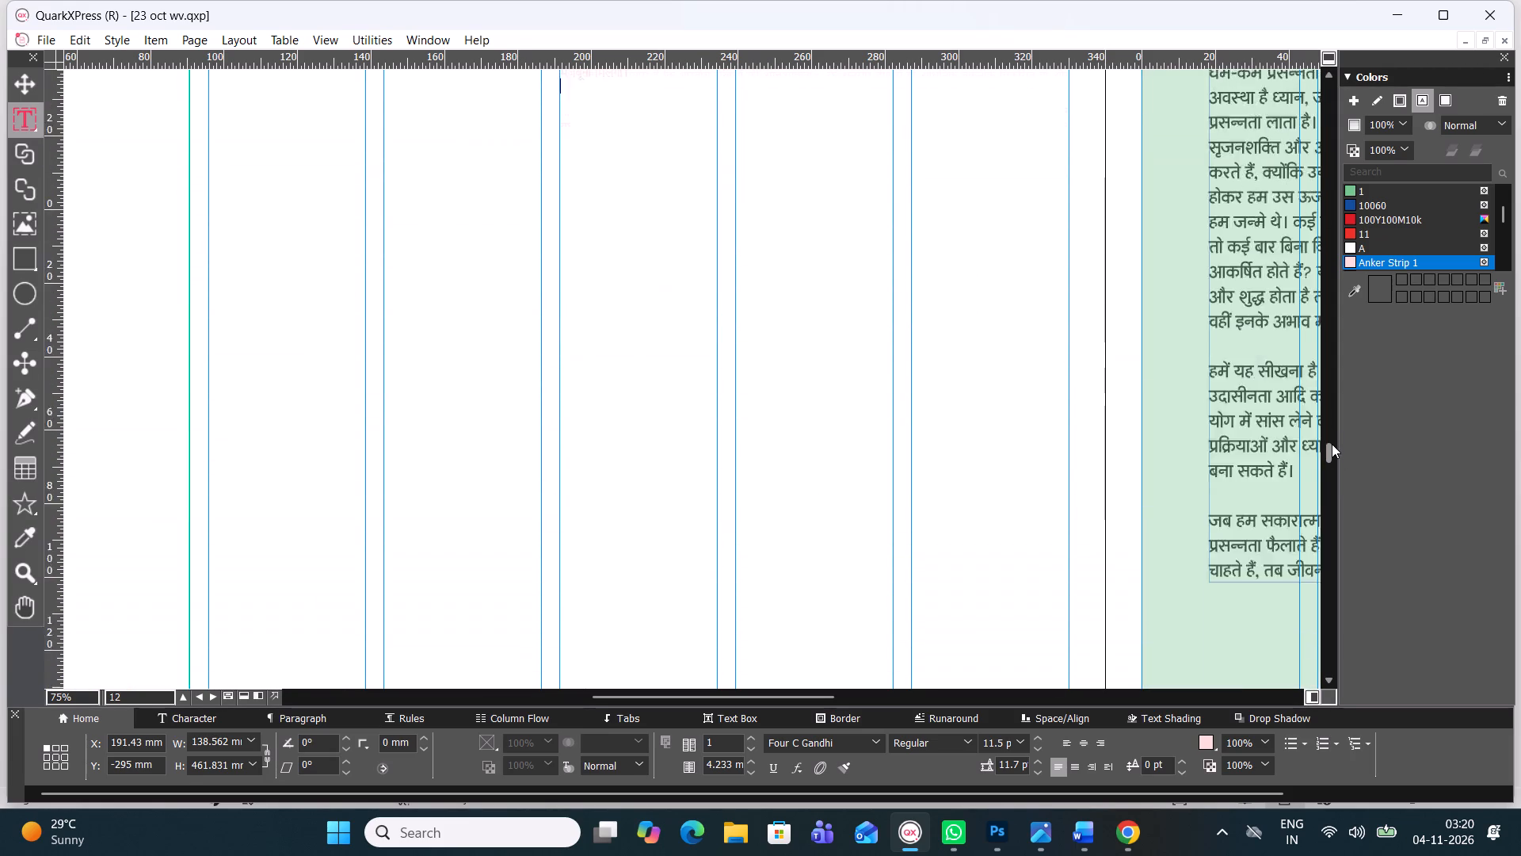
drag(1332, 444, 1332, 434)
click(995, 404)
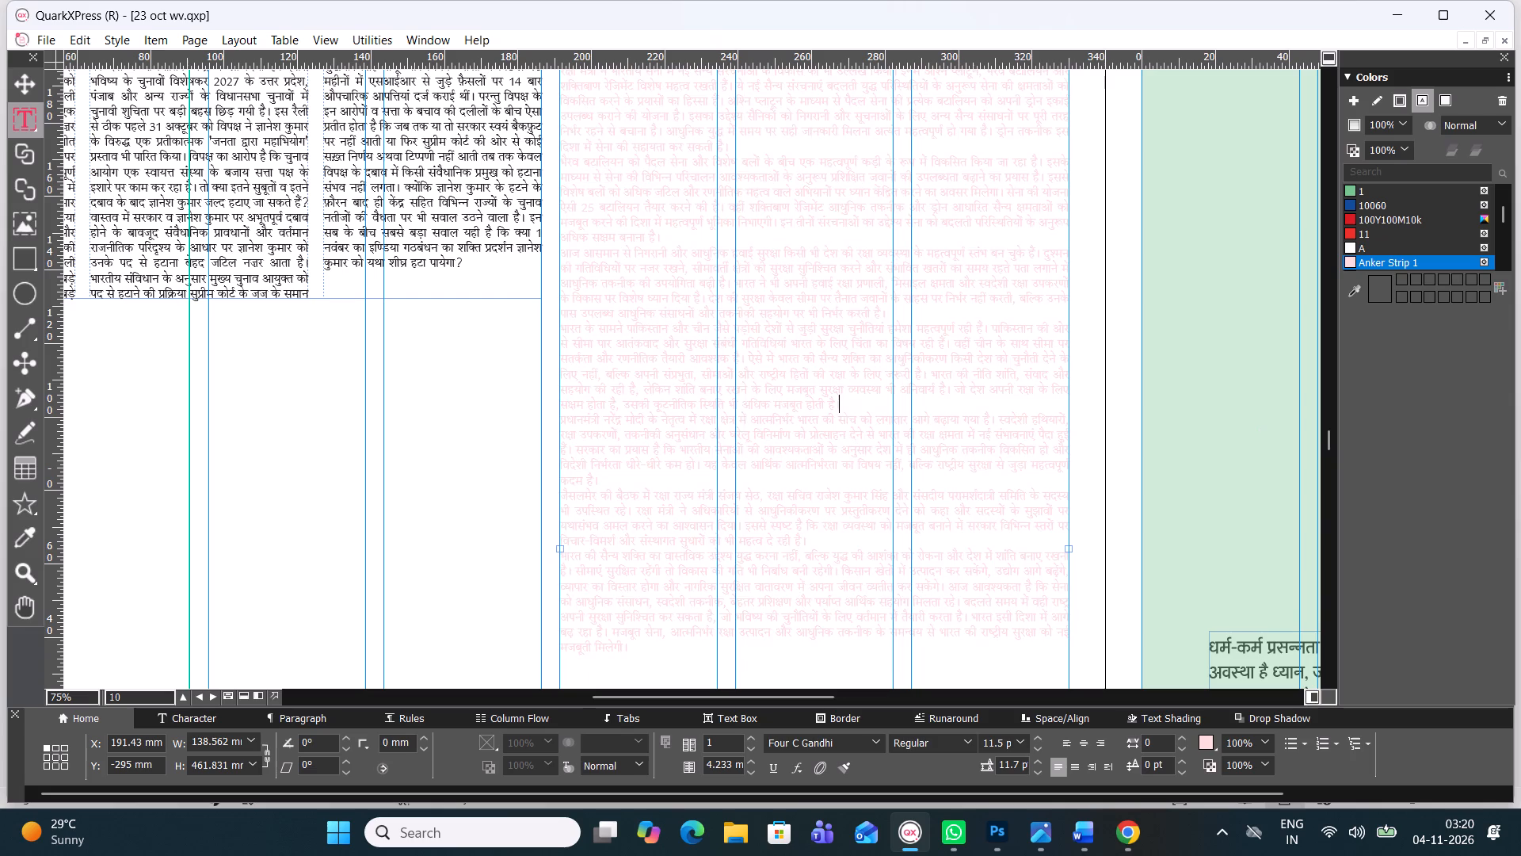
key(ctrl+a)
scroll(1393, 208, up, 1)
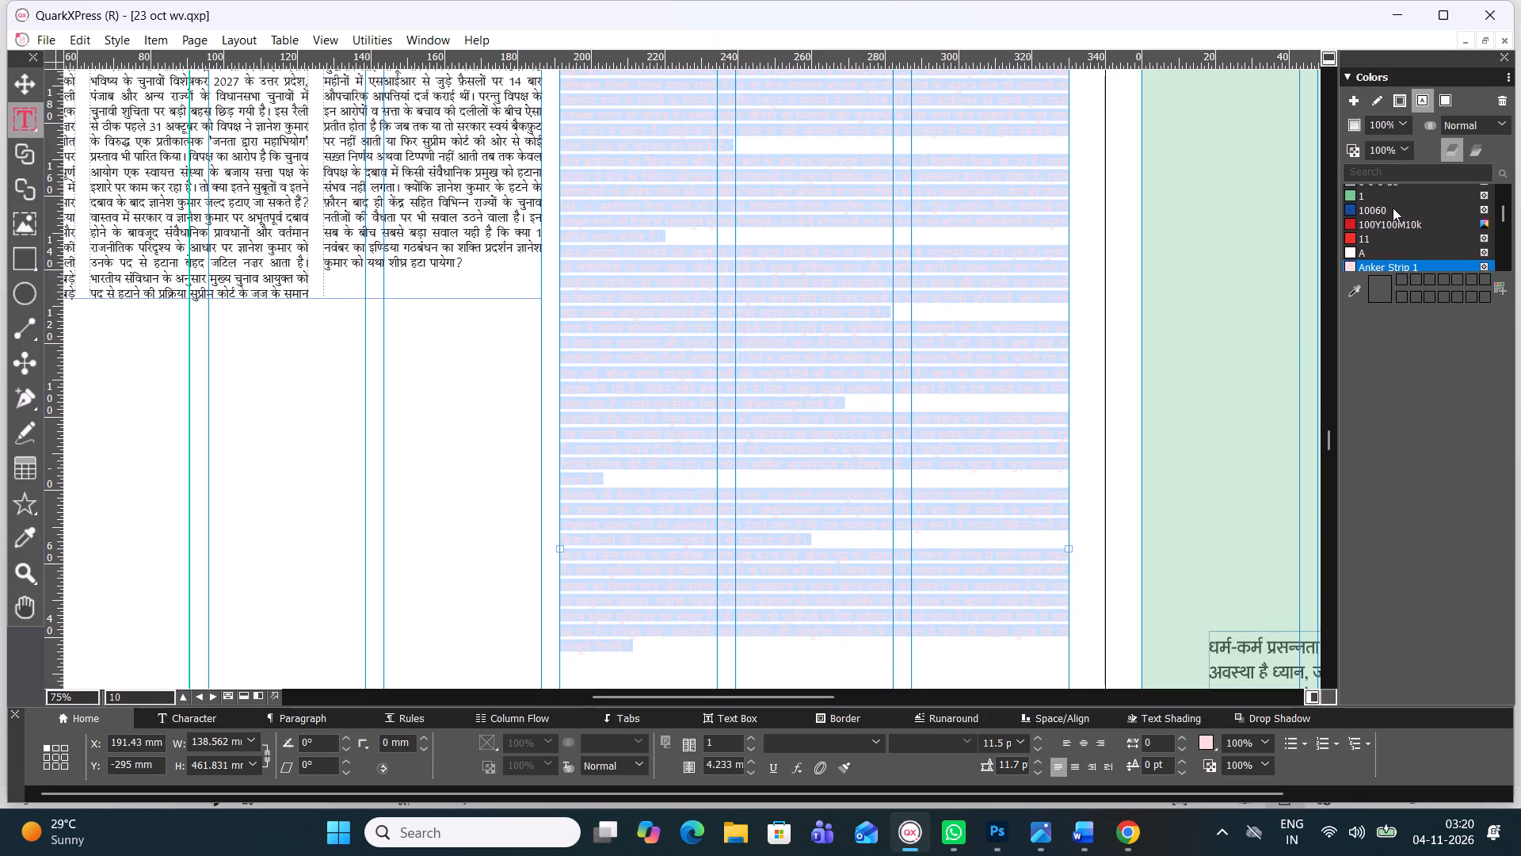
scroll(1393, 208, up, 1)
scroll(1393, 208, down, 1)
drag(1498, 216, 1502, 199)
click(1415, 245)
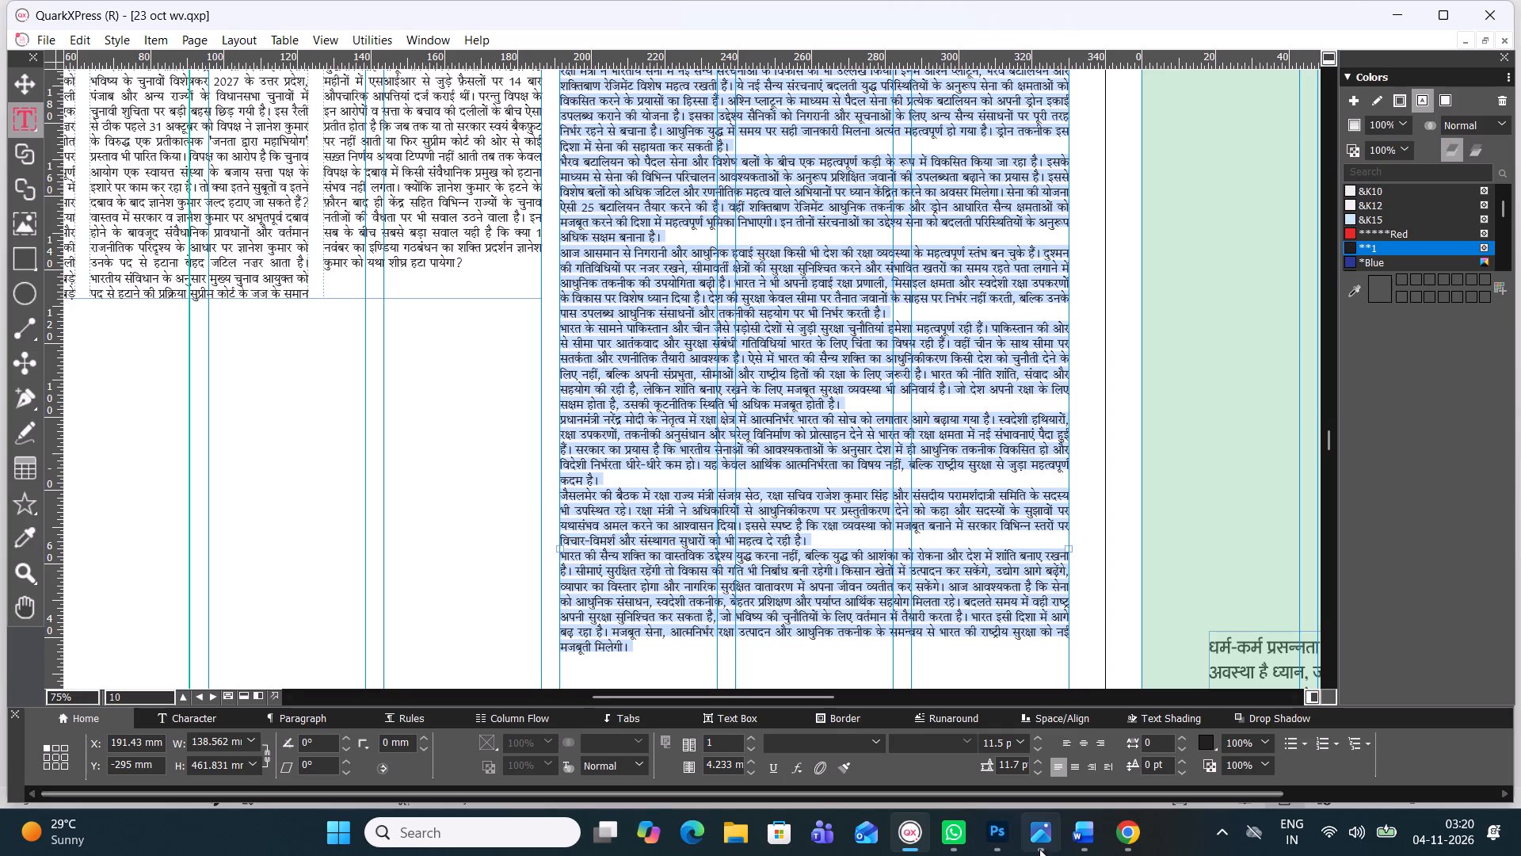
Check the reference newspaper's editorial page in Chrome, then review the formatted article back in QuarkXPress.
click(1124, 849)
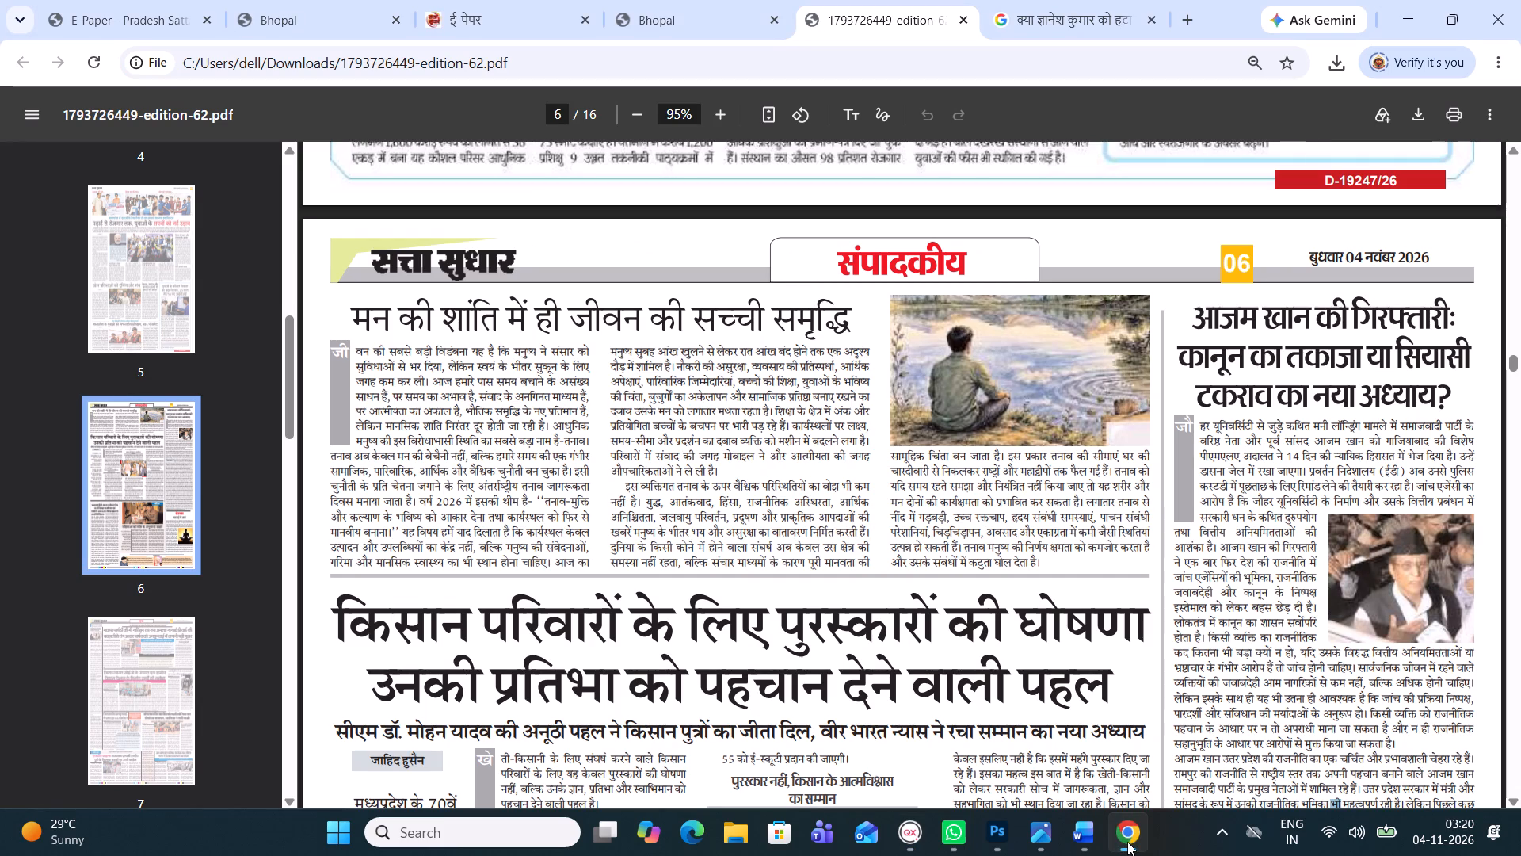
click(910, 838)
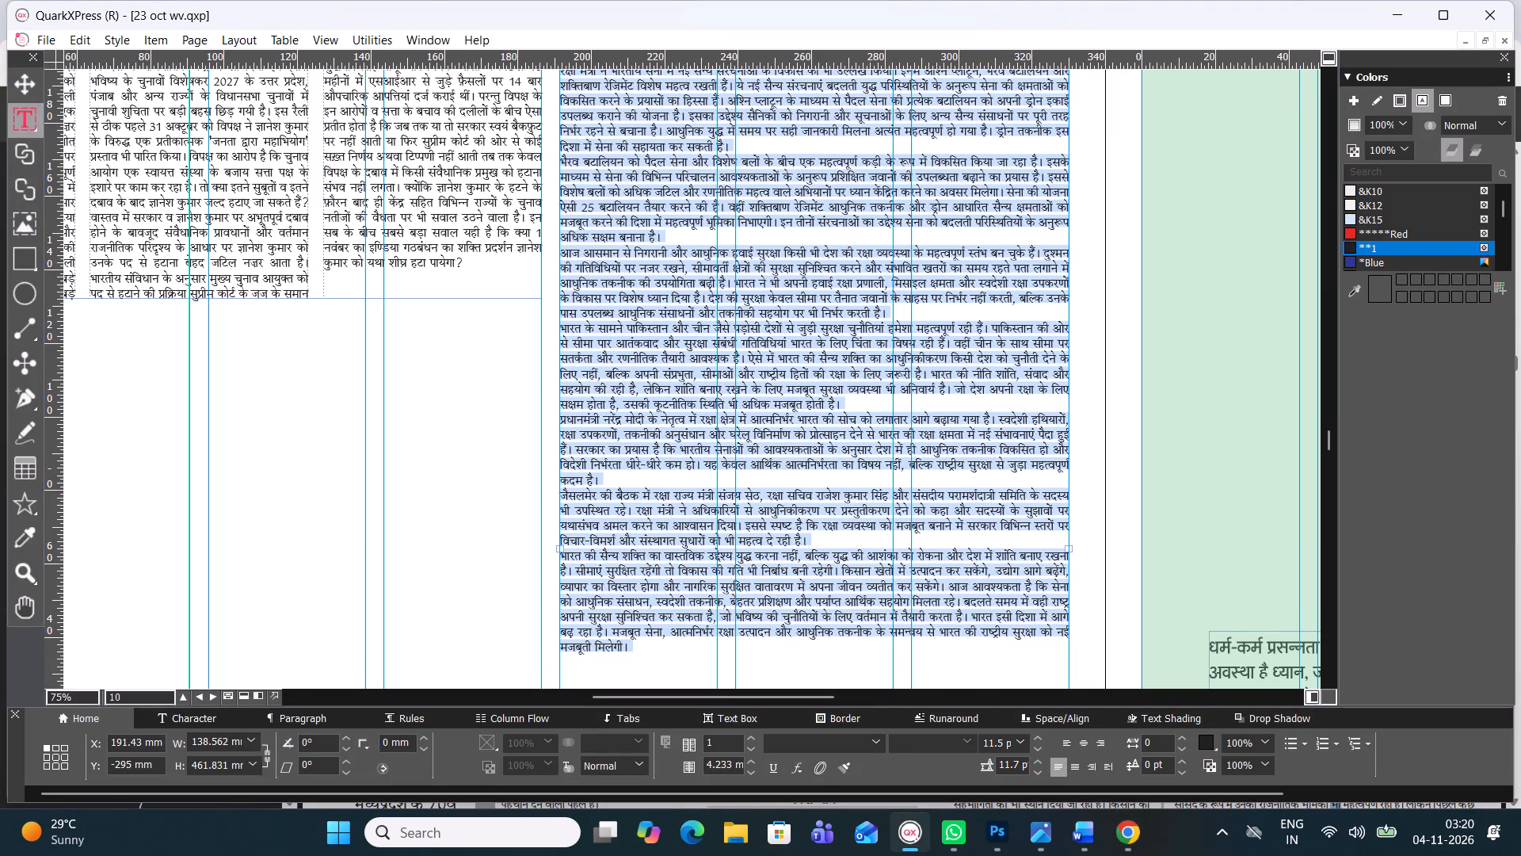
scroll(605, 552, down, 1)
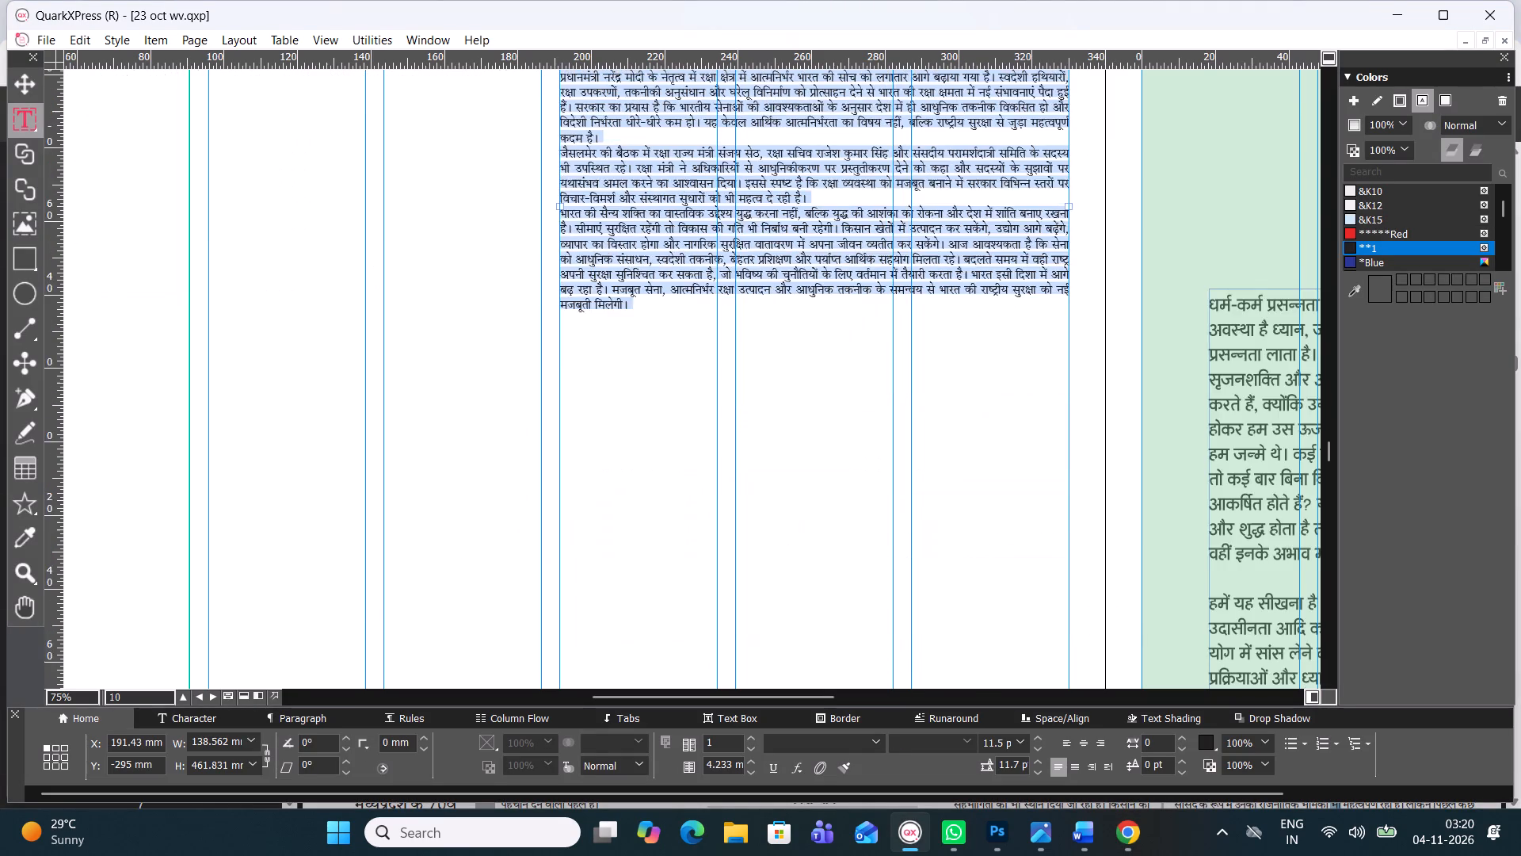
scroll(604, 552, down, 3)
scroll(604, 551, up, 3)
scroll(604, 551, down, 1)
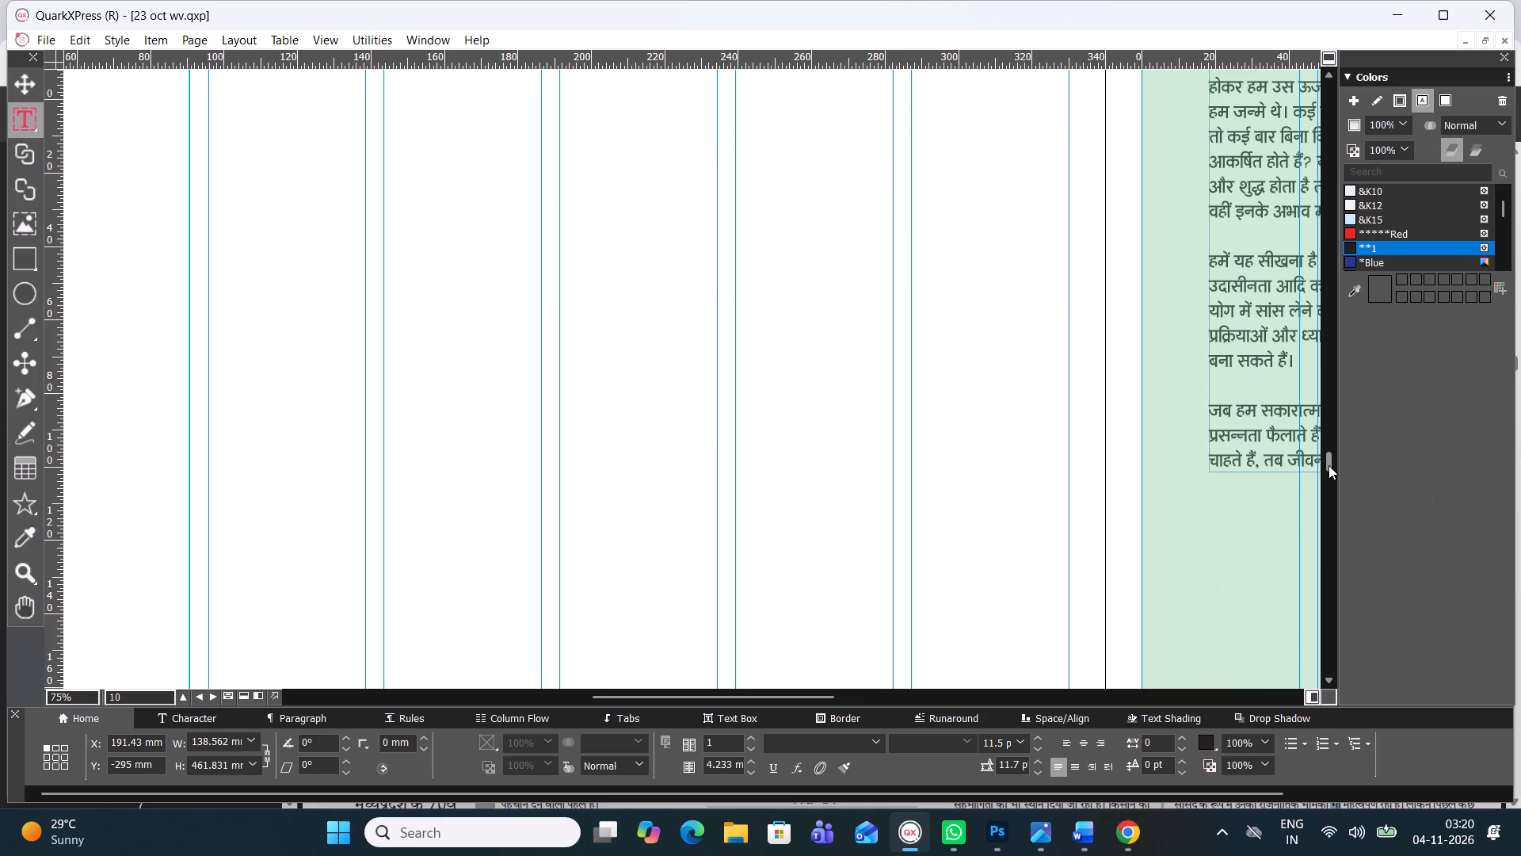
drag(1328, 465, 1328, 427)
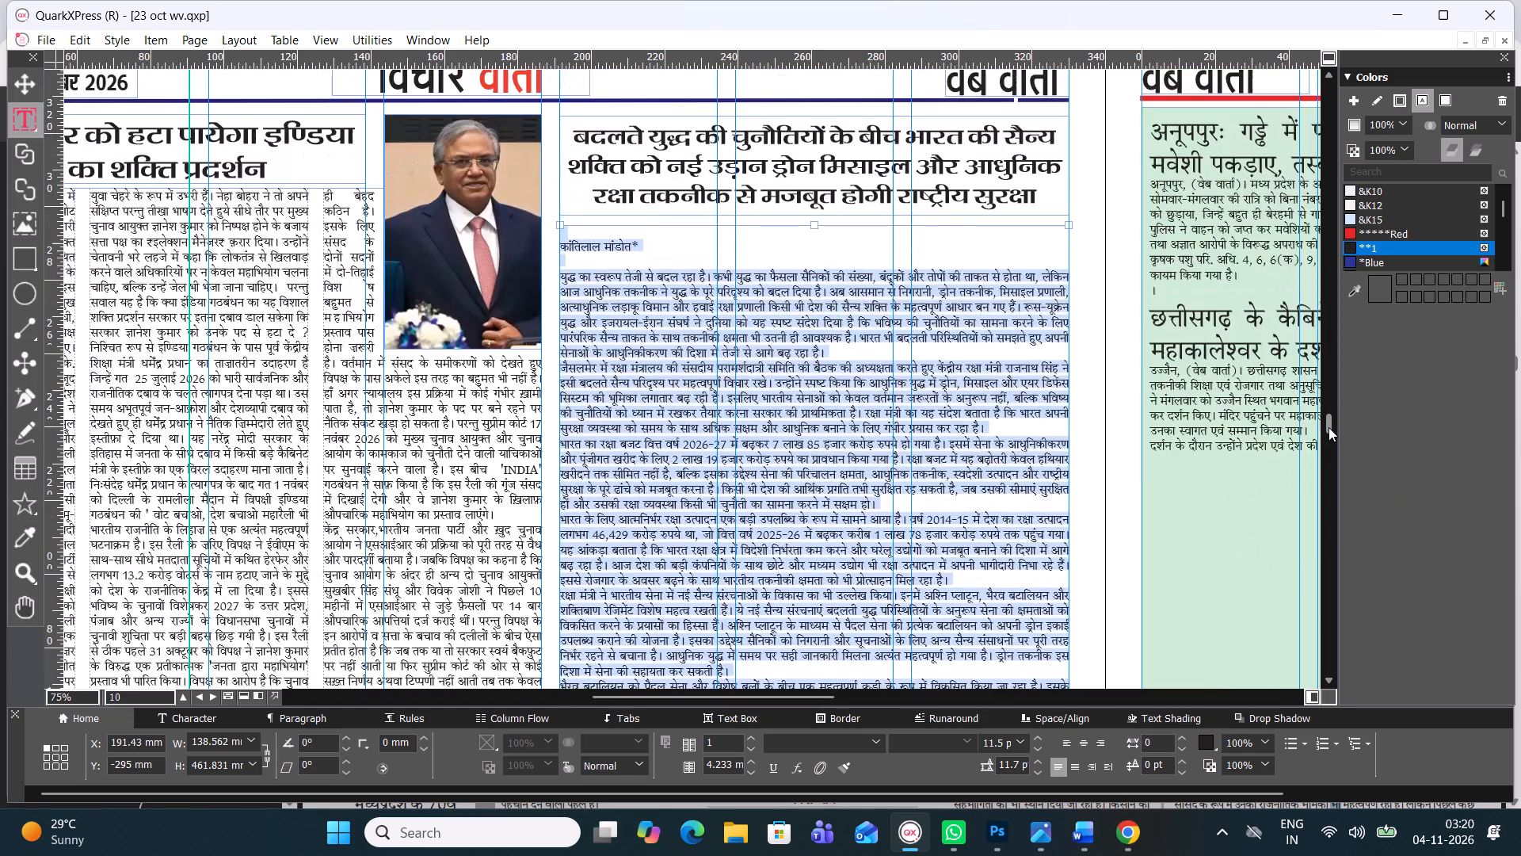
drag(1328, 427, 1329, 431)
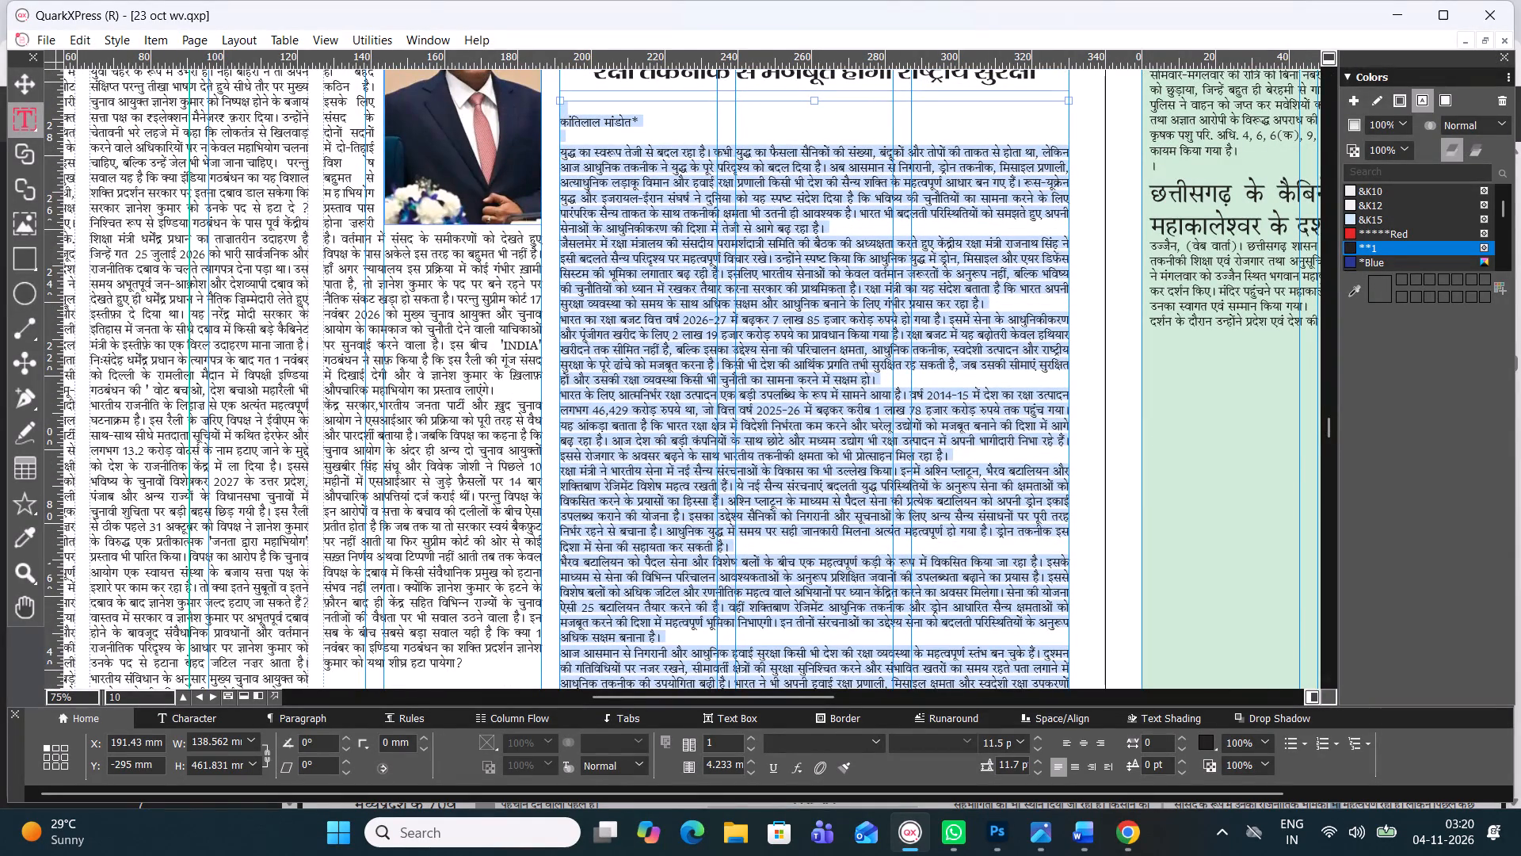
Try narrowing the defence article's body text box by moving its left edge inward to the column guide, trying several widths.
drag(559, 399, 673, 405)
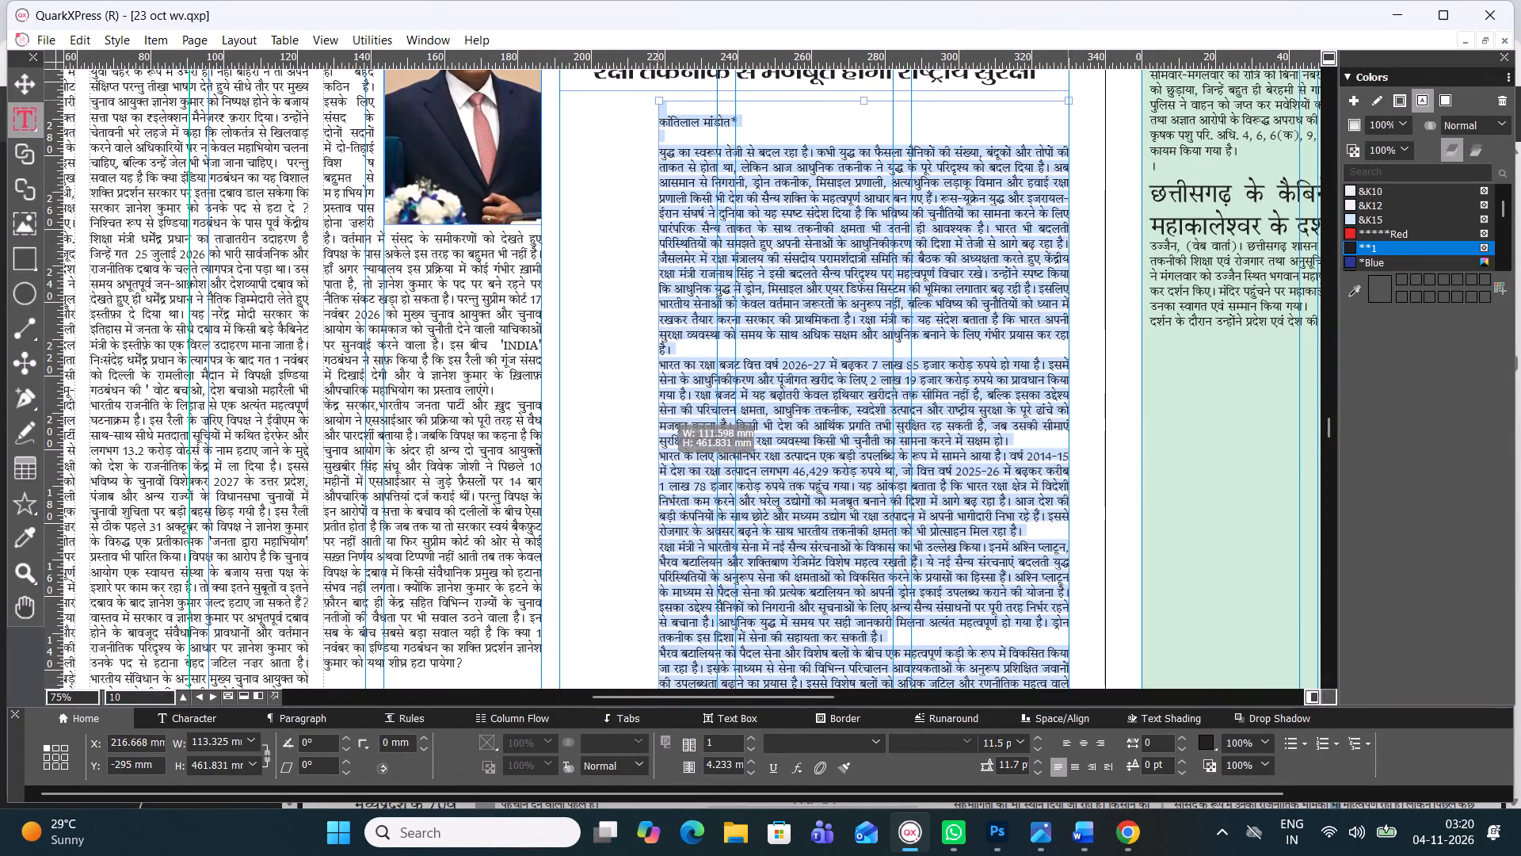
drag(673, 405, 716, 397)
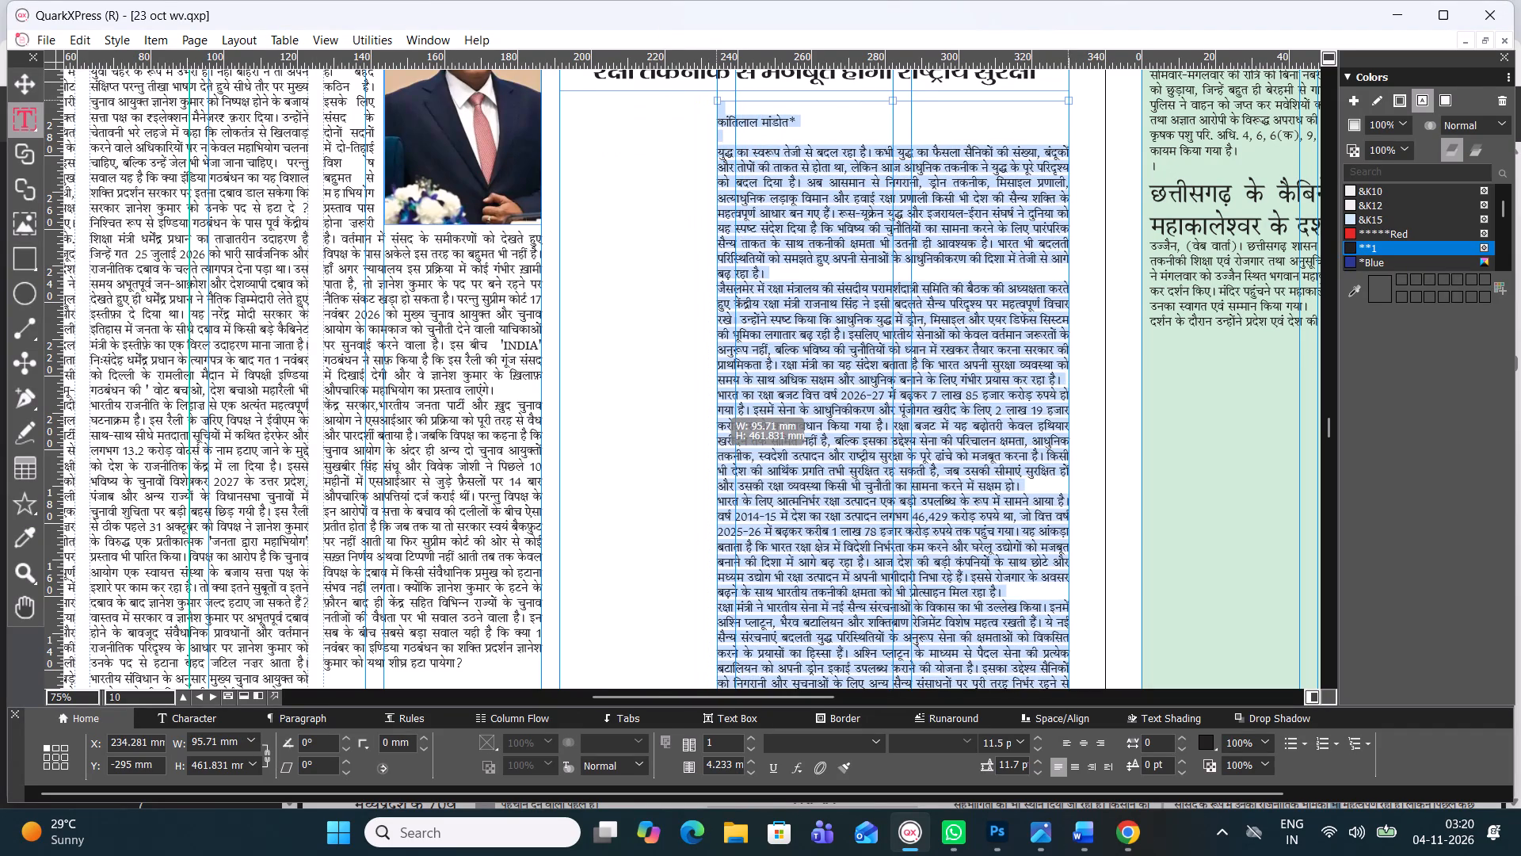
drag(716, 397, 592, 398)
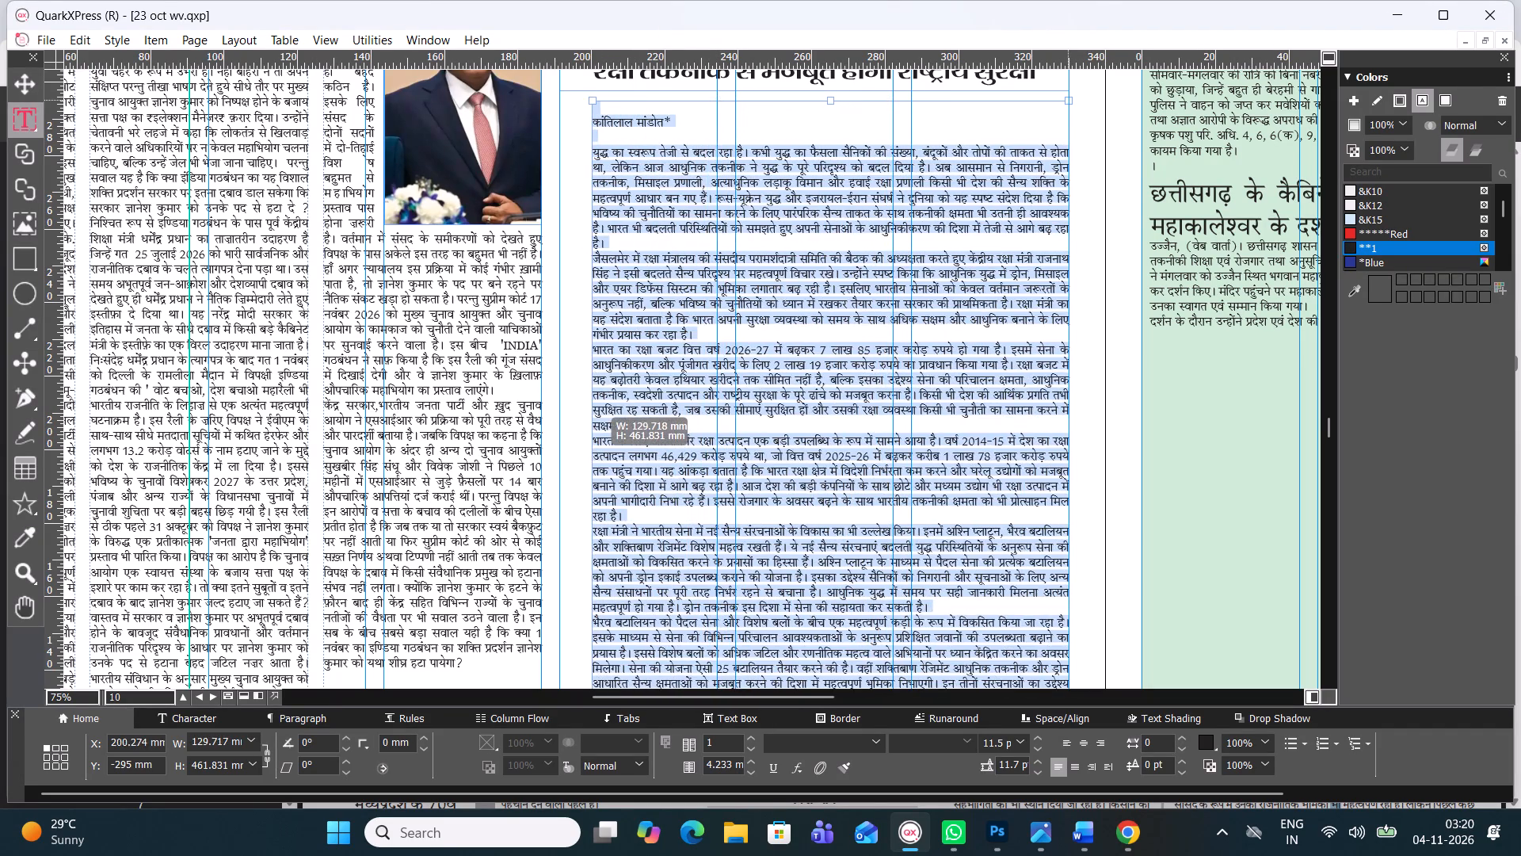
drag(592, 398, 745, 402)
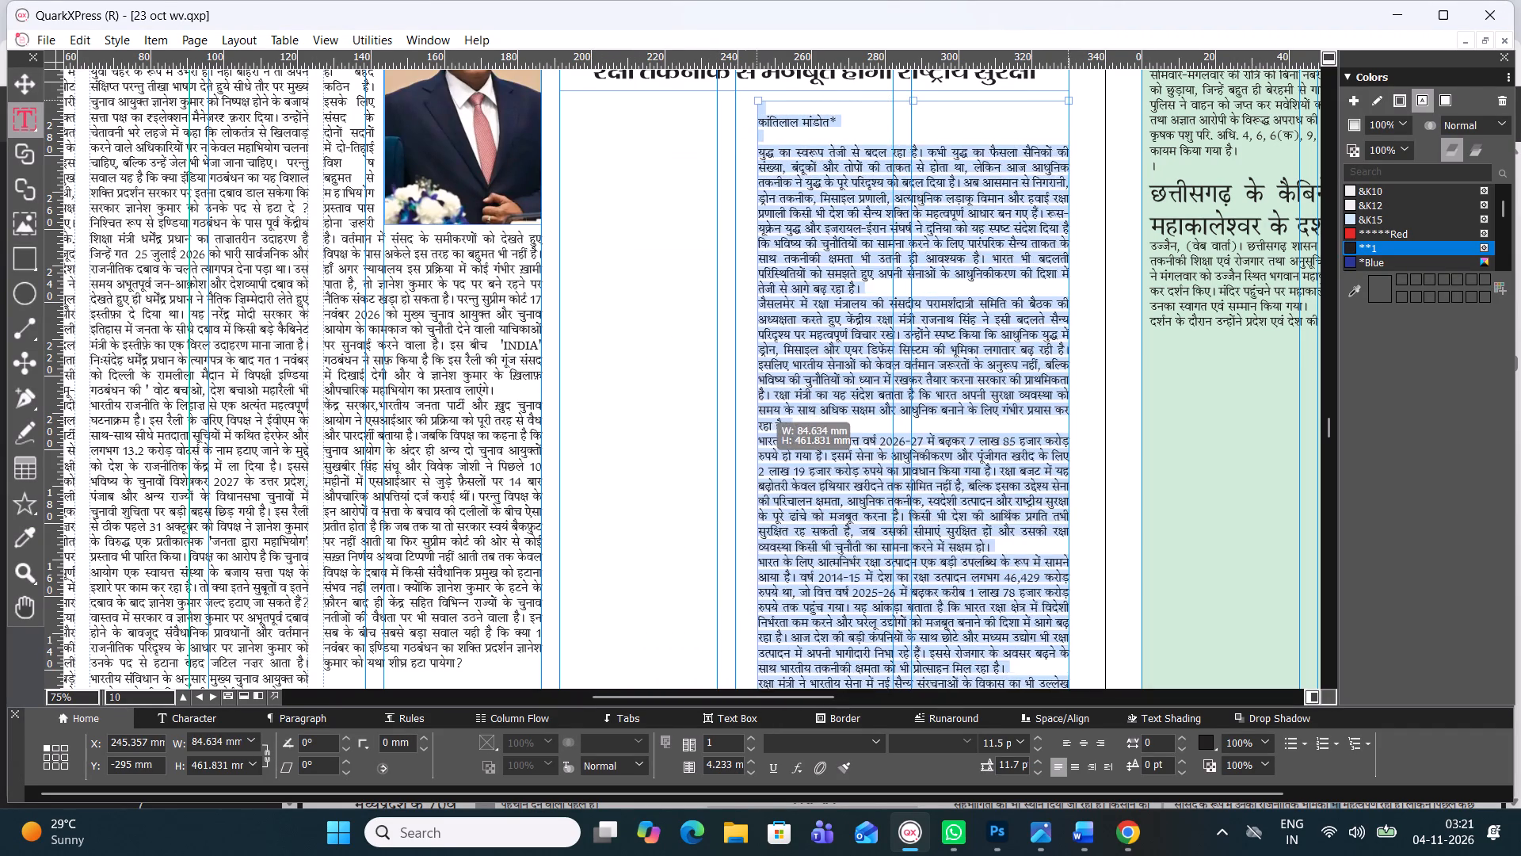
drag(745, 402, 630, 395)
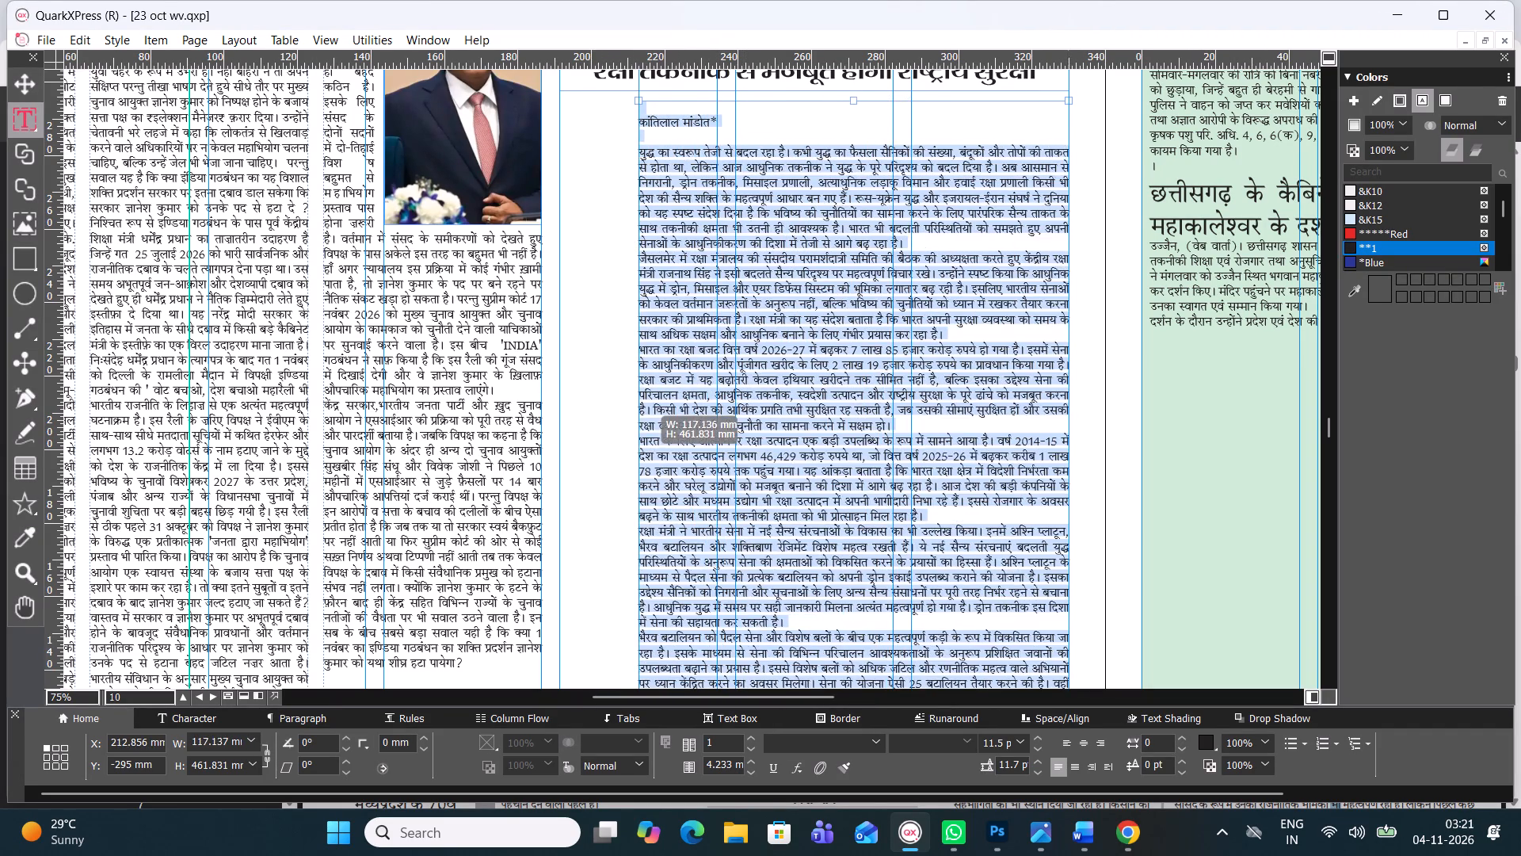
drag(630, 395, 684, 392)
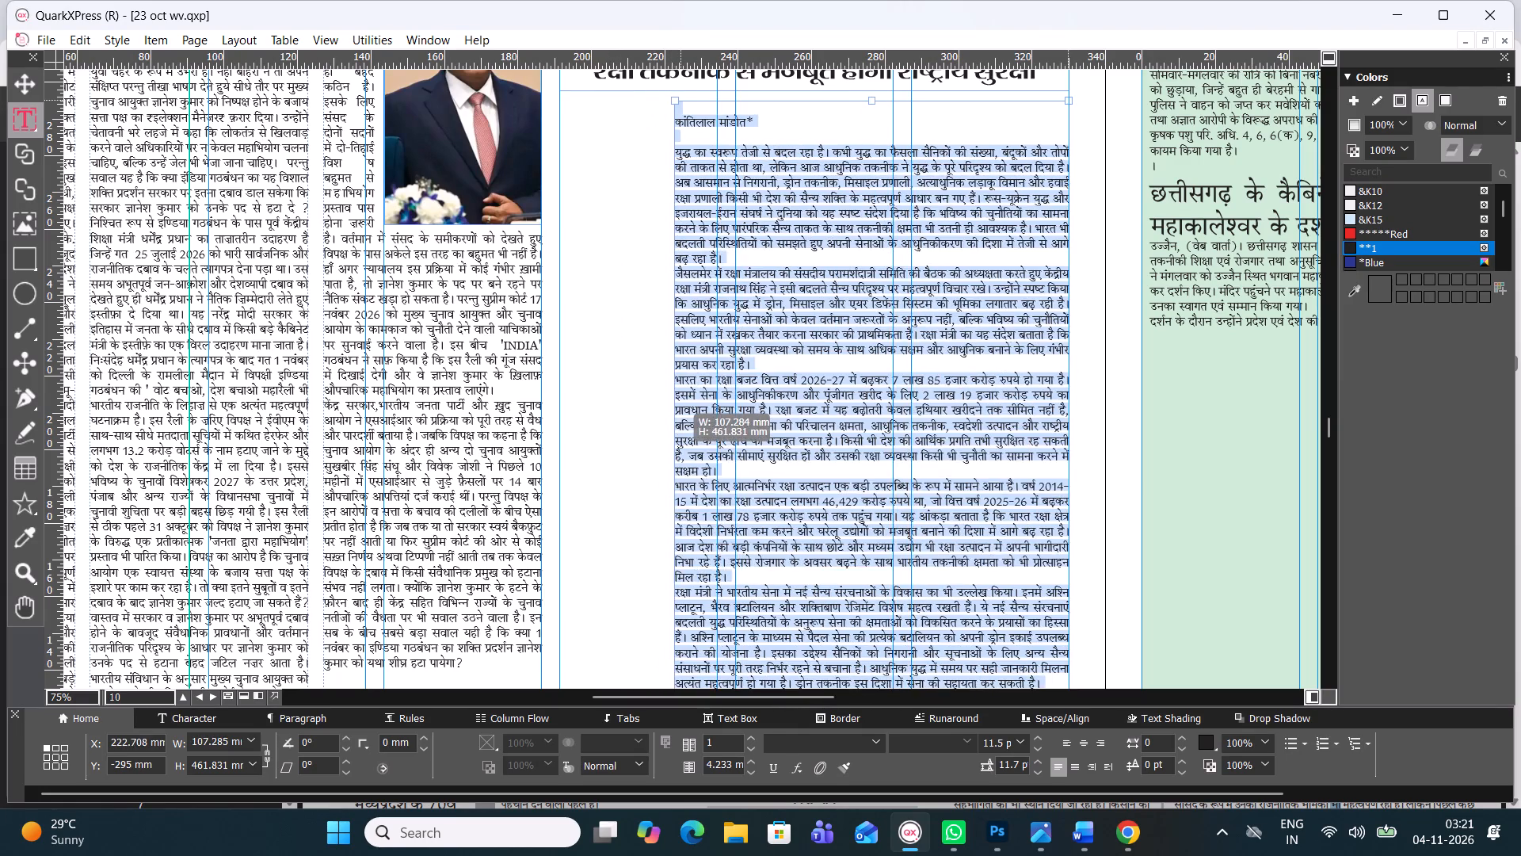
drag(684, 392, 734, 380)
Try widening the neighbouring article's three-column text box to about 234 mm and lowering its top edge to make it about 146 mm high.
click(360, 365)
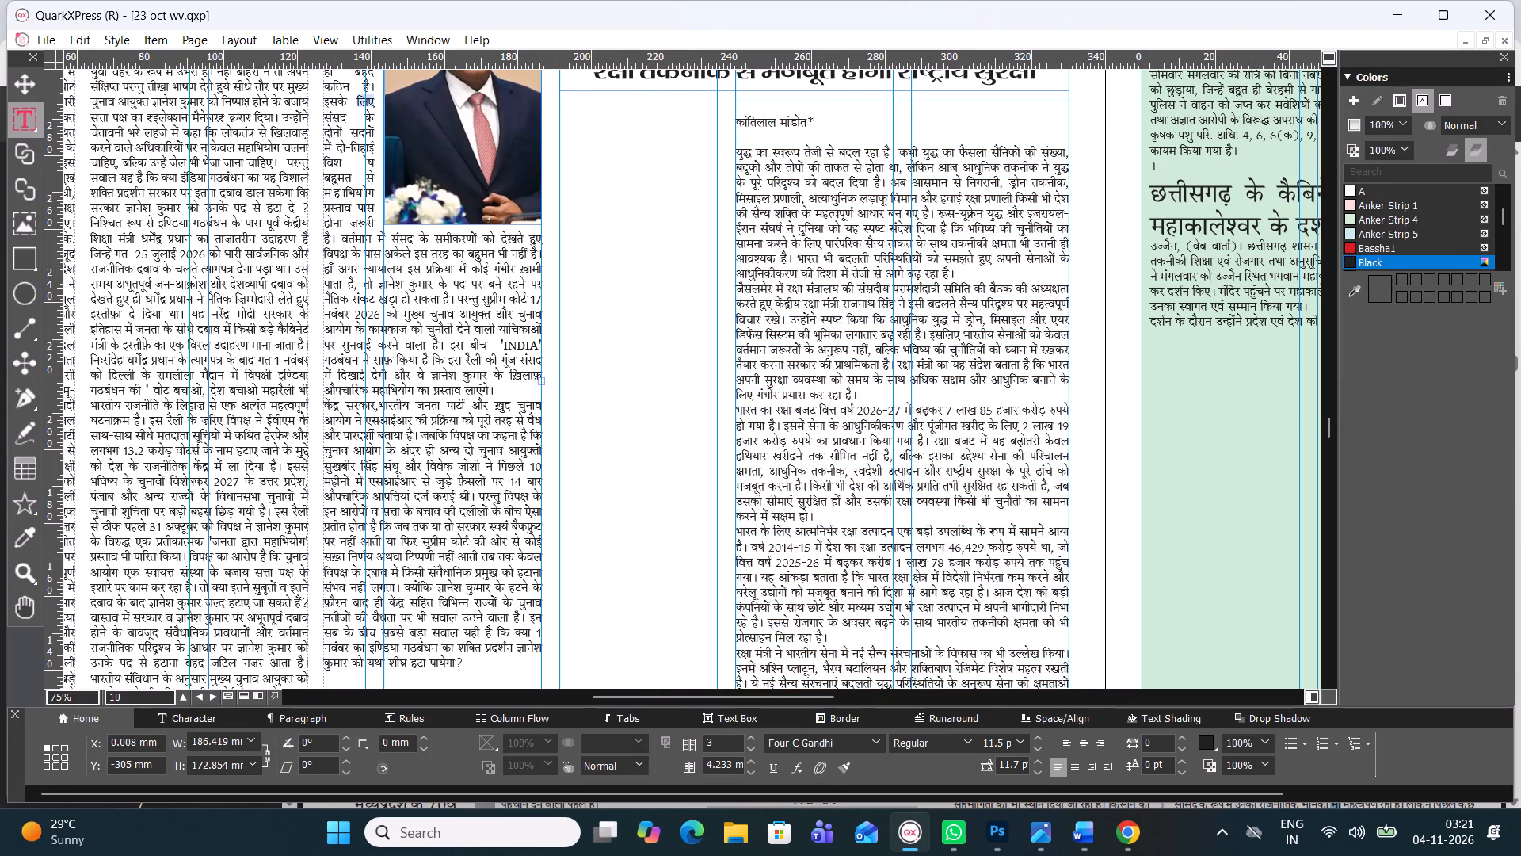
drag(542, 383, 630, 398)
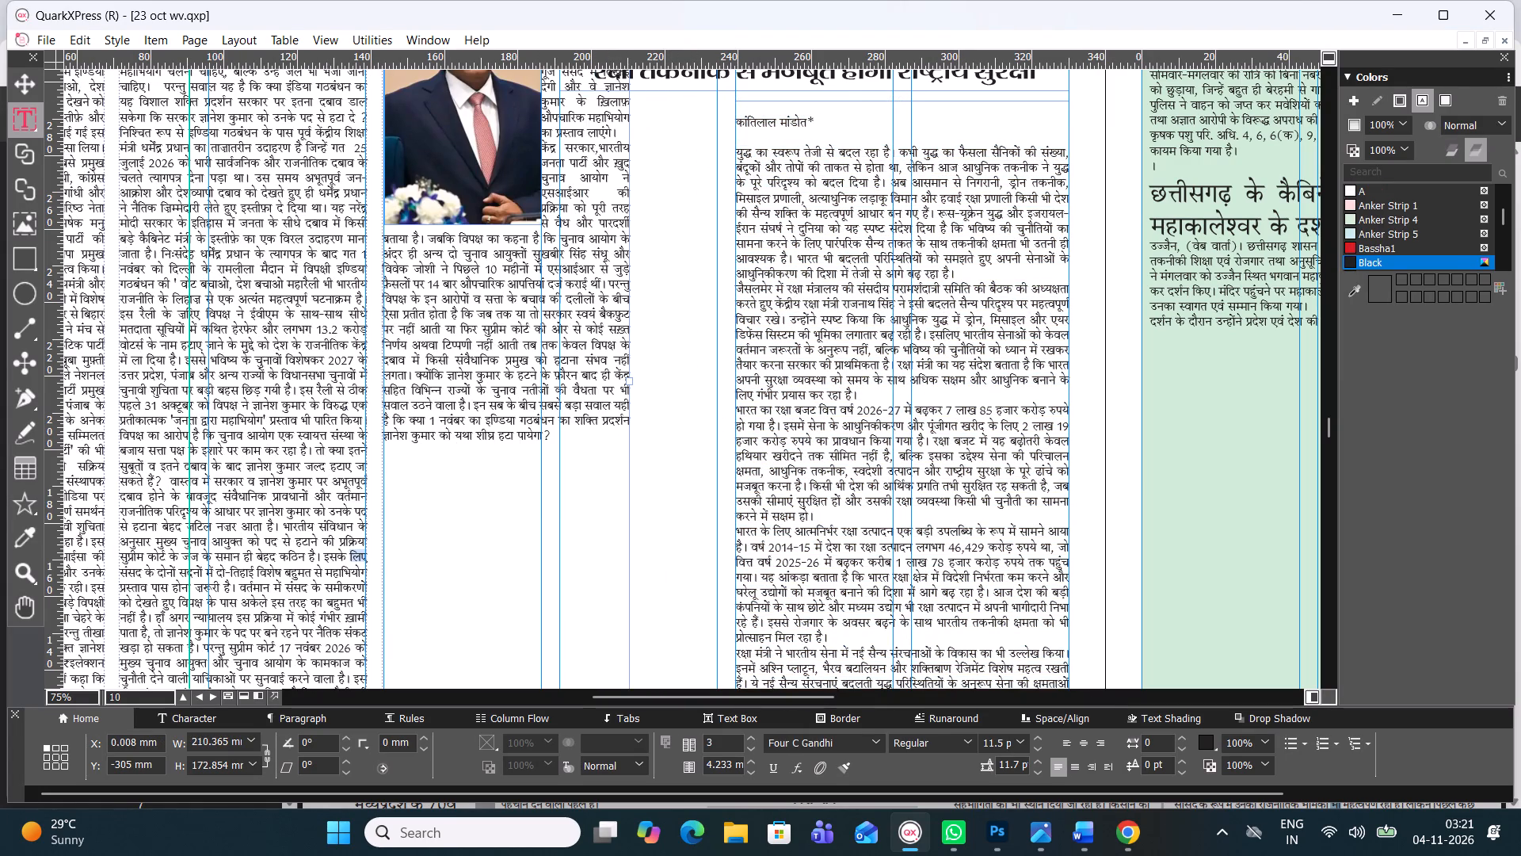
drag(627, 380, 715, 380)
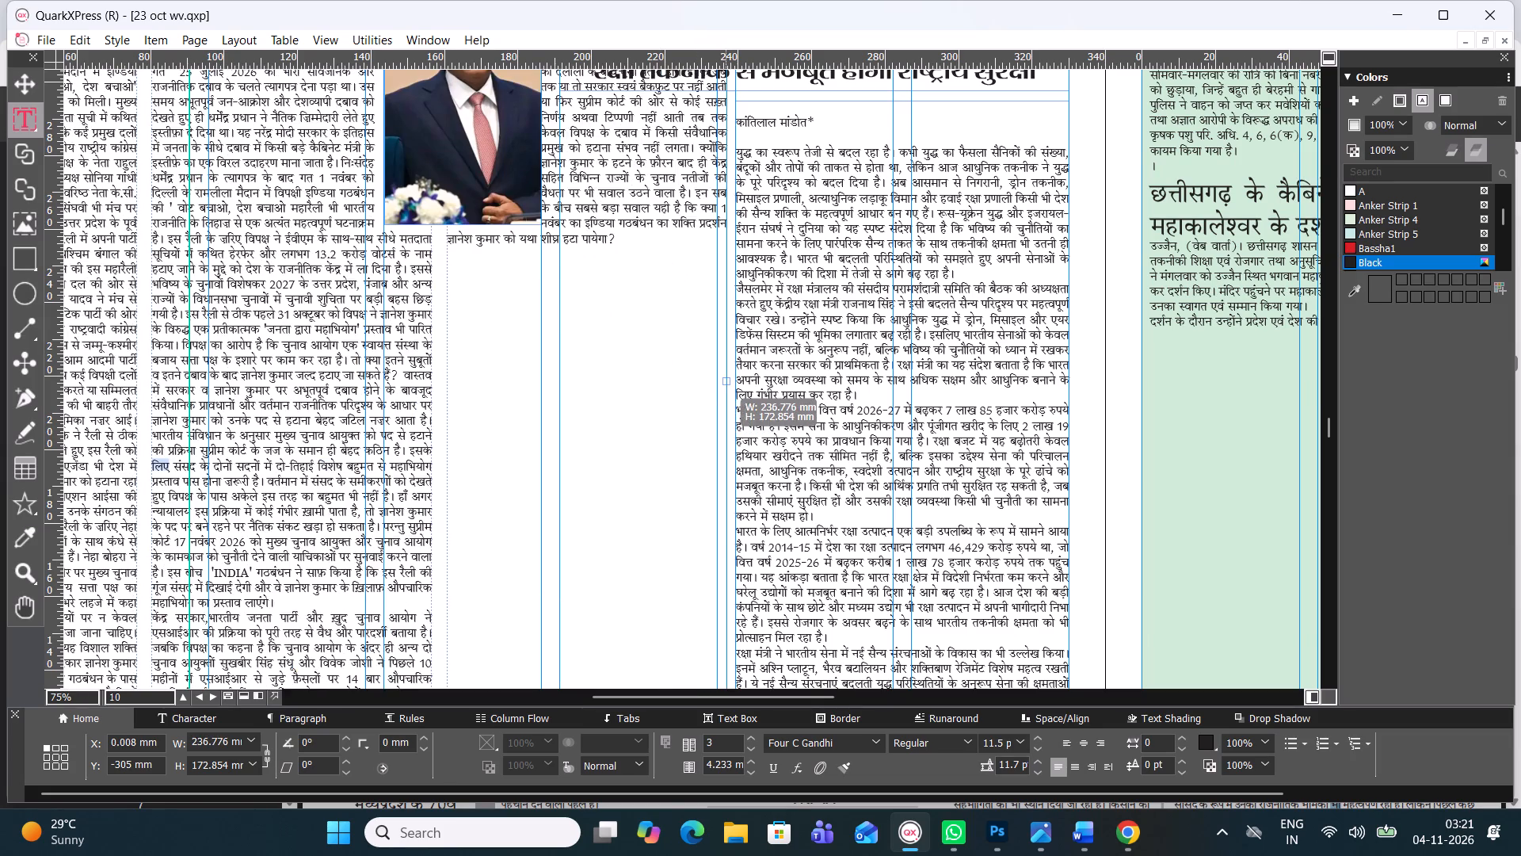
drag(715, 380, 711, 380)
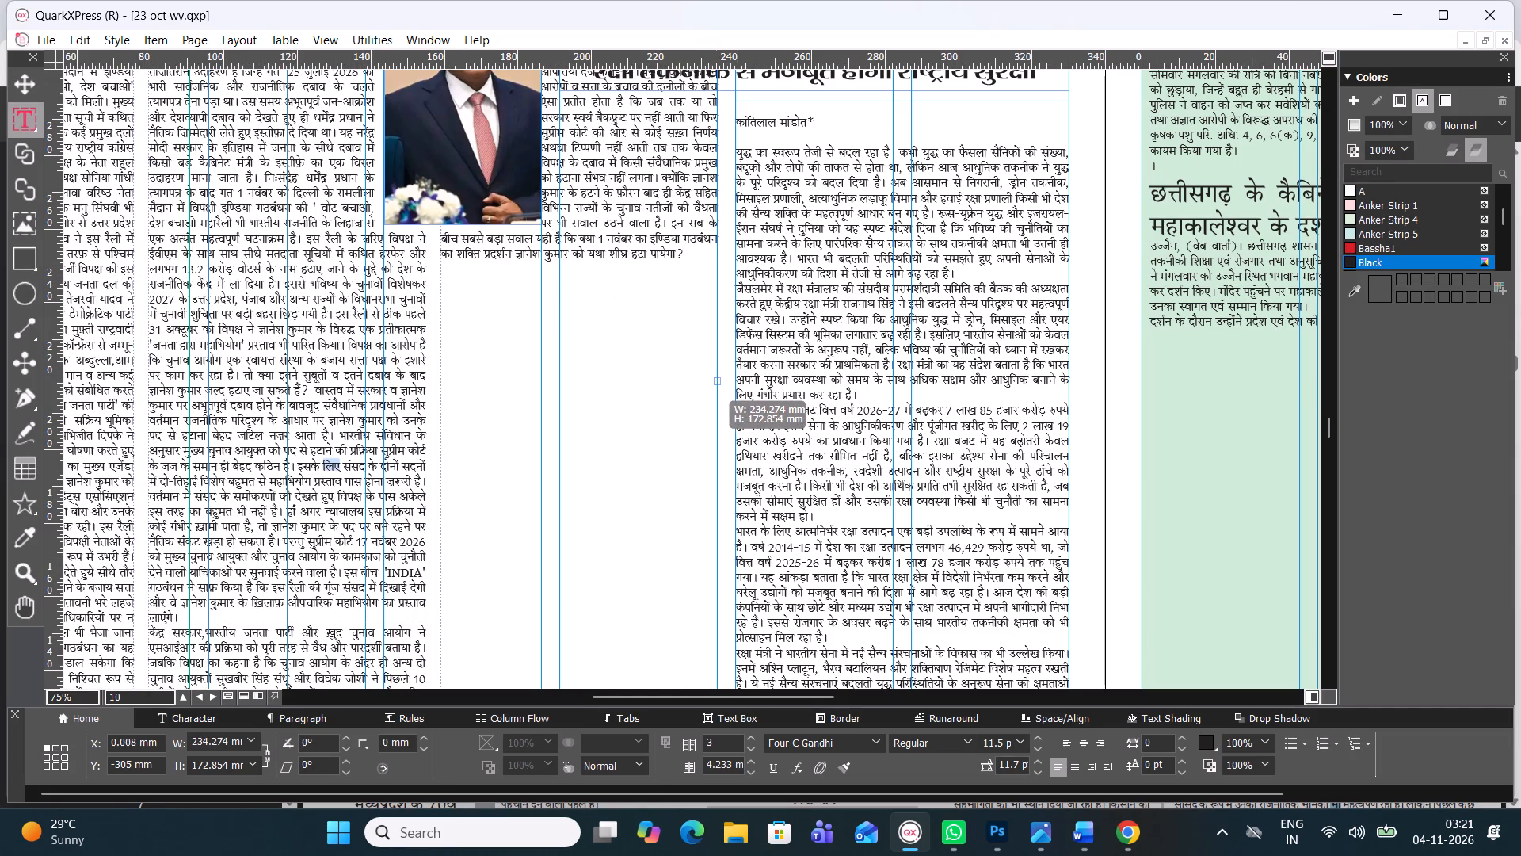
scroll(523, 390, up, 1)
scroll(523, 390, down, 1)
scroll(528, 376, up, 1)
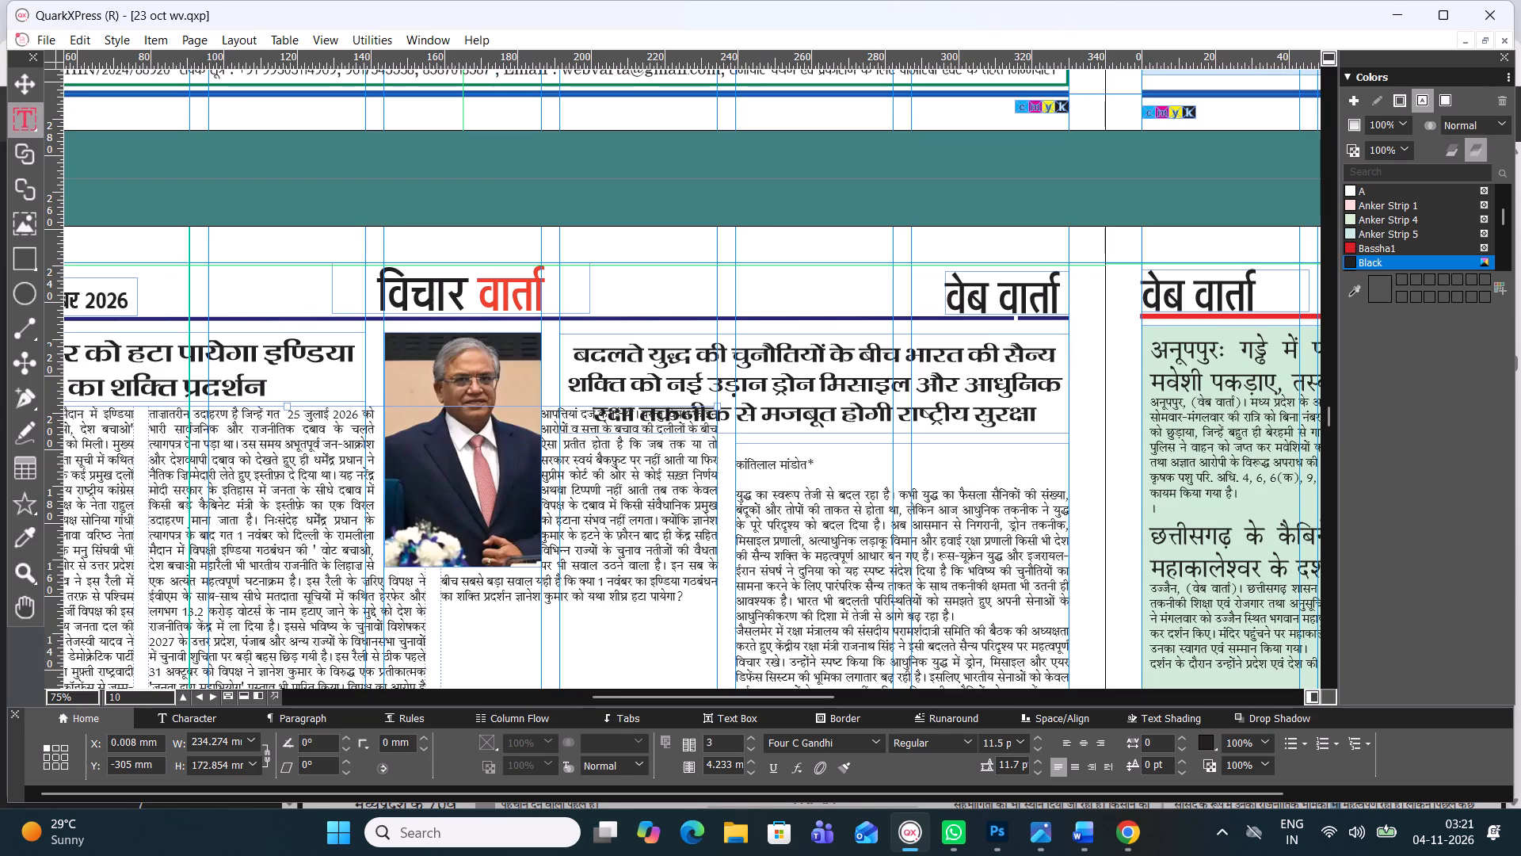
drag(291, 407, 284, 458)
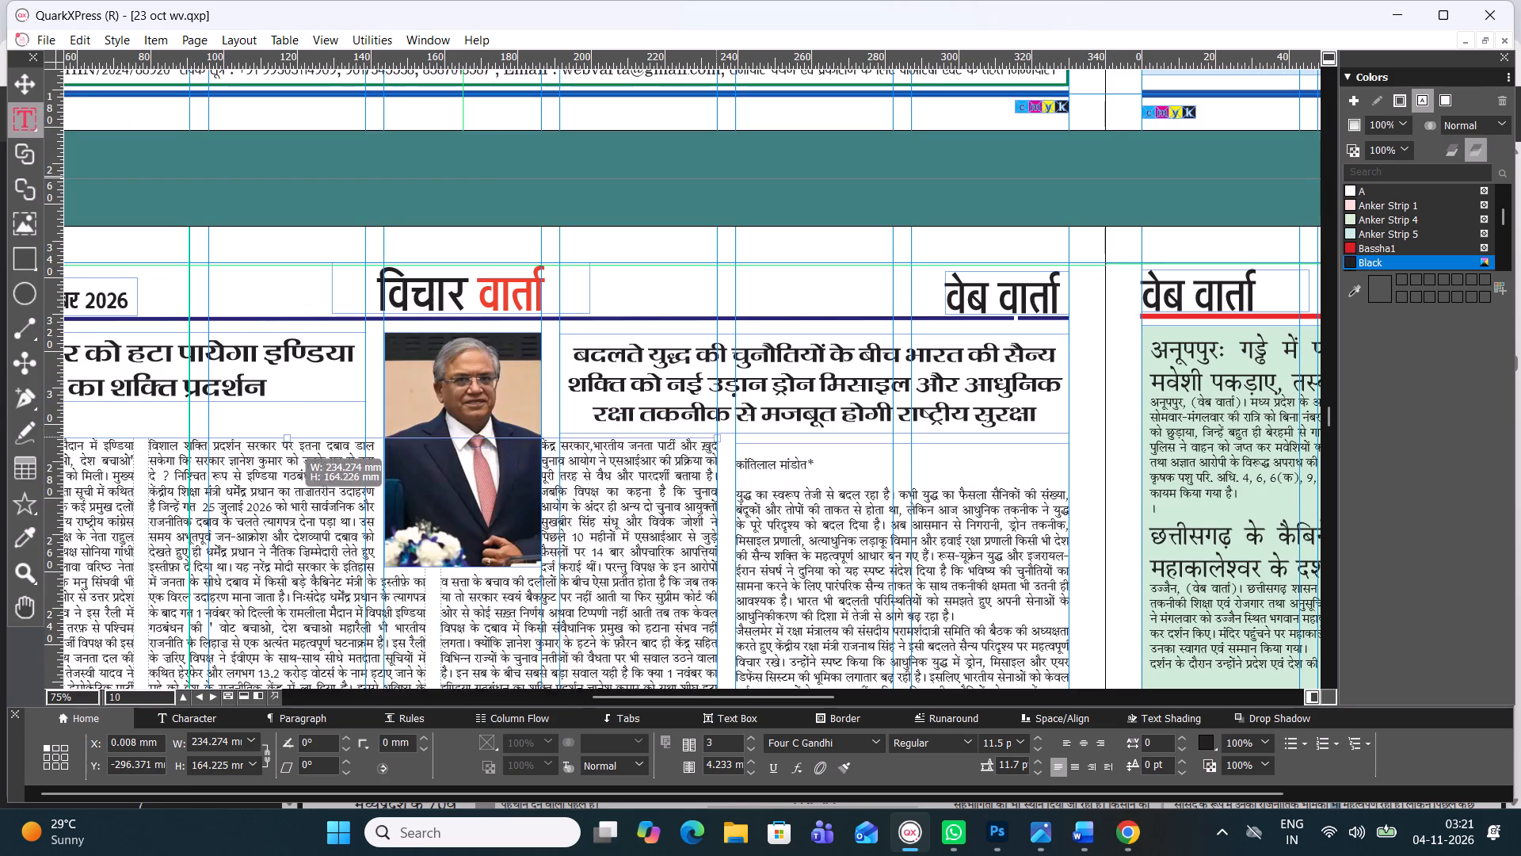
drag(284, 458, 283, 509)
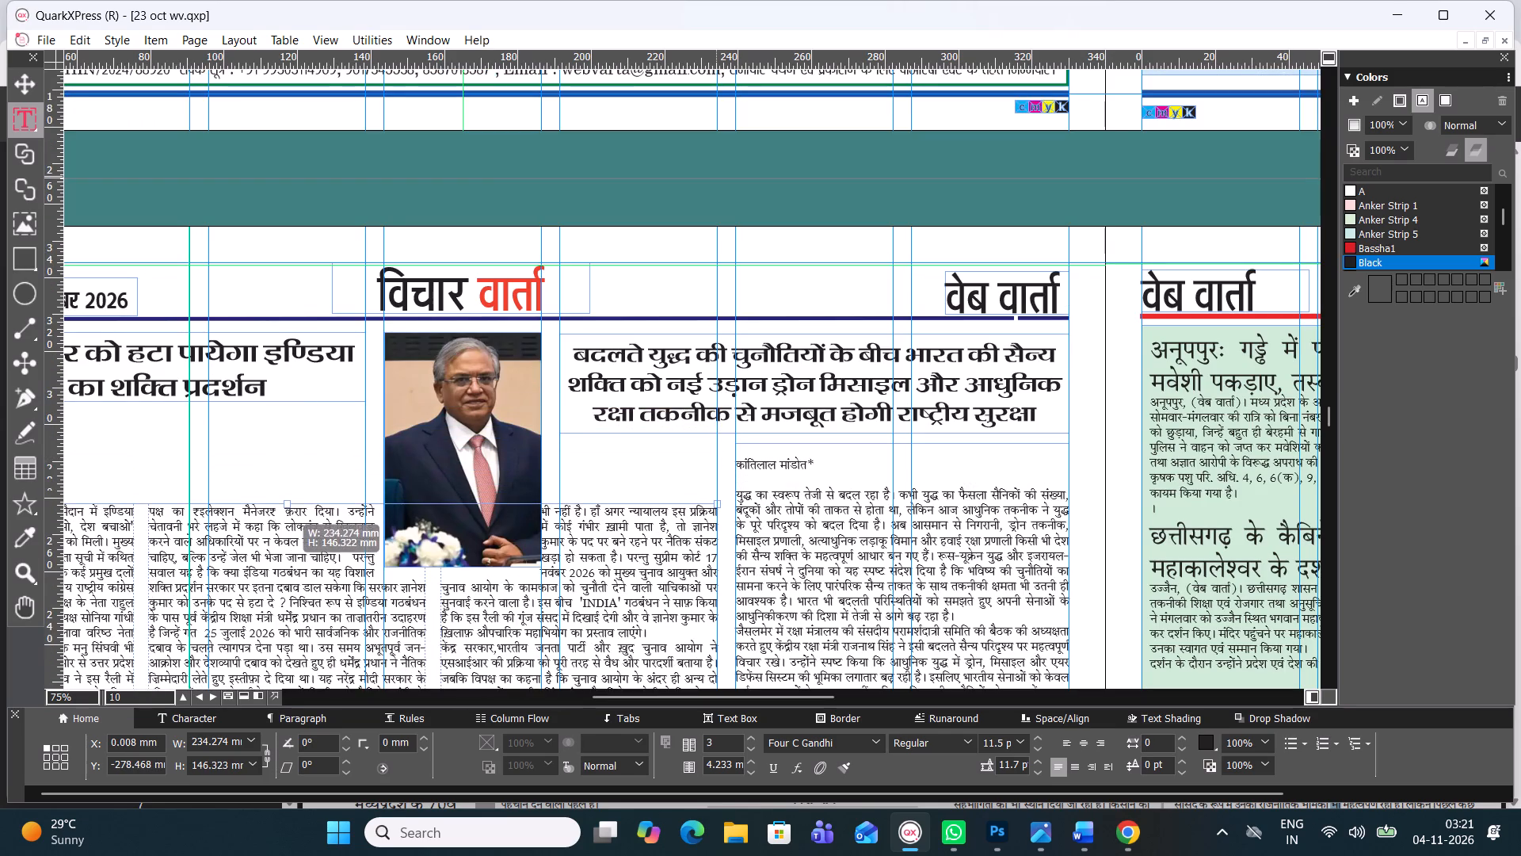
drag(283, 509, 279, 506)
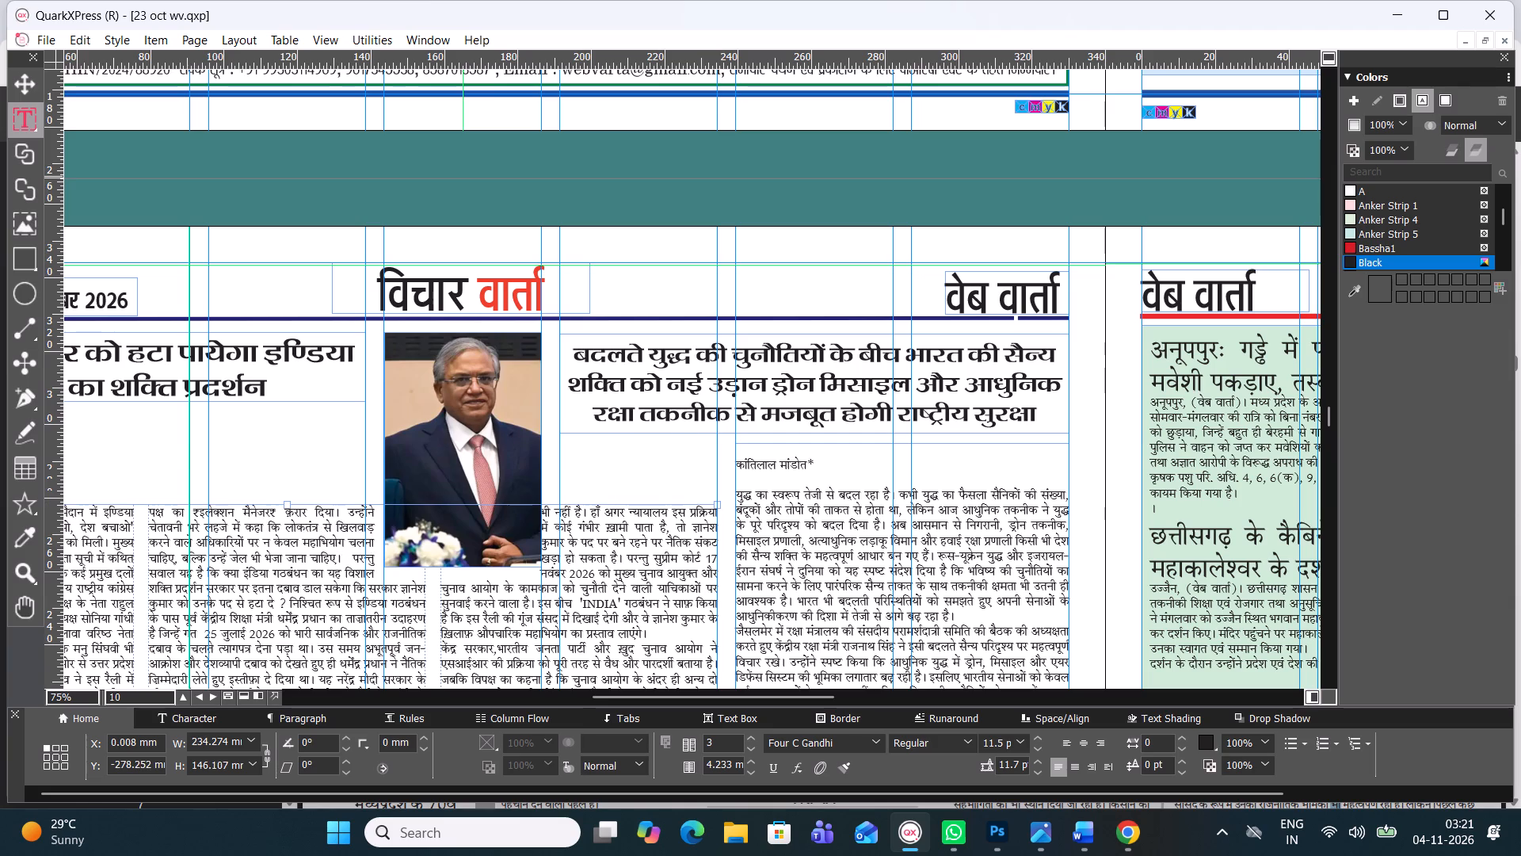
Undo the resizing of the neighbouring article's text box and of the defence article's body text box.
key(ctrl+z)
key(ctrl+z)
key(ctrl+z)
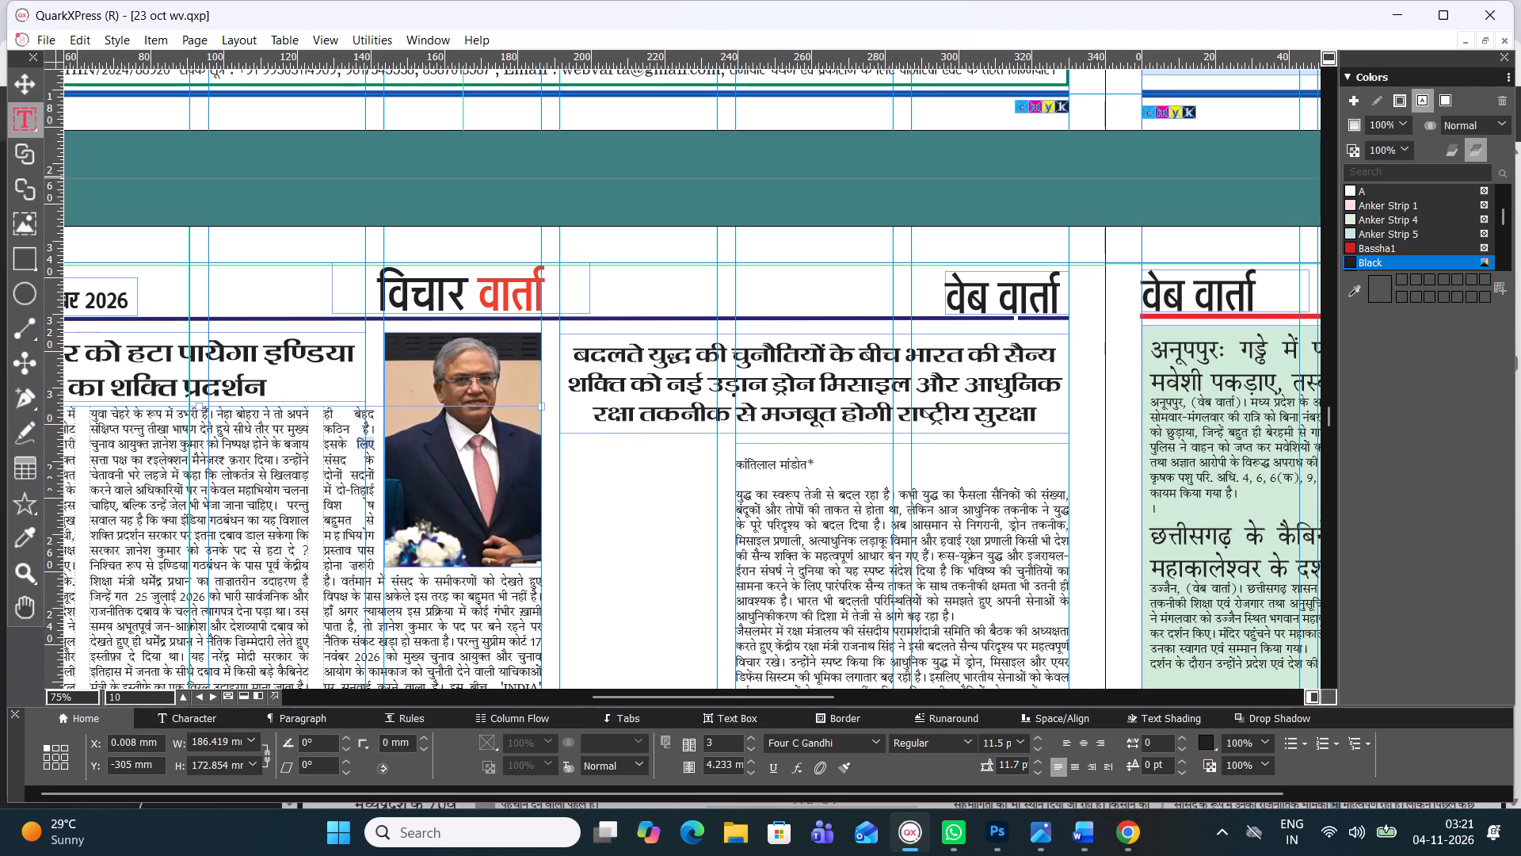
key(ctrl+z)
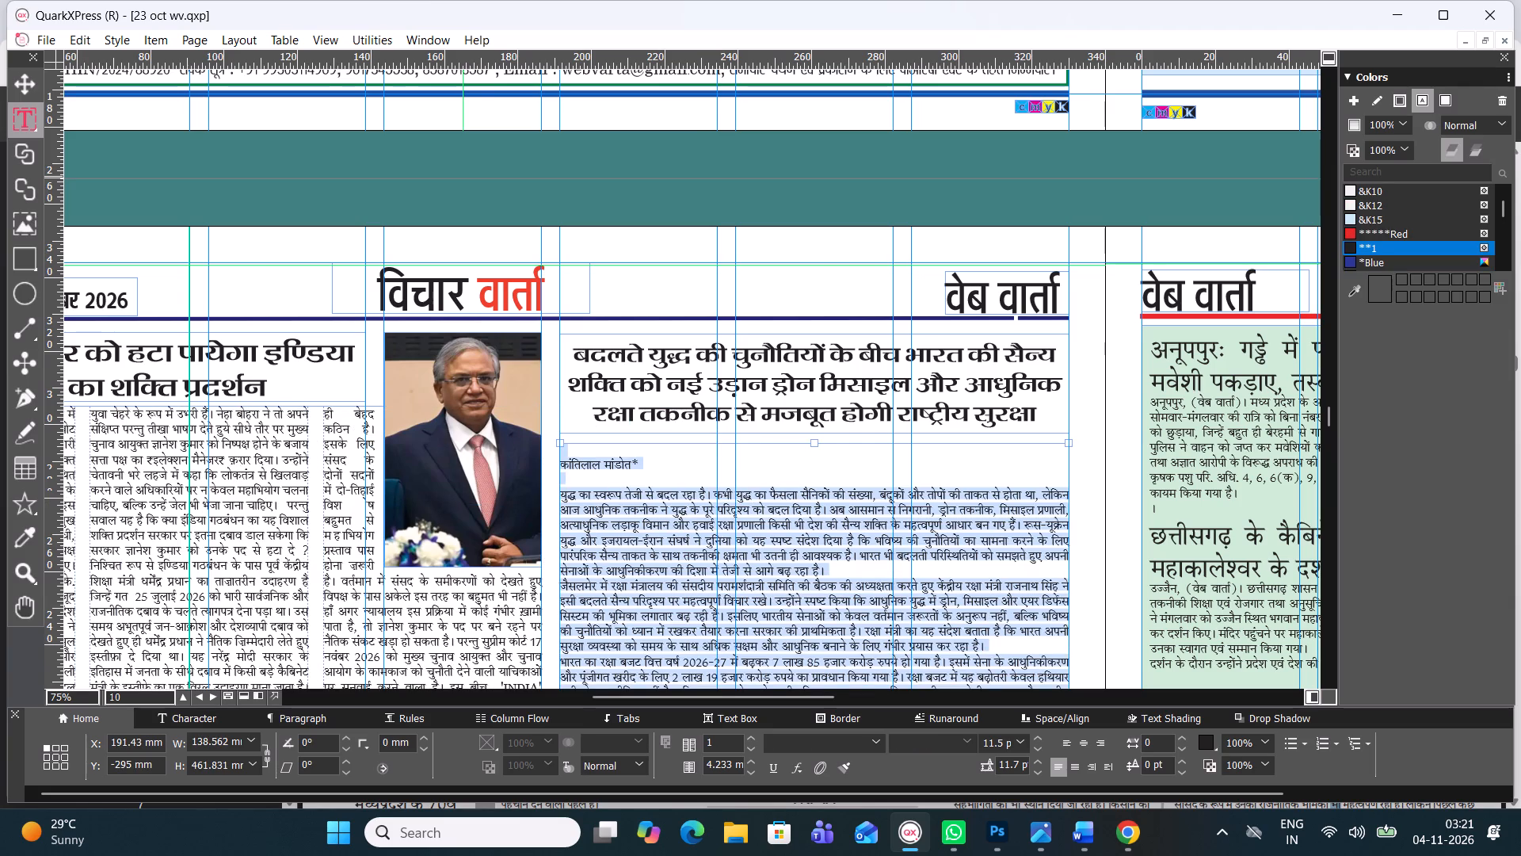
Delete the trailing asterisk from the author byline above the defence article's body text.
scroll(626, 471, up, 2)
scroll(626, 471, down, 1)
scroll(626, 471, up, 1)
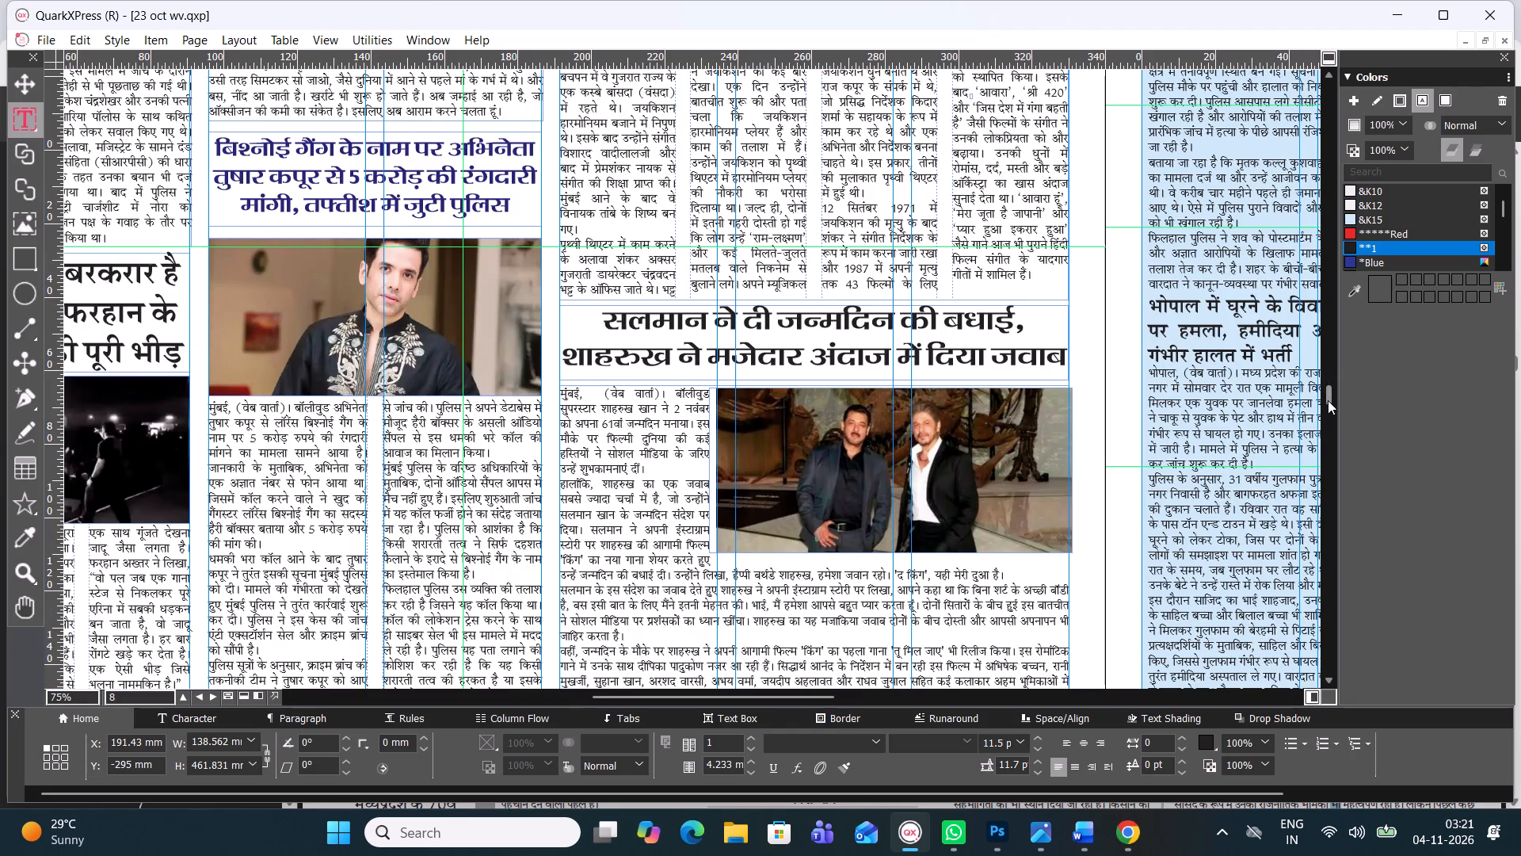
drag(1328, 400, 1333, 433)
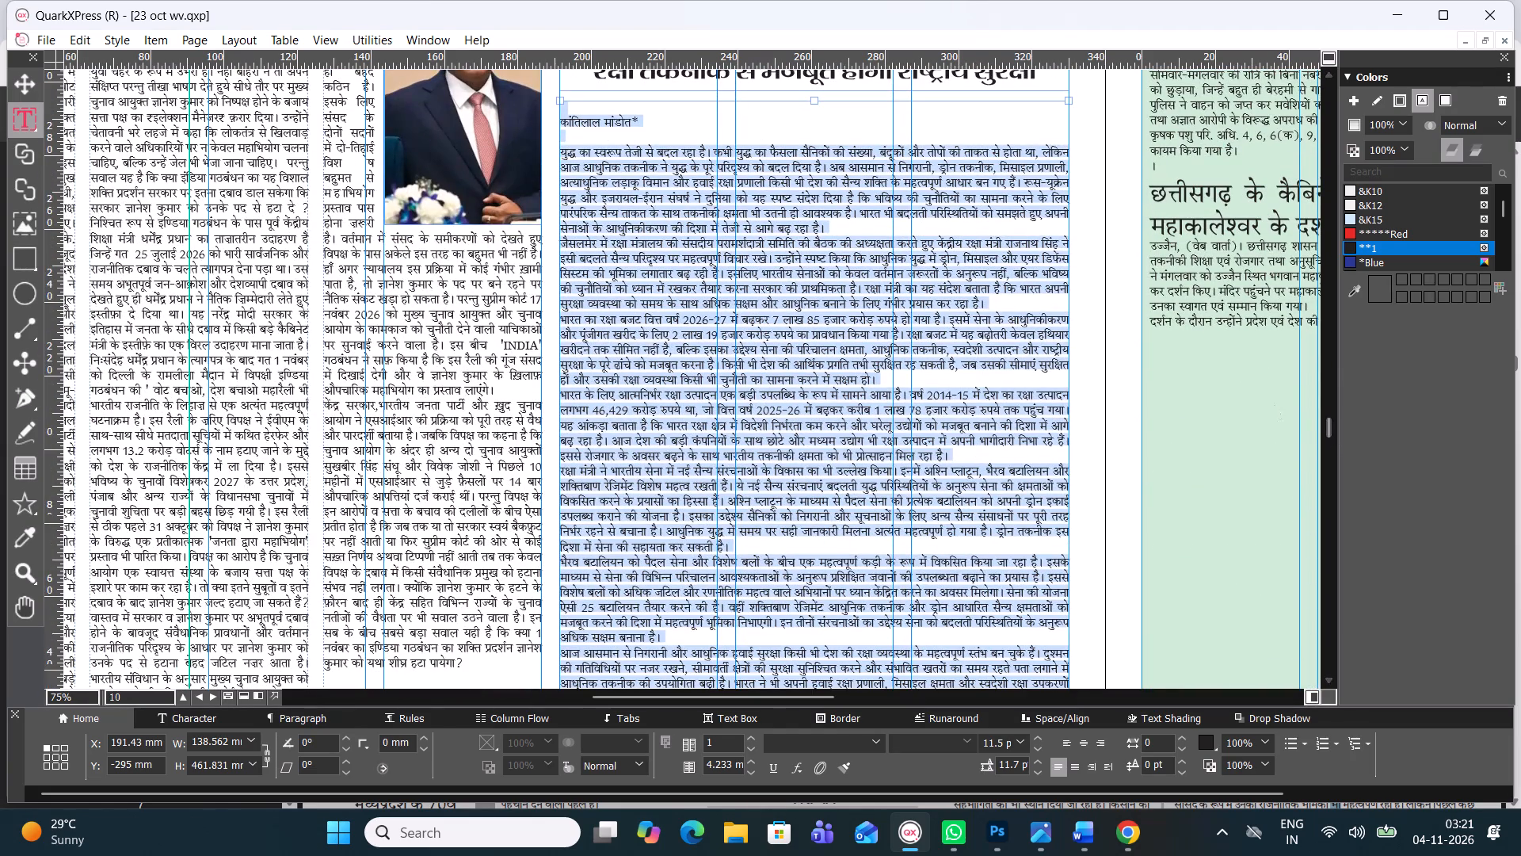
click(643, 119)
key(BackSpace)
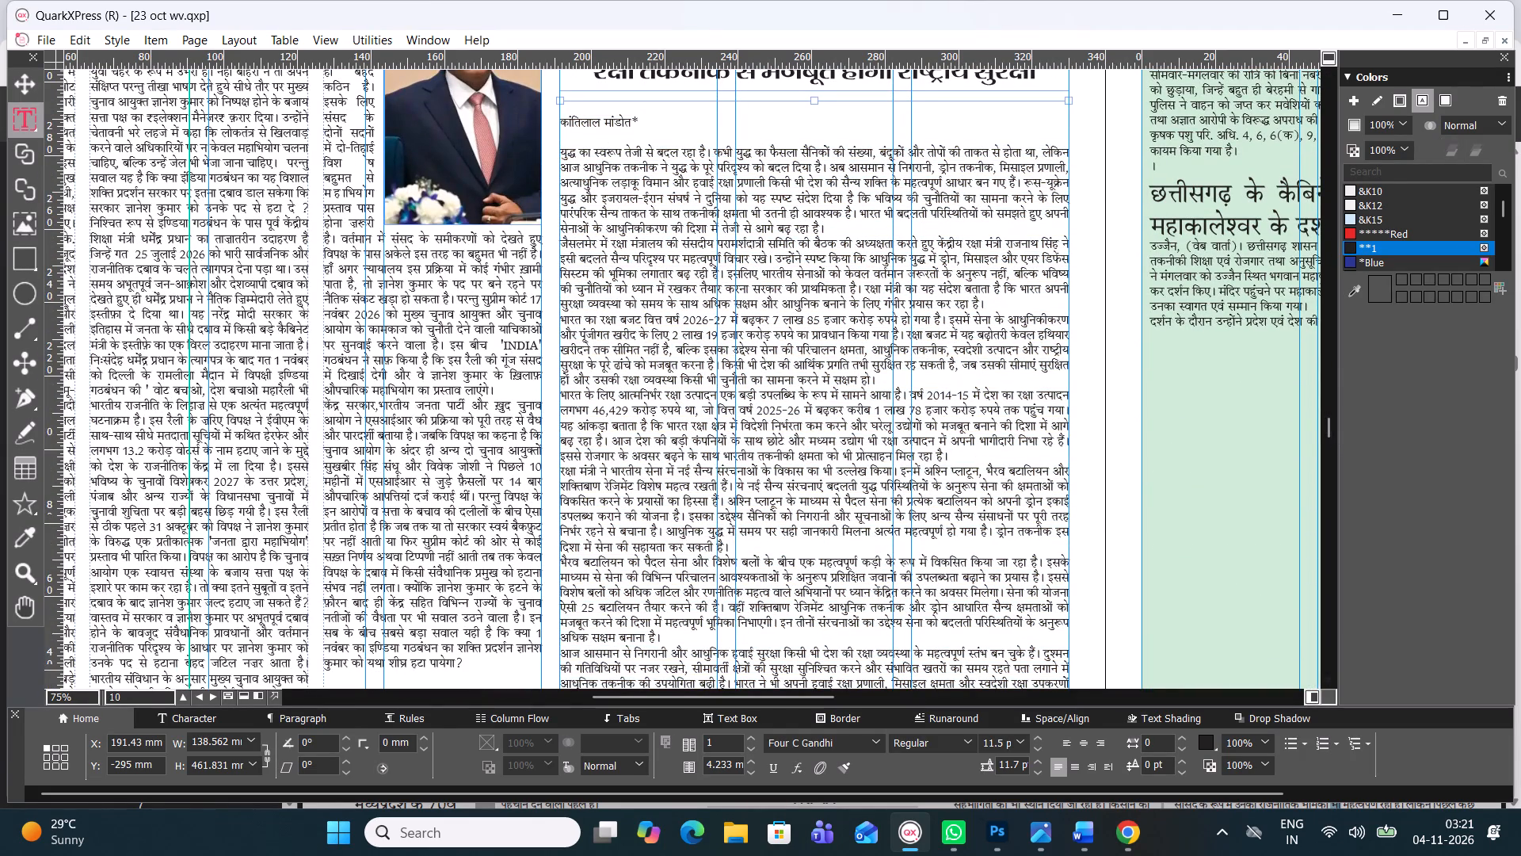
Format the defence article's author byline in Four C Gandhihead at 19 pt and centre it above the body text.
drag(638, 117, 515, 120)
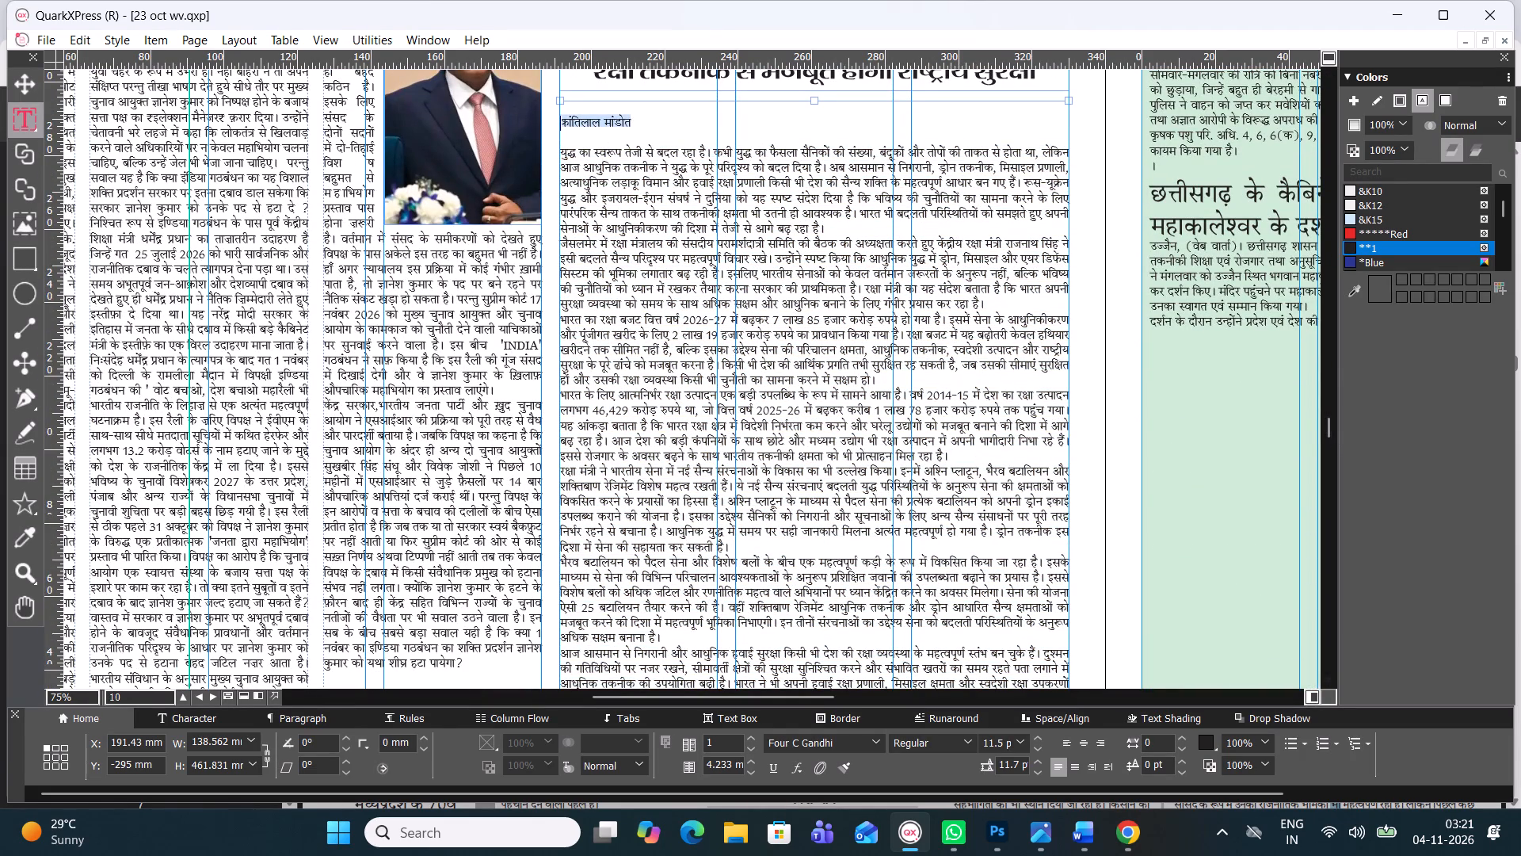
click(878, 740)
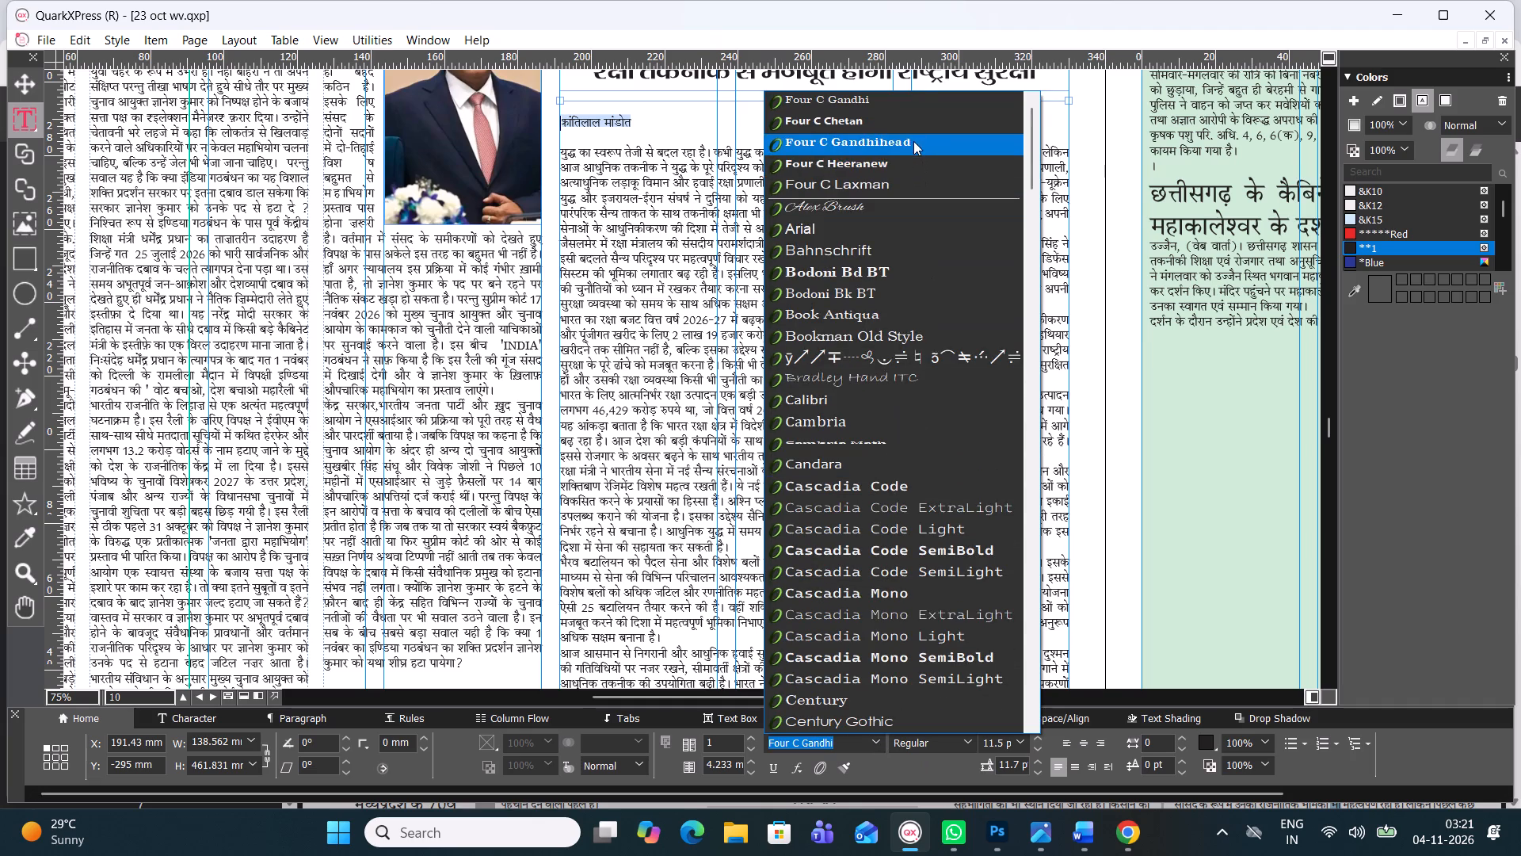
click(913, 141)
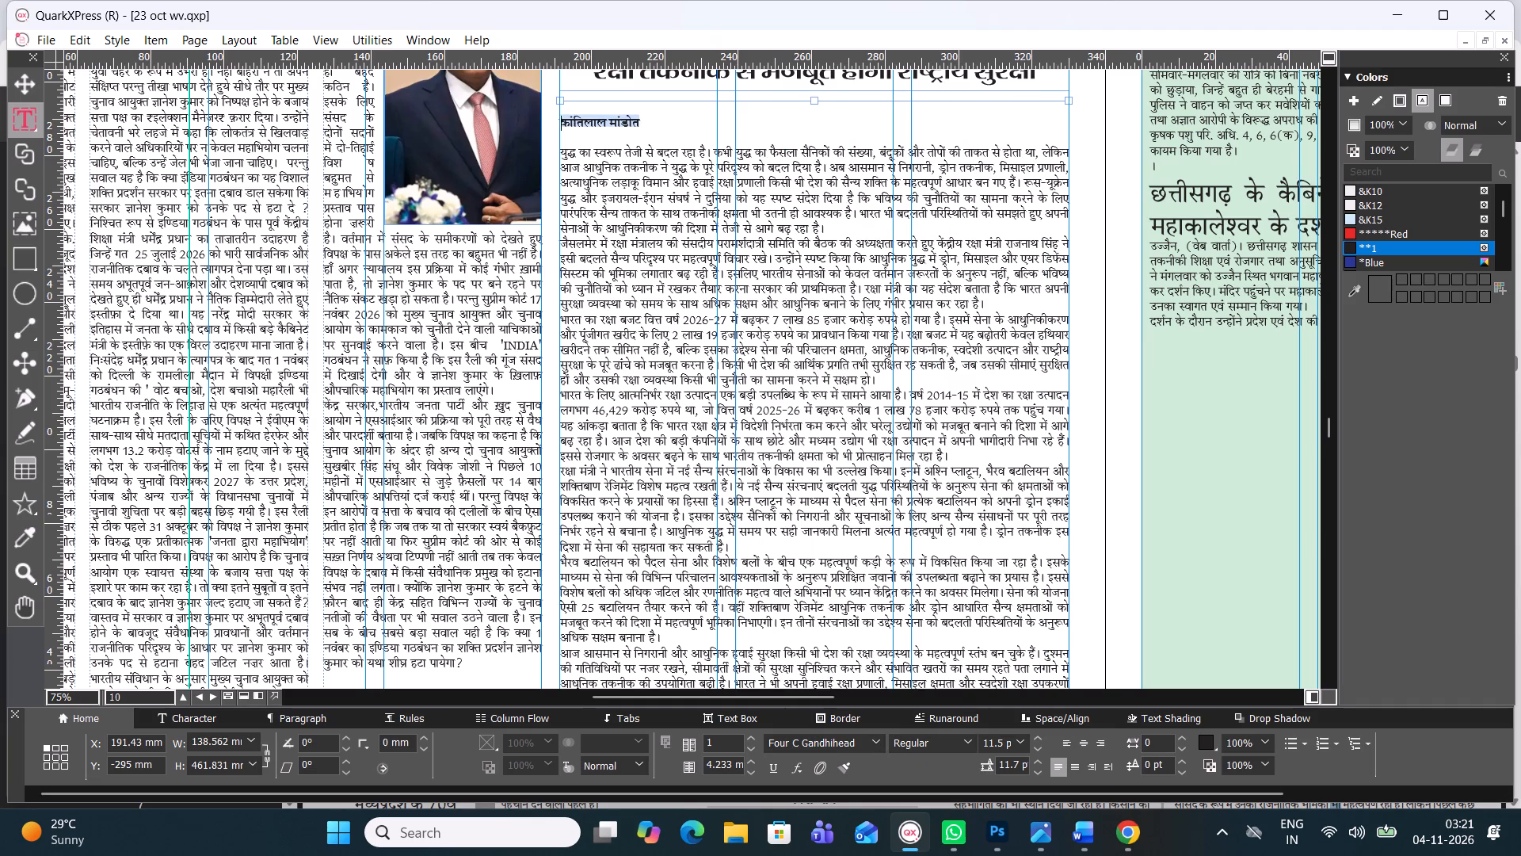
key(ctrl+alt+shift+period)
key(ctrl+alt+shift+period)
key(ctrl+alt+shift+period)
key(ctrl+alt+shift+period)
key(ctrl+alt+shift+period)
key(ctrl+alt+shift+period)
key(ctrl+alt+shift+period)
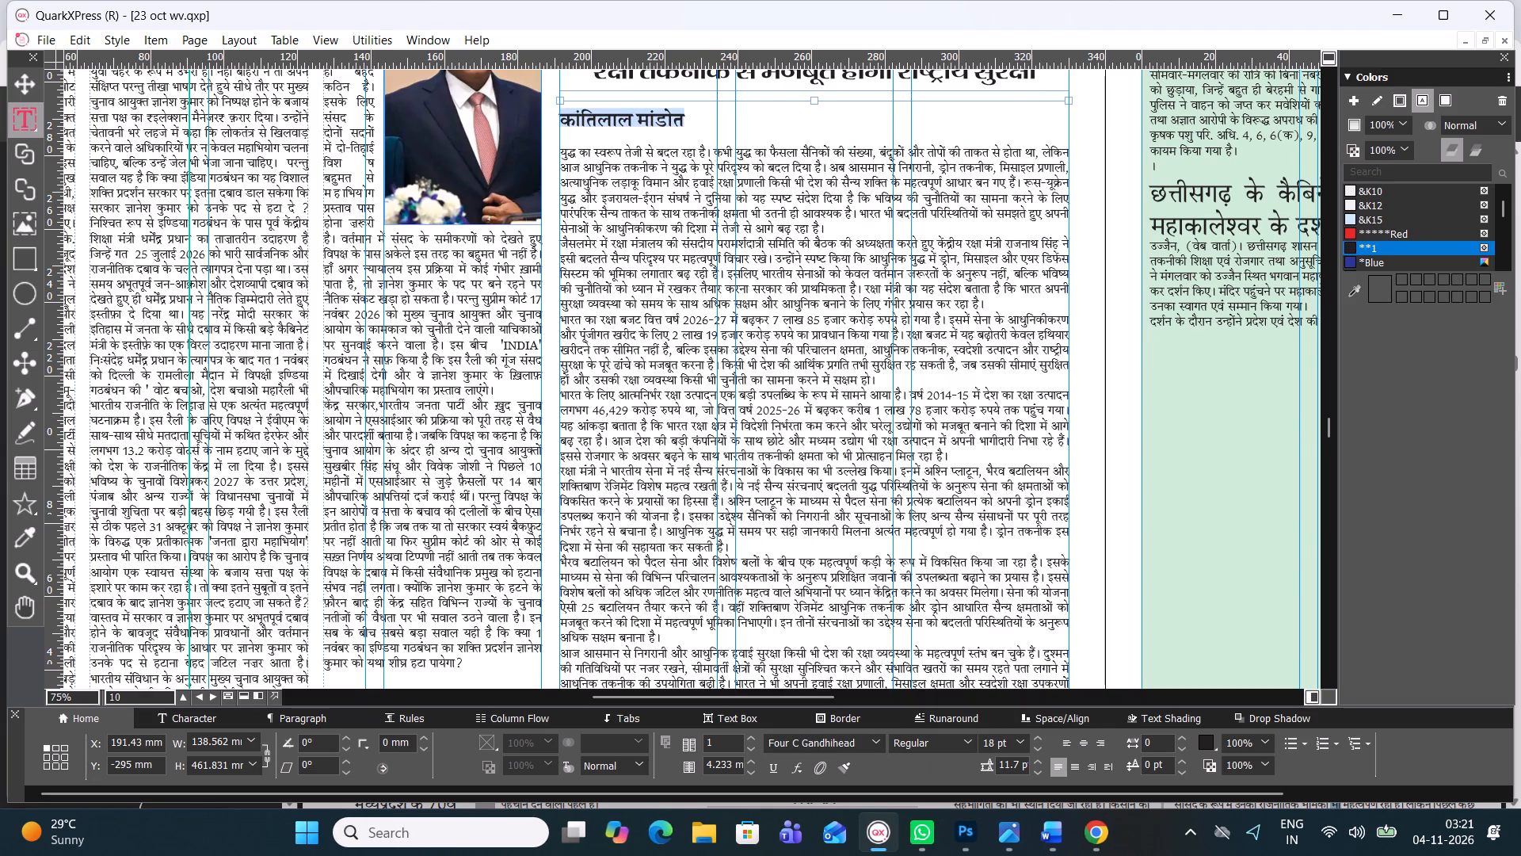
key(ctrl+alt+shift+period)
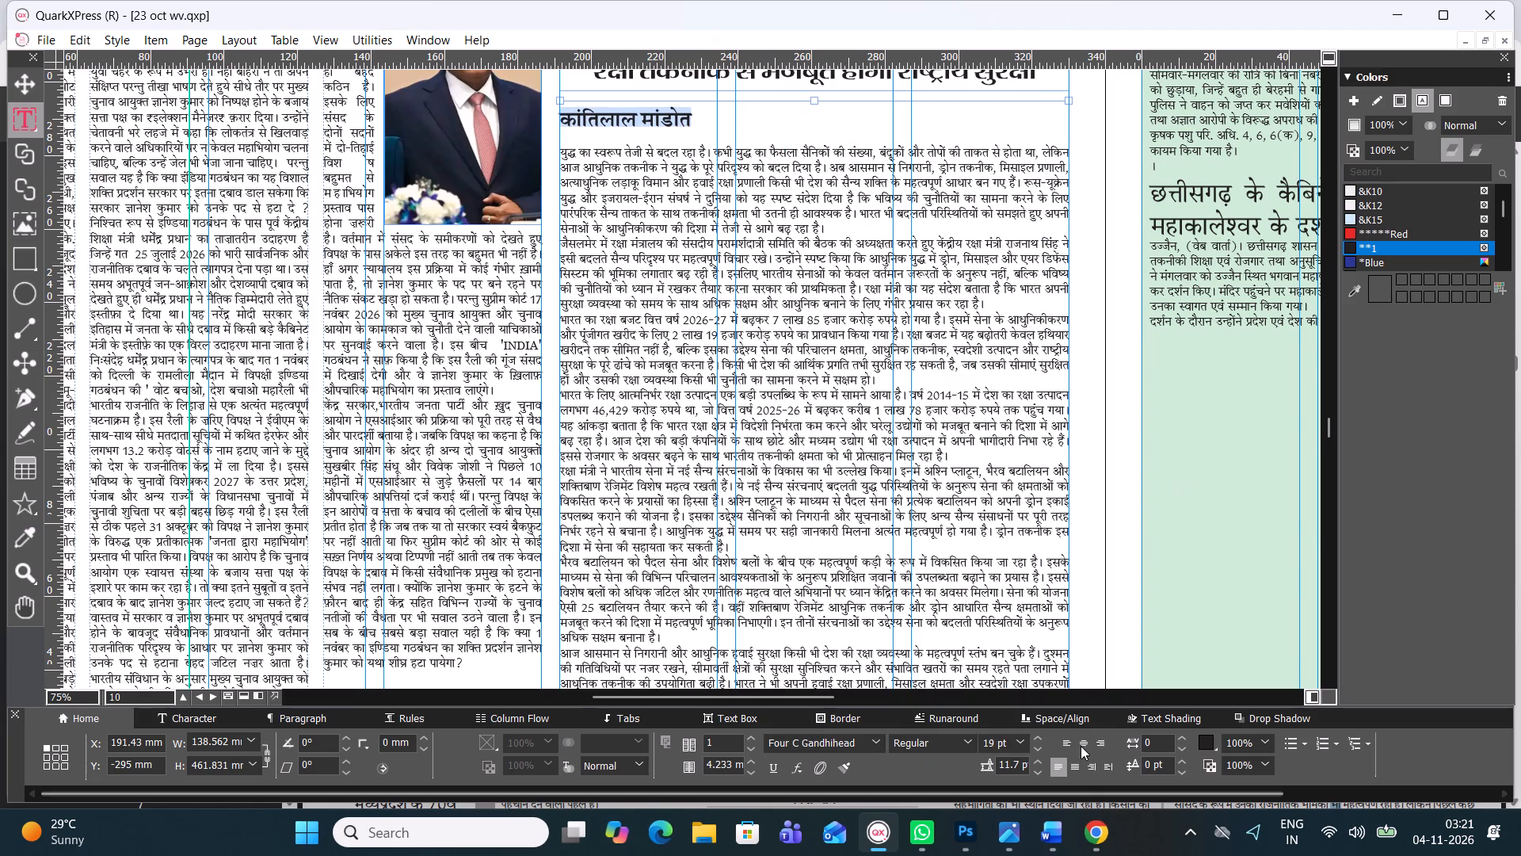
click(1081, 744)
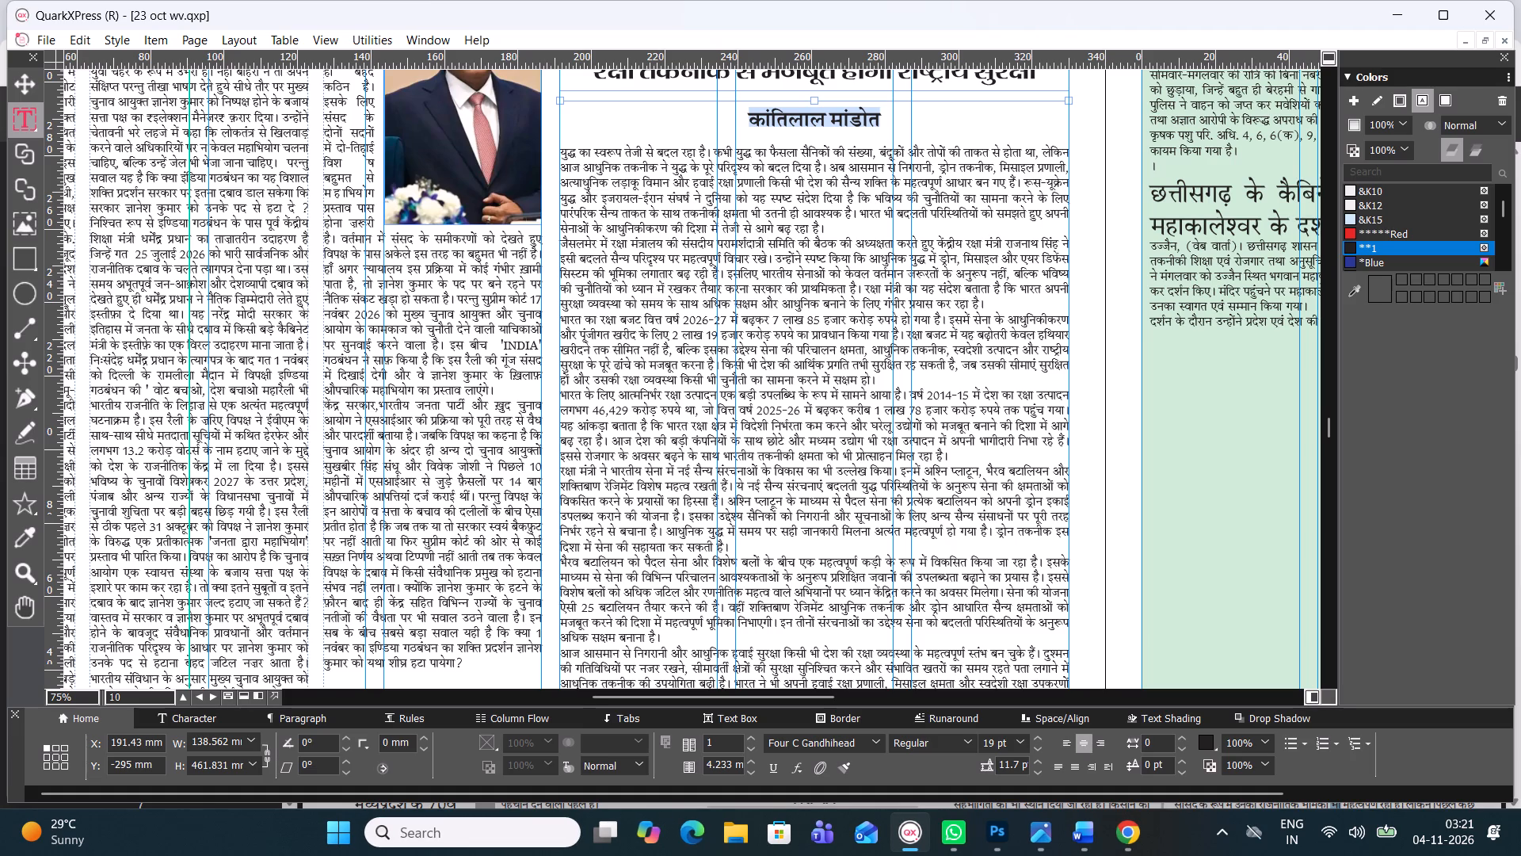
Join the defence article paragraphs beginning "आज आसमान" and "जैसलमेर की बैठक" to their preceding paragraphs, separated by a space.
scroll(884, 480, down, 1)
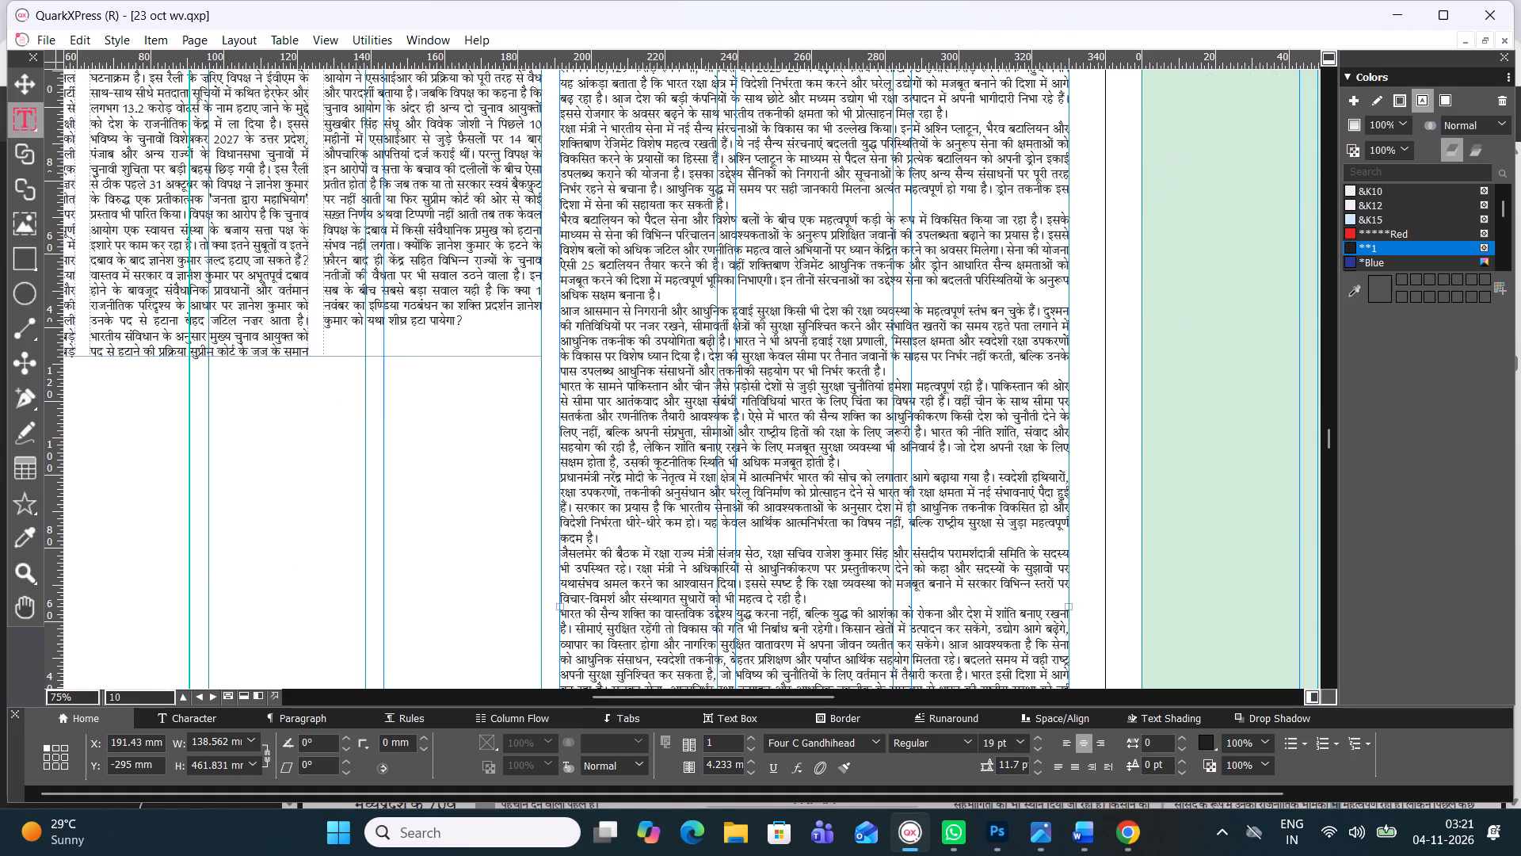
scroll(884, 480, up, 1)
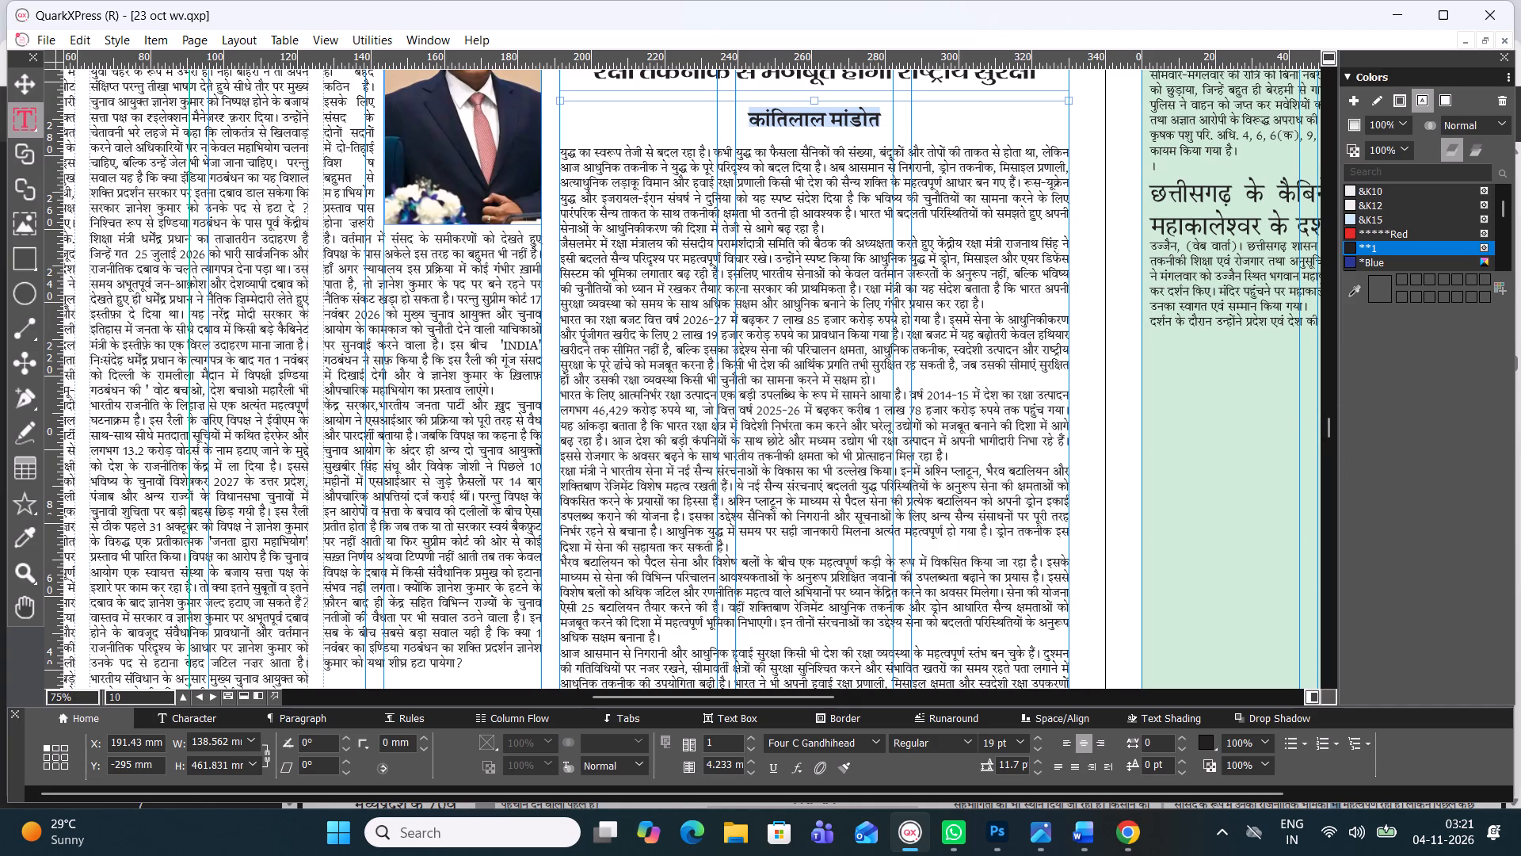
click(1327, 422)
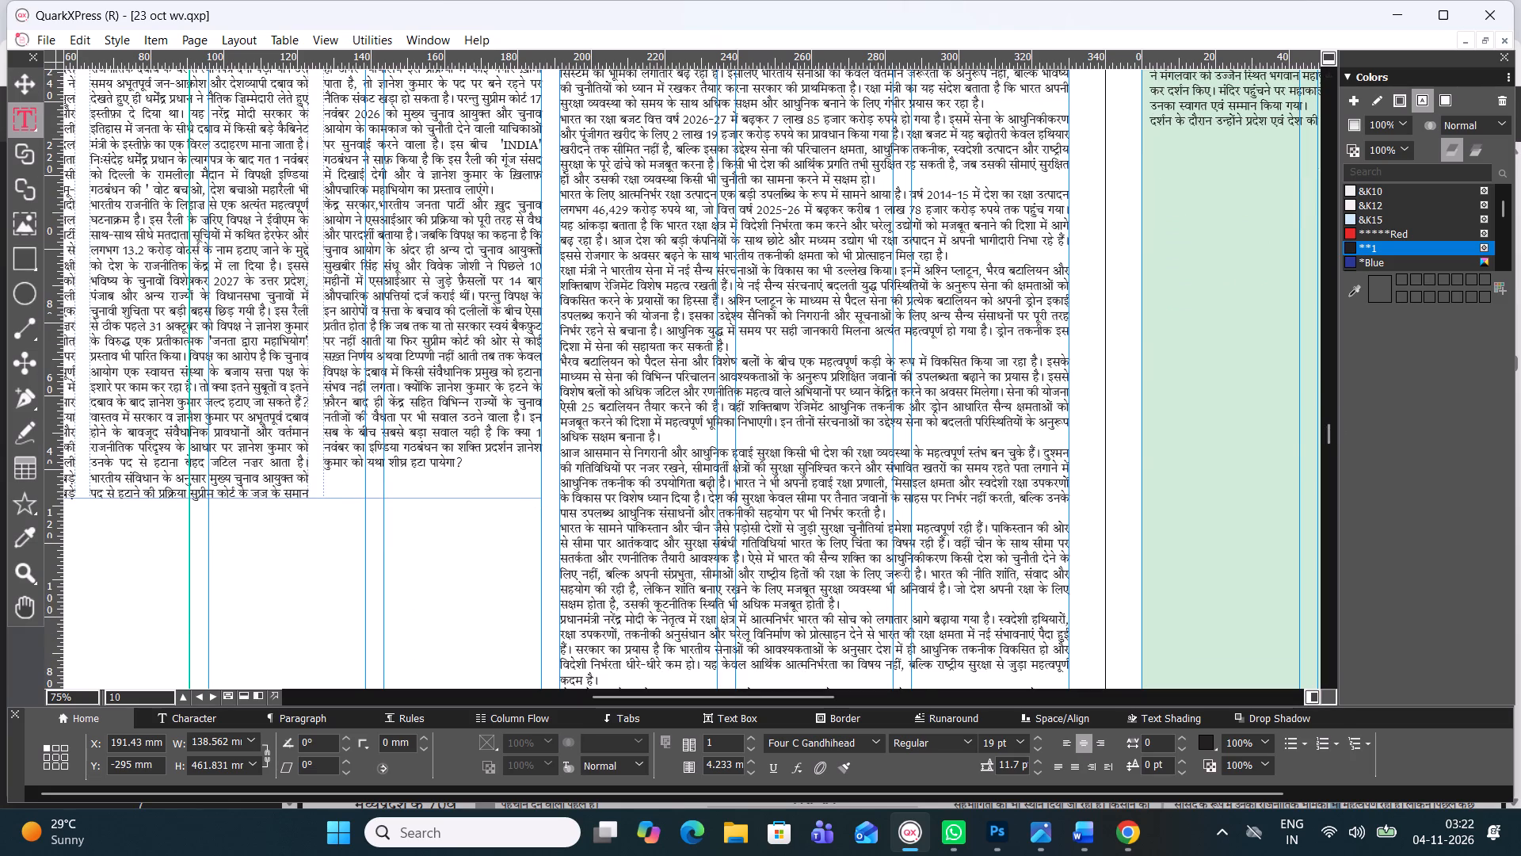
click(558, 457)
click(560, 445)
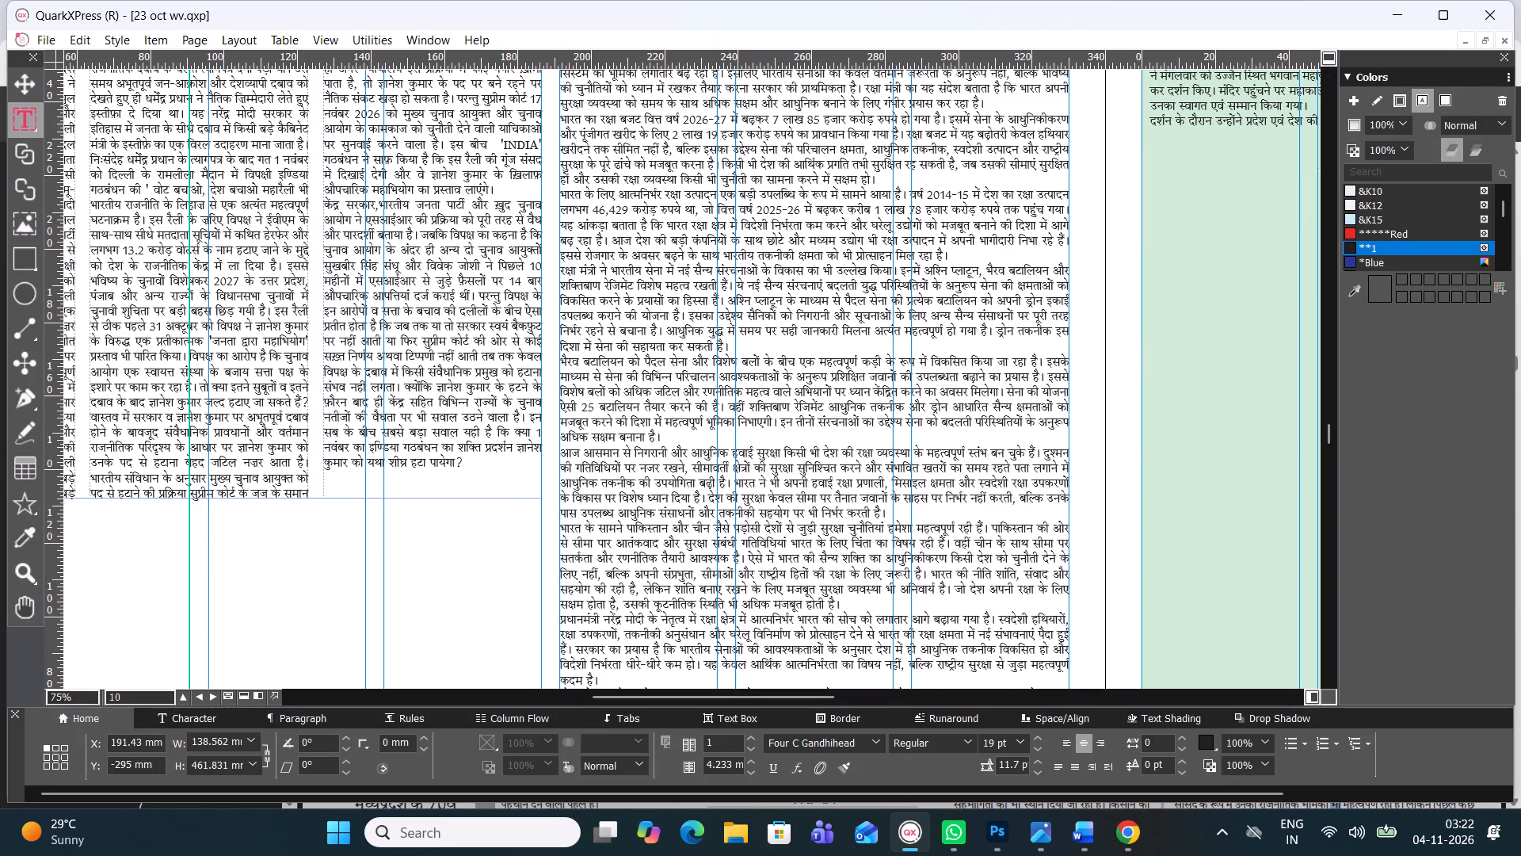
double_click(562, 448)
click(562, 448)
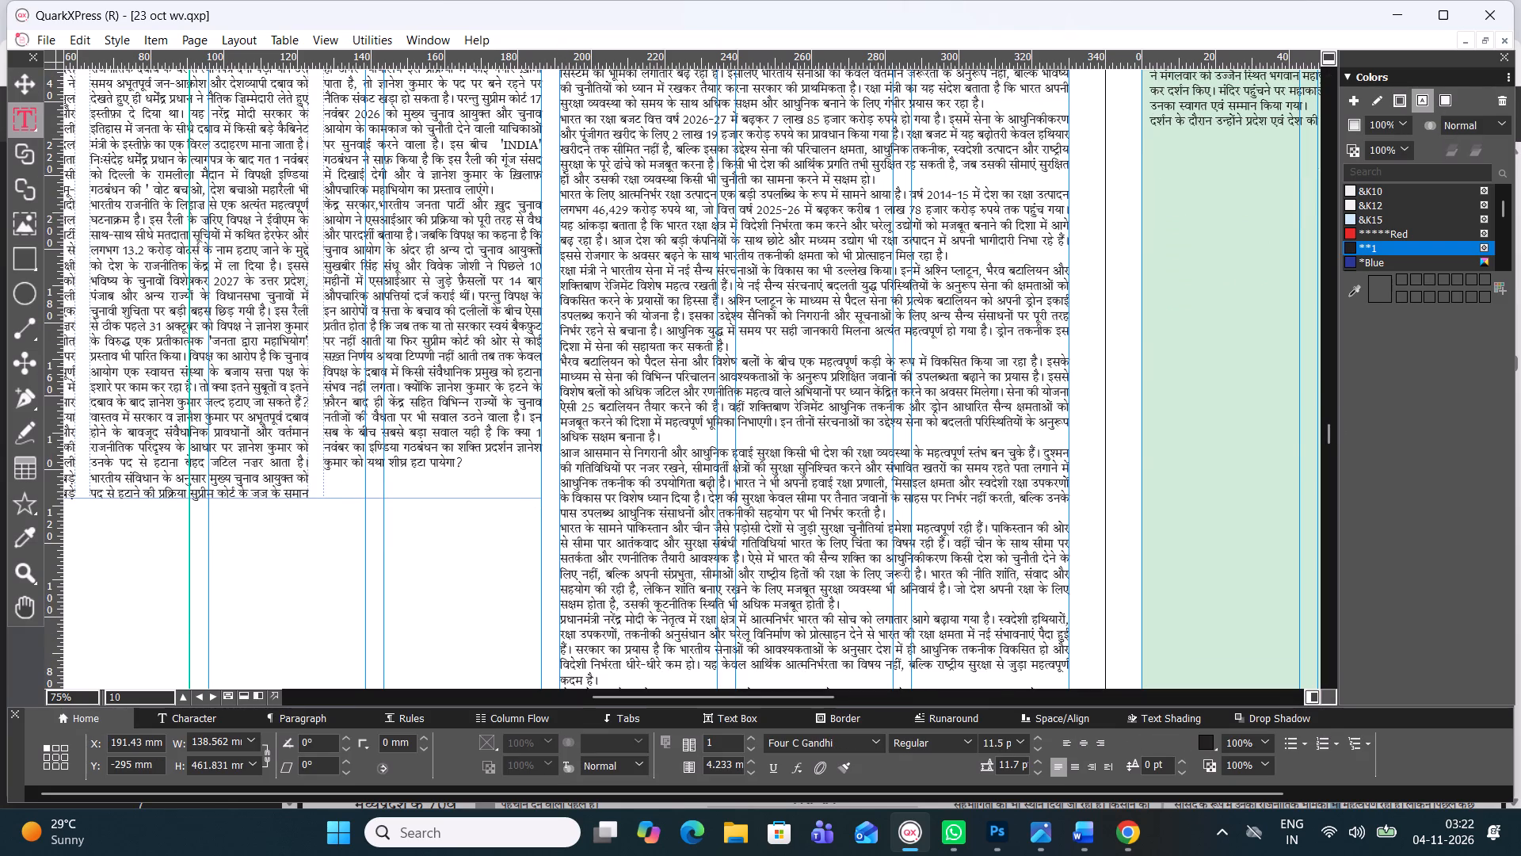
key(BackSpace)
key(space)
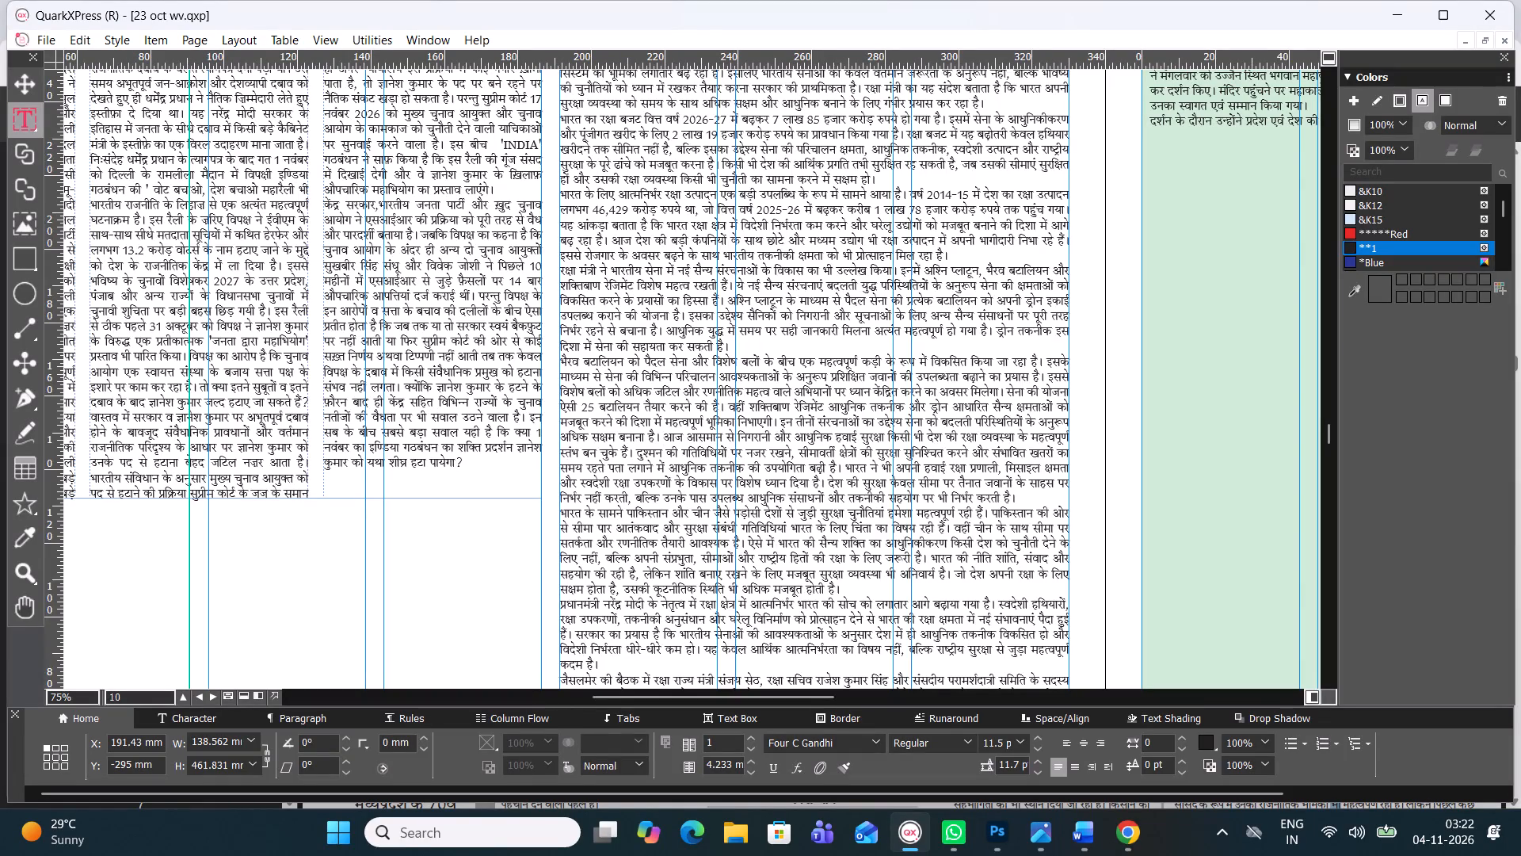
click(562, 680)
key(BackSpace)
key(space)
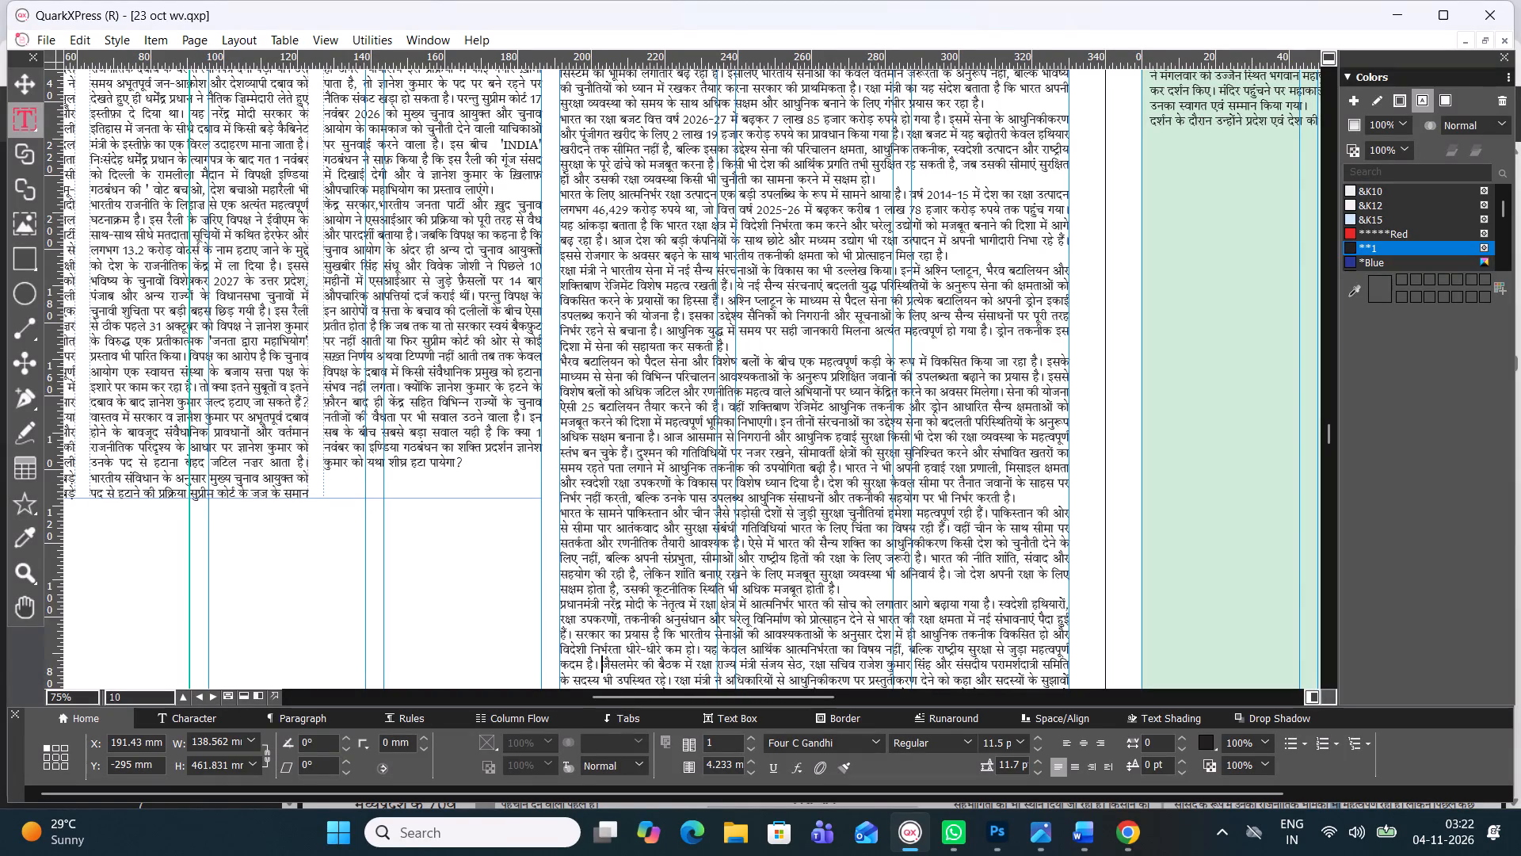
Add an empty line after the defence article's last sentence, ending "मजबूती मिलेगी।".
drag(1331, 431, 1331, 438)
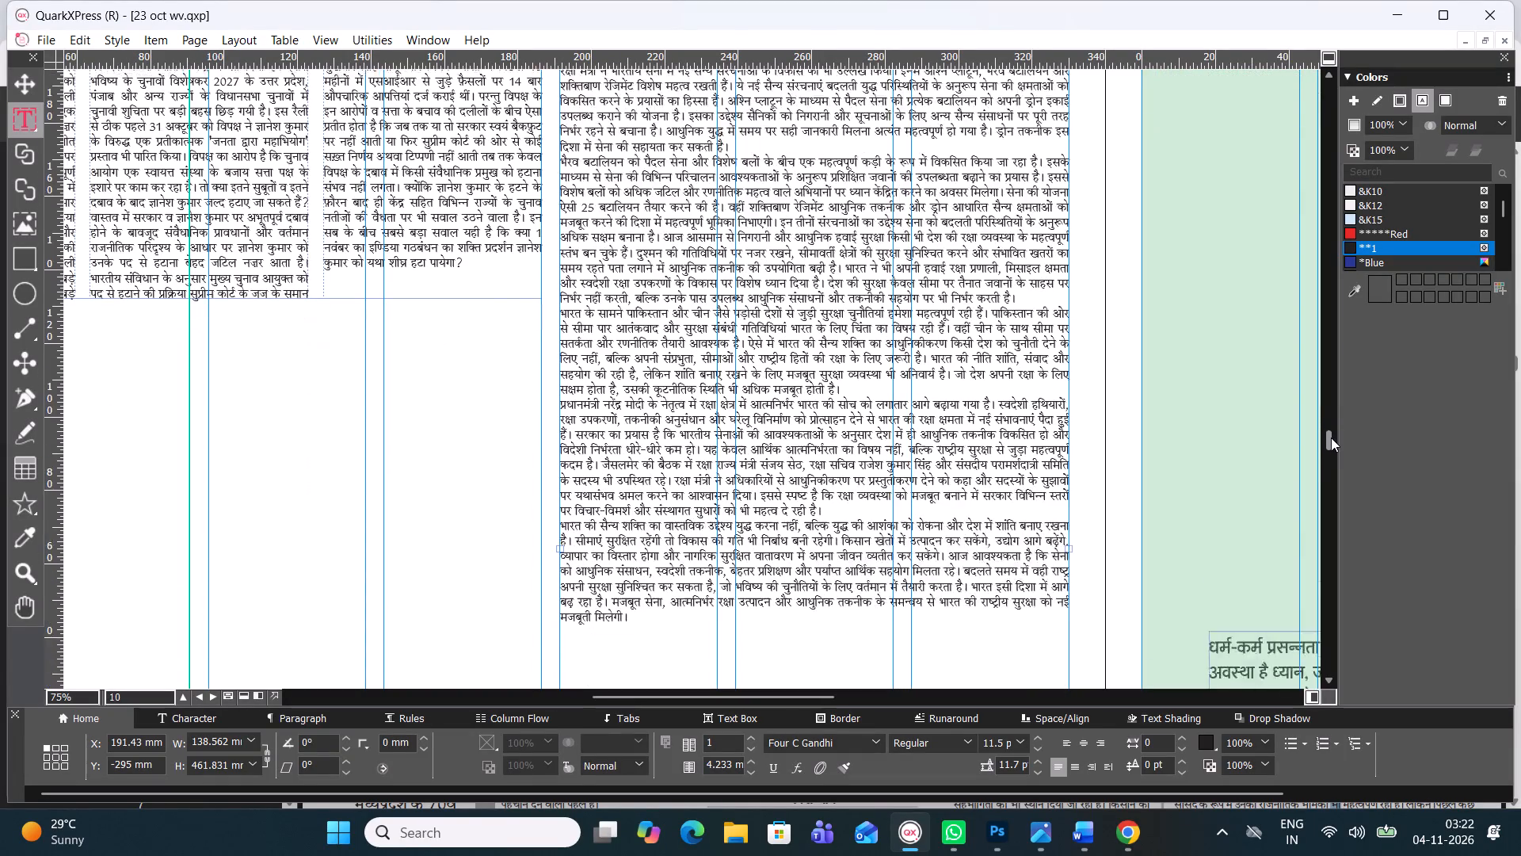
drag(1331, 438, 1331, 443)
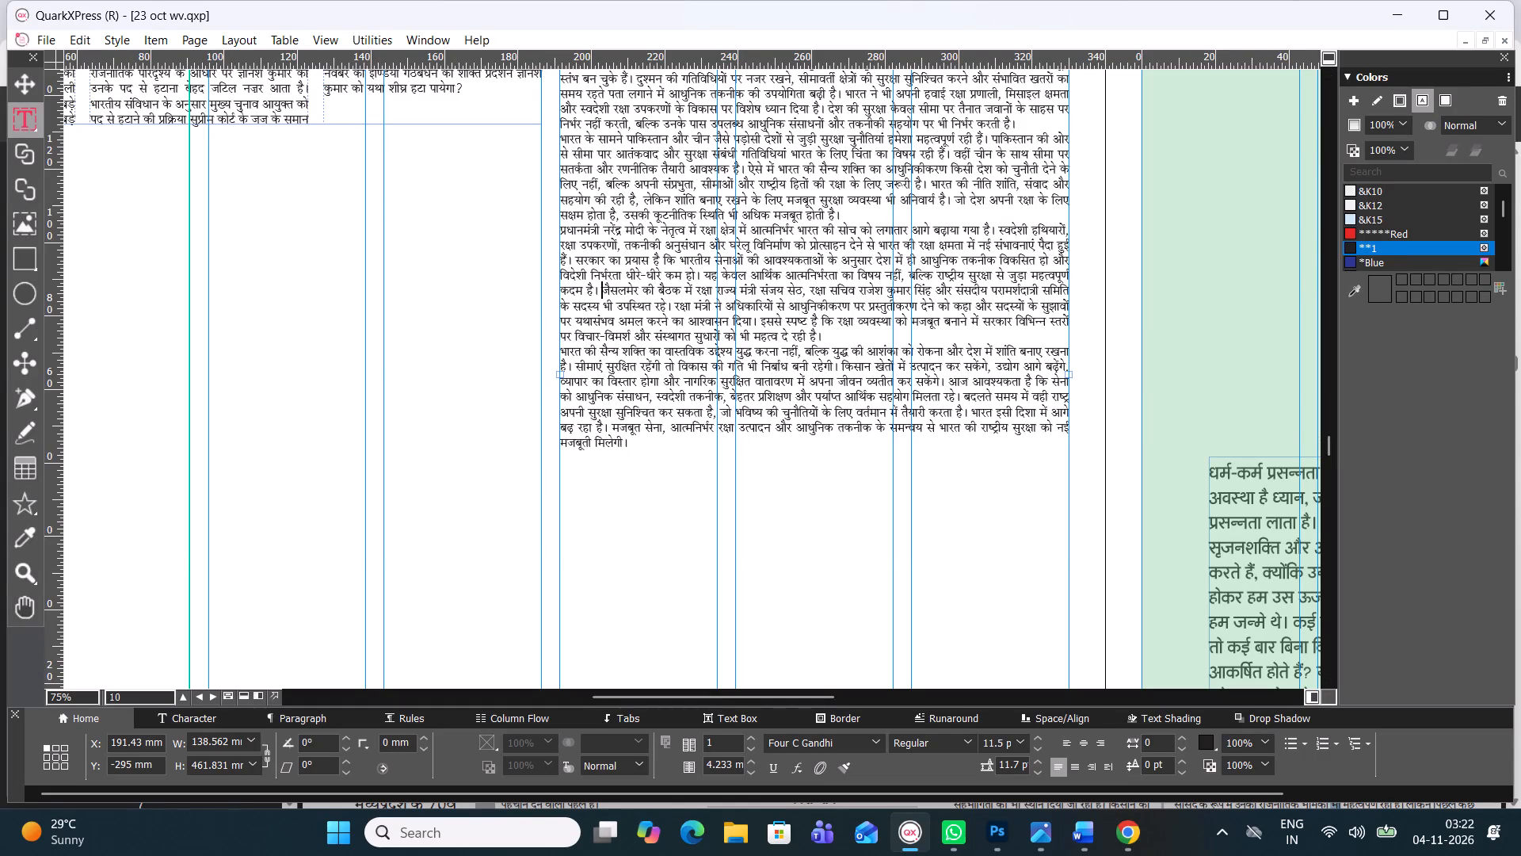
scroll(693, 461, down, 3)
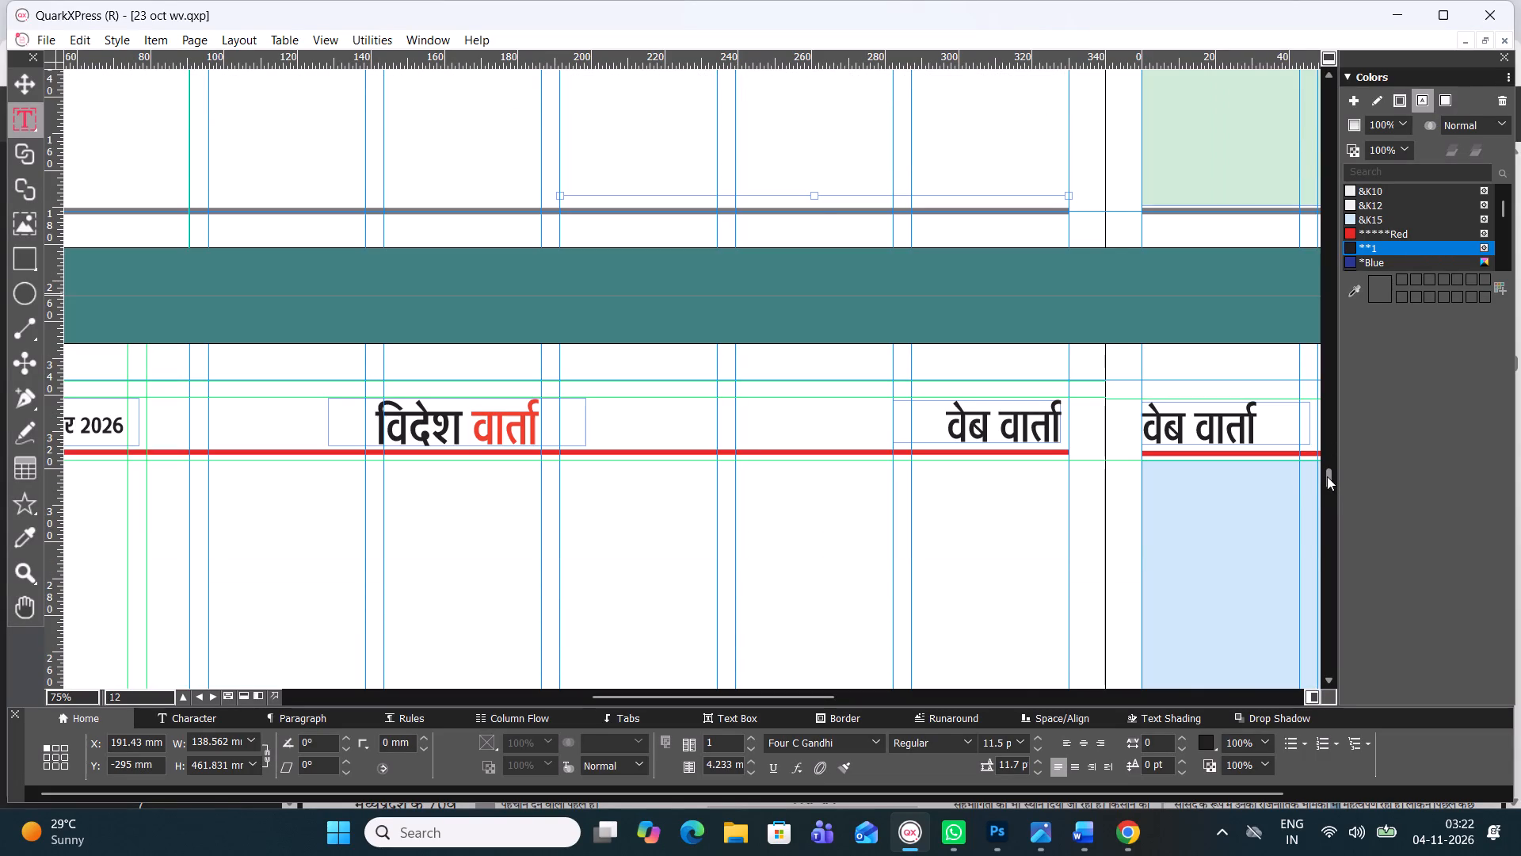
drag(1327, 476, 1328, 448)
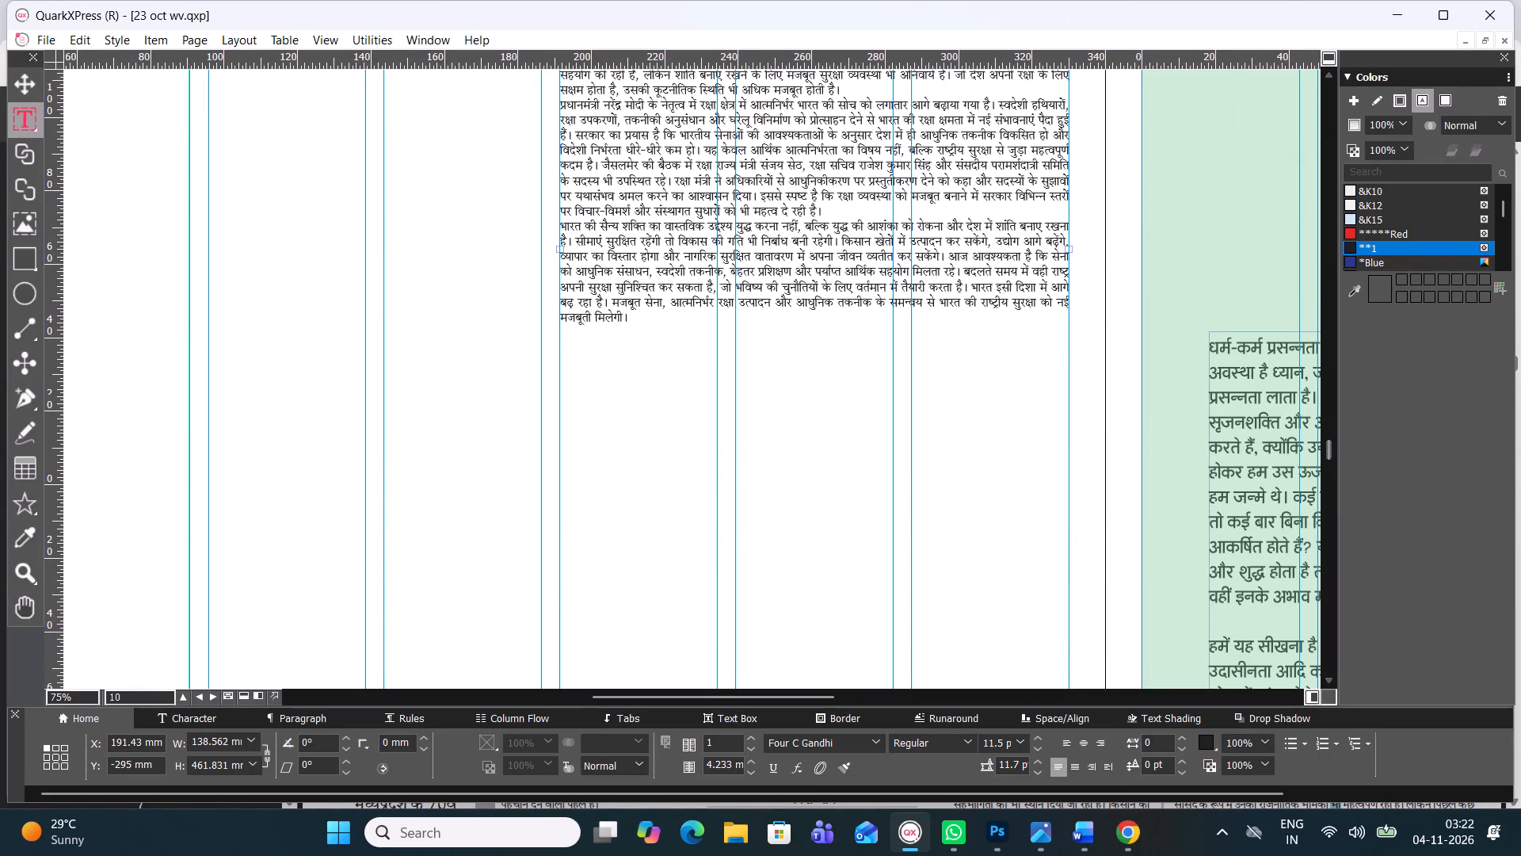
click(638, 320)
key(Return)
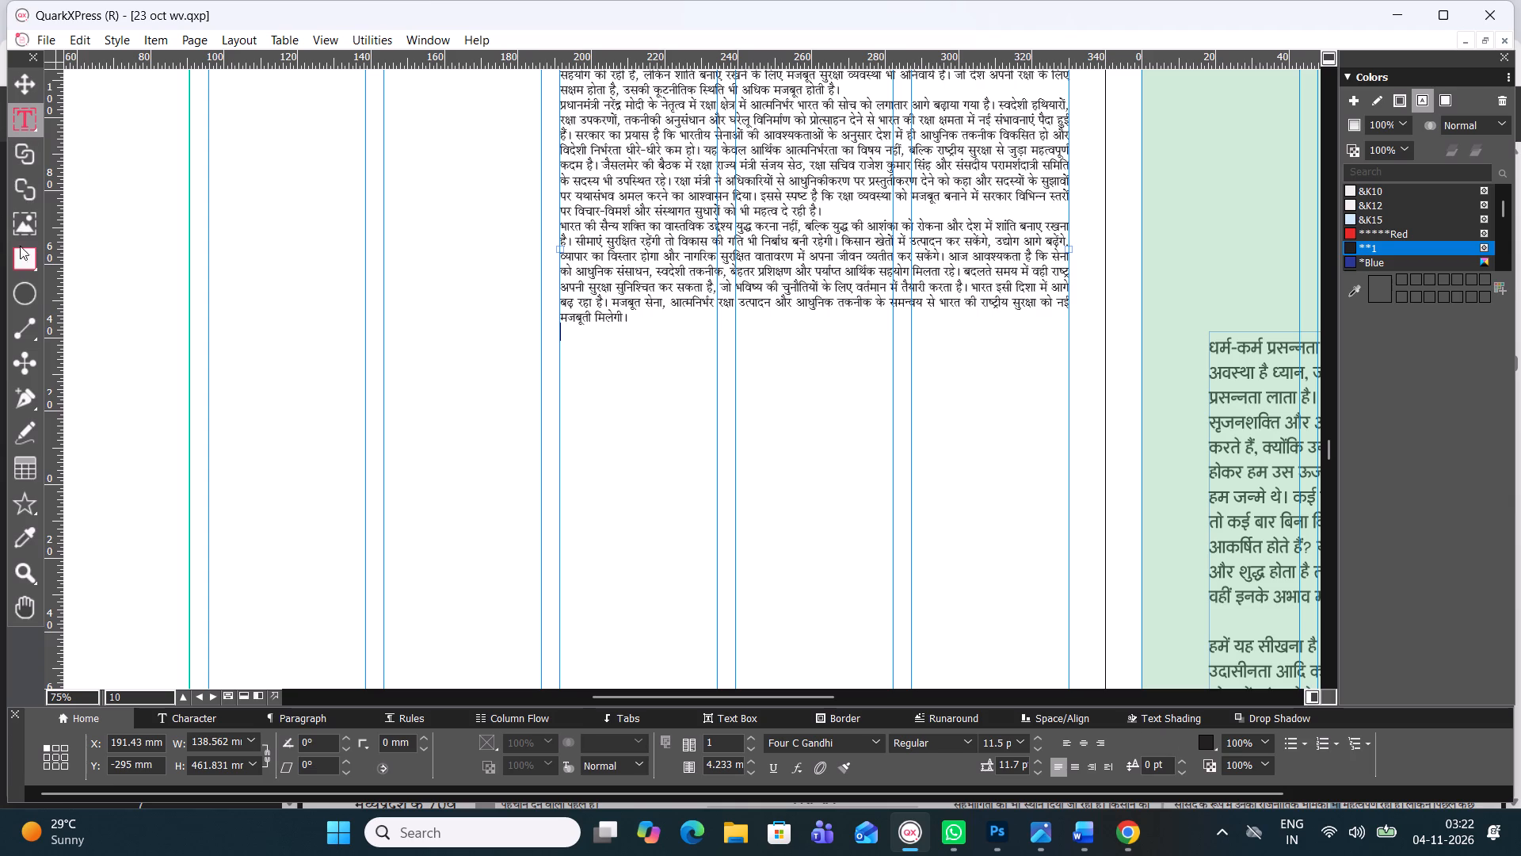
click(24, 250)
click(33, 119)
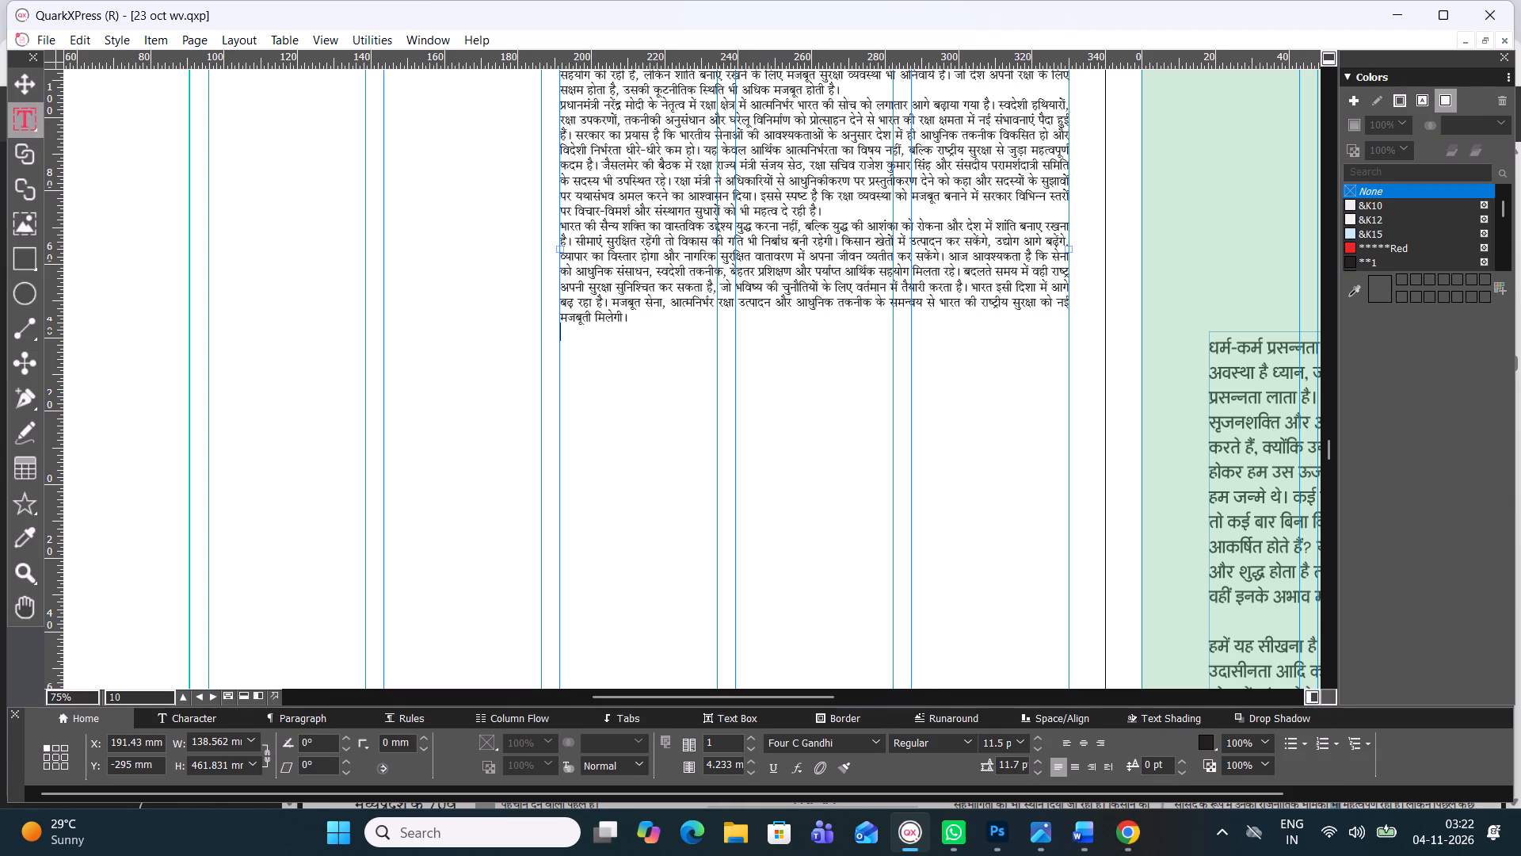
Switch to Chrome and examine the article layouts on the reference newspaper's editorial page.
click(1112, 828)
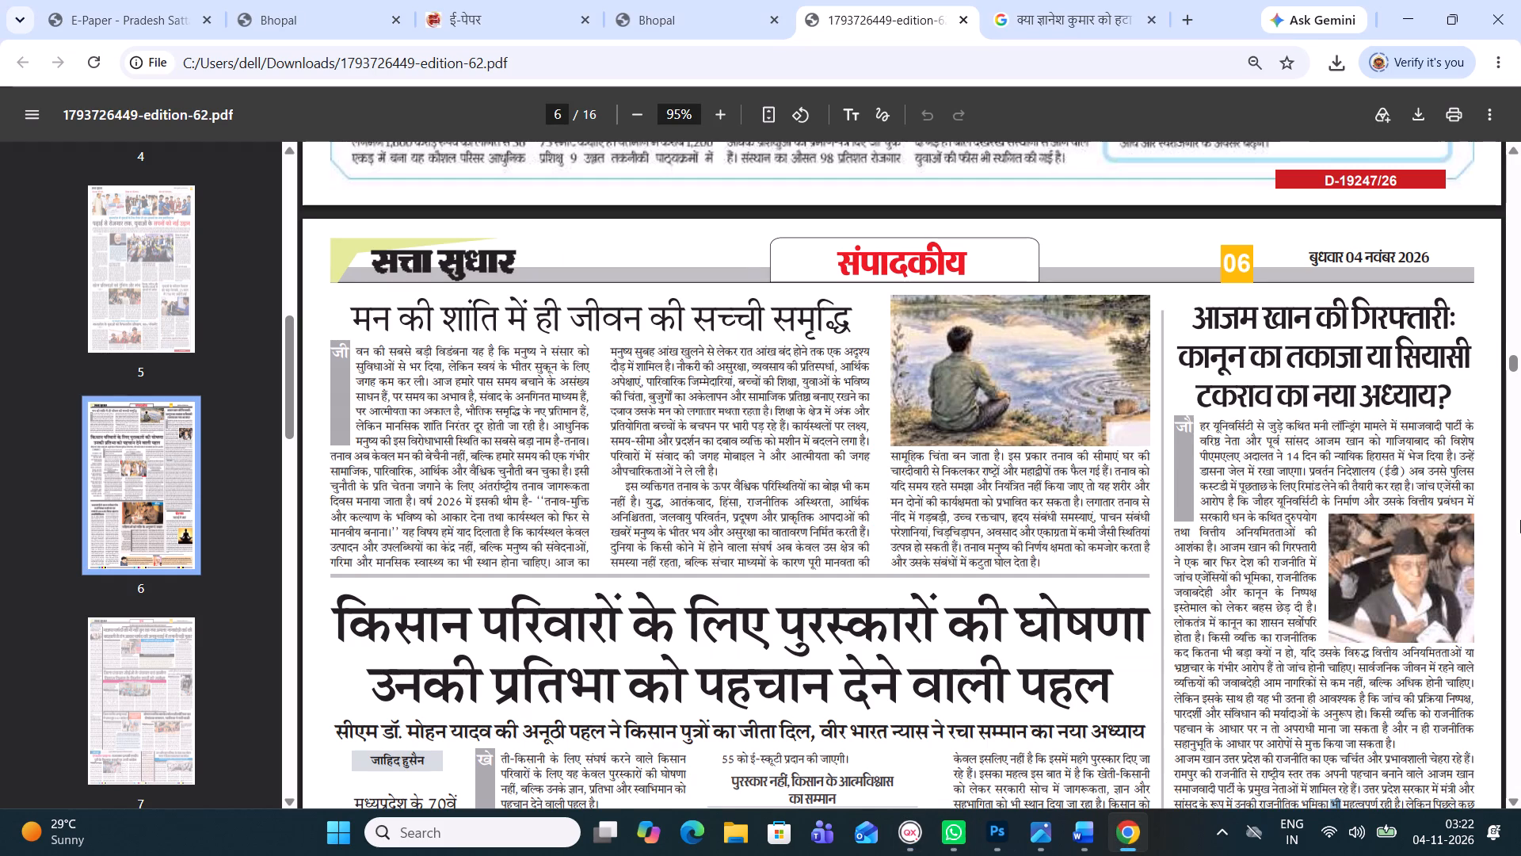
drag(1511, 361, 1511, 364)
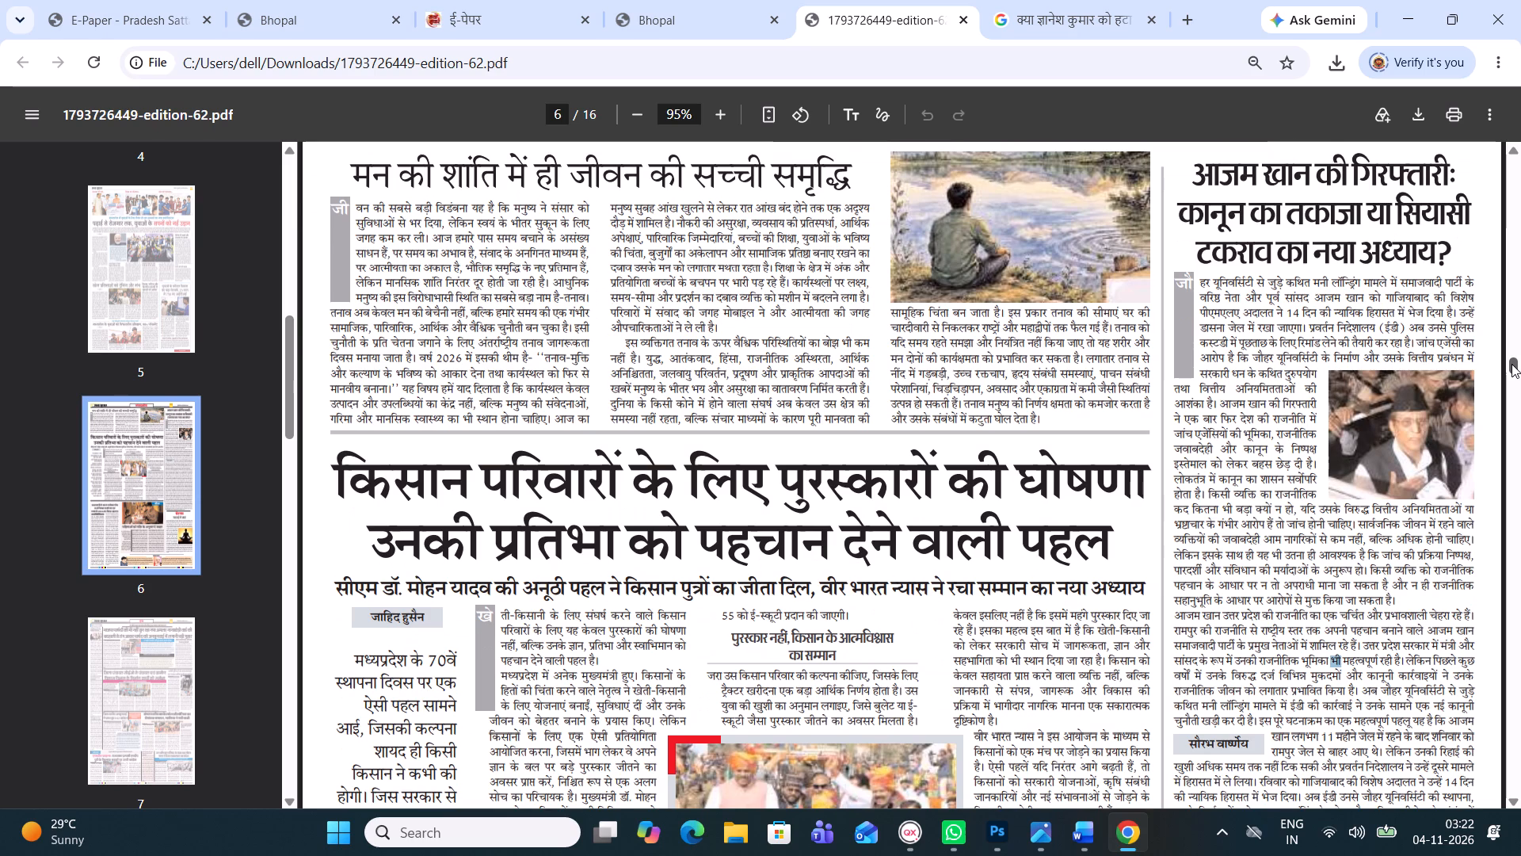
drag(1511, 364, 1519, 379)
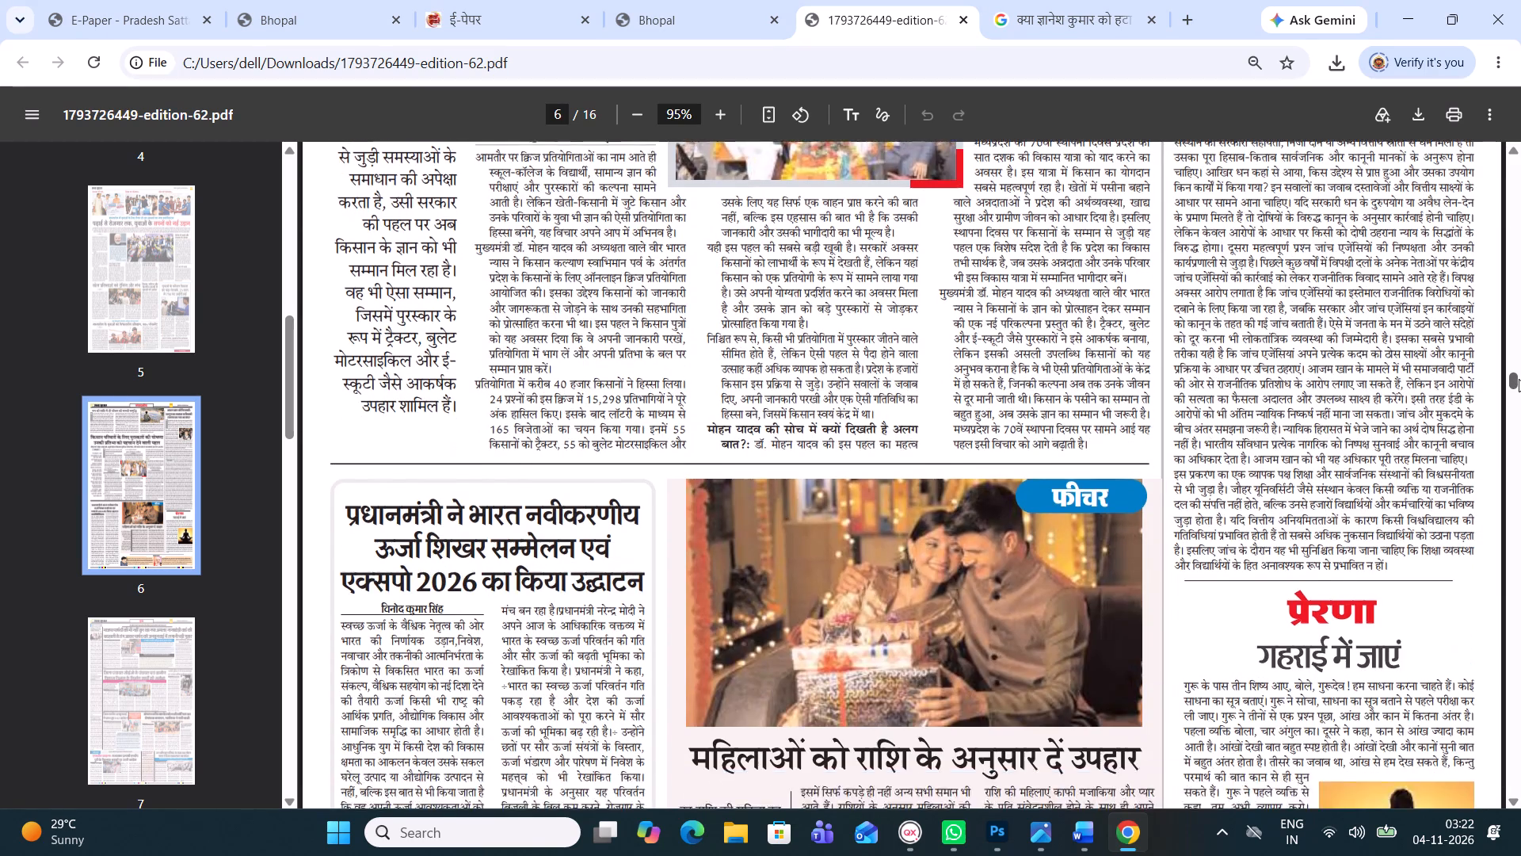
drag(1519, 379, 1519, 366)
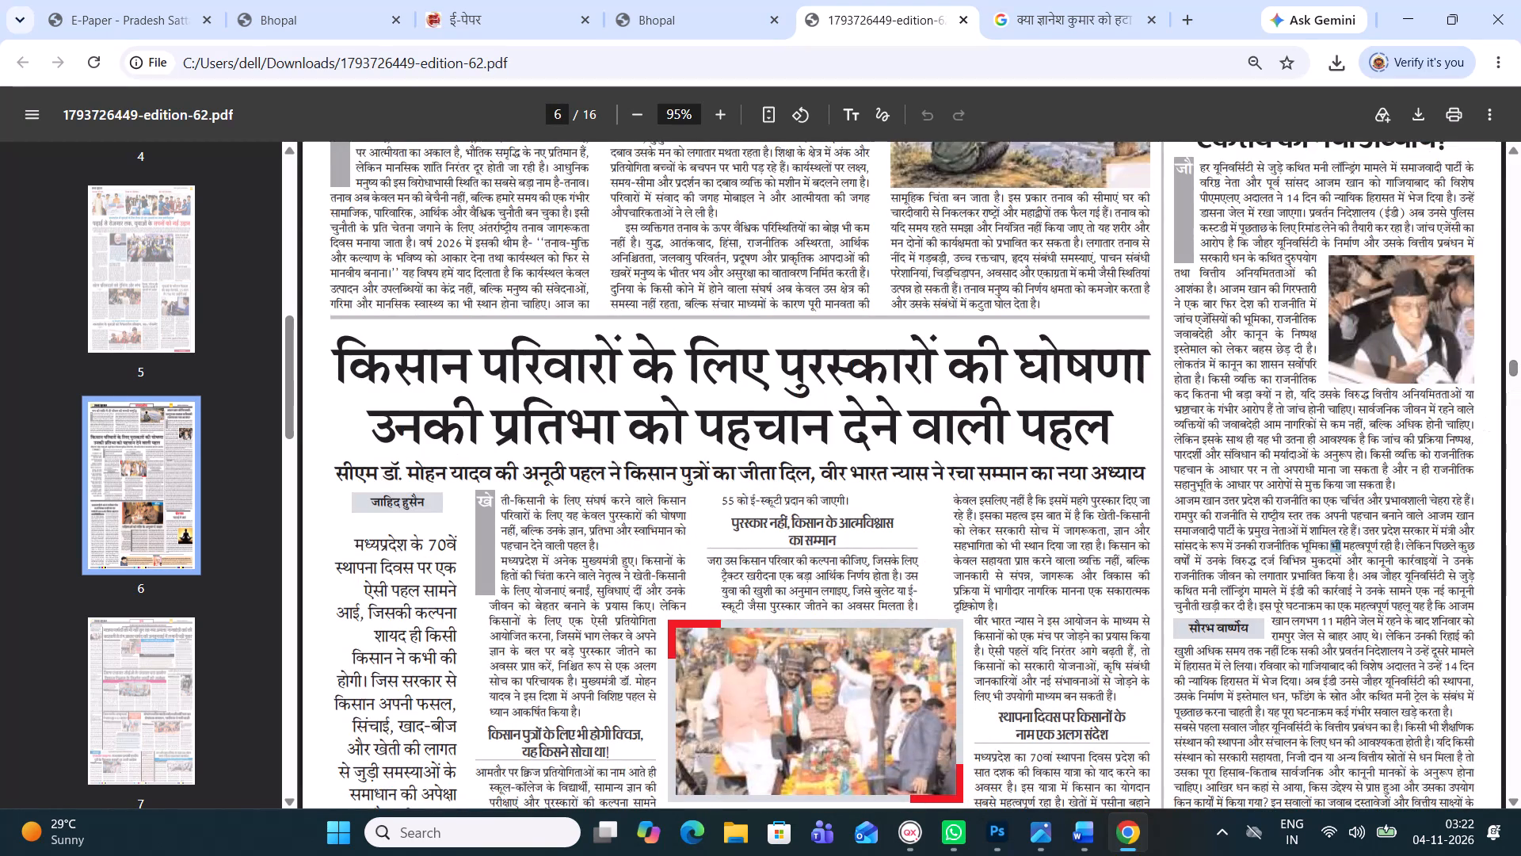
scroll(1420, 336, up, 1)
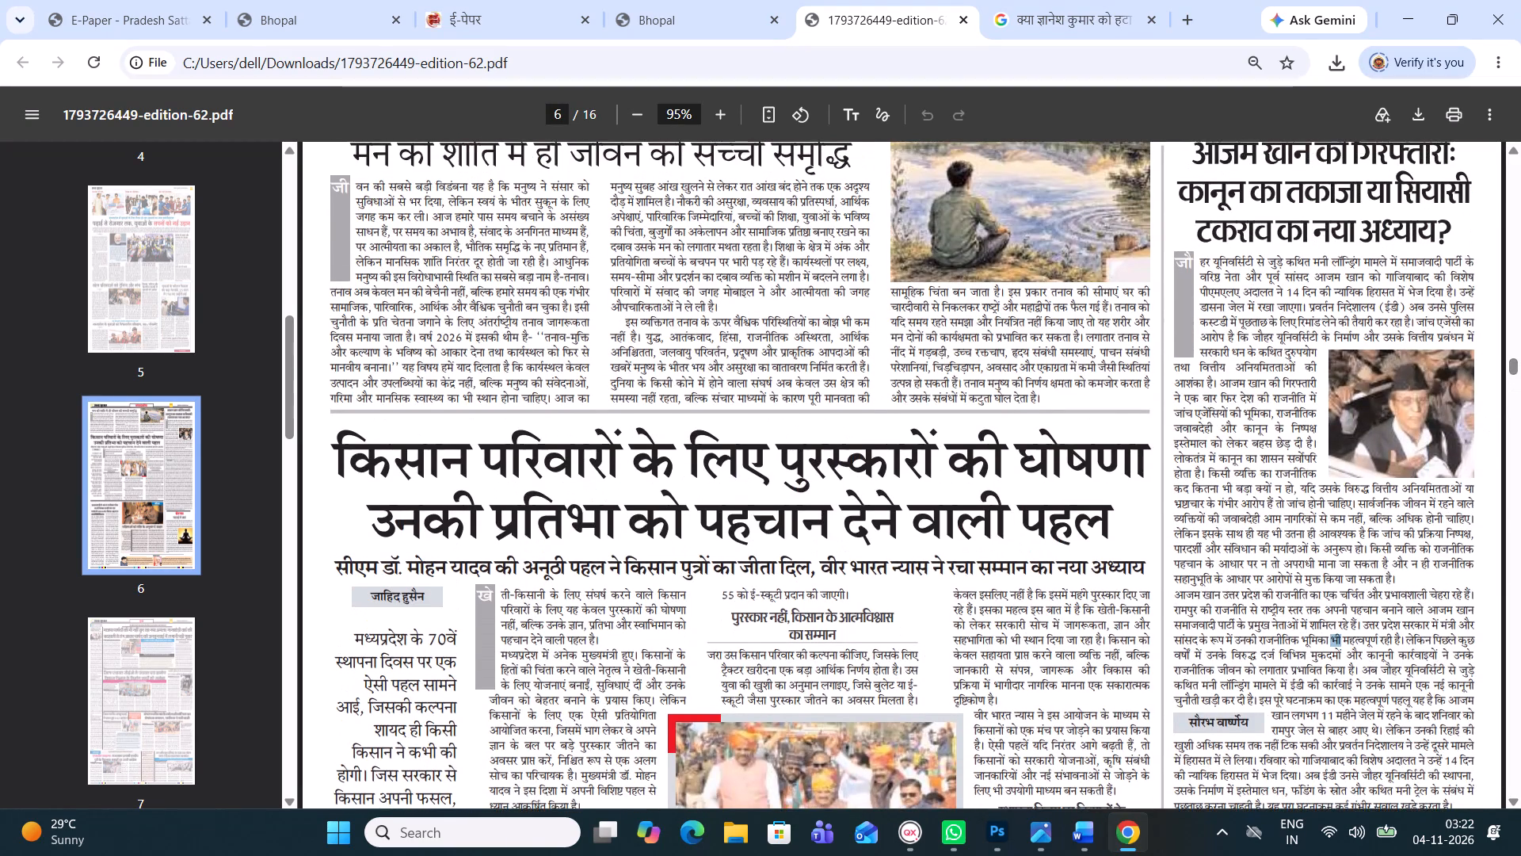
Copy the defence article's three-line headline in QuarkXPress and search Google Images for it in Chrome.
click(896, 840)
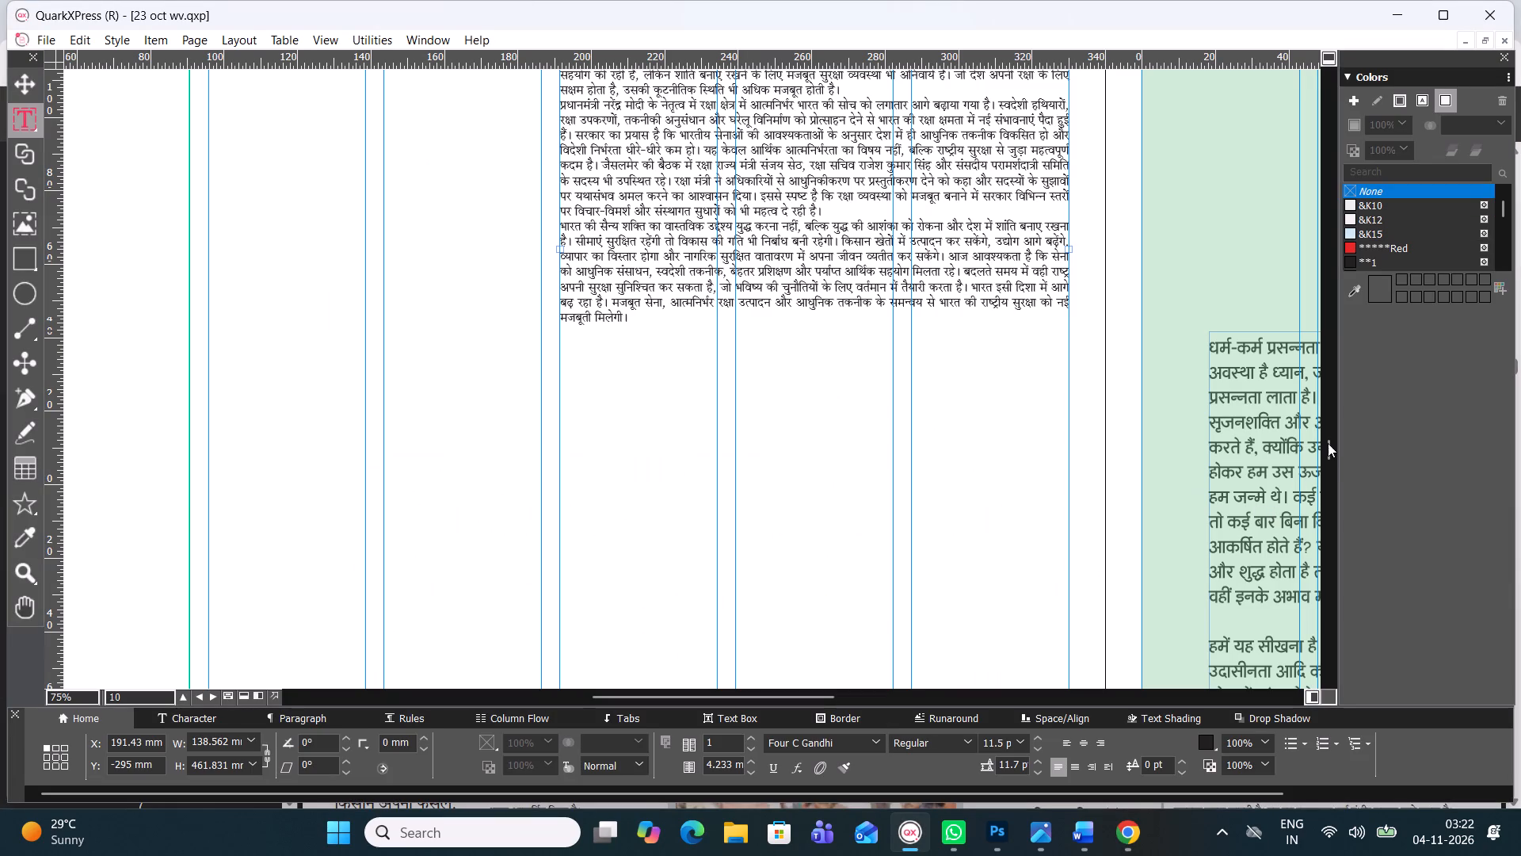
drag(1329, 443, 1330, 411)
click(868, 354)
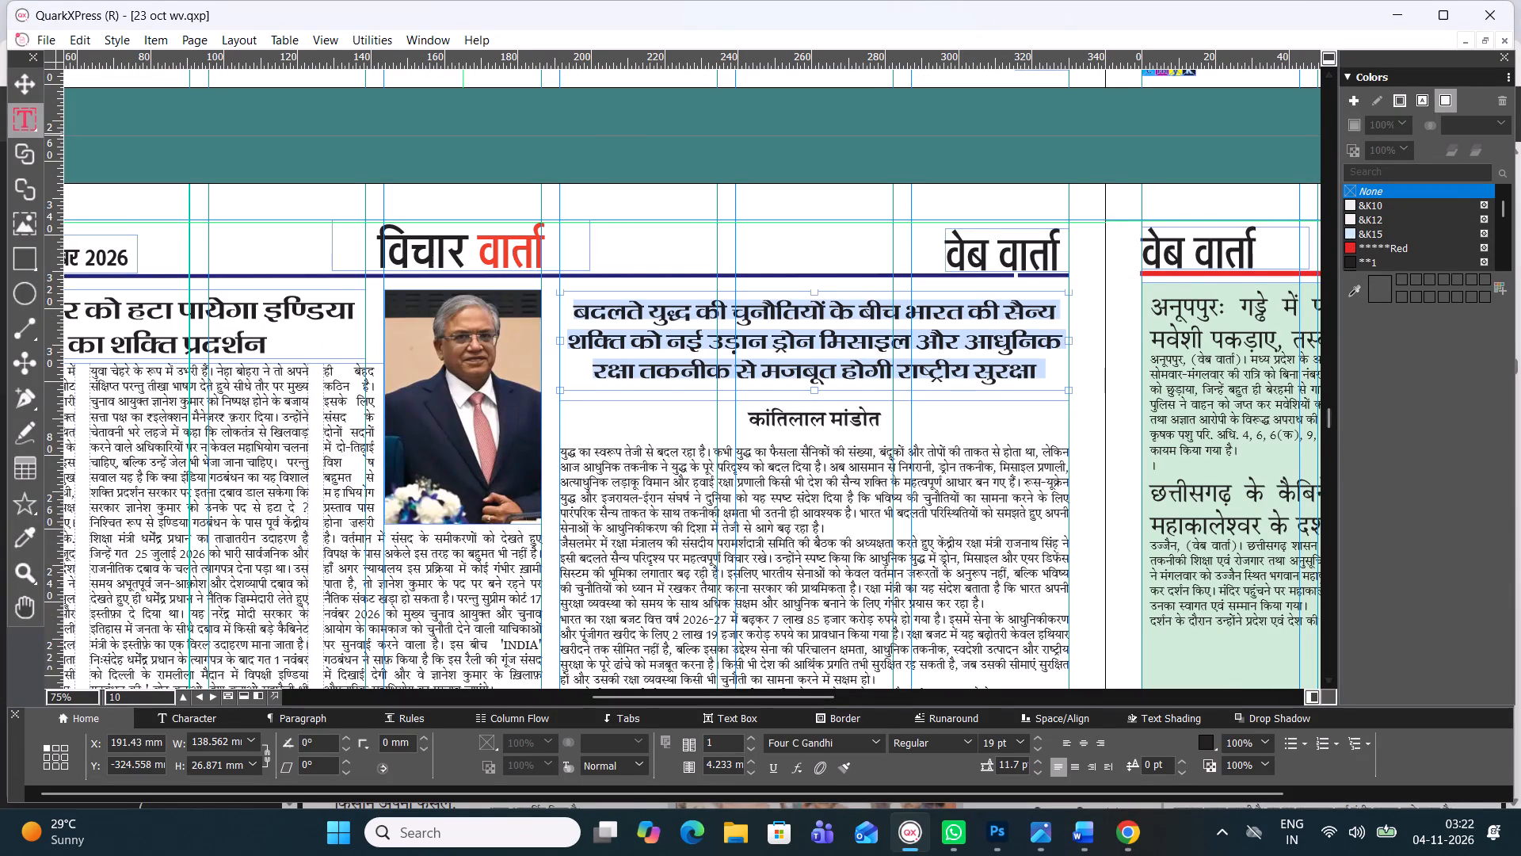
key(ctrl+c)
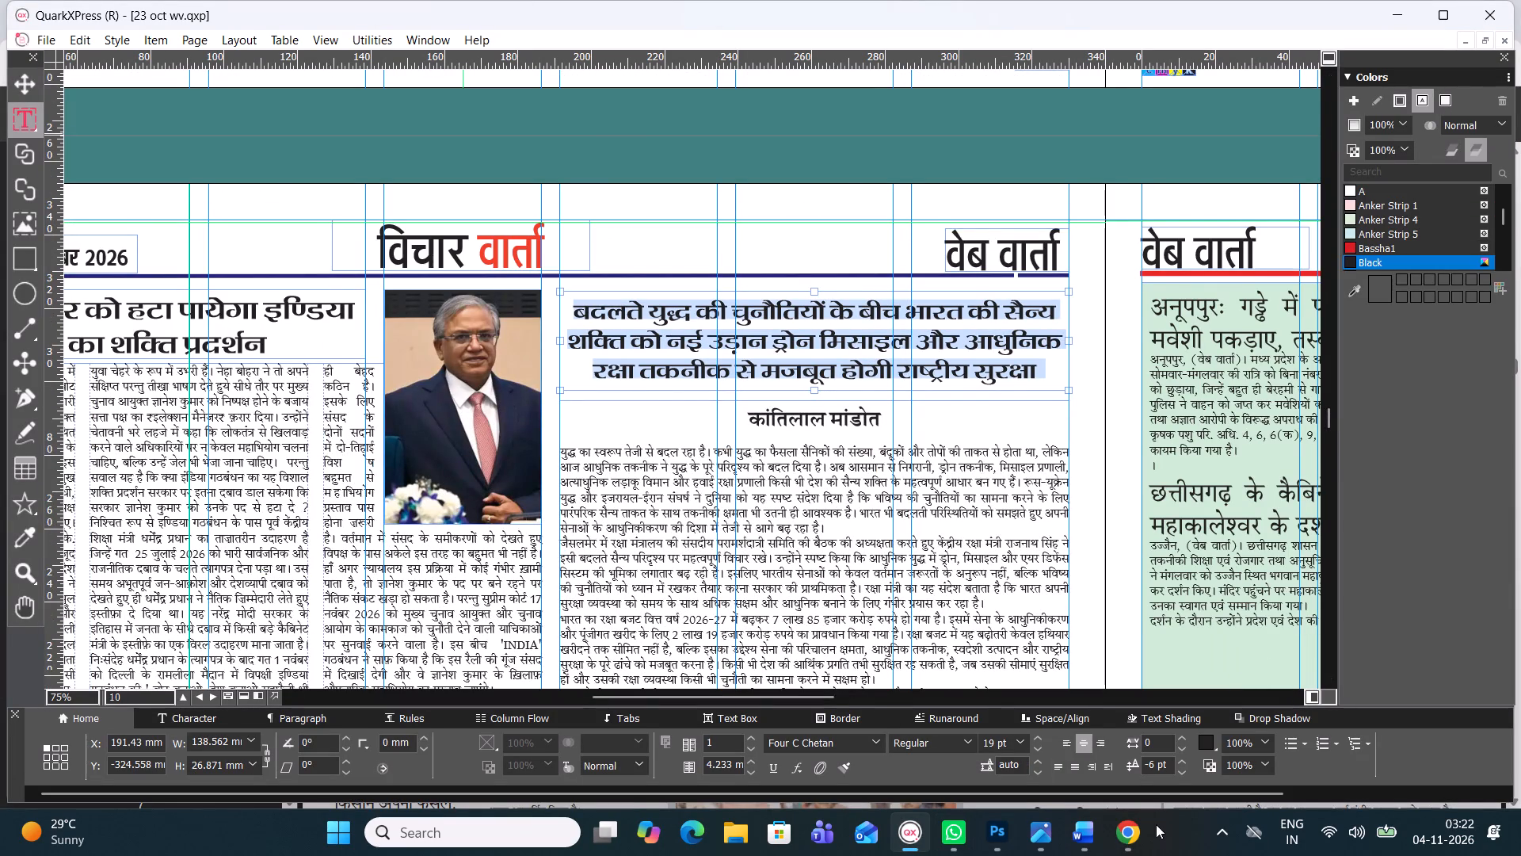
click(1130, 827)
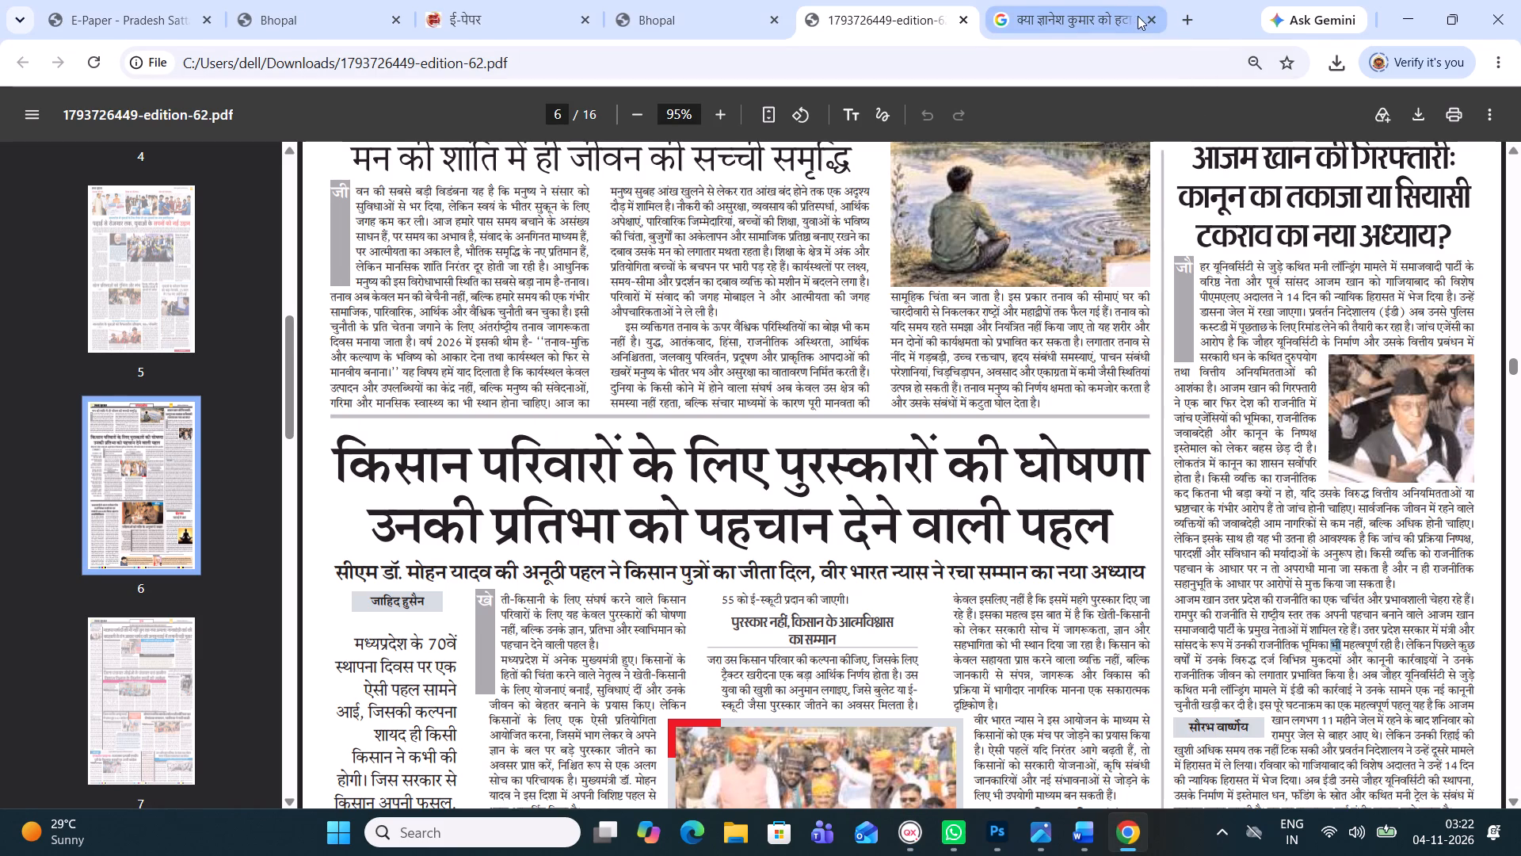
click(1130, 16)
click(873, 124)
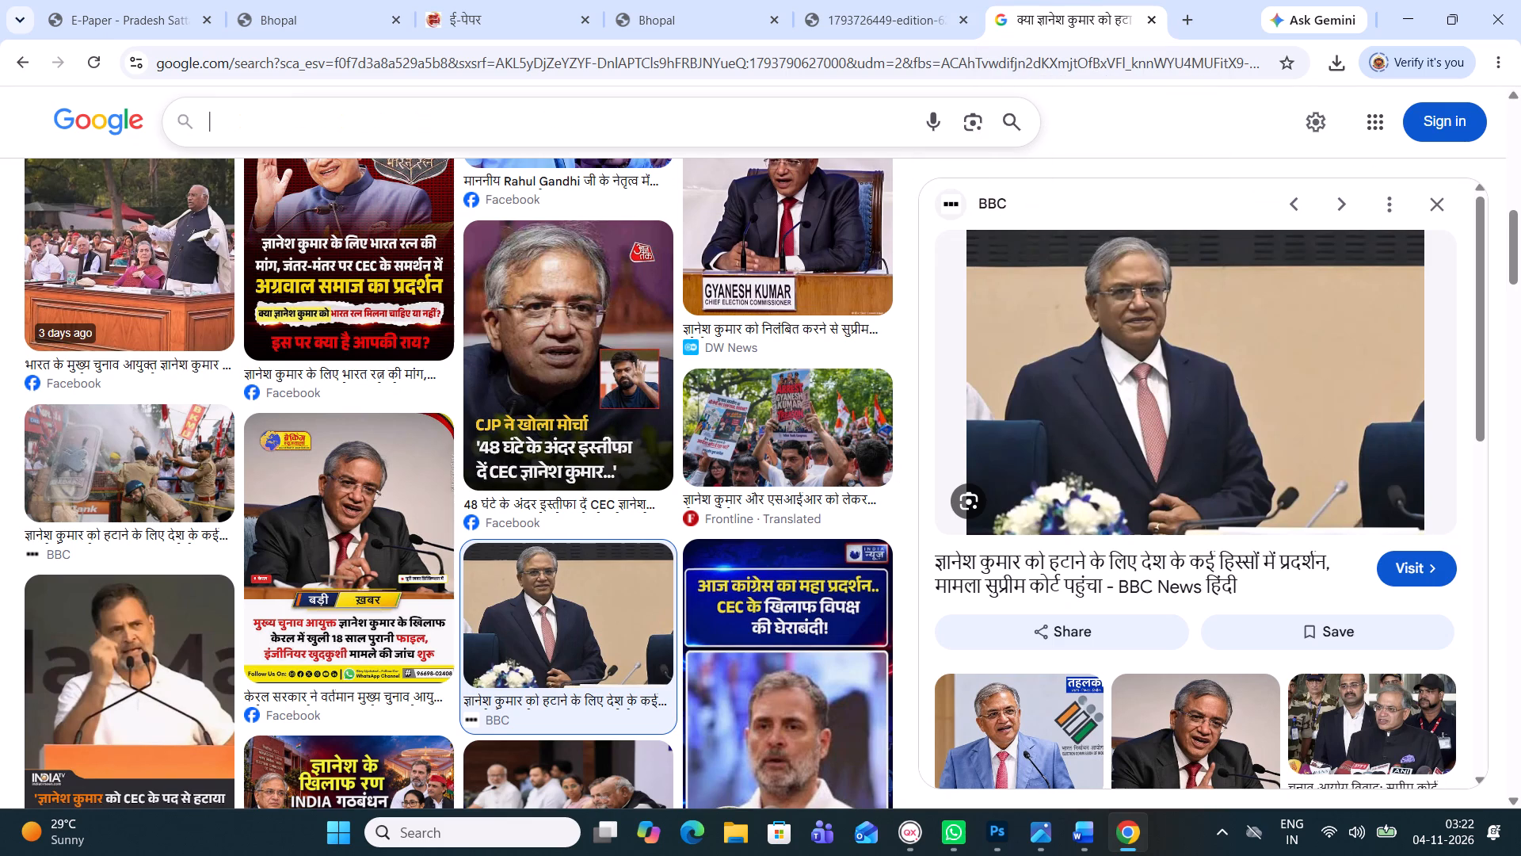
key(ctrl+v)
key(Return)
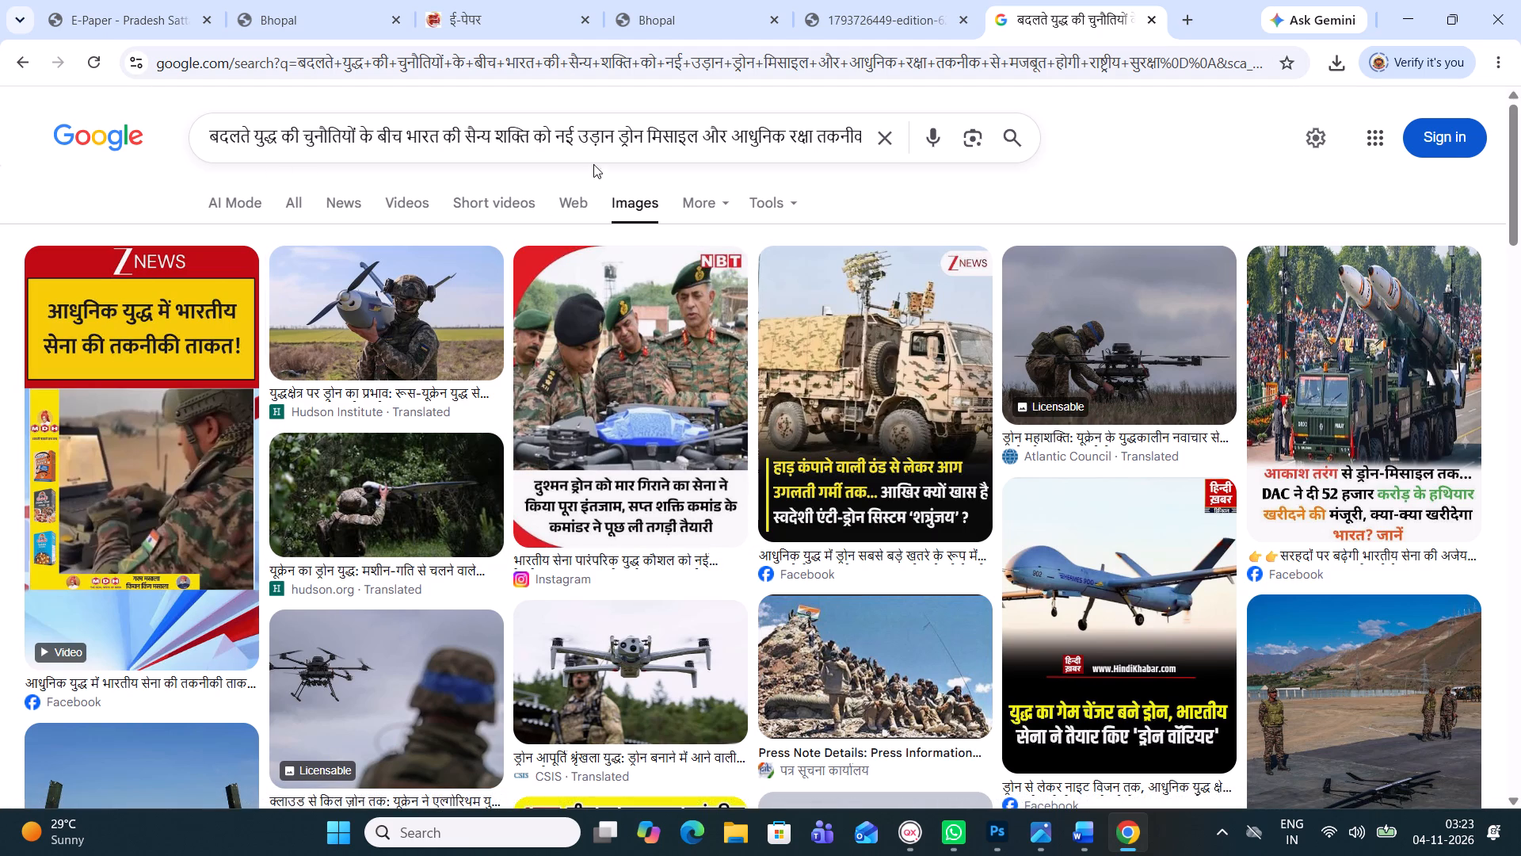
Rerun the headline image search and copy the Atlantic Council picture of a soldier crouching beside a drone.
click(855, 147)
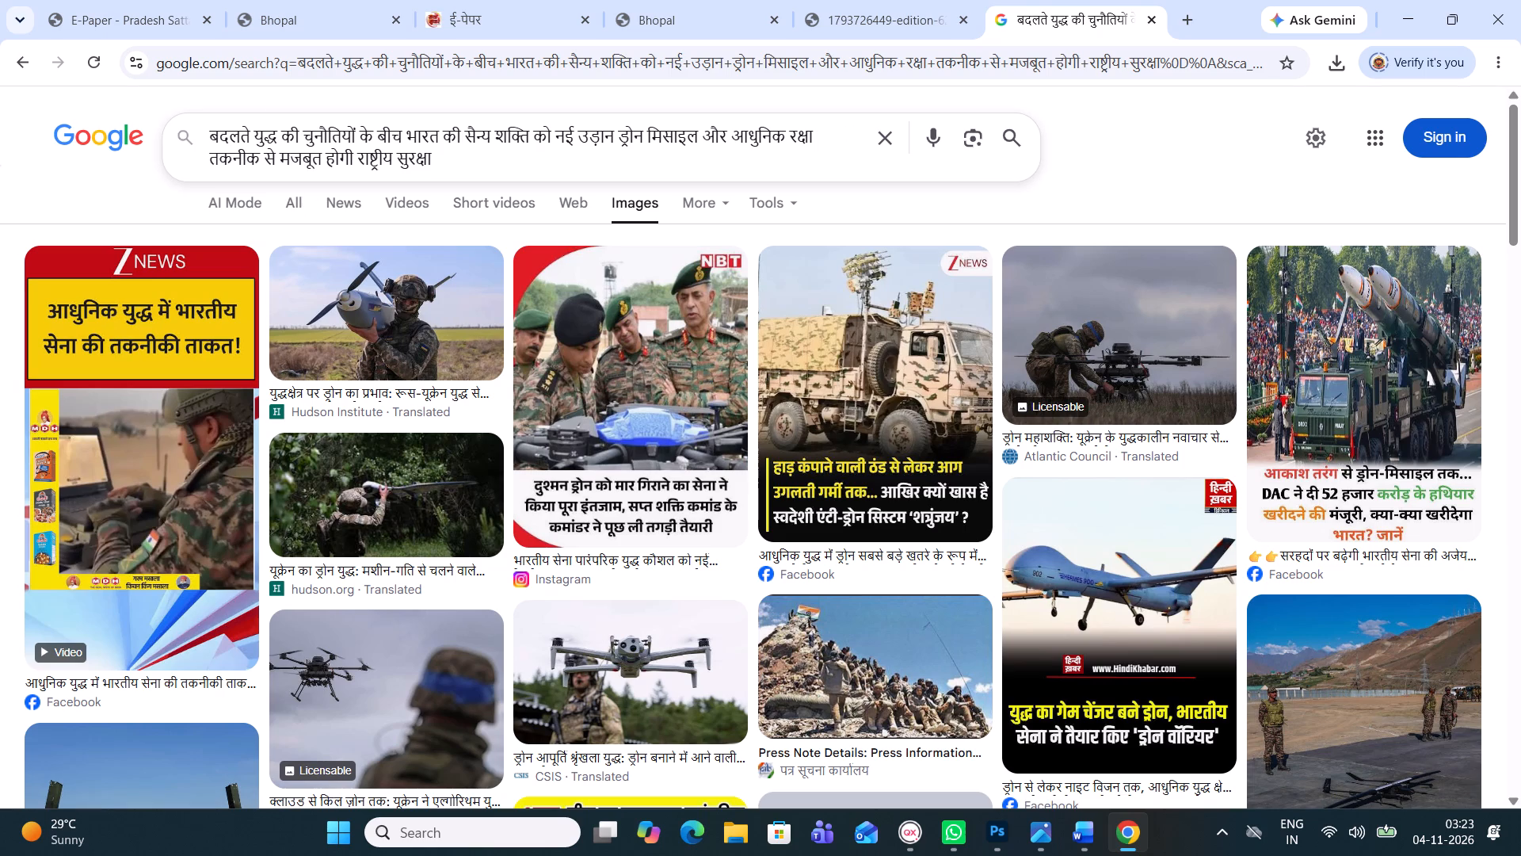
key(Return)
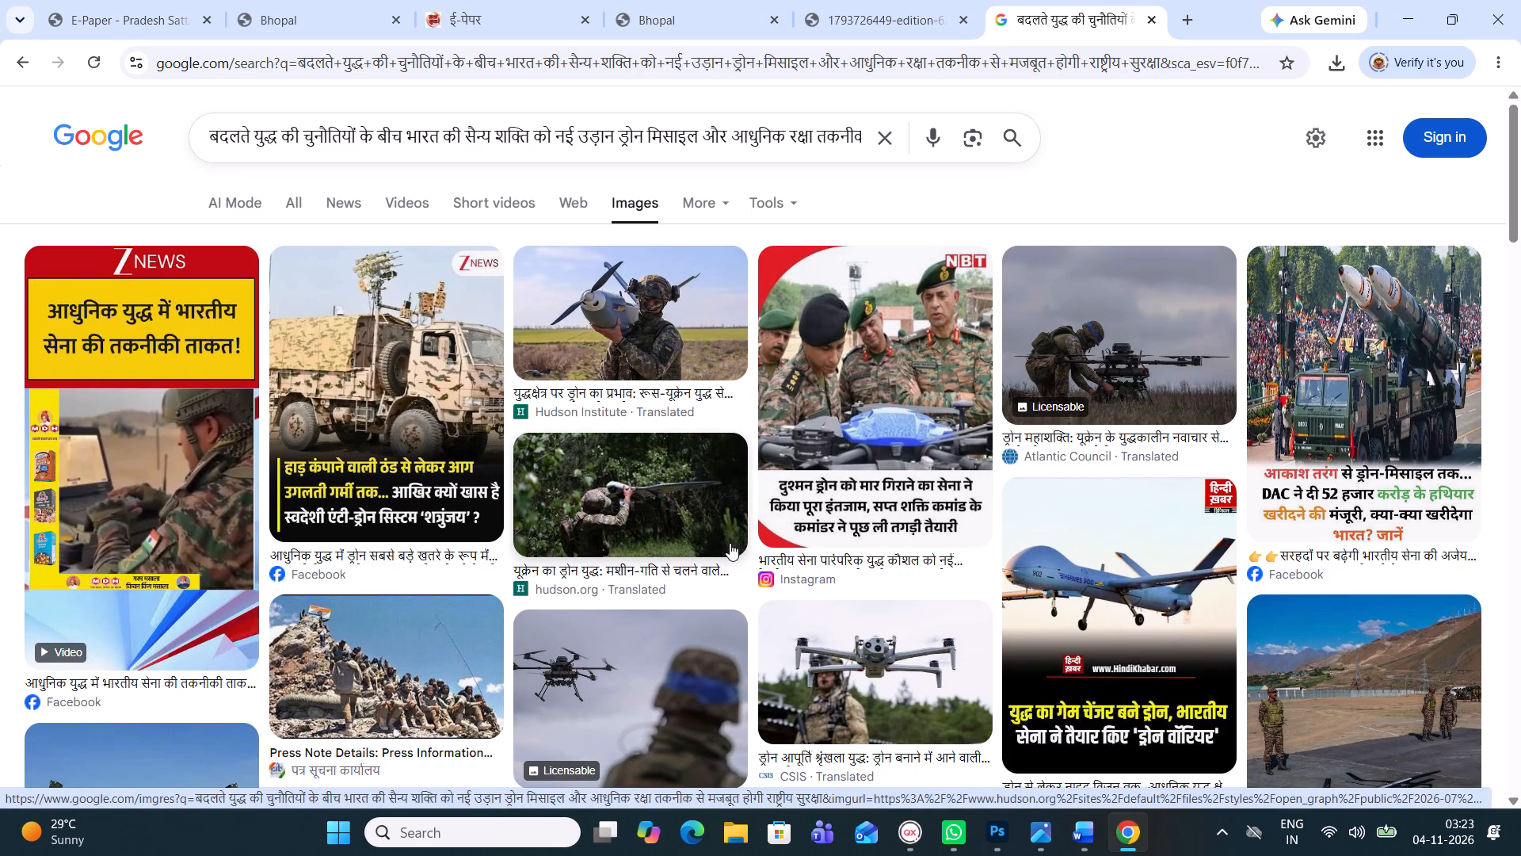
scroll(585, 309, up, 1)
scroll(583, 312, down, 2)
scroll(577, 322, up, 2)
scroll(616, 518, down, 1)
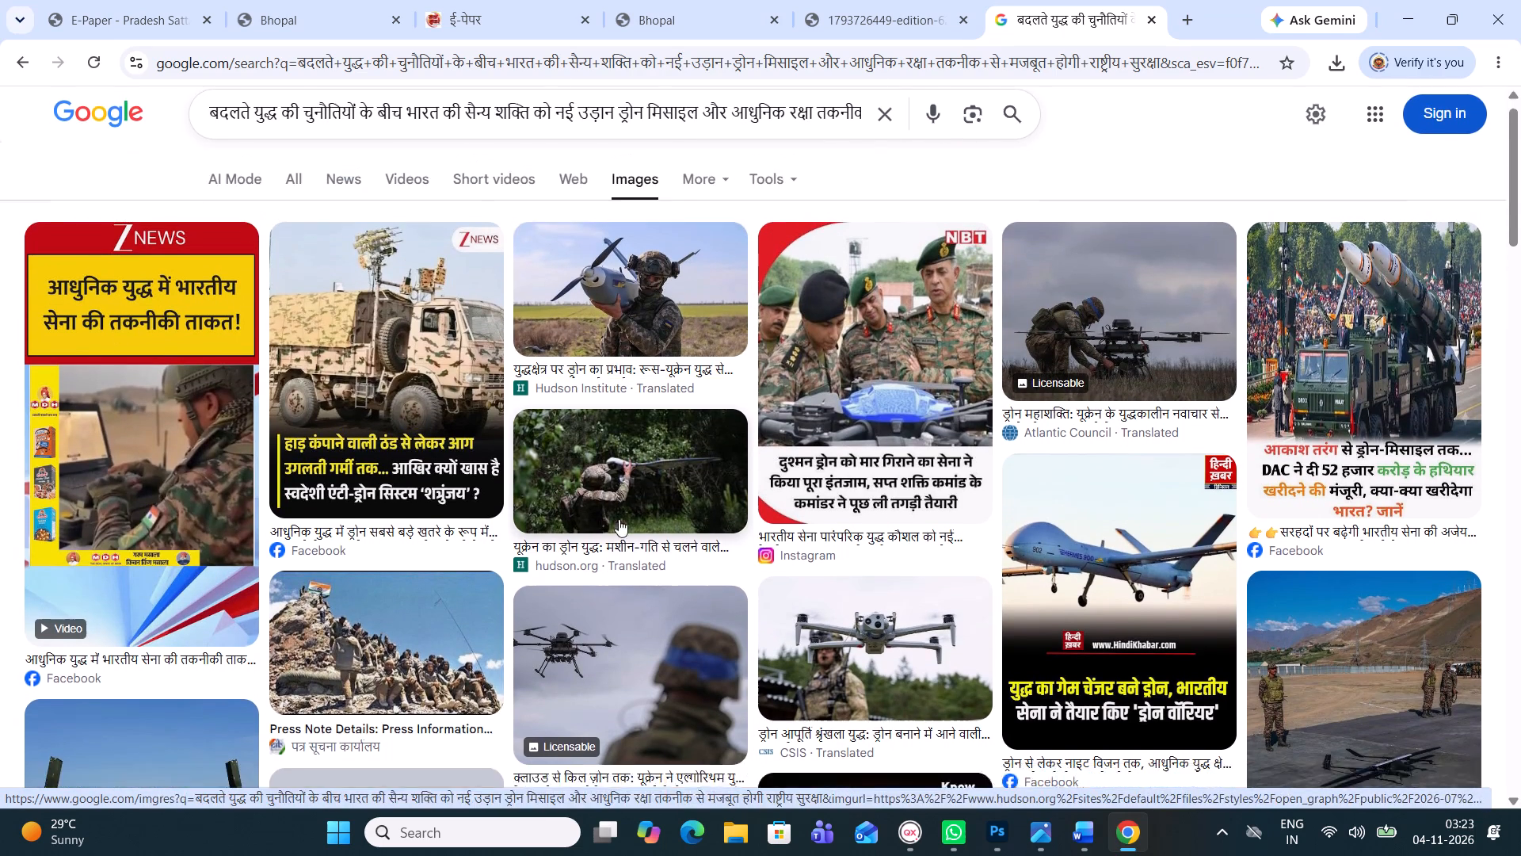
scroll(619, 519, up, 1)
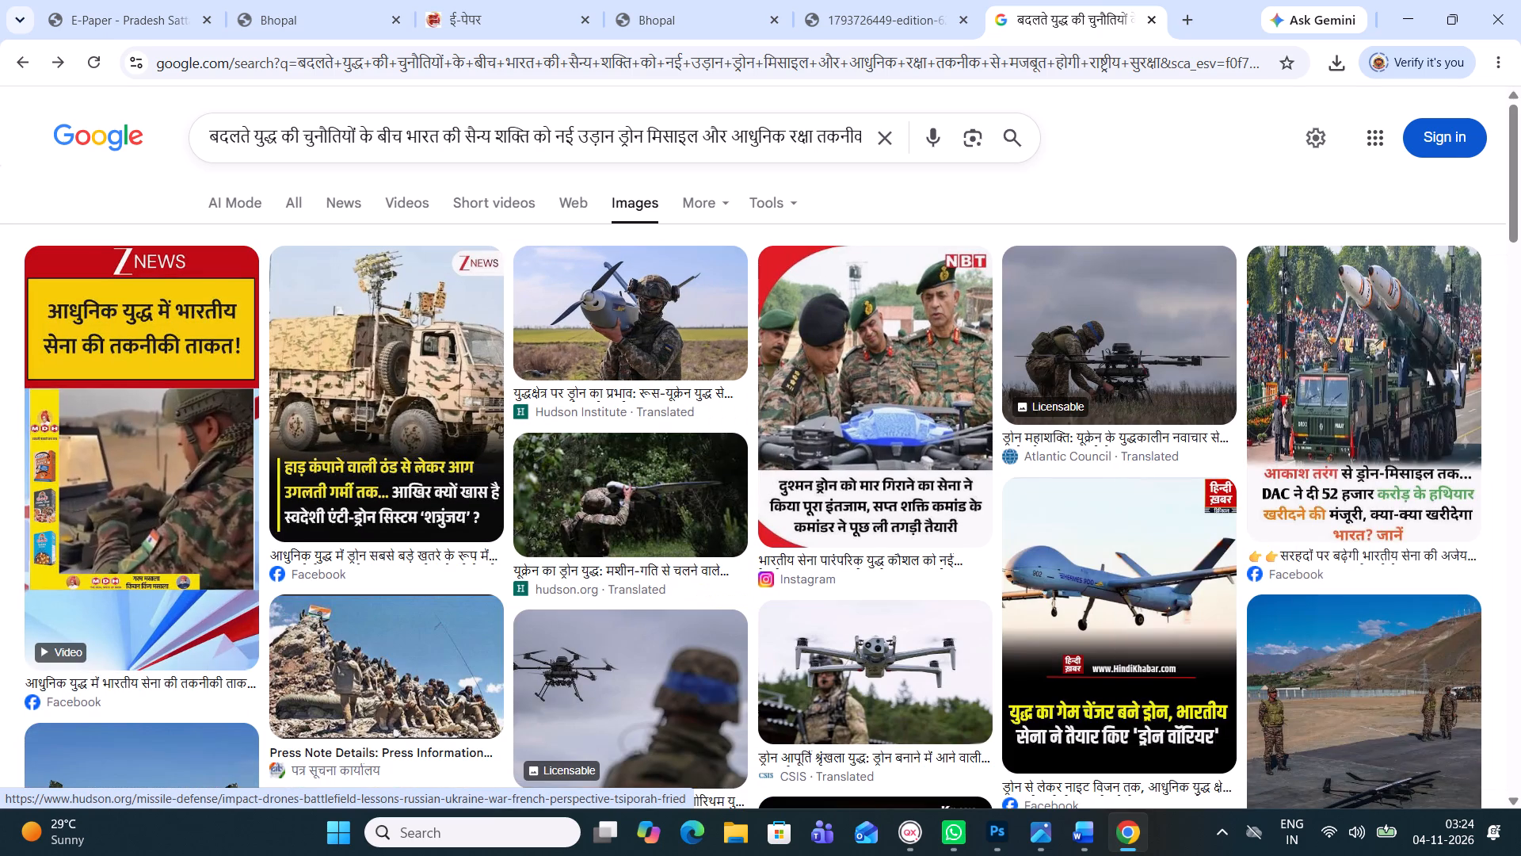
key(Return)
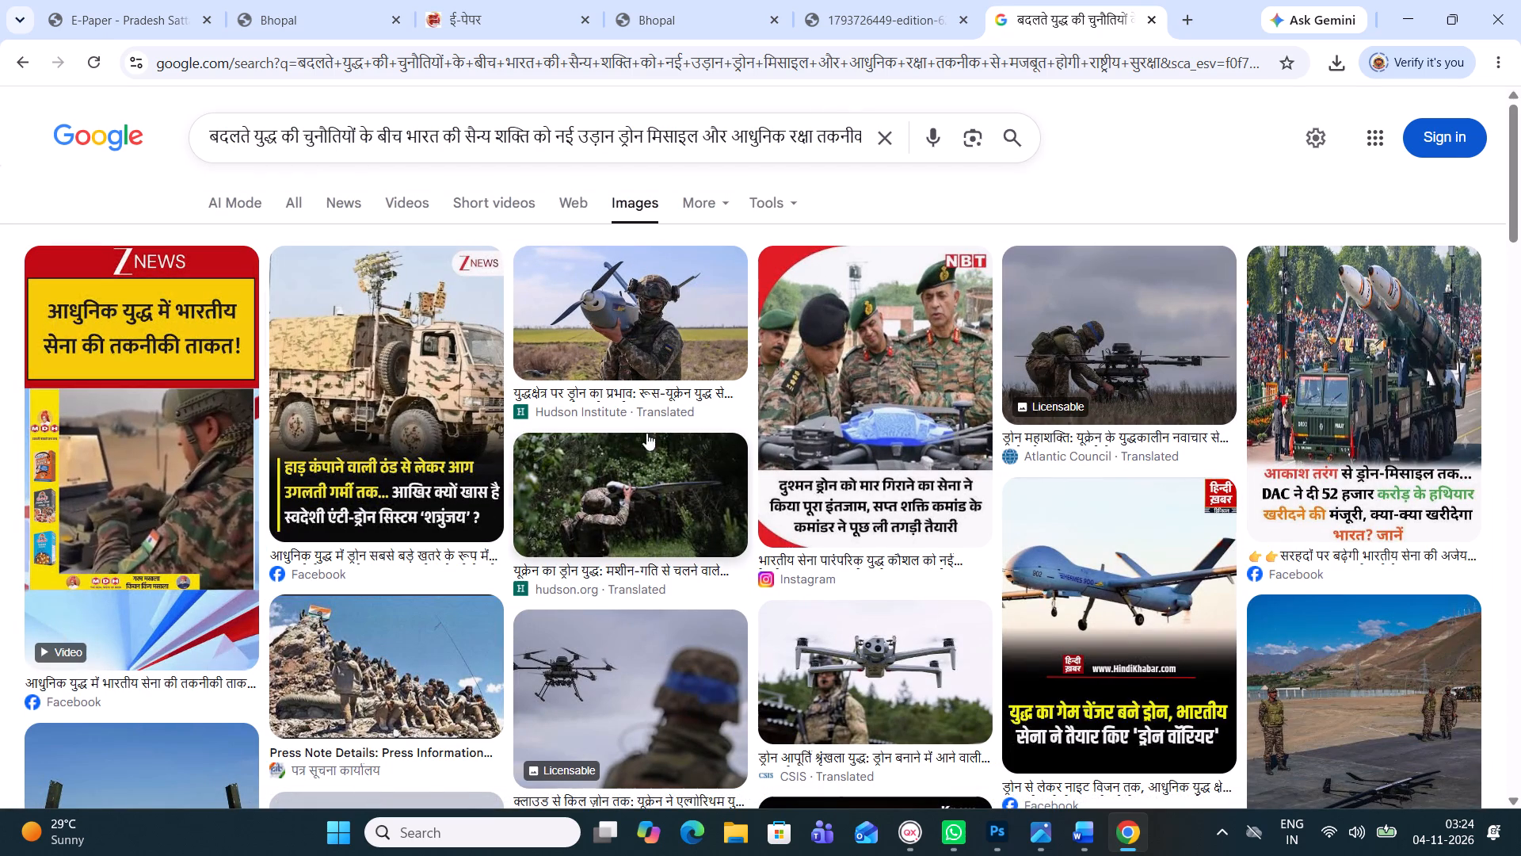
click(1112, 338)
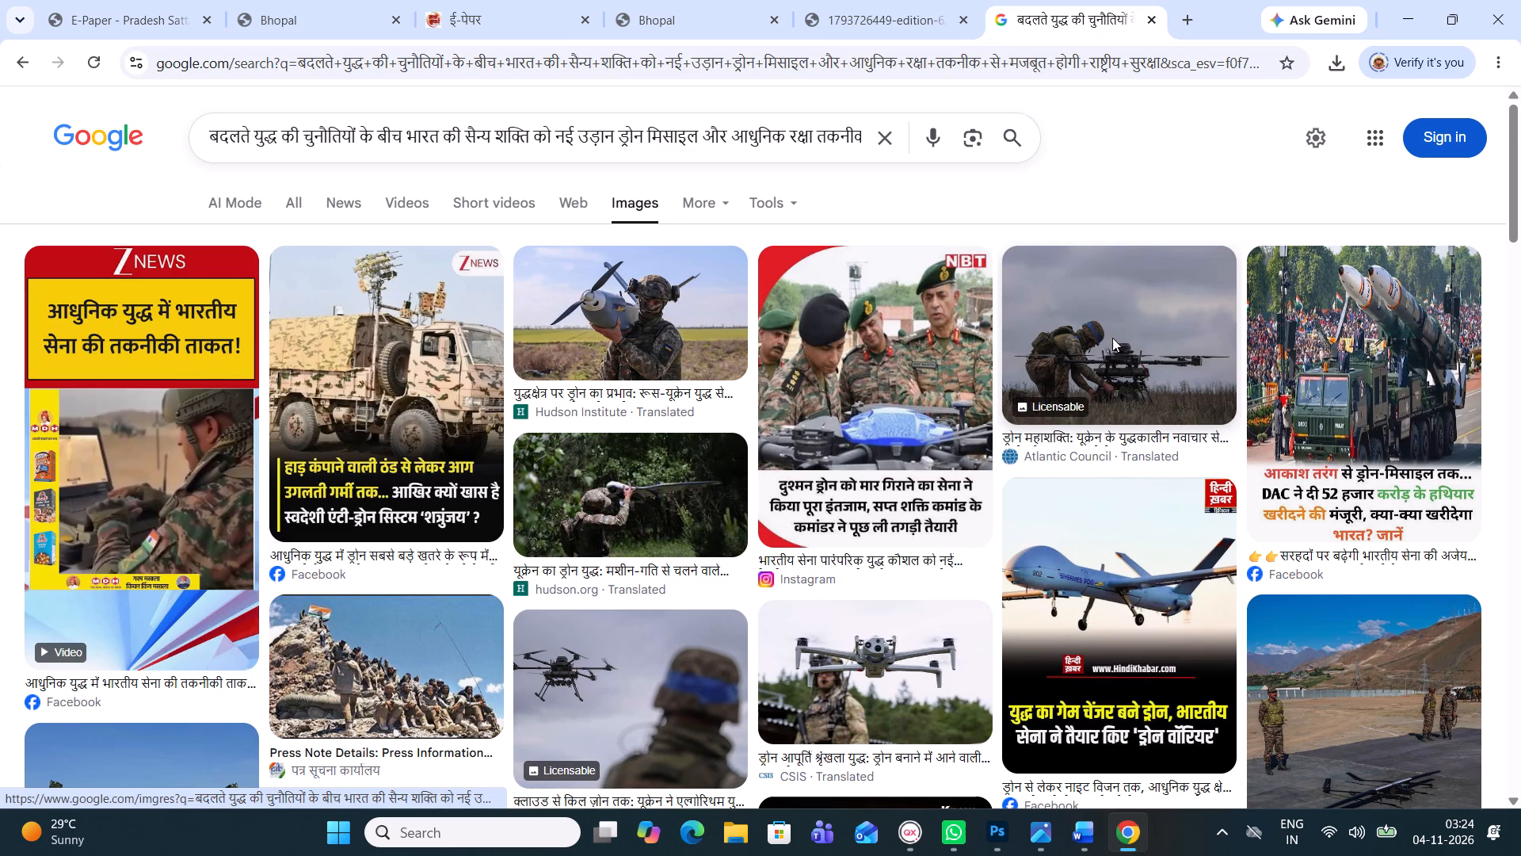
scroll(1142, 506, down, 2)
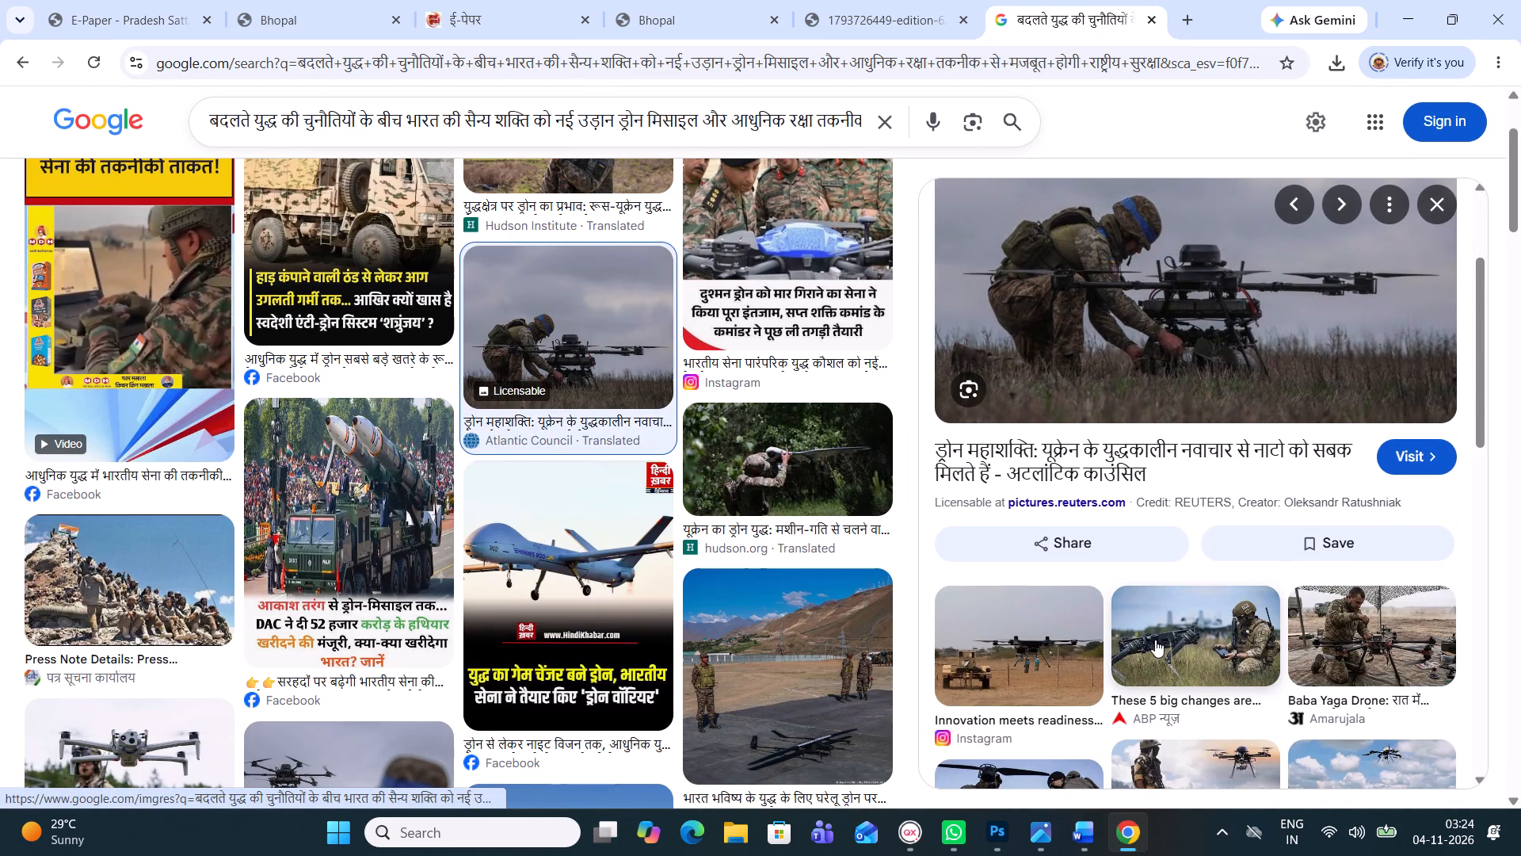
scroll(1138, 362, up, 3)
right_click(1138, 362)
click(1225, 672)
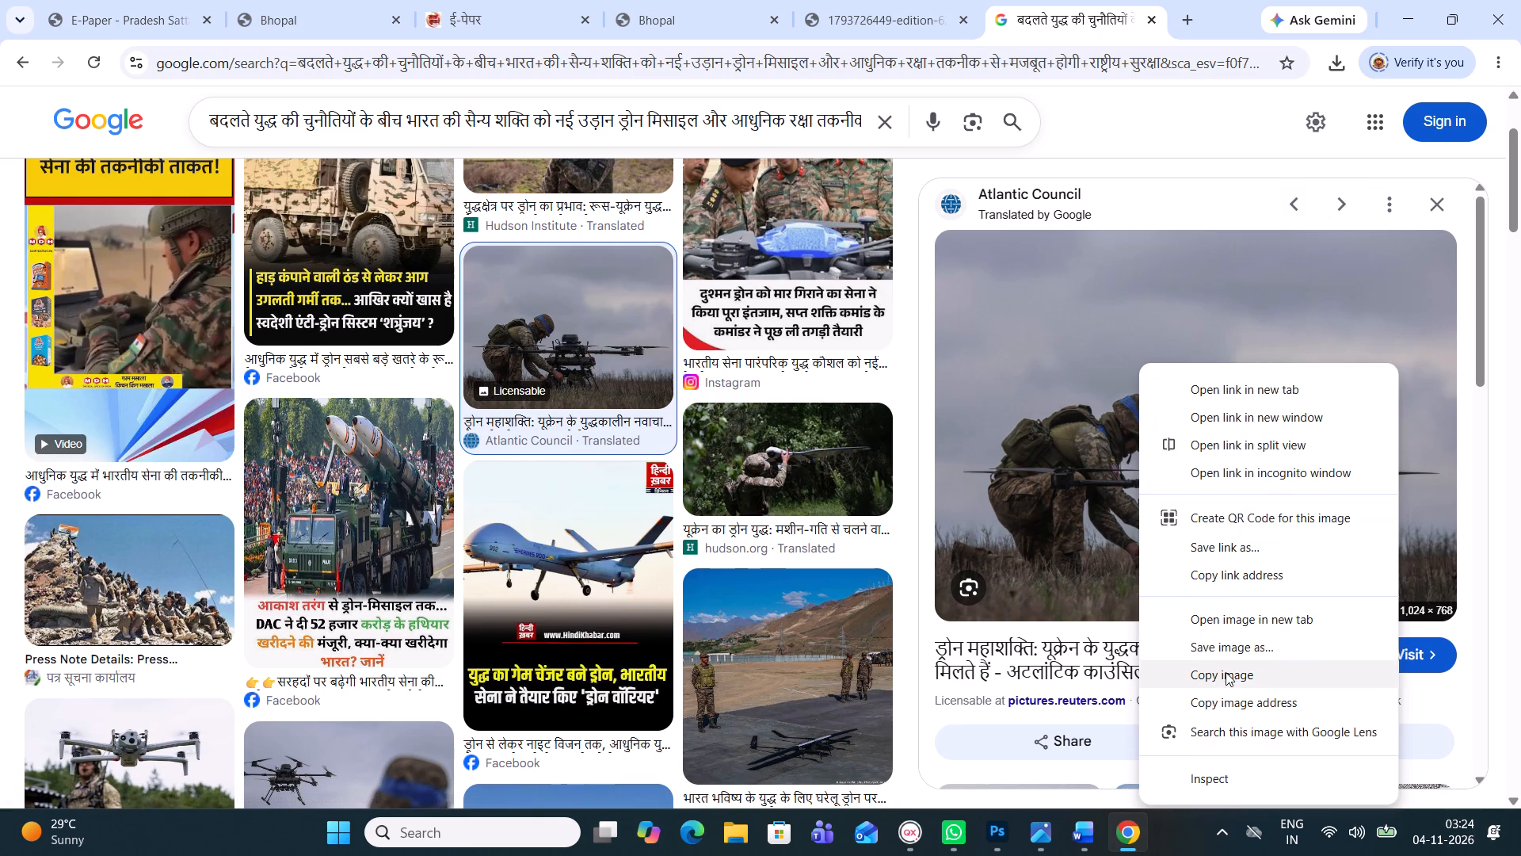
Switch to QuarkXPress and draw a picture box about 43 by 63 mm at the upper right of the defence article's body text.
click(903, 845)
scroll(853, 512, up, 1)
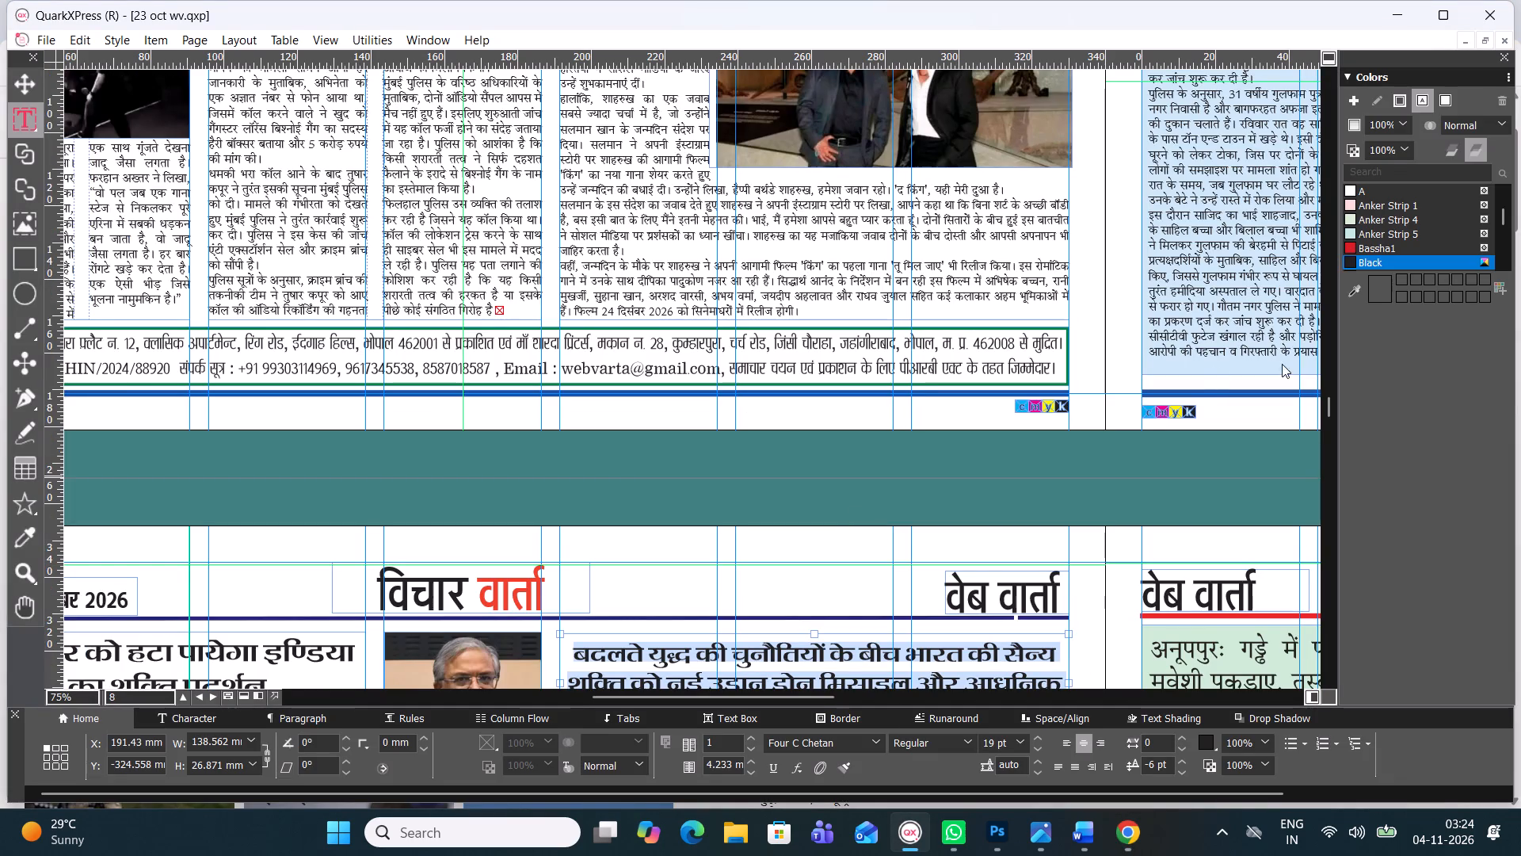
drag(1328, 408, 1334, 422)
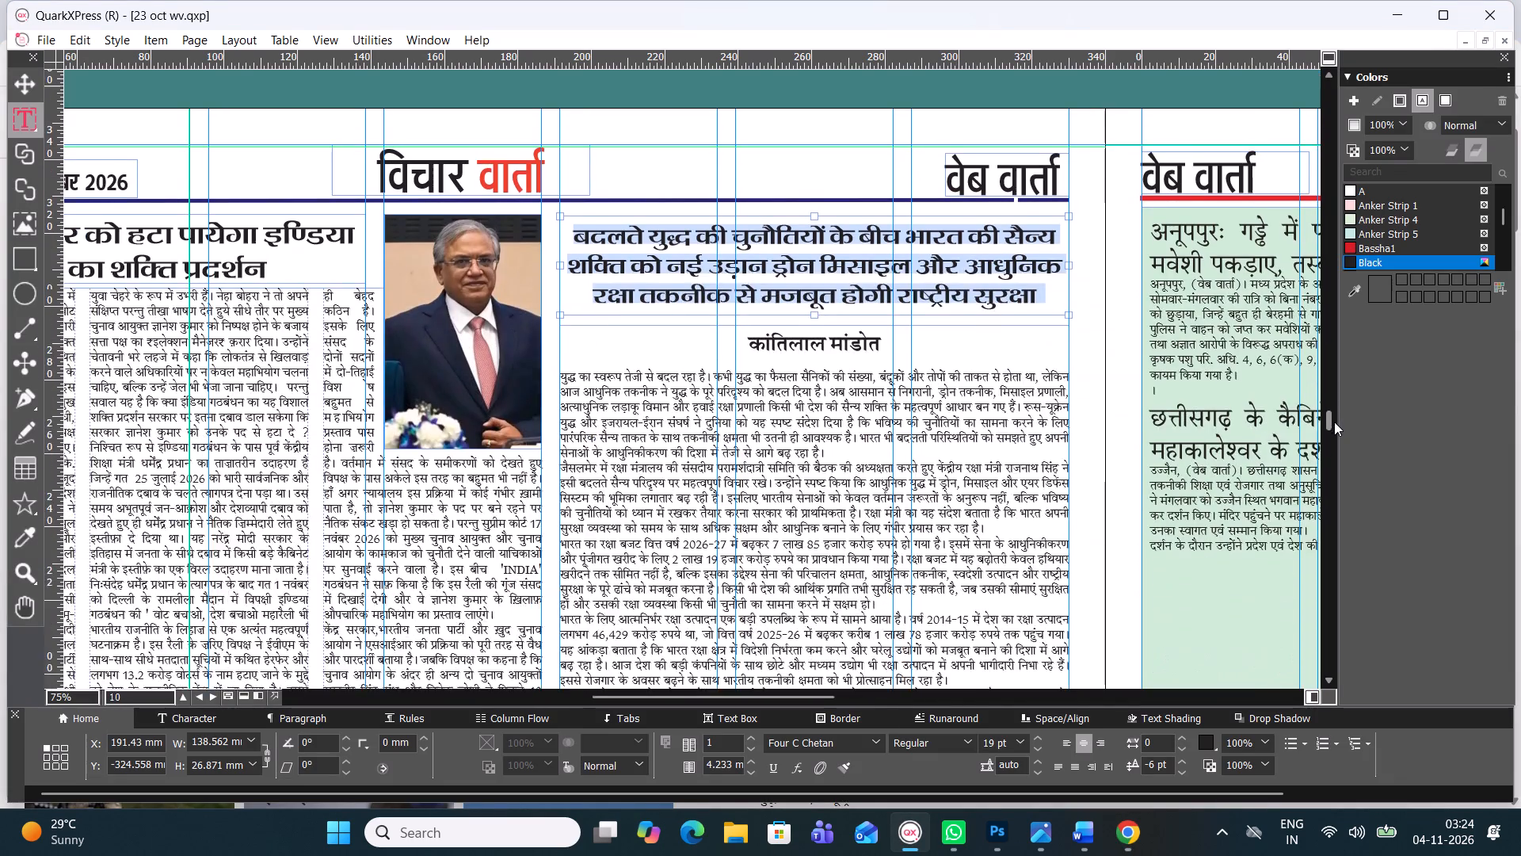
drag(1334, 422, 1346, 453)
click(30, 78)
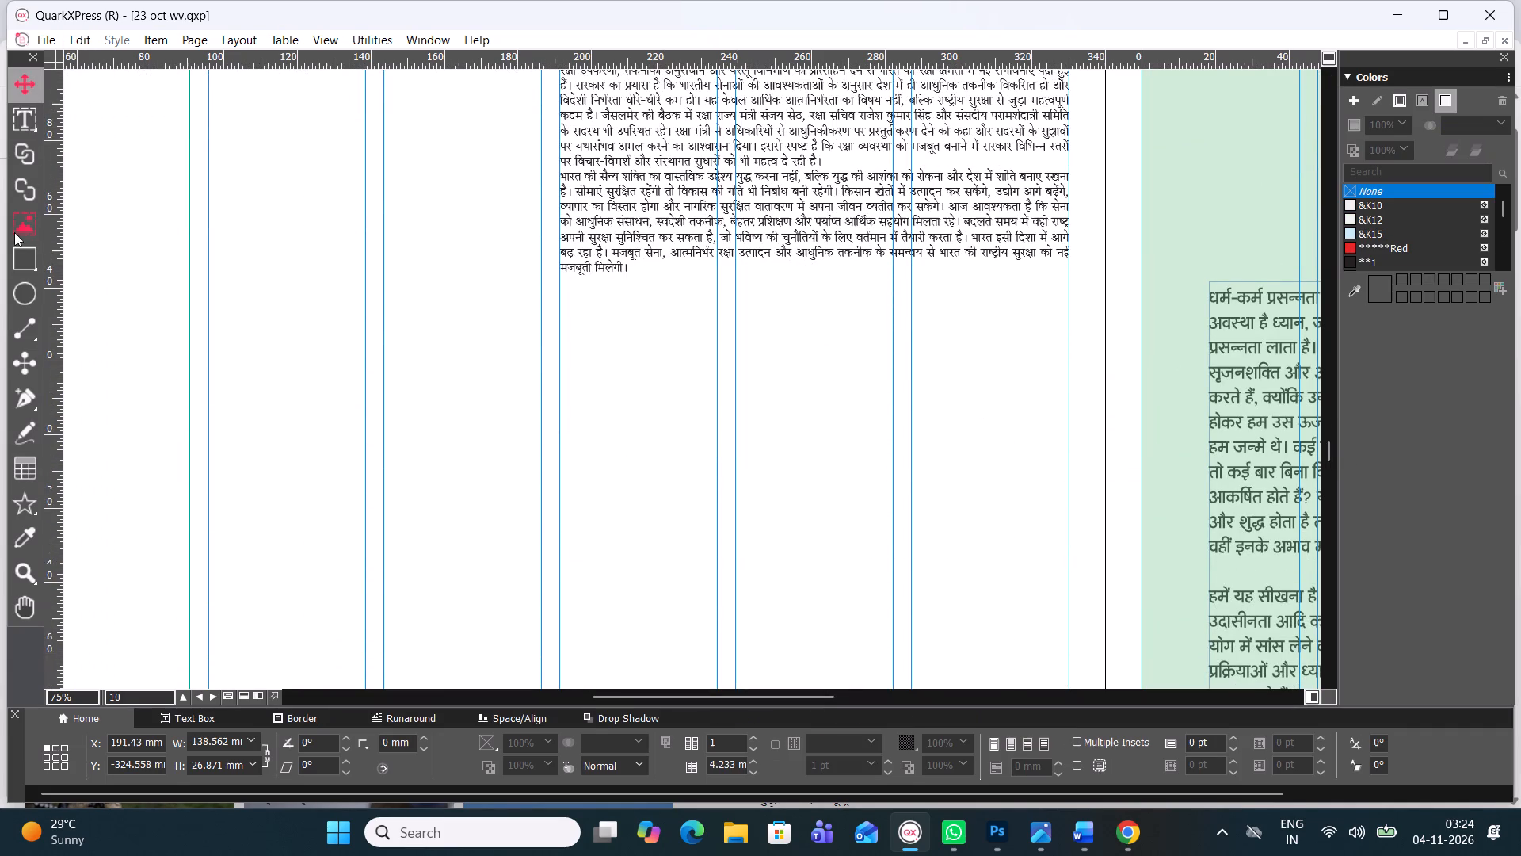
click(25, 227)
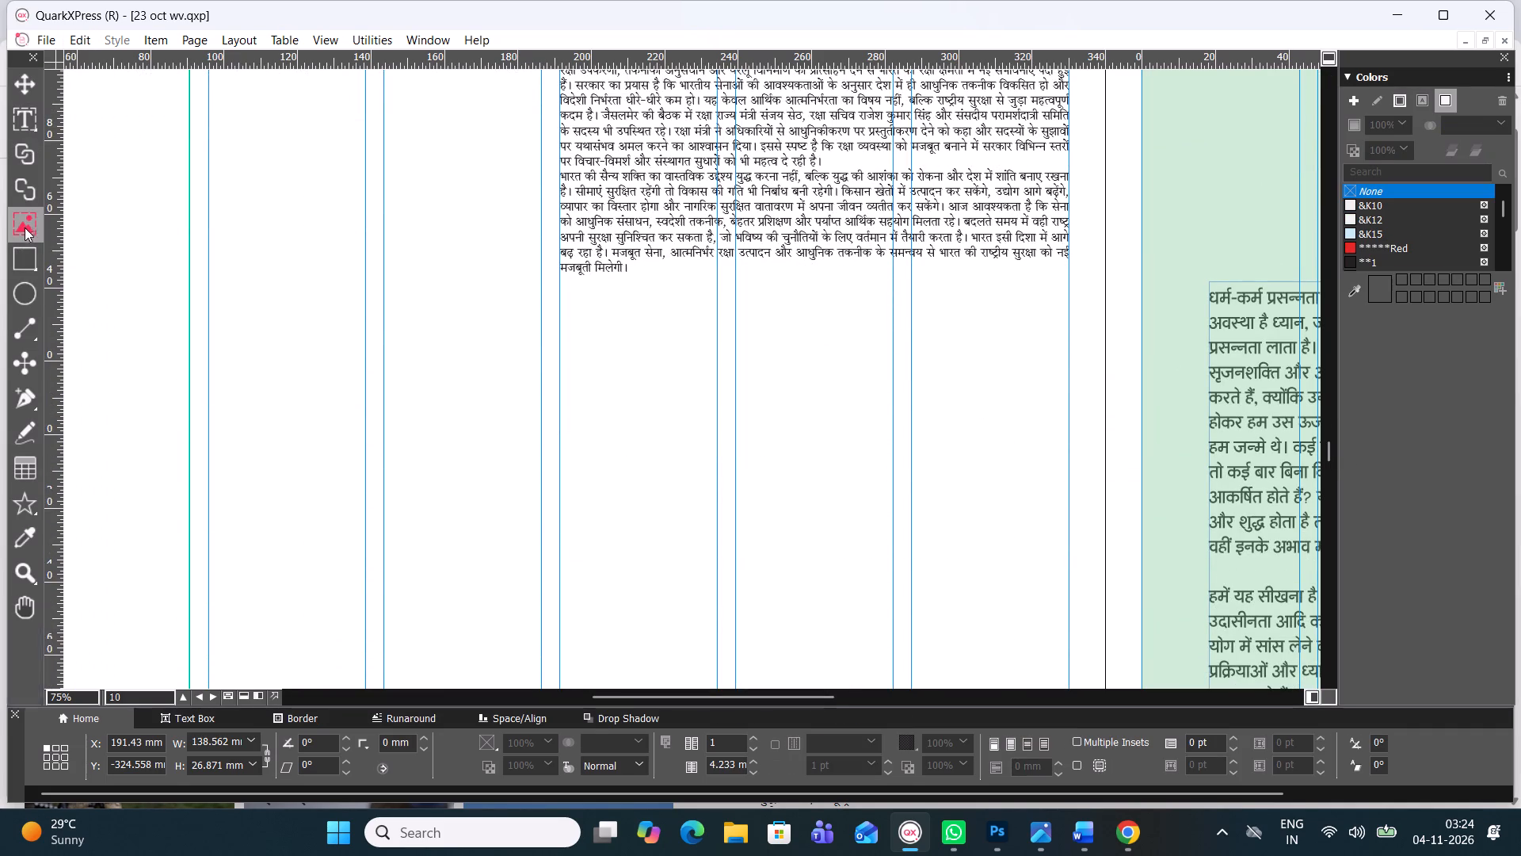
drag(1332, 456, 1327, 430)
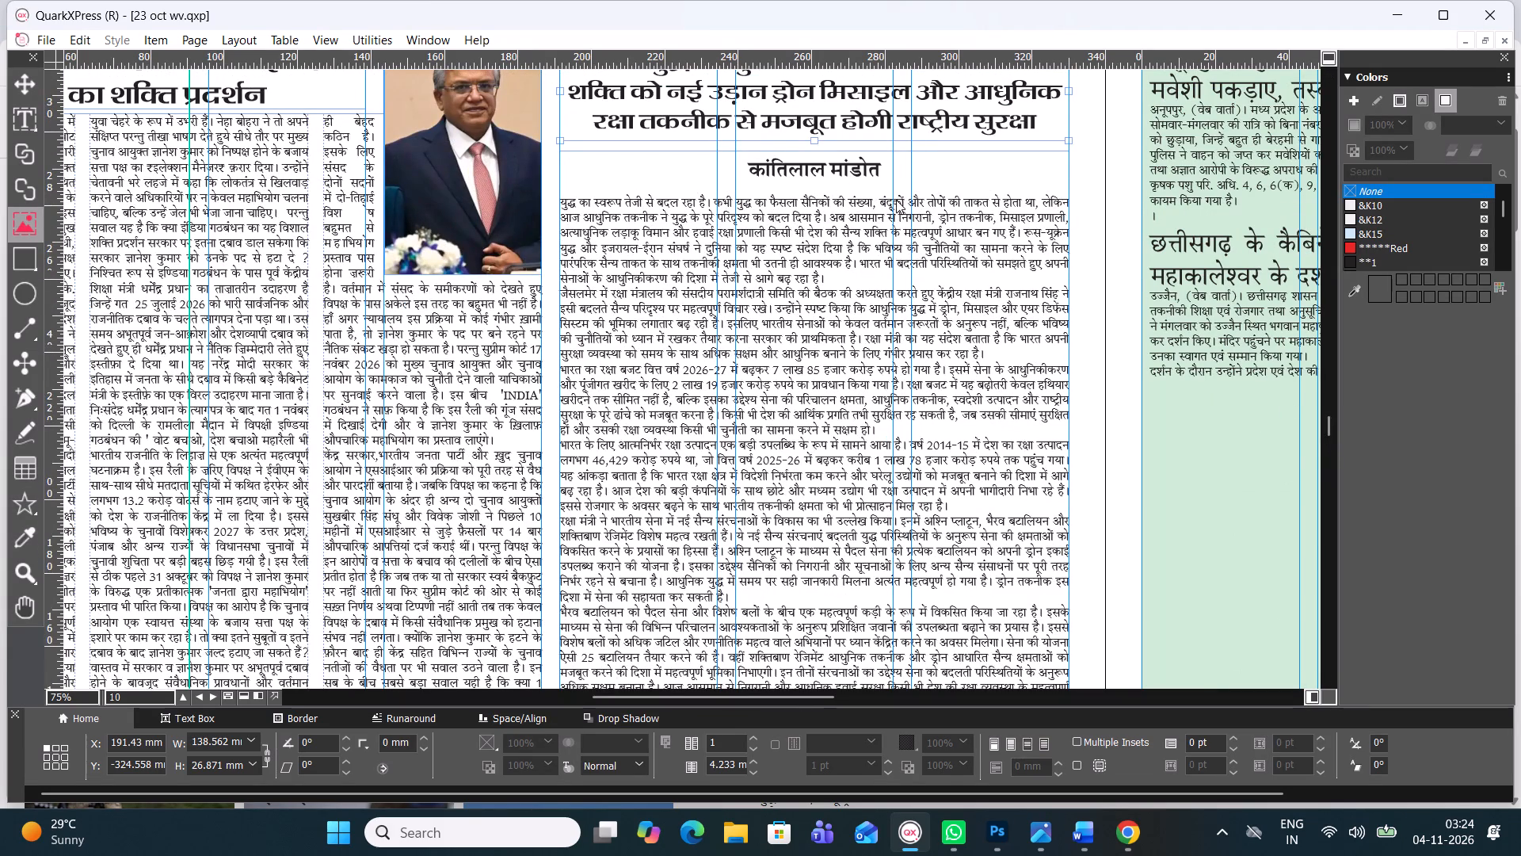
drag(913, 201, 1016, 349)
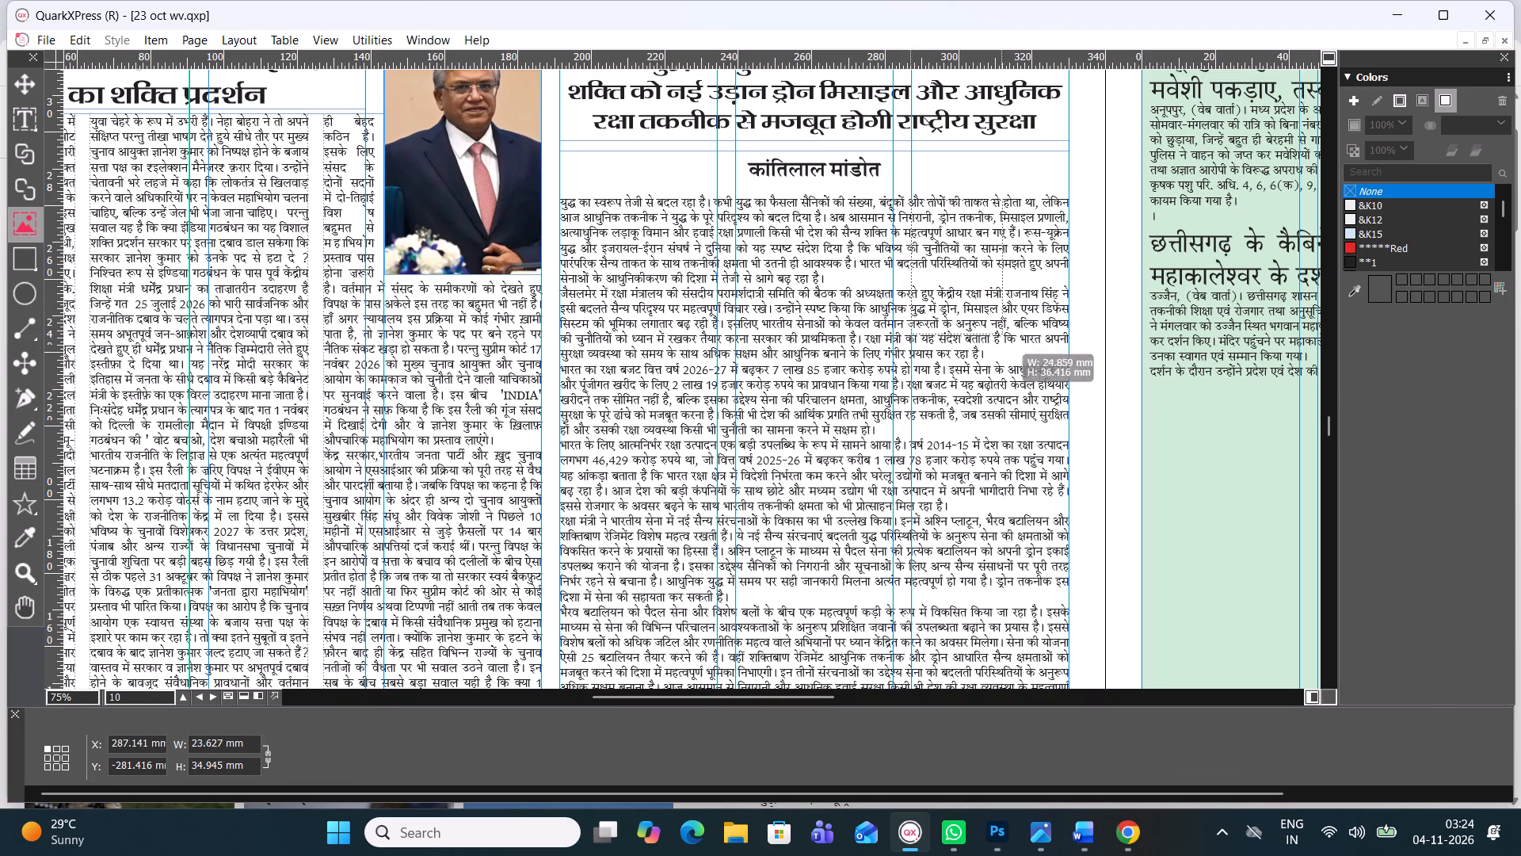
drag(1016, 349, 1064, 429)
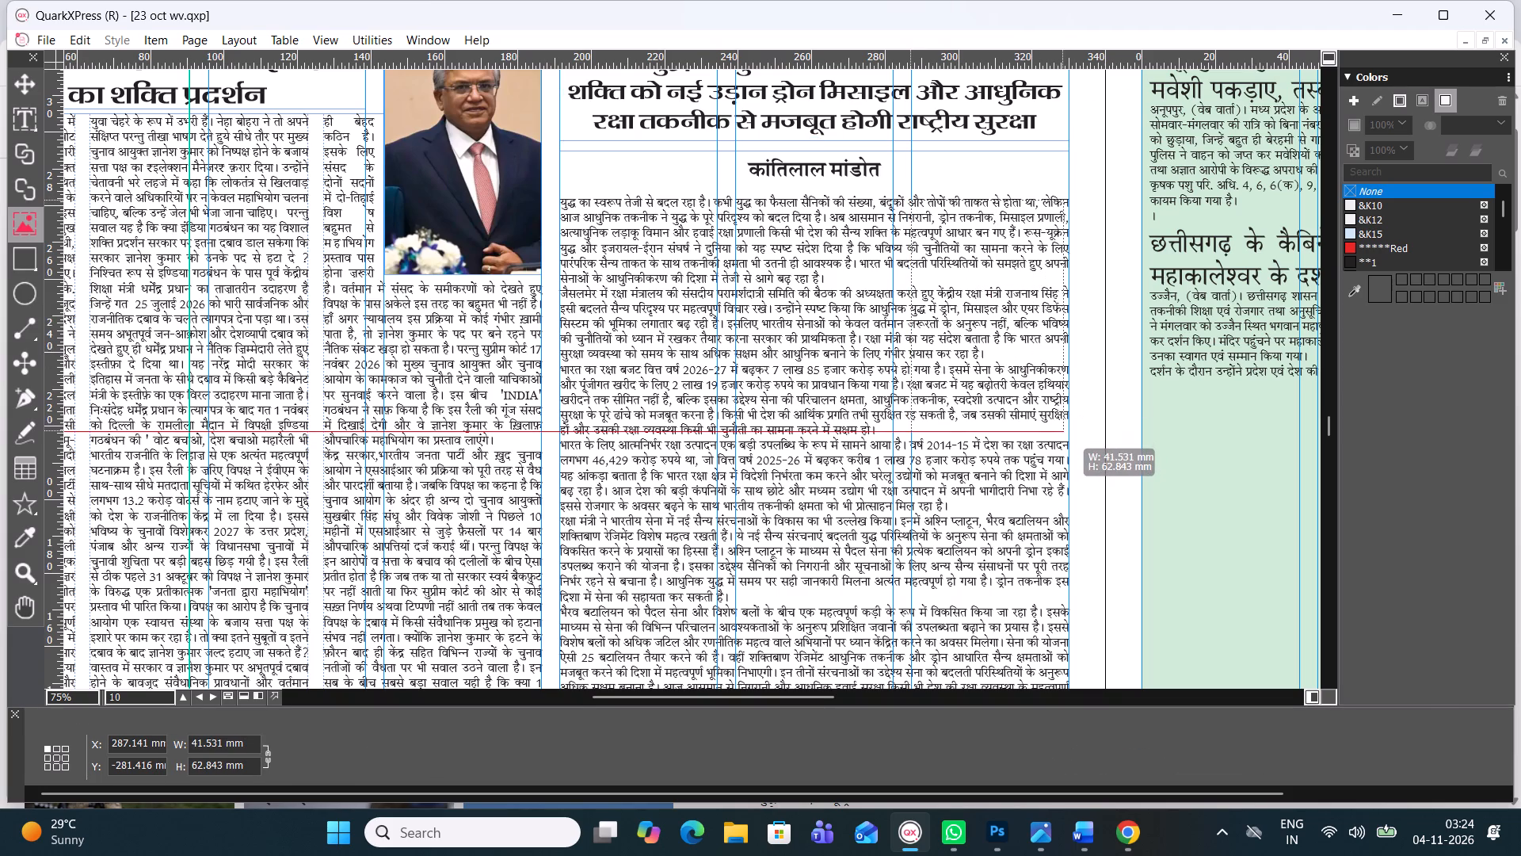
drag(1064, 429, 1070, 427)
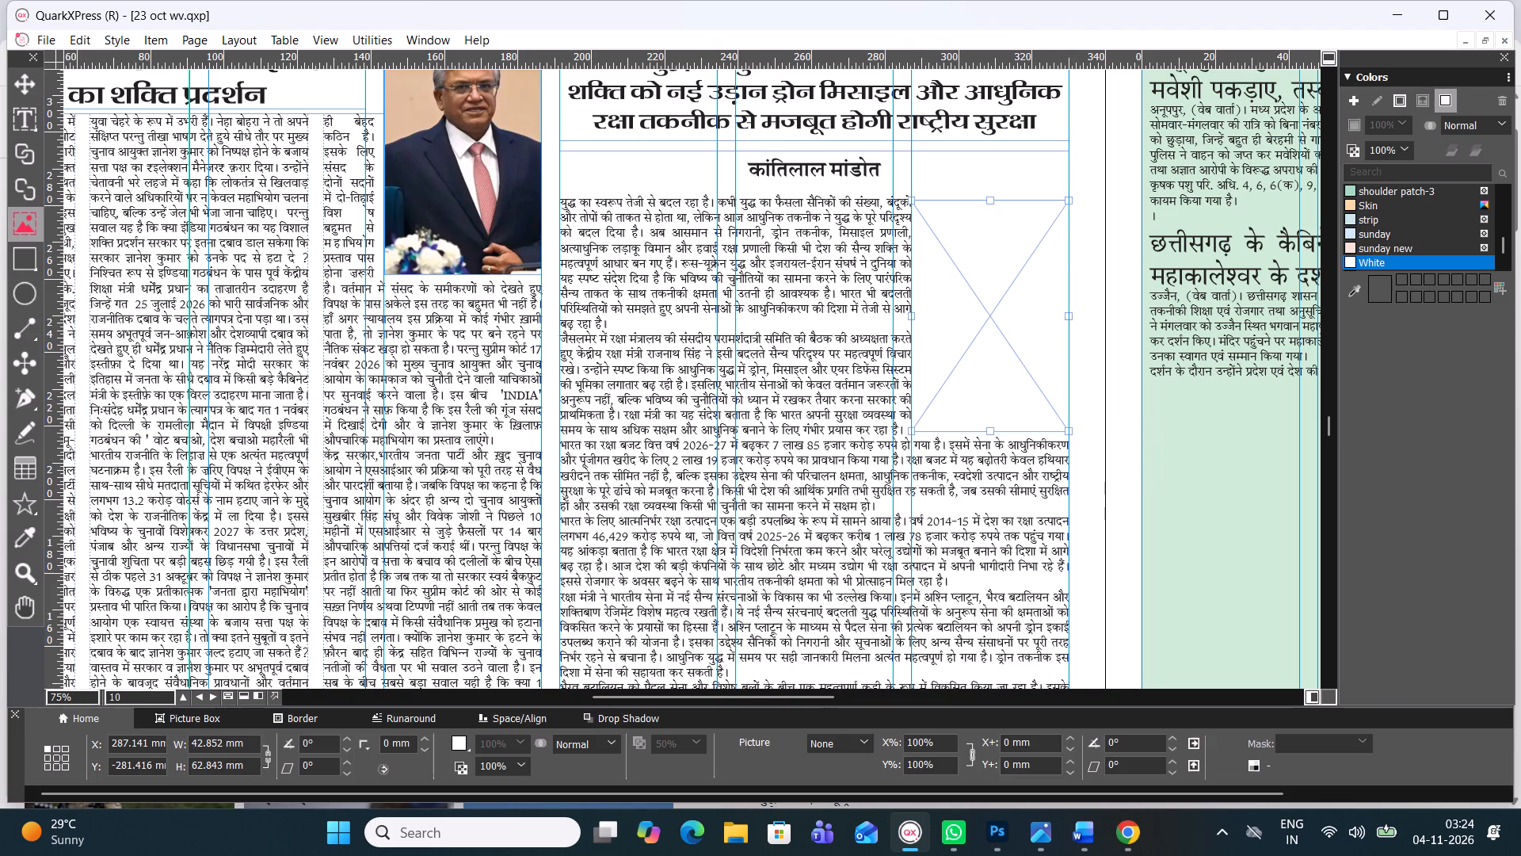
Paste the copied soldier picture into the new box and scale it proportionally to fill the box.
right_click(1016, 346)
click(1081, 409)
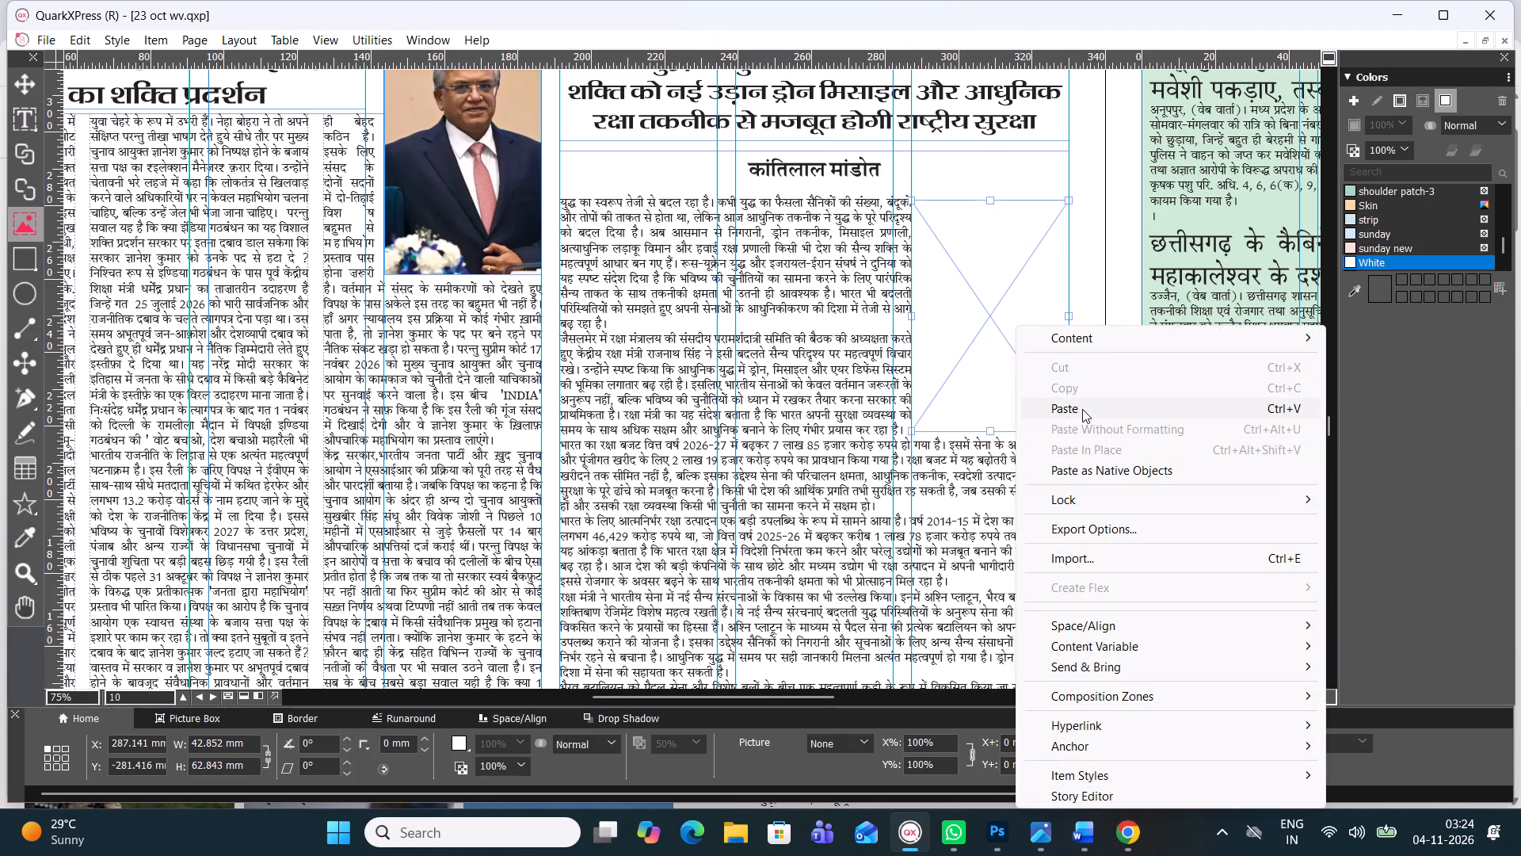
right_click(975, 333)
click(1081, 464)
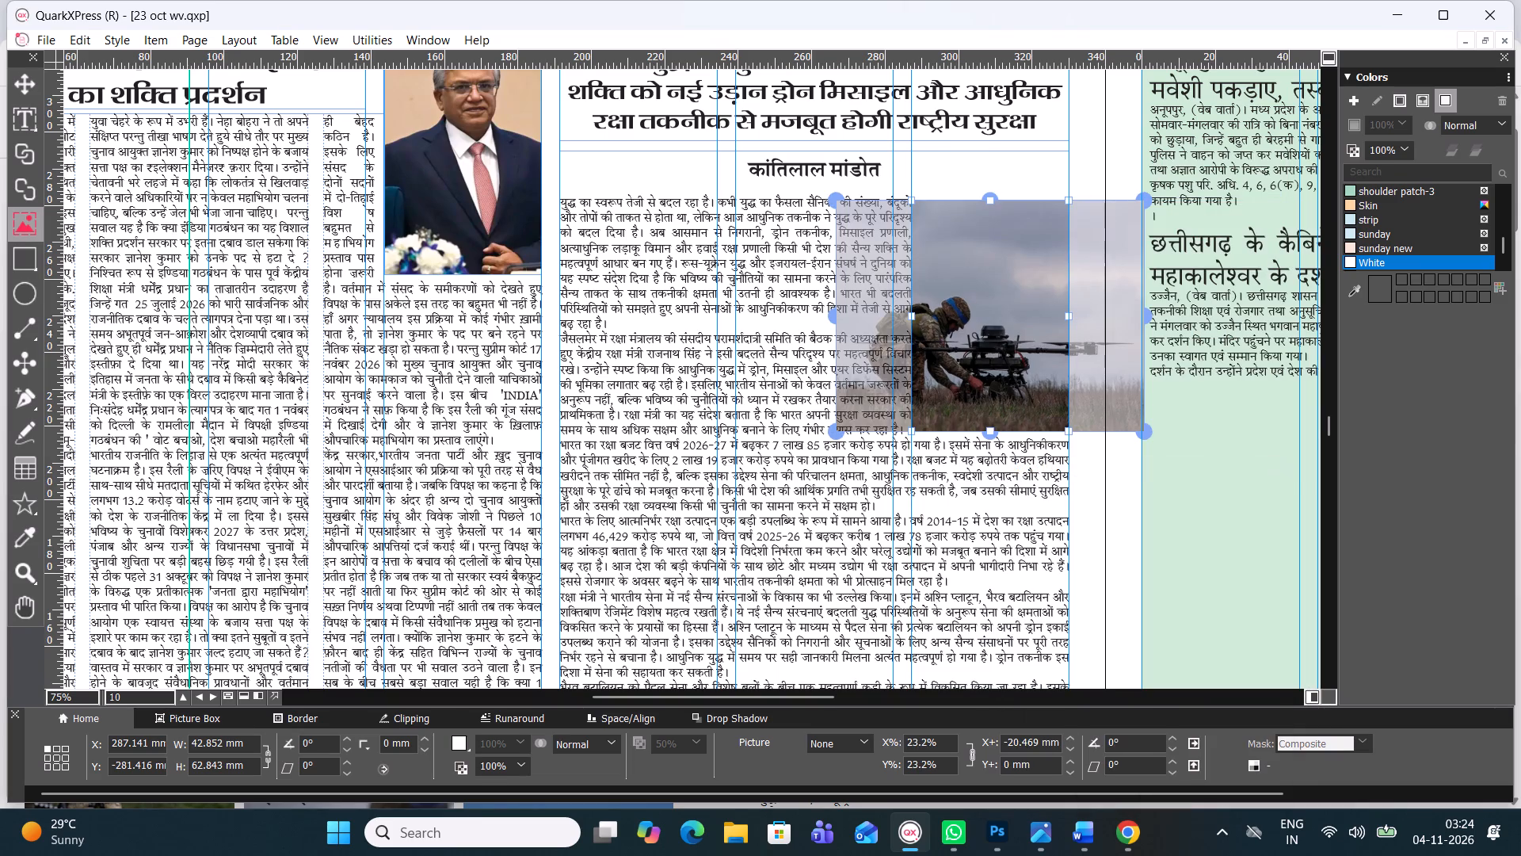
Widen the picture box leftward to about 48 mm.
click(911, 316)
drag(911, 316, 890, 304)
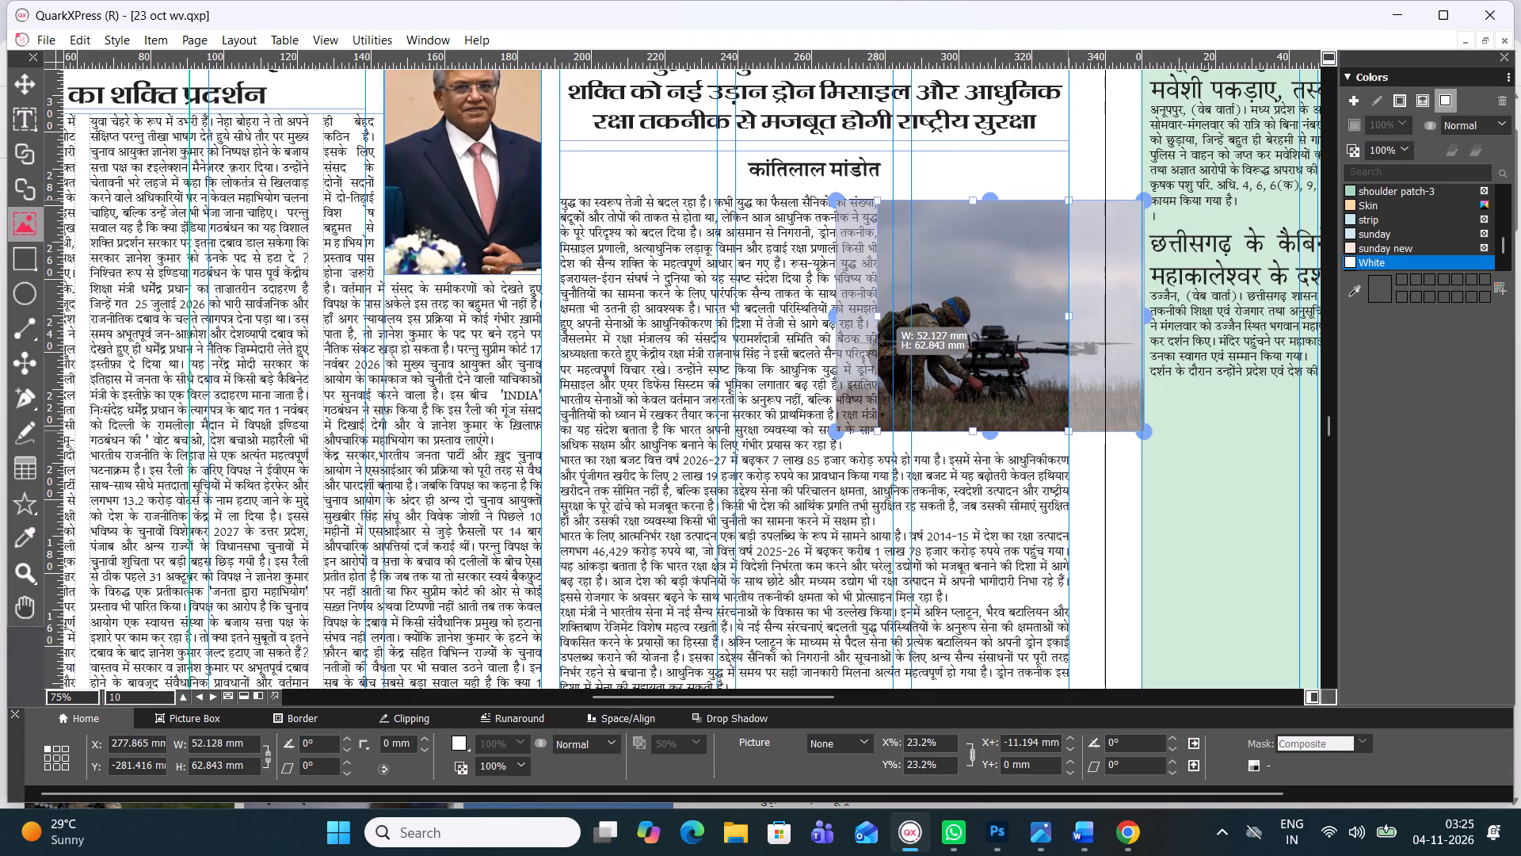
drag(890, 304, 891, 303)
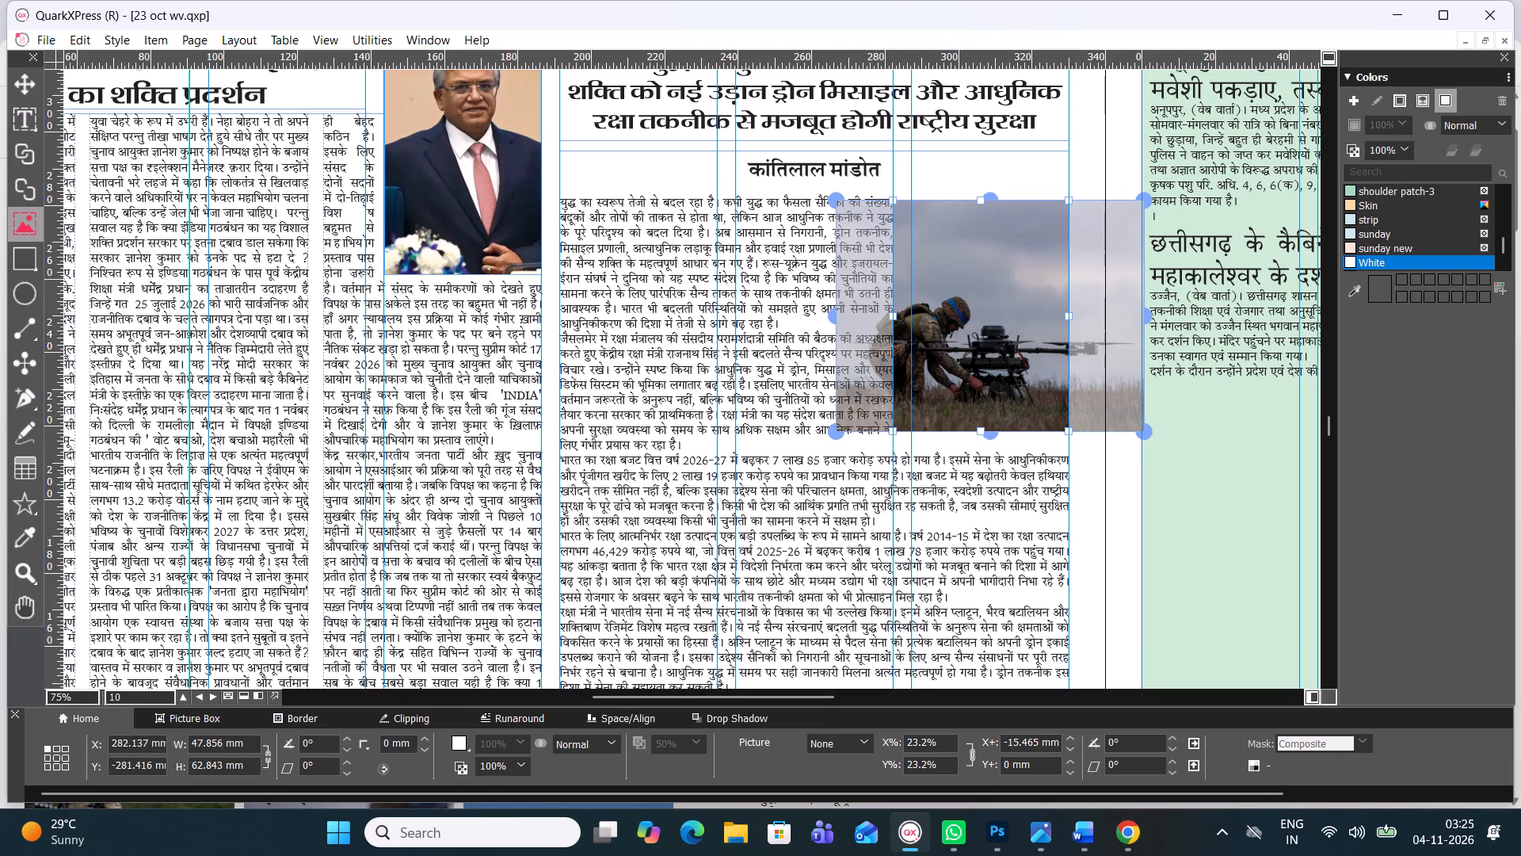
Shift the picture rightward inside its box to about -7.5 mm horizontal offset and trim the box's top edge to about 62 mm height.
click(965, 327)
drag(966, 327, 983, 325)
drag(971, 338, 980, 337)
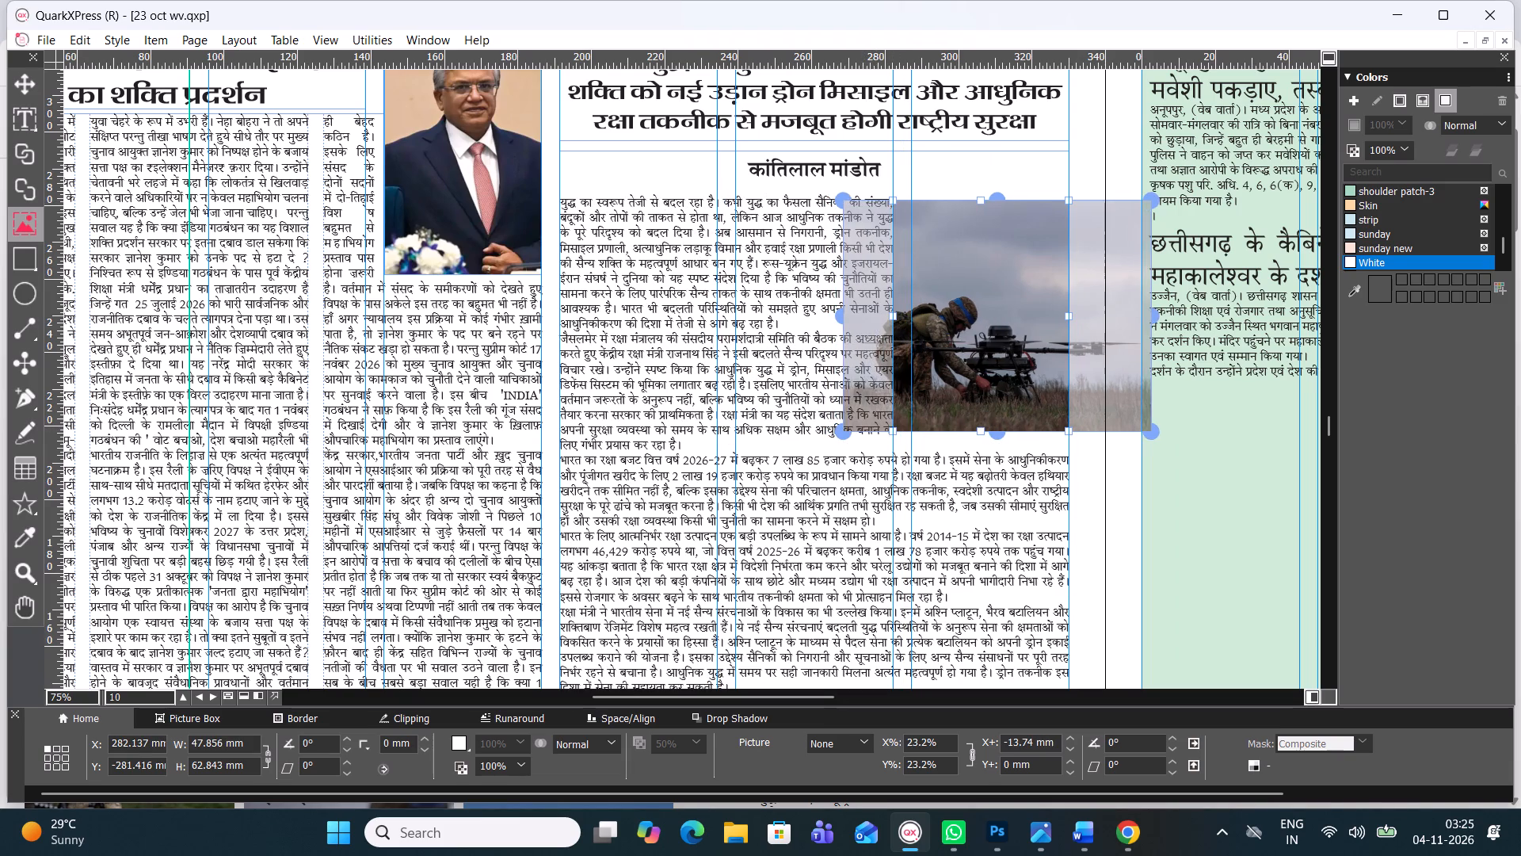
drag(980, 337, 998, 339)
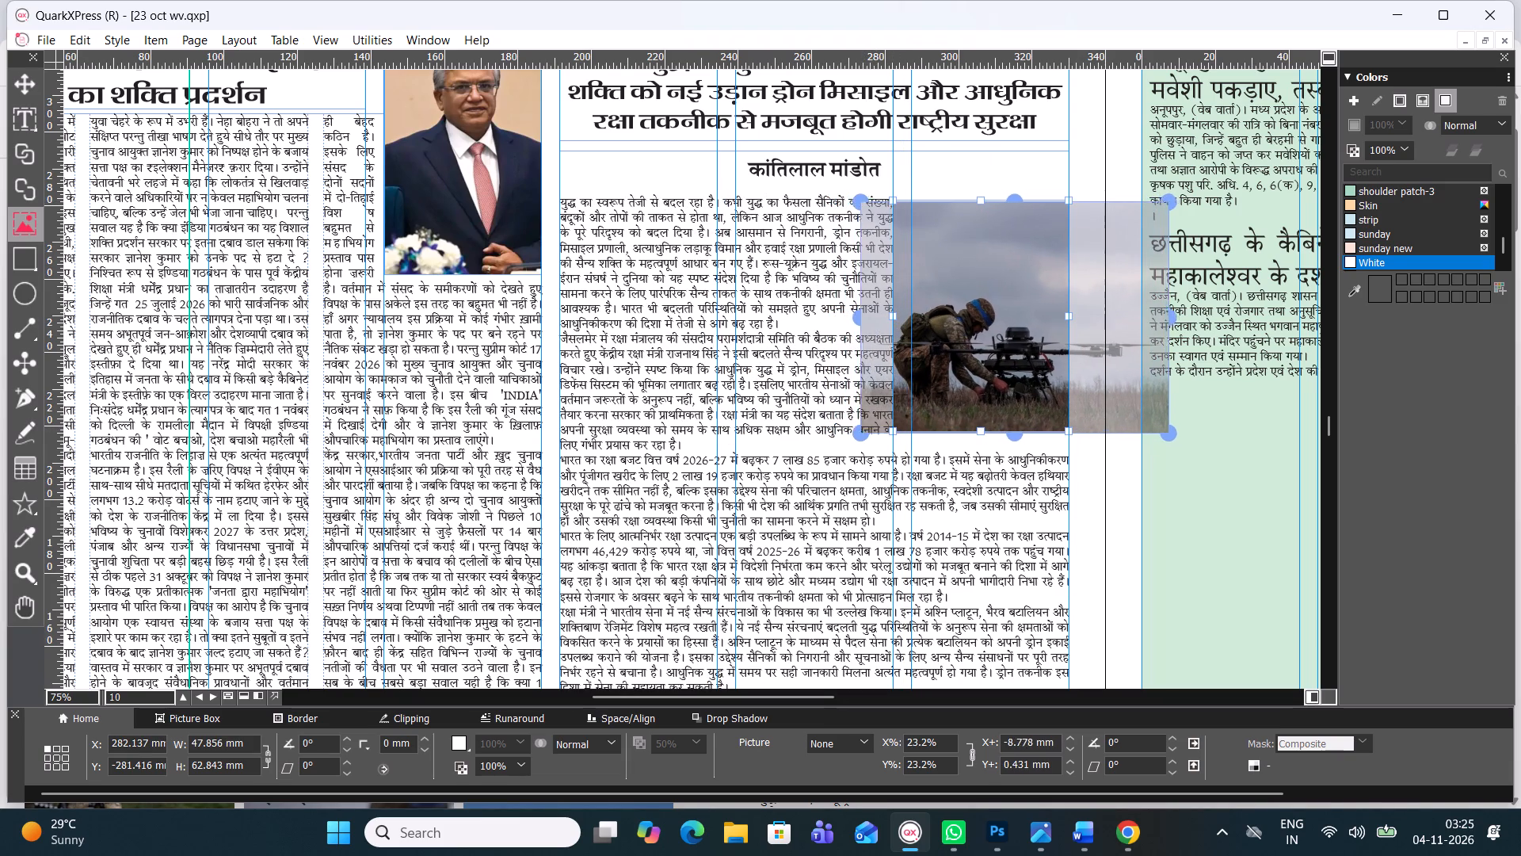
drag(998, 339, 1001, 339)
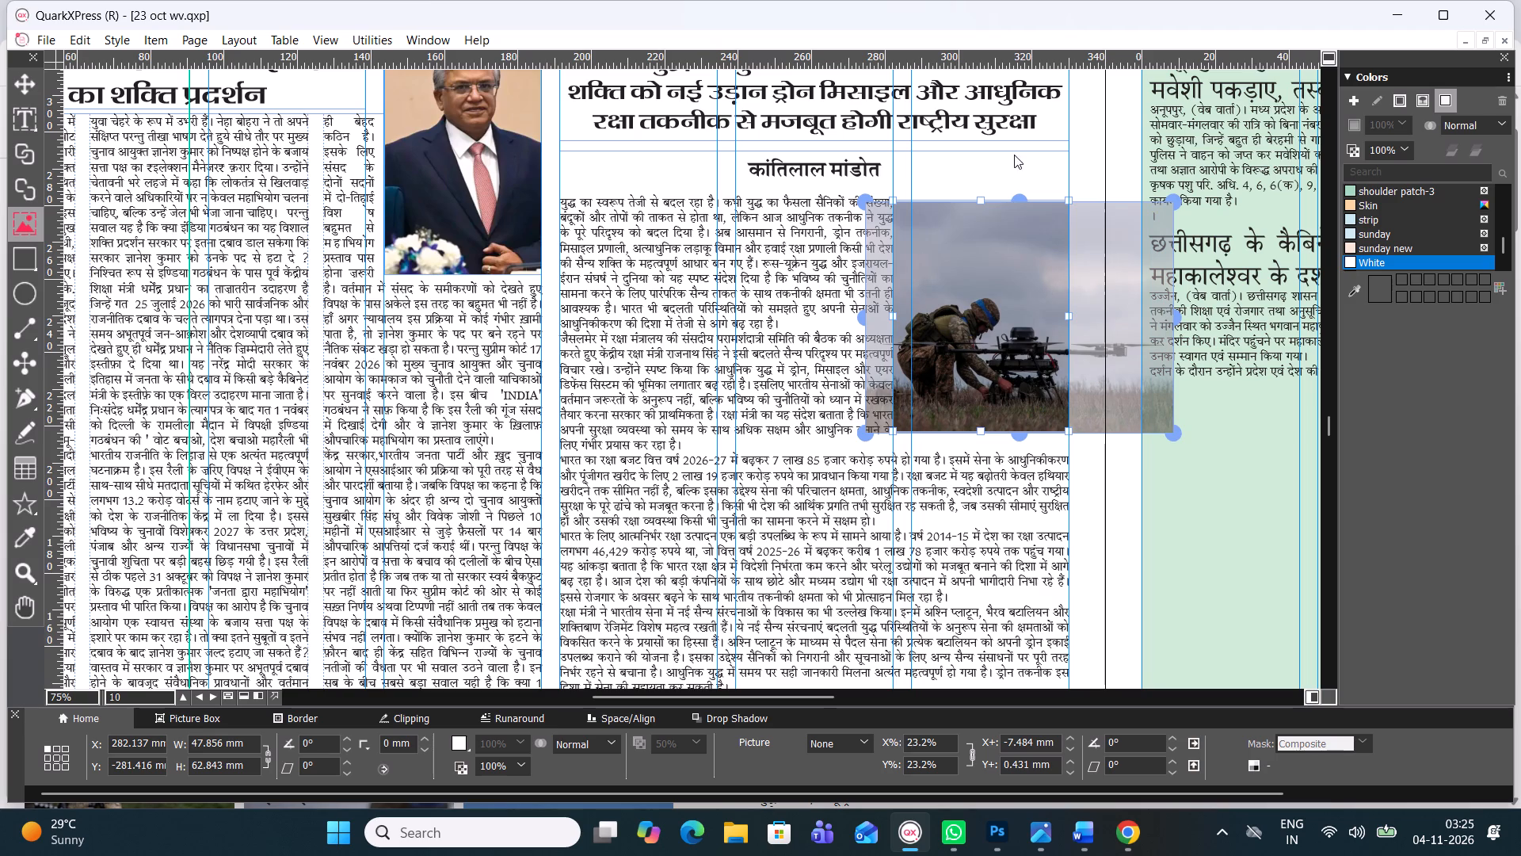
click(982, 198)
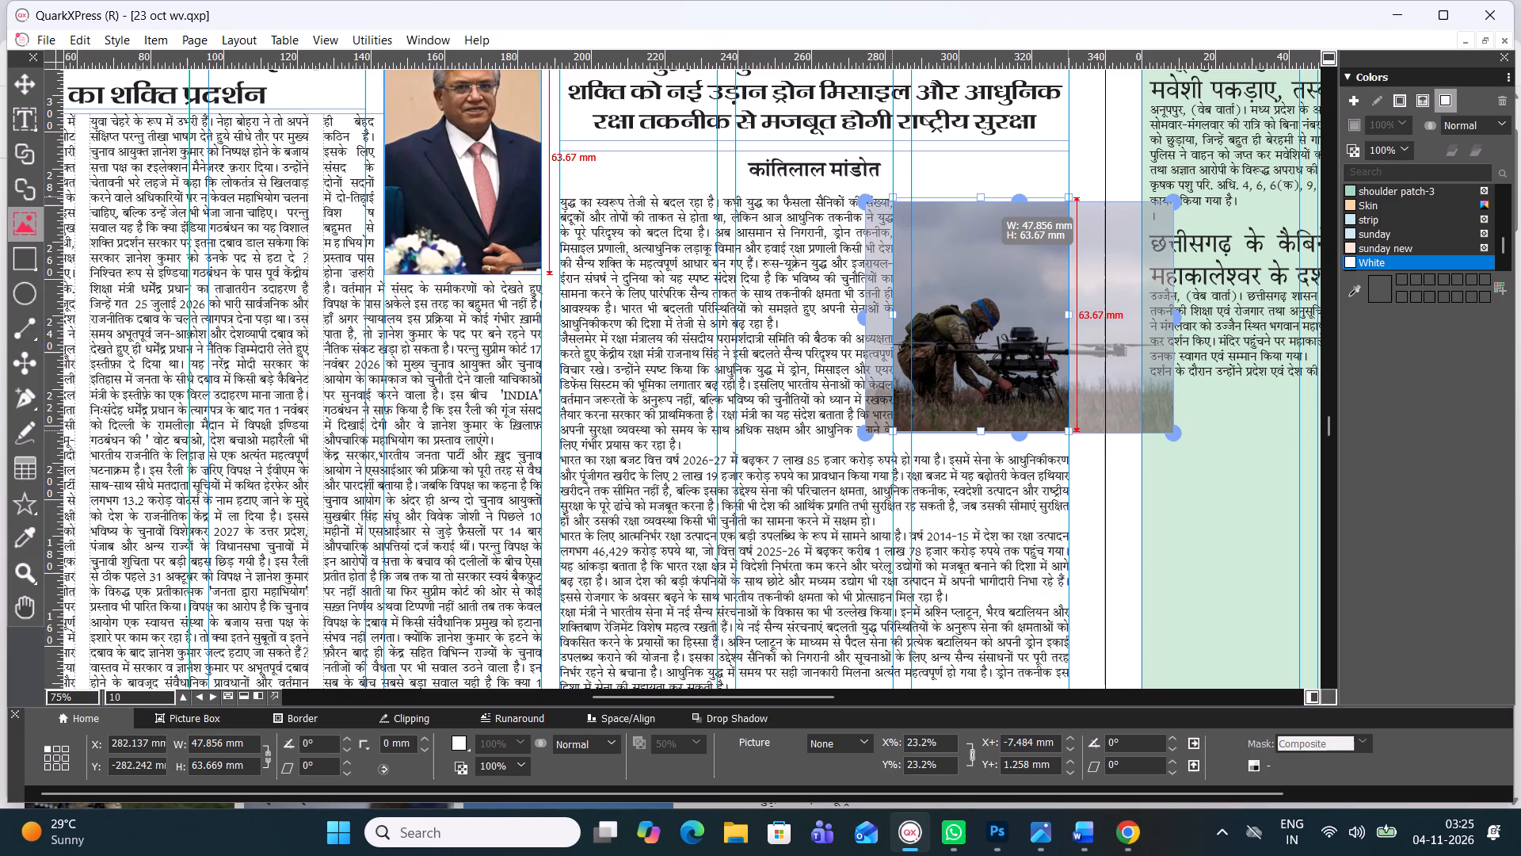
click(970, 170)
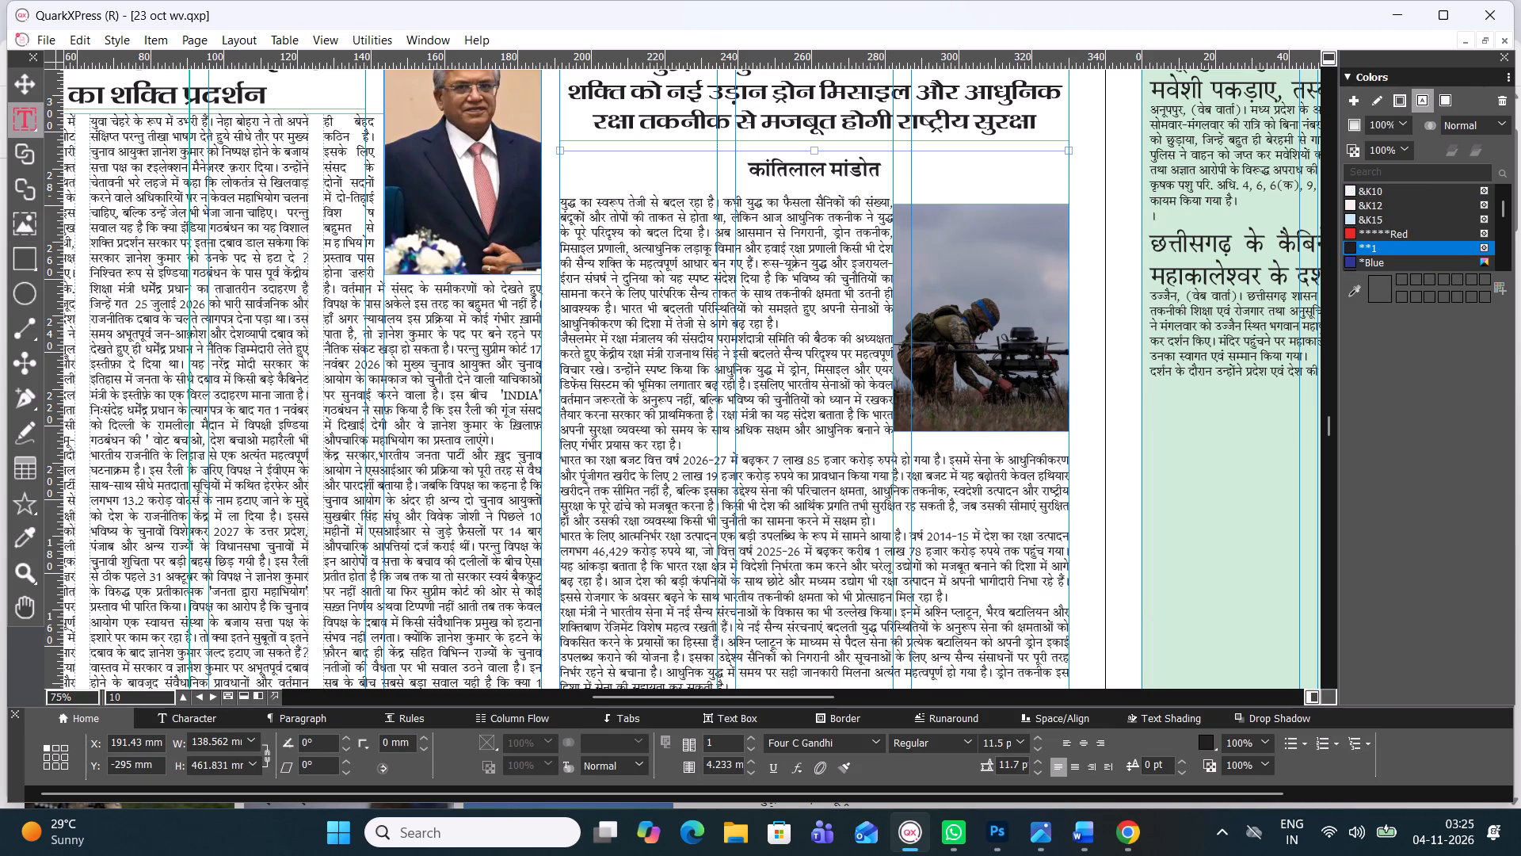
Move the picture box up to Y -295 mm, flush with the top of the article's text box beside the byline.
click(17, 90)
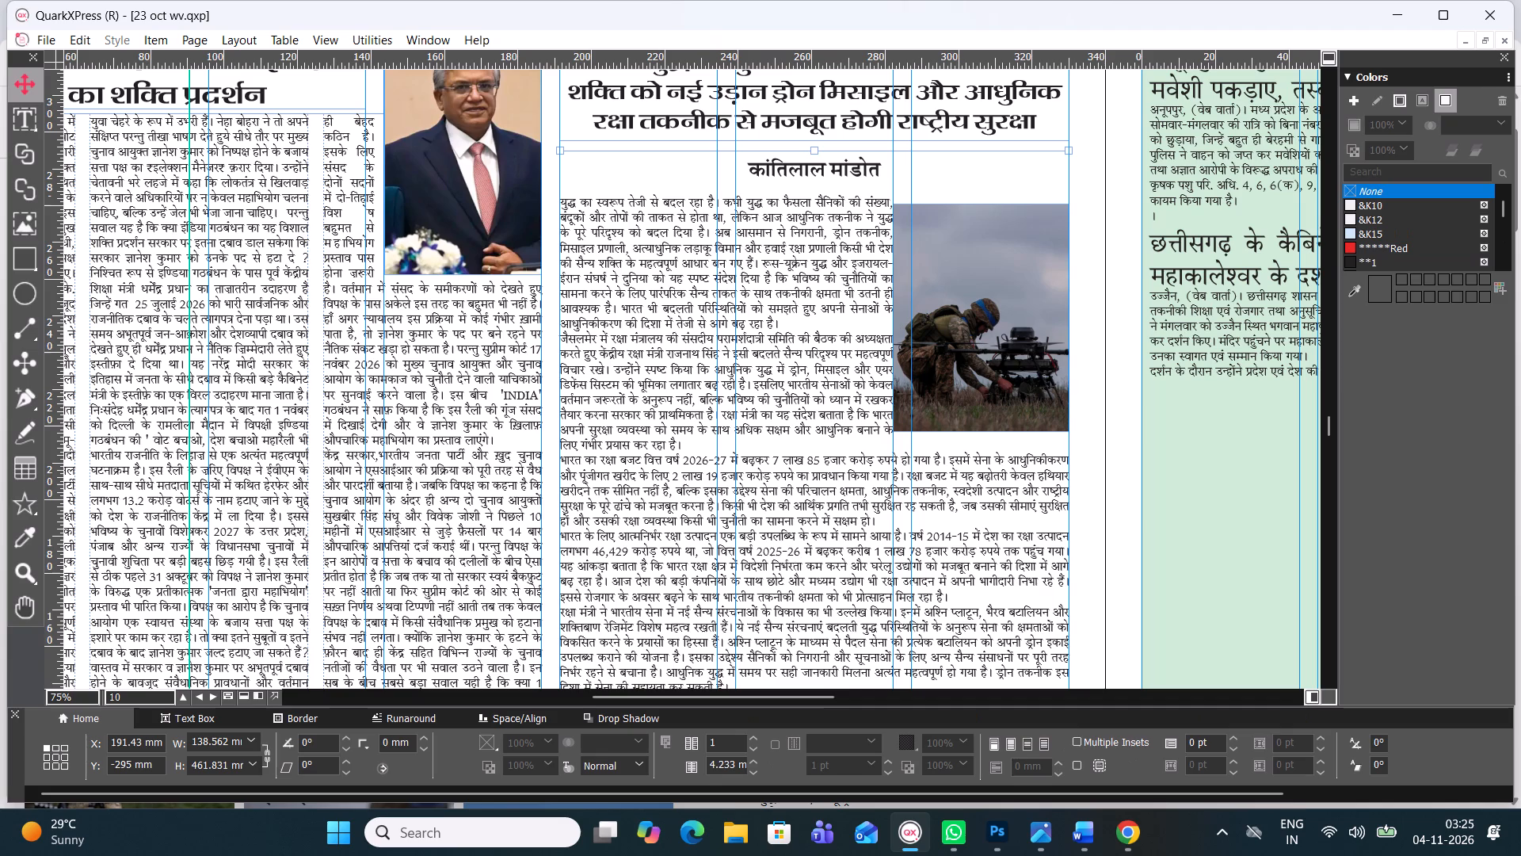
click(975, 258)
drag(964, 300, 959, 266)
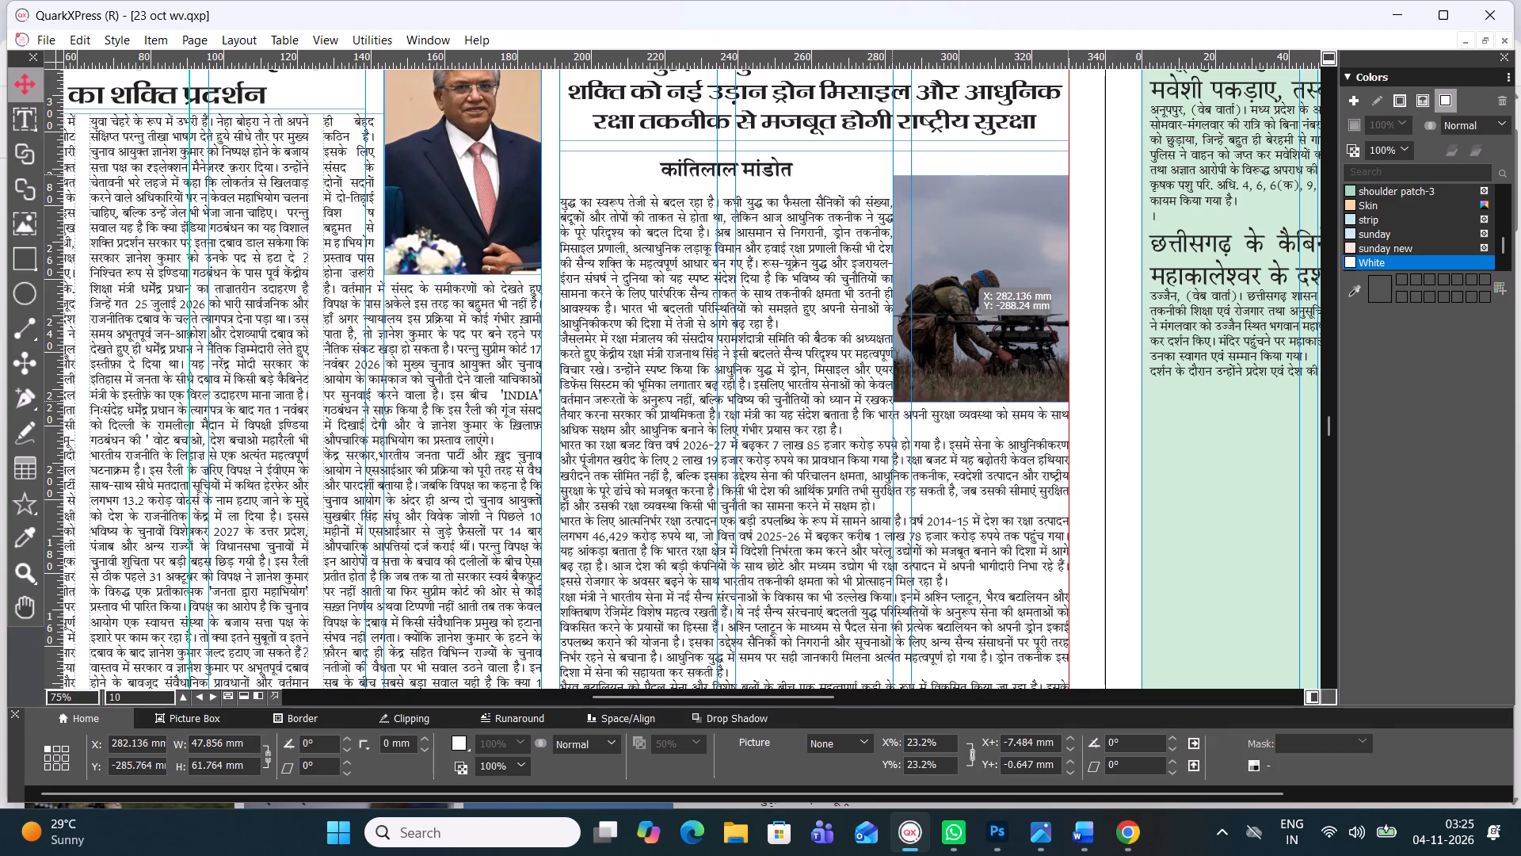
drag(959, 266, 963, 248)
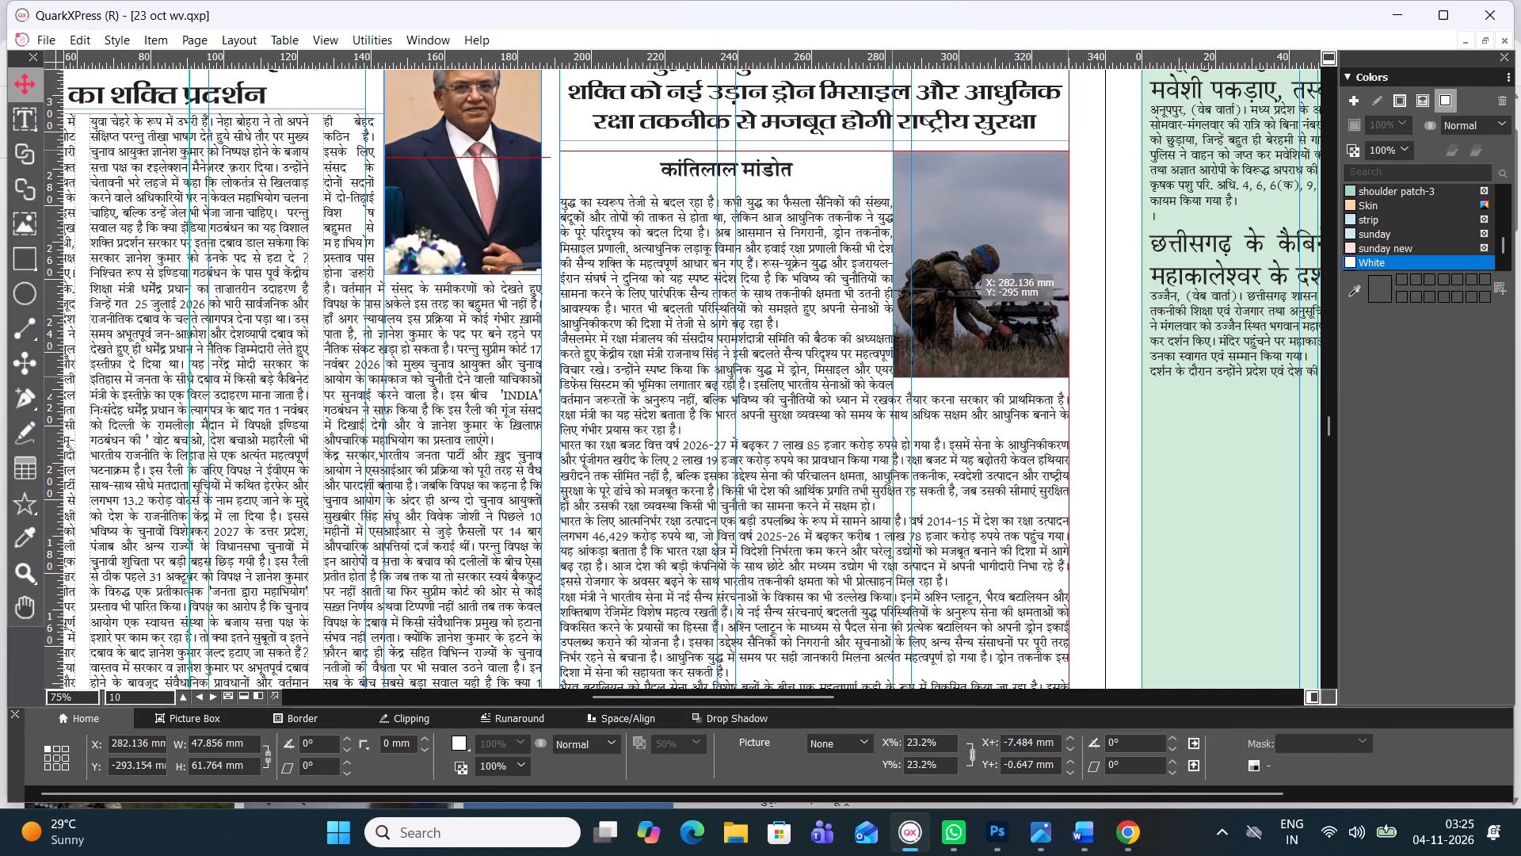
drag(963, 248, 963, 247)
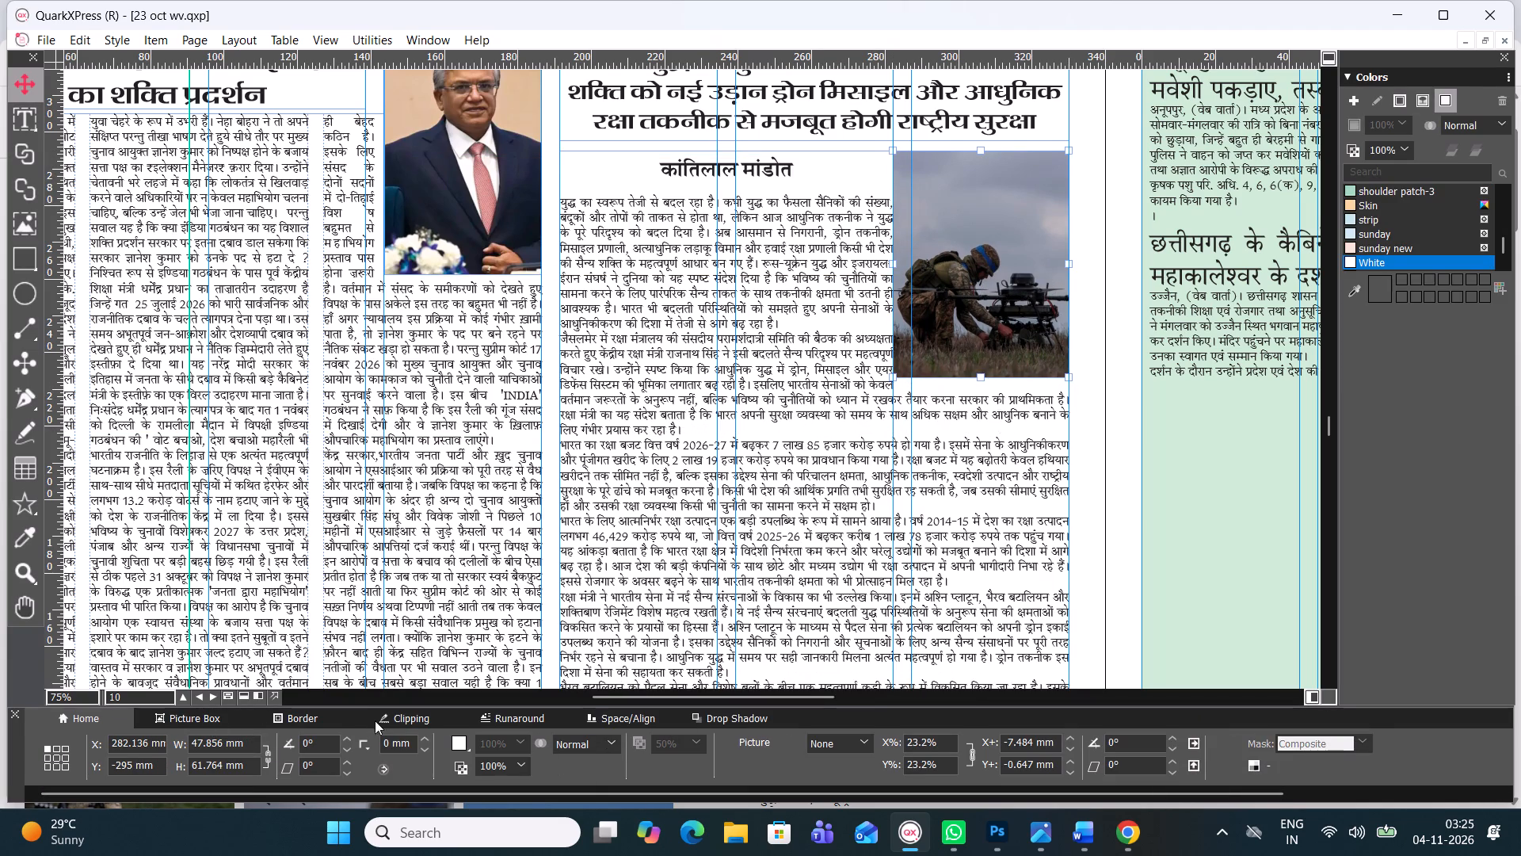
Set the picture box's bottom text runaround to -2 pt.
click(499, 711)
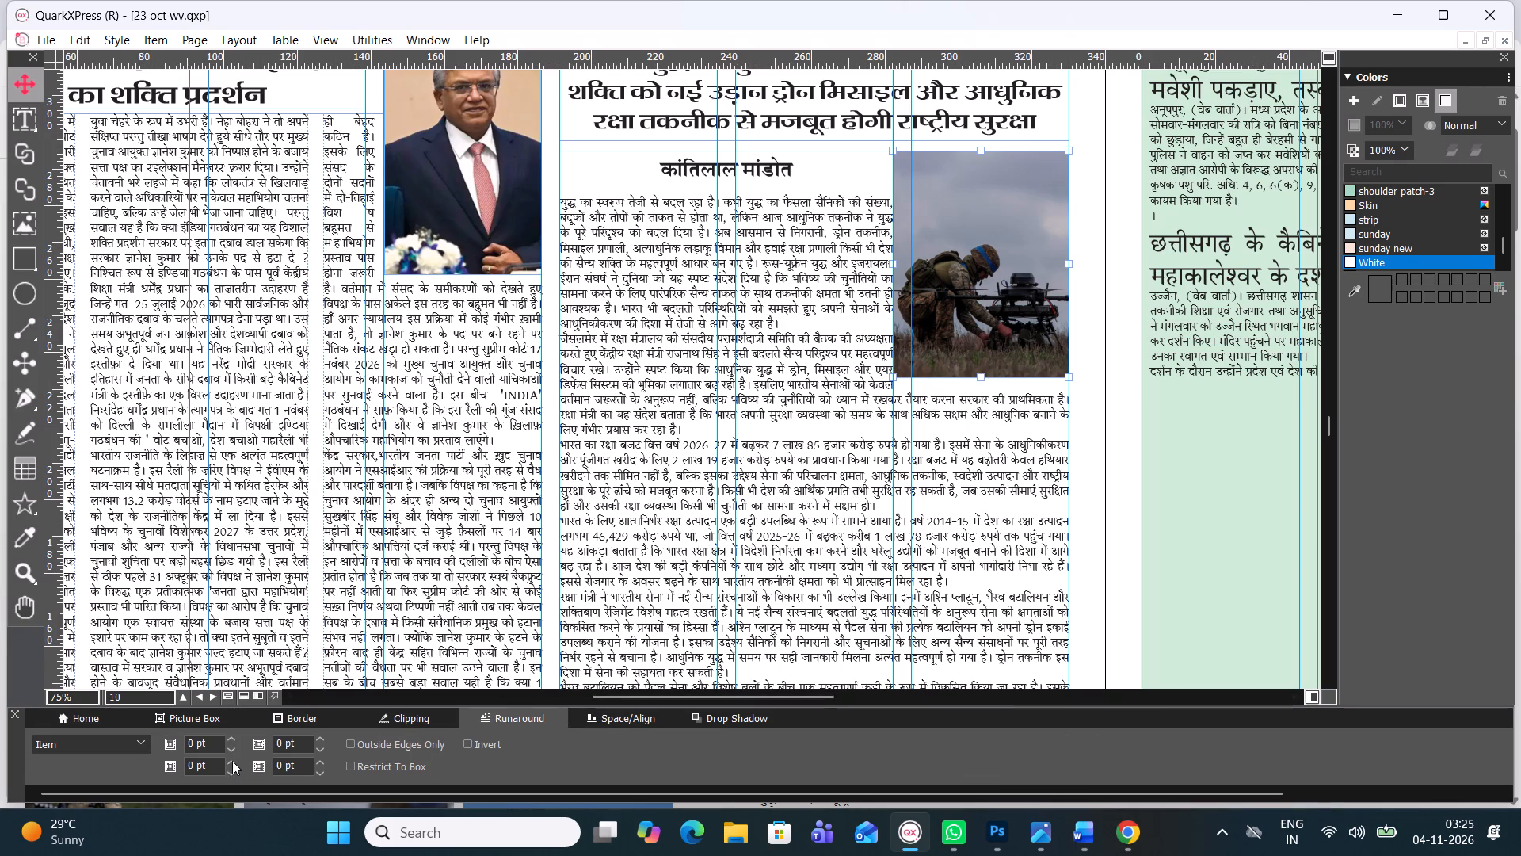
triple_click(232, 761)
double_click(233, 760)
click(233, 760)
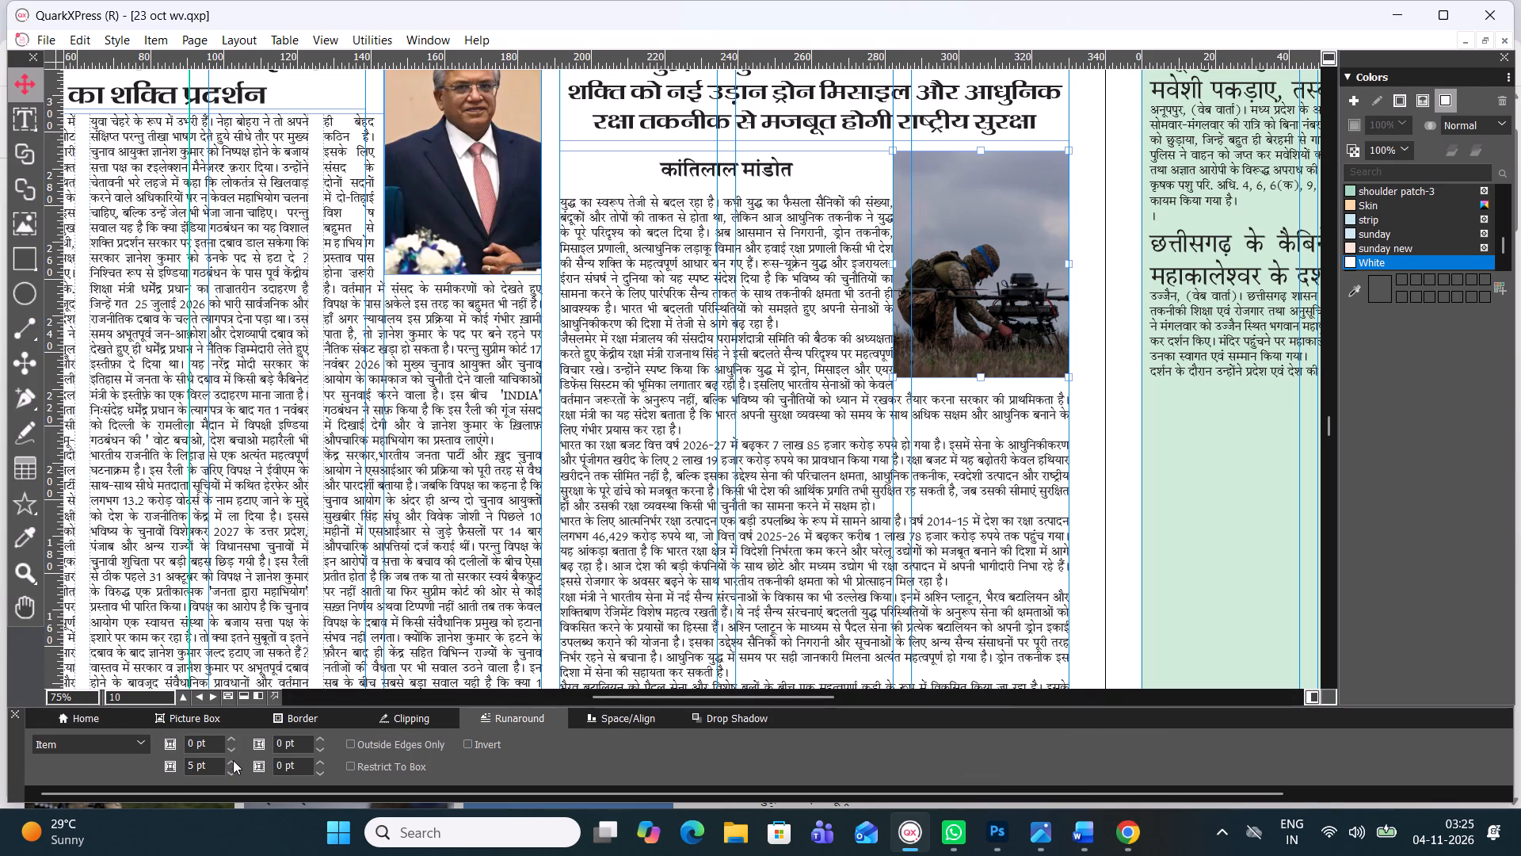
click(233, 766)
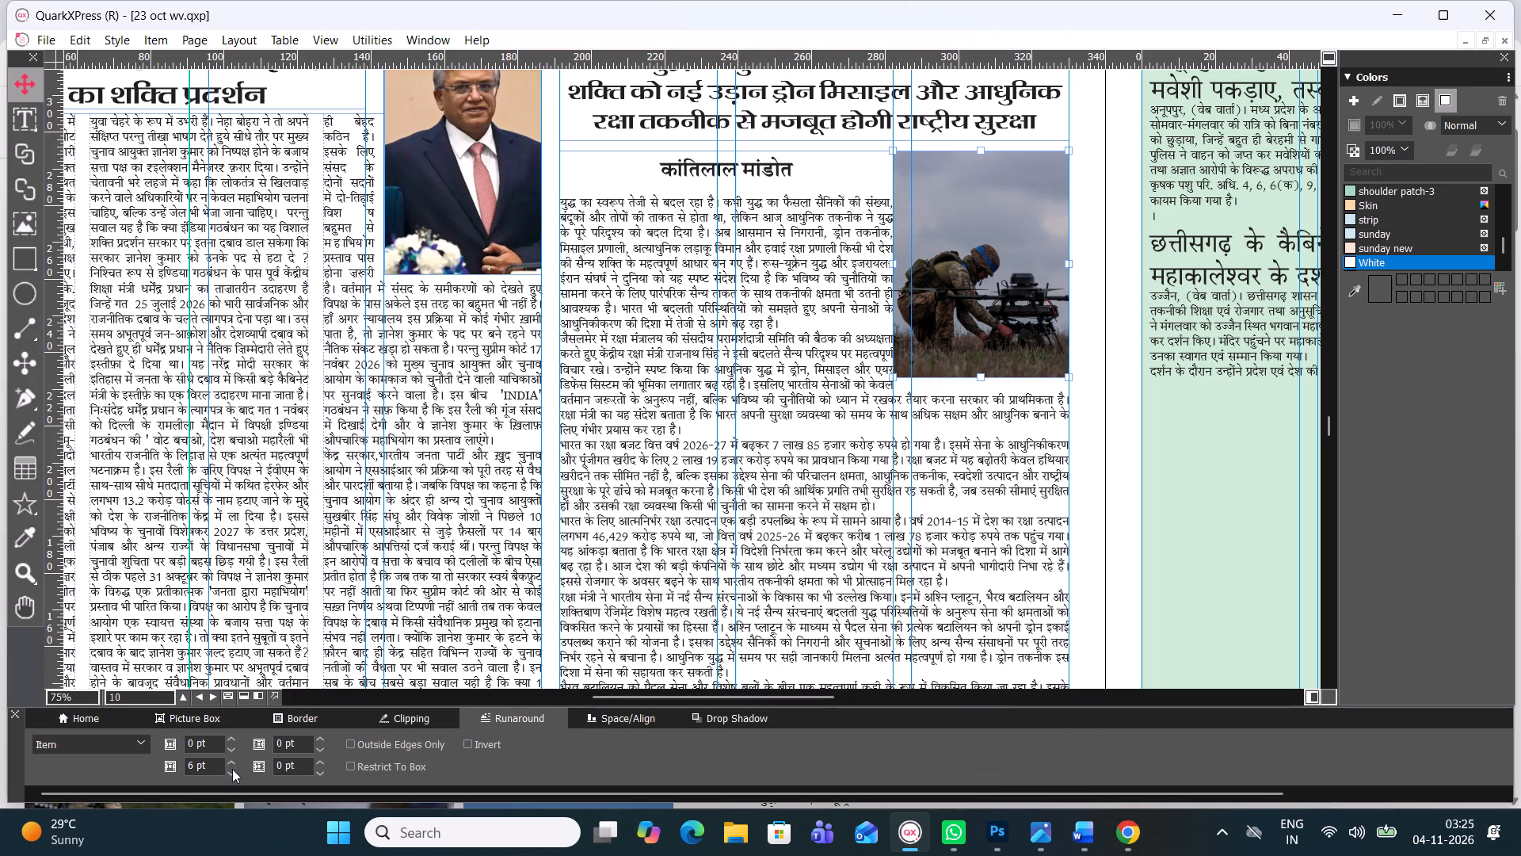
triple_click(231, 770)
triple_click(231, 770)
triple_click(231, 770)
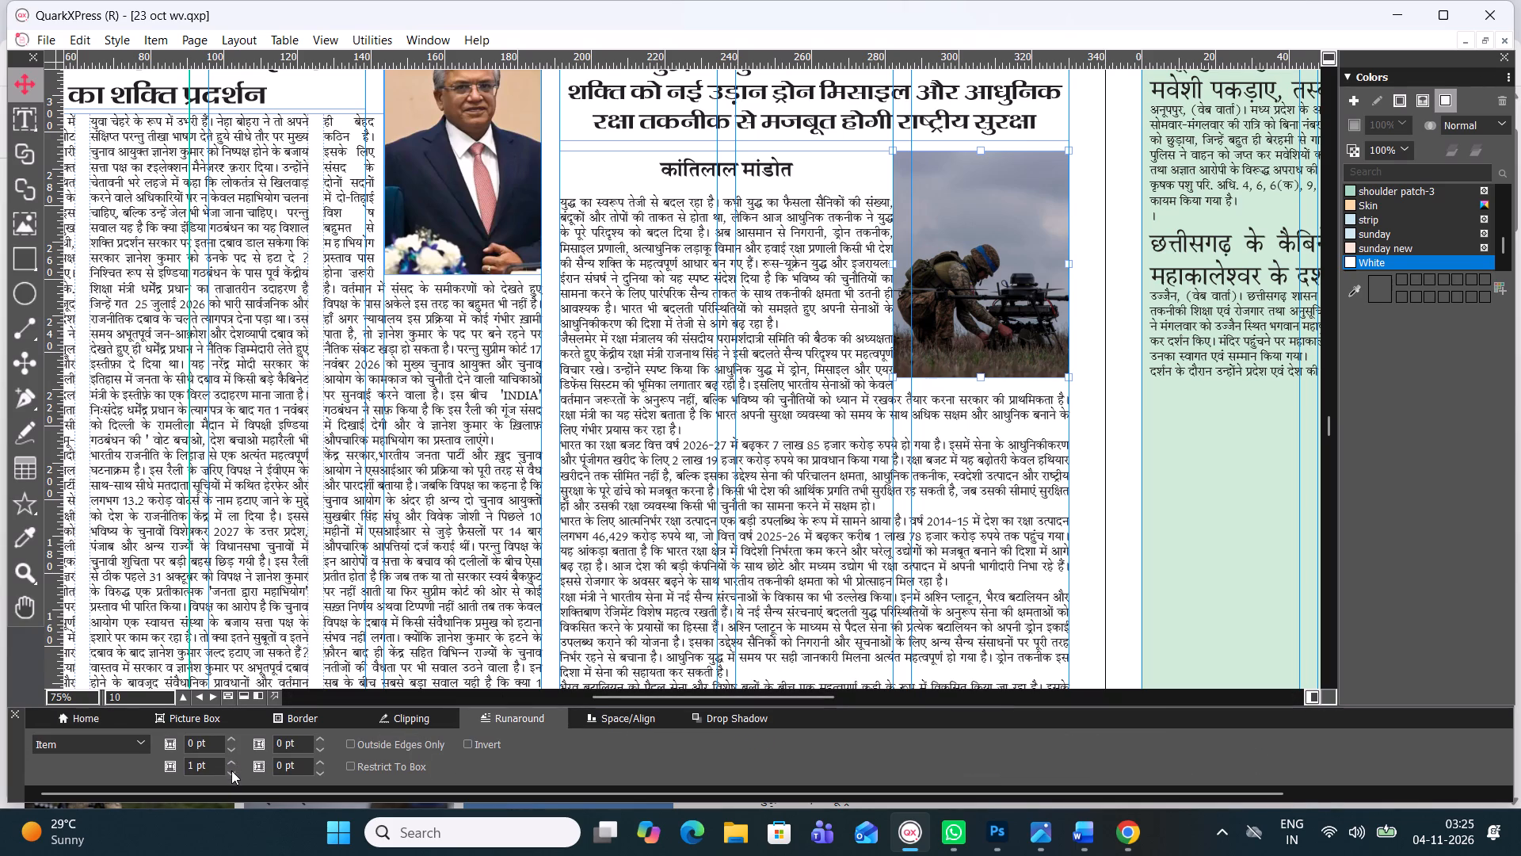
triple_click(231, 770)
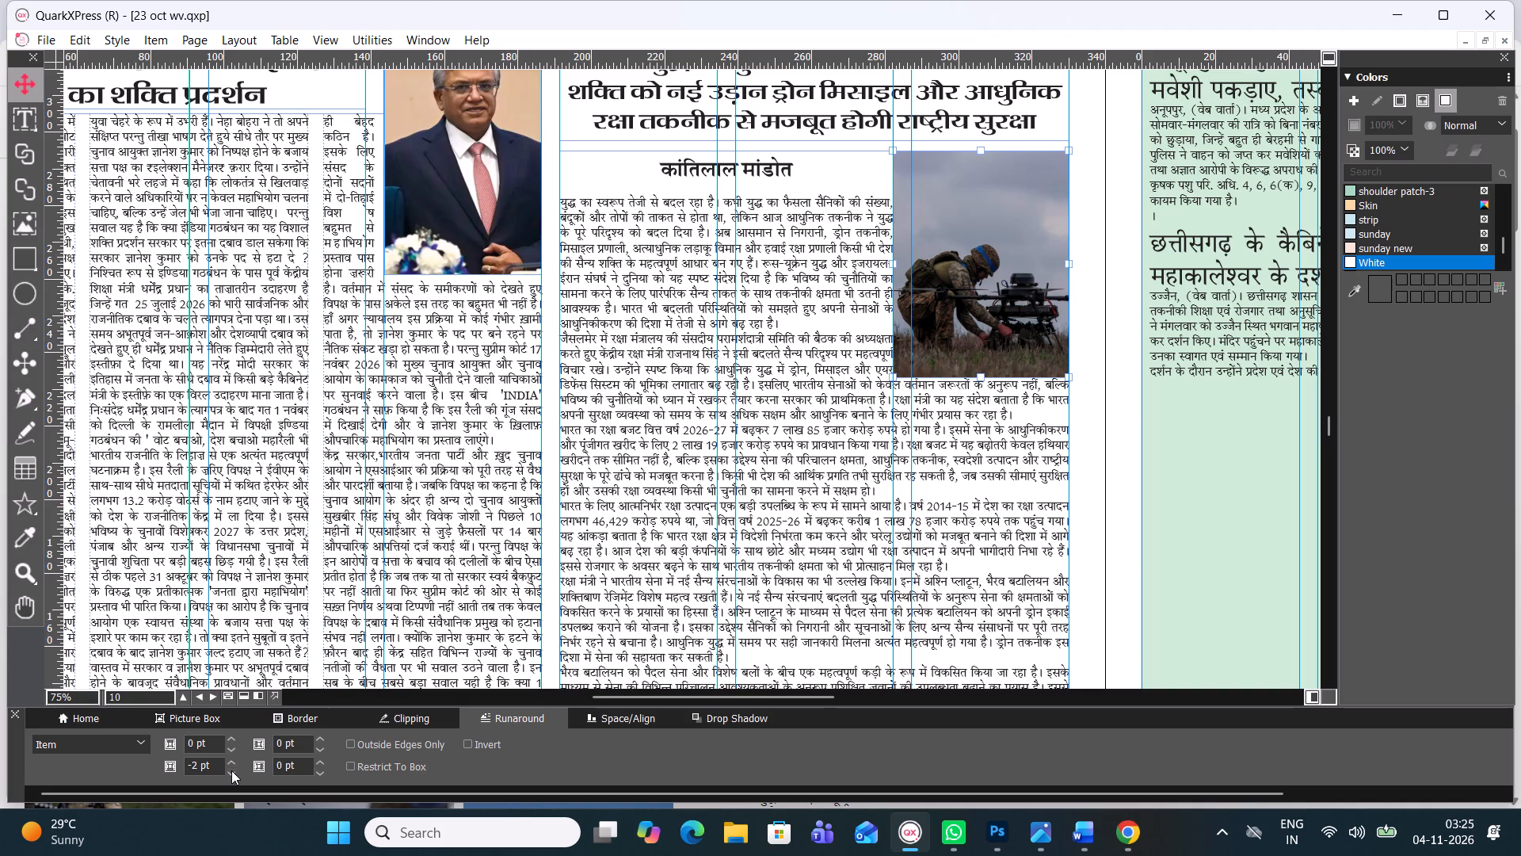
Set the soldier picture box's bottom text runaround to 0 pt.
click(231, 760)
click(231, 760)
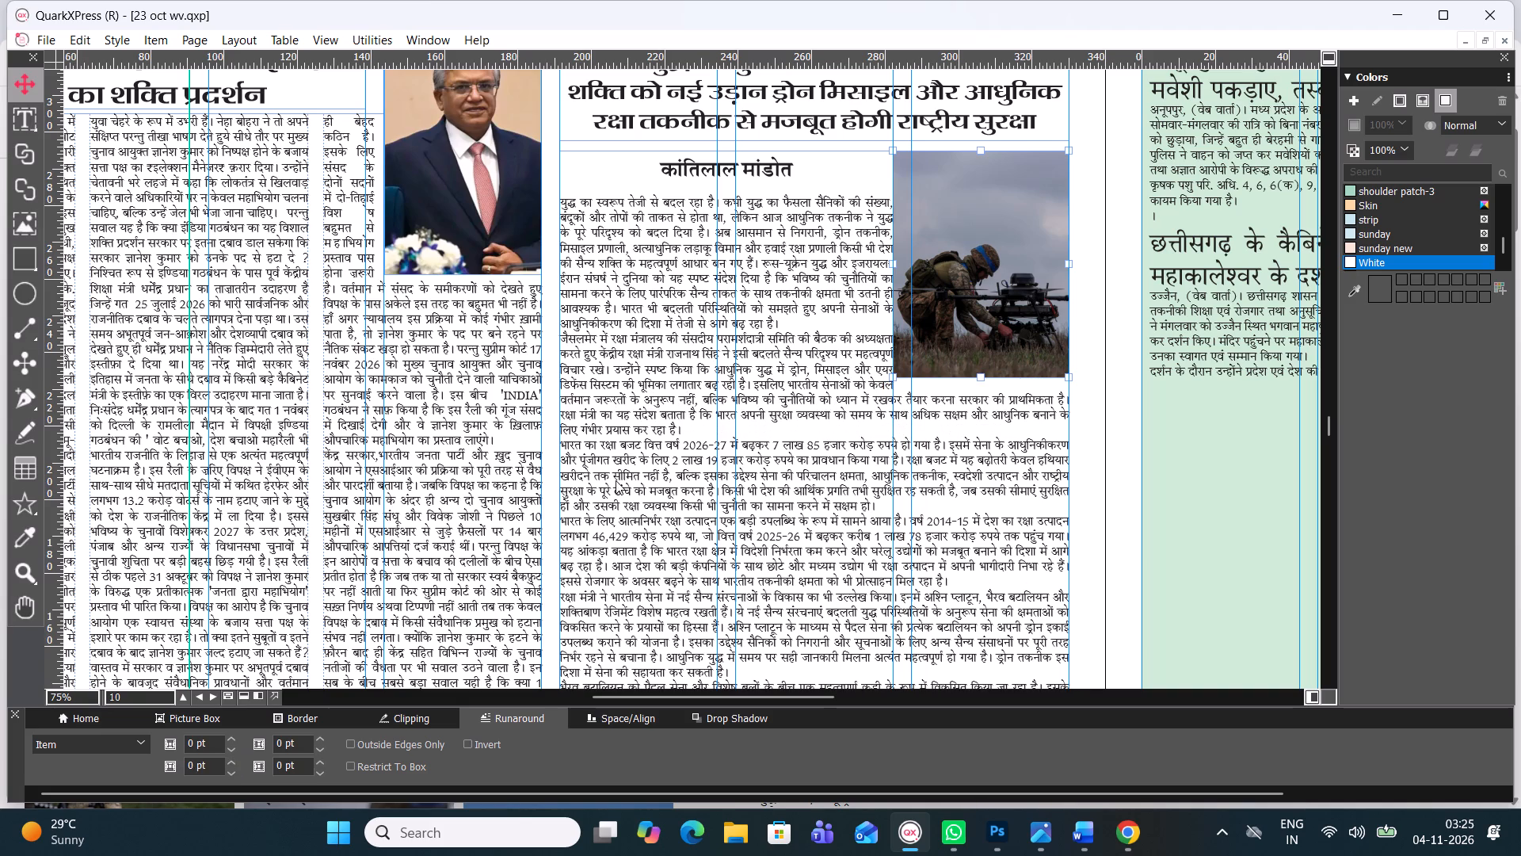
Set the soldier picture box's top text runaround to 22 pt.
triple_click(230, 739)
triple_click(230, 739)
triple_click(231, 738)
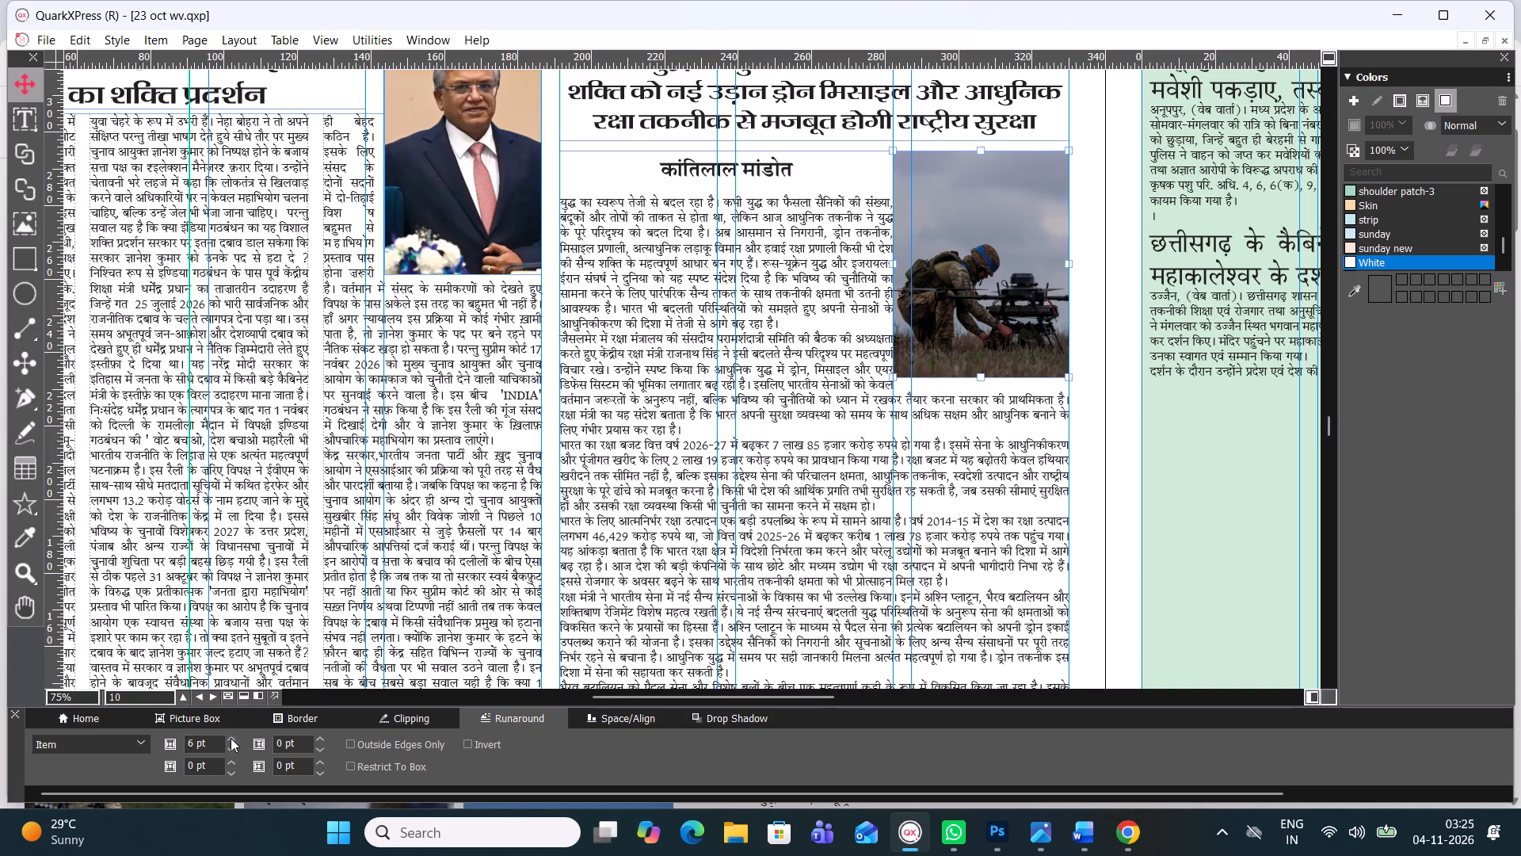
triple_click(231, 738)
triple_click(231, 738)
triple_click(231, 738)
triple_click(231, 738)
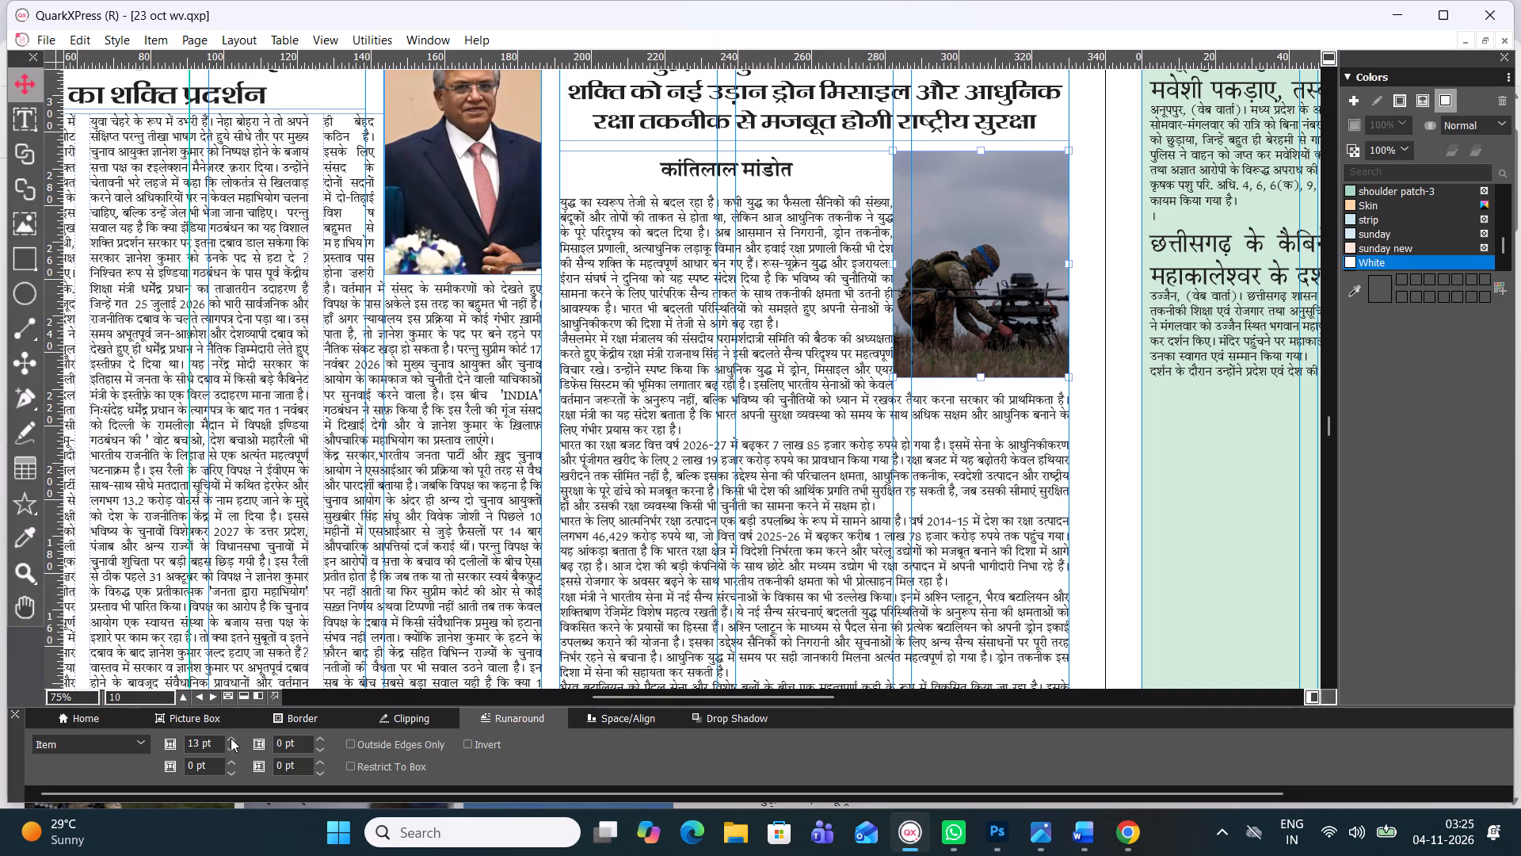
triple_click(231, 738)
triple_click(231, 738)
triple_click(231, 738)
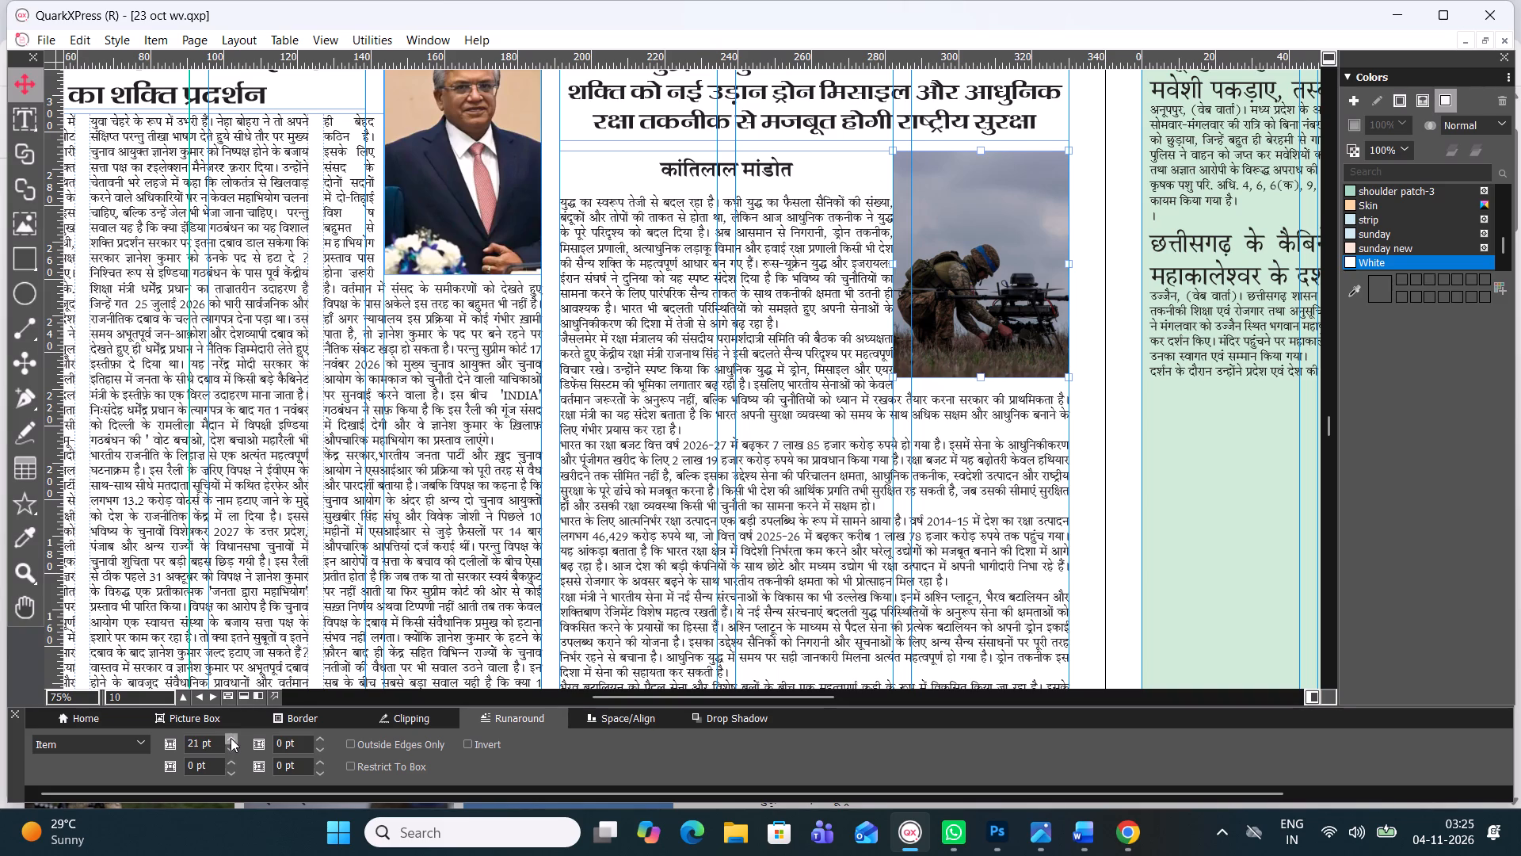
click(231, 738)
Set the soldier picture box's left text runaround to 7 pt.
triple_click(324, 738)
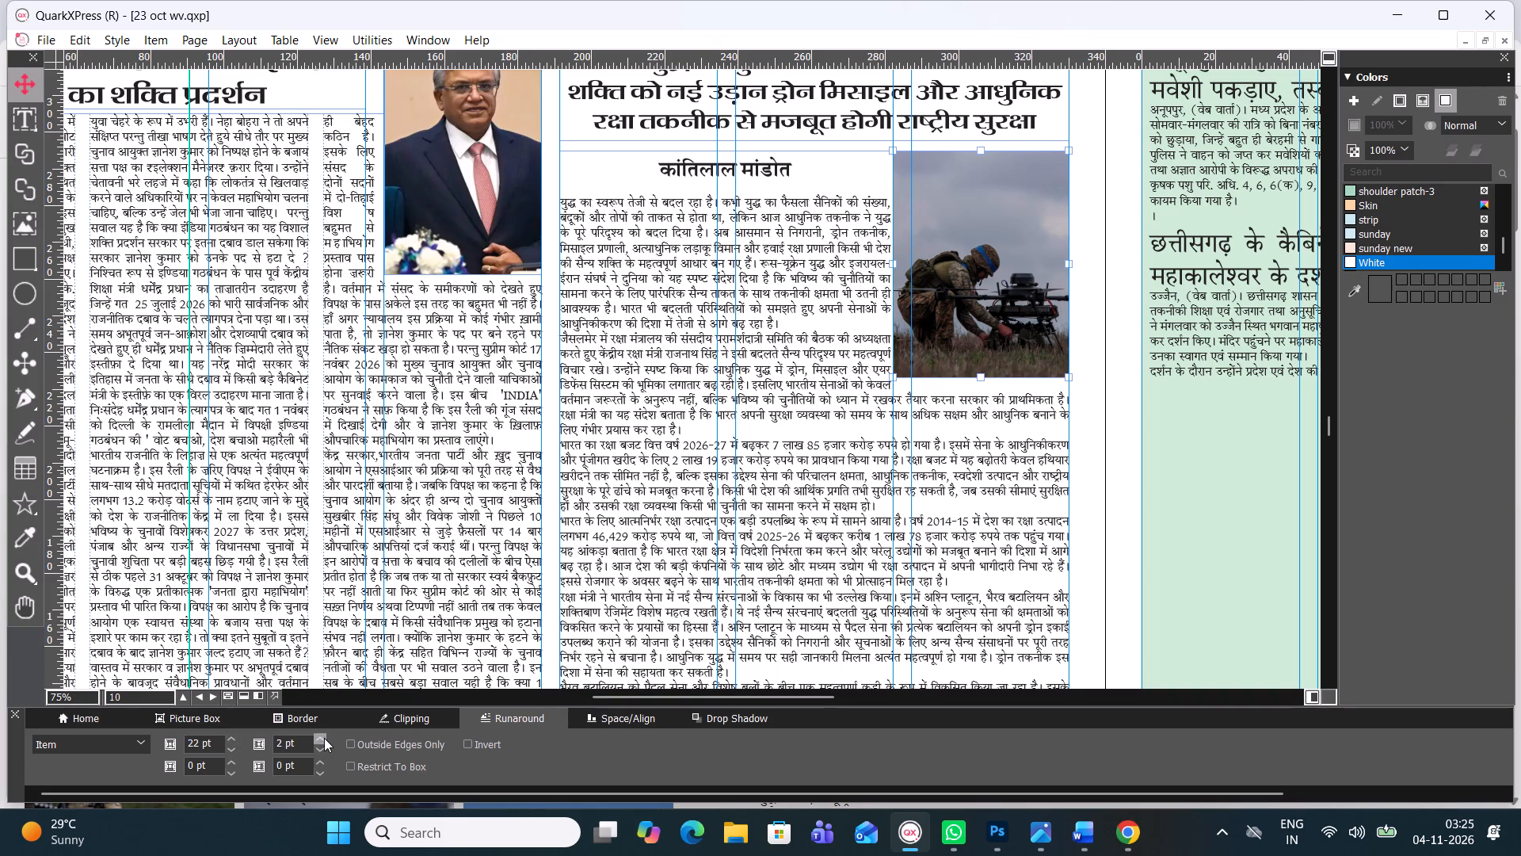
triple_click(324, 738)
click(324, 738)
click(324, 738)
click(324, 738)
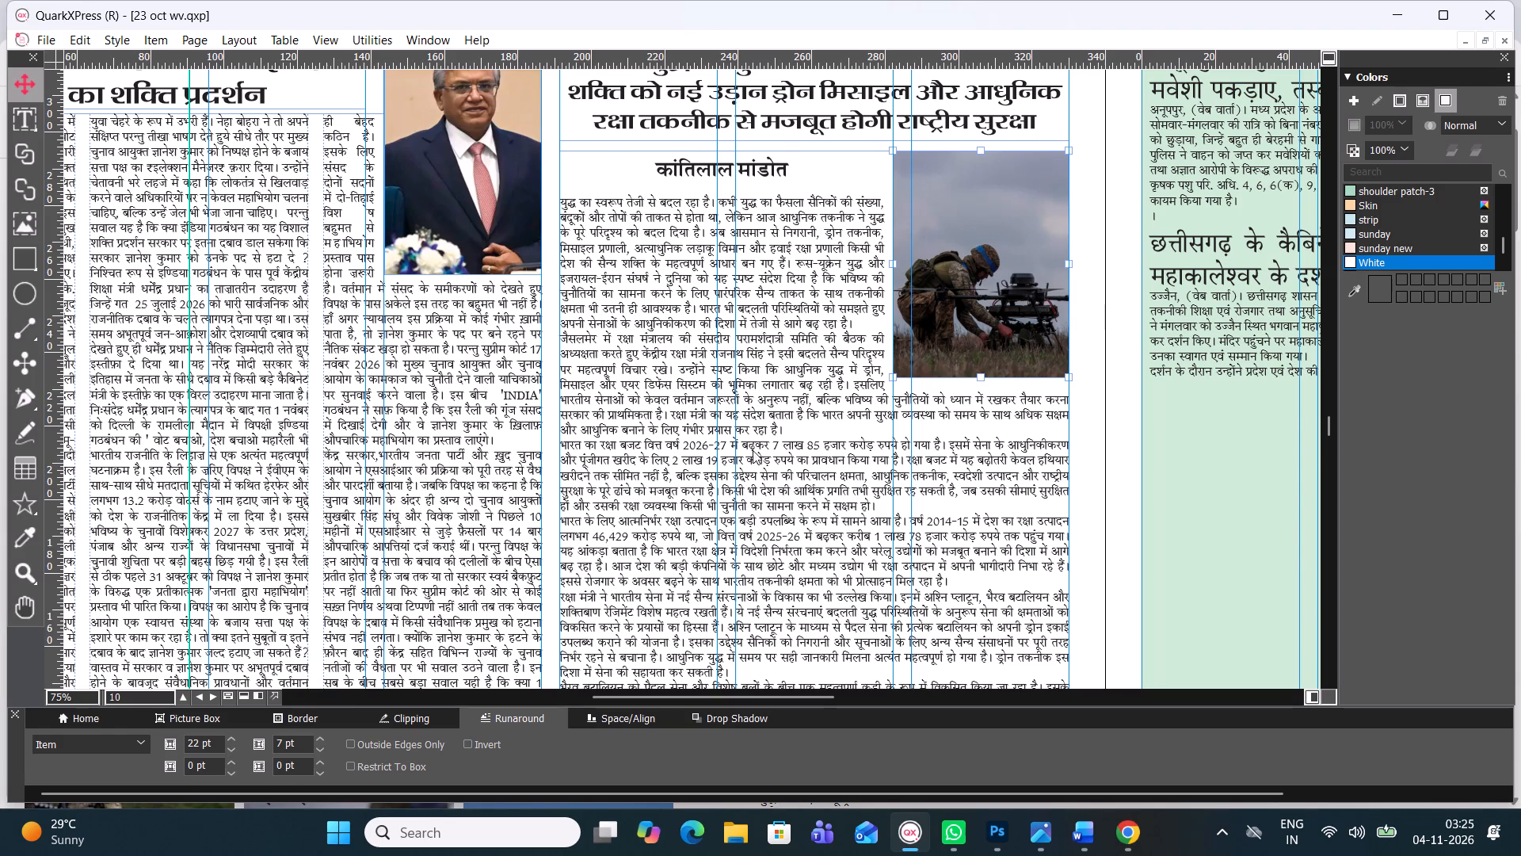
Draw an empty text box about 138.6 mm wide and 27.8 mm high just below the article's last line, aligned to its column edges.
scroll(781, 398, down, 2)
scroll(719, 453, down, 1)
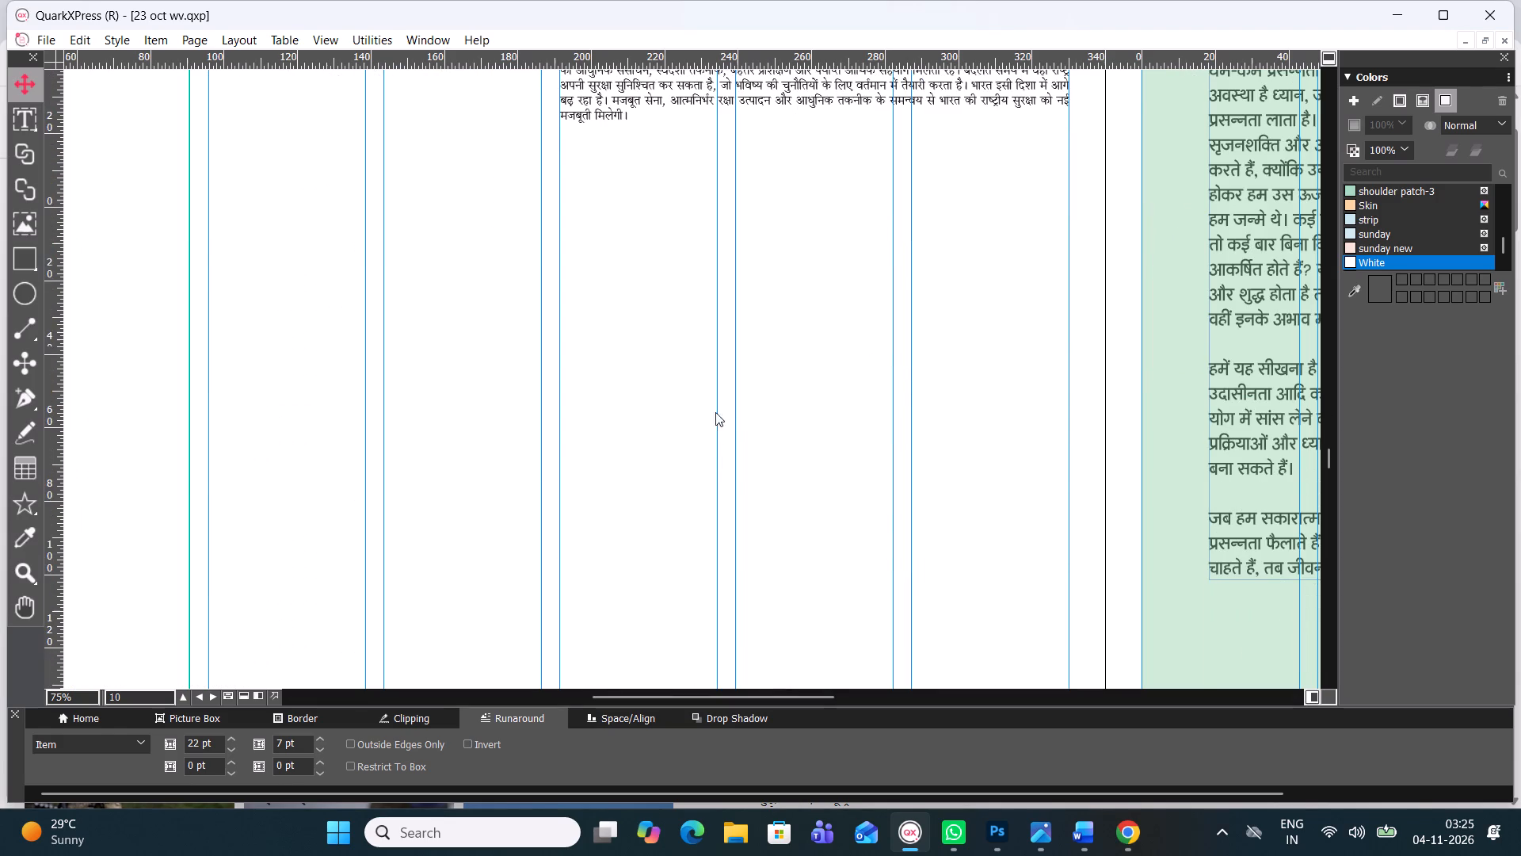
click(5, 115)
click(42, 125)
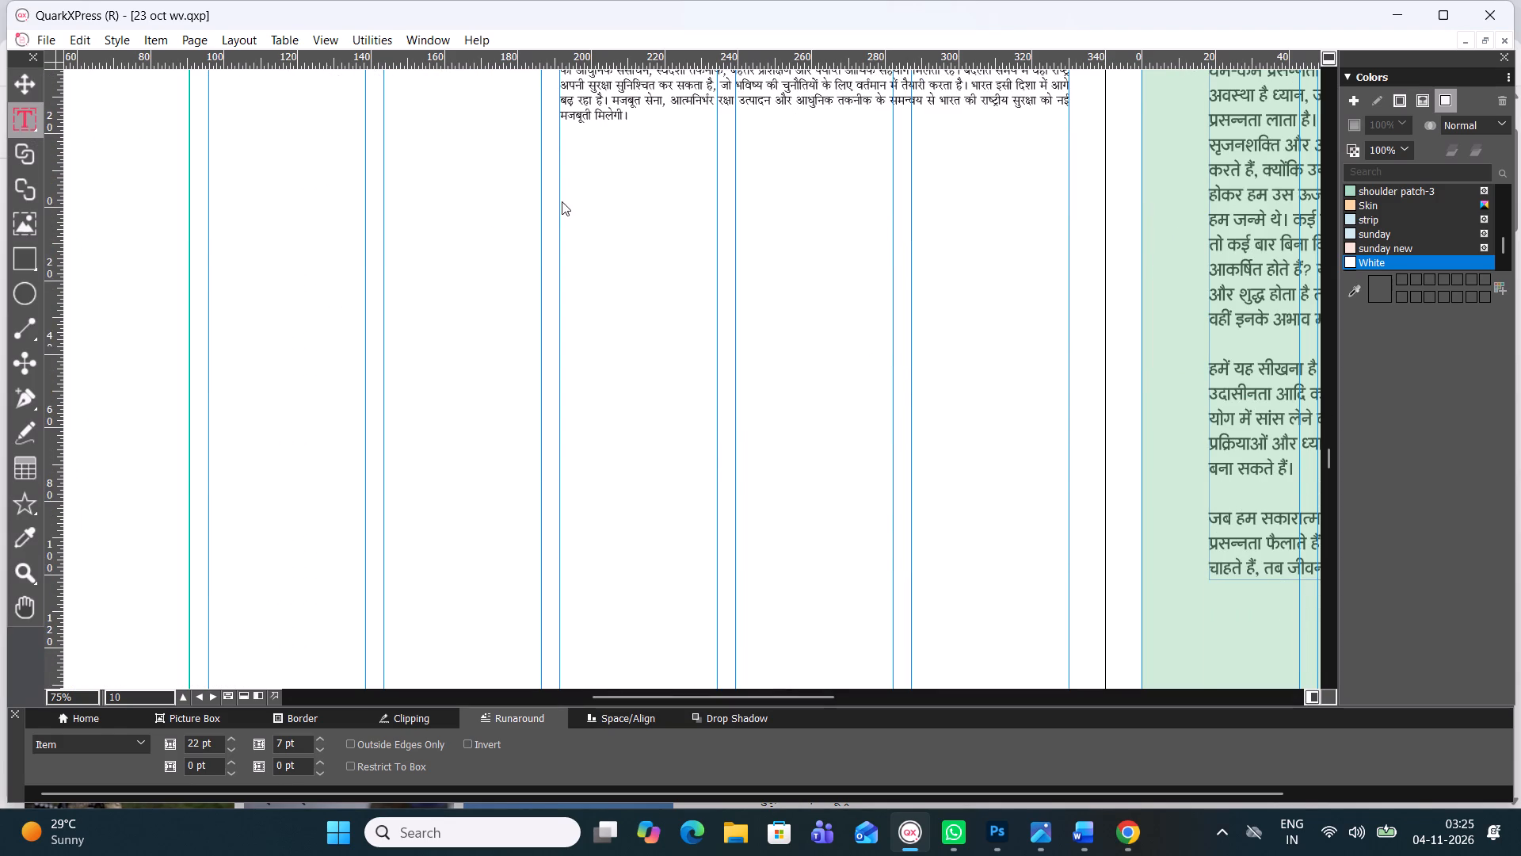
click(589, 167)
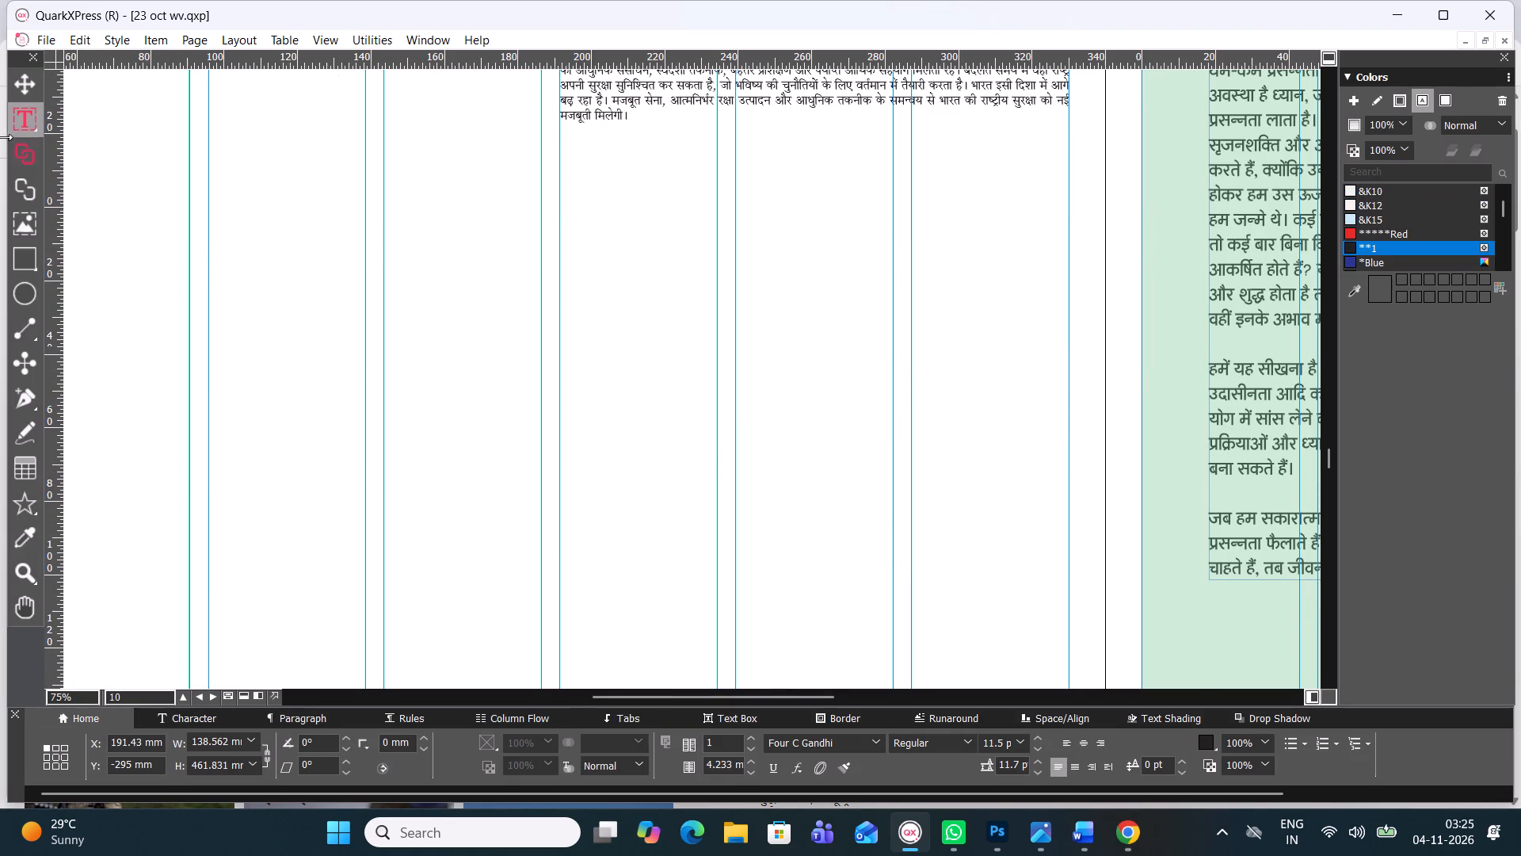
click(13, 84)
click(367, 224)
click(790, 292)
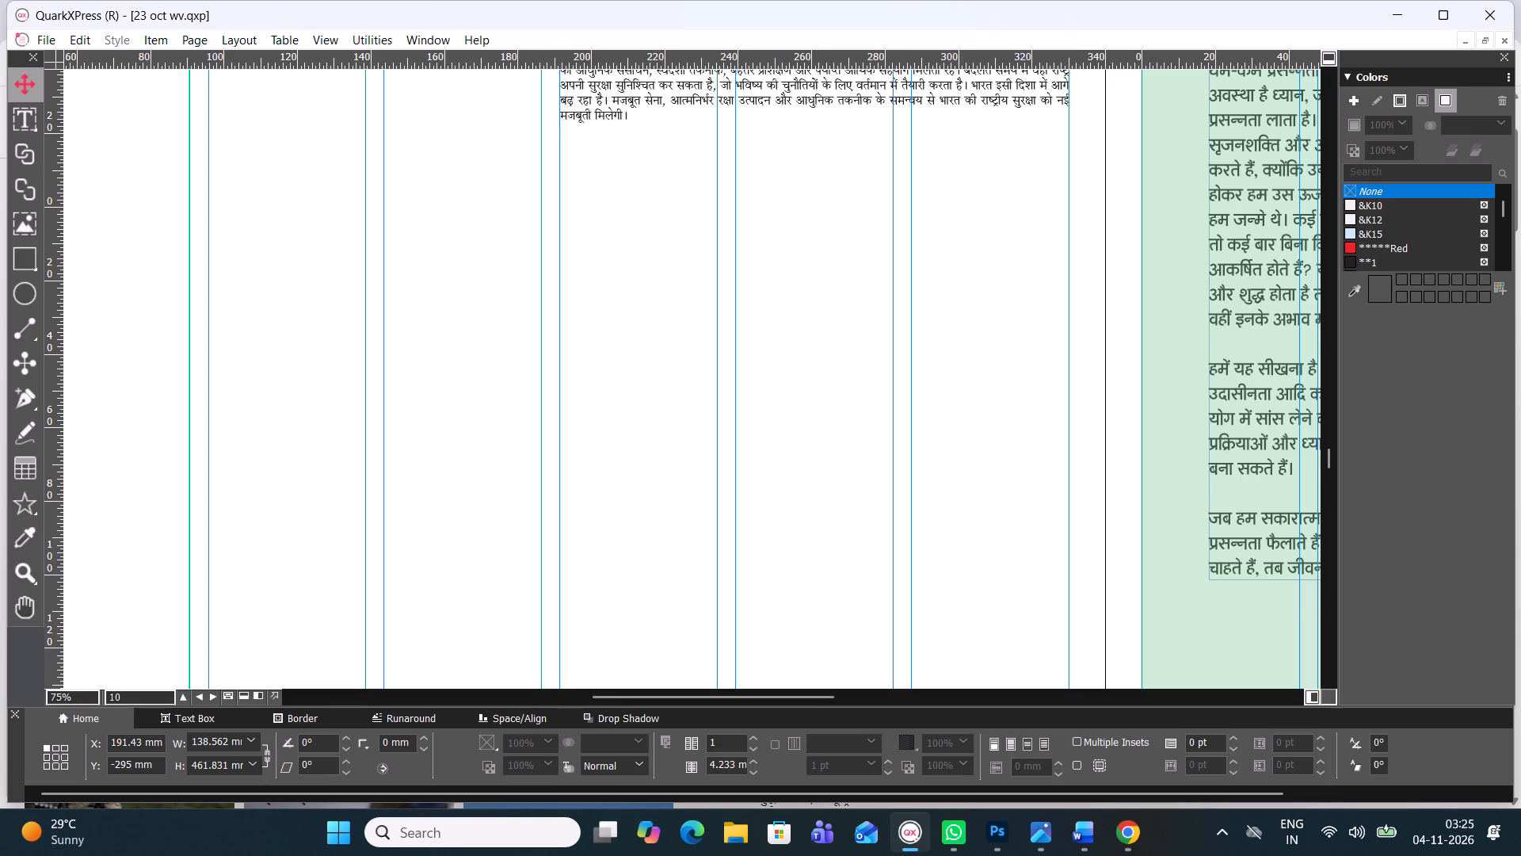
click(760, 296)
click(357, 266)
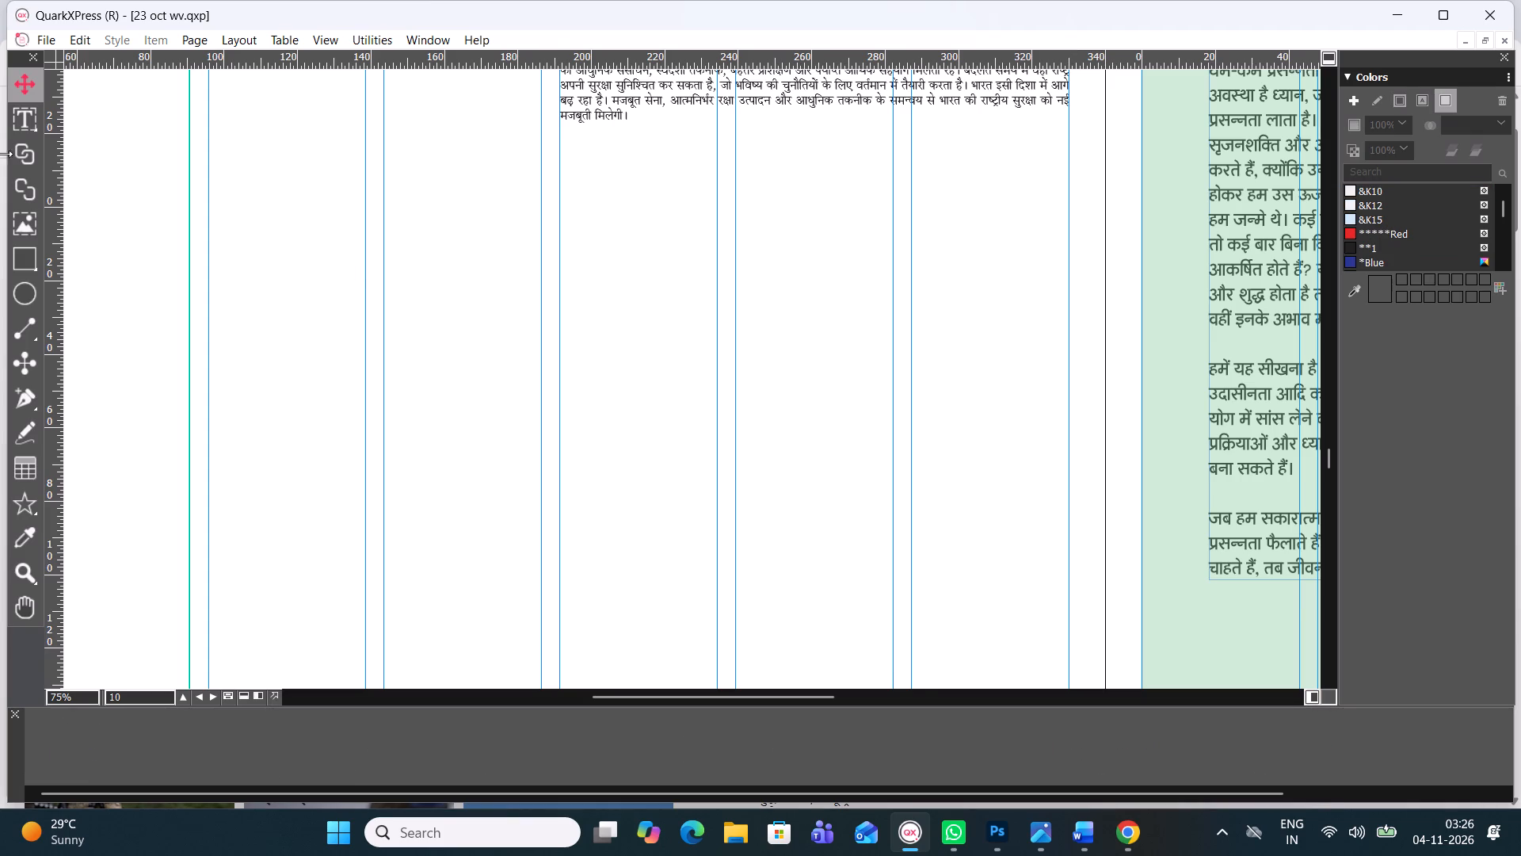
click(23, 123)
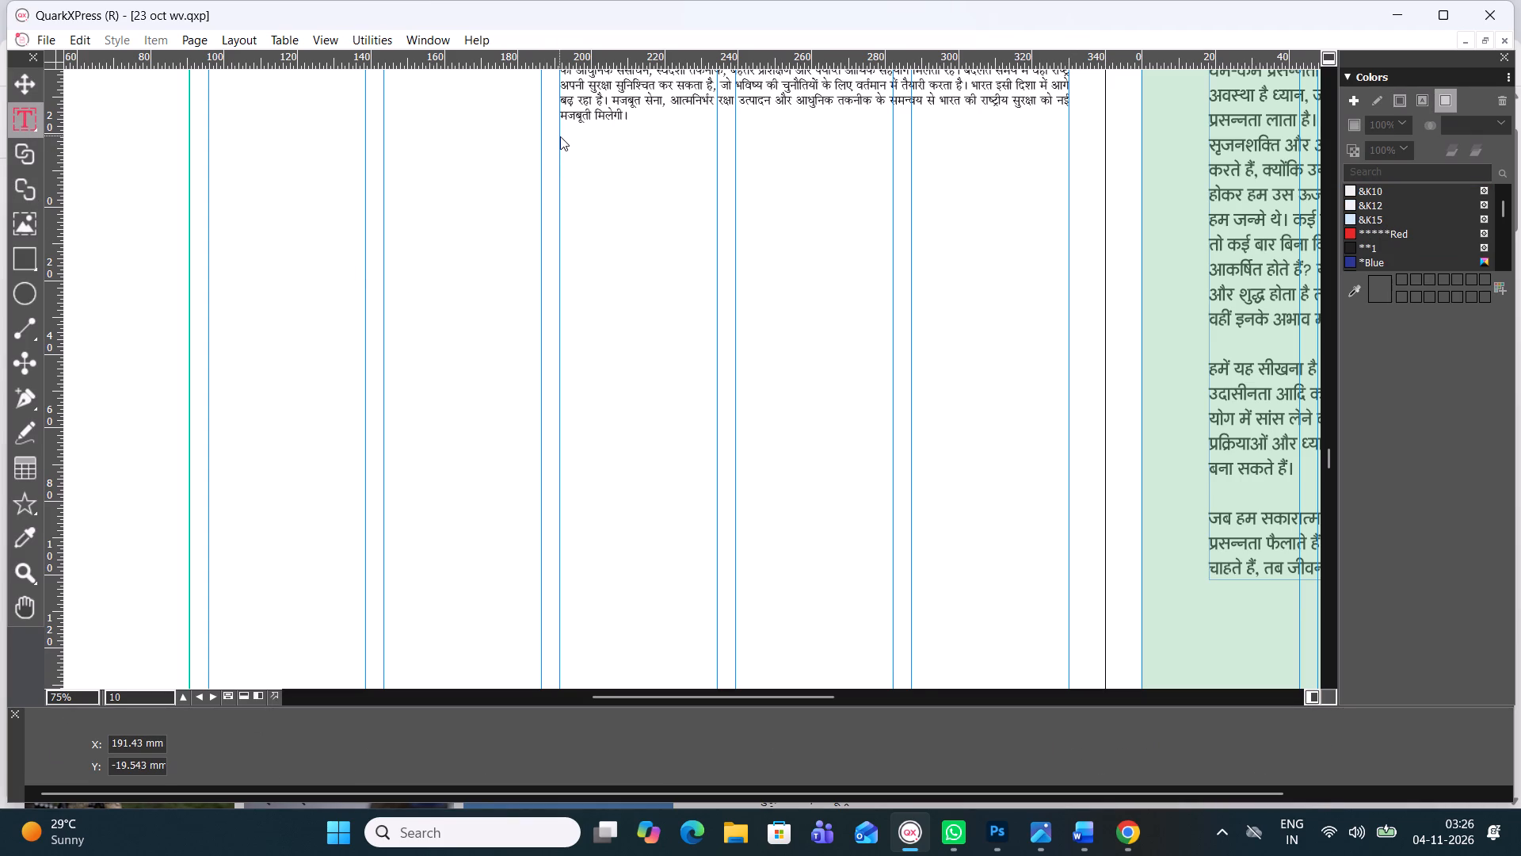
drag(560, 136, 1062, 250)
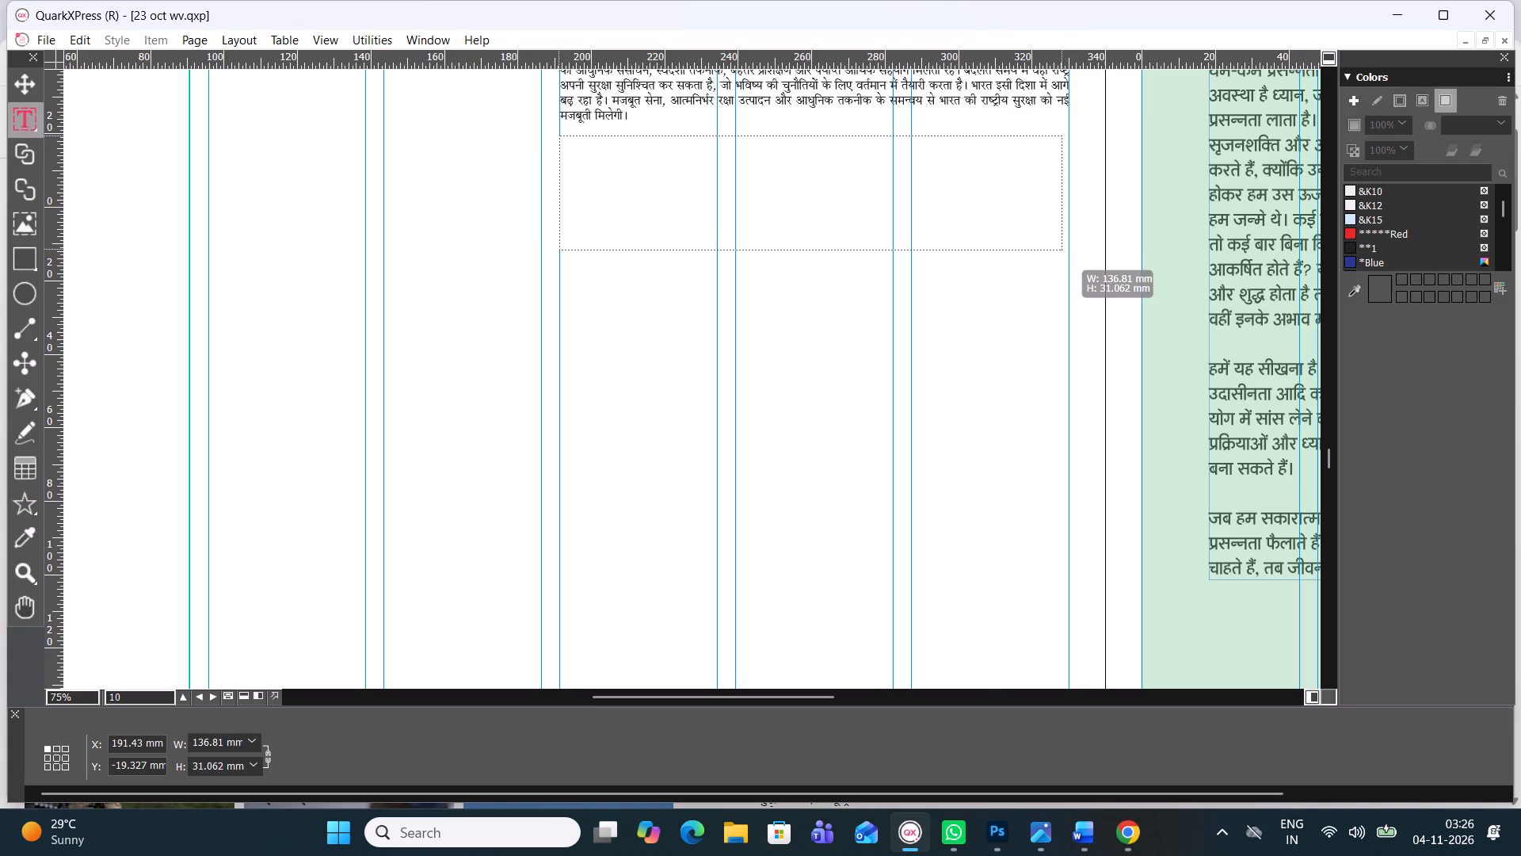
drag(1062, 250, 1069, 239)
click(1125, 839)
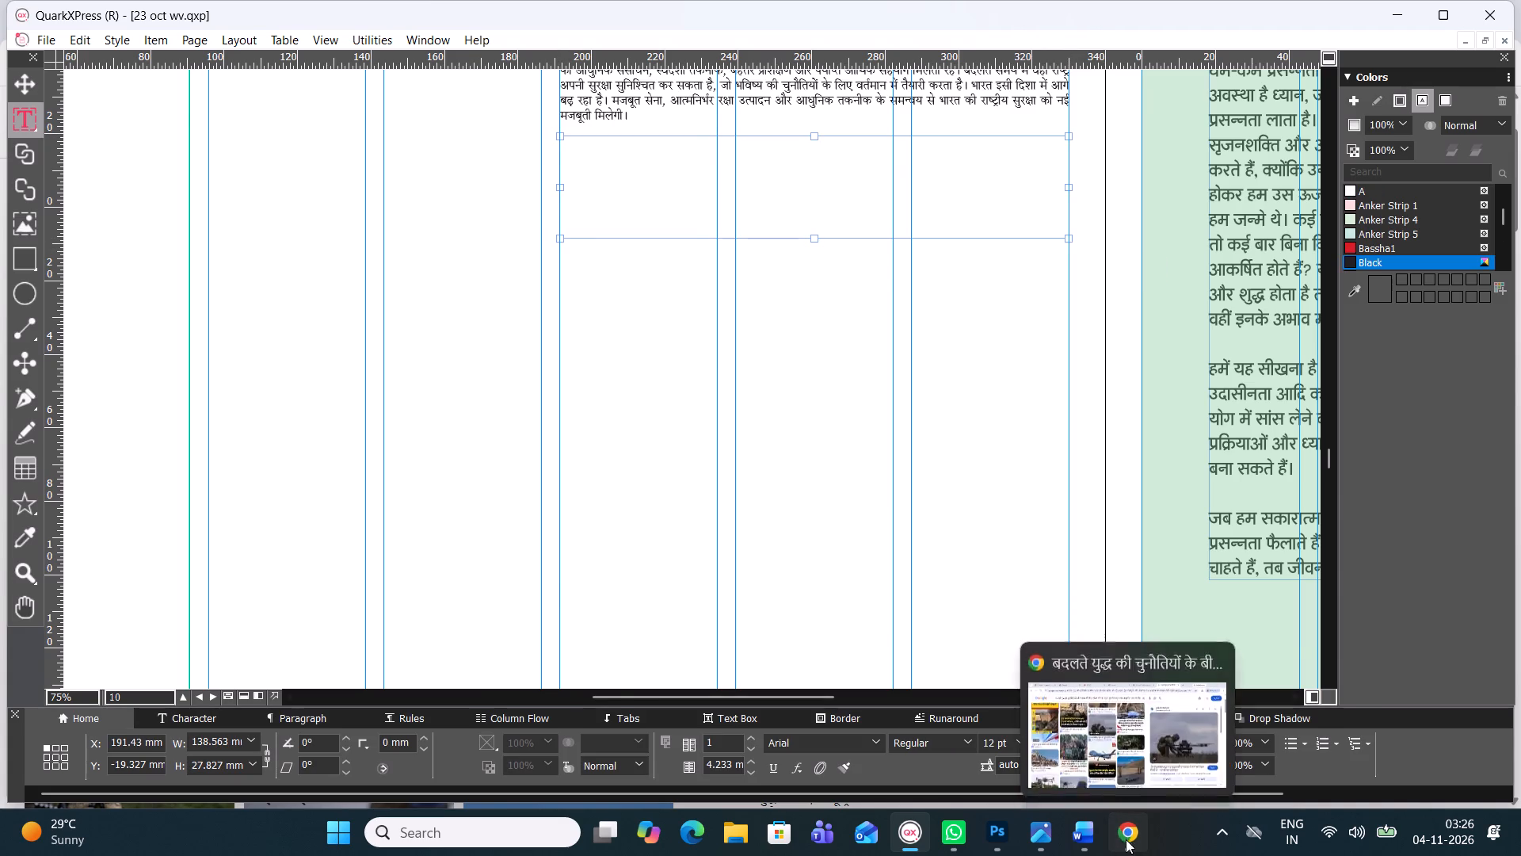
click(923, 15)
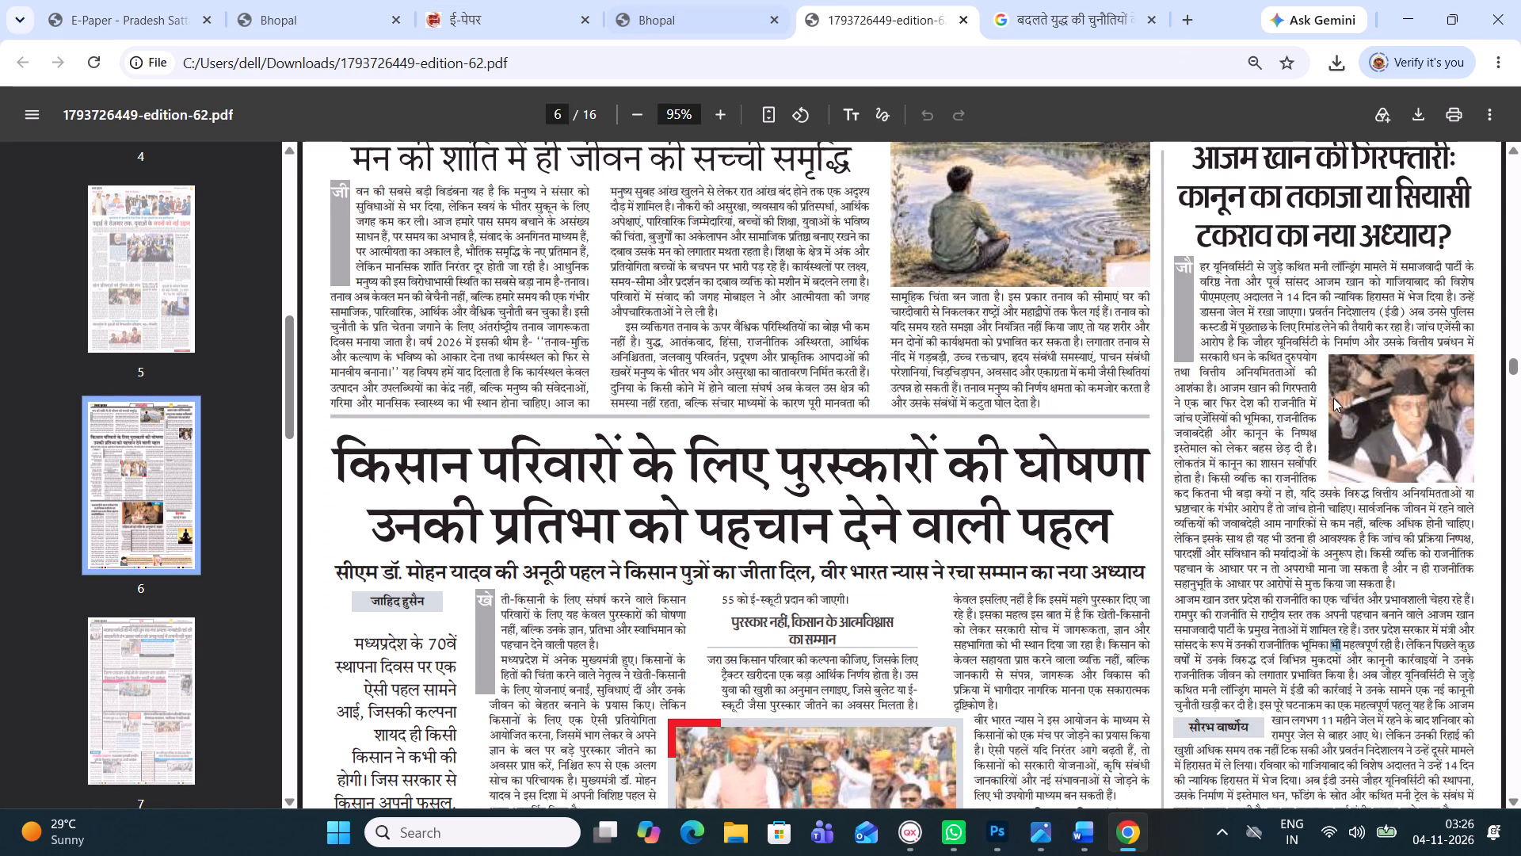
scroll(1333, 398, down, 2)
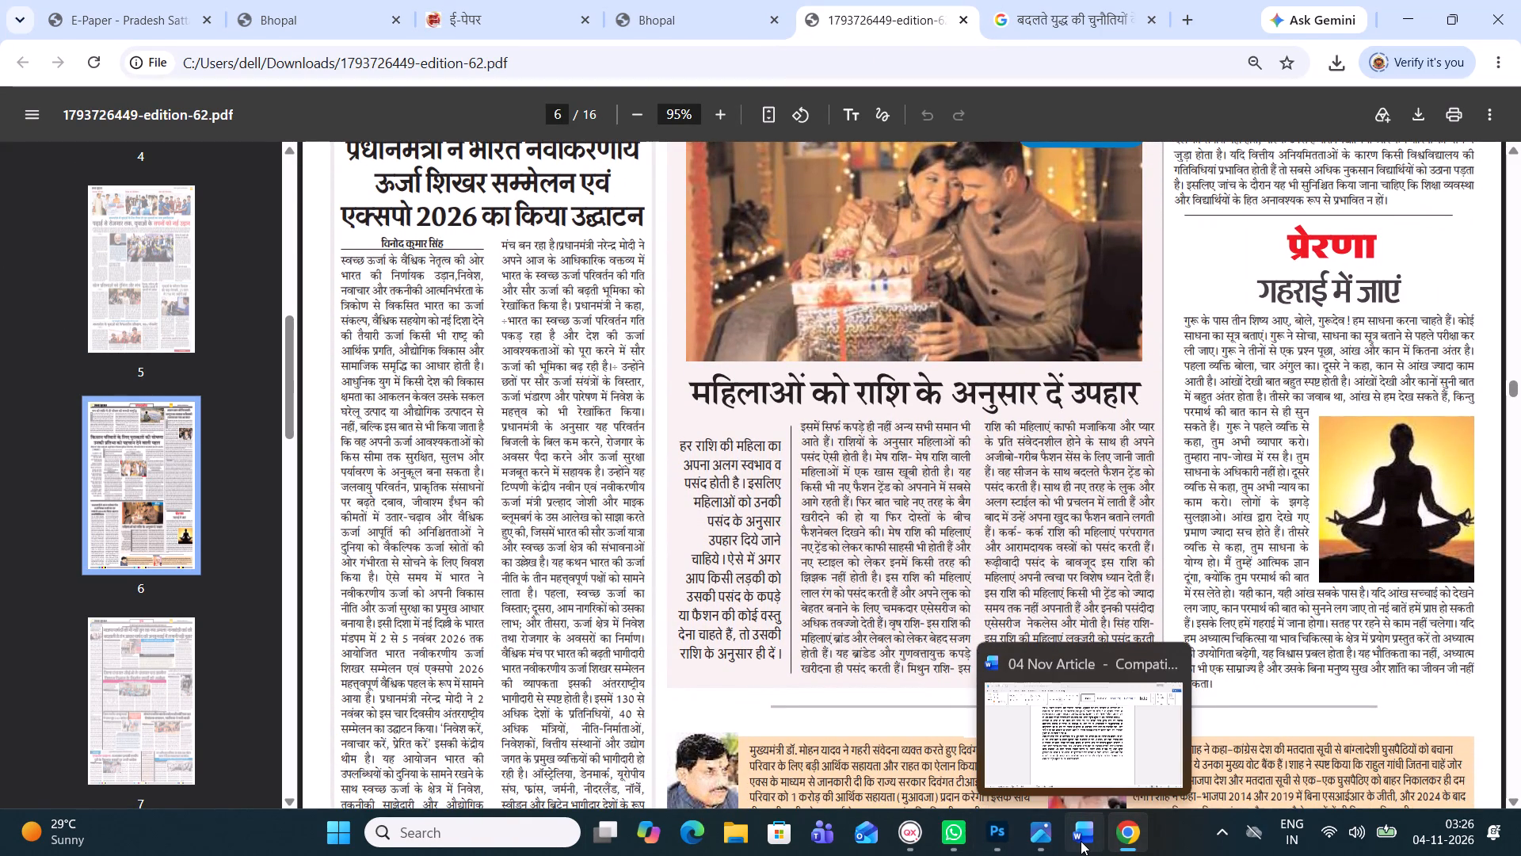
click(902, 829)
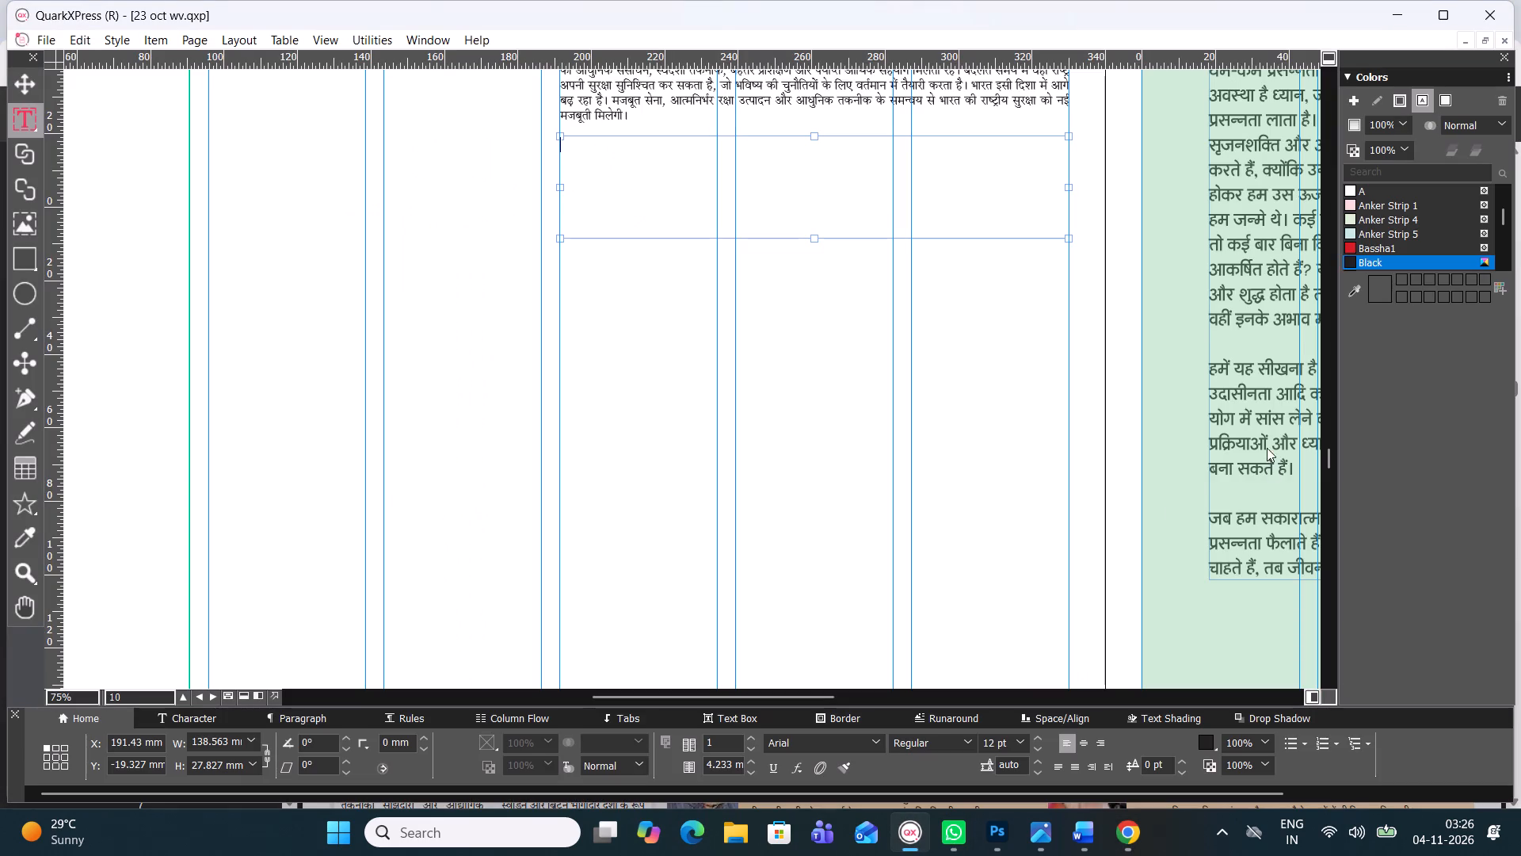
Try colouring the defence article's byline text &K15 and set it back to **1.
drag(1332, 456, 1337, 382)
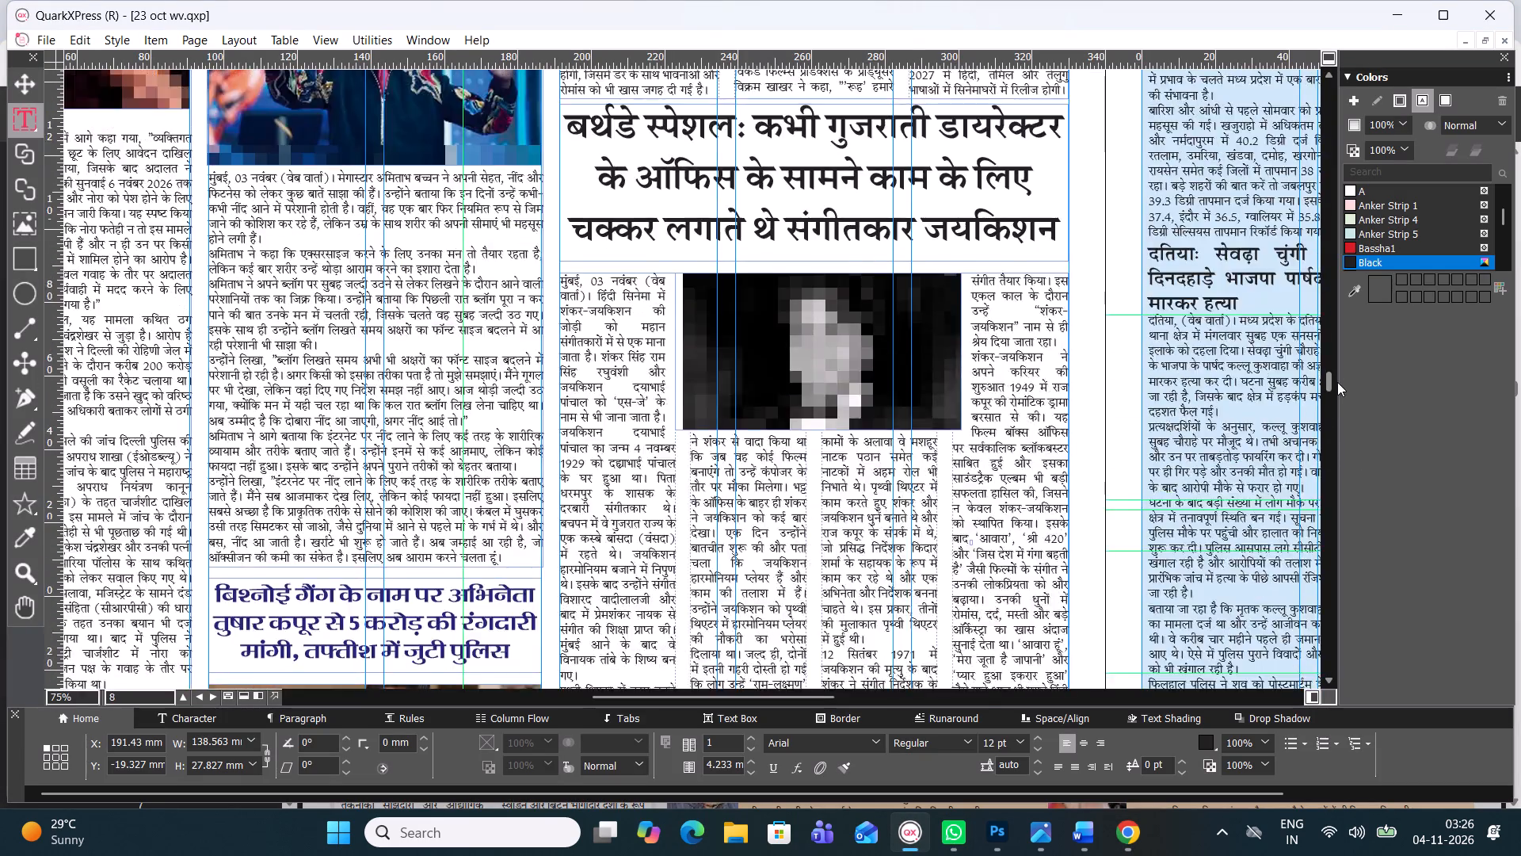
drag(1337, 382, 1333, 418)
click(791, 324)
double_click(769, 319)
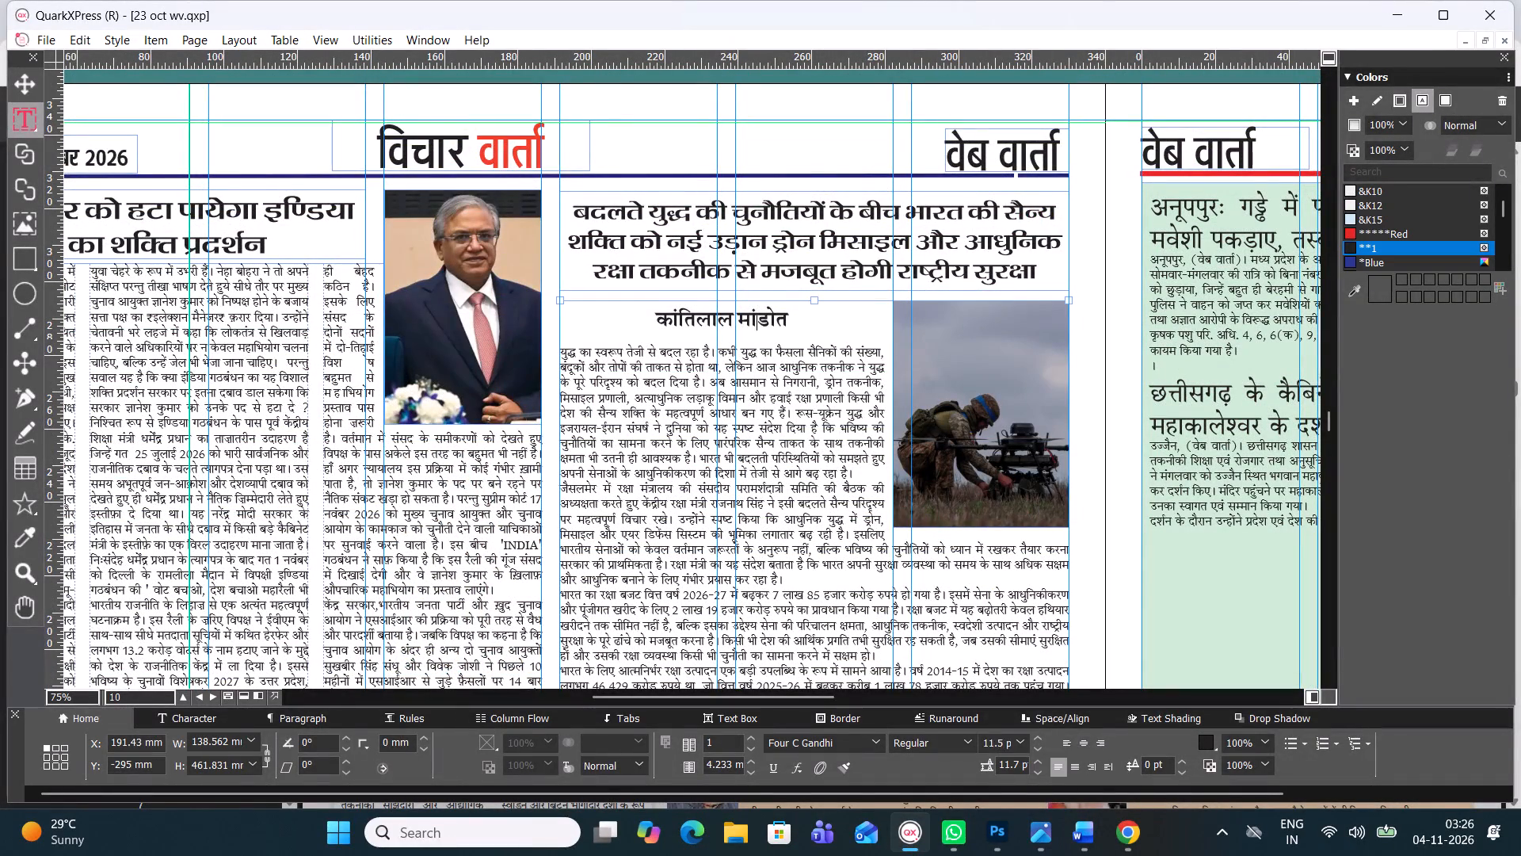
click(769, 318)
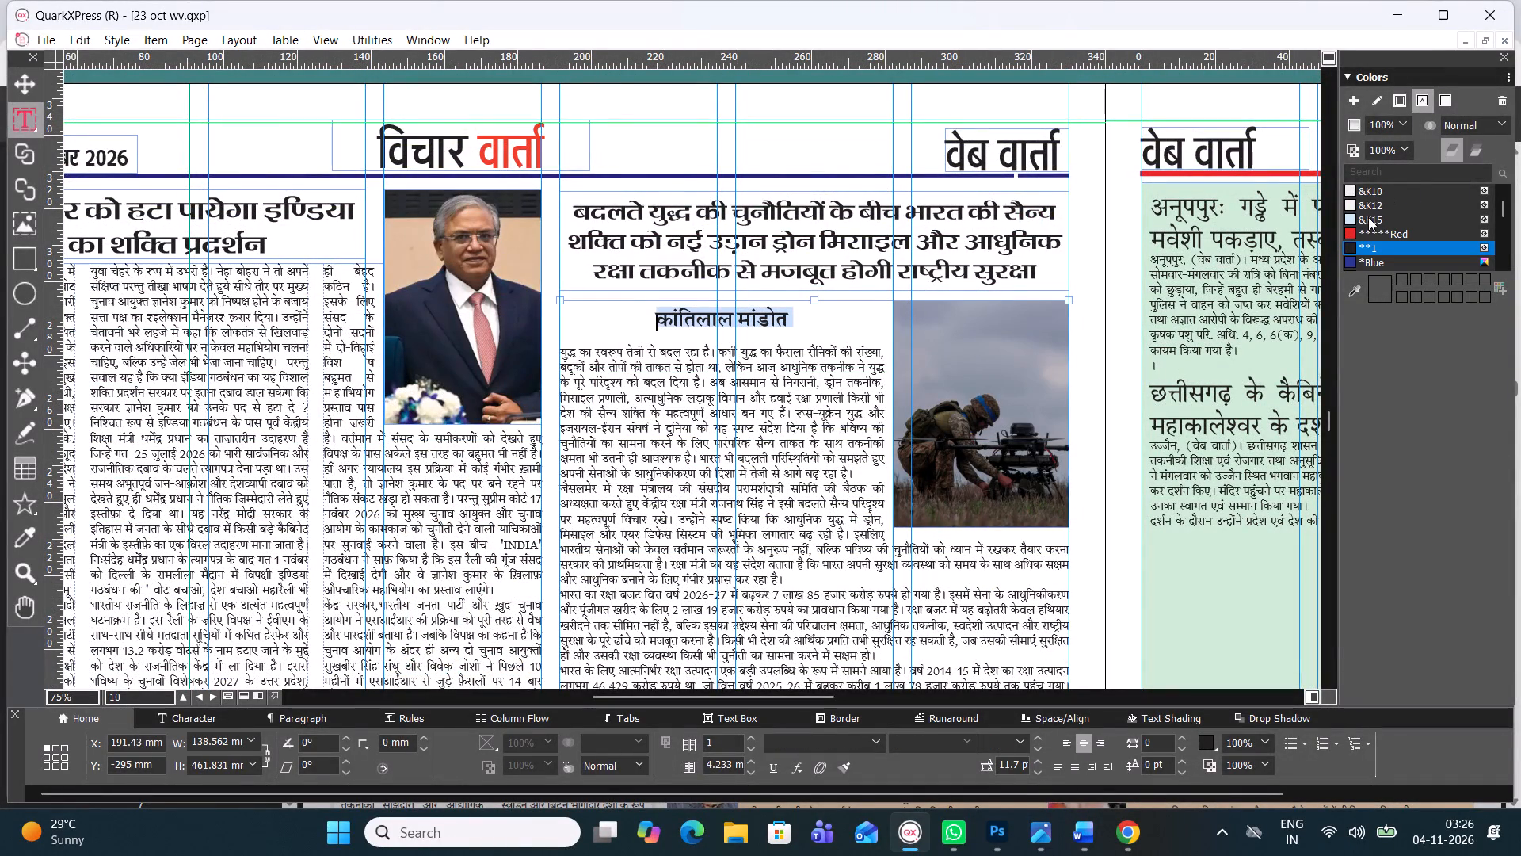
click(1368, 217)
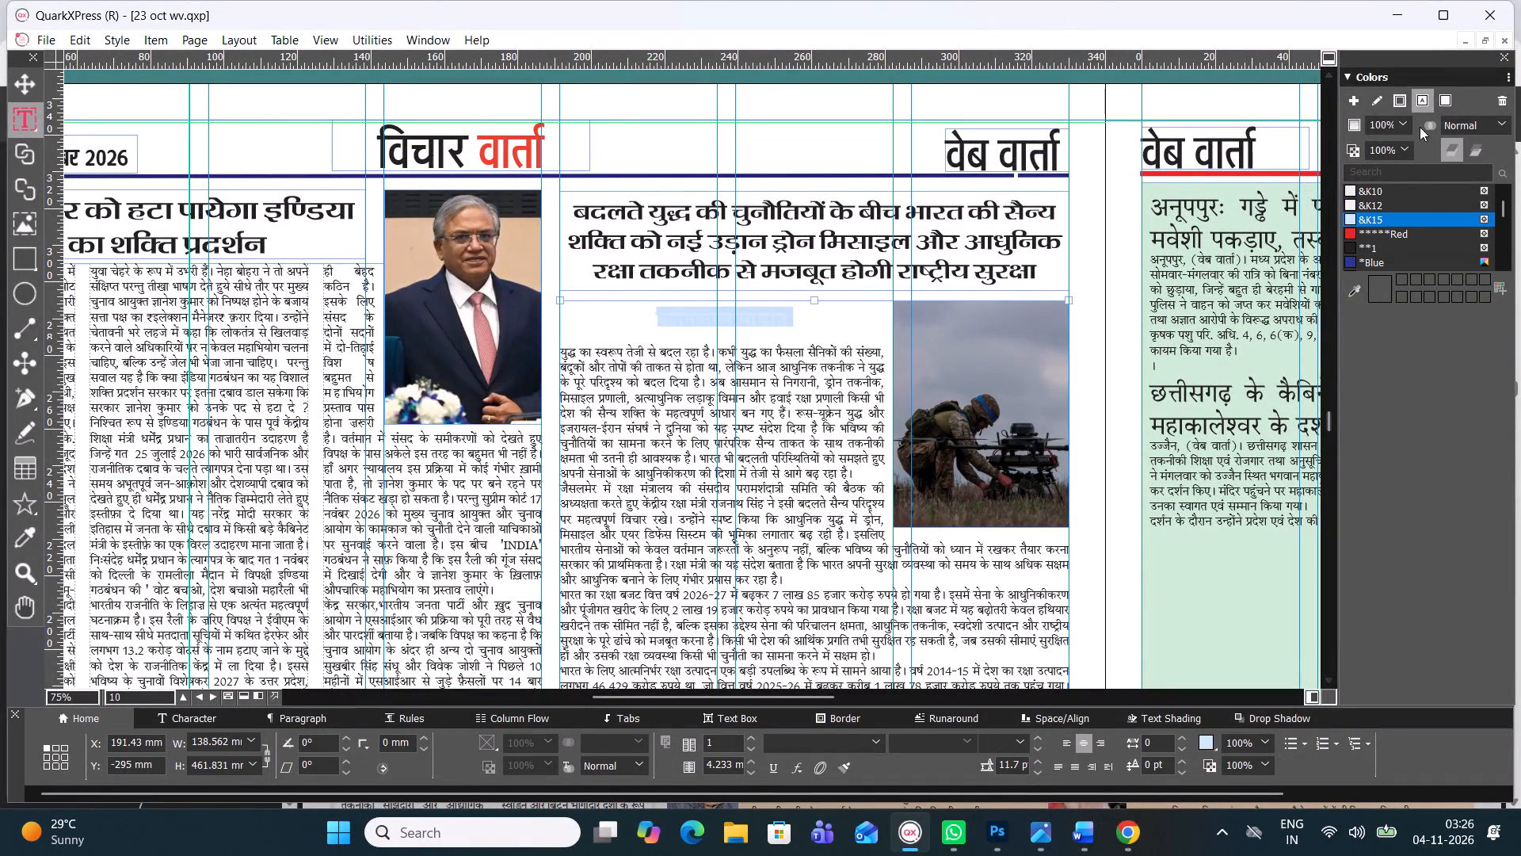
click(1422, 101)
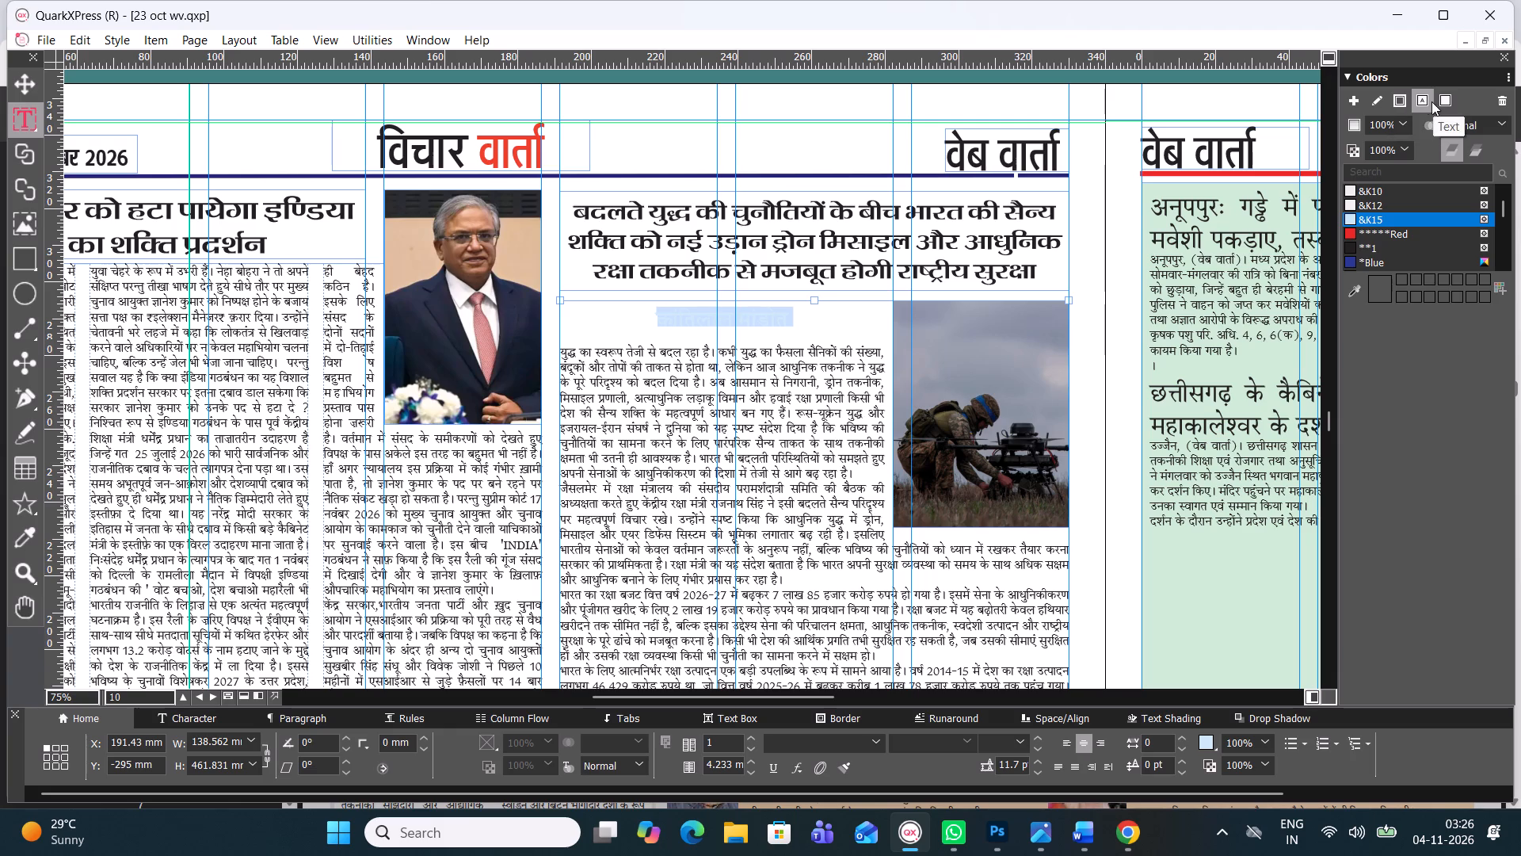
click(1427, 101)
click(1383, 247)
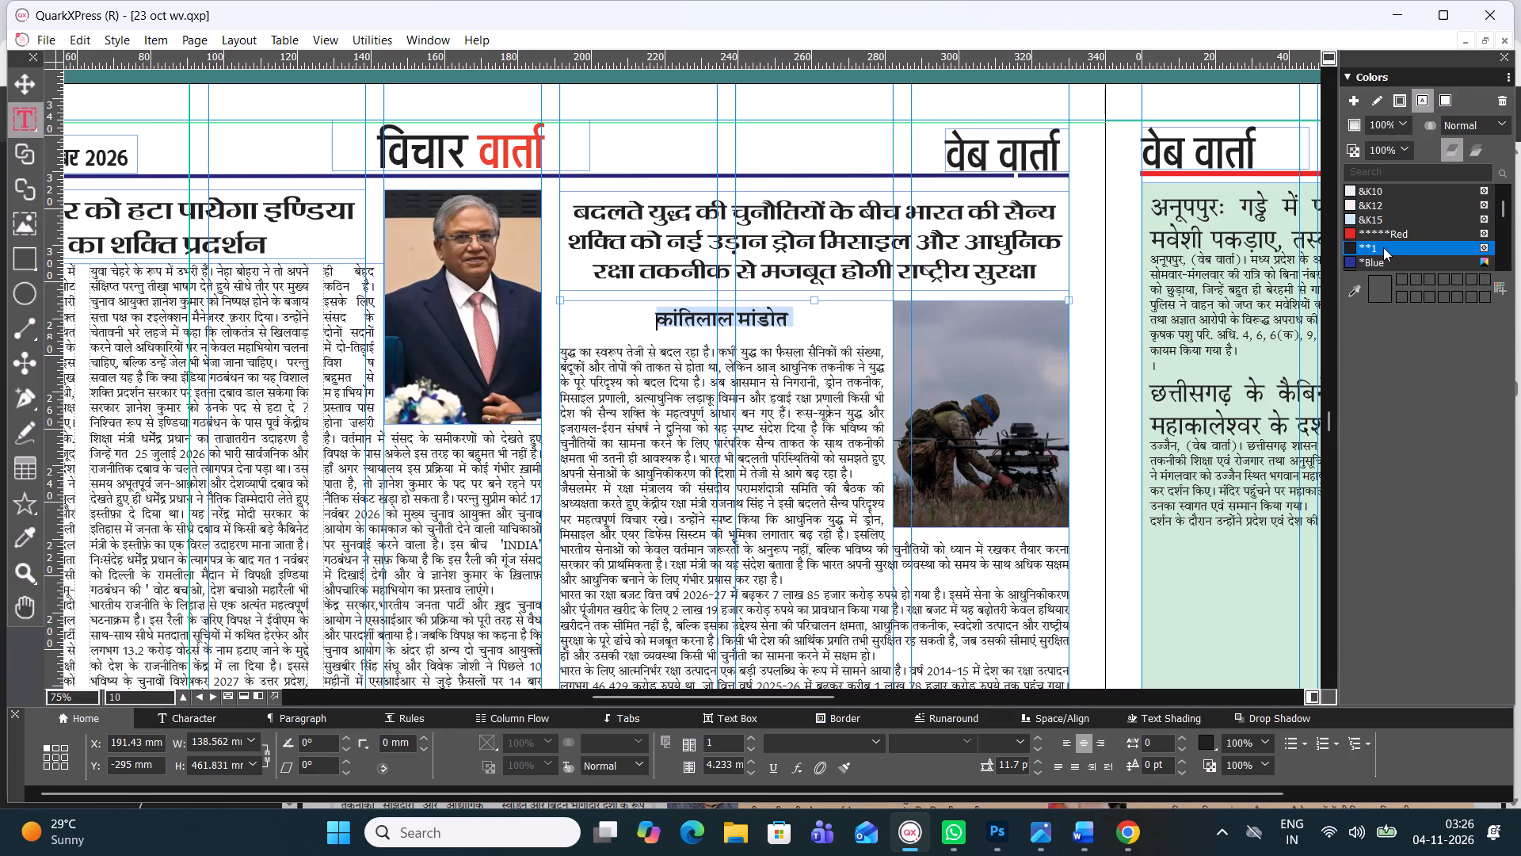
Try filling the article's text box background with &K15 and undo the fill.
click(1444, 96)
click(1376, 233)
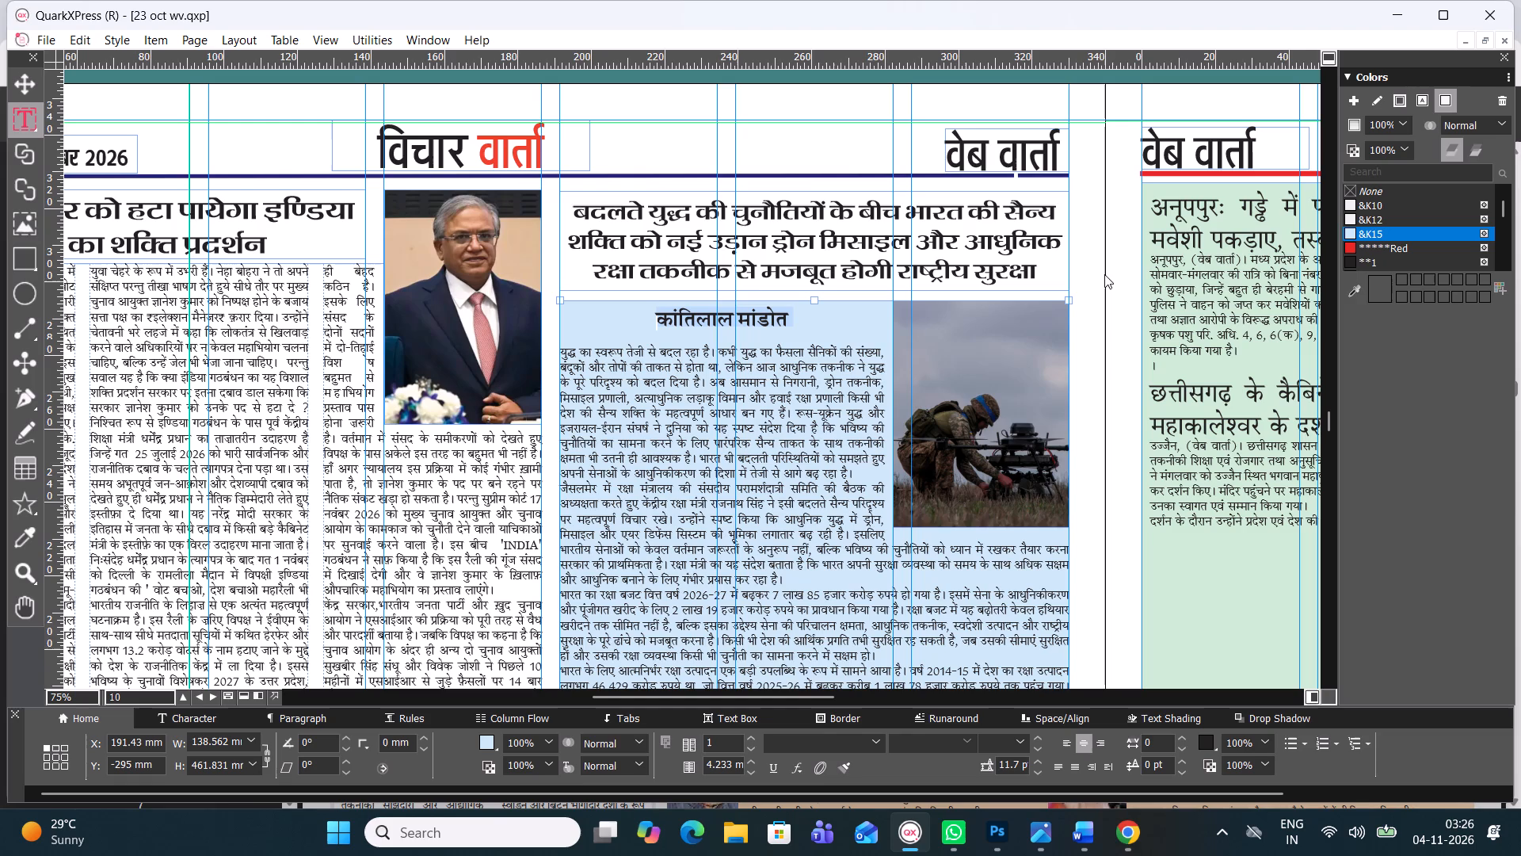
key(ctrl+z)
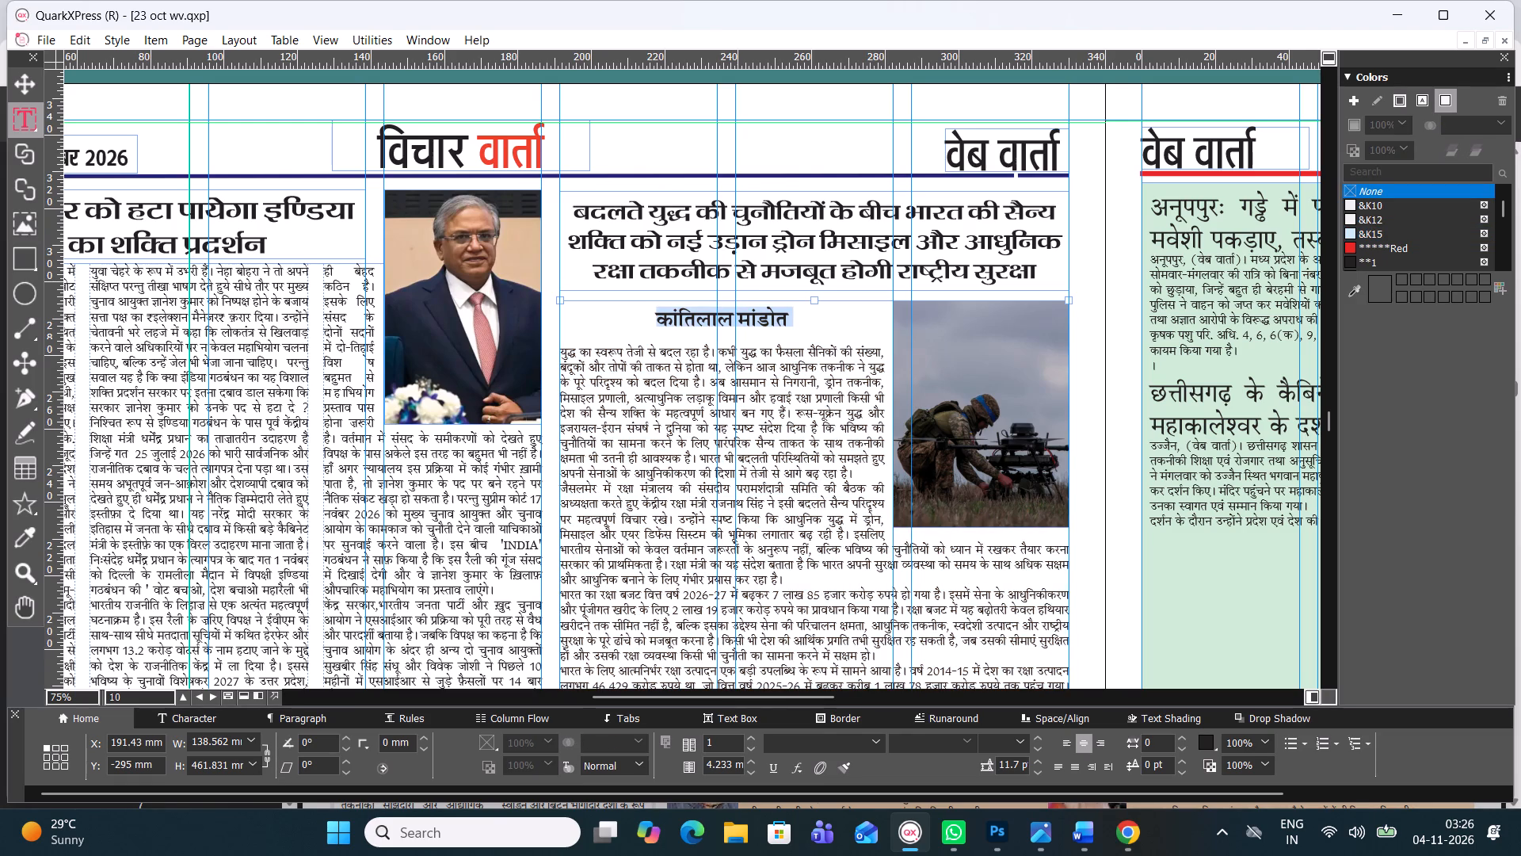
Copy the byline text and delete it from the article's text box, keeping its blank line.
click(31, 72)
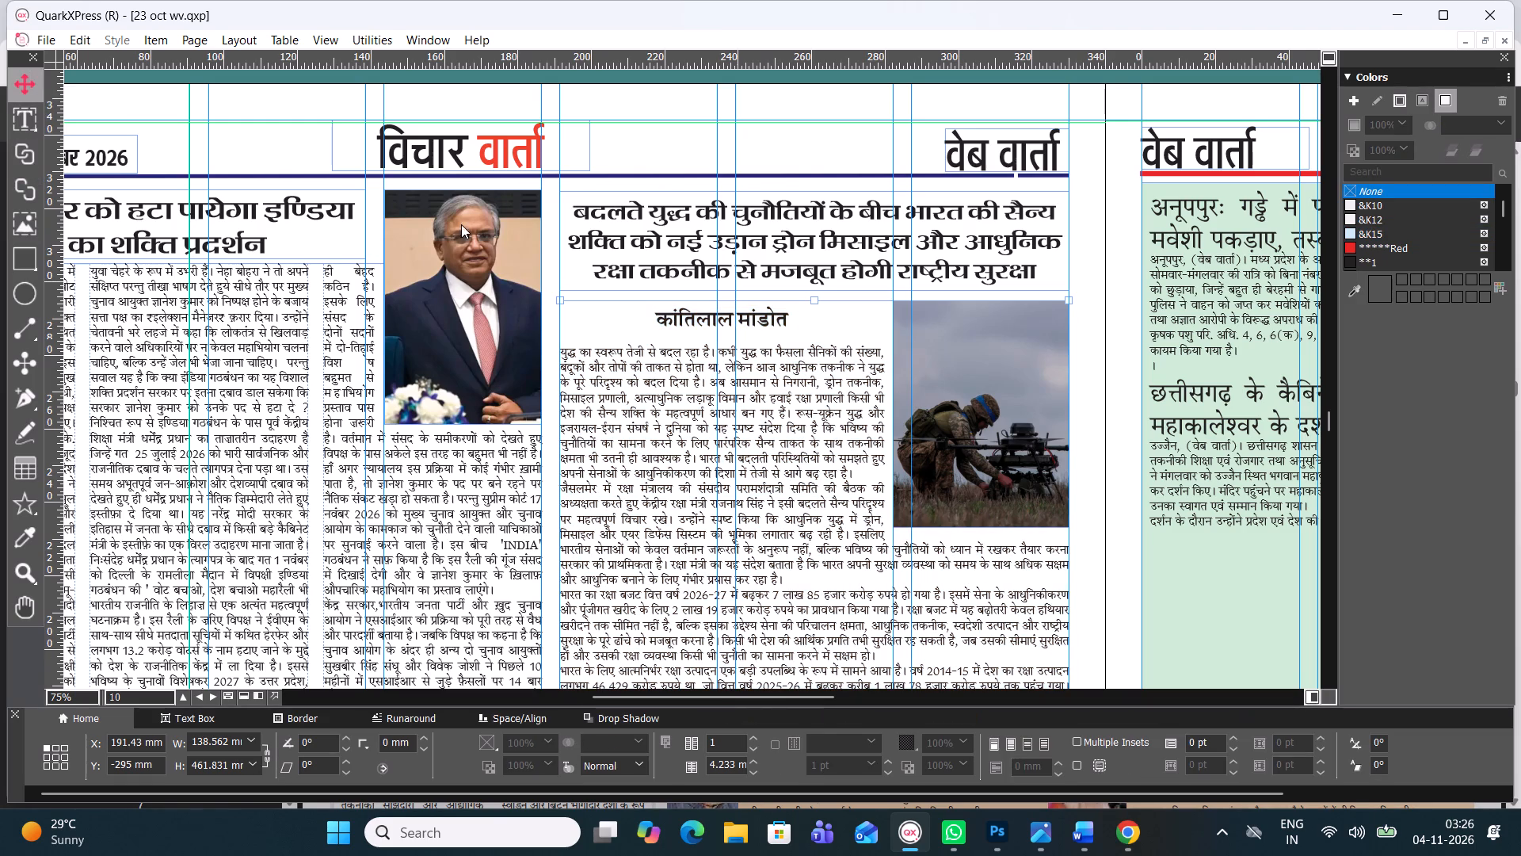
click(727, 322)
double_click(727, 320)
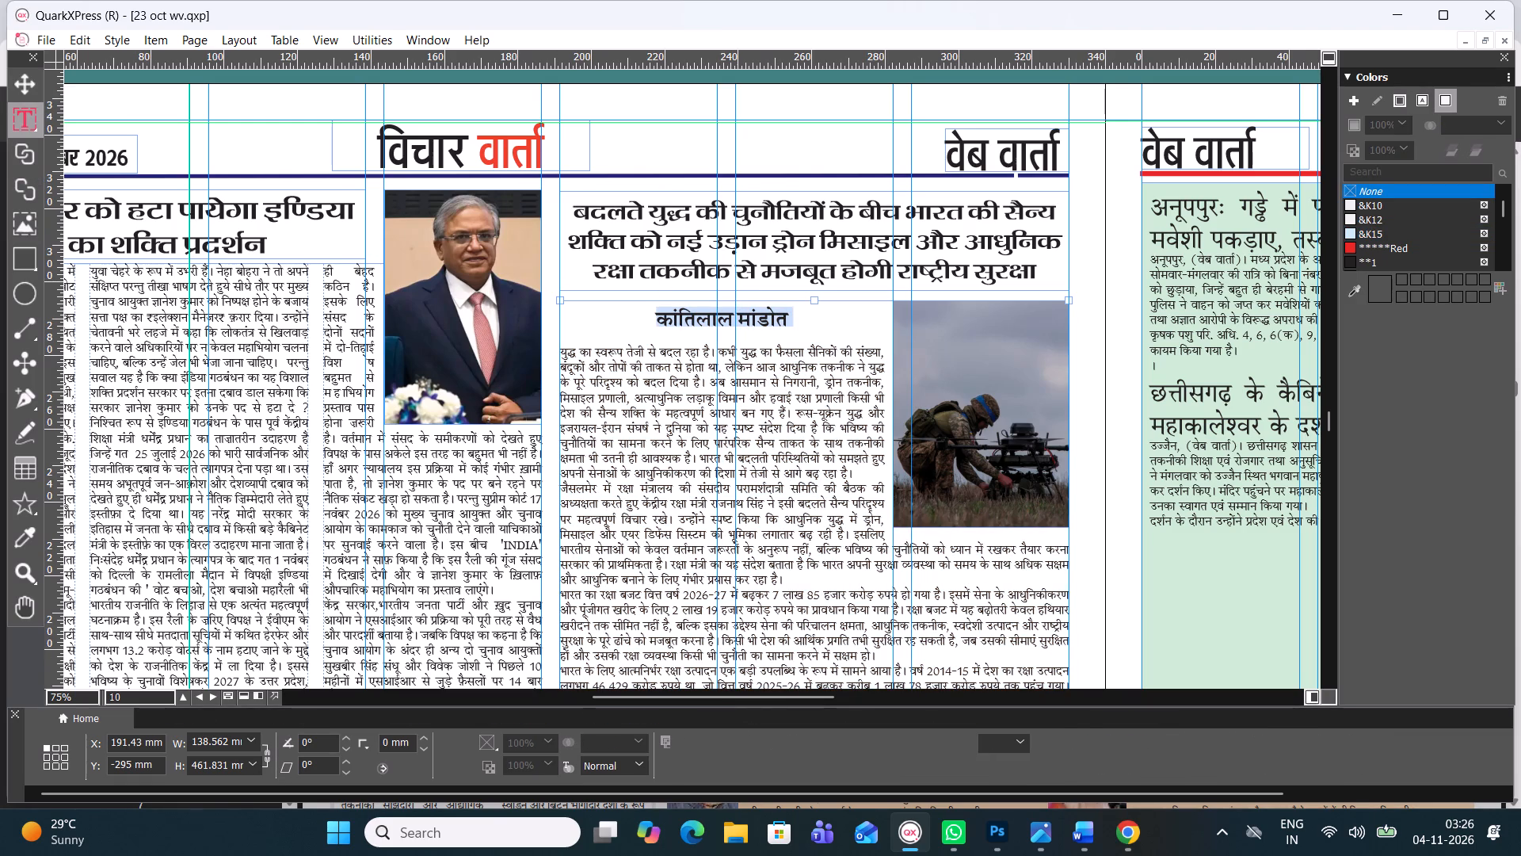
click(588, 308)
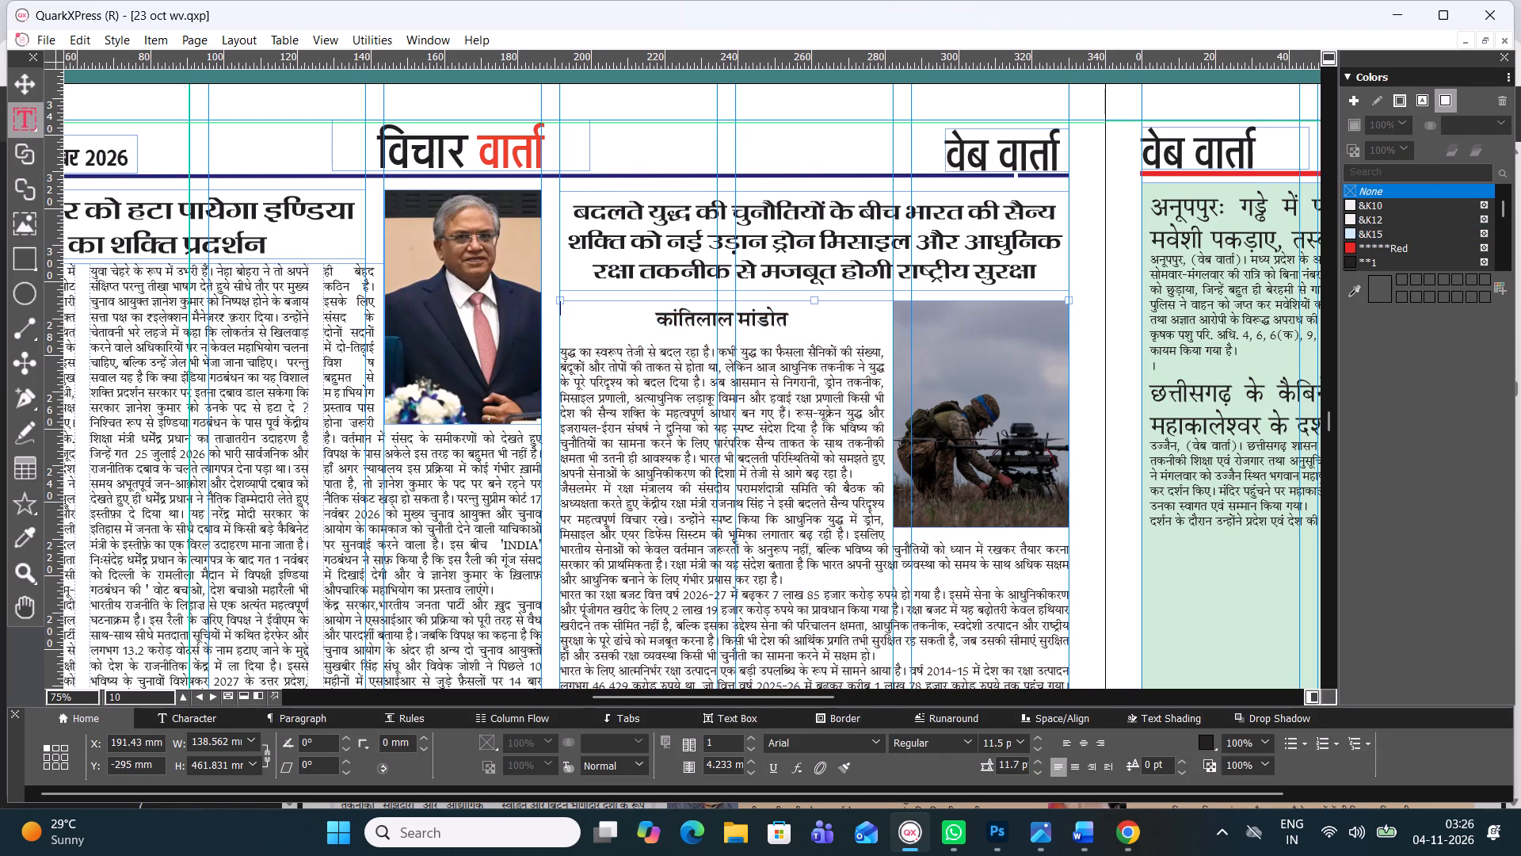
click(22, 90)
click(25, 122)
drag(796, 319, 605, 320)
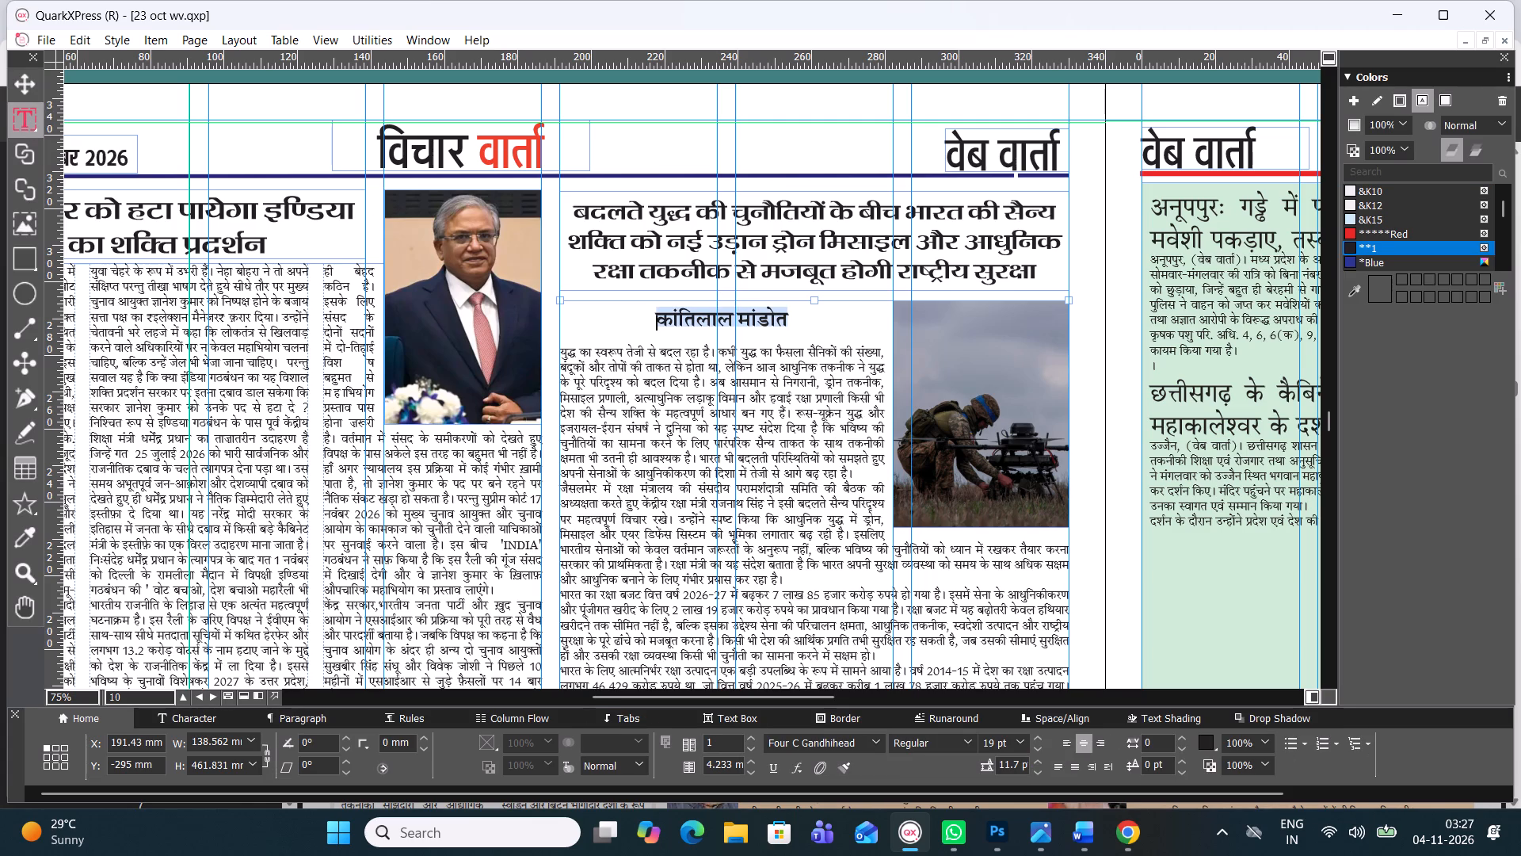
key(ctrl+c)
key(BackSpace)
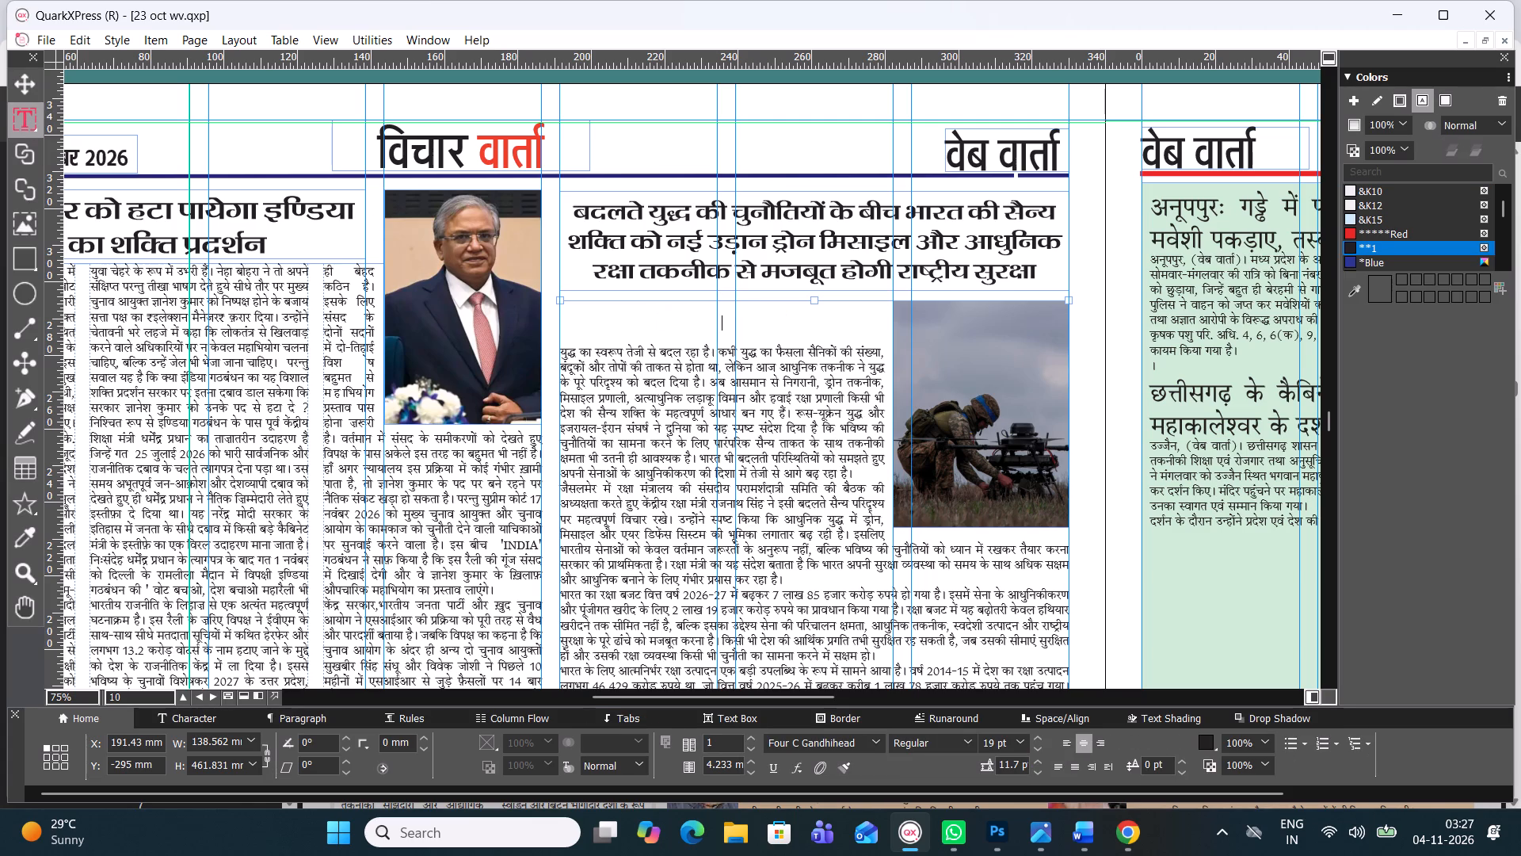
Draw a separate text box about 36.5 mm wide and 6.3 mm high in the blank byline space above the article's first line.
click(629, 311)
click(626, 146)
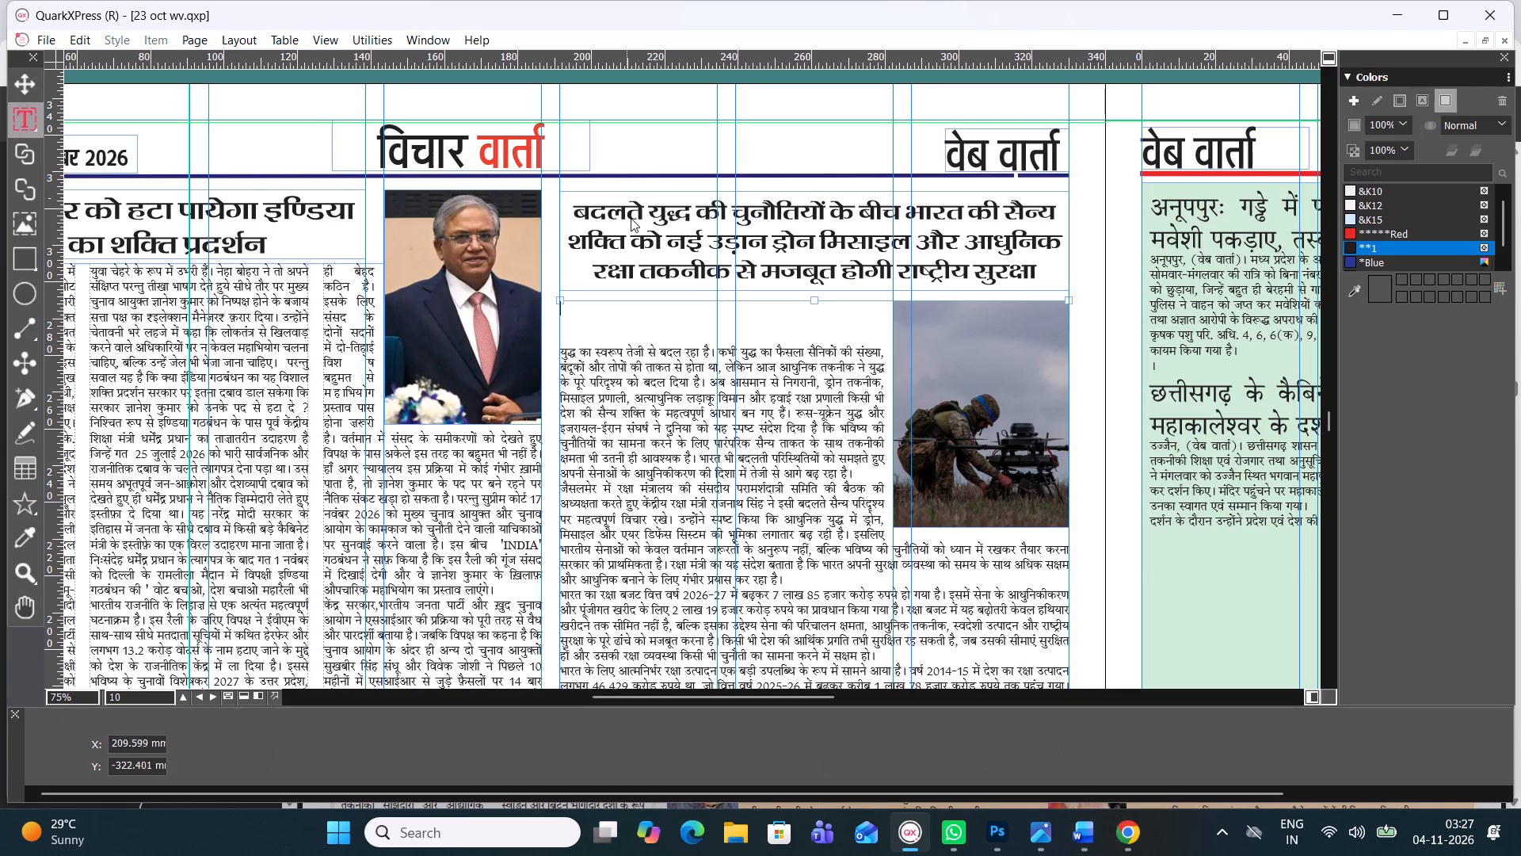
drag(625, 312, 751, 349)
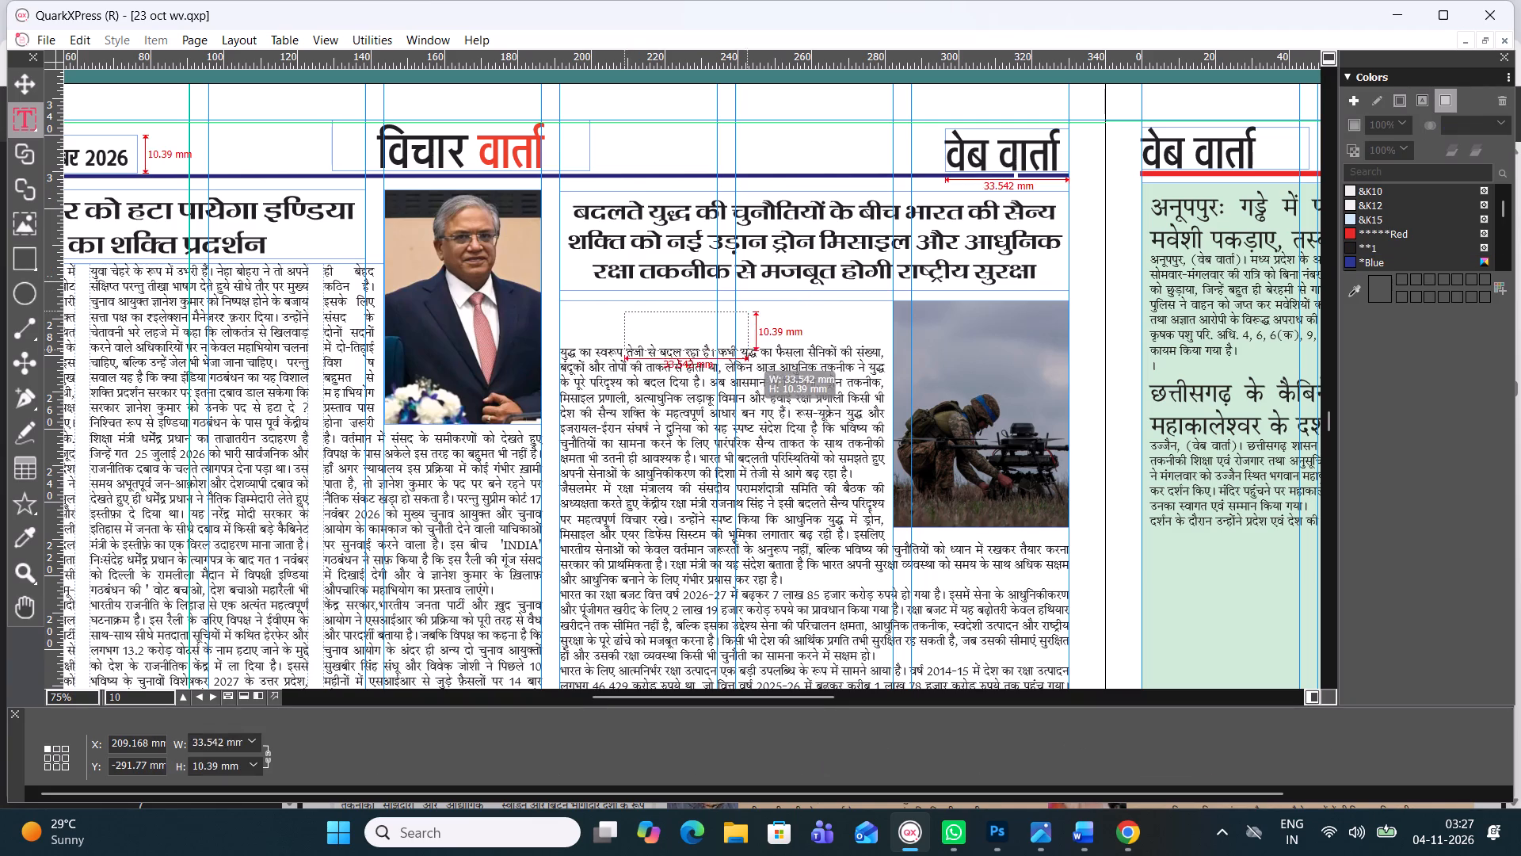
drag(751, 349, 759, 335)
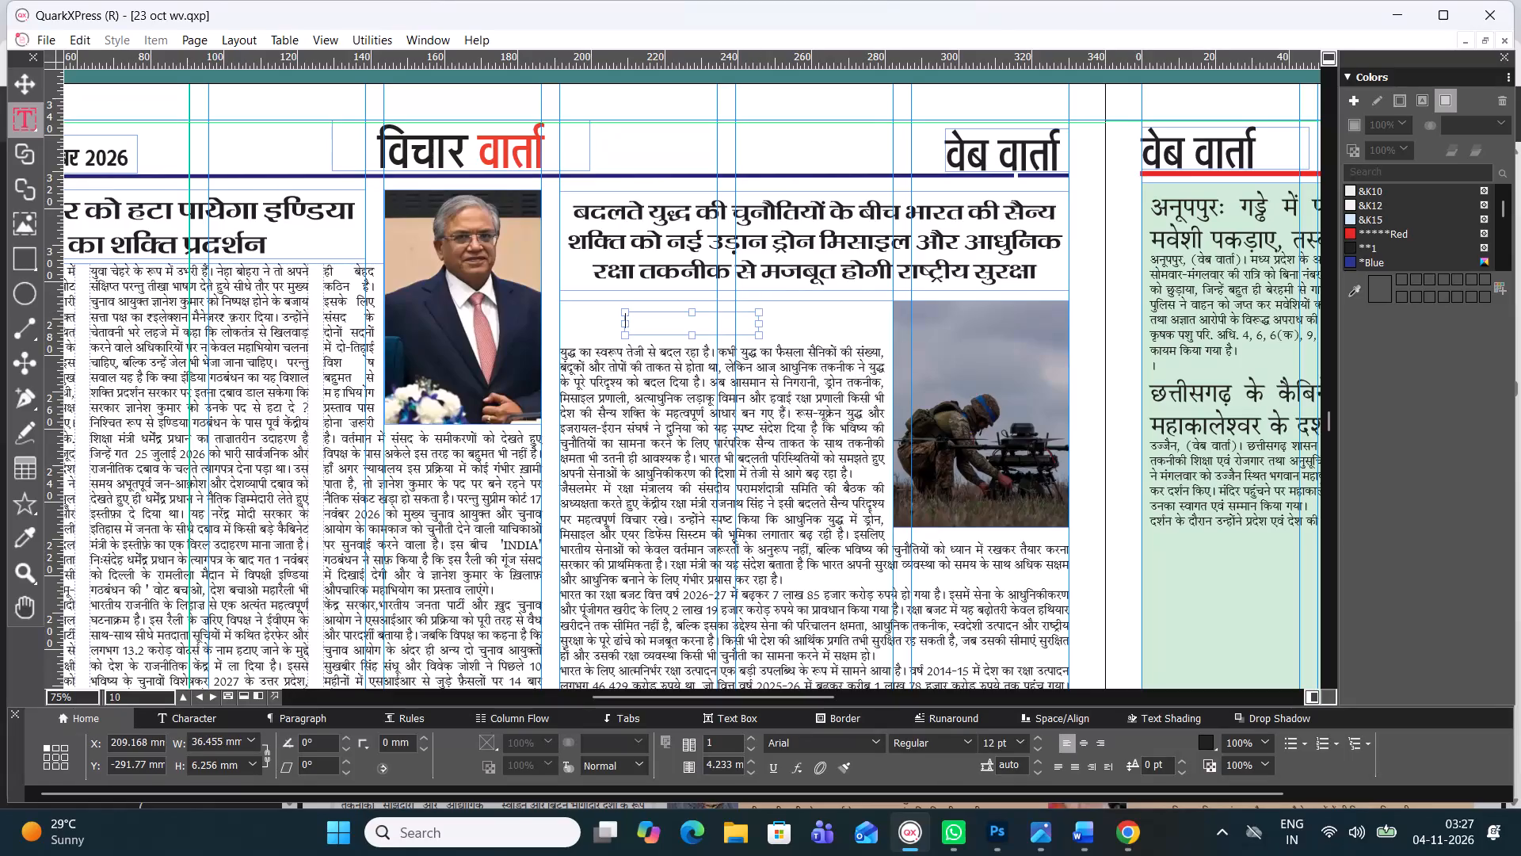
Centre the new byline box's text alignment and paste the copied byline text into it.
click(1085, 747)
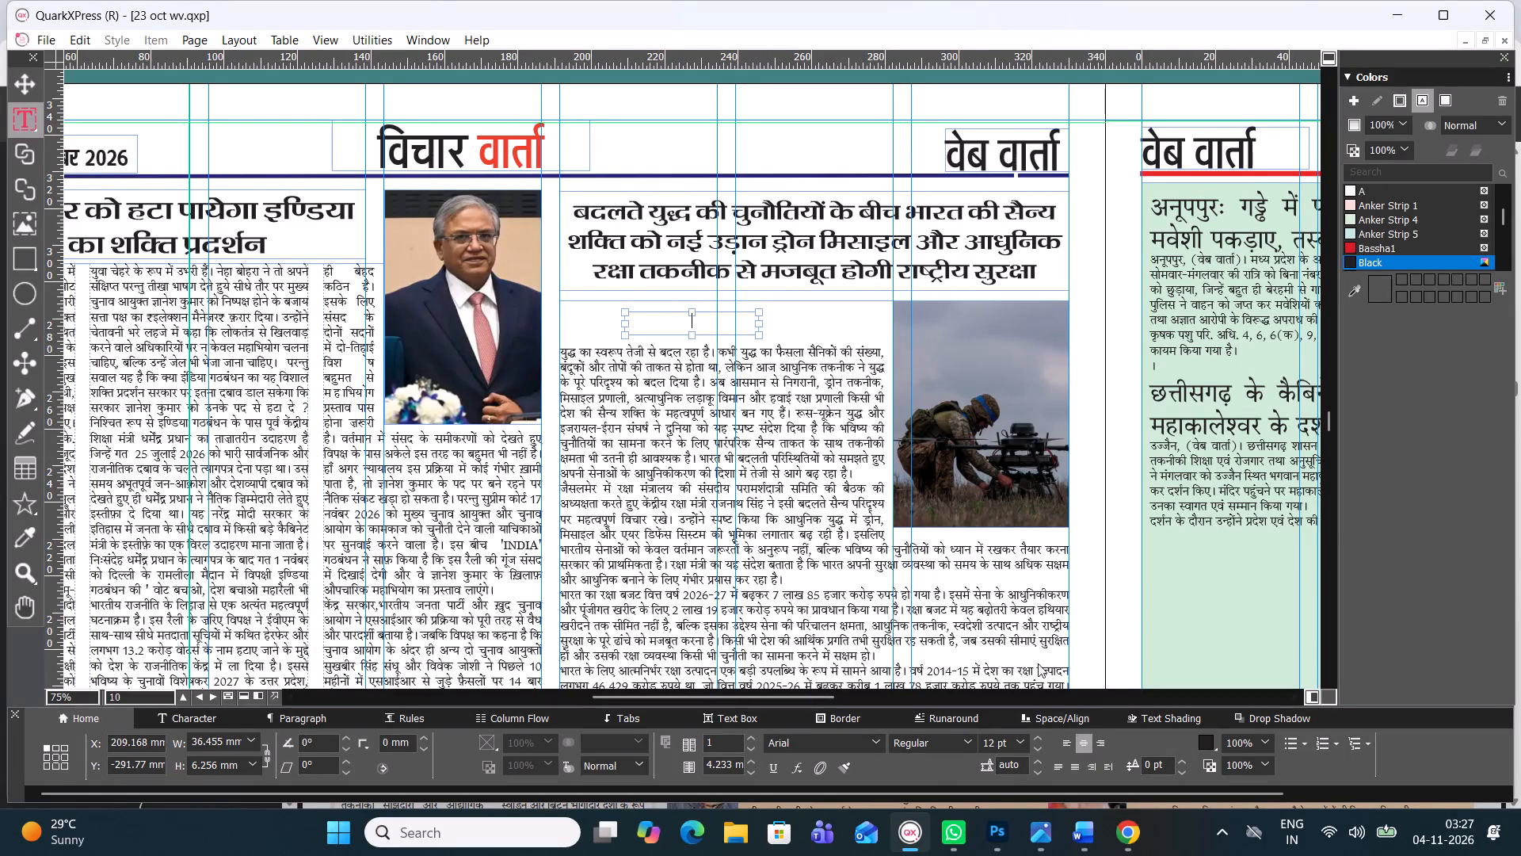
key(ctrl+c)
key(ctrl+v)
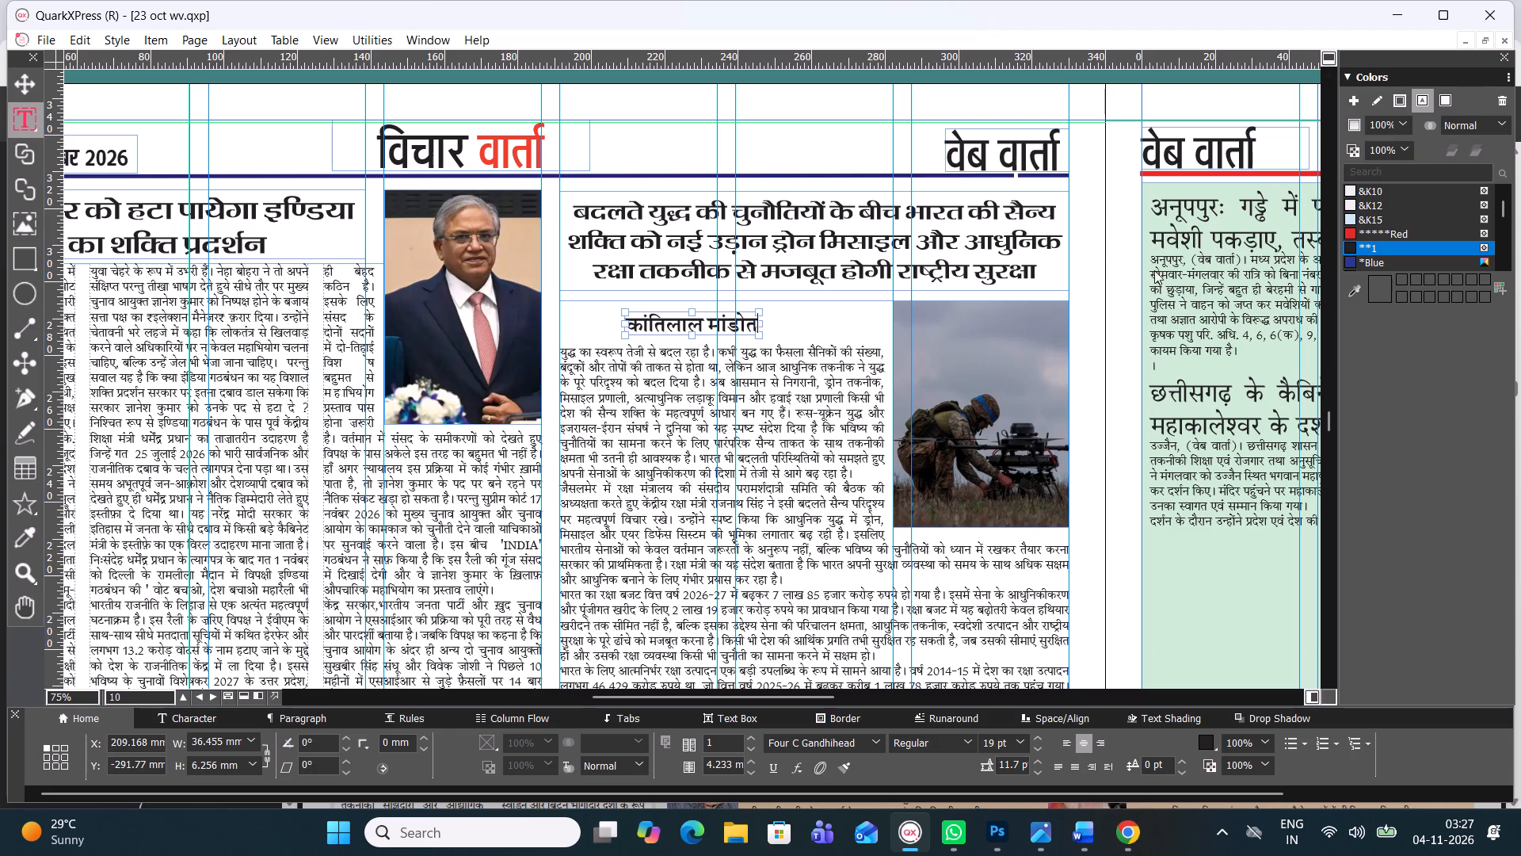
Fill the byline box's background with the colour &K15.
click(1443, 93)
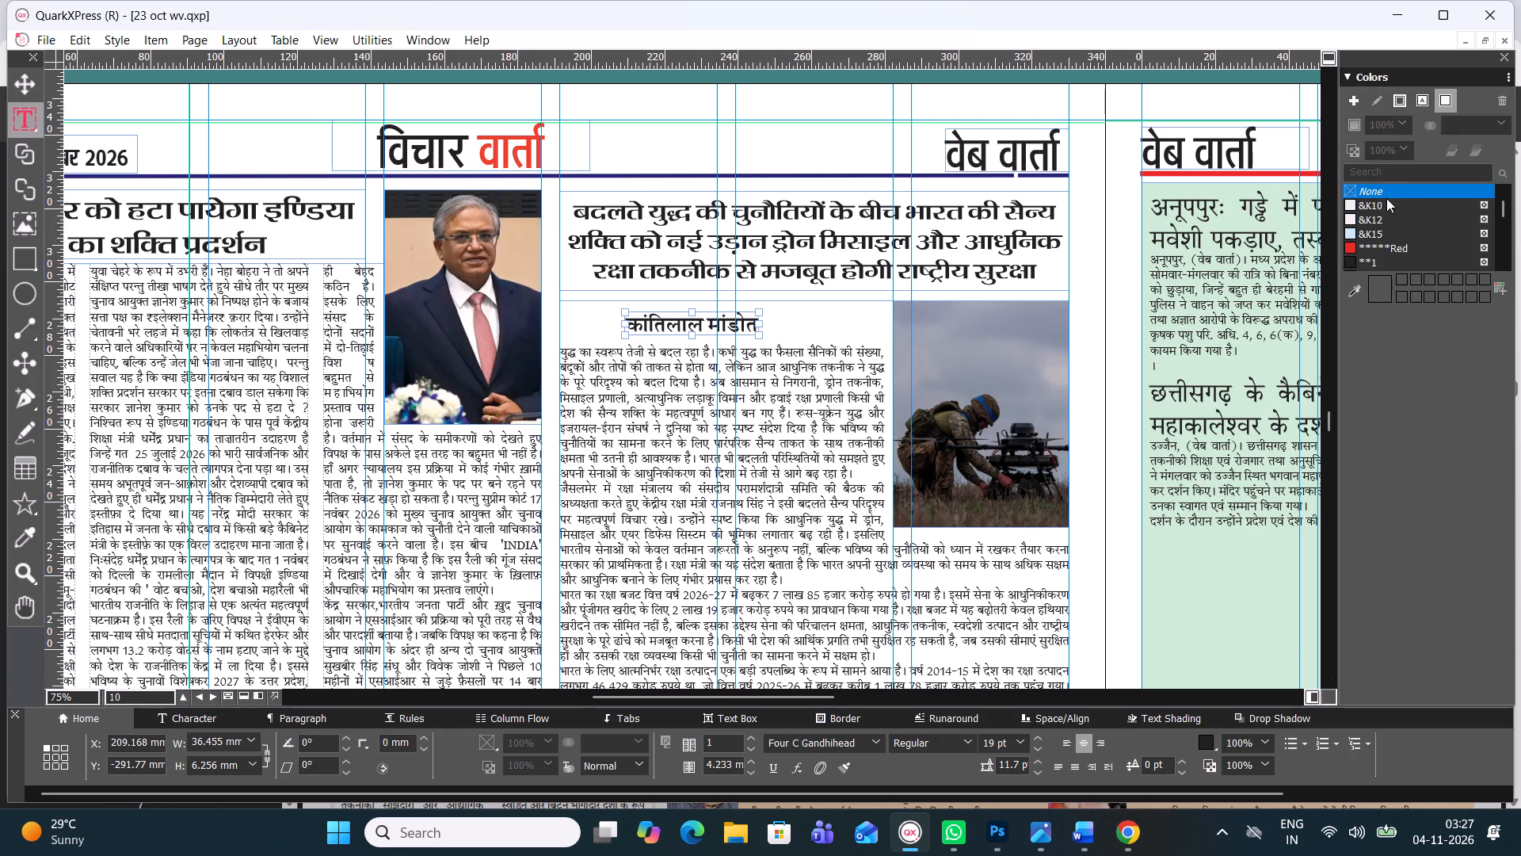
click(1366, 224)
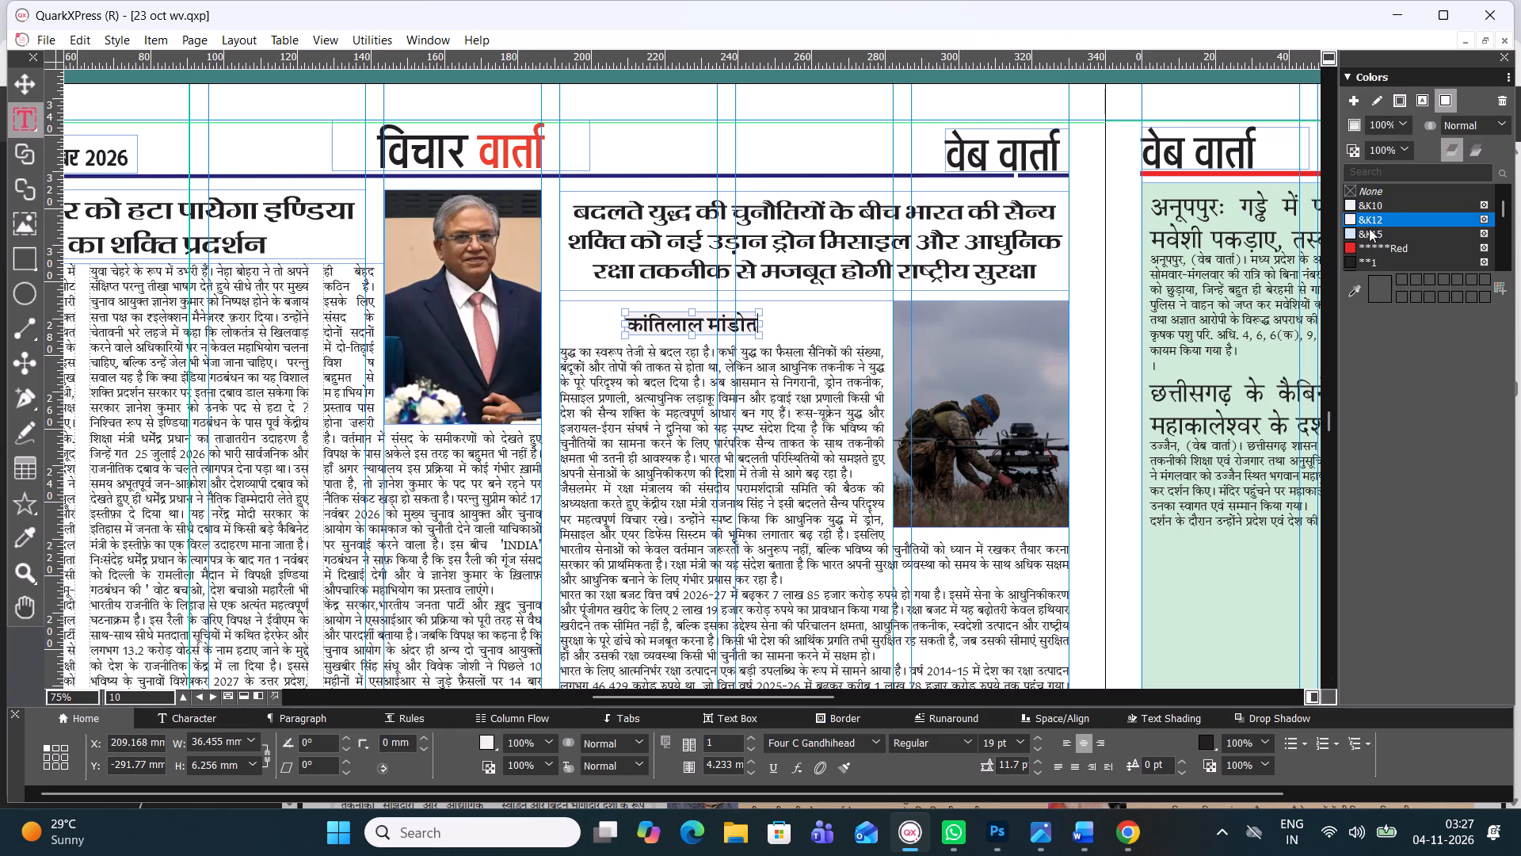
click(1369, 228)
Reposition the byline box above the article's wrapped column, at about X 218.6 mm and Y -291.7 mm.
click(31, 81)
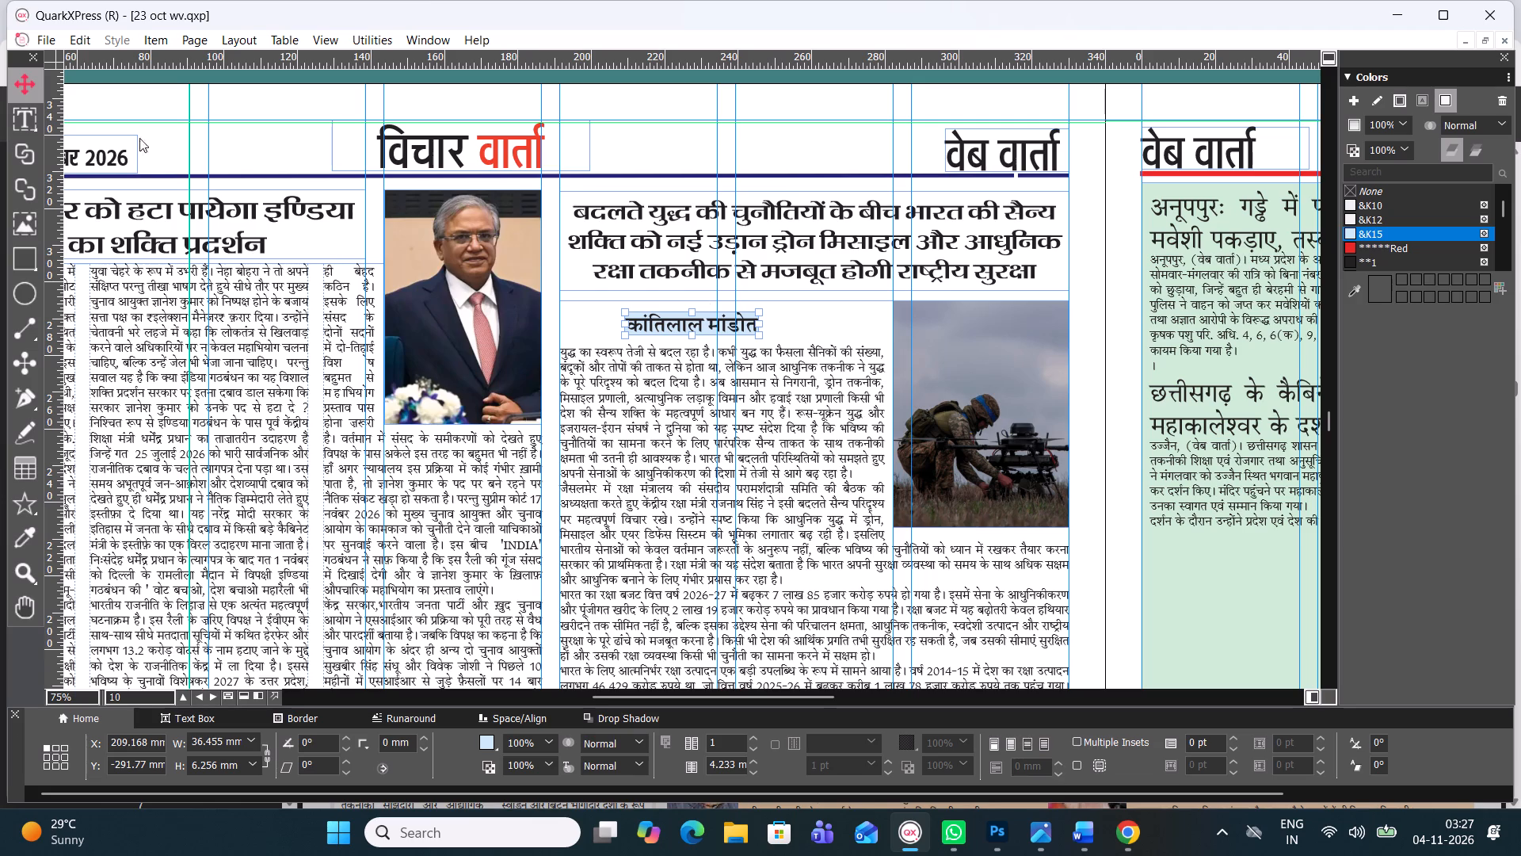
click(27, 78)
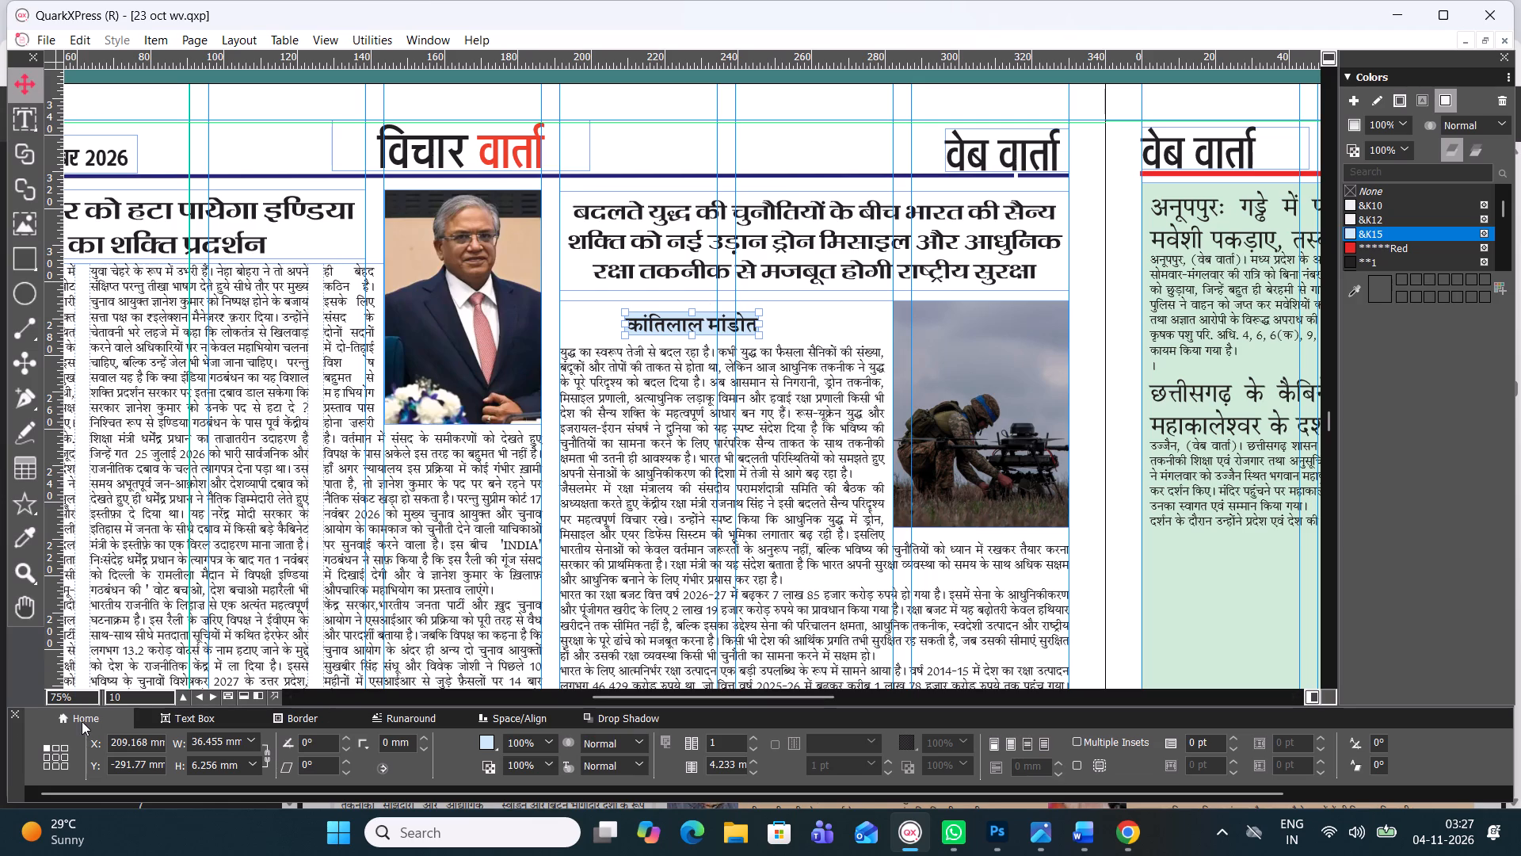
click(82, 721)
drag(714, 323, 752, 315)
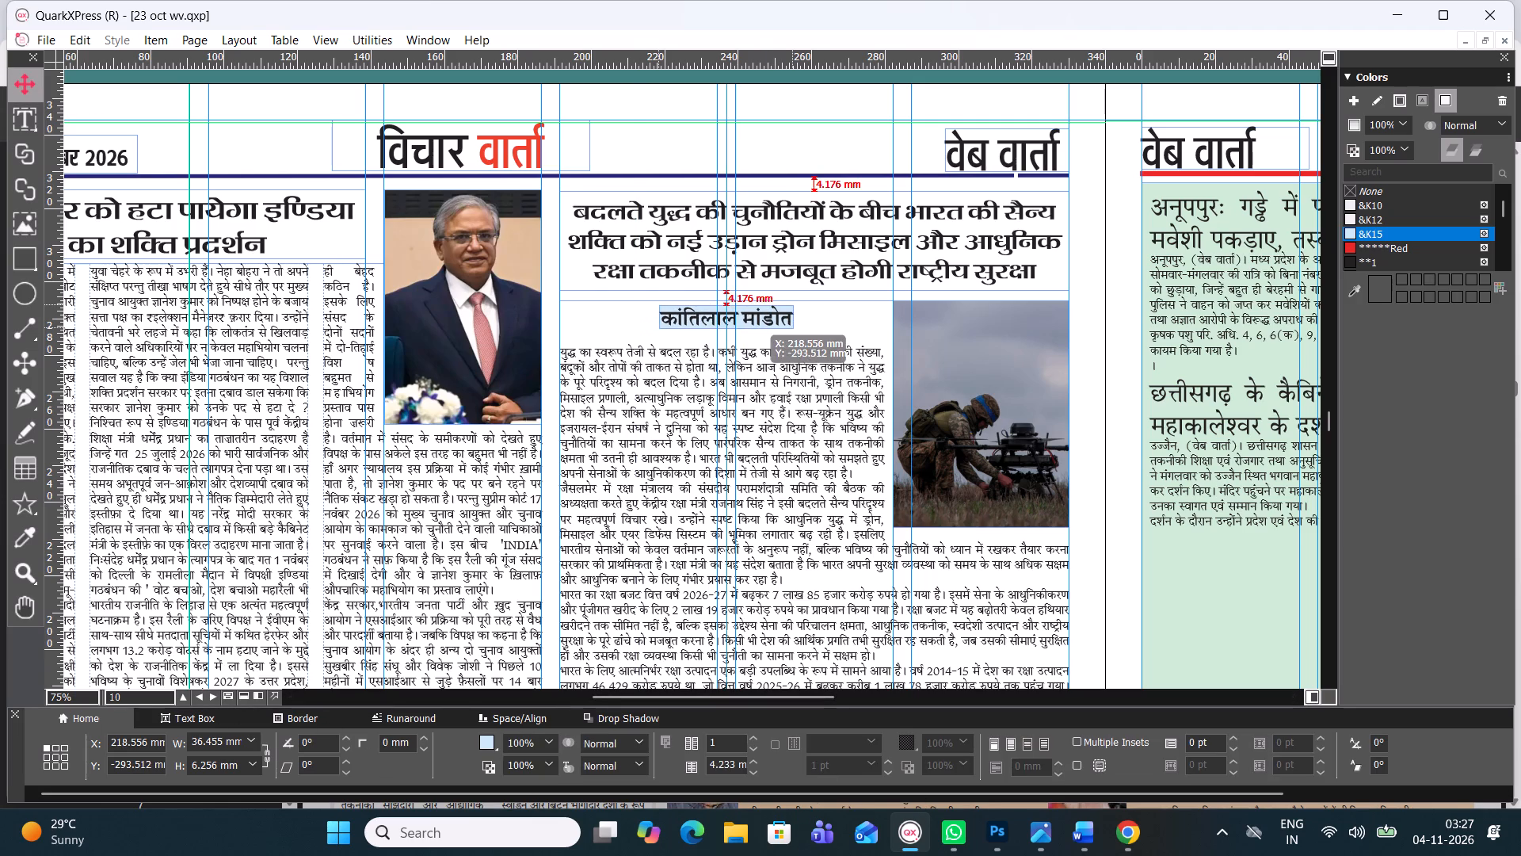
drag(752, 315, 749, 320)
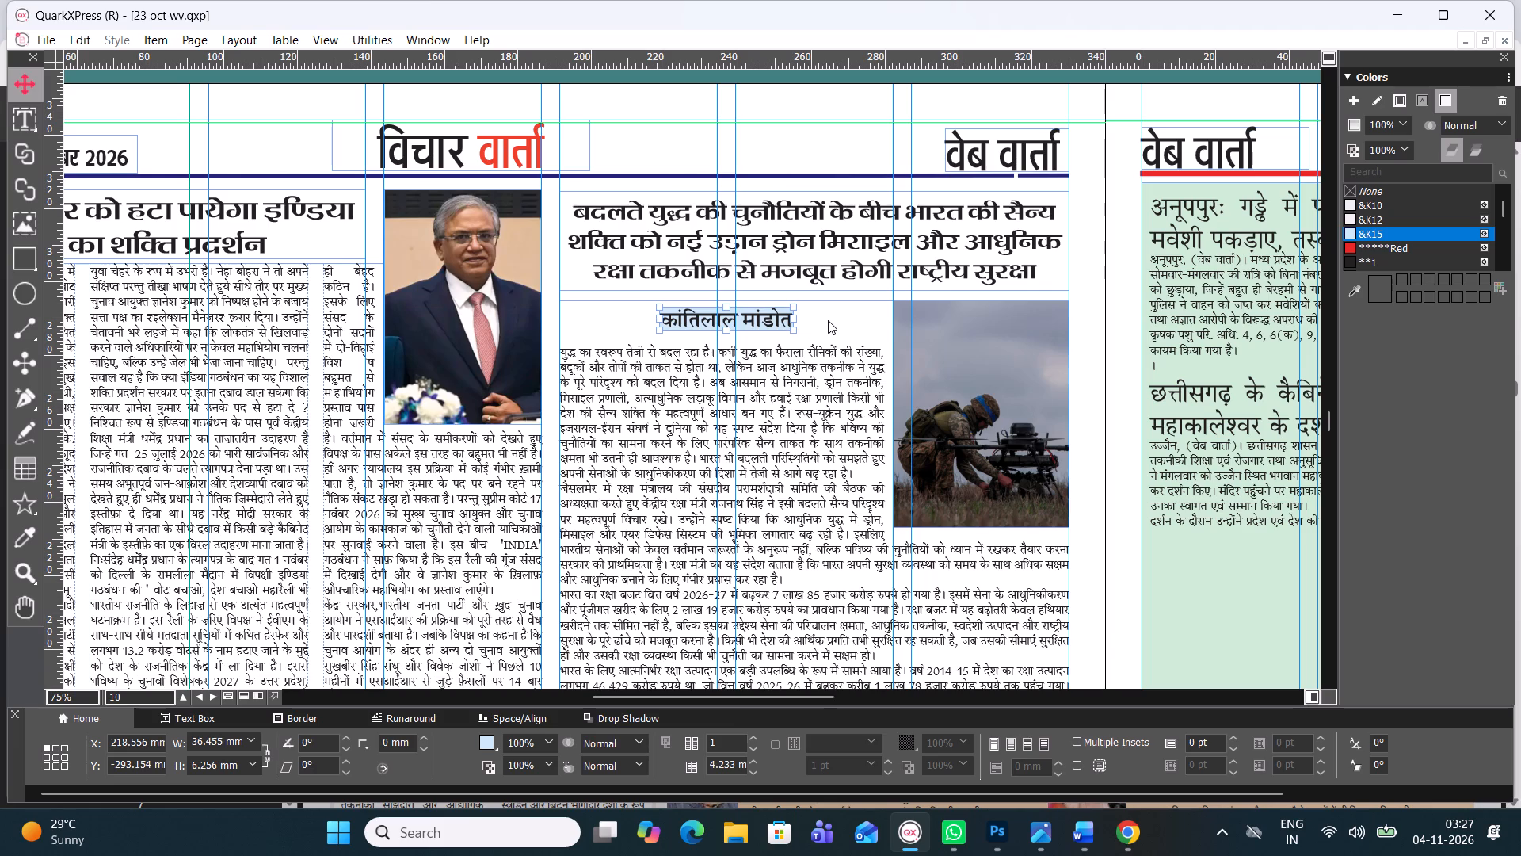
key(Down)
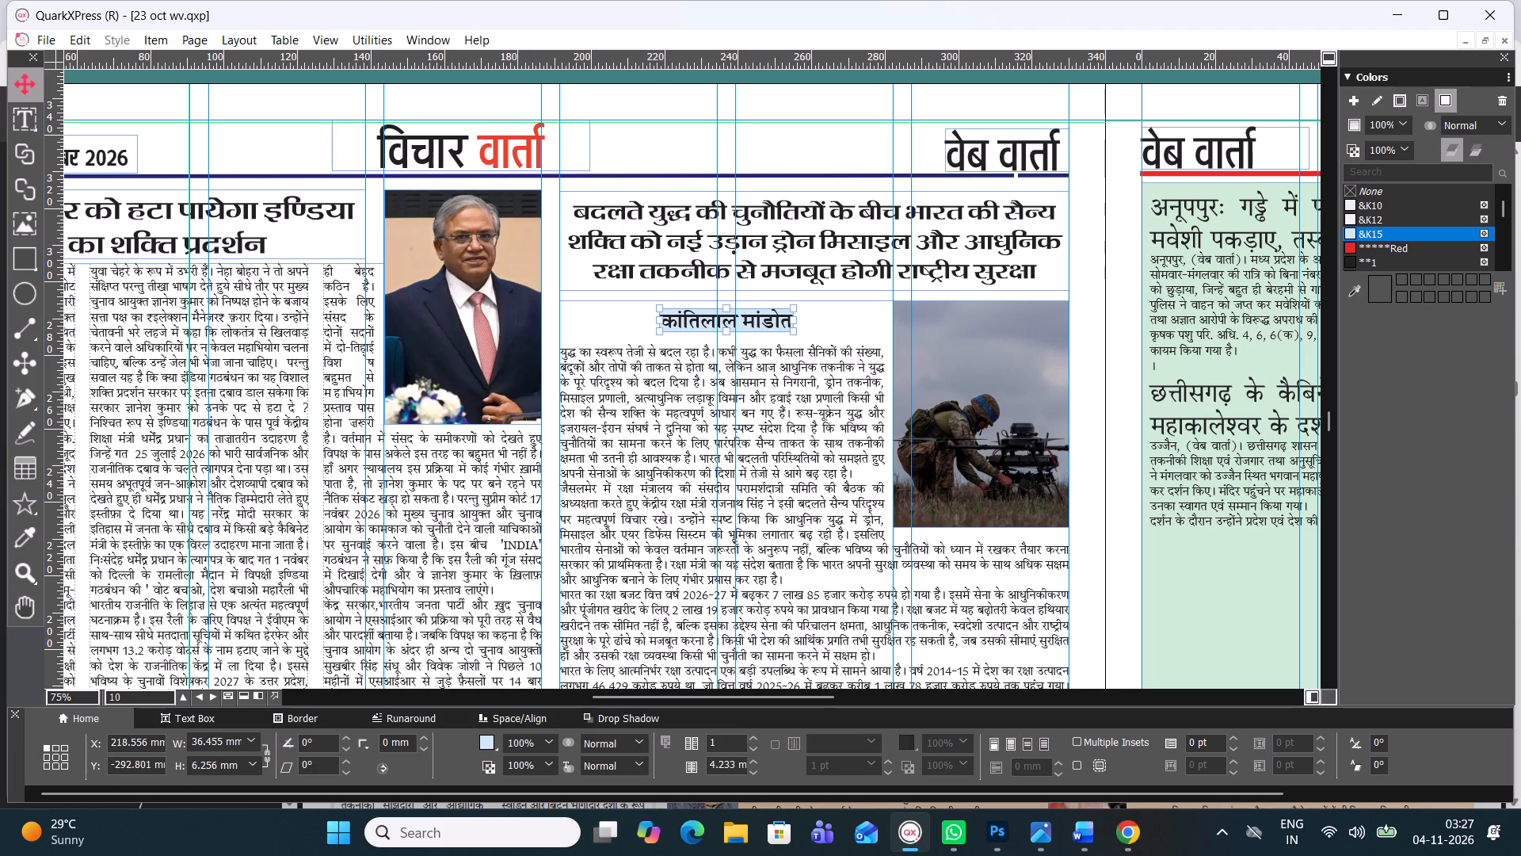
key(Down)
key(Down)
key(Down)
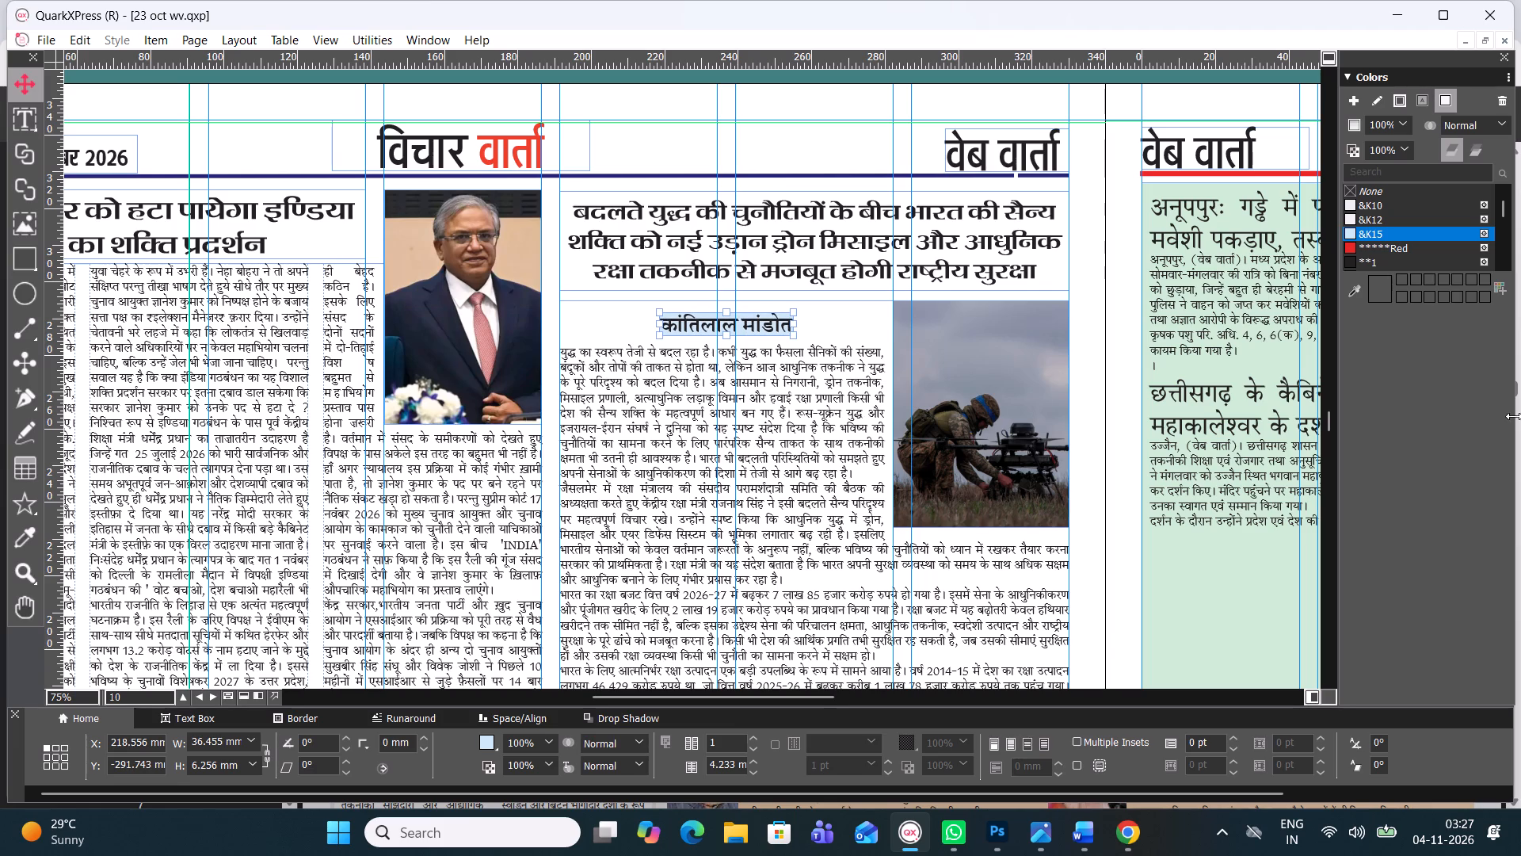
Select the empty text box directly below the end of the defence article.
drag(1331, 424, 1330, 432)
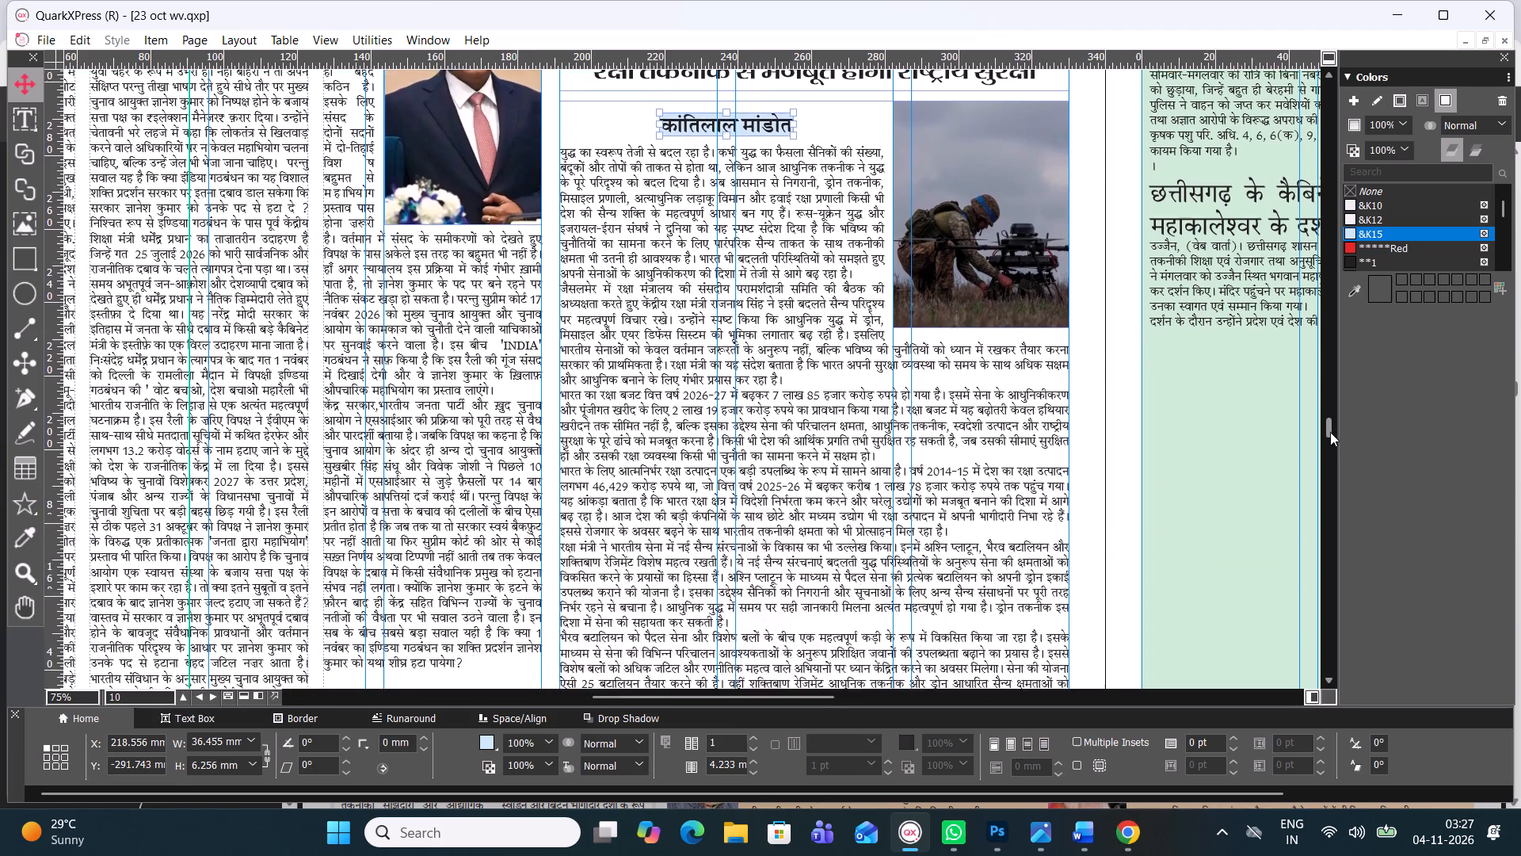
drag(1330, 432, 1325, 457)
click(694, 331)
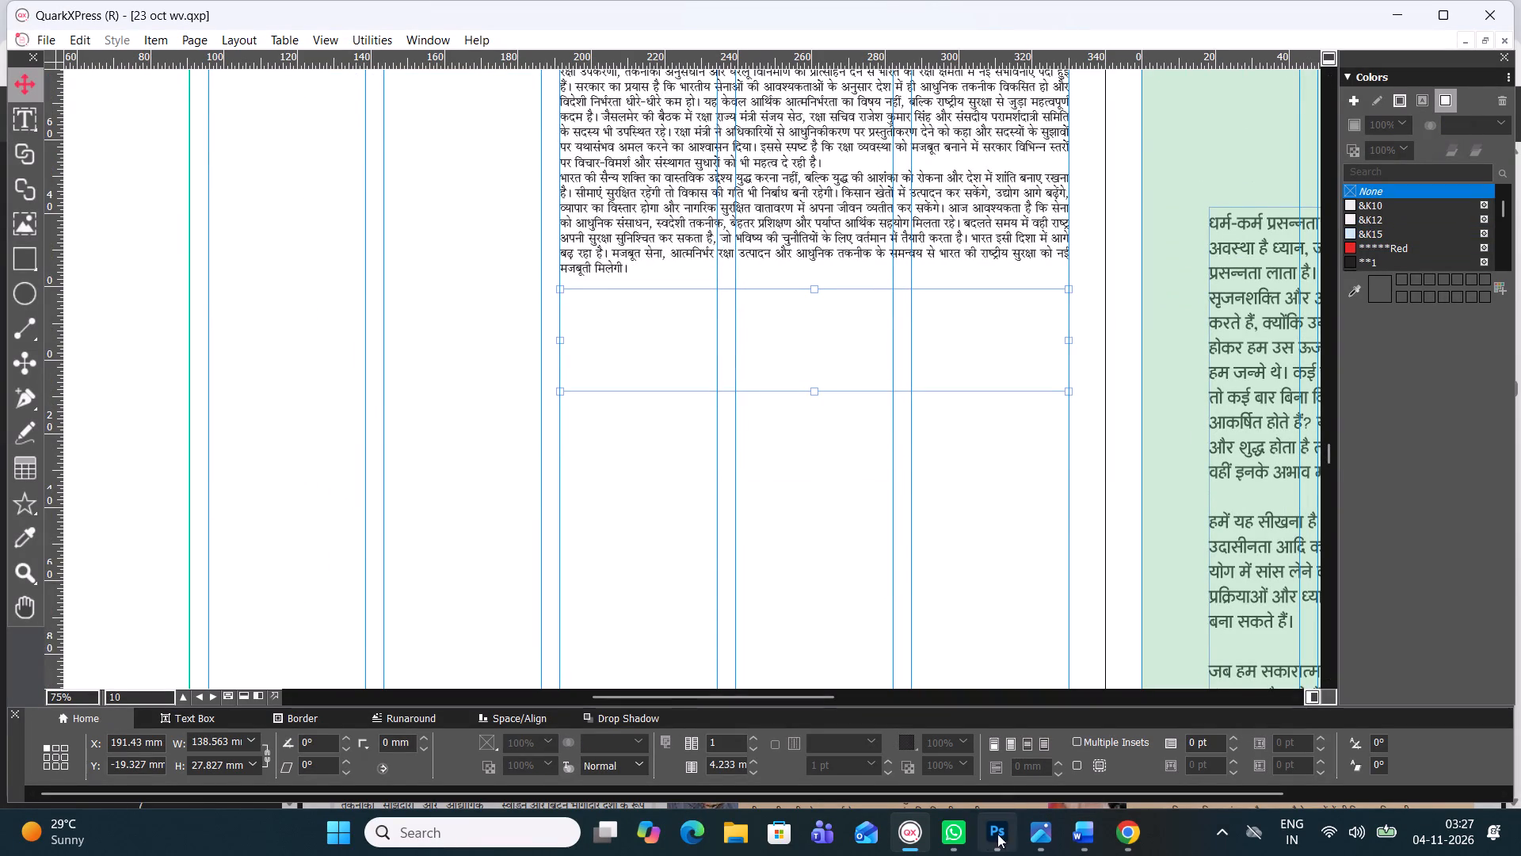
Switch to the 04 Nov Article document in Word and delete the whole defence article, including its headline and byline.
click(1068, 836)
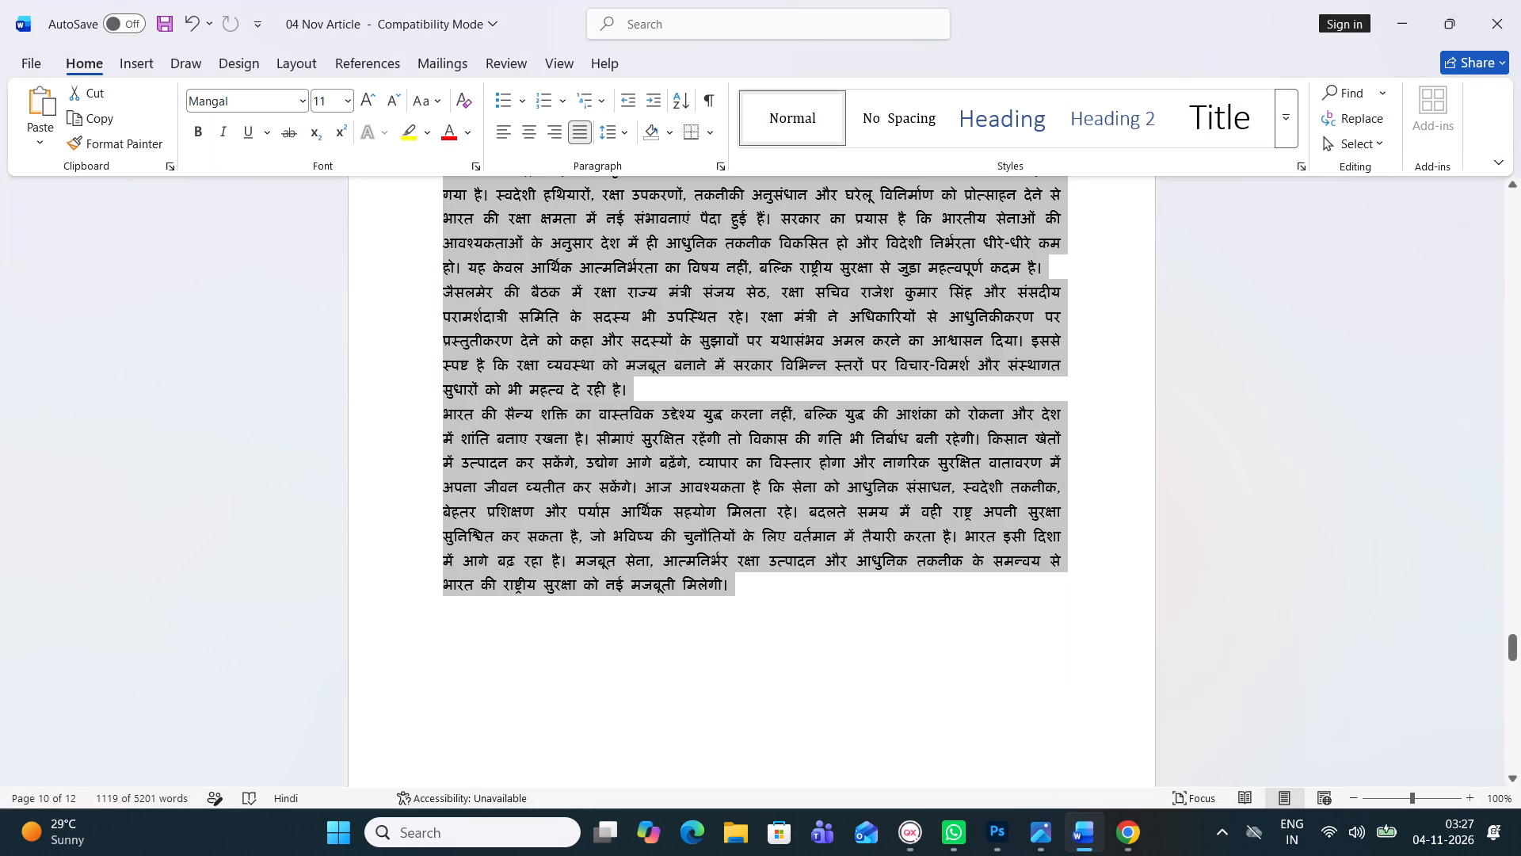
drag(737, 586, 707, 580)
drag(734, 584, 465, 131)
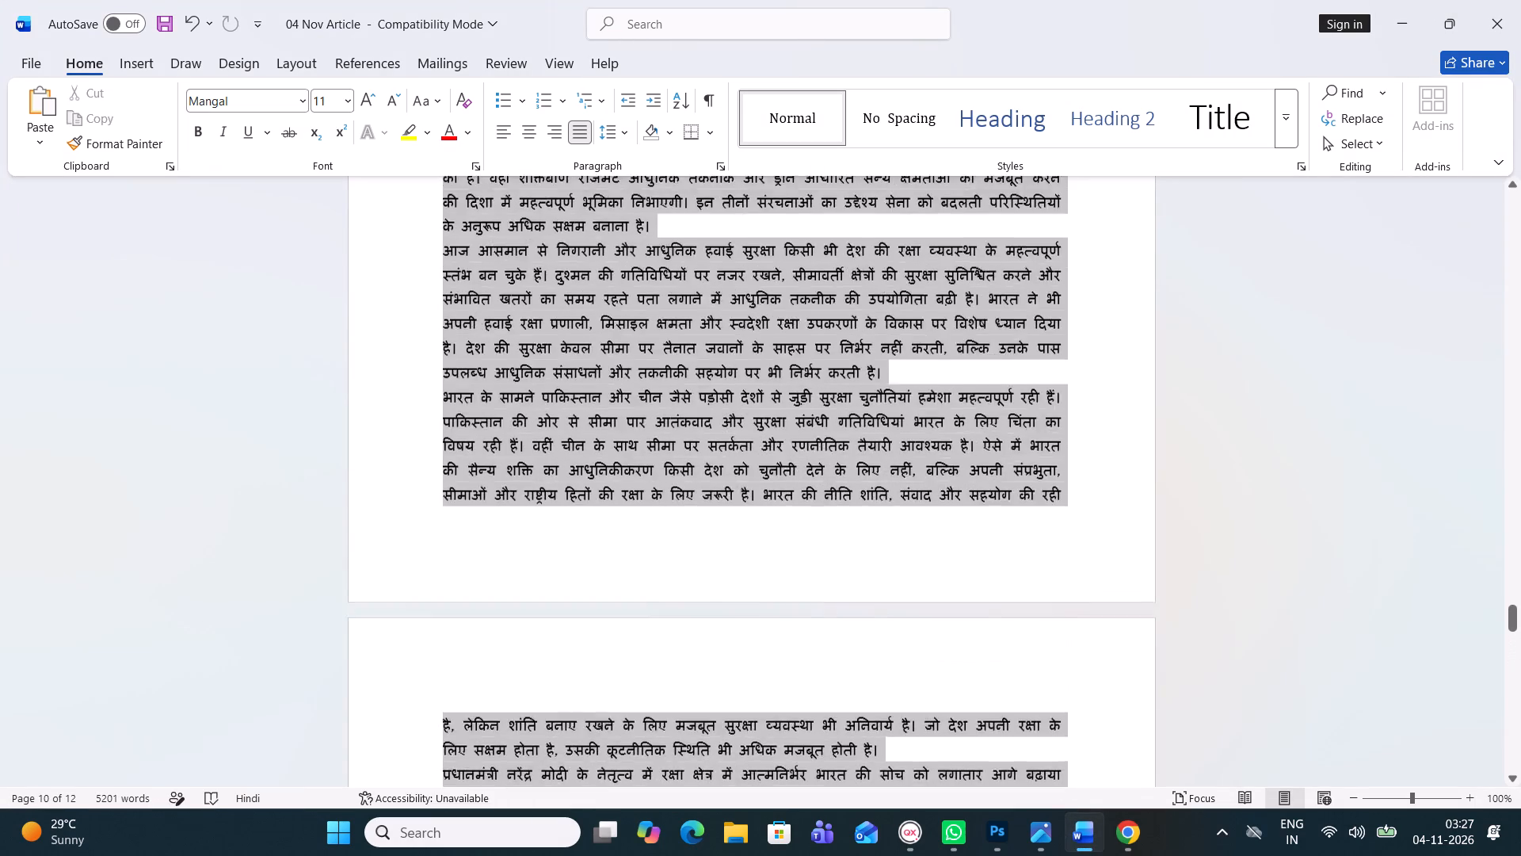
drag(465, 131, 444, 160)
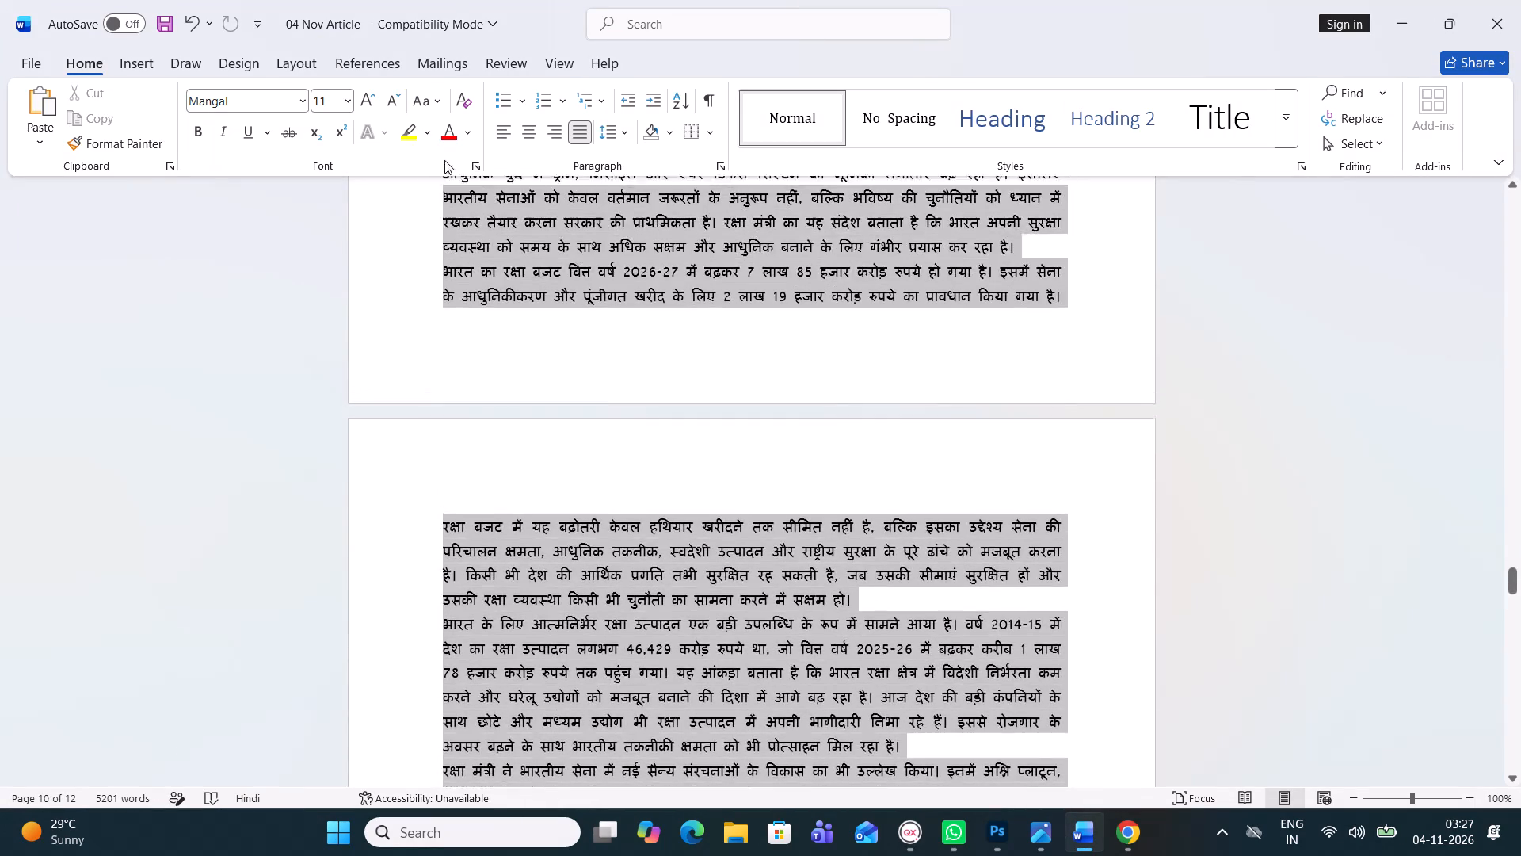
drag(444, 160, 406, 472)
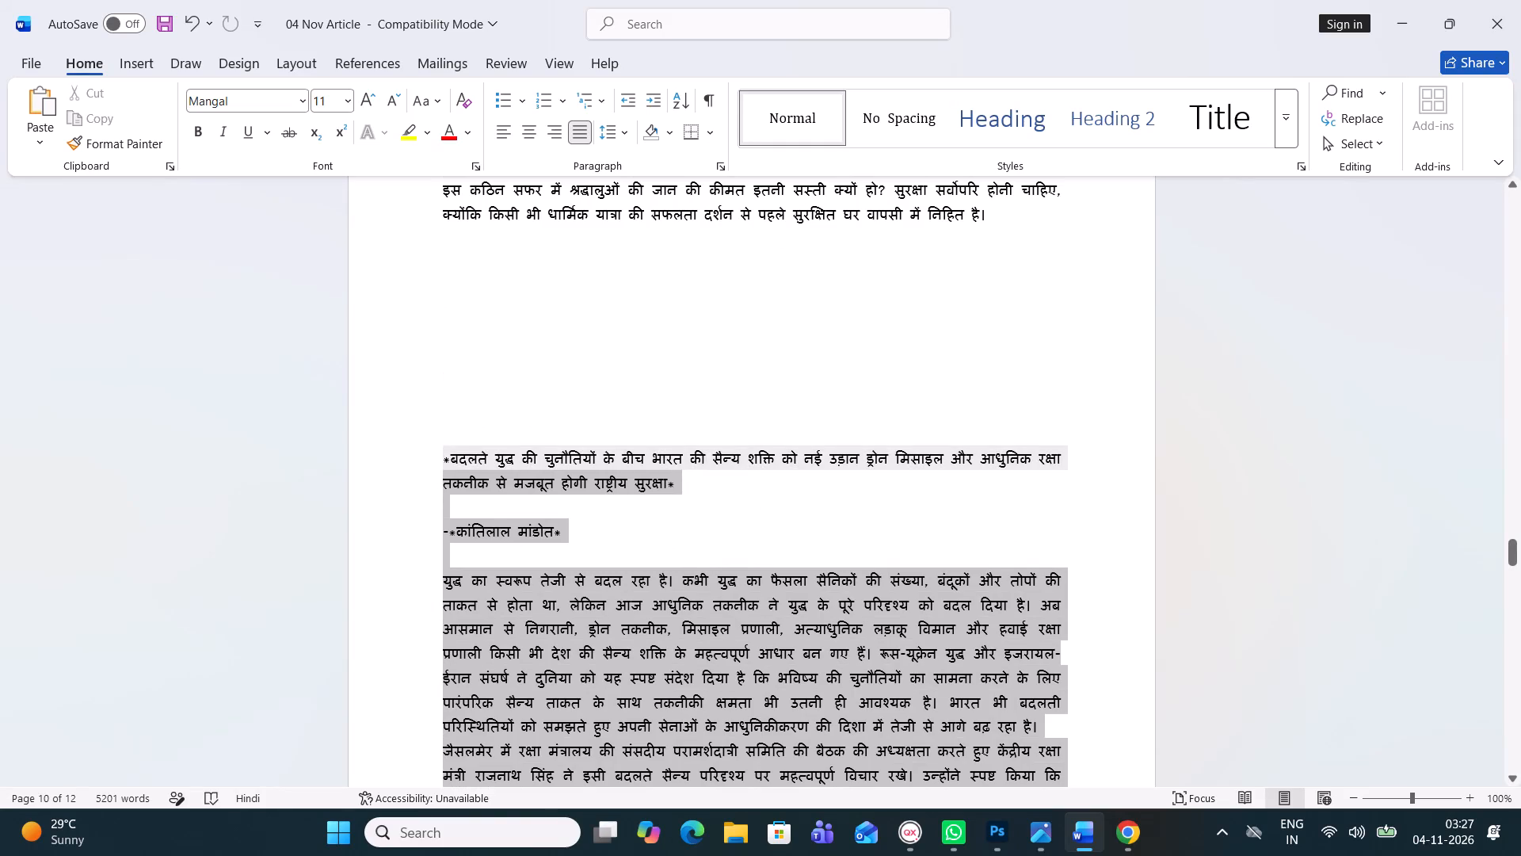
drag(406, 472, 410, 449)
key(BackSpace)
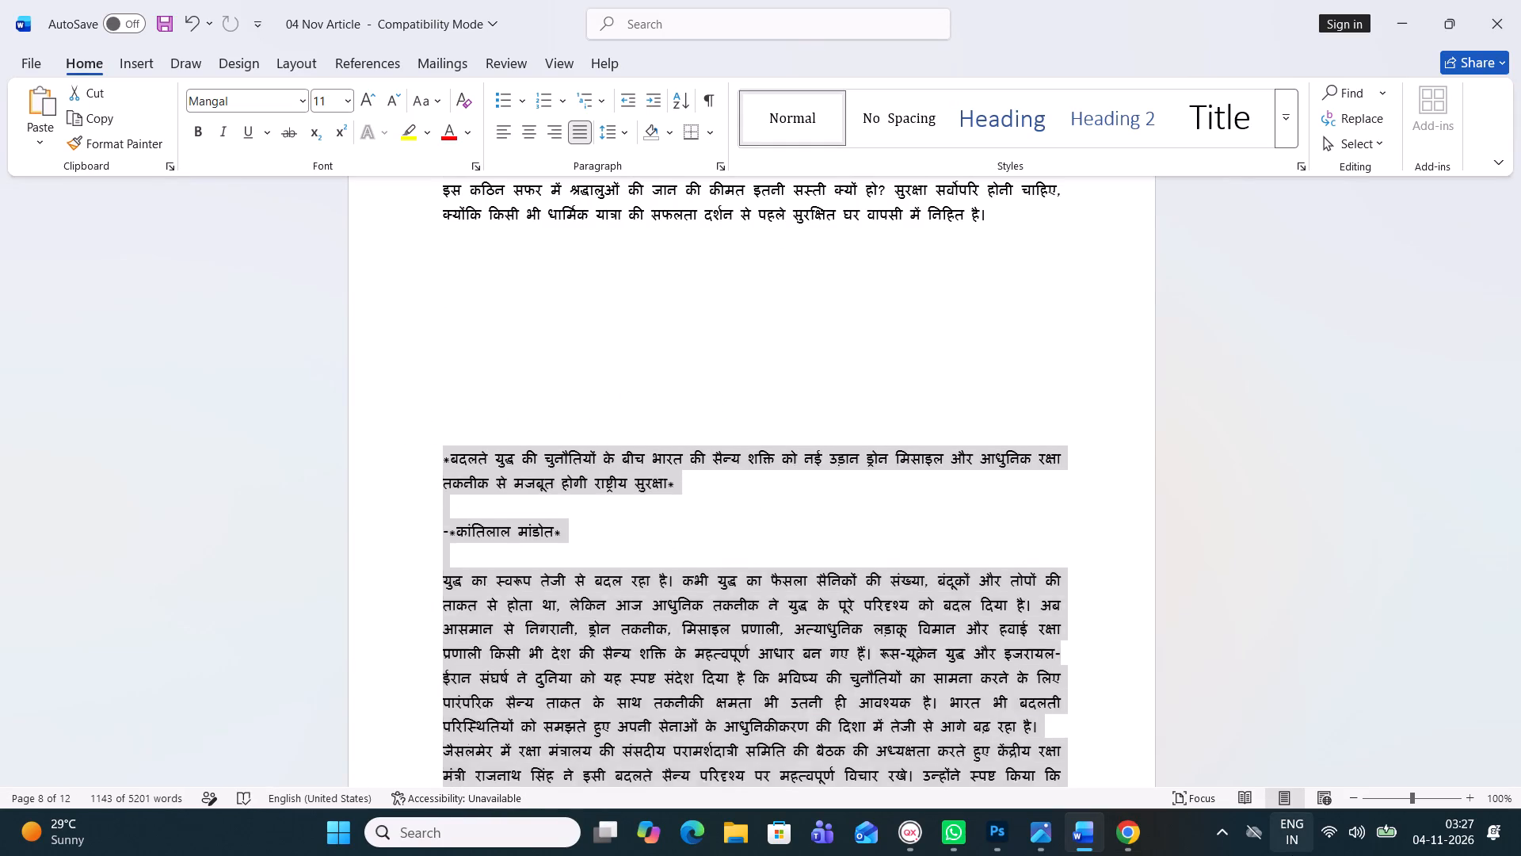
Find and copy the headline "देशभक्ति पर तकरार क्यों? राहुल गांधी का बढ़ता आत्मविश्वास क्या कोई राजनीतिक संदेश है?" in the Word document.
scroll(1366, 852, down, 1)
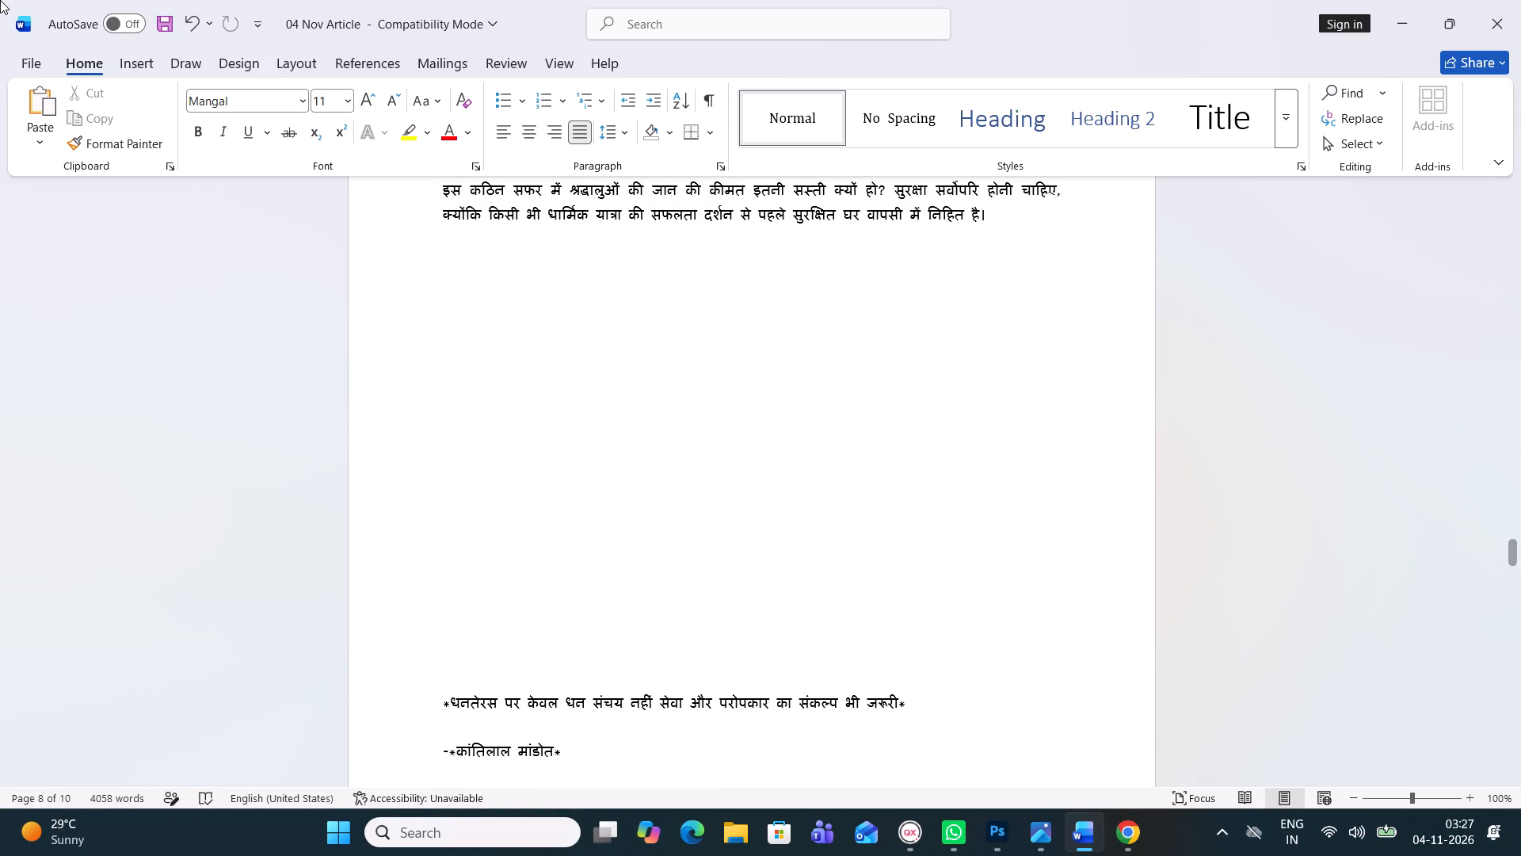
scroll(370, 579, down, 1)
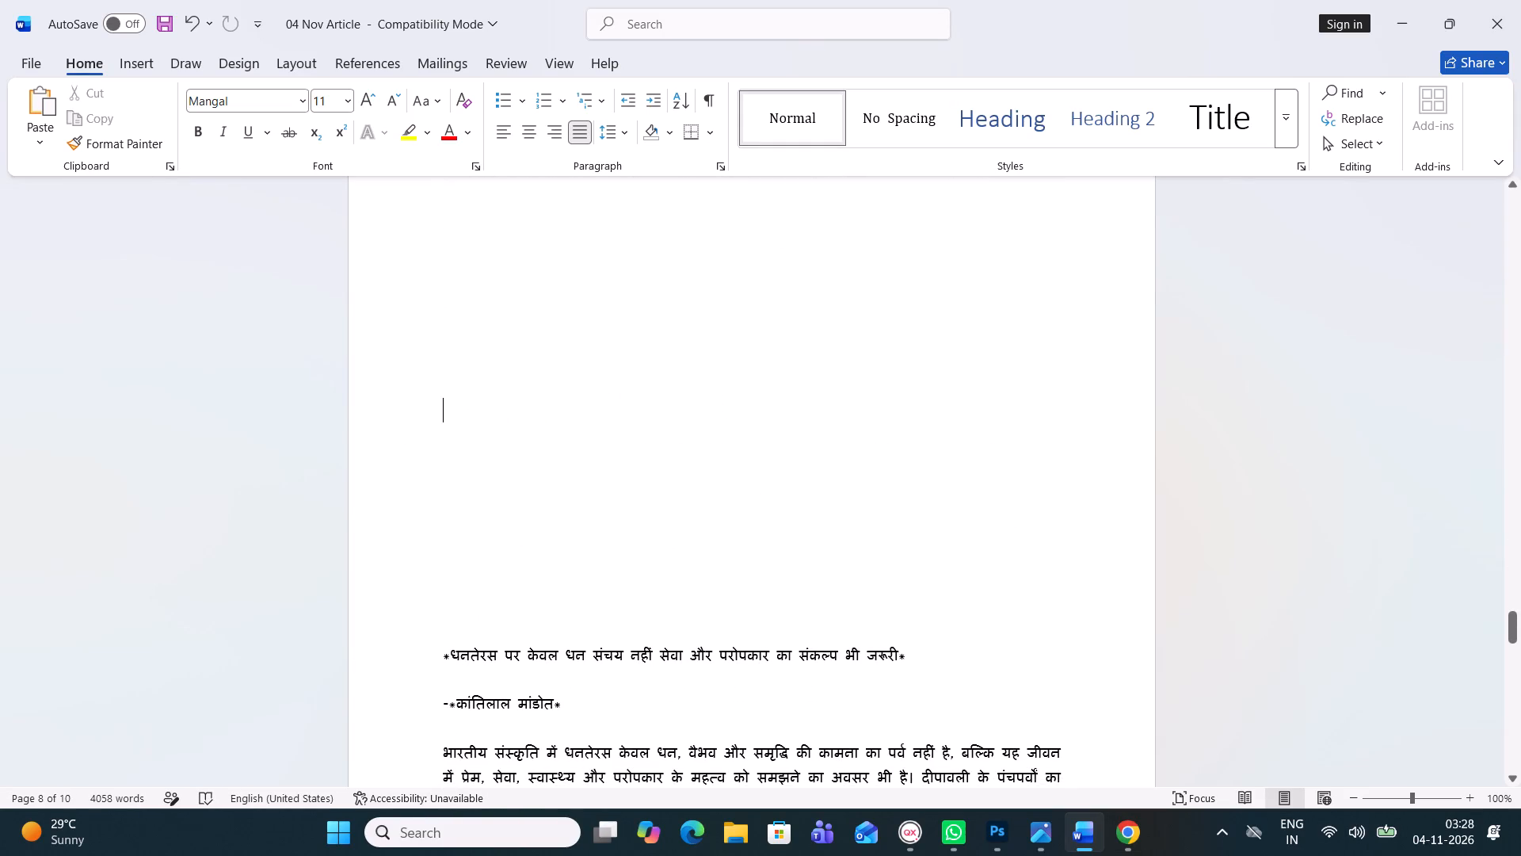
drag(449, 654, 841, 655)
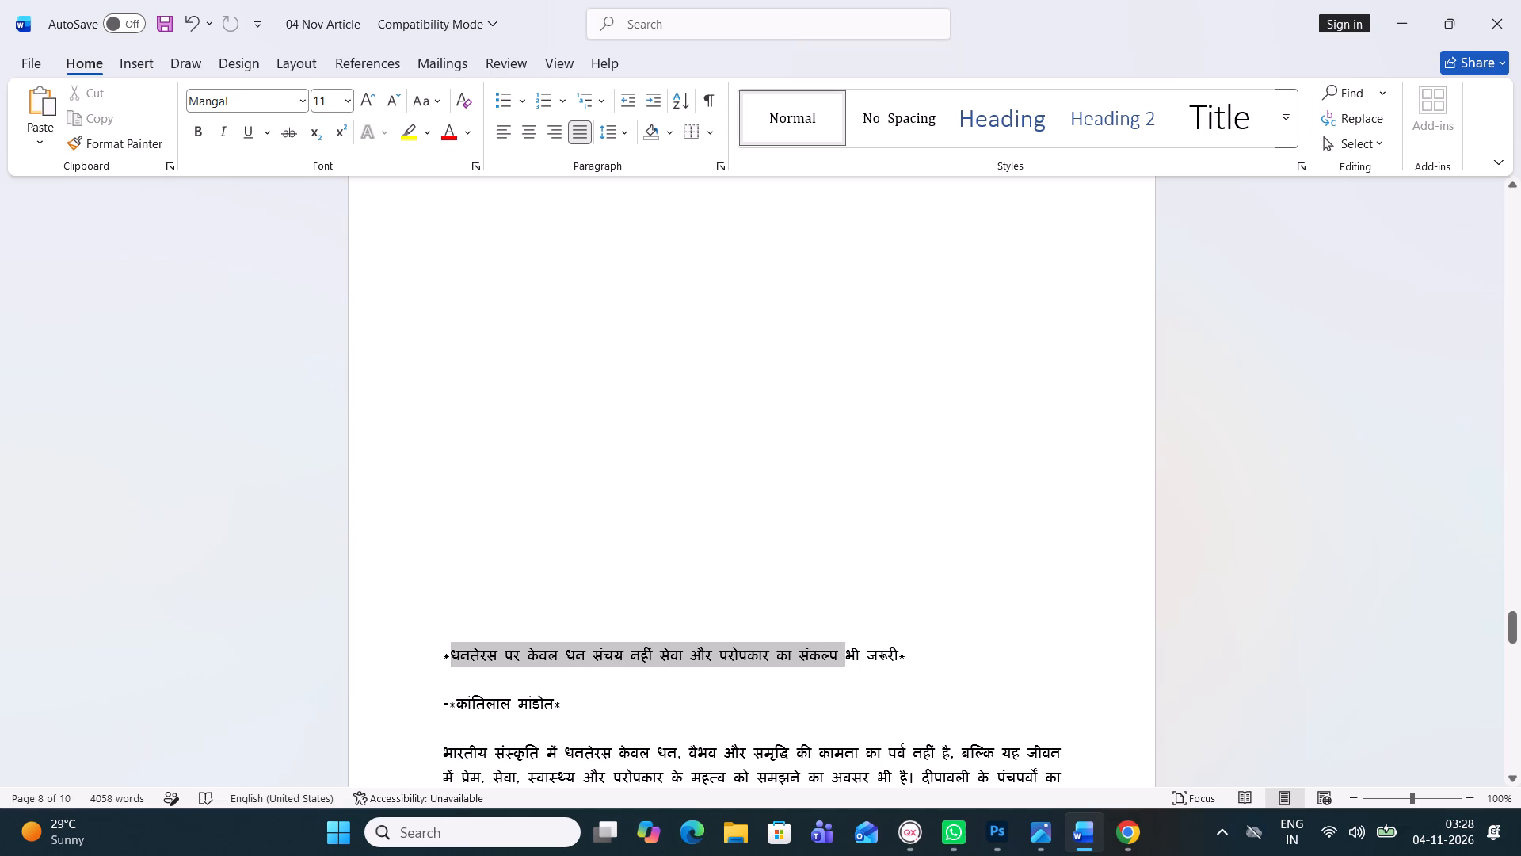
drag(841, 655, 909, 659)
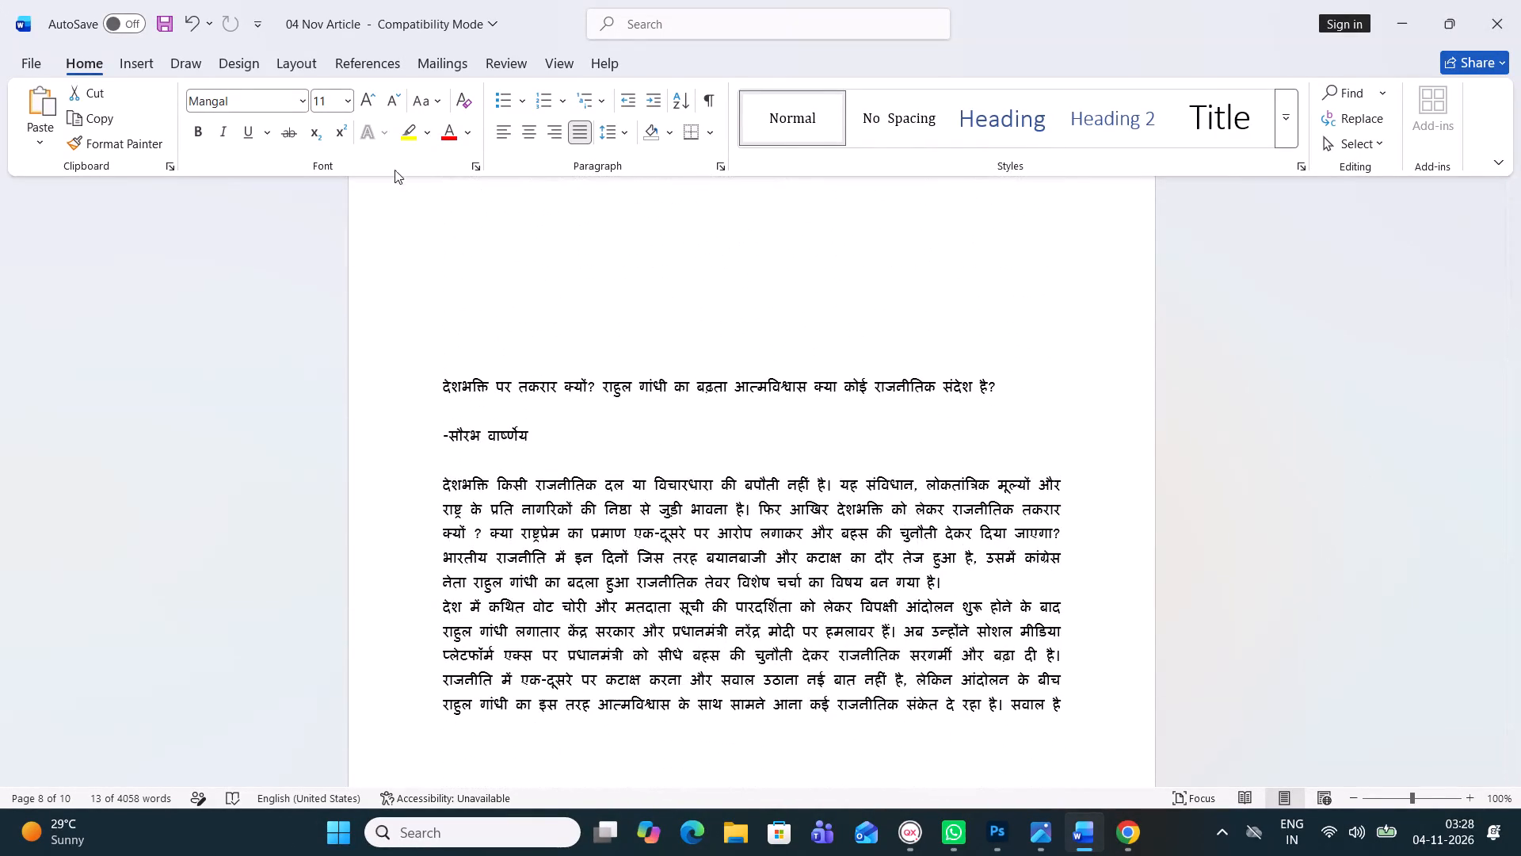
click(432, 385)
drag(440, 388, 888, 397)
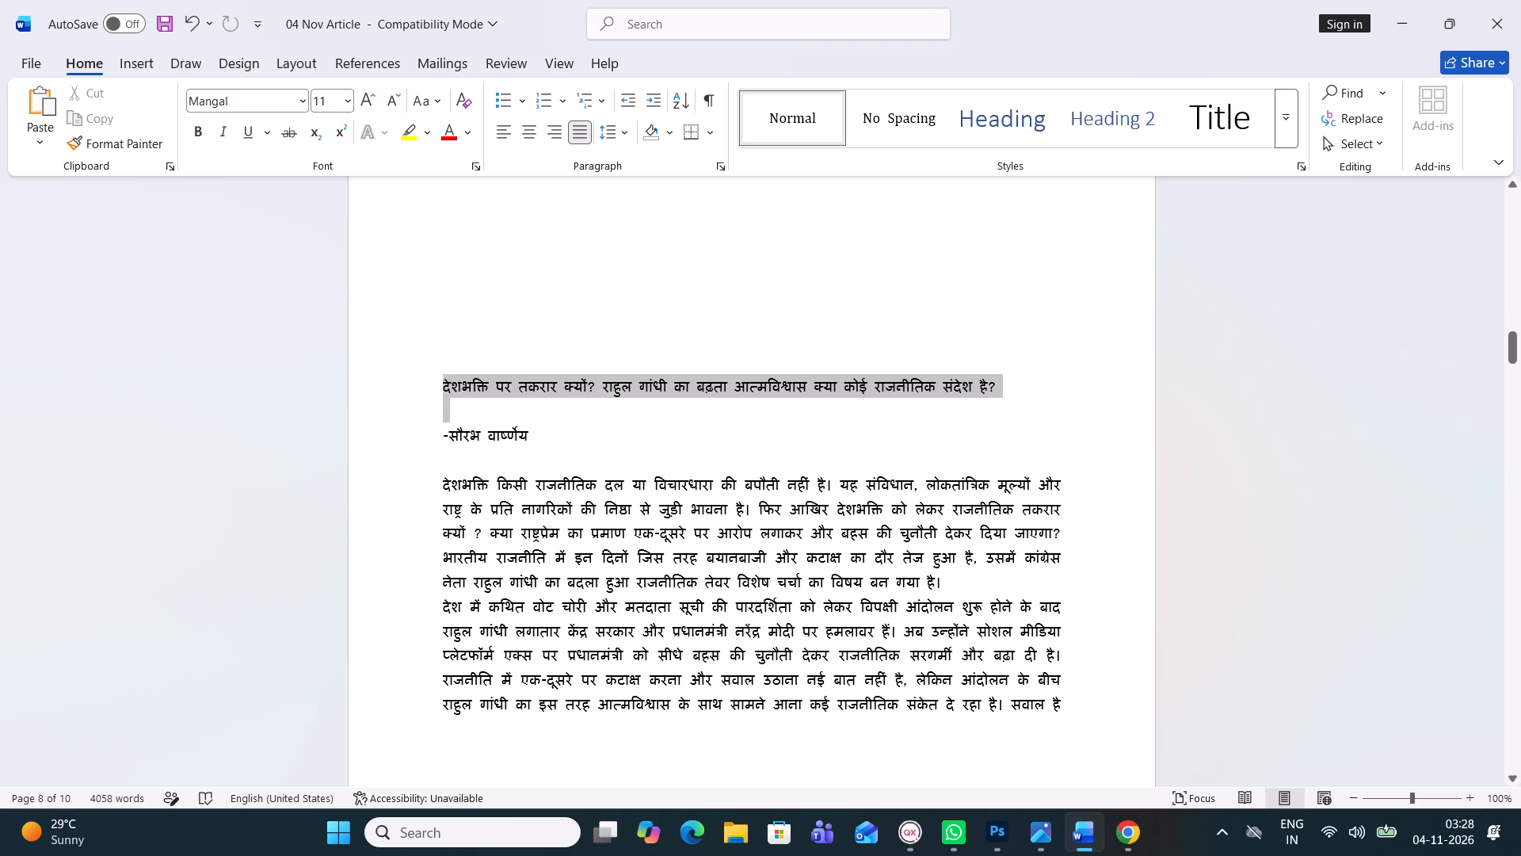
drag(888, 397, 1015, 392)
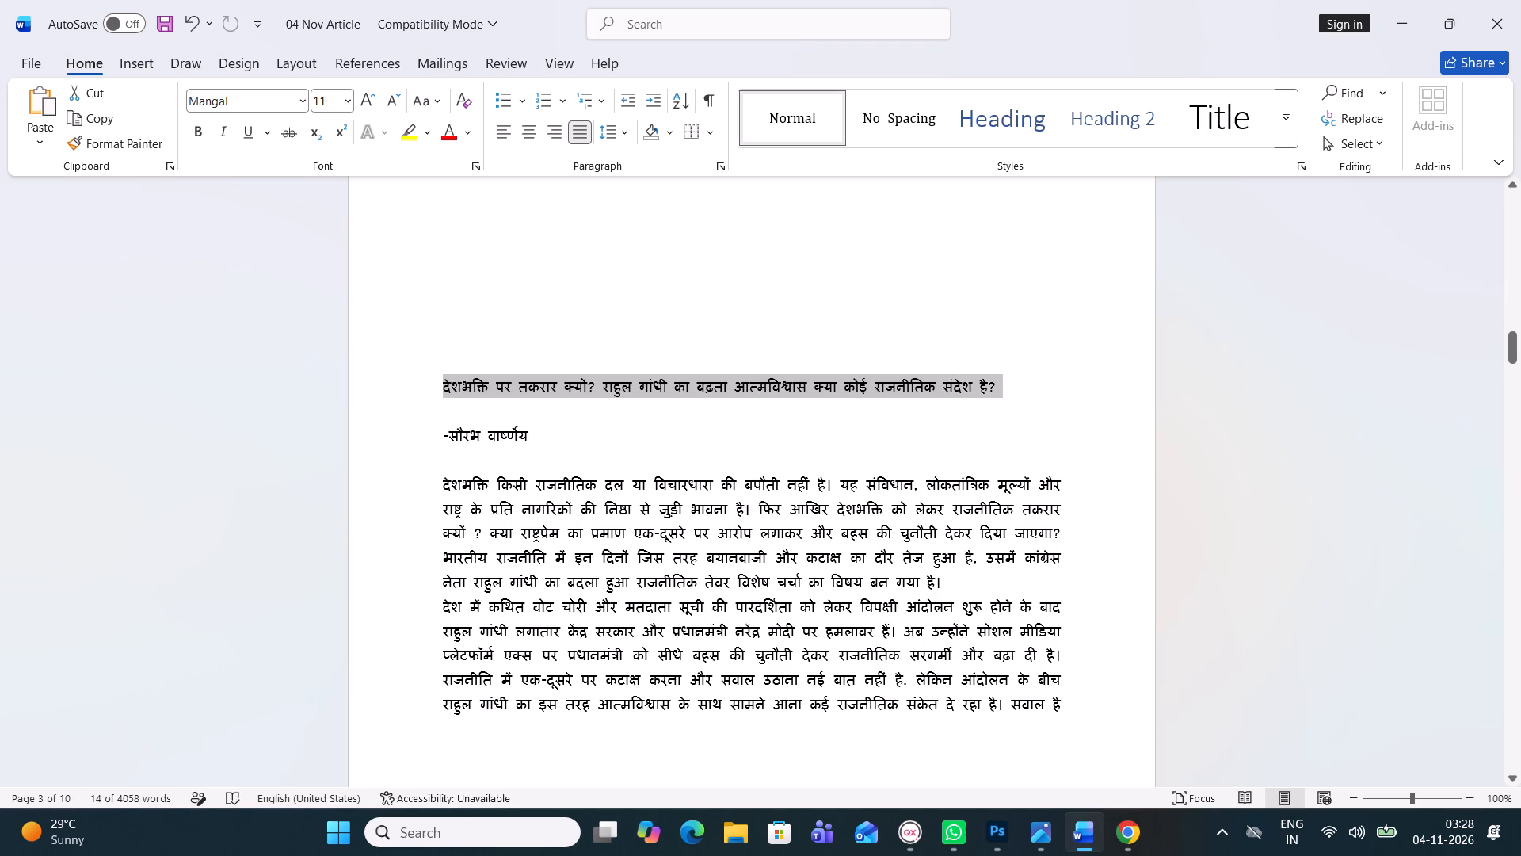
key(ctrl+c)
Switch back to QuarkXPress and paste the copied headline into the empty text box below the defence article.
click(924, 820)
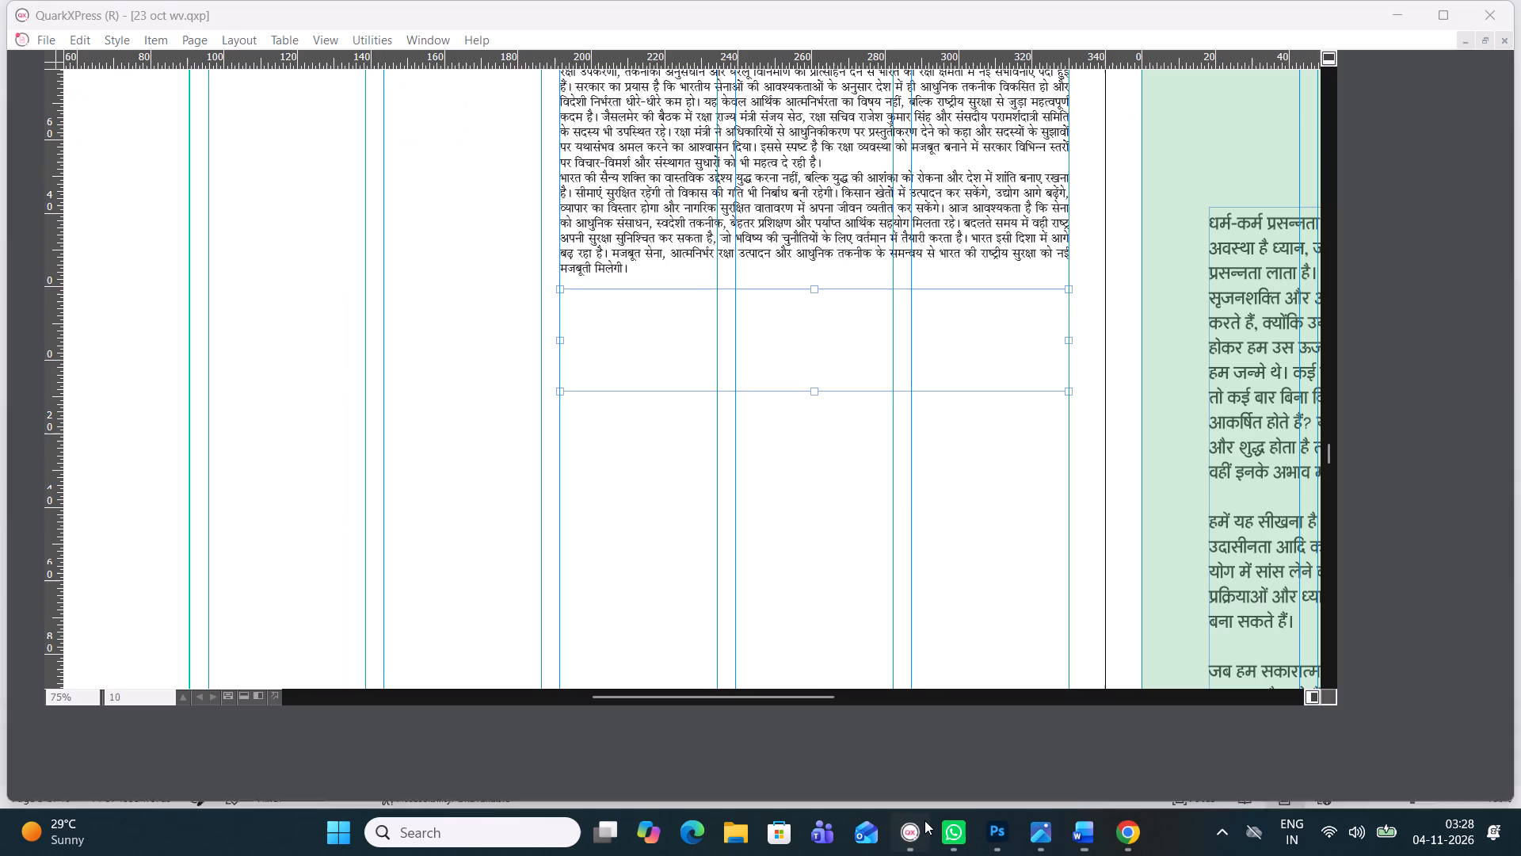
key(ctrl+v)
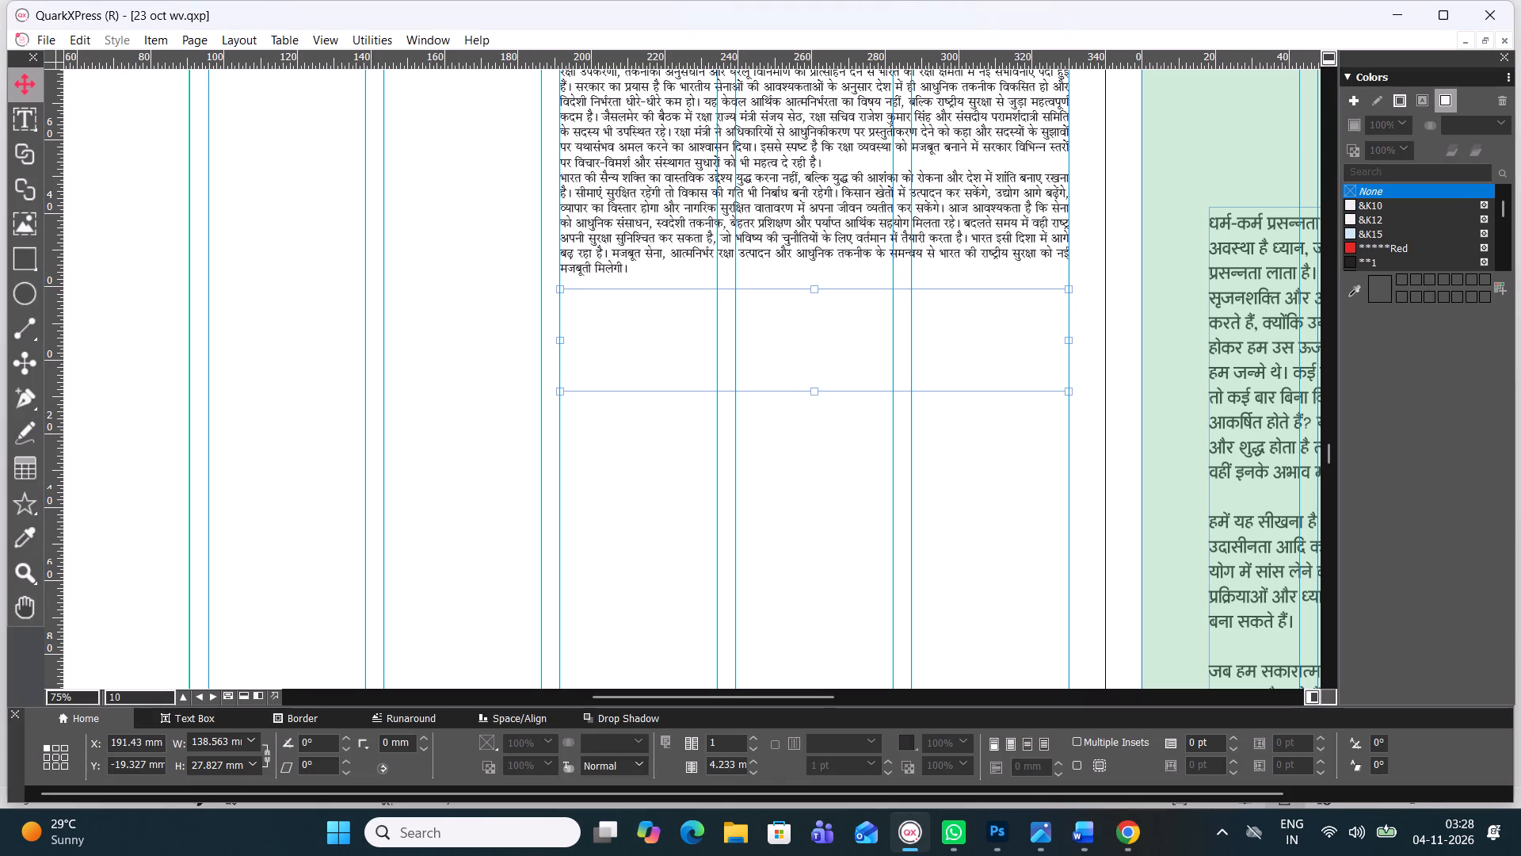
click(747, 287)
click(738, 331)
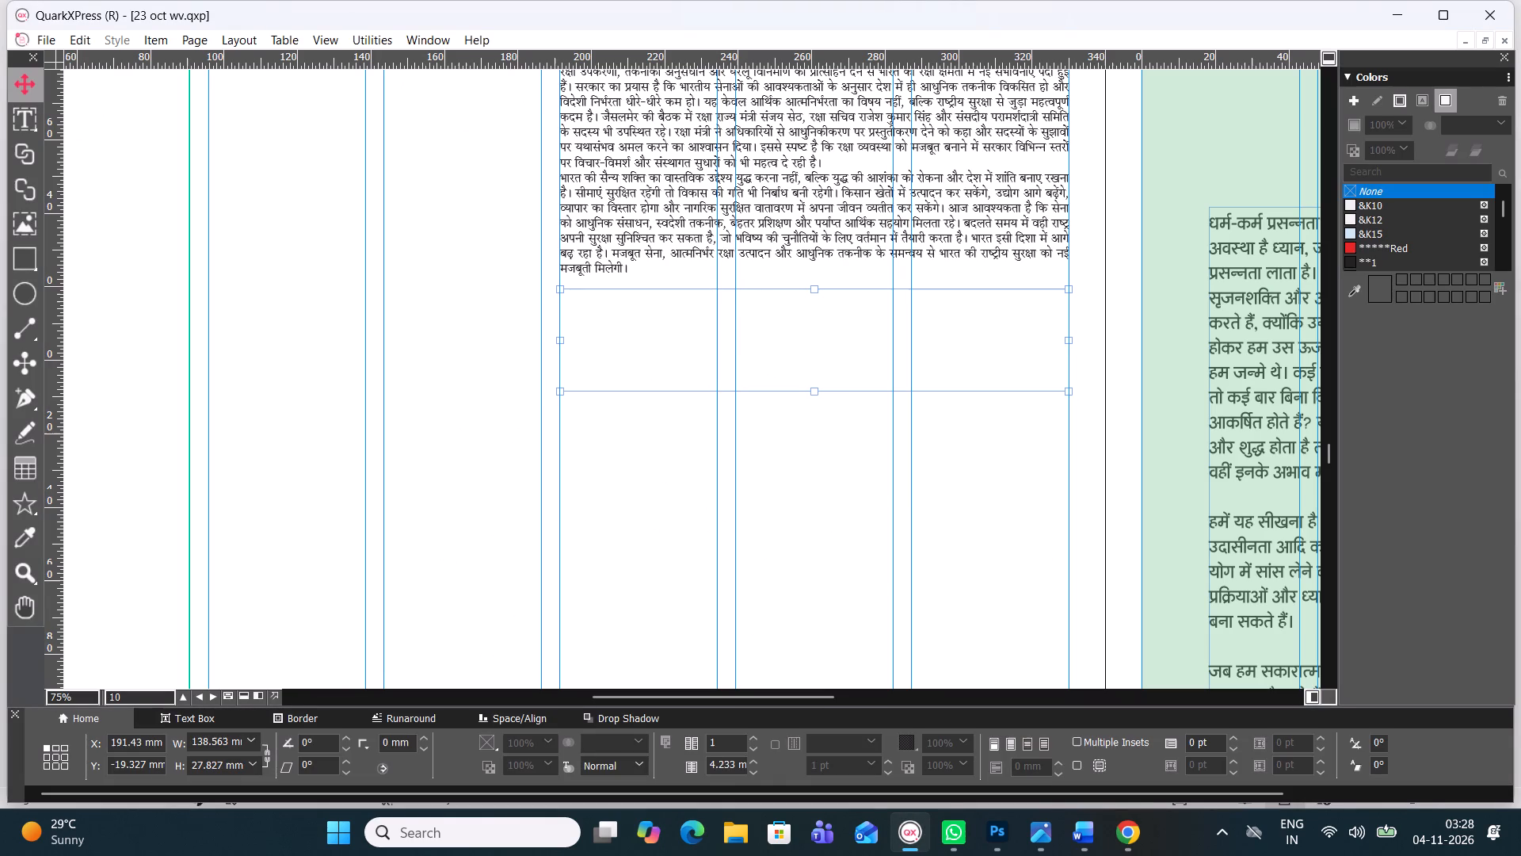
click(738, 331)
double_click(738, 331)
key(ctrl+v)
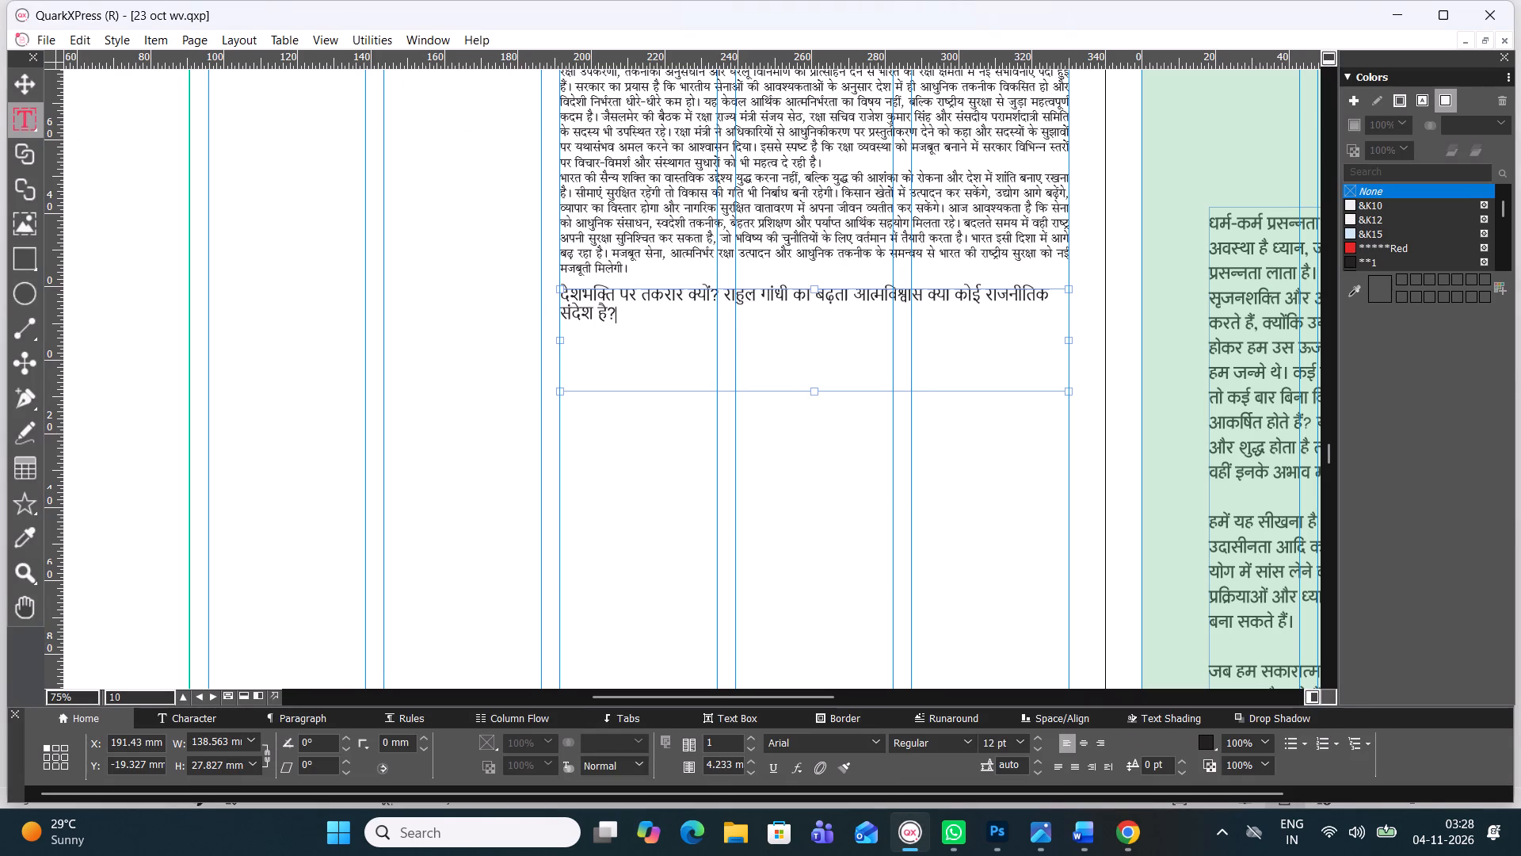
Set the entire pasted headline in the Four C Chetan font.
key(ctrl+a)
click(875, 745)
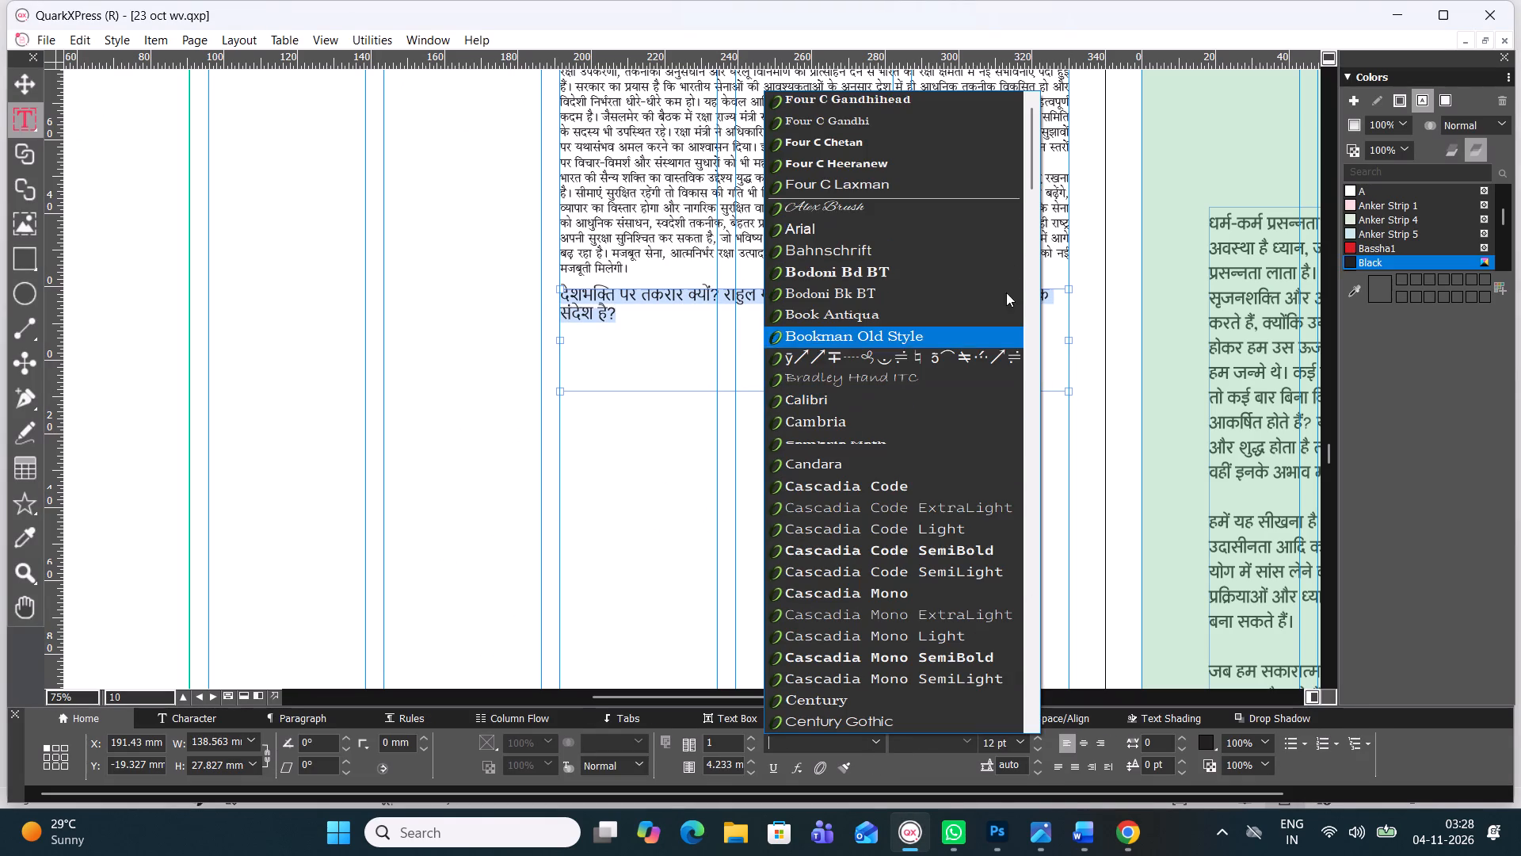
click(931, 148)
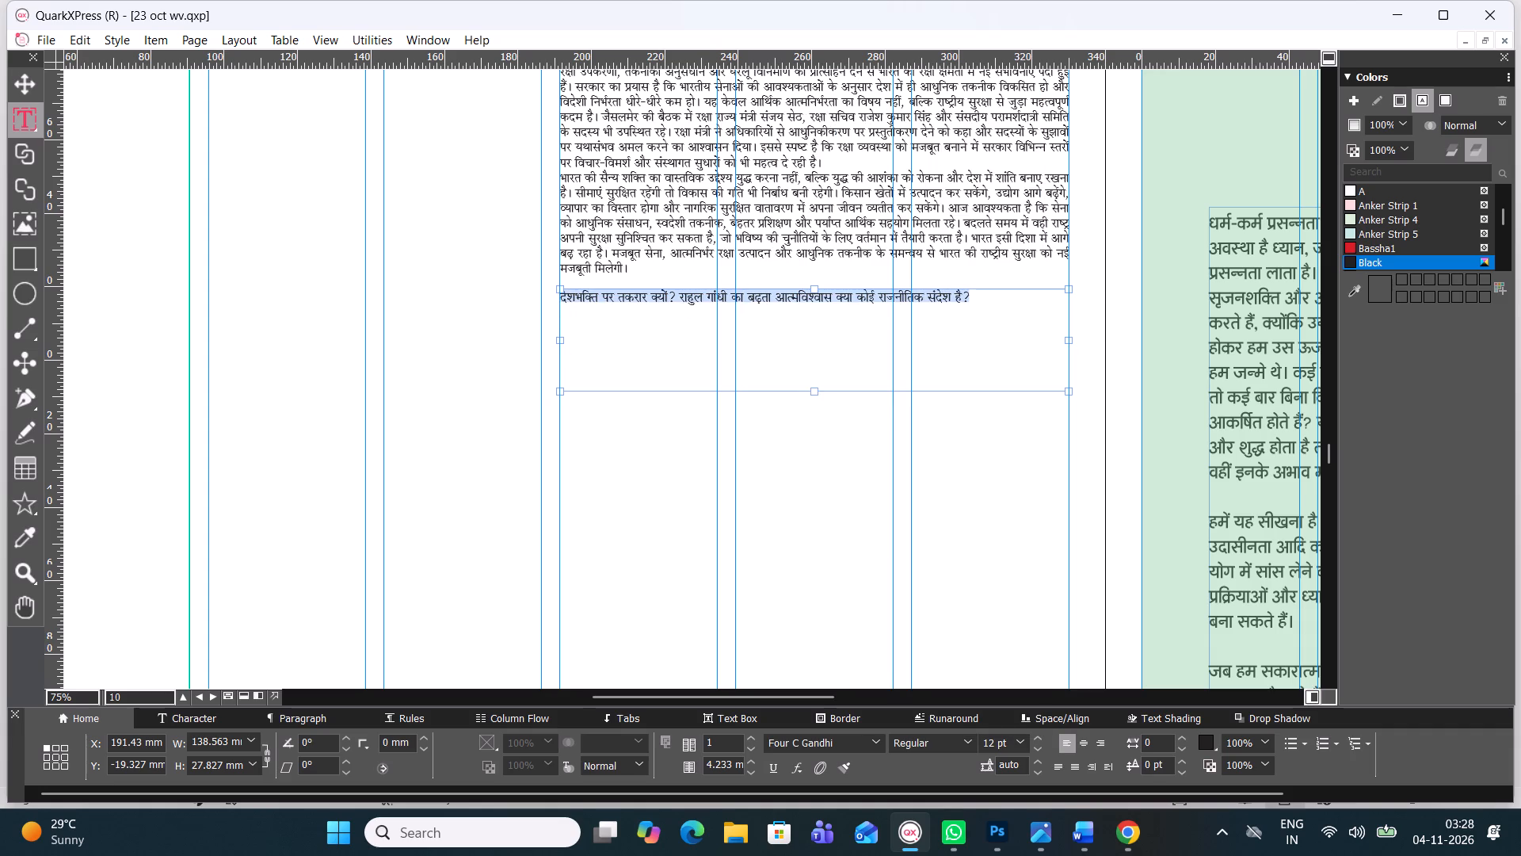
click(876, 739)
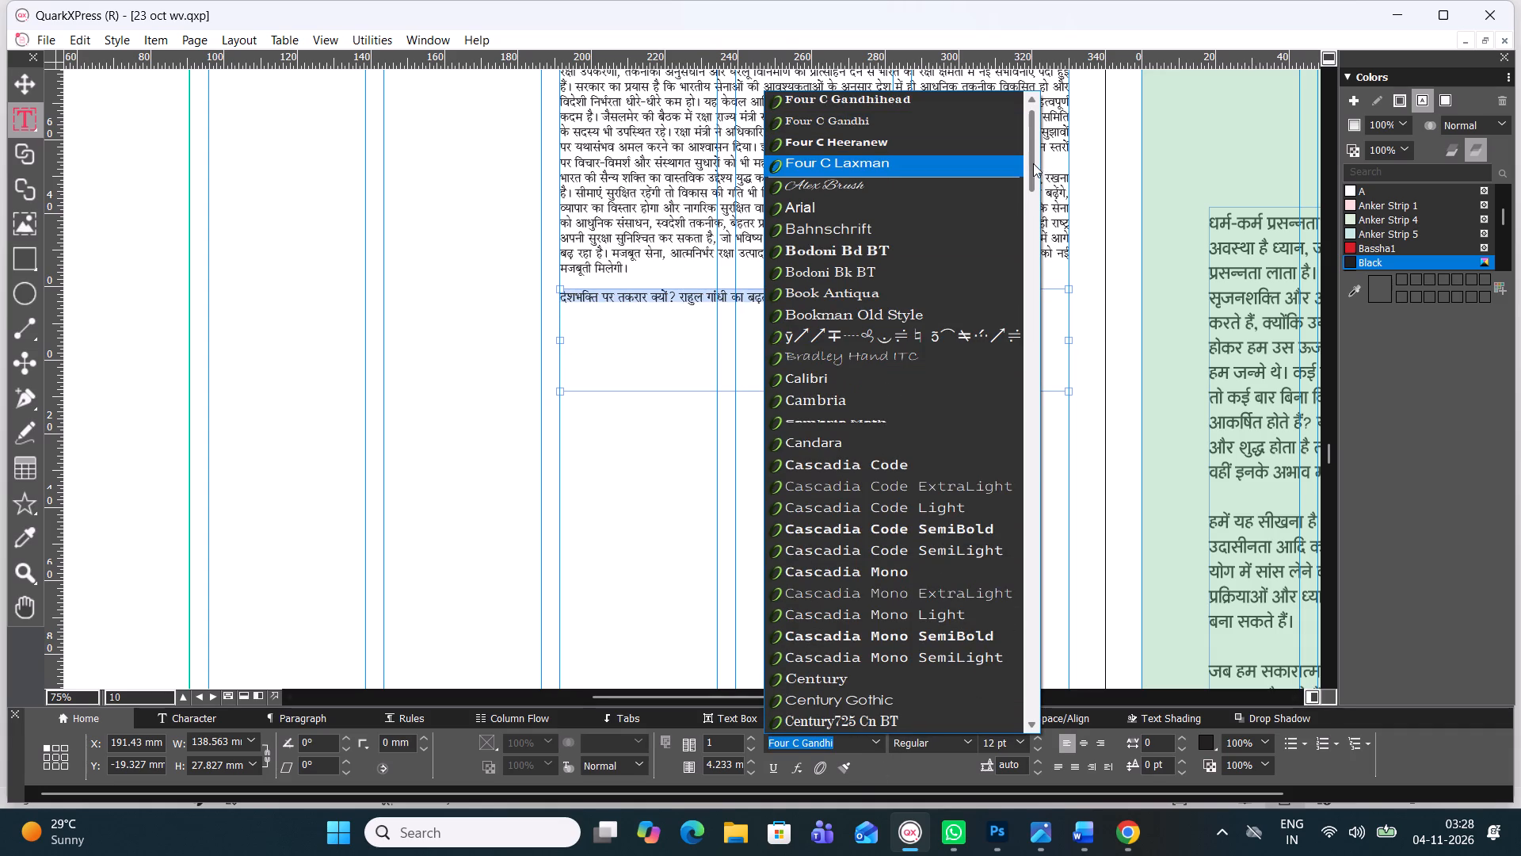
drag(1033, 163, 1027, 125)
click(940, 103)
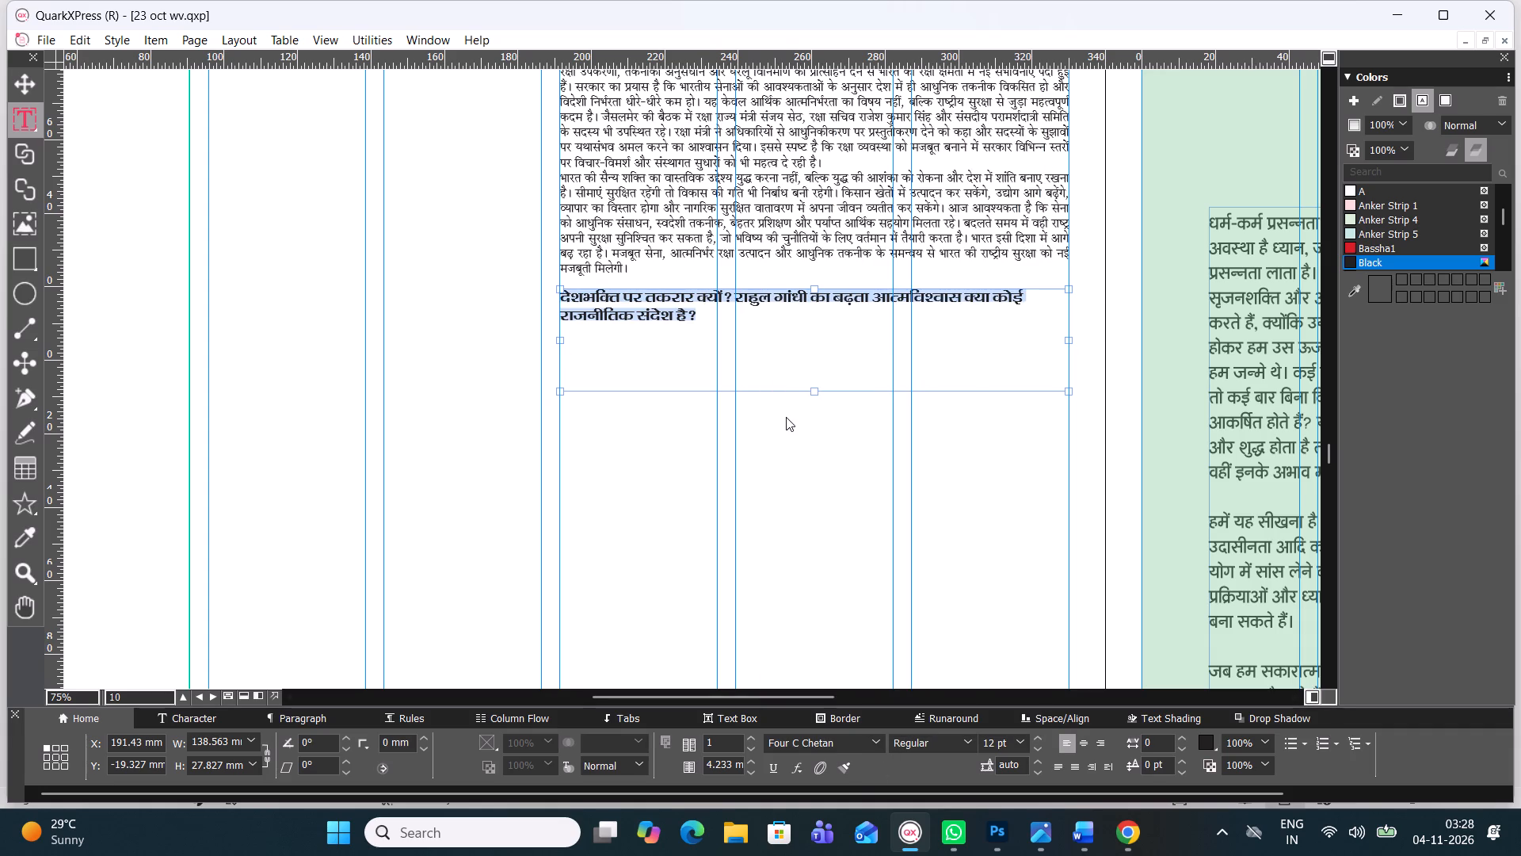
Enlarge the selected headline text to 23 pt.
key(ctrl+alt+shift+period)
key(ctrl+alt+shift+period)
key(ctrl+alt+shift+period)
key(ctrl+alt+shift+period)
key(ctrl+alt+shift+period)
key(ctrl+alt+shift+period)
key(ctrl+alt+shift+period)
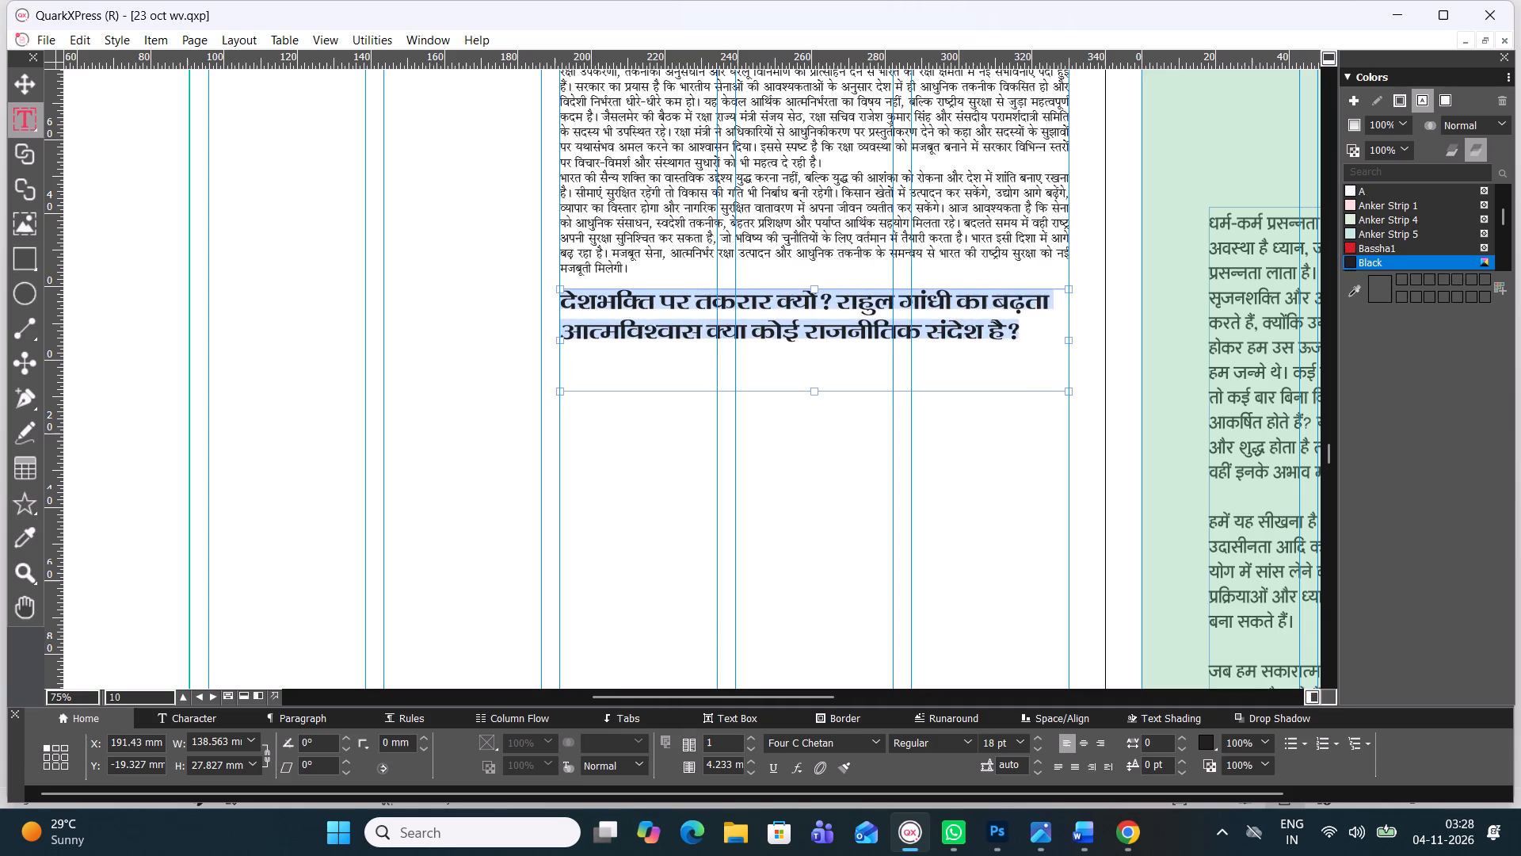
key(ctrl+alt+shift+period)
key(ctrl+alt+shift+period)
key(ctrl+alt+shift+period)
key(ctrl+alt+shift+period)
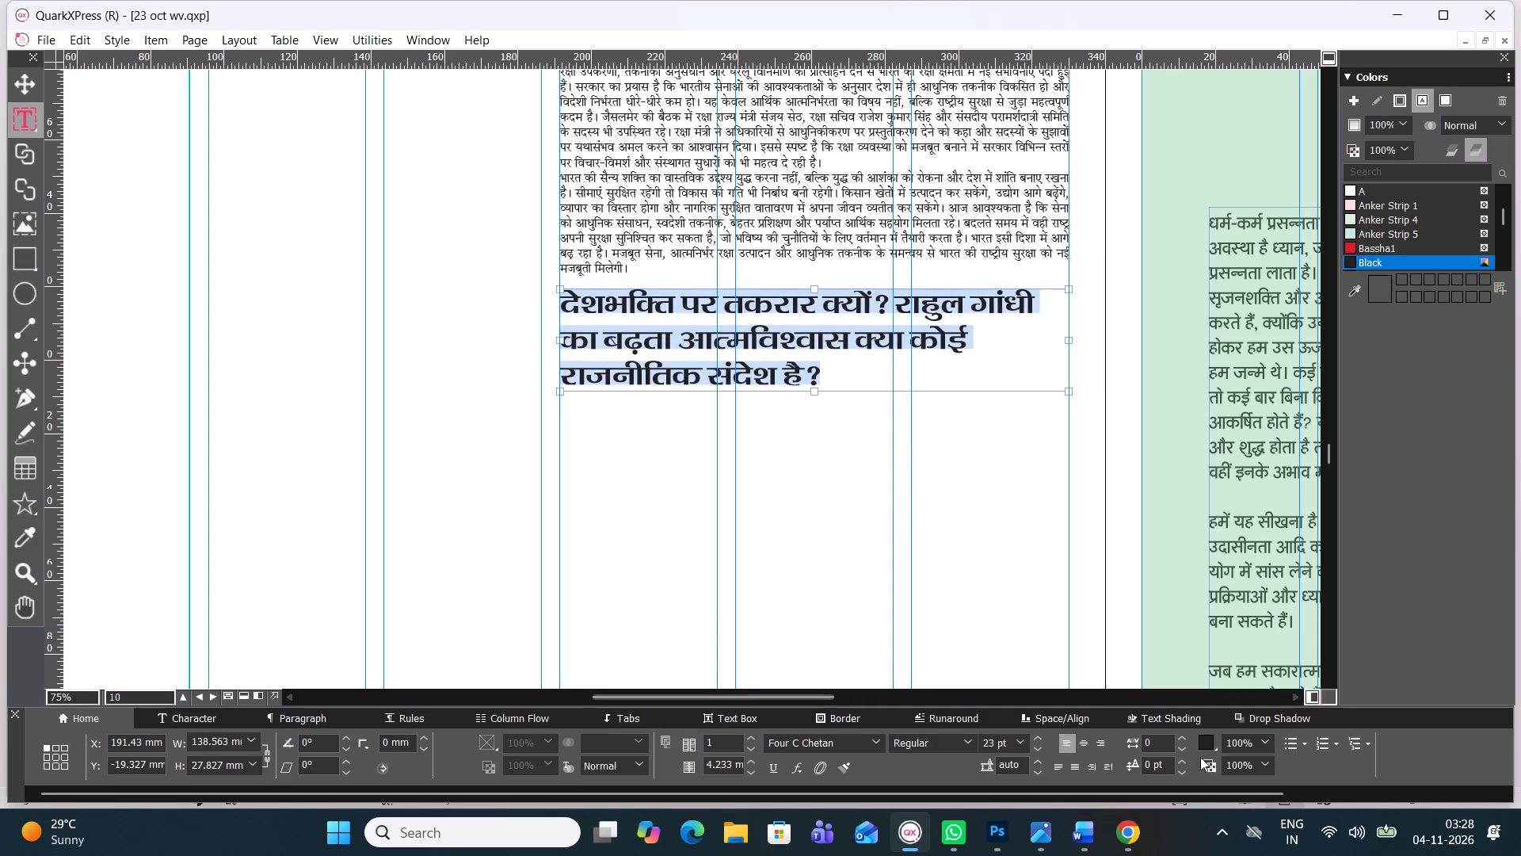
Centre-align the selected headline in its text box.
click(1085, 742)
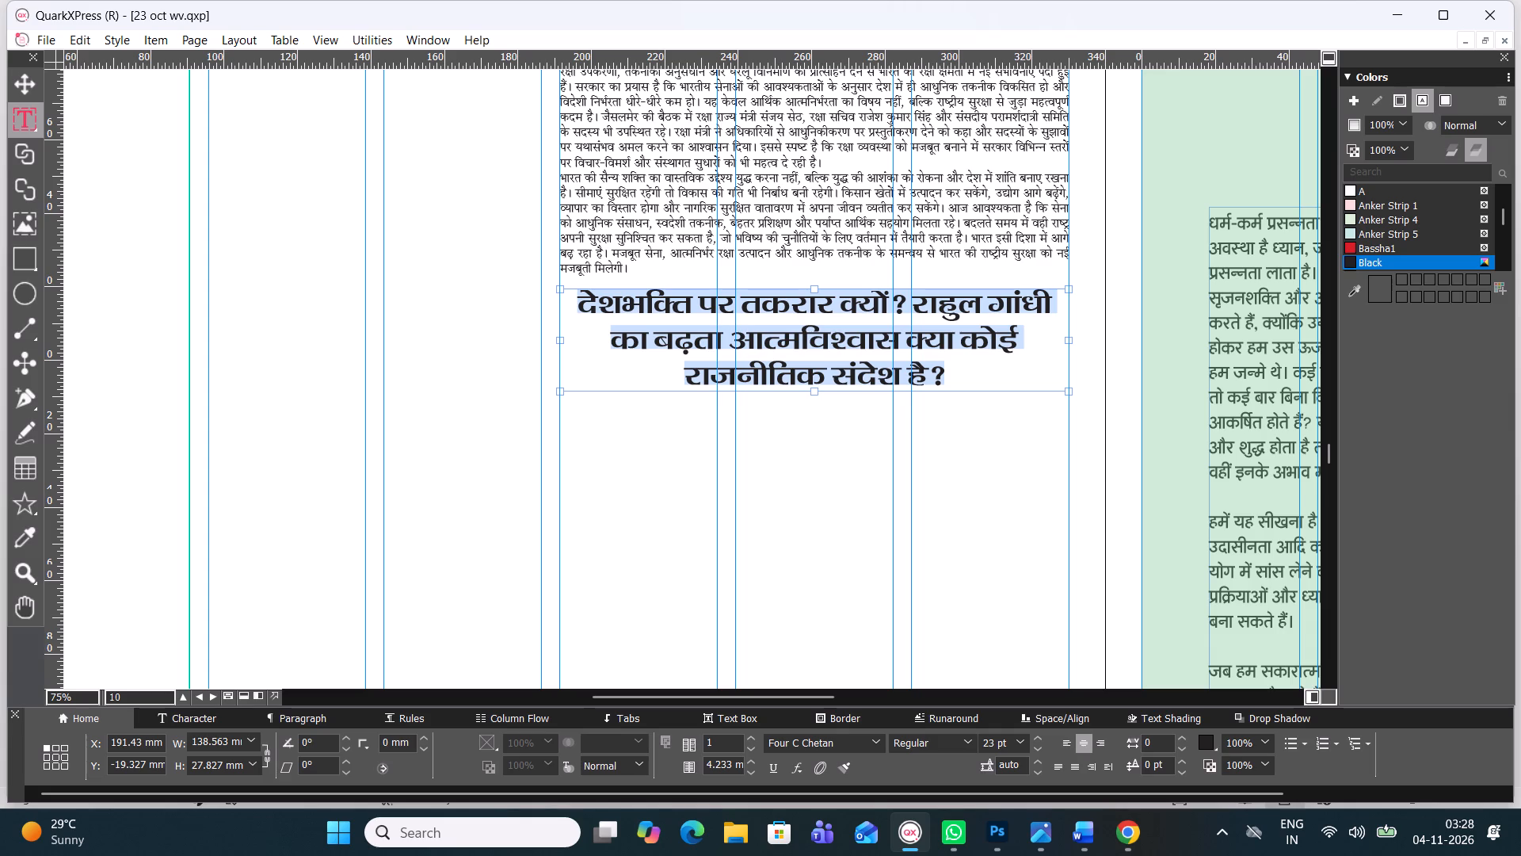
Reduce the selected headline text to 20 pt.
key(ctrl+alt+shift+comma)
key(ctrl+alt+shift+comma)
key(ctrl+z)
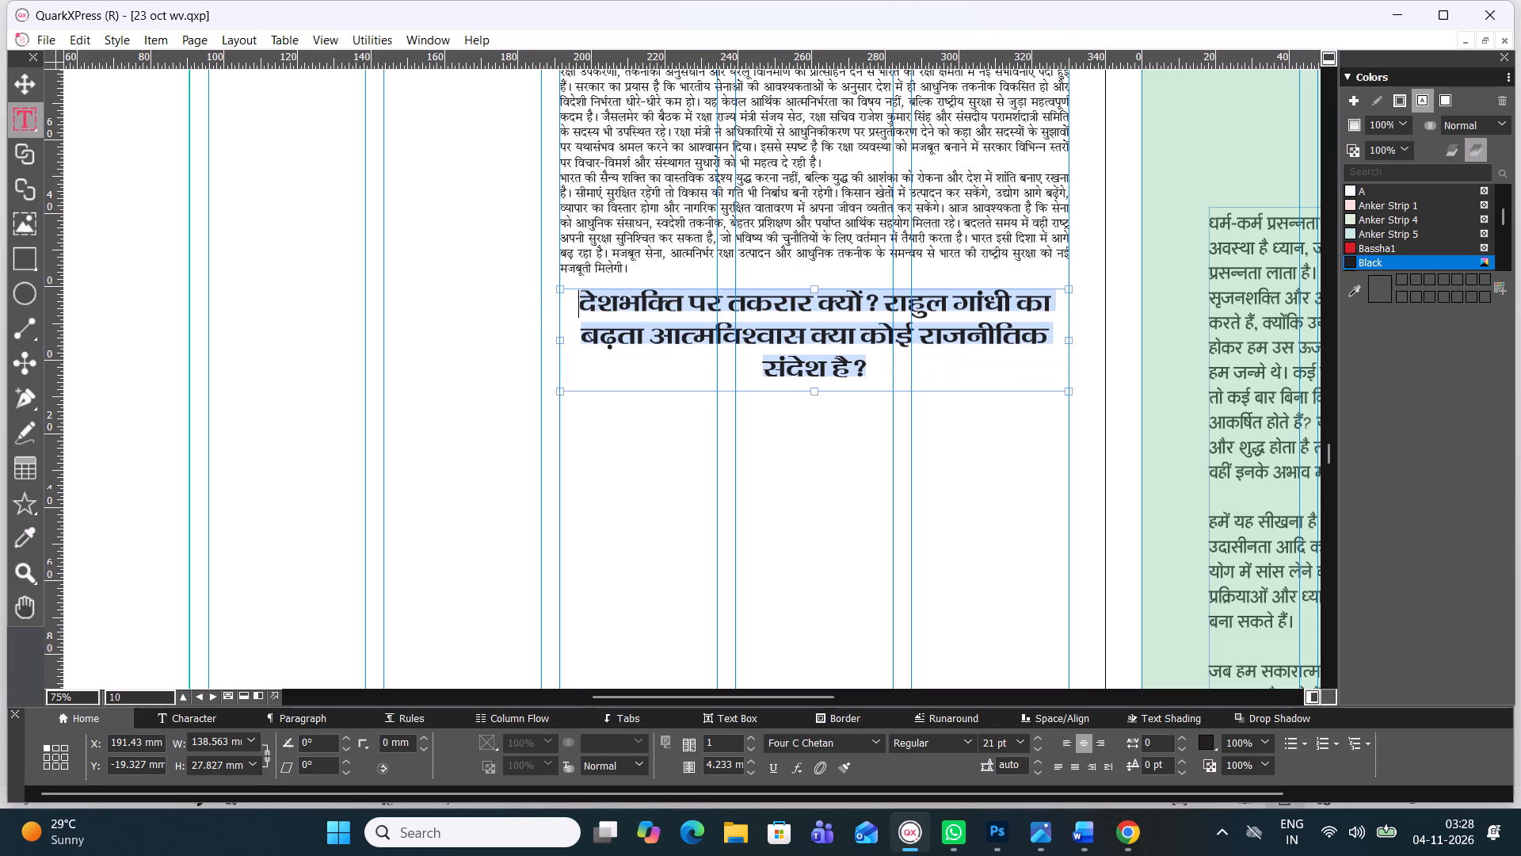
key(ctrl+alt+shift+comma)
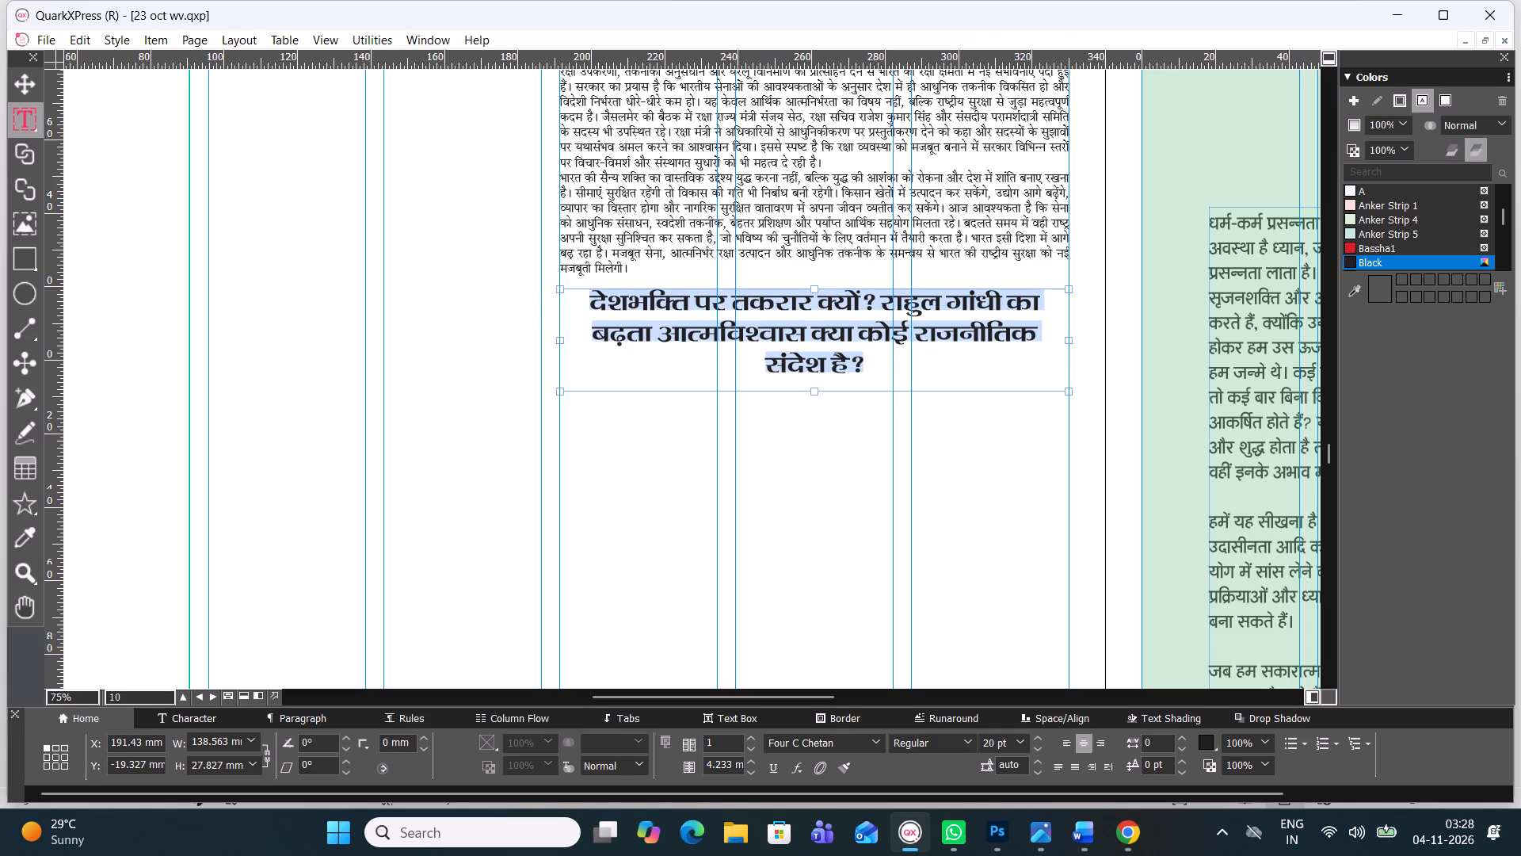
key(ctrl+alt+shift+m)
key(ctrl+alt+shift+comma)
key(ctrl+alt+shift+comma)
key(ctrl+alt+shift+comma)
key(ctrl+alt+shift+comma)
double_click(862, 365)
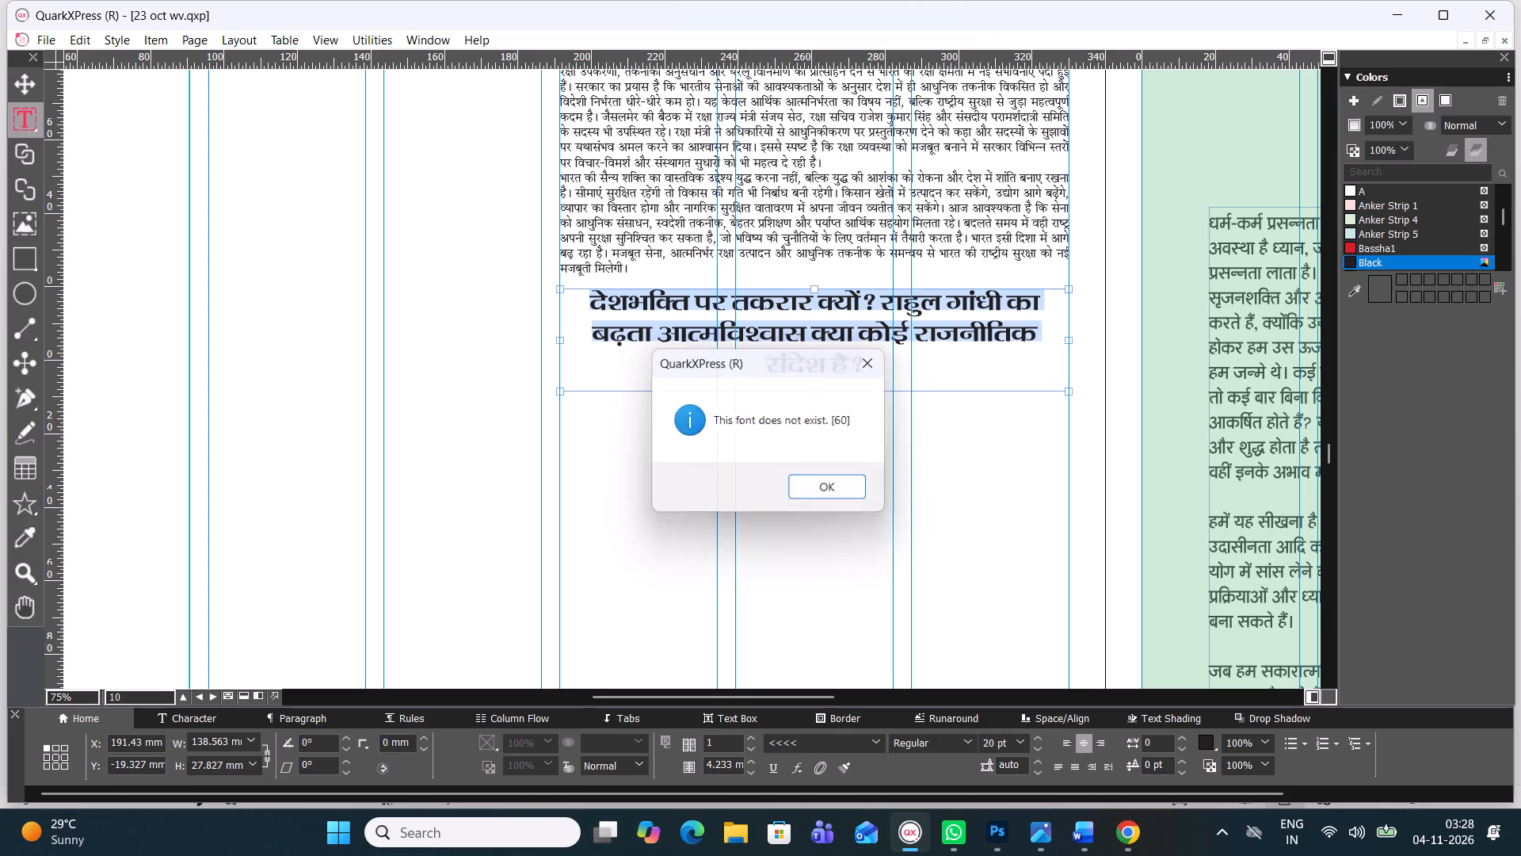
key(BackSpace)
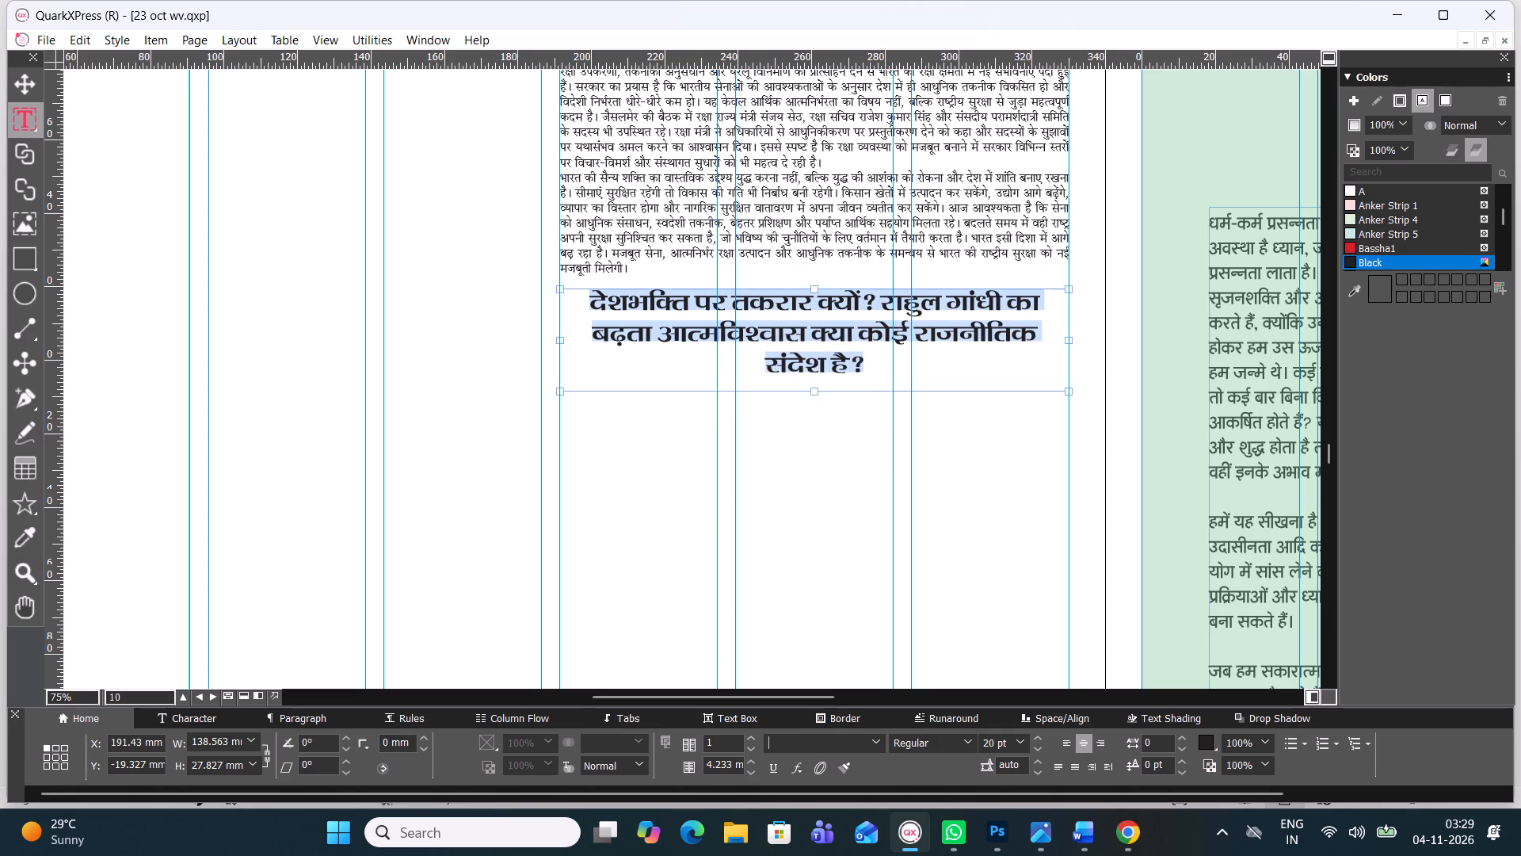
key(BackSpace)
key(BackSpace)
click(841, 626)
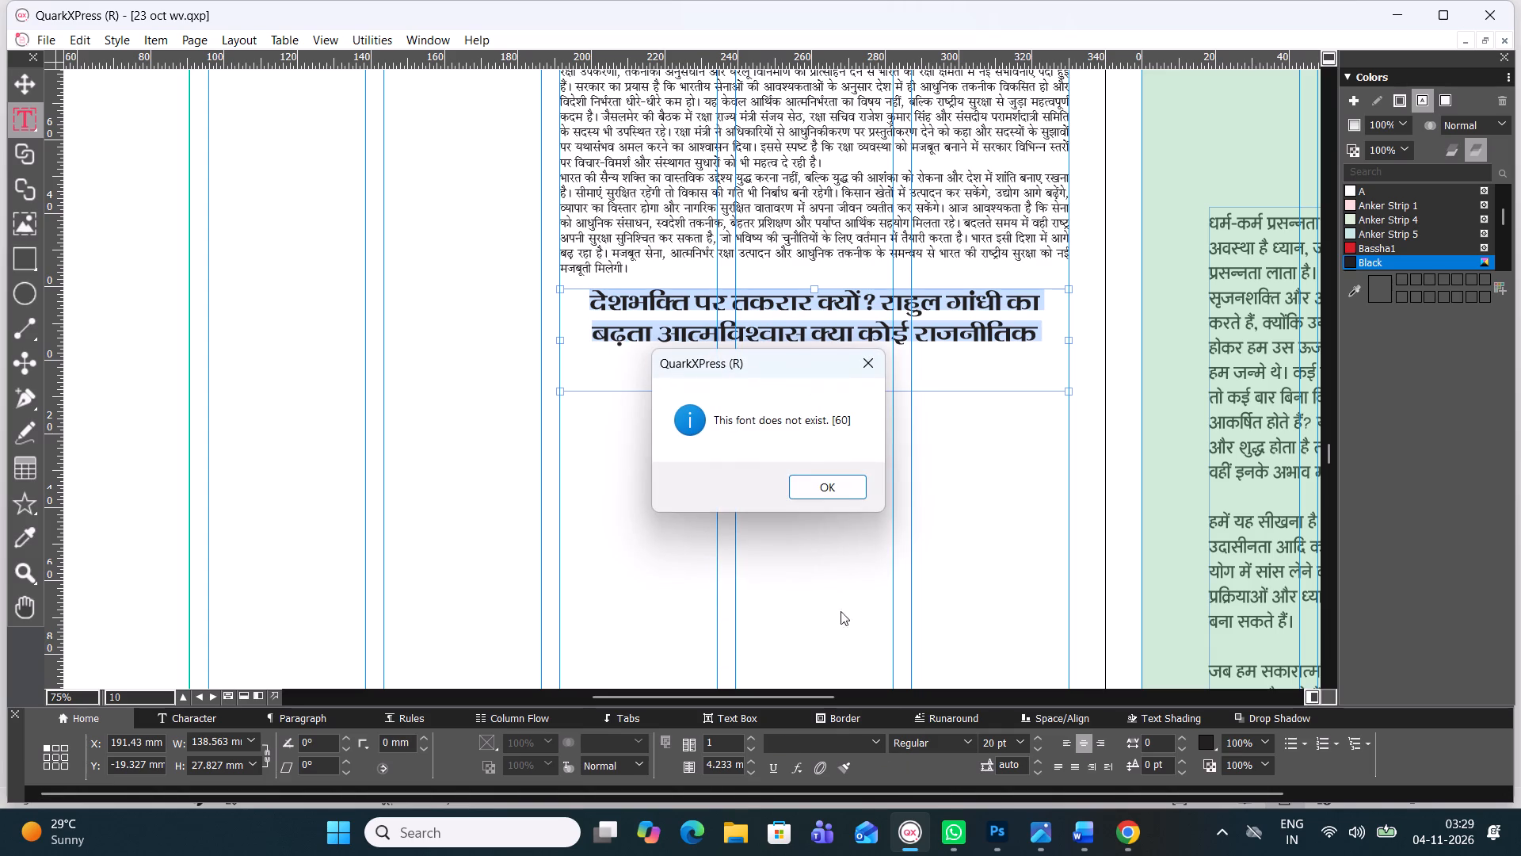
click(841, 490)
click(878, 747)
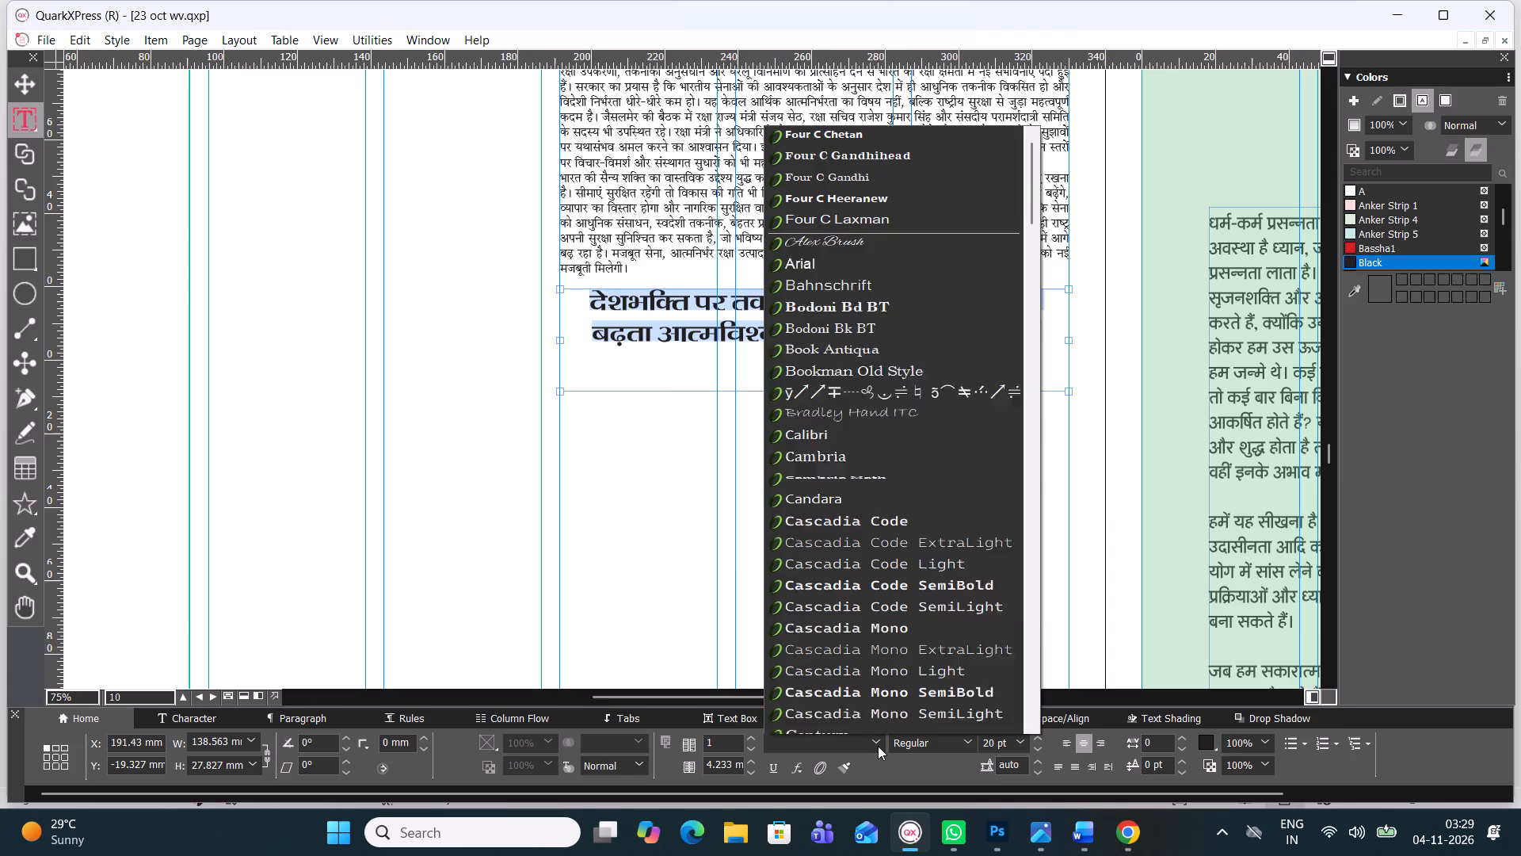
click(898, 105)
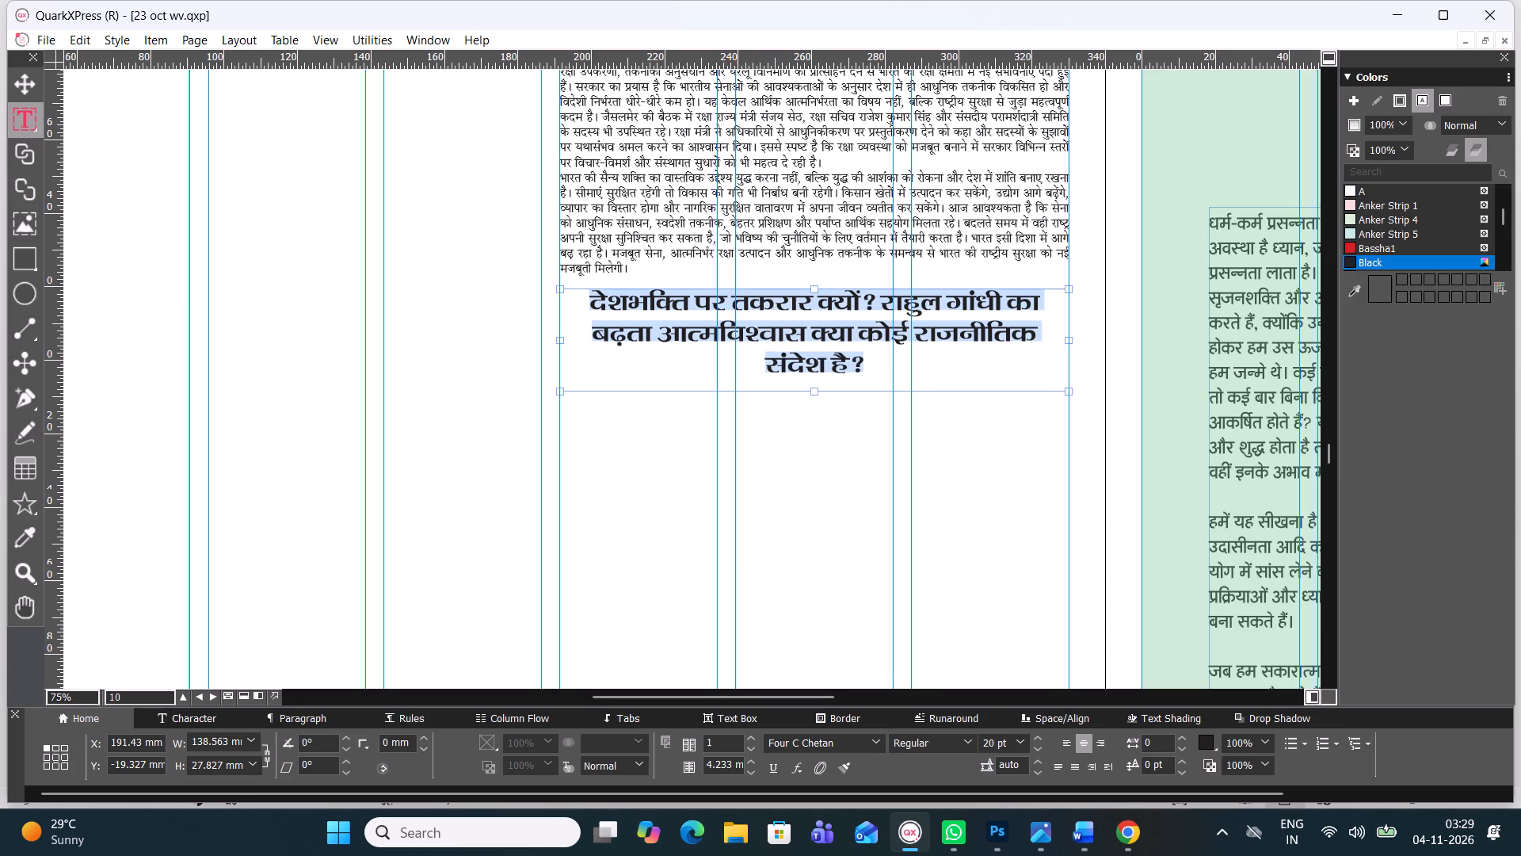
Adjust the selected headline text to 19 pt.
key(ctrl+alt+shift+period)
key(ctrl+alt+shift+period)
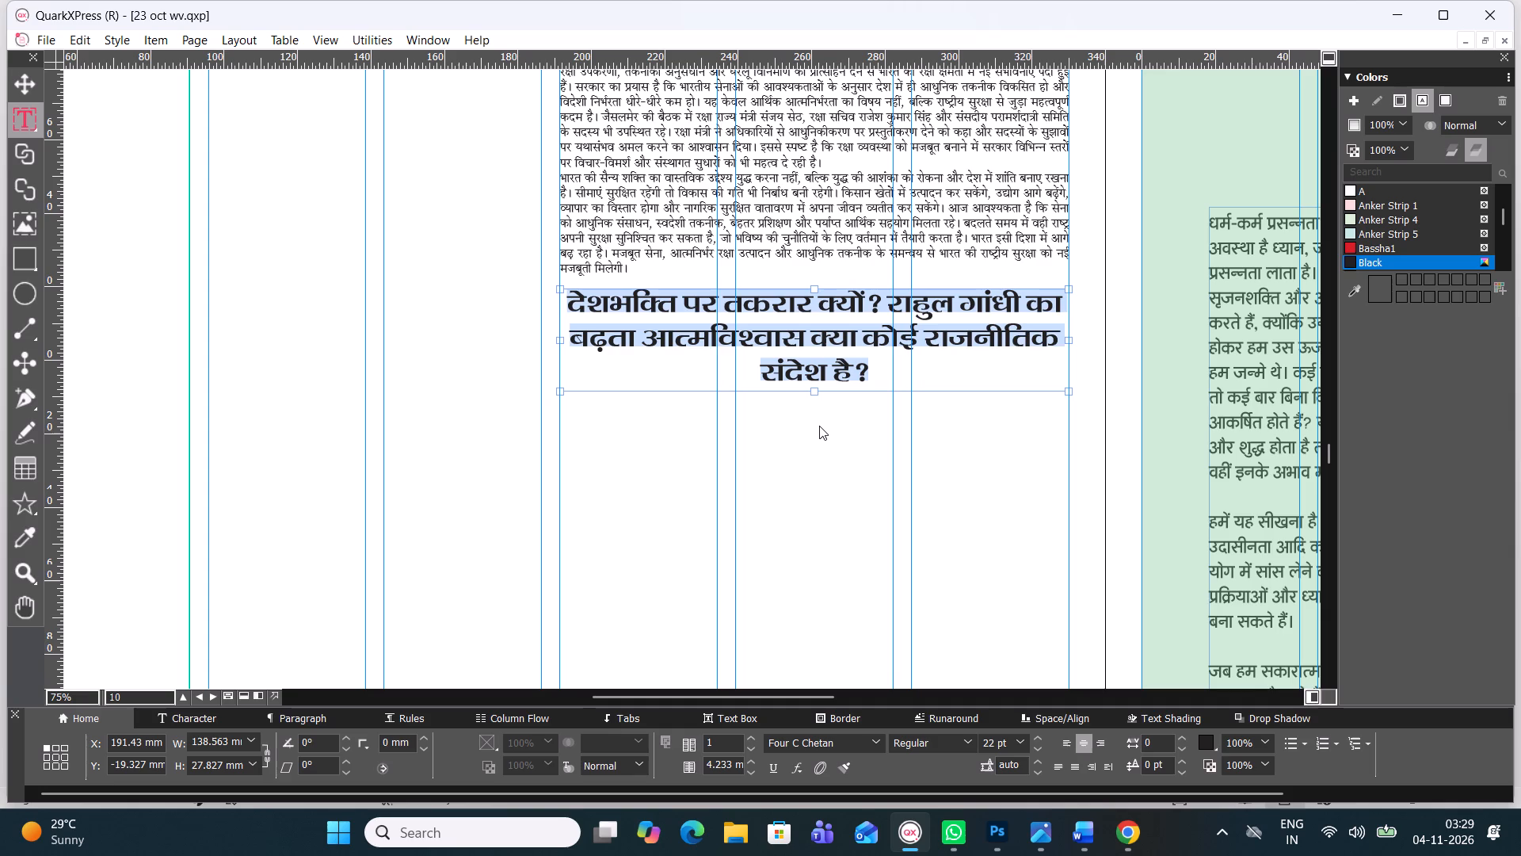
key(ctrl+alt+shift+comma)
key(ctrl+alt+shift+comma)
key(ctrl+z)
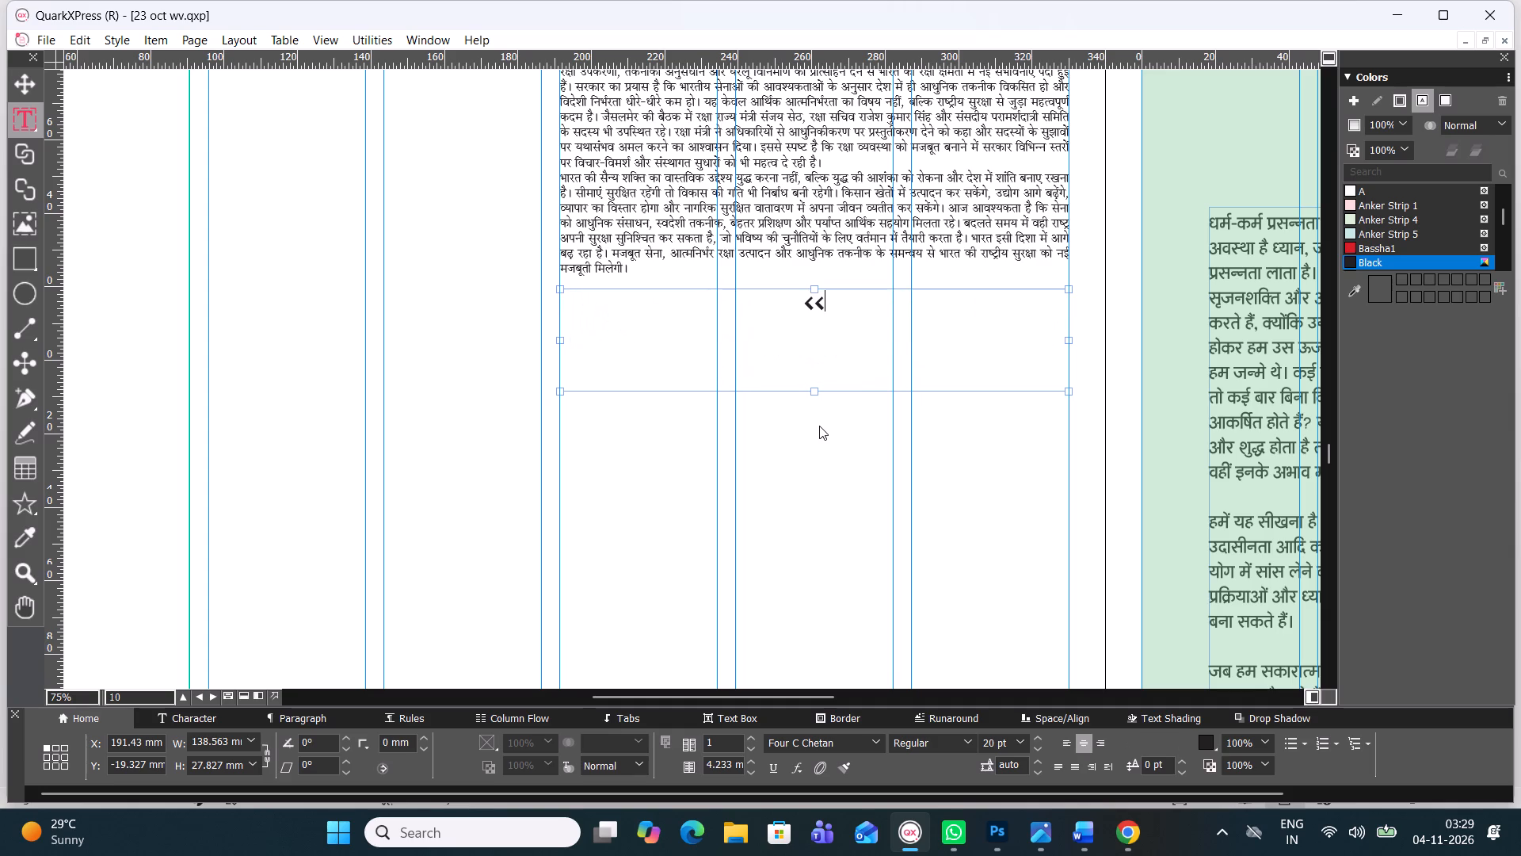
key(ctrl+alt+shift+comma)
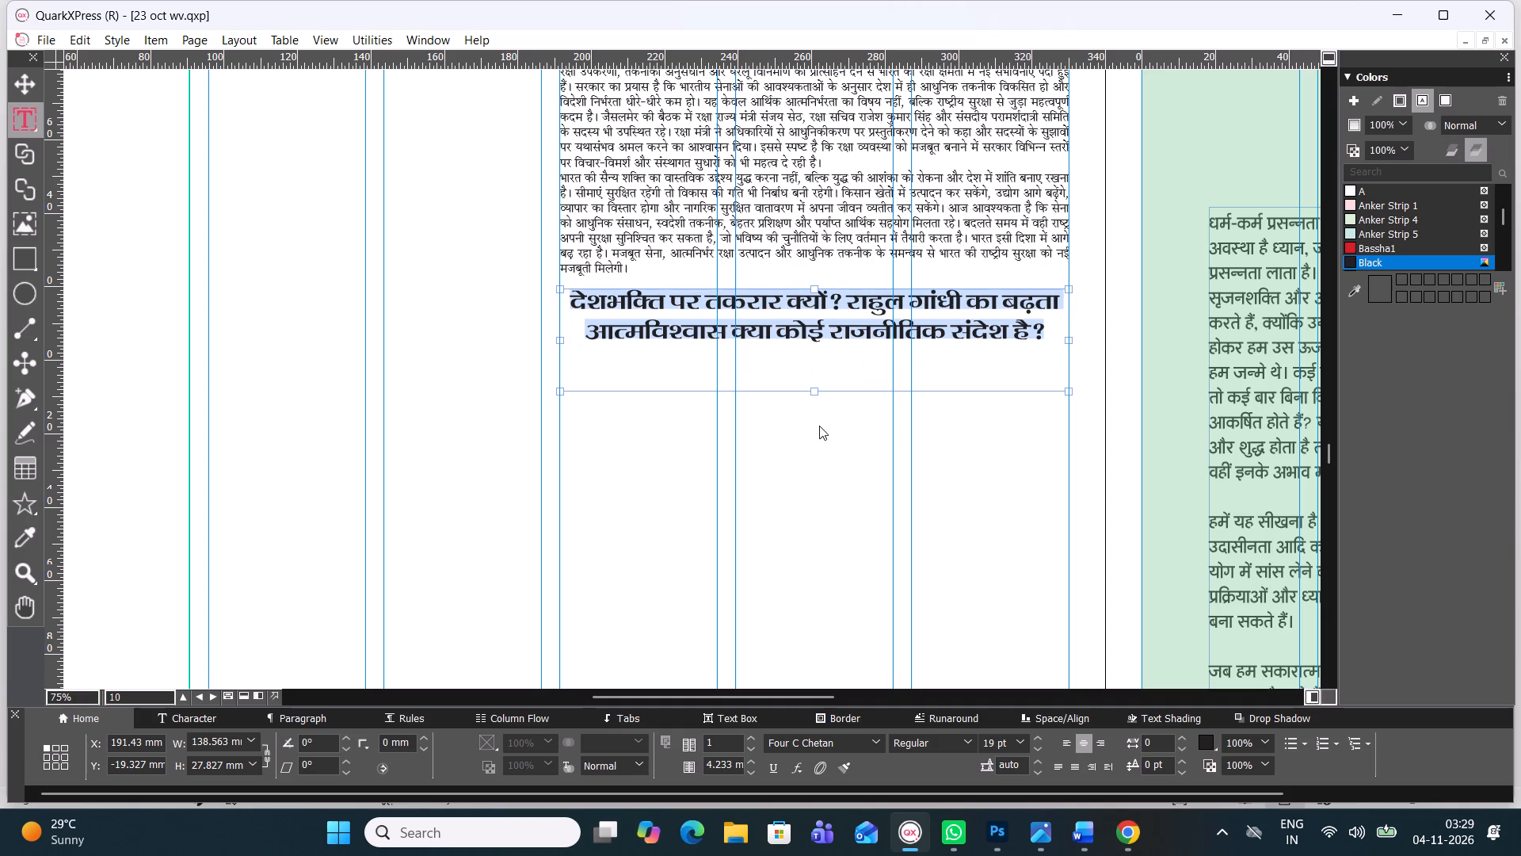
Set the selected headline's tracking to 5.
triple_click(1183, 737)
click(1183, 737)
click(1183, 737)
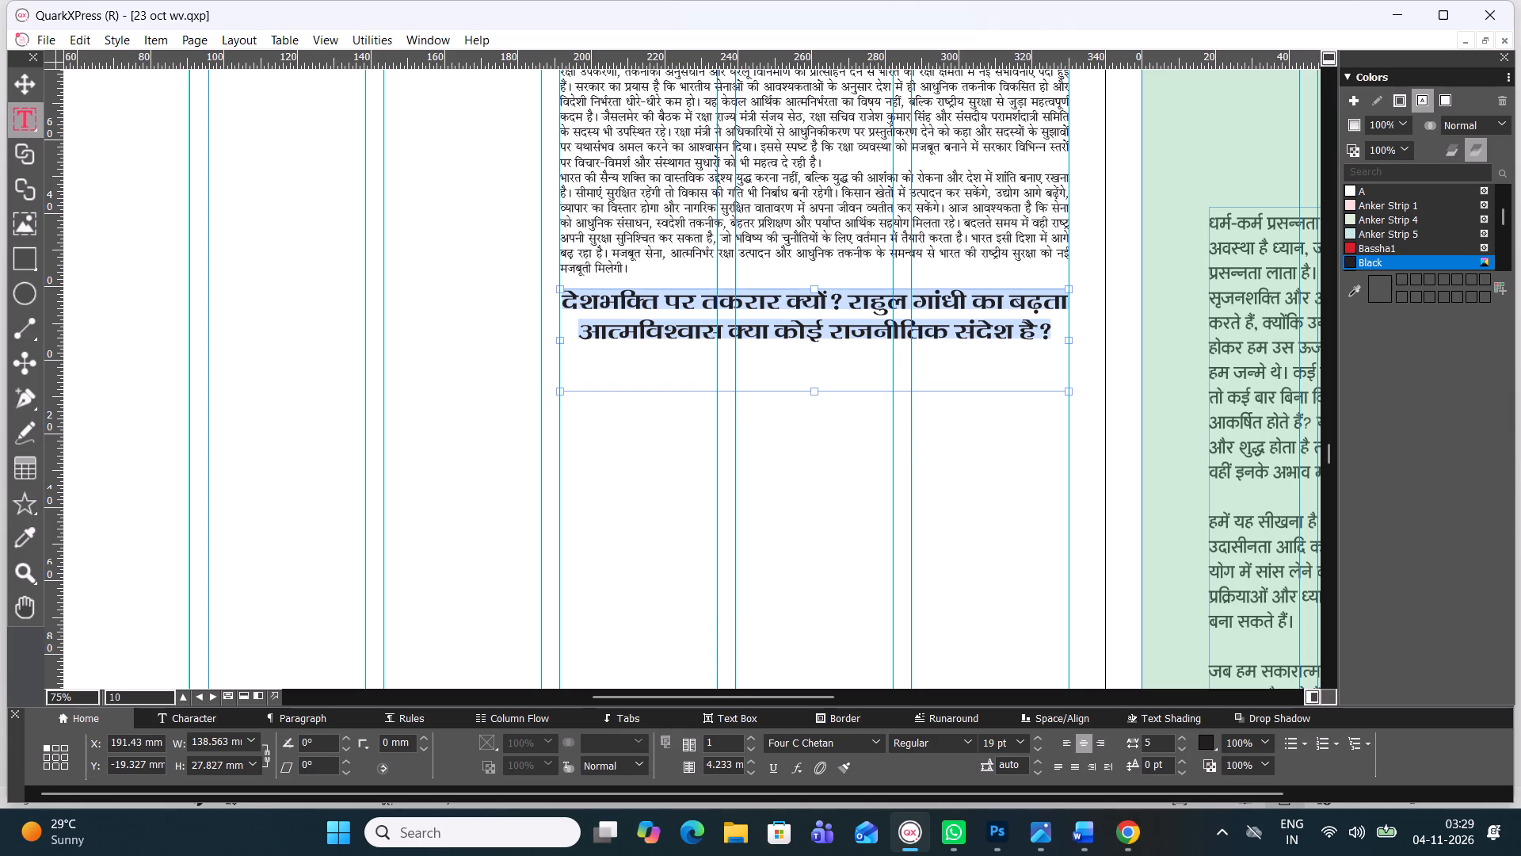
Shorten the headline box from its bottom edge to about 17.3 mm high.
drag(815, 391, 817, 352)
click(40, 79)
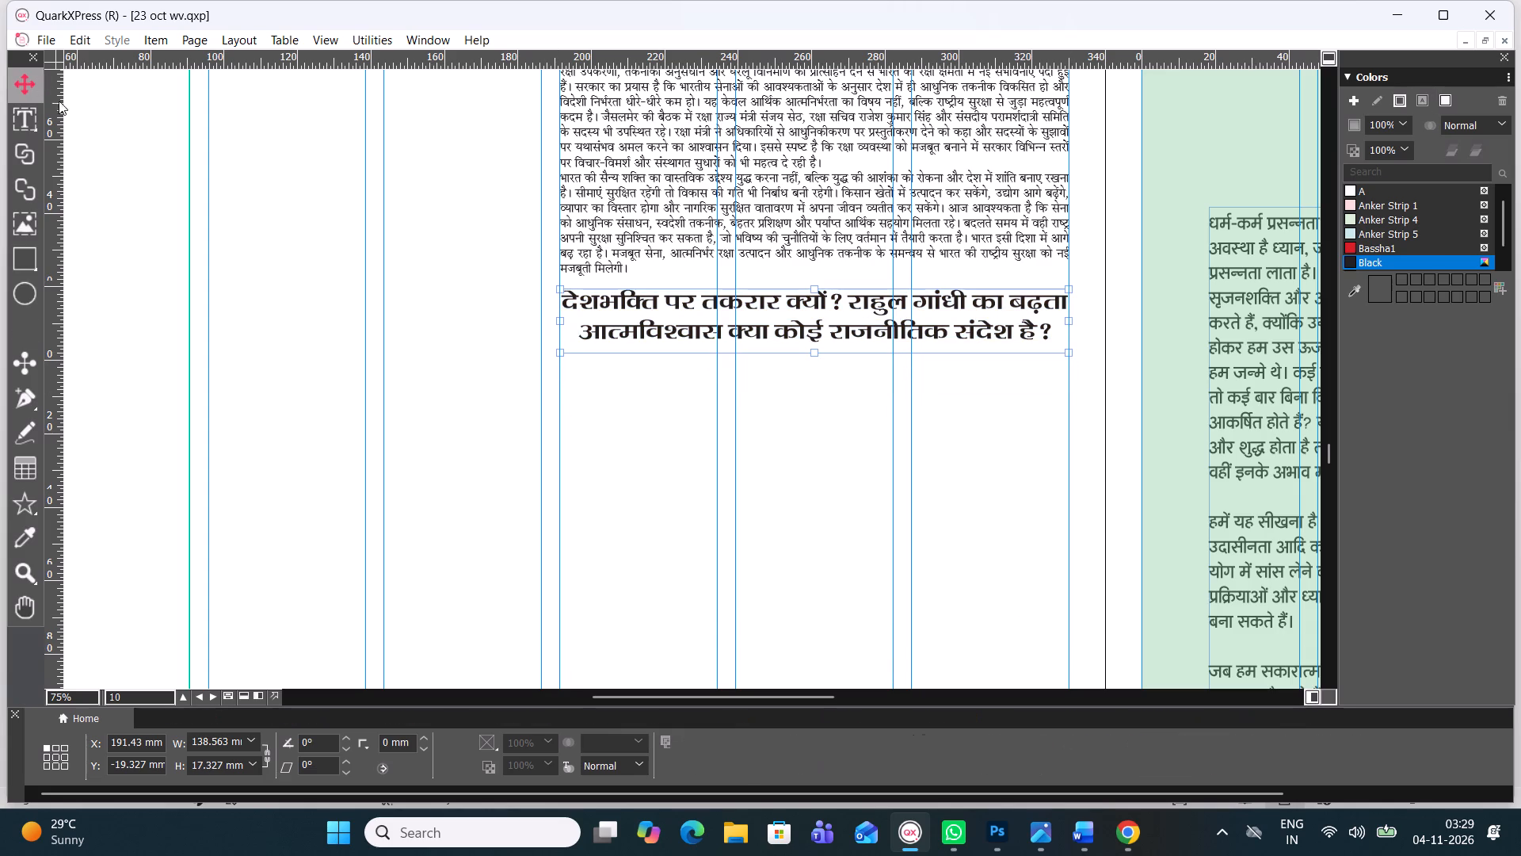
Add blank lines at the end of the defence article's text so that the insertion point sits below the new headline.
click(1325, 452)
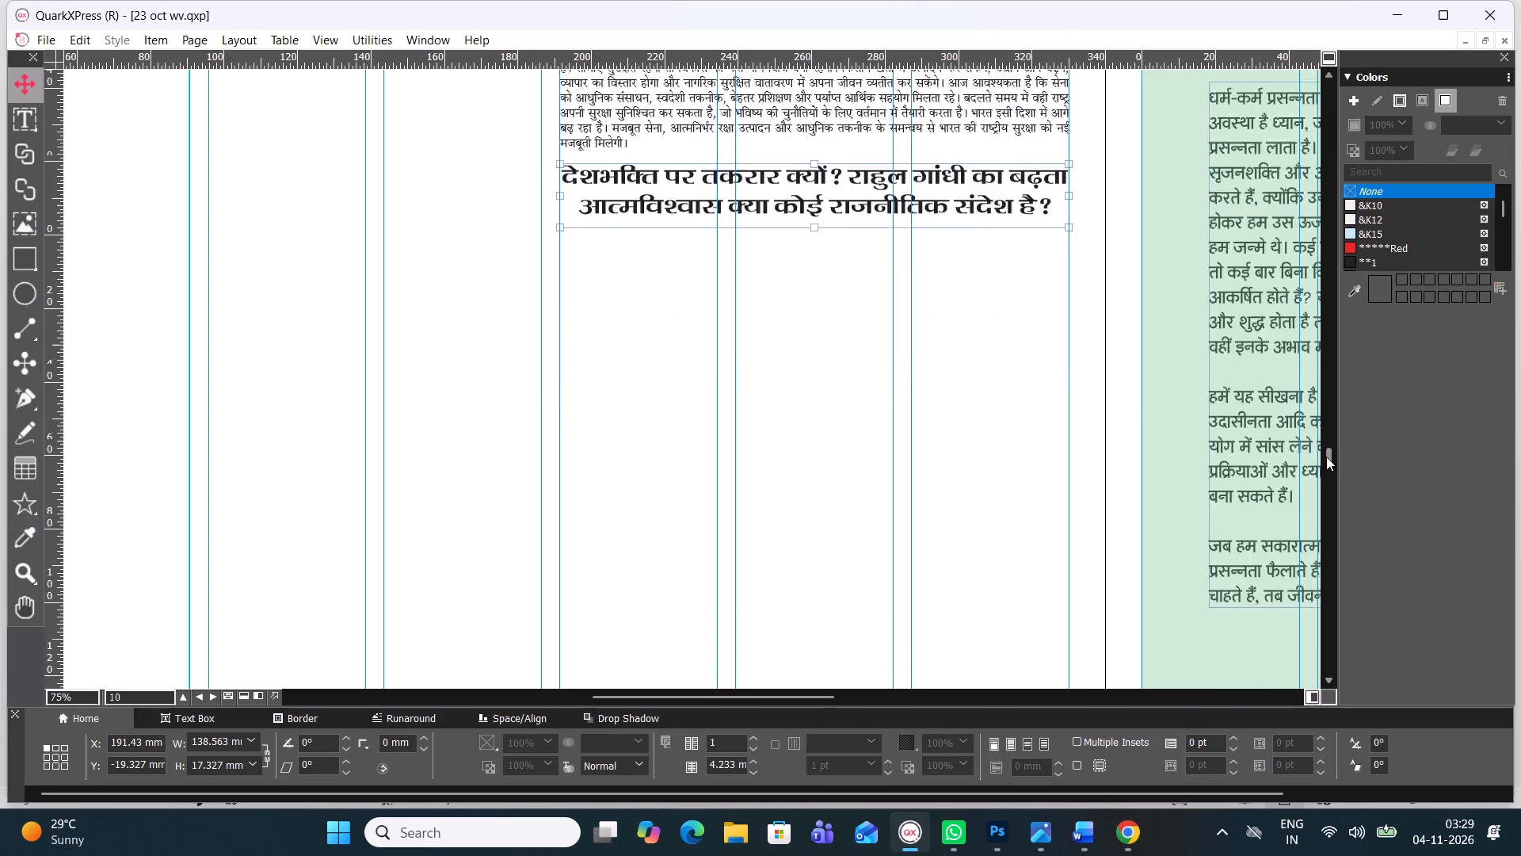
click(711, 354)
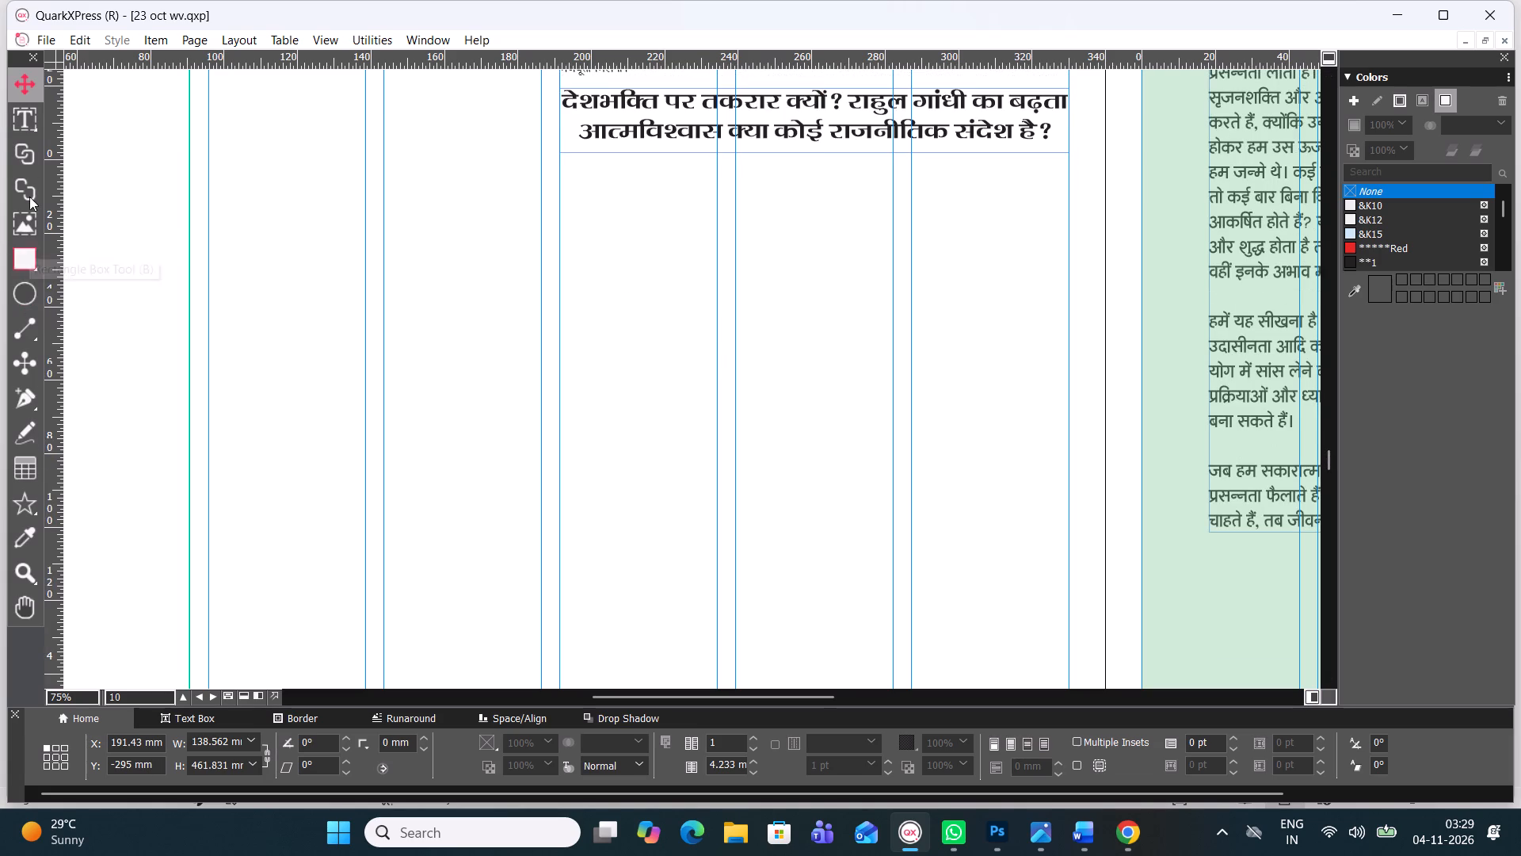
click(28, 119)
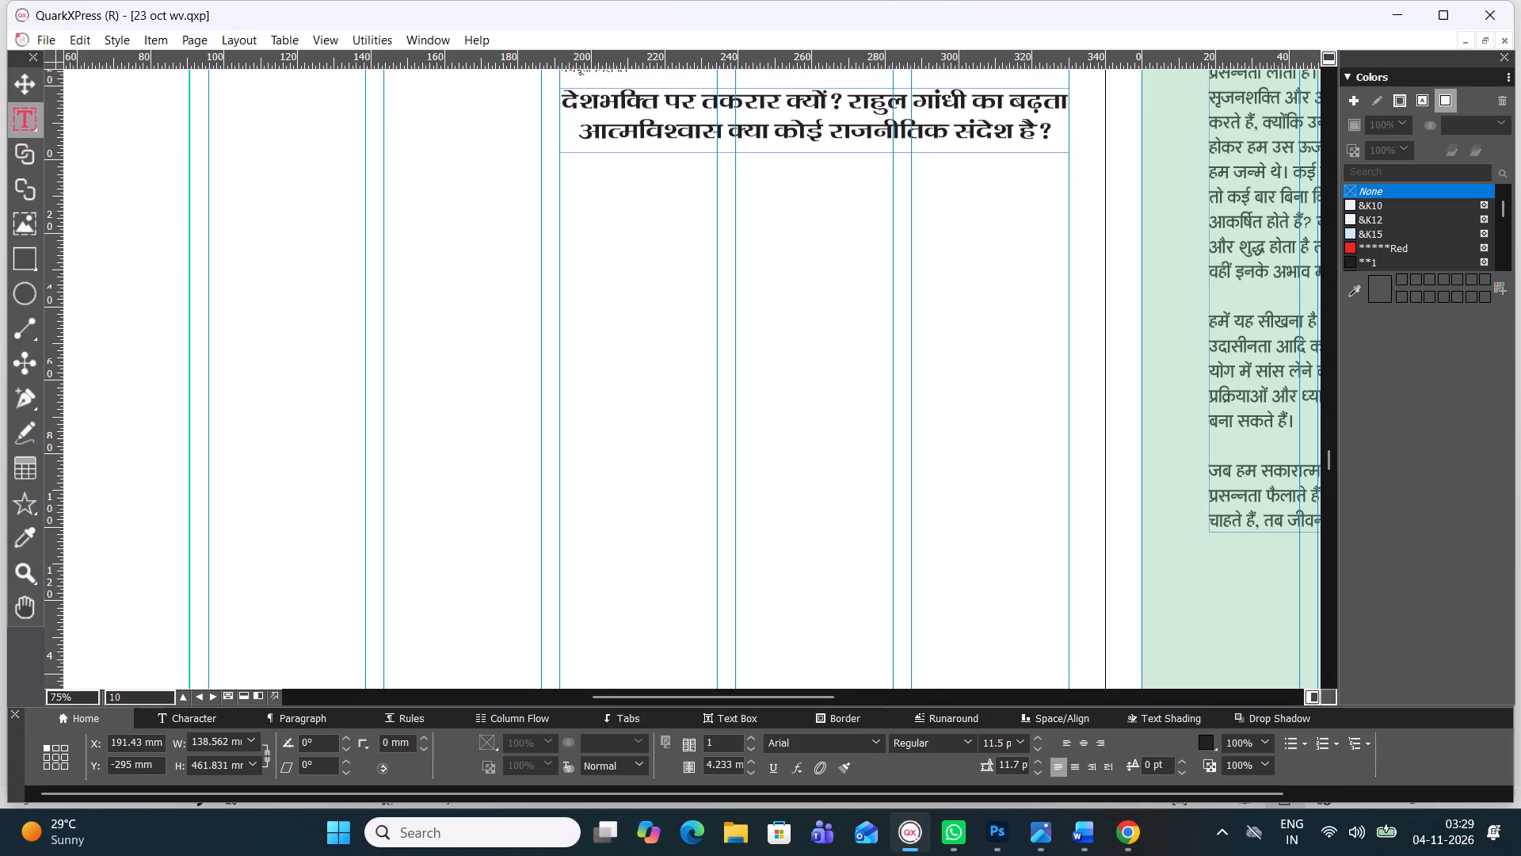
click(25, 92)
double_click(574, 174)
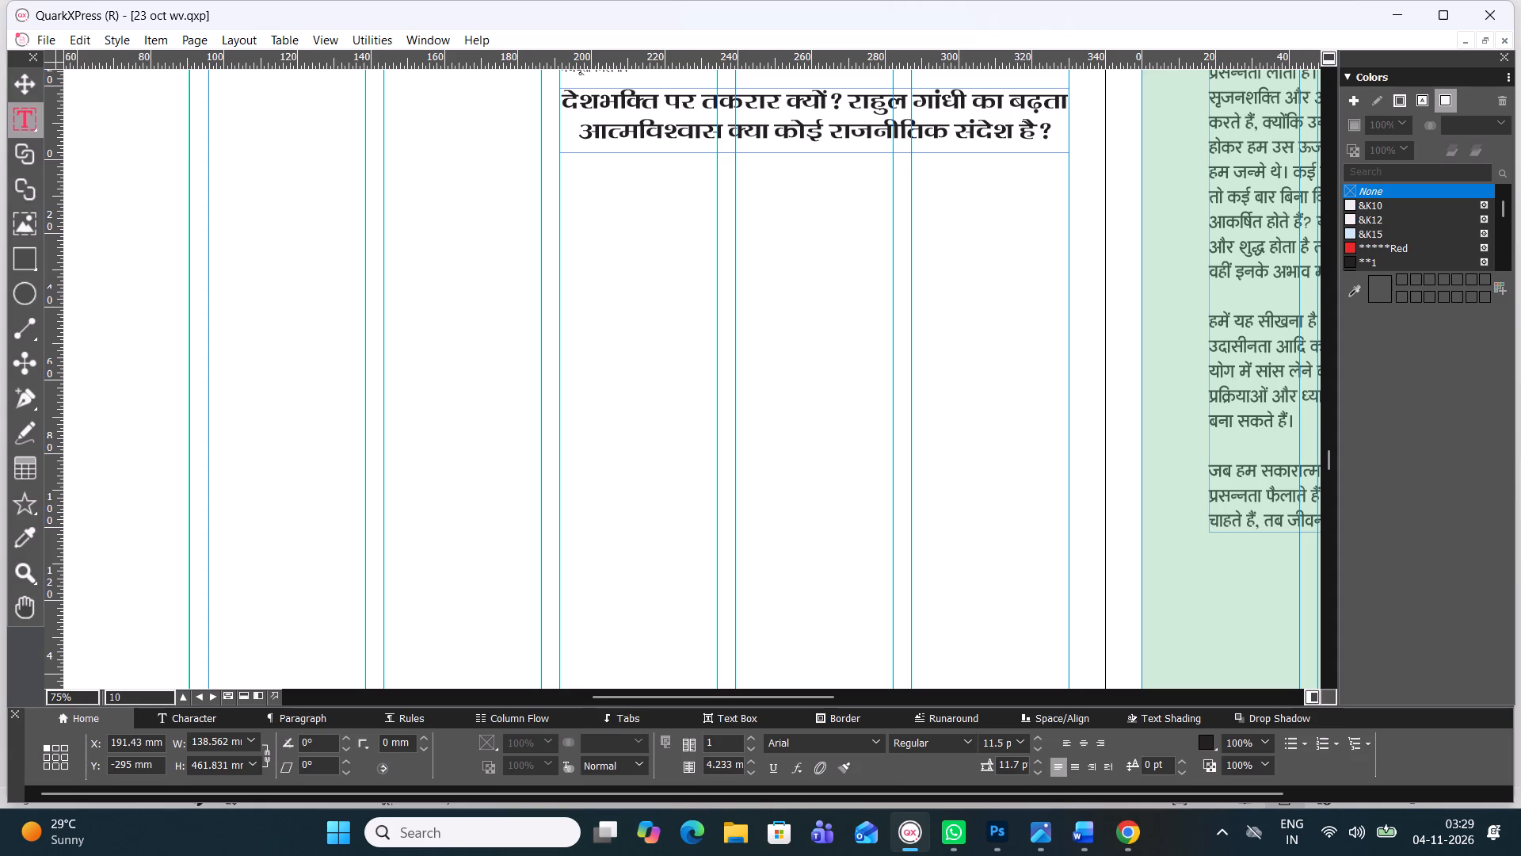
click(575, 174)
key(Return)
key(Return)
key(Return)
key(Return)
key(Return)
Switch to the Word document and copy the patriotism article from its byline name through the last body paragraph.
click(1093, 838)
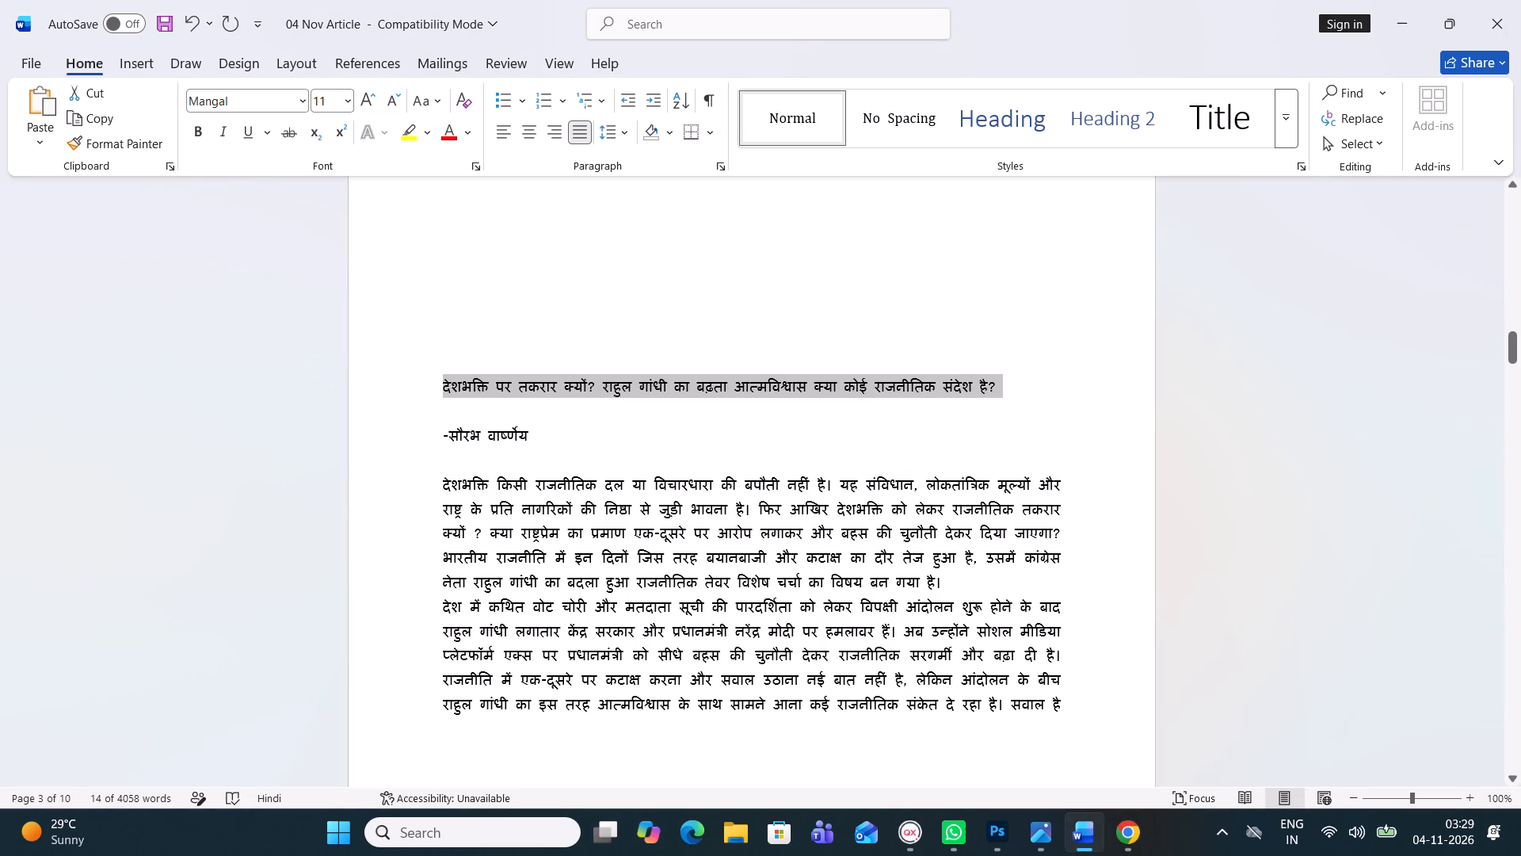
drag(450, 434, 1020, 800)
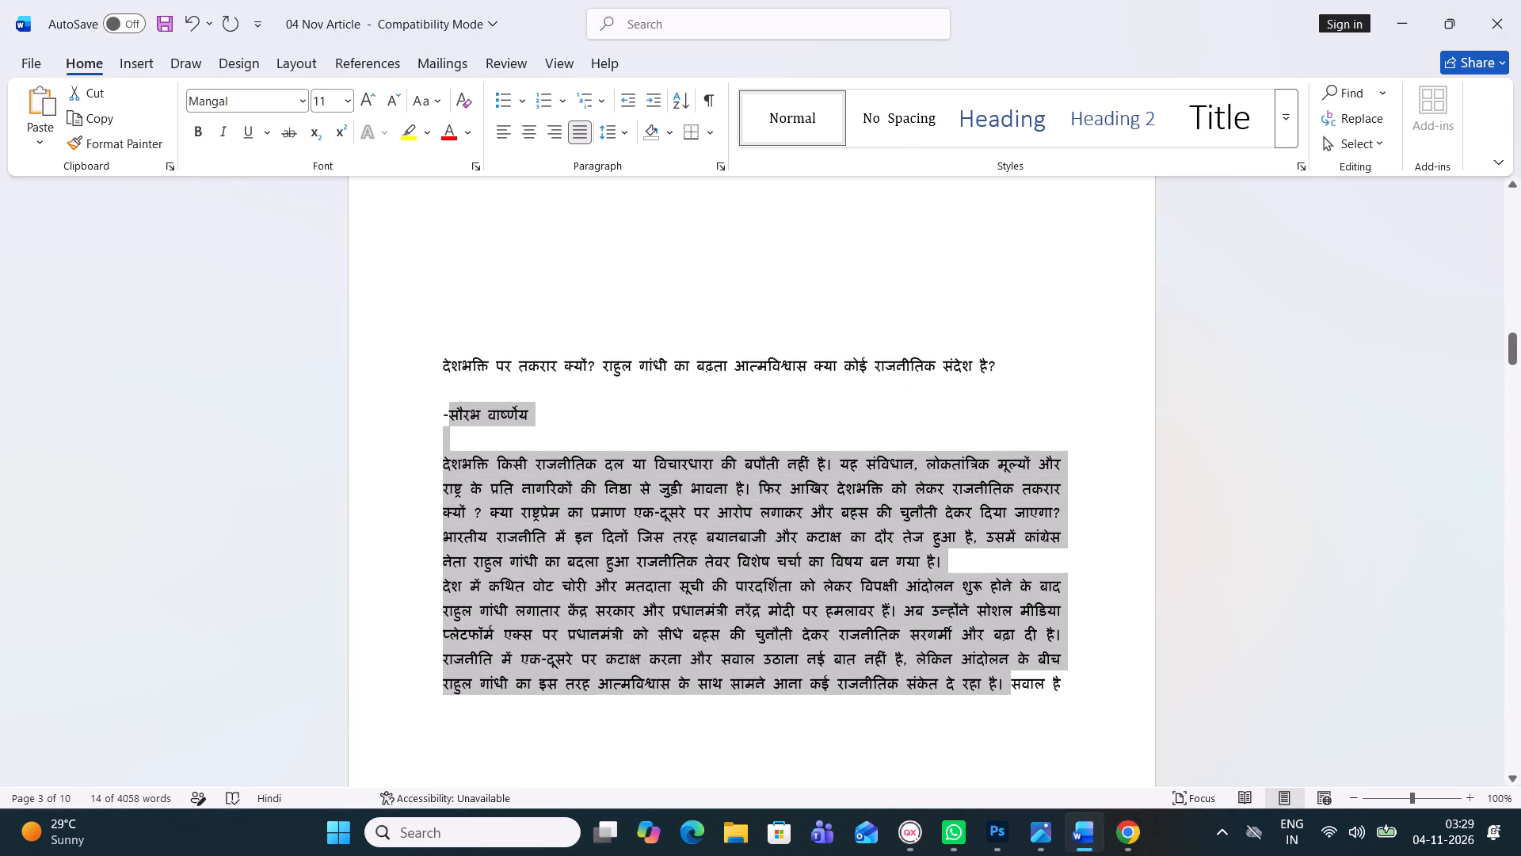
drag(1020, 800, 1046, 806)
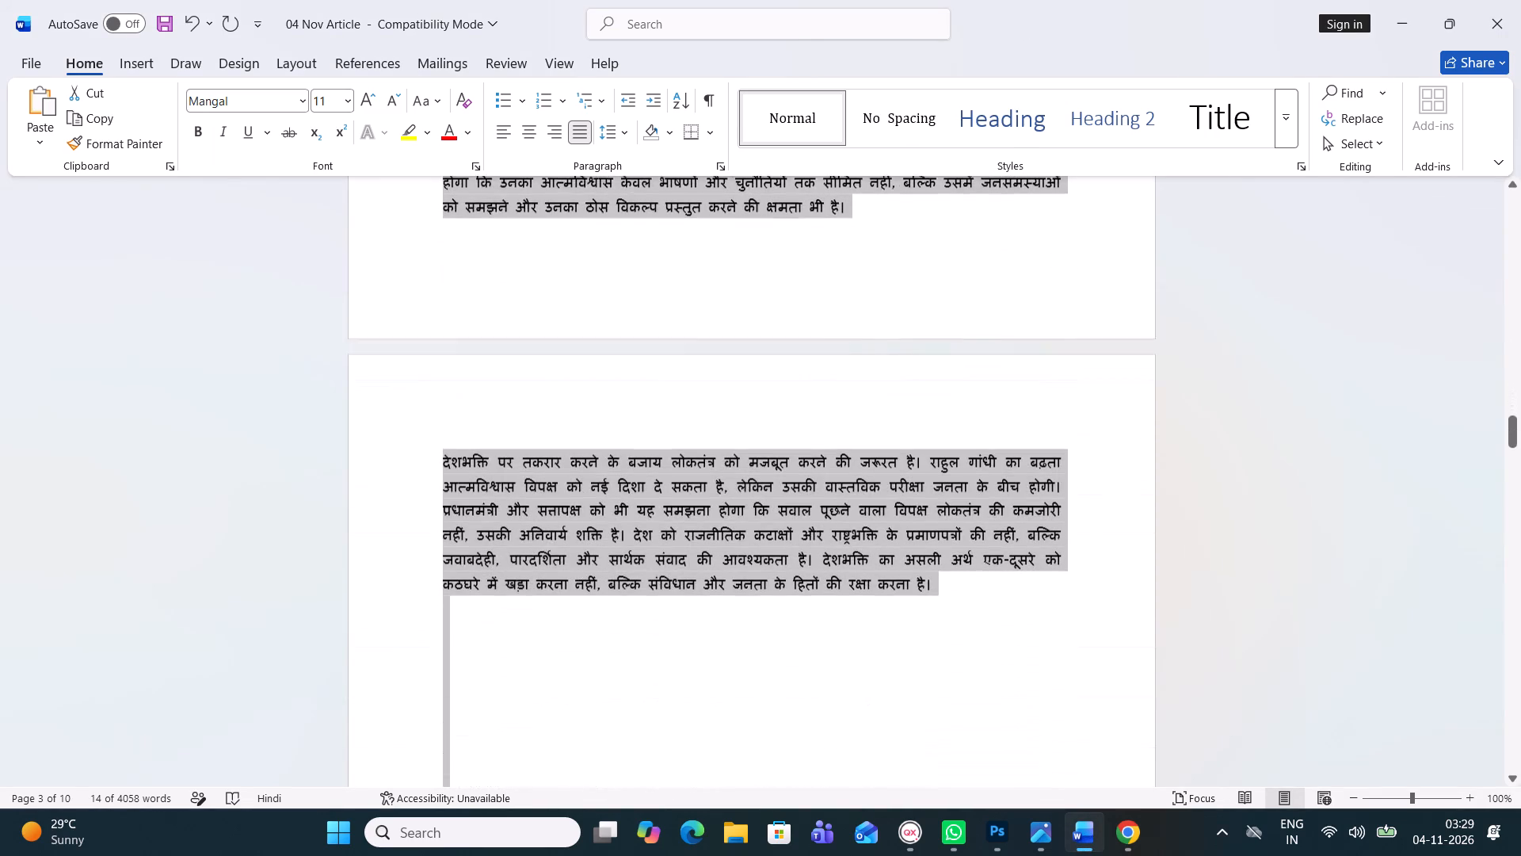
drag(1046, 806, 936, 468)
key(ctrl+c)
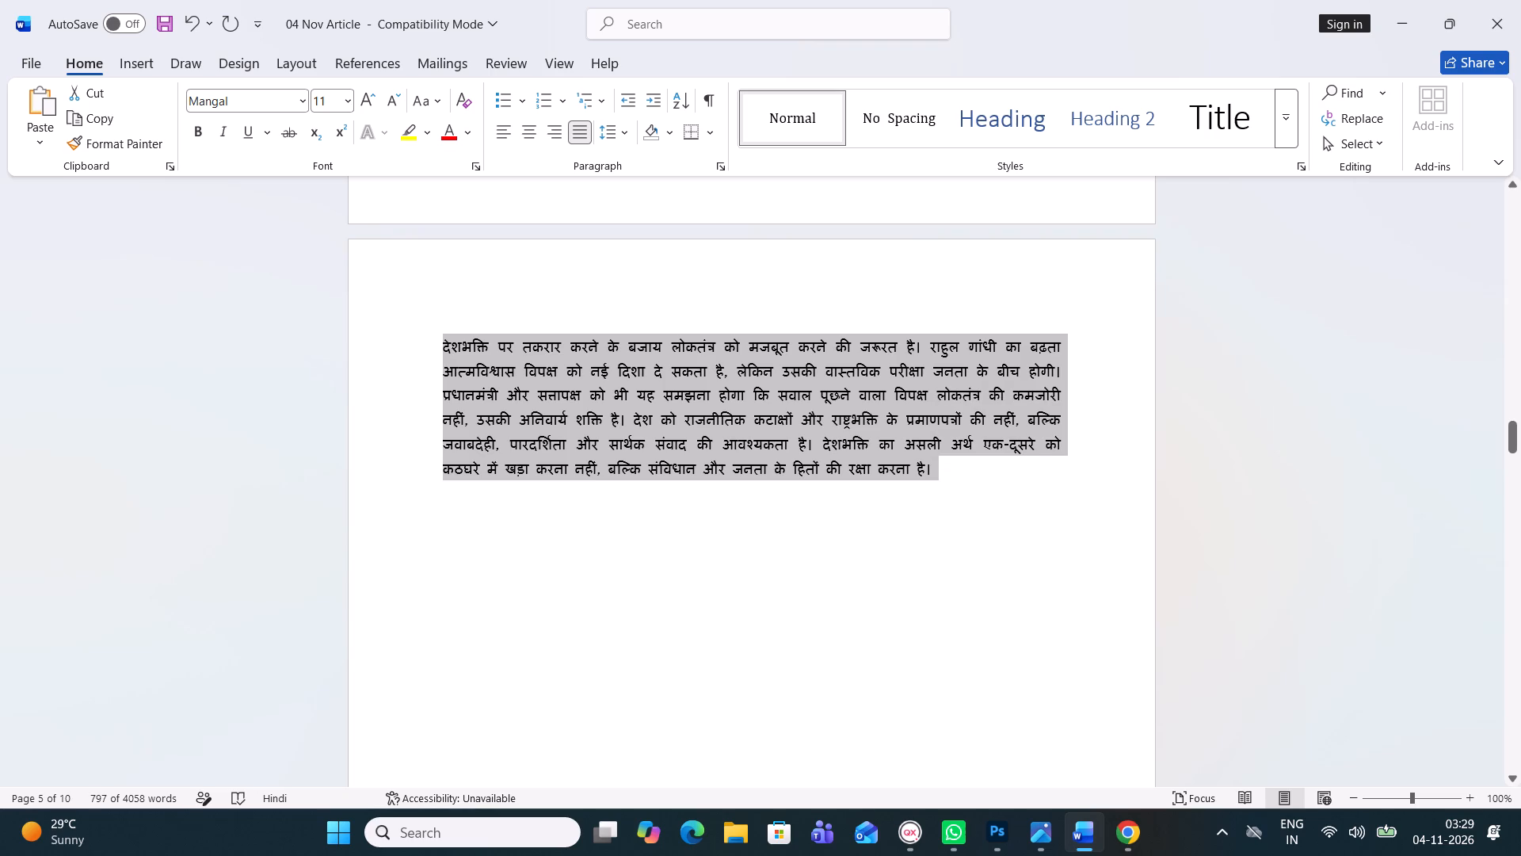
Switch back to QuarkXPress and paste the copied article text below the new headline.
click(903, 850)
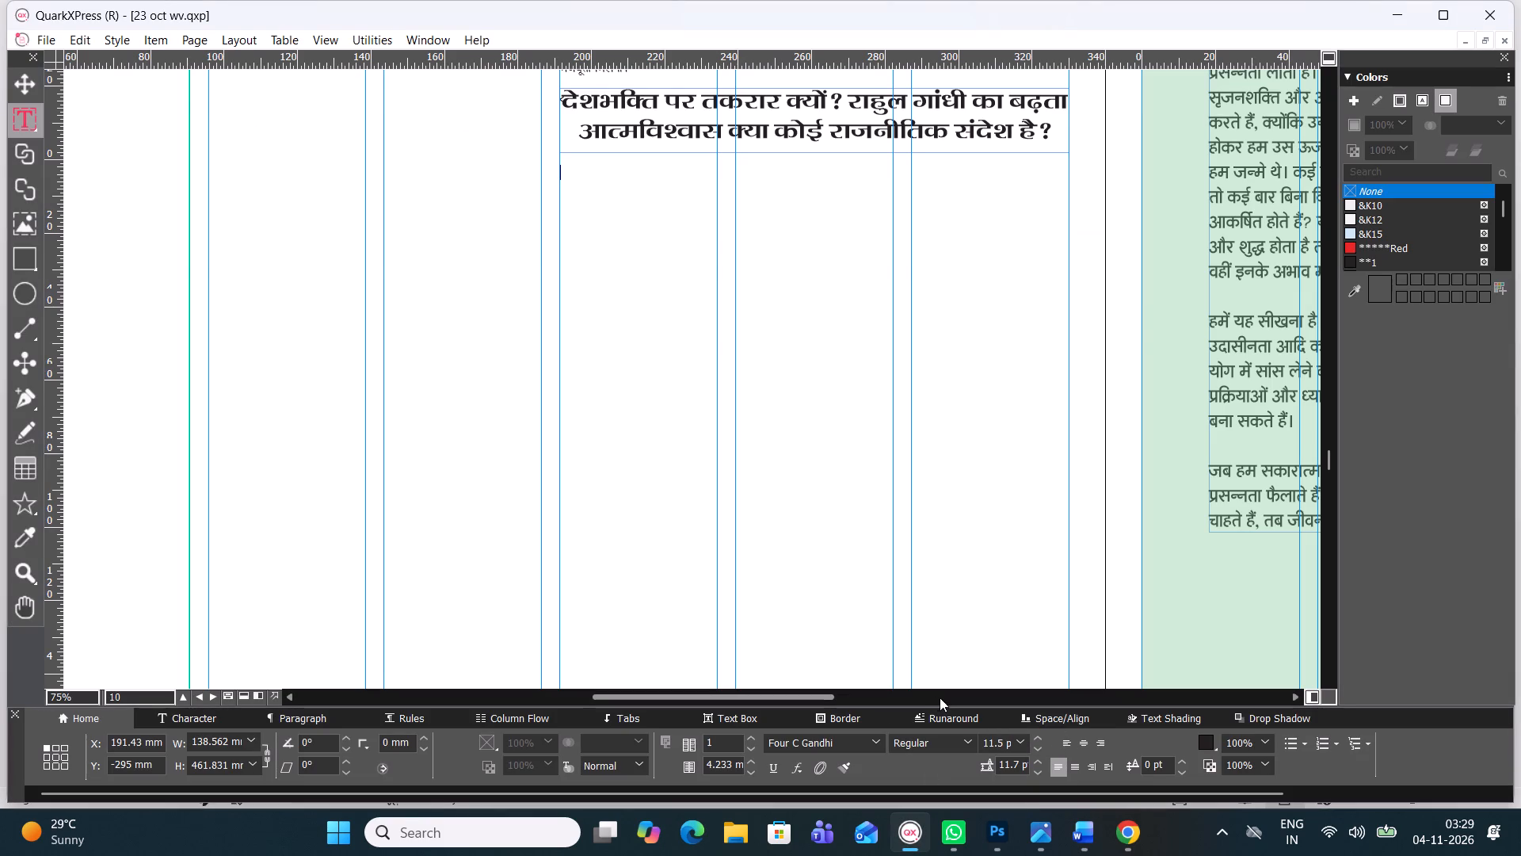
key(ctrl+v)
Delete the author's byline from the start of the pasted article text.
scroll(932, 408, down, 1)
scroll(799, 303, down, 3)
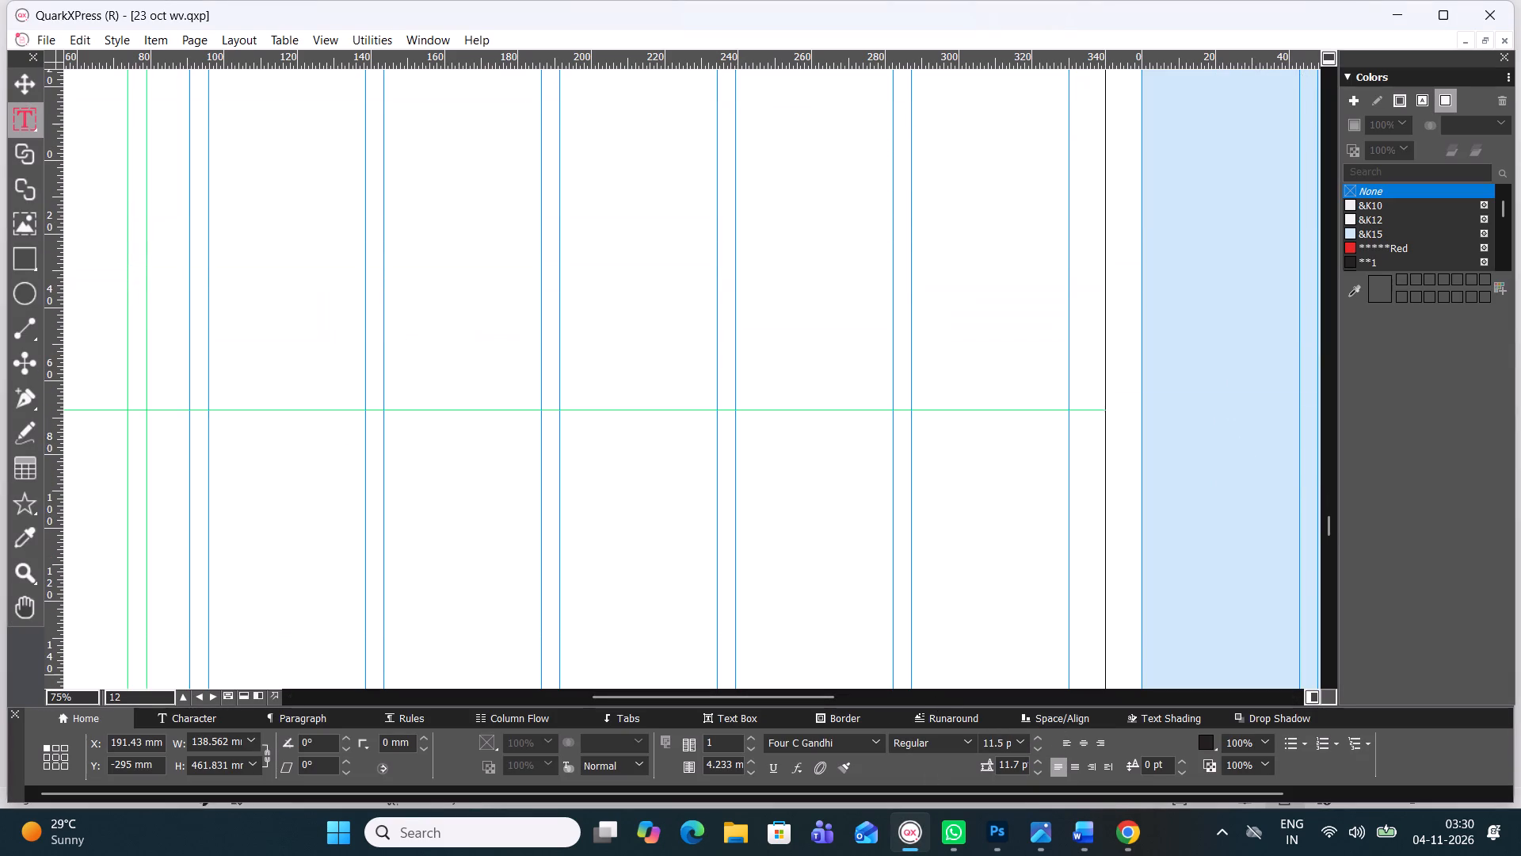
drag(1329, 529, 1319, 460)
drag(619, 245, 433, 255)
key(BackSpace)
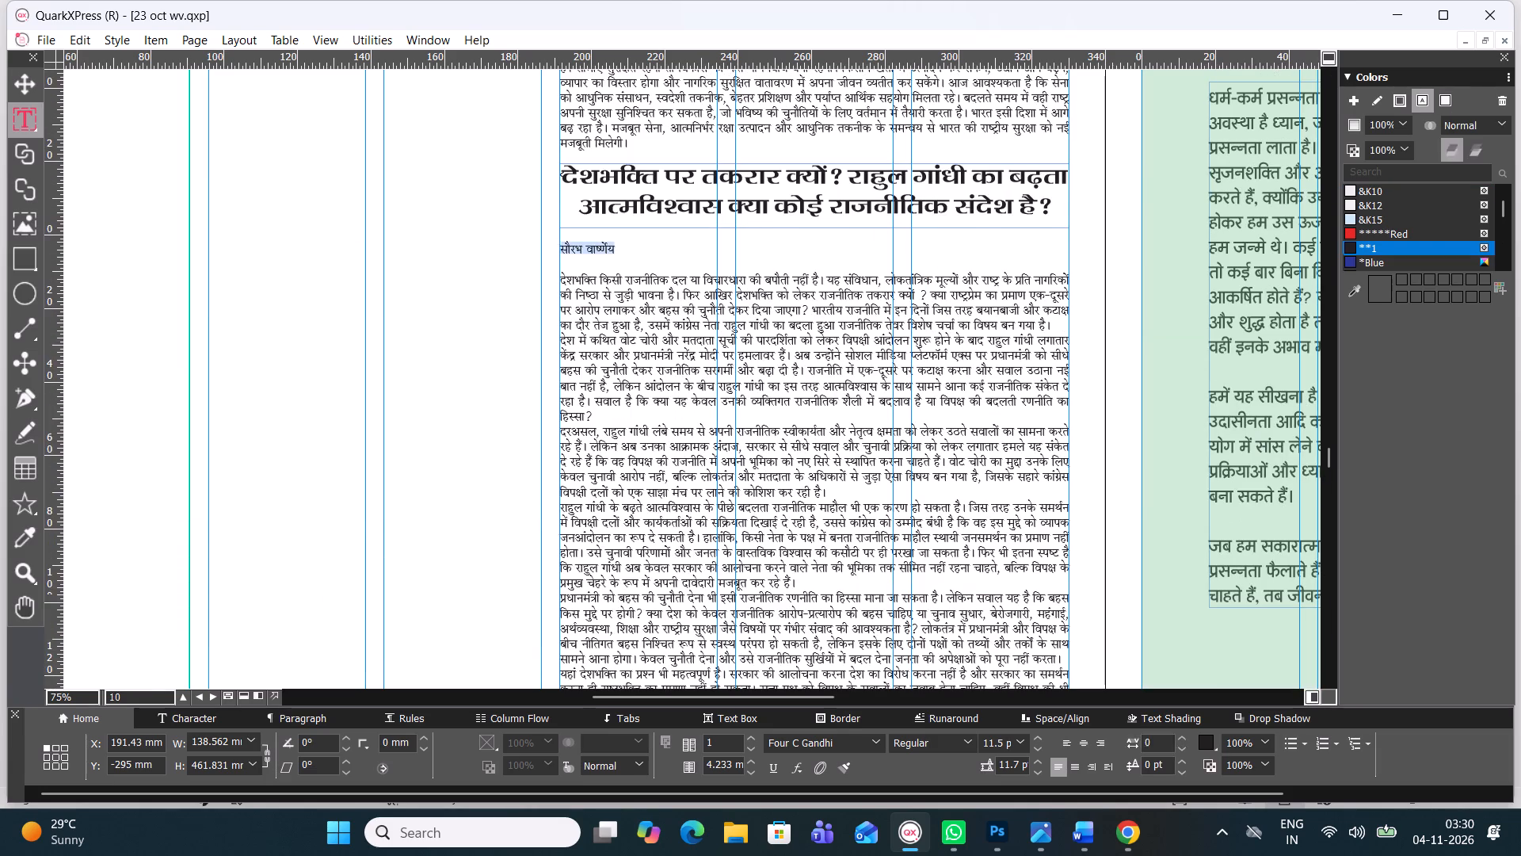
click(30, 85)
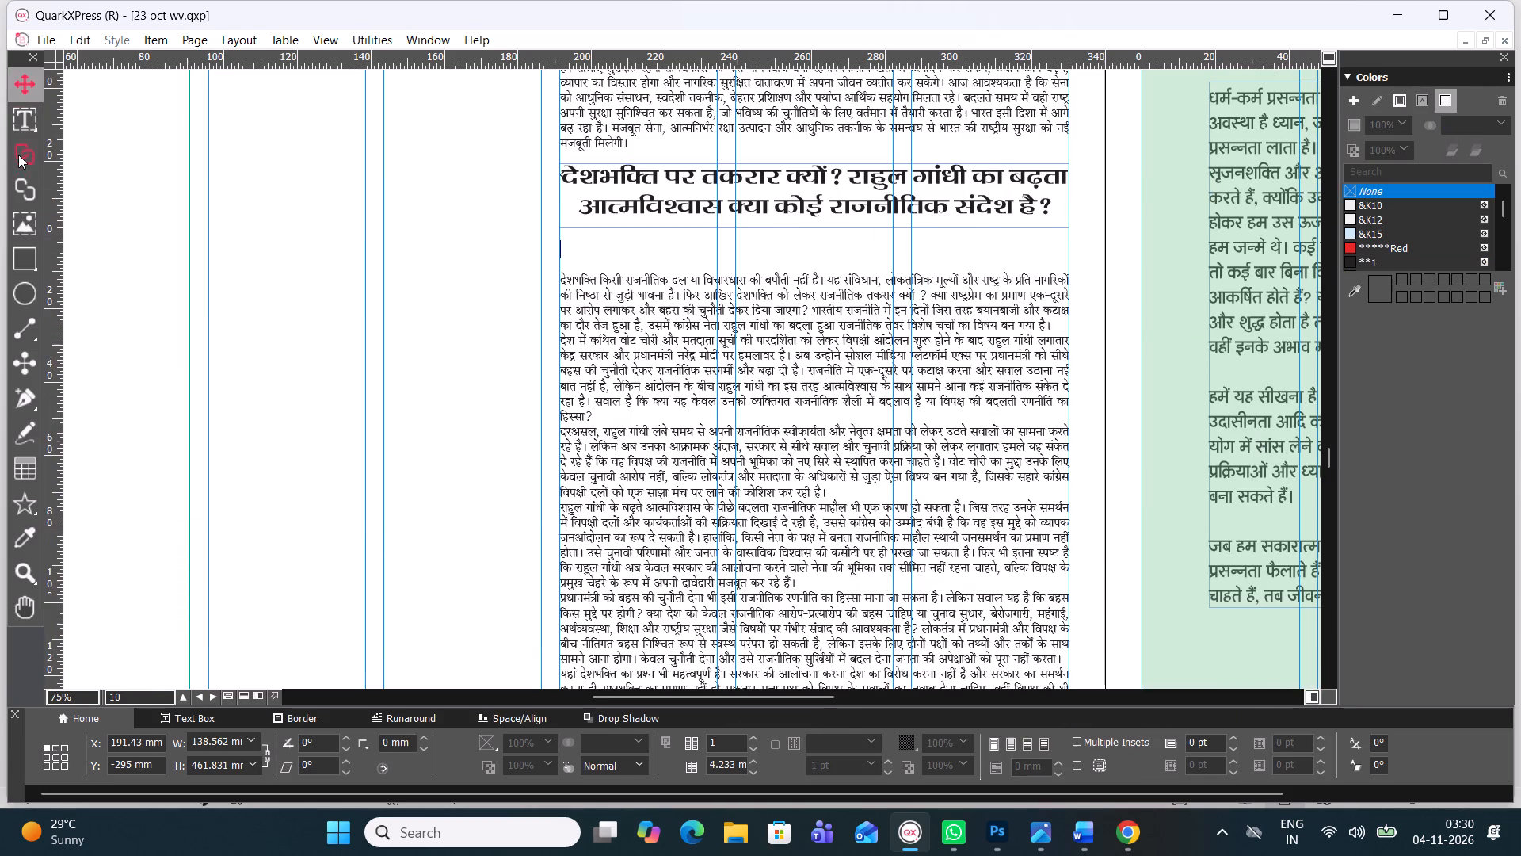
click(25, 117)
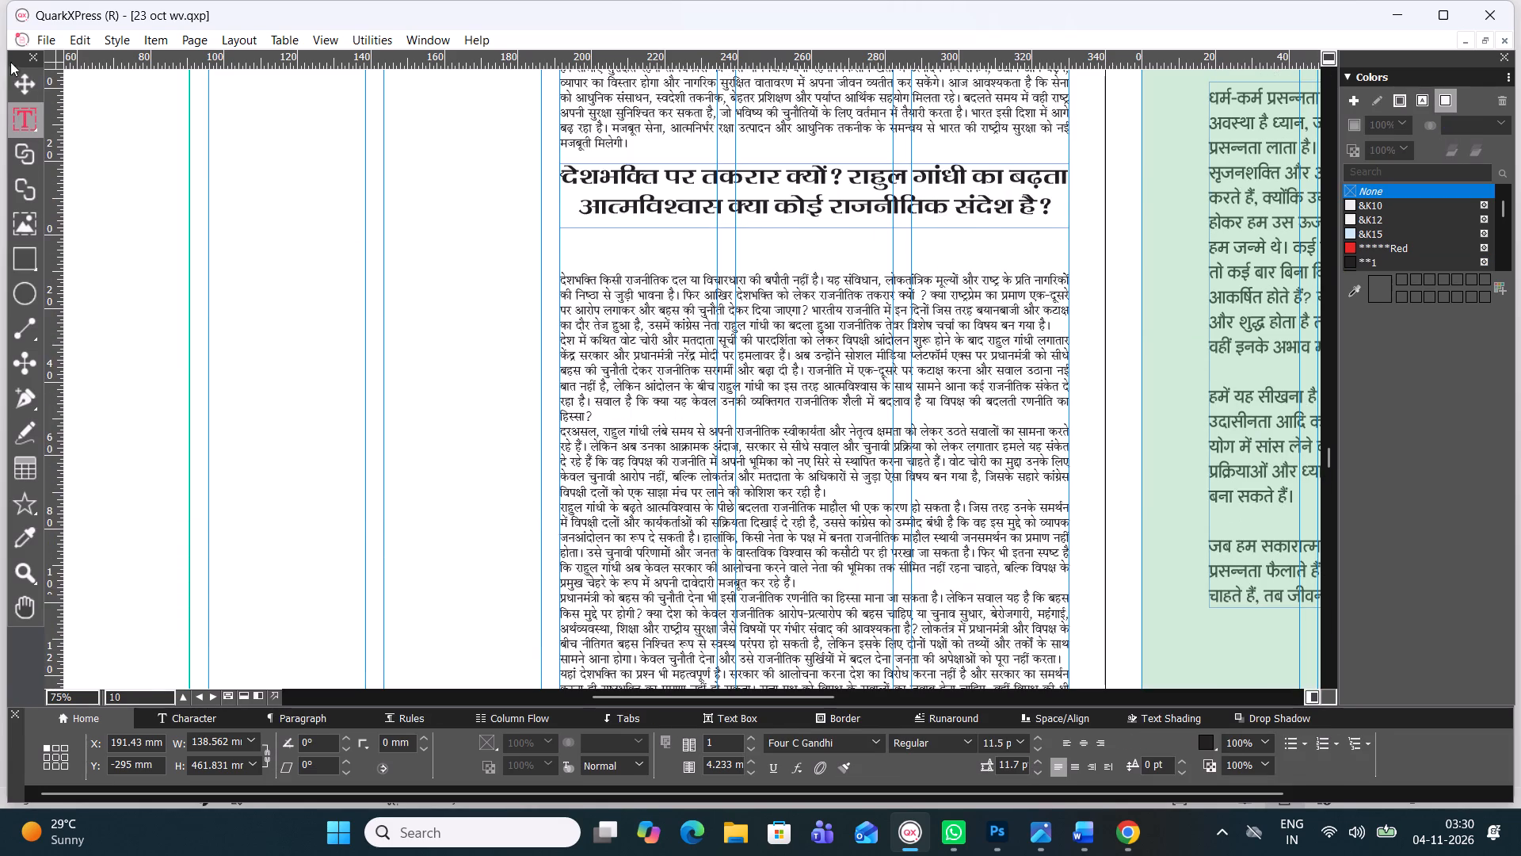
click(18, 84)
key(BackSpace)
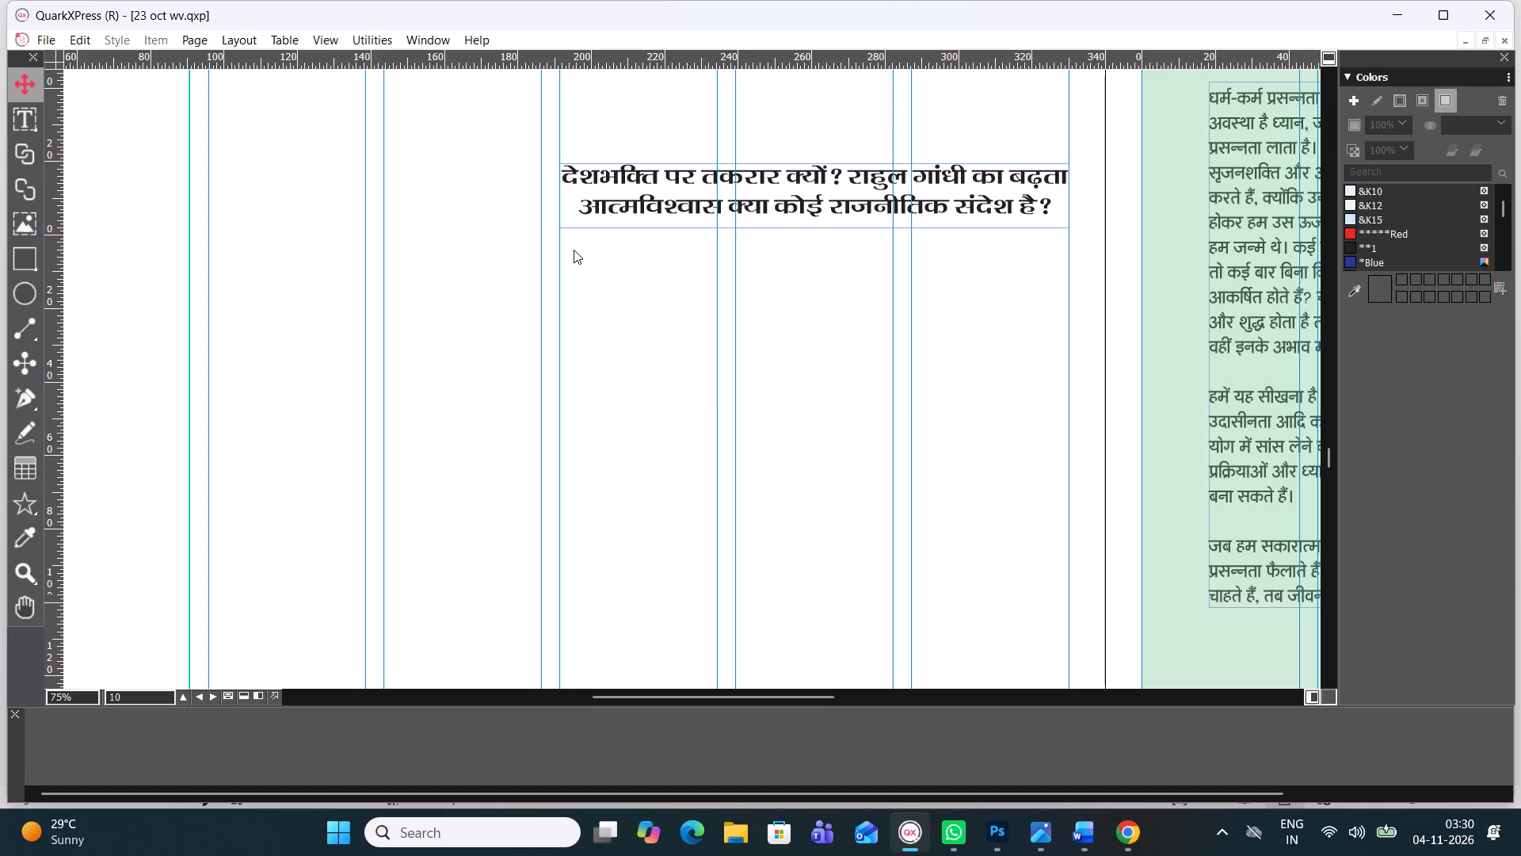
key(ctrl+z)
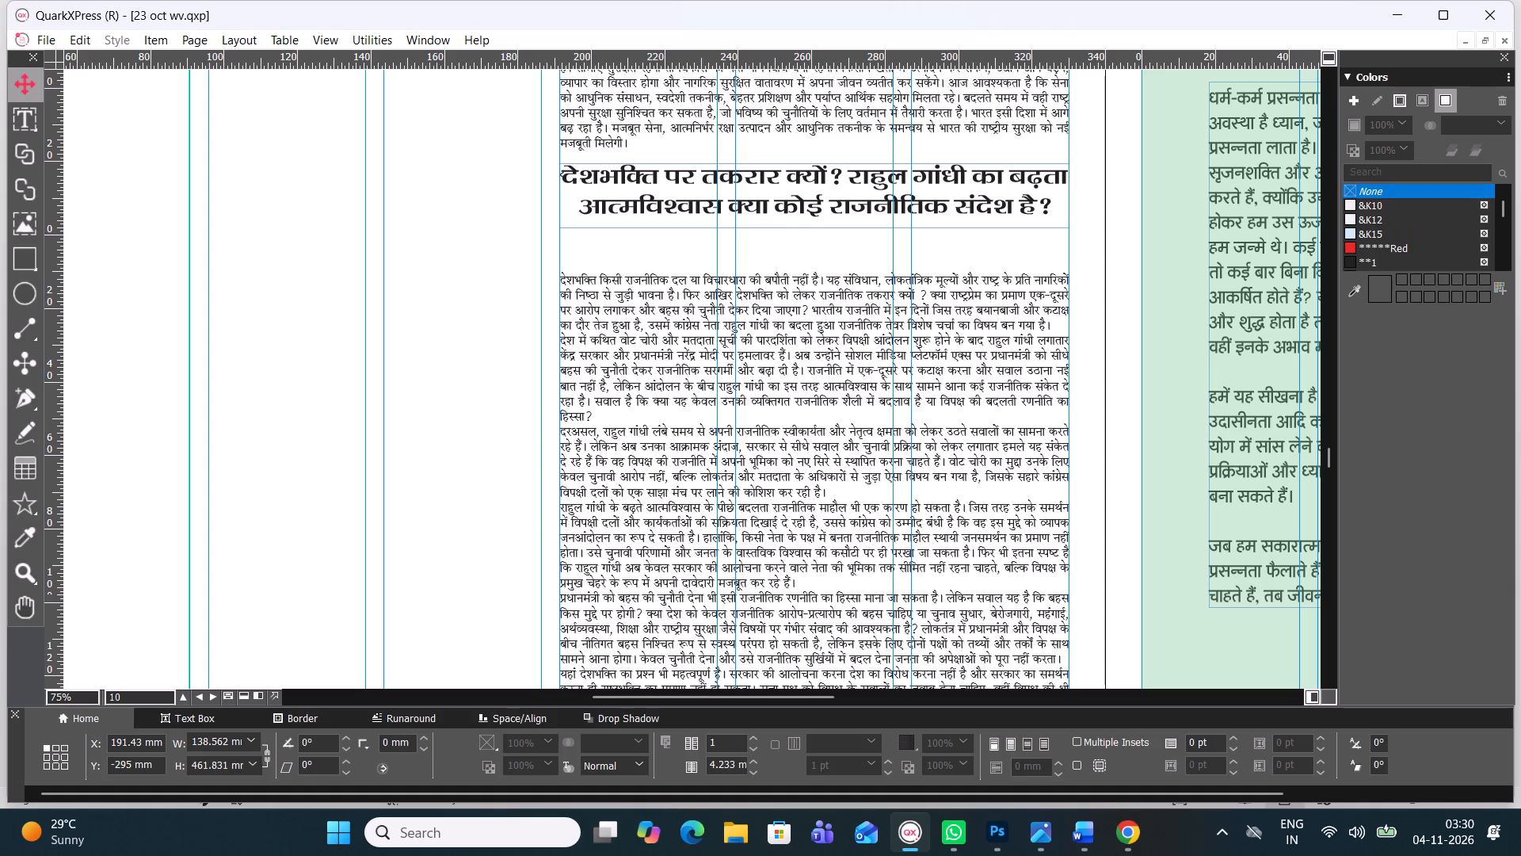
Delete the surplus blank lines between the new headline and the first paragraph of the pasted article.
click(650, 238)
triple_click(598, 261)
key(BackSpace)
key(BackSpace)
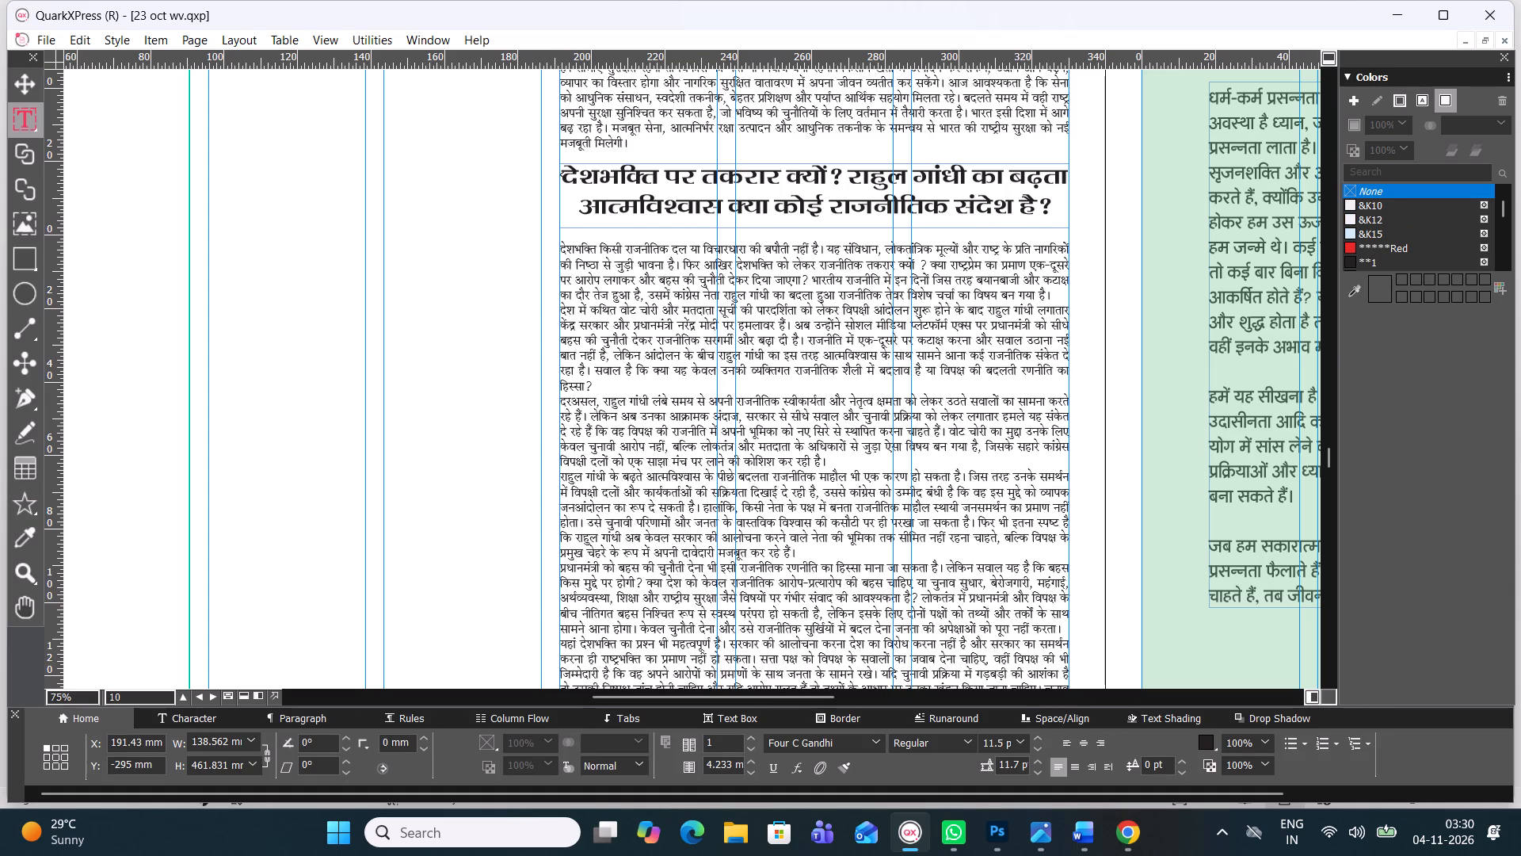
double_click(564, 172)
key(BackSpace)
key(BackSpace)
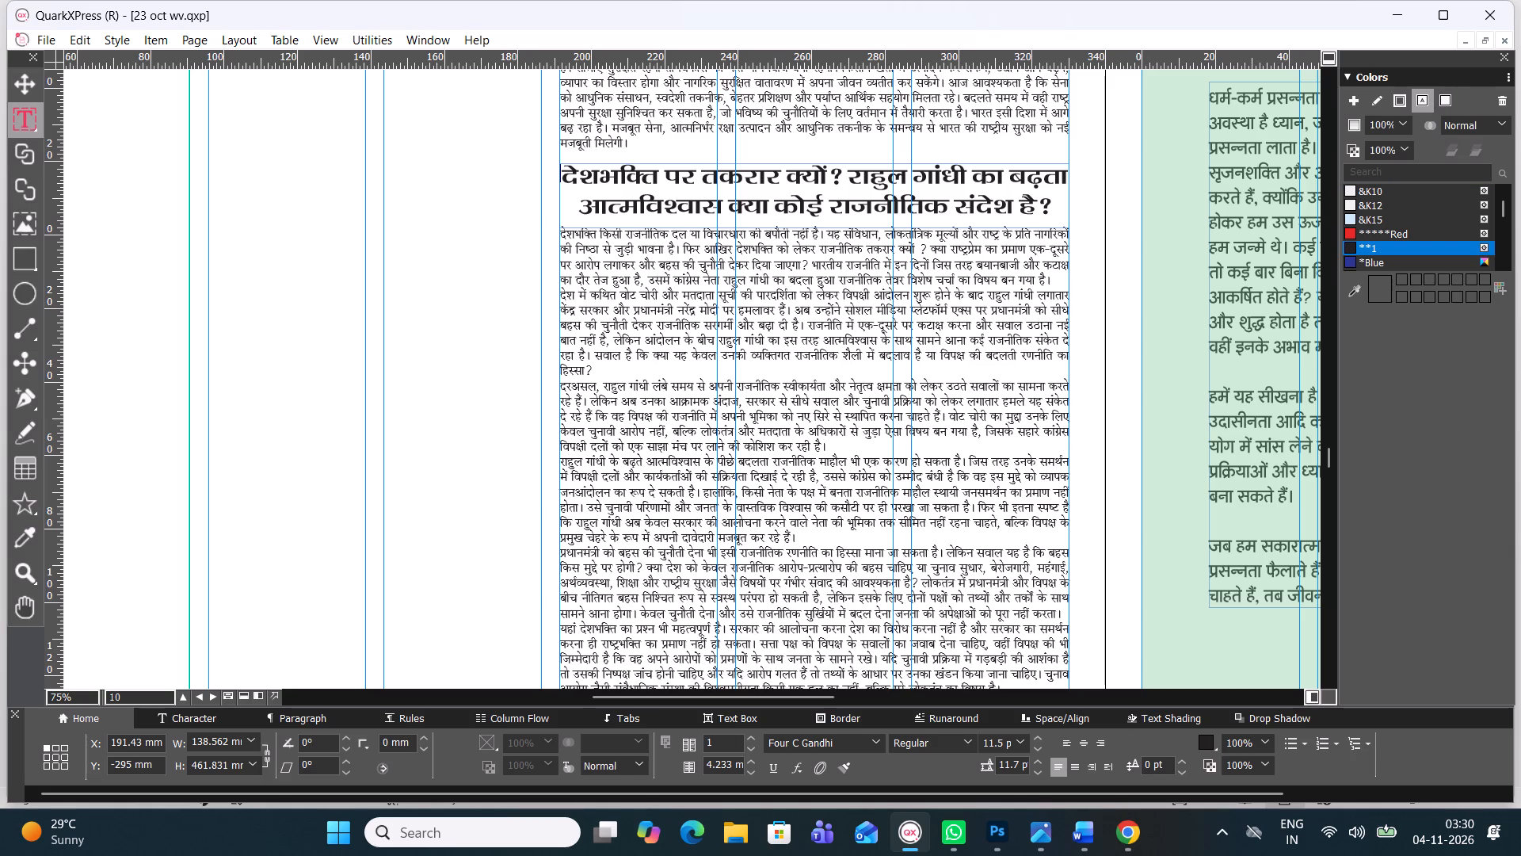
Insert a blank line between the patriotism headline and the first paragraph of its article text.
click(672, 288)
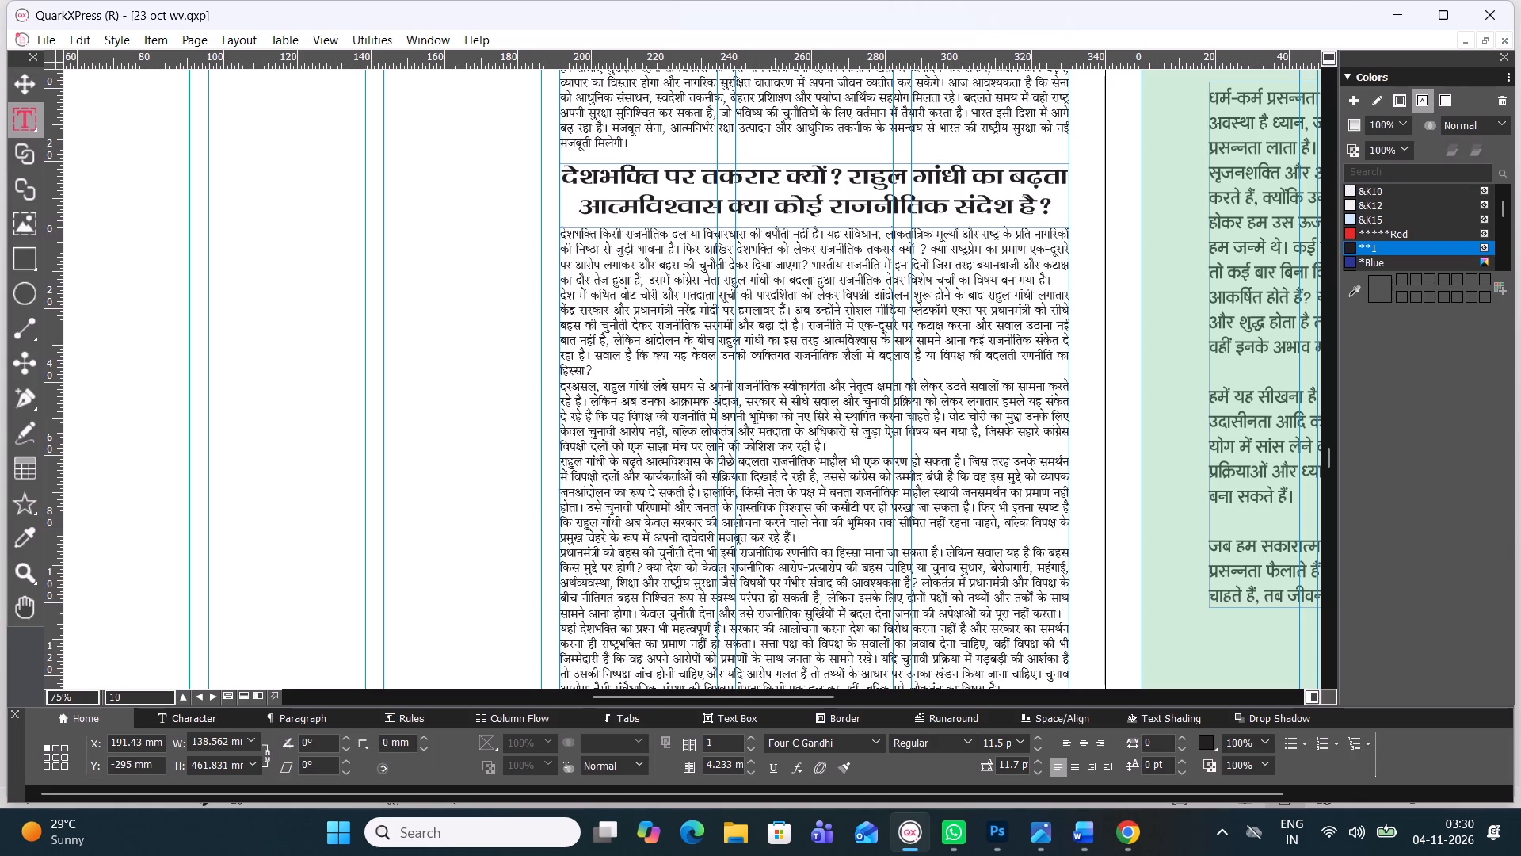
click(562, 230)
key(Return)
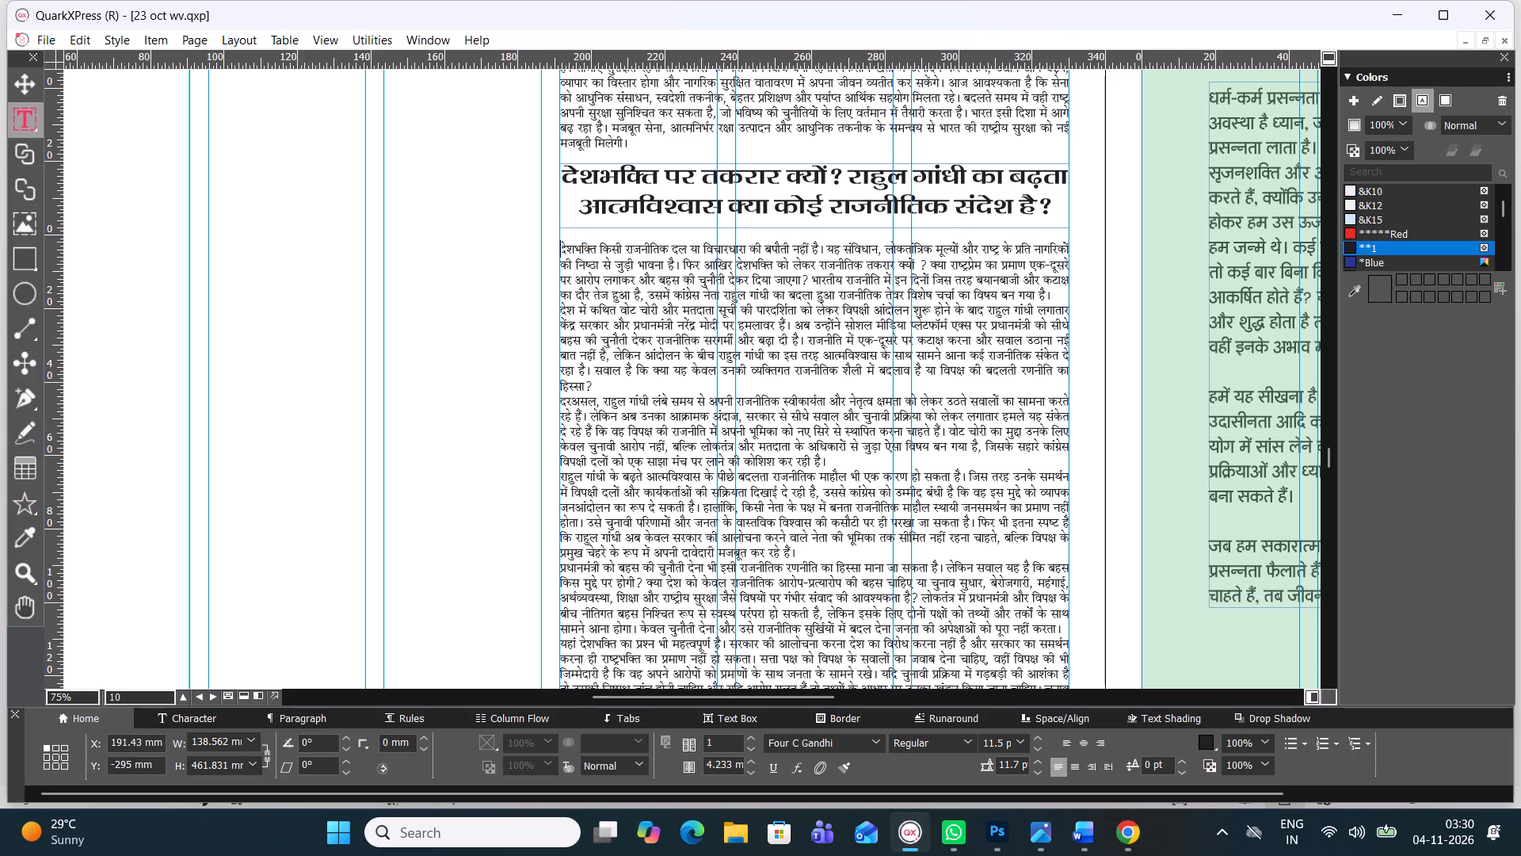
Join the paragraph beginning "दरअसल" to the end of the preceding paragraph, separating them with a space.
click(562, 399)
key(BackSpace)
key(space)
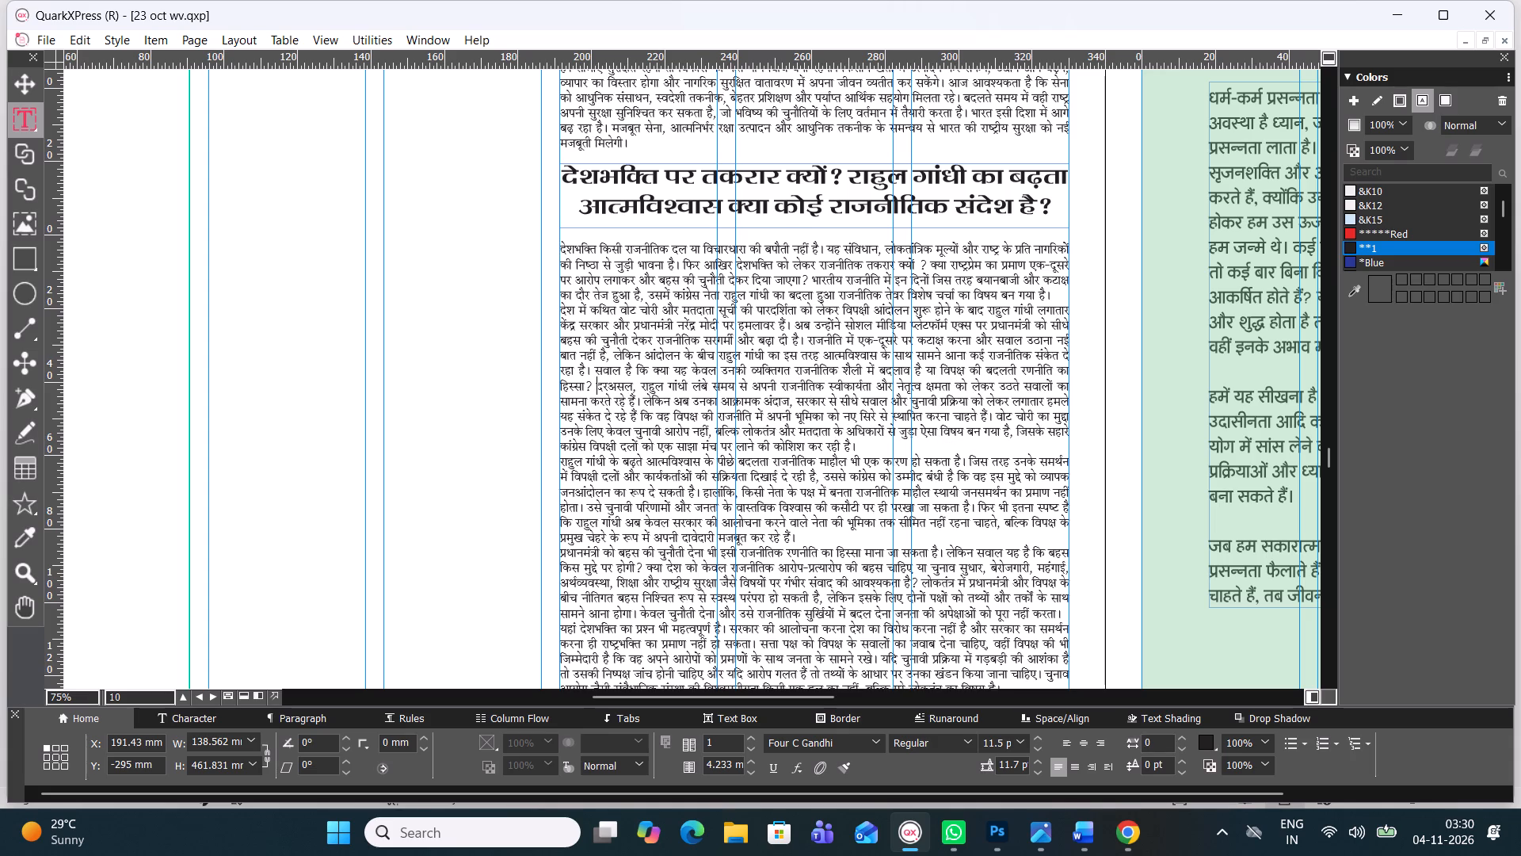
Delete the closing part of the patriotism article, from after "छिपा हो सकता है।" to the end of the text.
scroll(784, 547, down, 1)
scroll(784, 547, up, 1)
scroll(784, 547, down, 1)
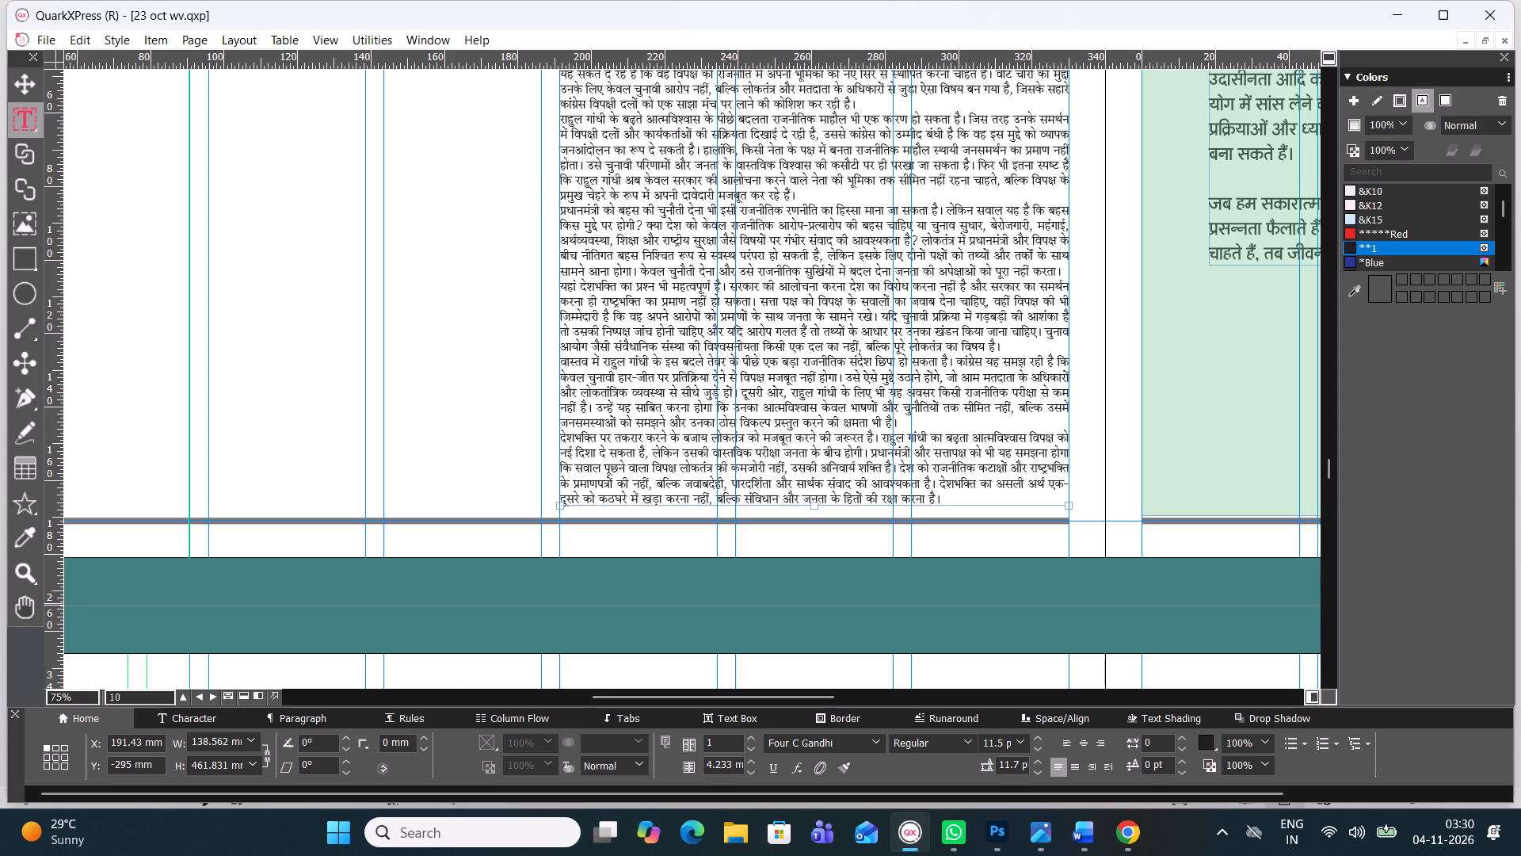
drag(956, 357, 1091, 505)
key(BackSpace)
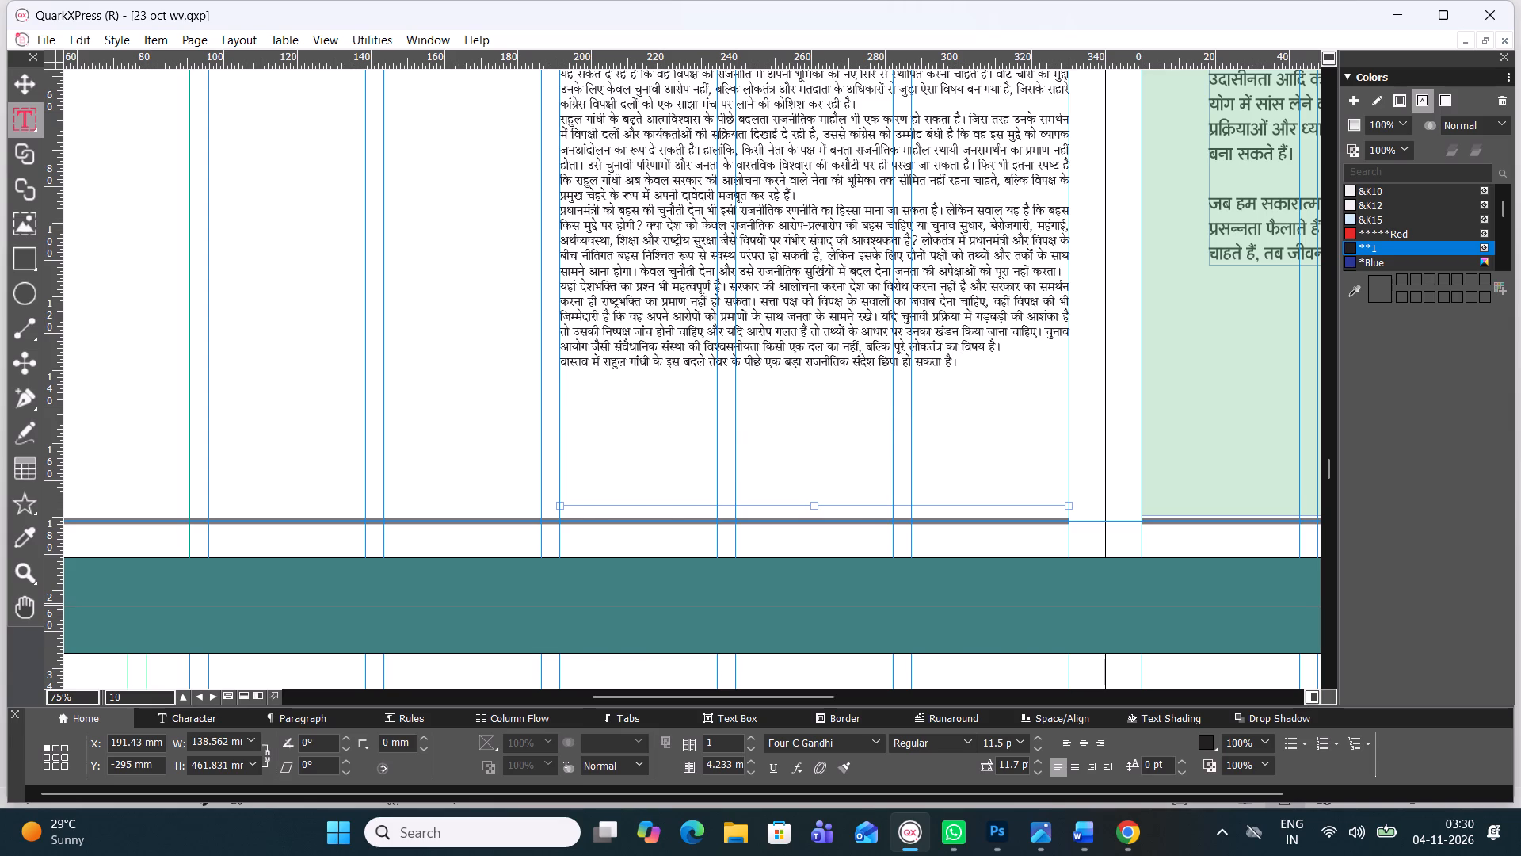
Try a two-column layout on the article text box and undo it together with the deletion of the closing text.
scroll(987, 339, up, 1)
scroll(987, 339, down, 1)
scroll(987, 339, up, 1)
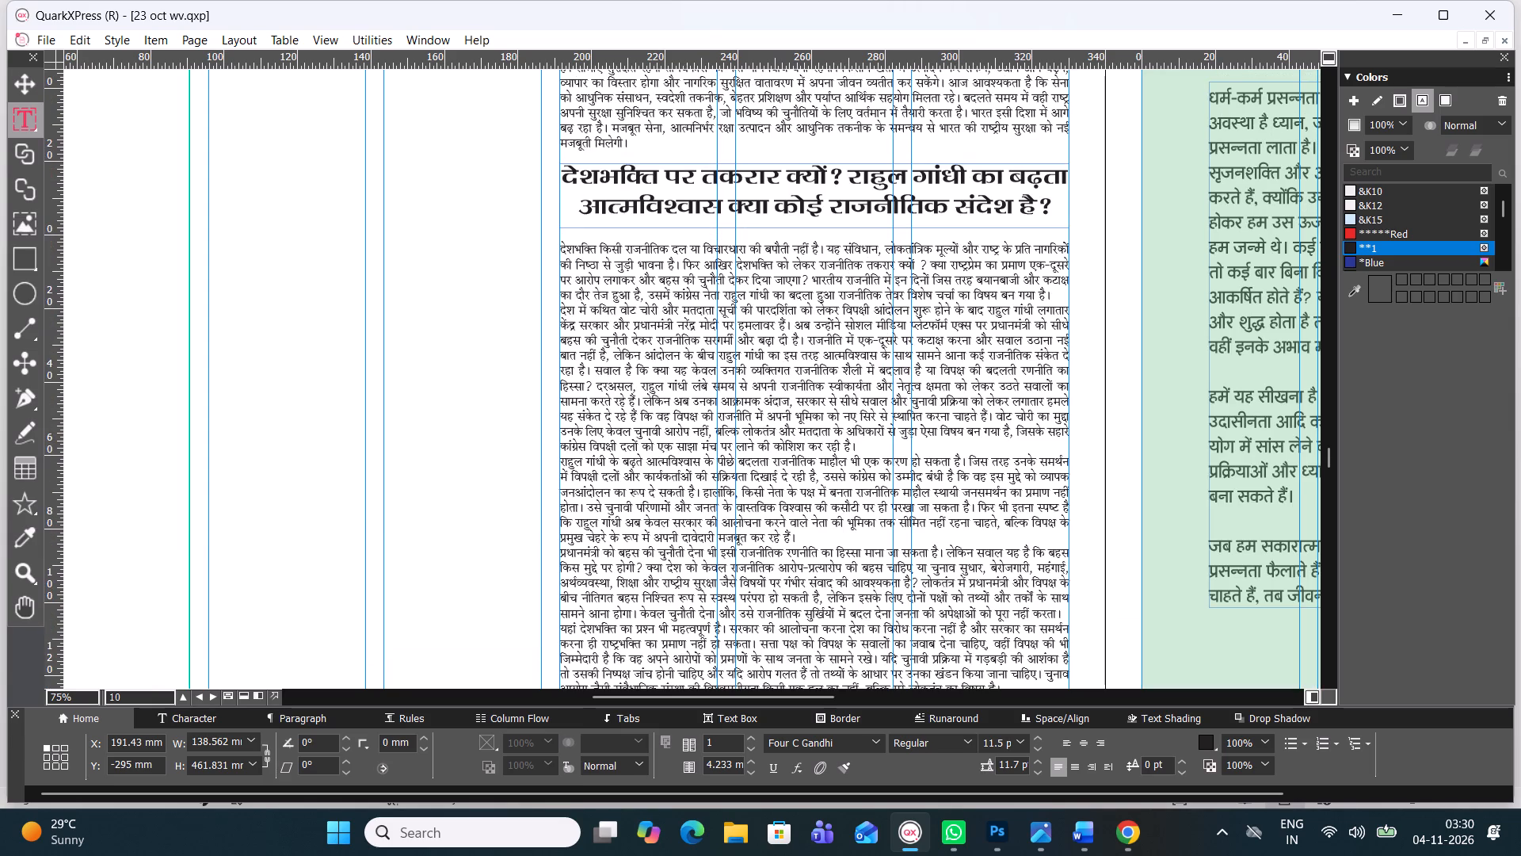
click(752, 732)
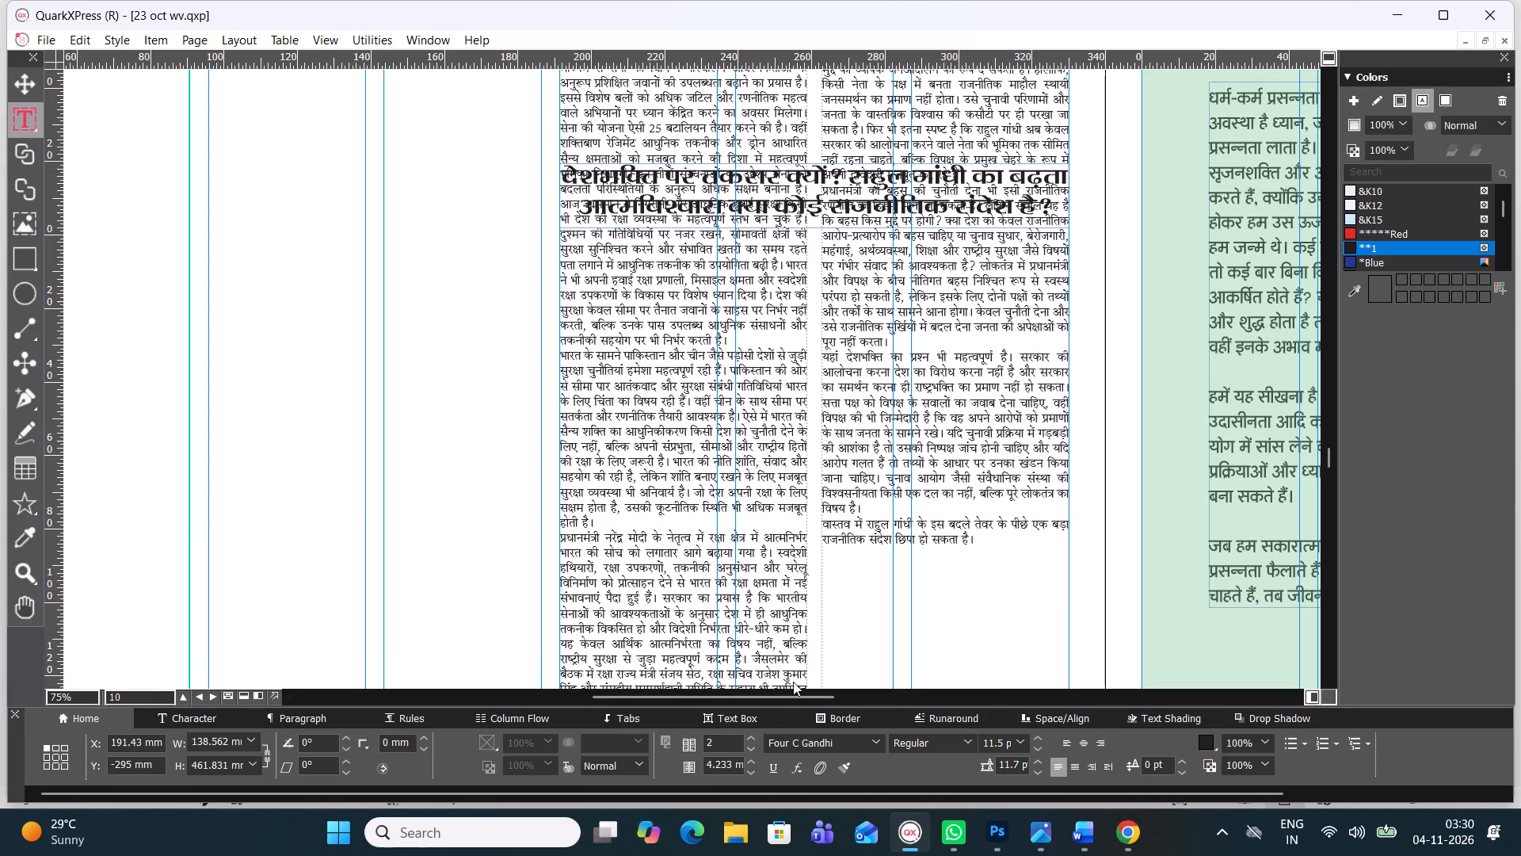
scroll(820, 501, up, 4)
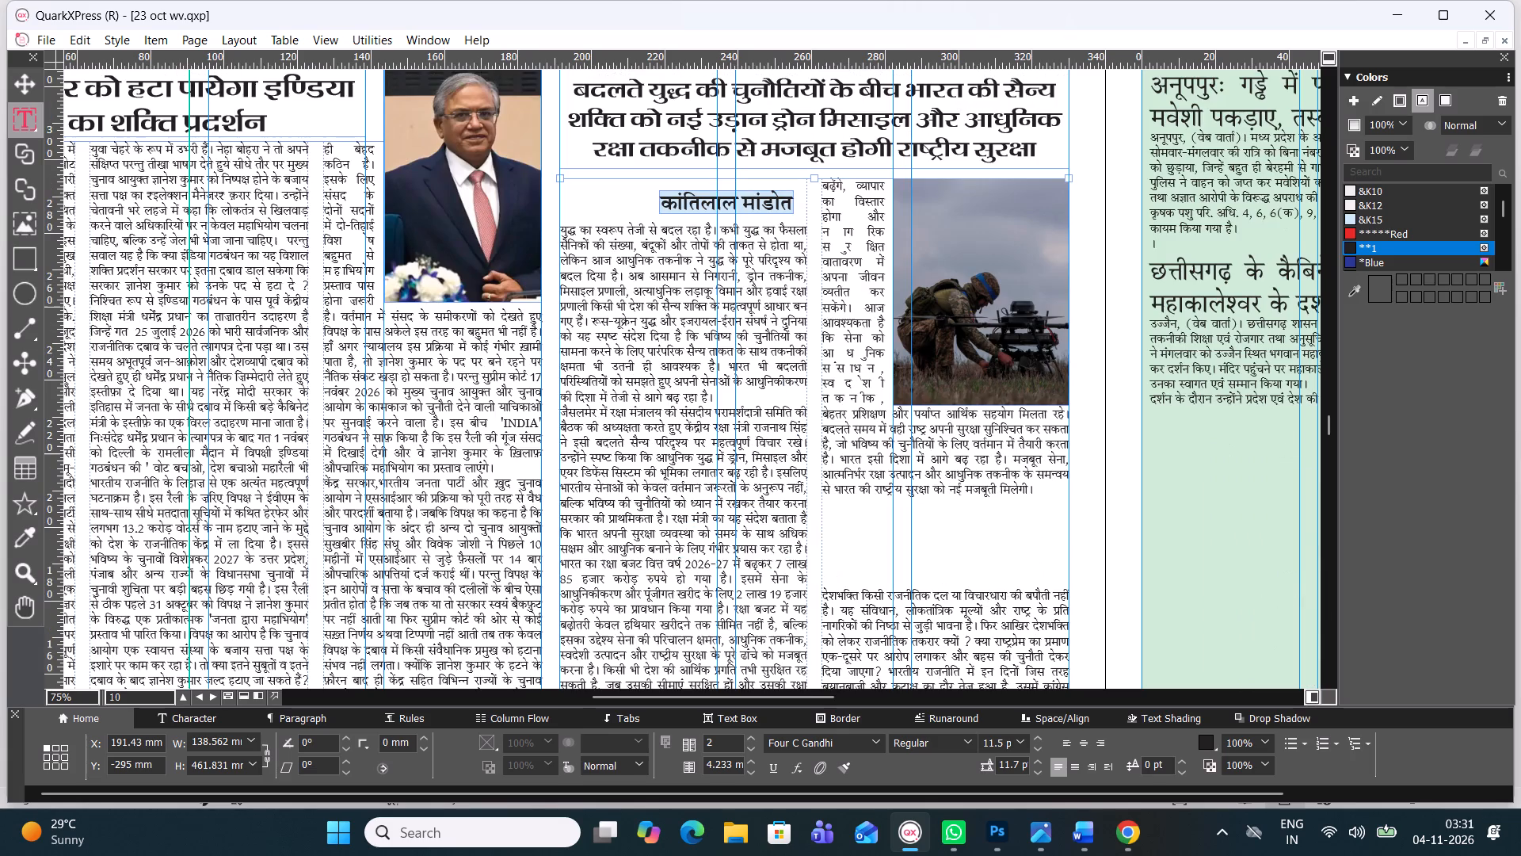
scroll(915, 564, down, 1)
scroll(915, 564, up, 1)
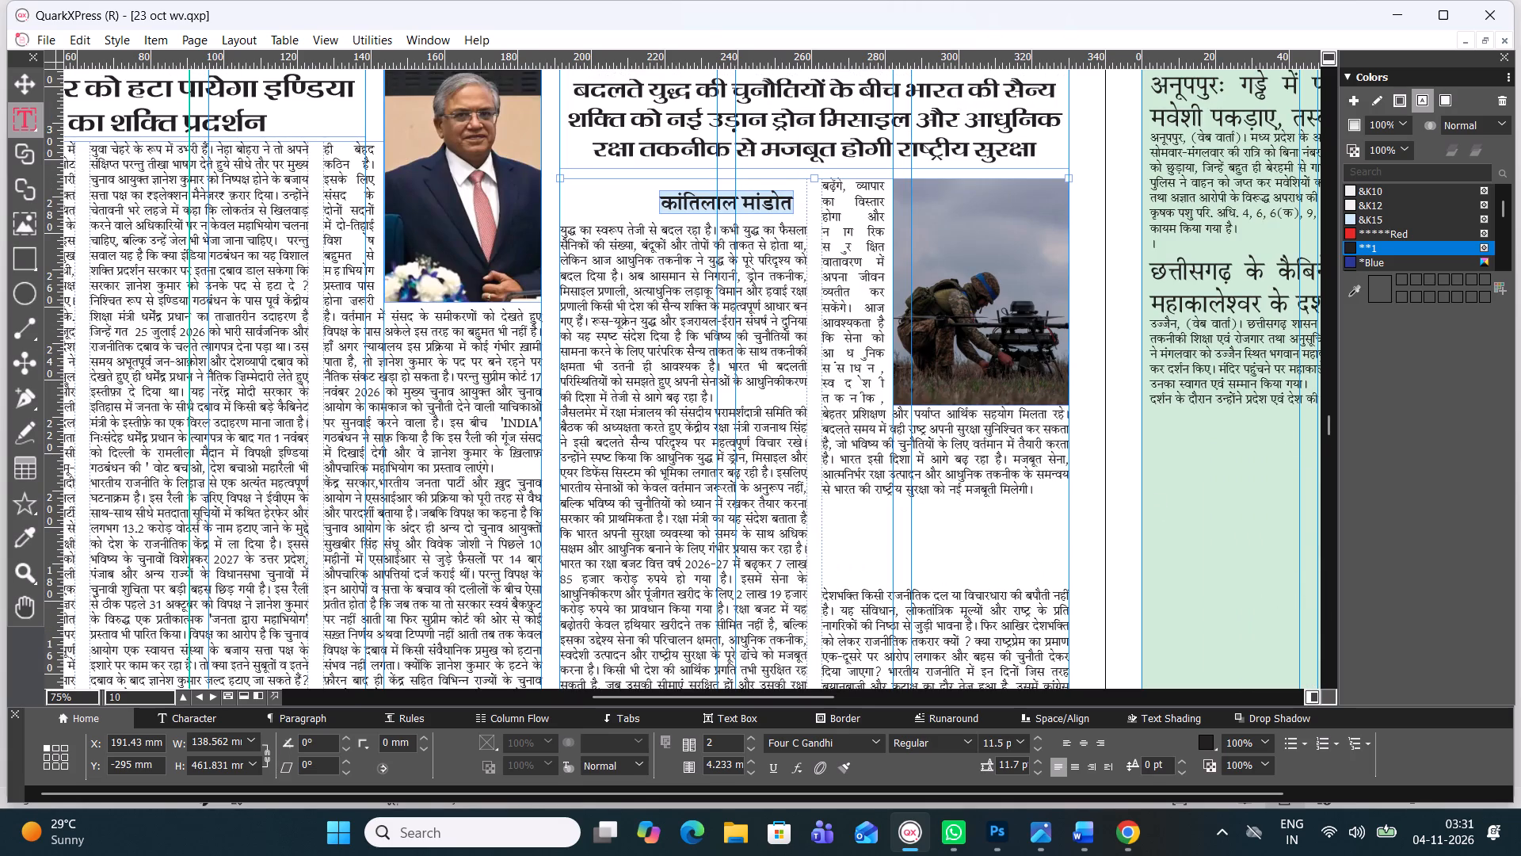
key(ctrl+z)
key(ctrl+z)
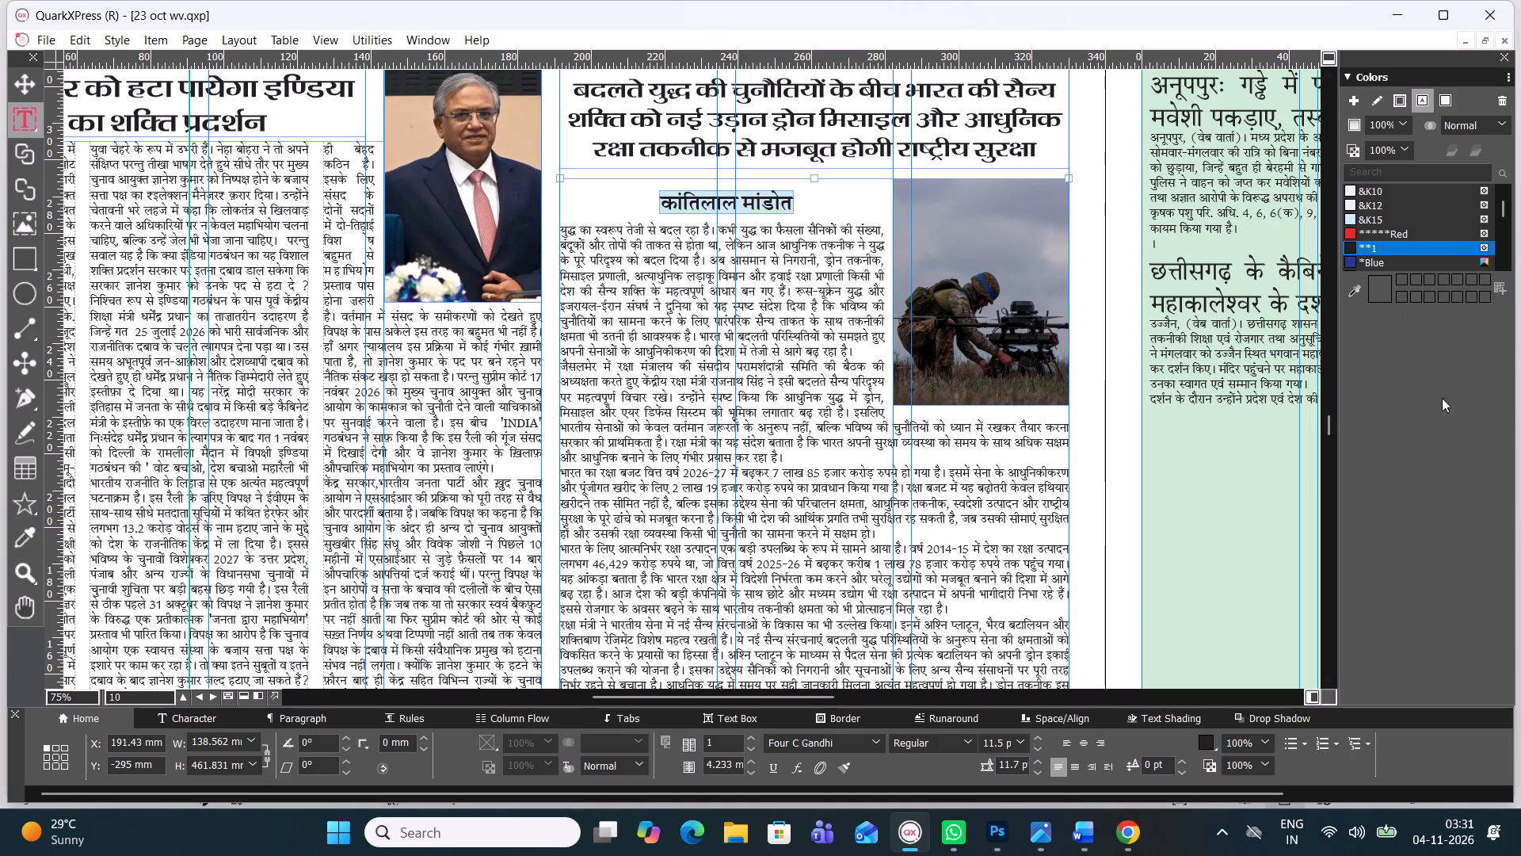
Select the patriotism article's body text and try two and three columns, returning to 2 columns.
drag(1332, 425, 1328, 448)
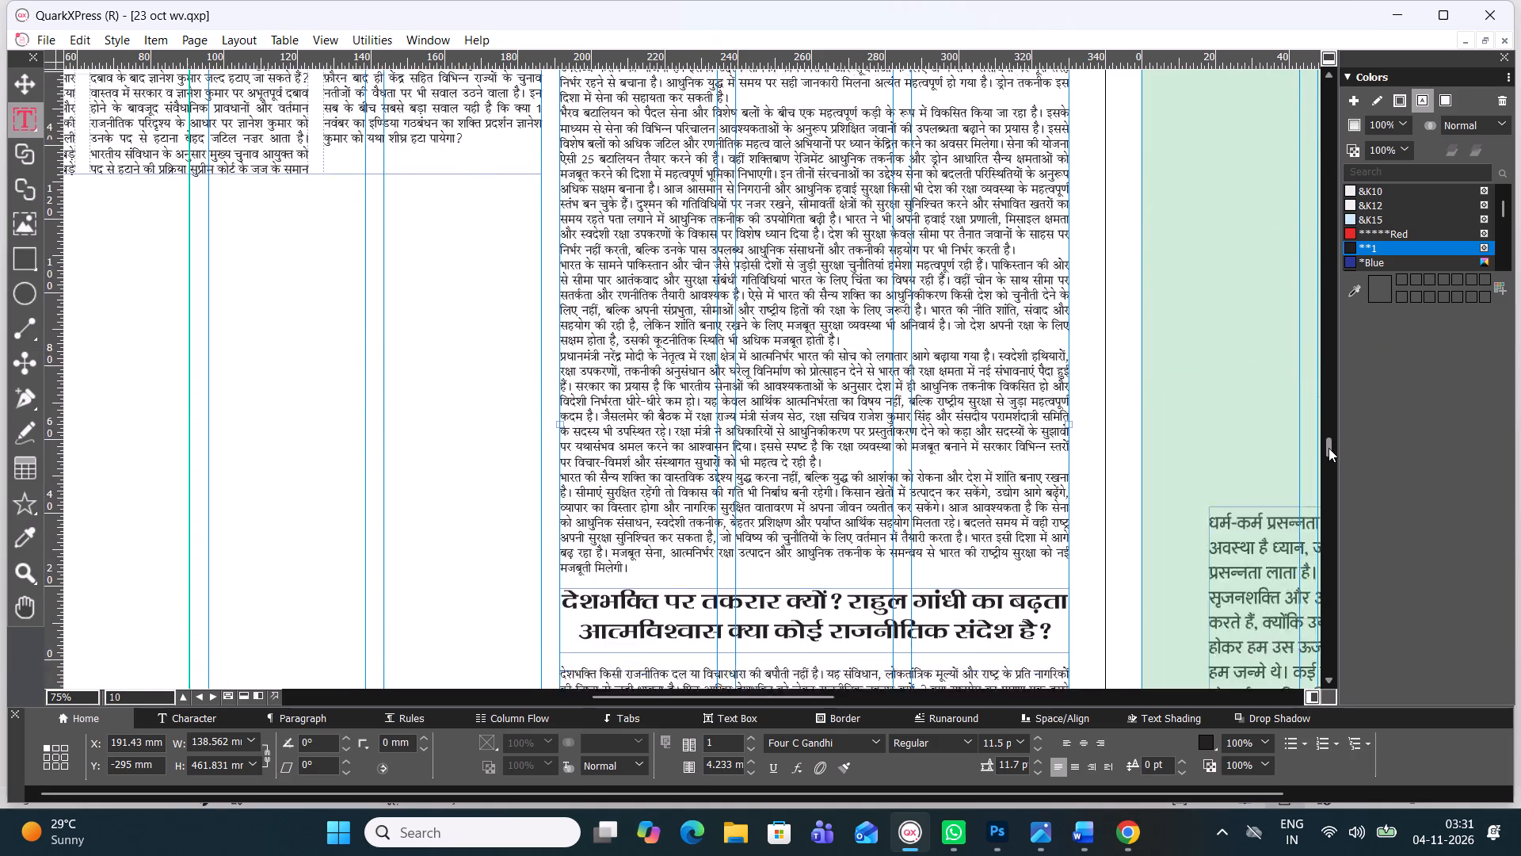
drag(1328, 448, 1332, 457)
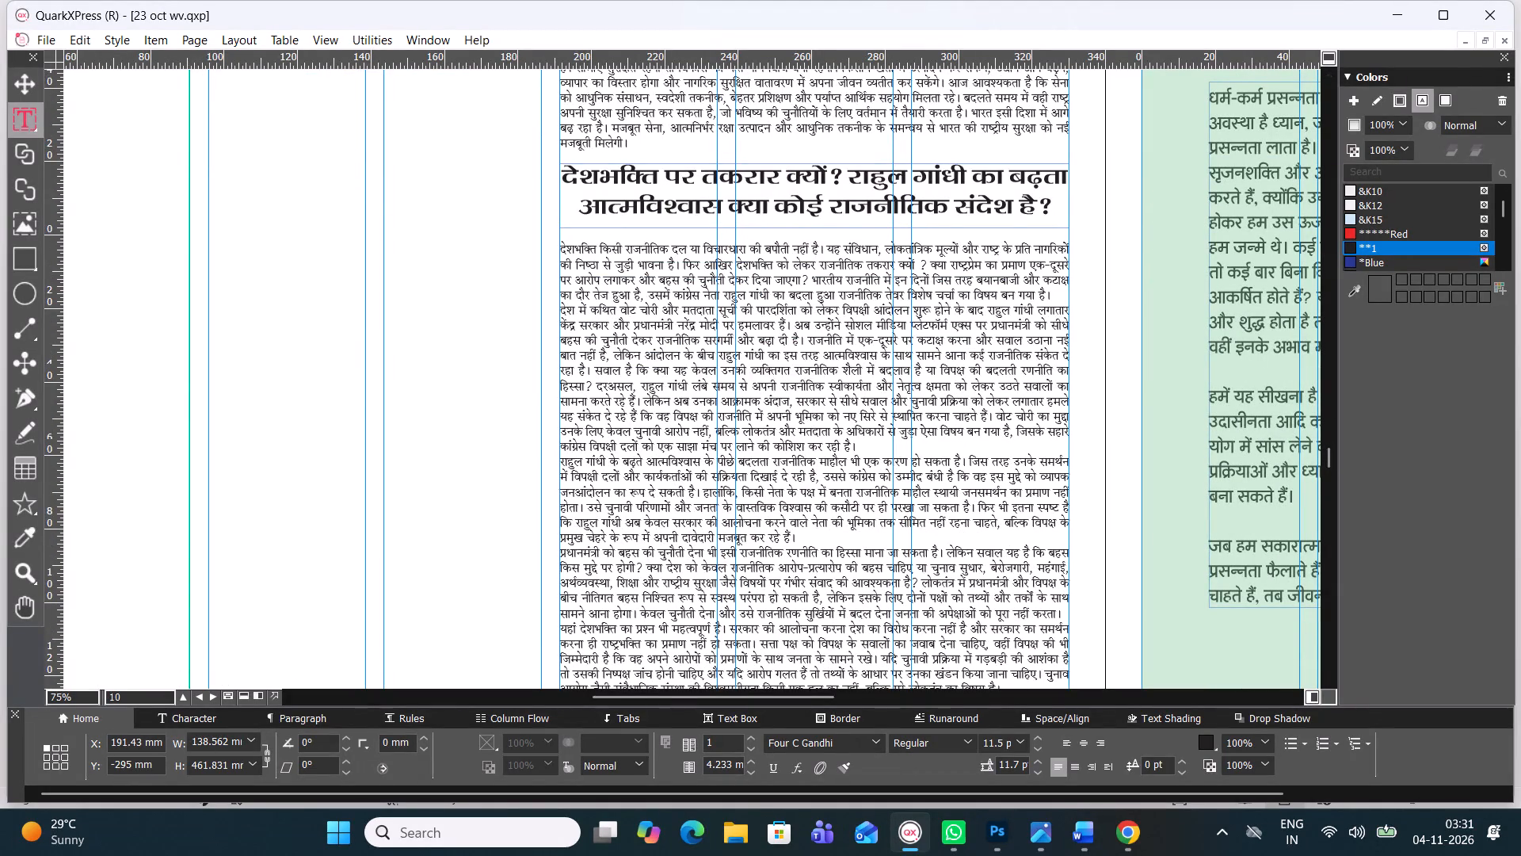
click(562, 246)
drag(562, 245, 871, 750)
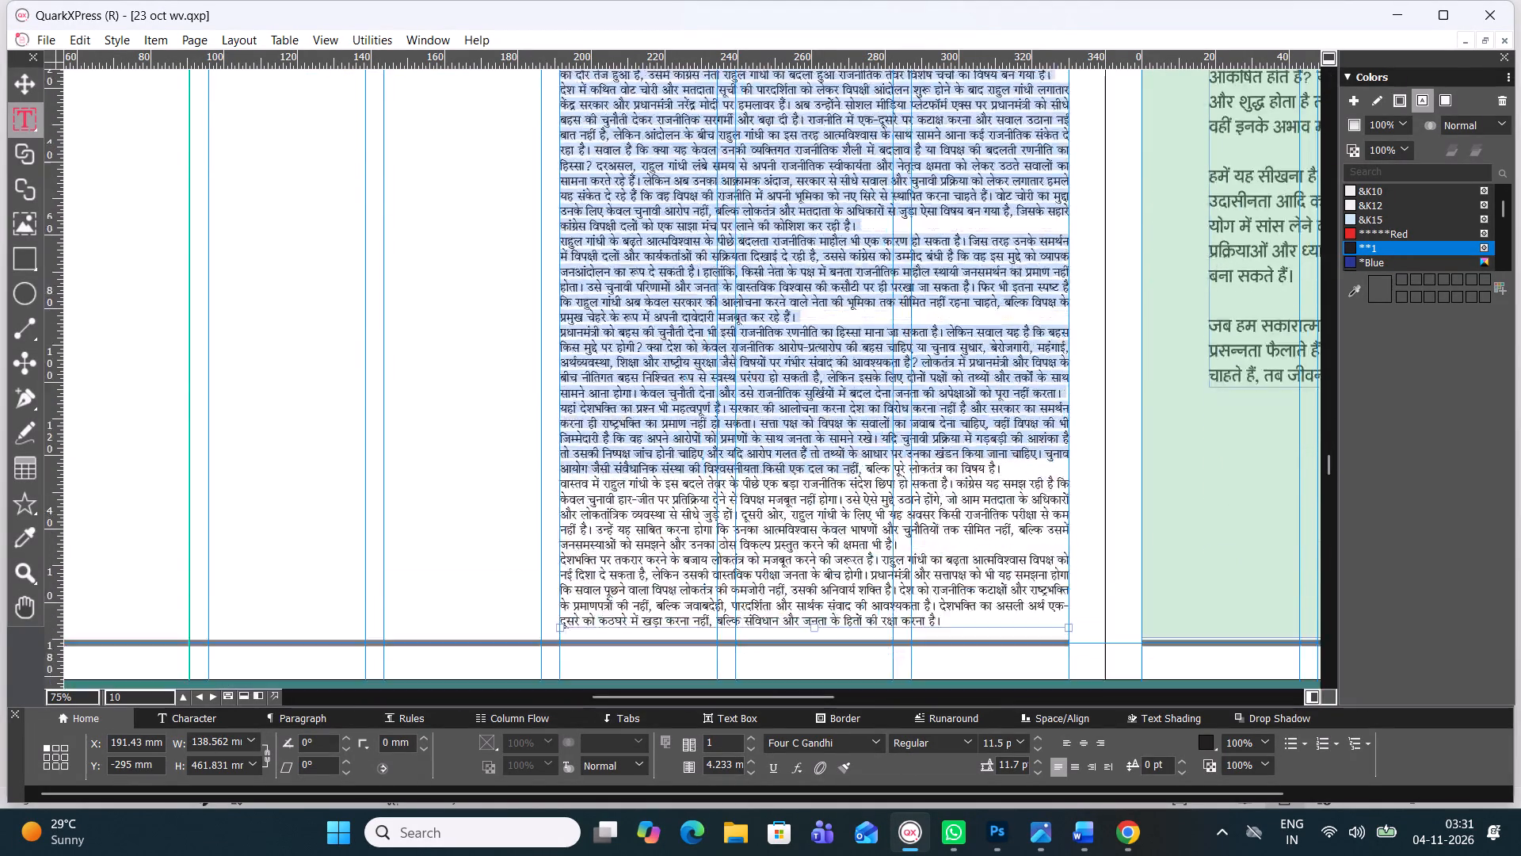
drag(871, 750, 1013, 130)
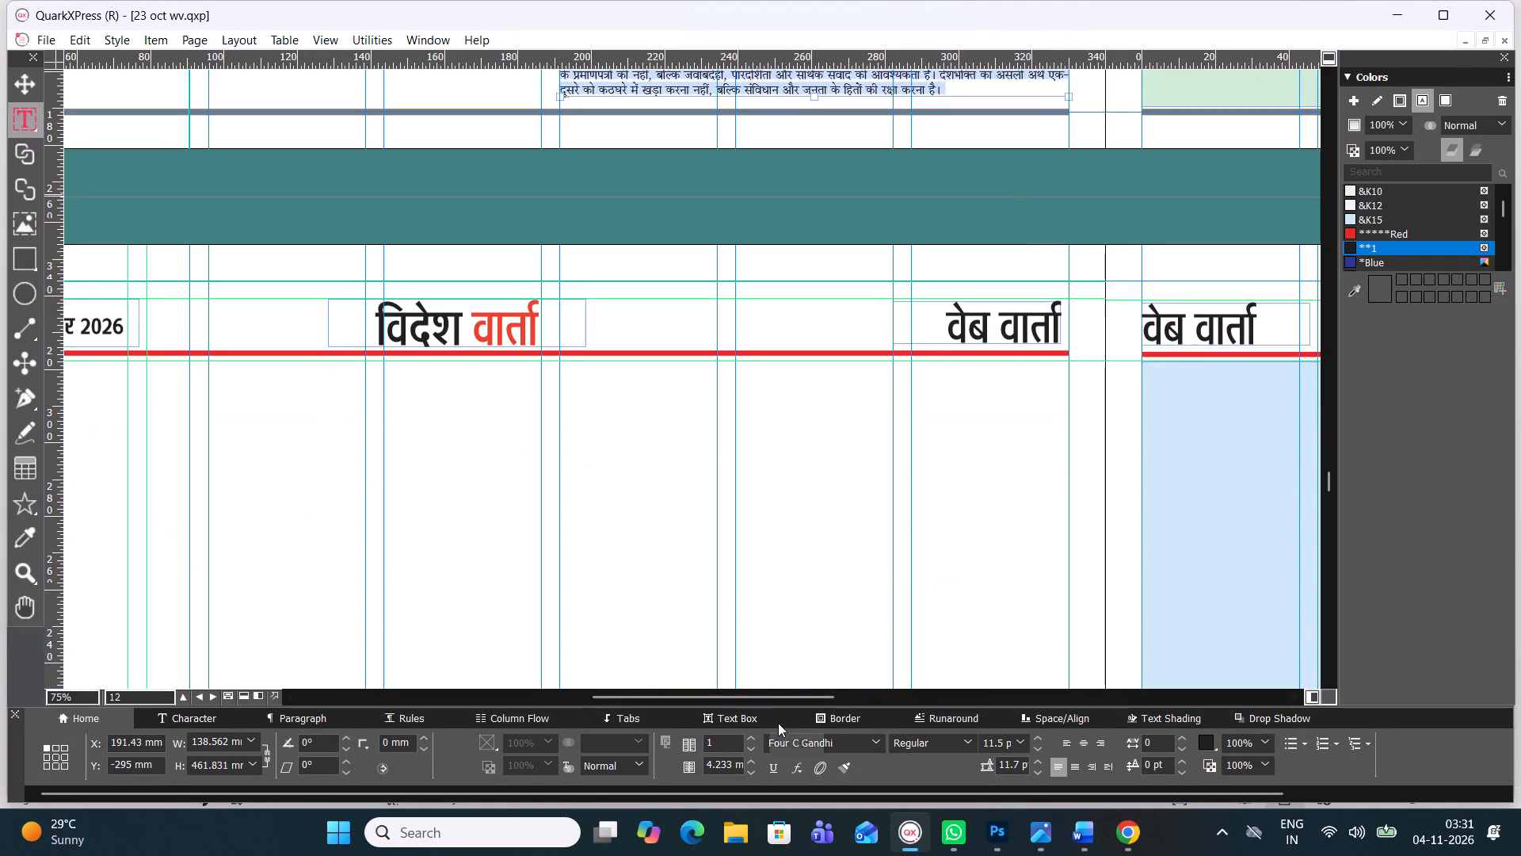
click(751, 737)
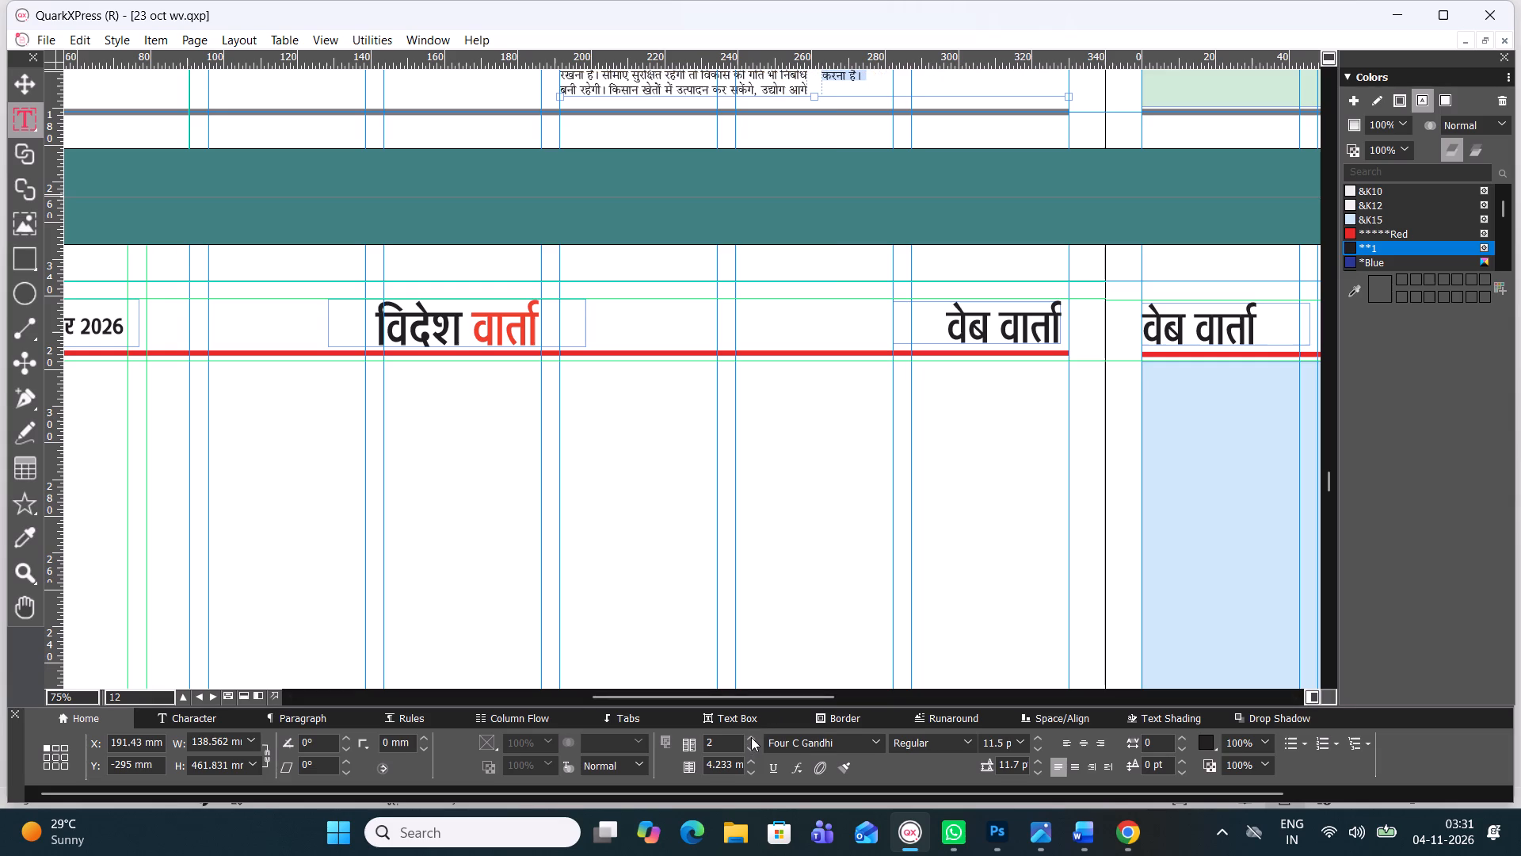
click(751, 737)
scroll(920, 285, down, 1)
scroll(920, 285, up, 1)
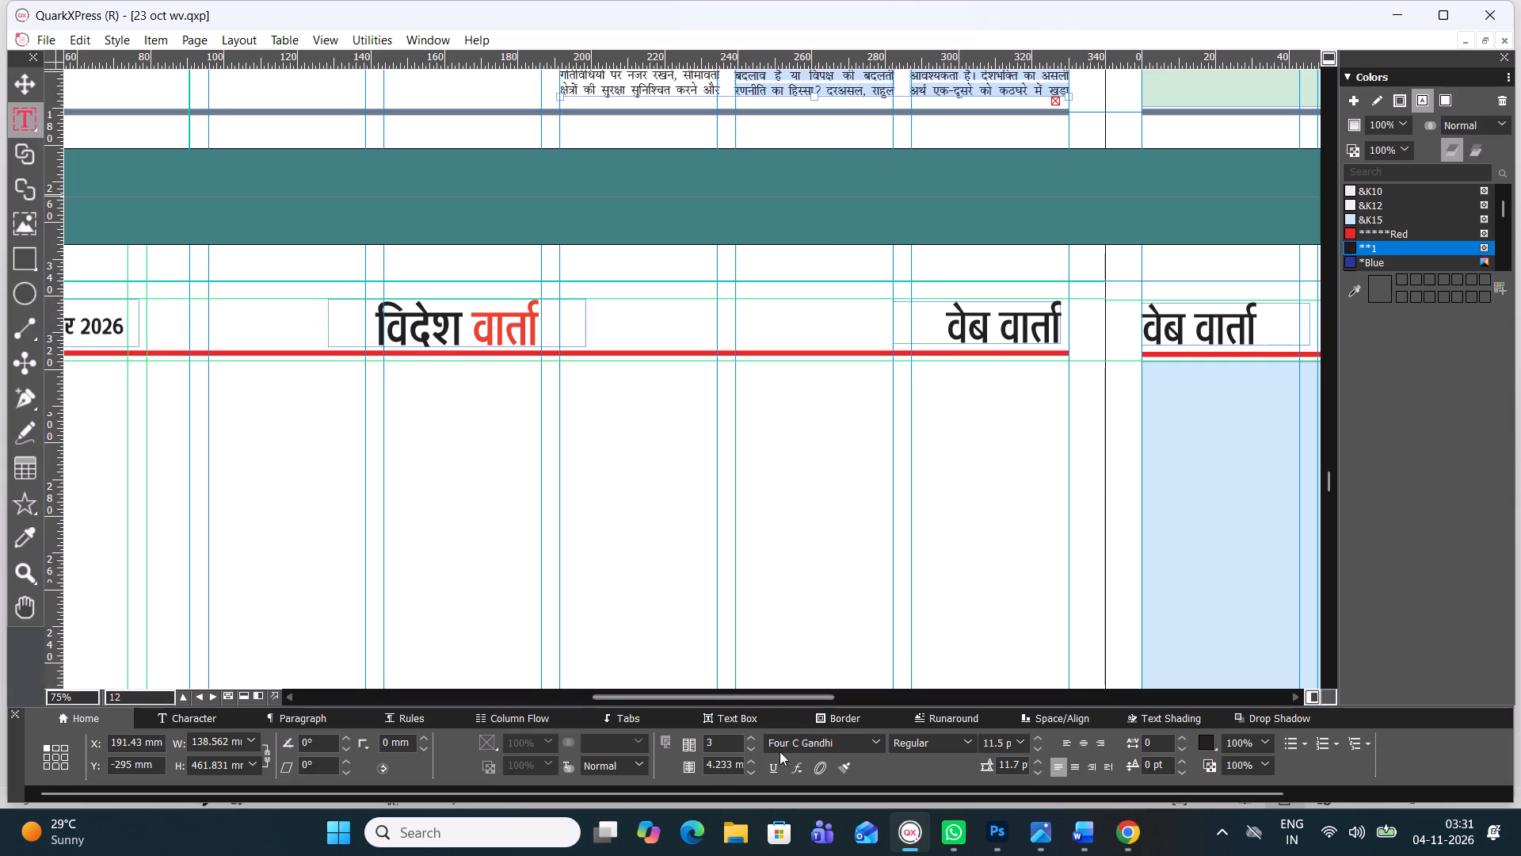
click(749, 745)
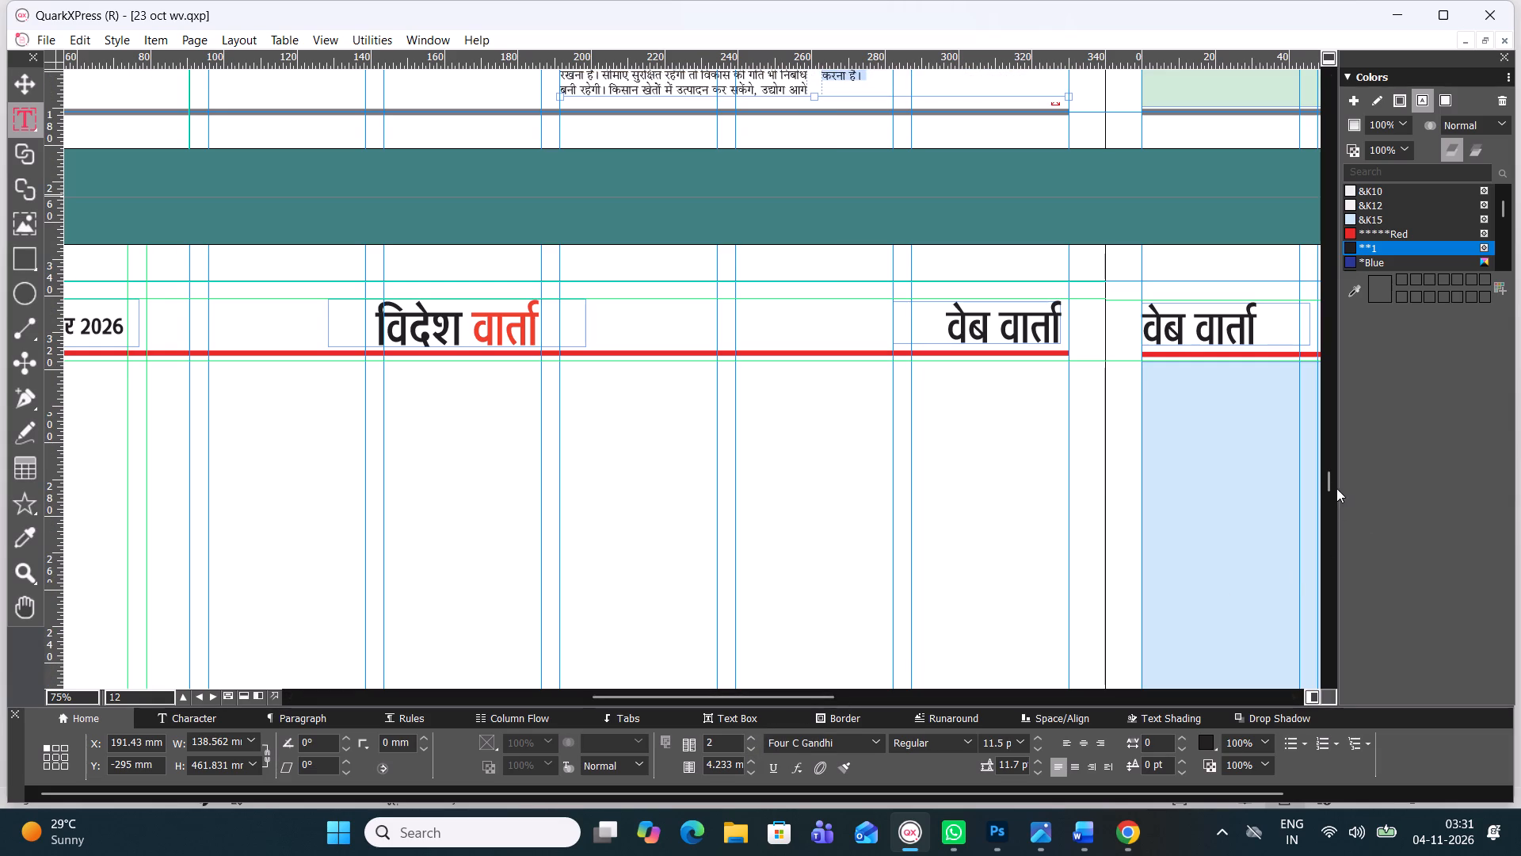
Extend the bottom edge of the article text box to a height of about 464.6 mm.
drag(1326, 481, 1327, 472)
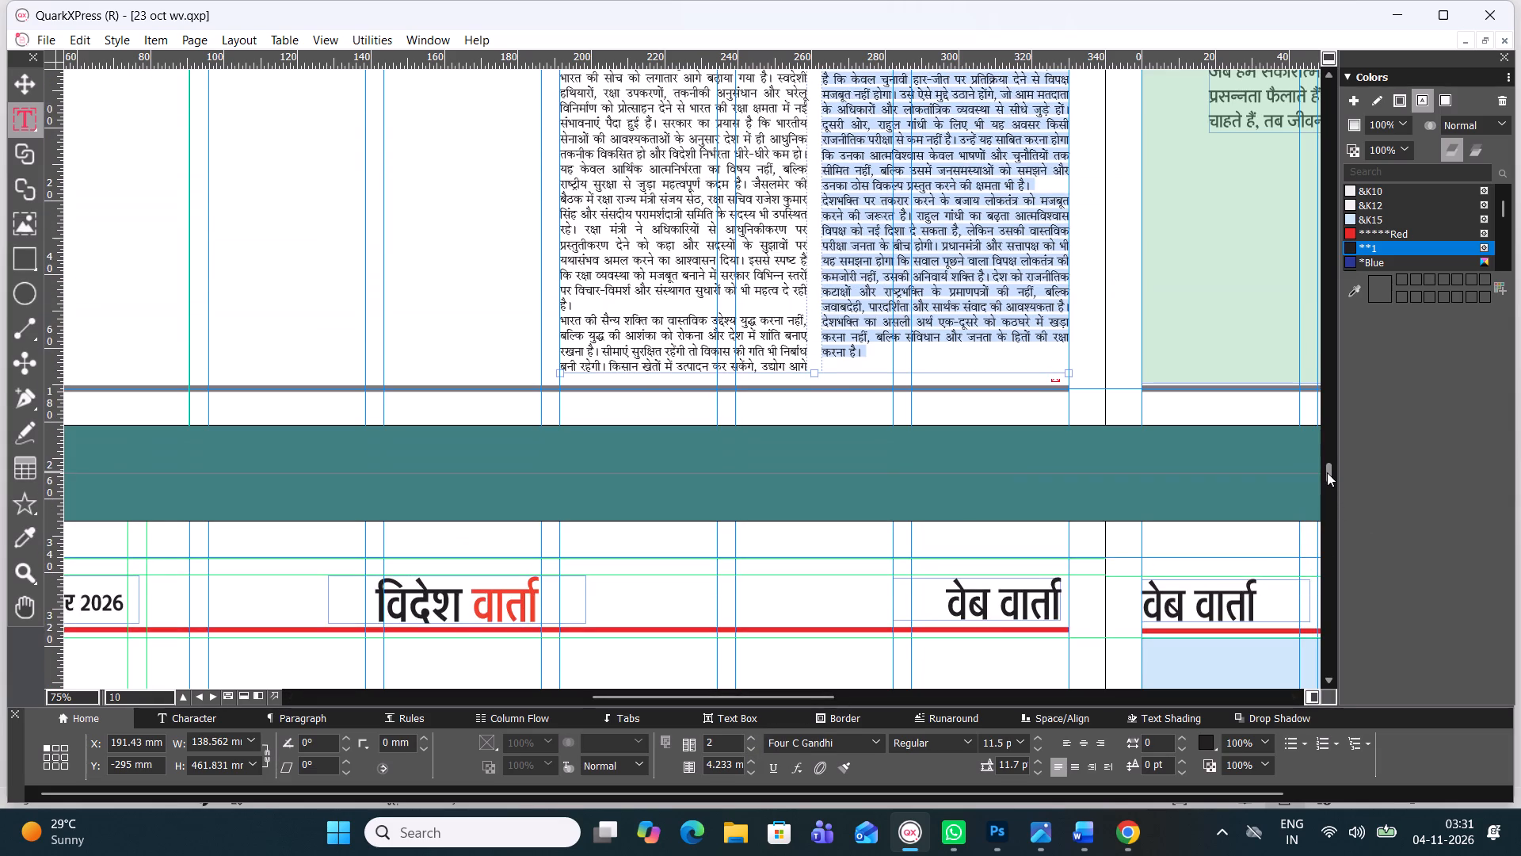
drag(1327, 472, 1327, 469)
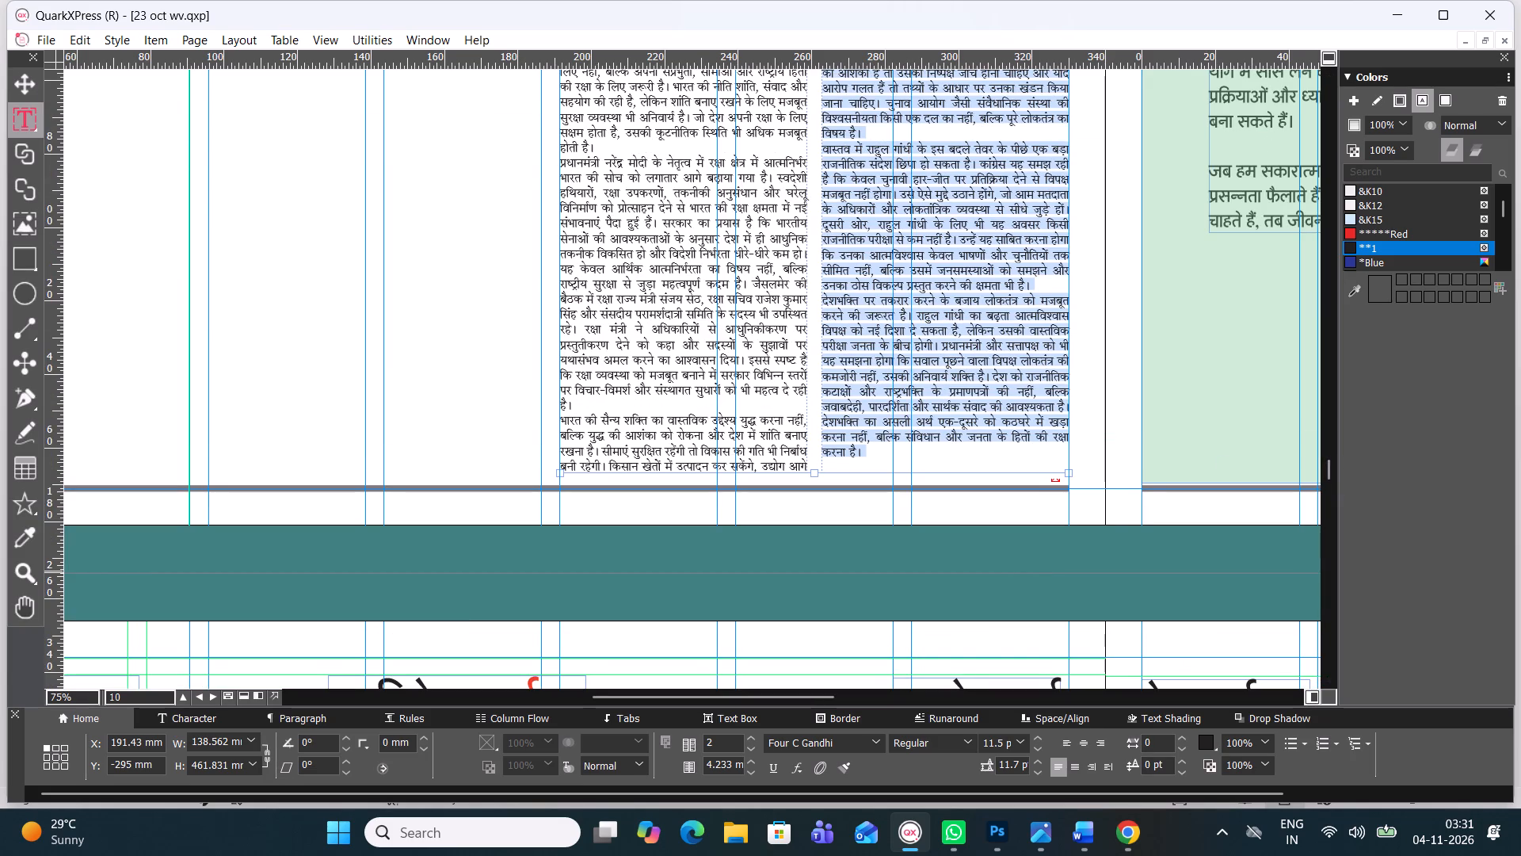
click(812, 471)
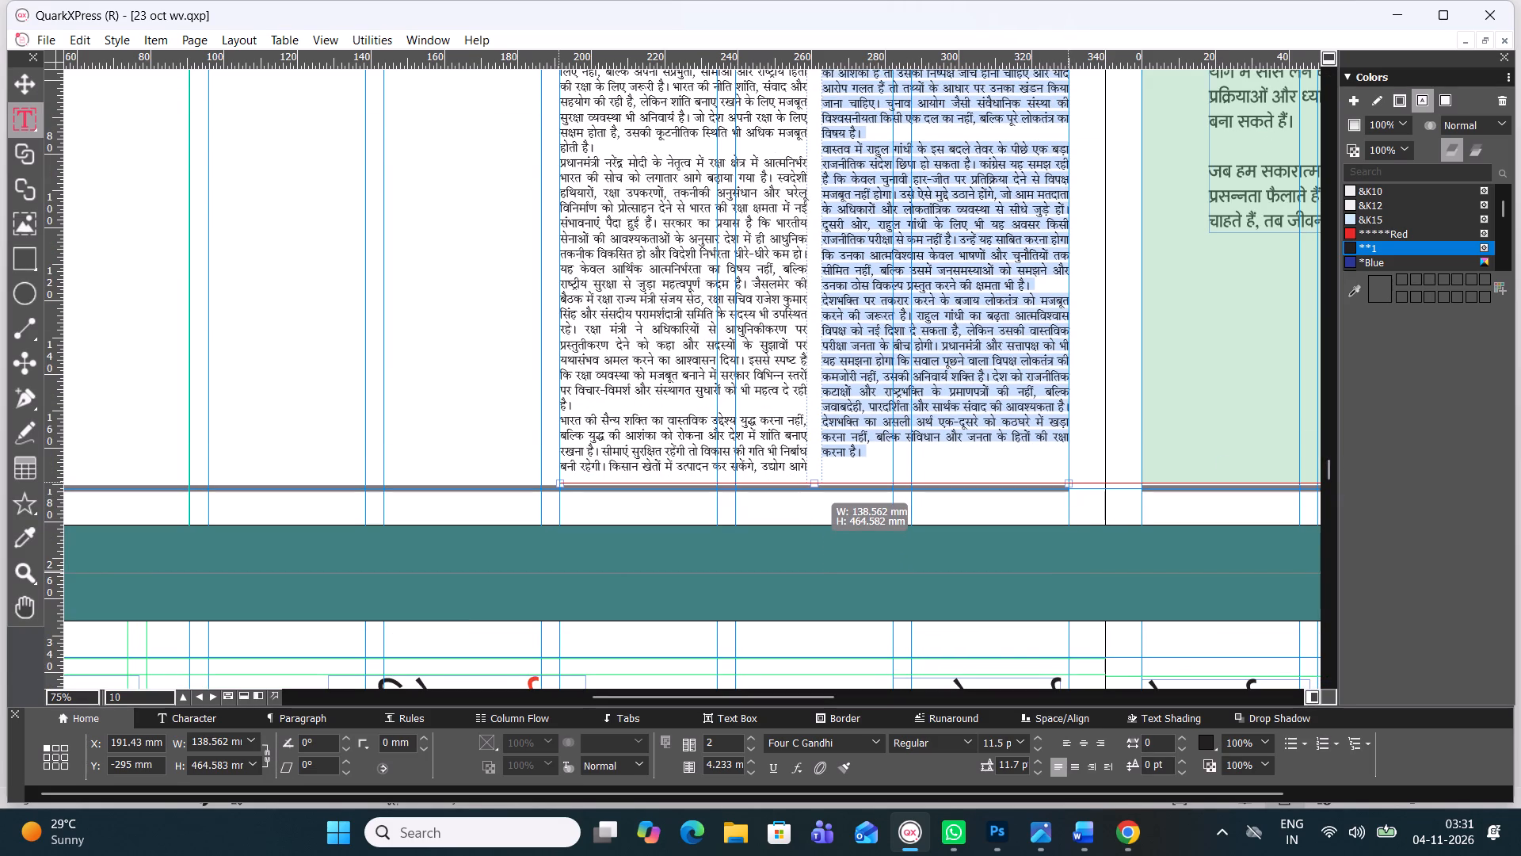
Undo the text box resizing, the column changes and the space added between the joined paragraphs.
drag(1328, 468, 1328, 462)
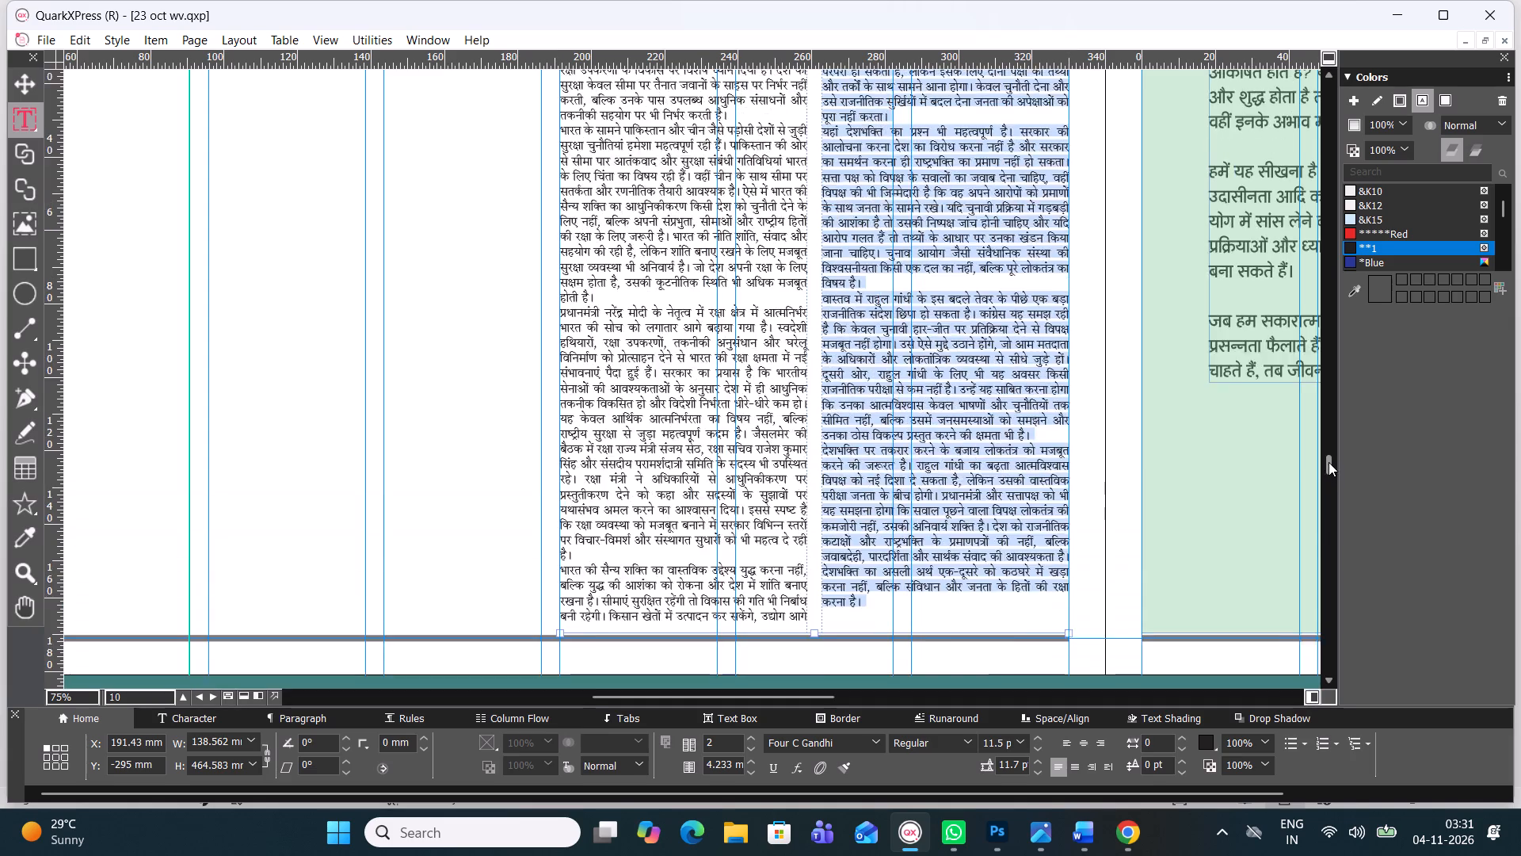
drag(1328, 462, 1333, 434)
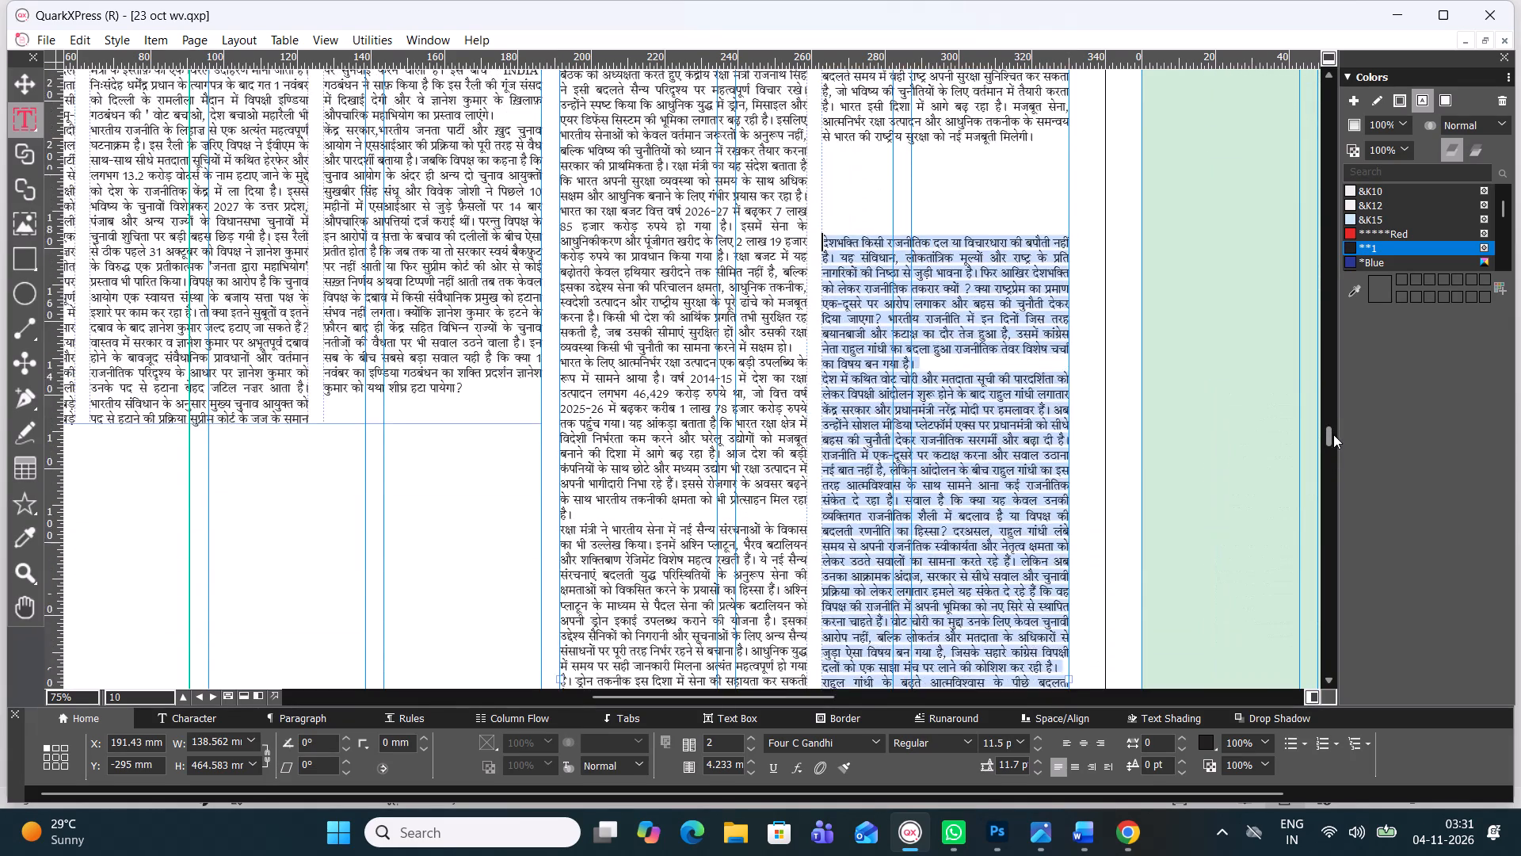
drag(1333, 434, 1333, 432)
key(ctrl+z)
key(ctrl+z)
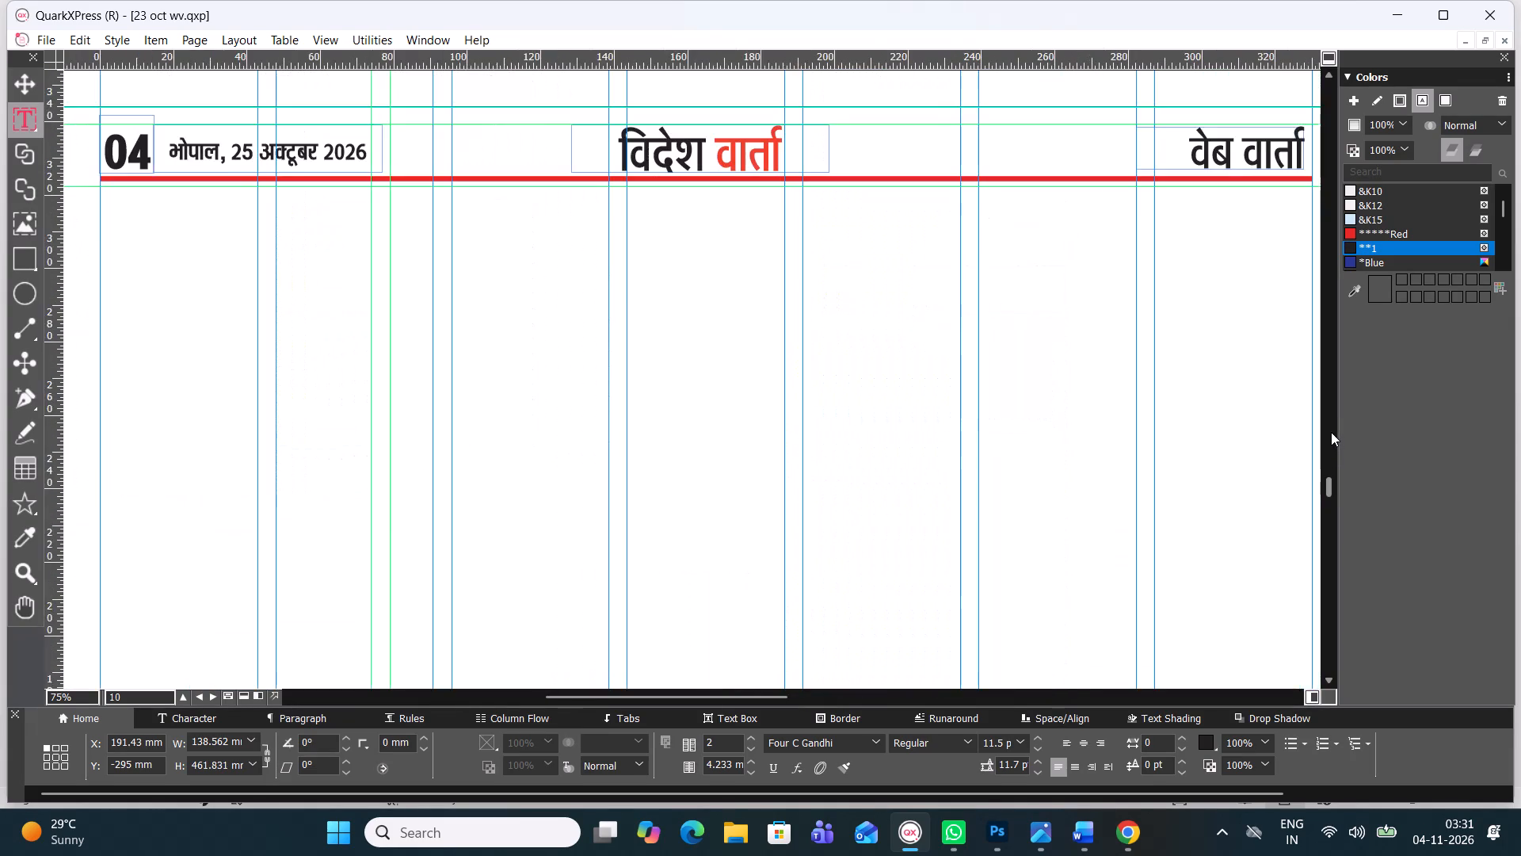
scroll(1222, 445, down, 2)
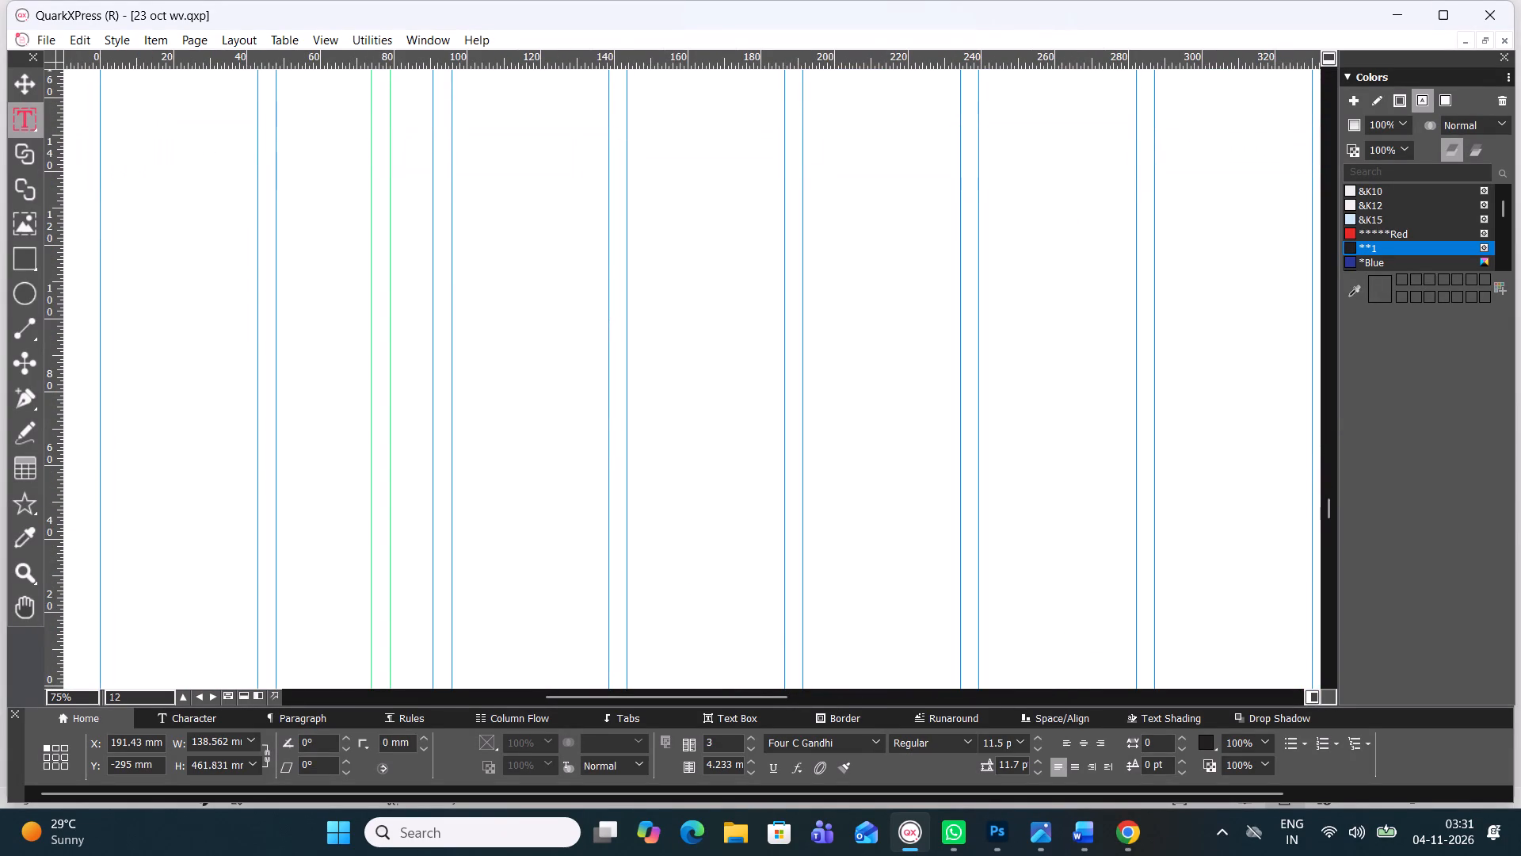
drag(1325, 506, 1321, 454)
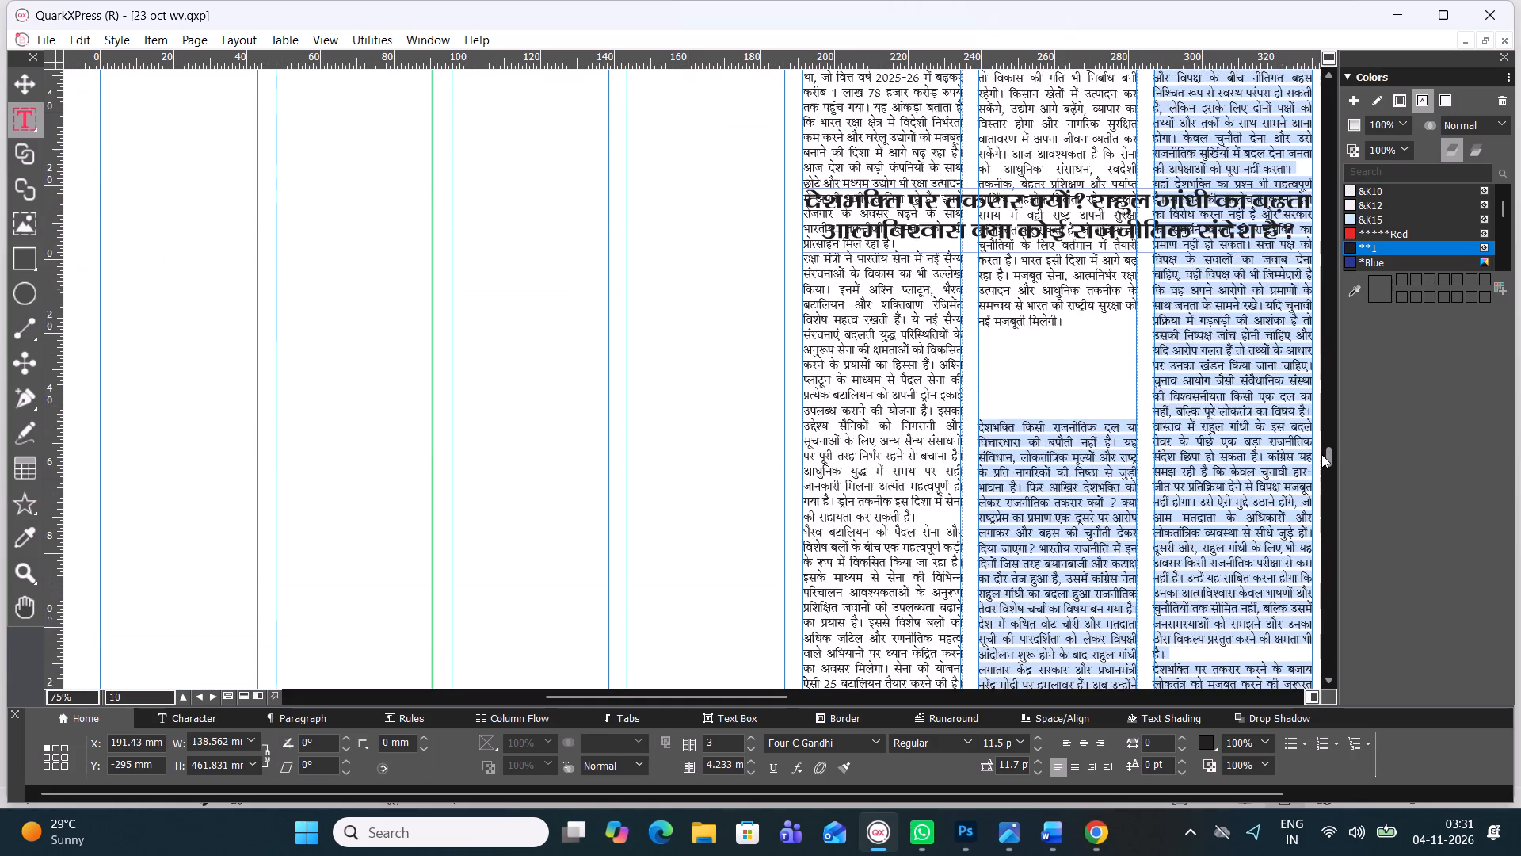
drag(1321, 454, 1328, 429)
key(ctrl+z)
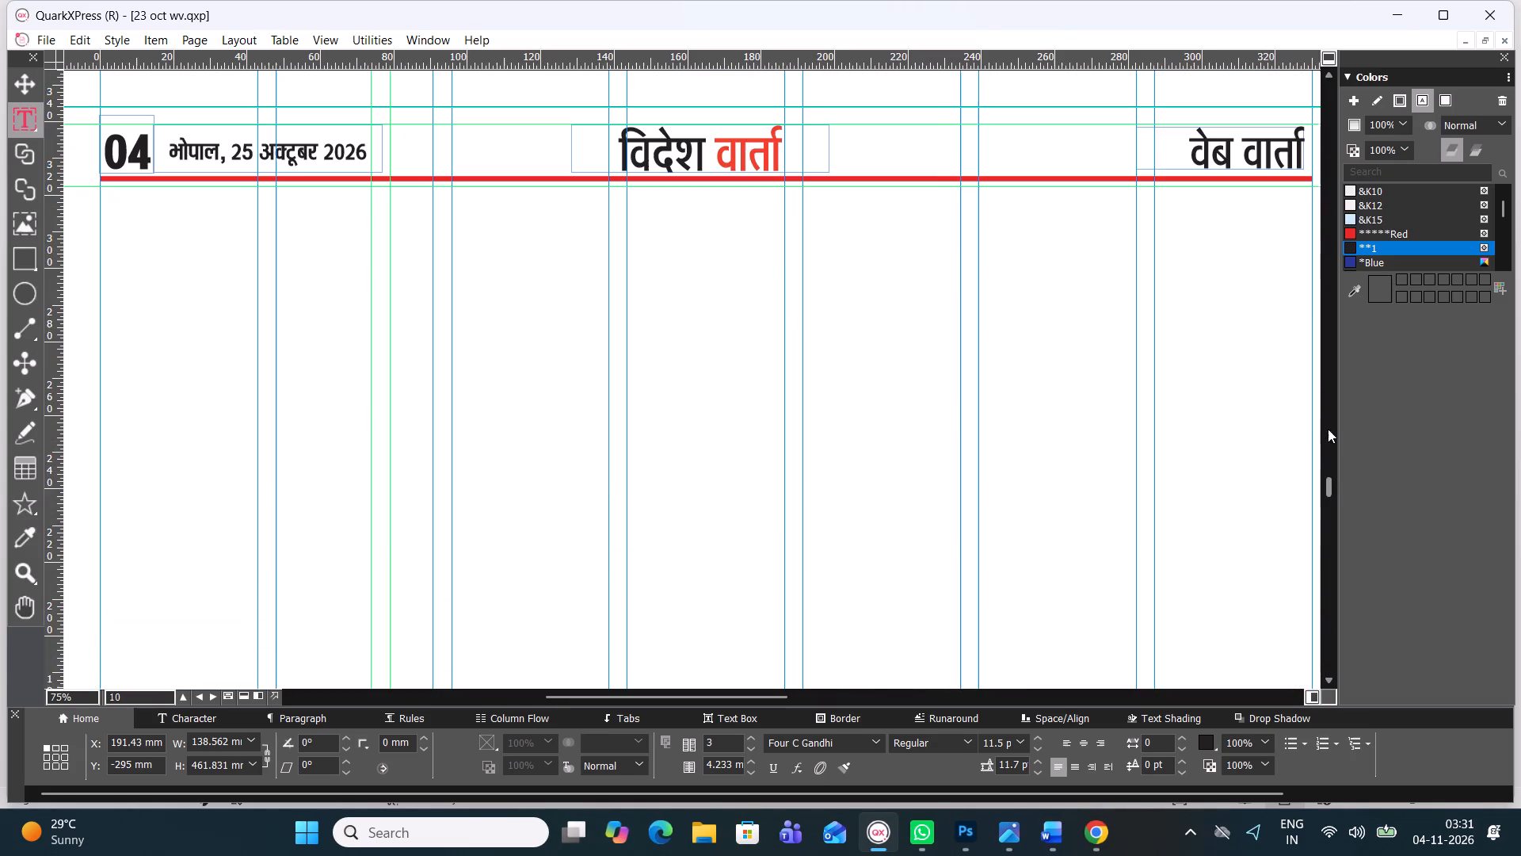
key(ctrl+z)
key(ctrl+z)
Delete the patriotism article's text from after "छिपा हो सकता है।" to the end and leave text editing with the Item tool.
drag(1328, 485, 1328, 468)
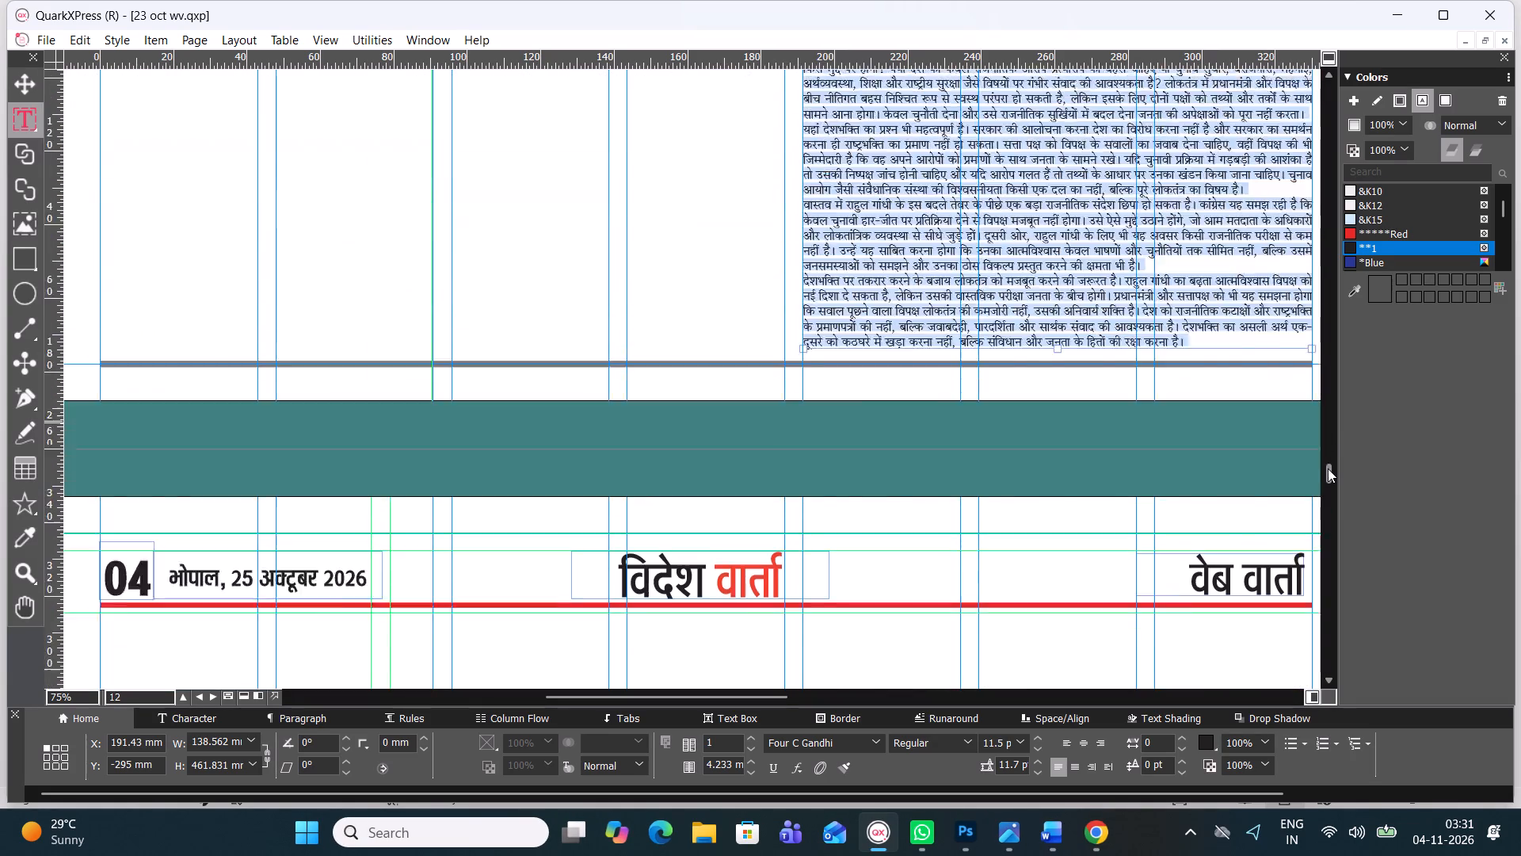
drag(1328, 468, 1326, 425)
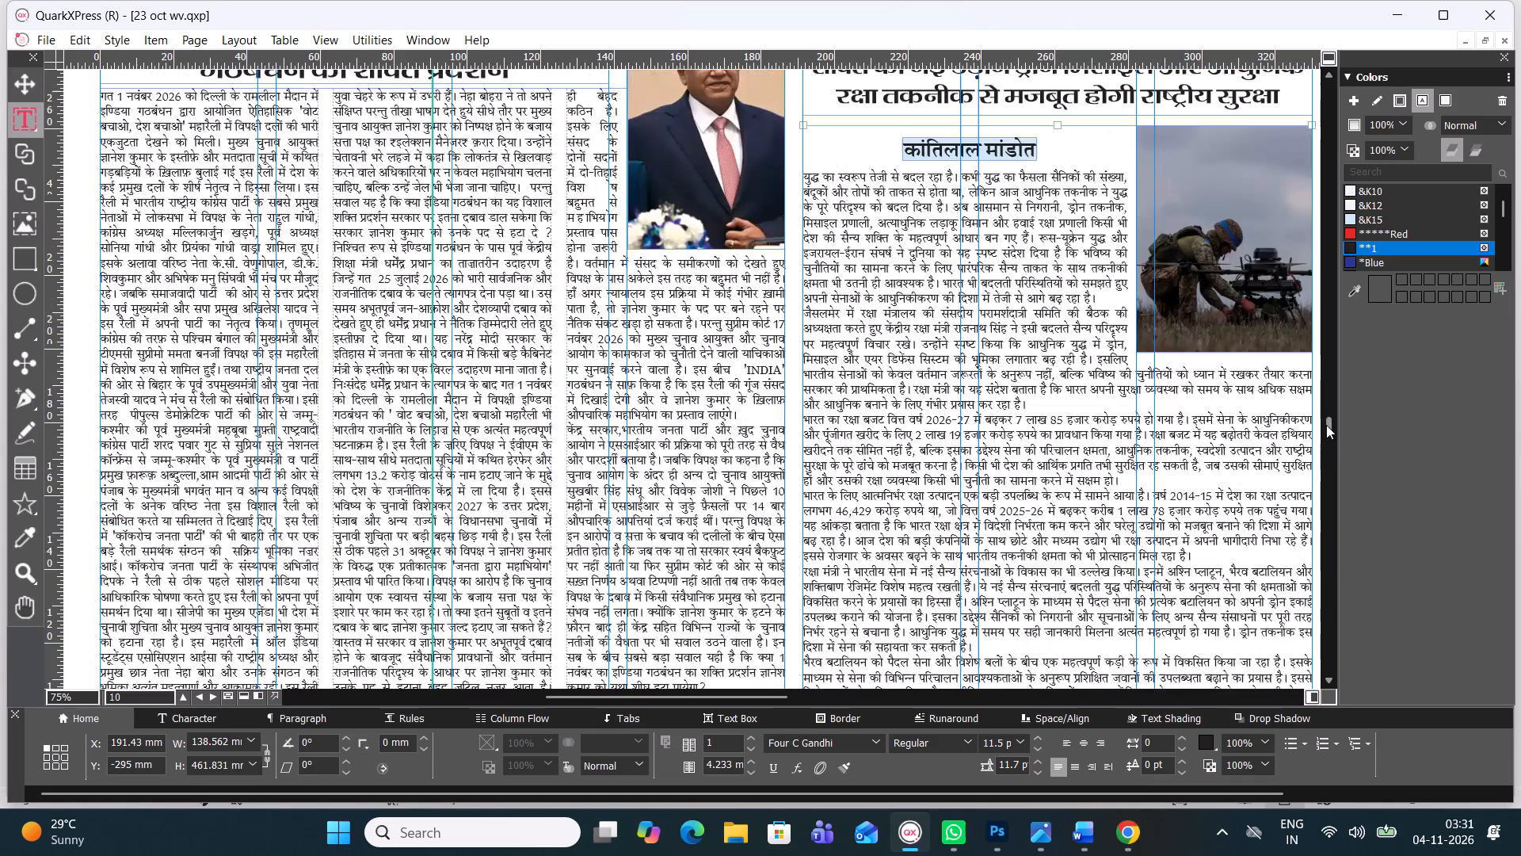
drag(1326, 425, 1325, 426)
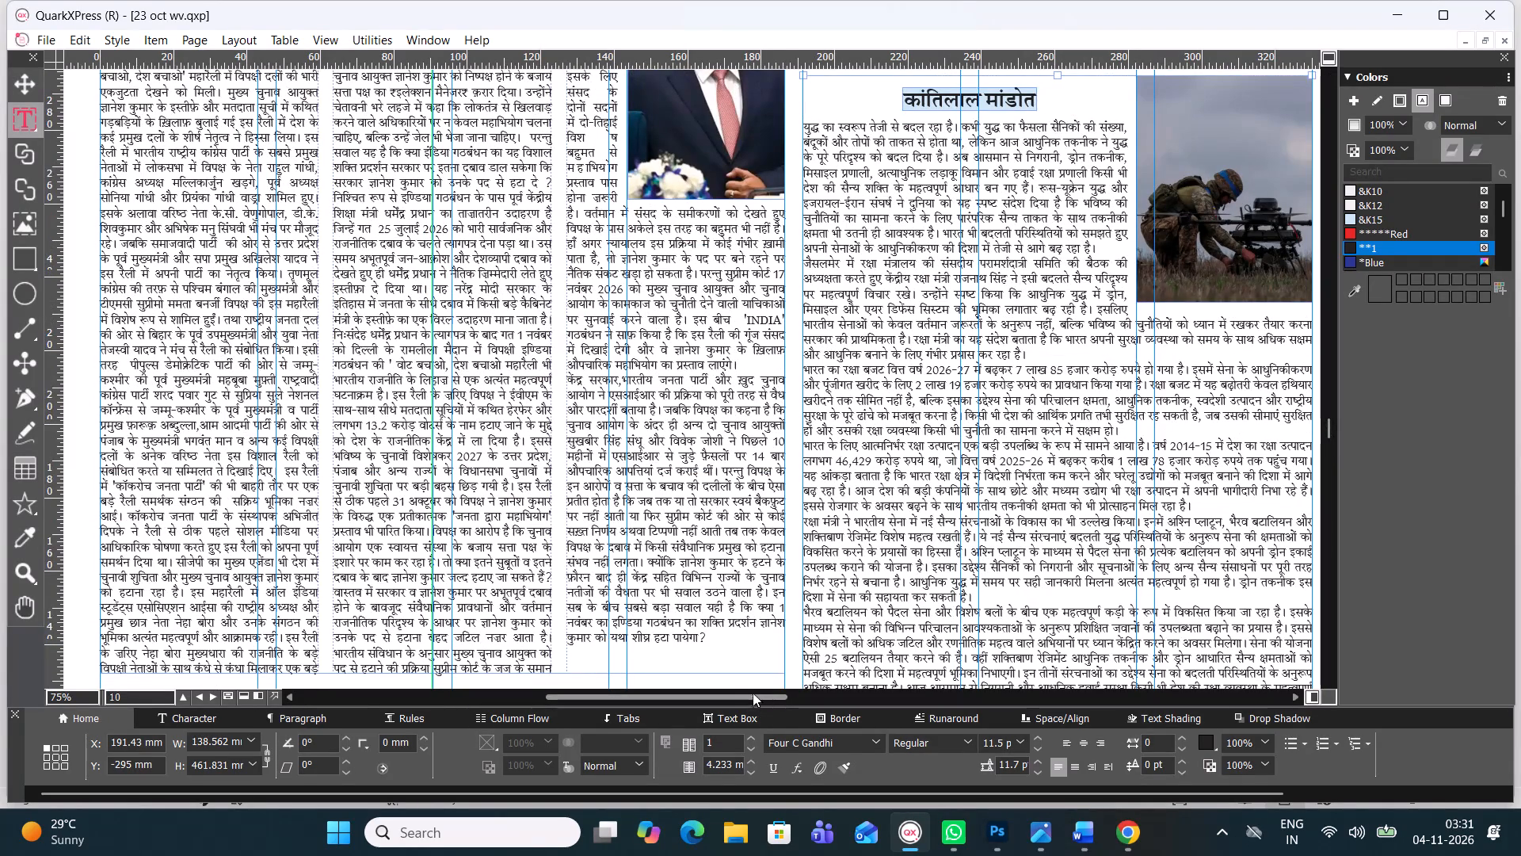
drag(753, 697, 816, 696)
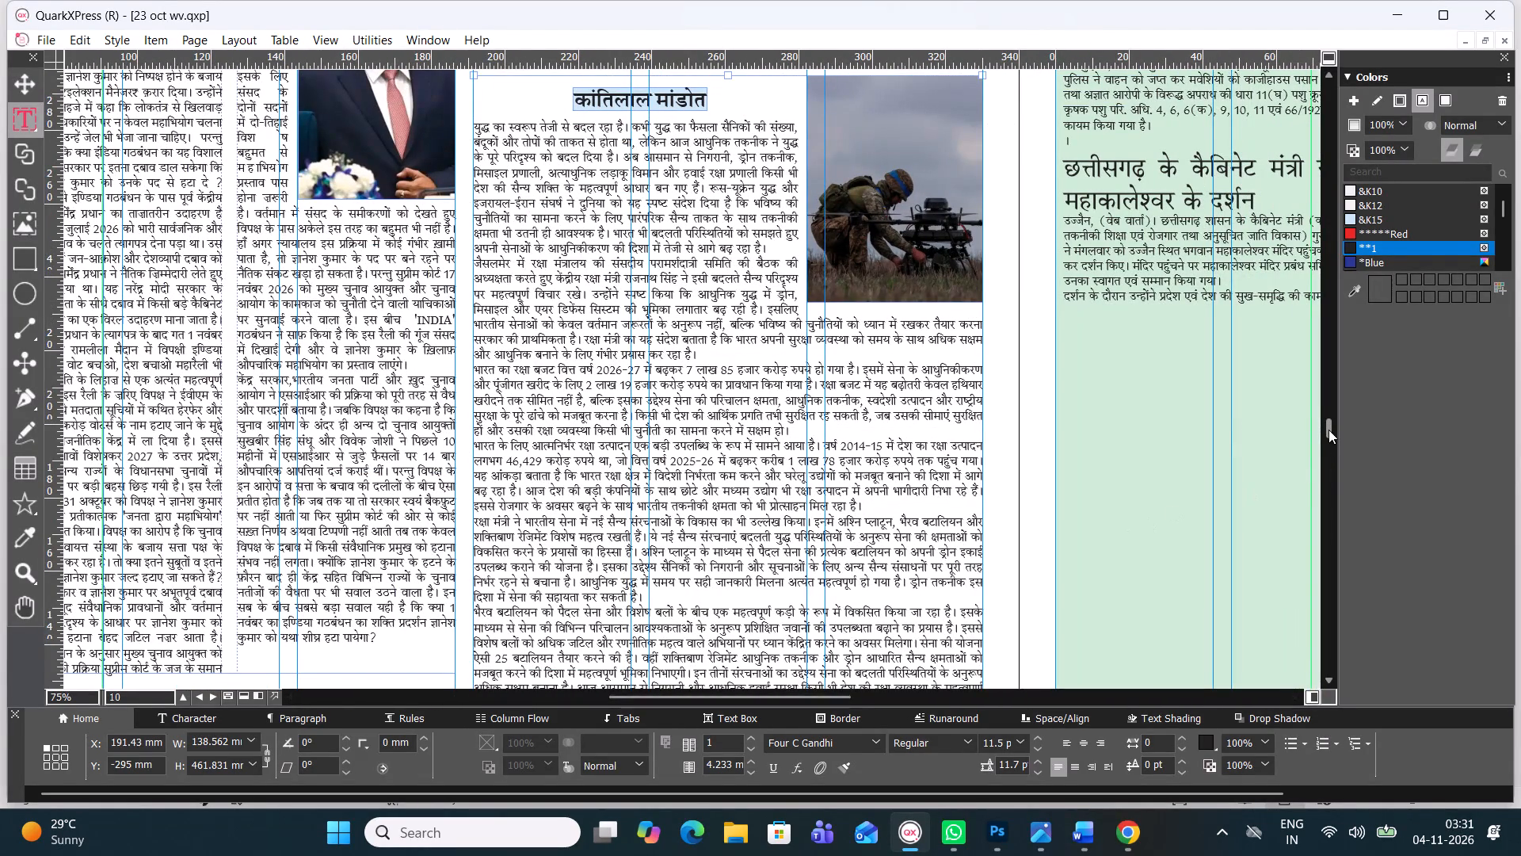
drag(1328, 430, 1328, 458)
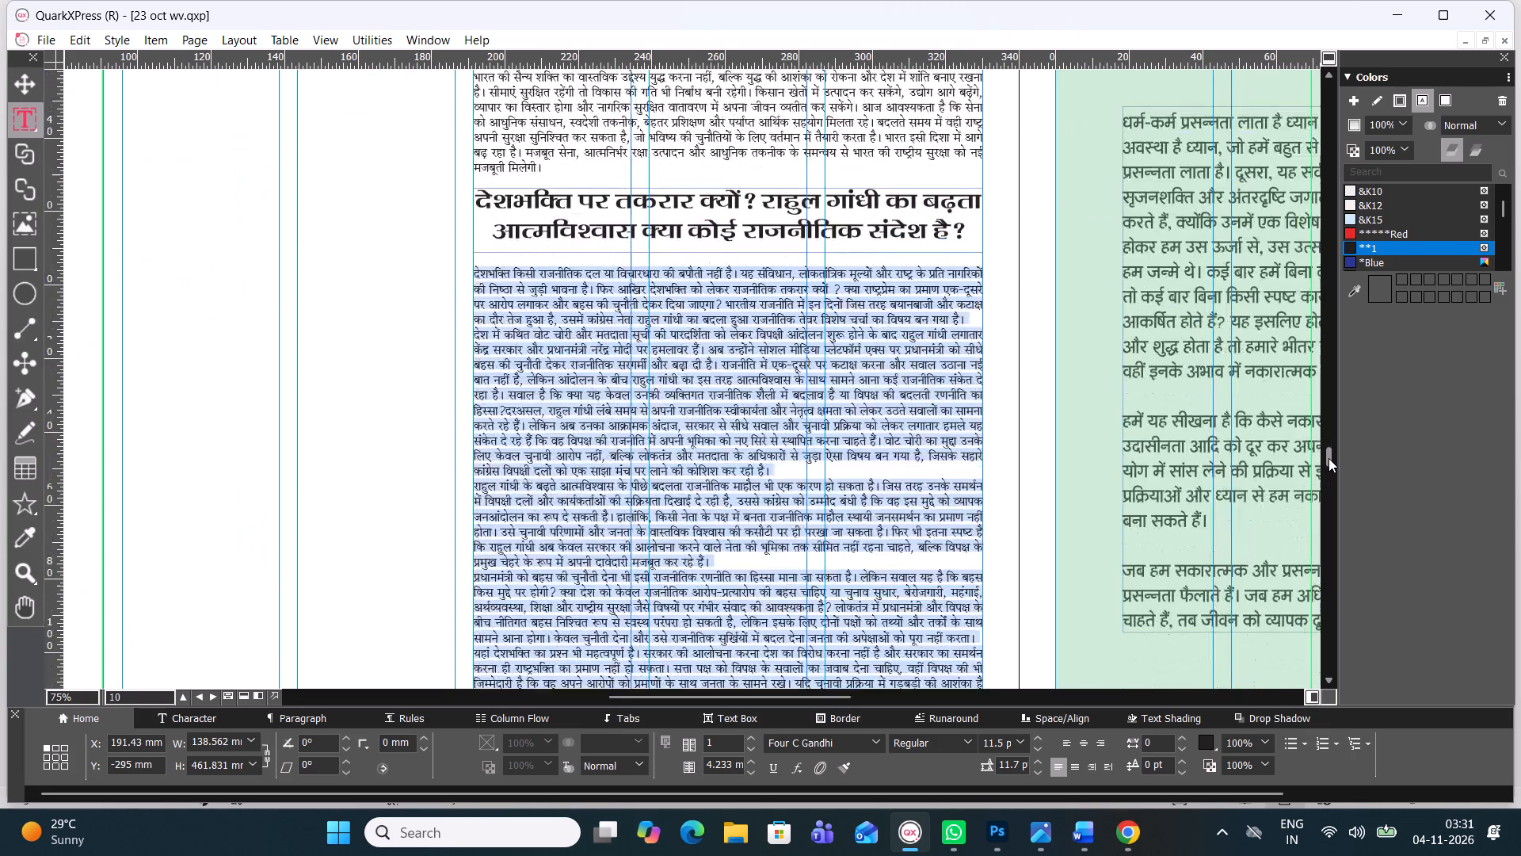
drag(1328, 458, 1332, 470)
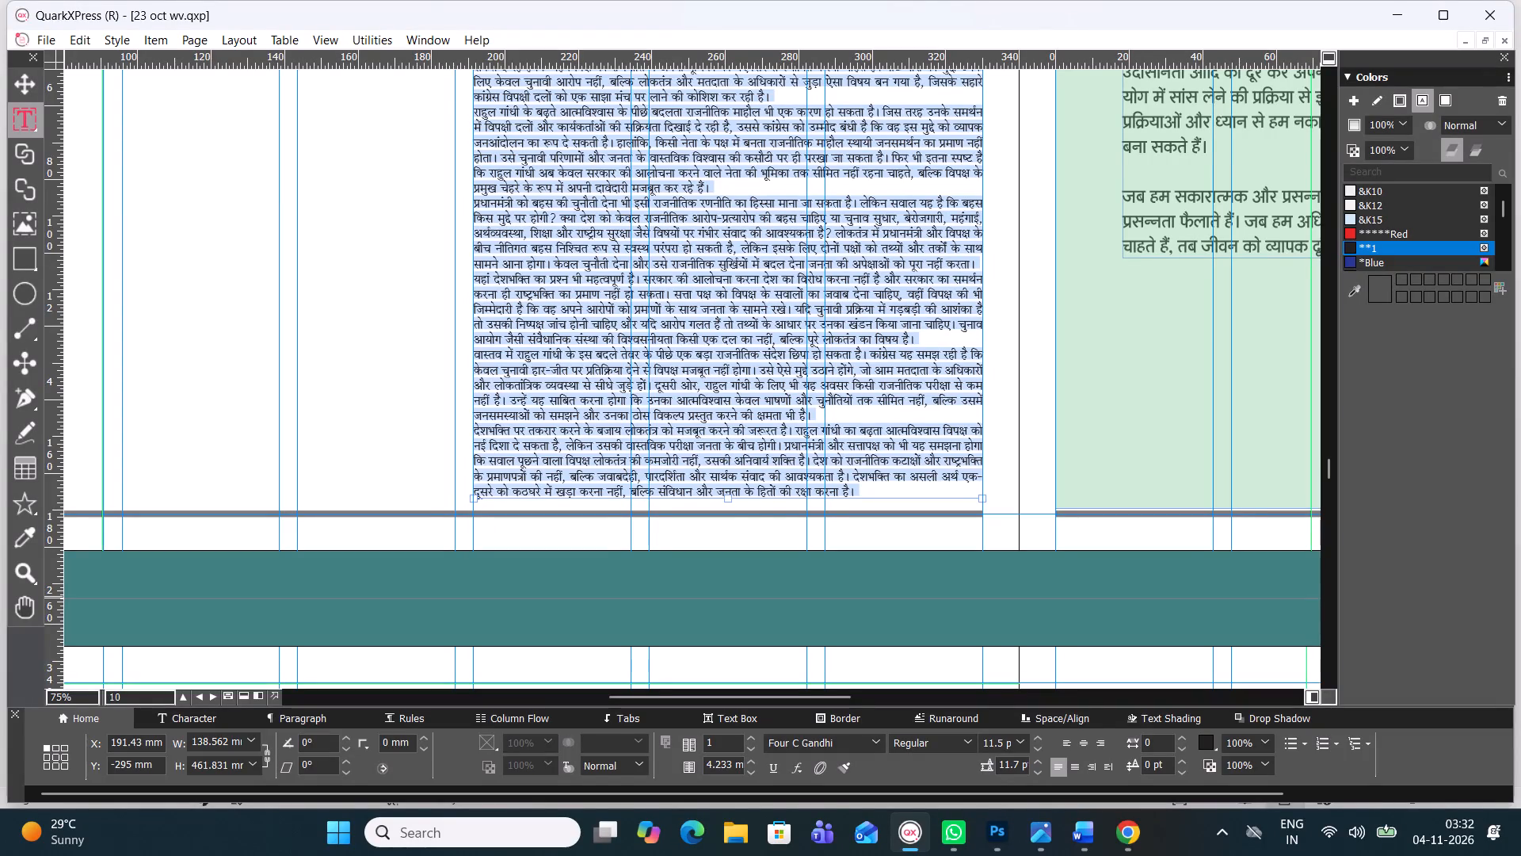
drag(869, 350, 1028, 514)
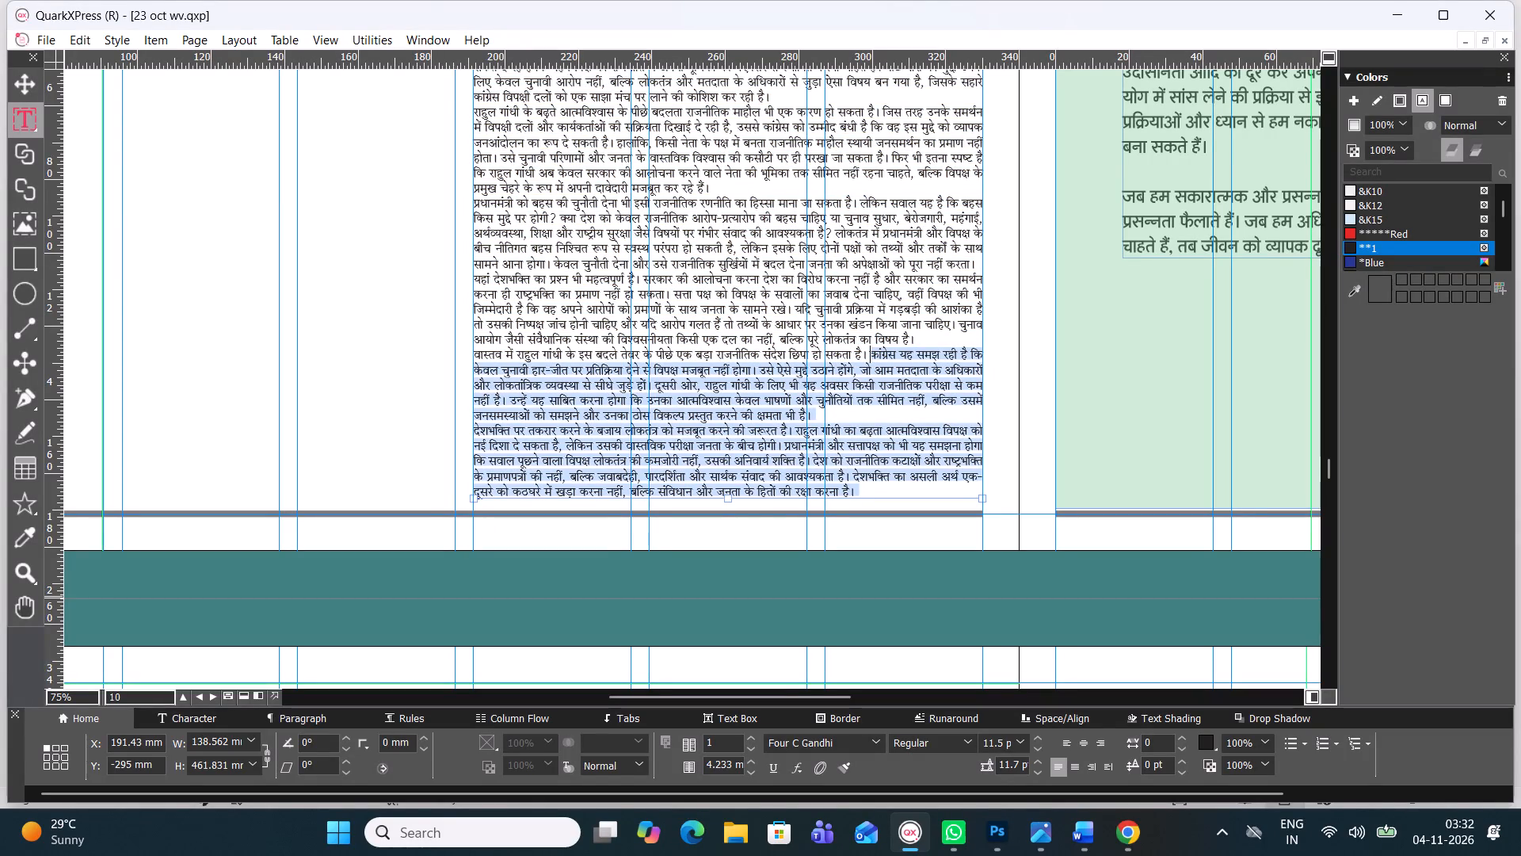
key(BackSpace)
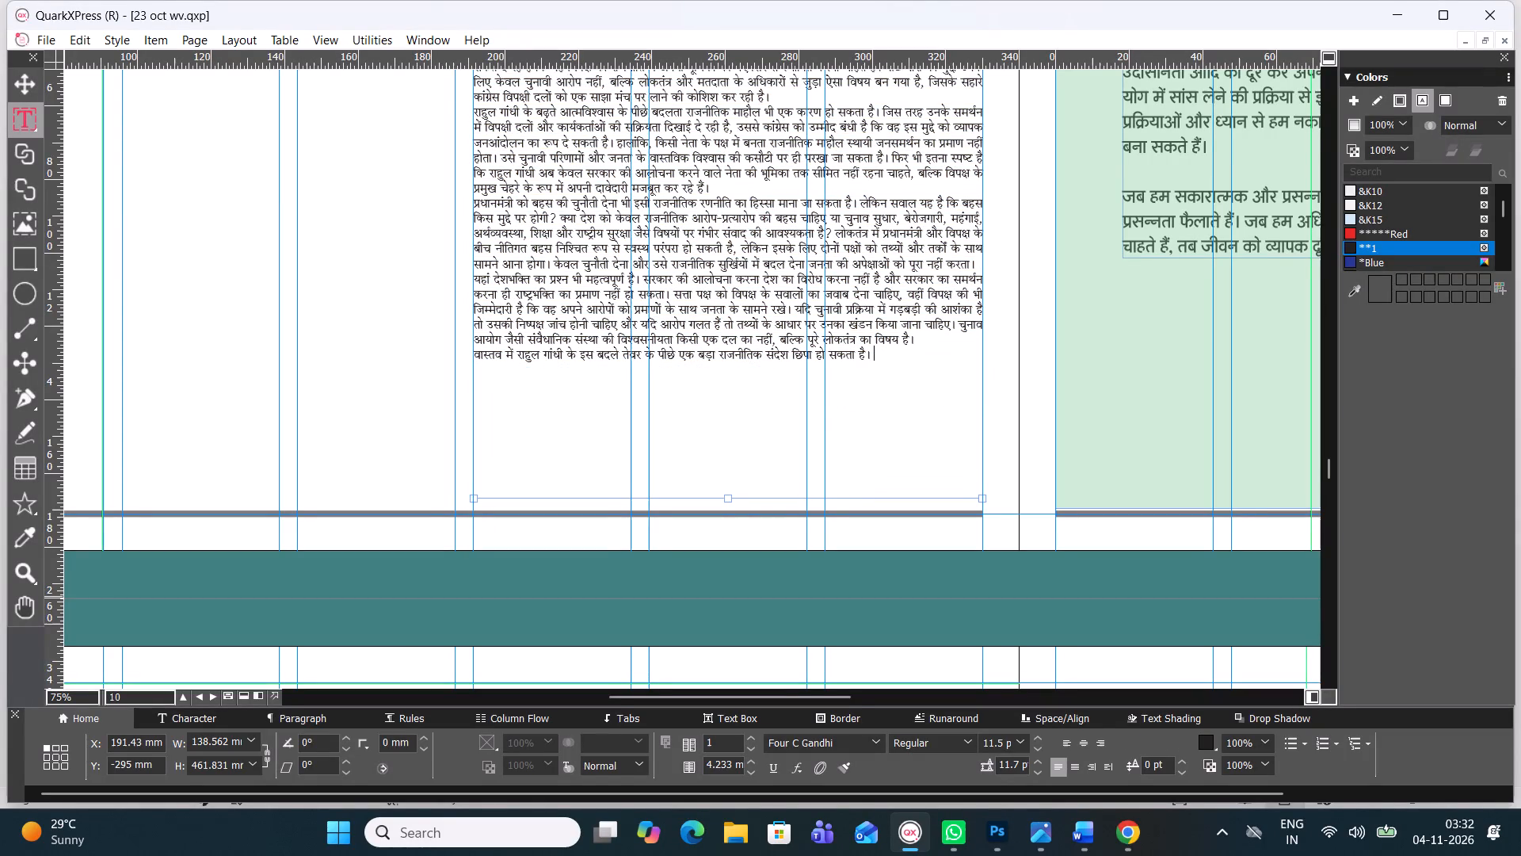
click(15, 81)
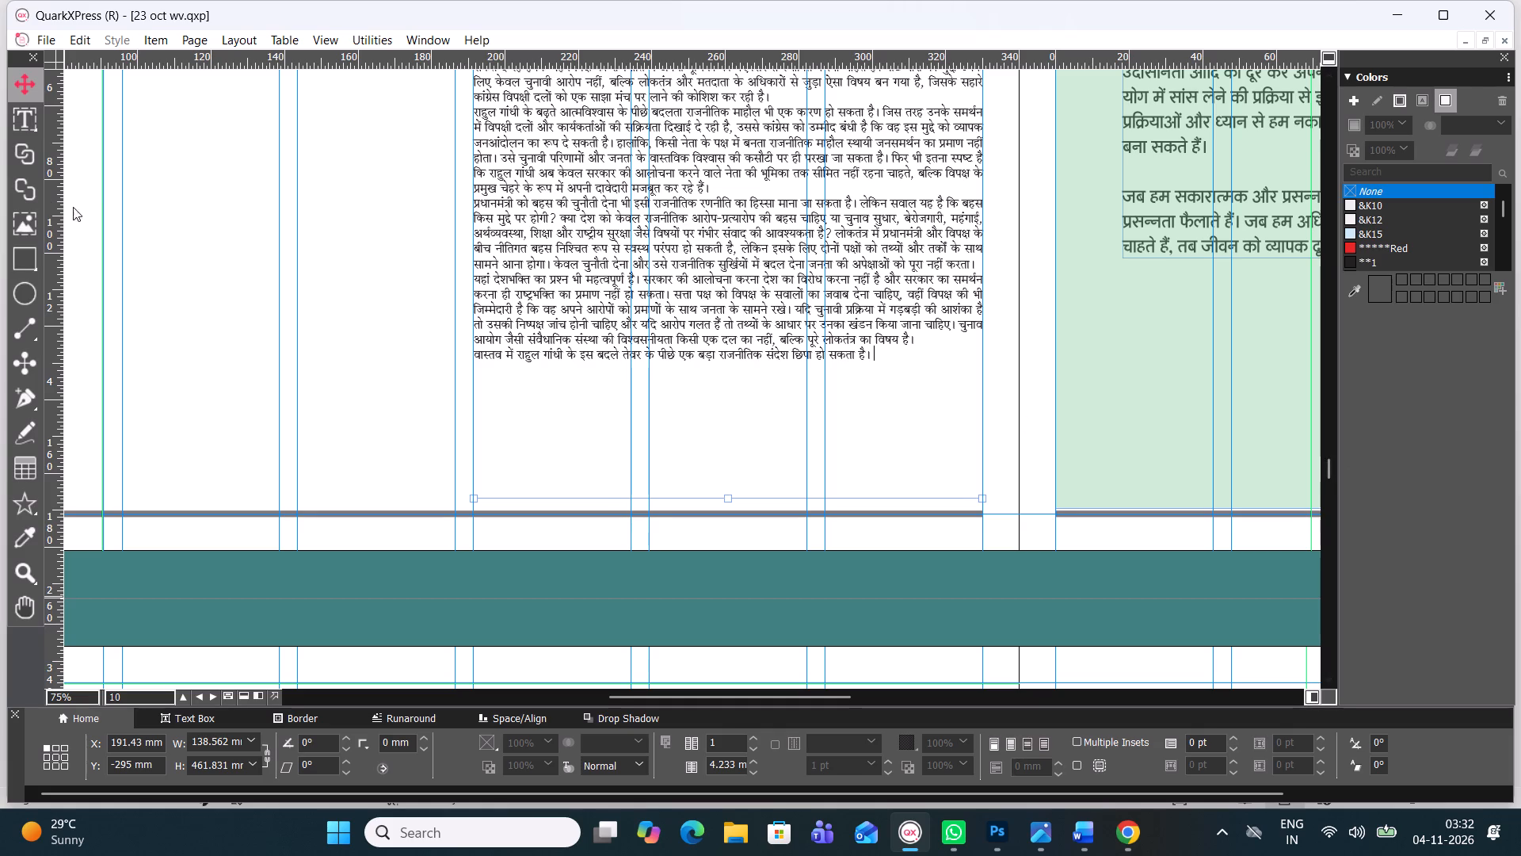
Draw a picture box about 42.9 mm wide and 40.8 mm high directly below the patriotism article's headline, over the body text.
click(14, 231)
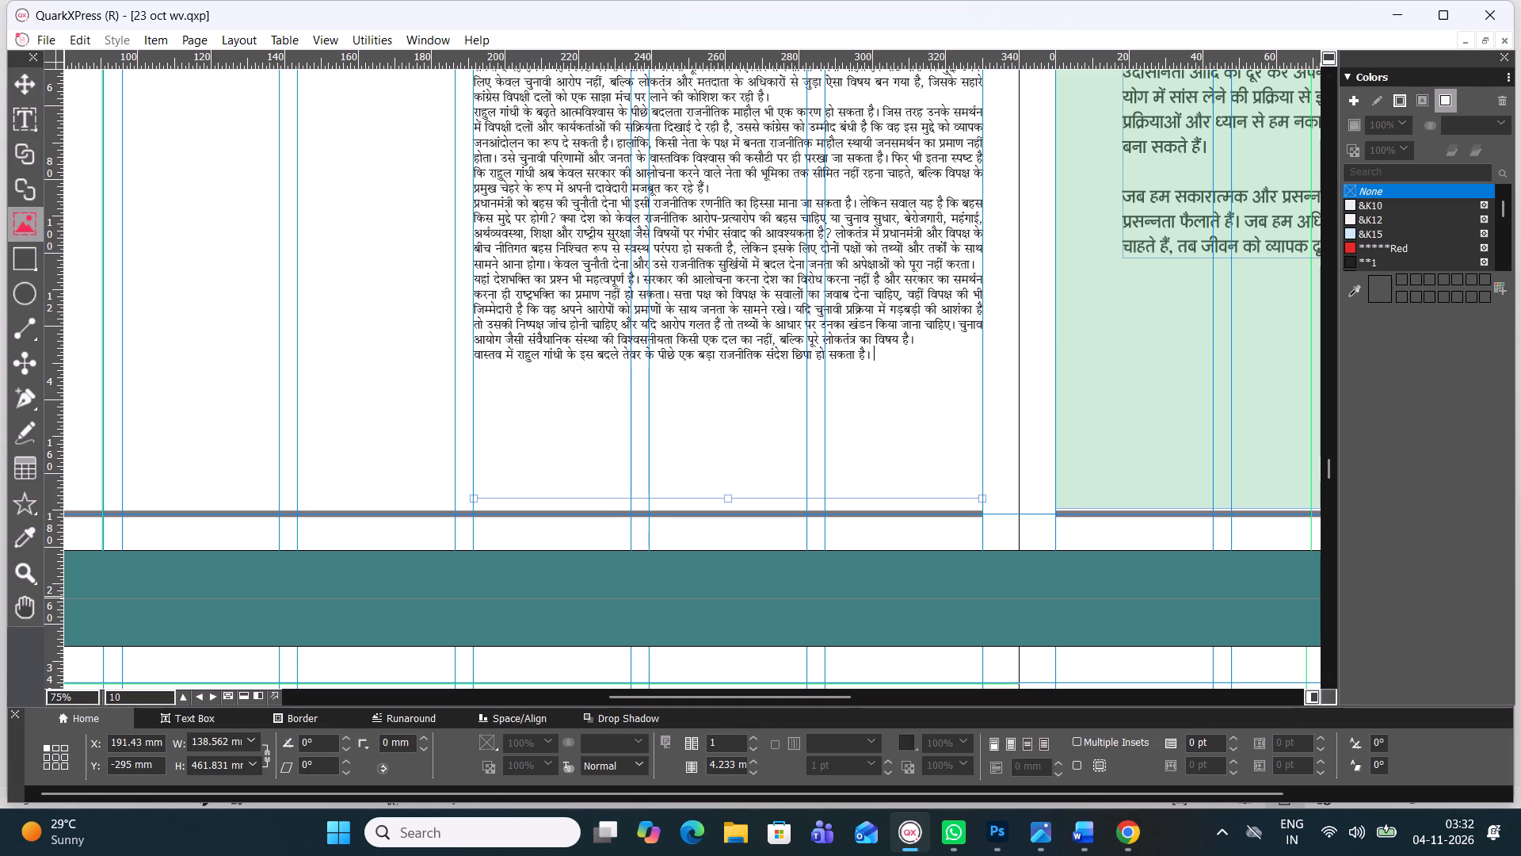
drag(1331, 468, 1331, 446)
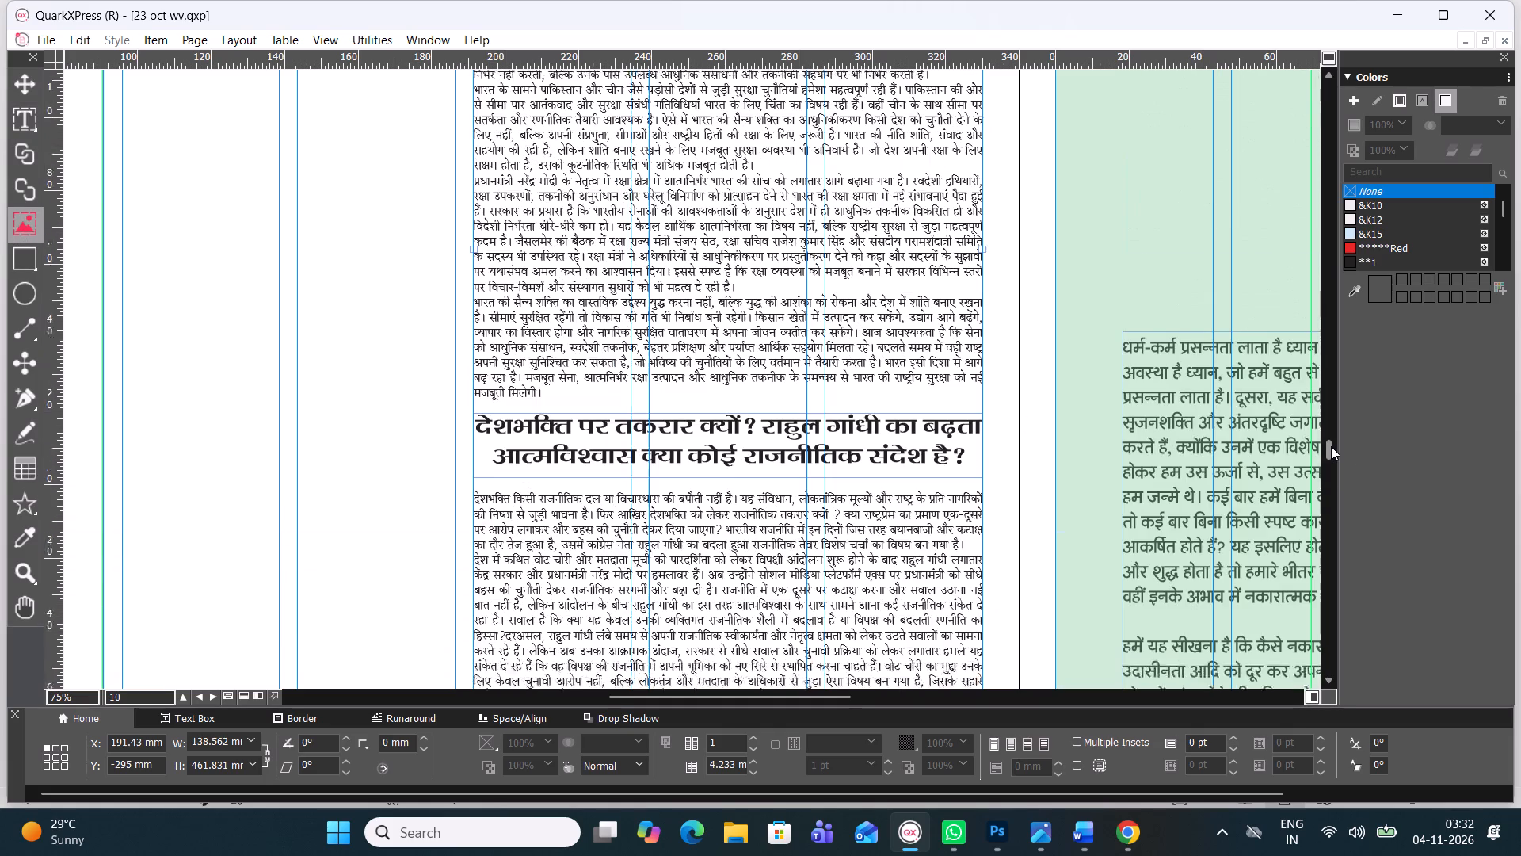
drag(1331, 446, 1331, 449)
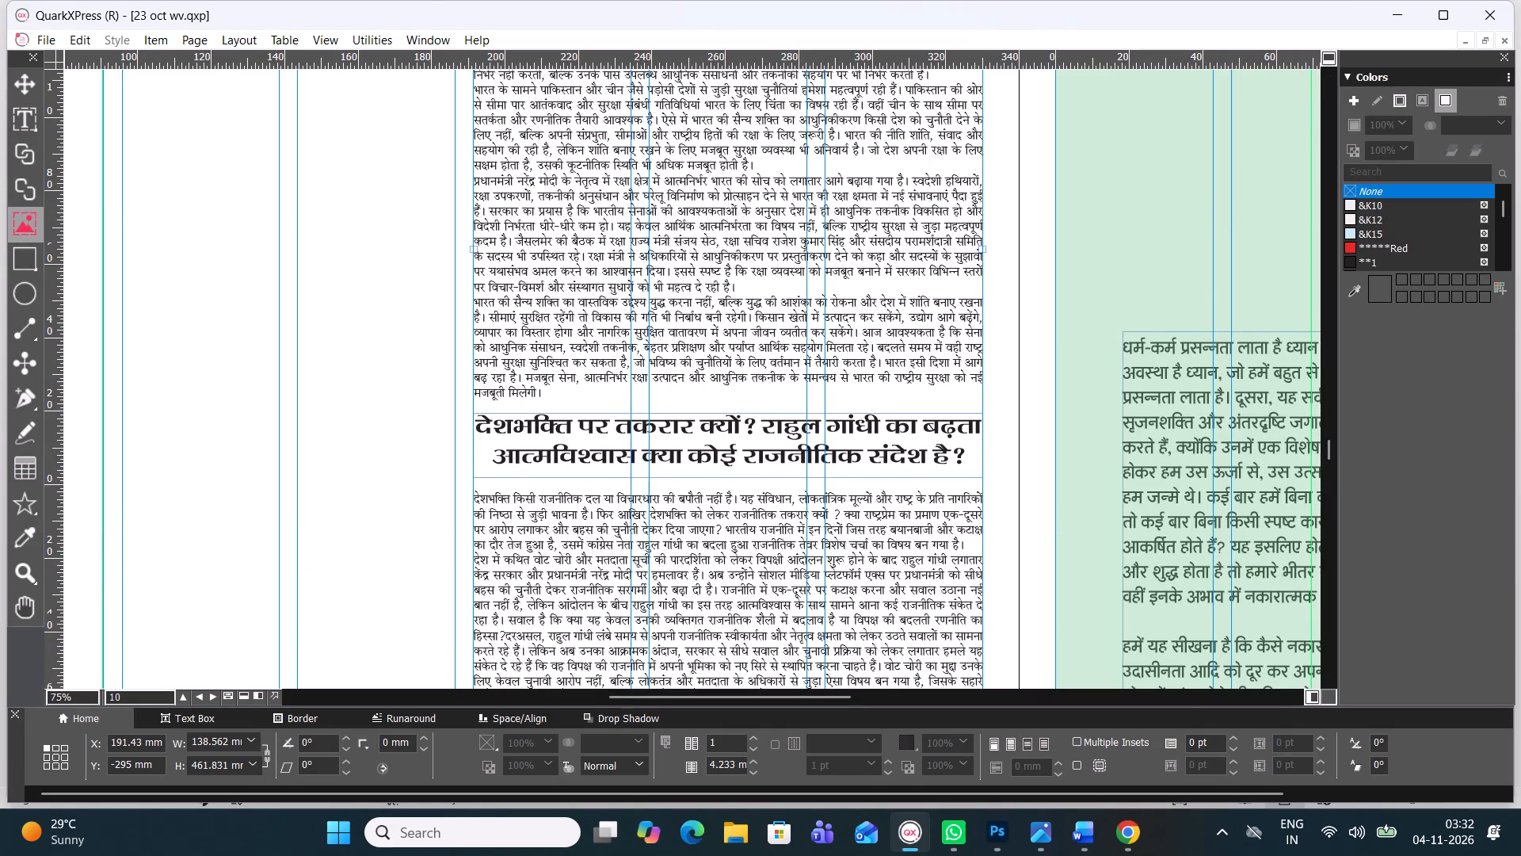
drag(648, 479, 669, 529)
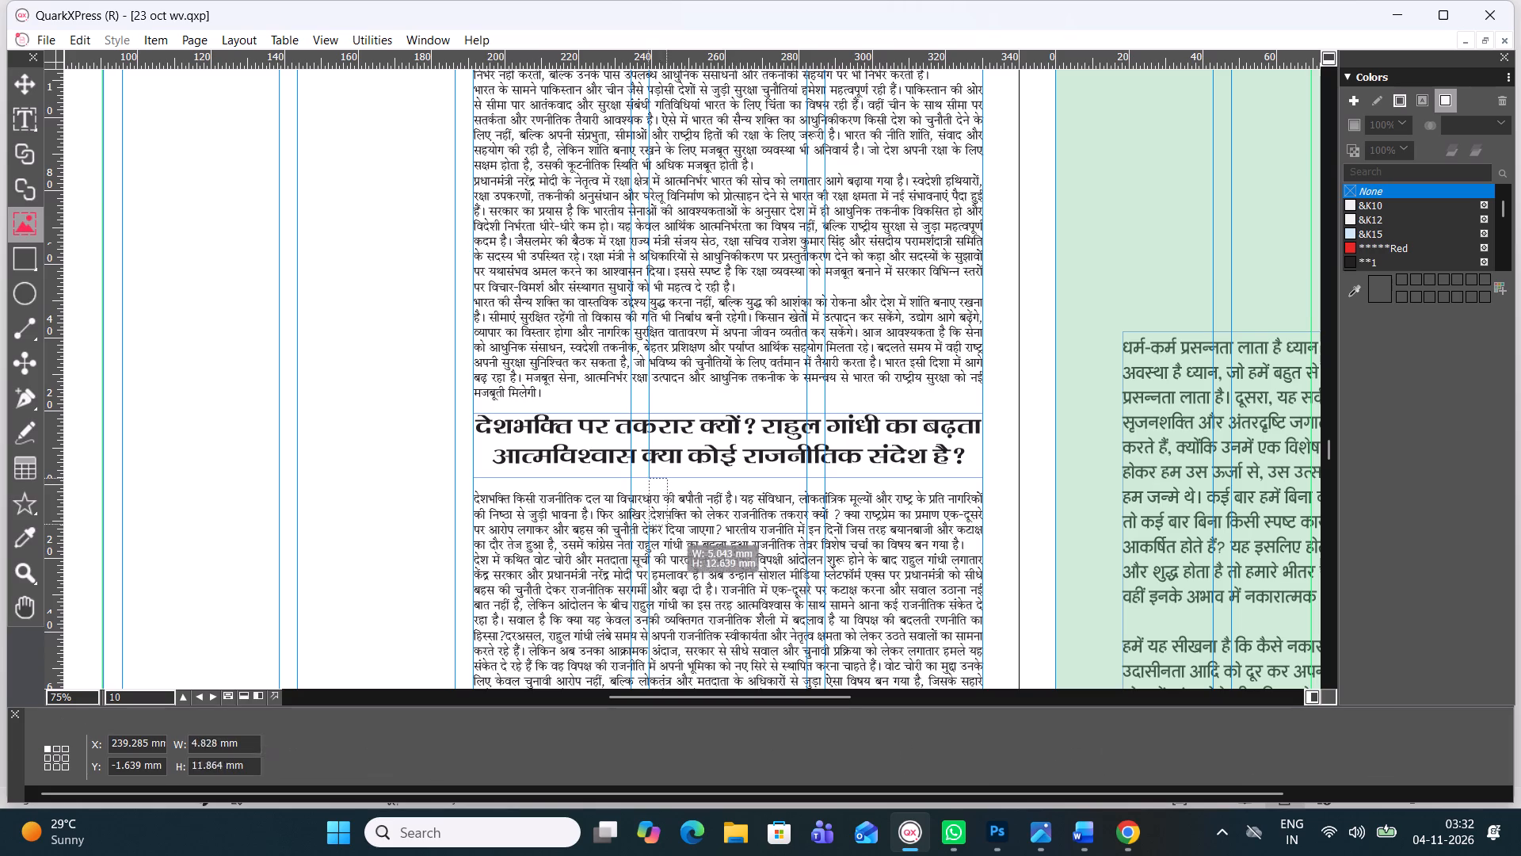
drag(669, 529, 806, 629)
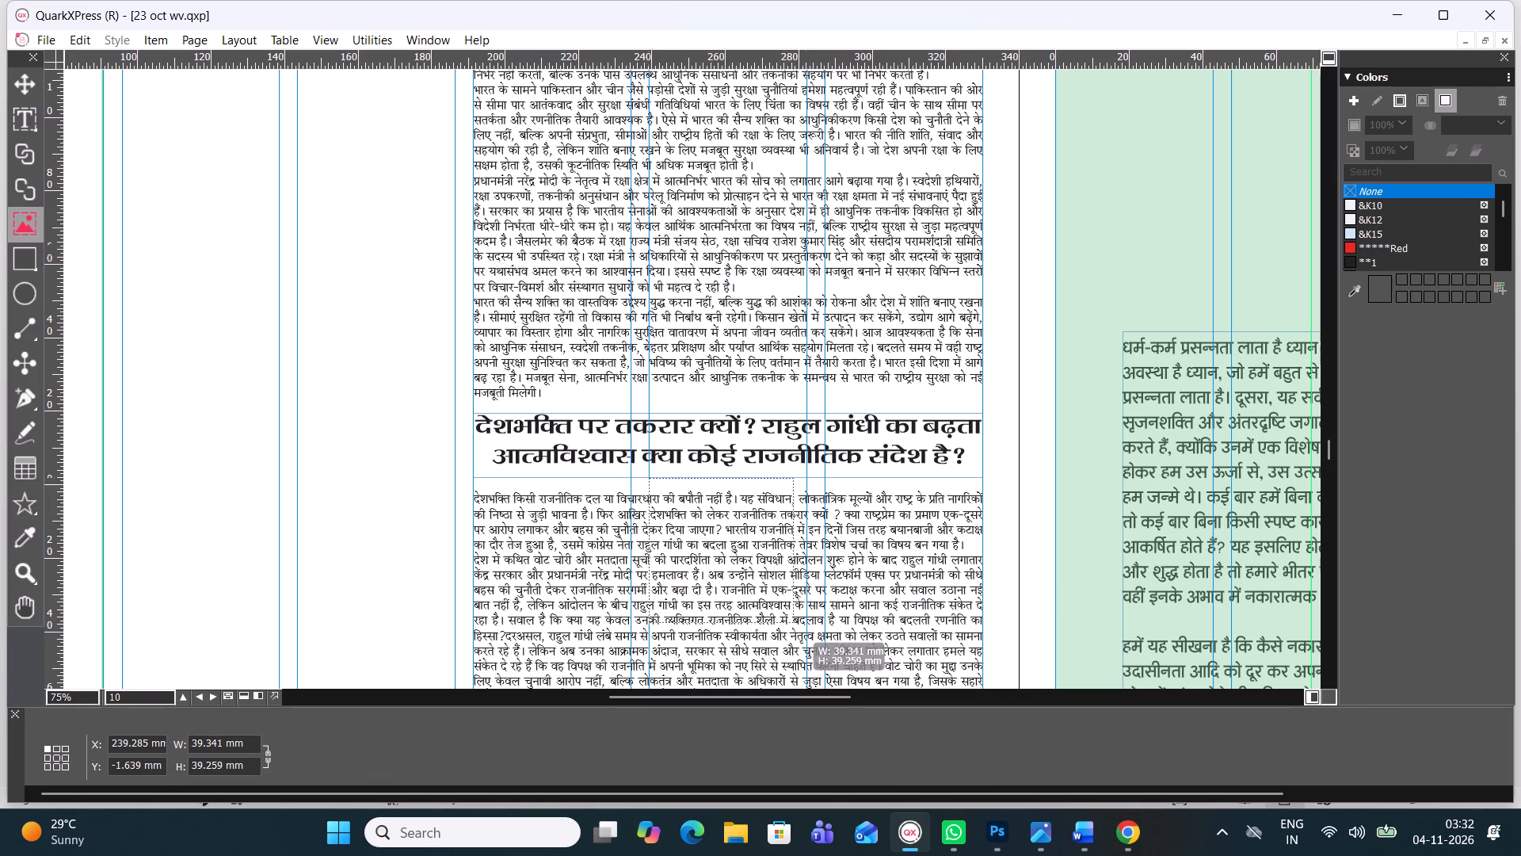
drag(806, 629, 812, 628)
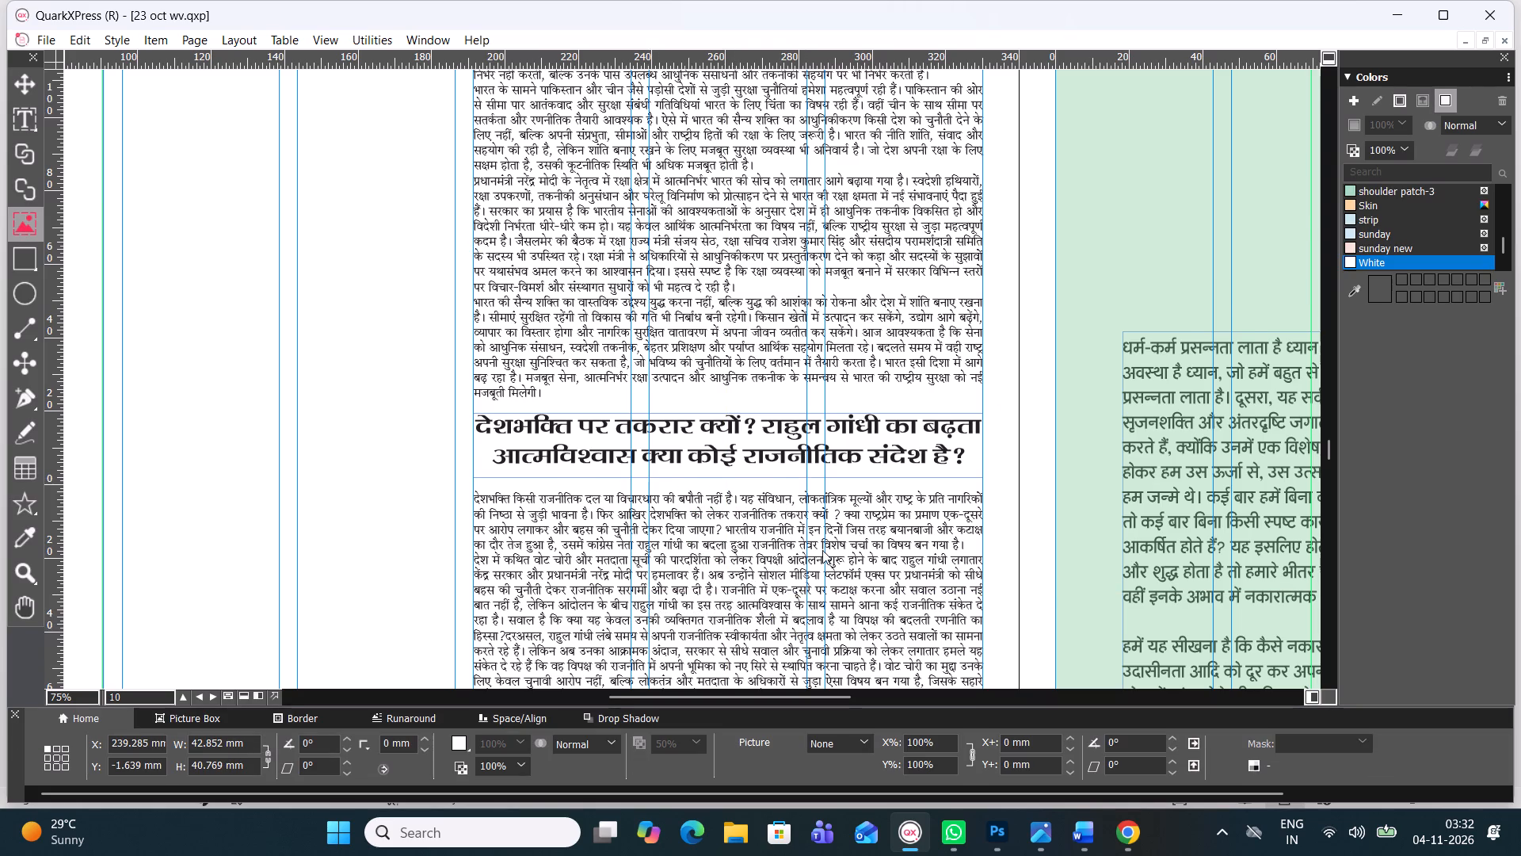
Widen the new picture box to about 90.7 mm so it reaches the article's outer column edge.
scroll(822, 550, down, 1)
scroll(818, 547, up, 3)
scroll(818, 547, down, 1)
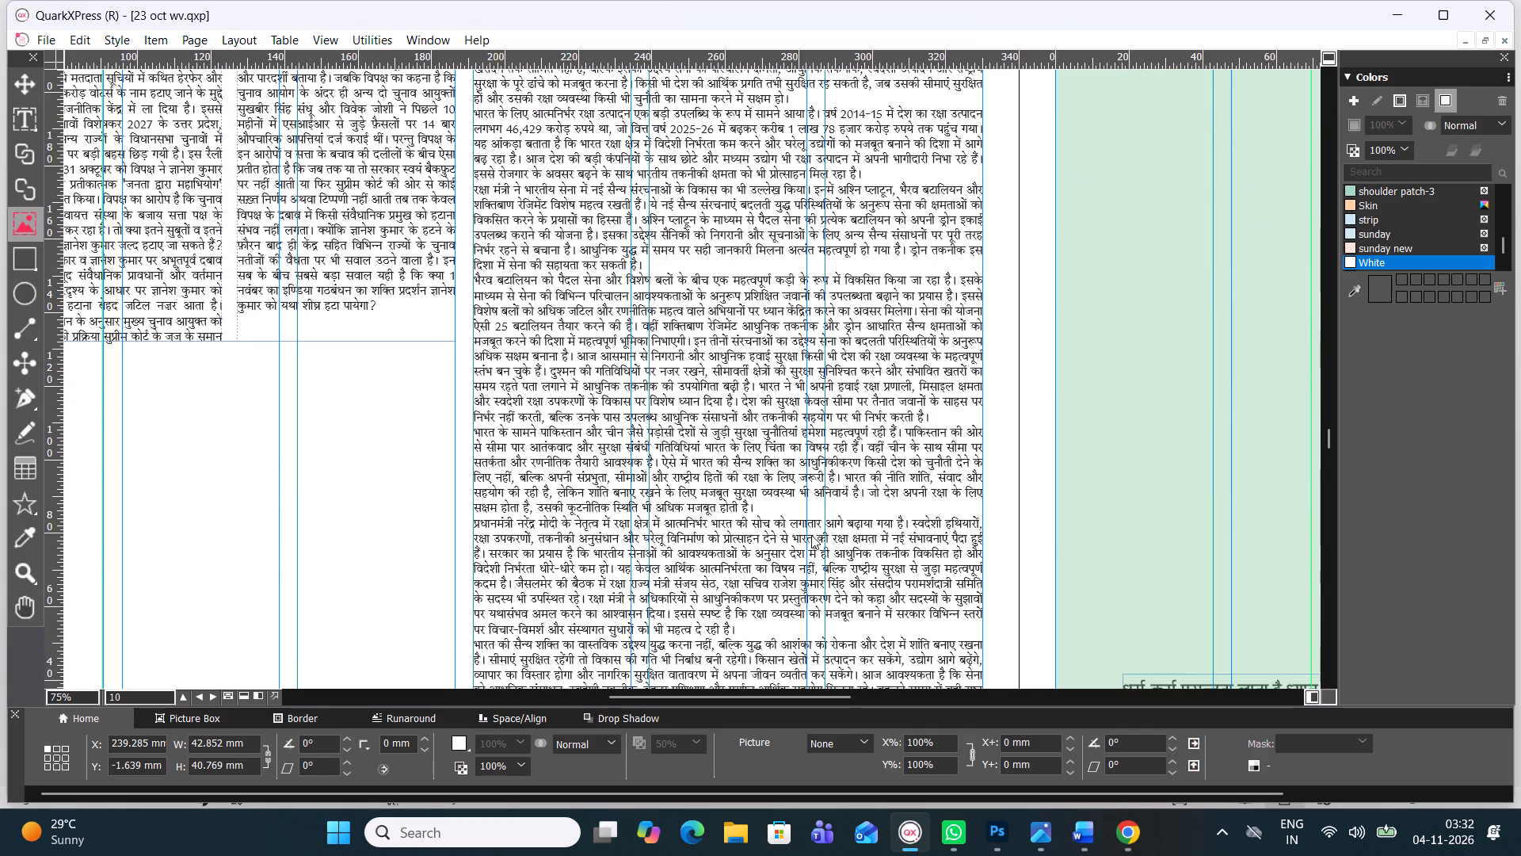
drag(1327, 437, 1327, 444)
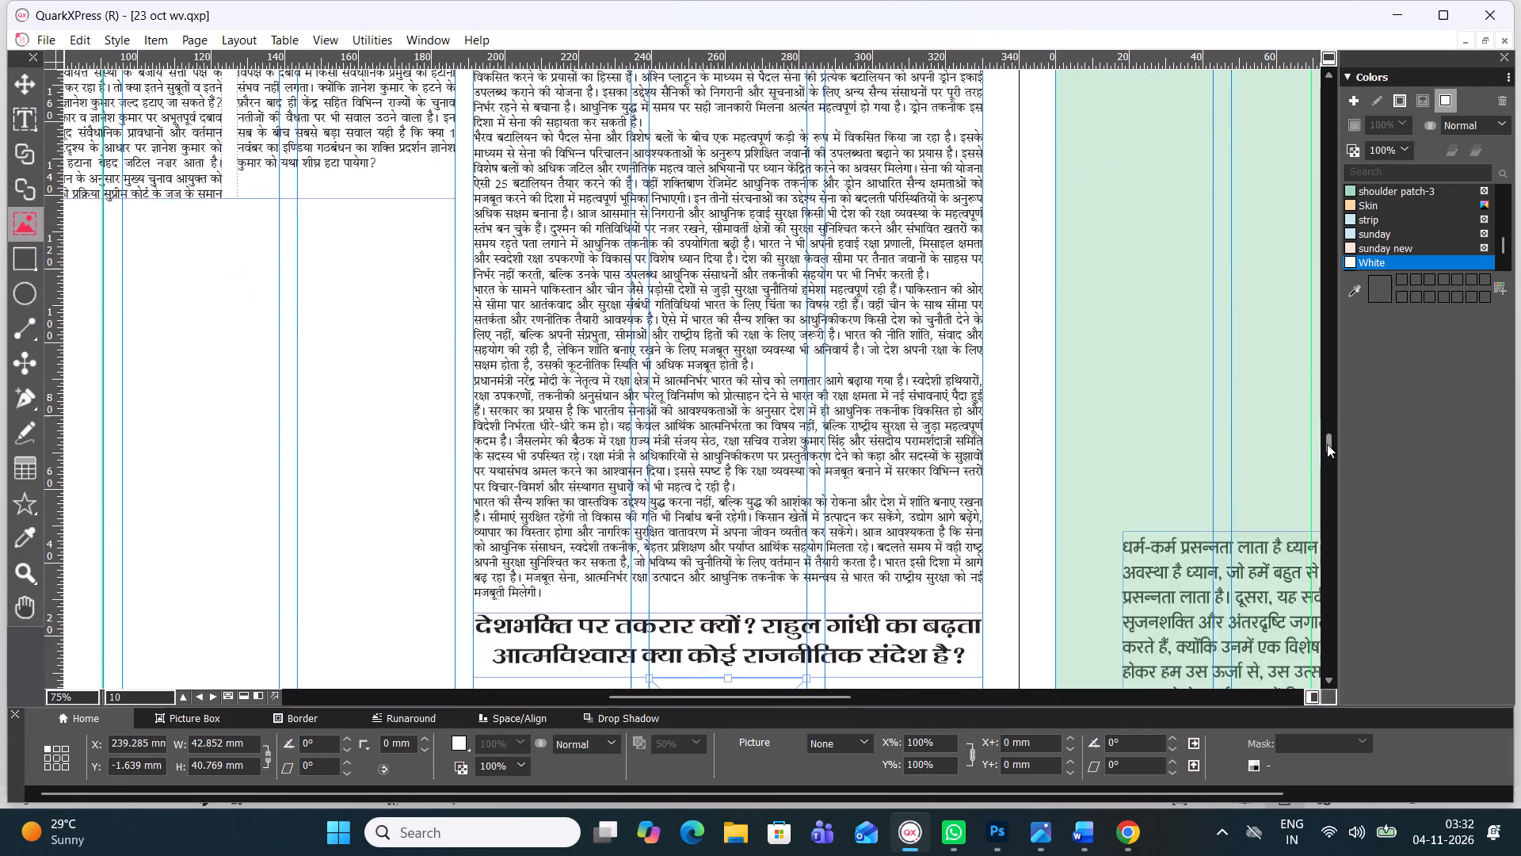
drag(1327, 444, 1325, 464)
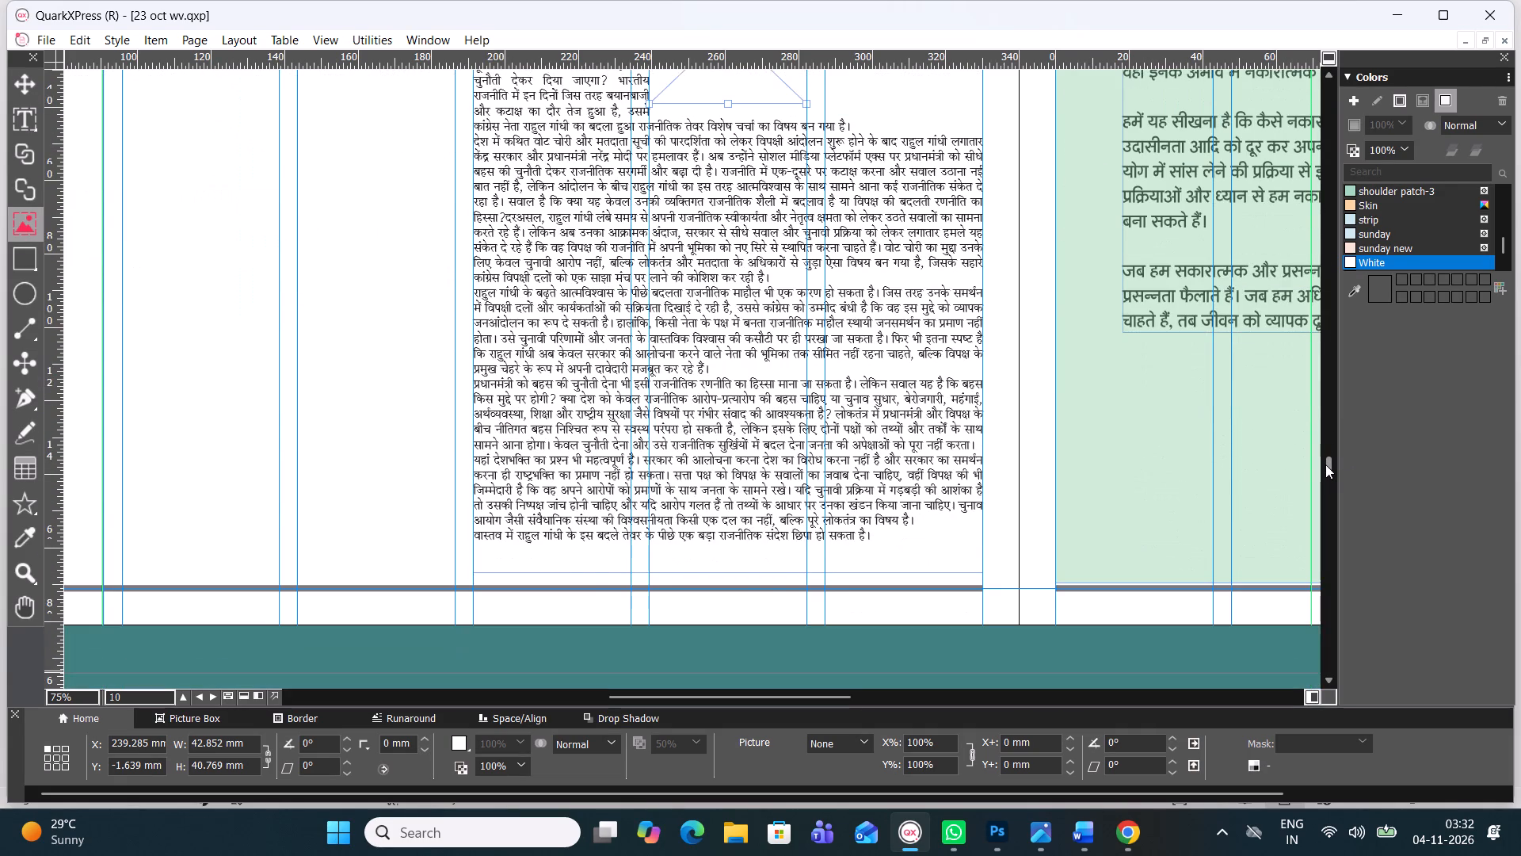
drag(1325, 464, 1328, 455)
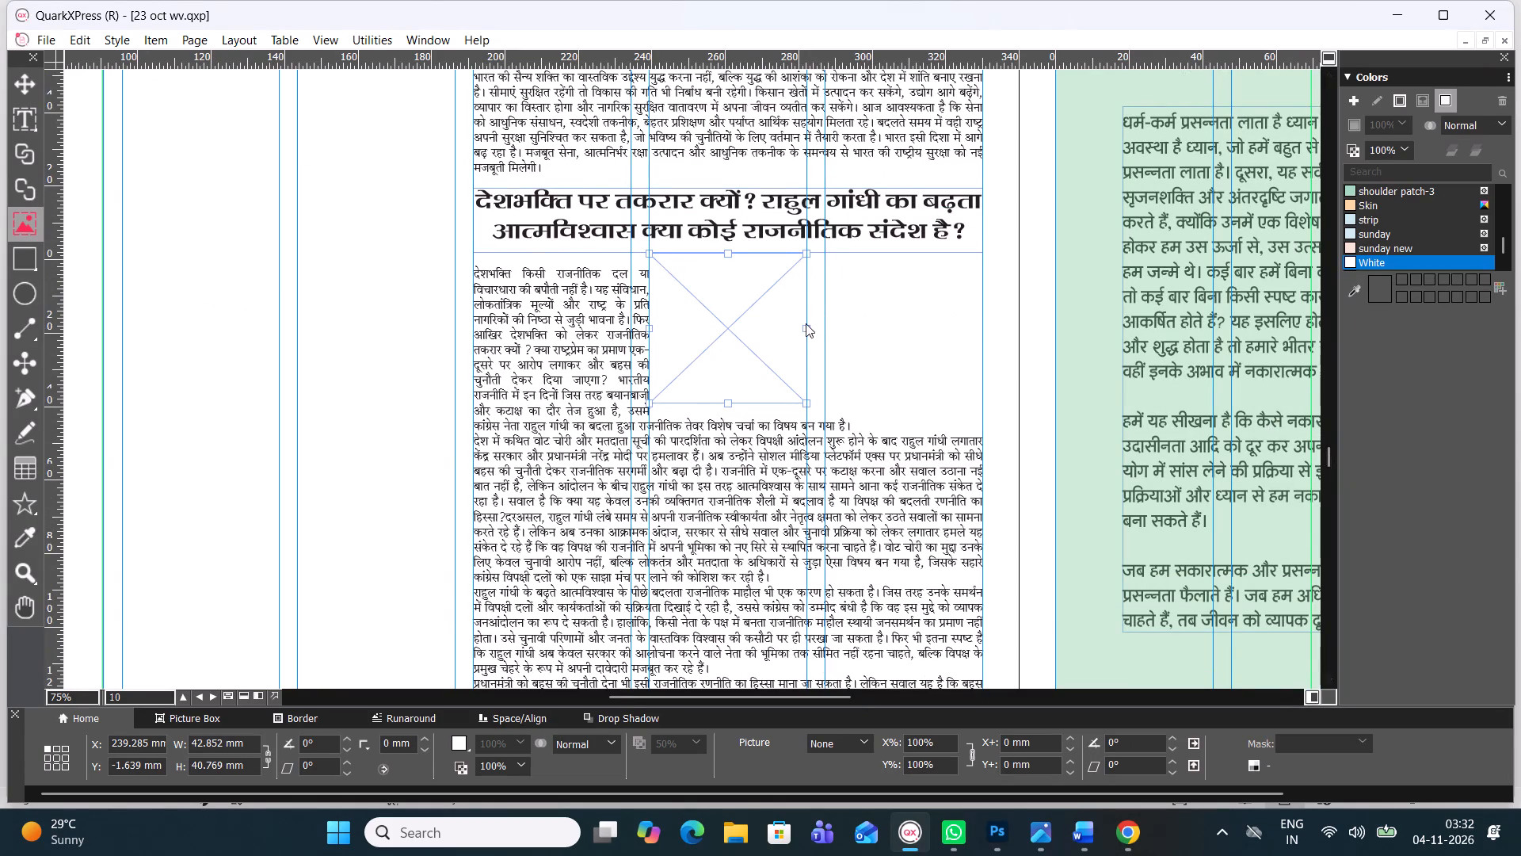
drag(806, 326, 974, 325)
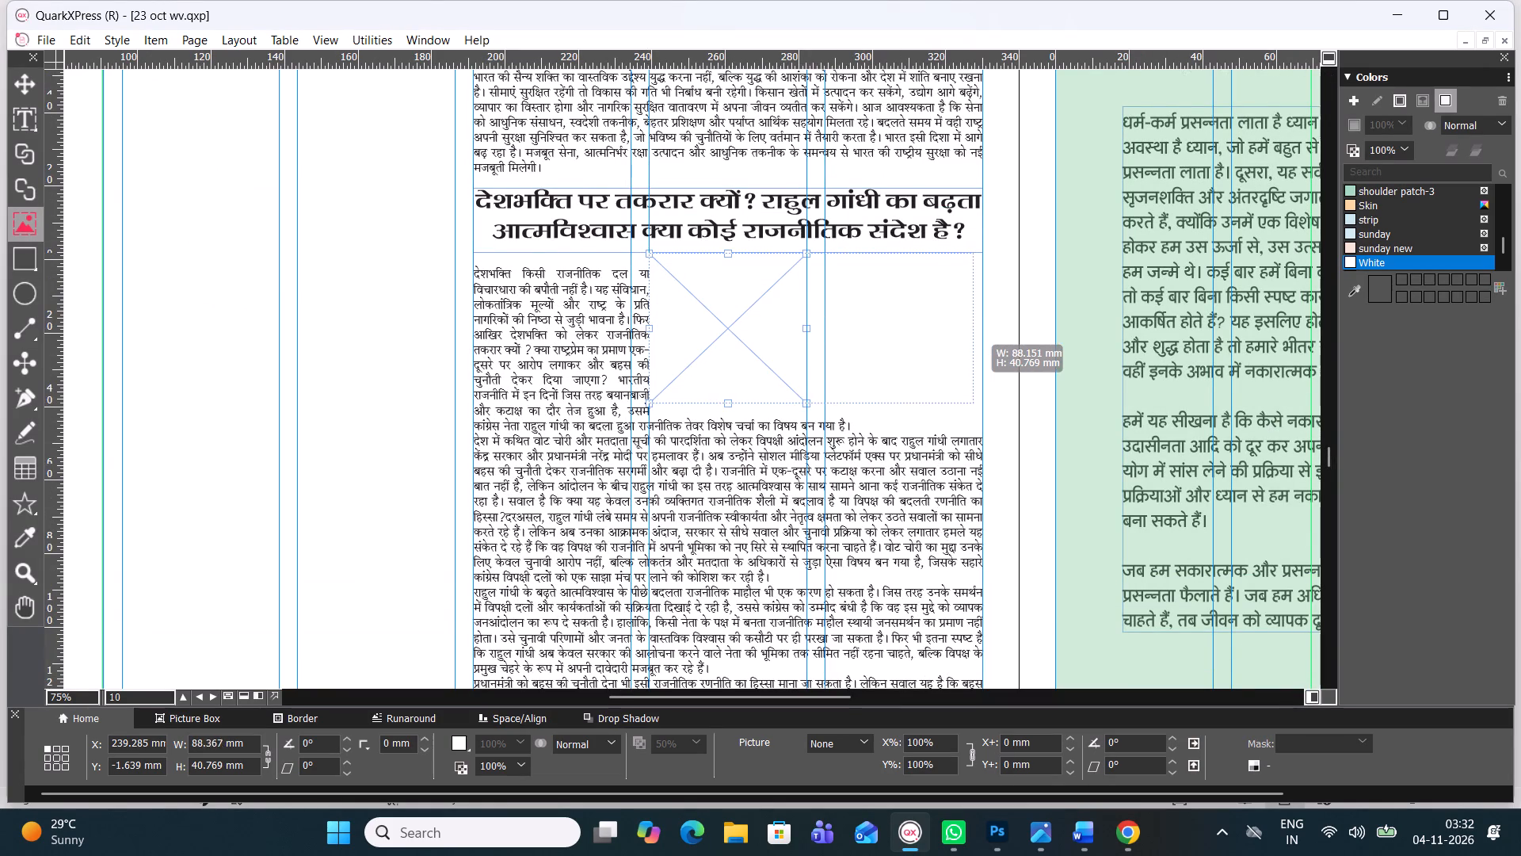
drag(974, 325, 980, 328)
Copy the patriotism article's headline and search Google Images for it in Chrome.
scroll(873, 393, down, 1)
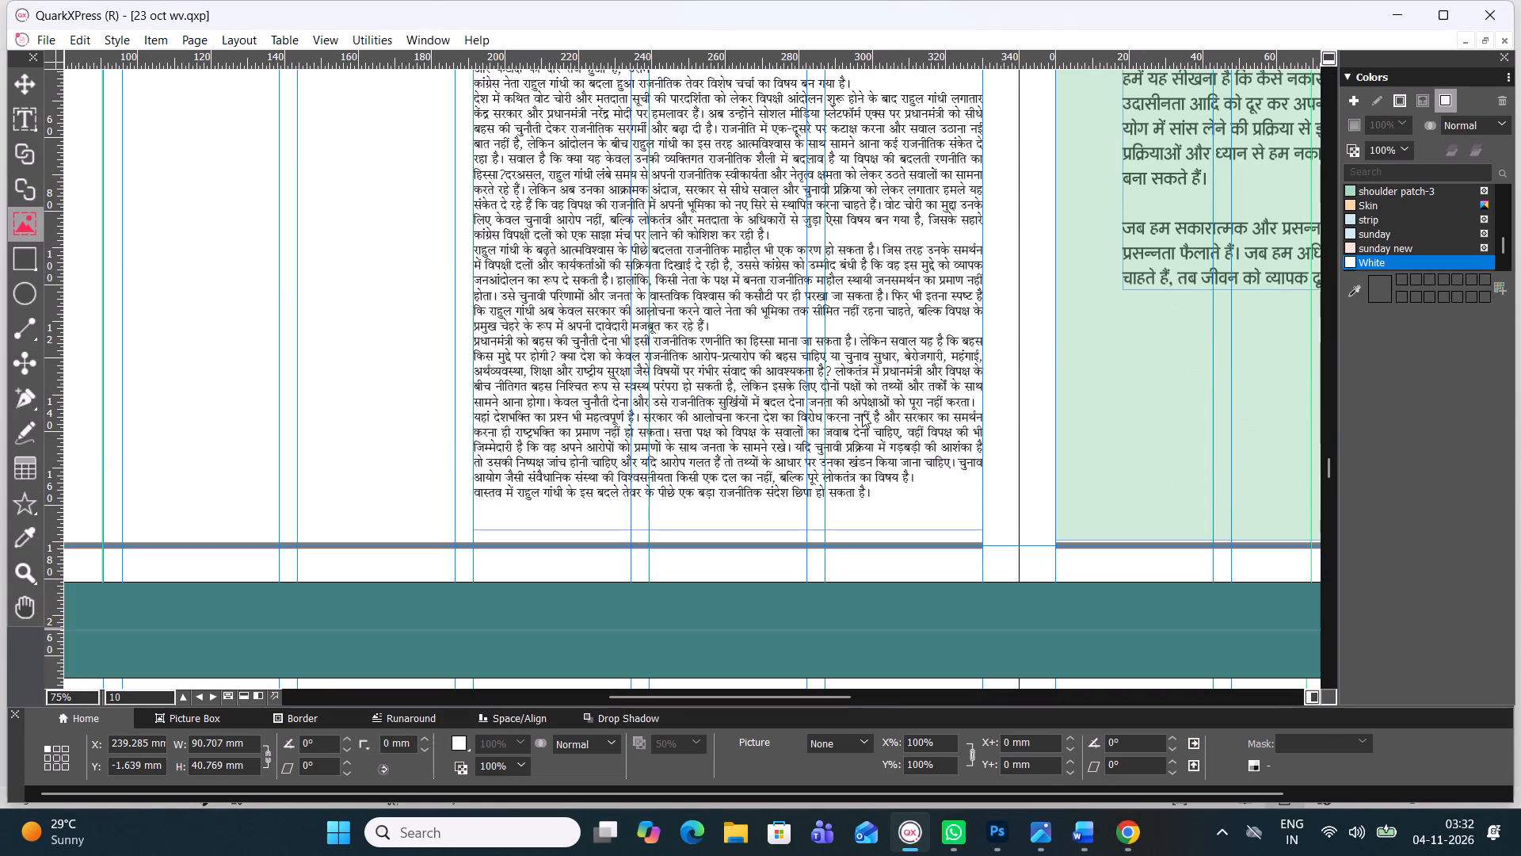
scroll(811, 382, down, 1)
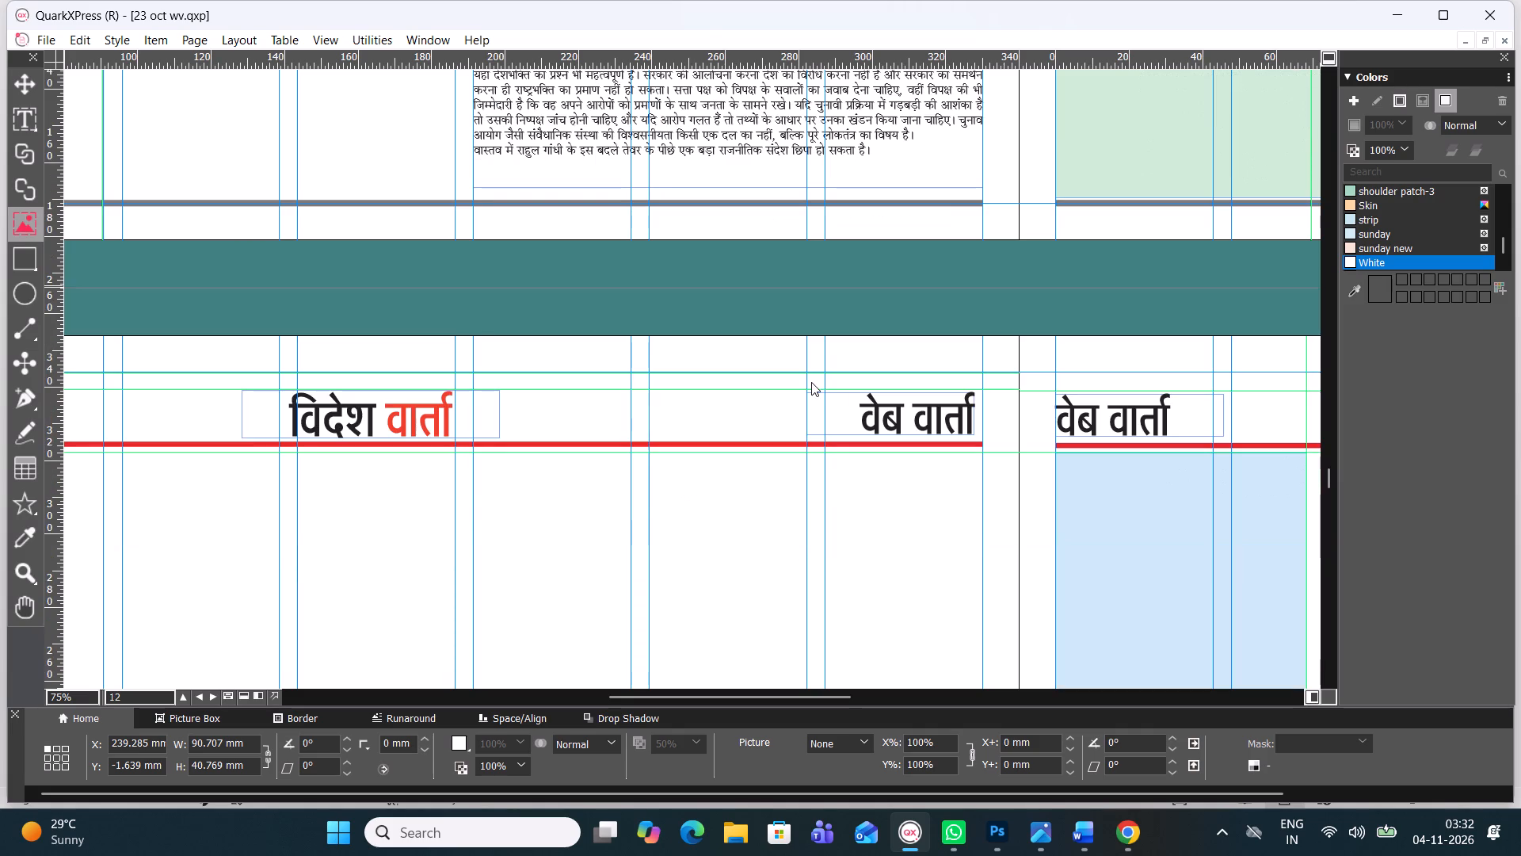
drag(1330, 473, 1324, 457)
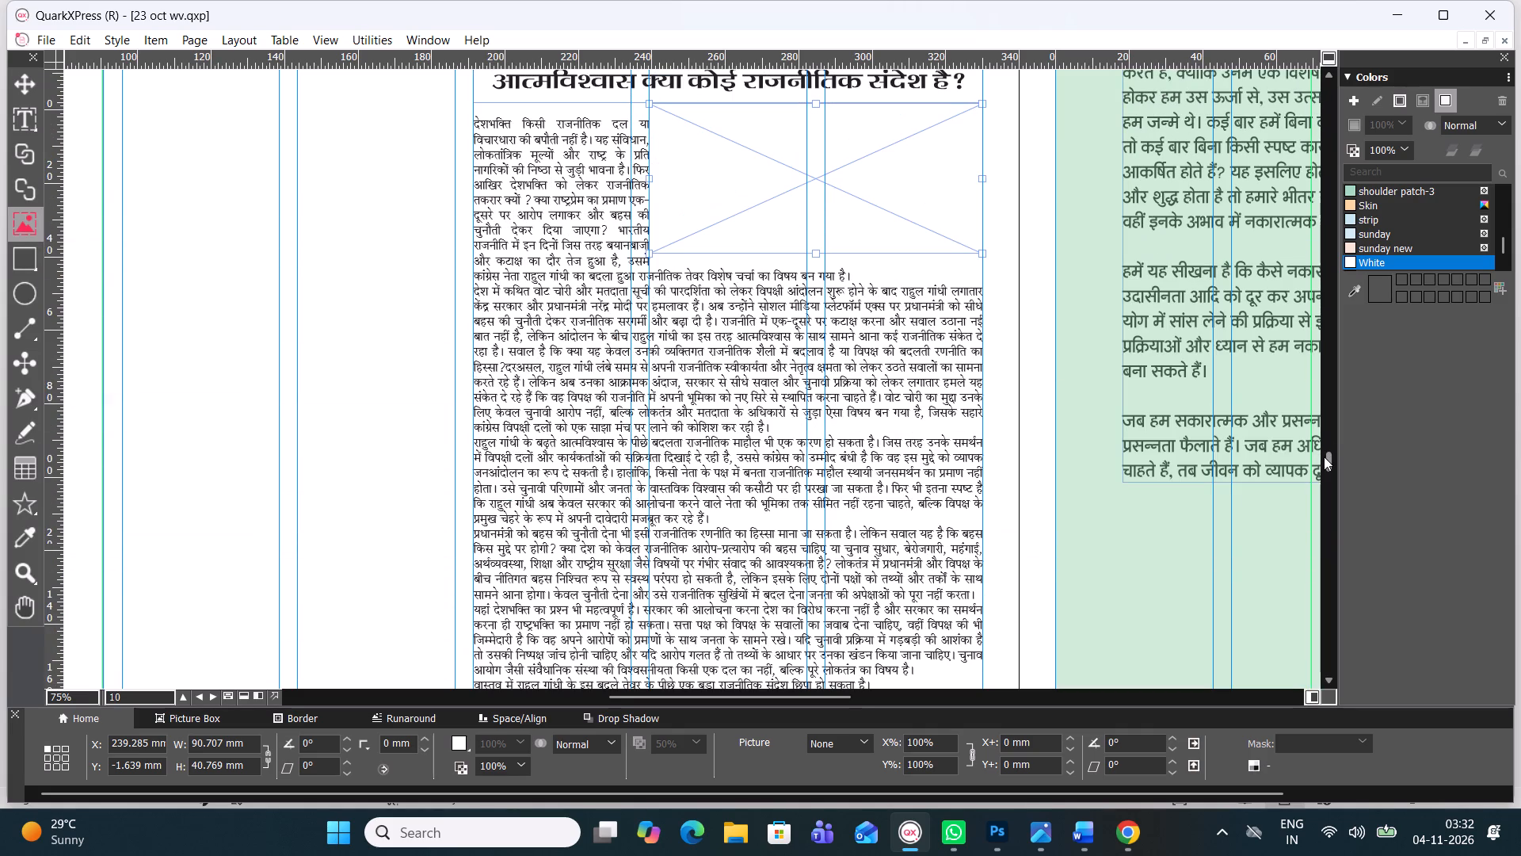
right_click(792, 191)
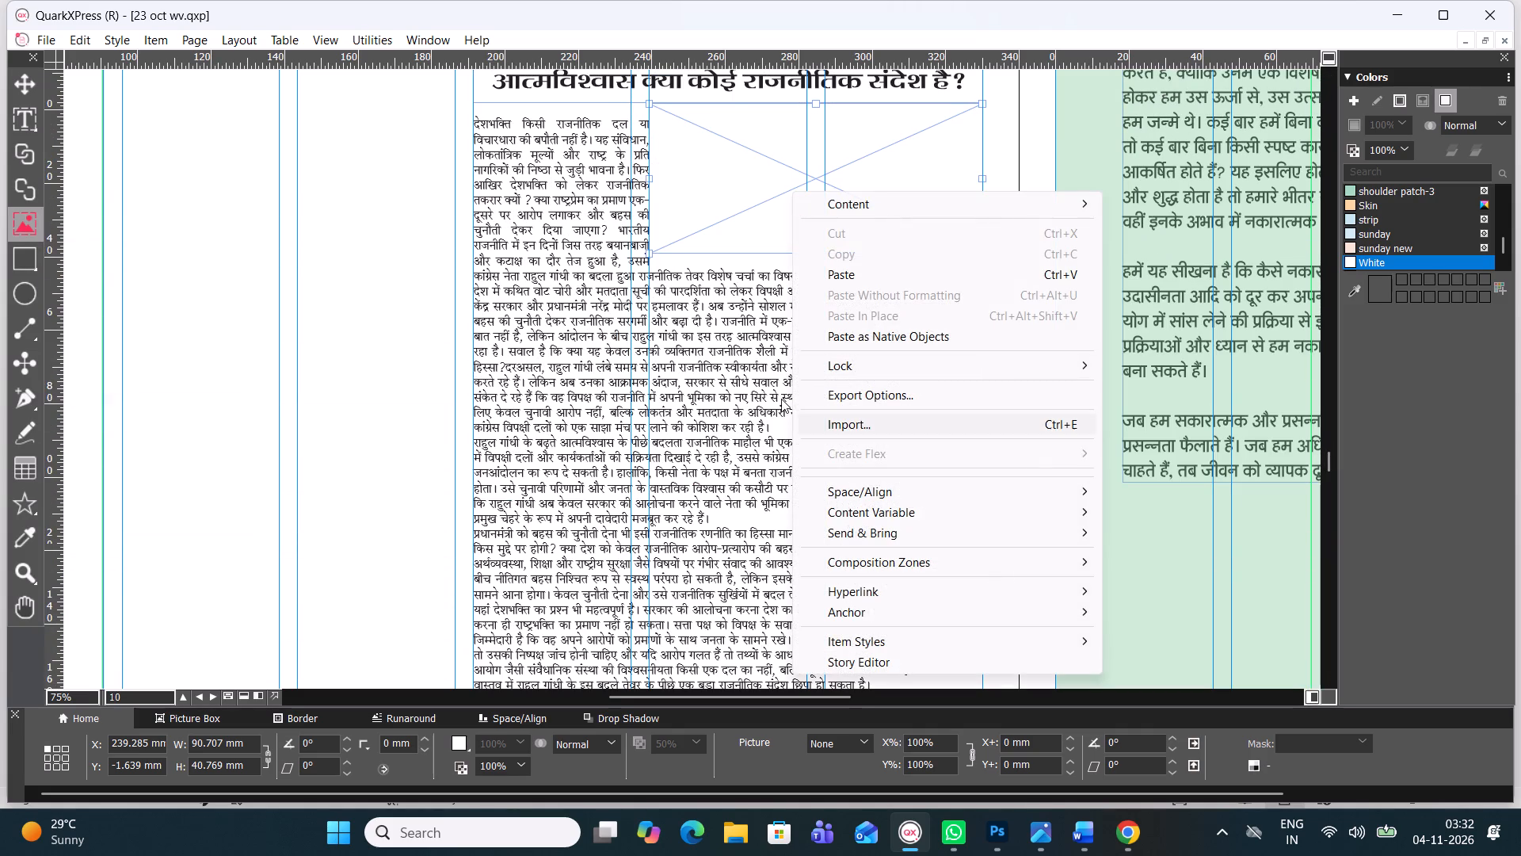
click(731, 82)
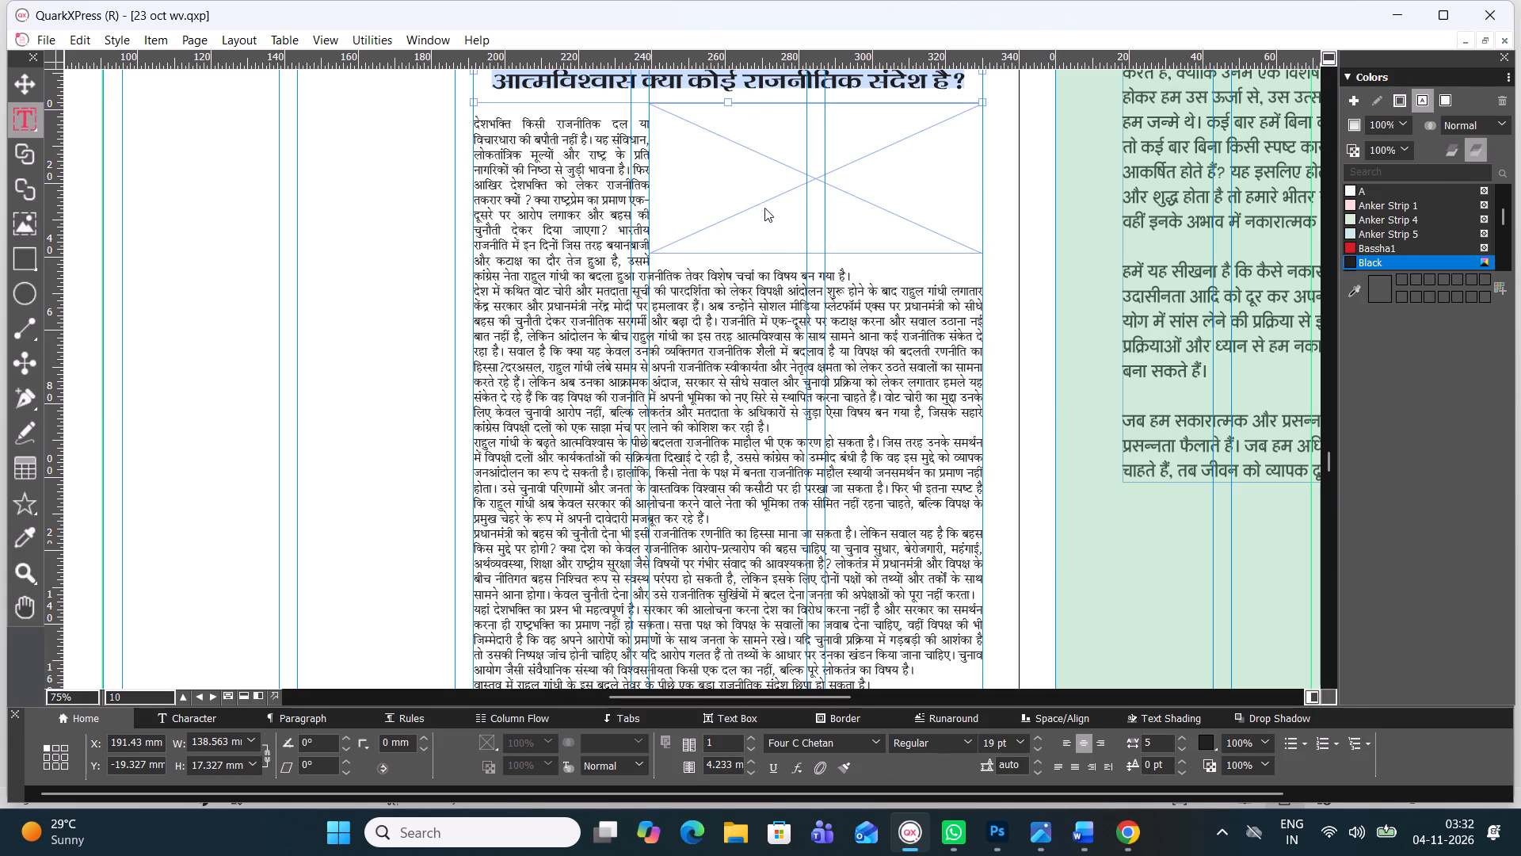
key(ctrl+c)
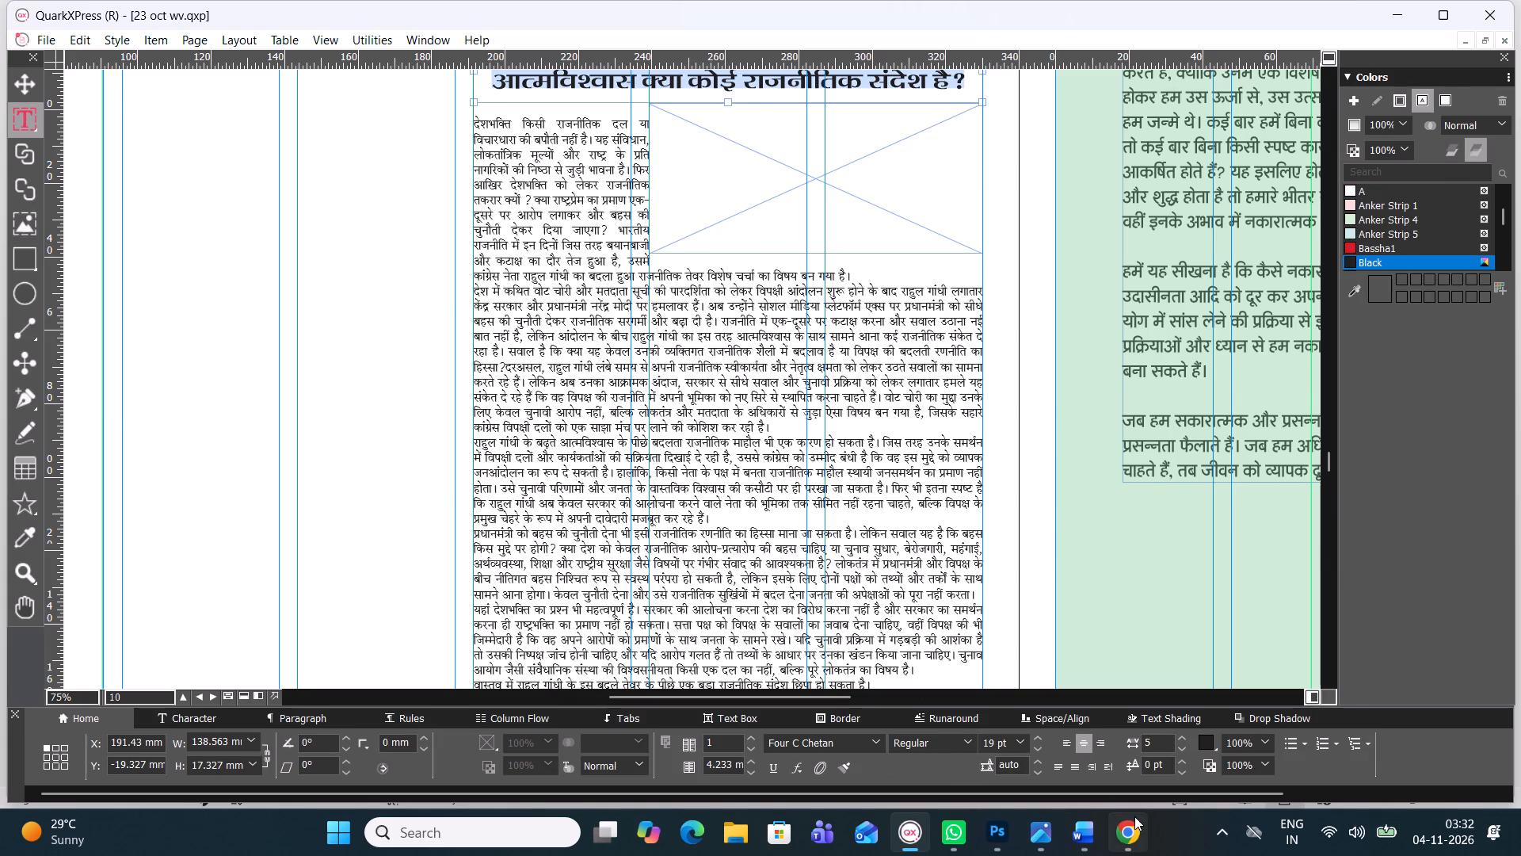
click(1134, 817)
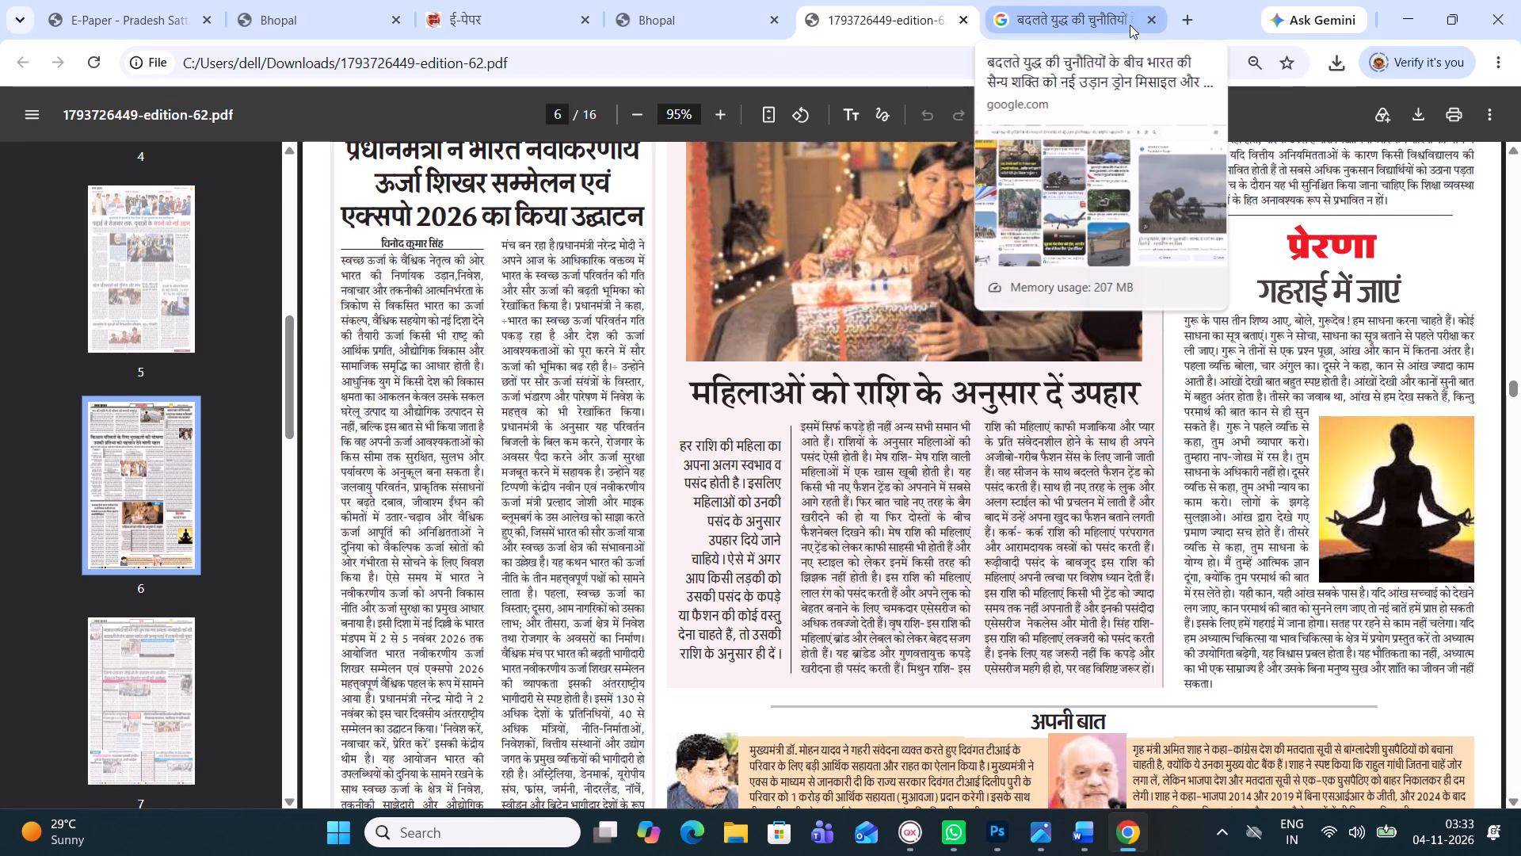
click(1108, 17)
click(885, 120)
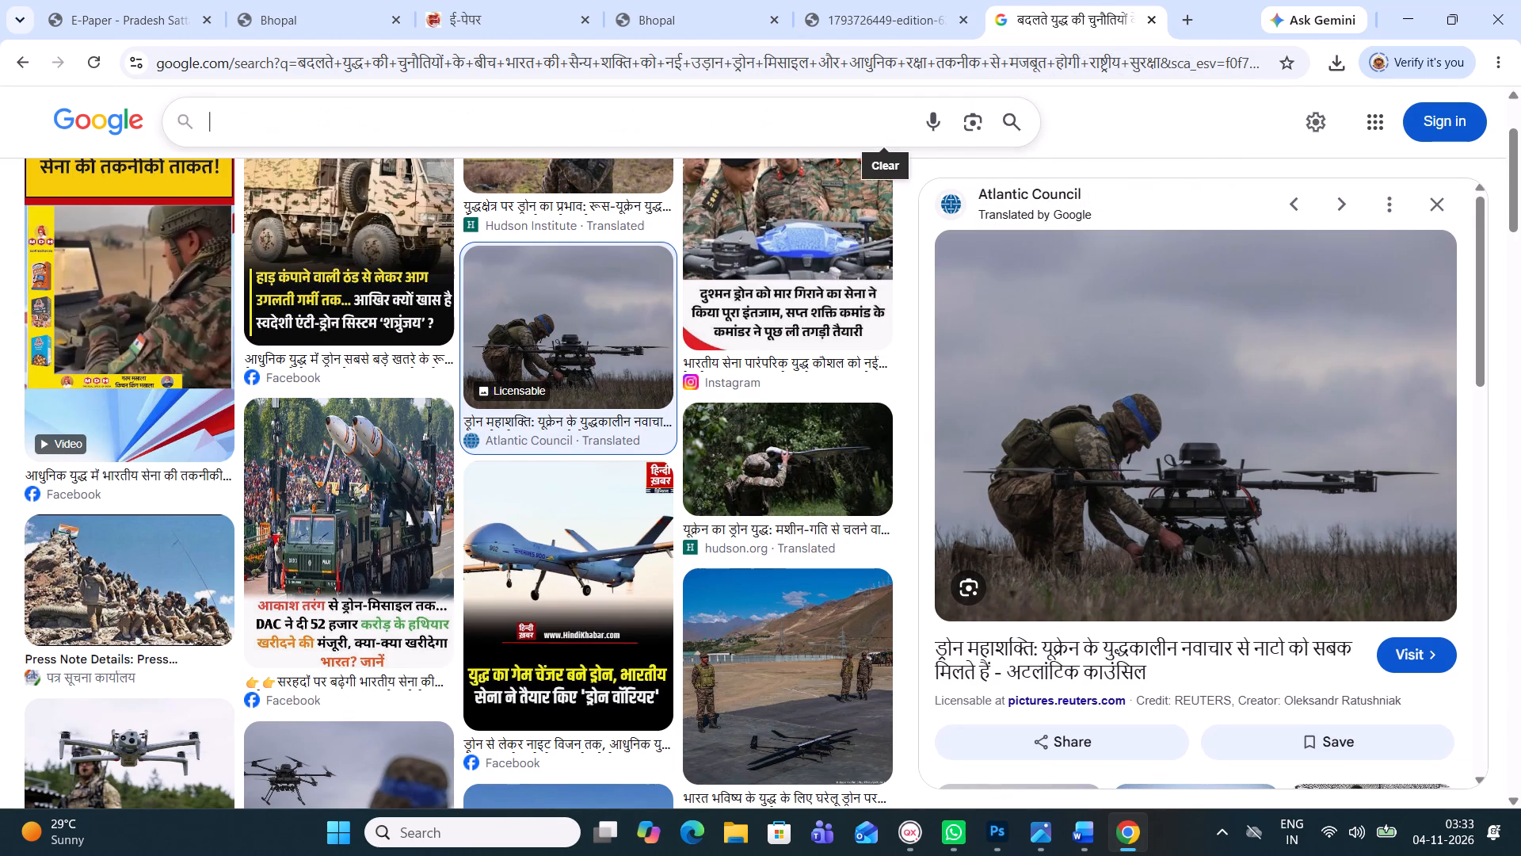
key(ctrl+v)
key(Return)
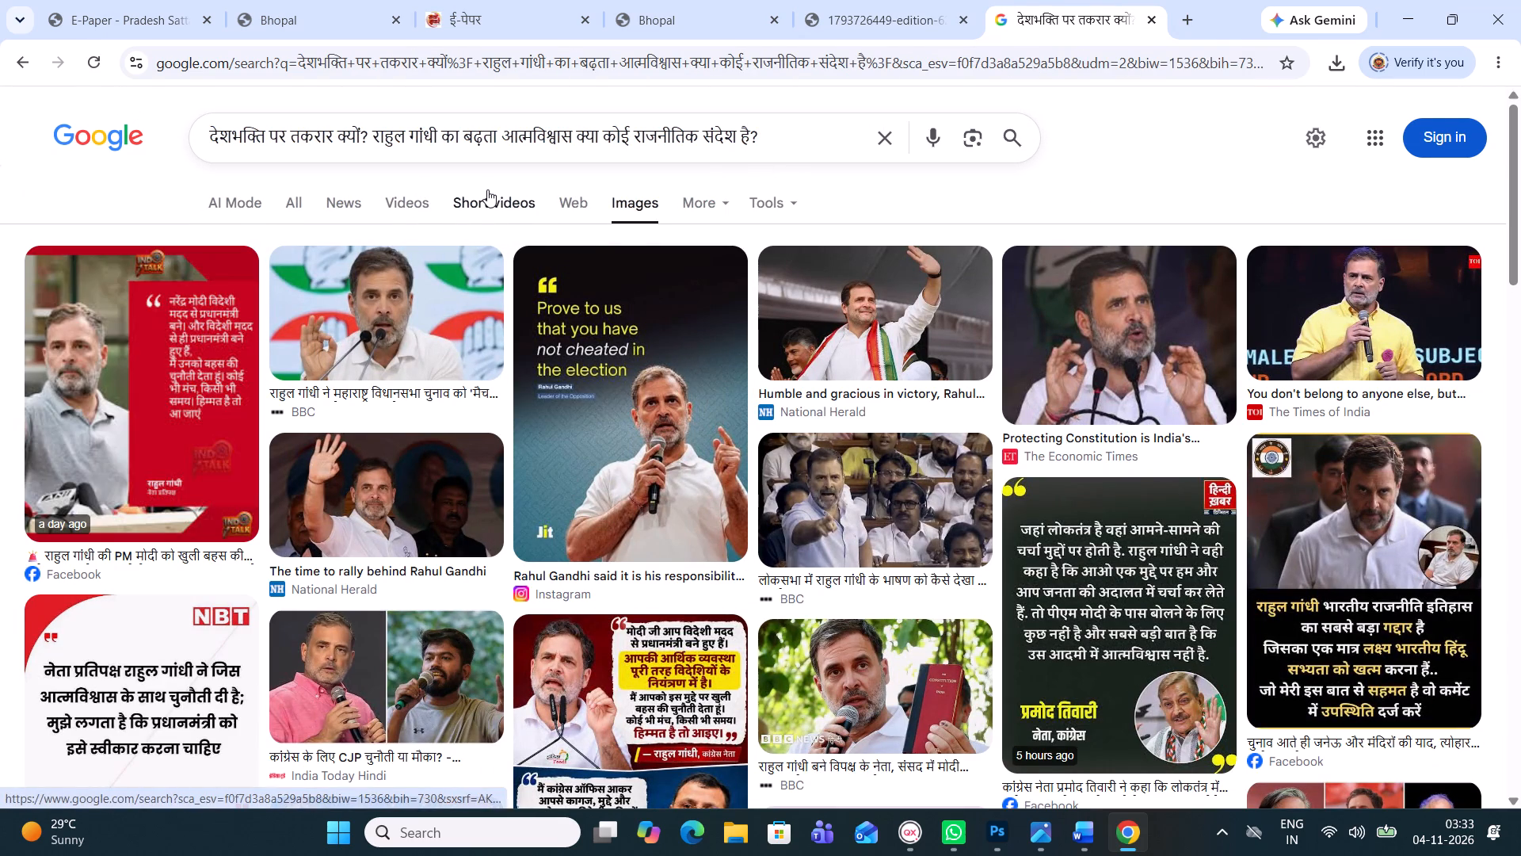
Open the National Herald result showing Rahul Gandhi waving and copy the full image.
click(866, 302)
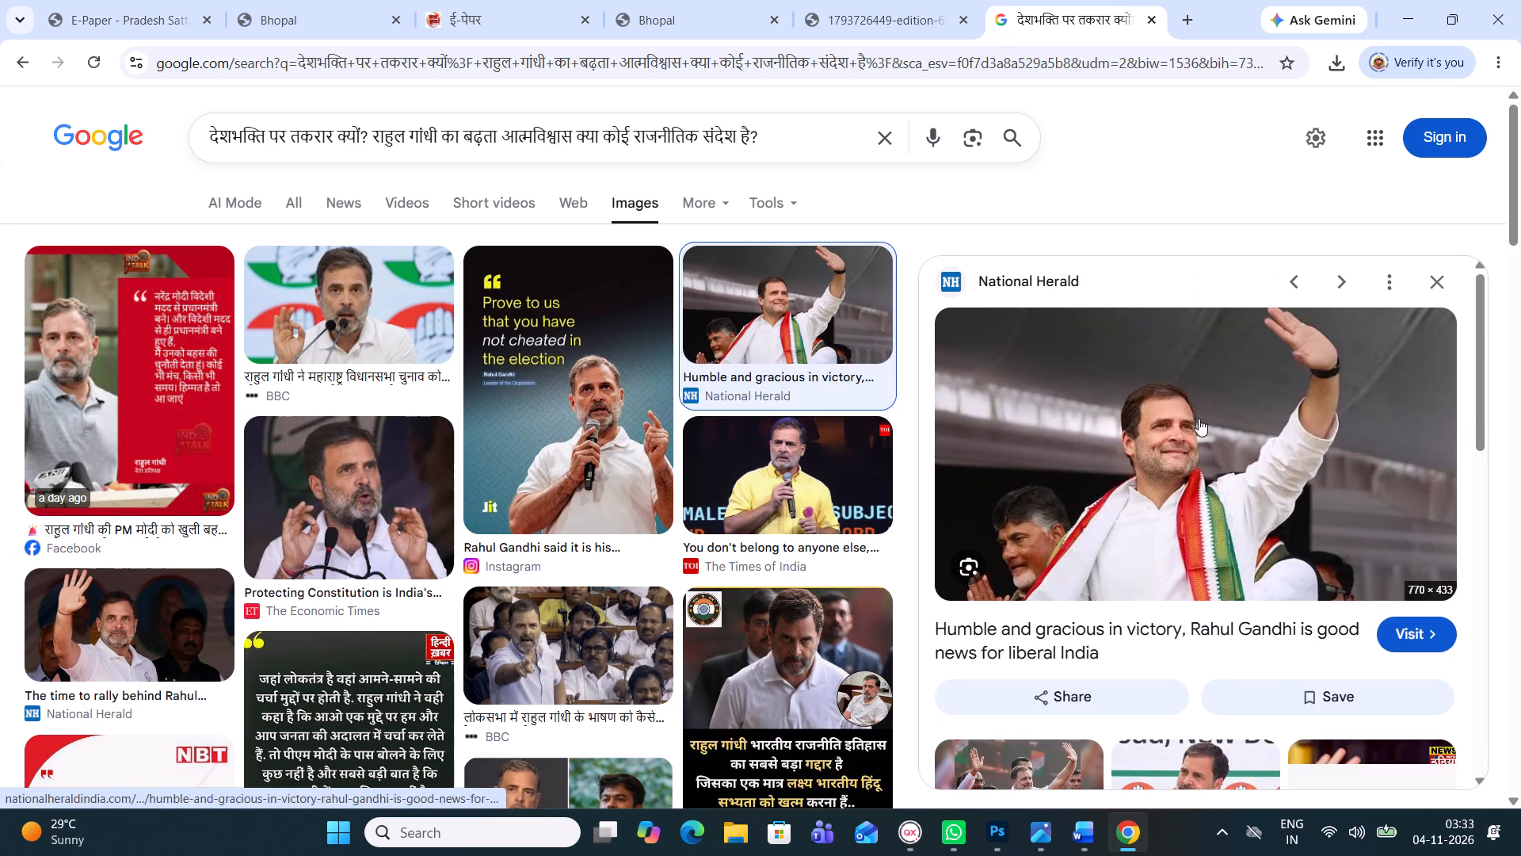
right_click(1199, 418)
click(1303, 688)
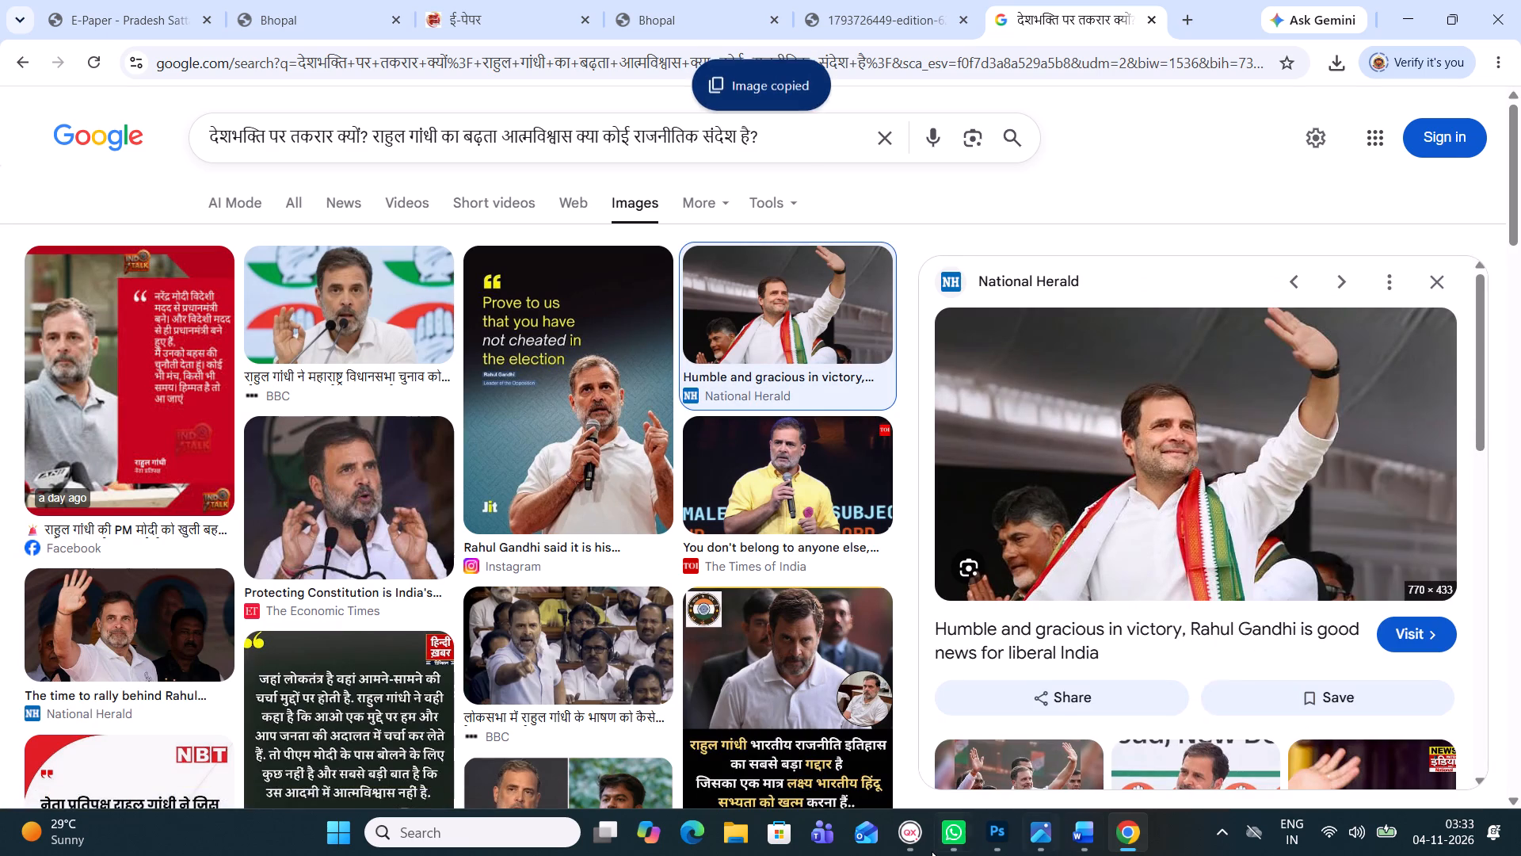
Switch to QuarkXPress, paste the copied photo into the empty picture box and scale the picture to fill the box.
click(905, 844)
right_click(786, 186)
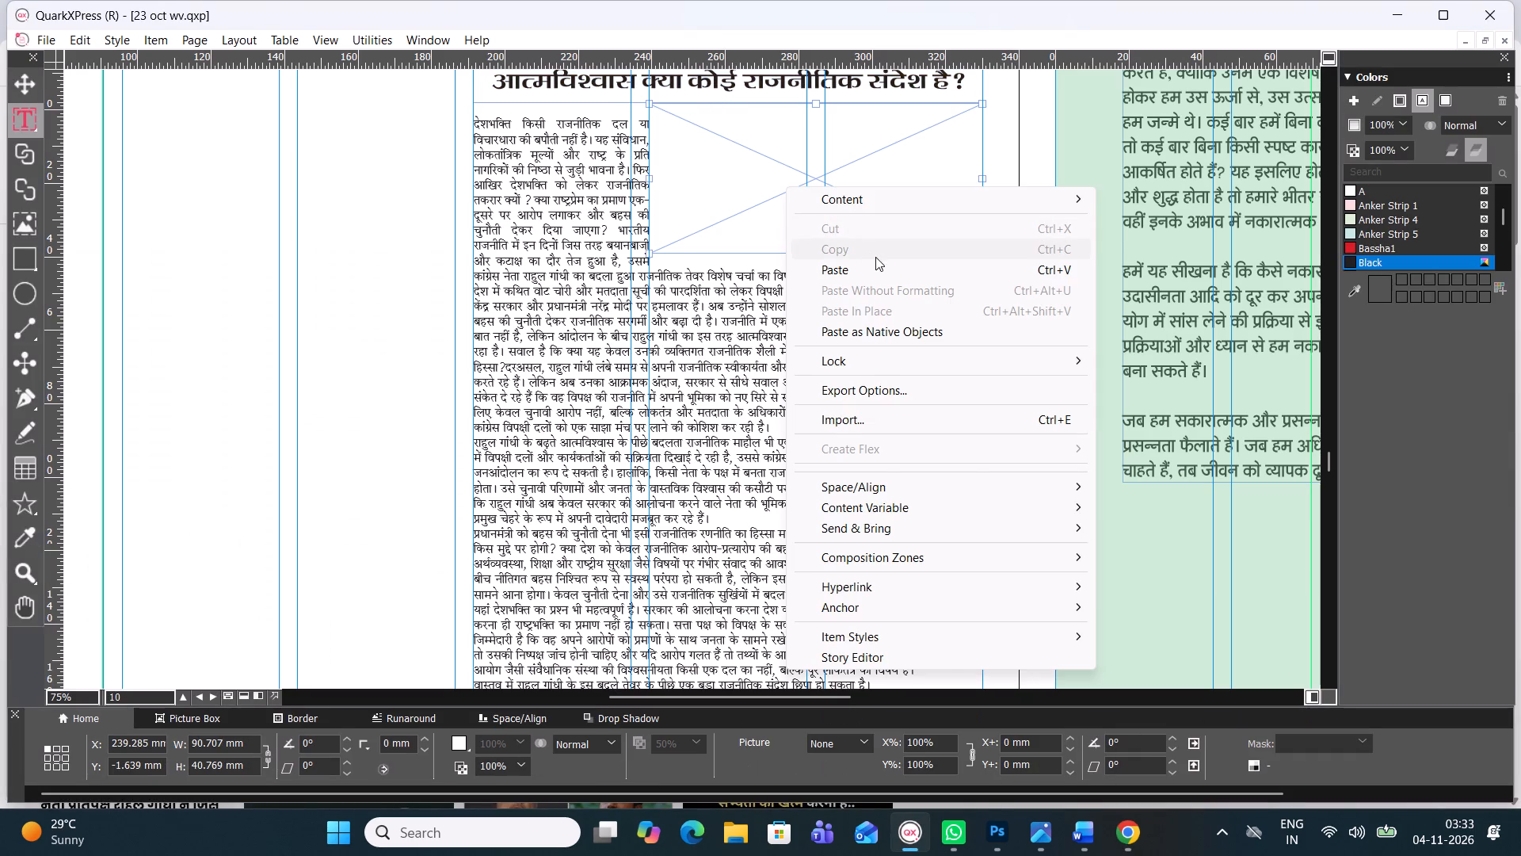
click(876, 274)
right_click(829, 197)
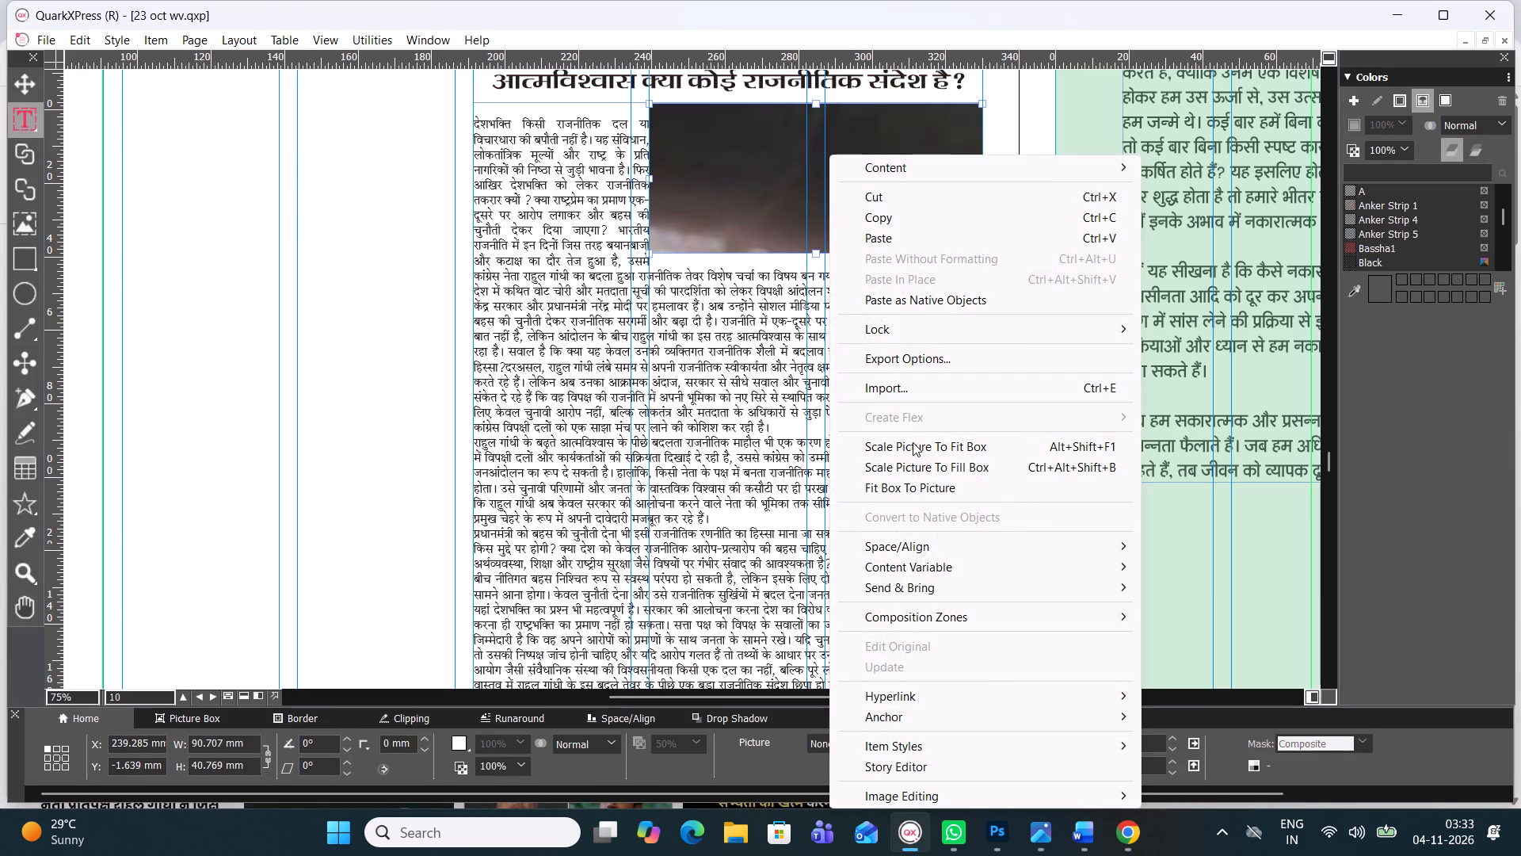
click(912, 472)
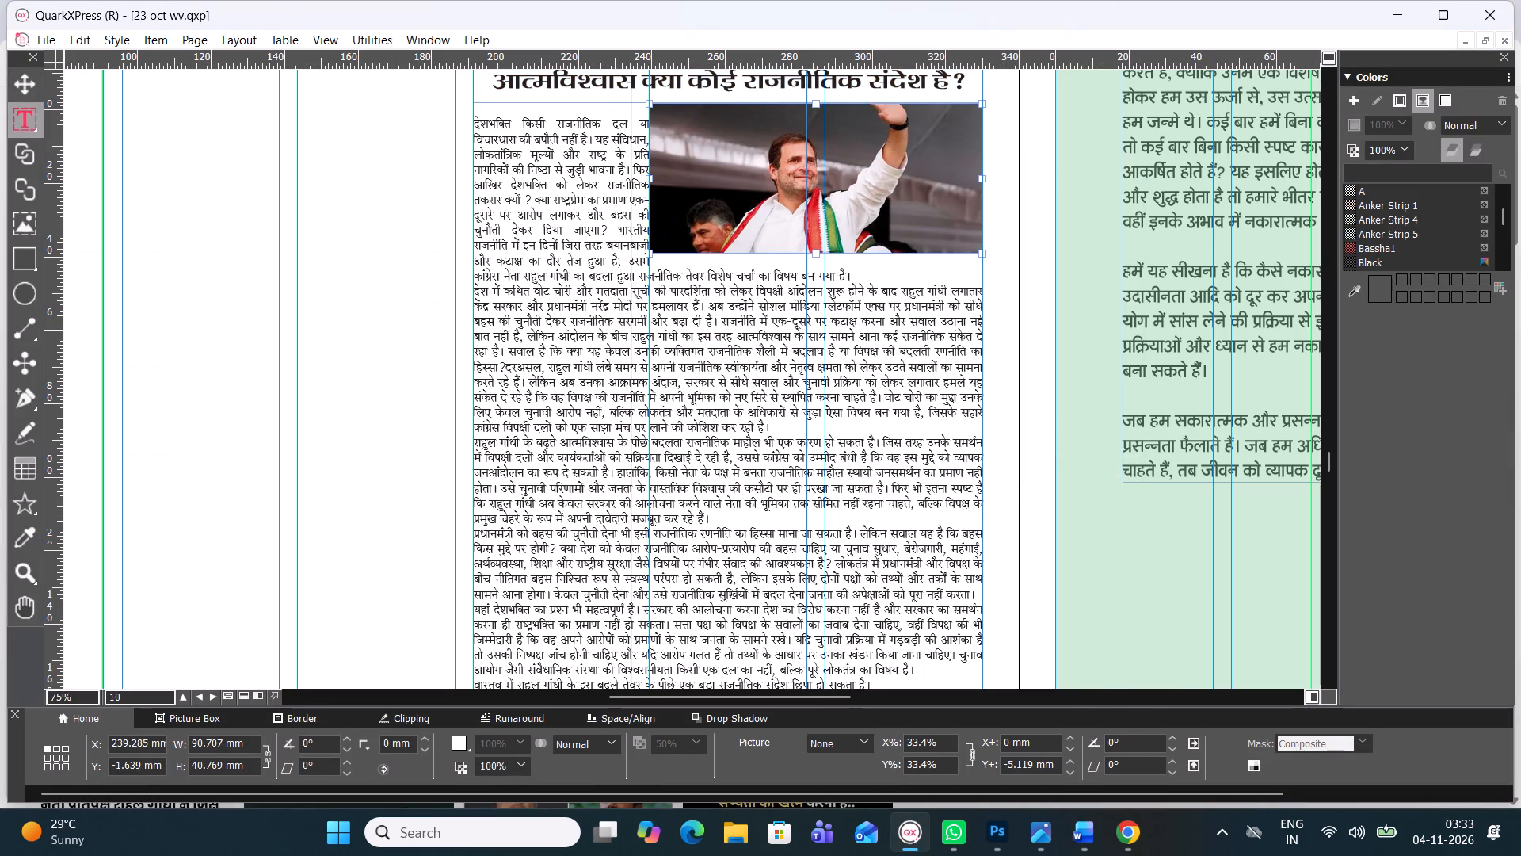
Shift the photo inside its box to offsets of about X -1.079 mm and Y -0.158 mm so the raised hand shows.
click(21, 82)
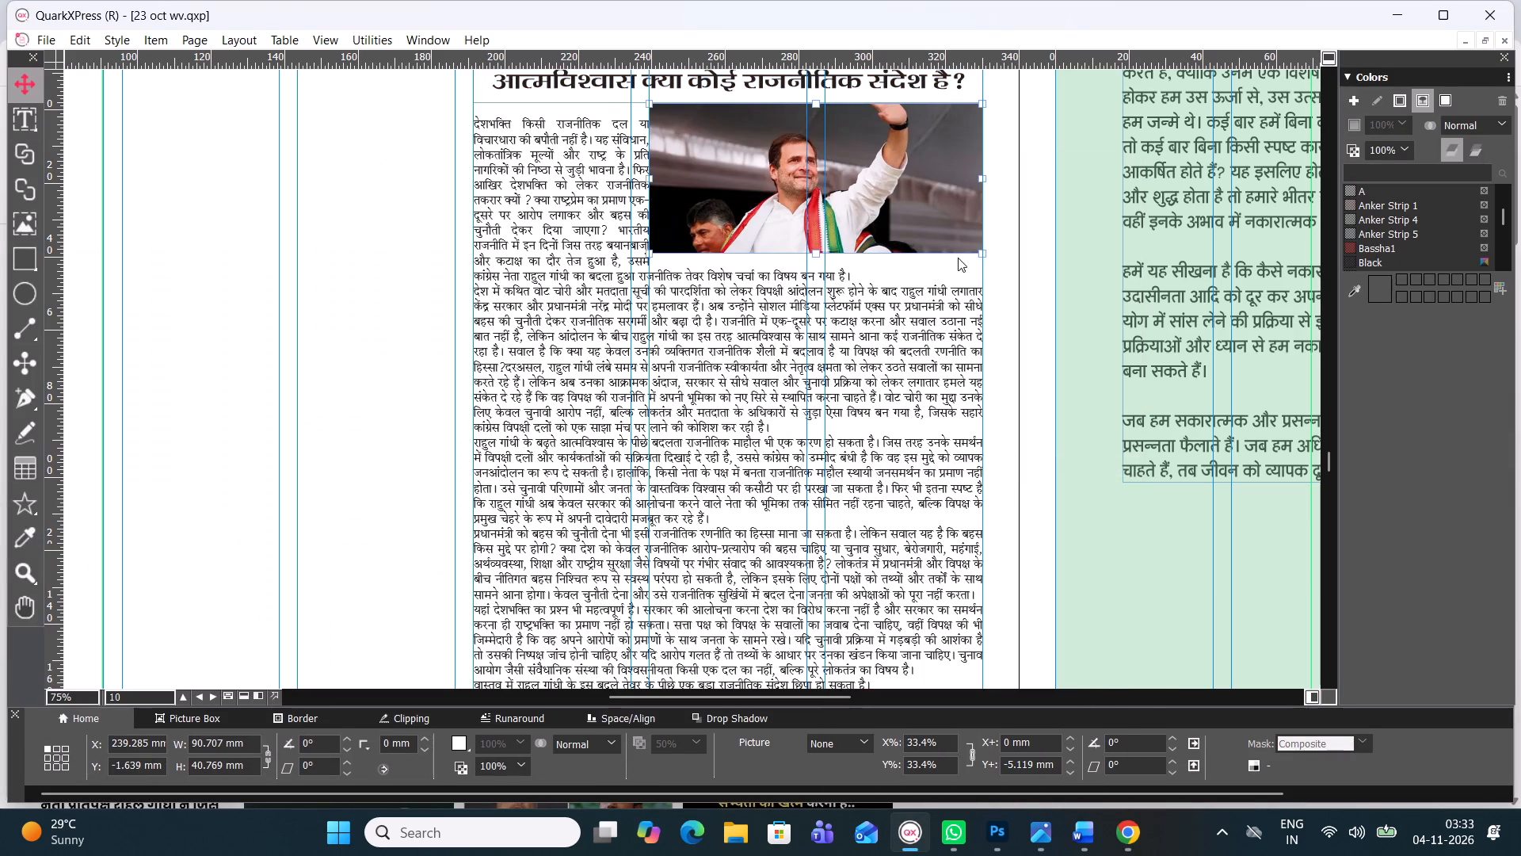
double_click(890, 202)
drag(832, 182, 830, 200)
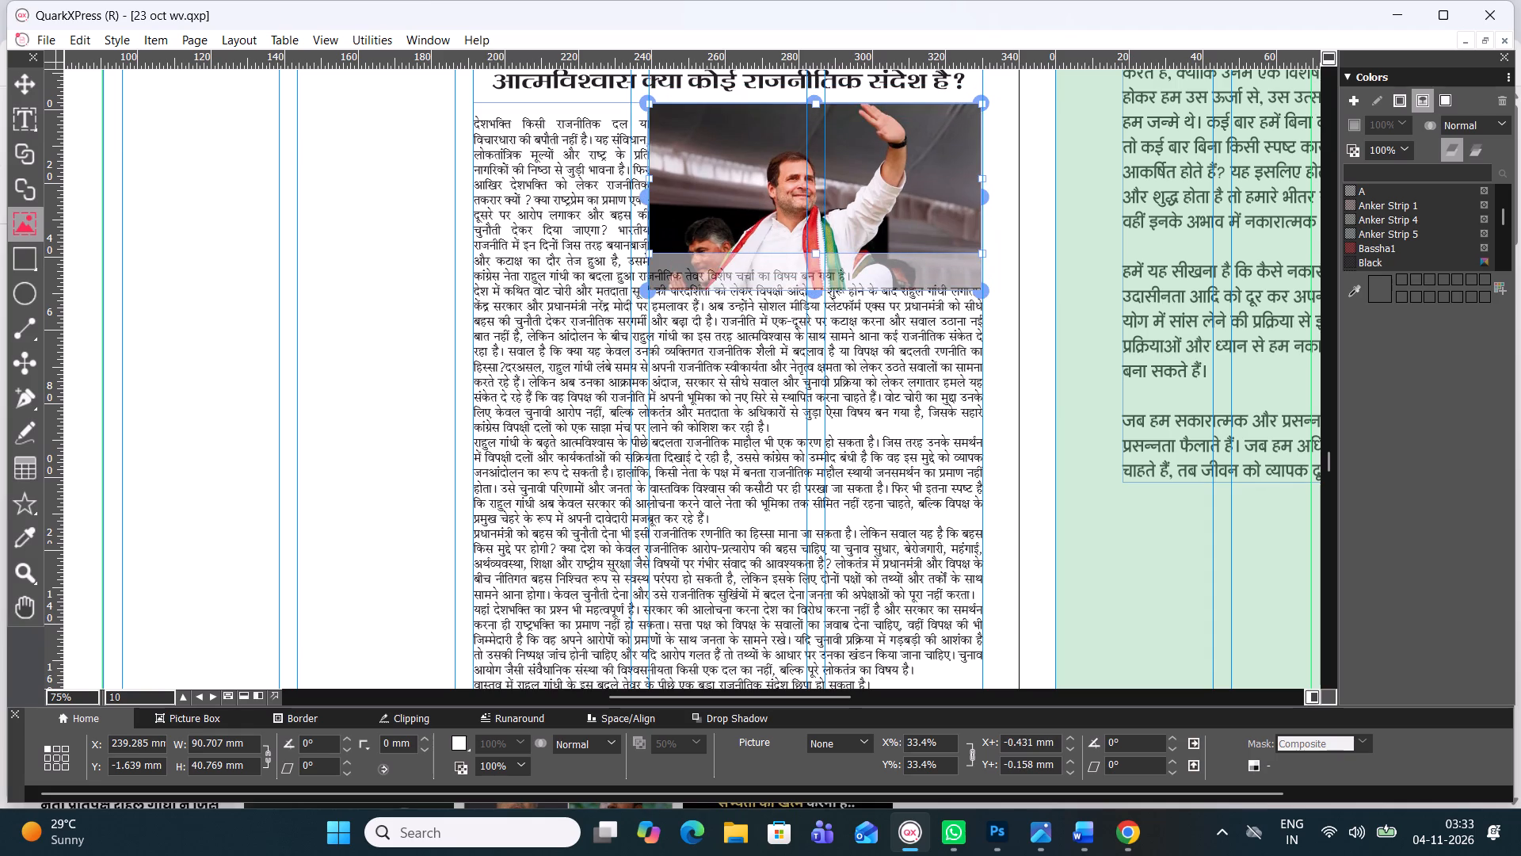
drag(830, 200, 828, 200)
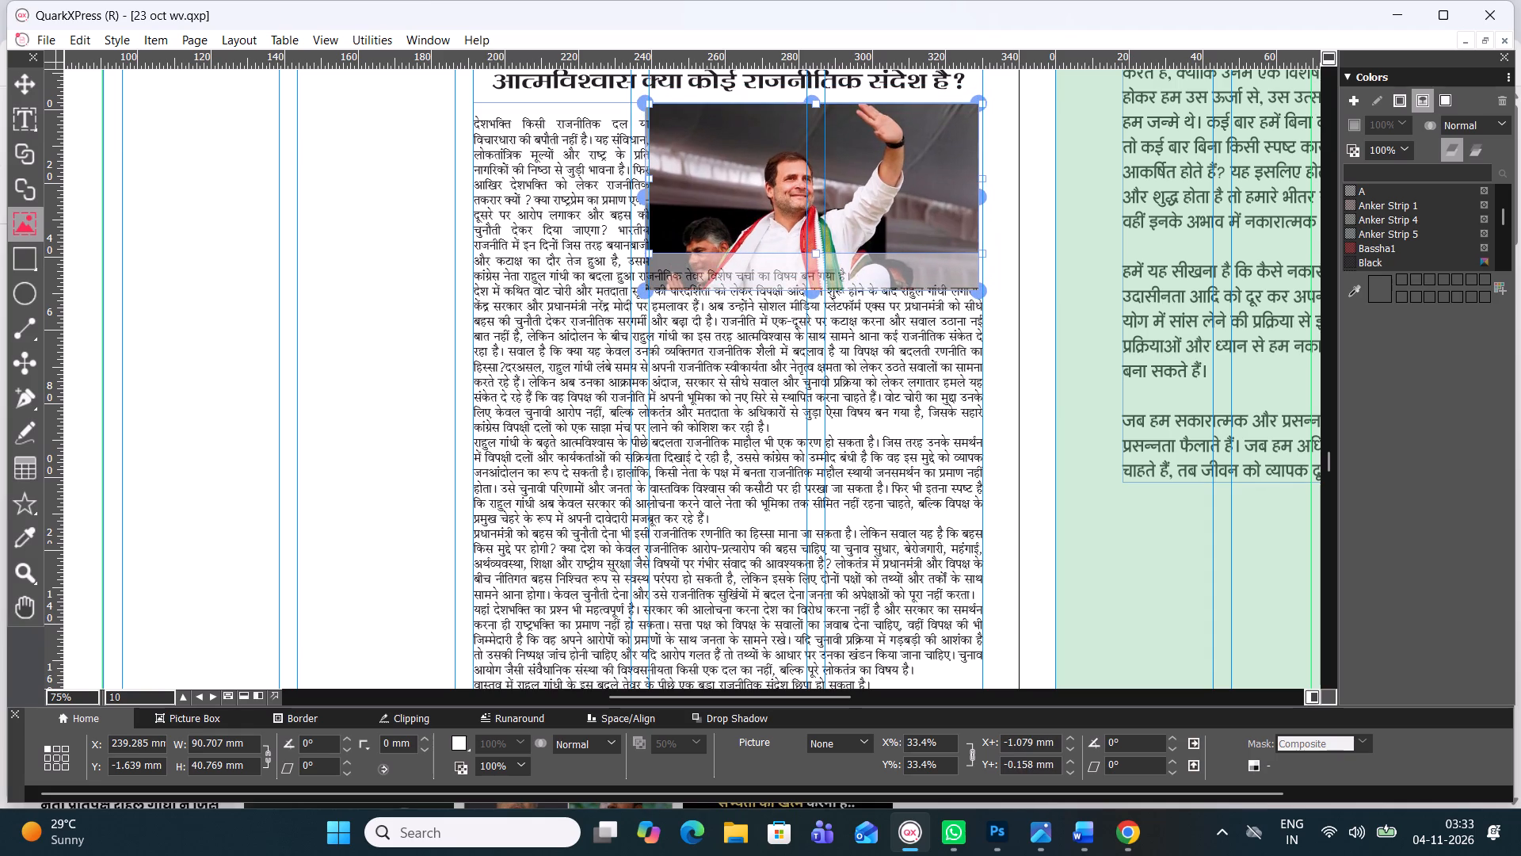
click(167, 240)
click(284, 170)
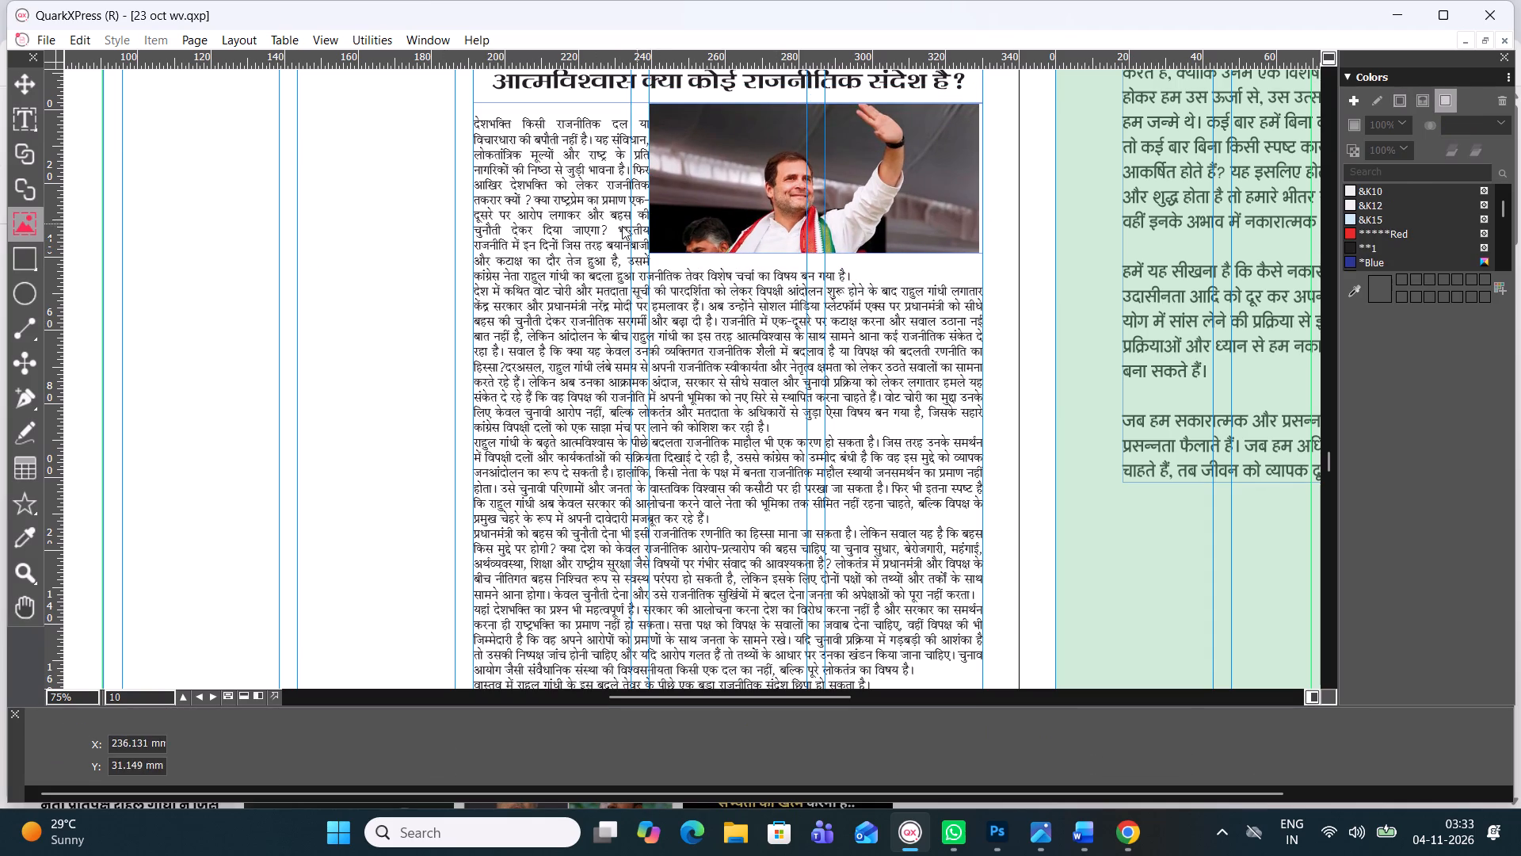
Set the photo box's left text runaround to 7 pt.
click(670, 221)
click(12, 72)
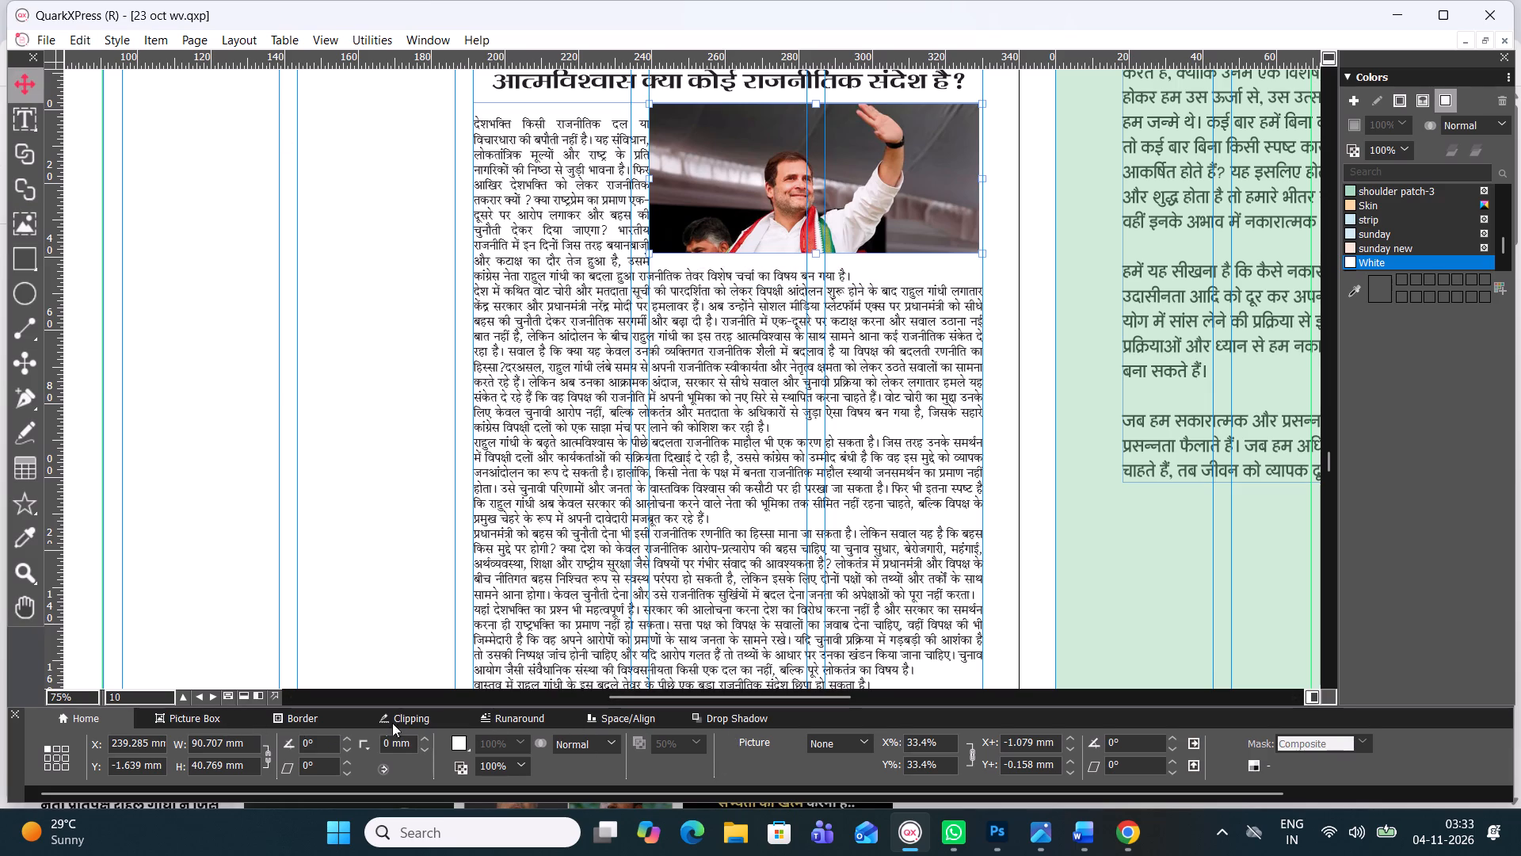
click(495, 716)
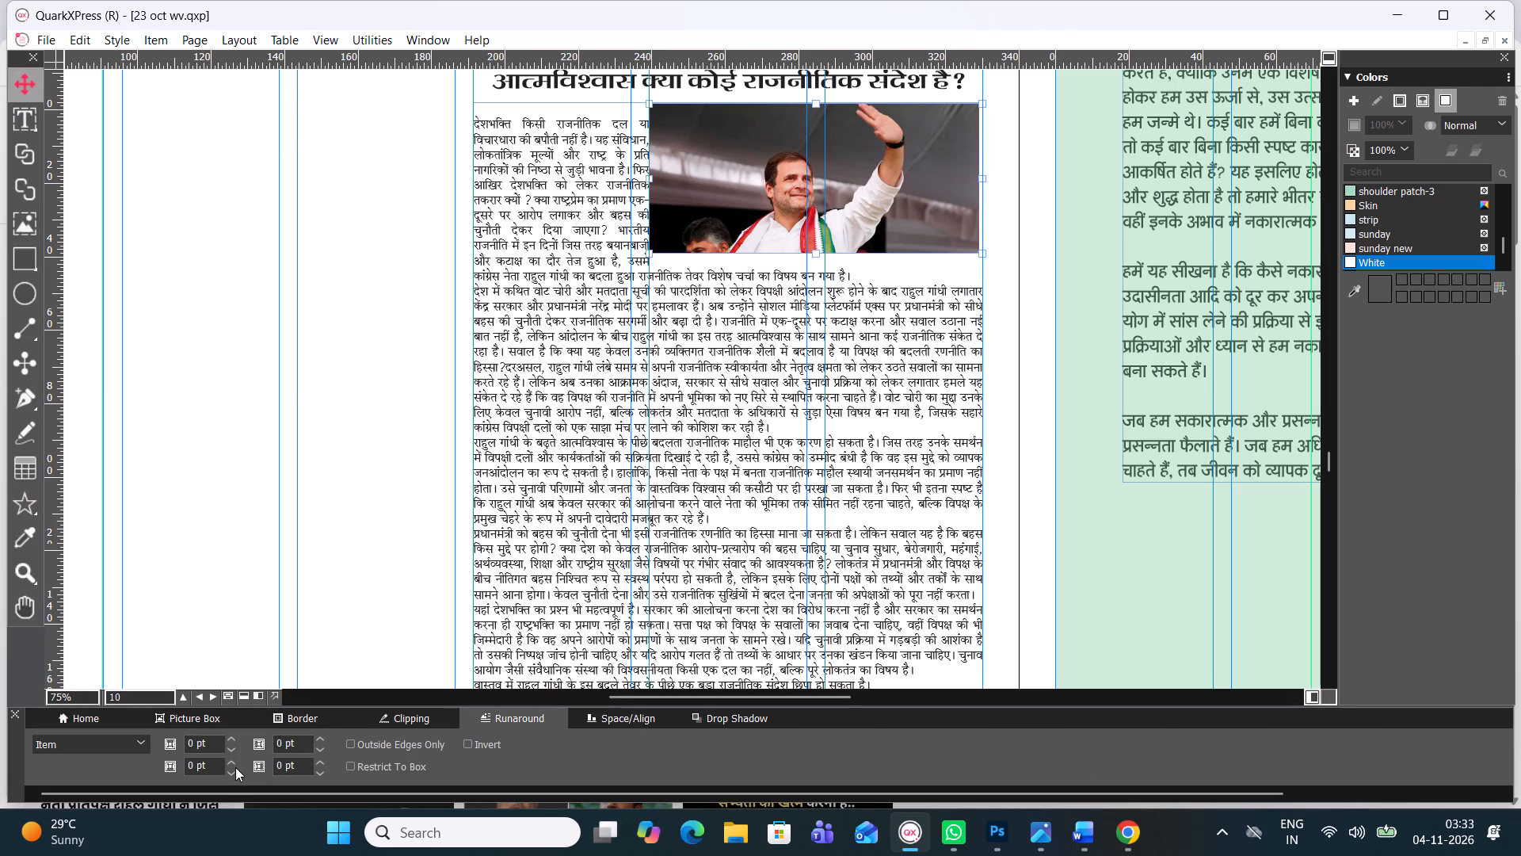
triple_click(320, 737)
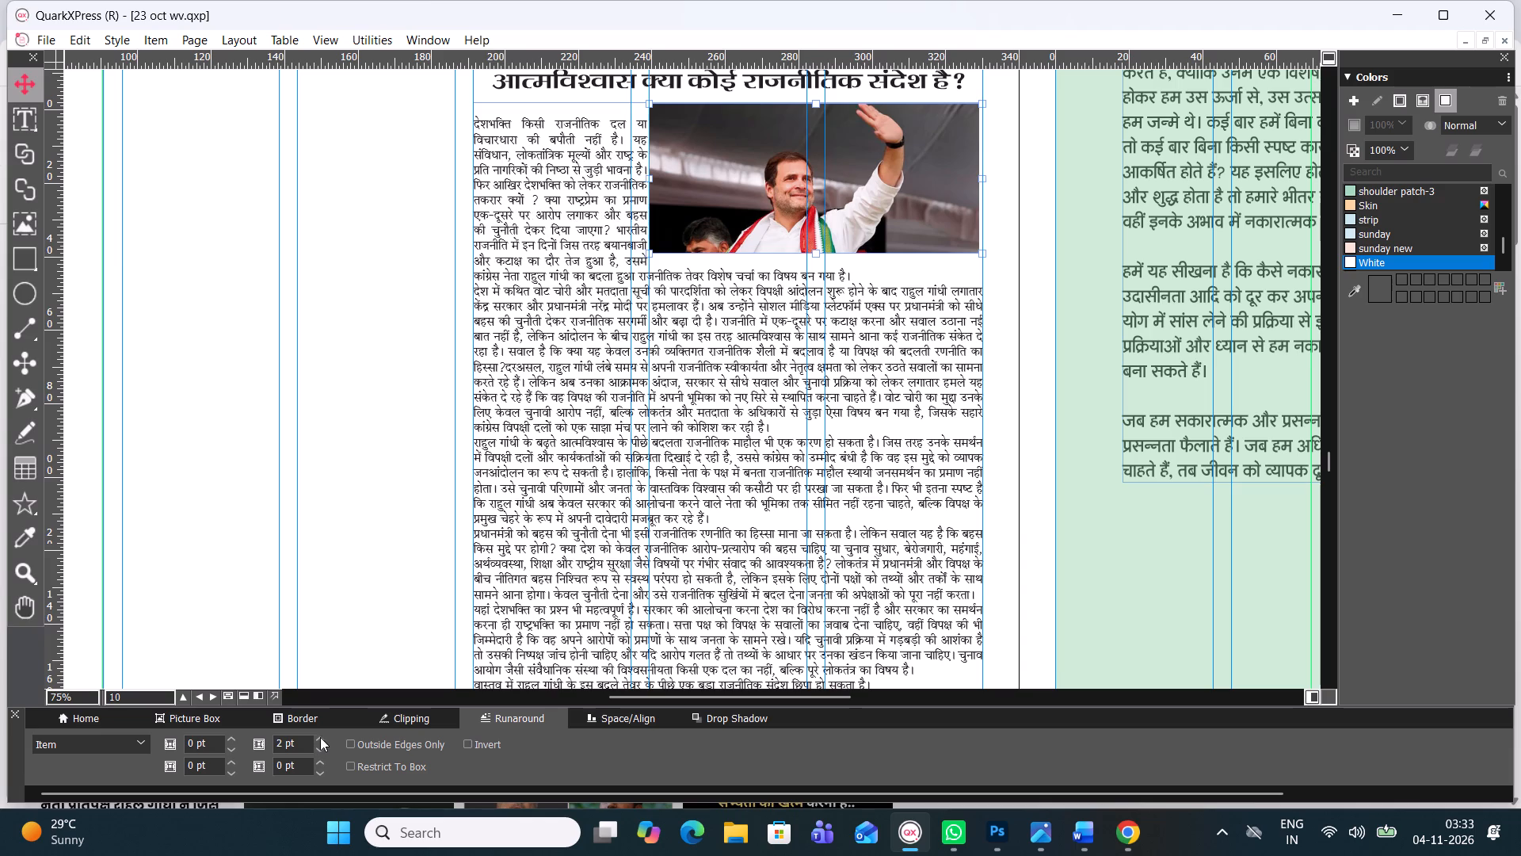
triple_click(320, 737)
triple_click(320, 736)
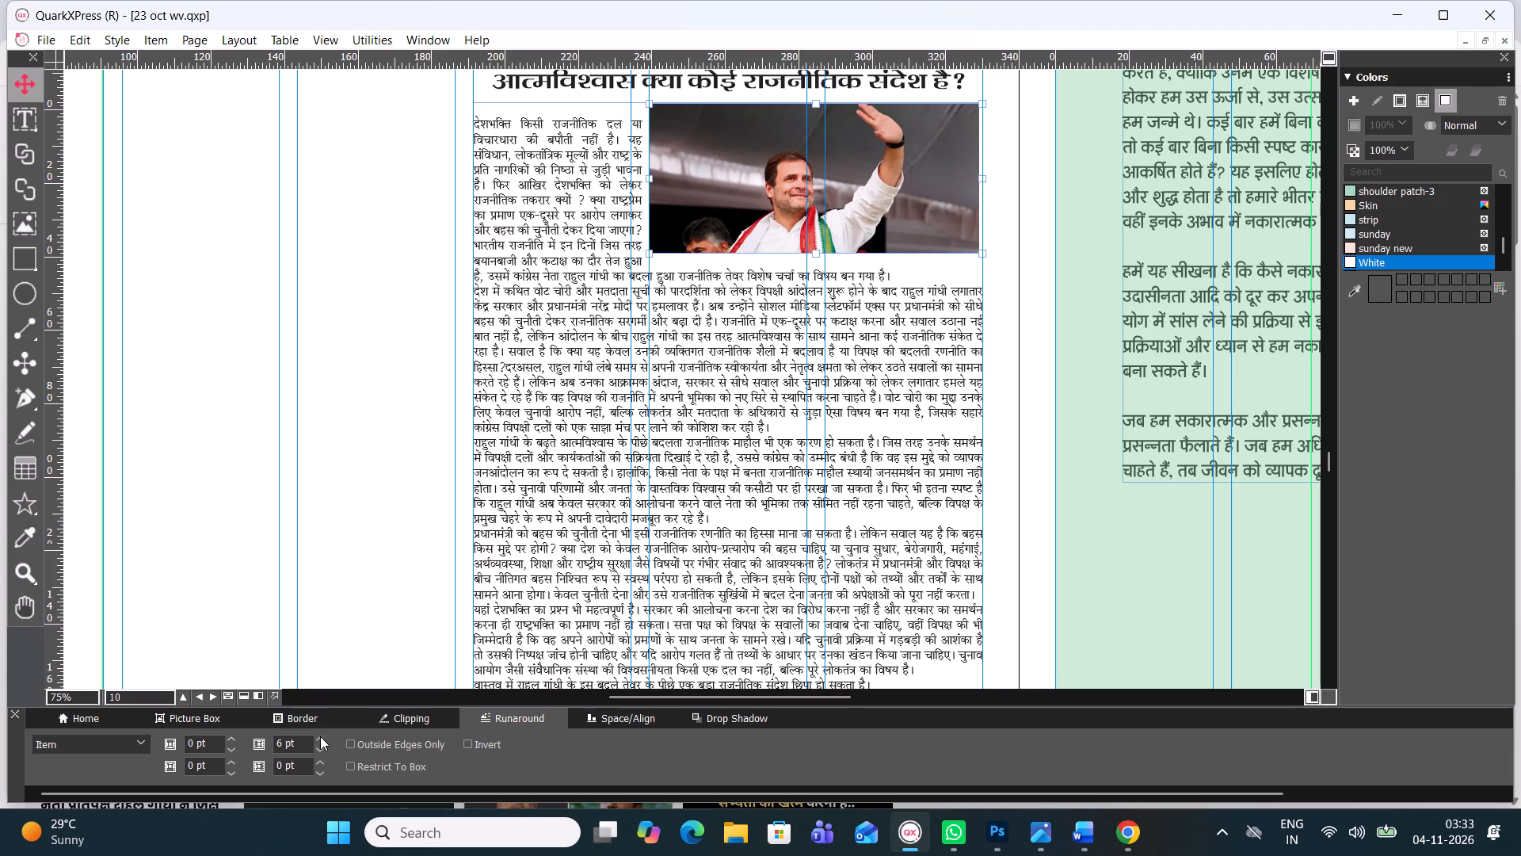
click(320, 736)
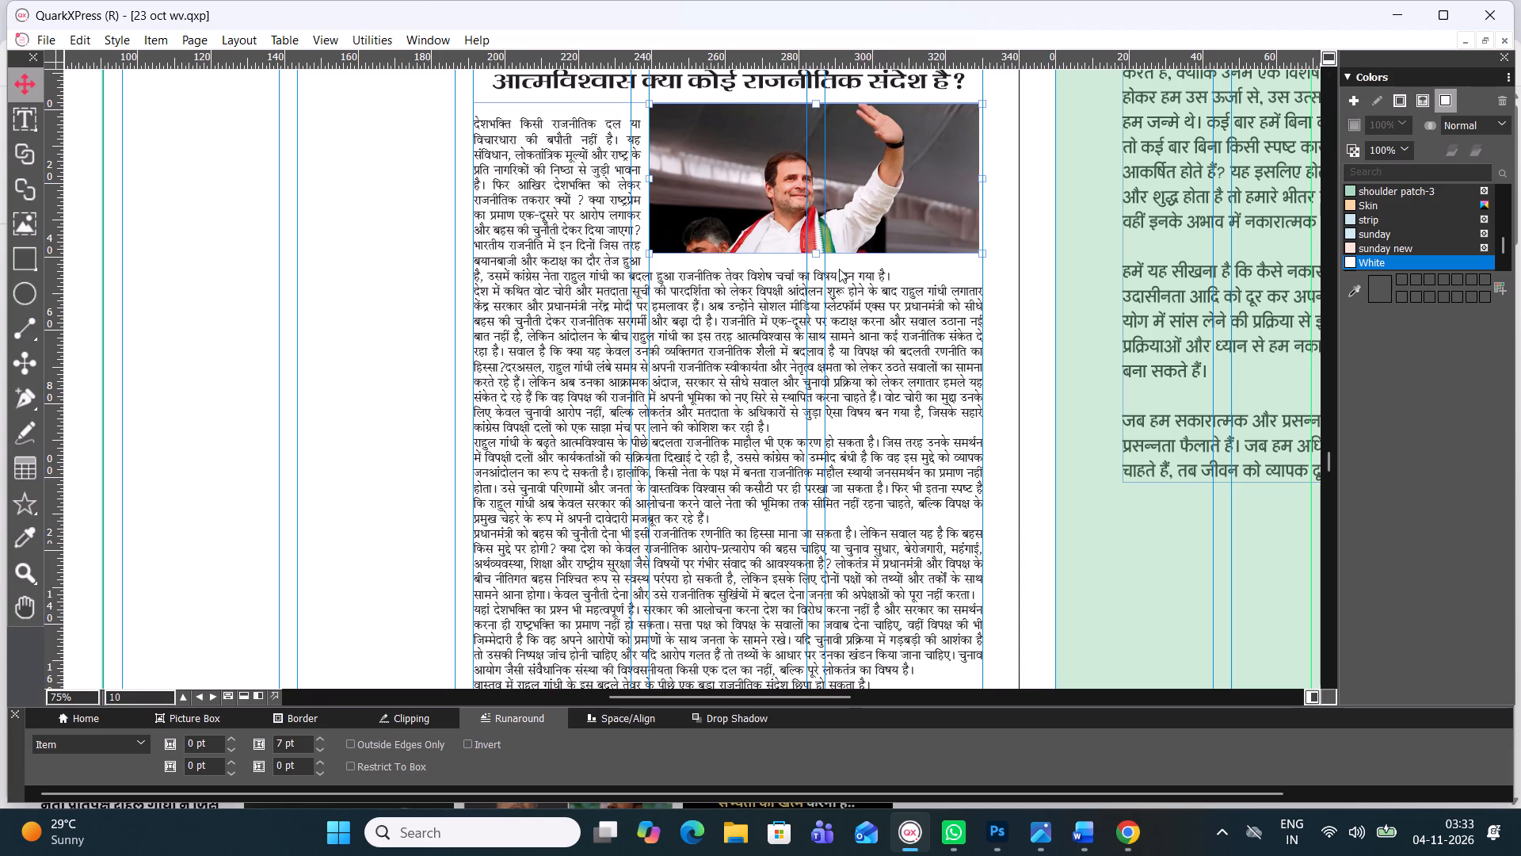
Extend the photo box's bottom edge slightly downward, closer to the text line below it.
drag(820, 256, 821, 264)
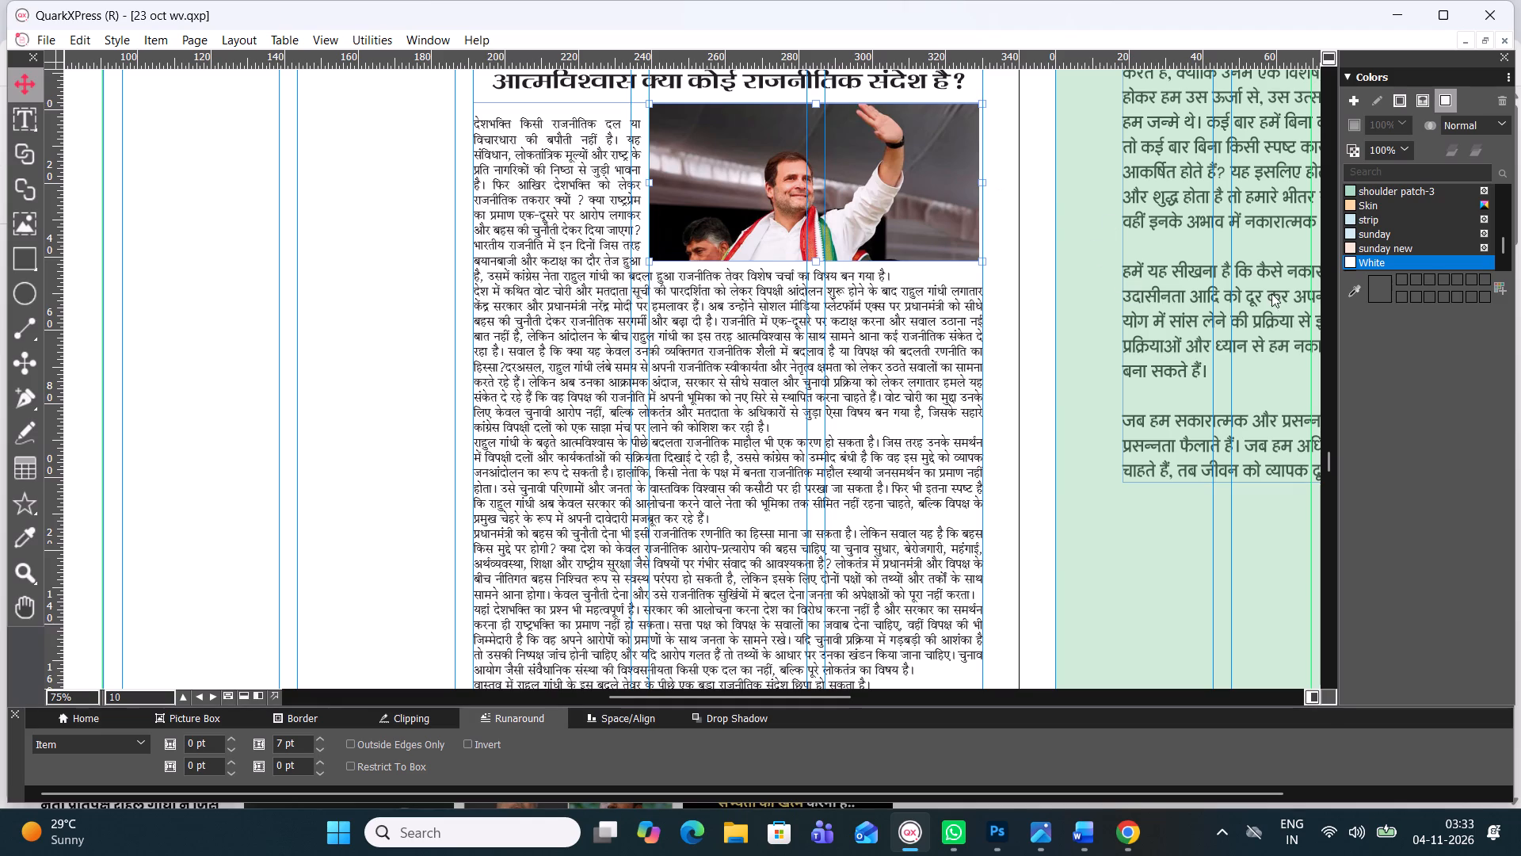
Examine the opinion page's empty area below the INDIA alliance rally article and the reference layout on page 6 of the edition-62 PDF in Chrome.
drag(1326, 459, 1329, 471)
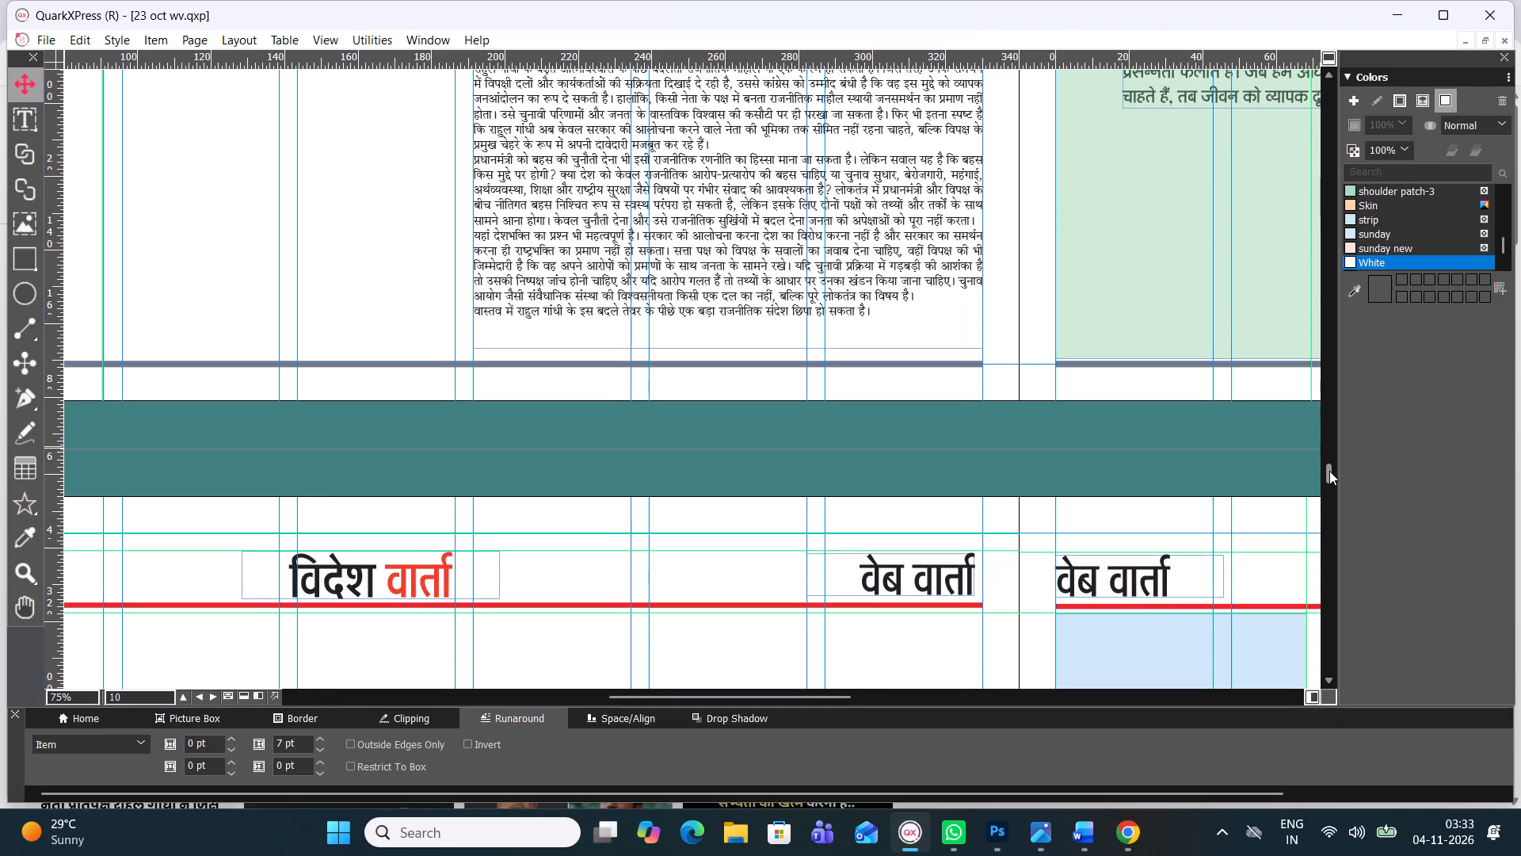
drag(1329, 471, 1331, 471)
drag(796, 699, 772, 701)
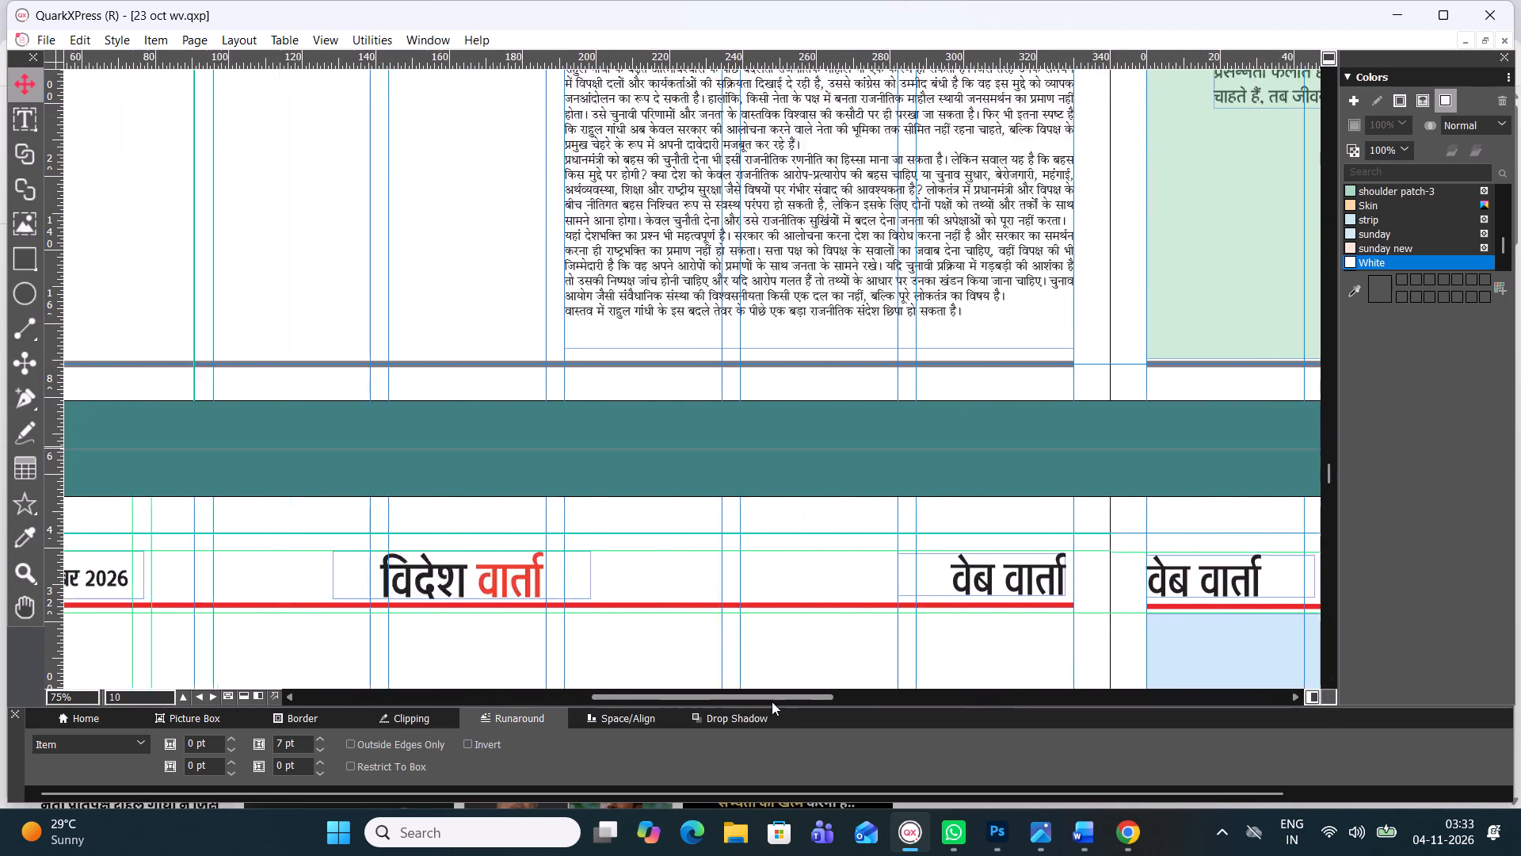
drag(772, 701, 661, 687)
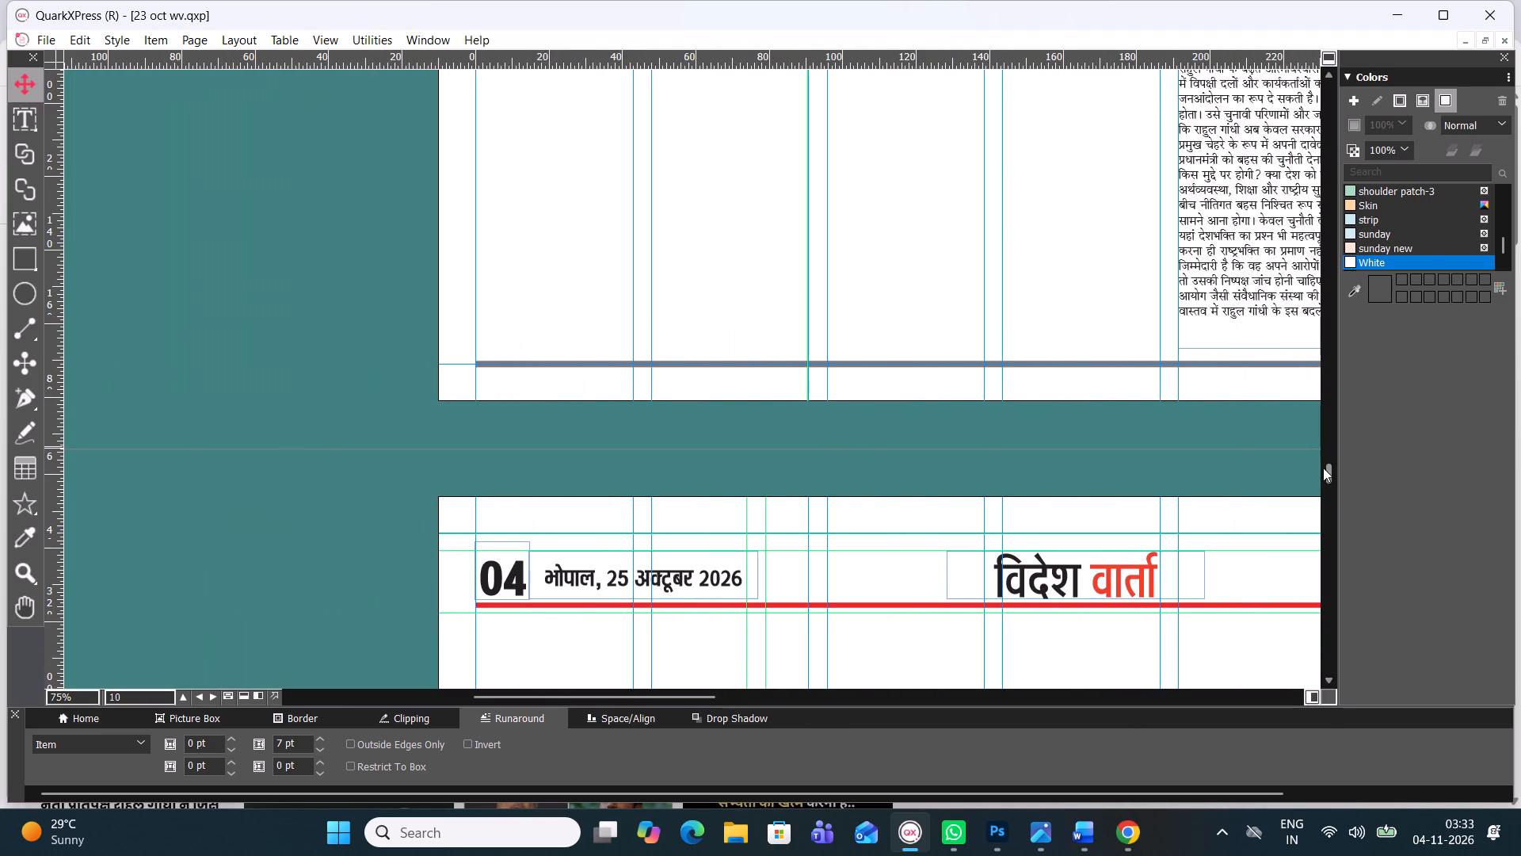
drag(1330, 468, 1339, 417)
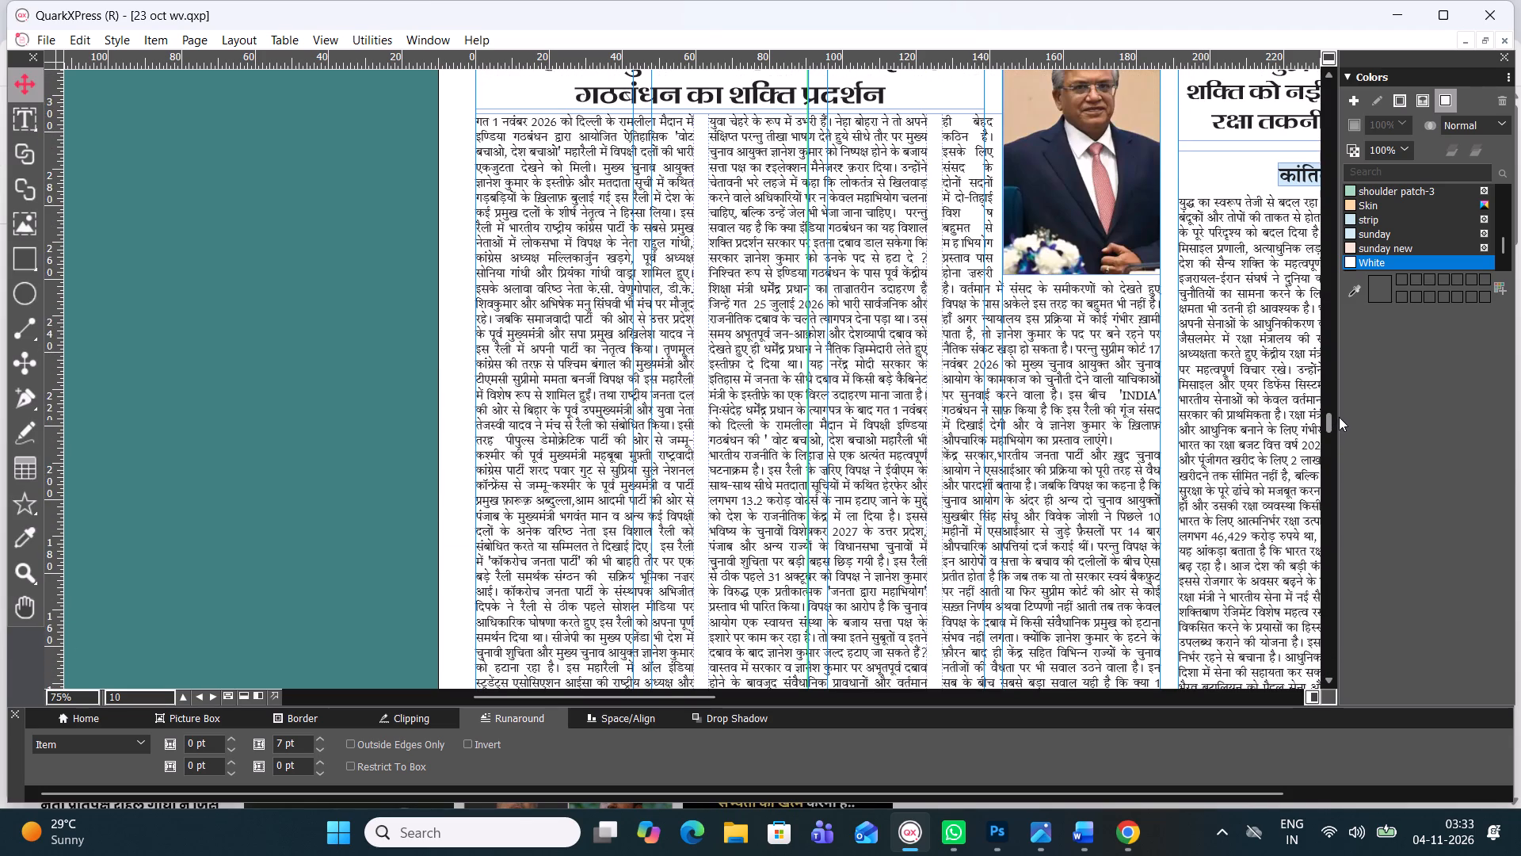
drag(1339, 417, 1339, 425)
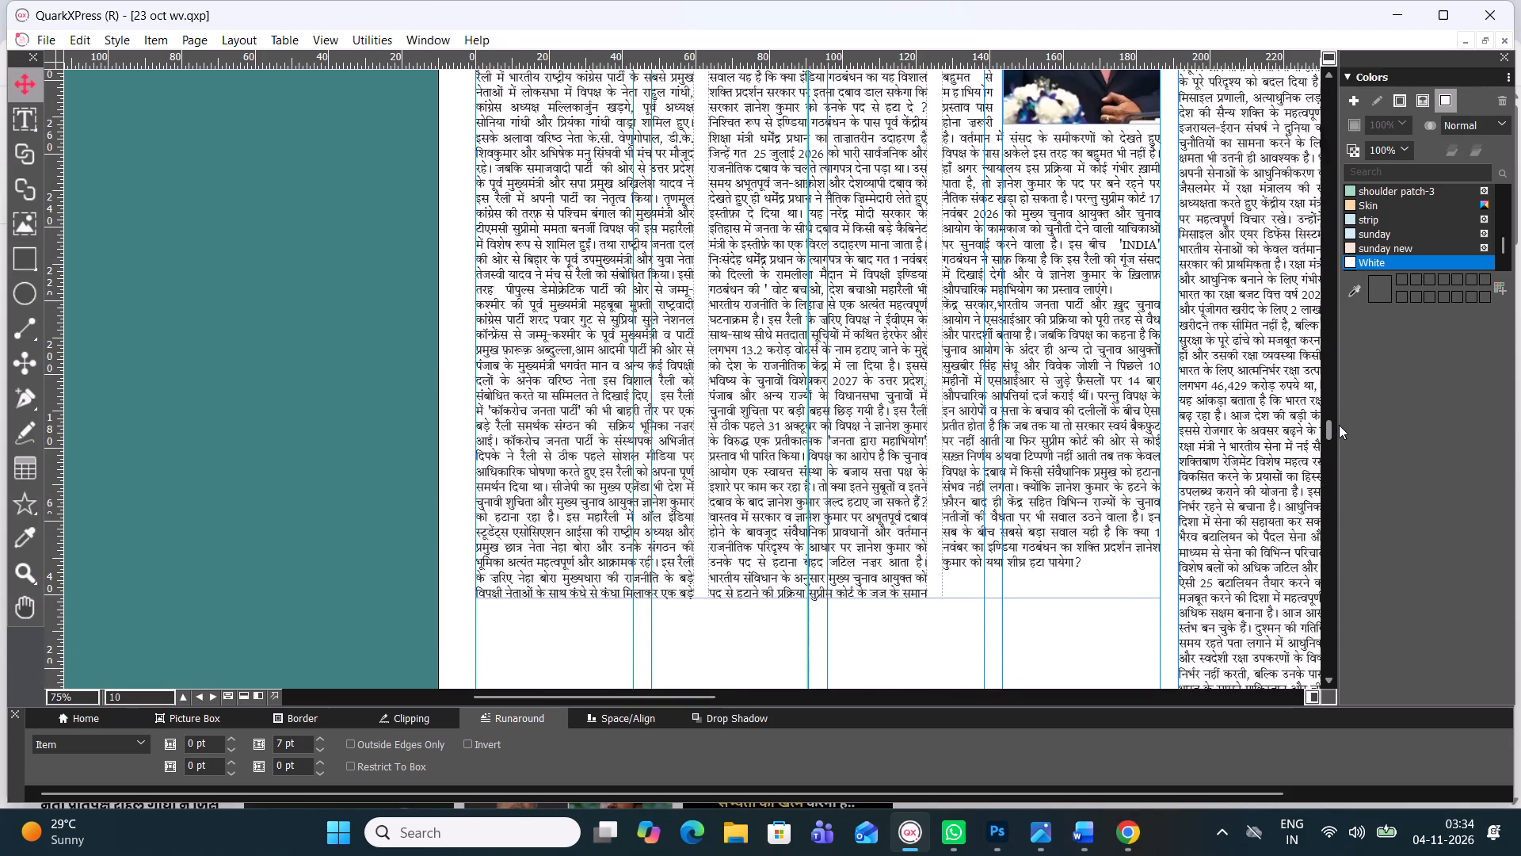
drag(1339, 425, 1339, 430)
drag(695, 698, 719, 694)
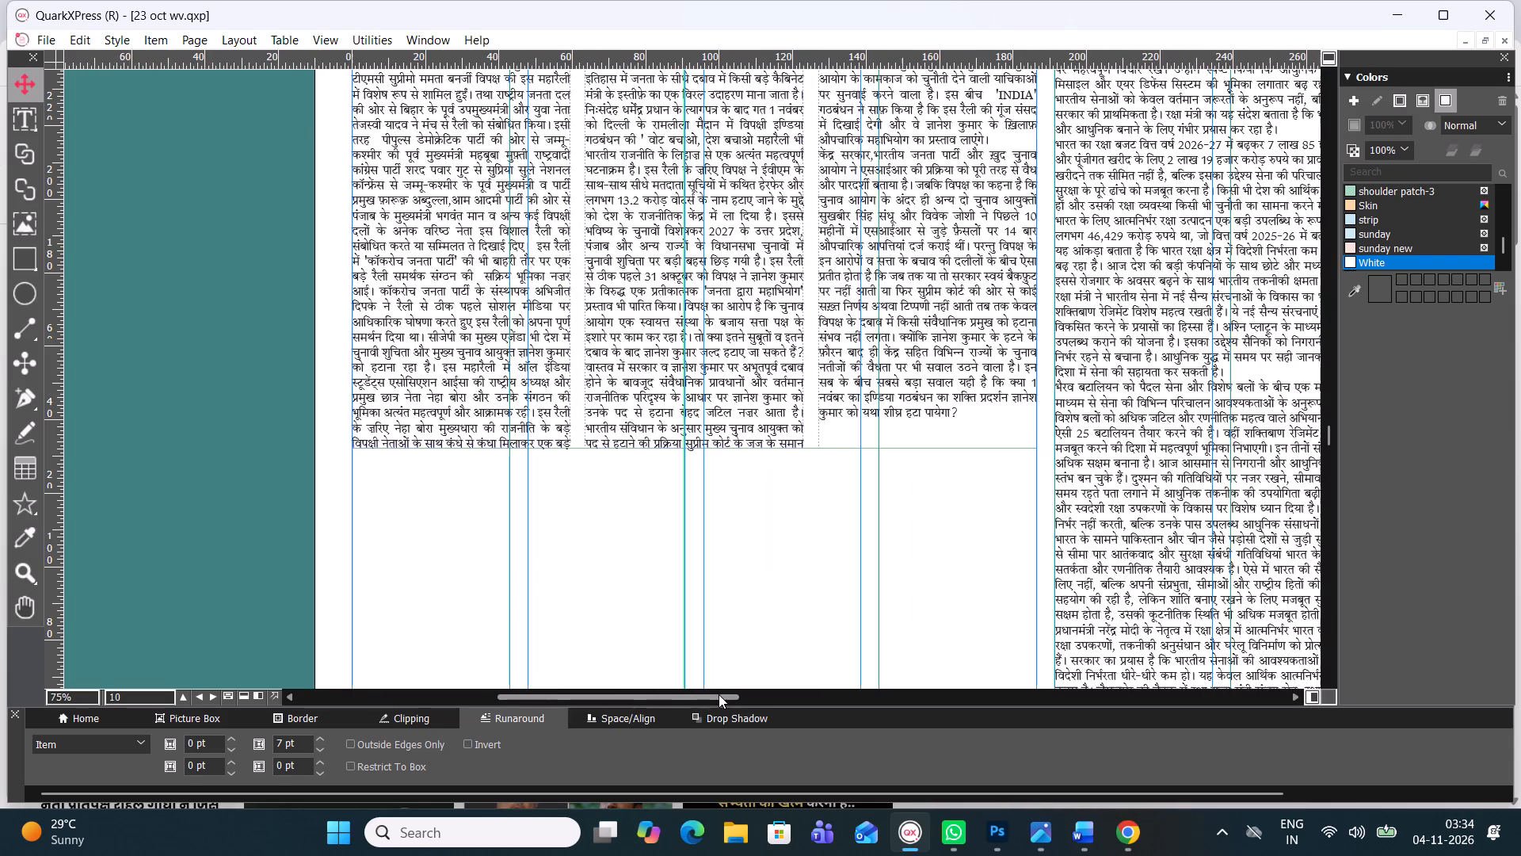
drag(719, 694, 720, 694)
click(22, 124)
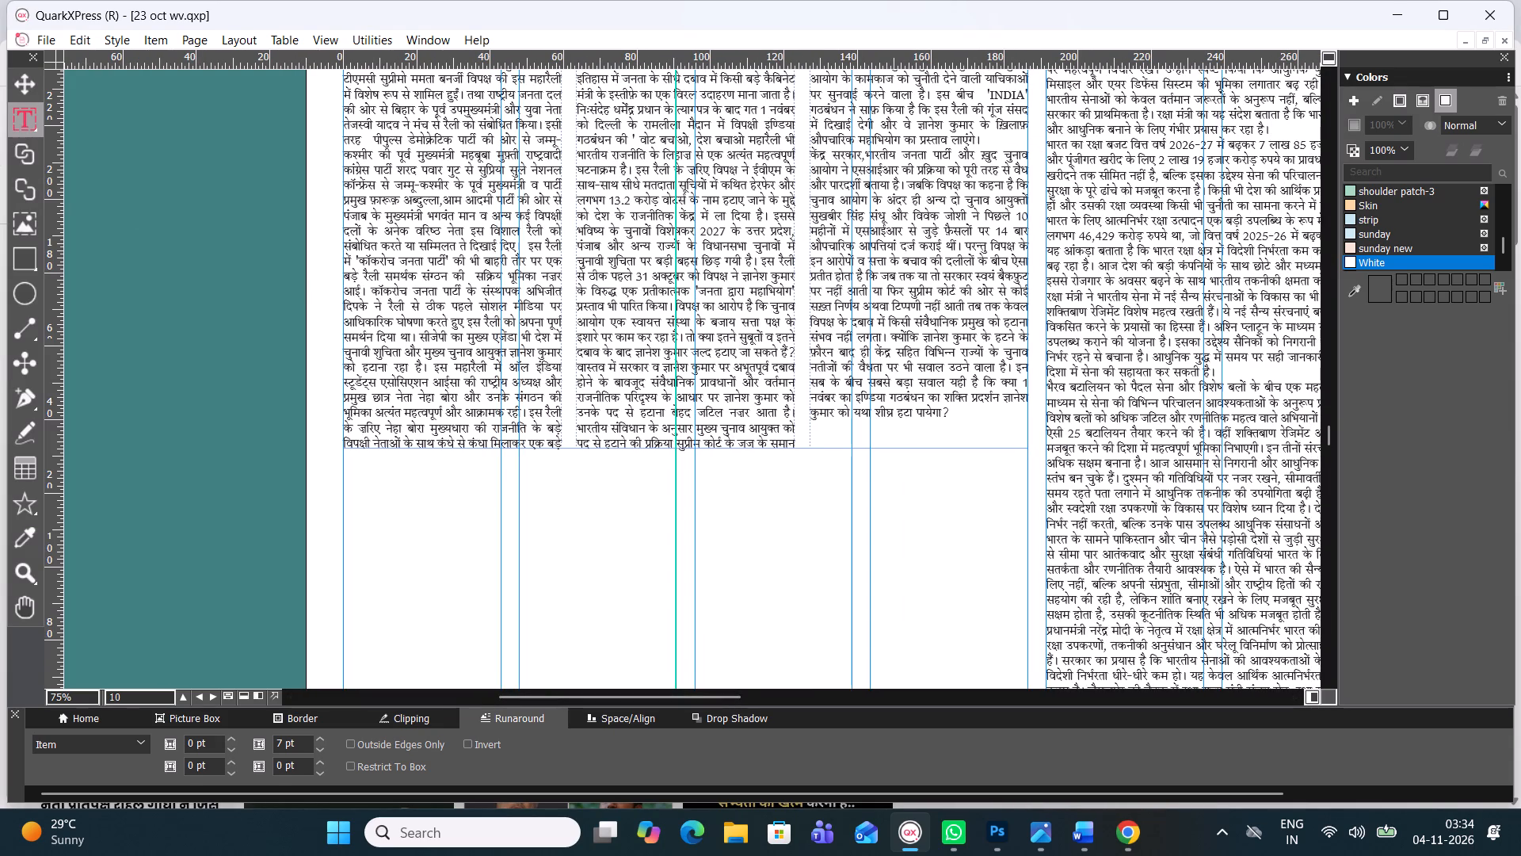
click(1123, 829)
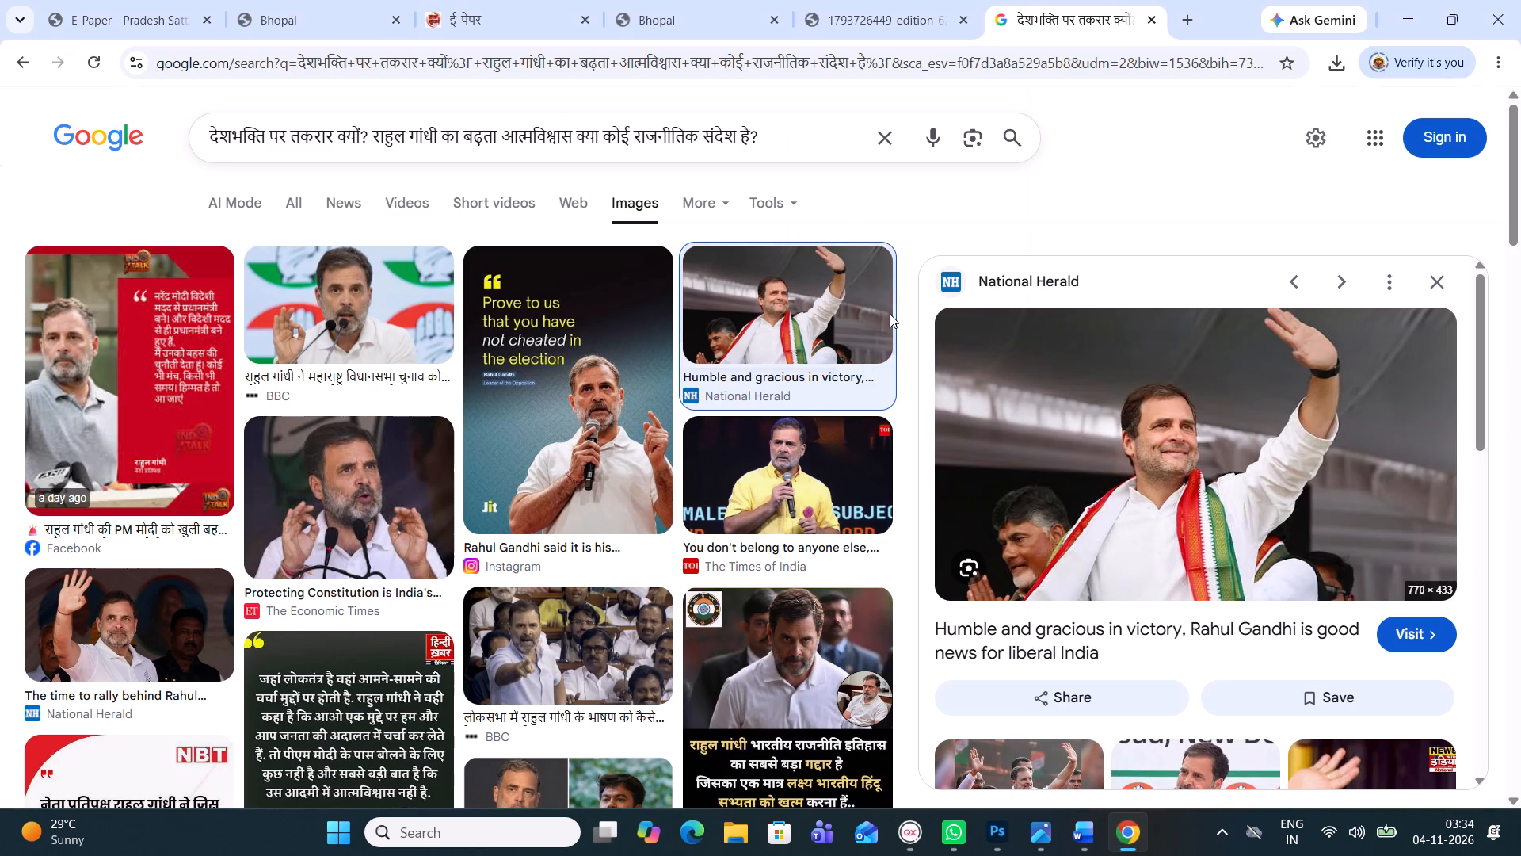
click(918, 21)
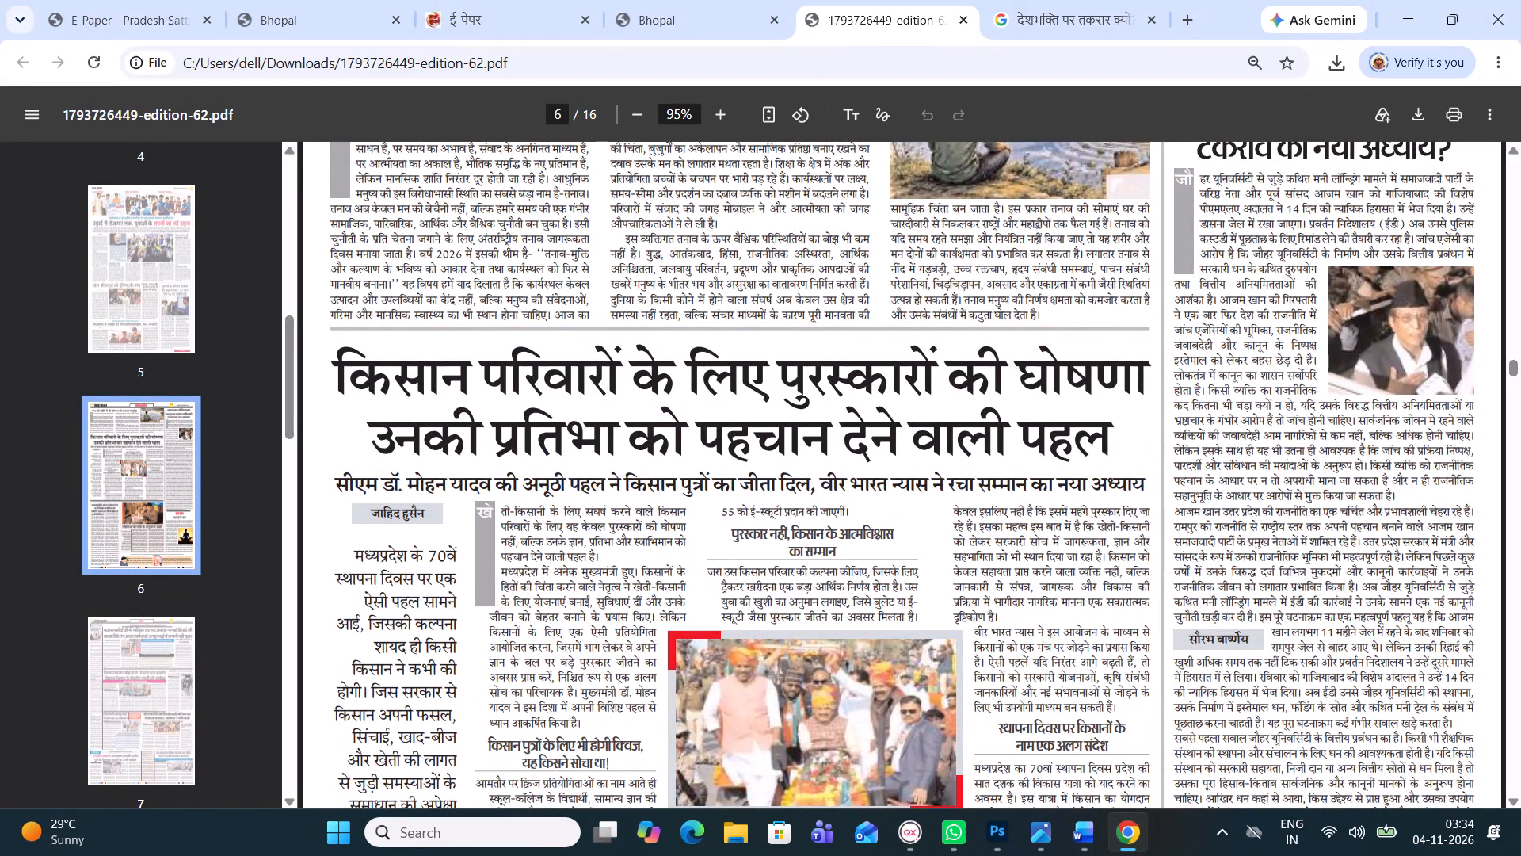
click(410, 330)
click(416, 331)
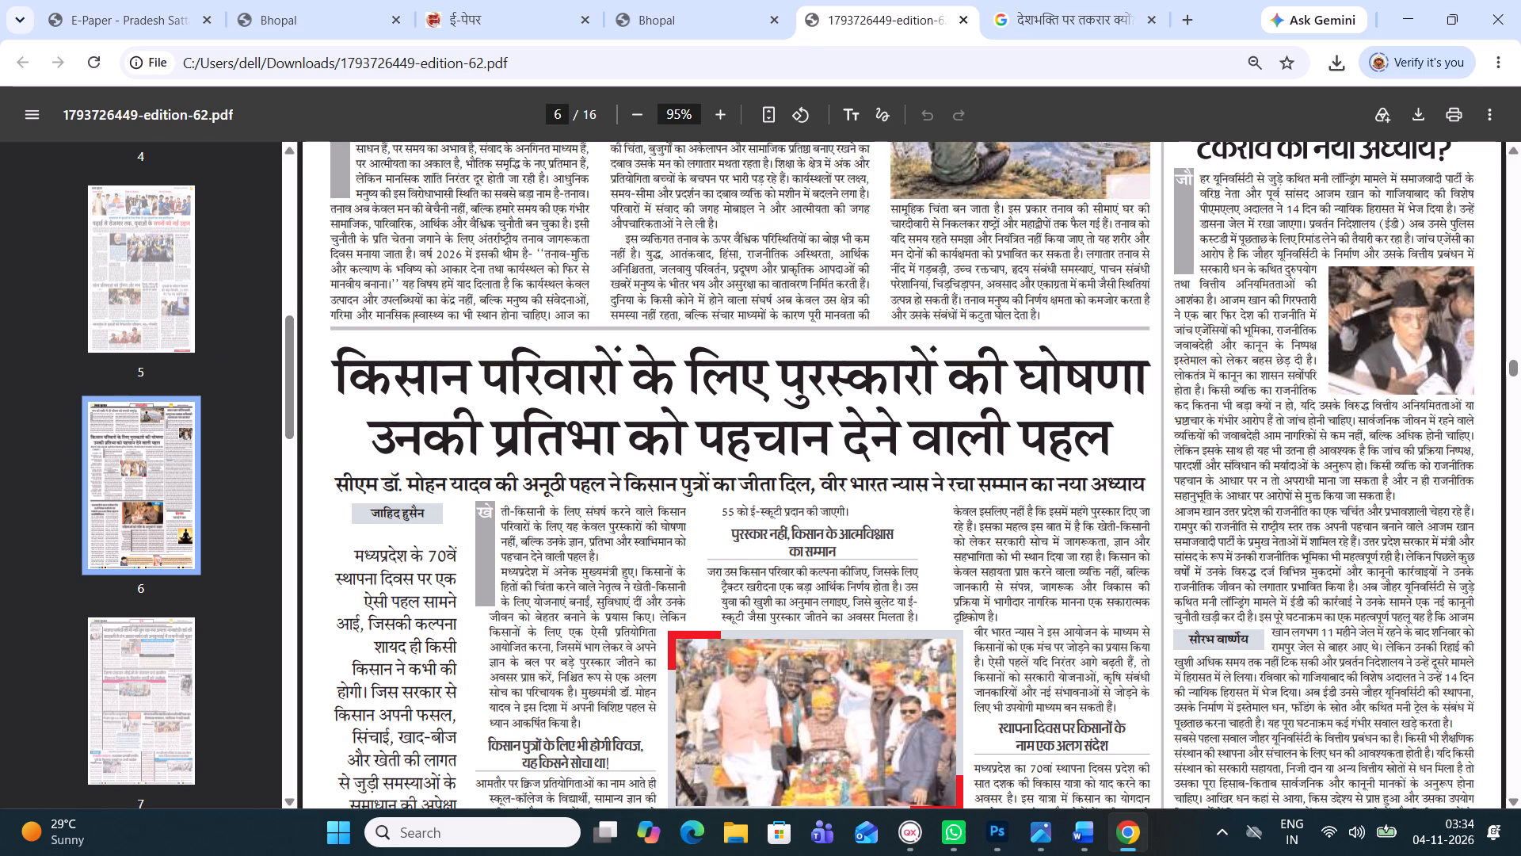
click(912, 837)
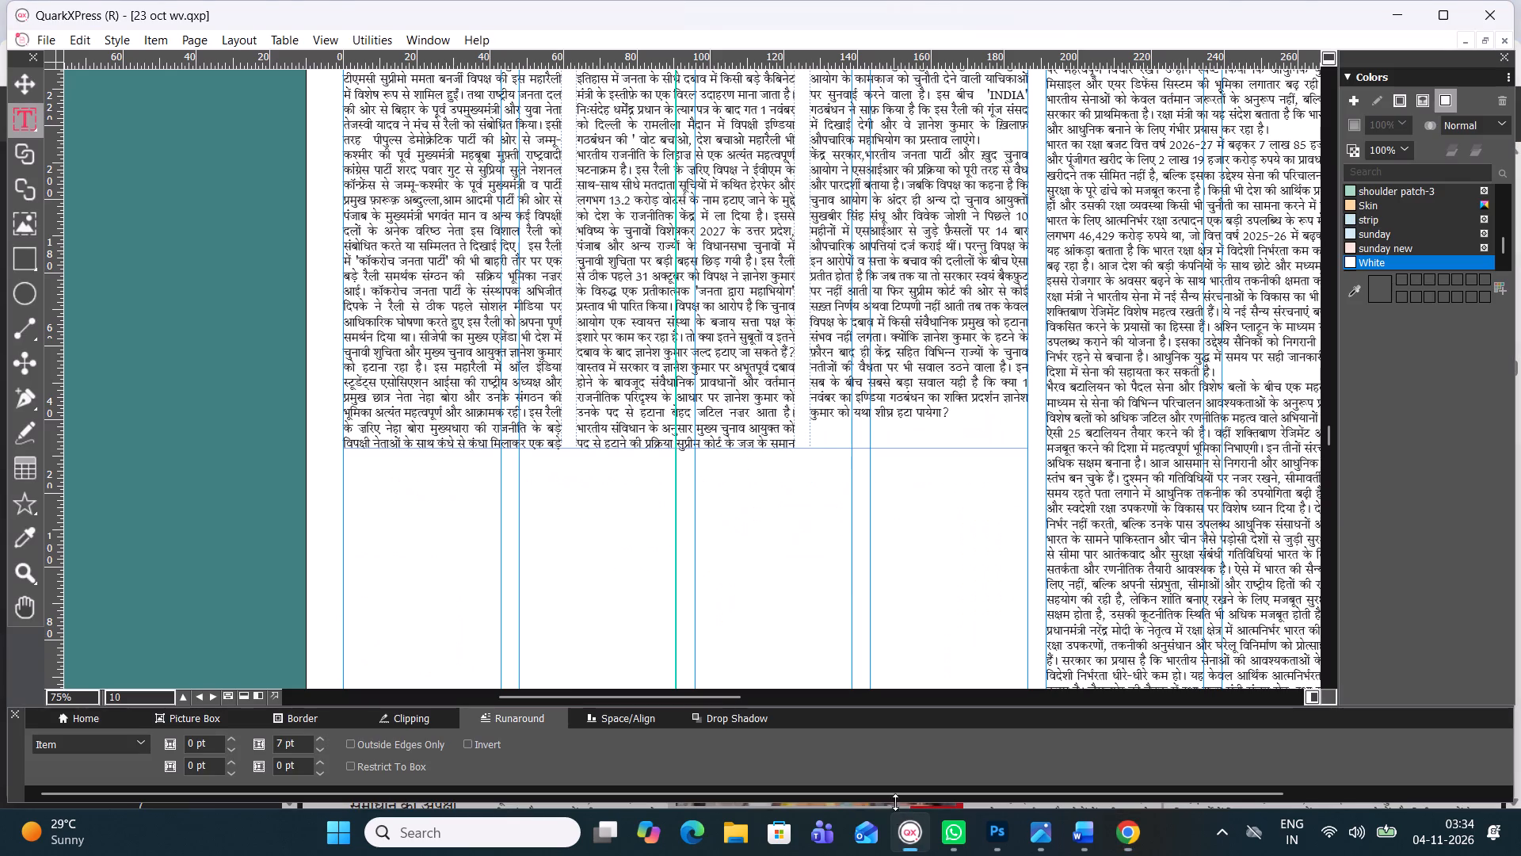
In QuarkXPress, draw a horizontal rule about 186.4 mm long just below the three-column INDIA alliance article and colour it **1.
click(28, 335)
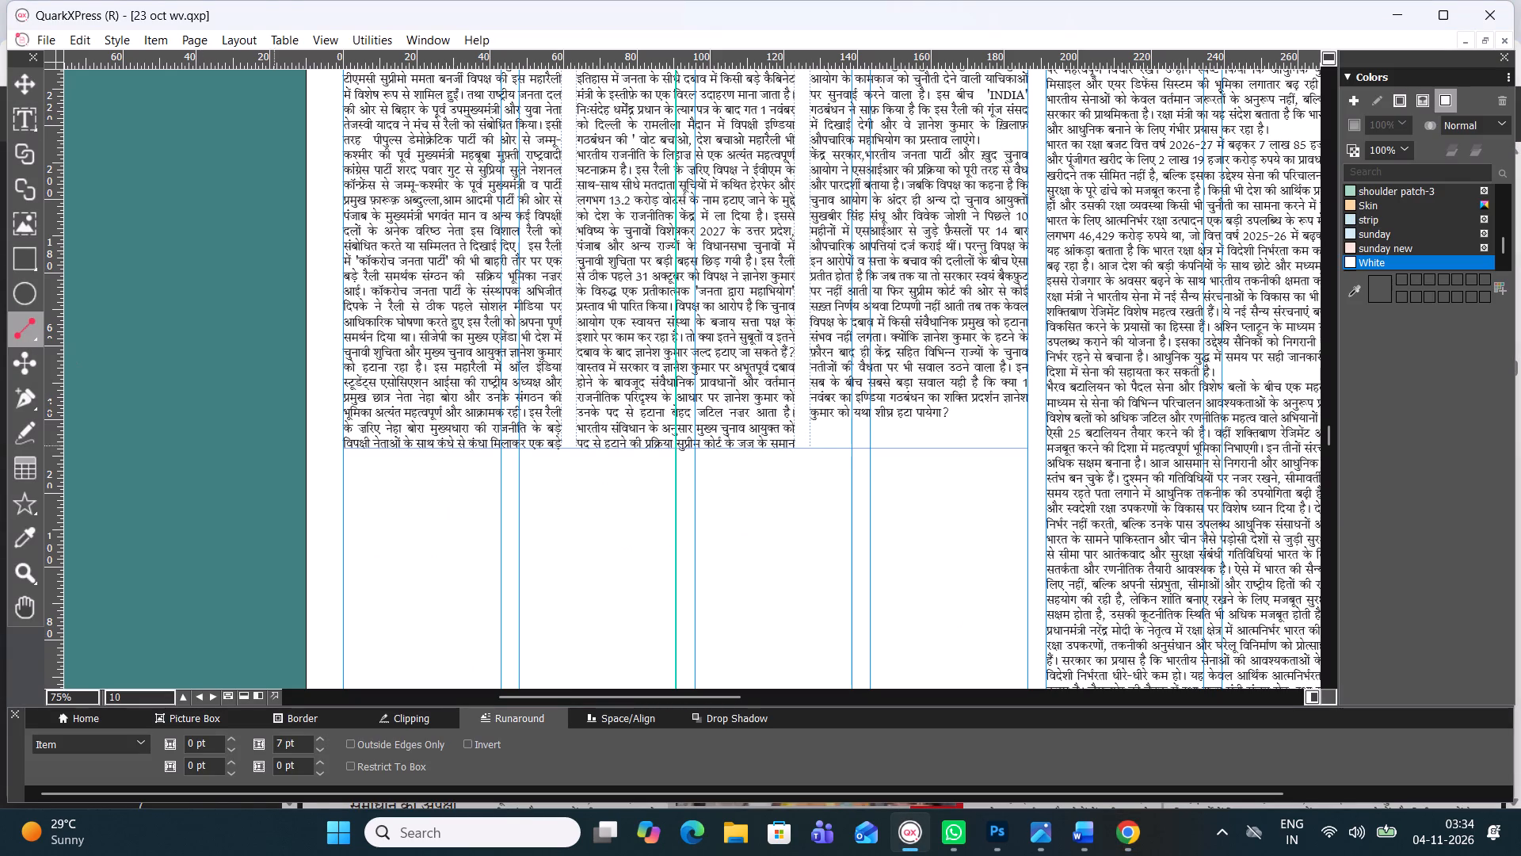
drag(342, 459, 343, 459)
drag(343, 459, 879, 458)
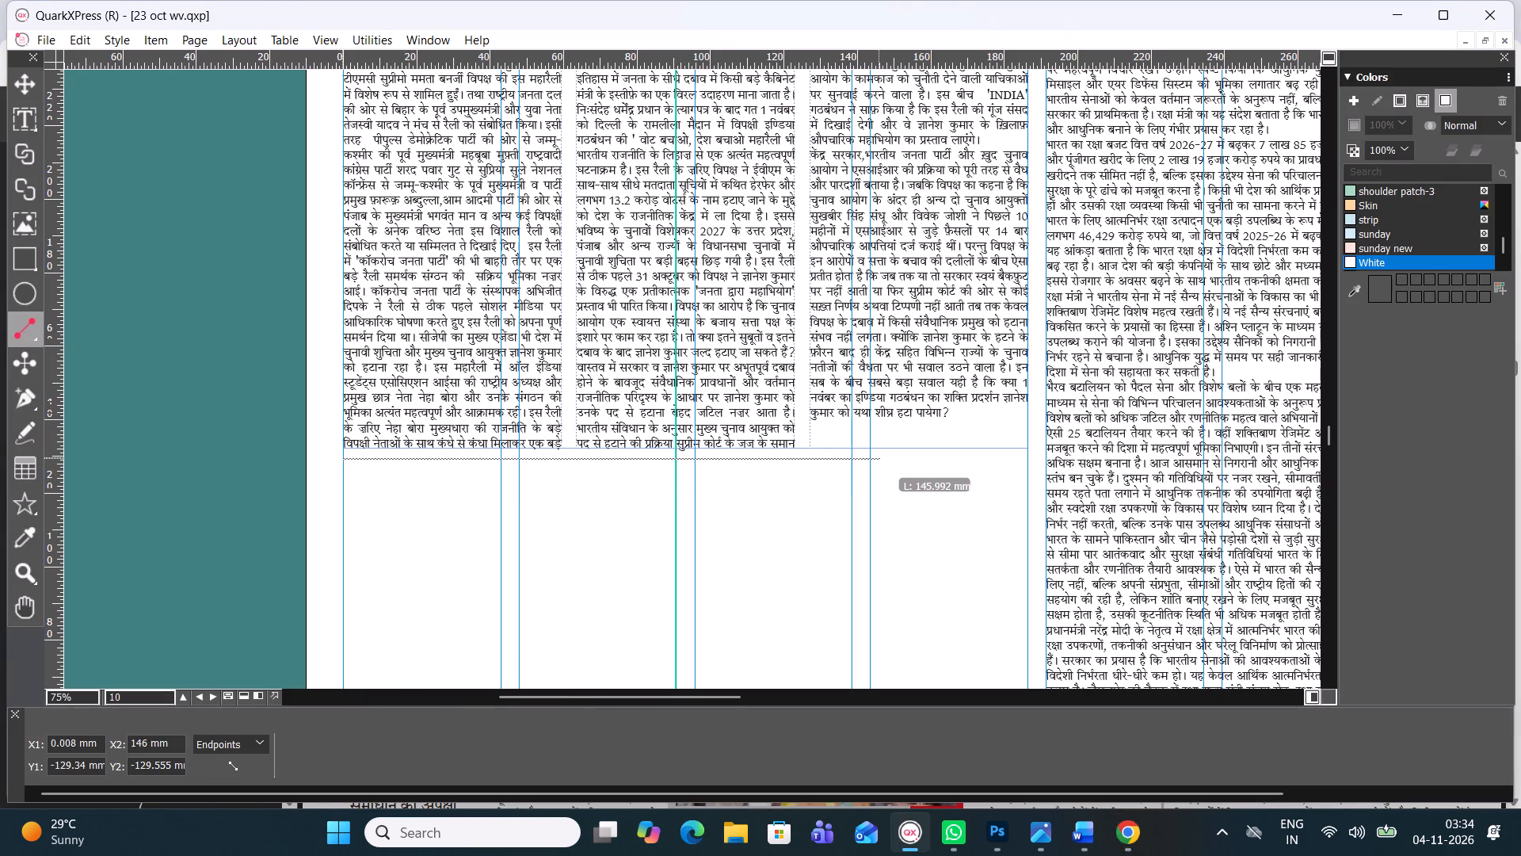
drag(879, 458, 1030, 456)
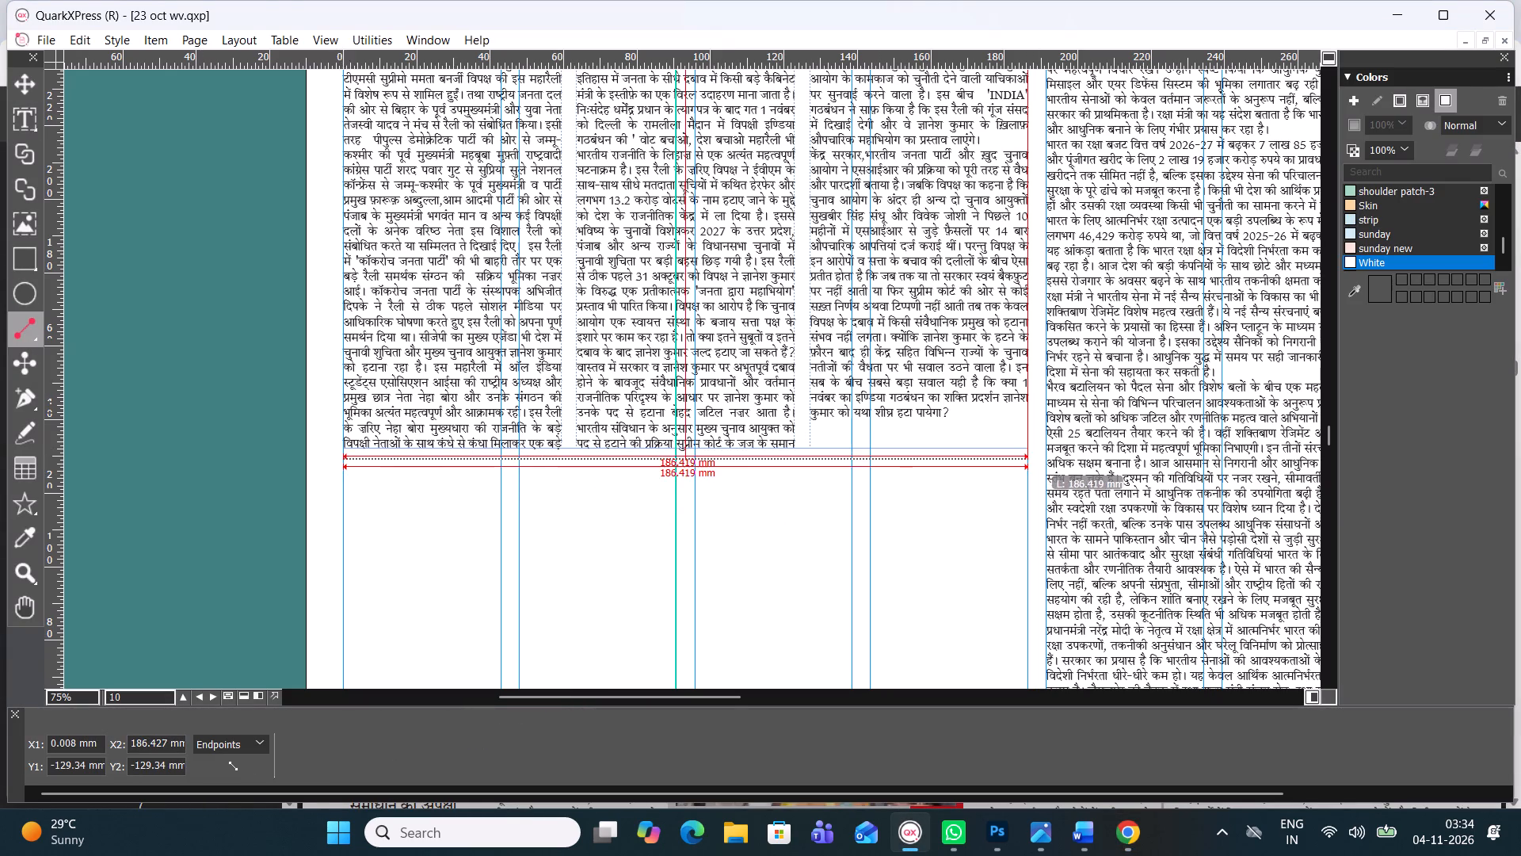
drag(1030, 456, 1027, 457)
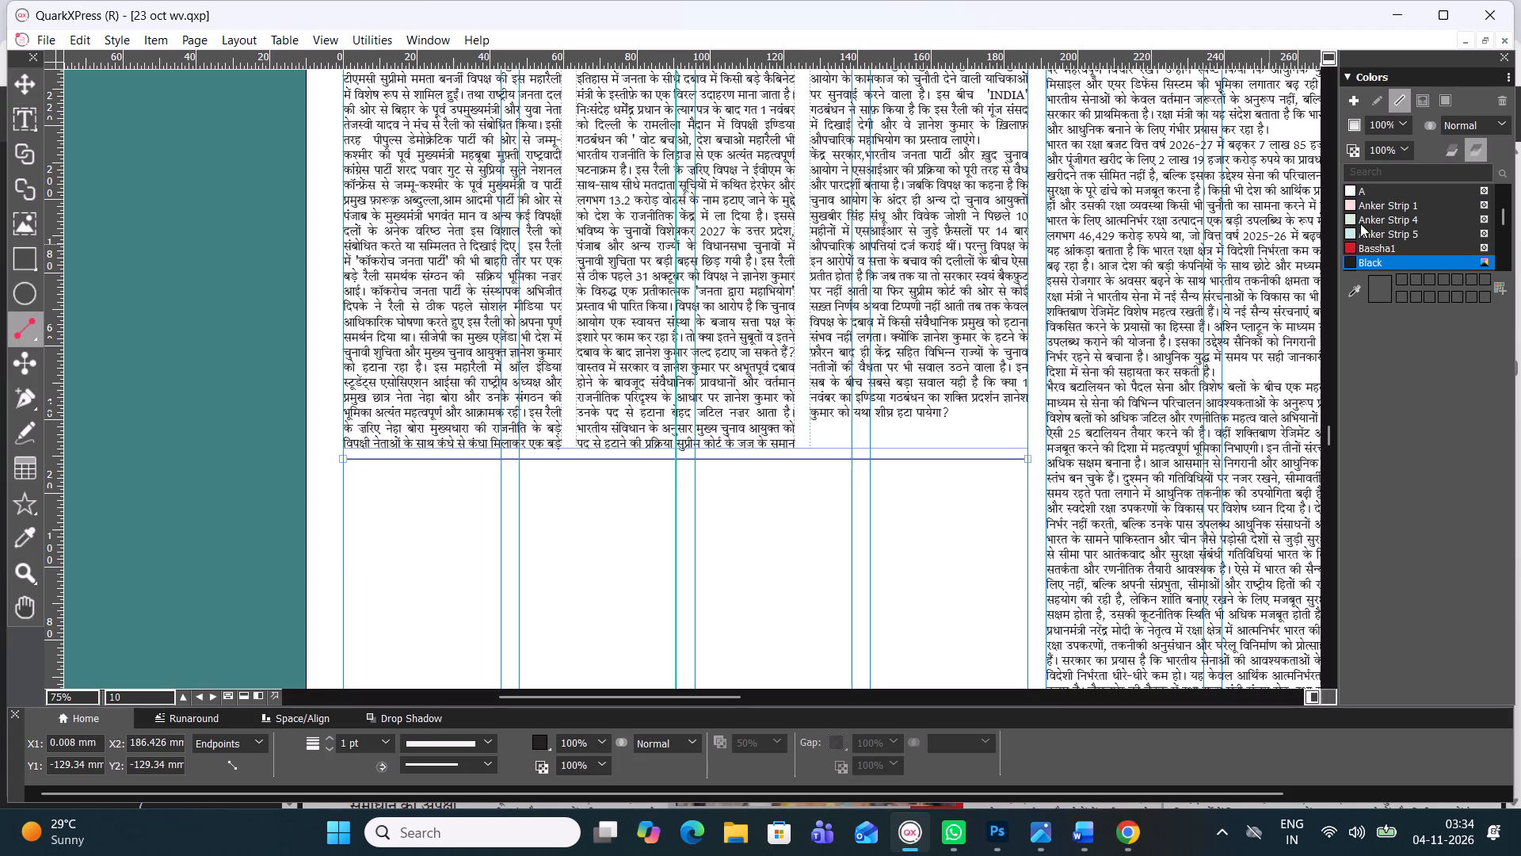
click(1383, 188)
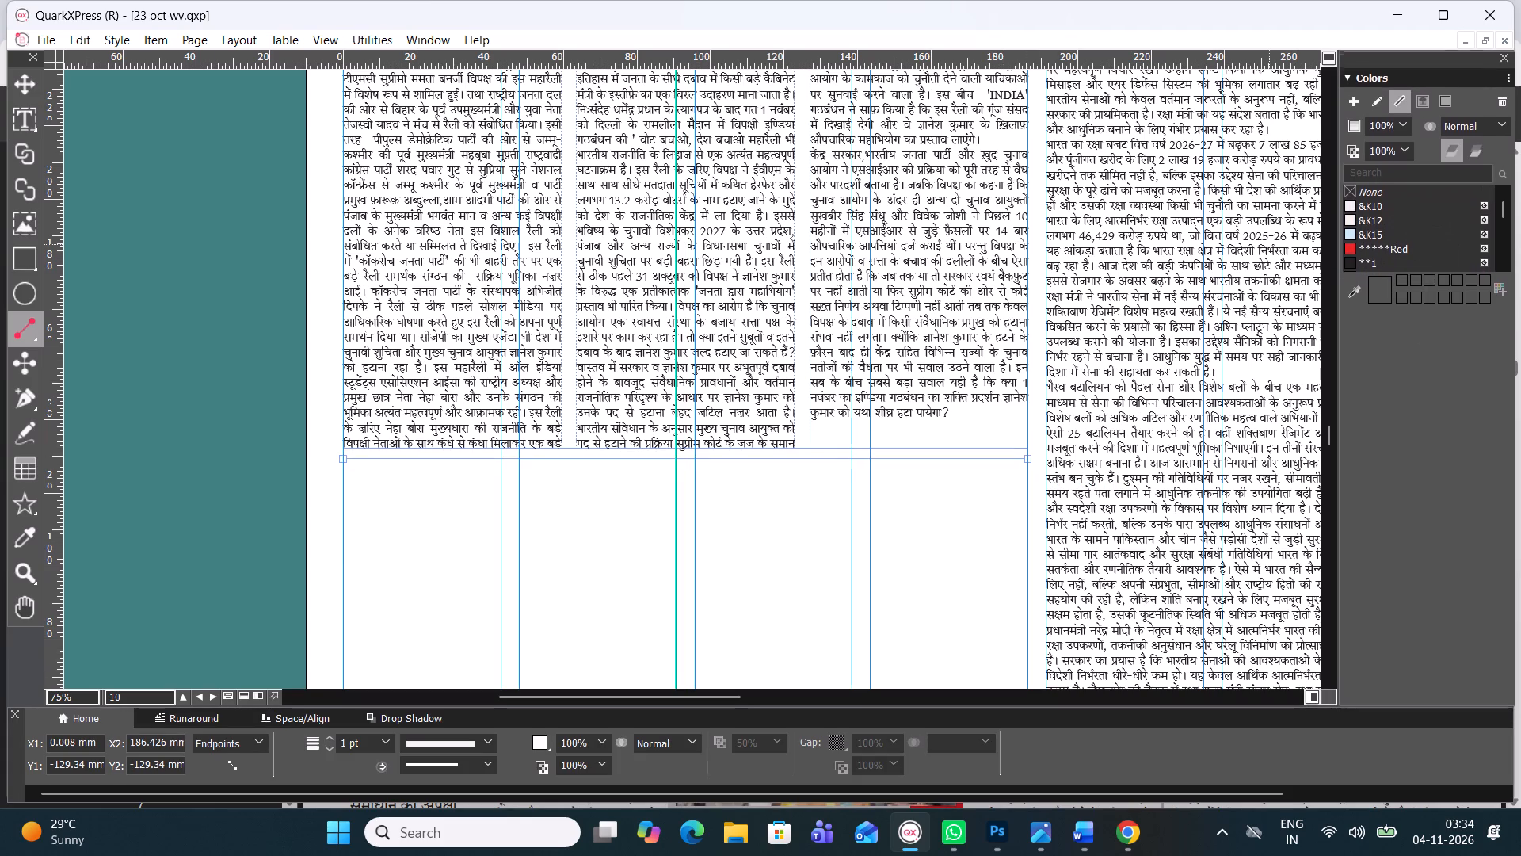
click(1379, 261)
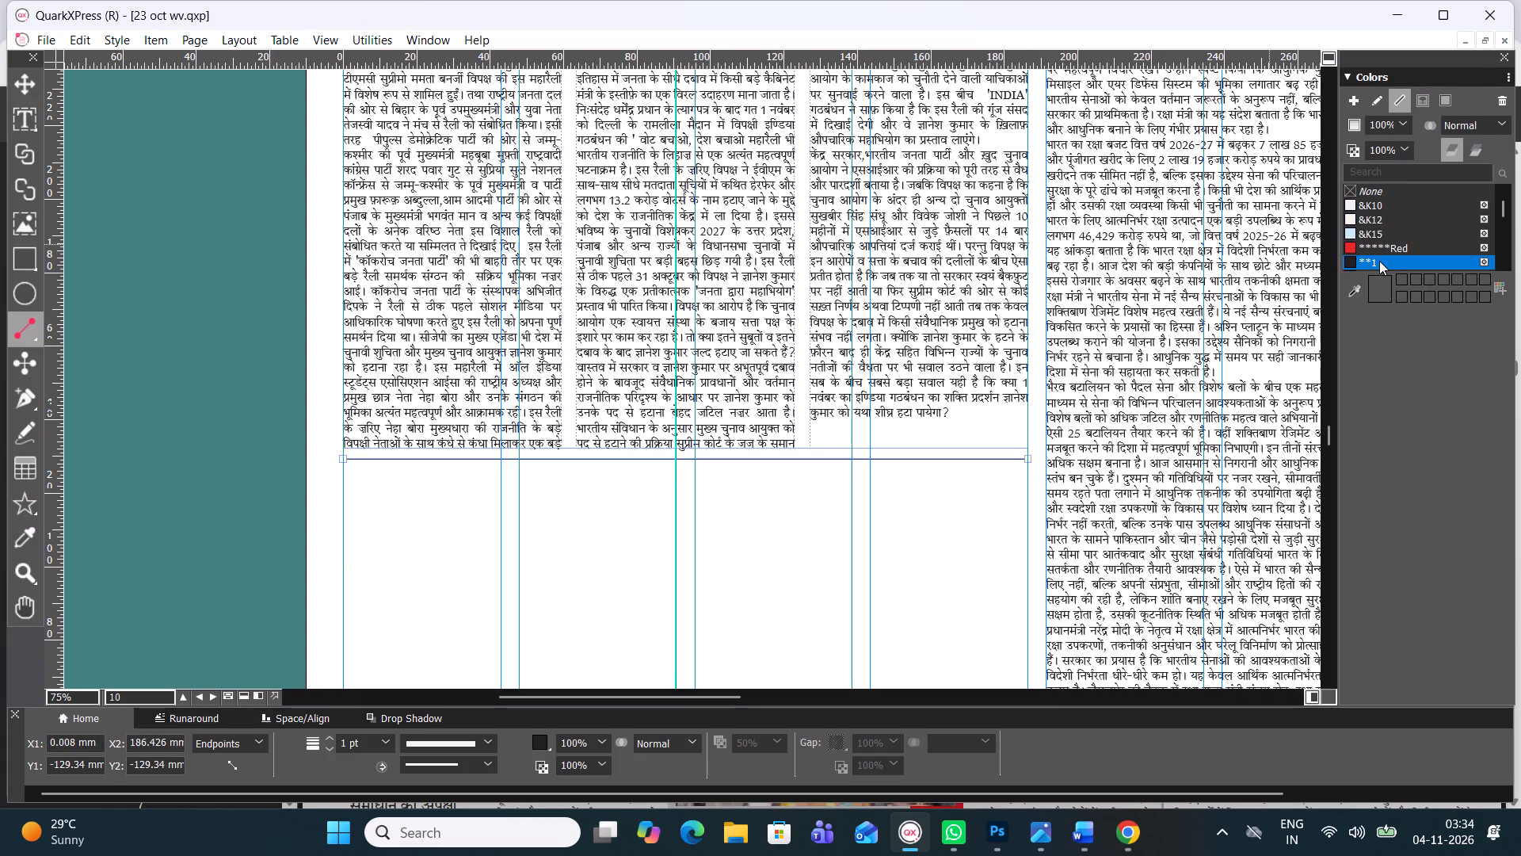
click(16, 94)
click(143, 190)
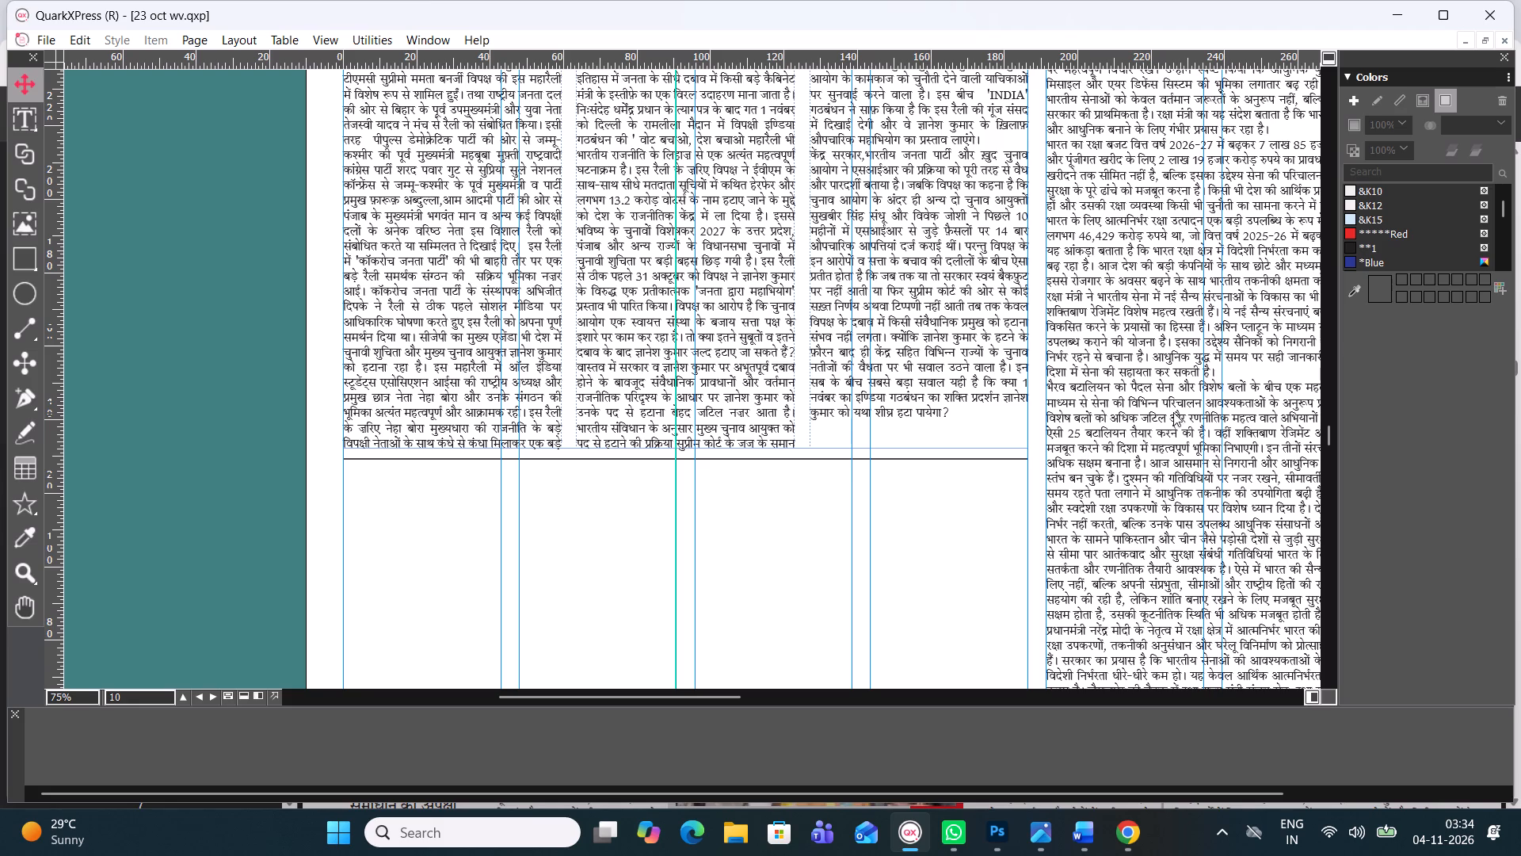
Draw an empty text box about 186.4 mm wide and 29.6 mm high just below the new rule.
drag(1329, 425, 1336, 453)
drag(1325, 413, 1332, 441)
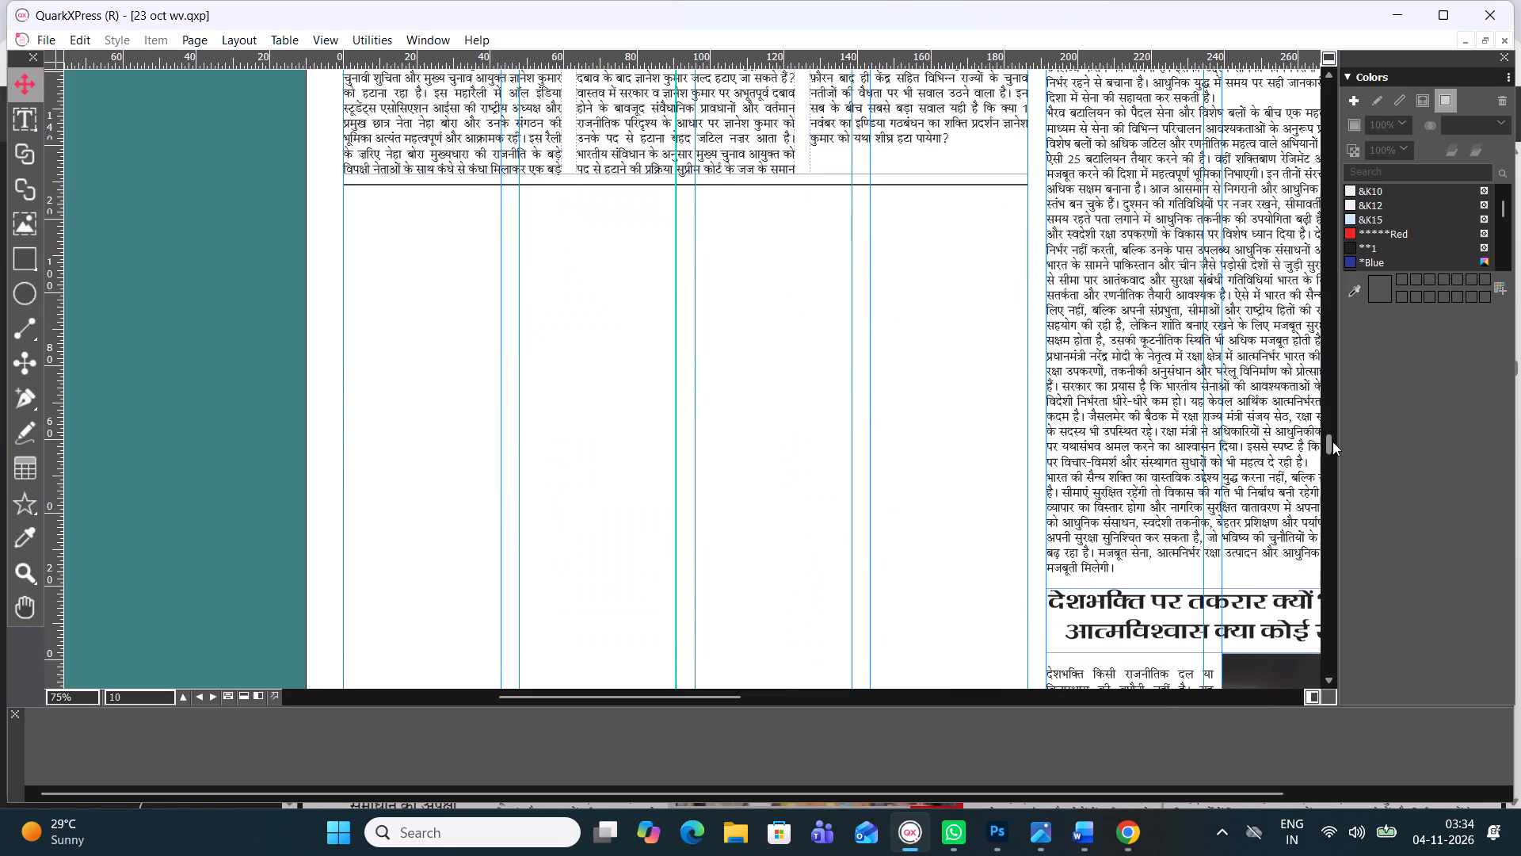
drag(1332, 441, 1331, 438)
click(34, 126)
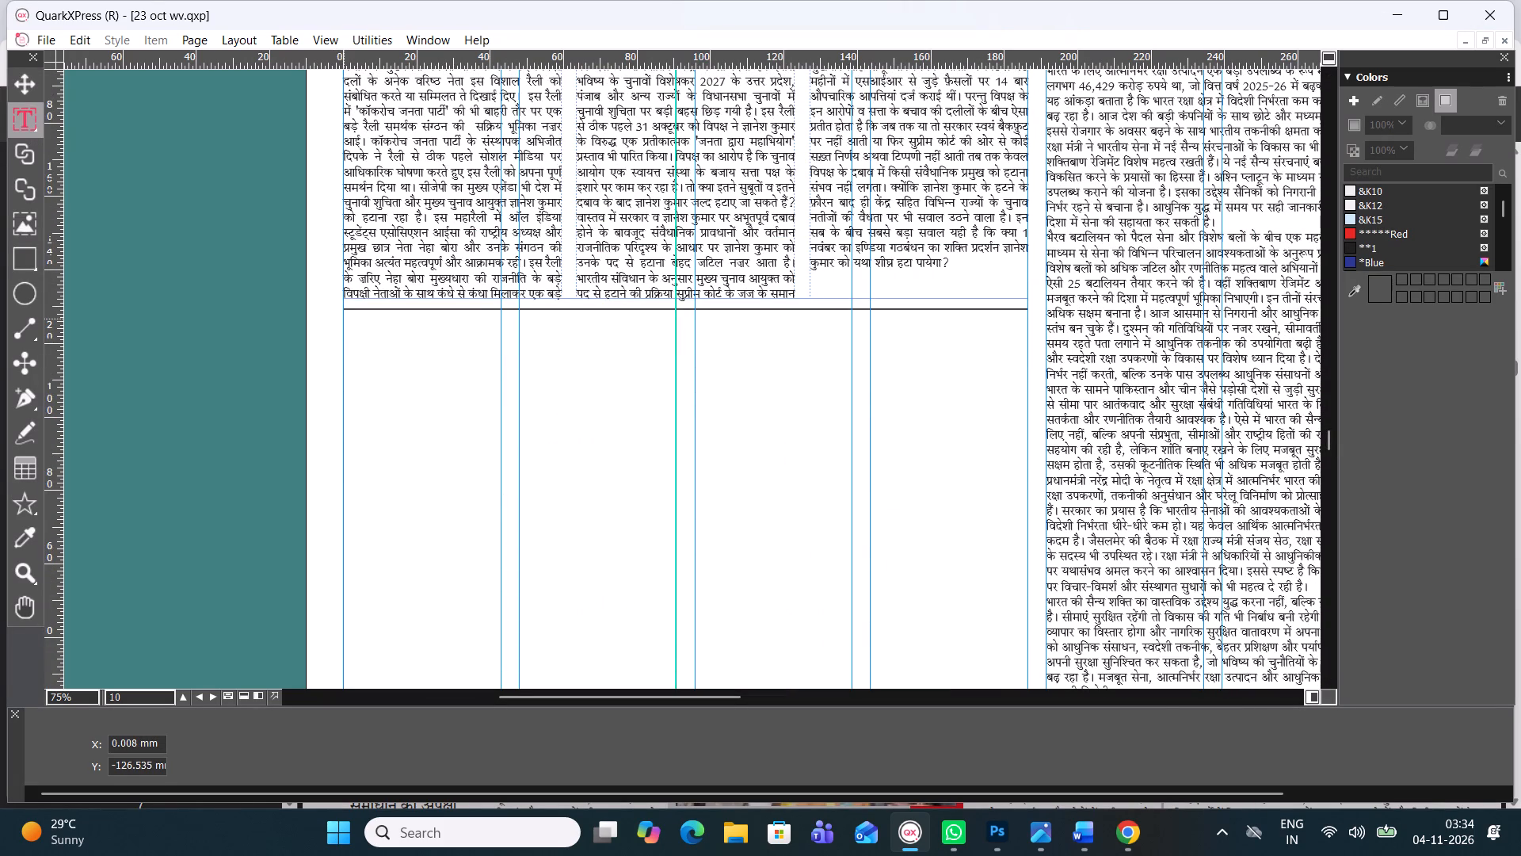
drag(343, 317, 941, 444)
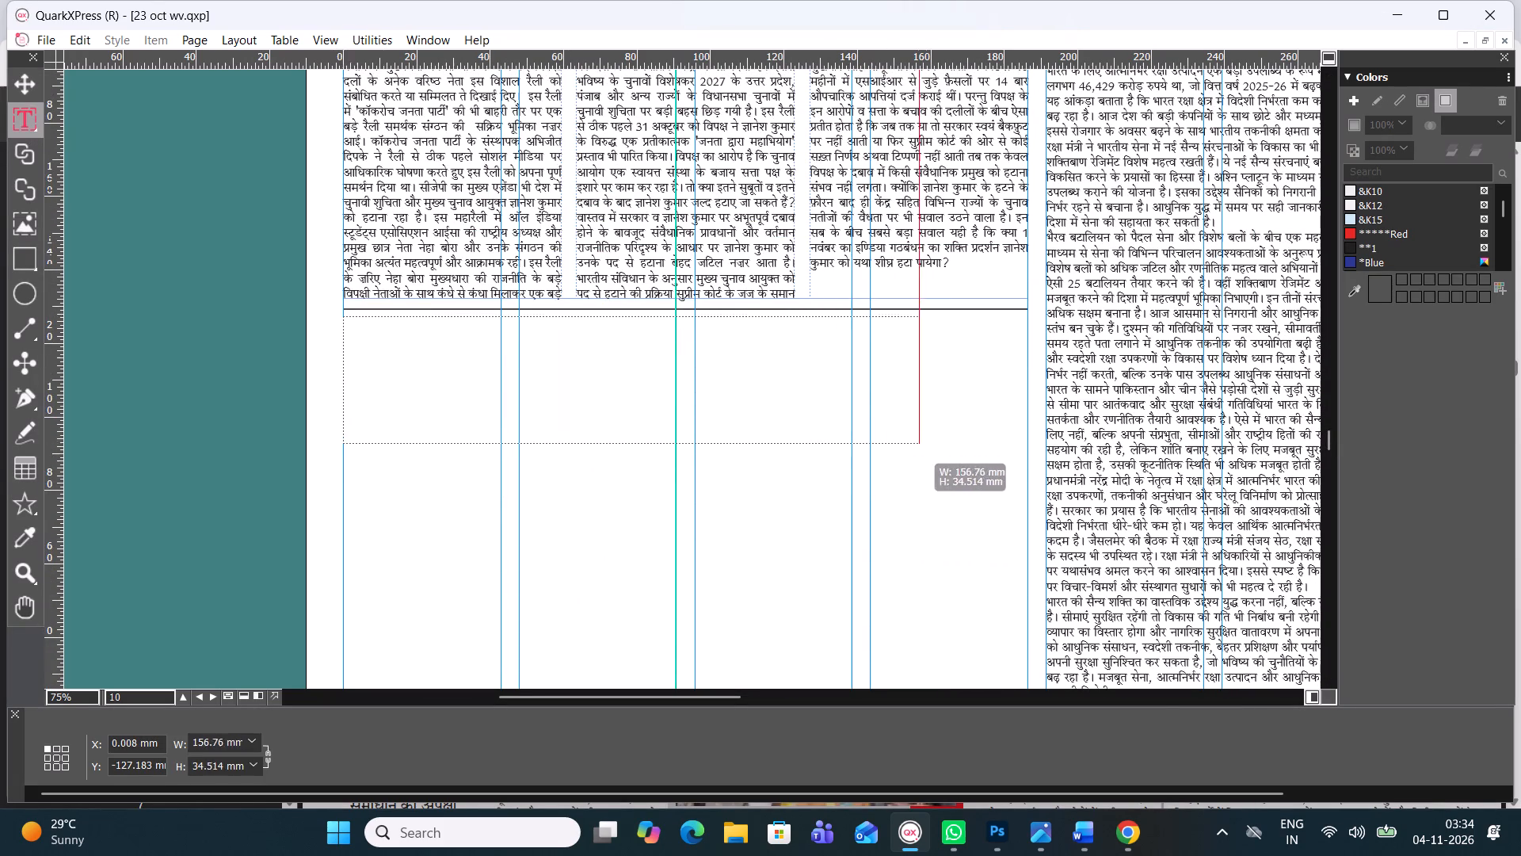
drag(941, 444, 1033, 426)
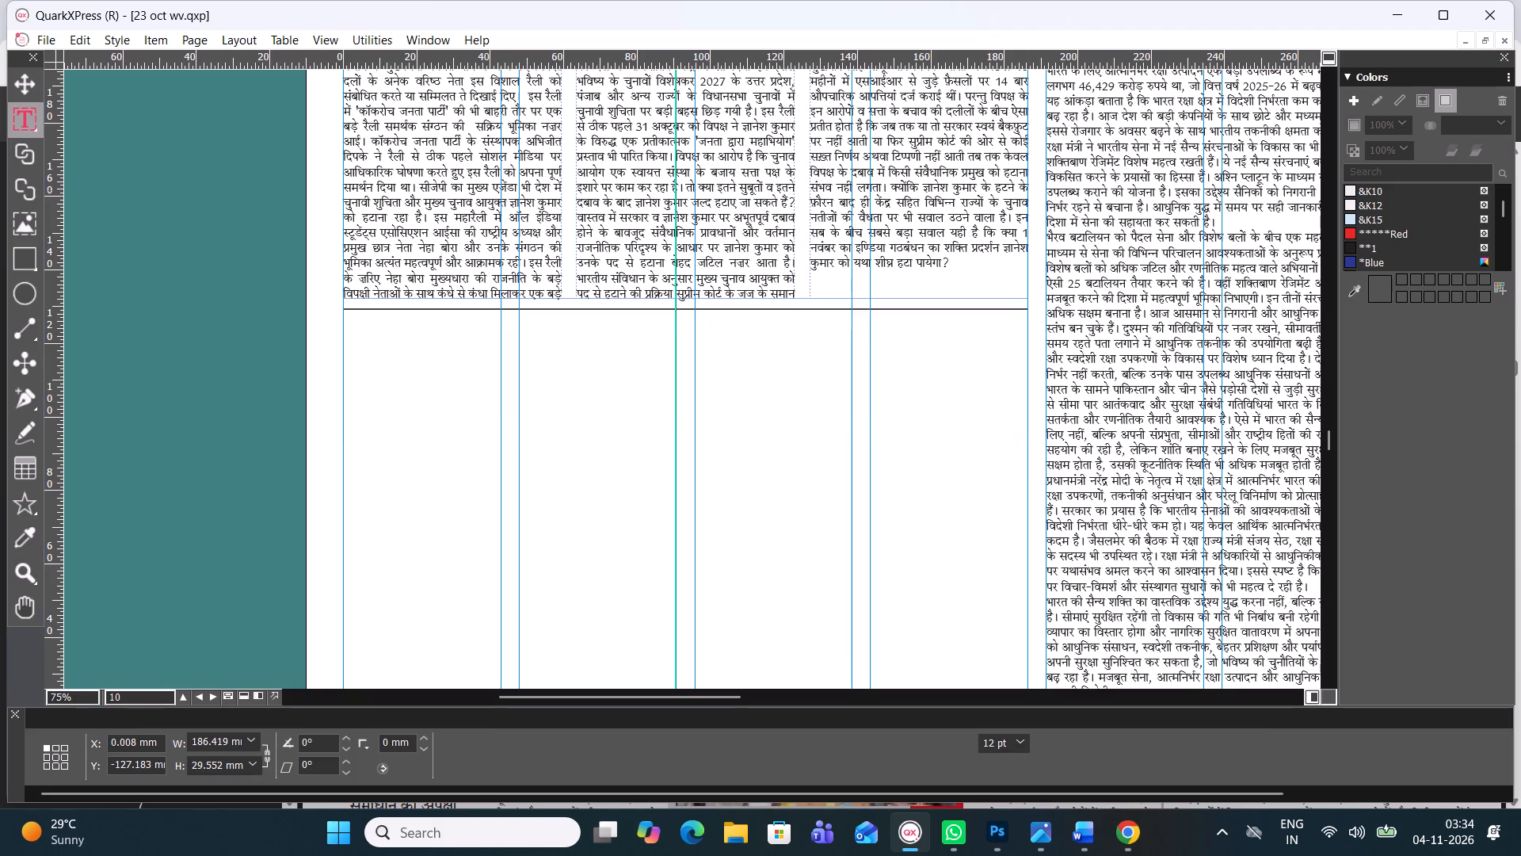
Switch to Word and delete the whole patriotism and Rahul Gandhi article, including its headline and byline, from the 04 Nov Article document.
click(1076, 823)
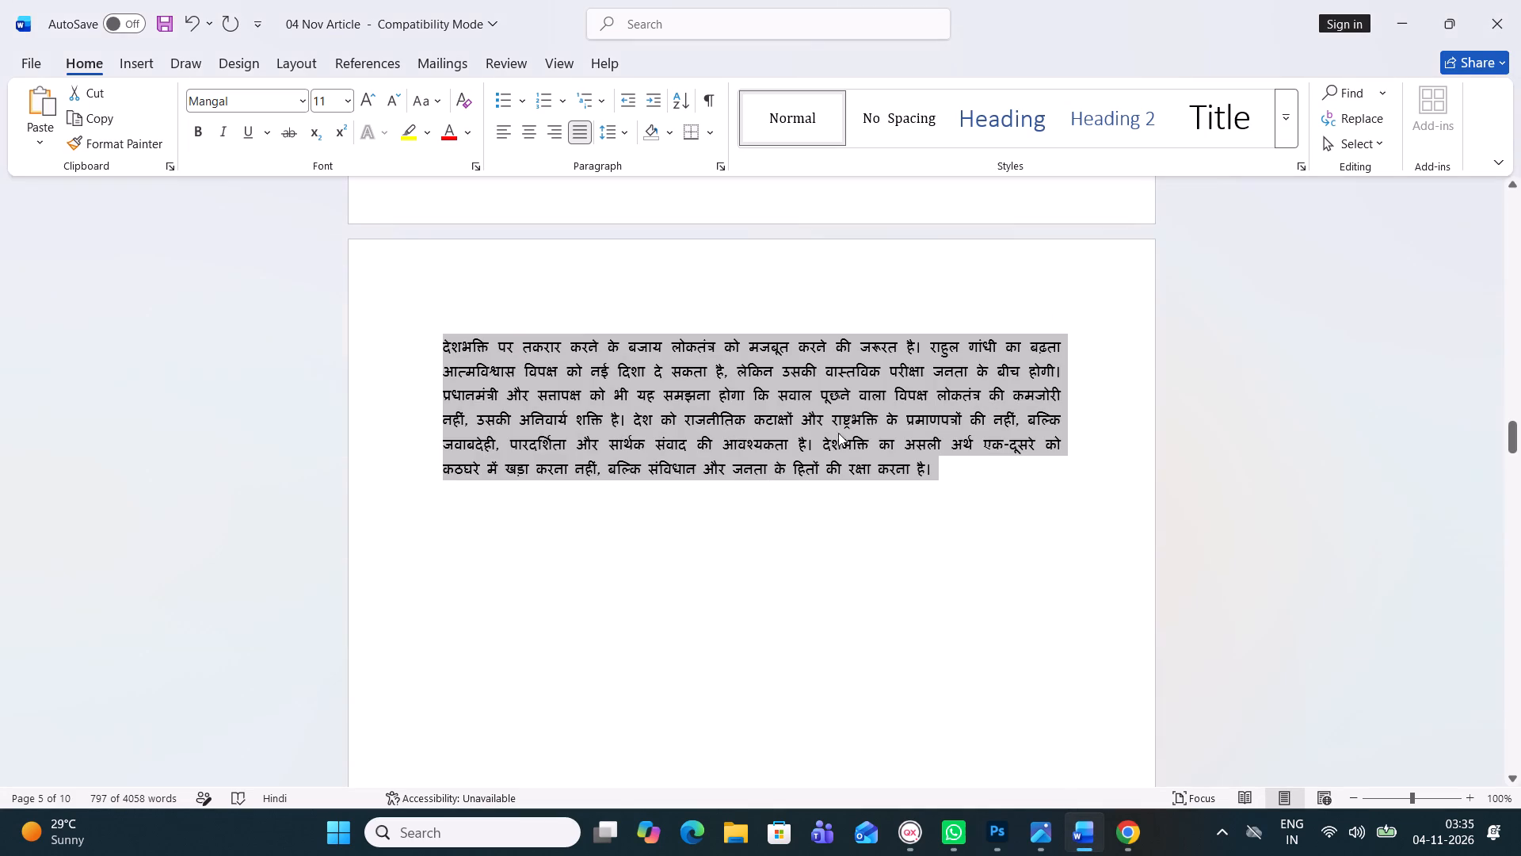
scroll(825, 517, down, 2)
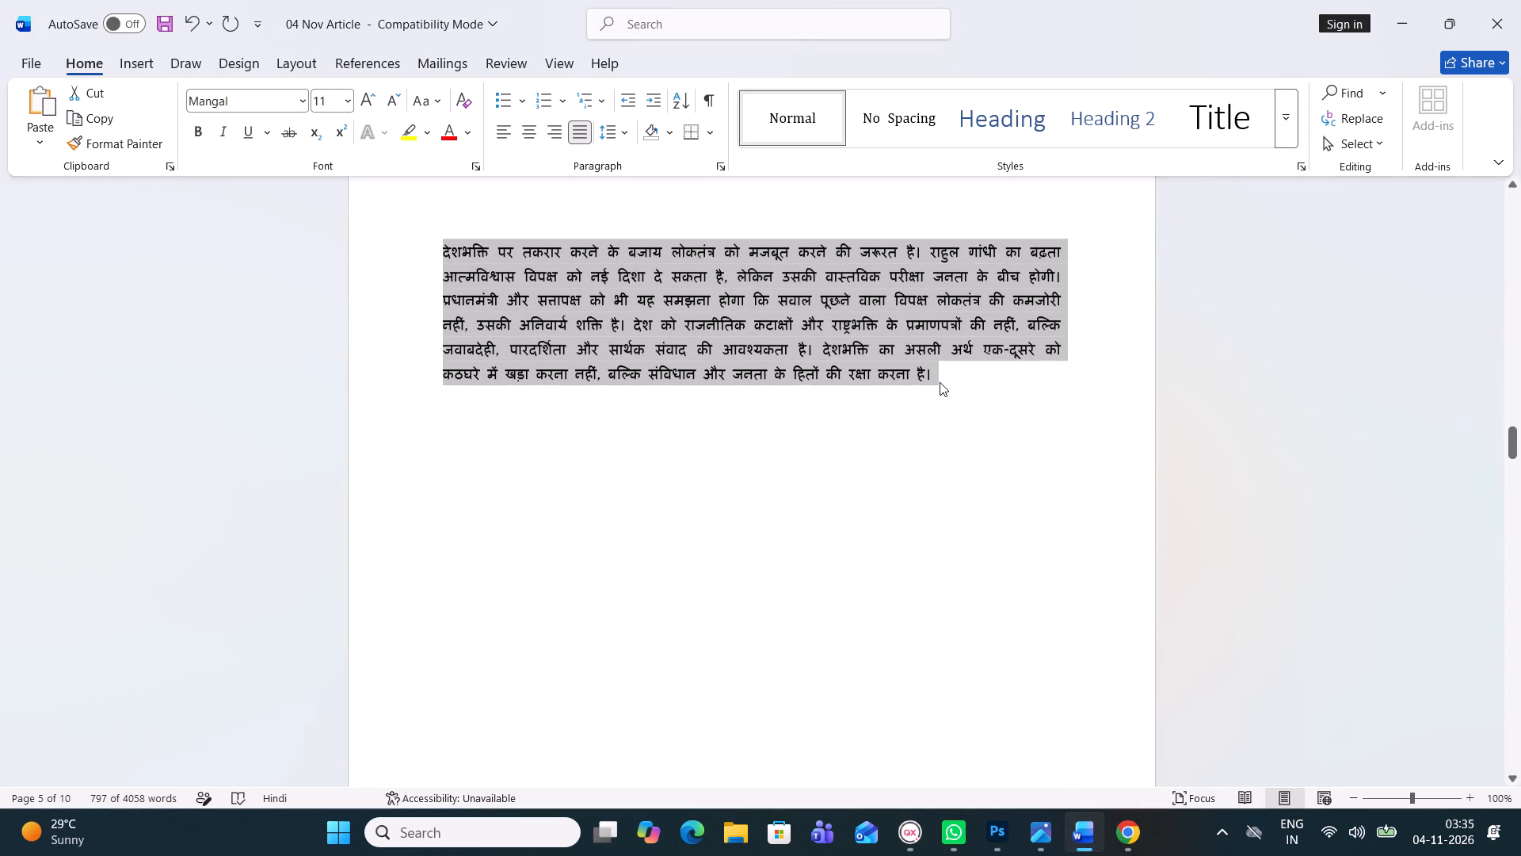
drag(940, 382, 645, 321)
click(926, 377)
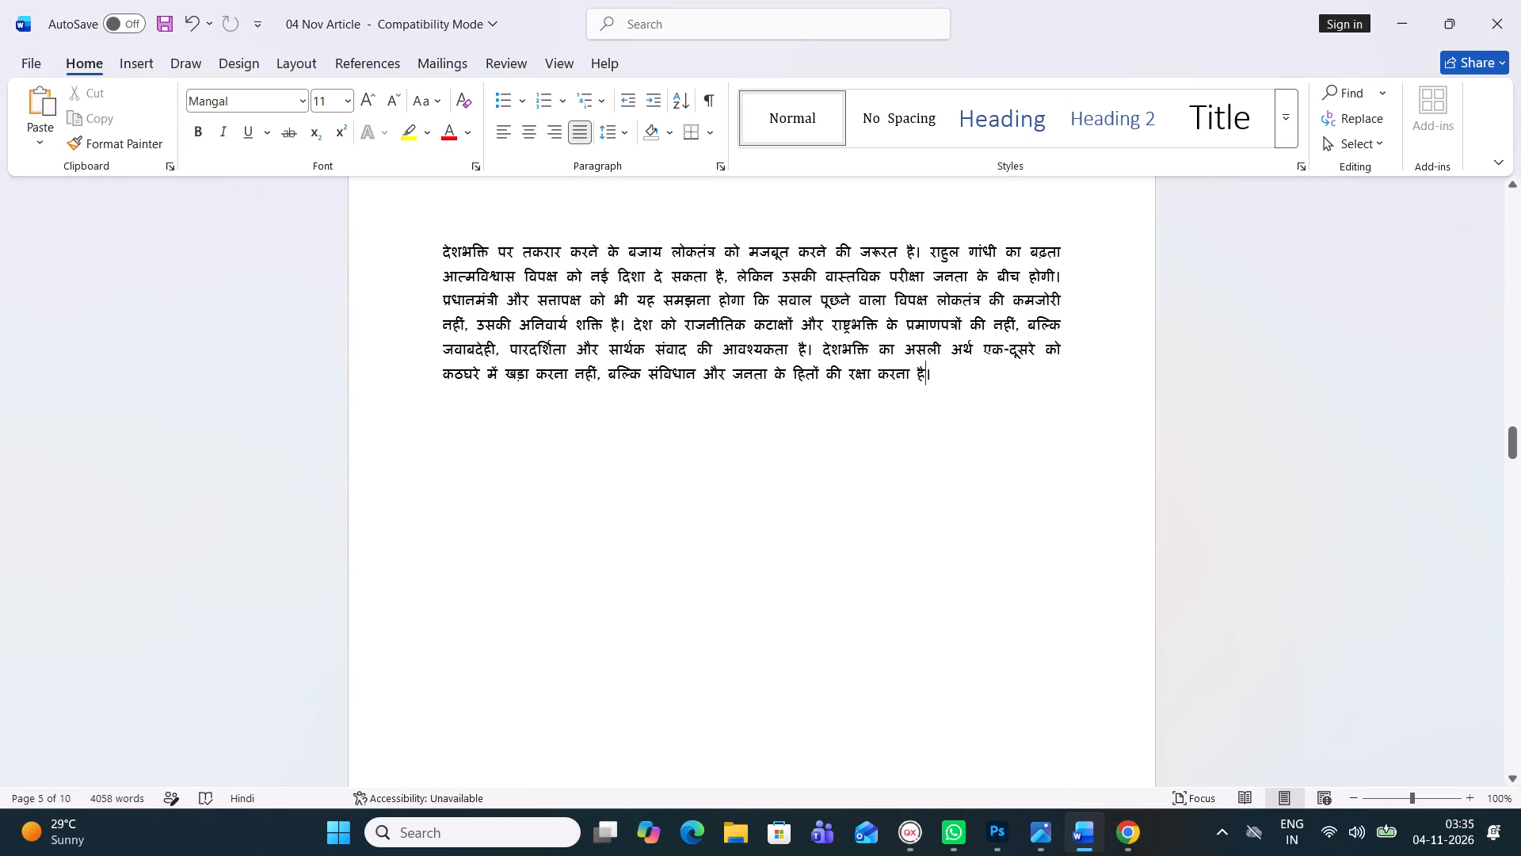
drag(930, 376, 333, 260)
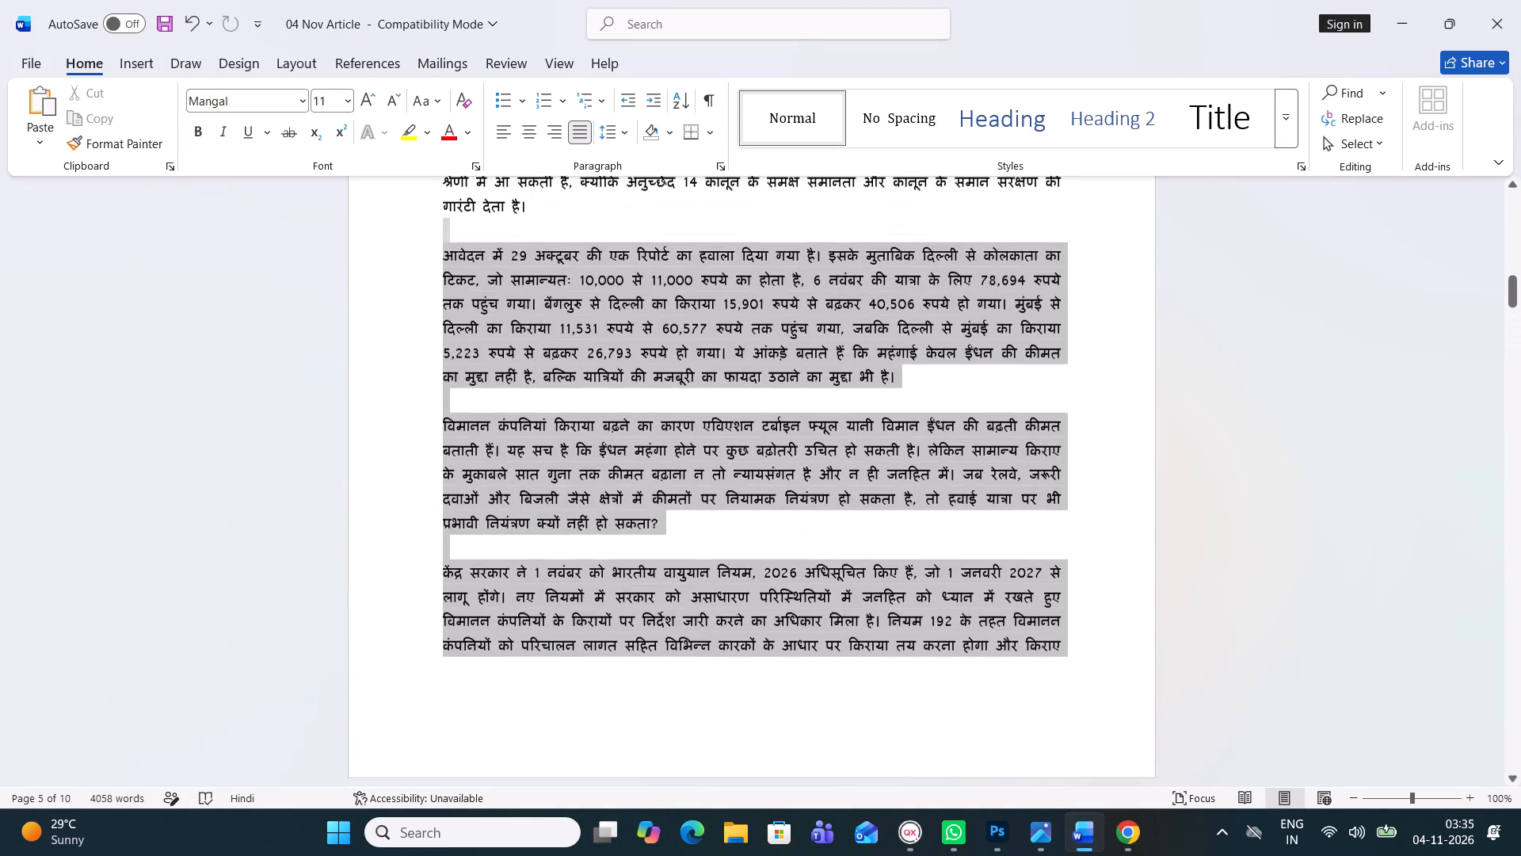
drag(333, 260, 415, 775)
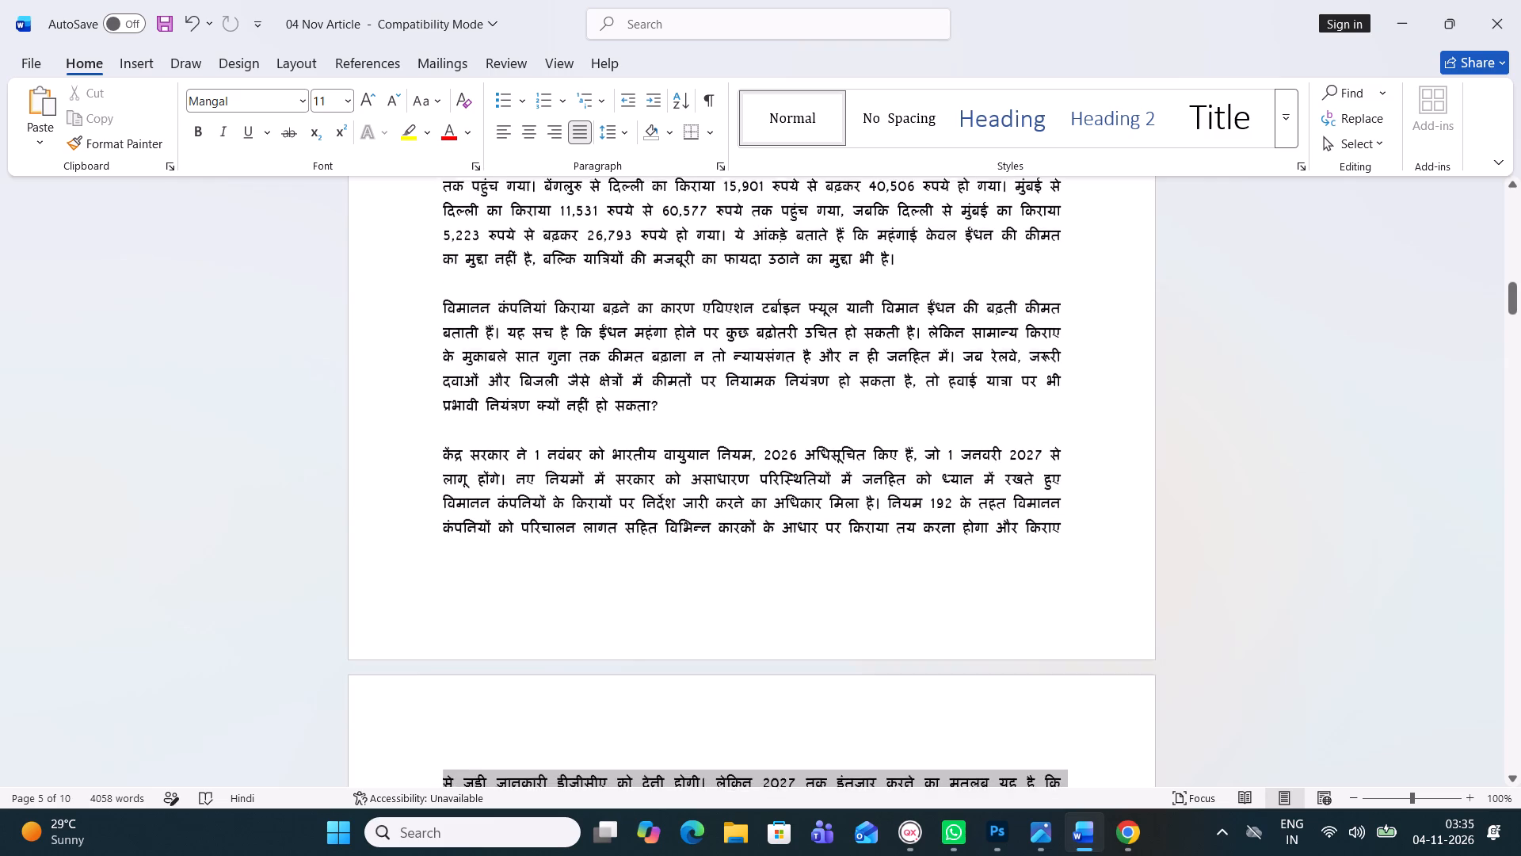
drag(415, 775, 398, 800)
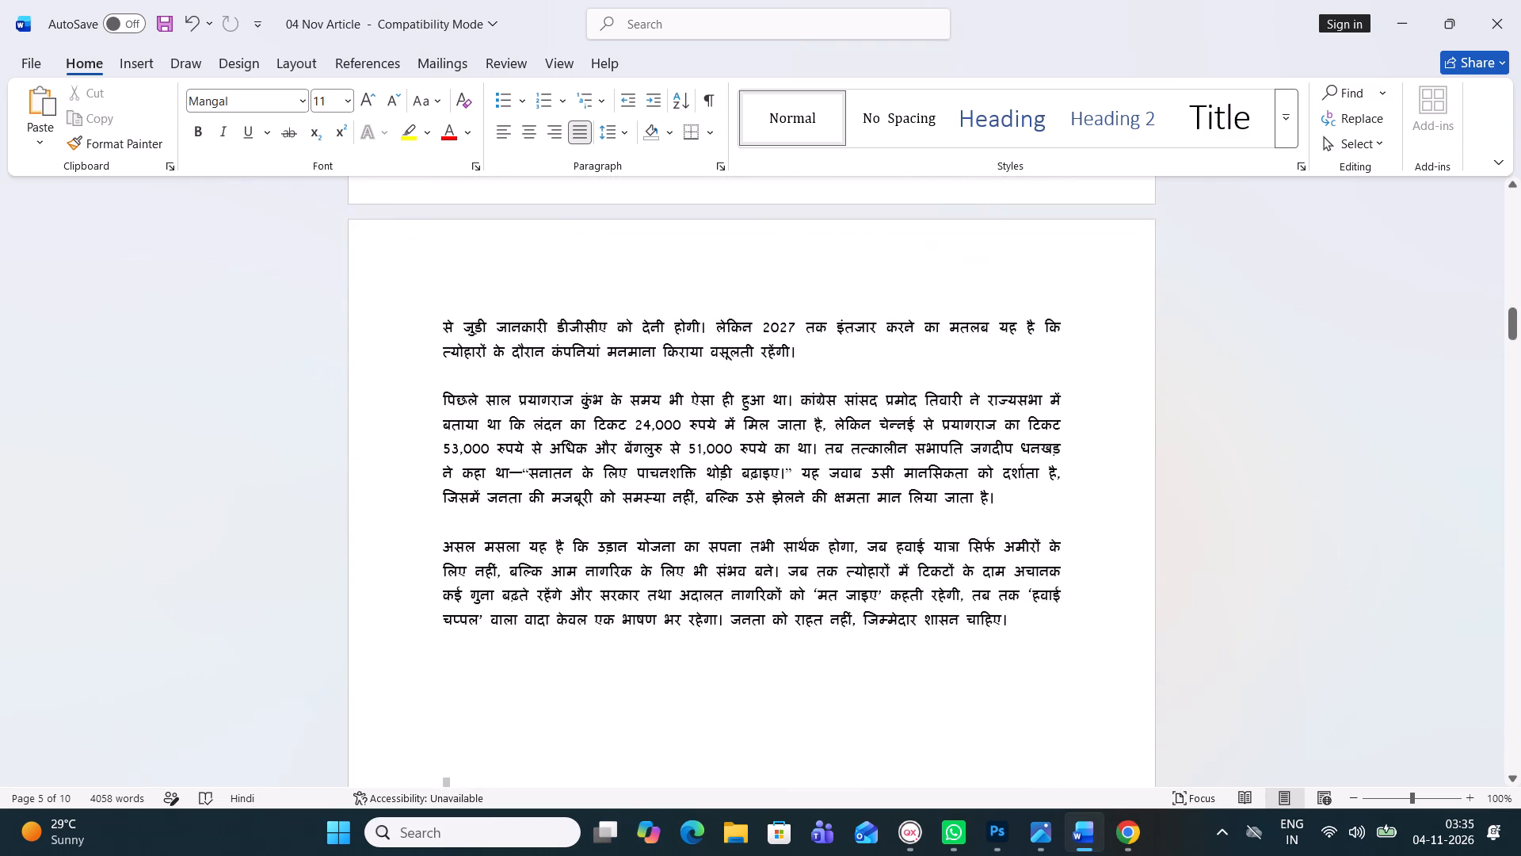
drag(398, 800, 390, 647)
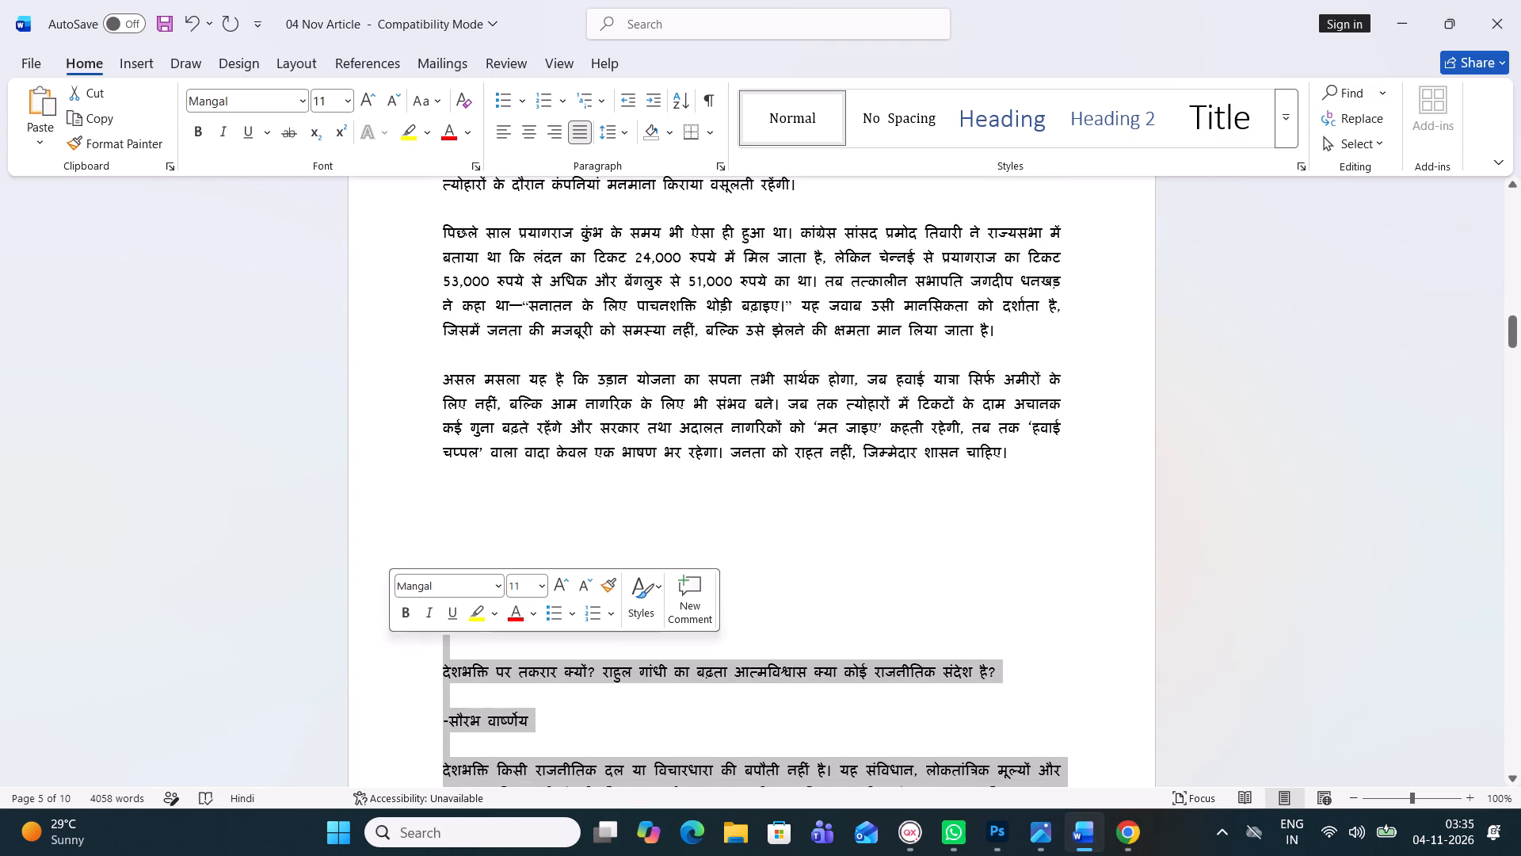
key(BackSpace)
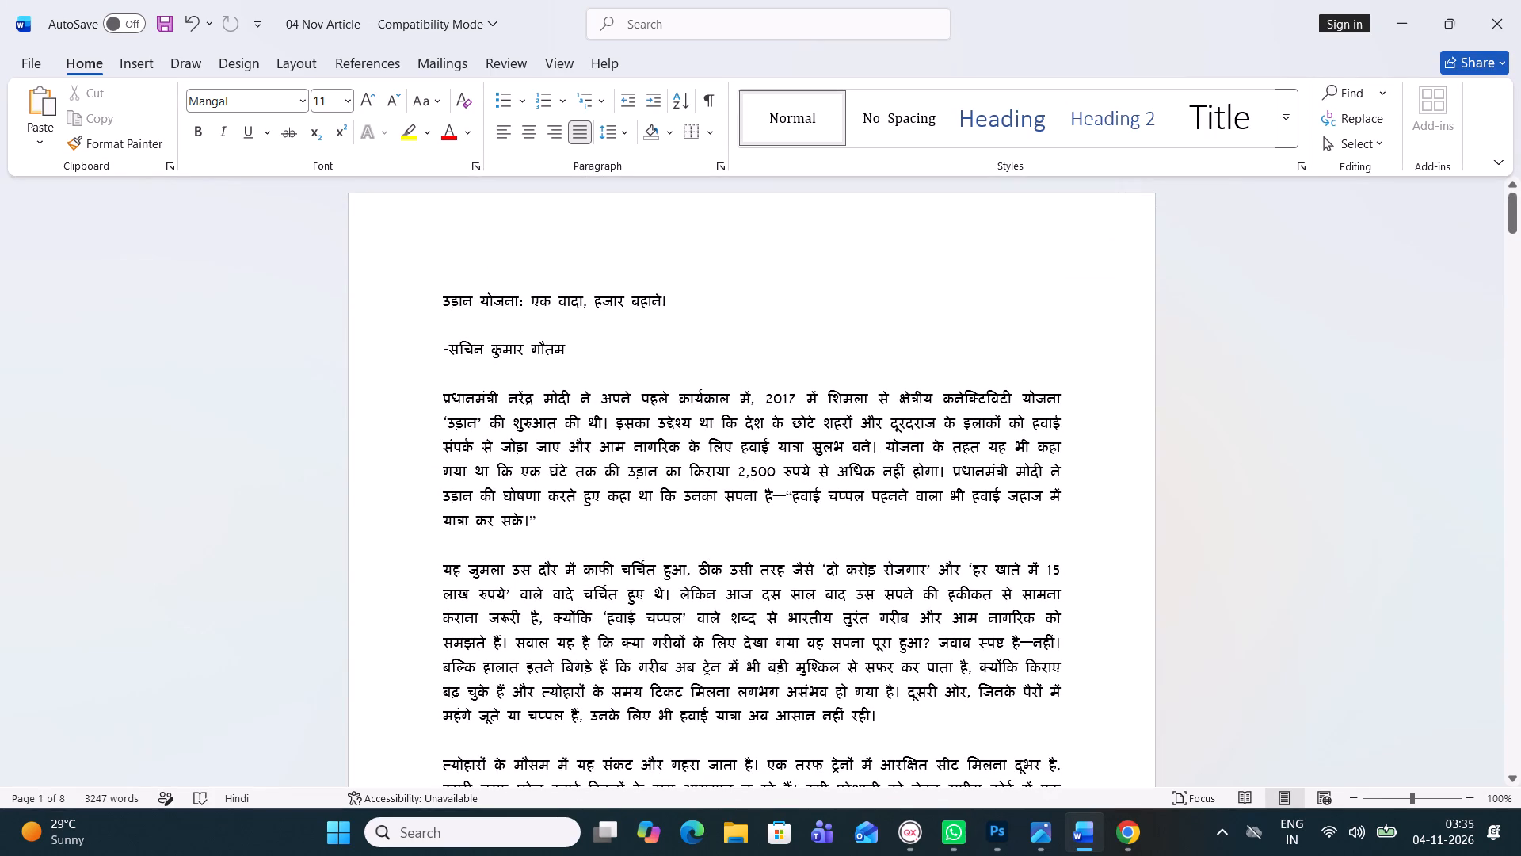
Switch to QuarkXPress and examine the opinion page's existing articles and the space around the empty headline box.
click(906, 839)
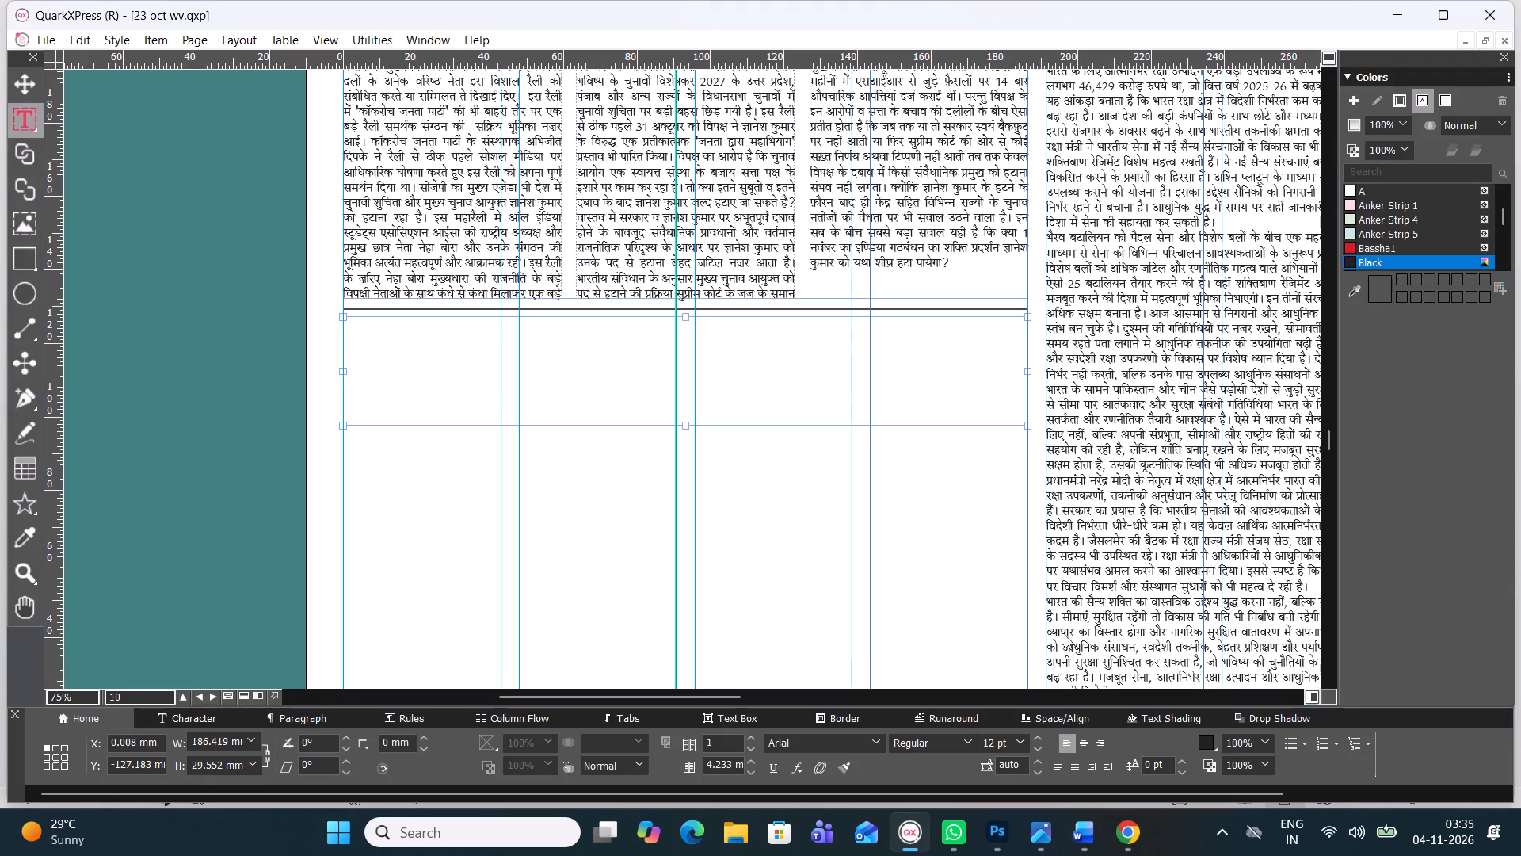
drag(736, 699, 867, 697)
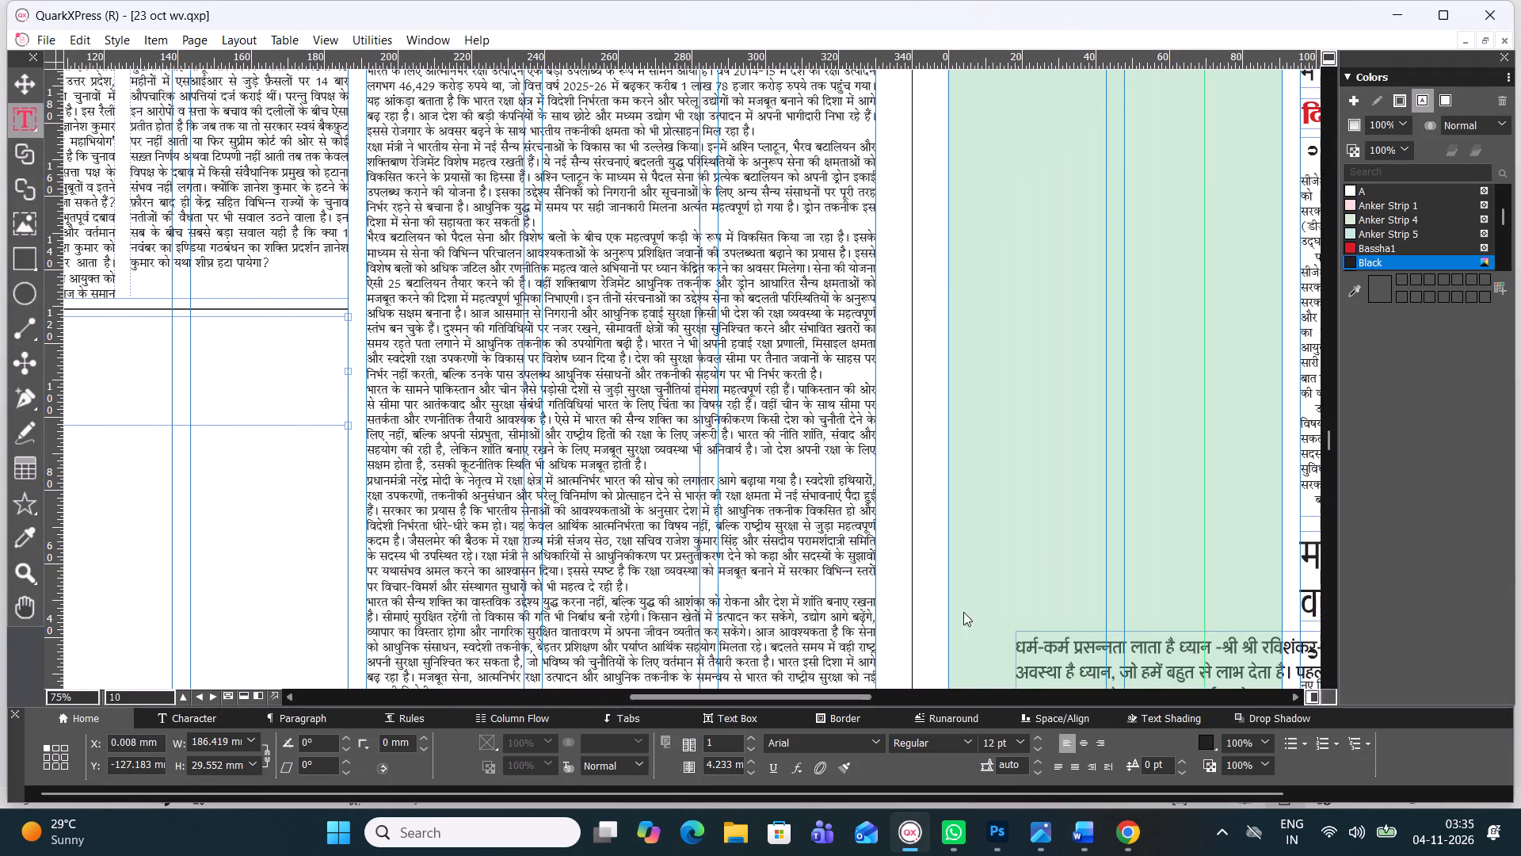
drag(1329, 438, 1328, 424)
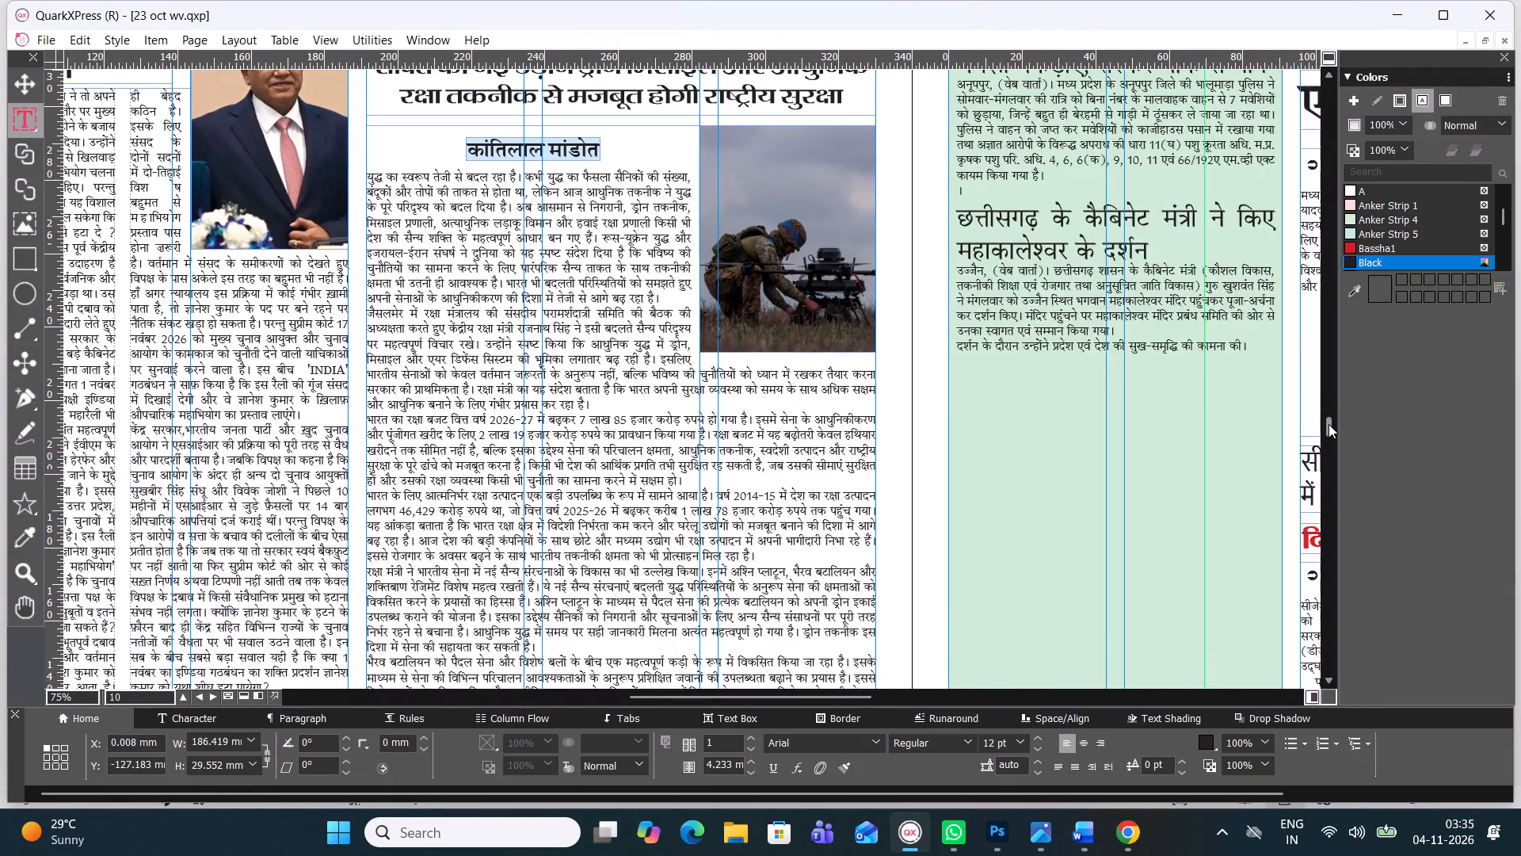
drag(1328, 424, 1328, 421)
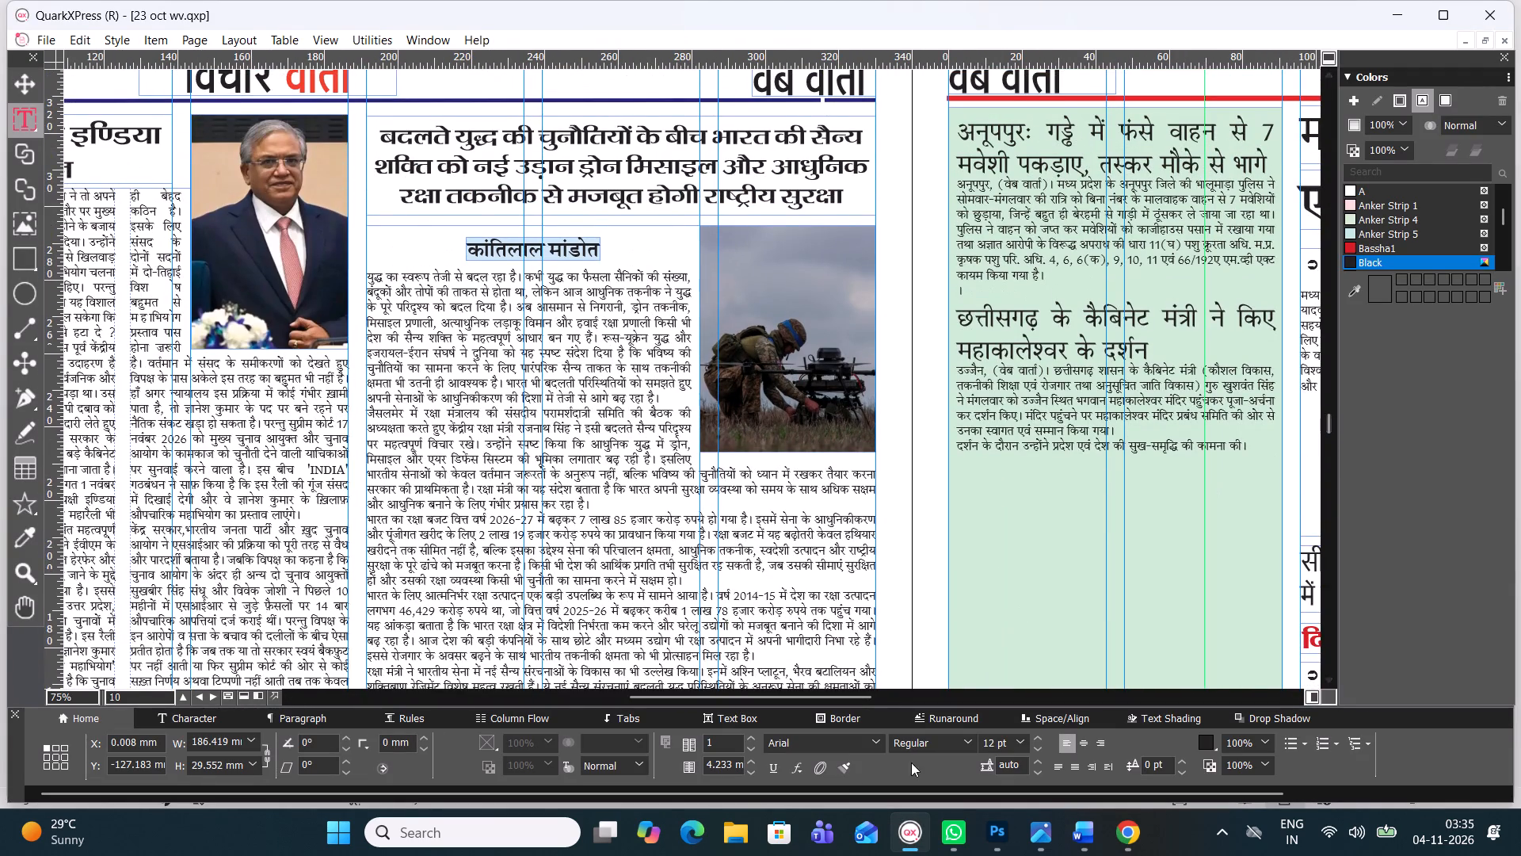
drag(1327, 417, 1335, 446)
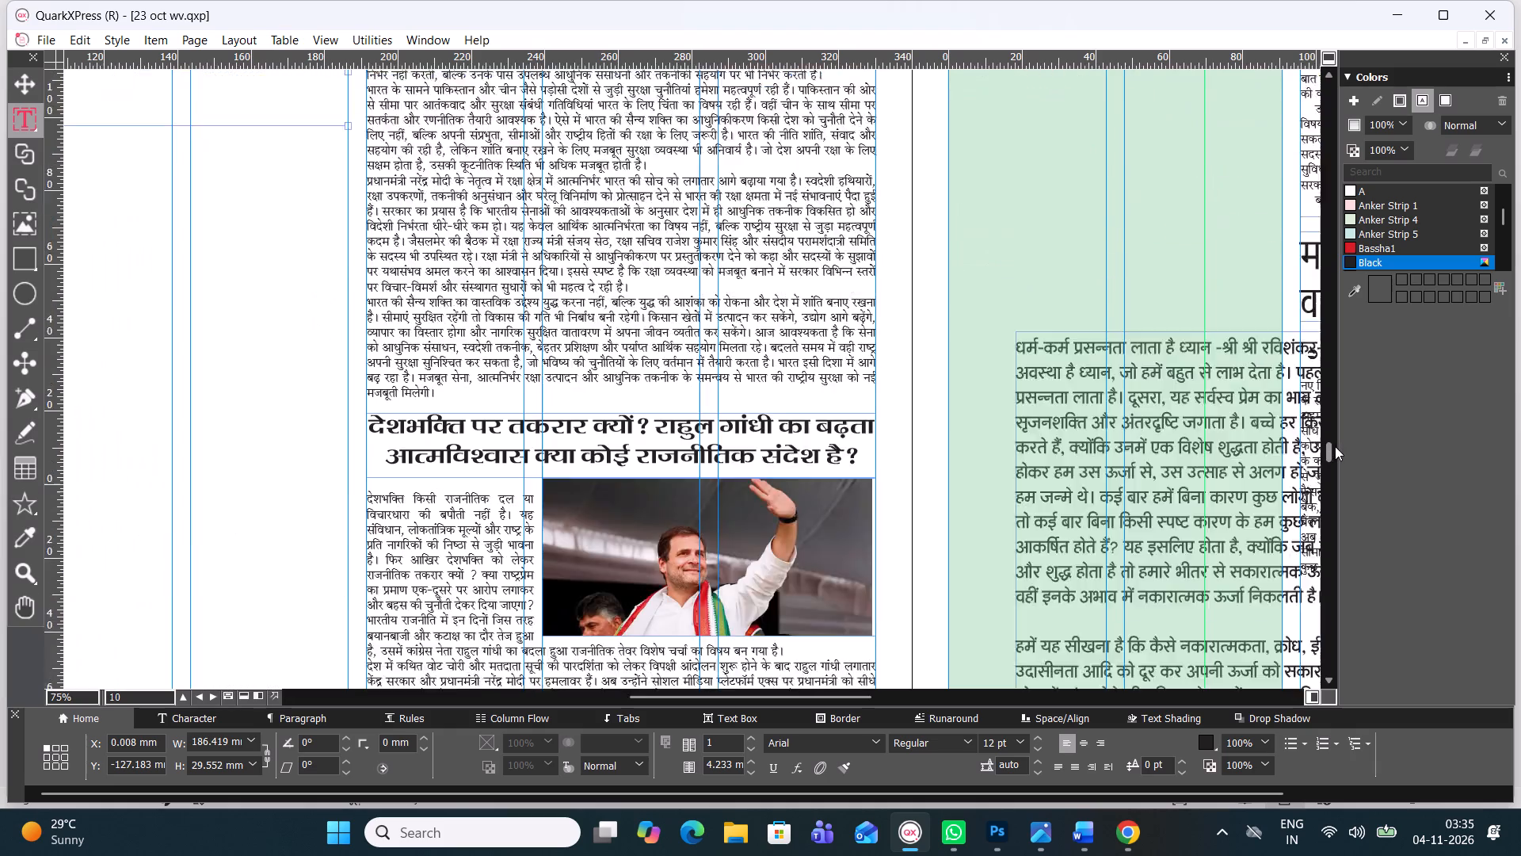
drag(1335, 446, 1338, 453)
drag(674, 692, 593, 683)
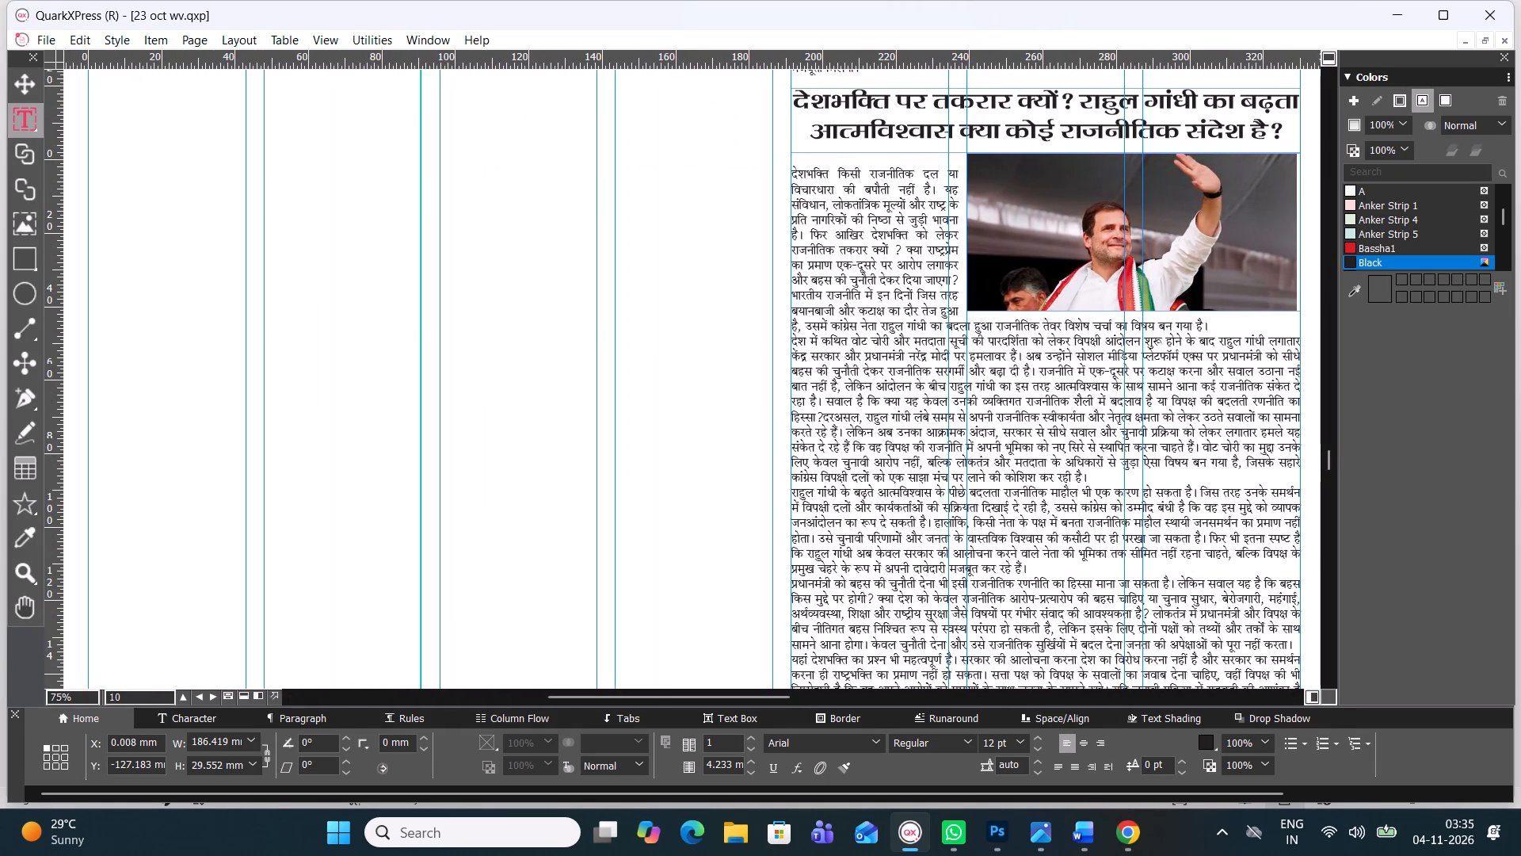
drag(654, 694, 623, 691)
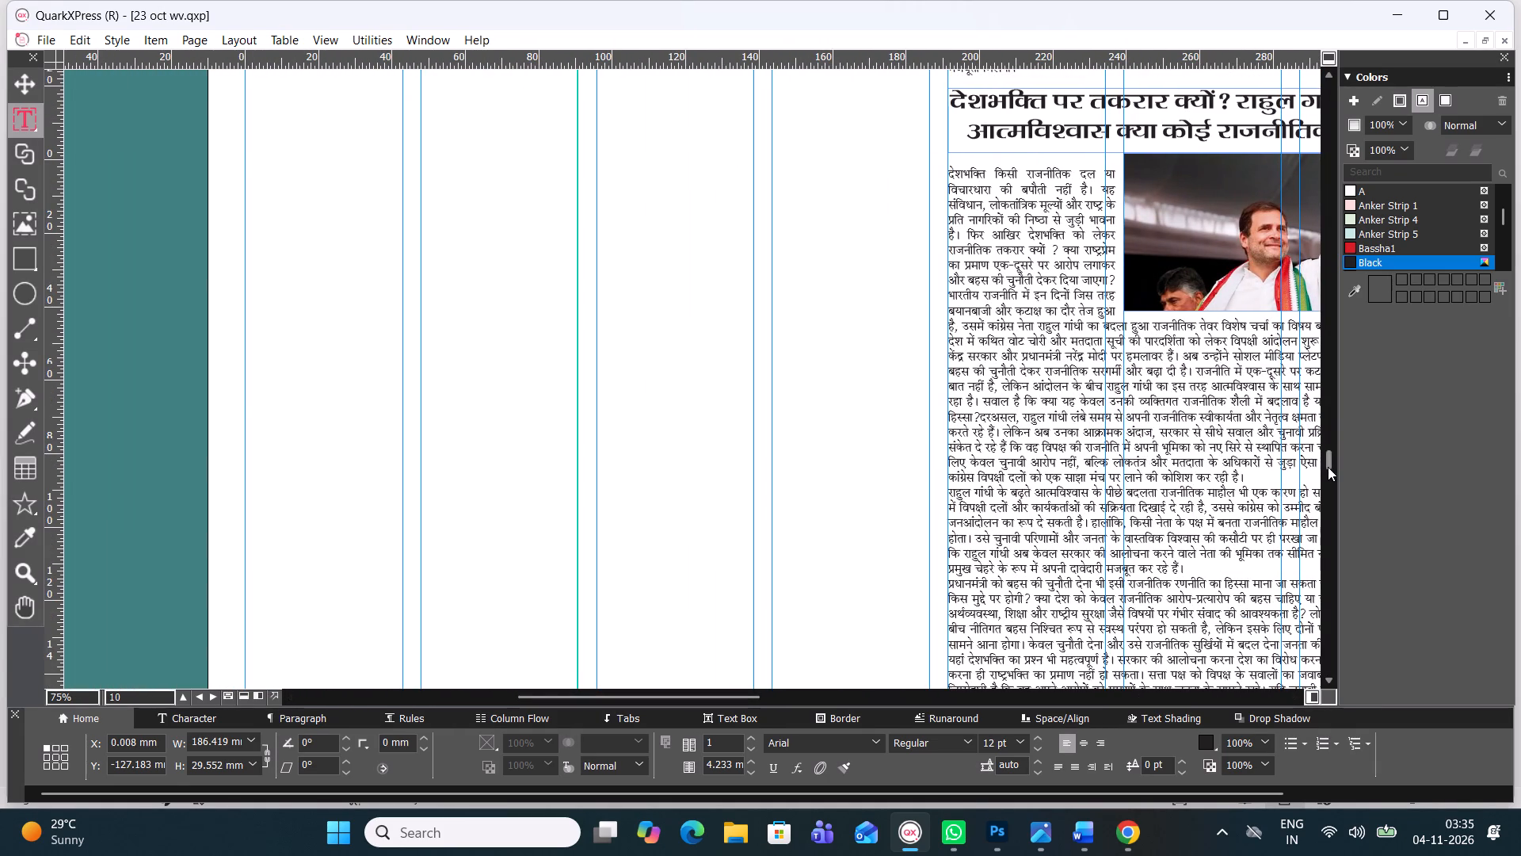
drag(1328, 466, 1336, 421)
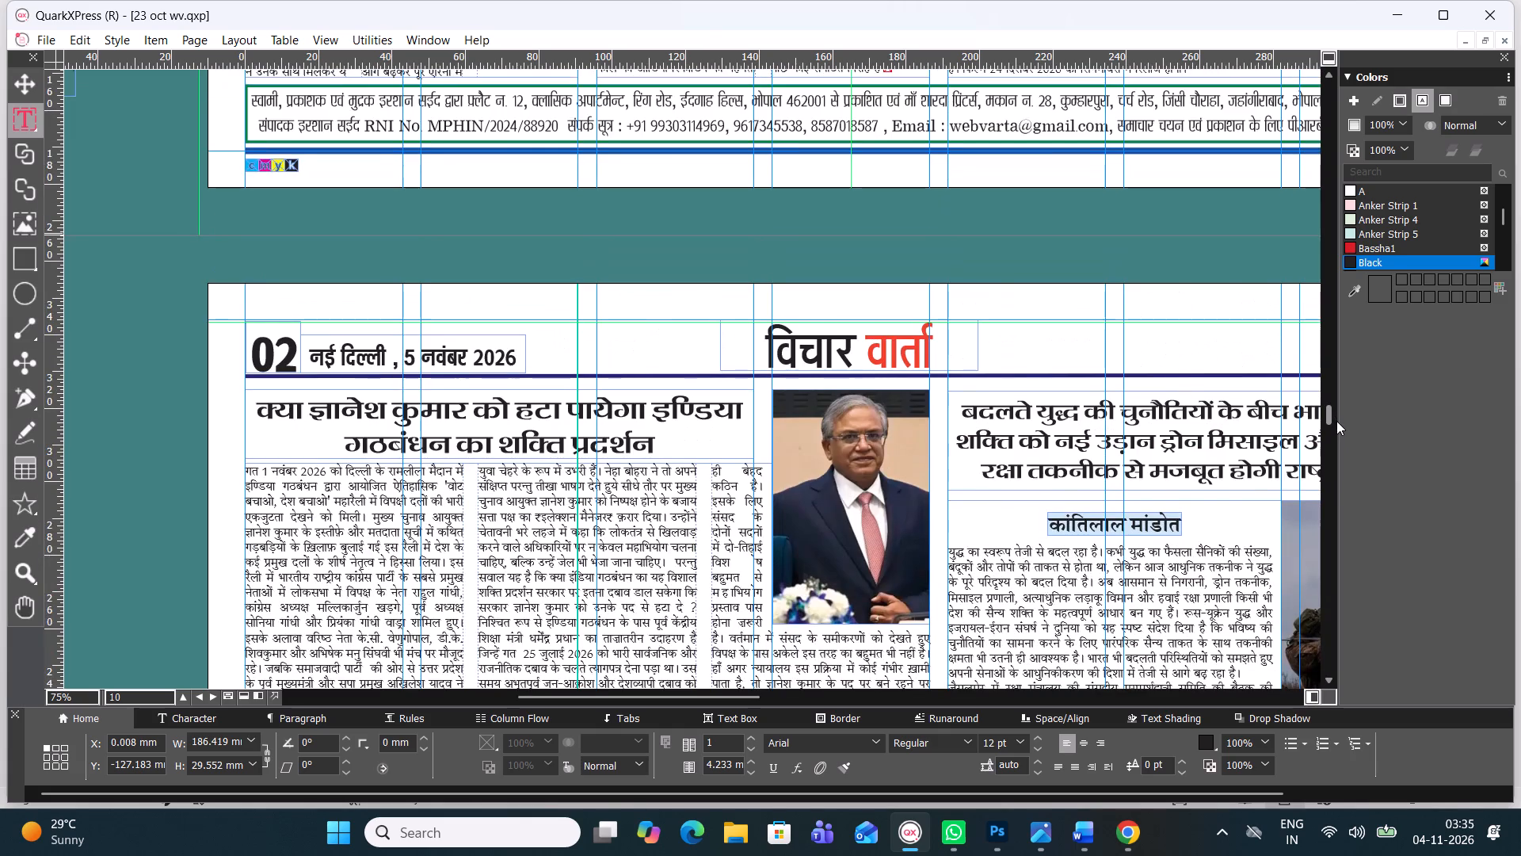
drag(1336, 421, 1350, 447)
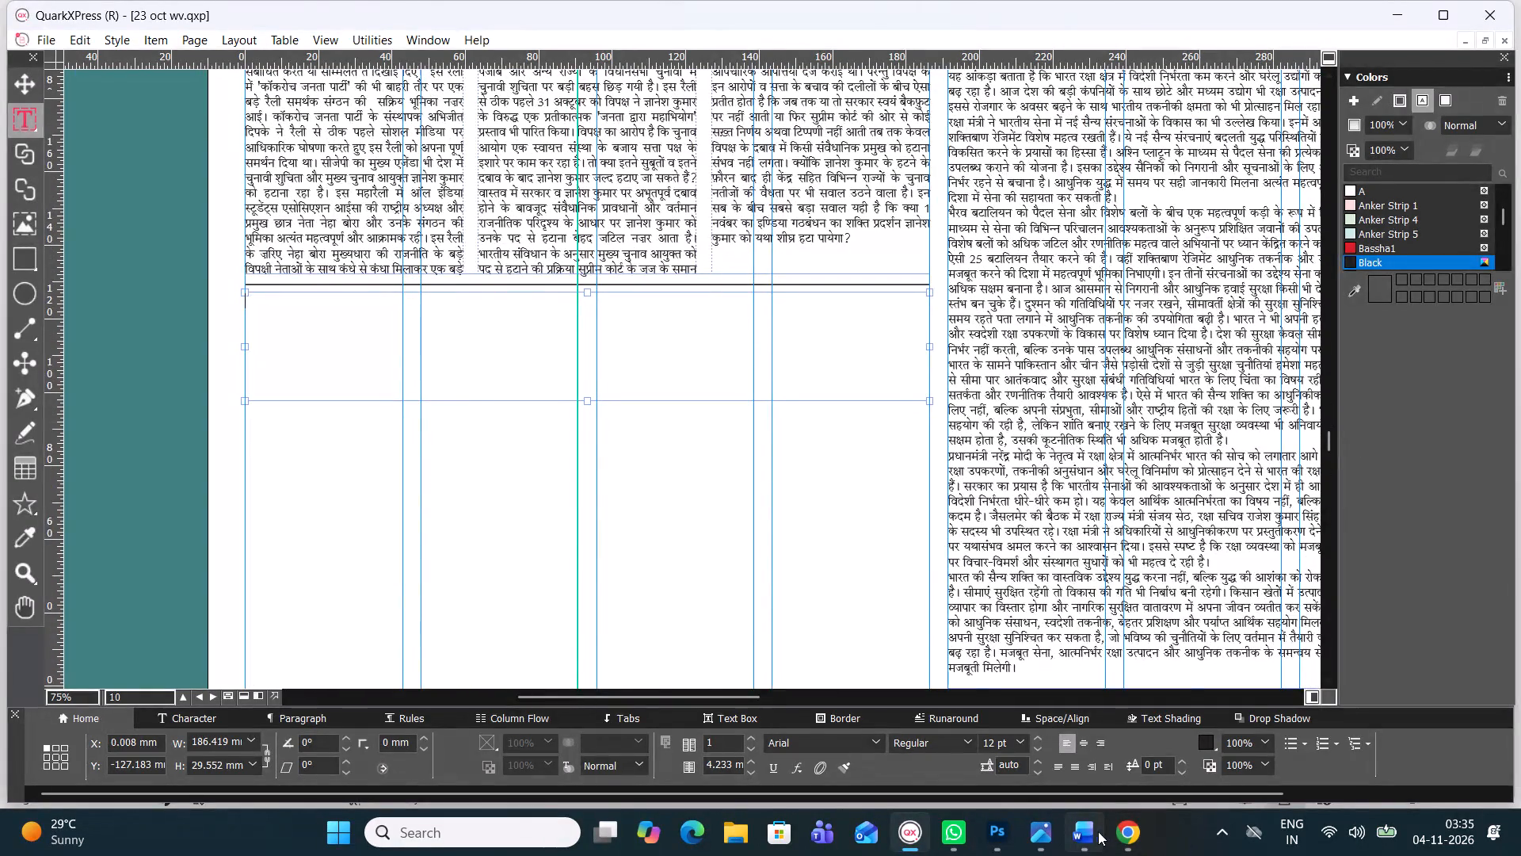
Copy the two-line Chardham helicopter accidents heading, beginning चारधाम हेलीकॉप्टर हादसों, from page 4 of the Word document into the empty QuarkXPress headline box.
click(1092, 834)
drag(441, 304, 557, 308)
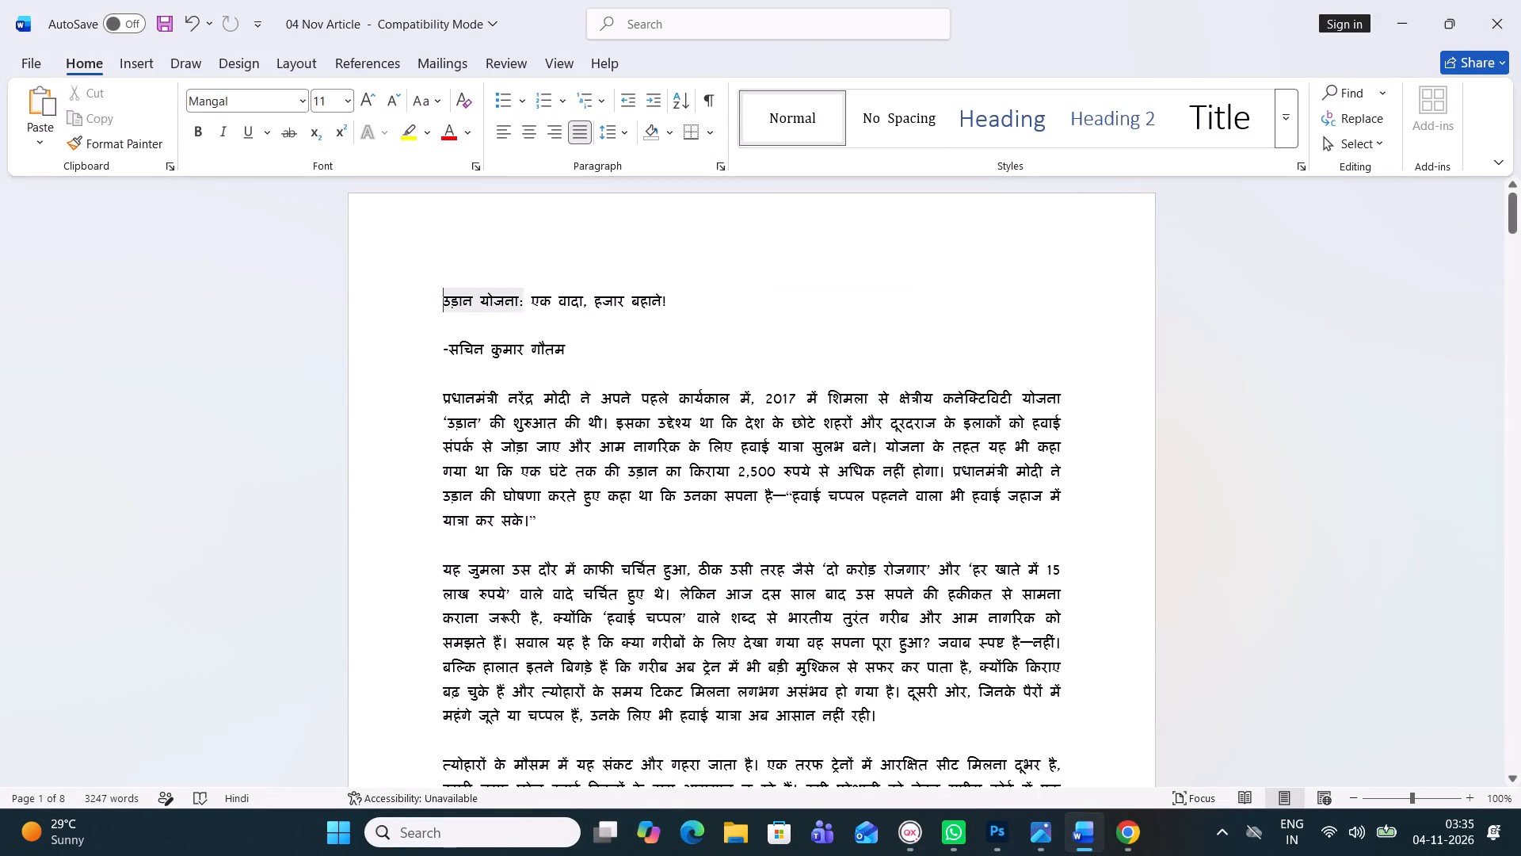
drag(557, 308, 669, 300)
click(781, 300)
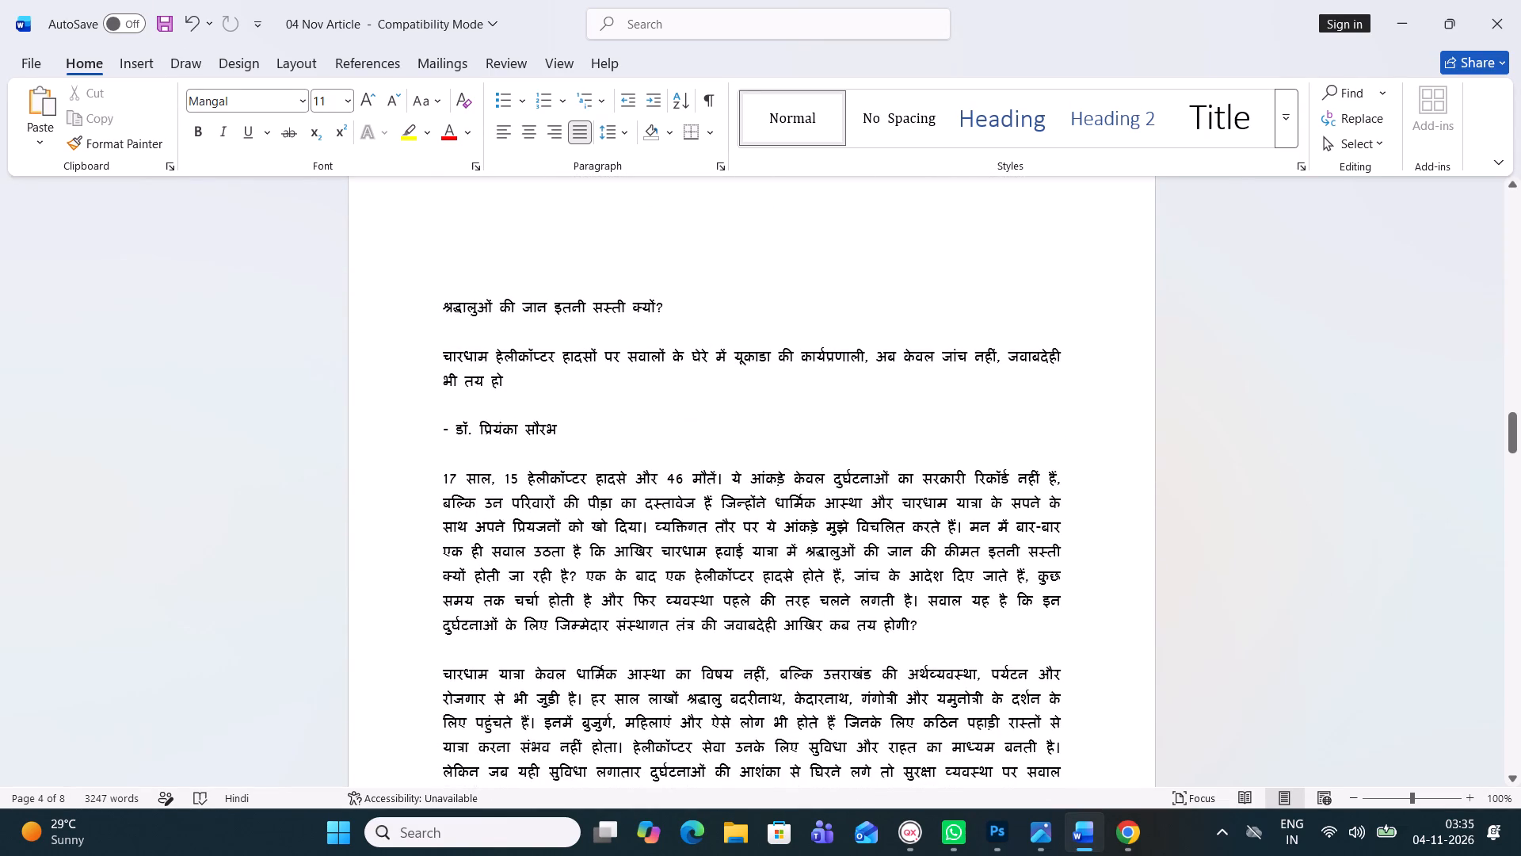
click(443, 350)
drag(444, 351, 579, 390)
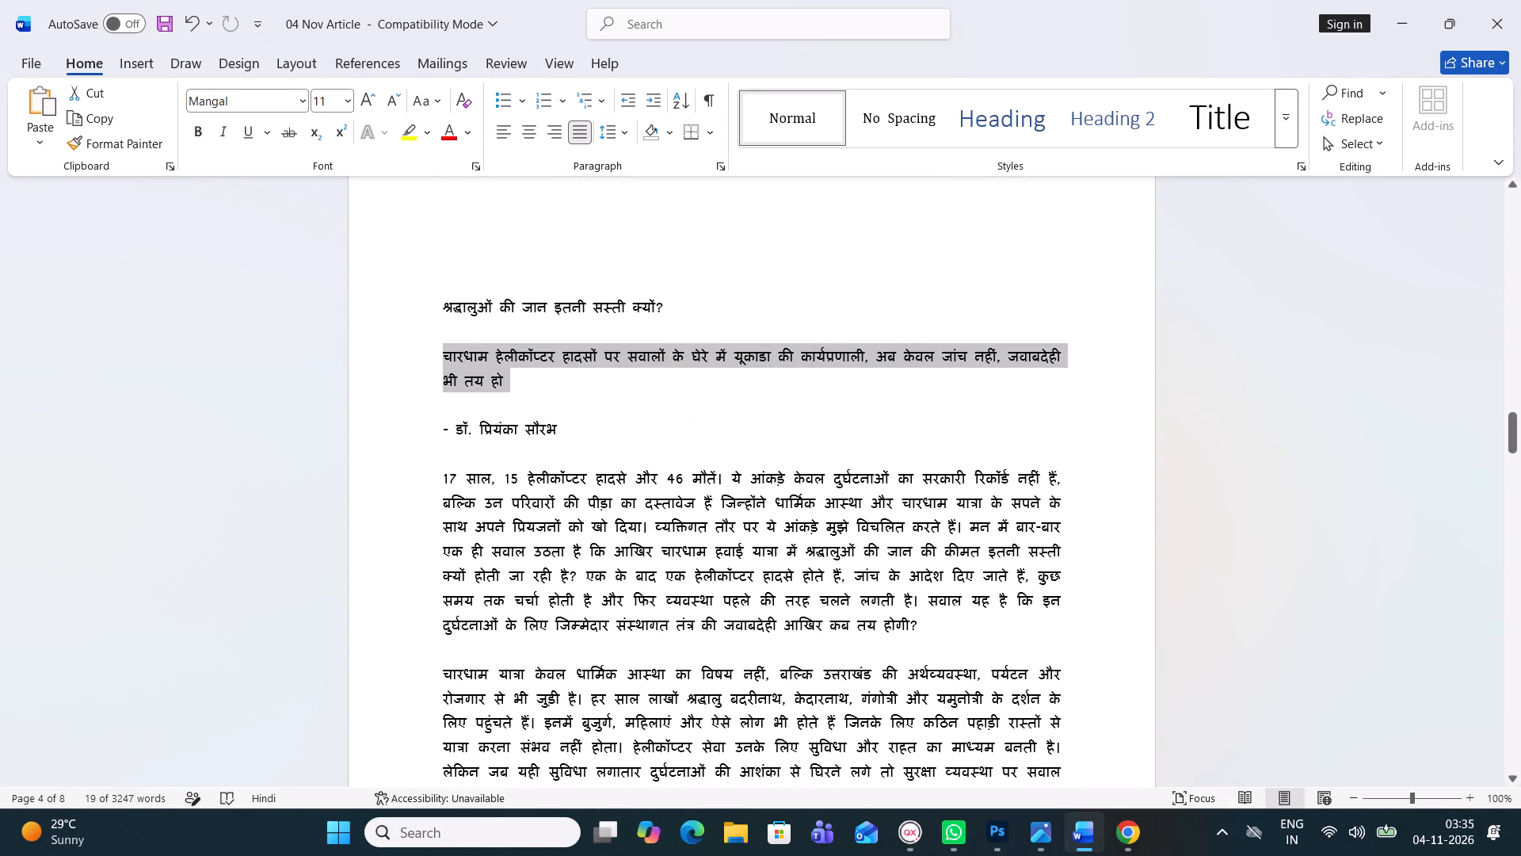
key(ctrl+c)
click(921, 846)
key(ctrl+v)
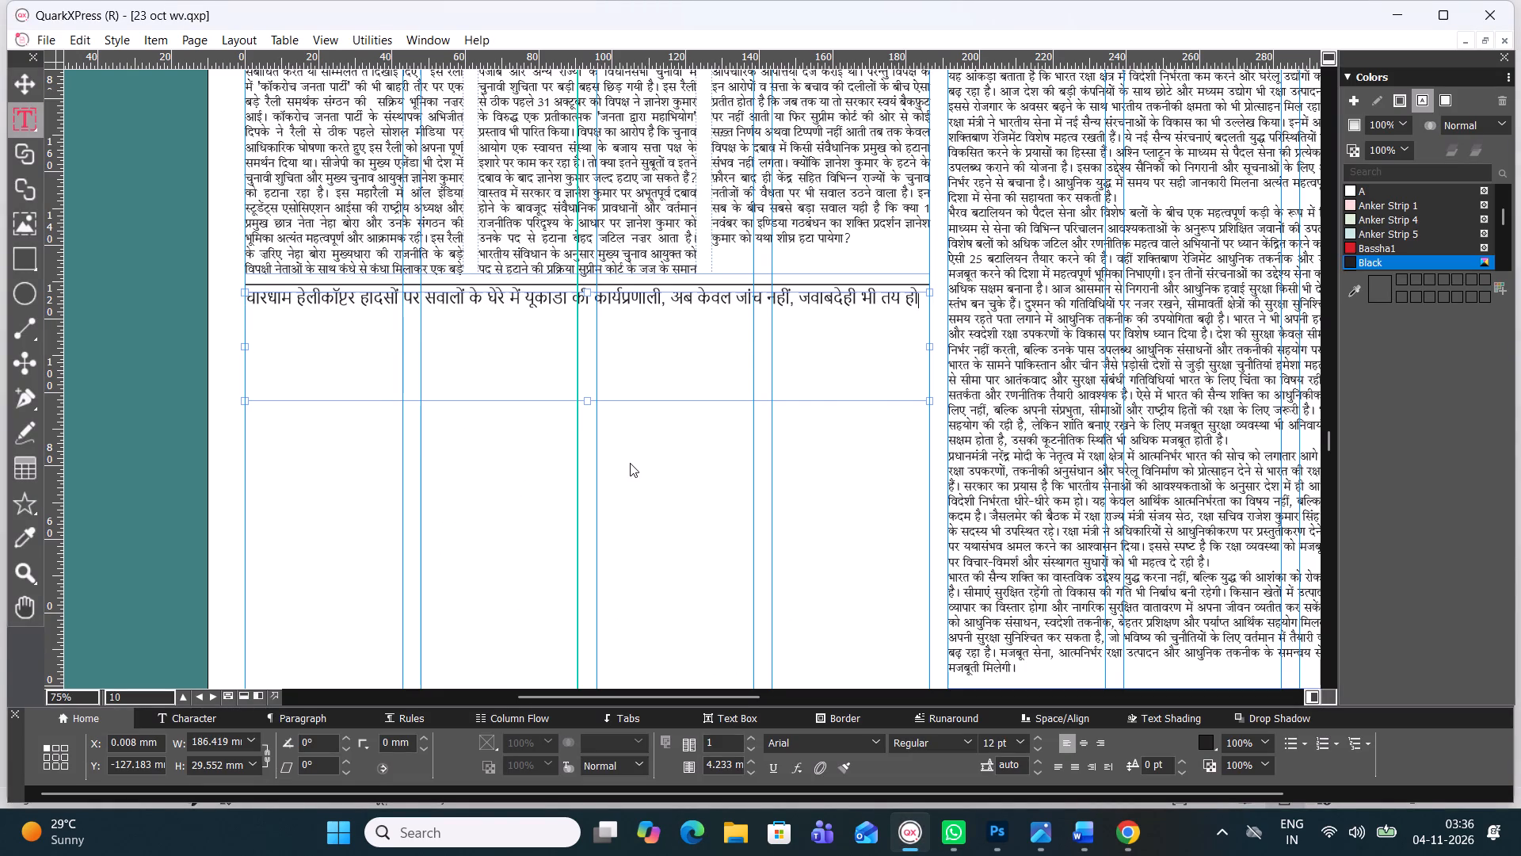
Set the whole pasted Chardham headline in the Four C Chetan font at 26 pt.
key(ctrl+a)
click(871, 743)
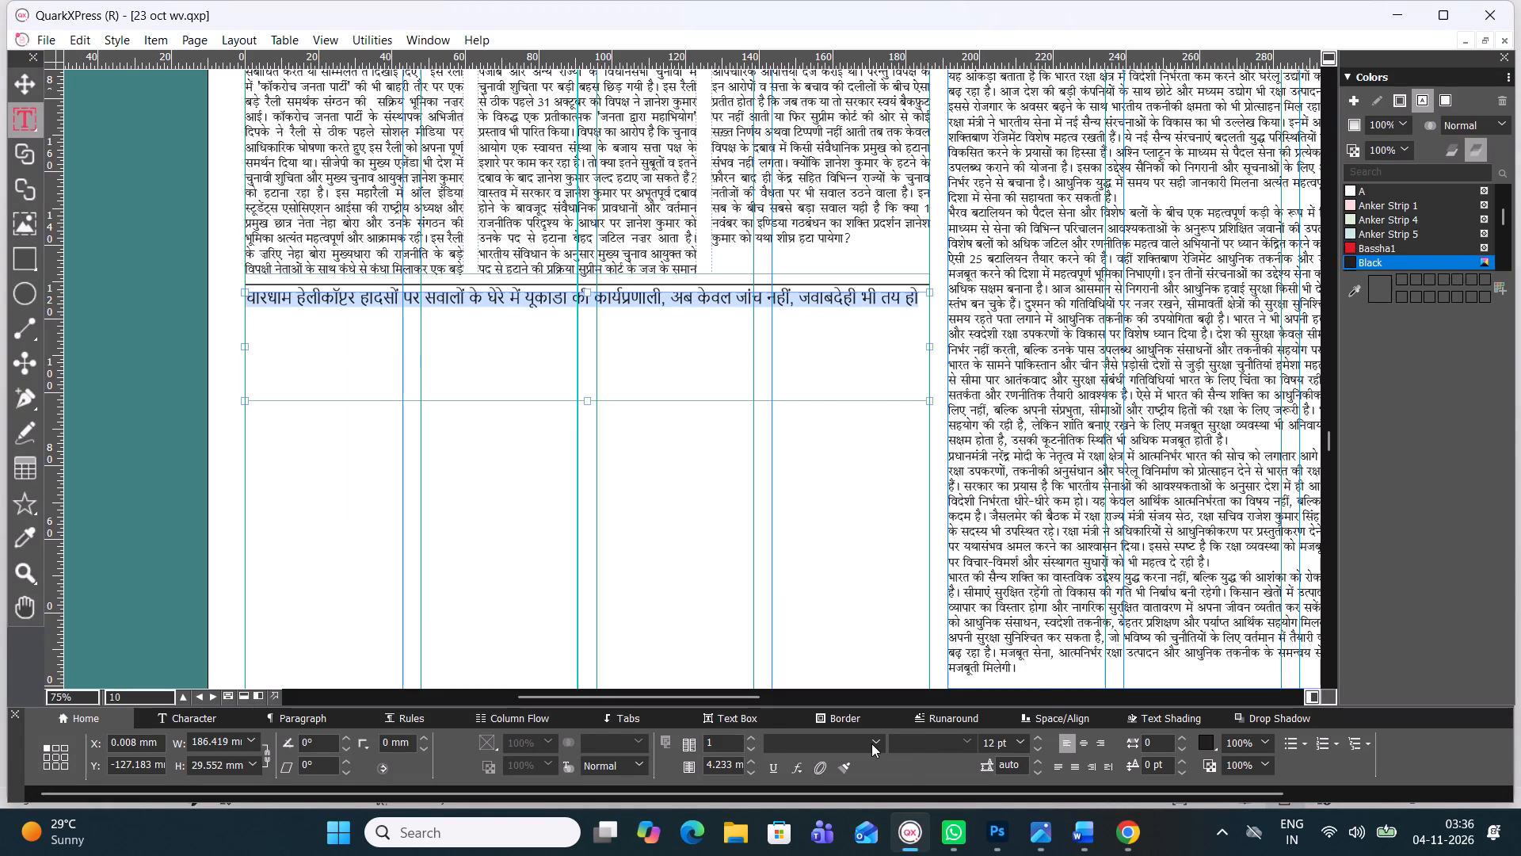
click(940, 105)
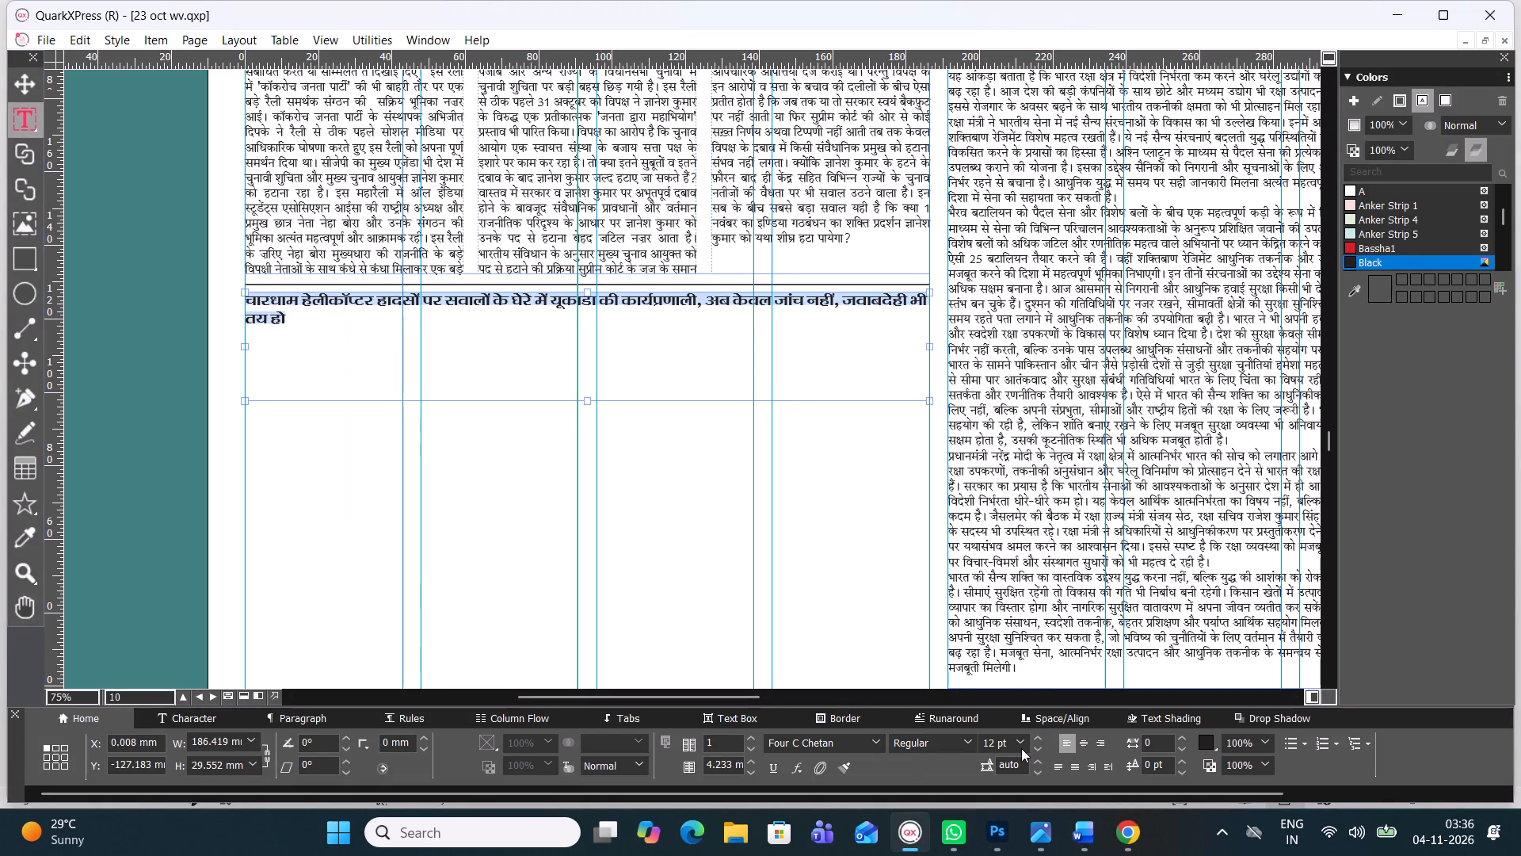
key(ctrl+alt+shift+period)
key(ctrl+alt+shift+period)
key(ctrl+alt+shift+period)
key(ctrl+alt+shift+period)
key(ctrl+alt+shift+period)
key(ctrl+alt+shift+period)
key(ctrl+alt+shift+period)
key(ctrl+alt+shift+period)
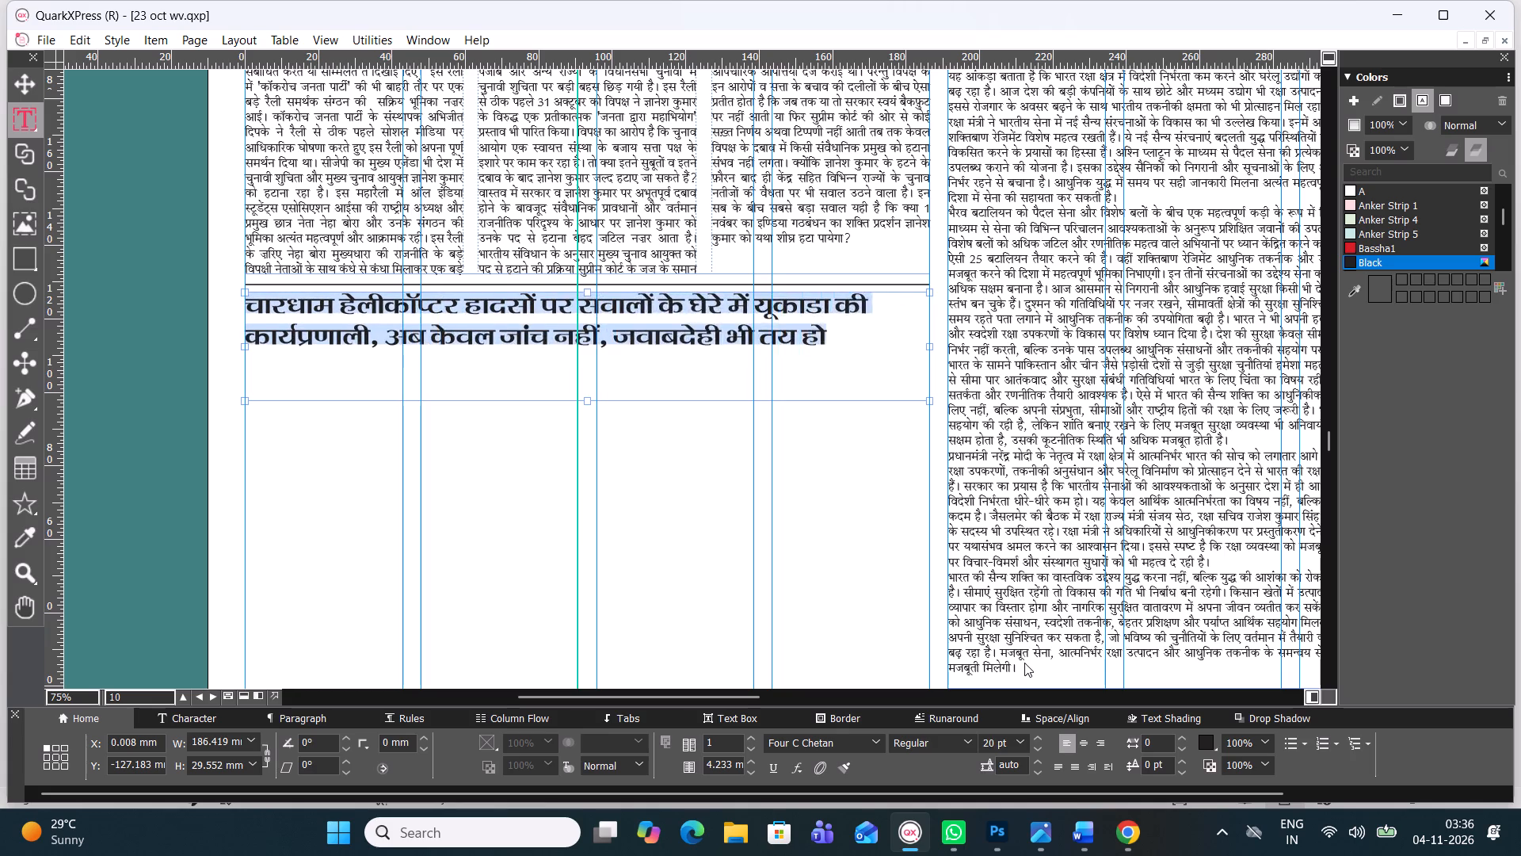
key(ctrl+alt+shift+period)
key(ctrl+alt+shift+period)
key(ctrl+alt+shift+period)
key(ctrl+alt+shift+period)
key(ctrl+alt+shift+period)
key(ctrl+alt+shift+period)
key(ctrl+alt+shift+period)
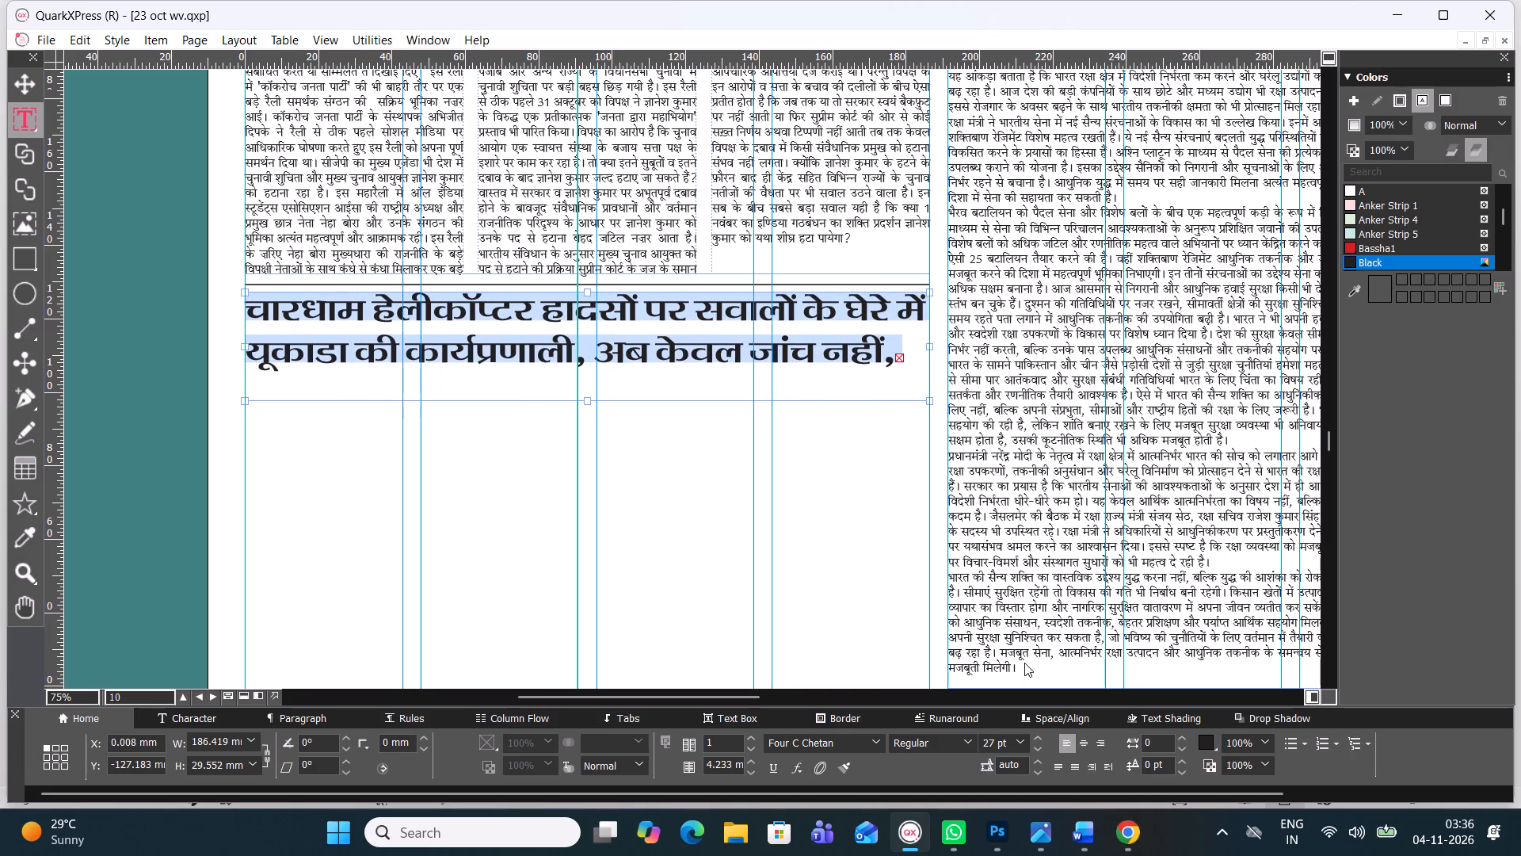
key(ctrl+alt+shift+comma)
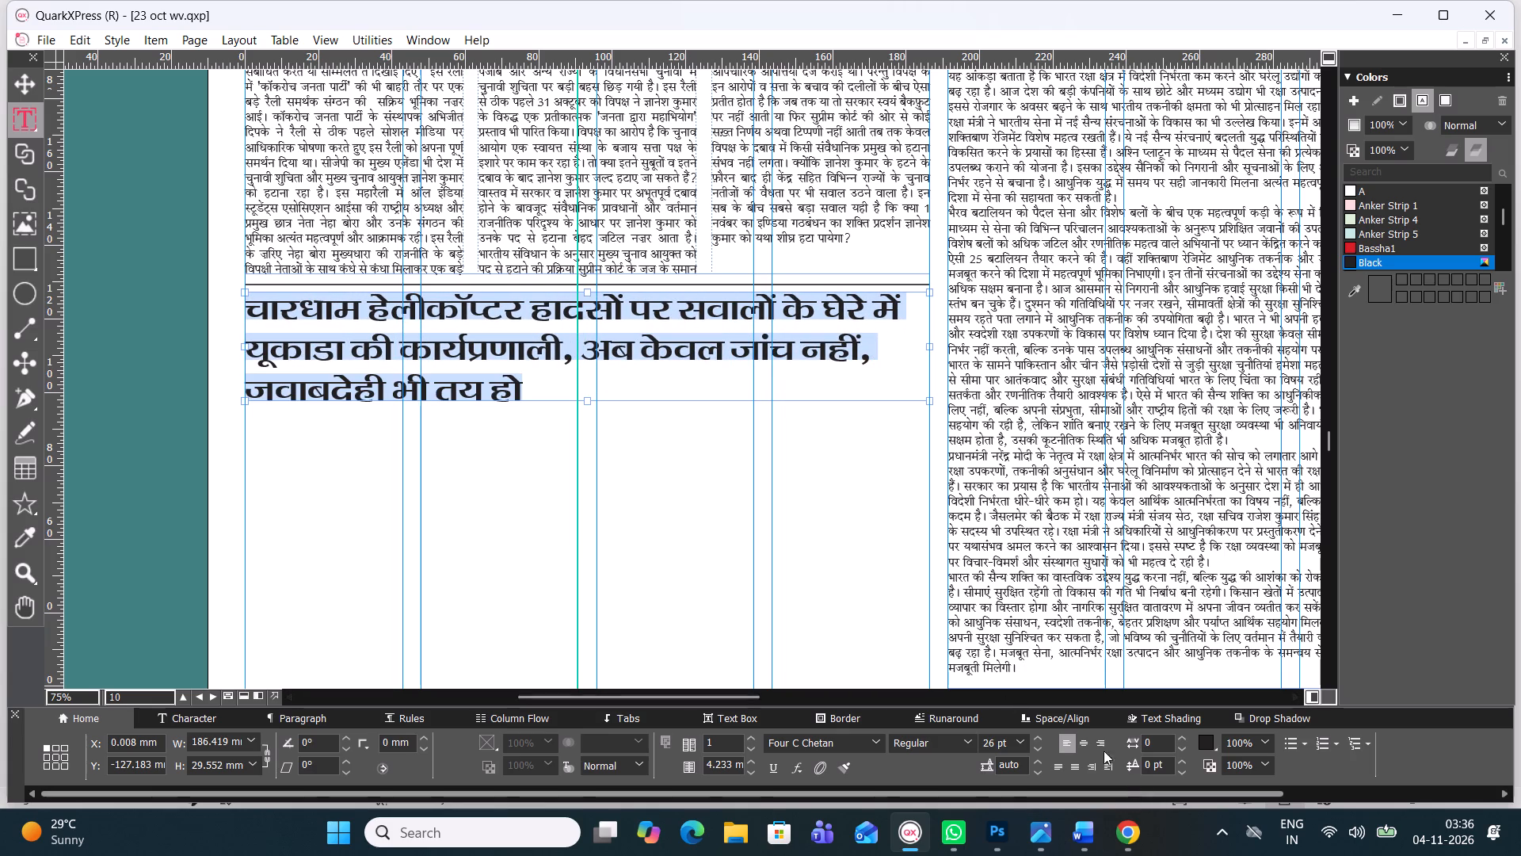
Centre the Chardham headline in its box and set its tracking to 2.
click(1085, 738)
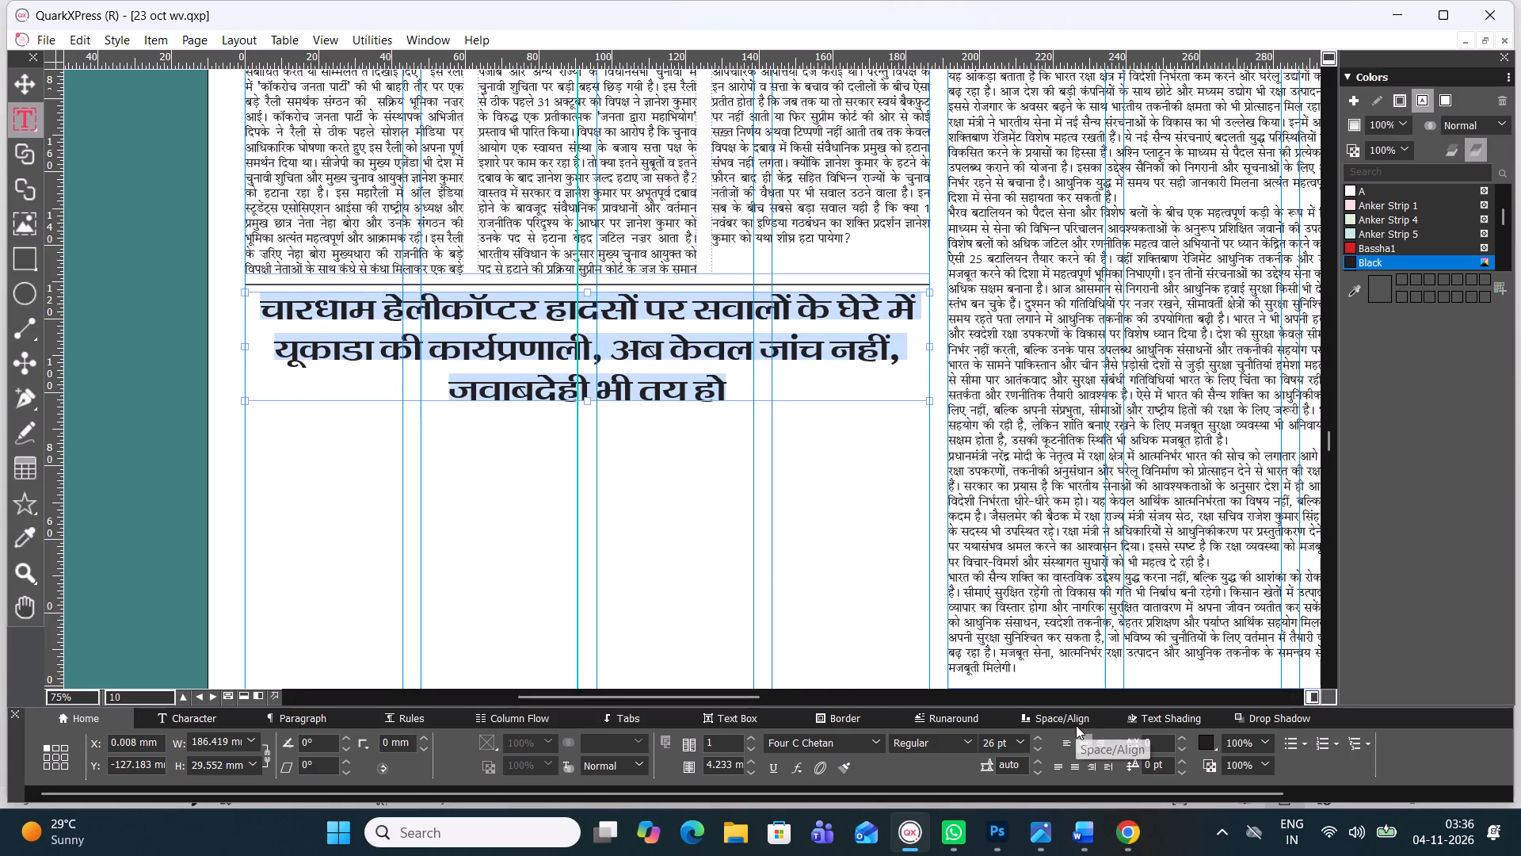
key(ctrl+alt+shift+period)
key(ctrl+z)
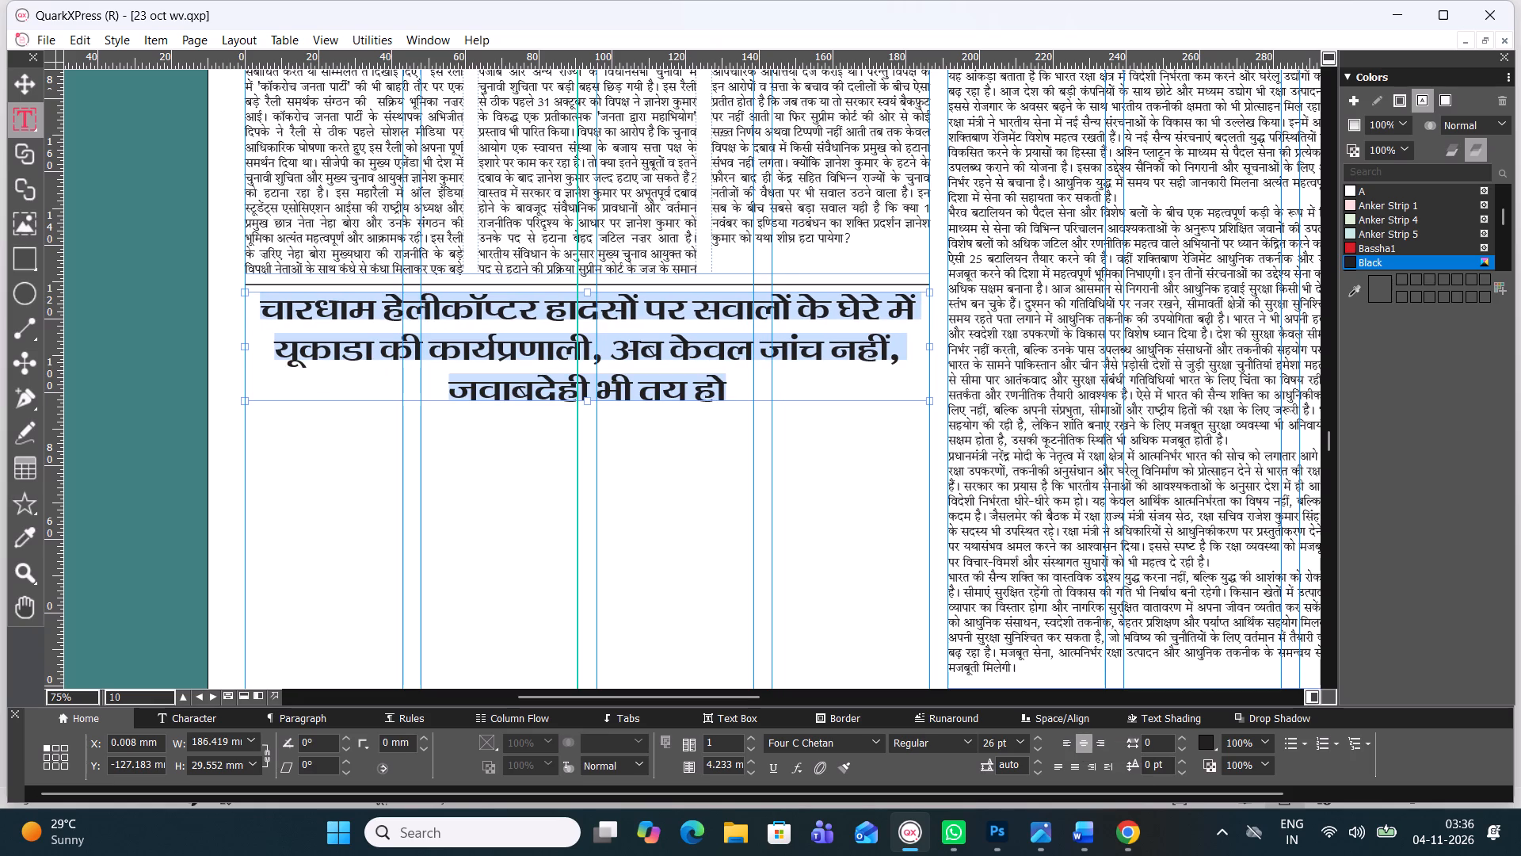
double_click(1181, 739)
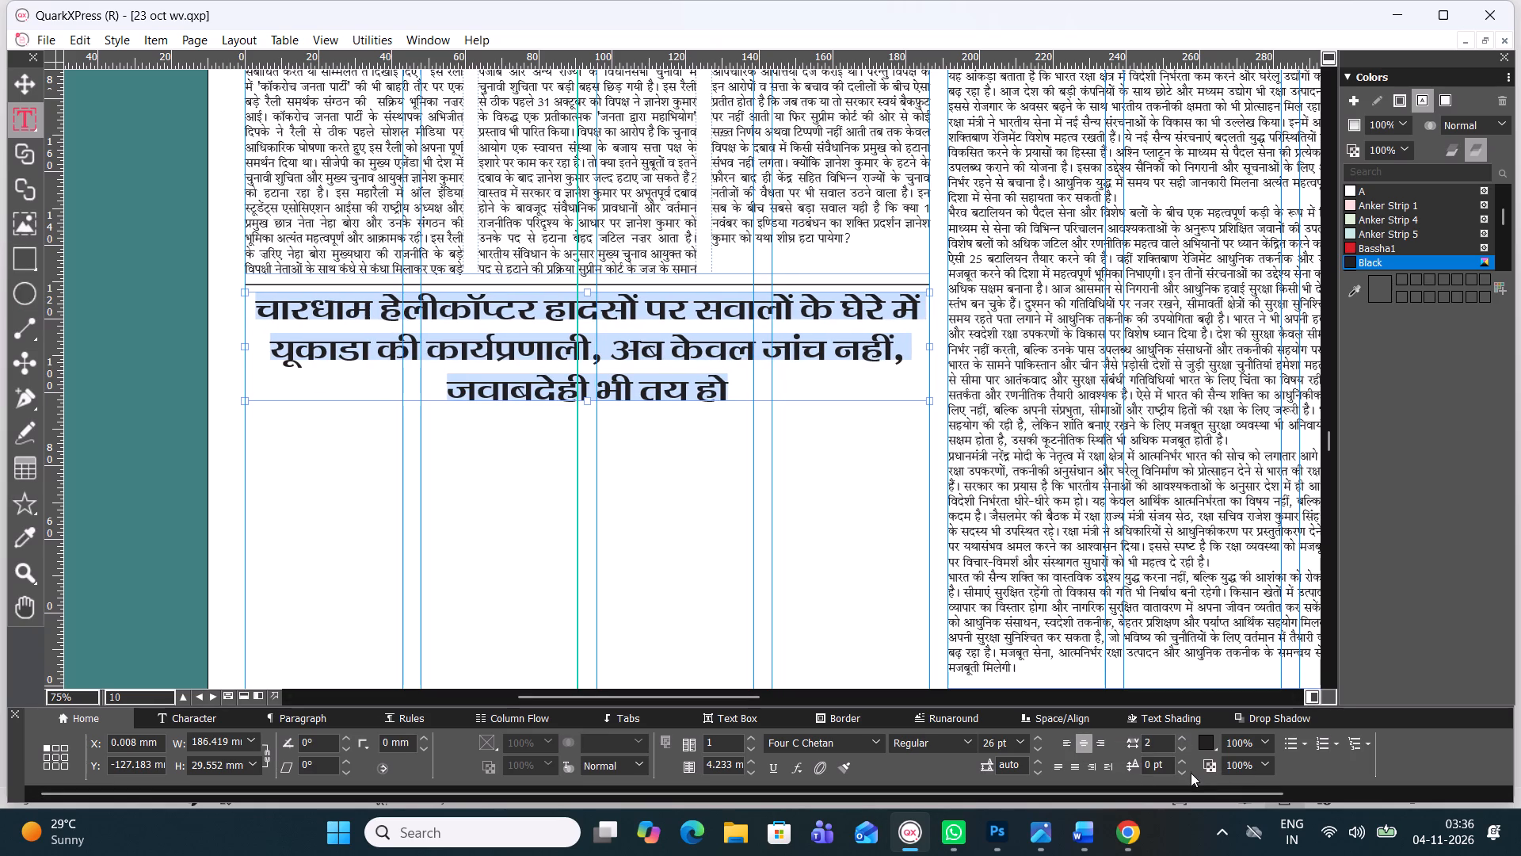
Extend the Chardham headline box downward to about 31 mm high, keeping its width.
click(25, 80)
click(352, 493)
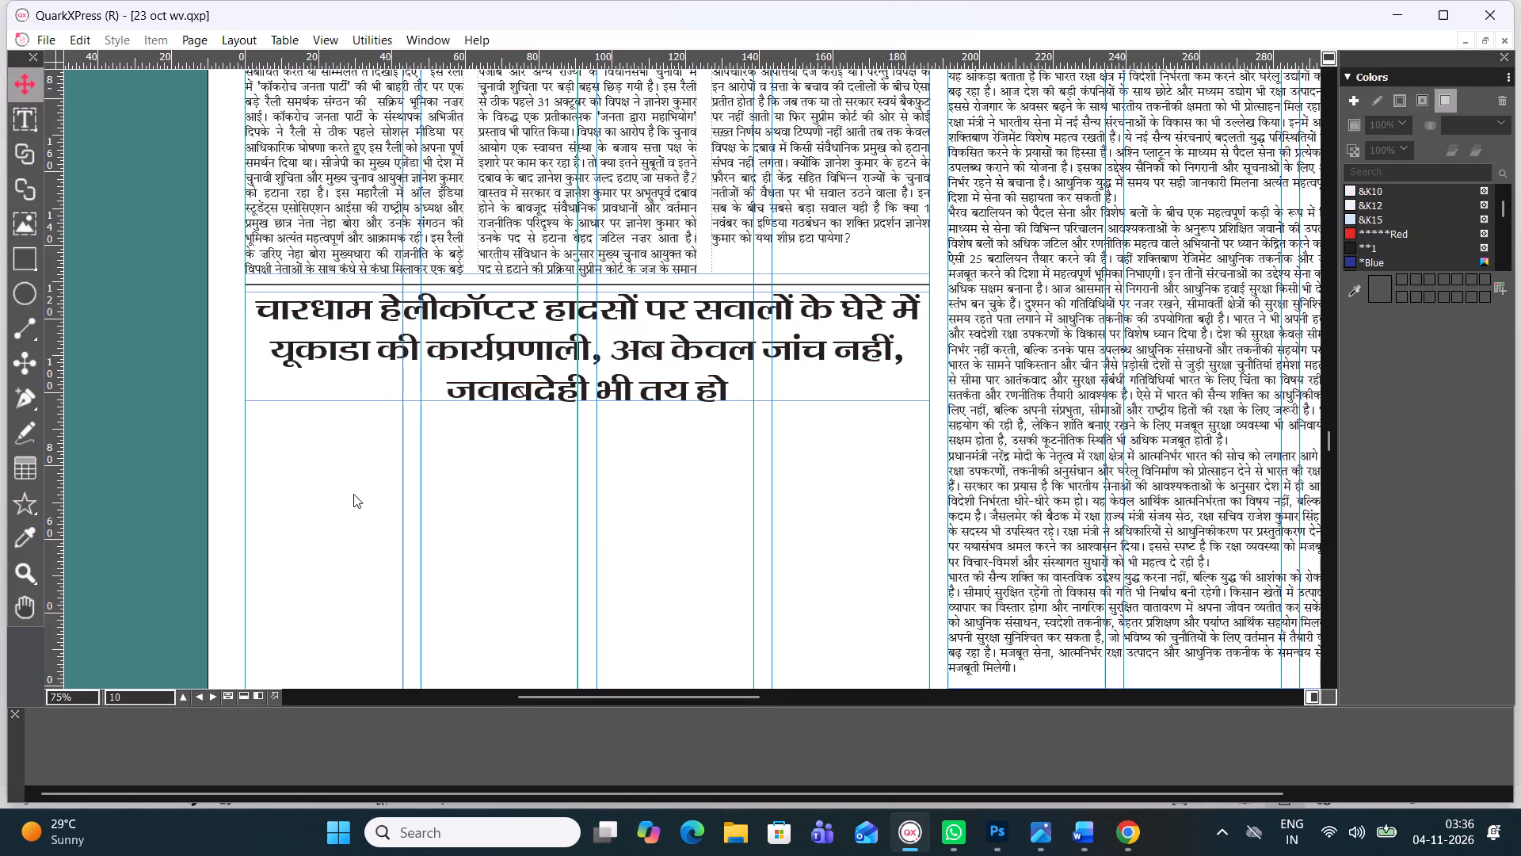
click(565, 401)
drag(589, 399, 591, 409)
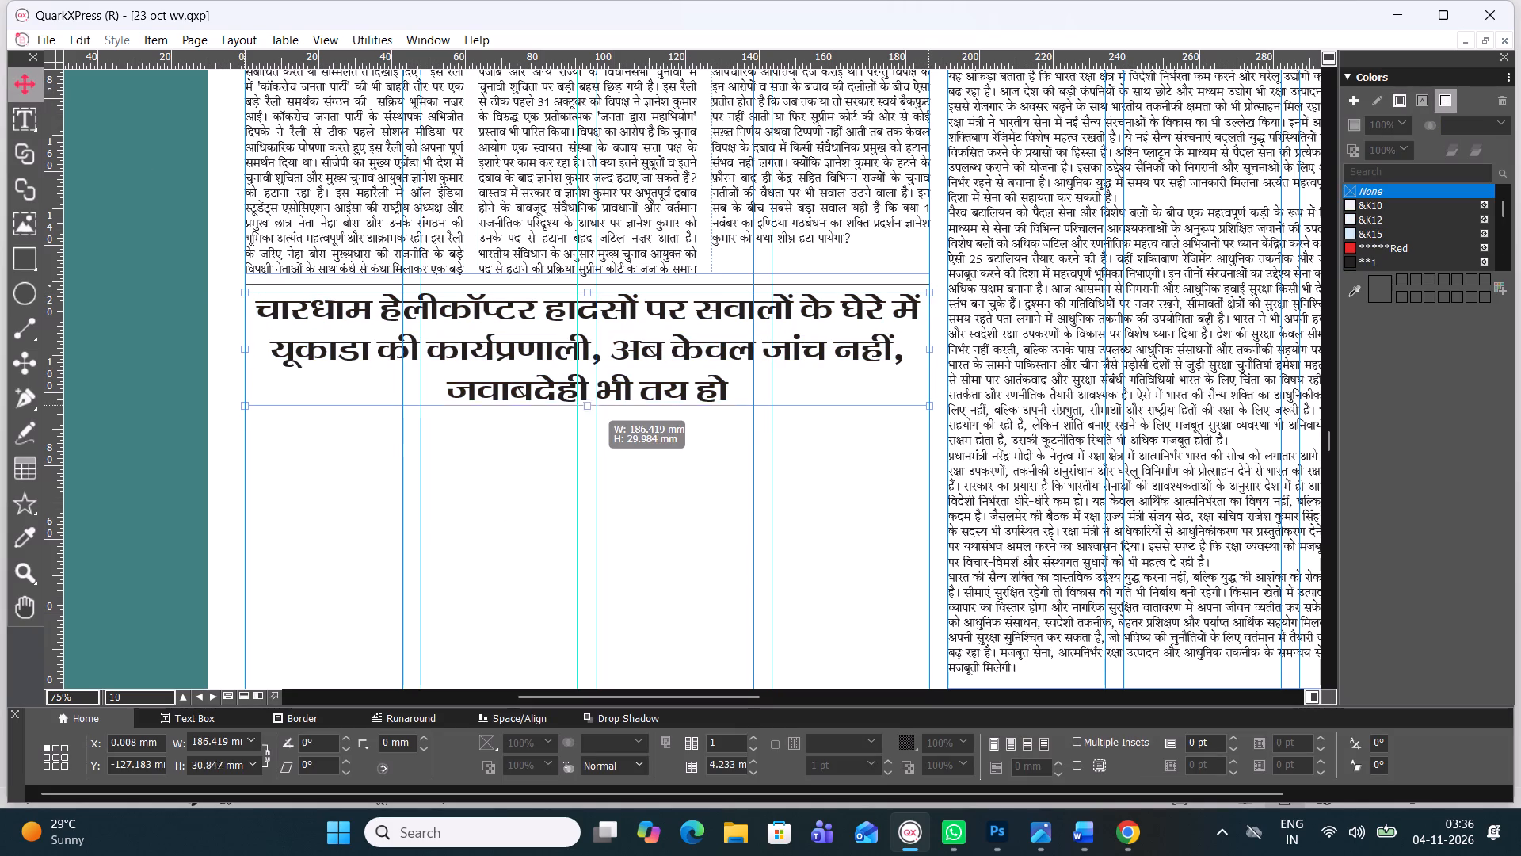
drag(591, 409, 591, 407)
click(585, 468)
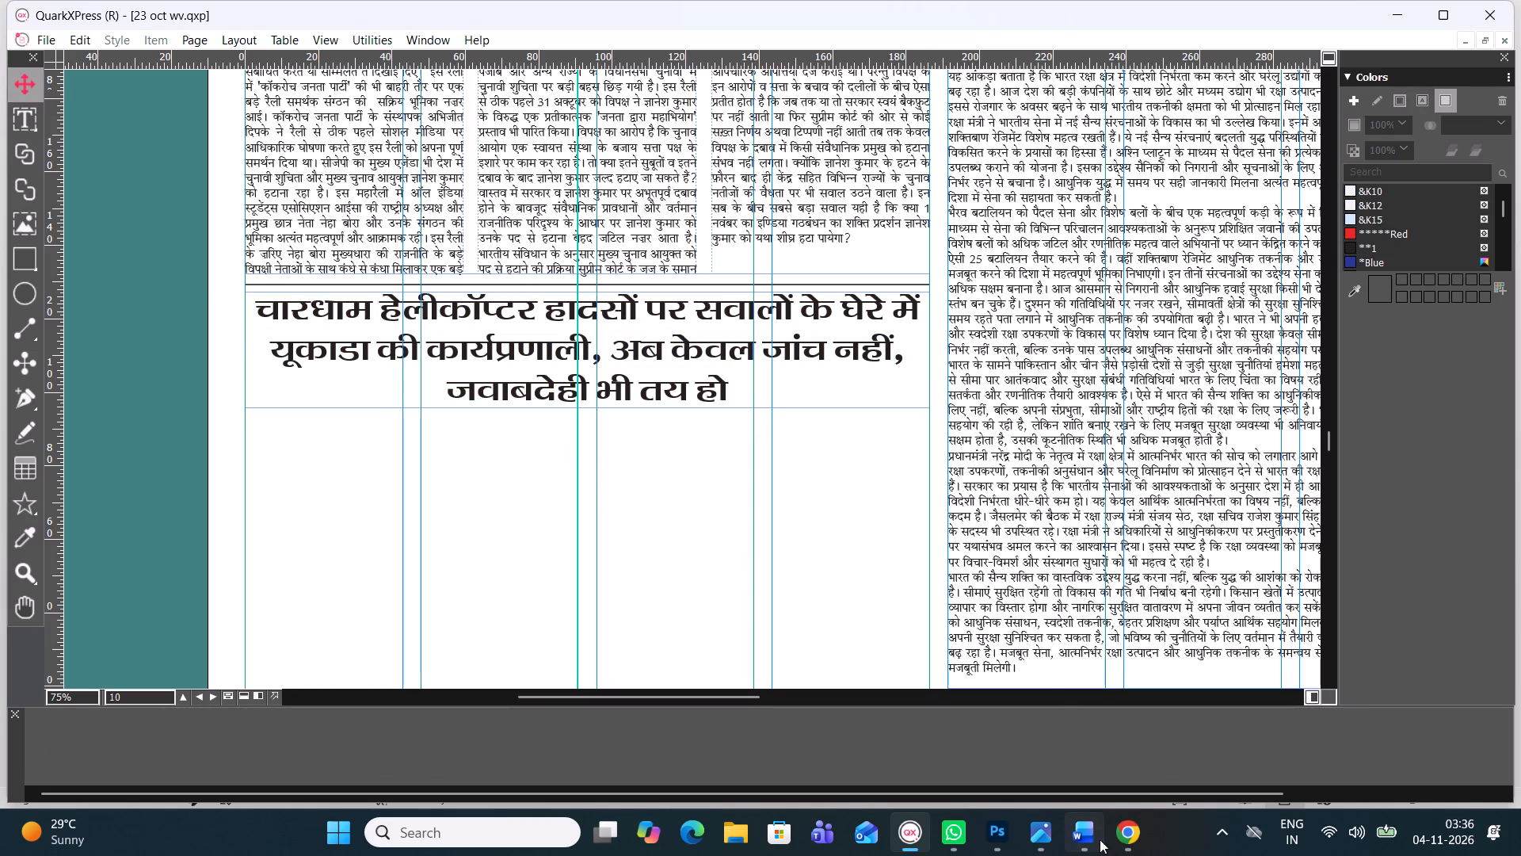
Check the reference page in Chrome, and in QuarkXPress draw a text box about 186.4 mm wide and 7.9 mm high just below the Chardham headline.
click(1141, 835)
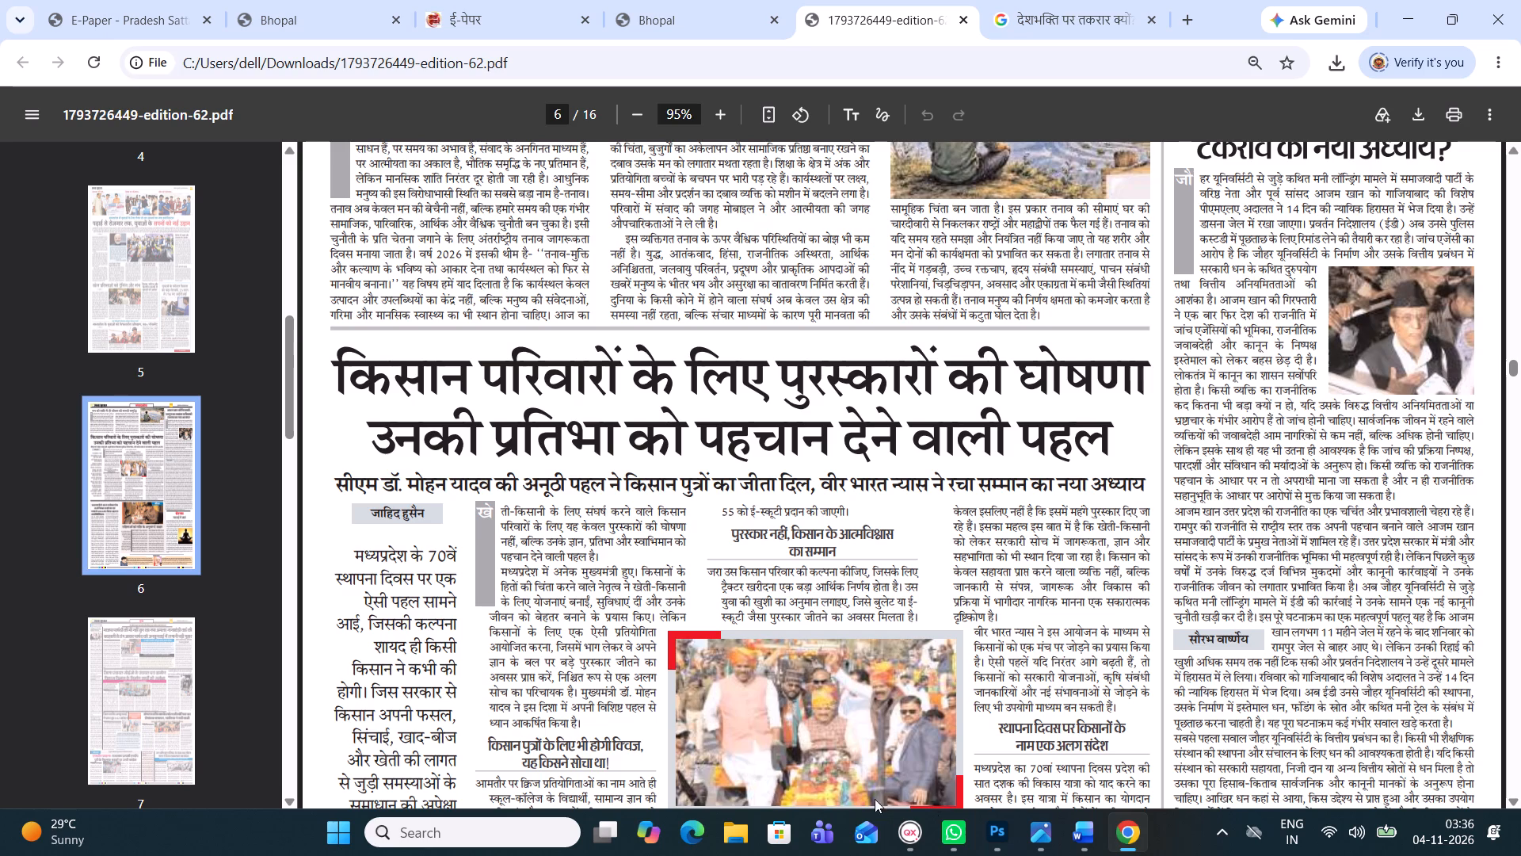
click(916, 826)
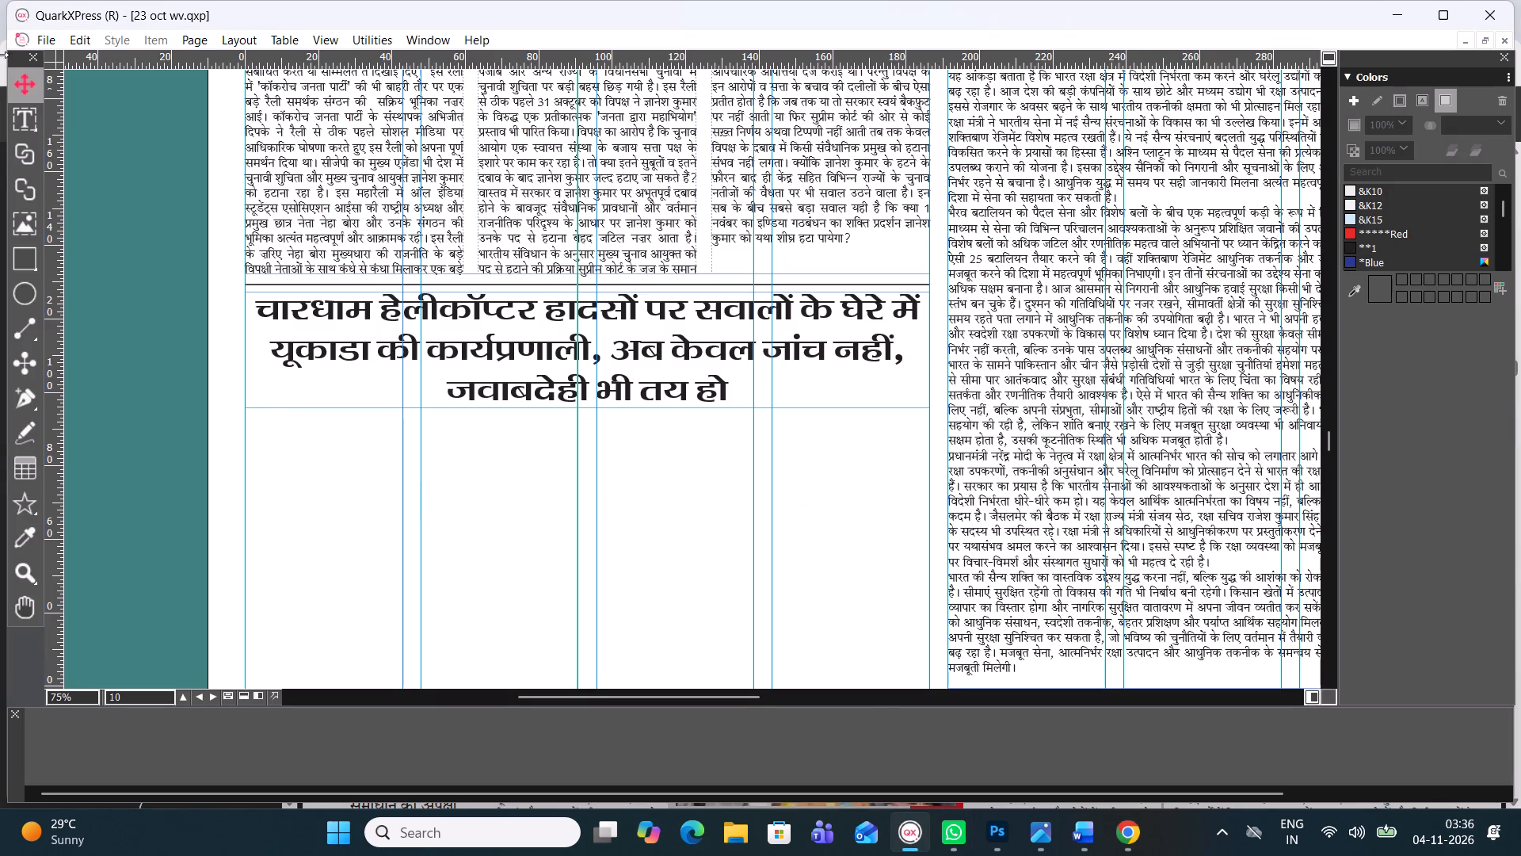
click(15, 109)
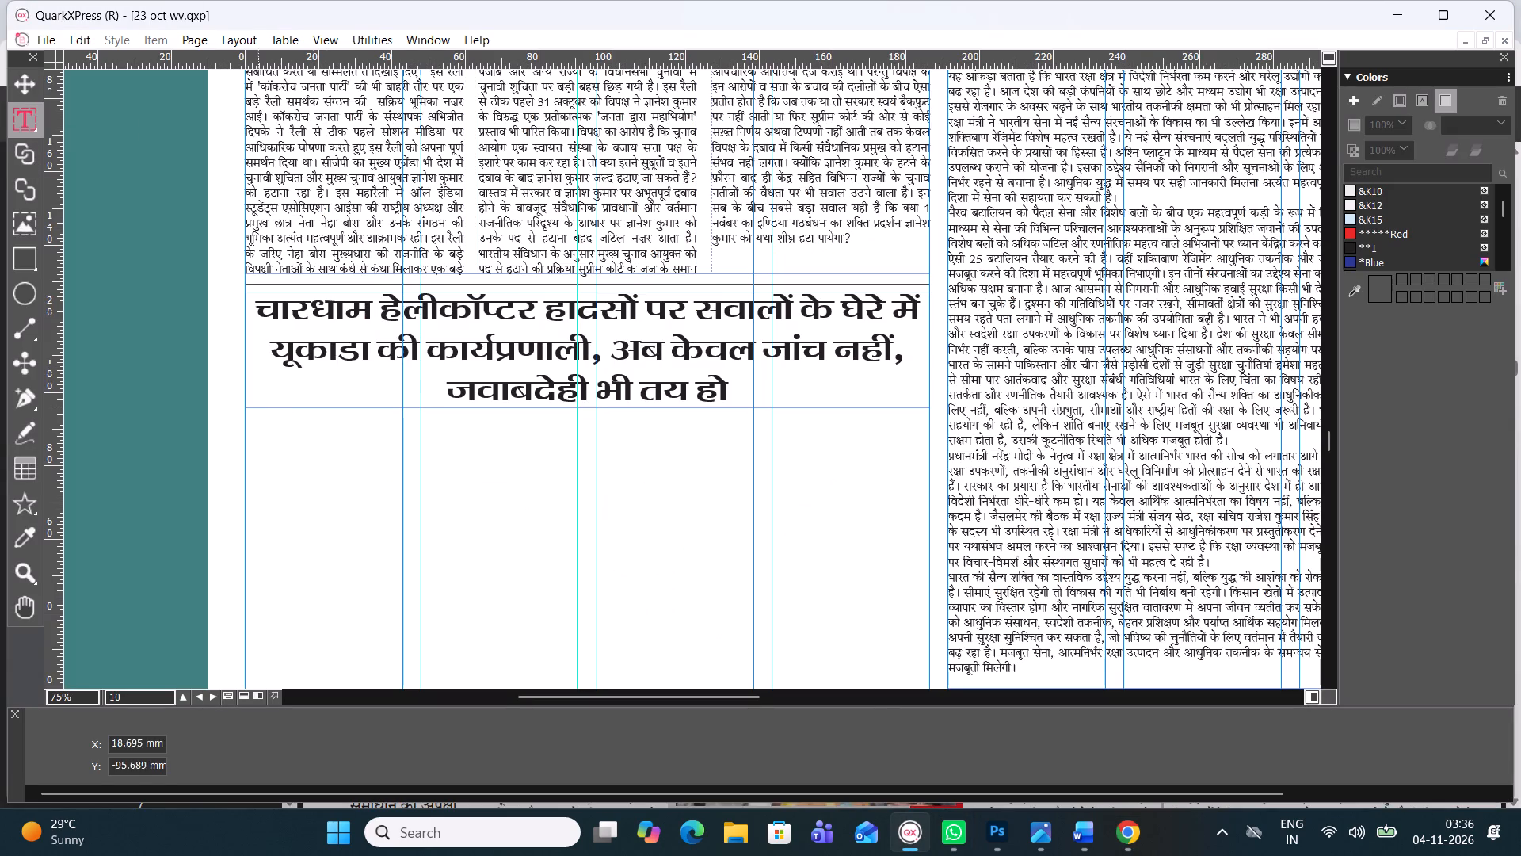
drag(245, 413, 254, 418)
drag(254, 418, 922, 448)
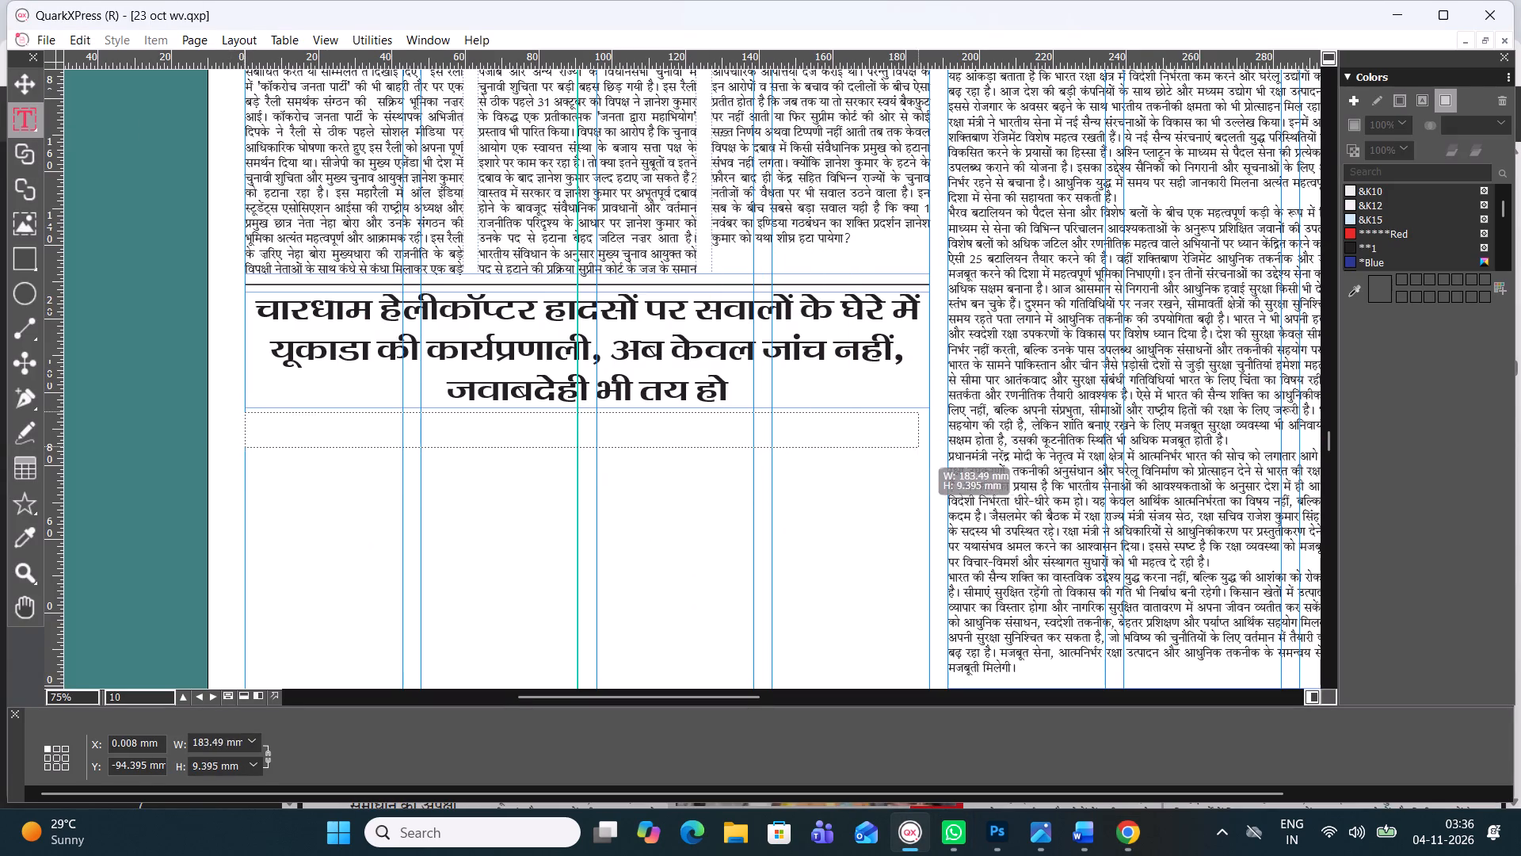
drag(922, 448, 926, 446)
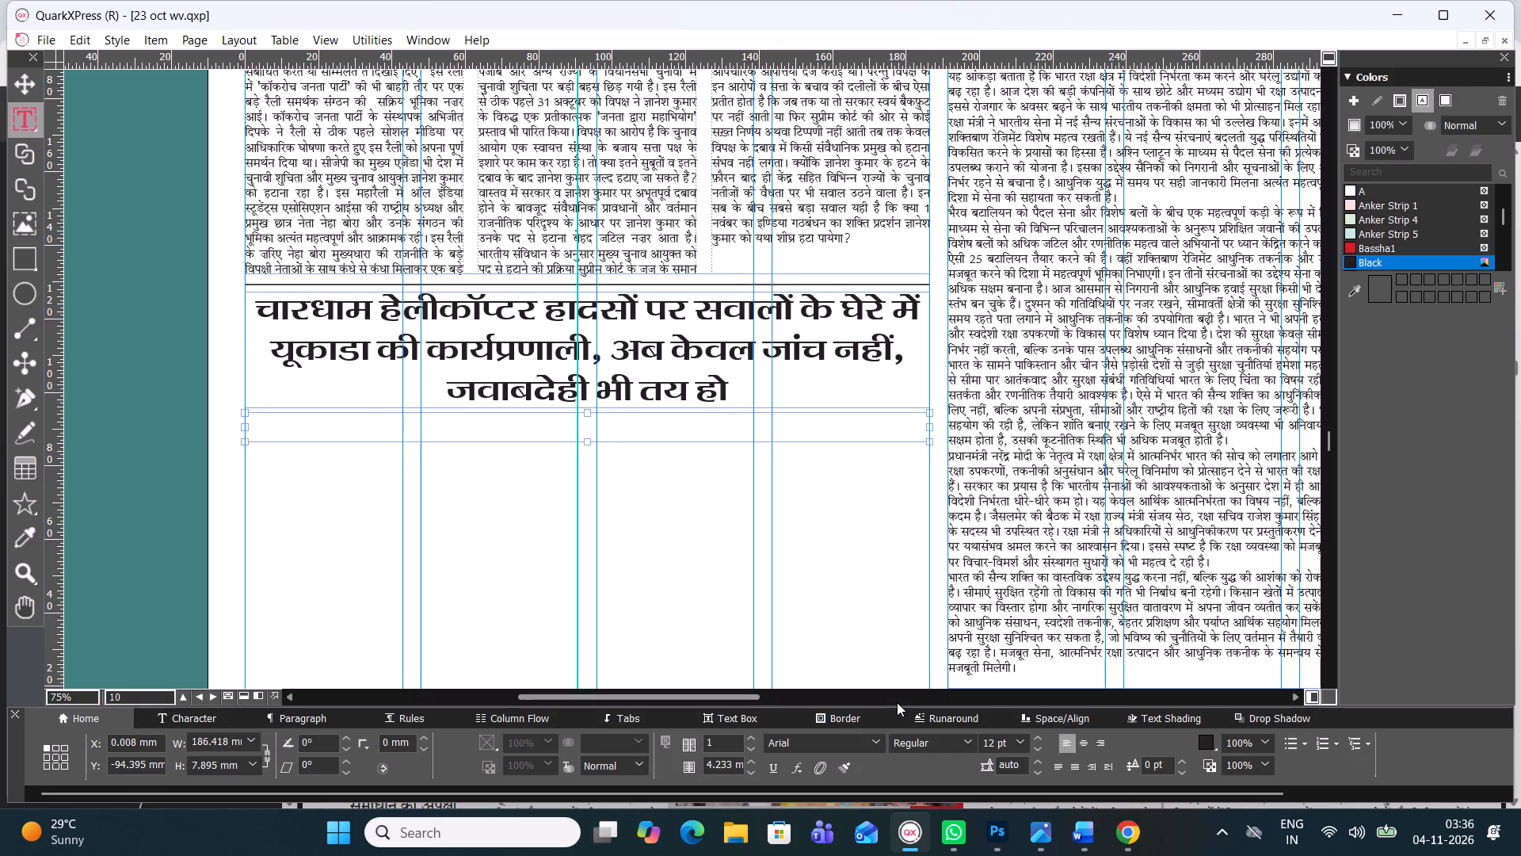
Copy the title श्रद्धालुओं की जान इतनी सस्ती क्यों? from Word into the new box below the headline and select all its text.
click(1080, 835)
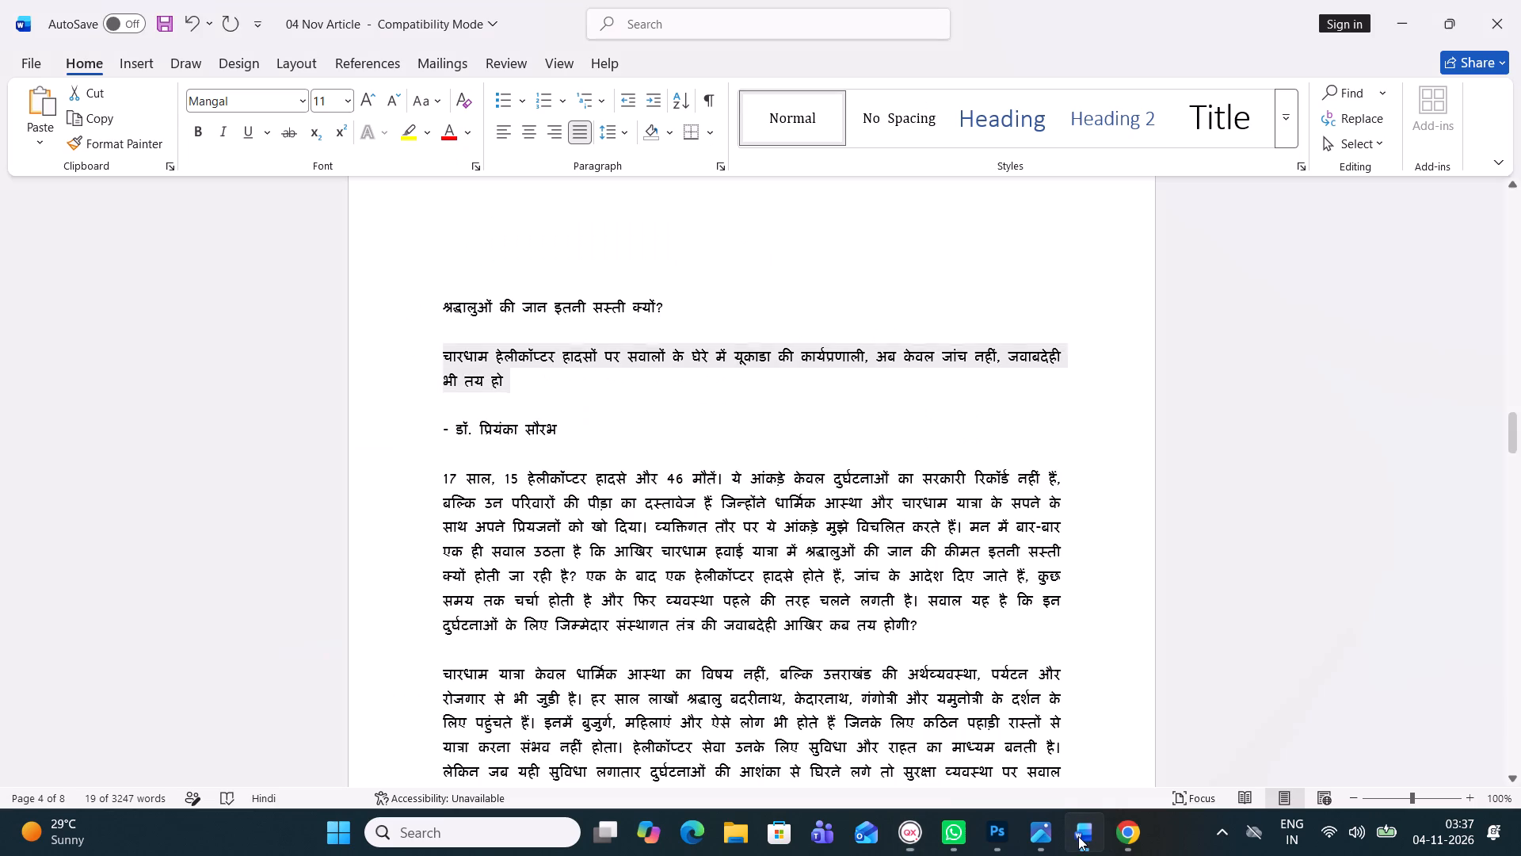
drag(440, 310, 682, 308)
key(ctrl+c)
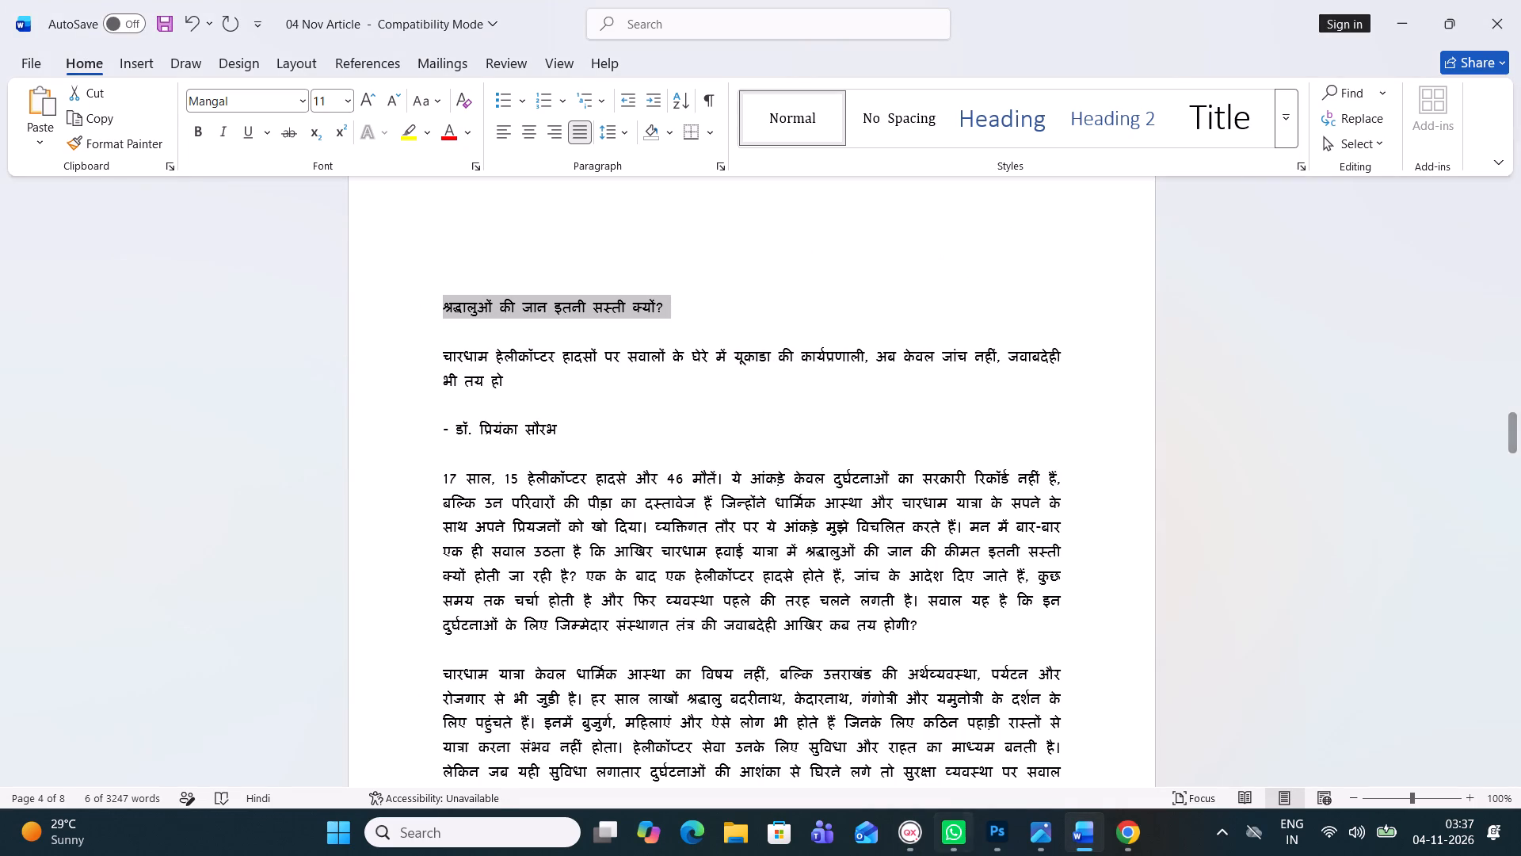
click(898, 833)
key(ctrl+v)
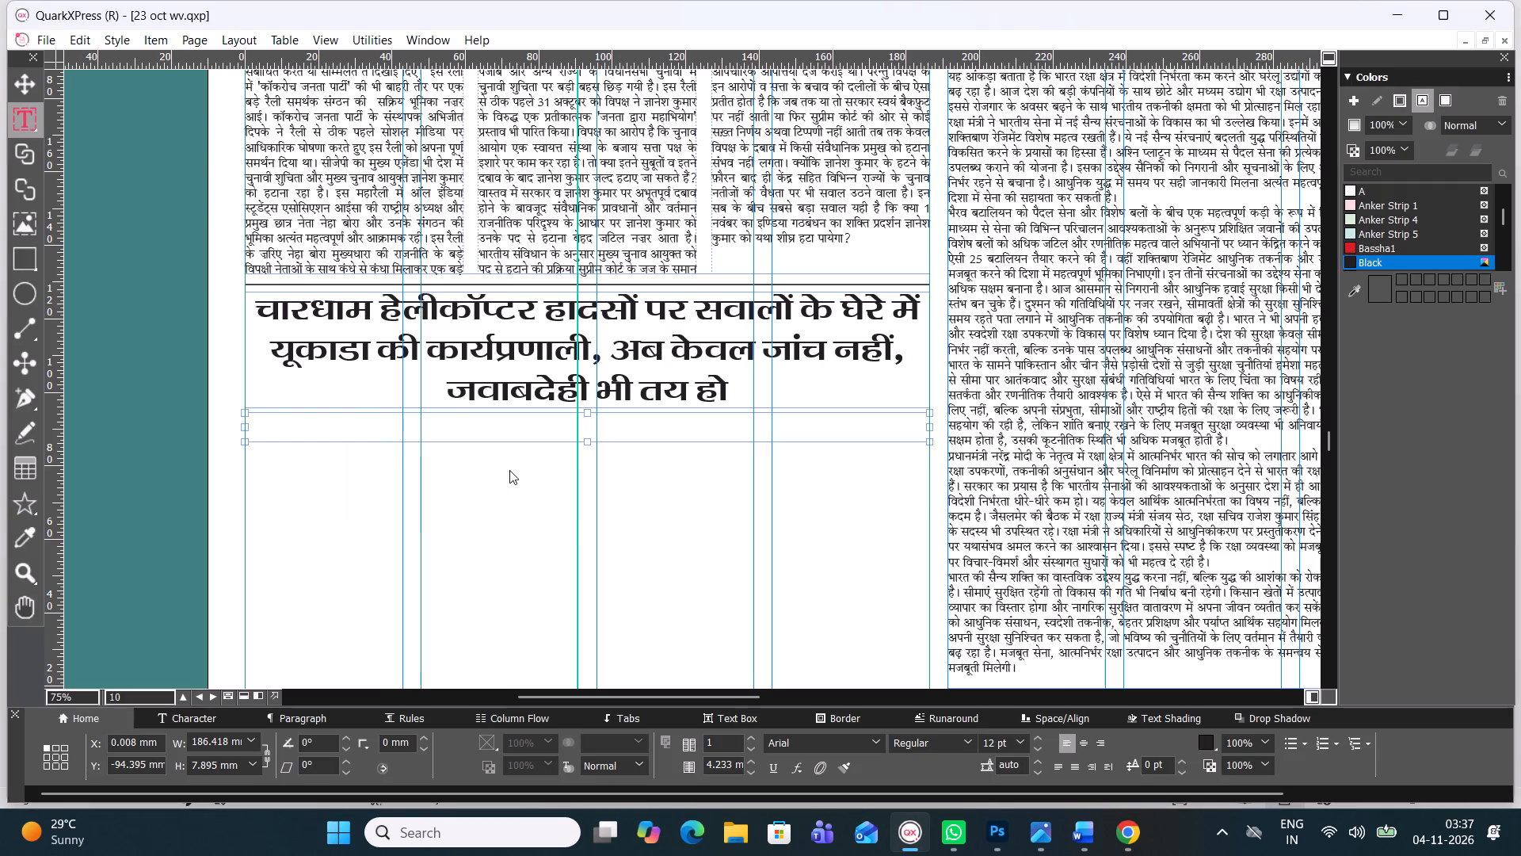
key(ctrl+a)
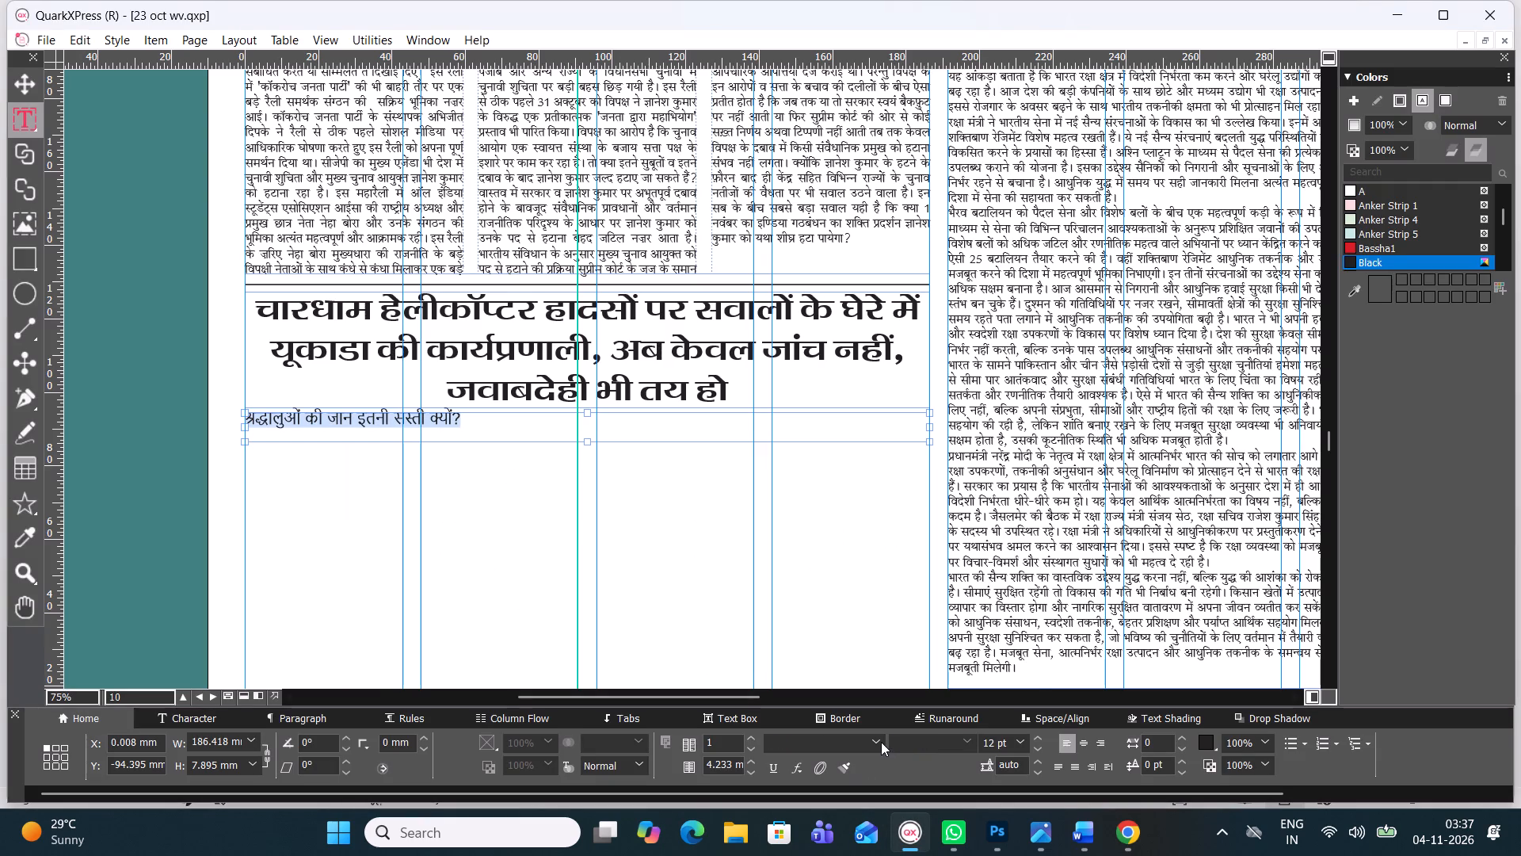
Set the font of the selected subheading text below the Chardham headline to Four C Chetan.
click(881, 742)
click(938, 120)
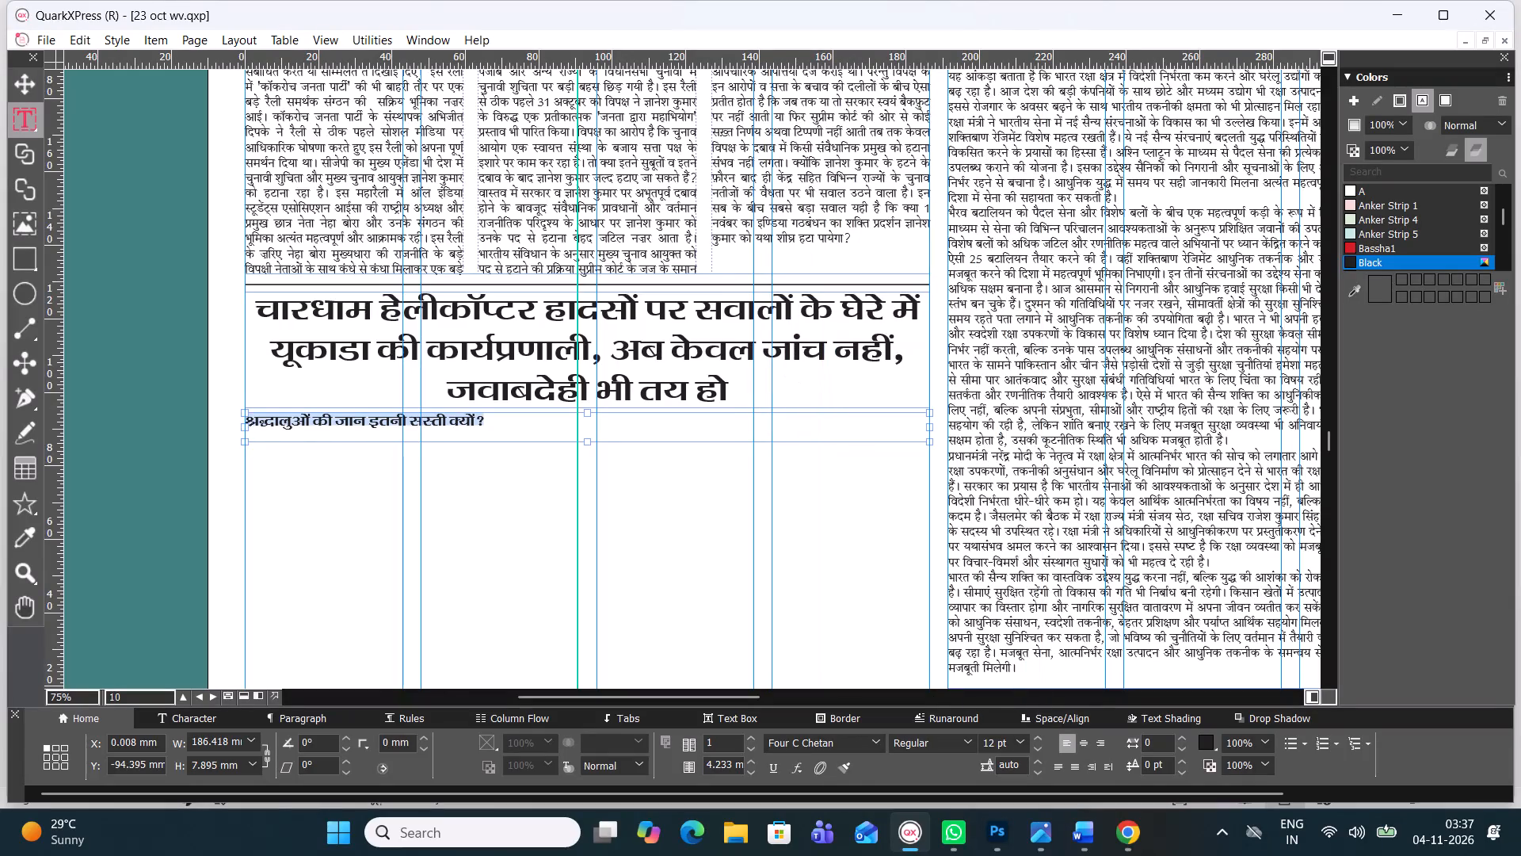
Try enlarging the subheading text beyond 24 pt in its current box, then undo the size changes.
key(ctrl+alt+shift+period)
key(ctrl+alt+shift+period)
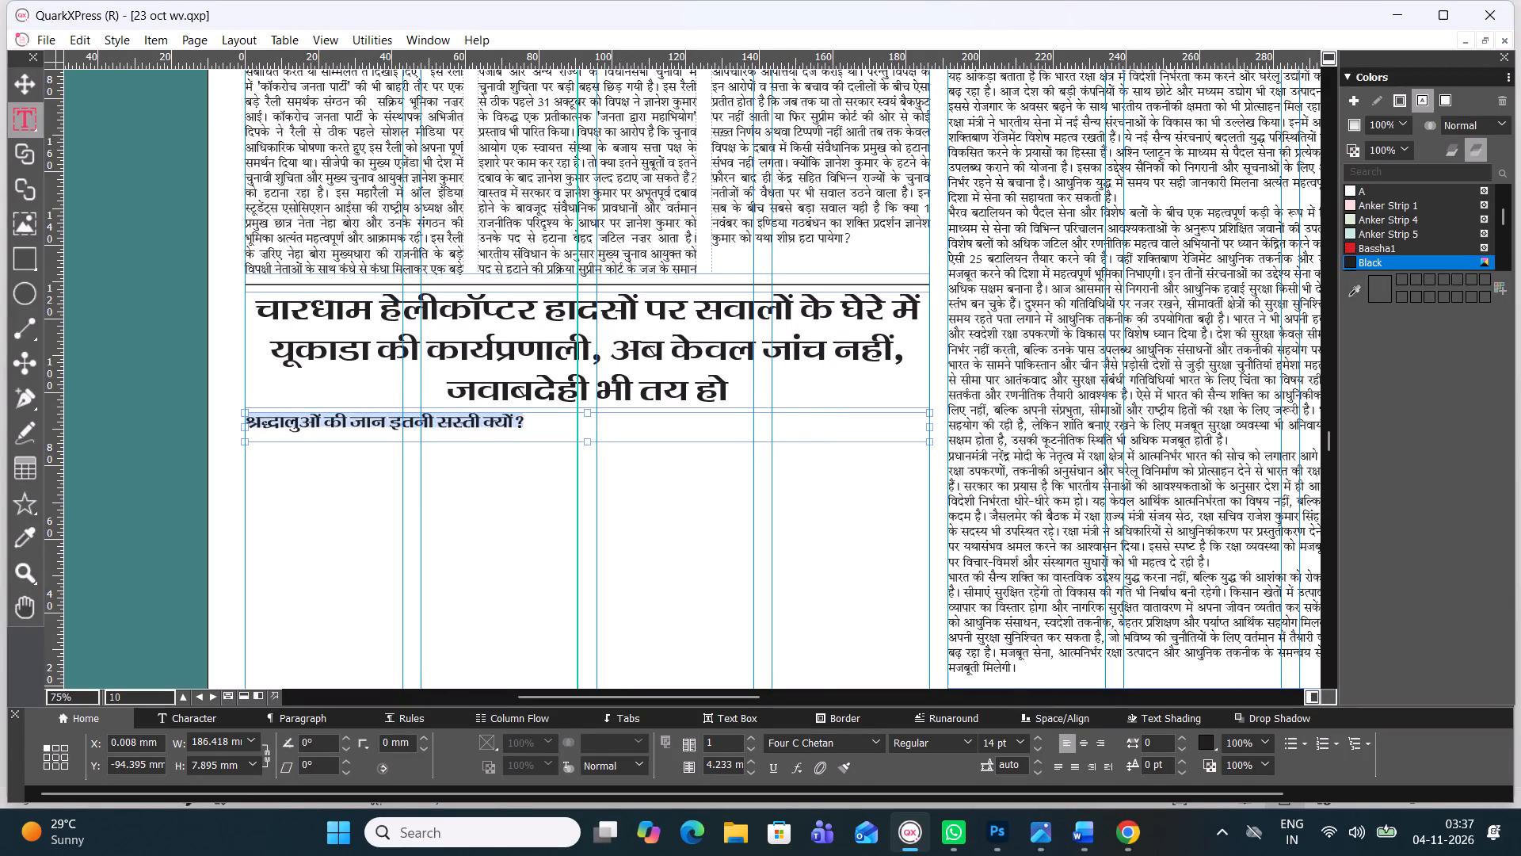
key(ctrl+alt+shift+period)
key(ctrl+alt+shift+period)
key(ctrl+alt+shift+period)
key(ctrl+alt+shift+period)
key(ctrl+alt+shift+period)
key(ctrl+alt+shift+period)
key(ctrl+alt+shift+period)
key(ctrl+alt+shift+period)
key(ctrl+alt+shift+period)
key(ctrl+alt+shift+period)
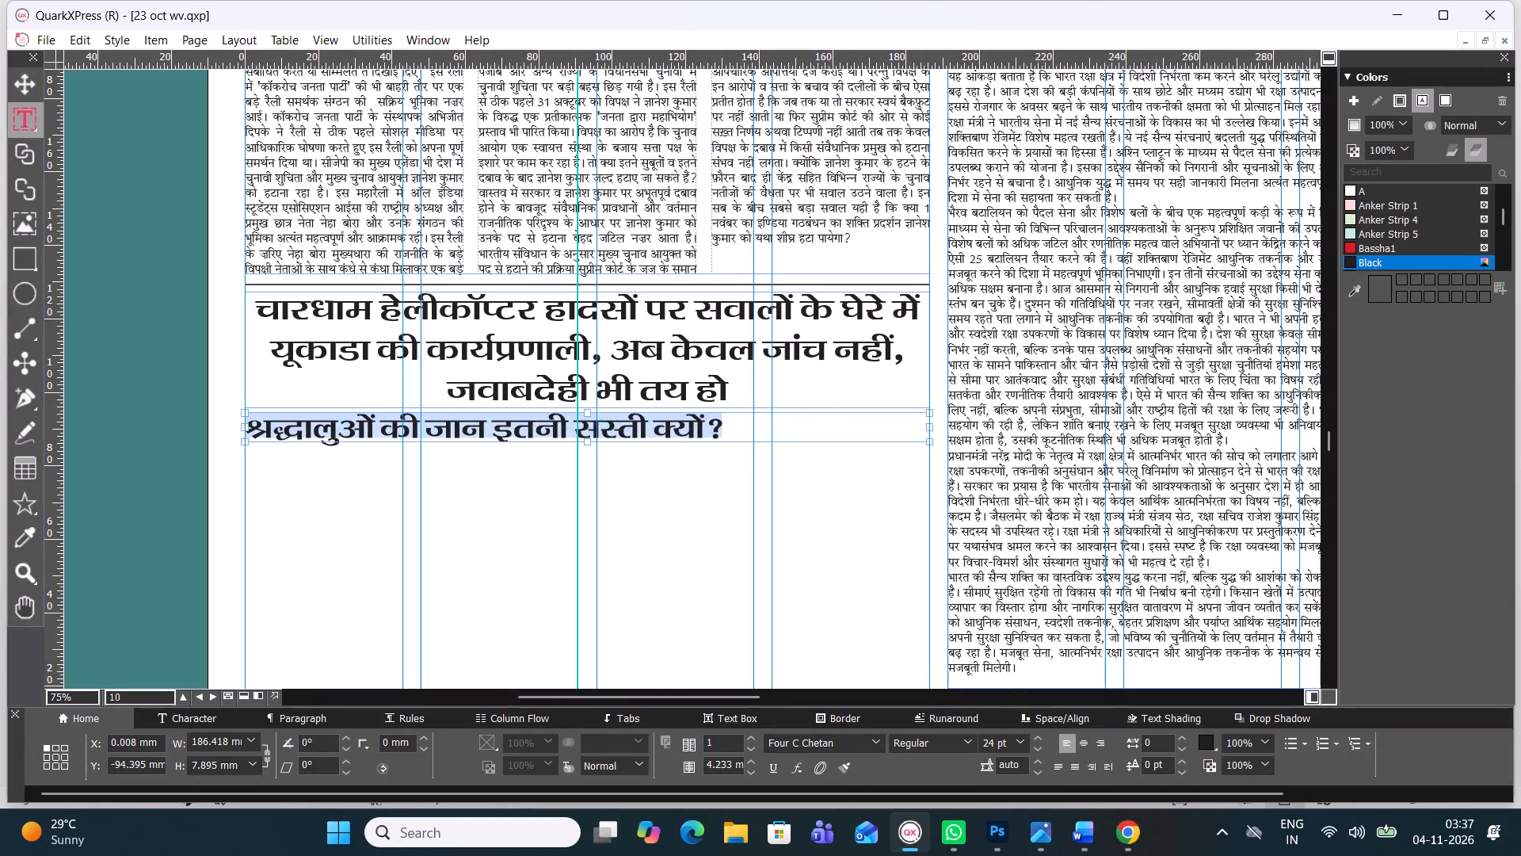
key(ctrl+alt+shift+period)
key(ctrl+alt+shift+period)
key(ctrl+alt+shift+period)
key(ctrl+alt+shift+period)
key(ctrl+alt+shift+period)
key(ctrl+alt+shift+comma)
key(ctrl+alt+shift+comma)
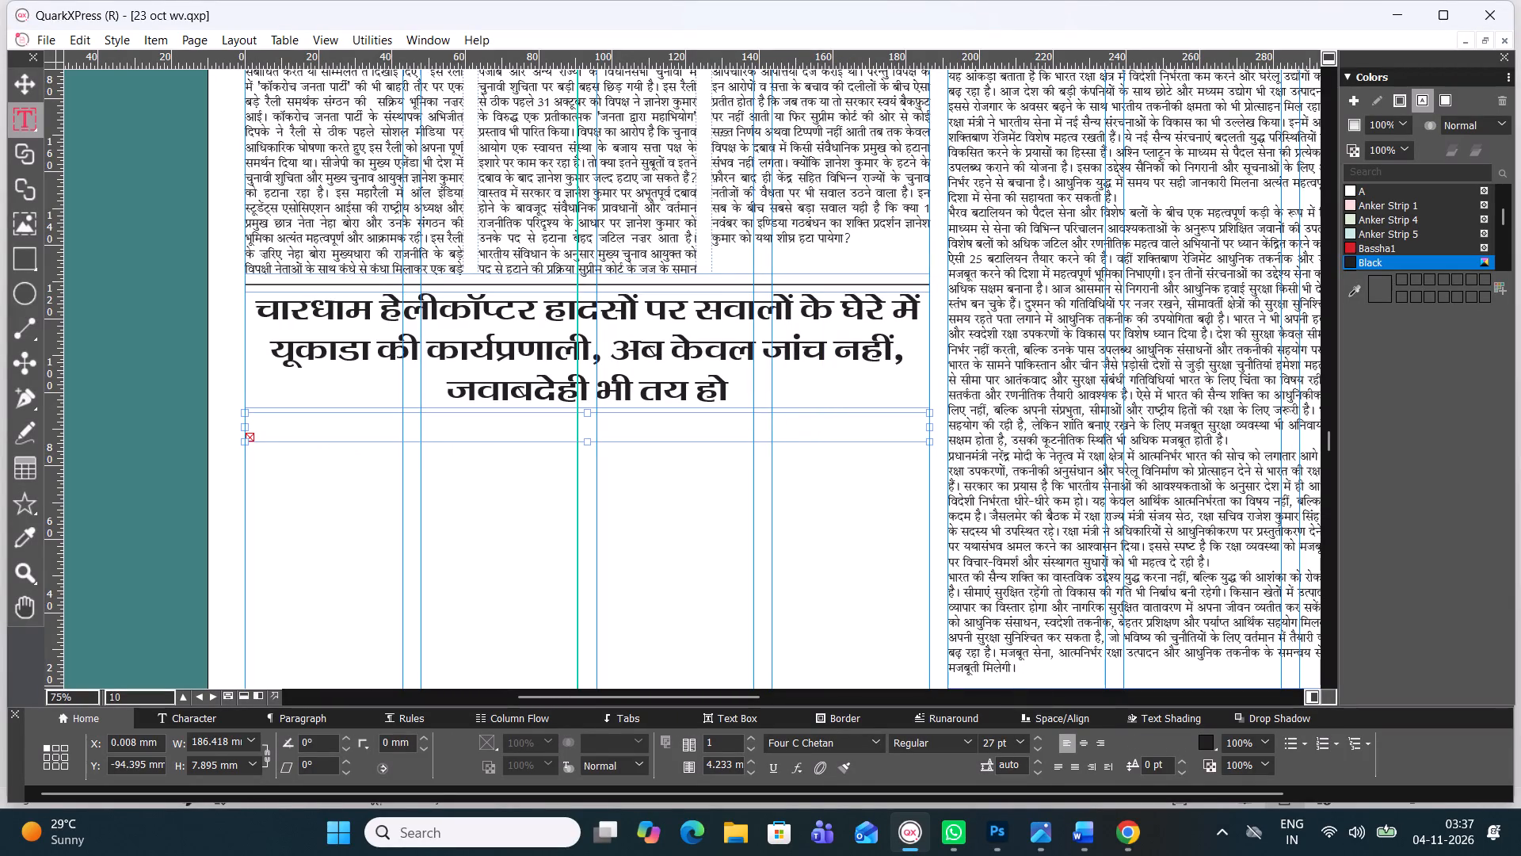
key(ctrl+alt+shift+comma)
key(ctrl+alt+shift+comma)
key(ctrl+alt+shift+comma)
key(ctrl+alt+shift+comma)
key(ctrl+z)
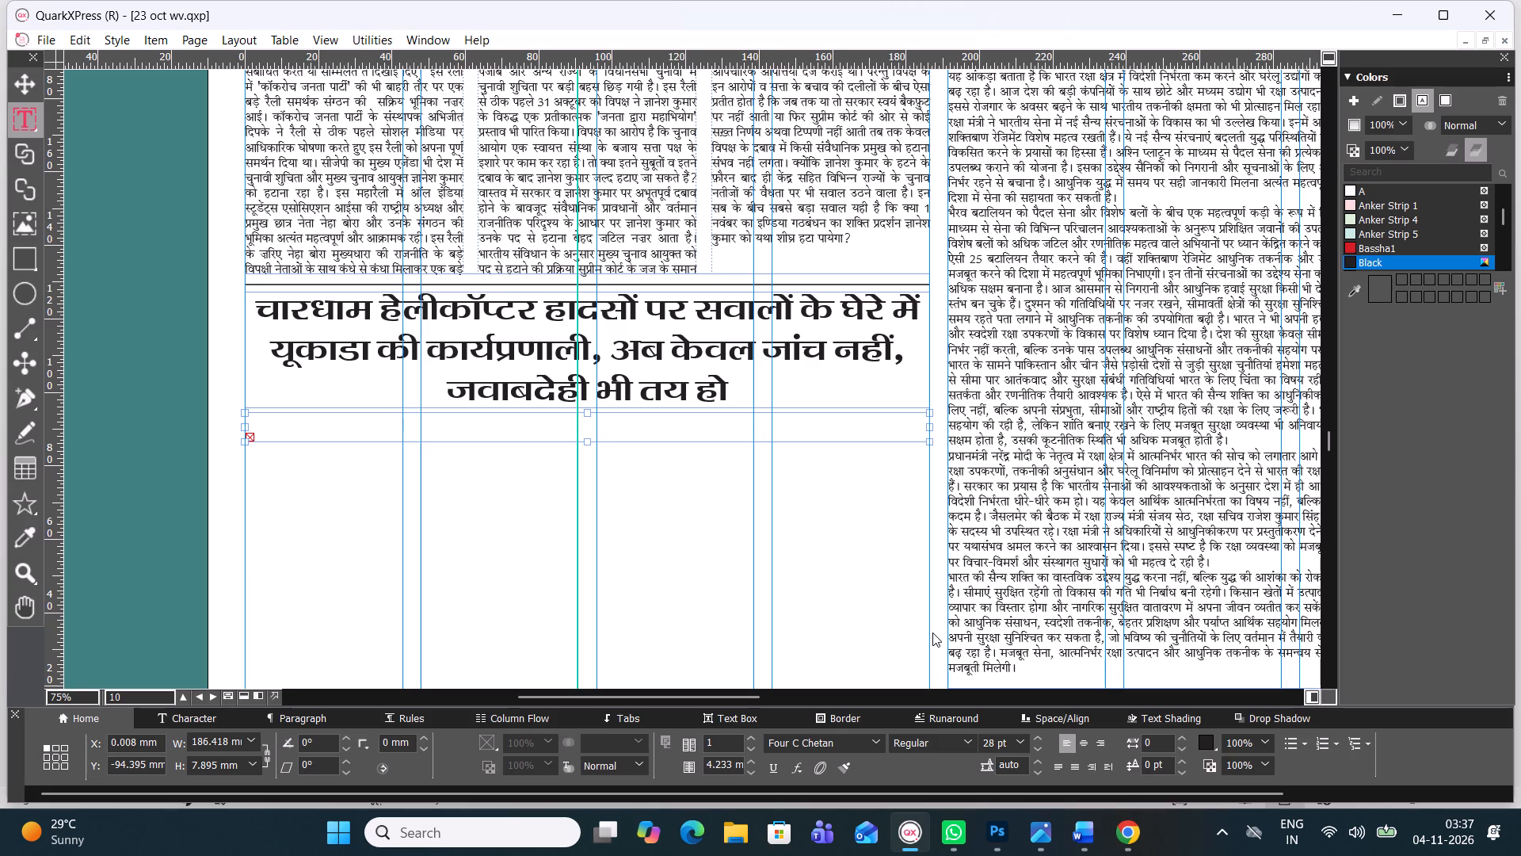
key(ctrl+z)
Enlarge the subheading text to 22 pt.
key(ctrl+alt+shift+period)
key(ctrl+alt+shift+period)
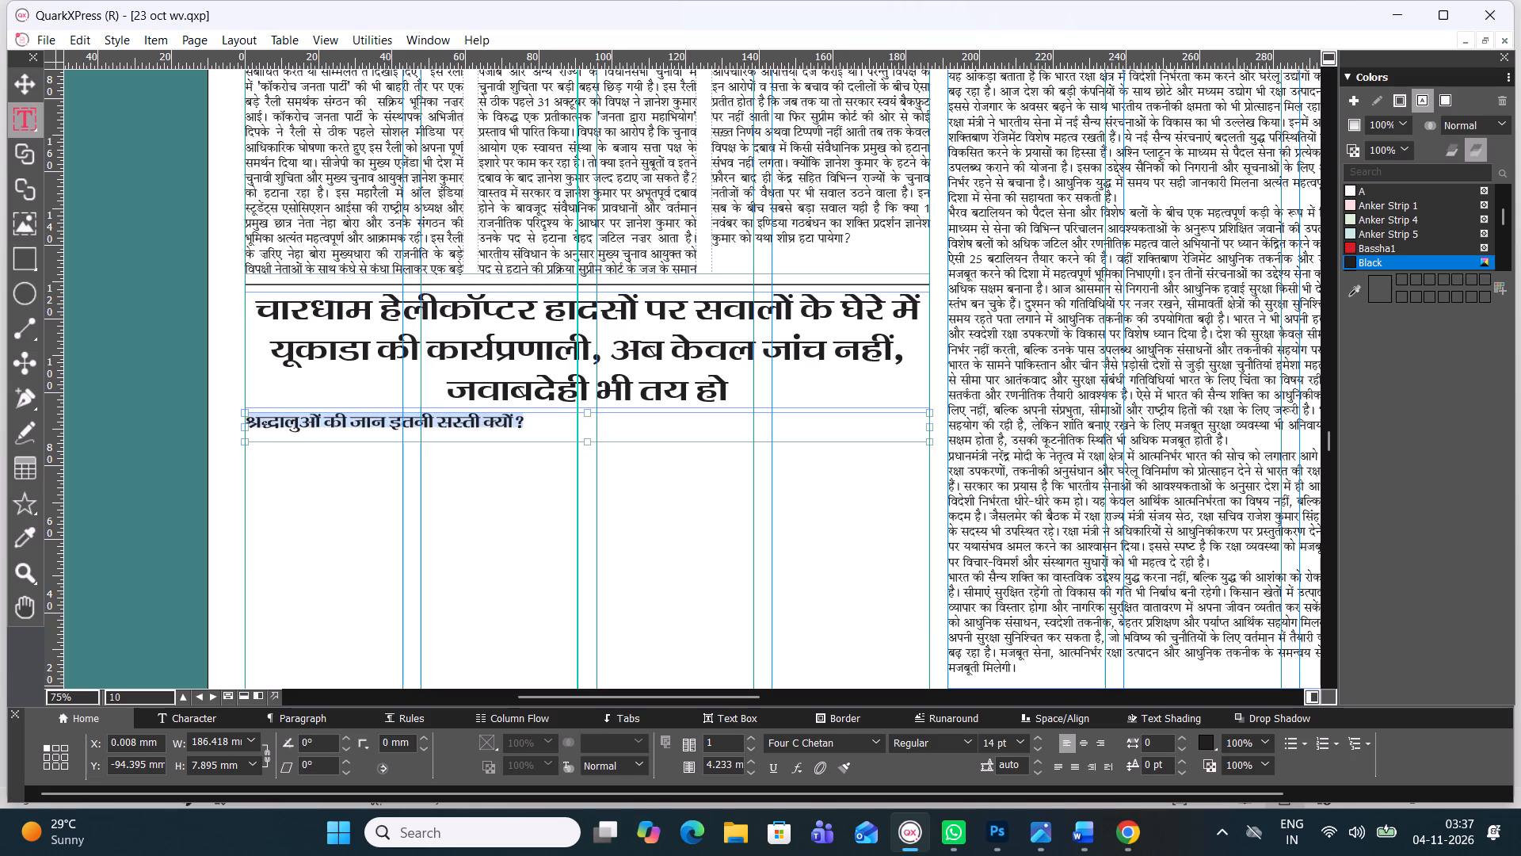
key(ctrl+alt+shift+period)
key(ctrl+alt+shift+period)
key(ctrl+alt+shift+period)
key(ctrl+alt+shift+period)
key(ctrl+alt+shift+period)
key(ctrl+alt+shift+period)
key(ctrl+alt+shift+period)
key(ctrl+alt+shift+period)
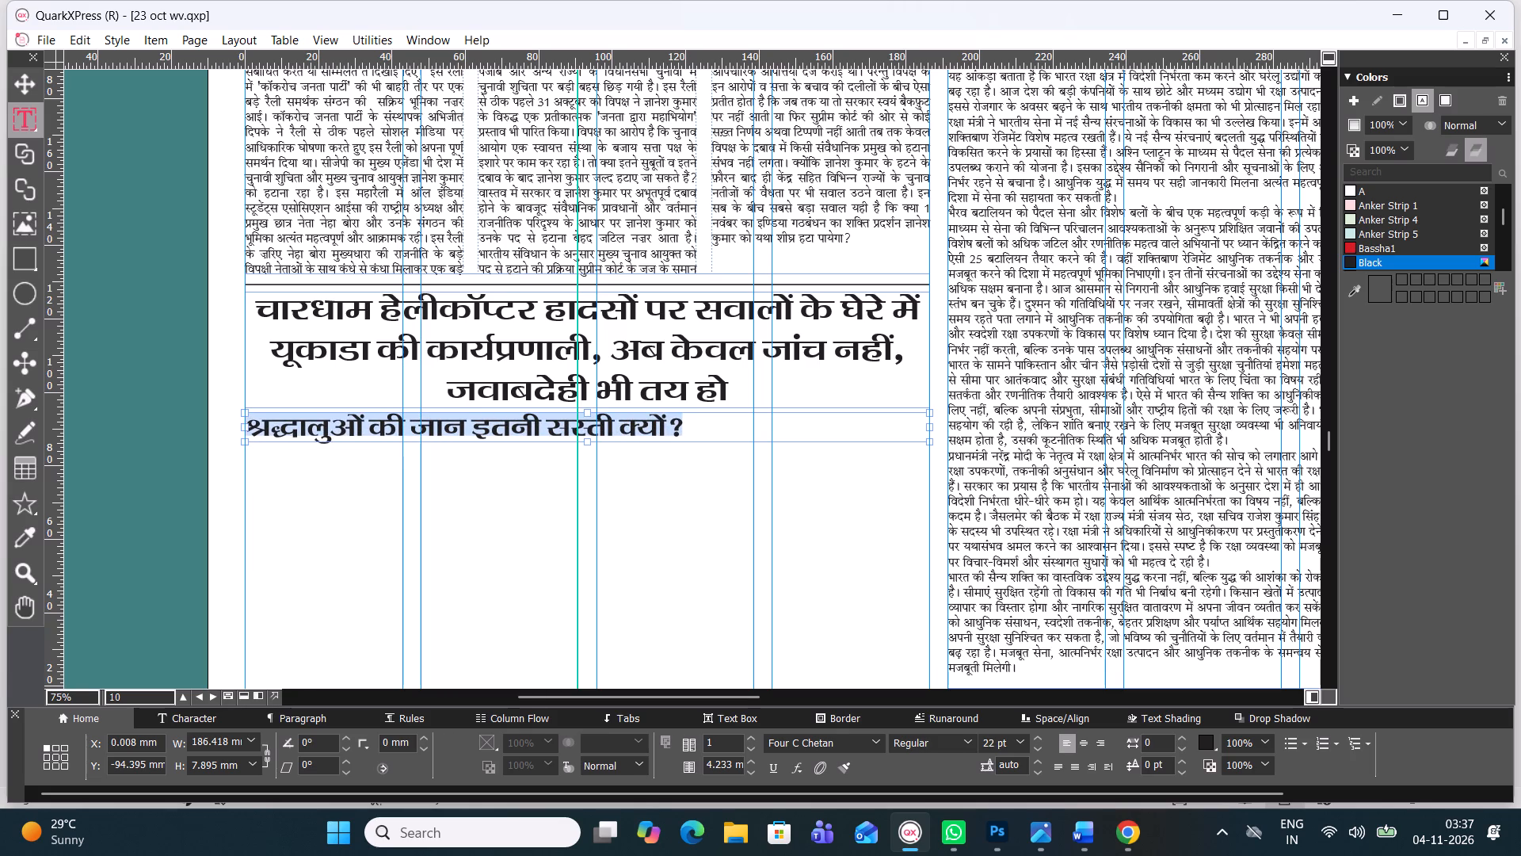
Extend the subheading box downward to about 10.7 mm high, keeping its width.
drag(589, 442, 589, 453)
Enlarge the subheading text to 33 pt, then bring it down to 31 pt.
key(ctrl+alt+shift+period)
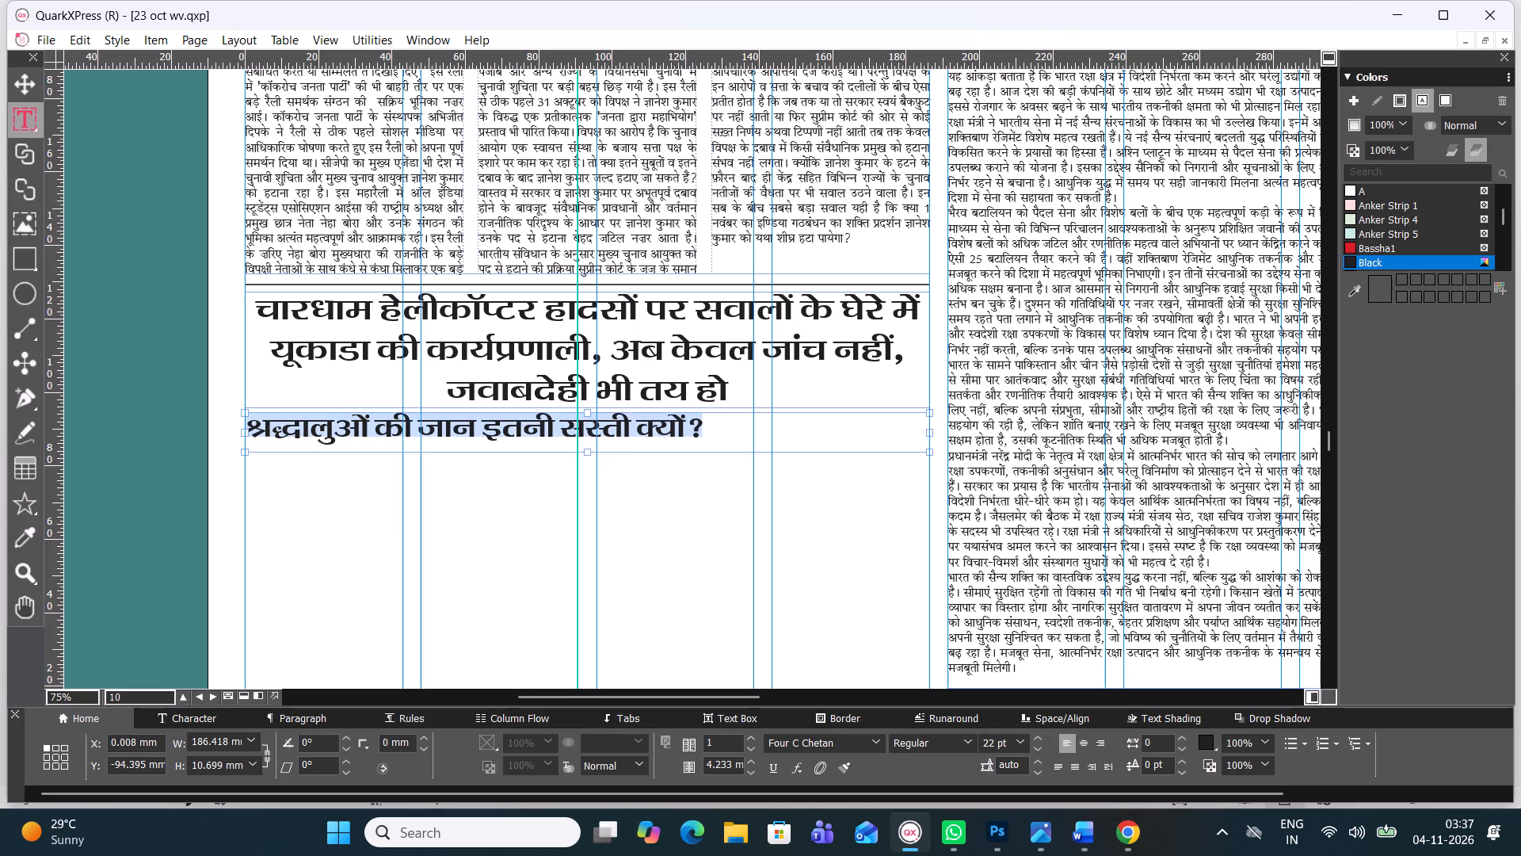
key(ctrl+alt+shift+period)
key(ctrl+alt+shift+period)
key(ctrl+alt+shift+period)
key(ctrl+alt+shift+period)
key(ctrl+alt+shift+period)
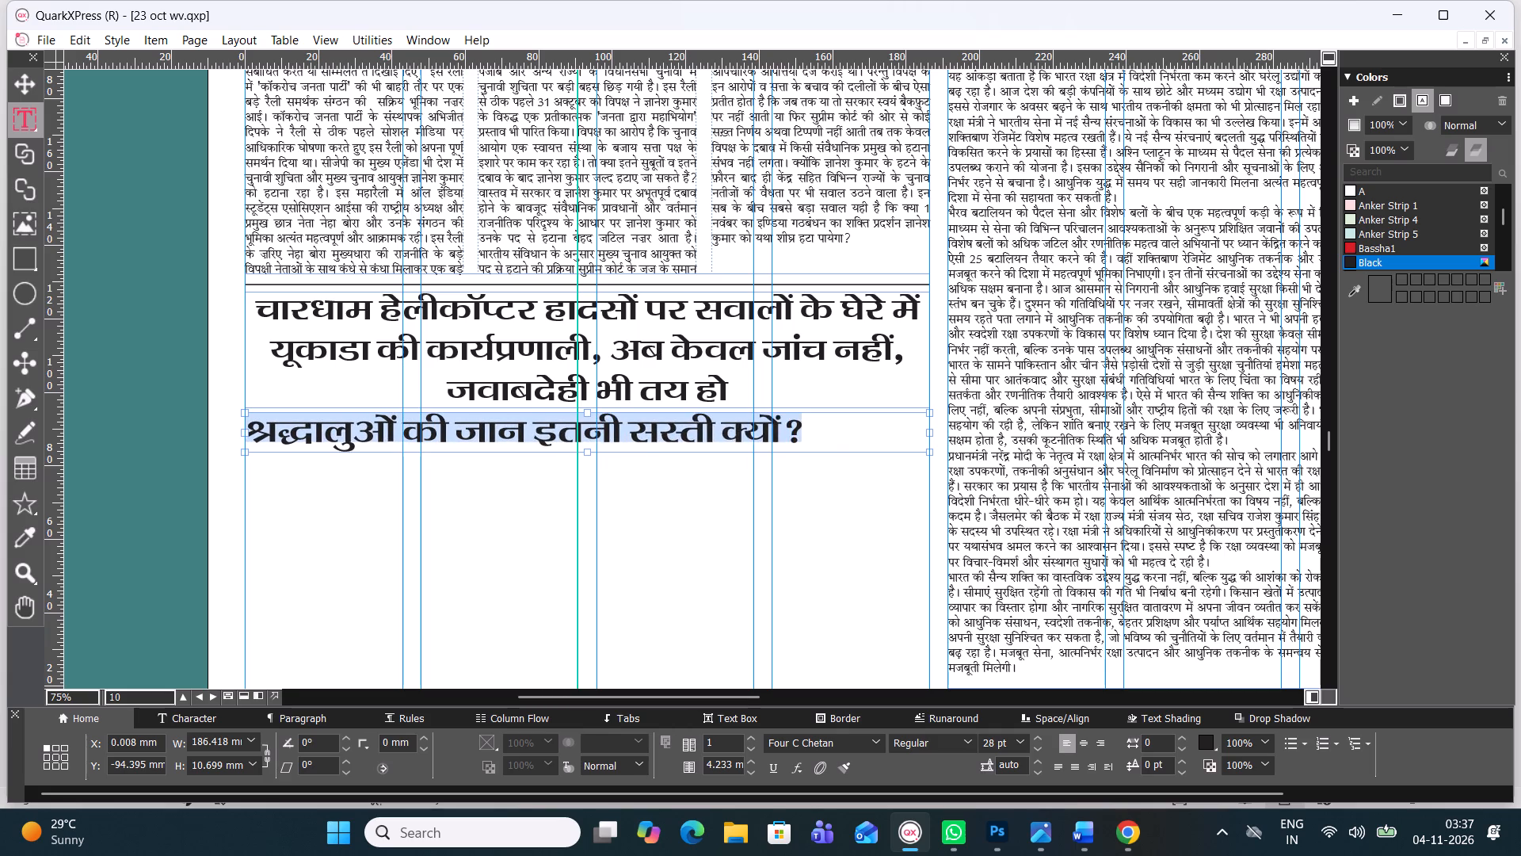
key(ctrl+alt+shift+period)
key(ctrl+alt+shift+period)
key(ctrl+alt+shift+period)
key(ctrl+alt+shift+period)
key(ctrl+alt+shift+period)
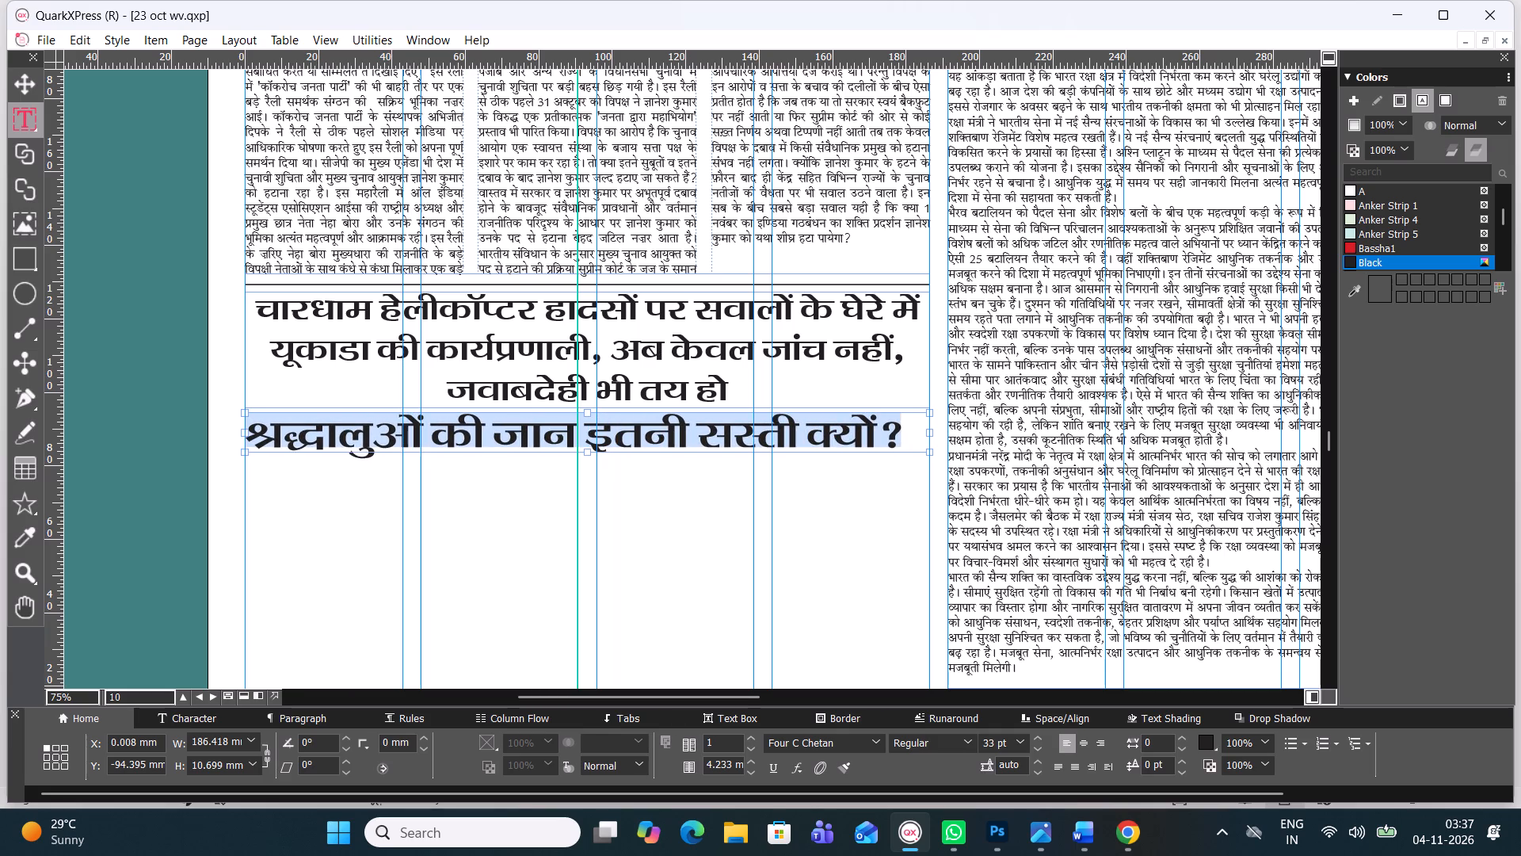
key(ctrl+alt+shift+comma)
key(ctrl+alt+shift+comma)
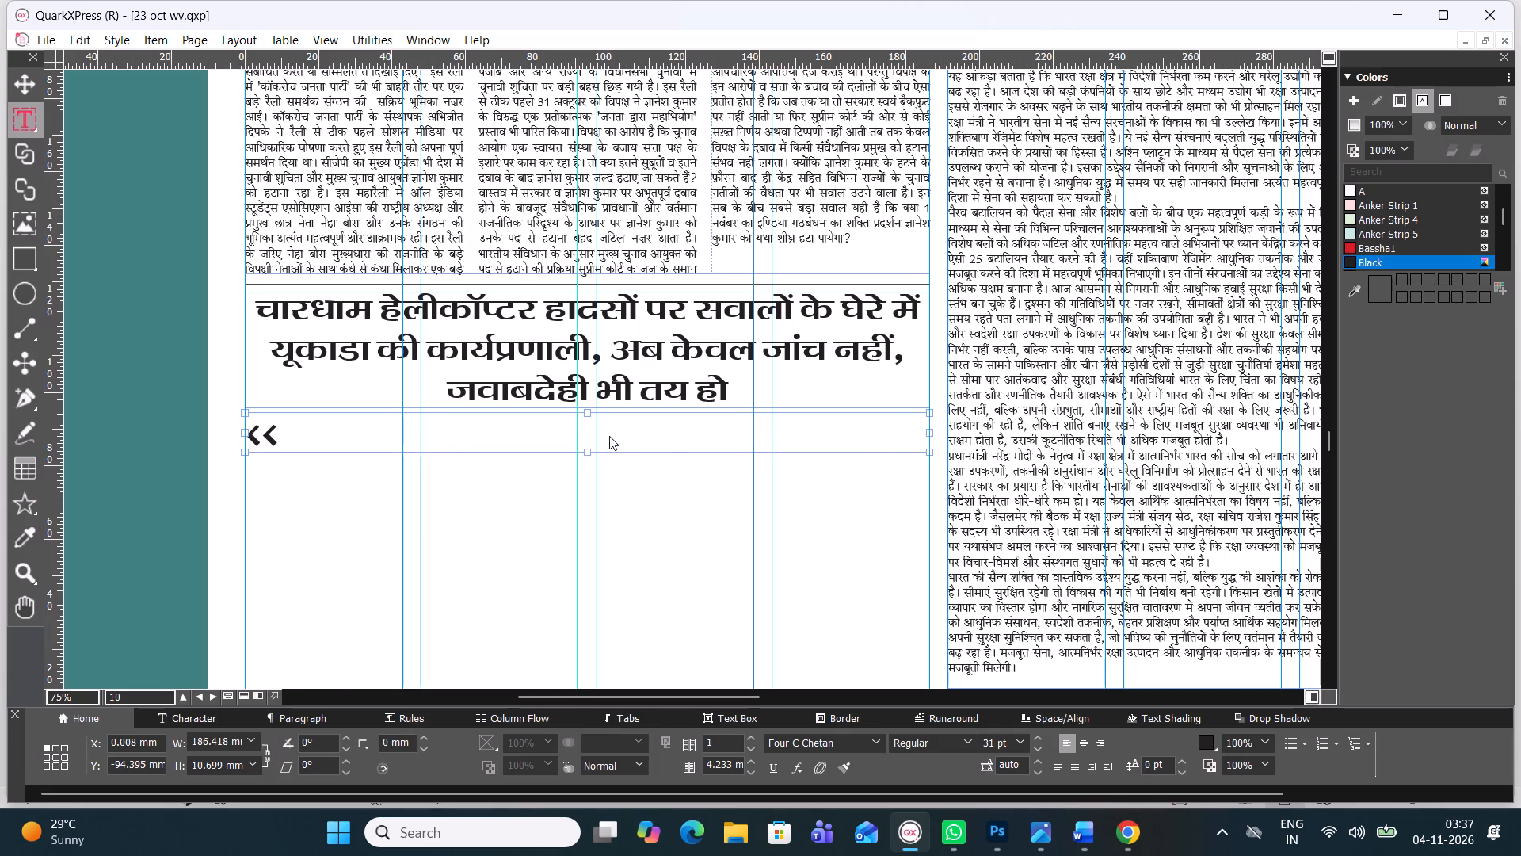
key(ctrl+z)
key(ctrl+alt+shift+comma)
key(ctrl+z)
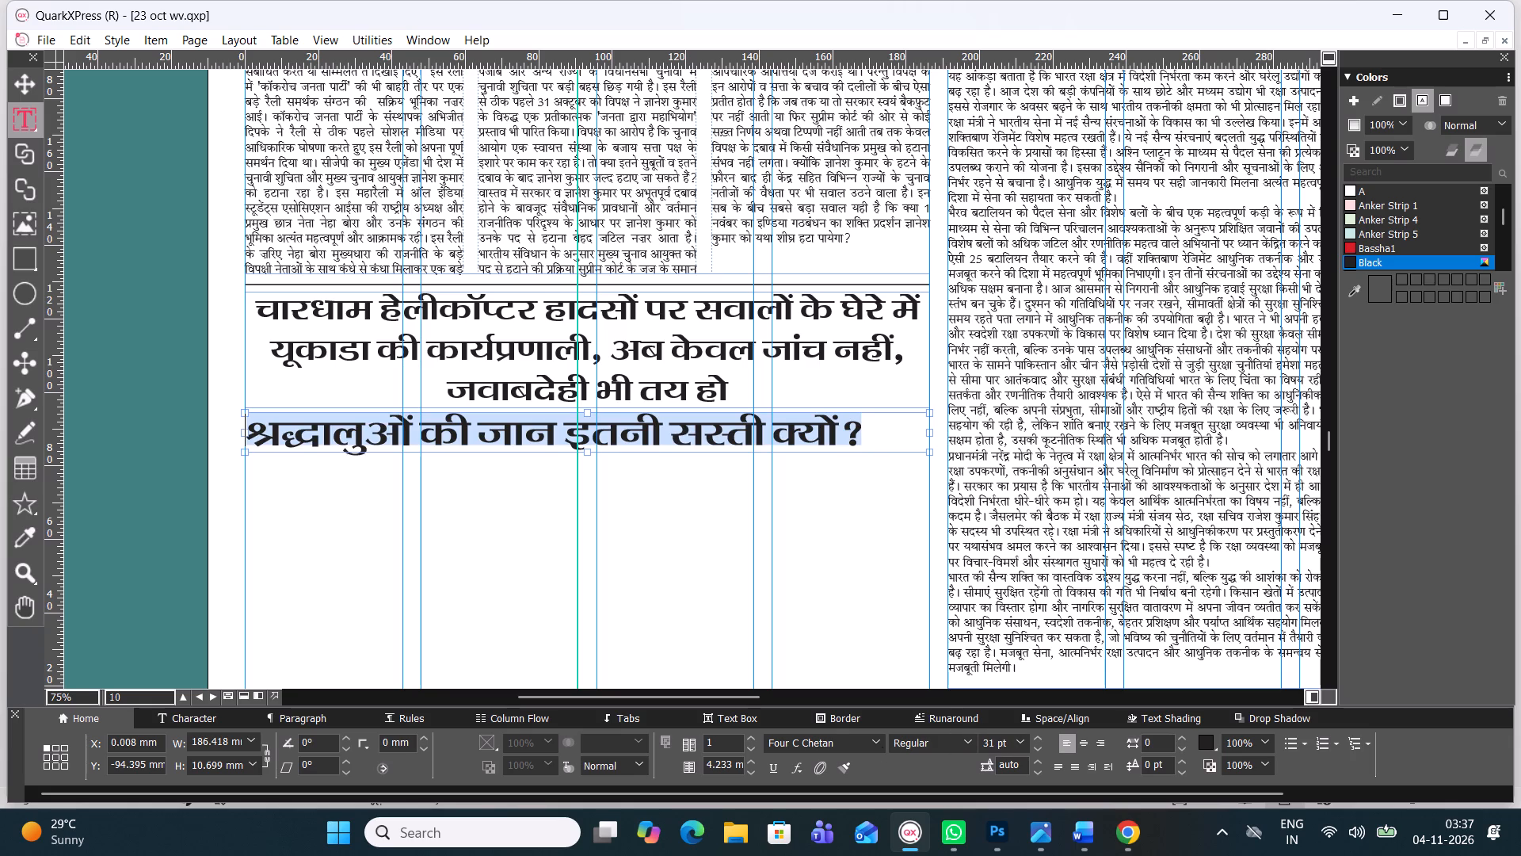
Change the subheading text's font to Four C Gandhihead.
click(879, 740)
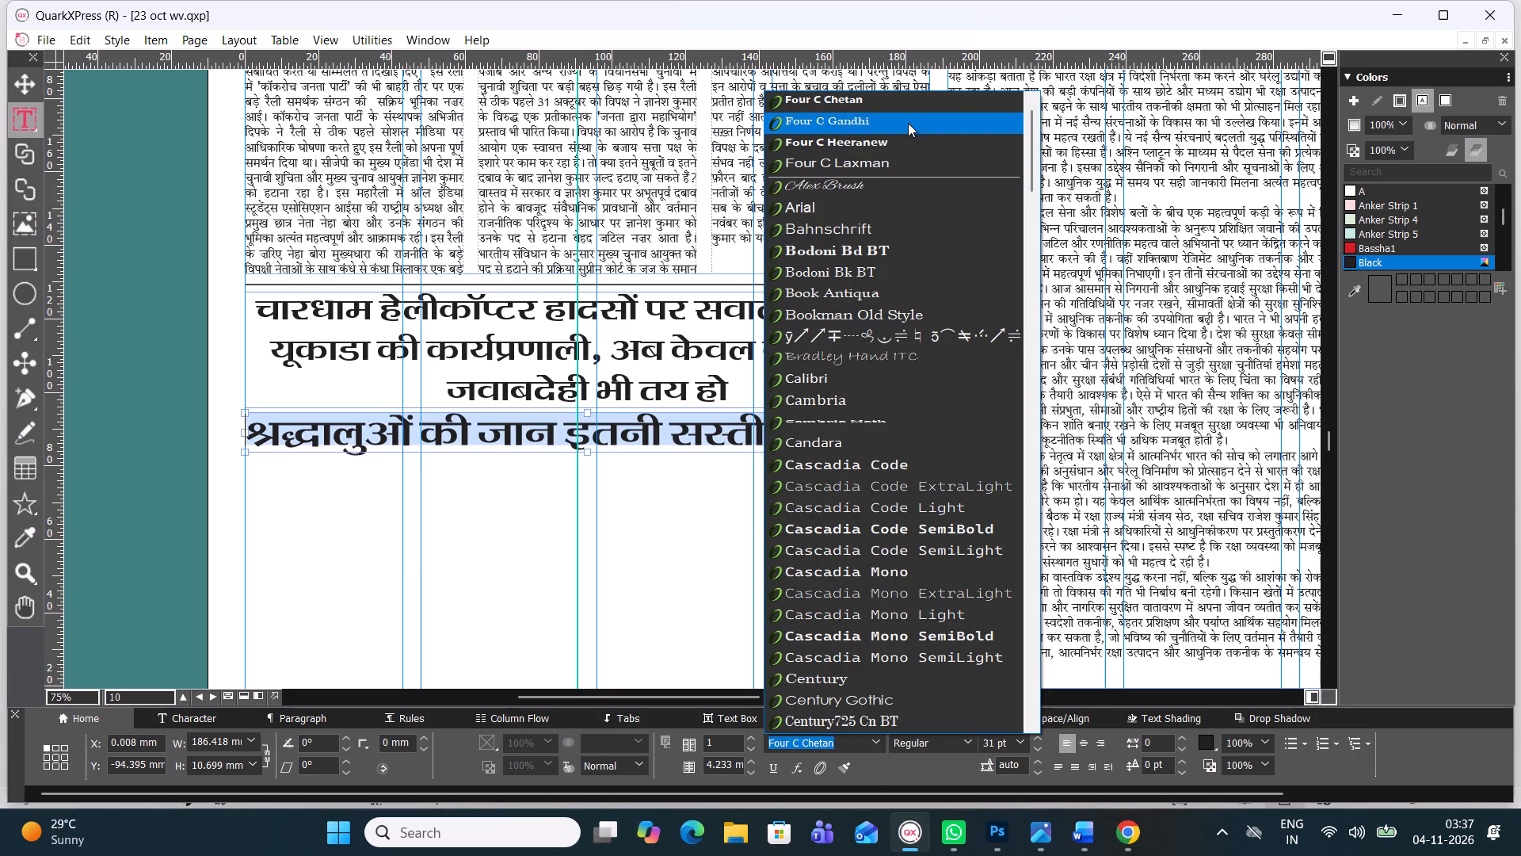
drag(1035, 155, 1027, 131)
click(943, 90)
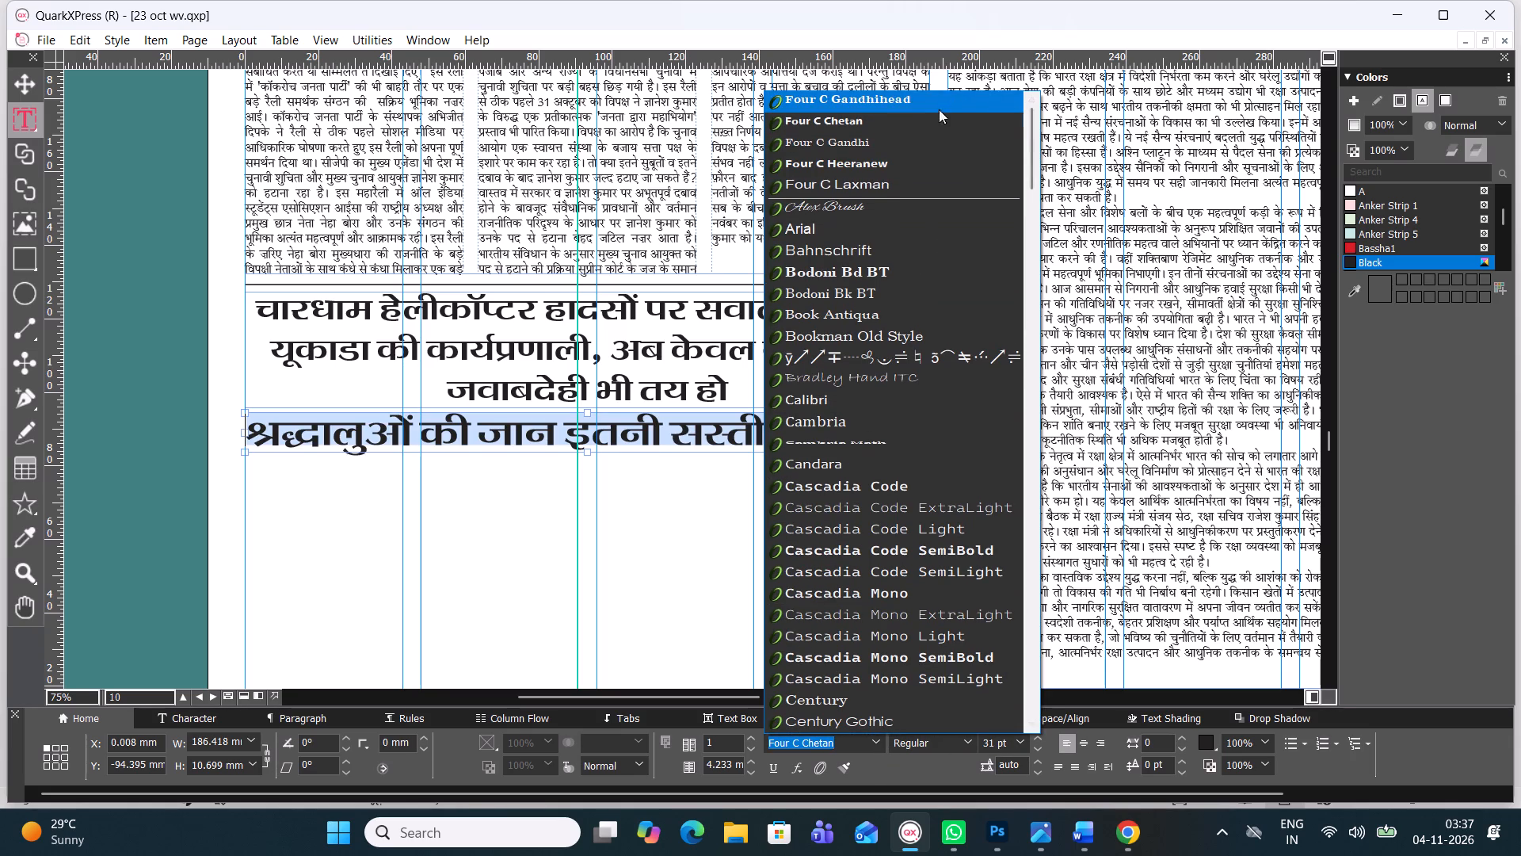
click(903, 92)
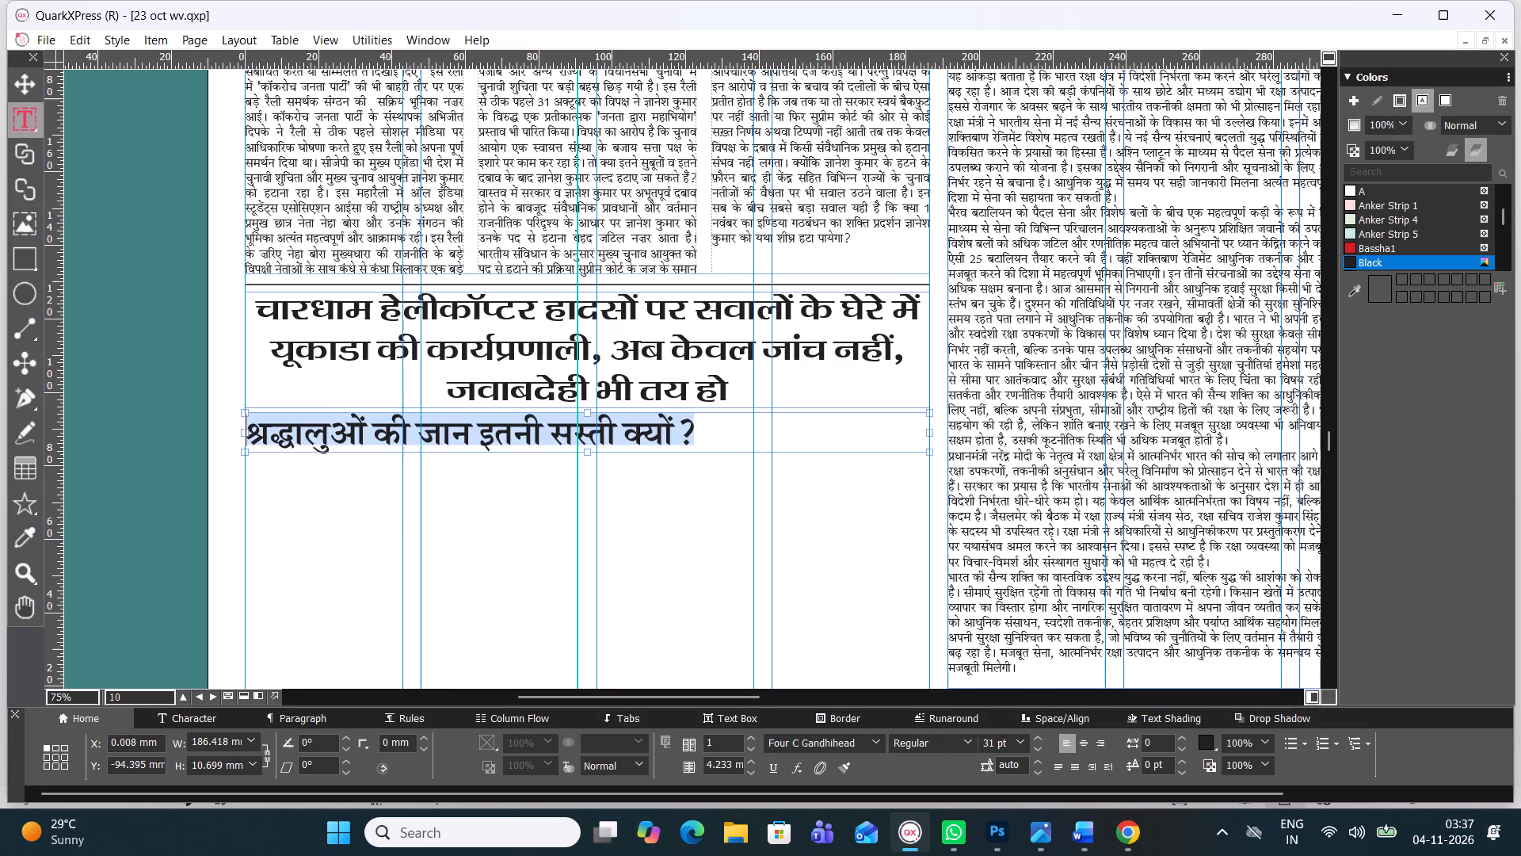
Enlarge the Four C Gandhihead subheading text to 37 pt.
key(ctrl+alt+shift+period)
key(ctrl+alt+shift+period)
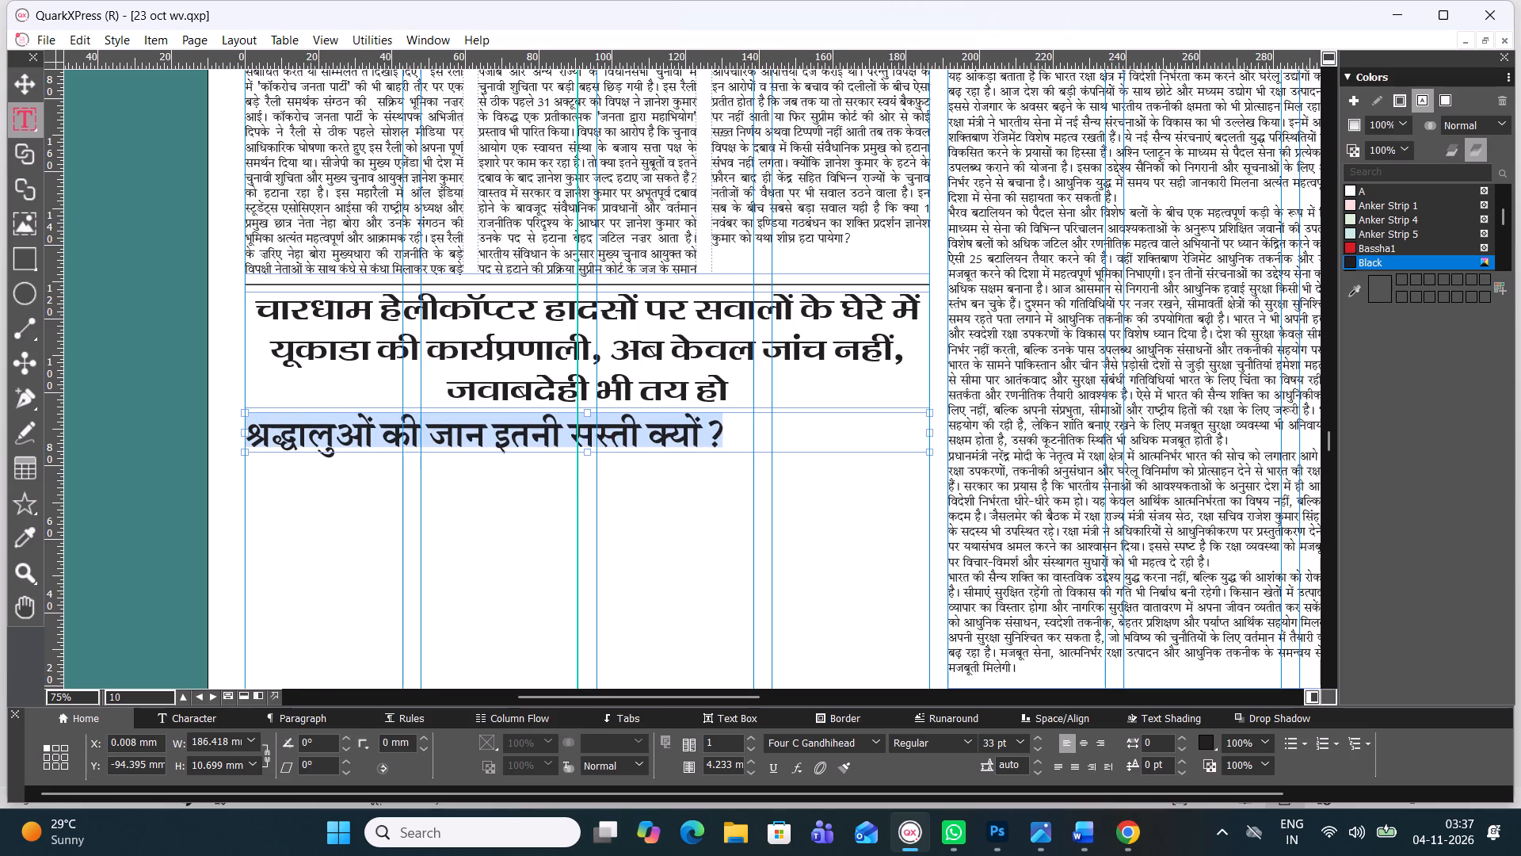
key(ctrl+alt+shift+period)
key(ctrl+alt+shift+period)
key(ctrl+alt+shift+period)
key(ctrl+alt+shift+period)
key(ctrl+alt+shift+period)
key(ctrl+alt+shift+period)
key(ctrl+alt+shift+comma)
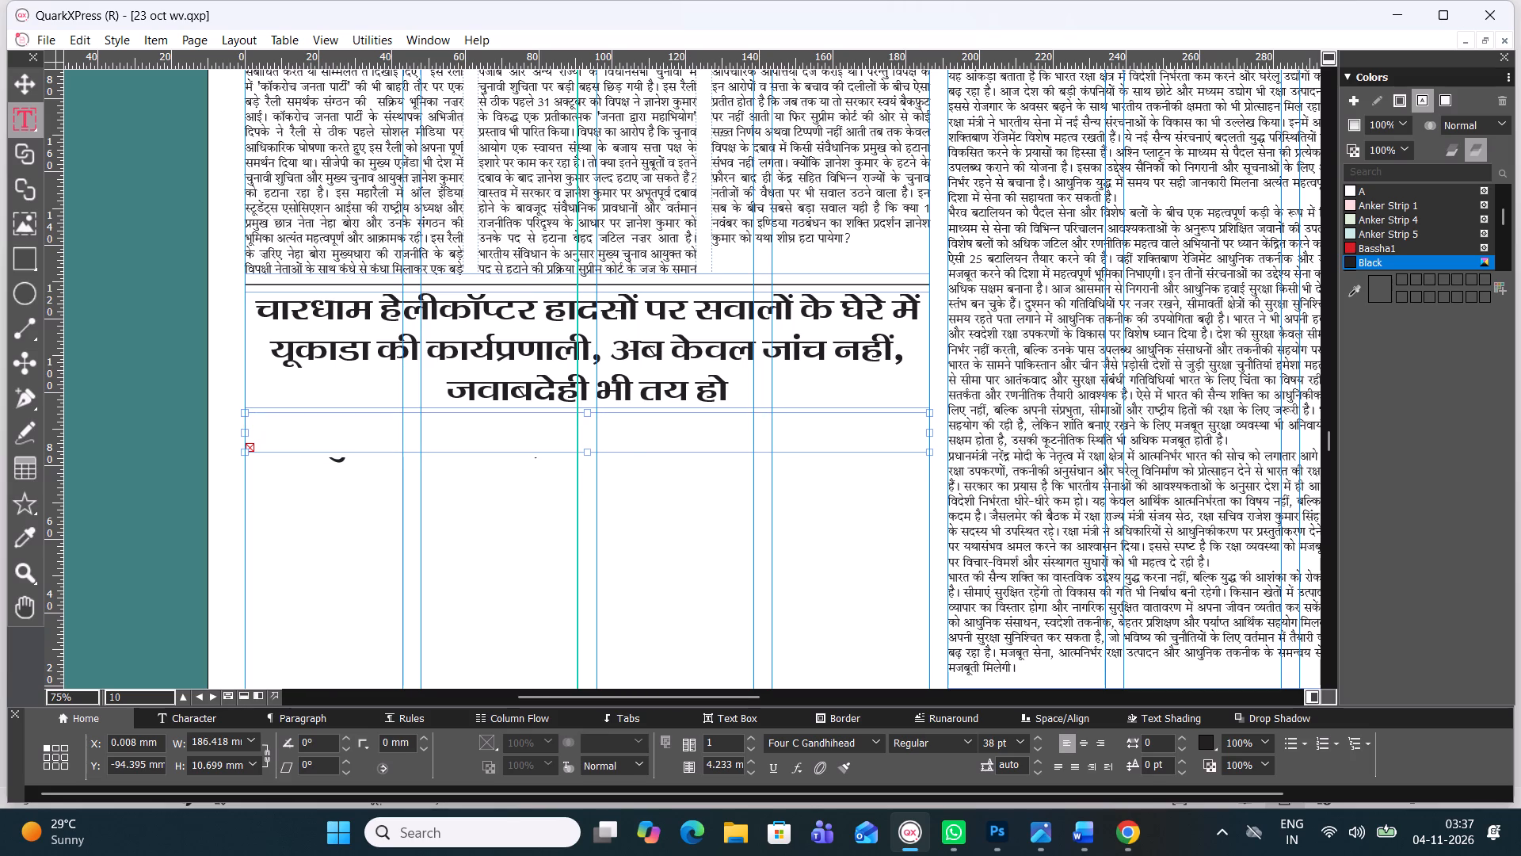
key(ctrl+alt+shift+comma)
key(ctrl+z)
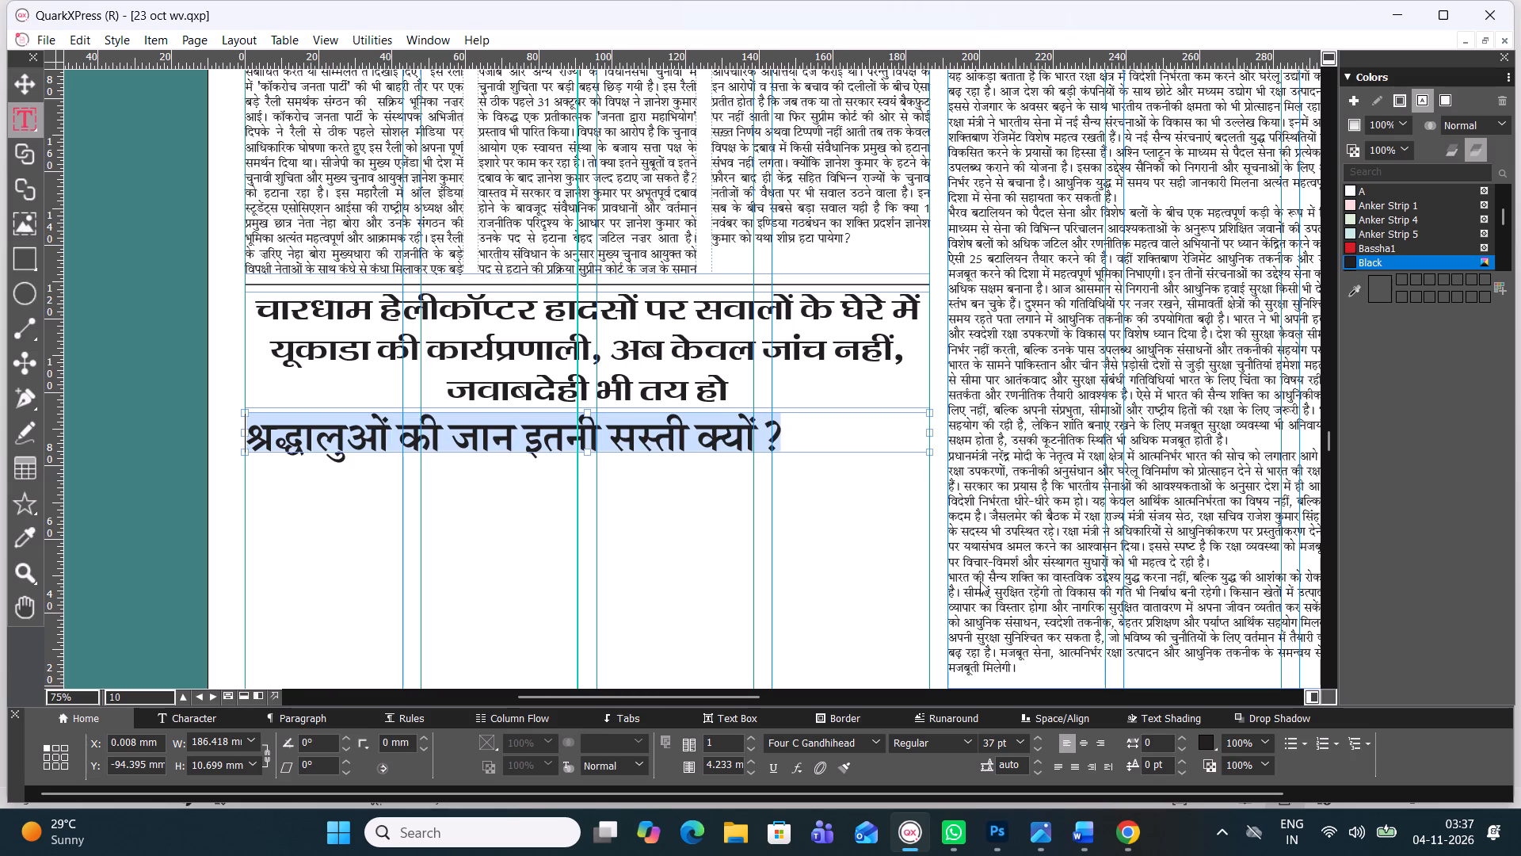
Centre the subheading text horizontally in its box.
click(1081, 741)
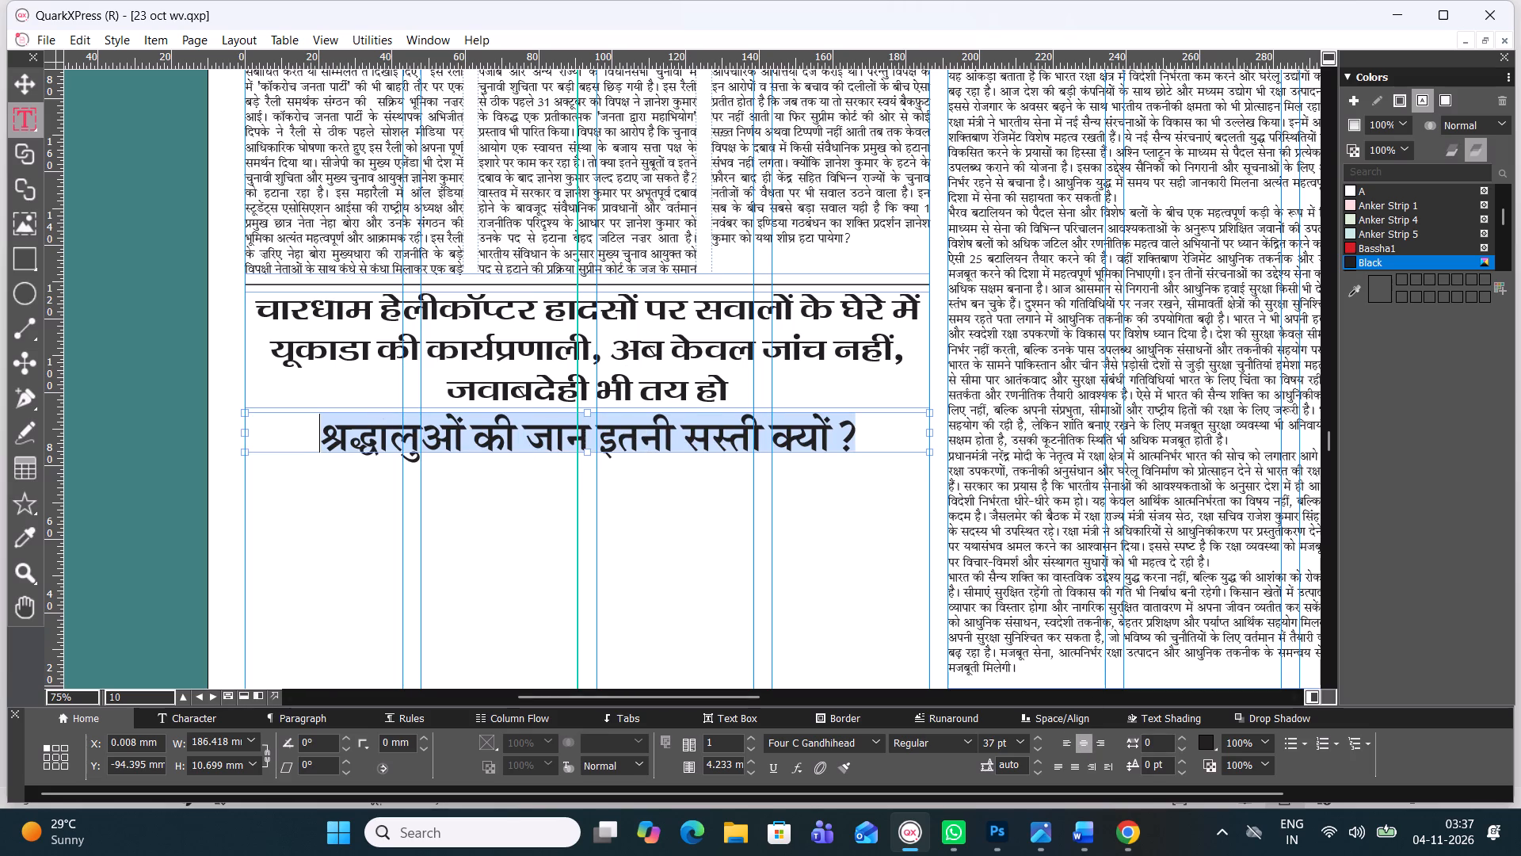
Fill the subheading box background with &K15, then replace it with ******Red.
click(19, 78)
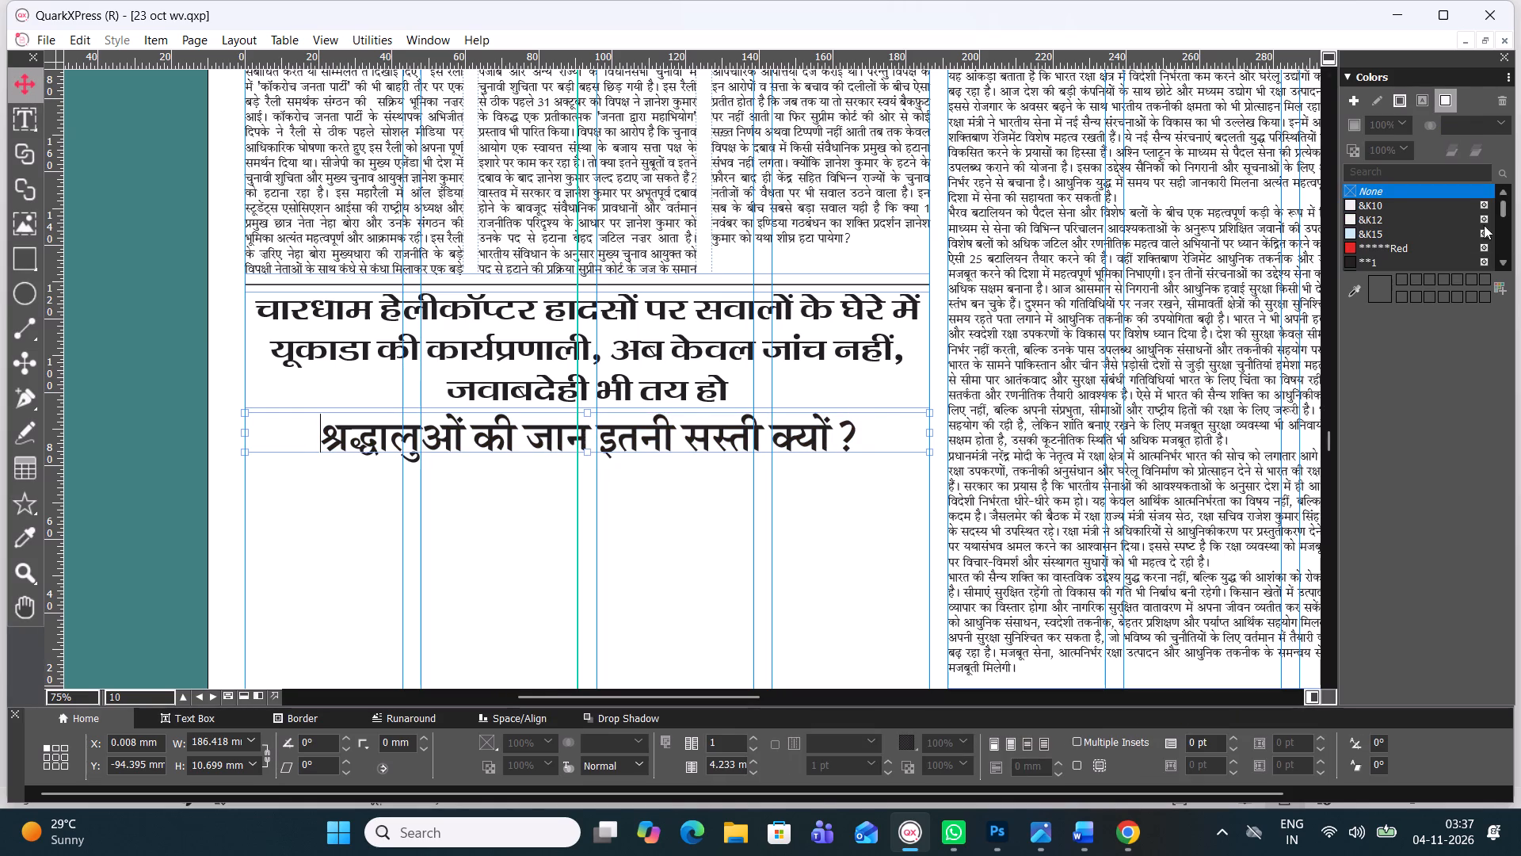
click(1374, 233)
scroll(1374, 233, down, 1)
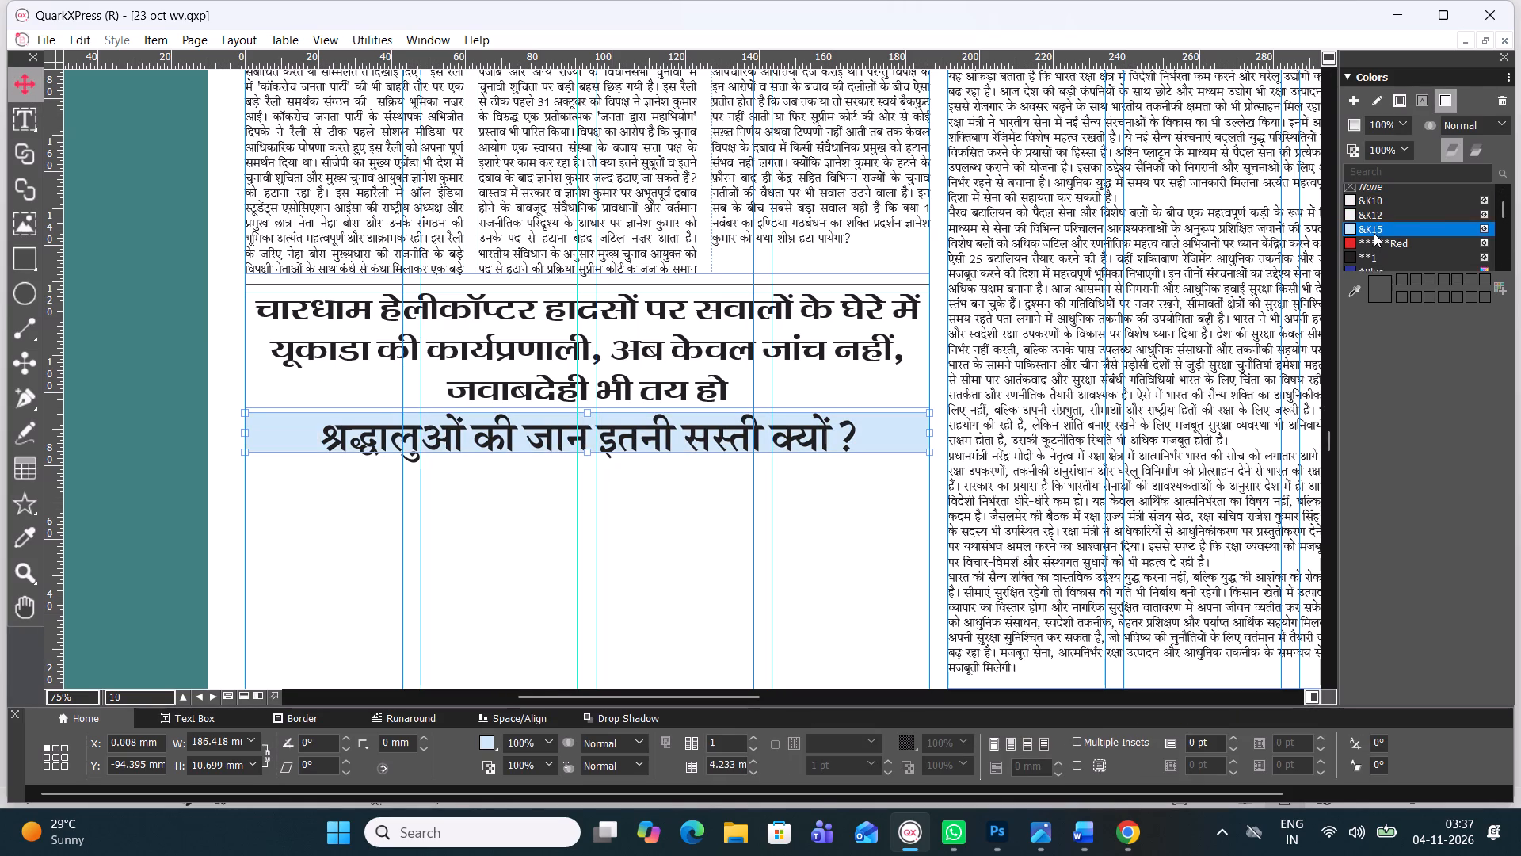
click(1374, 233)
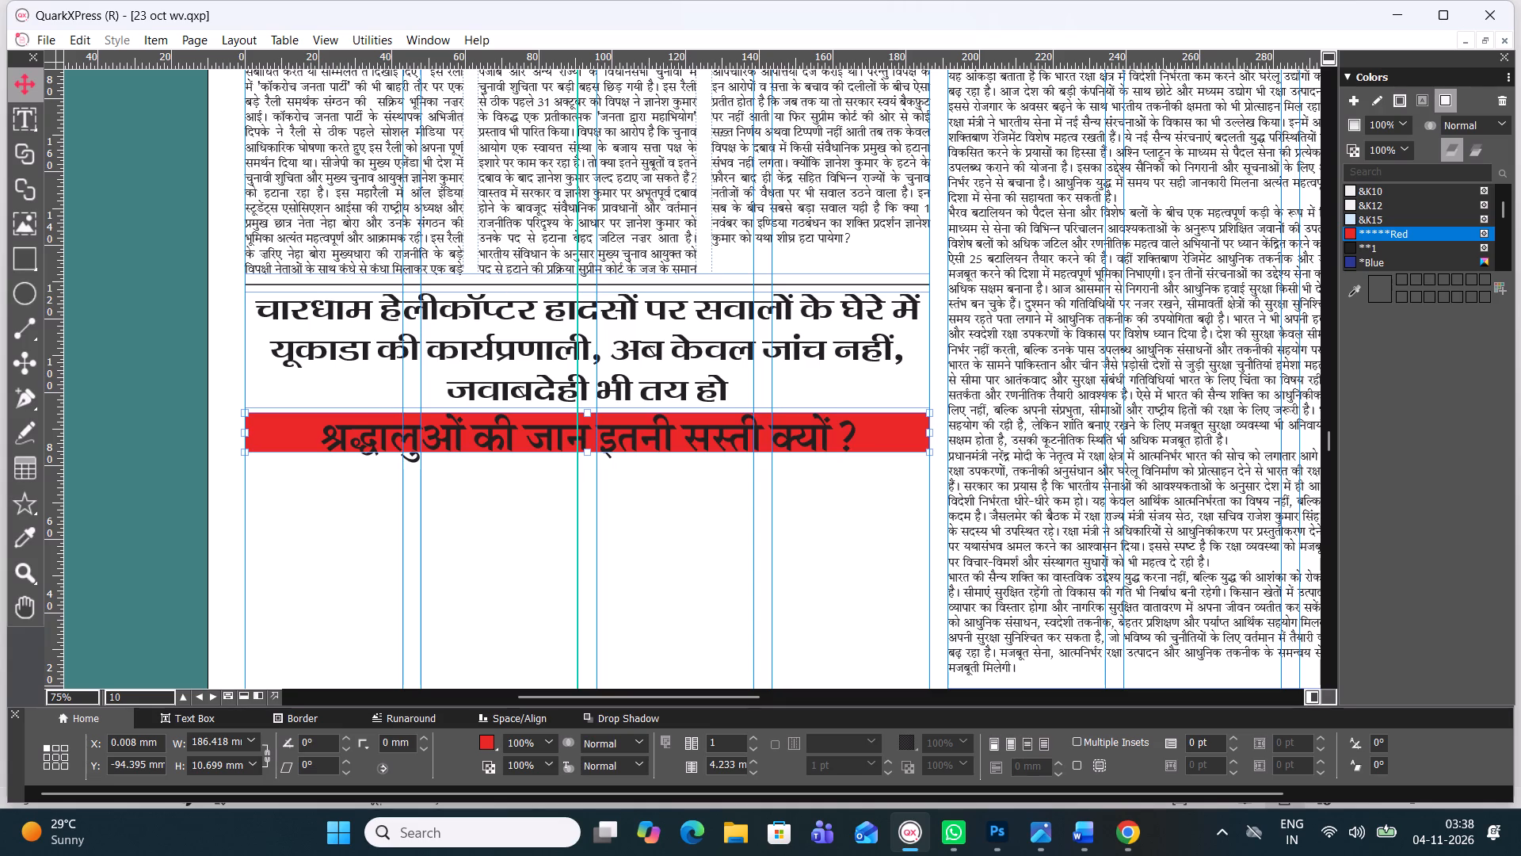
Select all the subheading text and colour it with the white swatch A.
double_click(508, 441)
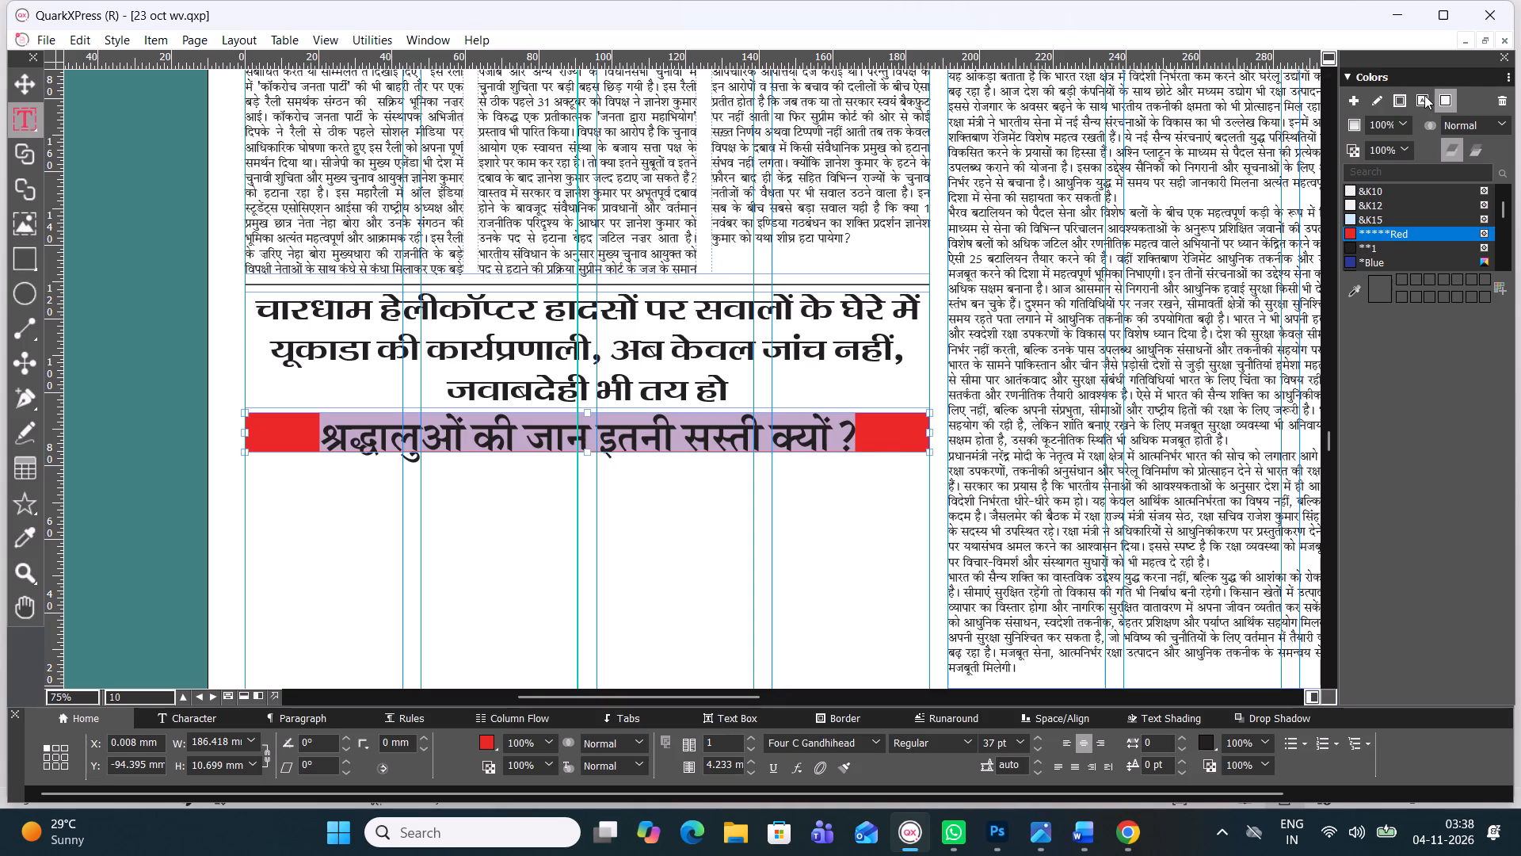
click(1424, 94)
click(1372, 189)
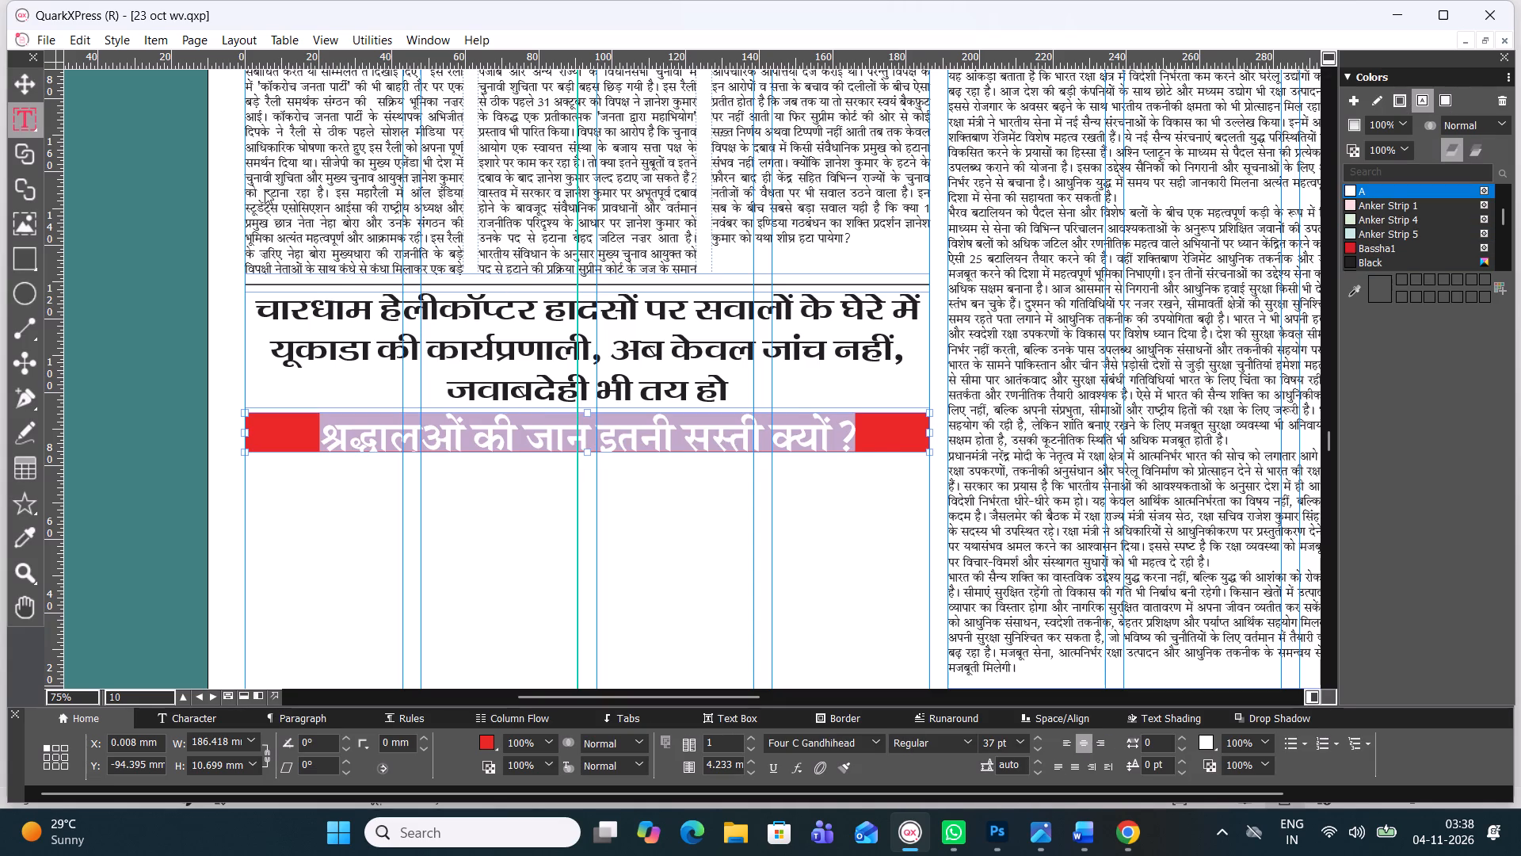
Extend the subheading box downward to about 15.2 mm high, keeping its width.
click(31, 84)
click(293, 441)
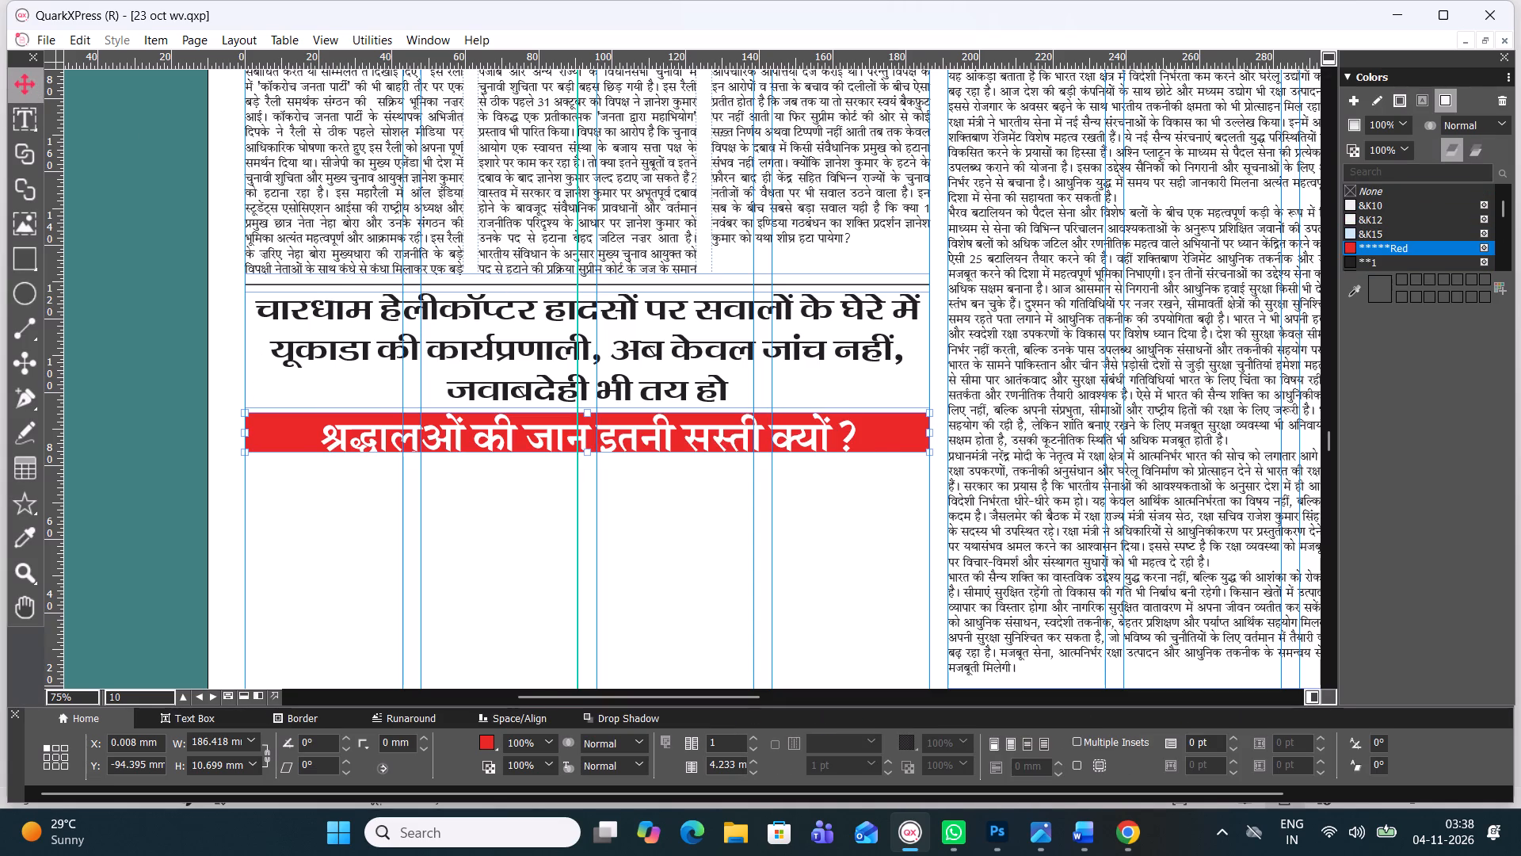
click(293, 440)
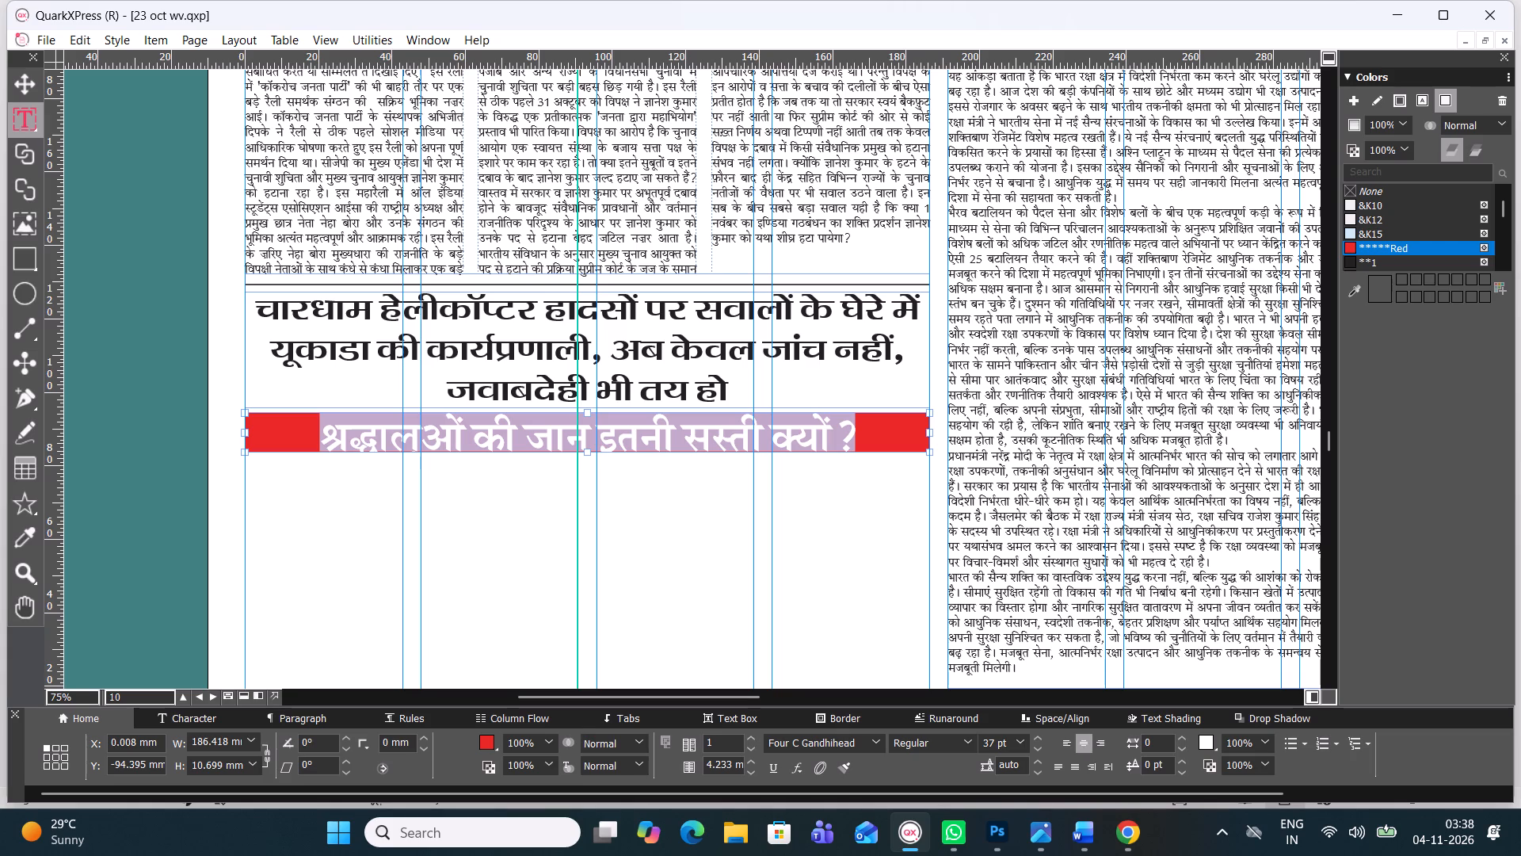
click(40, 86)
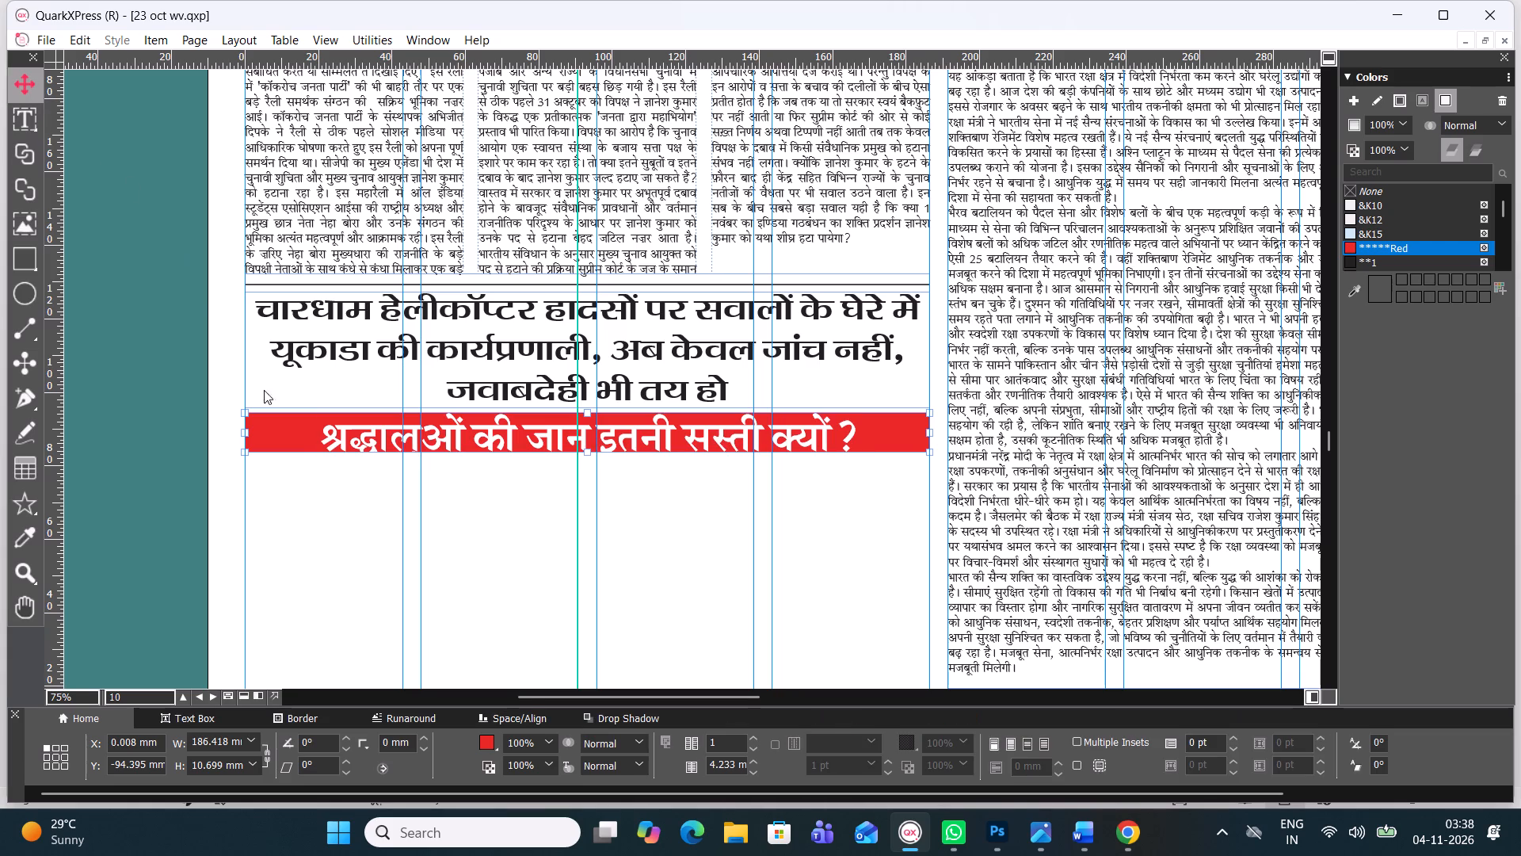
click(295, 446)
drag(585, 454, 589, 471)
click(577, 525)
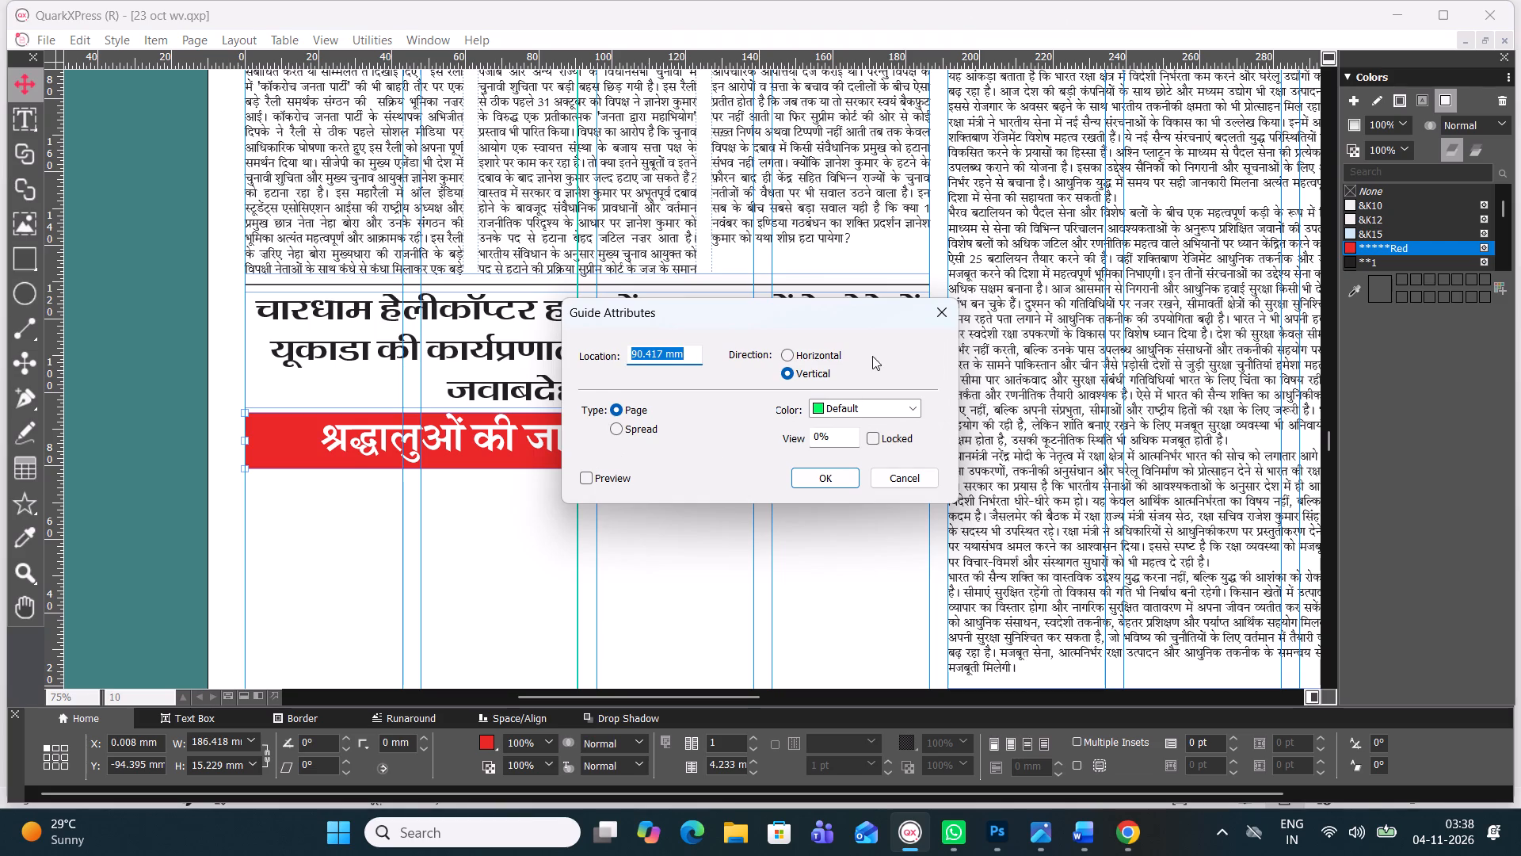
click(937, 319)
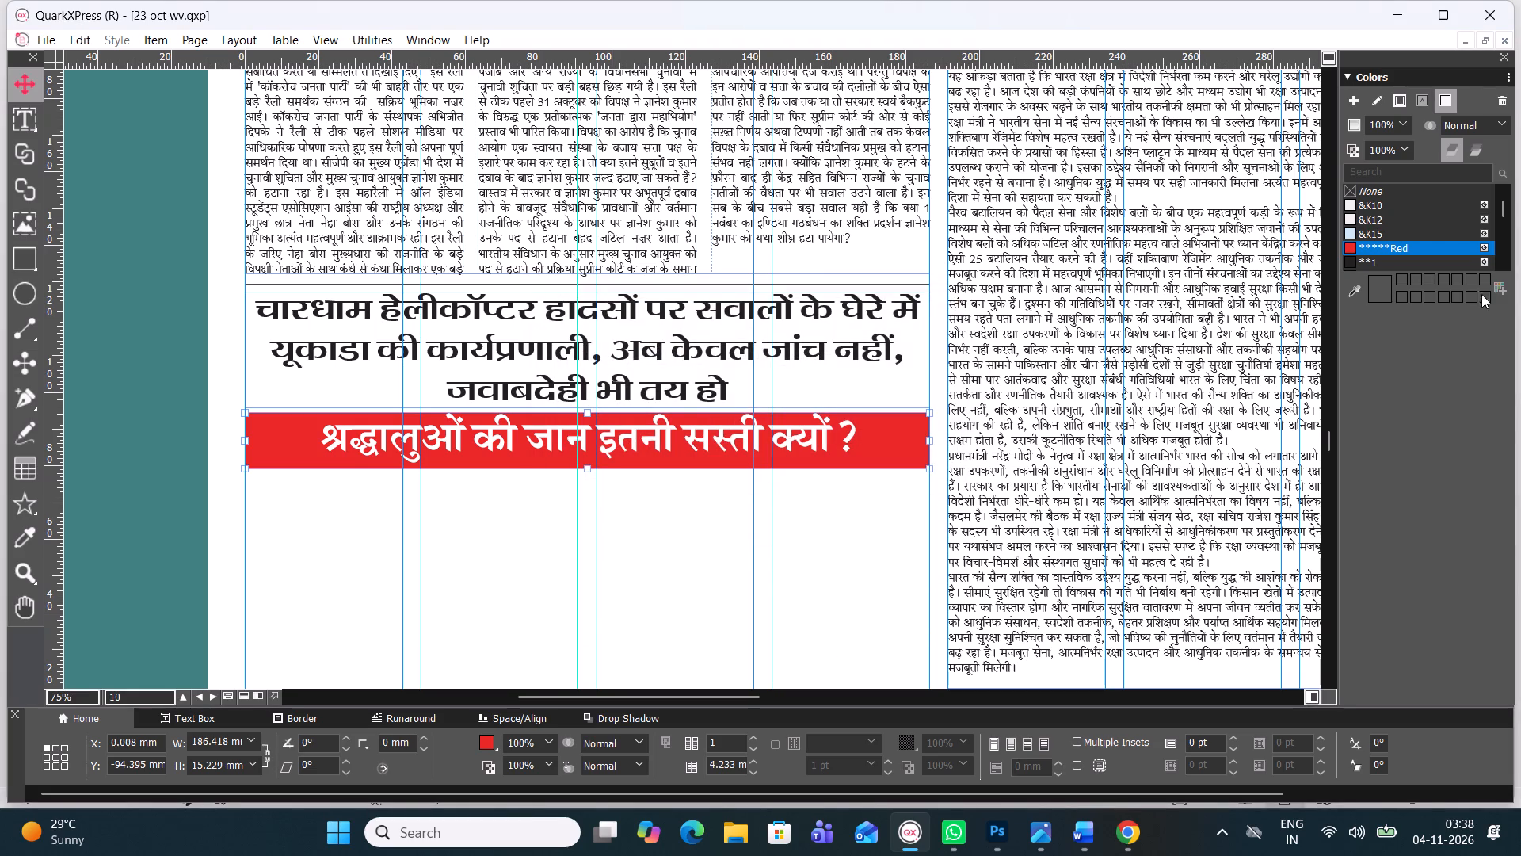
Select the subheading box and change its background colour to &K12.
click(1331, 439)
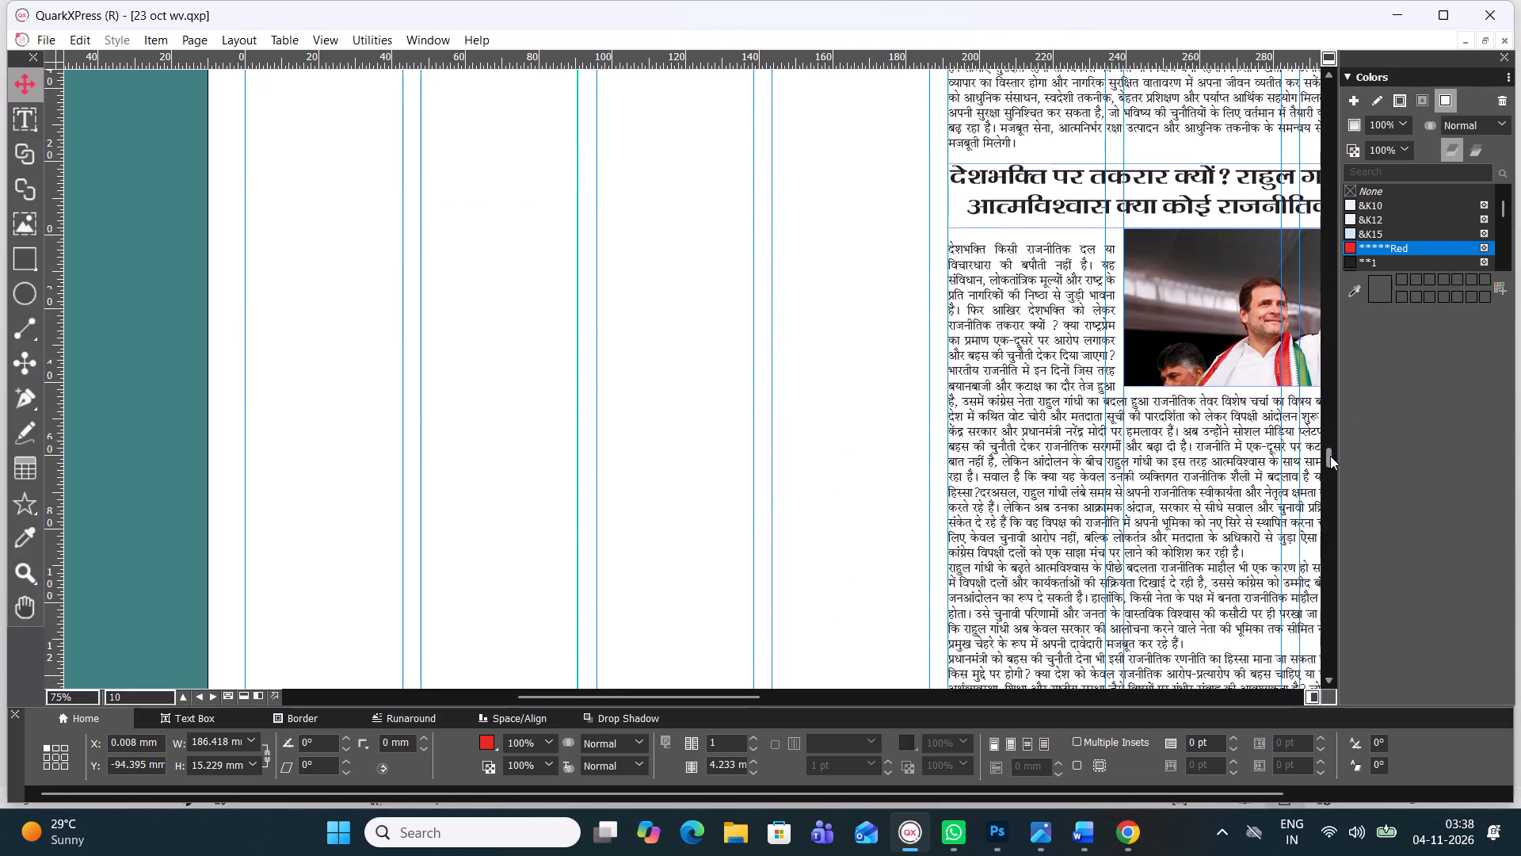
click(762, 373)
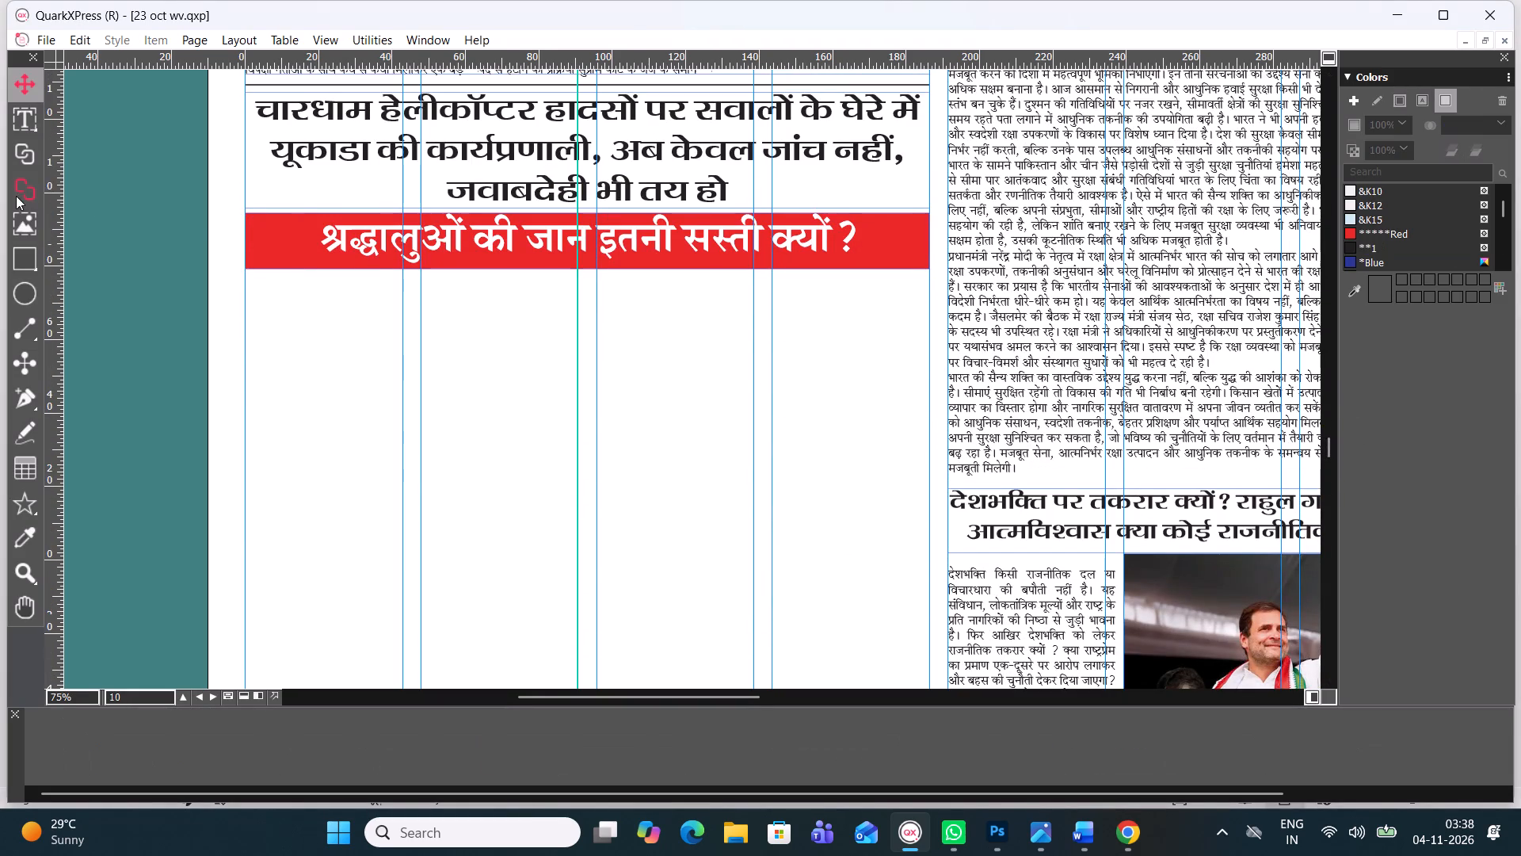
click(306, 239)
click(1393, 224)
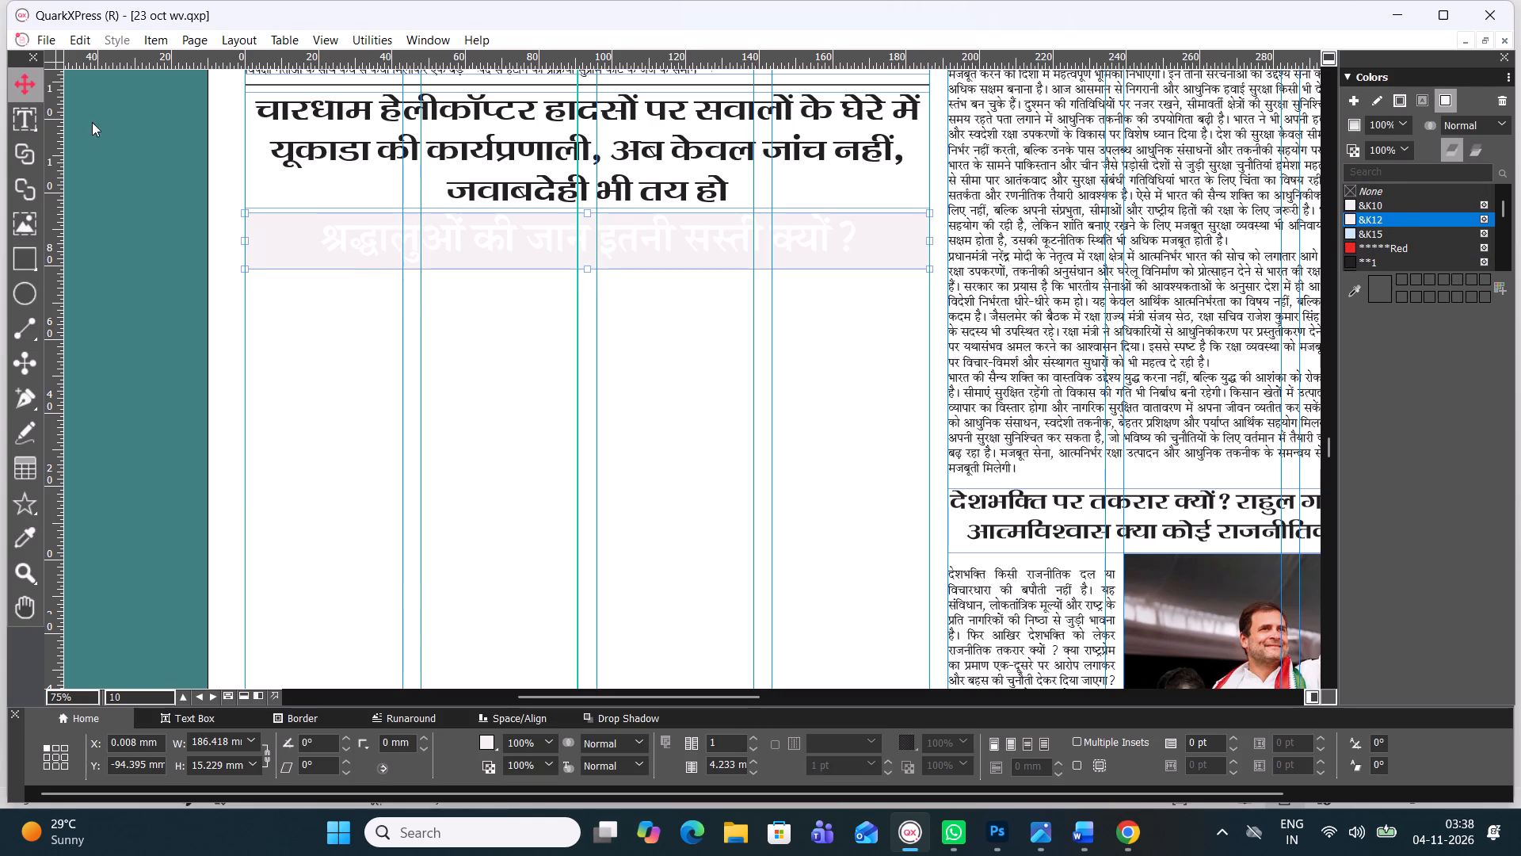
Recolour the subheading text with **1, try the grey 0-0-0-50, and return it to **1.
click(13, 107)
click(1426, 97)
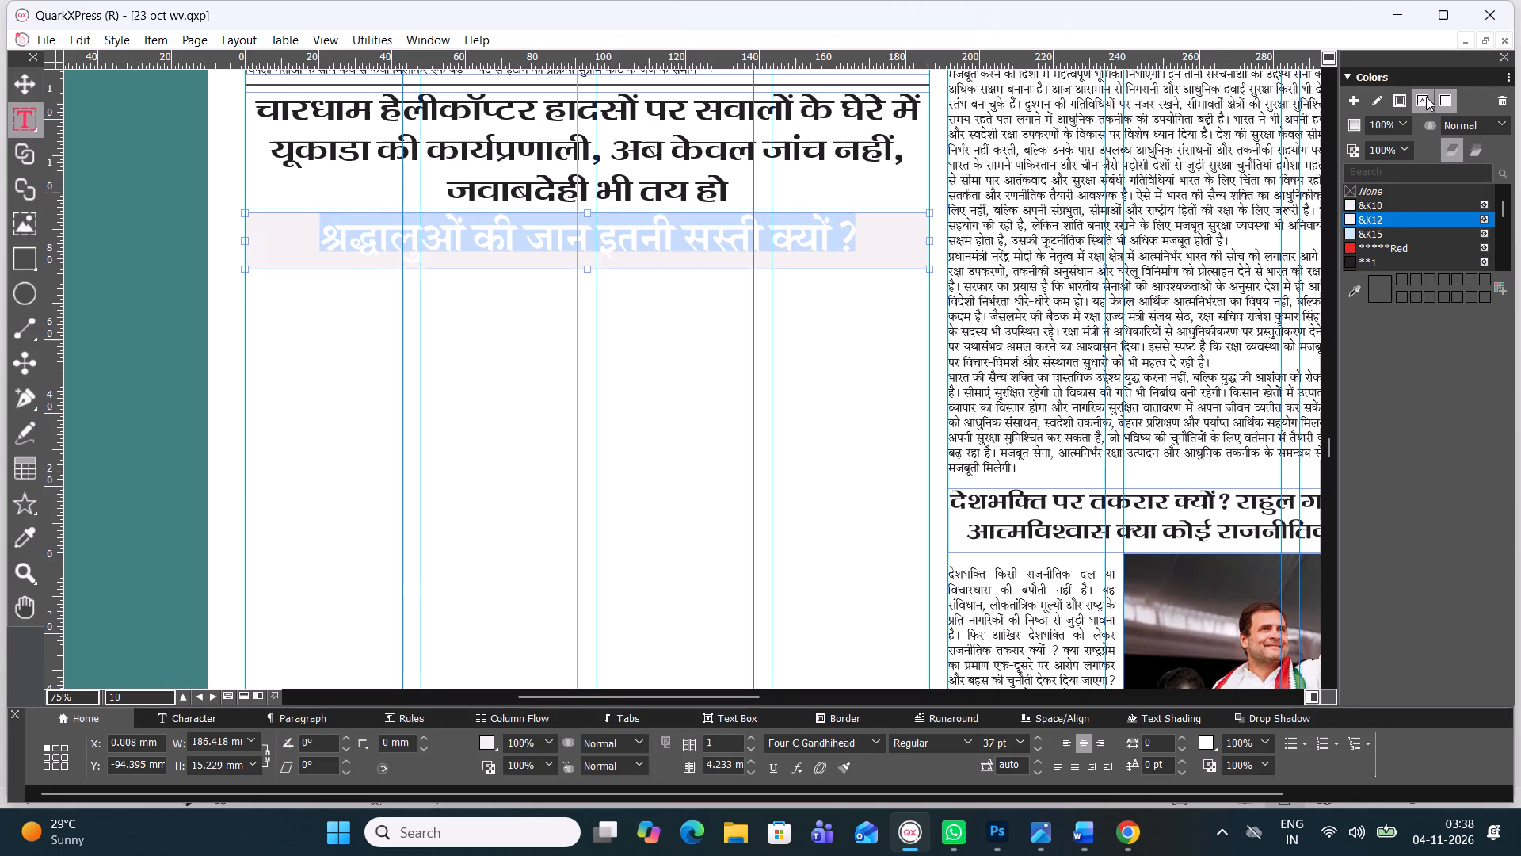
scroll(1356, 220, down, 2)
scroll(1356, 220, up, 1)
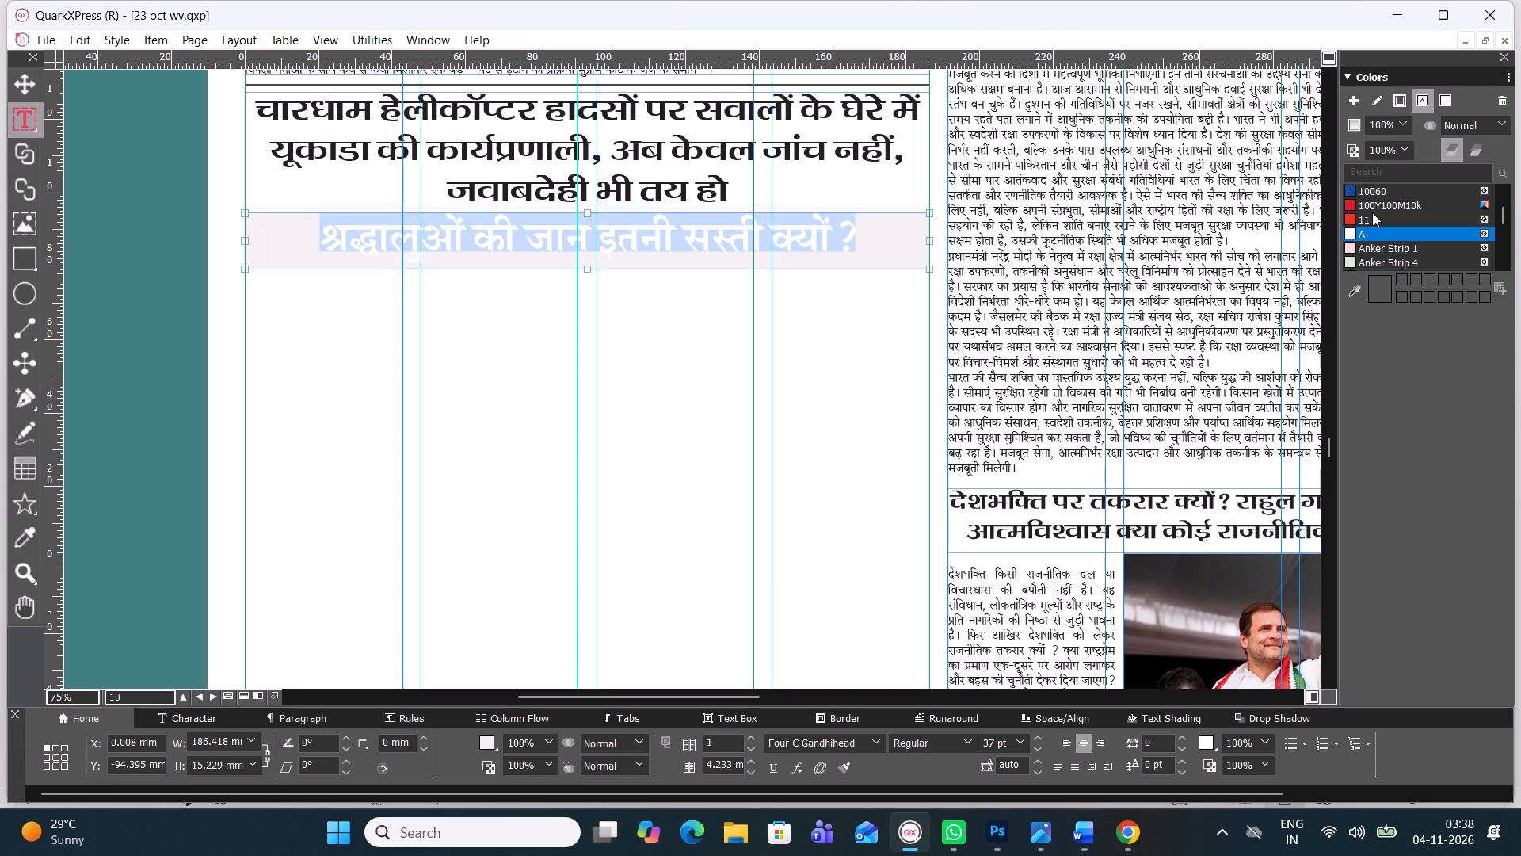
drag(1504, 221, 1504, 210)
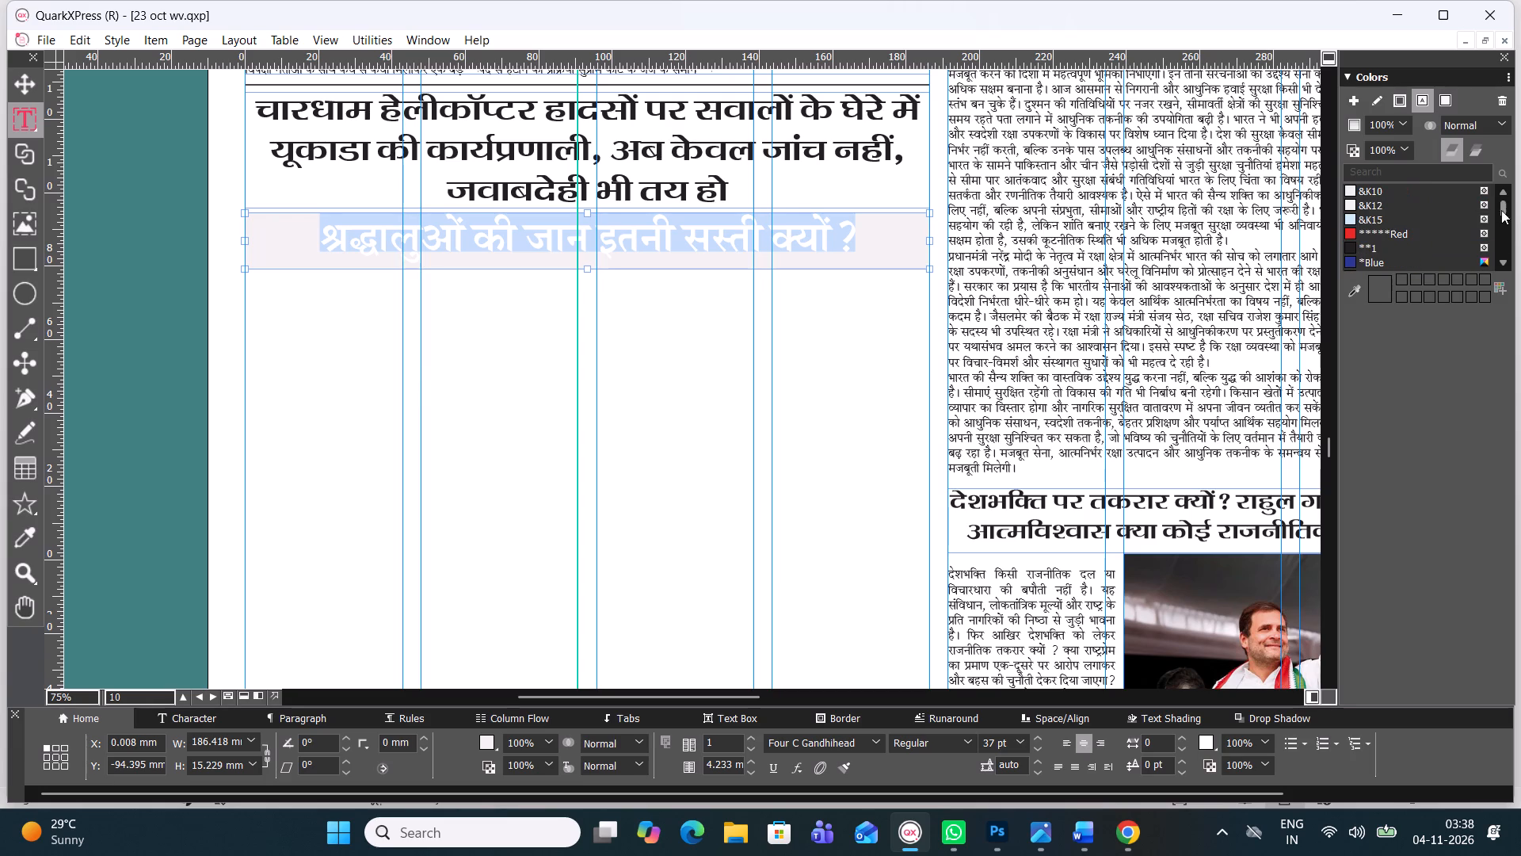
click(1404, 246)
click(1501, 211)
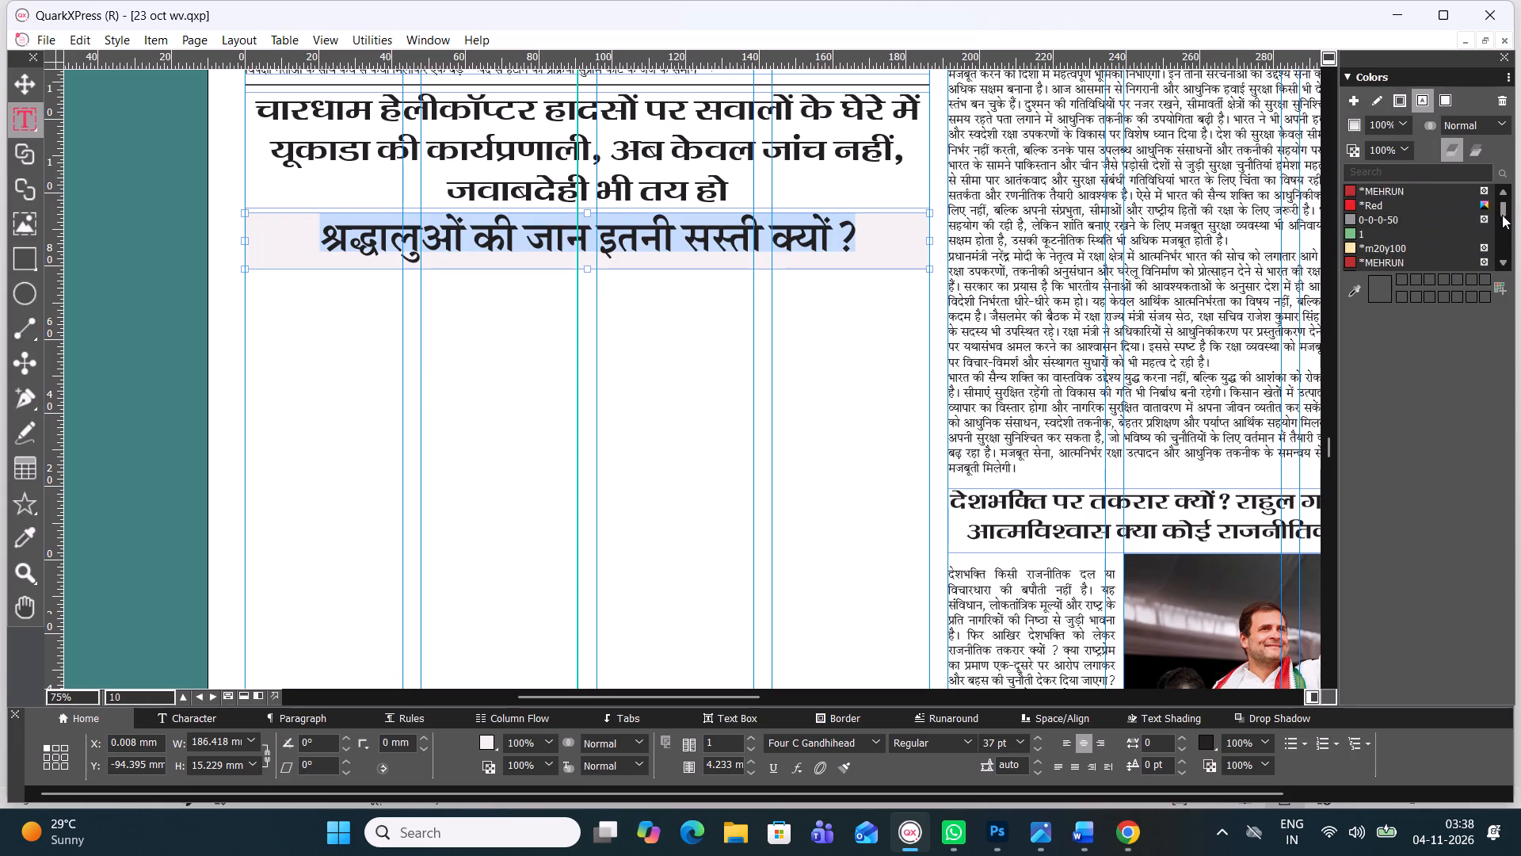
click(1393, 204)
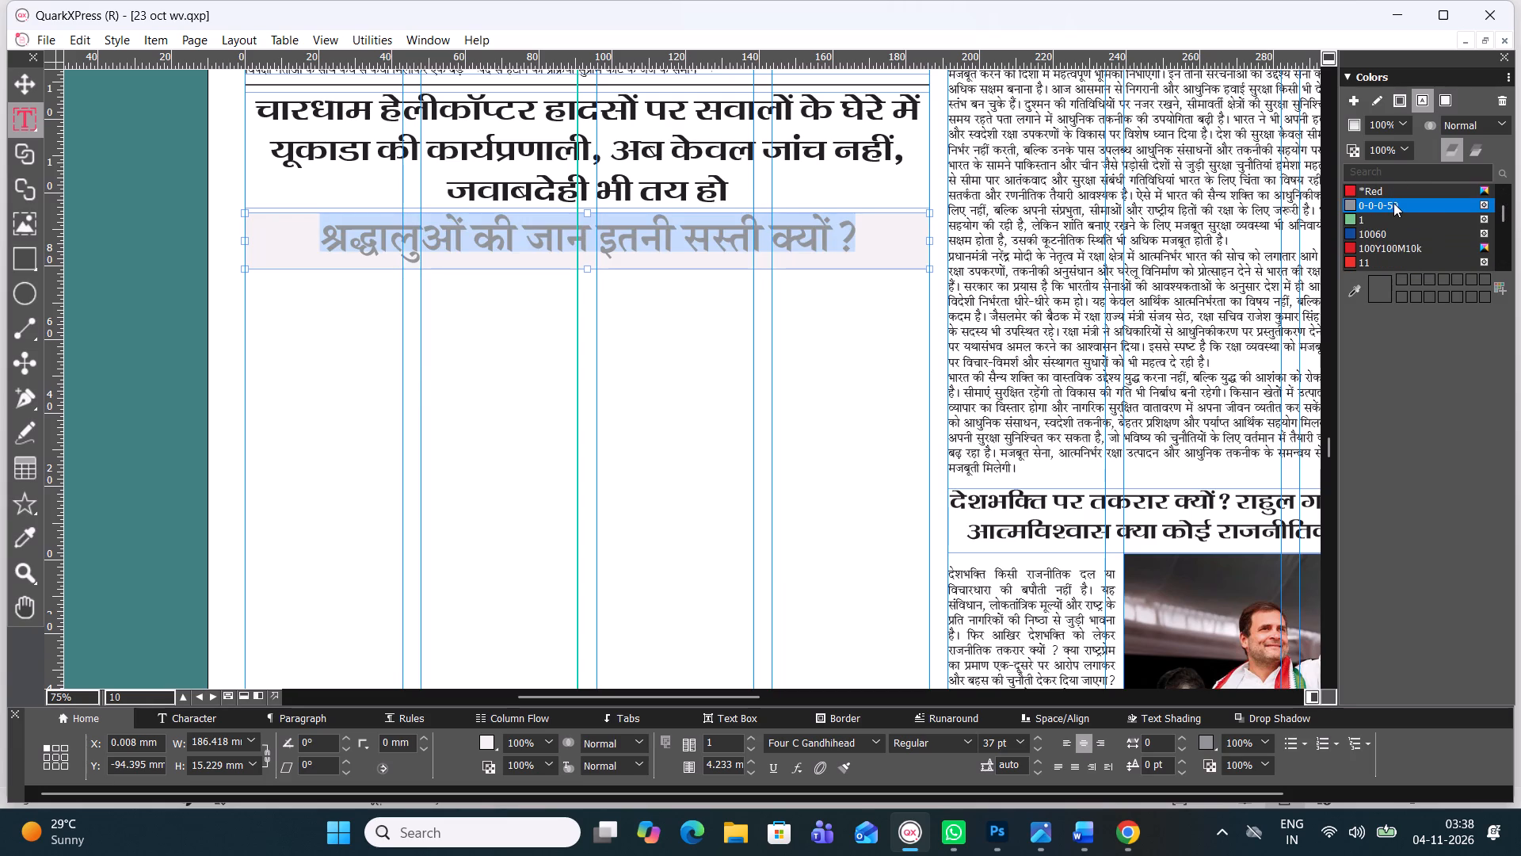
click(1506, 211)
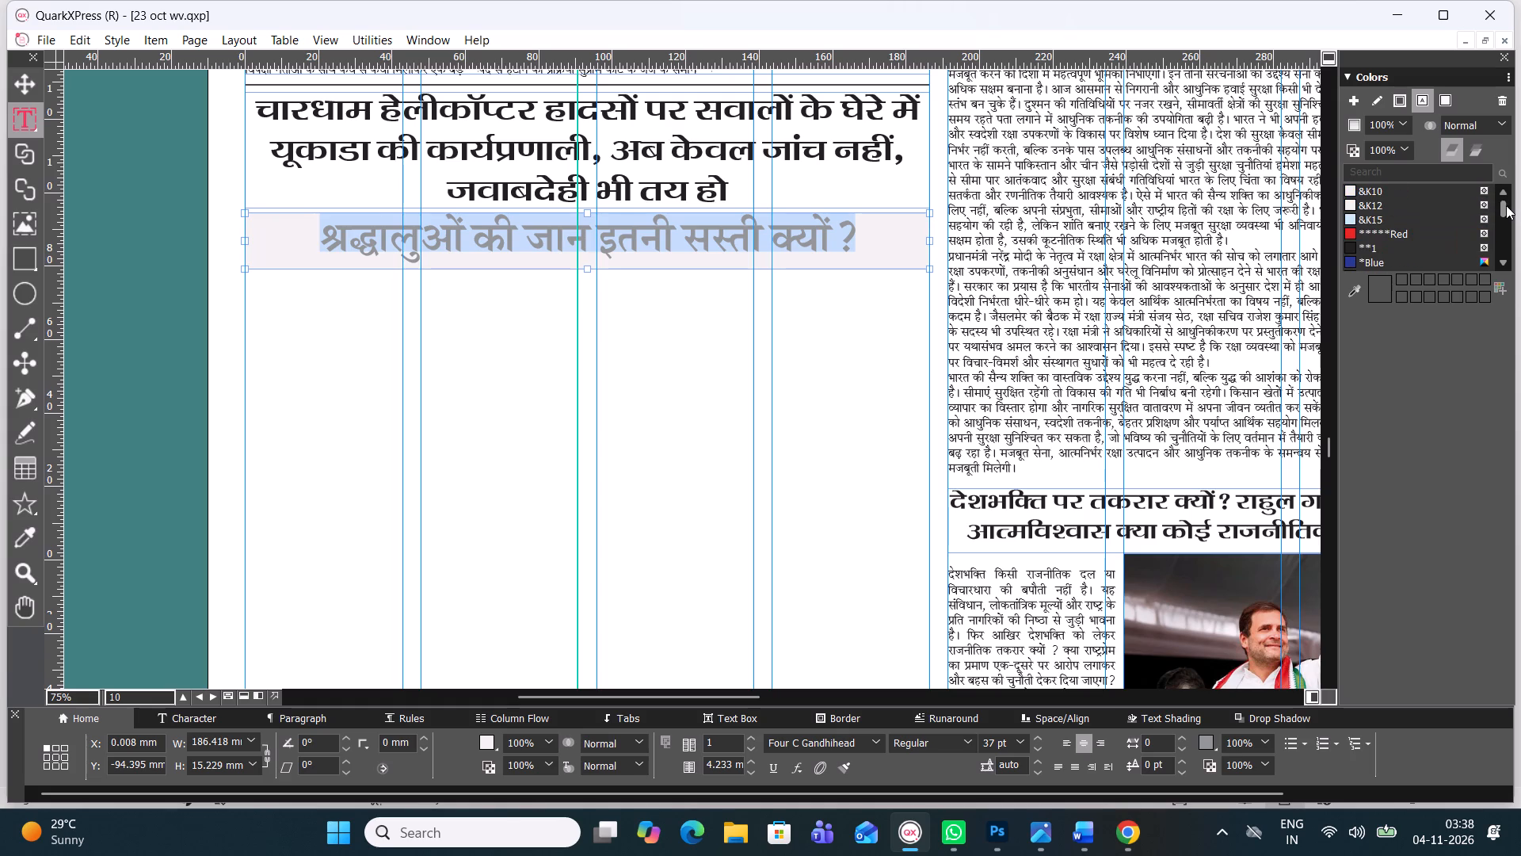
click(1403, 243)
click(813, 327)
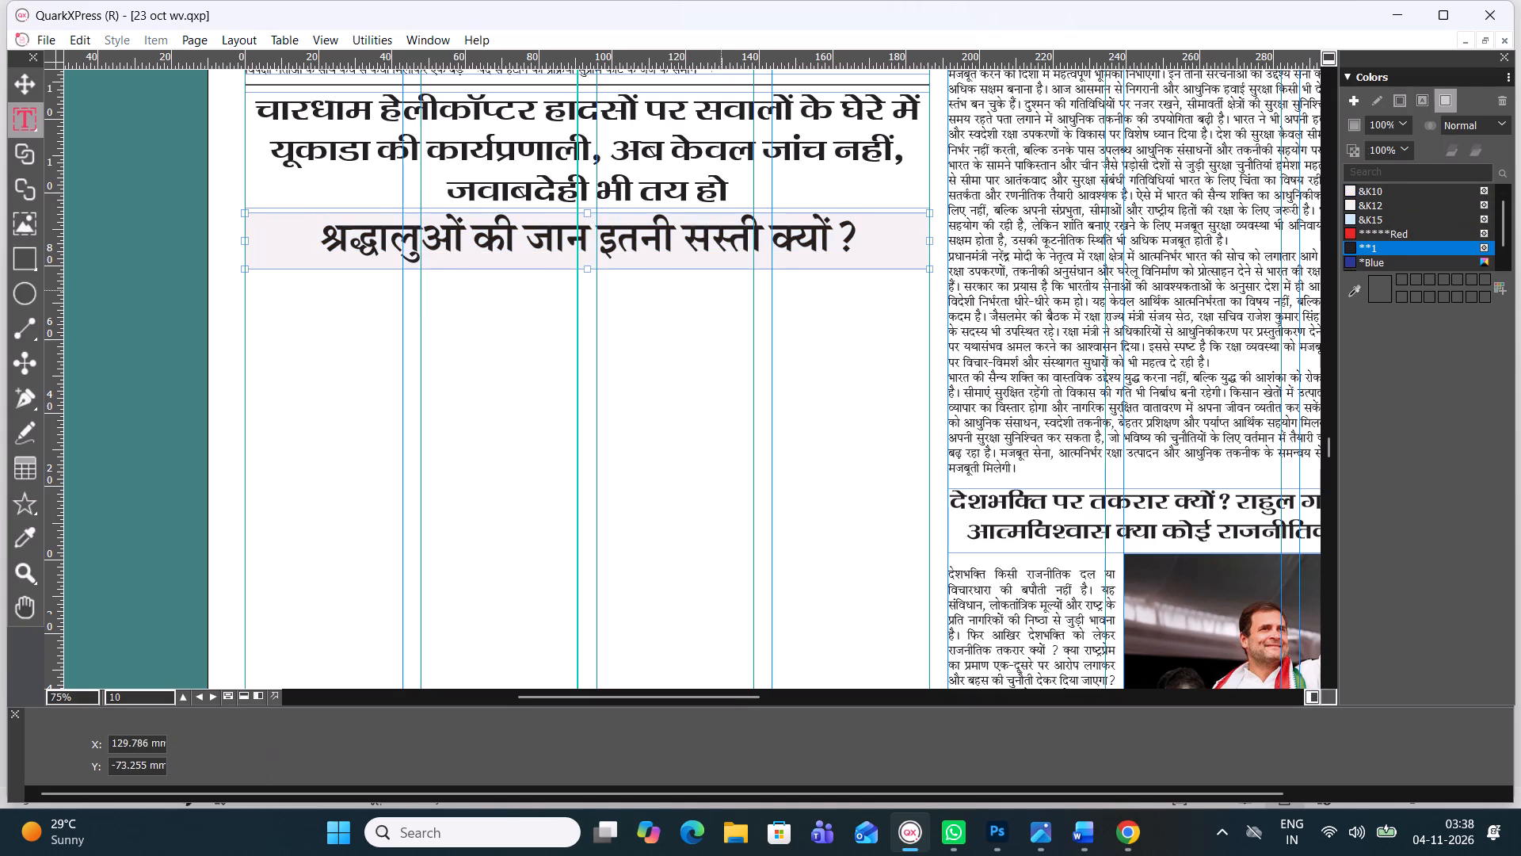
Shorten the subheading box from its bottom edge to about 14.2 mm high, keeping its width.
click(587, 269)
click(585, 268)
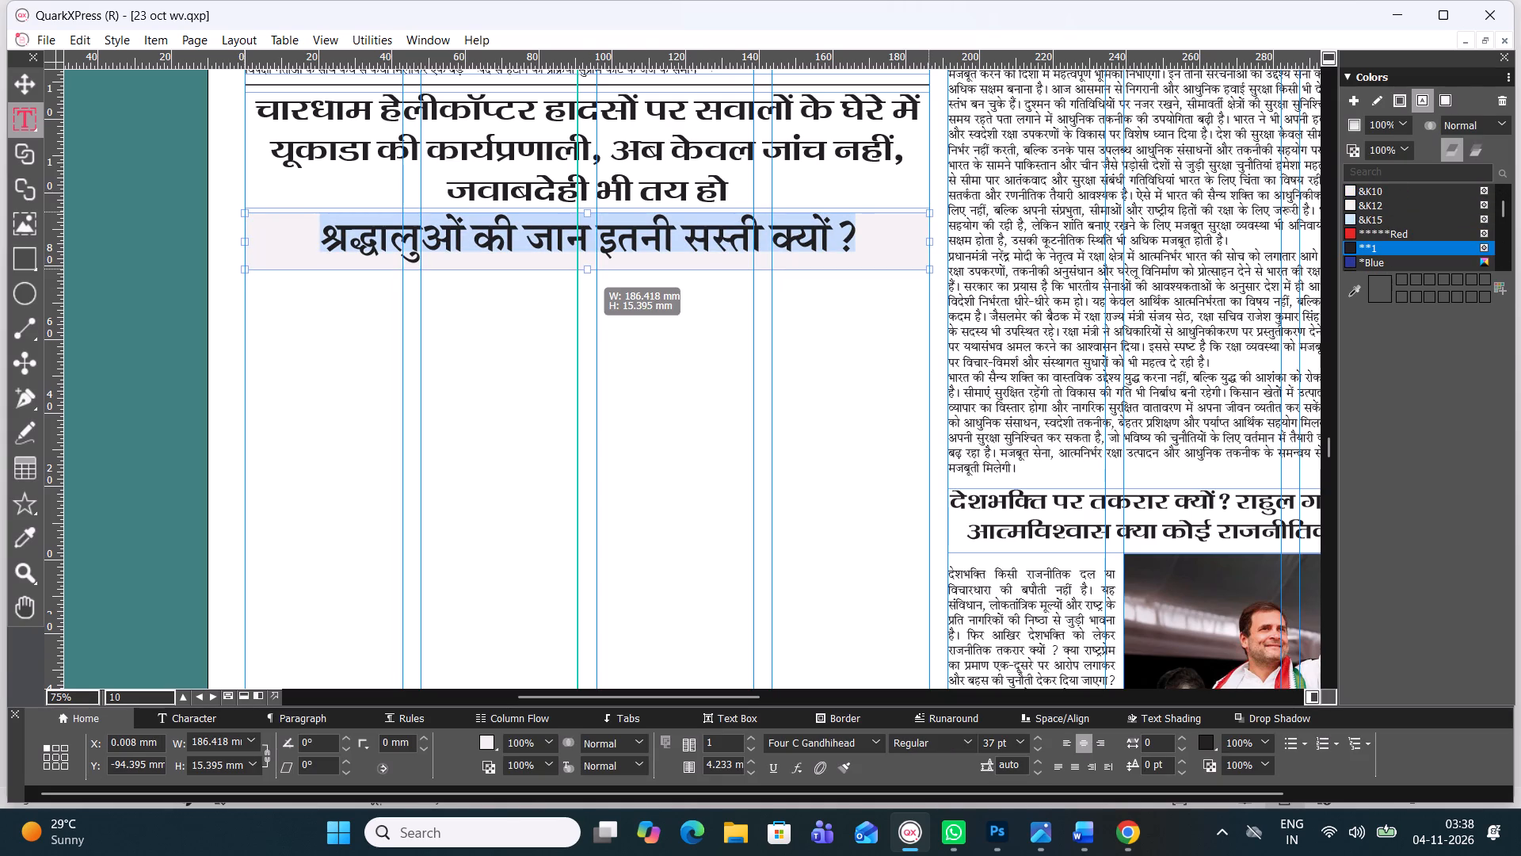
click(25, 86)
click(114, 133)
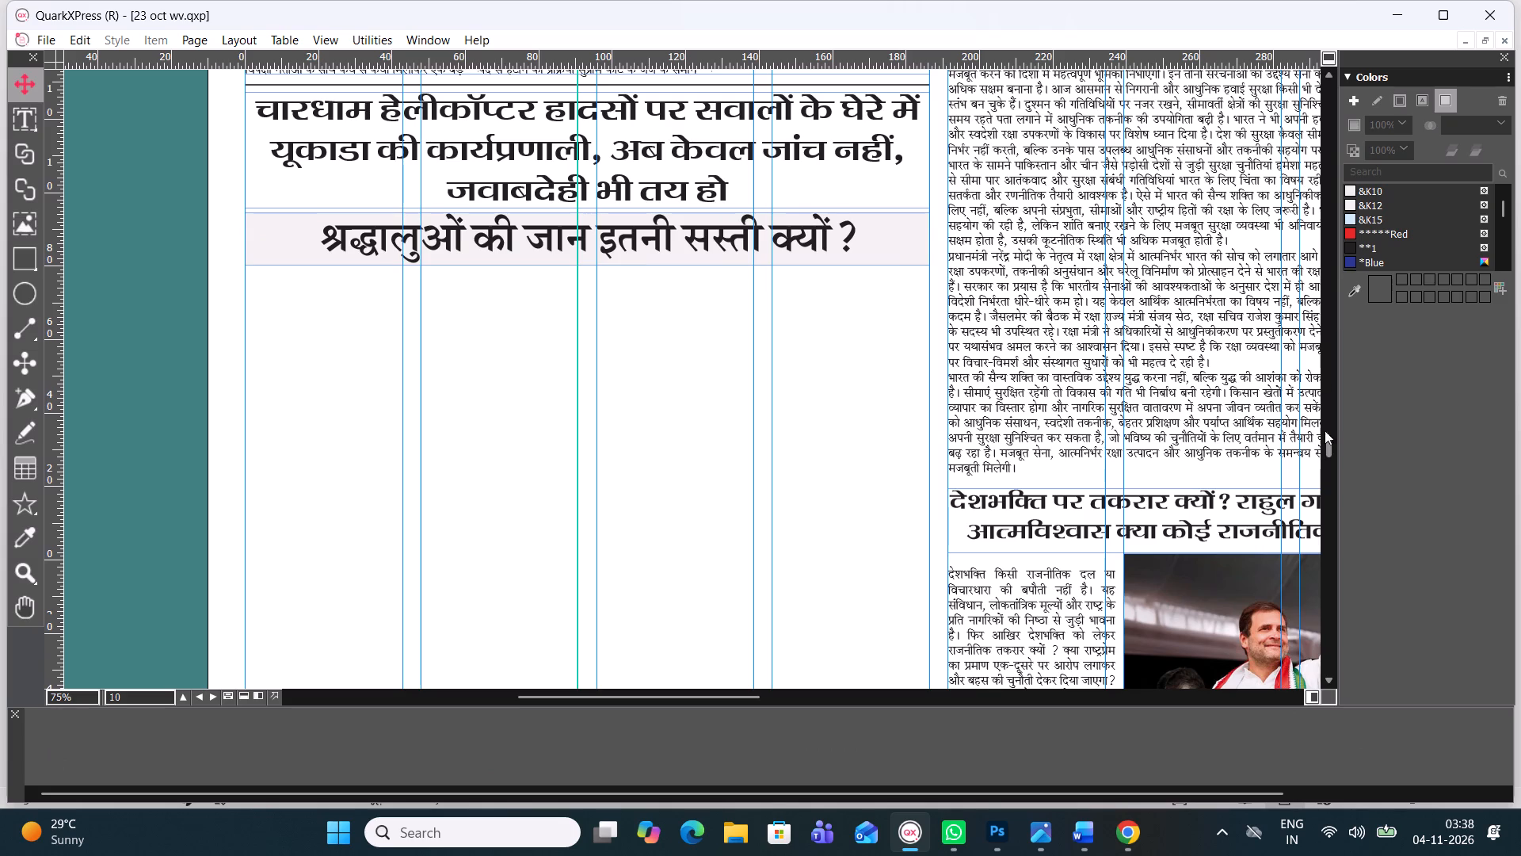
Draw a text box about 186.4 mm wide and 89.7 mm high beneath the subheading strip for the article body.
click(1328, 438)
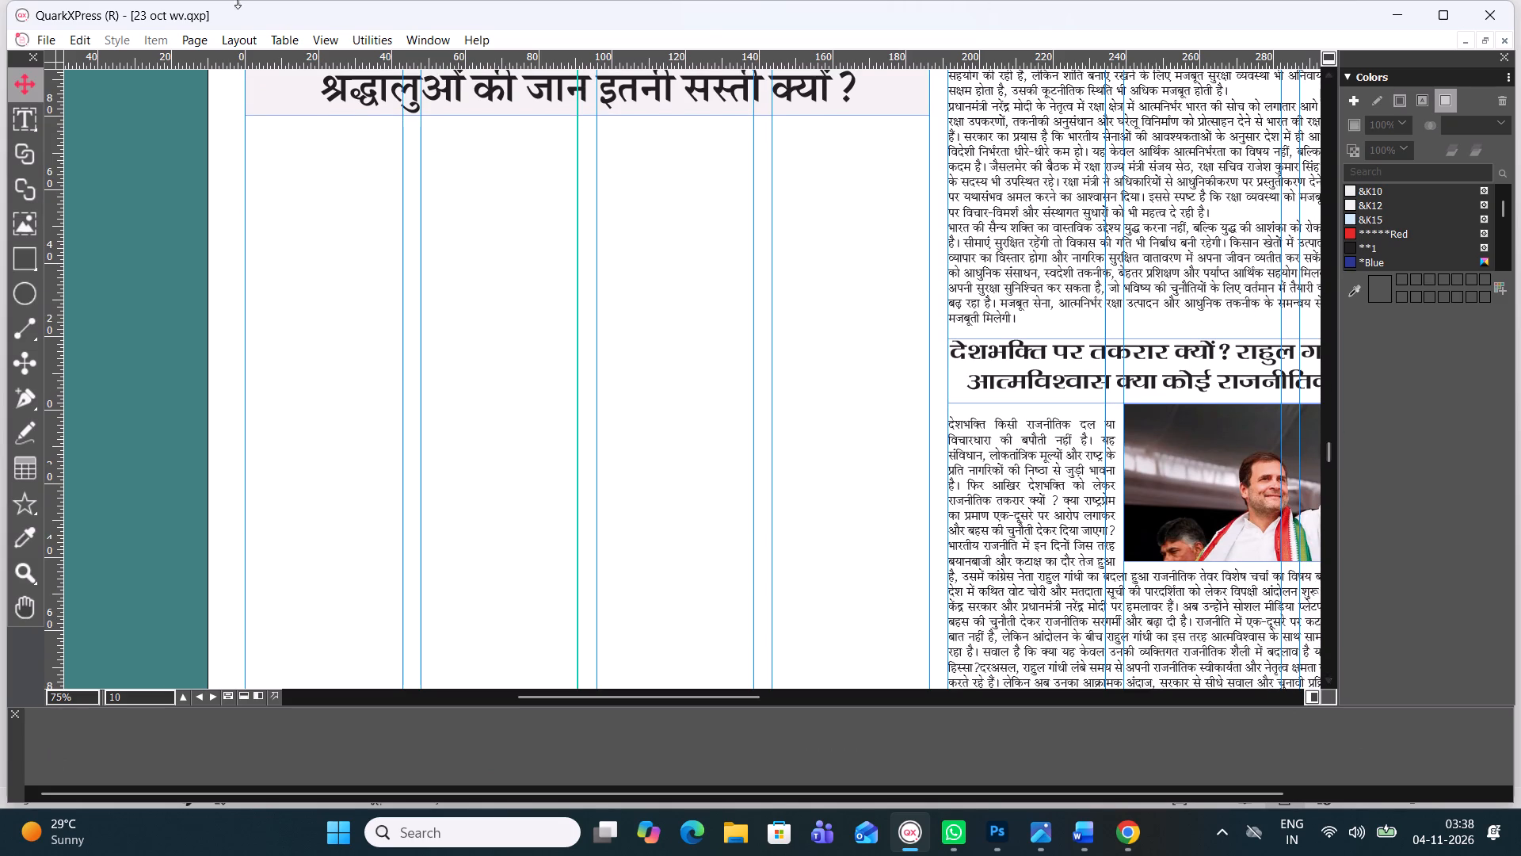
click(1143, 843)
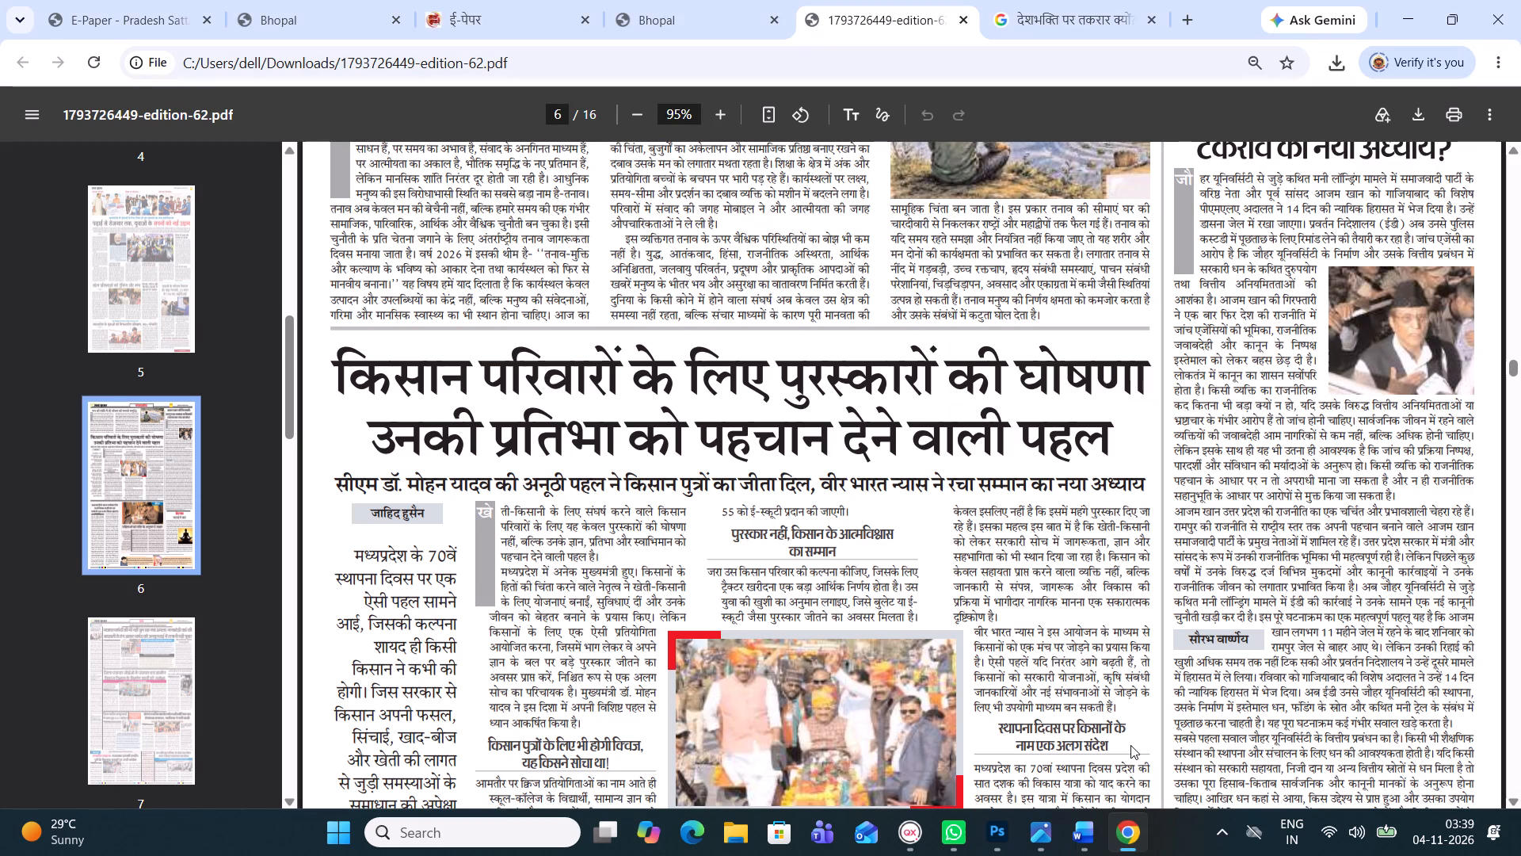
click(914, 839)
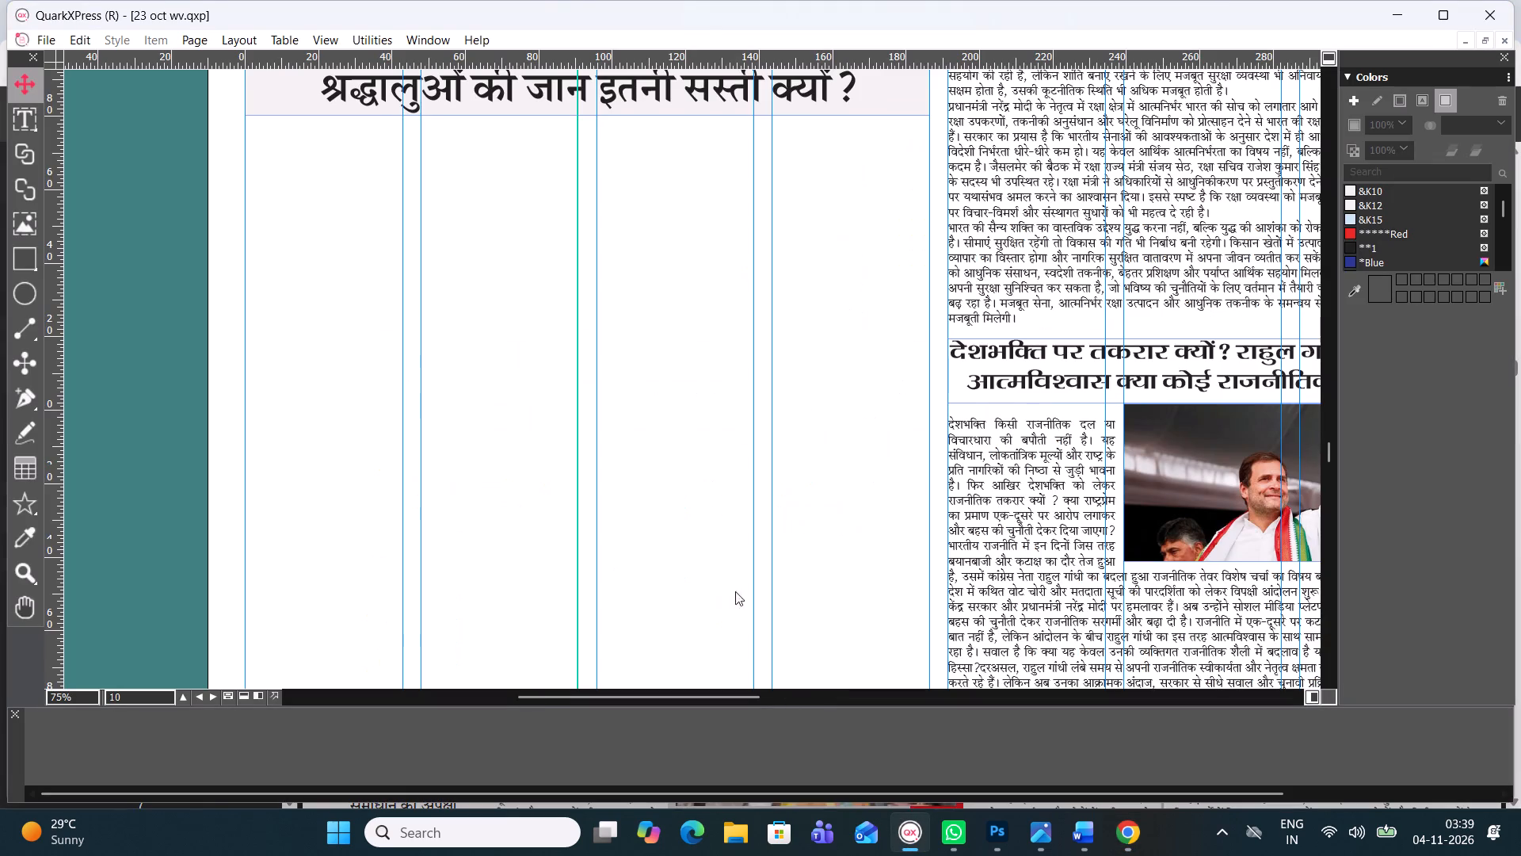
click(29, 127)
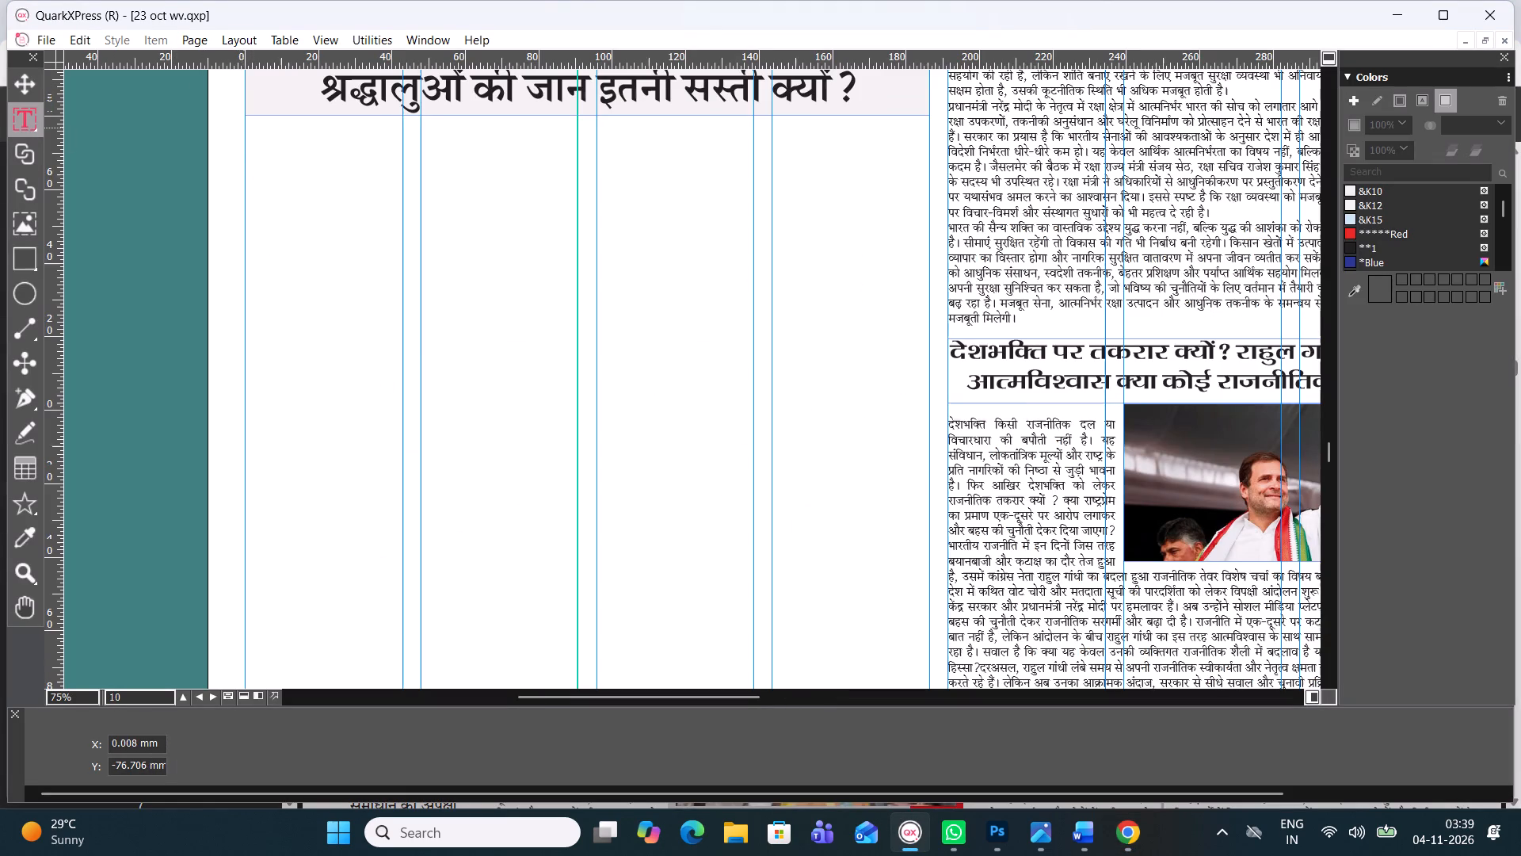
drag(246, 125, 832, 602)
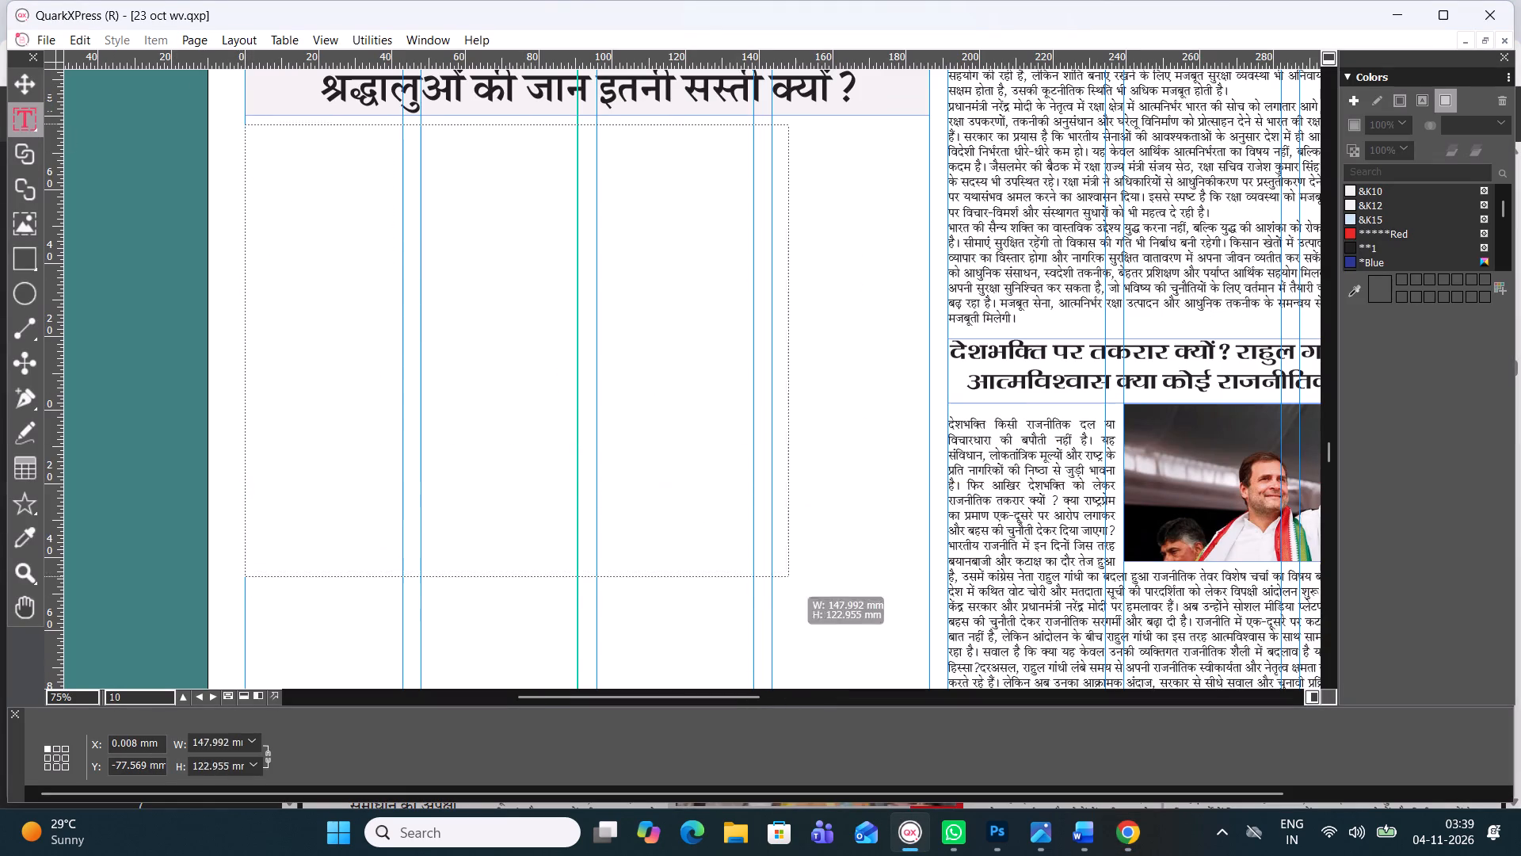
drag(832, 602, 930, 513)
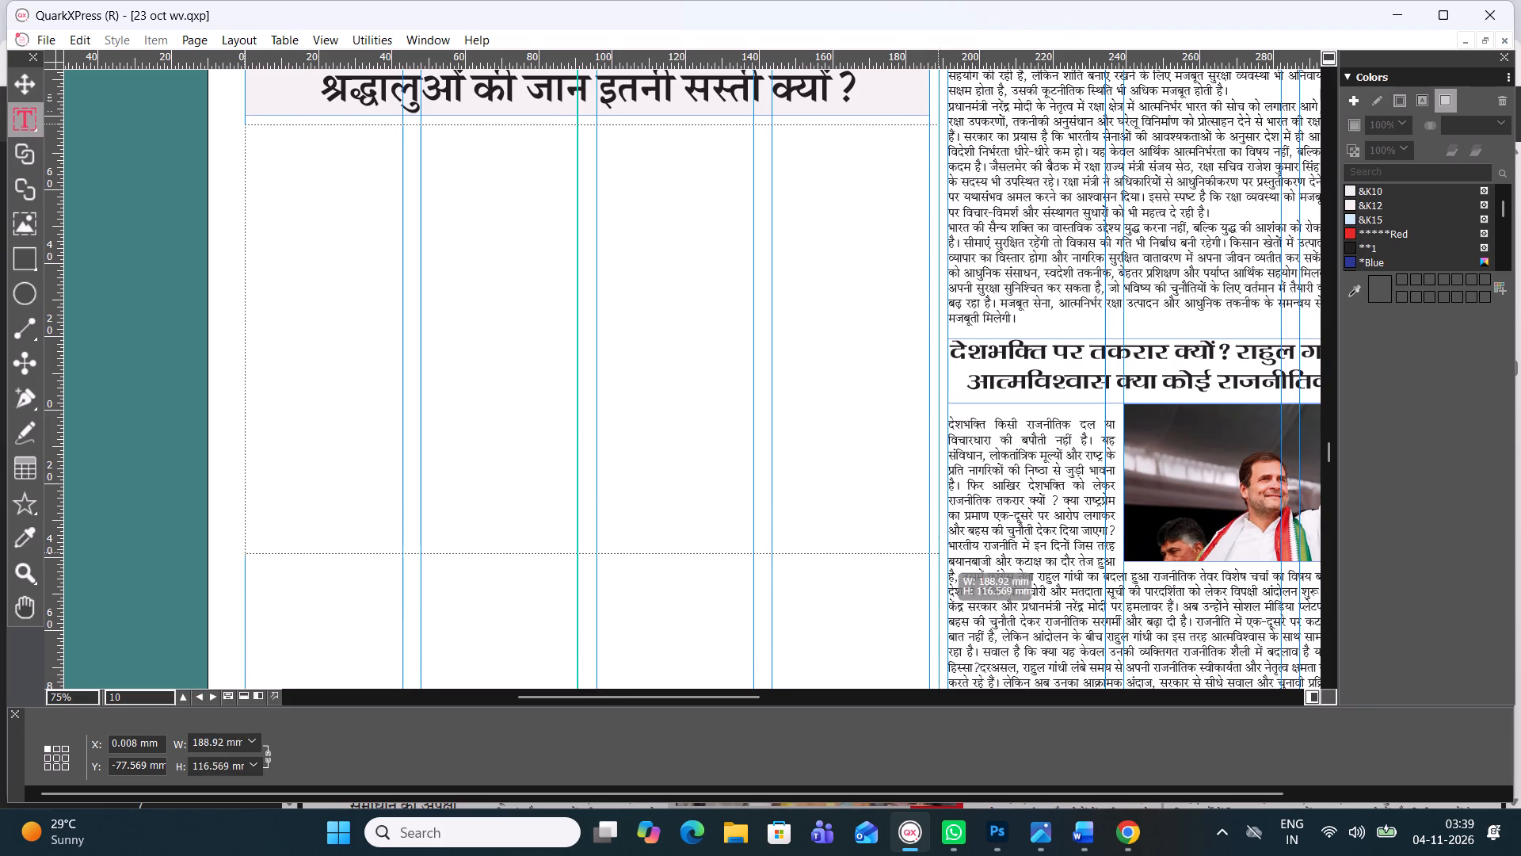
drag(930, 513, 928, 455)
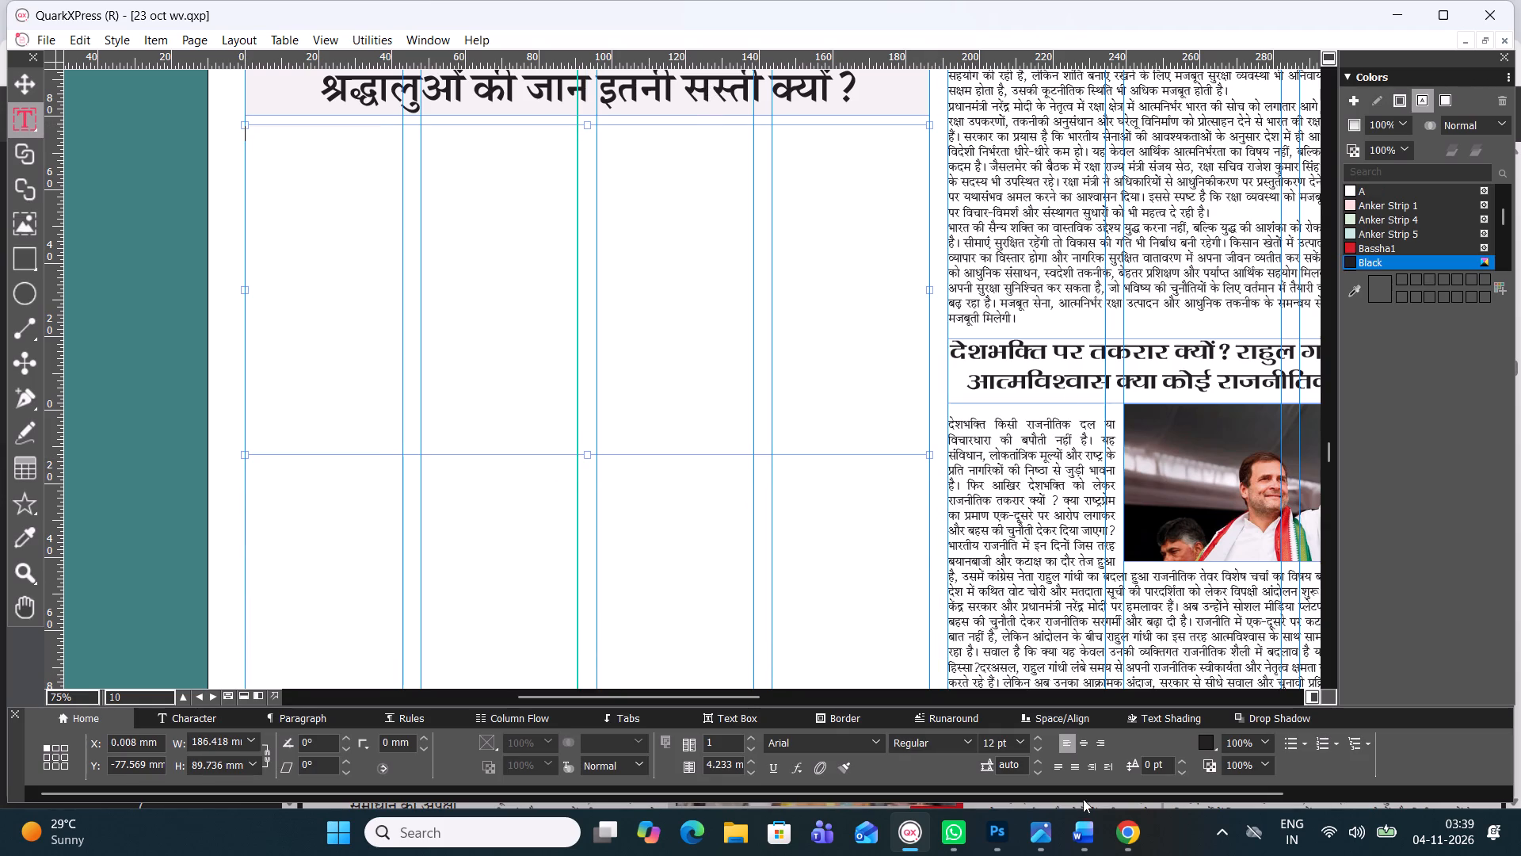
Format the empty body box with 11.5 pt text, 11.7 pt leading and justified alignment, leaving blank lines at the start.
click(1007, 746)
text(11.)
key(5)
key(Return)
key(Return)
drag(1023, 765, 922, 766)
text(11)
key(period)
key(7)
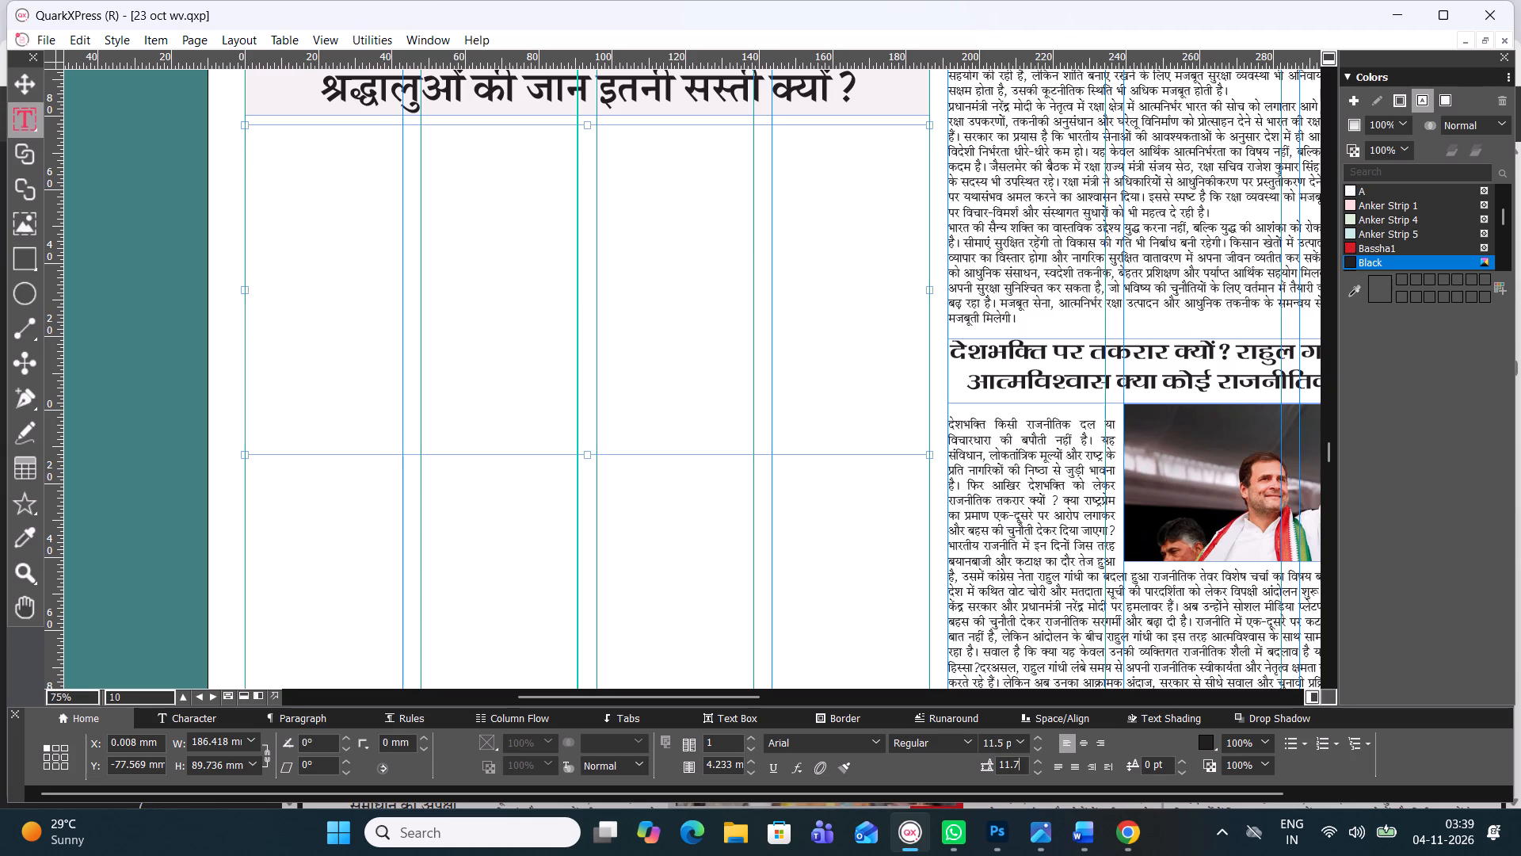
key(Return)
key(Return)
click(1062, 765)
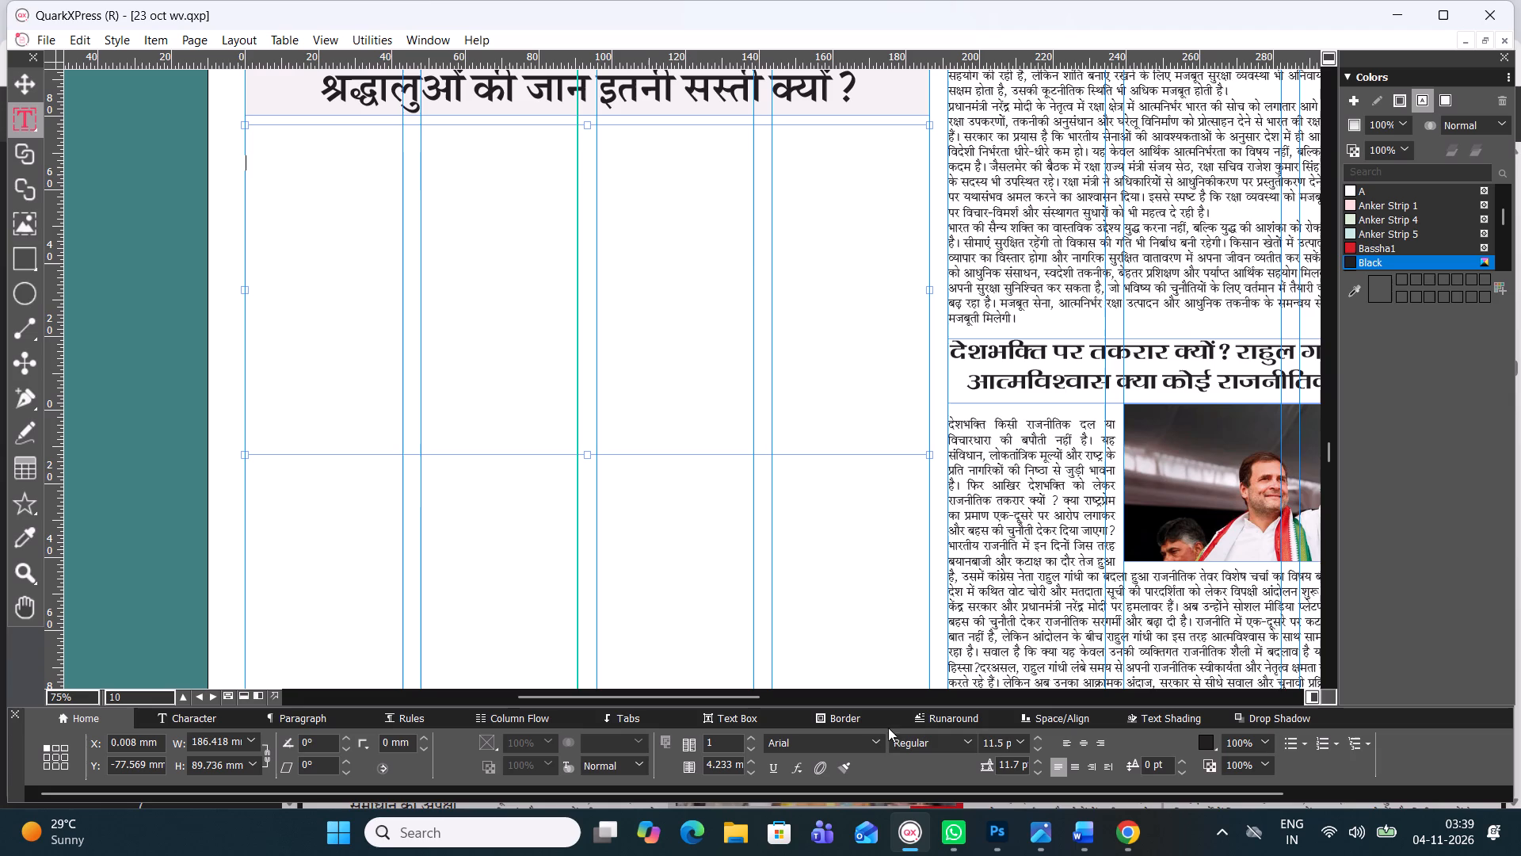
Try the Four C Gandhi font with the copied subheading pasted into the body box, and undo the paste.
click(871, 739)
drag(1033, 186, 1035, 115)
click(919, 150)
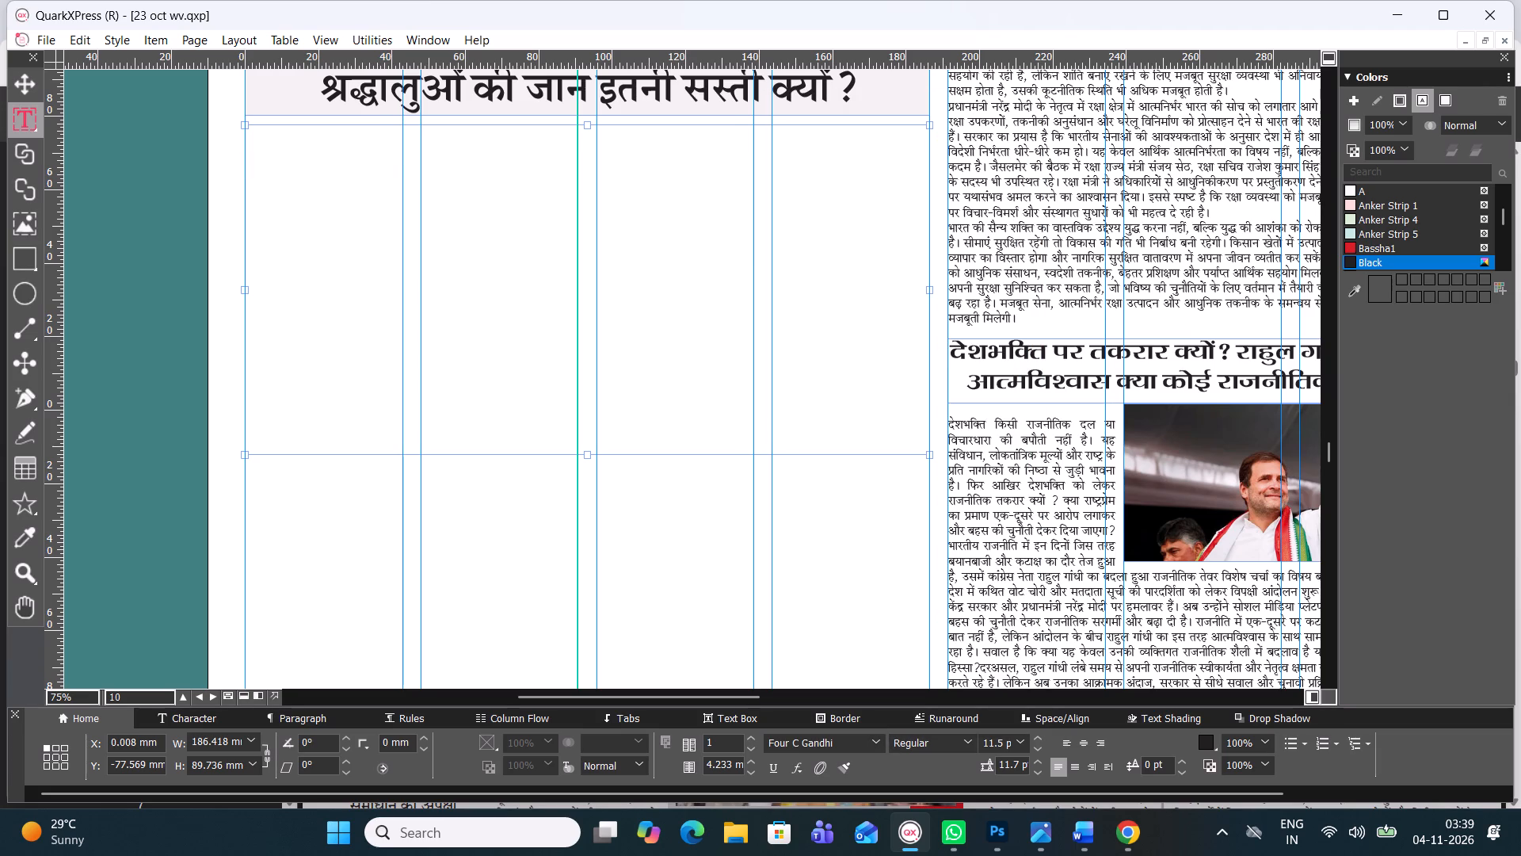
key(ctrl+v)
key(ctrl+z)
In the 04 Nov Article Word document, copy the helicopter accidents article body from "17 साल, 15 हेलीकॉप्टर हादसे" through its final sentence.
click(1088, 831)
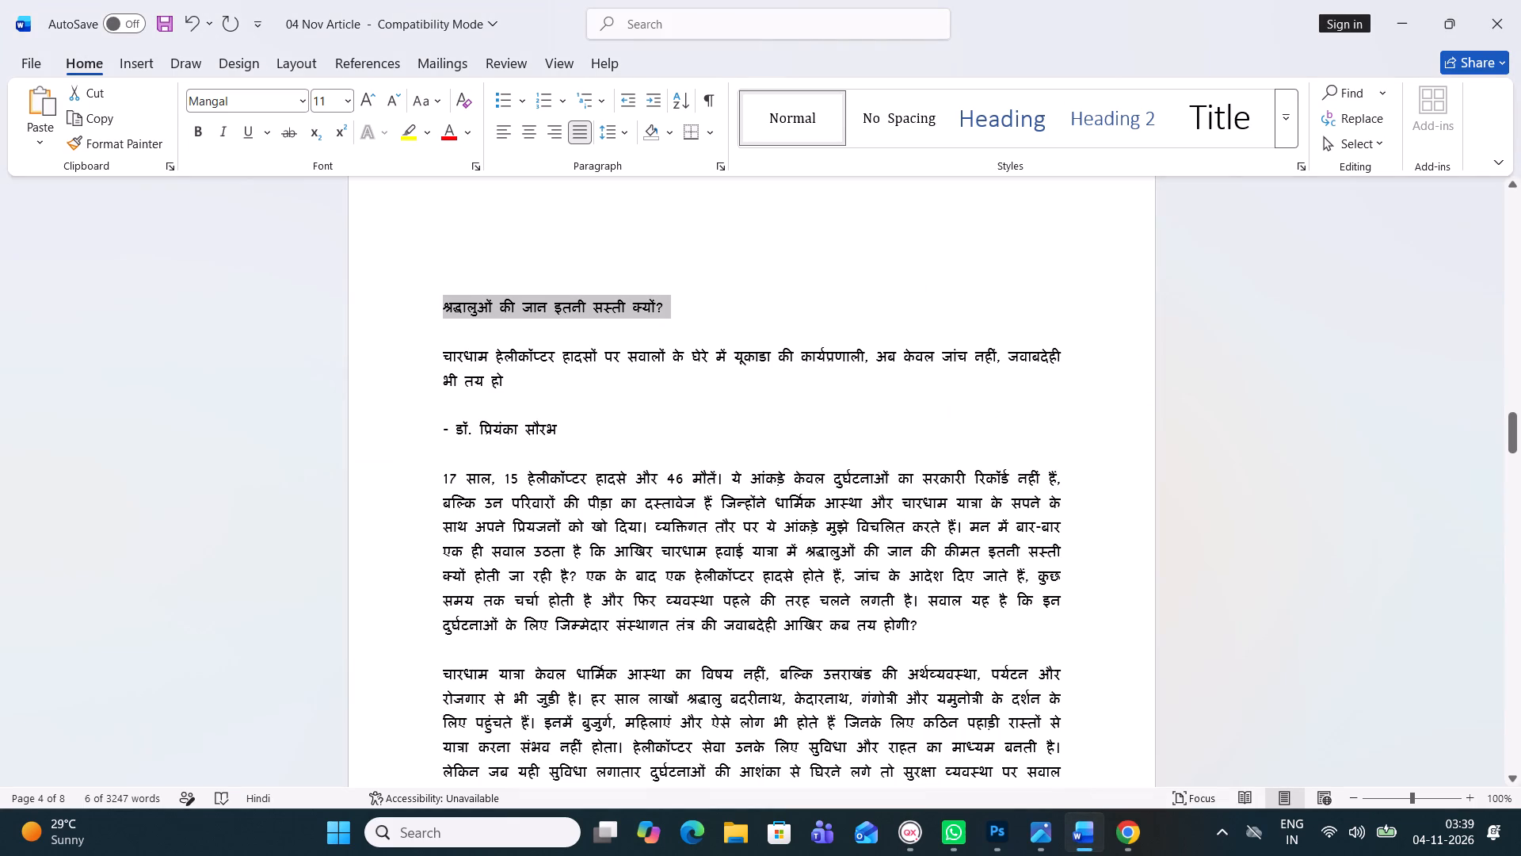
drag(452, 428, 457, 430)
drag(457, 430, 666, 575)
click(663, 439)
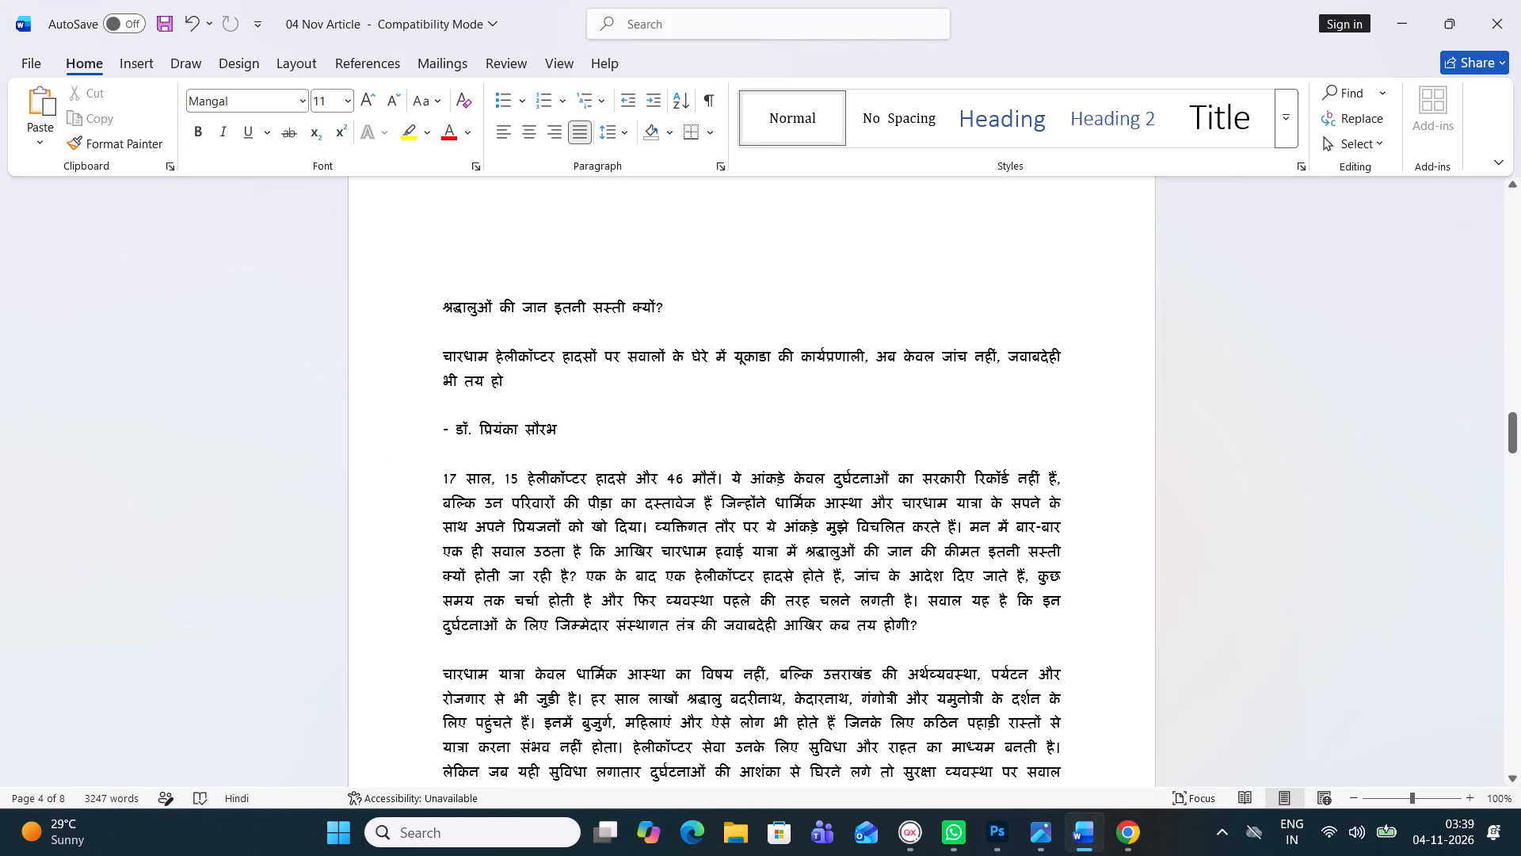
drag(440, 479, 1165, 855)
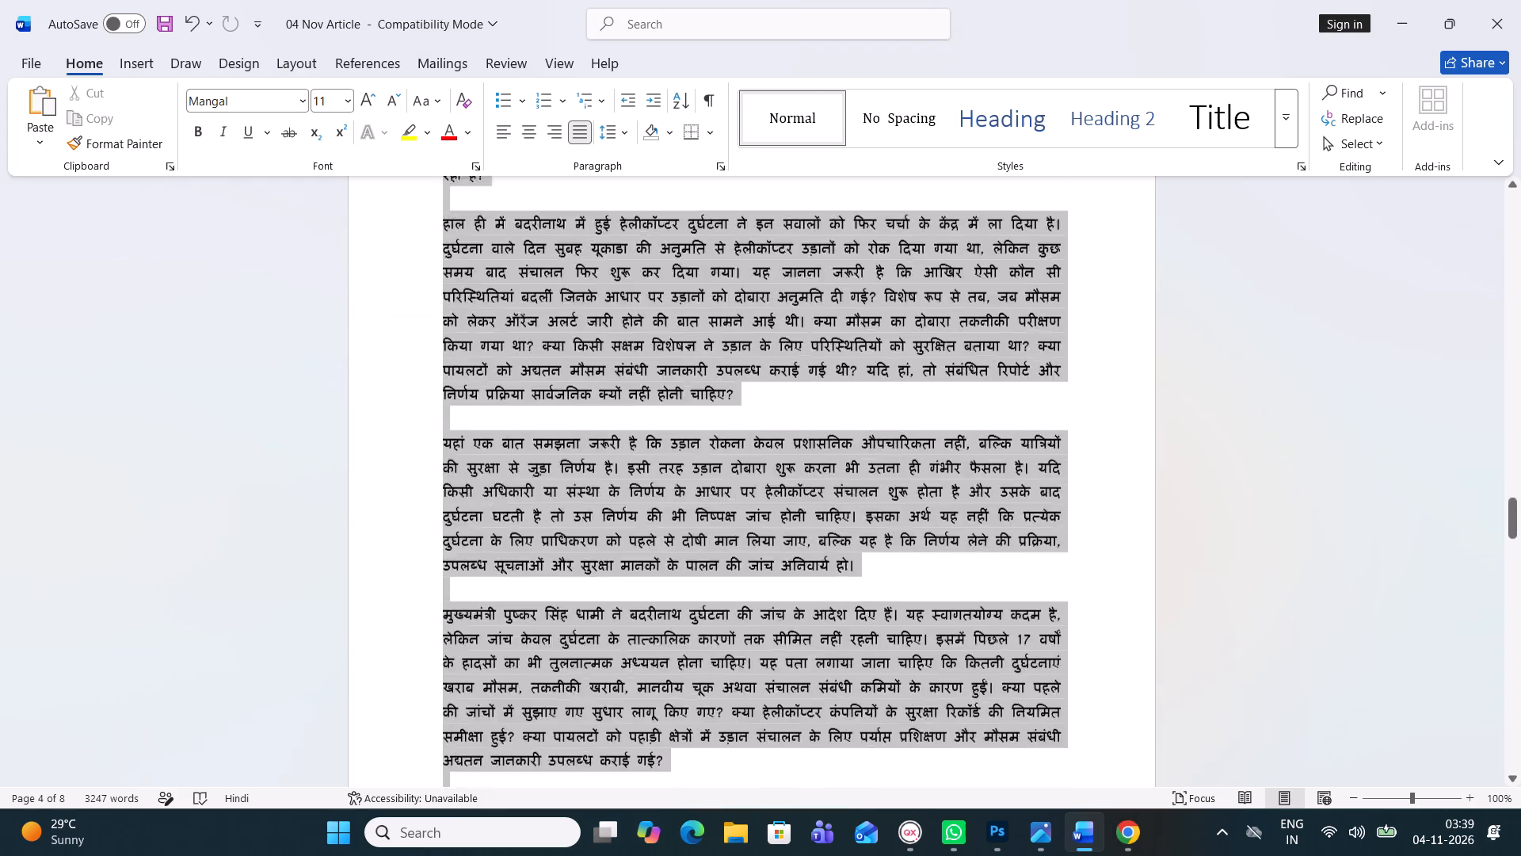
drag(1165, 855, 860, 90)
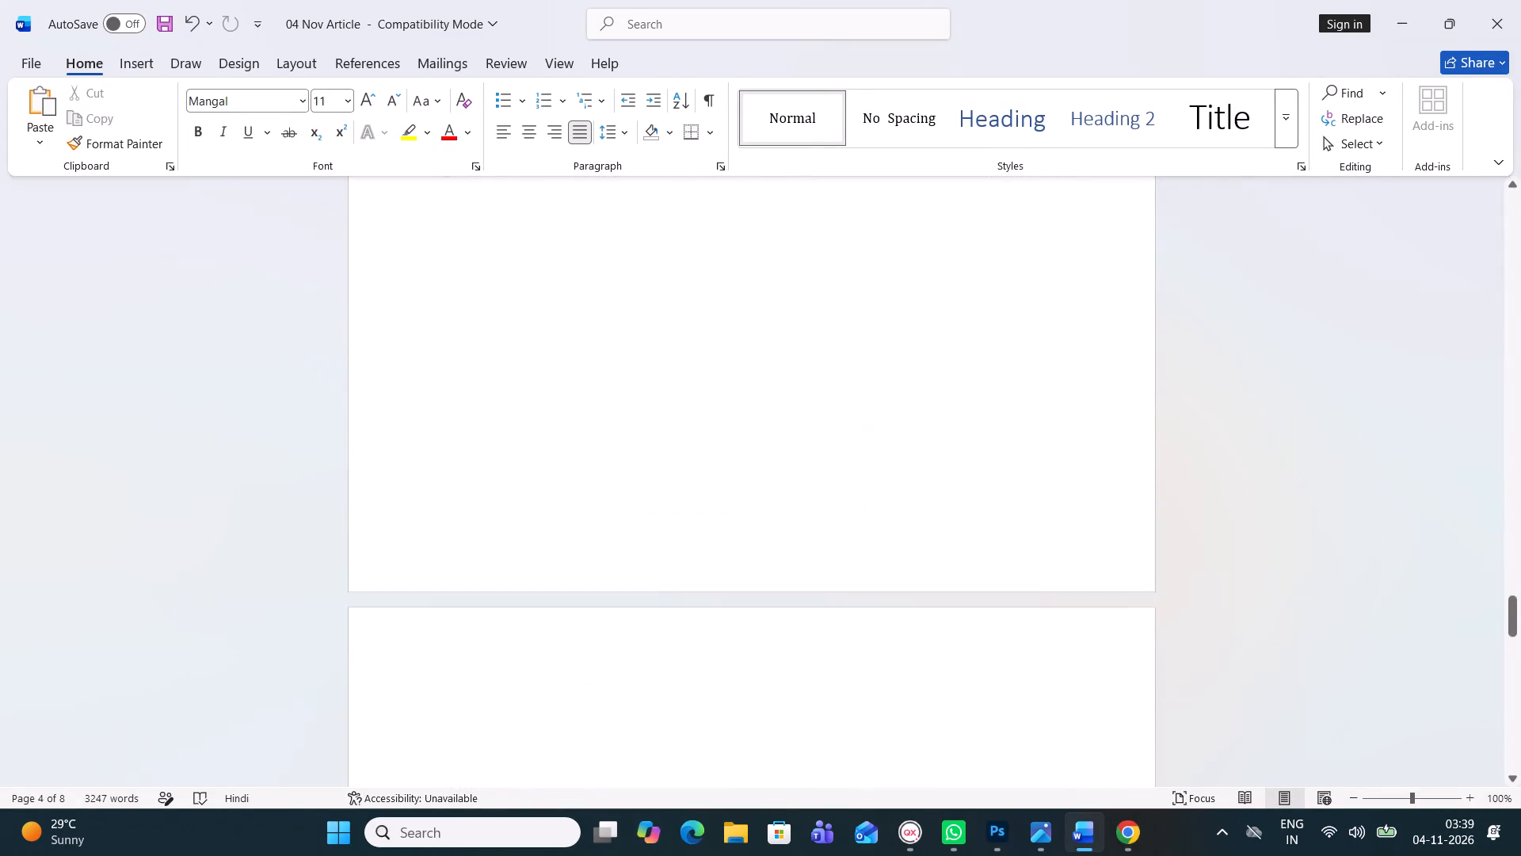
drag(860, 90, 1051, 755)
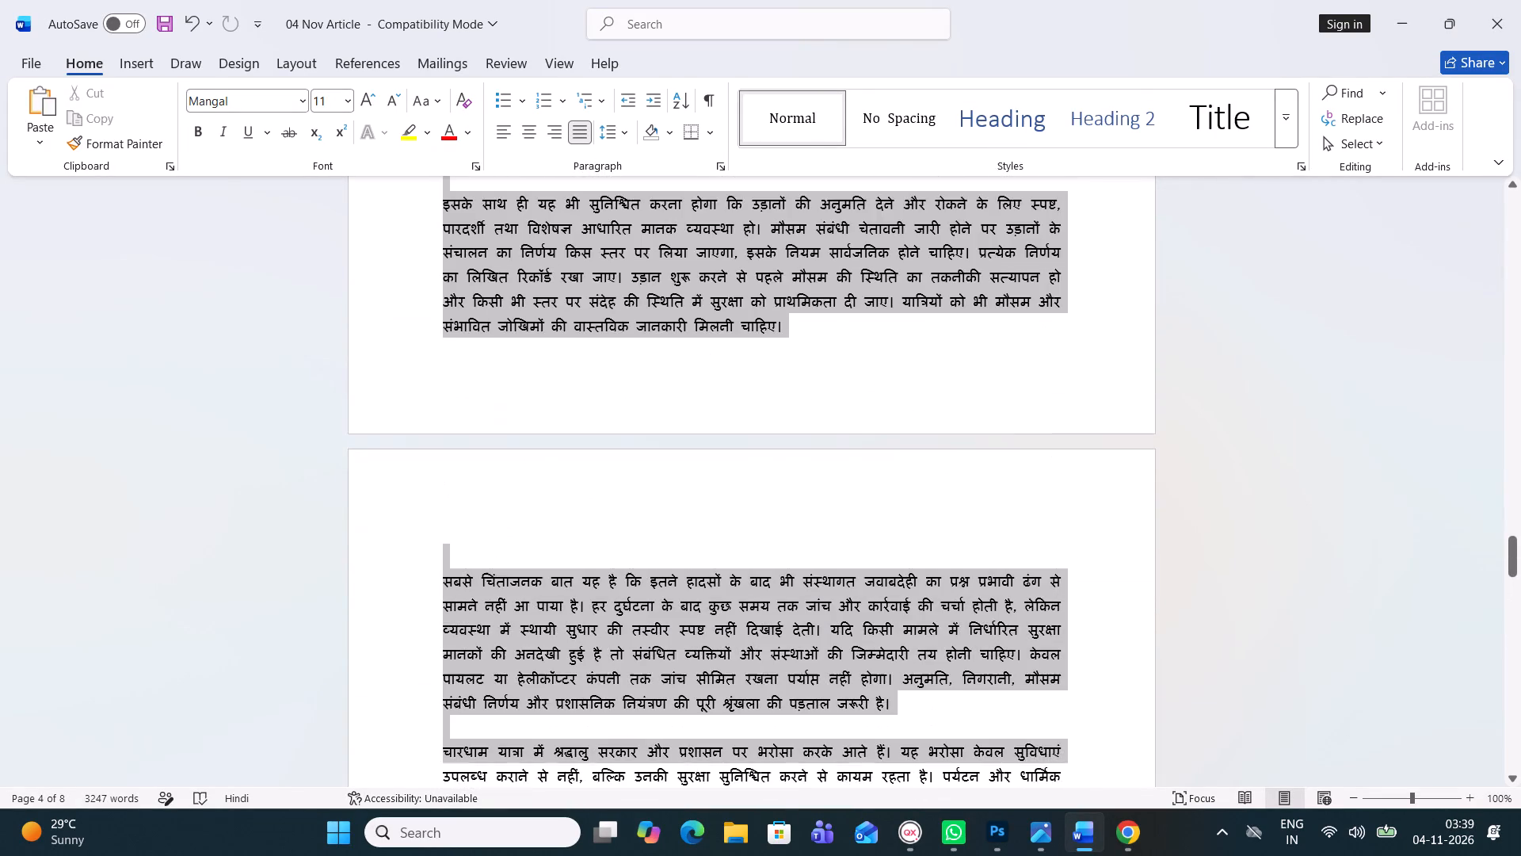
drag(1051, 755, 993, 590)
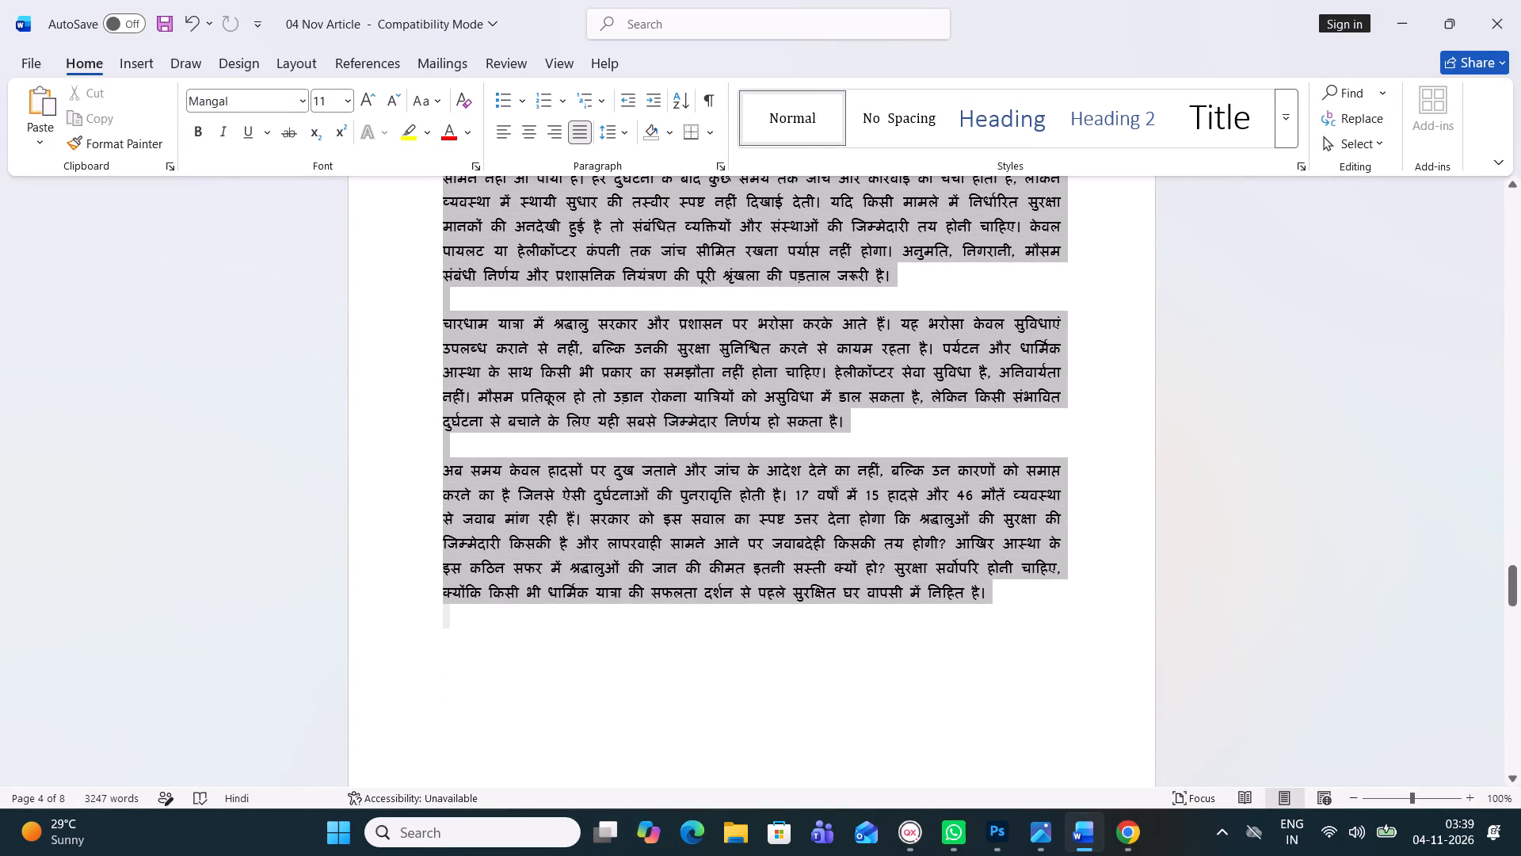
drag(993, 590, 986, 588)
key(ctrl+c)
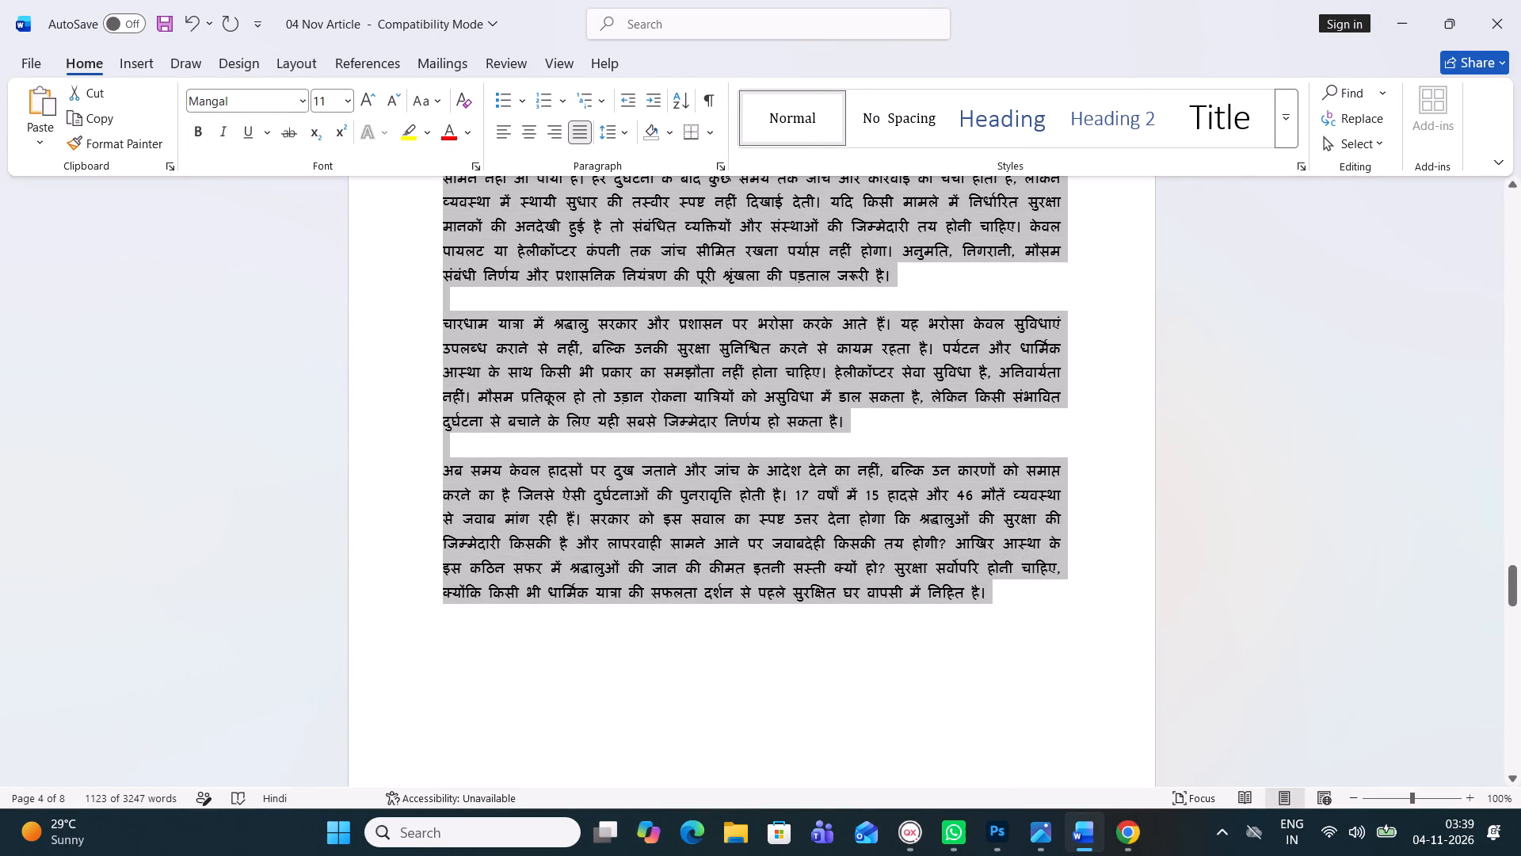
Back in QuarkXPress, set the body box font to Four C Gandhi and paste the copied article text.
click(913, 831)
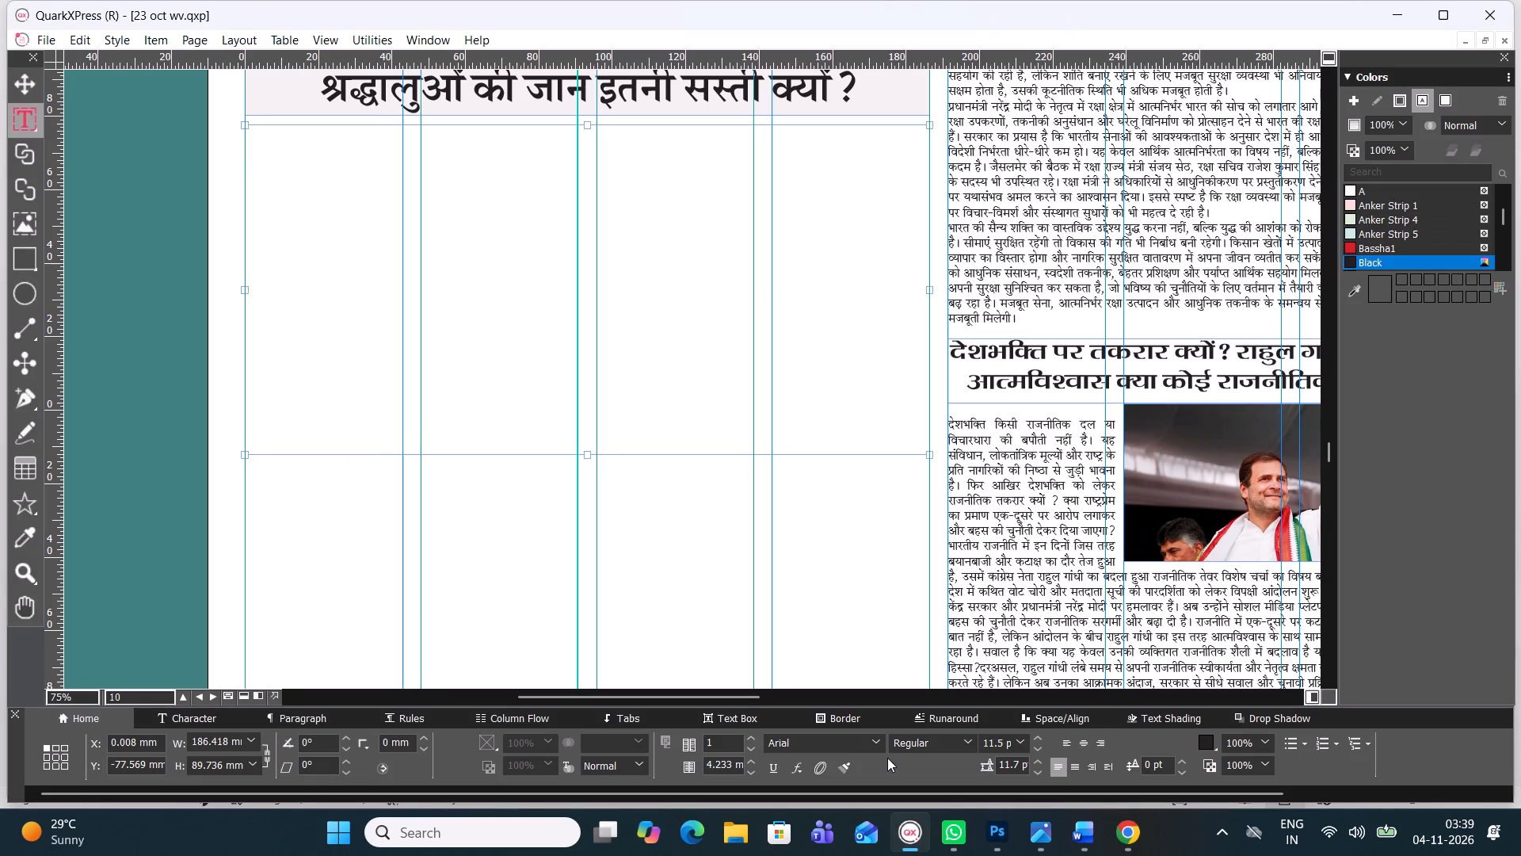
click(879, 739)
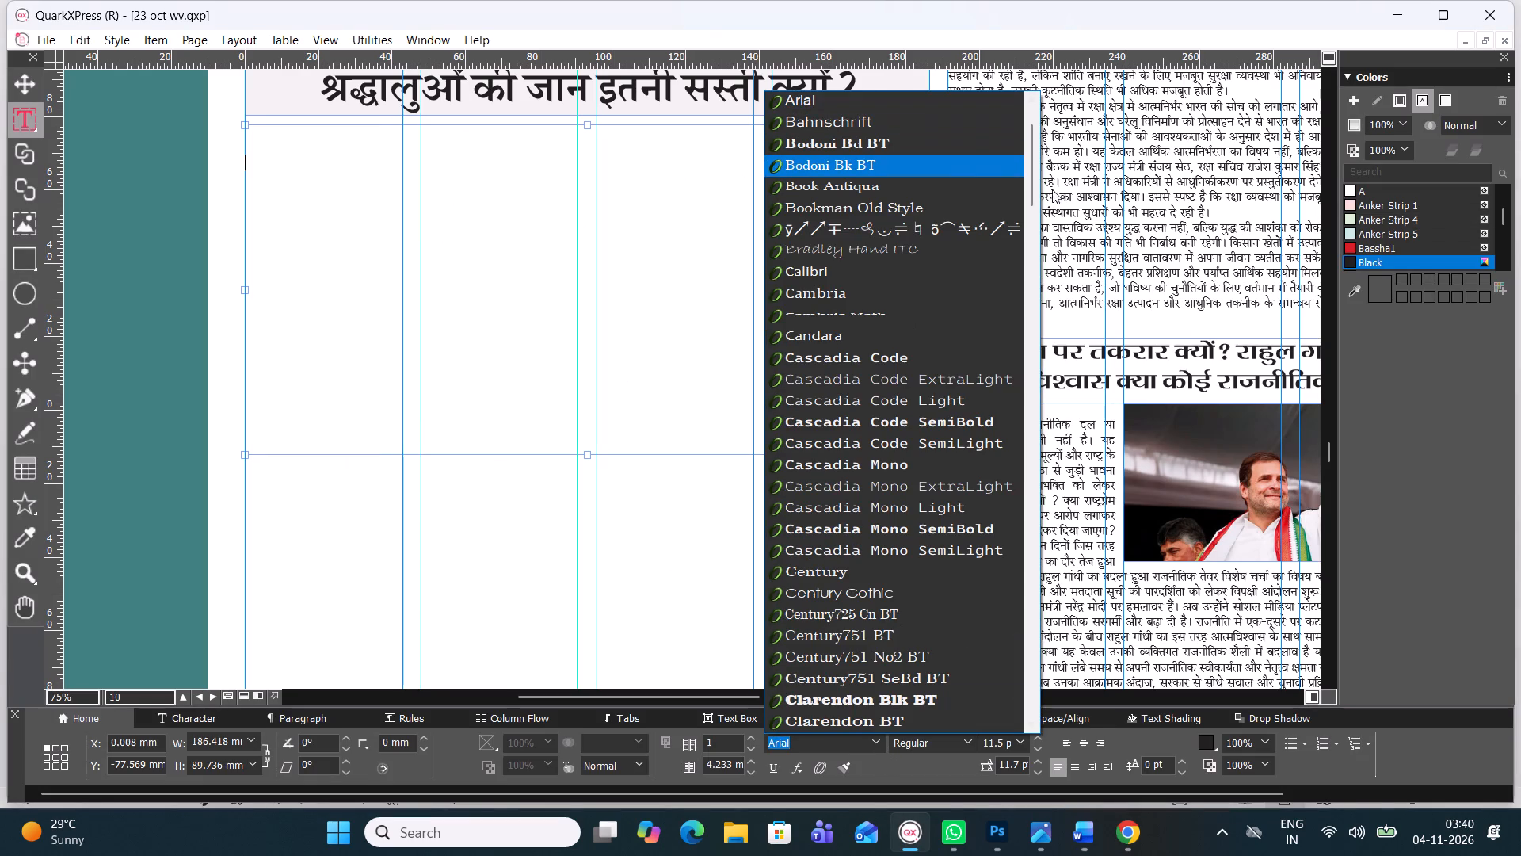
drag(1032, 166, 1028, 138)
click(867, 97)
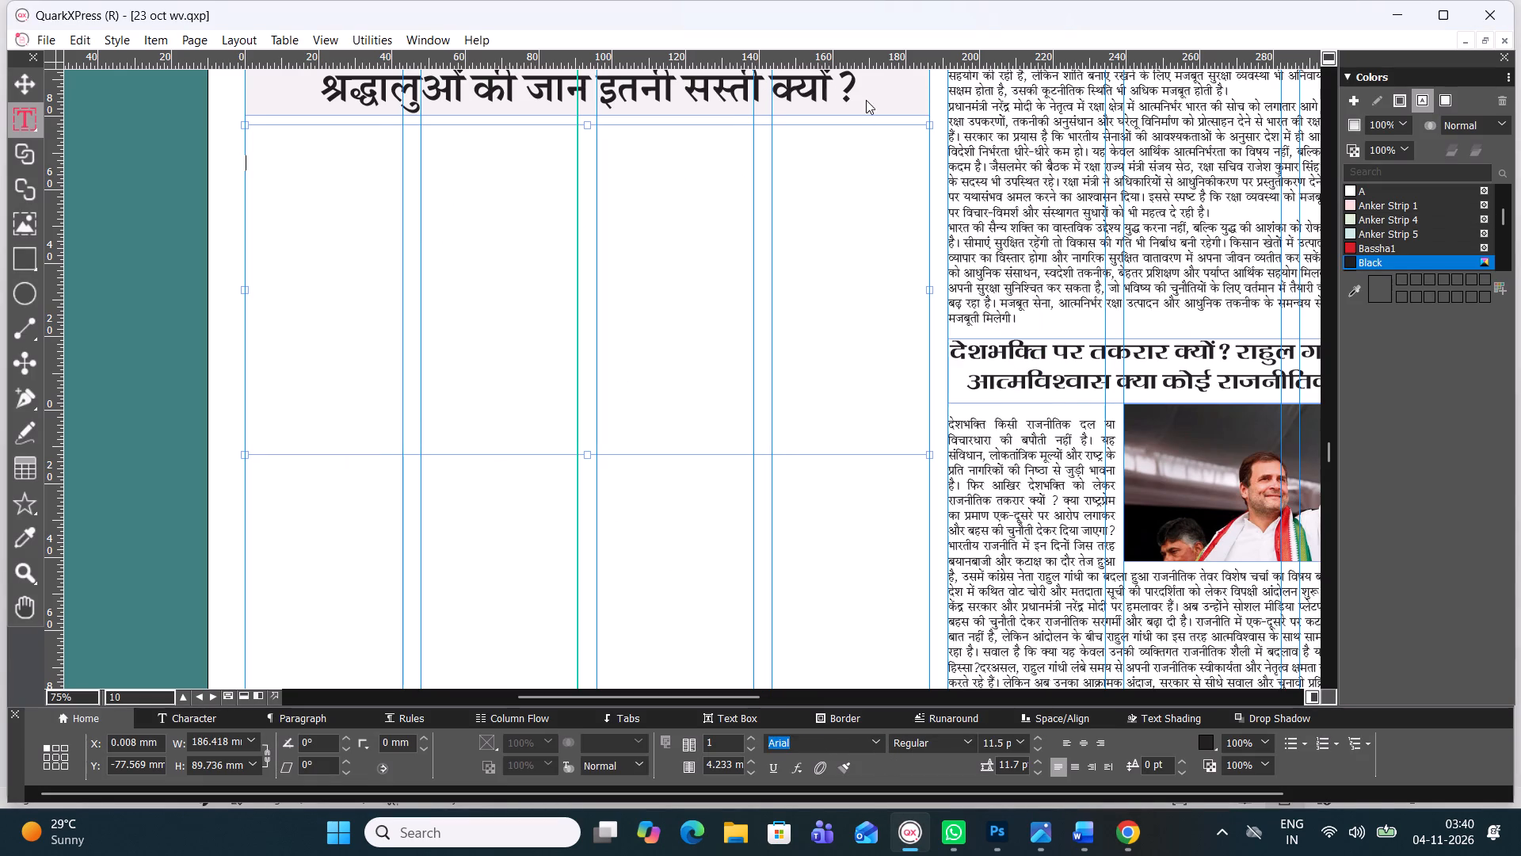
key(ctrl+v)
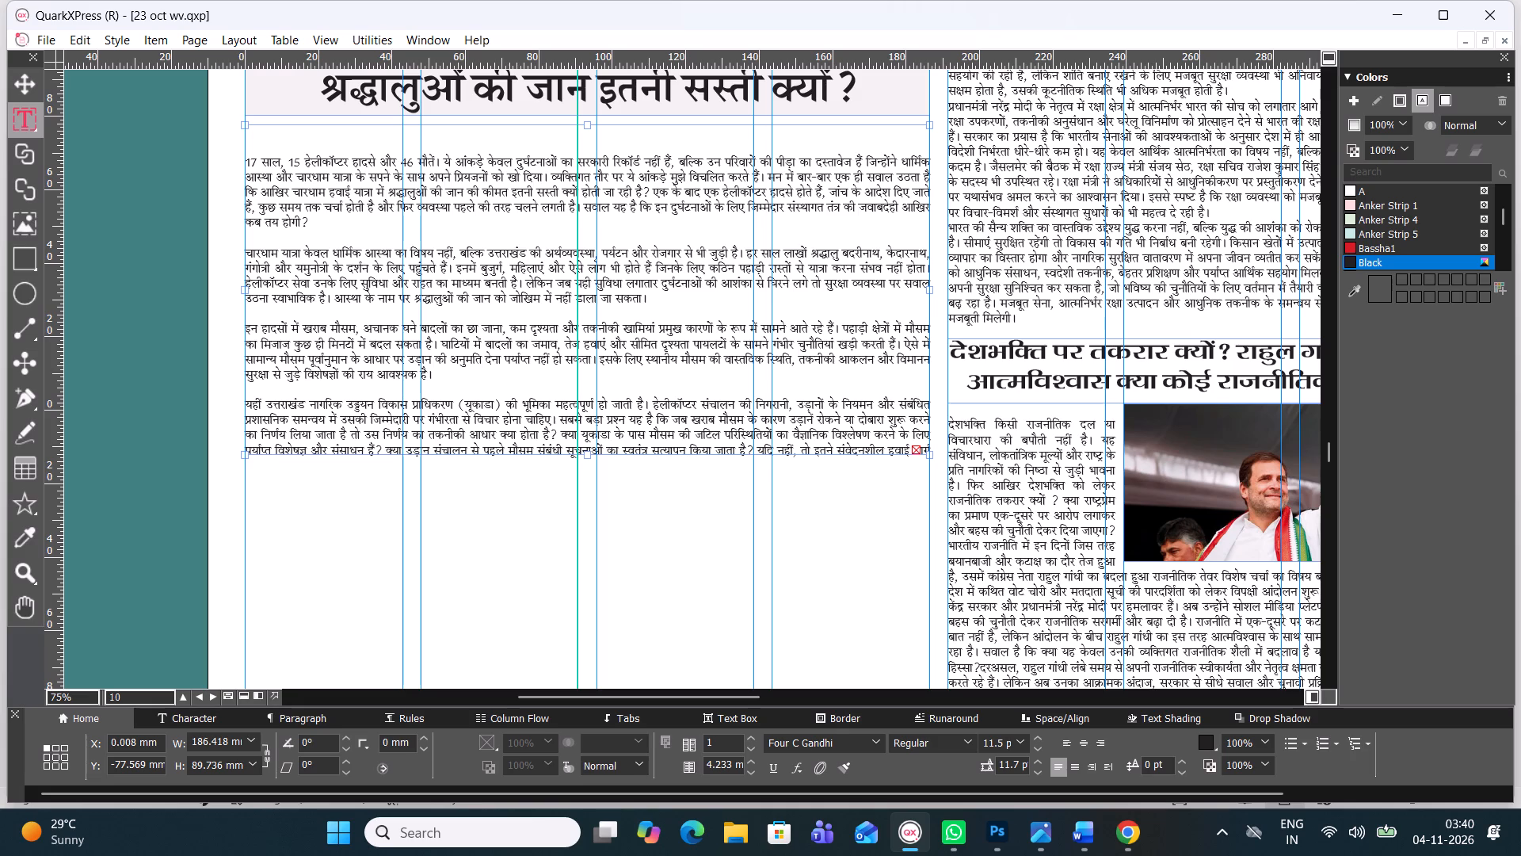
Extend the helicopter article's body box downward to a height of about 136 mm.
drag(589, 456, 589, 506)
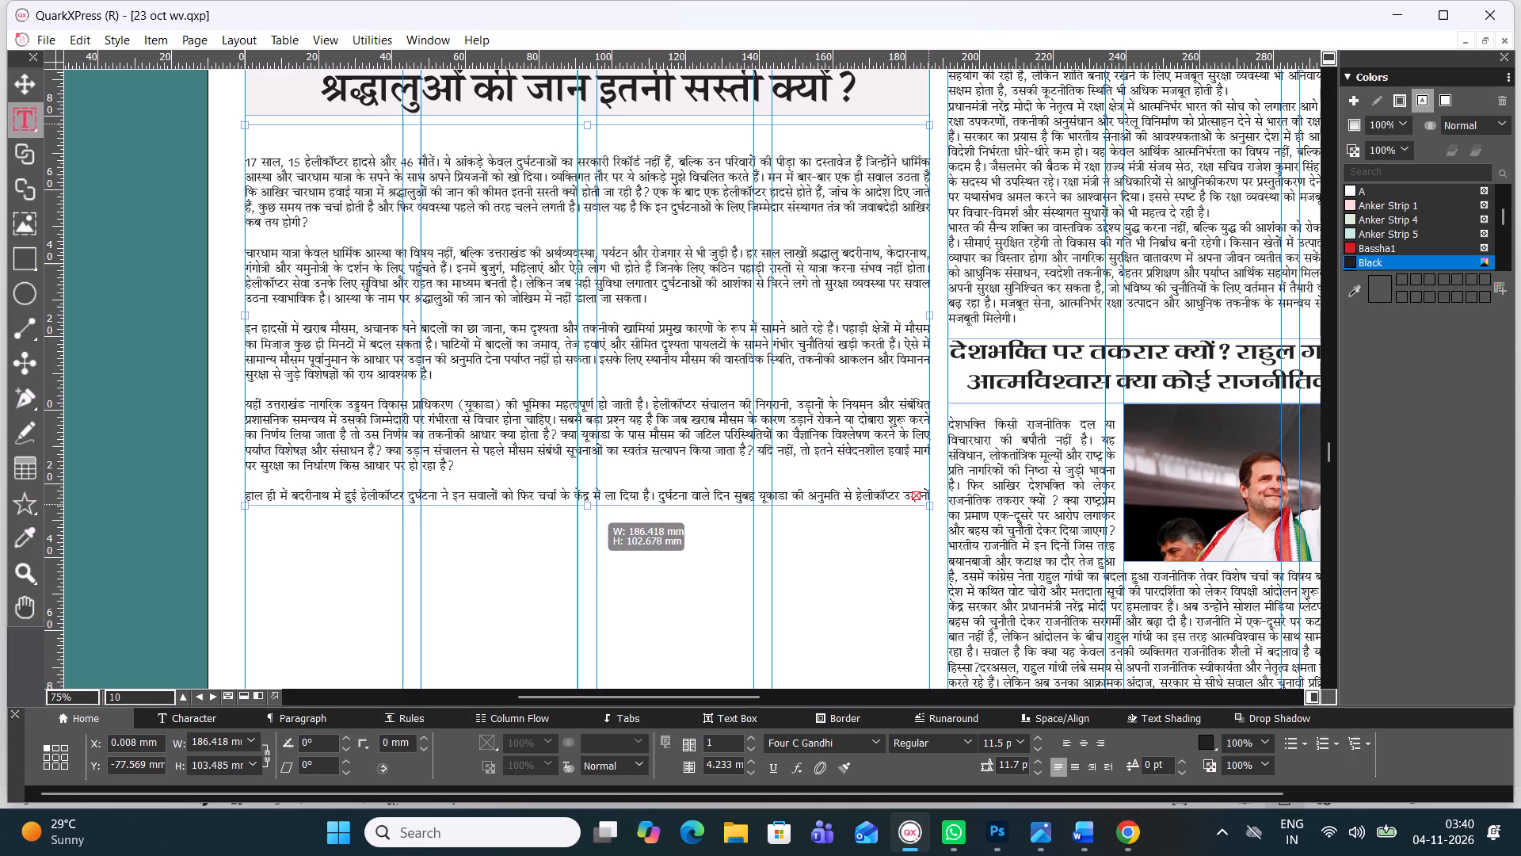
drag(589, 506, 589, 594)
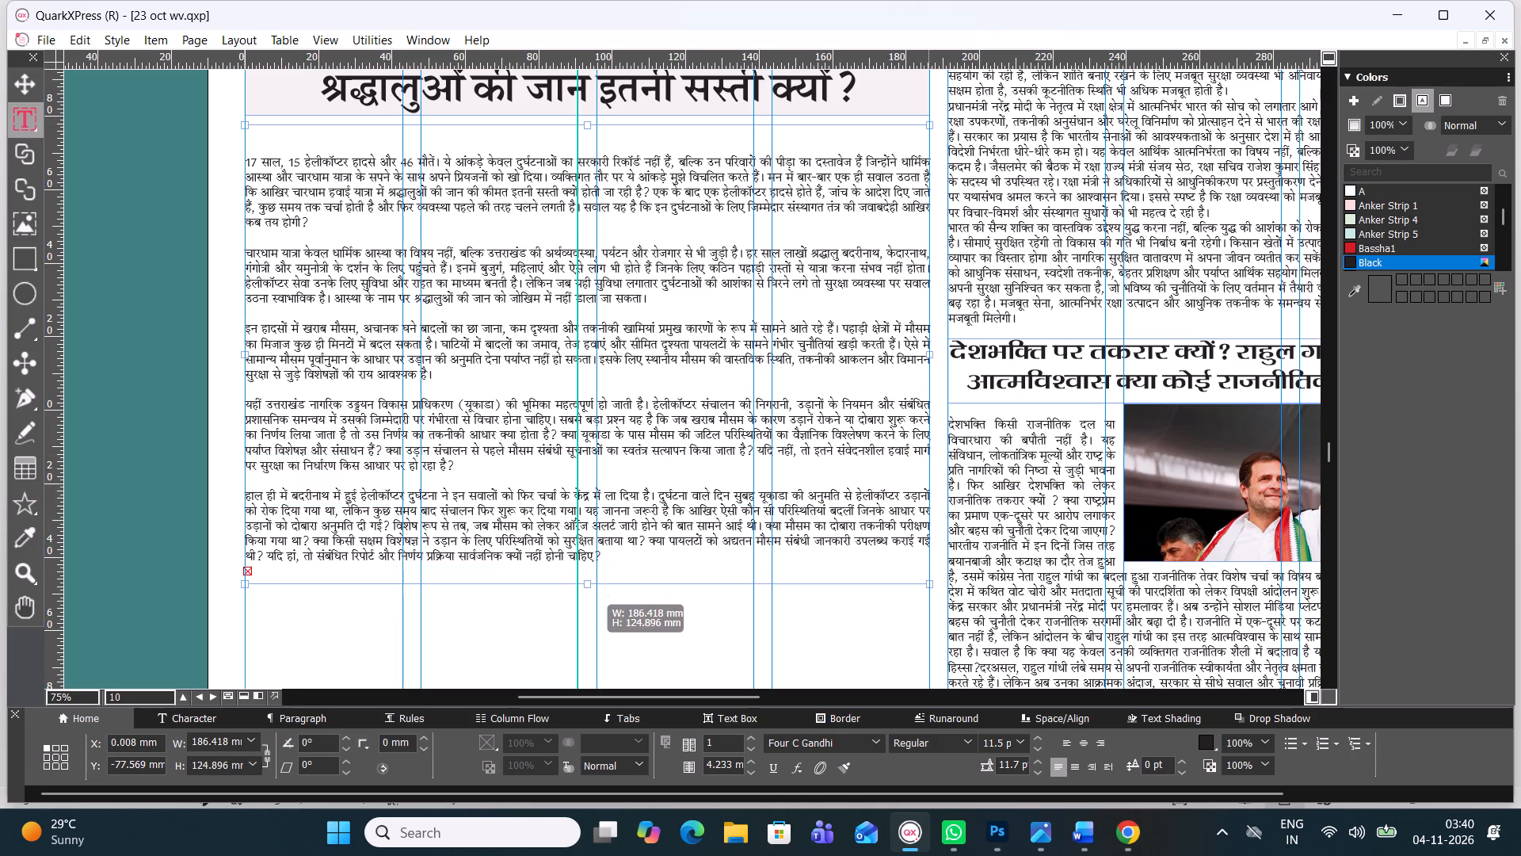
drag(589, 594, 589, 627)
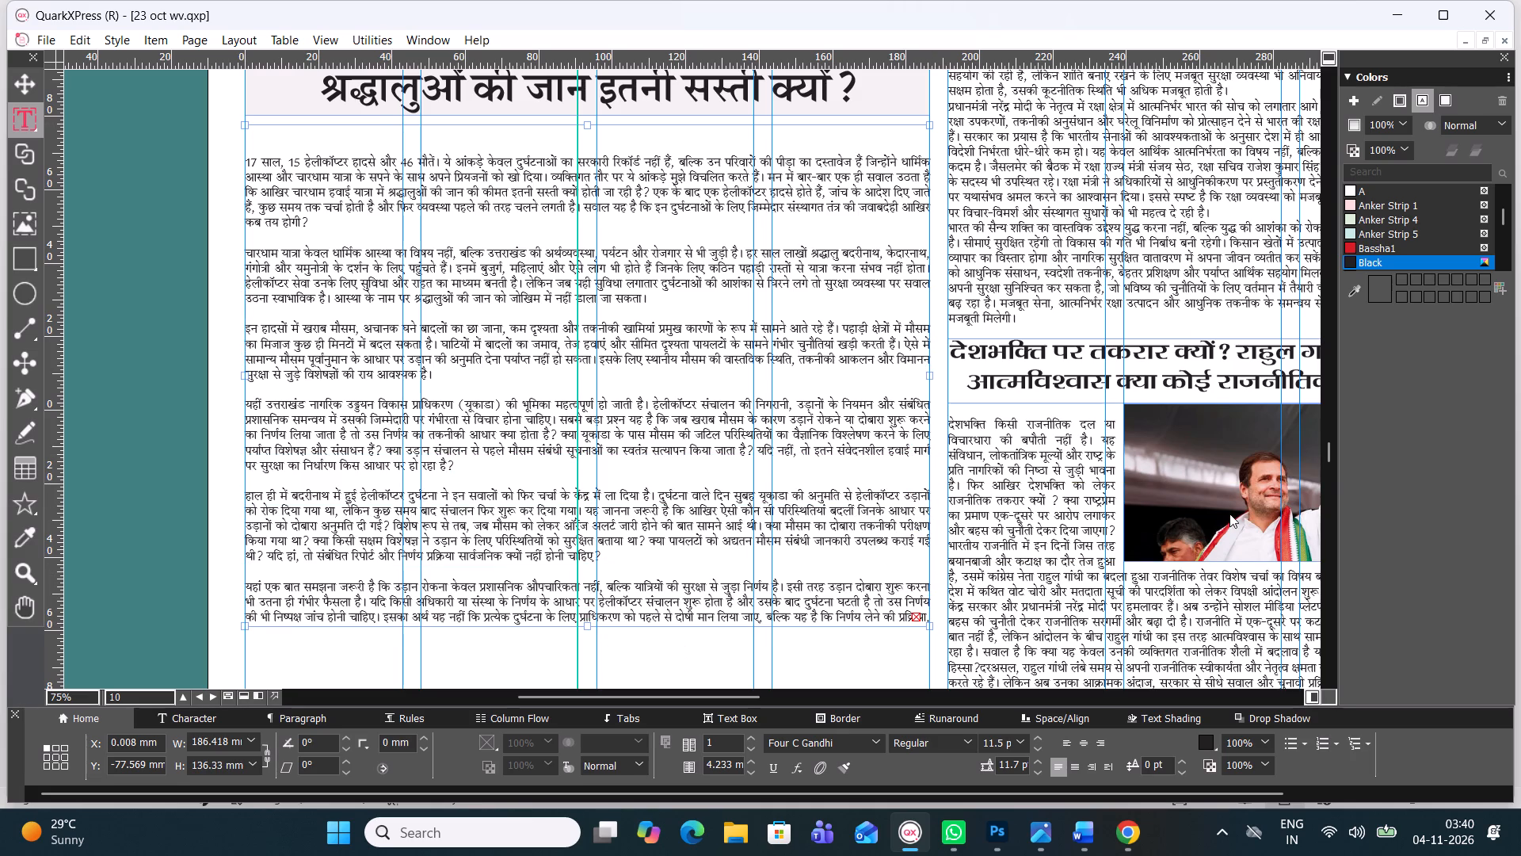
Split the helicopter article's body box into four columns.
click(1327, 449)
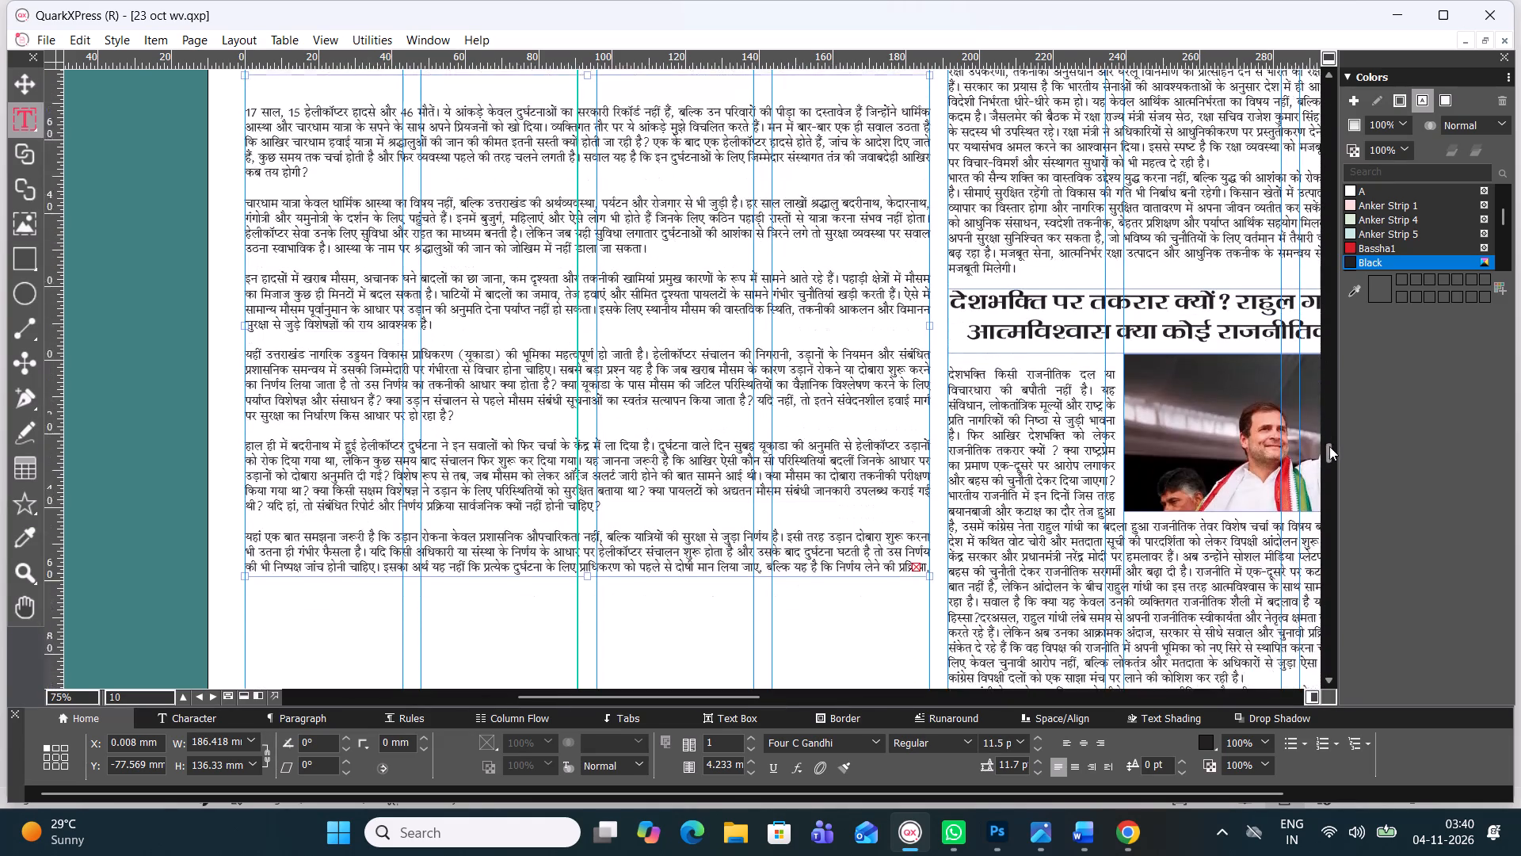
click(753, 737)
click(753, 736)
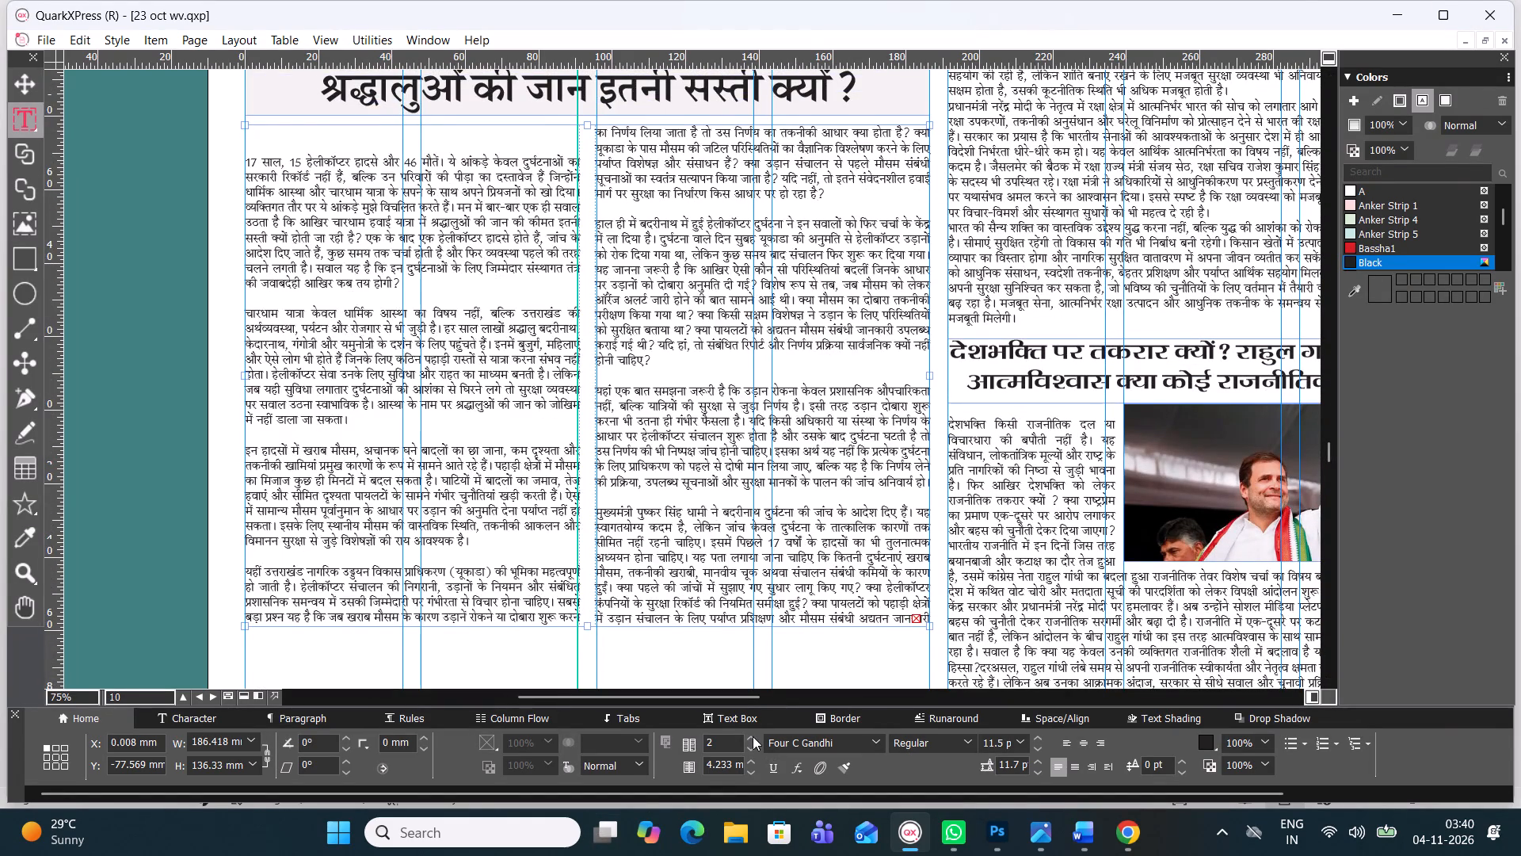
click(753, 736)
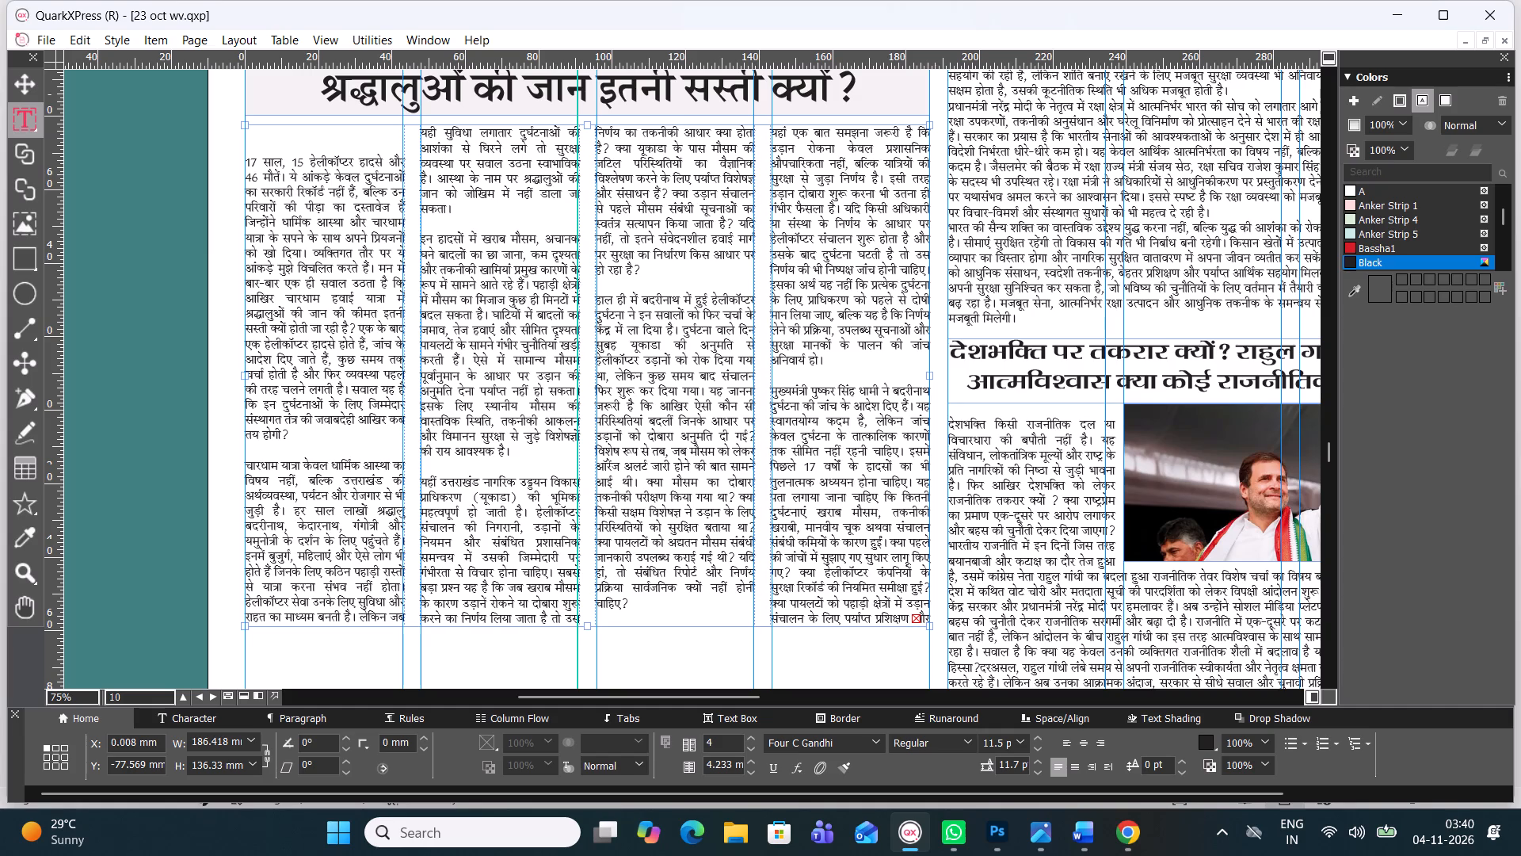
Extend the four-column body box further down toward the page's bottom rule, to a height of about 182 mm.
scroll(678, 573, down, 3)
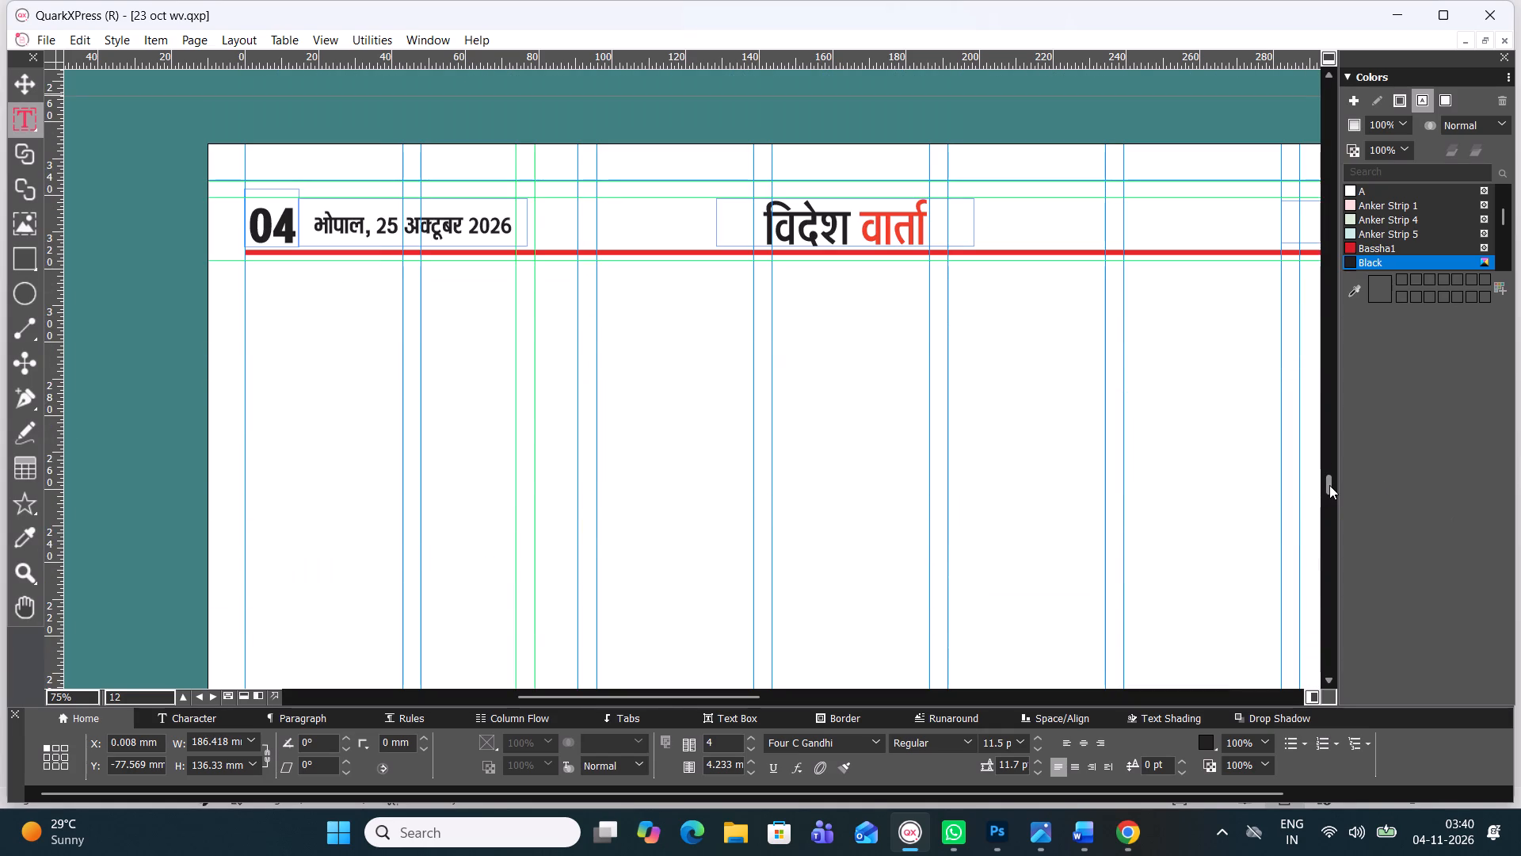
drag(1329, 485, 1325, 467)
drag(588, 174, 589, 189)
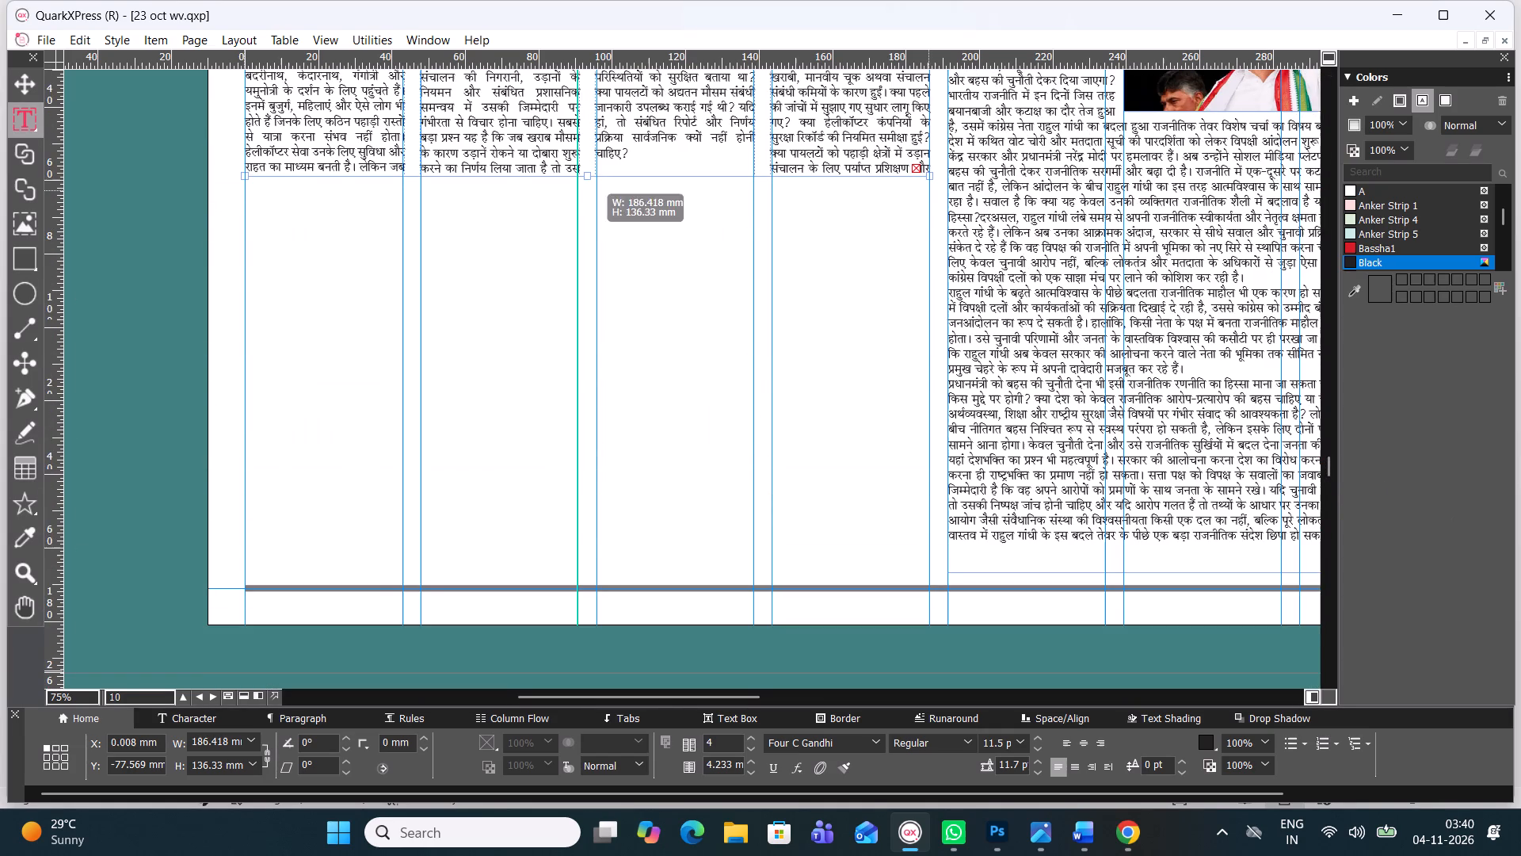
drag(589, 189, 593, 259)
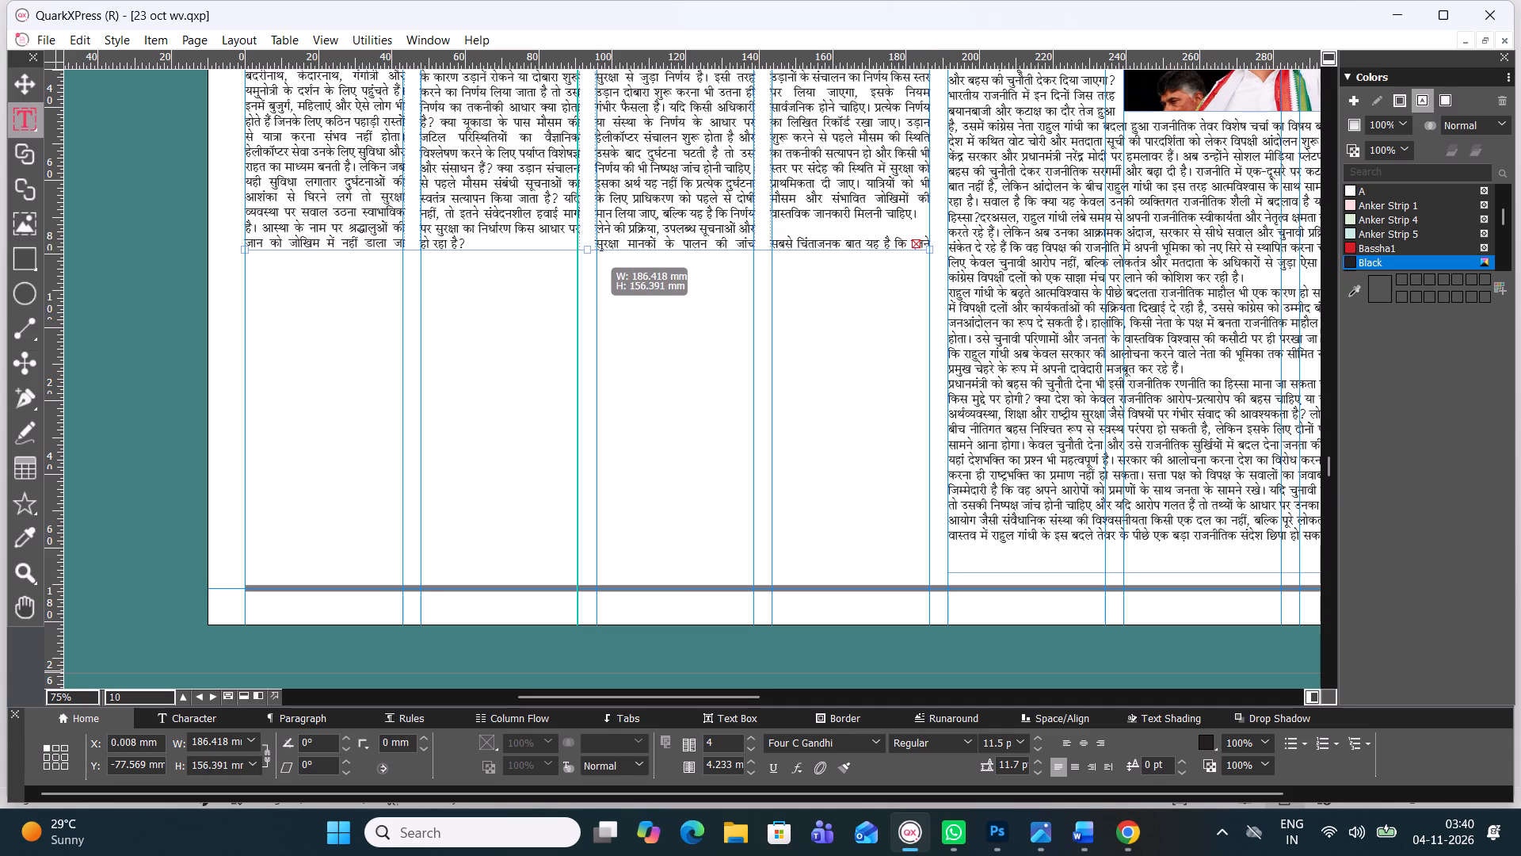
drag(593, 259, 593, 299)
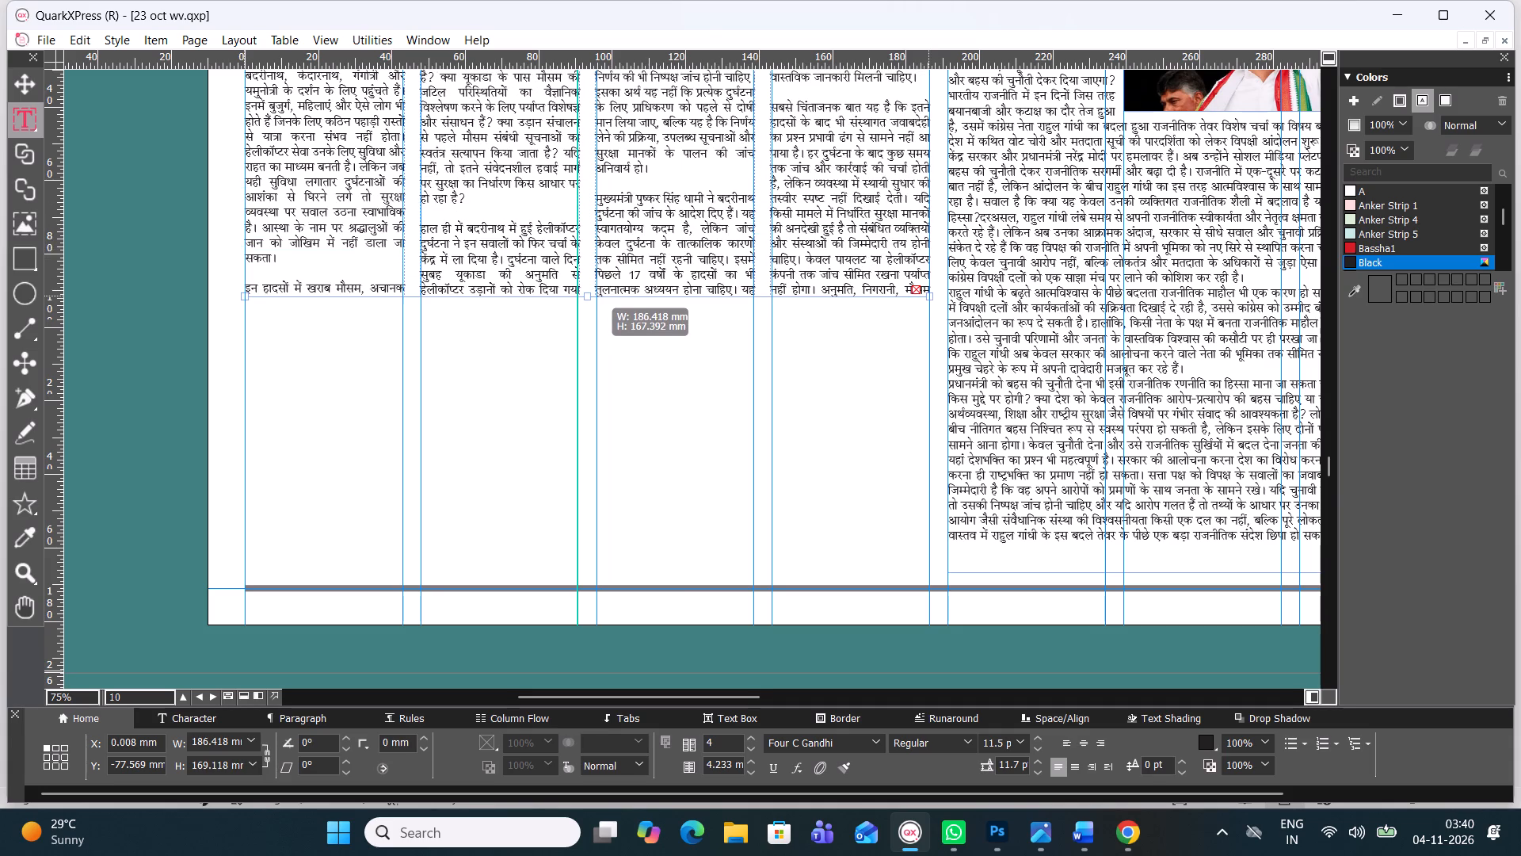
drag(593, 299, 597, 343)
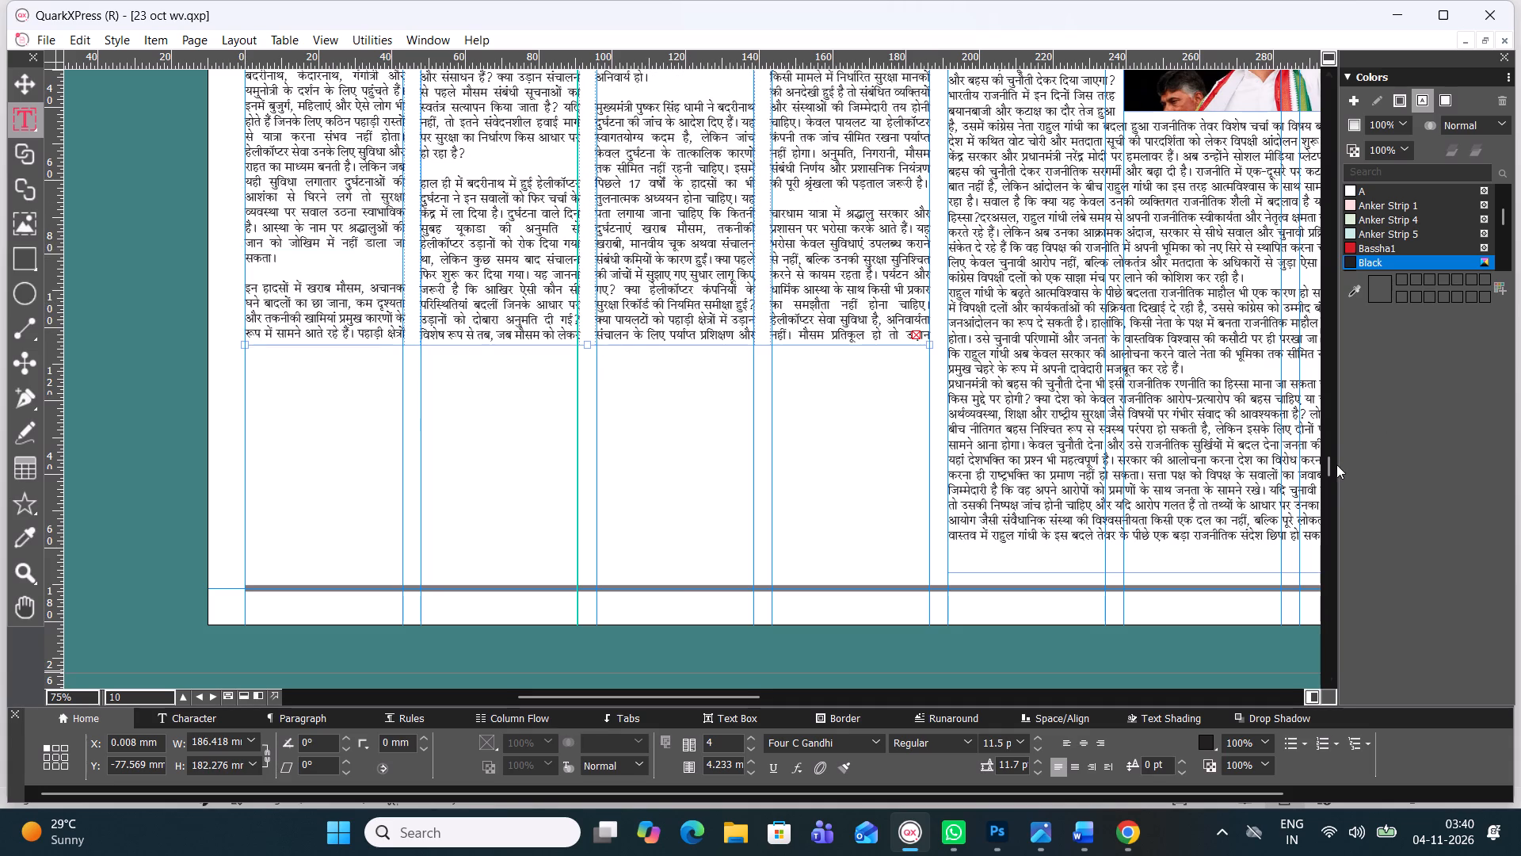
Delete all of the helicopter article's text after the paragraph ending "सुरक्षा मानकों के पालन की जांच अनिवार्य हो".
drag(1331, 467, 1325, 459)
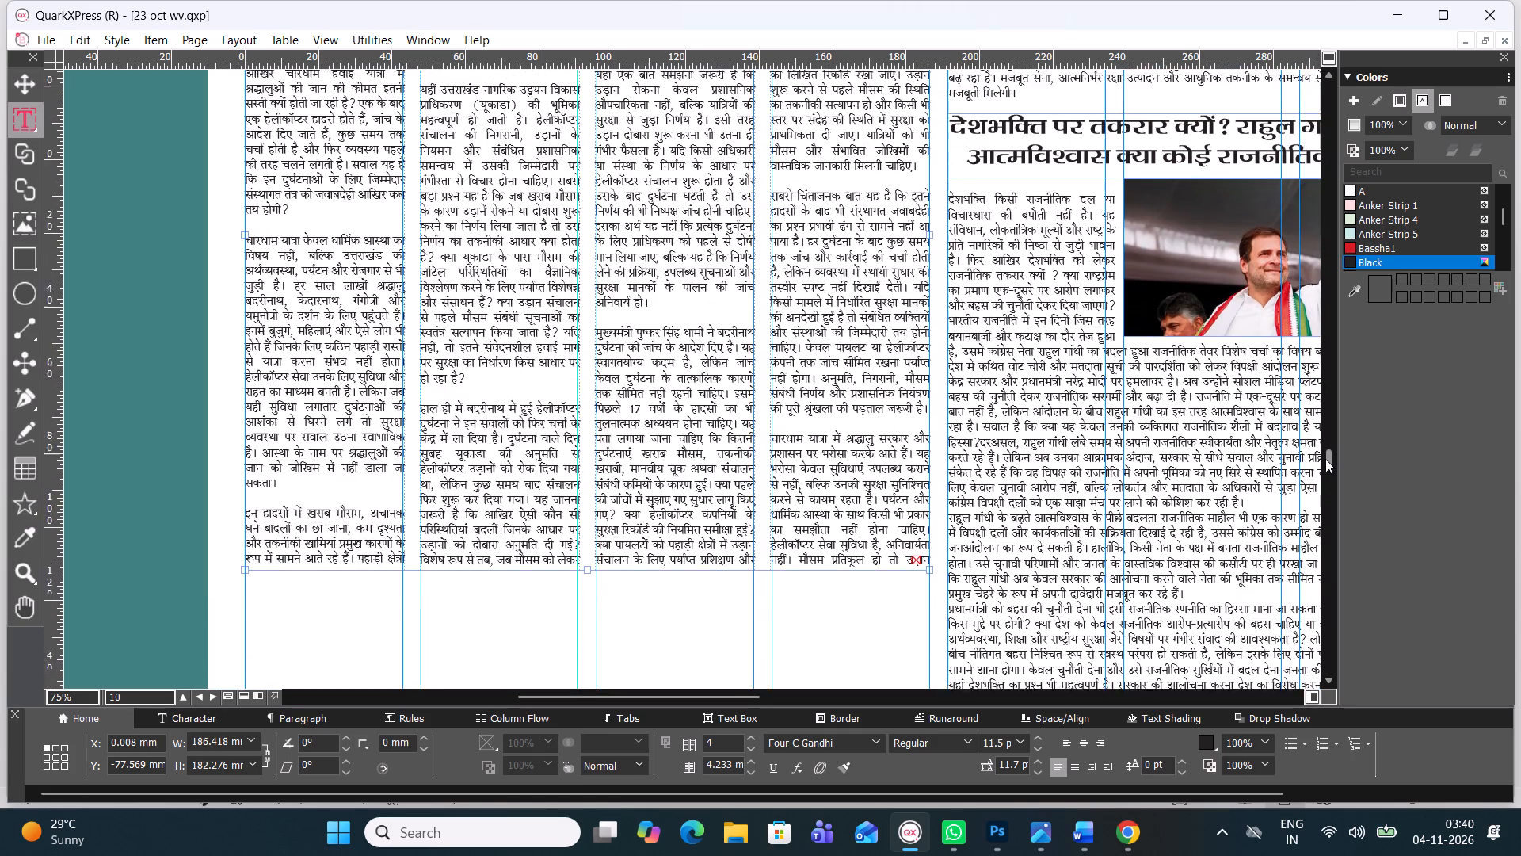
drag(1325, 459, 1324, 454)
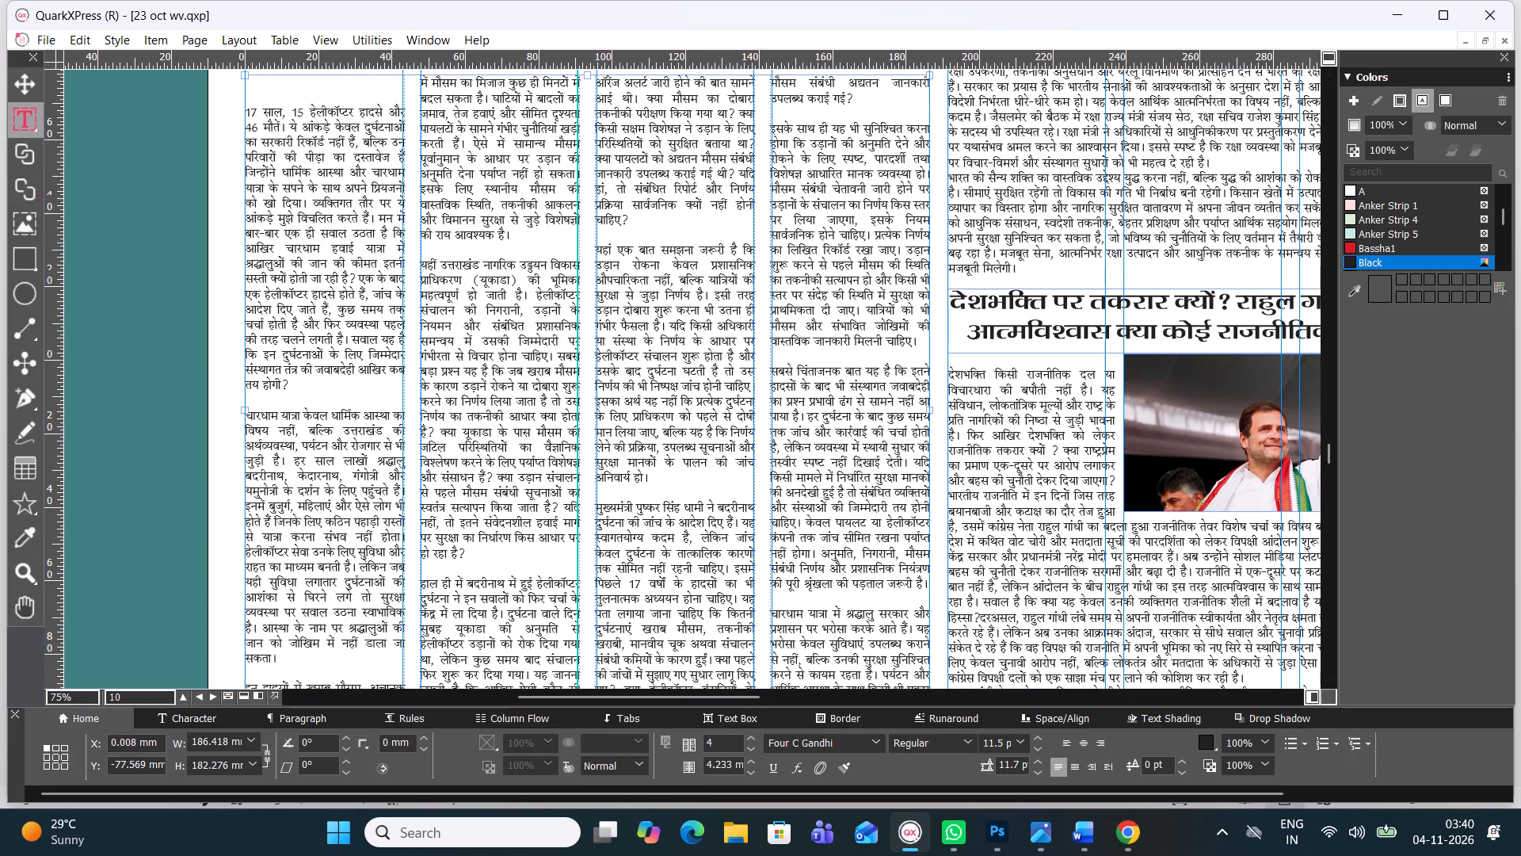
drag(591, 502, 847, 691)
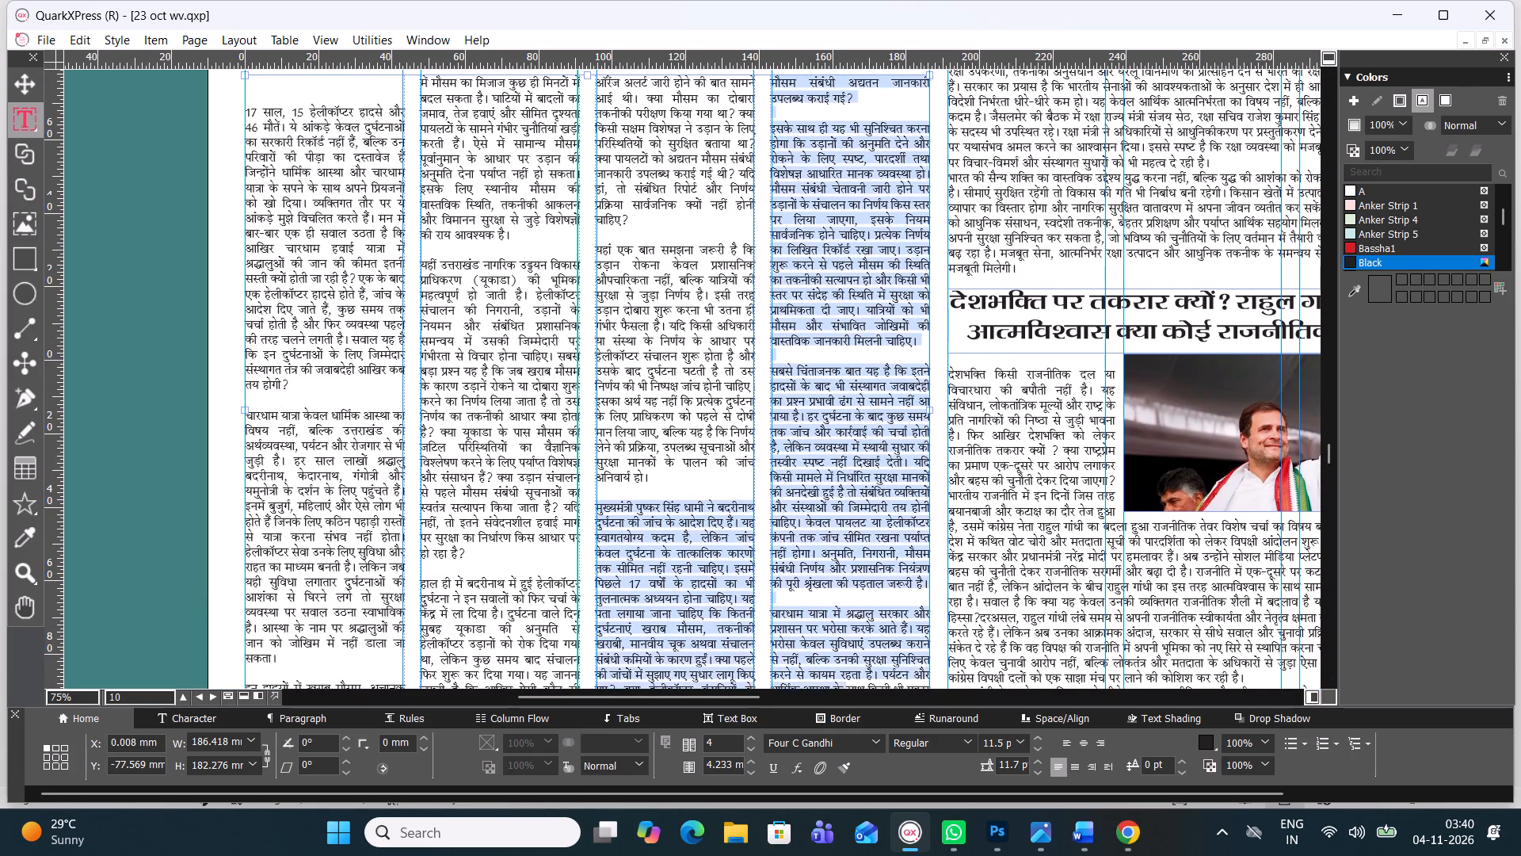
drag(847, 691, 963, 518)
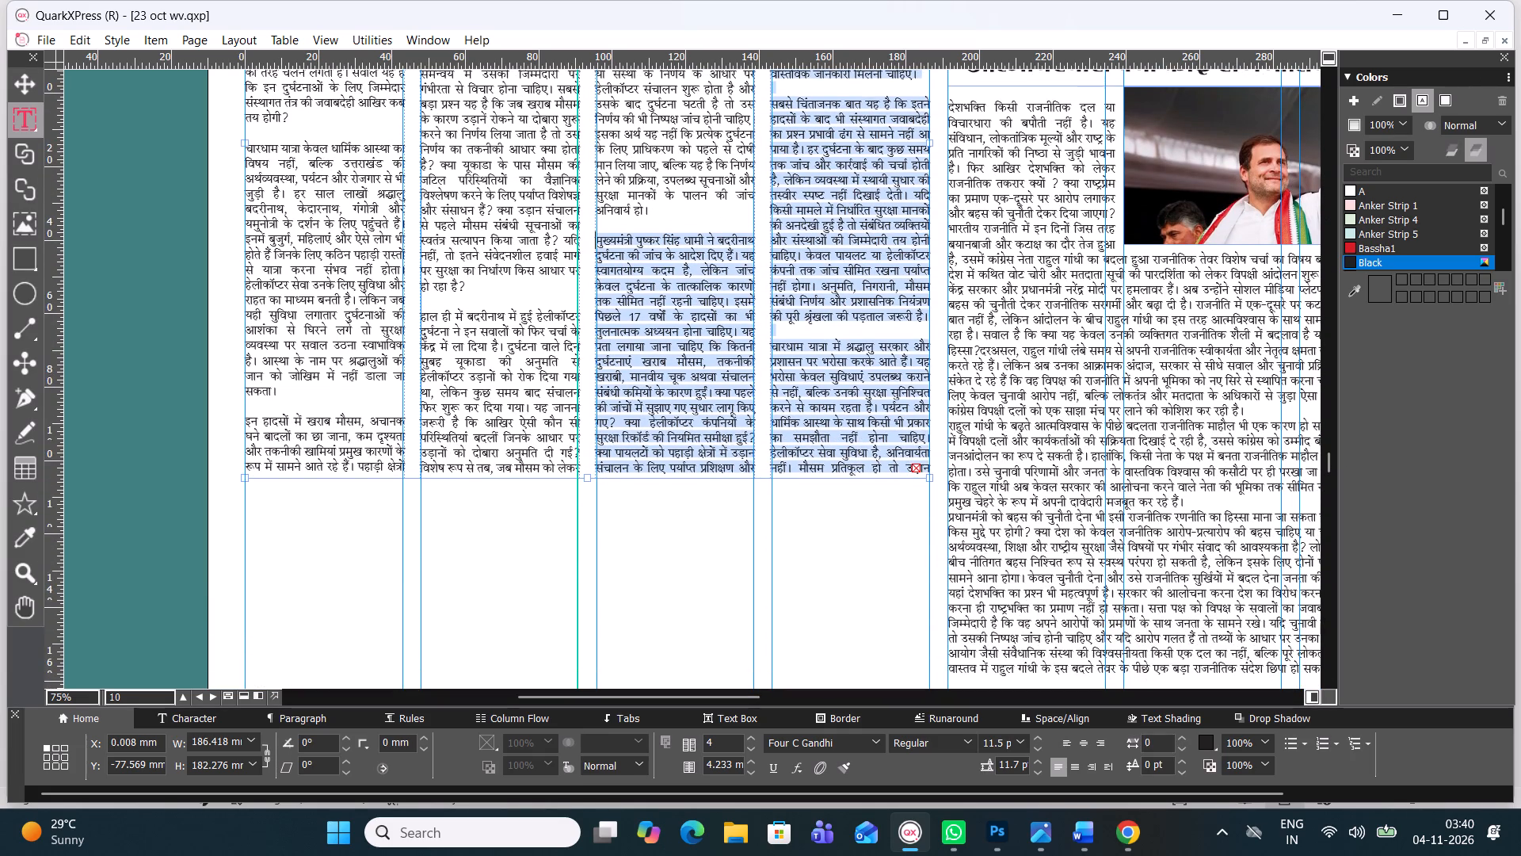
key(BackSpace)
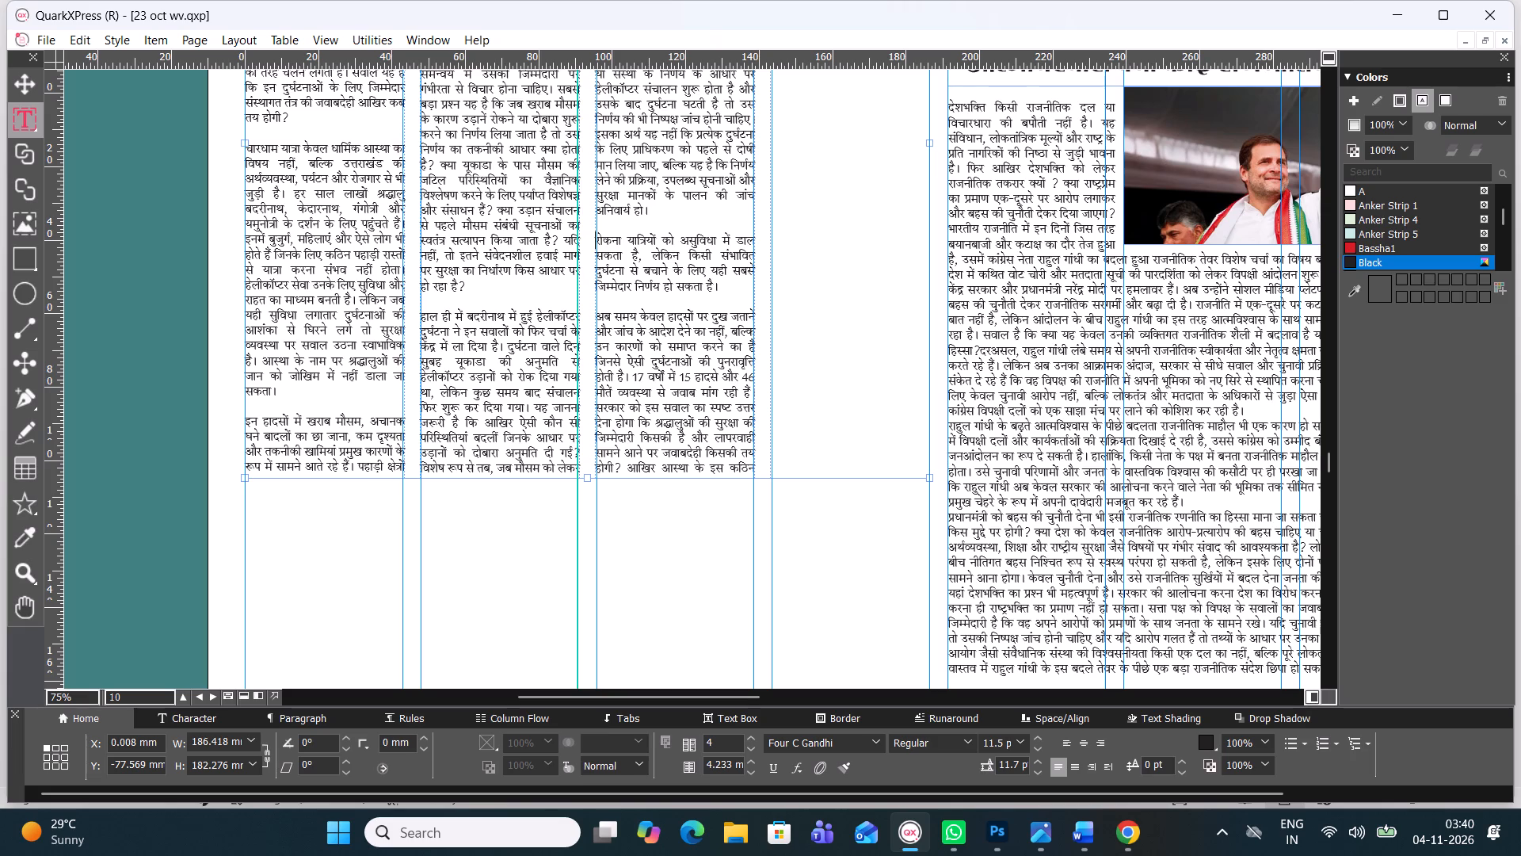
drag(596, 235, 669, 324)
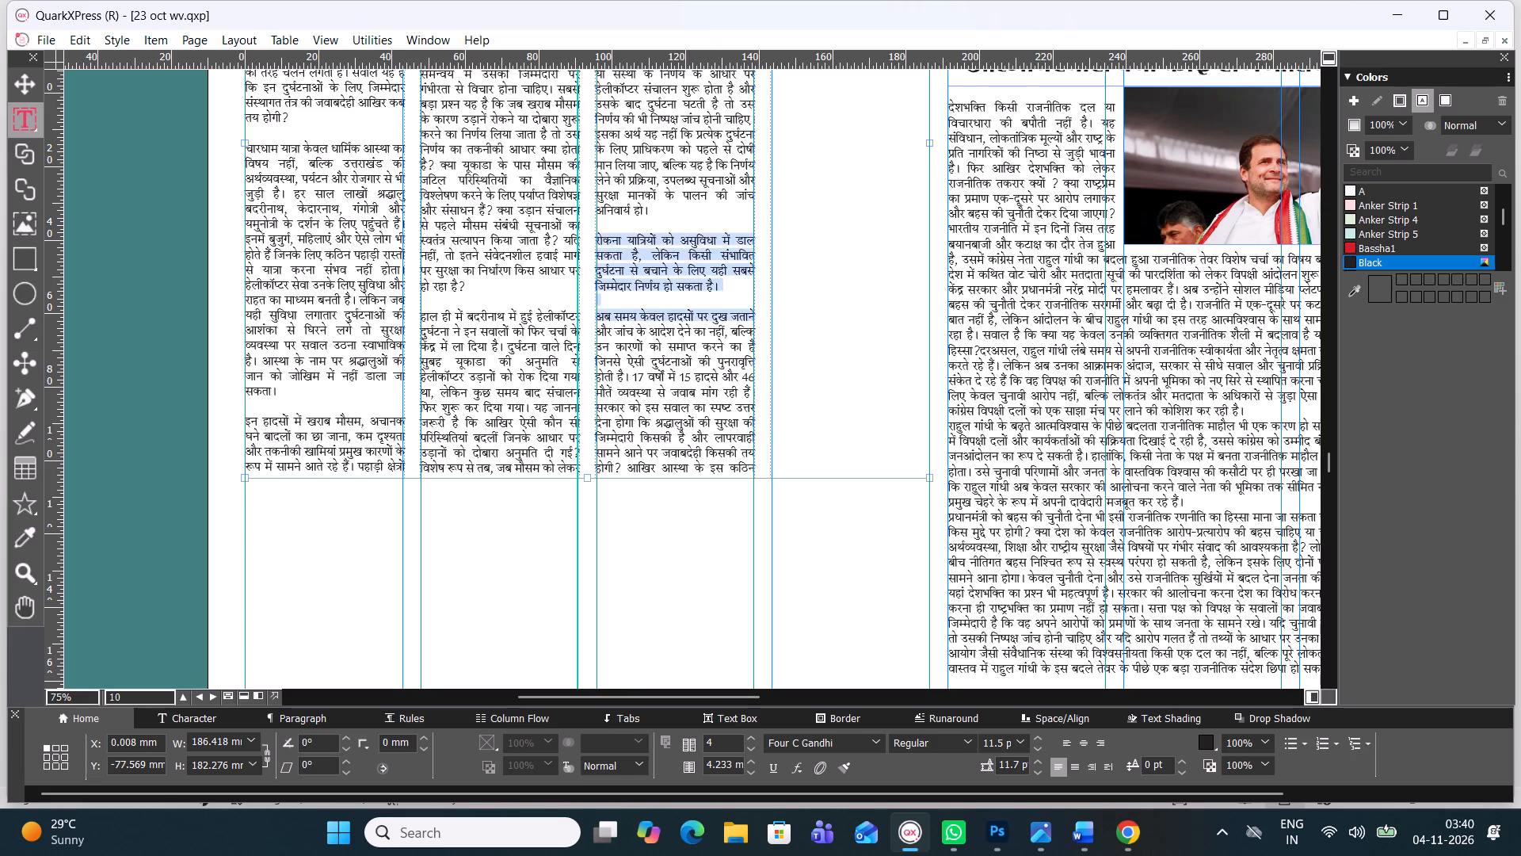
drag(669, 324, 804, 447)
key(BackSpace)
Shorten the helicopter article's body box to a height of about 132 mm.
scroll(768, 335, down, 1)
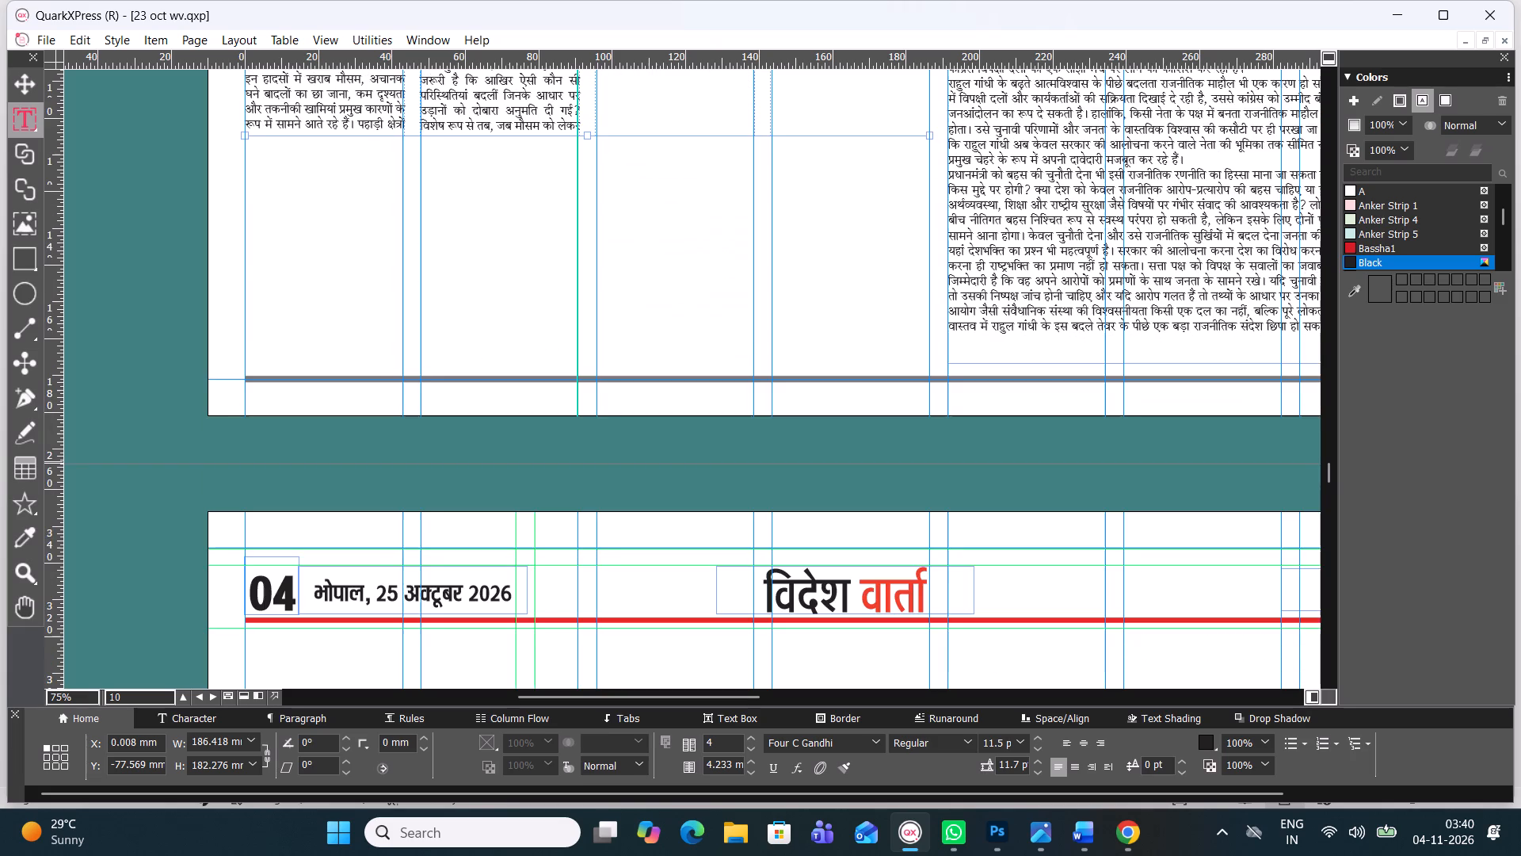
drag(587, 132, 587, 128)
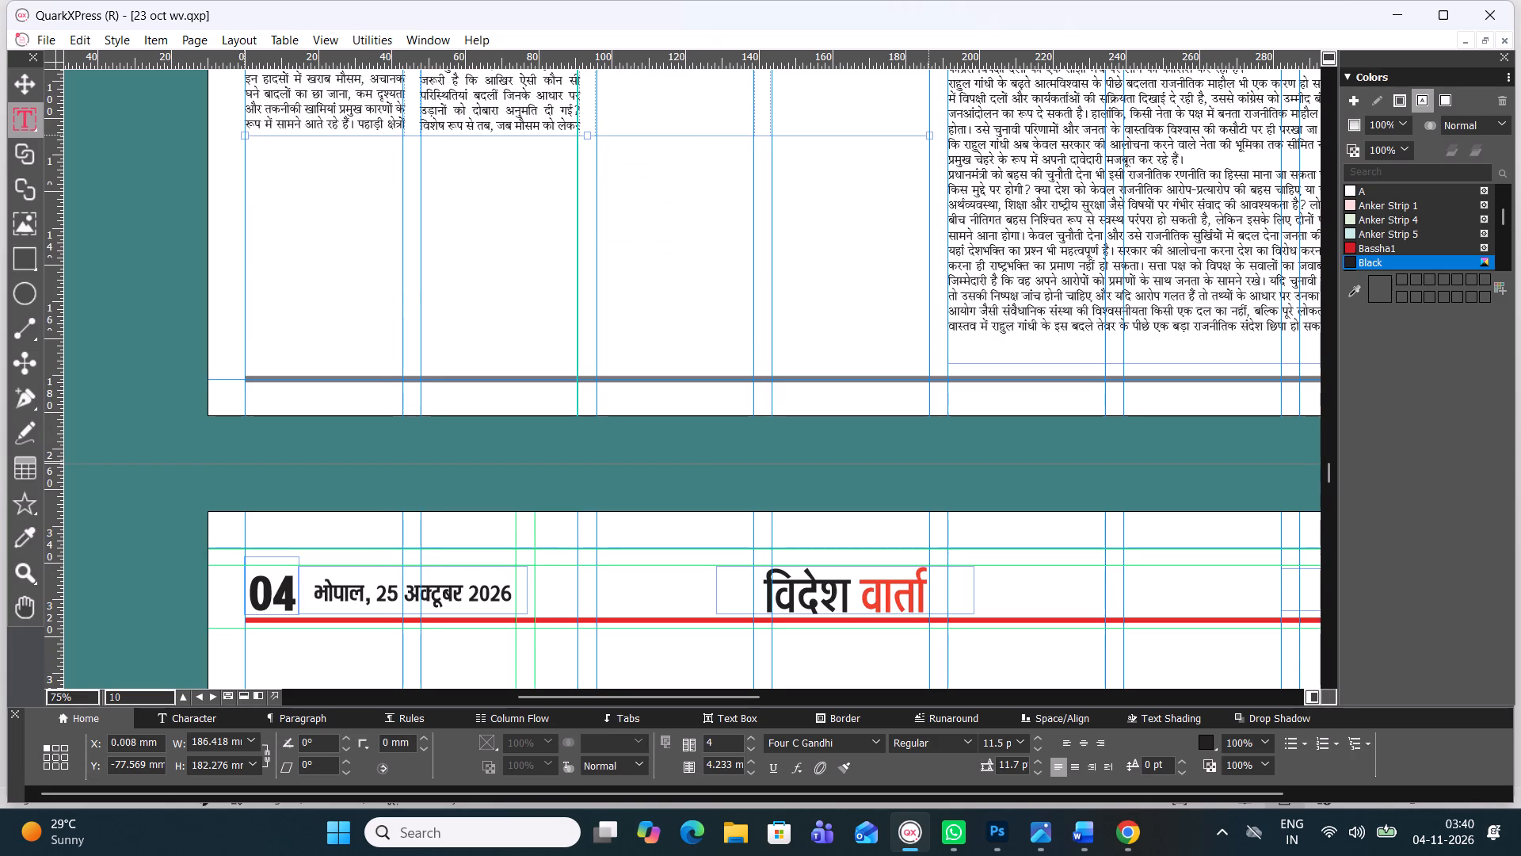
drag(587, 128, 585, 75)
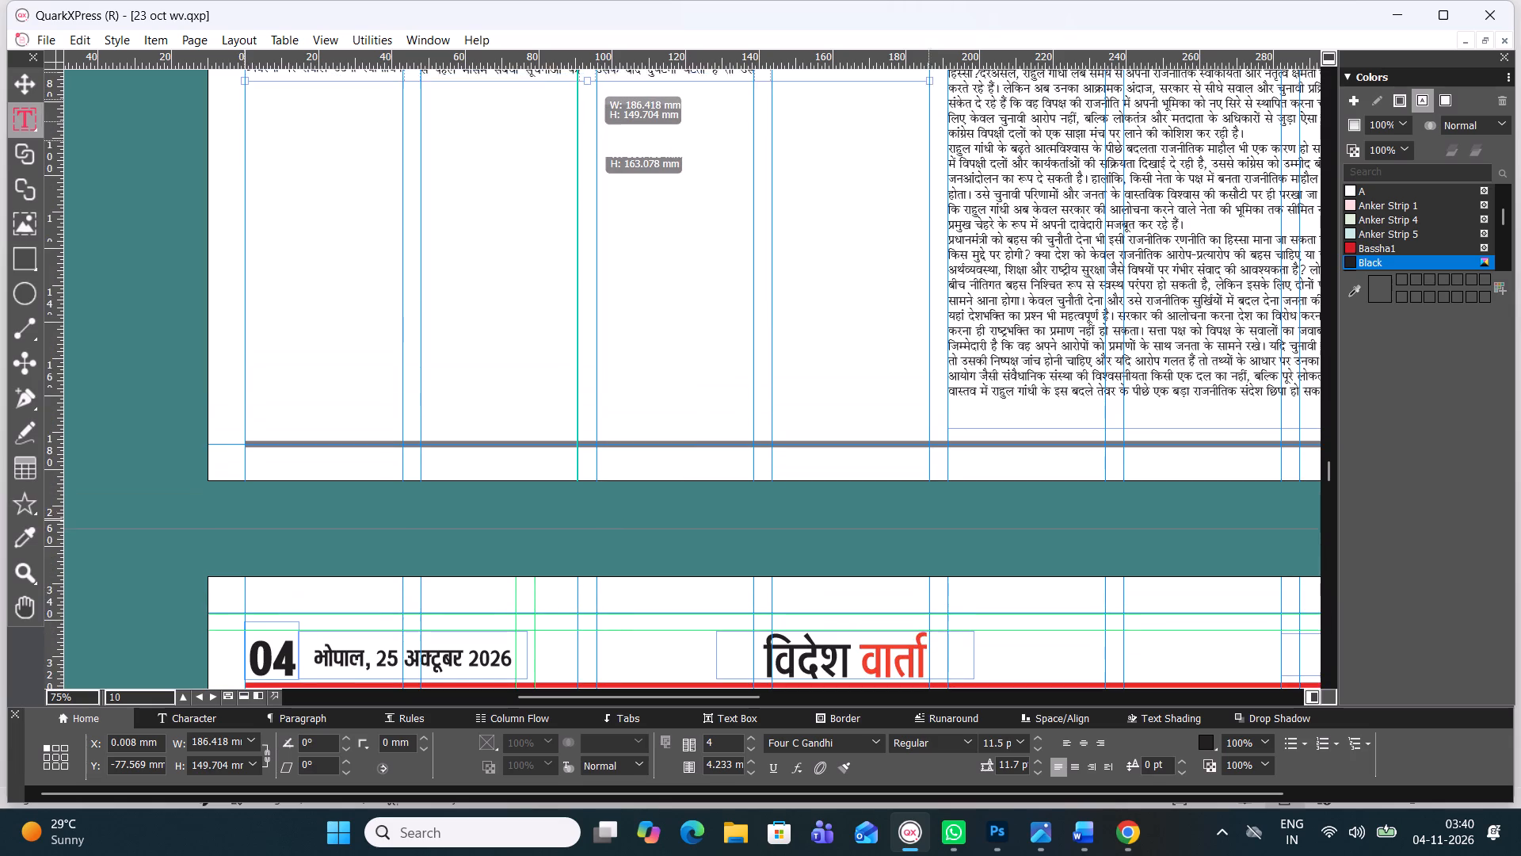
drag(585, 75, 585, 81)
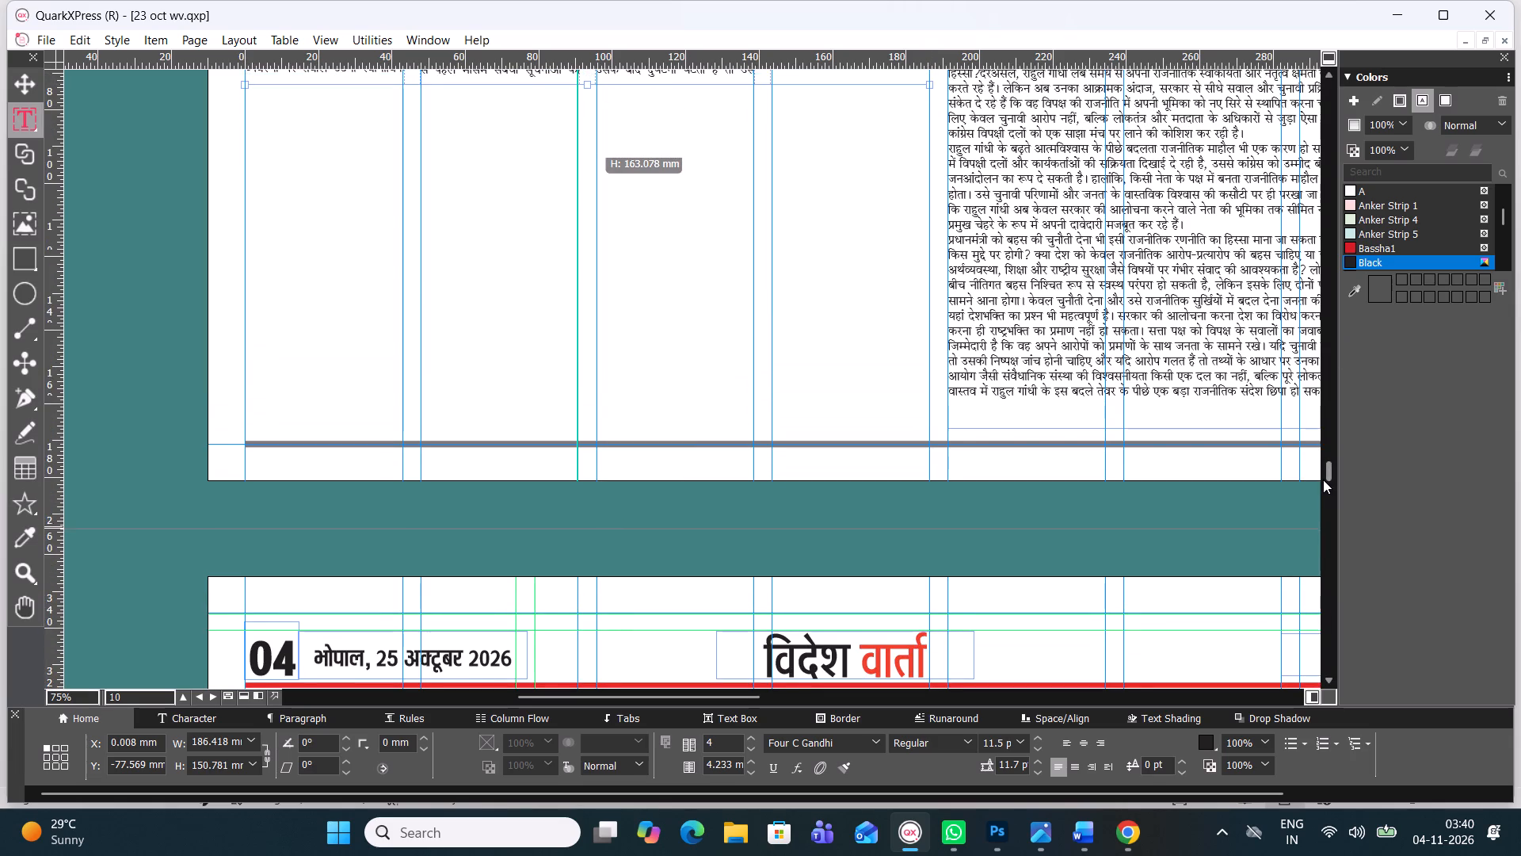
drag(1323, 474, 1321, 460)
drag(593, 504, 601, 459)
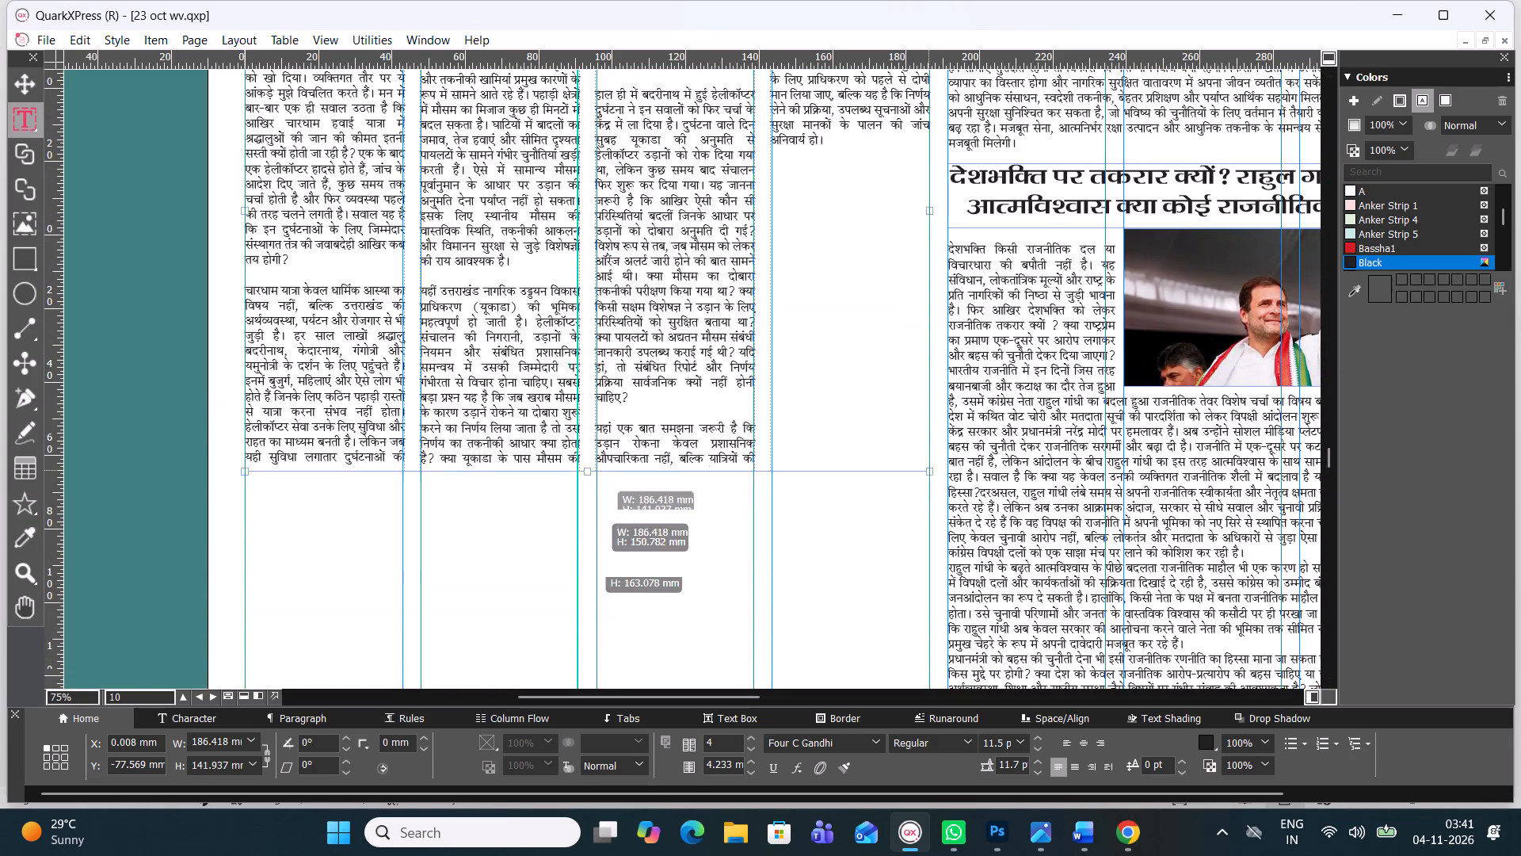
drag(601, 459, 615, 427)
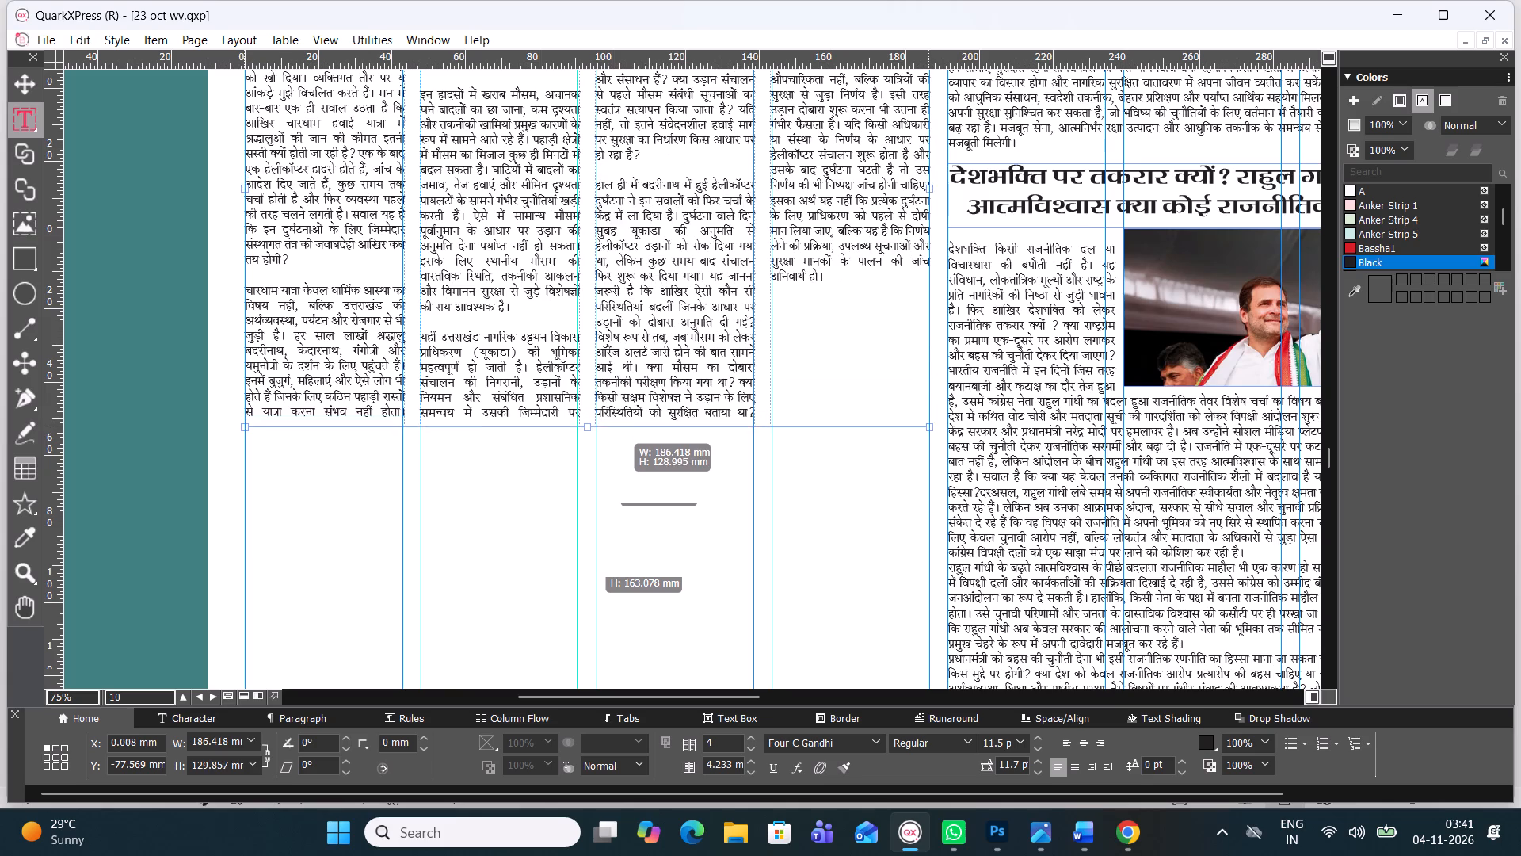
drag(615, 427, 615, 437)
Remove the blank lines before the paragraphs starting "यहीं उत्तराखंड", "चारधाम यात्रा", "हाल ही में" and "इन हादसों" in the helicopter article.
click(497, 307)
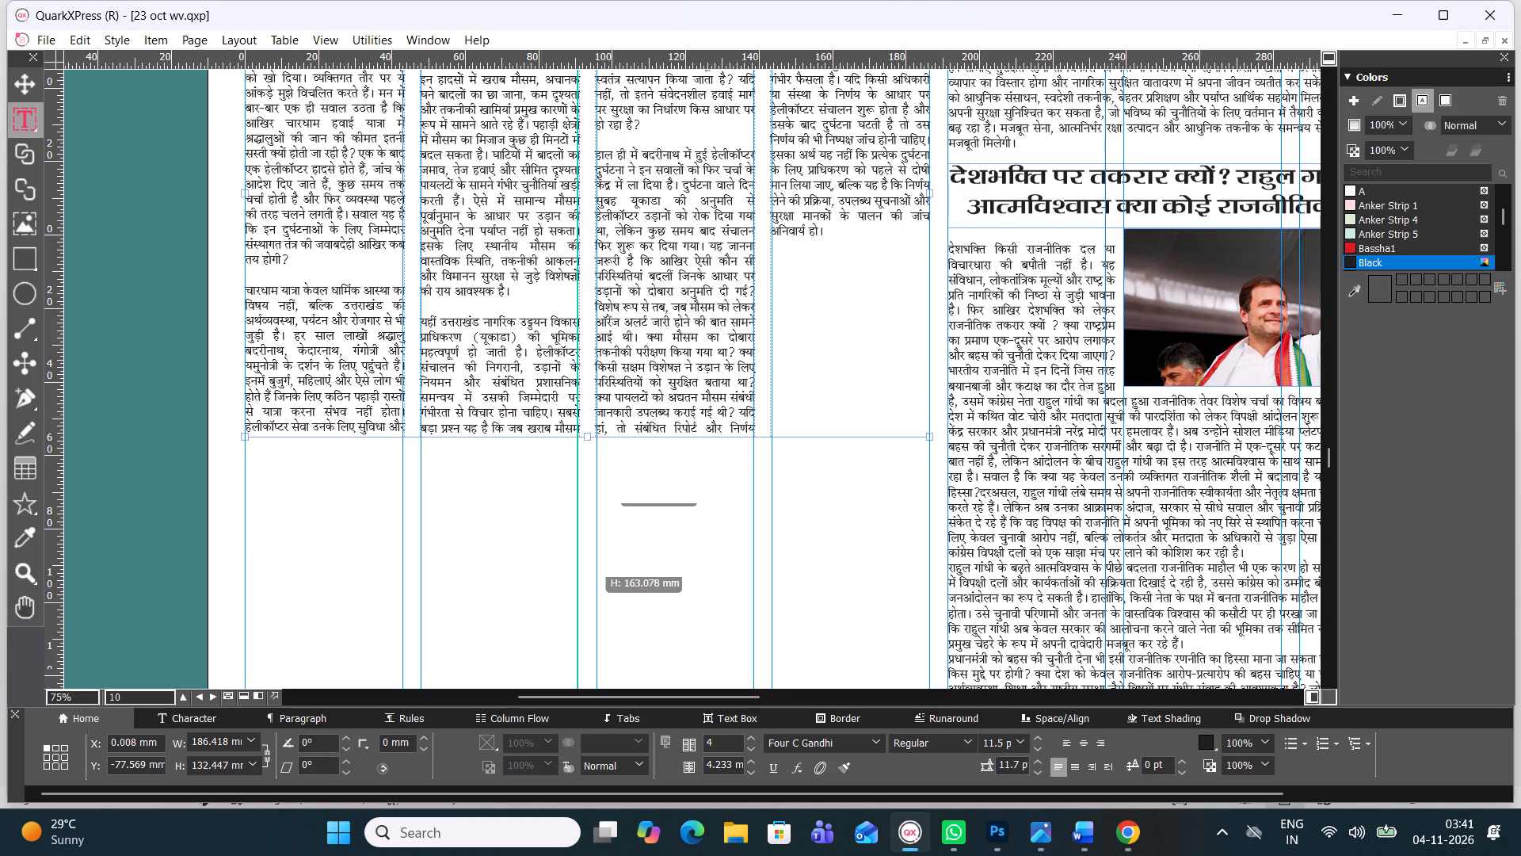
key(BackSpace)
click(299, 272)
key(BackSpace)
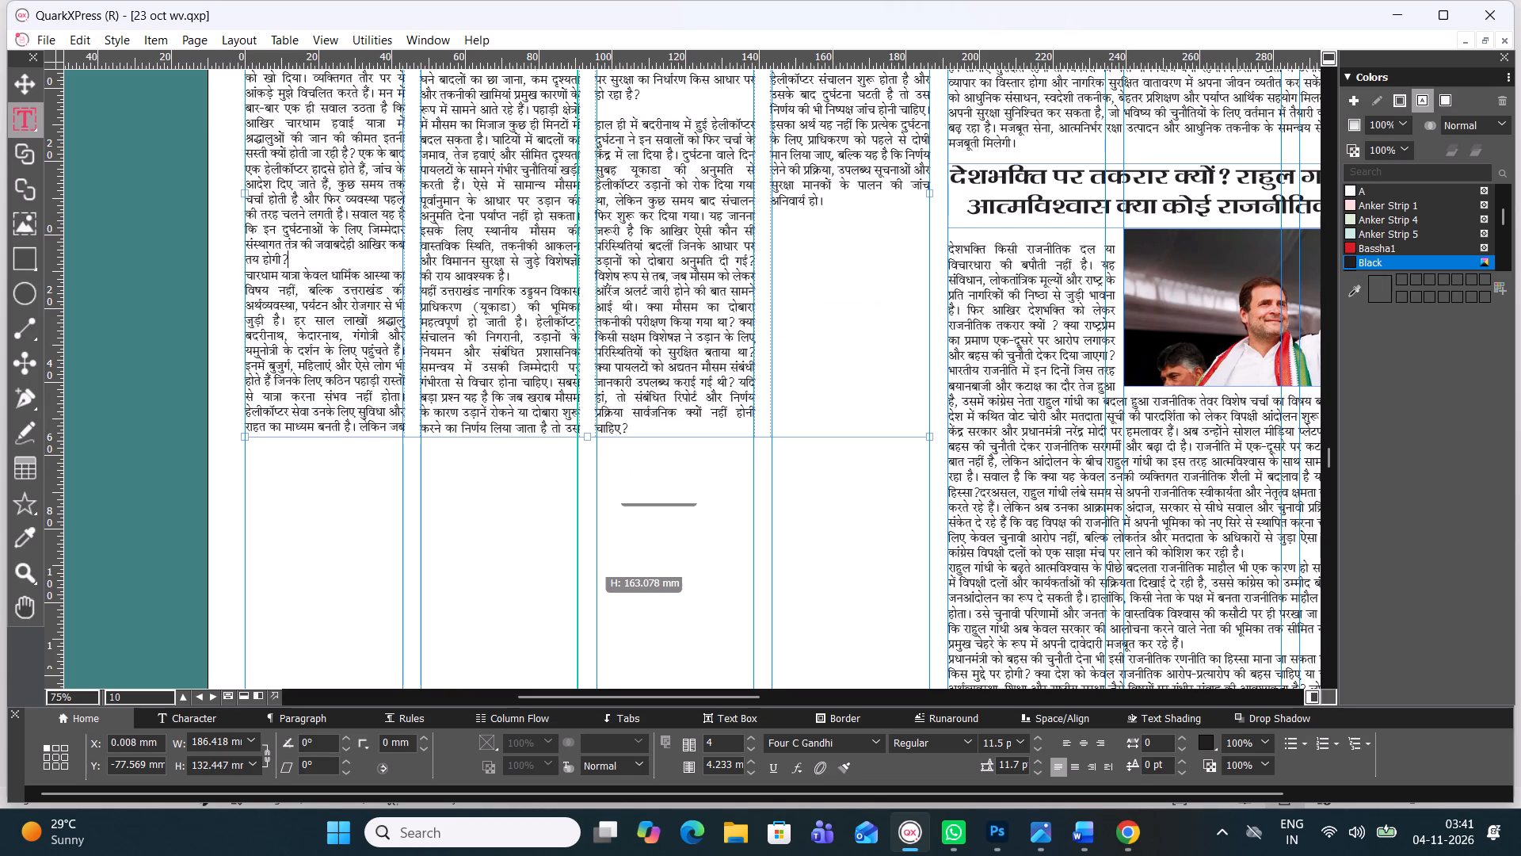
click(675, 101)
key(BackSpace)
key(ctrl+z)
click(652, 114)
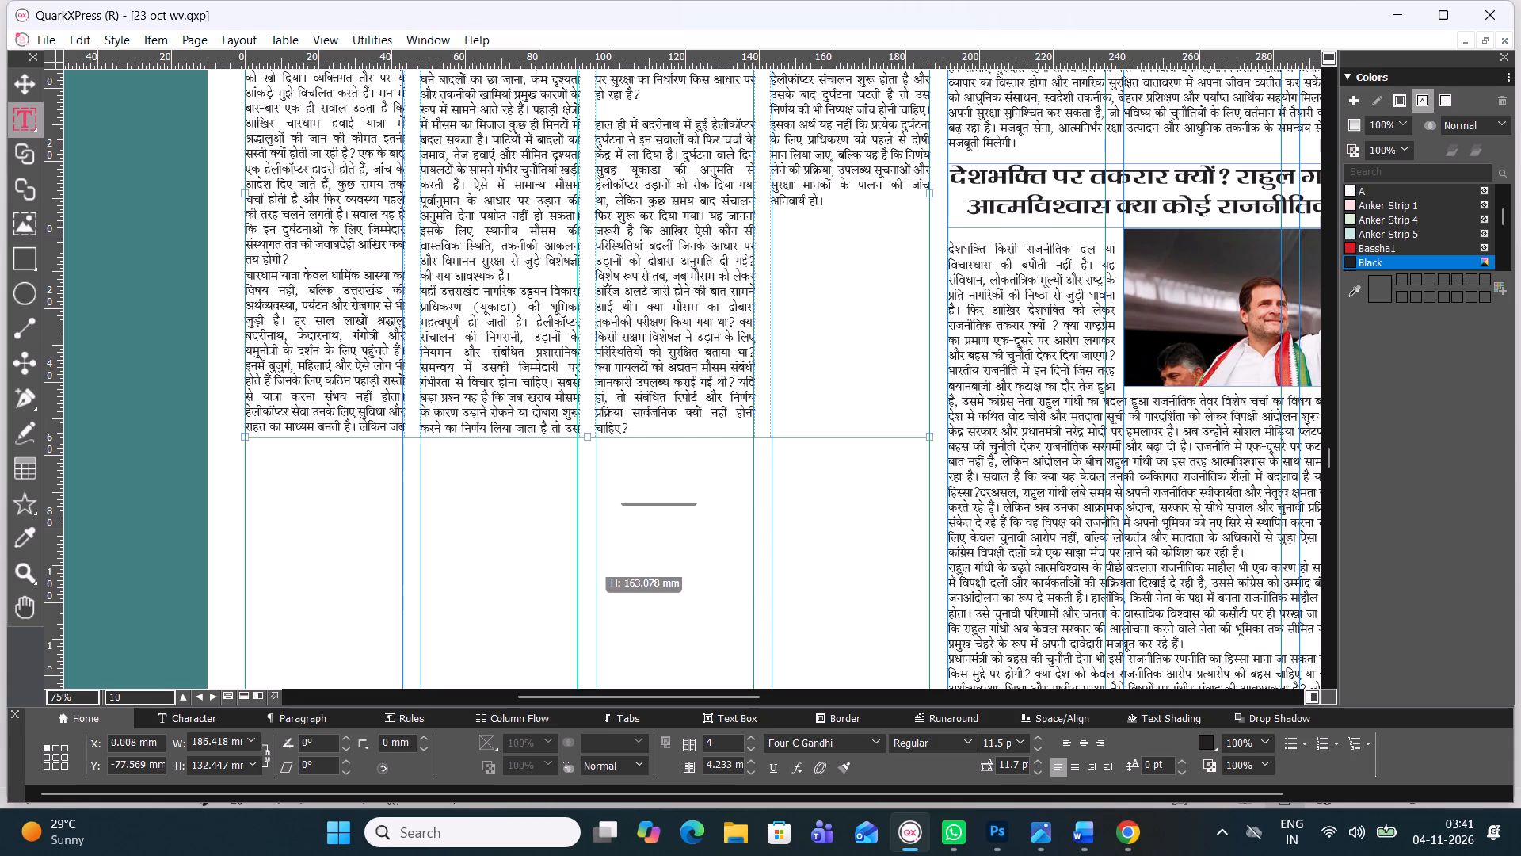
key(BackSpace)
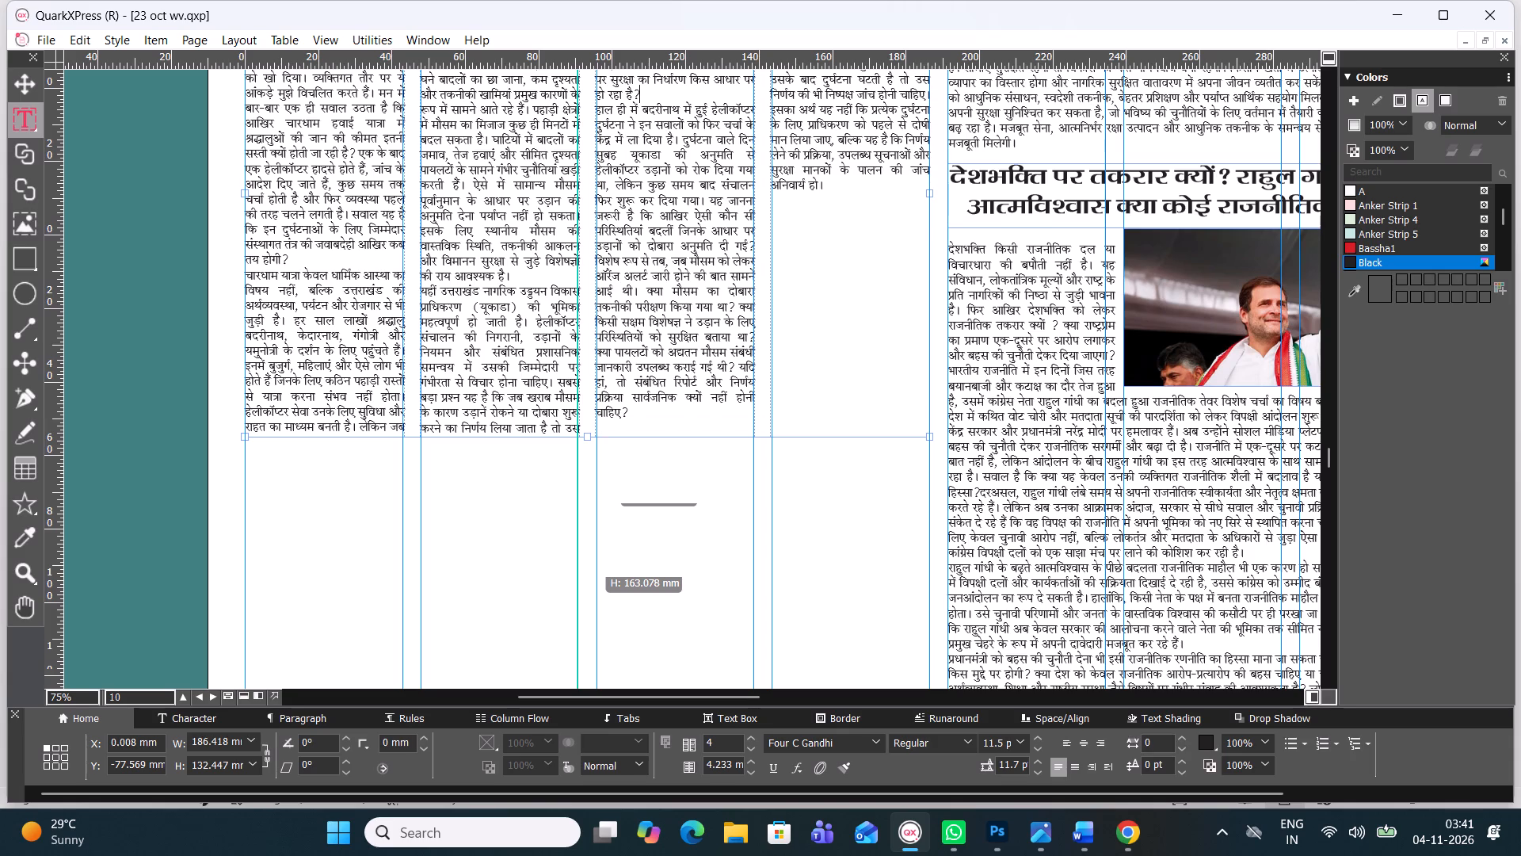
drag(1329, 462, 1329, 449)
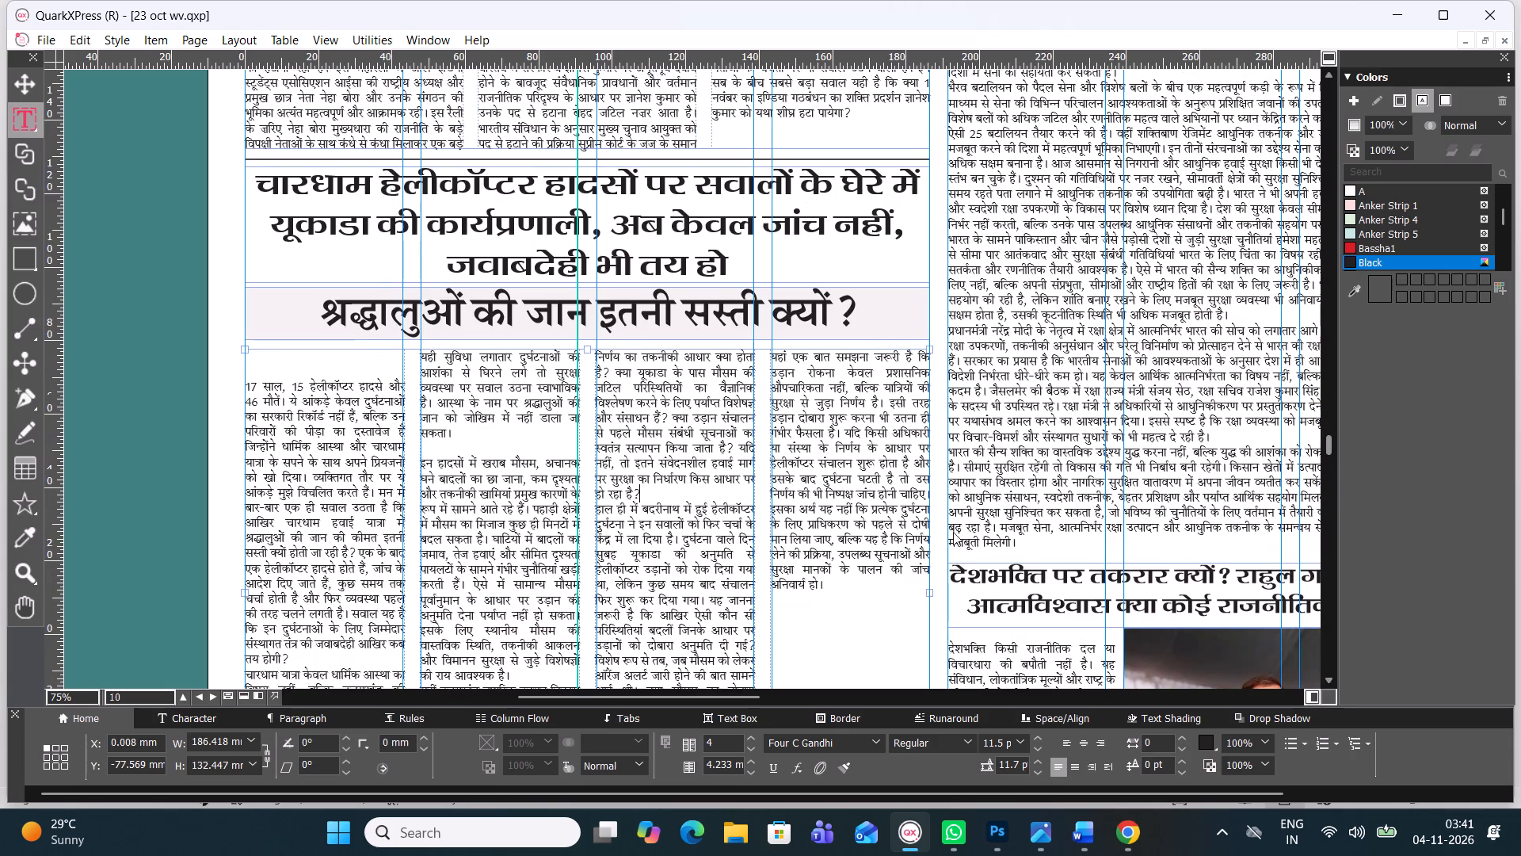
click(528, 447)
key(BackSpace)
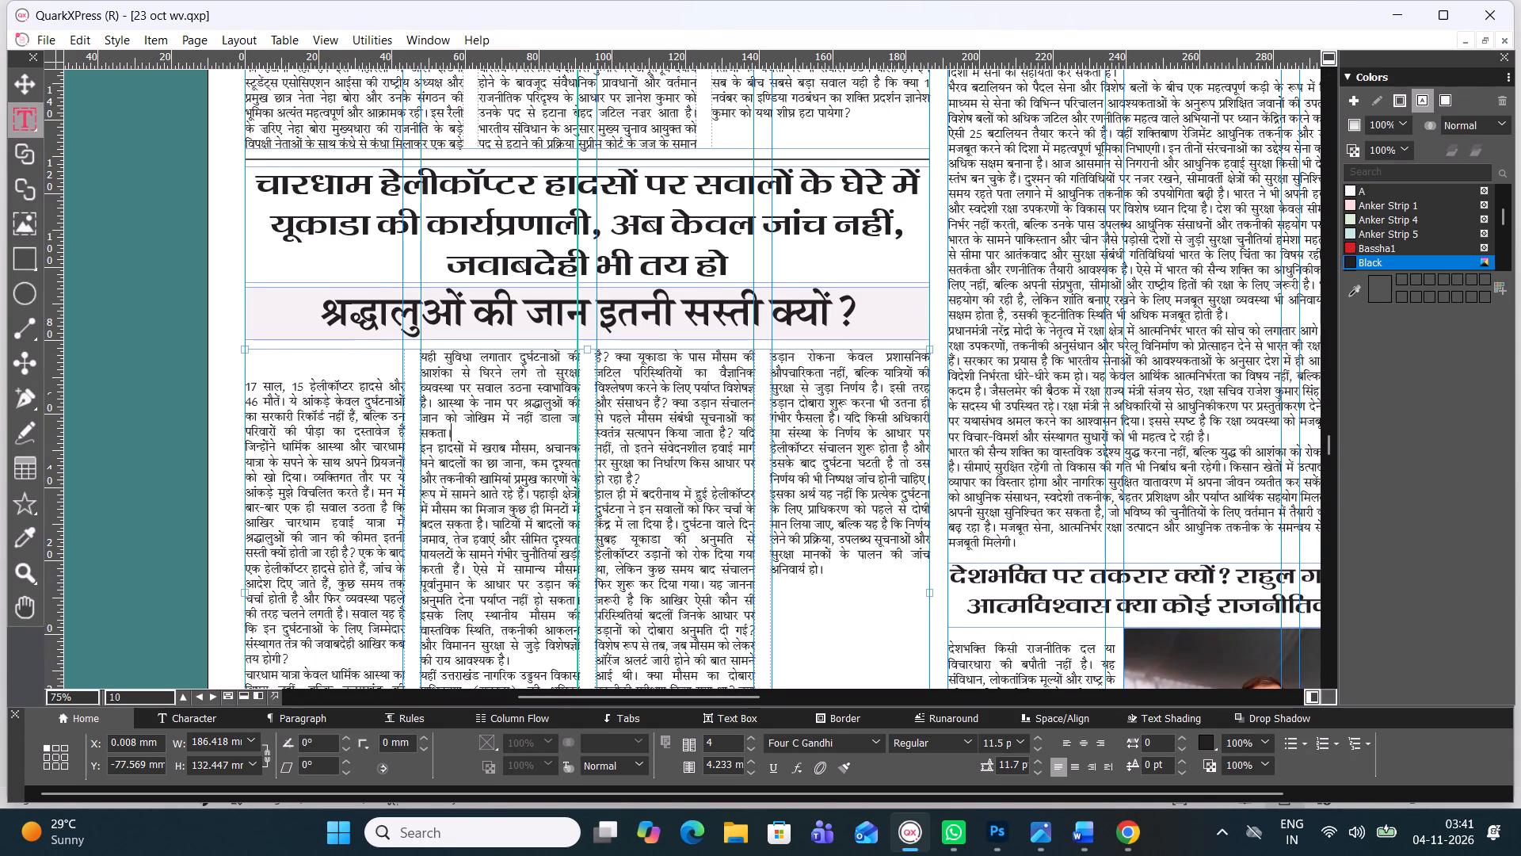
Remove the blank lines above "17 साल, 15 हेलीकॉप्टर हादसे" so the body text starts at the top of its box.
click(332, 362)
key(BackSpace)
click(292, 373)
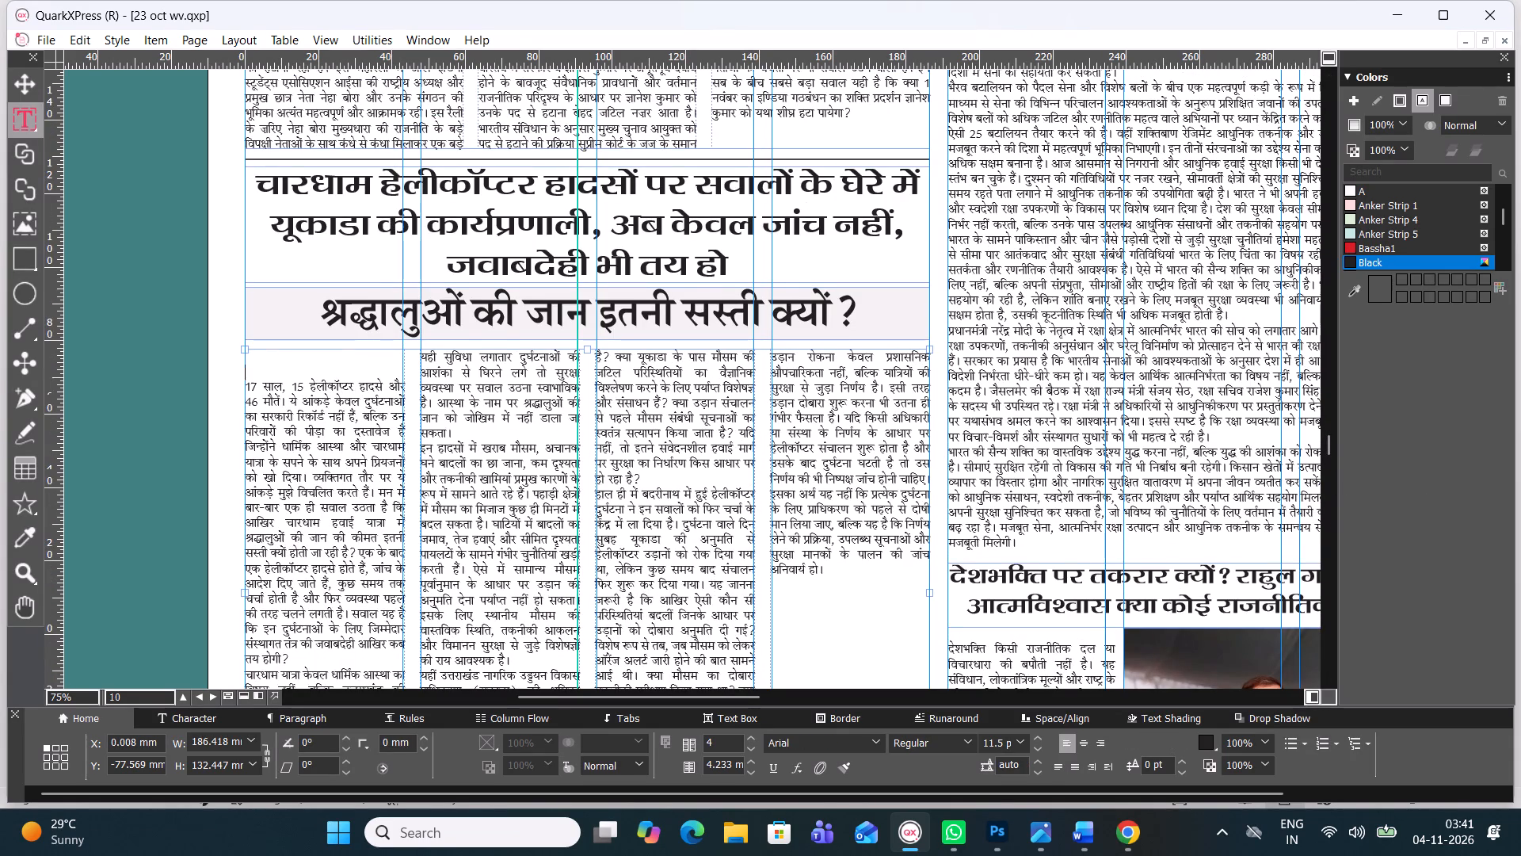
key(BackSpace)
key(BackSpace)
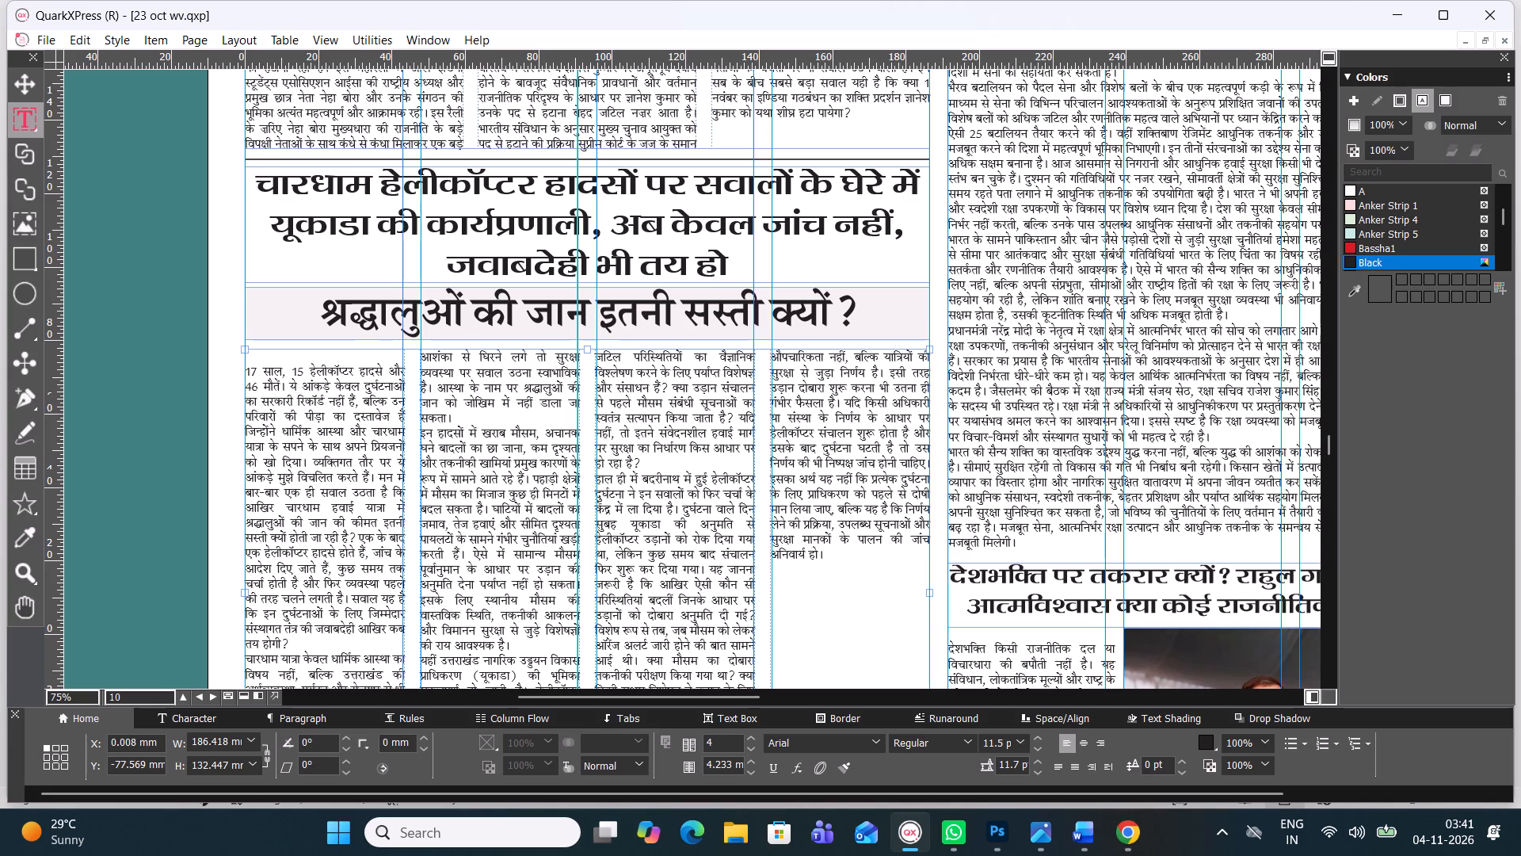
click(249, 368)
key(BackSpace)
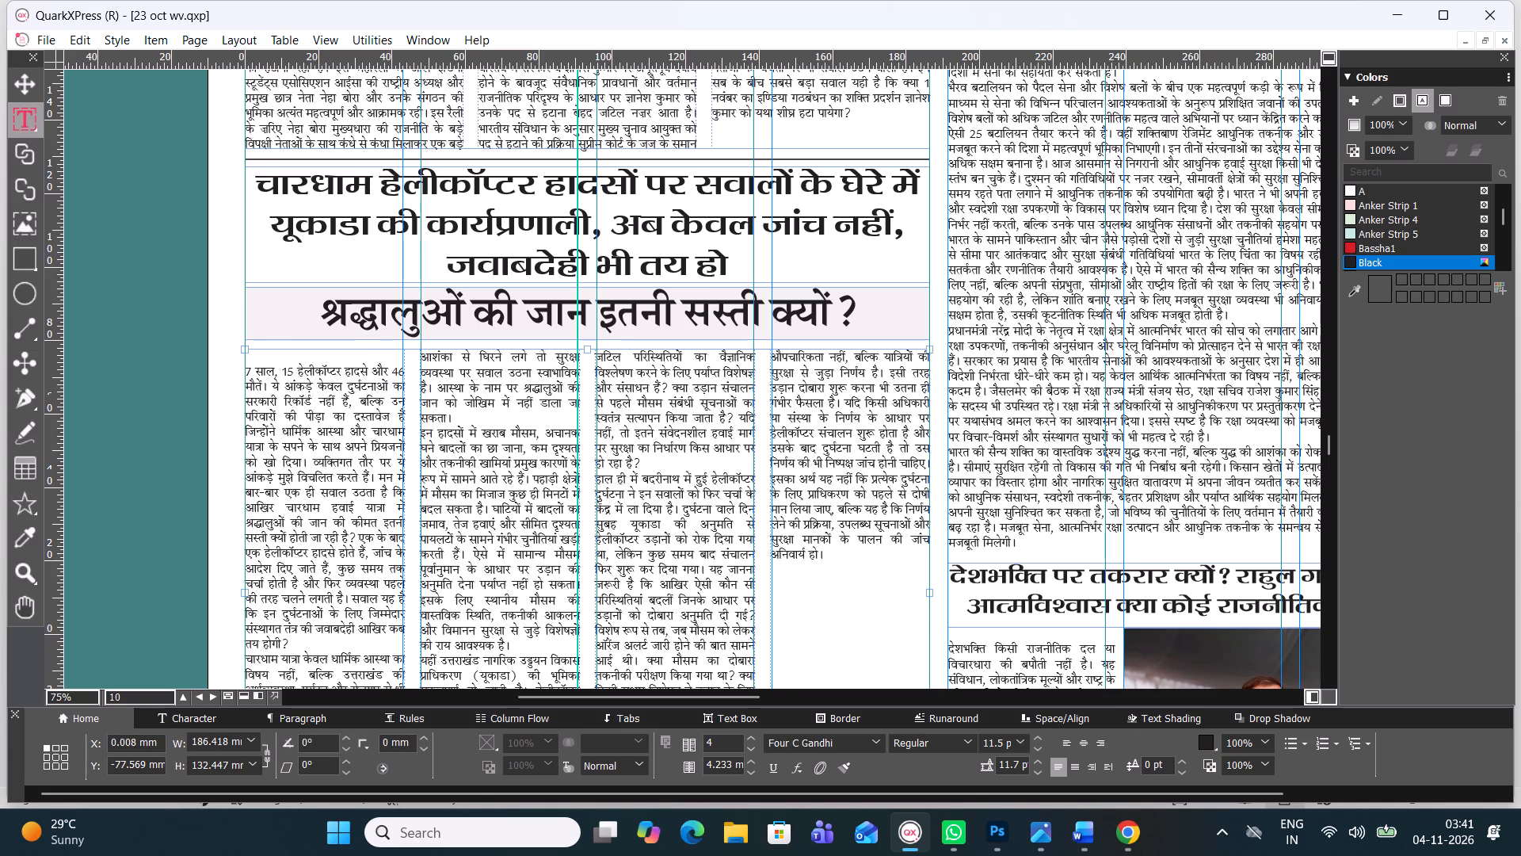
key(ctrl+z)
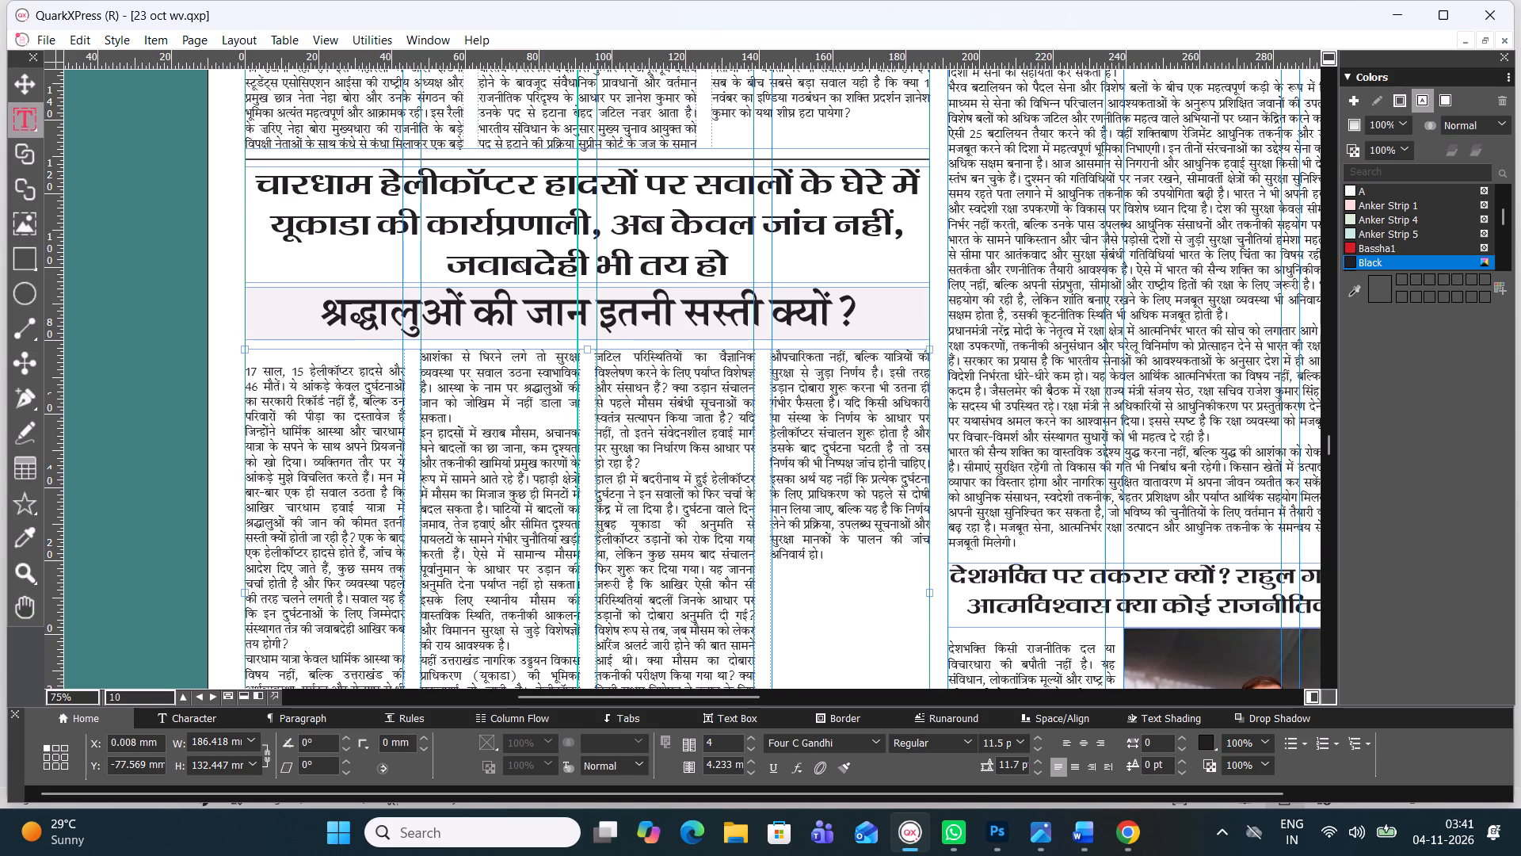
click(247, 369)
key(BackSpace)
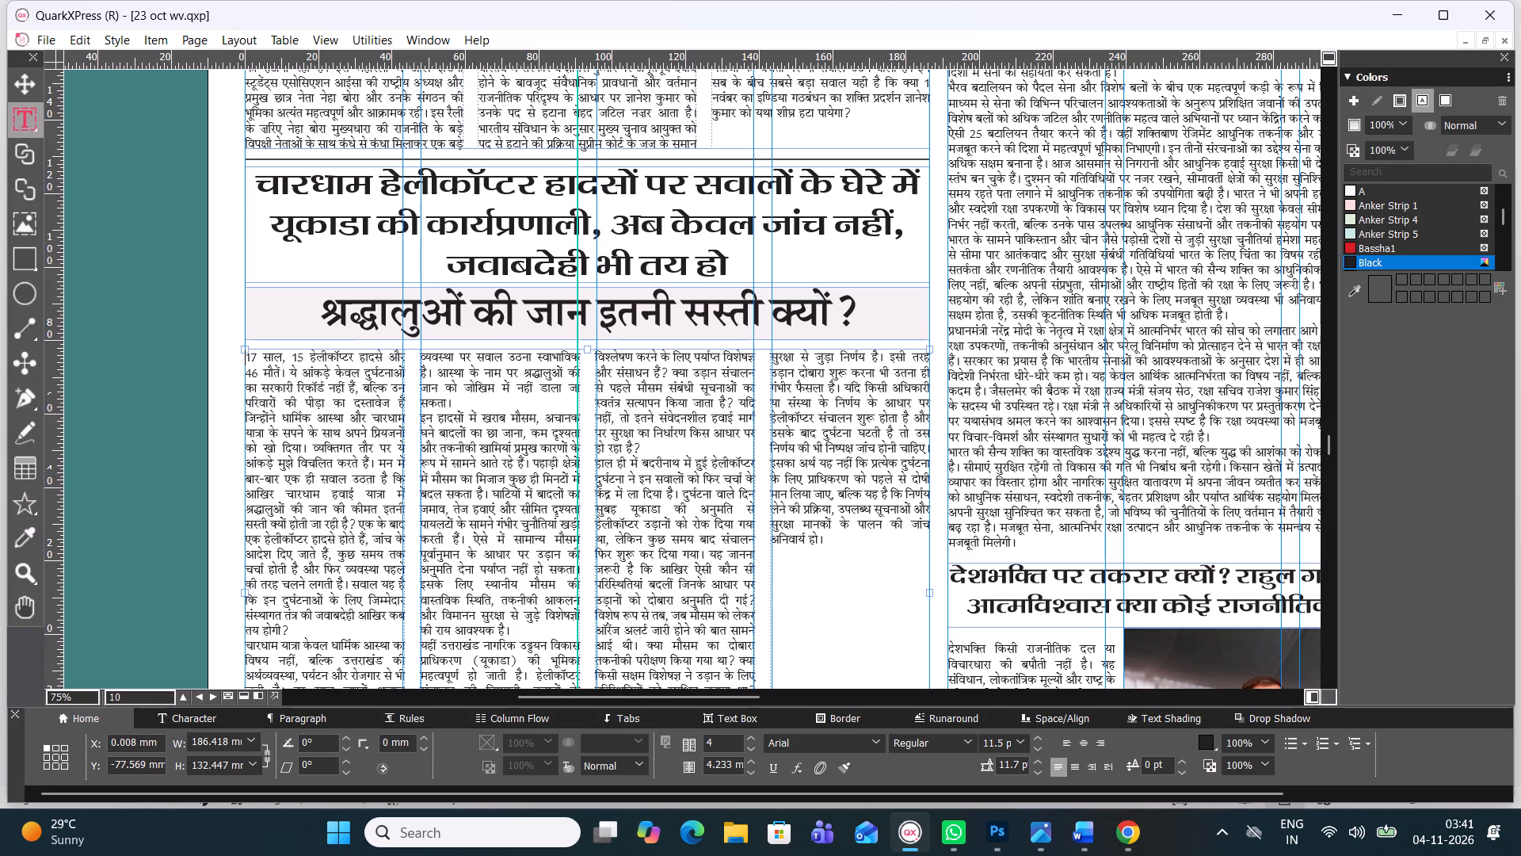
Indent the opening line of the helicopter article's body text, before "17 साल", with a single space.
key(space)
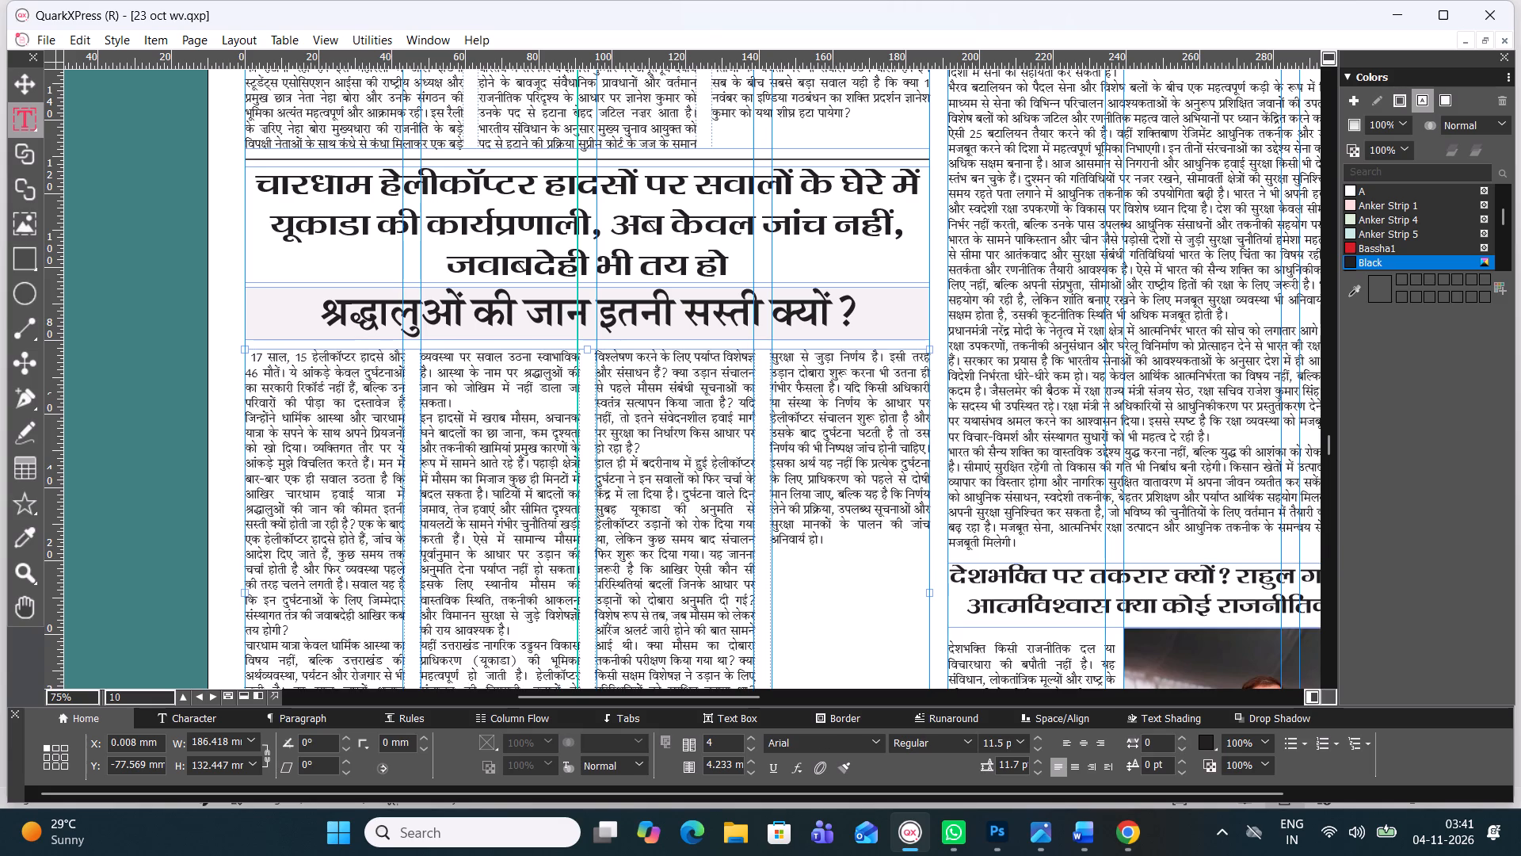
Draw a picture box about 90.7 mm wide and 38.7 mm high across the helicopter article's two middle columns.
click(25, 227)
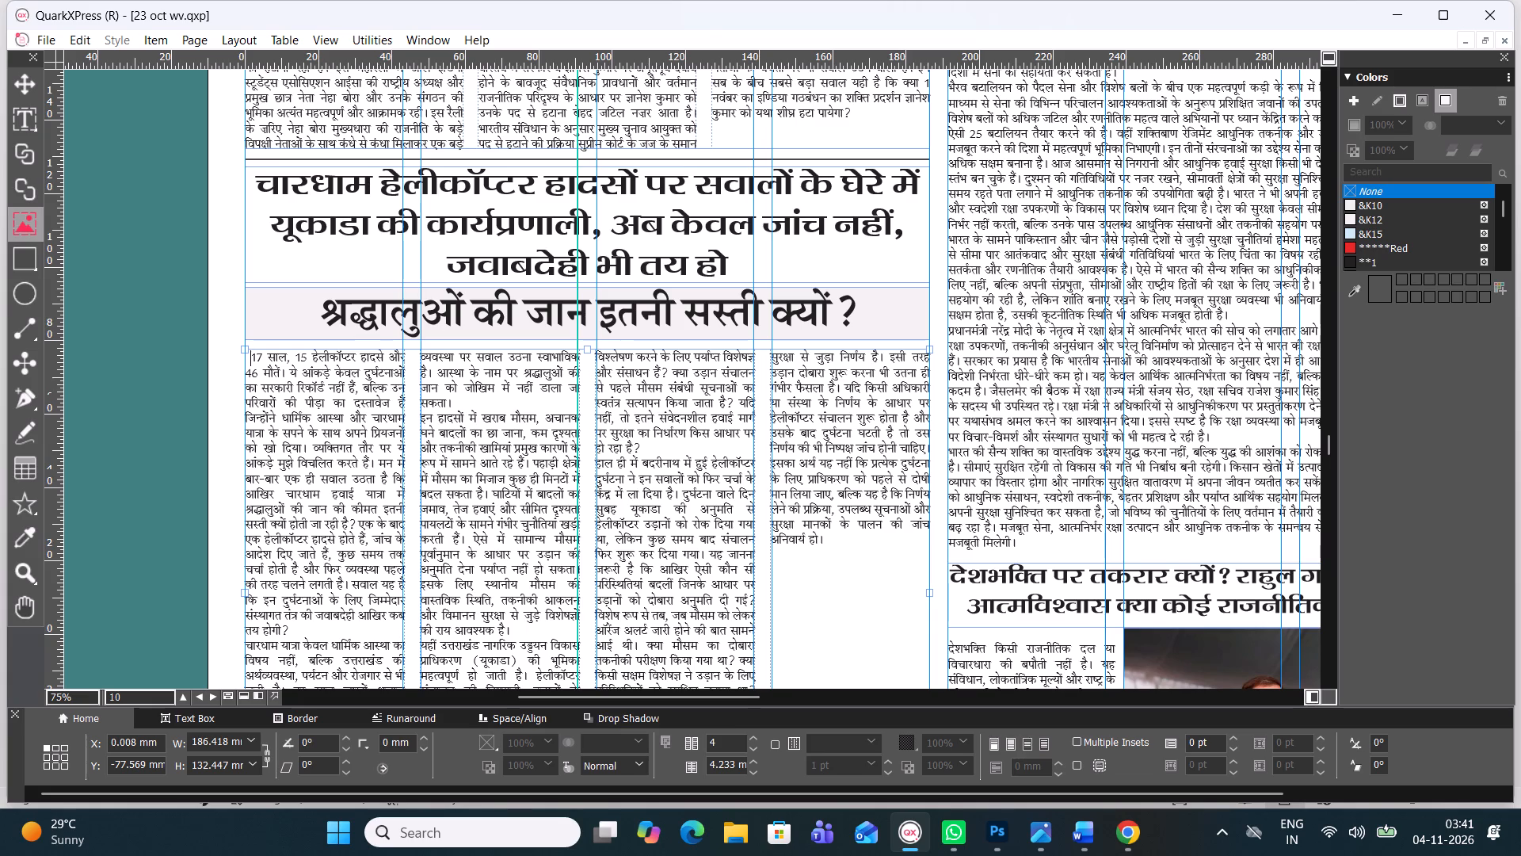
drag(420, 485, 720, 612)
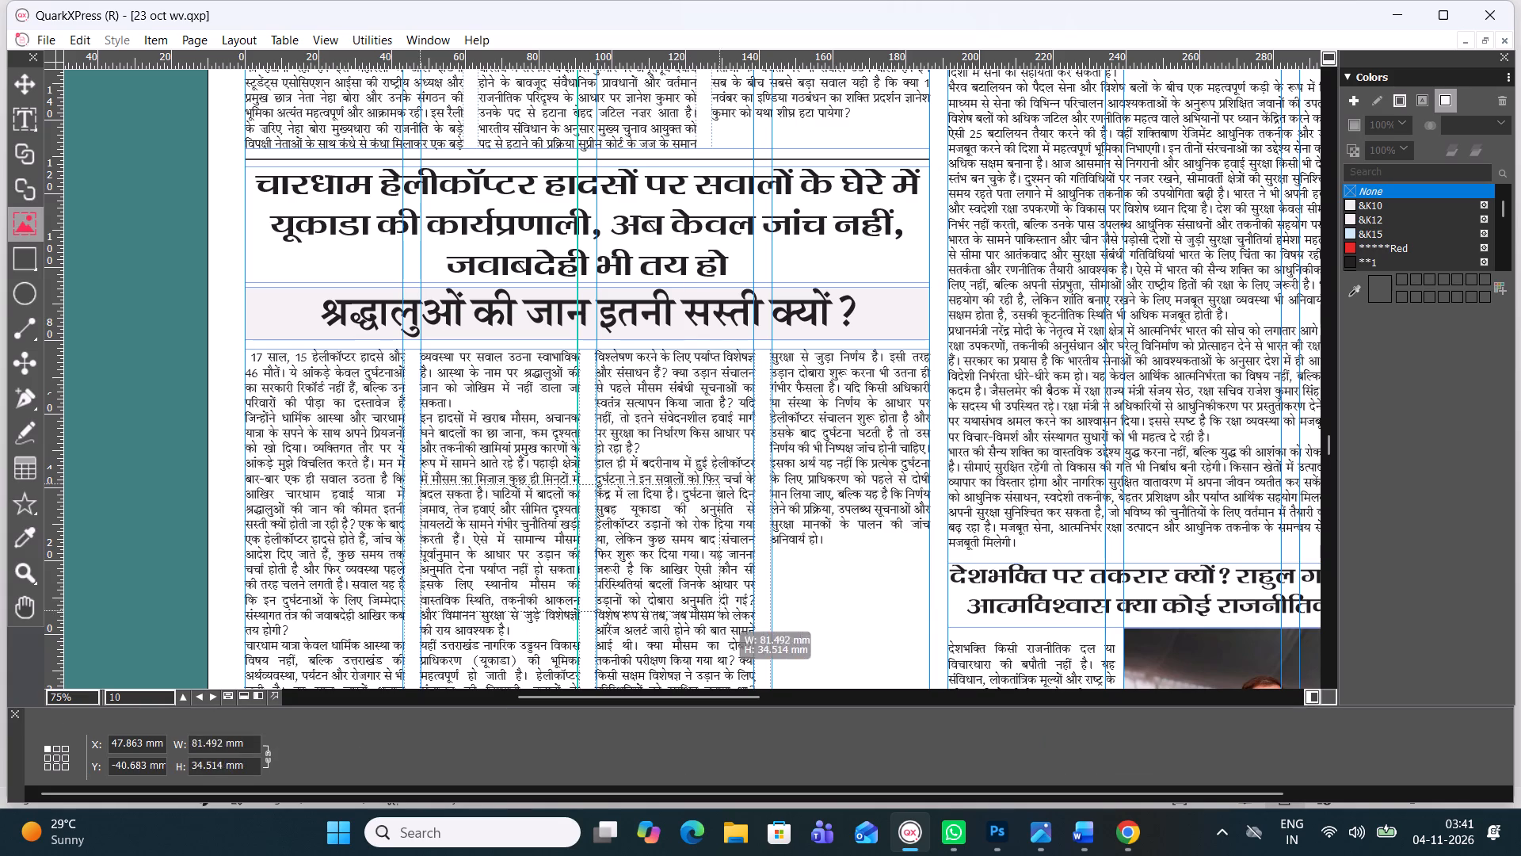
drag(720, 612, 752, 627)
scroll(747, 640, up, 1)
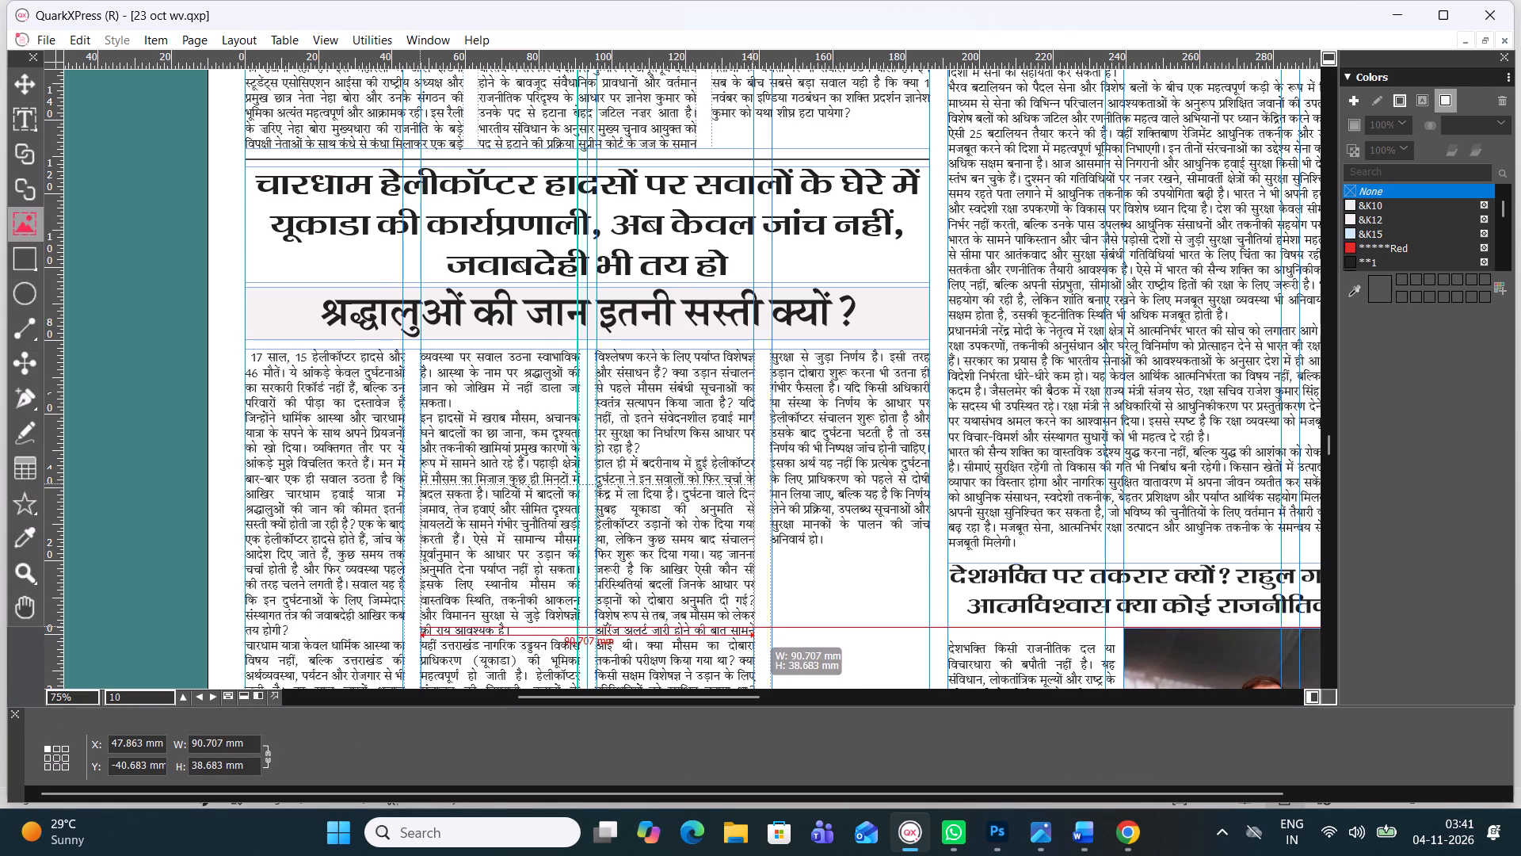
drag(752, 627, 753, 625)
scroll(807, 602, down, 1)
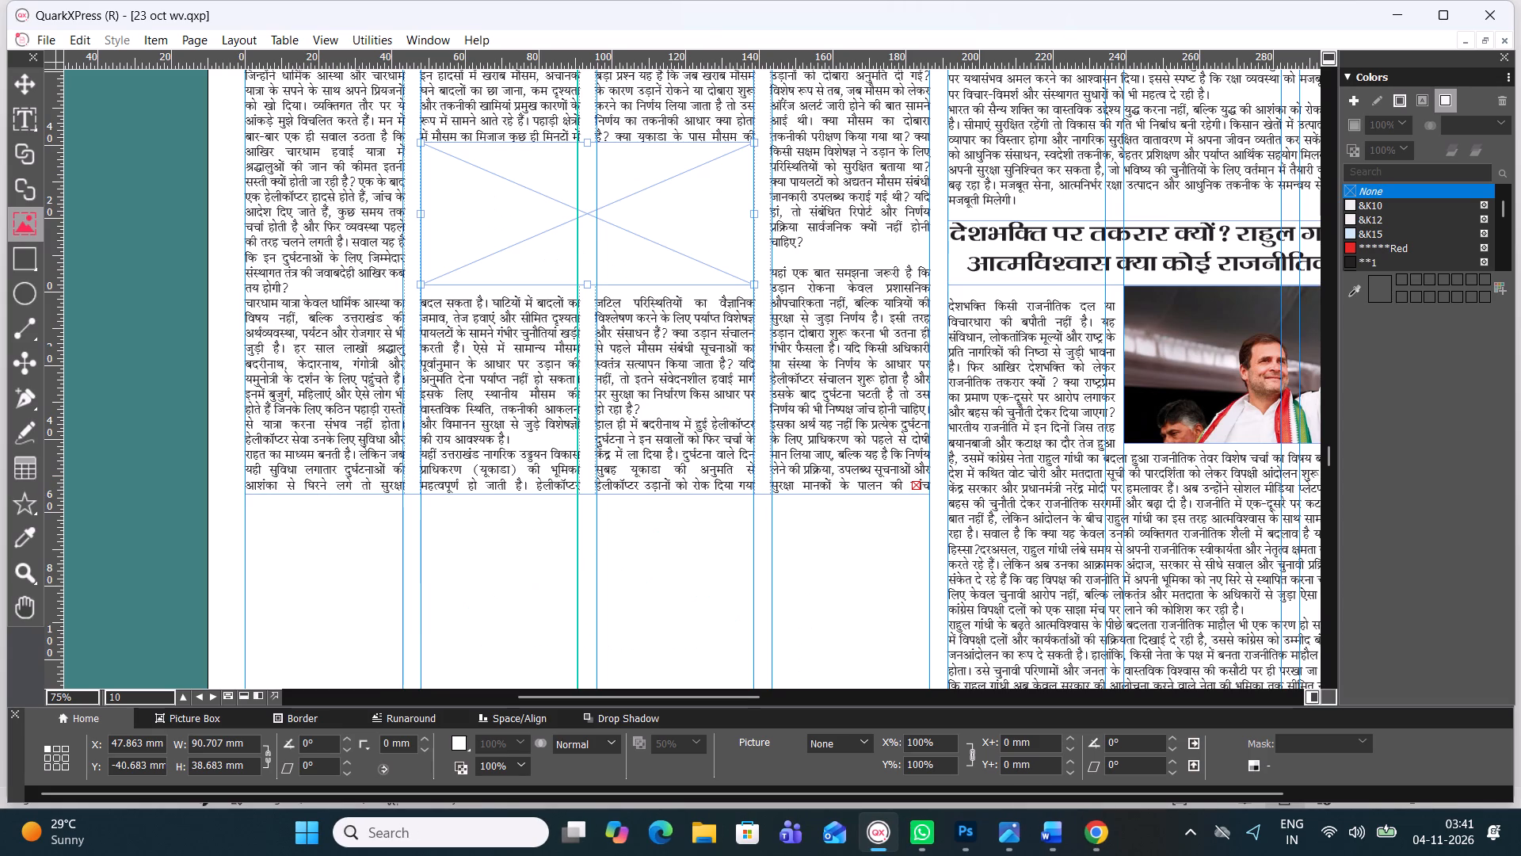
Remove the blank line above "यहां एक बात समझना" and join the "यहीं उत्तराखंड" paragraph to the preceding one with a space.
click(800, 251)
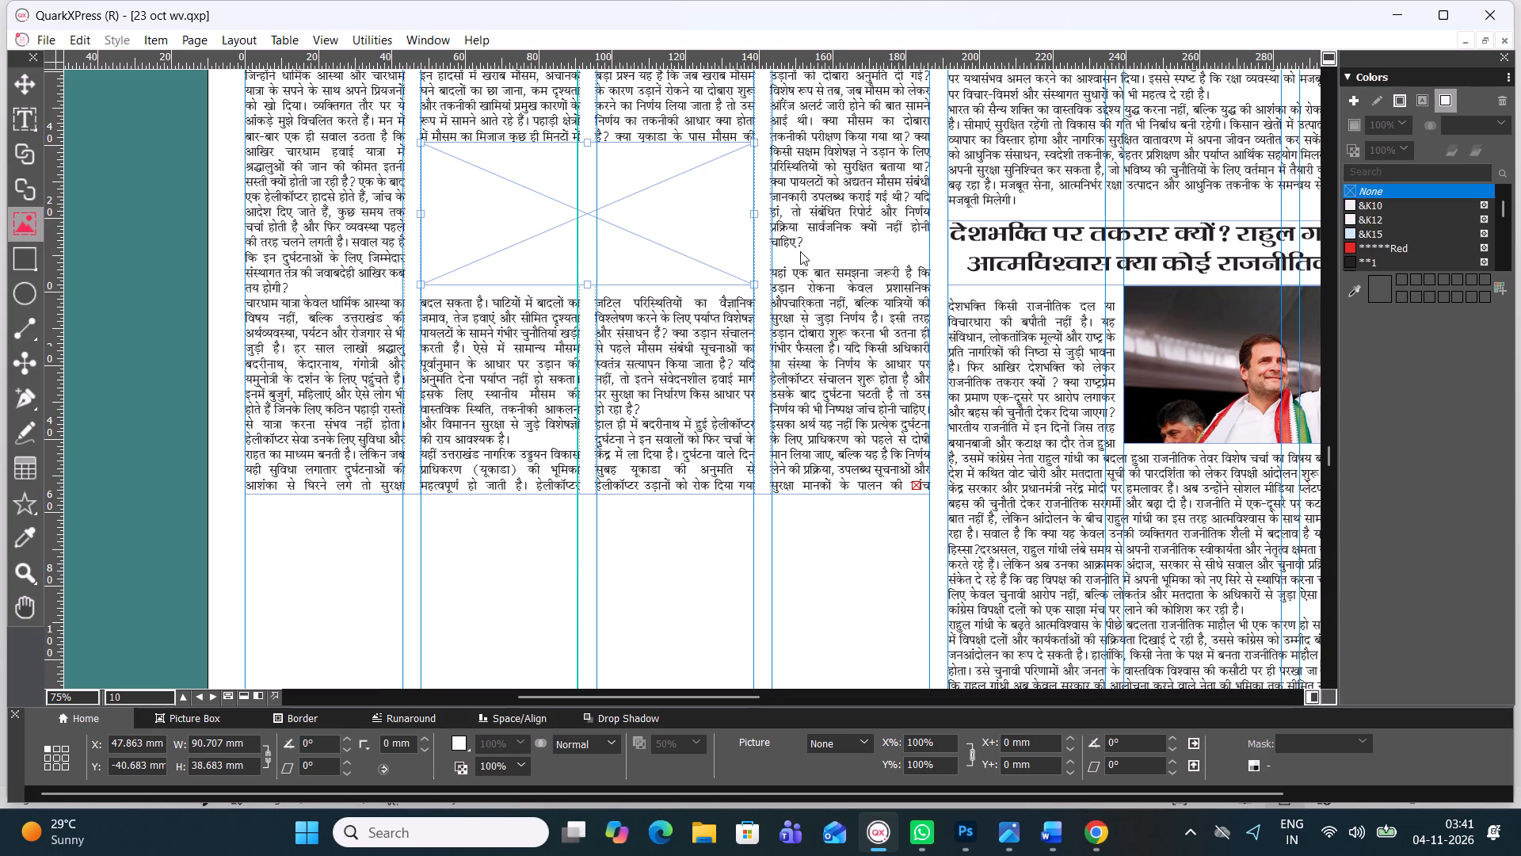
click(799, 251)
key(BackSpace)
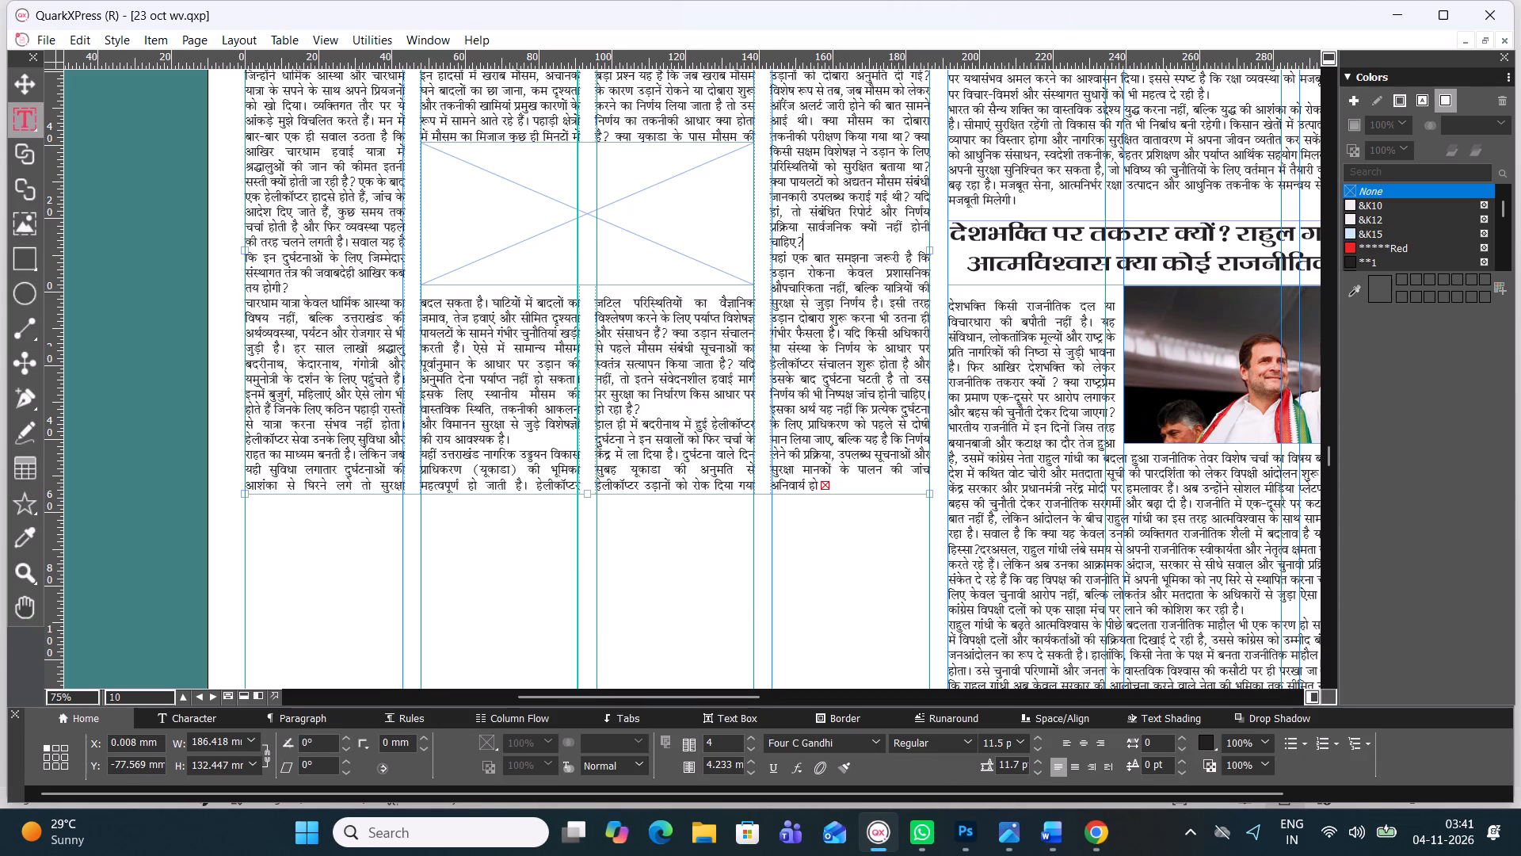
click(413, 453)
key(BackSpace)
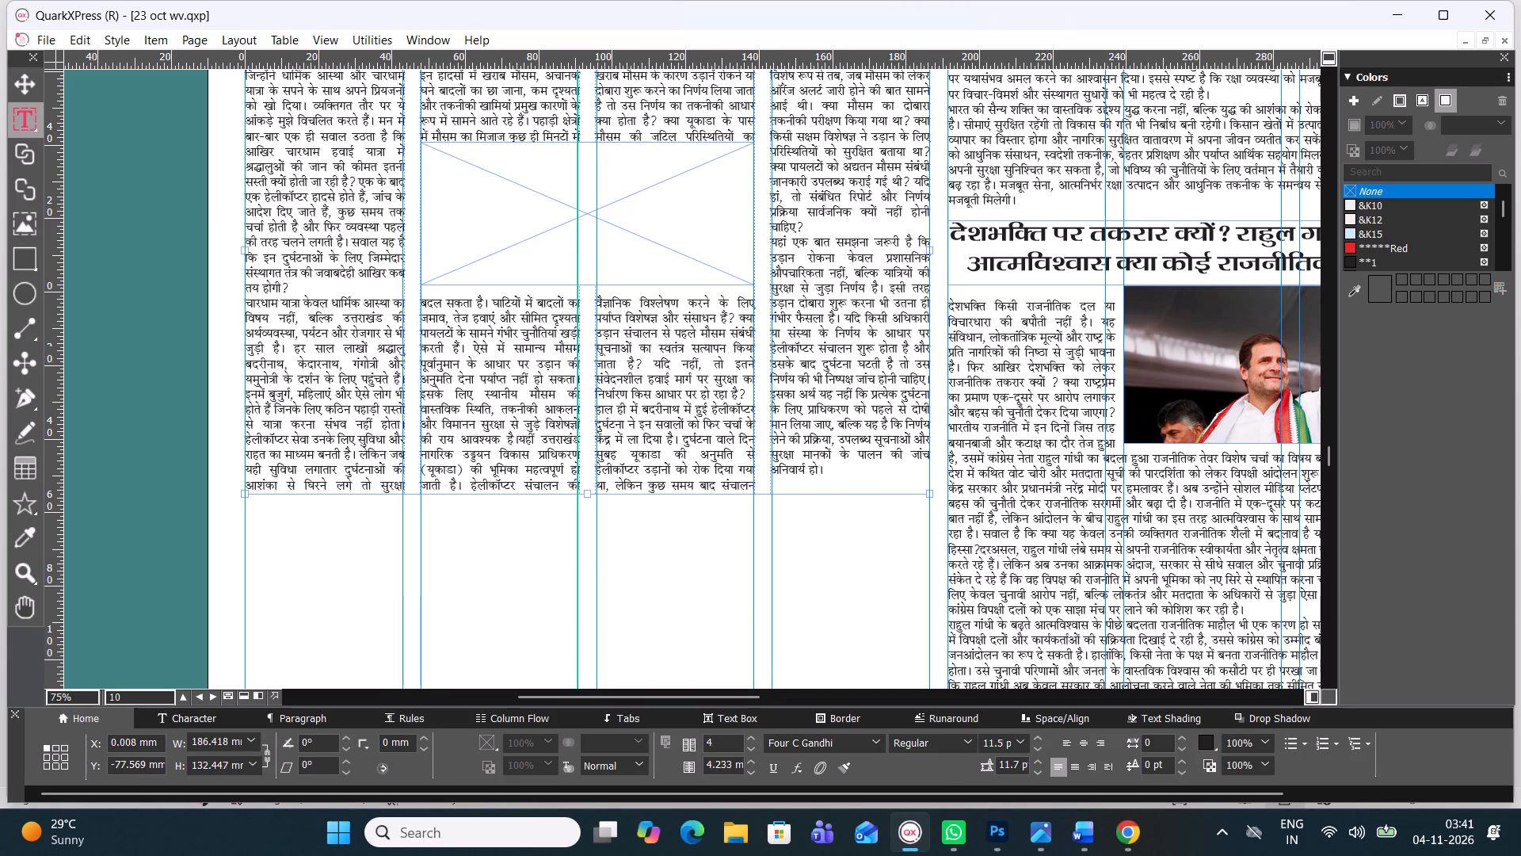
key(space)
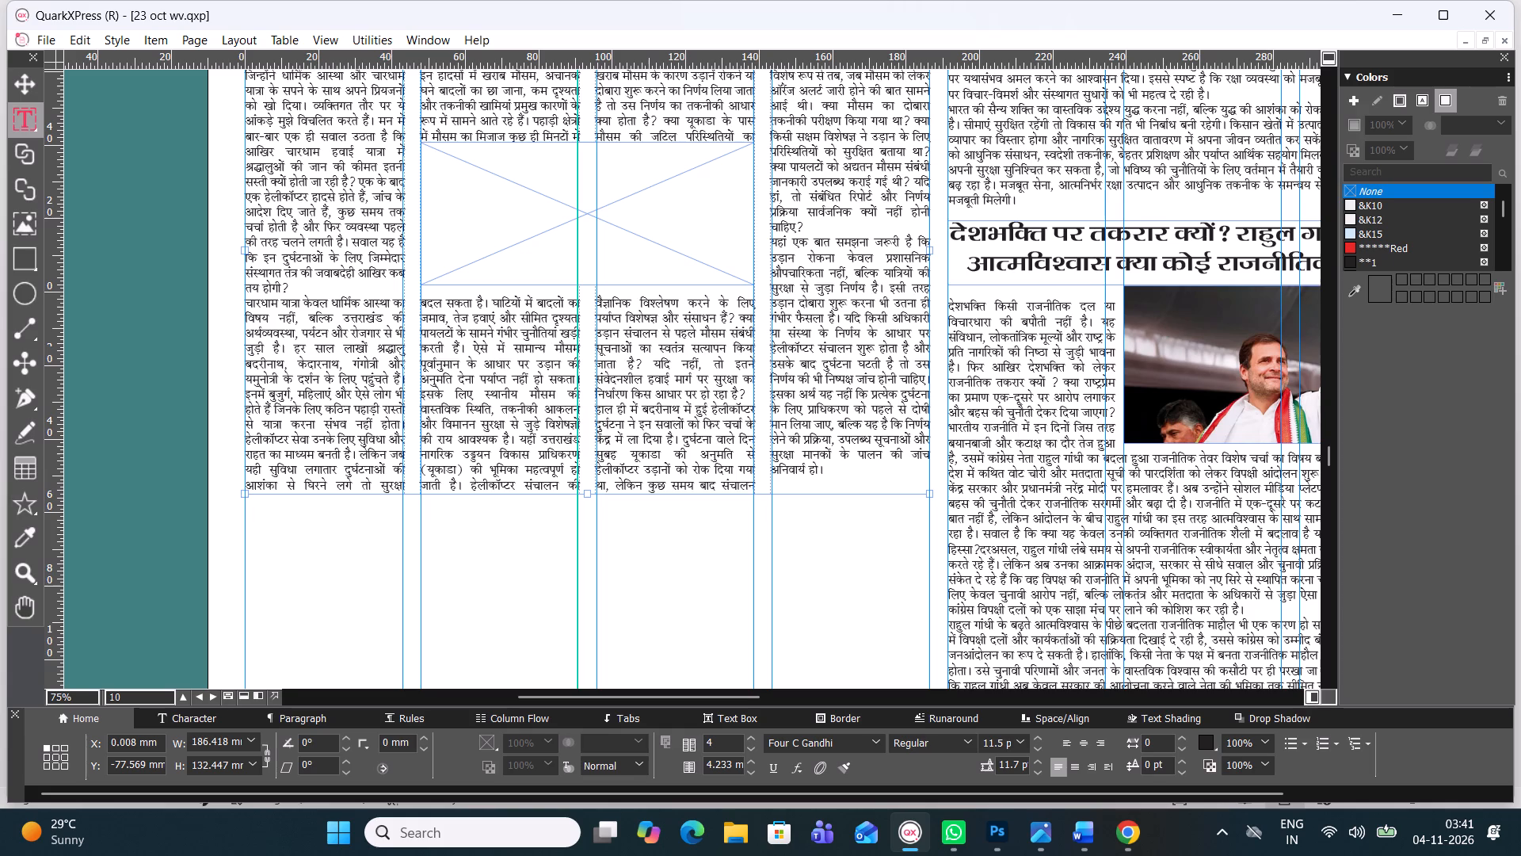
Copy the full text of the helicopter article's three-line headline.
click(41, 89)
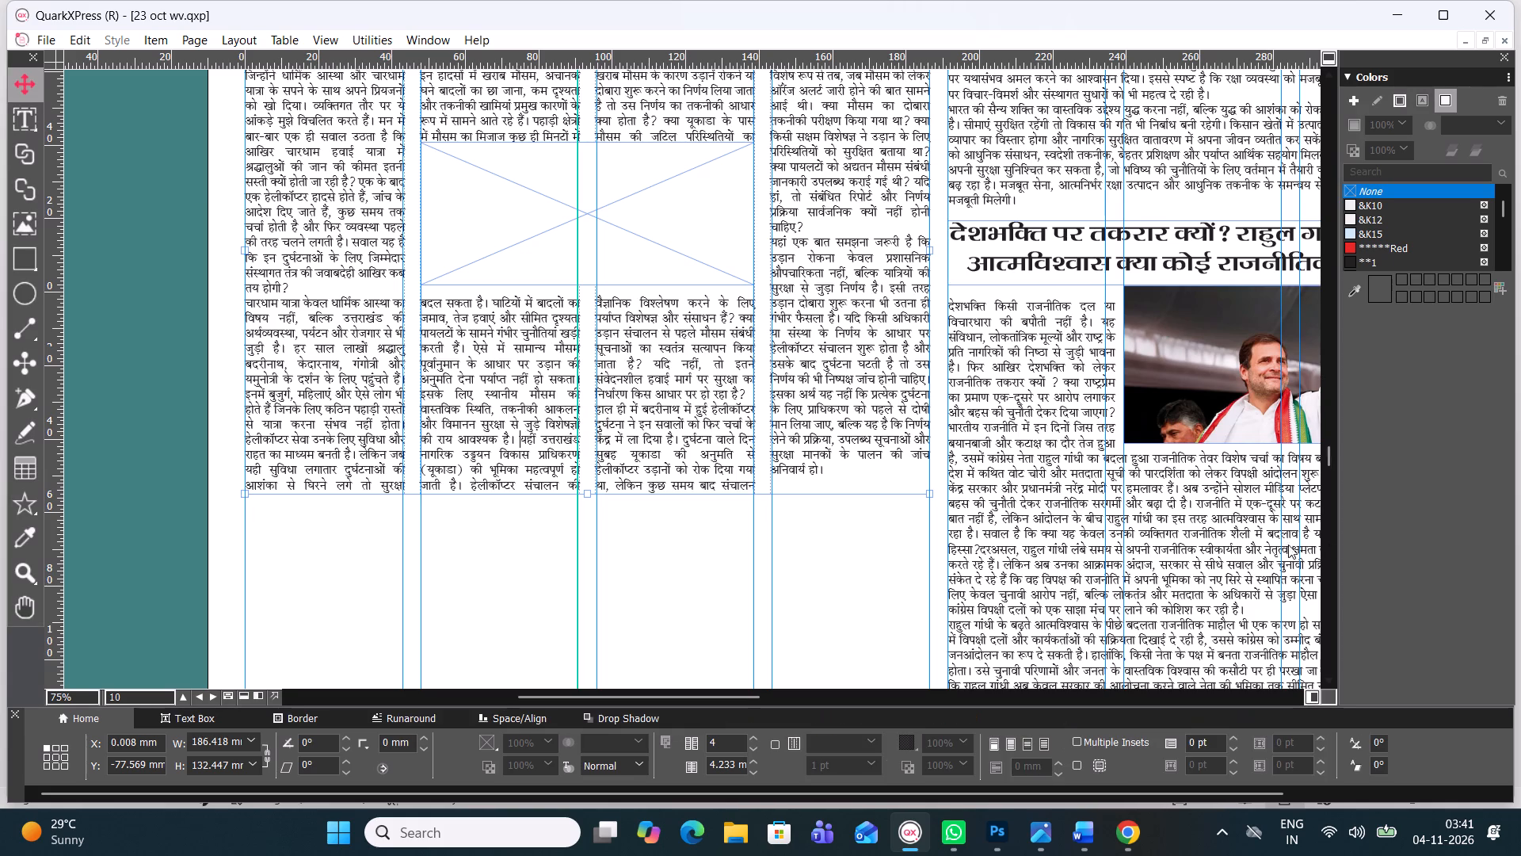
click(1327, 454)
drag(1327, 453, 1327, 444)
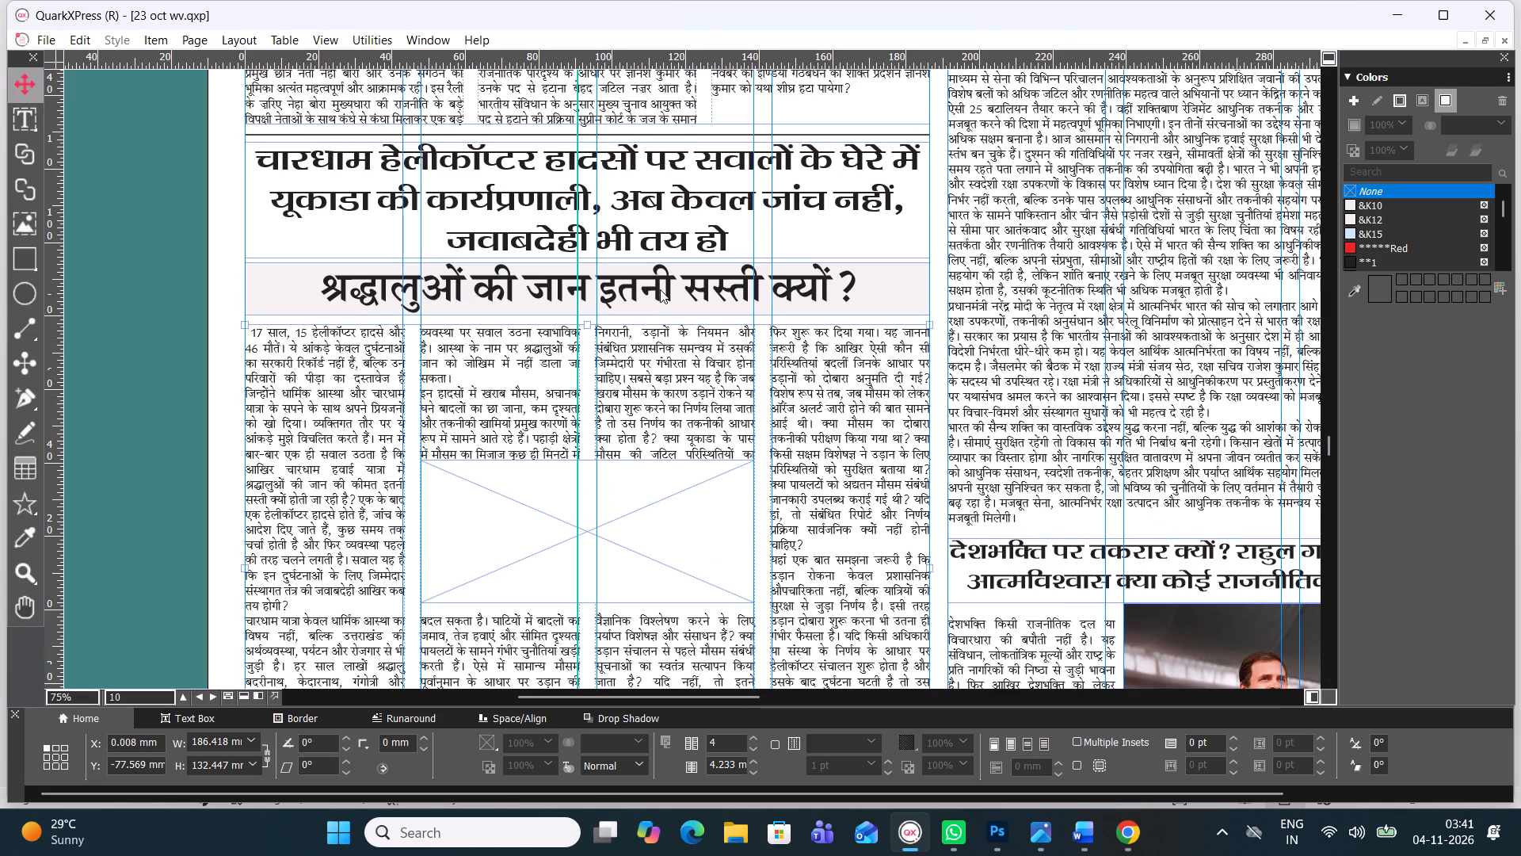
click(608, 189)
click(608, 211)
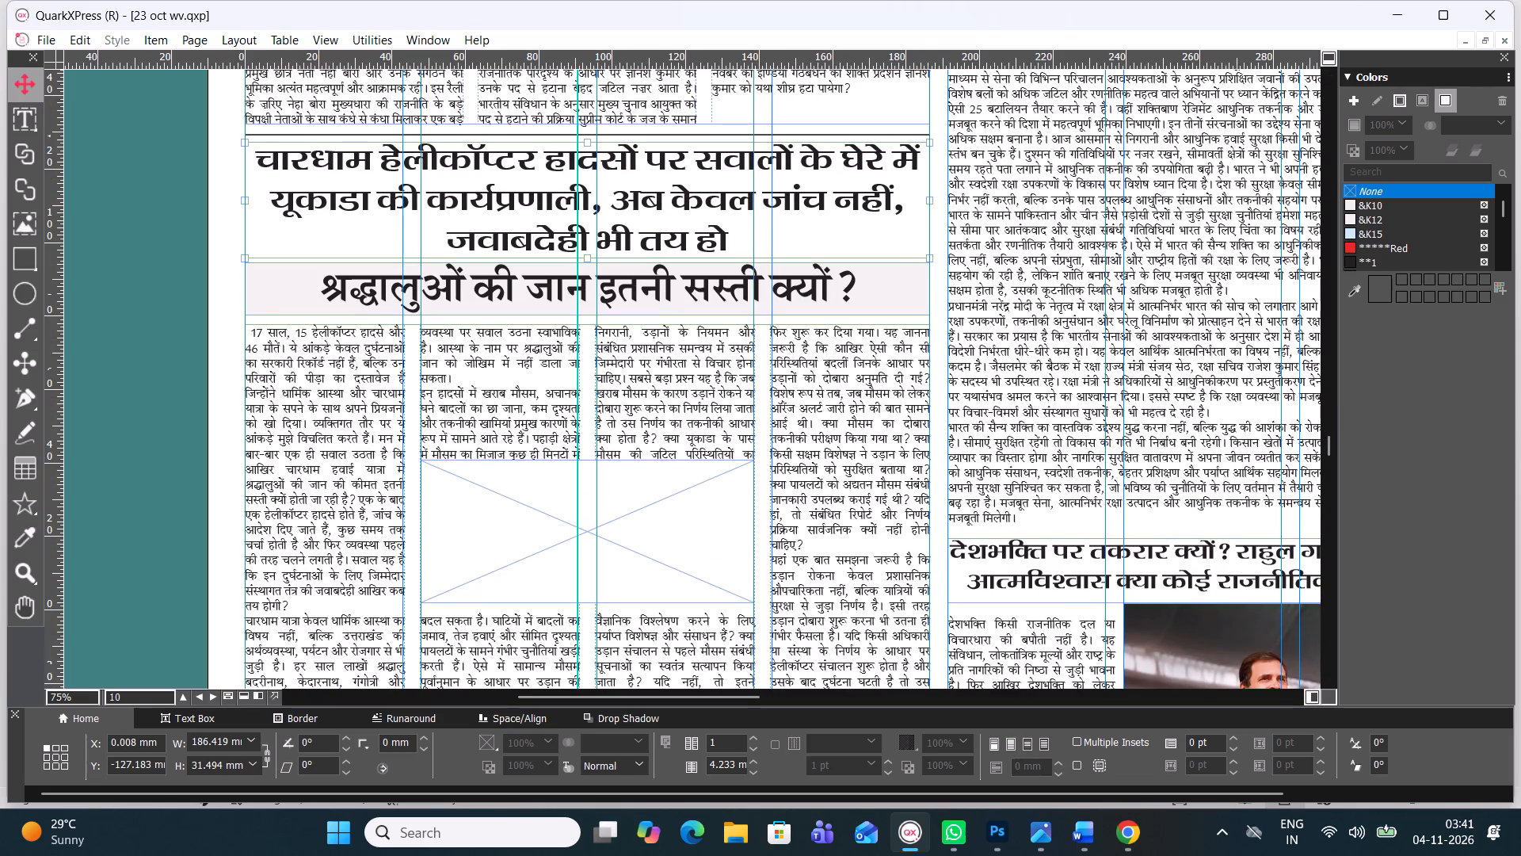
double_click(621, 219)
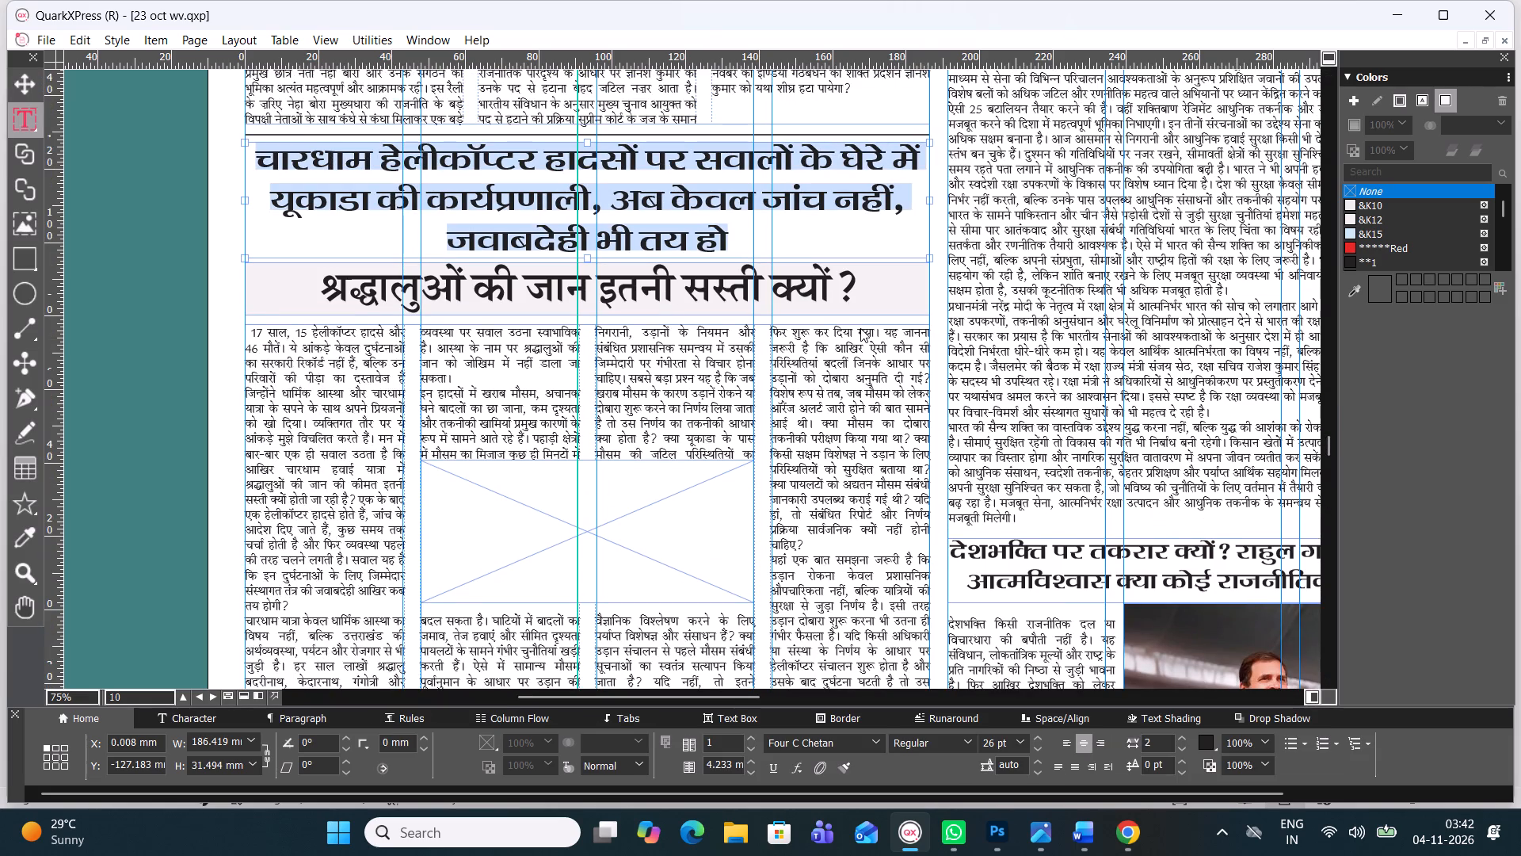
key(ctrl+c)
Switch to Chrome and search Google Images for the copied helicopter headline in place of the earlier query.
click(1142, 839)
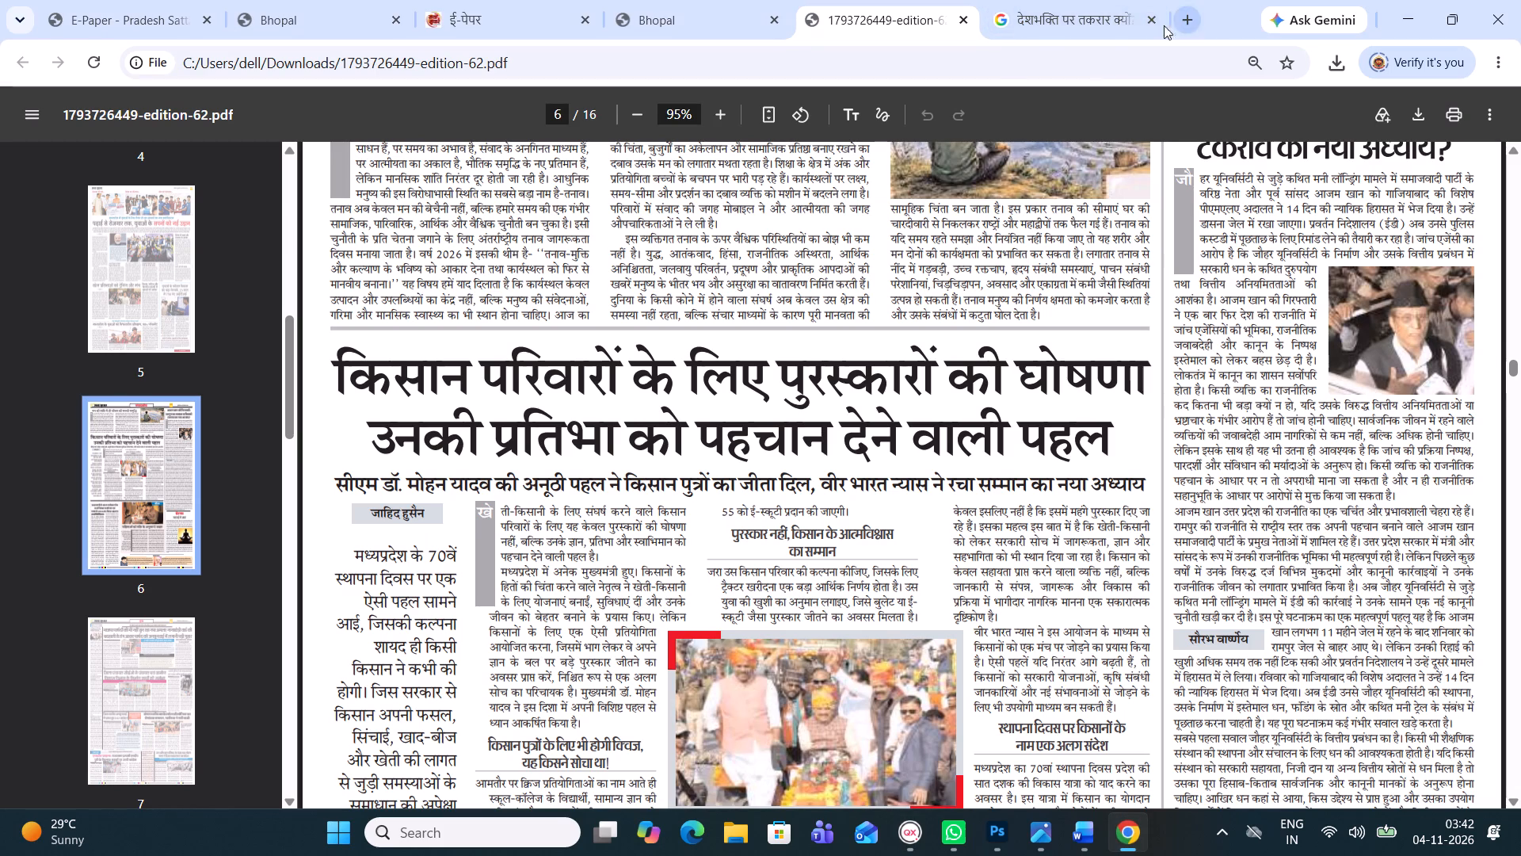
click(1070, 17)
click(886, 130)
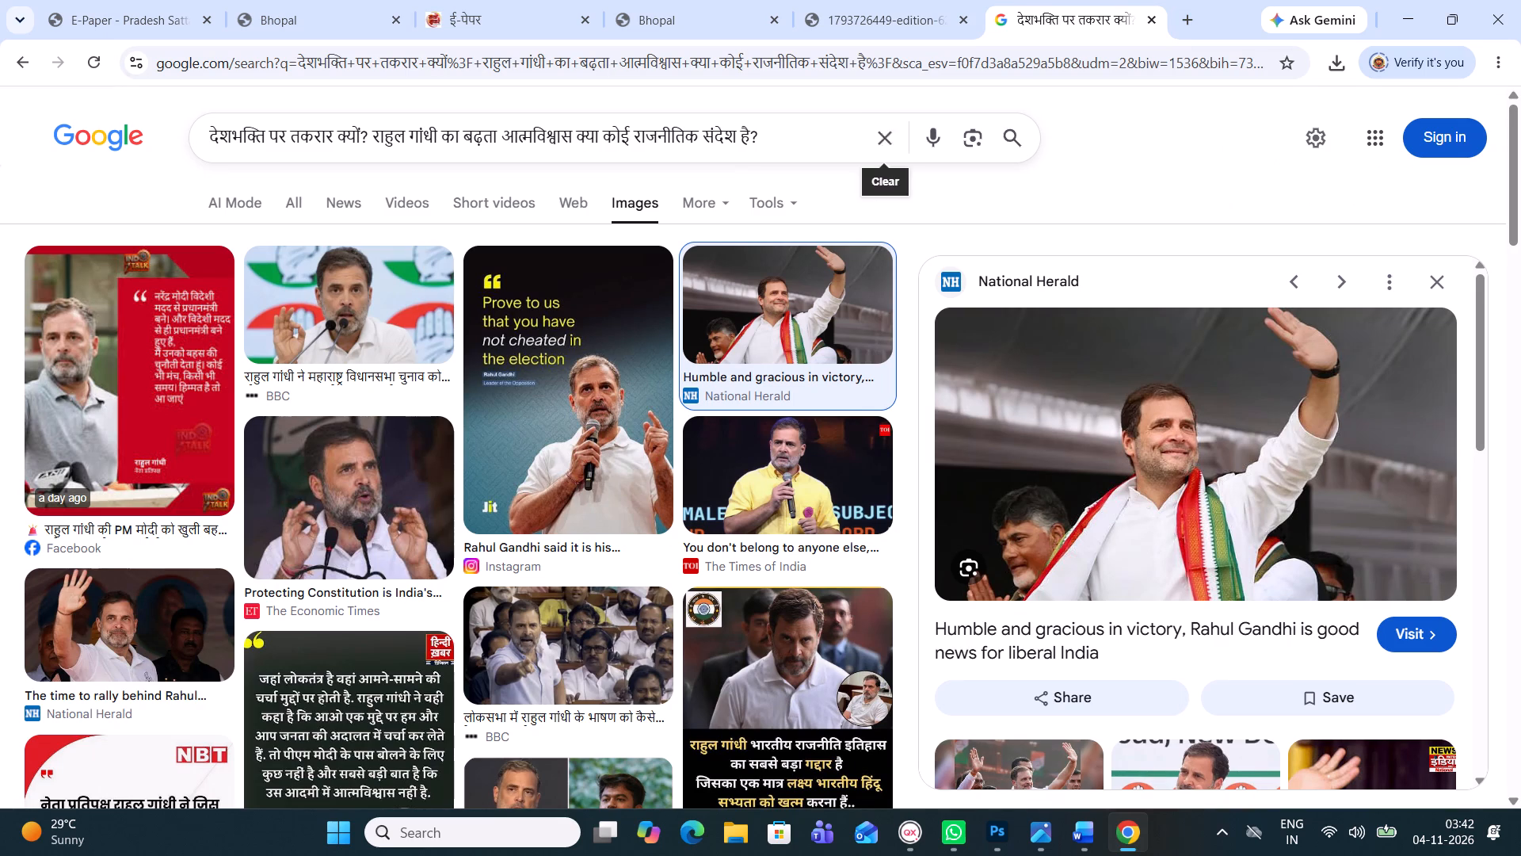
key(ctrl+v)
key(Return)
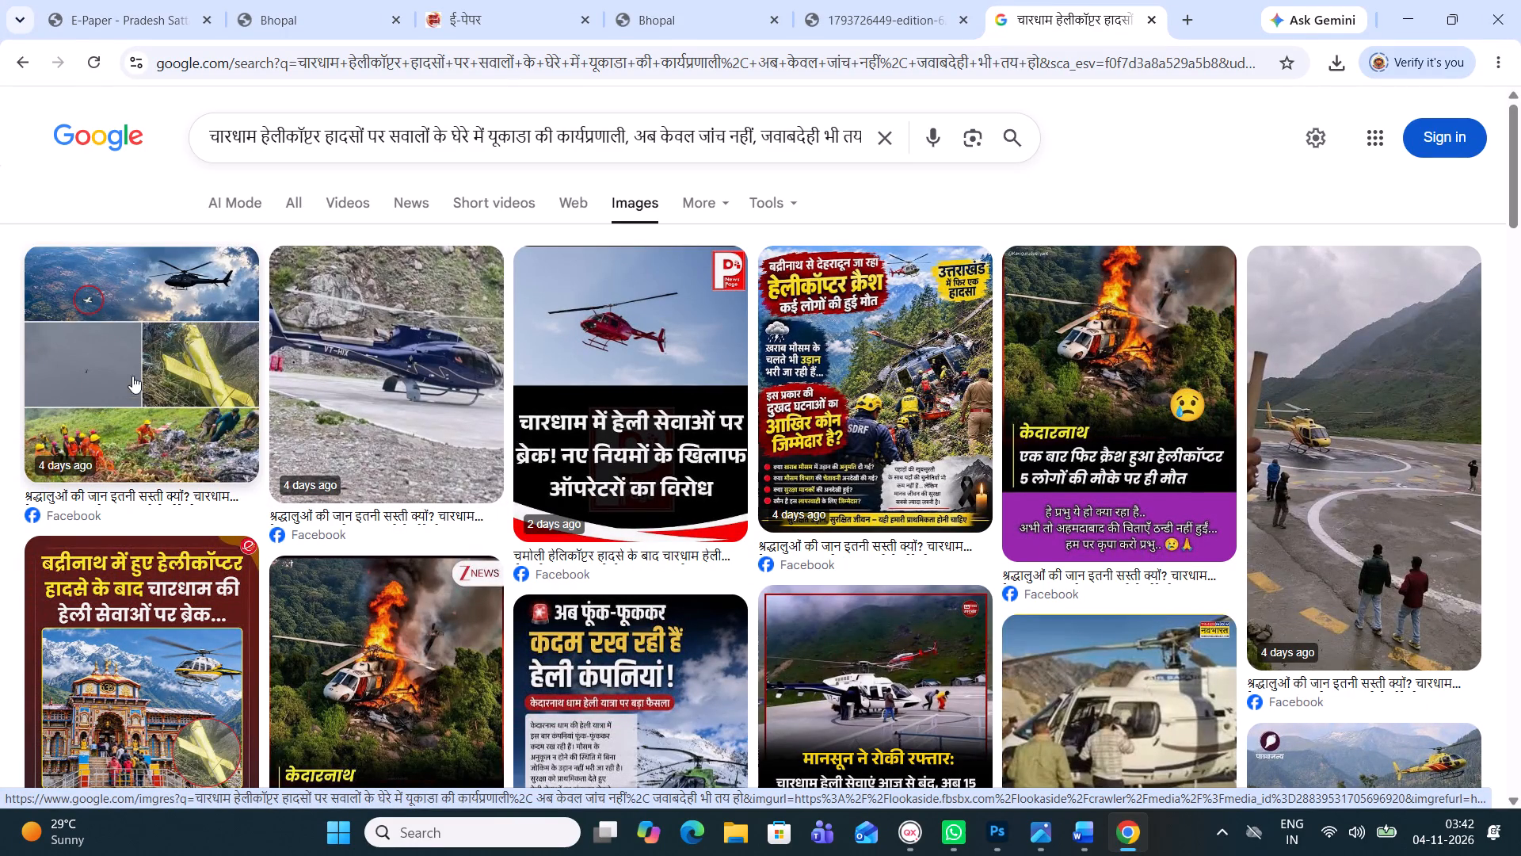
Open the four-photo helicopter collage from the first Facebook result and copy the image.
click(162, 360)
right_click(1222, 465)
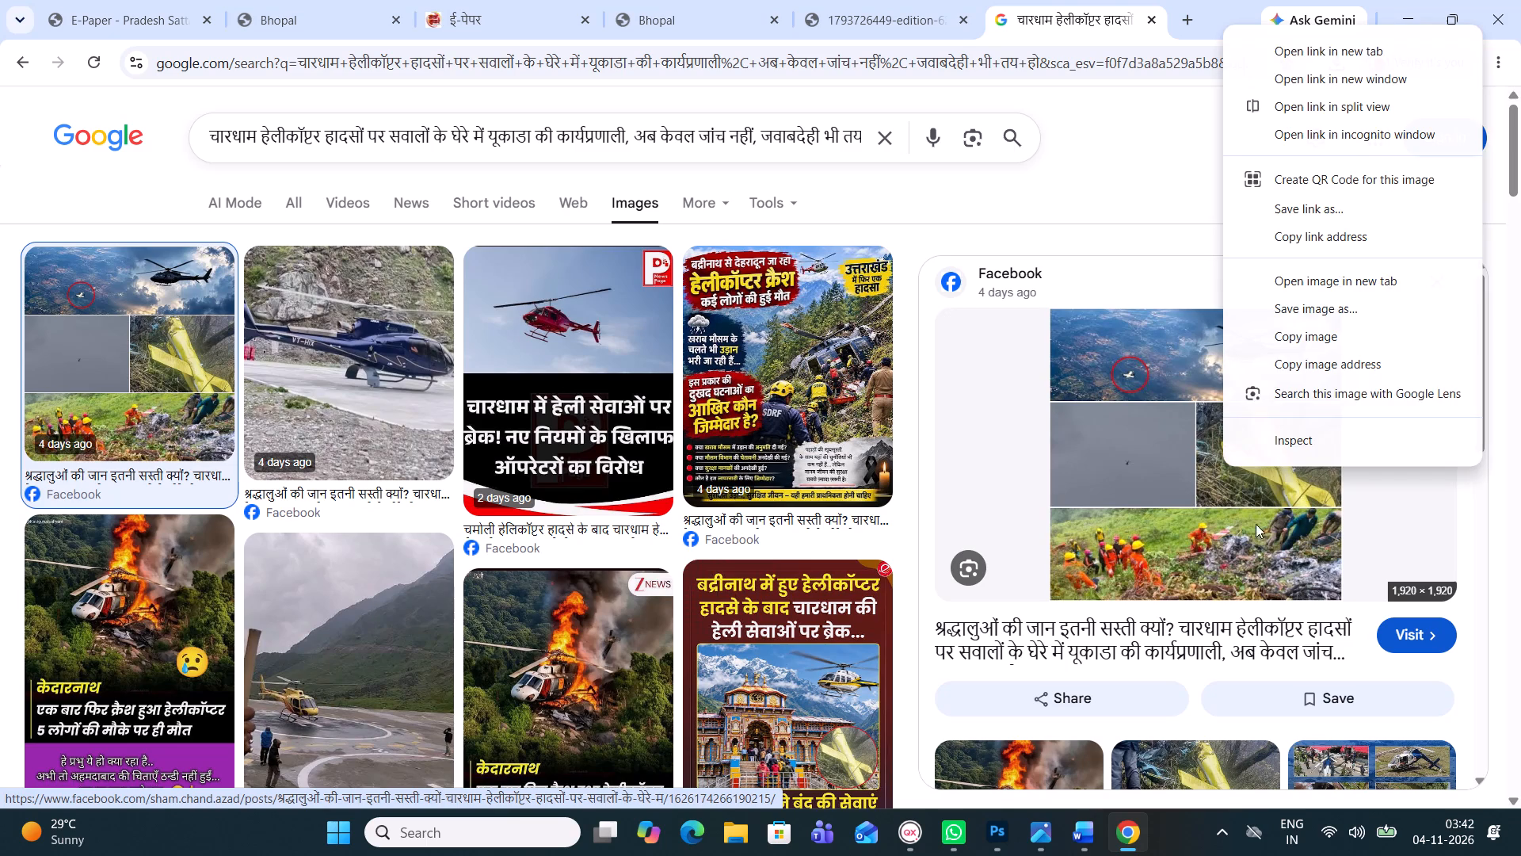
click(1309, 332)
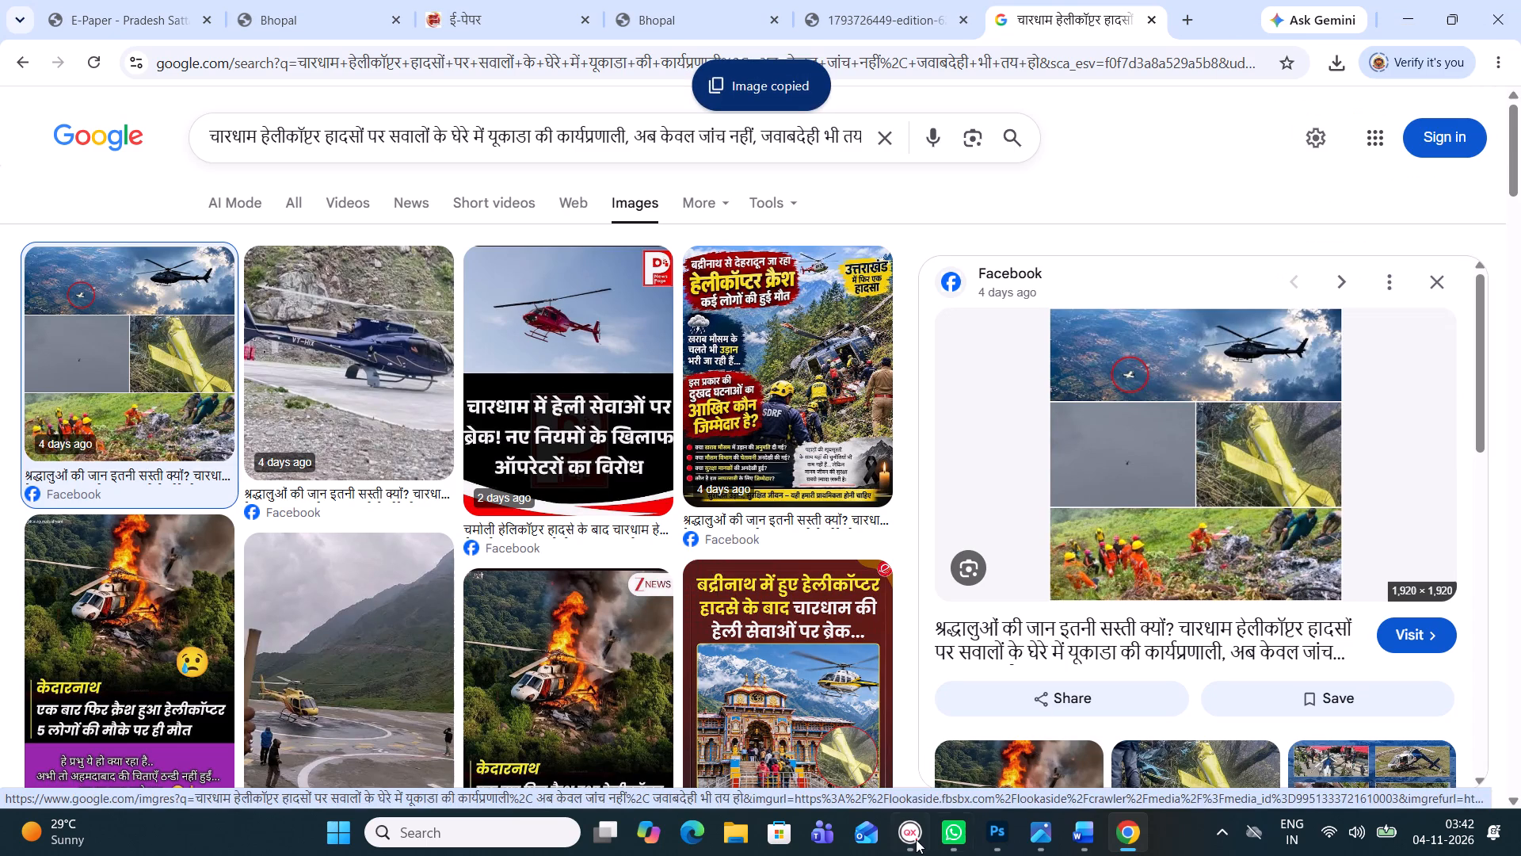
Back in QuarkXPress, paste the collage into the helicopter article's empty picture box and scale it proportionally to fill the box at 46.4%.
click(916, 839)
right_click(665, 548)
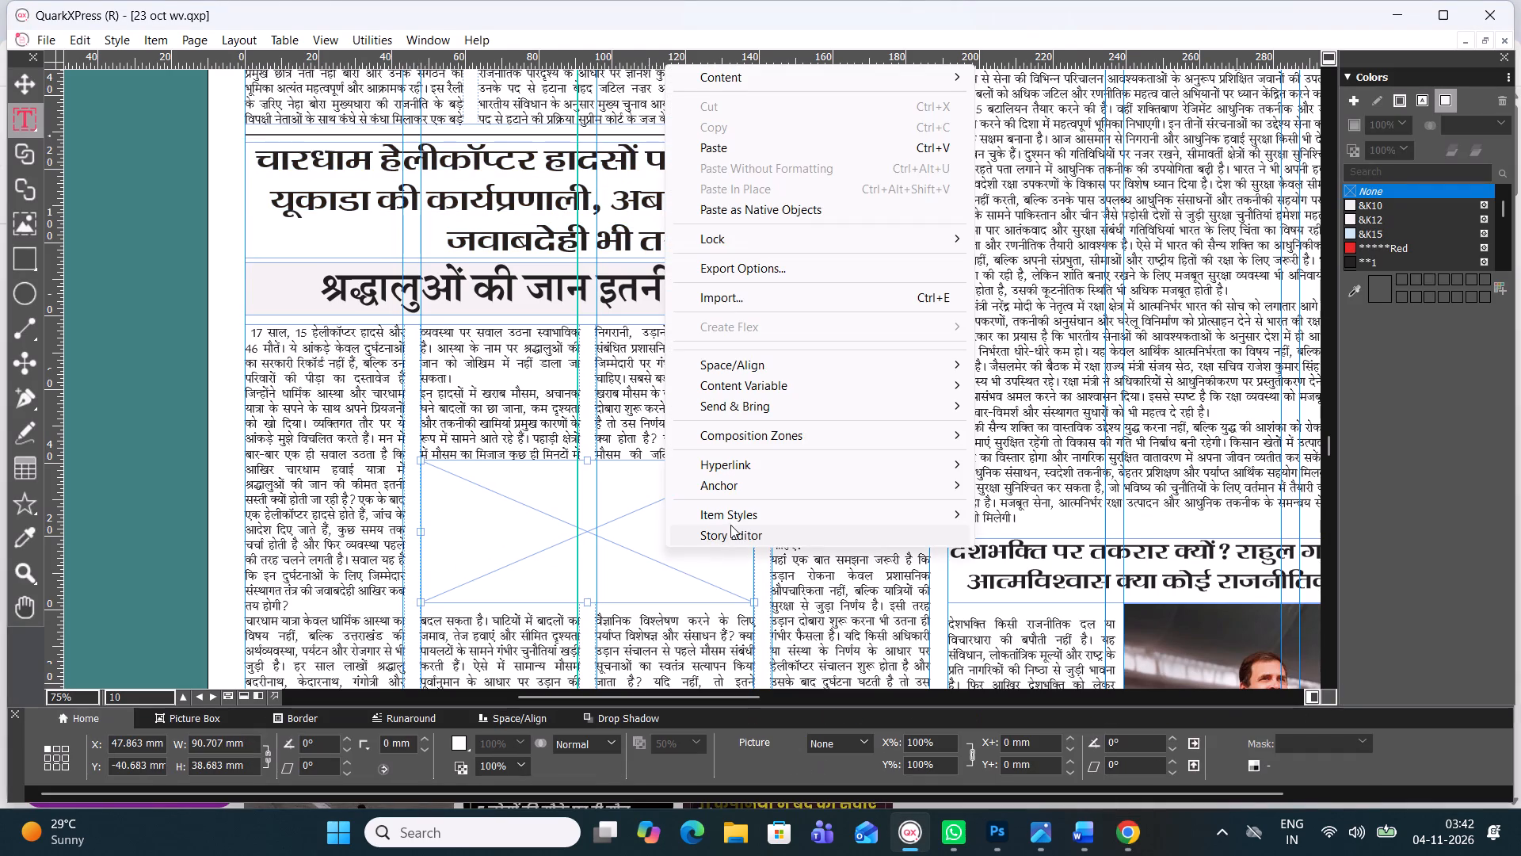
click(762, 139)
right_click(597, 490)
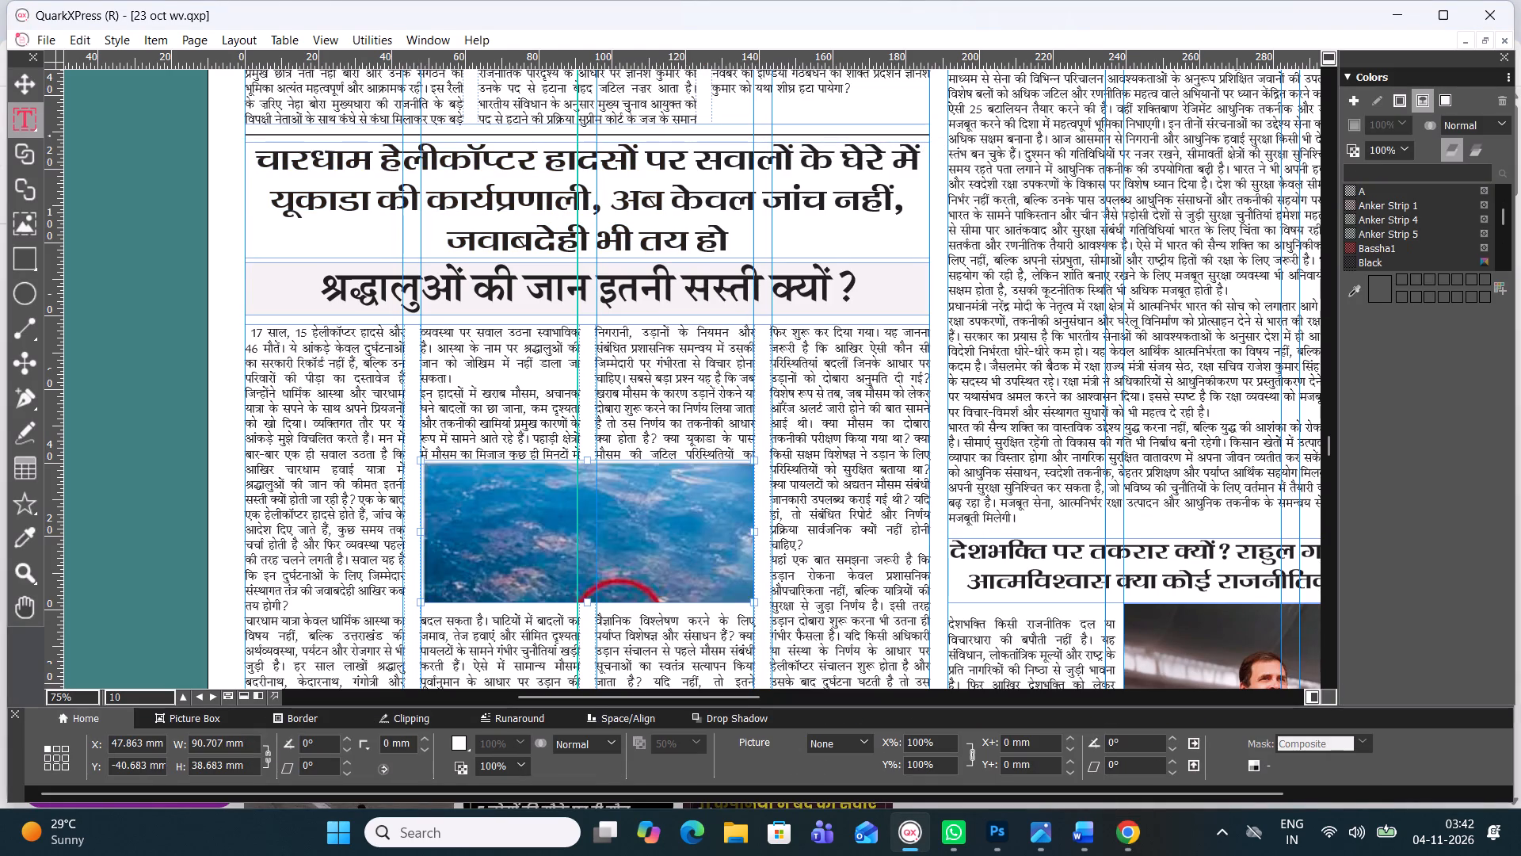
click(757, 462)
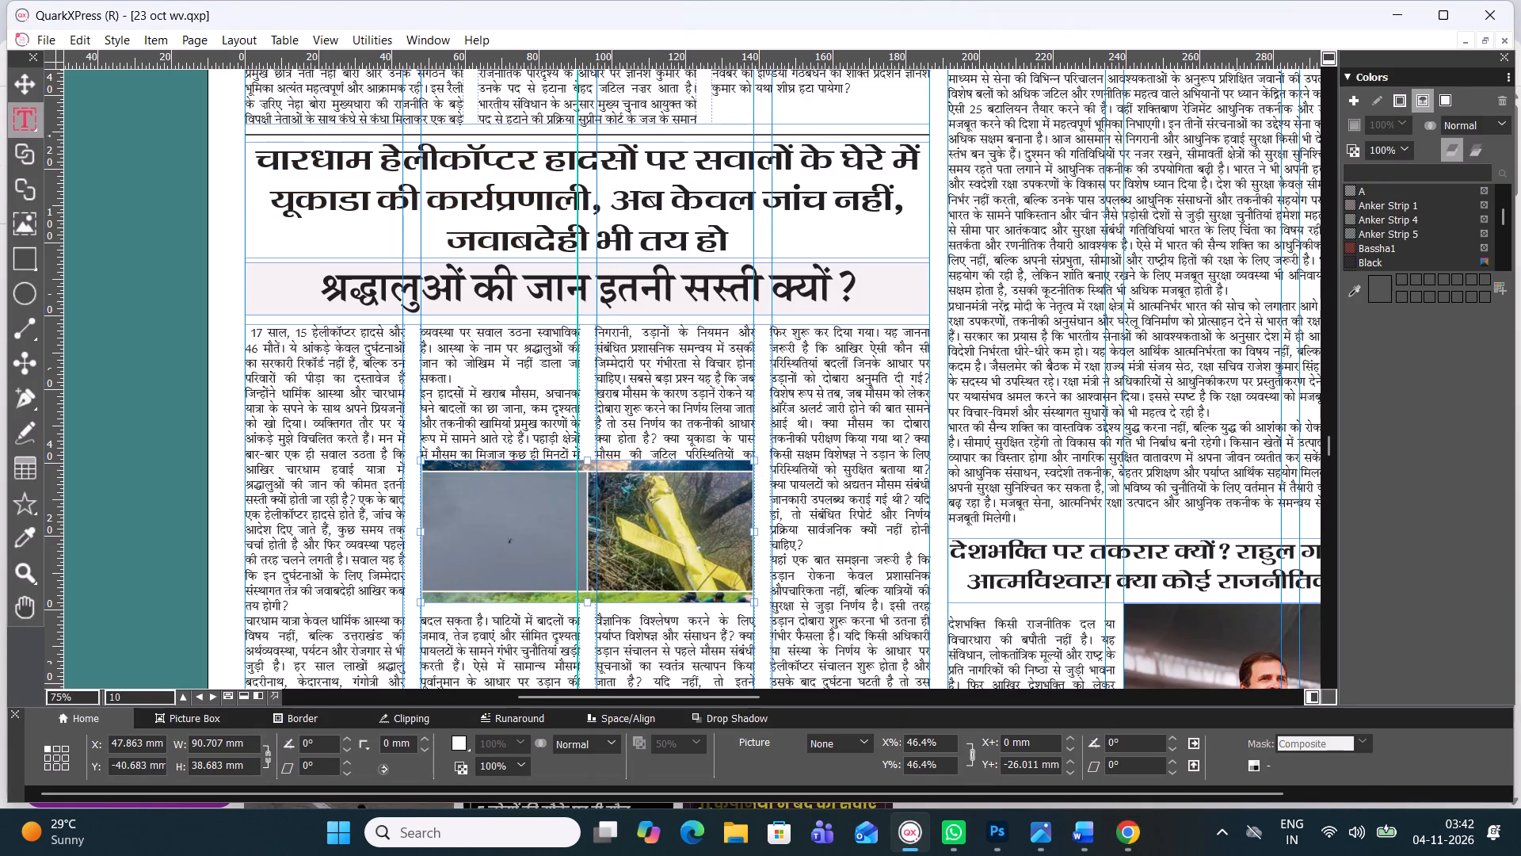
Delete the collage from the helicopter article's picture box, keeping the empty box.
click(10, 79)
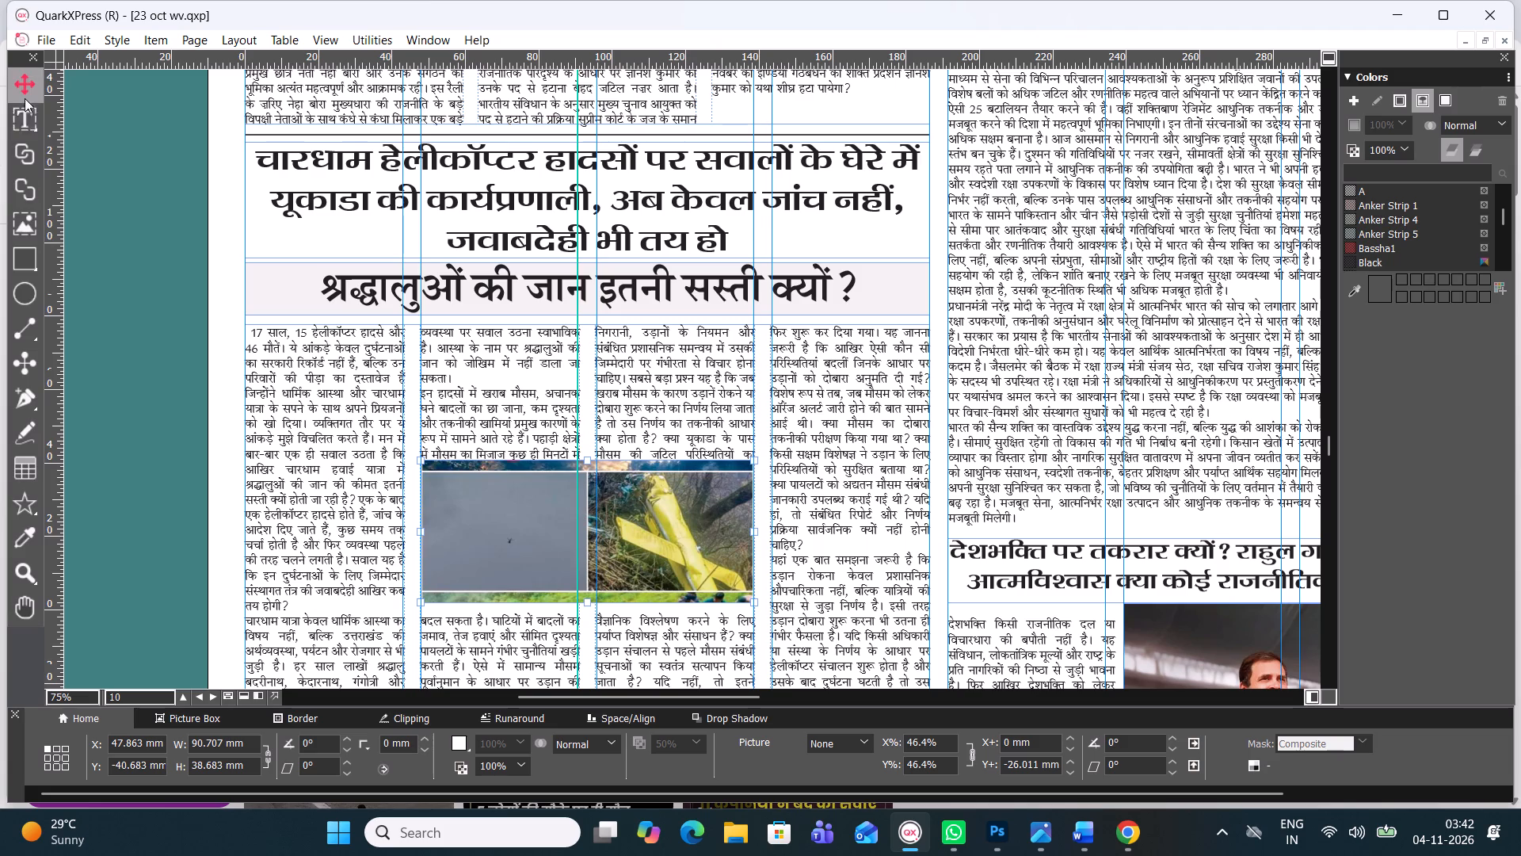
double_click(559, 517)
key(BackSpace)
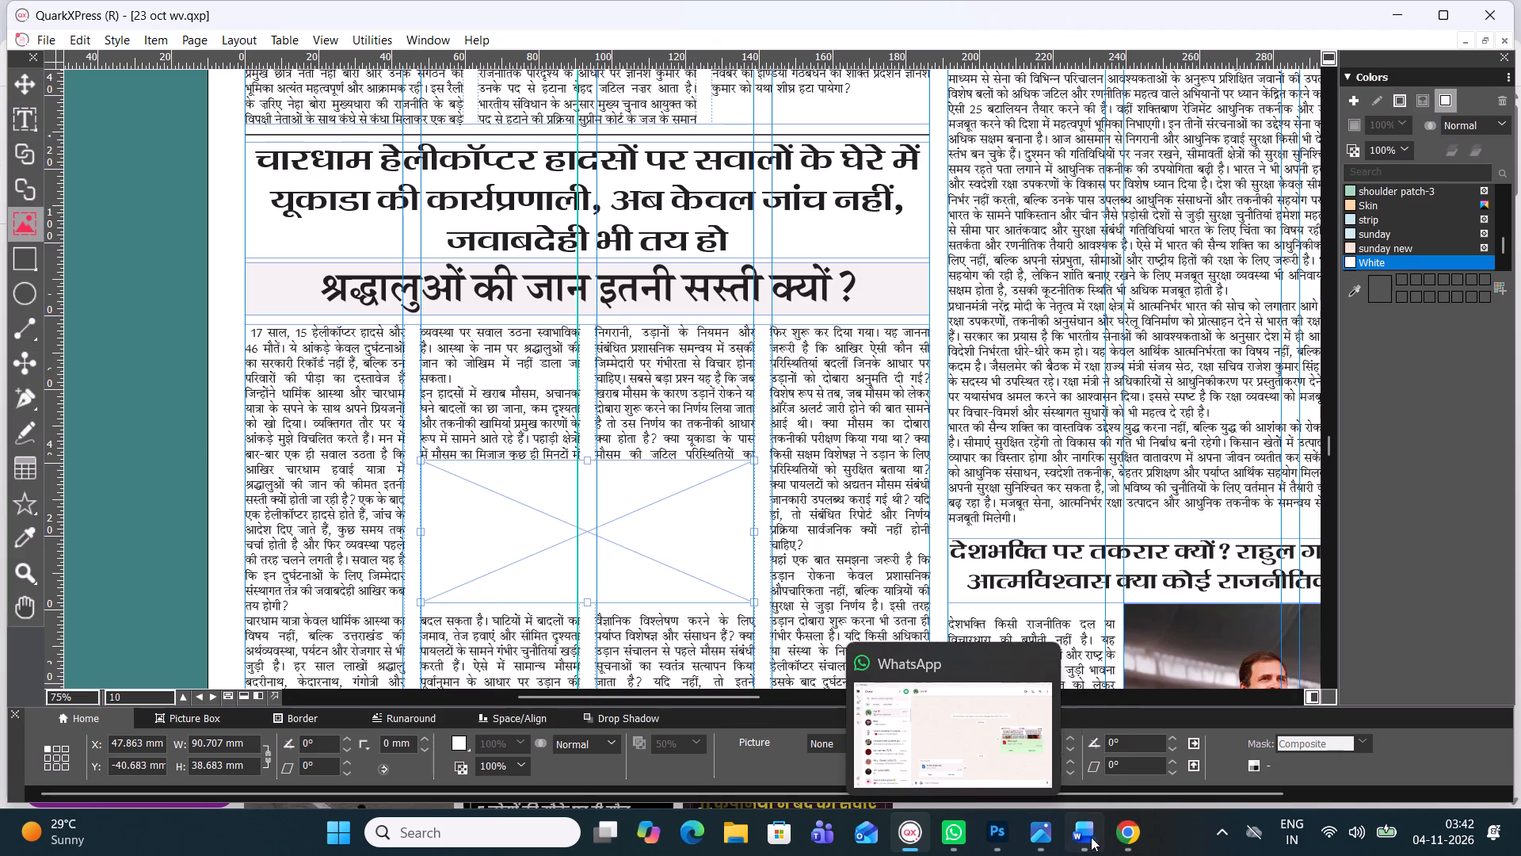
Return to the Chrome image results and copy AajTak's photo of the yellow helicopter wreckage.
click(1111, 839)
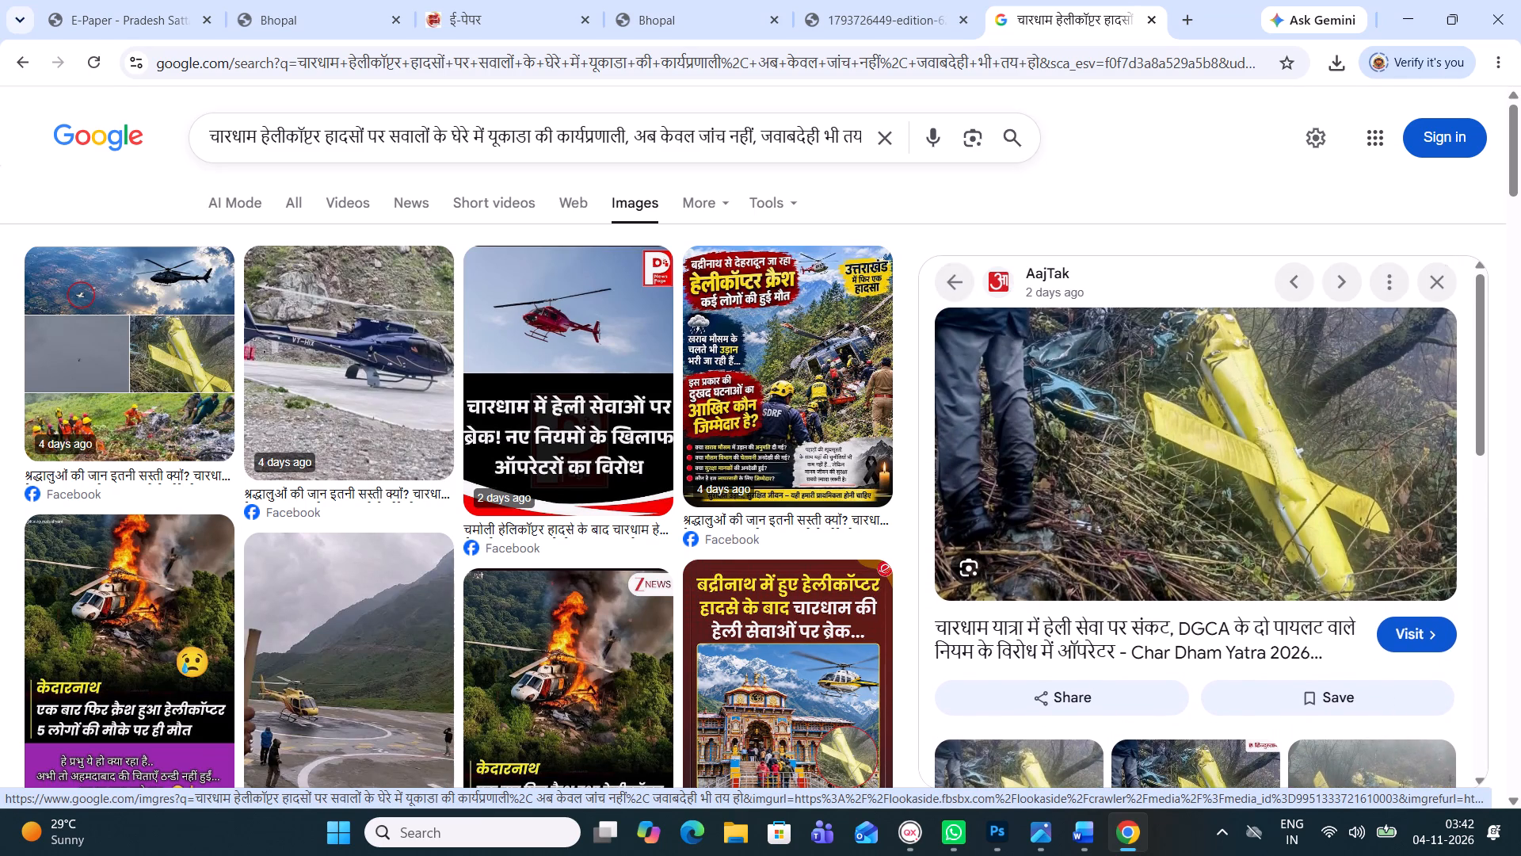
right_click(1187, 520)
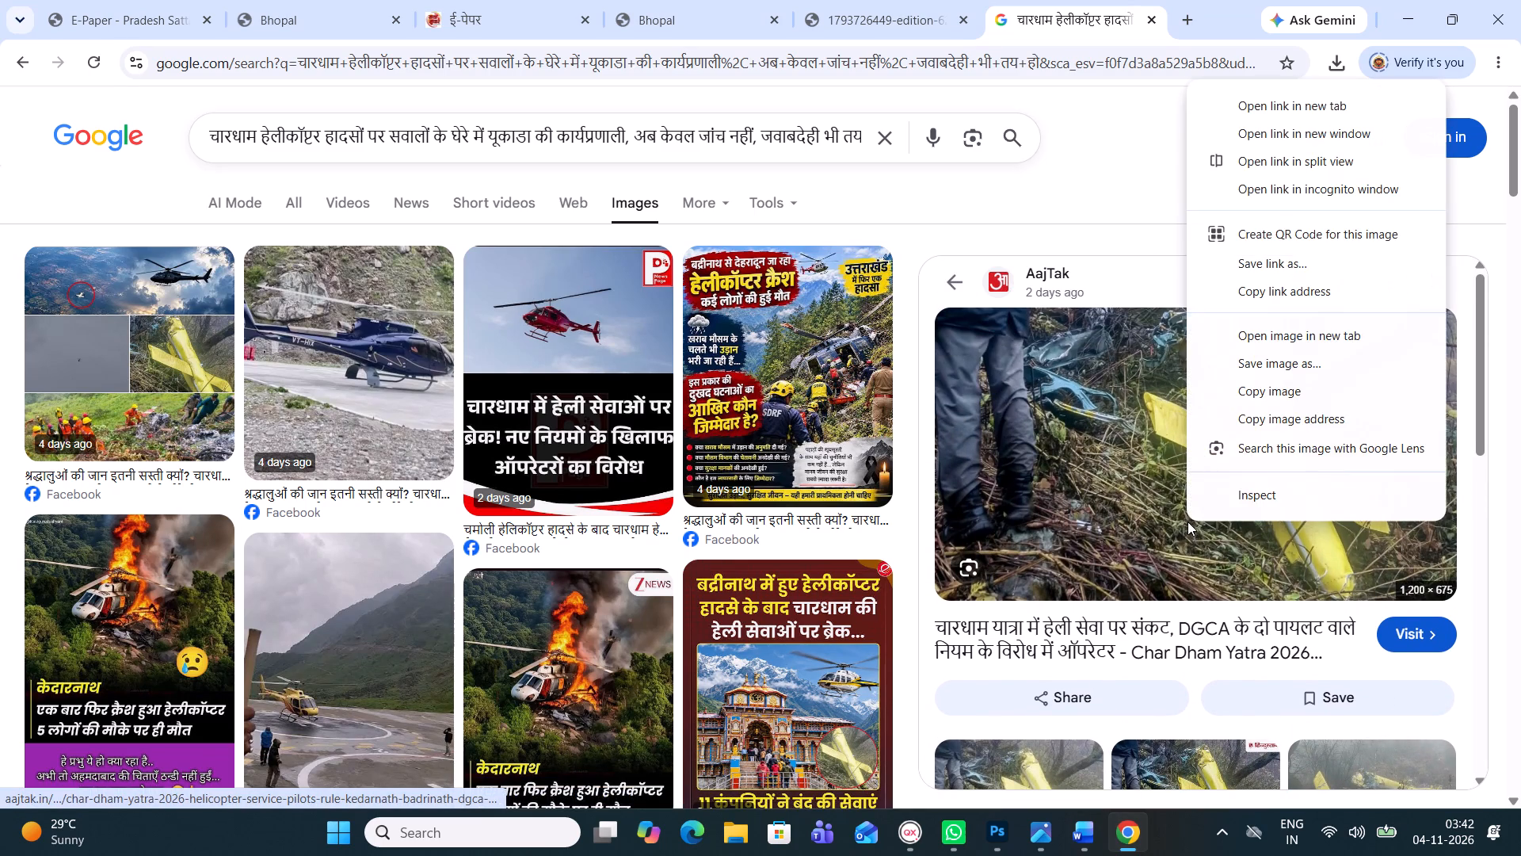
click(1278, 396)
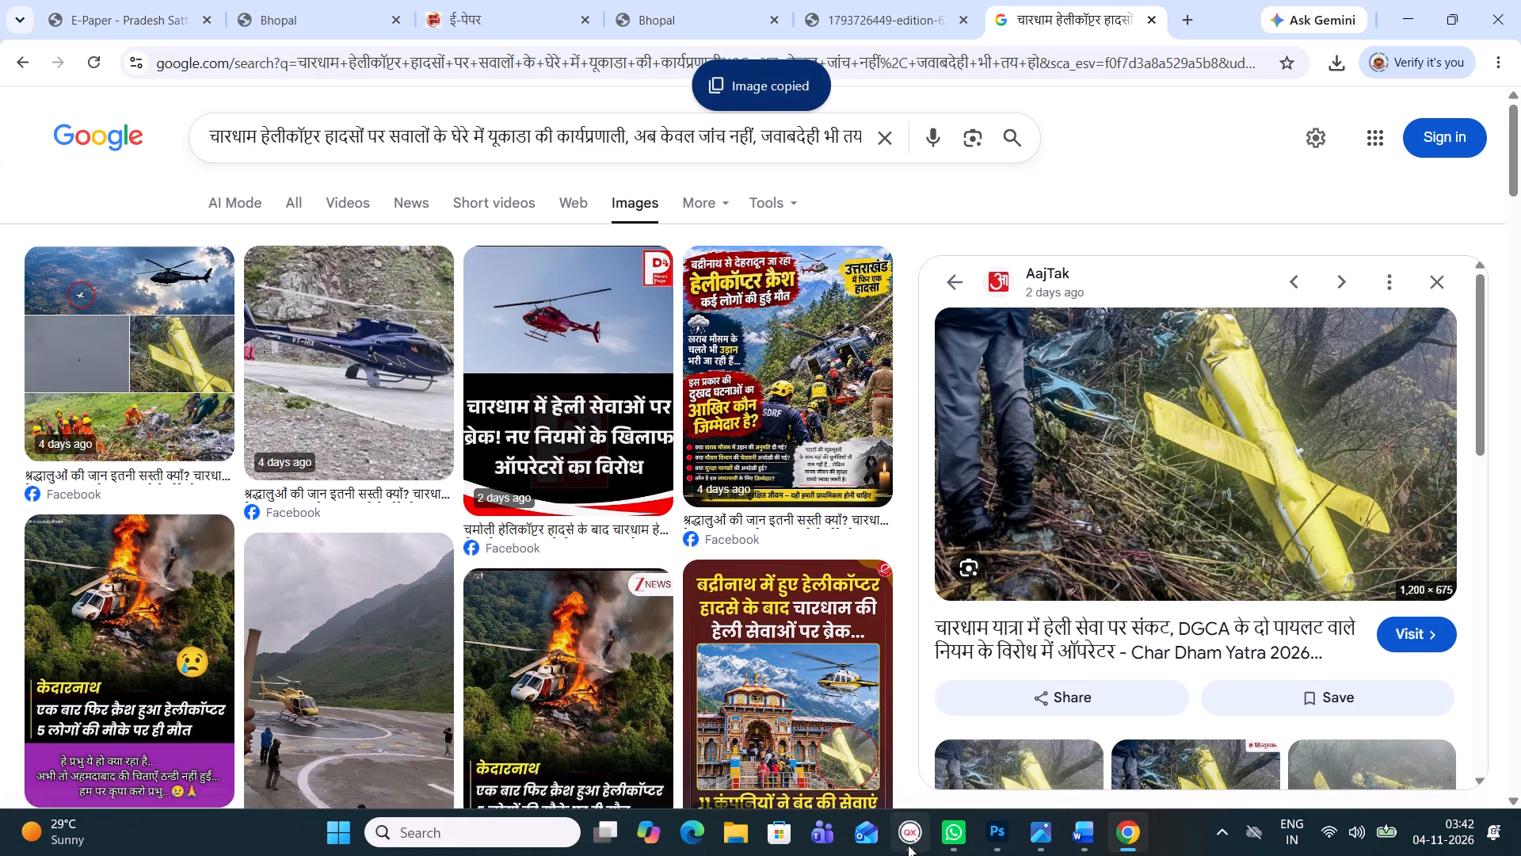
Paste the wreckage photo into the helicopter article's picture box in QuarkXPress, scale it to fill, and shift it down within the box.
click(908, 845)
right_click(571, 508)
click(650, 108)
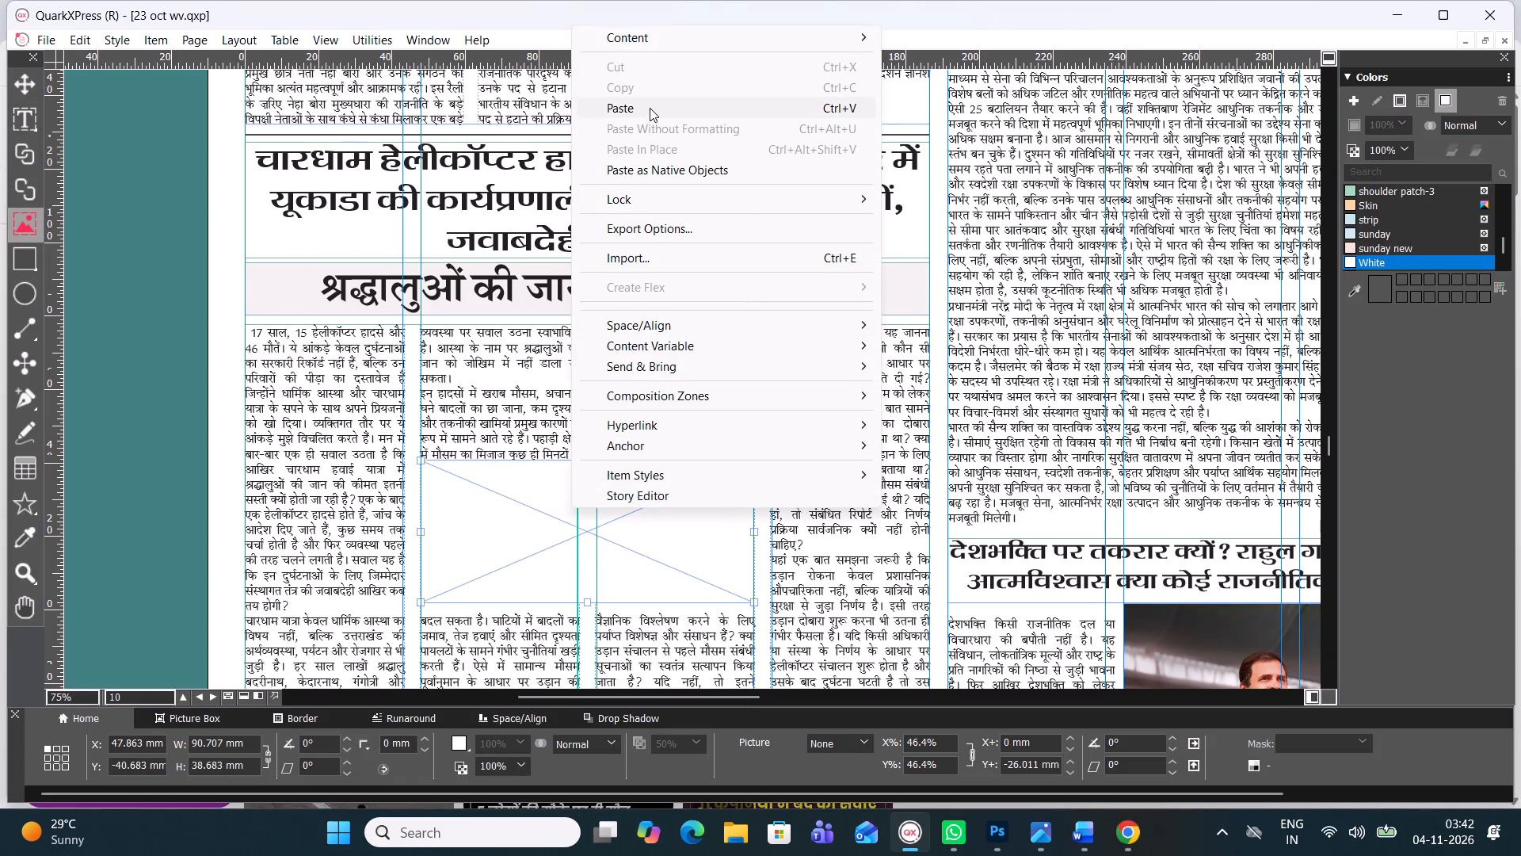
right_click(543, 519)
click(662, 475)
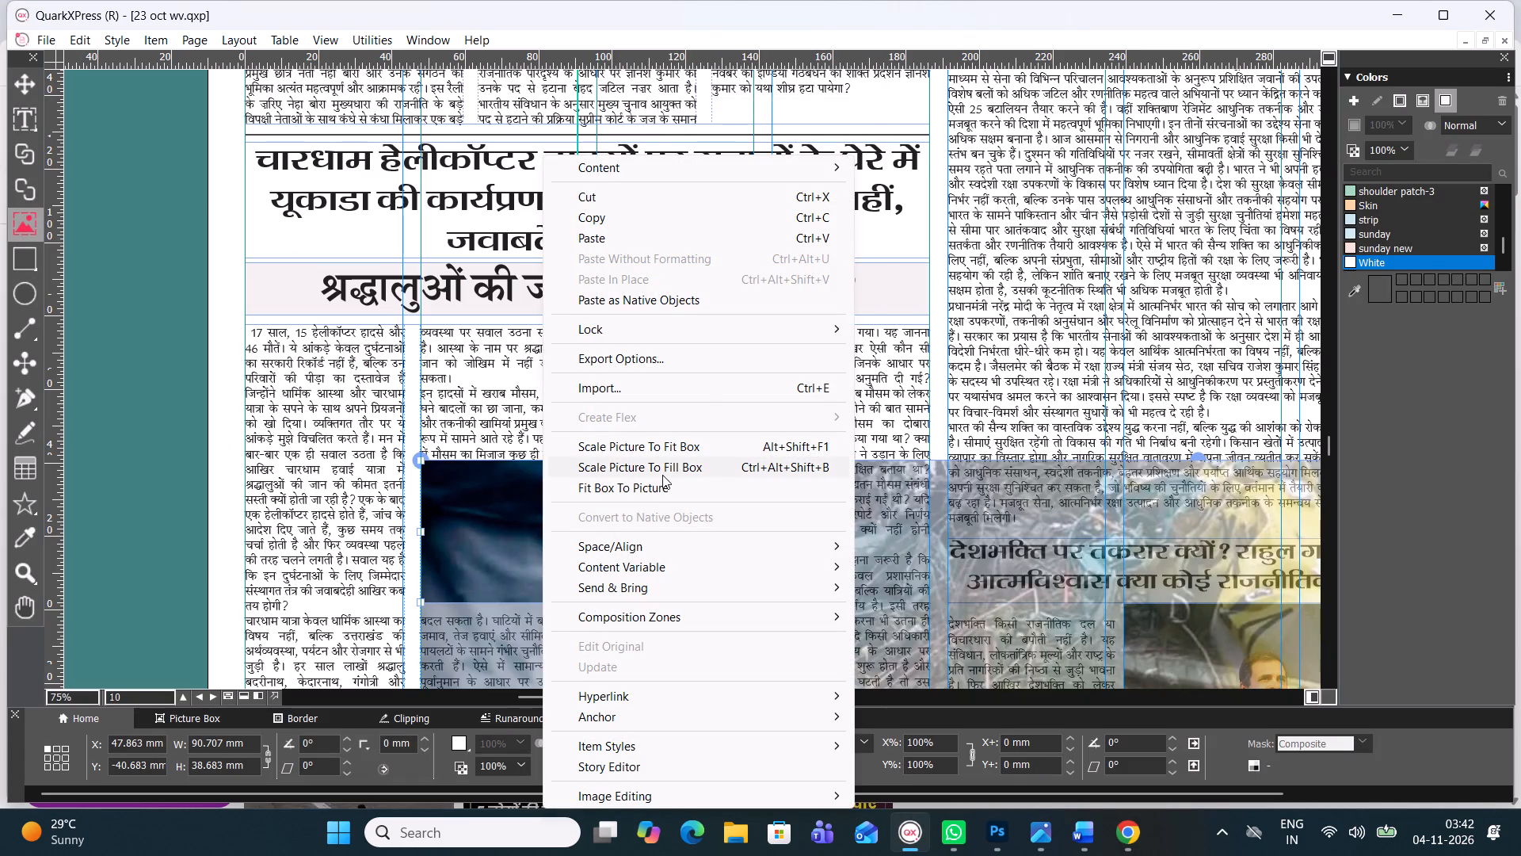
drag(607, 537, 610, 545)
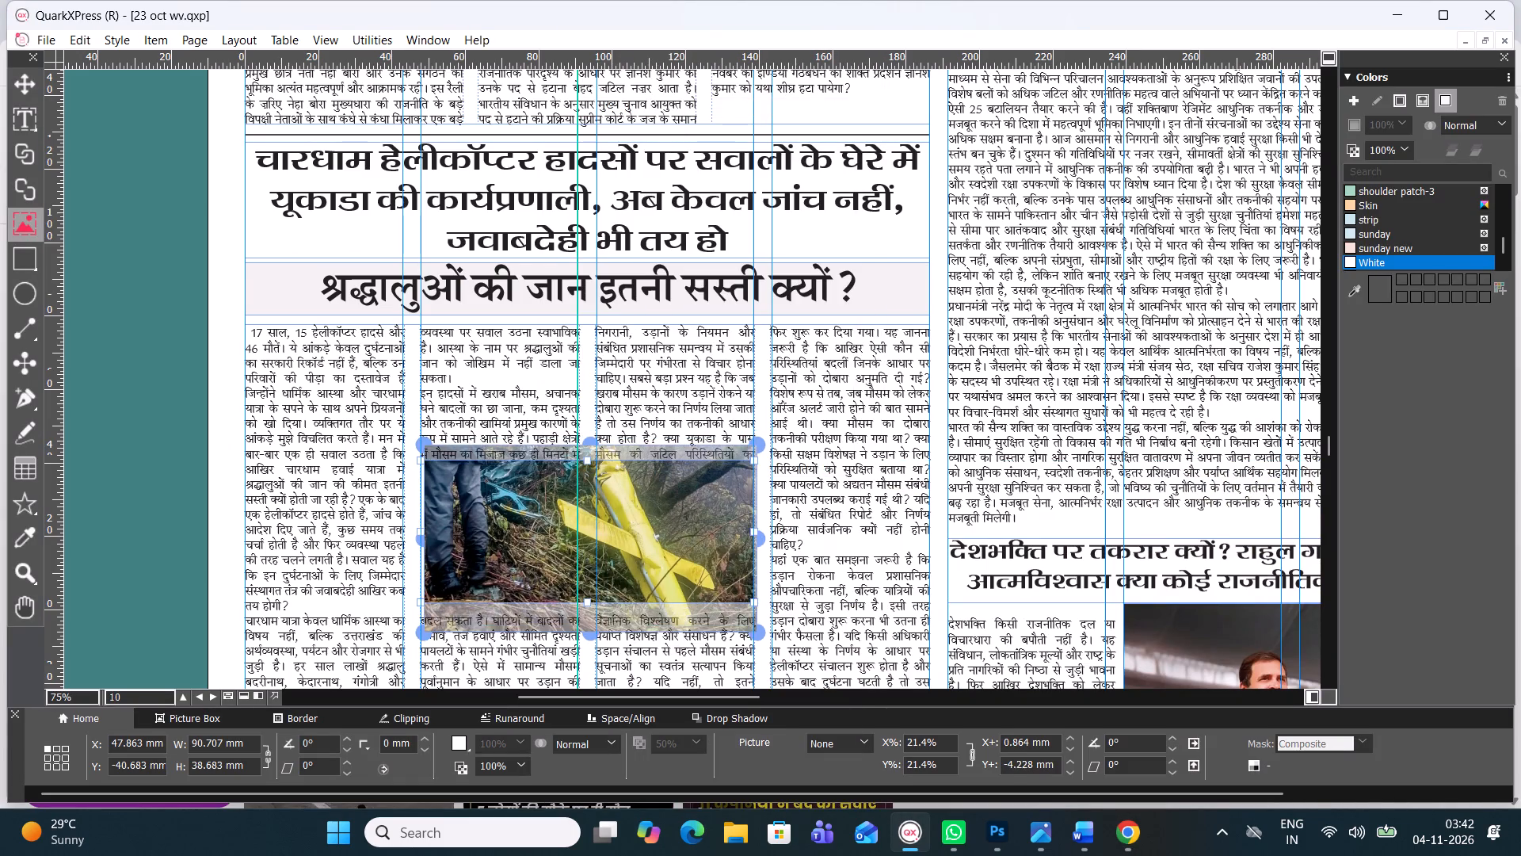
drag(610, 545, 610, 557)
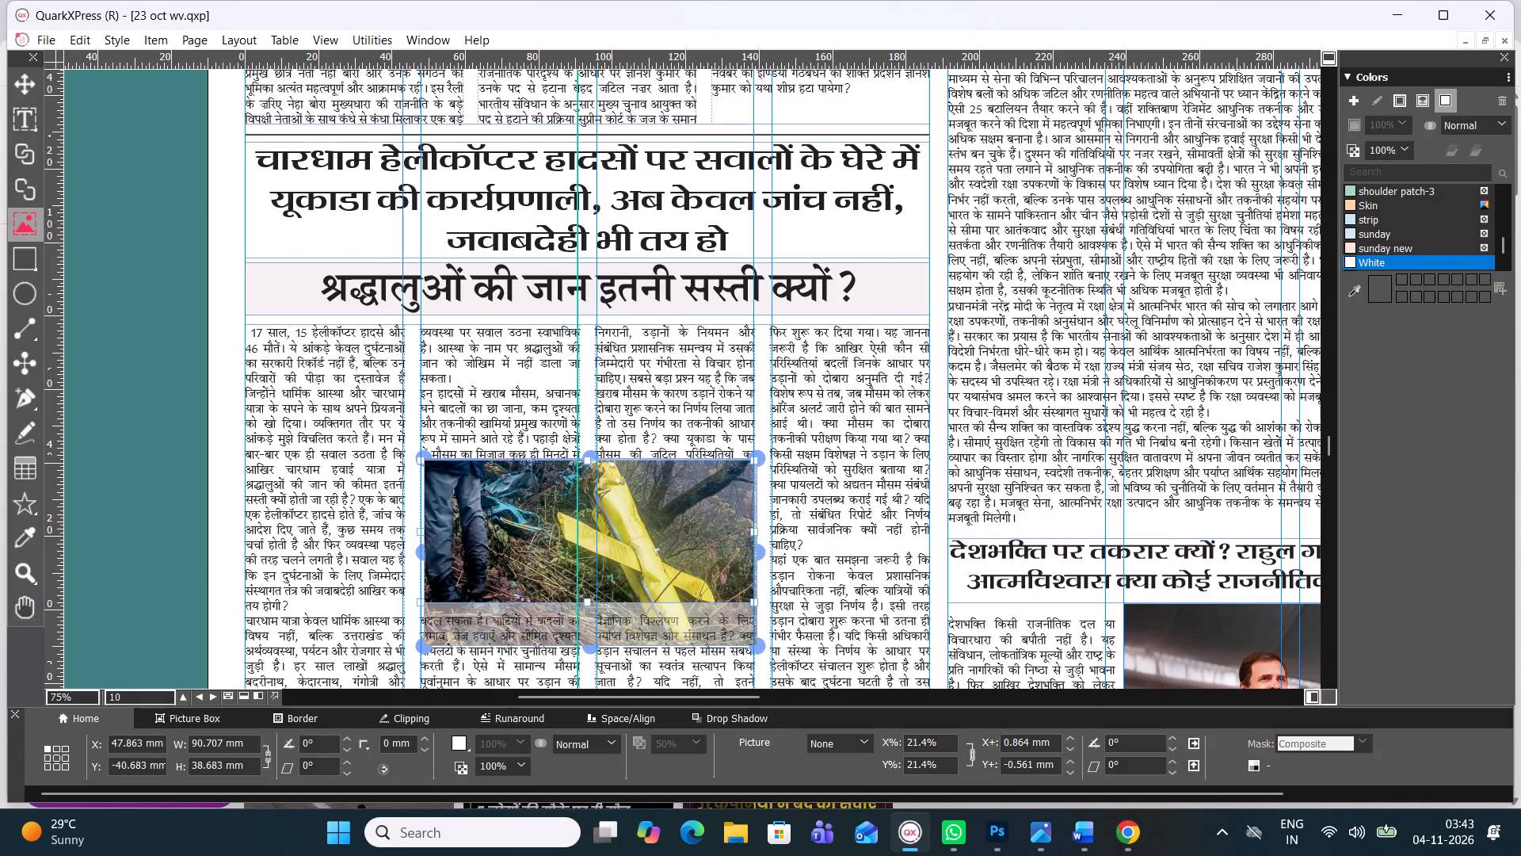
click(133, 191)
click(86, 262)
After checking page 6 of the edition-62 PDF in Chrome, draw a text box about 90.4 by 14.5 mm beneath the helicopter article's first columns.
scroll(592, 358, down, 1)
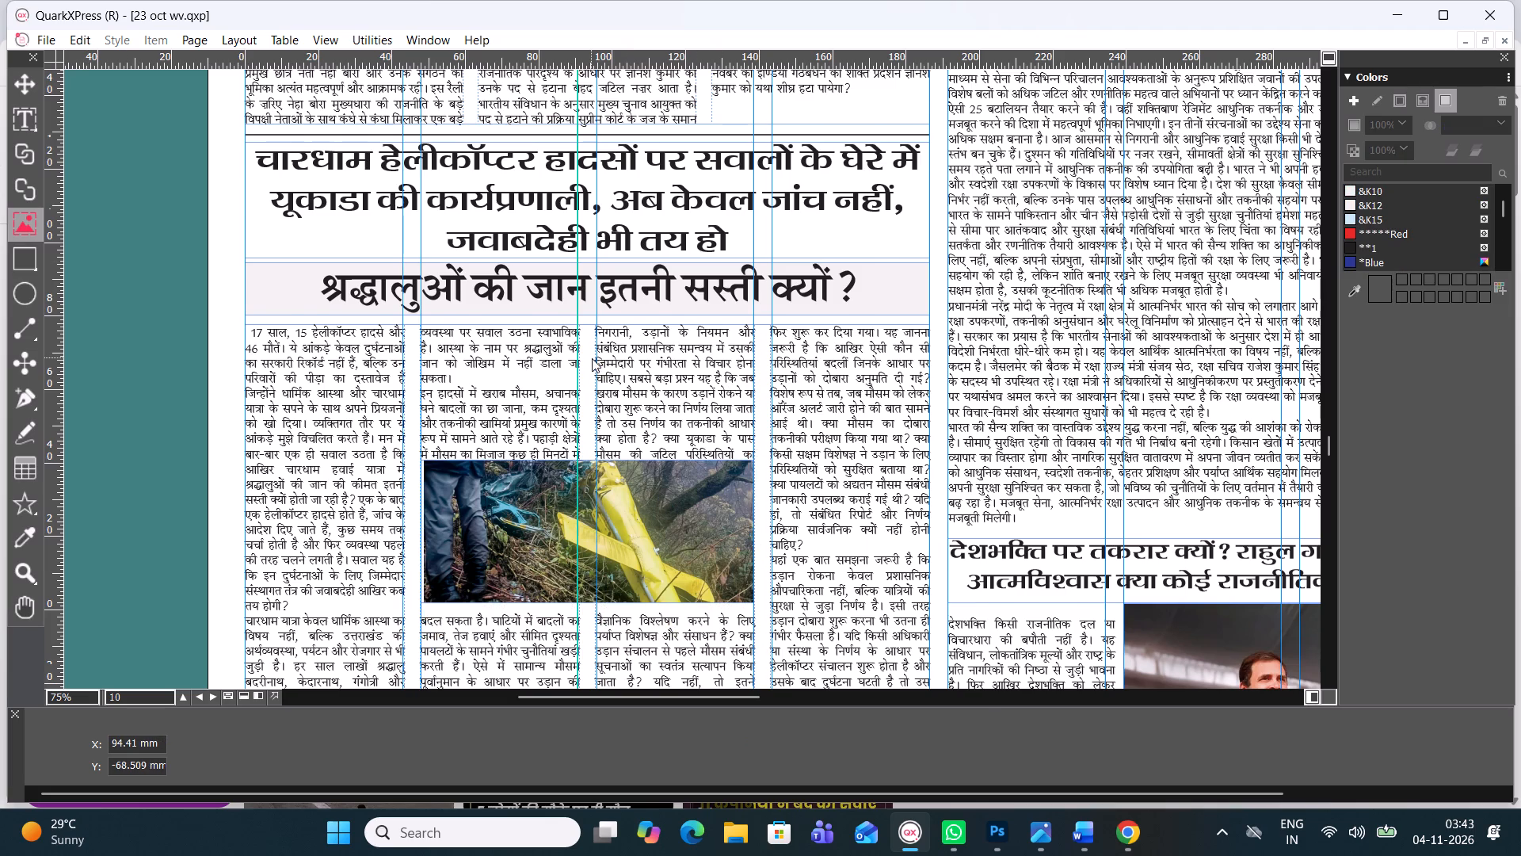
scroll(749, 425, down, 1)
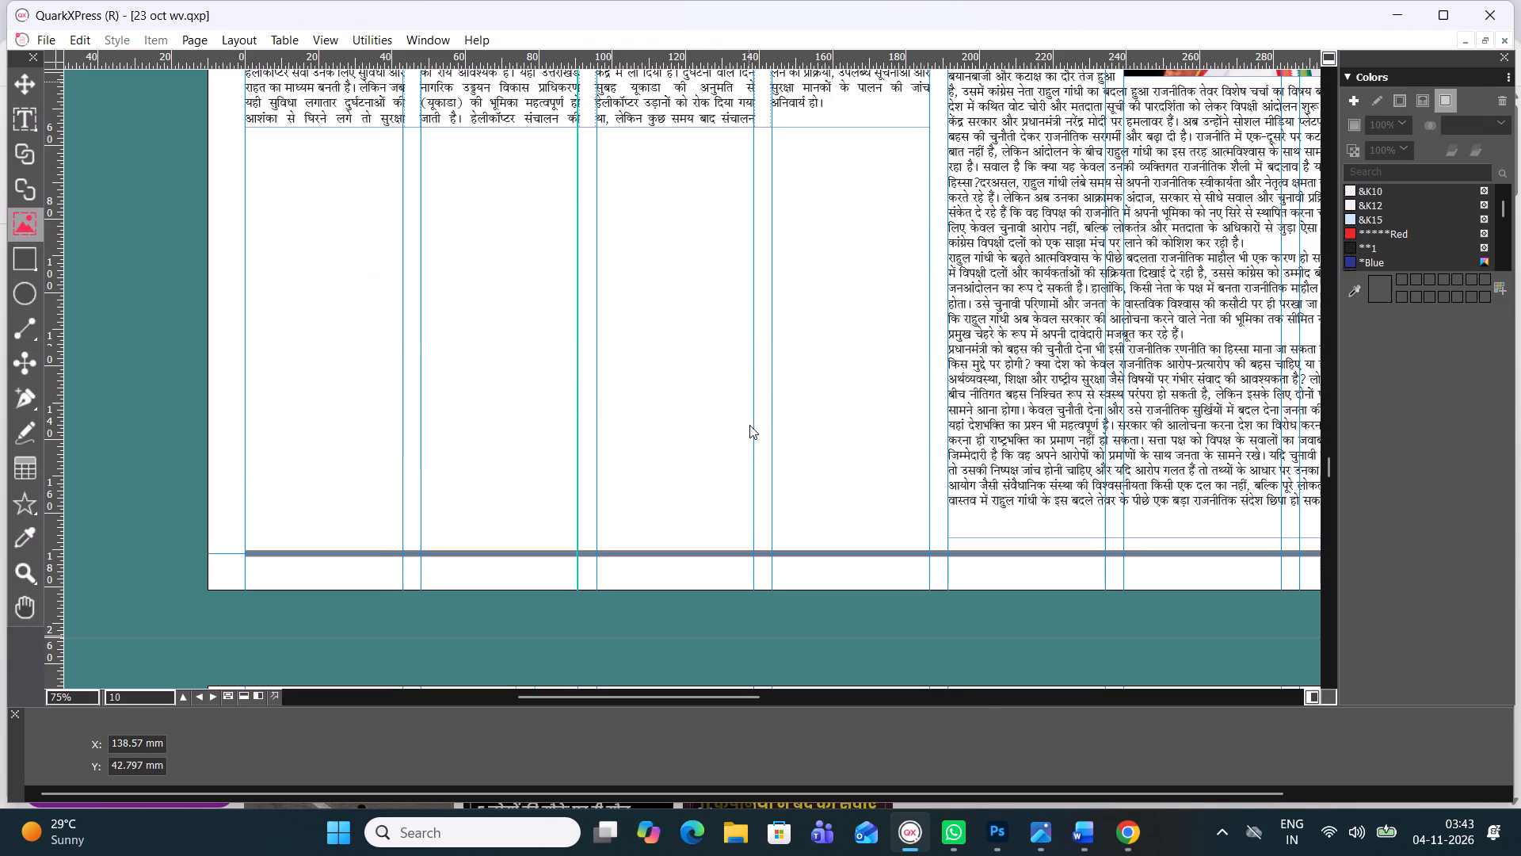
click(30, 120)
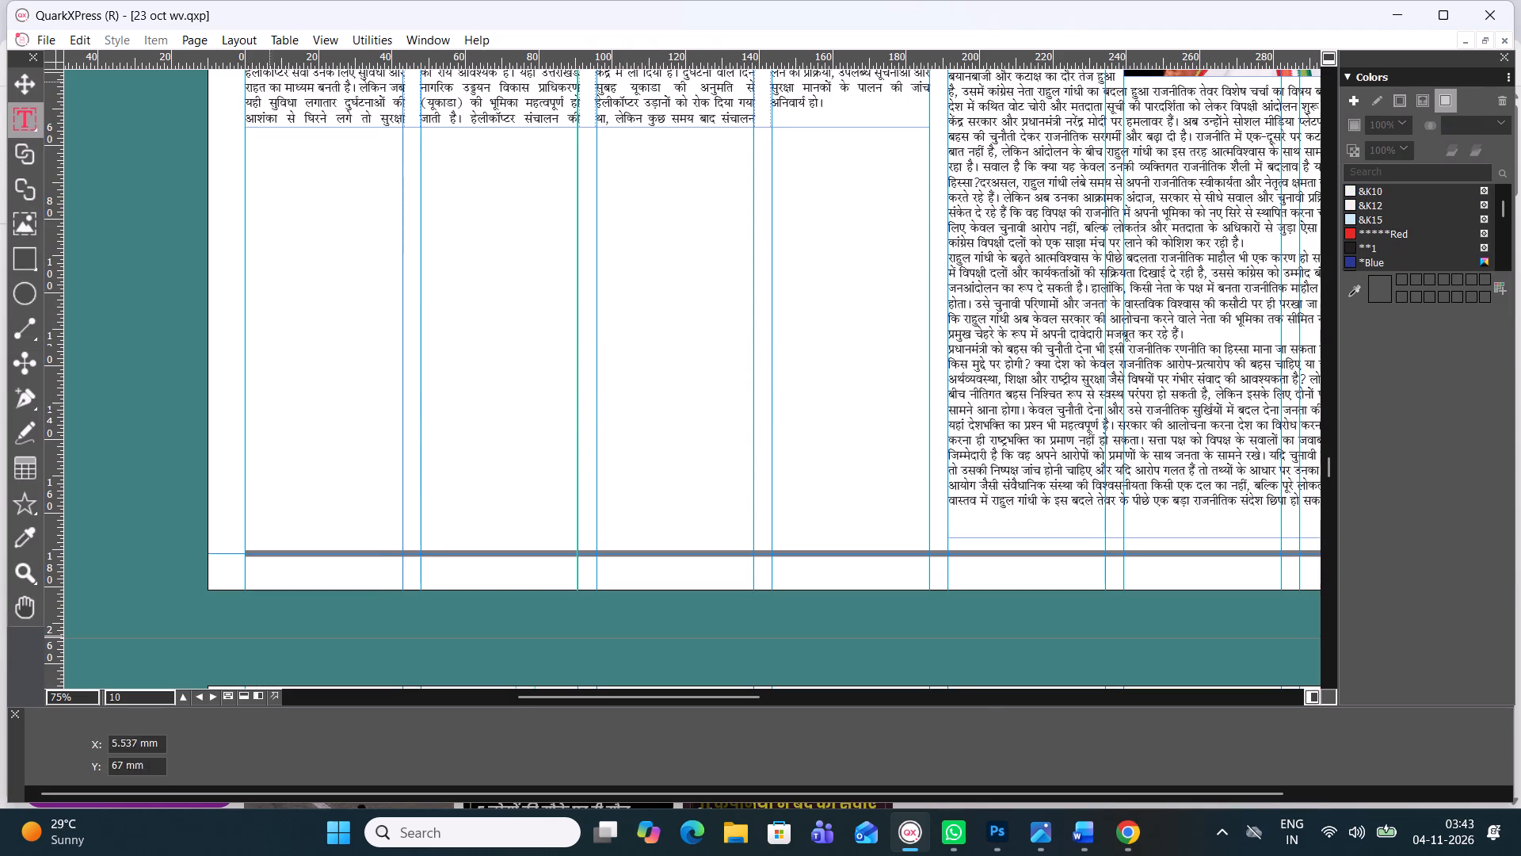
click(1120, 845)
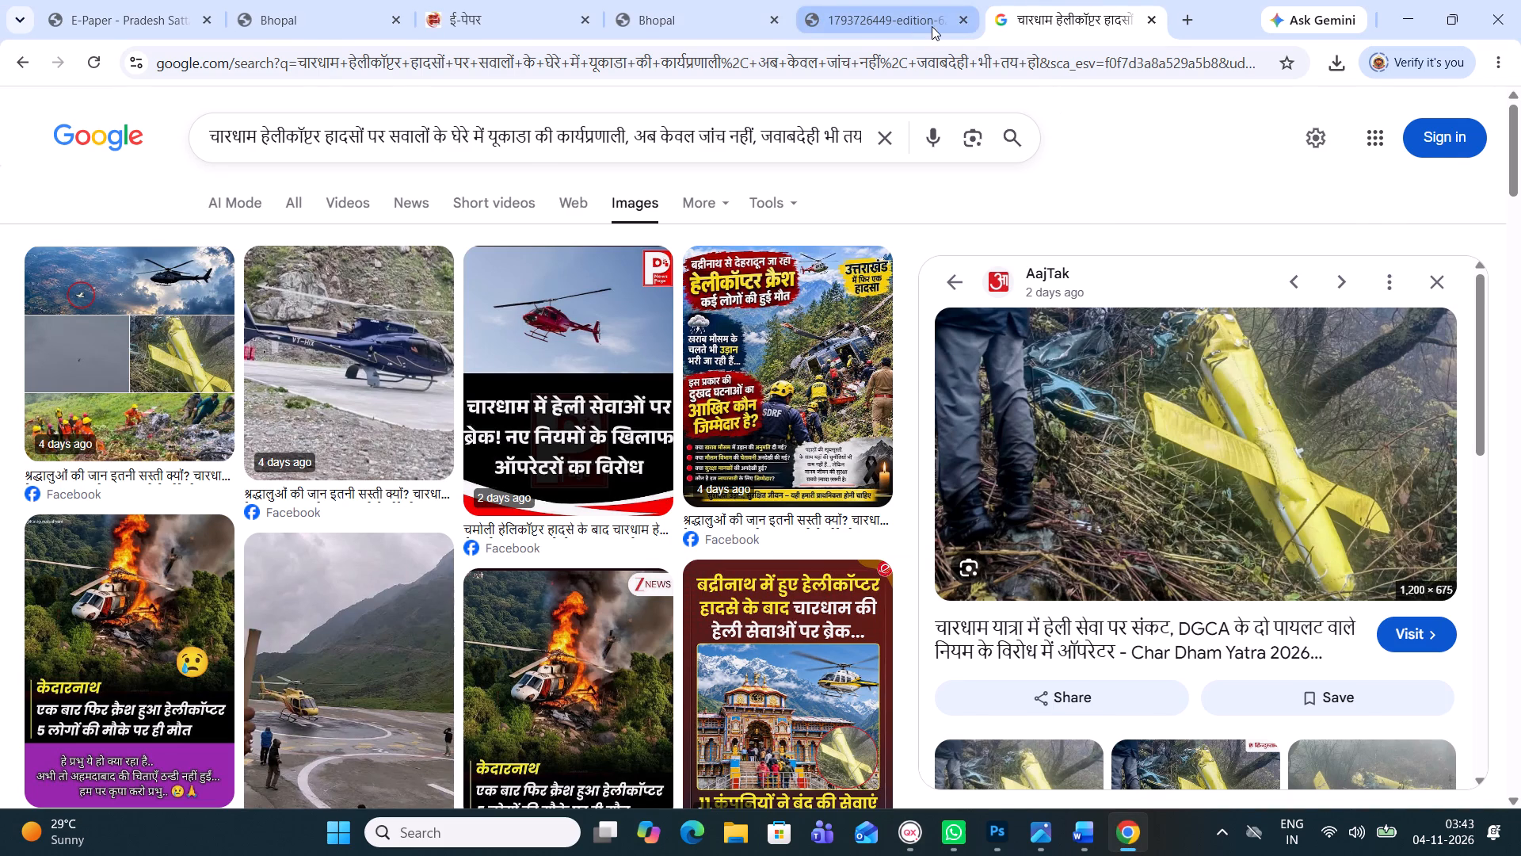
click(932, 26)
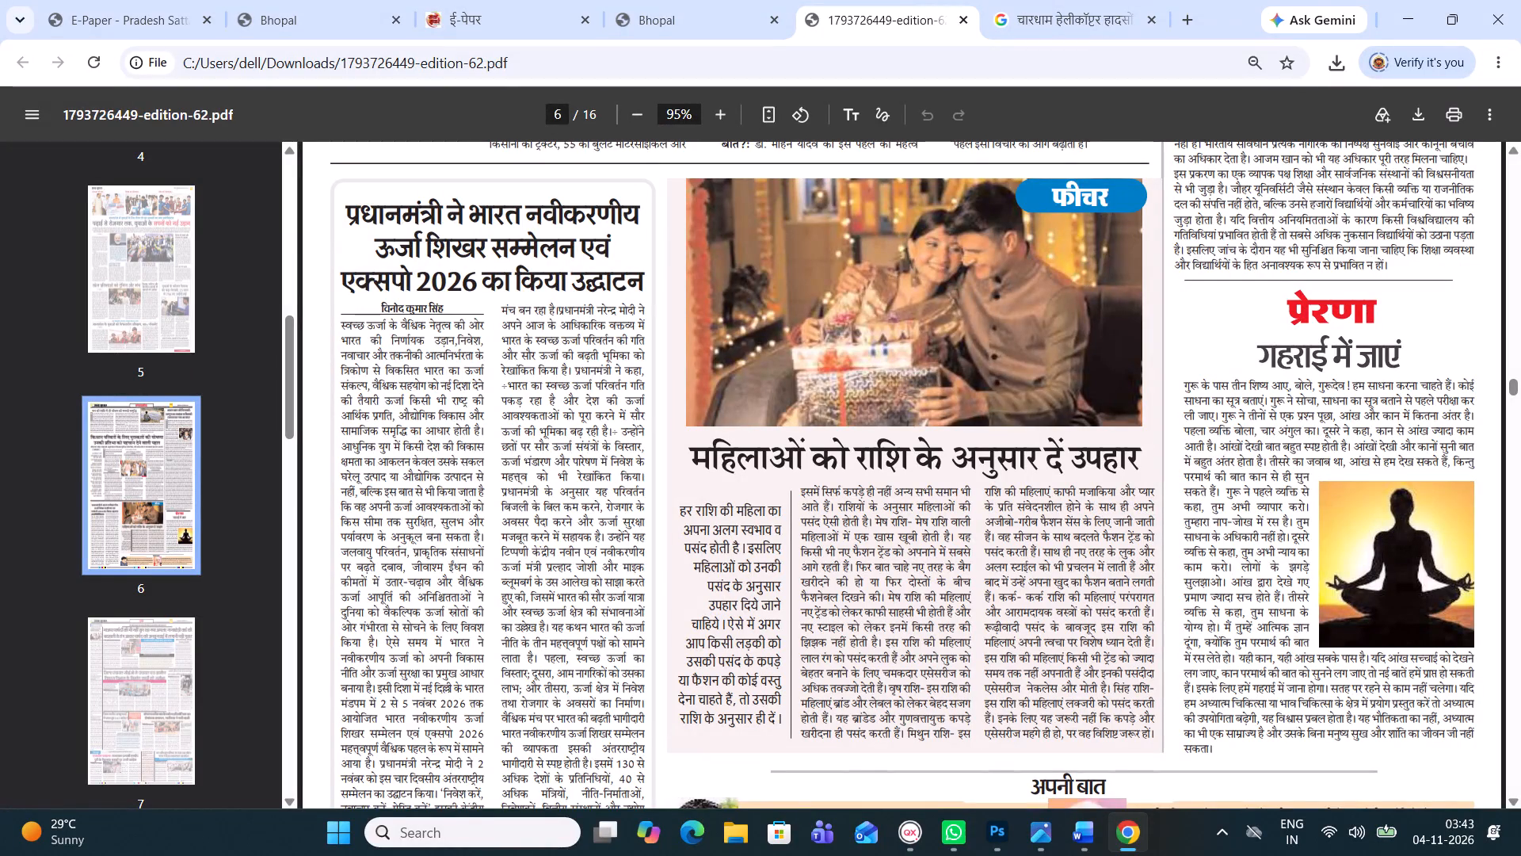
click(917, 836)
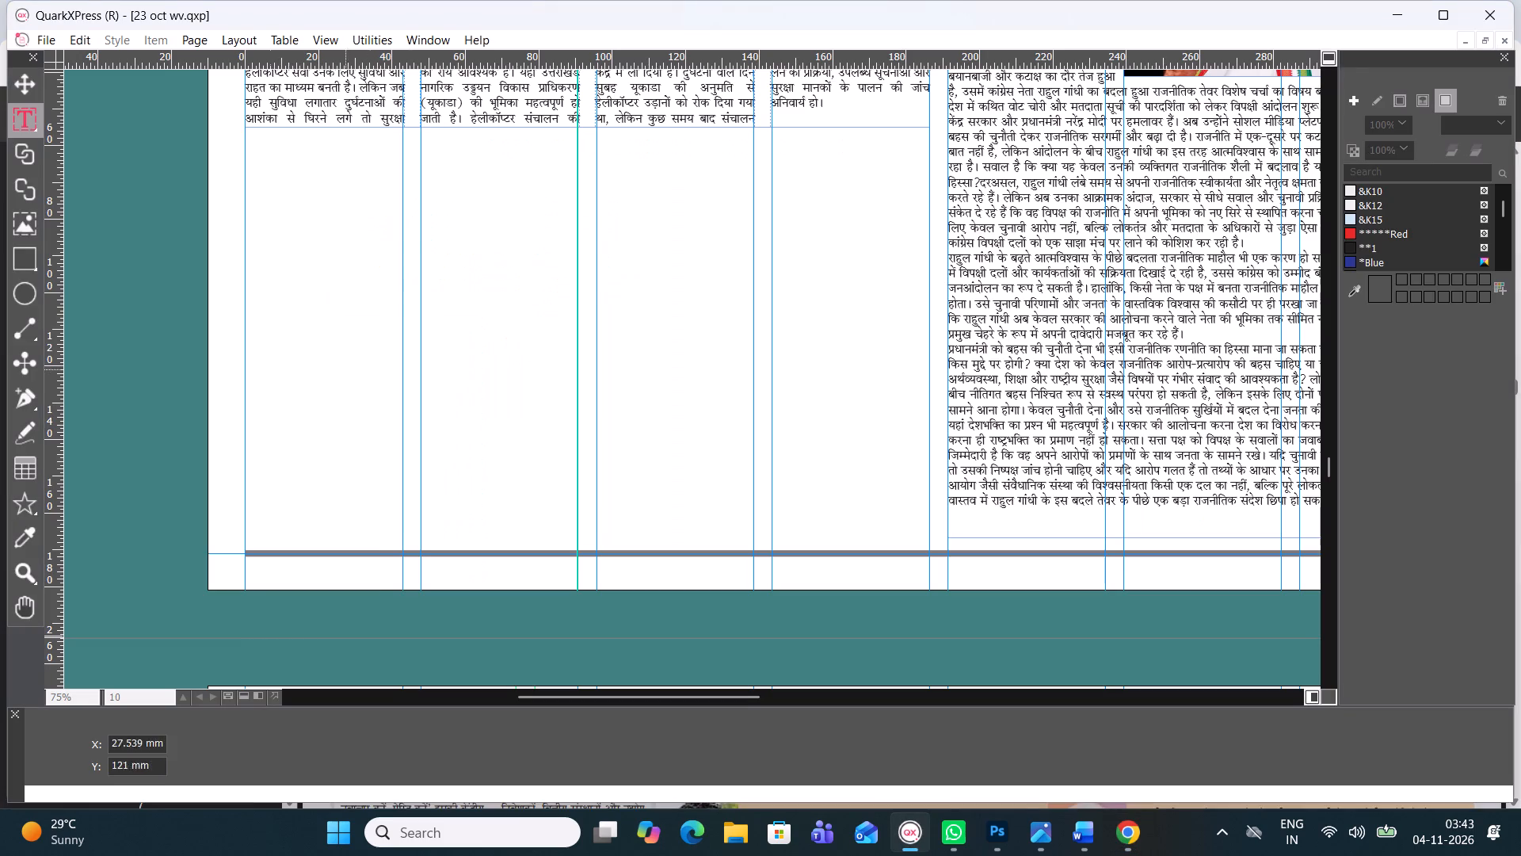
click(17, 94)
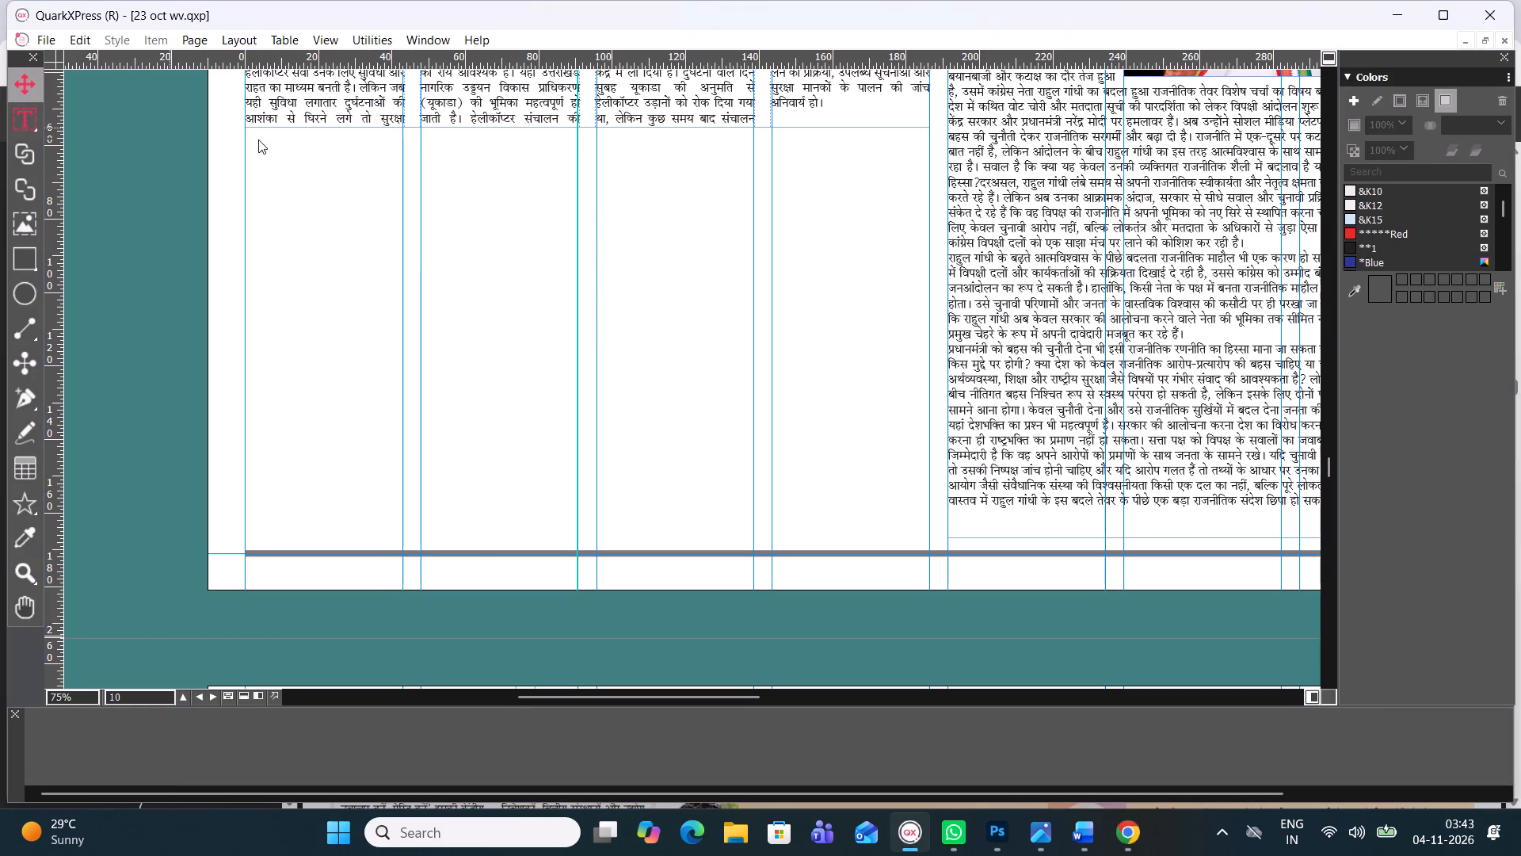
click(244, 132)
click(17, 119)
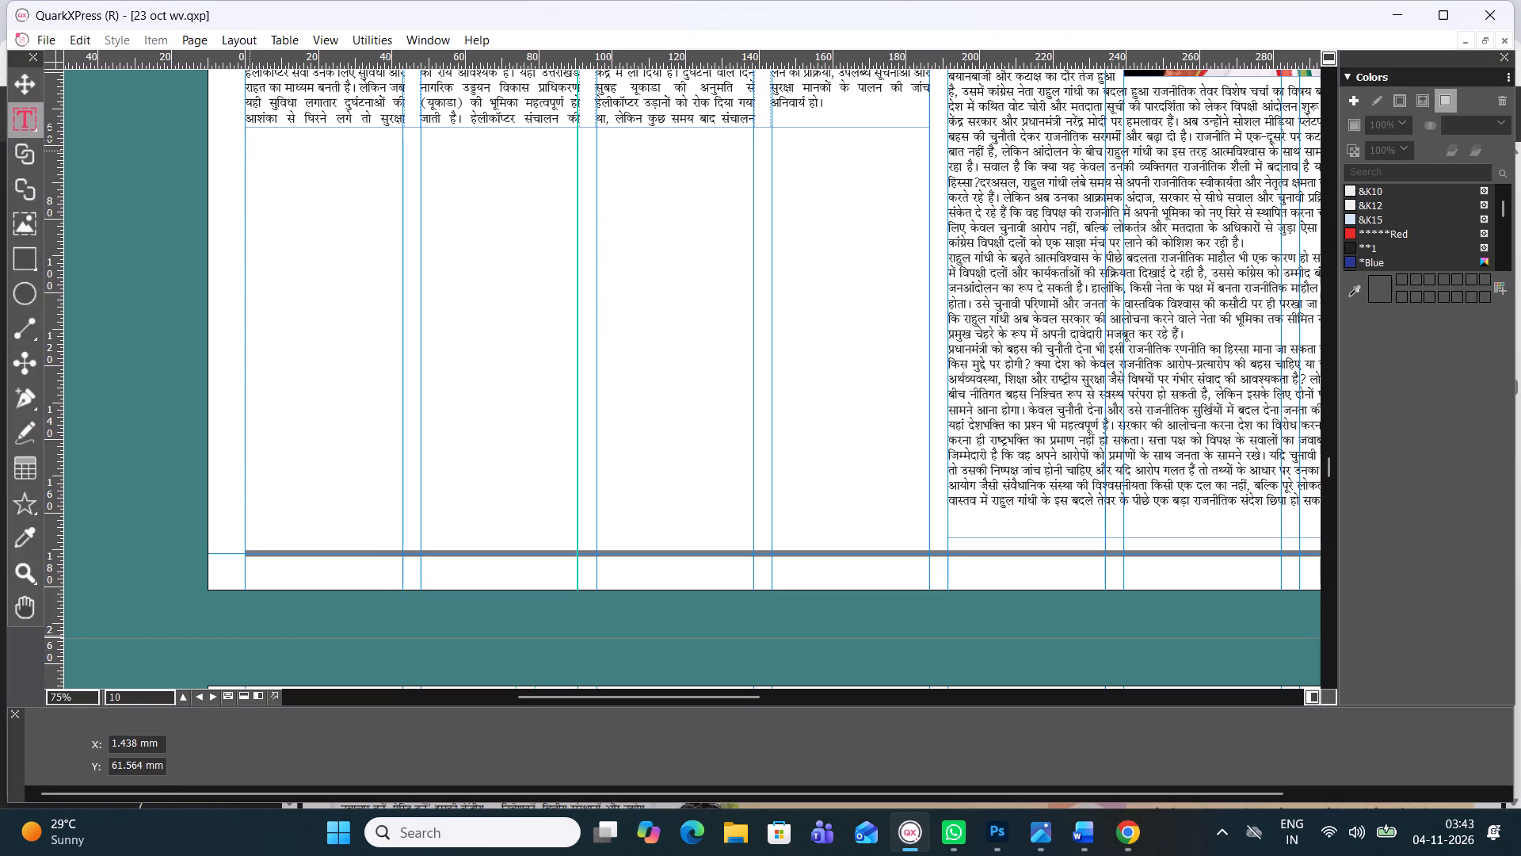
drag(246, 136, 574, 187)
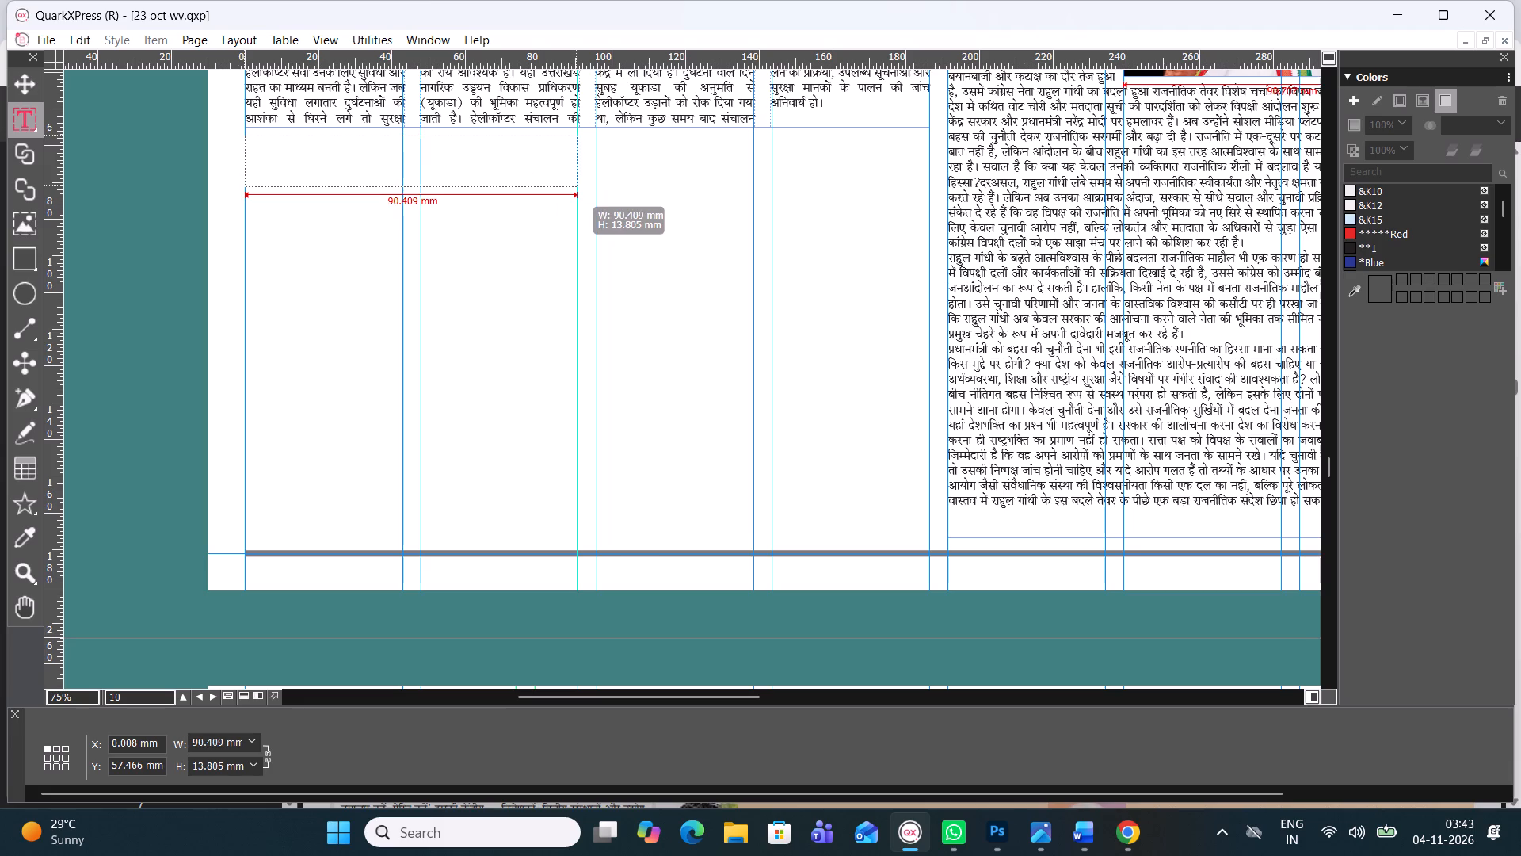
drag(574, 187, 578, 189)
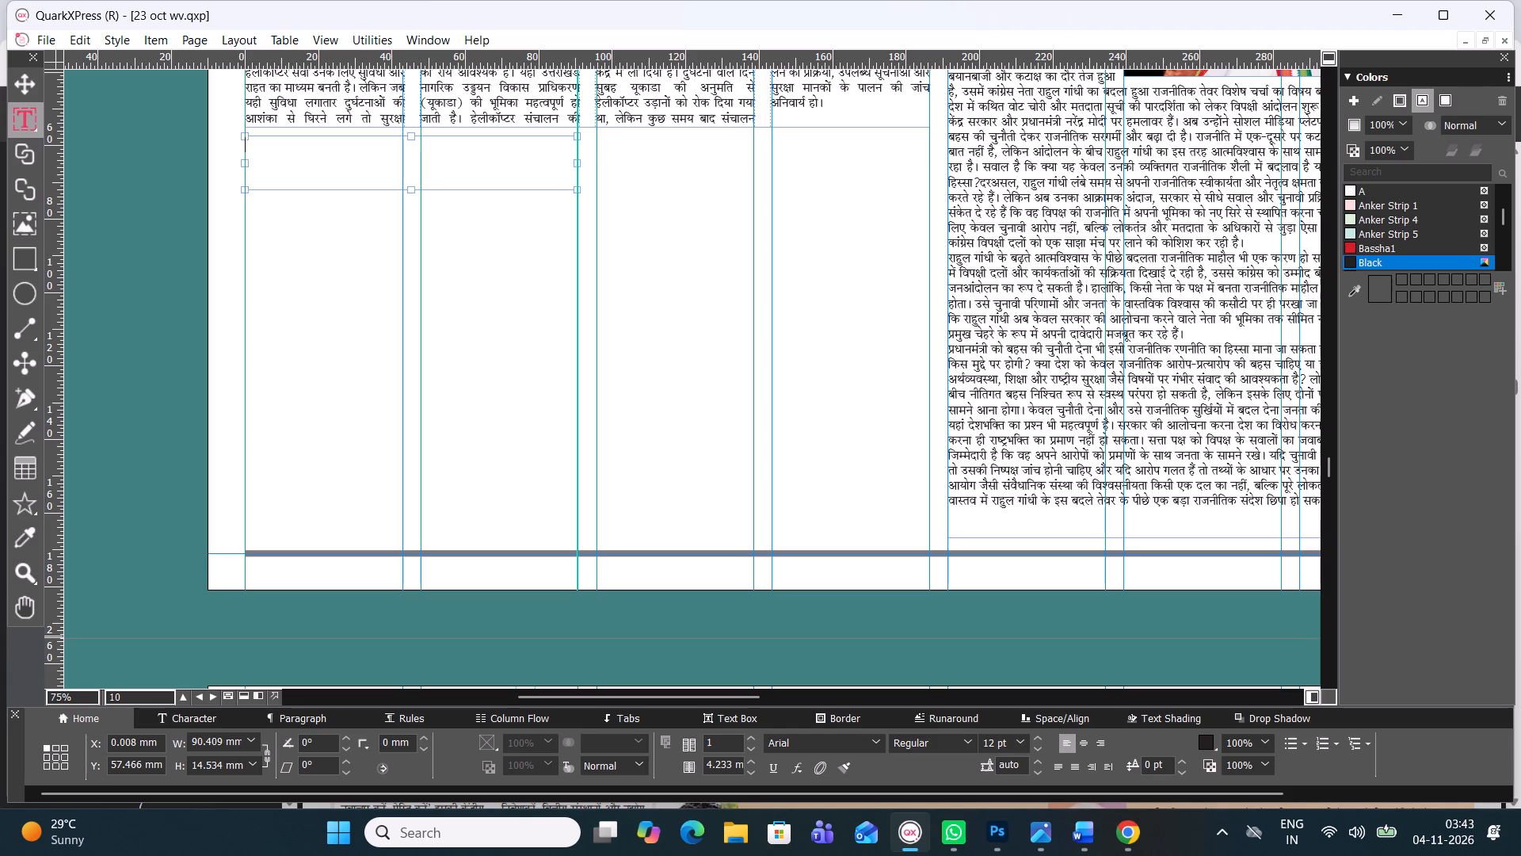
In the Word document, delete the already placed Chardham helicopter article, from its headline through its last paragraph.
click(1073, 839)
scroll(579, 510, up, 2)
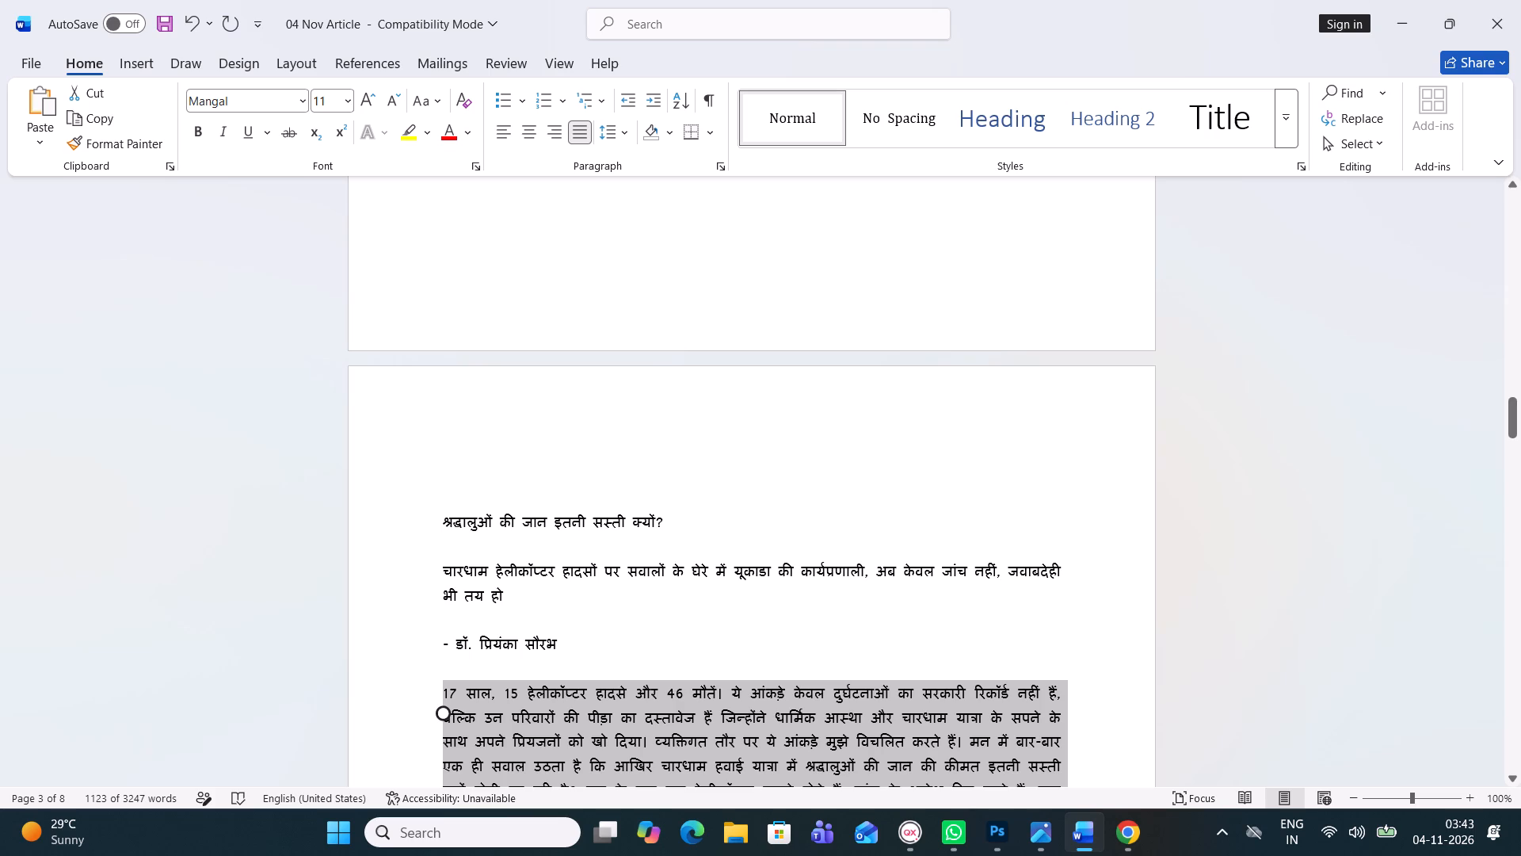
drag(440, 521, 1014, 855)
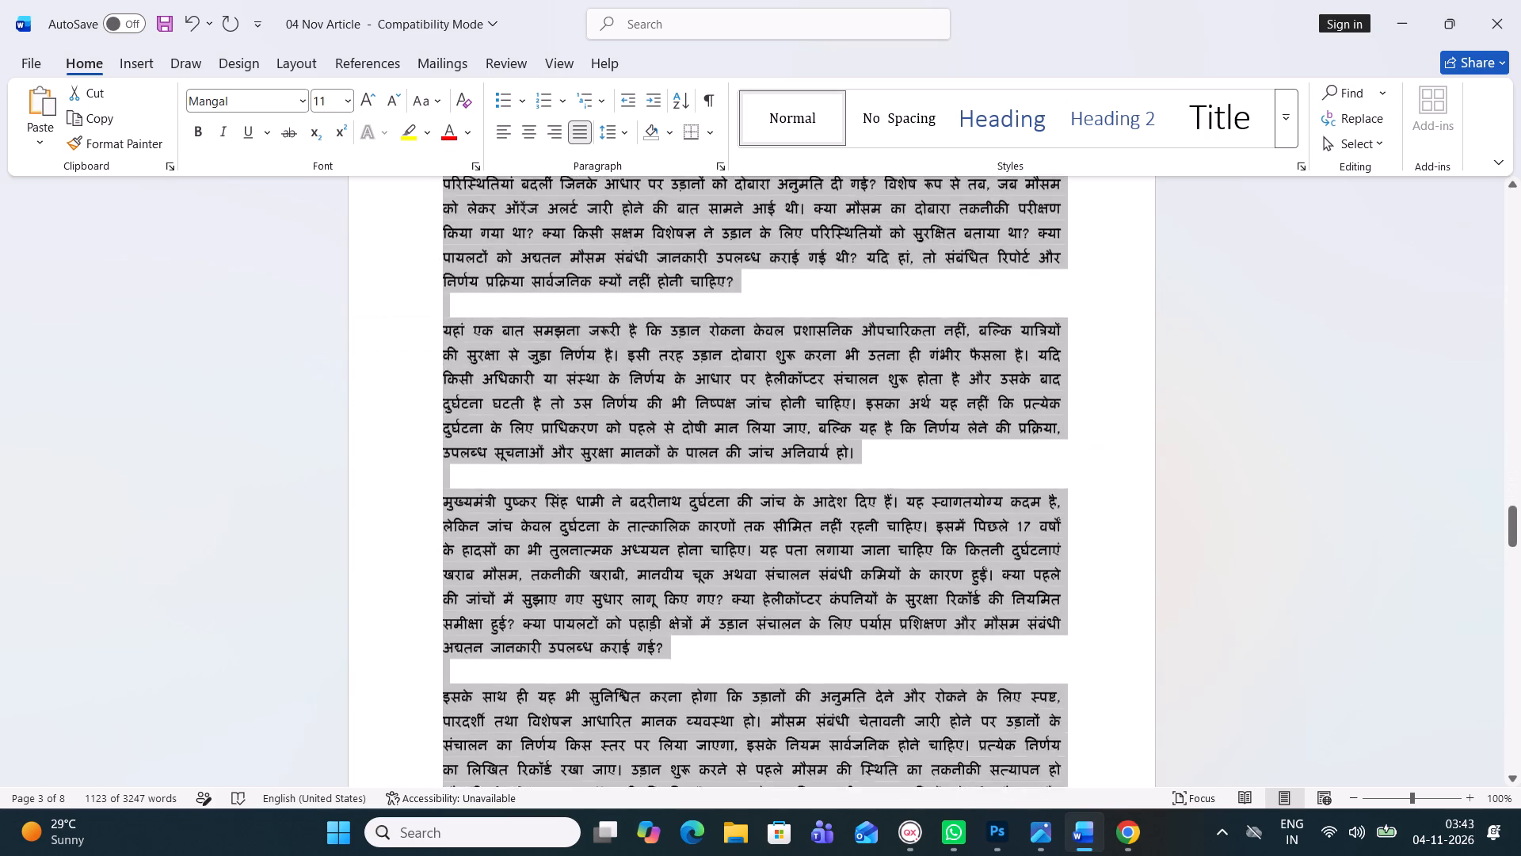
drag(1014, 855, 943, 308)
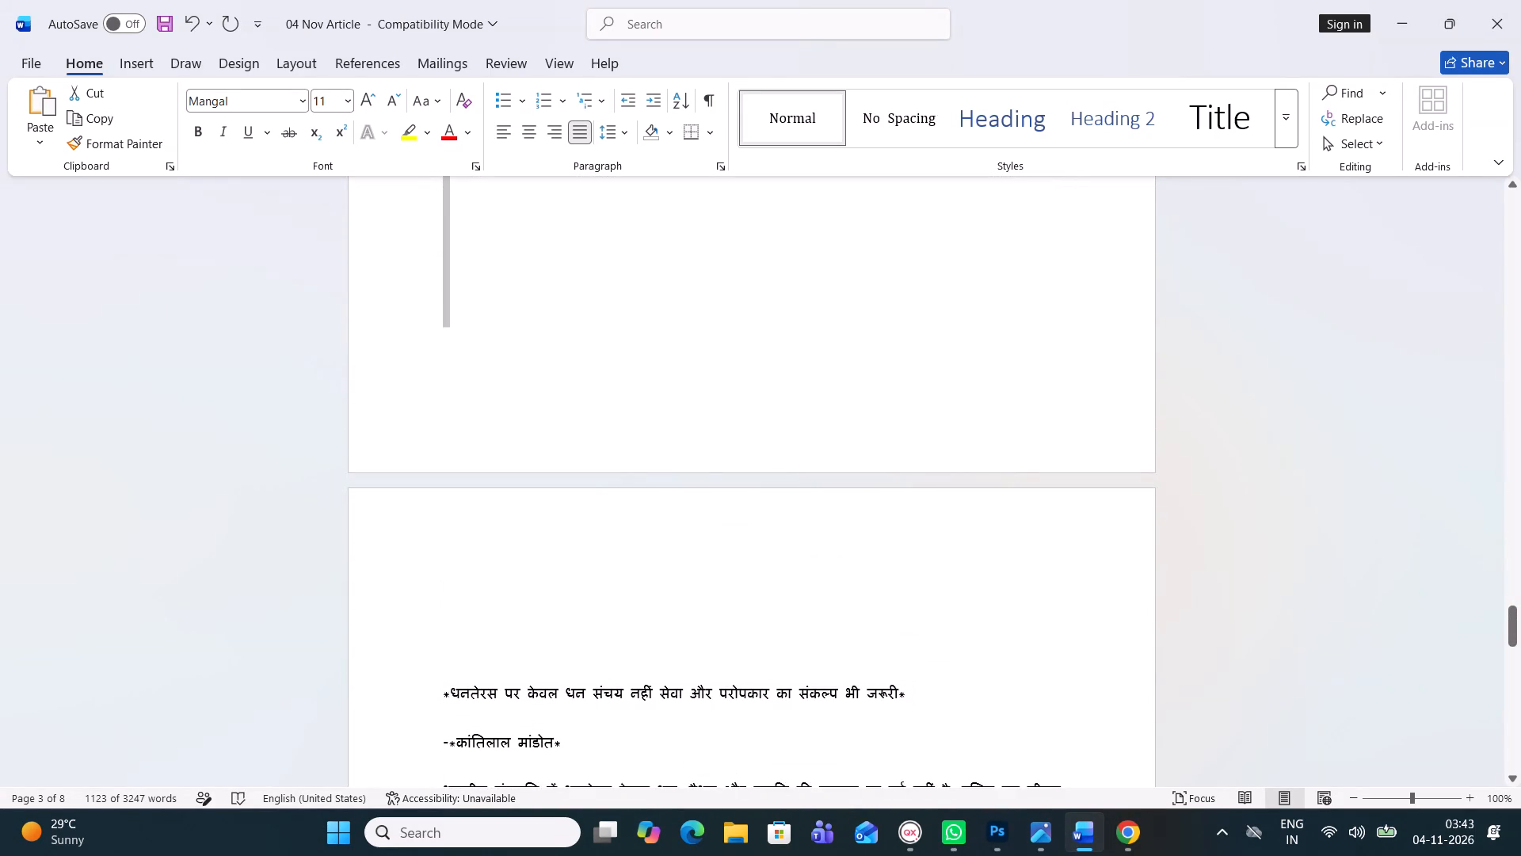
drag(943, 308, 962, 352)
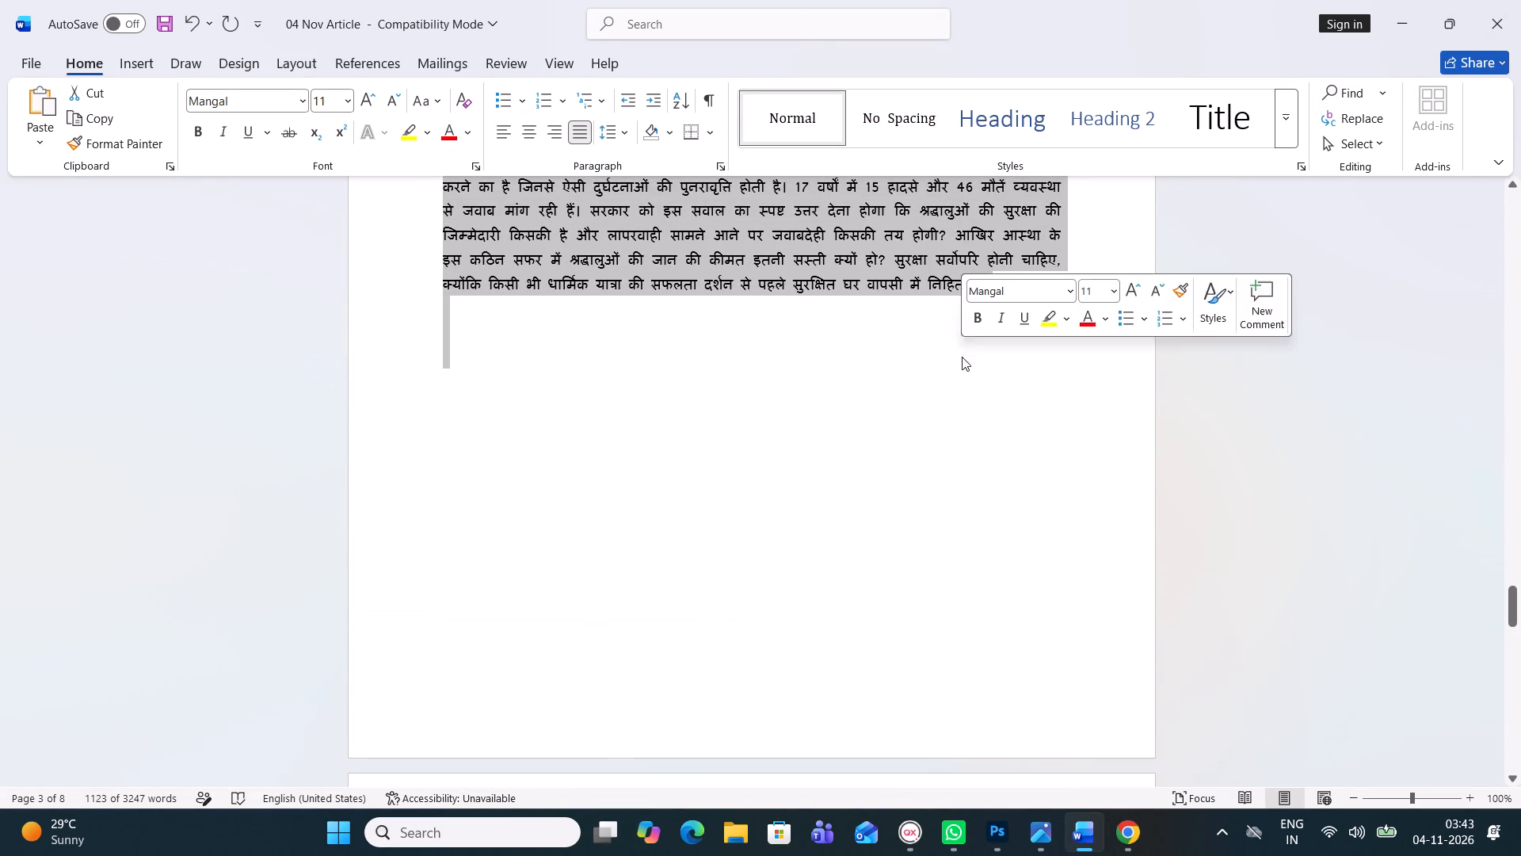
key(BackSpace)
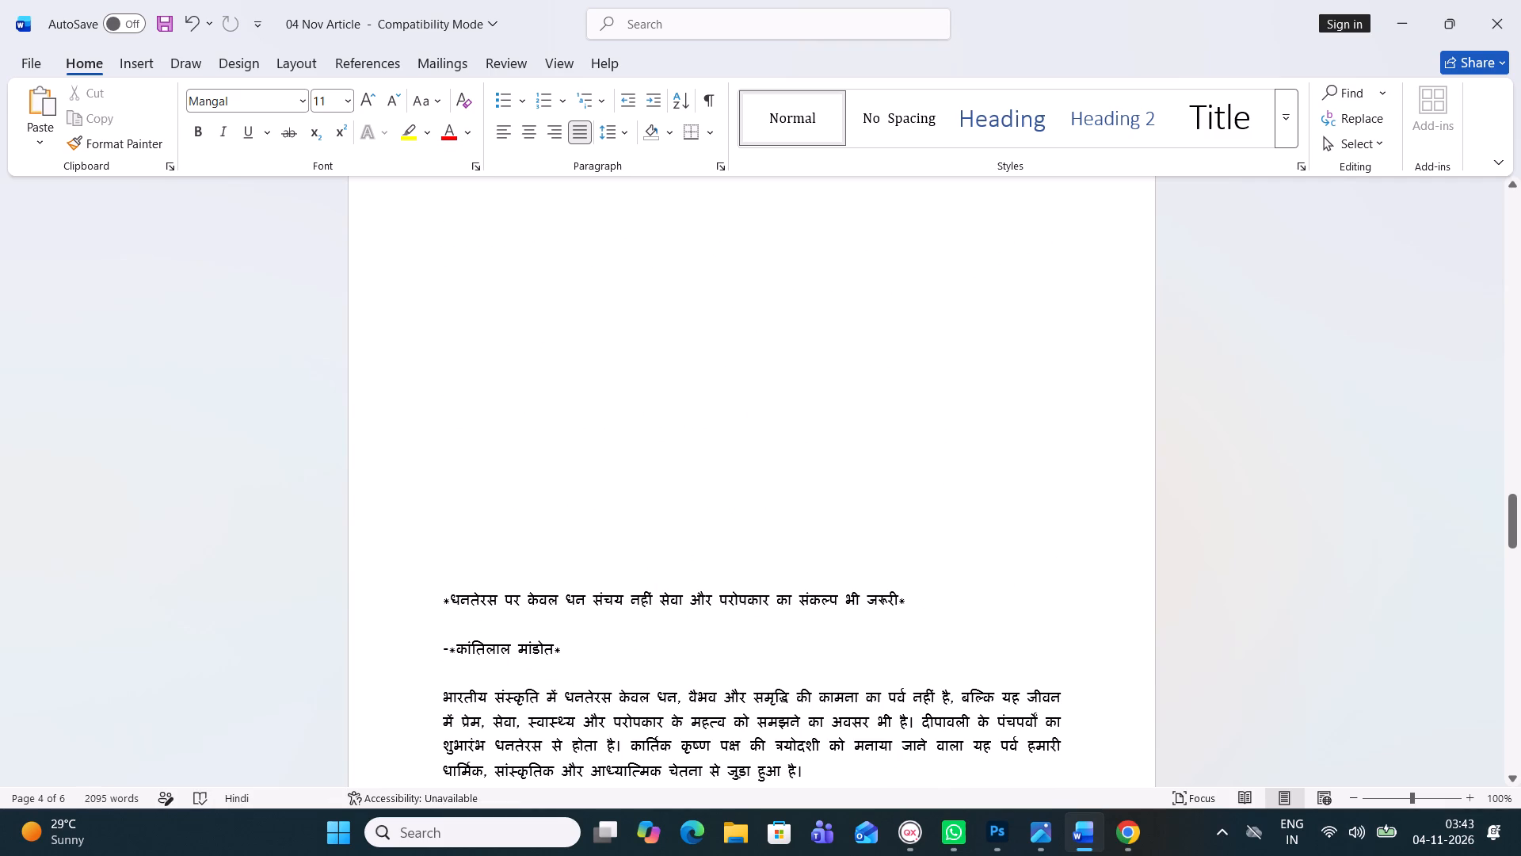
Copy the Dhanteras article's headline from Word into the new QuarkXPress text box and remove its trailing asterisk.
drag(453, 596, 979, 602)
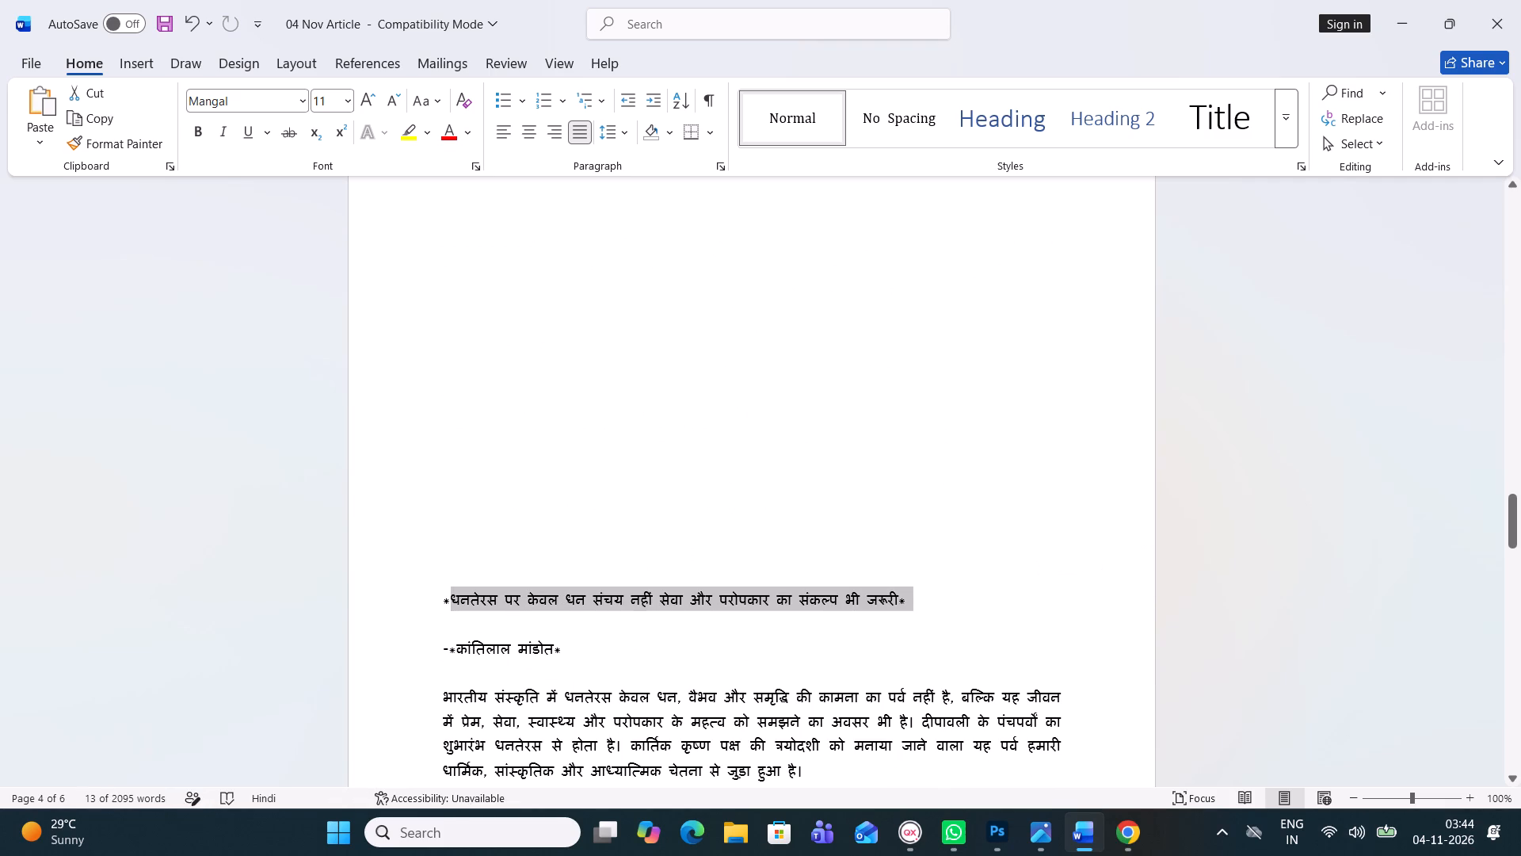
key(ctrl+c)
click(902, 834)
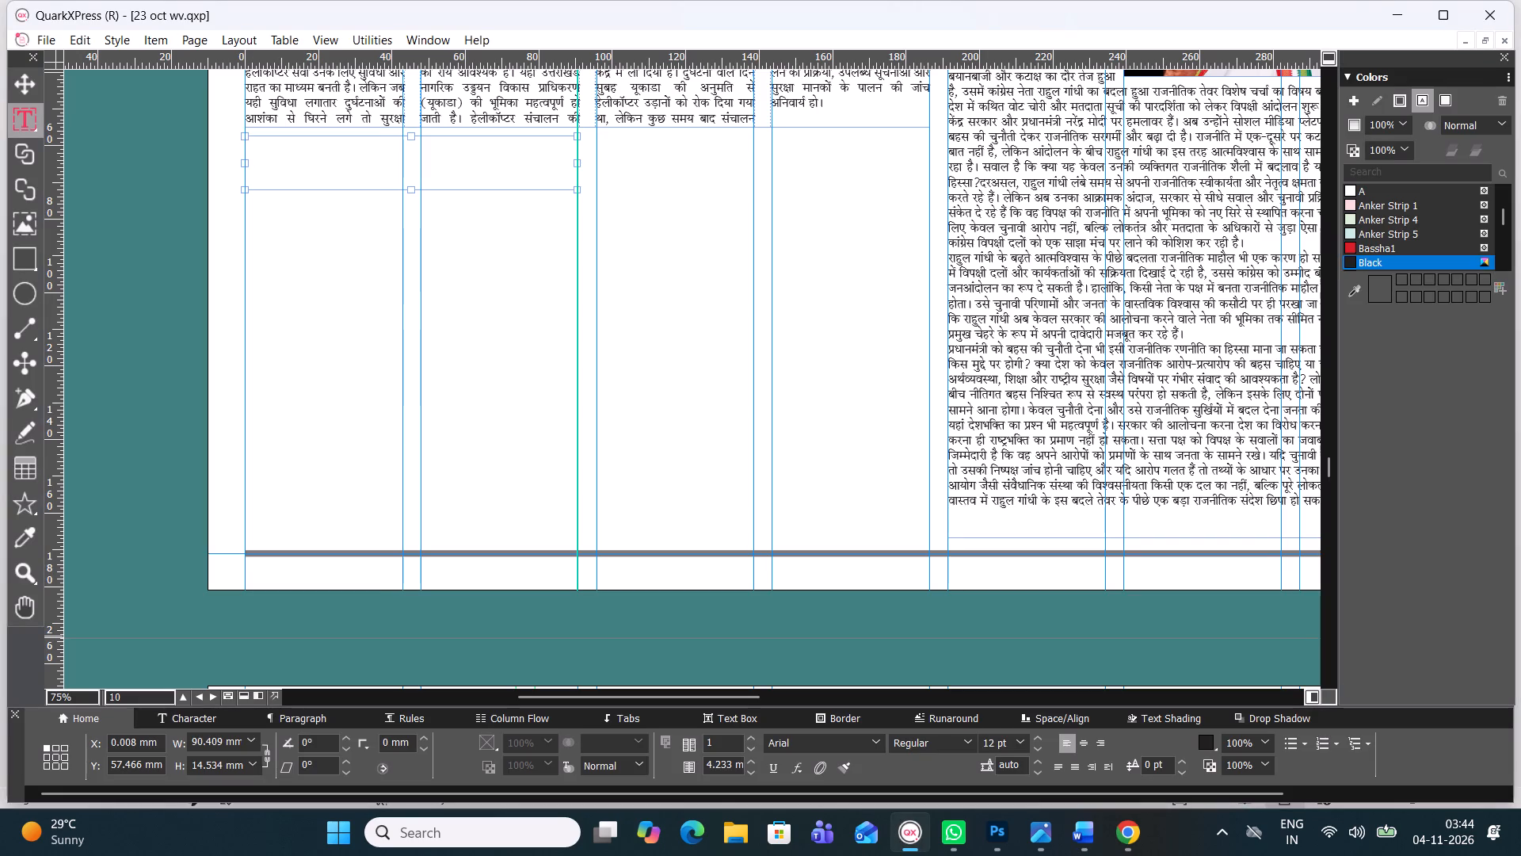
key(ctrl+v)
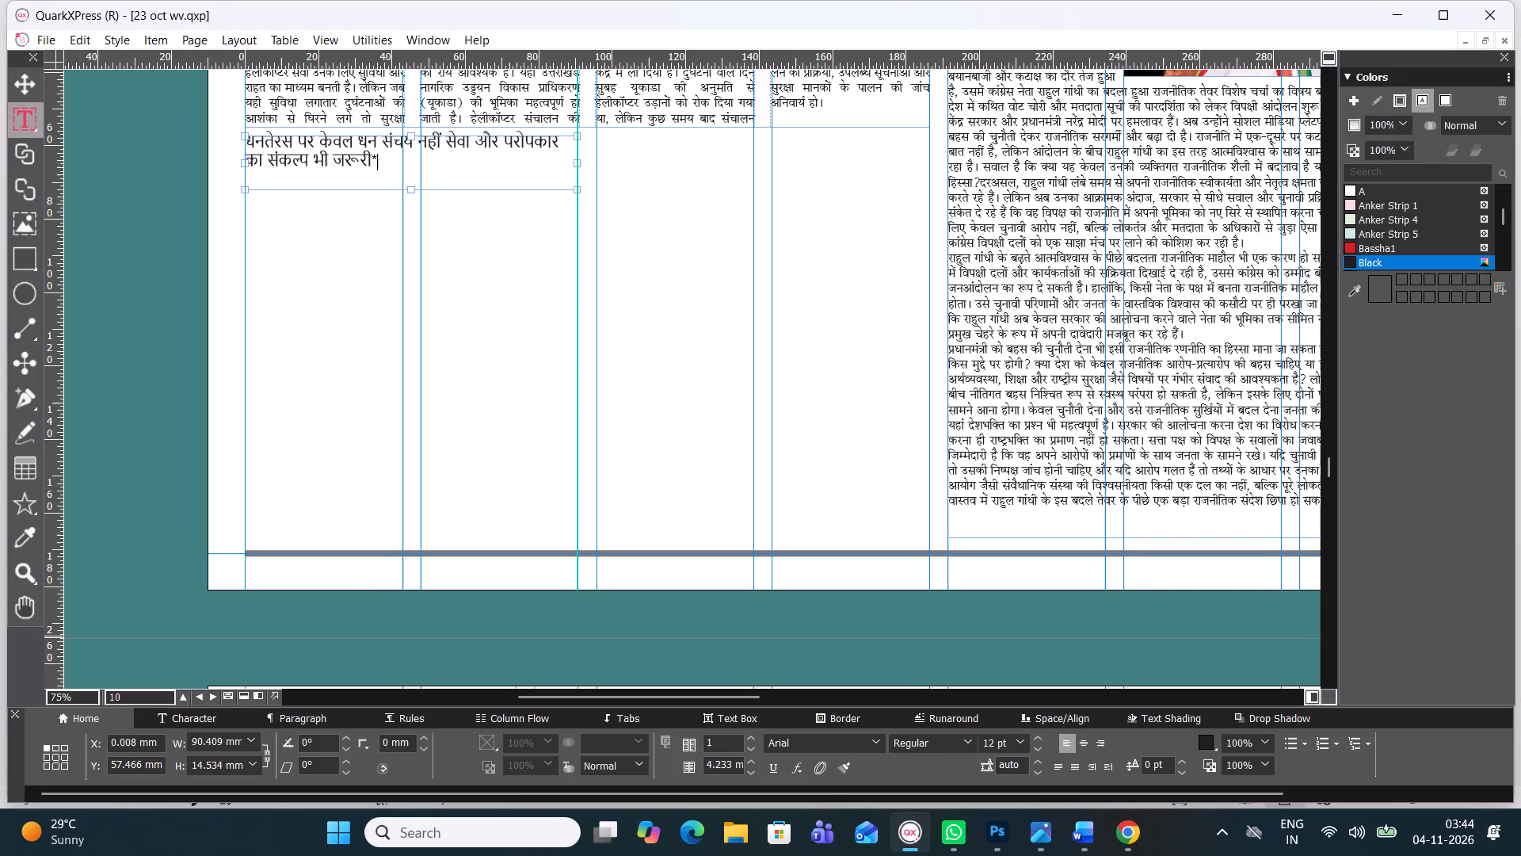
key(BackSpace)
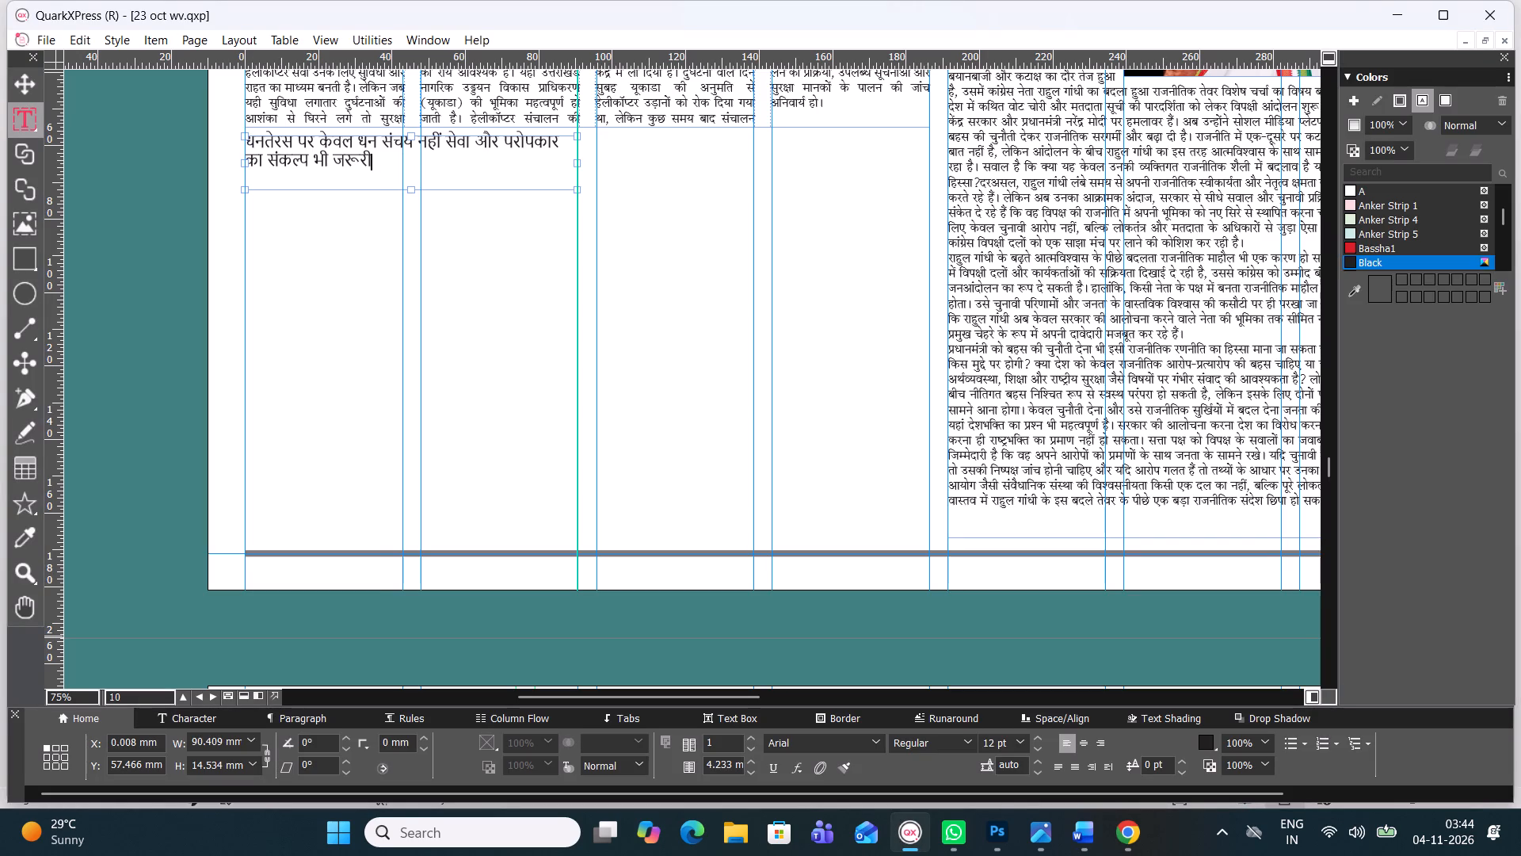
Format the Dhanteras headline in Four C Chetan at 16 pt and centre it in its box.
key(ctrl+a)
click(876, 739)
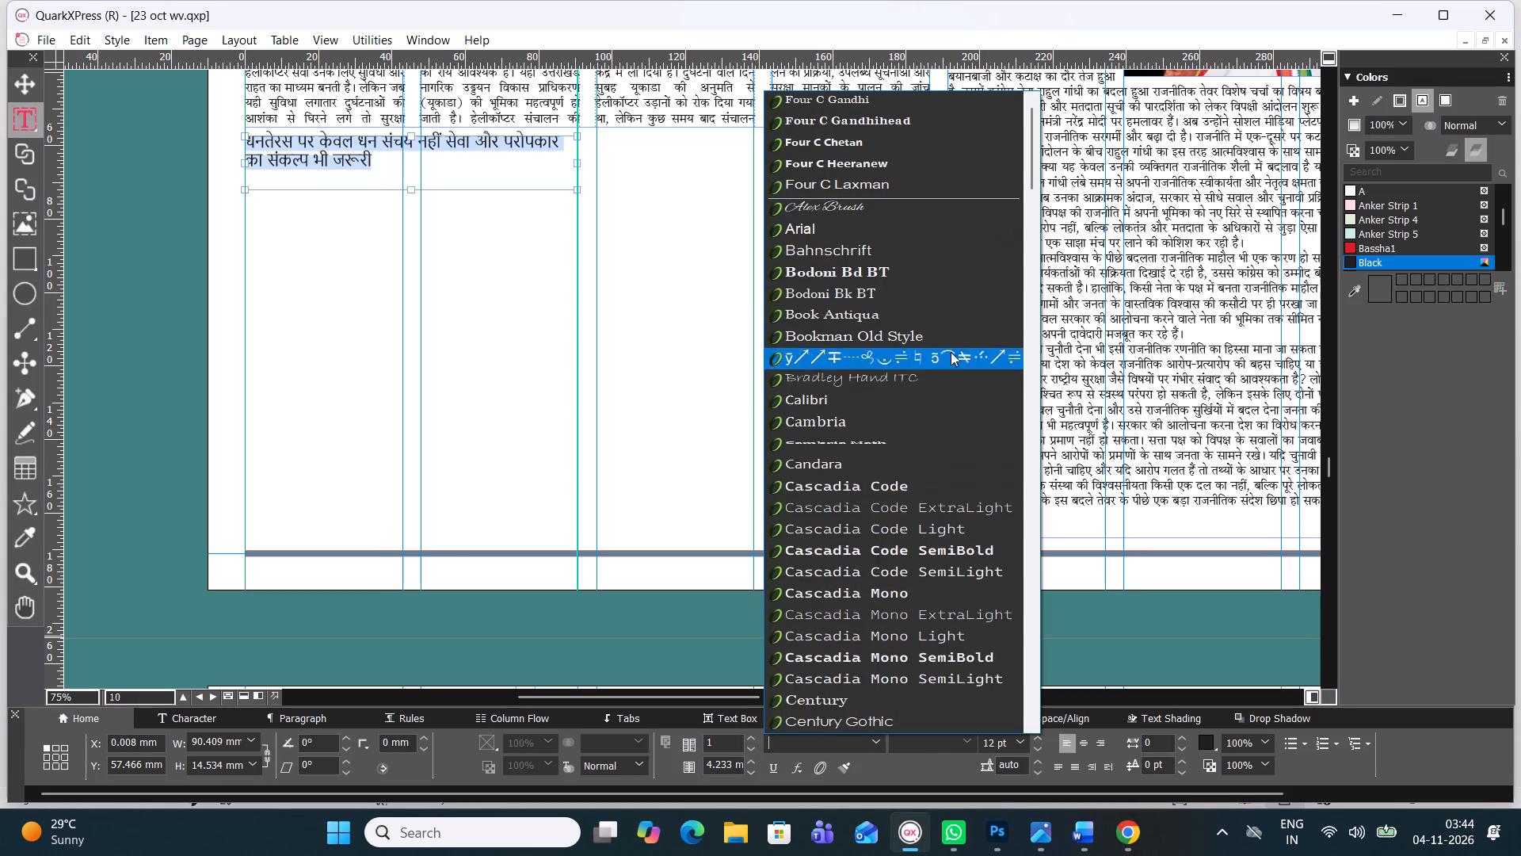
click(890, 136)
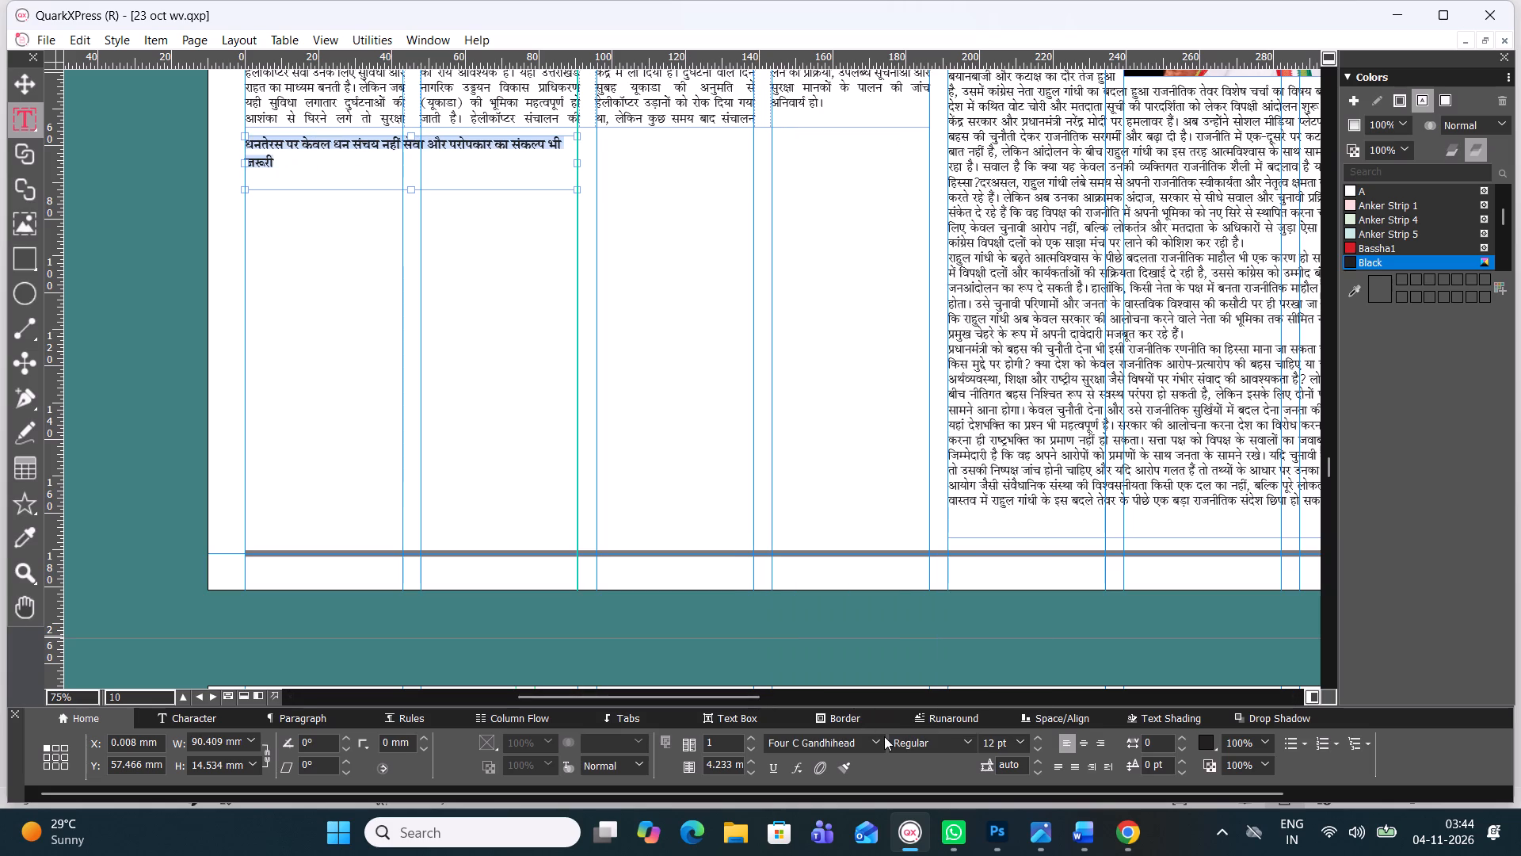
click(874, 742)
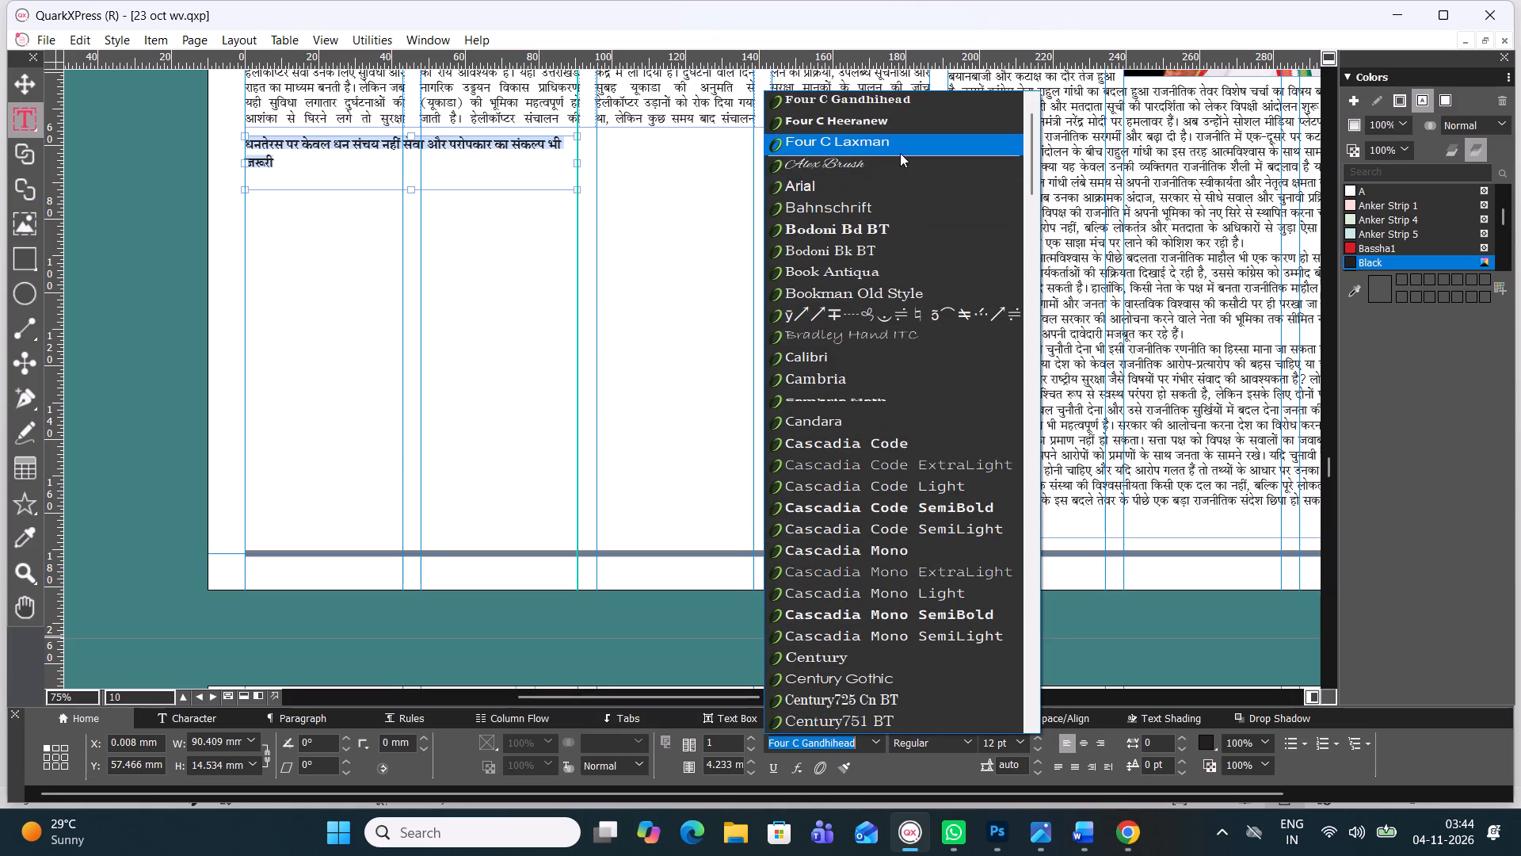
drag(1028, 163, 1028, 161)
drag(1028, 161, 1027, 147)
click(873, 94)
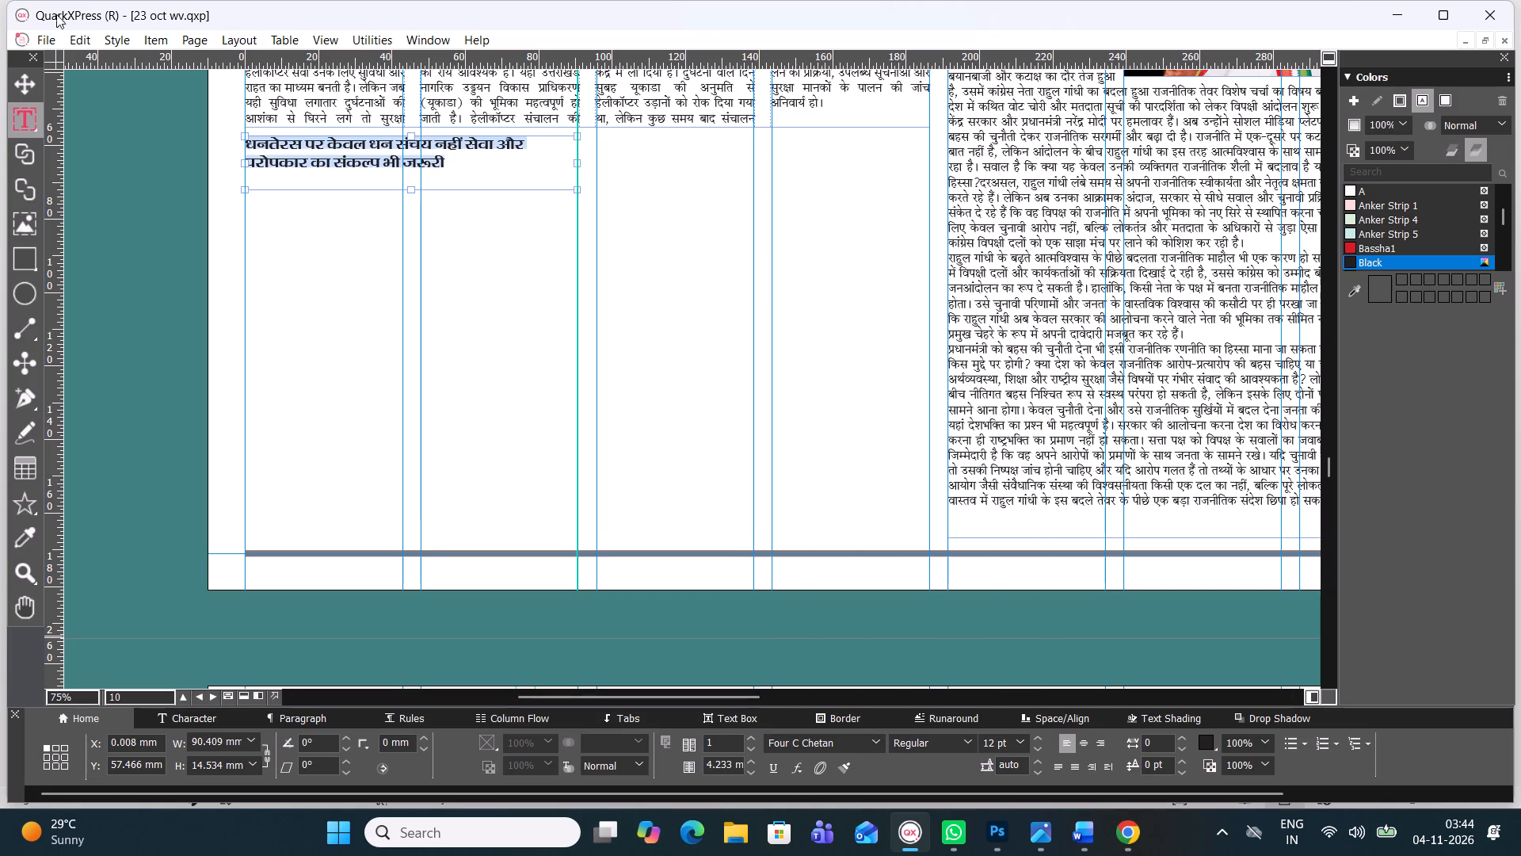
key(ctrl+alt+shift+period)
key(ctrl+alt+shift+period)
key(ctrl+alt+shift+period)
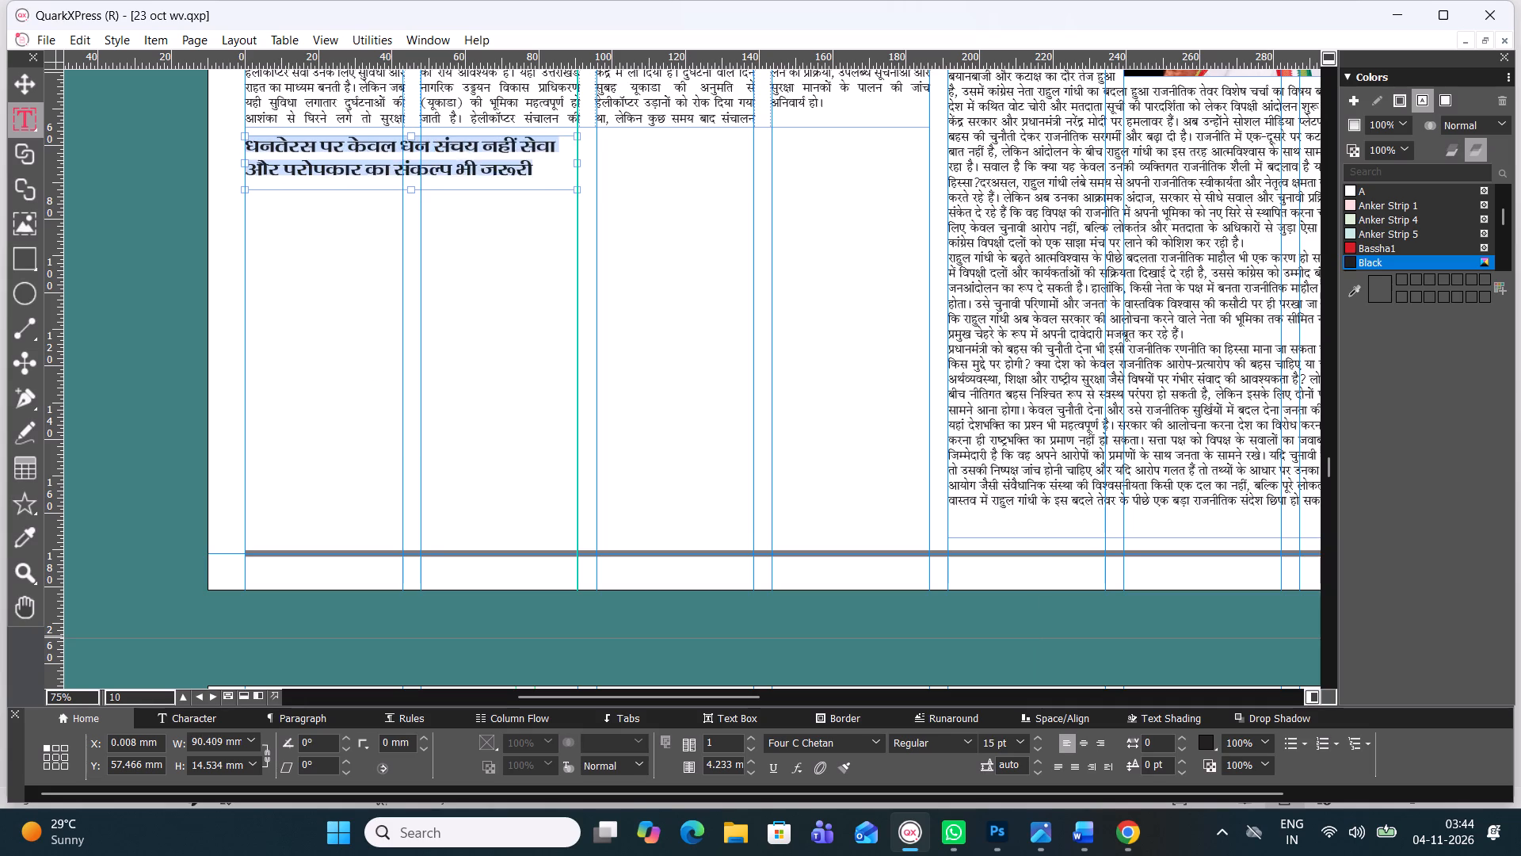
key(ctrl+alt+shift+period)
key(ctrl+alt+shift+period)
key(ctrl+alt+shift+comma)
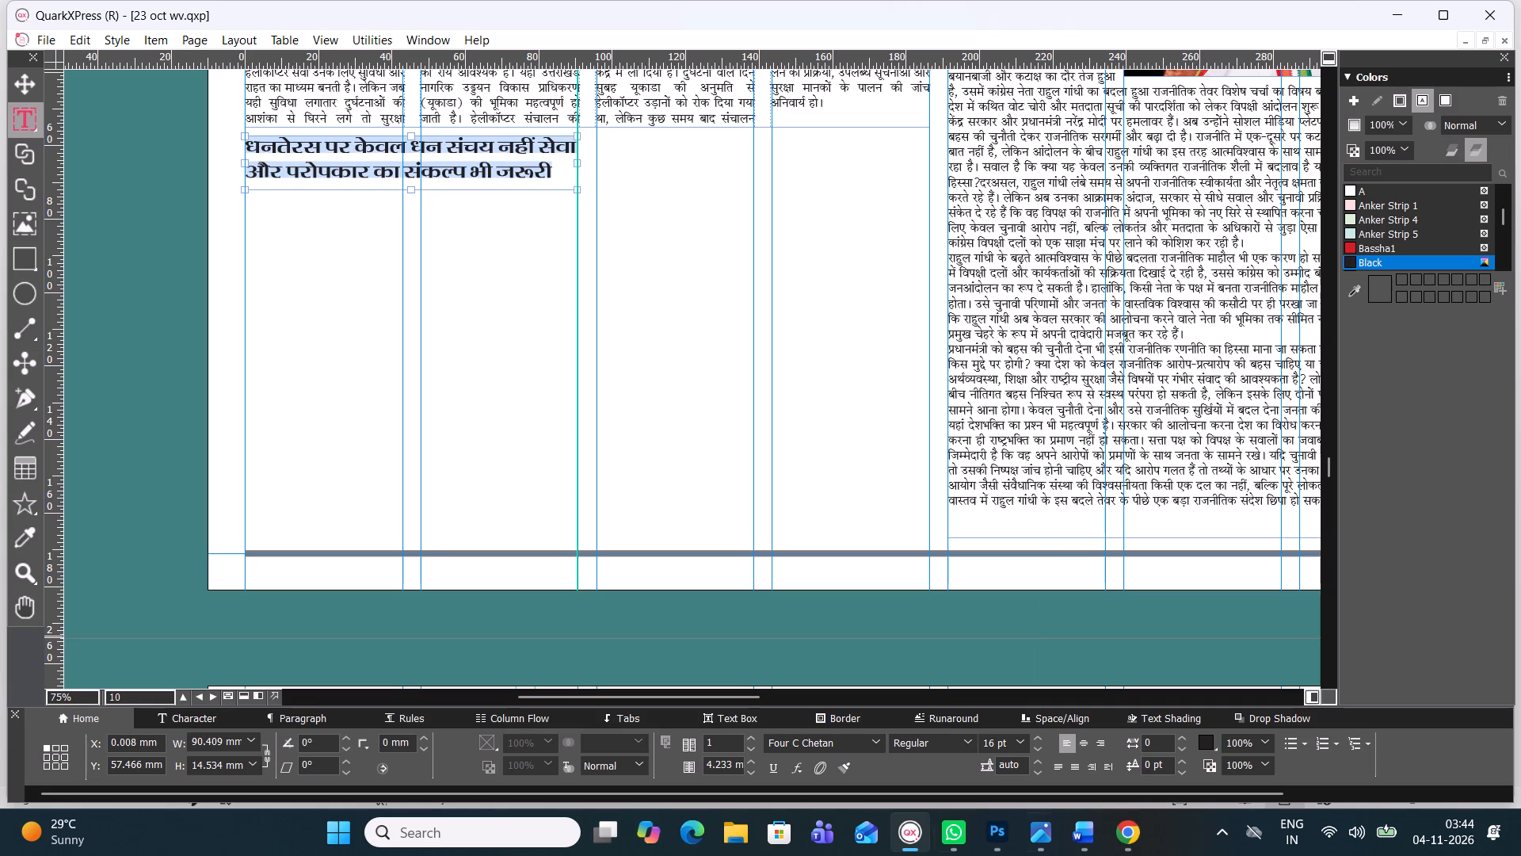
click(1086, 747)
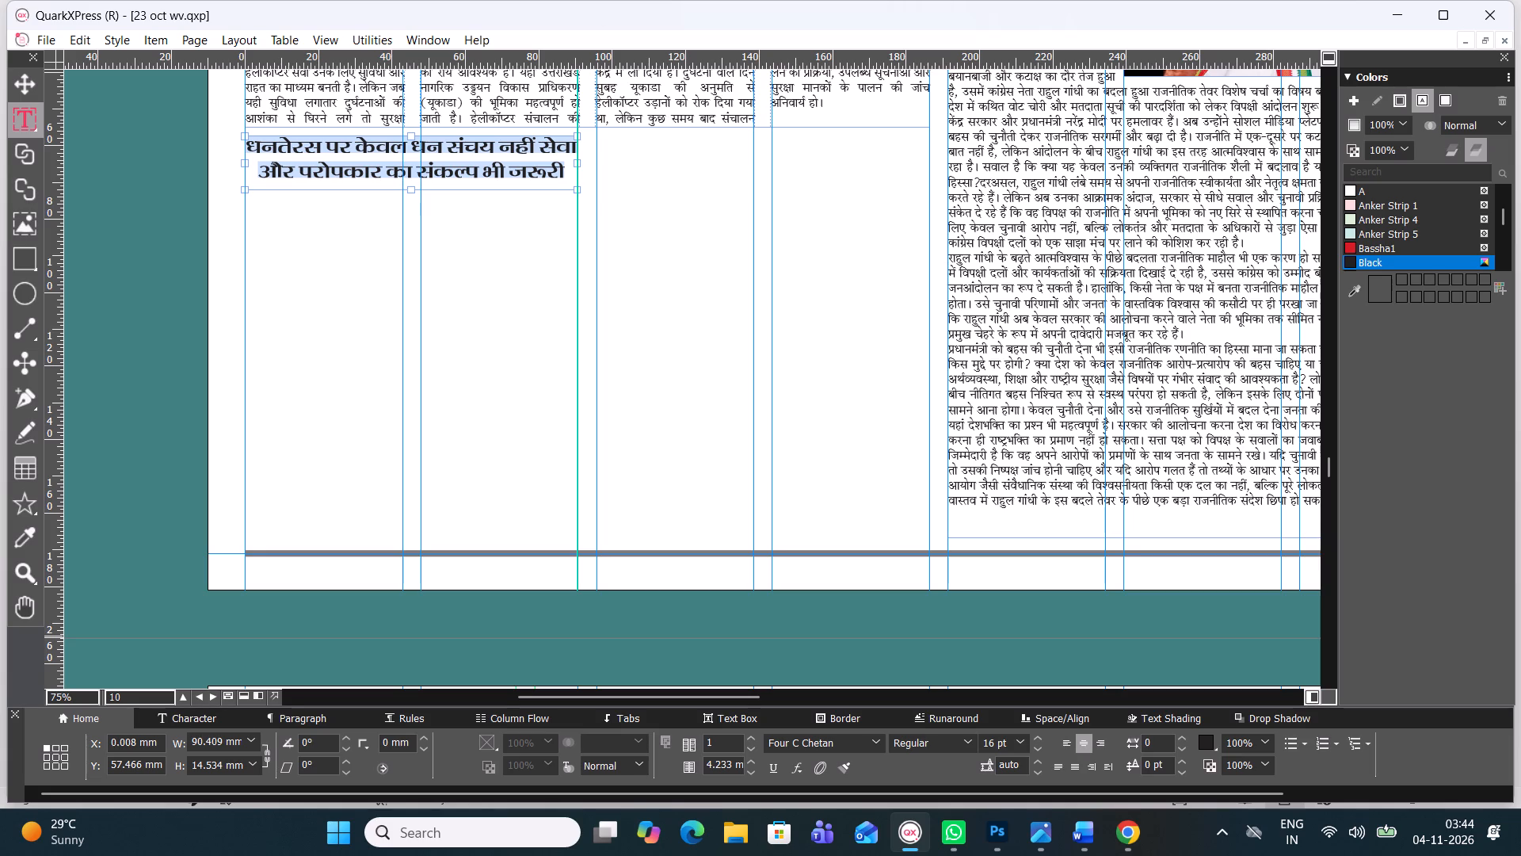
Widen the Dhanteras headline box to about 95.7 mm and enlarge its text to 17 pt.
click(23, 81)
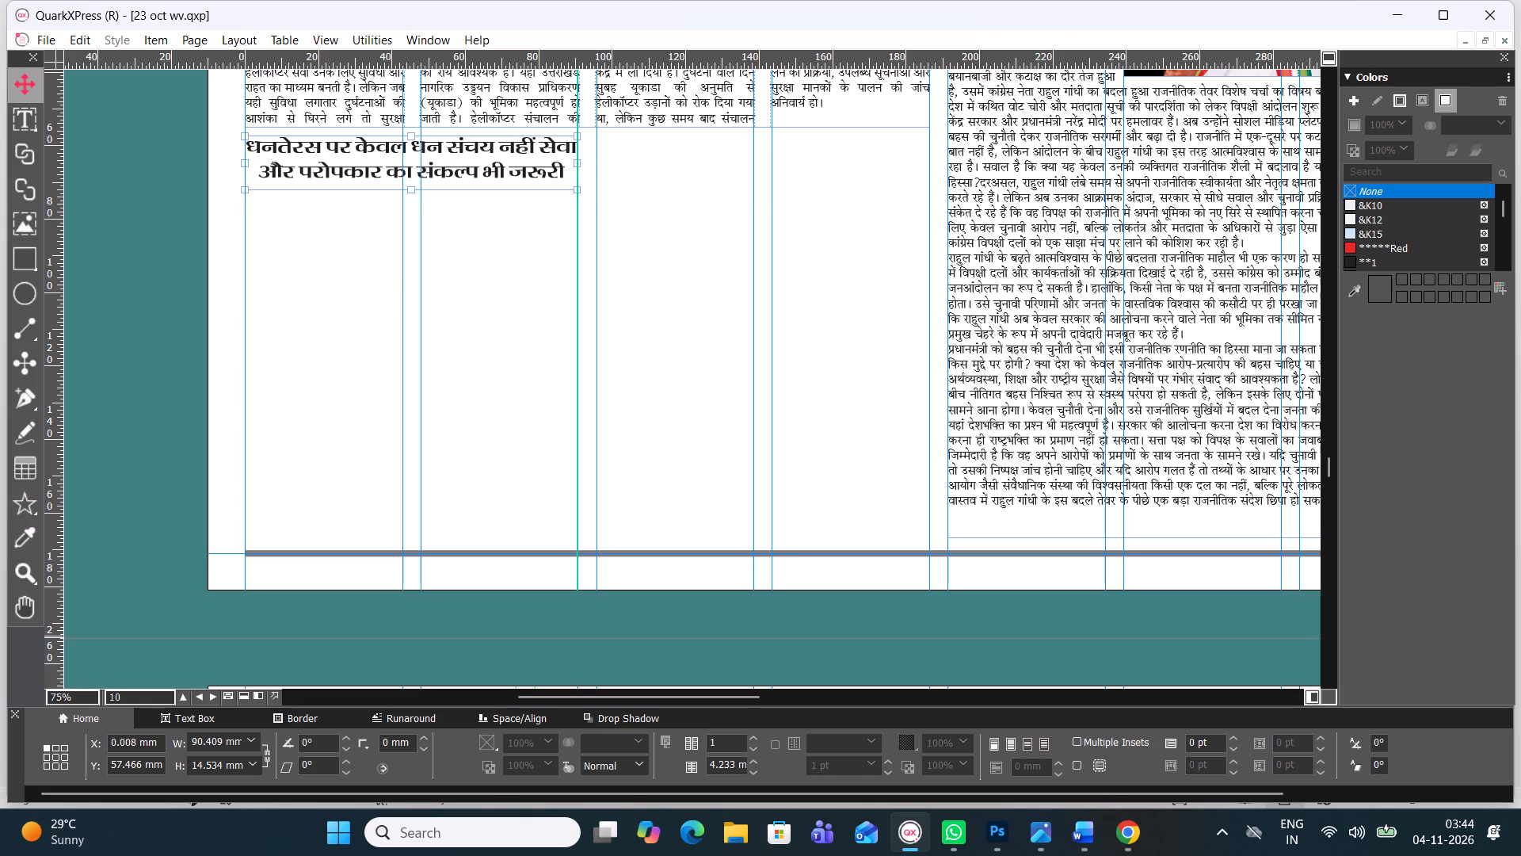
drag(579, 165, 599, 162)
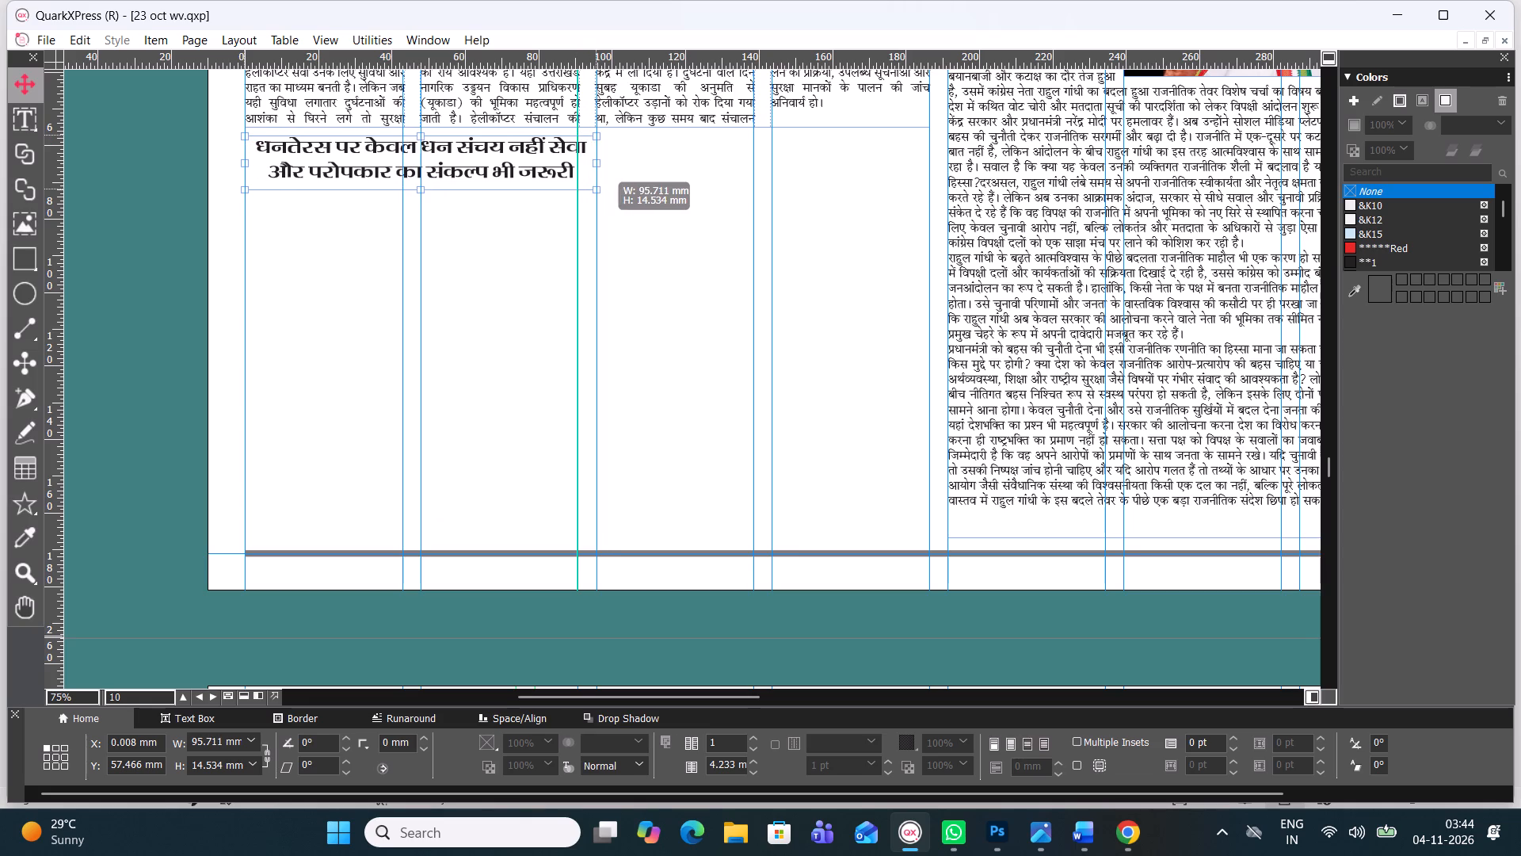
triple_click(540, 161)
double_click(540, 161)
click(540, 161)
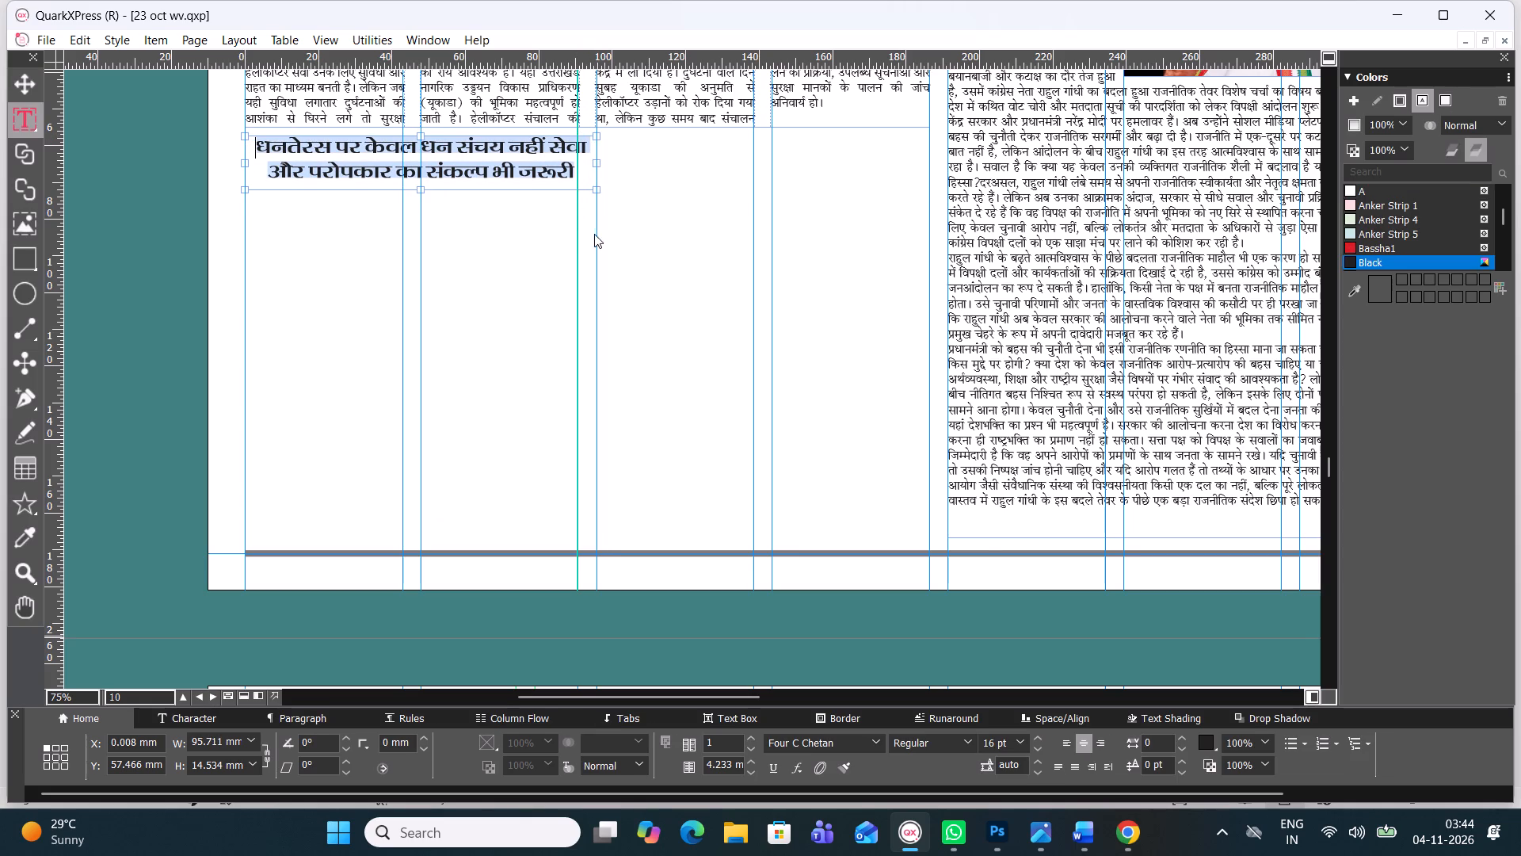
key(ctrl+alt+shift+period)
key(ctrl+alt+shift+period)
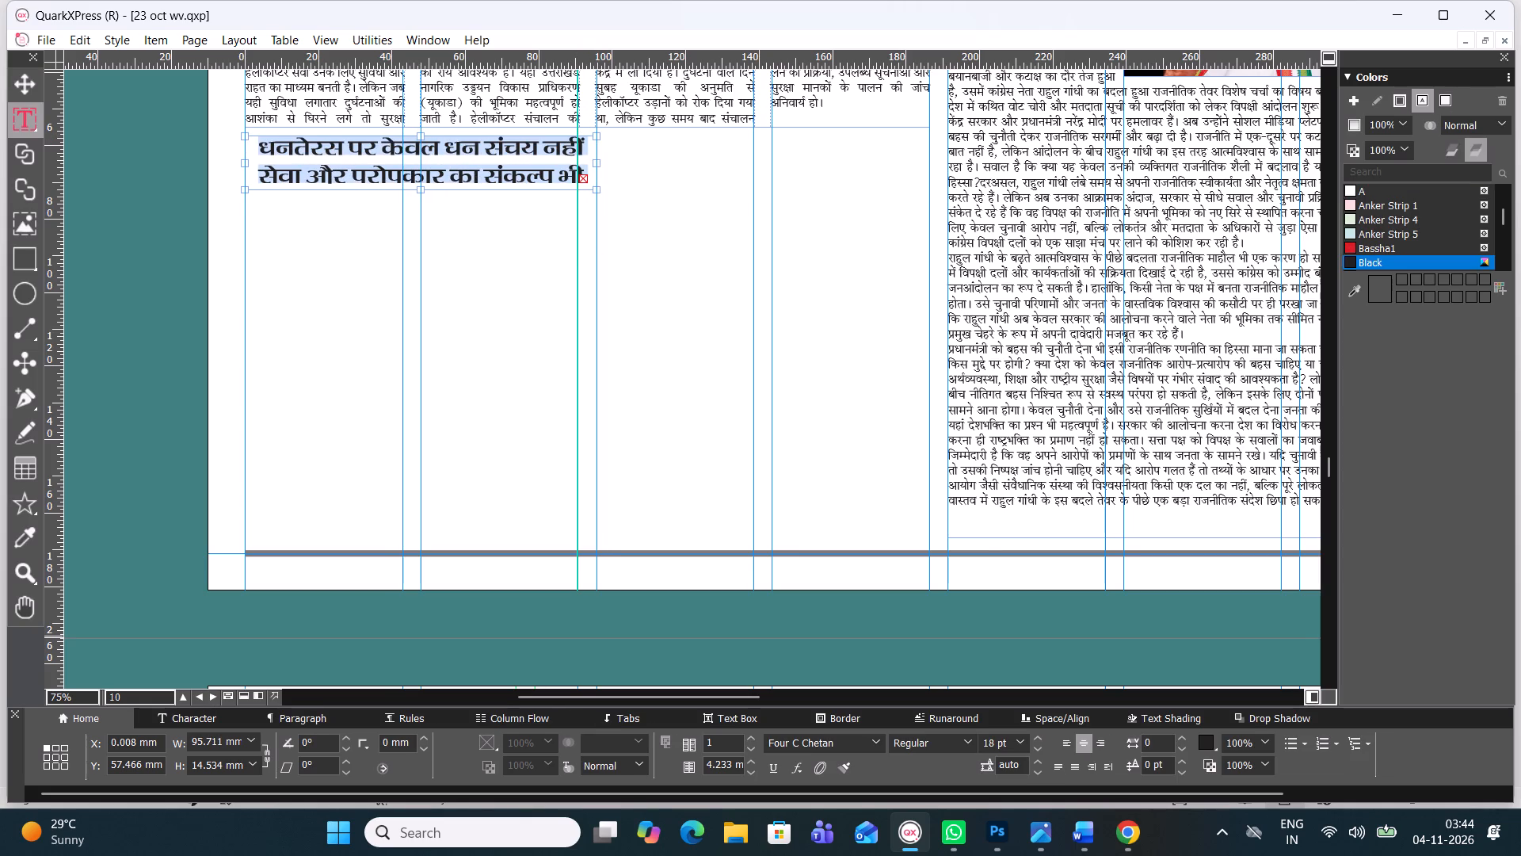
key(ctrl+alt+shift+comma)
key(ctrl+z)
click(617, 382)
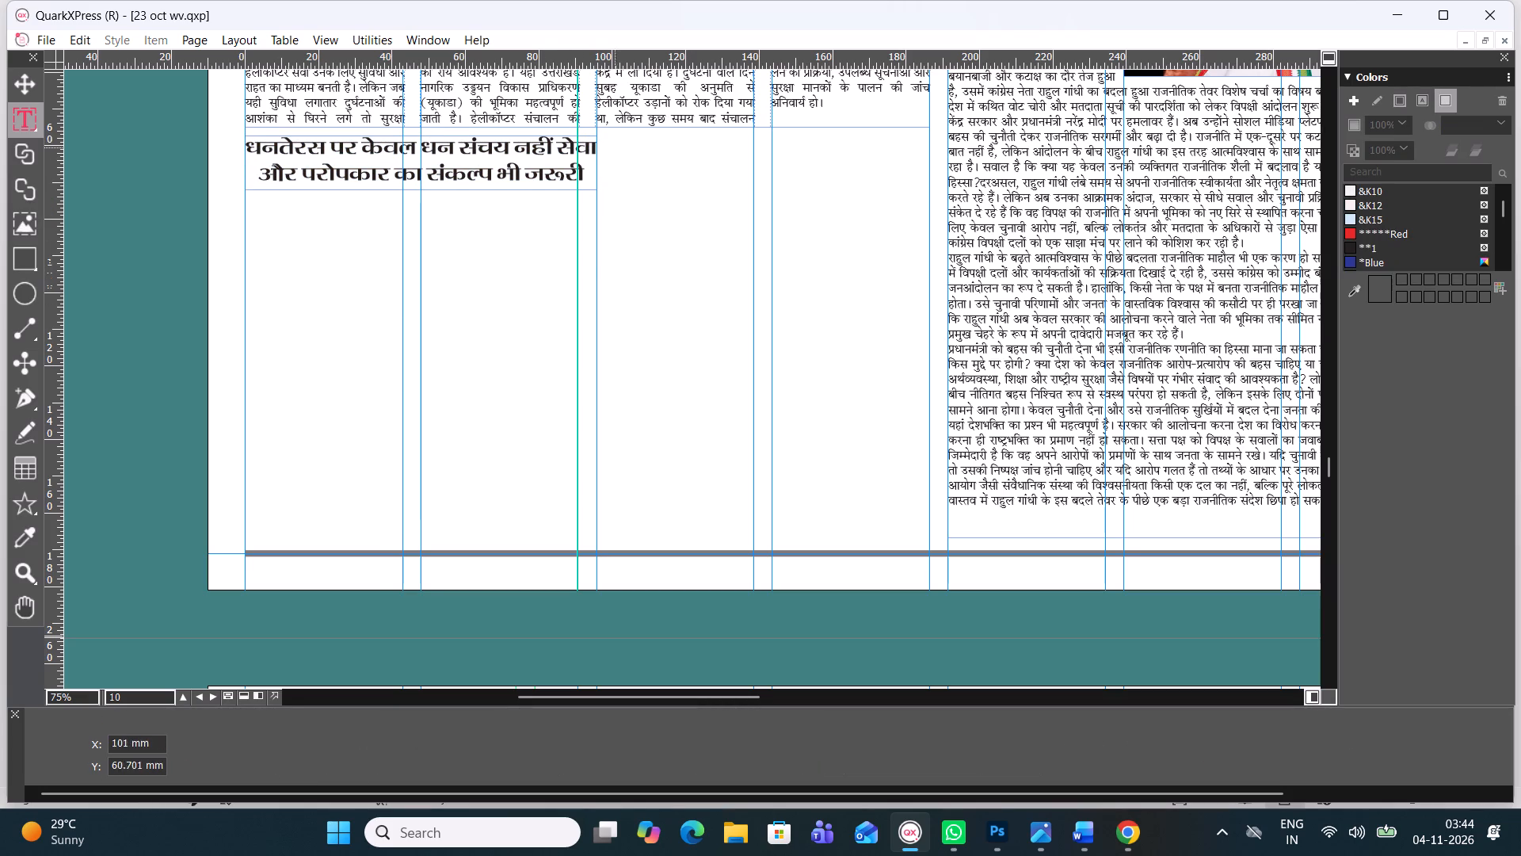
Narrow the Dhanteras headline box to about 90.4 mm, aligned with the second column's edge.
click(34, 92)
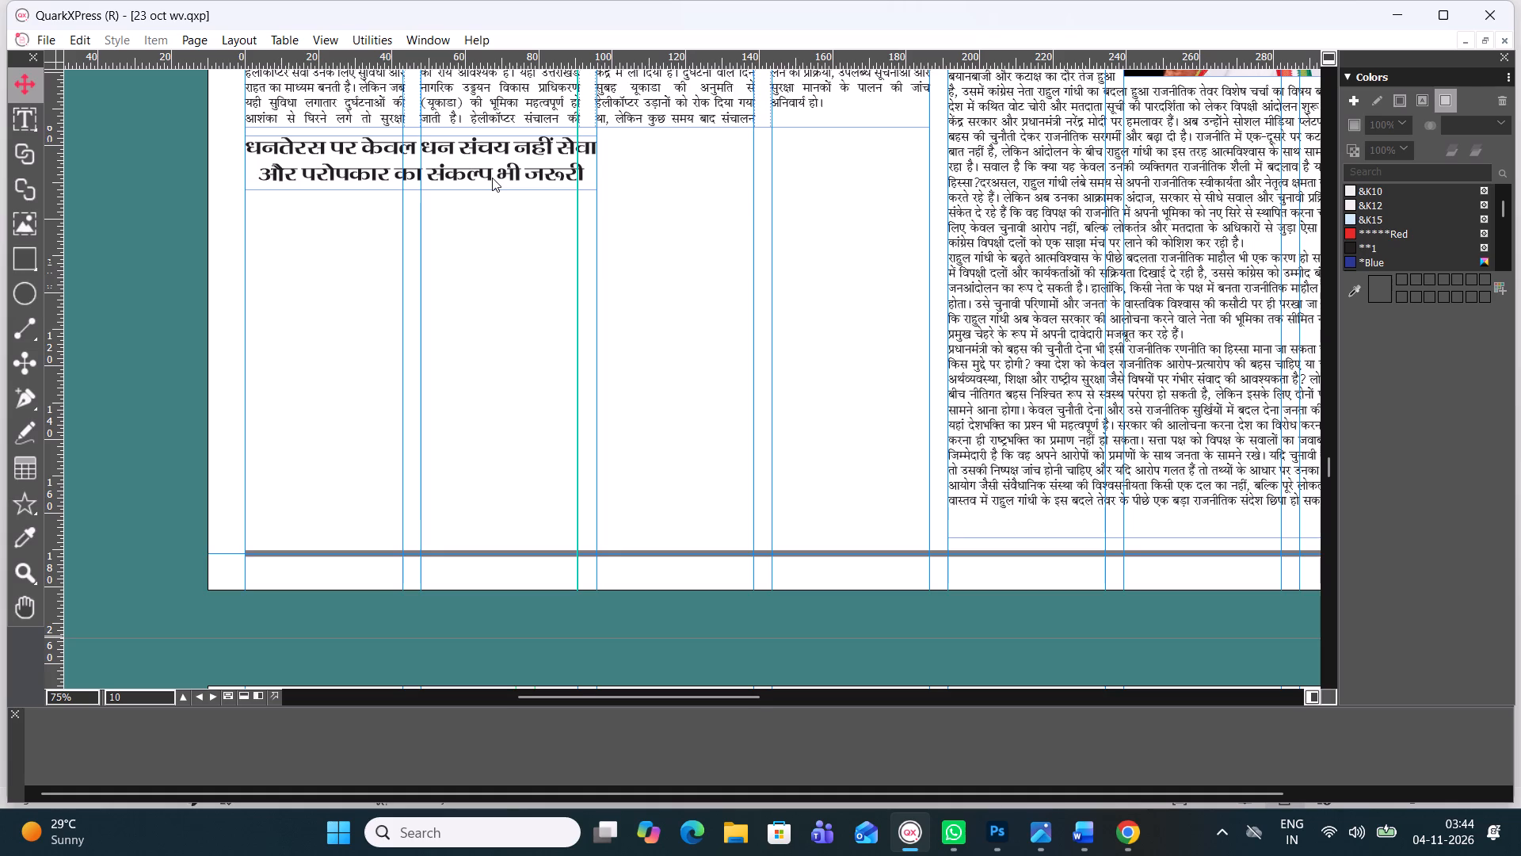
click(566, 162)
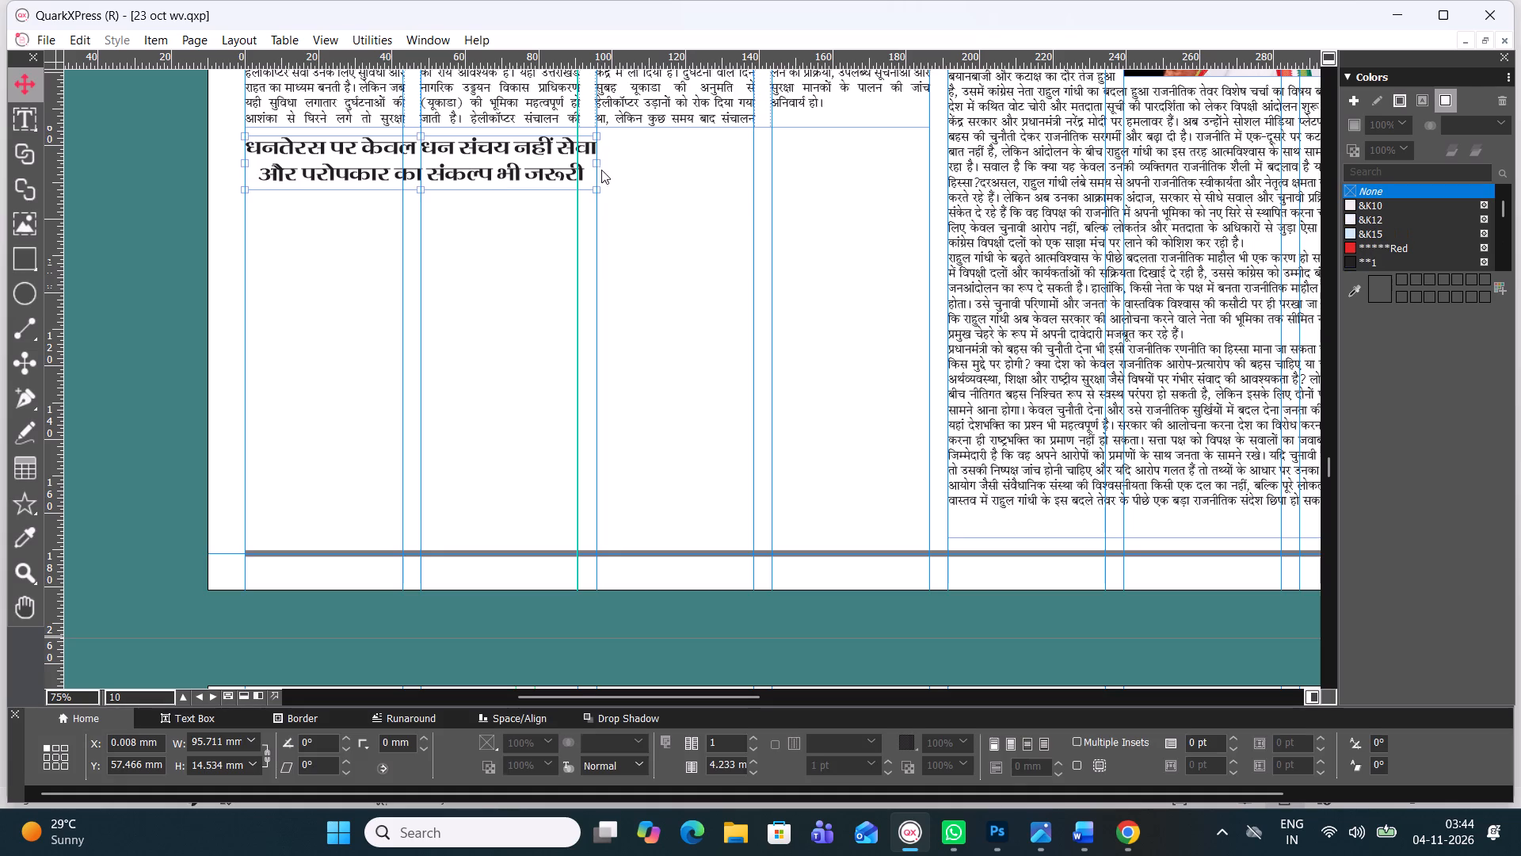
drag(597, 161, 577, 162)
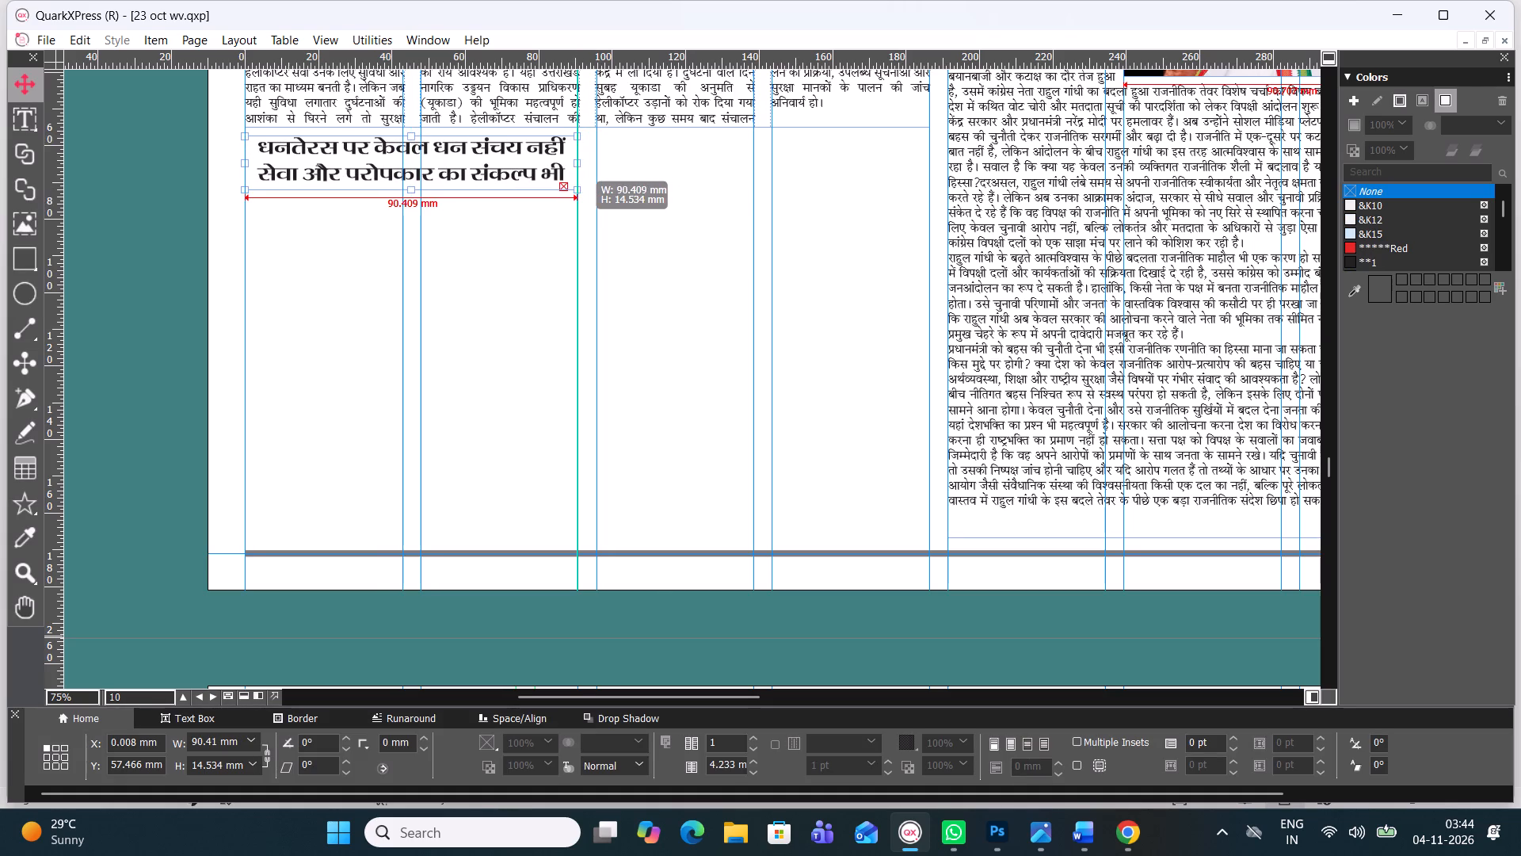
Change the Dhanteras headline's font to Four C Gandhihead and enlarge it to 20 pt.
double_click(517, 152)
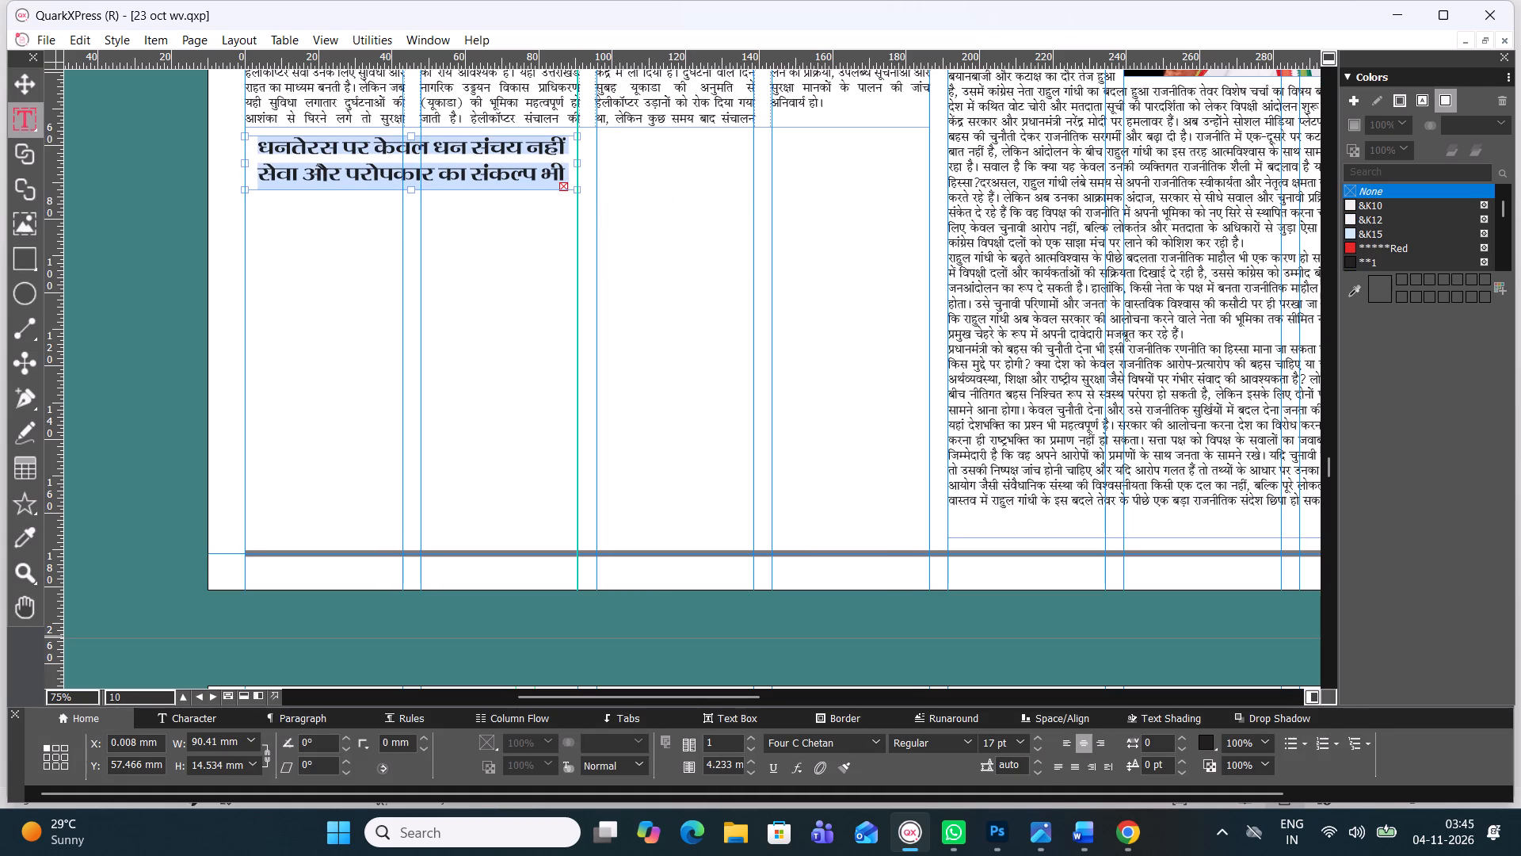
click(874, 744)
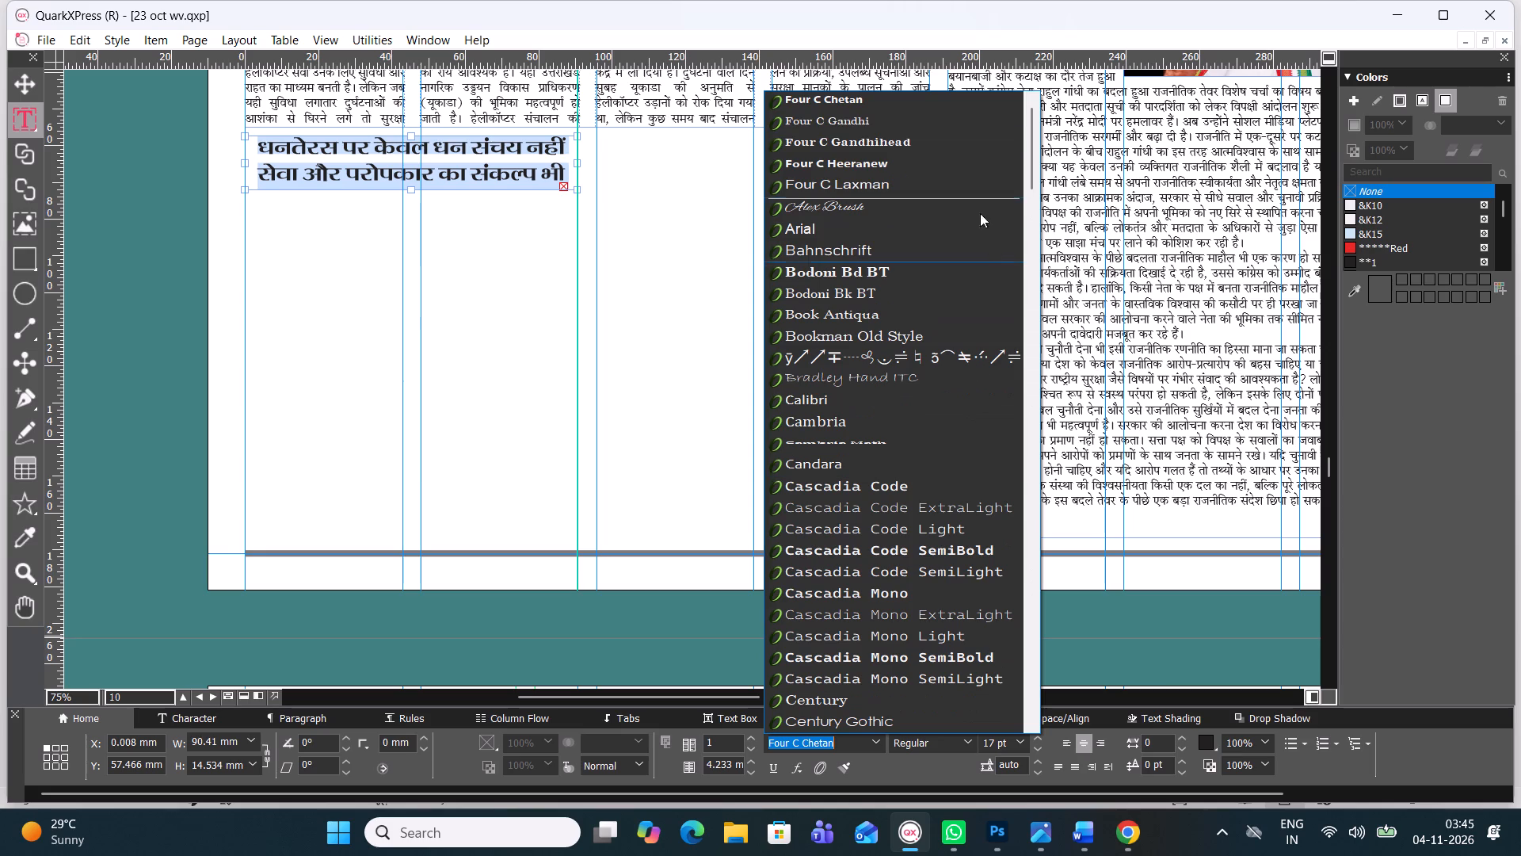
click(941, 152)
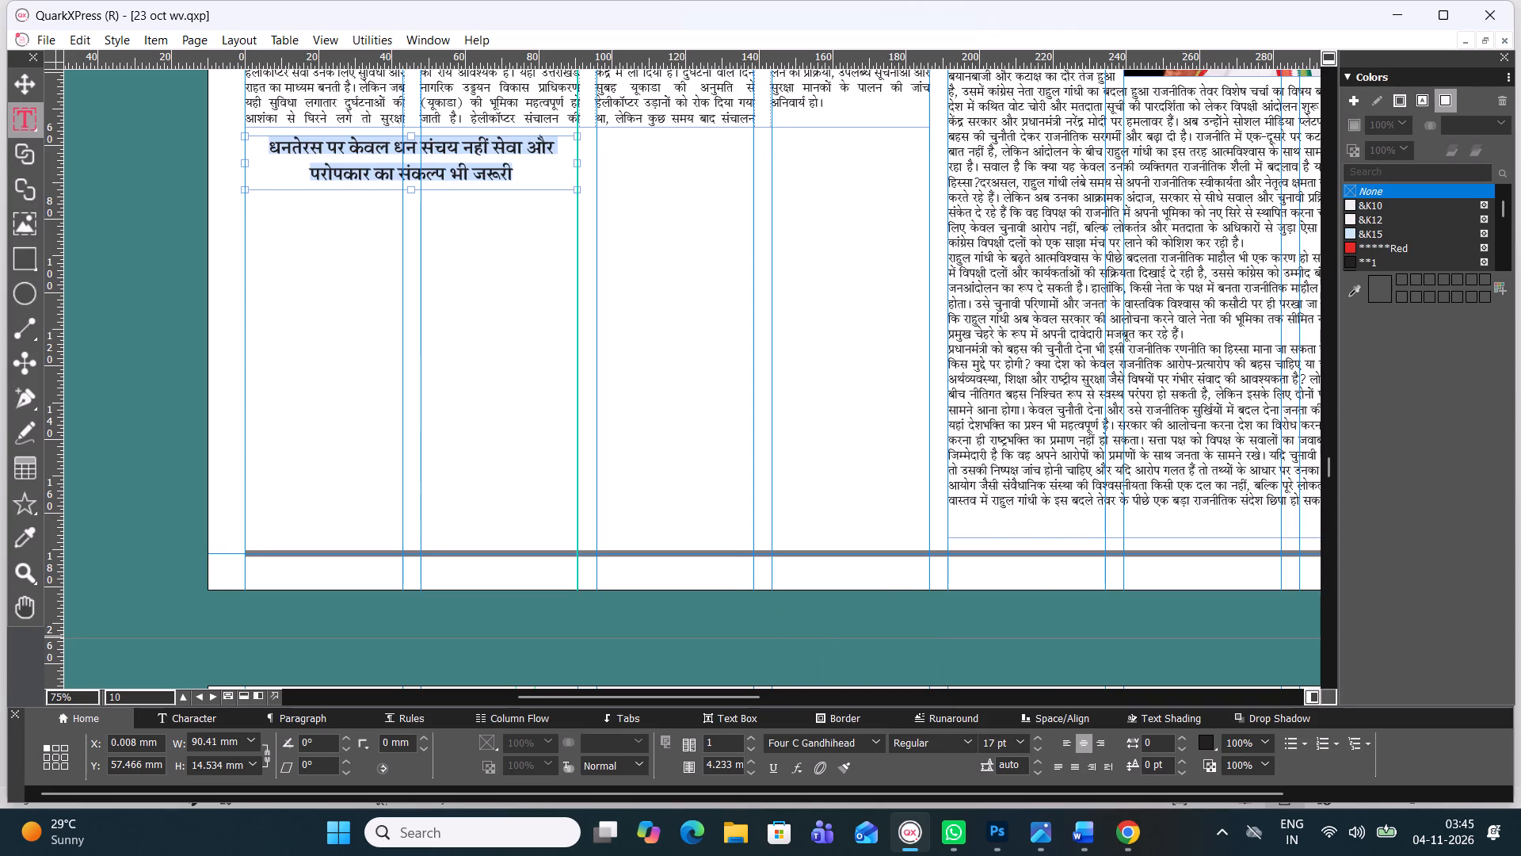
key(ctrl+alt+shift+period)
key(ctrl+alt+shift+period)
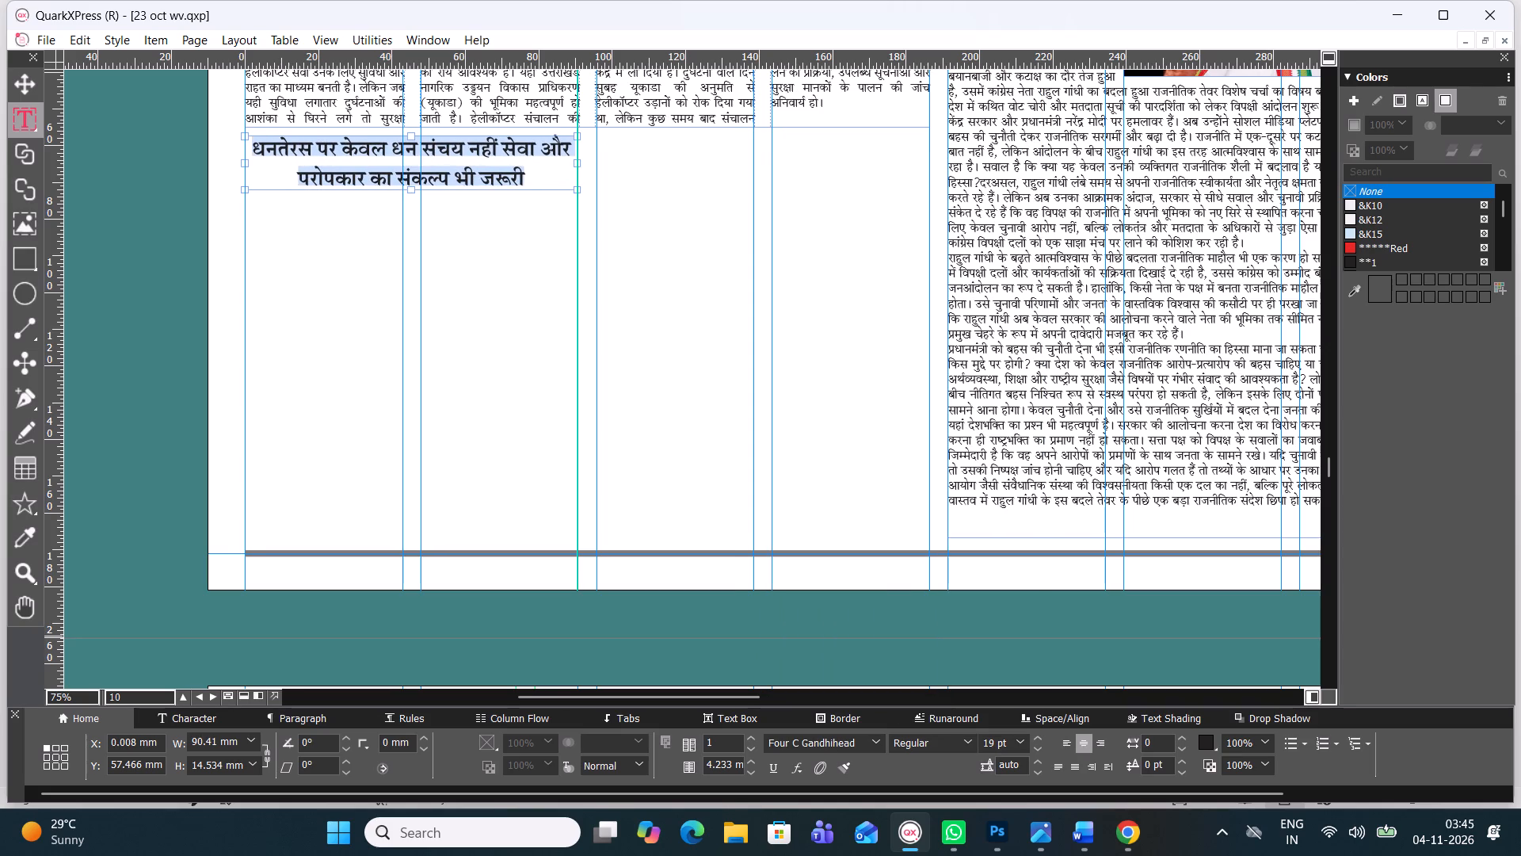
key(ctrl+alt+shift+period)
key(ctrl+alt+shift+period)
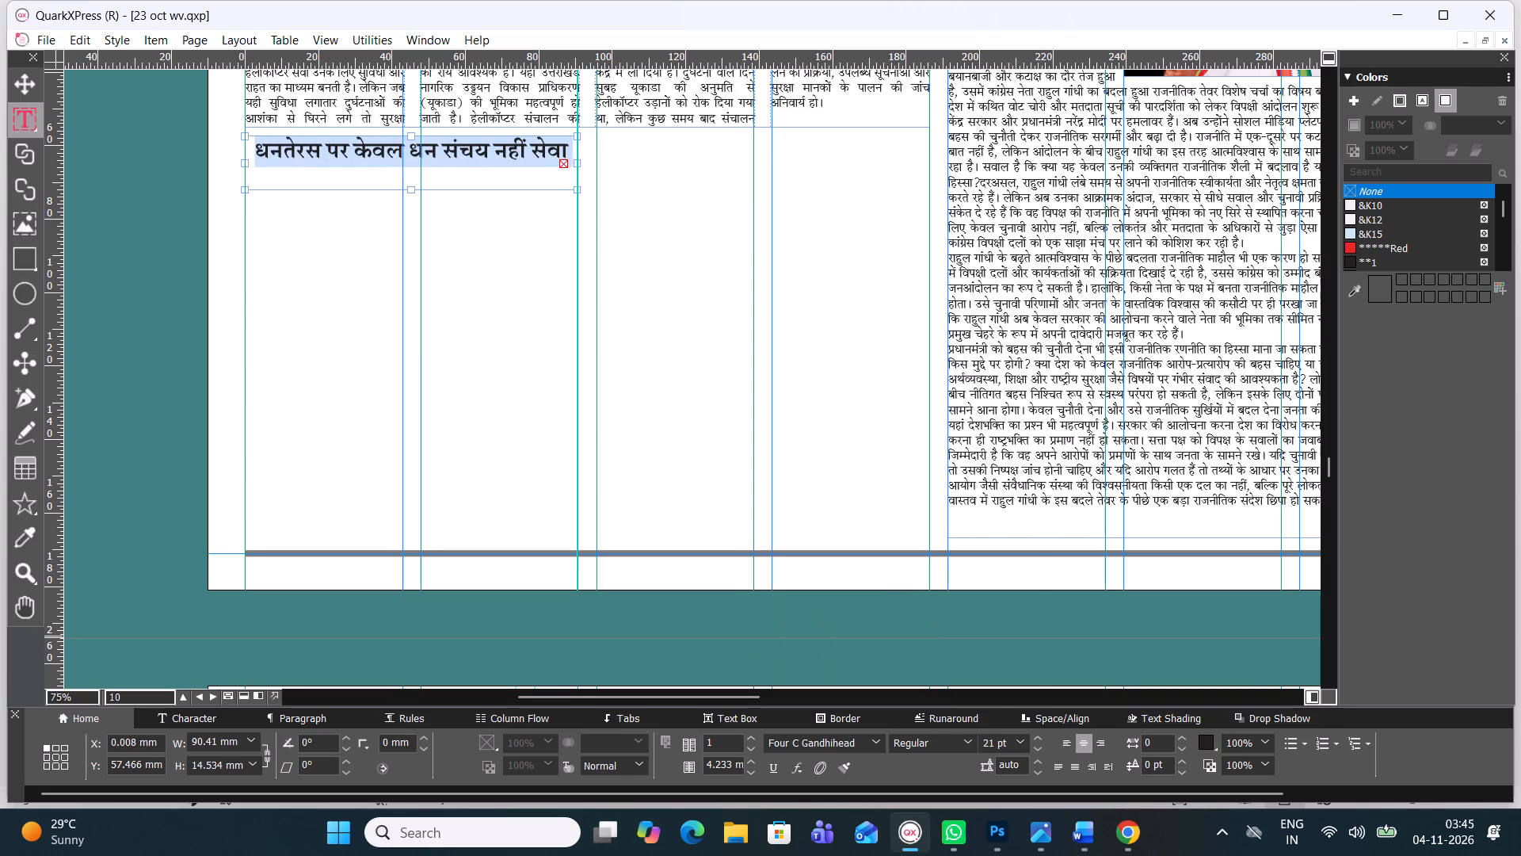
key(ctrl+alt+shift+comma)
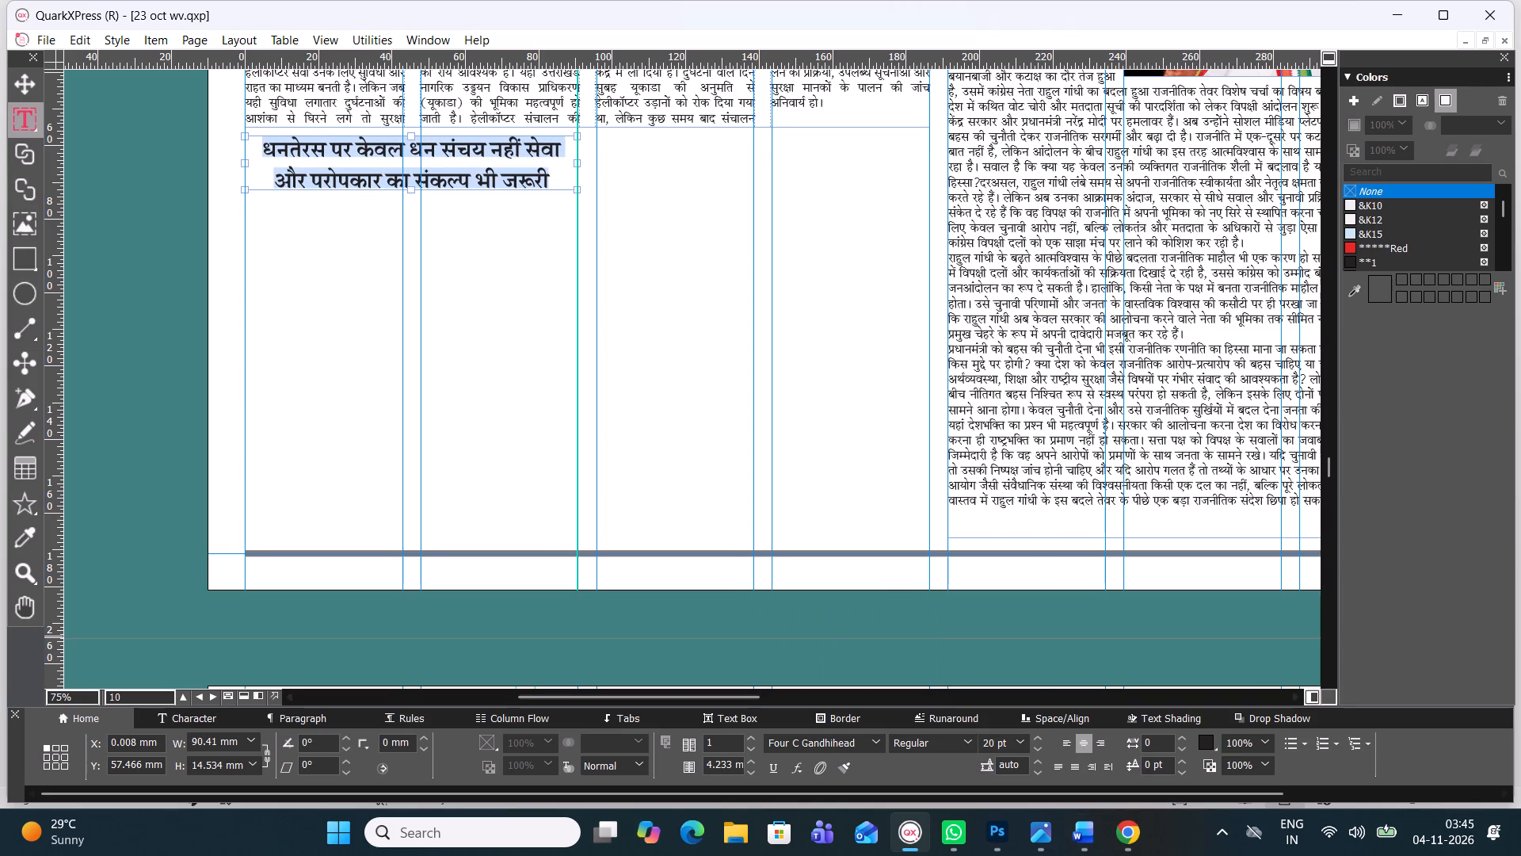
click(549, 317)
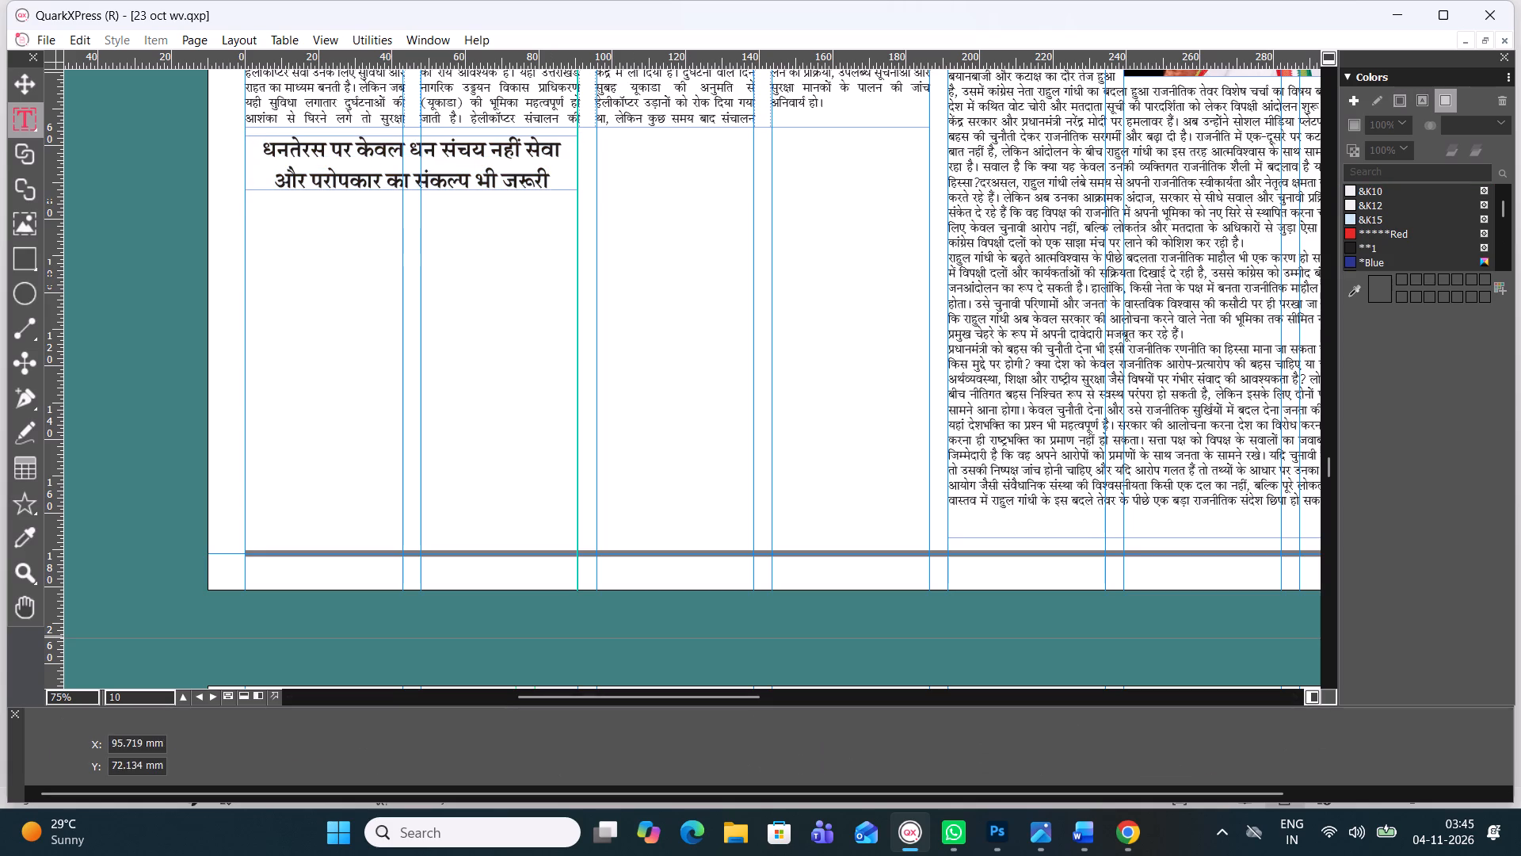
Fill the Dhanteras headline box's background with the dark colour **1.
click(25, 90)
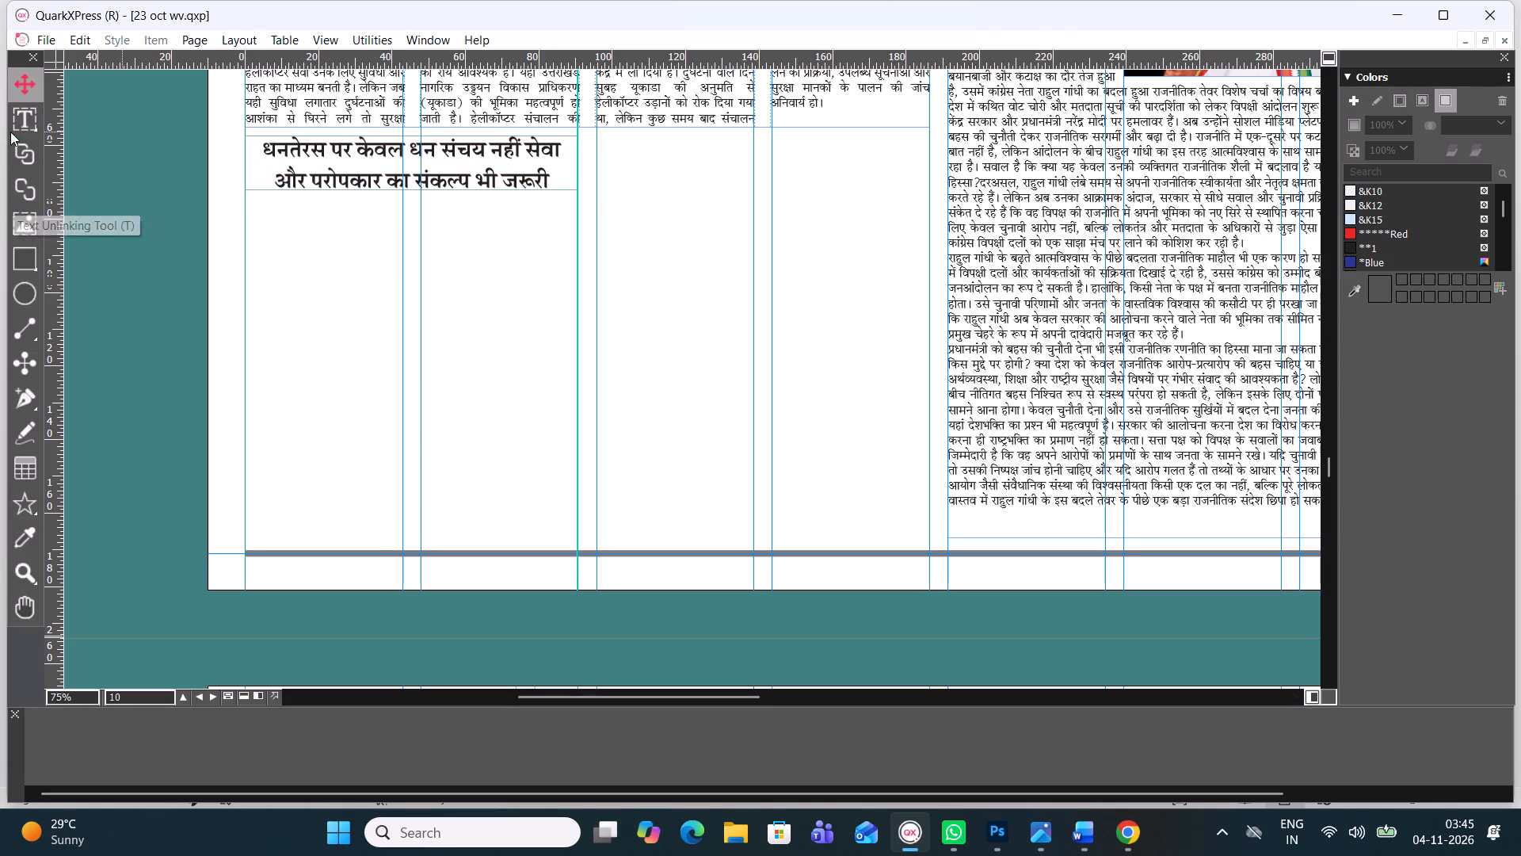
click(292, 160)
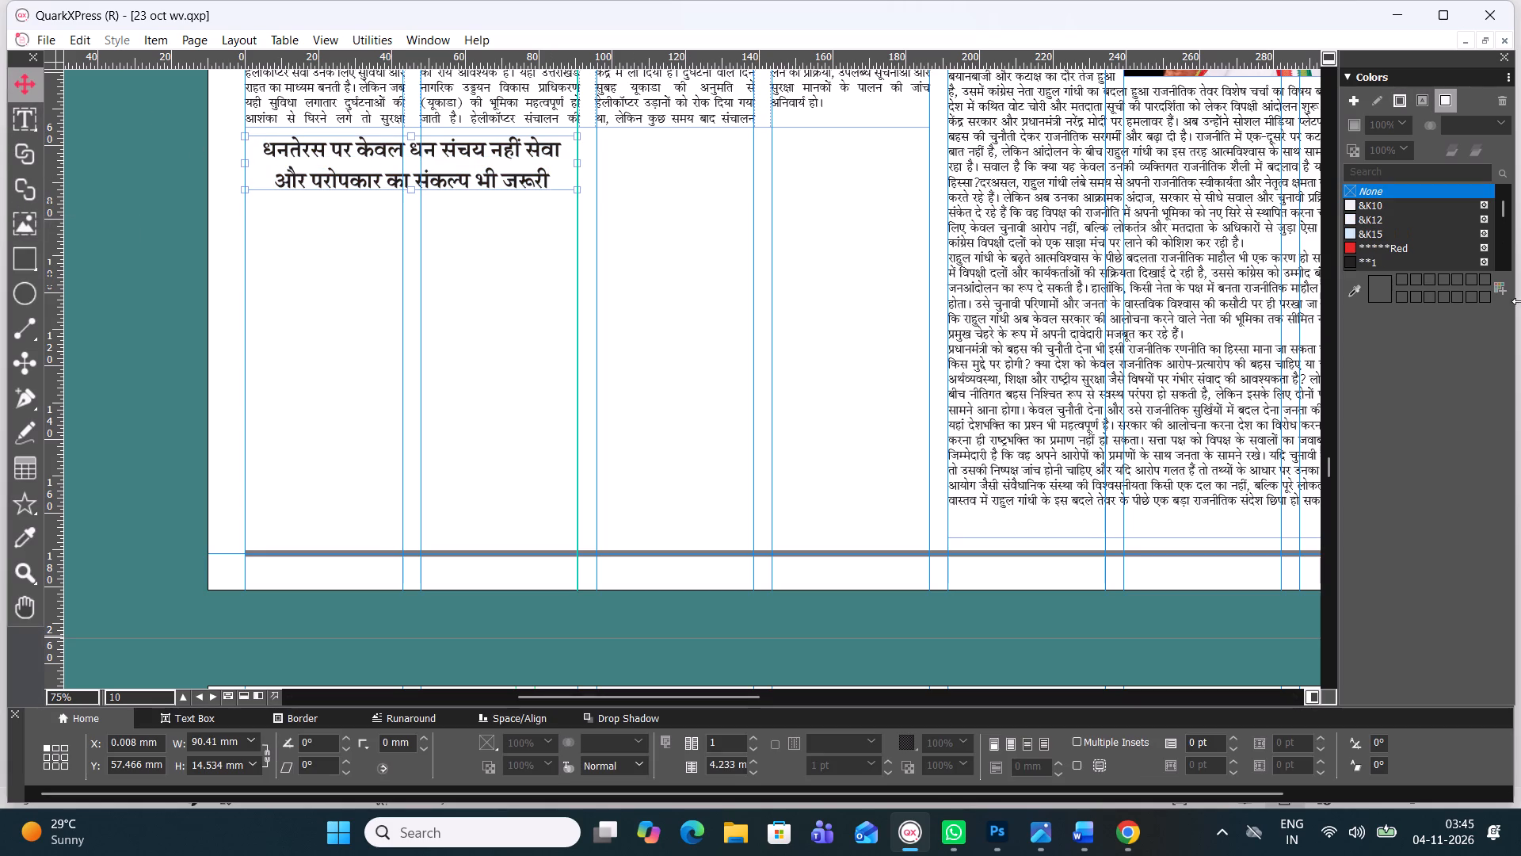
click(1360, 261)
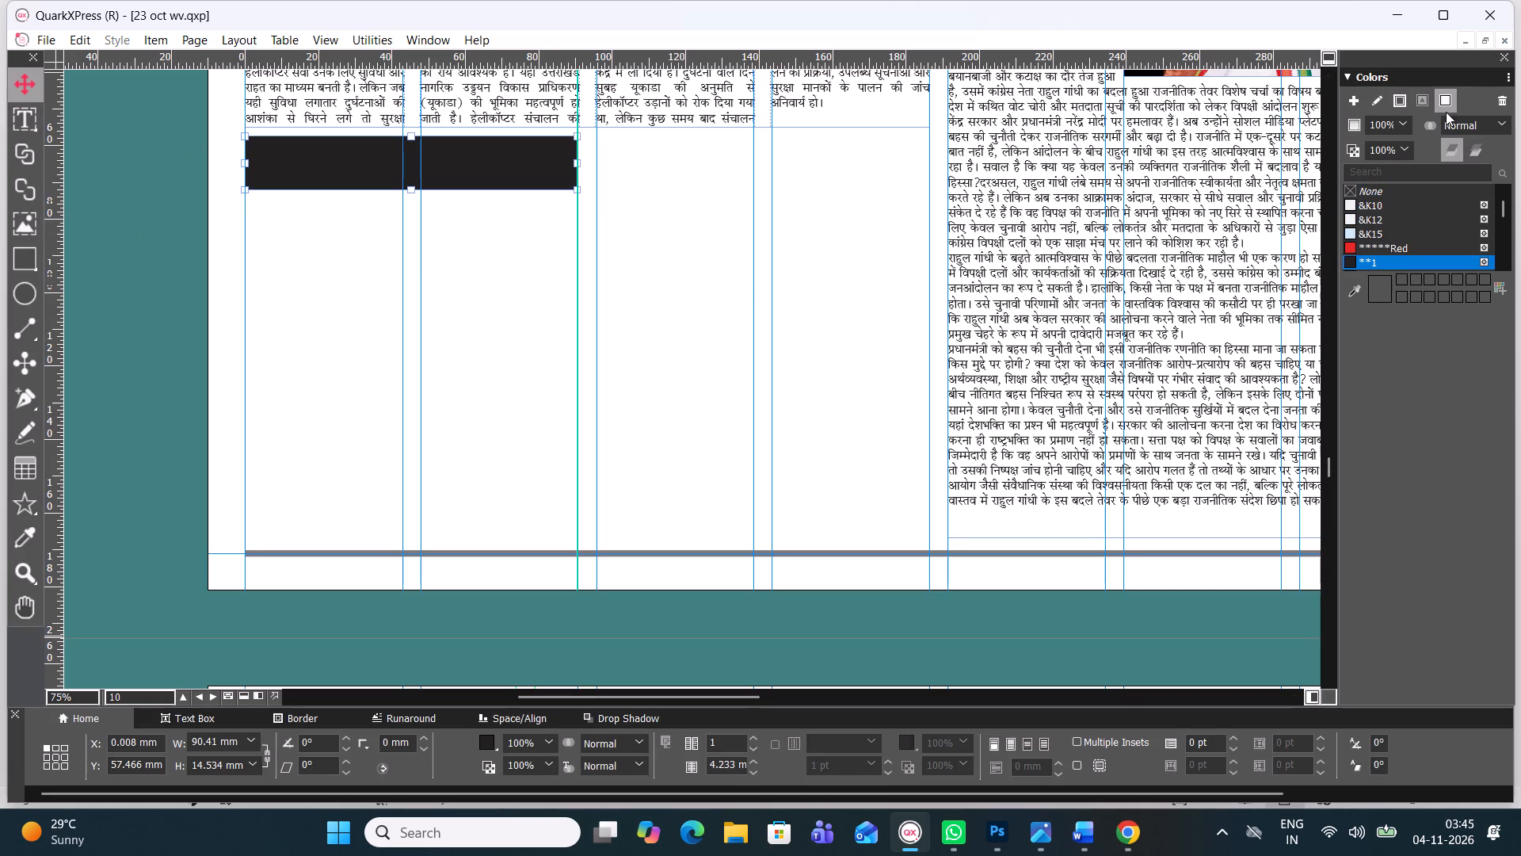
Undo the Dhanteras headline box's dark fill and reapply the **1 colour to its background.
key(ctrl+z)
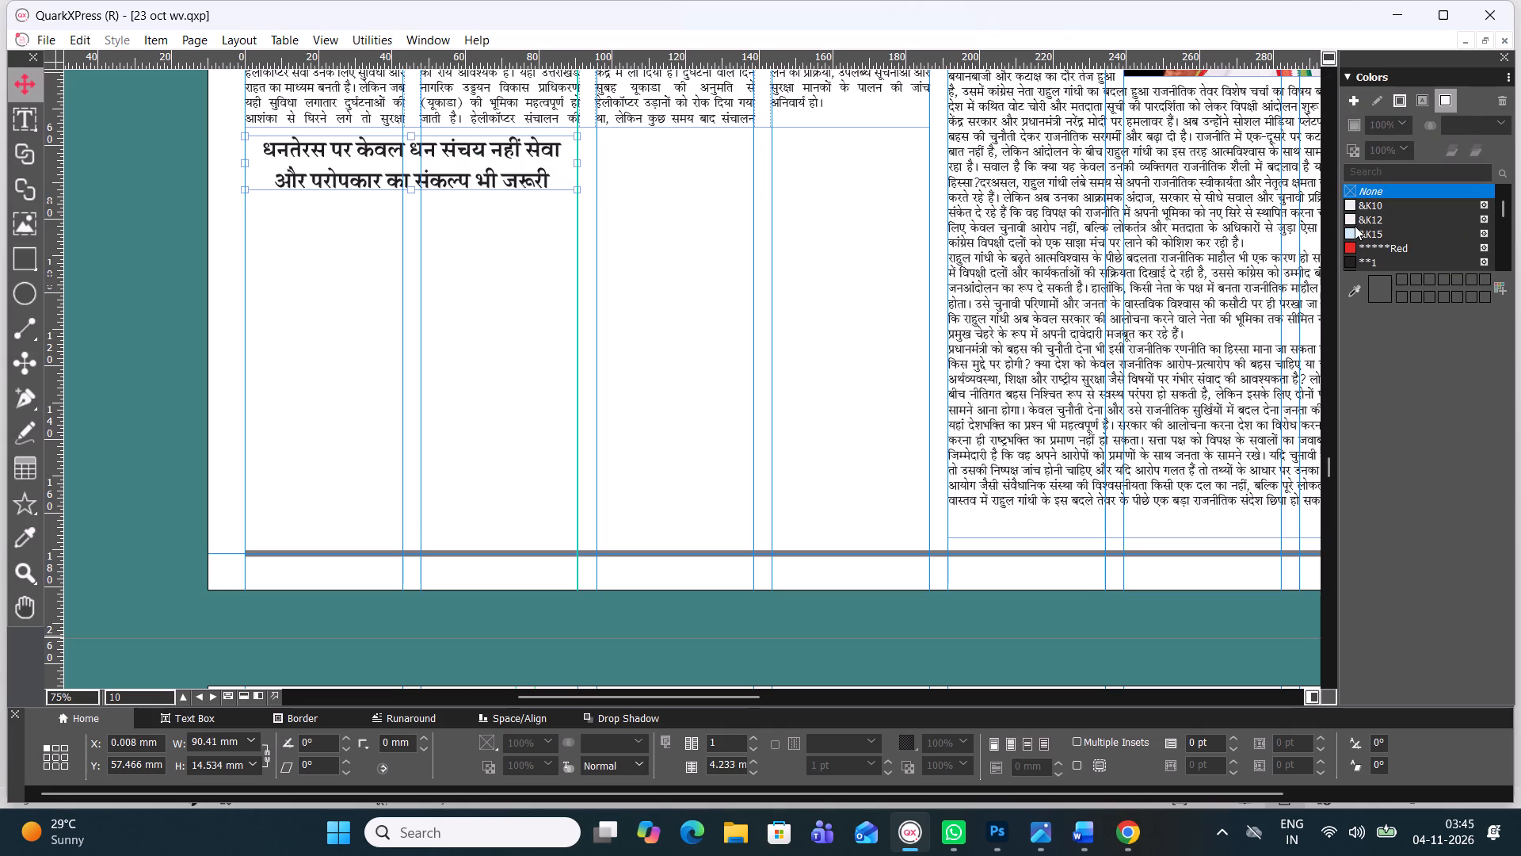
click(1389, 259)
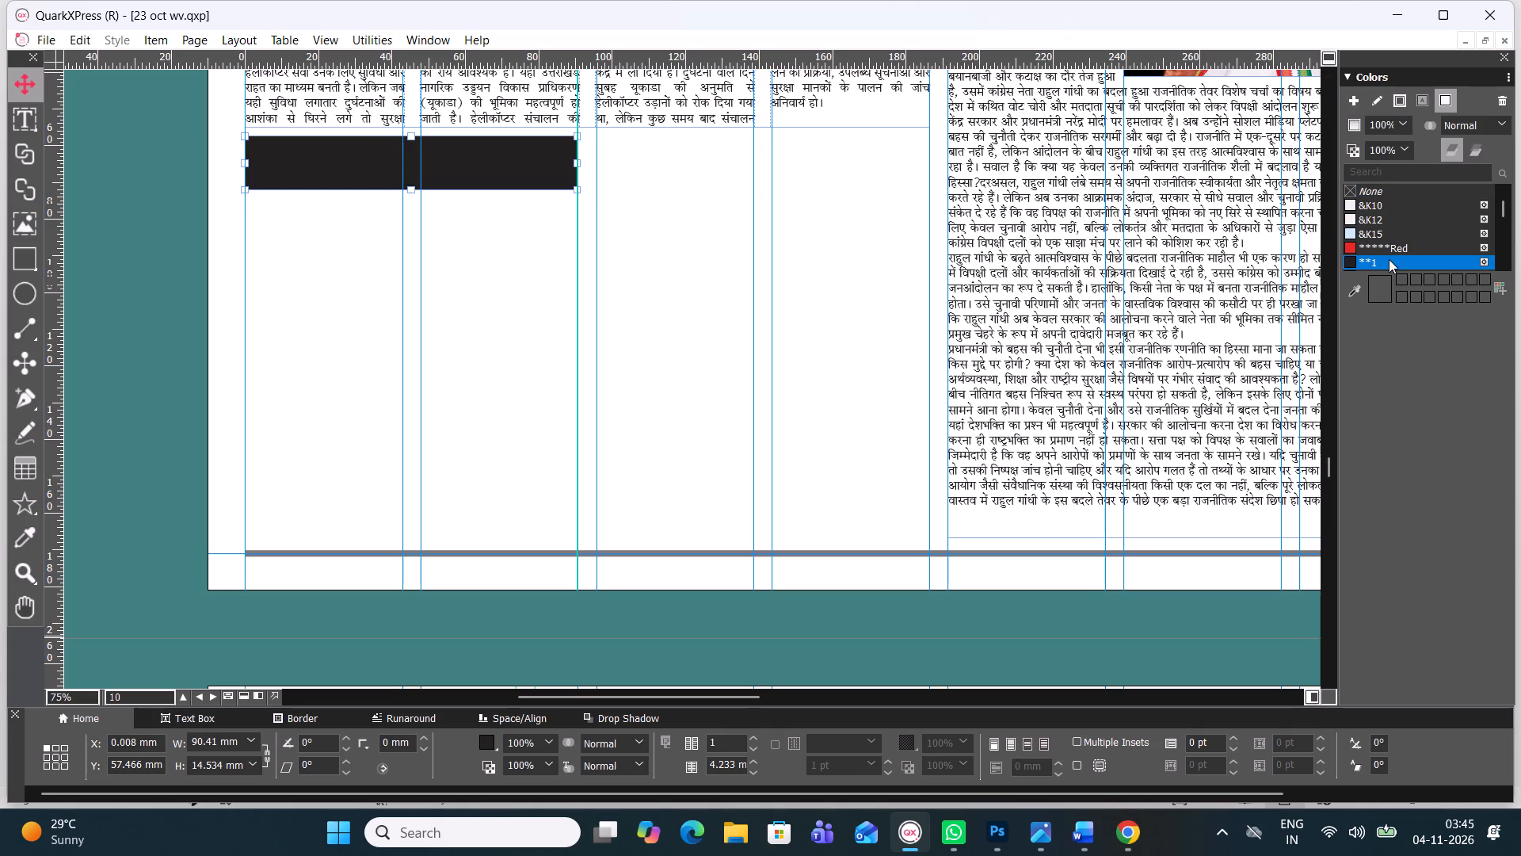
Colour the Dhanteras headline's text with the white swatch A.
click(1417, 100)
click(1417, 100)
double_click(354, 156)
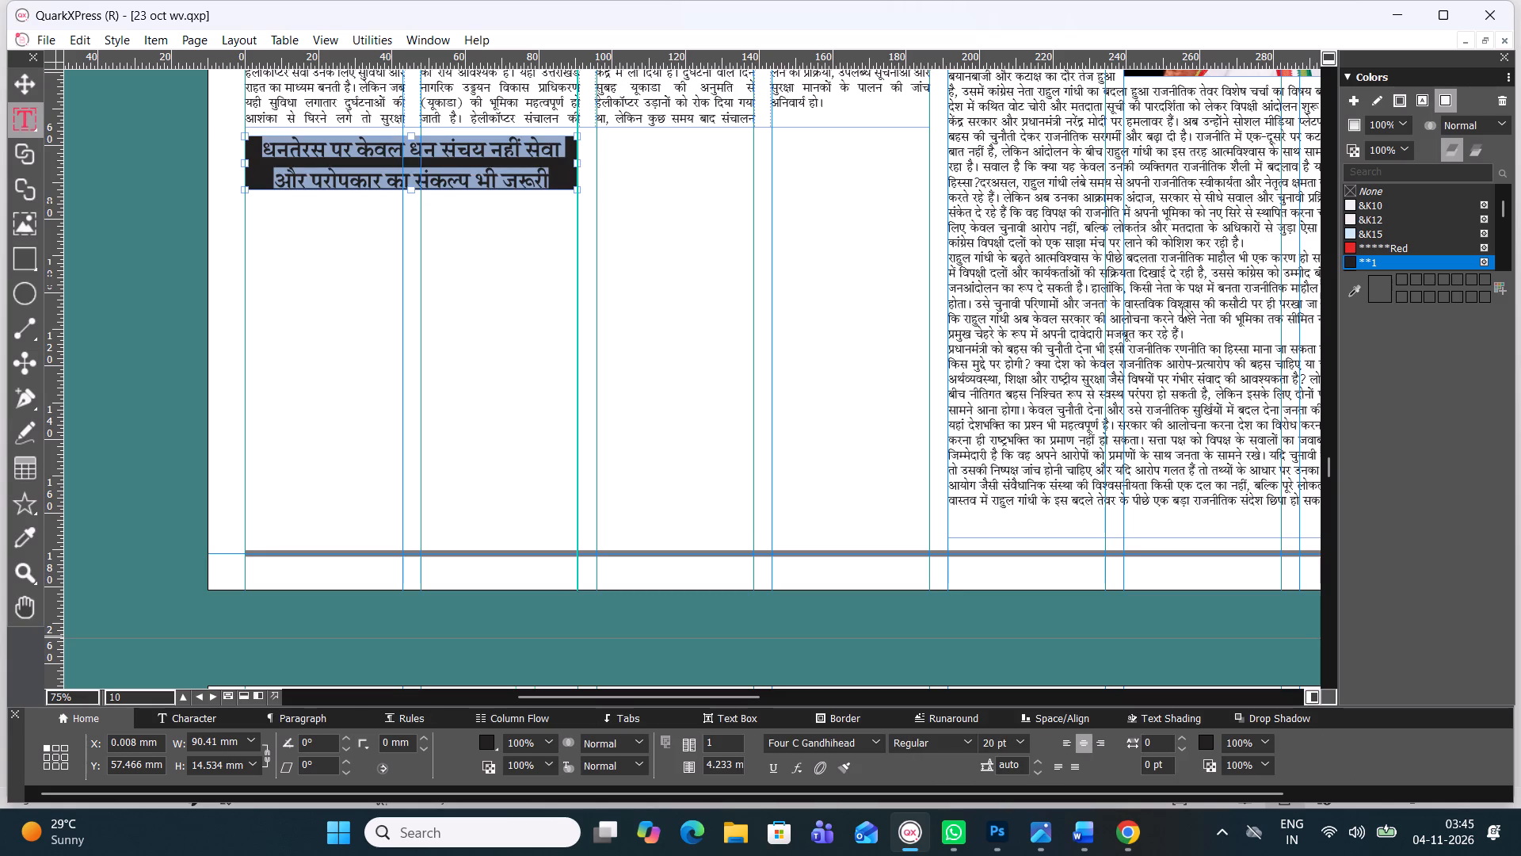
click(1416, 100)
click(1382, 194)
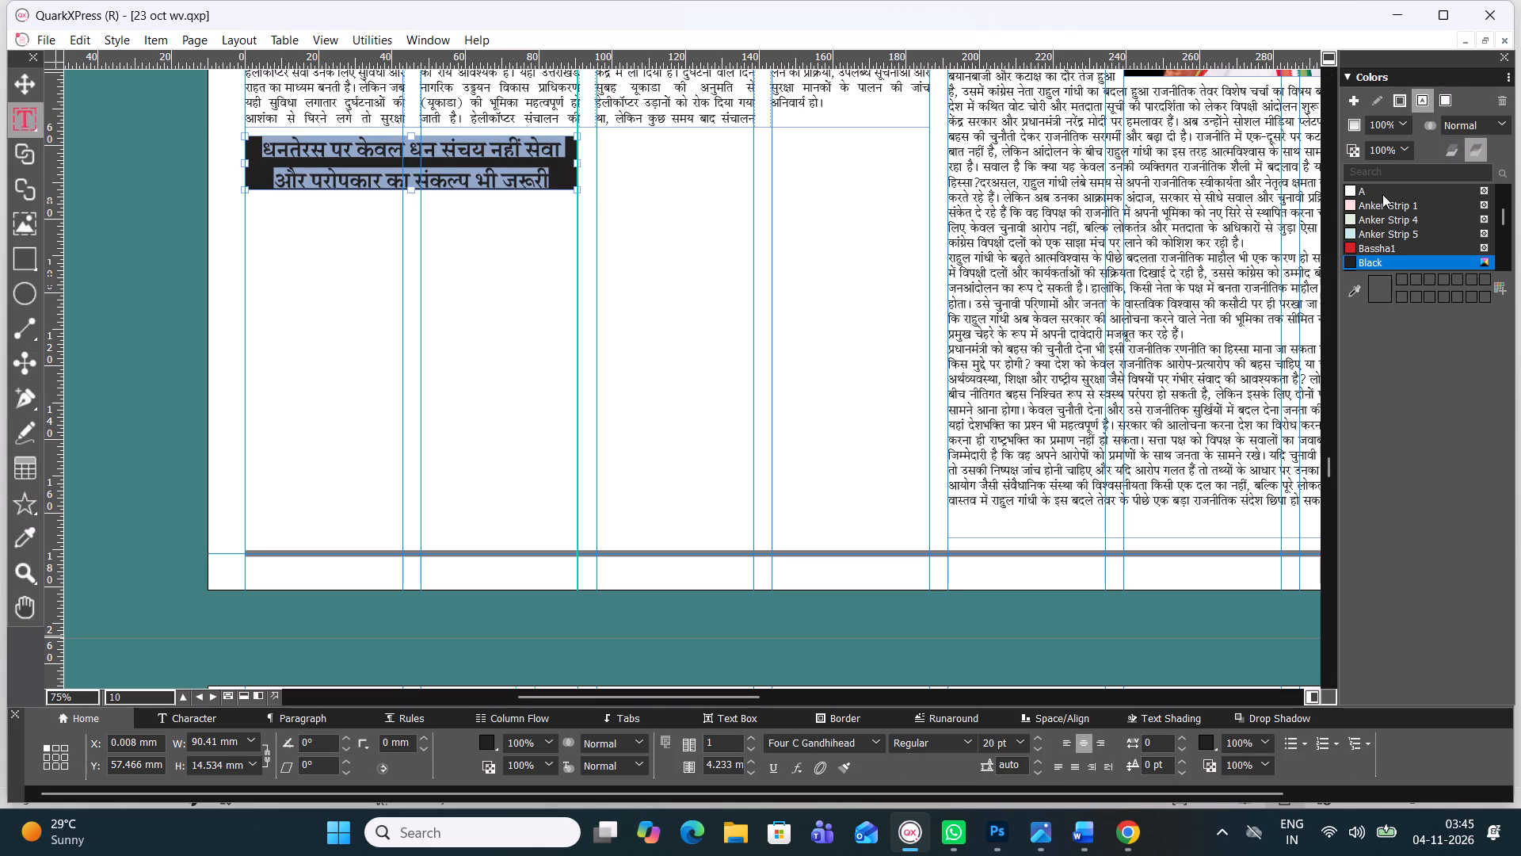
click(699, 357)
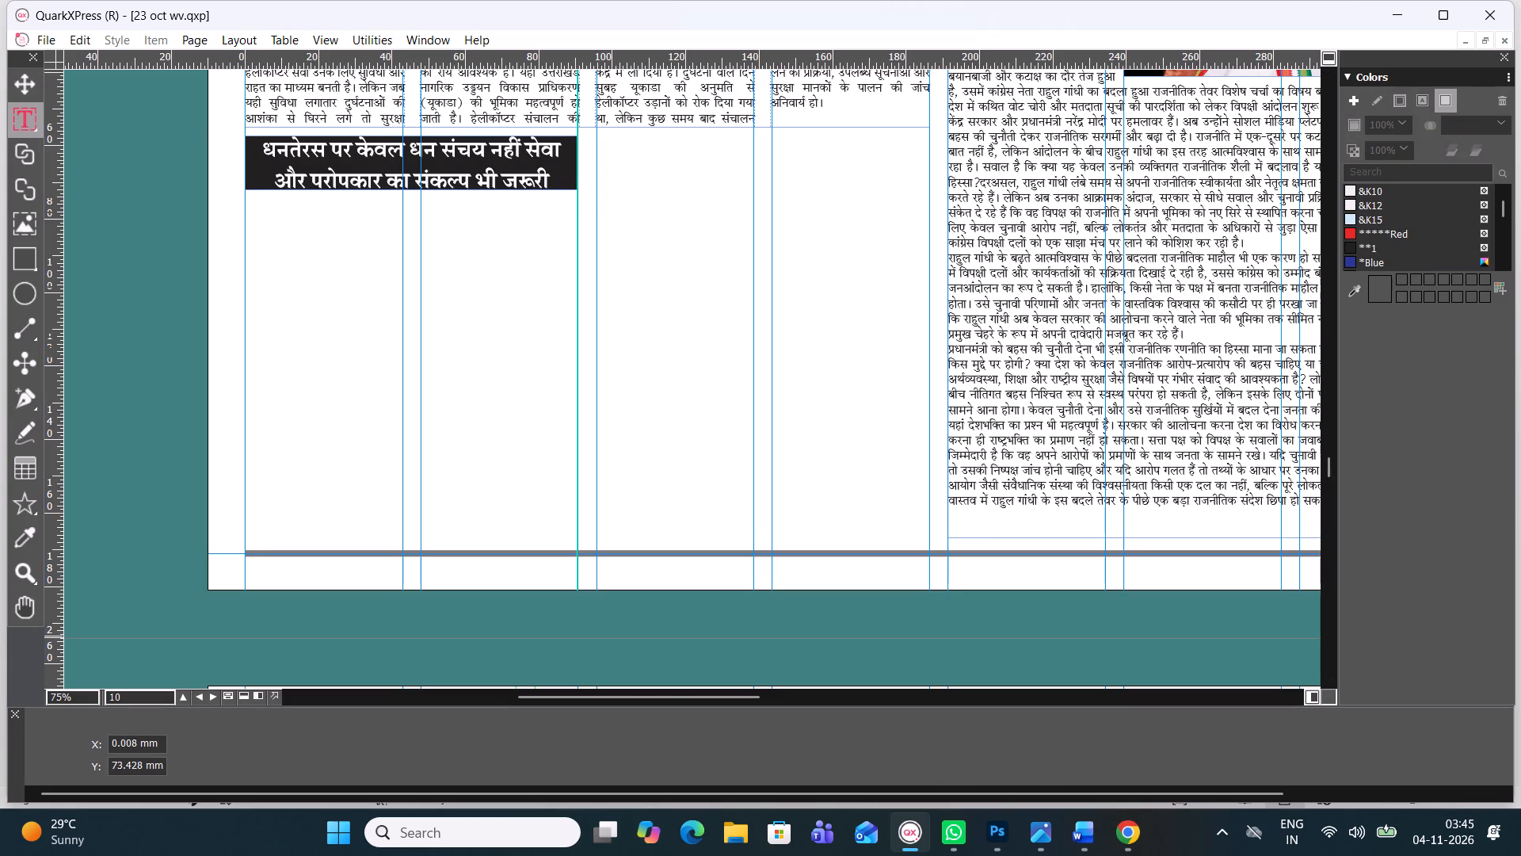
Draw a body text box about 91.1 mm wide and 93.6 mm high beneath the Dhanteras headline box.
drag(246, 194, 562, 500)
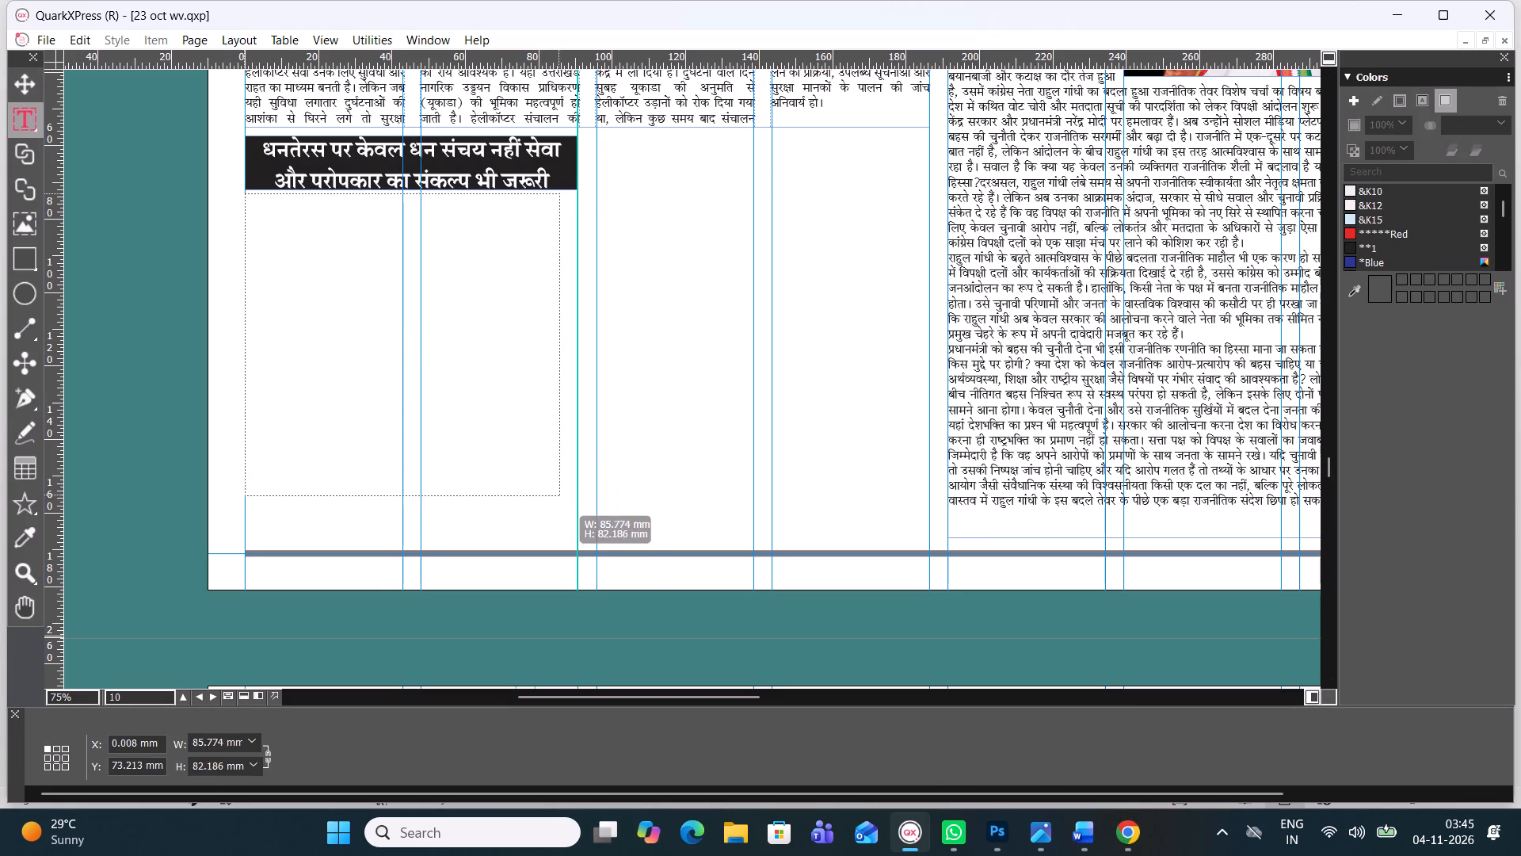
drag(562, 500, 581, 544)
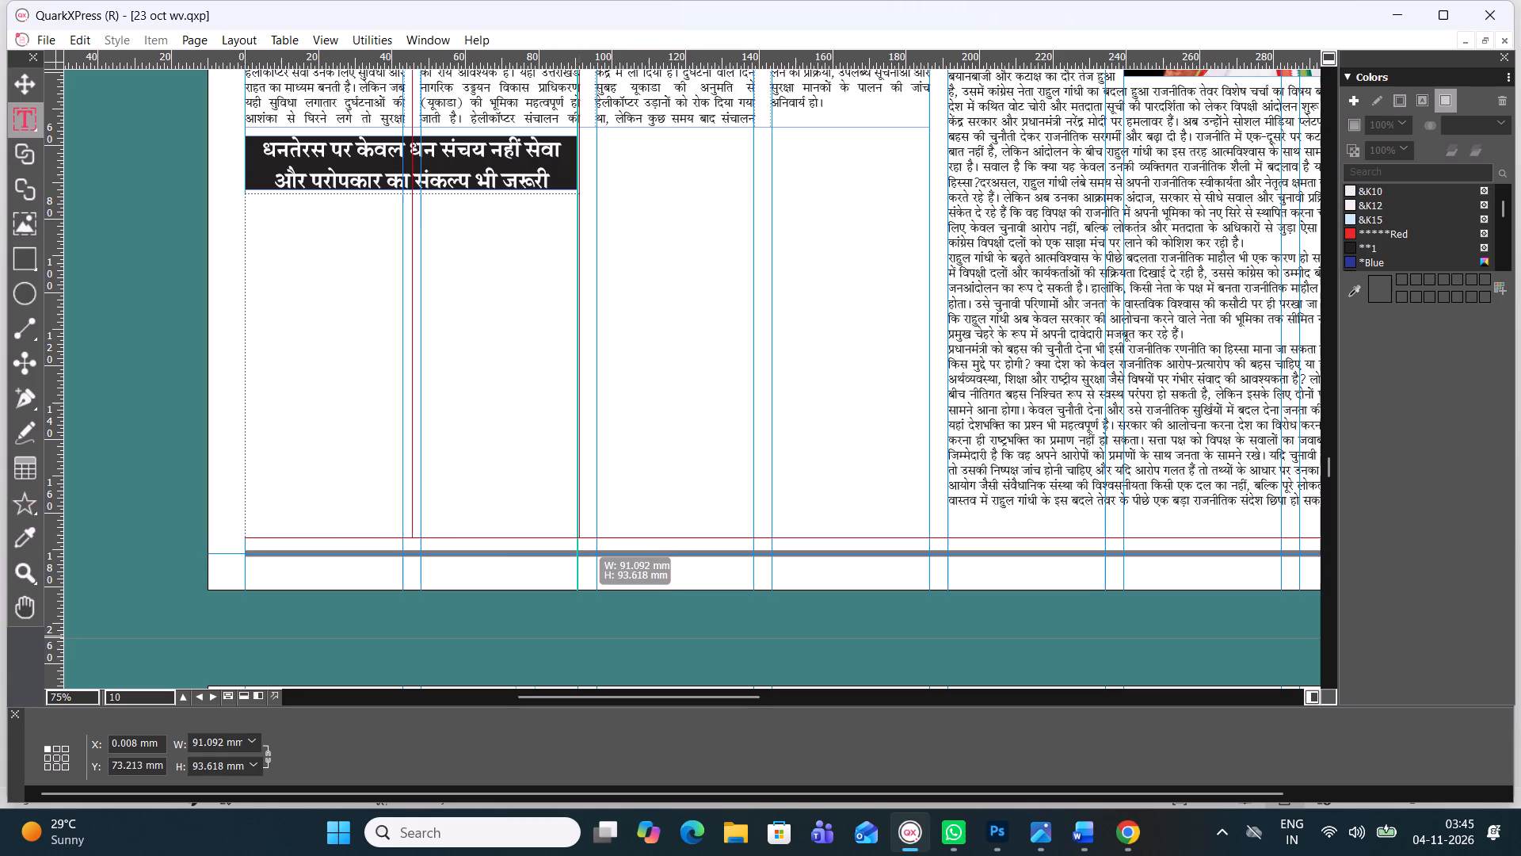
drag(581, 544, 581, 541)
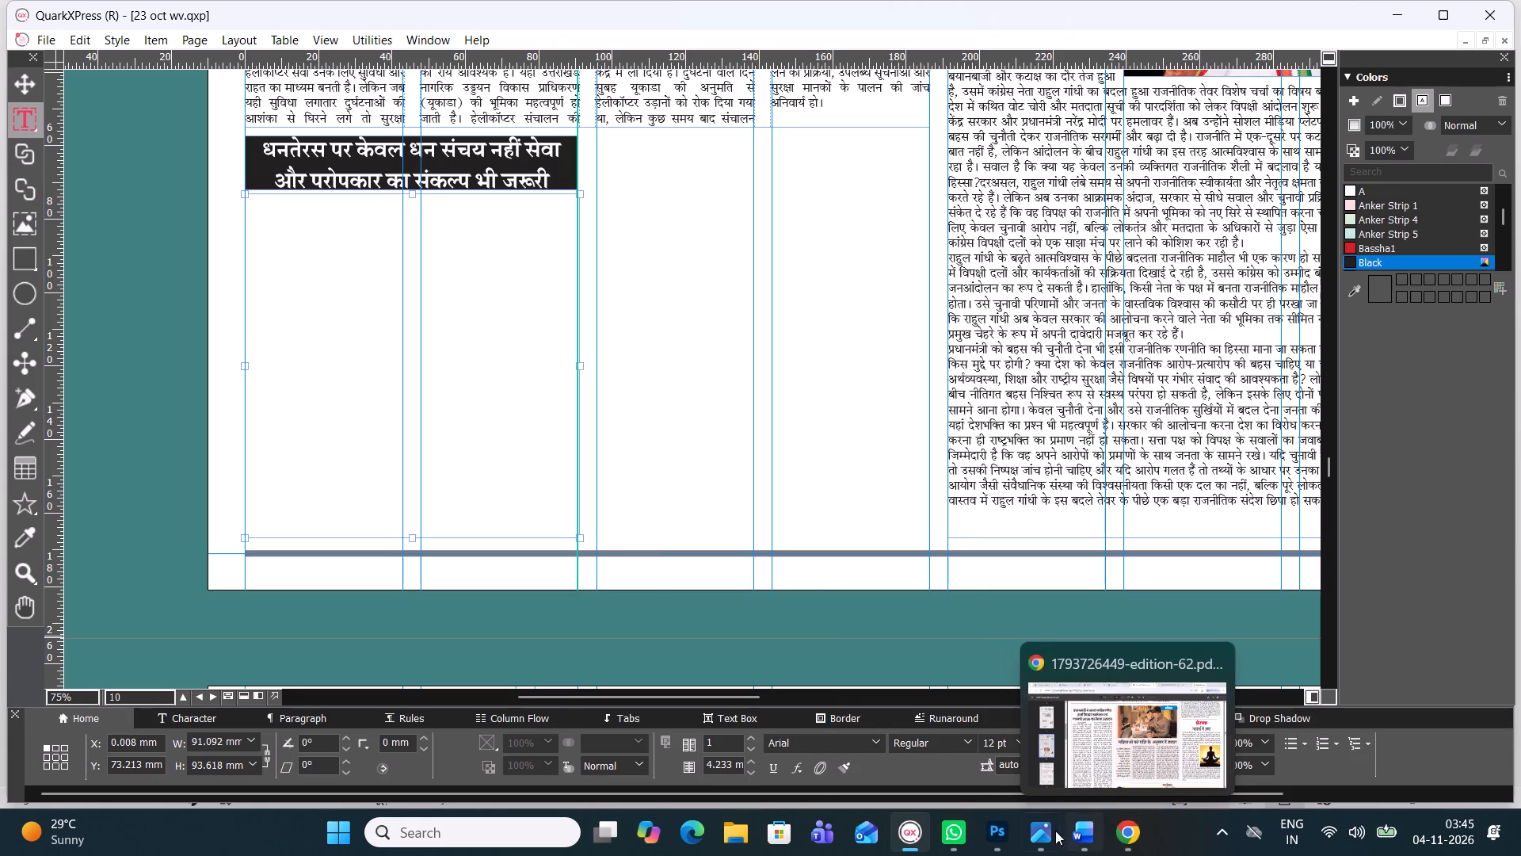
Copy the full body text of the Dhanteras article from the Word document 04 Nov Article and return to QuarkXPress.
click(1088, 833)
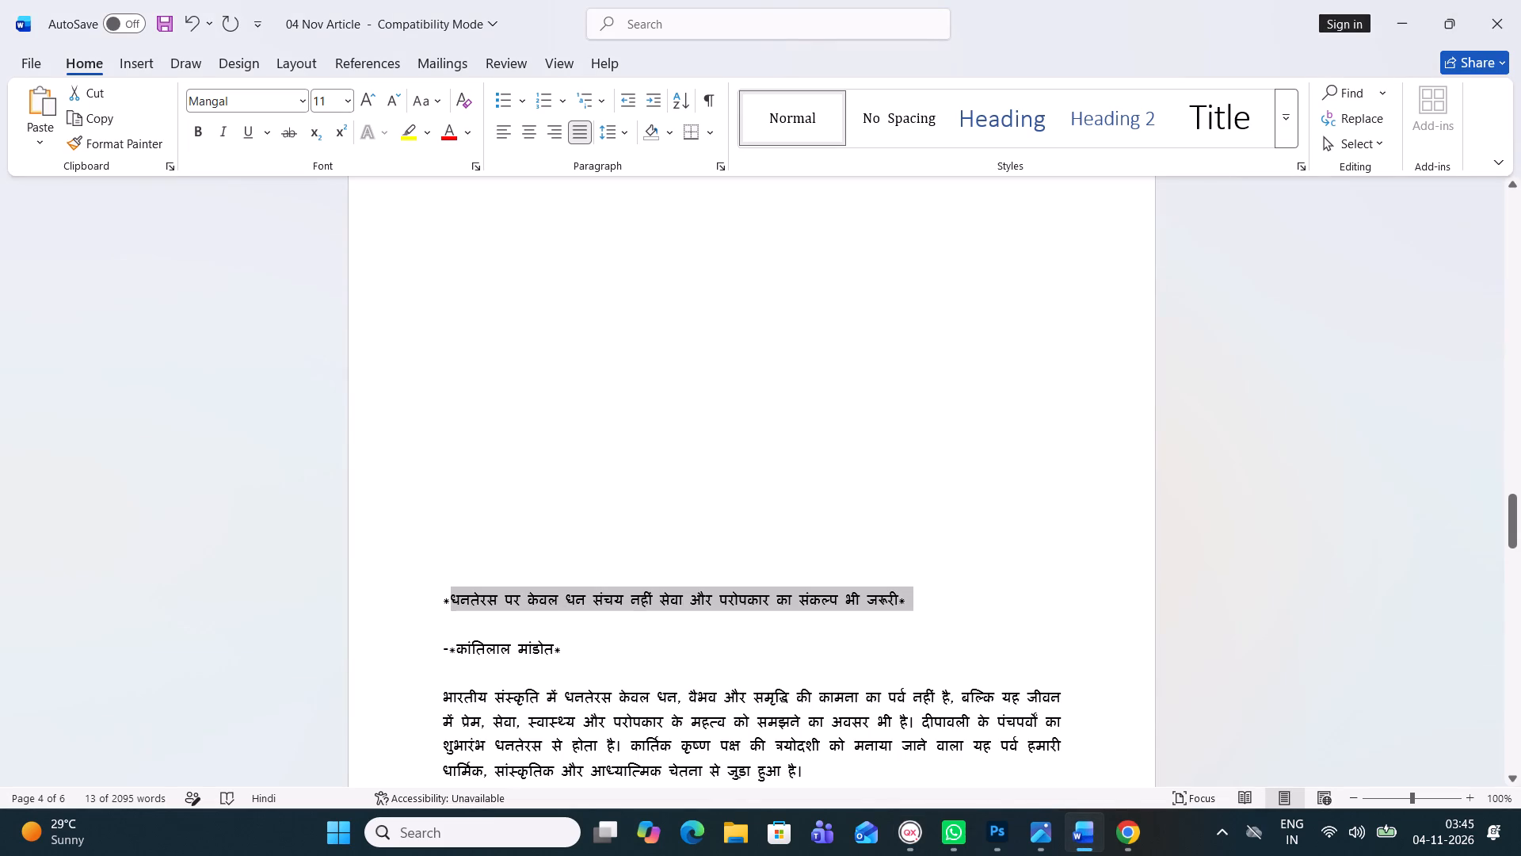
drag(444, 697, 934, 772)
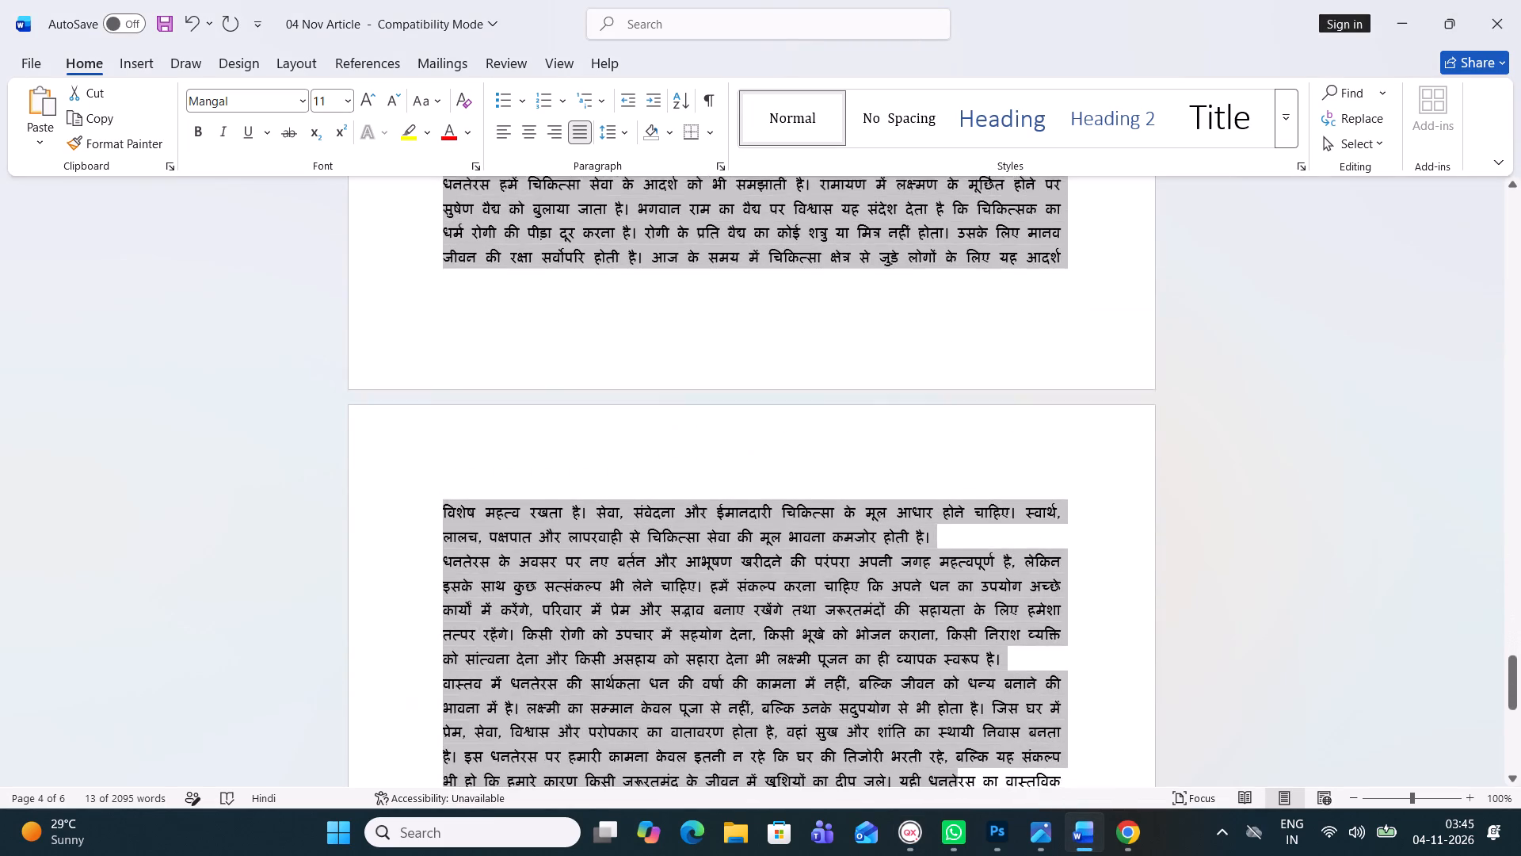
drag(934, 772, 841, 179)
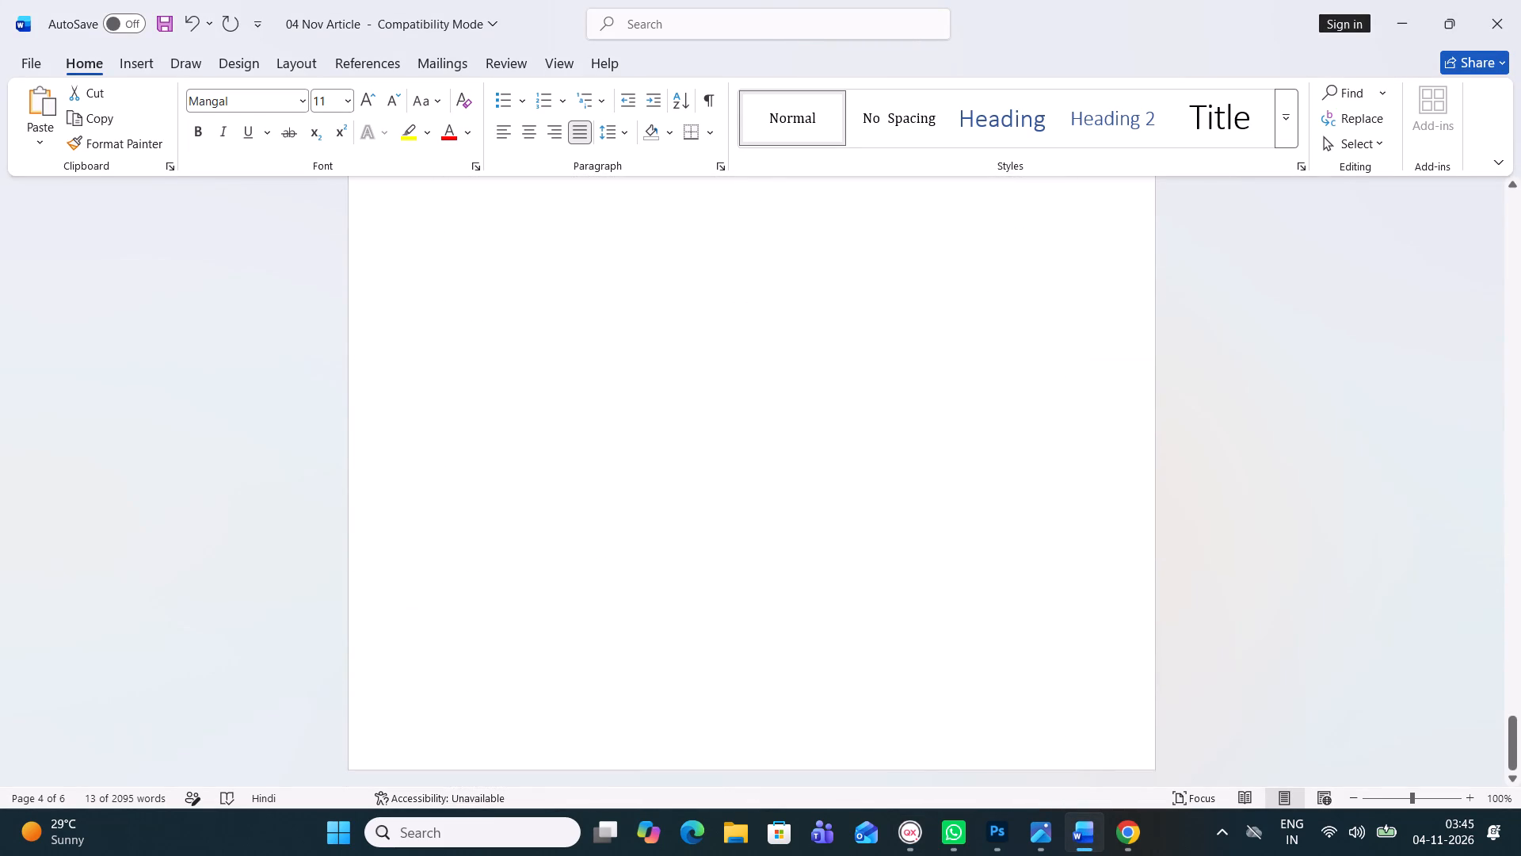
drag(841, 179, 750, 434)
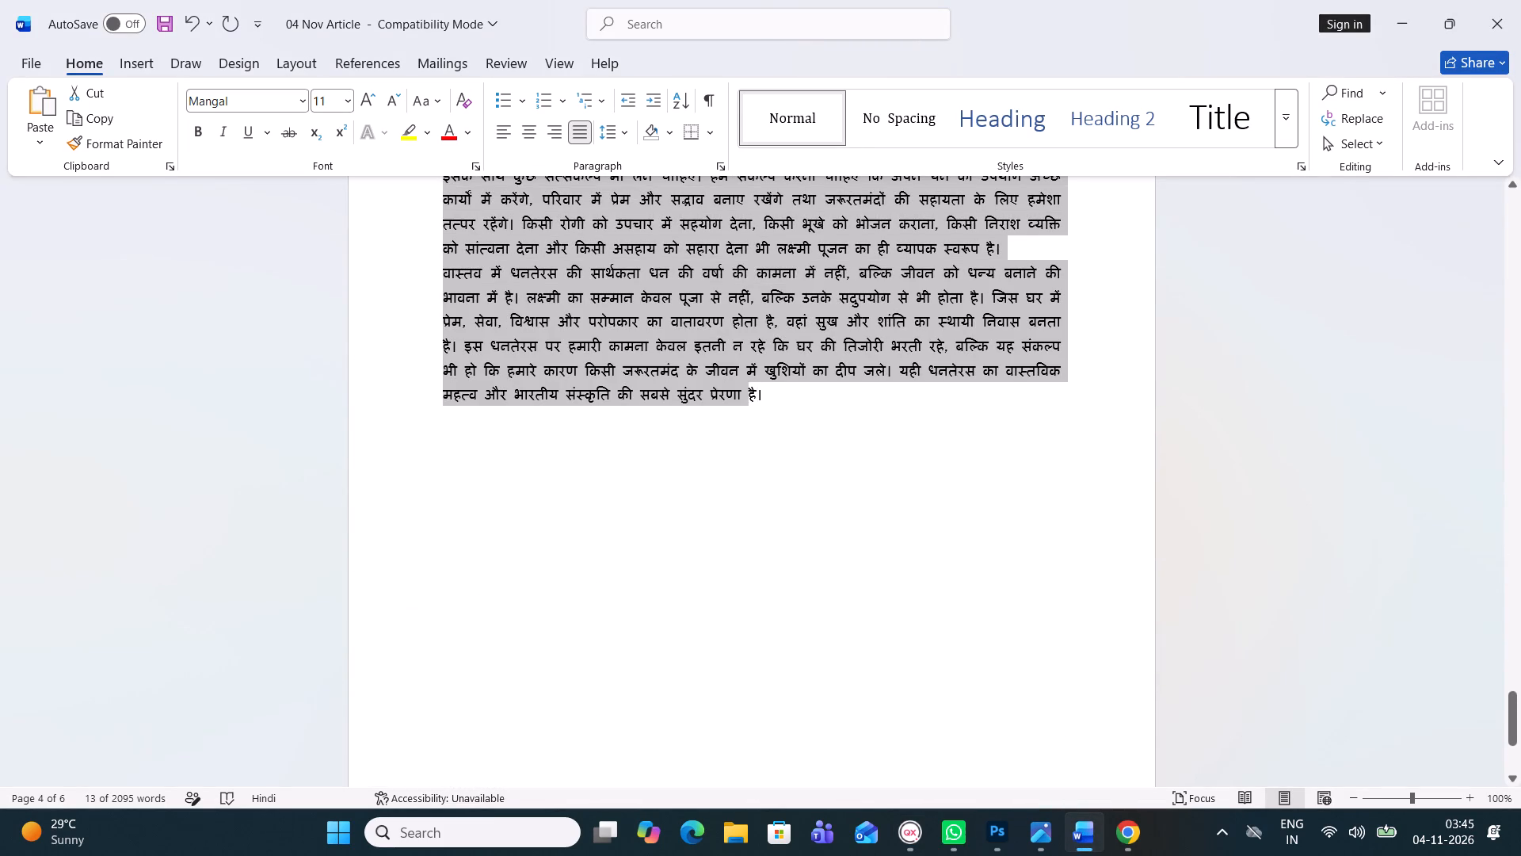
drag(750, 434, 760, 429)
key(ctrl+c)
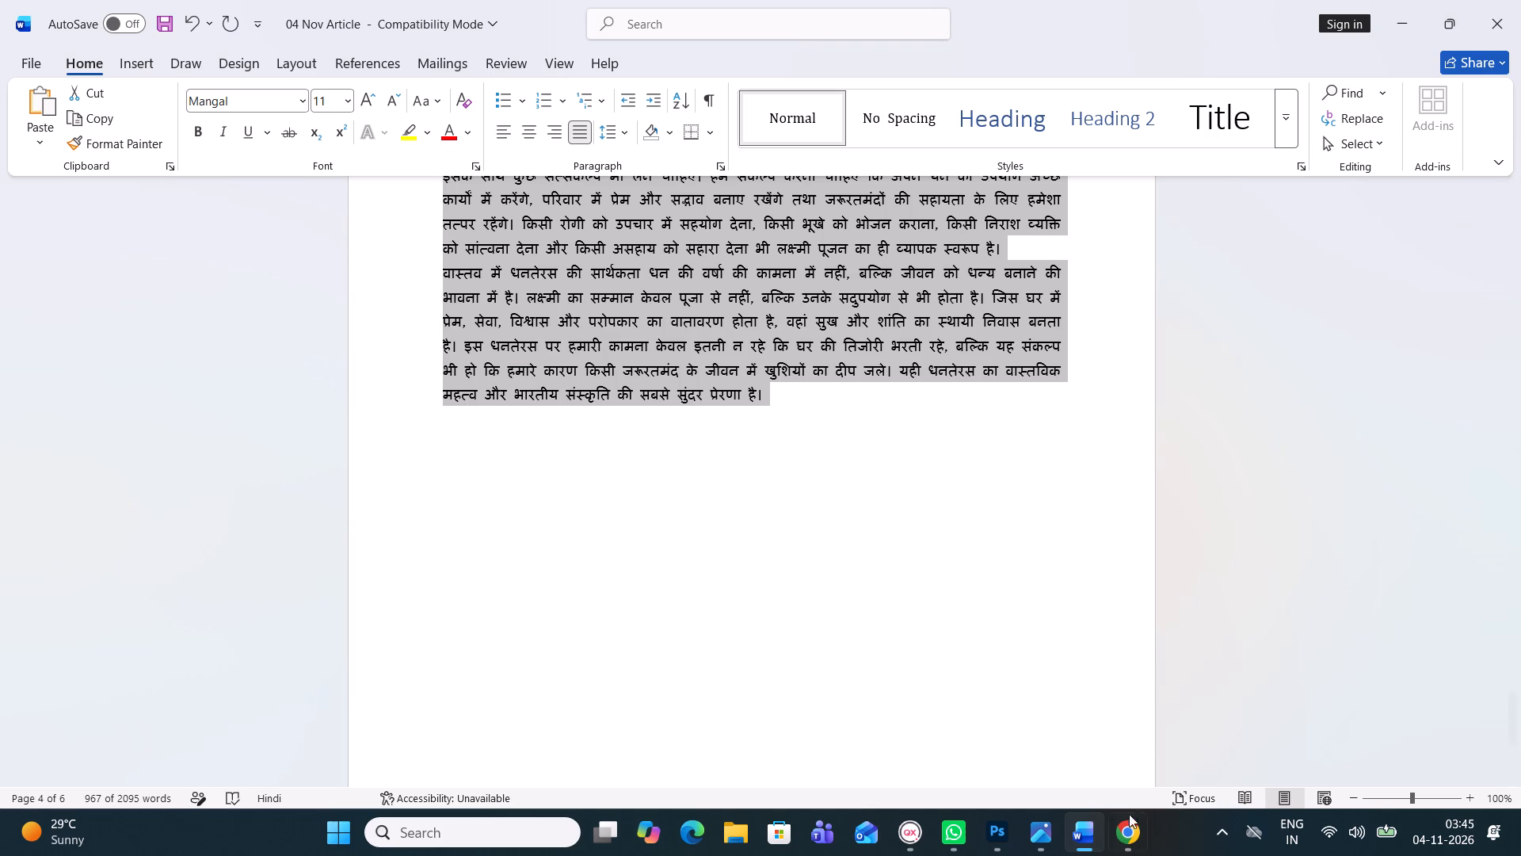
click(917, 834)
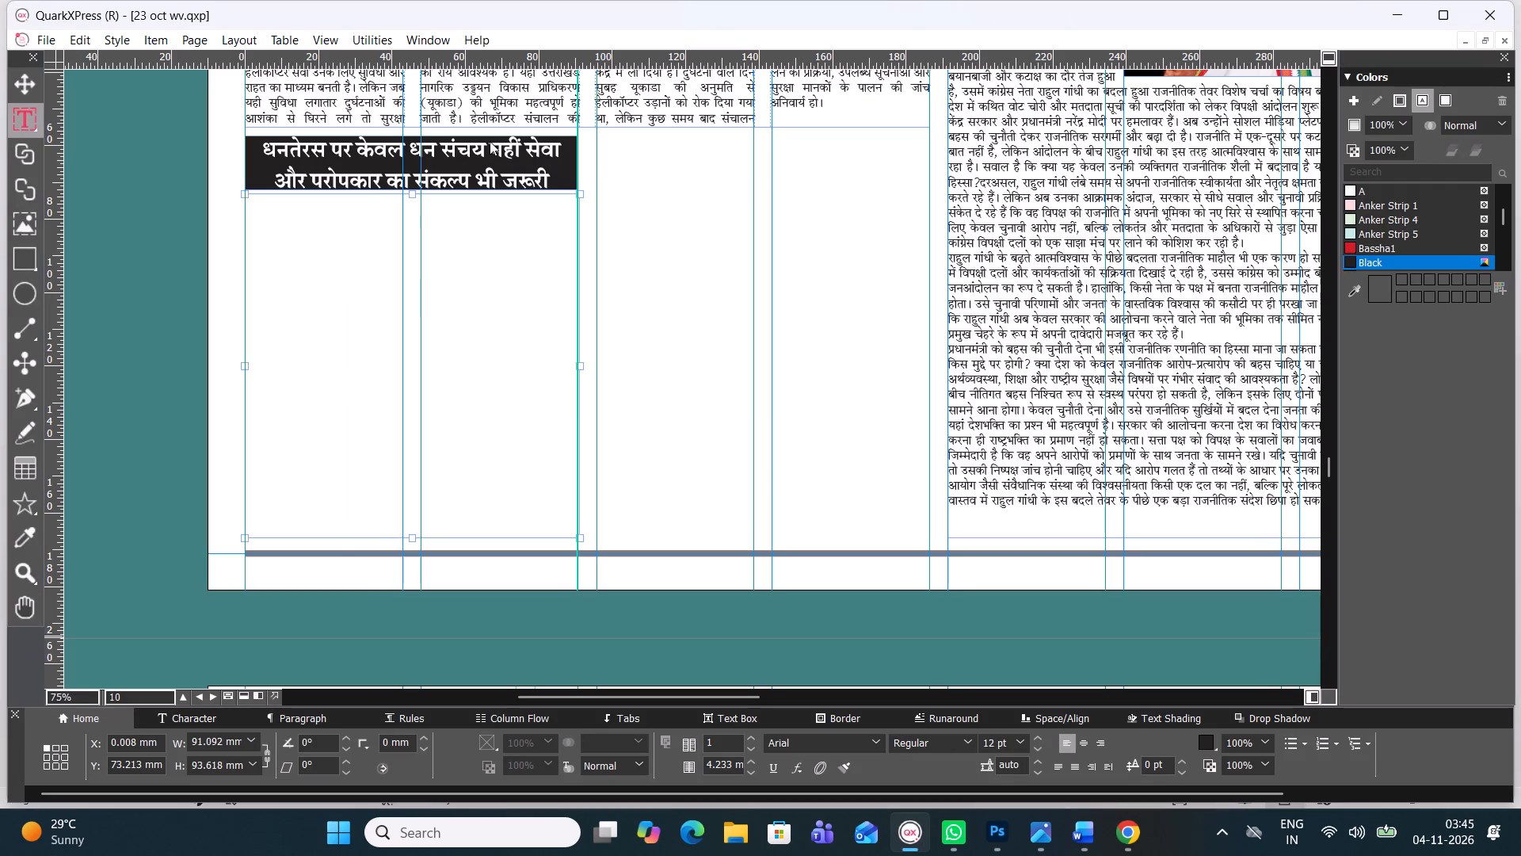
Widen the Dhanteras headline box to about 186.4 mm, reaching the fourth column's outer edge.
click(7, 89)
click(480, 160)
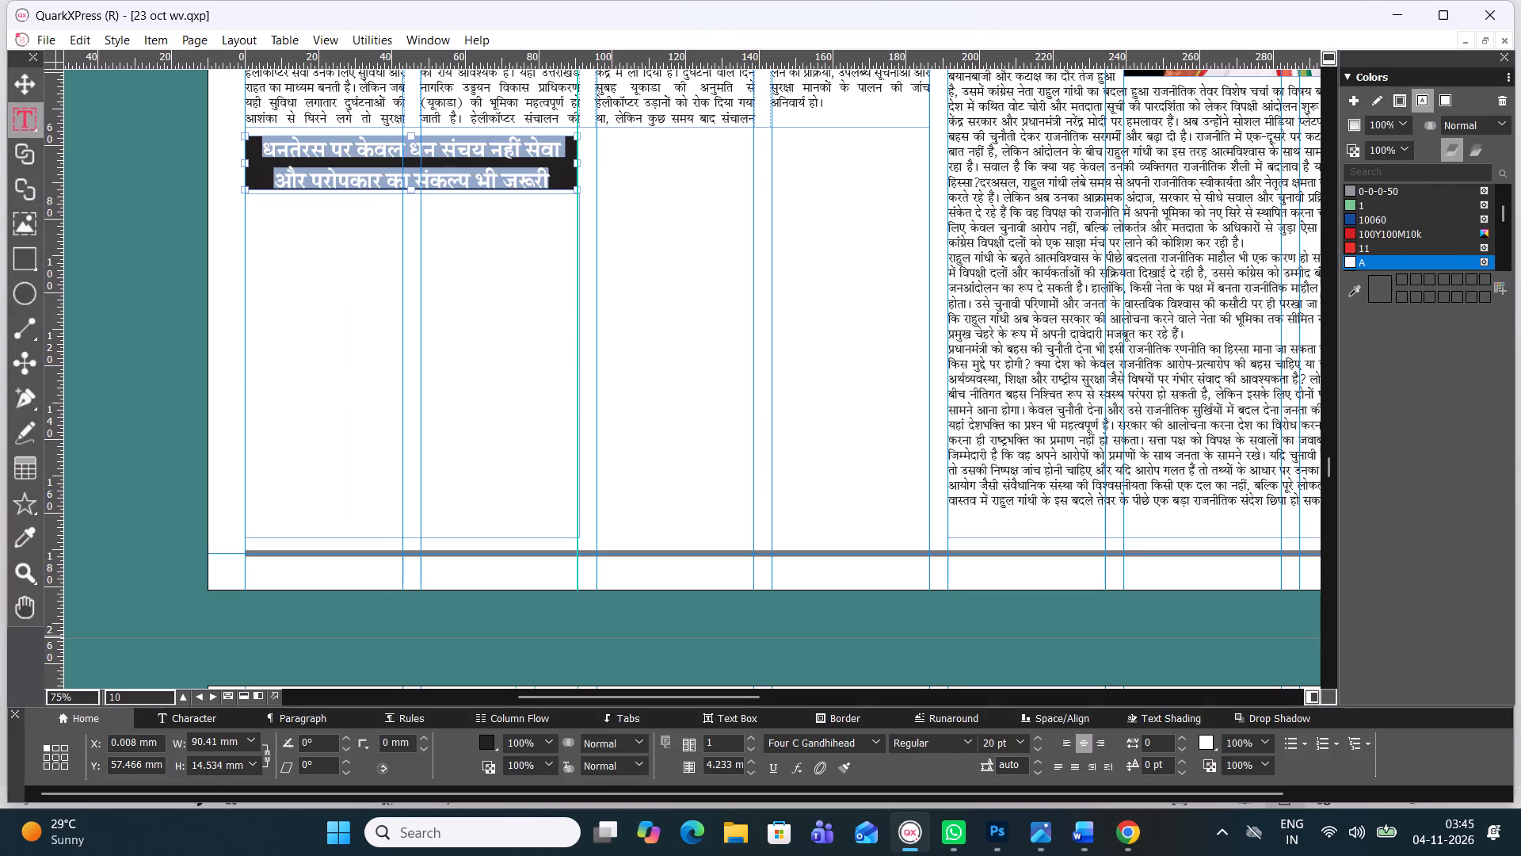
drag(579, 162, 907, 161)
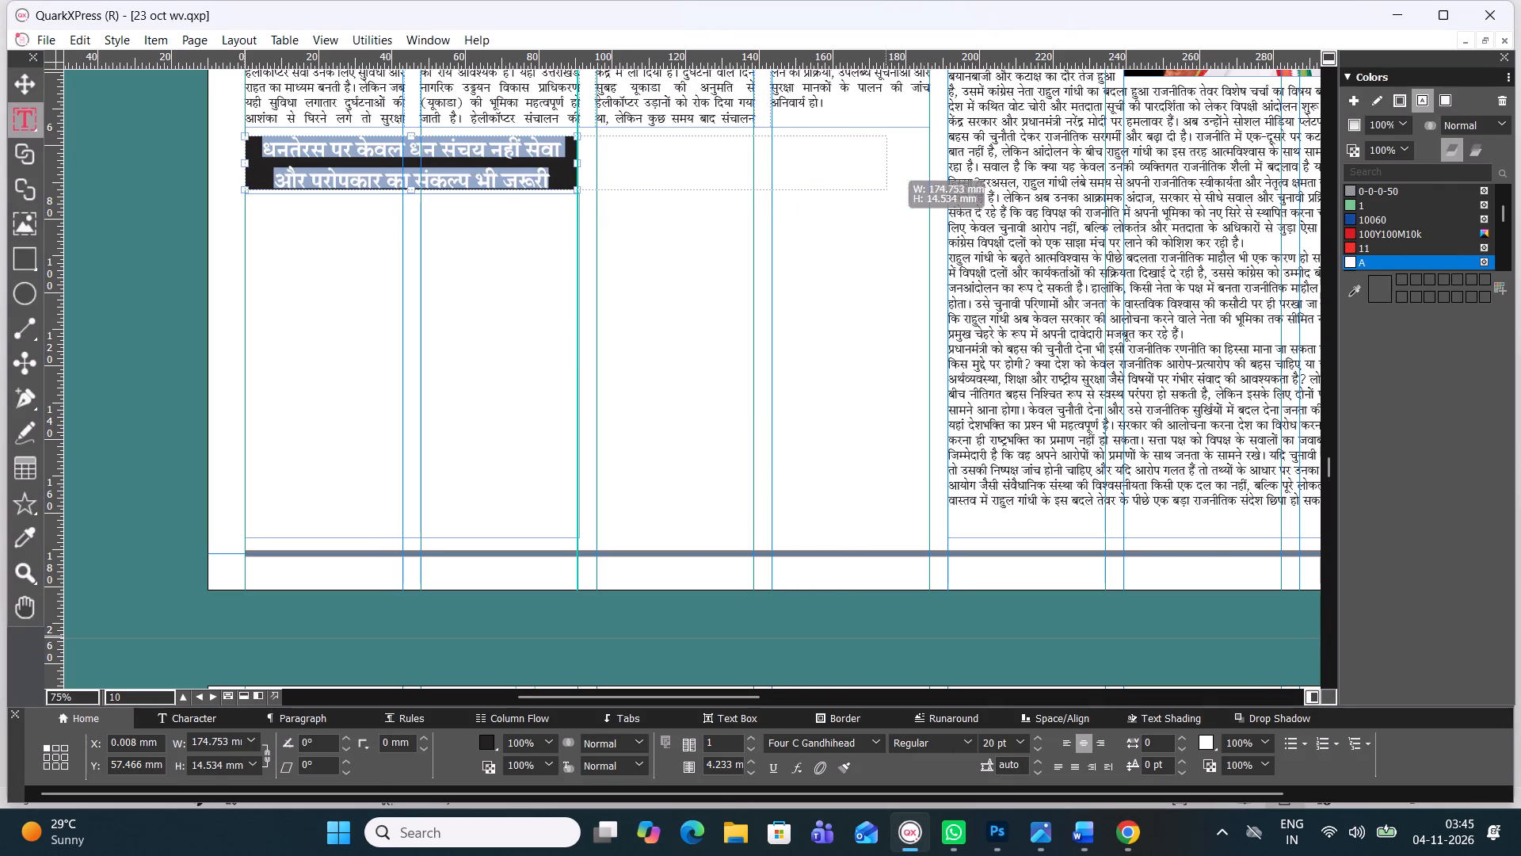
drag(907, 161, 928, 161)
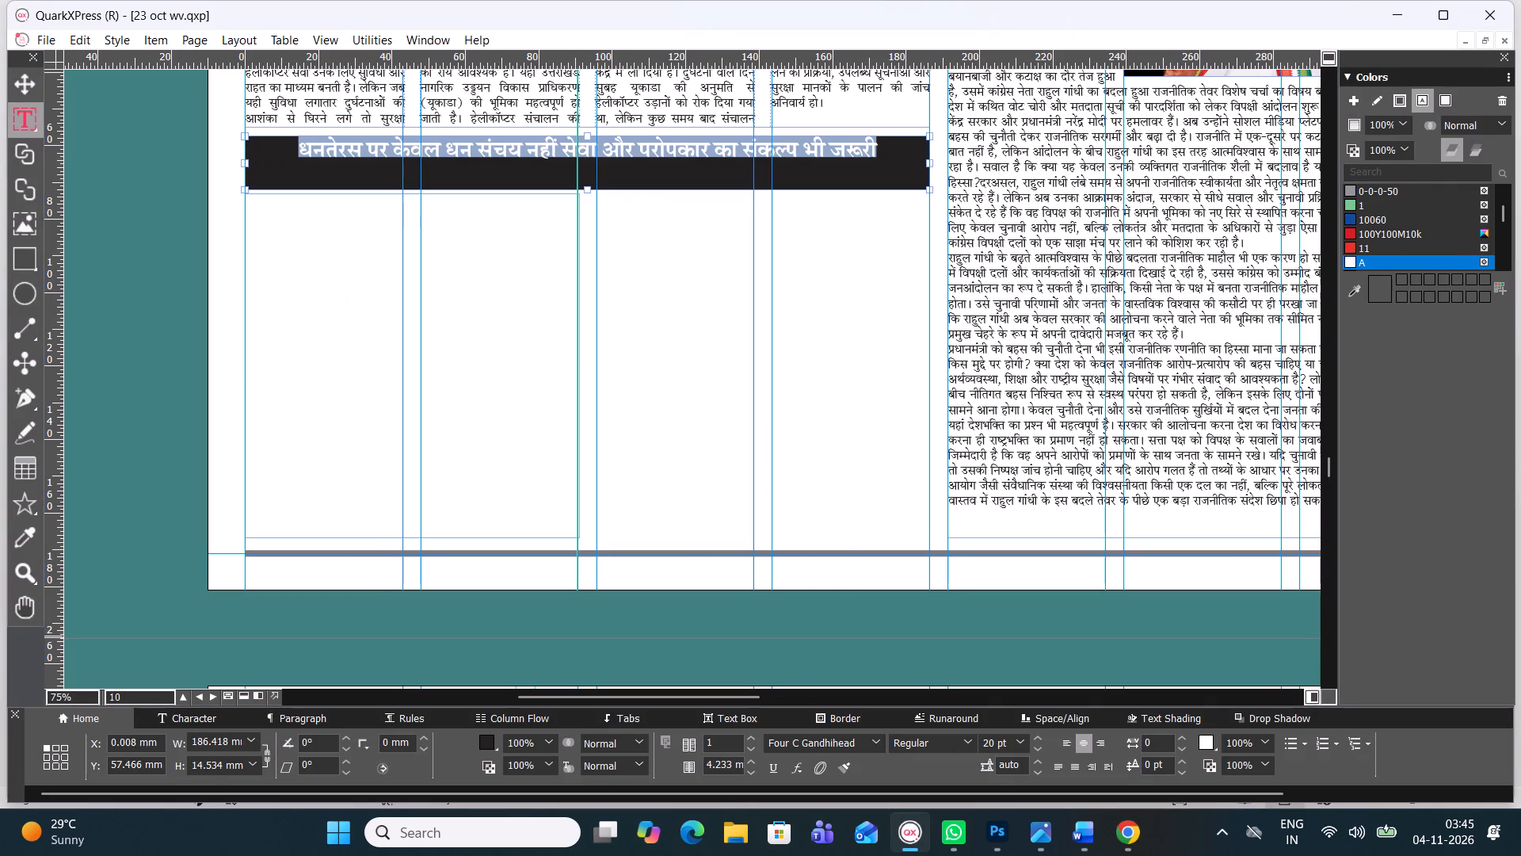
Enlarge the Dhanteras headline's text to 23 pt.
key(ctrl+alt+shift+period)
key(ctrl+alt+shift+period)
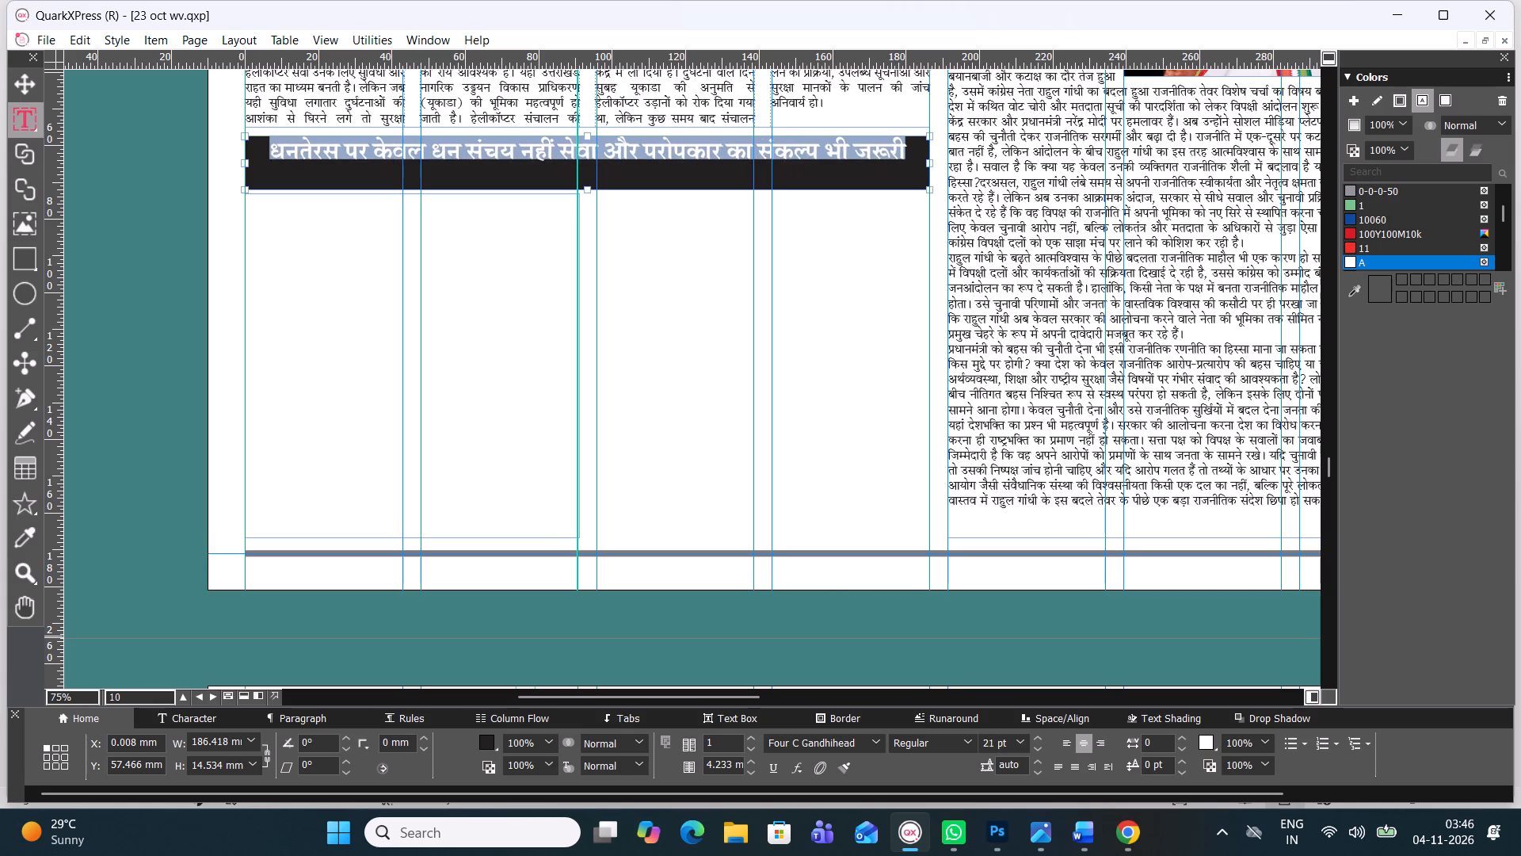
key(ctrl+alt+shift+period)
key(ctrl+alt+shift+period)
key(ctrl+alt+shift+period)
key(ctrl+alt+shift+comma)
key(ctrl+alt+shift+comma)
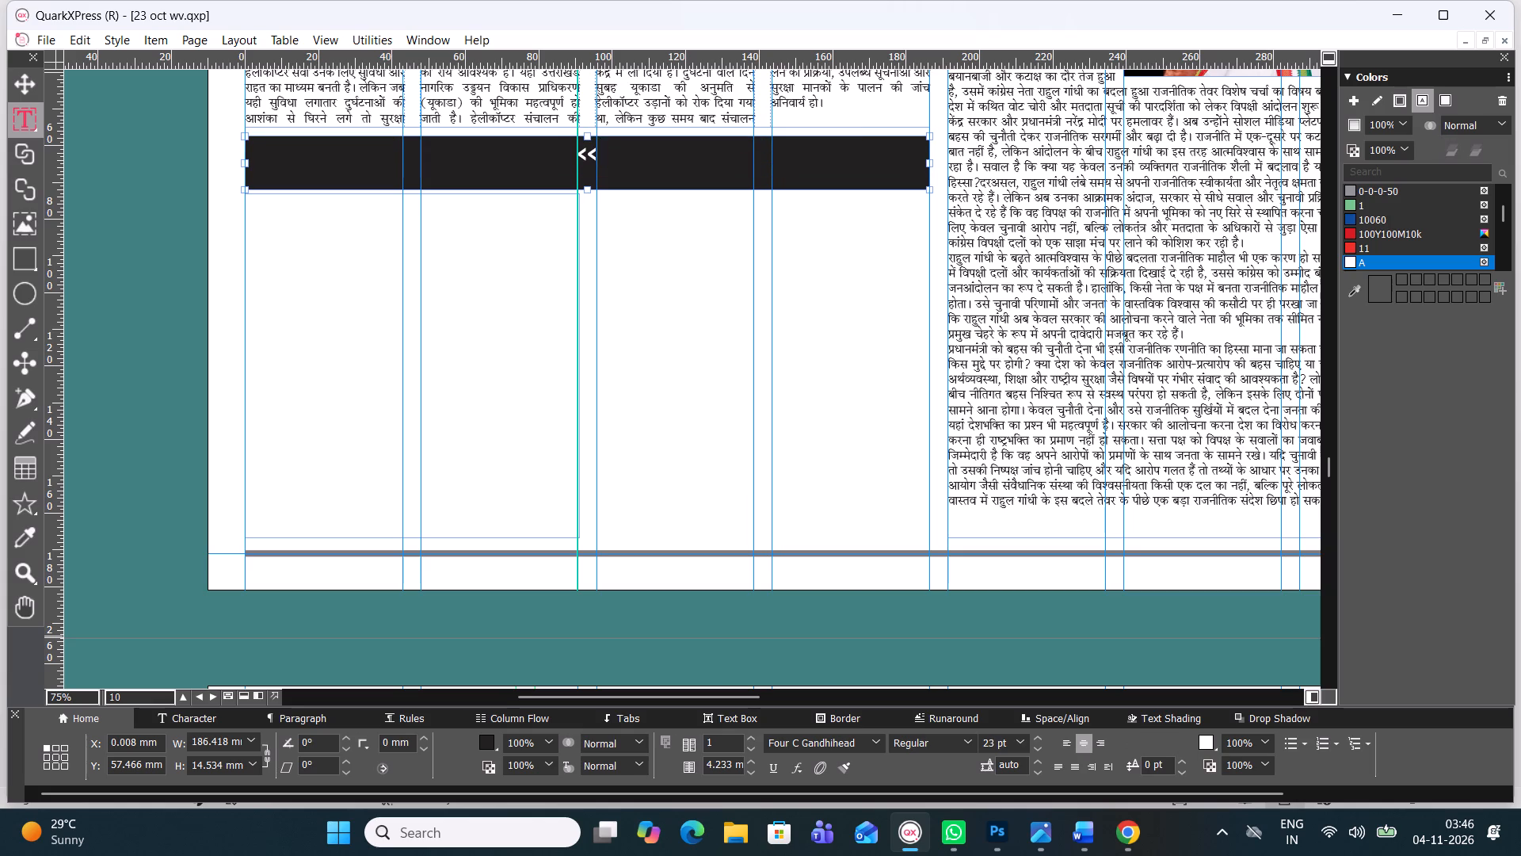
key(ctrl+z)
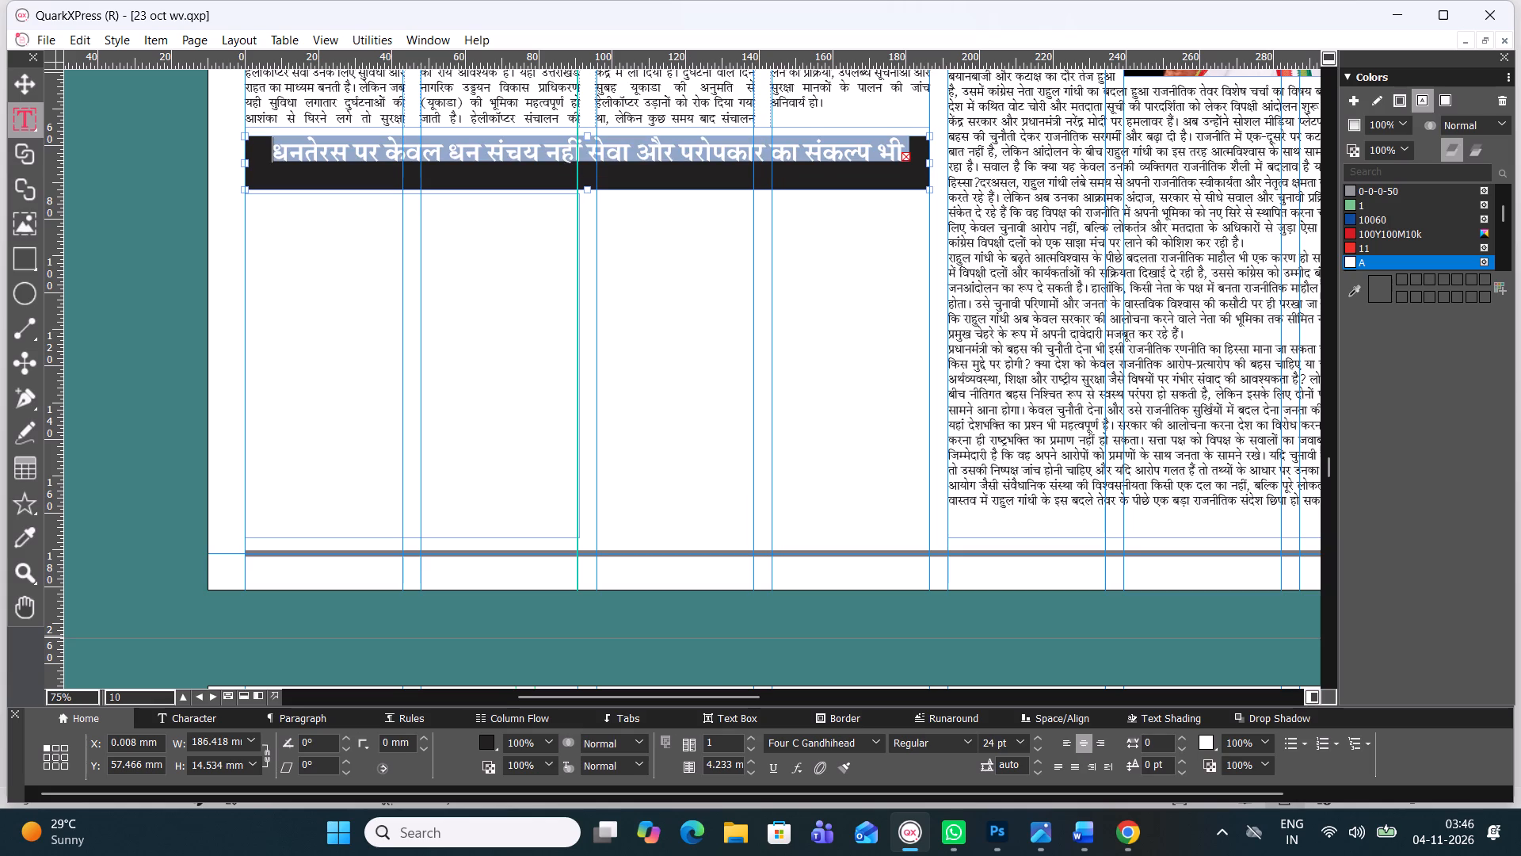
key(ctrl+alt+shift+comma)
key(ctrl+z)
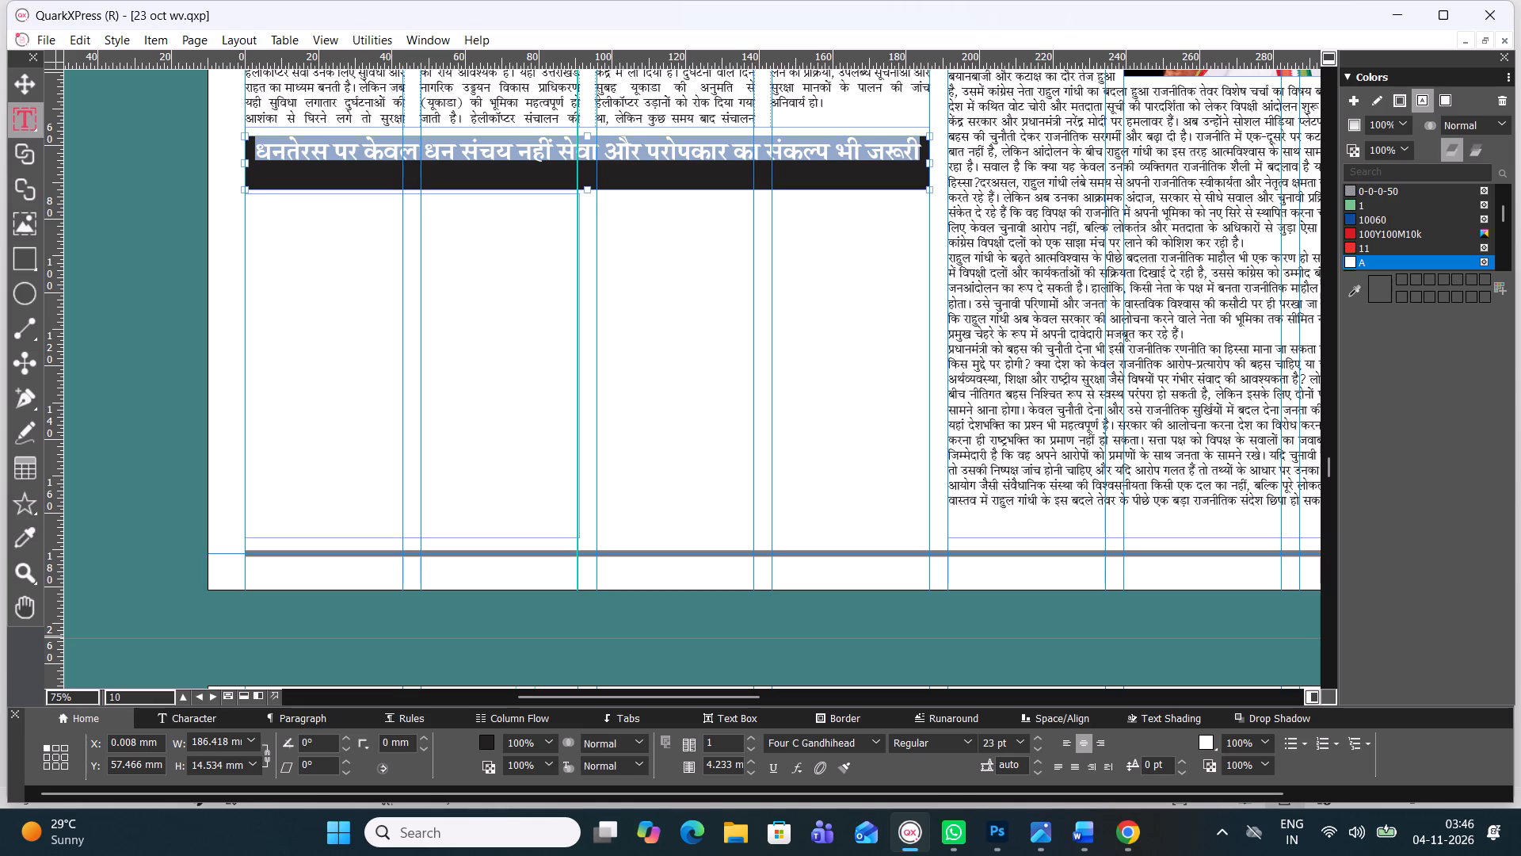
Lower the headline text's baseline shift to -9 pt to centre it vertically in the dark box.
triple_click(1178, 774)
triple_click(1178, 774)
triple_click(1178, 774)
triple_click(1178, 774)
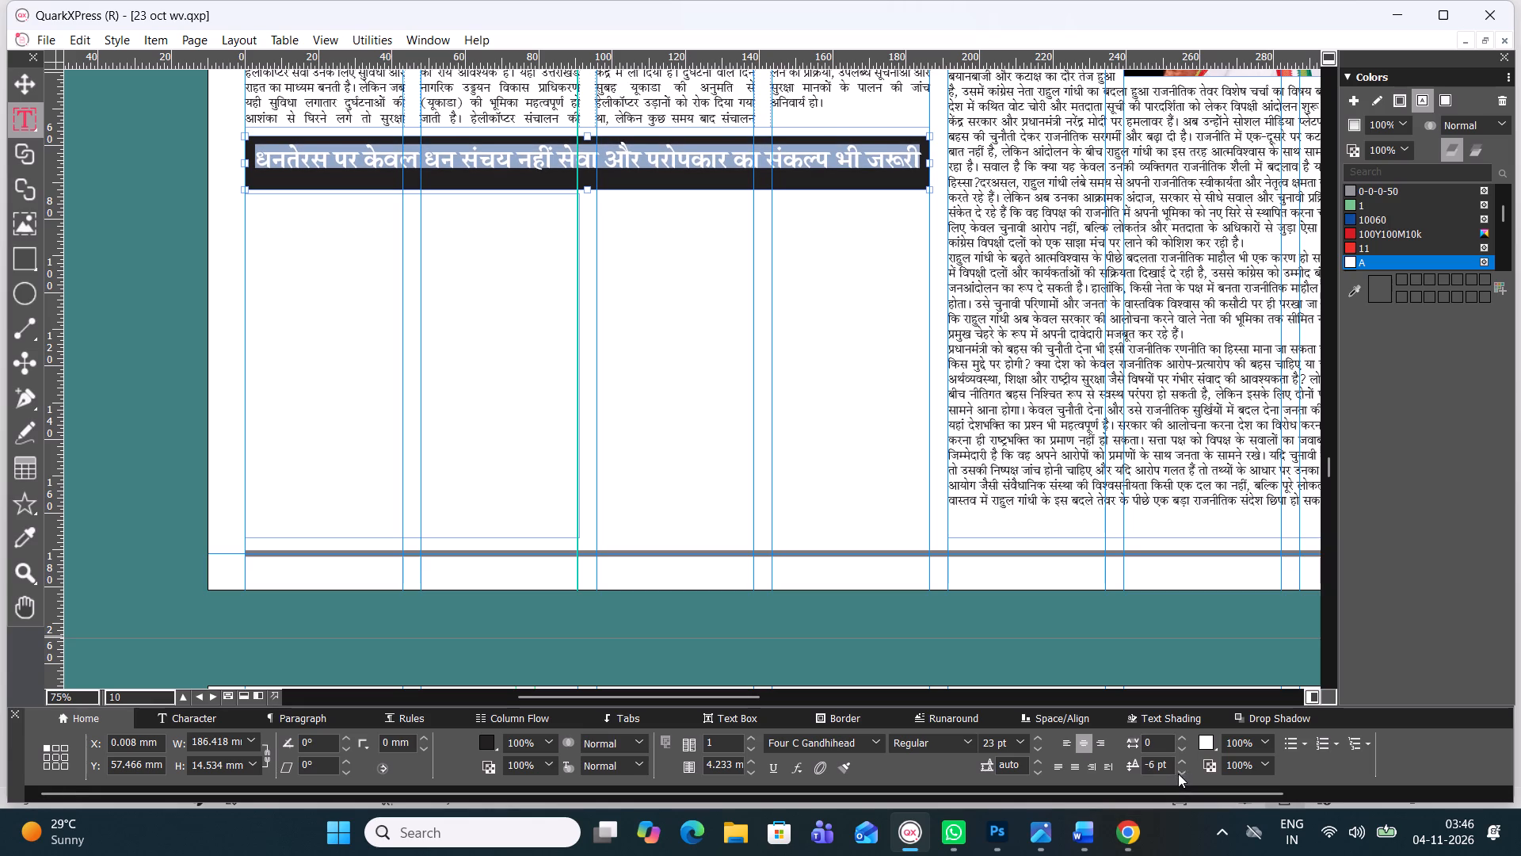
double_click(1178, 774)
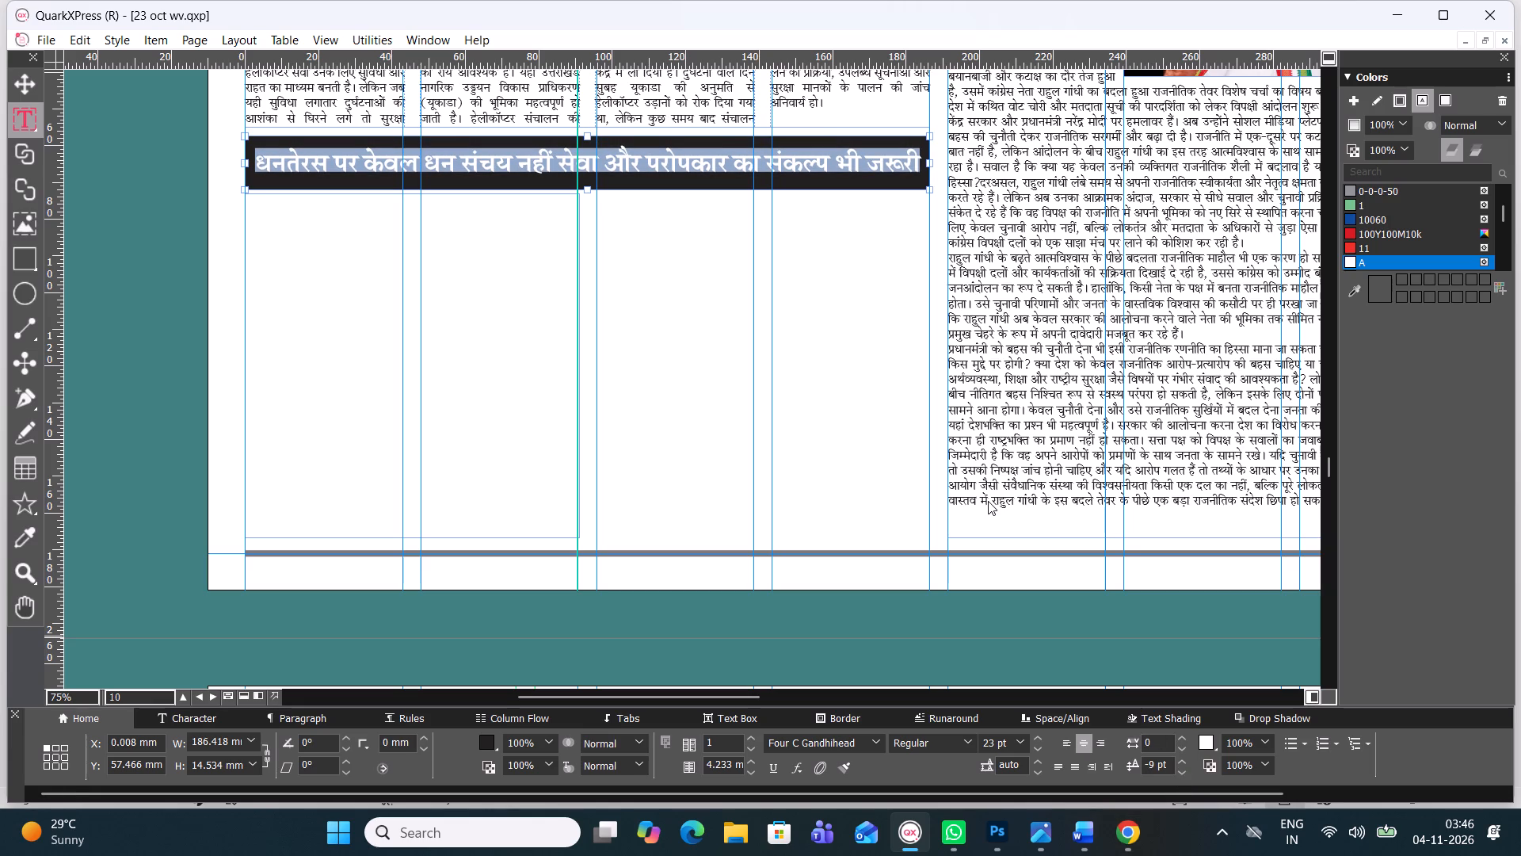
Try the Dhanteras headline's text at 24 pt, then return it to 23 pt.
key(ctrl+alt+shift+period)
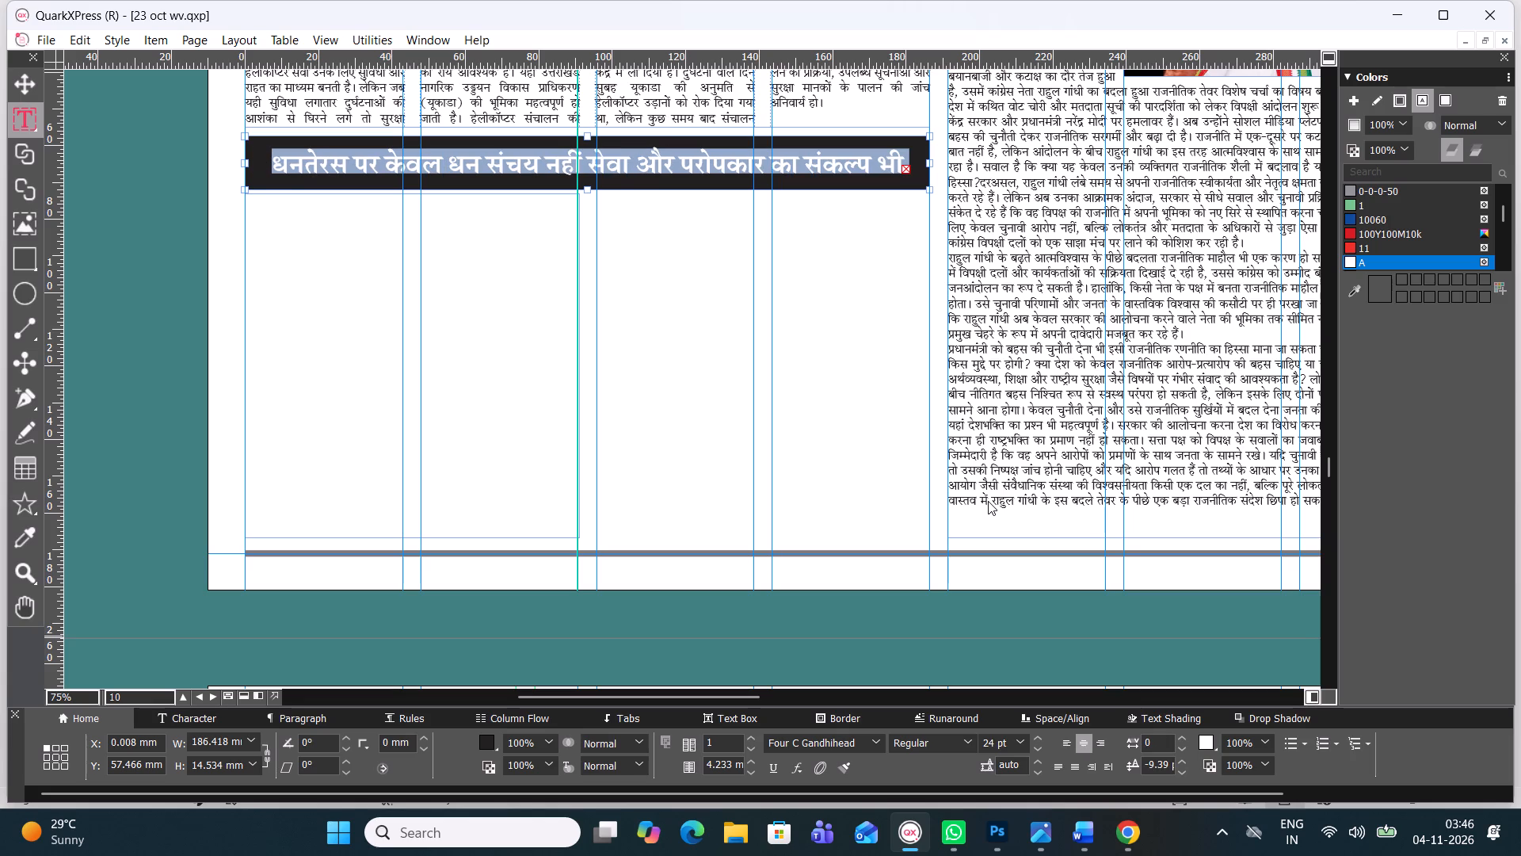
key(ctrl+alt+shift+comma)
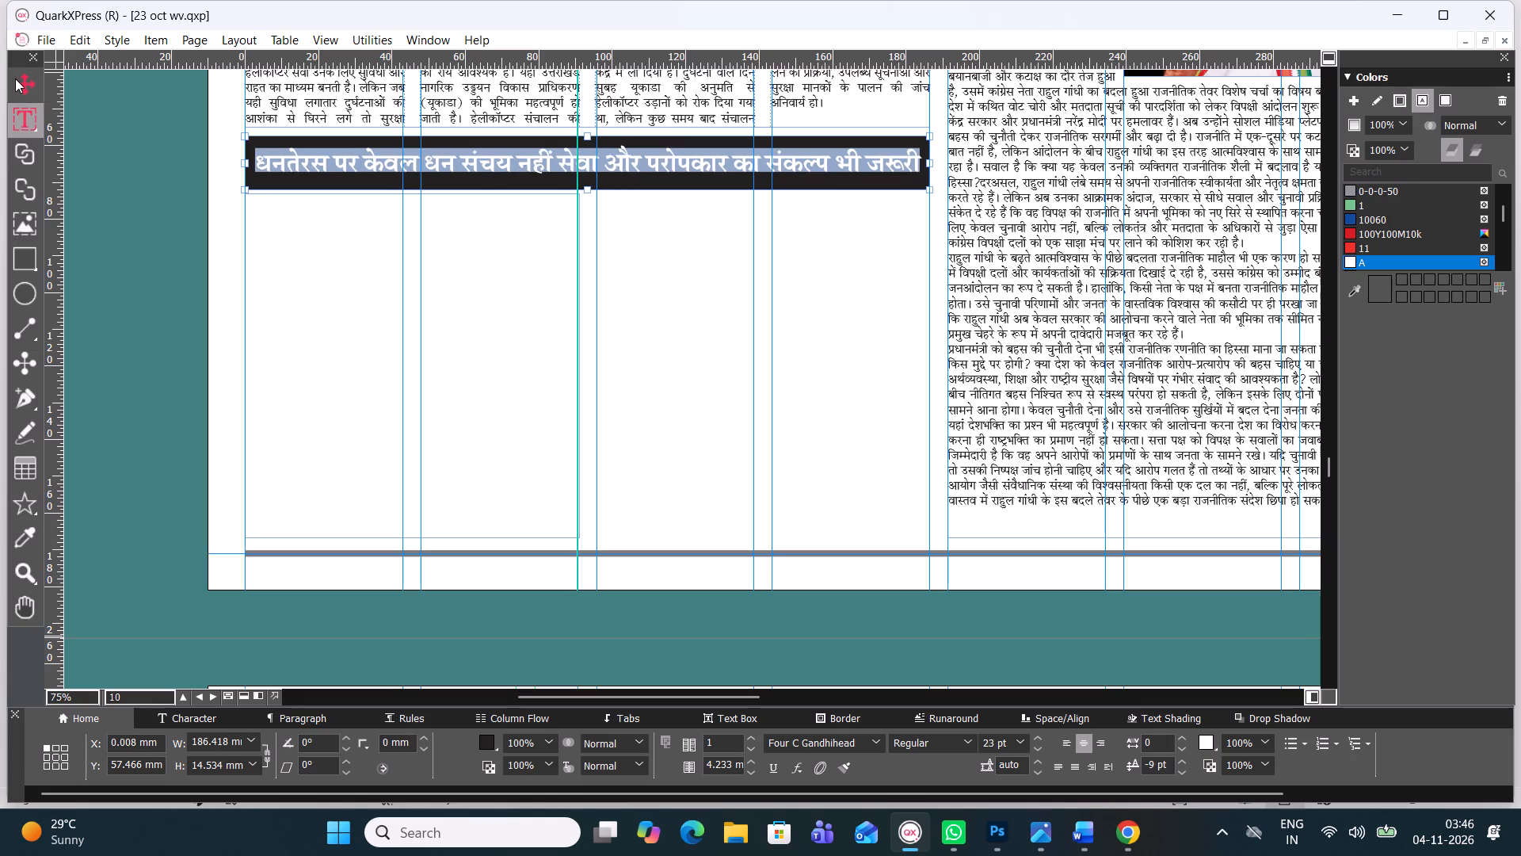
Widen the empty body text box below the Dhanteras headline to about 186.4 mm, matching the headline box.
click(15, 78)
click(585, 418)
click(518, 369)
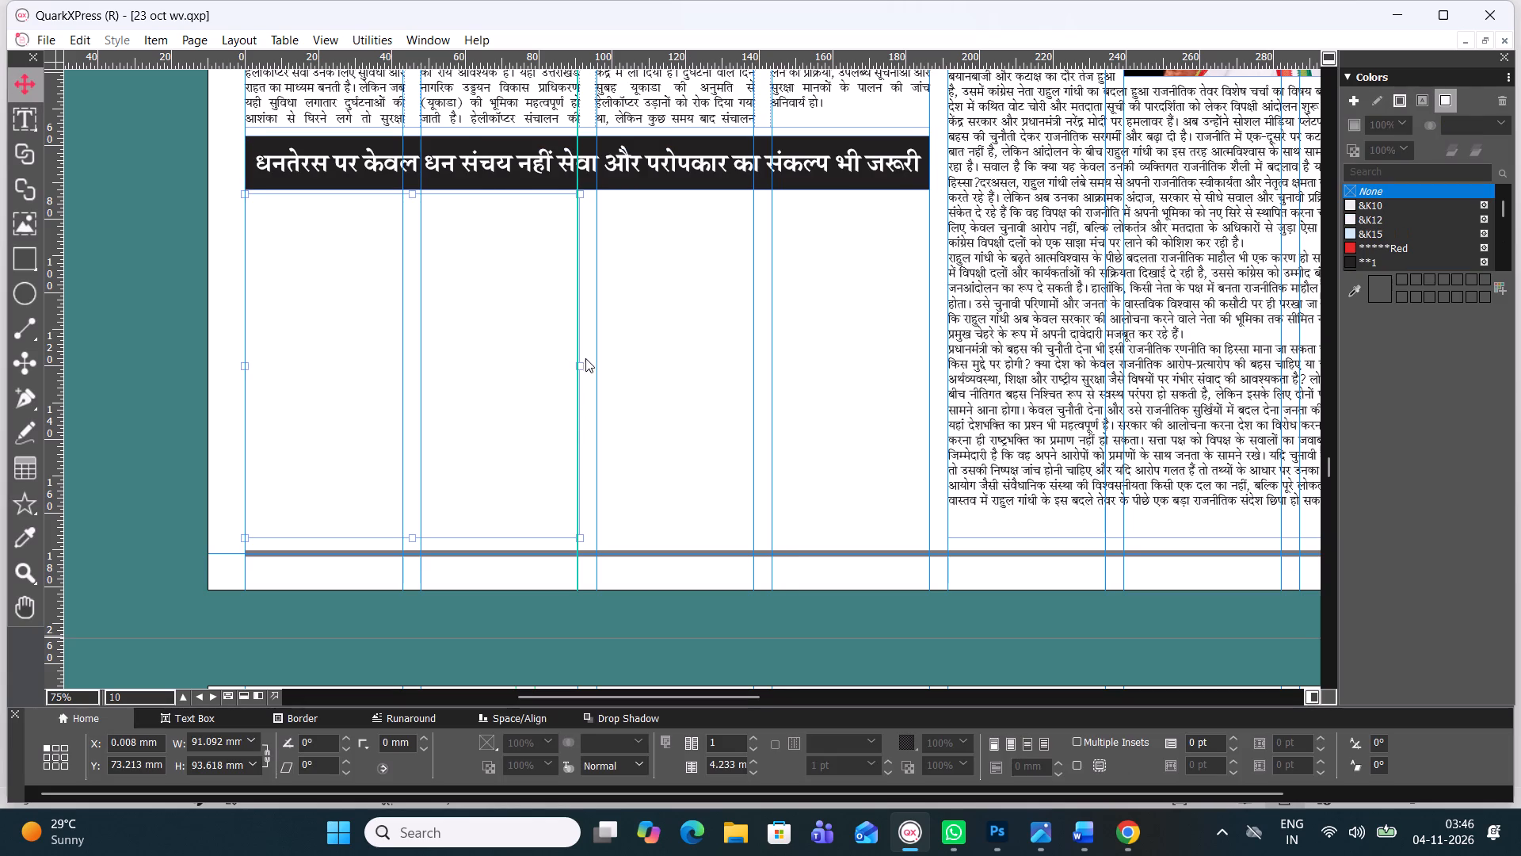
drag(579, 368, 931, 425)
click(768, 430)
Place the text cursor in the widened body box, copy the Dhanteras body text again from Word and return to QuarkXPress.
triple_click(673, 360)
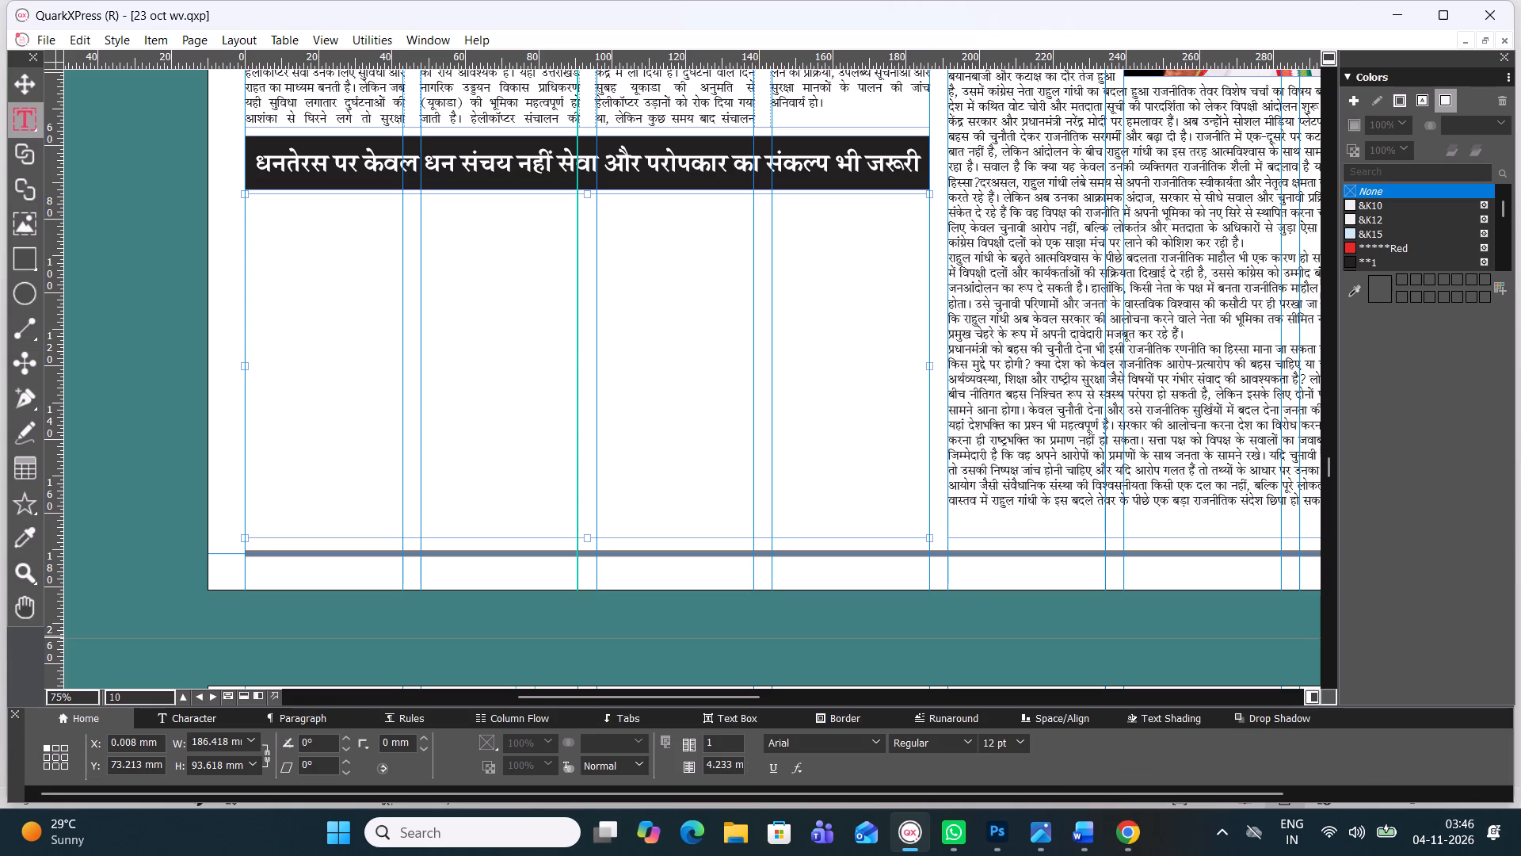
click(1086, 836)
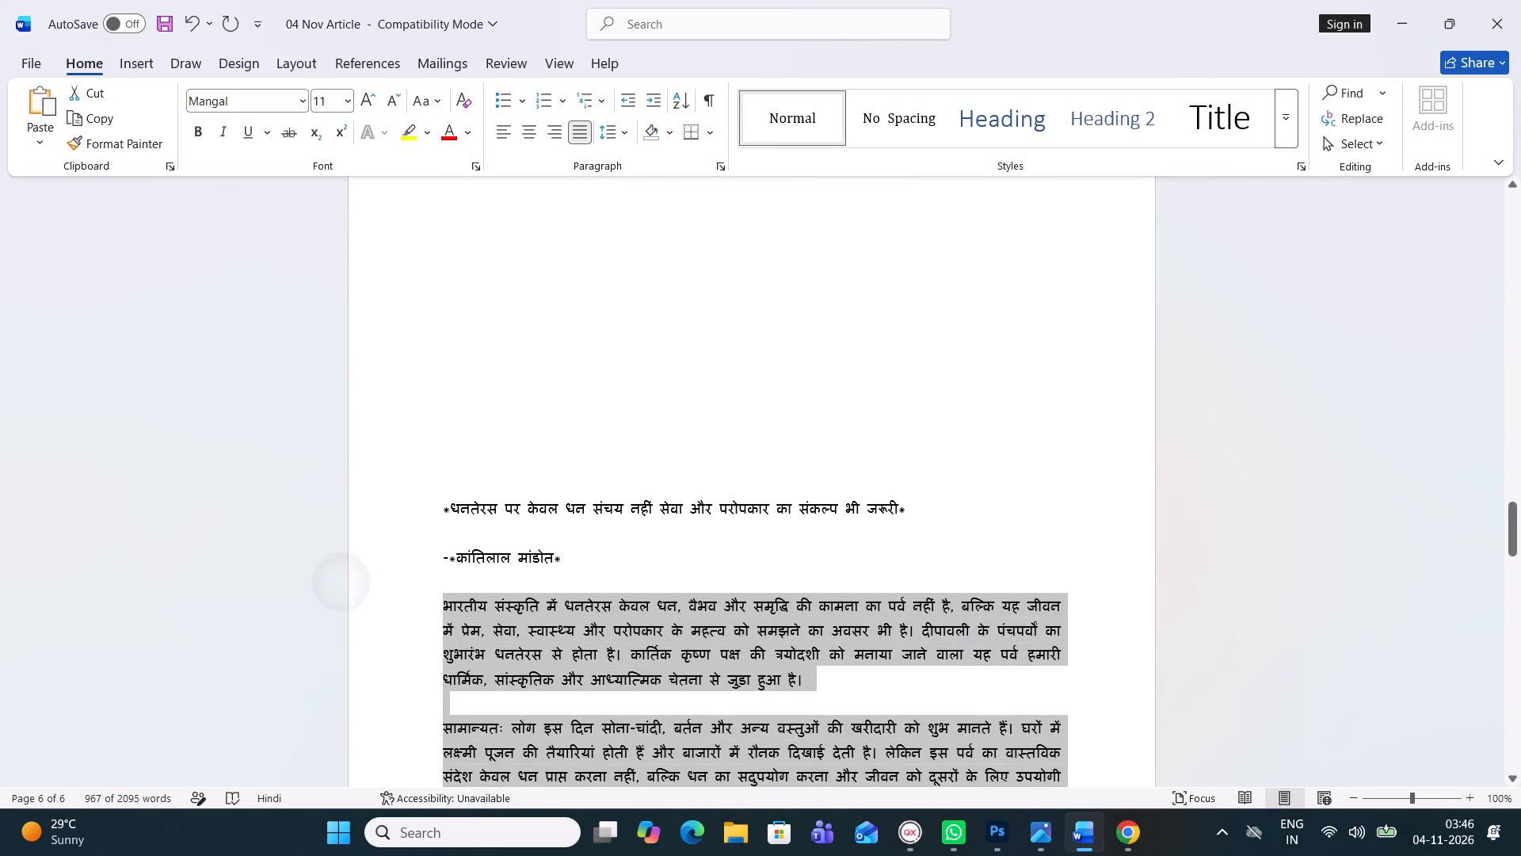
key(ctrl+c)
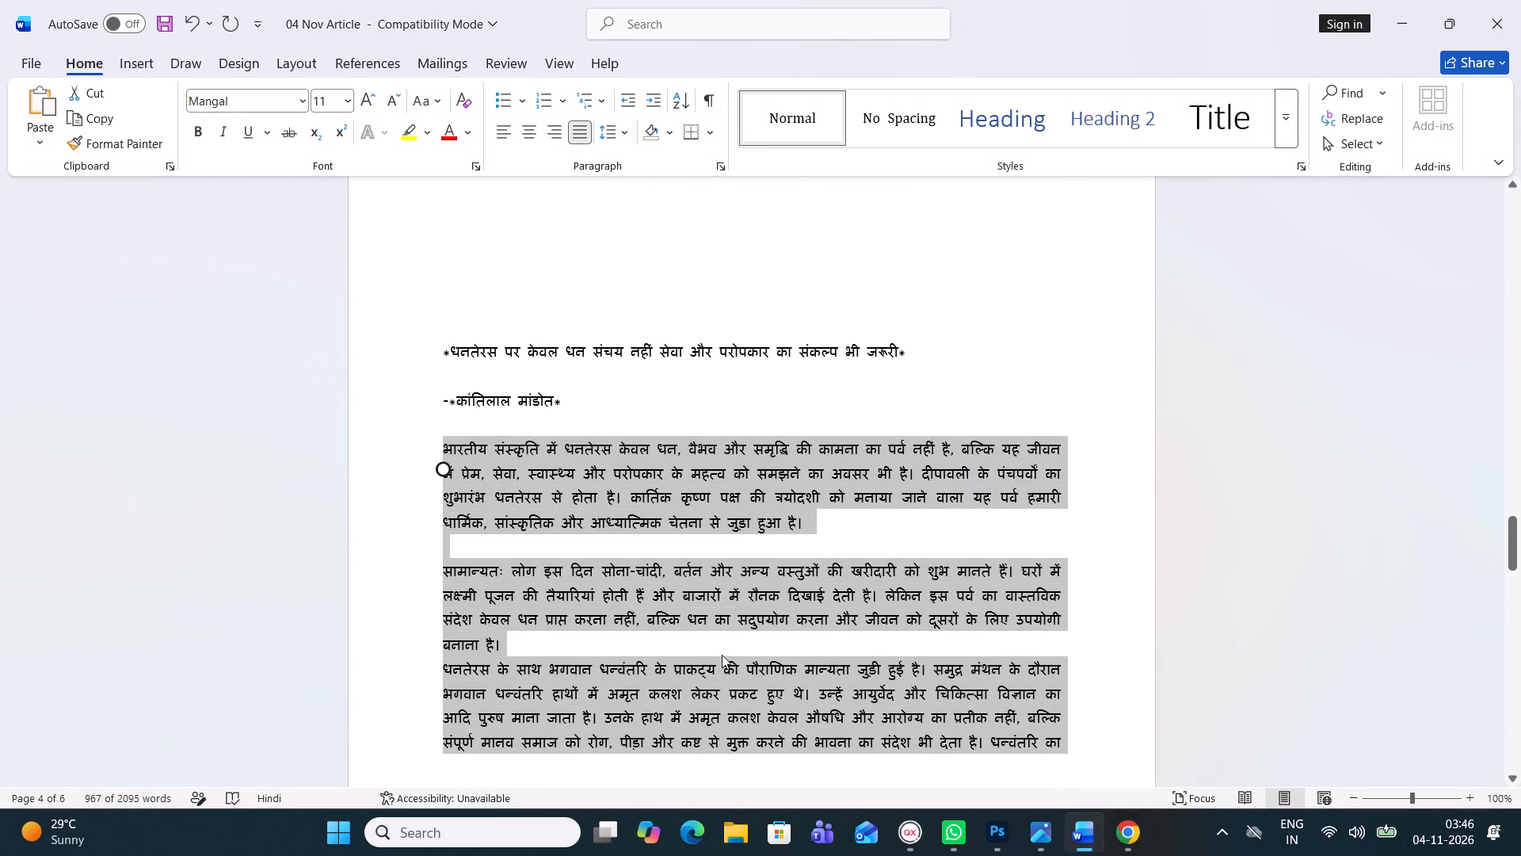
click(918, 839)
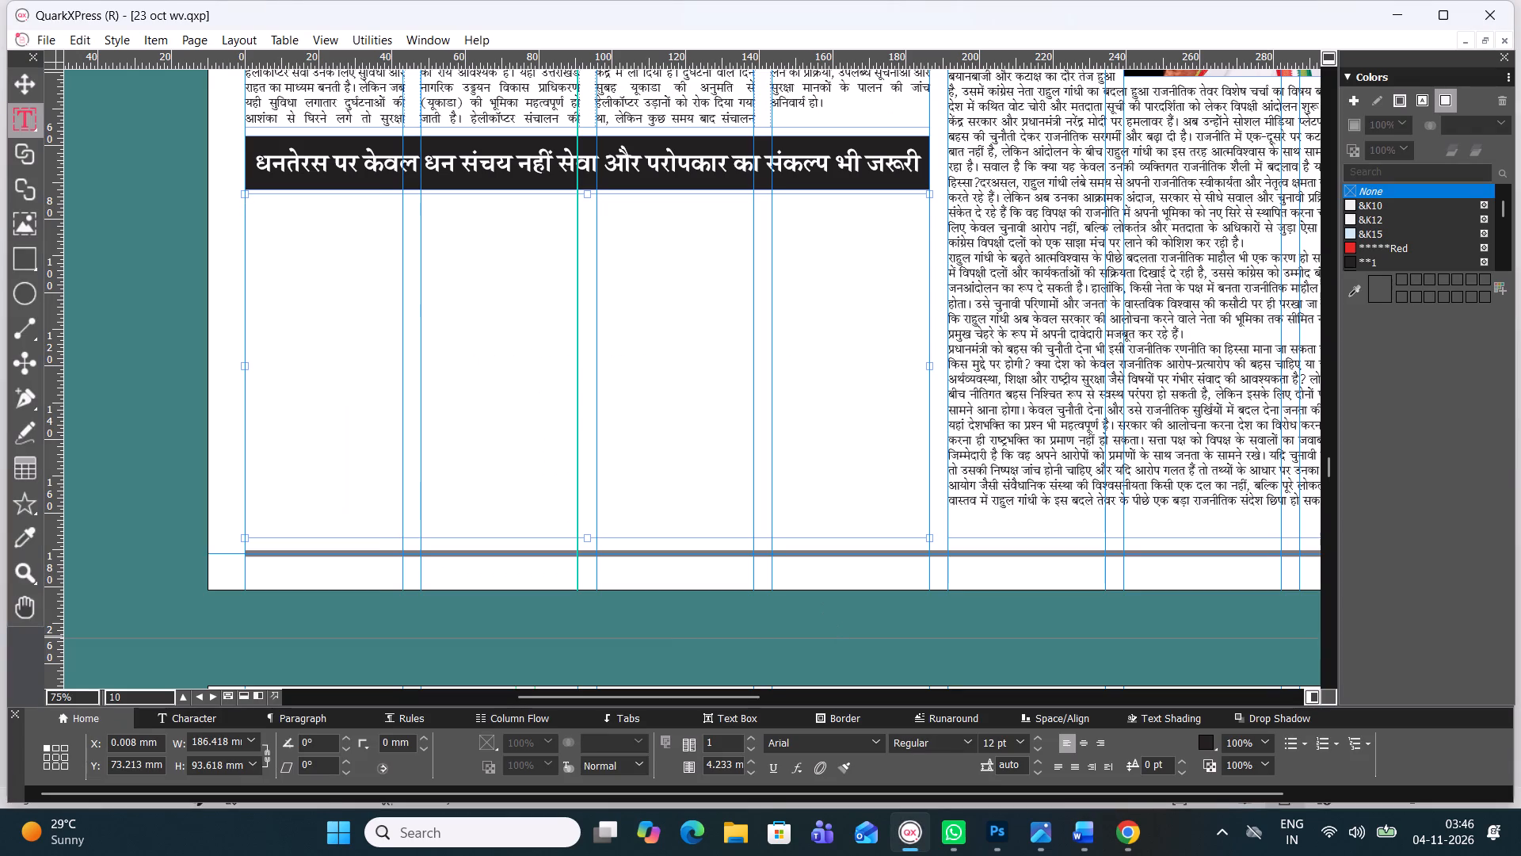
Set the font size in the Dhanteras body box to 11.5 pt.
click(1006, 743)
text(11)
key(BackSpace)
key(BackSpace)
key(BackSpace)
text(11.5)
key(Return)
key(Return)
Set the Dhanteras body box's leading to 11.7 pt and its paragraph alignment to justified with a left-aligned last line.
drag(1020, 766, 955, 761)
text(11)
text(.7)
key(Return)
key(Return)
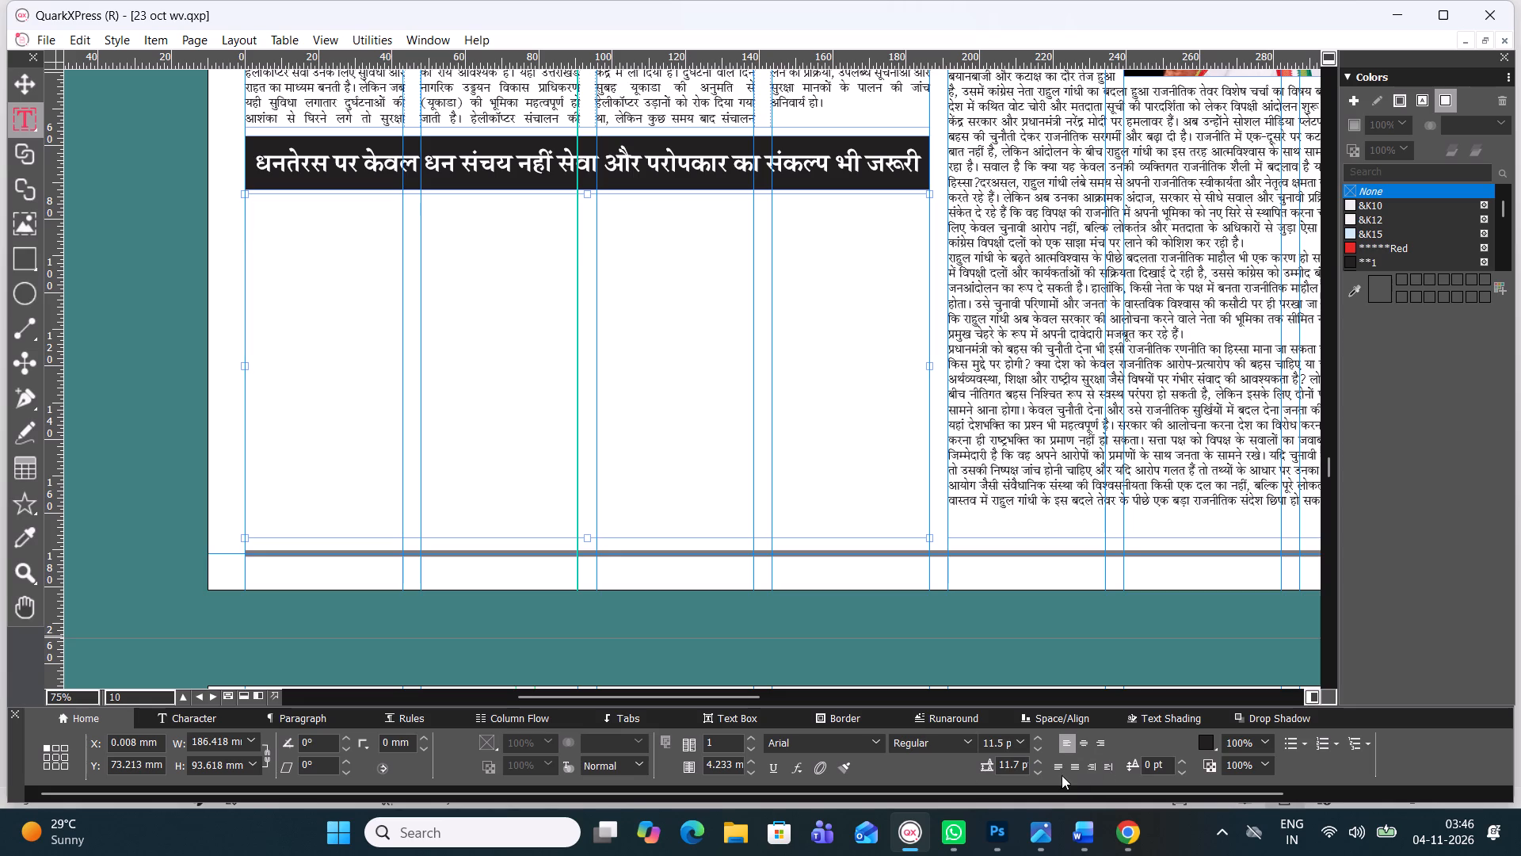
click(1050, 763)
click(1058, 764)
Change the Dhanteras body box's font to Four C Gandhi.
click(876, 735)
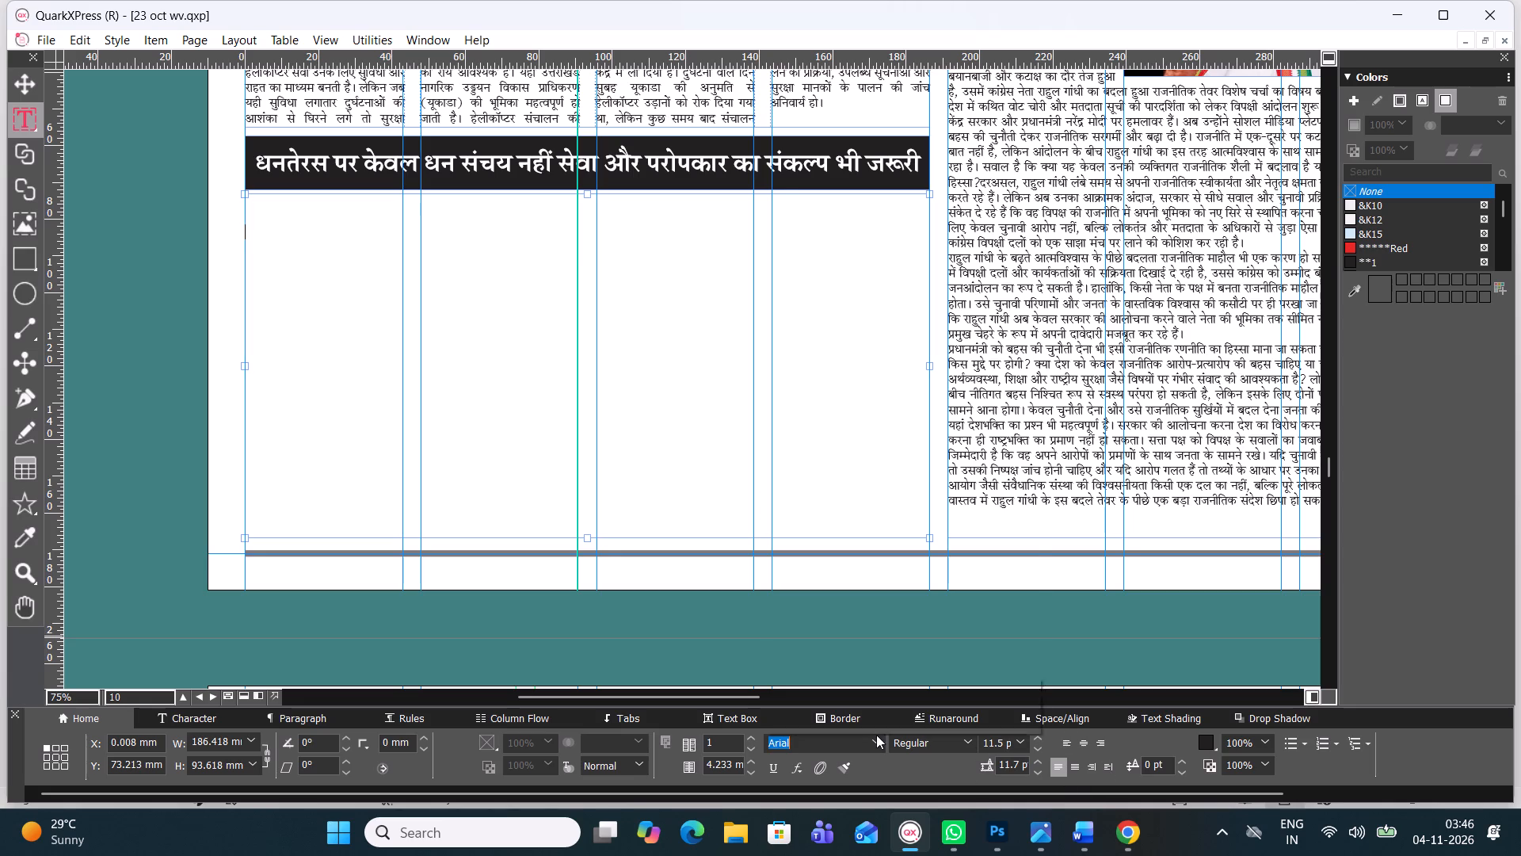
drag(1034, 166, 1031, 136)
click(909, 140)
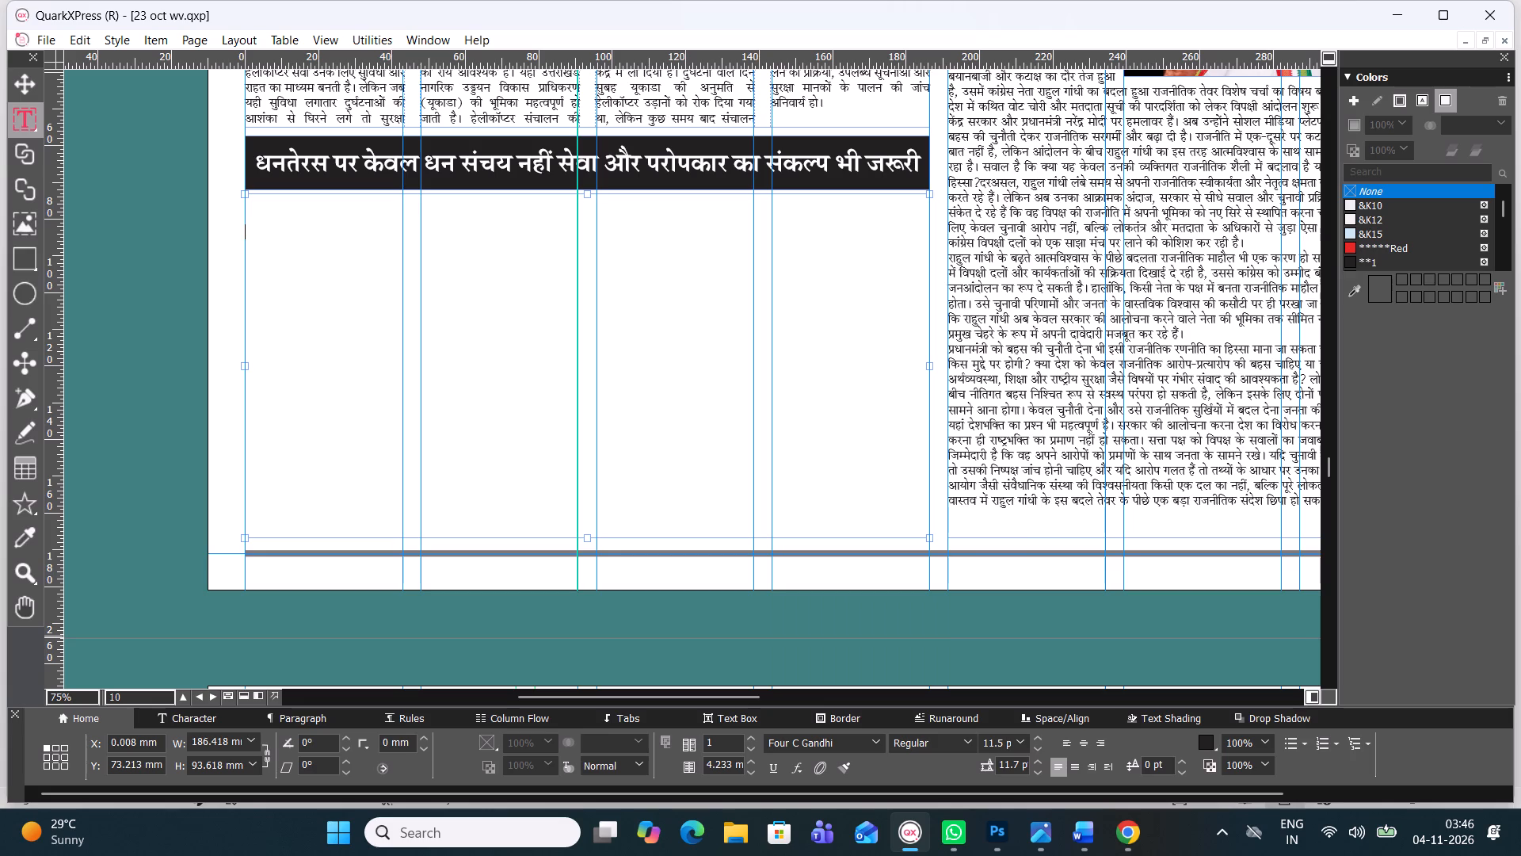
Paste the copied Dhanteras body text into the body box and set the box to three columns.
key(ctrl+v)
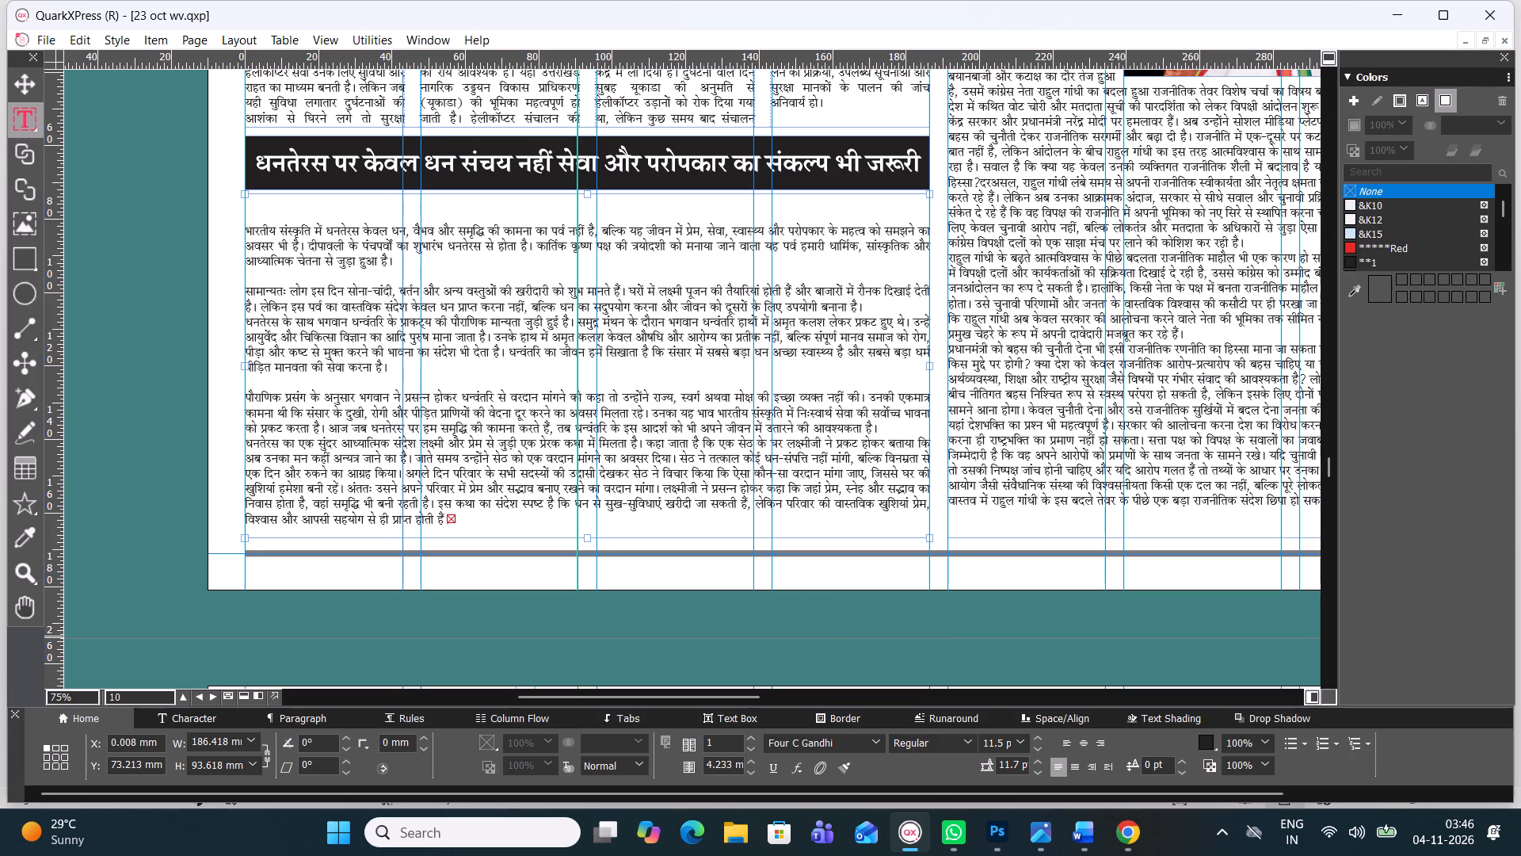
click(748, 740)
click(748, 740)
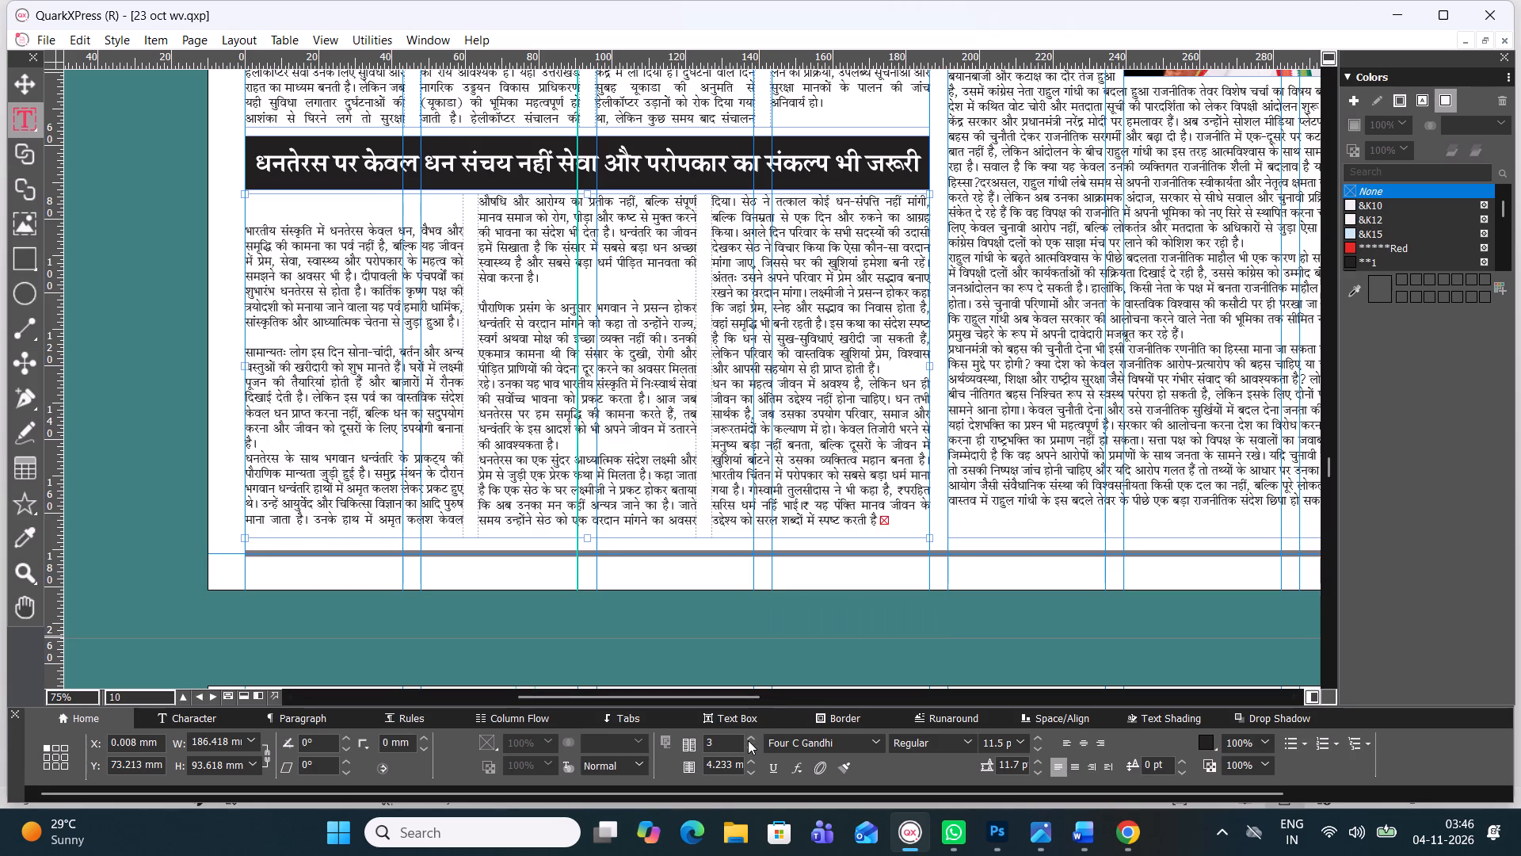
click(748, 740)
click(748, 747)
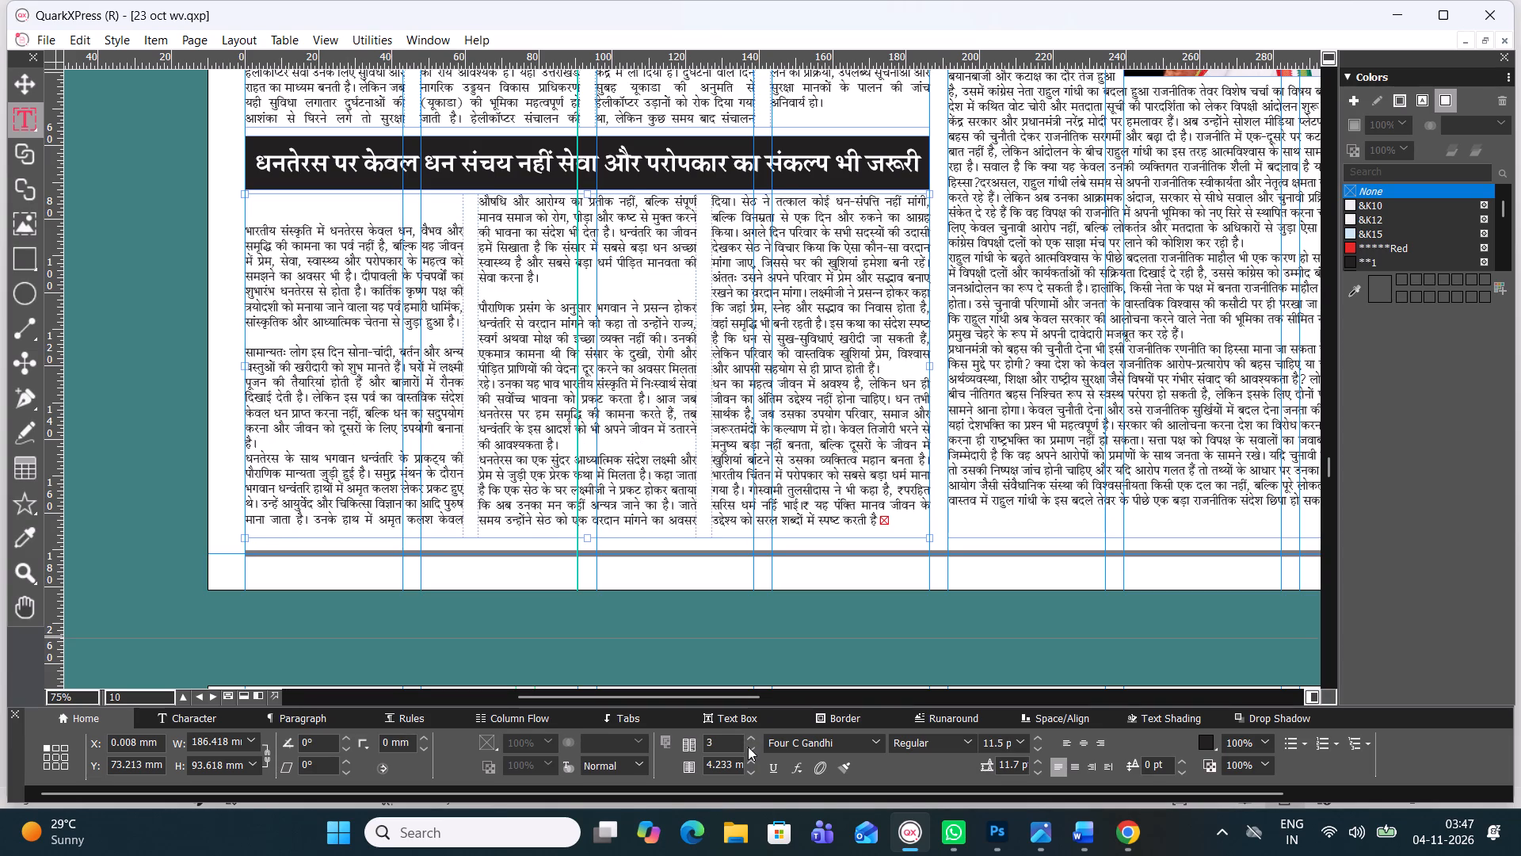
Remove the blank lines above the opening paragraph of the Dhanteras body text and start that paragraph with a space.
click(375, 219)
key(BackSpace)
key(BackSpace)
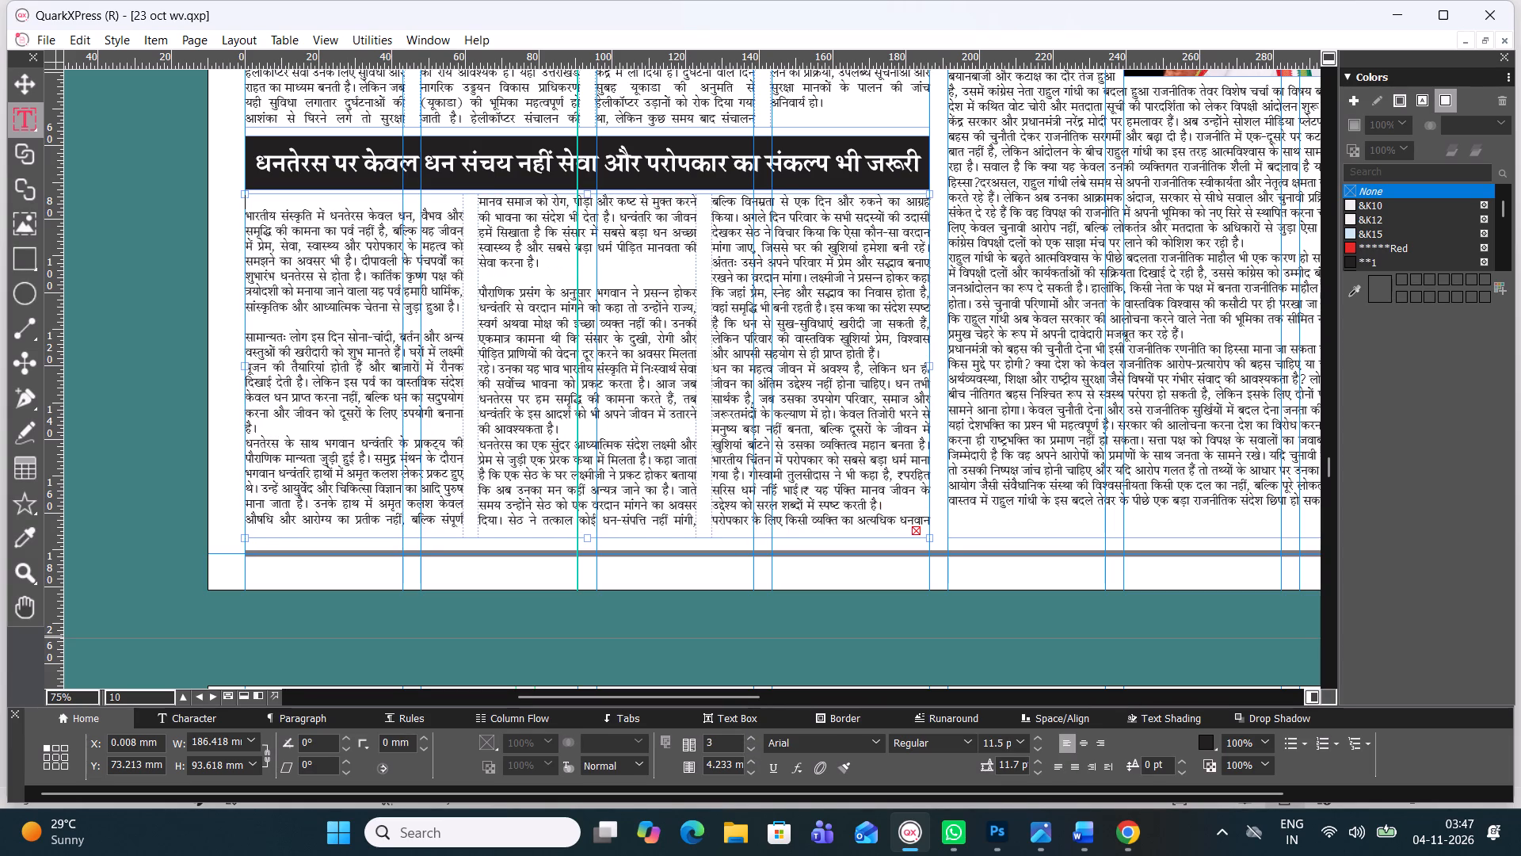
click(247, 212)
key(BackSpace)
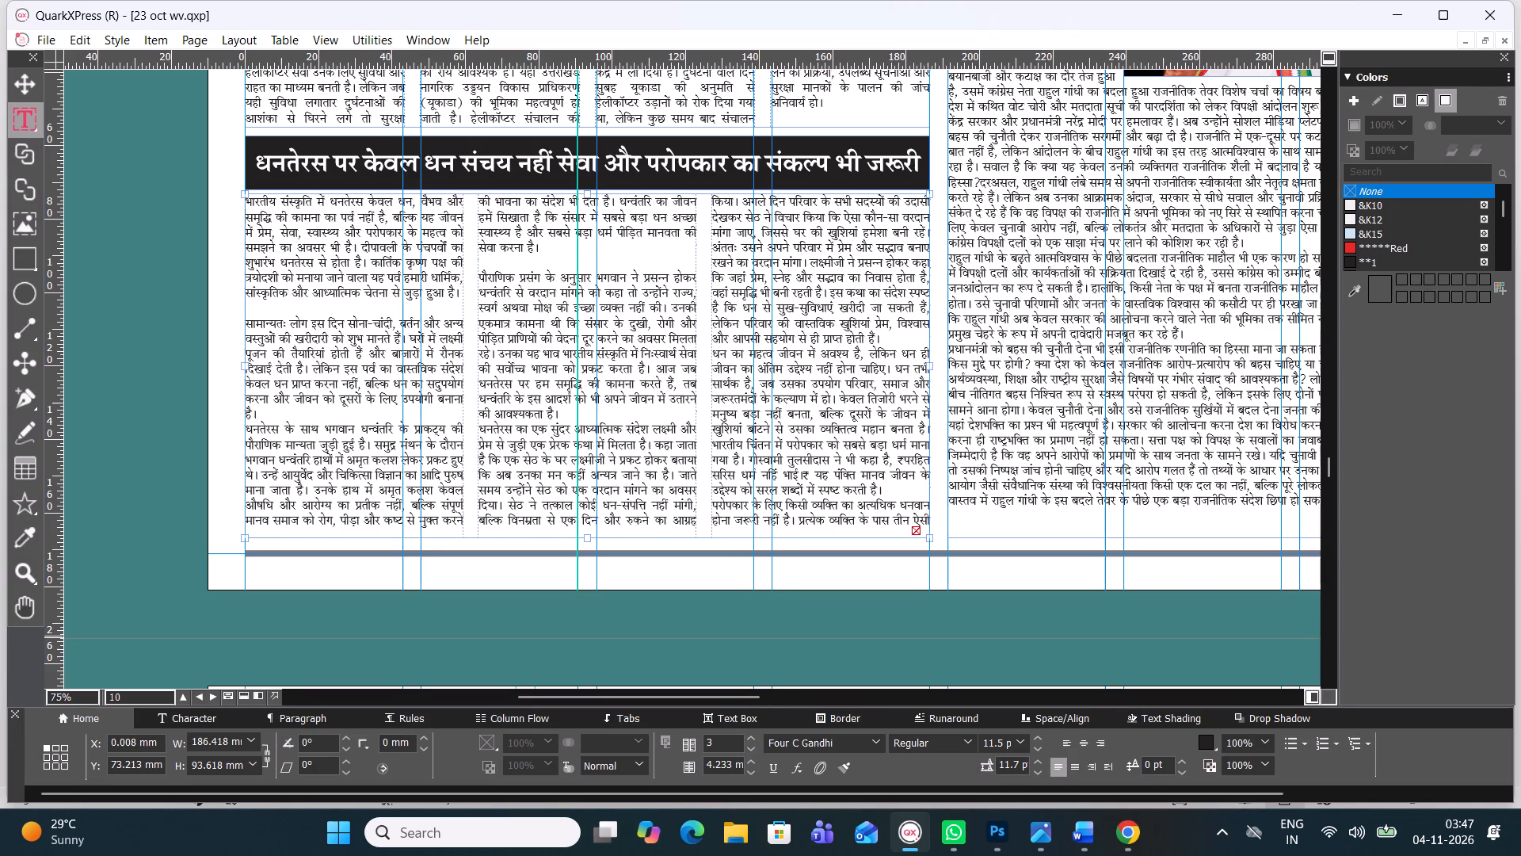
key(space)
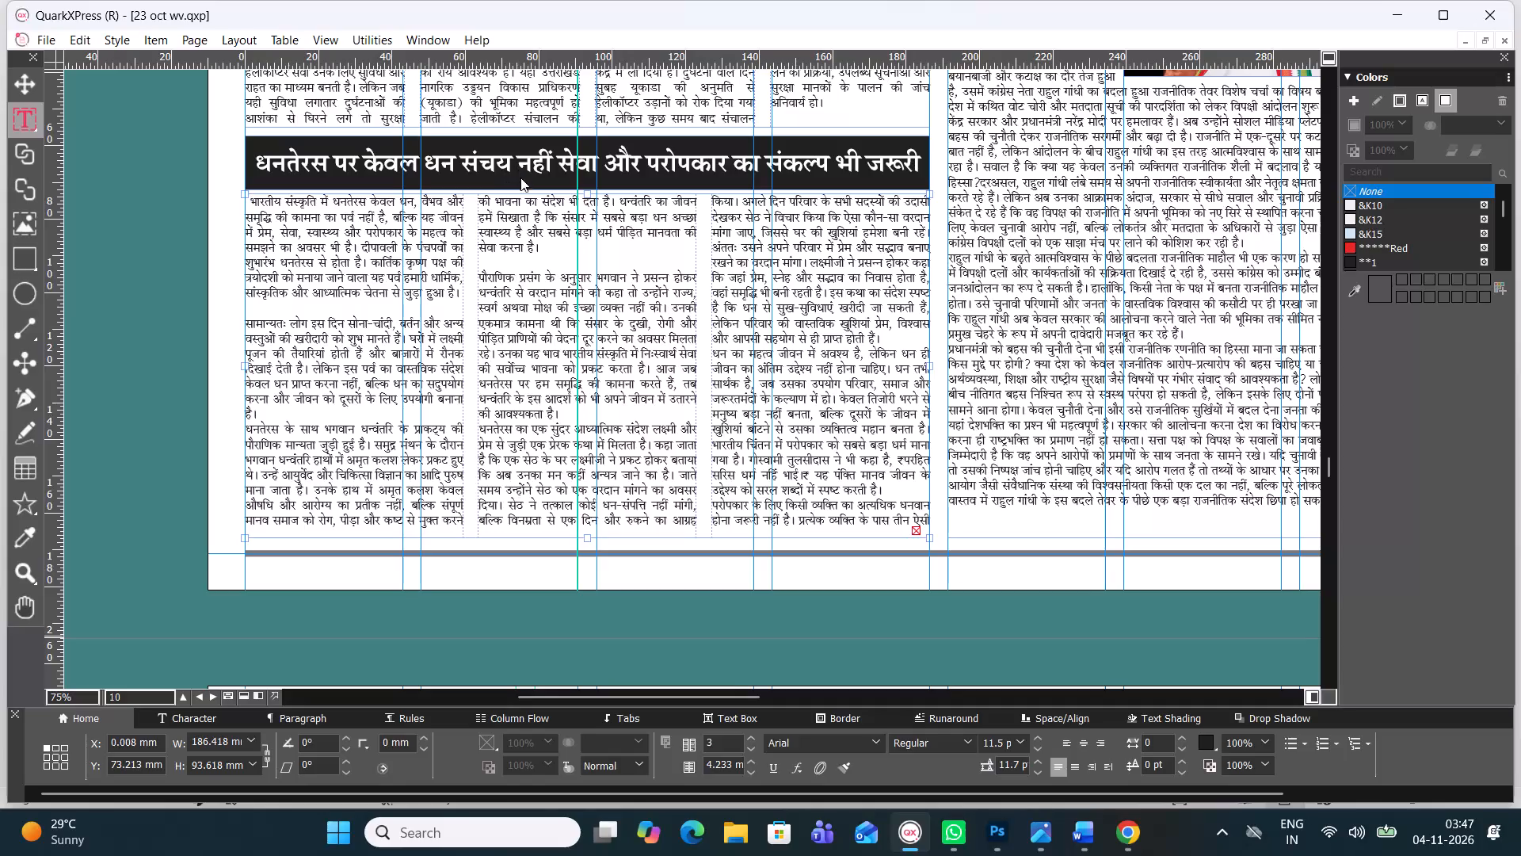
Join the धनतेरस के साथ paragraph to the preceding one with a space and remove the blank lines before पौराणिक प्रसंग and सामान्यतः.
click(247, 428)
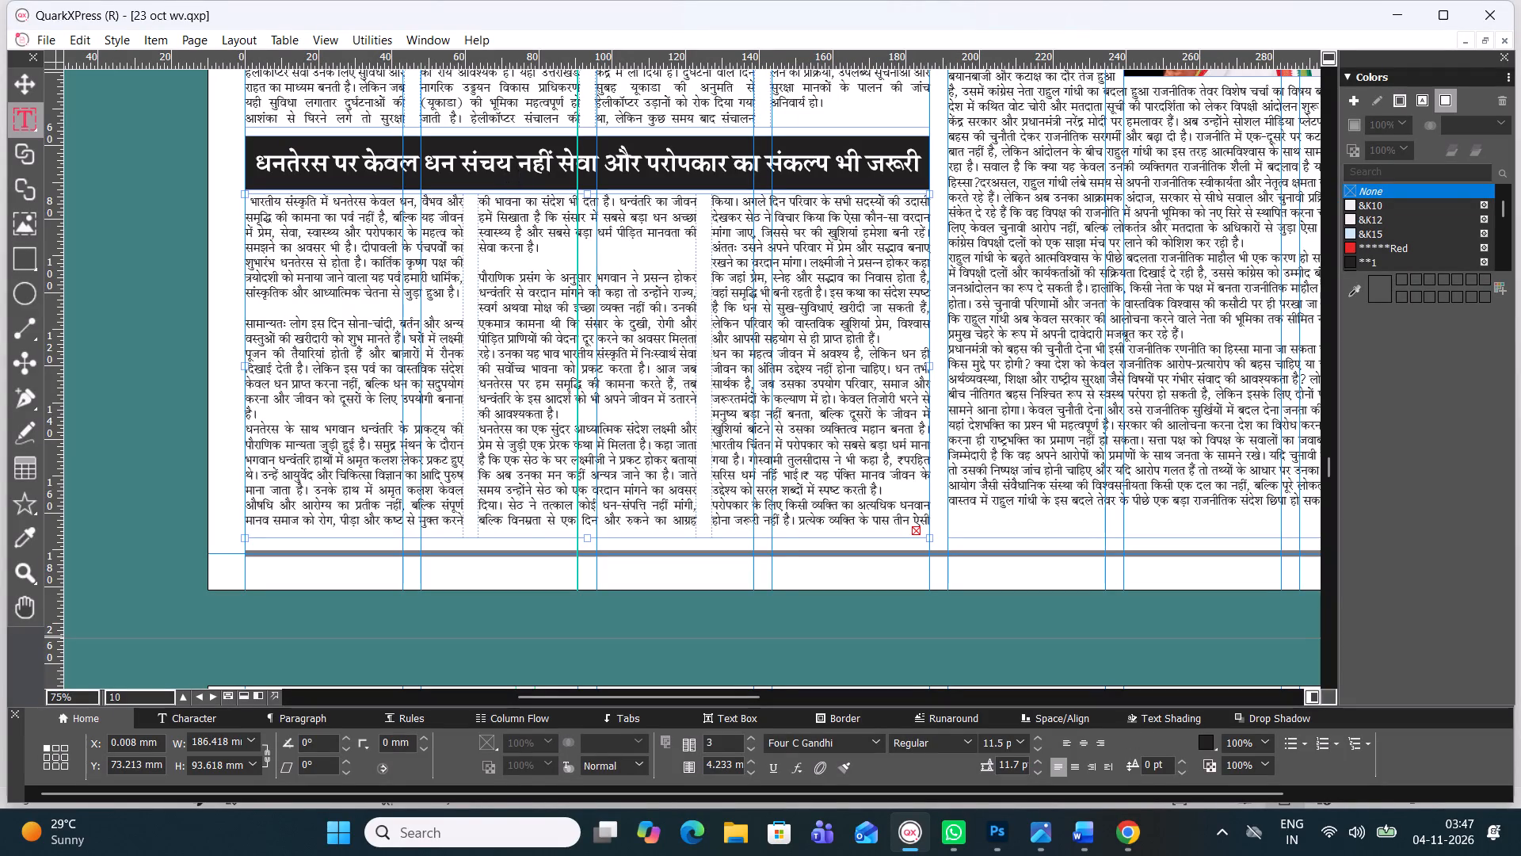
key(BackSpace)
key(space)
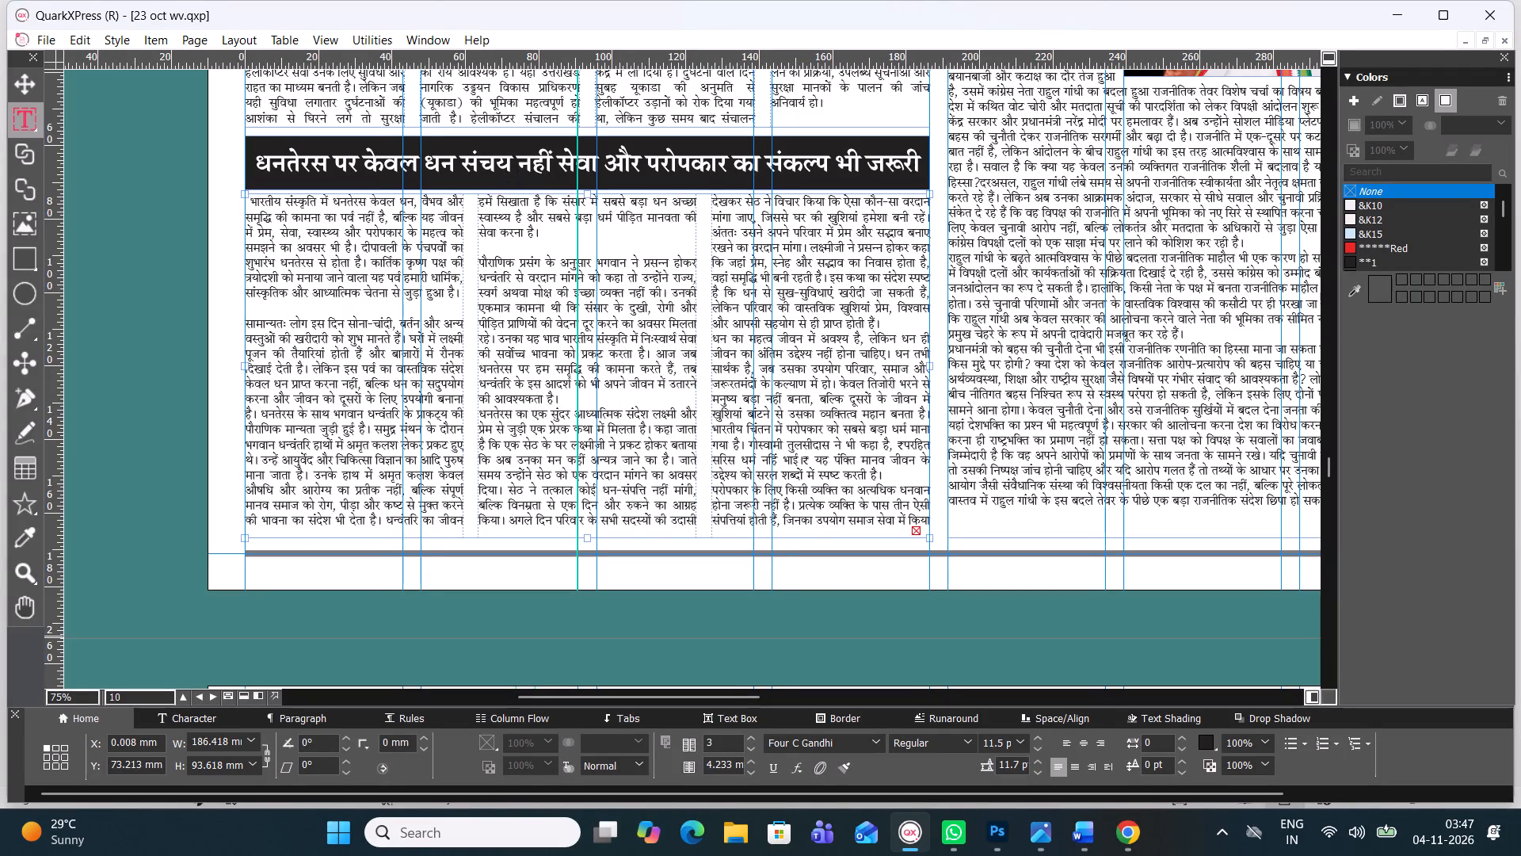
click(513, 250)
key(BackSpace)
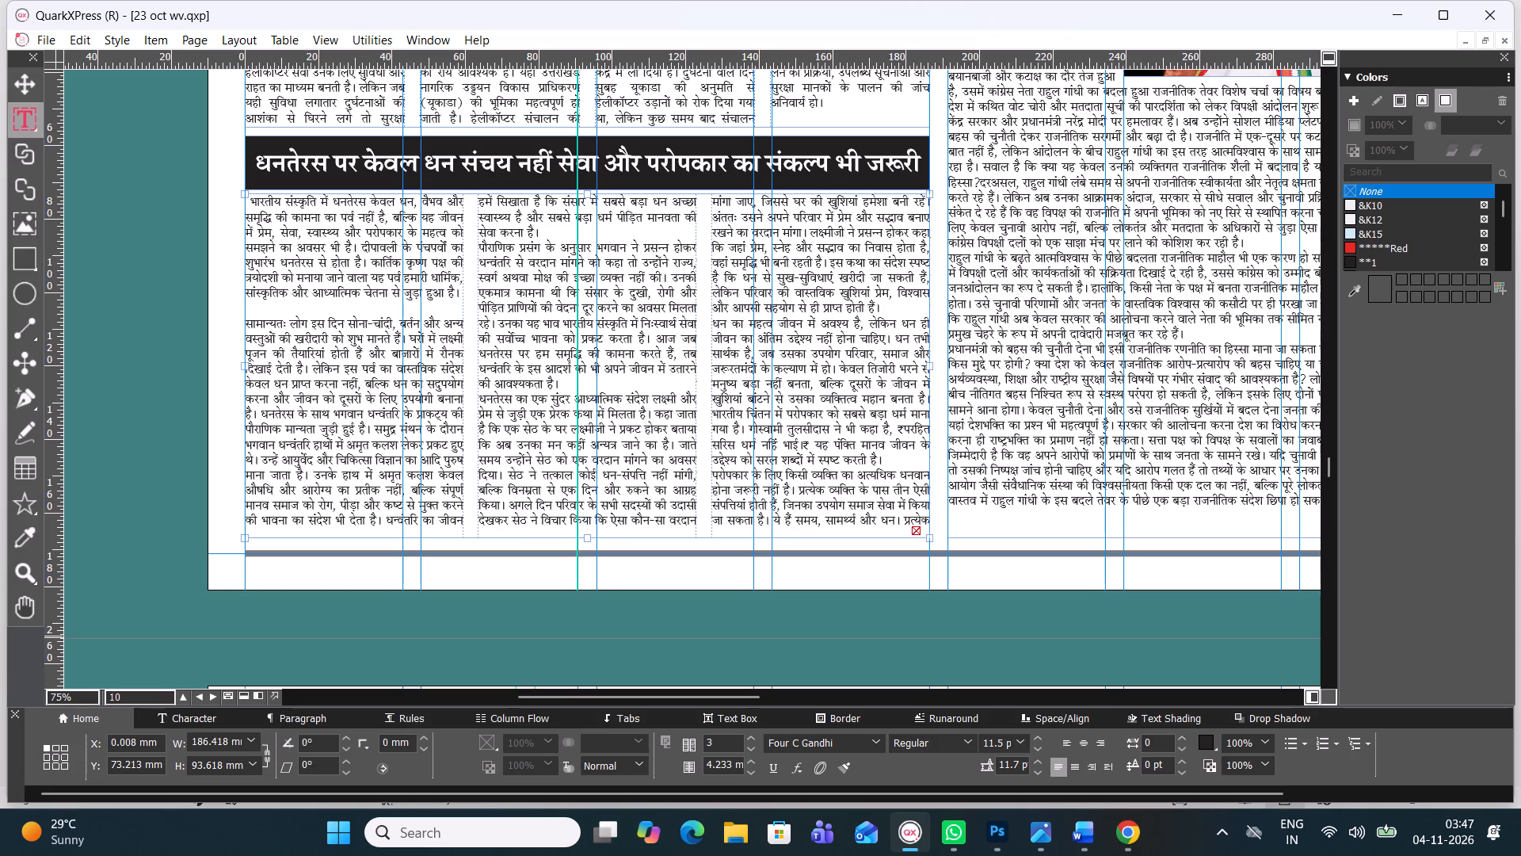
click(303, 310)
key(BackSpace)
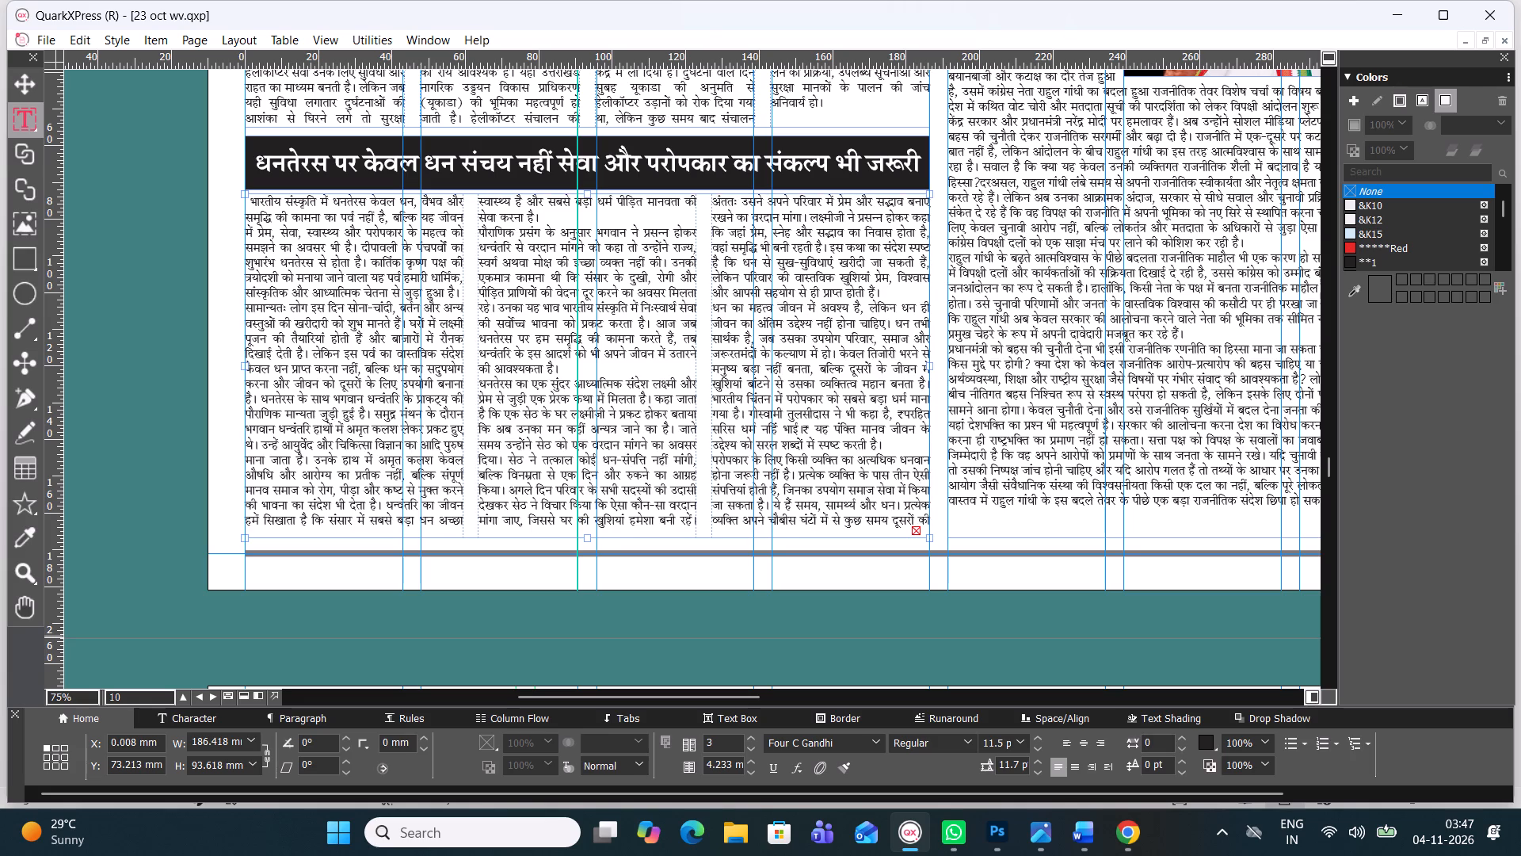
Join the paragraphs beginning धनतेरस का एक सुंदर and धन का महत्व to the text before them, each with a space.
click(480, 380)
key(BackSpace)
key(space)
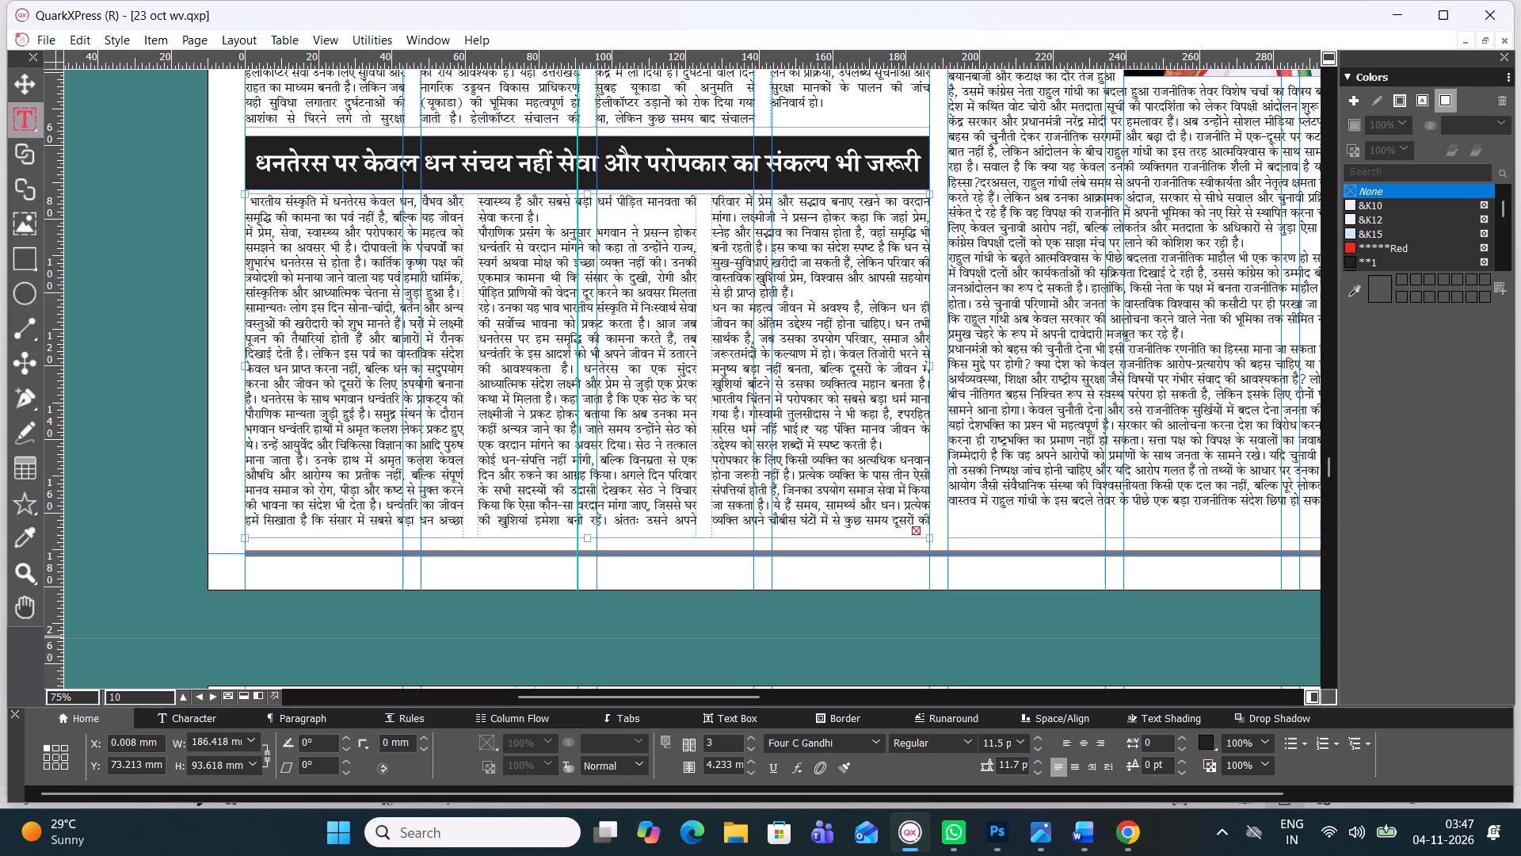
click(713, 305)
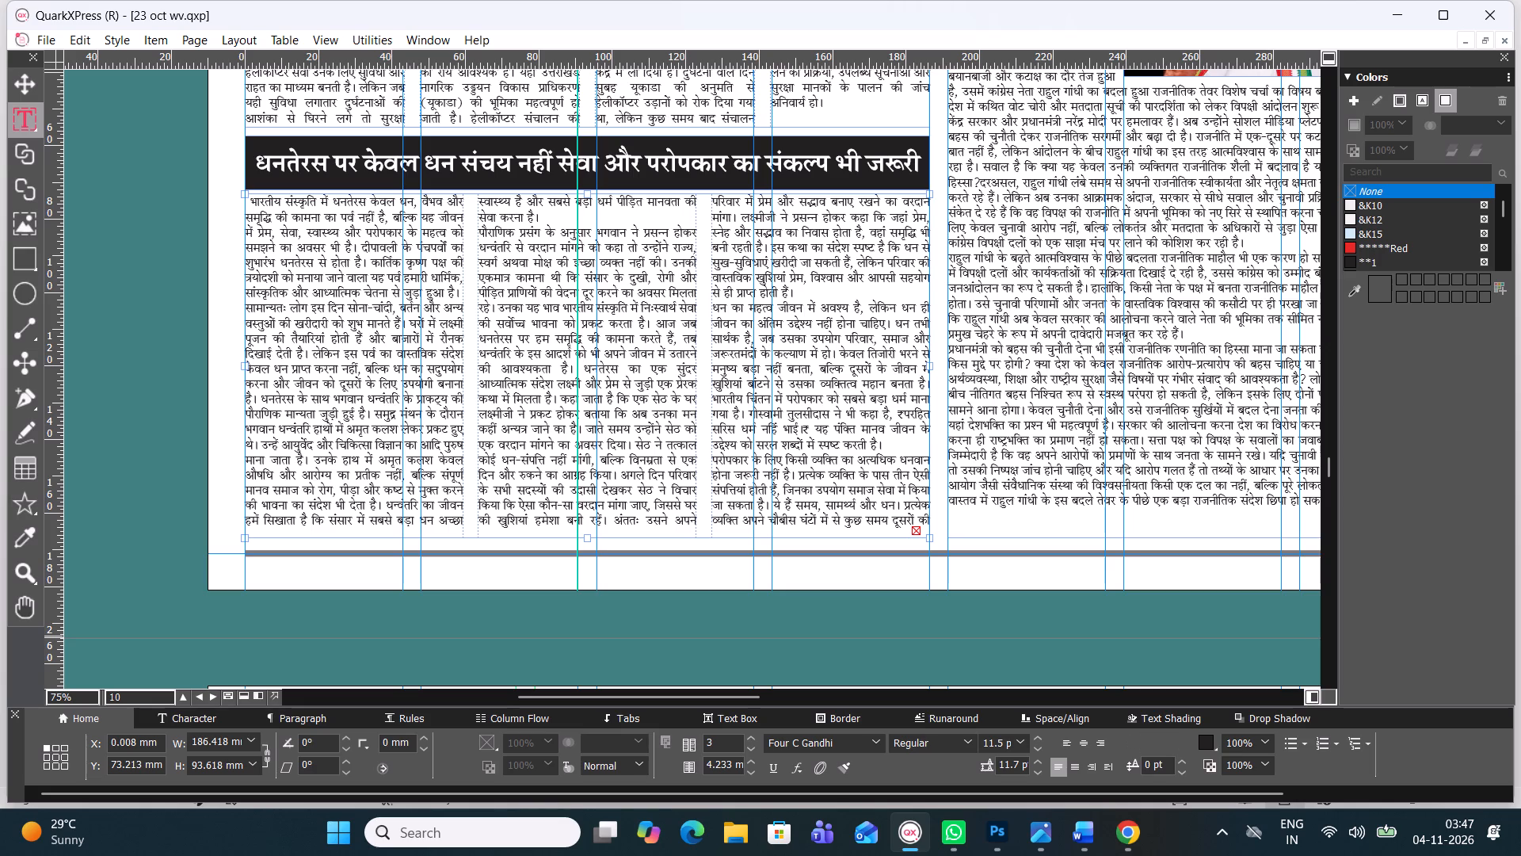
key(BackSpace)
key(space)
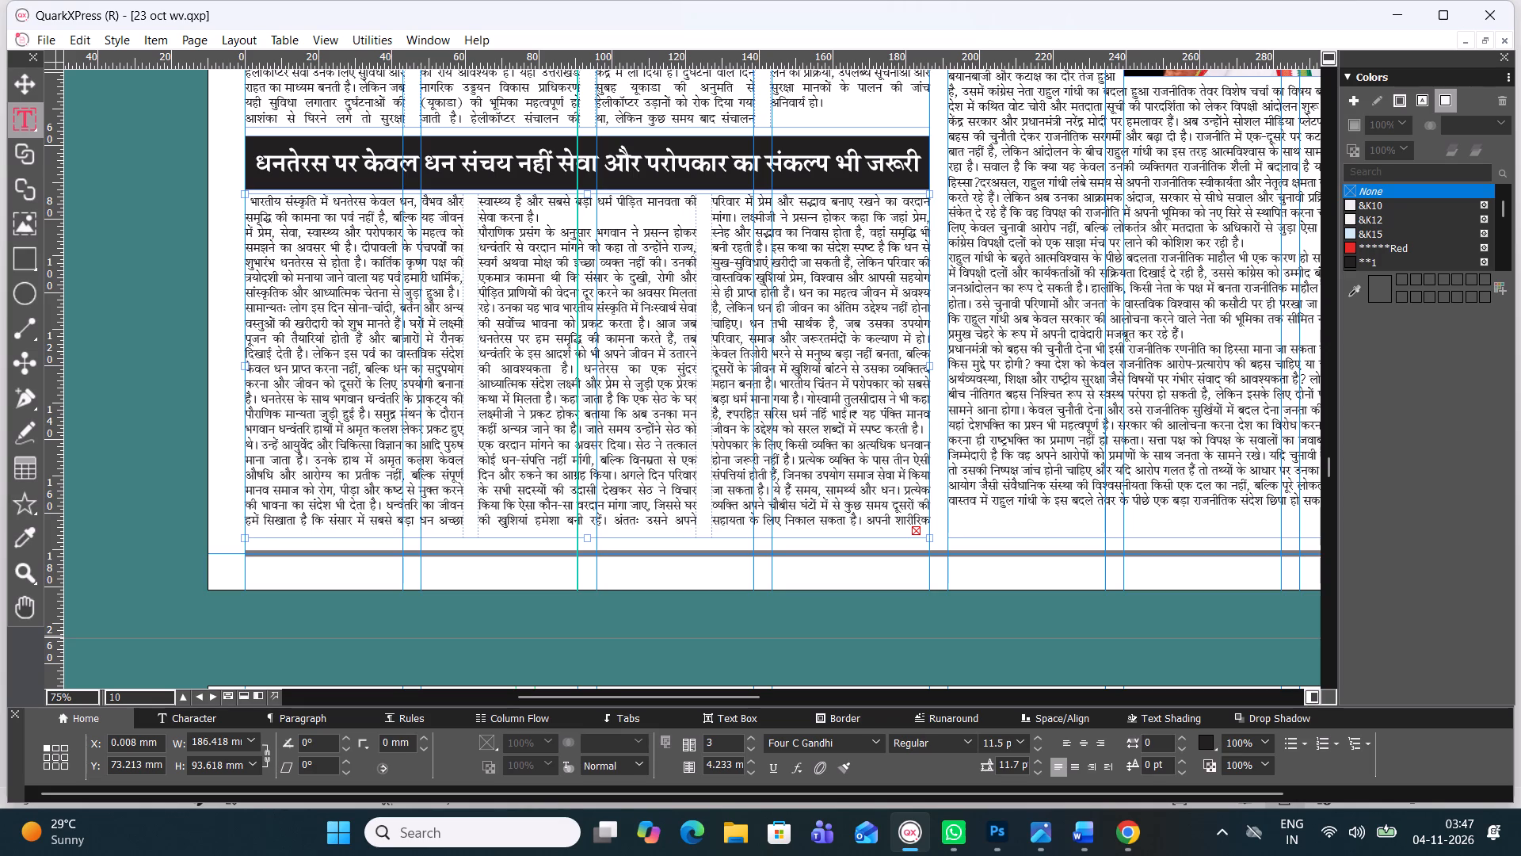
Trim the overflowing Dhanteras text by deleting अपनी शारीरिक and the characters that follow it in the third column's last line.
drag(868, 518, 974, 549)
drag(974, 549, 975, 549)
key(BackSpace)
key(BackSpace)
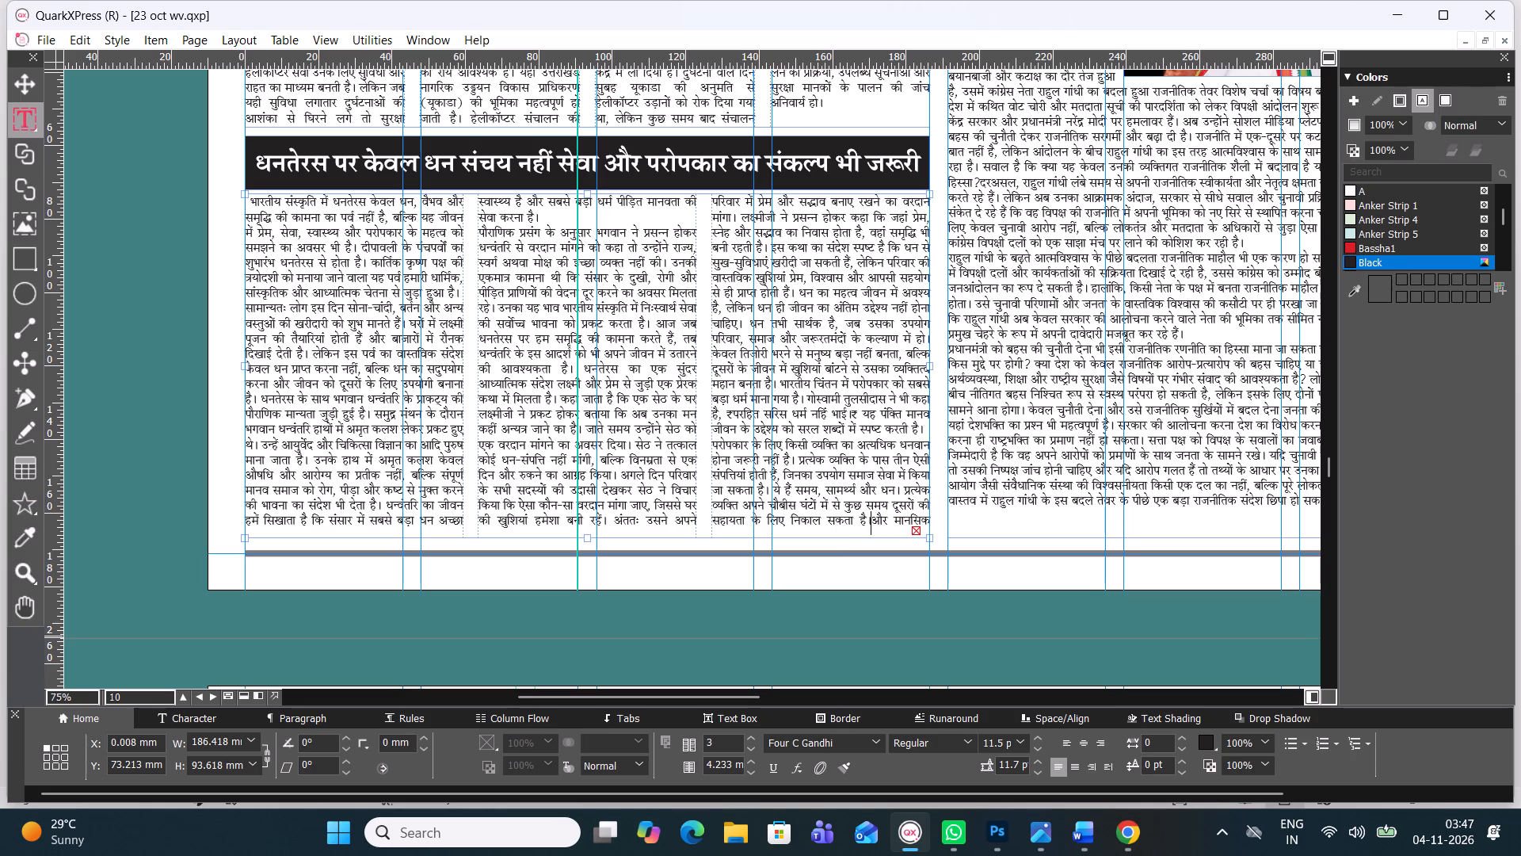
key(Delete)
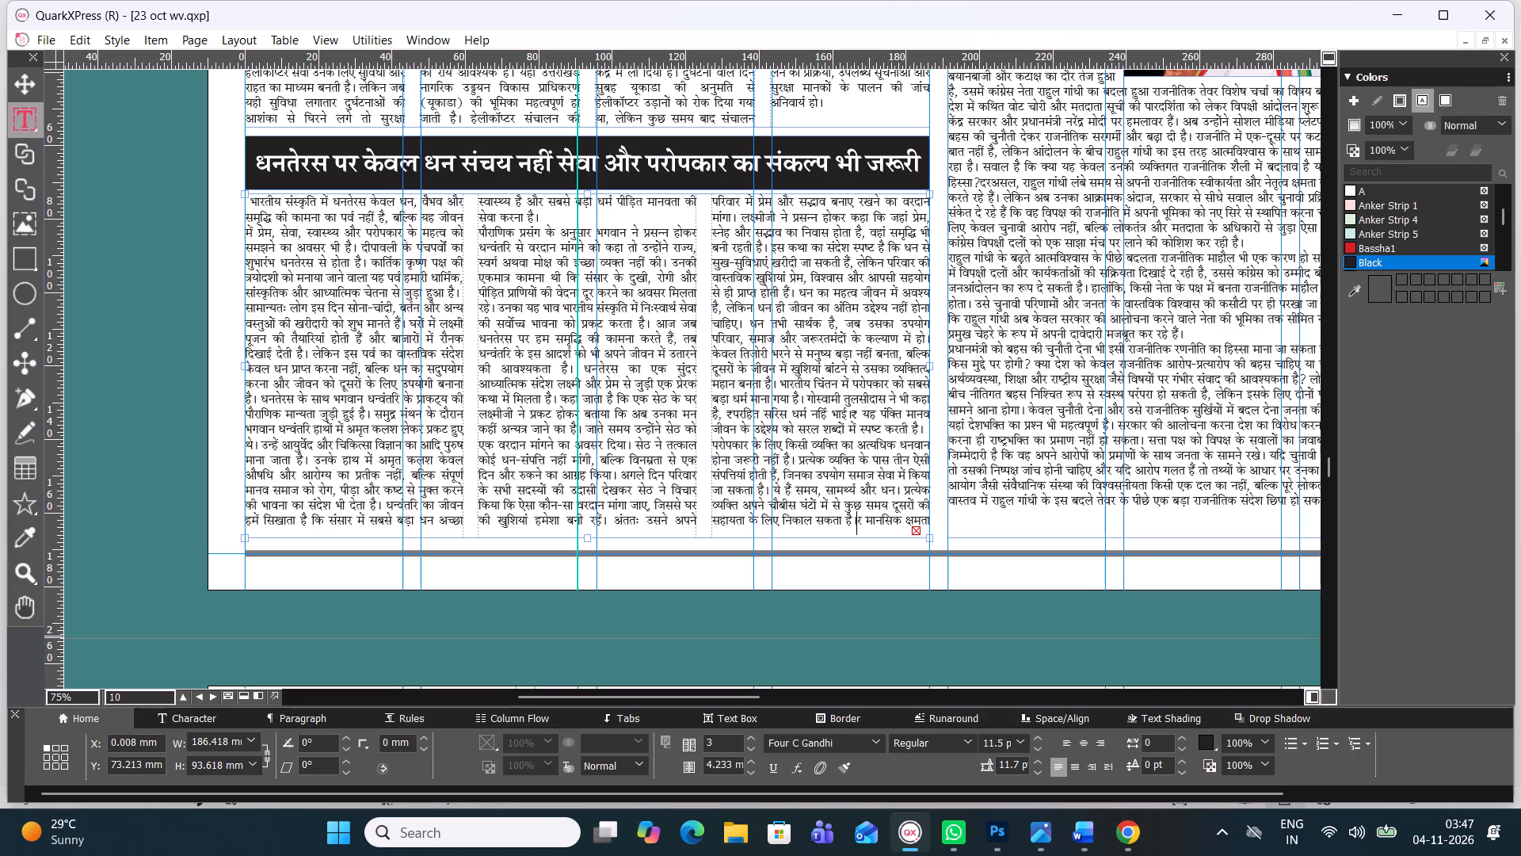
key(Delete)
key(Delete)
key(Delete)
key(Delete)
key(Delete)
key(Delete)
key(Delete)
key(Delete)
key(Delete)
key(Delete)
key(Delete)
key(Delete)
key(Delete)
key(Delete)
key(Delete)
key(Delete)
key(Delete)
key(Delete)
key(Delete)
key(Delete)
key(Delete)
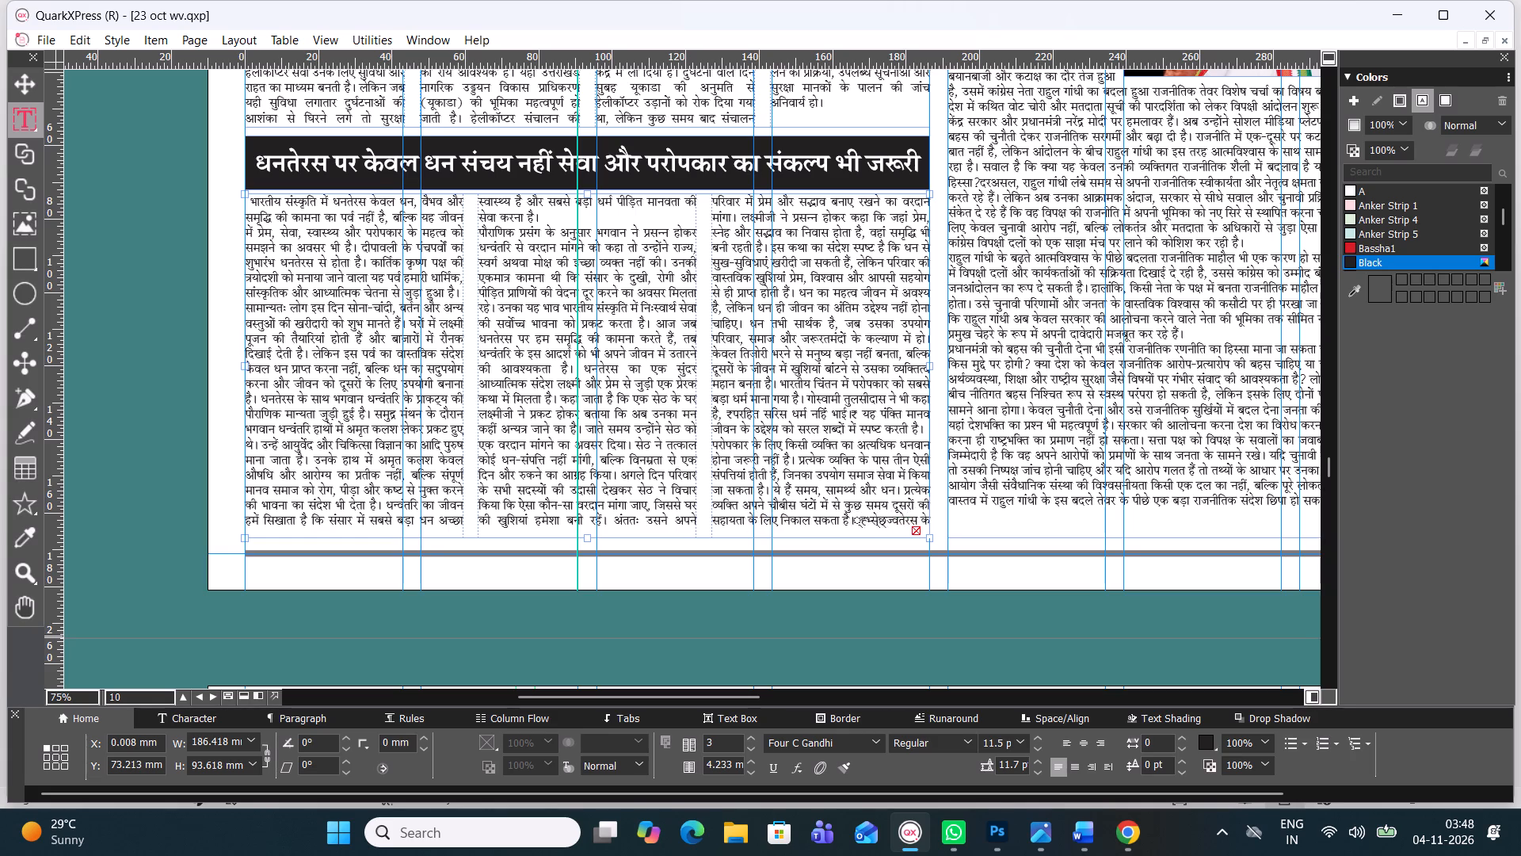
key(Delete)
key(Delete)
key(Delete)
key(Delete)
key(Delete)
key(Delete)
key(Delete)
key(Delete)
key(Delete)
key(Delete)
key(Delete)
key(Delete)
key(Delete)
key(Delete)
key(Delete)
key(Delete)
key(Delete)
key(Delete)
key(Delete)
key(Delete)
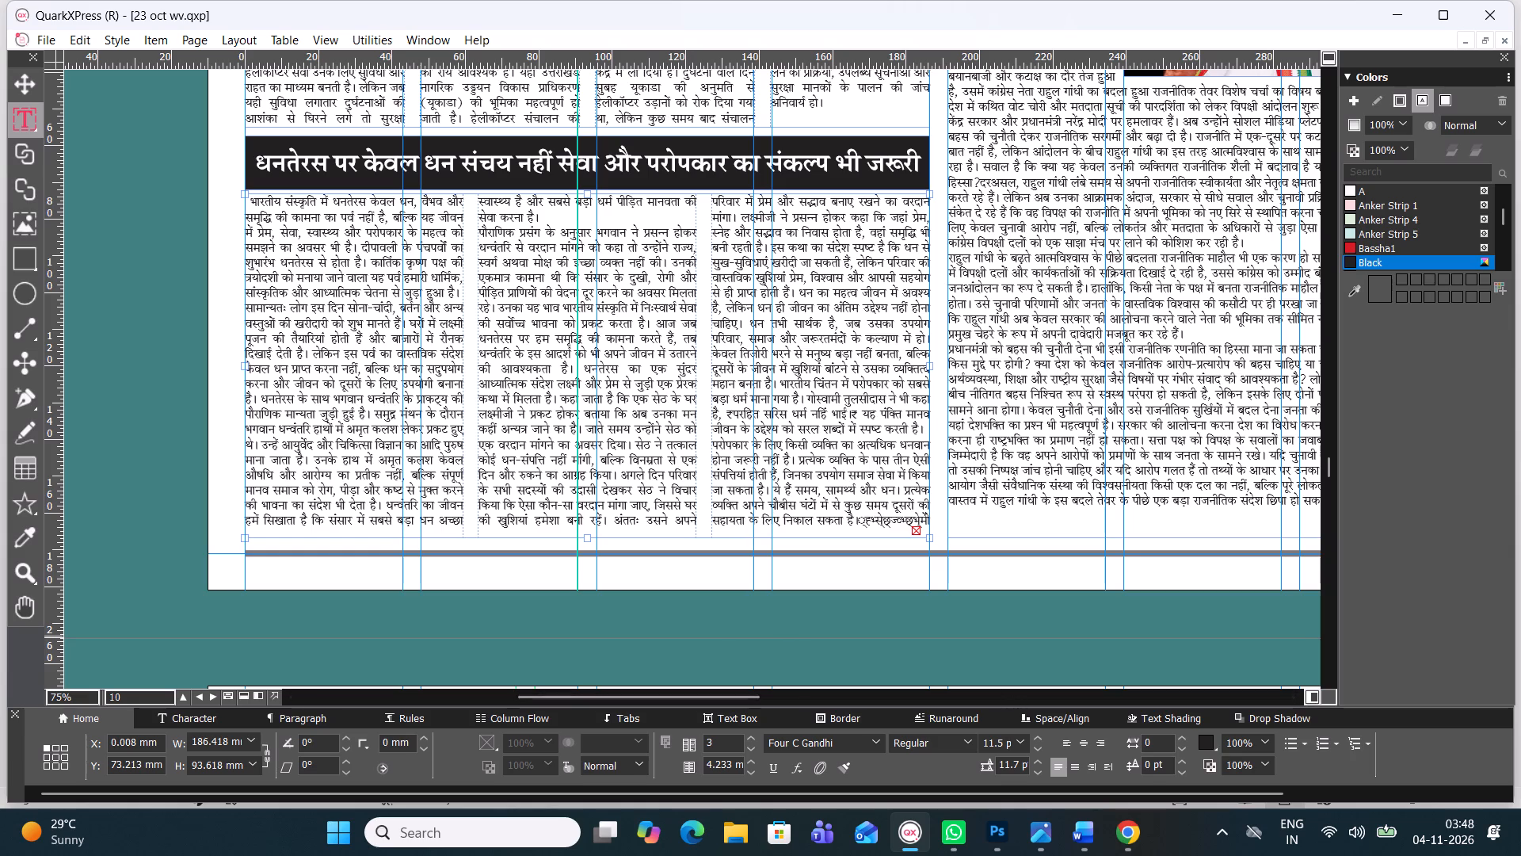
Delete the garbled characters and successive overflowing words after निकाल सकता in the third column's last line.
drag(860, 521, 934, 530)
drag(934, 530, 938, 533)
key(BackSpace)
drag(869, 518, 903, 532)
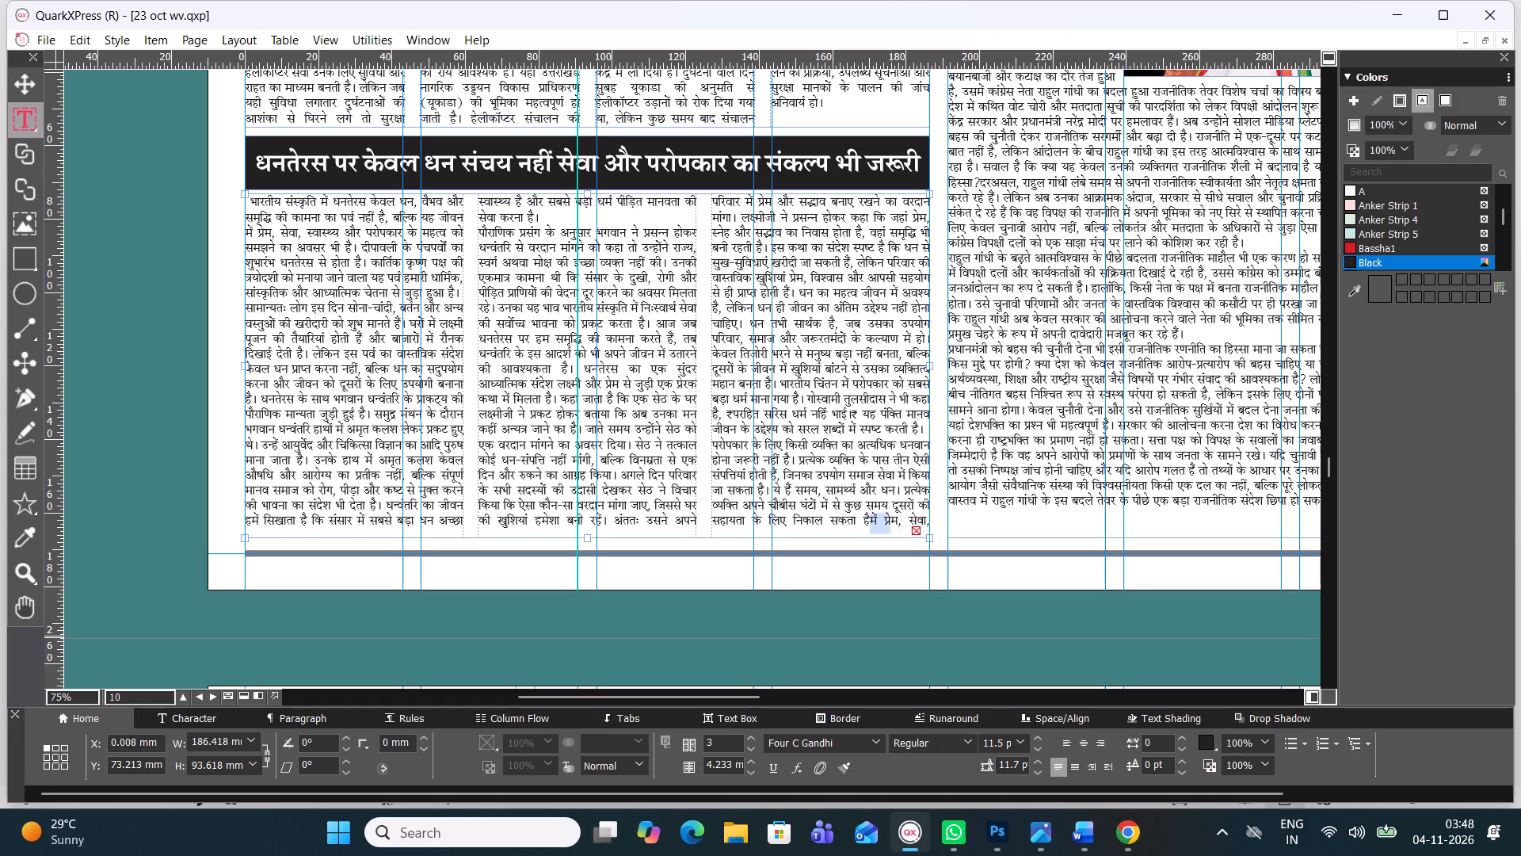
drag(903, 532, 927, 544)
key(BackSpace)
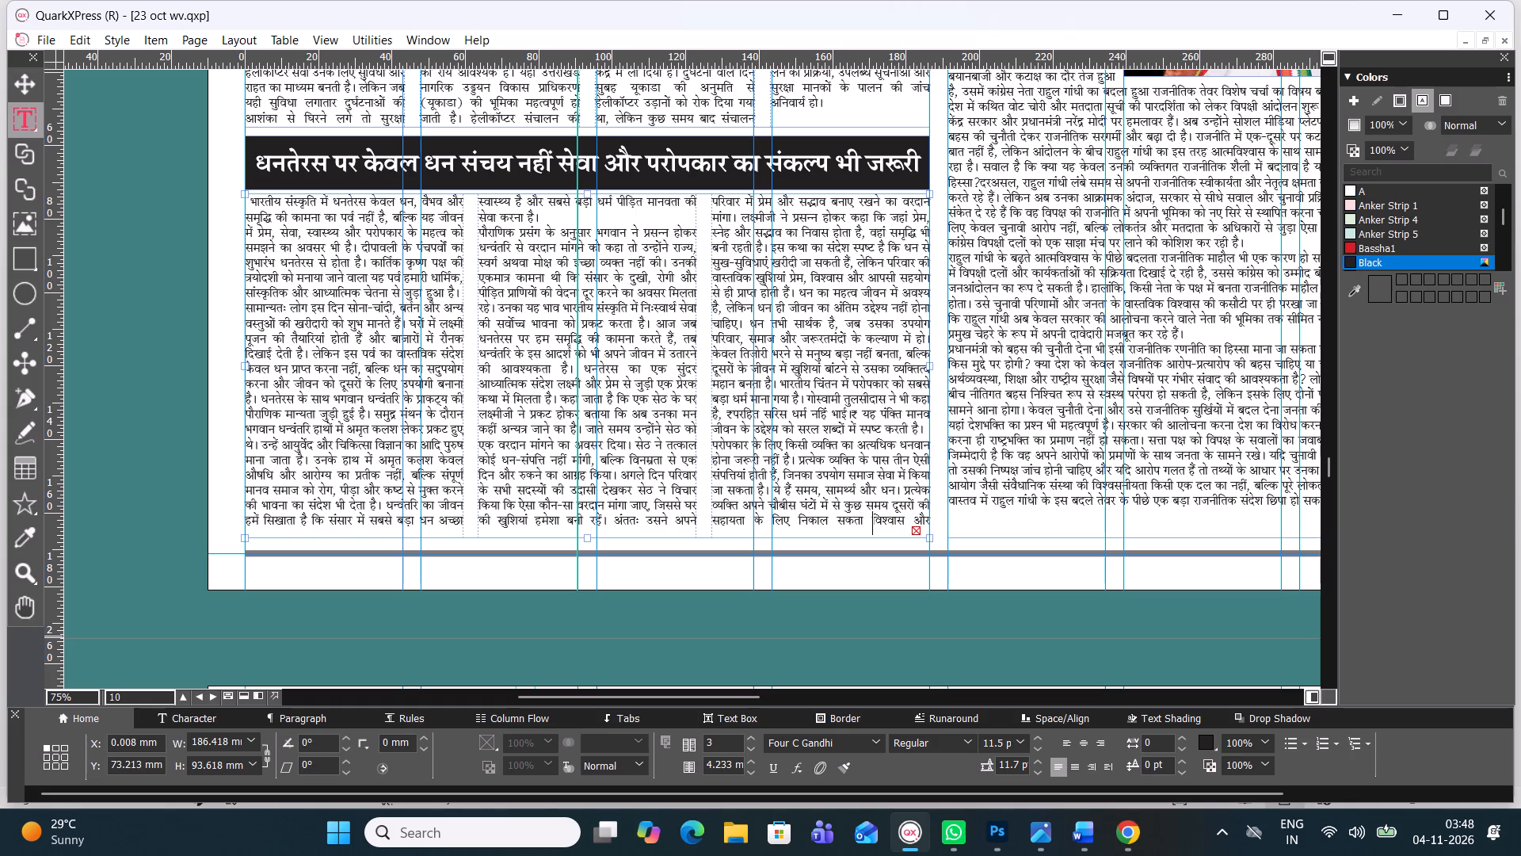
drag(868, 518, 979, 545)
key(BackSpace)
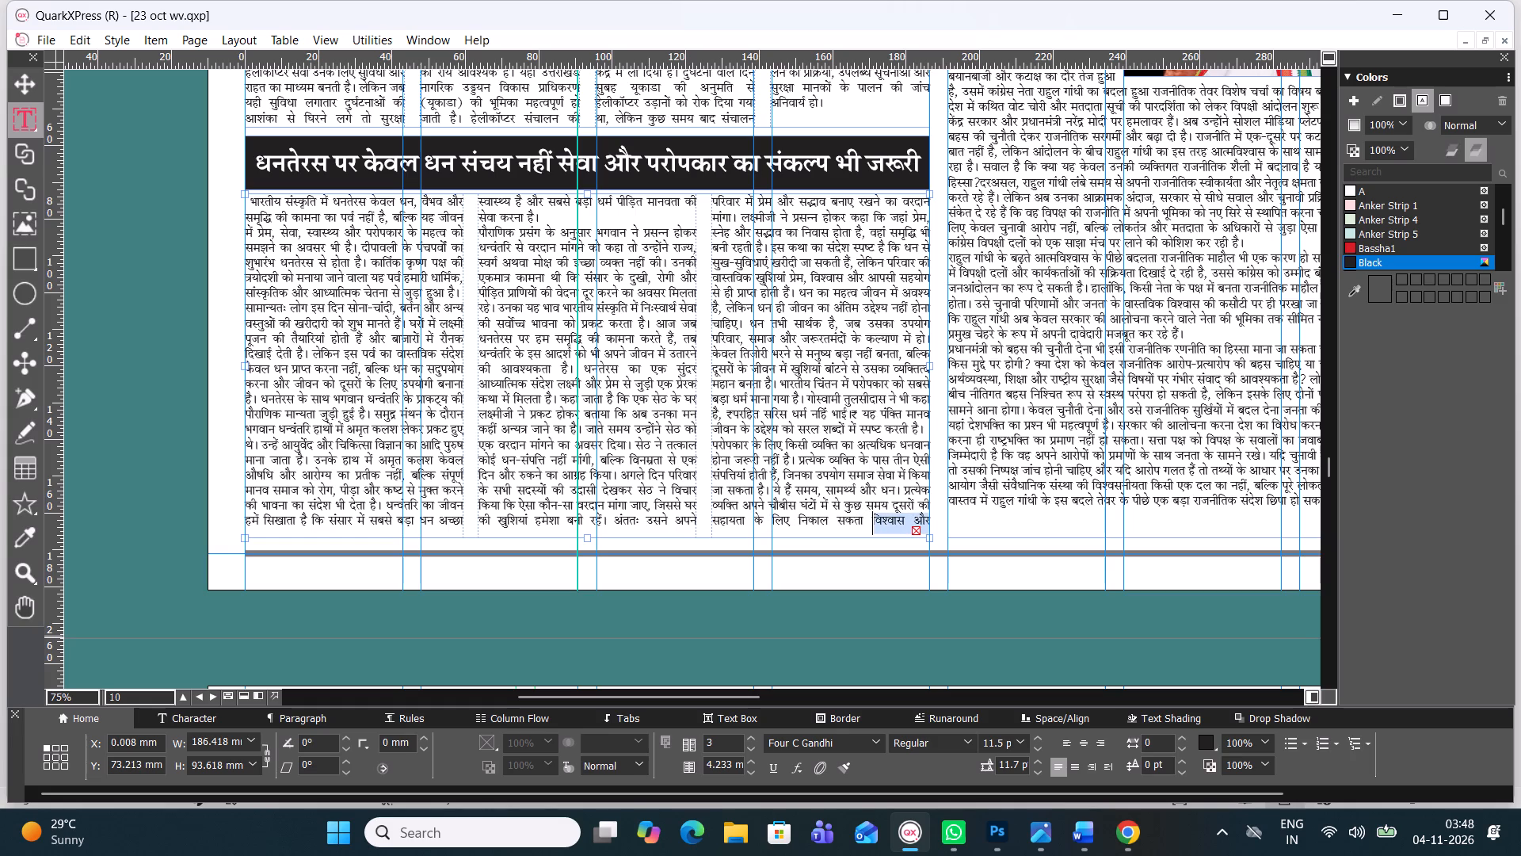
key(BackSpace)
drag(872, 520, 964, 548)
key(BackSpace)
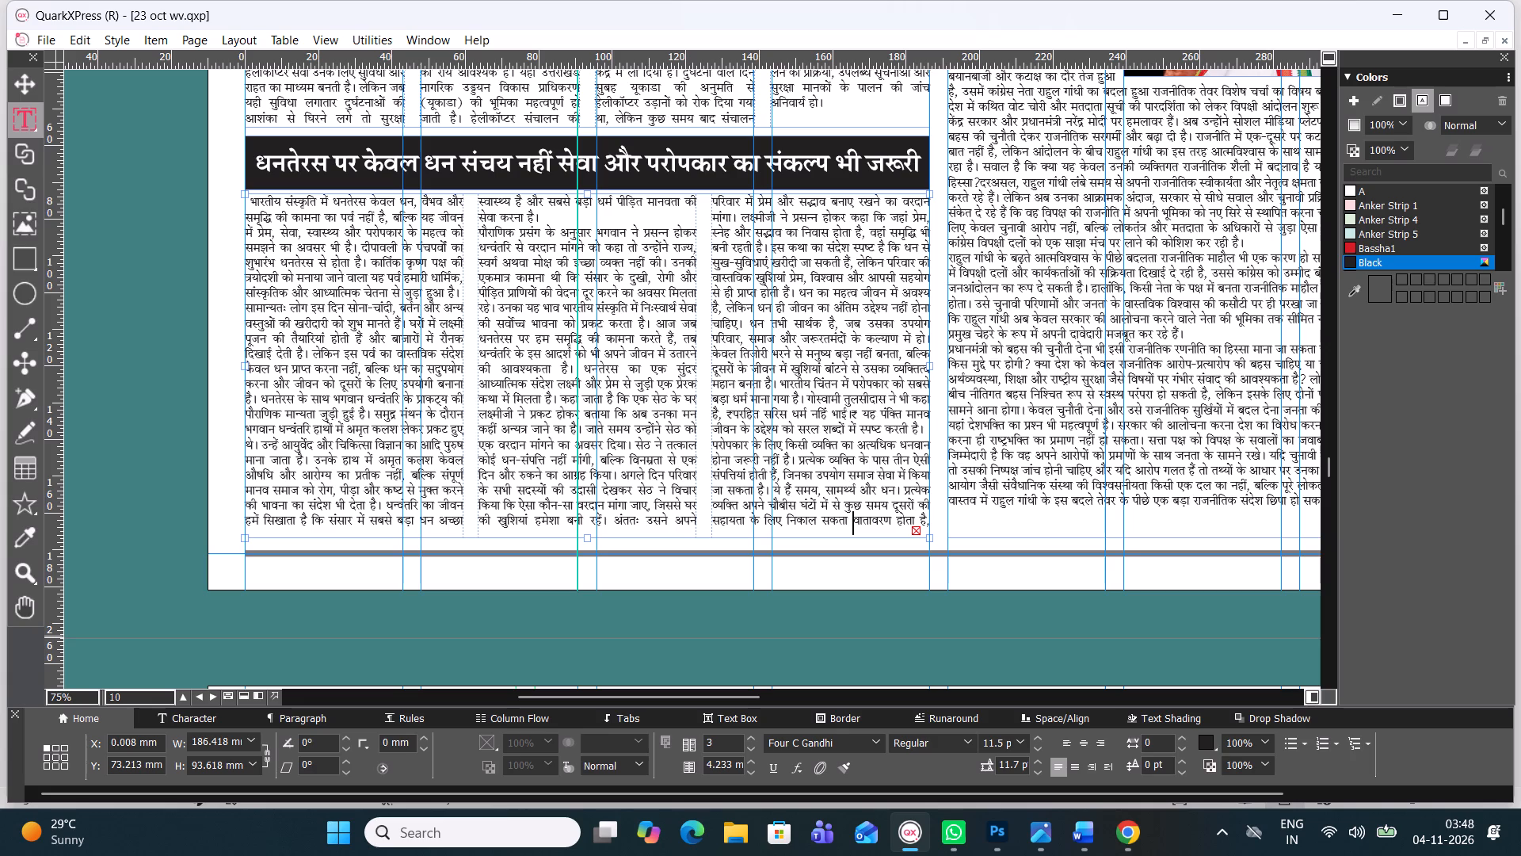
drag(851, 518, 953, 533)
key(BackSpace)
drag(849, 519, 895, 533)
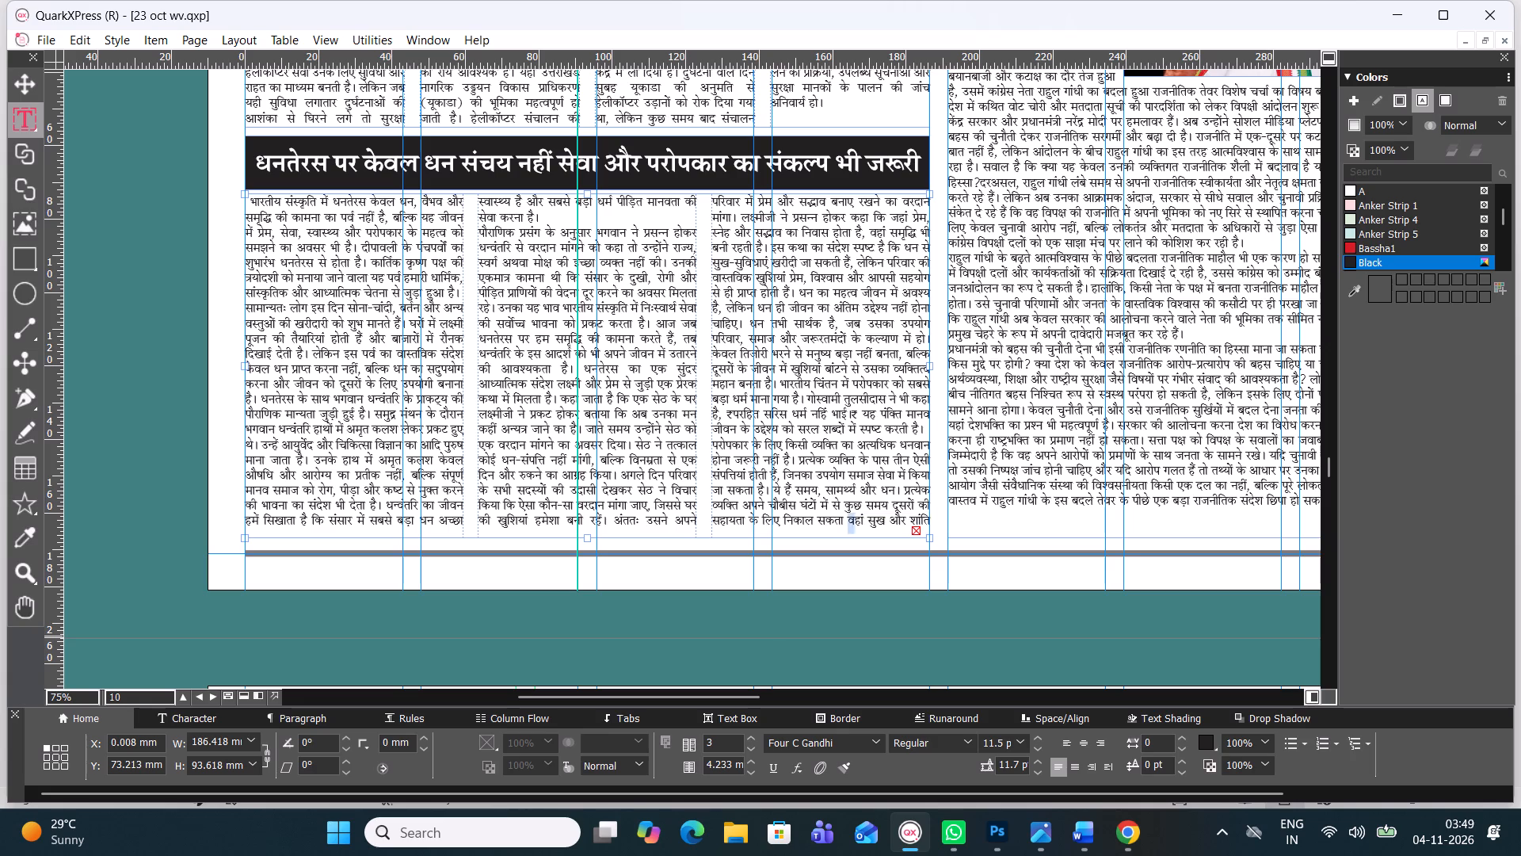
drag(895, 533, 1041, 548)
key(BackSpace)
drag(858, 517, 912, 539)
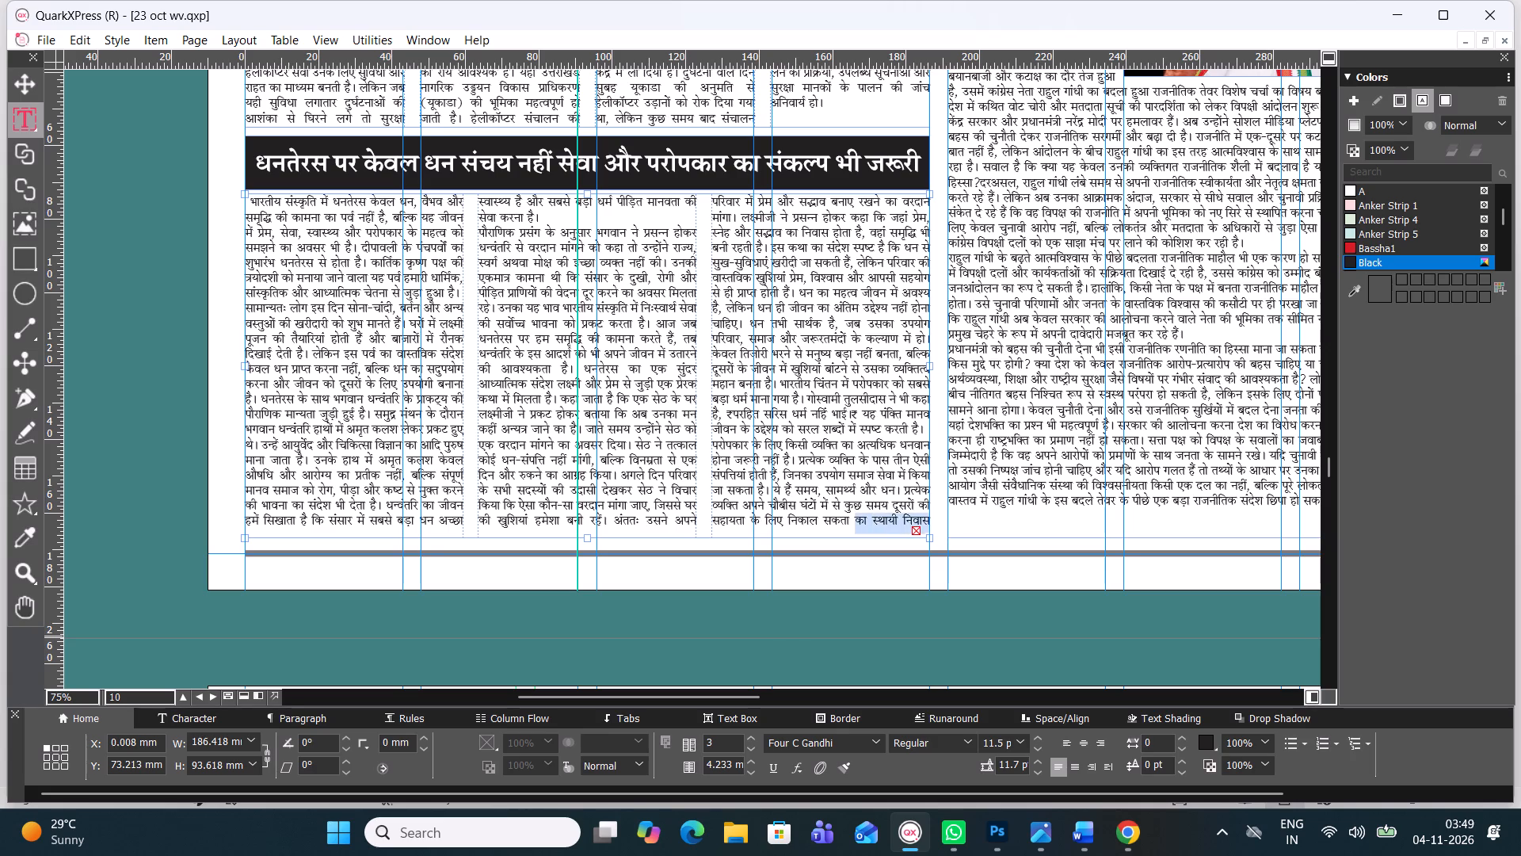
drag(912, 539, 934, 545)
key(BackSpace)
drag(868, 517, 955, 534)
key(BackSpace)
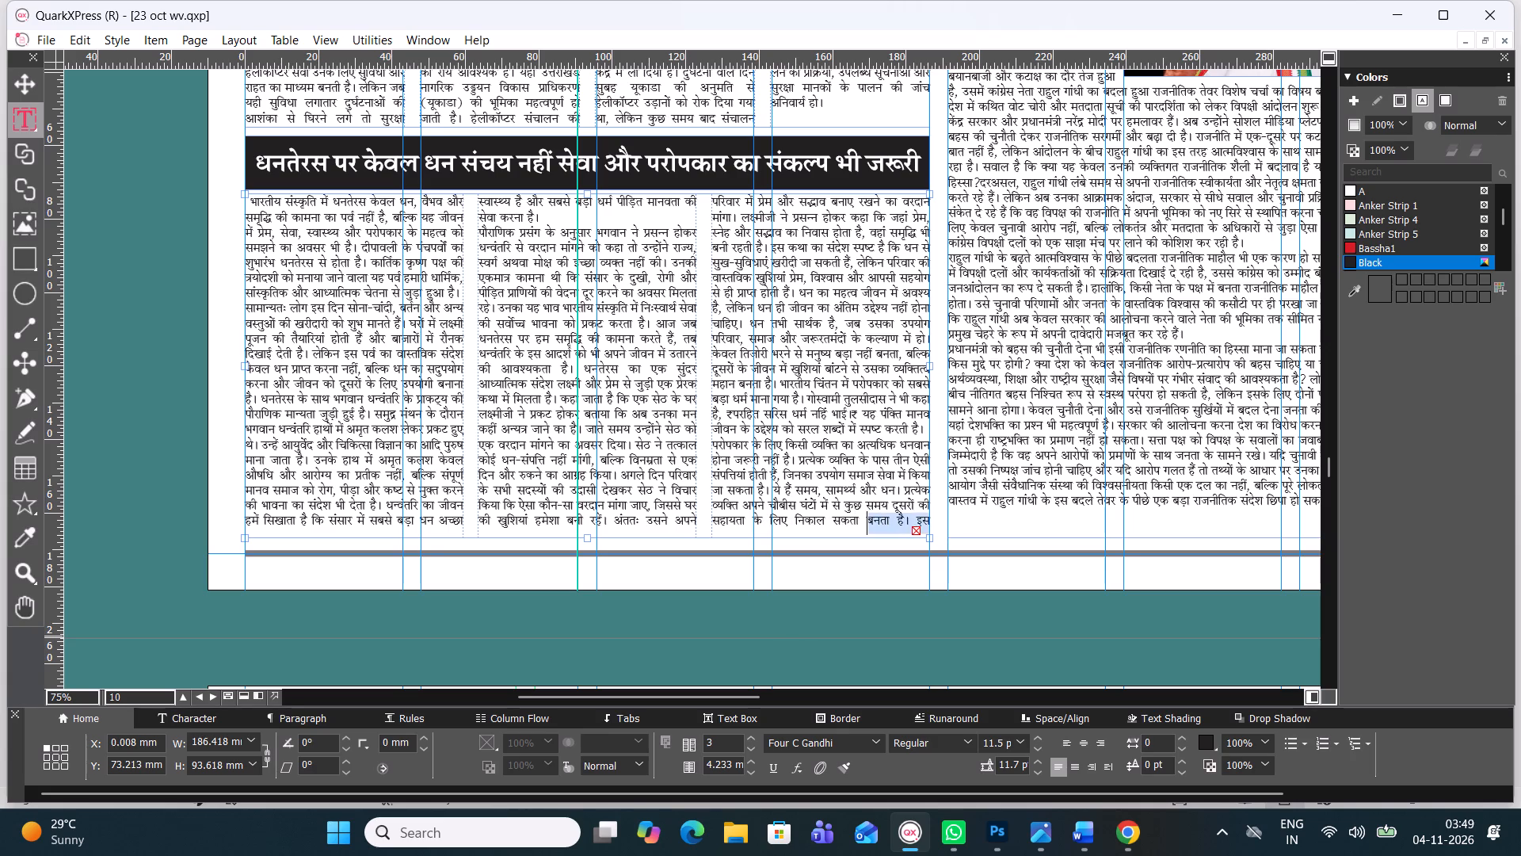
drag(854, 517, 959, 533)
key(BackSpace)
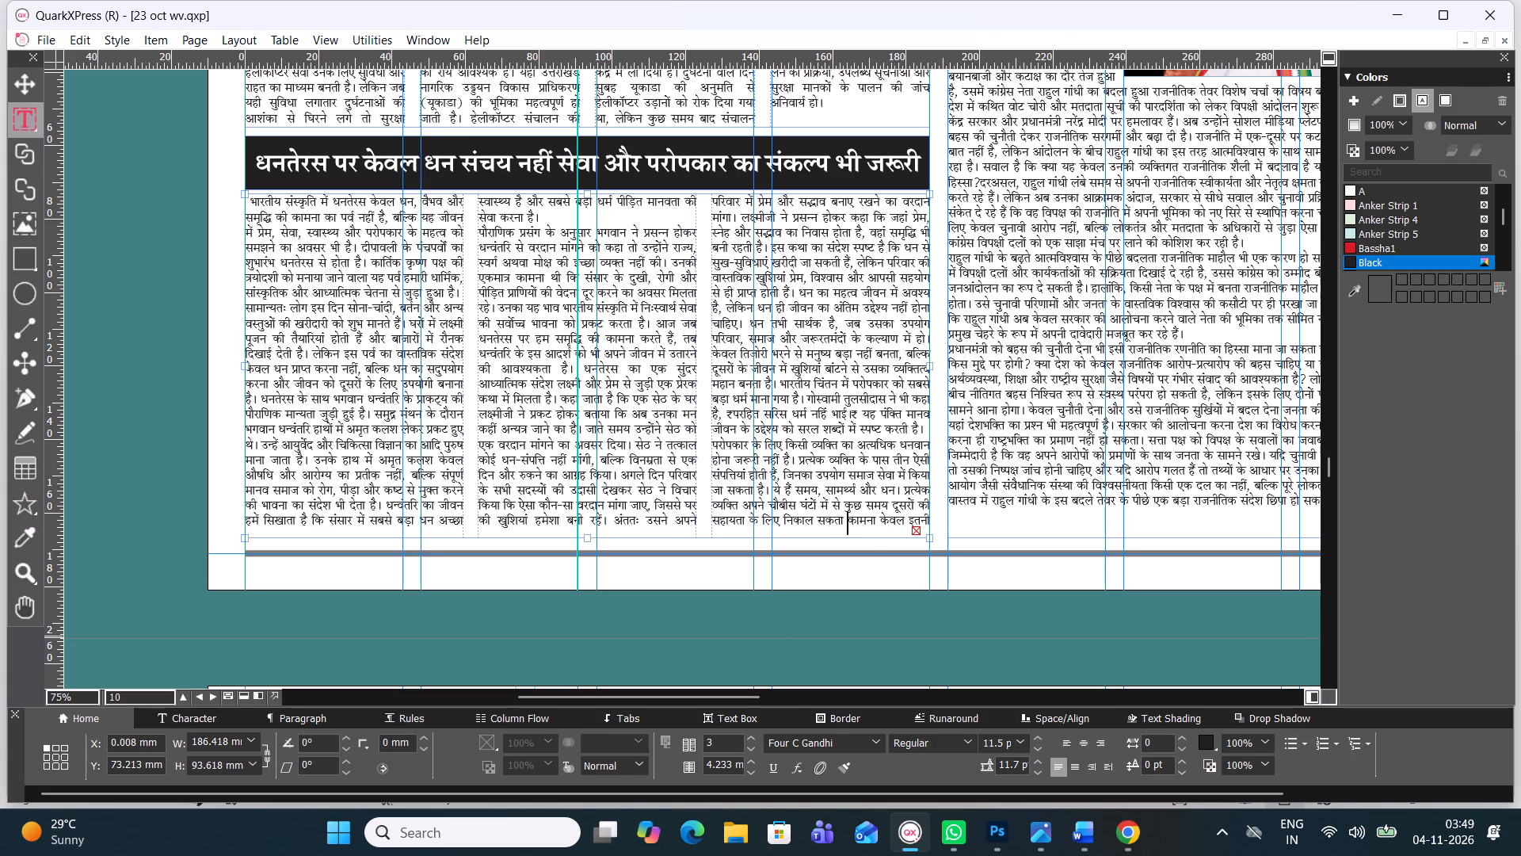
drag(849, 517, 959, 533)
key(BackSpace)
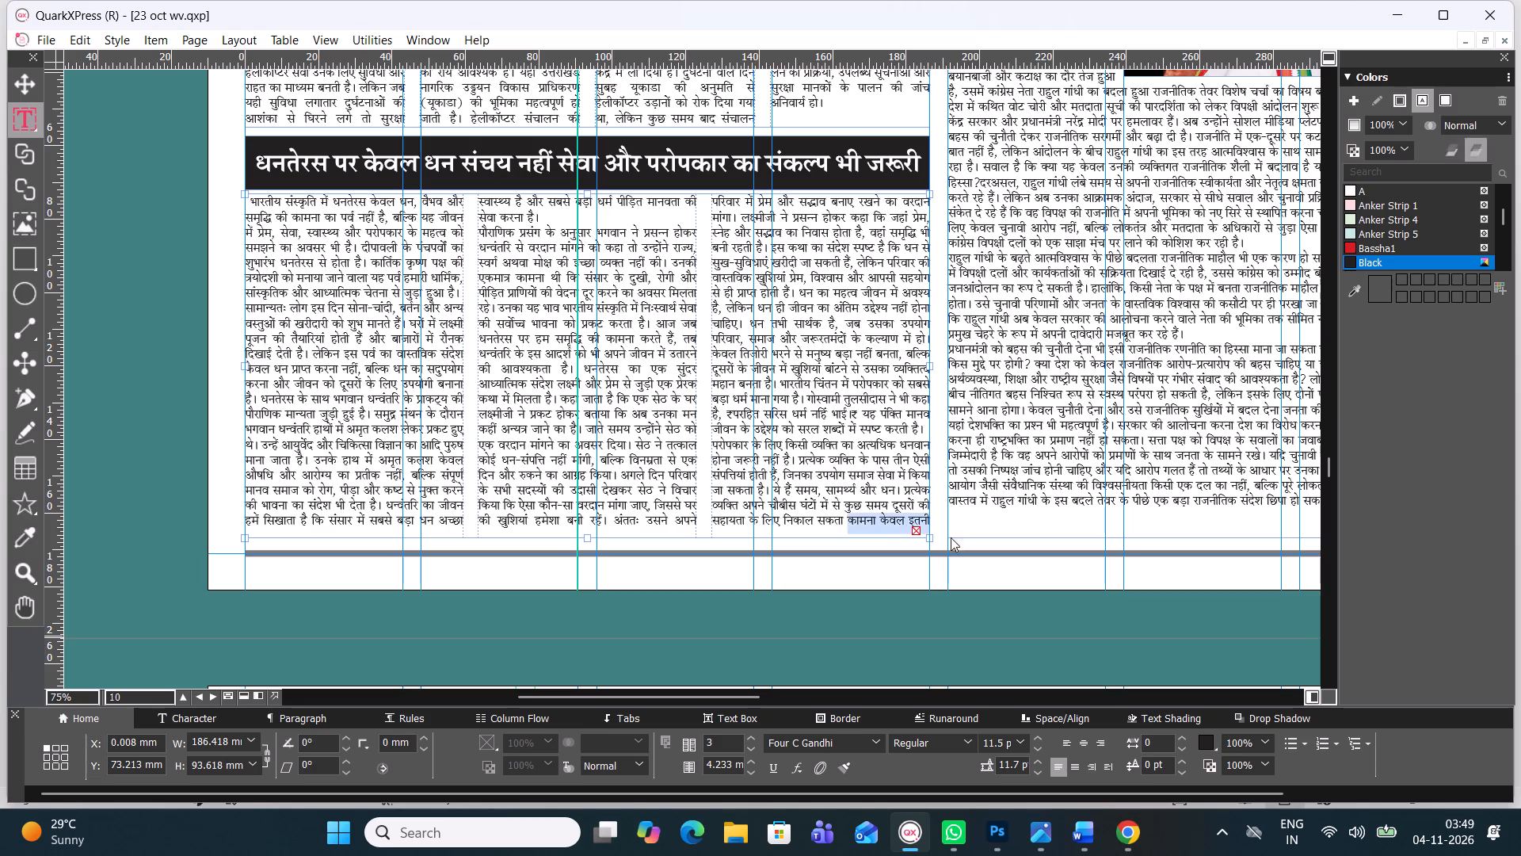
drag(852, 518, 1043, 550)
key(BackSpace)
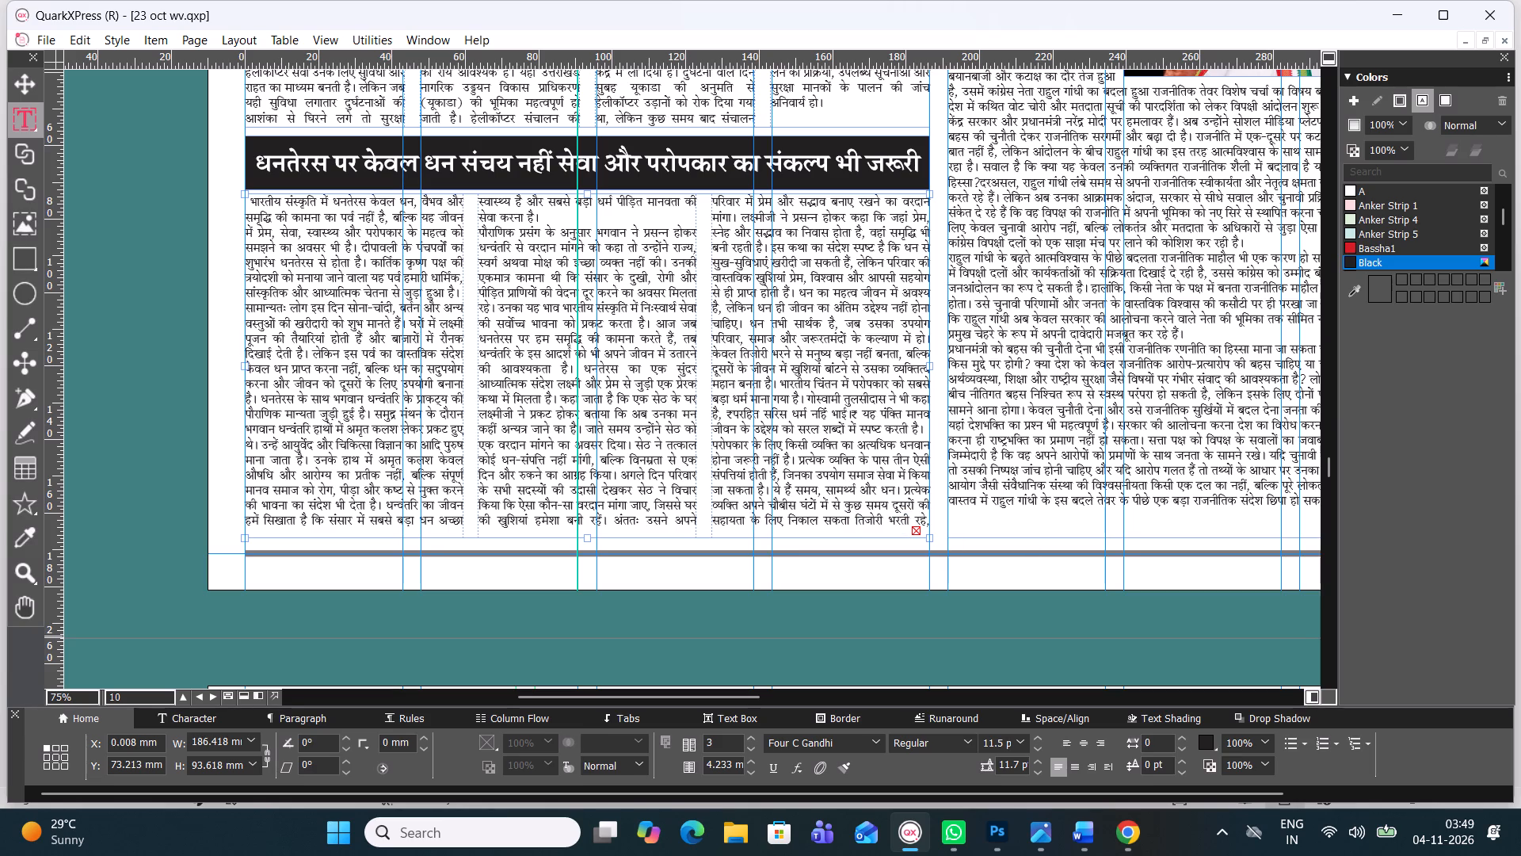
Extend the Dhanteras body box downward to about 106.6 mm high and delete all remaining text after निकाल सकता.
drag(584, 537, 584, 585)
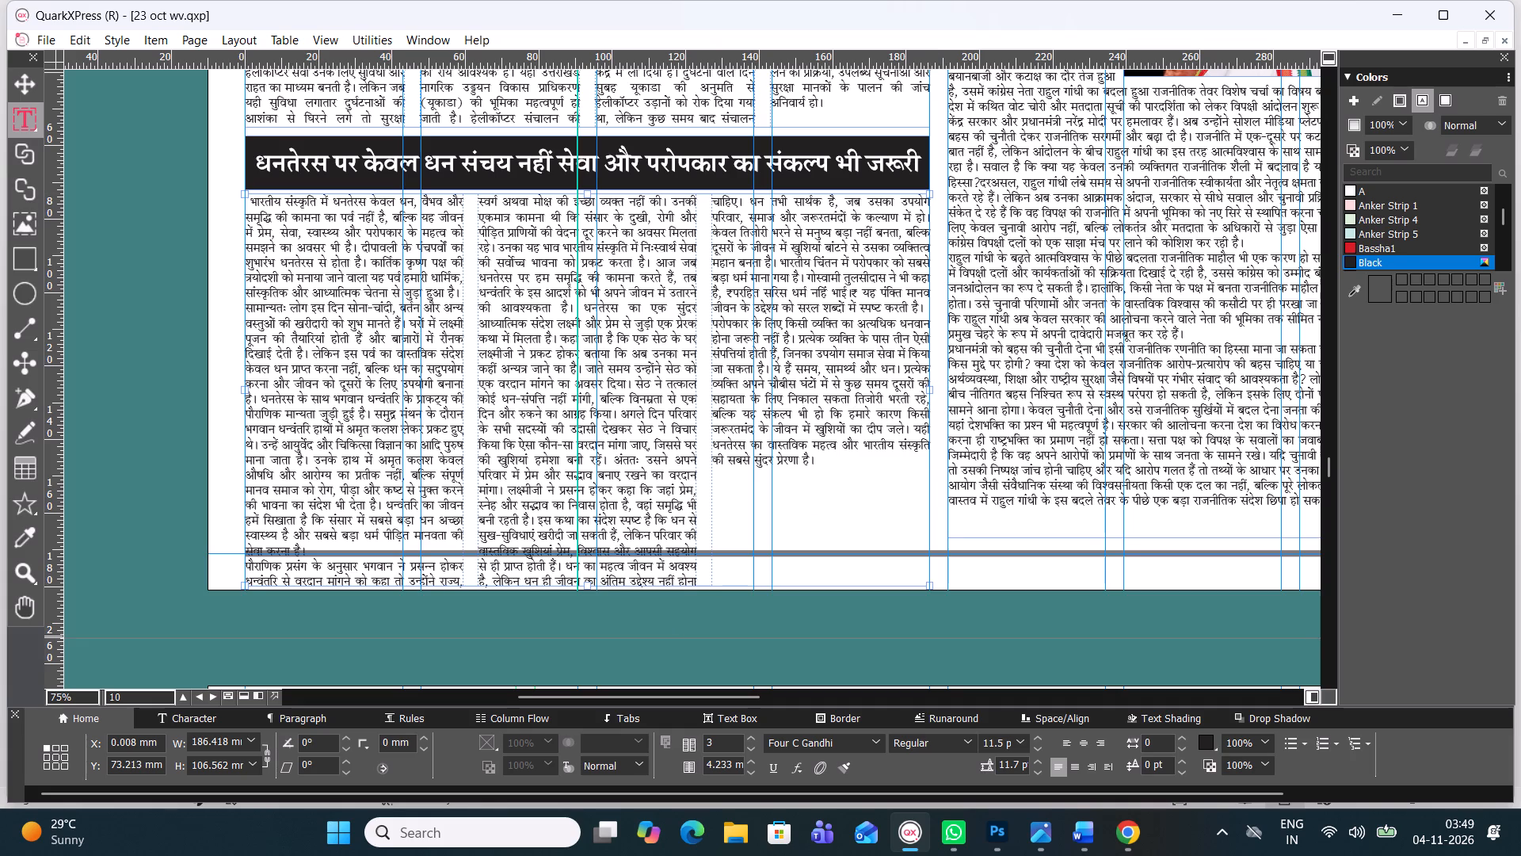
drag(853, 399, 911, 466)
key(BackSpace)
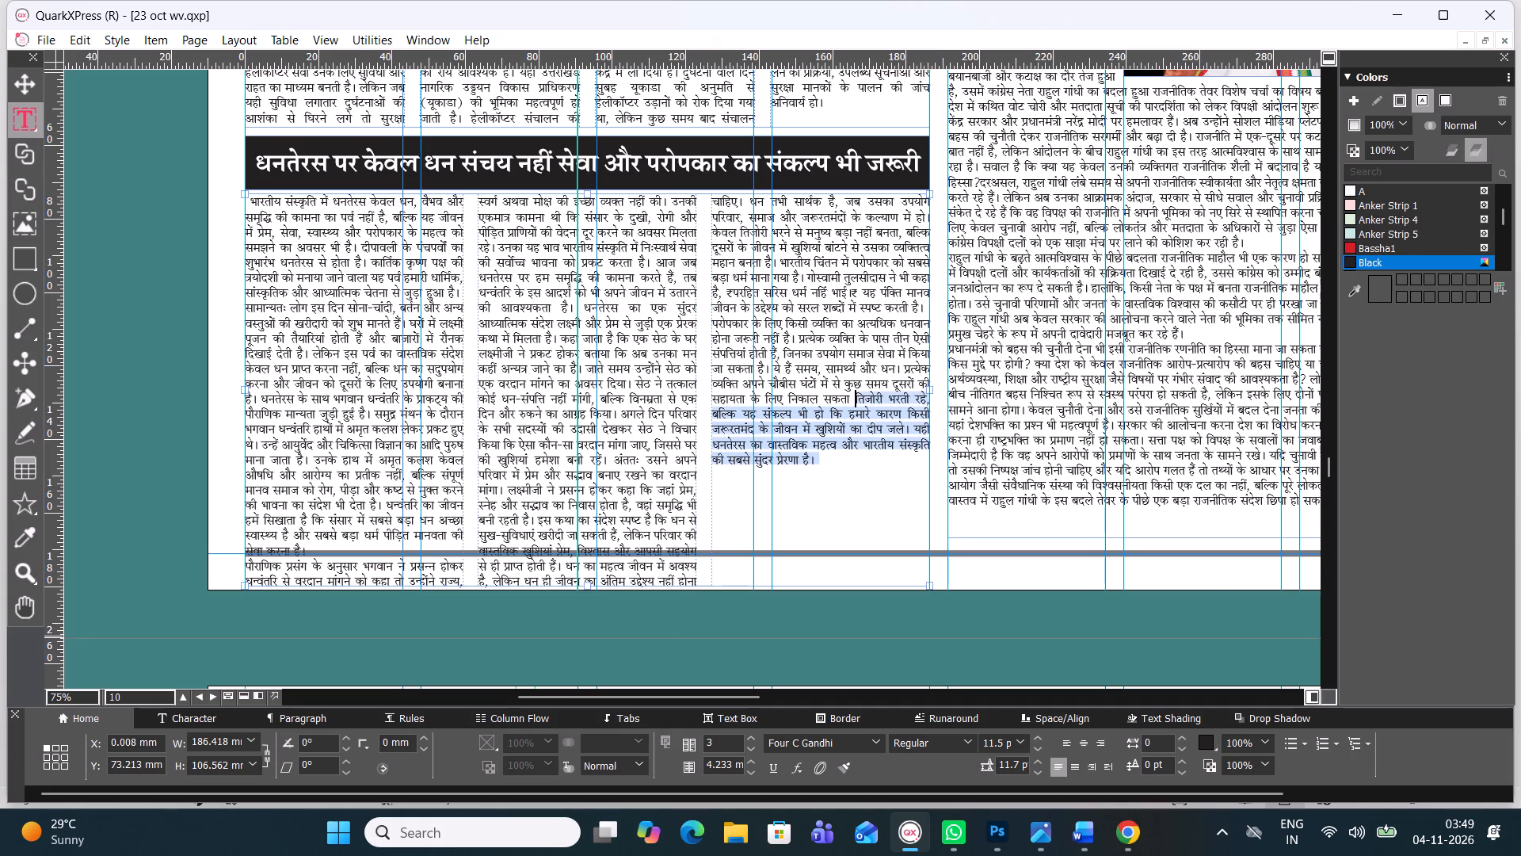
key(BackSpace)
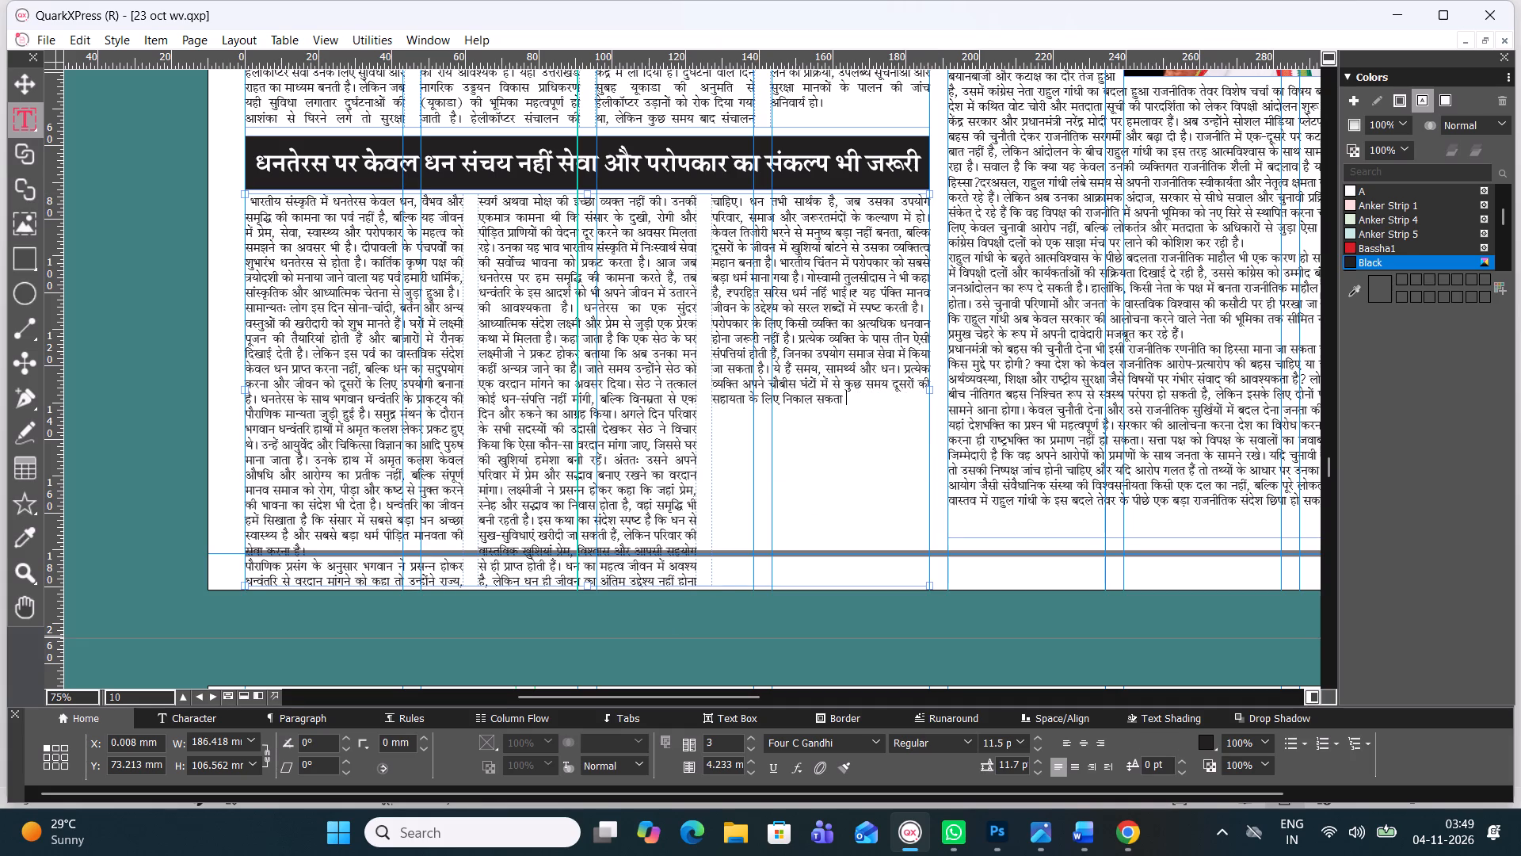
Switch the keyboard layout to Hindi Phonetic and add है after निकाल सकता at the end of the article.
click(1281, 829)
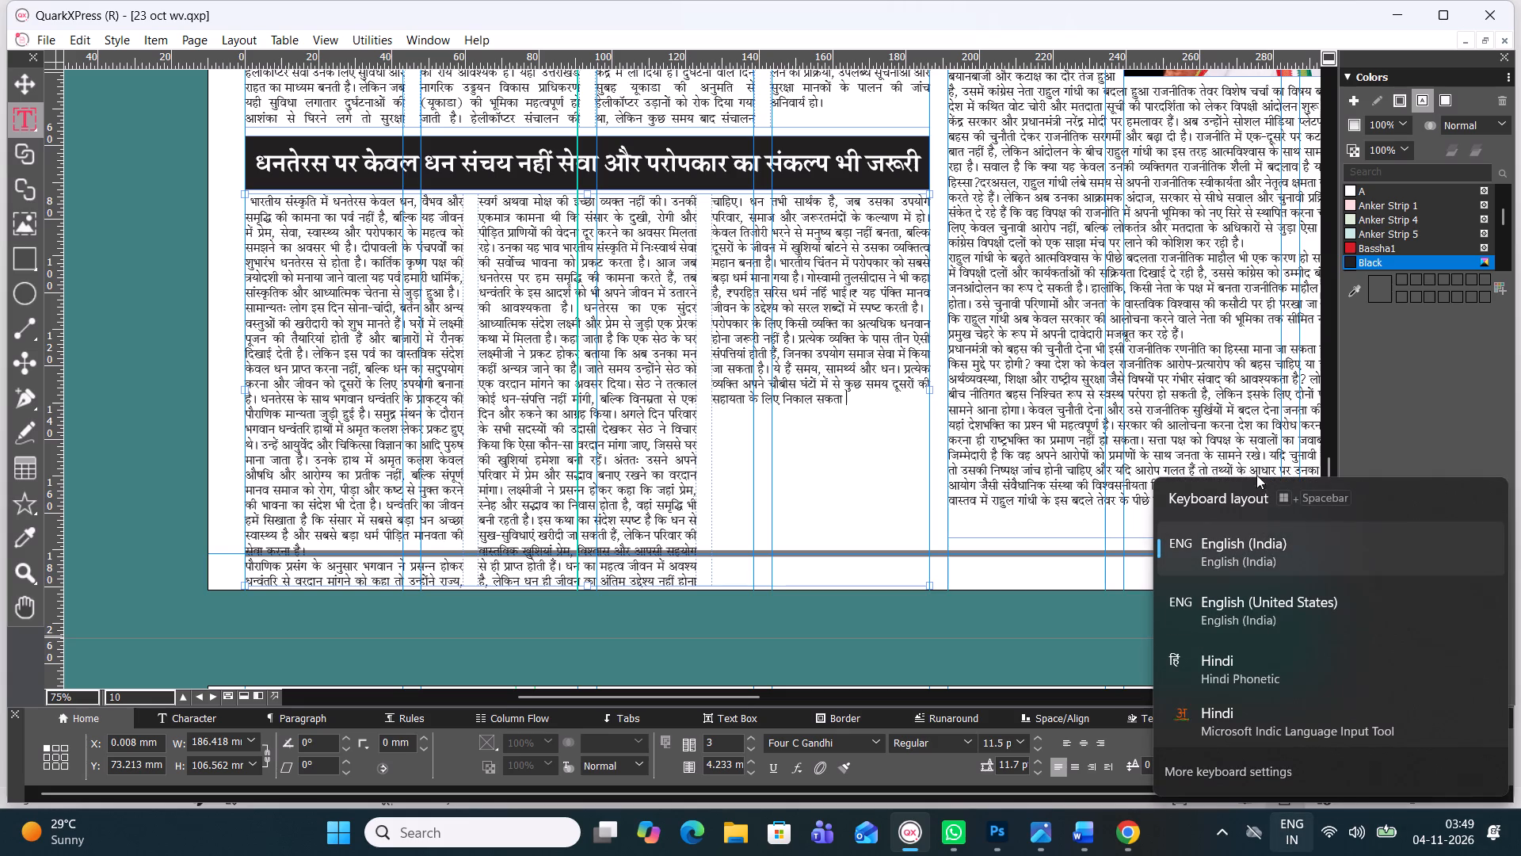
click(1252, 645)
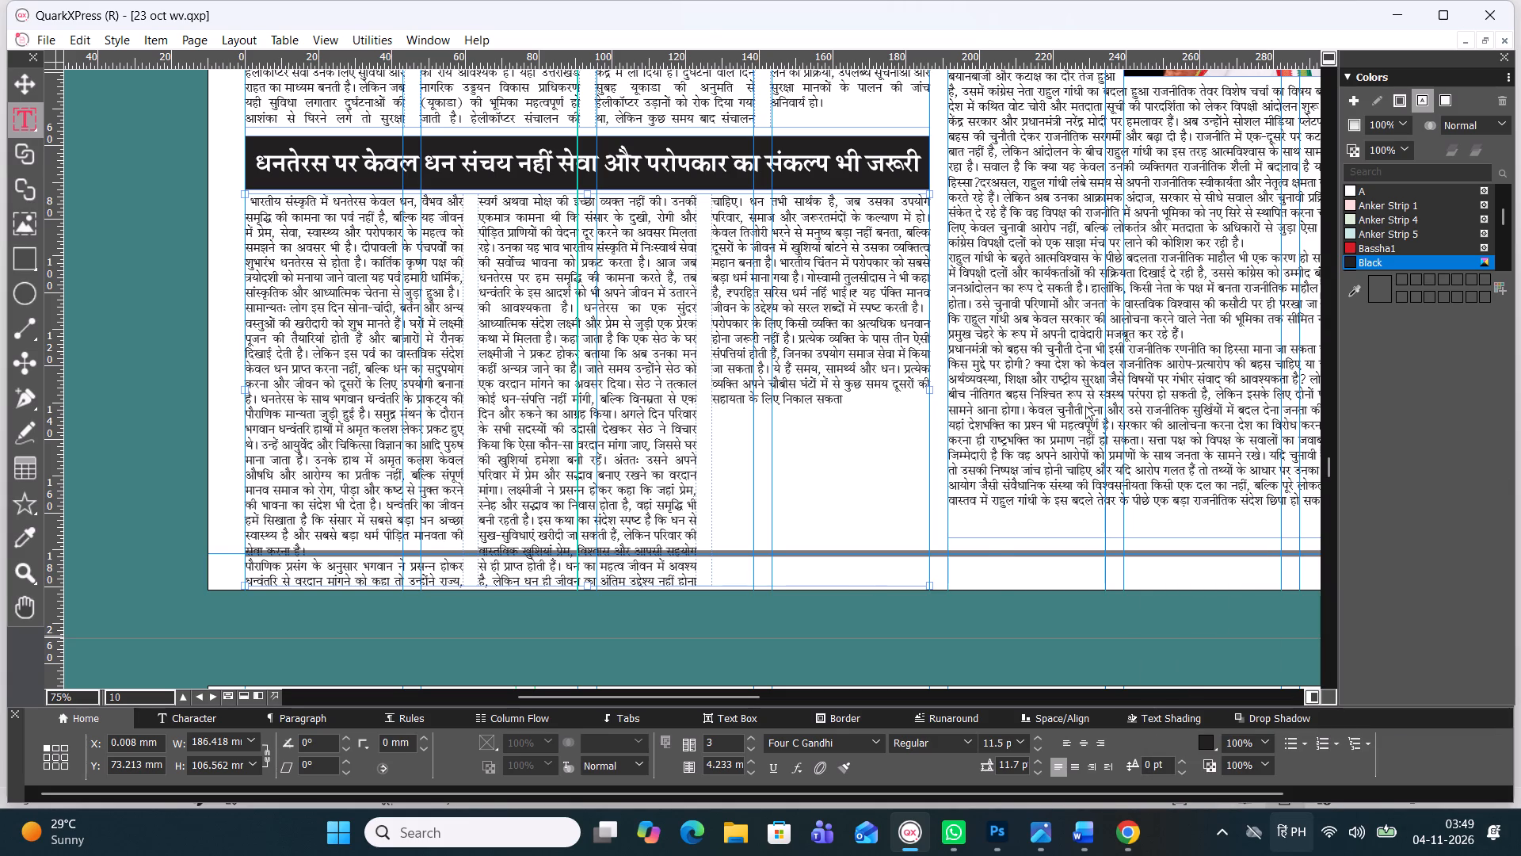
text(ha)
key(i)
key(Return)
Shorten the three-column Dhanteras body box from its bottom edge to about 93.6 mm high.
drag(586, 587, 587, 572)
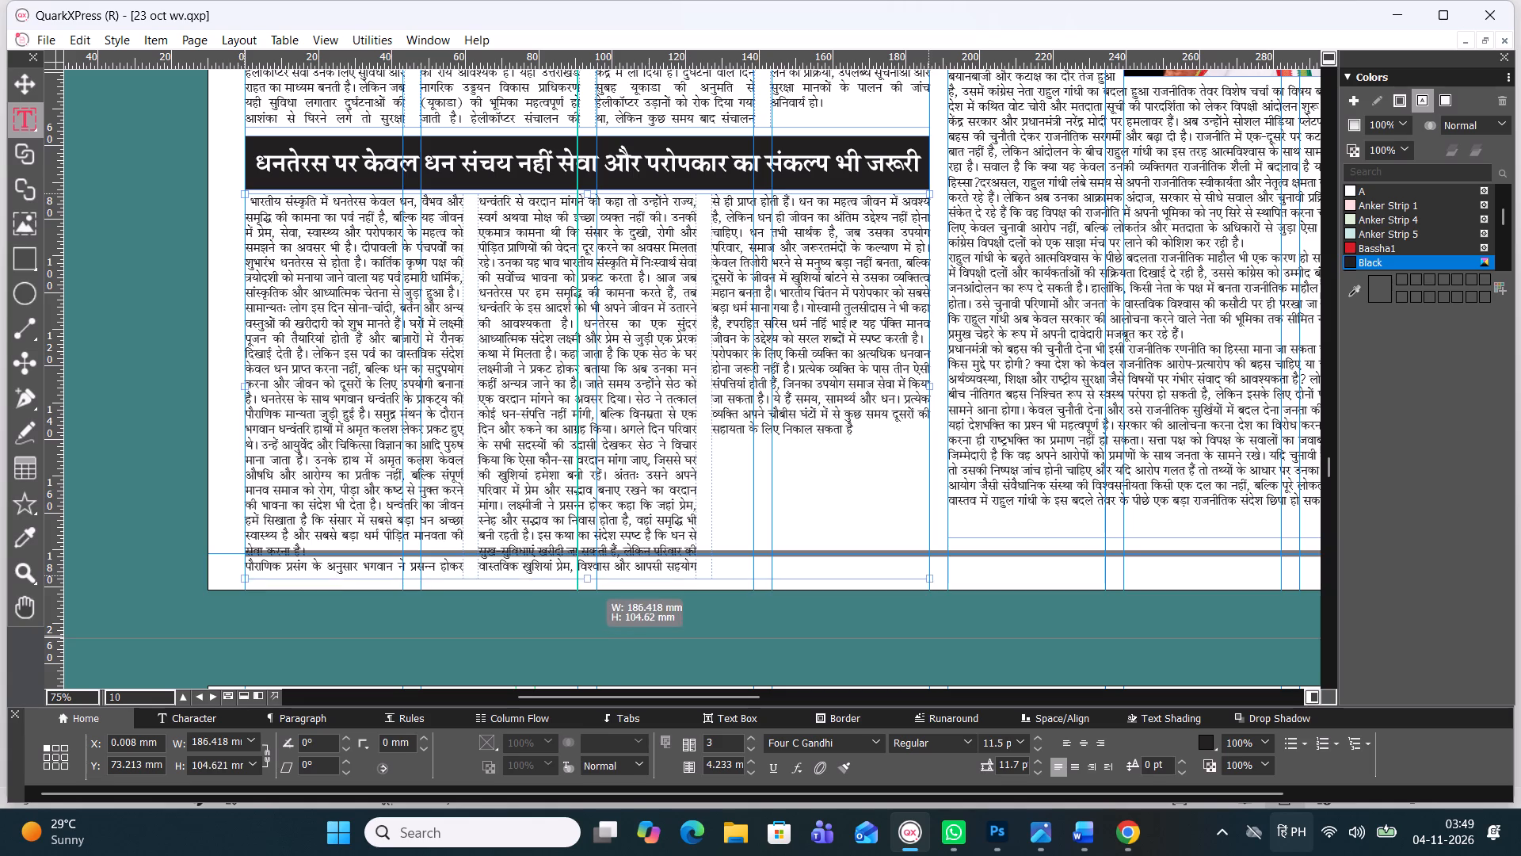
drag(587, 572, 585, 539)
click(648, 615)
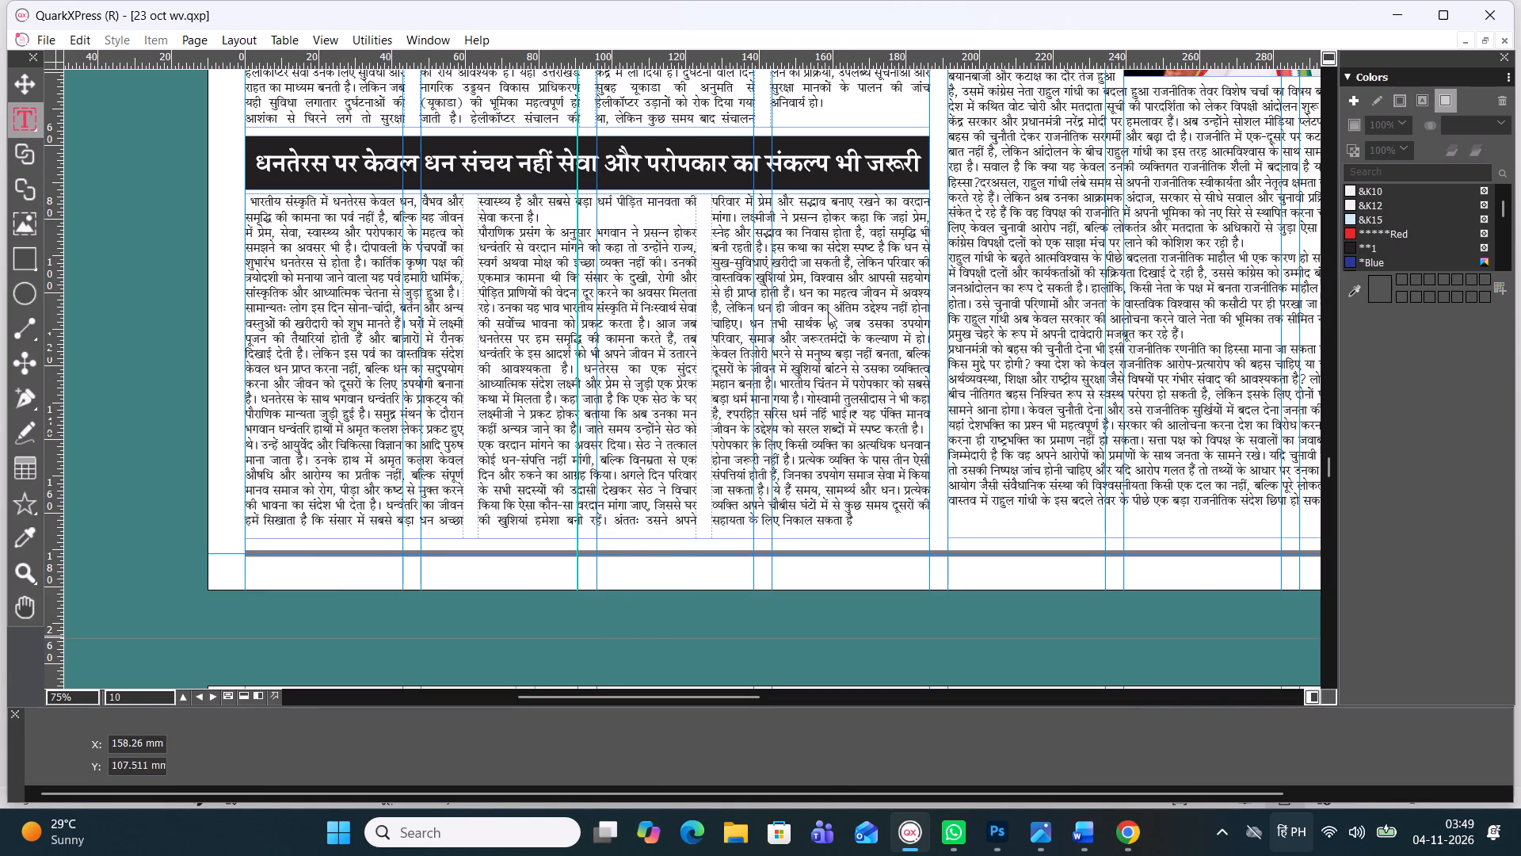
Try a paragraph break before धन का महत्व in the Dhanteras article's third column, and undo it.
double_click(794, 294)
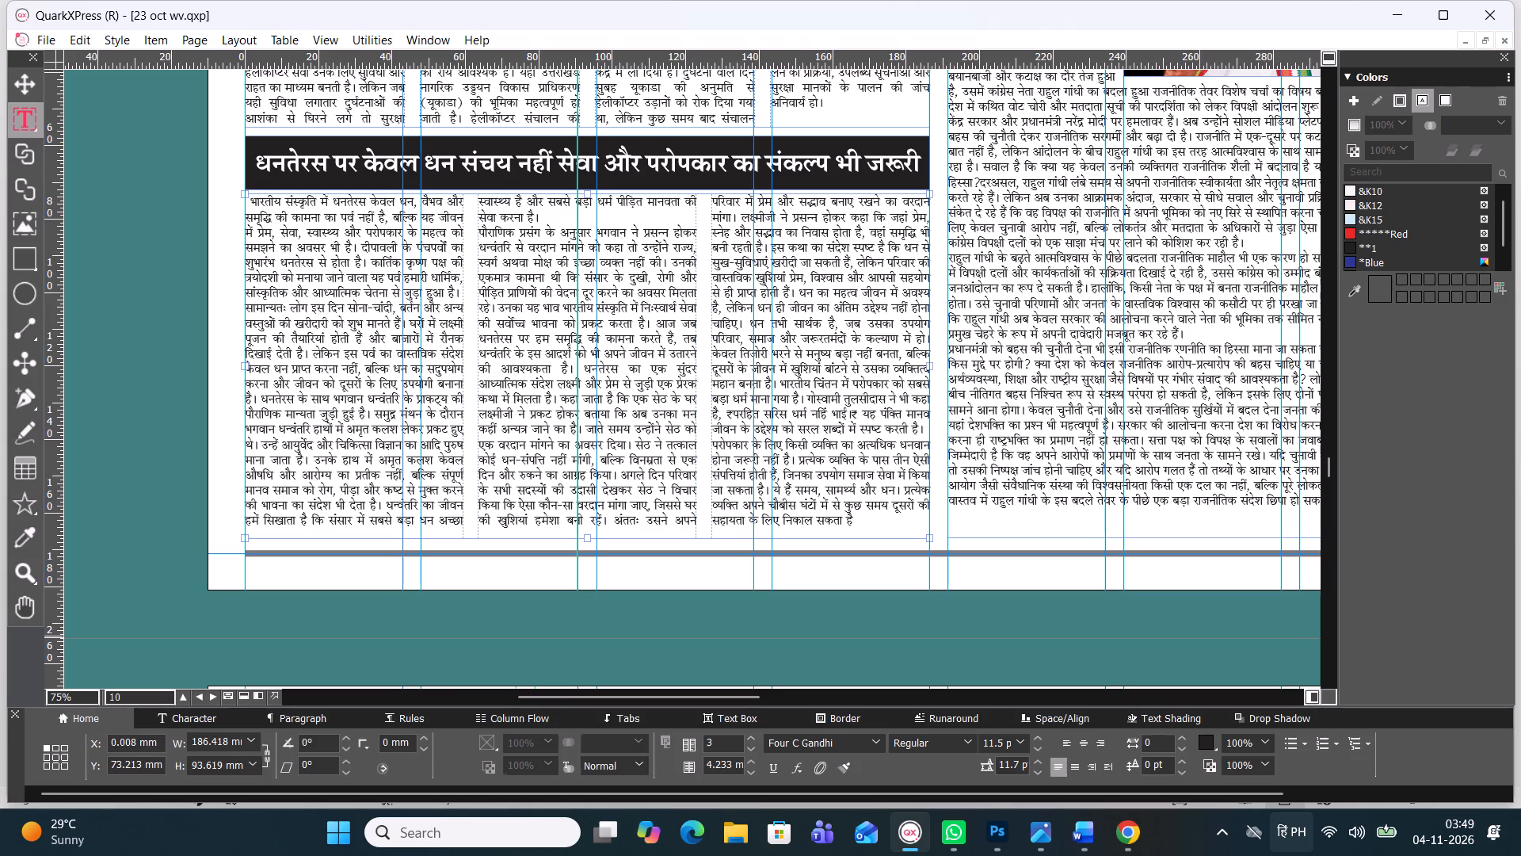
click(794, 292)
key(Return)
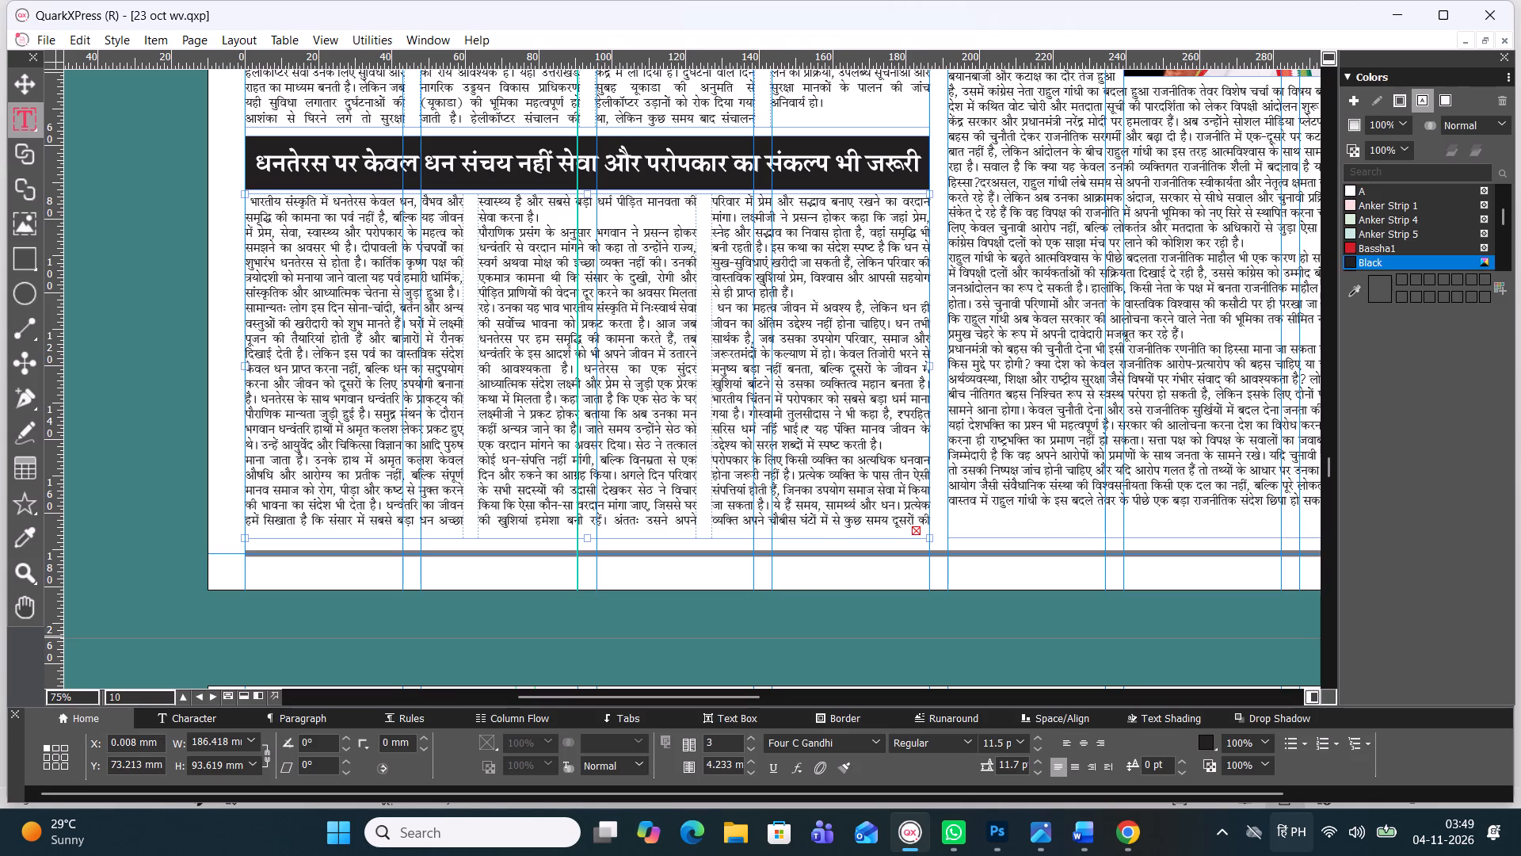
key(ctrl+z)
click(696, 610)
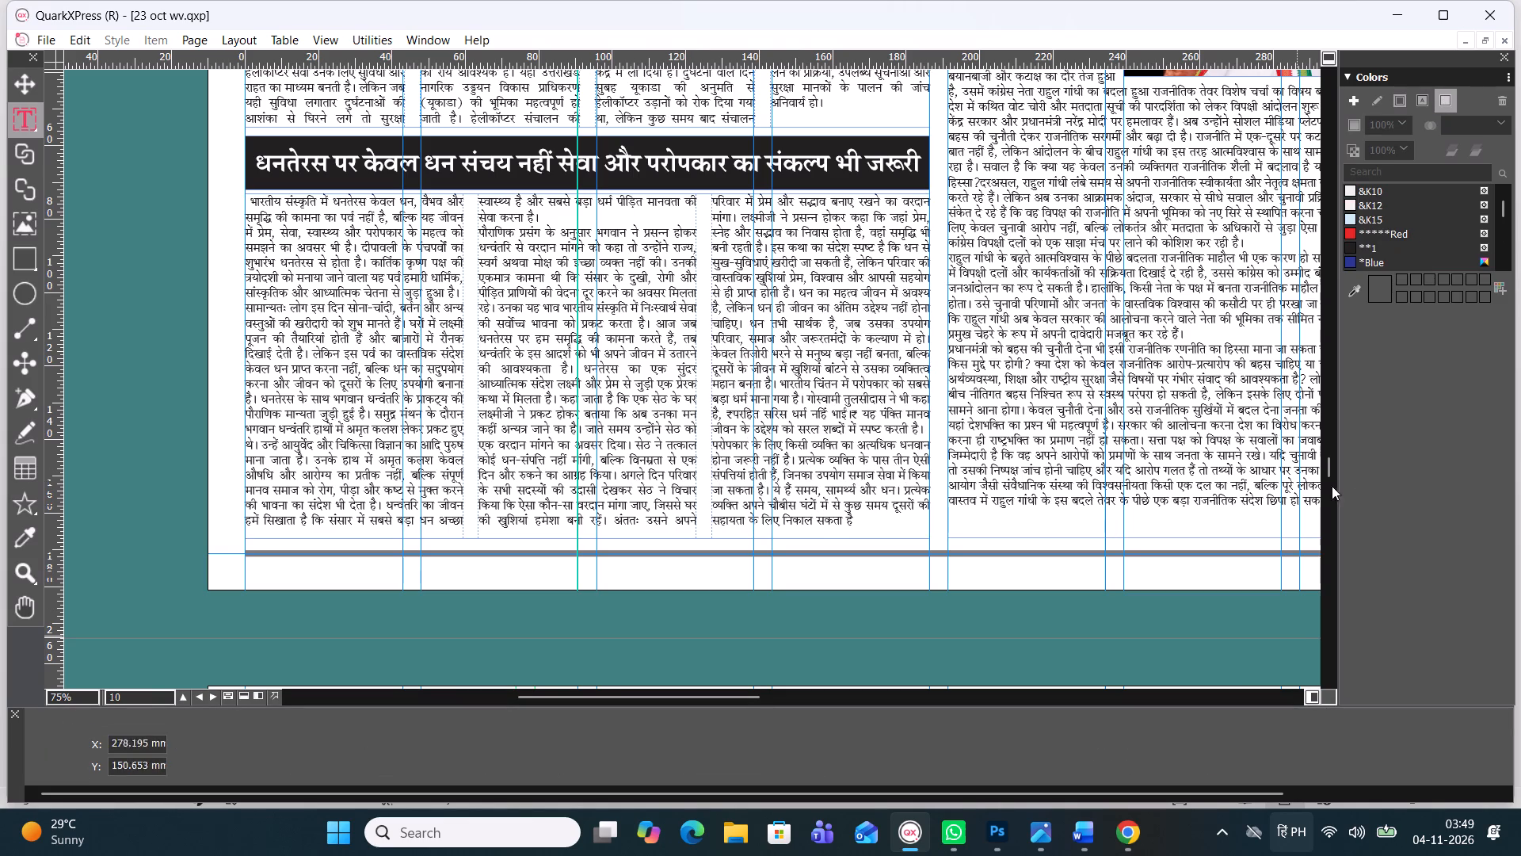
Shorten the dark Dhanteras headline box from its bottom edge to about 13 mm high.
click(747, 169)
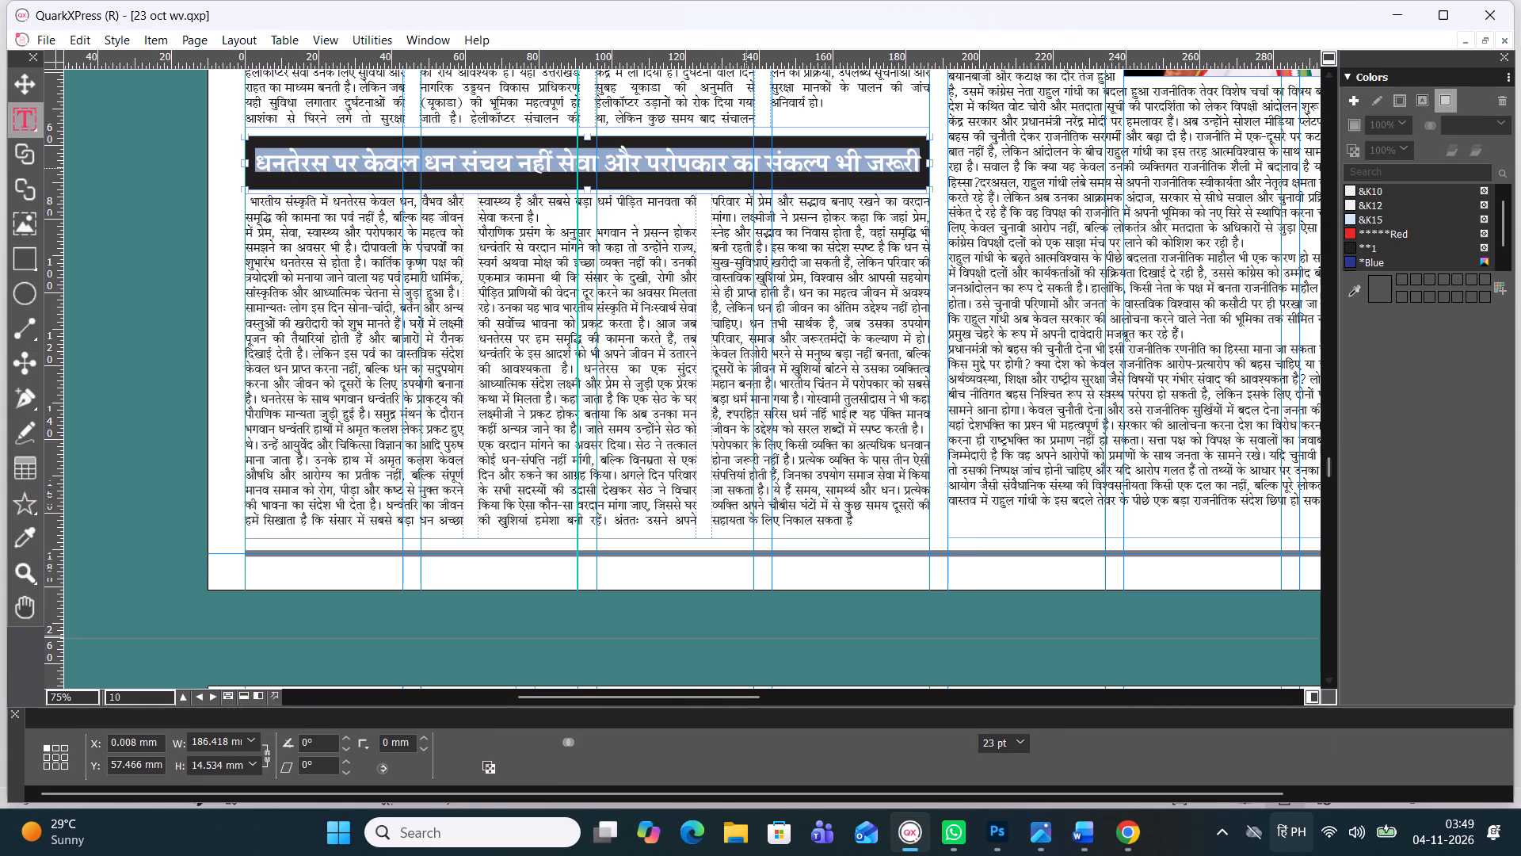
click(588, 188)
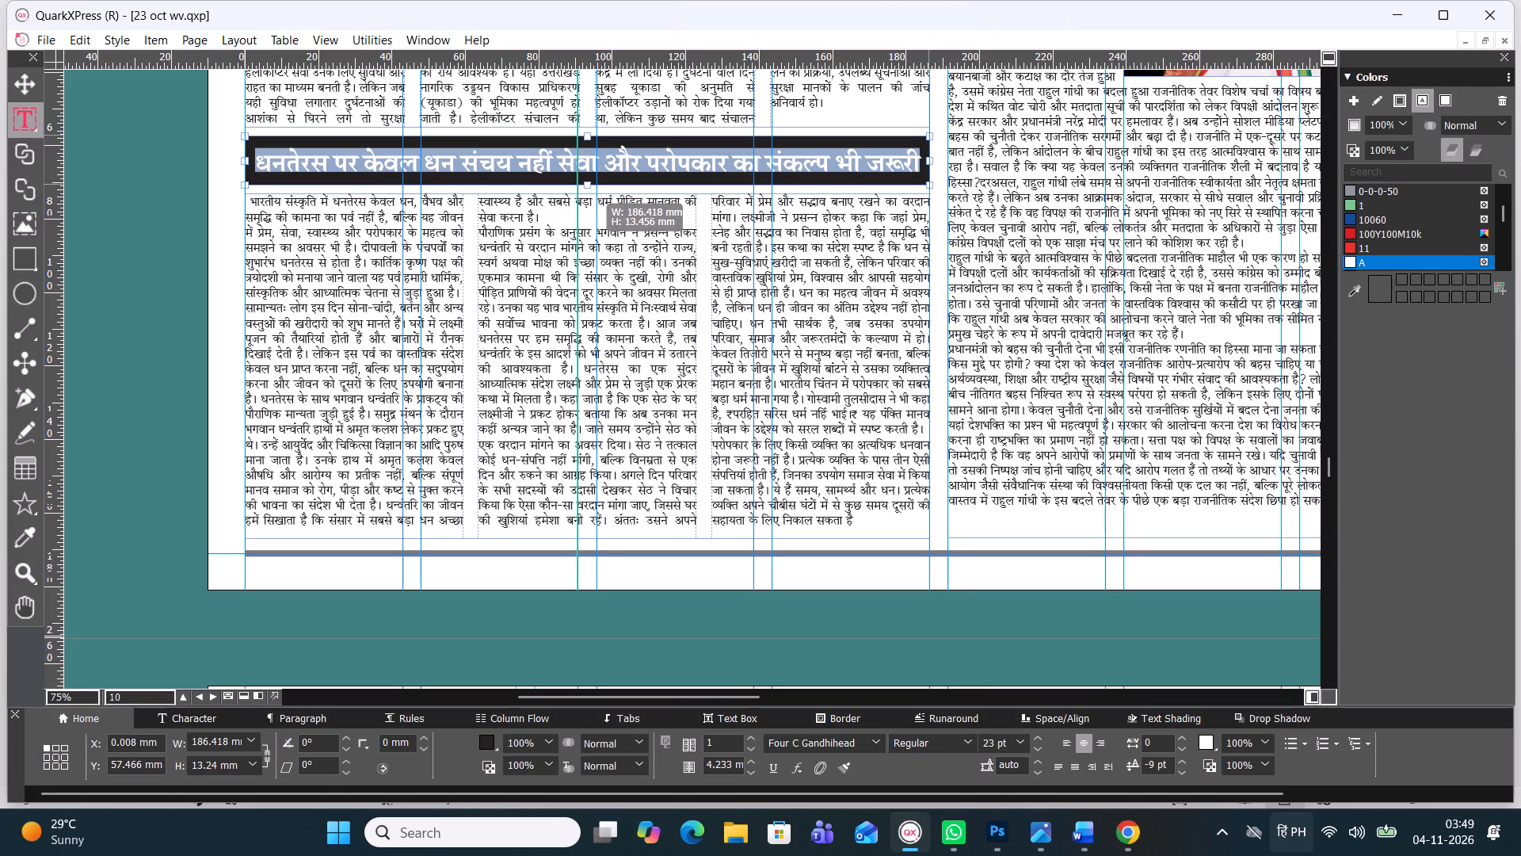
click(200, 121)
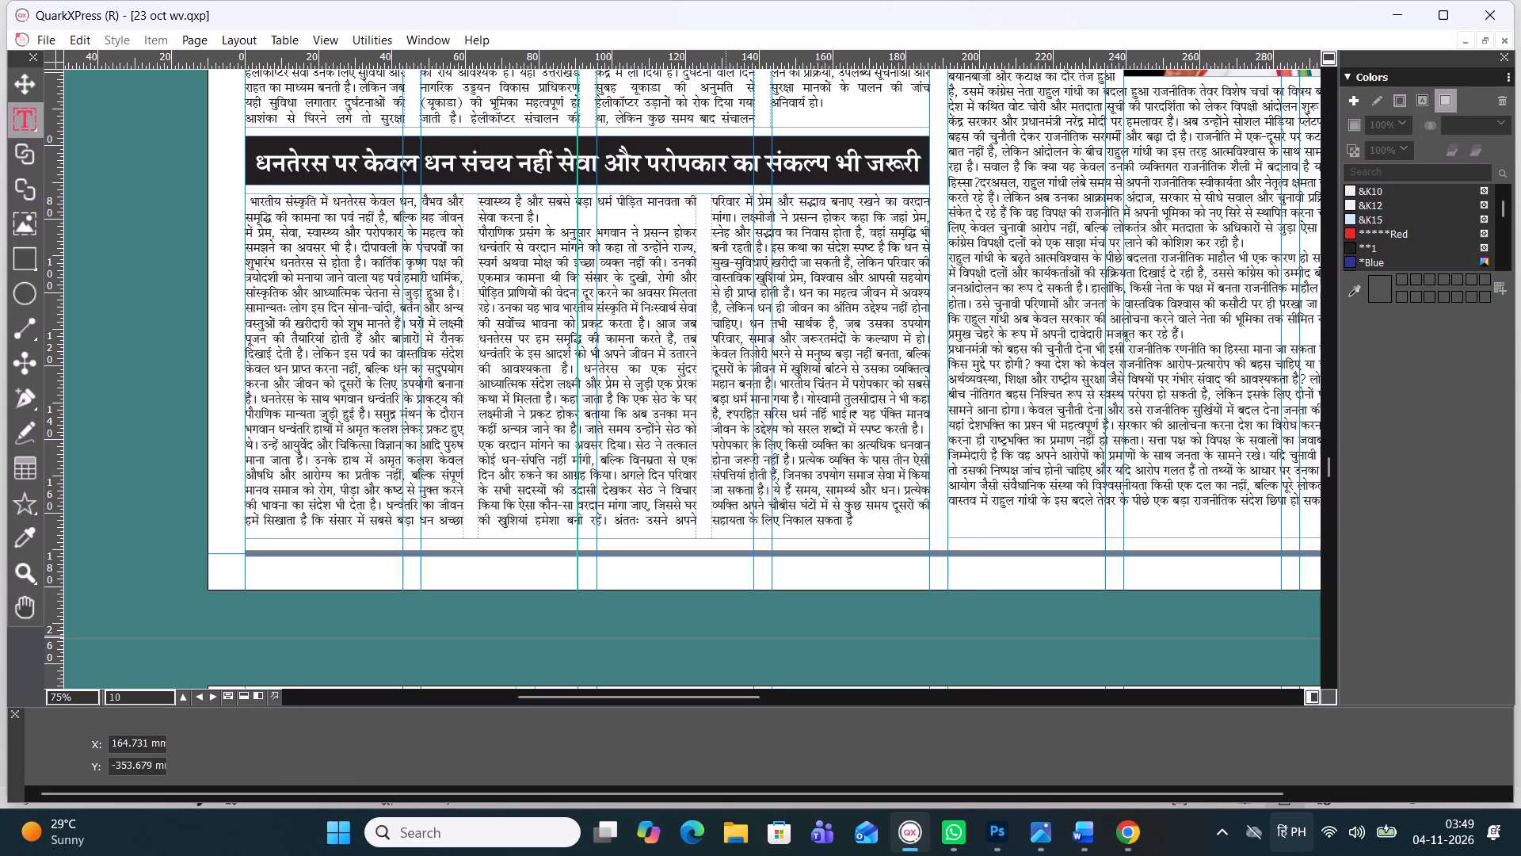
Examine the opinion page's articles, headlines, photos and page header across its full width and height.
drag(688, 695, 787, 707)
drag(1326, 468, 1325, 456)
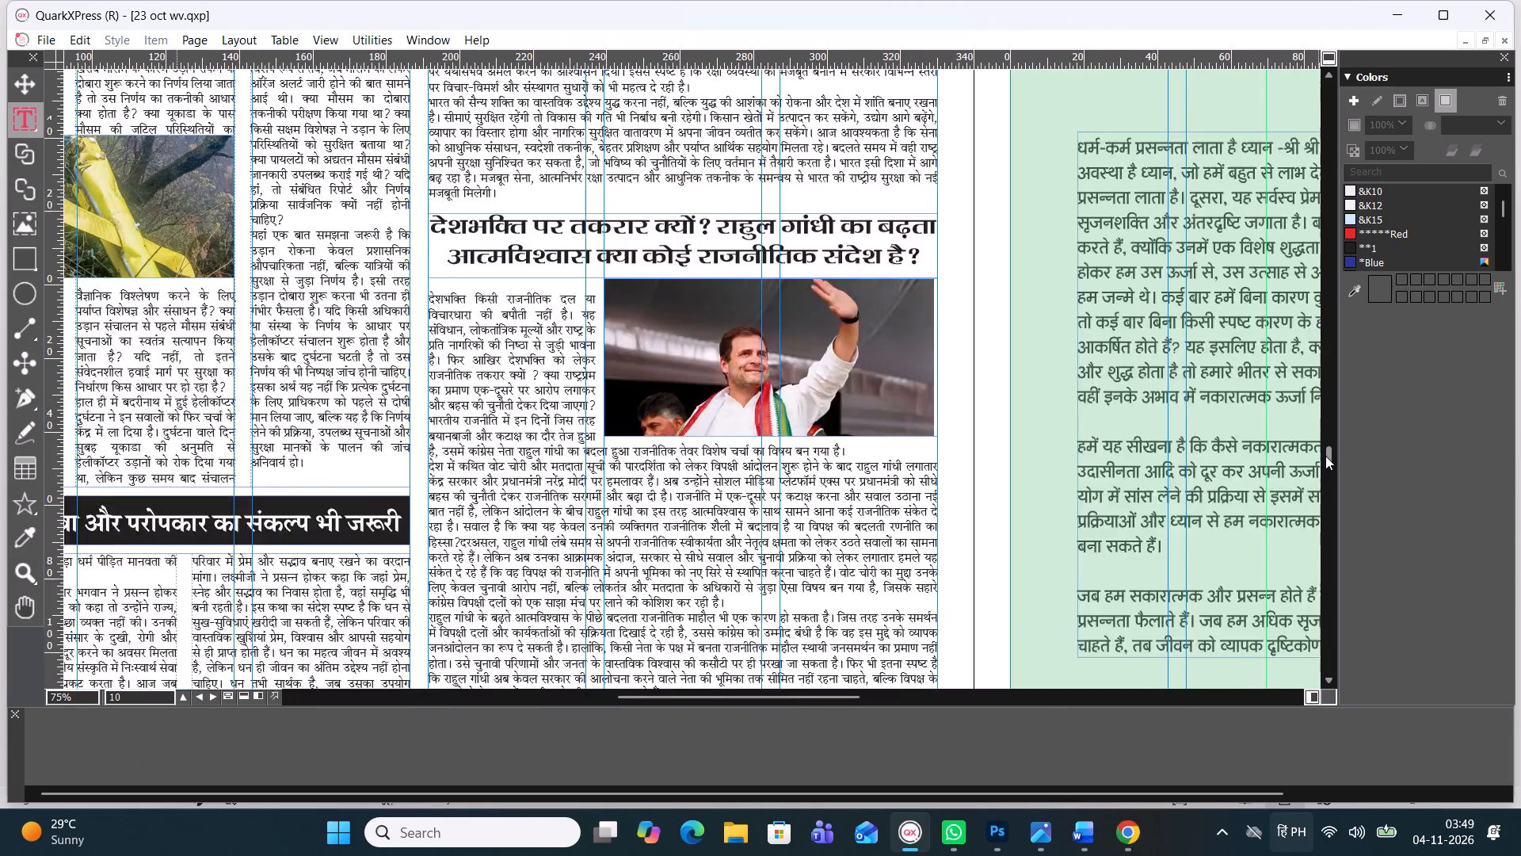
drag(1325, 456, 1323, 441)
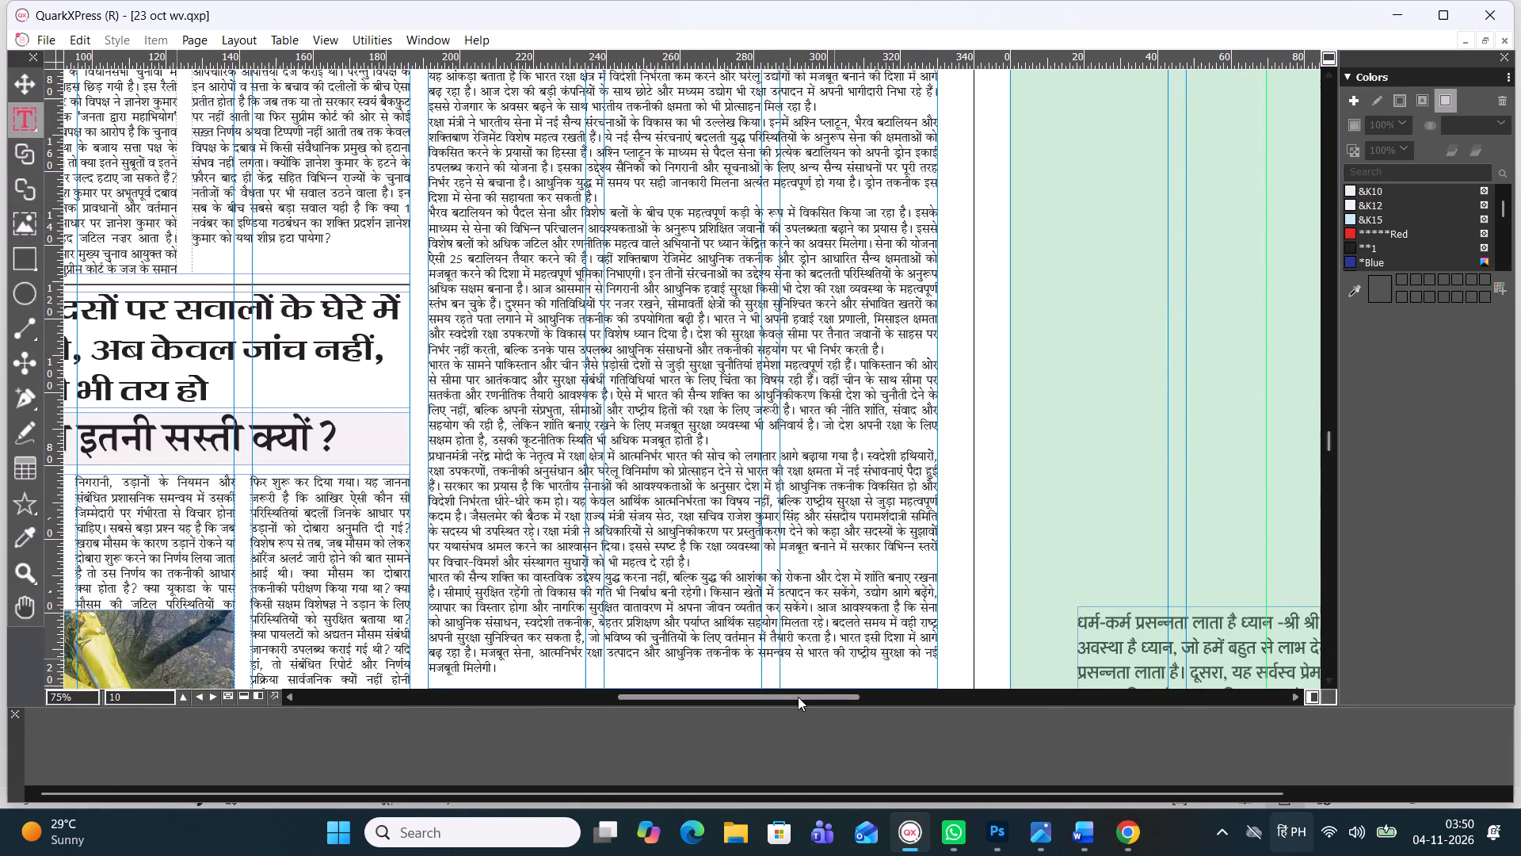
drag(799, 696, 703, 640)
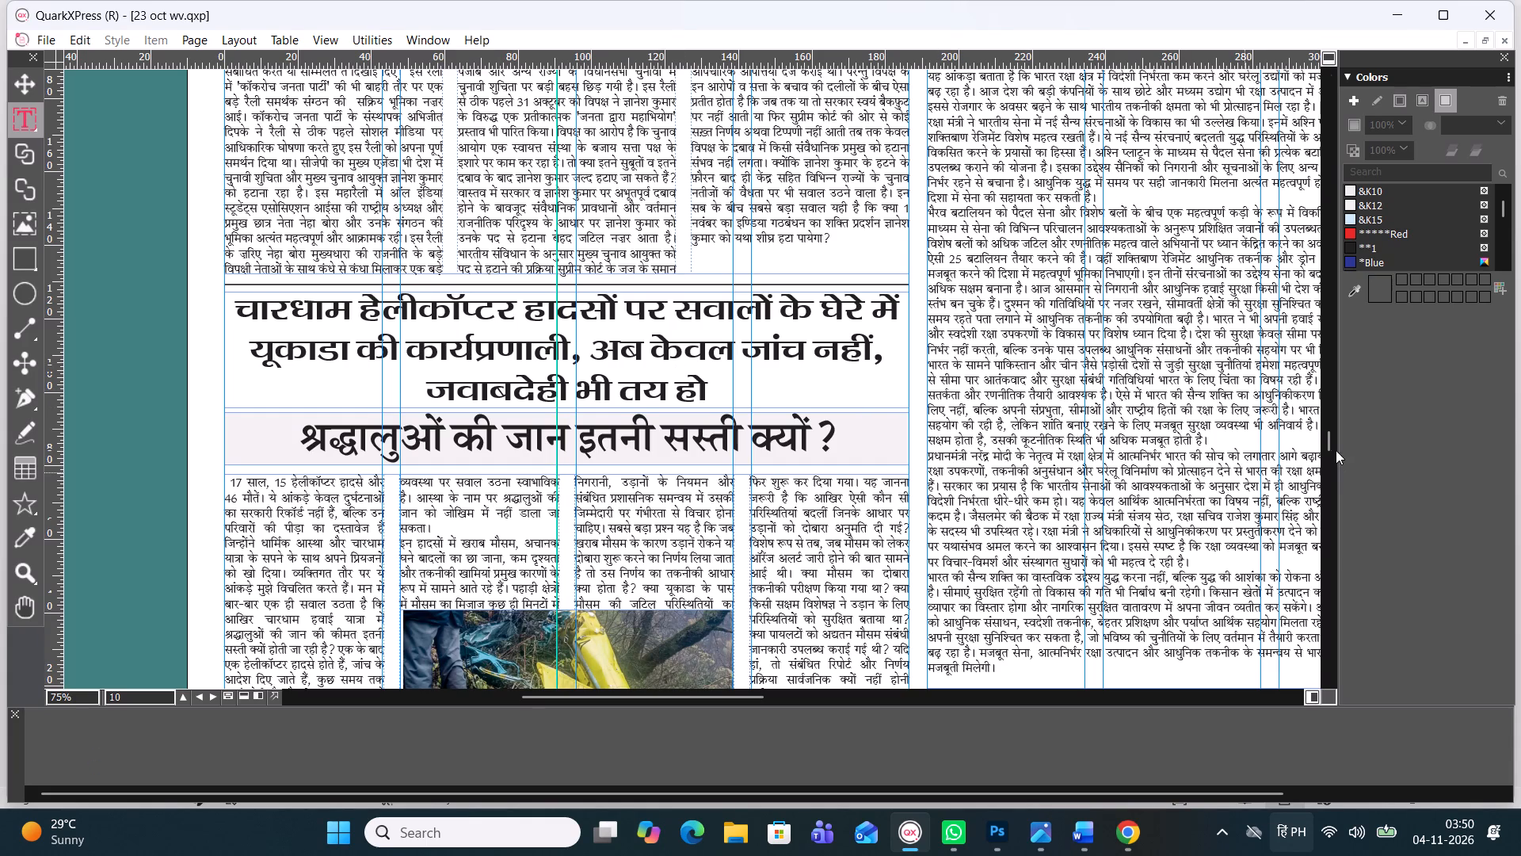
drag(1330, 439, 1326, 409)
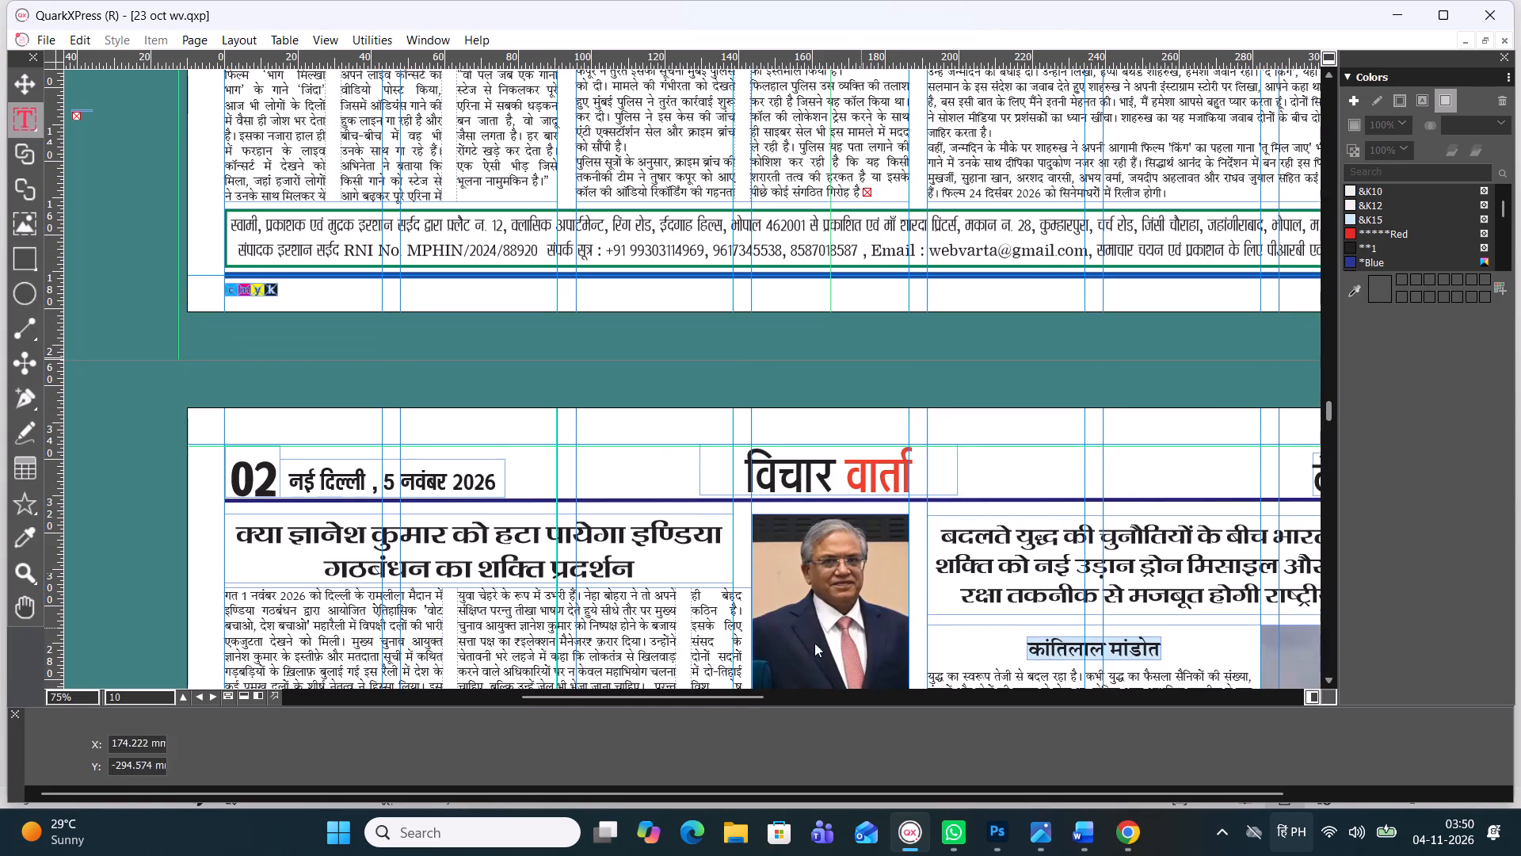
drag(706, 692, 786, 696)
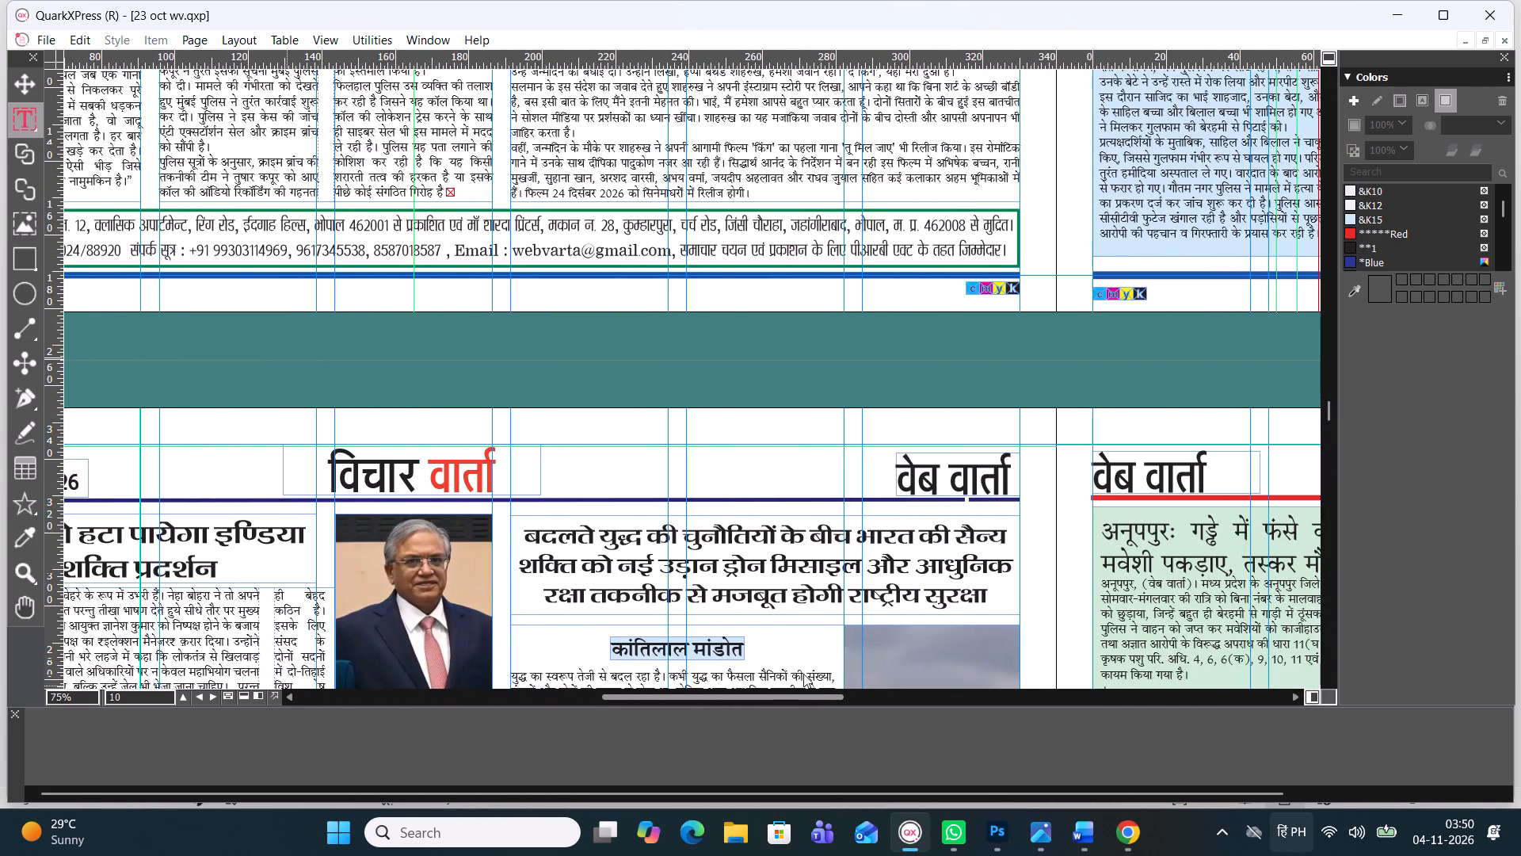
drag(1326, 415, 1327, 426)
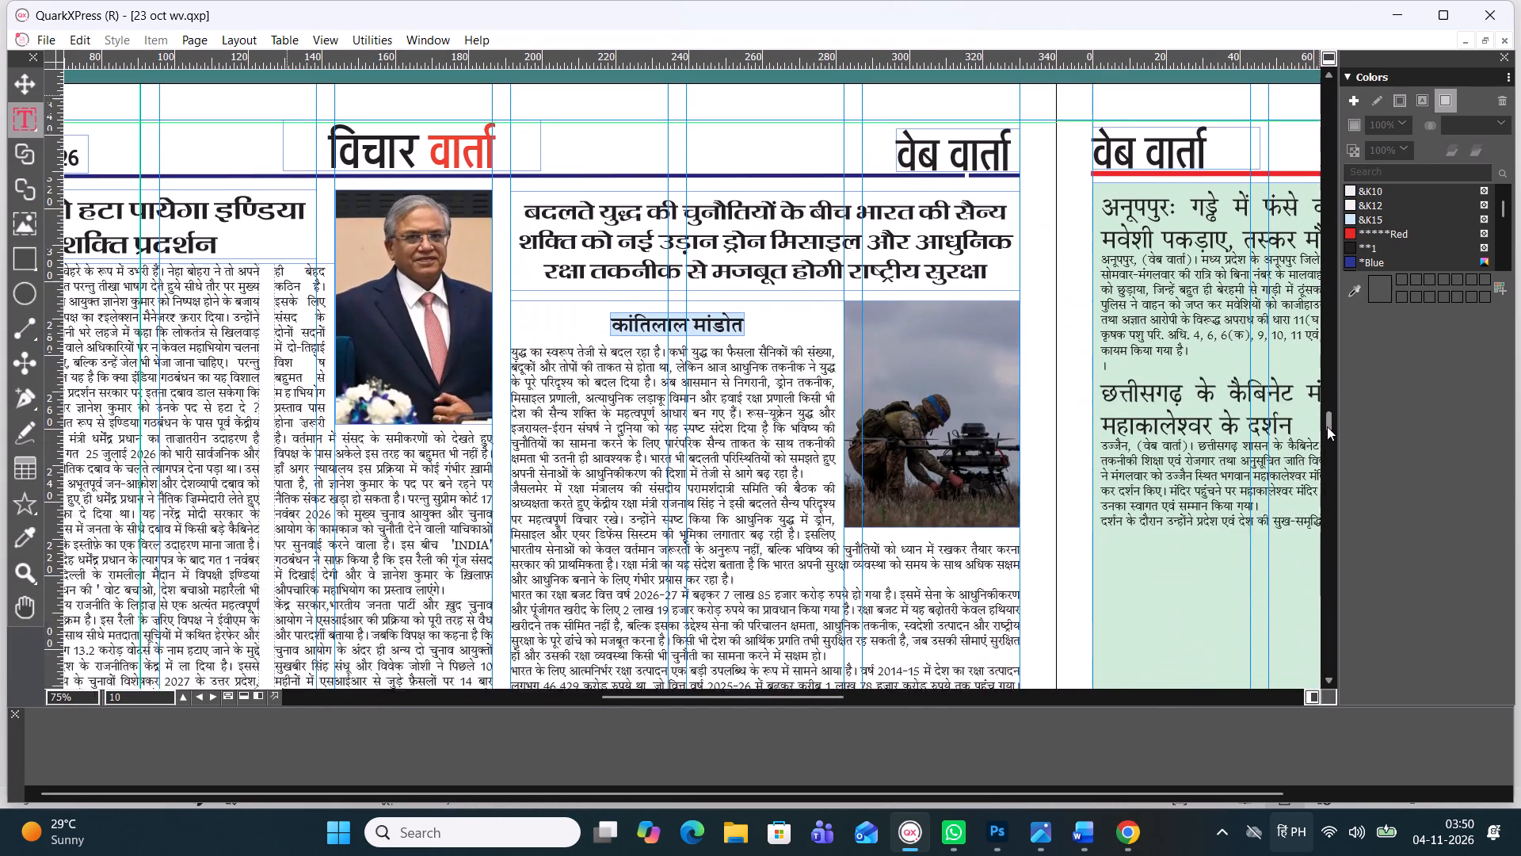
drag(1327, 426, 1328, 429)
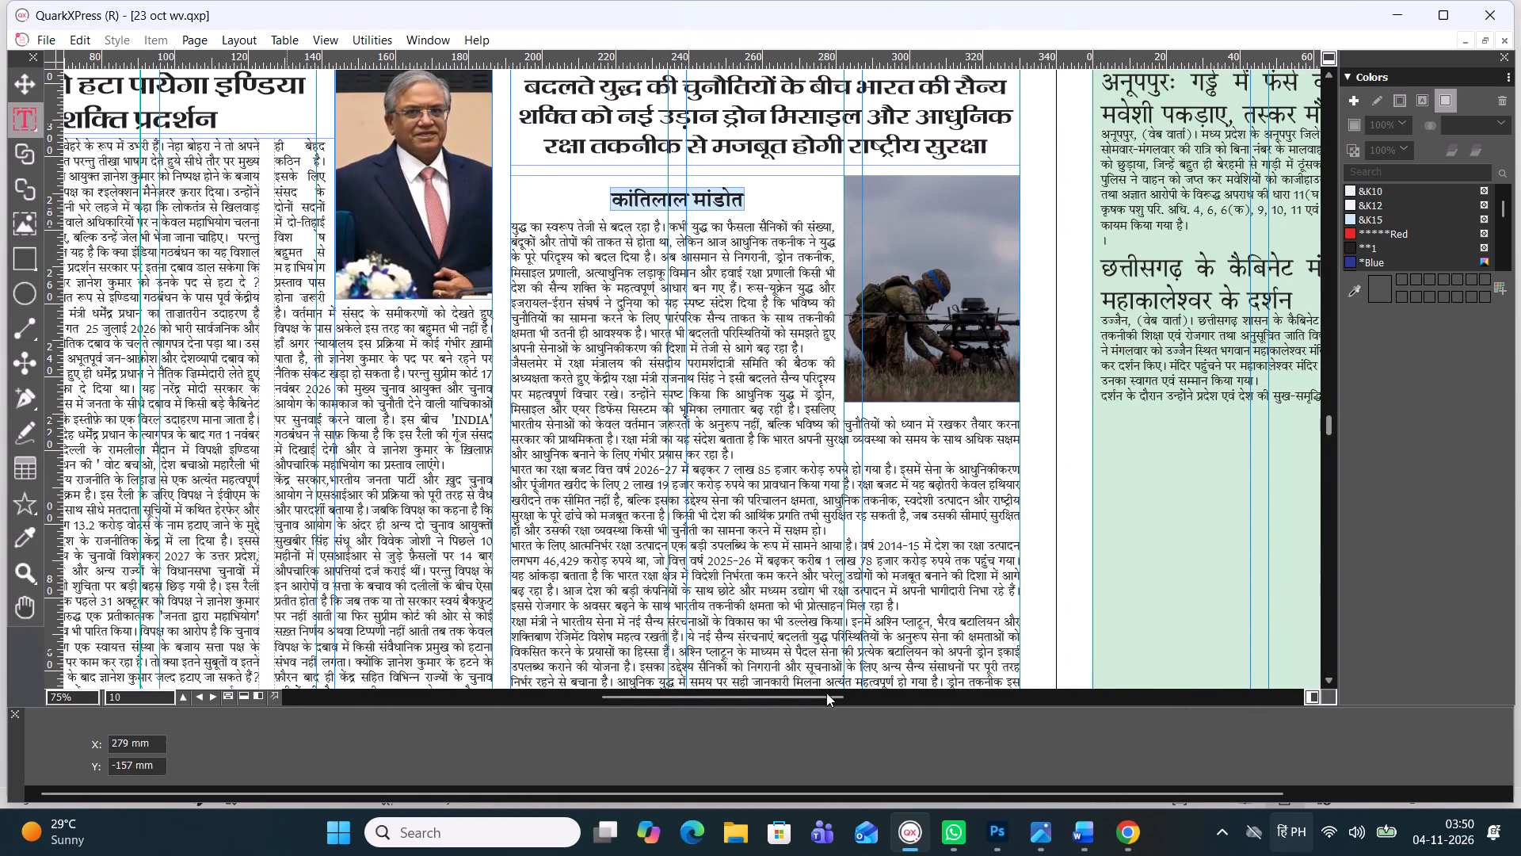
drag(815, 697, 689, 682)
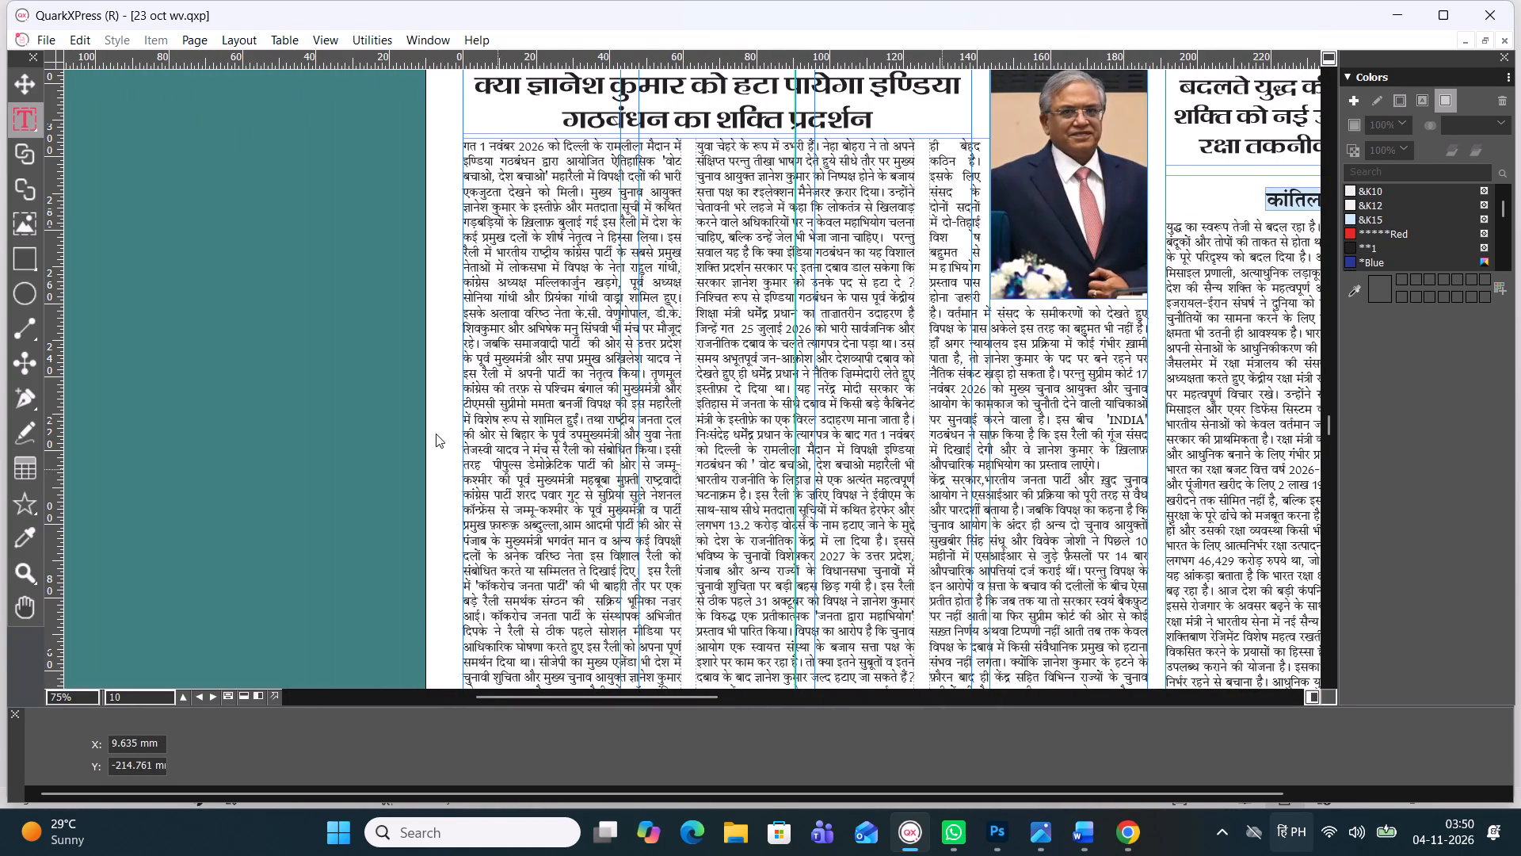
Set up a PDF export of page 2 to the Desktop named आर्टिकल 5, without replacing the existing file.
right_click(362, 402)
click(420, 608)
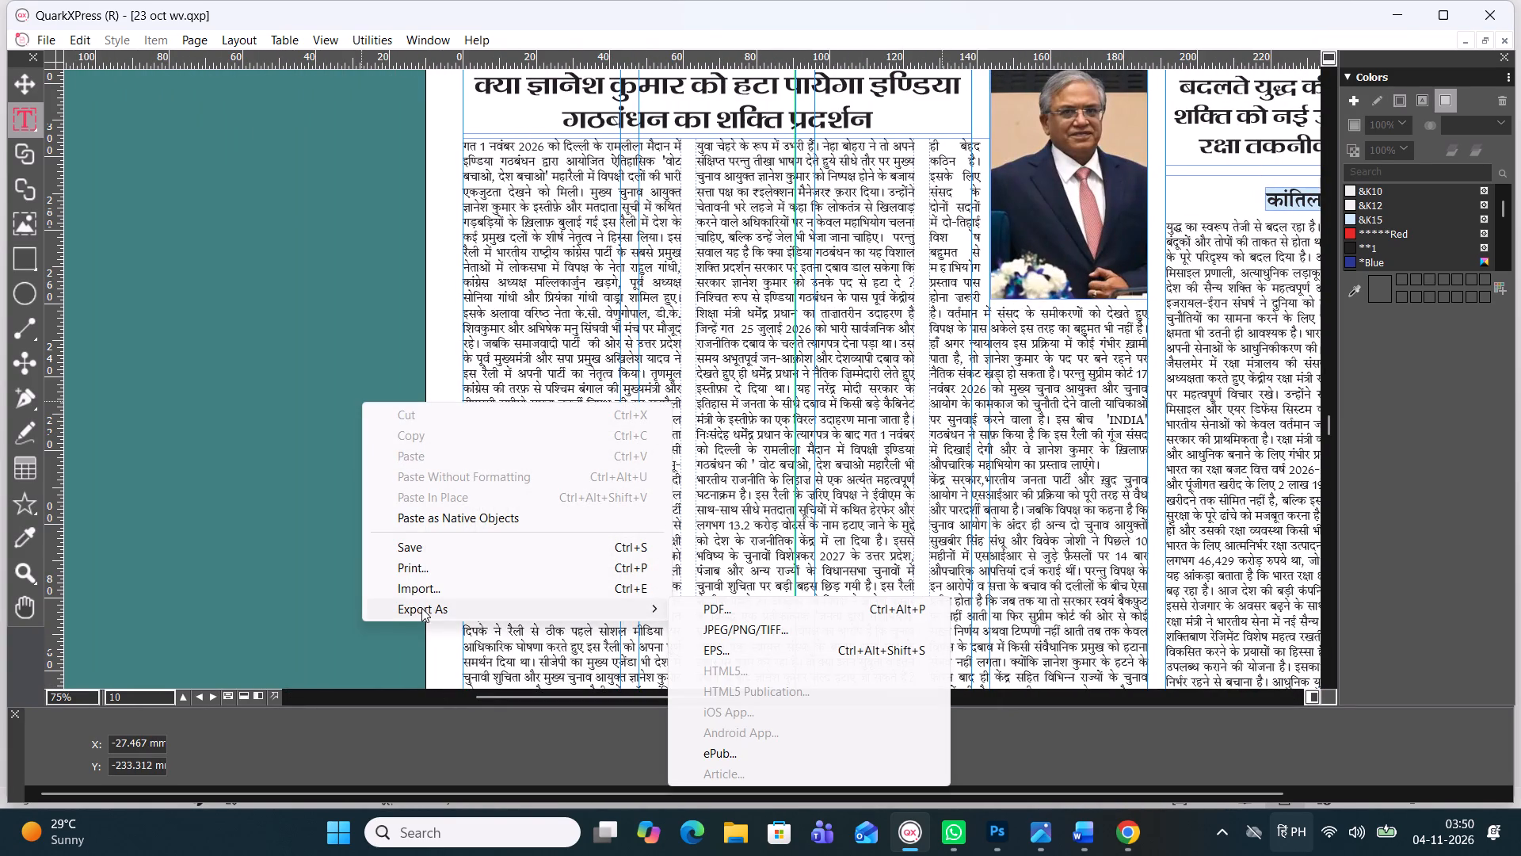
click(745, 611)
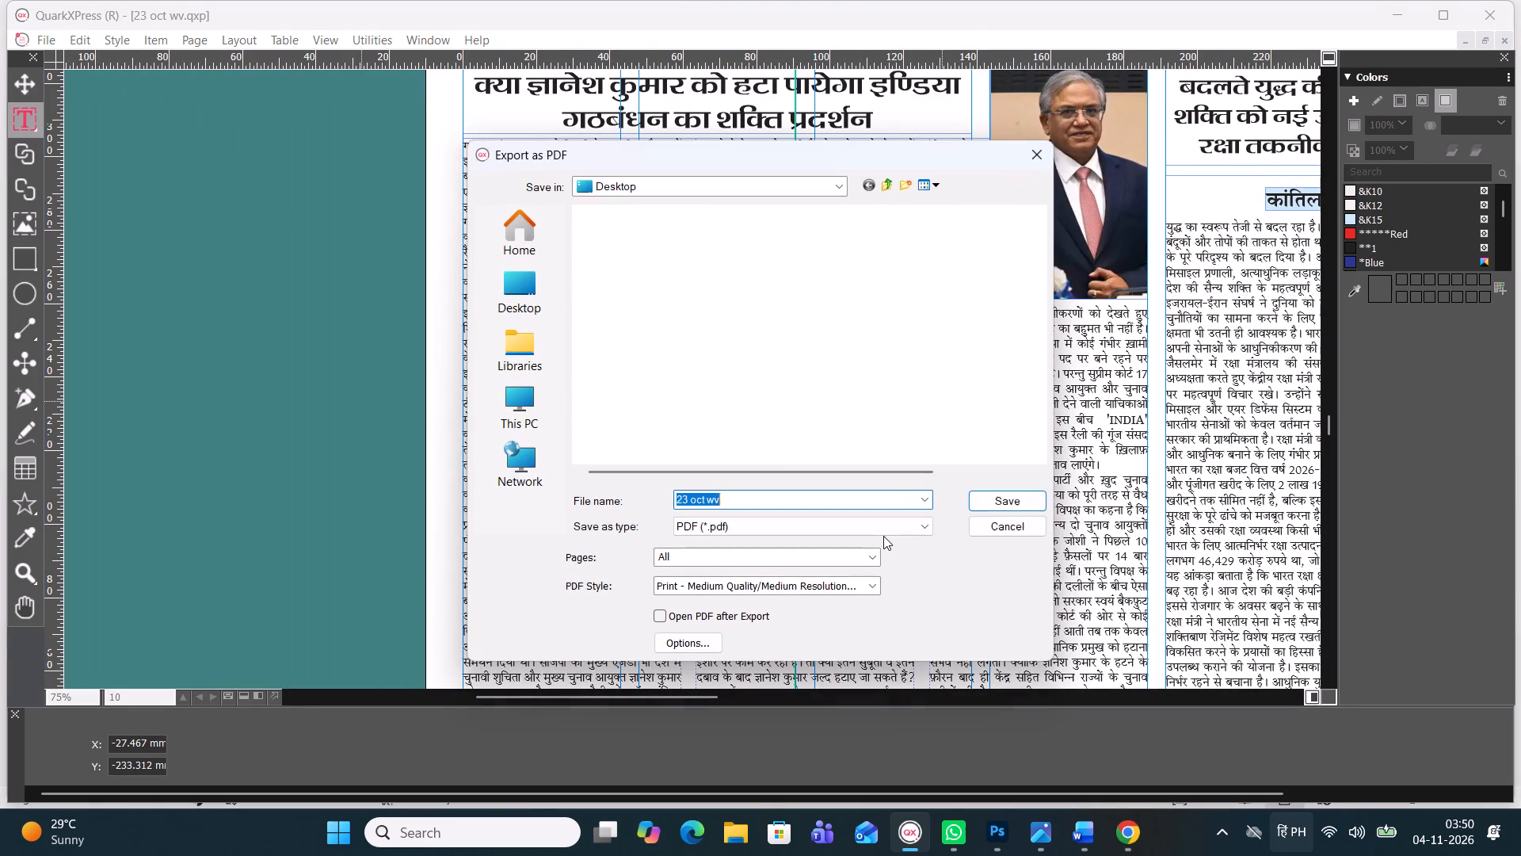
key(BackSpace)
text(artical)
key(space)
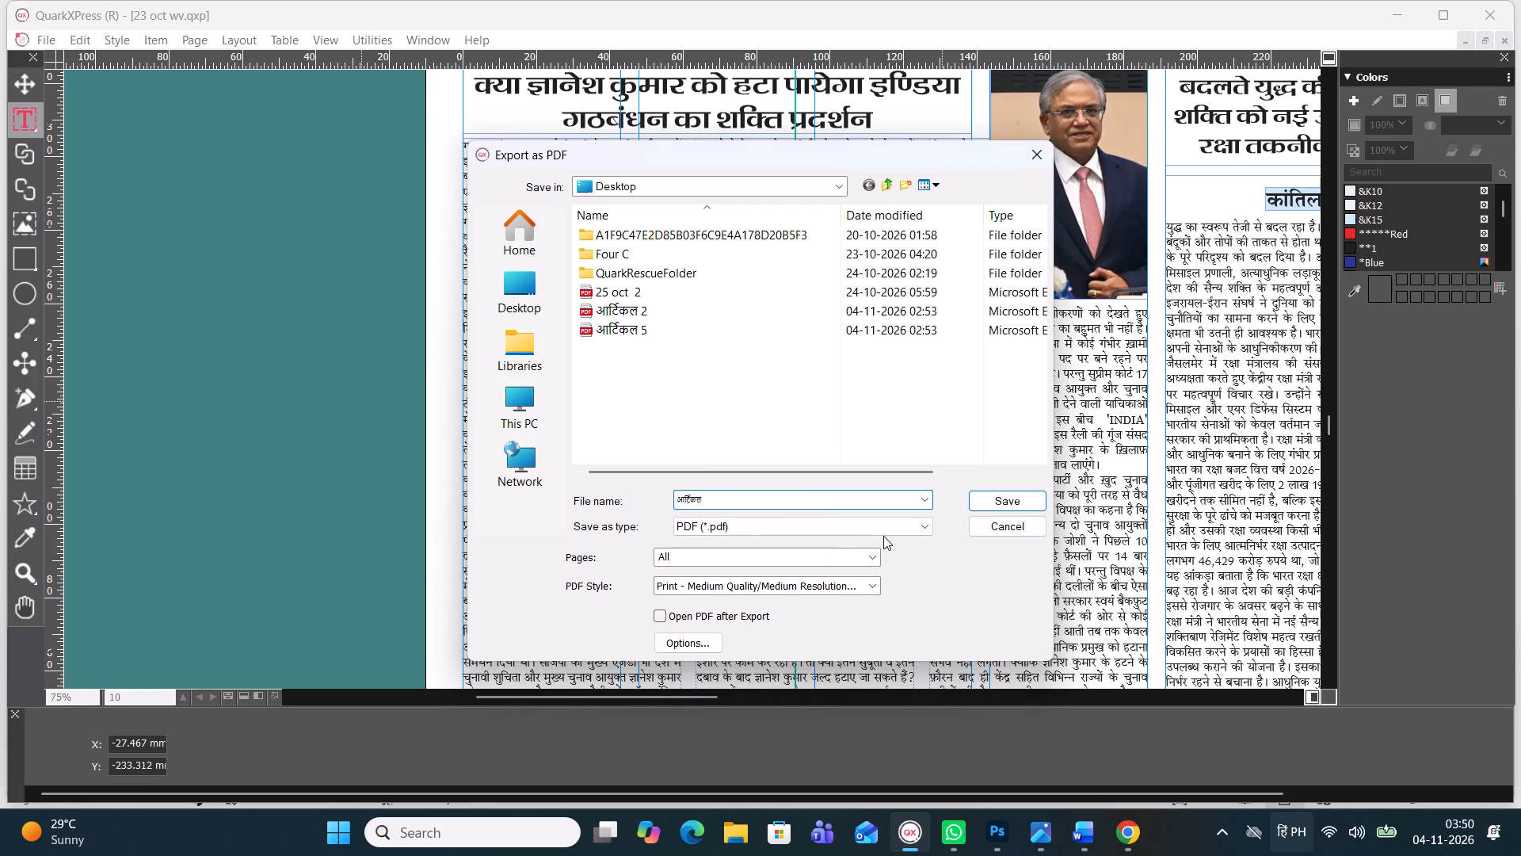
key(5)
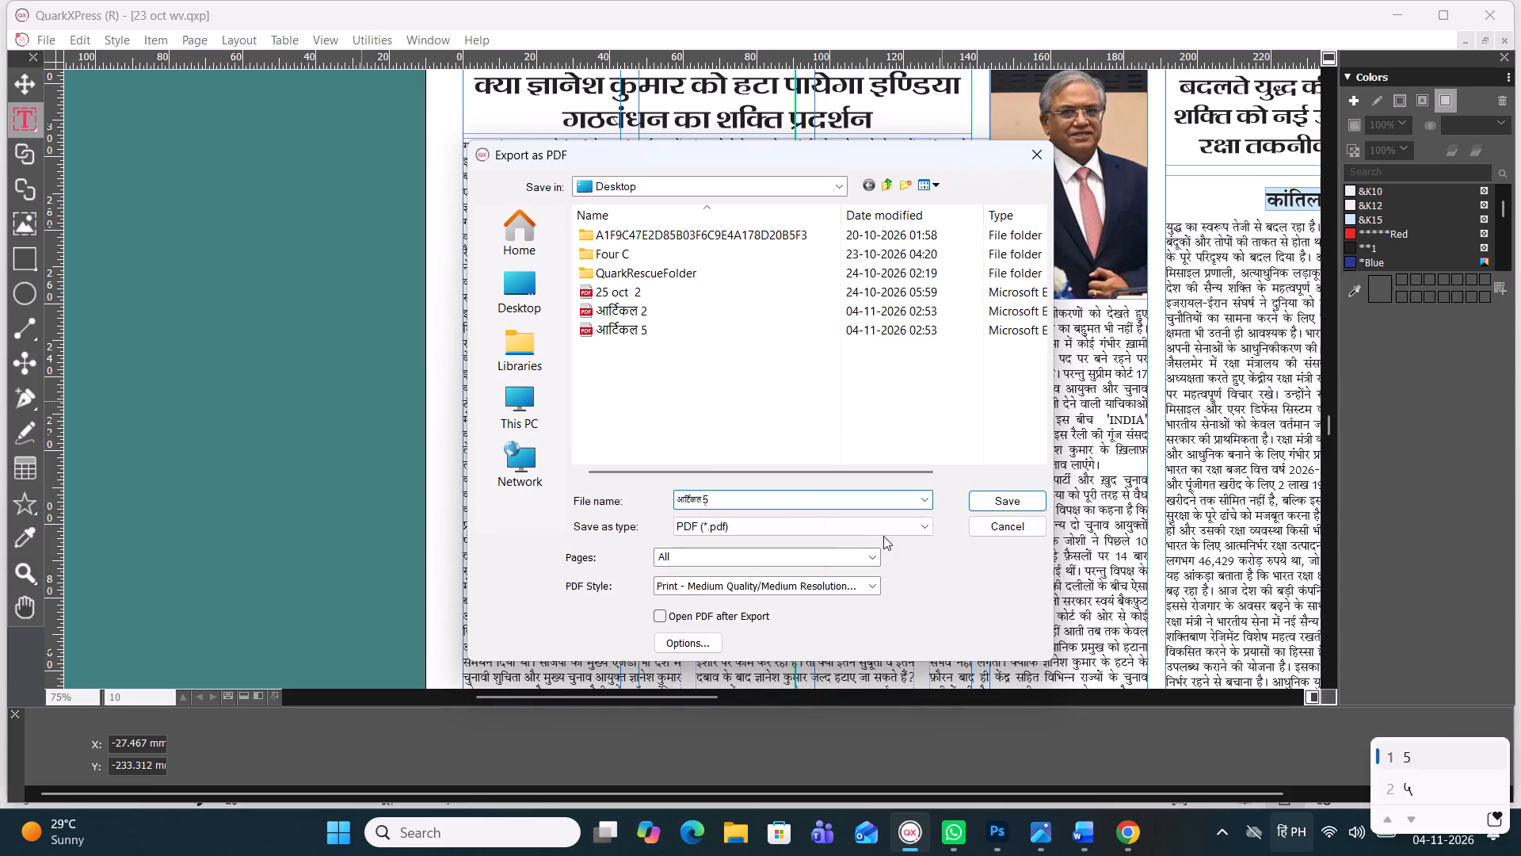
key(Return)
click(678, 557)
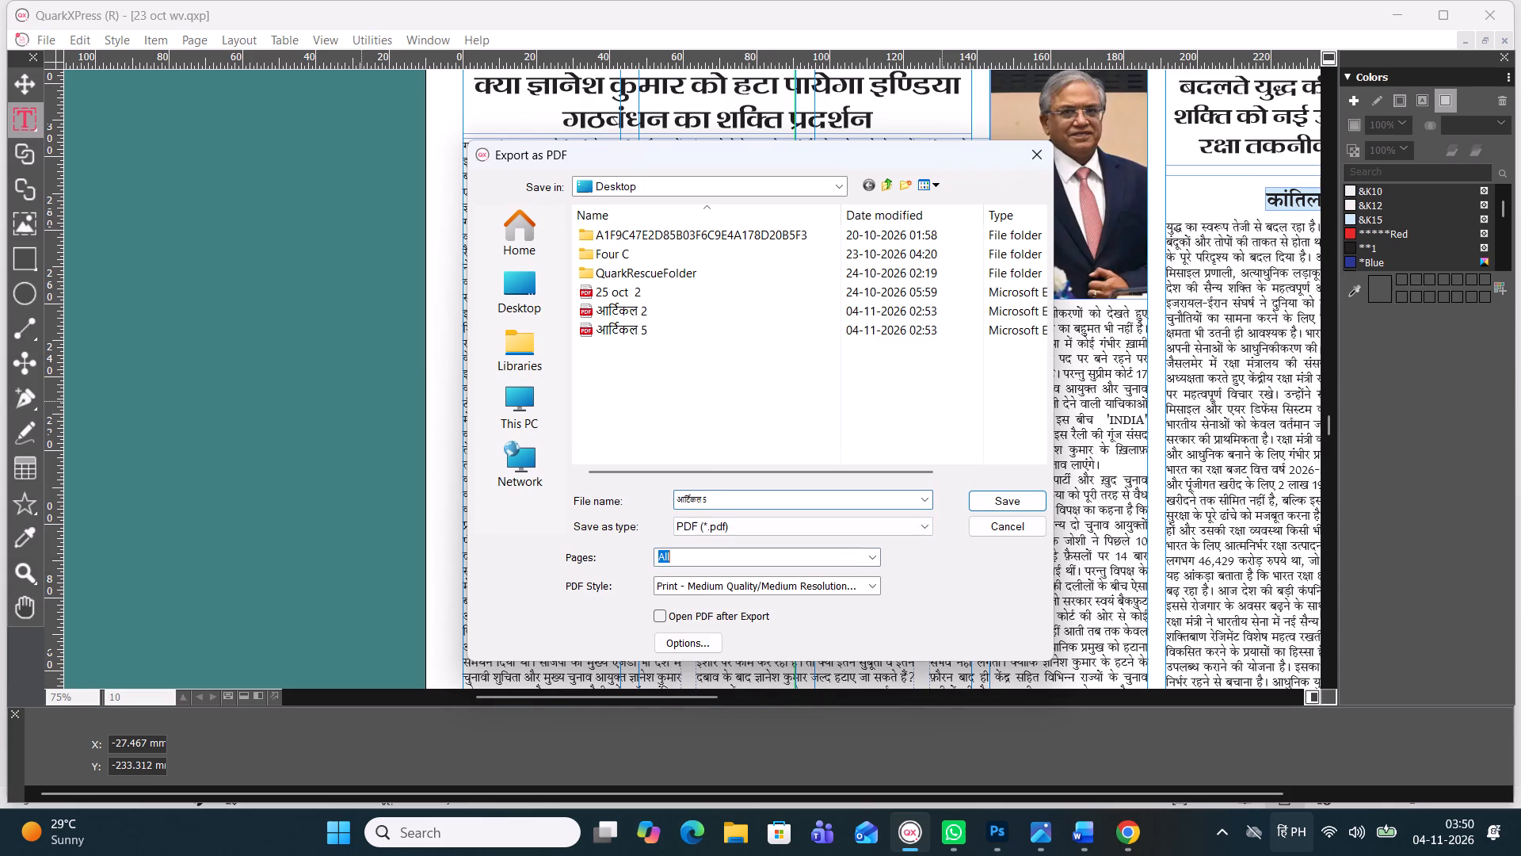
key(2)
key(Return)
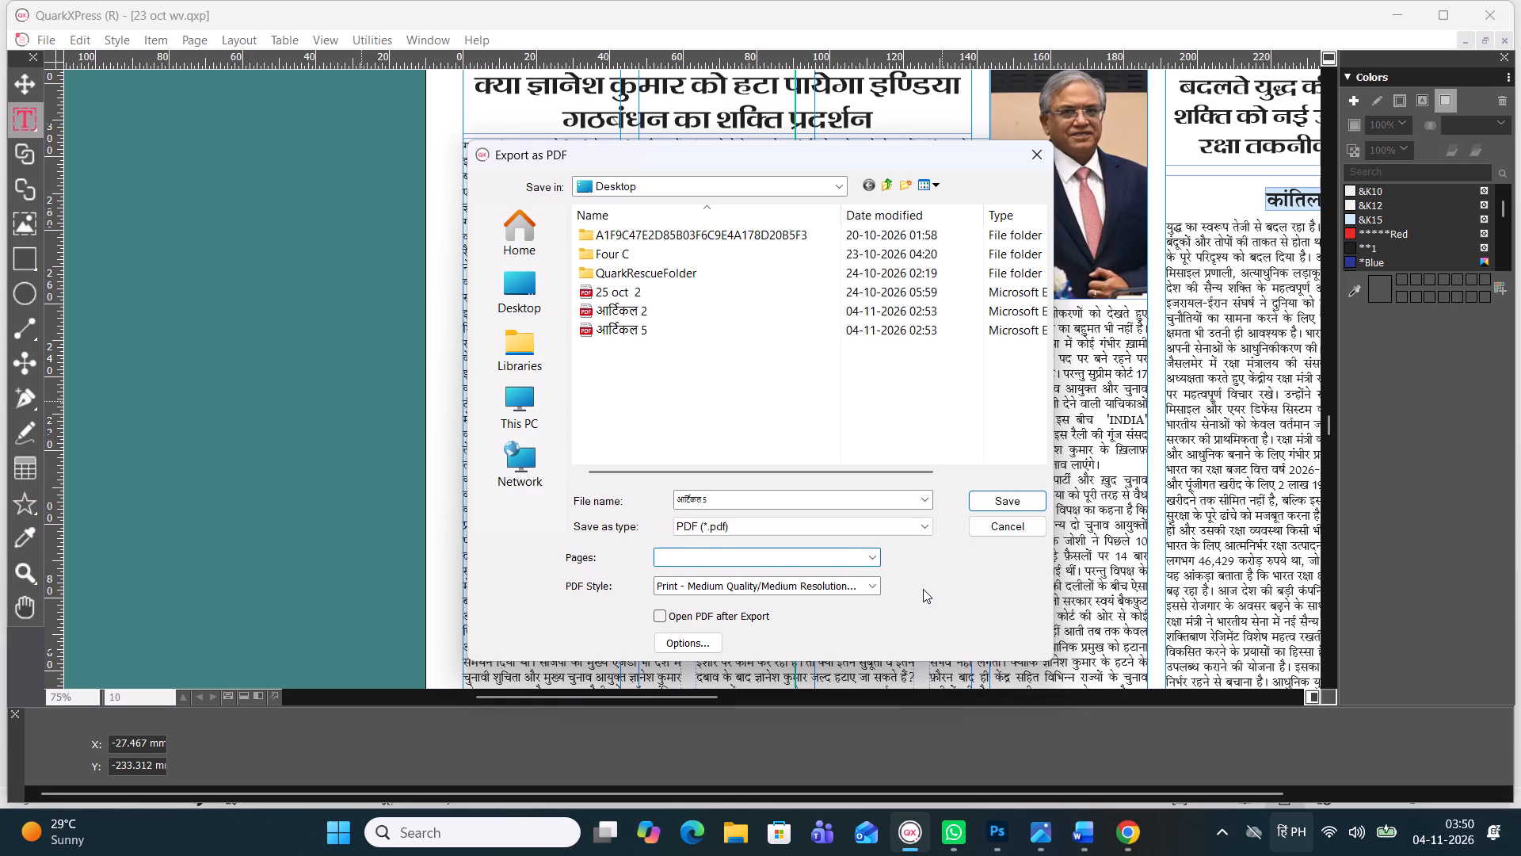
key(Return)
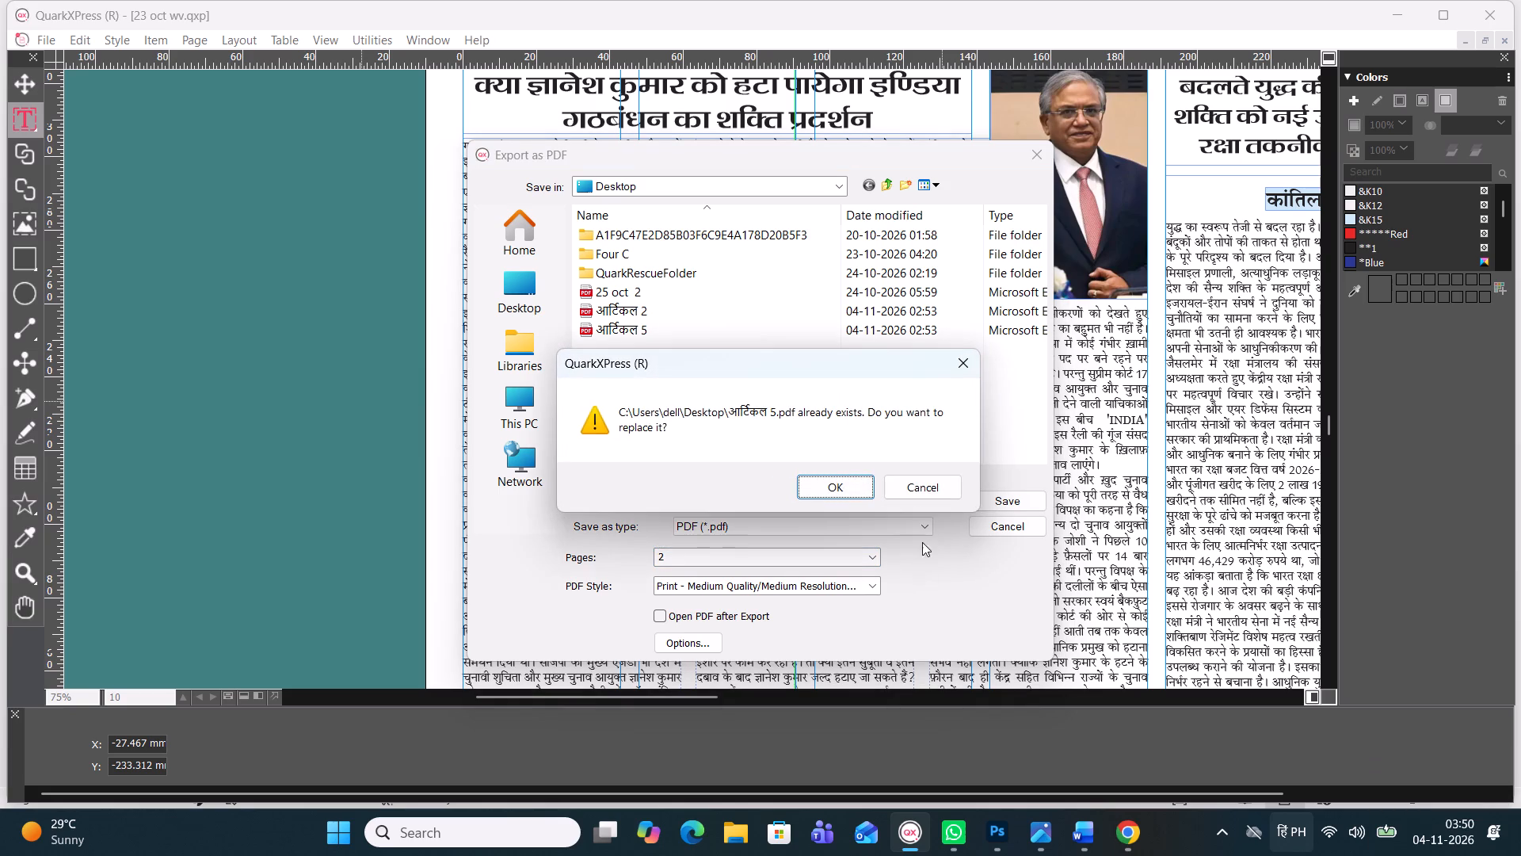
click(969, 365)
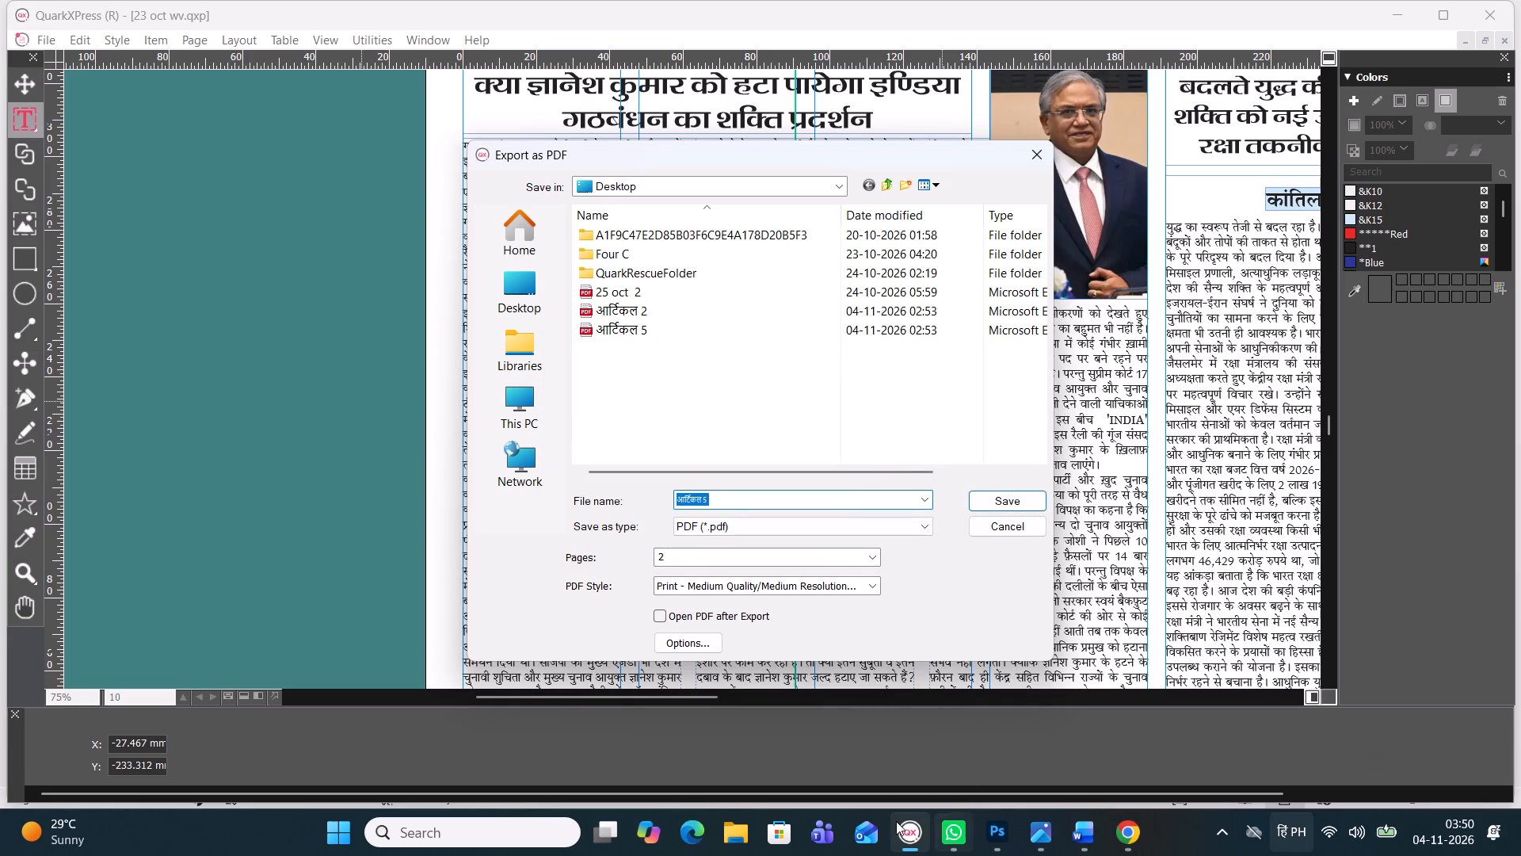
In File Explorer, delete the old आर्टिकल 5 PDF from the Desktop.
click(719, 829)
click(925, 307)
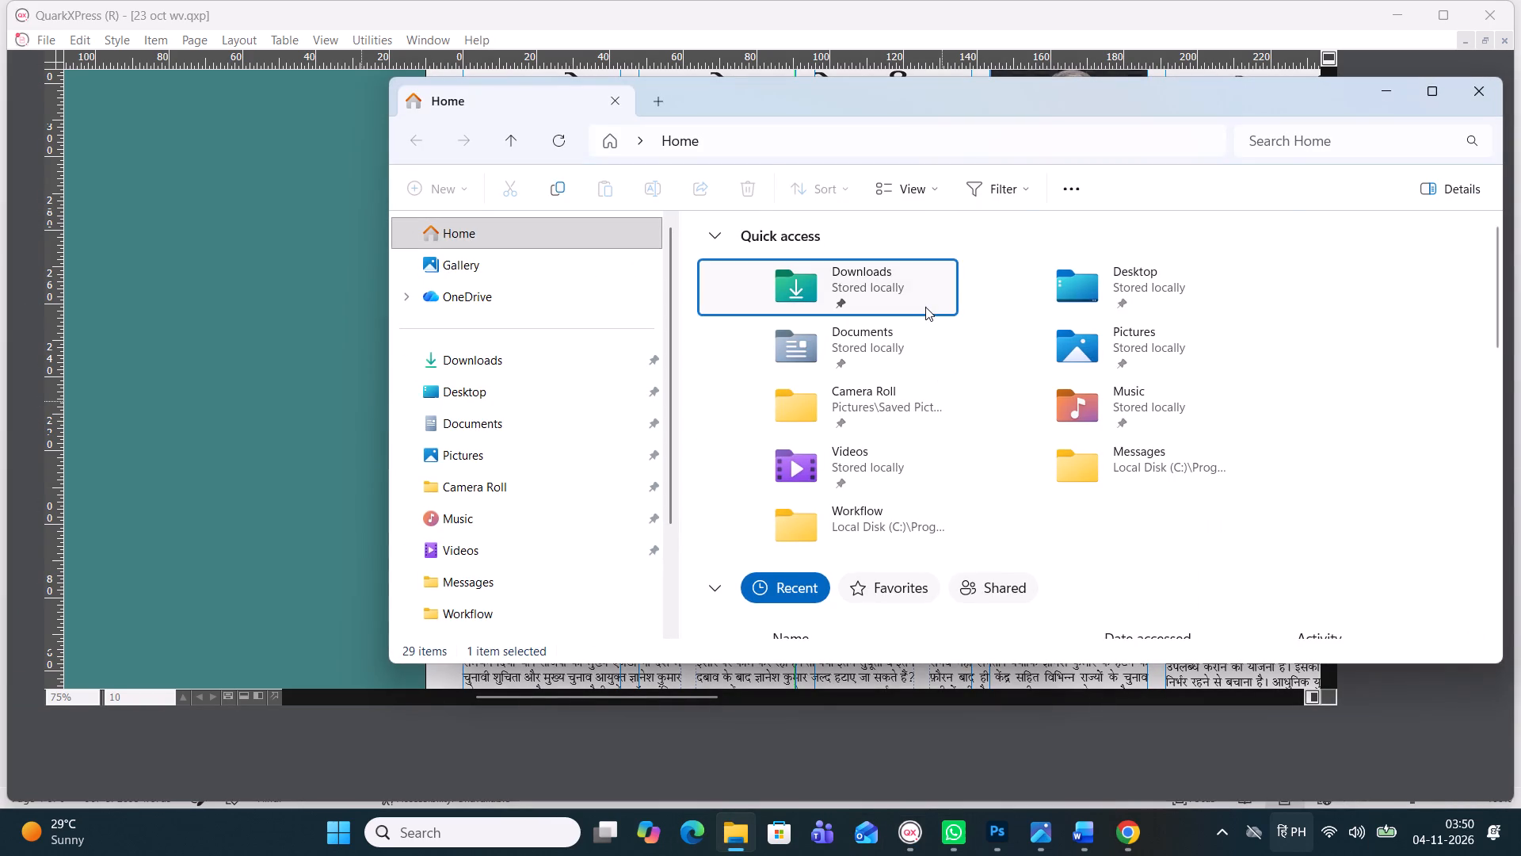
click(925, 307)
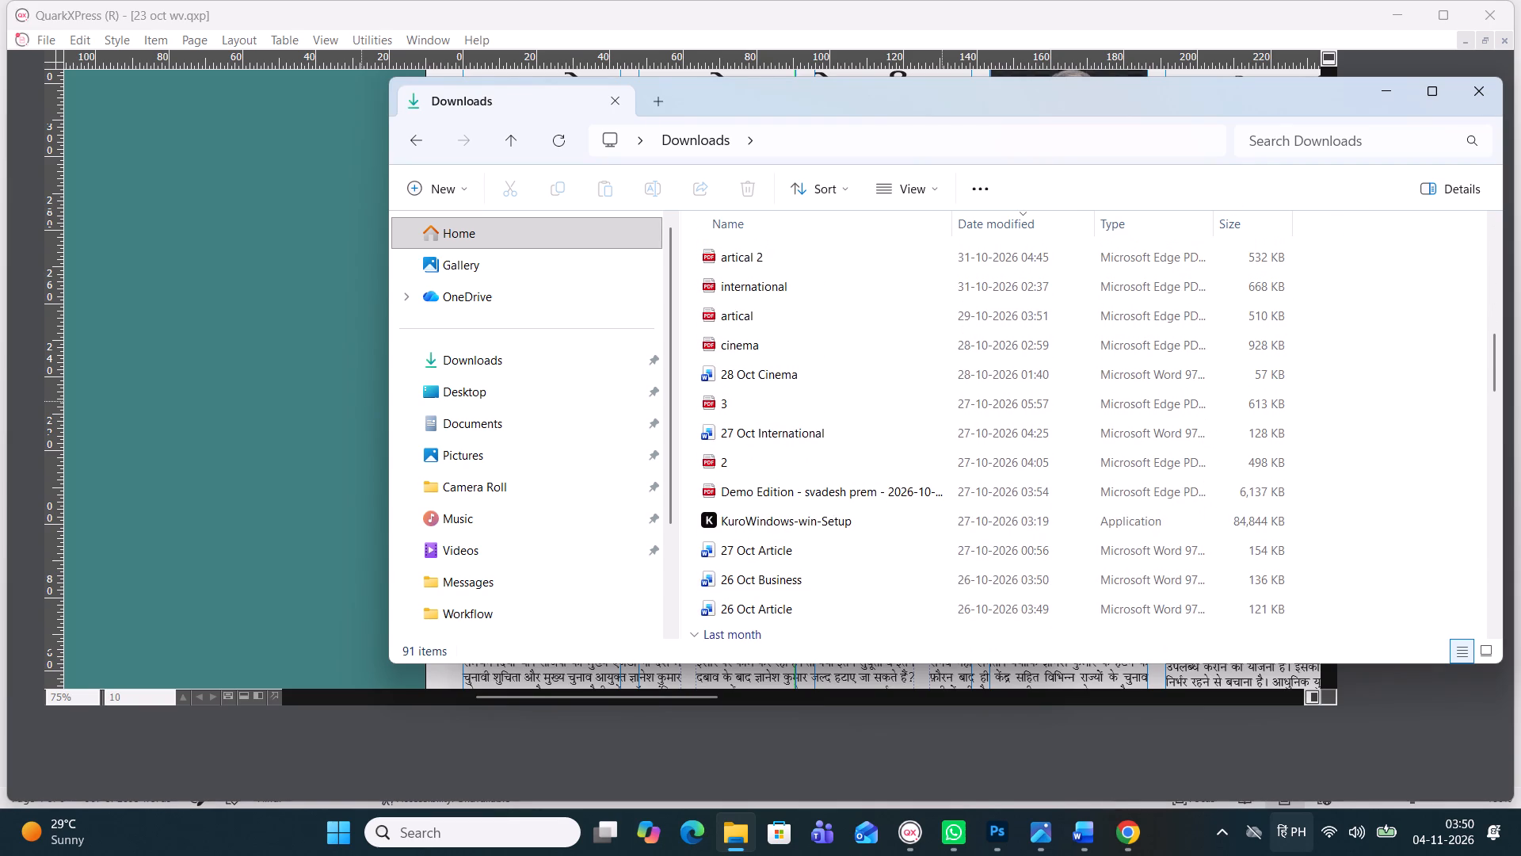
click(501, 390)
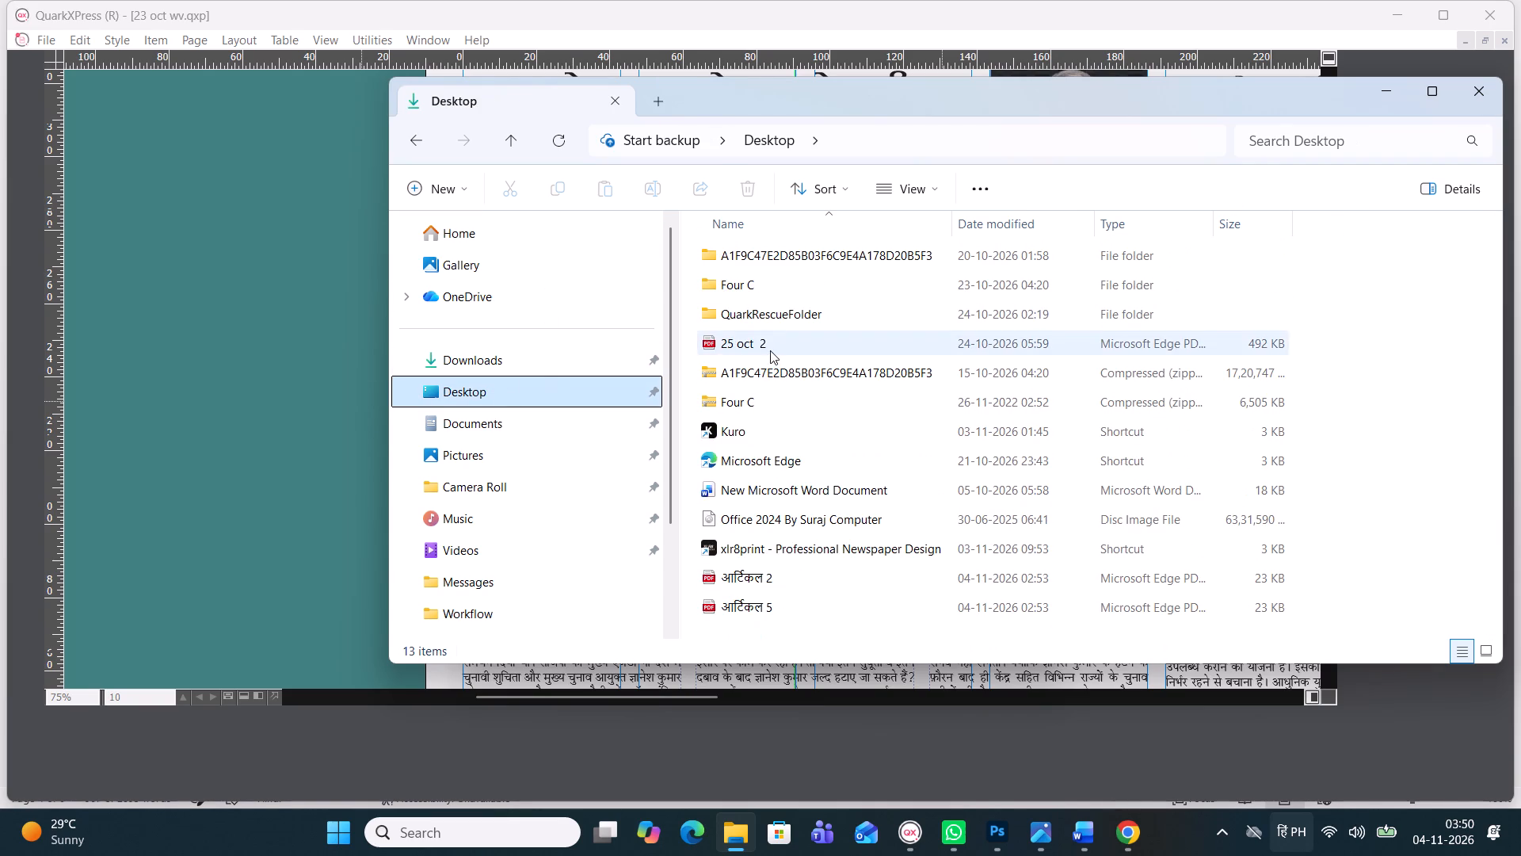
click(799, 602)
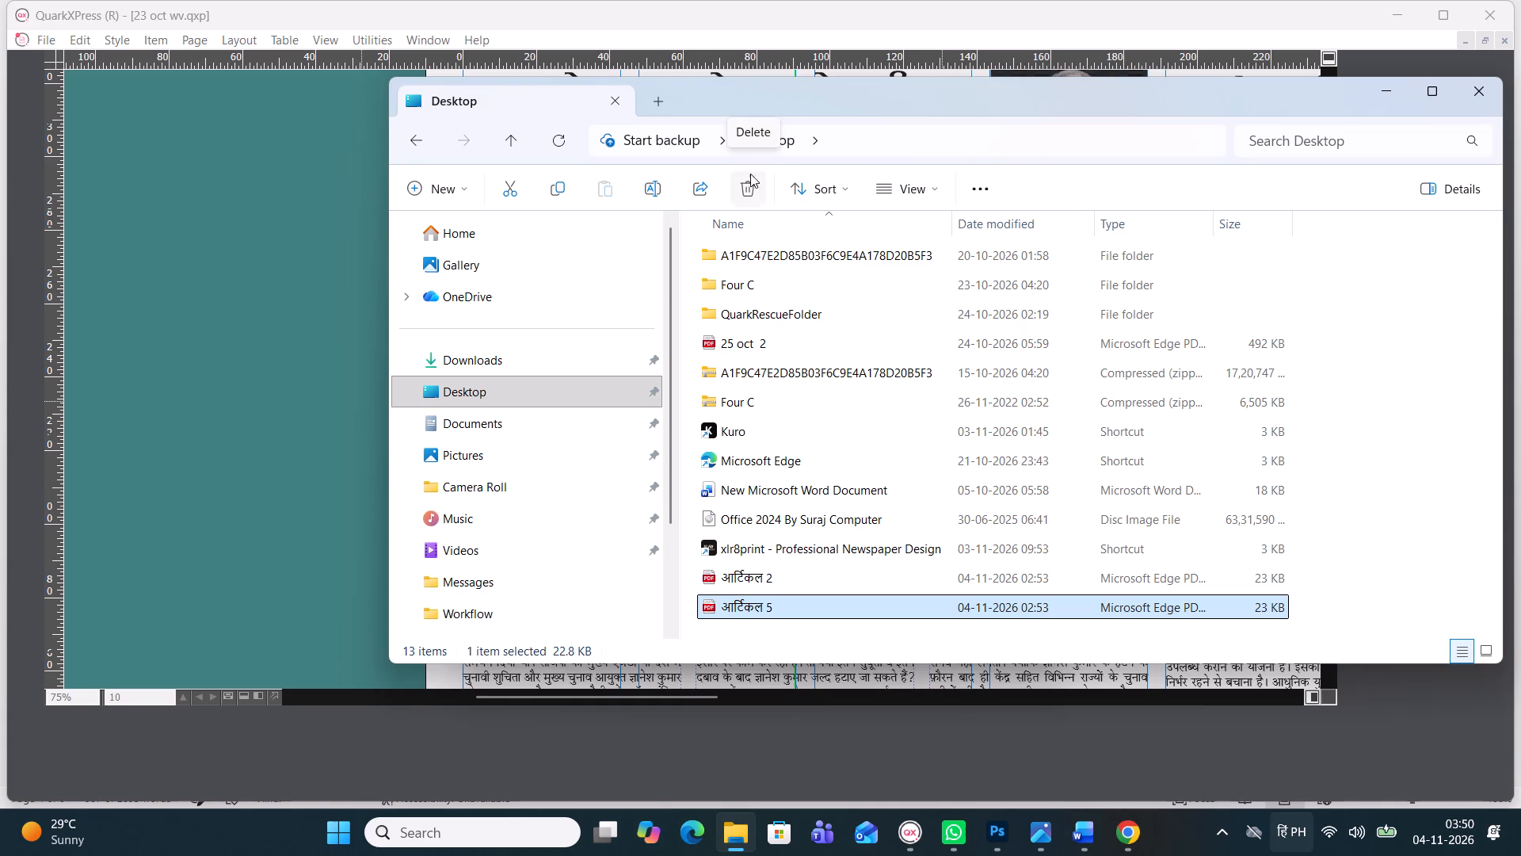
click(751, 181)
click(1404, 91)
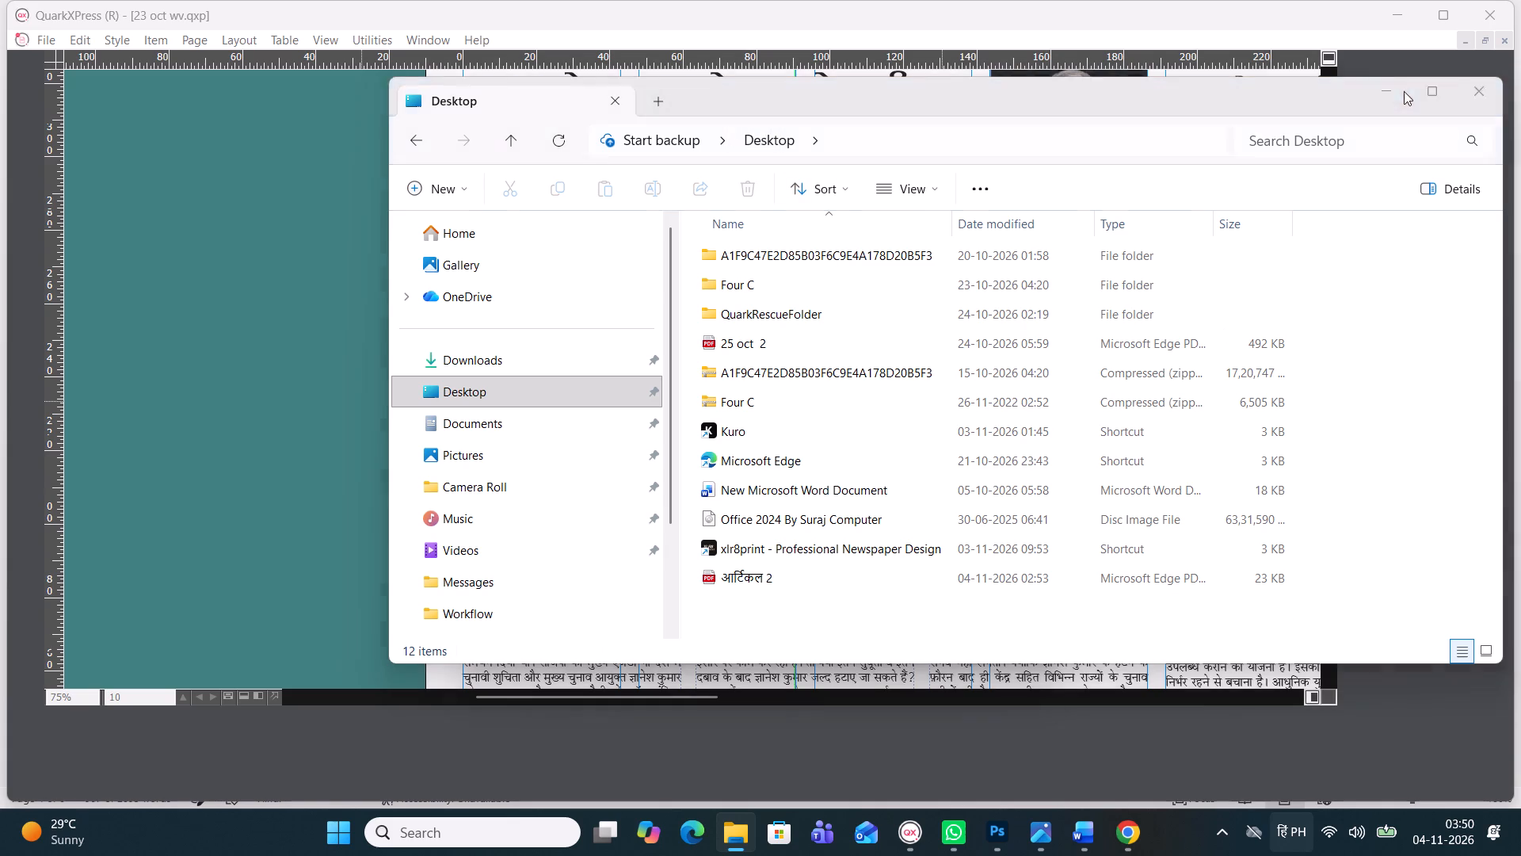
Back in QuarkXPress, export page 2 to the Desktop as the PDF आर्टिकल 5.
click(679, 556)
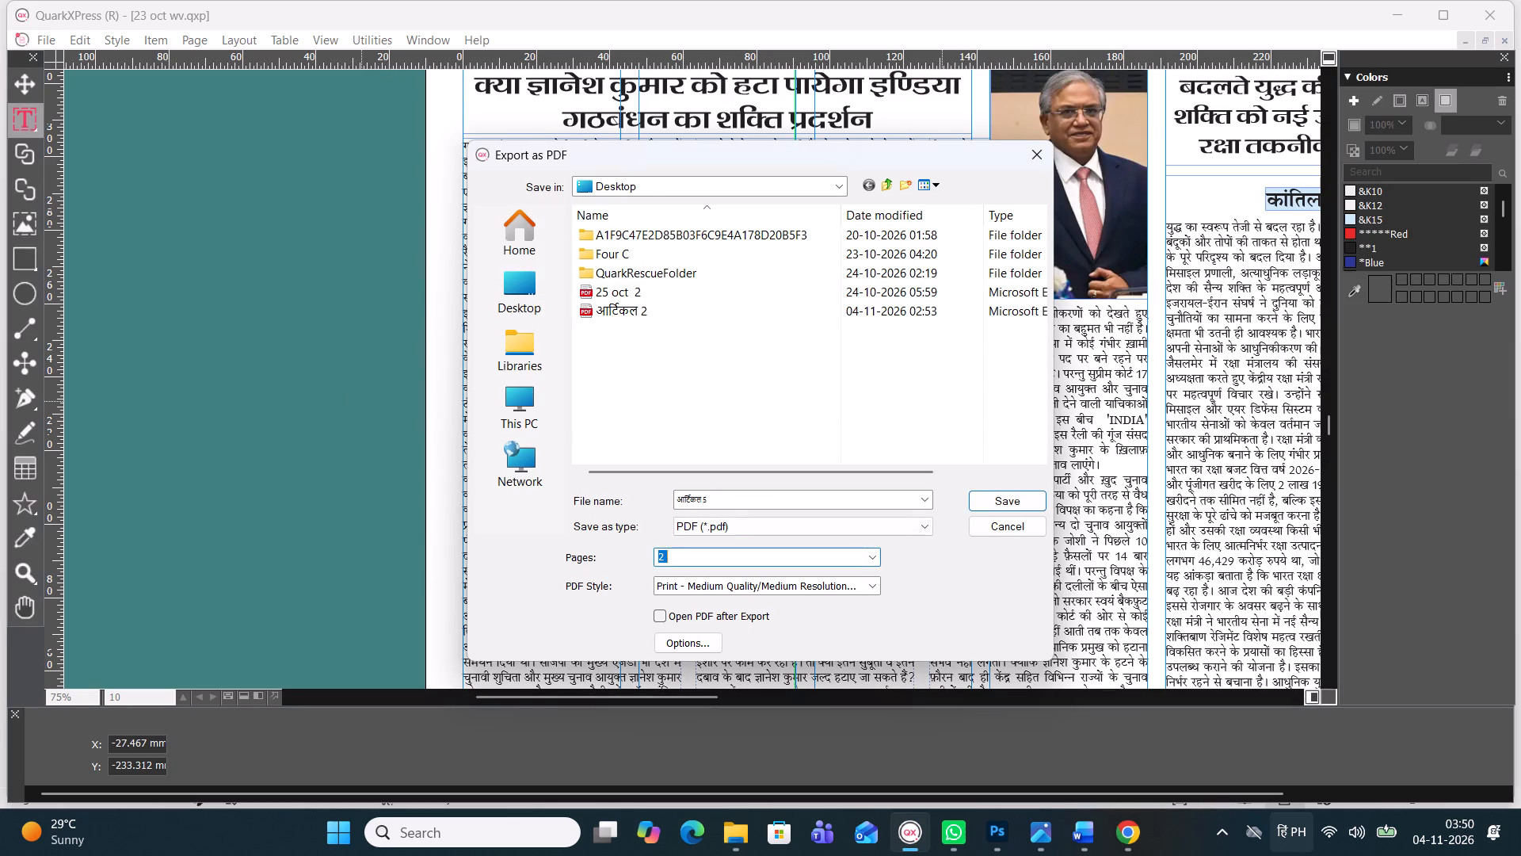
key(Return)
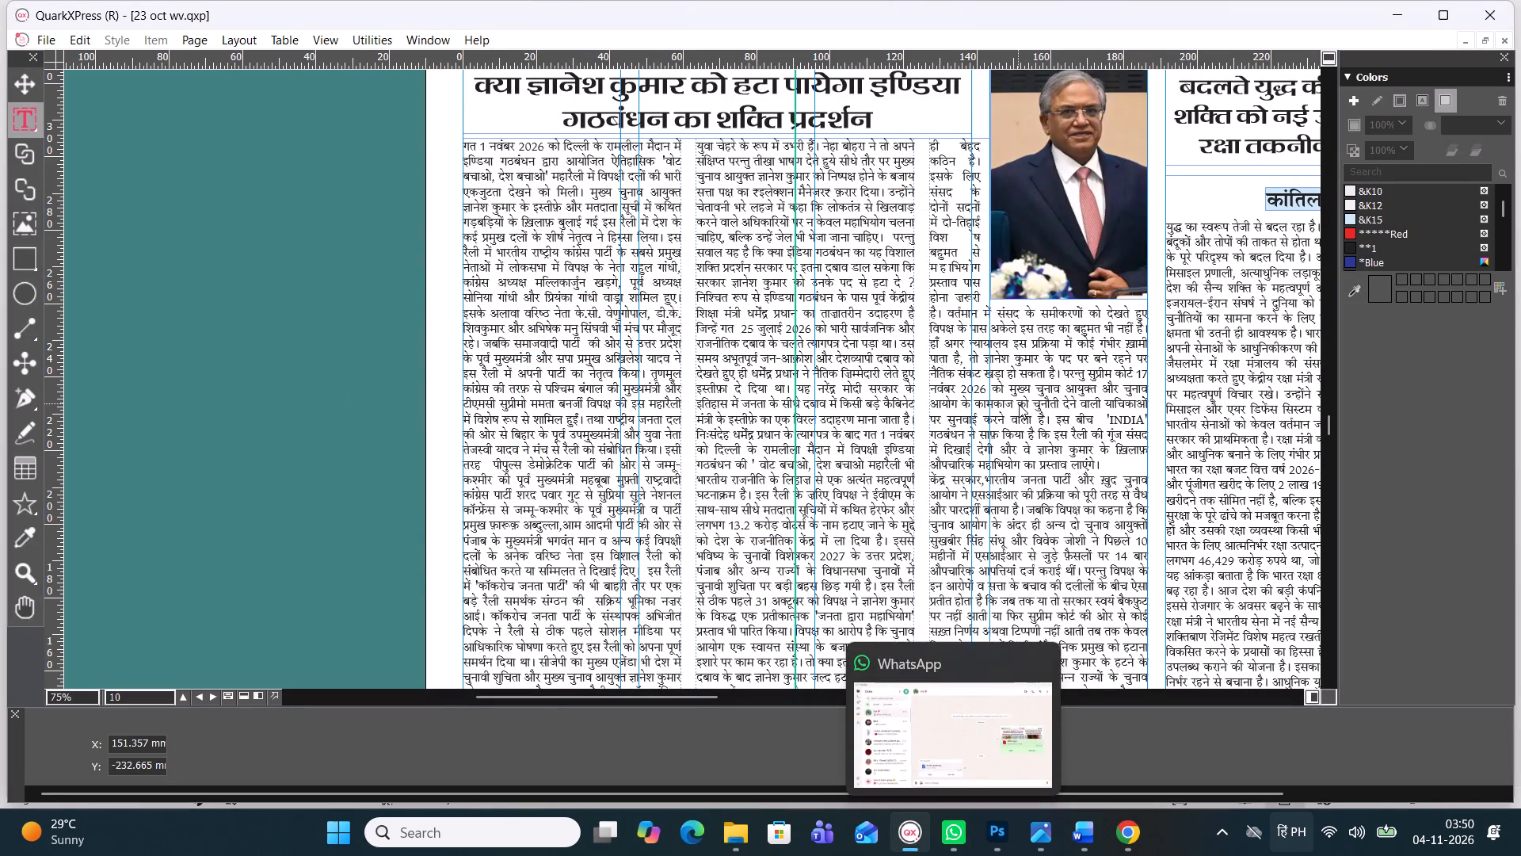
Open the exported आर्टिकल 5 PDF from the Desktop in Microsoft Edge and examine its page content.
click(719, 838)
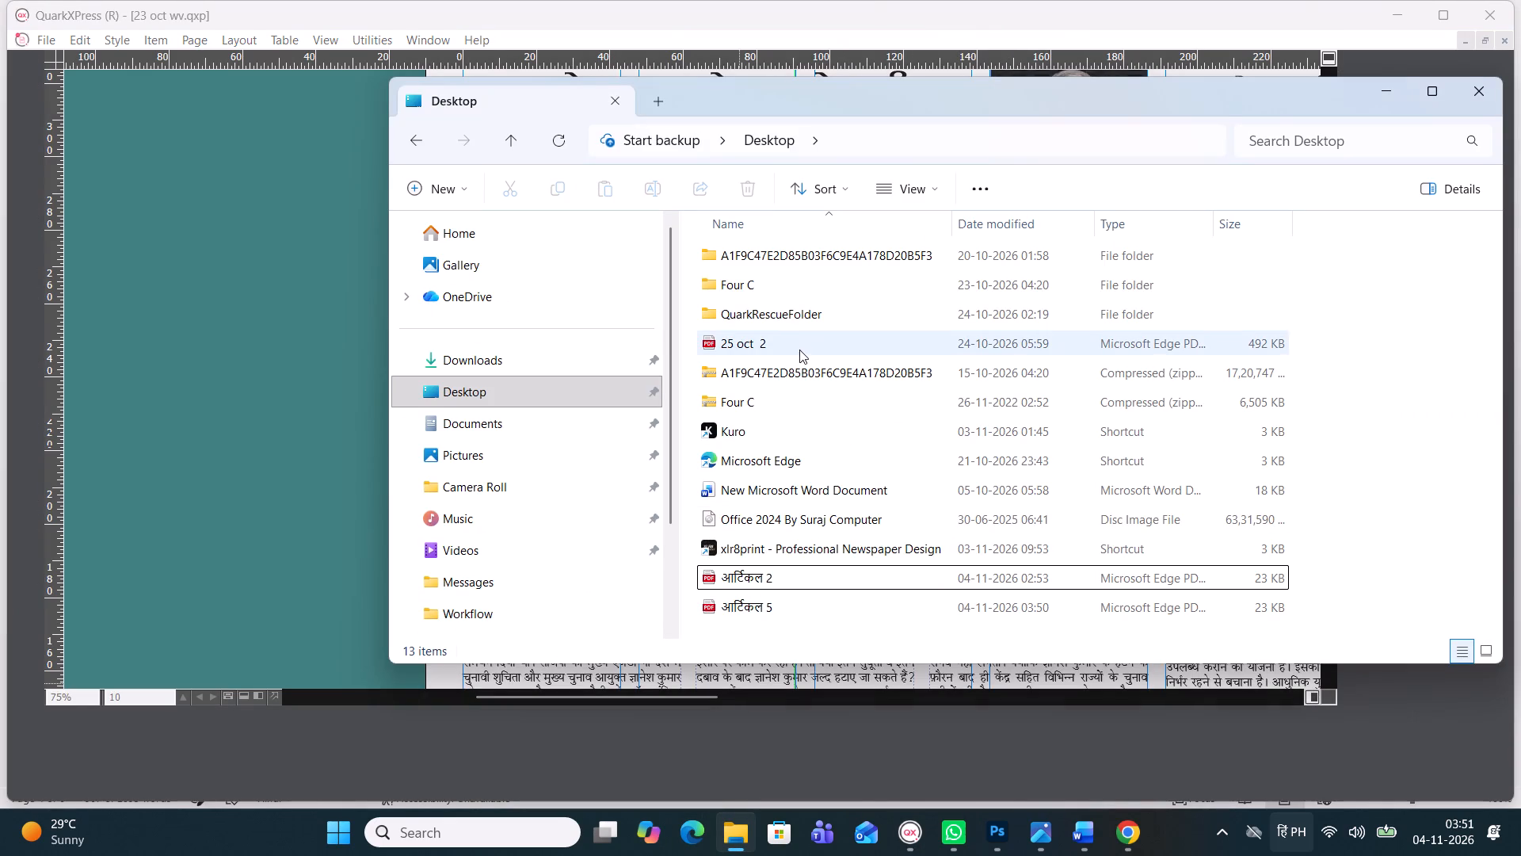
double_click(776, 596)
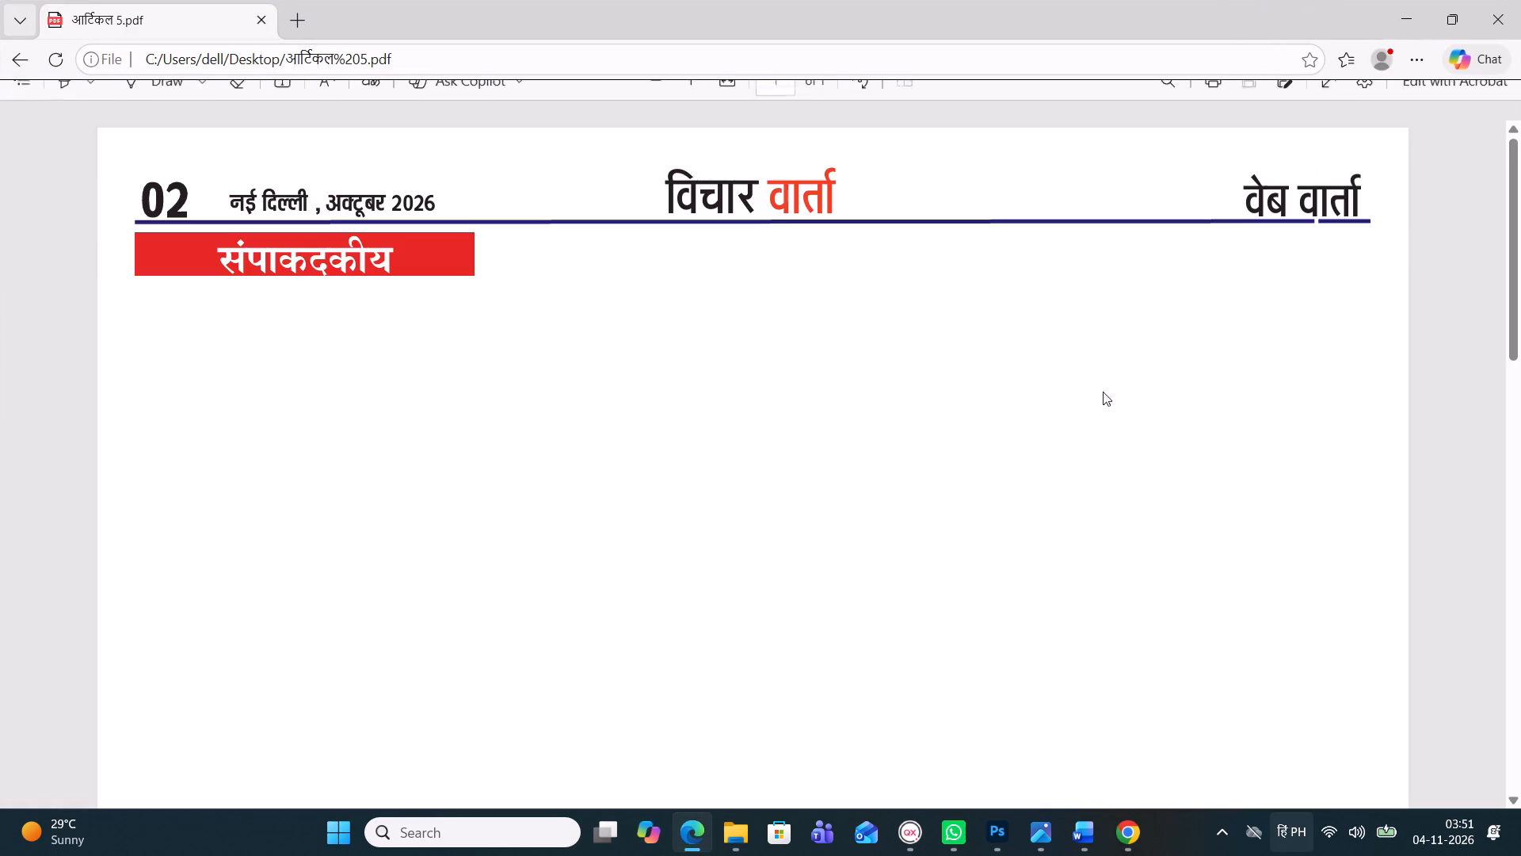
scroll(1036, 538, down, 3)
scroll(1002, 529, up, 1)
scroll(1003, 529, down, 2)
scroll(1004, 528, up, 1)
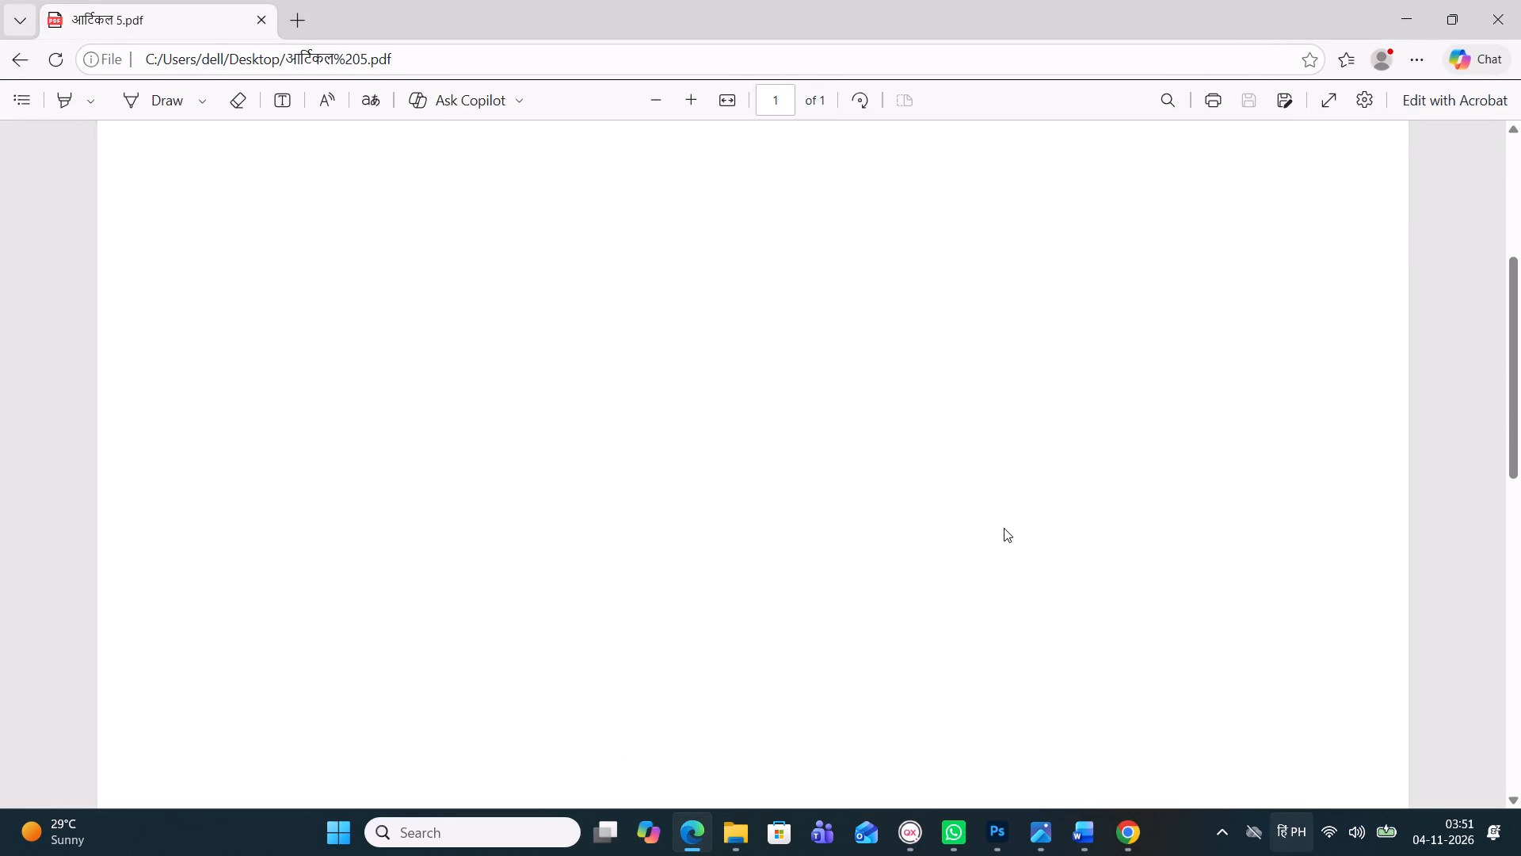
Examine the page of the exported आर्टिकल 5 PDF below its संपादकीय heading, and close the PDF.
scroll(1004, 528, up, 2)
scroll(1004, 528, down, 1)
scroll(1004, 528, up, 1)
scroll(1004, 528, down, 1)
scroll(1004, 528, up, 1)
scroll(1004, 529, down, 1)
scroll(1004, 529, up, 1)
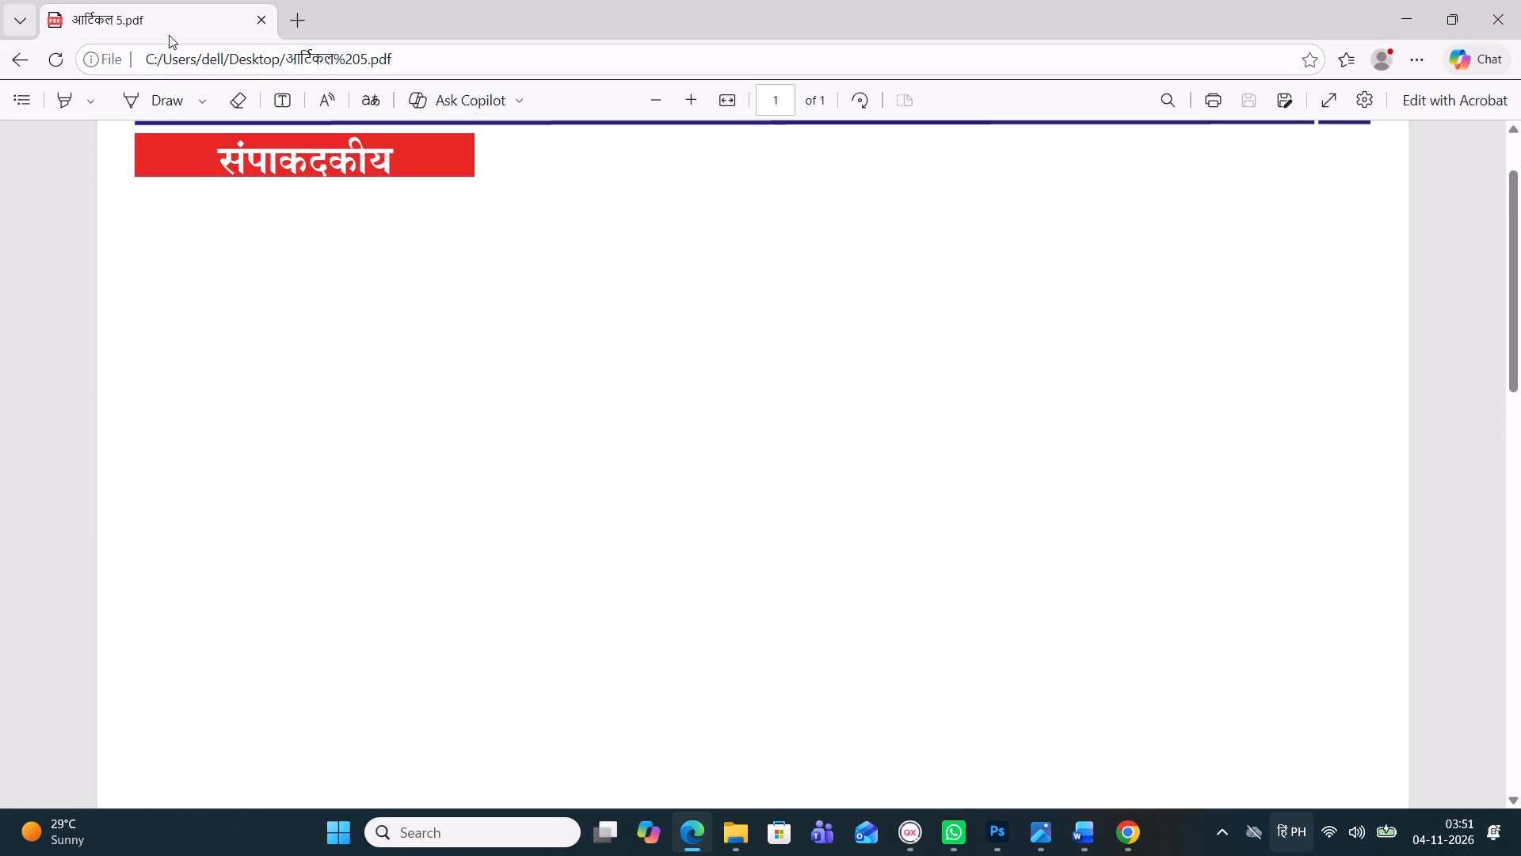
click(262, 16)
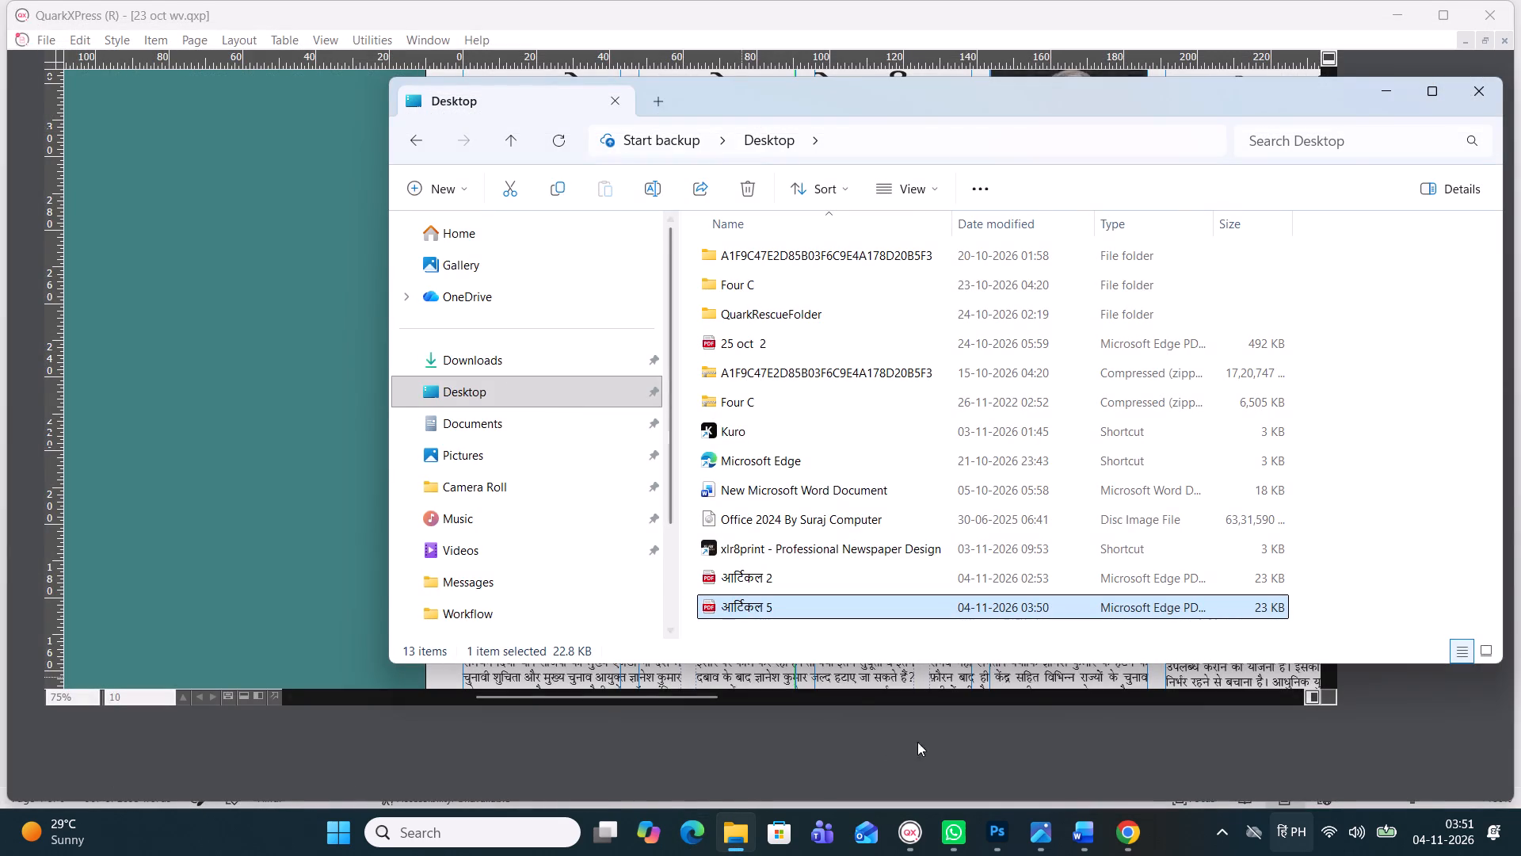
In File Explorer, delete the आर्टिकल 5 PDF from the Desktop.
click(959, 768)
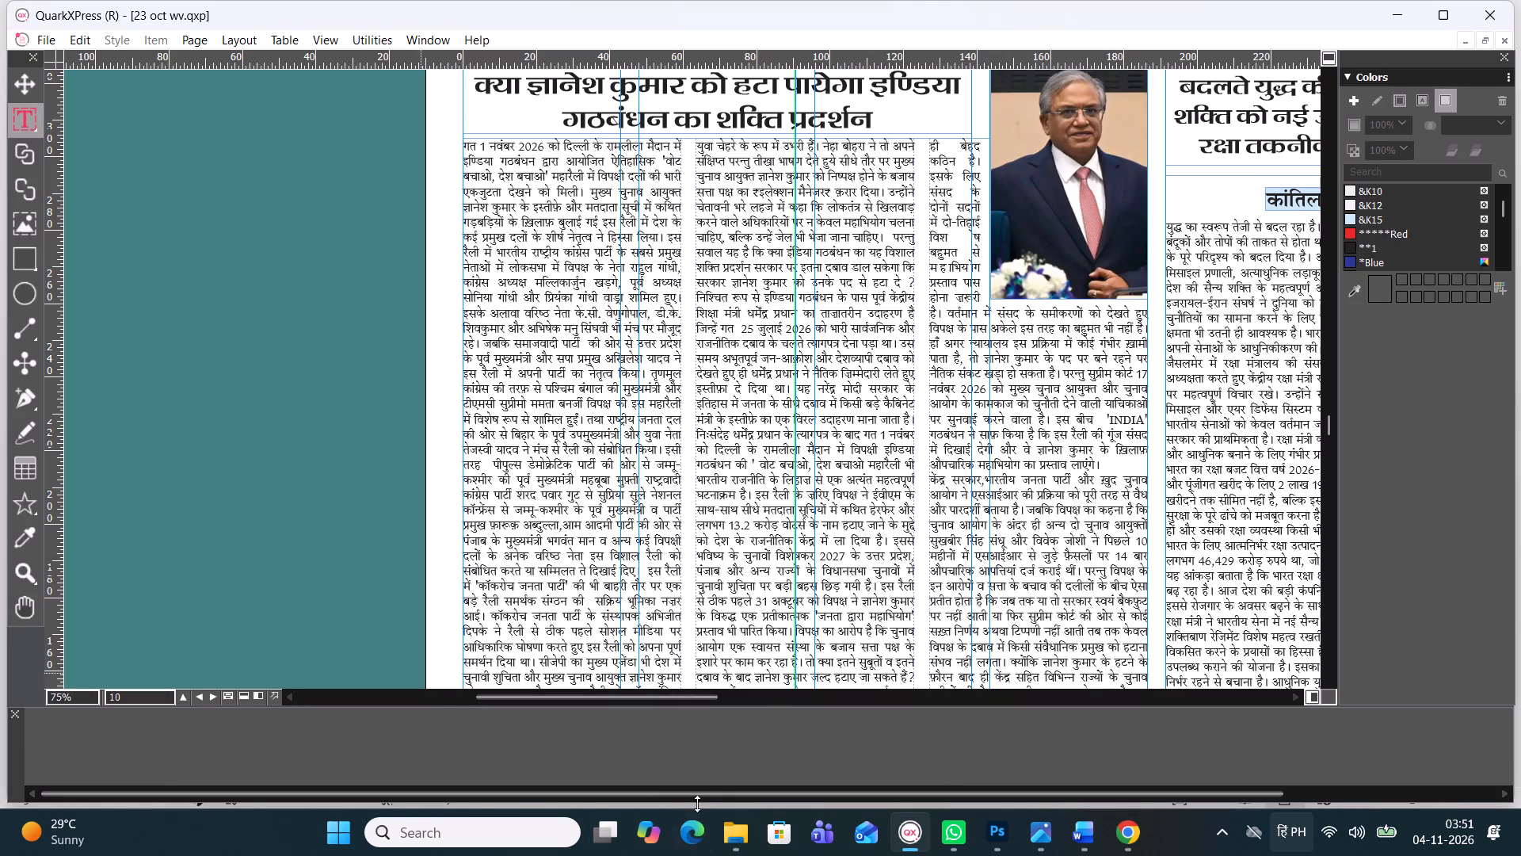
click(741, 839)
click(481, 394)
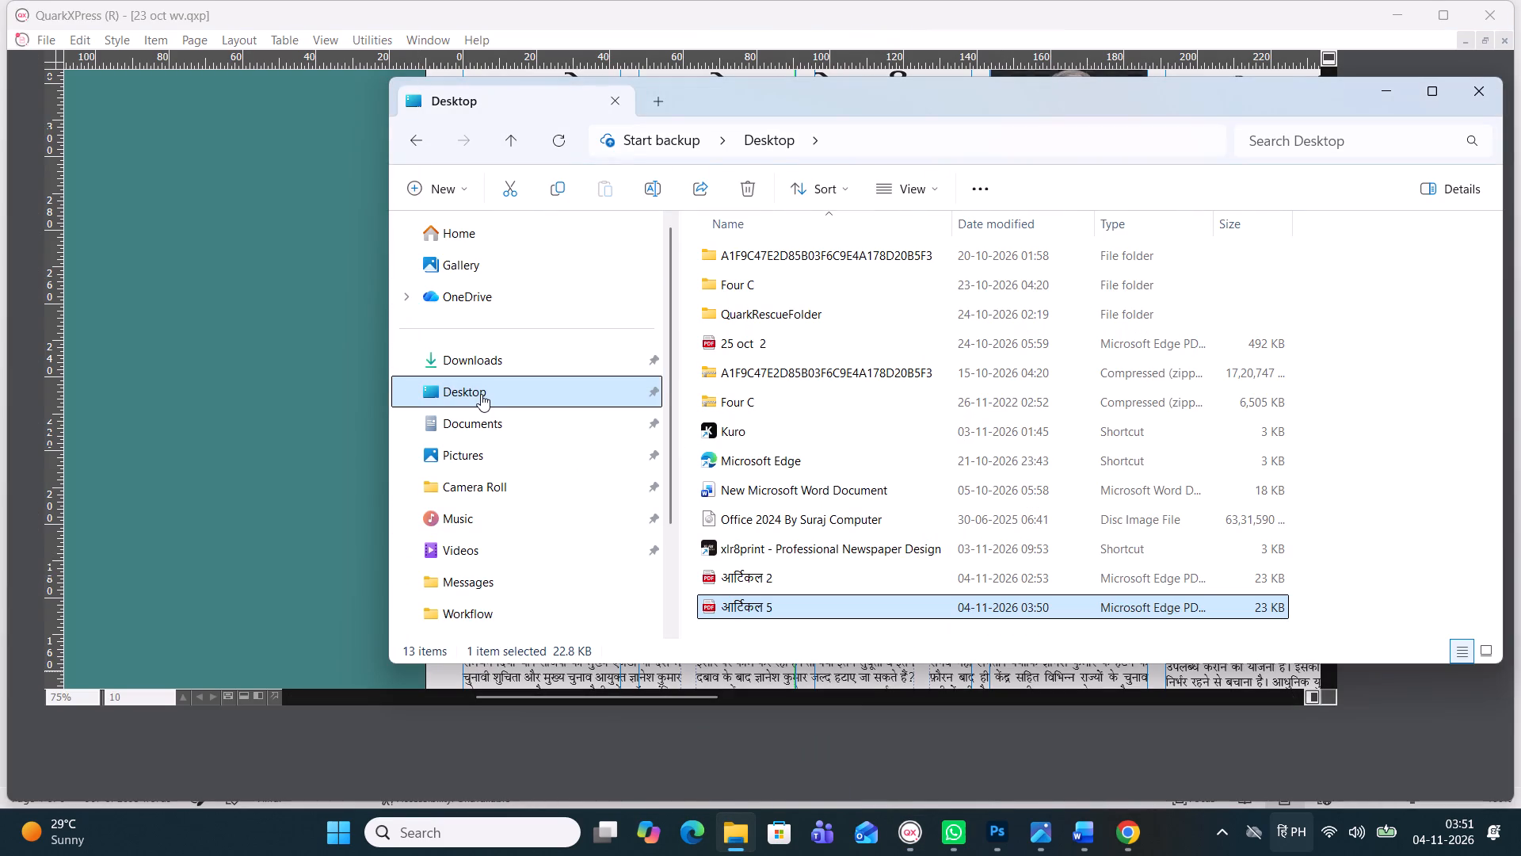
drag(783, 600, 766, 525)
click(767, 613)
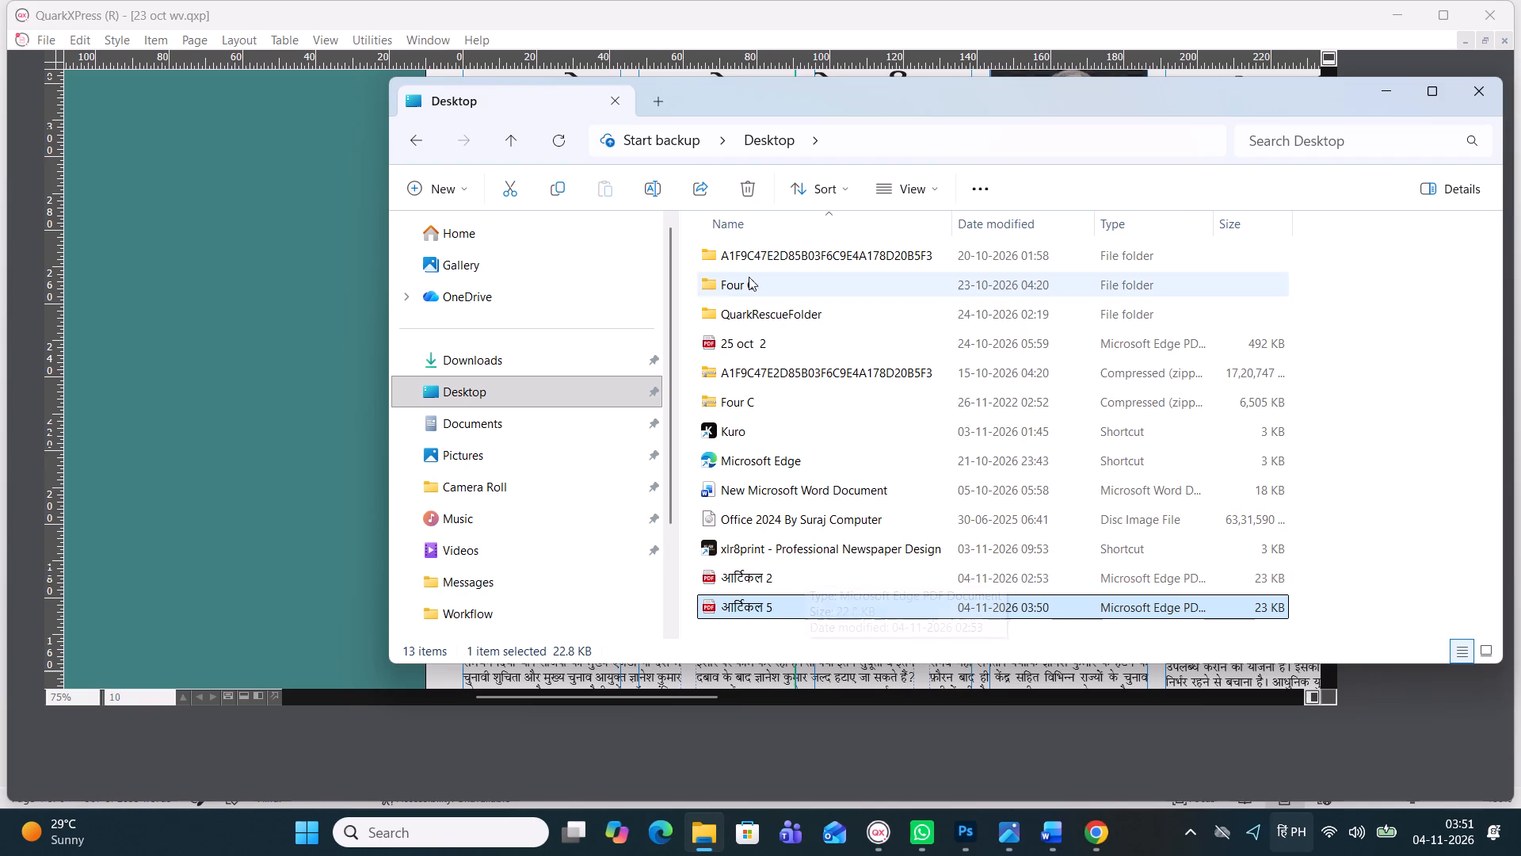
click(737, 189)
Look through the Documents, Pictures, Camera Roll and Downloads folders for their files.
scroll(780, 437, up, 3)
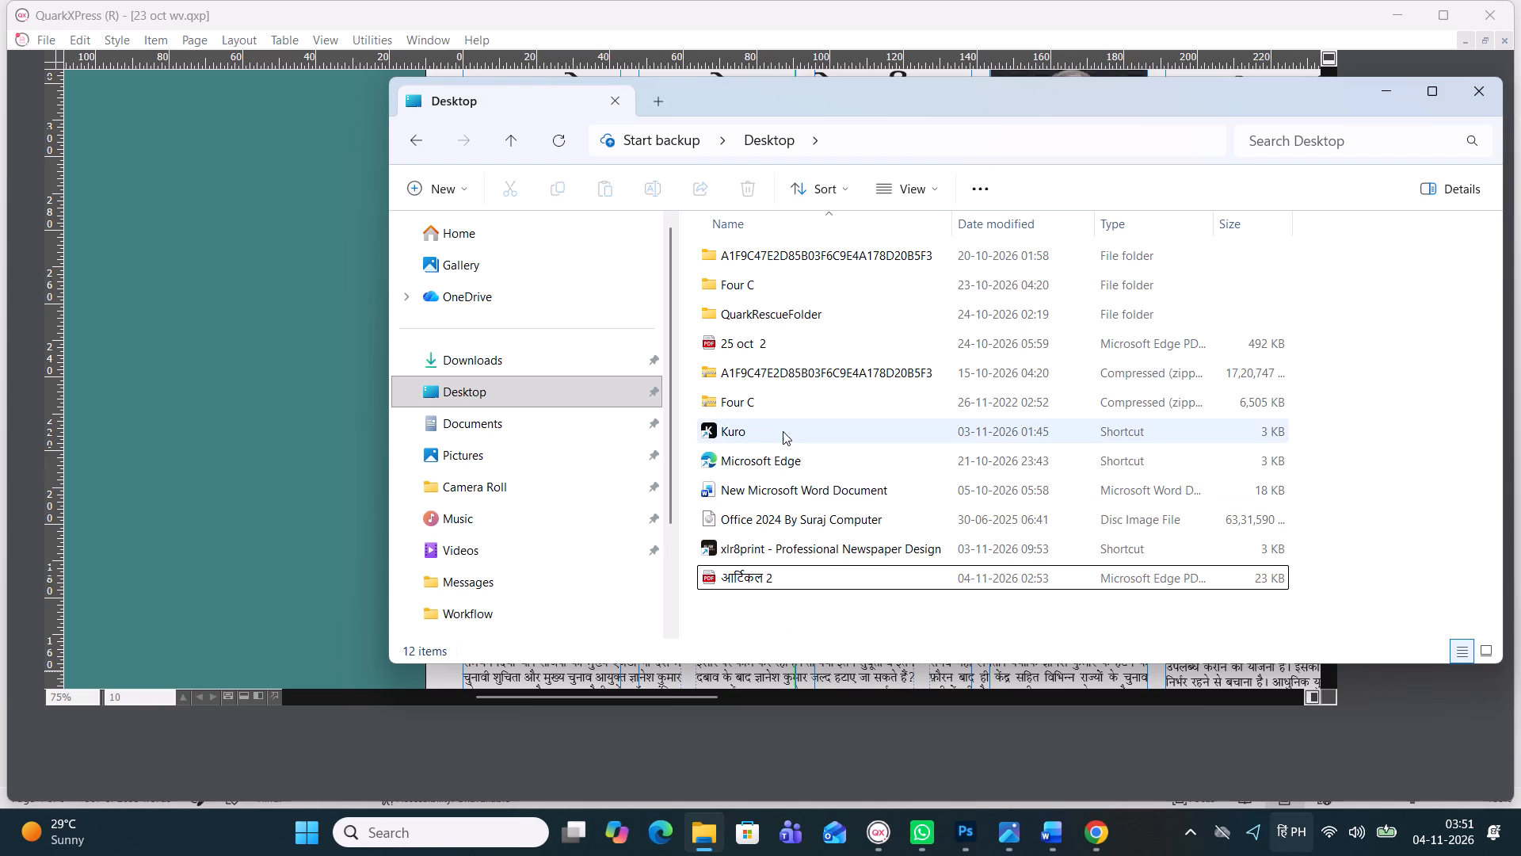
scroll(783, 431, up, 1)
click(490, 429)
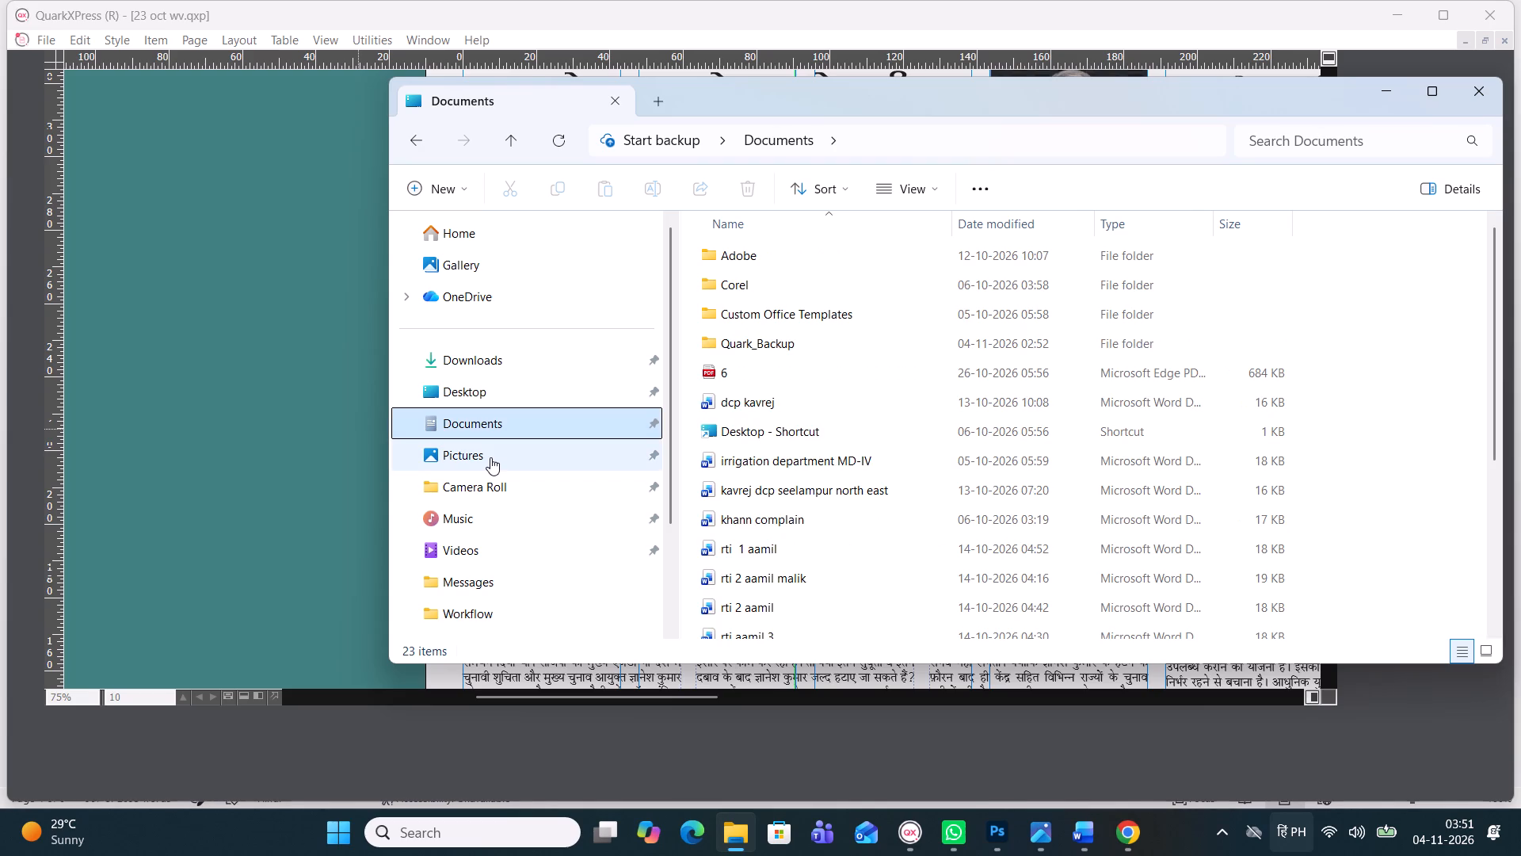
click(480, 449)
click(475, 488)
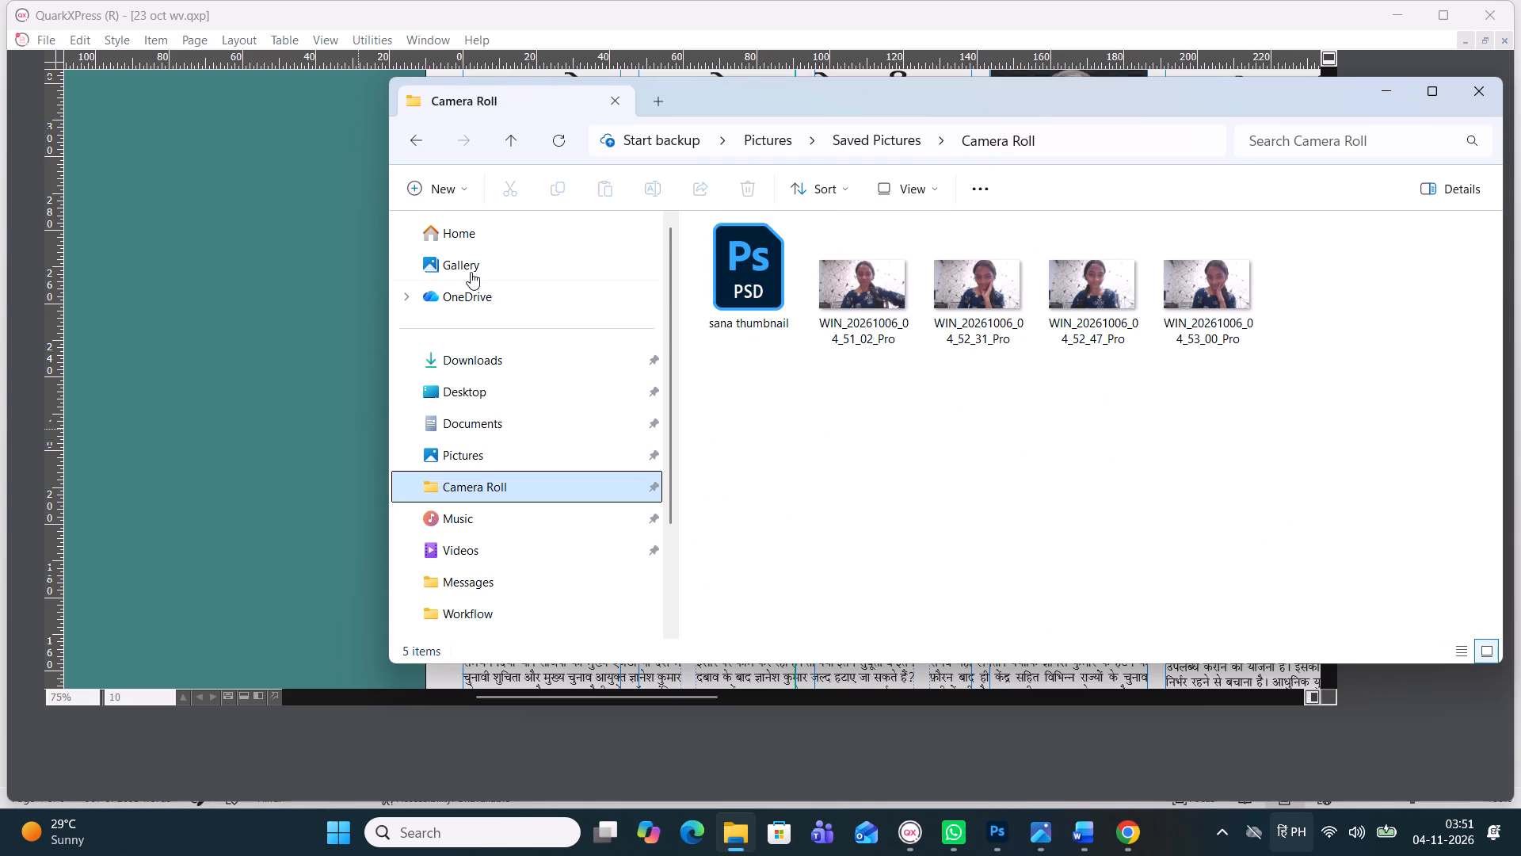
click(468, 232)
double_click(809, 279)
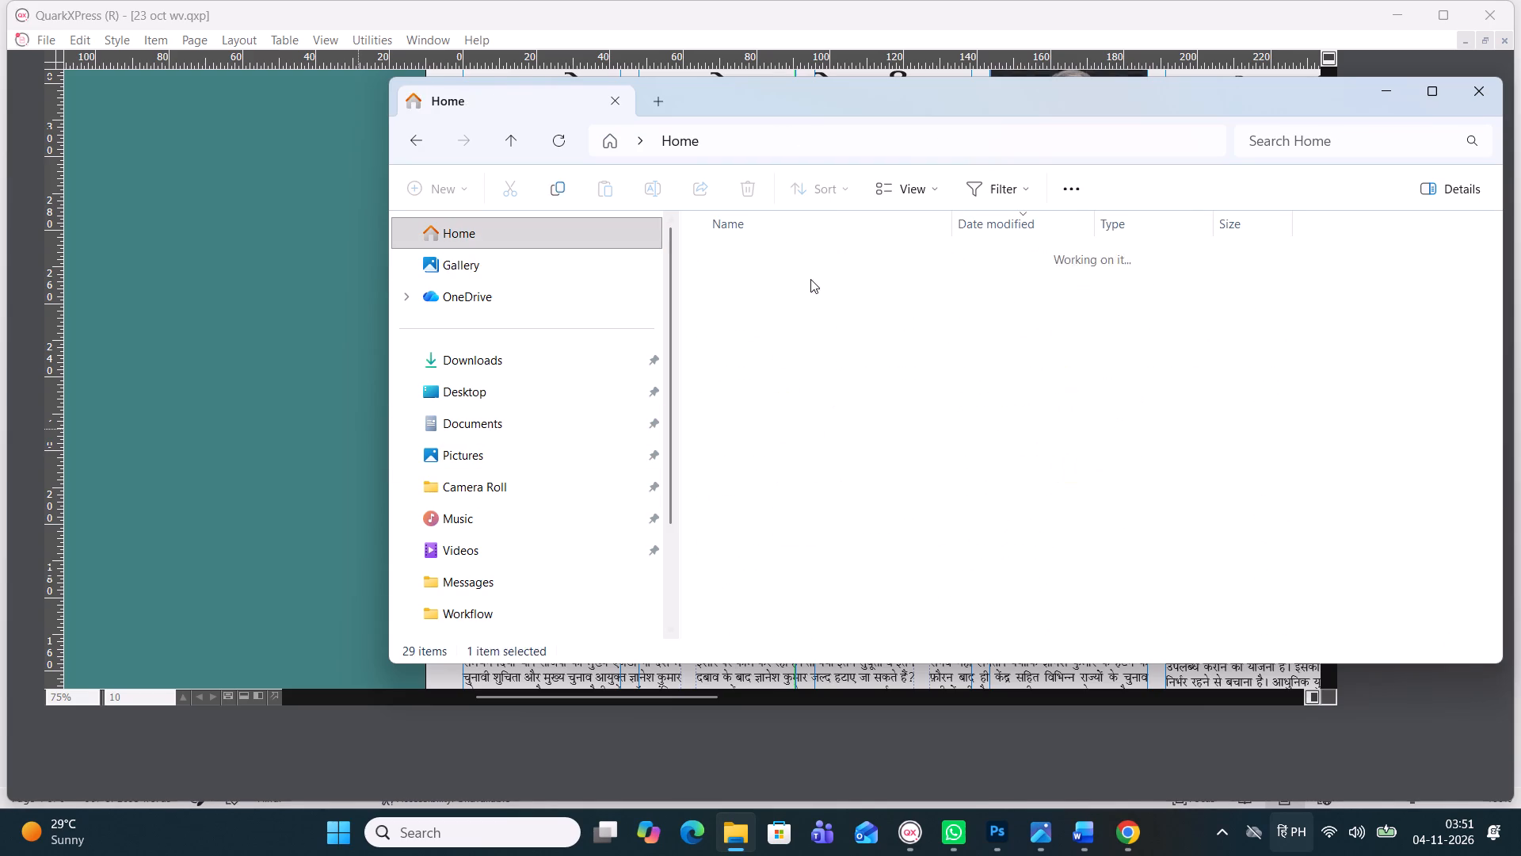
scroll(787, 460, down, 1)
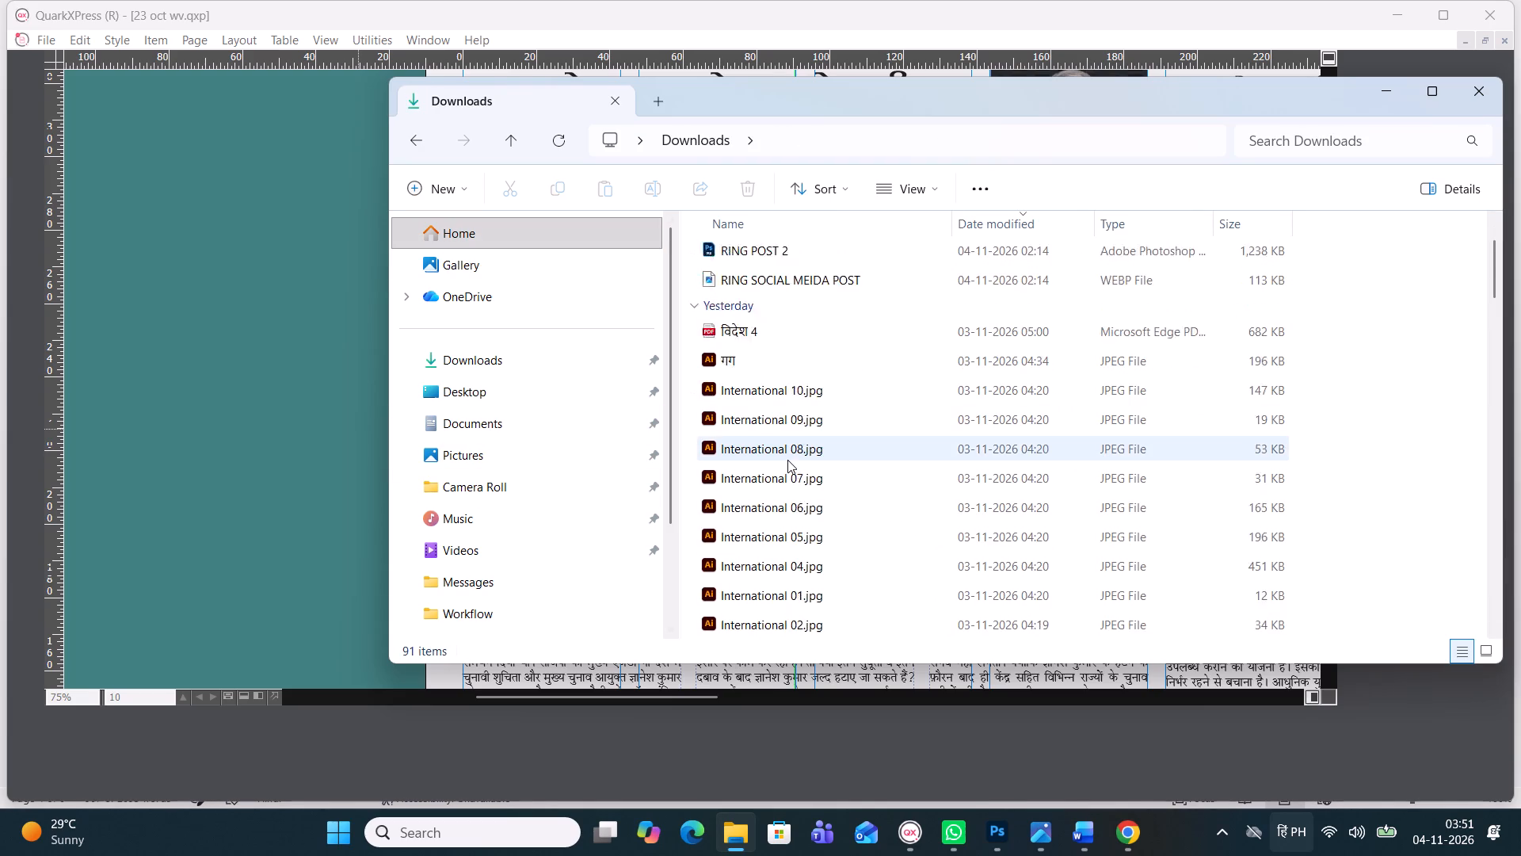
scroll(787, 460, down, 2)
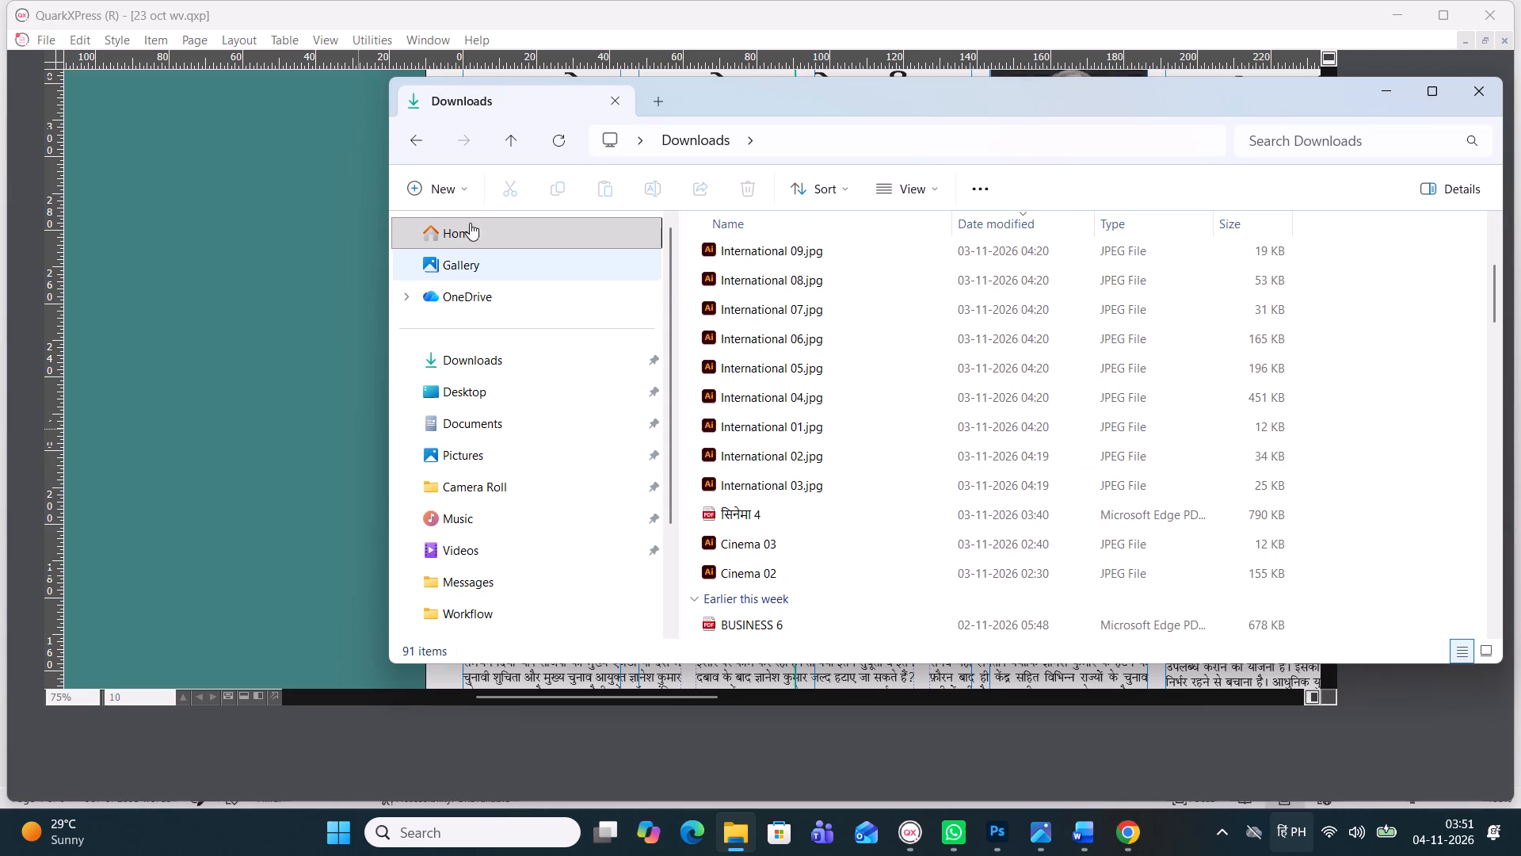
double_click(469, 221)
double_click(926, 369)
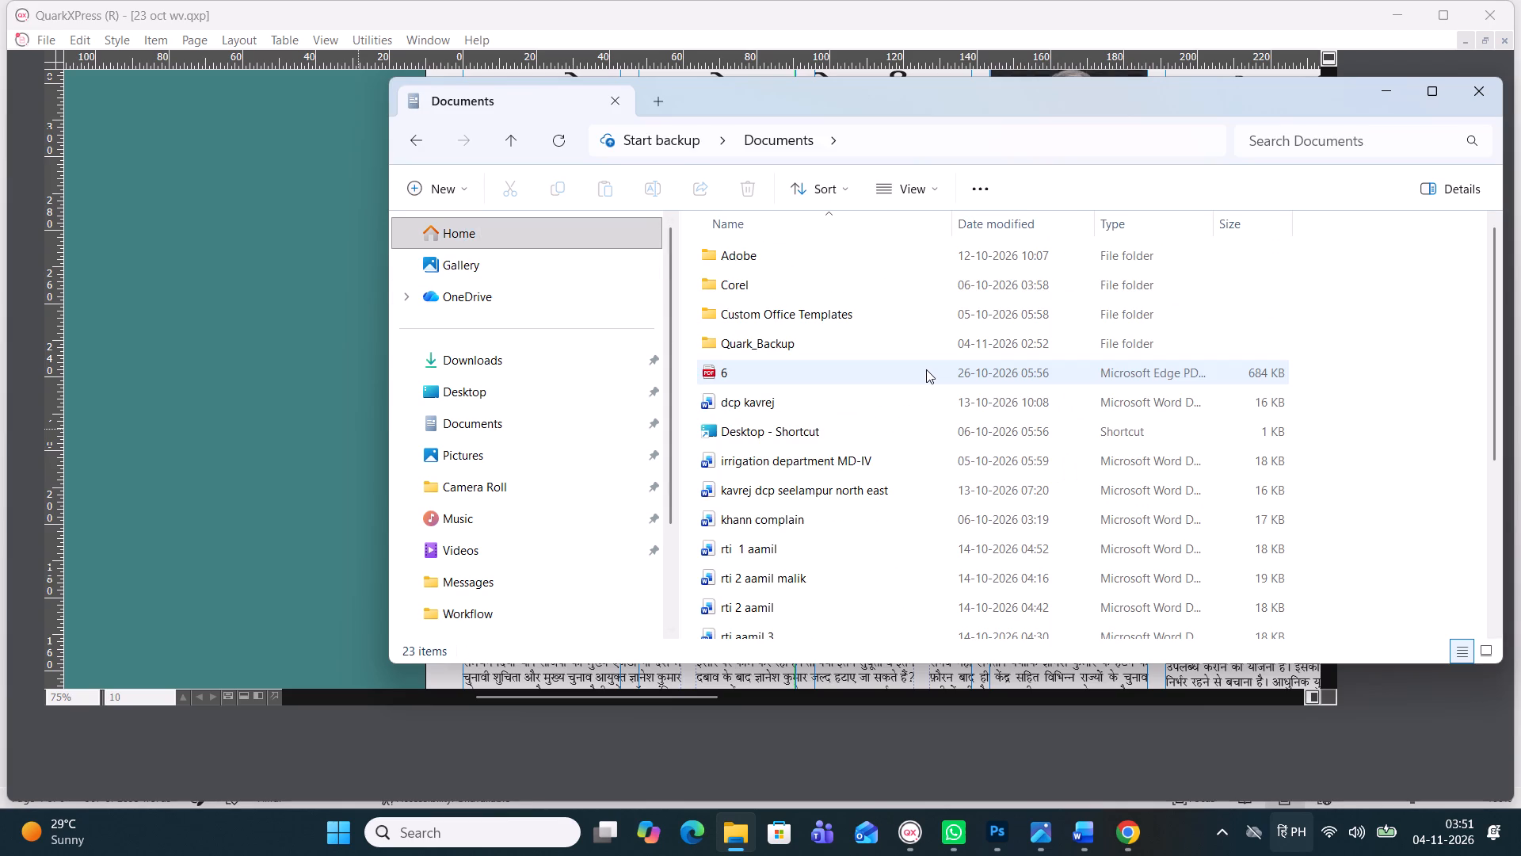
click(515, 242)
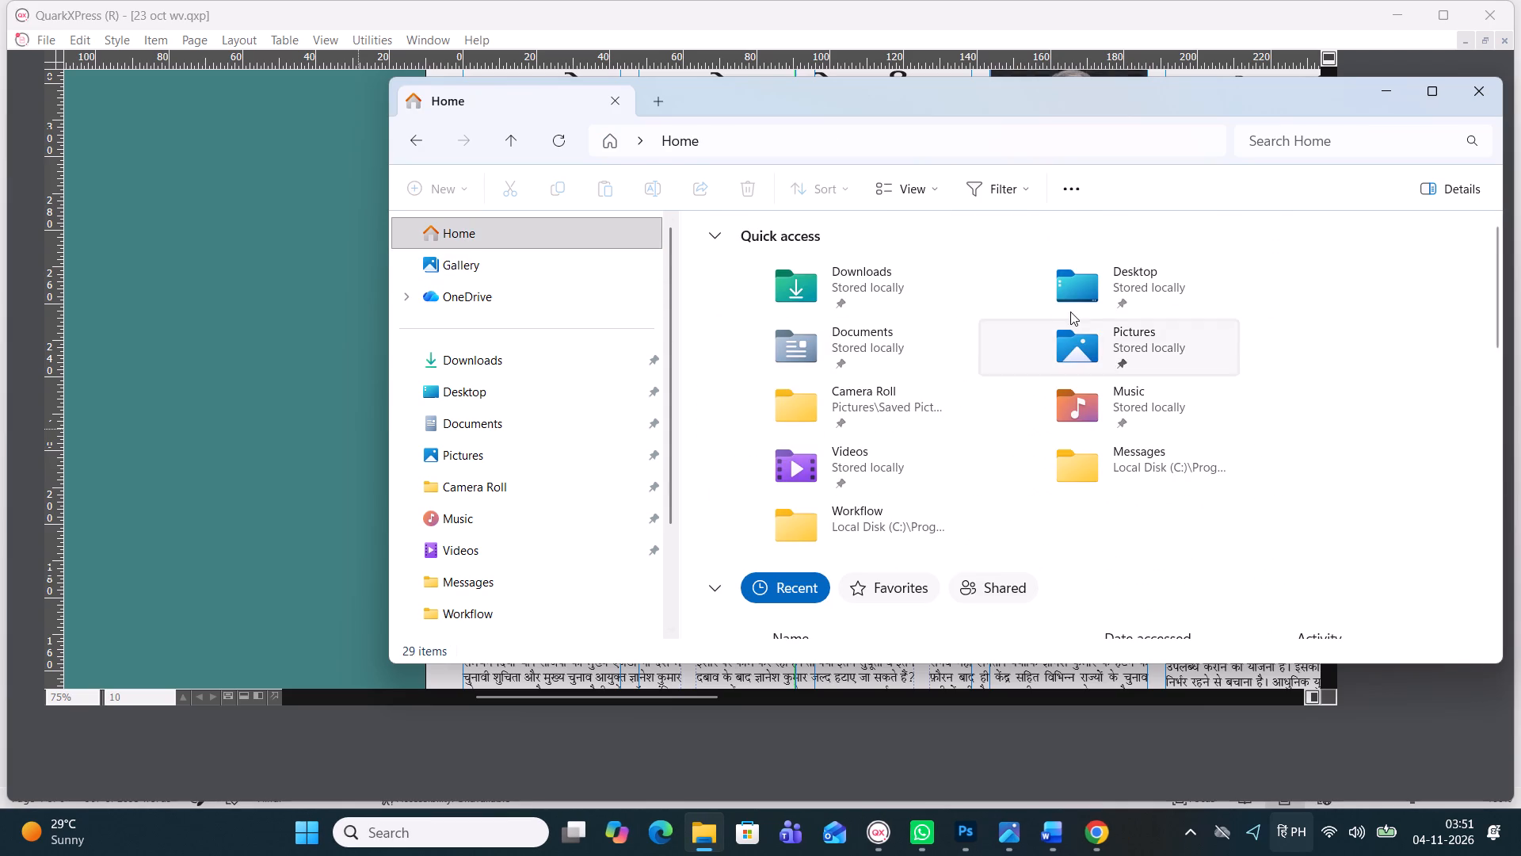
Open the आर्टिकल 2 PDF from the Desktop in Microsoft Edge, close it, and return to QuarkXPress.
double_click(1077, 295)
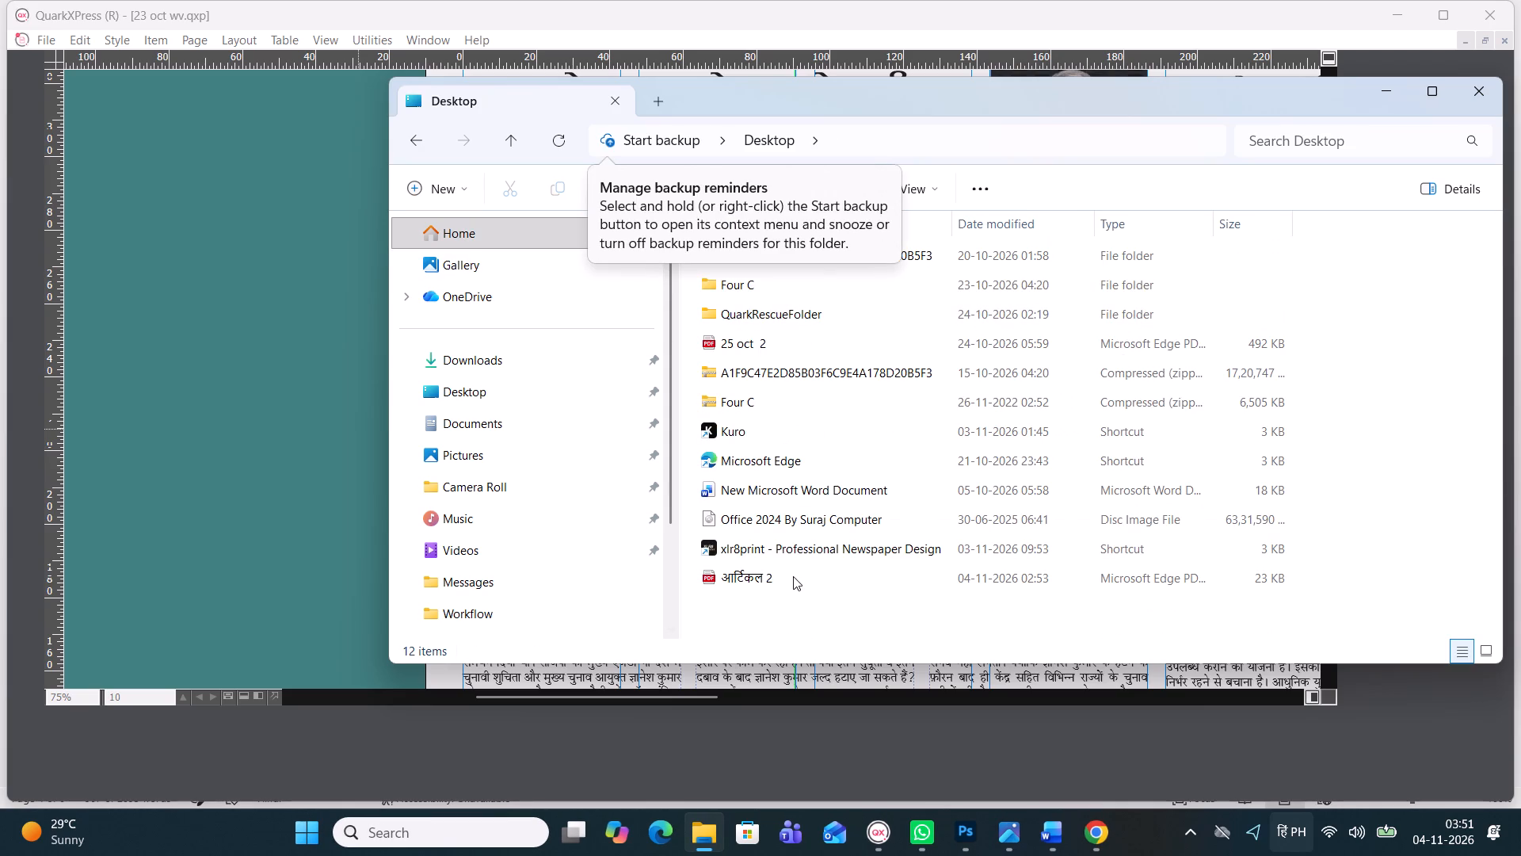
double_click(793, 576)
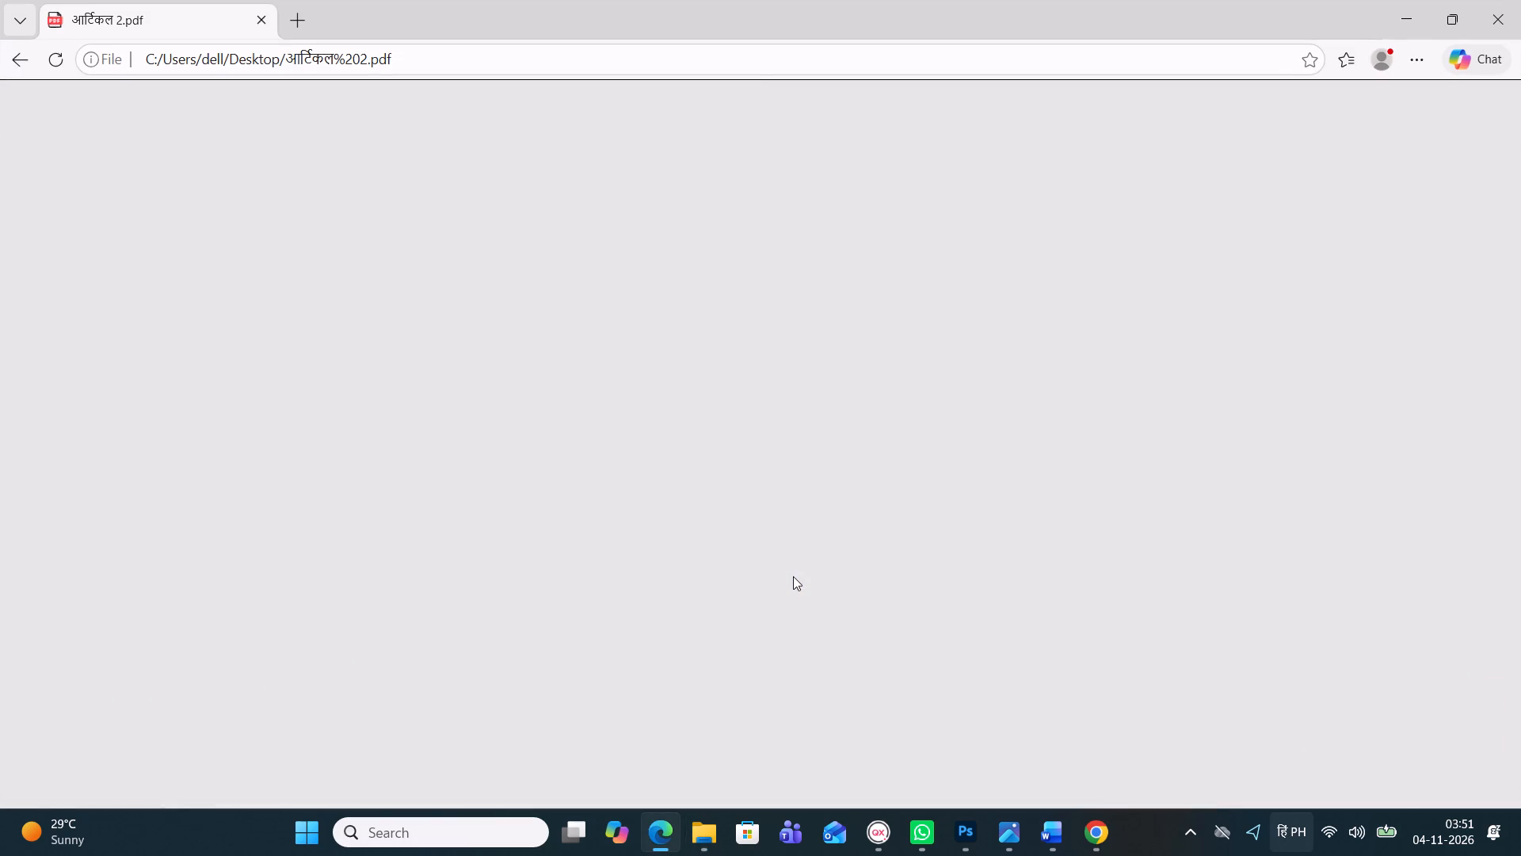
click(1511, 0)
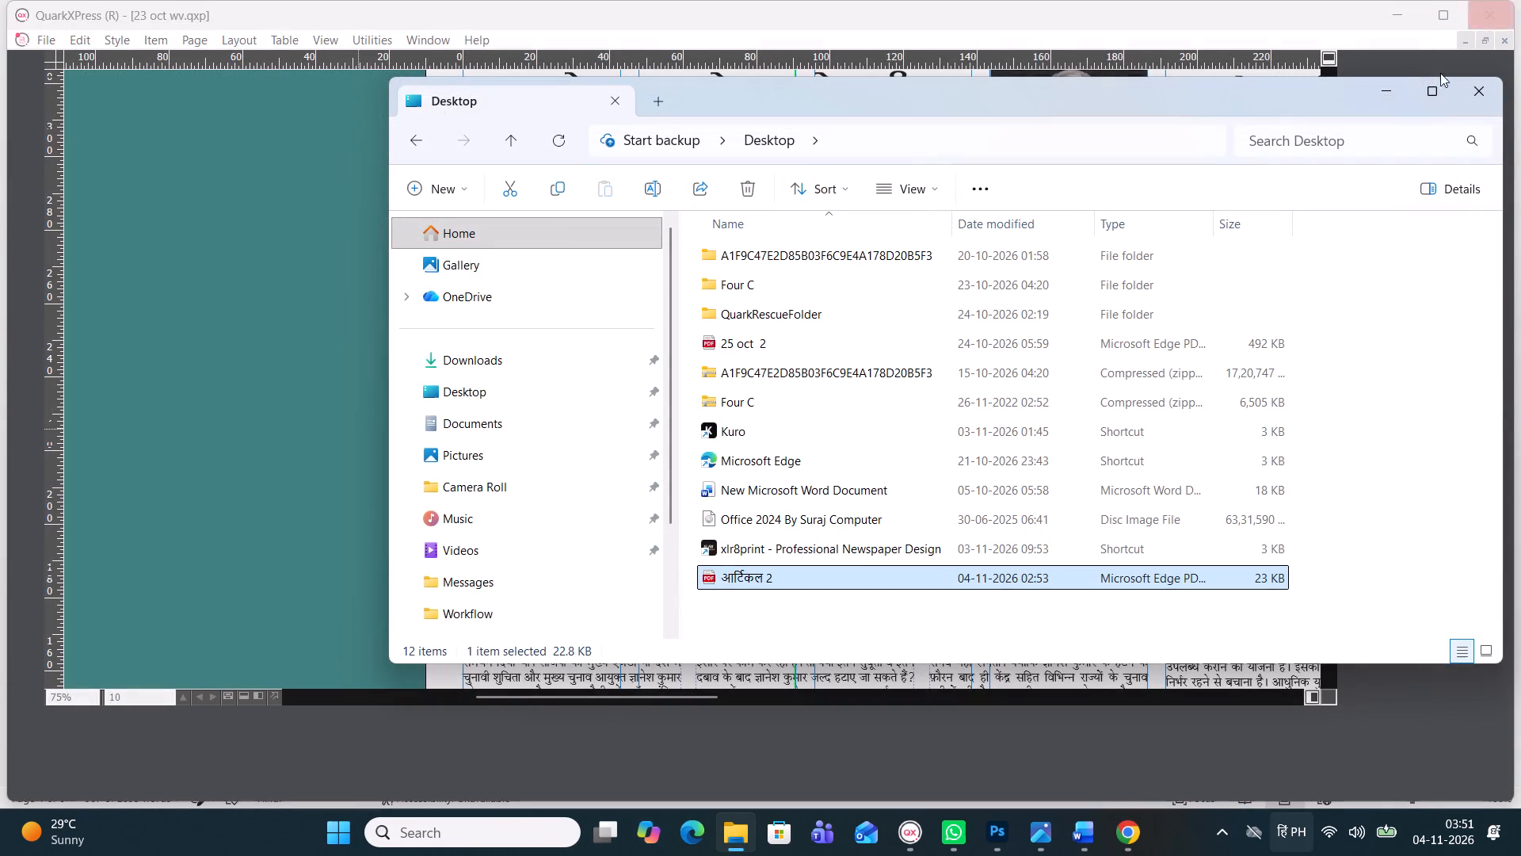
click(1396, 105)
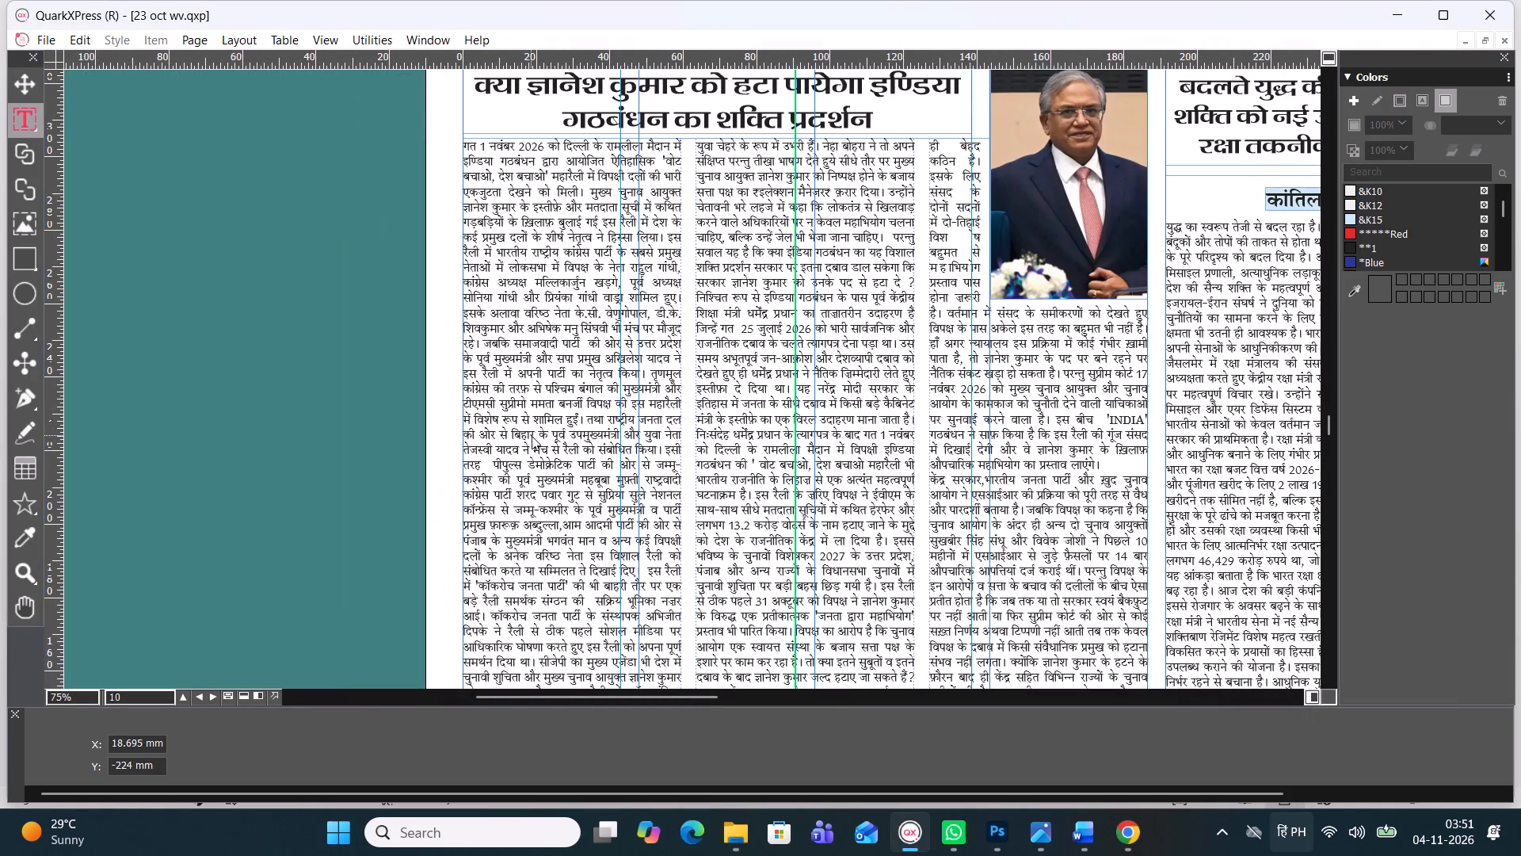
Examine the opinion page's layout from the विचार वार्ता masthead to the bottom rule, checking the headlines, columns and gaps between articles.
drag(660, 700, 747, 705)
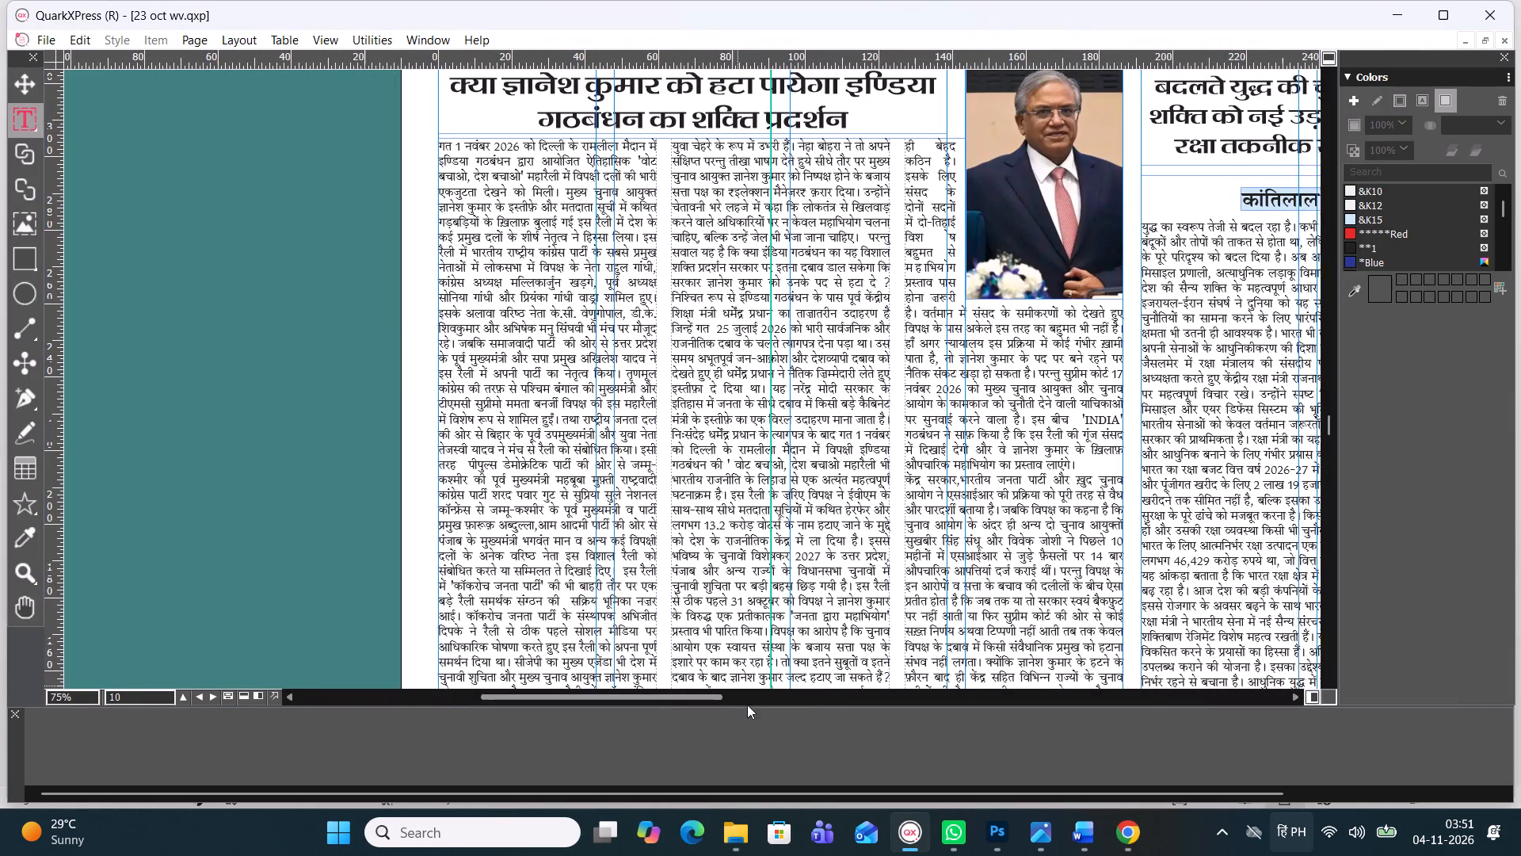
drag(747, 705, 740, 694)
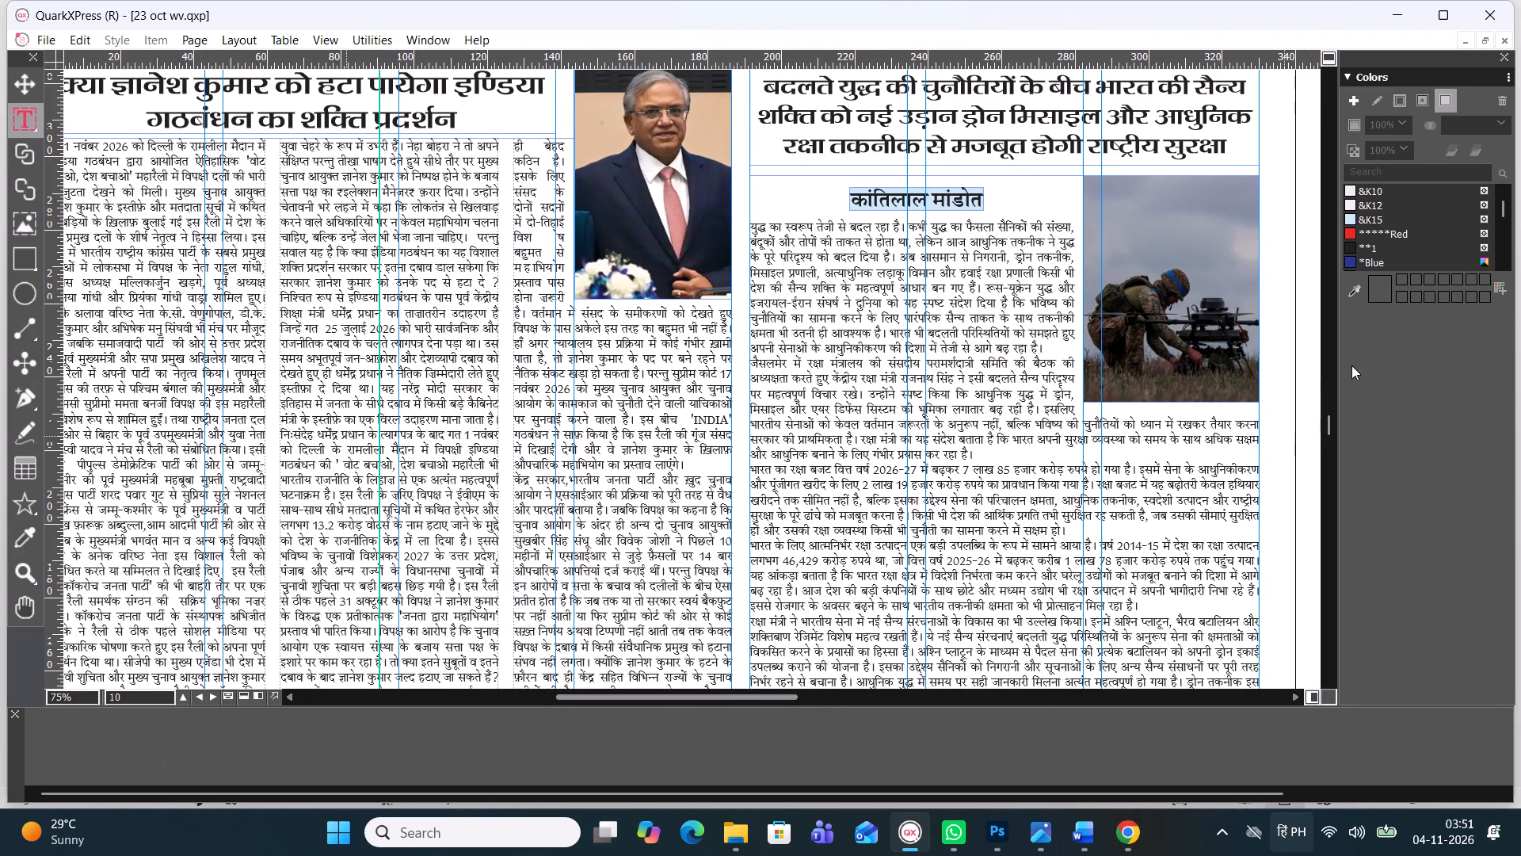
drag(1332, 422, 1332, 411)
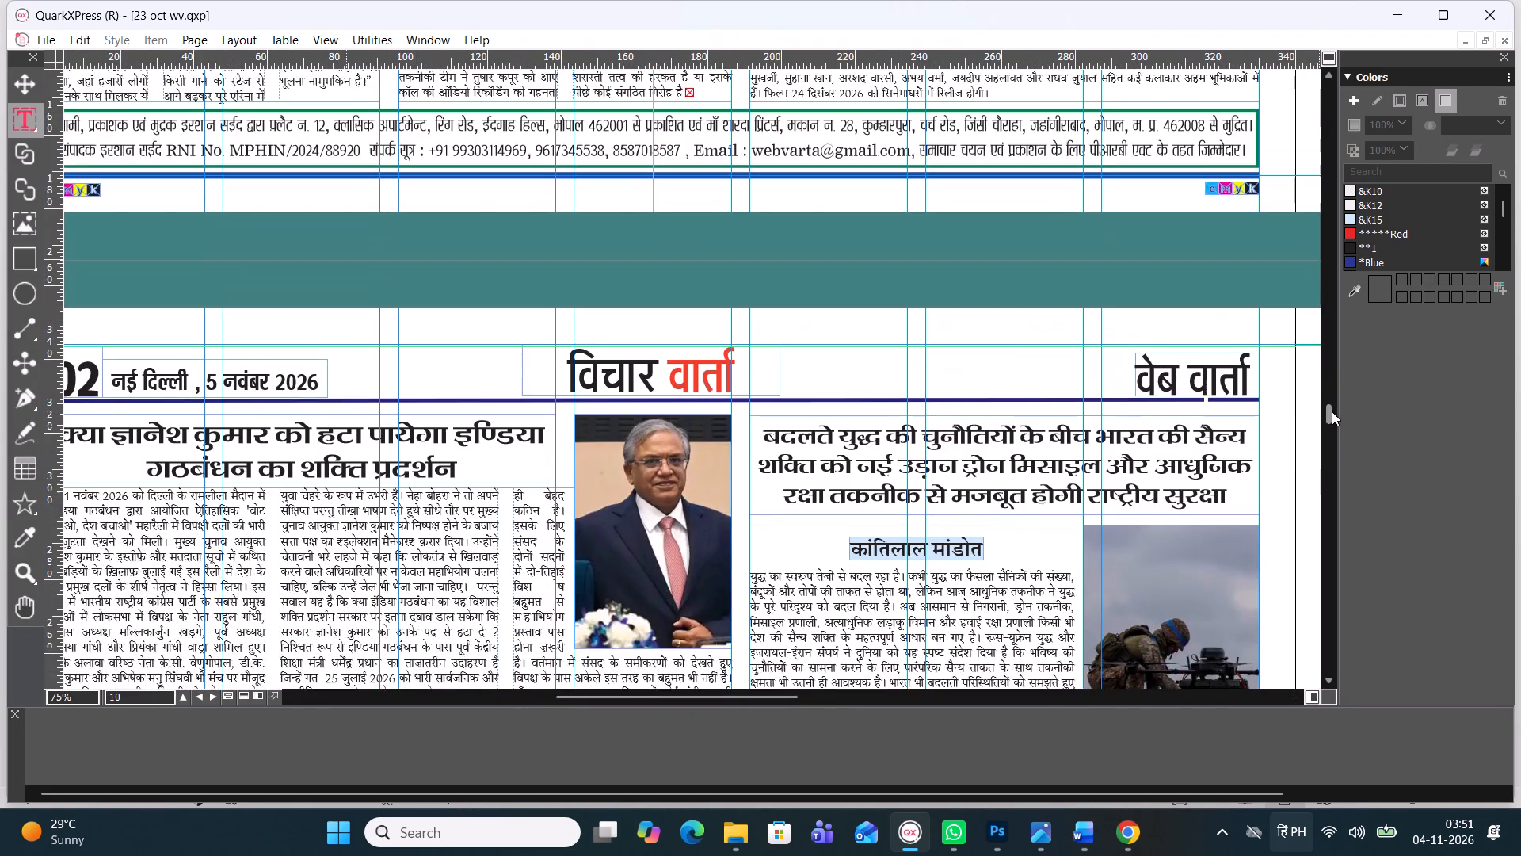
drag(1332, 411, 1348, 462)
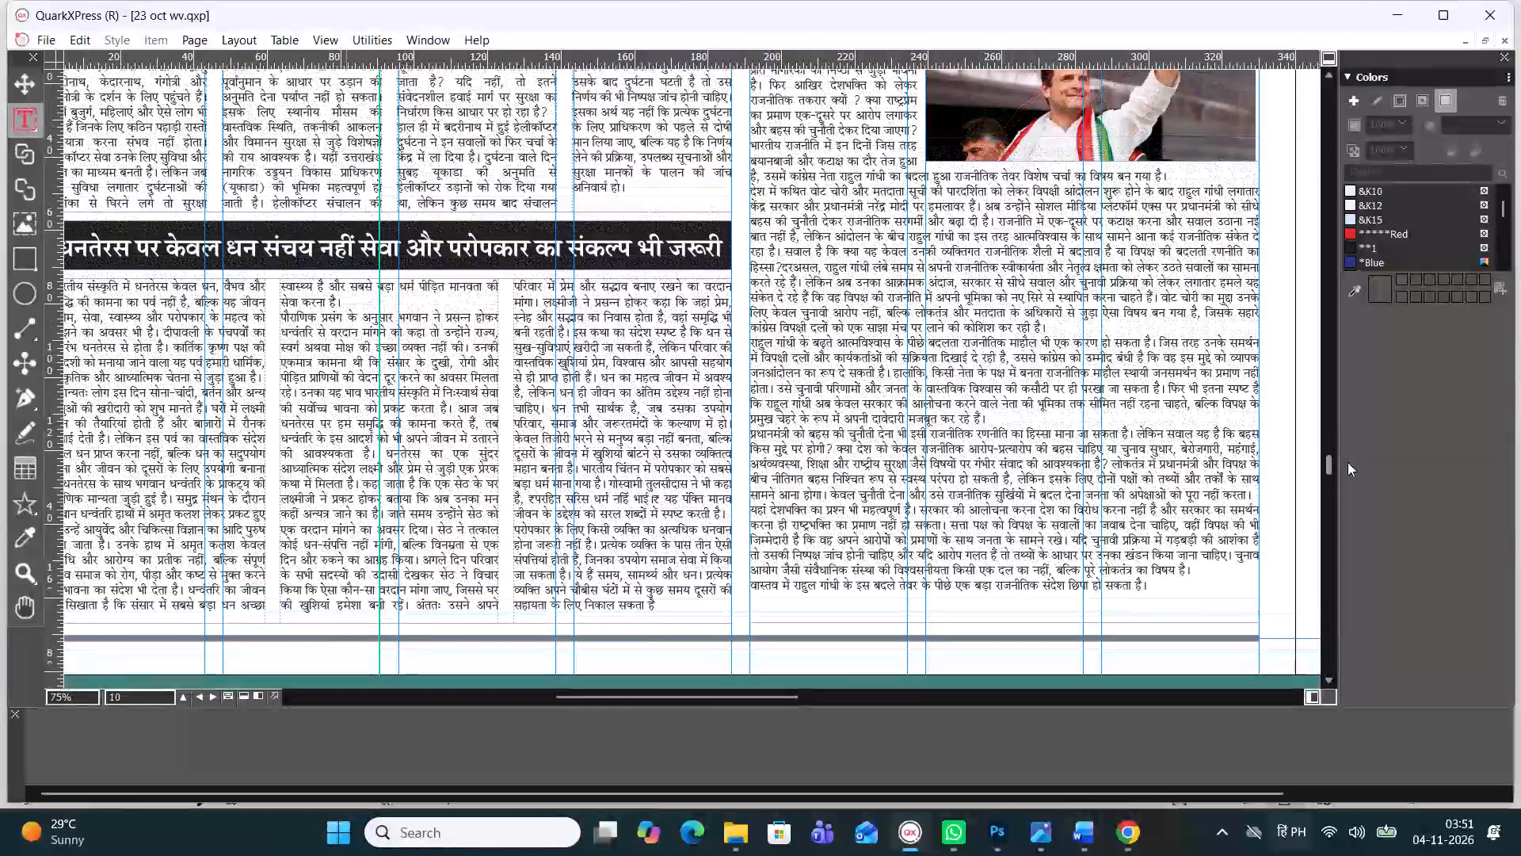
drag(1348, 462, 1347, 460)
drag(780, 699, 703, 696)
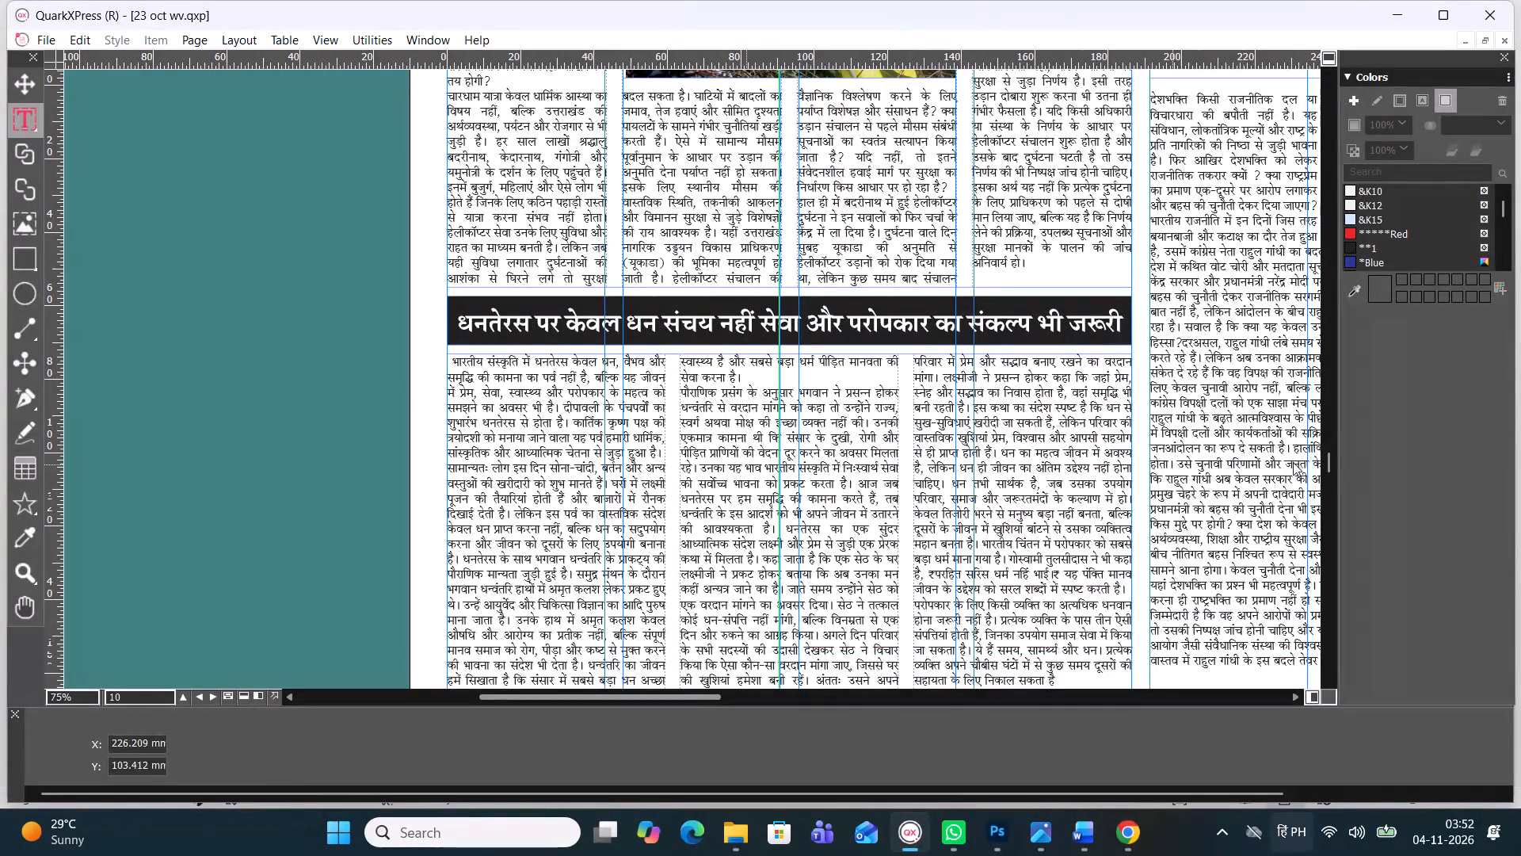
drag(1328, 459, 1330, 440)
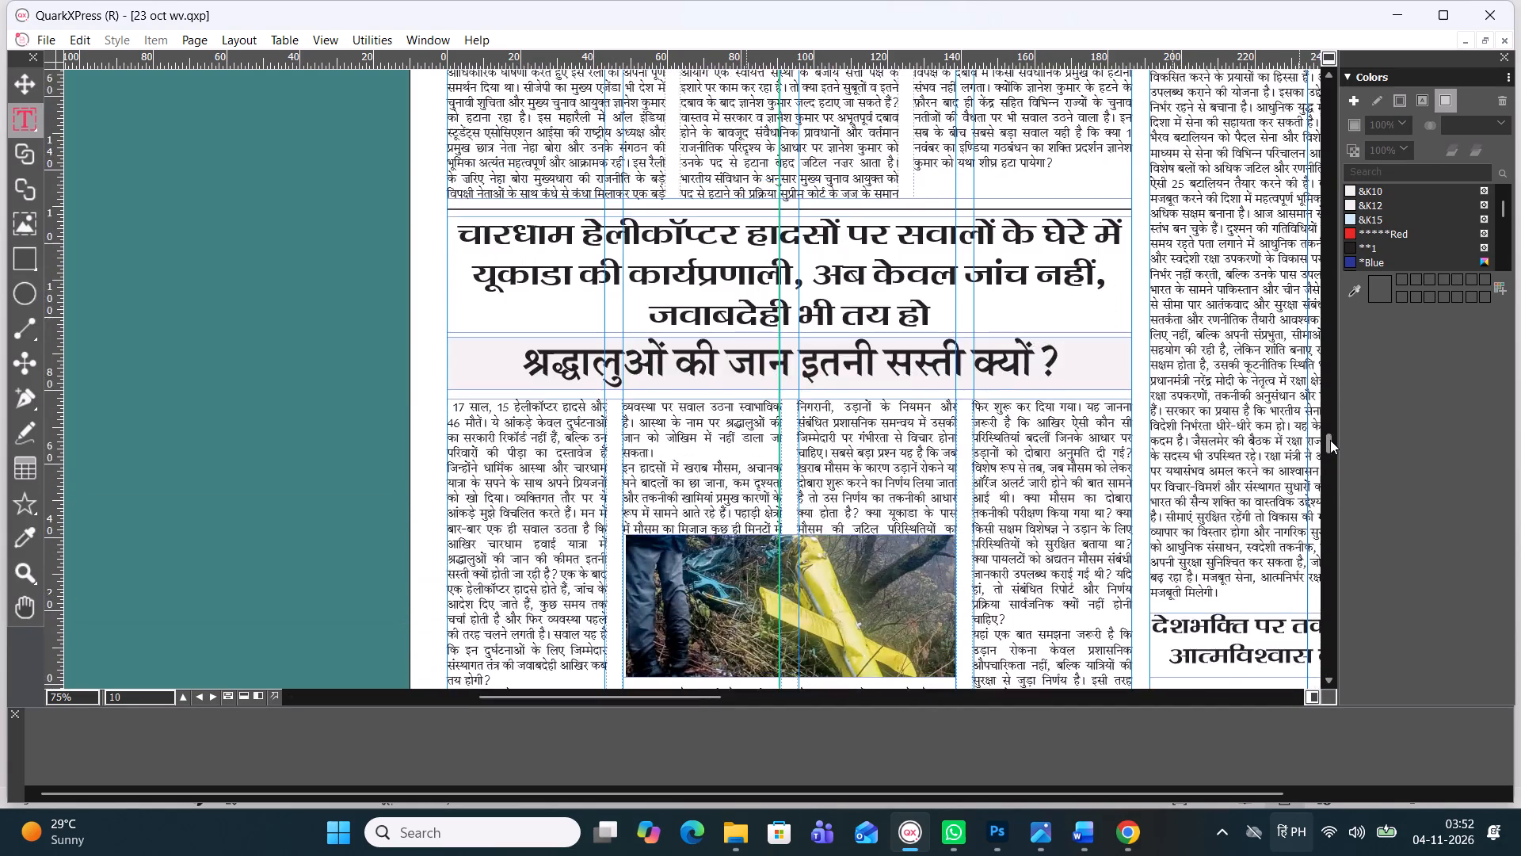
drag(1330, 440, 1330, 430)
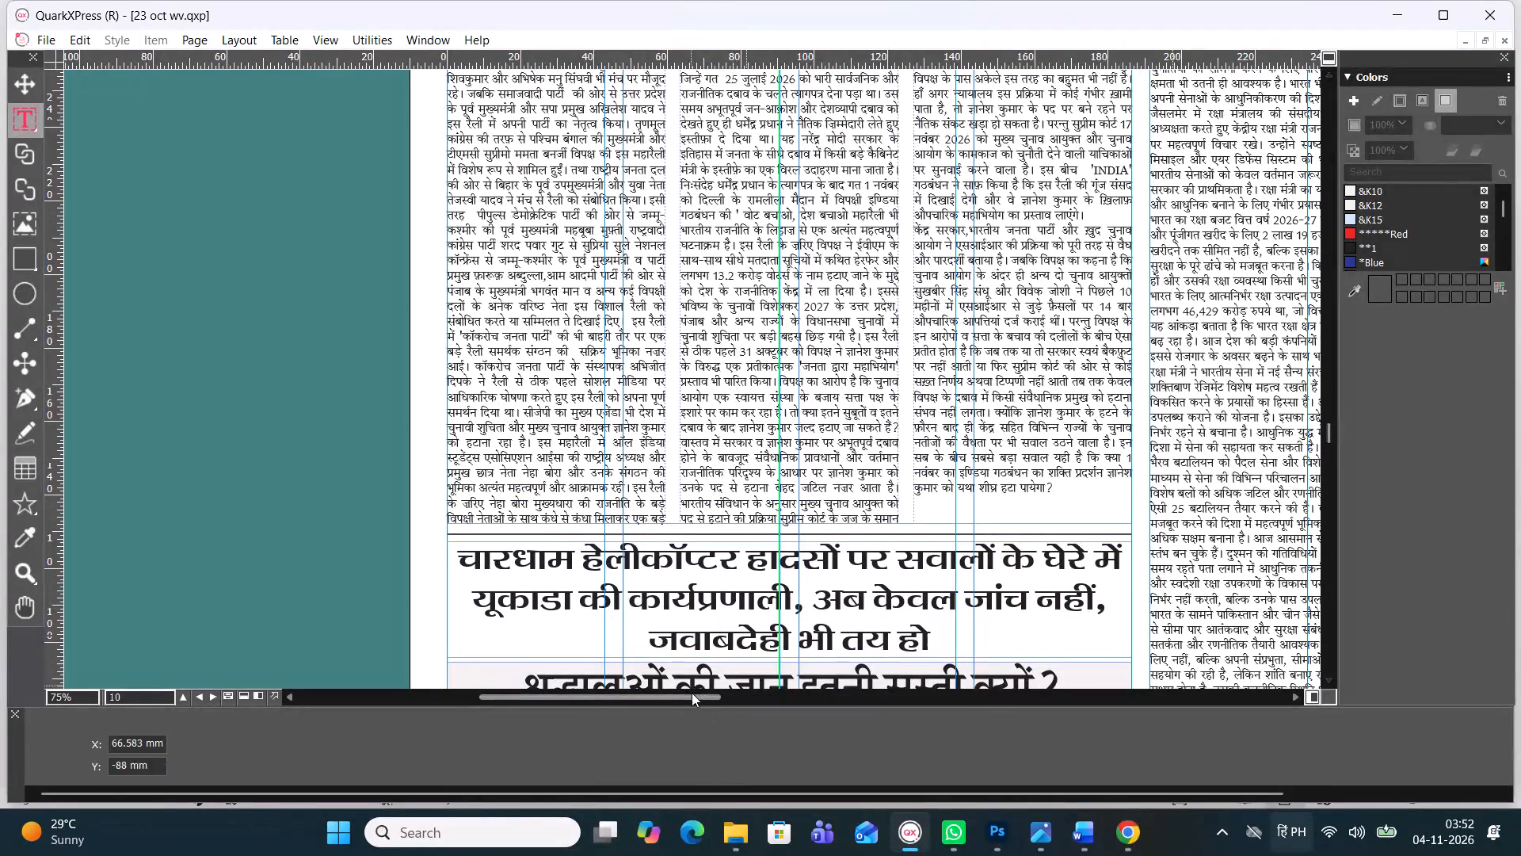
drag(692, 694, 758, 684)
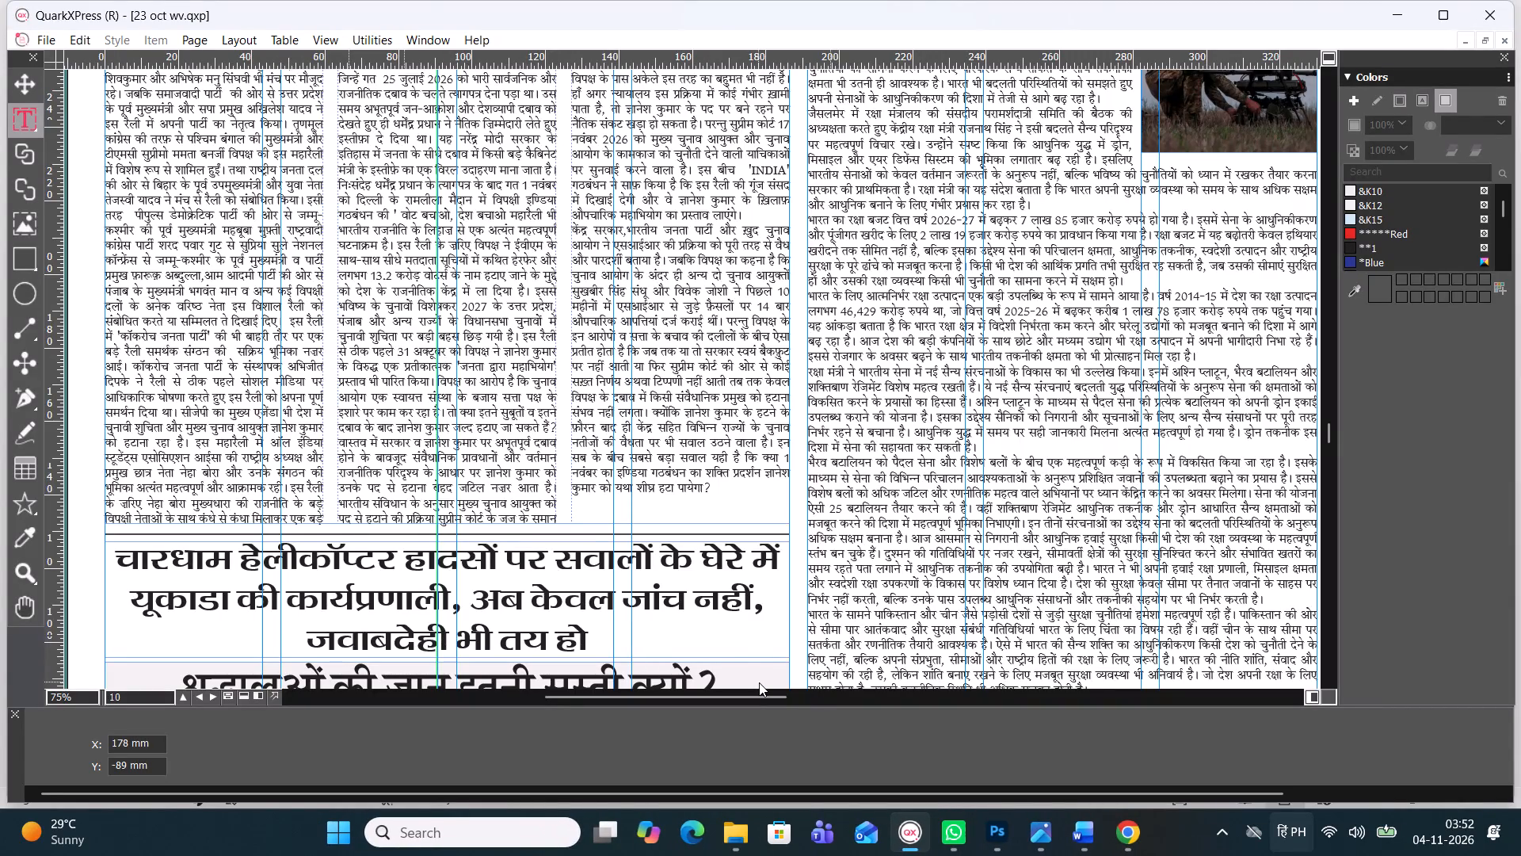
scroll(444, 470, down, 2)
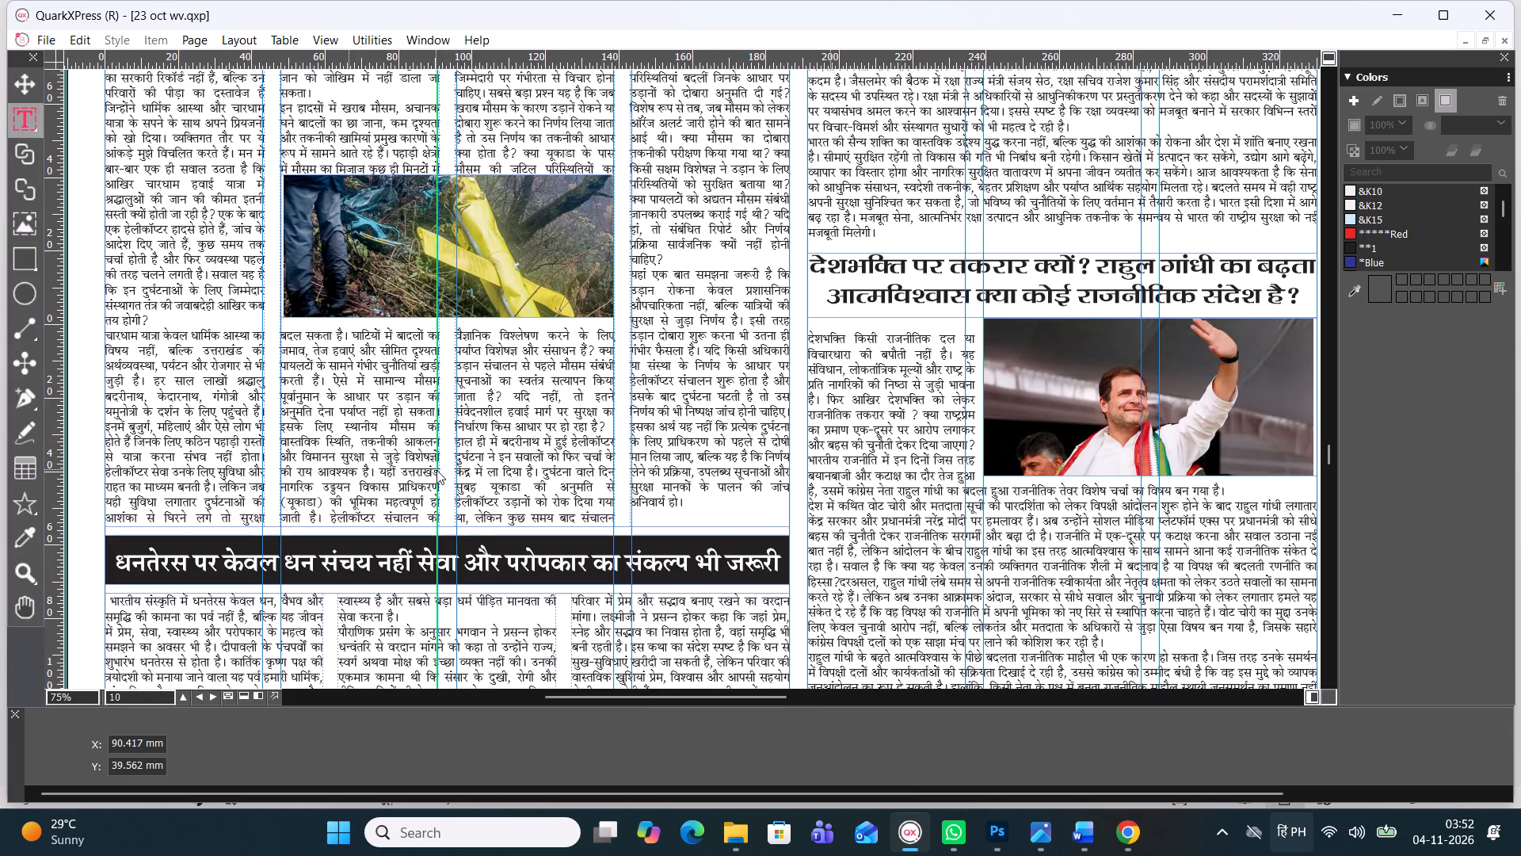
scroll(459, 415, down, 1)
scroll(459, 415, up, 1)
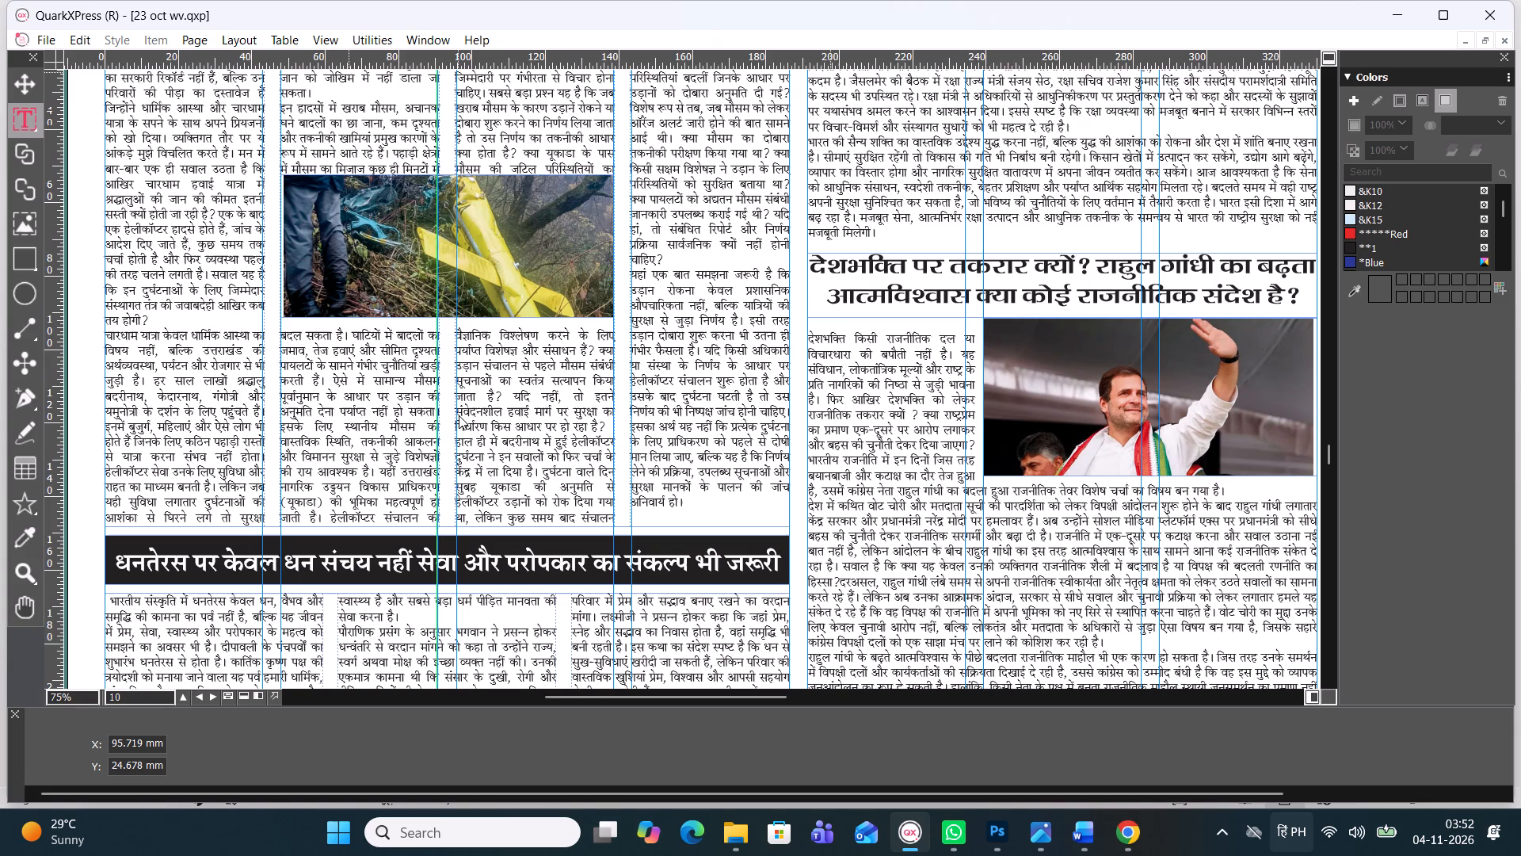
scroll(459, 415, down, 1)
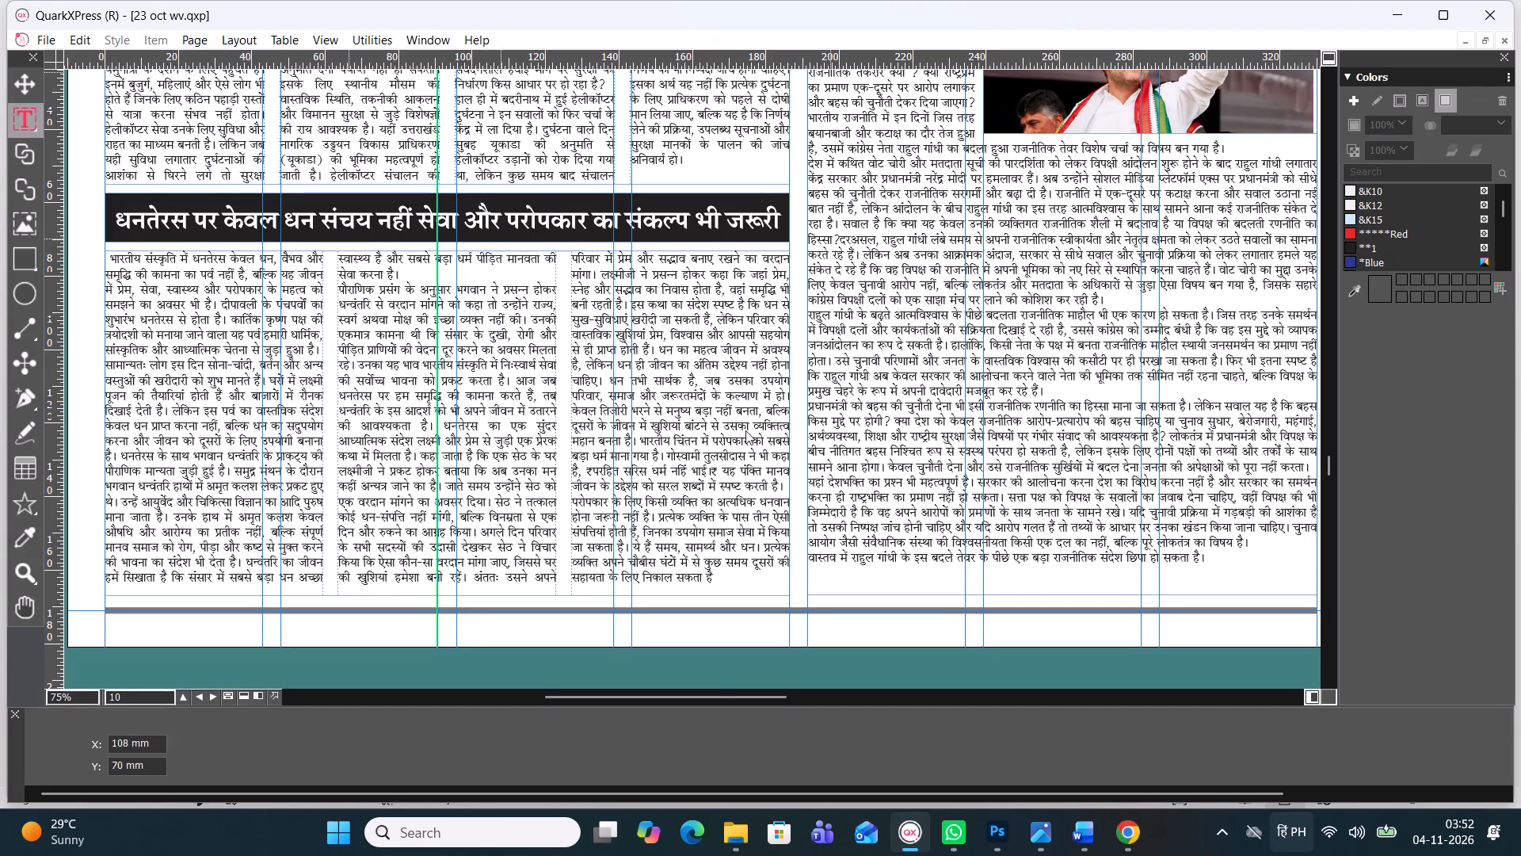
drag(706, 699, 738, 694)
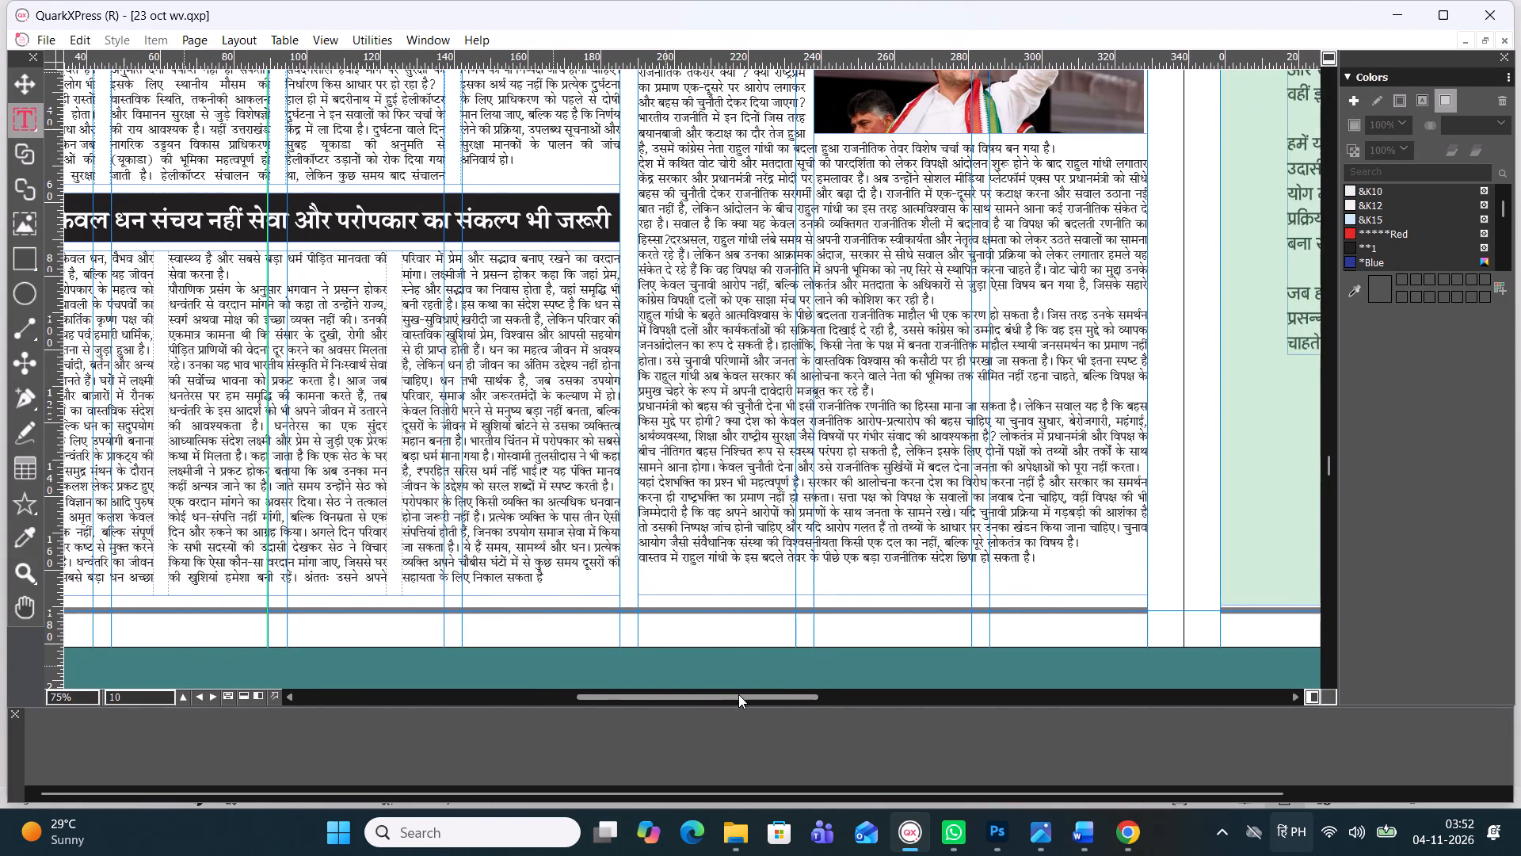
drag(738, 694, 726, 687)
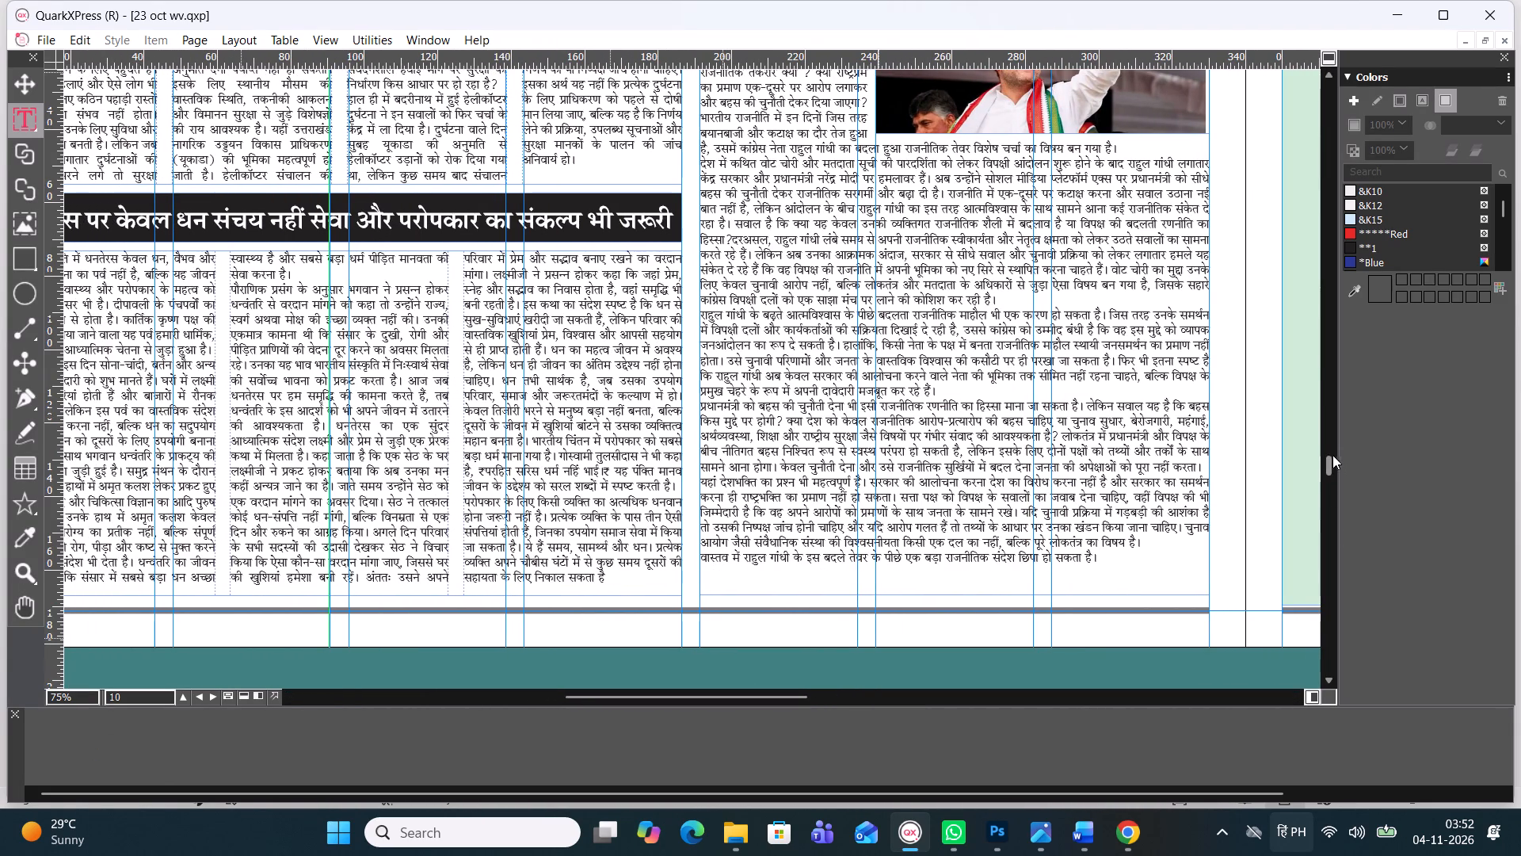
drag(1328, 461, 1325, 430)
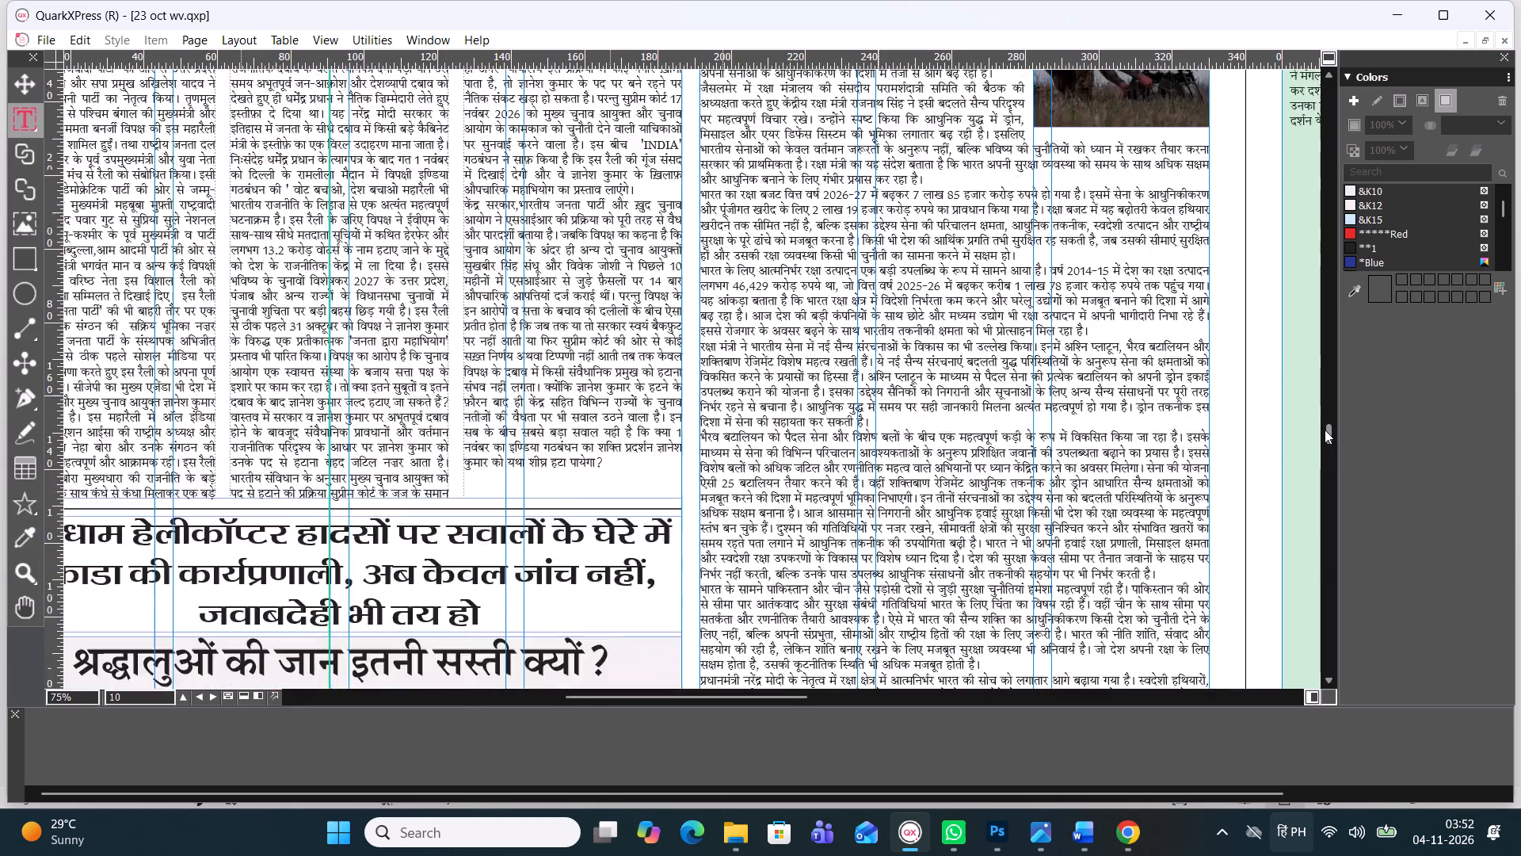
drag(1325, 430, 1321, 414)
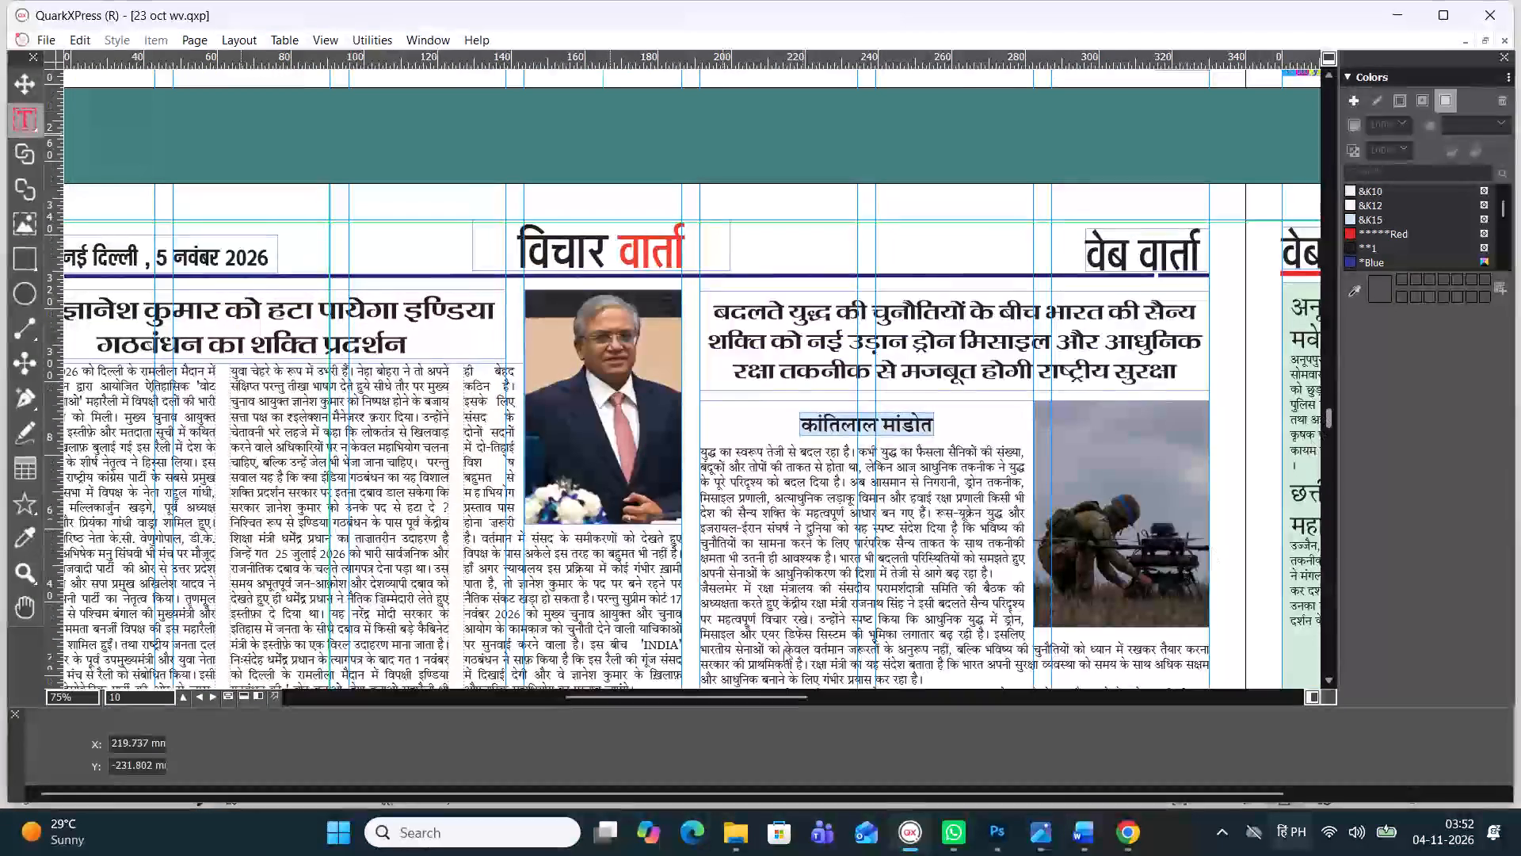
drag(743, 693, 684, 700)
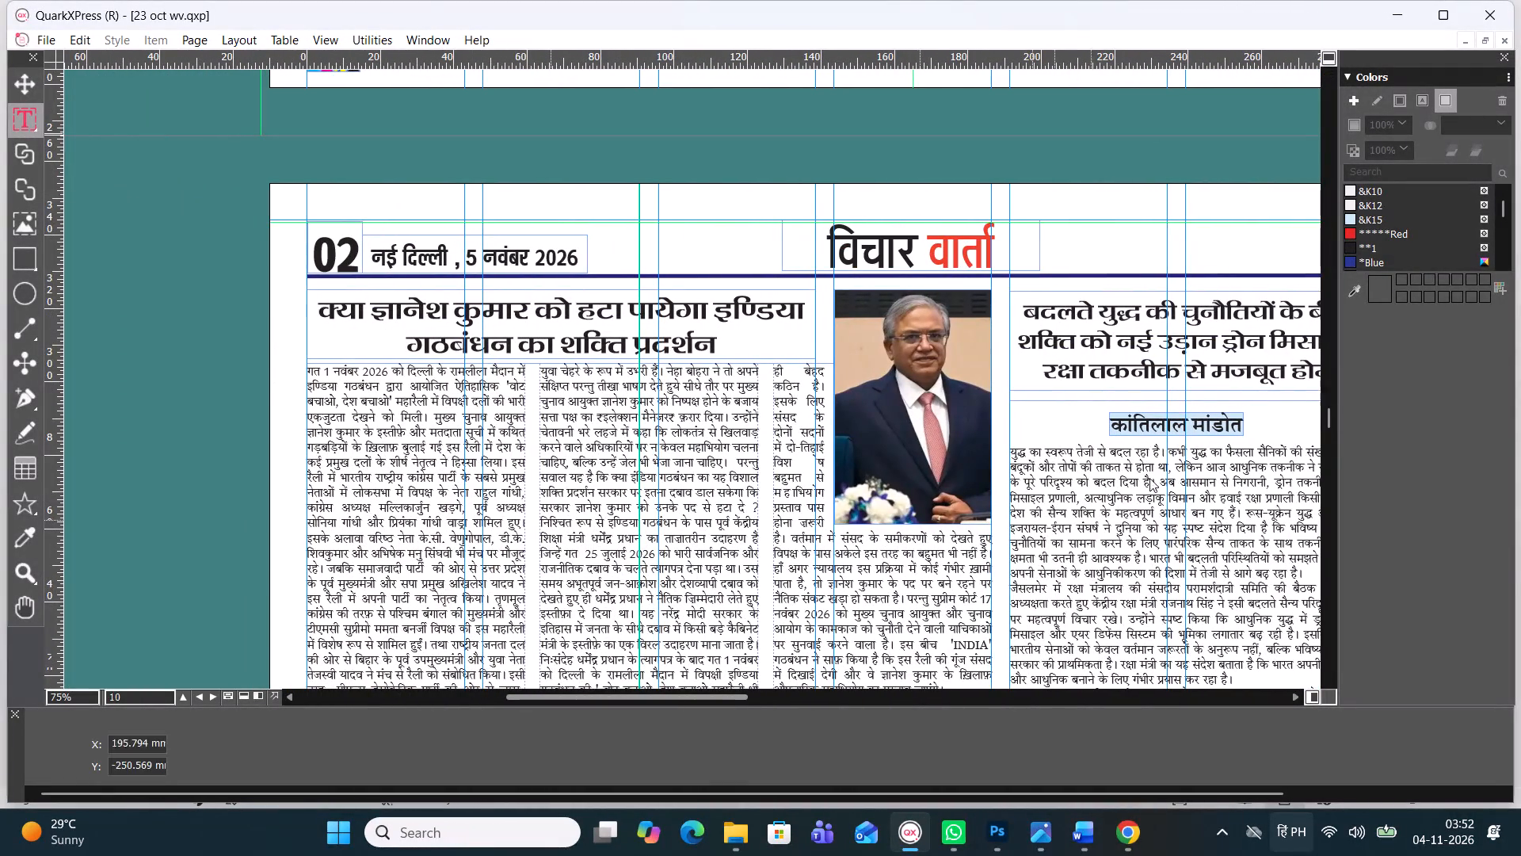
drag(1330, 417, 1331, 441)
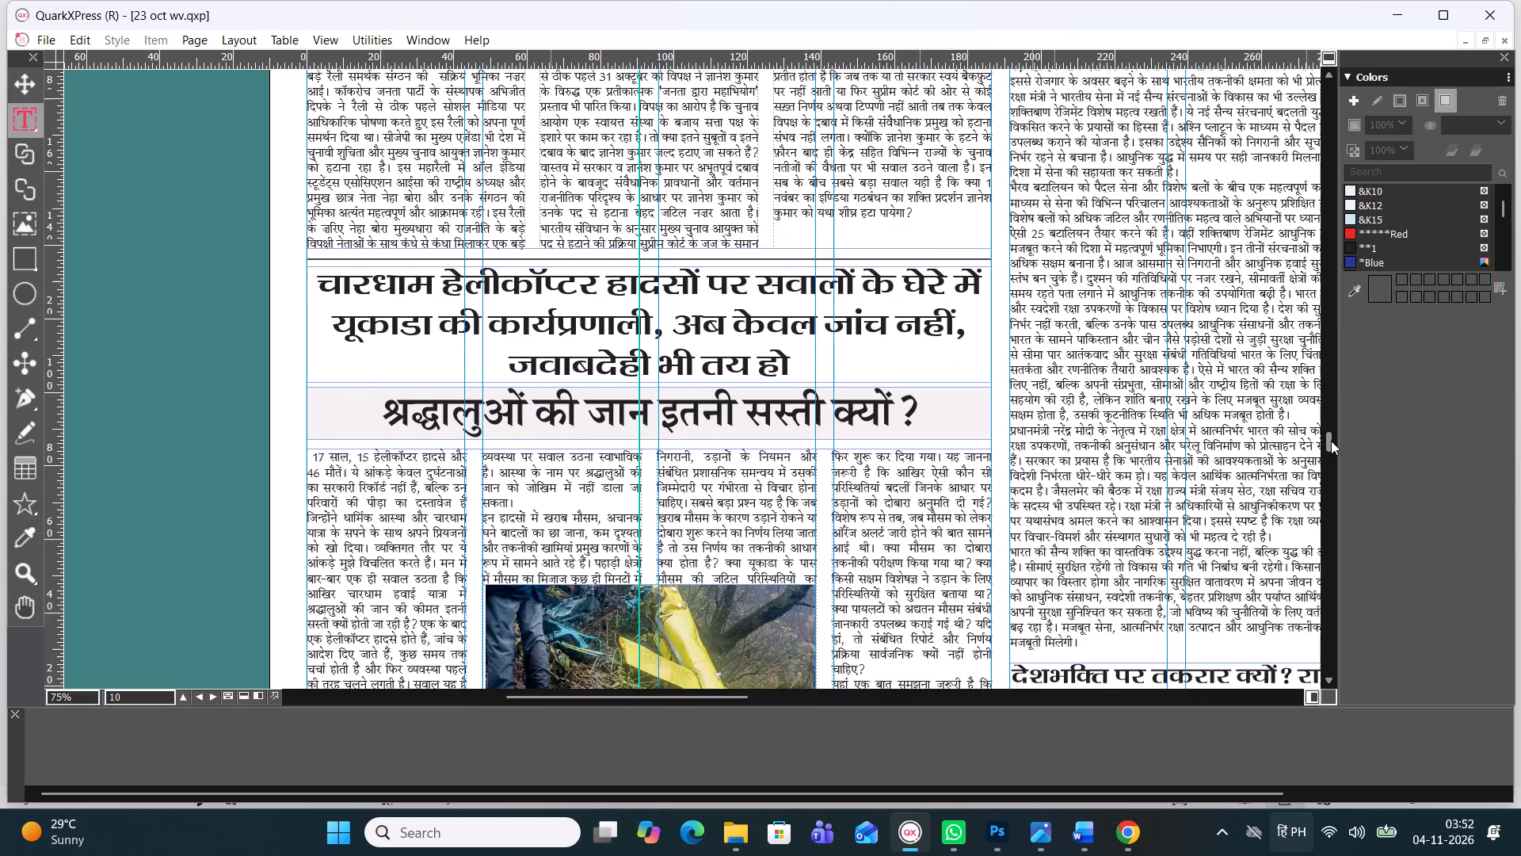
drag(1331, 441, 1331, 447)
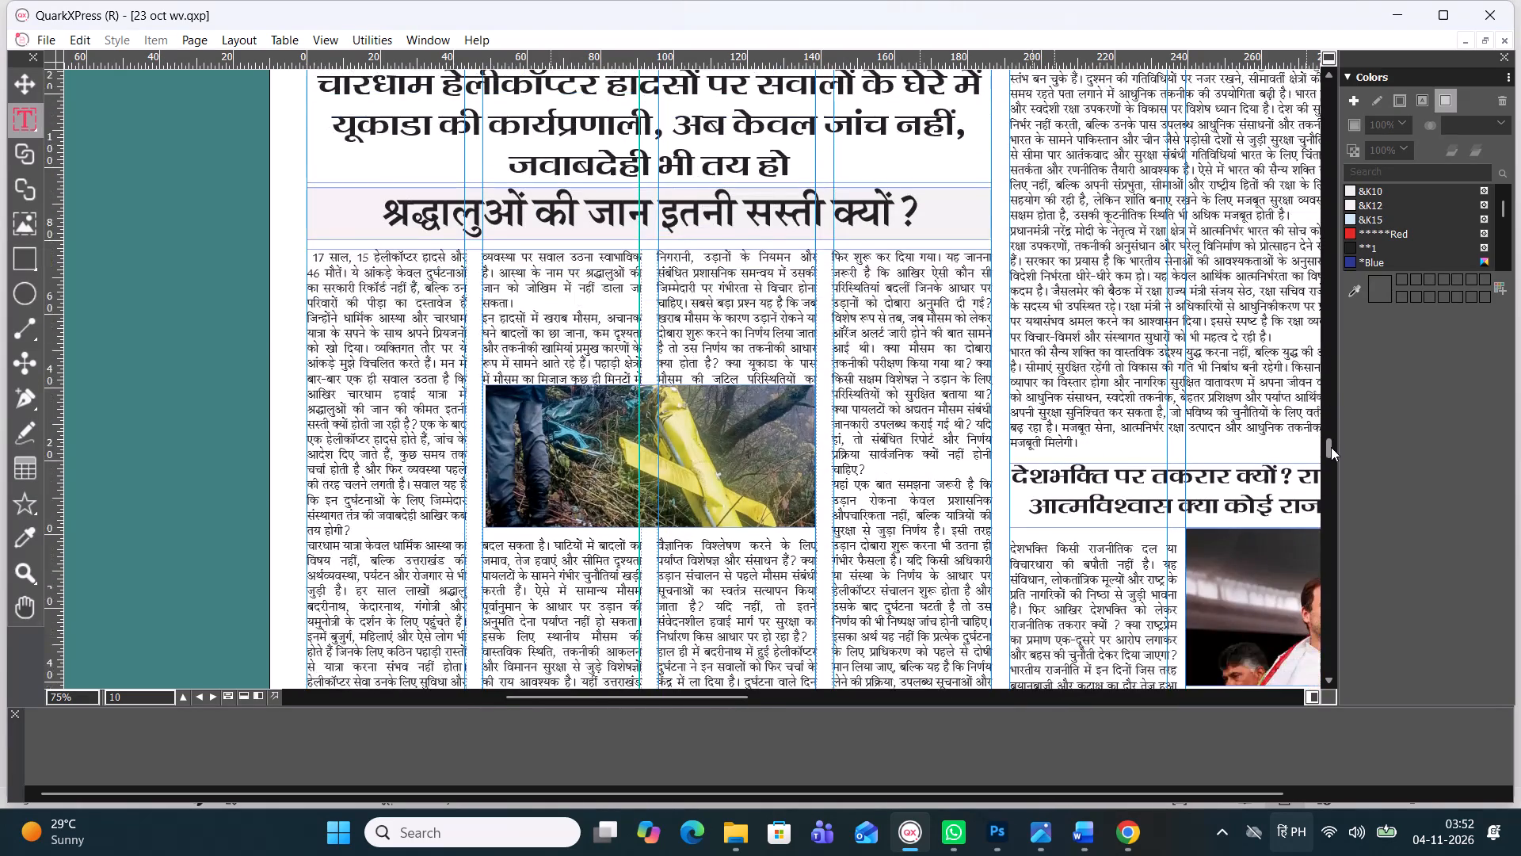
drag(1331, 447, 1325, 435)
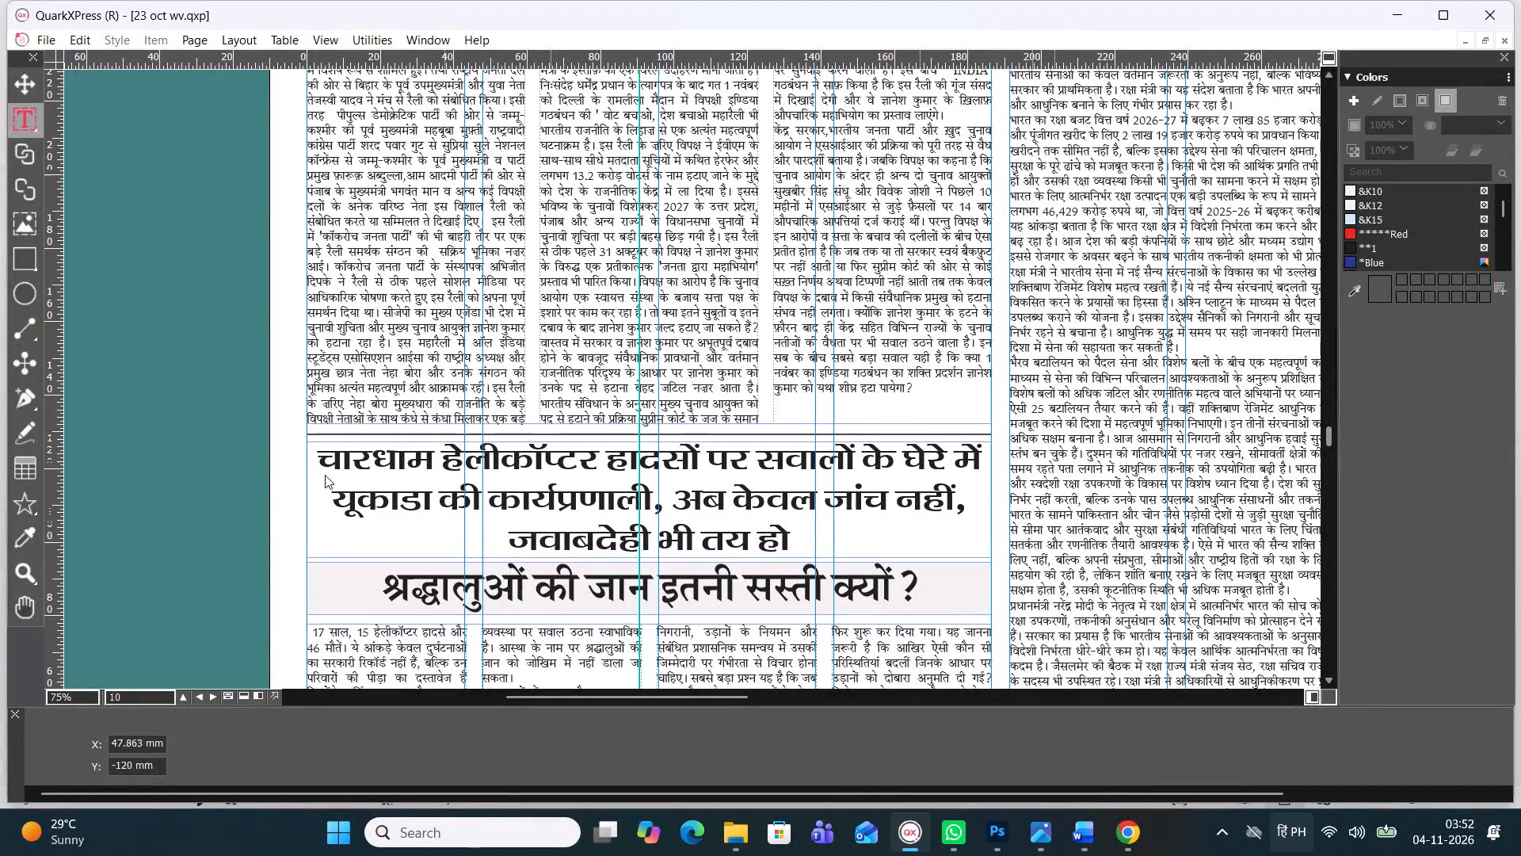
click(250, 470)
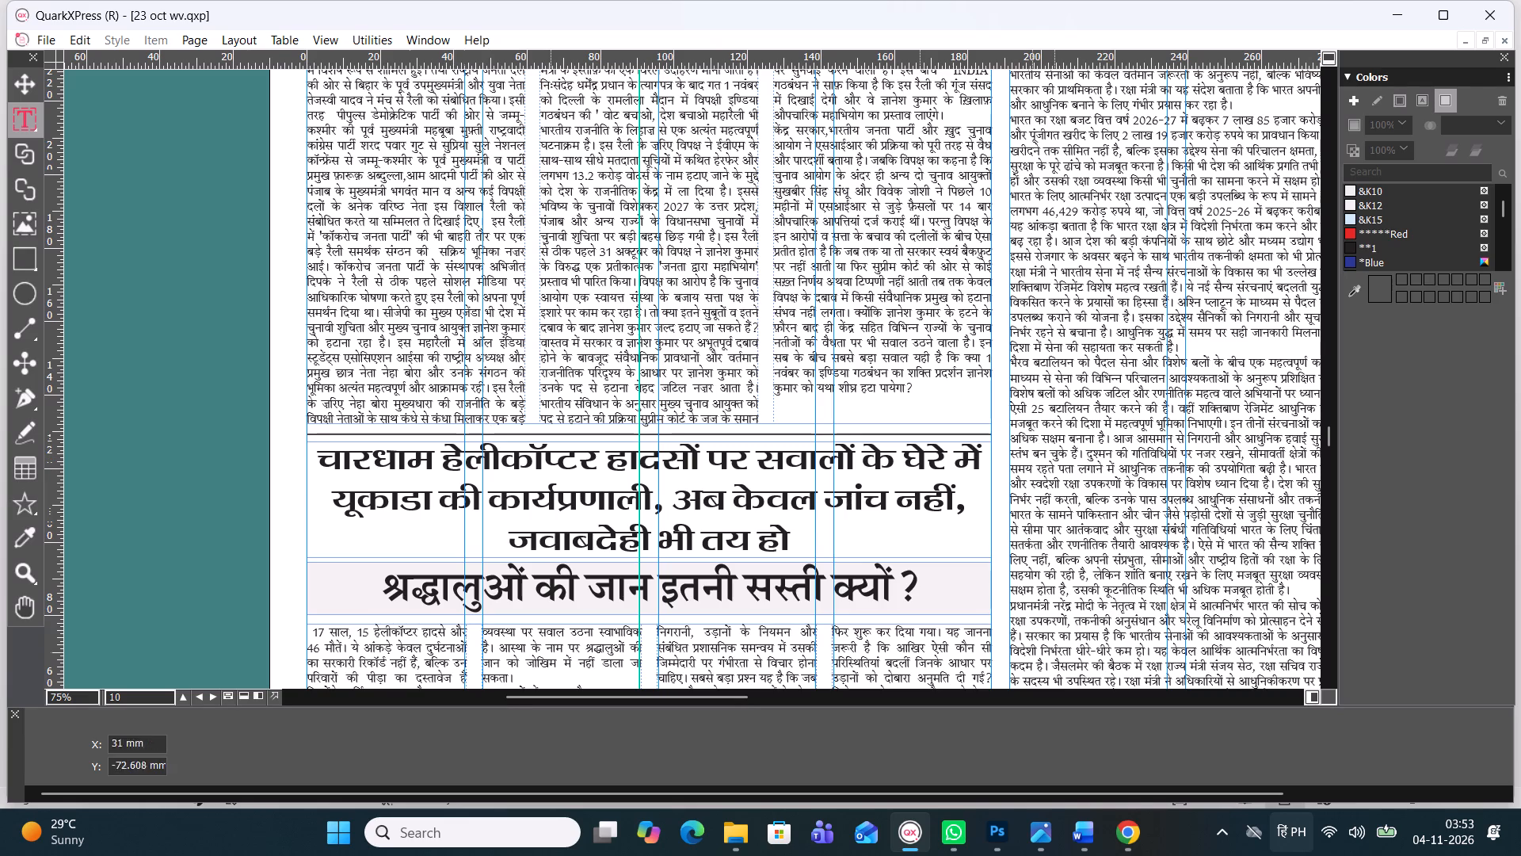
Draw a horizontal 1 pt Black line about 139 mm long across the column above the देशभक्ति पर तकरार क्यों? headline.
drag(663, 701, 708, 686)
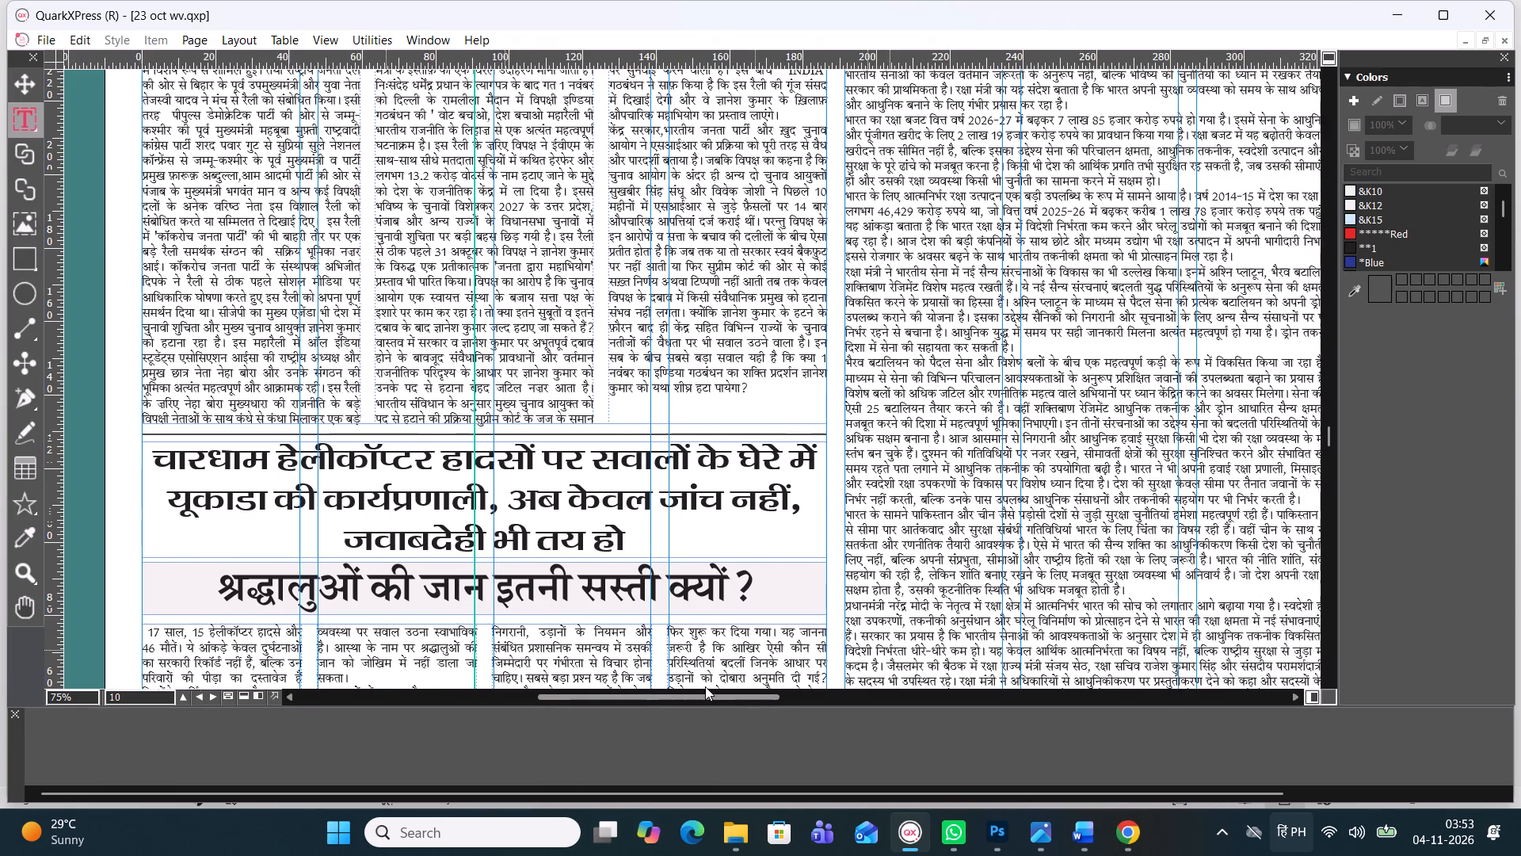
drag(708, 686, 745, 671)
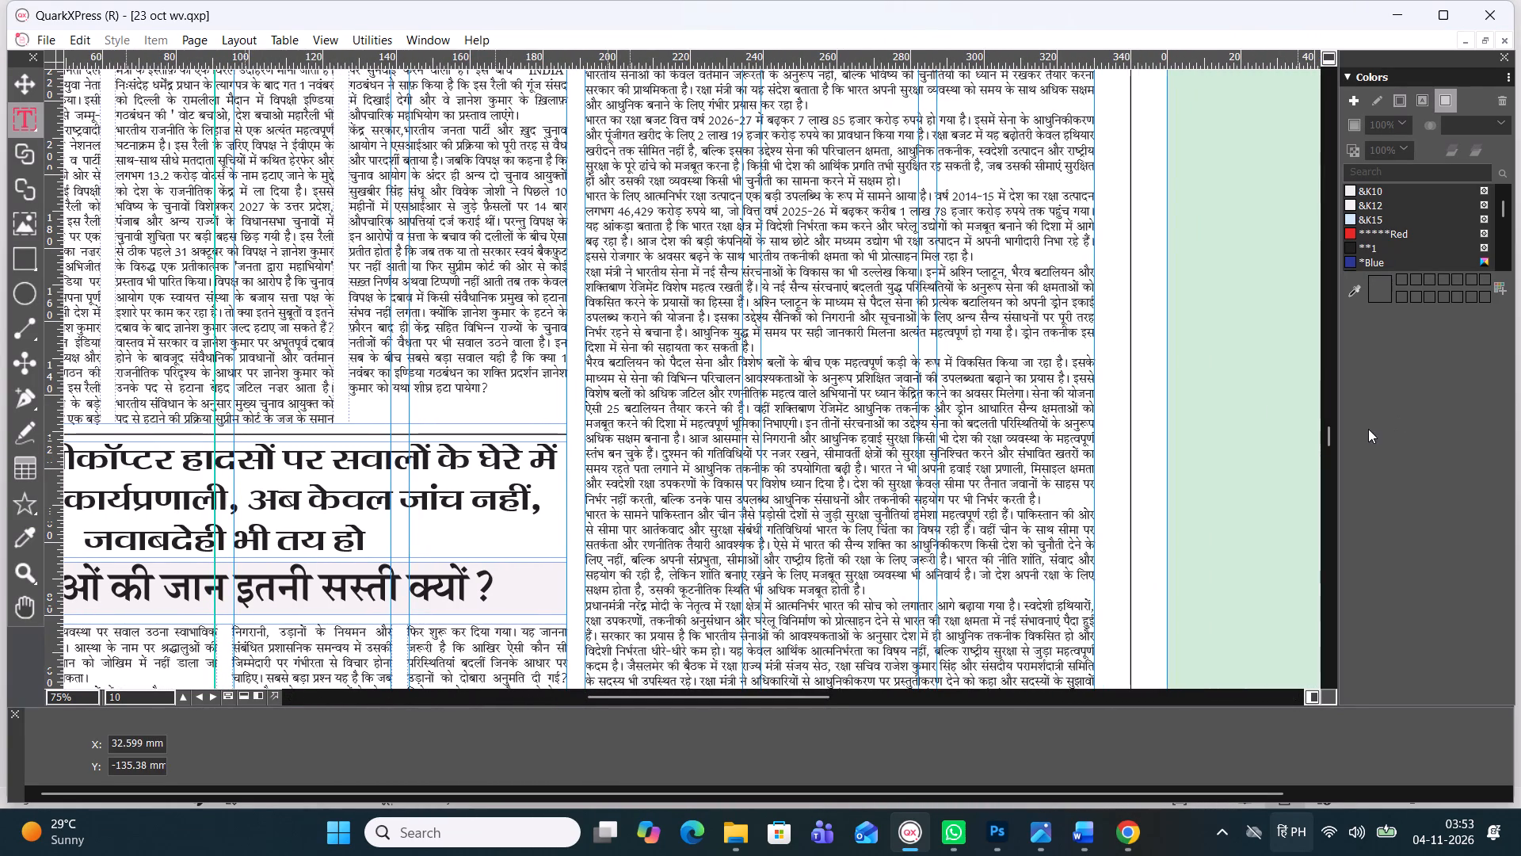
drag(1328, 443, 1322, 444)
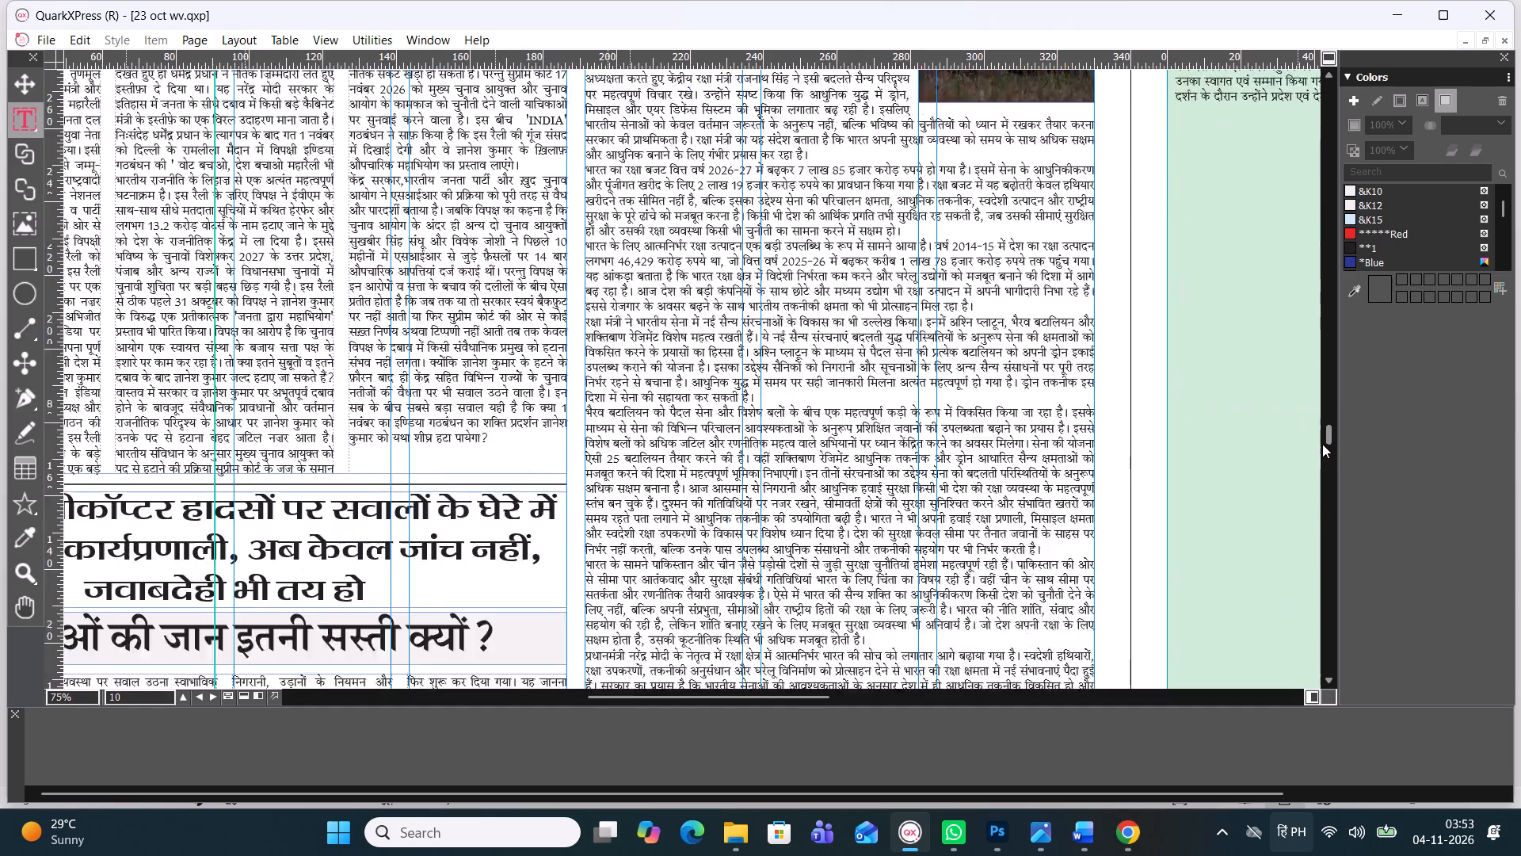
drag(1322, 444, 1322, 458)
click(11, 323)
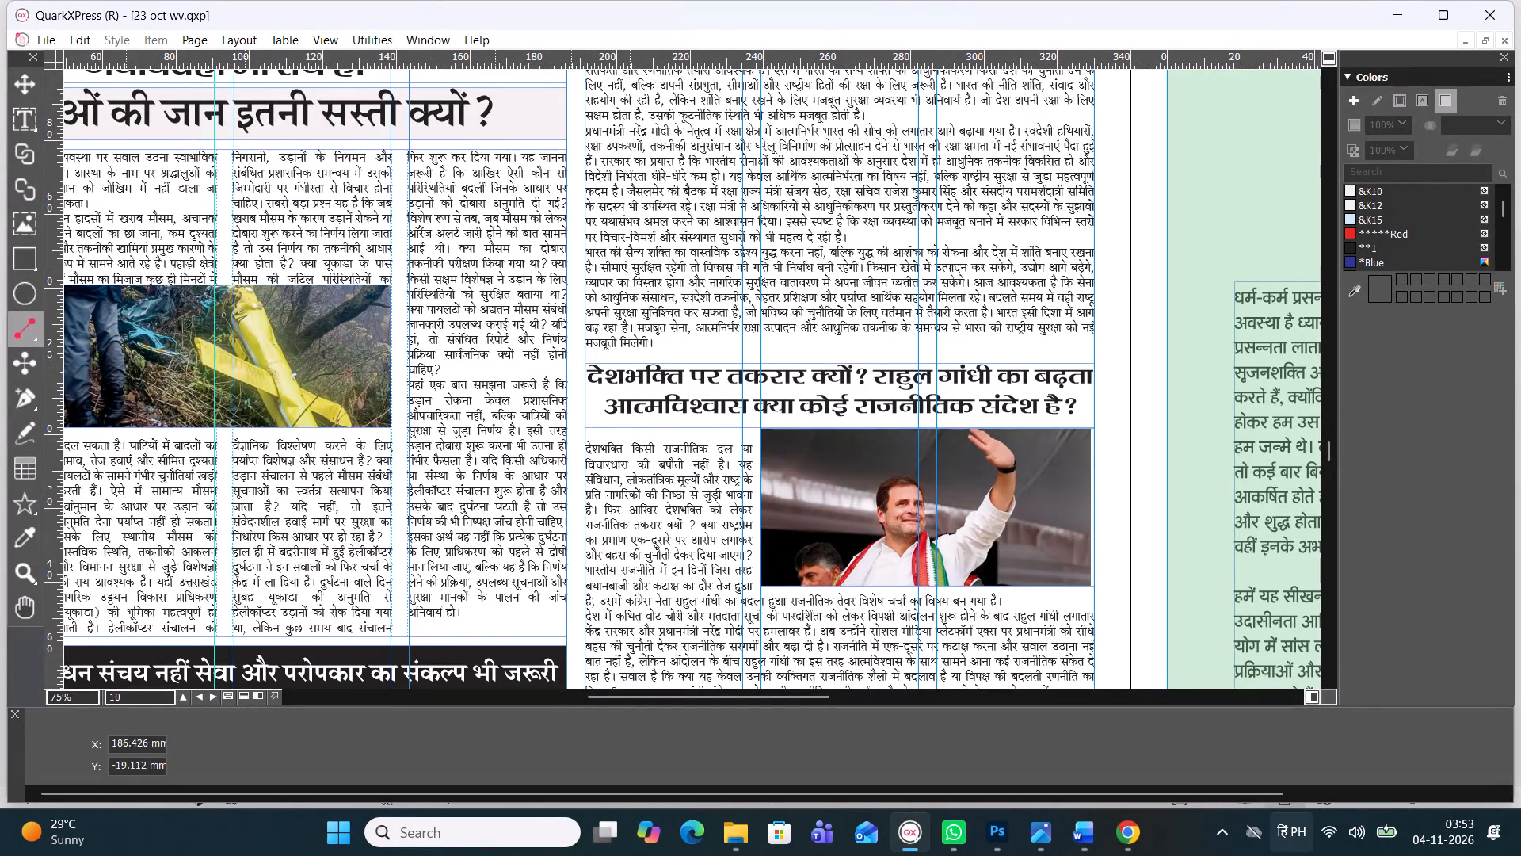
drag(584, 355, 806, 352)
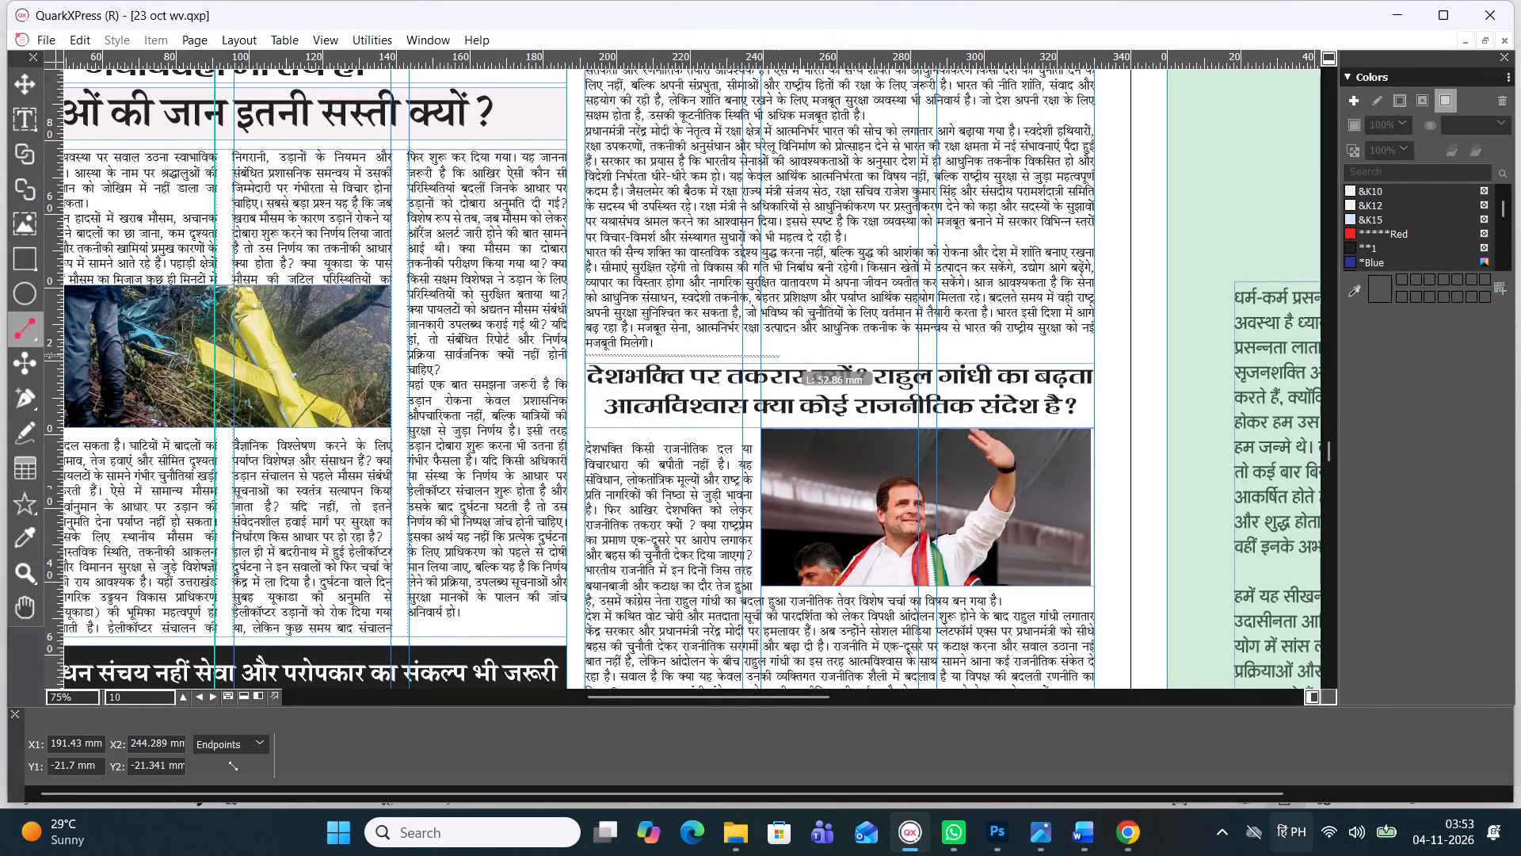
drag(806, 352, 1037, 340)
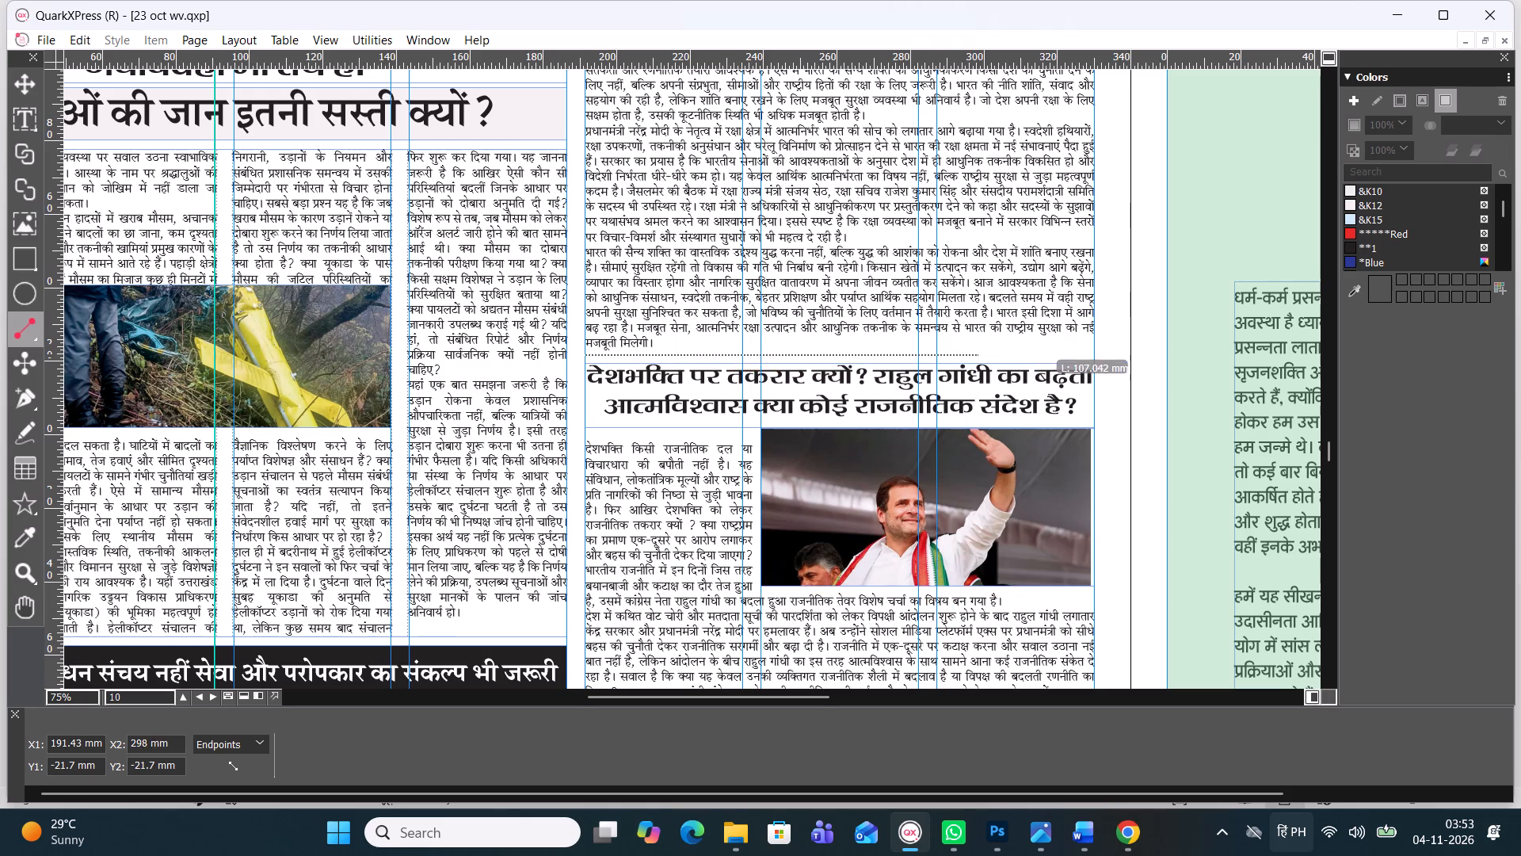
drag(1037, 340, 1096, 334)
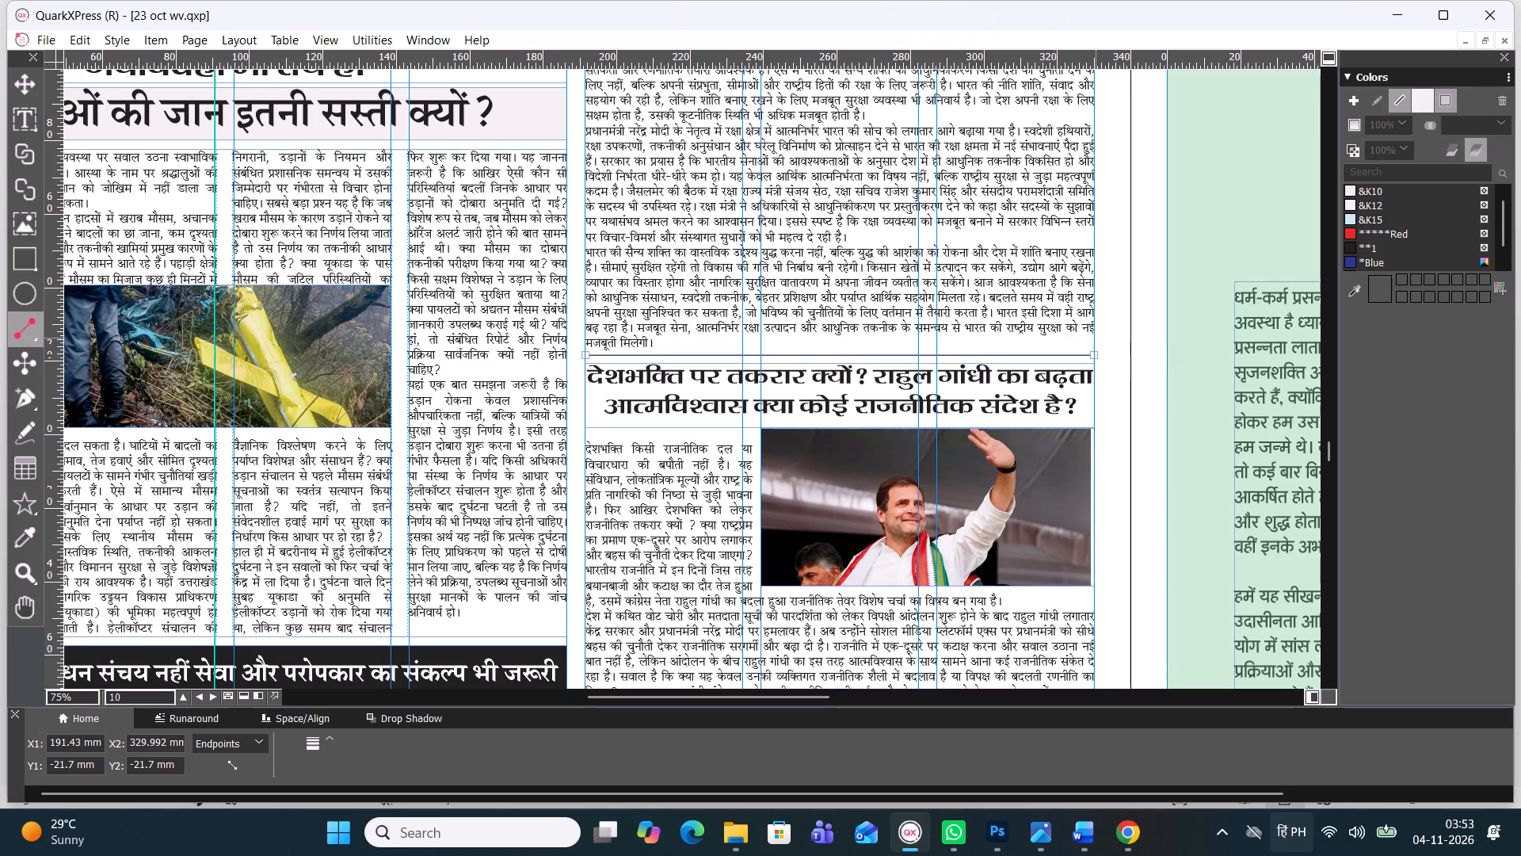
click(1395, 264)
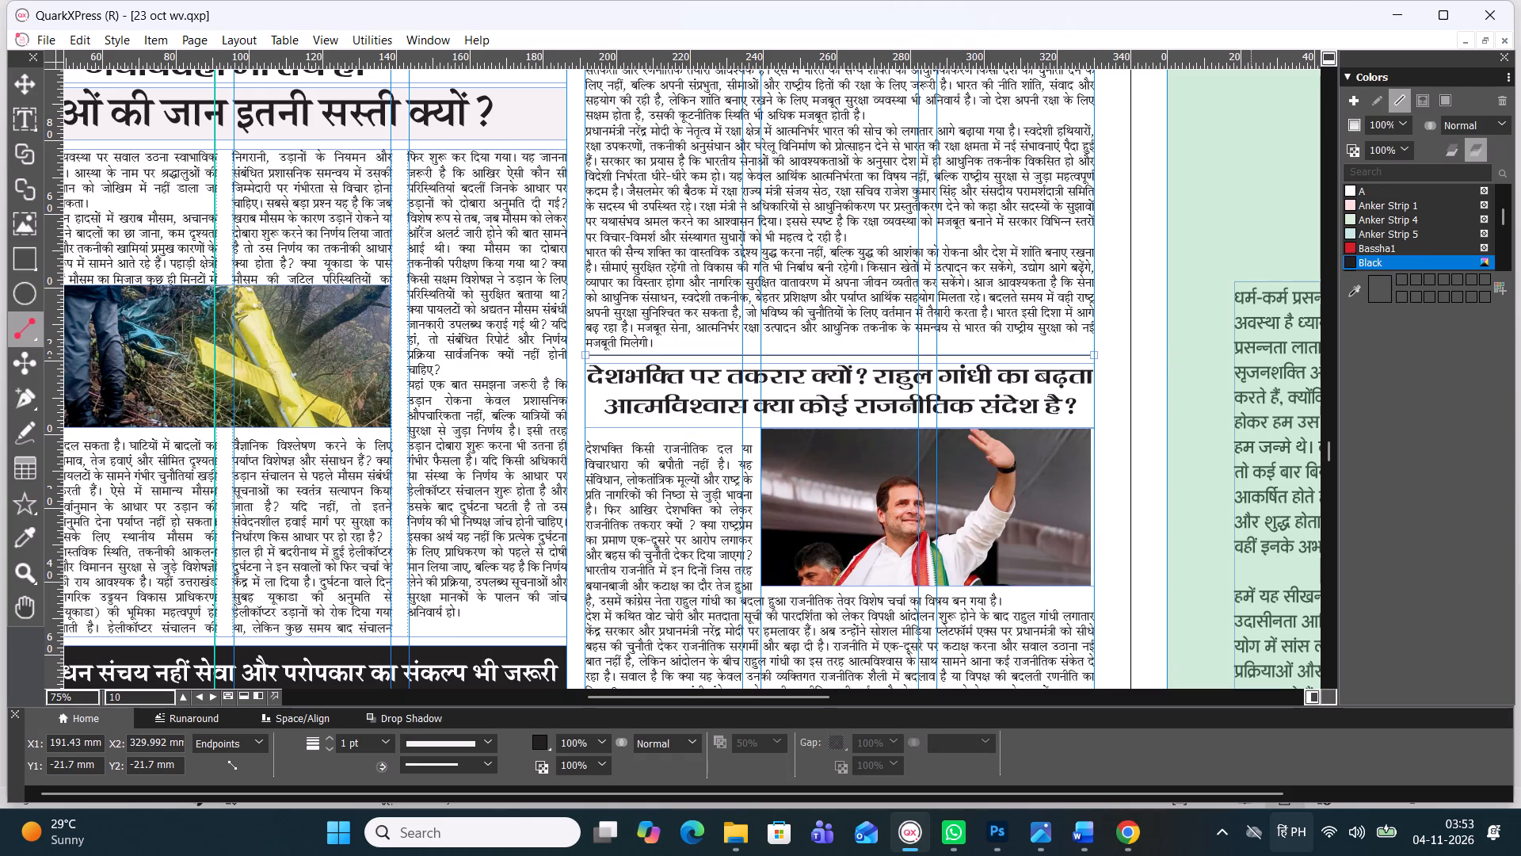
click(1161, 292)
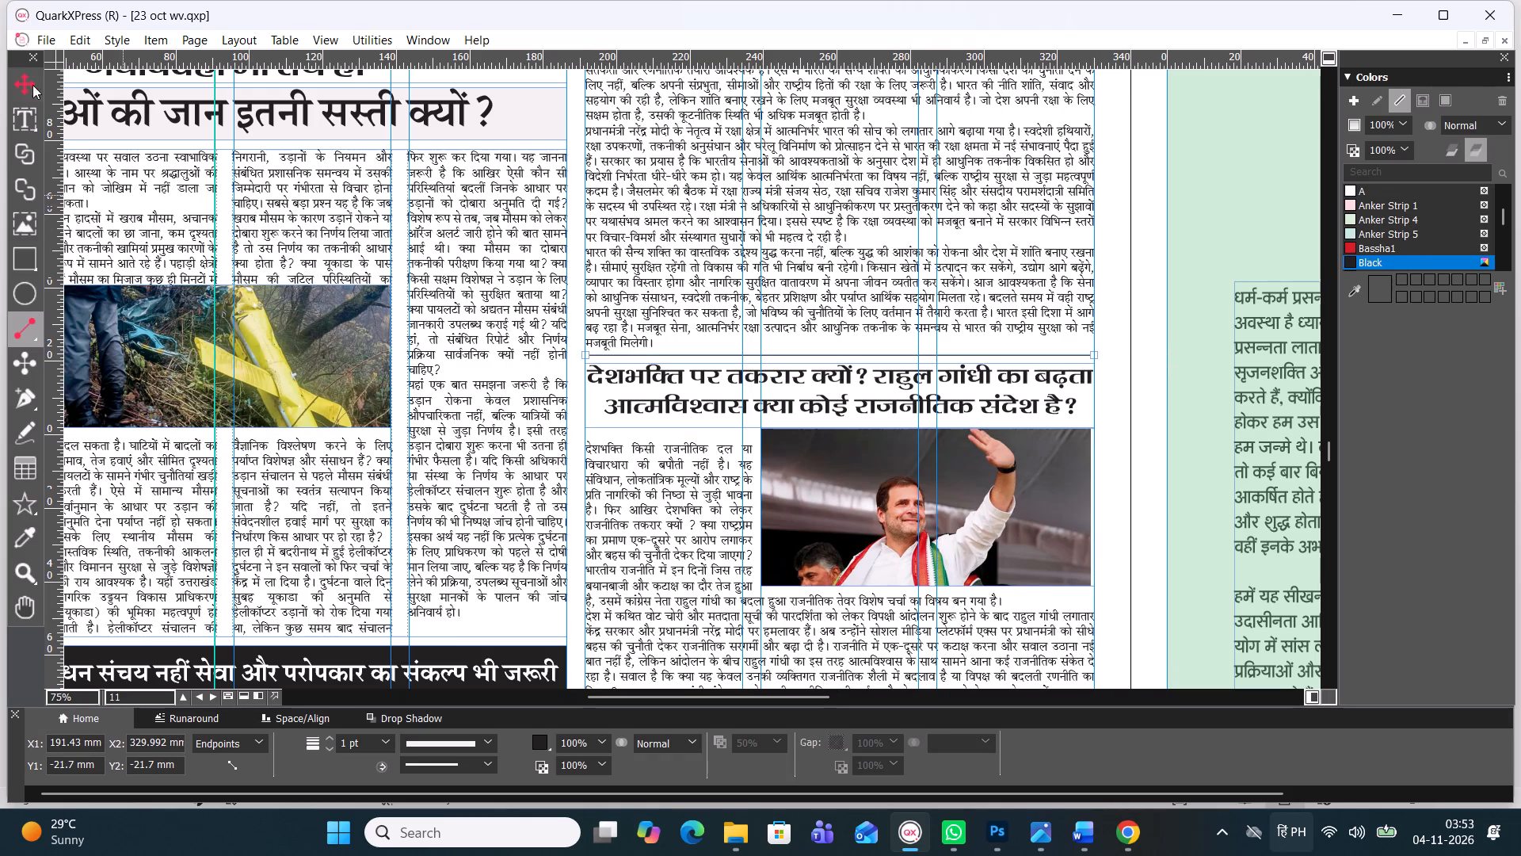
click(29, 78)
click(513, 374)
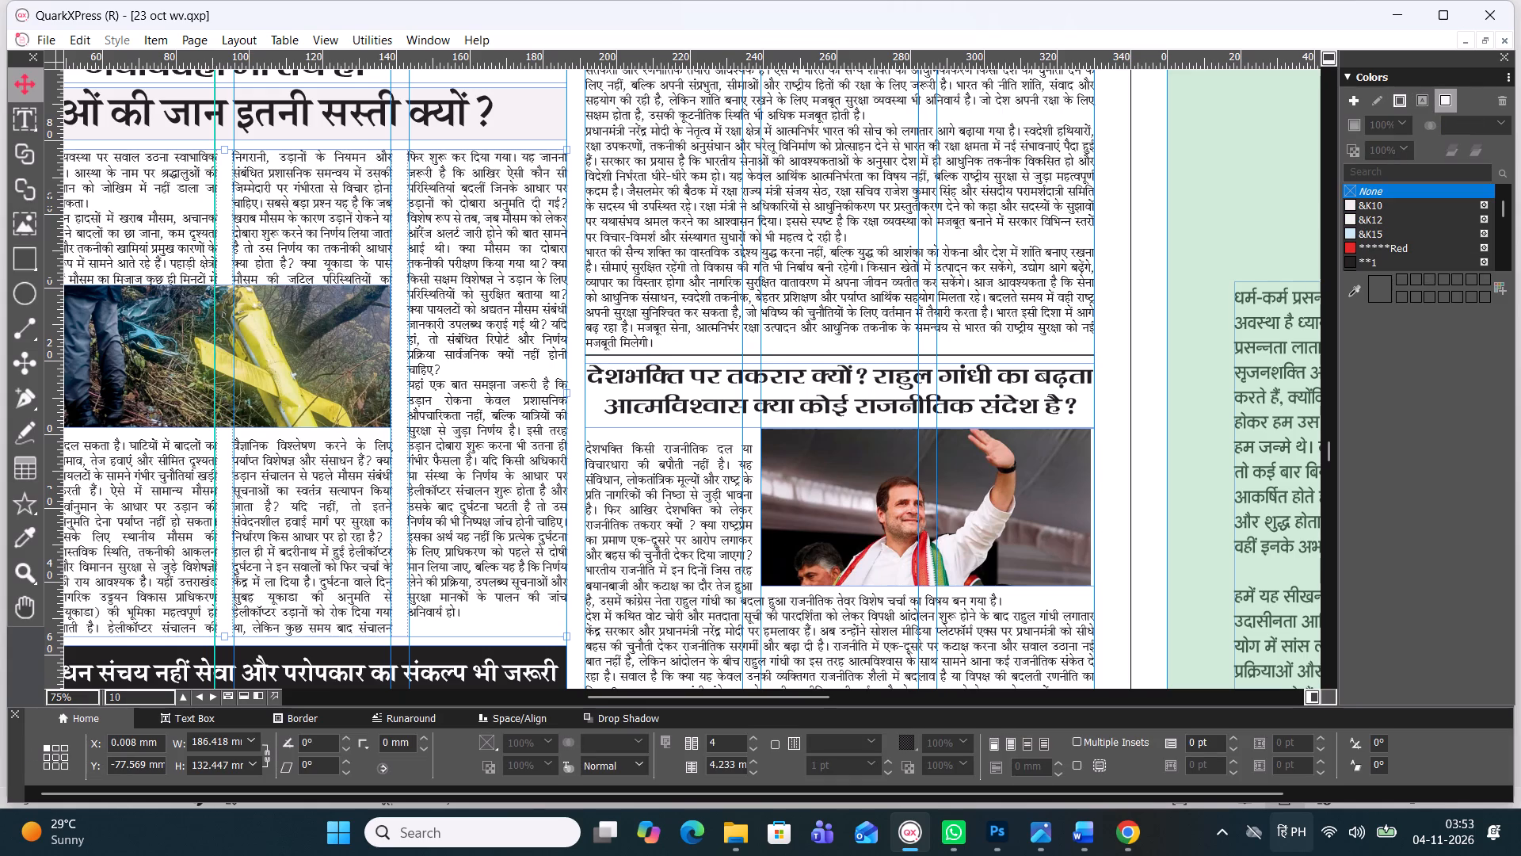
Review the opinion page around the चारधाम हेलीकॉप्टर headline and the articles above it, including at 50% view.
drag(1327, 454, 1327, 449)
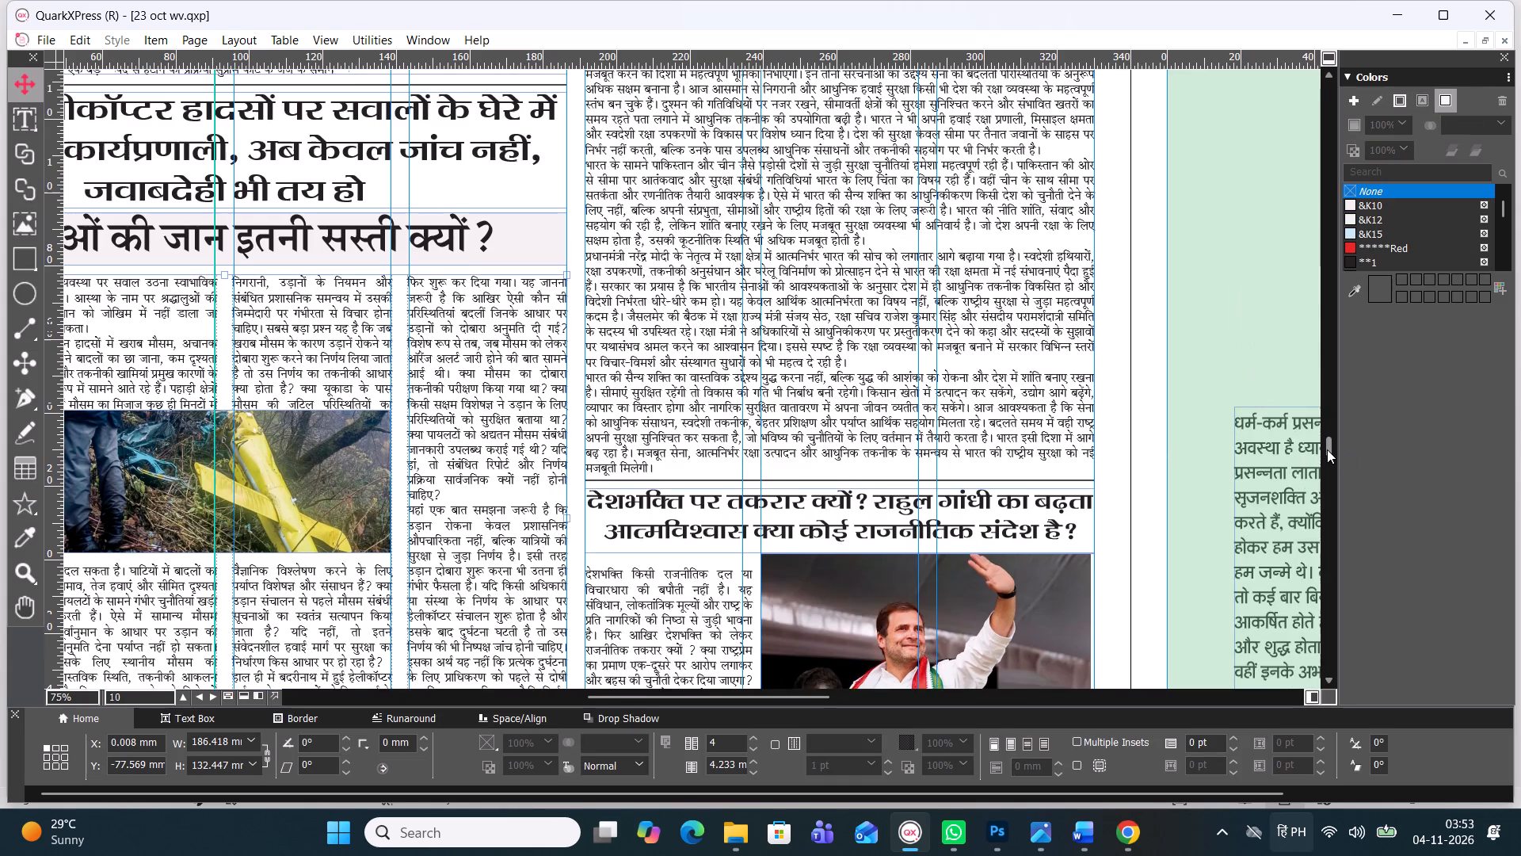
drag(1327, 449, 1327, 447)
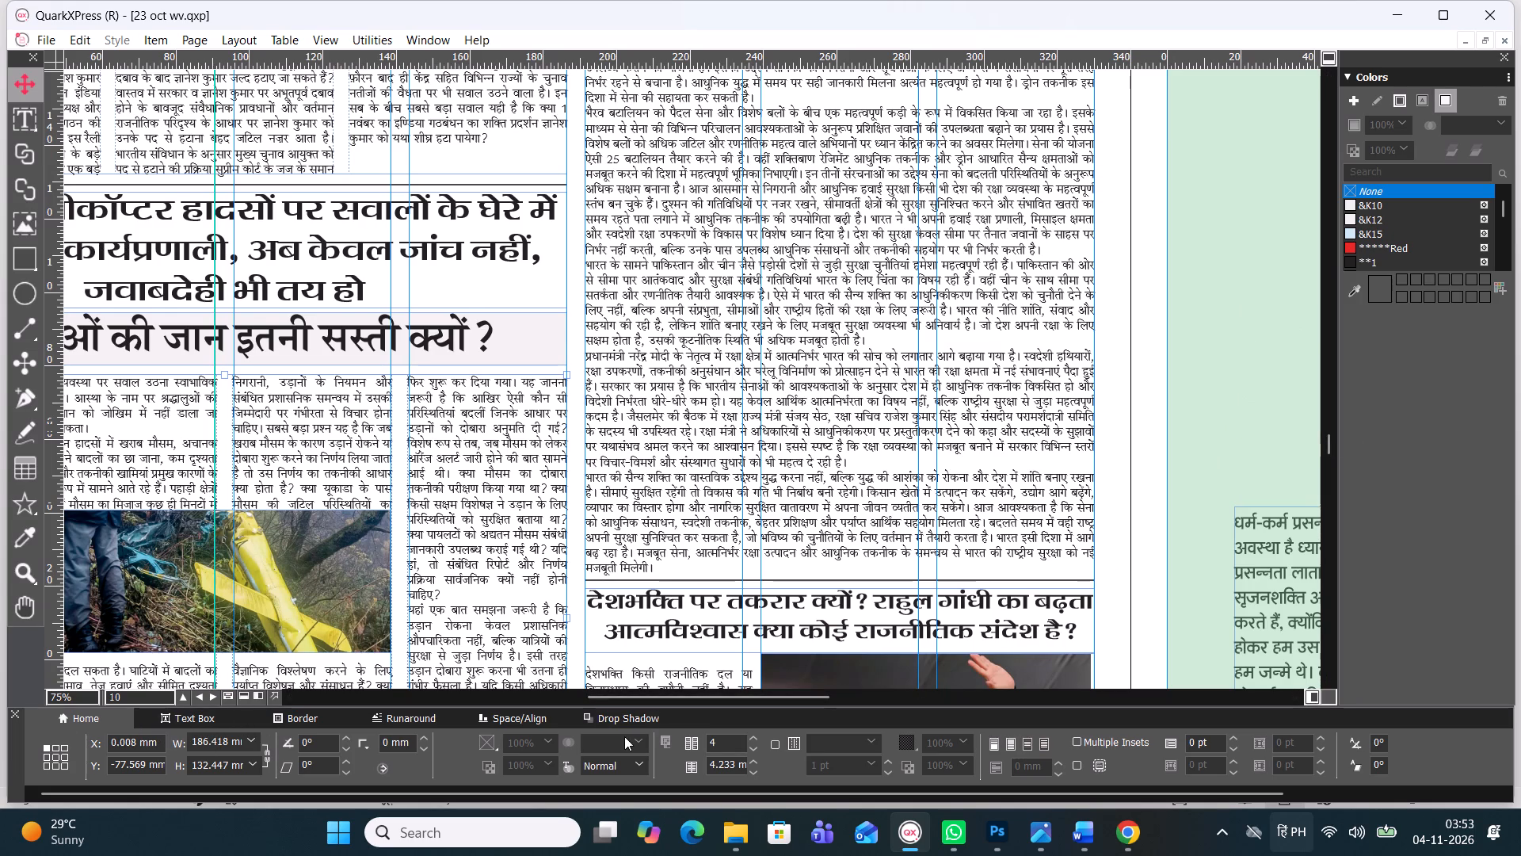
drag(713, 690, 675, 692)
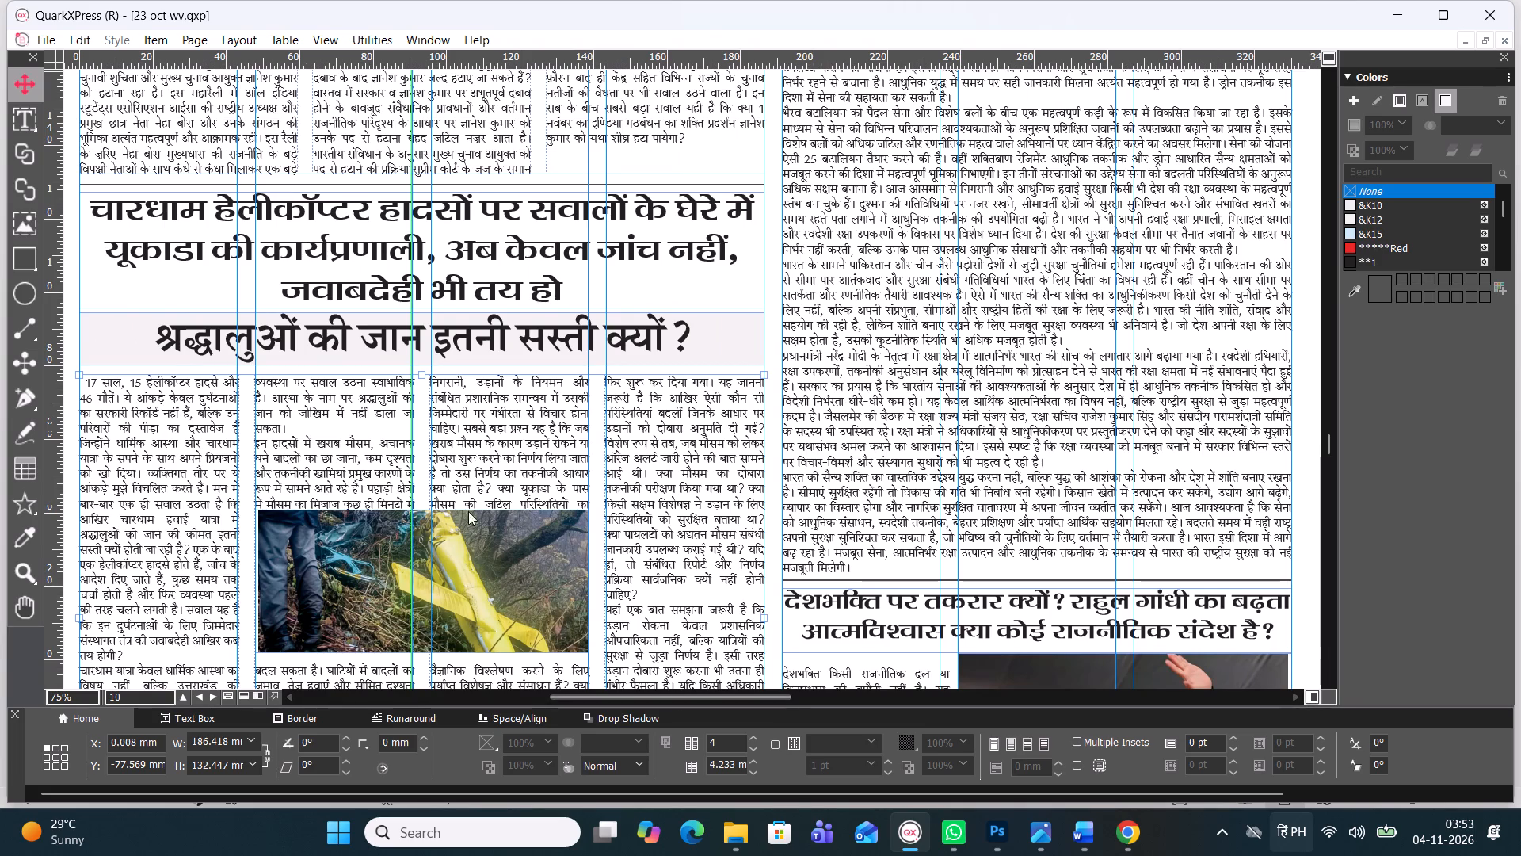
alt+drag(593, 258, 606, 304)
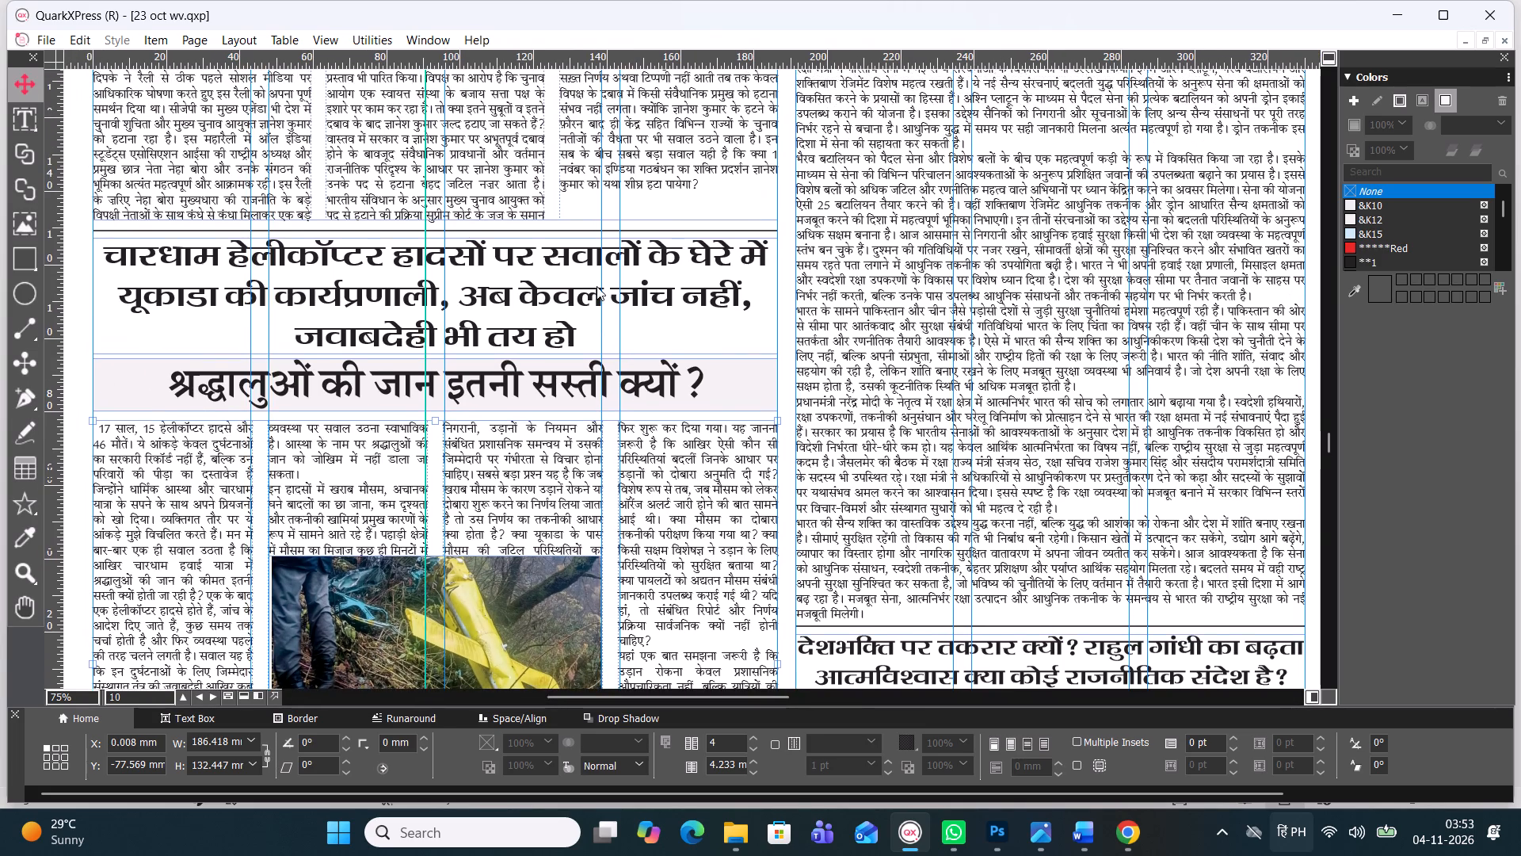
ctrl+scroll(595, 285, down, 1)
alt+drag(655, 230, 566, 425)
alt+drag(609, 264, 615, 369)
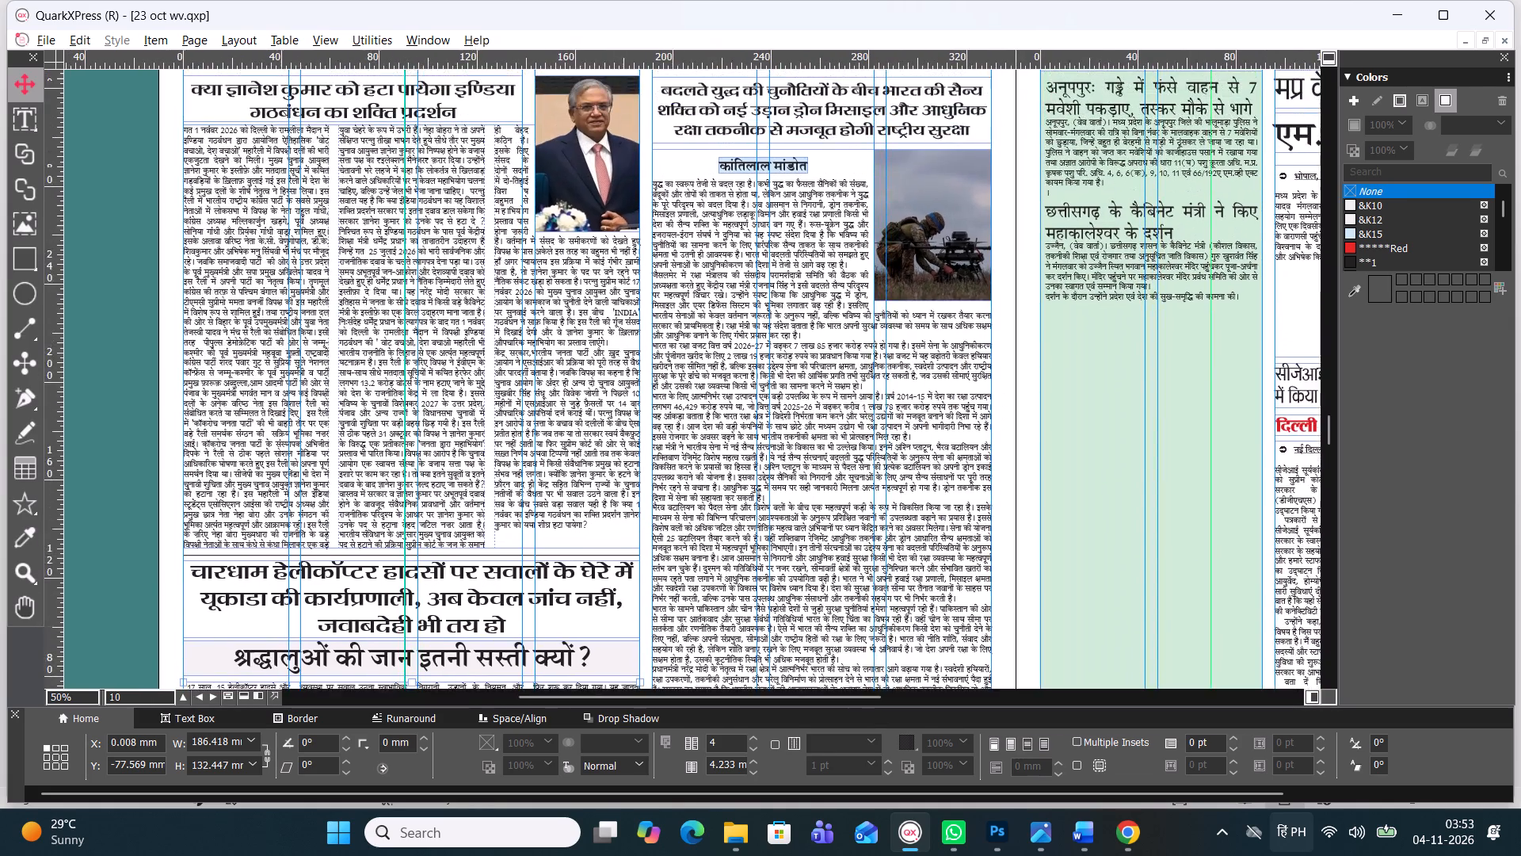
Examine the opinion page from the विचार वार्ता masthead down to the bottom rule, checking the columns, photos and headlines.
alt+drag(582, 274, 606, 319)
alt+drag(547, 262, 557, 270)
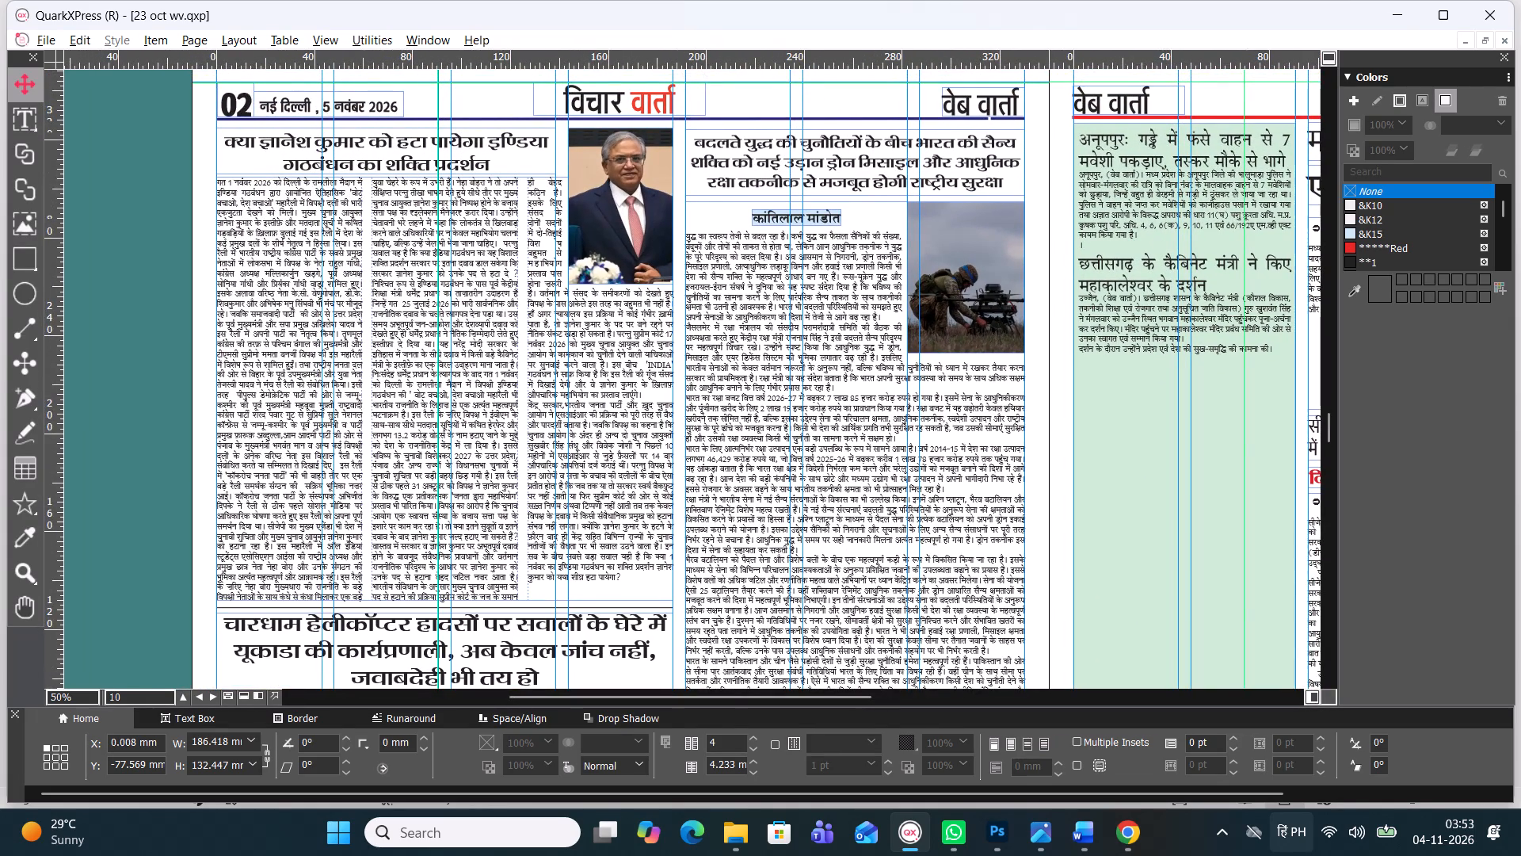
alt+drag(459, 333, 448, 322)
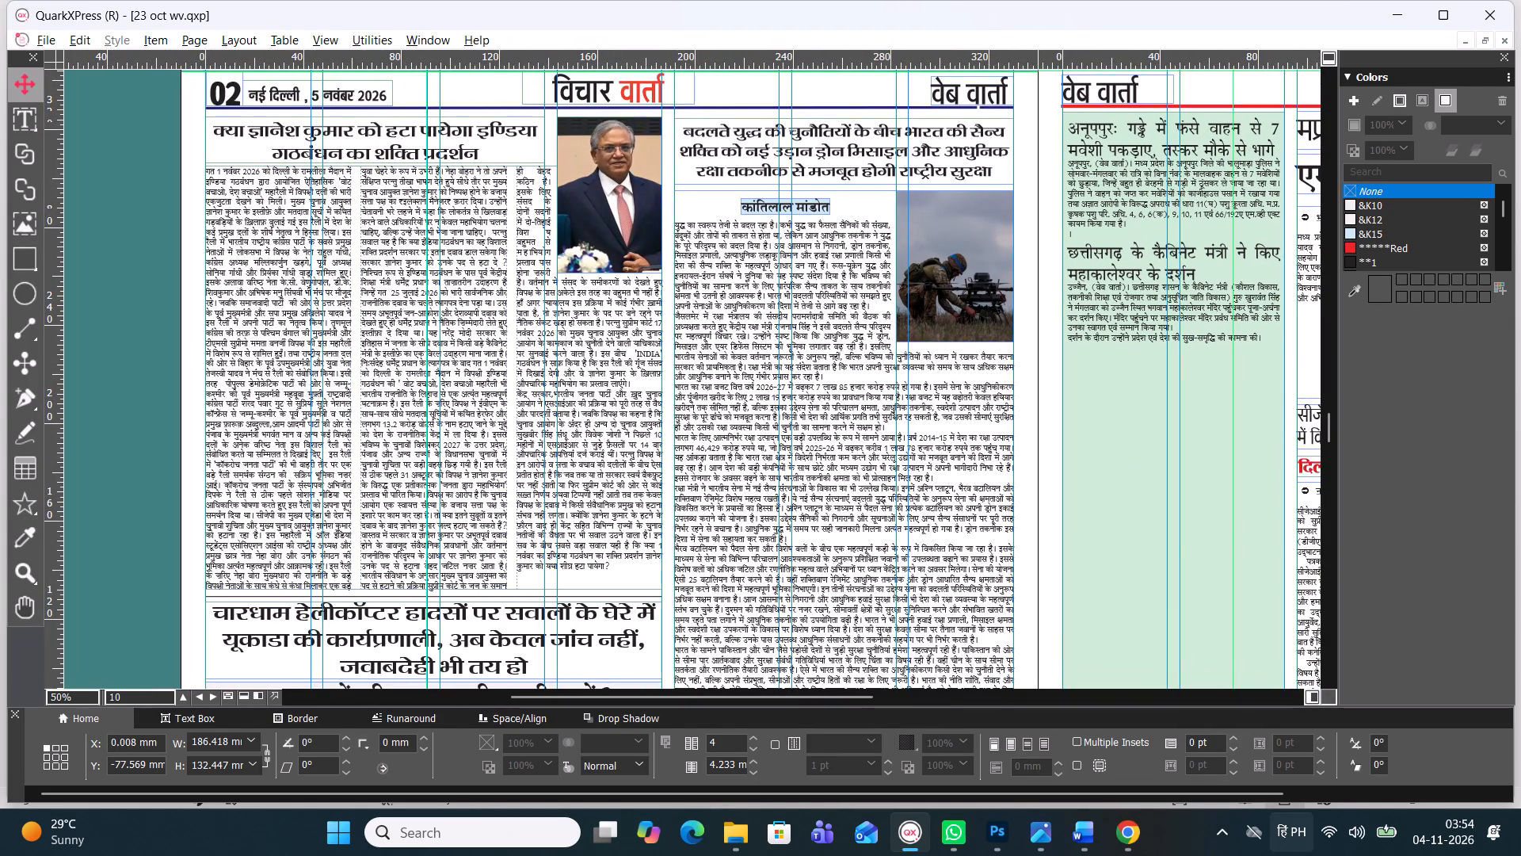
alt+drag(848, 264, 824, 261)
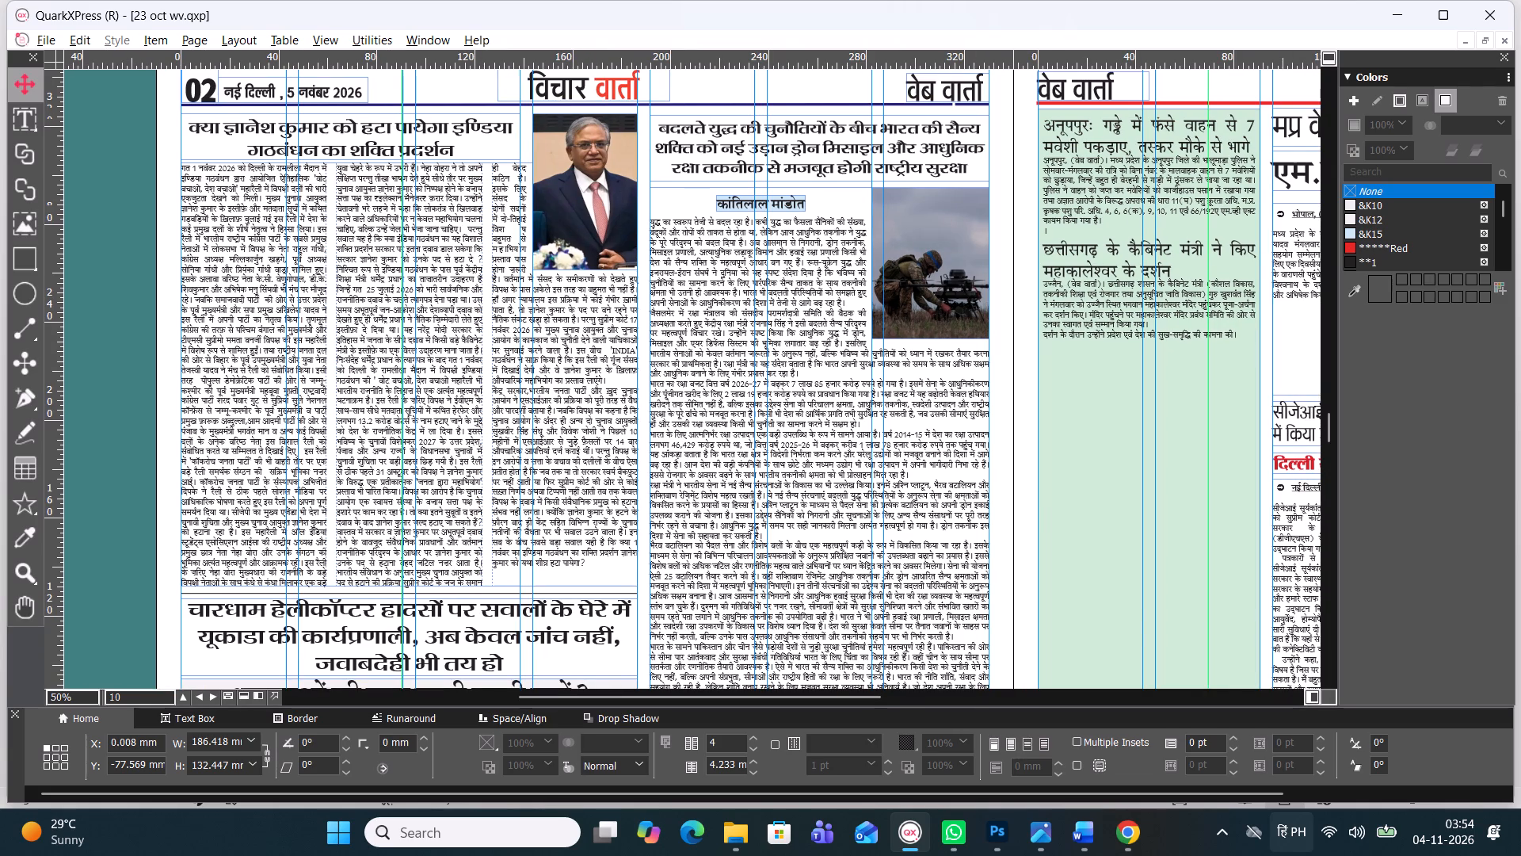
alt+drag(795, 348, 789, 293)
alt+drag(753, 380, 745, 269)
alt+drag(713, 376, 693, 285)
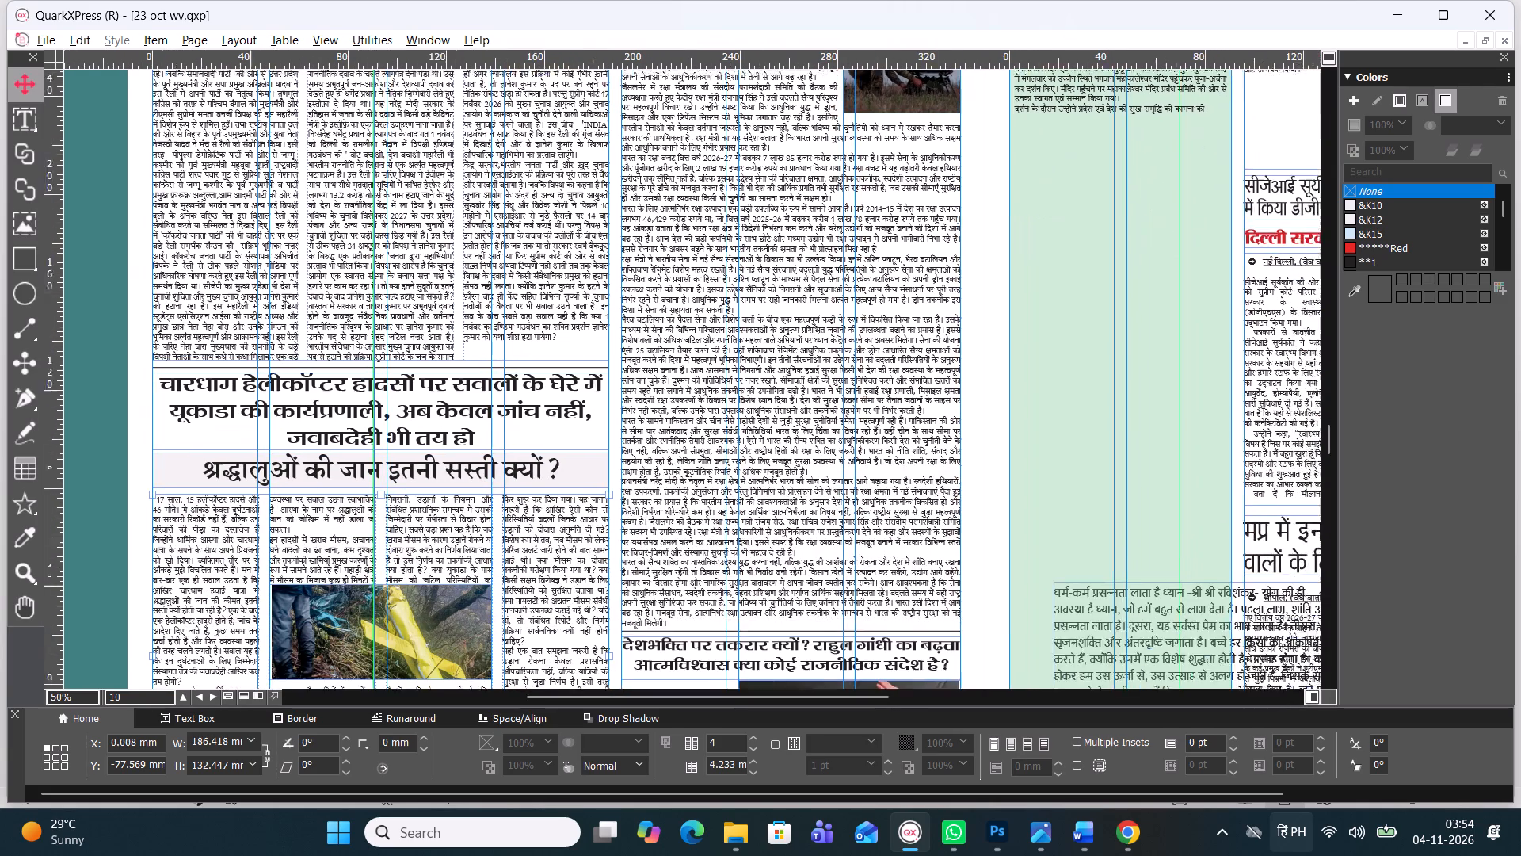
alt+drag(693, 285, 692, 280)
alt+drag(664, 350, 700, 275)
alt+drag(599, 390, 618, 292)
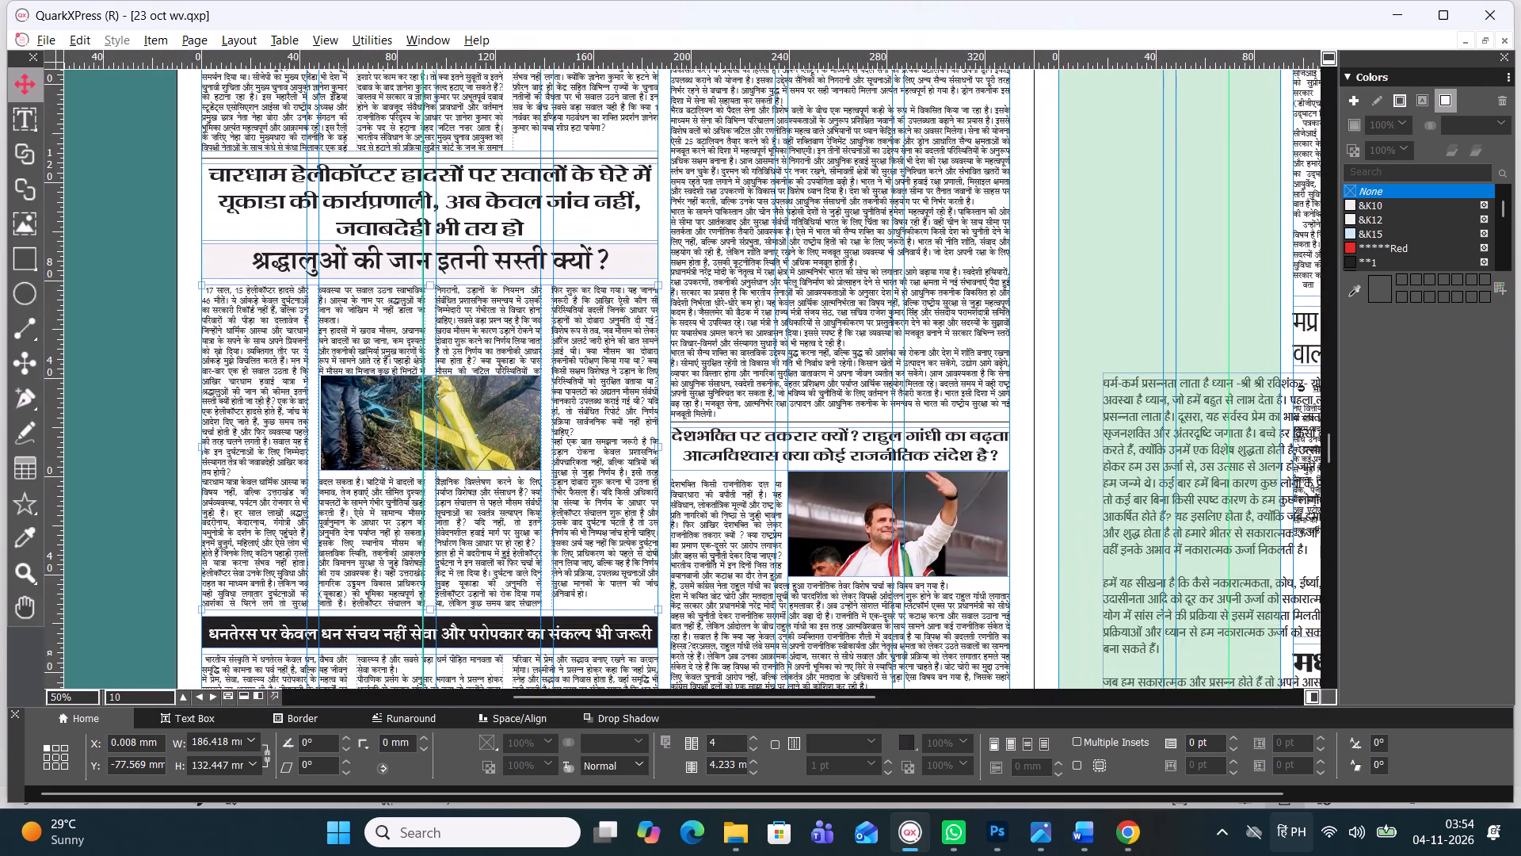
alt+drag(528, 380, 505, 316)
alt+drag(776, 462, 776, 314)
alt+drag(713, 418, 707, 346)
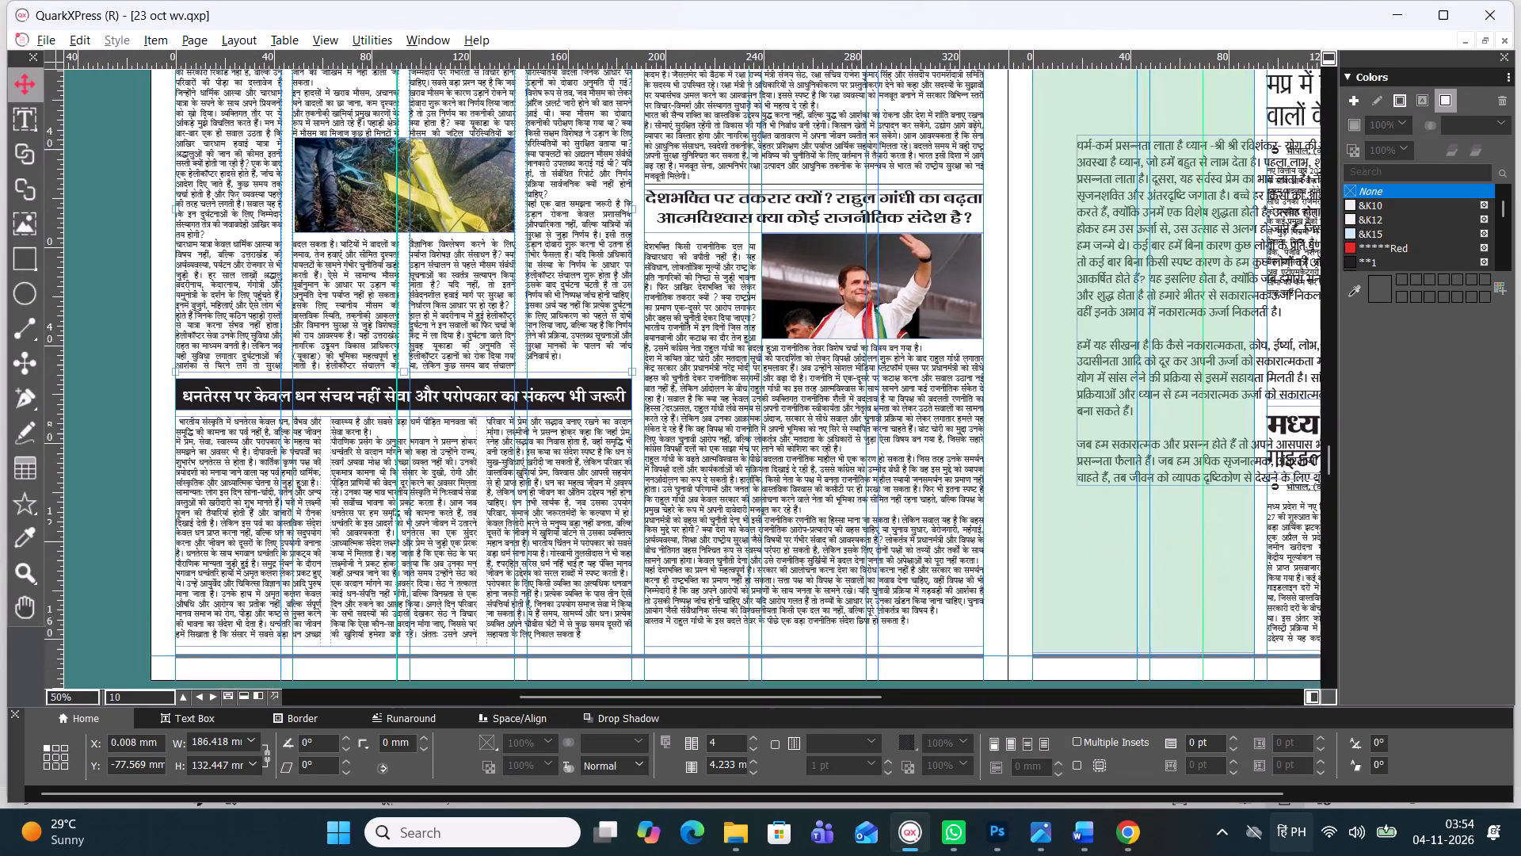
alt+drag(707, 346, 707, 346)
alt+drag(501, 376, 493, 398)
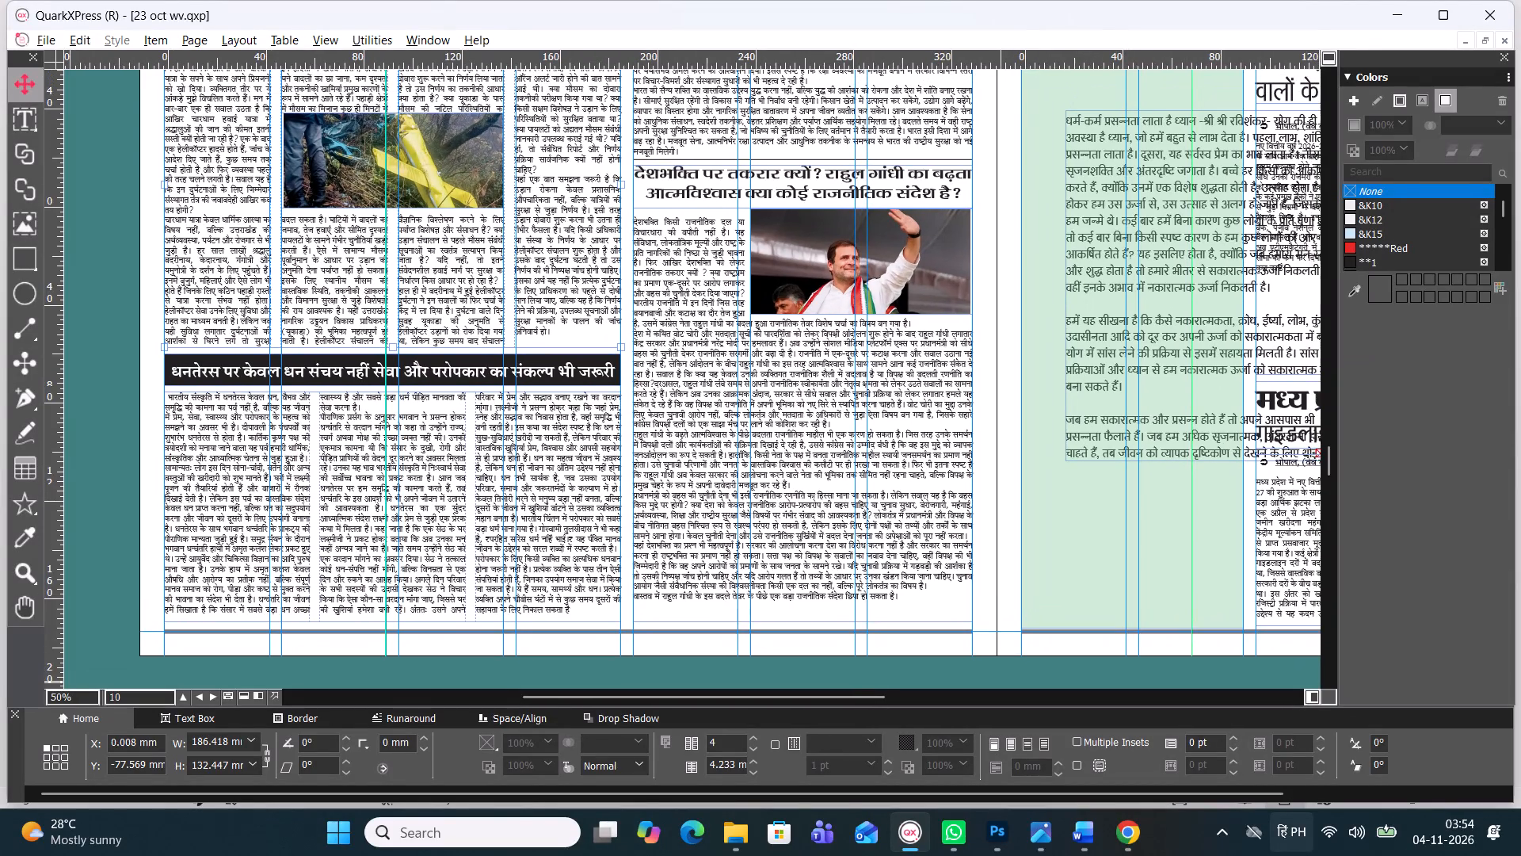
alt+drag(754, 319, 733, 338)
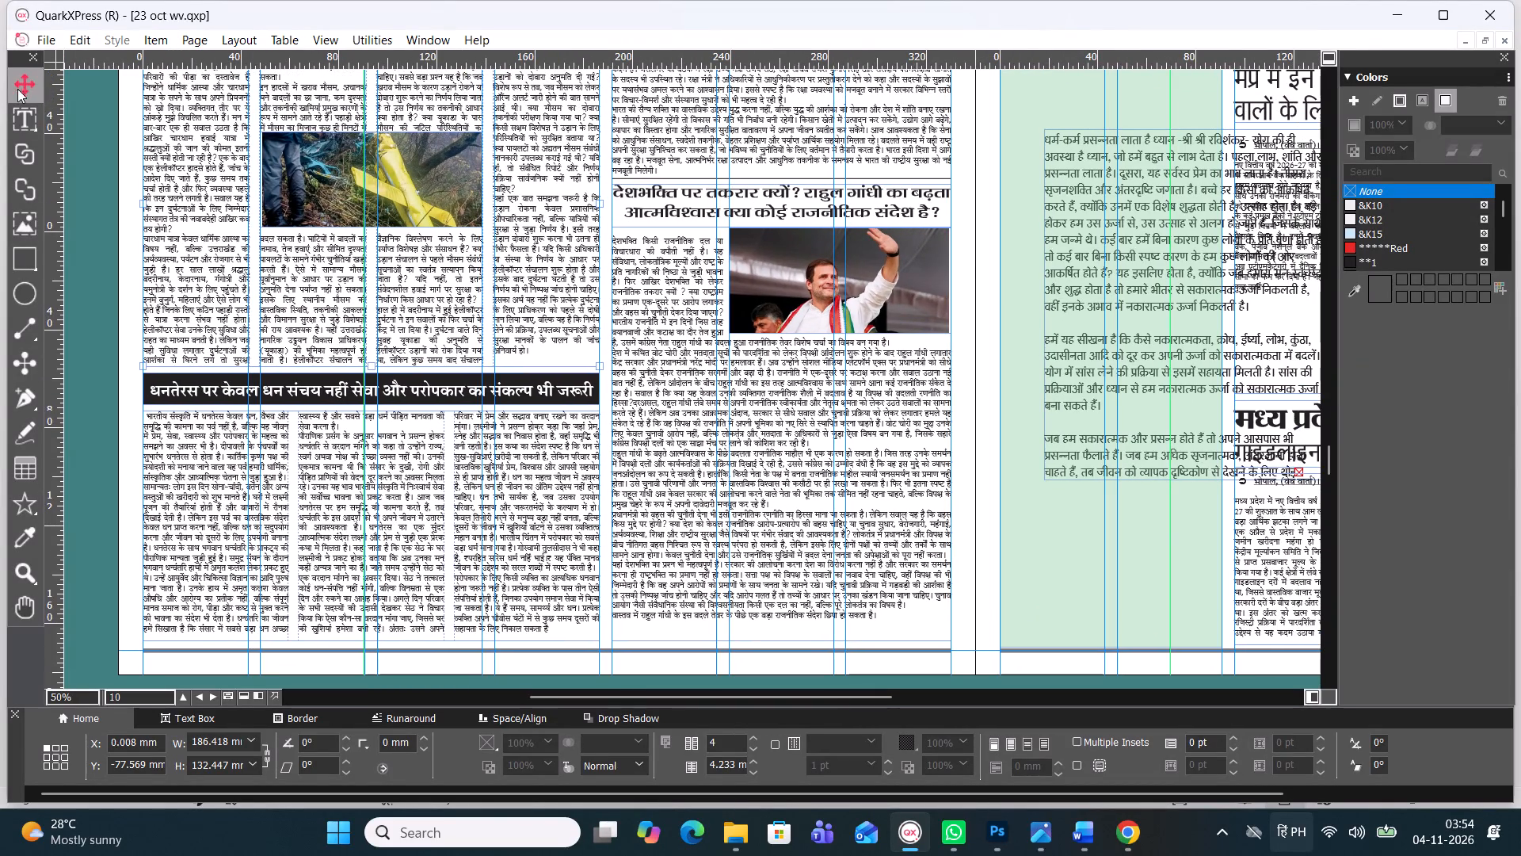
alt+drag(673, 346, 654, 415)
alt+drag(620, 341, 586, 277)
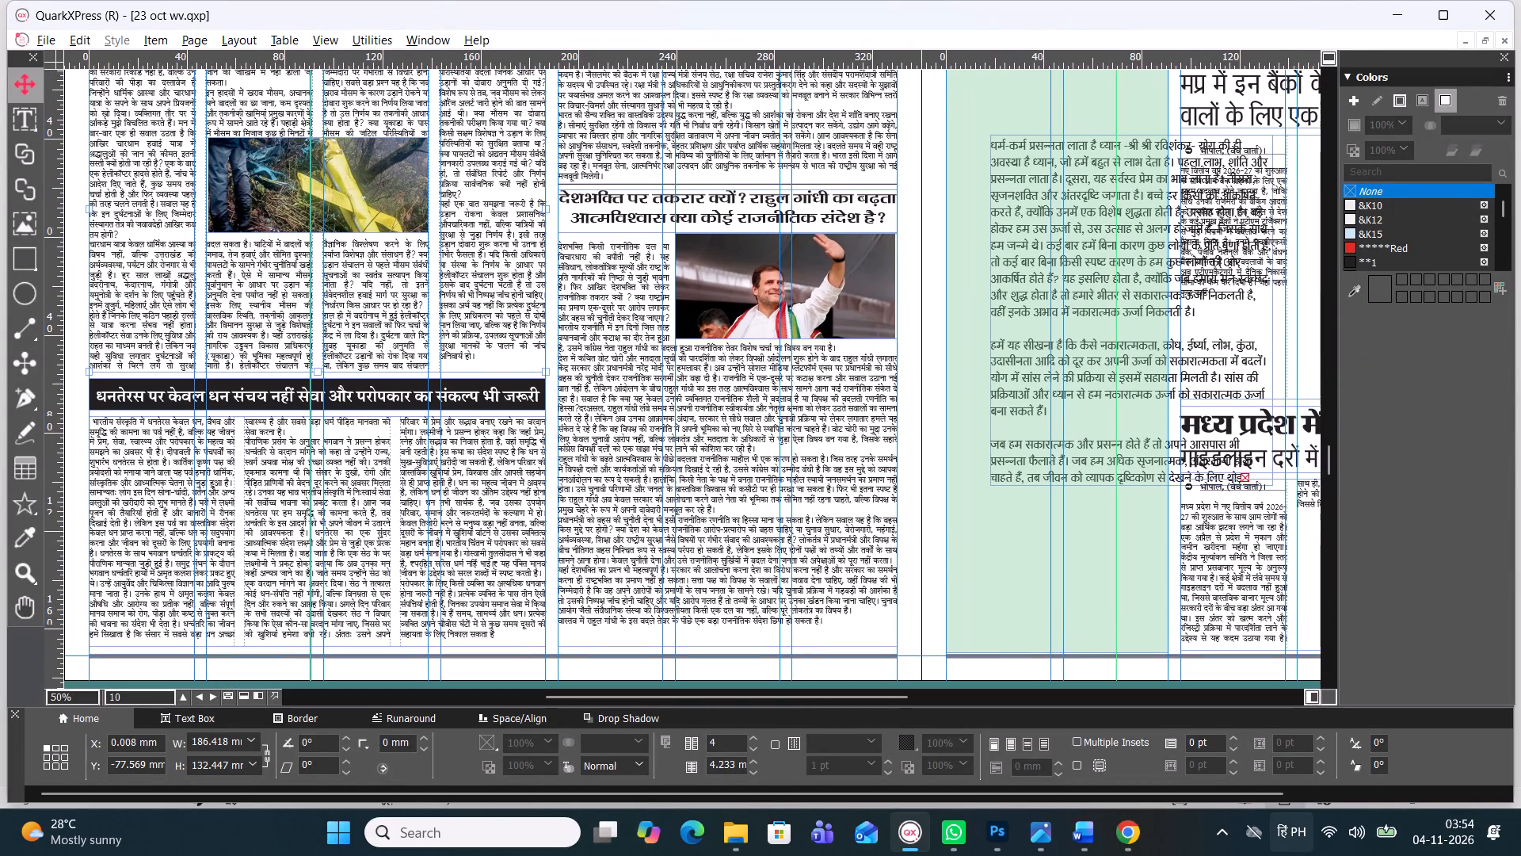
alt+drag(742, 453, 675, 383)
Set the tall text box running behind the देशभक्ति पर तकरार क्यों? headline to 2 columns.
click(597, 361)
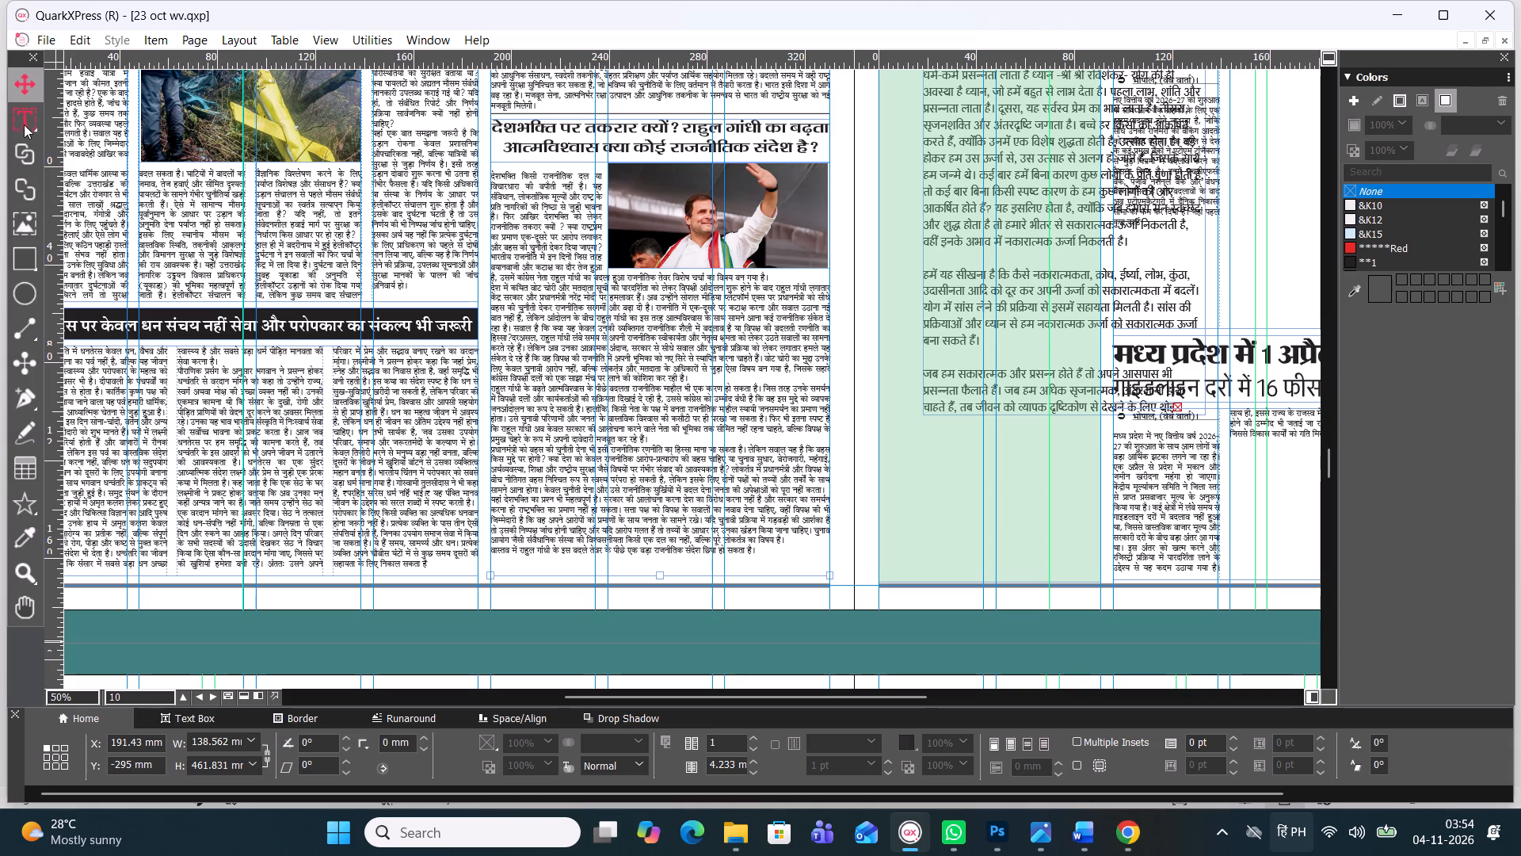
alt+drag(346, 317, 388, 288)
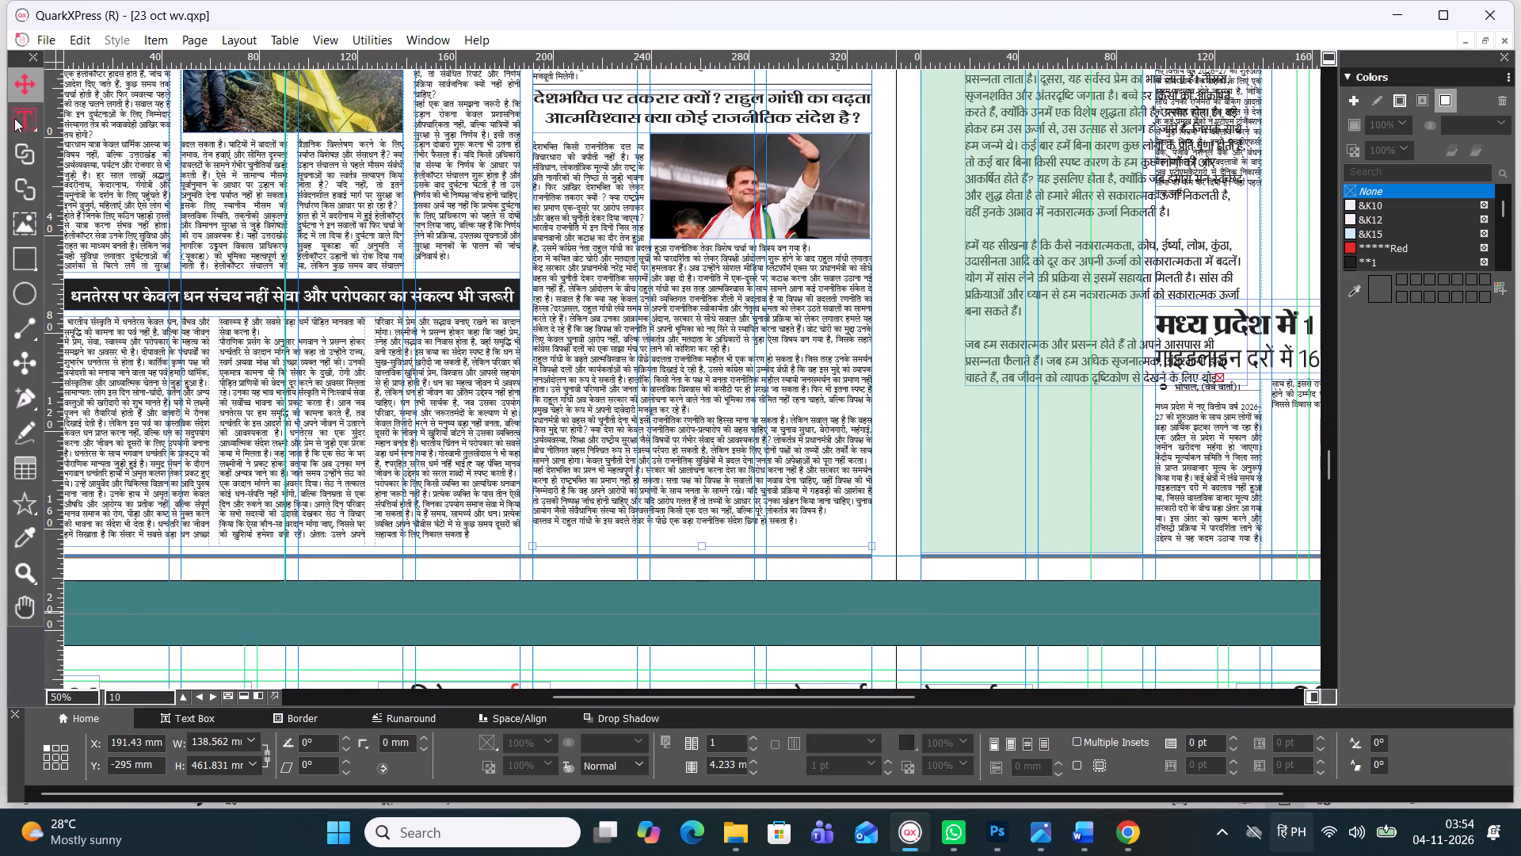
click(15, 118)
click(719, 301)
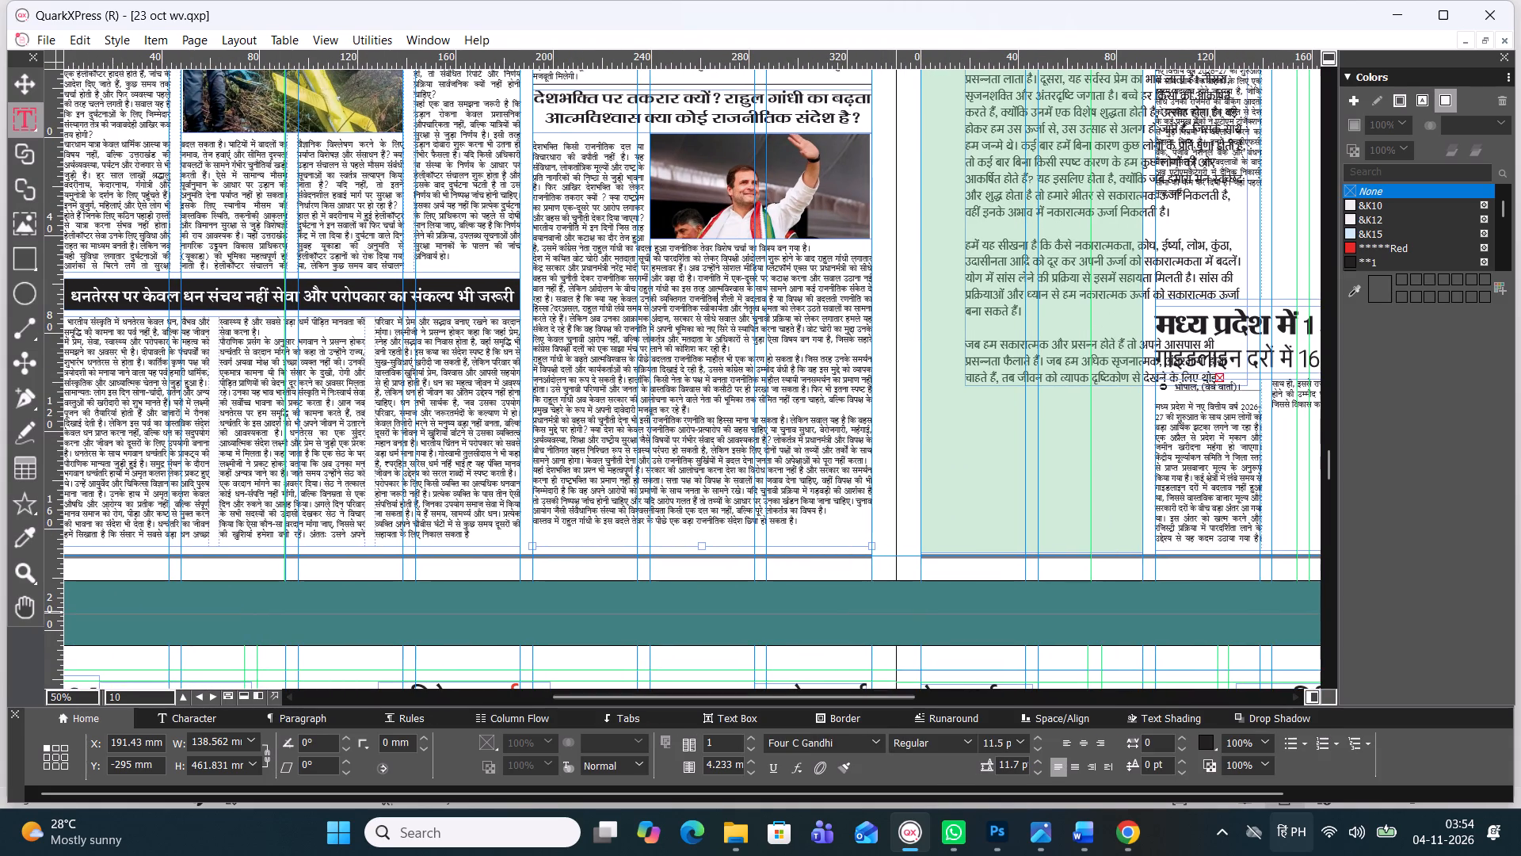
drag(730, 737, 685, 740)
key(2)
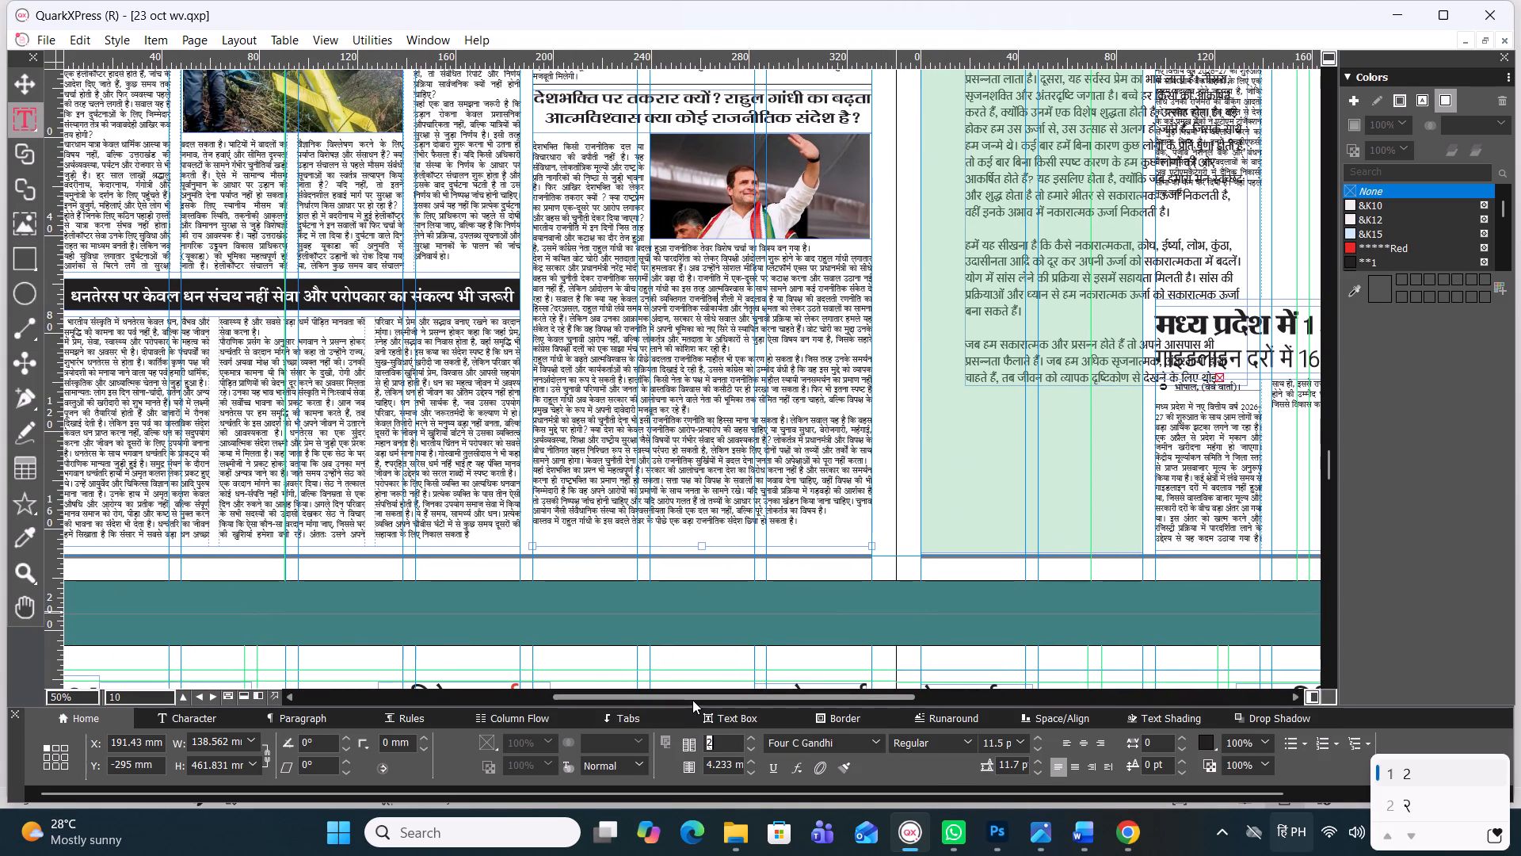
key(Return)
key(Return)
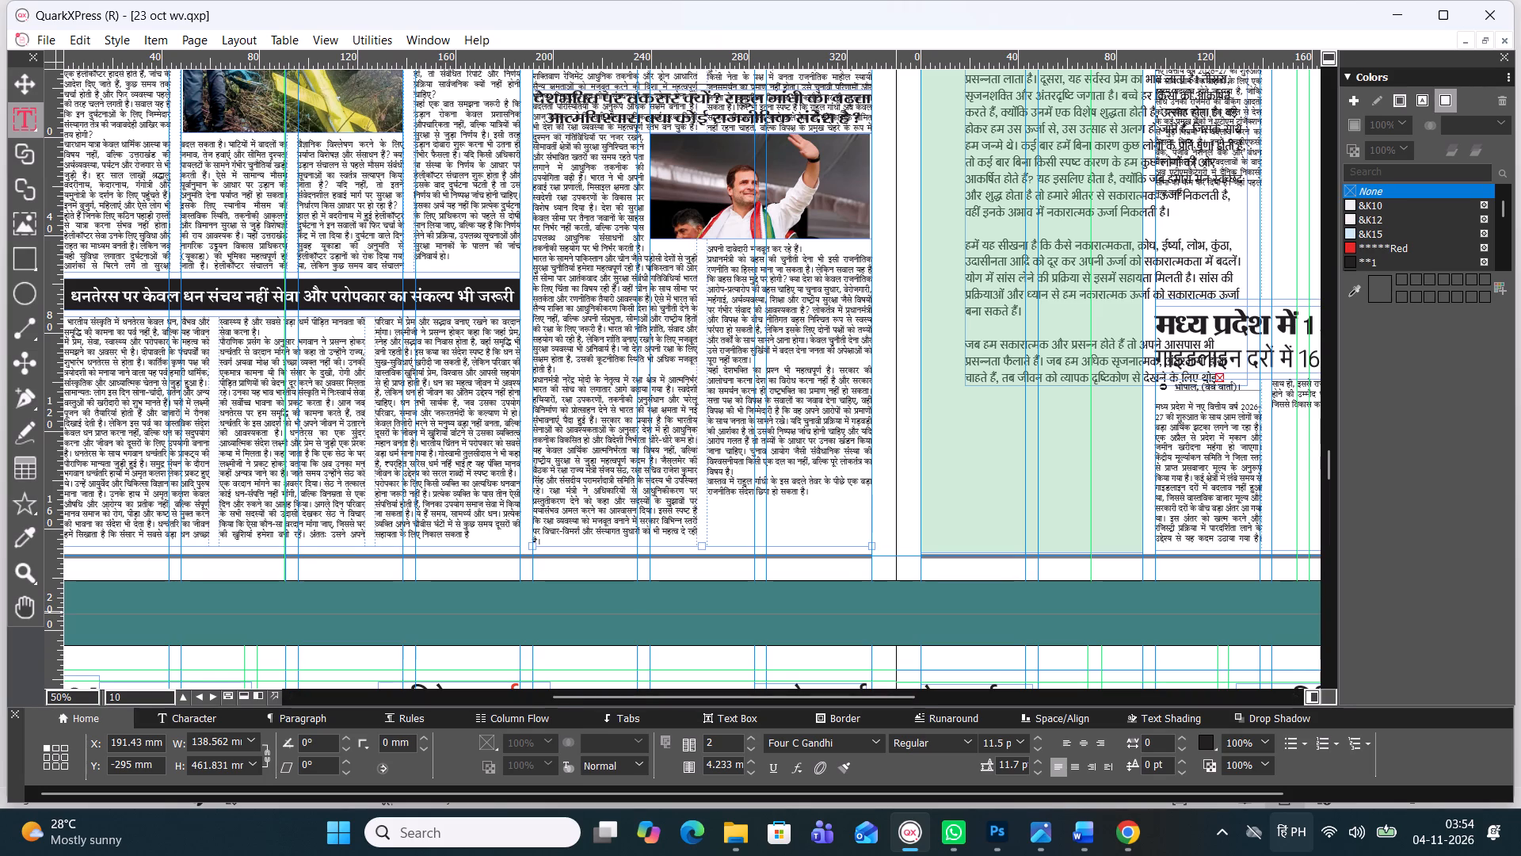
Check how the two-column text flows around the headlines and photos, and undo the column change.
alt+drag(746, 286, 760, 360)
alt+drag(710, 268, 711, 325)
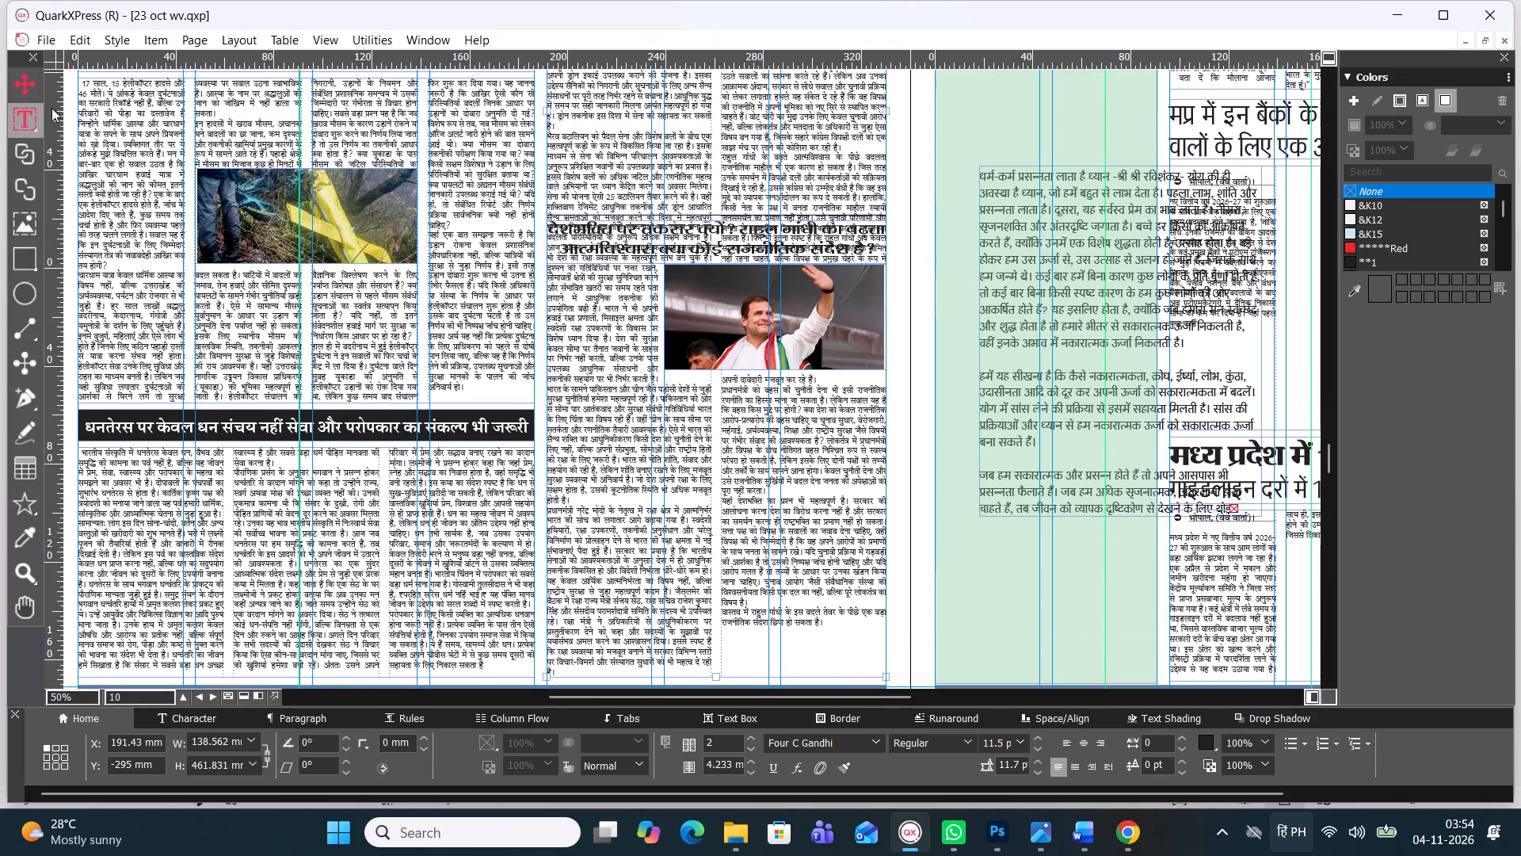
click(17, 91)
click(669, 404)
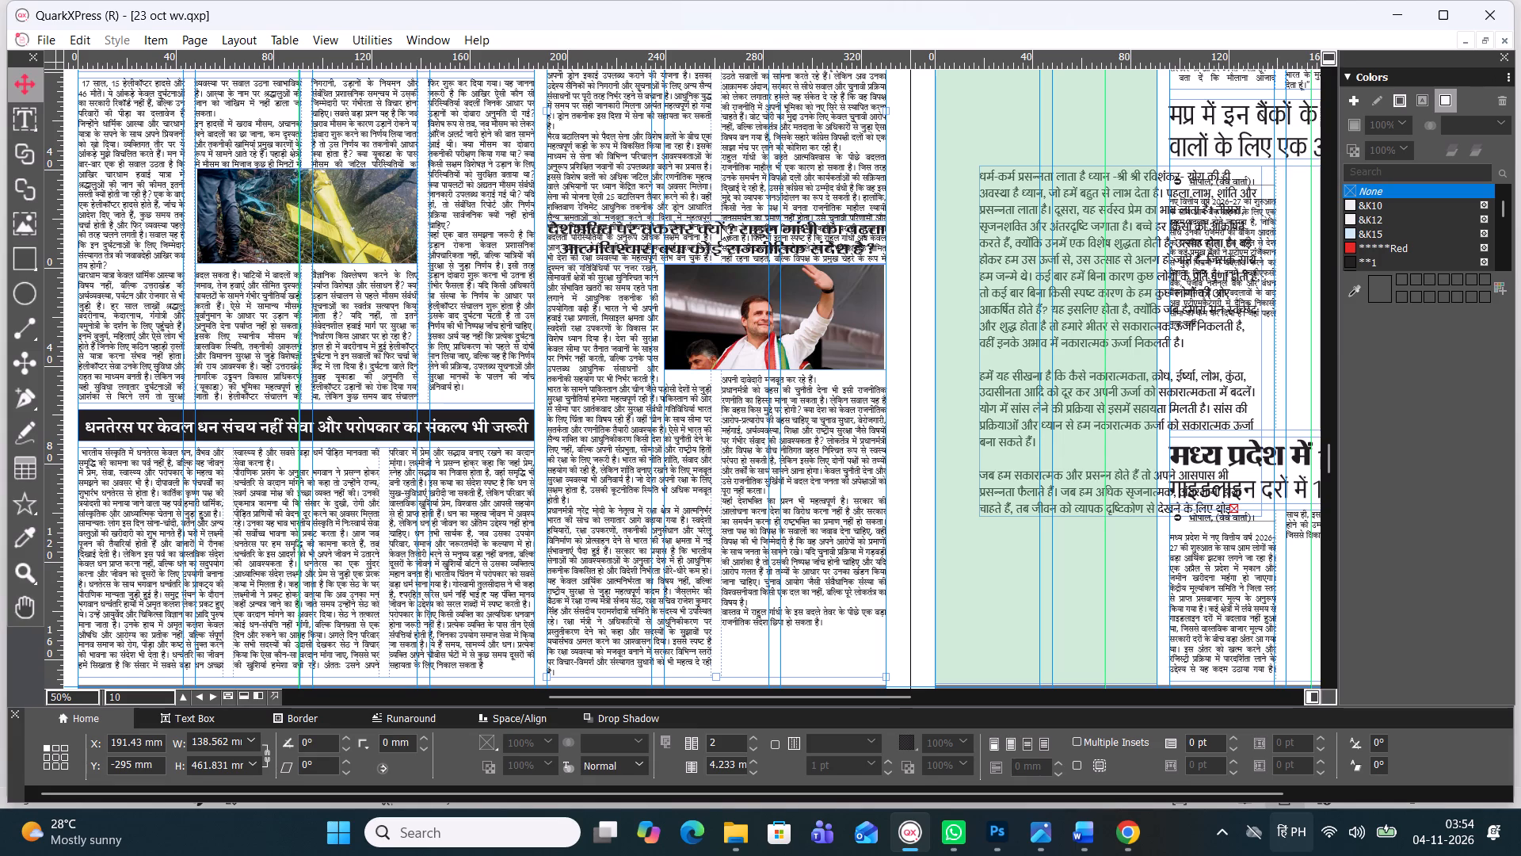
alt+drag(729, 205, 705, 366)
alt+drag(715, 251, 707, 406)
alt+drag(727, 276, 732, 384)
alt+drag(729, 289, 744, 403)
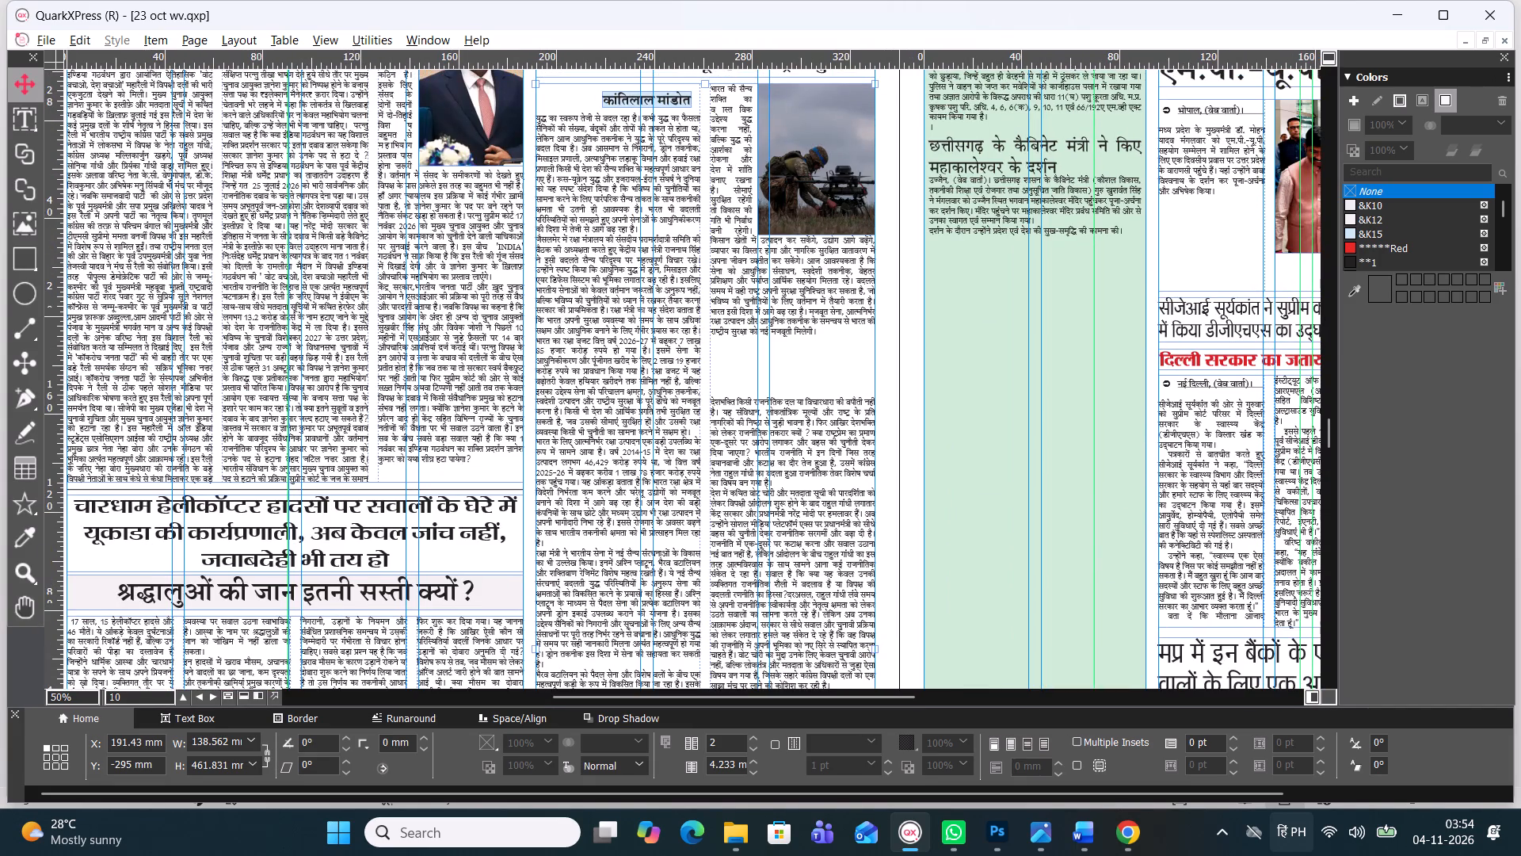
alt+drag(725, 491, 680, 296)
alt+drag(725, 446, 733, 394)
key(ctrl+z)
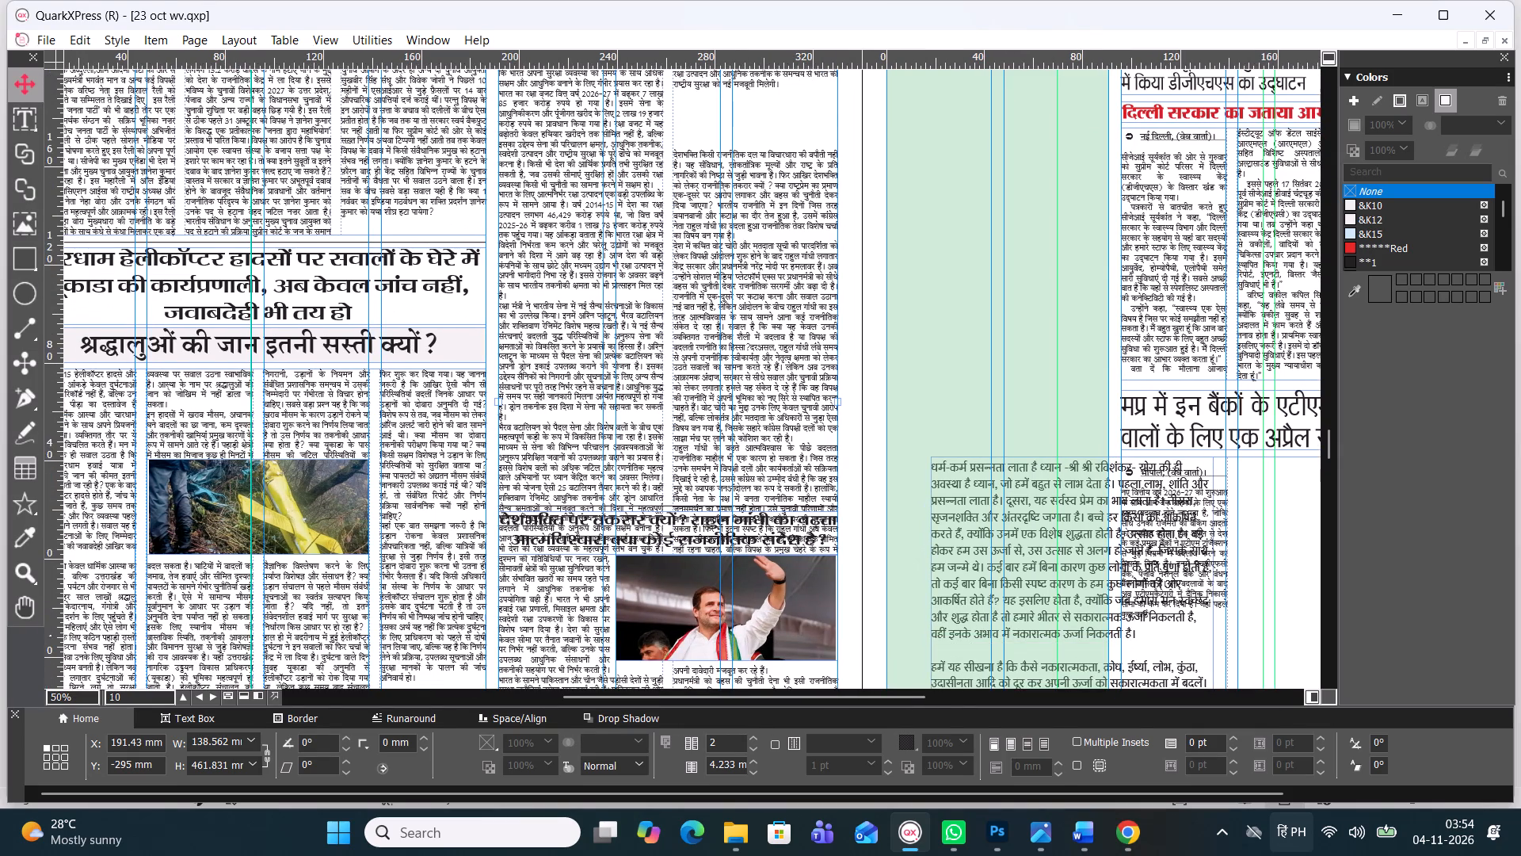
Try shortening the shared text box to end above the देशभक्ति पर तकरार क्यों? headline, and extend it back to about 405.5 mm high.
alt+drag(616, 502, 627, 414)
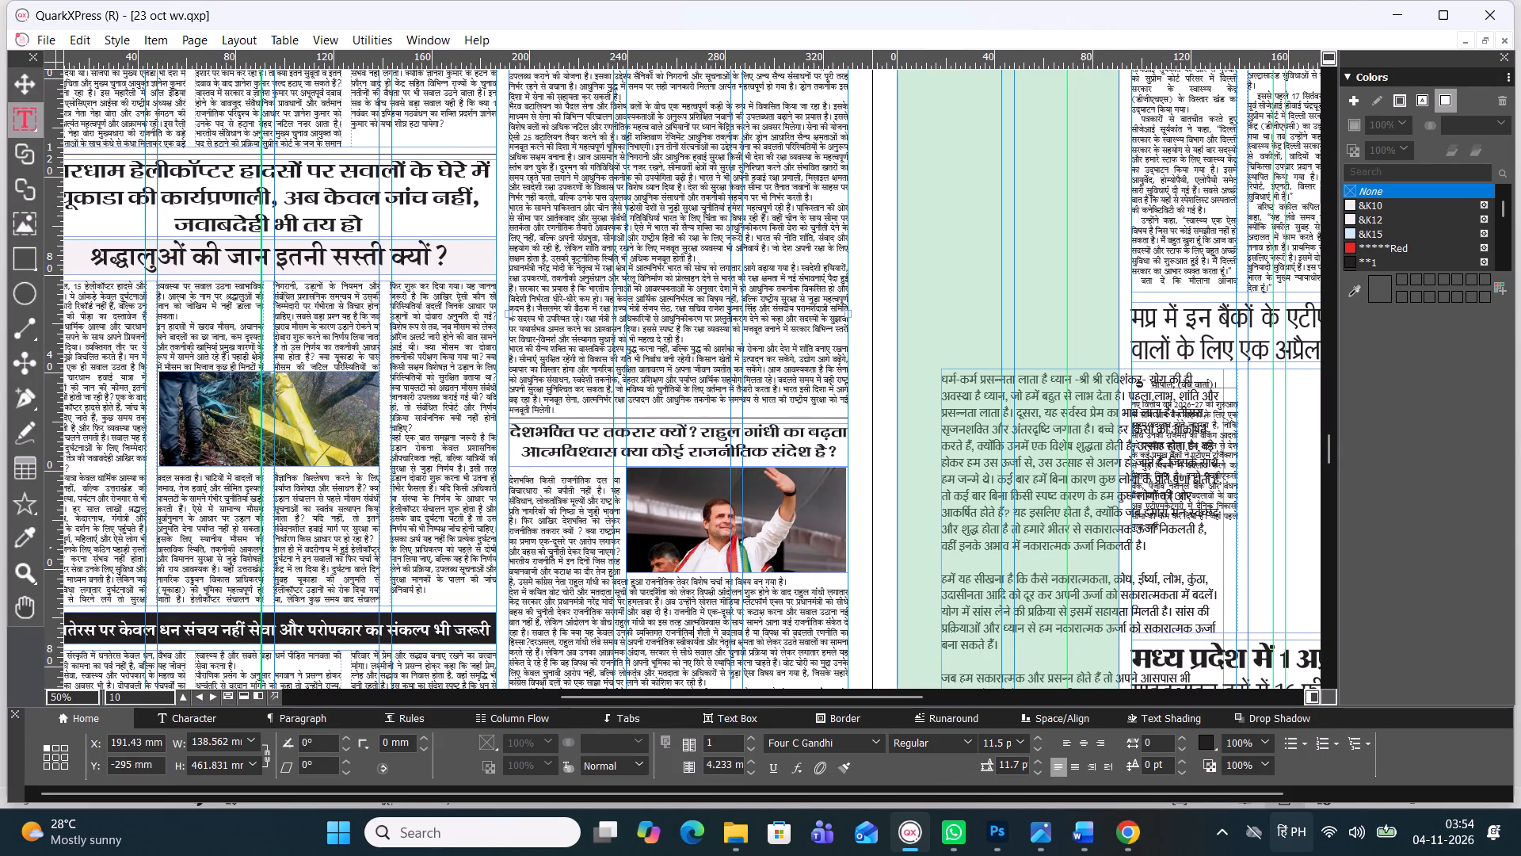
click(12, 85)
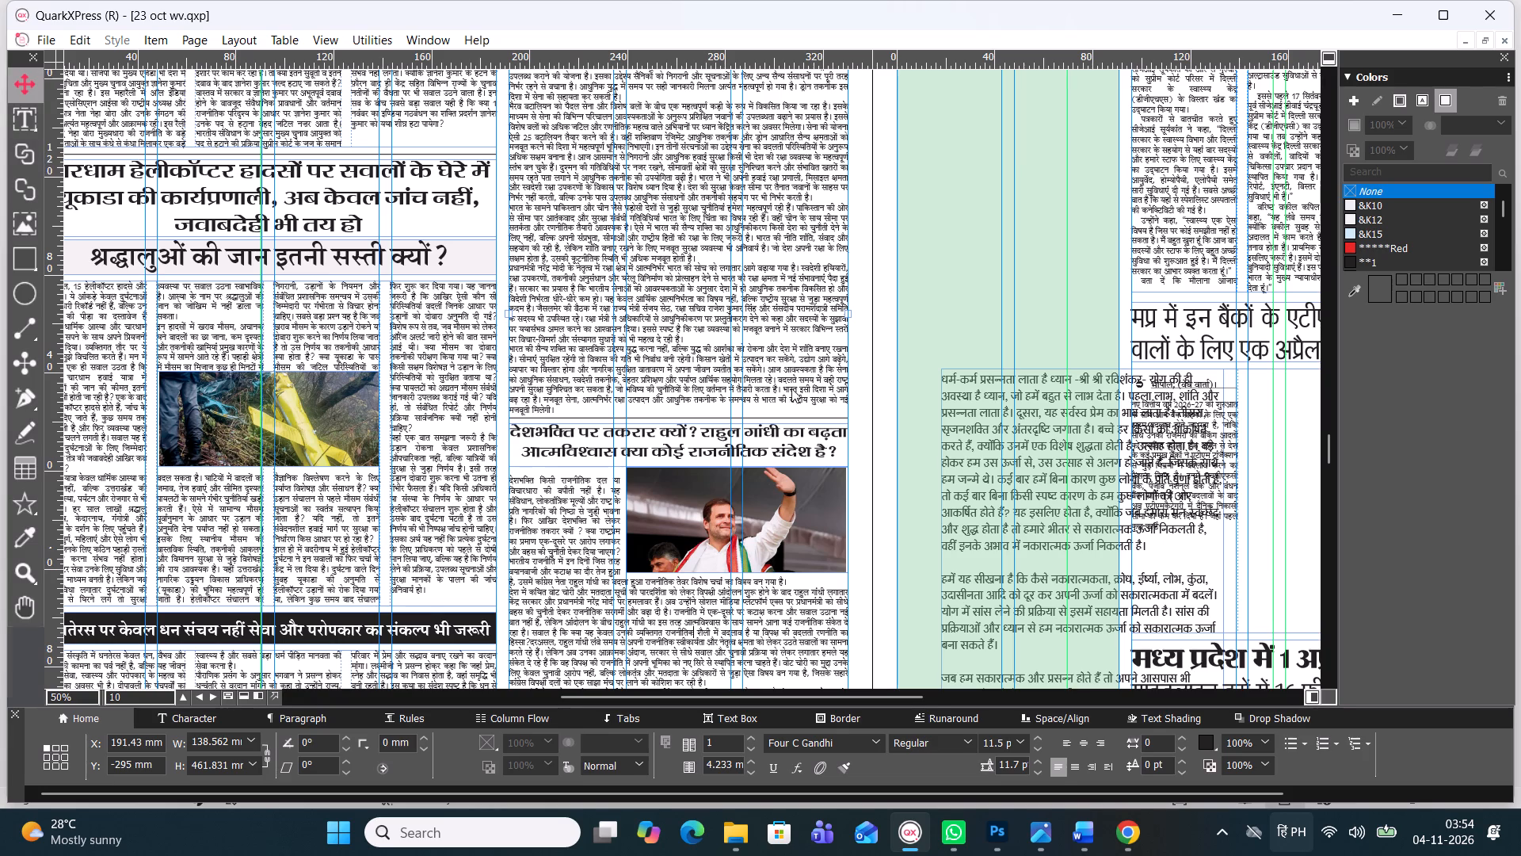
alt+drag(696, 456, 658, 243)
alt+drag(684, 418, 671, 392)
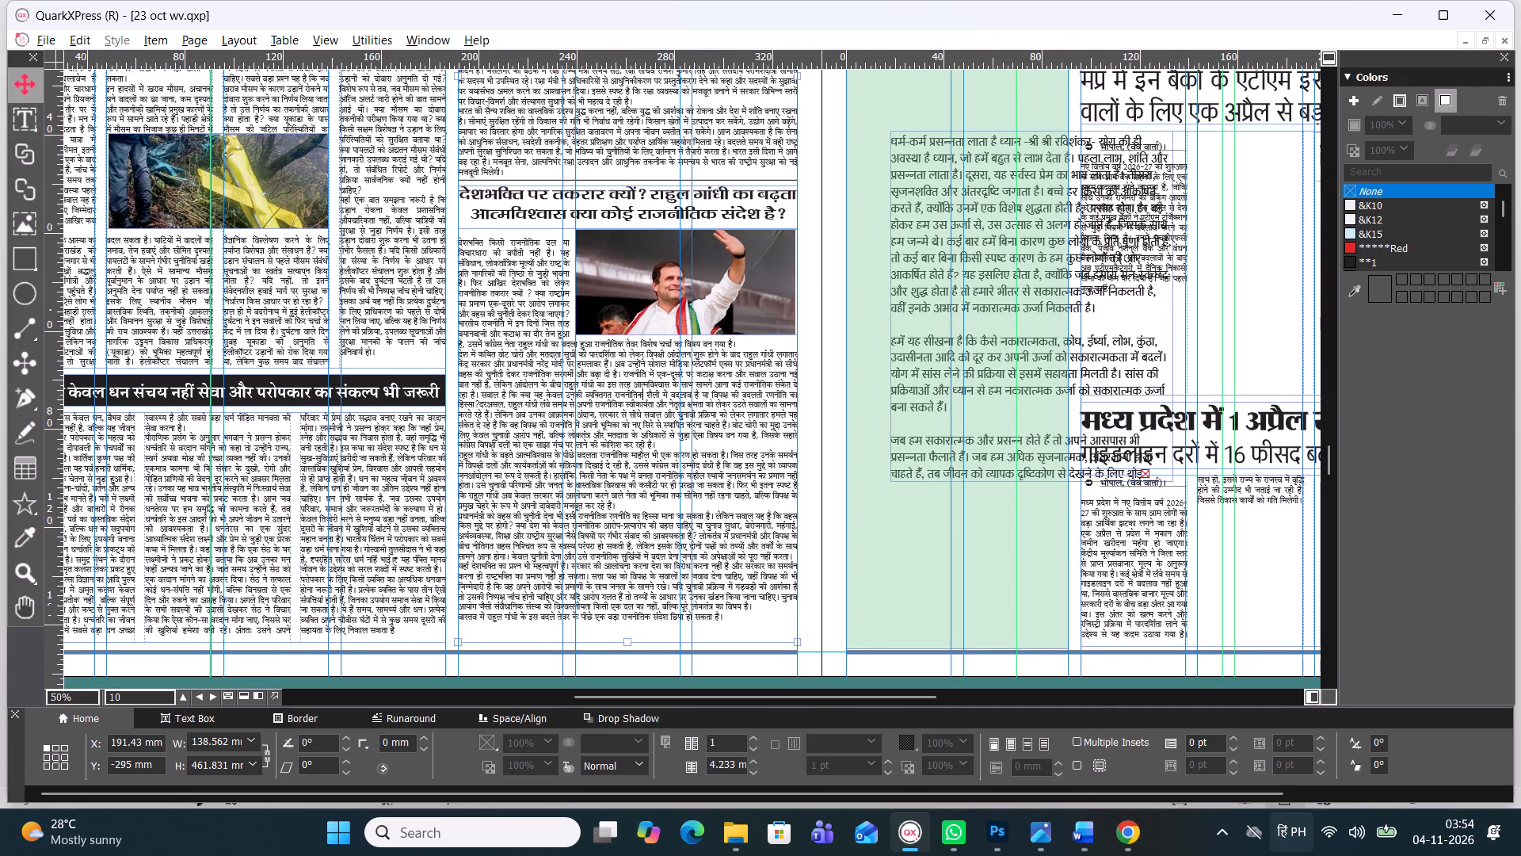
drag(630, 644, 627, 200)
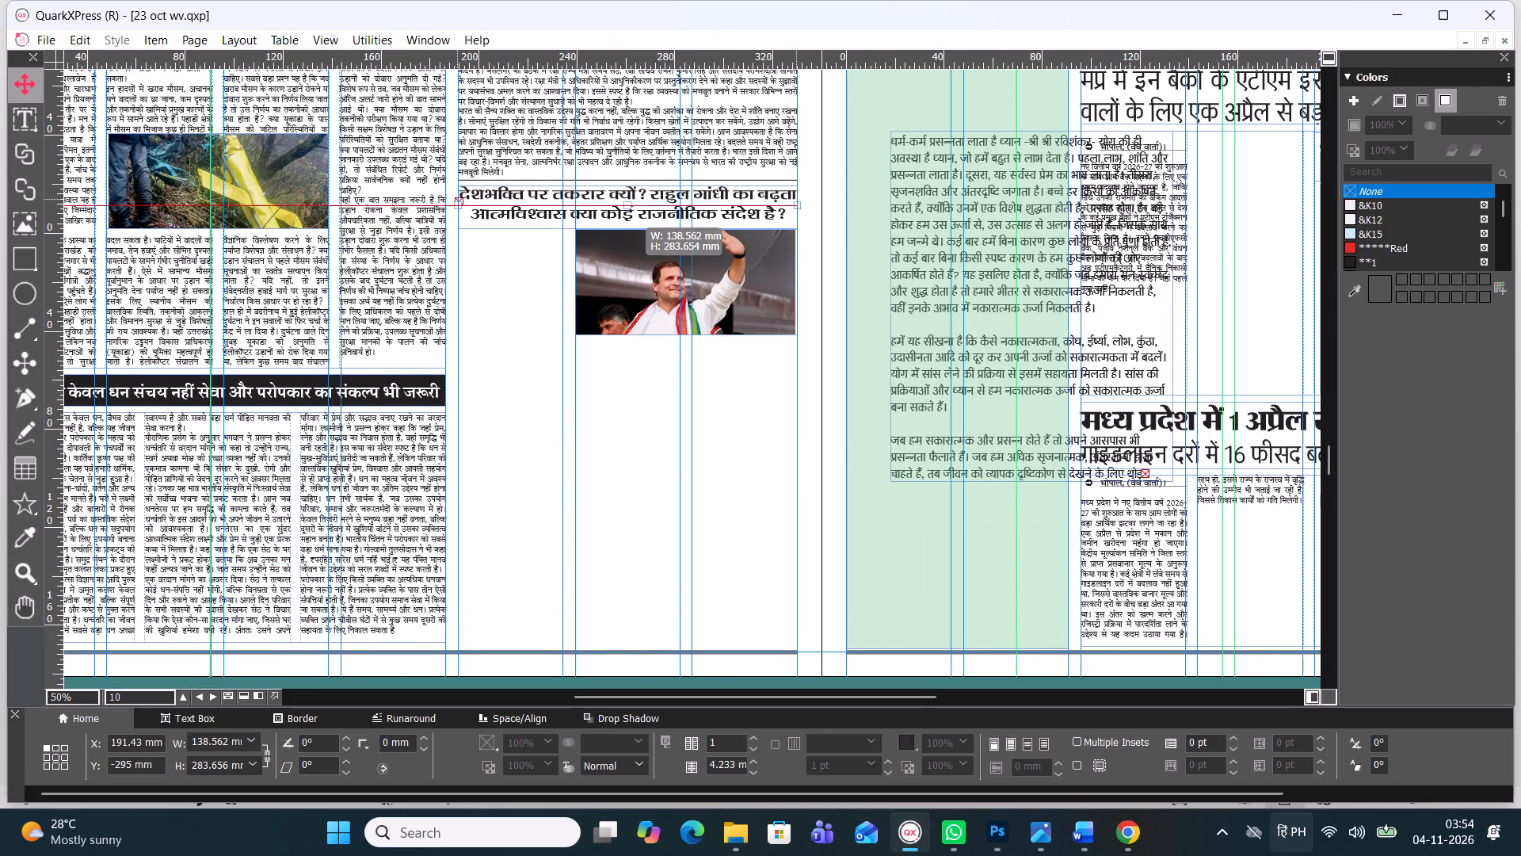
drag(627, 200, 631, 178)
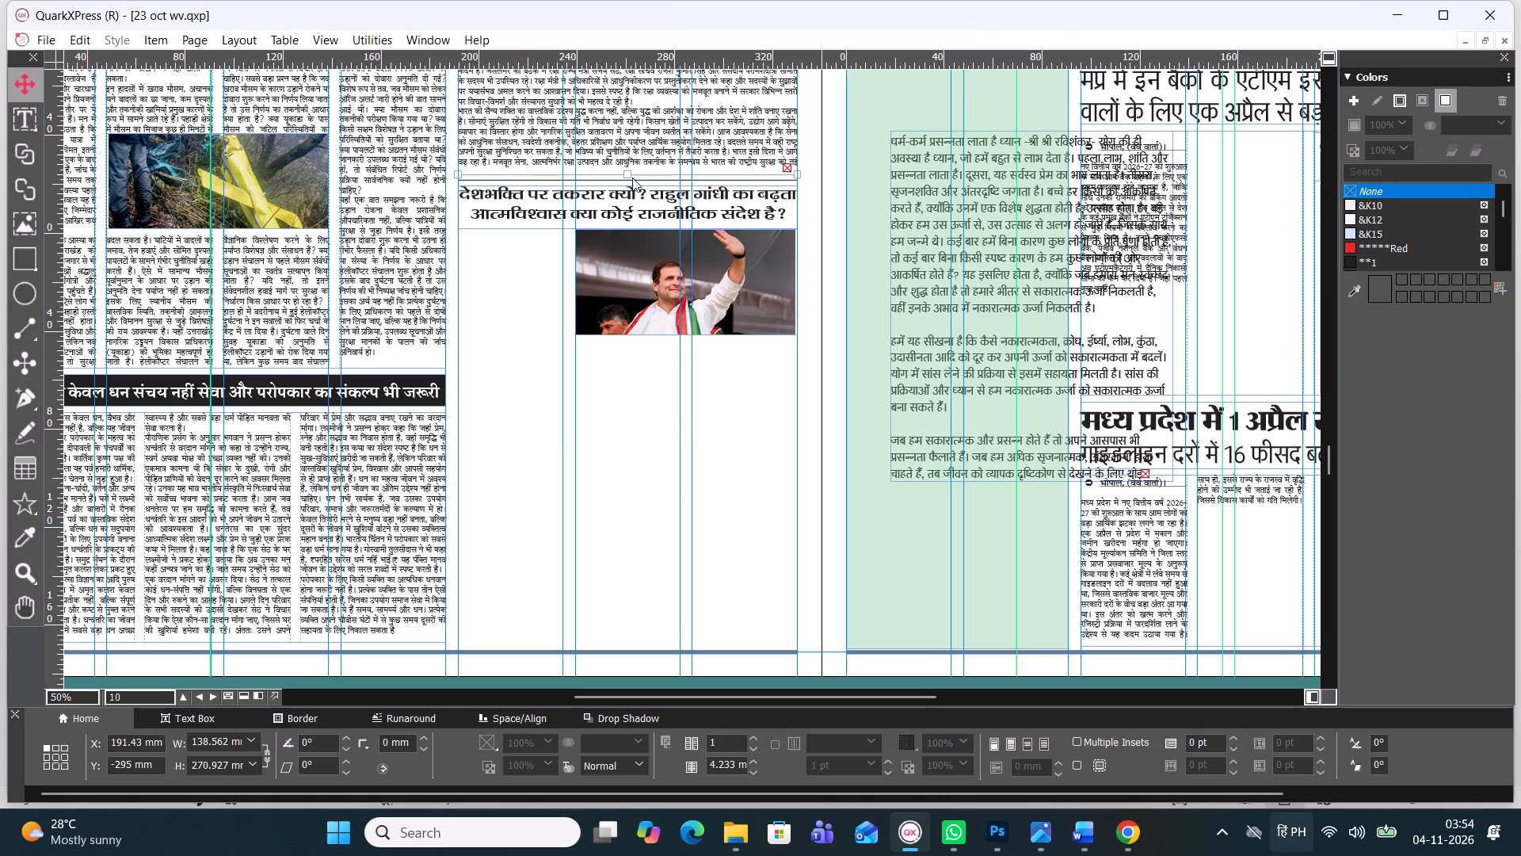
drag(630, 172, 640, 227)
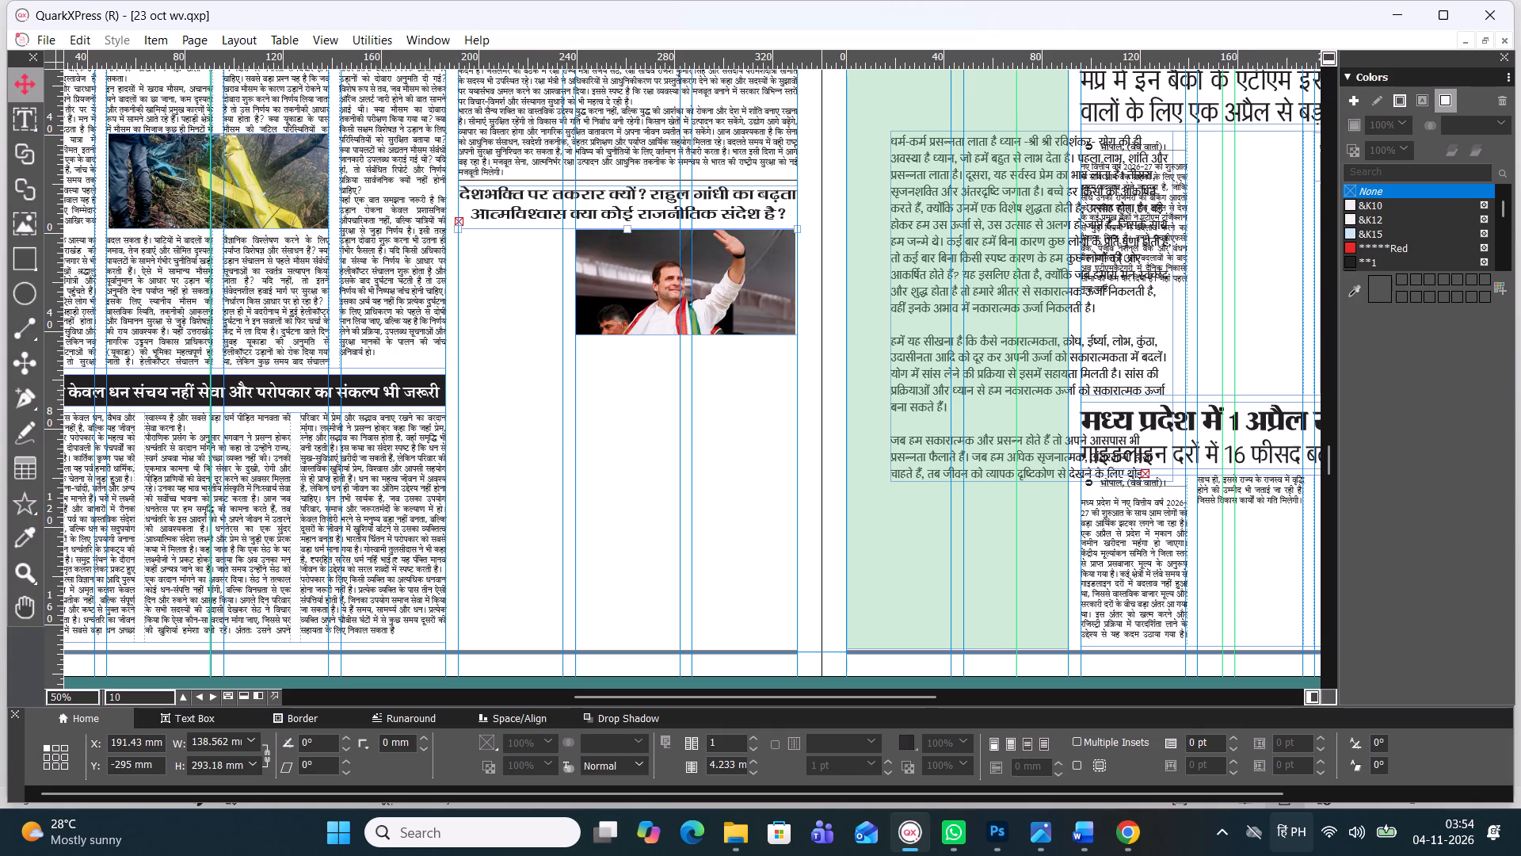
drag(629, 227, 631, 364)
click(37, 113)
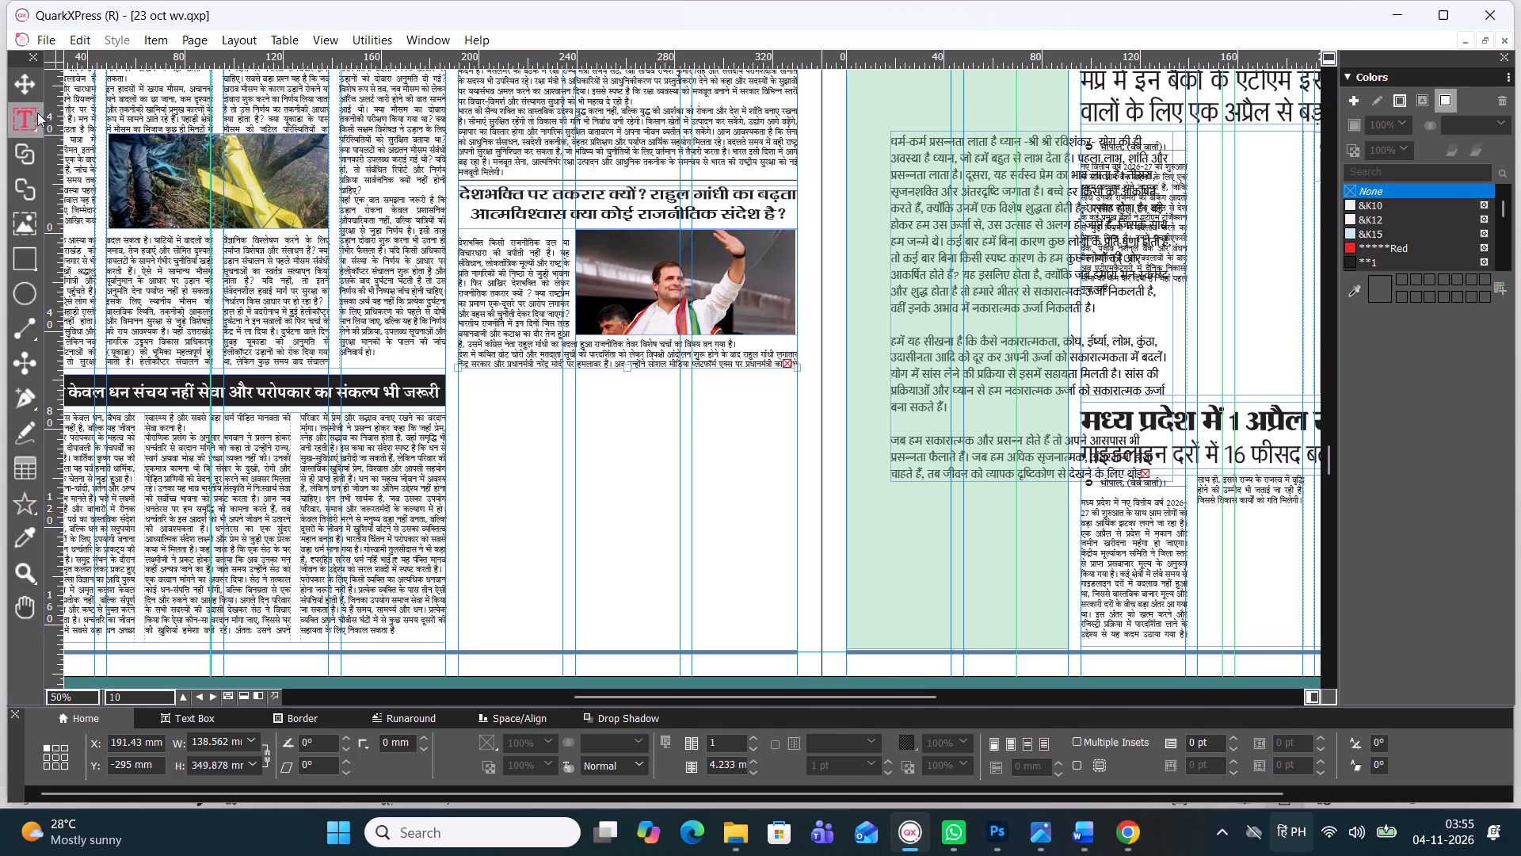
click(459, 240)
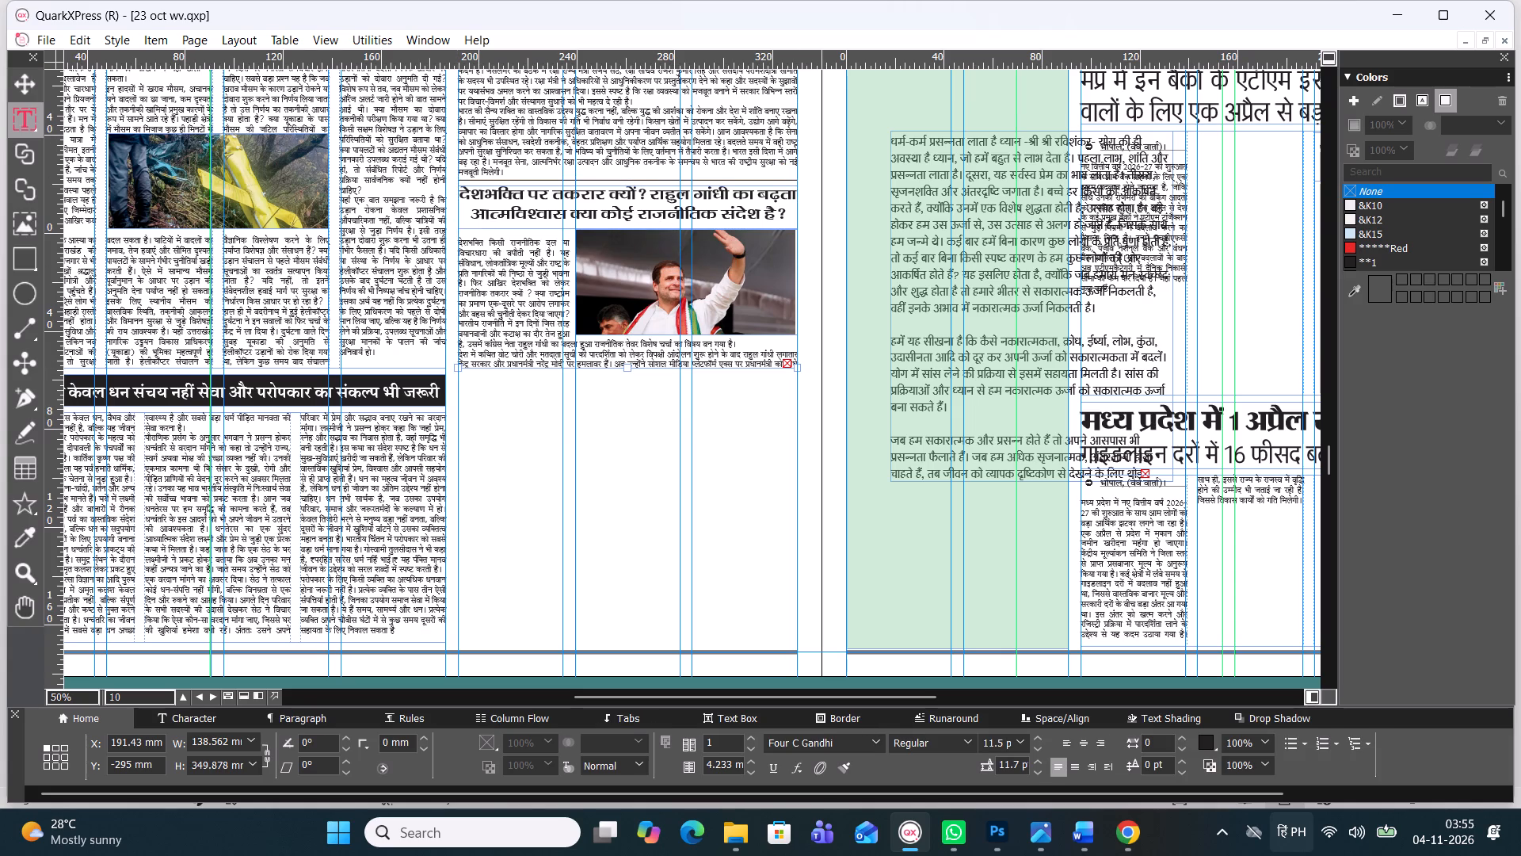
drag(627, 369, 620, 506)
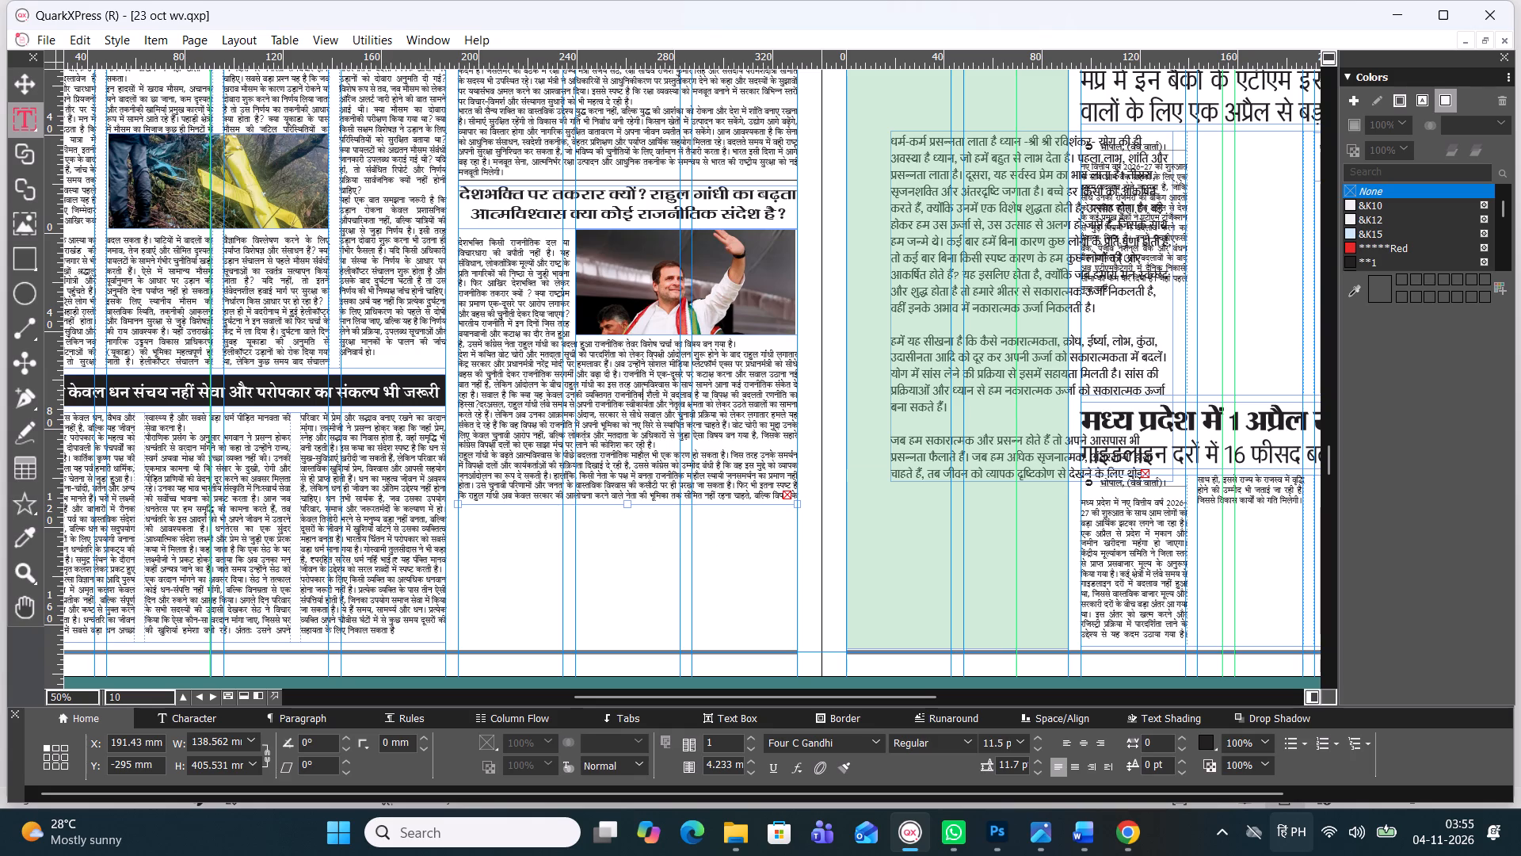
Cut the whole article text below the देशभक्ति पर तकरार क्यों? headline, from its first word to the end of the story.
double_click(483, 244)
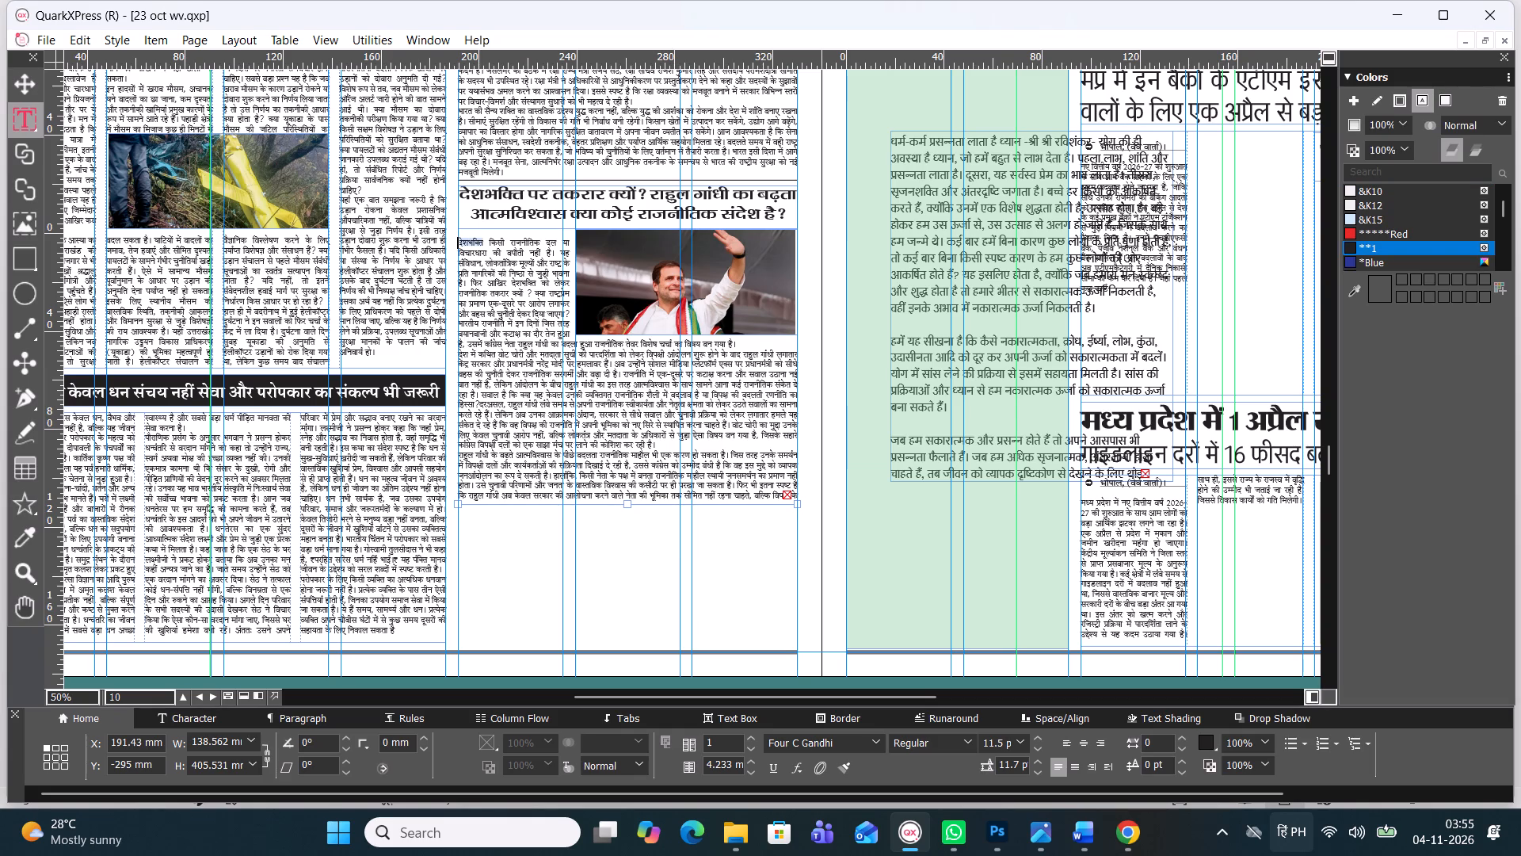
key(Left)
key(ctrl+shift+Down)
key(ctrl+shift+Down)
key(ctrl+shift+Down)
key(ctrl+shift+Down)
key(ctrl+shift+Down)
key(ctrl+shift+Down)
key(ctrl+shift+Down)
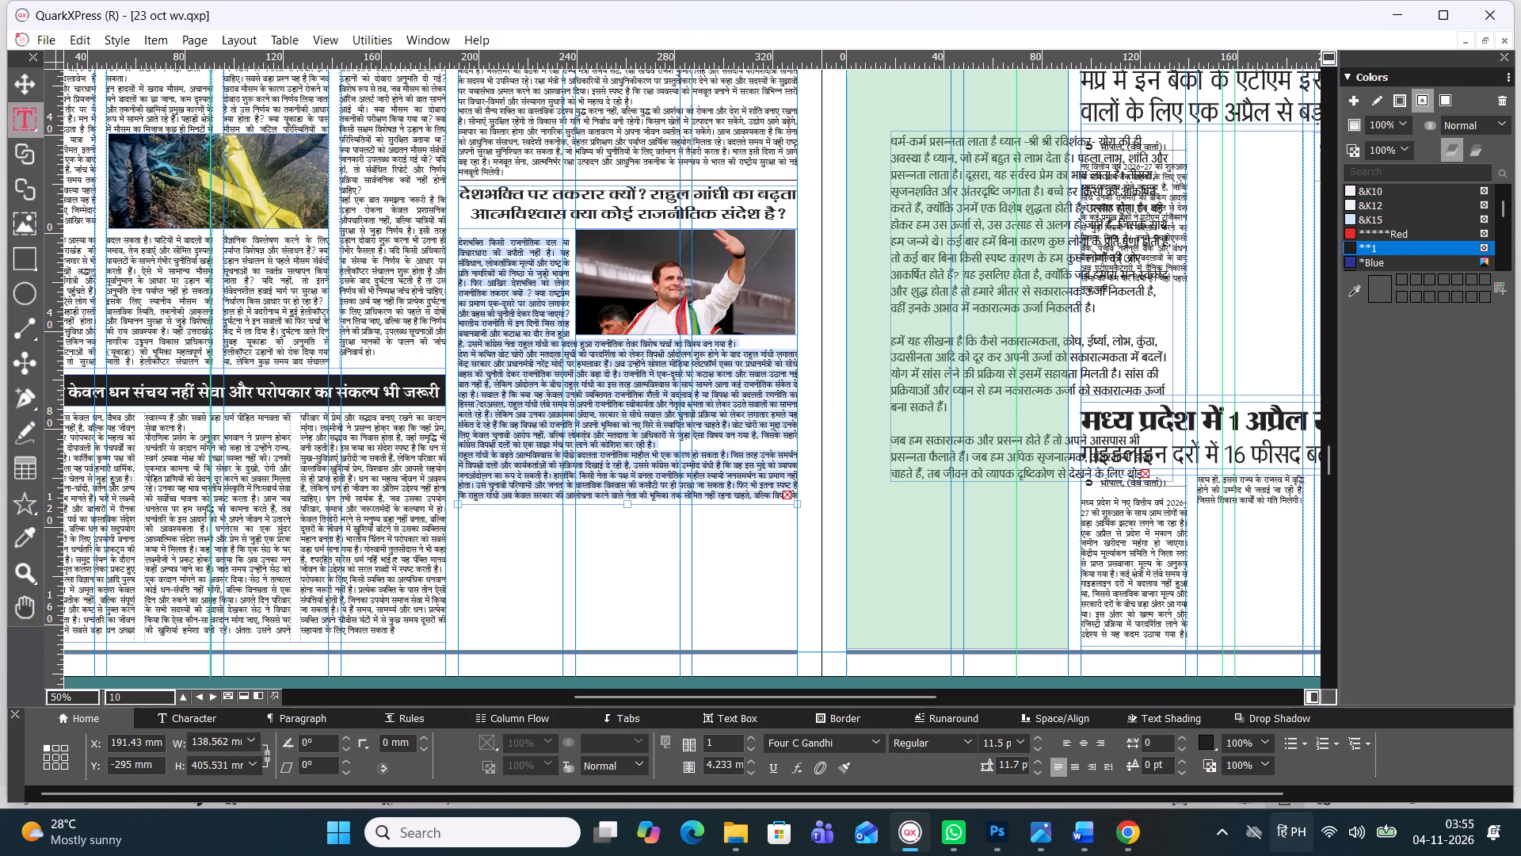
key(ctrl+shift+Down)
key(ctrl+shift+Down)
key(ctrl+shift+Down)
key(ctrl+shift+Down)
key(ctrl+shift+Down)
key(ctrl+shift+Down)
key(ctrl+shift+Down)
key(ctrl+shift+Down)
key(ctrl+shift+Down)
key(ctrl+shift+Down)
key(ctrl+shift+Down)
key(ctrl+shift+Down)
key(ctrl+shift+Down)
key(ctrl+shift+Down)
key(ctrl+shift+Down)
key(ctrl+shift+Down)
key(ctrl+shift+Down)
key(ctrl+shift+Down)
key(ctrl+shift+Down)
key(ctrl+shift+Down)
key(ctrl+shift+Down)
key(ctrl+shift+Down)
key(ctrl+shift+Down)
key(ctrl+shift+Down)
key(ctrl+shift+End)
key(ctrl+x)
Shorten the upper article's text box to about 273 mm high so it ends just above the देशभक्ति पर तकरार क्यों? headline.
drag(625, 505, 626, 342)
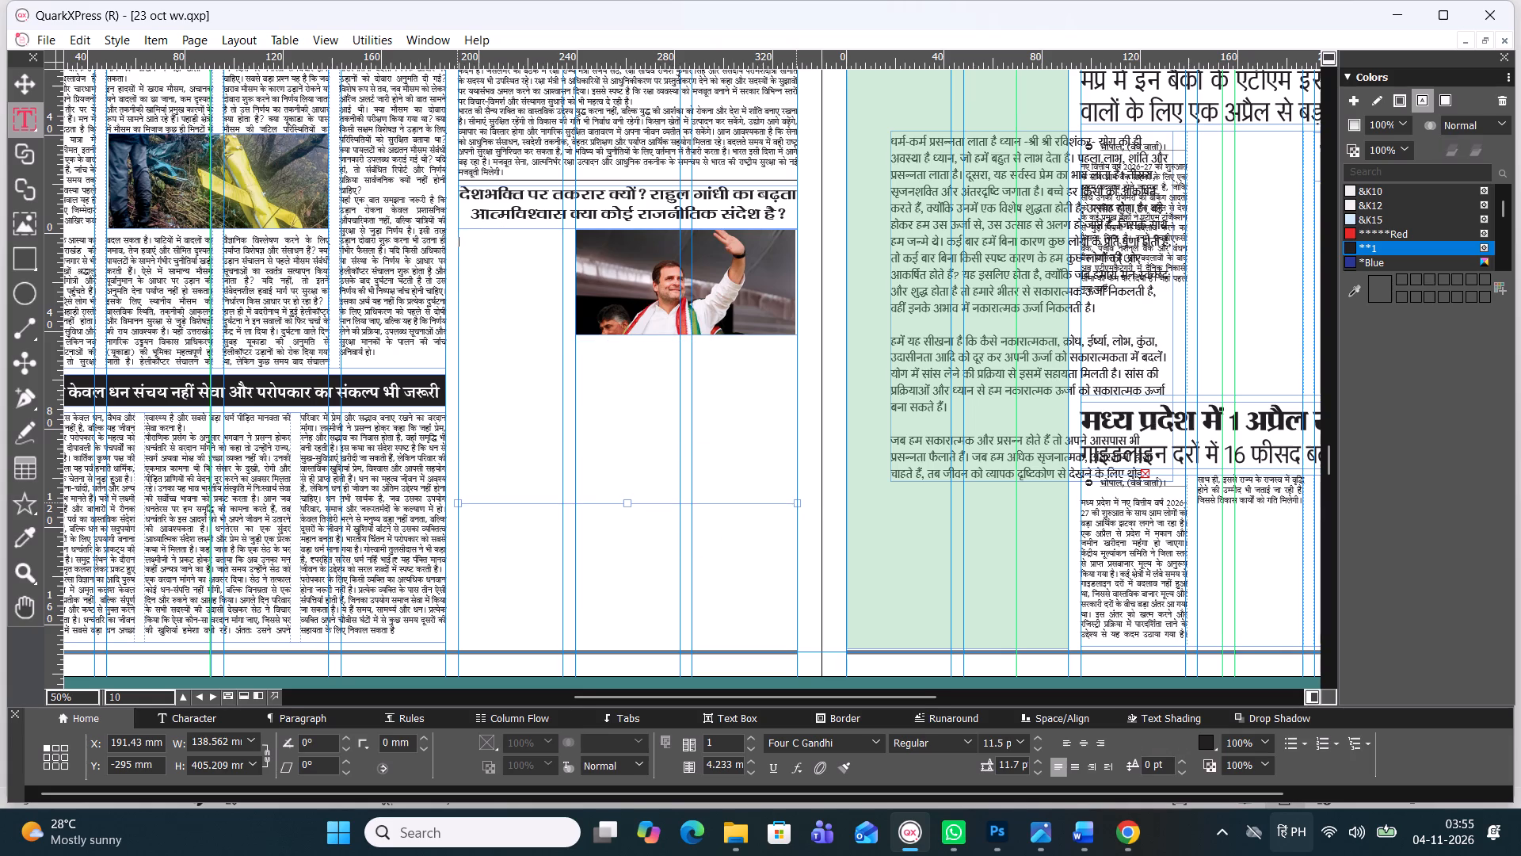
drag(626, 342, 635, 176)
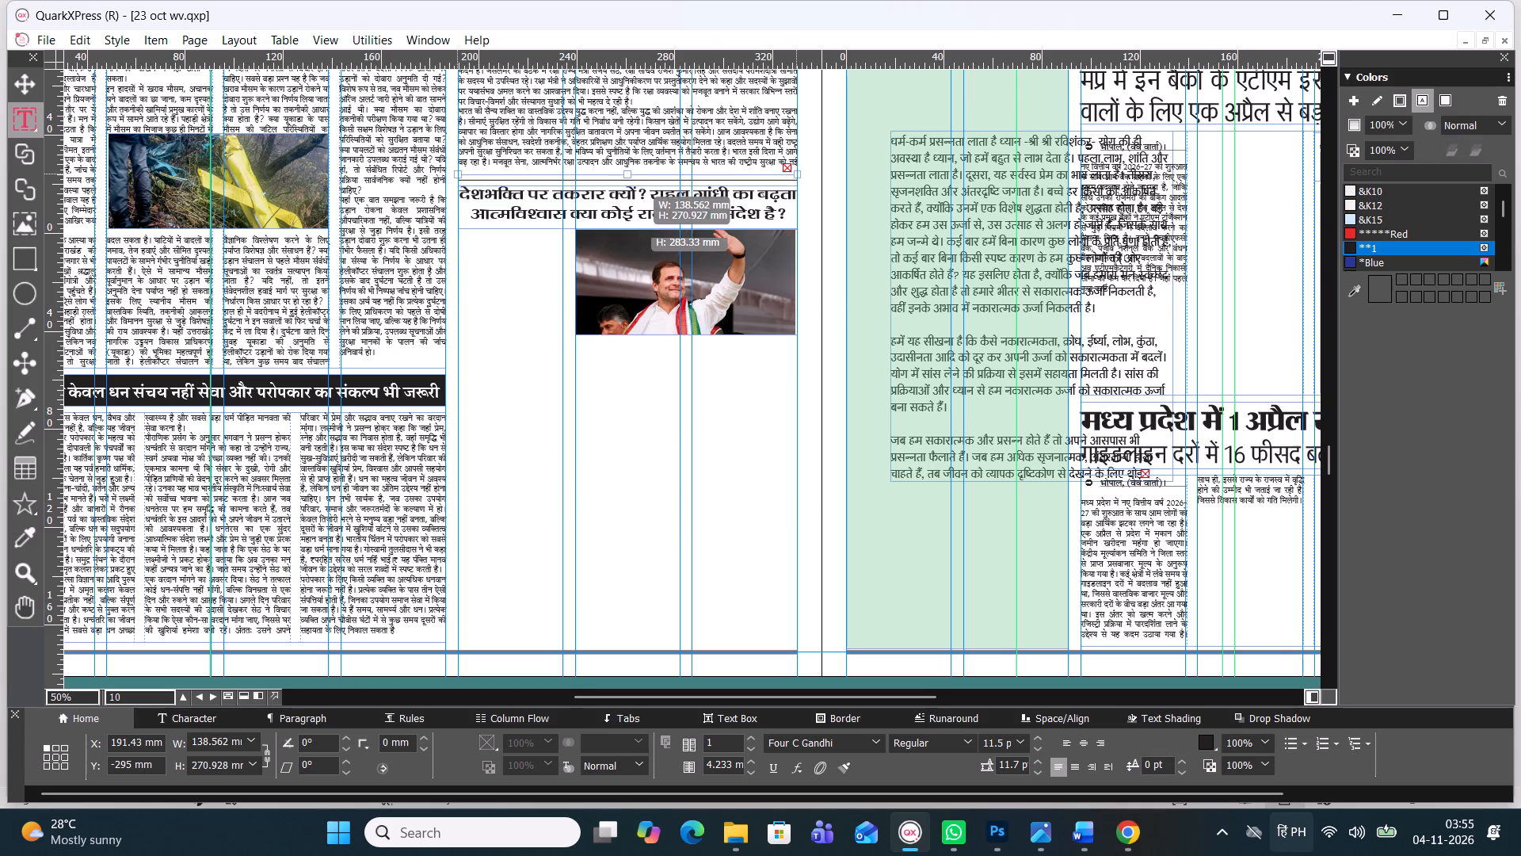
drag(635, 176, 635, 178)
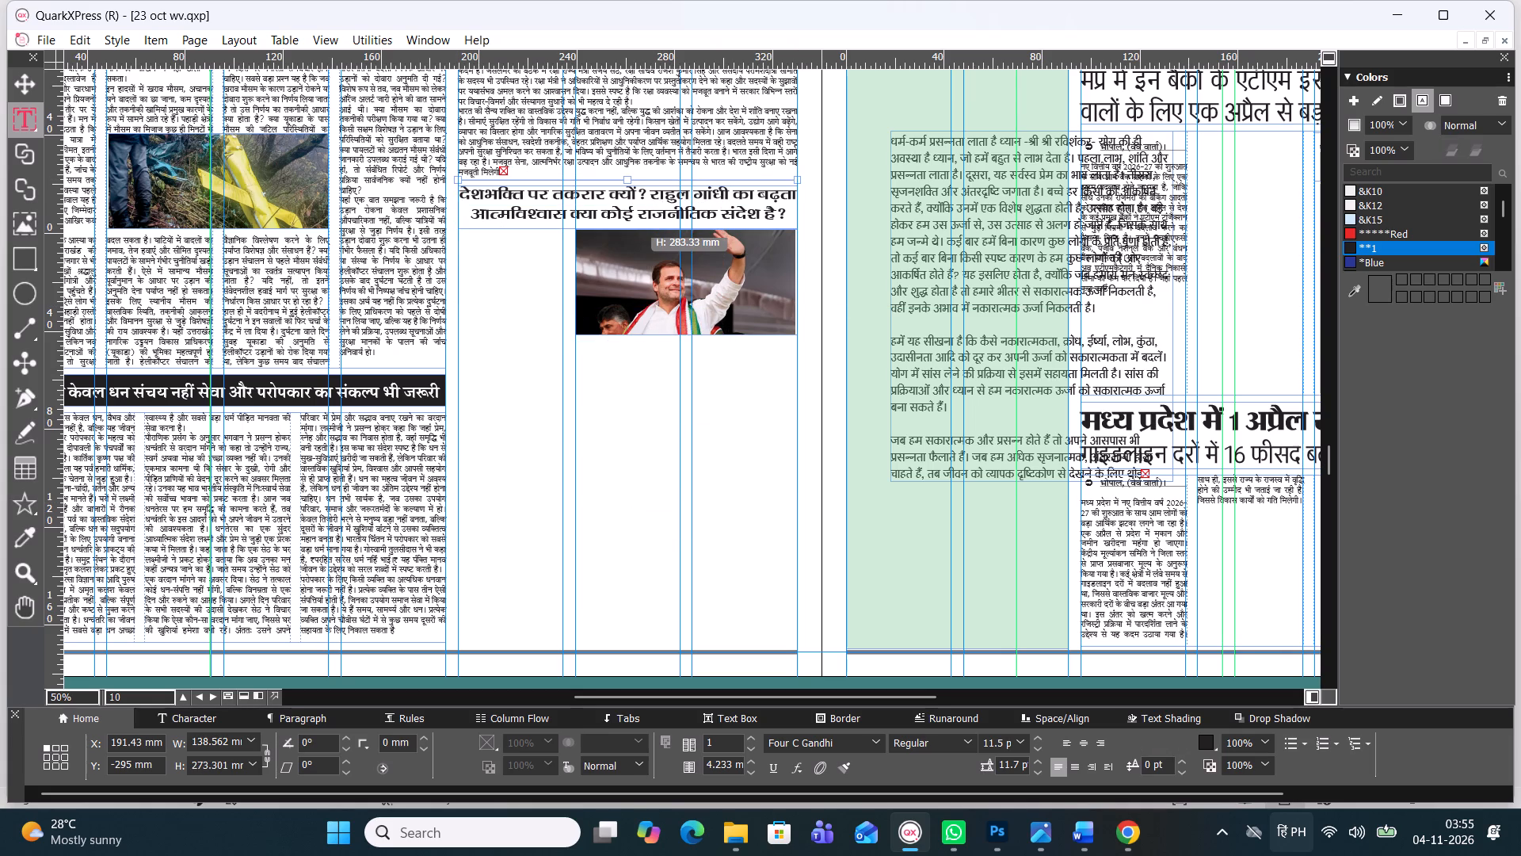
Draw a text box about 138.6 by 84.5 mm below the देशभक्ति पर तकरार क्यों? headline and paste the cut article into it.
click(526, 352)
drag(460, 233, 511, 338)
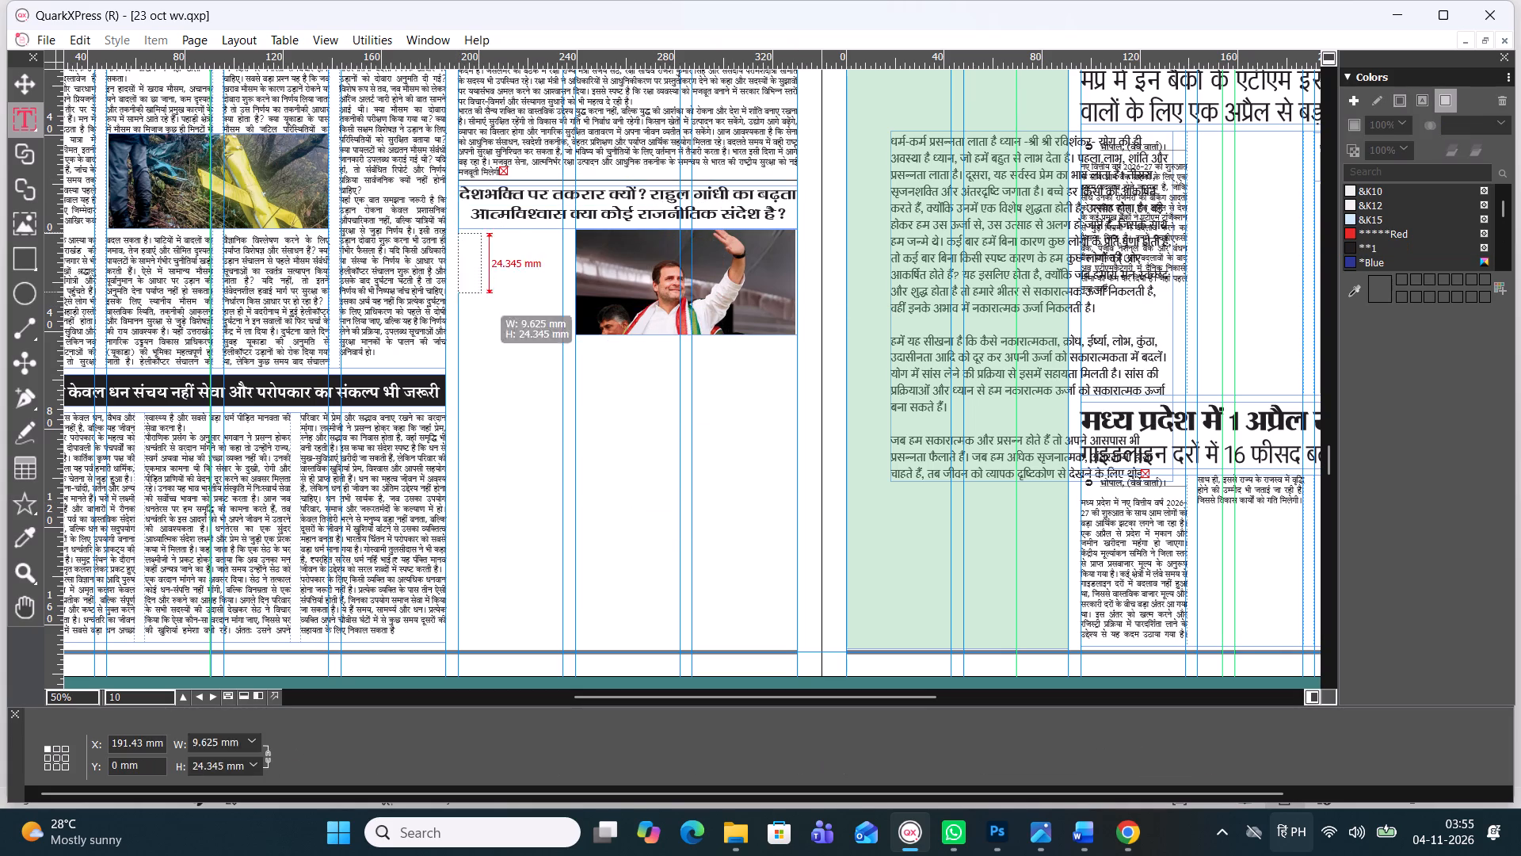
drag(511, 338, 794, 441)
key(ctrl+v)
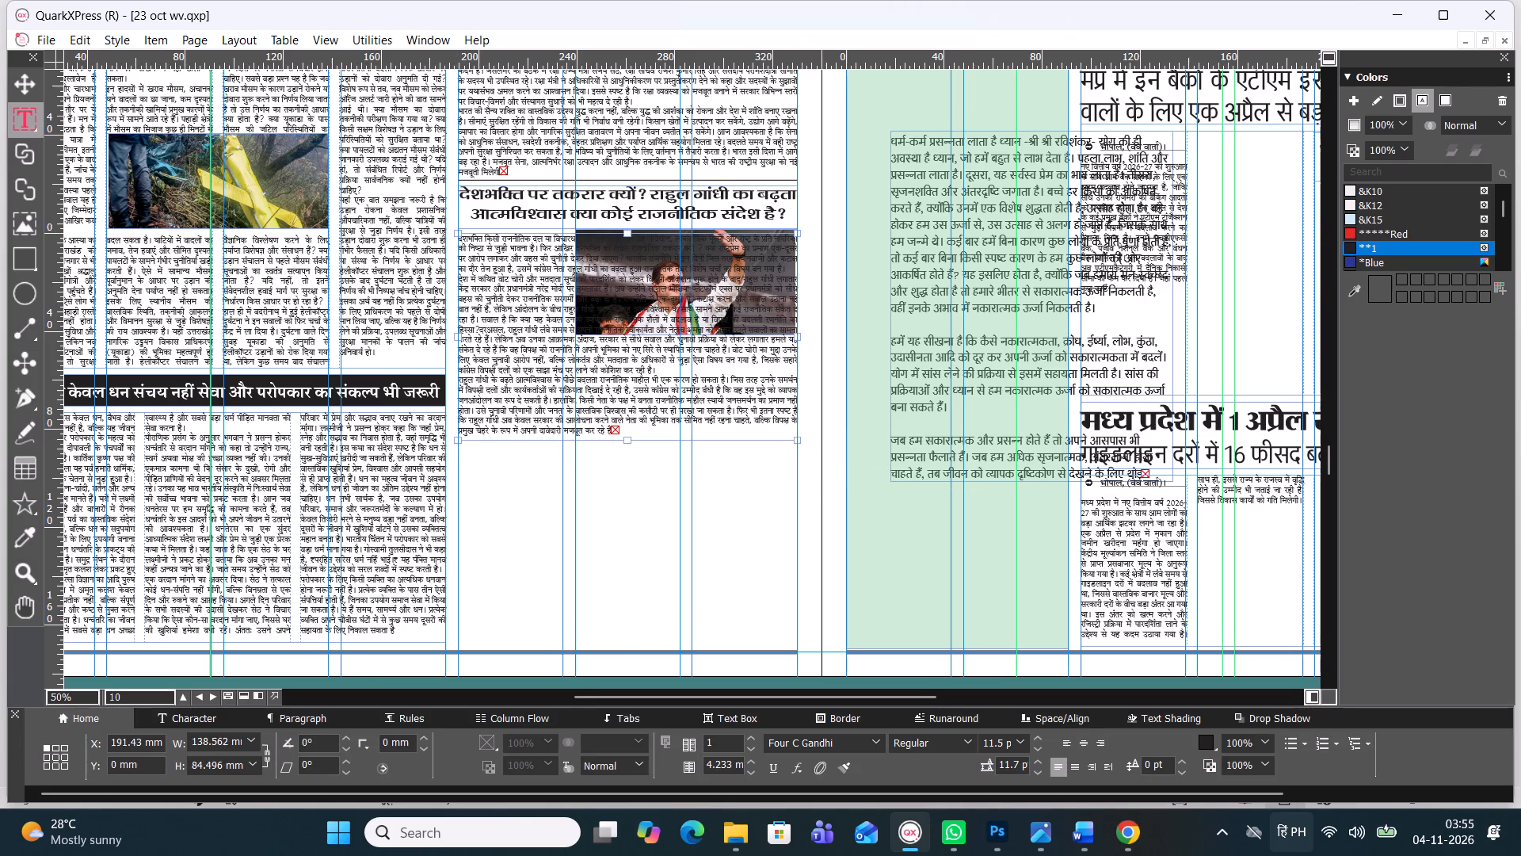
Set the new article text box to two columns and extend its bottom edge to make it about 166.8 mm high.
drag(713, 738, 685, 738)
key(2)
key(Return)
key(Return)
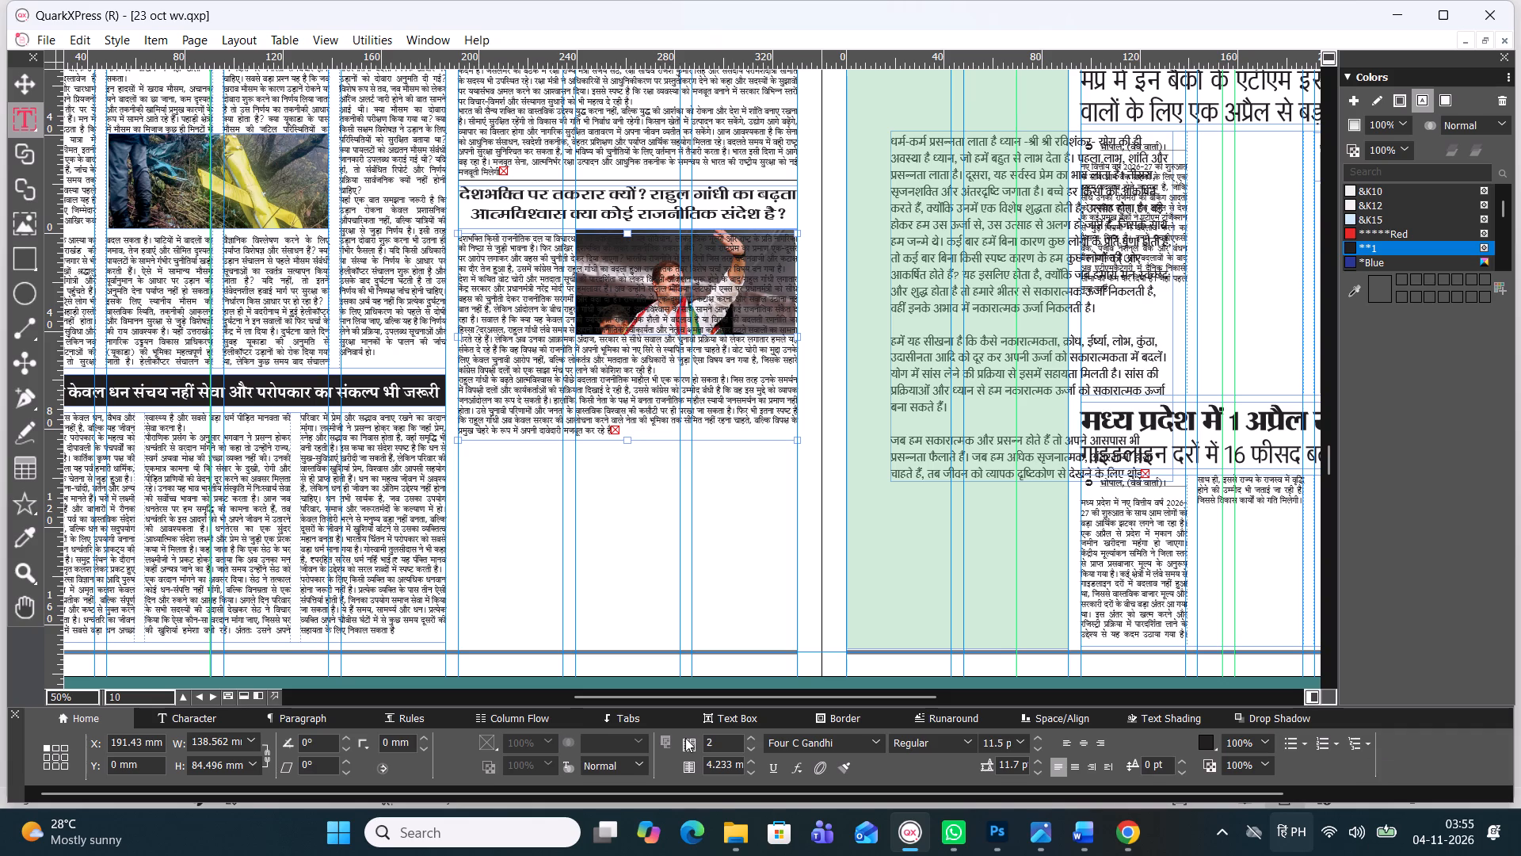
drag(627, 441, 631, 457)
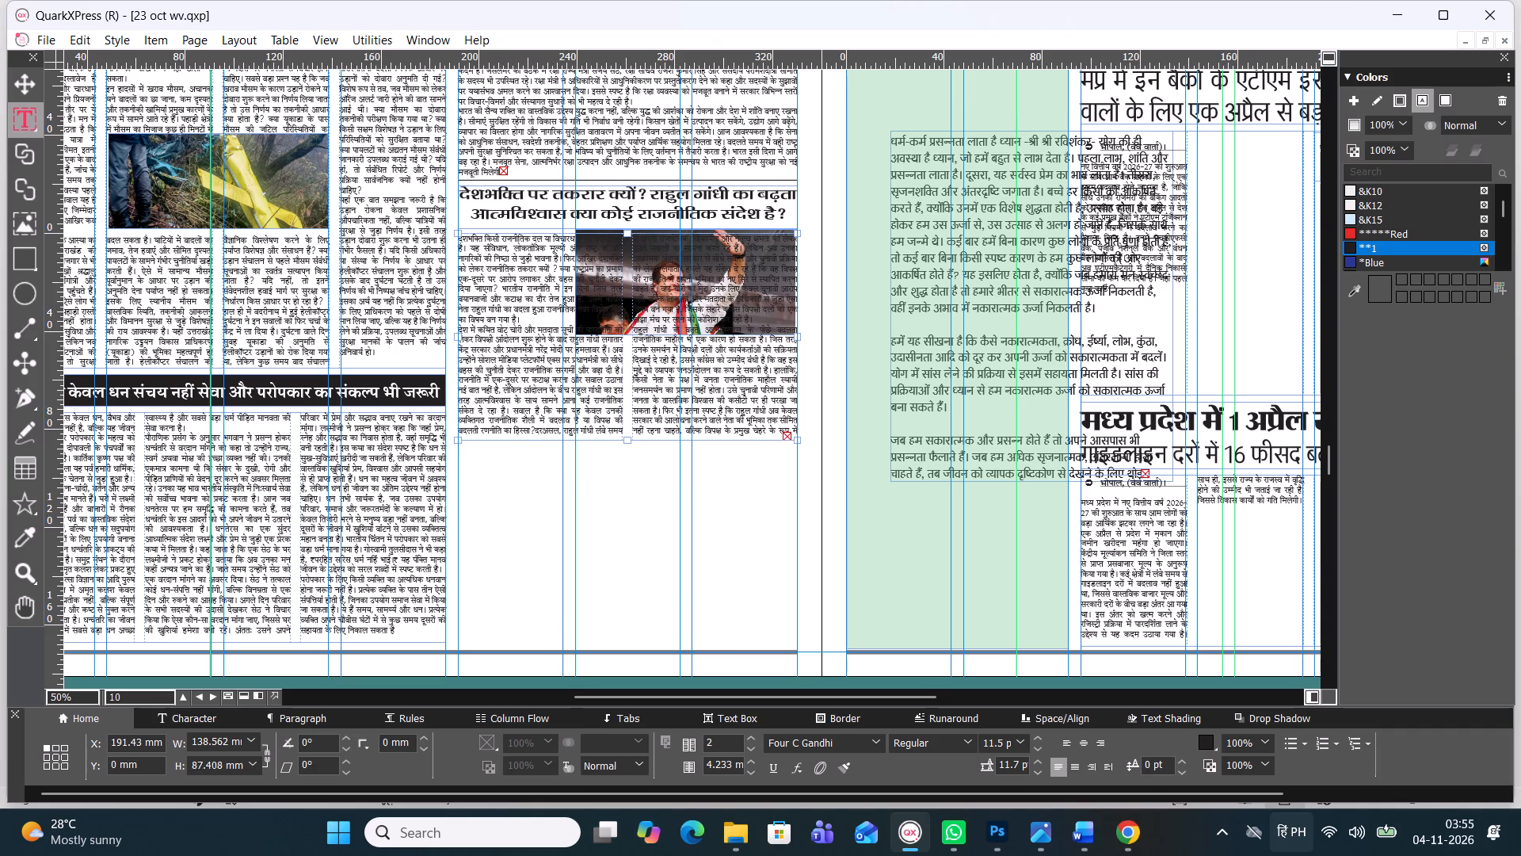
drag(631, 457, 629, 639)
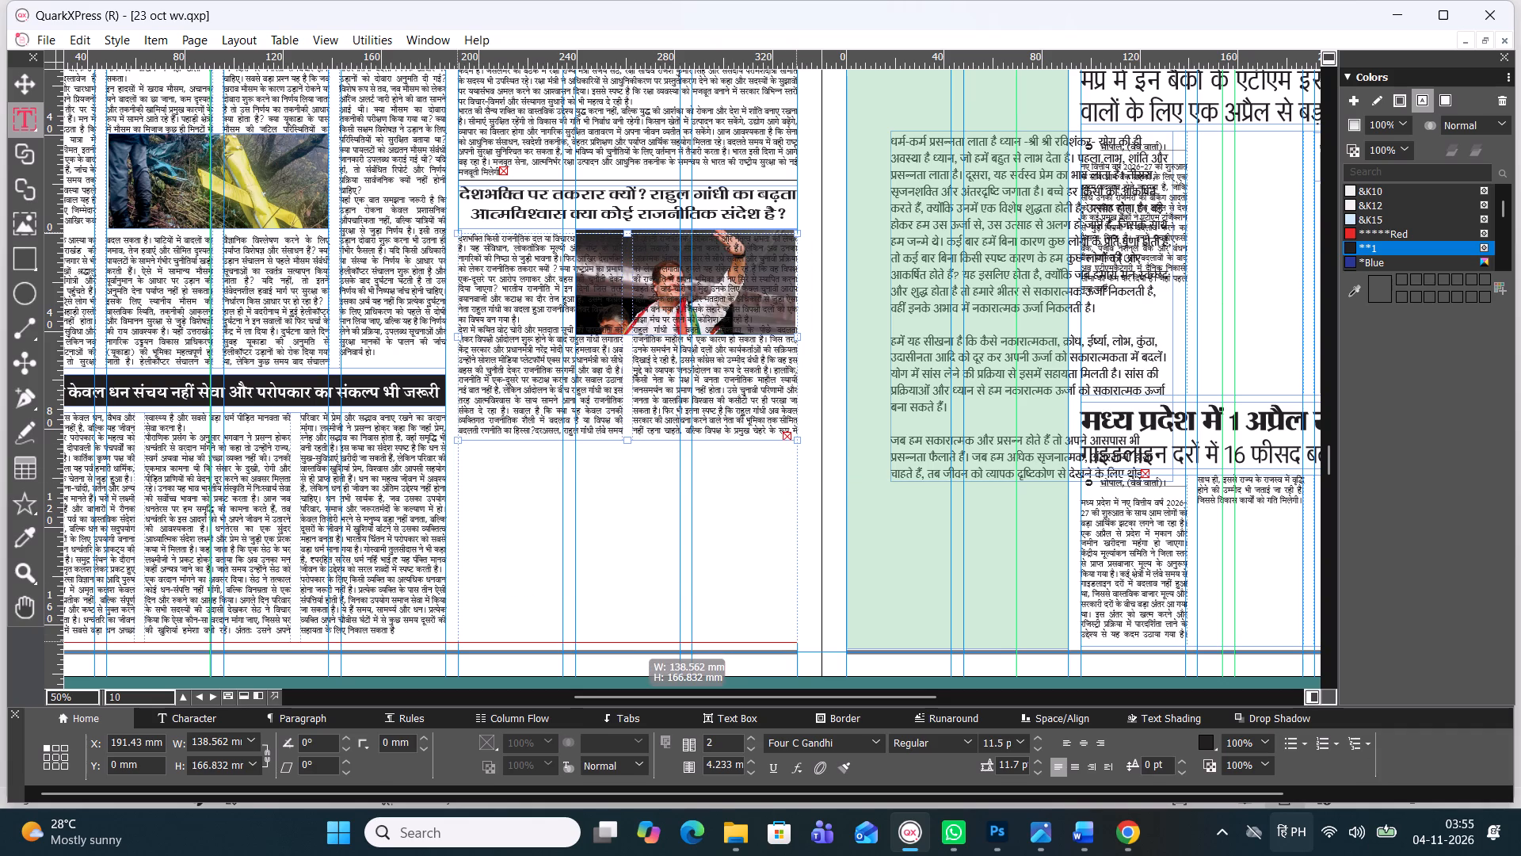
drag(629, 639, 630, 639)
Send the two-column article text box to the back, behind the photo of the waving politician.
click(21, 85)
click(687, 405)
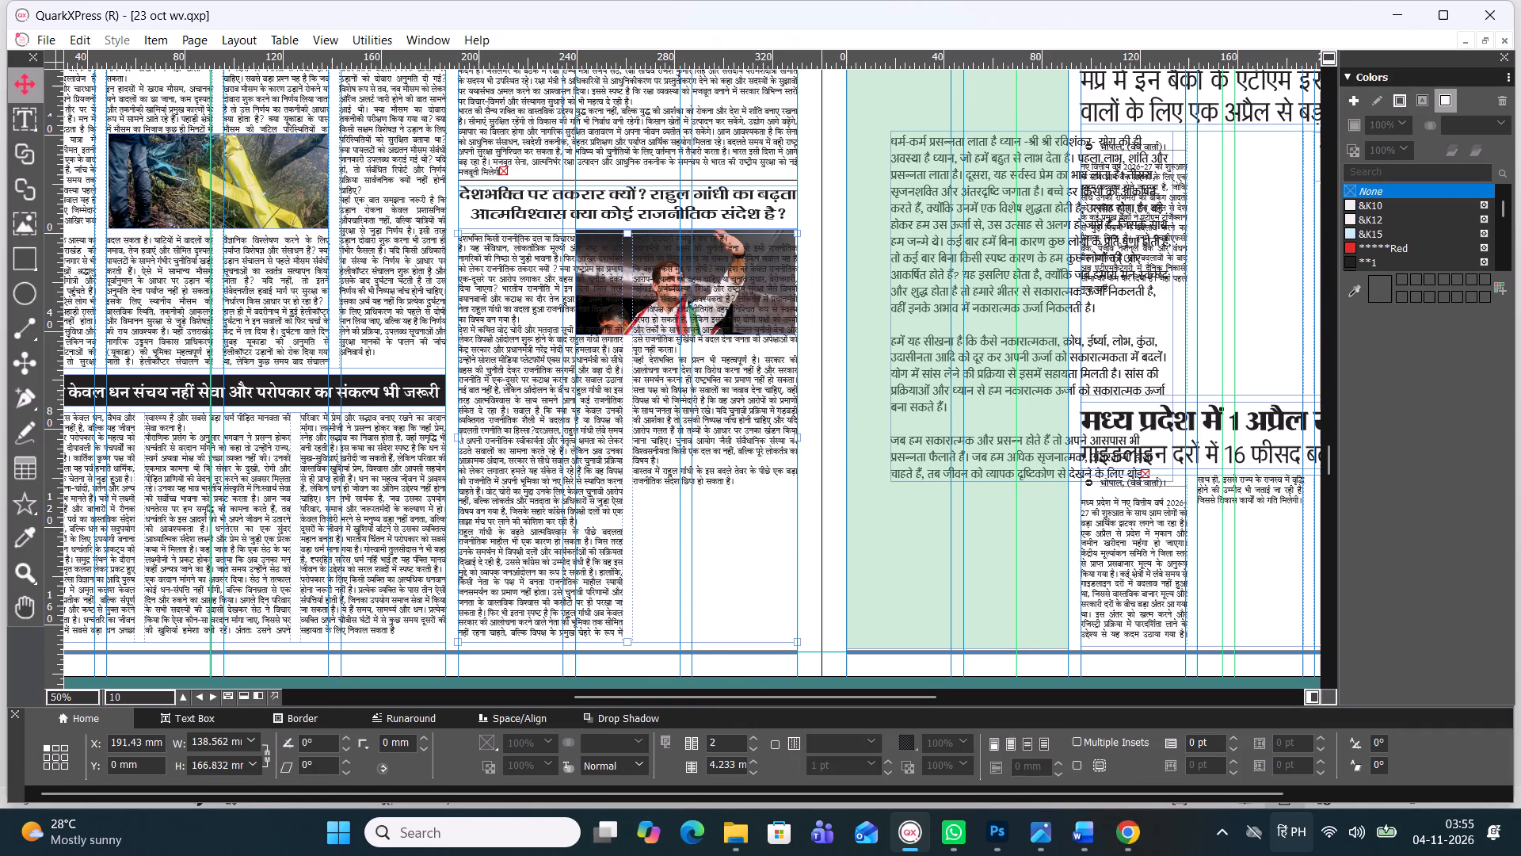
right_click(687, 405)
click(795, 589)
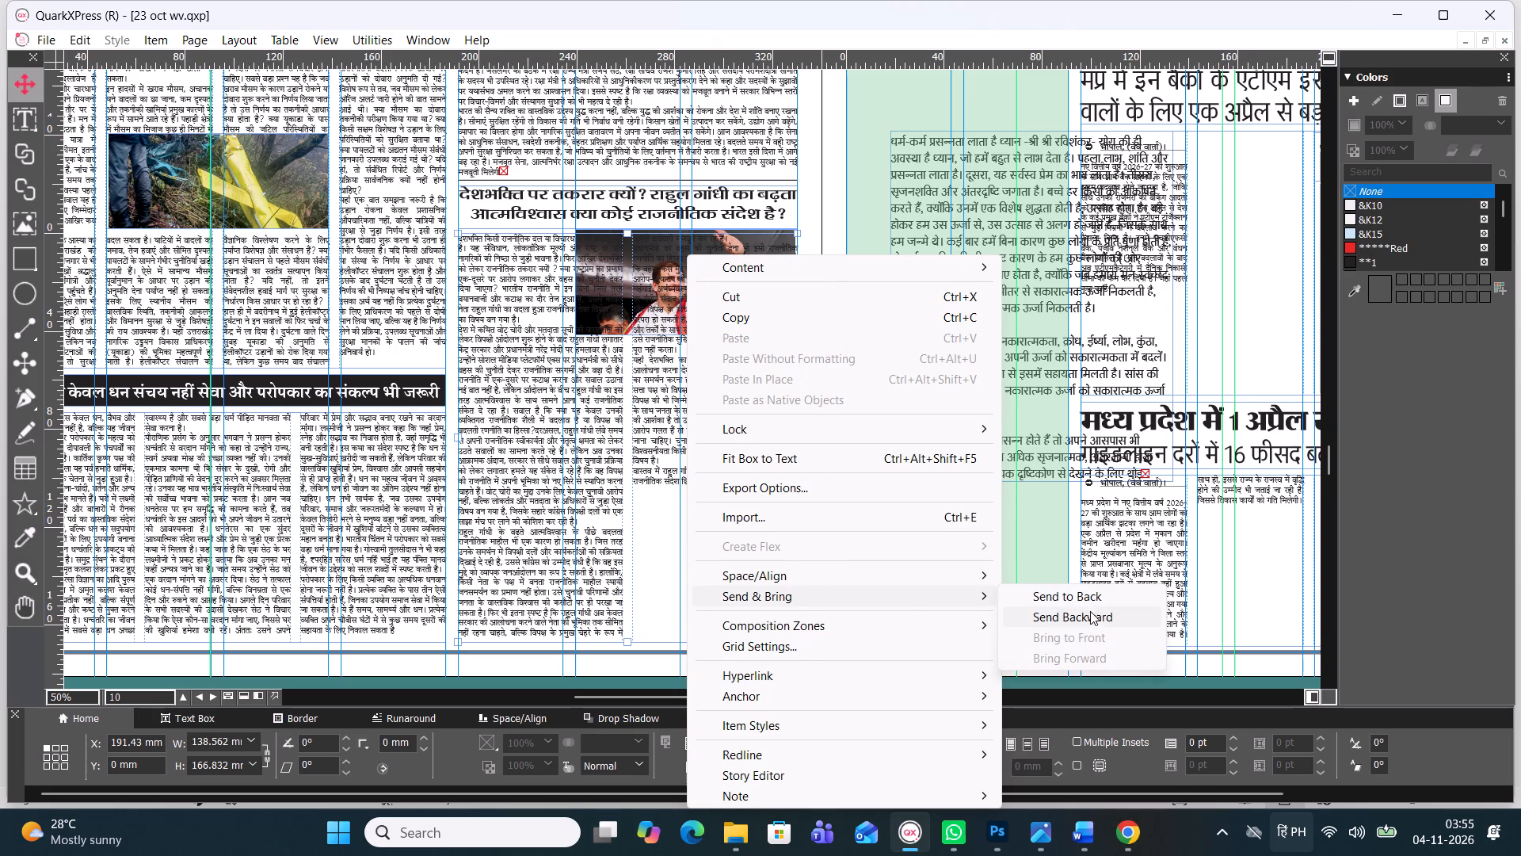
click(1090, 593)
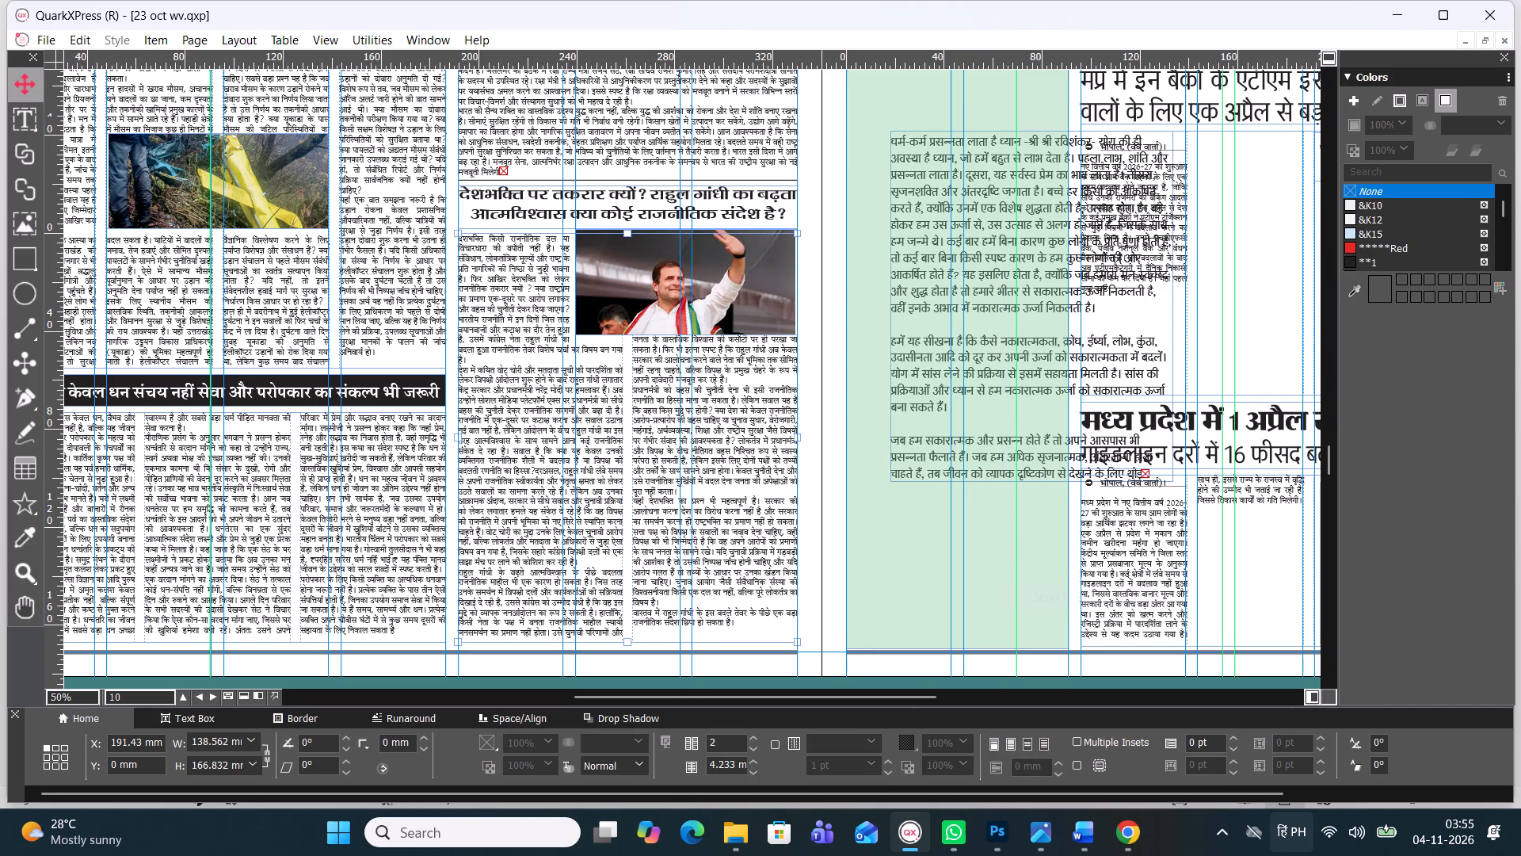
Adjust the picture box of the waving politician to about 44.5 mm high, just below the headline.
click(665, 262)
click(680, 261)
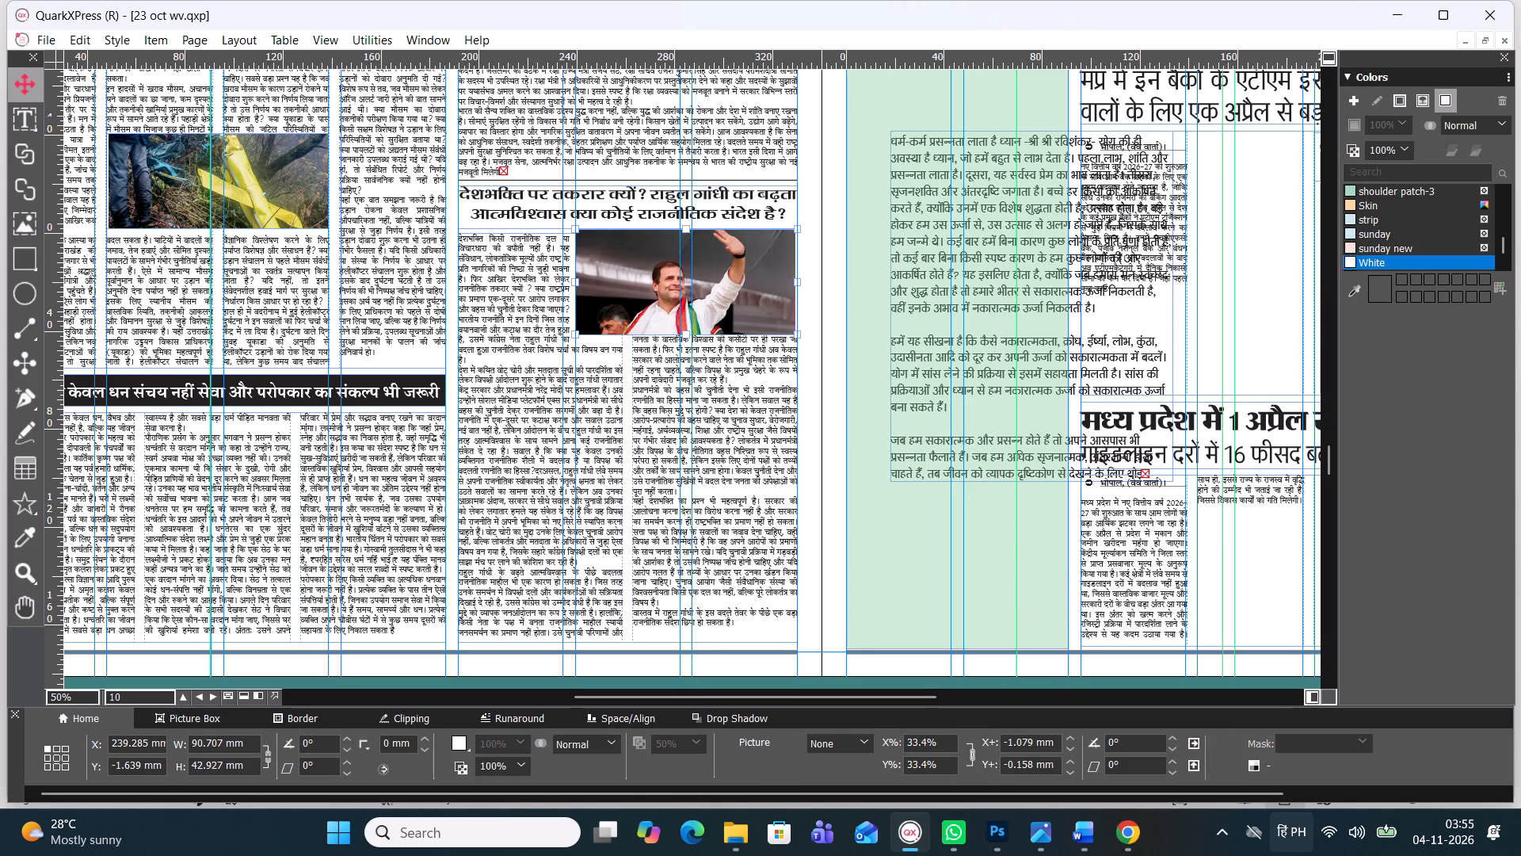
click(686, 339)
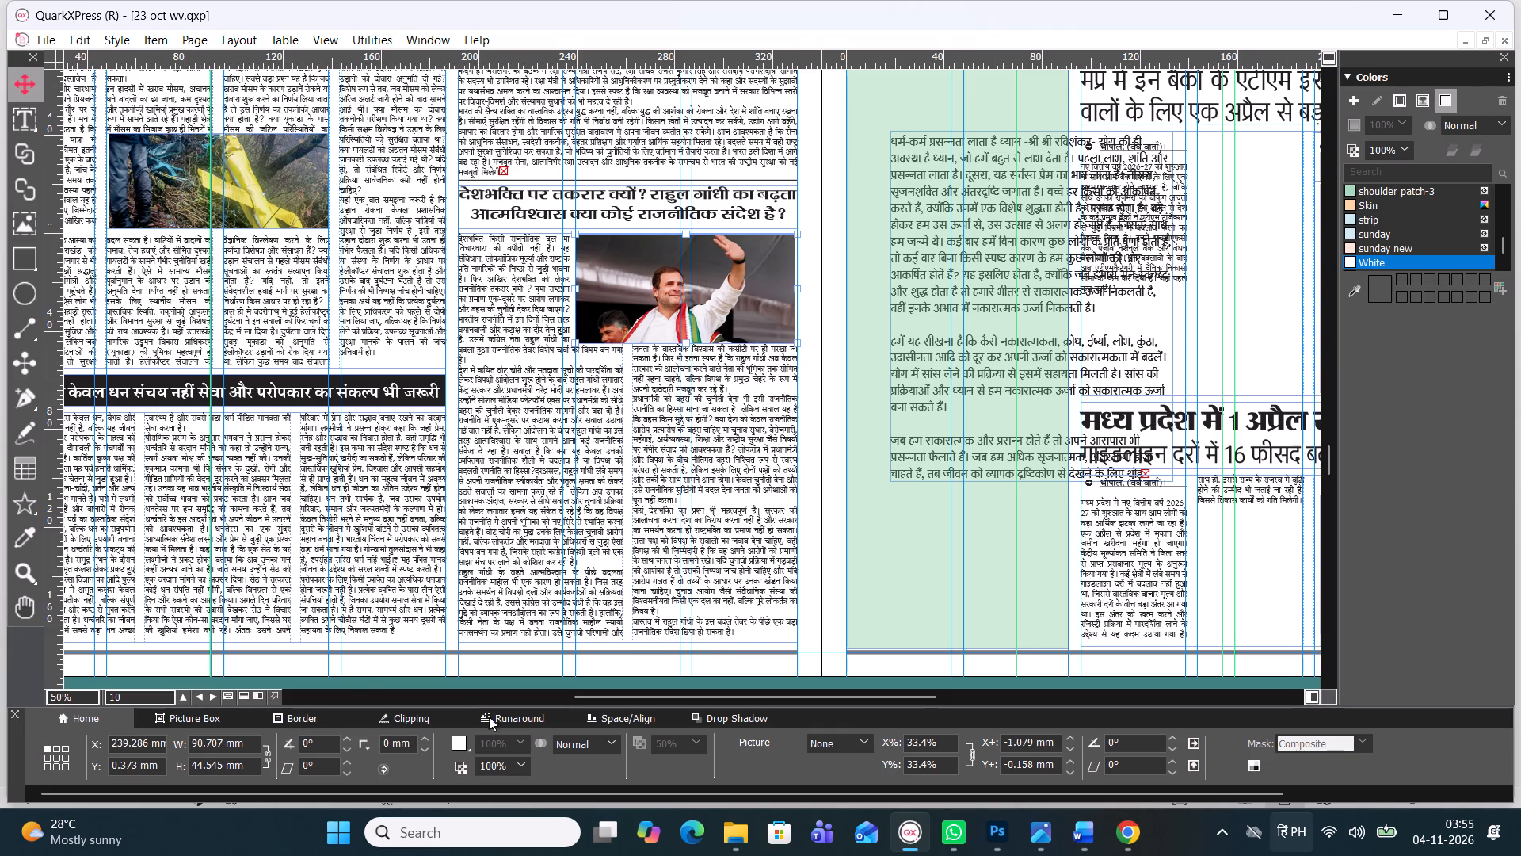
Set the photo's bottom text runaround to 4 pt and deselect the photo.
click(531, 716)
triple_click(231, 763)
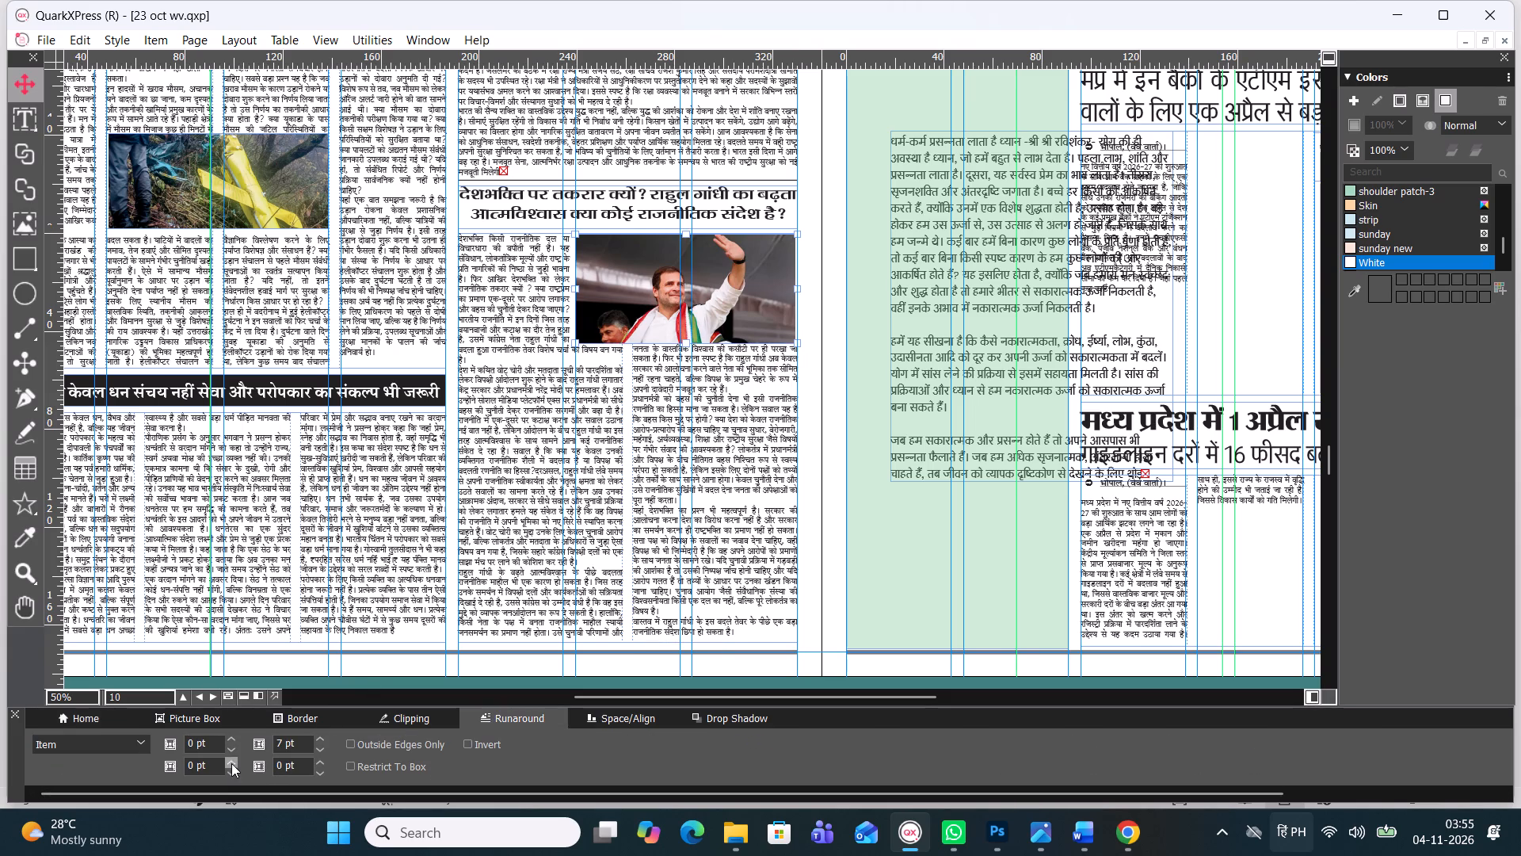
click(231, 763)
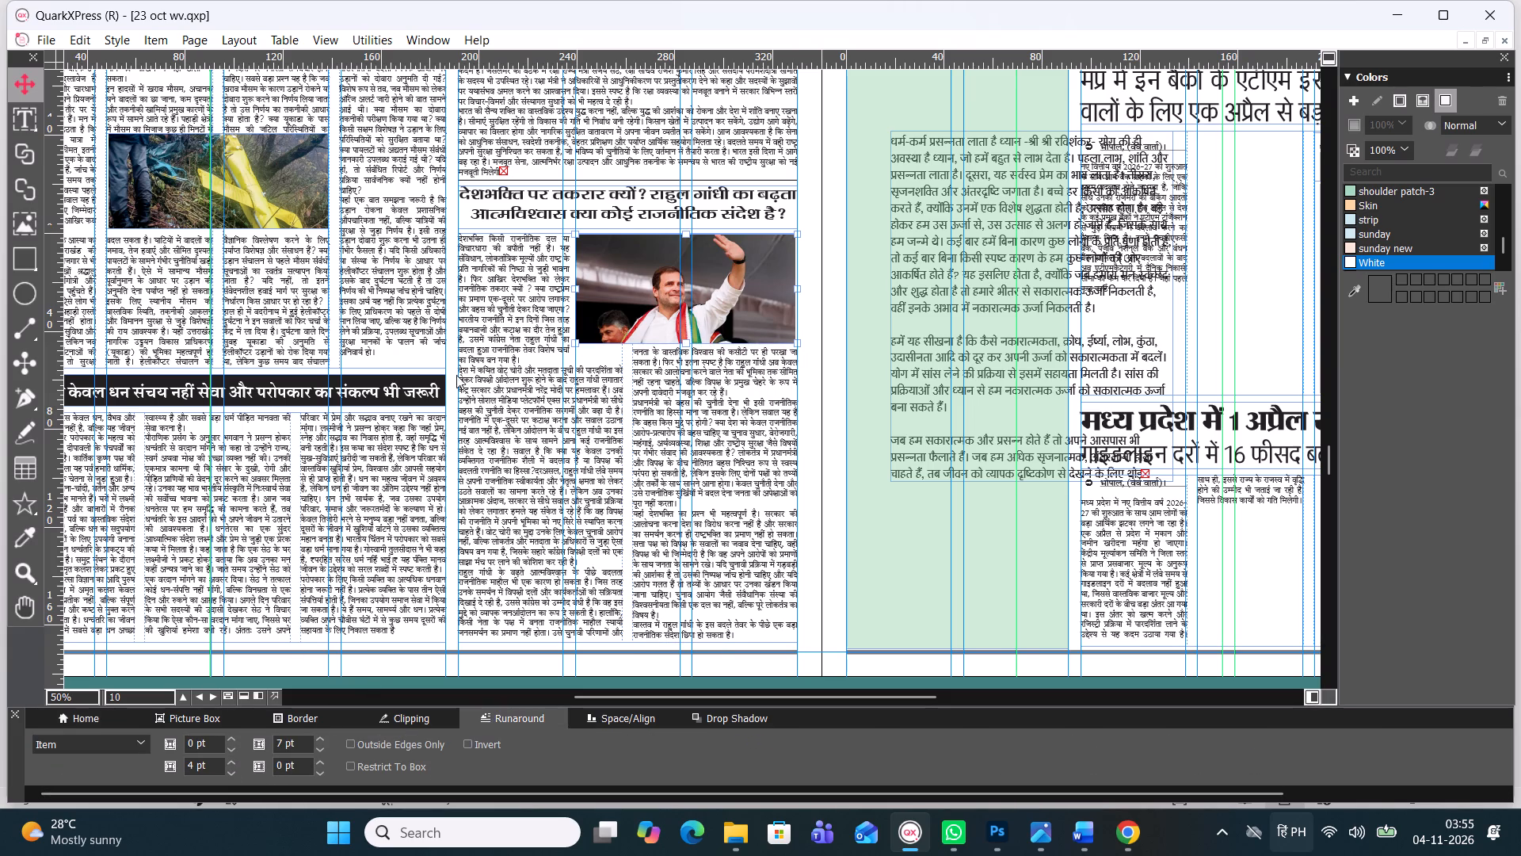
click(29, 128)
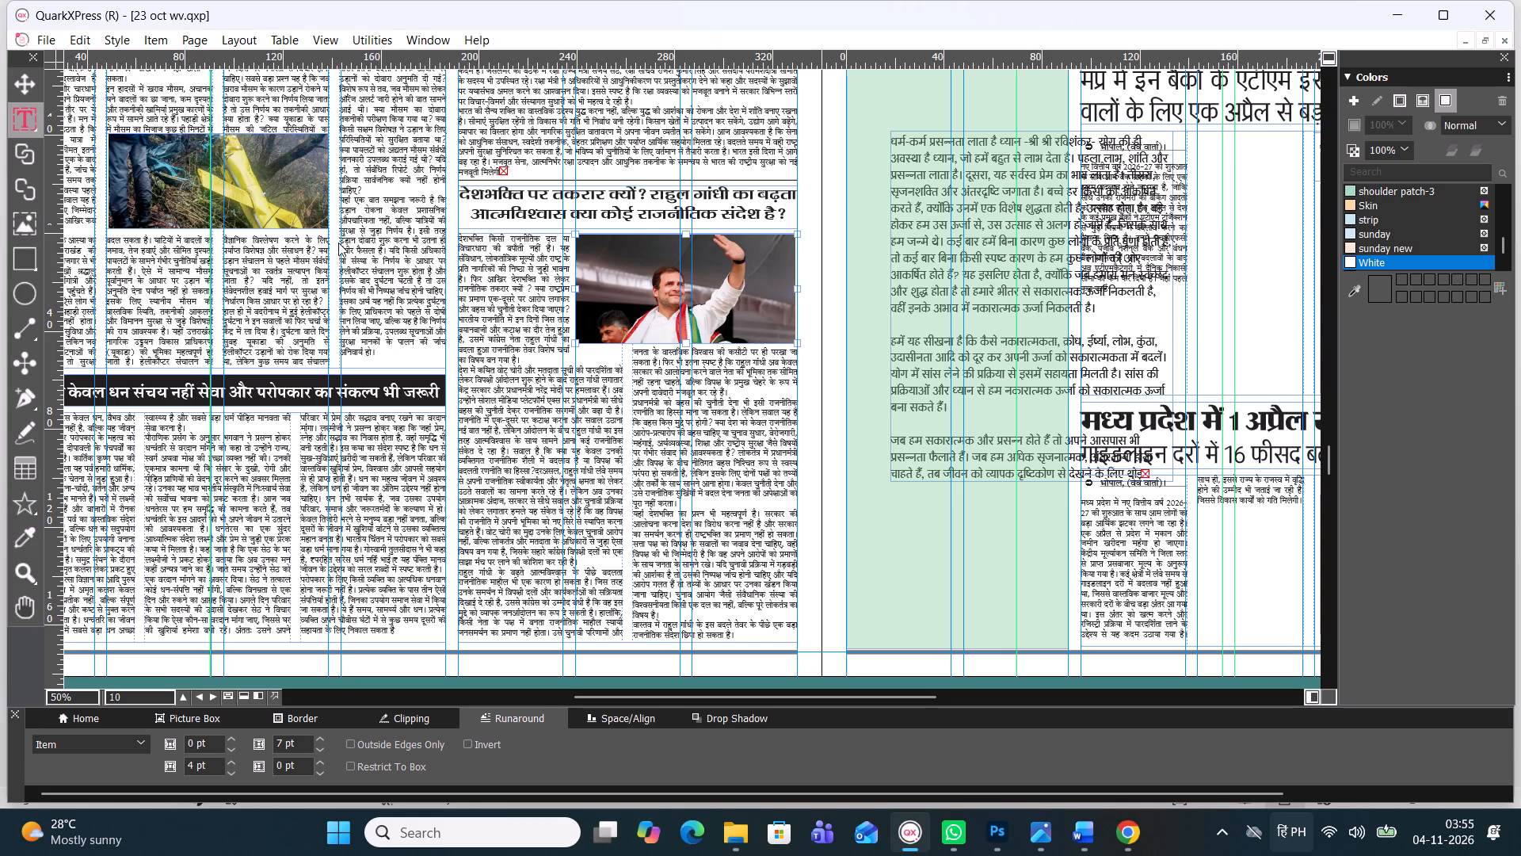
click(815, 250)
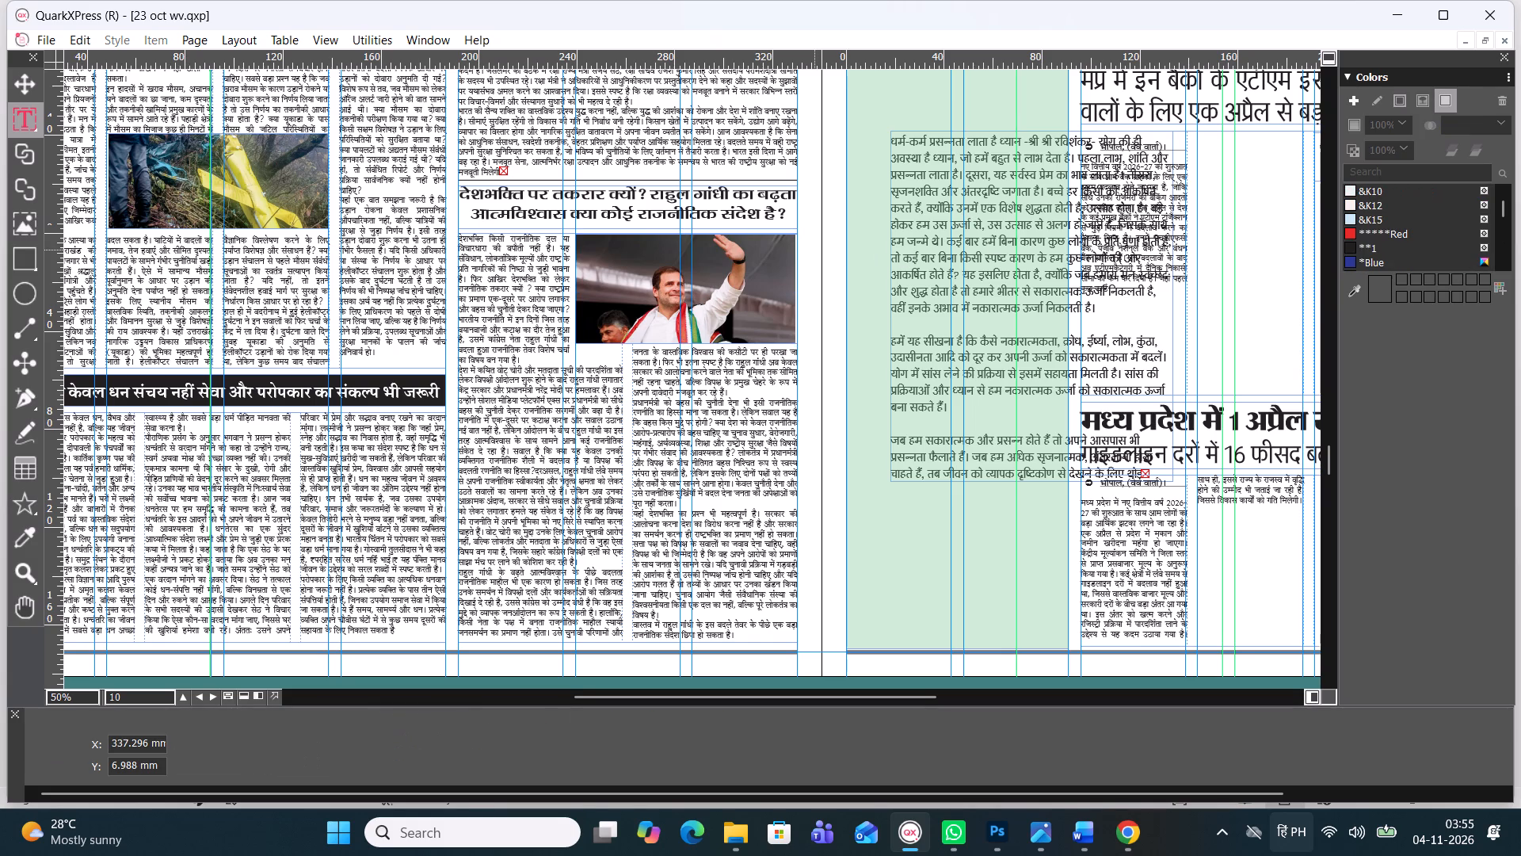
Review the whole opinion page, from the lower articles up to the masthead and back to the page bottom.
alt+drag(664, 204, 713, 357)
alt+drag(654, 241, 661, 433)
alt+drag(676, 289, 694, 498)
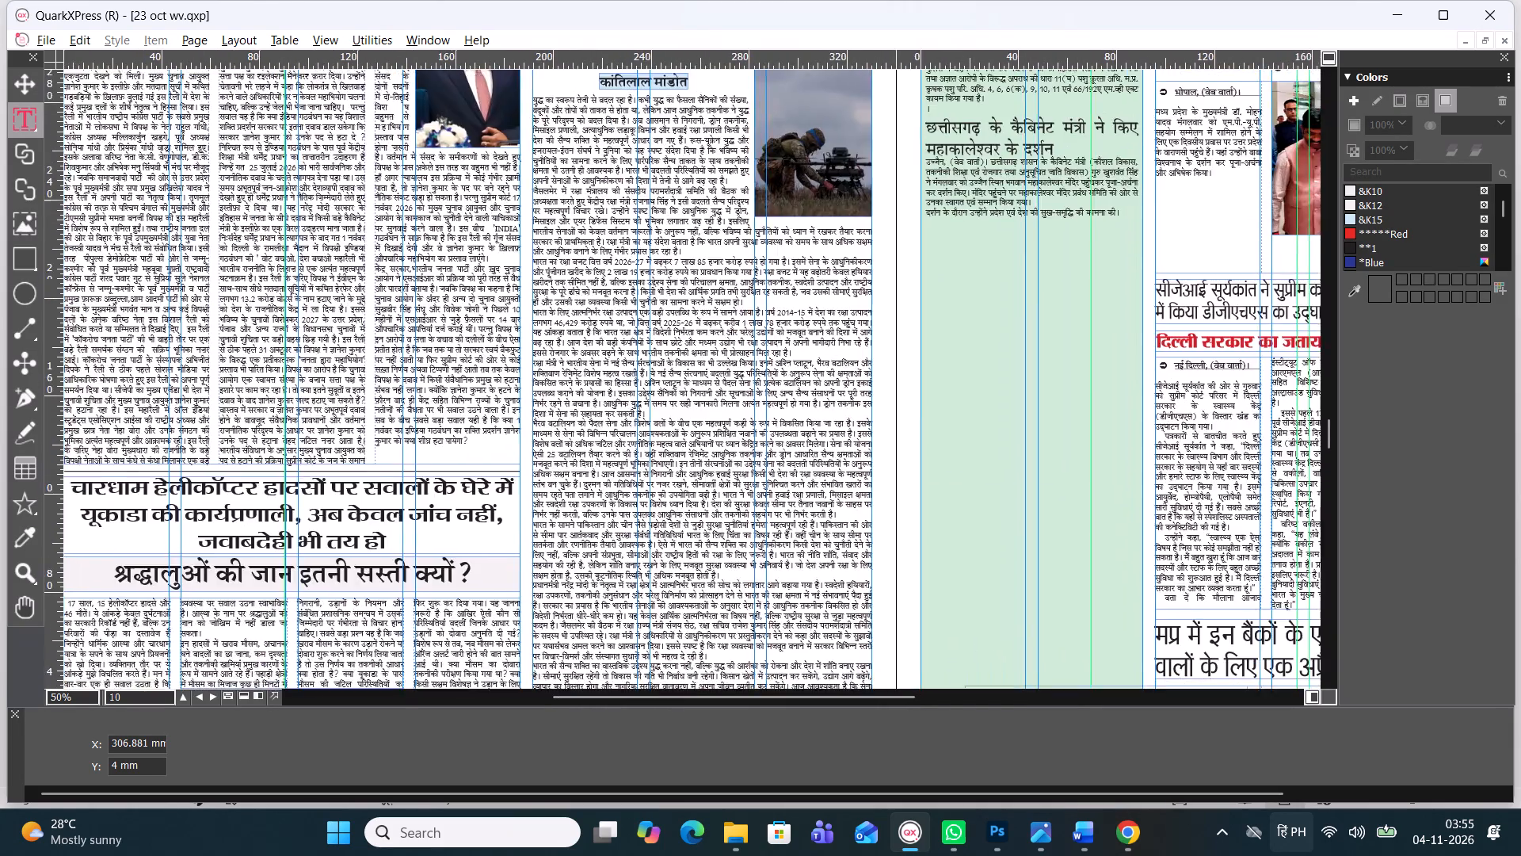
alt+drag(692, 346, 703, 432)
alt+drag(728, 311, 755, 390)
alt+drag(703, 390, 757, 334)
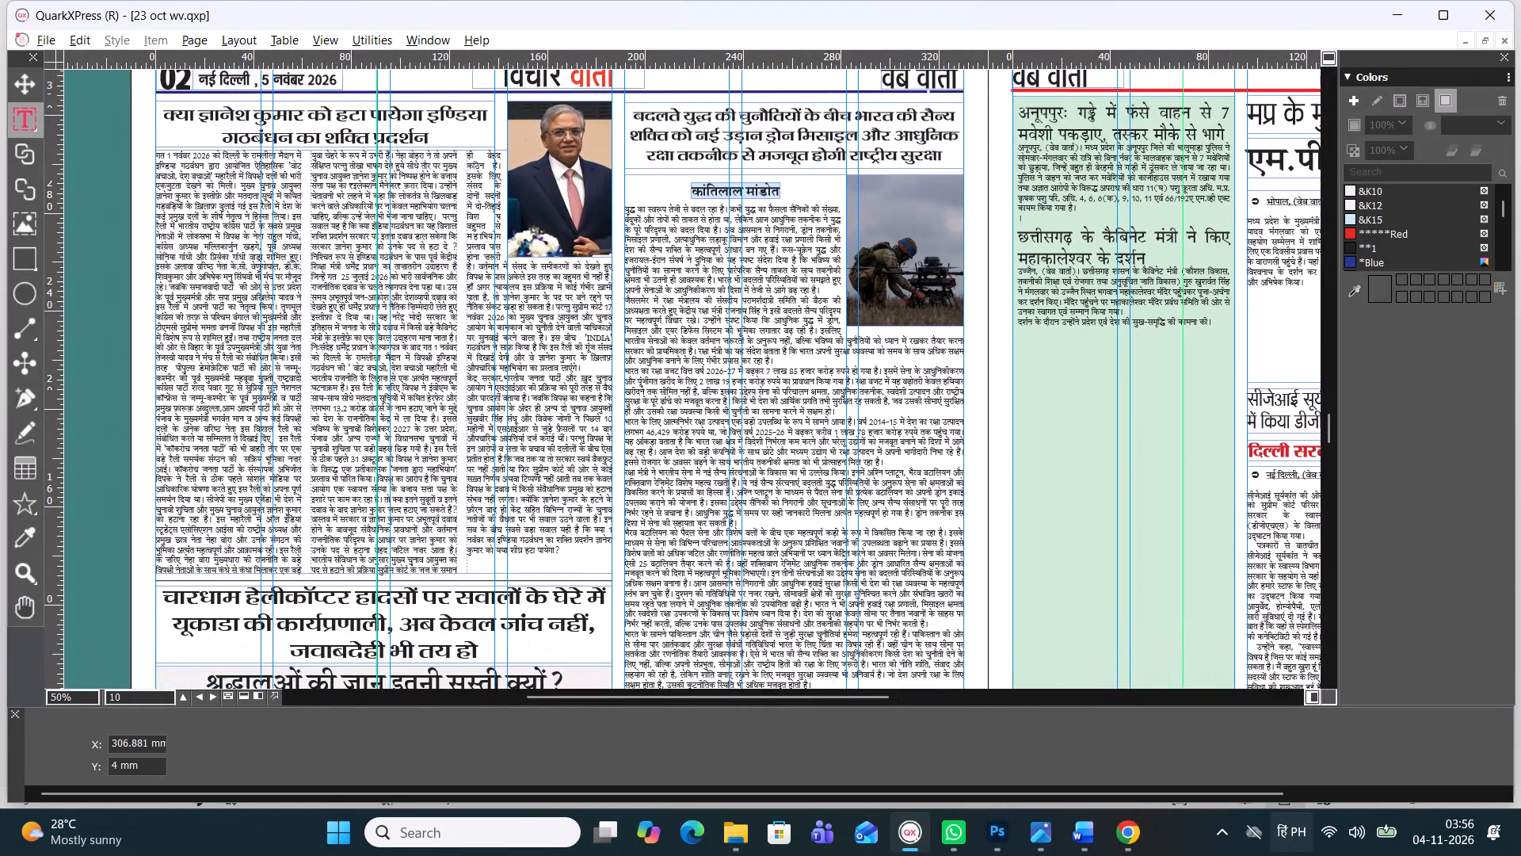
alt+drag(635, 414, 654, 418)
alt+drag(593, 491, 556, 371)
alt+drag(559, 465, 548, 335)
alt+drag(543, 449, 543, 448)
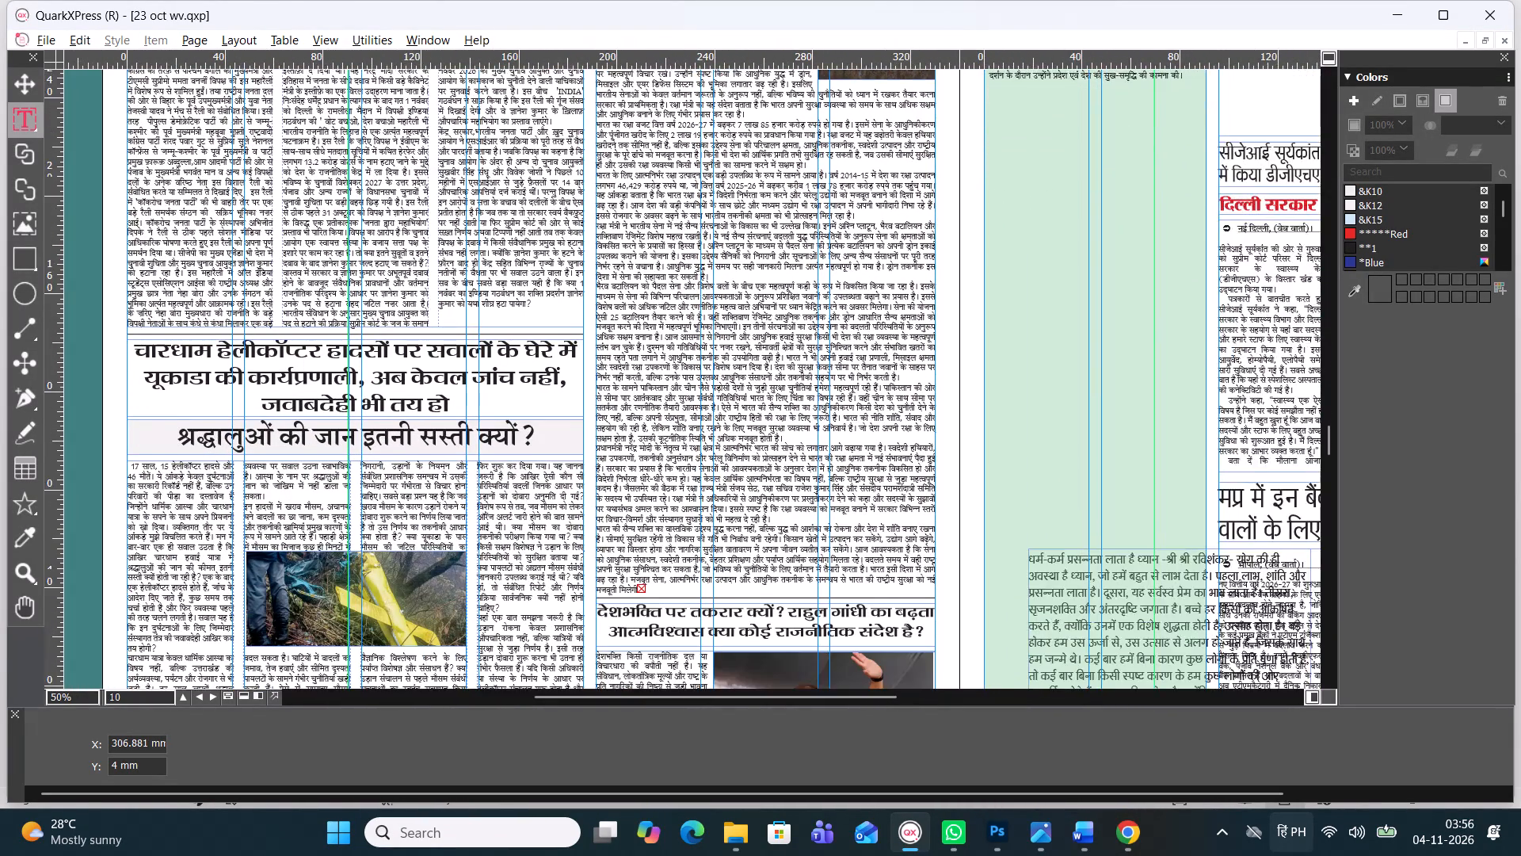
alt+drag(543, 448, 580, 285)
alt+drag(531, 393, 553, 346)
alt+drag(546, 410, 545, 311)
alt+drag(562, 402, 562, 332)
alt+drag(566, 412, 553, 327)
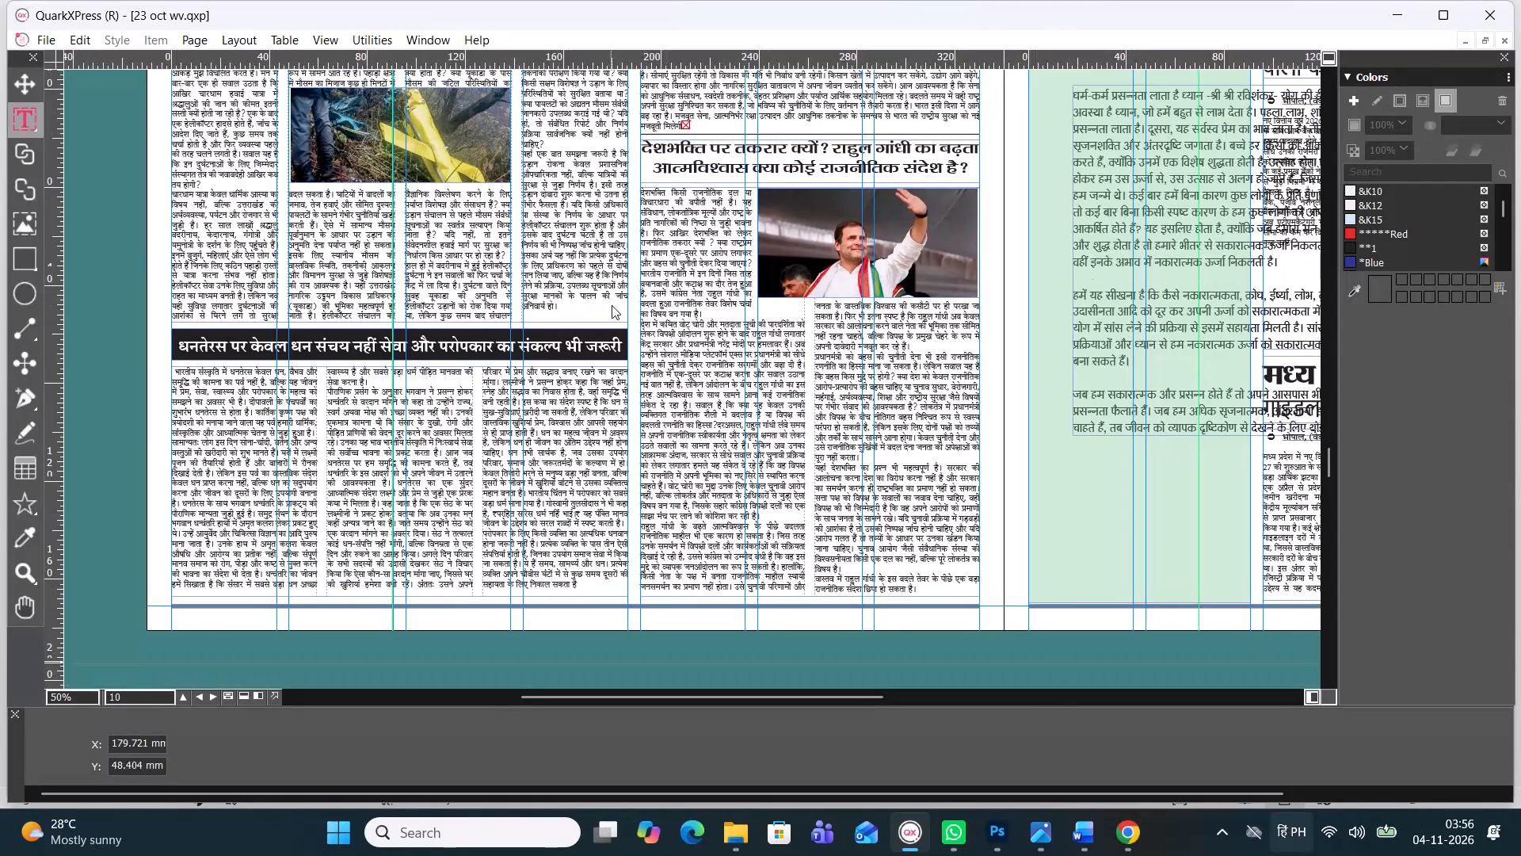
Export page 2 as a PDF named artical 5 to the Desktop.
right_click(86, 484)
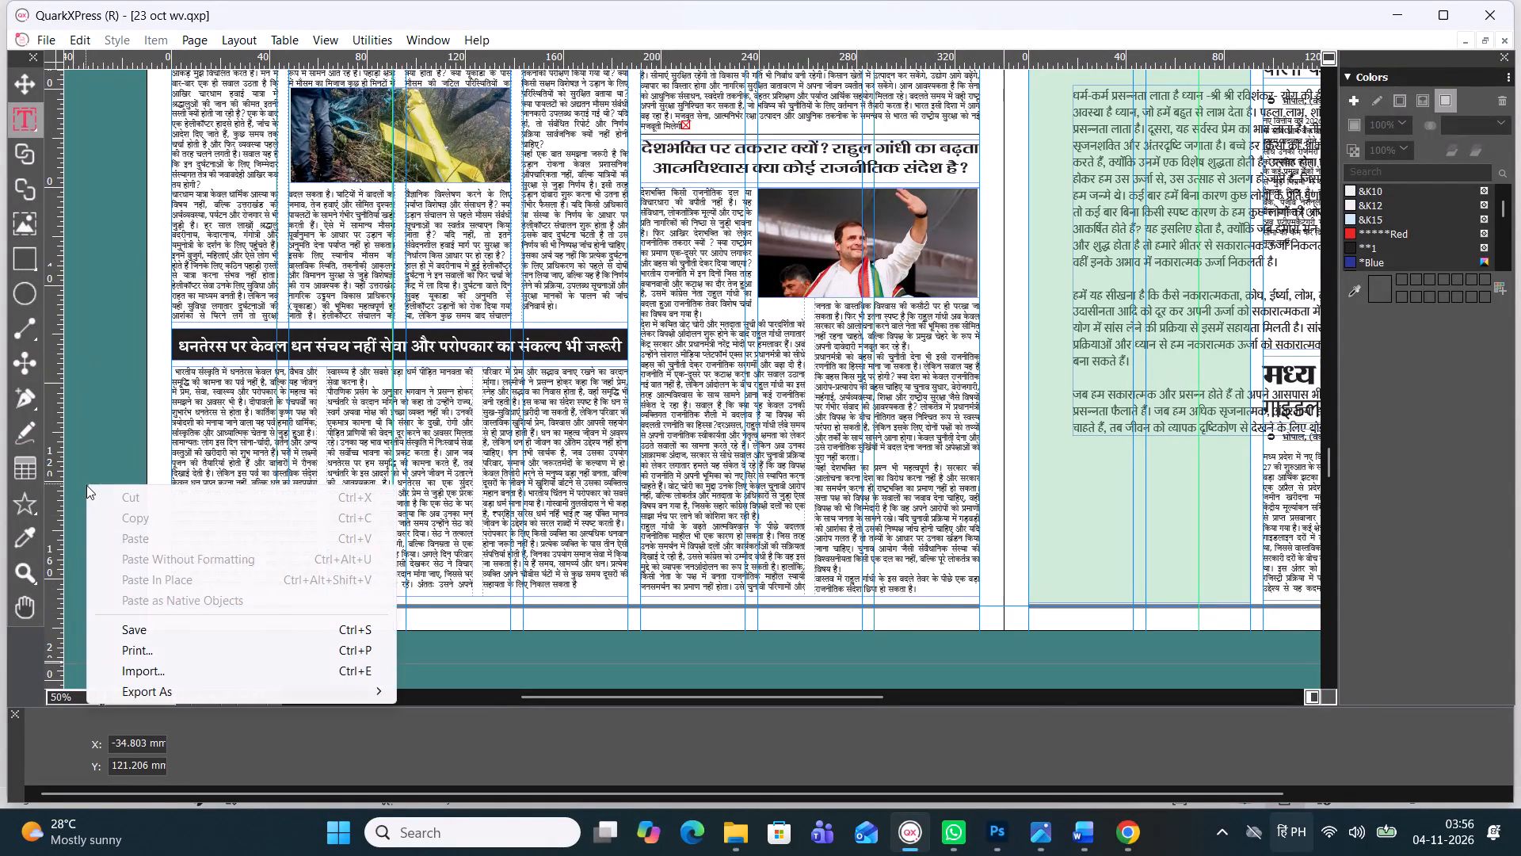
click(166, 683)
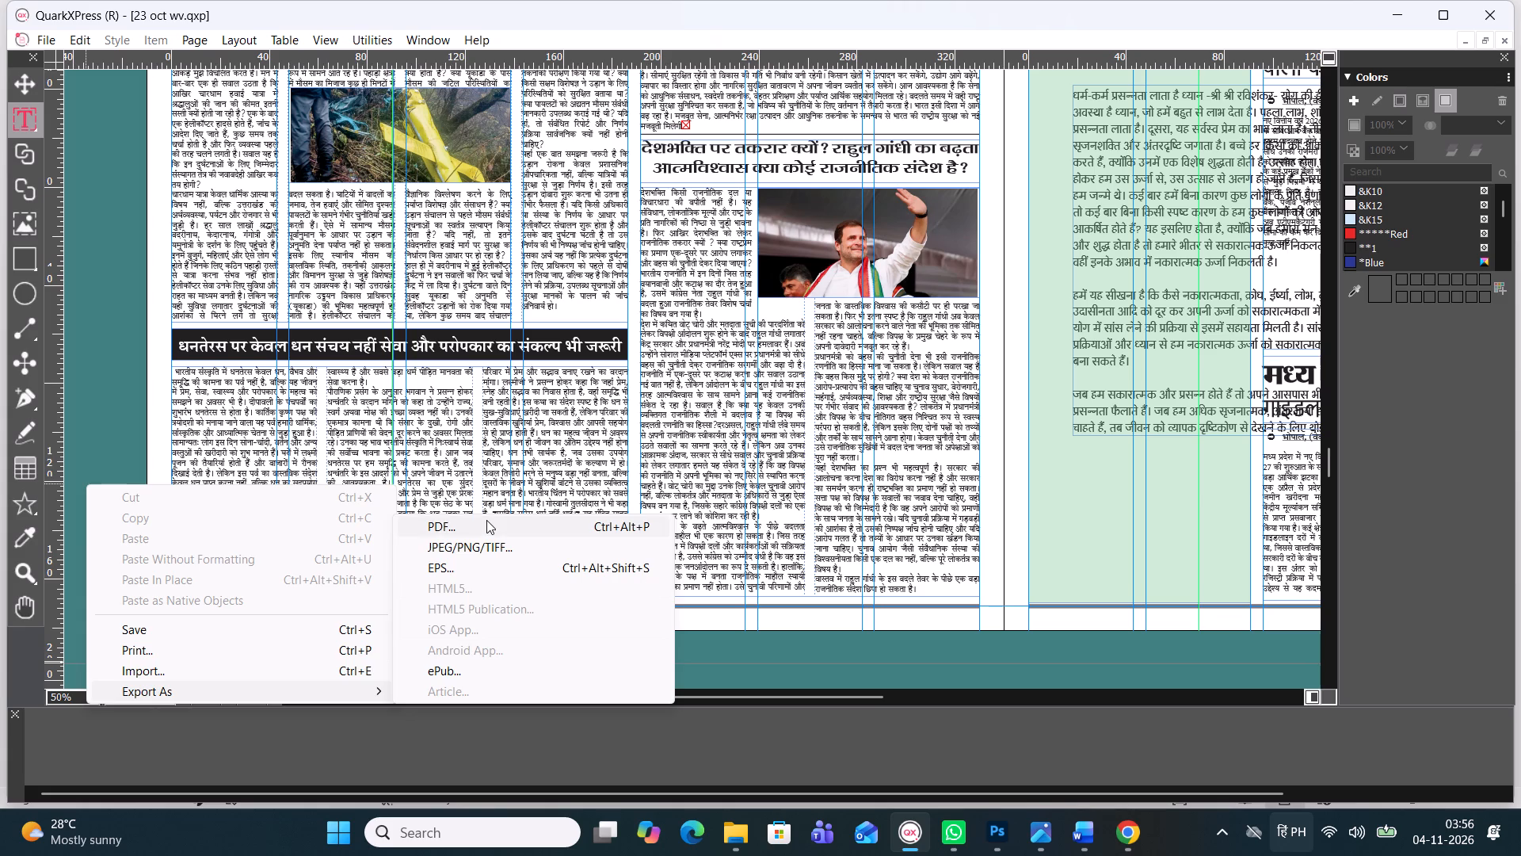
click(487, 520)
key(BackSpace)
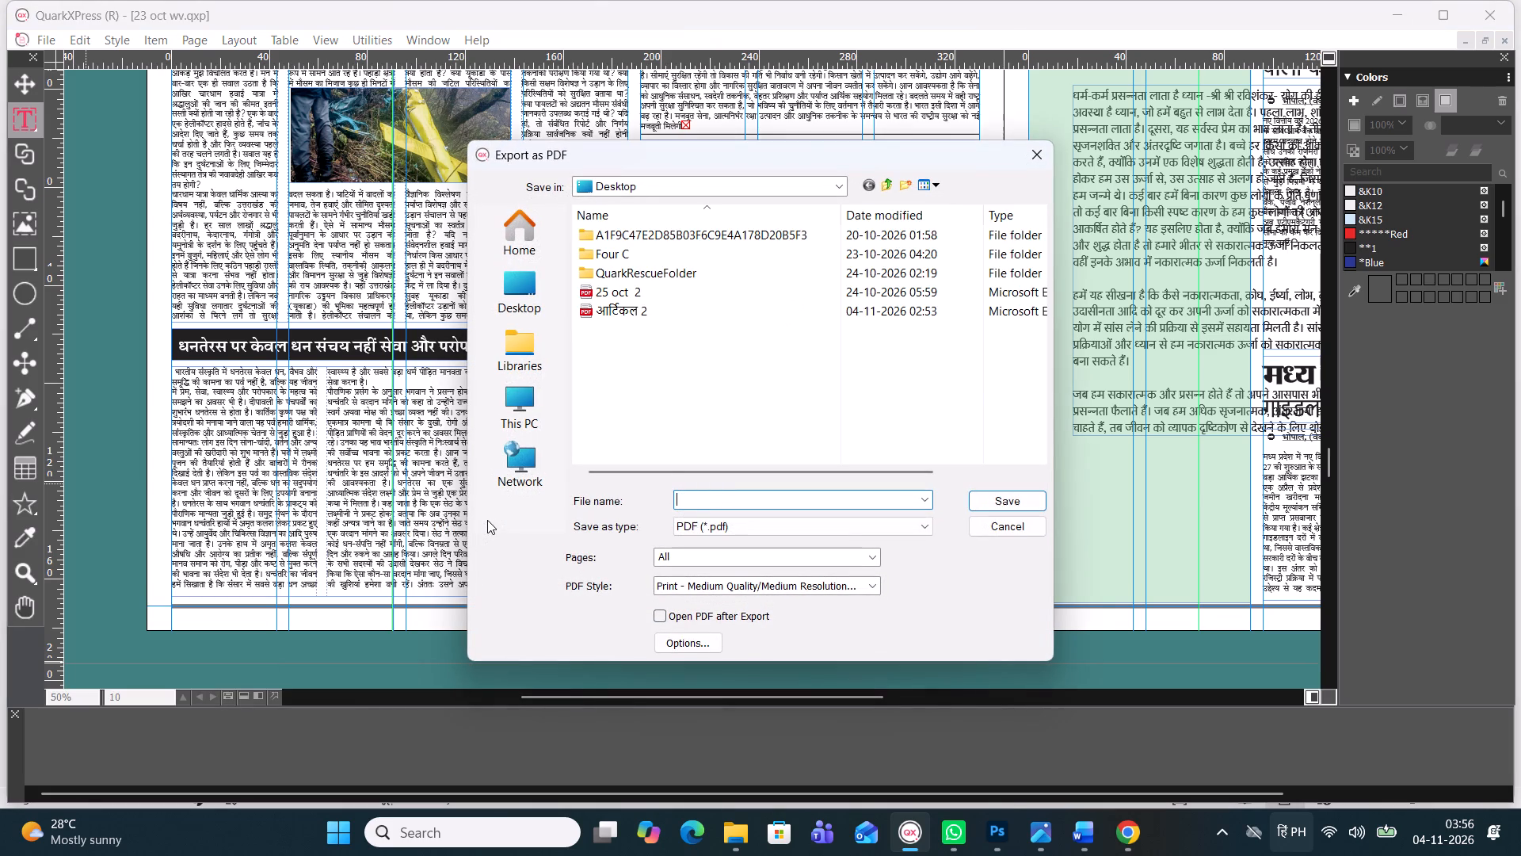
click(1304, 844)
click(1285, 552)
text(ar)
text(tical)
key(space)
key(5)
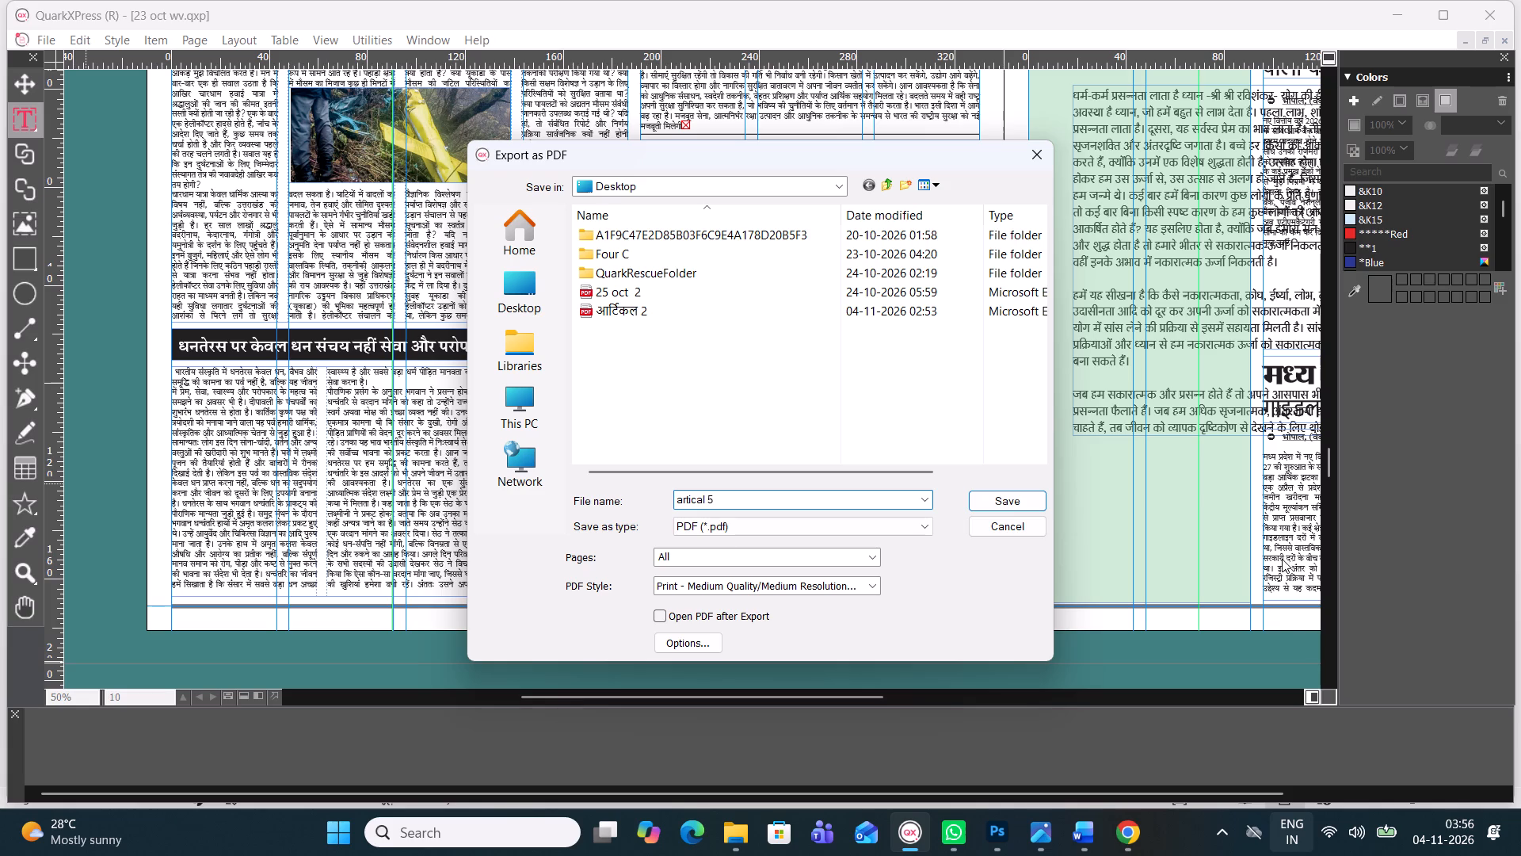
drag(674, 560, 625, 553)
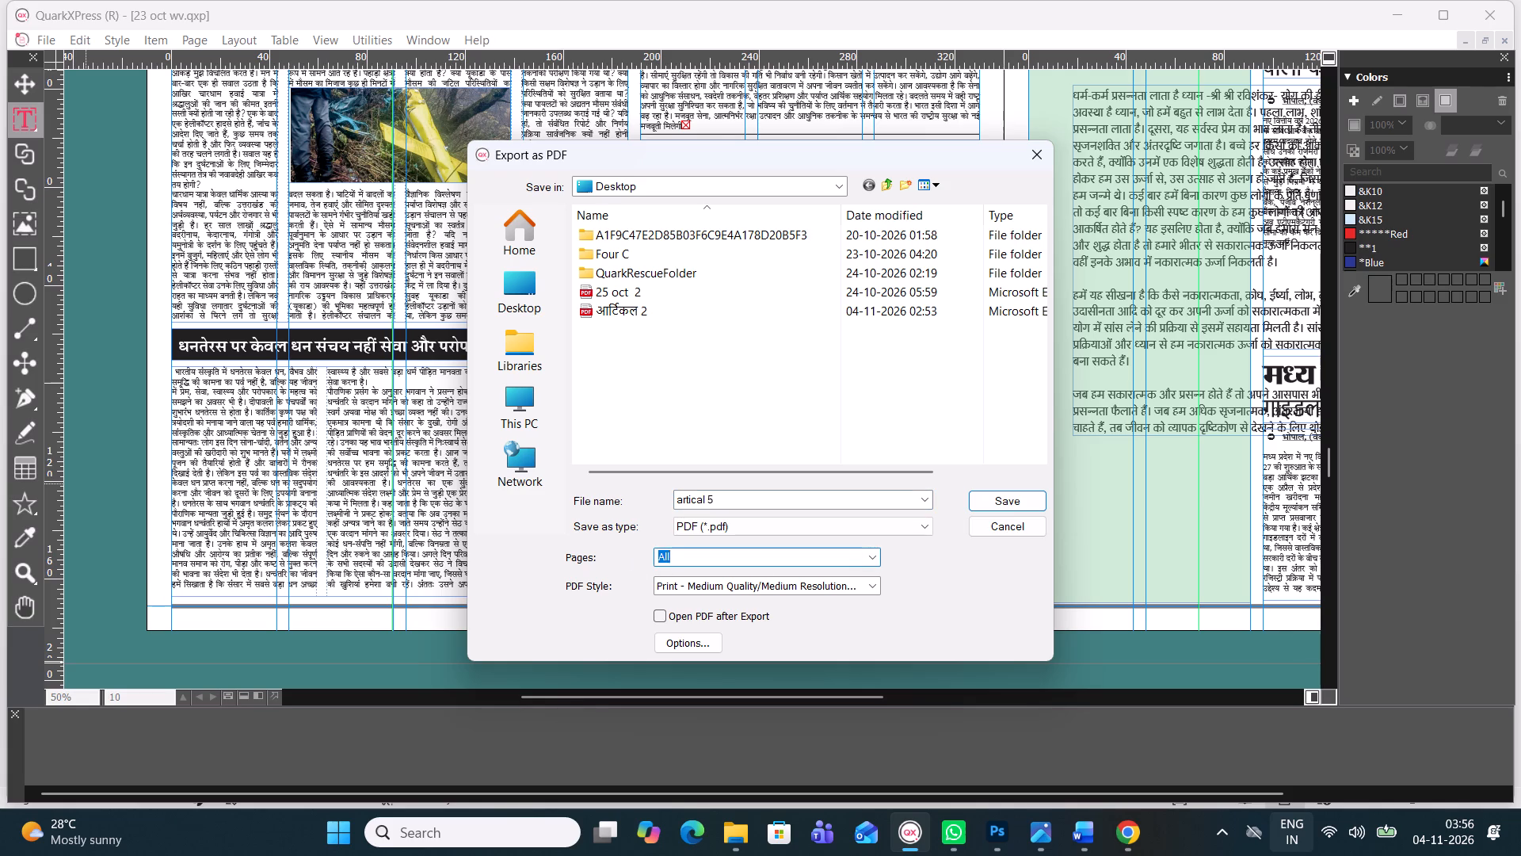
key(2)
key(Return)
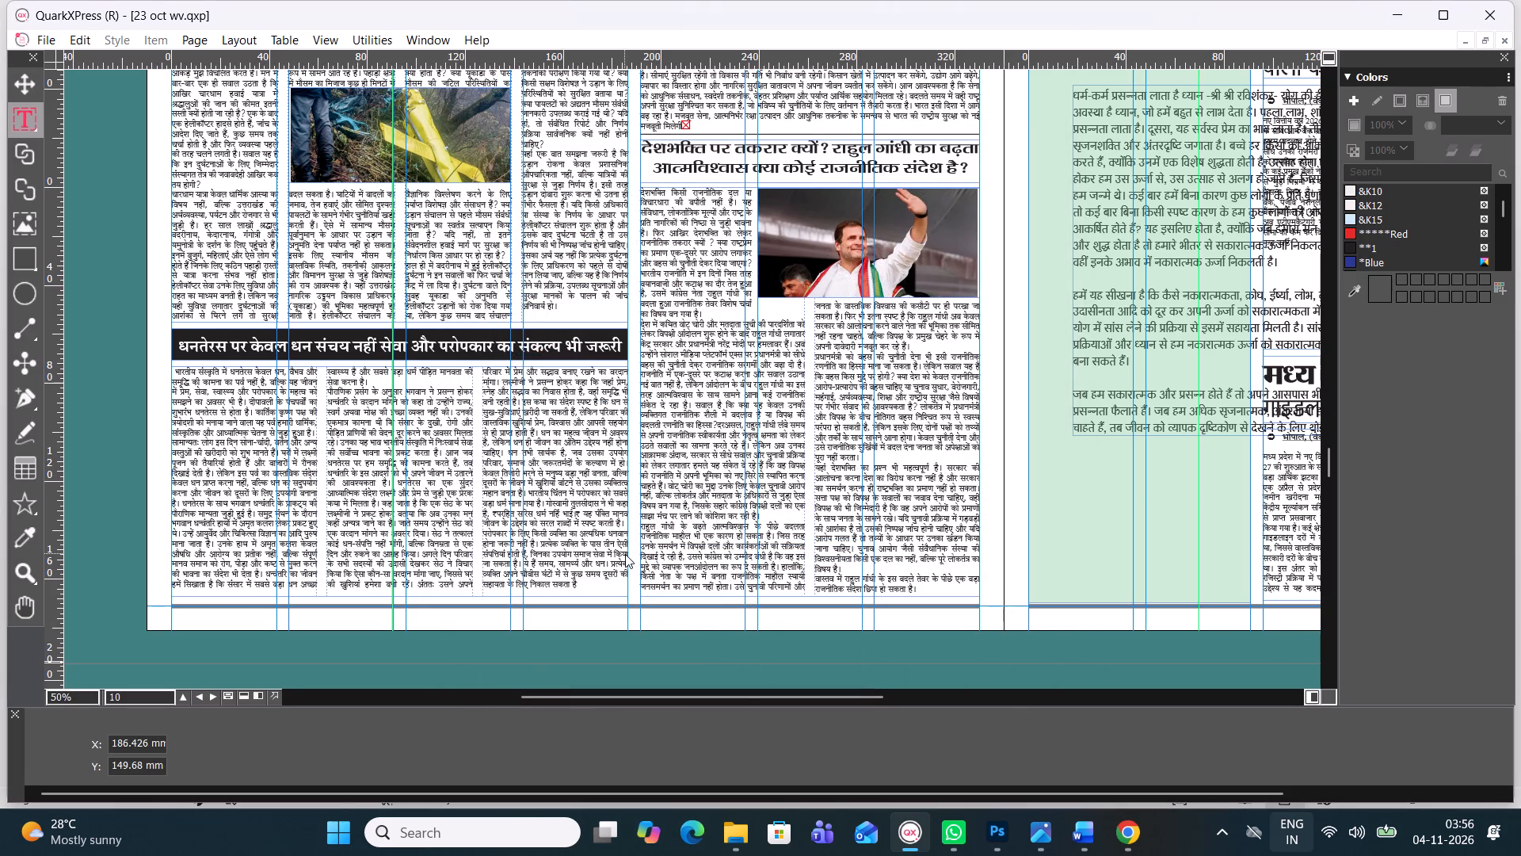
Open the artical 5 PDF from the Desktop, check its page content, close it and return to QuarkXPress.
click(738, 838)
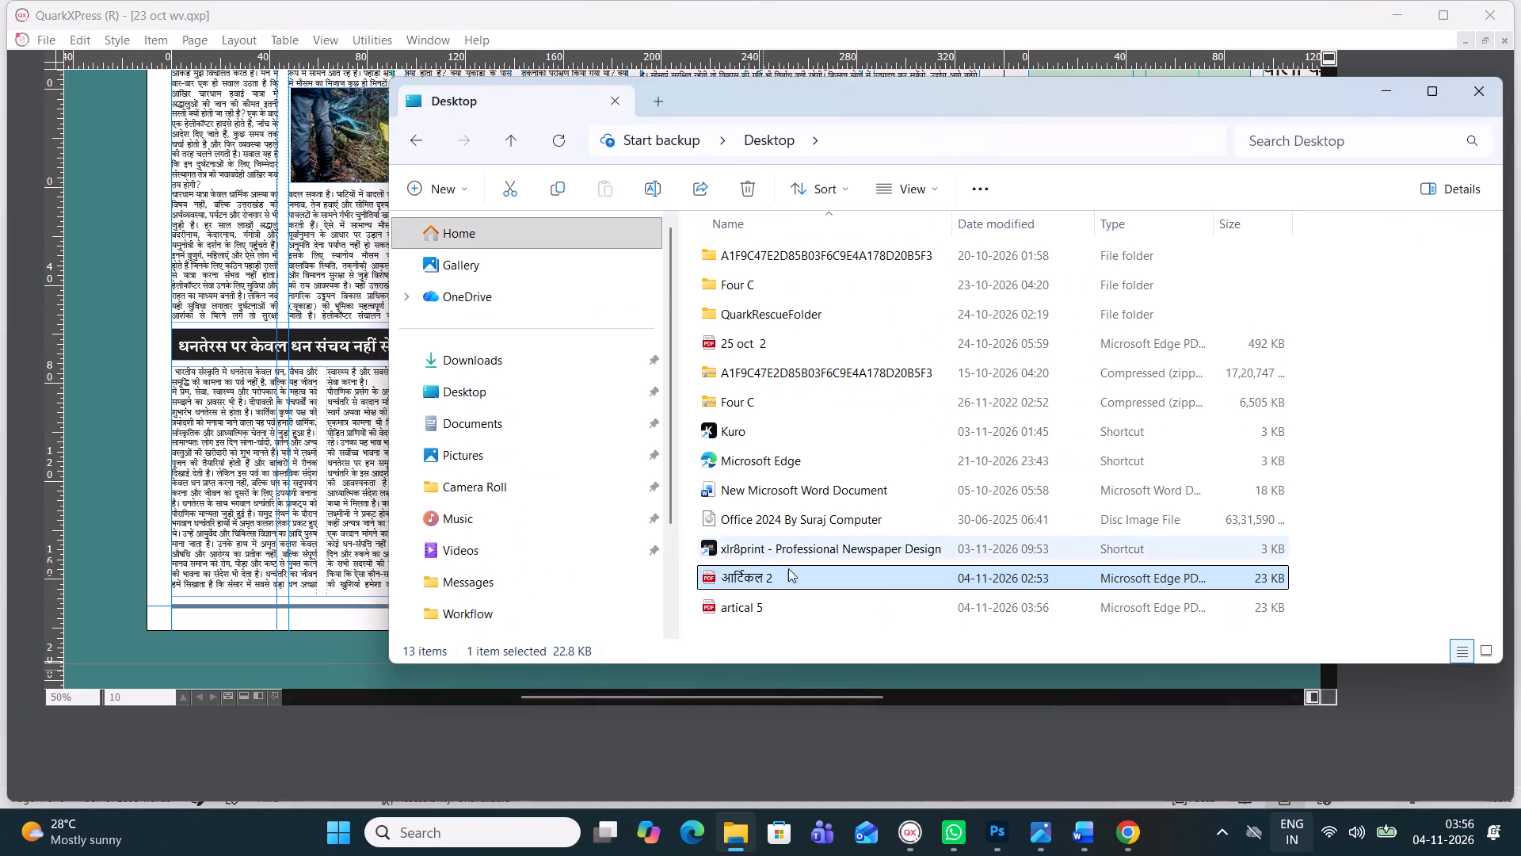
double_click(783, 598)
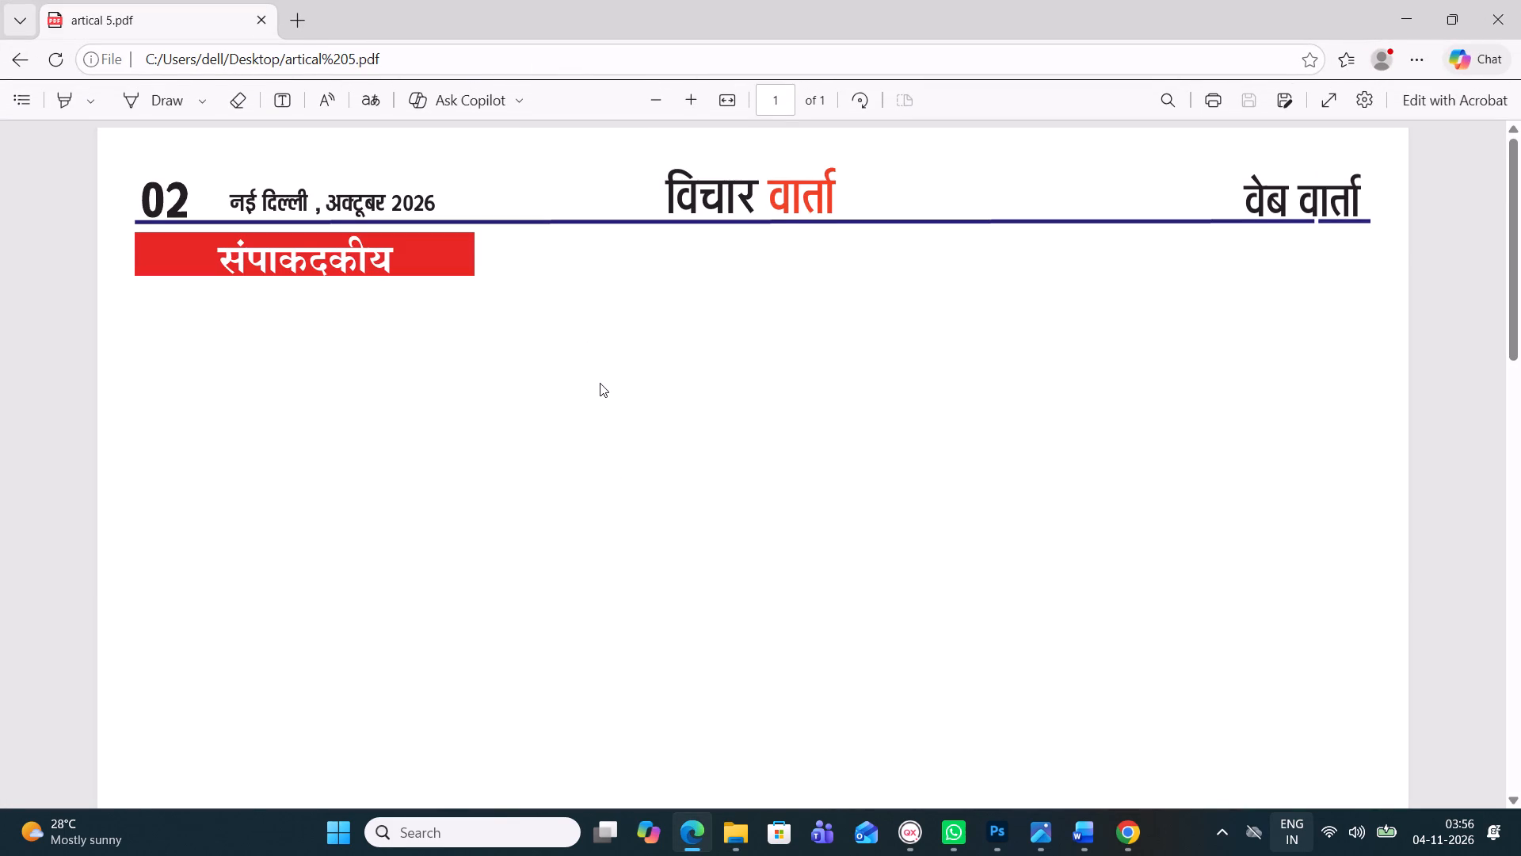
scroll(600, 384, down, 1)
scroll(600, 384, up, 1)
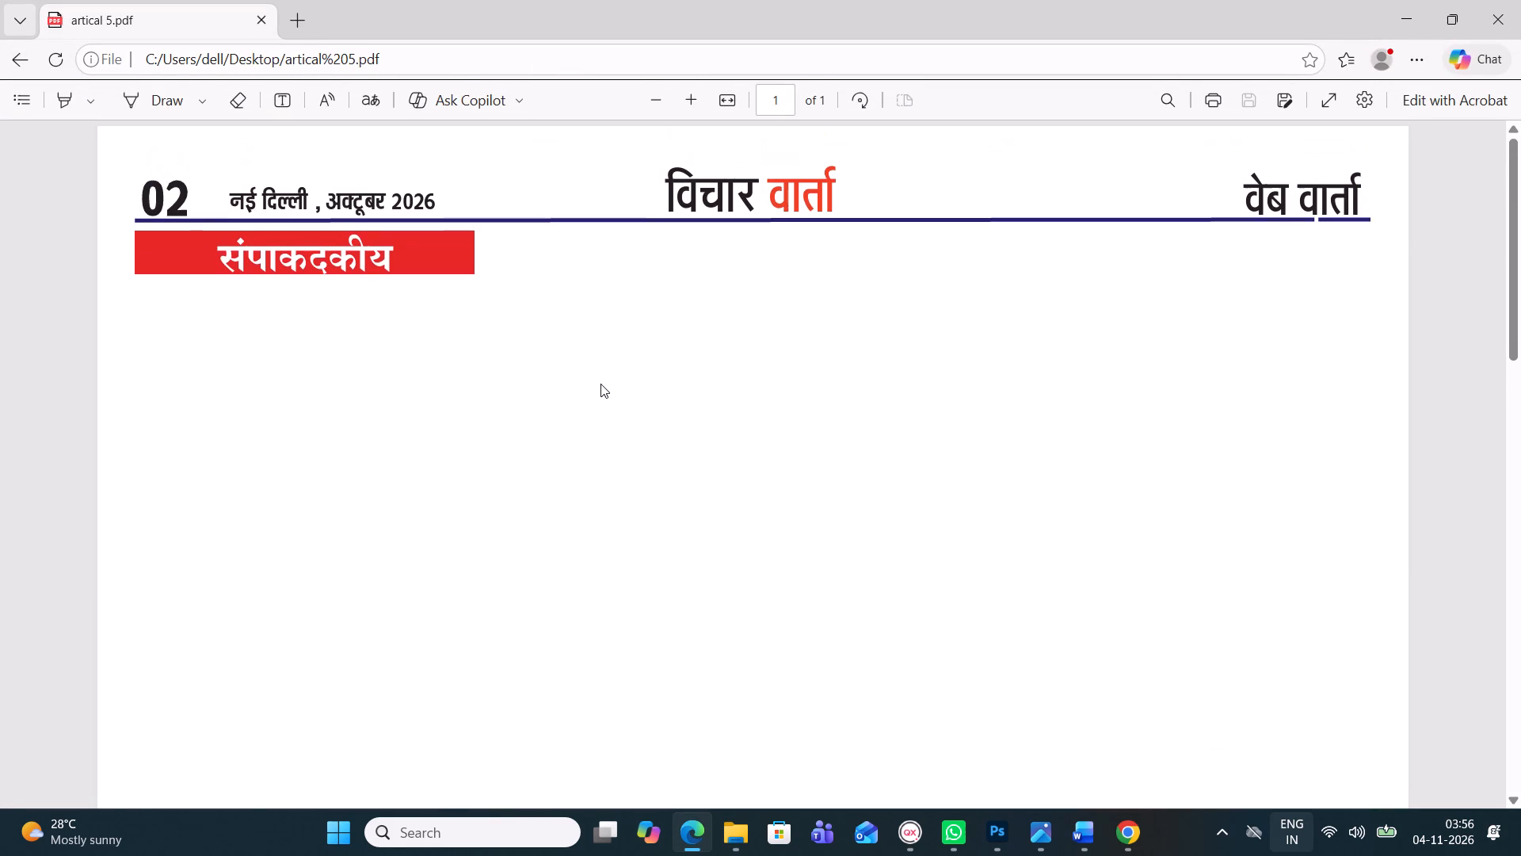
key(ctrl+w)
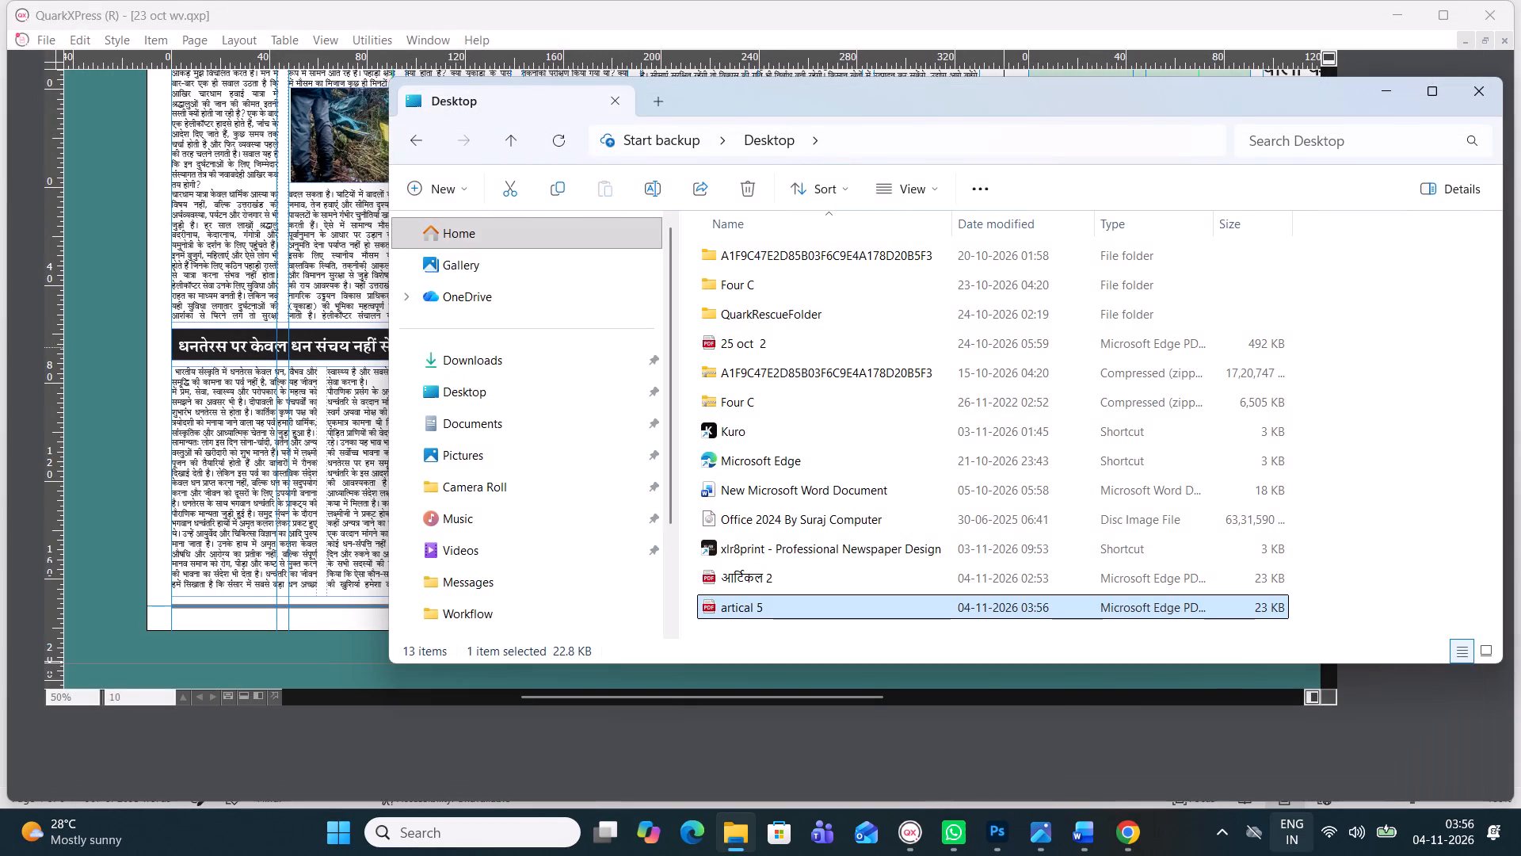
click(150, 346)
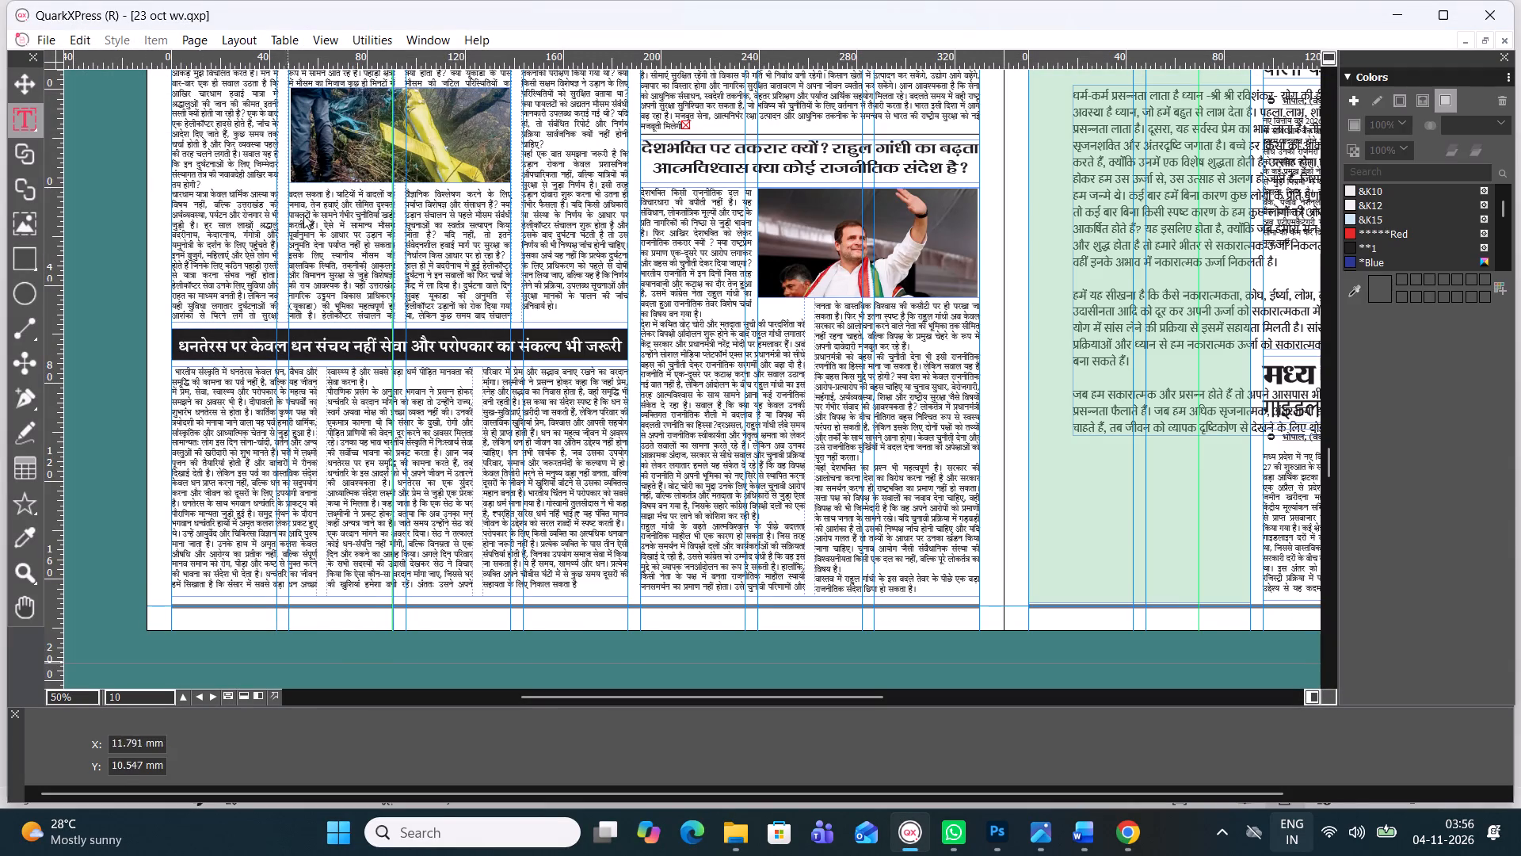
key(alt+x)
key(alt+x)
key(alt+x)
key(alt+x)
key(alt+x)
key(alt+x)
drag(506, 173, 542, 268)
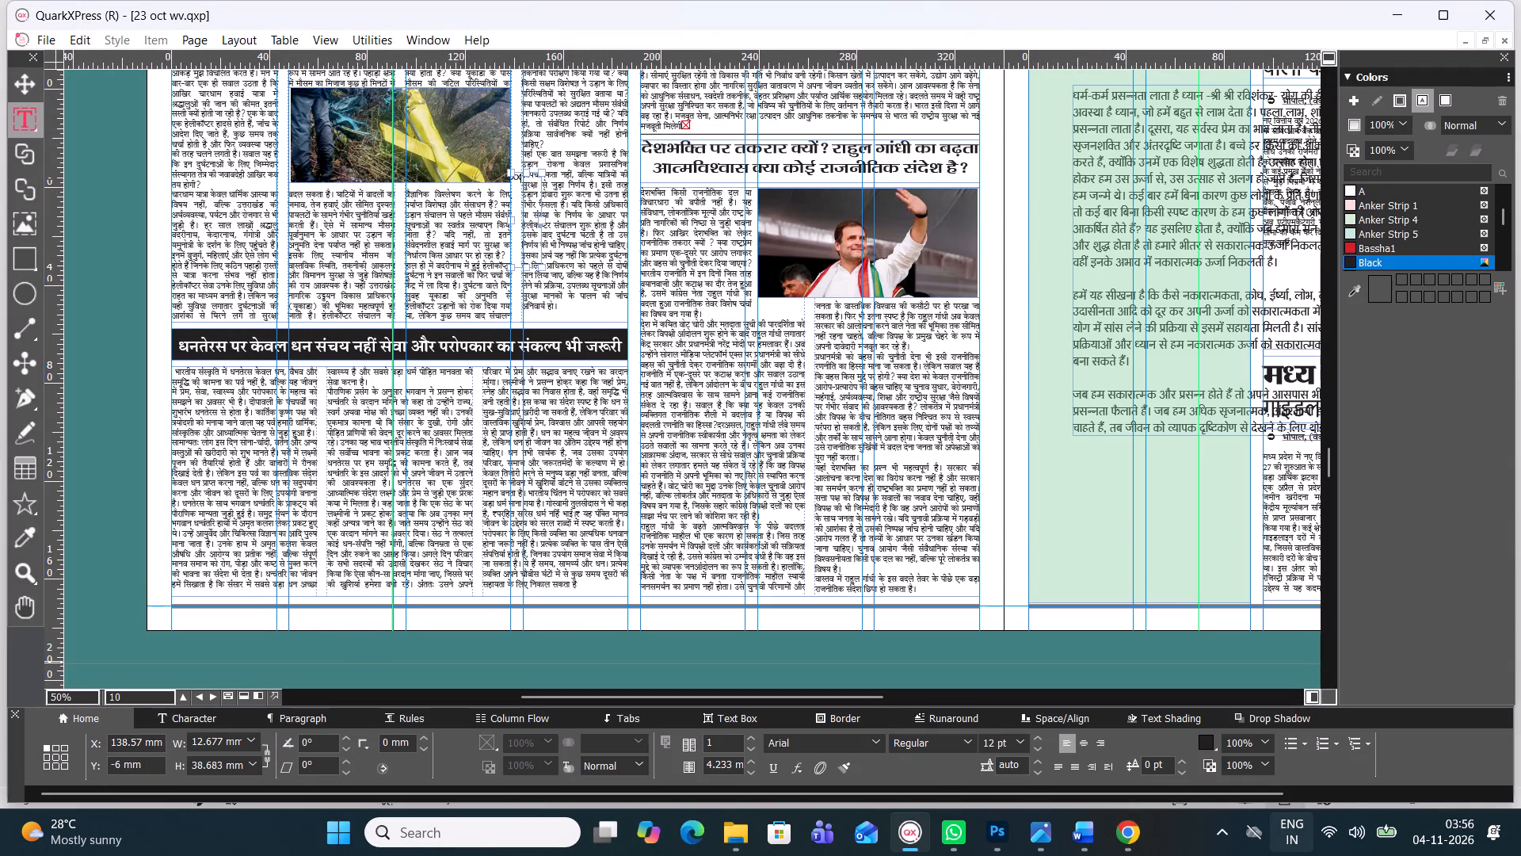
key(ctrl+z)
Delete the stray narrow empty text box lying over the helicopter article's last columns on the opinion page.
alt+drag(493, 235, 528, 264)
click(23, 76)
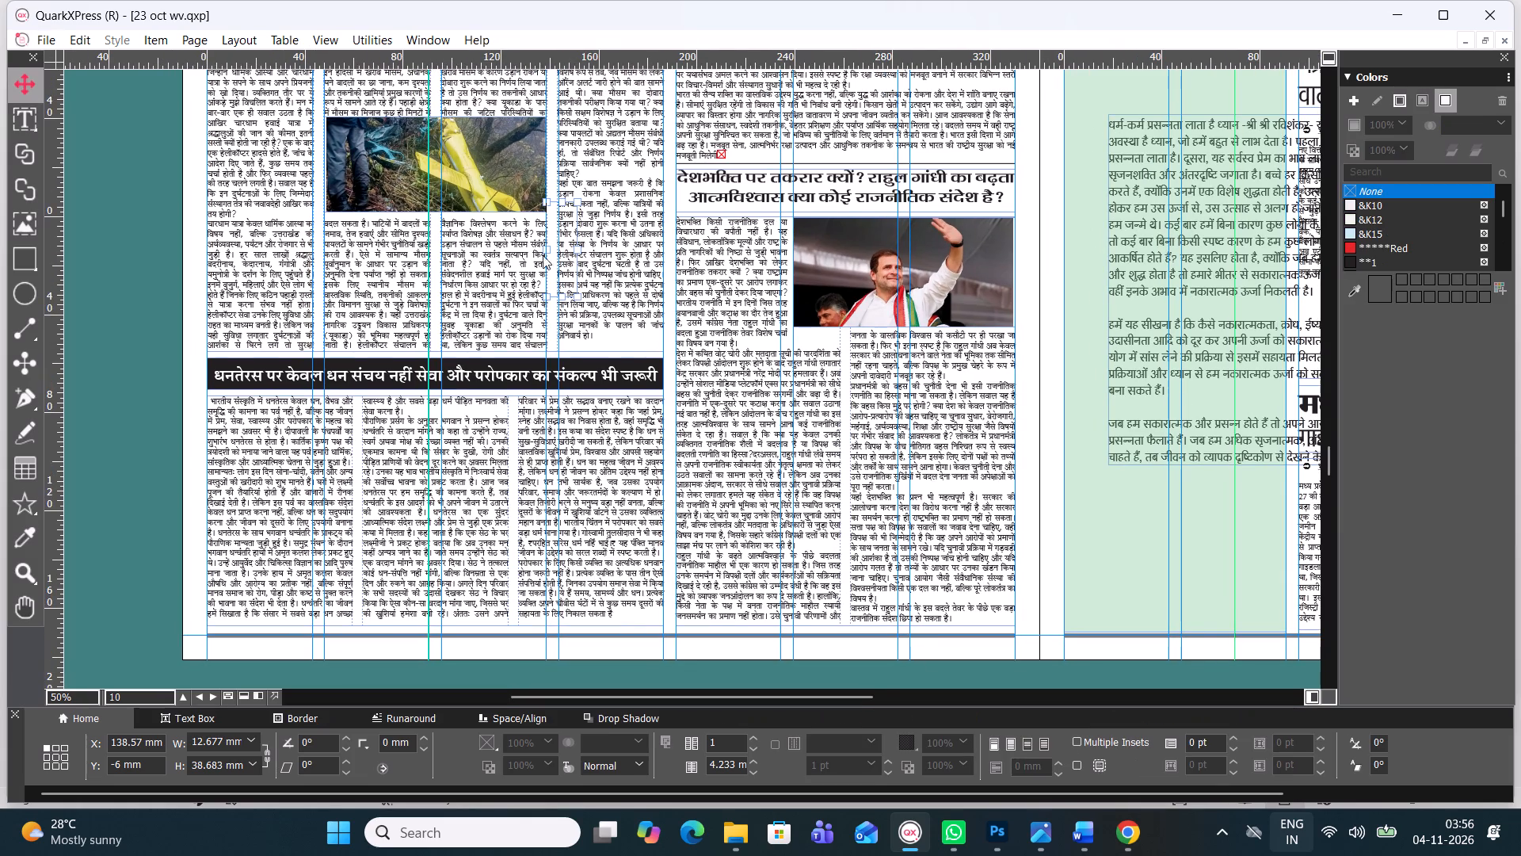
click(555, 253)
key(Delete)
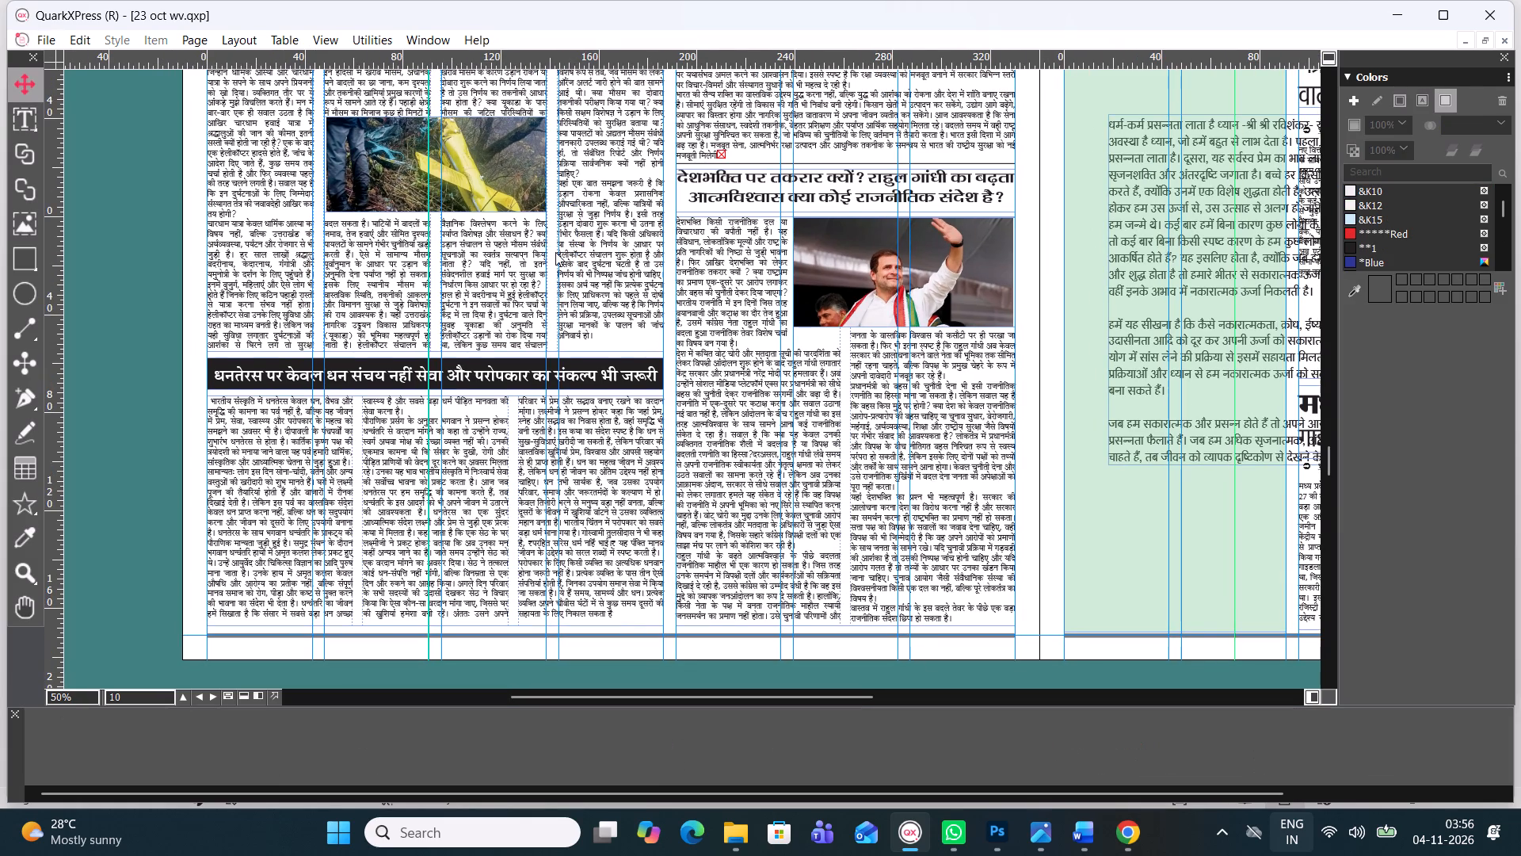
Export page 10 as a PDF named 23 oct wv to the Desktop, set to open after export.
right_click(151, 191)
click(218, 395)
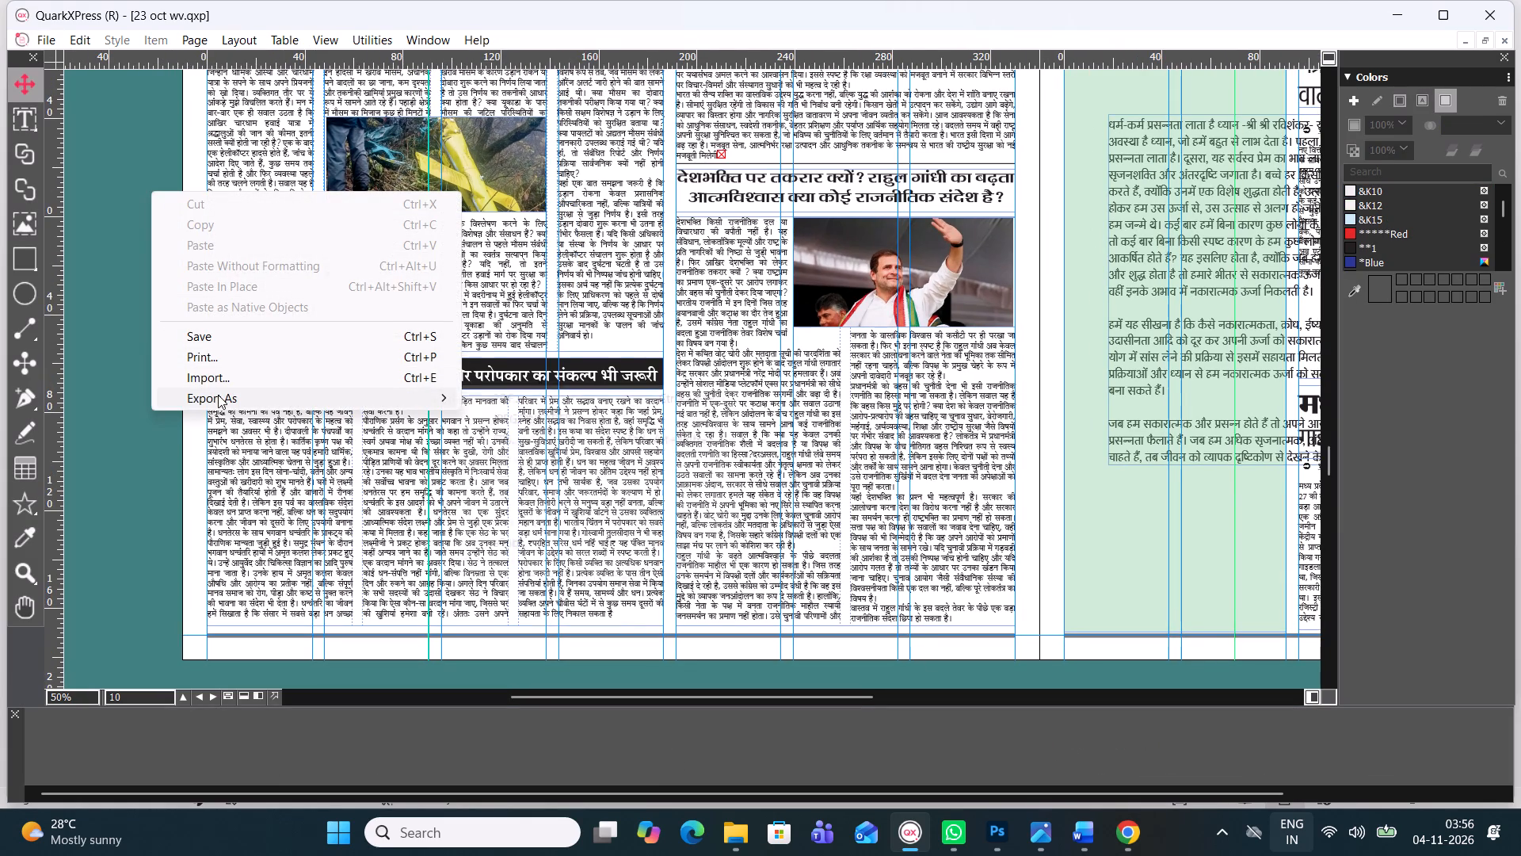
click(545, 399)
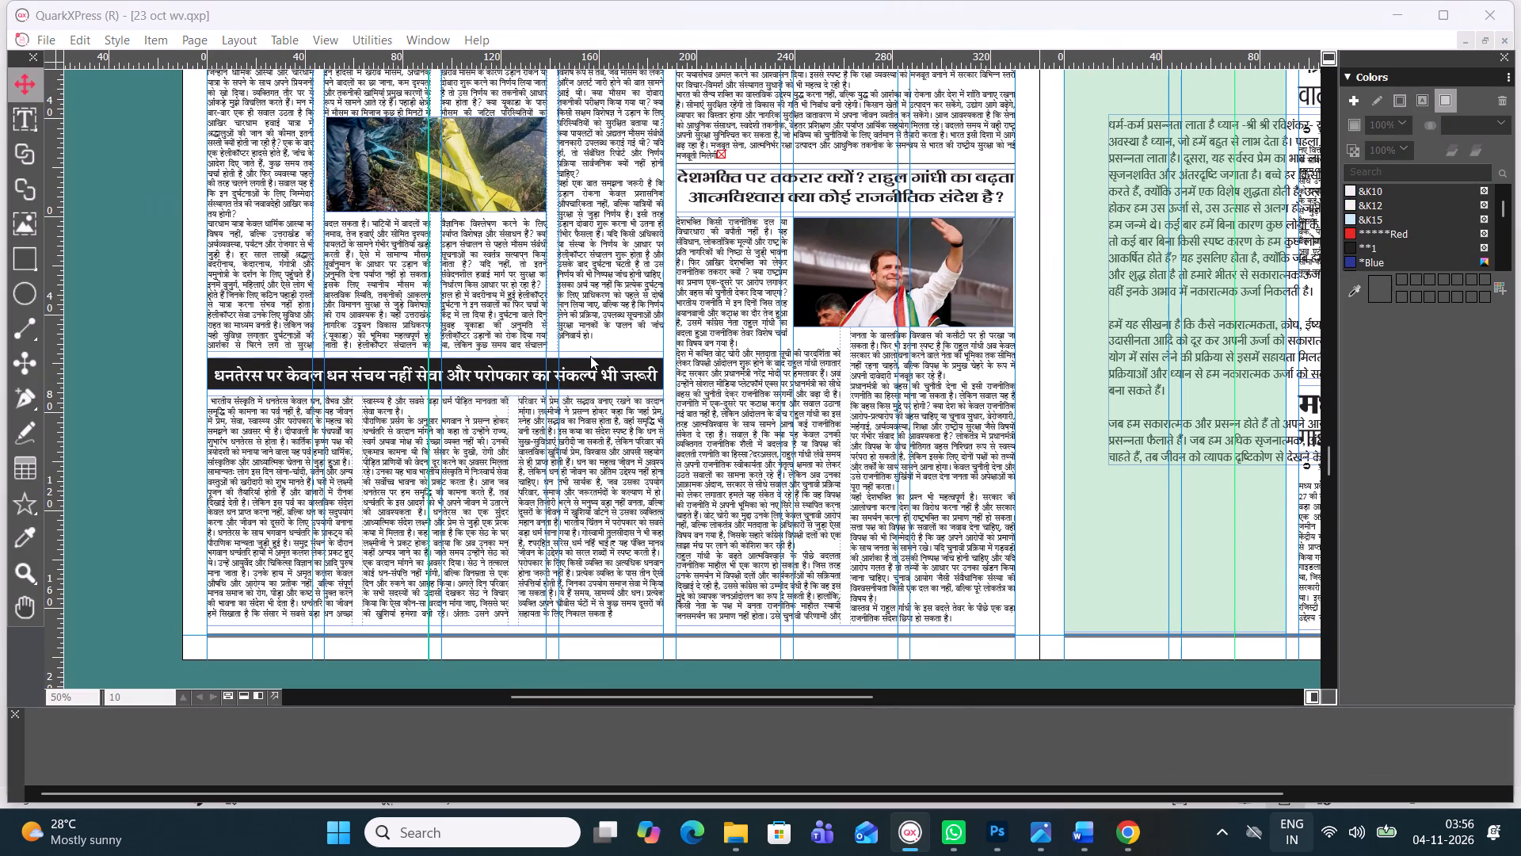
click(695, 550)
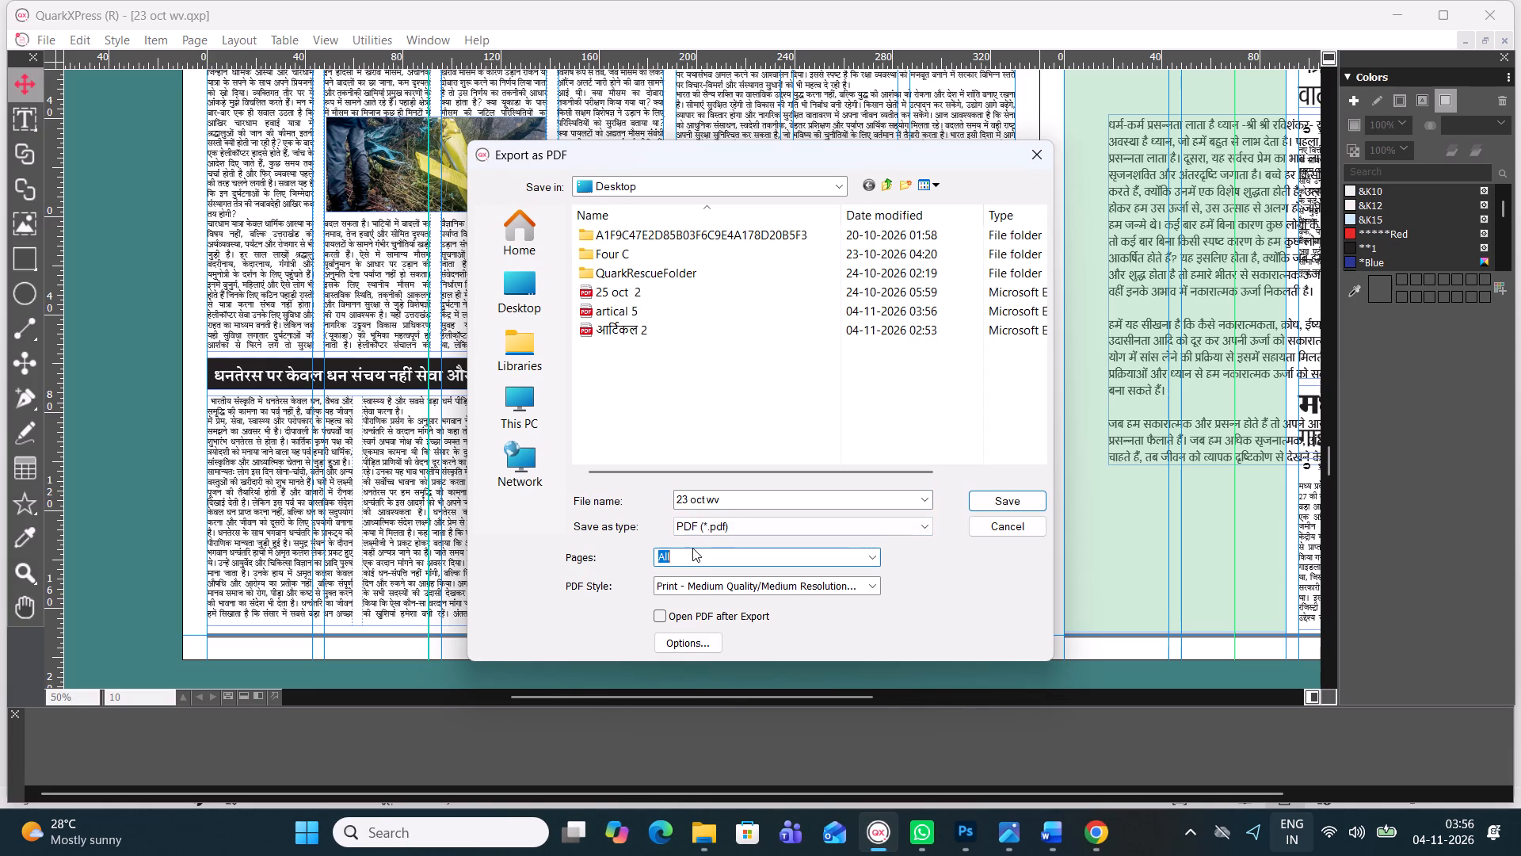
text(10)
click(710, 619)
click(1022, 506)
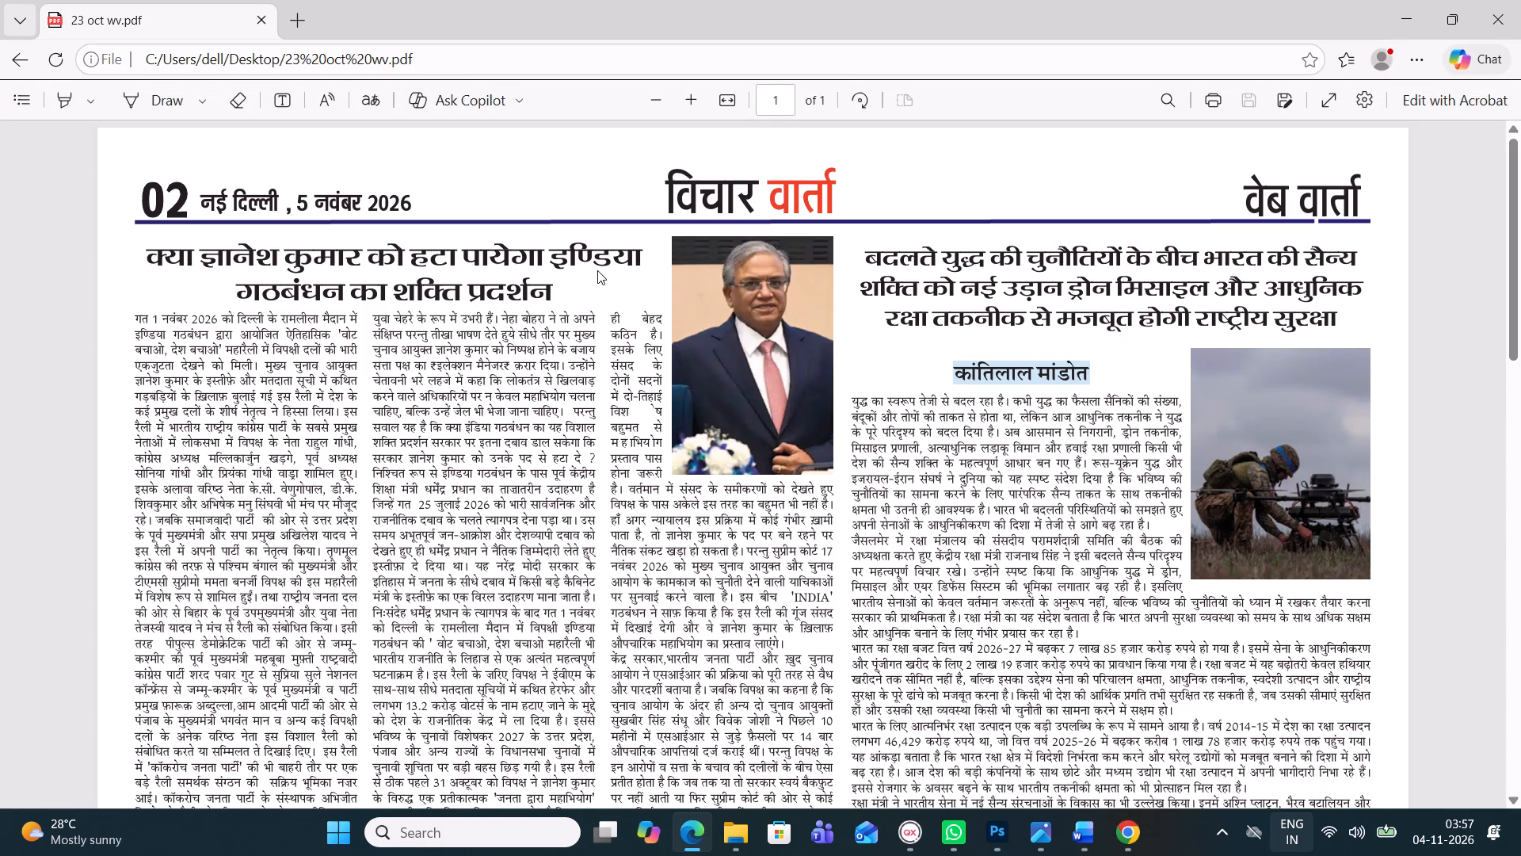
Review the exported 23 oct wv PDF from the masthead to the bottom rule and back to the page top.
scroll(600, 270, up, 2)
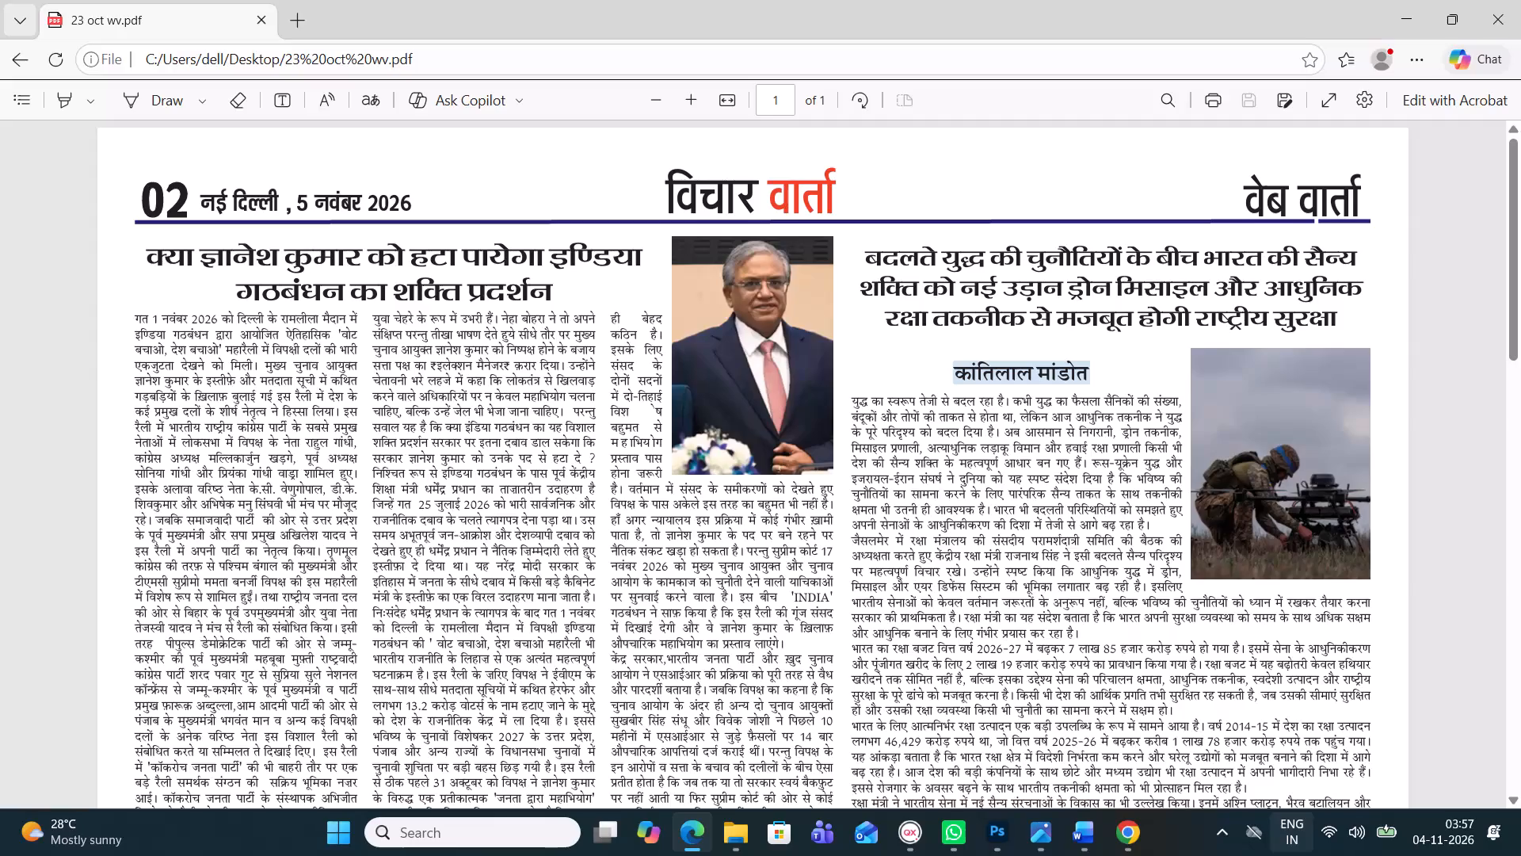
drag(1513, 275, 1513, 280)
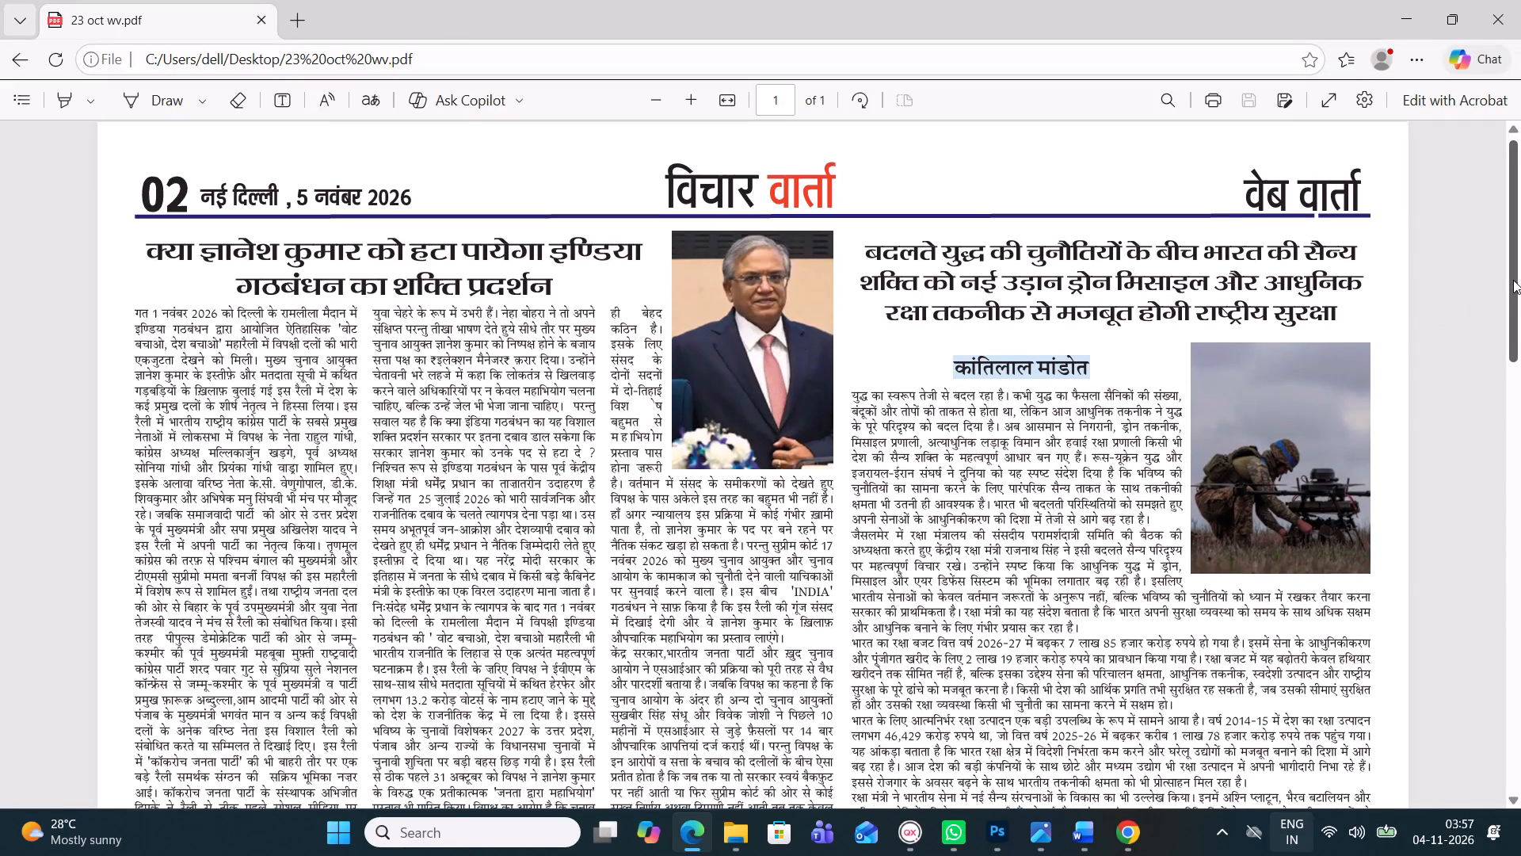
drag(1513, 280, 1520, 497)
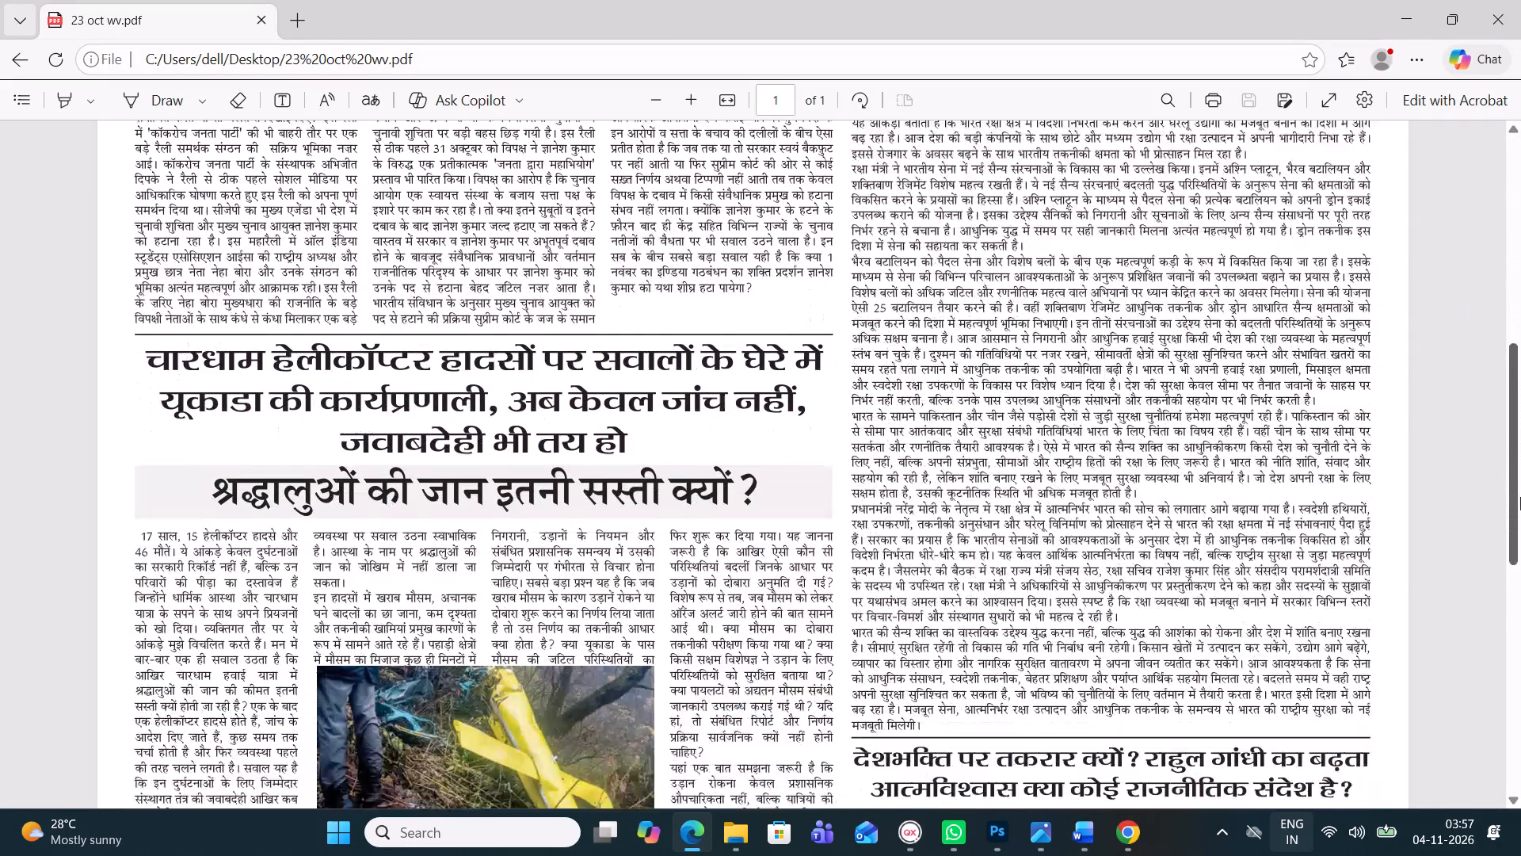
drag(1520, 497, 1520, 714)
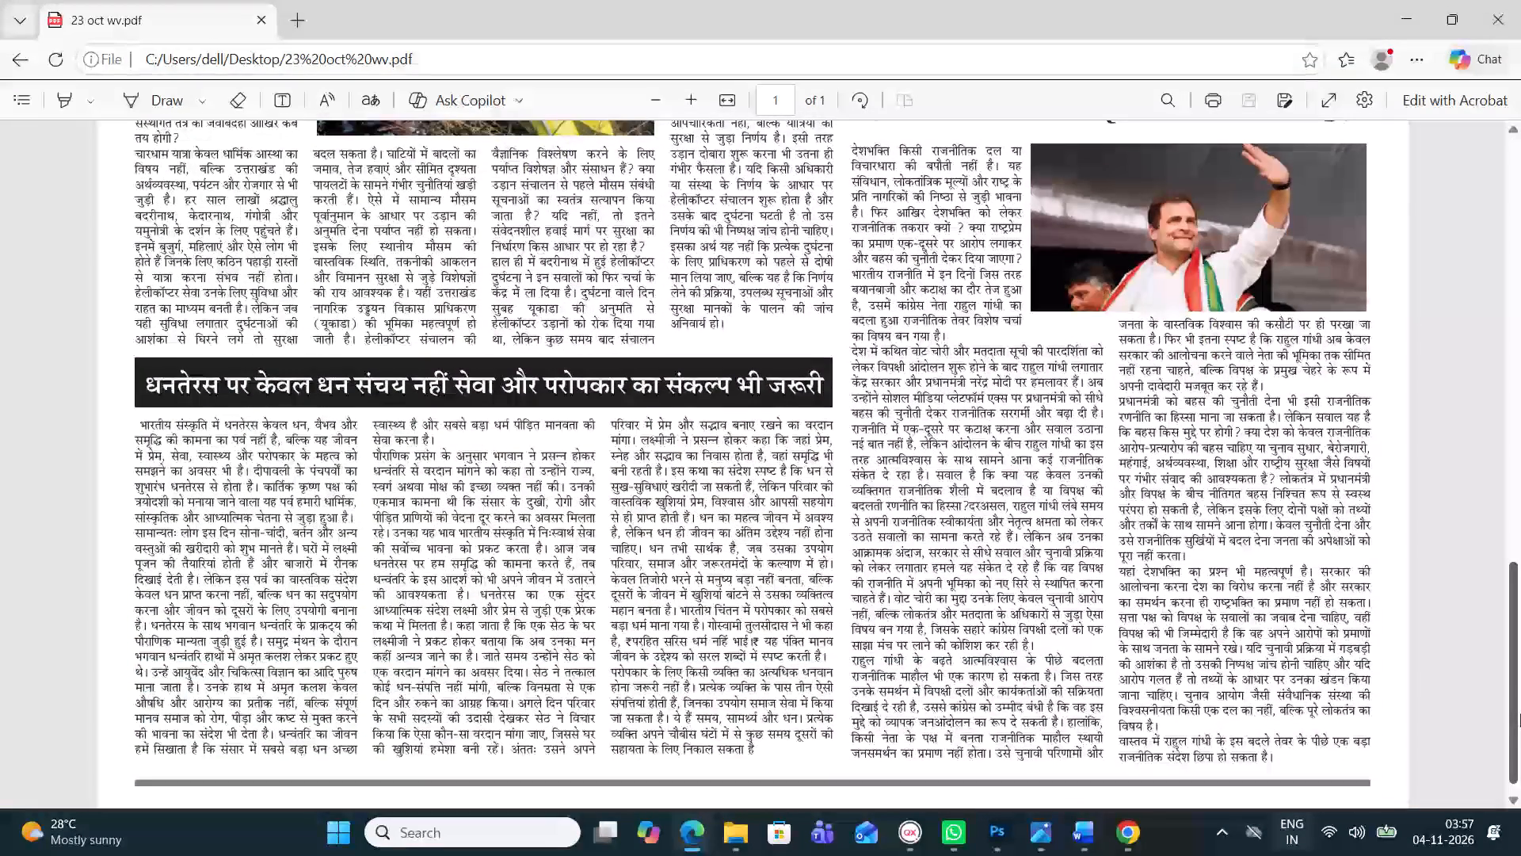
drag(1520, 714, 1520, 577)
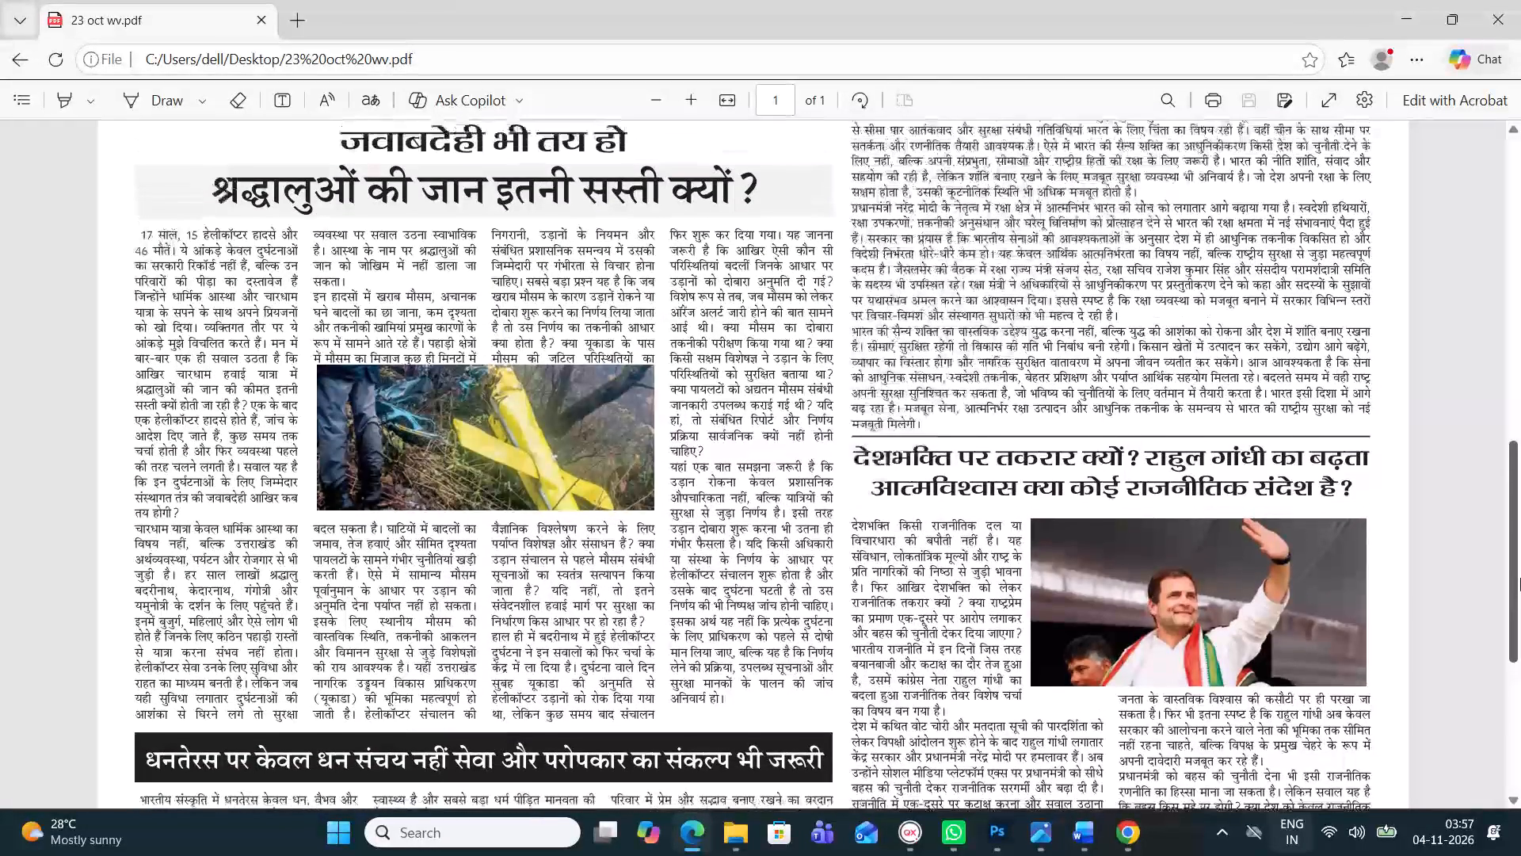
drag(1520, 577, 1515, 506)
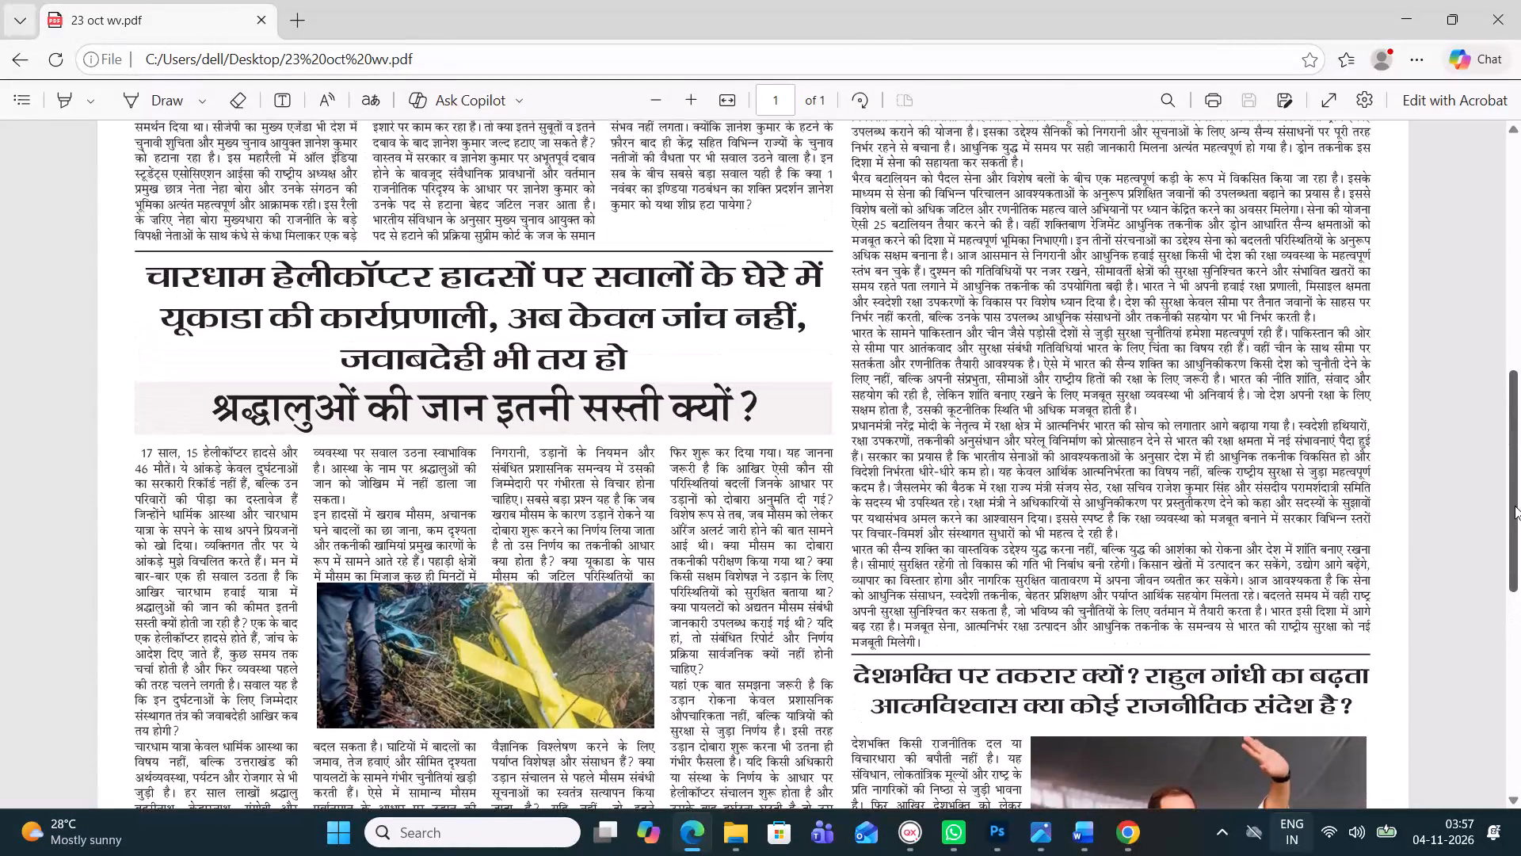
drag(1515, 506, 1520, 269)
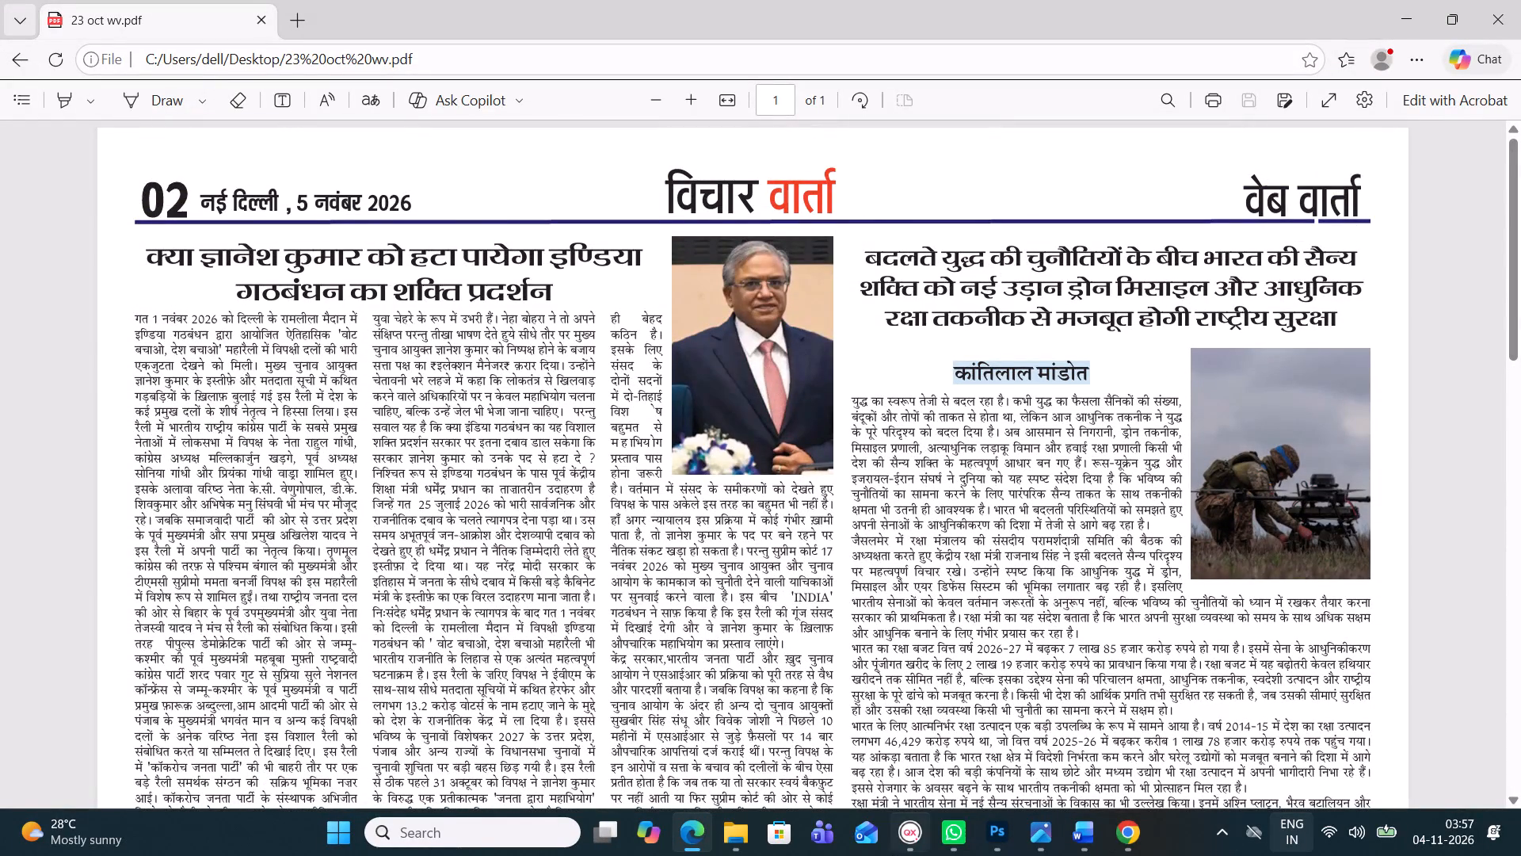
Return to QuarkXPress and look over the cinema page, page 8, from its imprint line to its masthead.
click(904, 828)
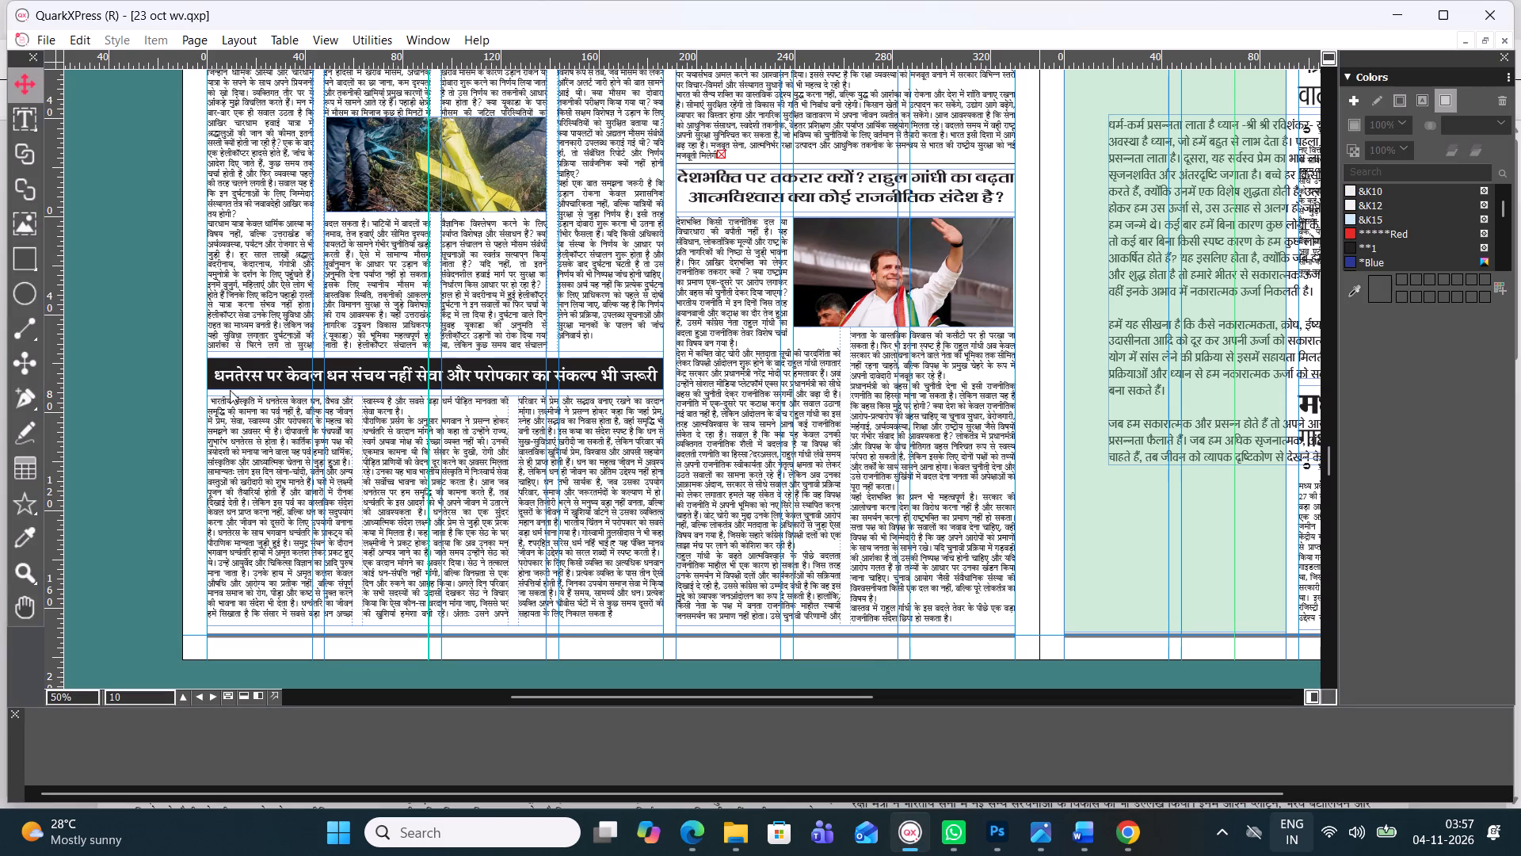
click(134, 248)
drag(1328, 460, 1335, 398)
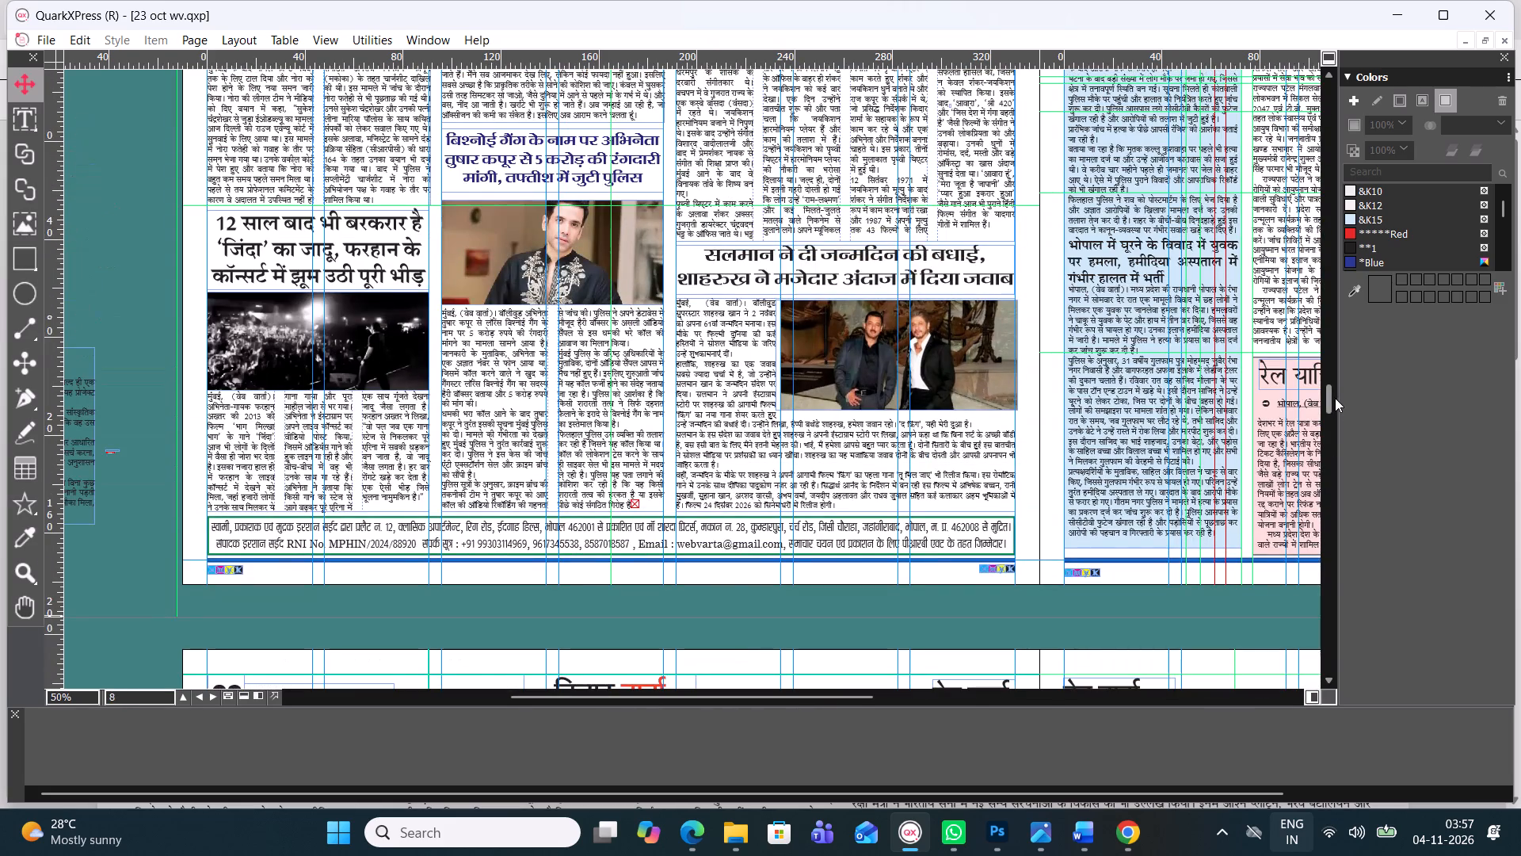
drag(1335, 398, 1342, 349)
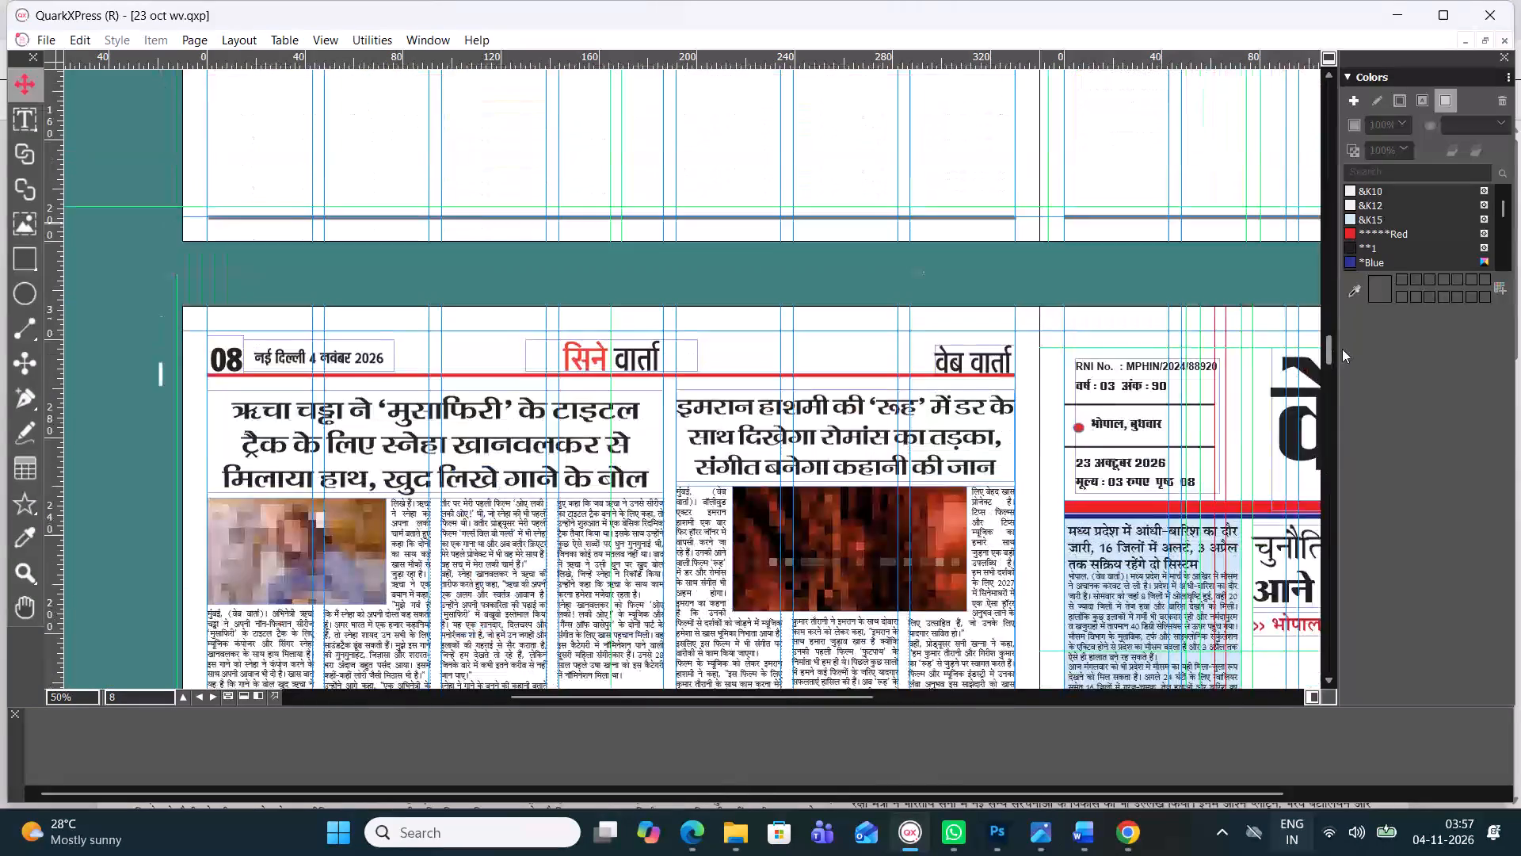
drag(1342, 349, 1342, 356)
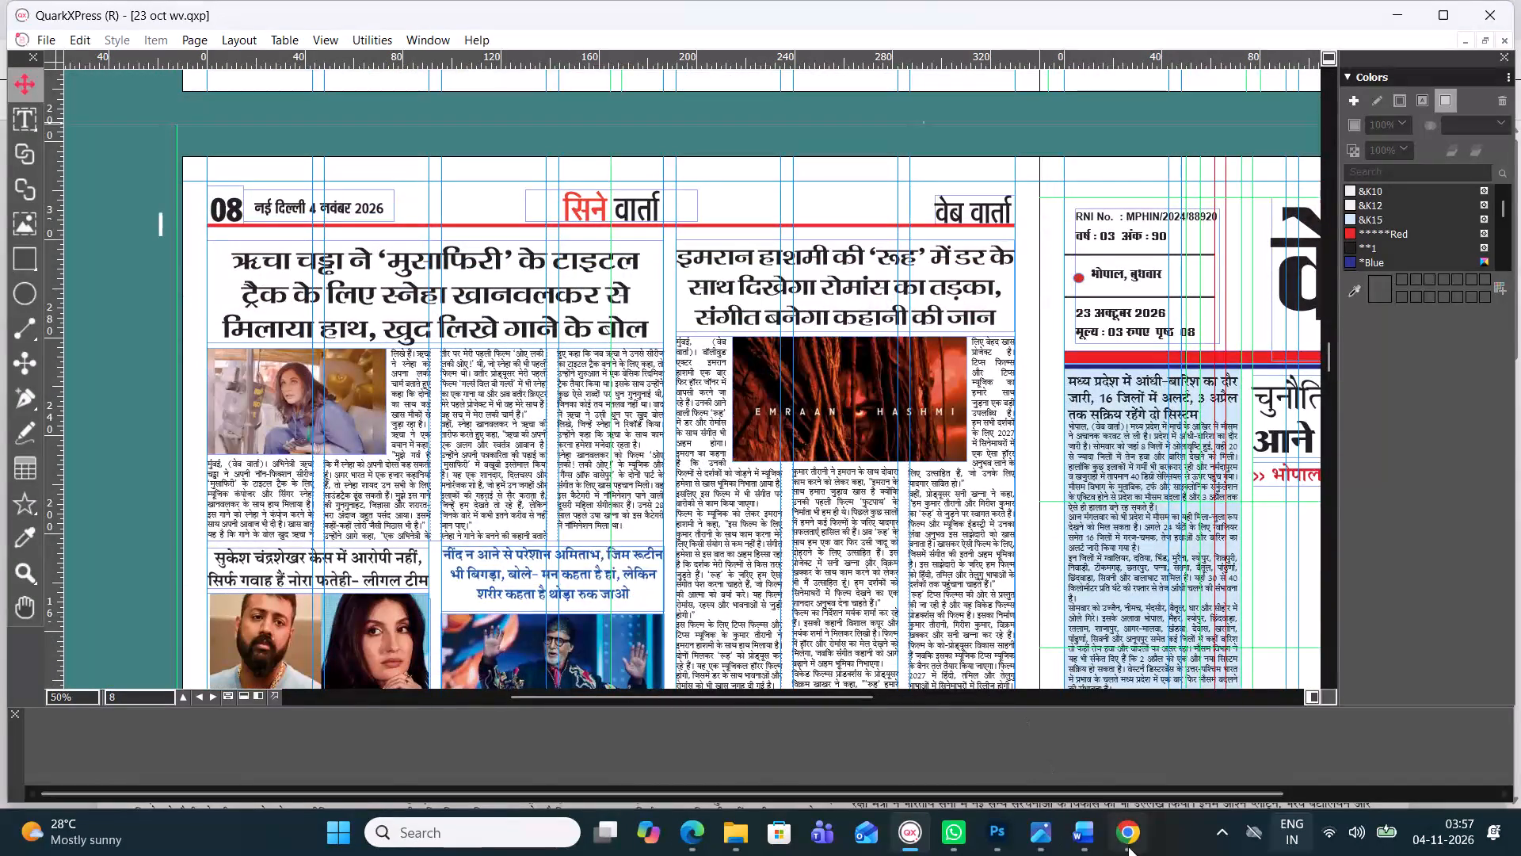
Switch to Chrome and browse pages 1 to 7 of the Satta Sudhar newspaper PDF.
click(1128, 846)
click(151, 282)
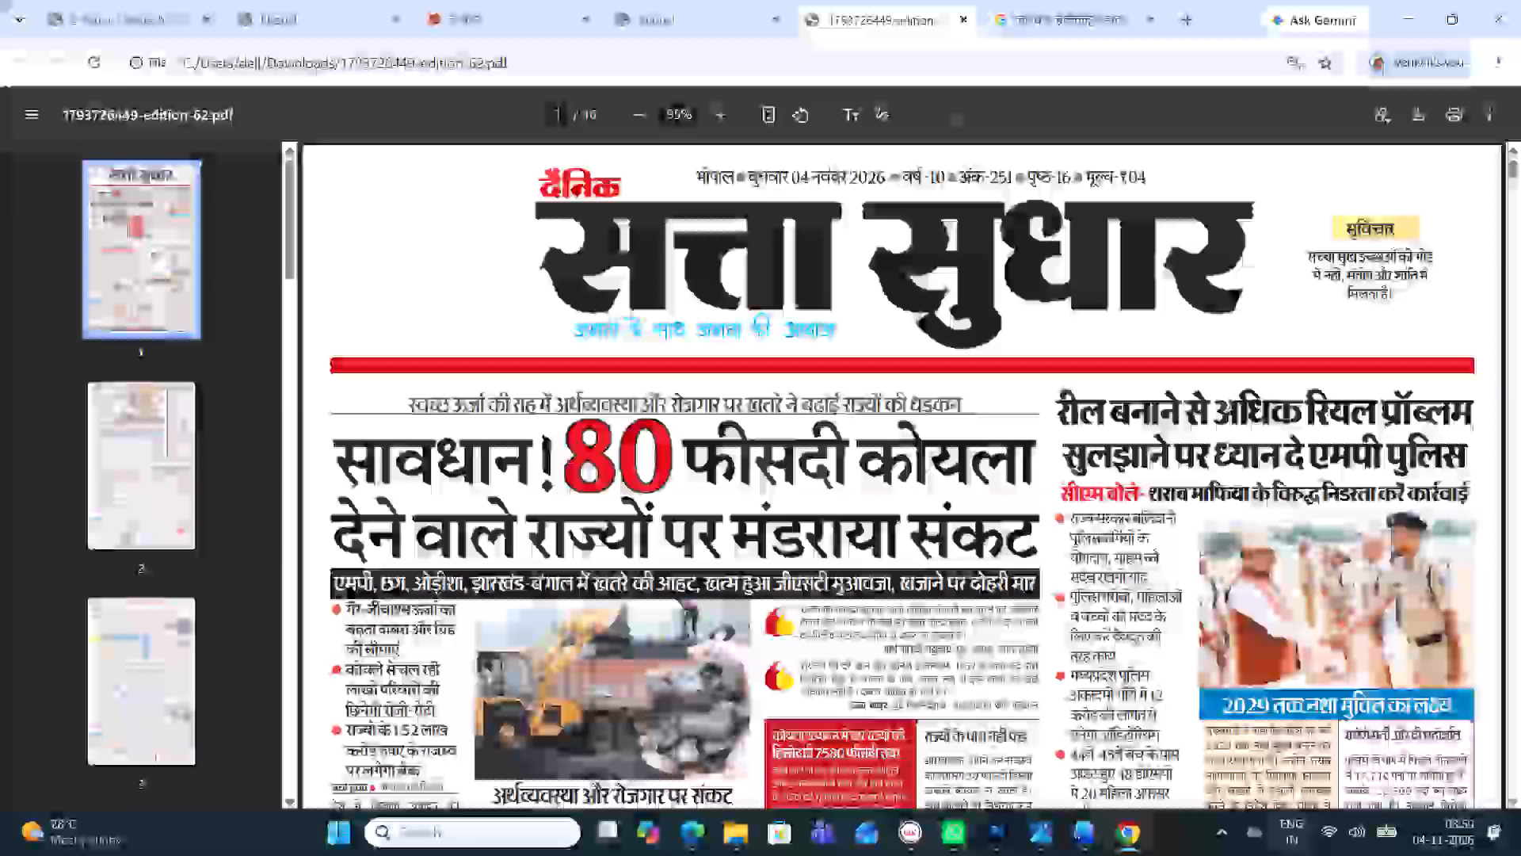
click(139, 473)
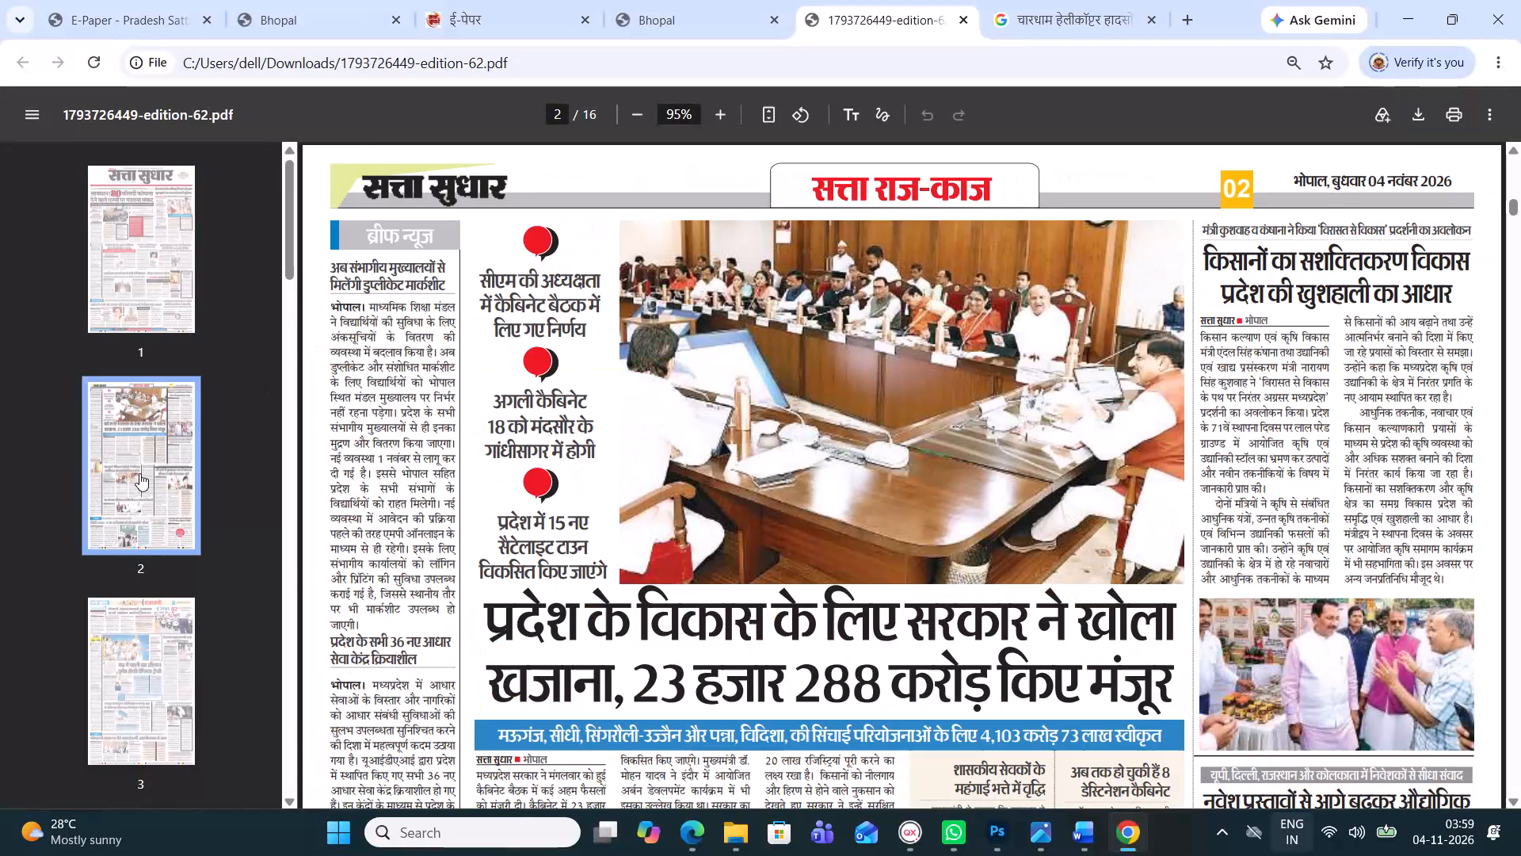
click(135, 651)
scroll(135, 651, down, 2)
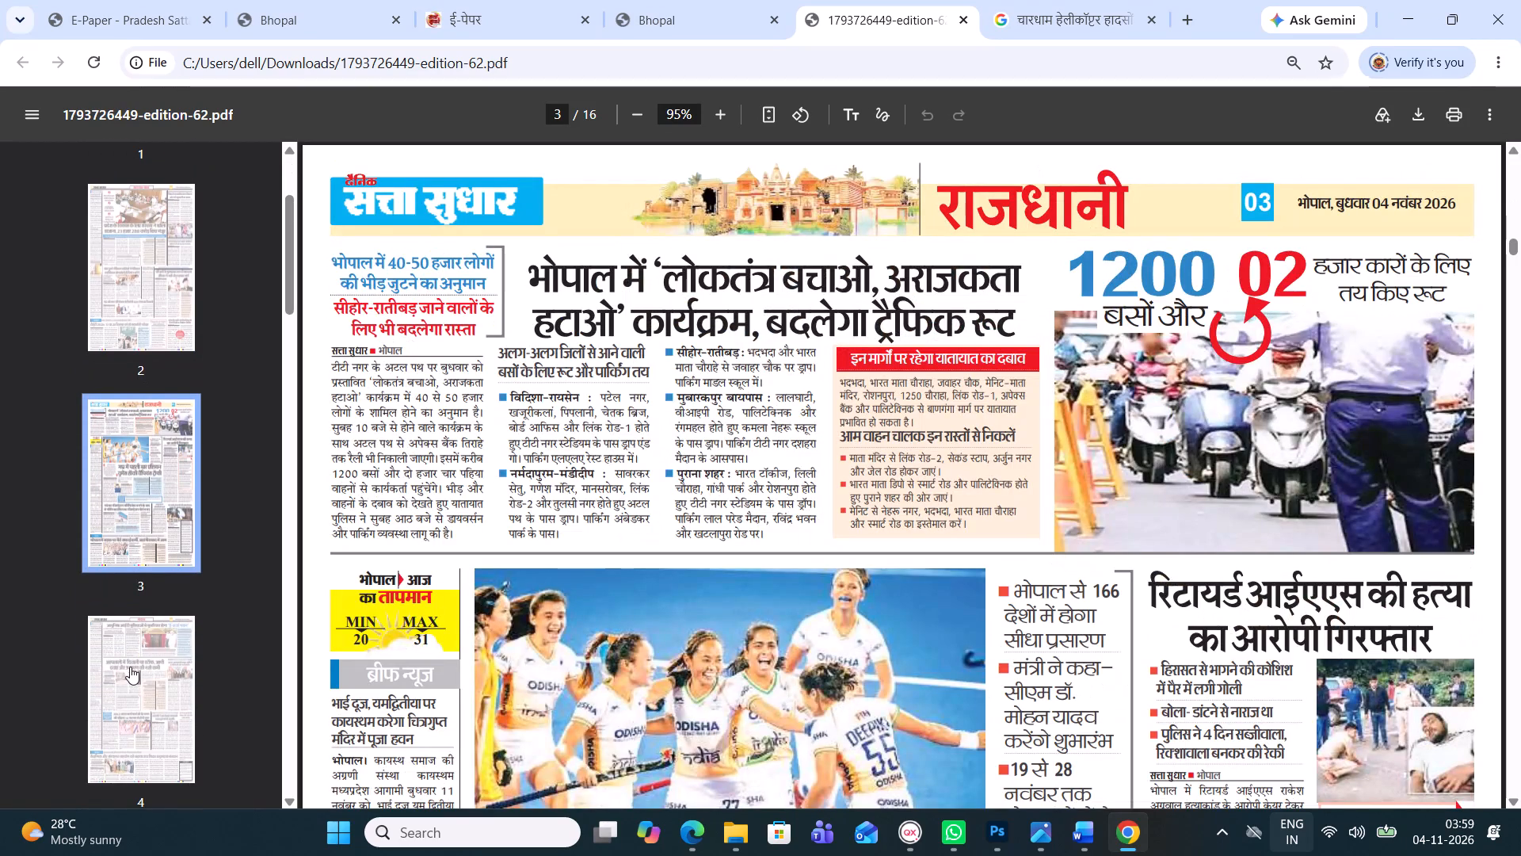
click(130, 667)
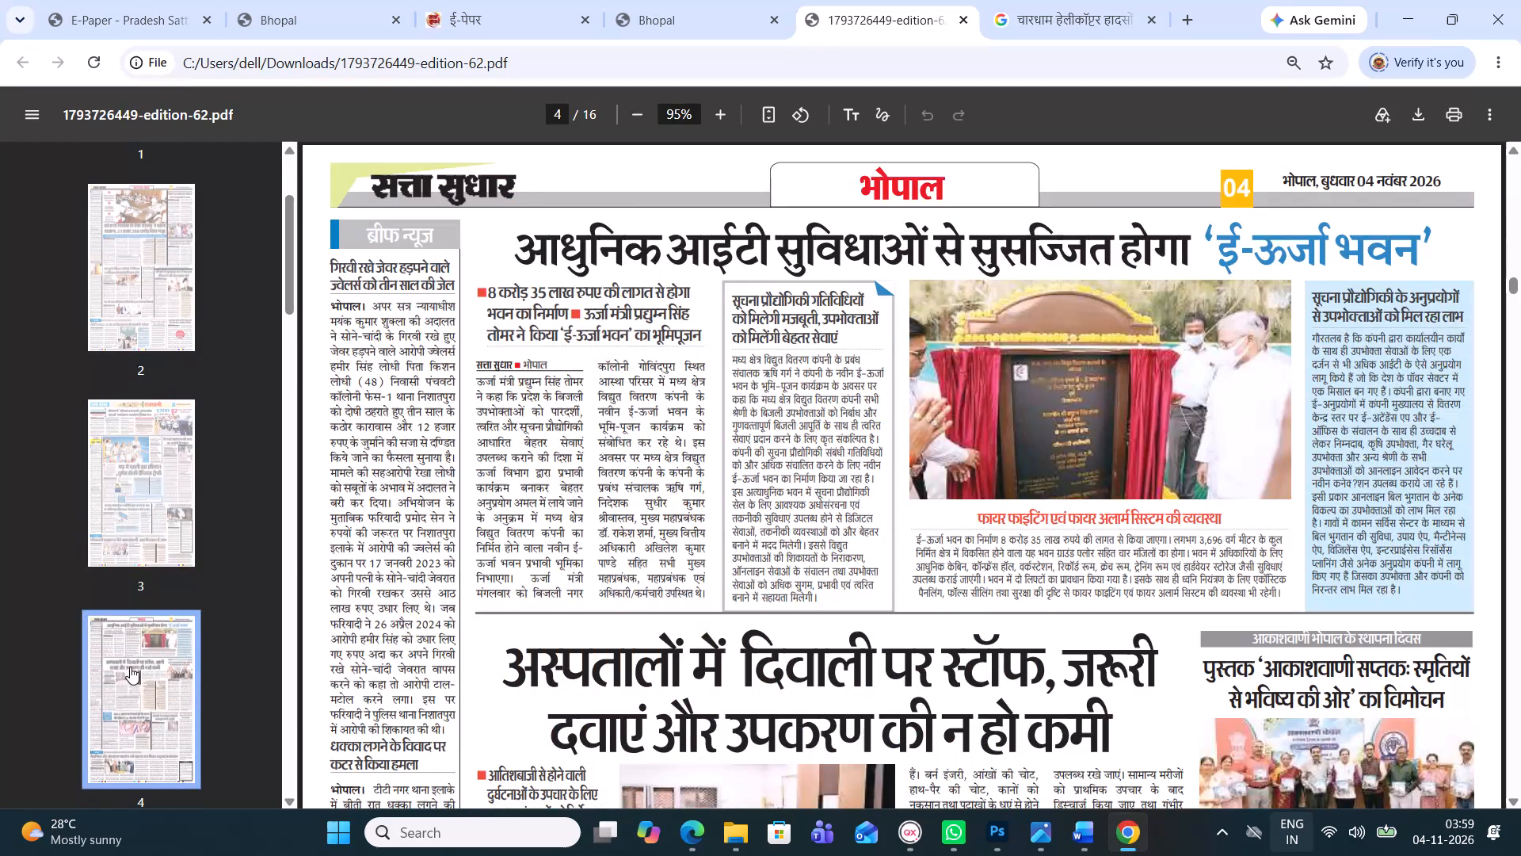
scroll(130, 667, up, 1)
scroll(130, 667, down, 2)
click(137, 747)
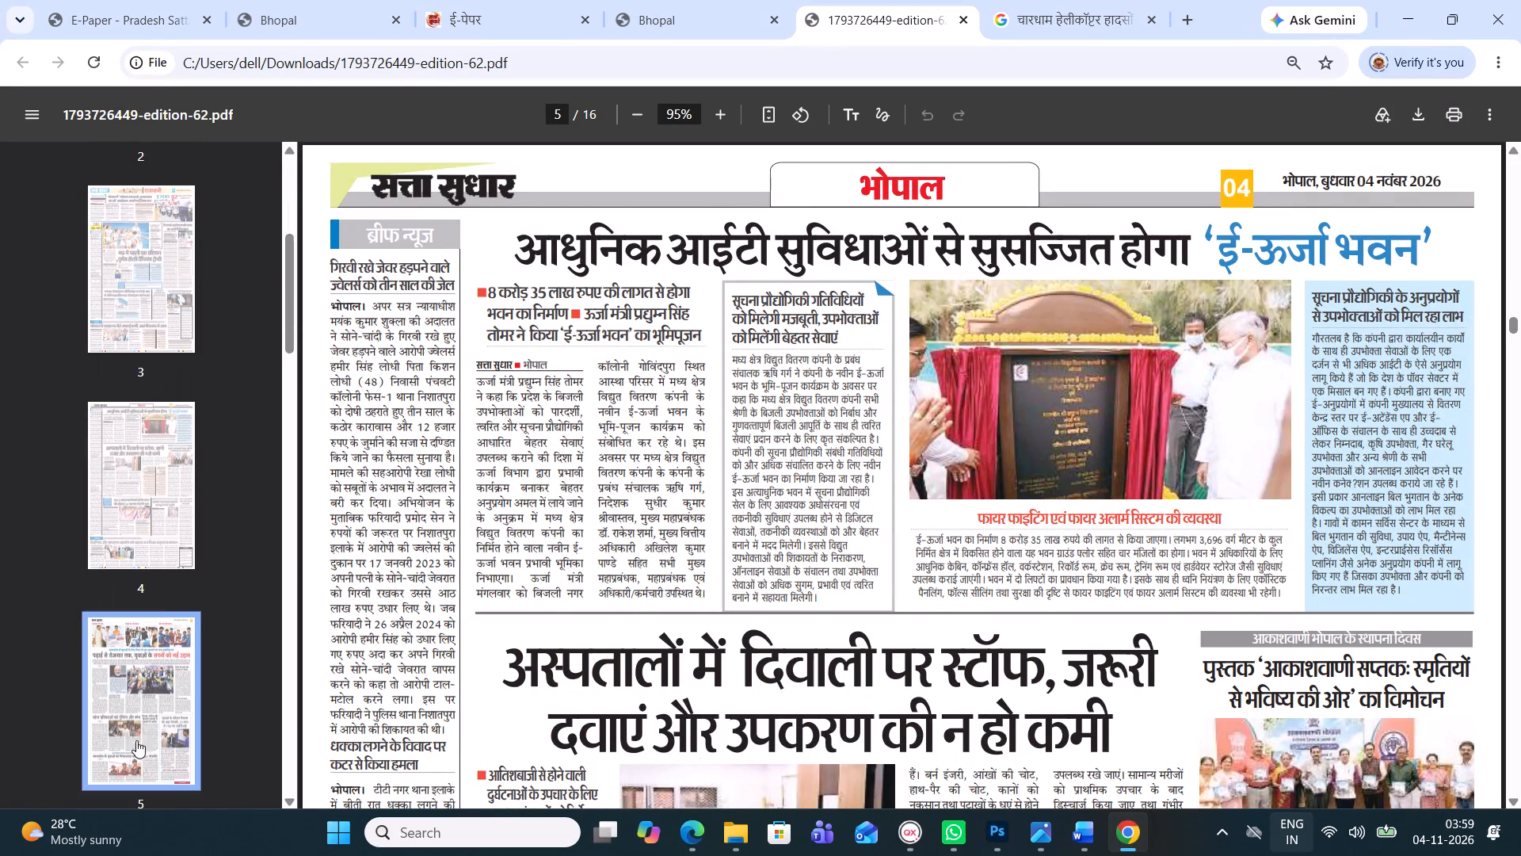
scroll(153, 674, down, 1)
scroll(153, 674, up, 1)
scroll(153, 674, down, 2)
click(153, 674)
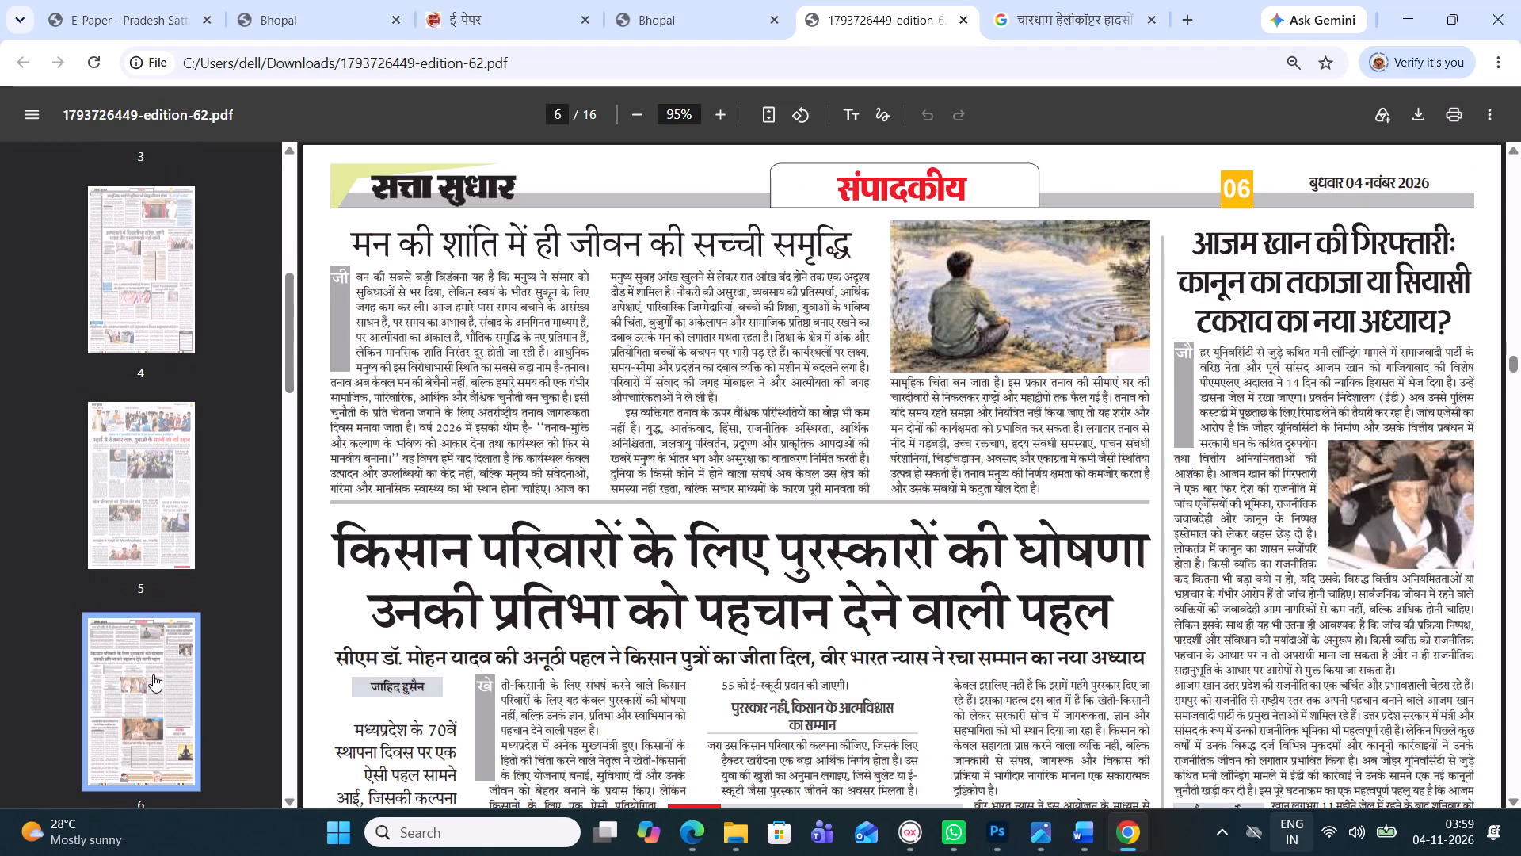
scroll(153, 674, down, 1)
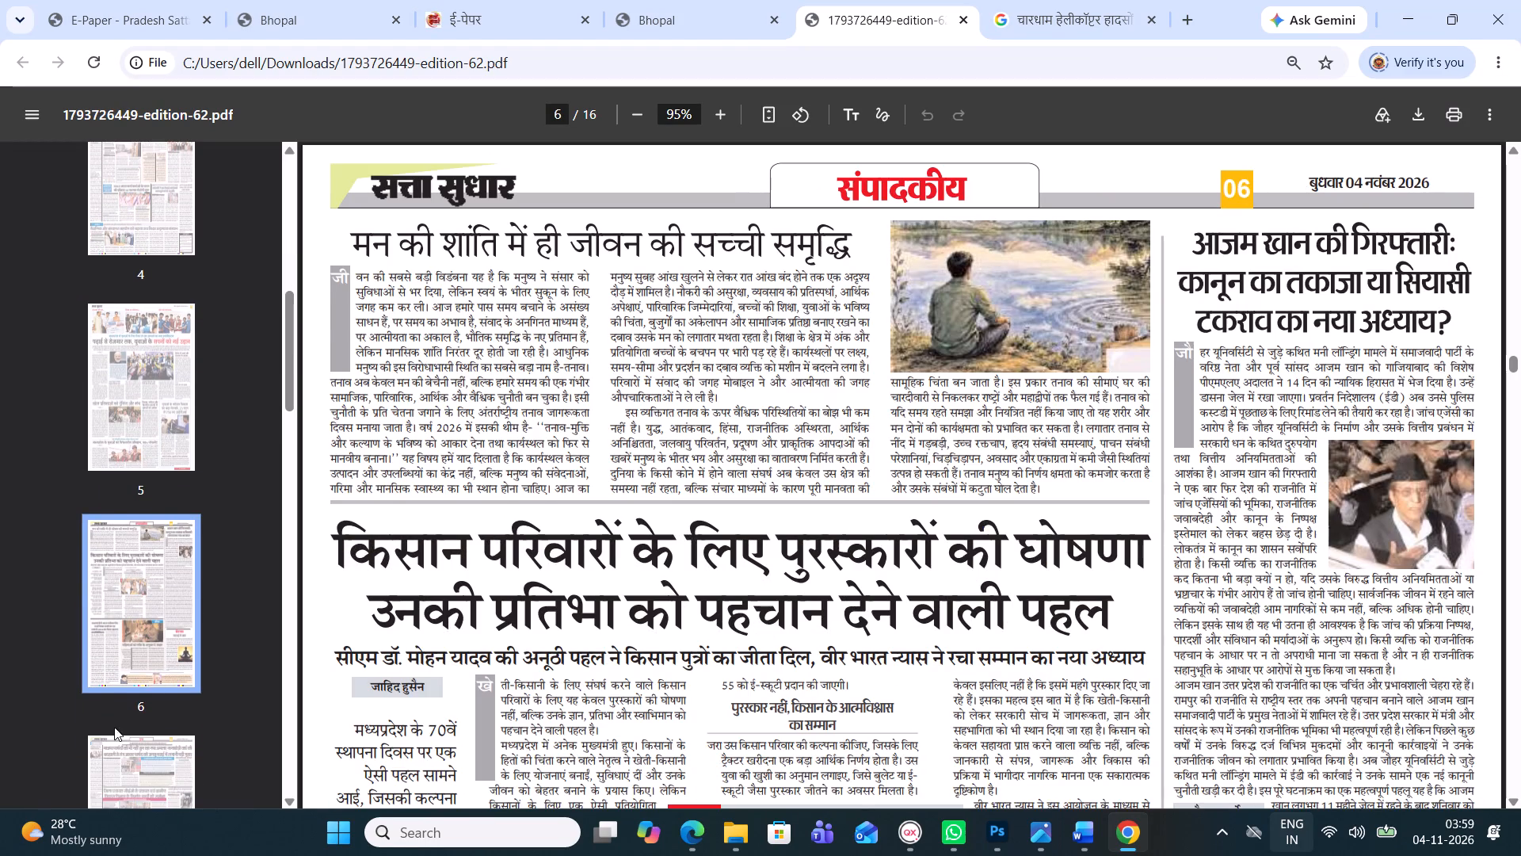
click(120, 751)
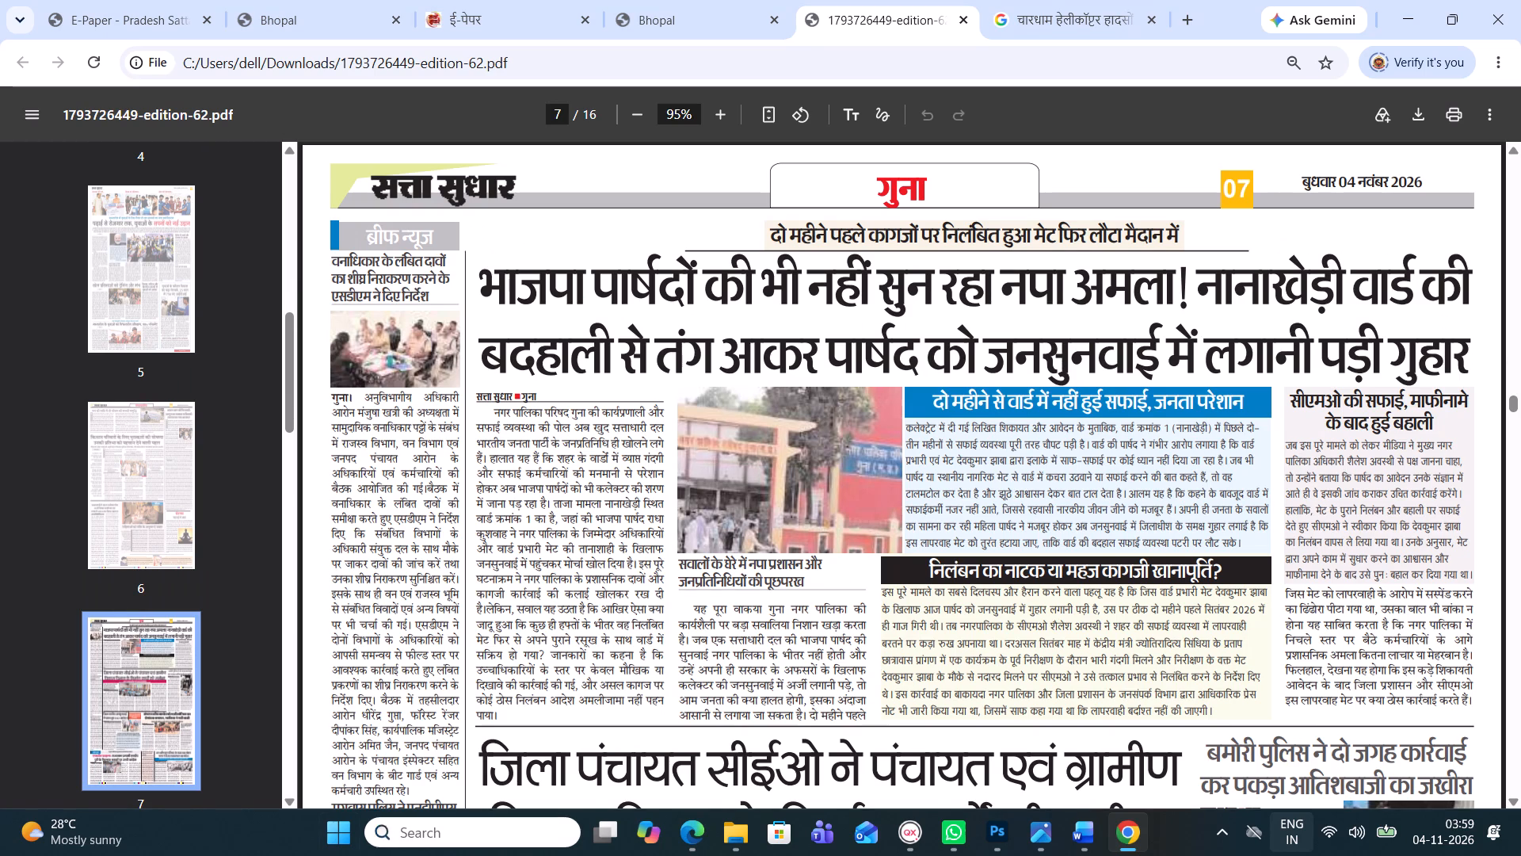
Check the exported PDF files in the Desktop folder in File Explorer and return to Chrome.
click(738, 840)
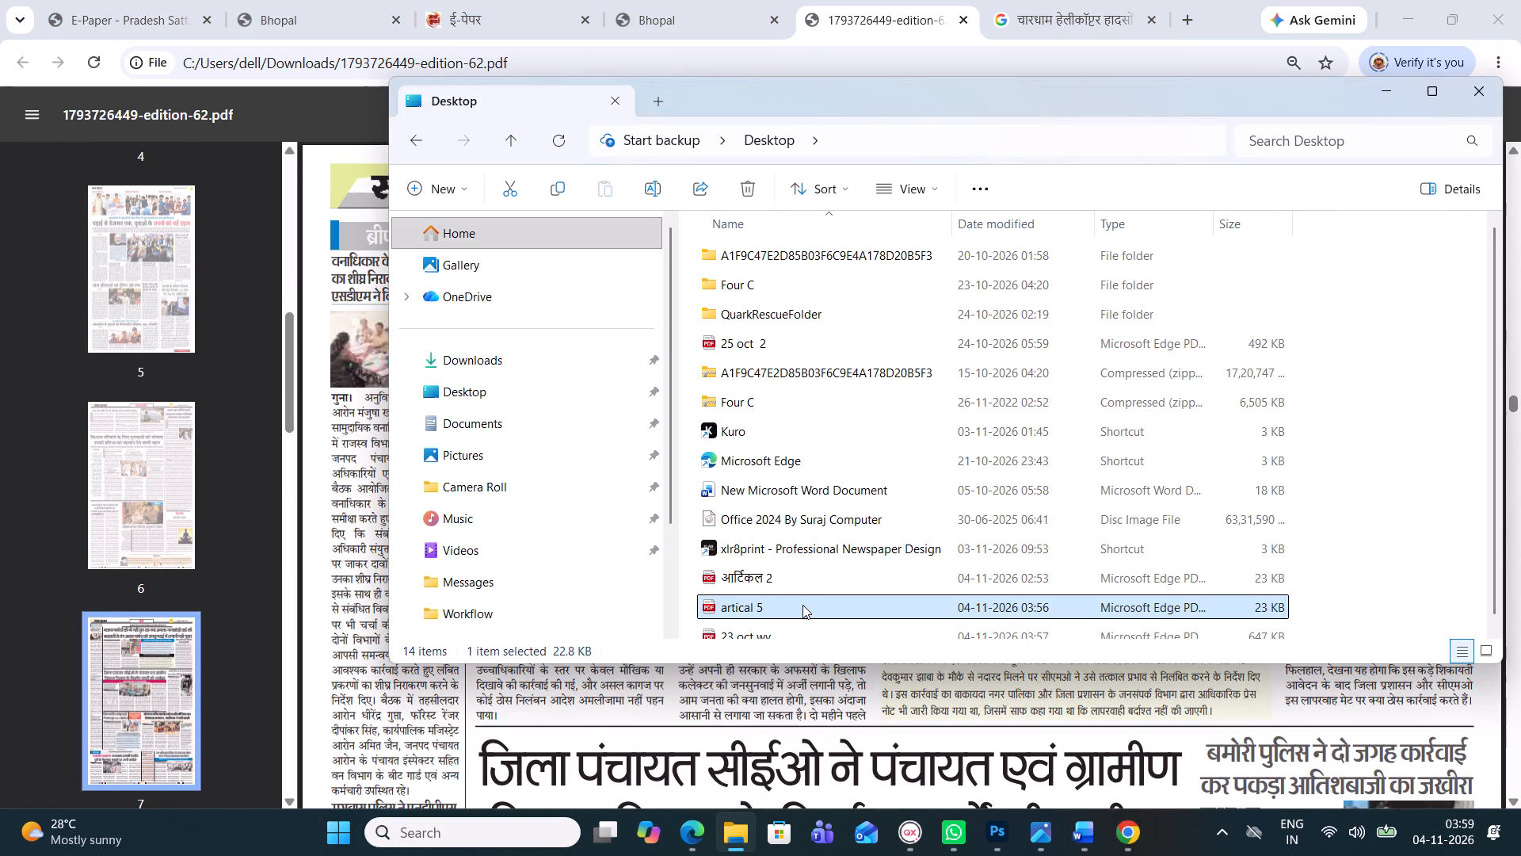
scroll(801, 627, down, 1)
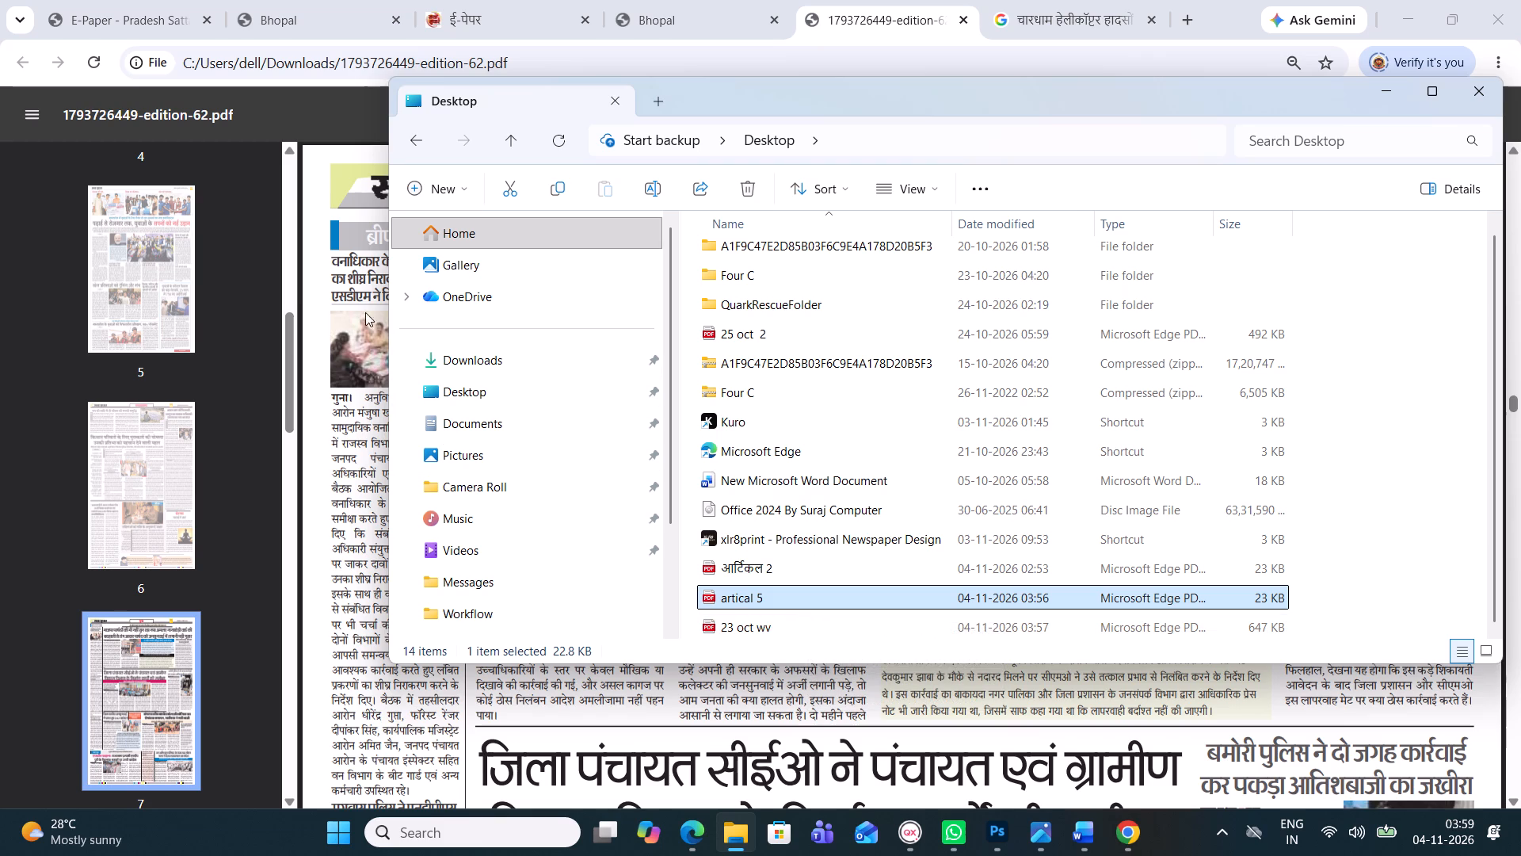
click(255, 222)
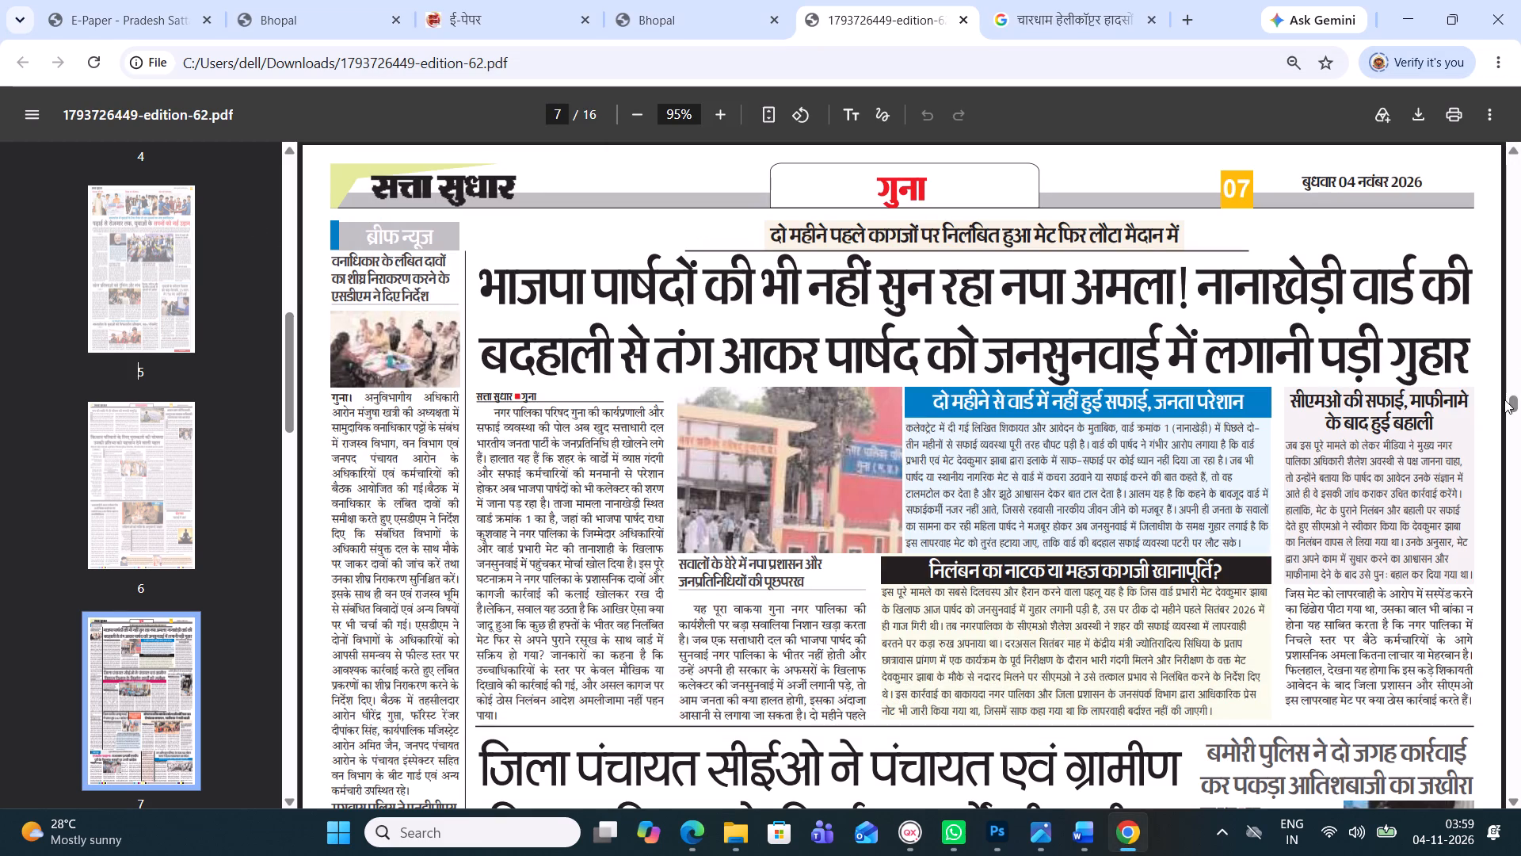
Look back through the Satta Sudhar PDF from page 7 to its front page.
drag(1509, 400, 1509, 323)
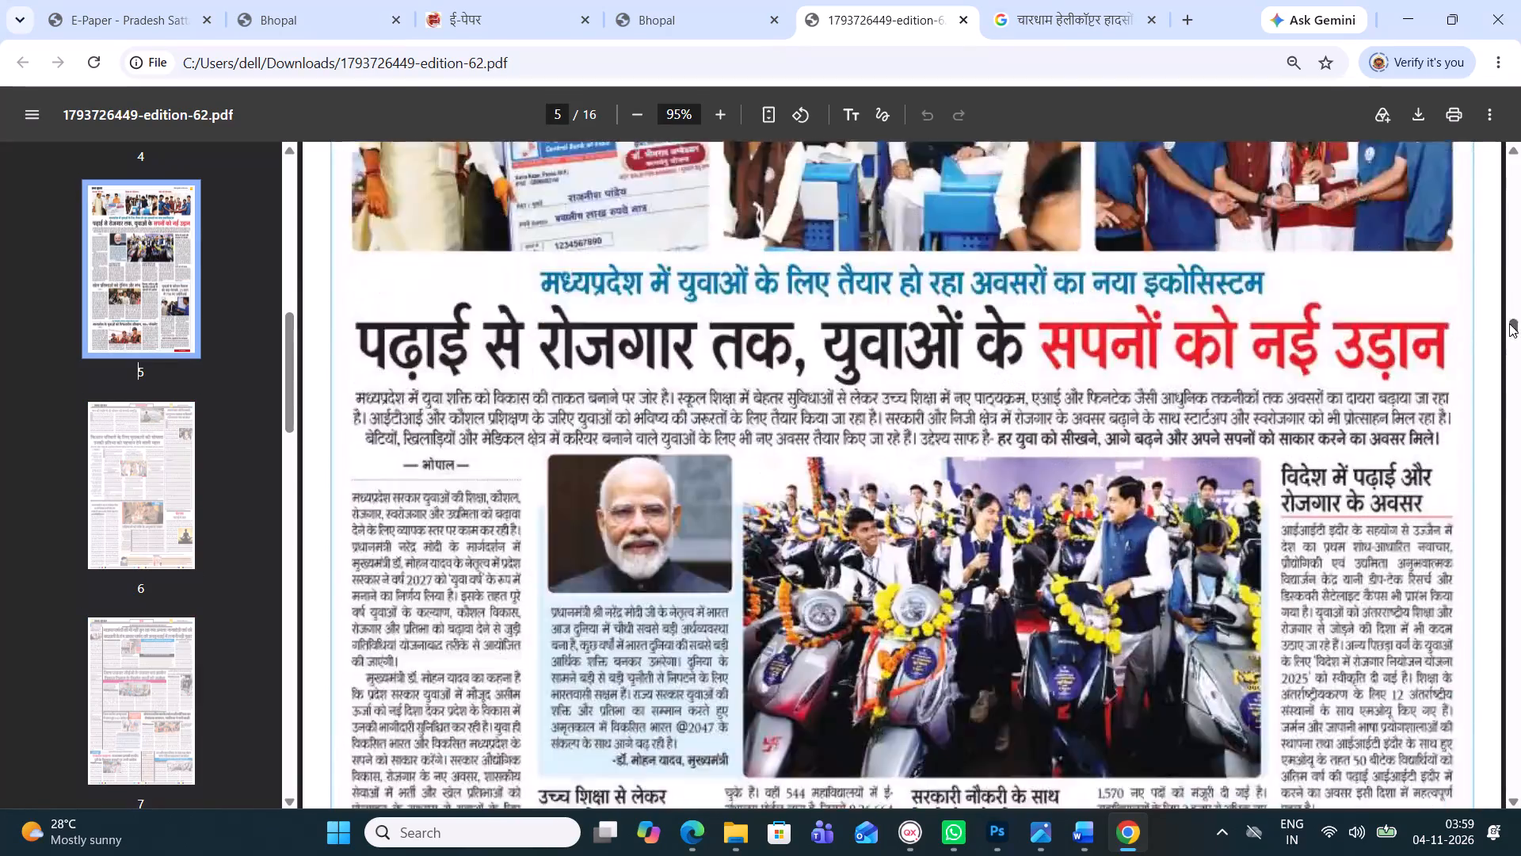
drag(1509, 323, 1503, 187)
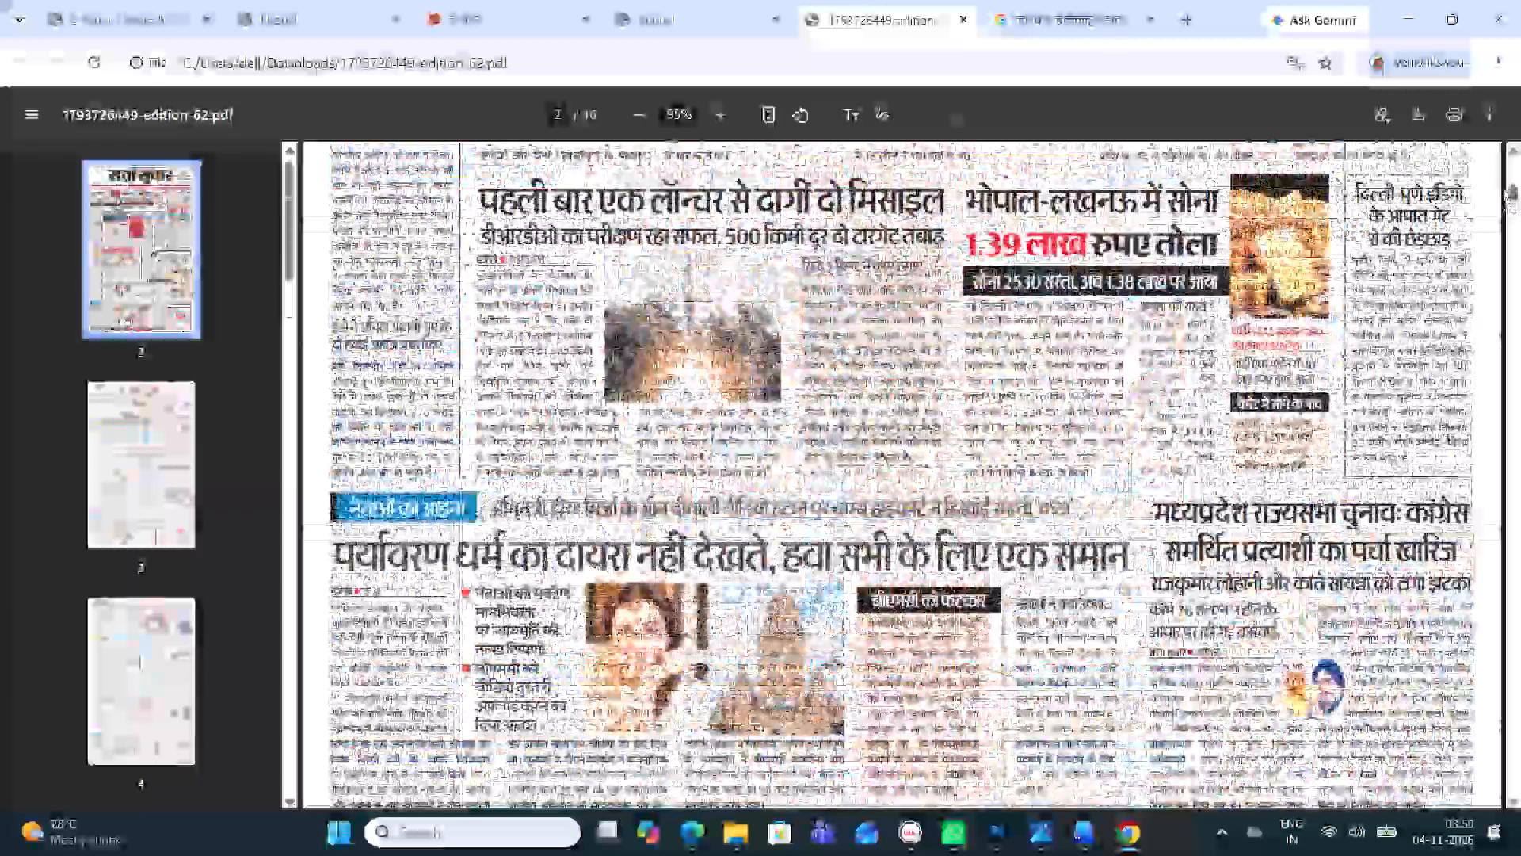
drag(1503, 187, 1503, 155)
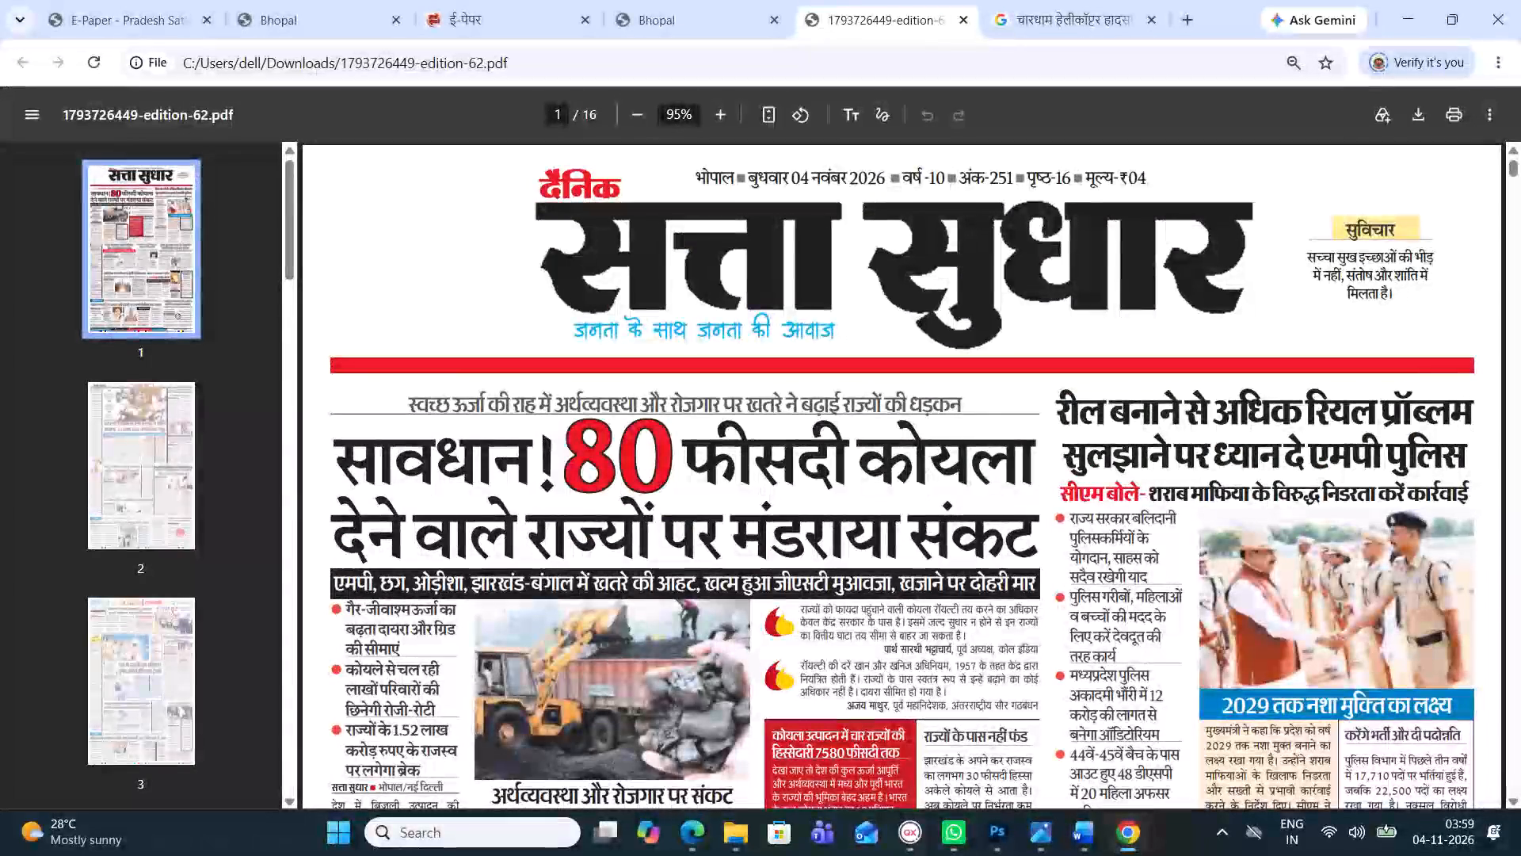
click(429, 267)
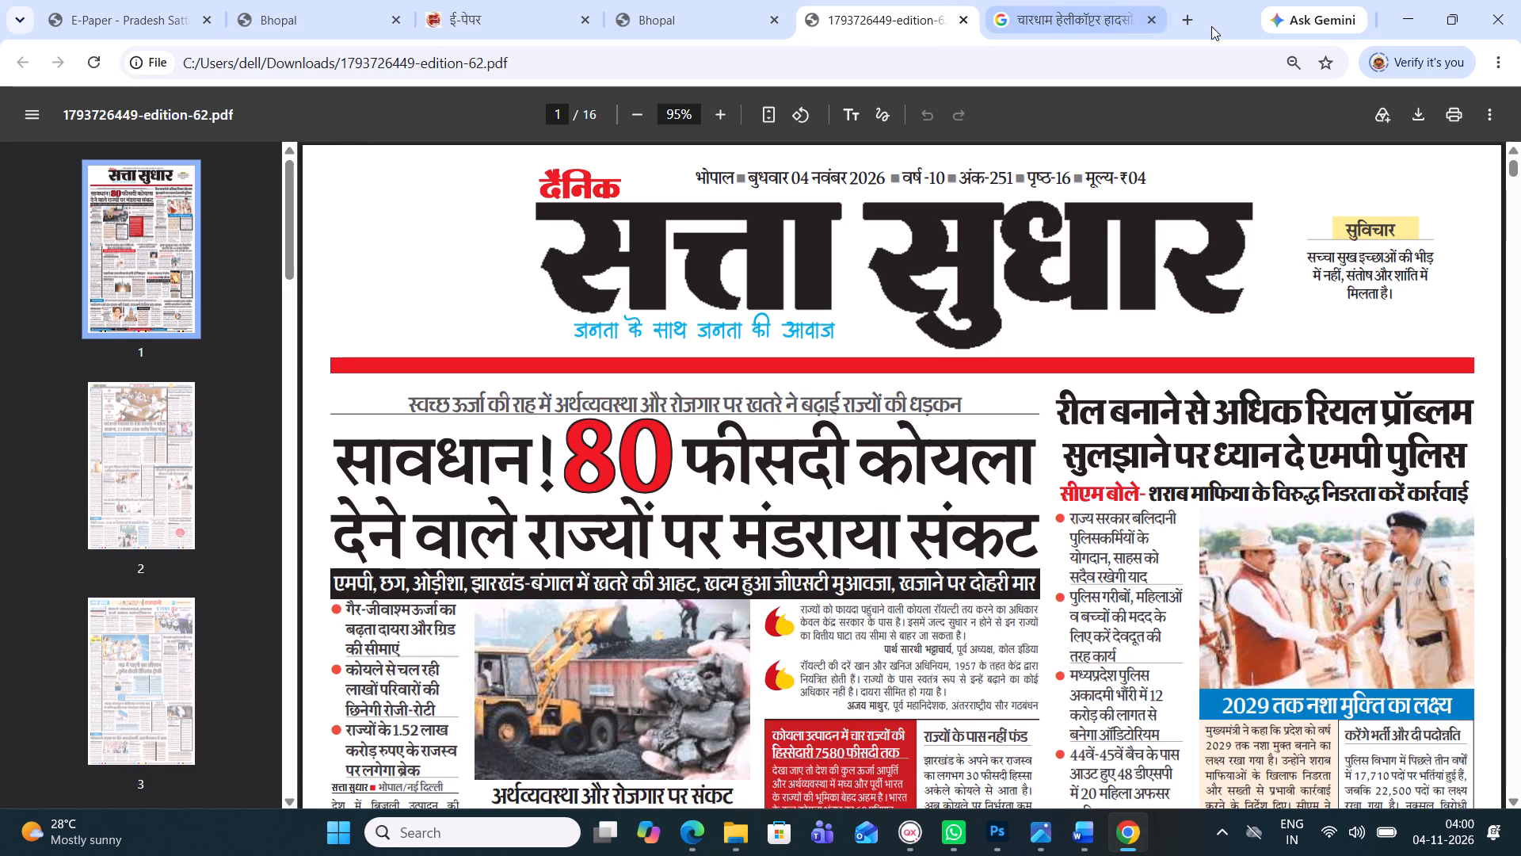
Close the Google search tab about the Char Dham helicopter accidents.
click(1147, 13)
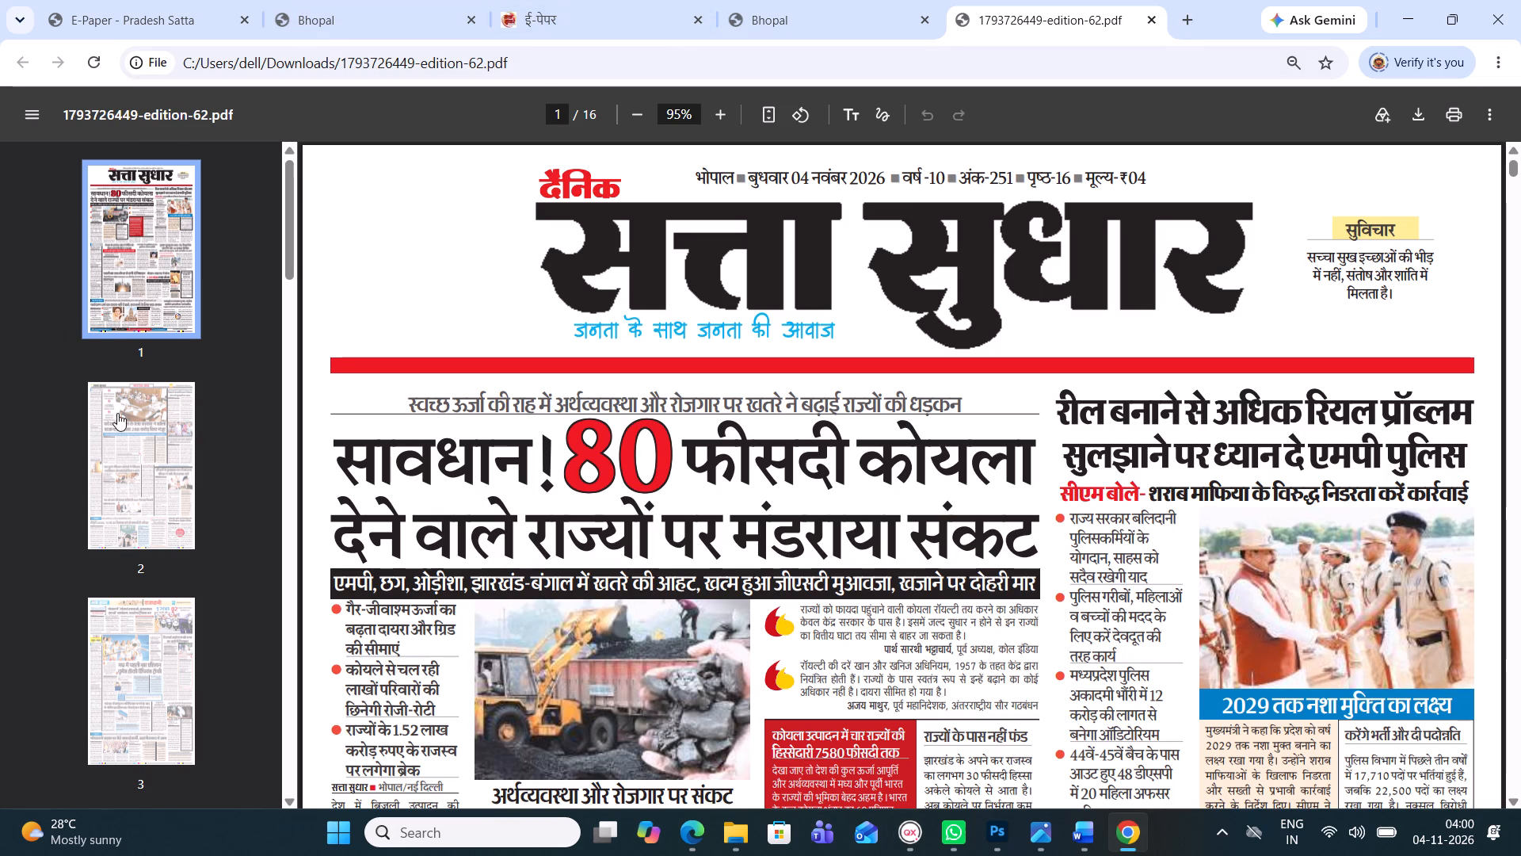
Browse the last pages of the Satta Sudhar PDF backwards, from page 16 to the business page 13.
scroll(124, 429, down, 1)
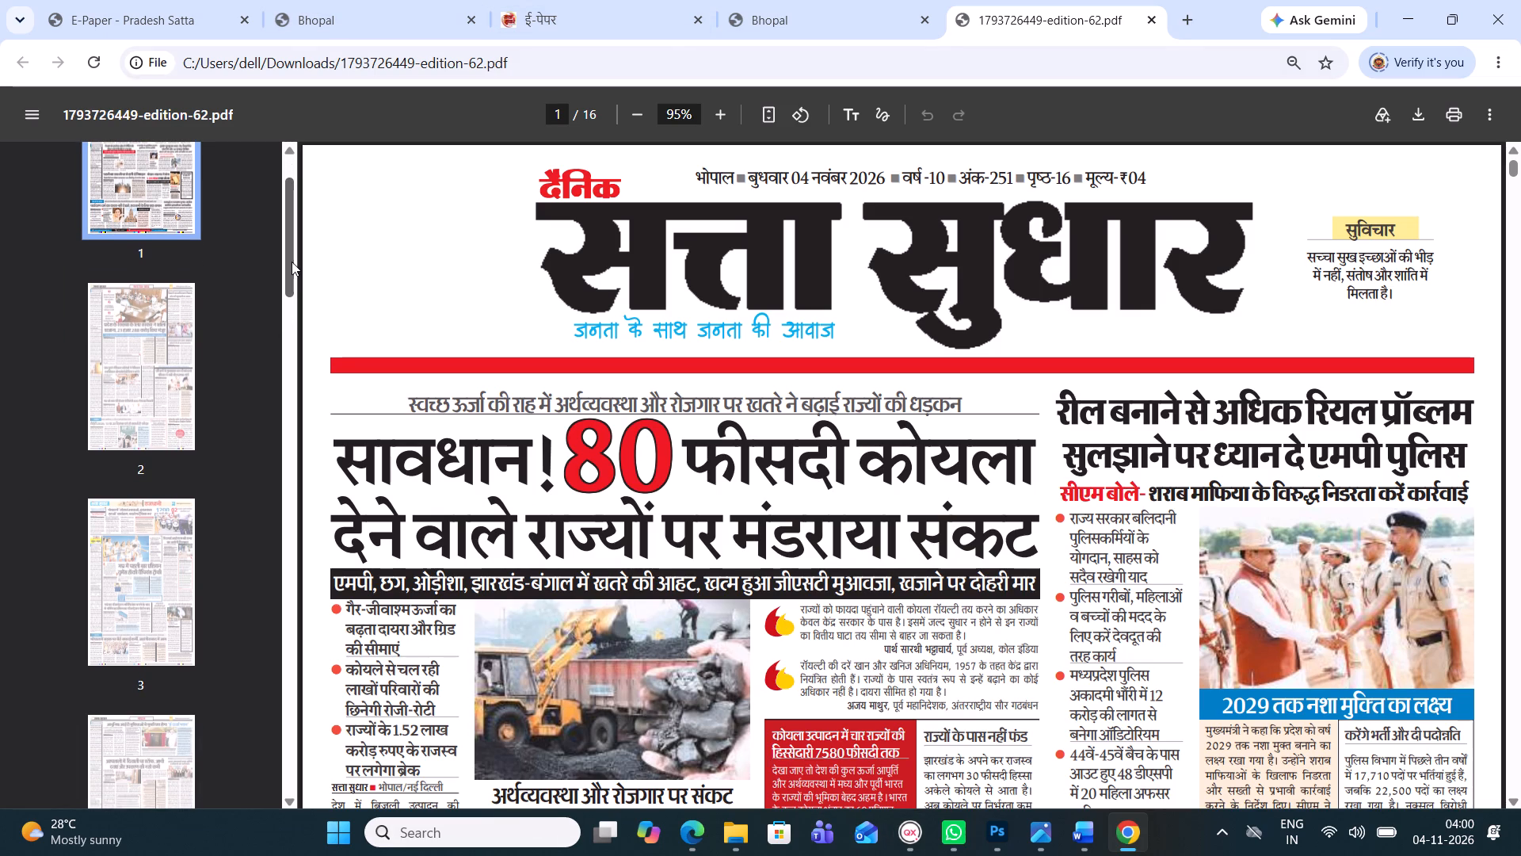
drag(292, 262, 269, 549)
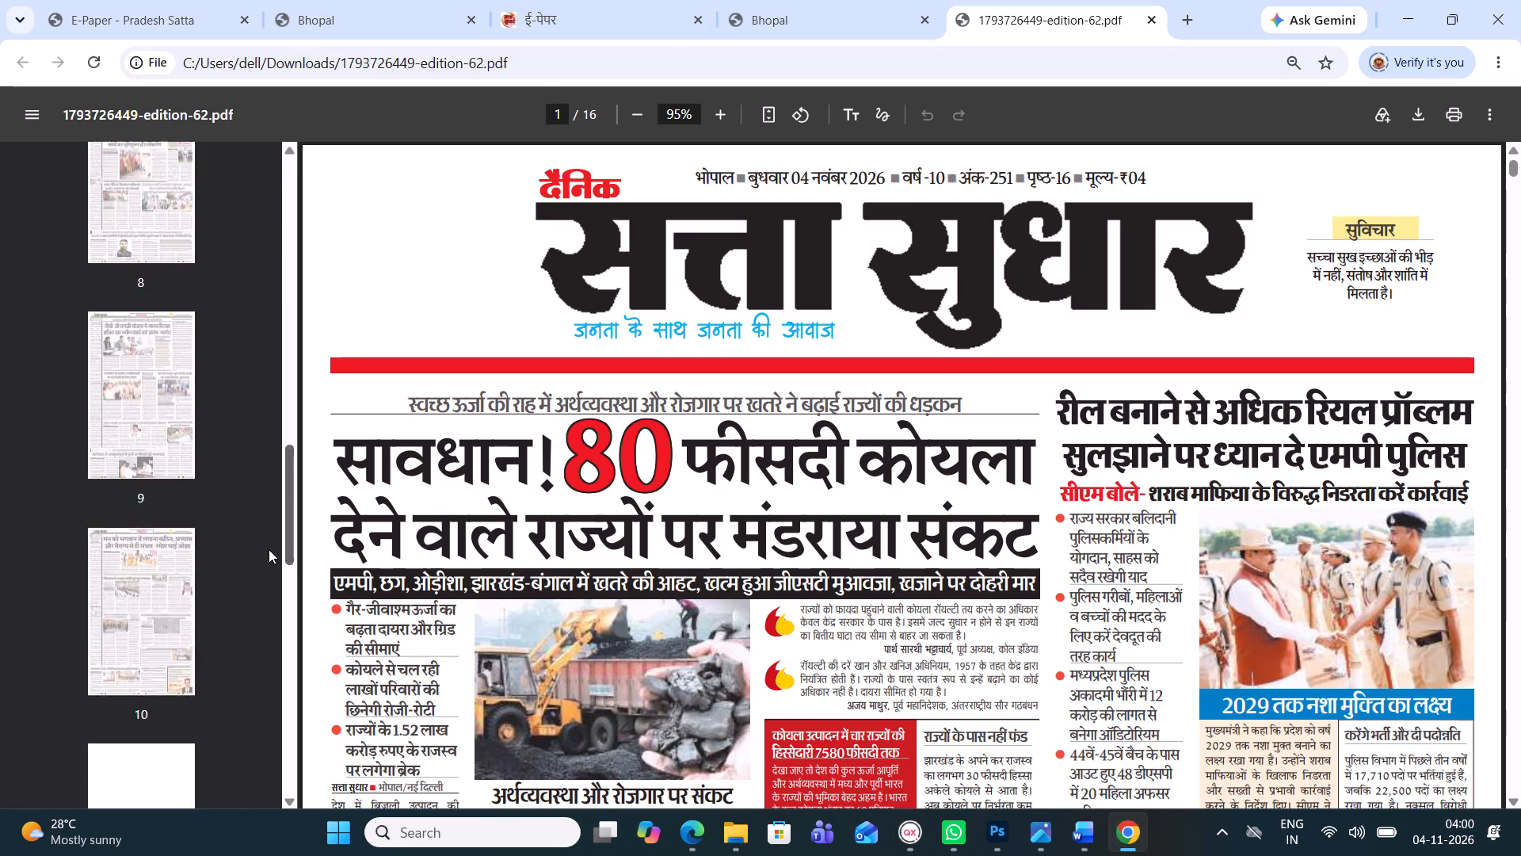
drag(269, 549, 309, 833)
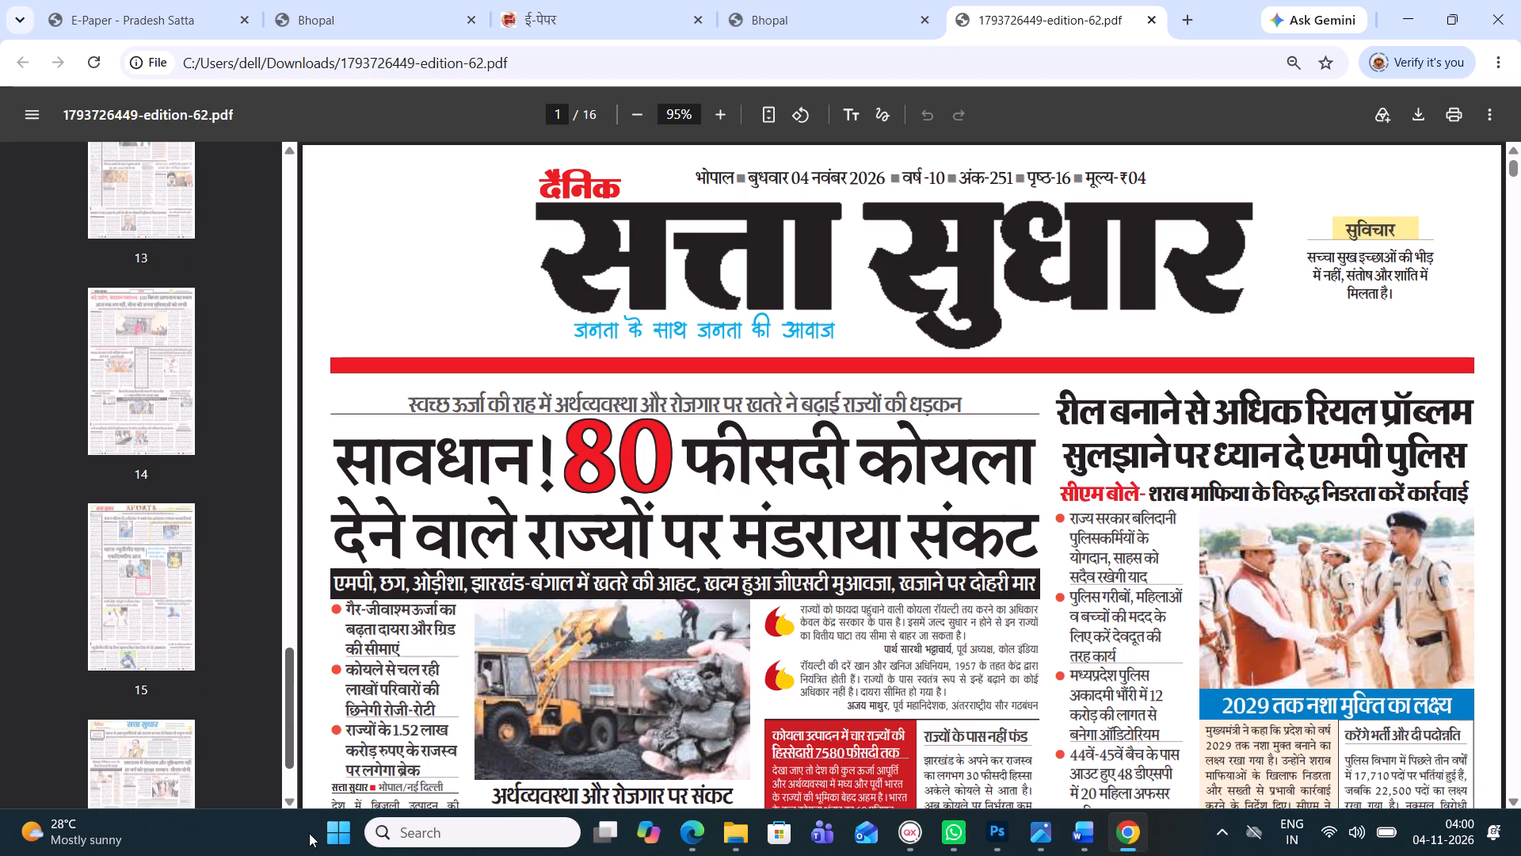
drag(309, 833, 307, 781)
click(118, 637)
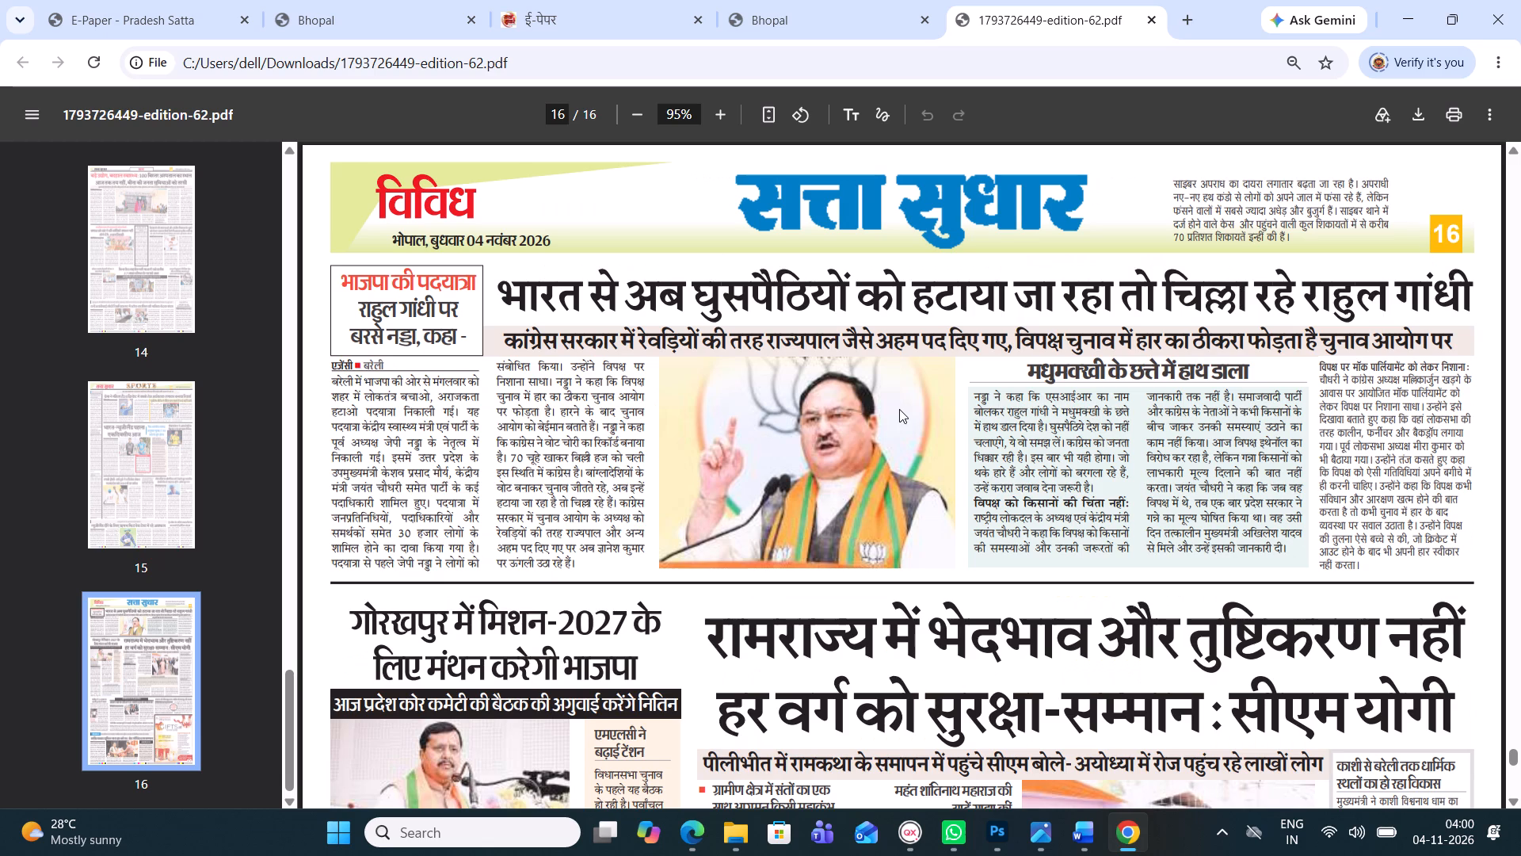
click(163, 480)
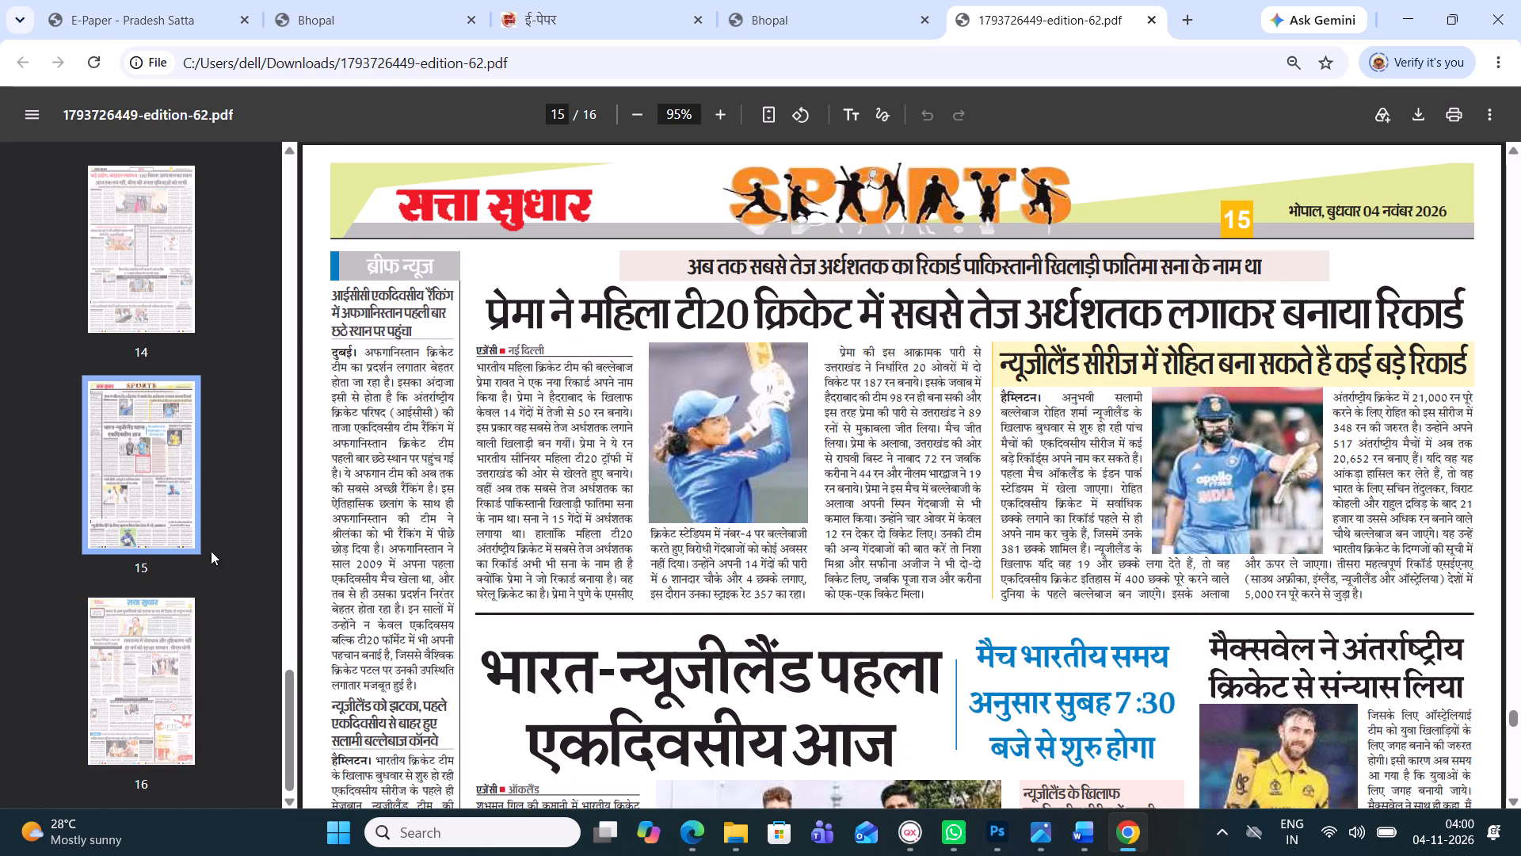
click(117, 208)
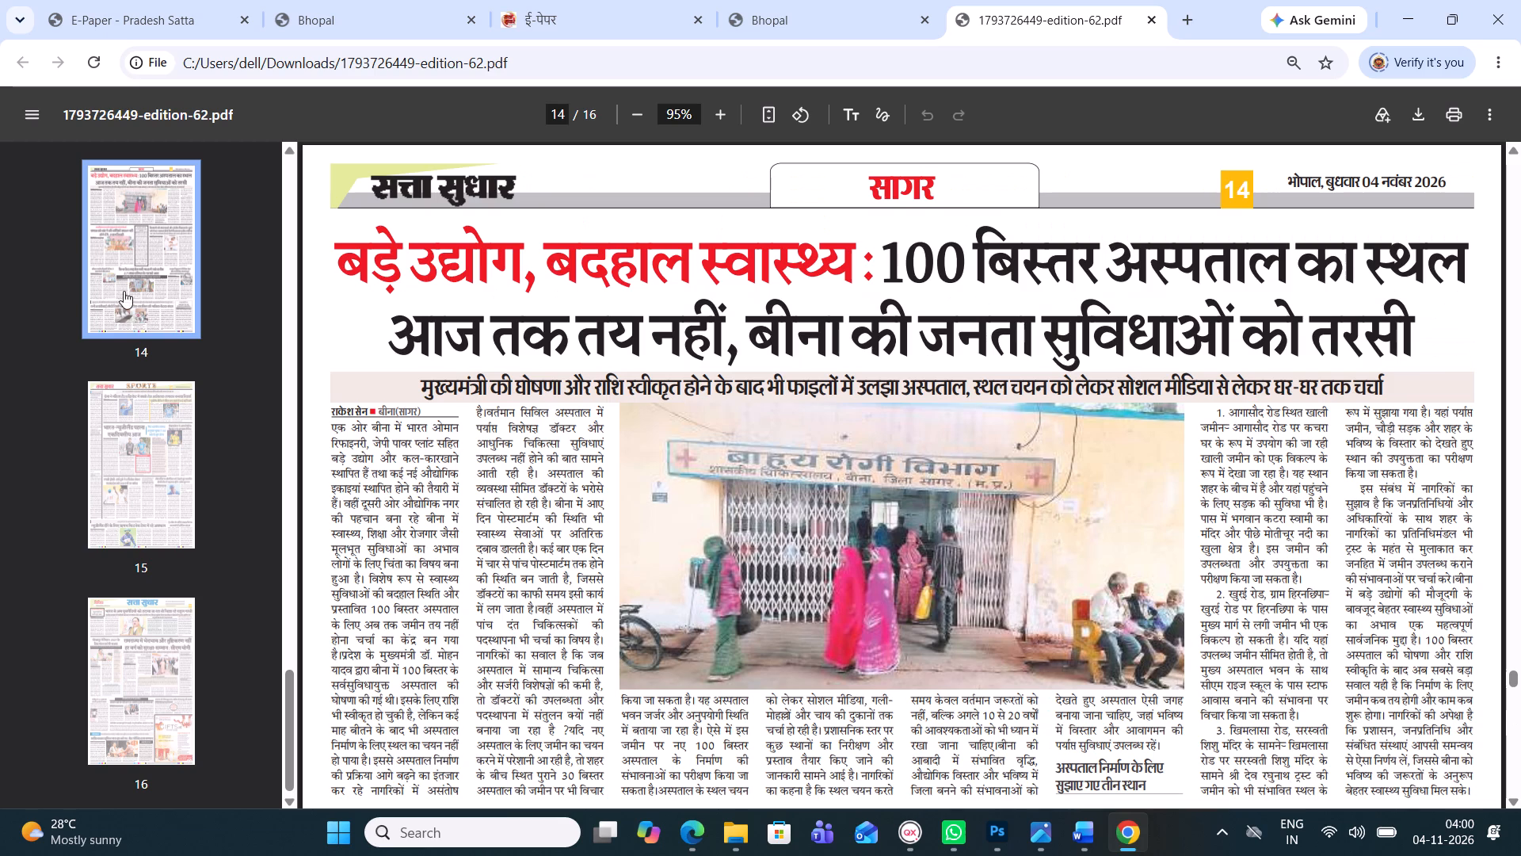
scroll(135, 352, up, 2)
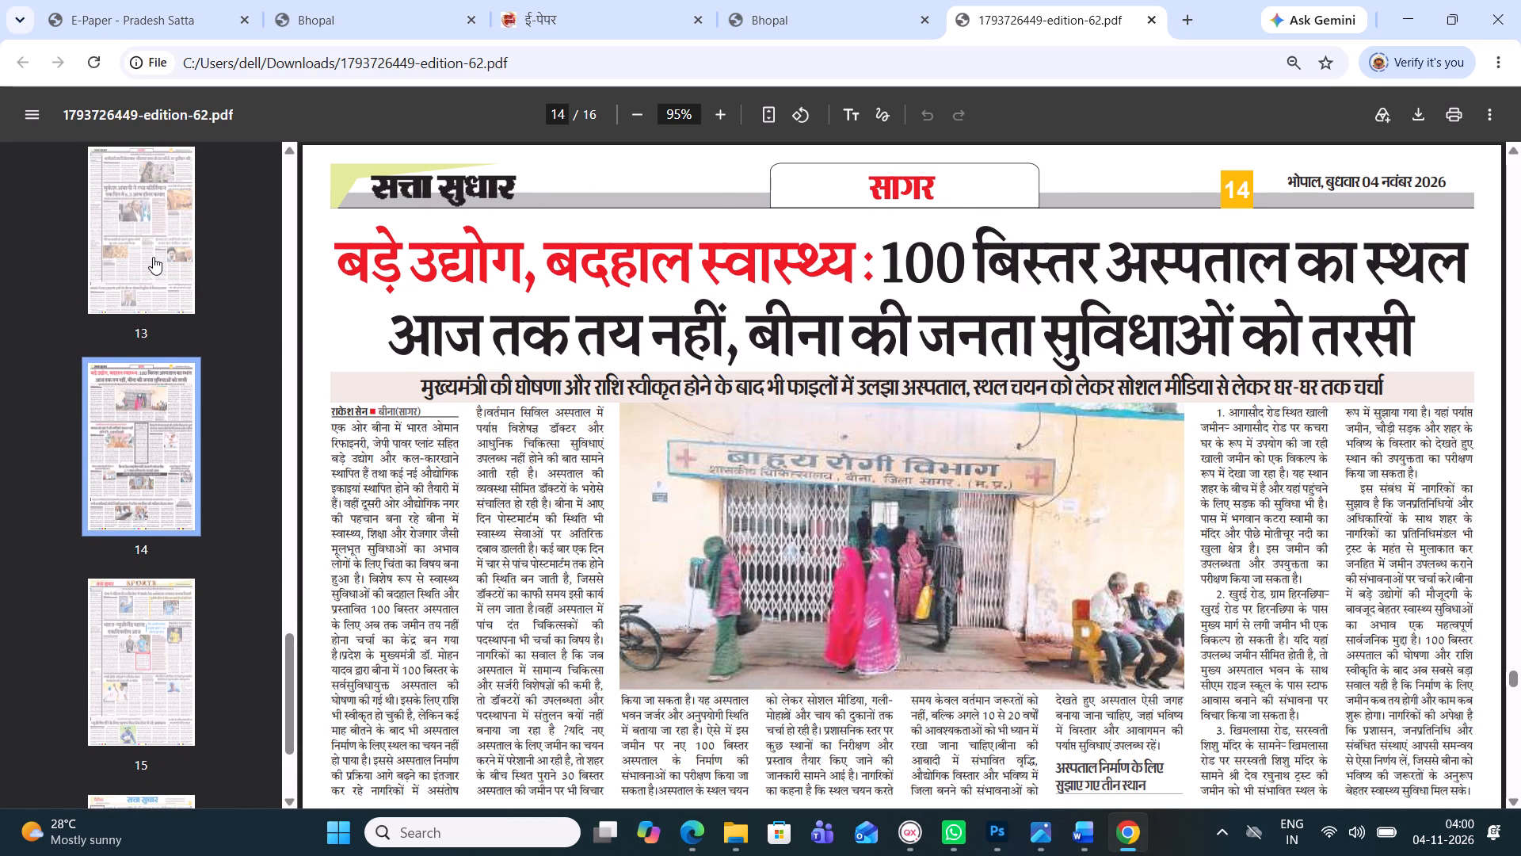
click(153, 257)
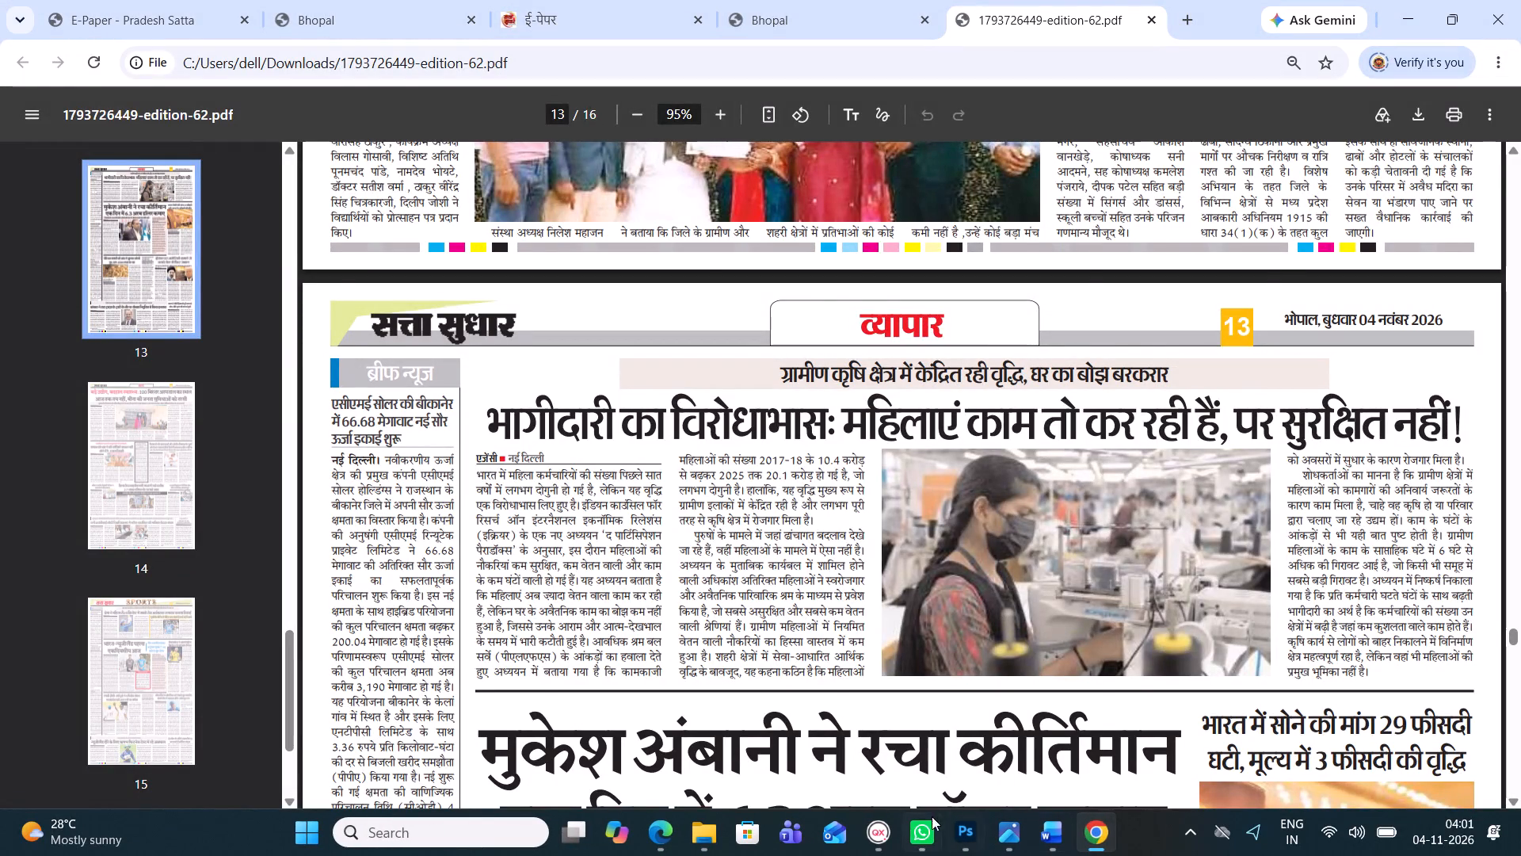
Switch to QuarkXPress and delete the two empty boxes below the header of page 06, कारोबार वार्ता.
click(884, 833)
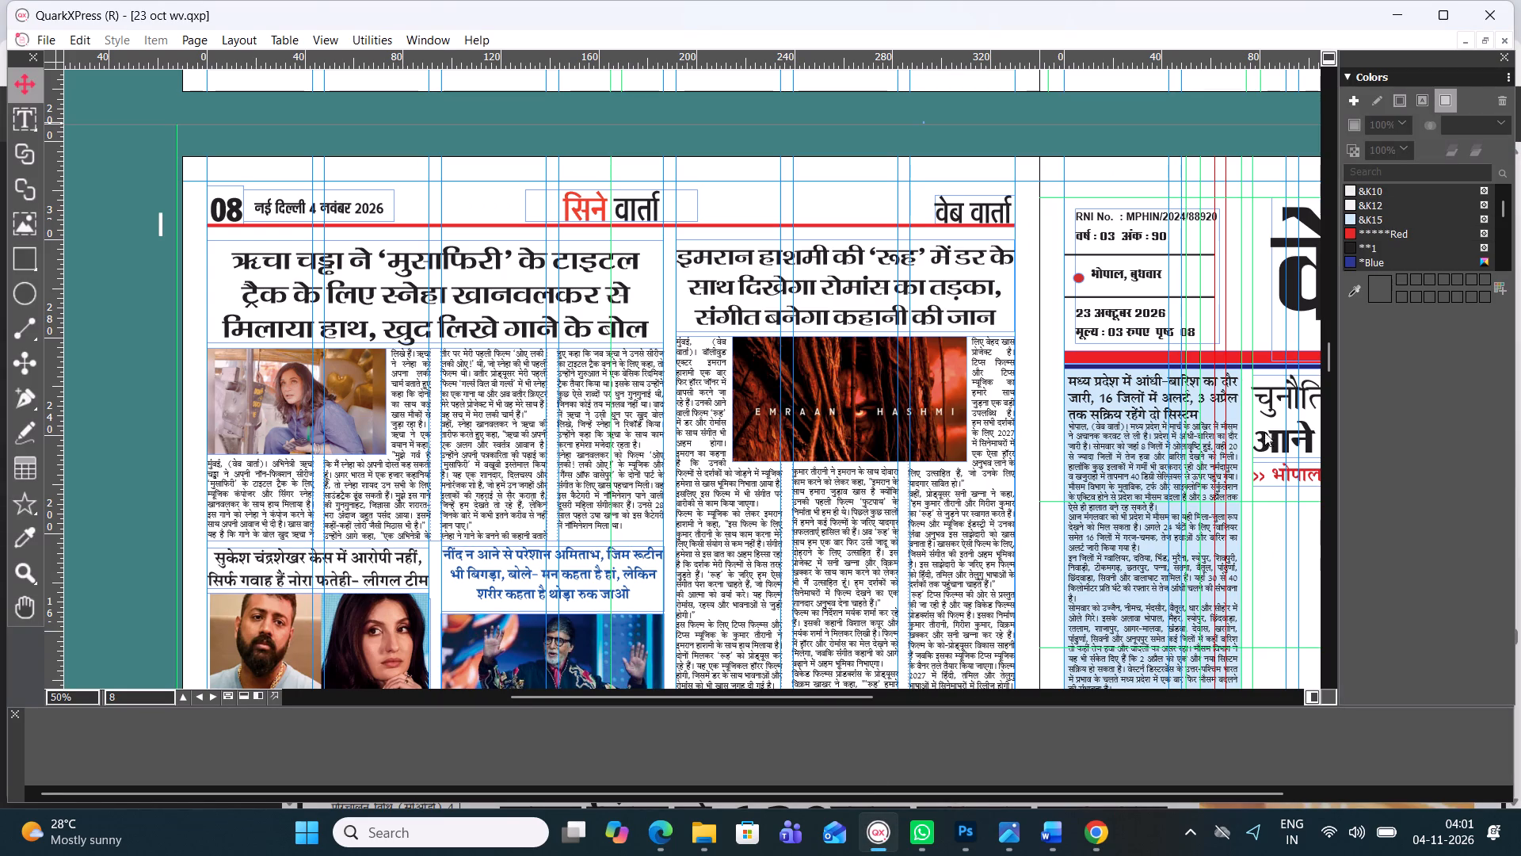
drag(784, 699, 989, 690)
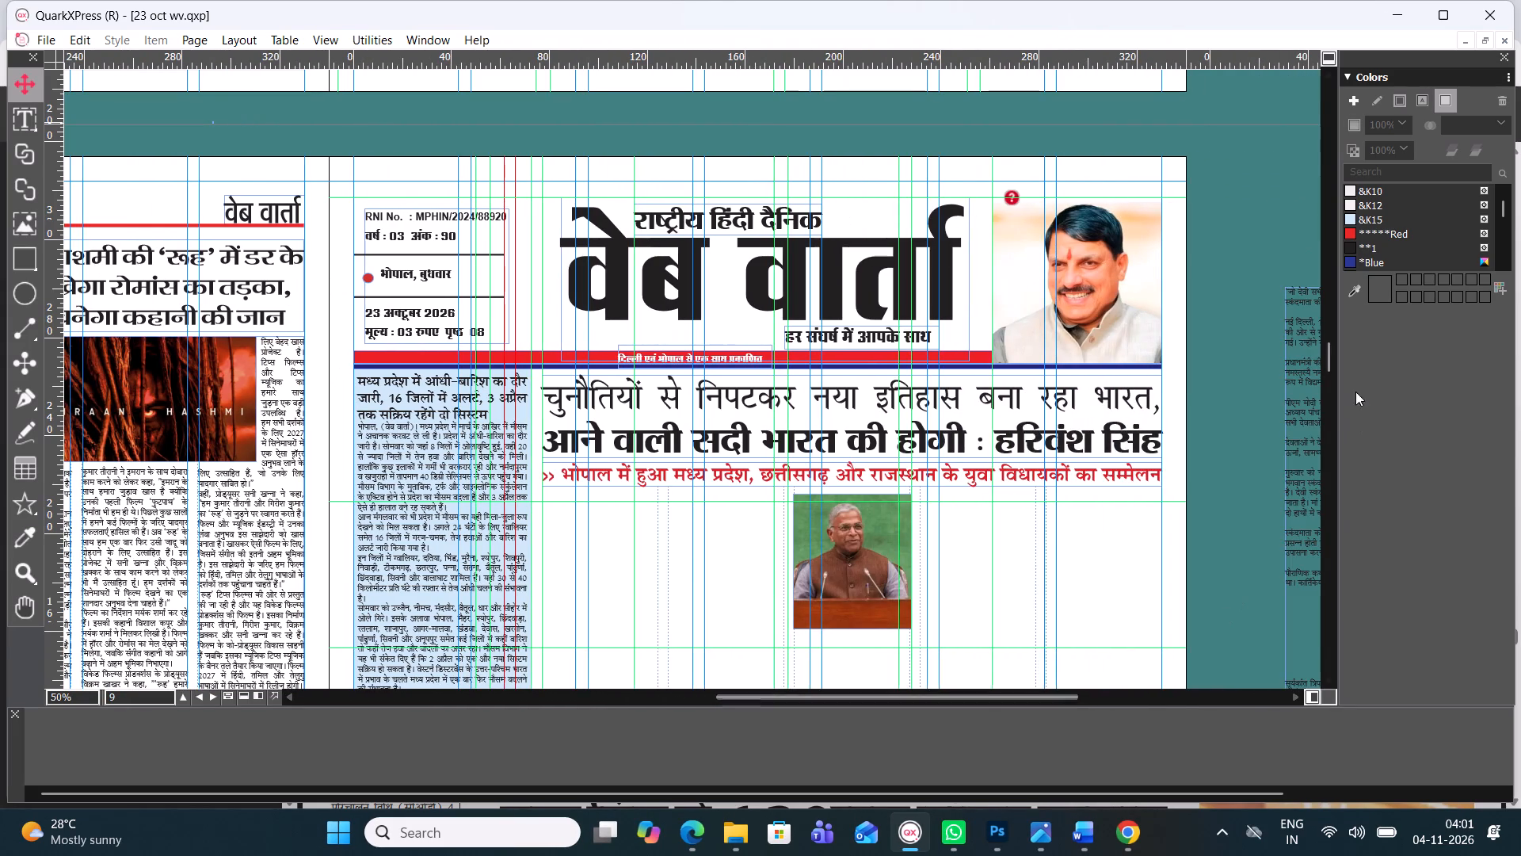
drag(1325, 345, 1307, 256)
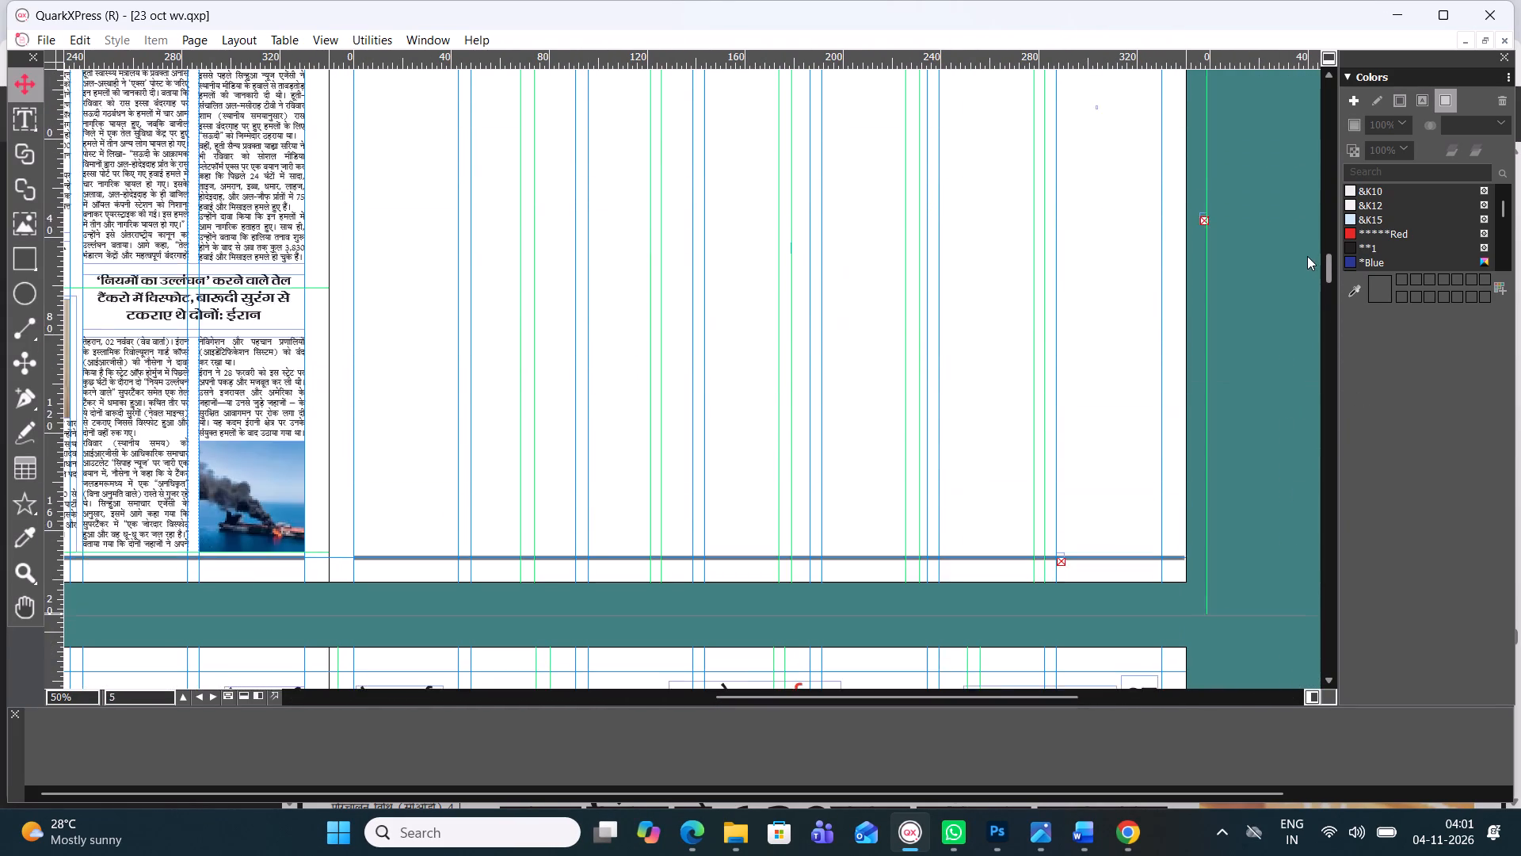
drag(1307, 256, 1308, 277)
drag(1012, 697, 1011, 697)
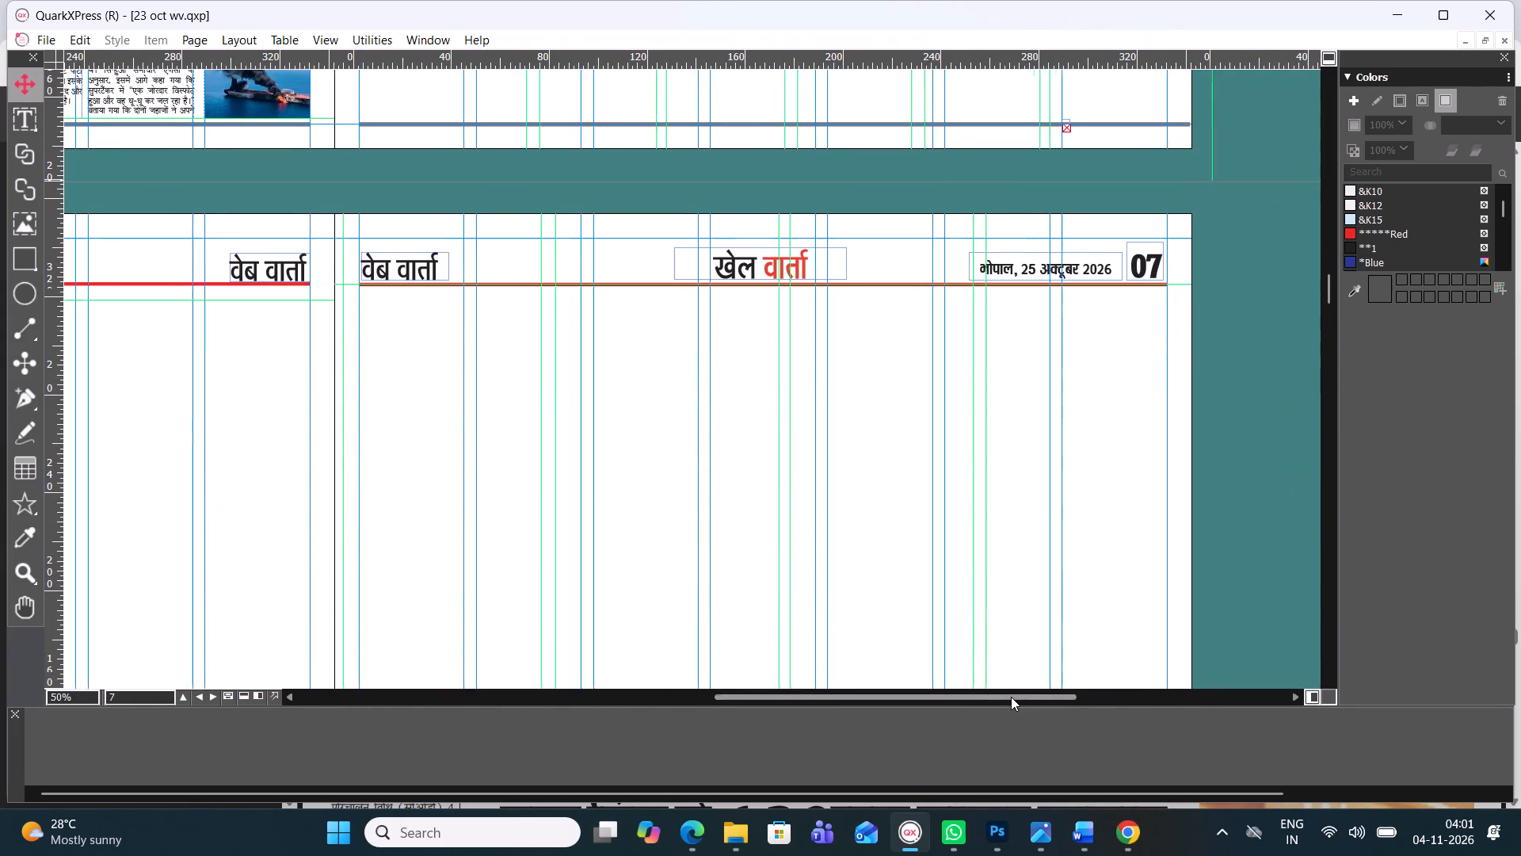
drag(1011, 697, 795, 677)
click(469, 521)
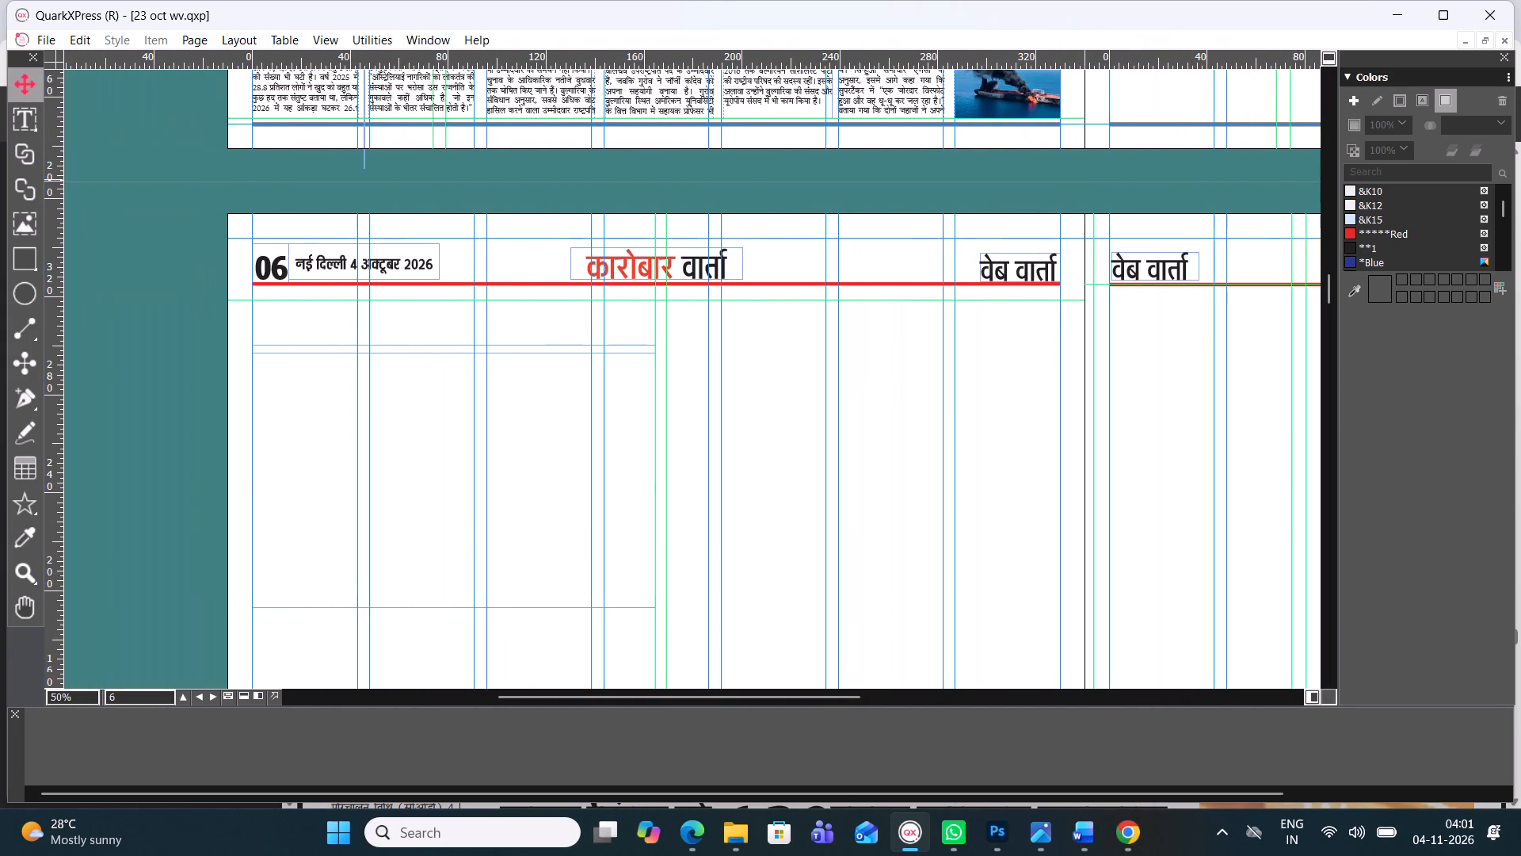
key(BackSpace)
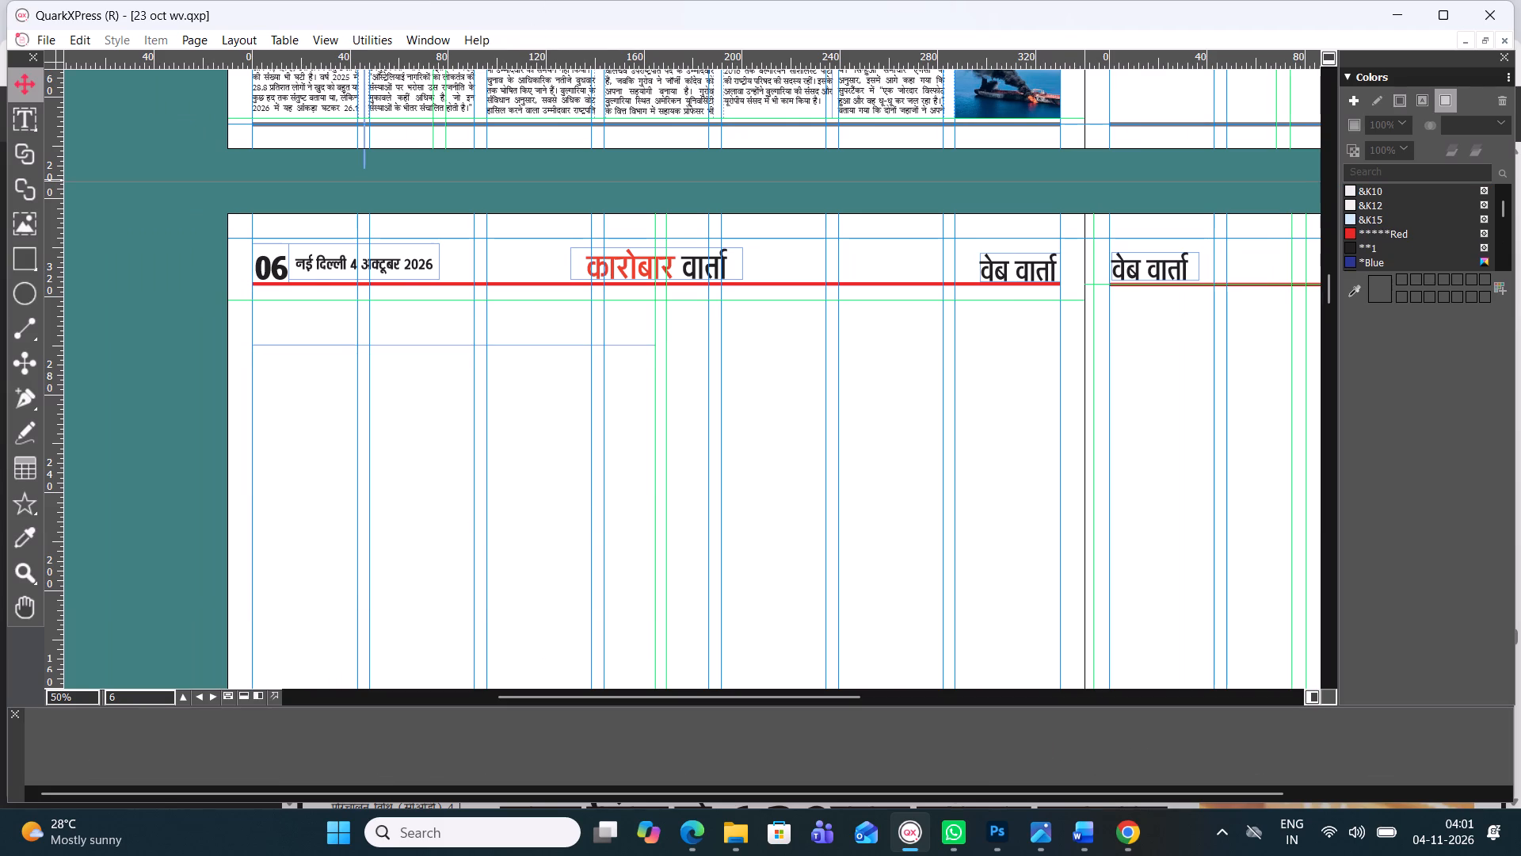
click(344, 330)
key(BackSpace)
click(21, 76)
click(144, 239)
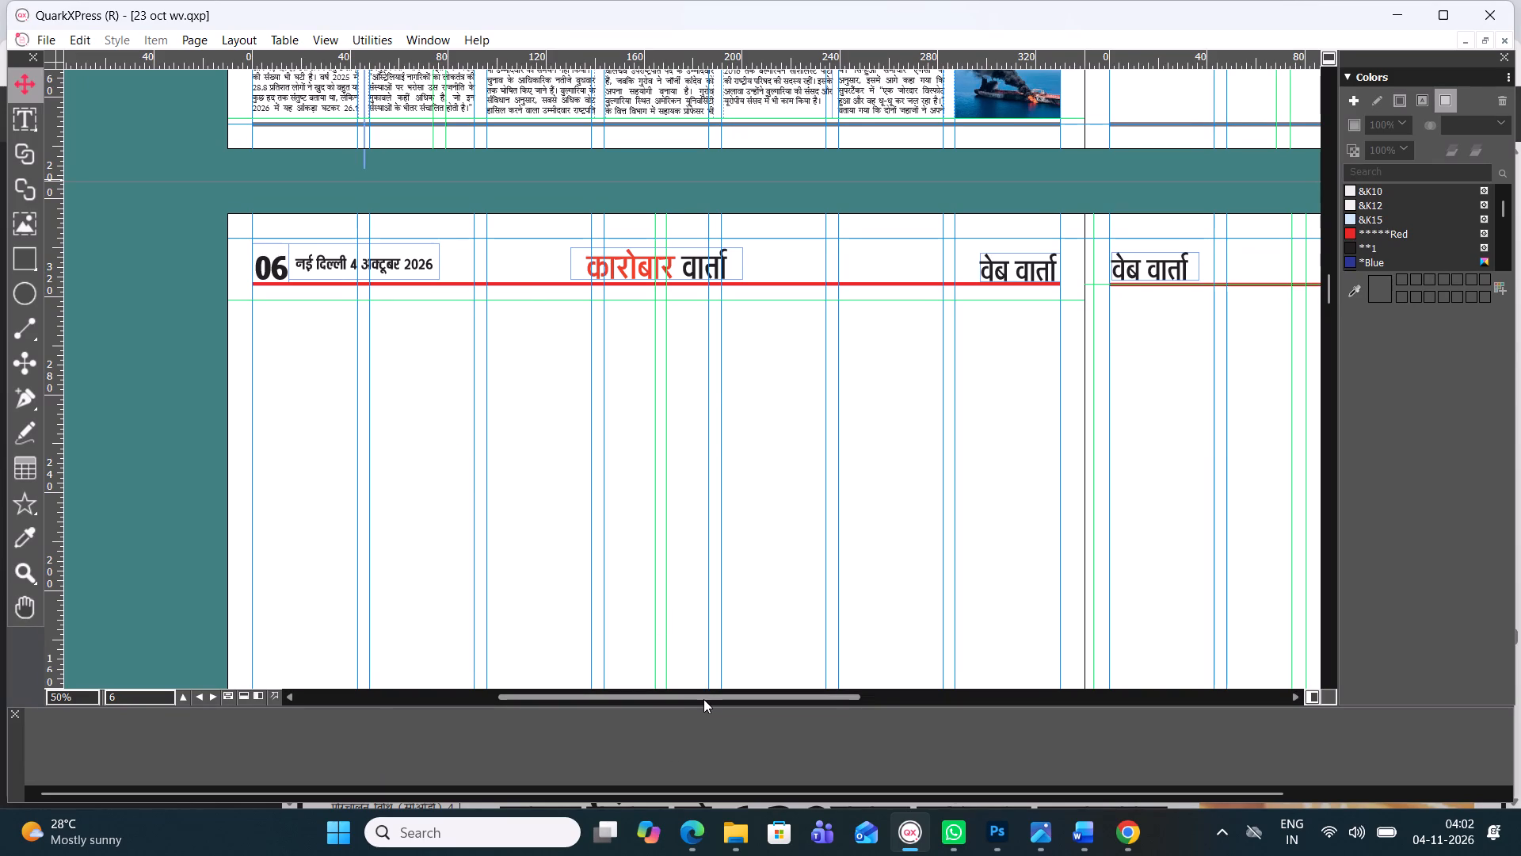
Go from page 06 to the empty page 05, विविध वार्ता, in the newspaper layout.
drag(704, 699, 932, 695)
drag(1328, 297, 1328, 266)
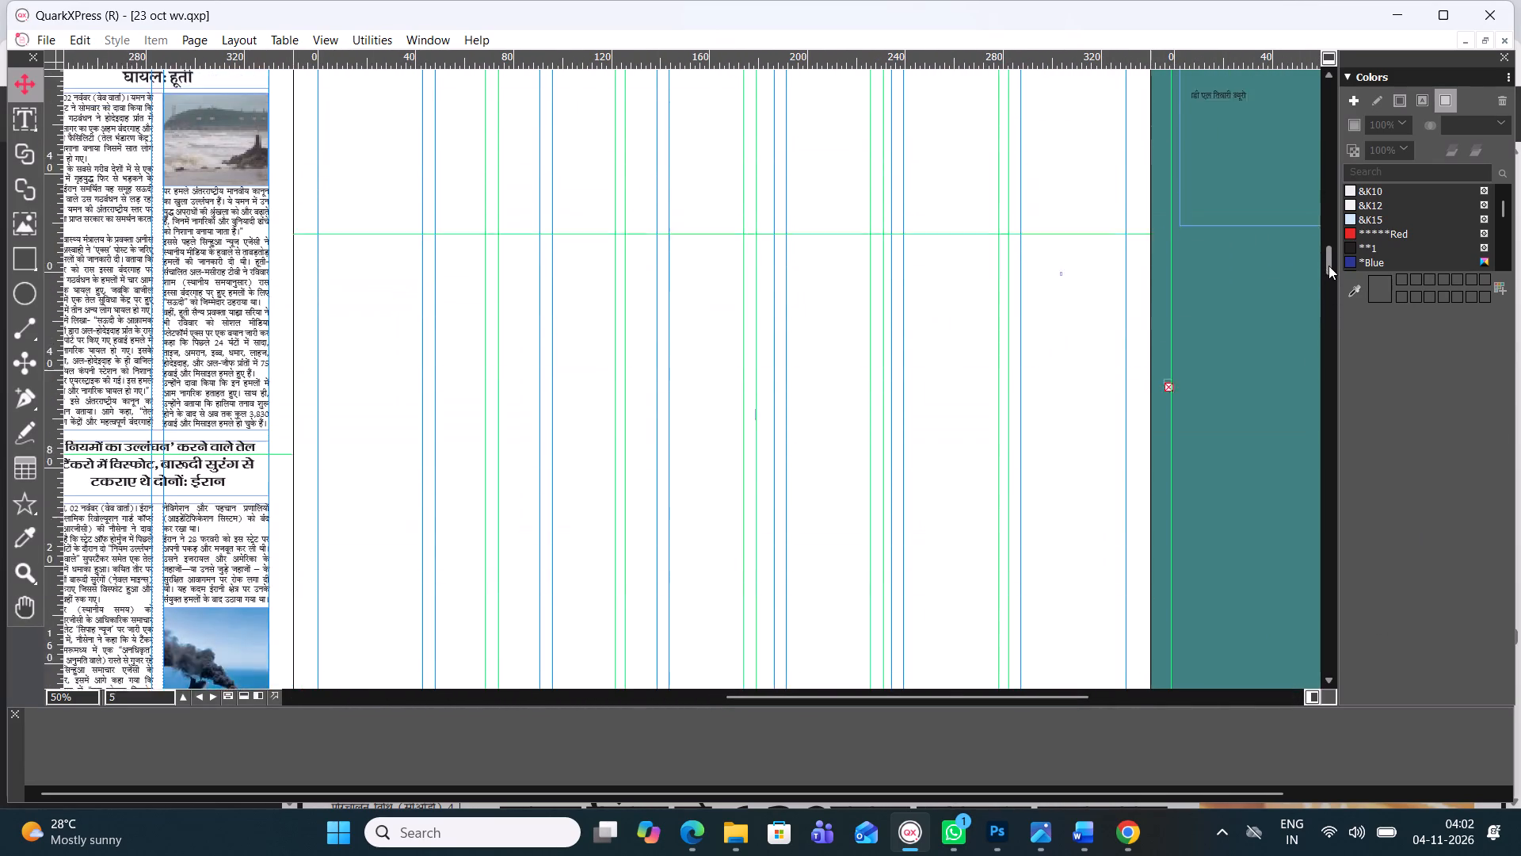
drag(1328, 266, 1328, 231)
click(910, 407)
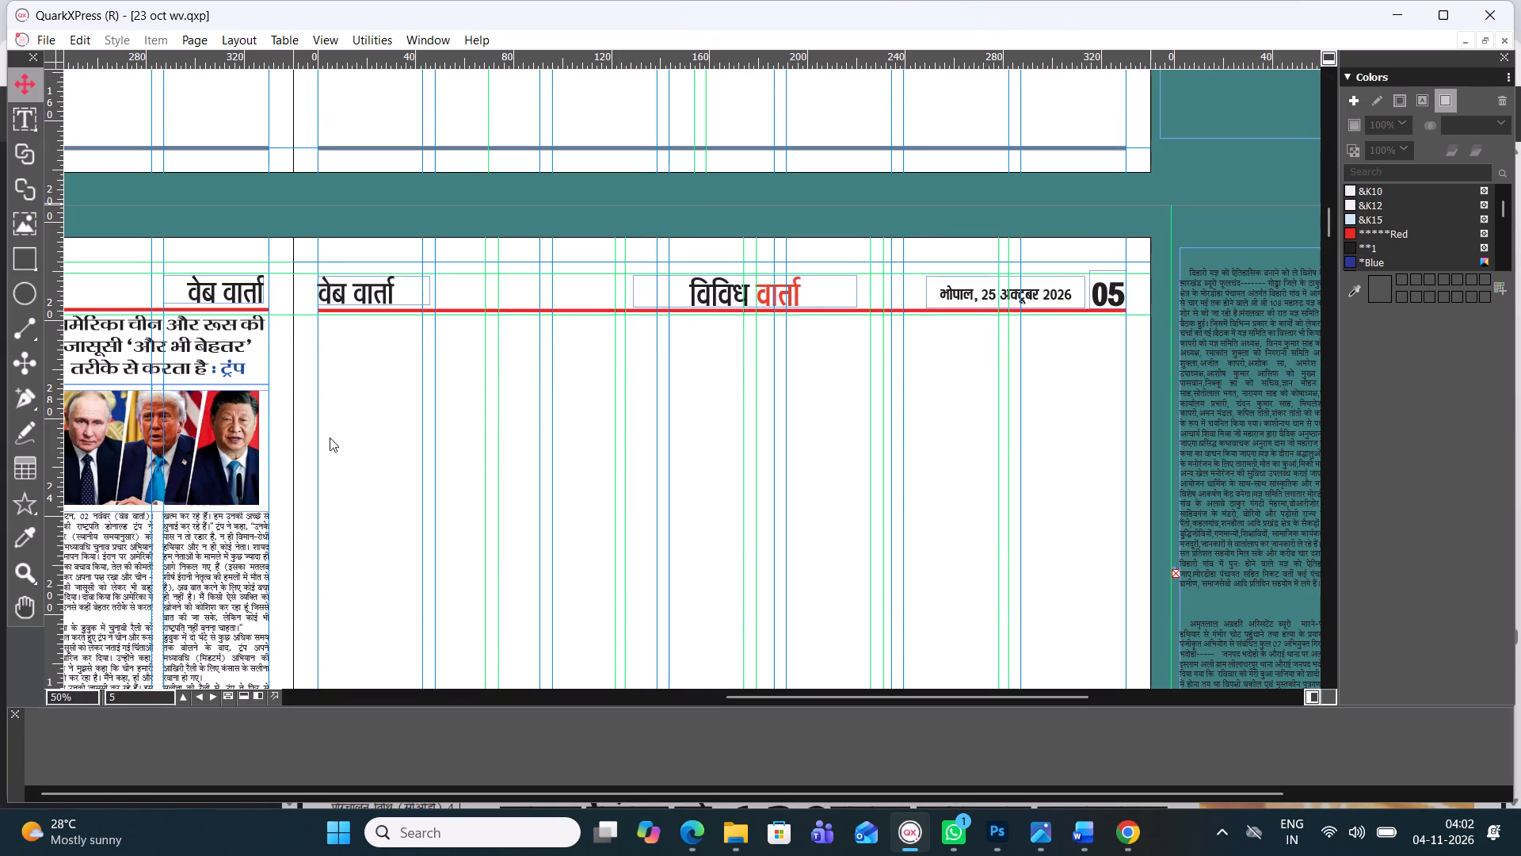
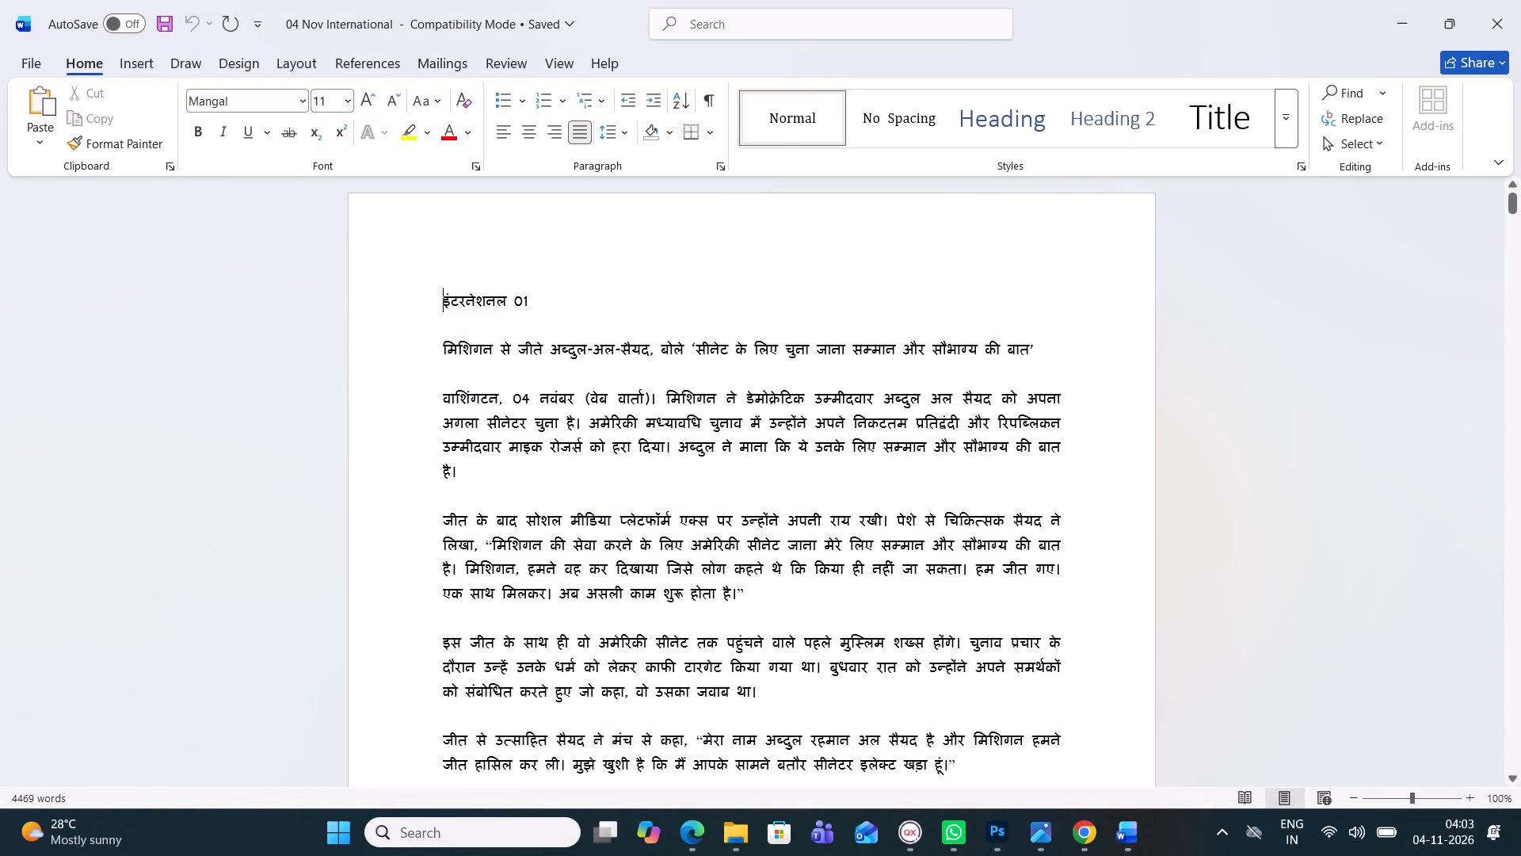
Switch from Word to QuarkXPress and view the 23 oct wv.qxp layout at page 05, विविध वार्ता.
click(896, 836)
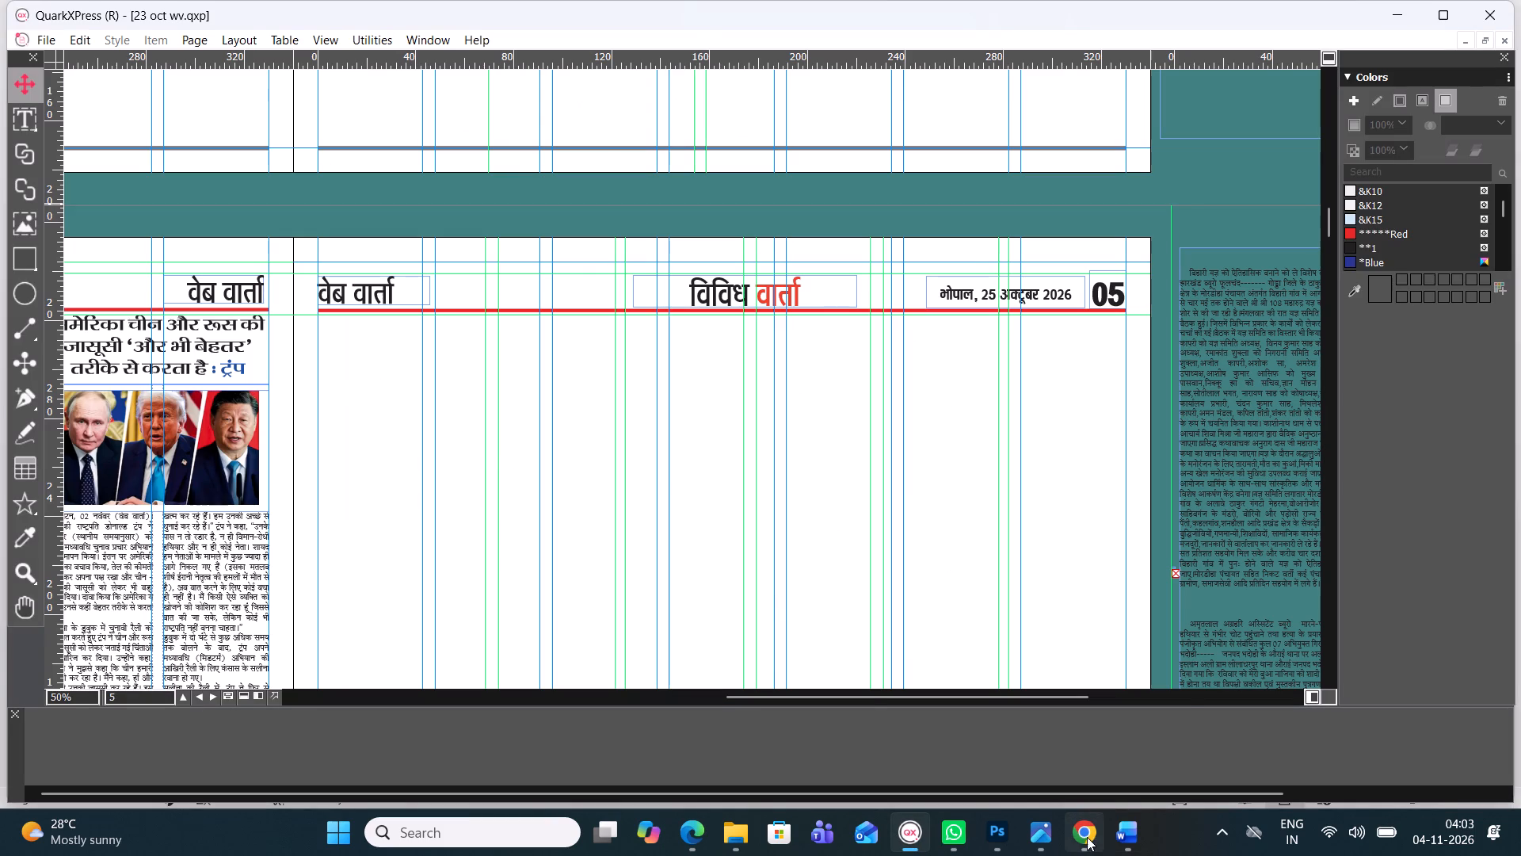
In Chrome, search Google for "international newspaper in hindi", view the image results, and close the search.
click(1095, 838)
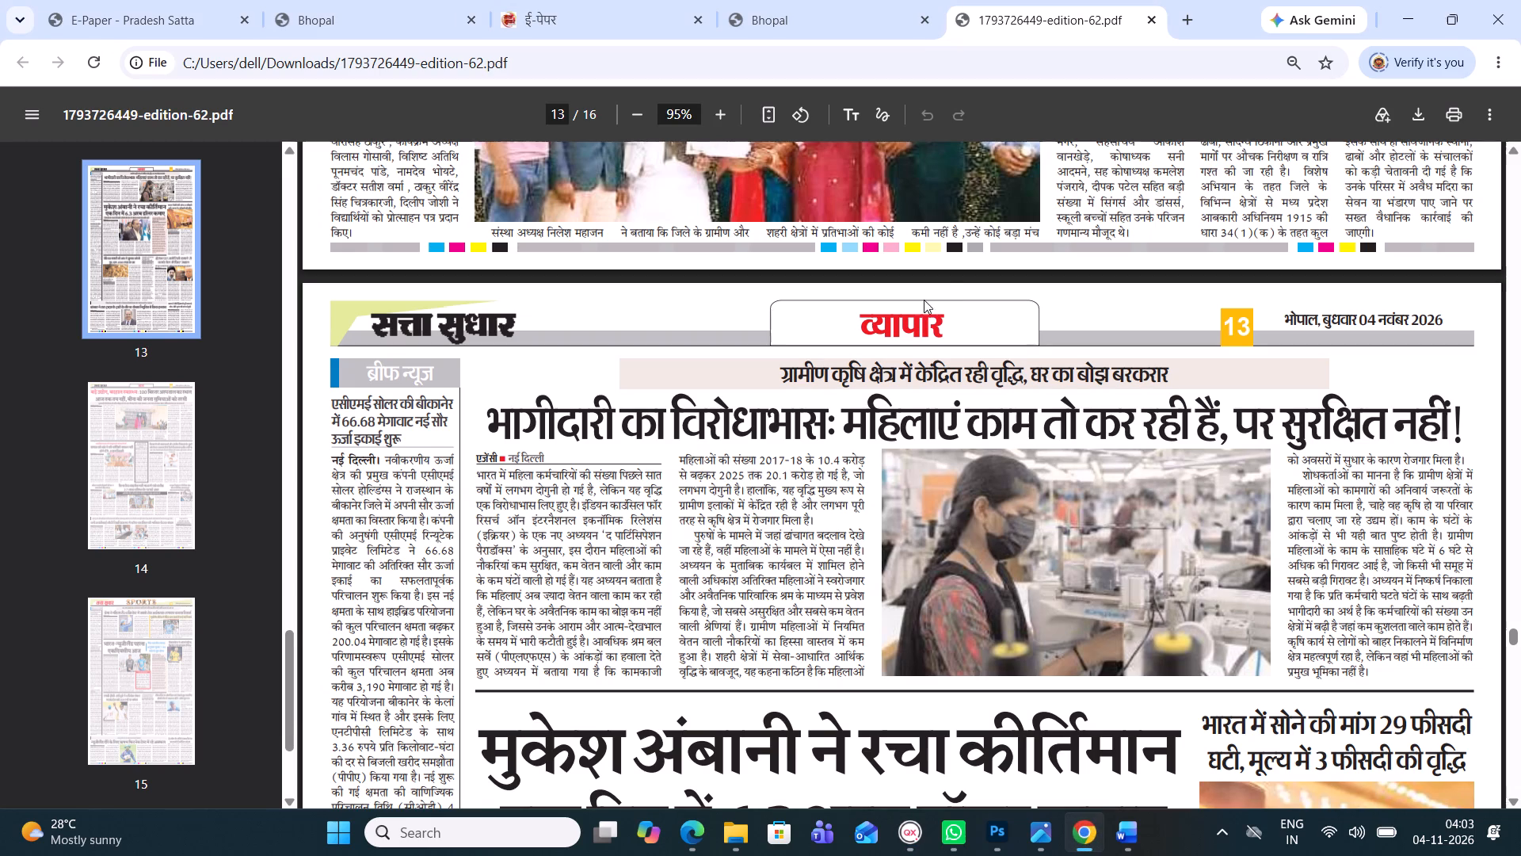
click(1195, 26)
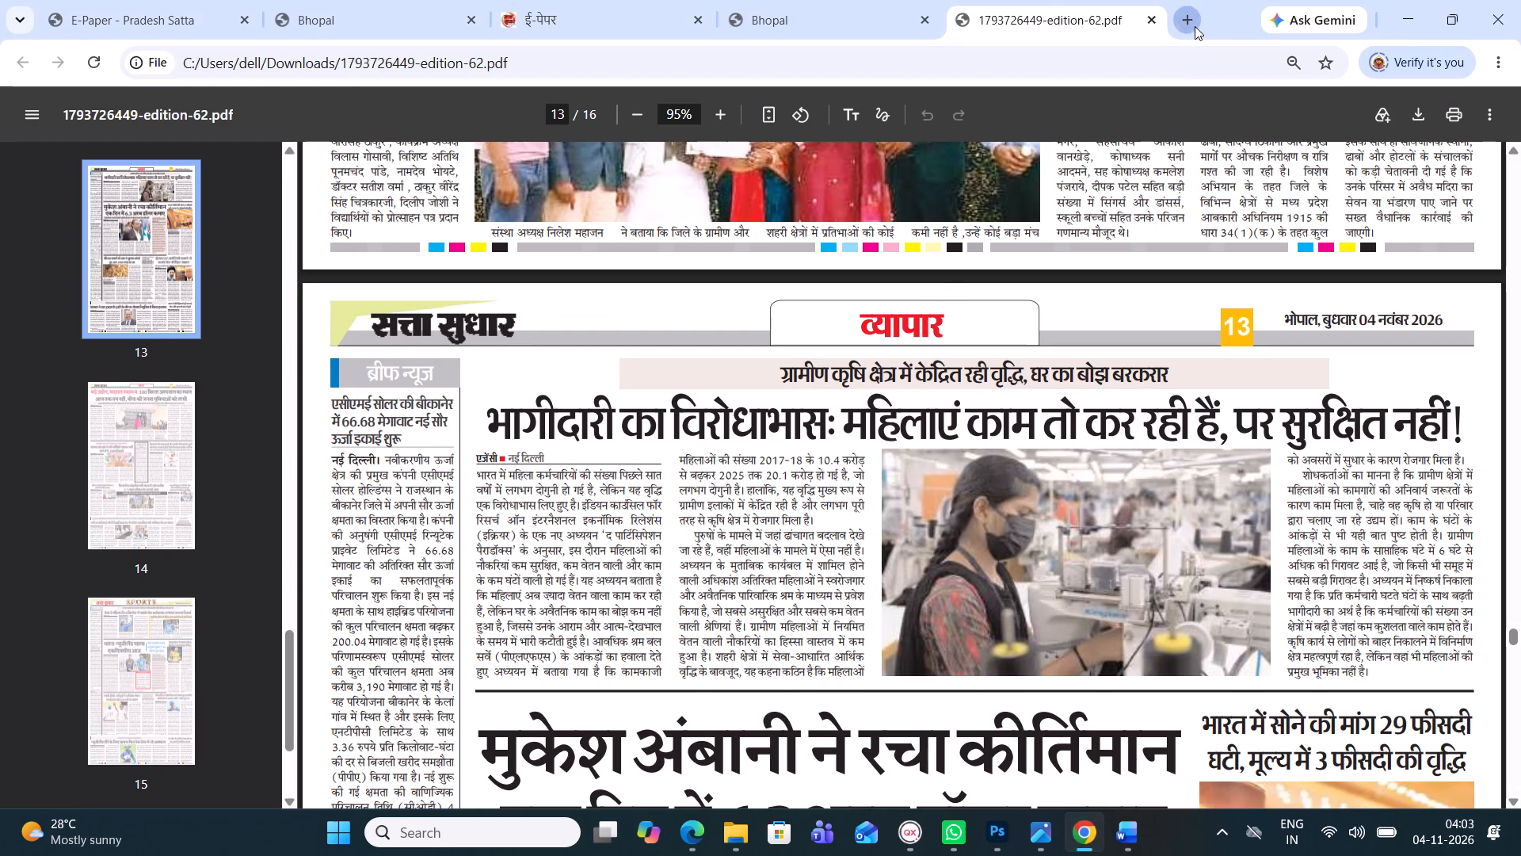
click(615, 411)
click(618, 398)
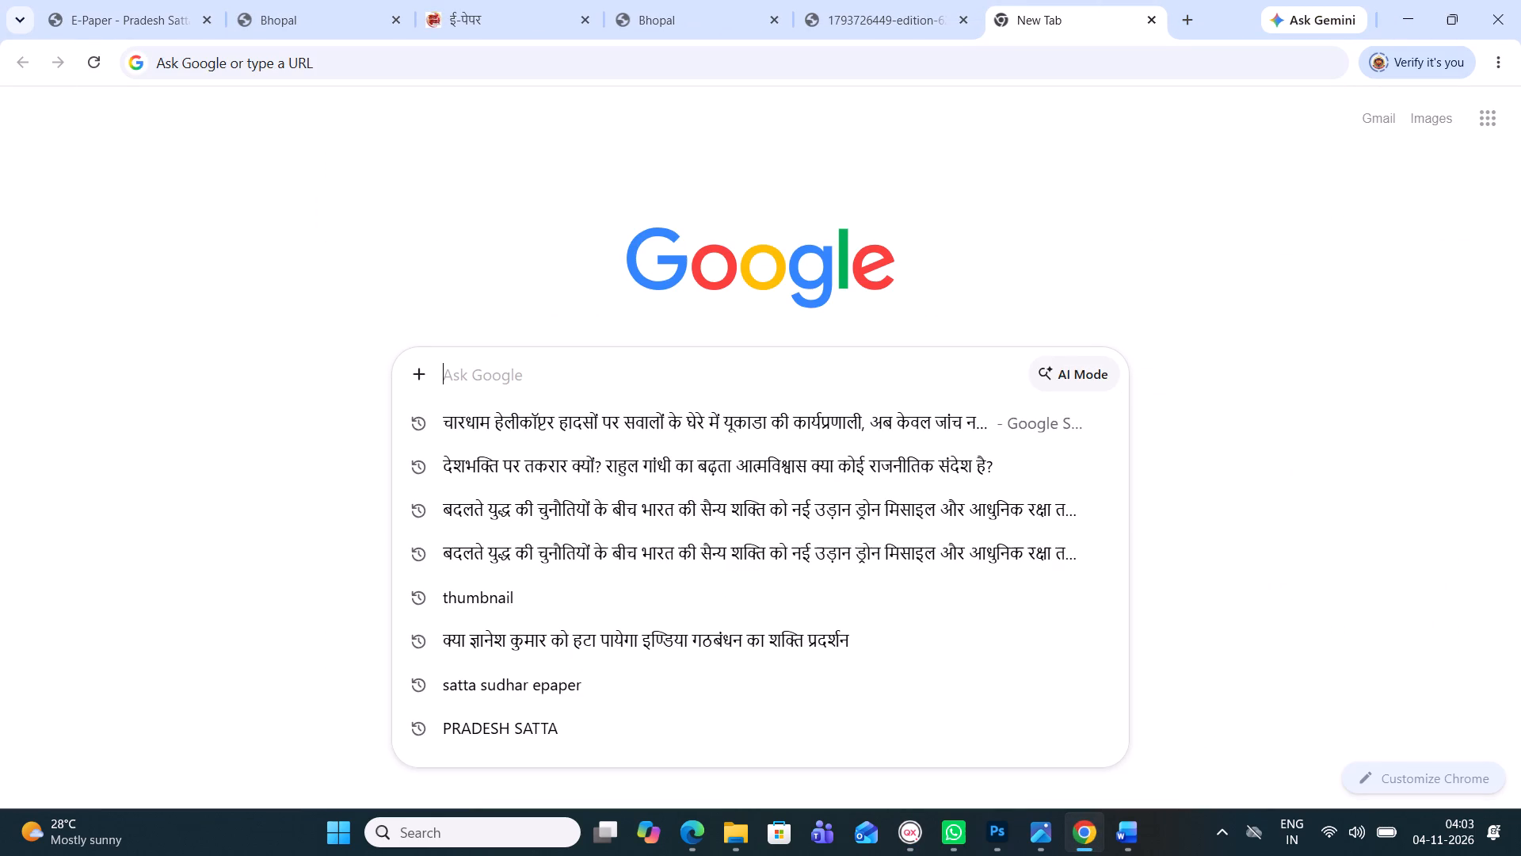
key(o)
key(BackSpace)
text(intern)
text(ational)
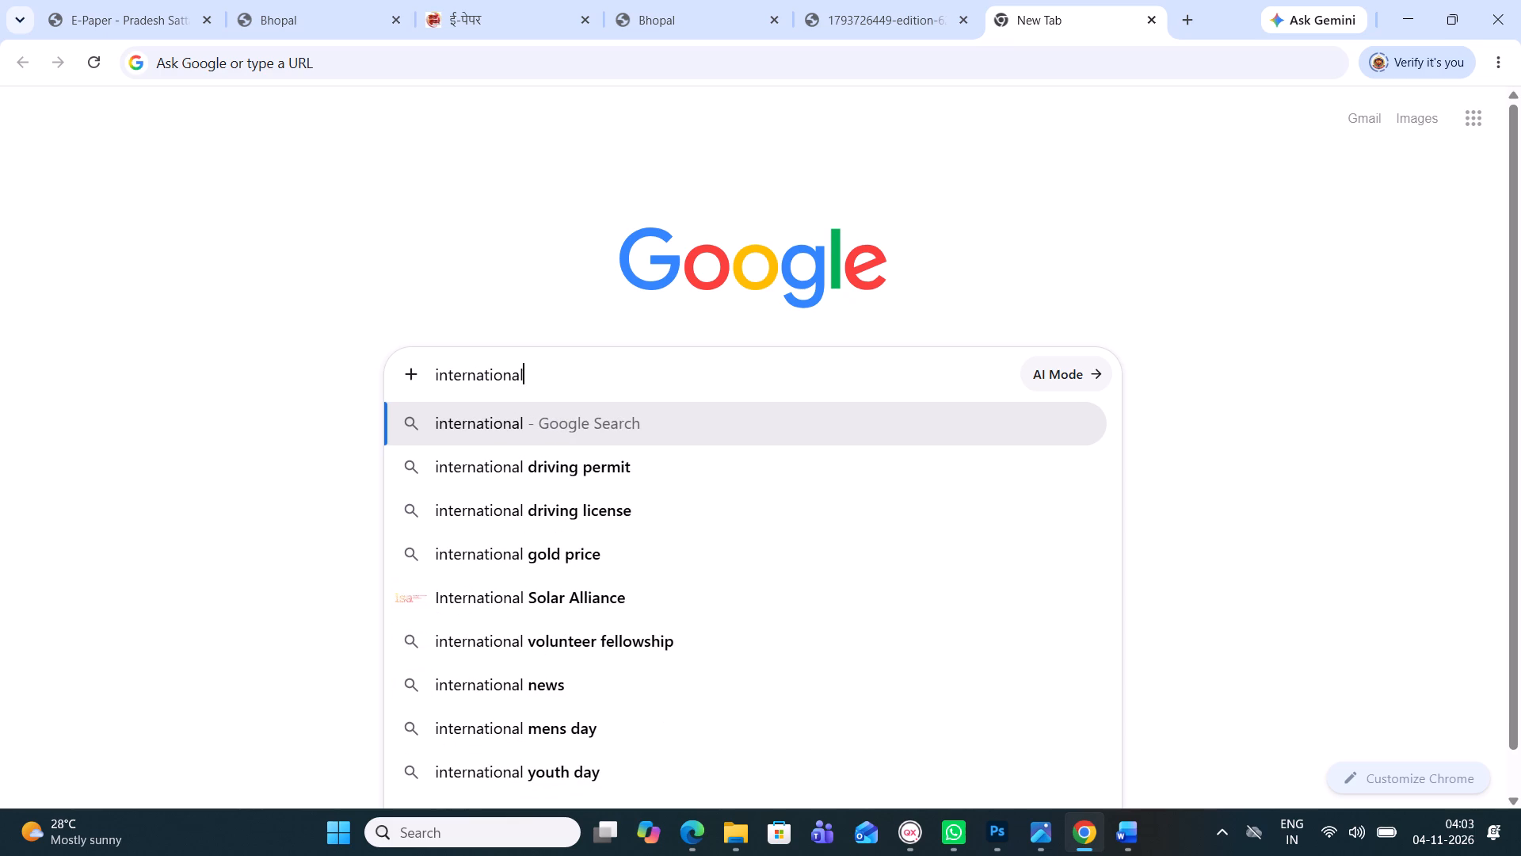
key(space)
key(p)
key(BackSpace)
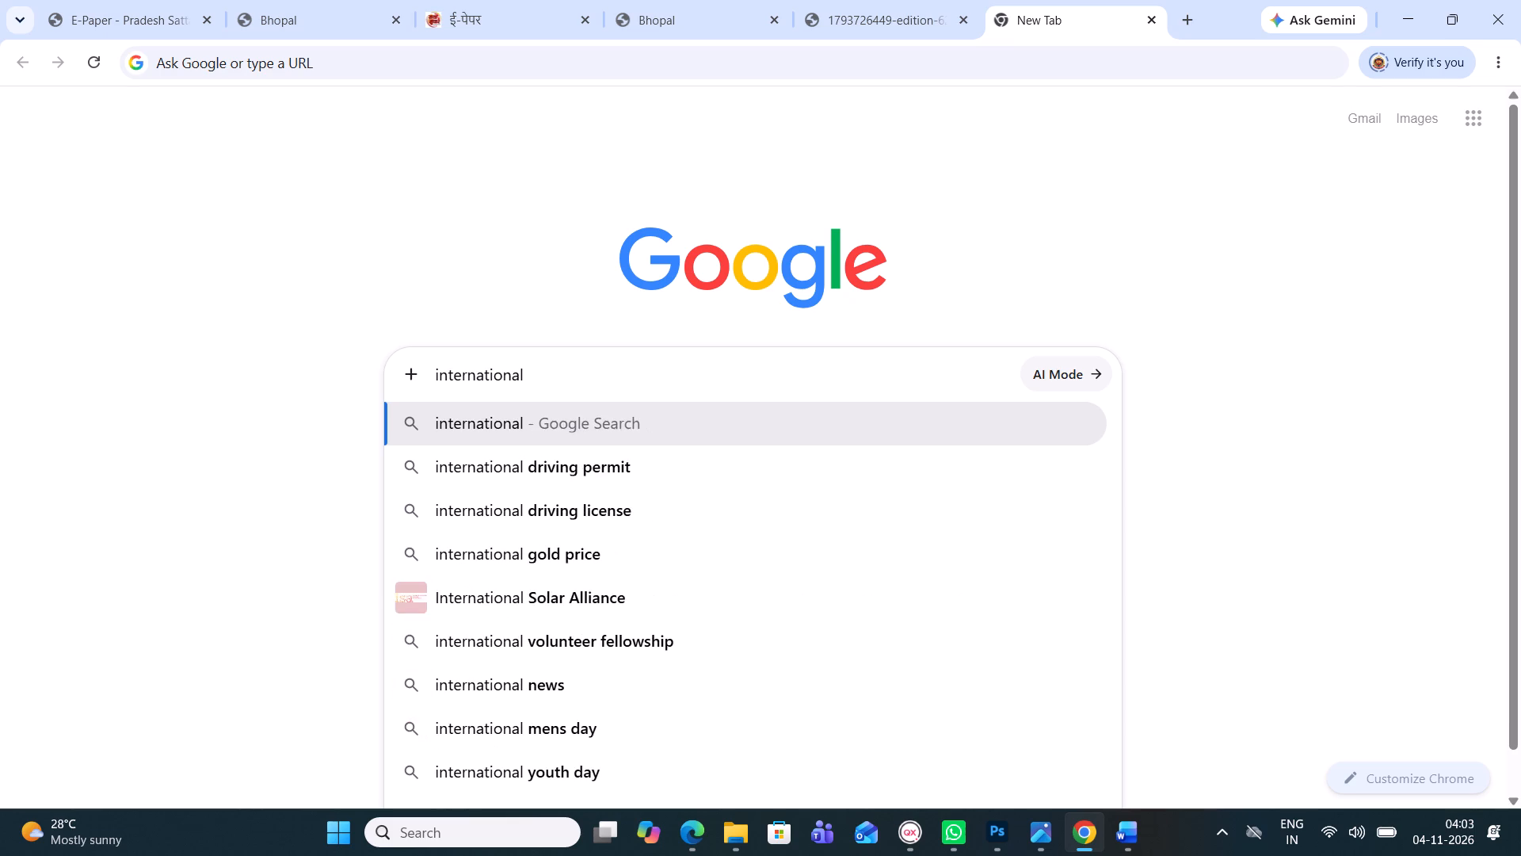
text(news)
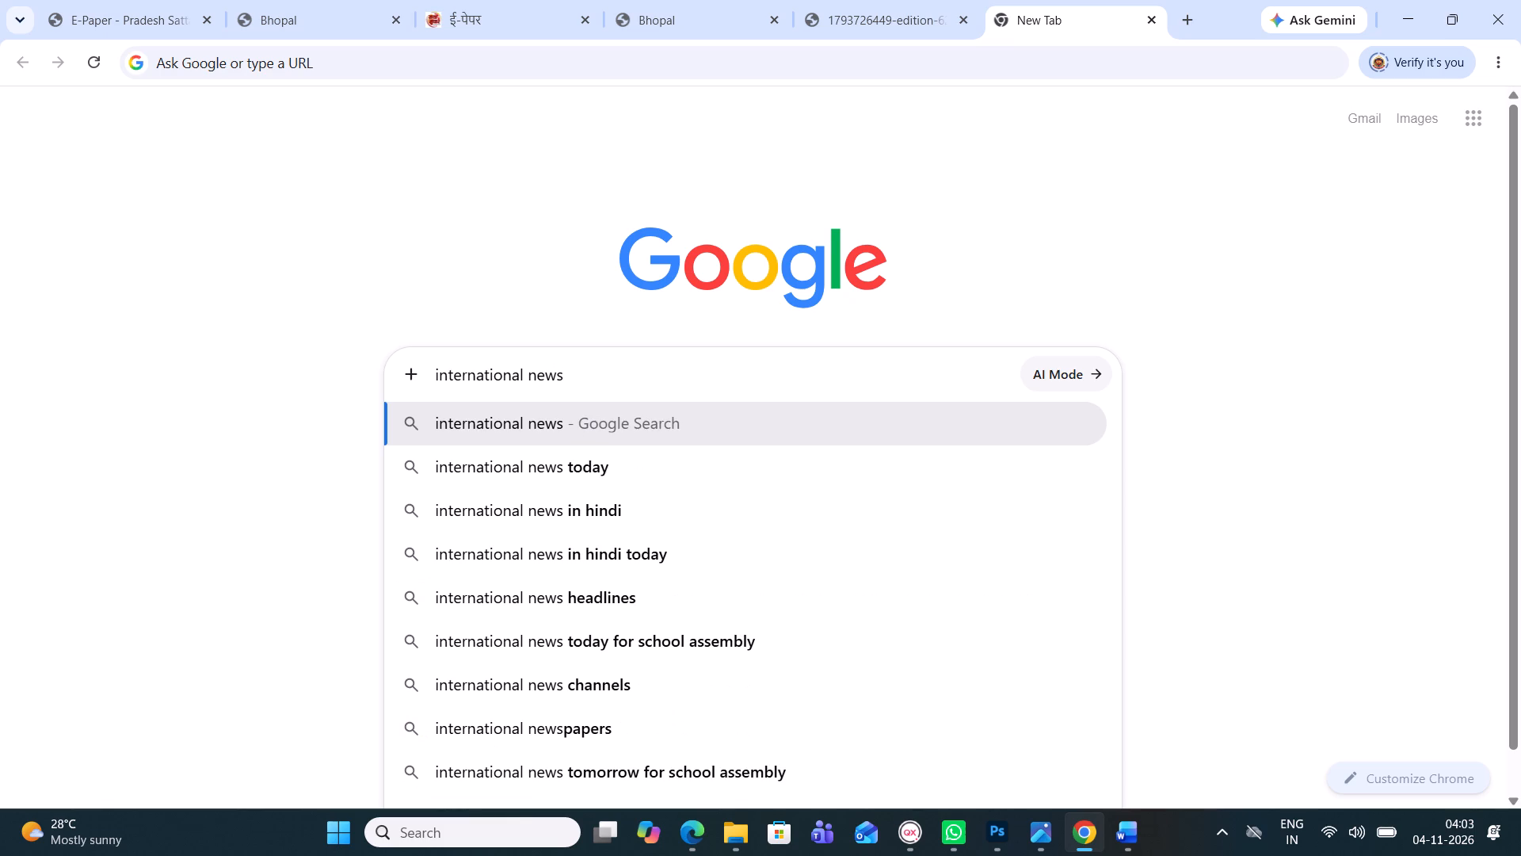
text(pa)
text(per)
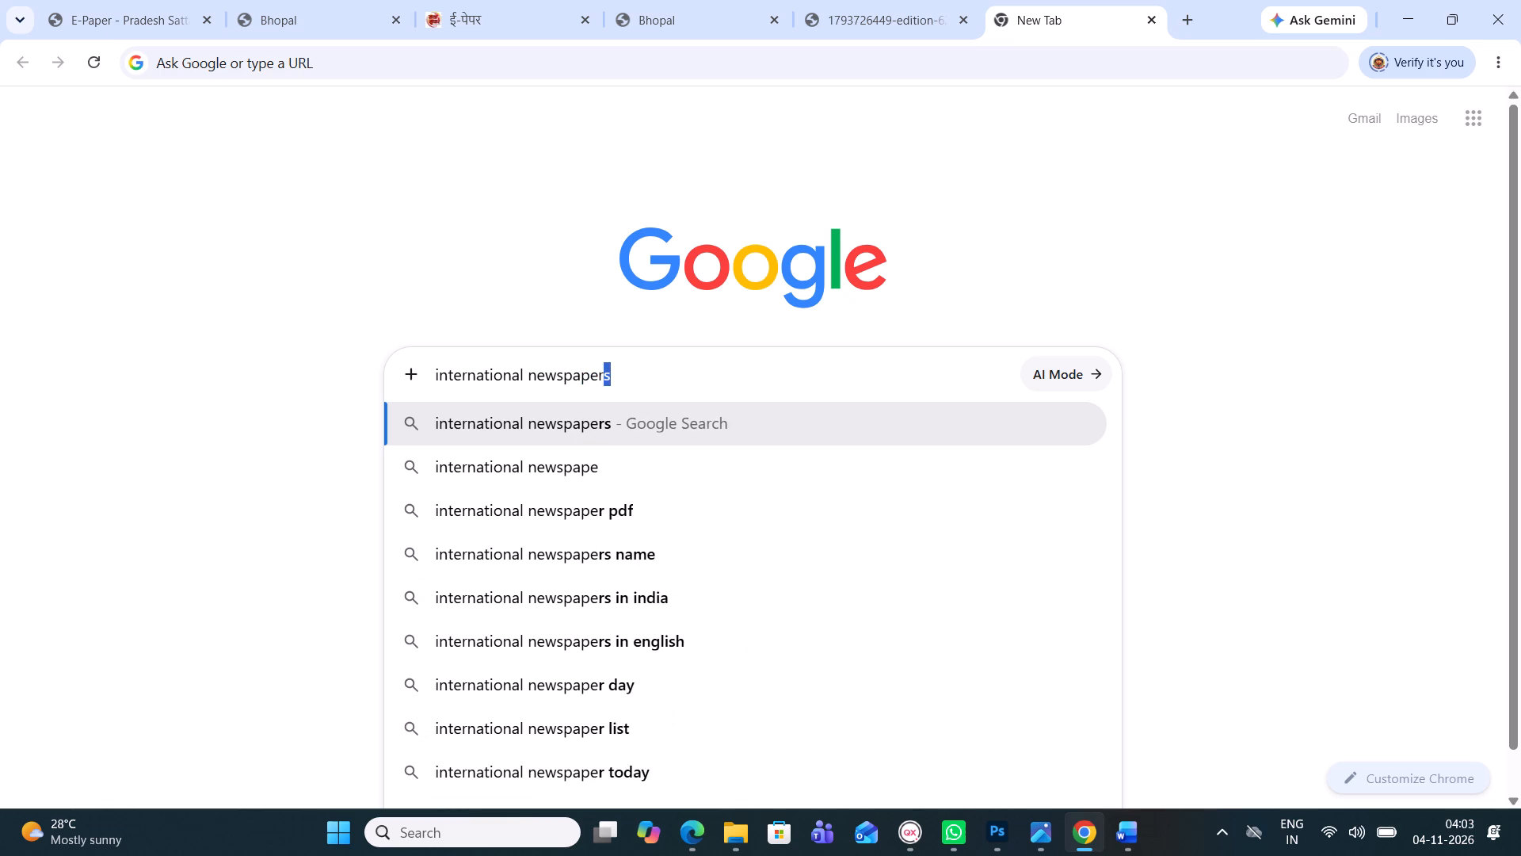
key(space)
text(in hi)
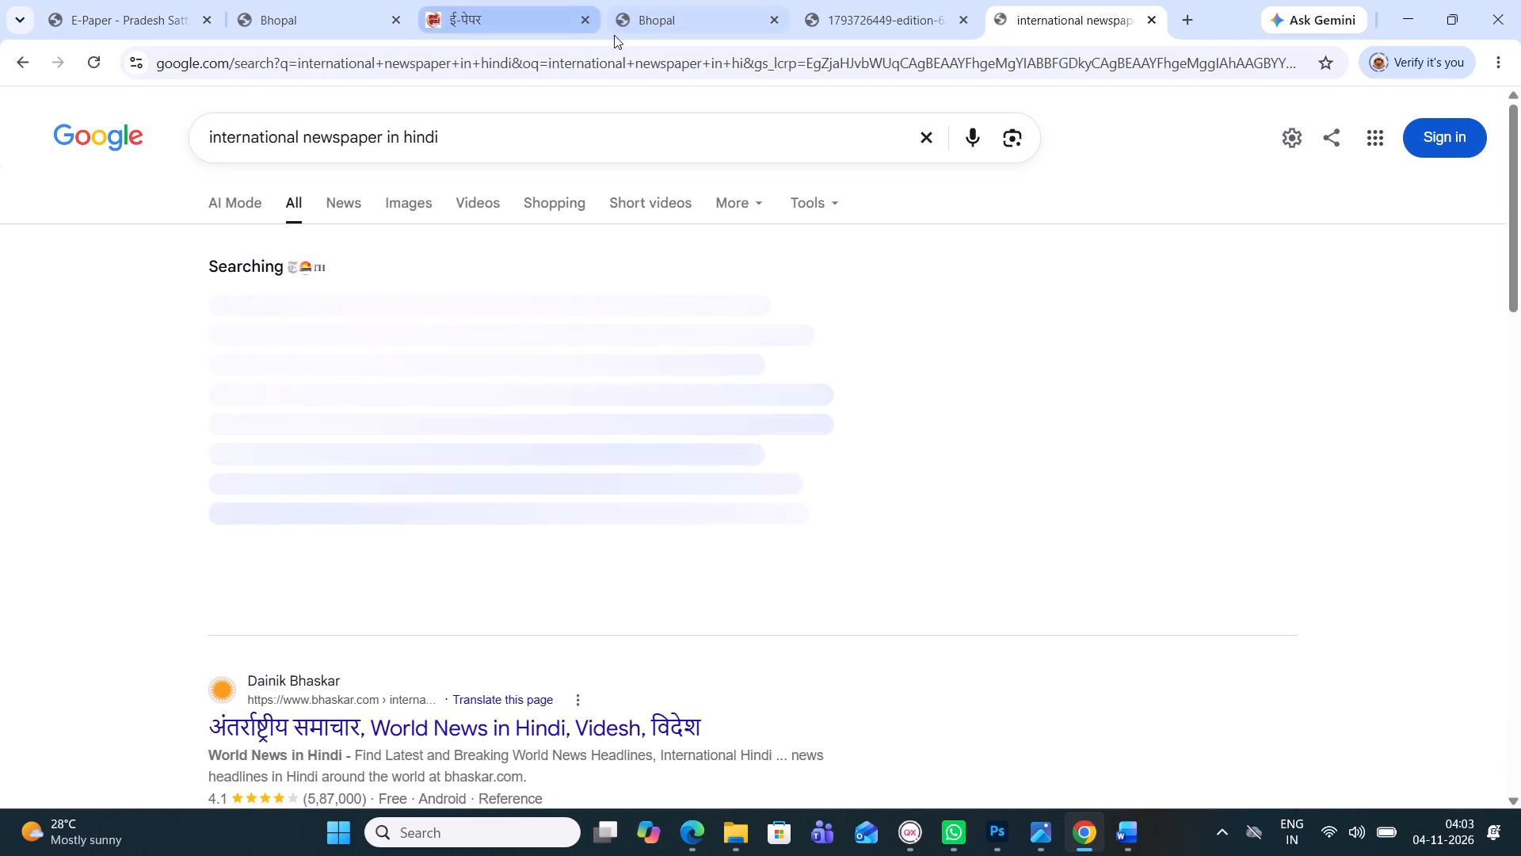
click(414, 191)
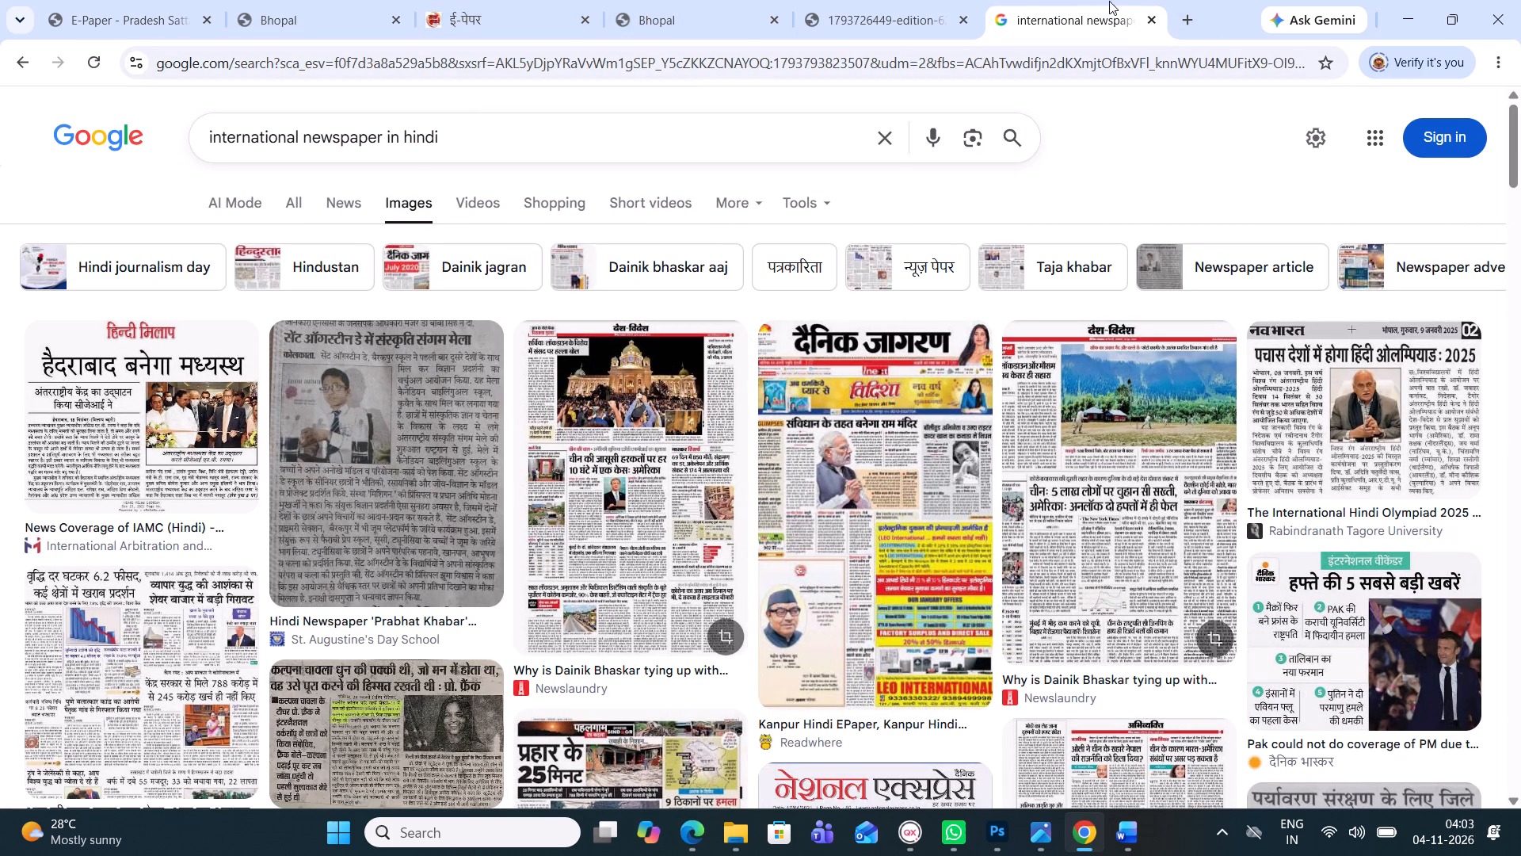
click(1151, 19)
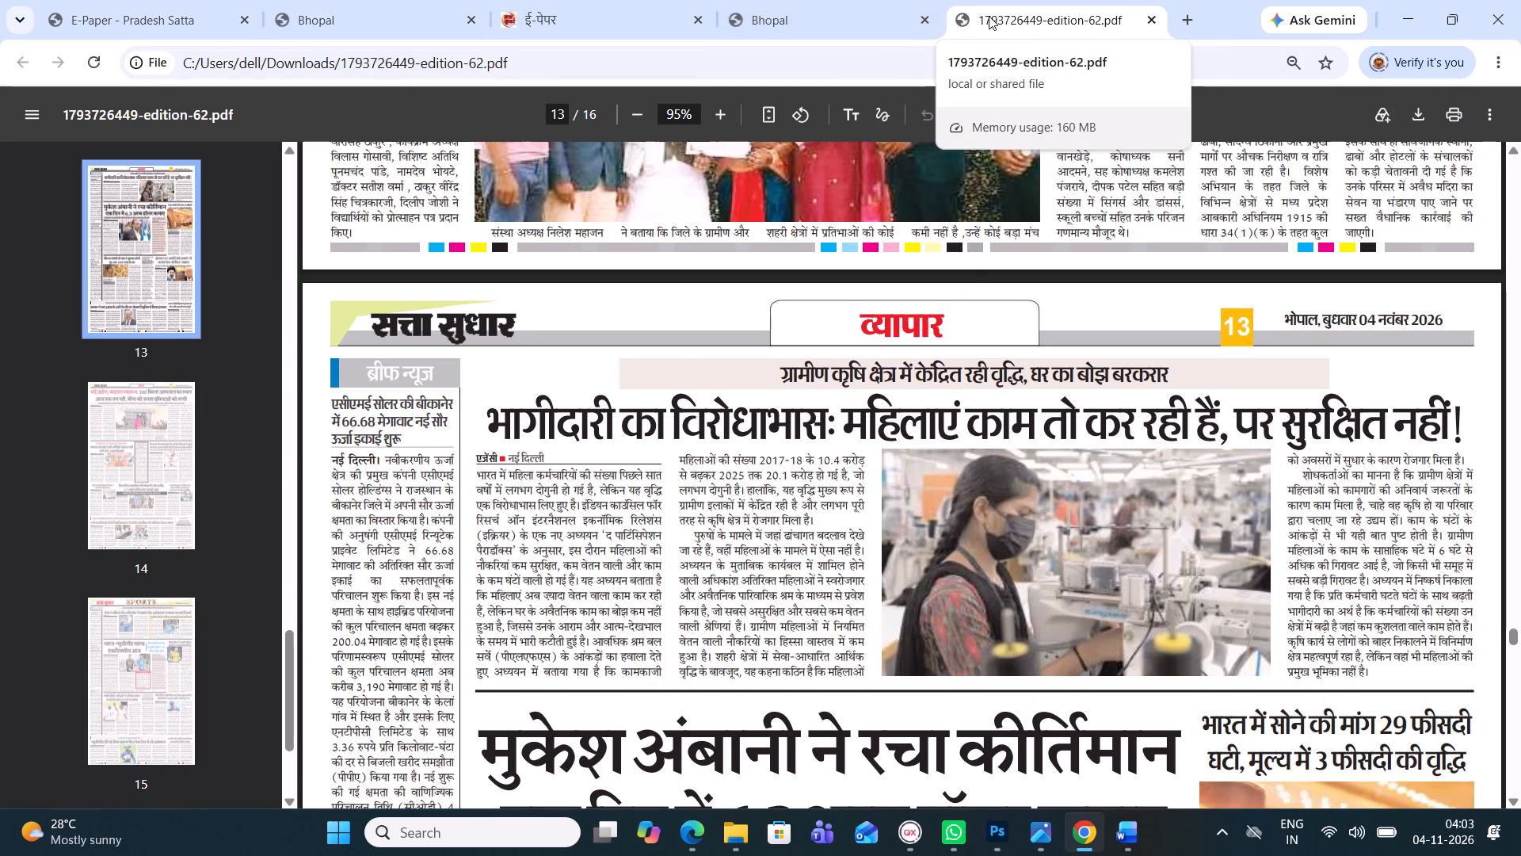
Look through the Satta Sudhar e-paper PDF from the Business page to the front page and on to page 9, examining stories and layouts.
scroll(624, 469, down, 1)
scroll(624, 469, up, 1)
scroll(647, 454, down, 2)
scroll(647, 452, up, 3)
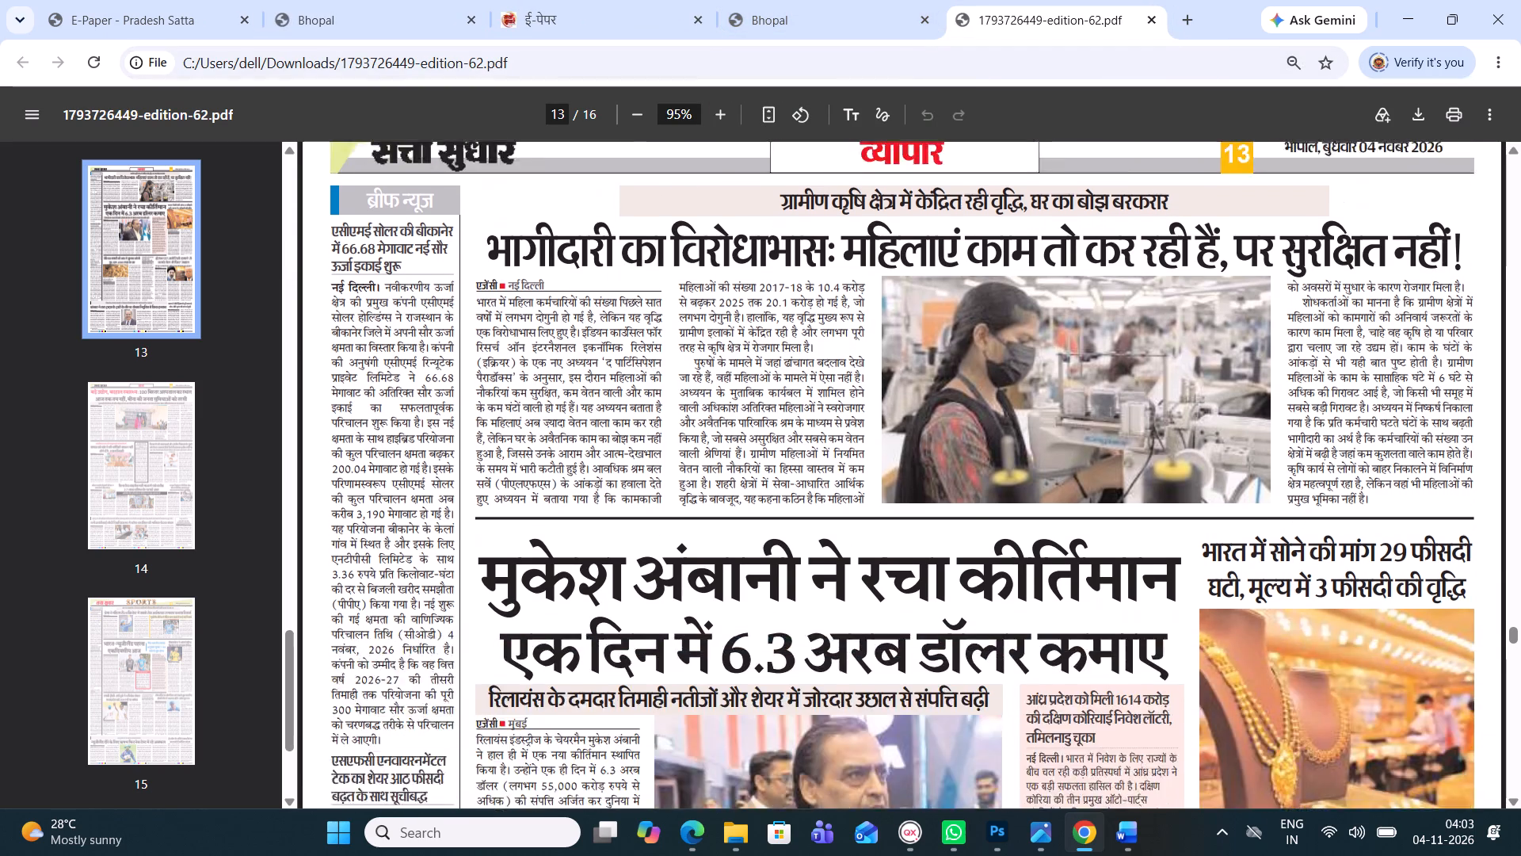
scroll(1352, 373, down, 1)
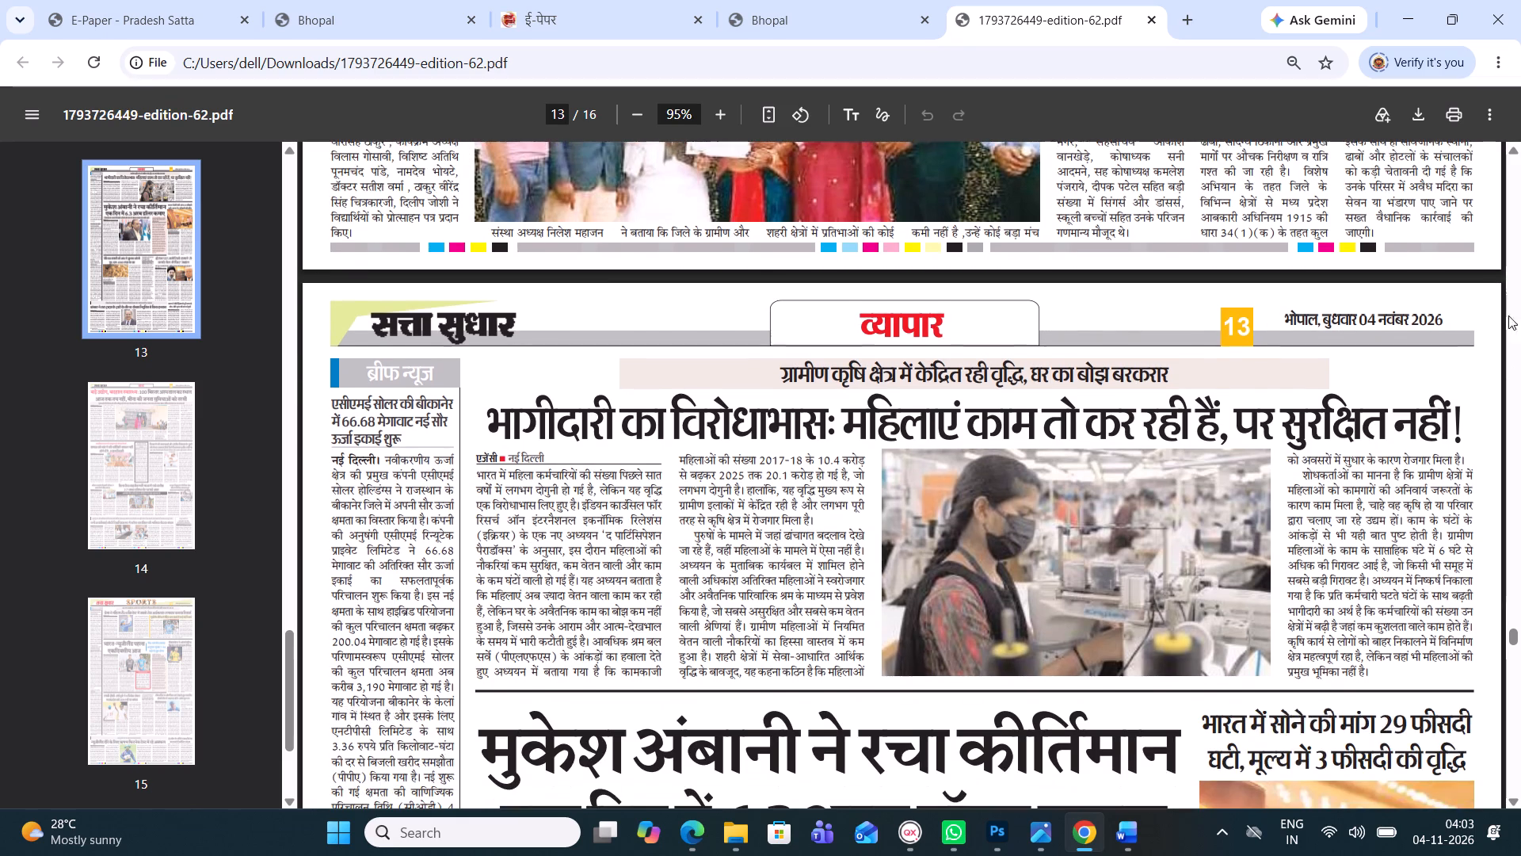
drag(1515, 634, 1513, 616)
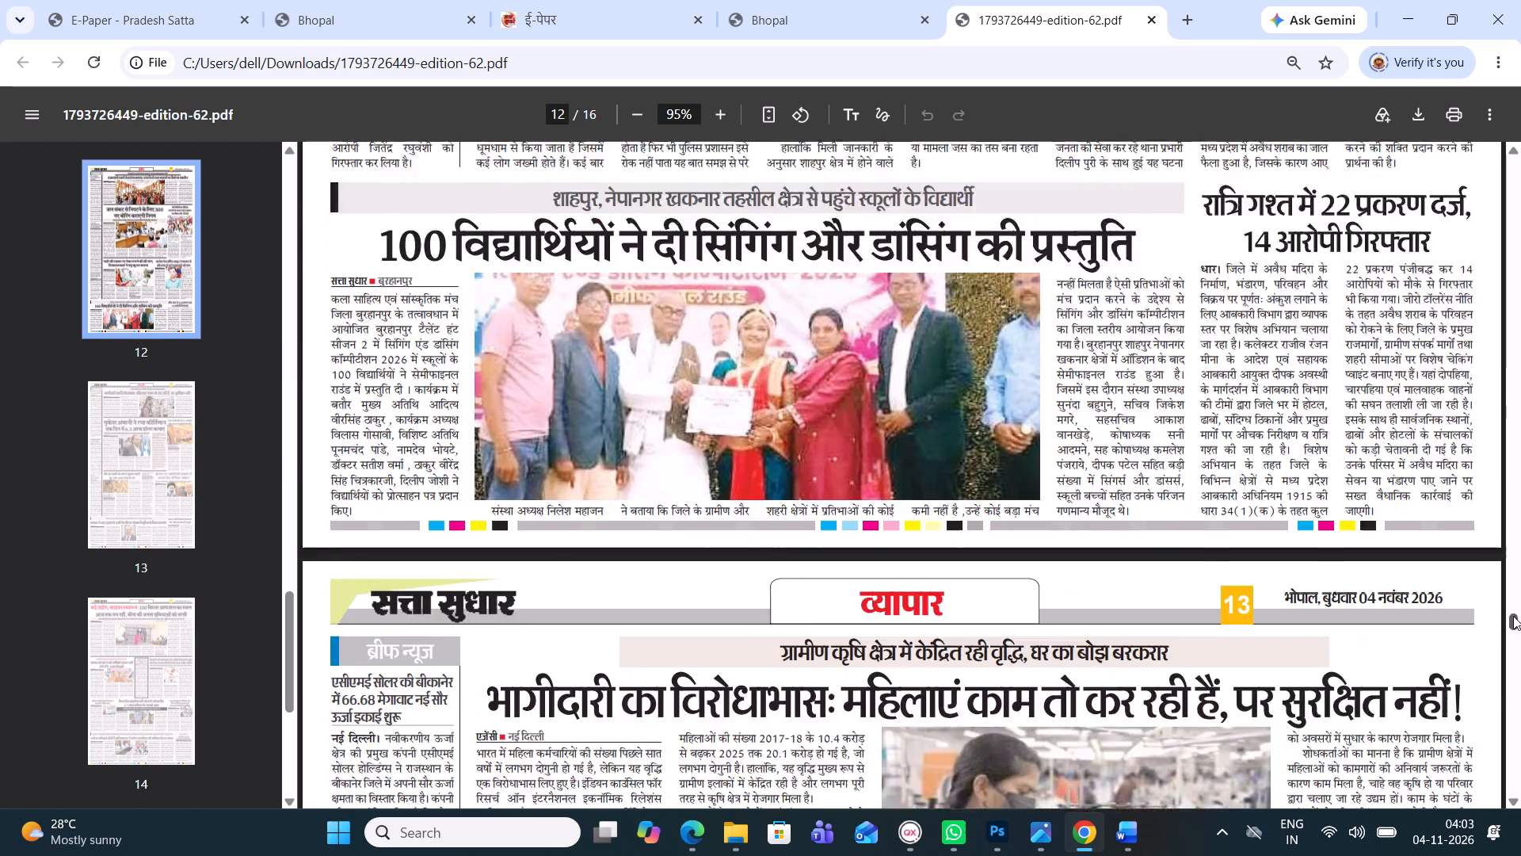
drag(1513, 616, 1500, 537)
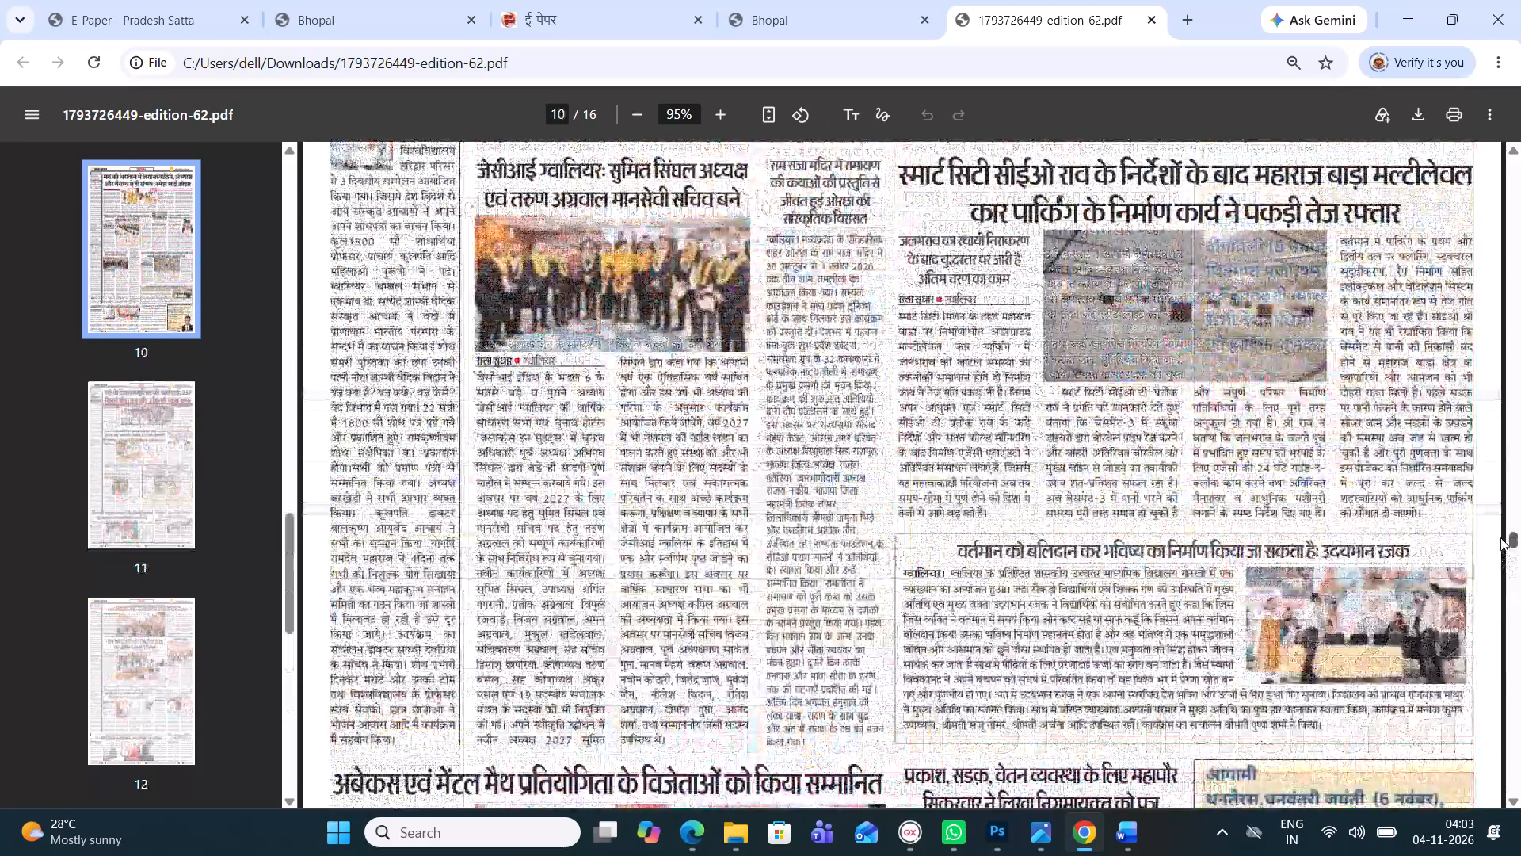
drag(1500, 537, 1494, 422)
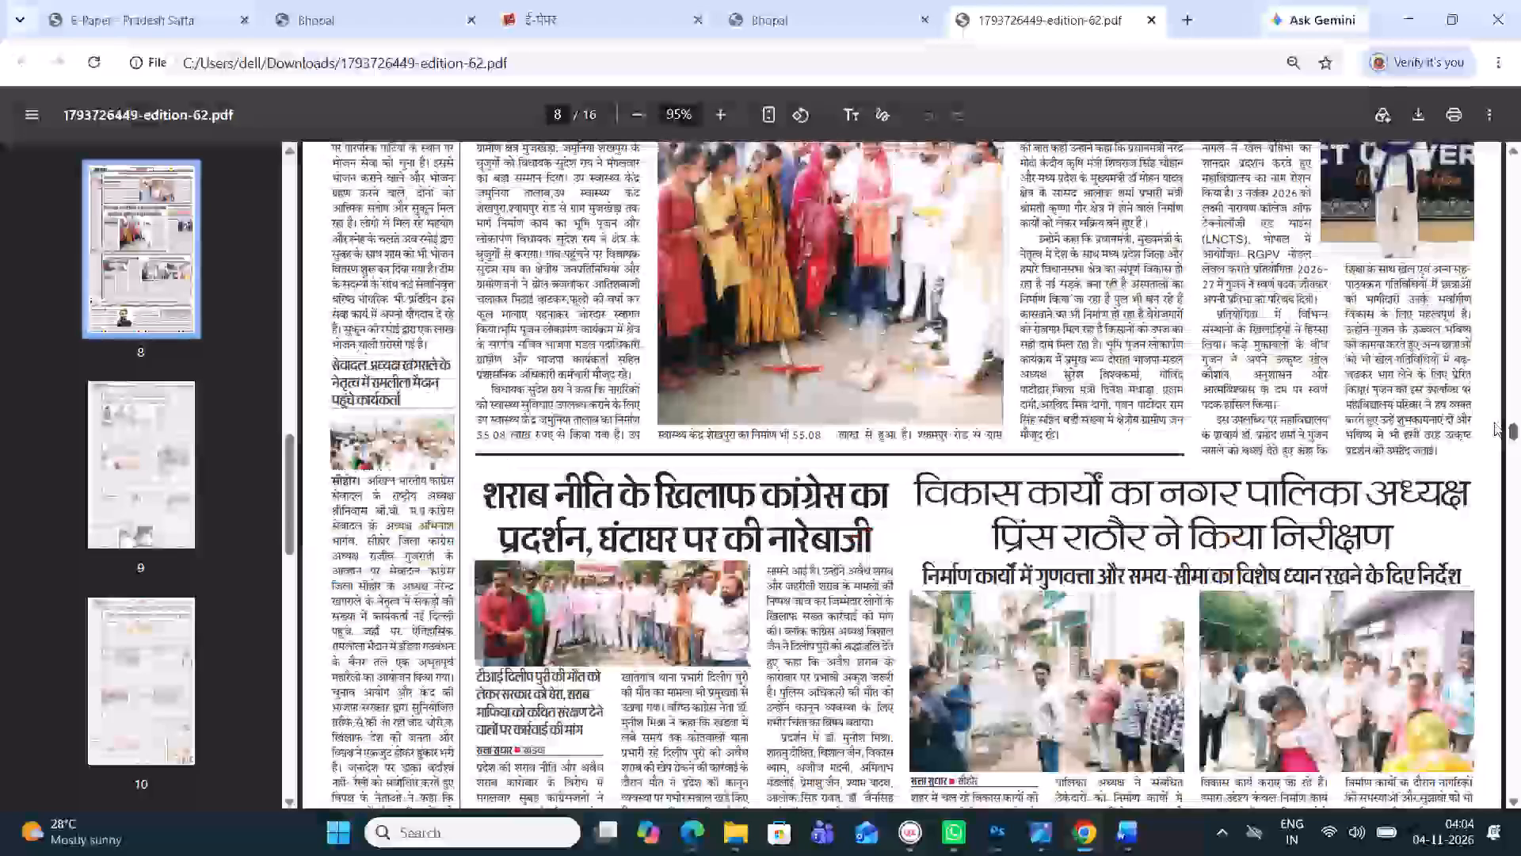
drag(1494, 422, 1505, 132)
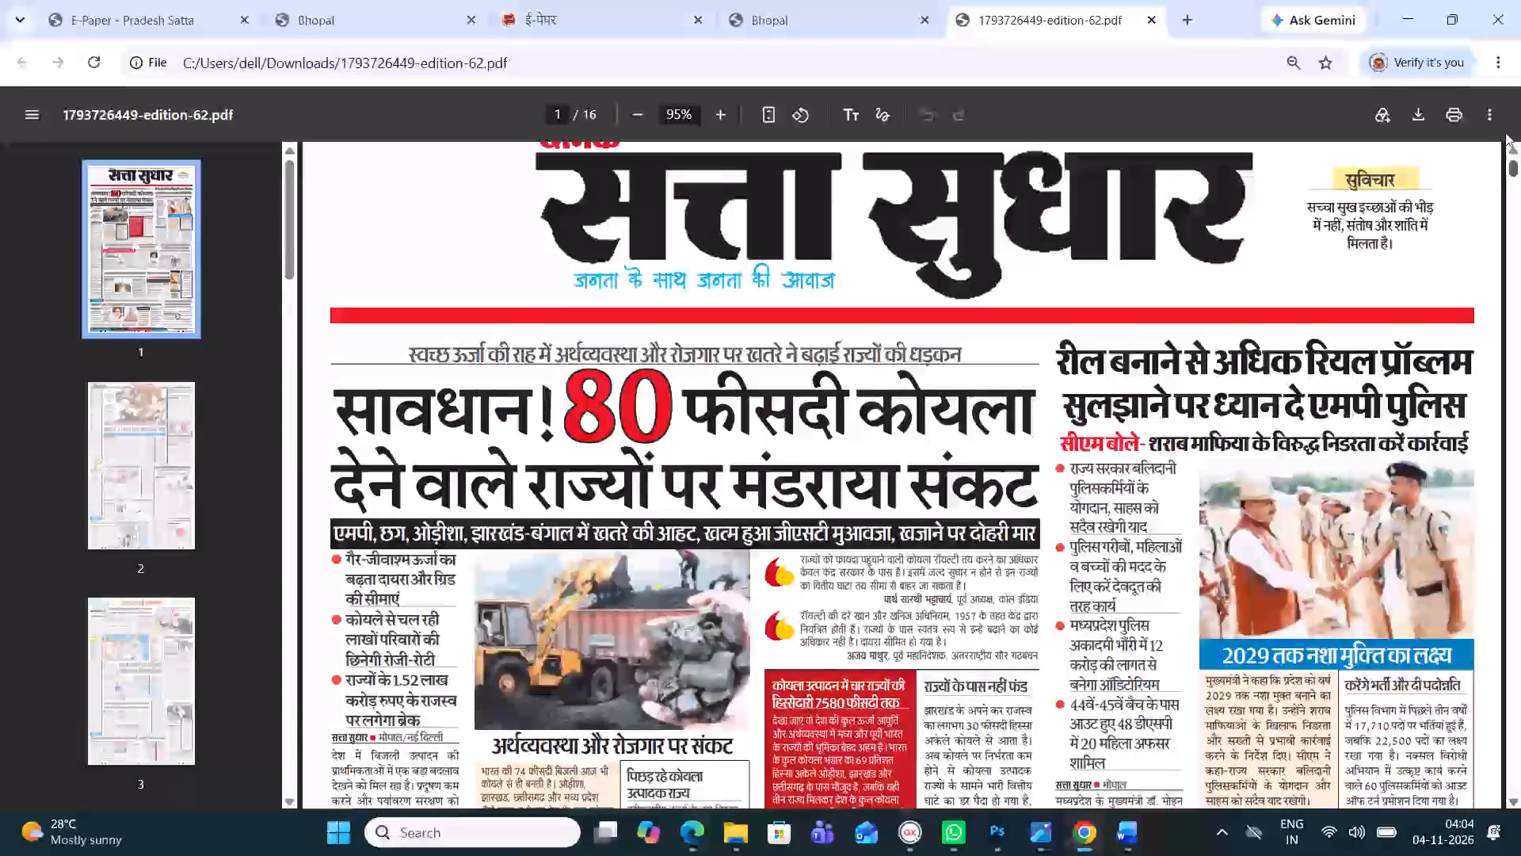
drag(1505, 132, 1506, 130)
scroll(1046, 553, up, 1)
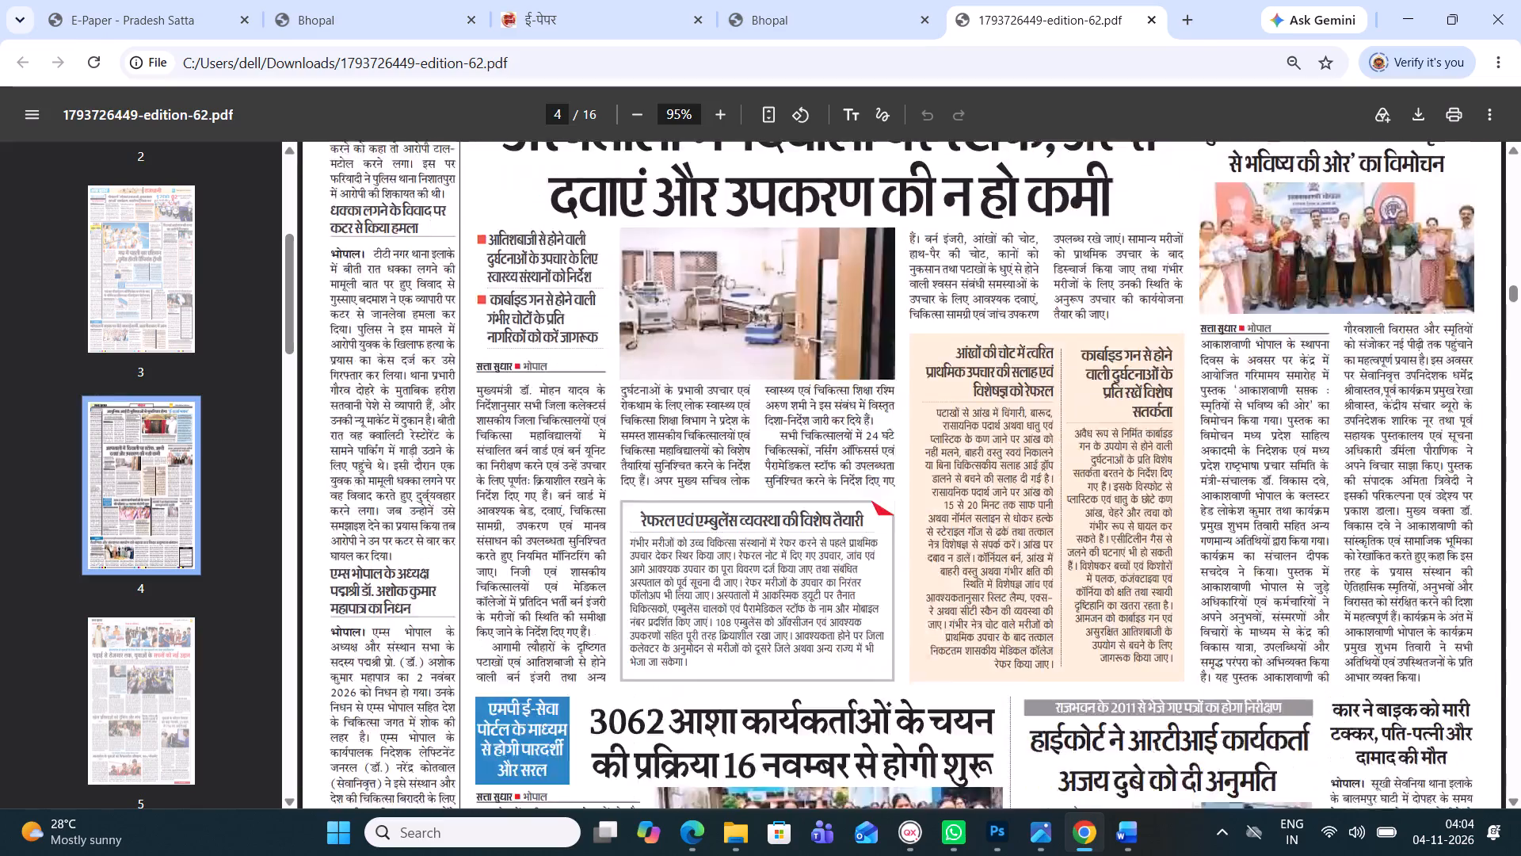
drag(1364, 701, 1379, 490)
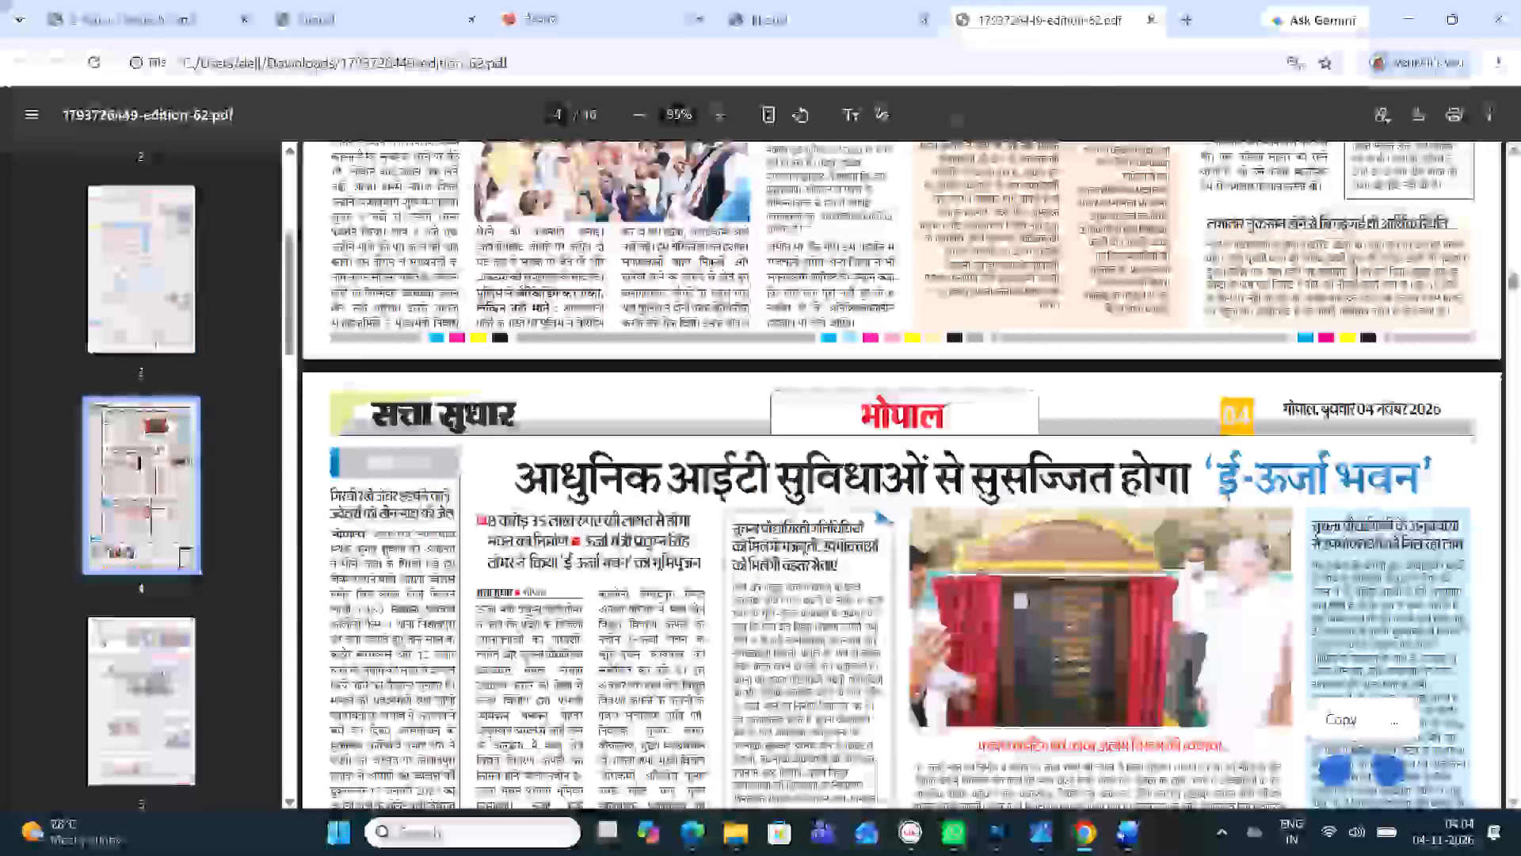
drag(1379, 490, 1380, 489)
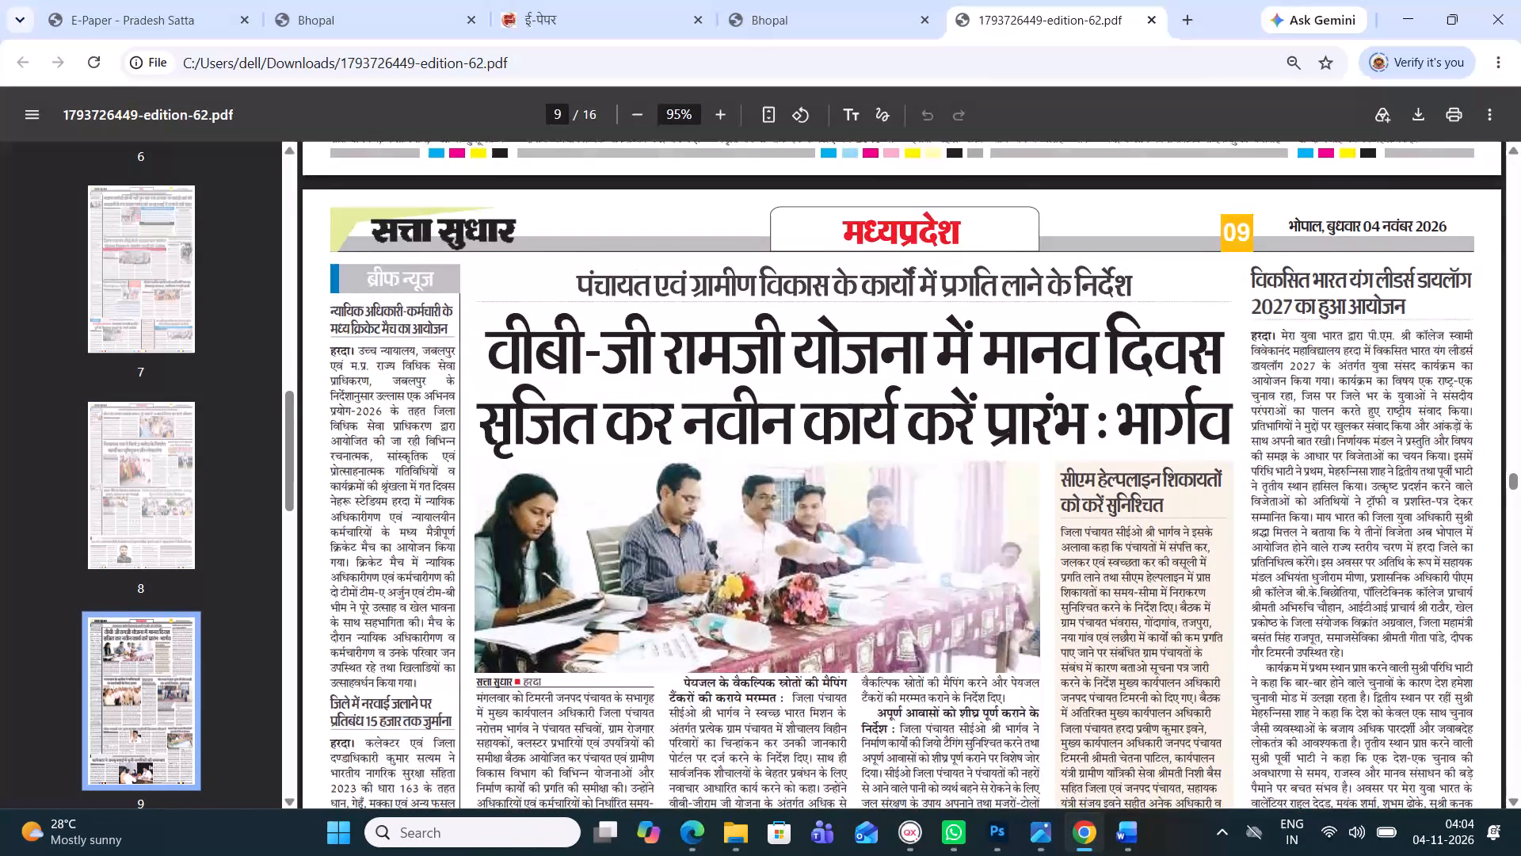
click(898, 841)
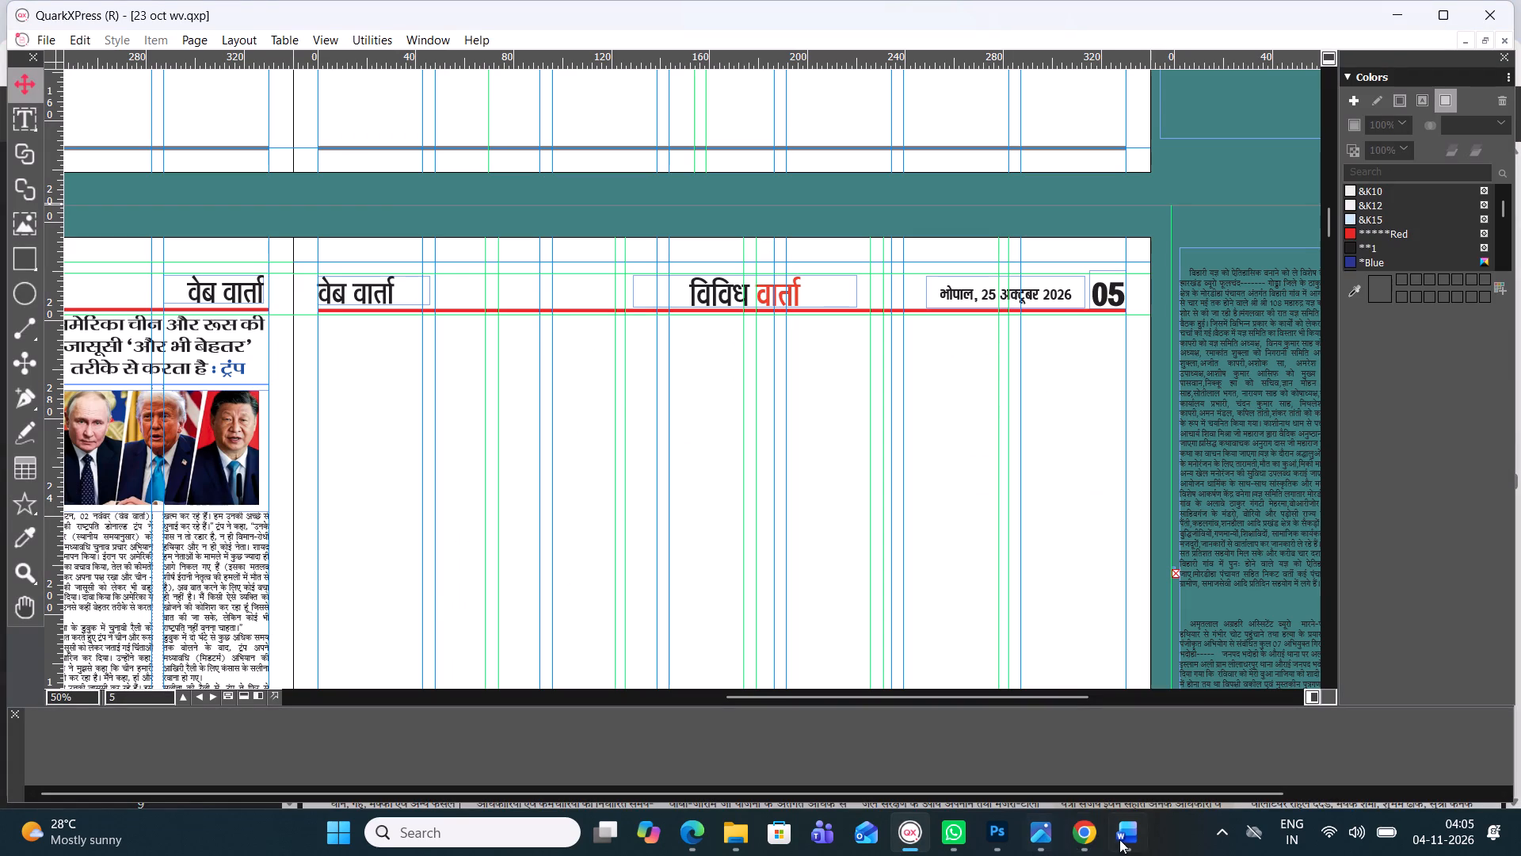
click(1087, 837)
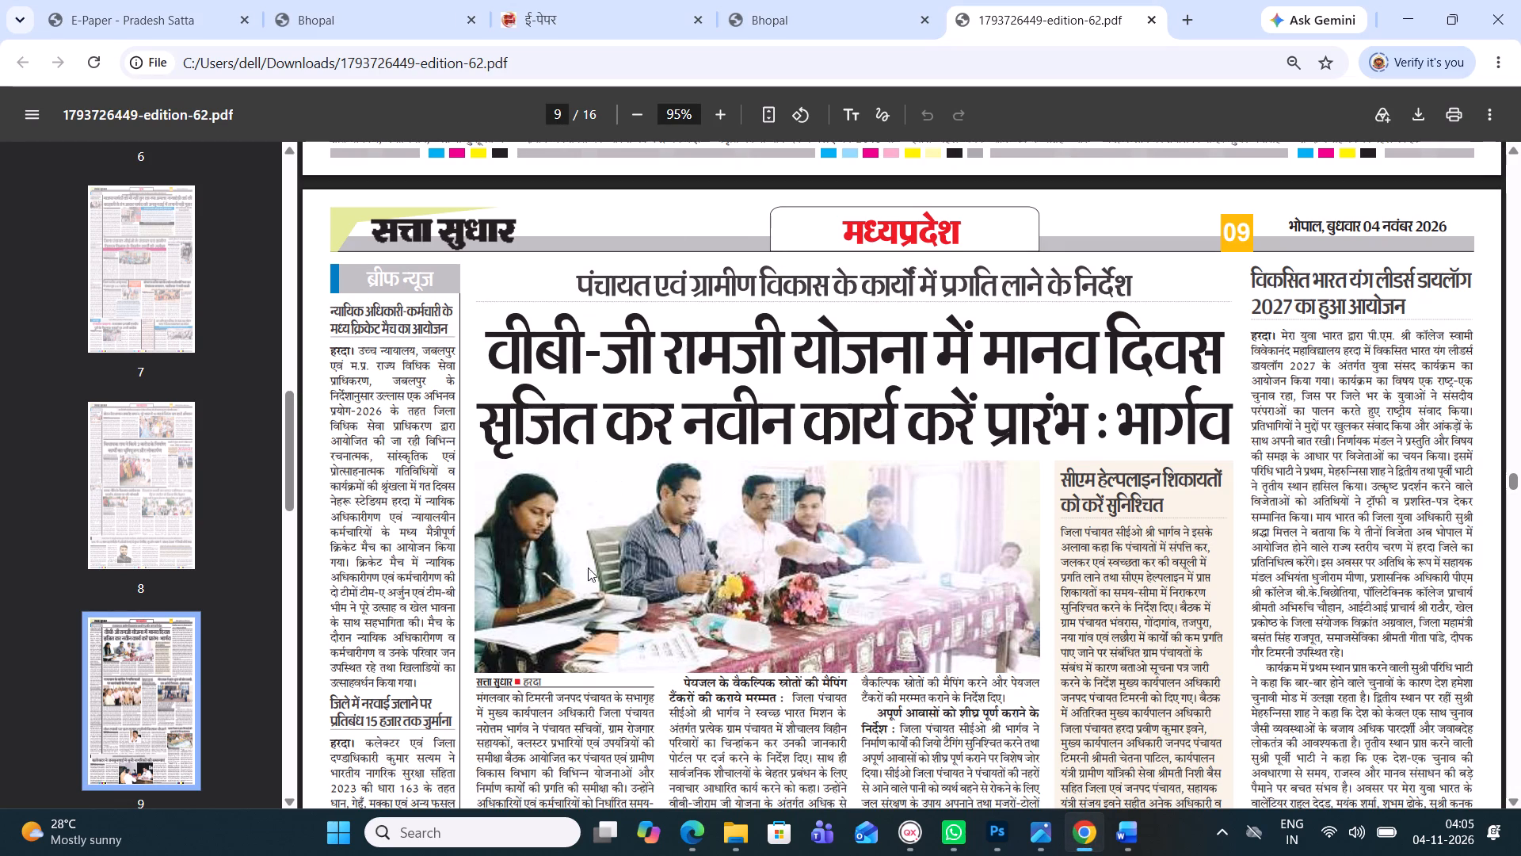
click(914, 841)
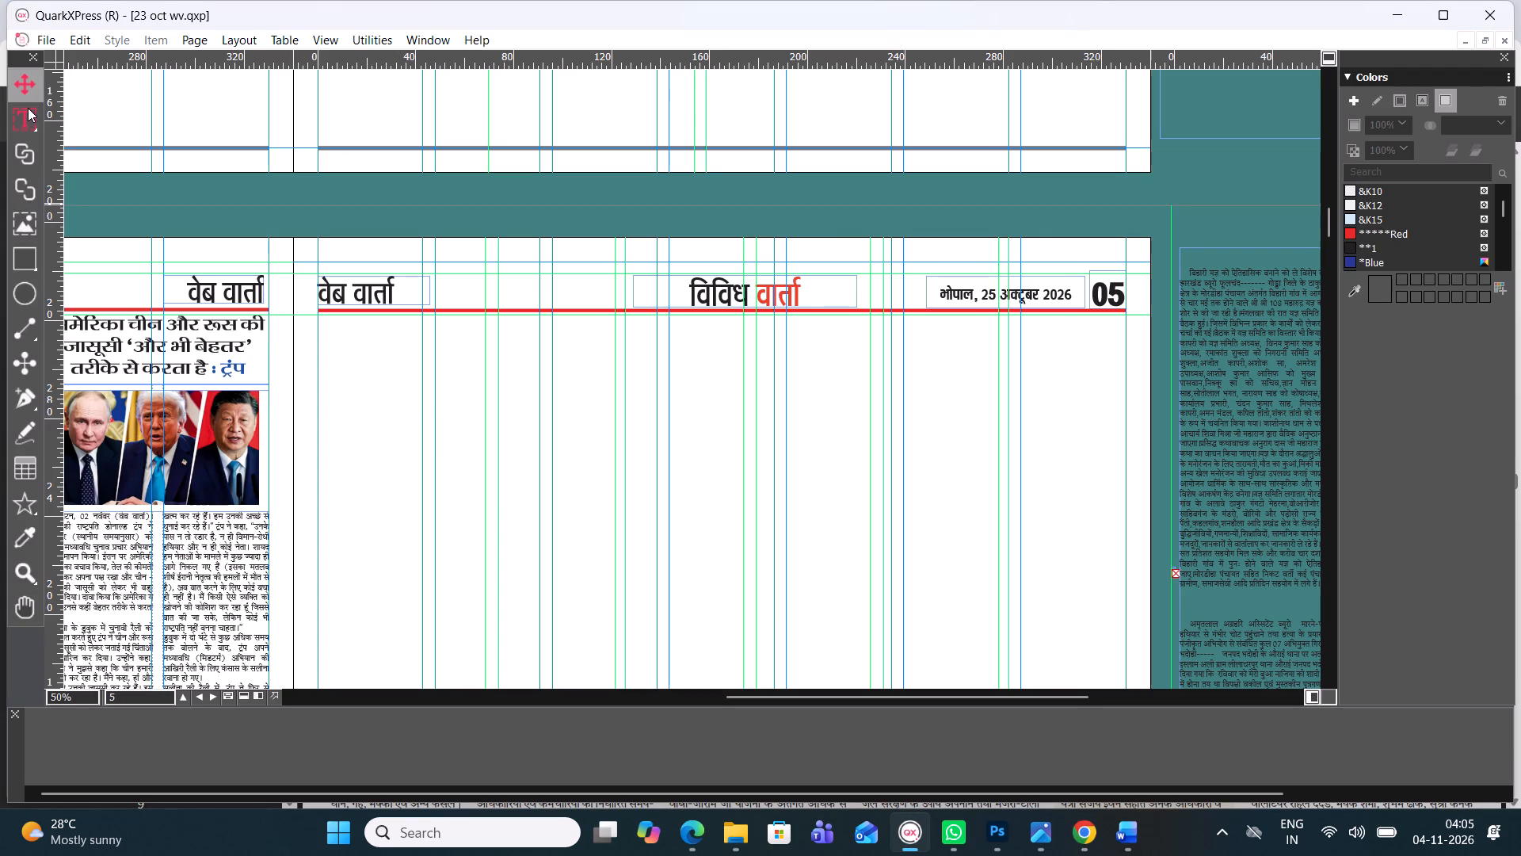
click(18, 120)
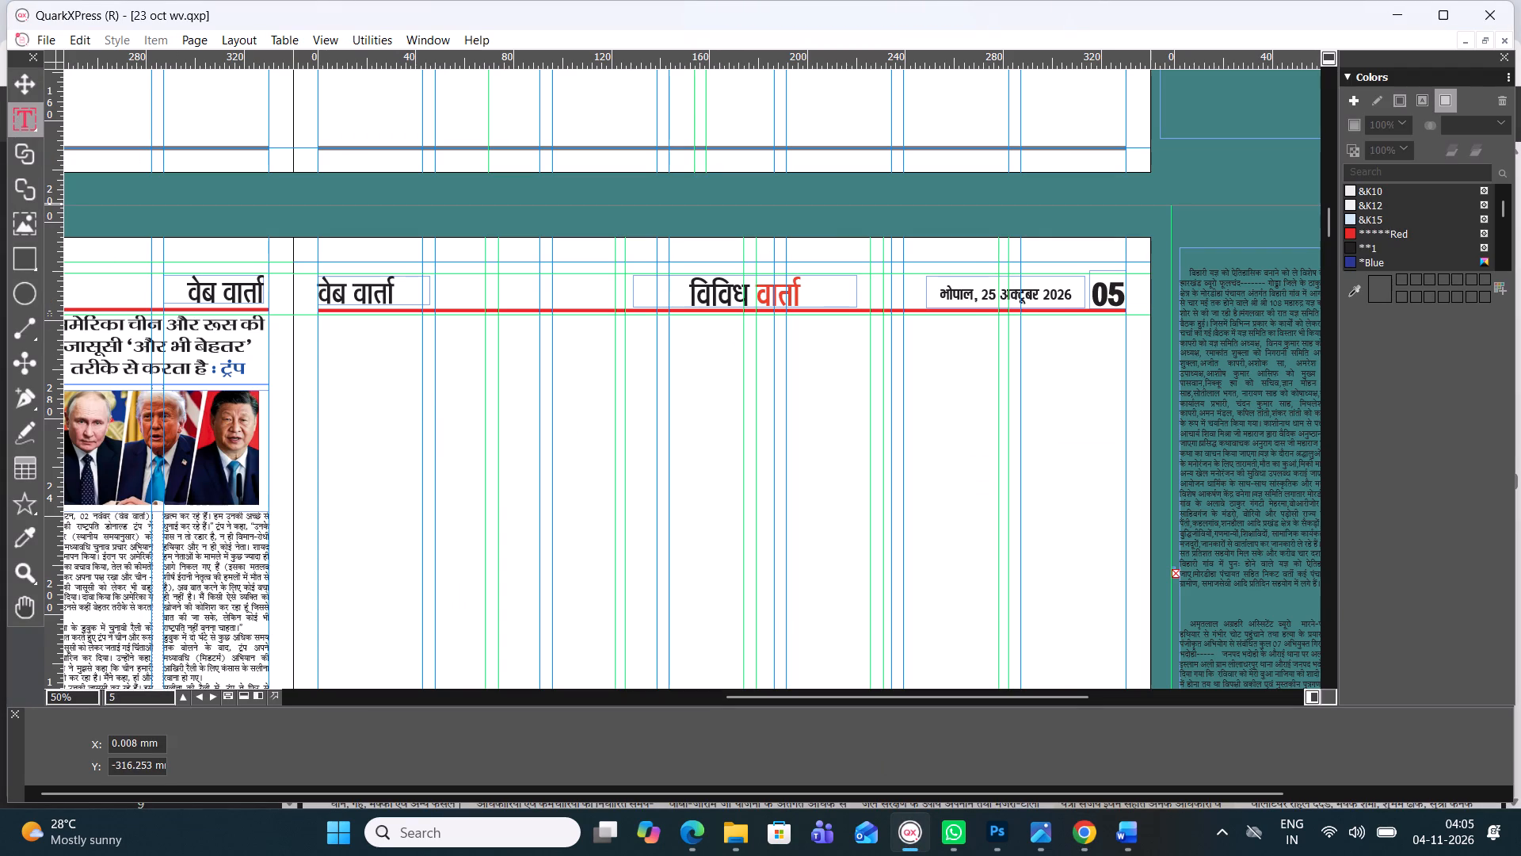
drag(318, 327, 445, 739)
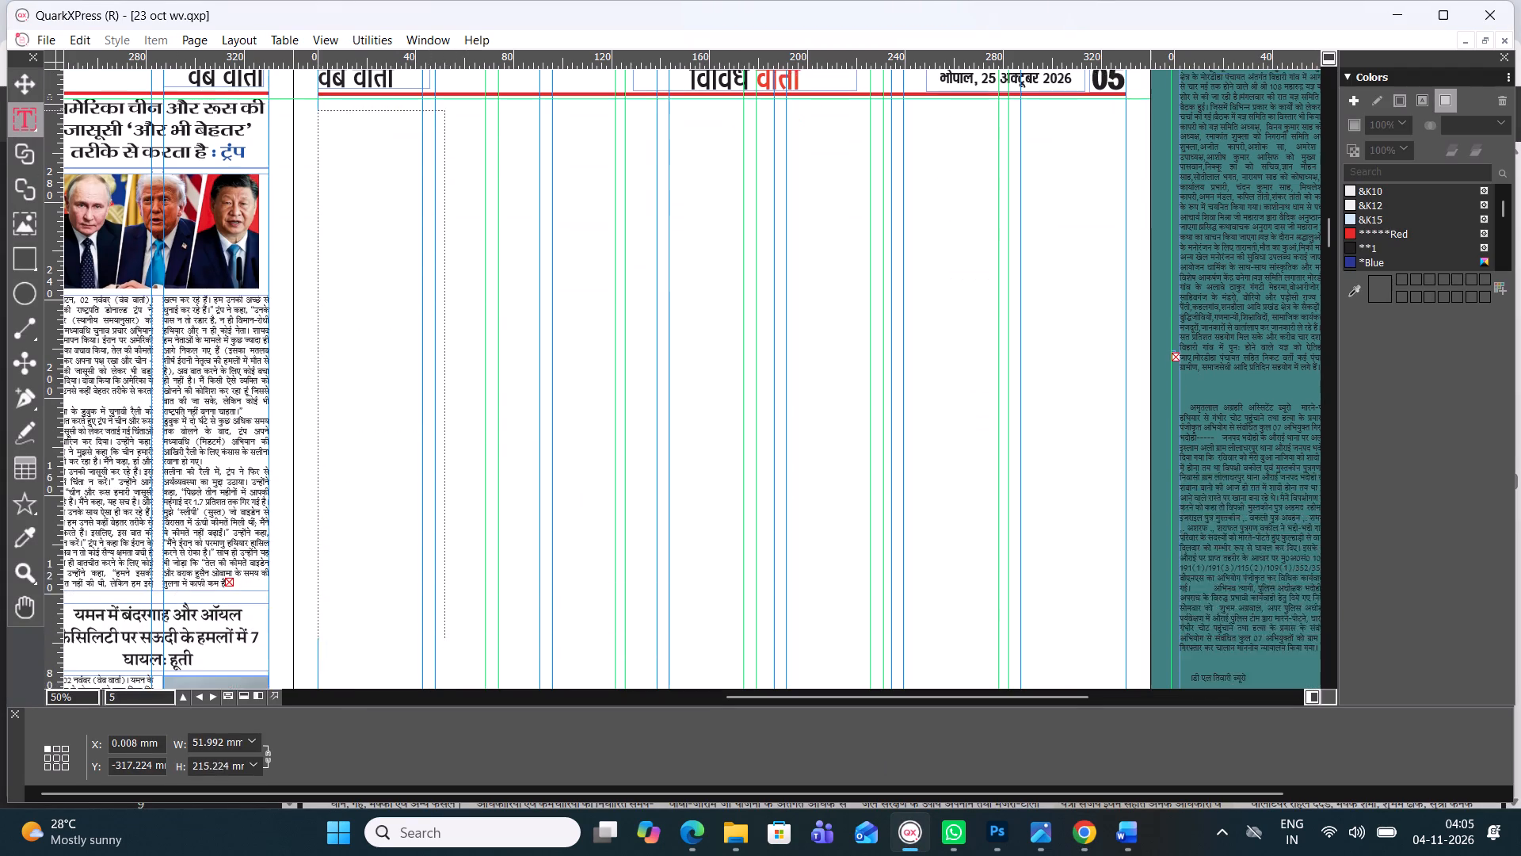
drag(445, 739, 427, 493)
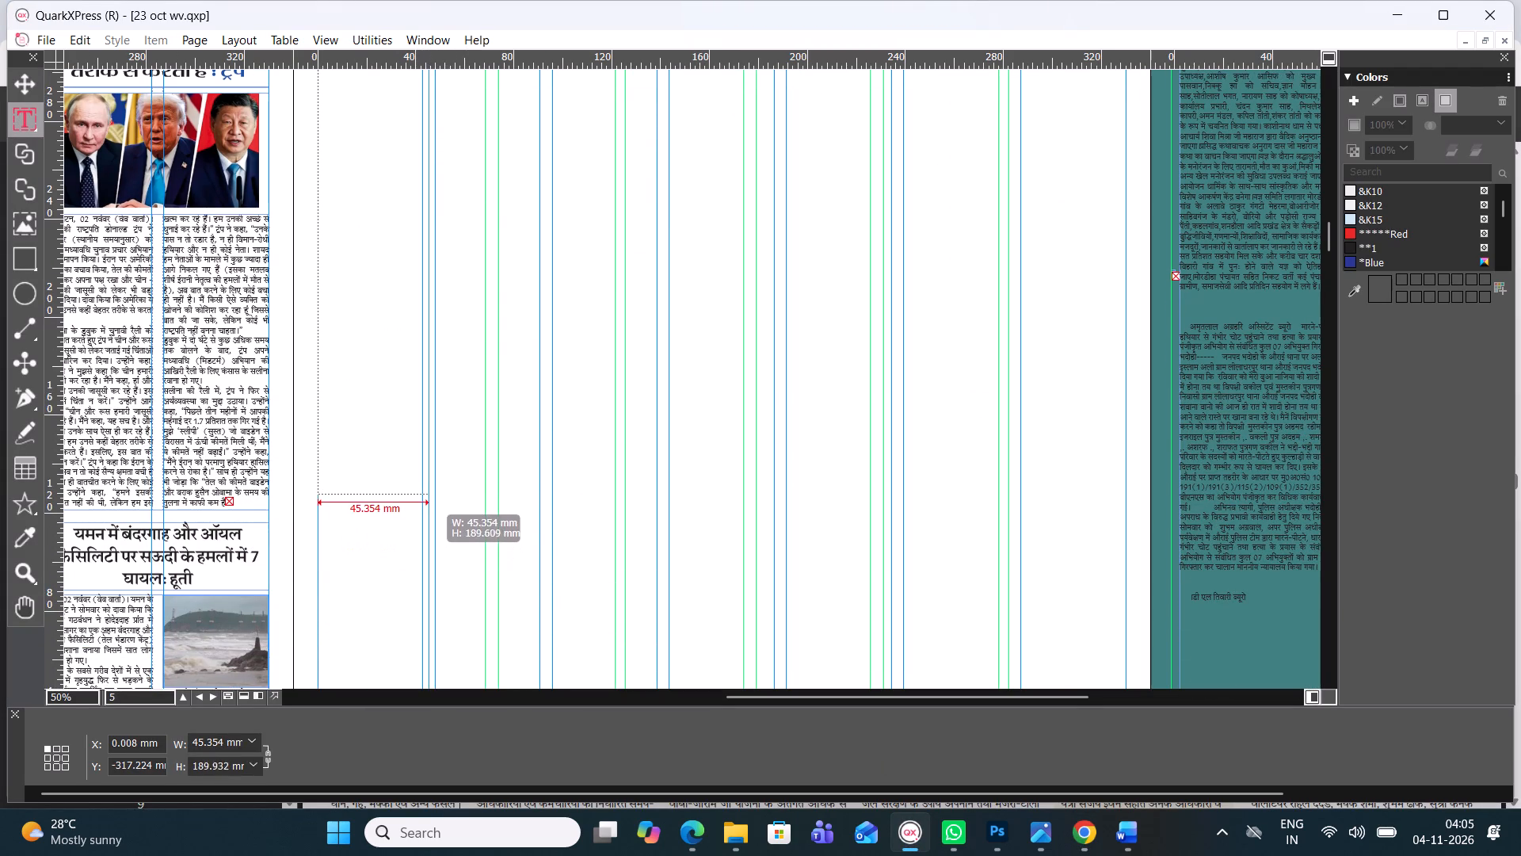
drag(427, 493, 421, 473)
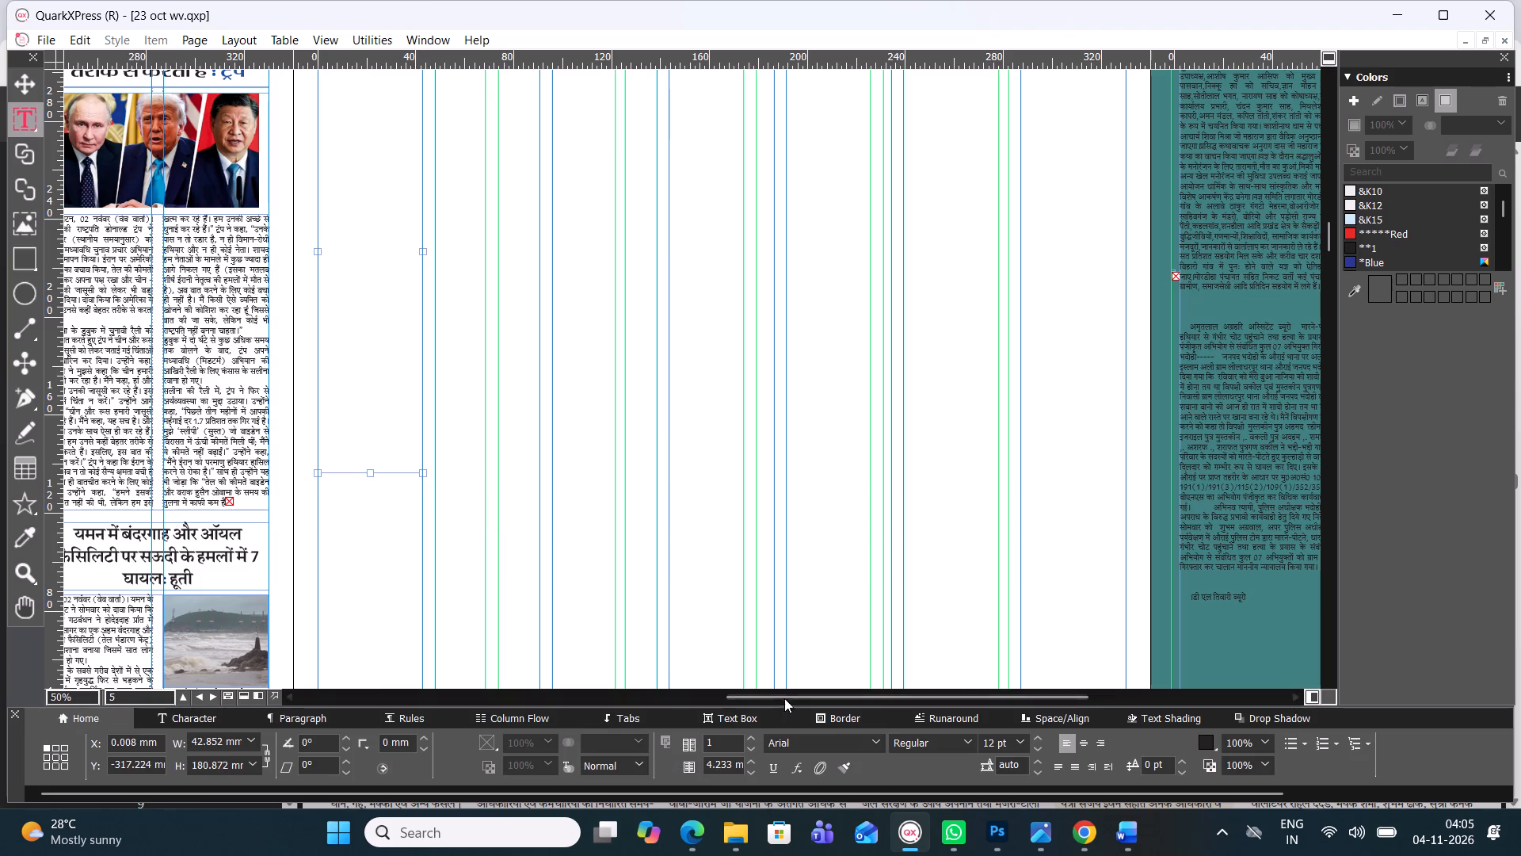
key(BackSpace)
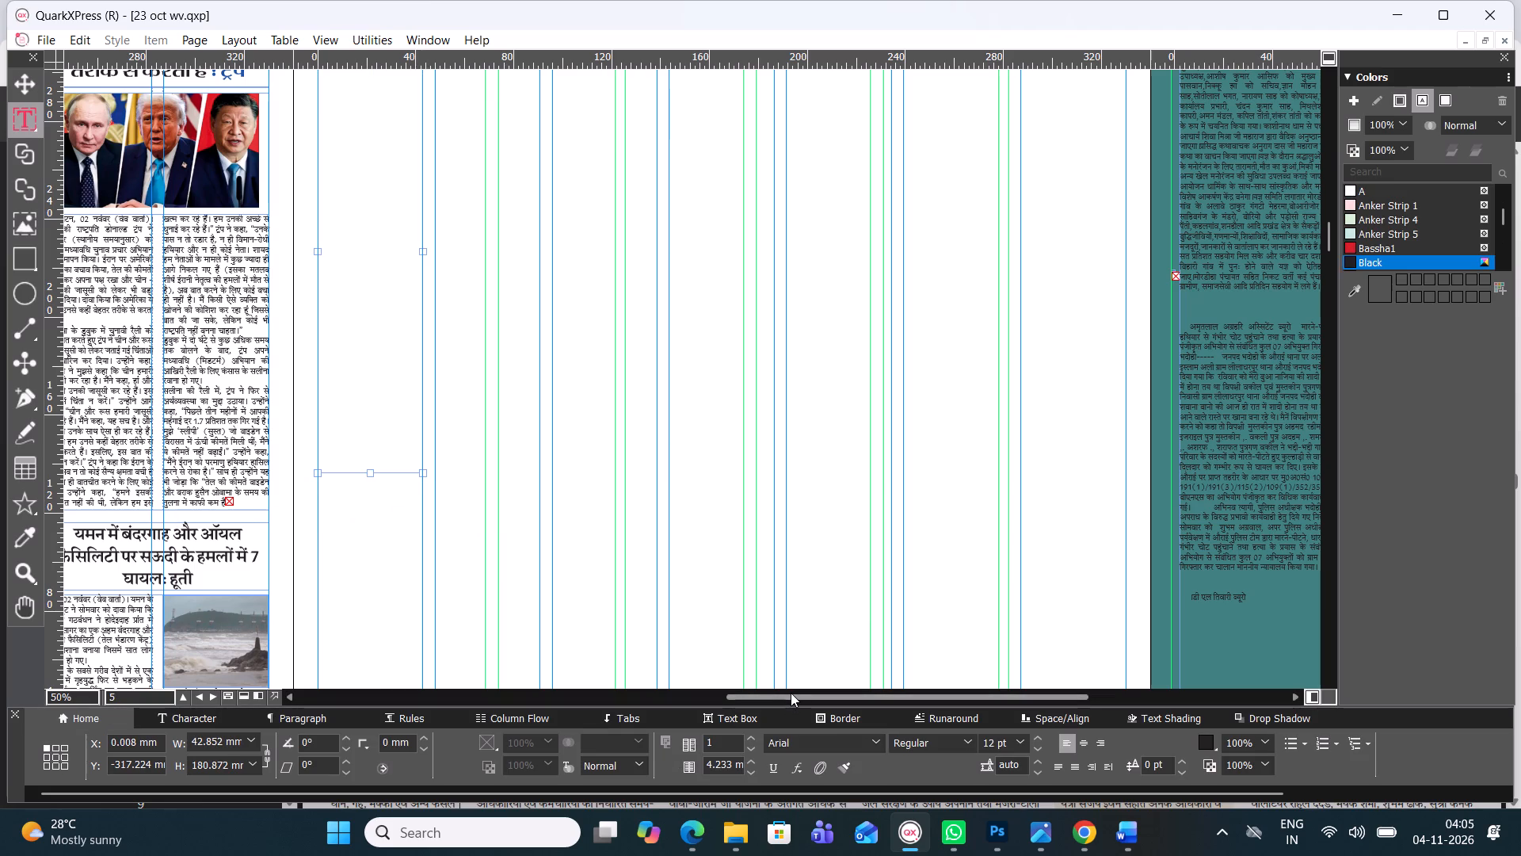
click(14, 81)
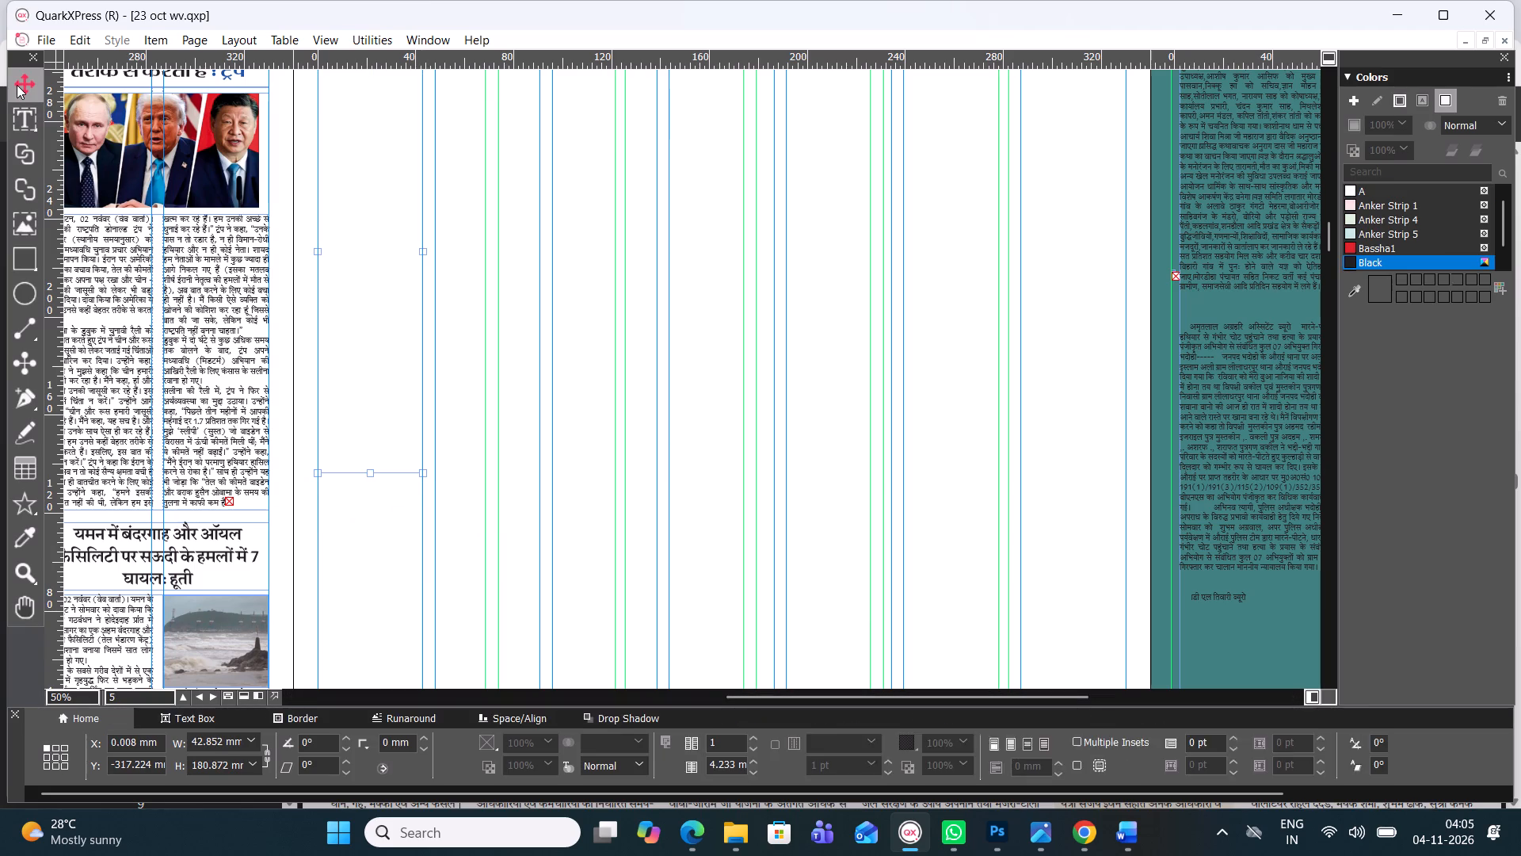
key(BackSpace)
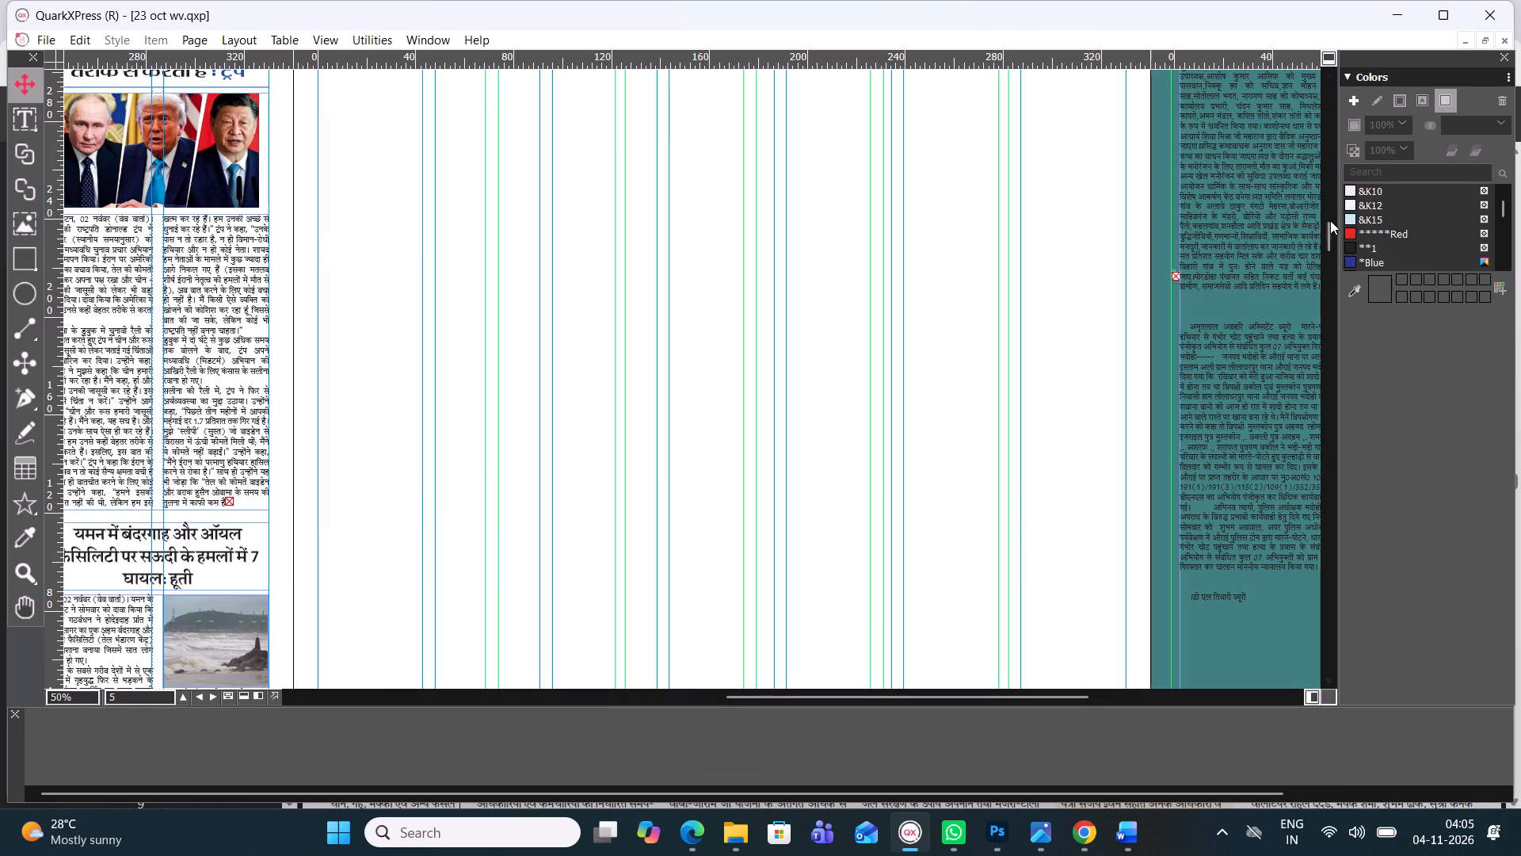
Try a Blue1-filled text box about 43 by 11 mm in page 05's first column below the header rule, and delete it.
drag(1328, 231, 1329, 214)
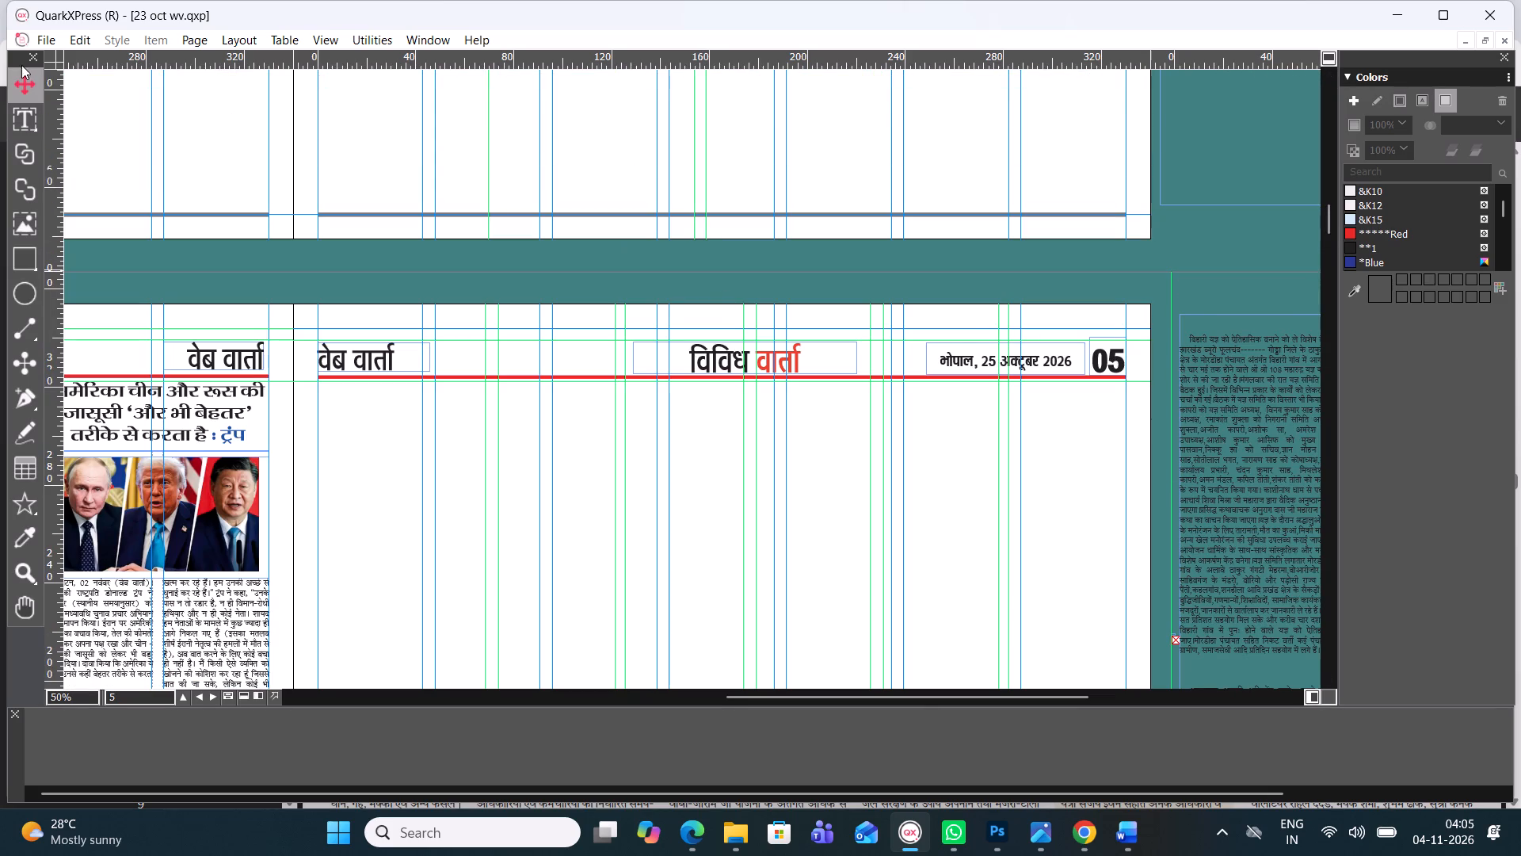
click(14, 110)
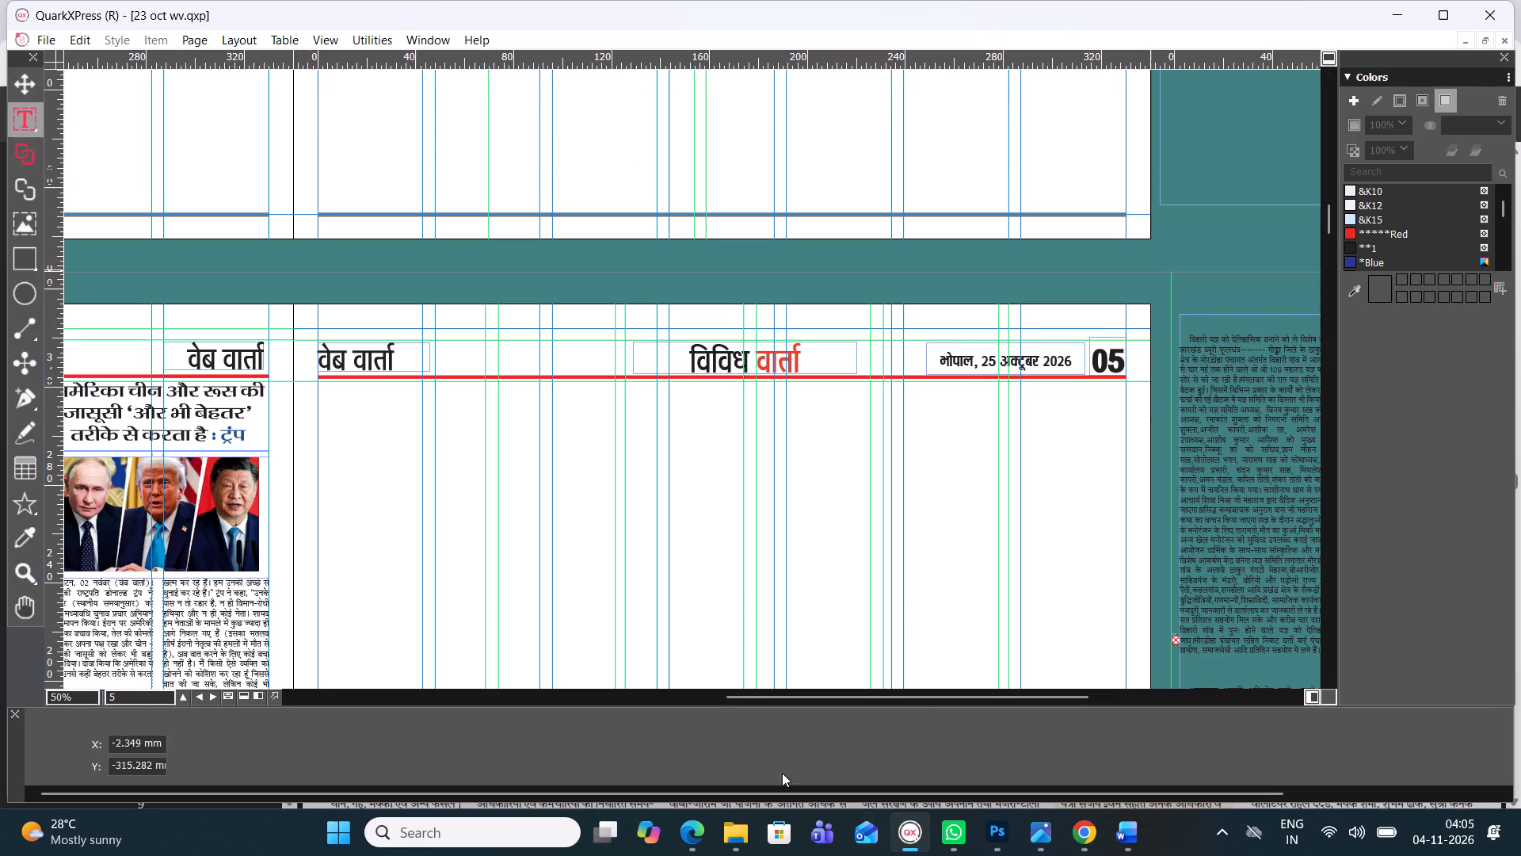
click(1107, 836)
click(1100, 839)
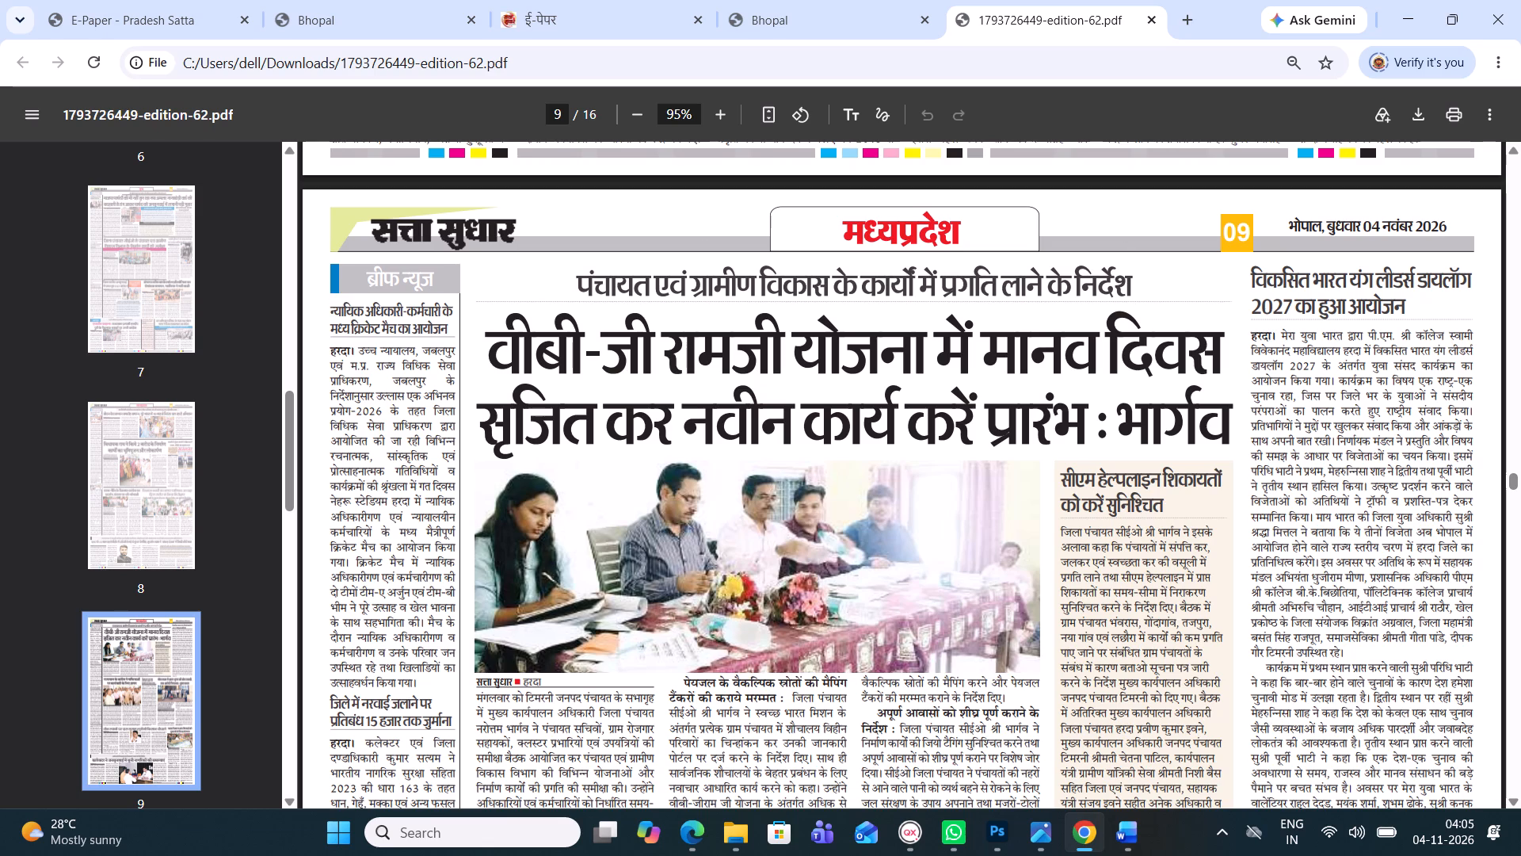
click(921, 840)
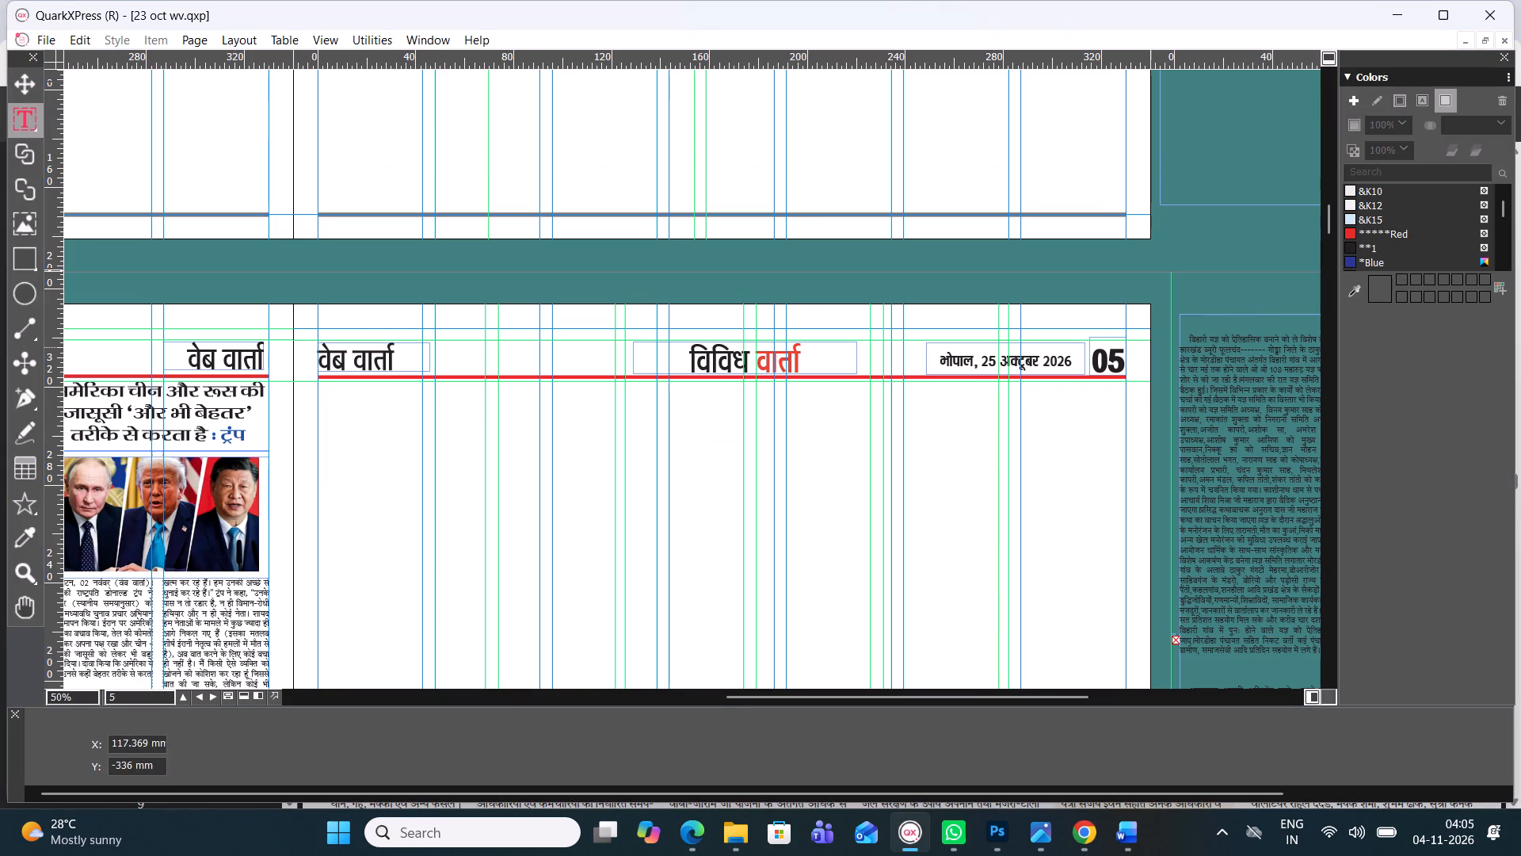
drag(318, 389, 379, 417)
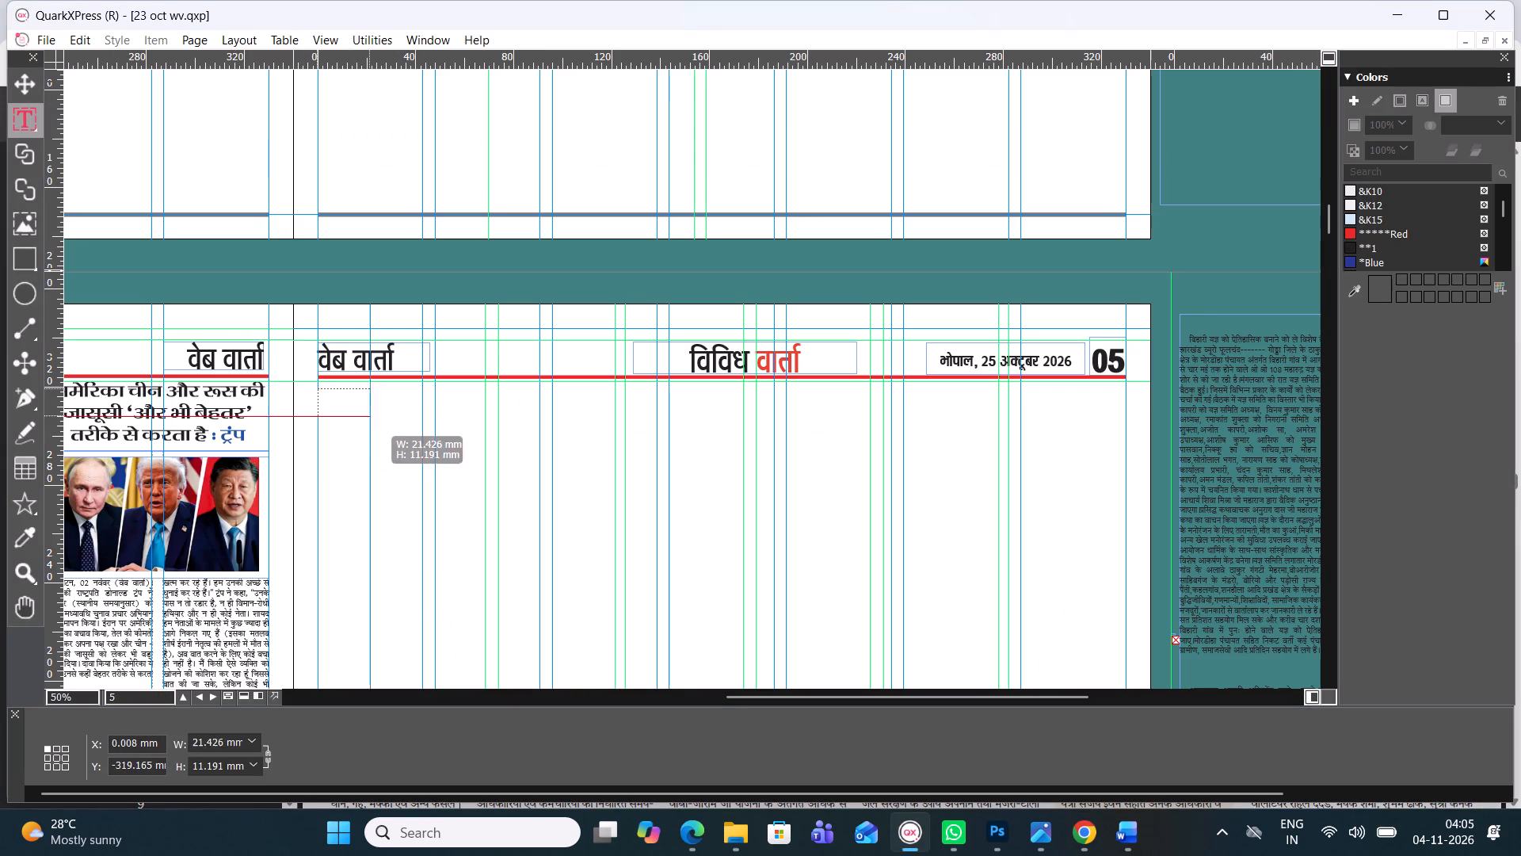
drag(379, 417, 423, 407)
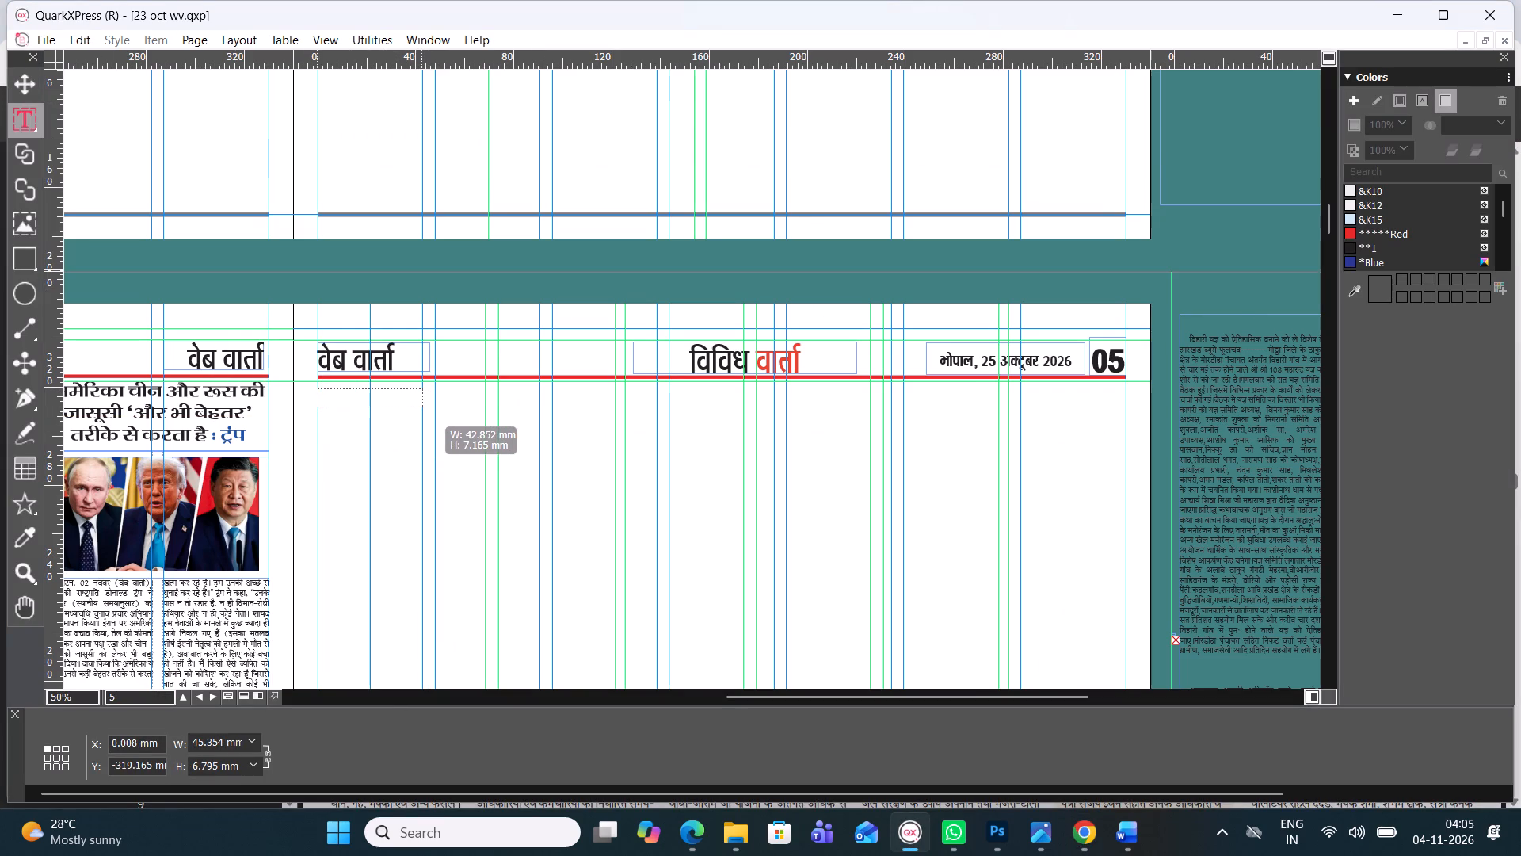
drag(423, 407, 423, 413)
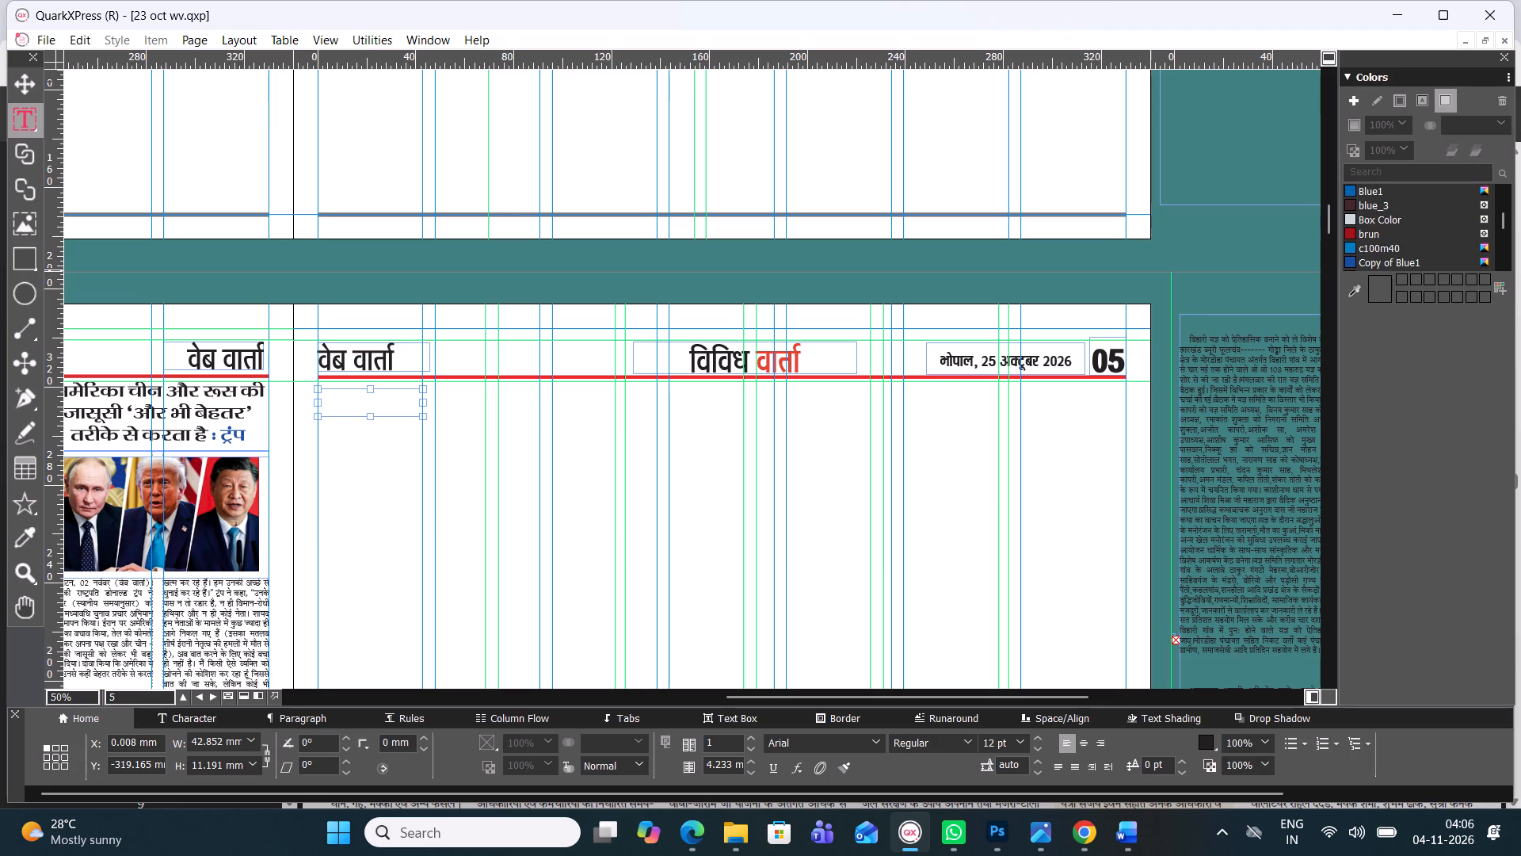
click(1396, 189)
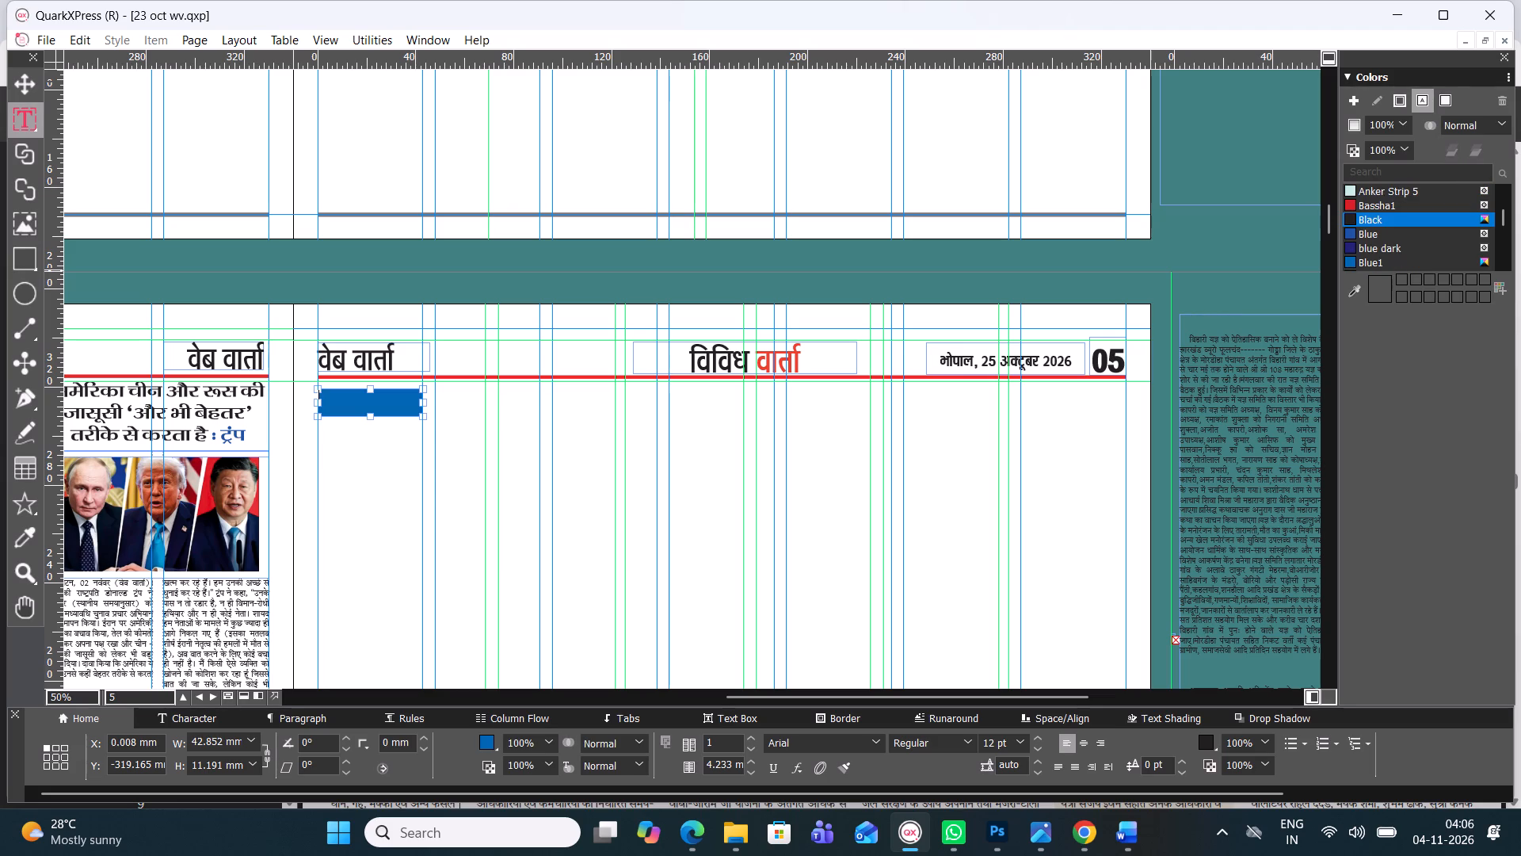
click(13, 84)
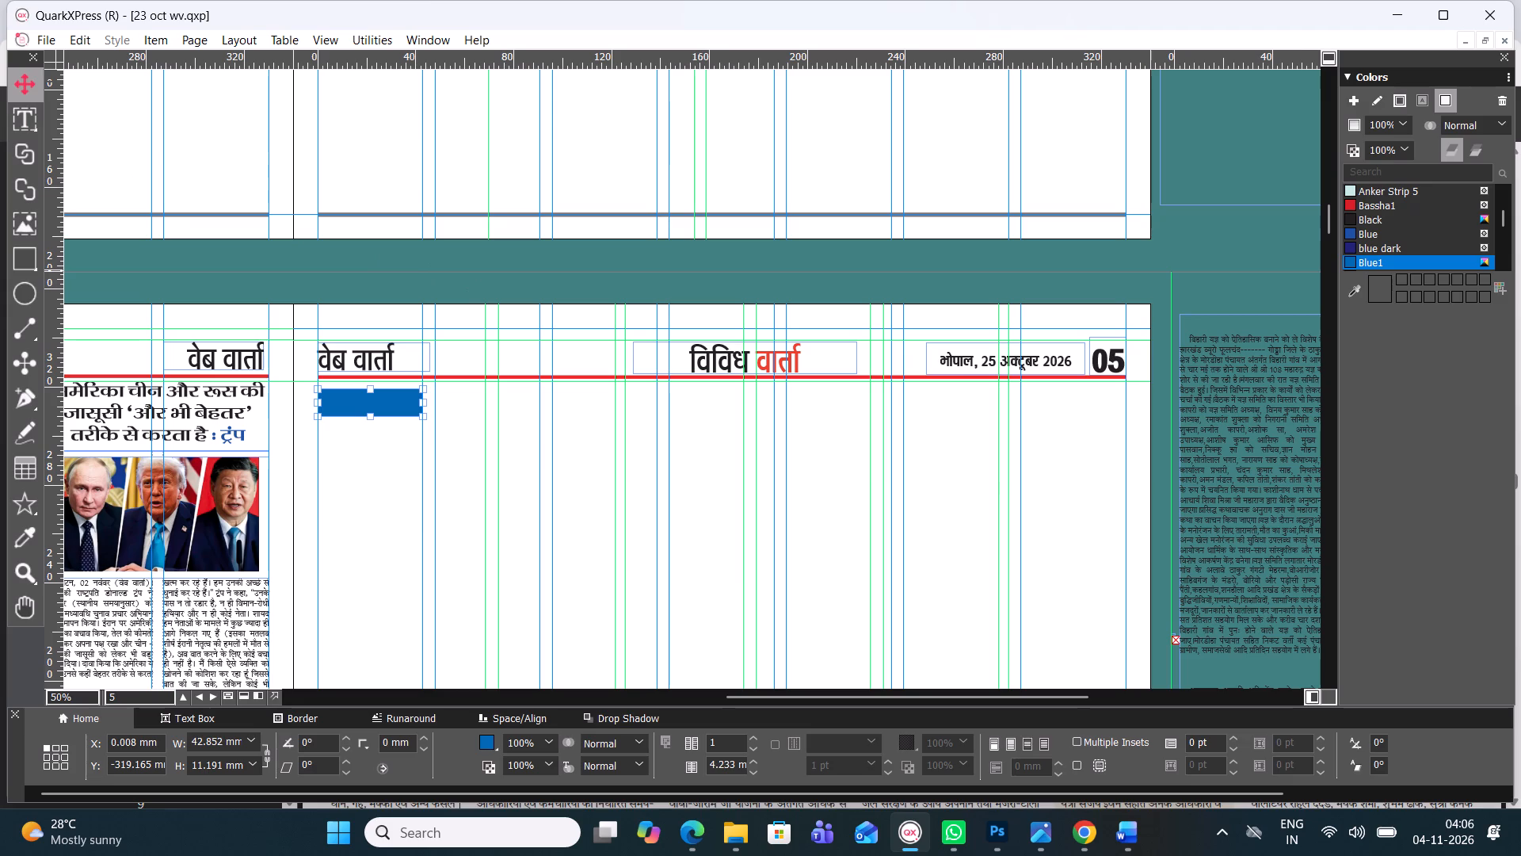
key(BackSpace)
Draw an unfilled text box about 43 mm wide and 25 mm high in page 05's first column, just below the header rule.
click(16, 117)
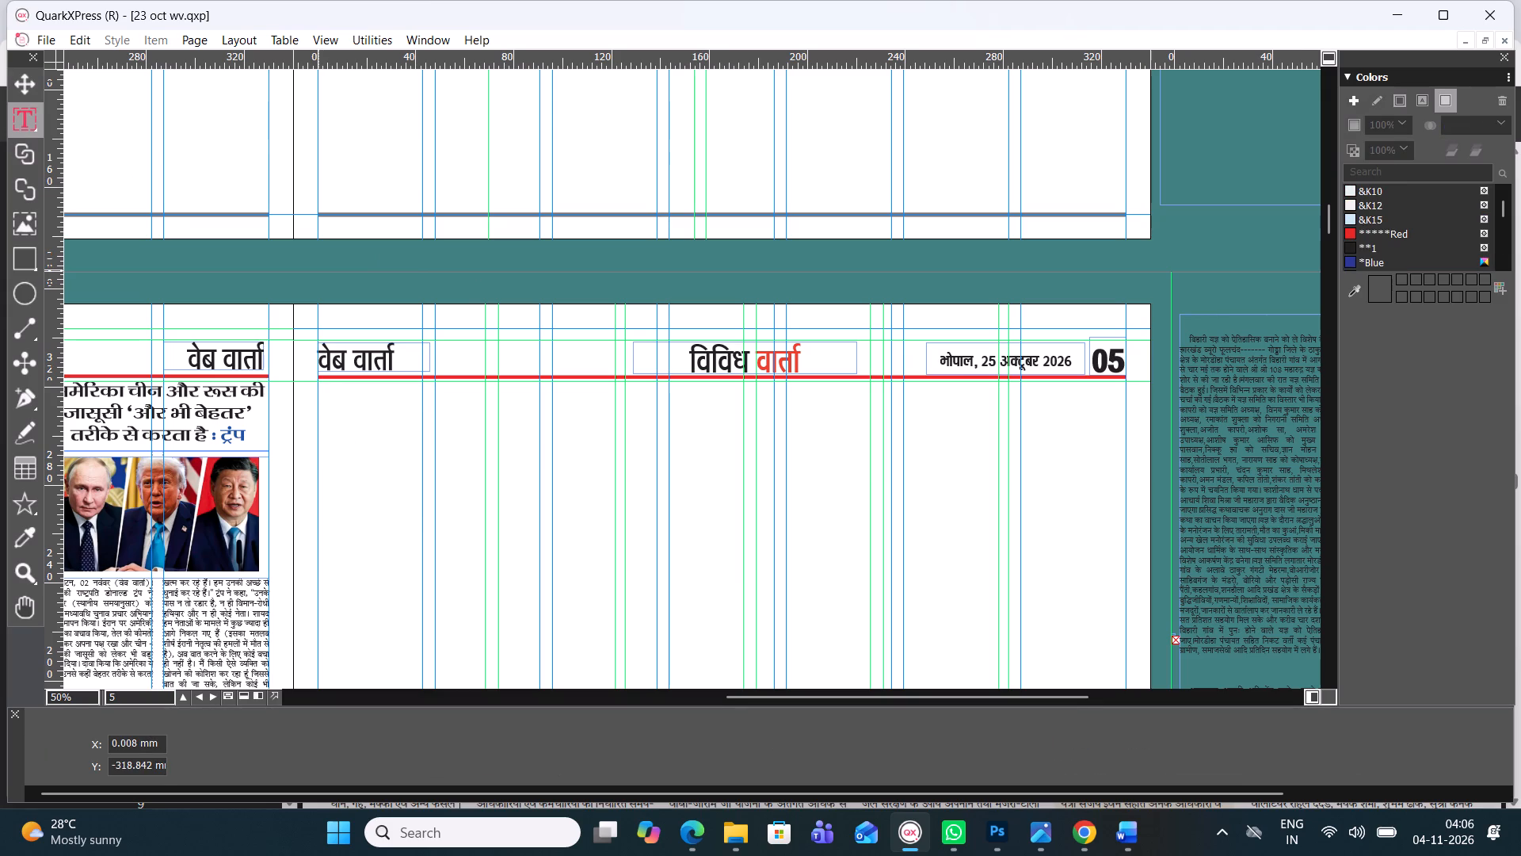
drag(318, 391, 402, 674)
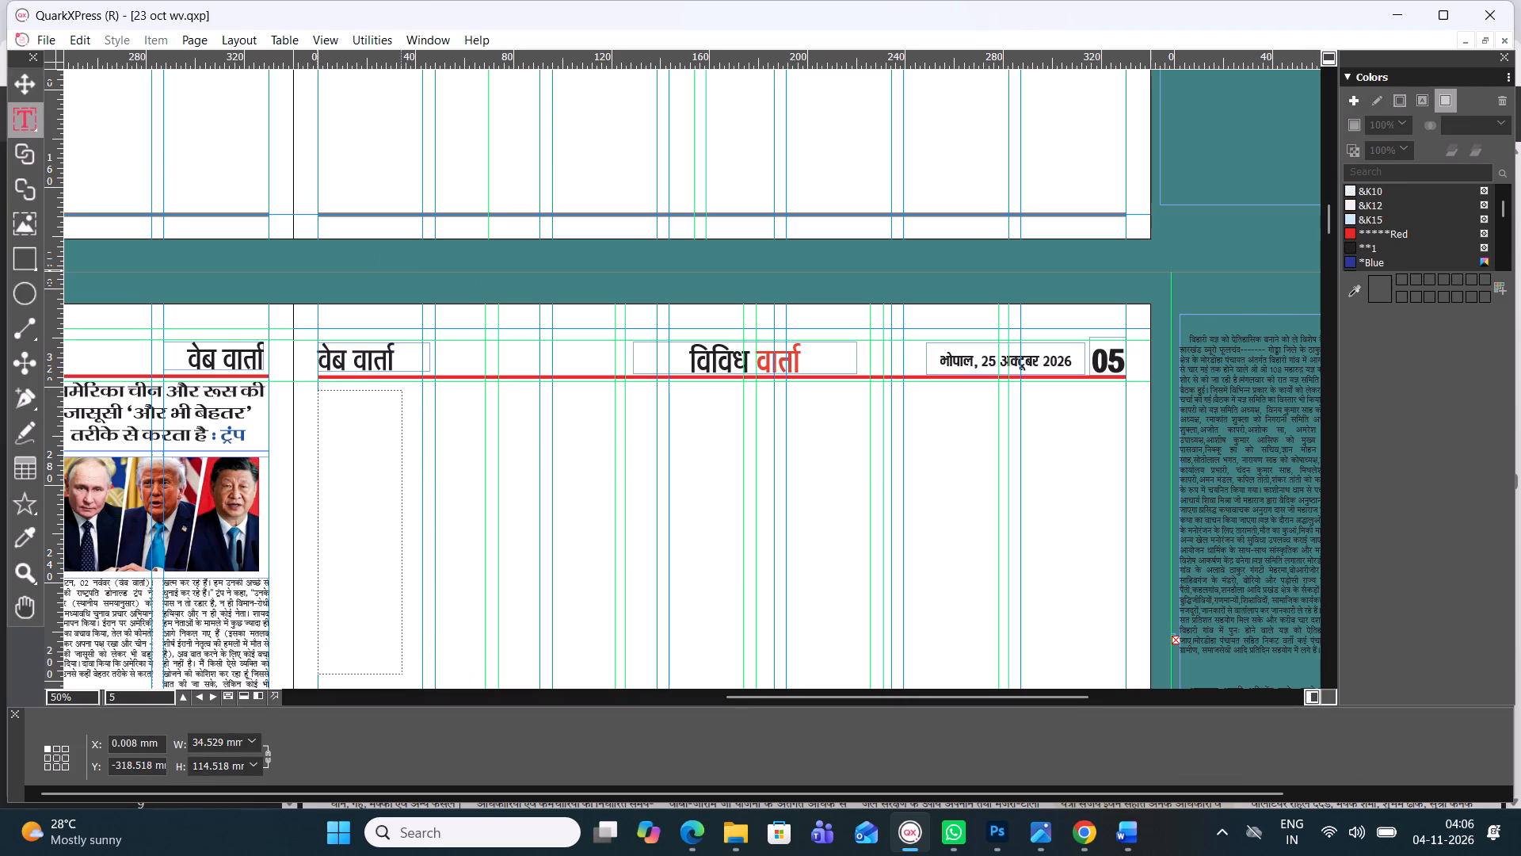
drag(402, 674, 421, 426)
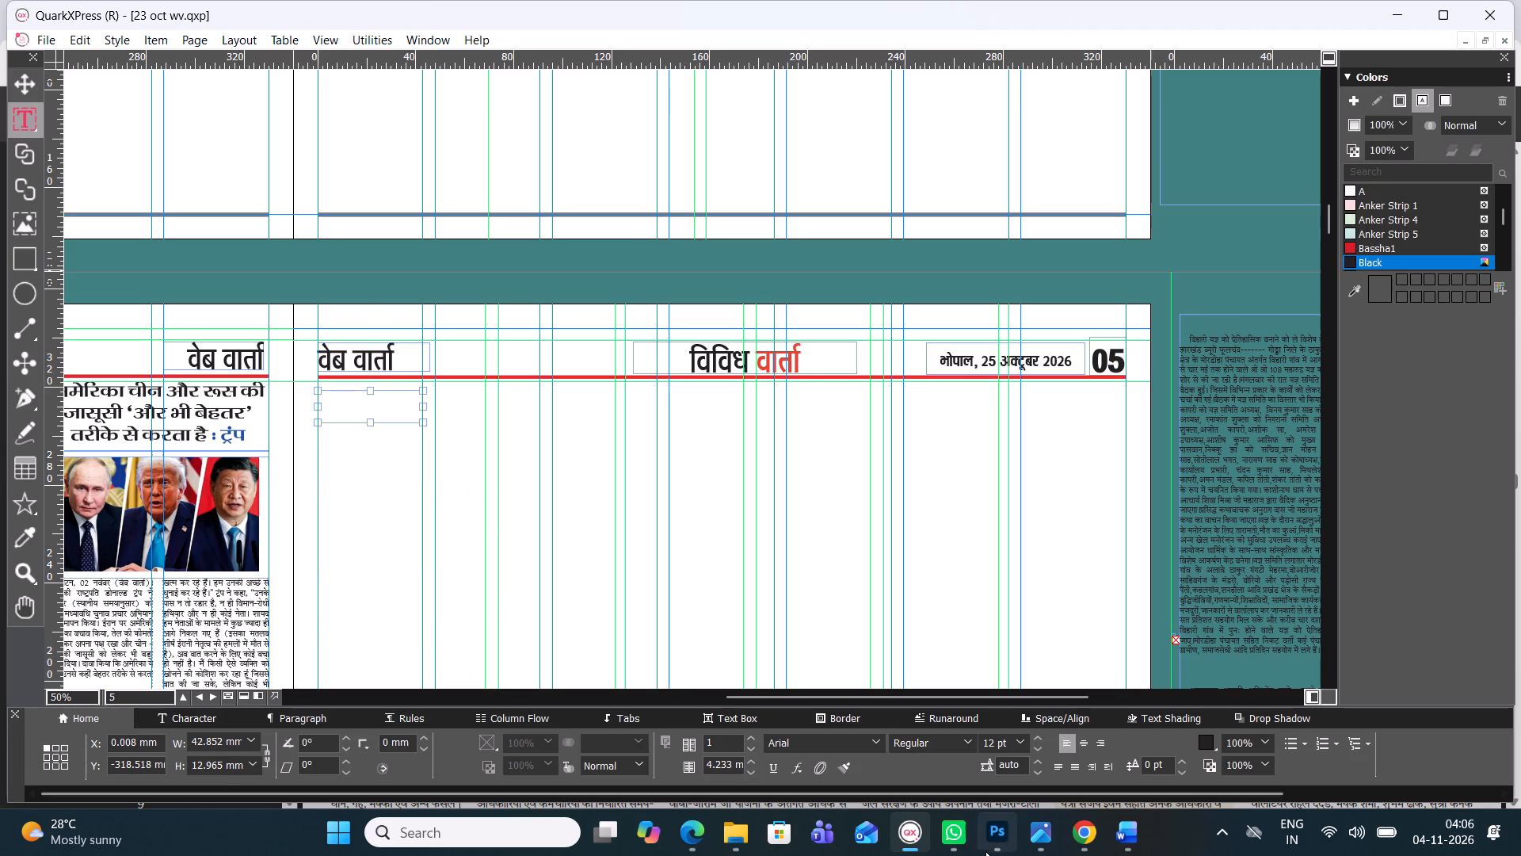
click(1129, 836)
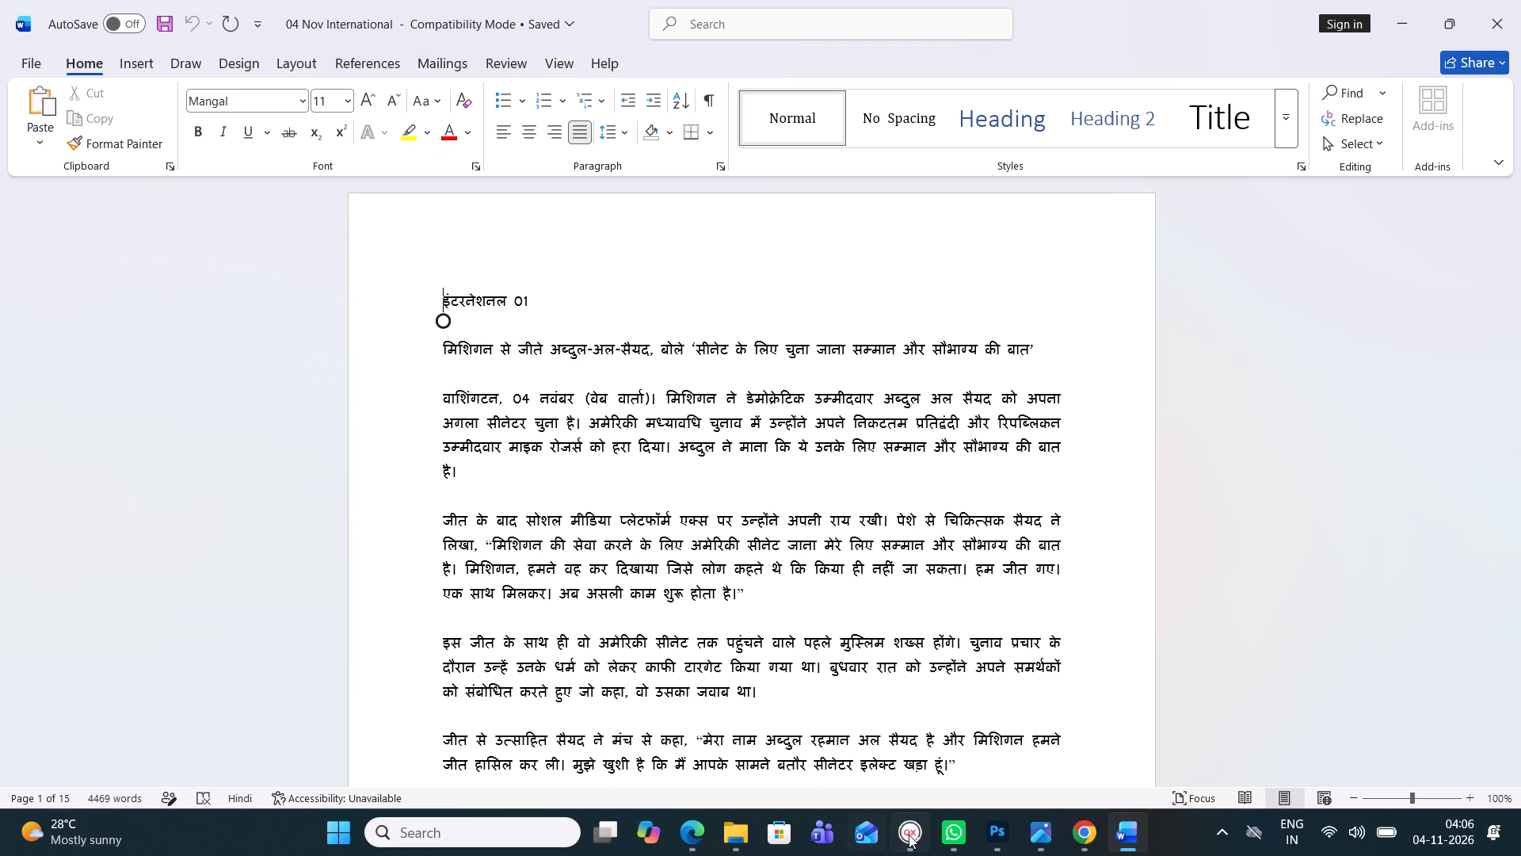
click(1069, 838)
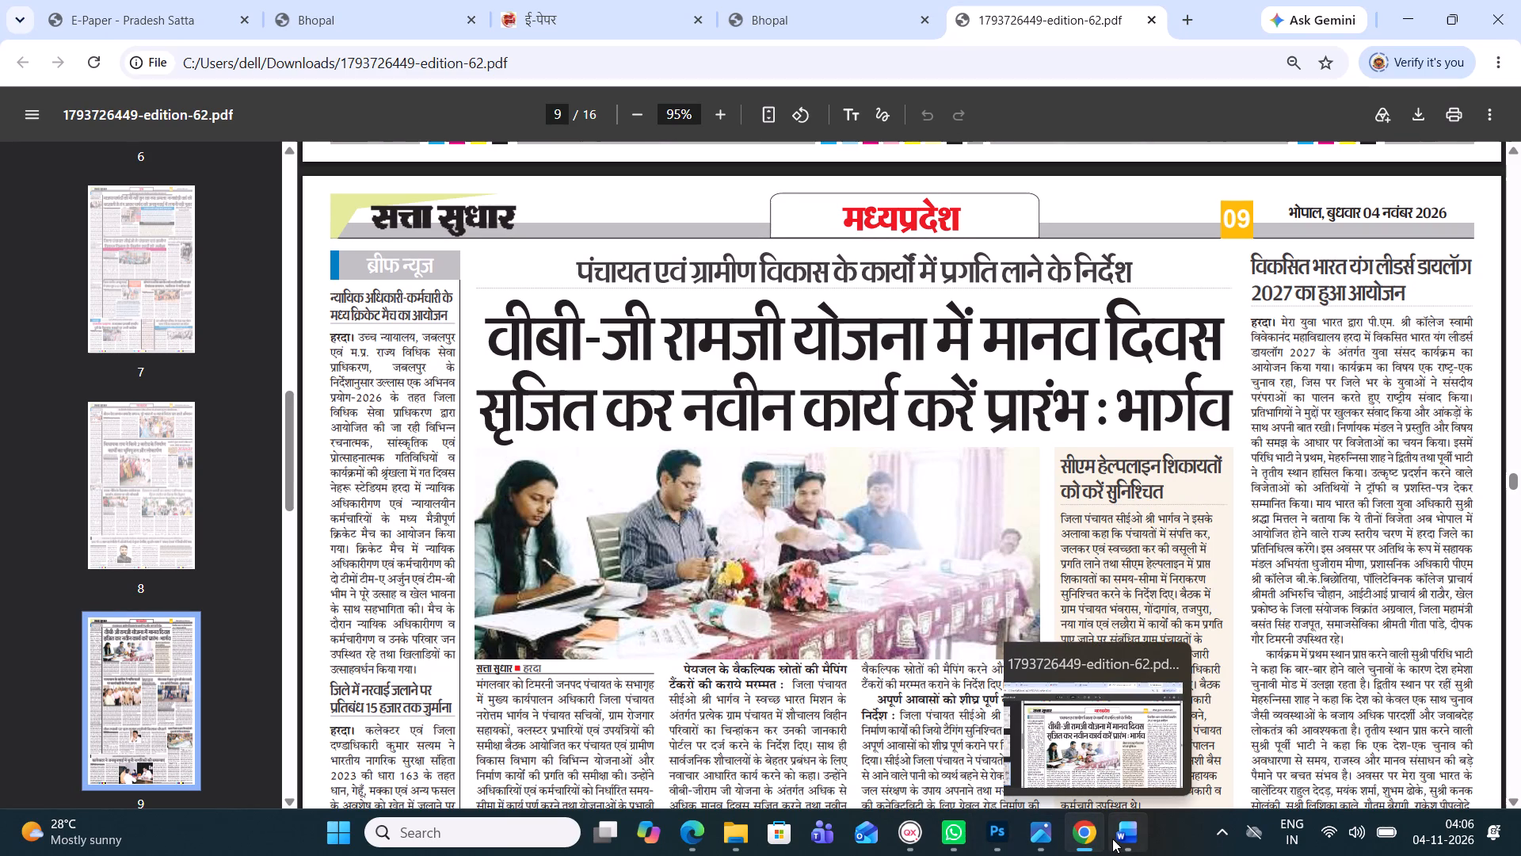
click(901, 829)
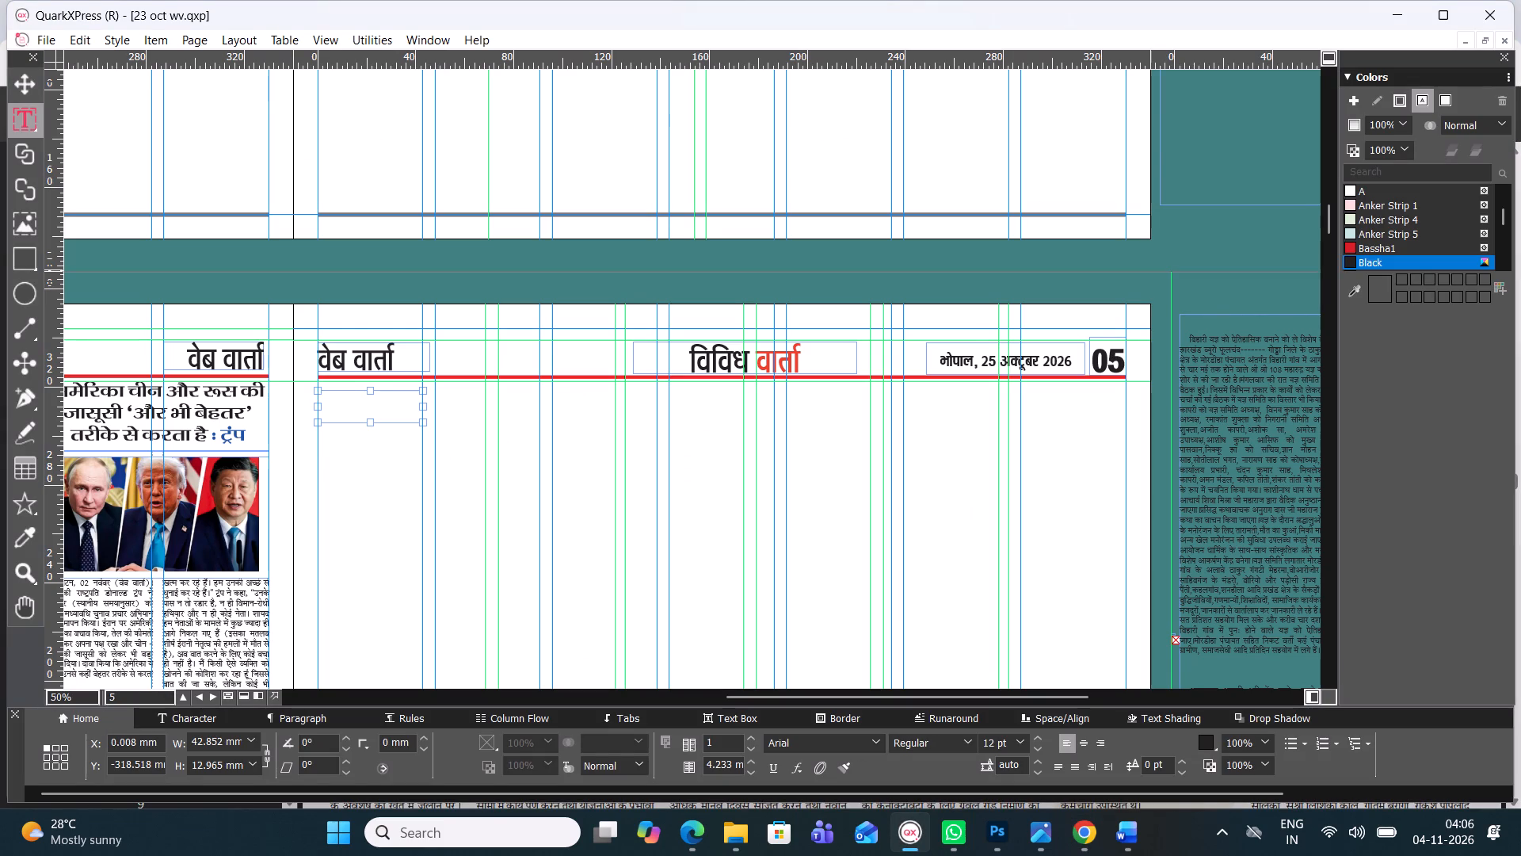
drag(371, 423, 371, 449)
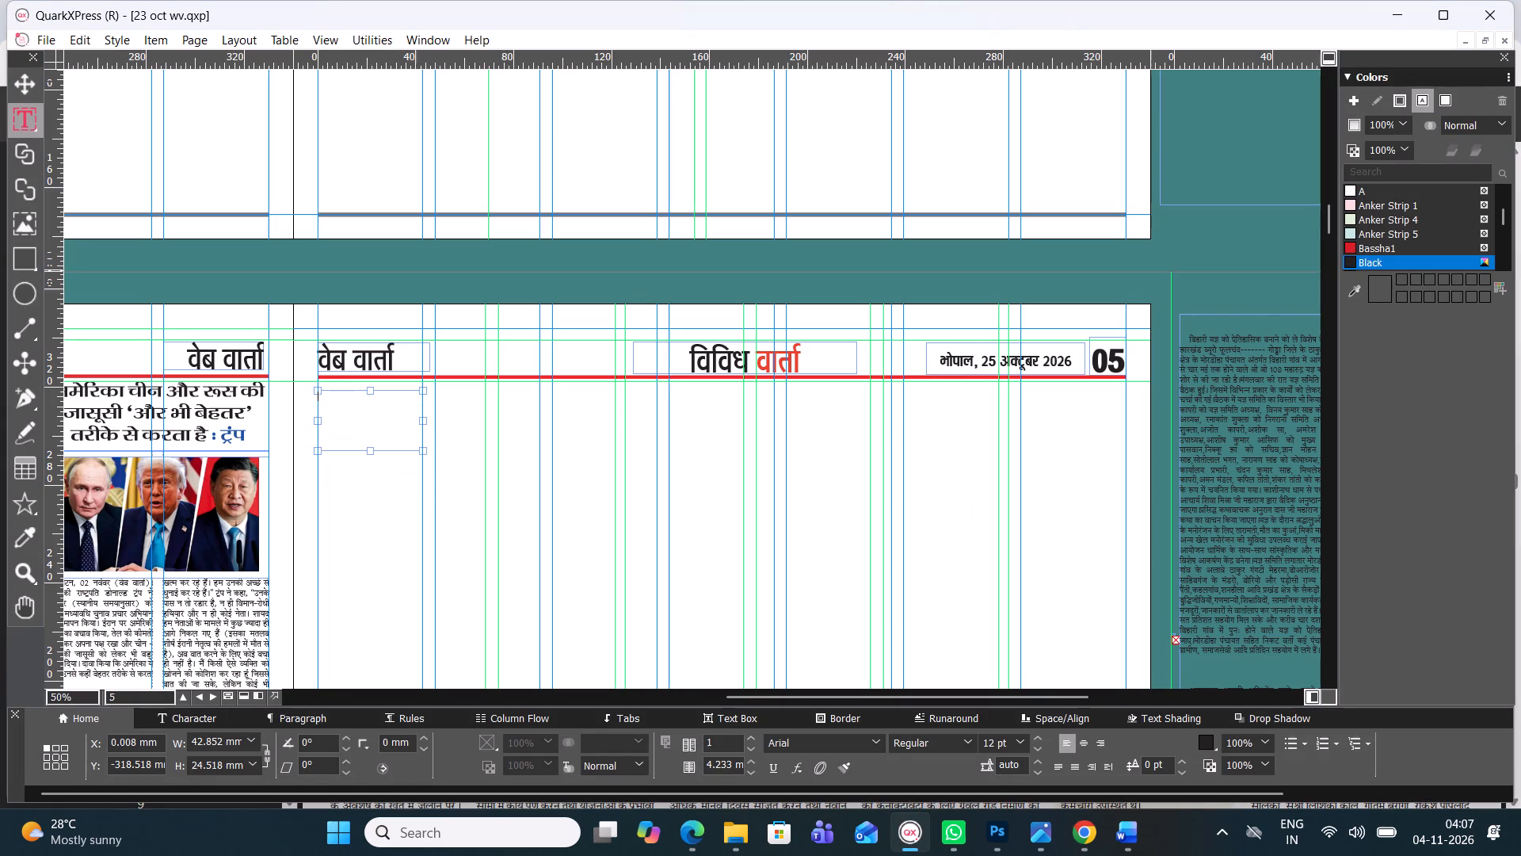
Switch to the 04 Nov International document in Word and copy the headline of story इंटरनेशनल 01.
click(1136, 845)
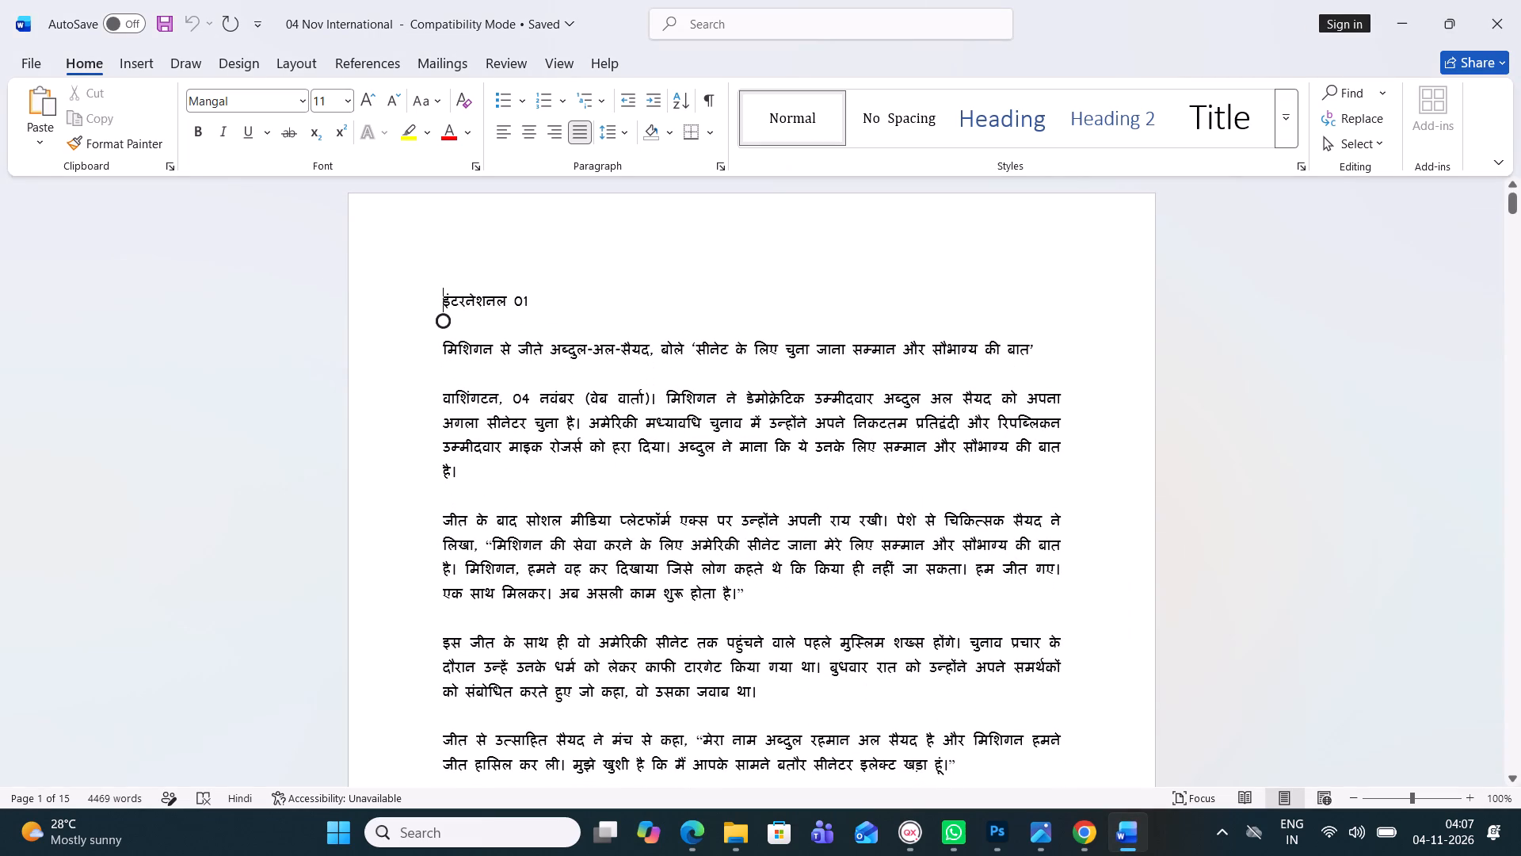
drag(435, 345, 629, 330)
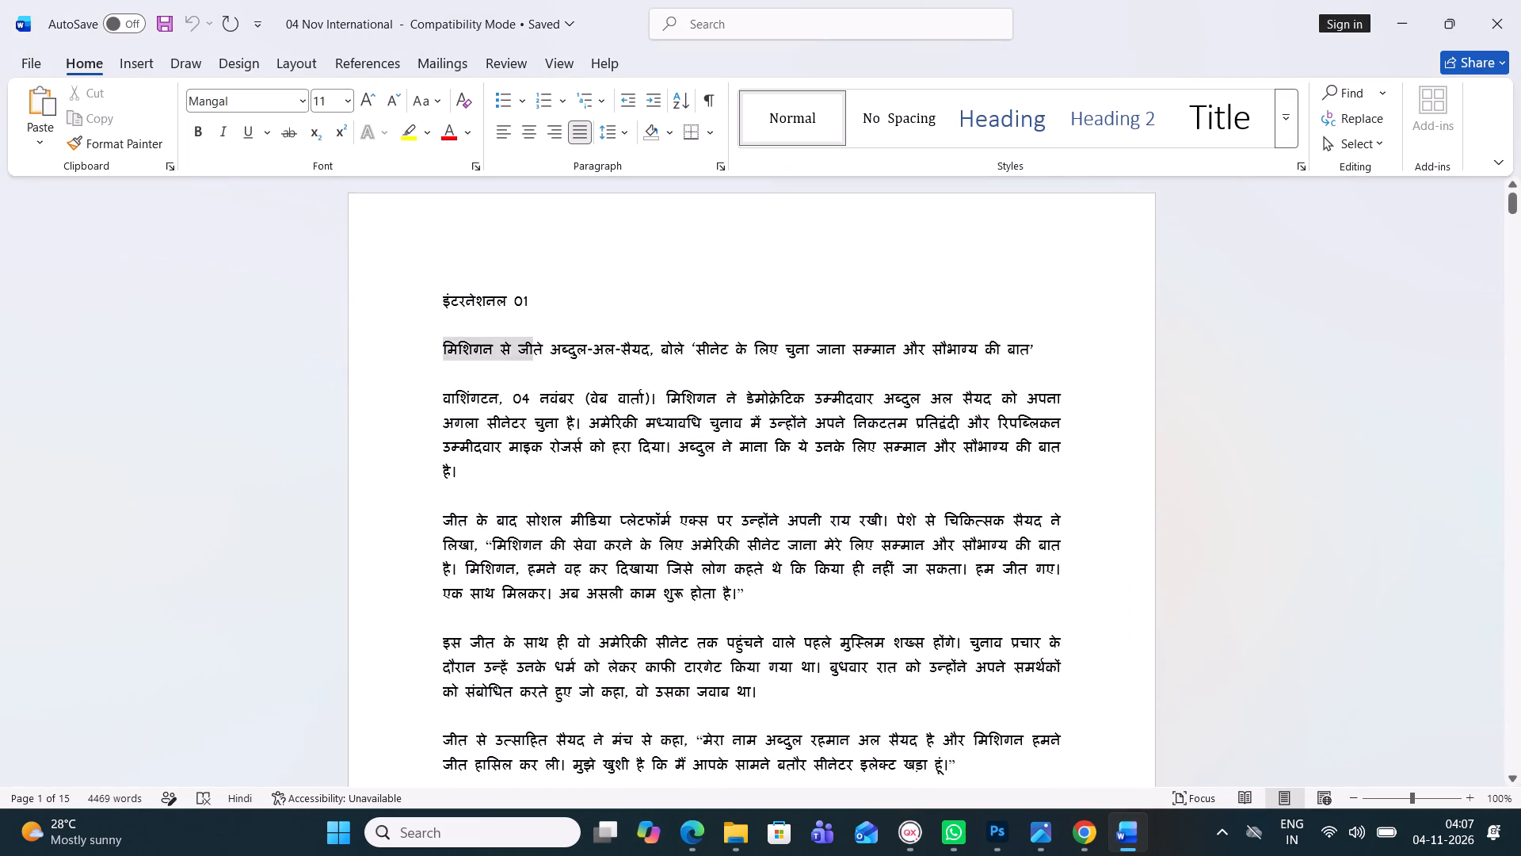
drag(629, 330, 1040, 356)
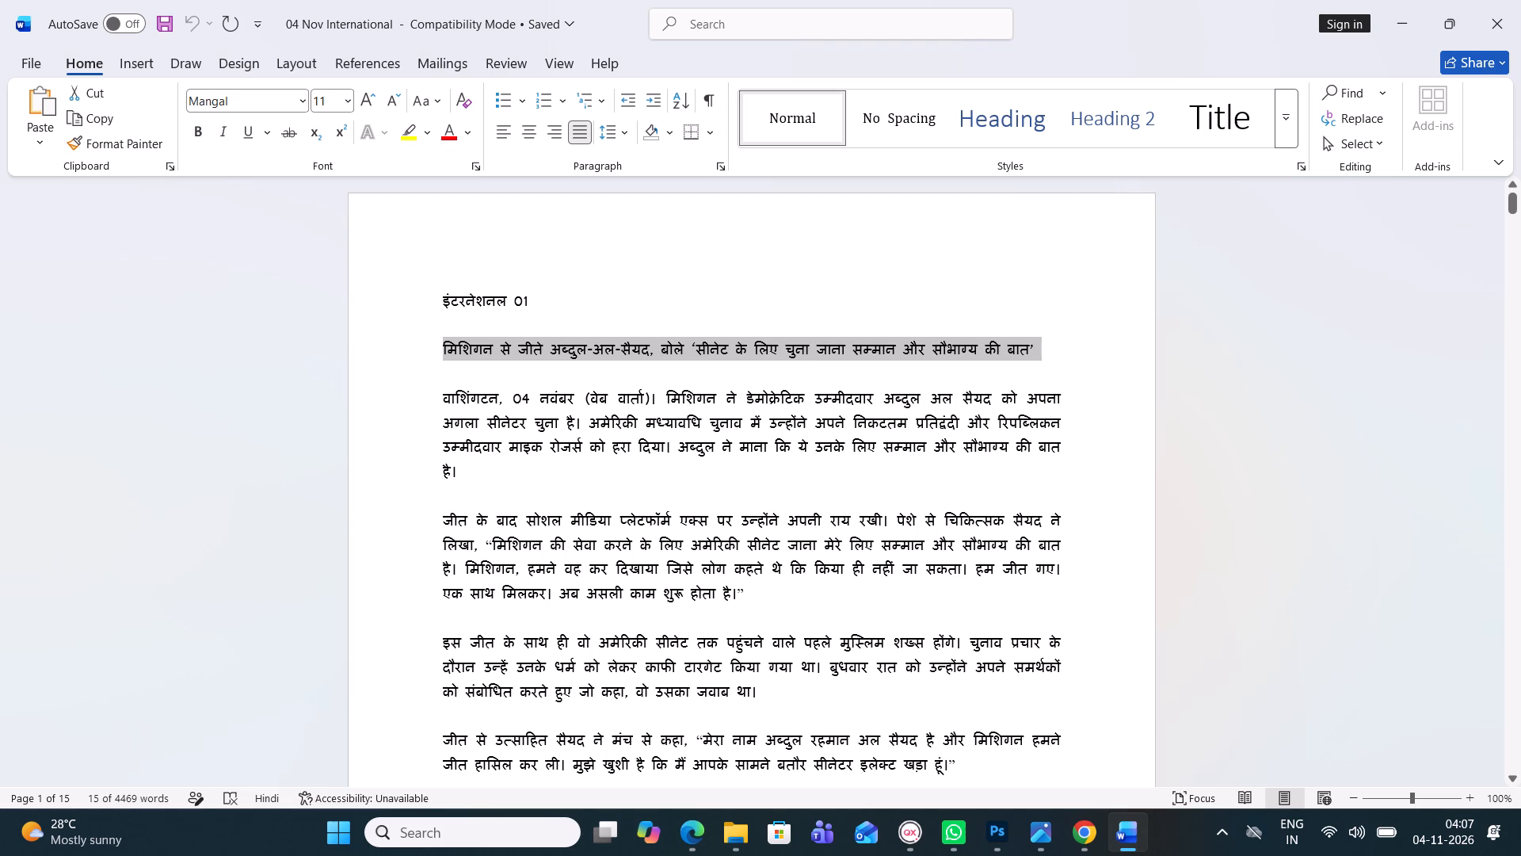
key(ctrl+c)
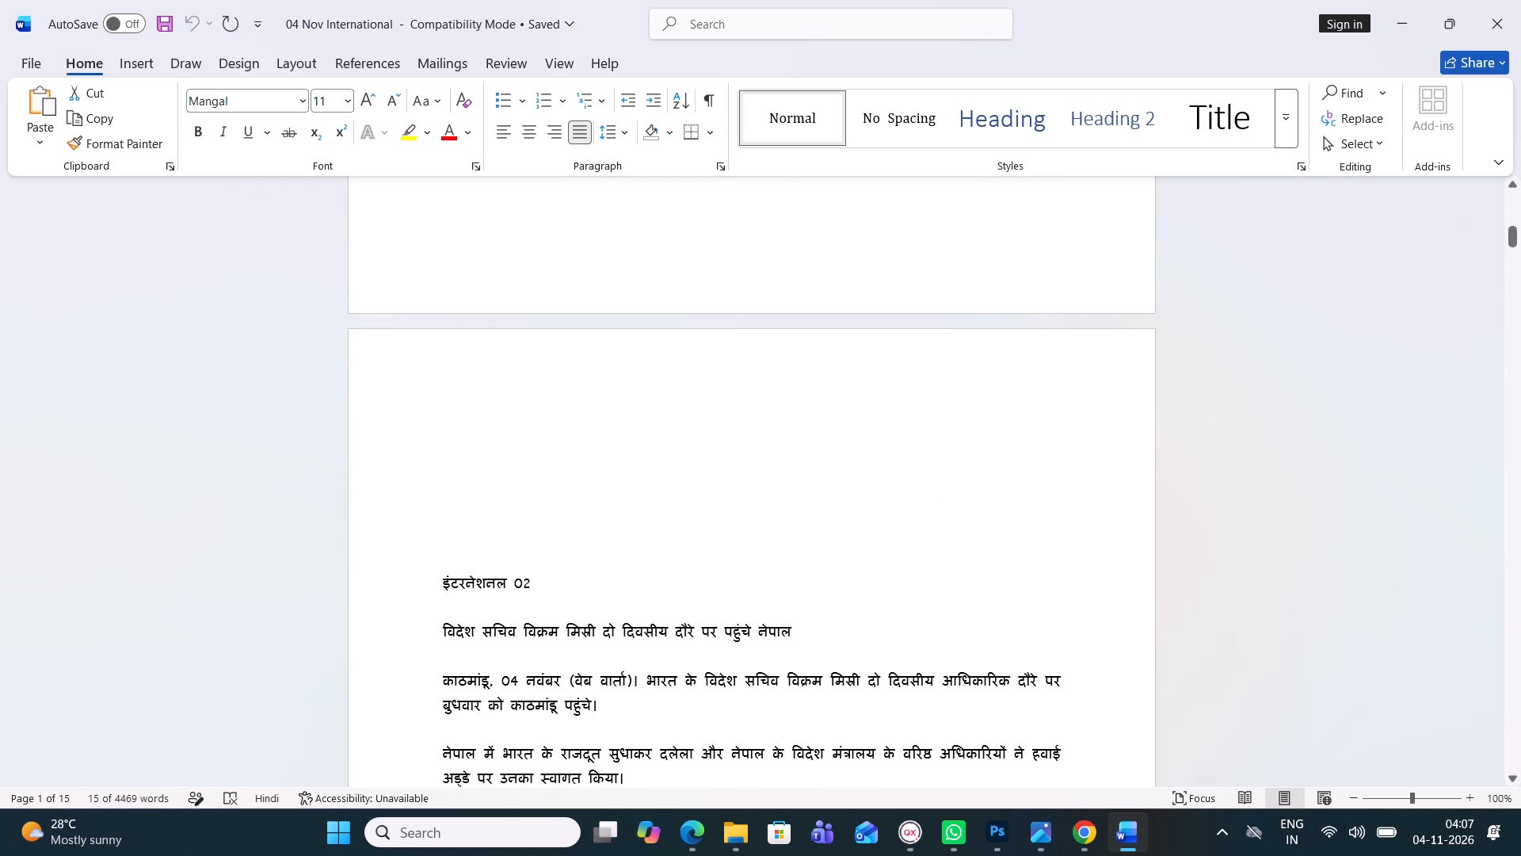
Copy the headline of story इंटरनेशनल 02 from the Word document and paste it into the new text box on page 05 in QuarkXPress.
drag(443, 632, 783, 638)
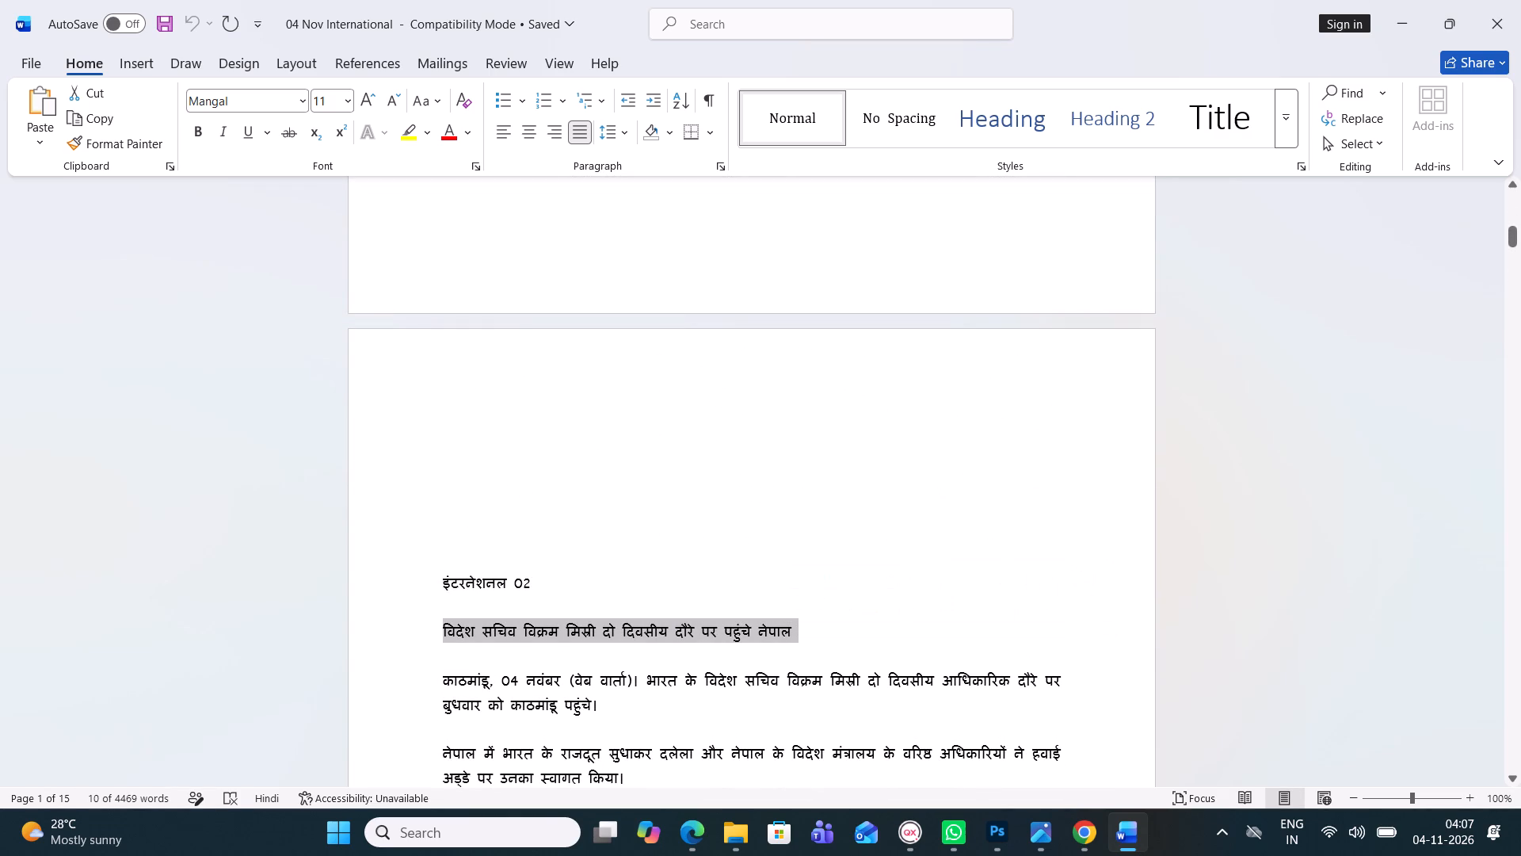
key(ctrl+c)
click(901, 831)
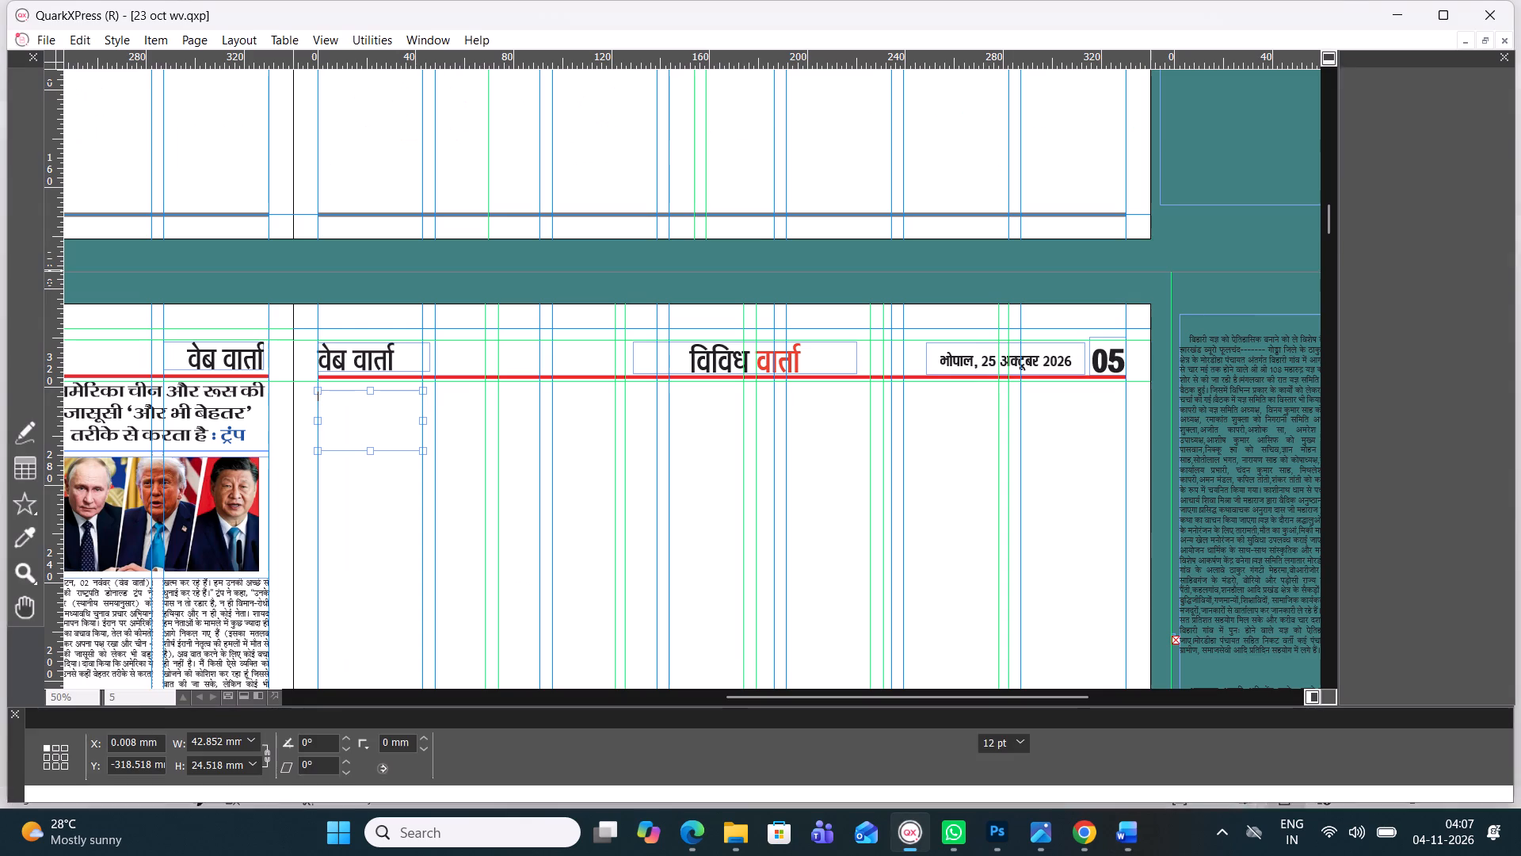
key(ctrl+v)
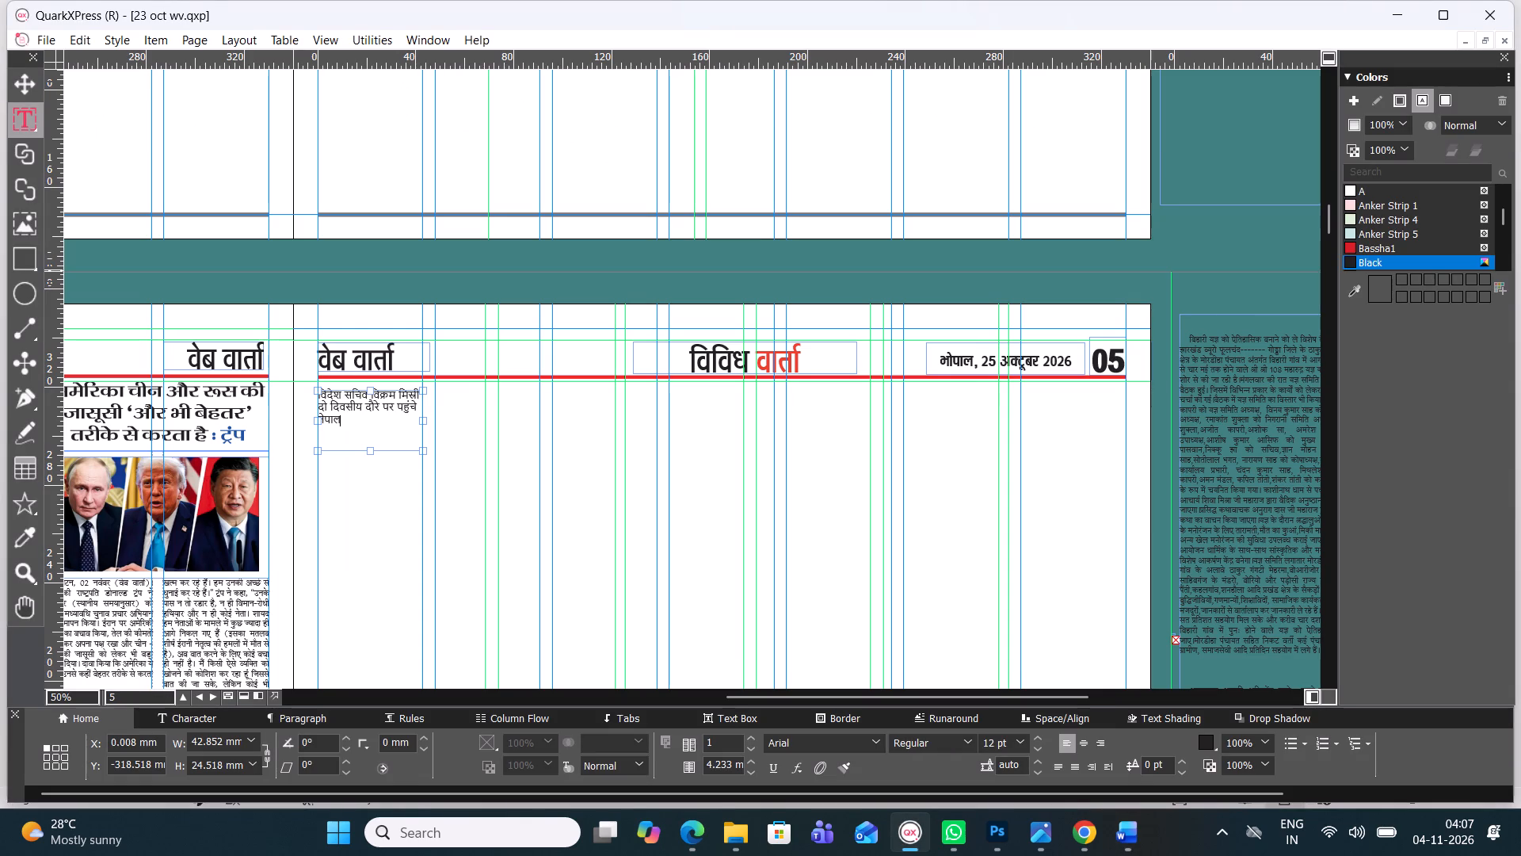
Format the whole pasted headline in the Four C Chetan font at 14 pt with centred alignment.
key(ctrl+a)
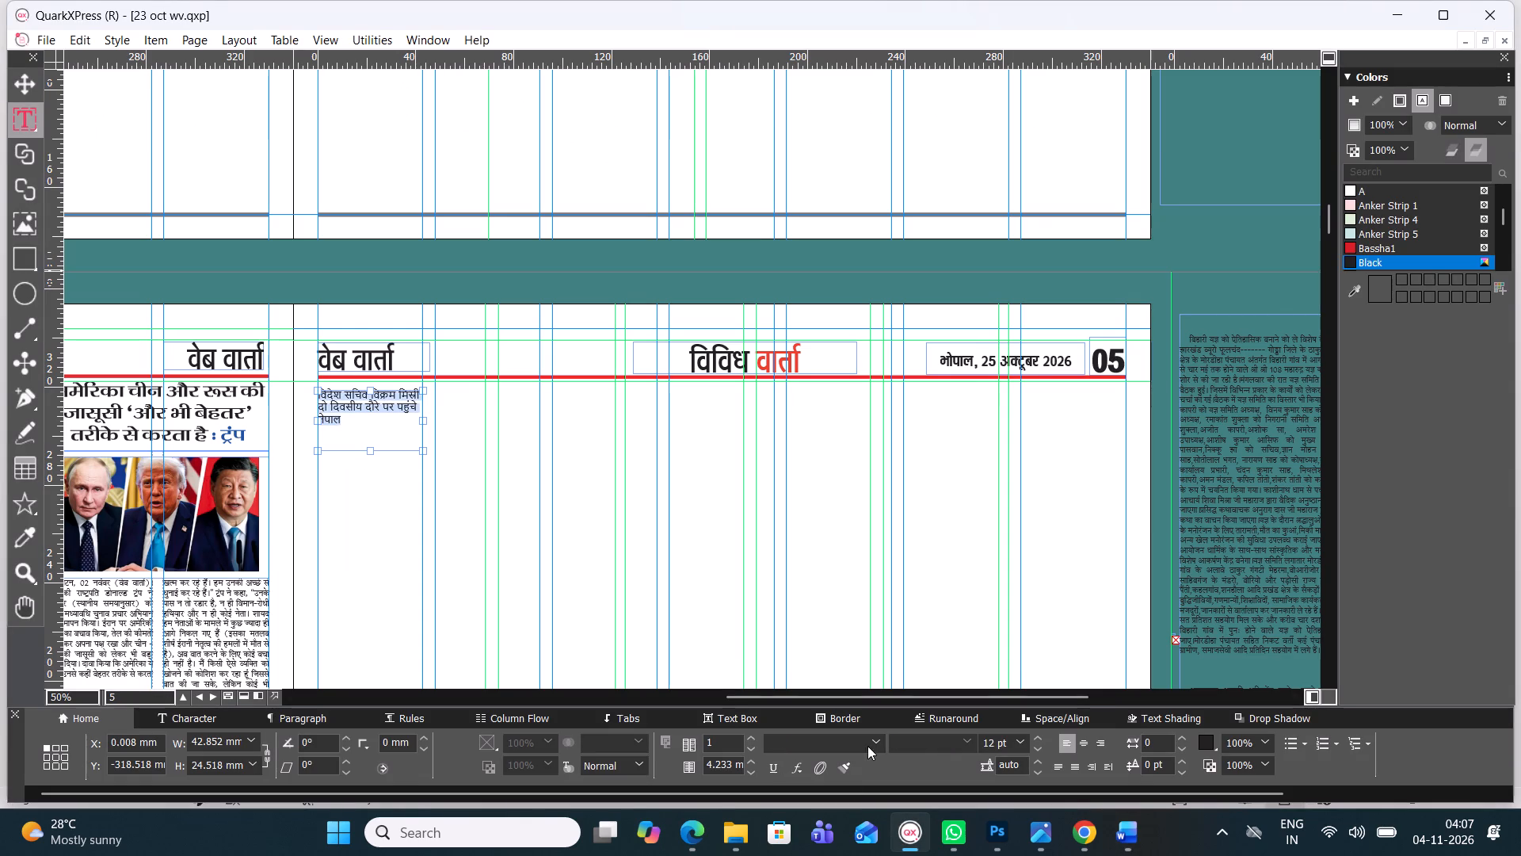
click(874, 739)
click(878, 149)
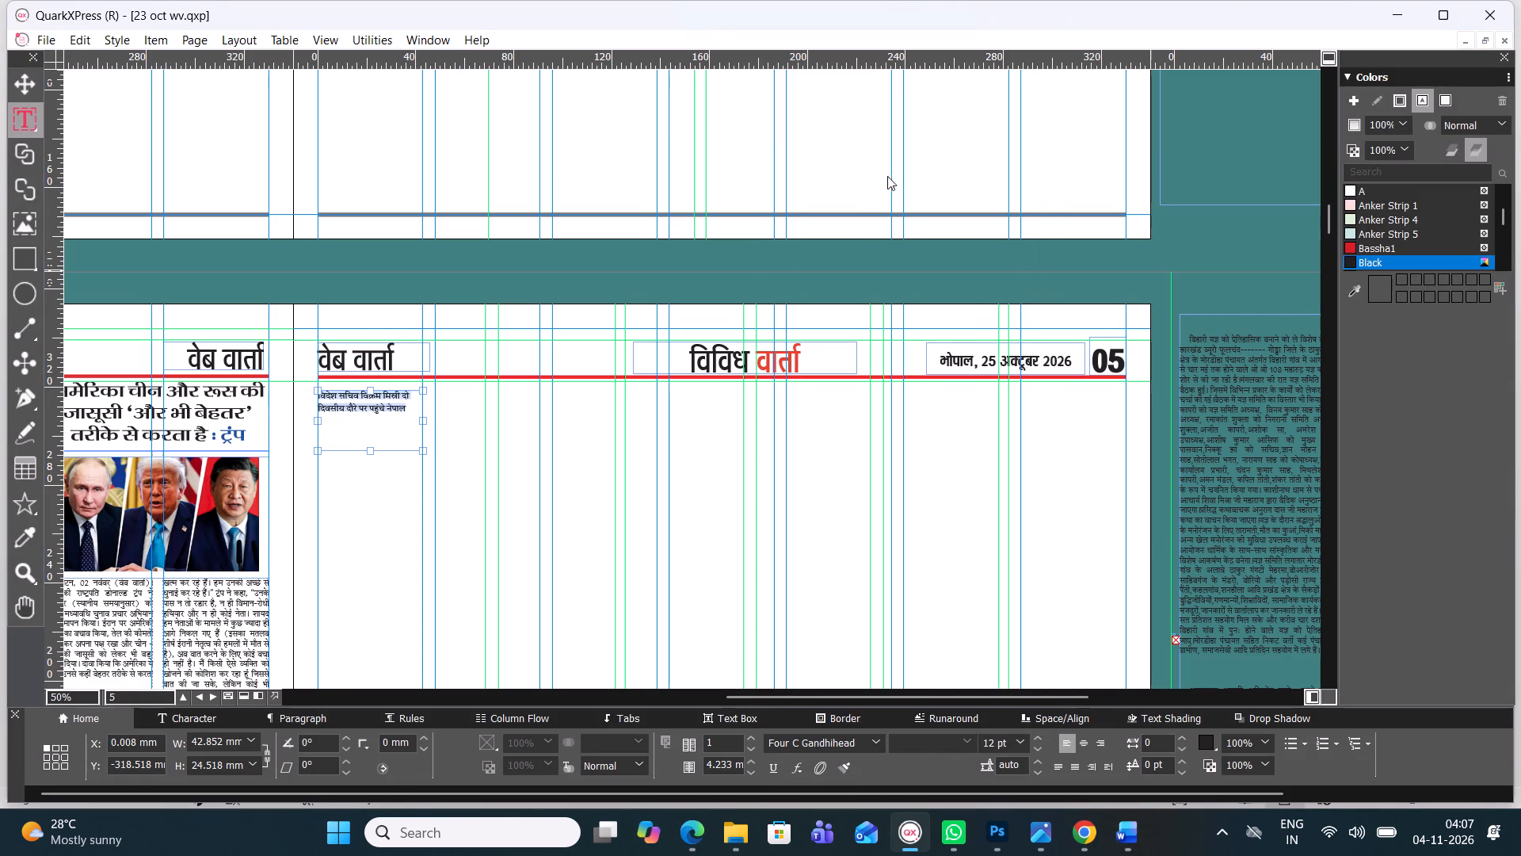
click(877, 734)
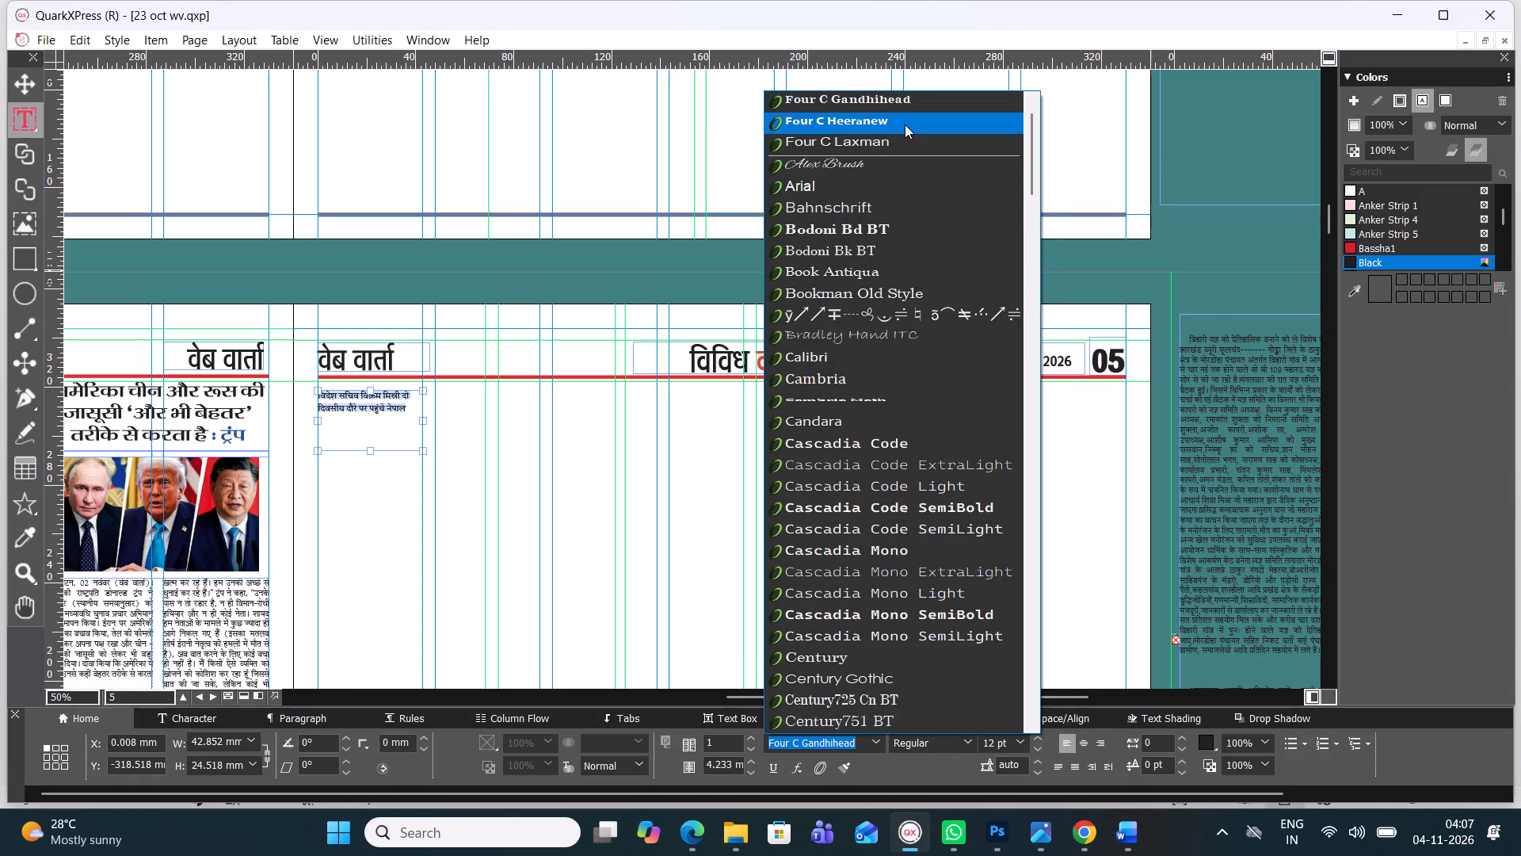
drag(1031, 151, 1031, 124)
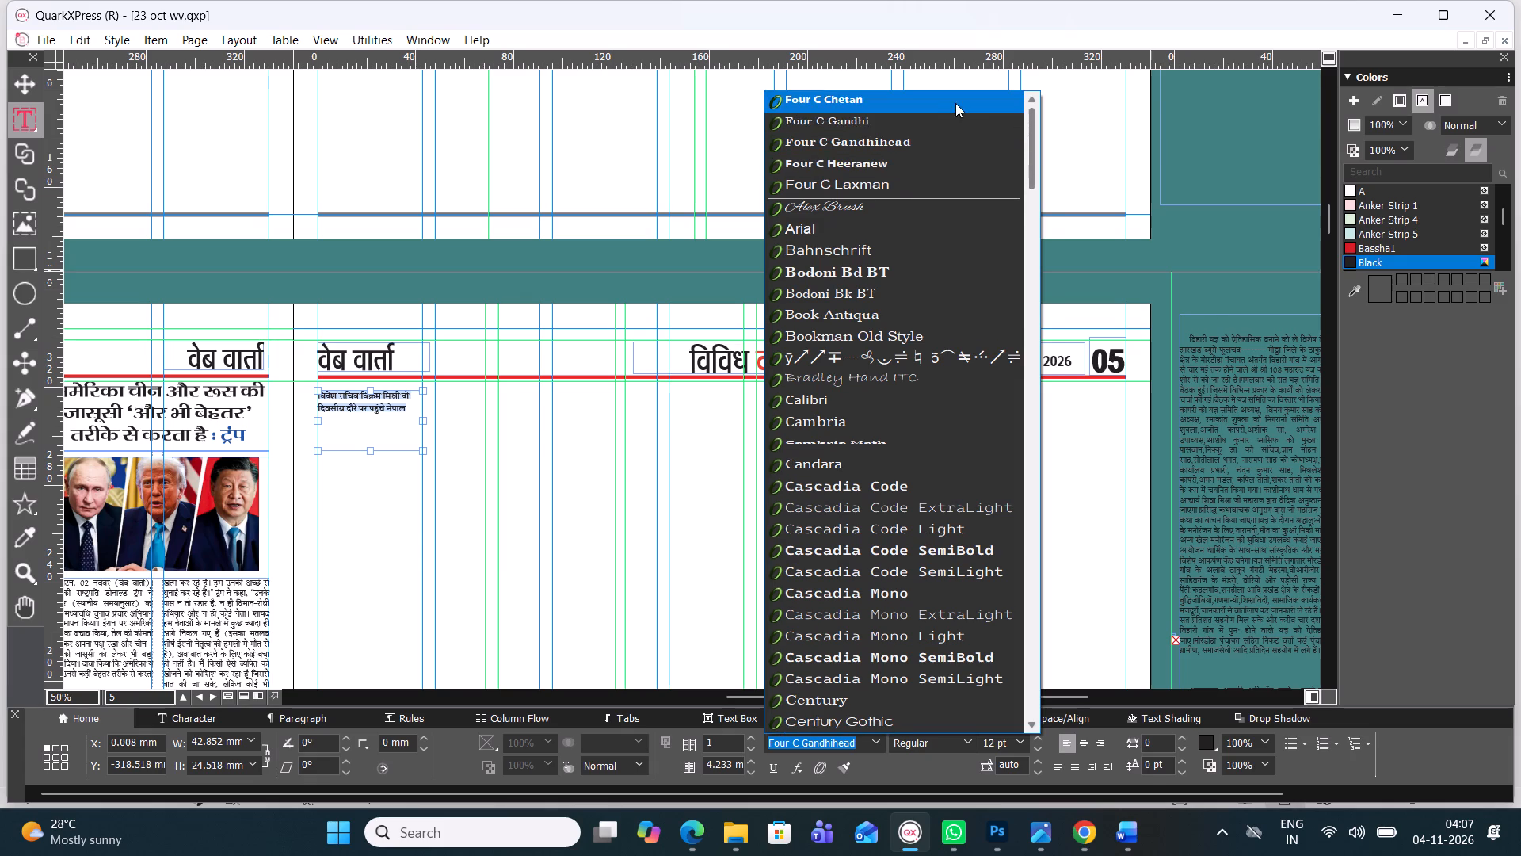
click(949, 103)
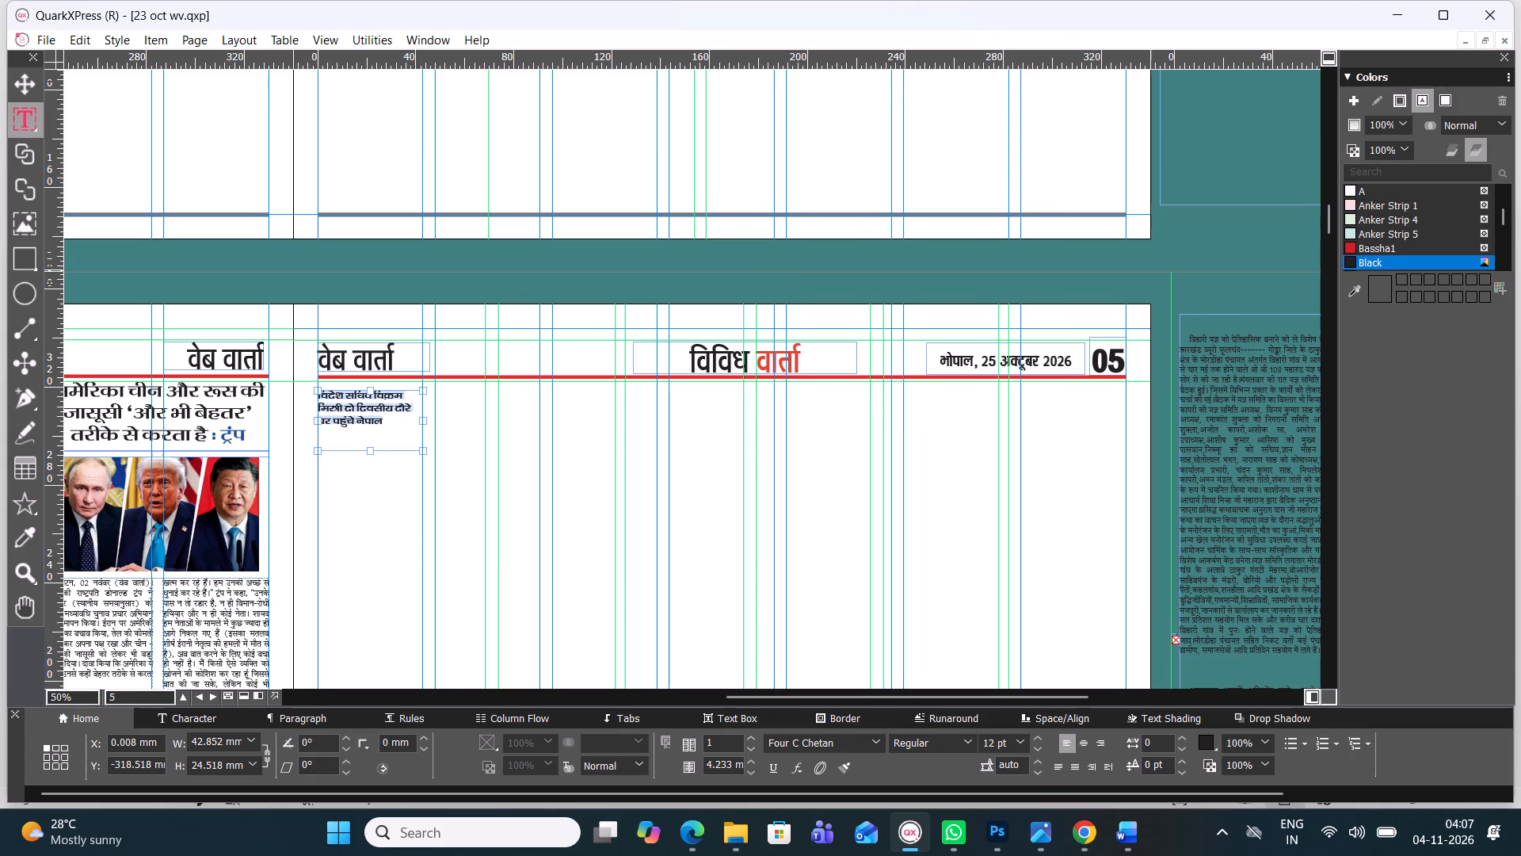
key(ctrl+alt+shift+period)
key(ctrl+alt+shift+period)
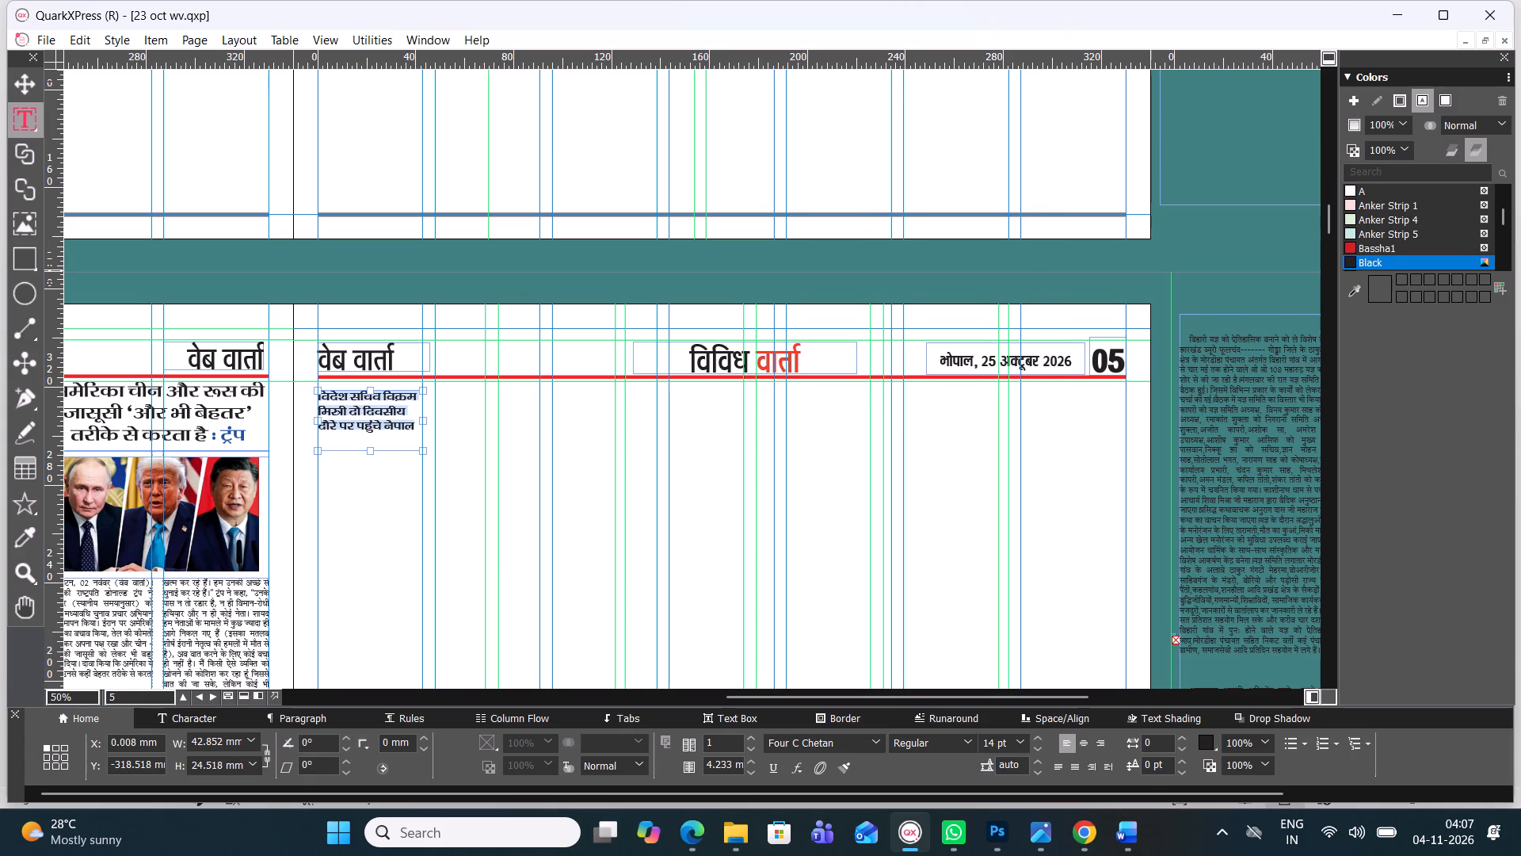
key(ctrl+alt+shift+period)
key(ctrl+alt+shift+comma)
click(1085, 743)
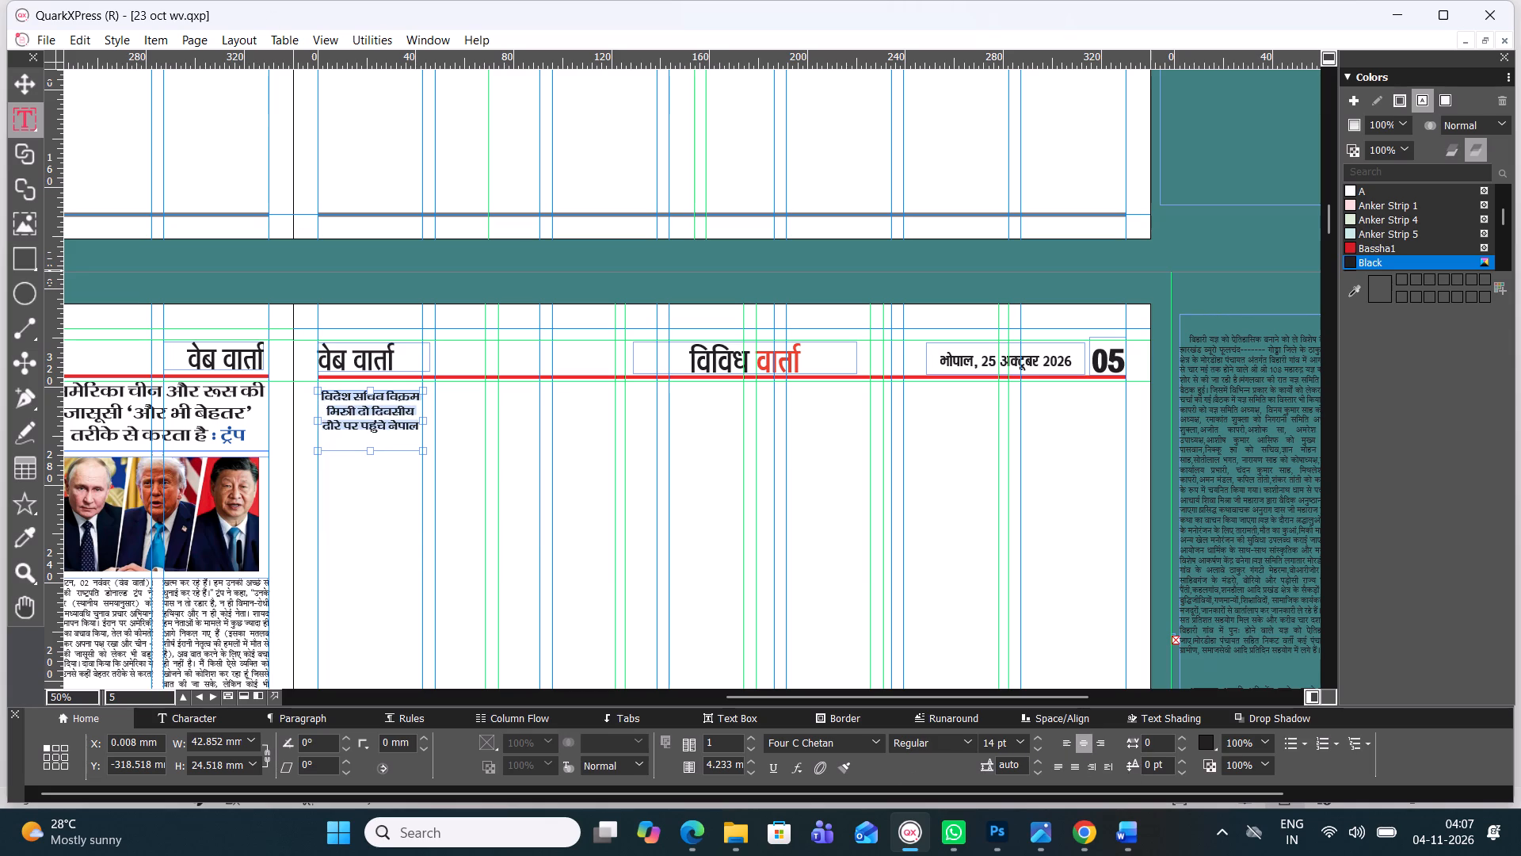
Set the headline's tracking to 10 and shorten its text box to about 22 mm high.
triple_click(1185, 739)
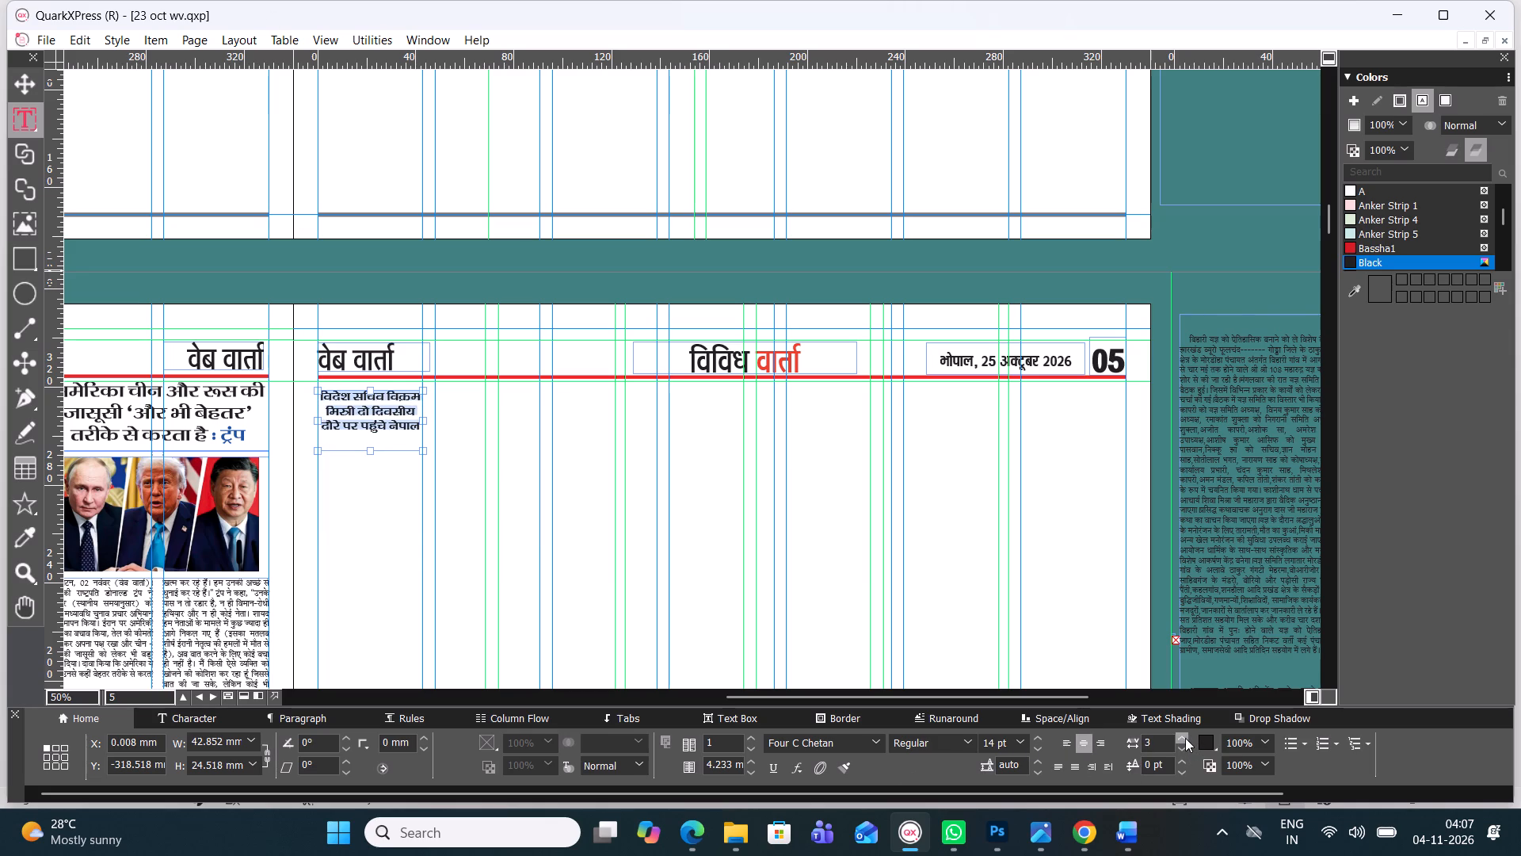
triple_click(1185, 738)
triple_click(1185, 738)
click(1185, 738)
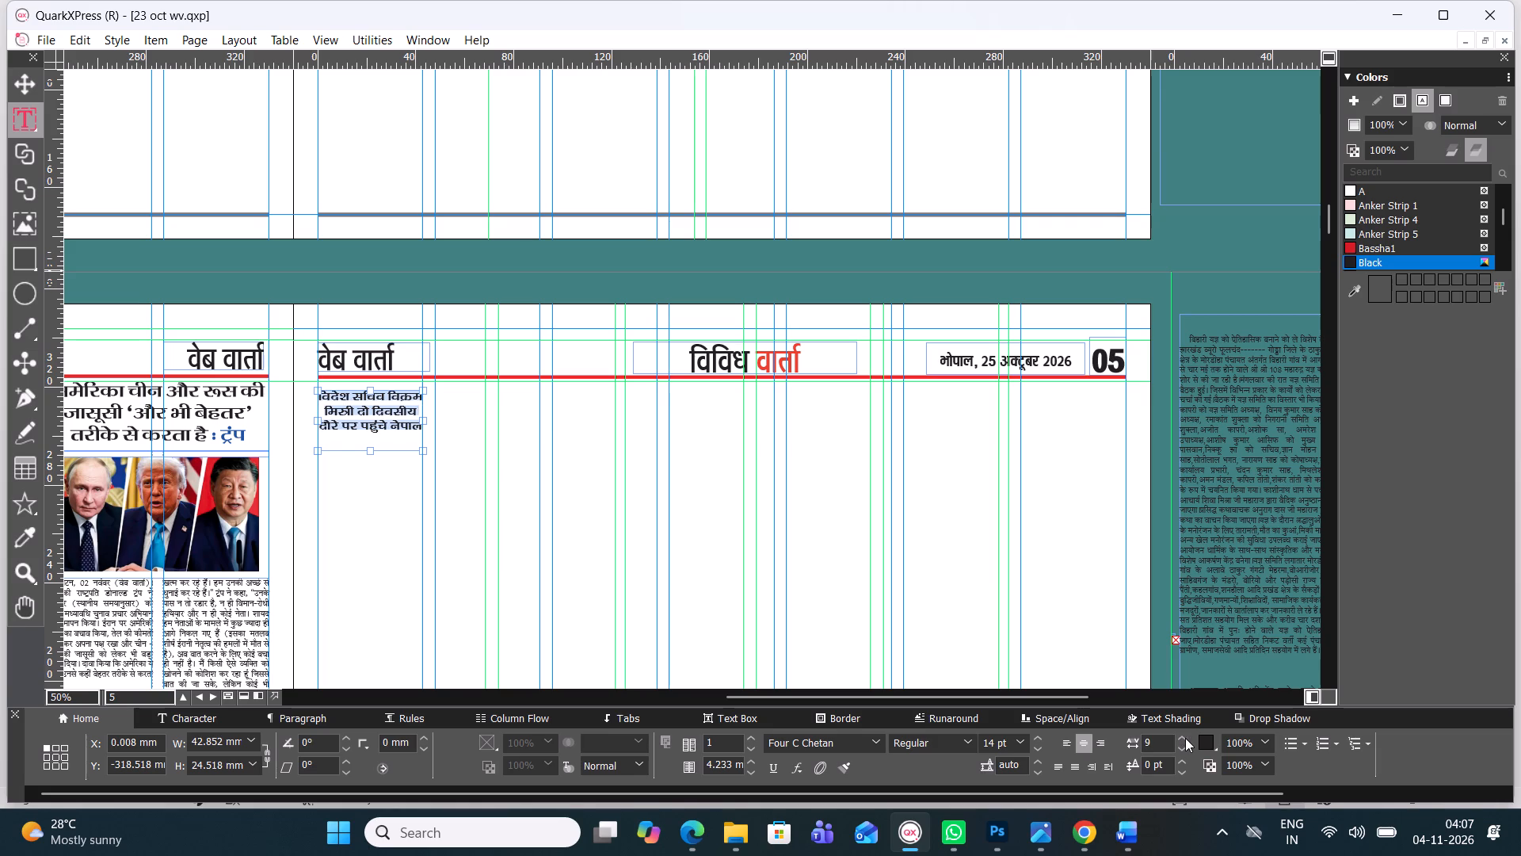
click(1185, 738)
drag(371, 450, 371, 443)
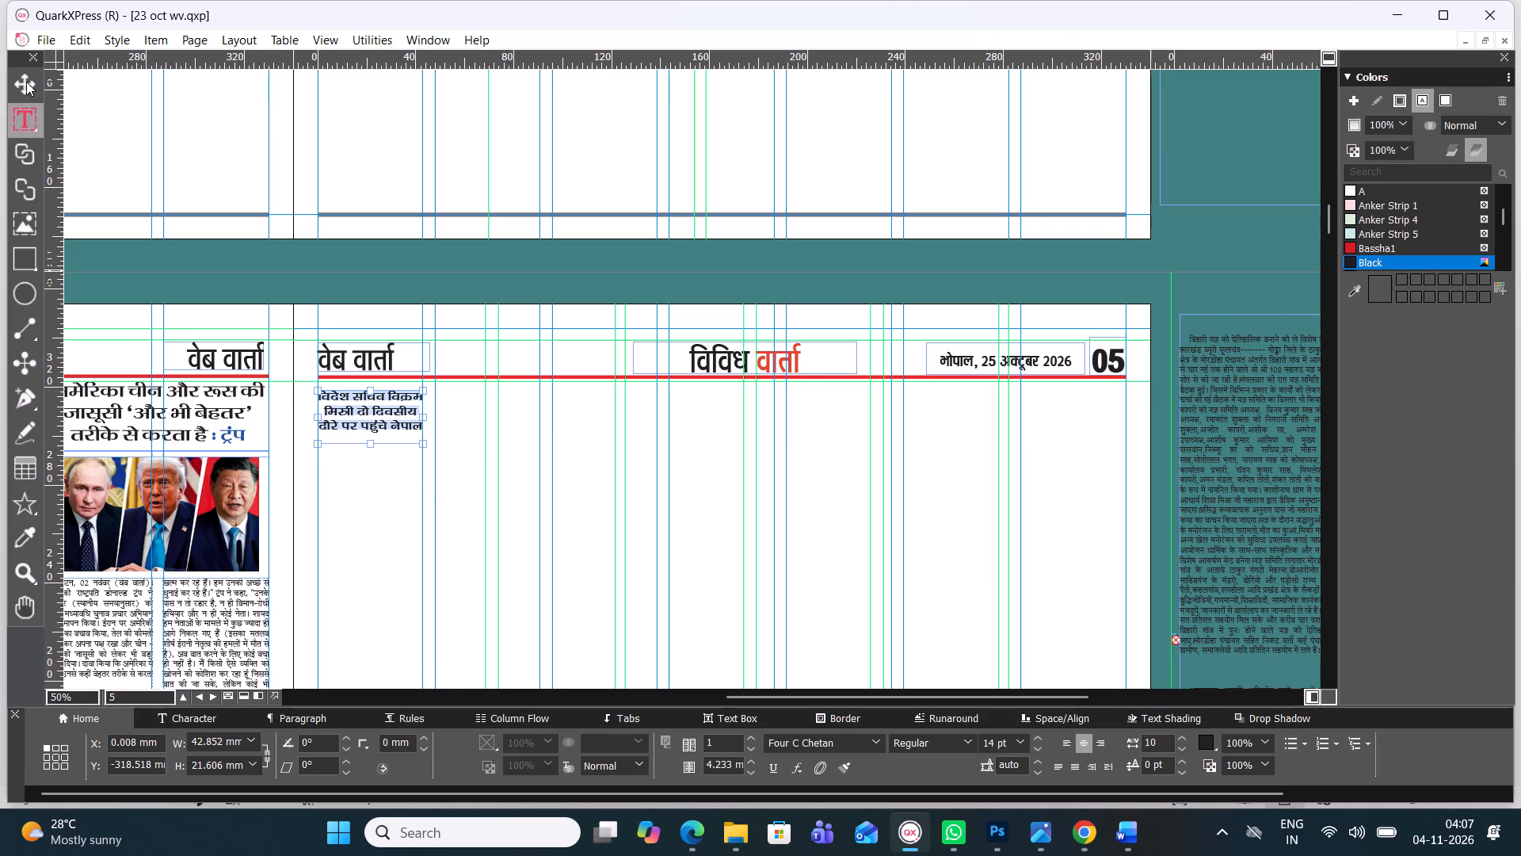
Fill the इंटरनेशनल 02 headline box on page 05 with *Blue and colour its text with the white swatch A.
click(26, 82)
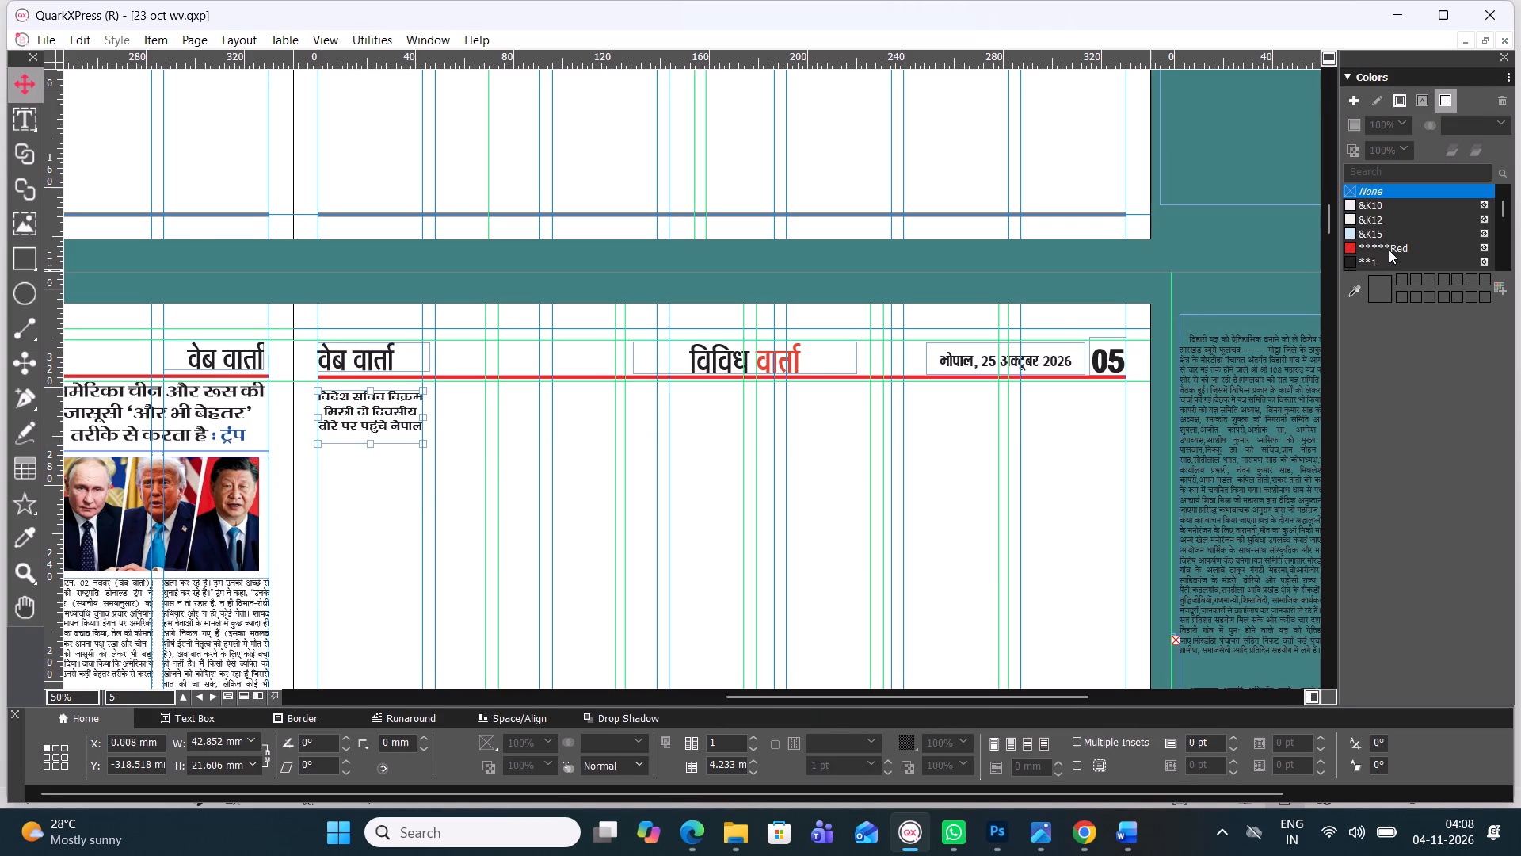
scroll(1389, 250, down, 2)
scroll(1389, 250, up, 1)
click(1387, 248)
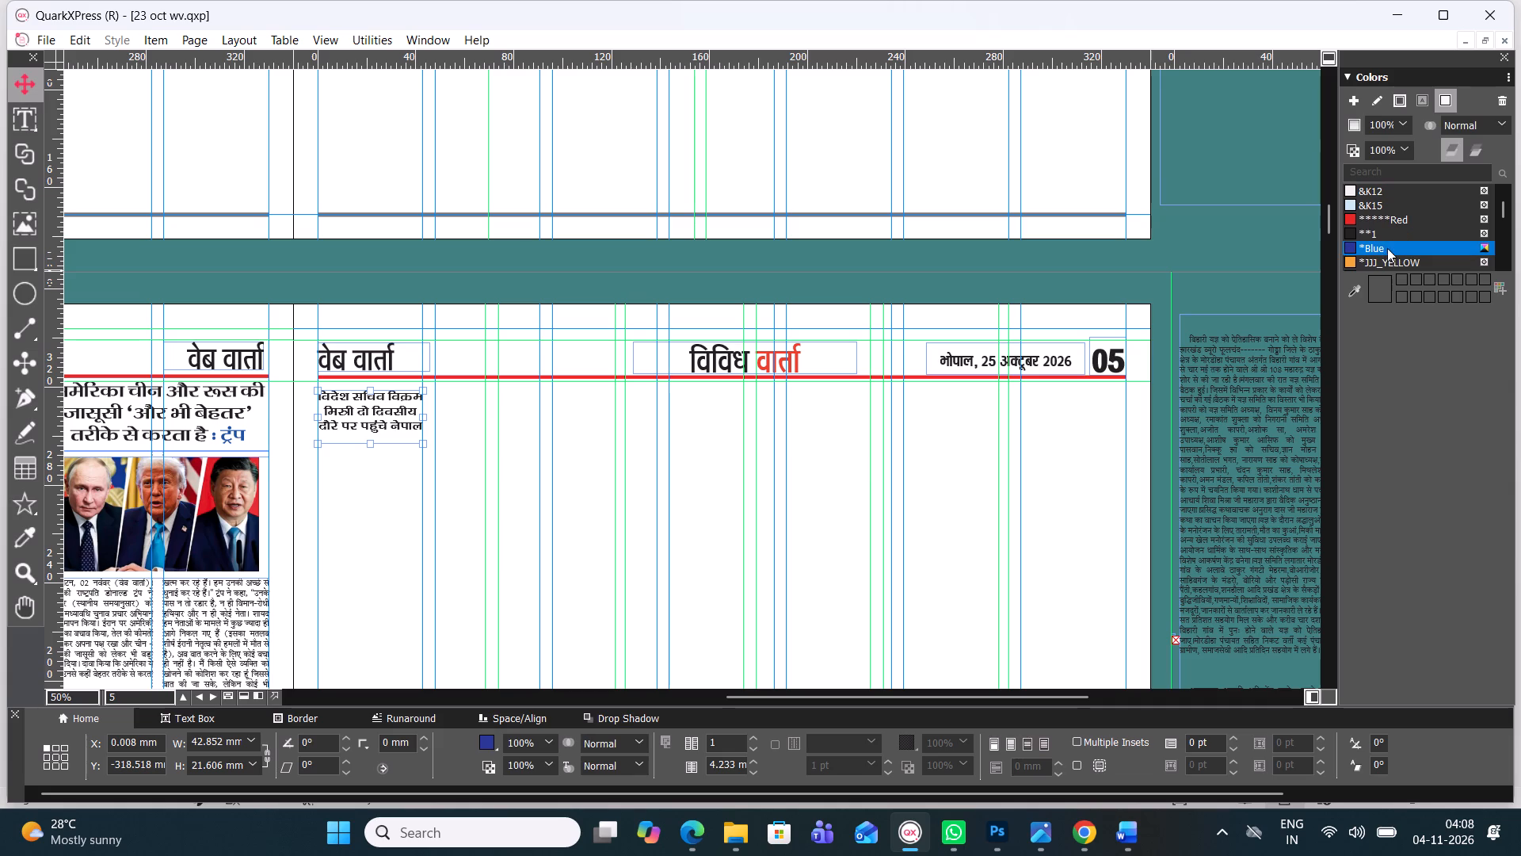
click(24, 123)
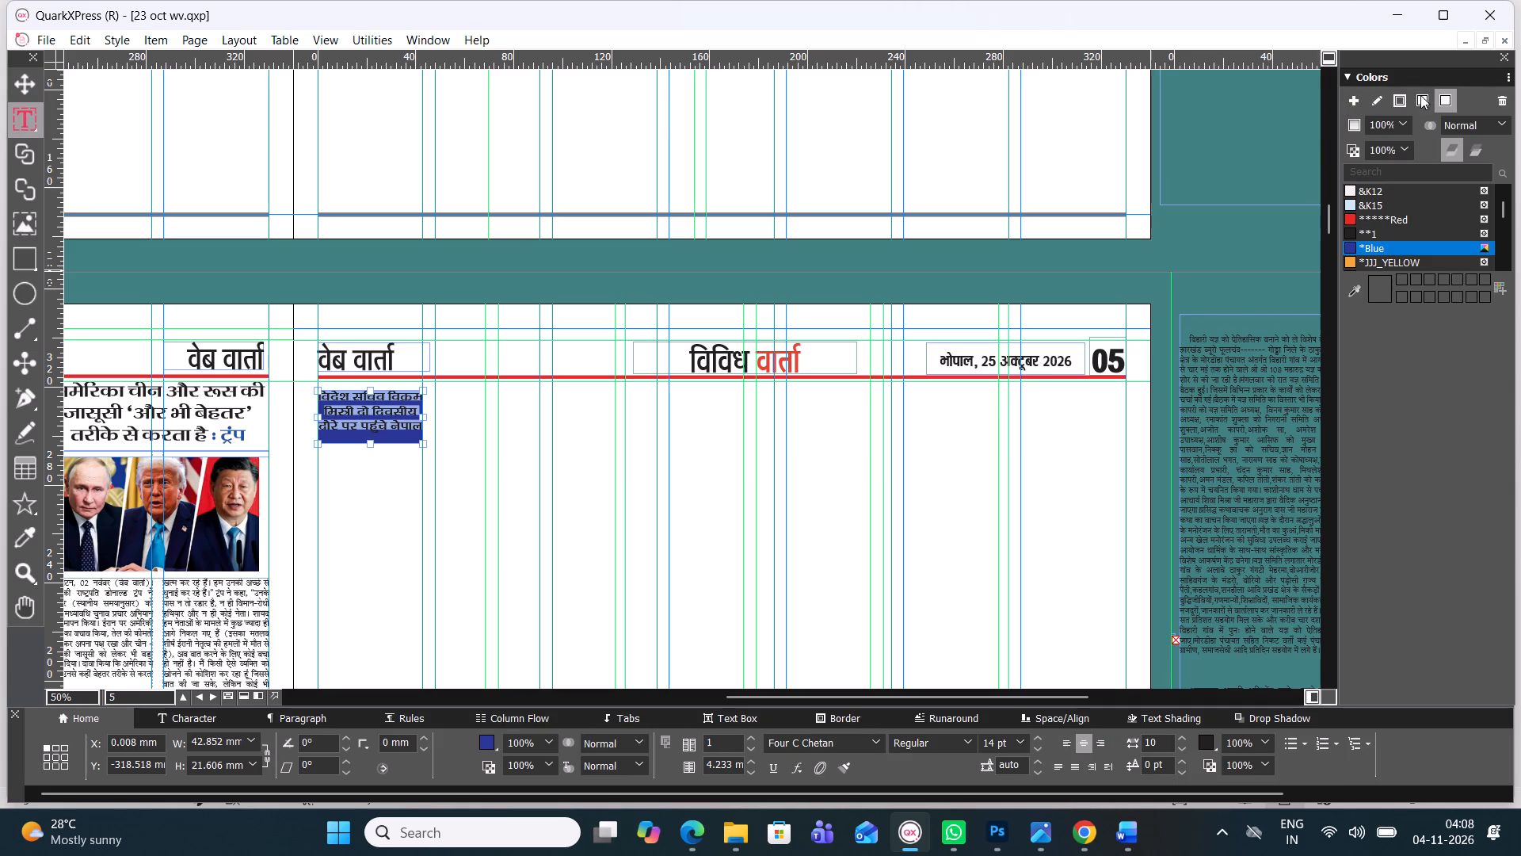
click(1420, 95)
click(1370, 189)
click(764, 254)
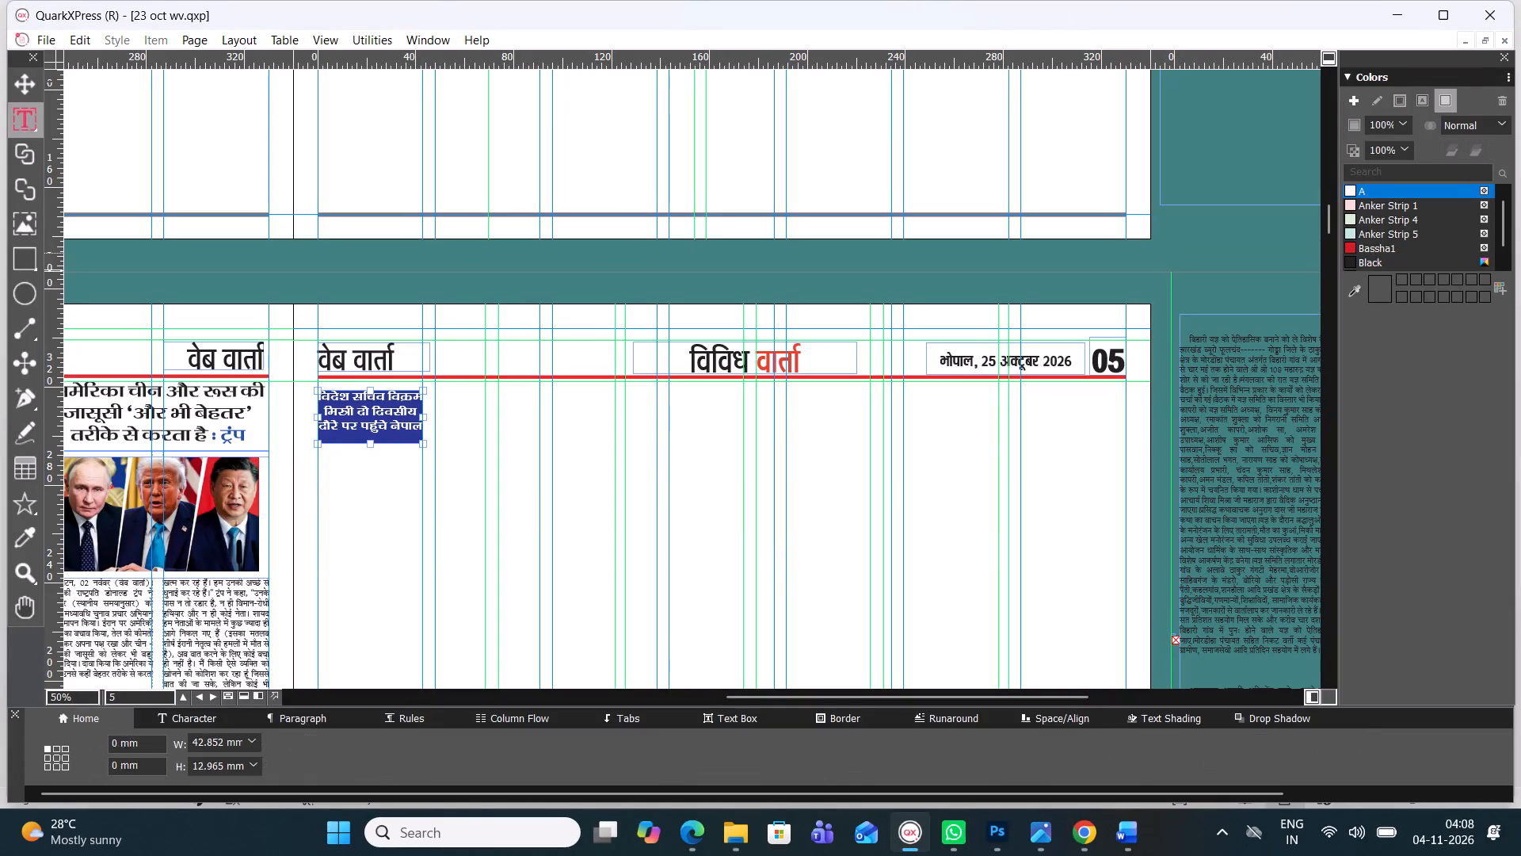
Apply a baseline shift of -6 pt to the whole headline in the blue box.
click(353, 411)
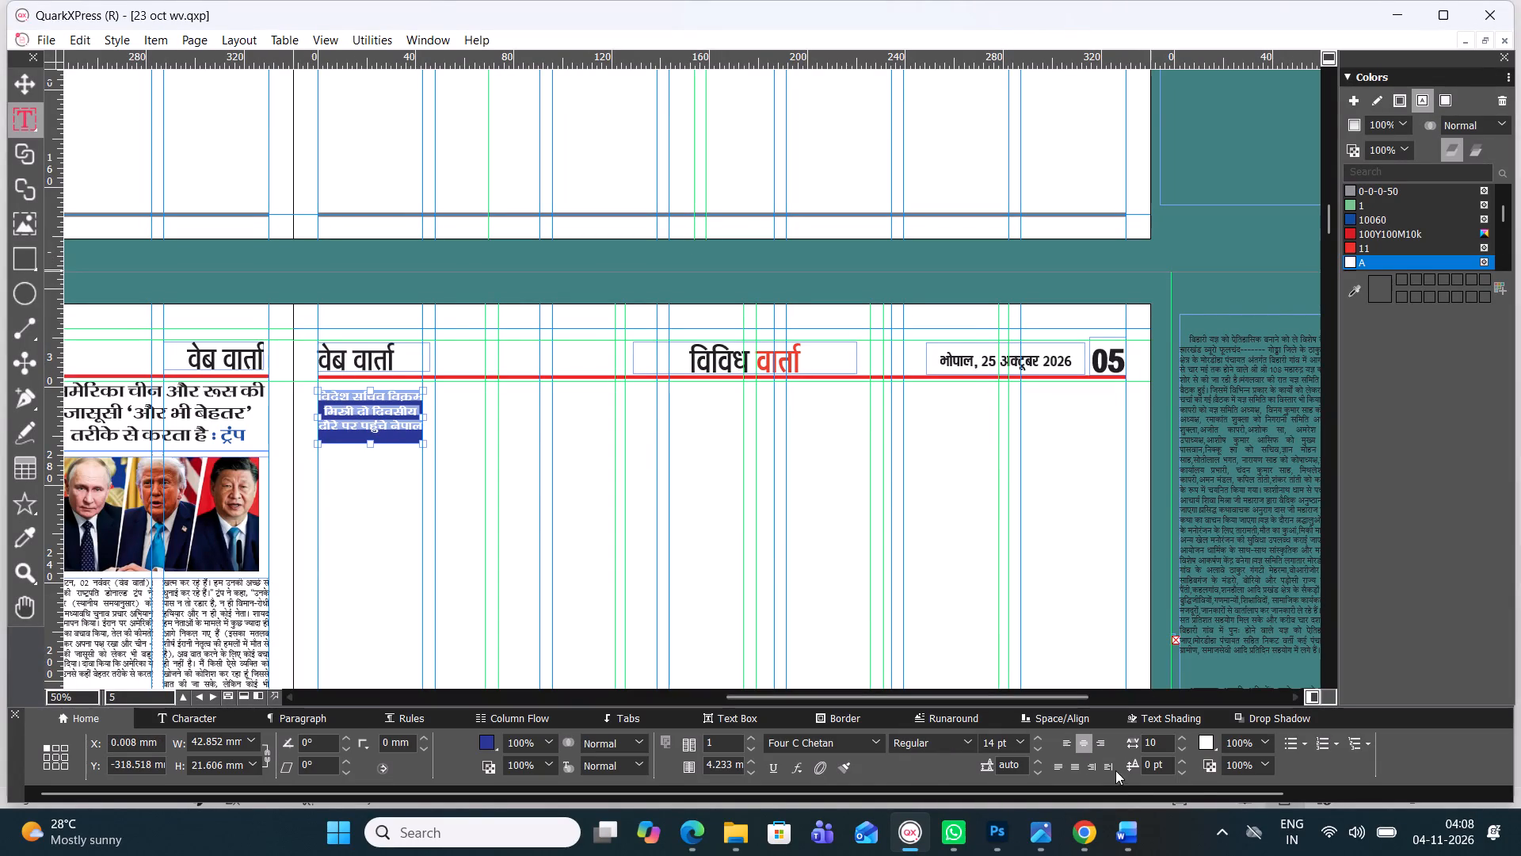
triple_click(1184, 770)
triple_click(1184, 770)
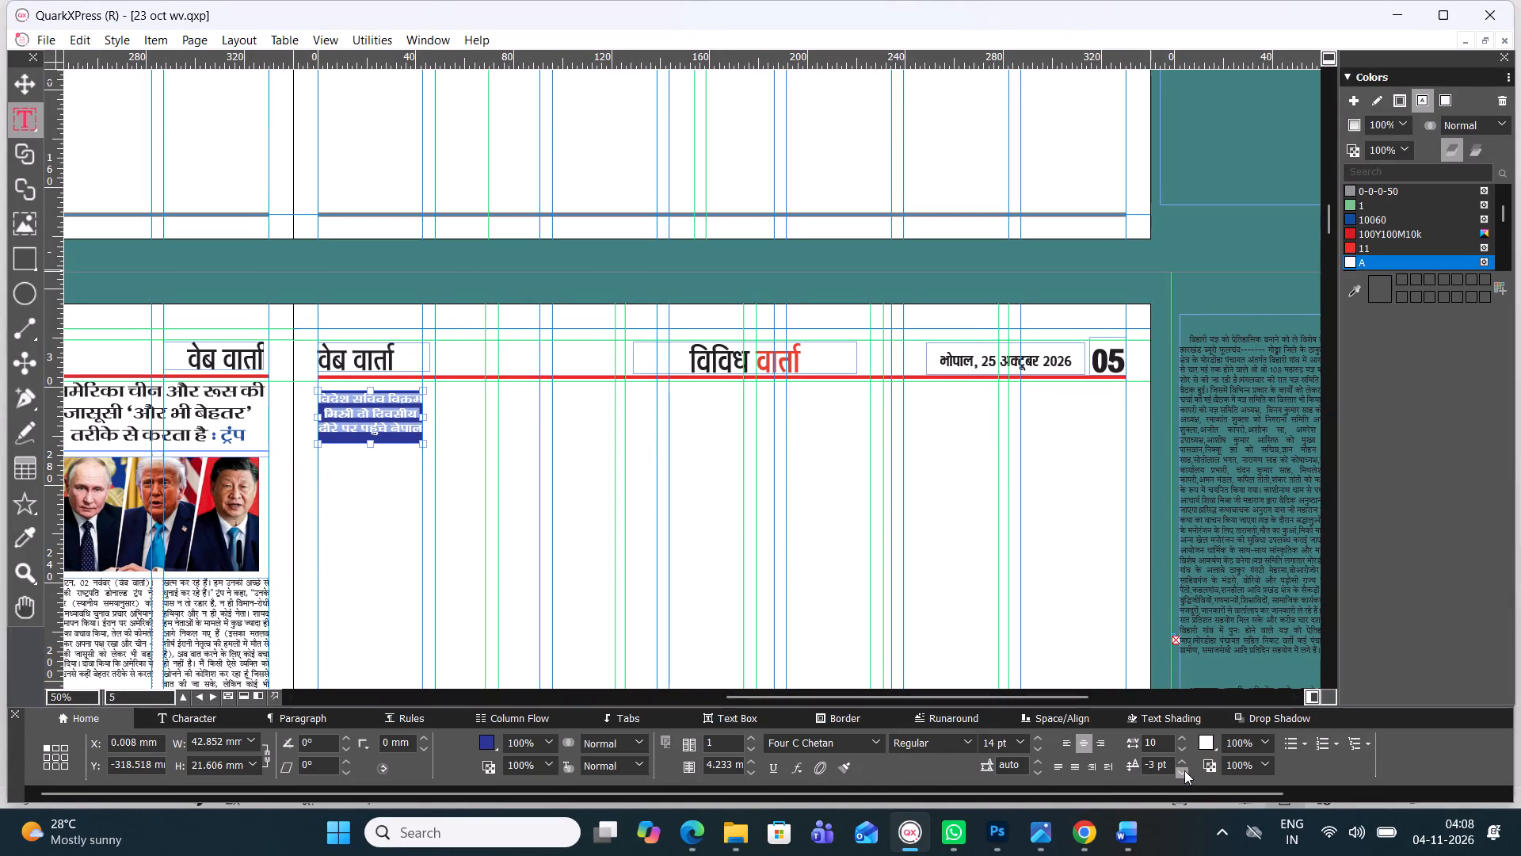
double_click(1184, 770)
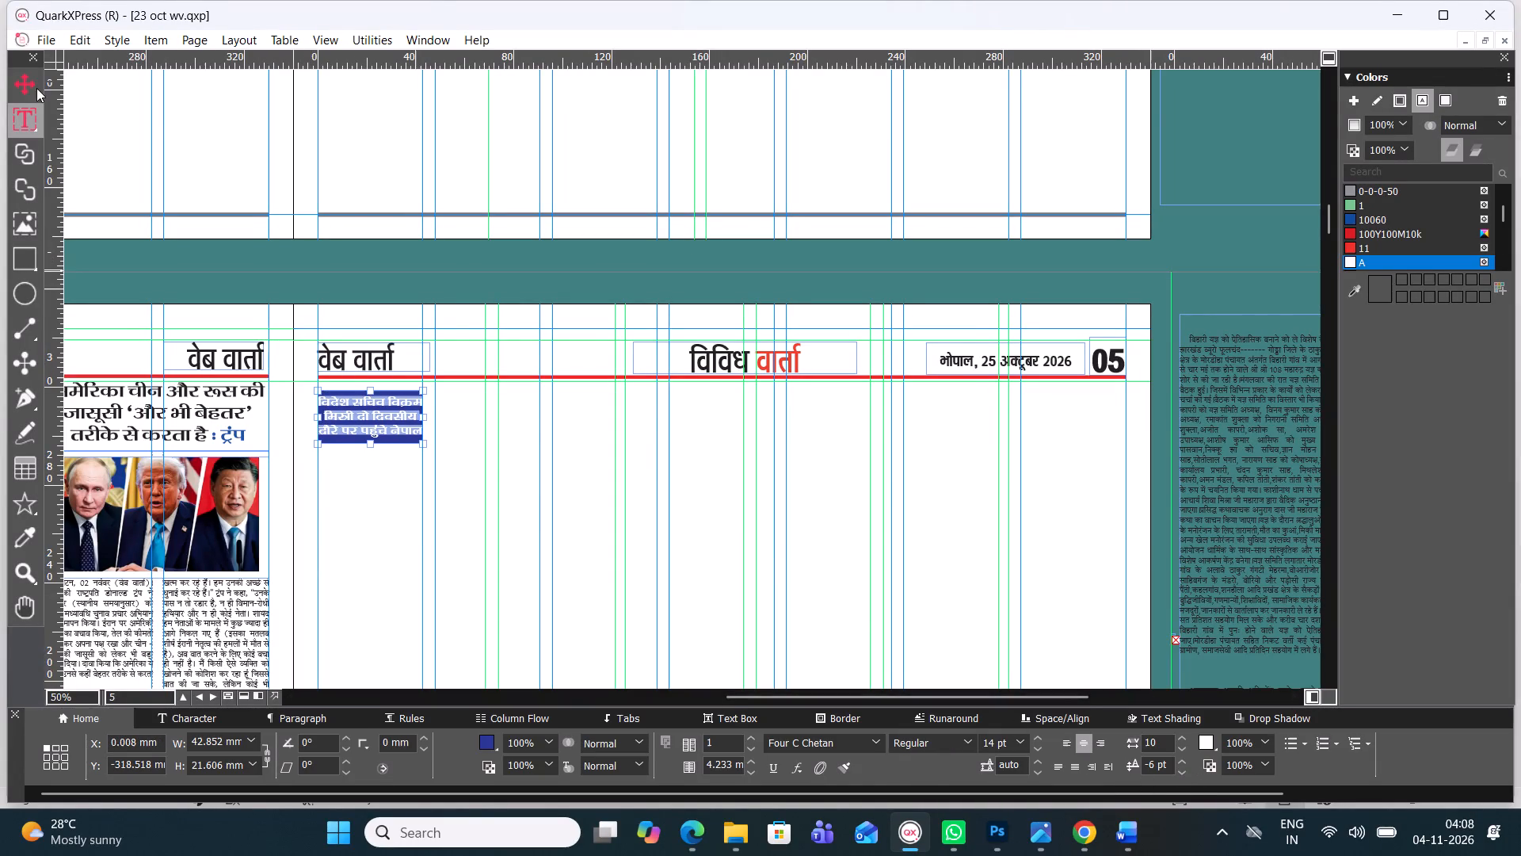
click(5, 78)
click(17, 79)
click(239, 263)
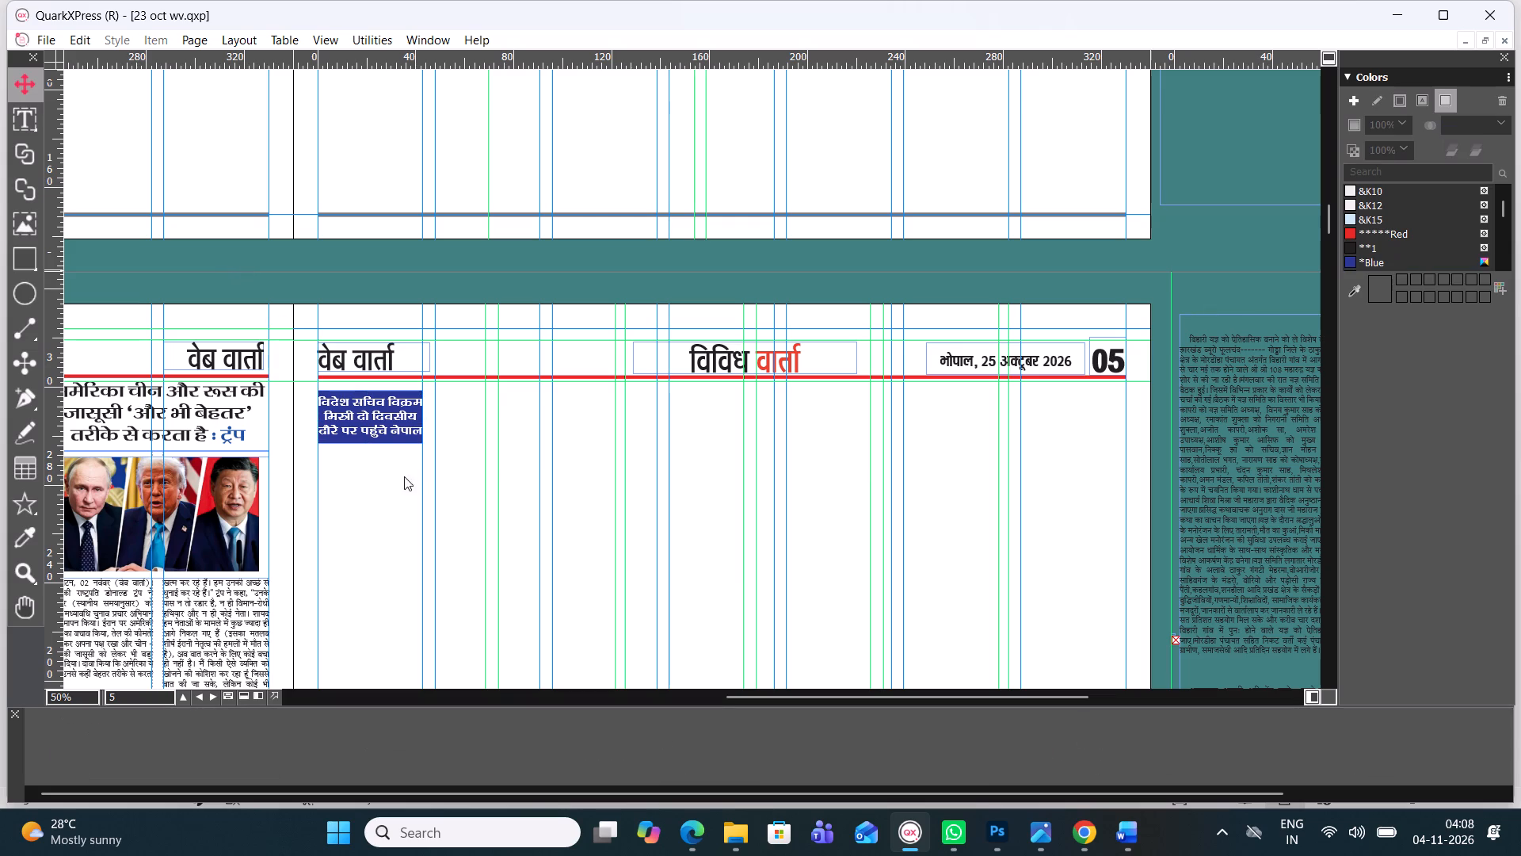
Set the tracking of the whole headline in the blue box to 5.
ctrl+scroll(357, 479, down, 1)
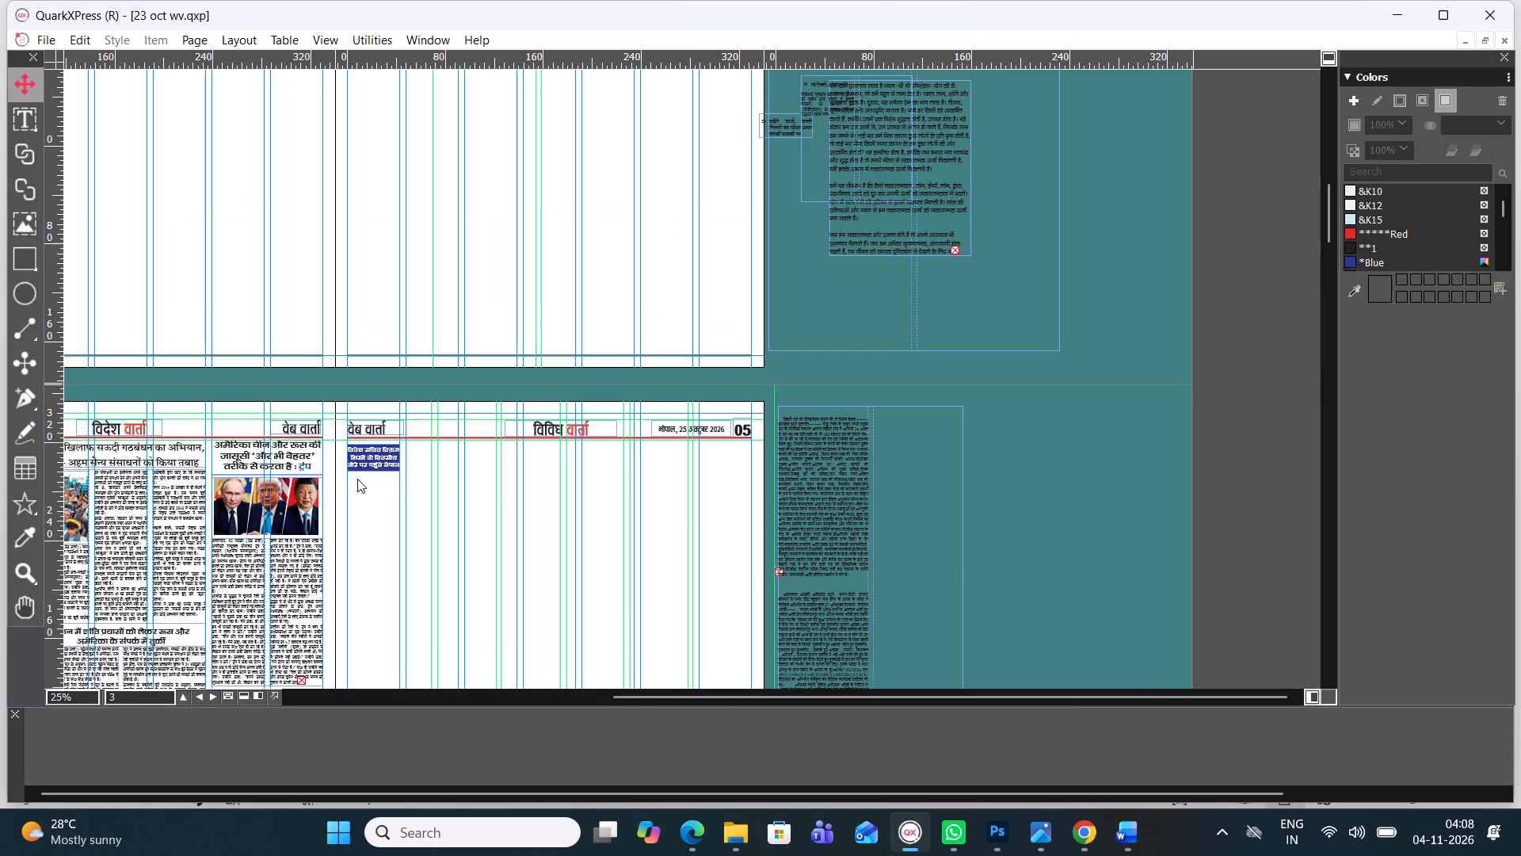
ctrl+scroll(357, 479, down, 1)
ctrl+scroll(357, 479, up, 1)
ctrl+scroll(357, 479, down, 1)
ctrl+scroll(357, 479, up, 1)
ctrl+scroll(357, 479, down, 1)
ctrl+scroll(357, 479, up, 3)
key(ctrl+0)
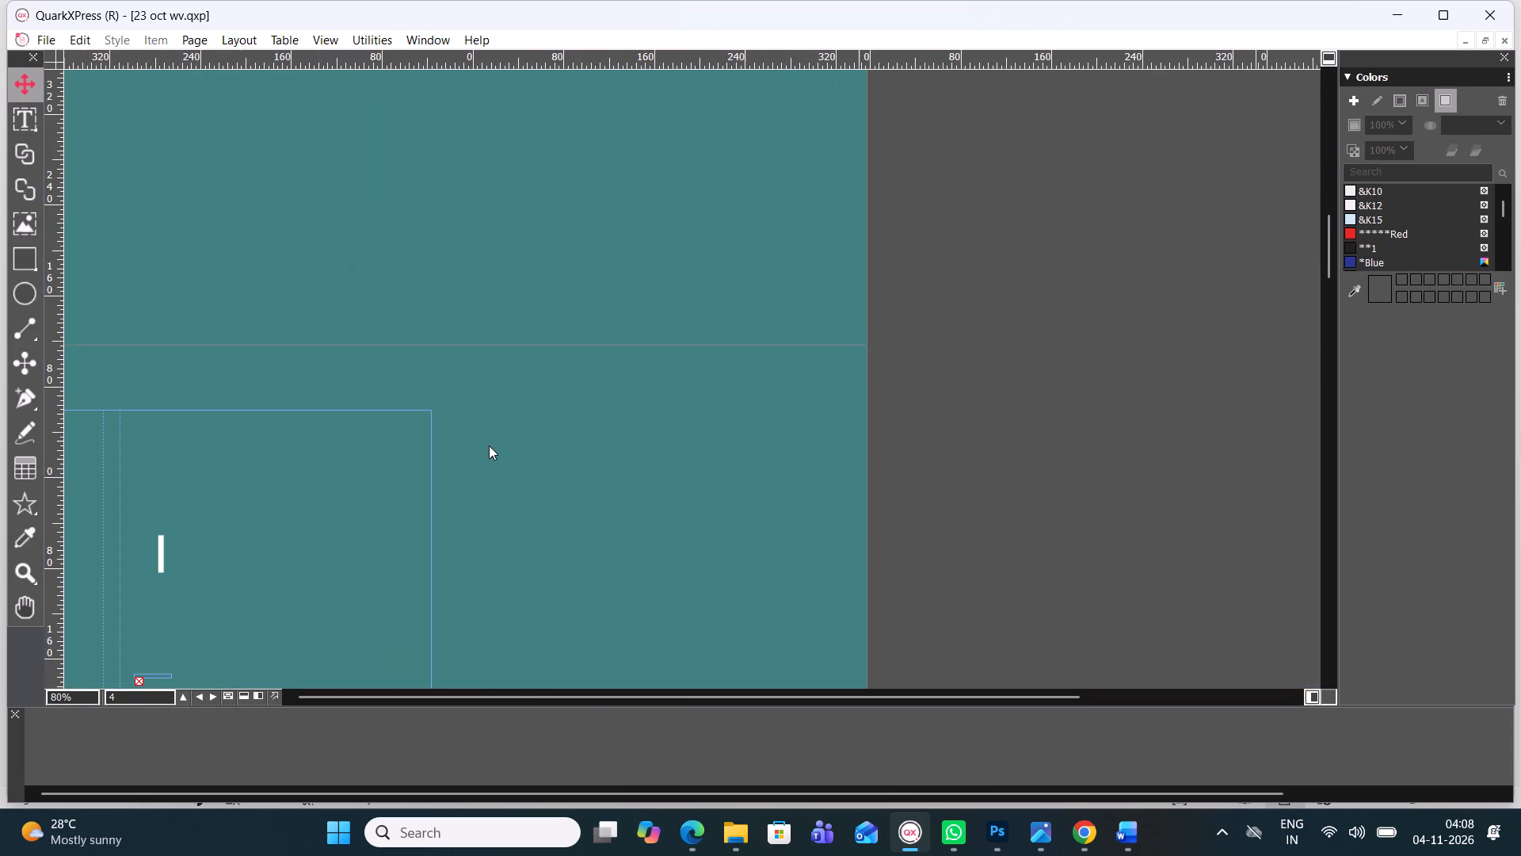
ctrl+scroll(841, 137, up, 2)
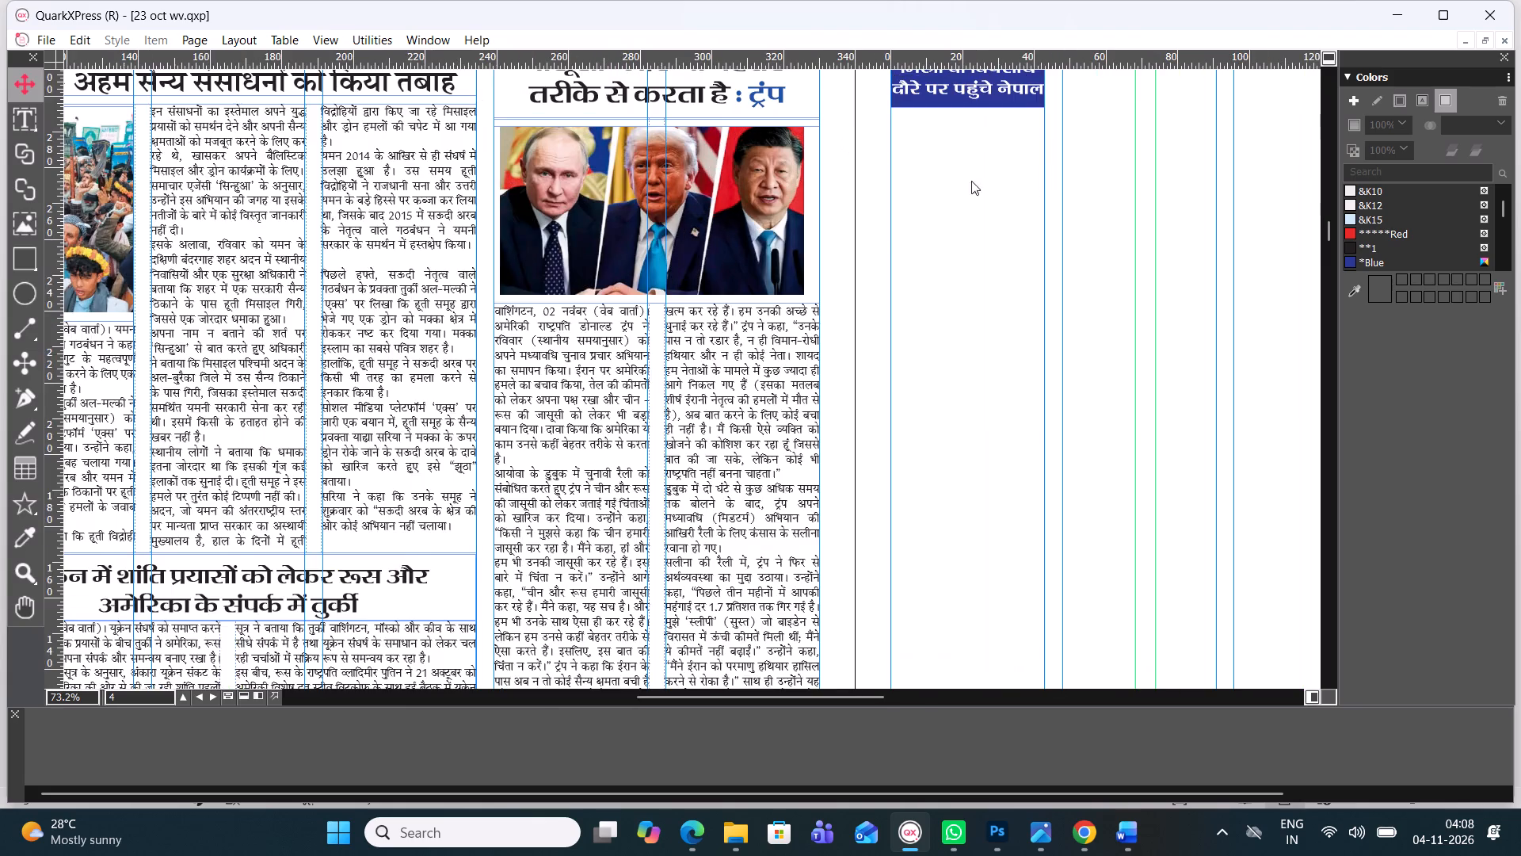
ctrl+scroll(1044, 178, up, 1)
drag(812, 693, 816, 693)
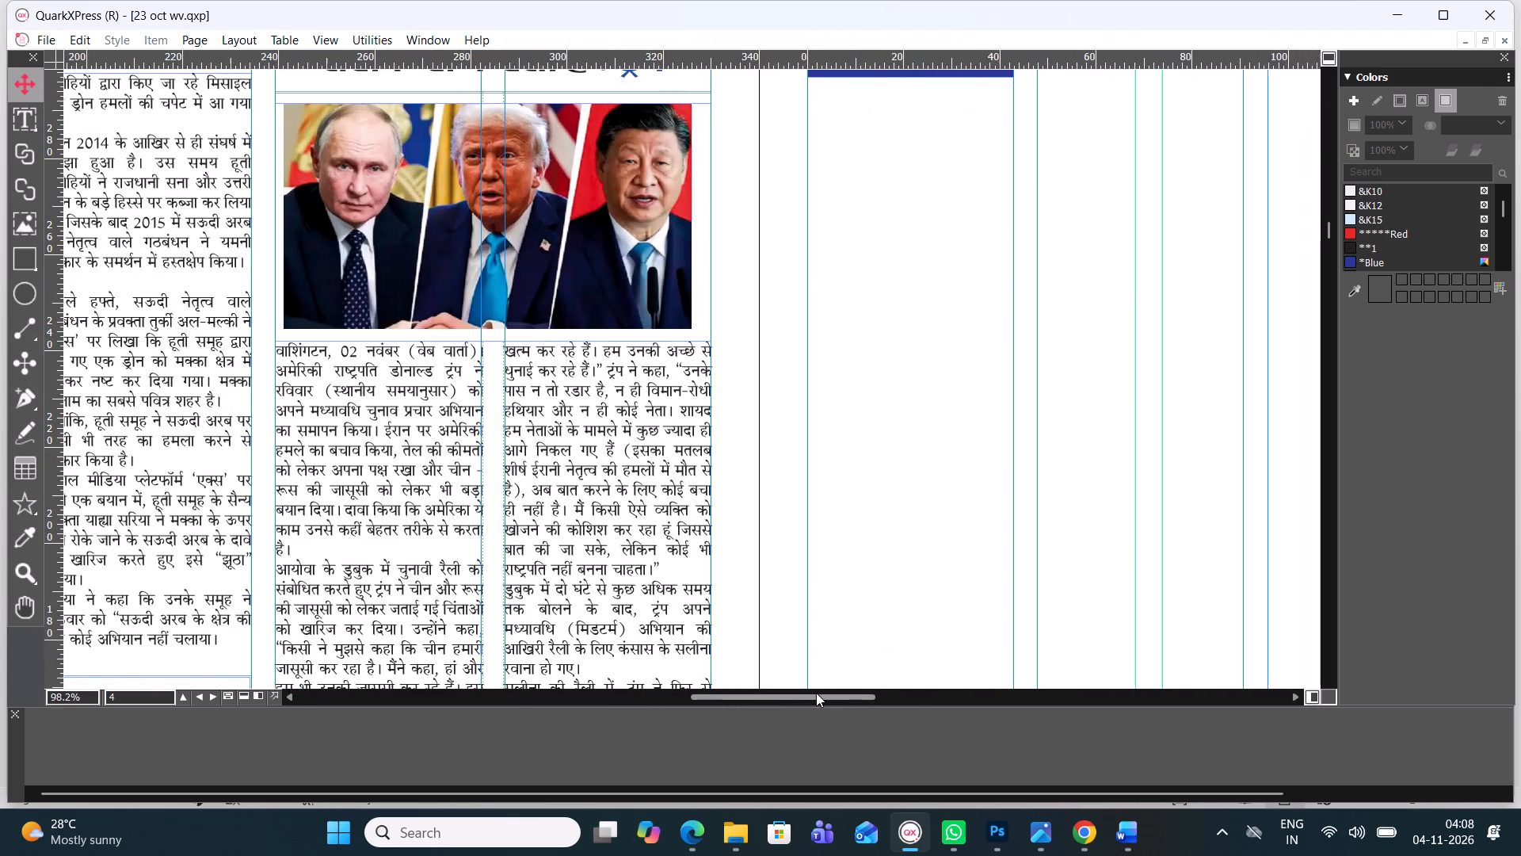
drag(816, 693, 843, 693)
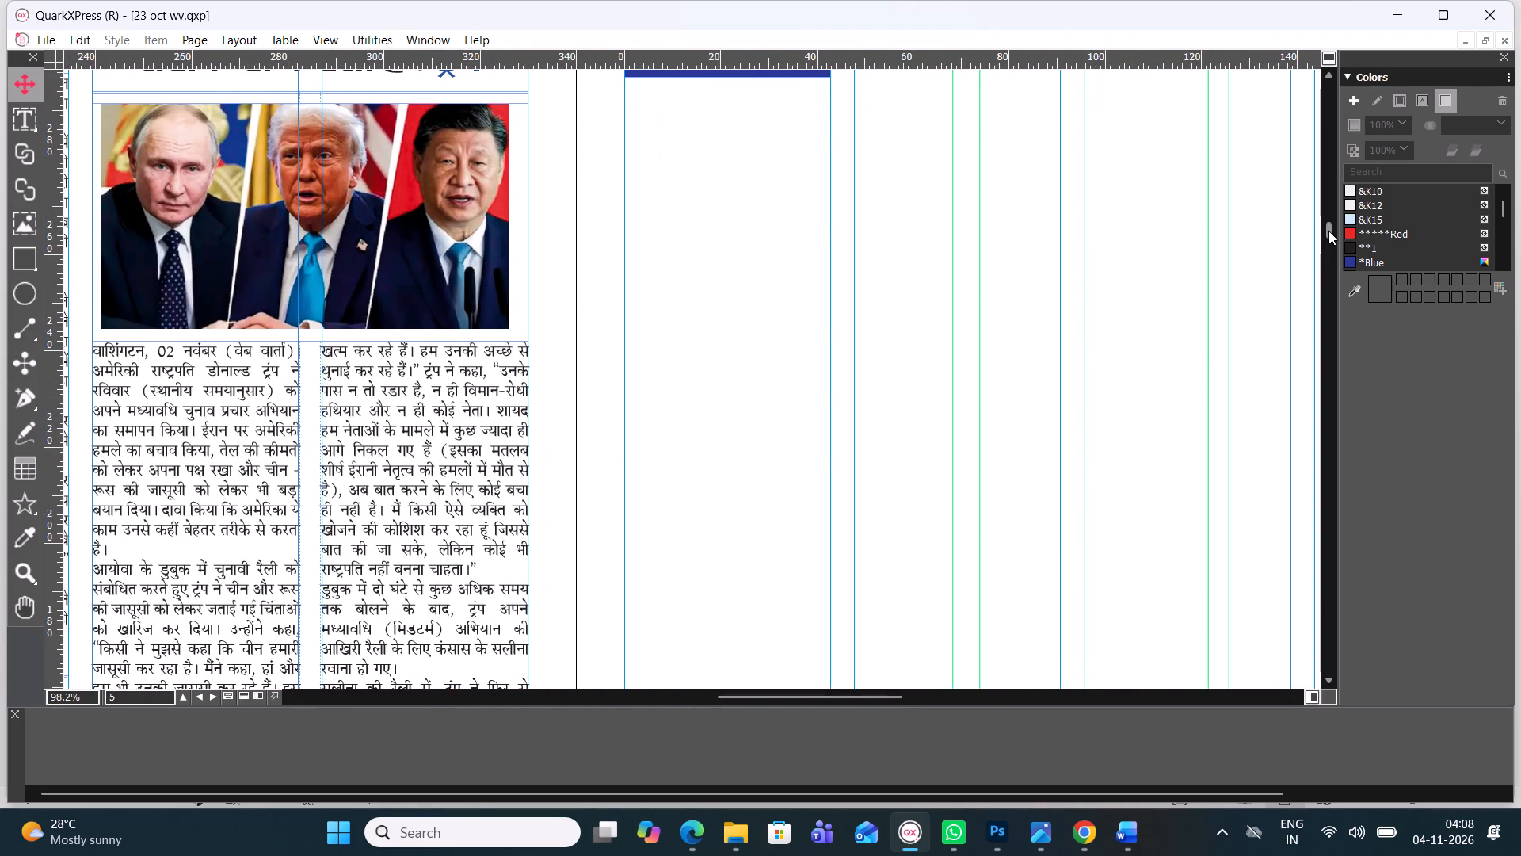
drag(1328, 231, 1327, 223)
double_click(829, 356)
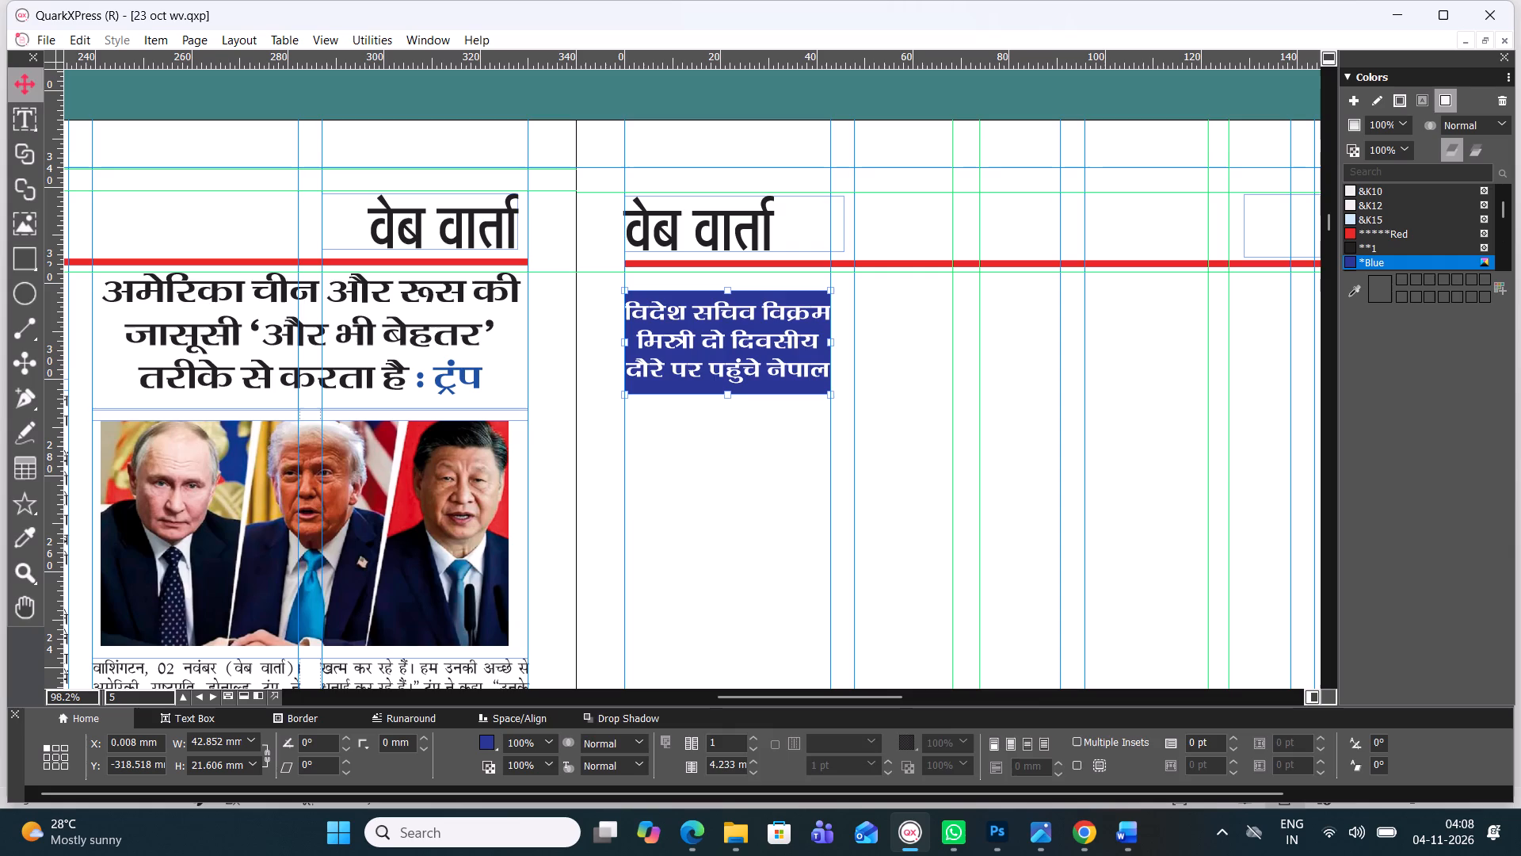
double_click(769, 365)
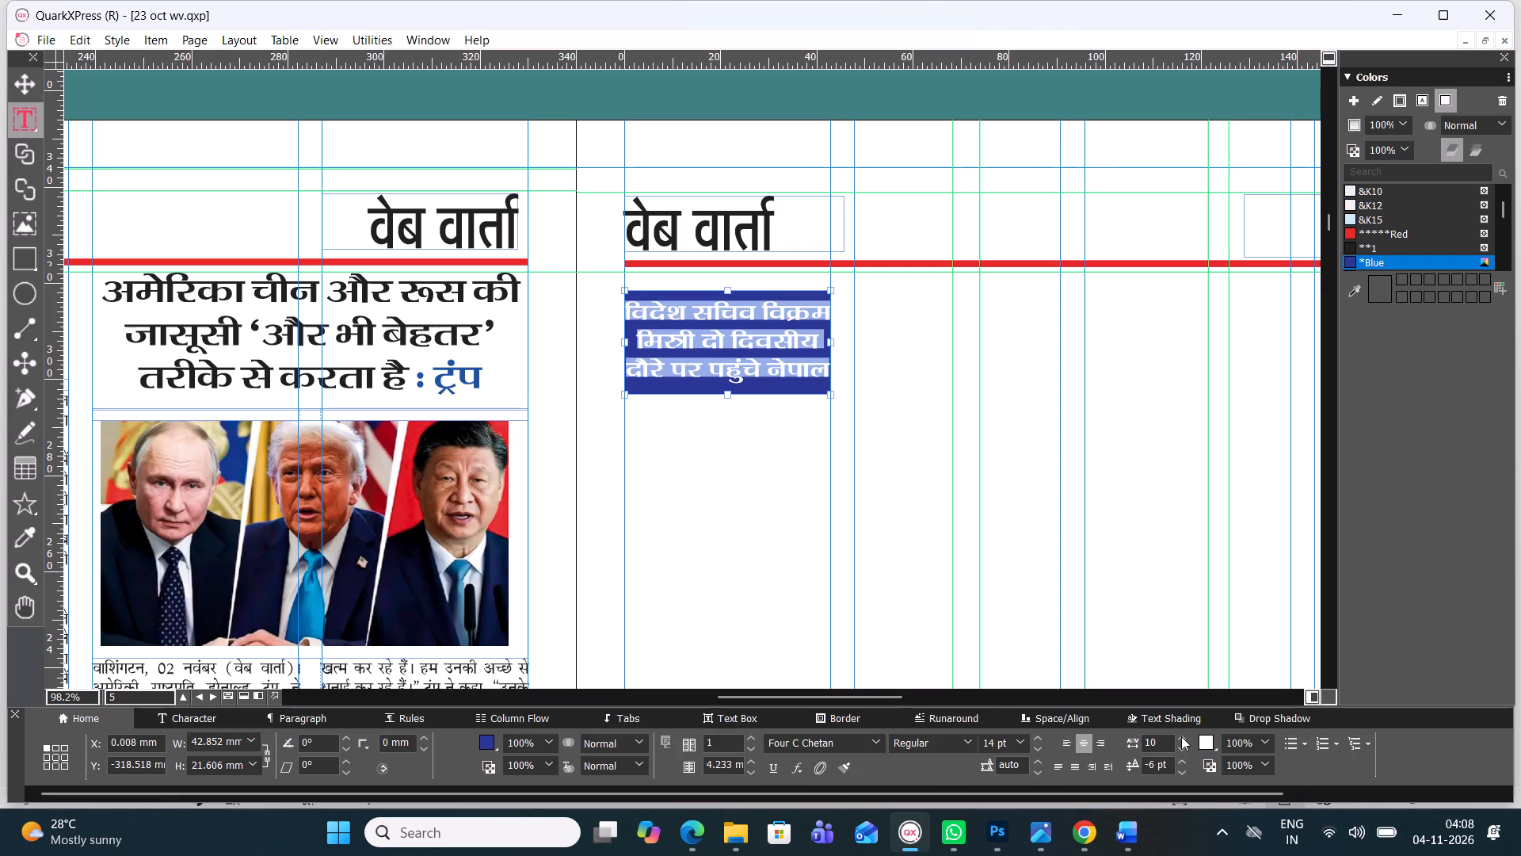
triple_click(1178, 744)
triple_click(1178, 744)
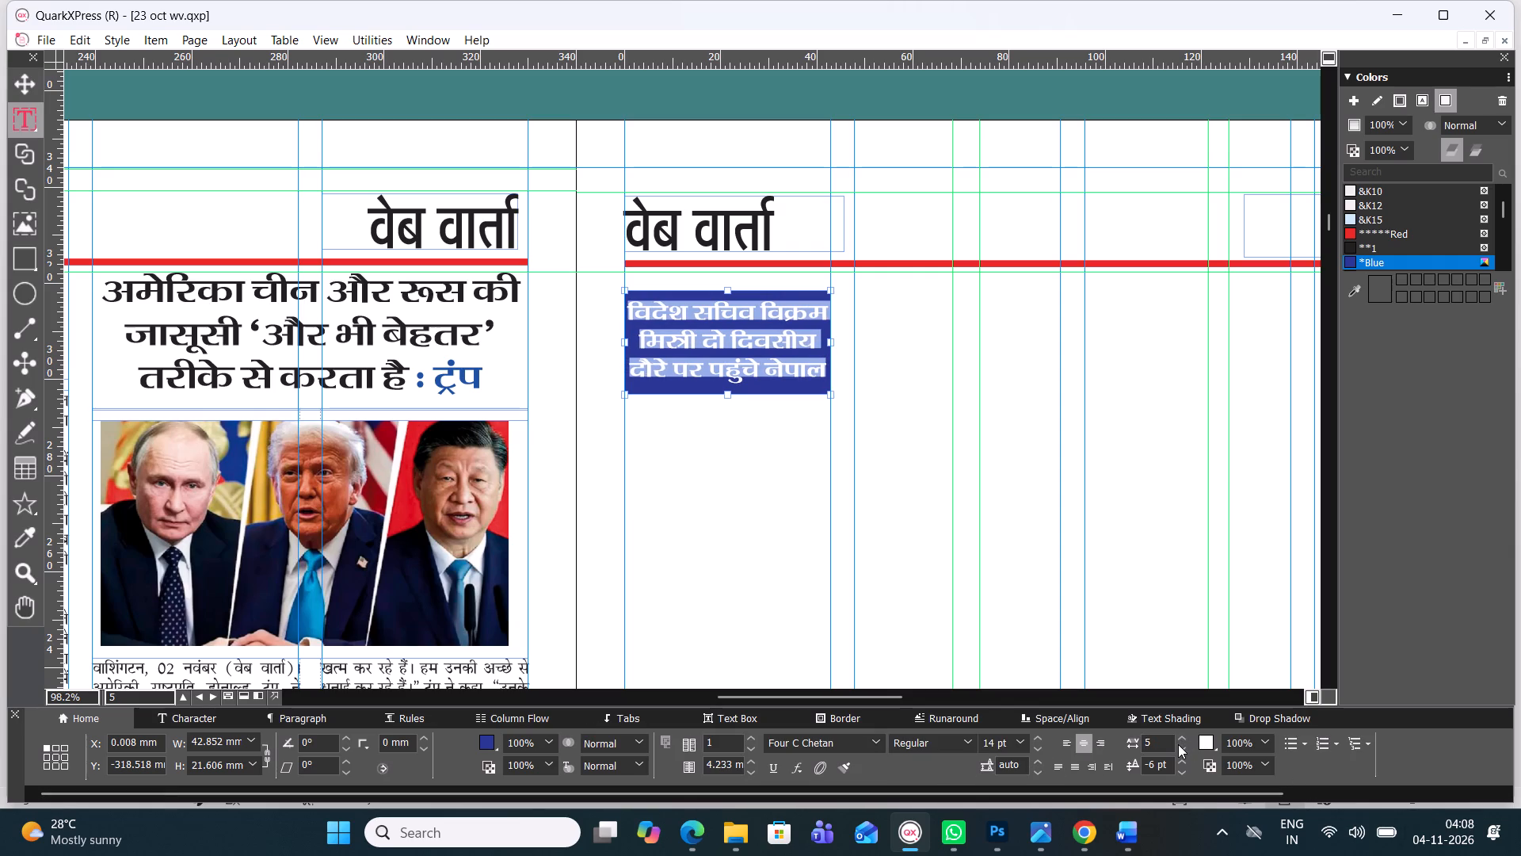
click(27, 79)
click(125, 123)
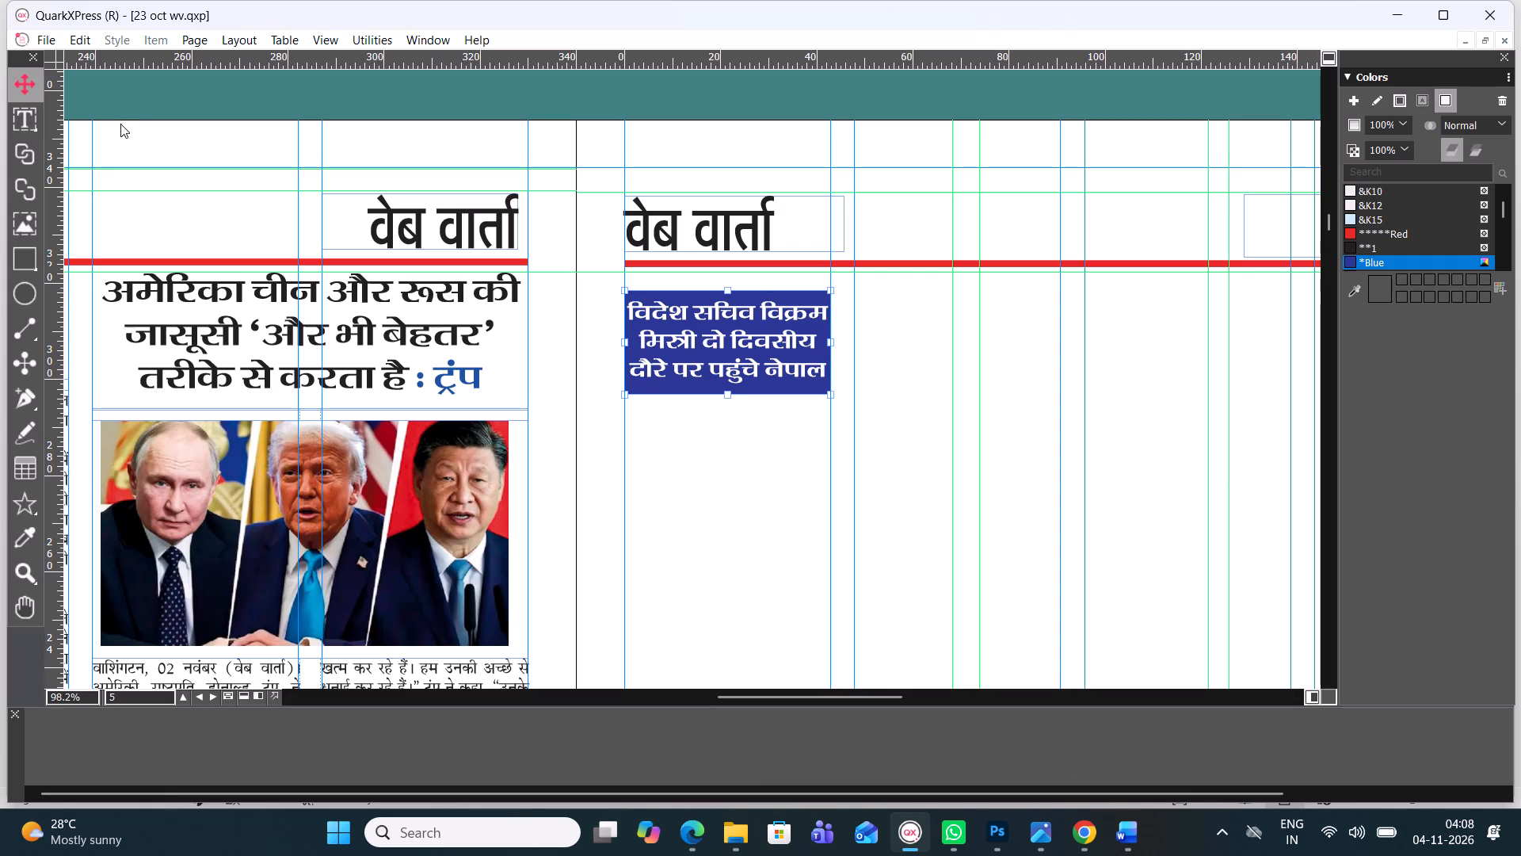
Draw a one-column text box about 43 mm wide and 133 mm high directly below the blue headline box.
click(27, 120)
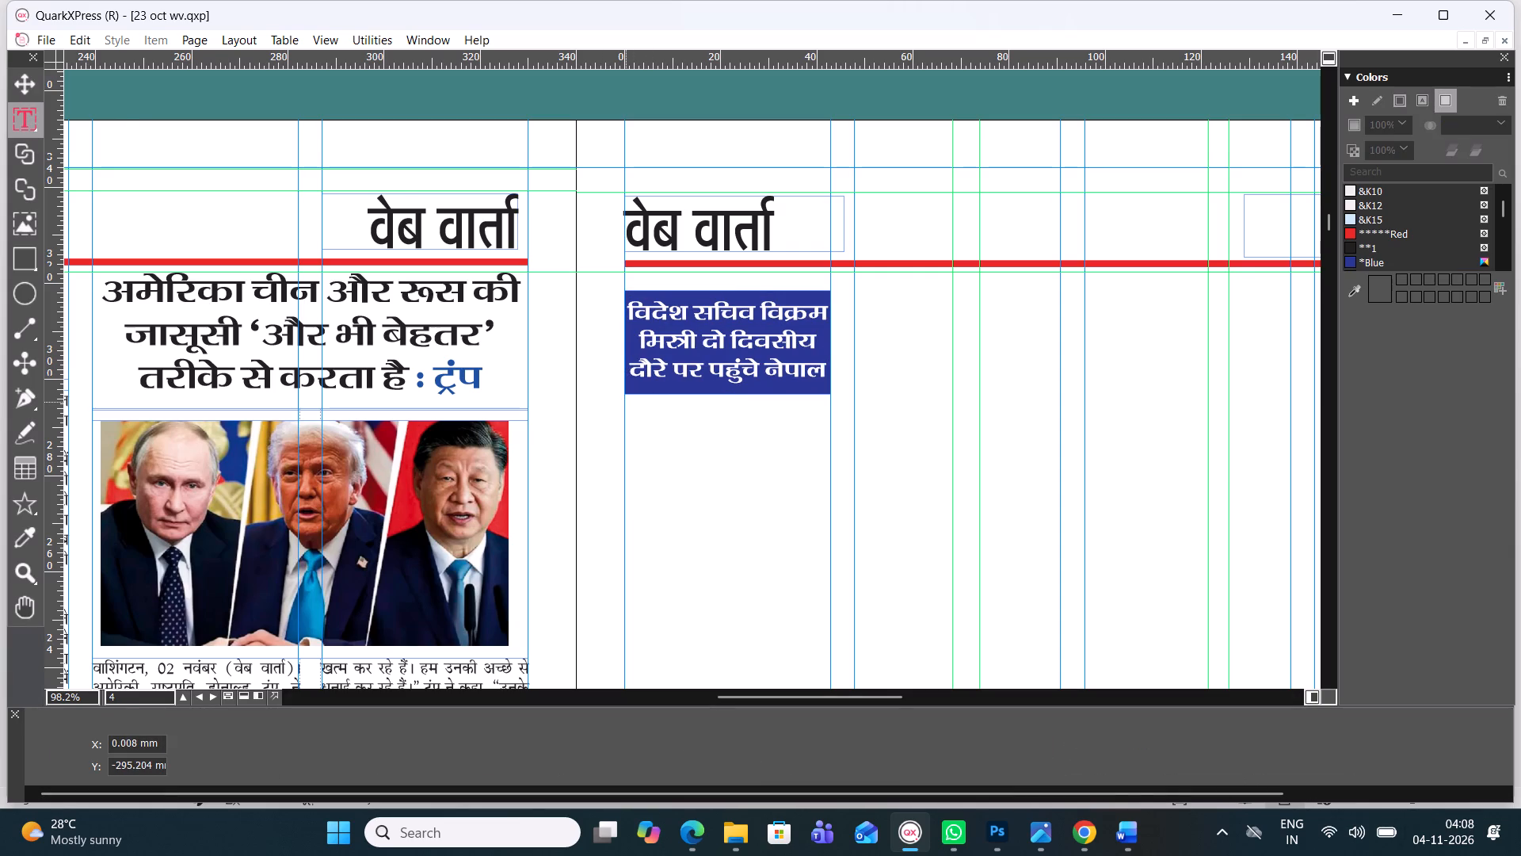
drag(625, 403, 841, 676)
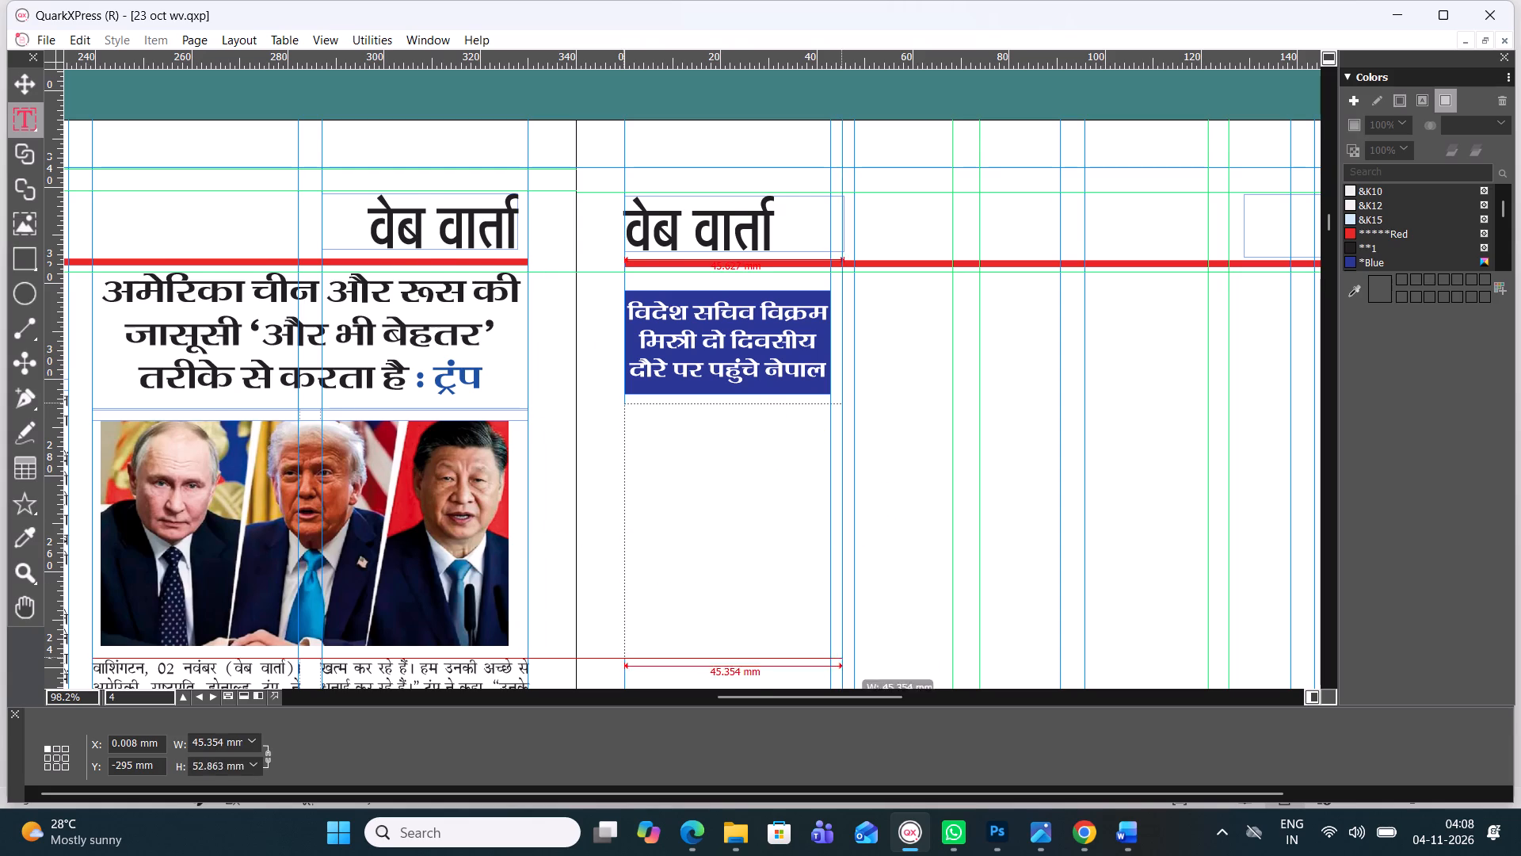
drag(841, 676, 819, 652)
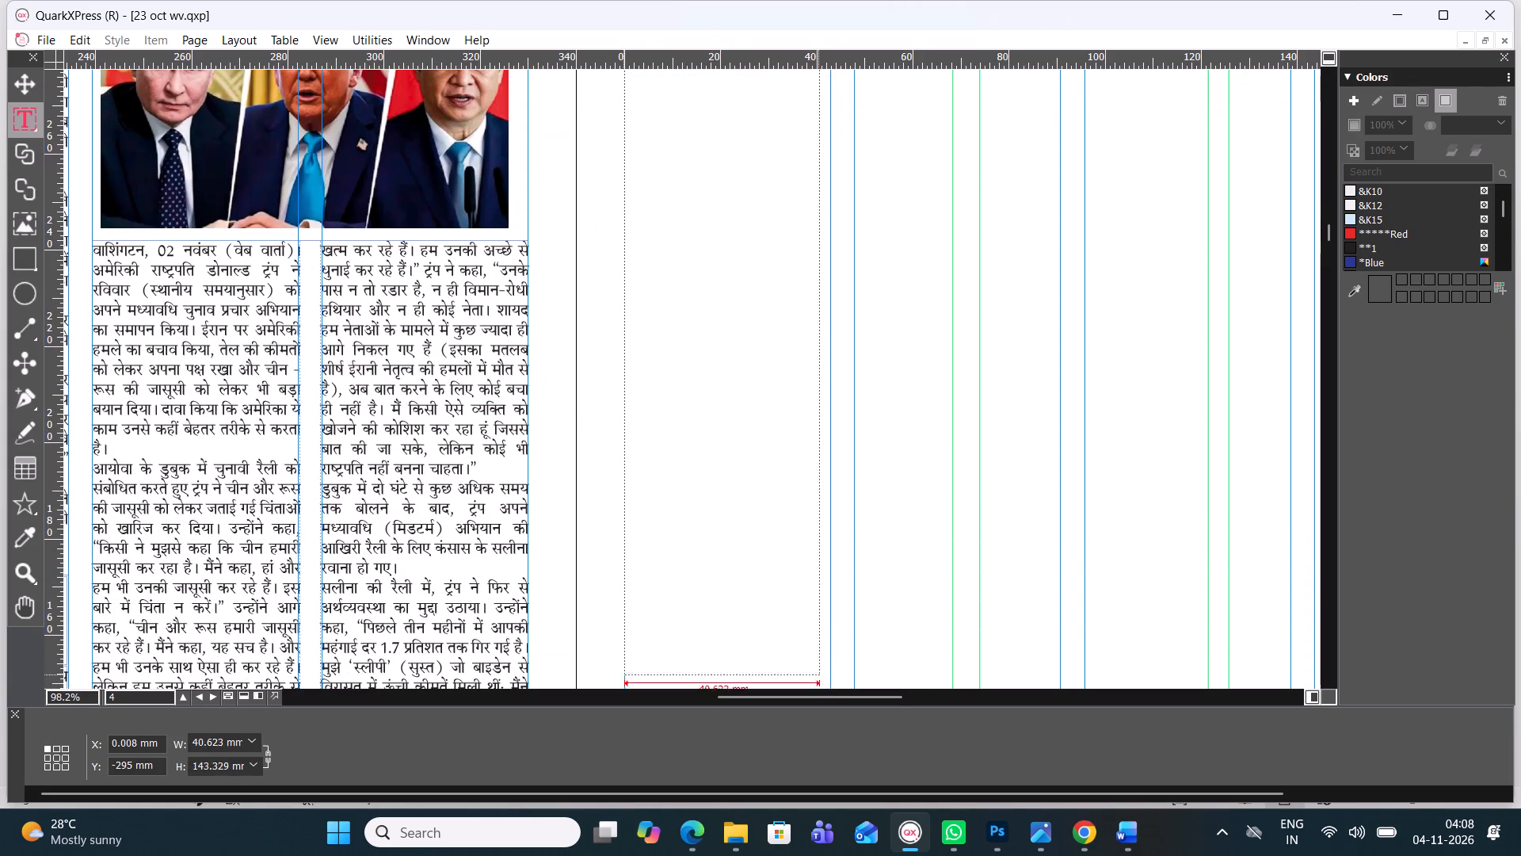
drag(819, 652, 833, 627)
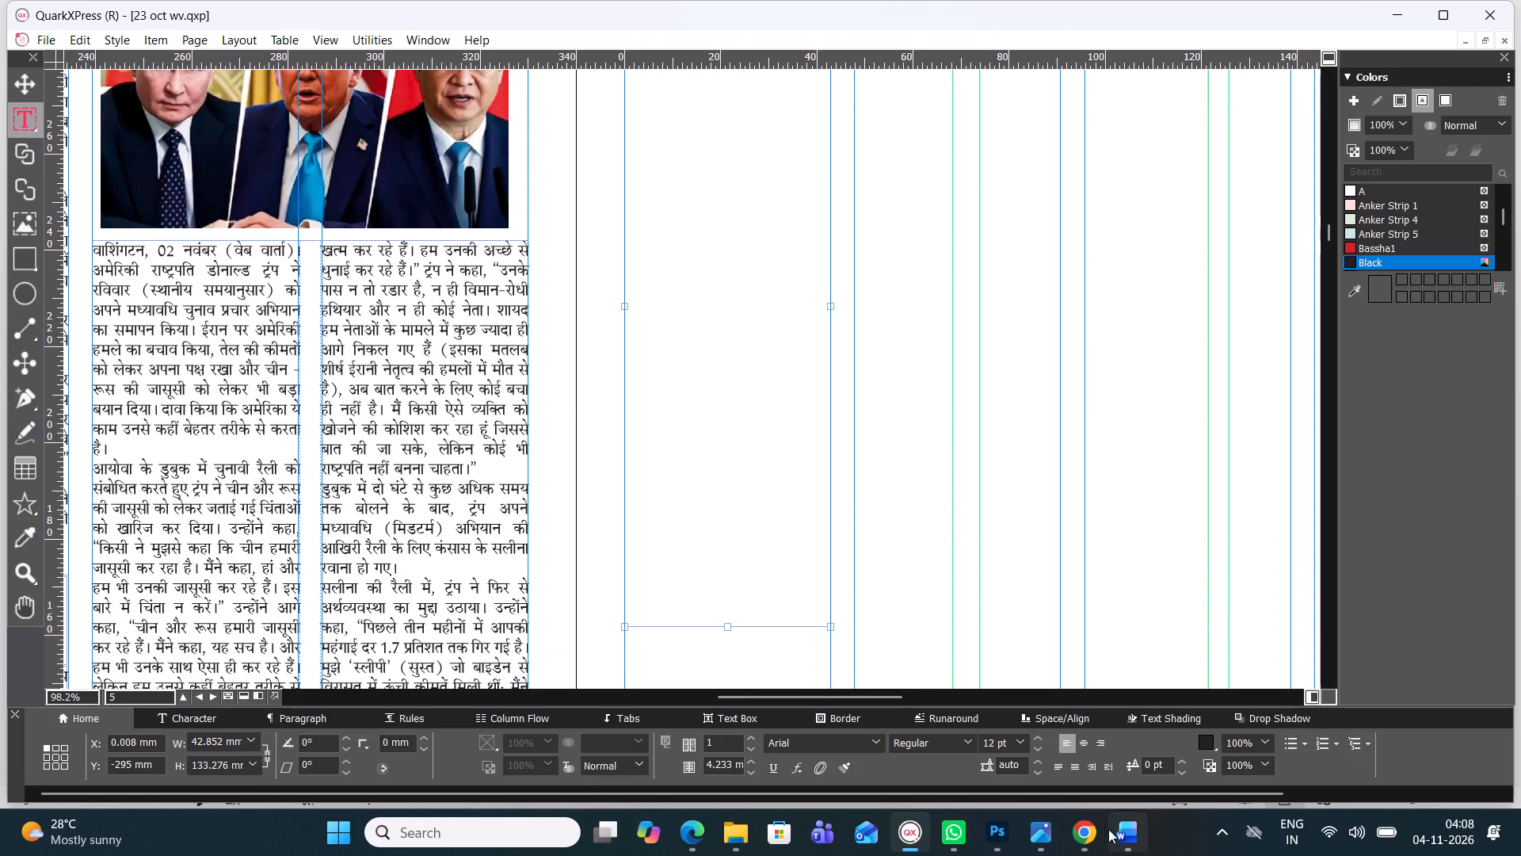
Switch to the 04 Nov International document in Word and copy the full body text of story इंटरनेशनल 02.
click(1128, 832)
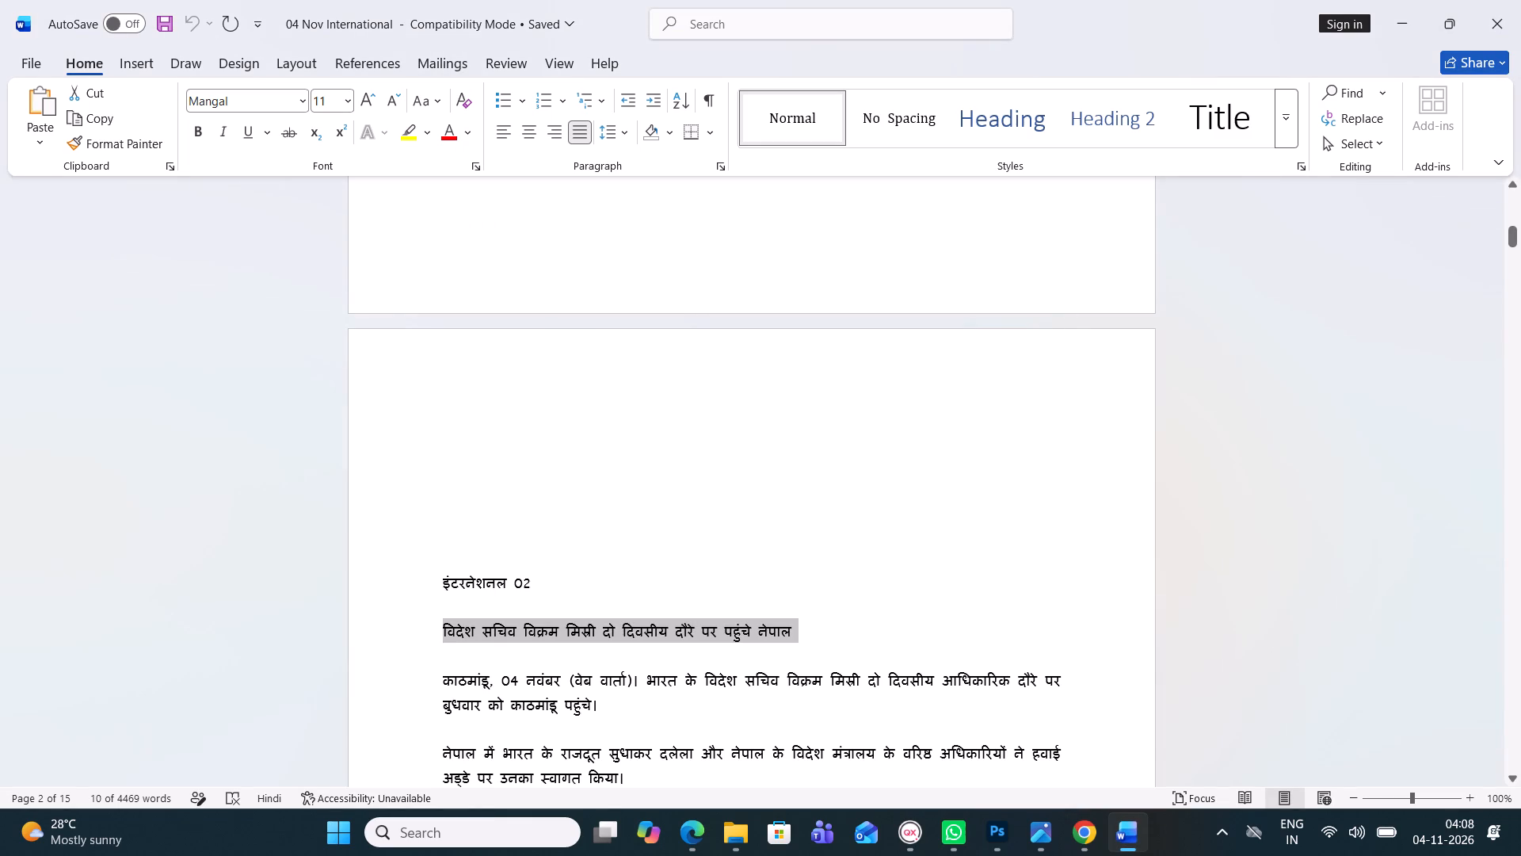
drag(440, 680, 1043, 782)
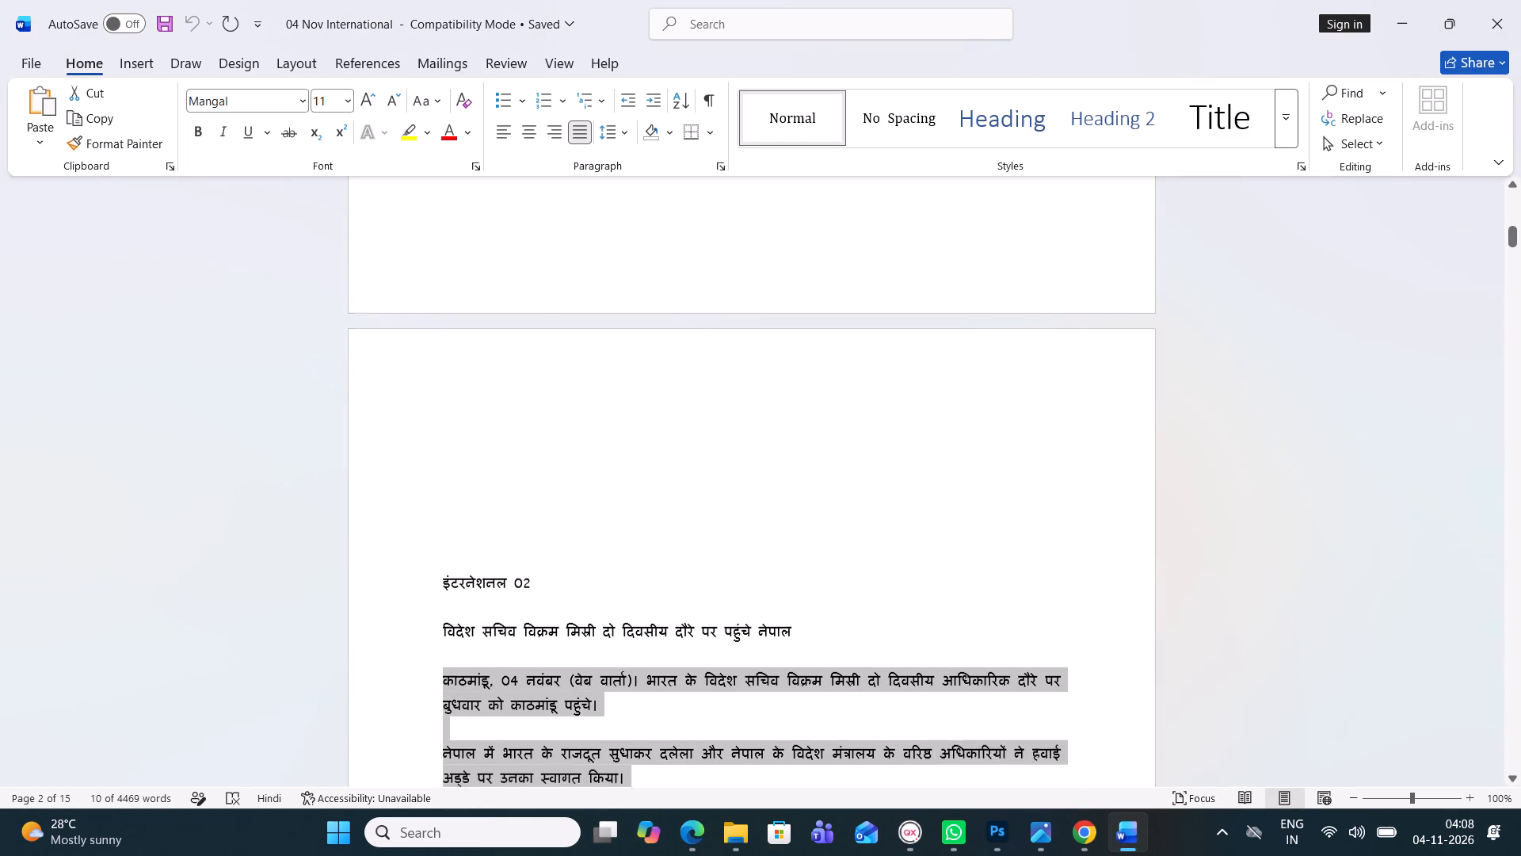
drag(1043, 782, 1018, 808)
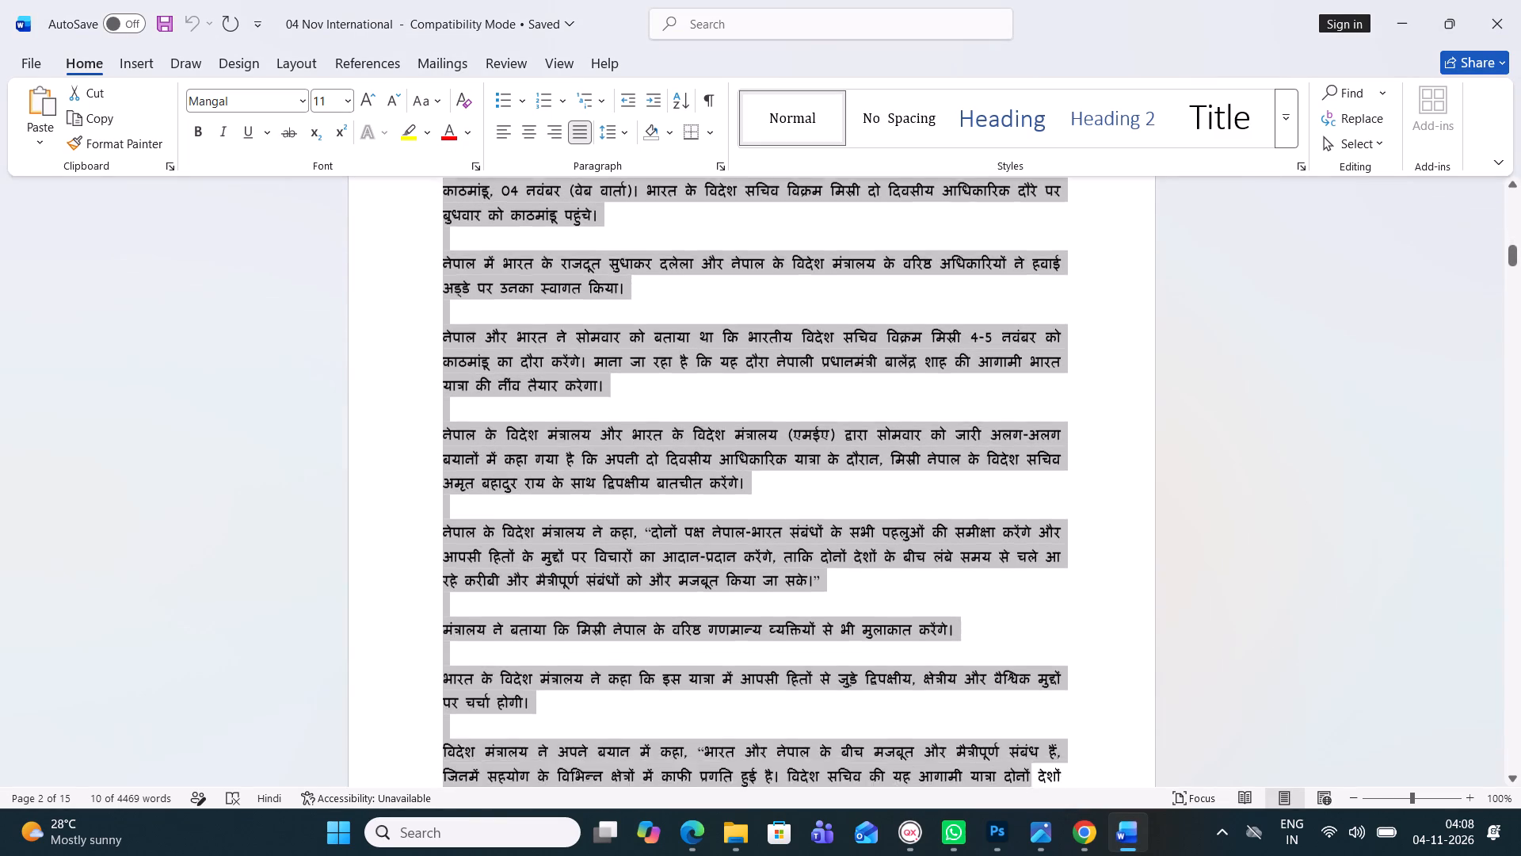
drag(1018, 808, 882, 568)
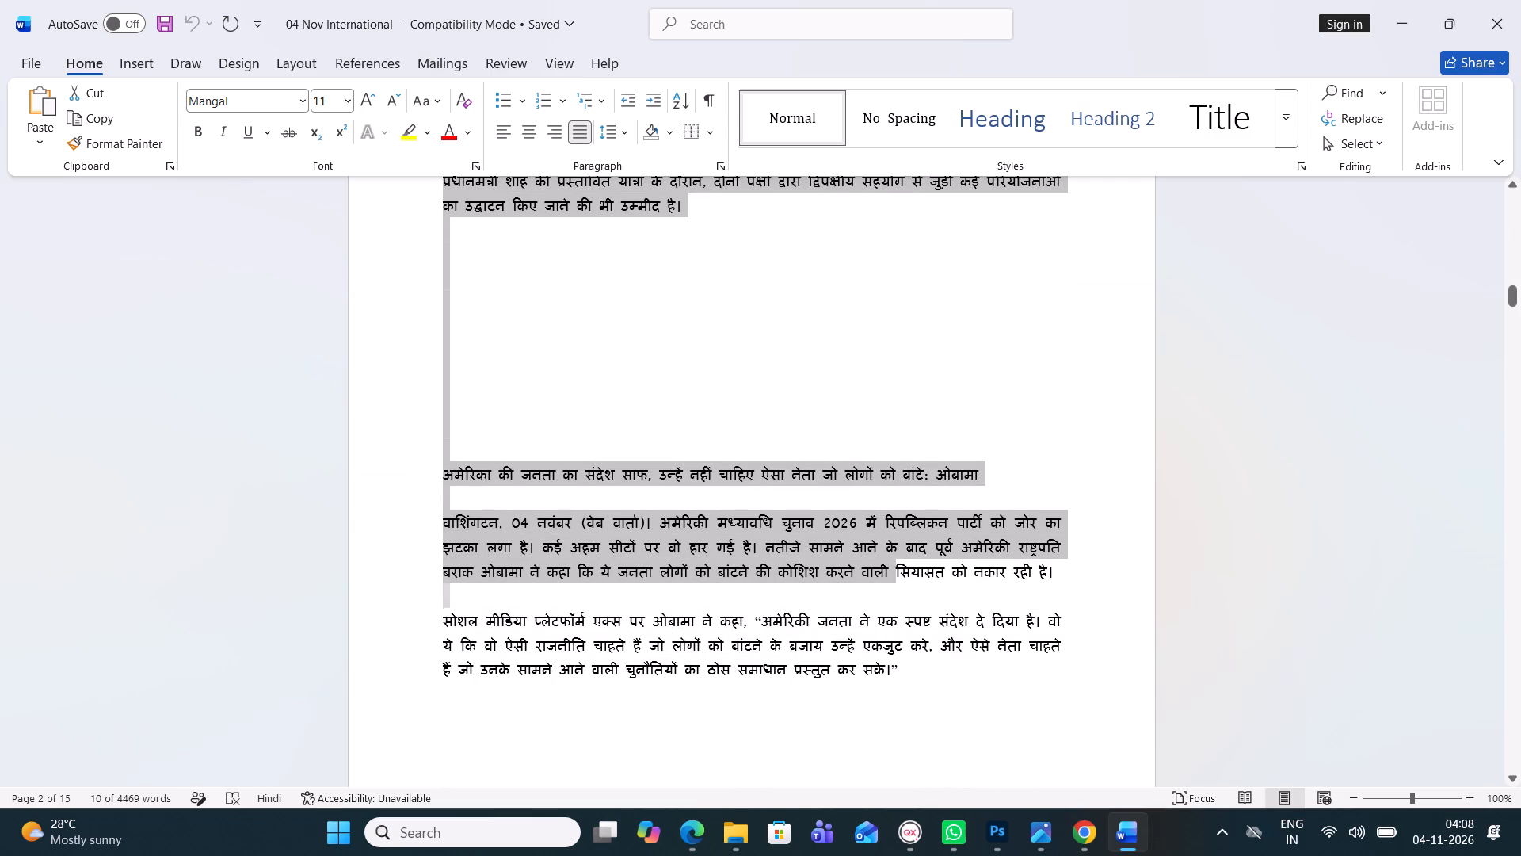
drag(882, 568, 768, 203)
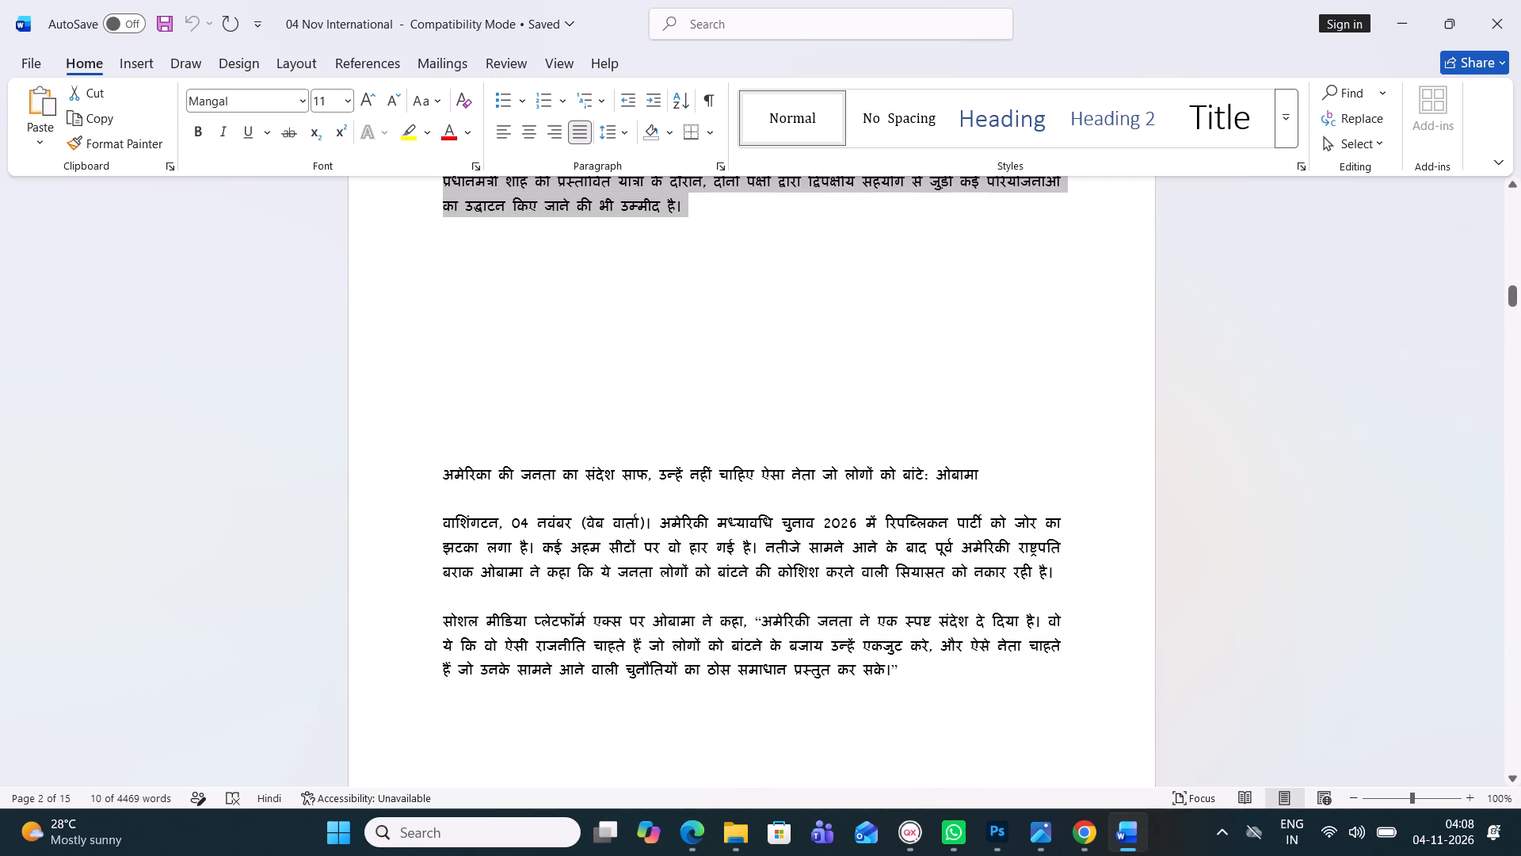
drag(768, 203, 768, 204)
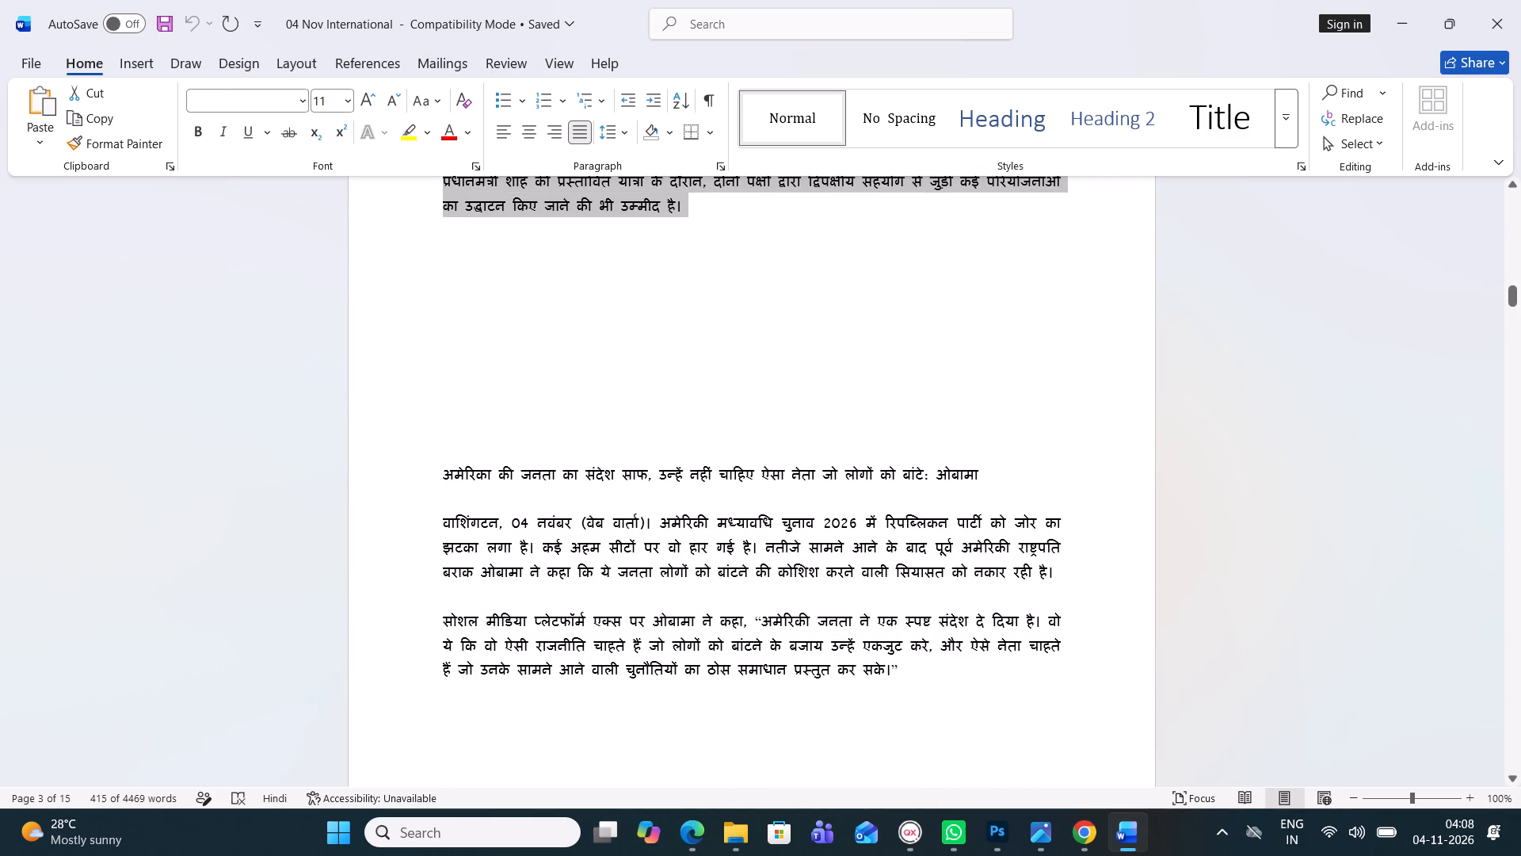
key(ctrl+c)
Return to QuarkXPress and set the font size in the empty body text box to 11.5 pt.
click(924, 839)
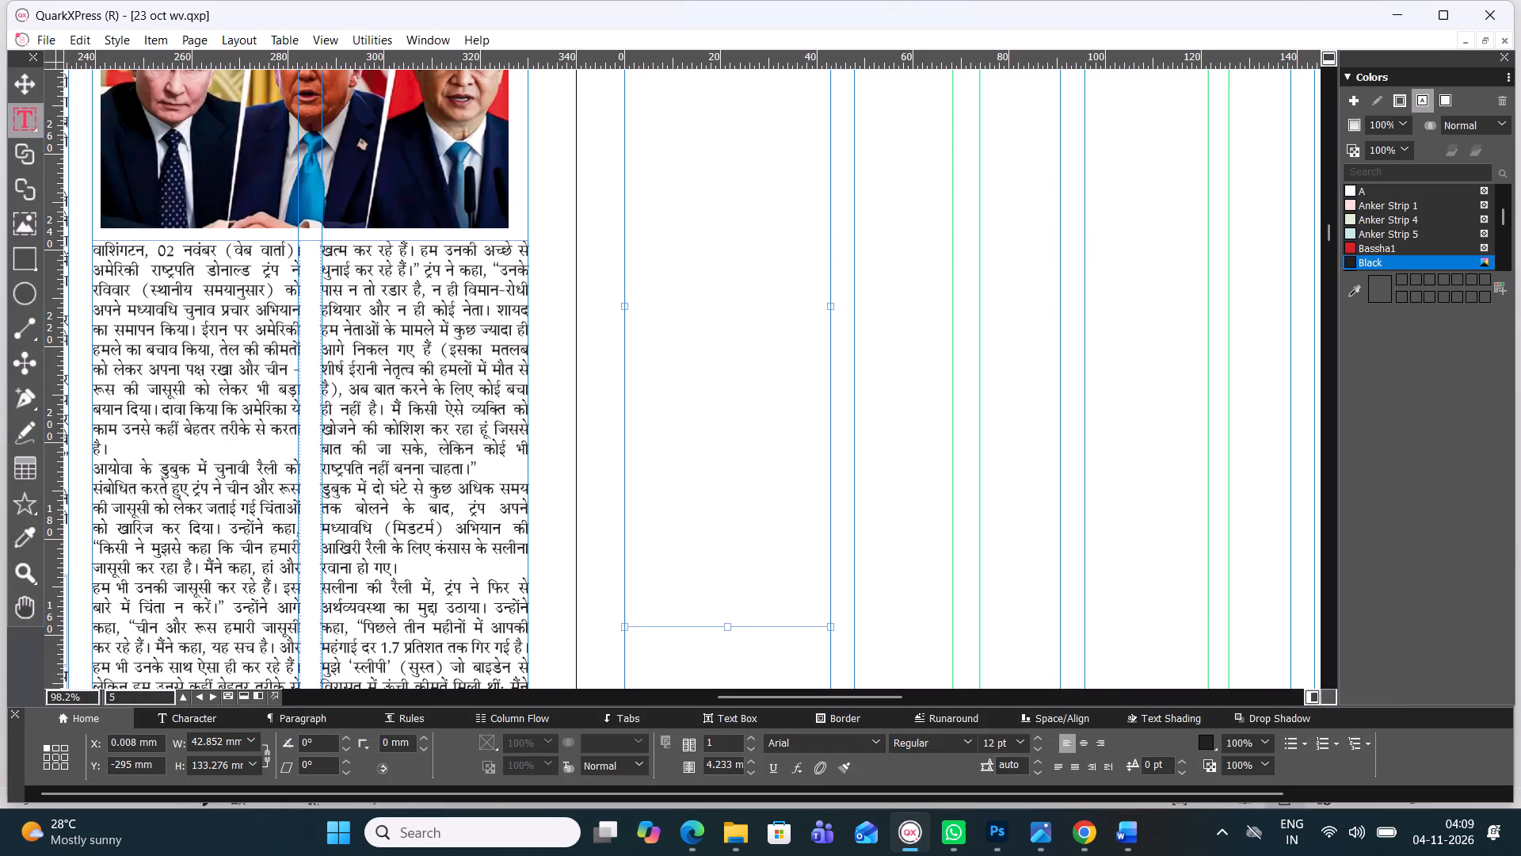
click(1003, 742)
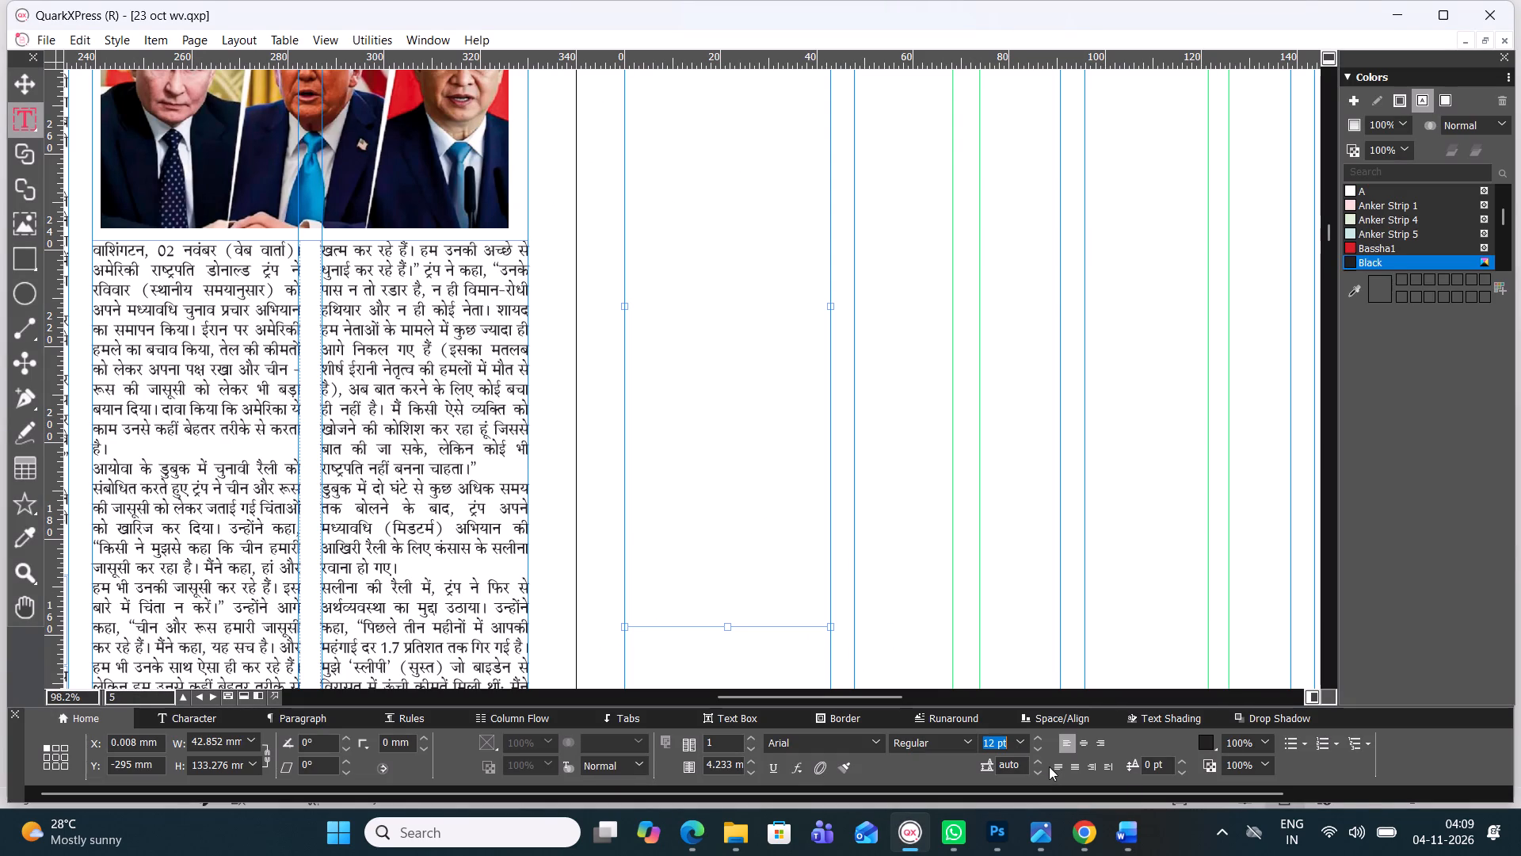
key(1)
key(1)
key(BackSpace)
key(BackSpace)
key(BackSpace)
text(11)
key(comma)
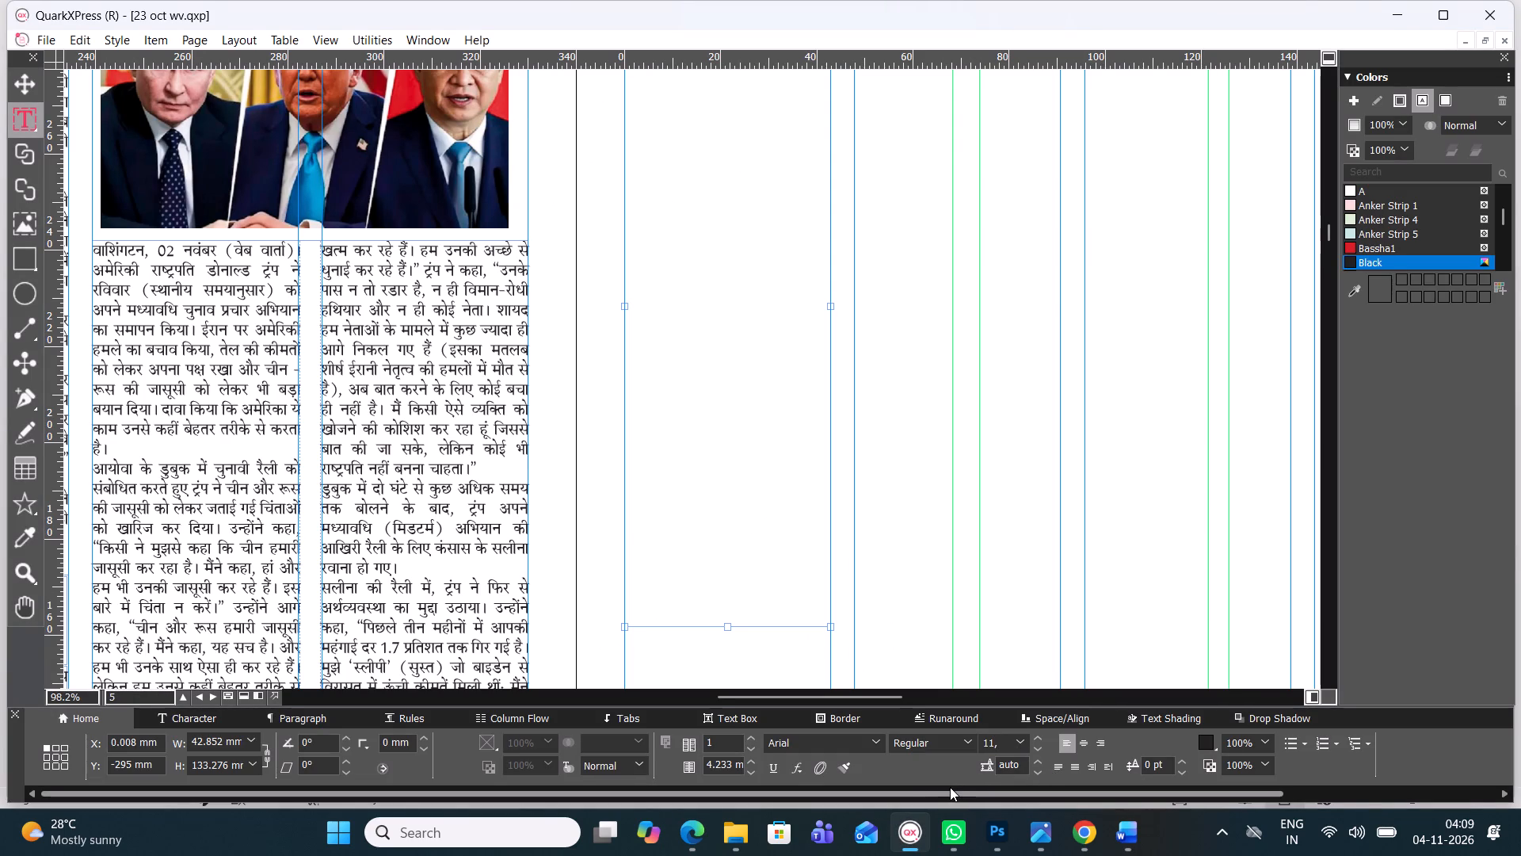
key(5)
key(Return)
key(Return)
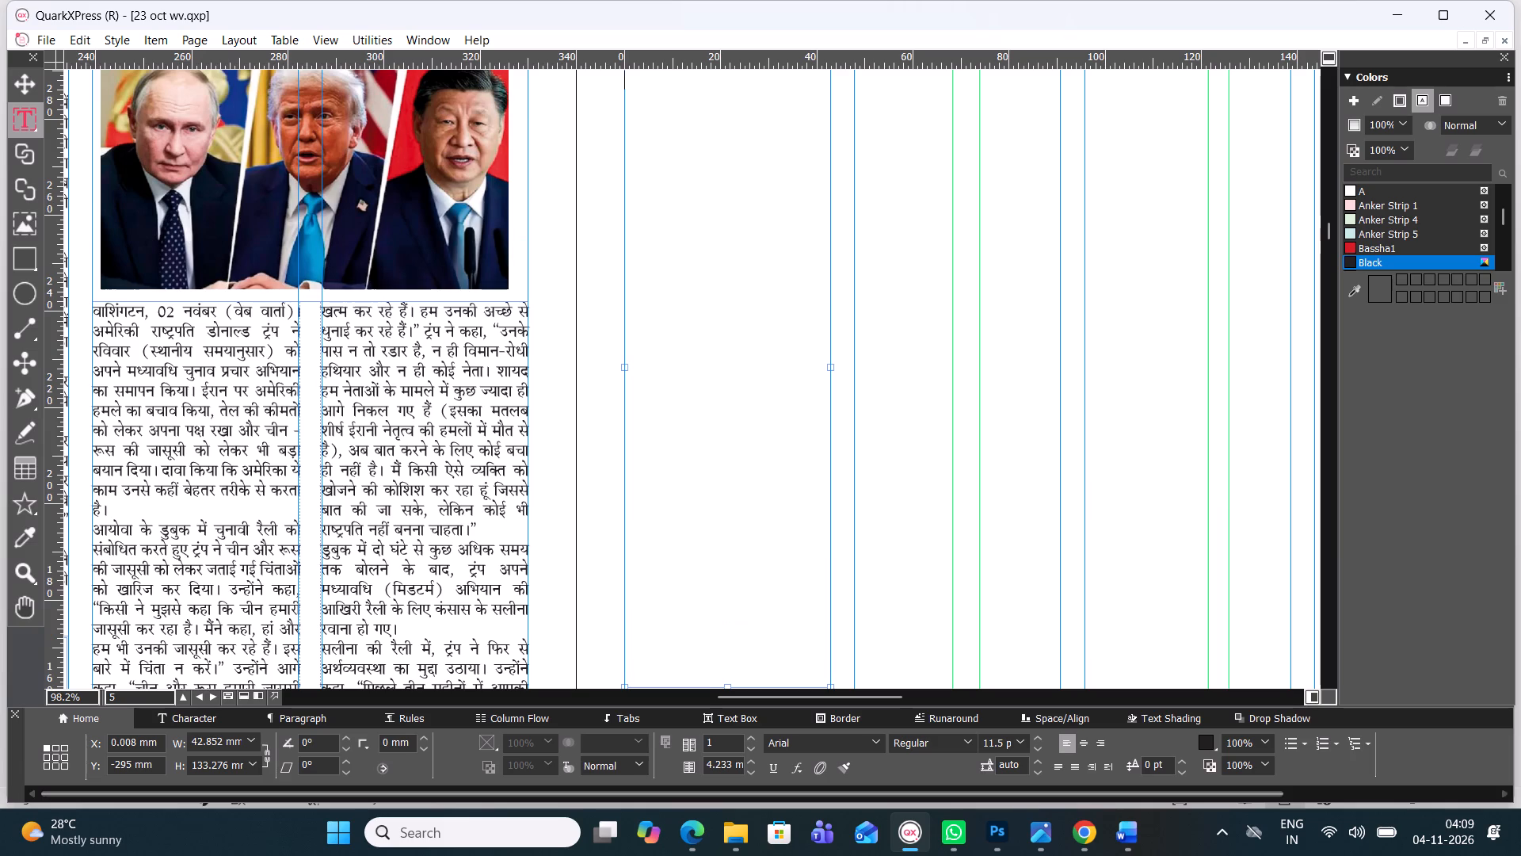
Set the leading in the empty body text box to 11.7 pt.
drag(1019, 762, 992, 763)
text(11)
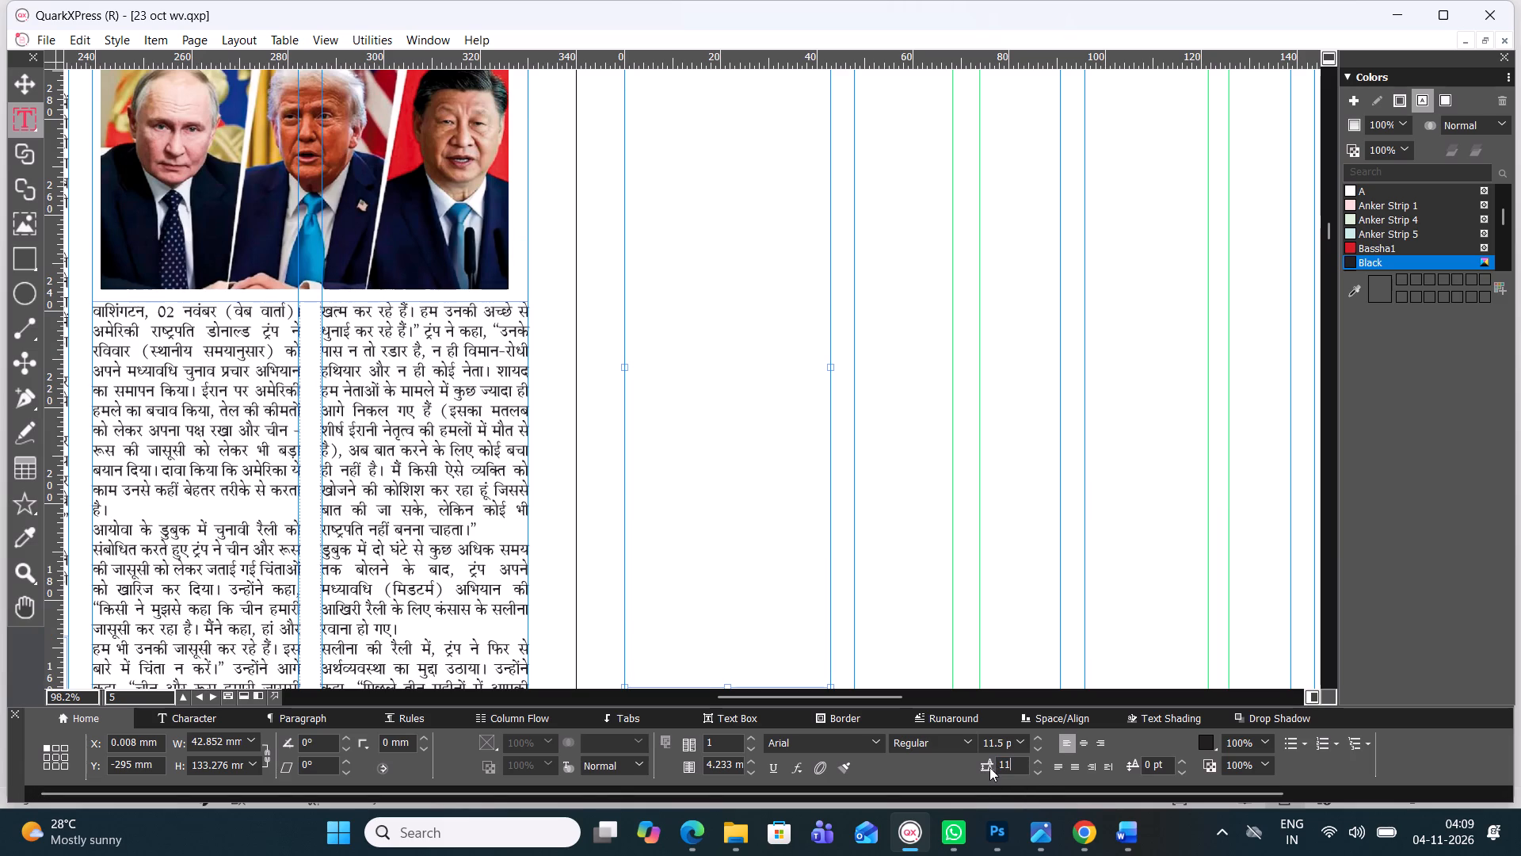
key(period)
key(7)
key(Return)
key(Return)
Paste the copied इंटरनेशनल 02 body text into the empty body text box in the Four C Gandhi font.
click(877, 736)
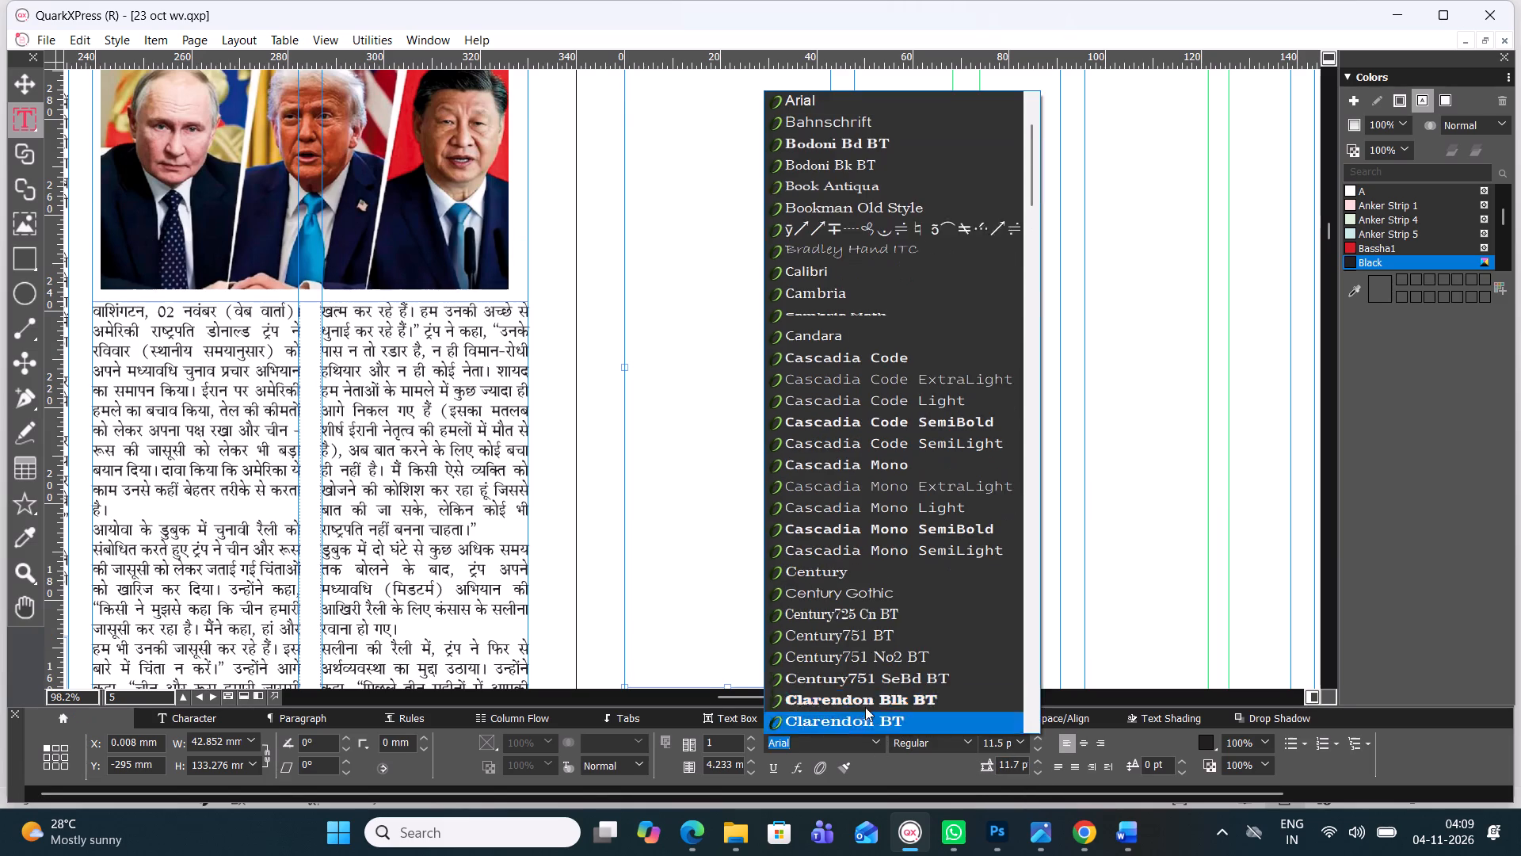
drag(1035, 193, 1027, 159)
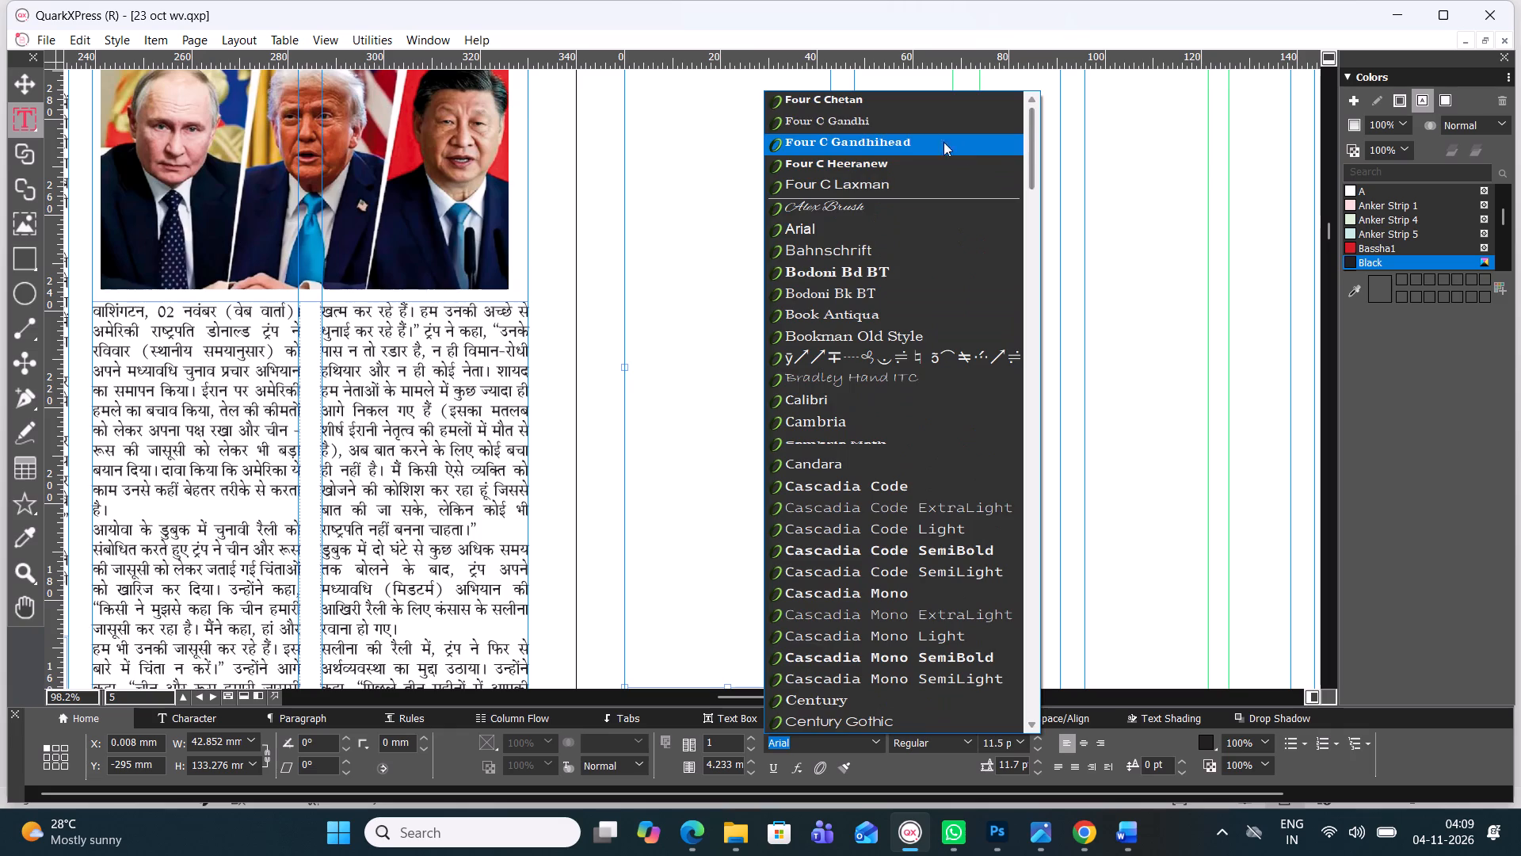
click(924, 130)
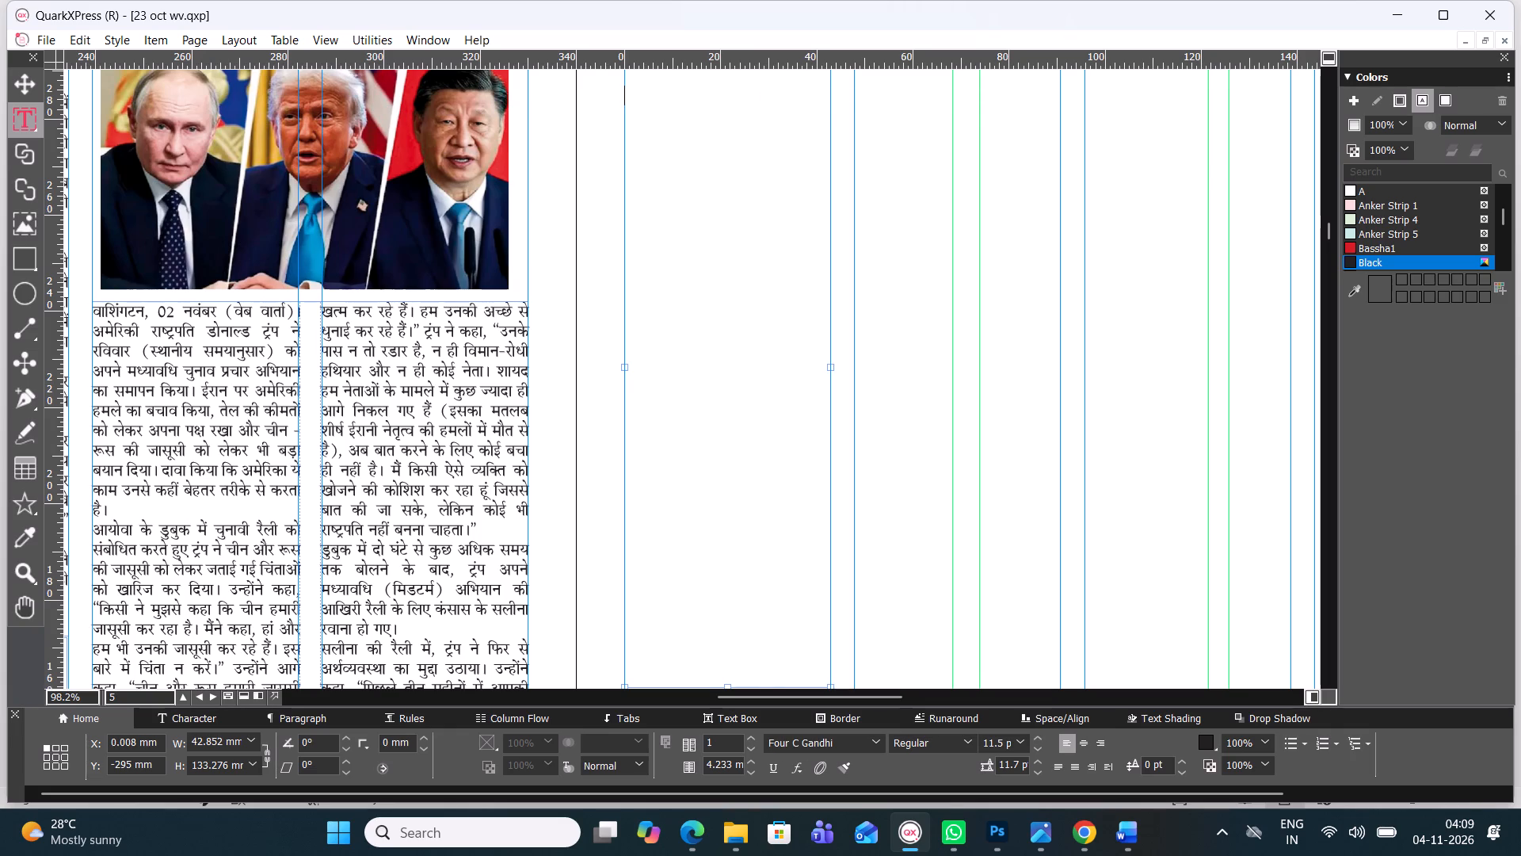
key(ctrl+v)
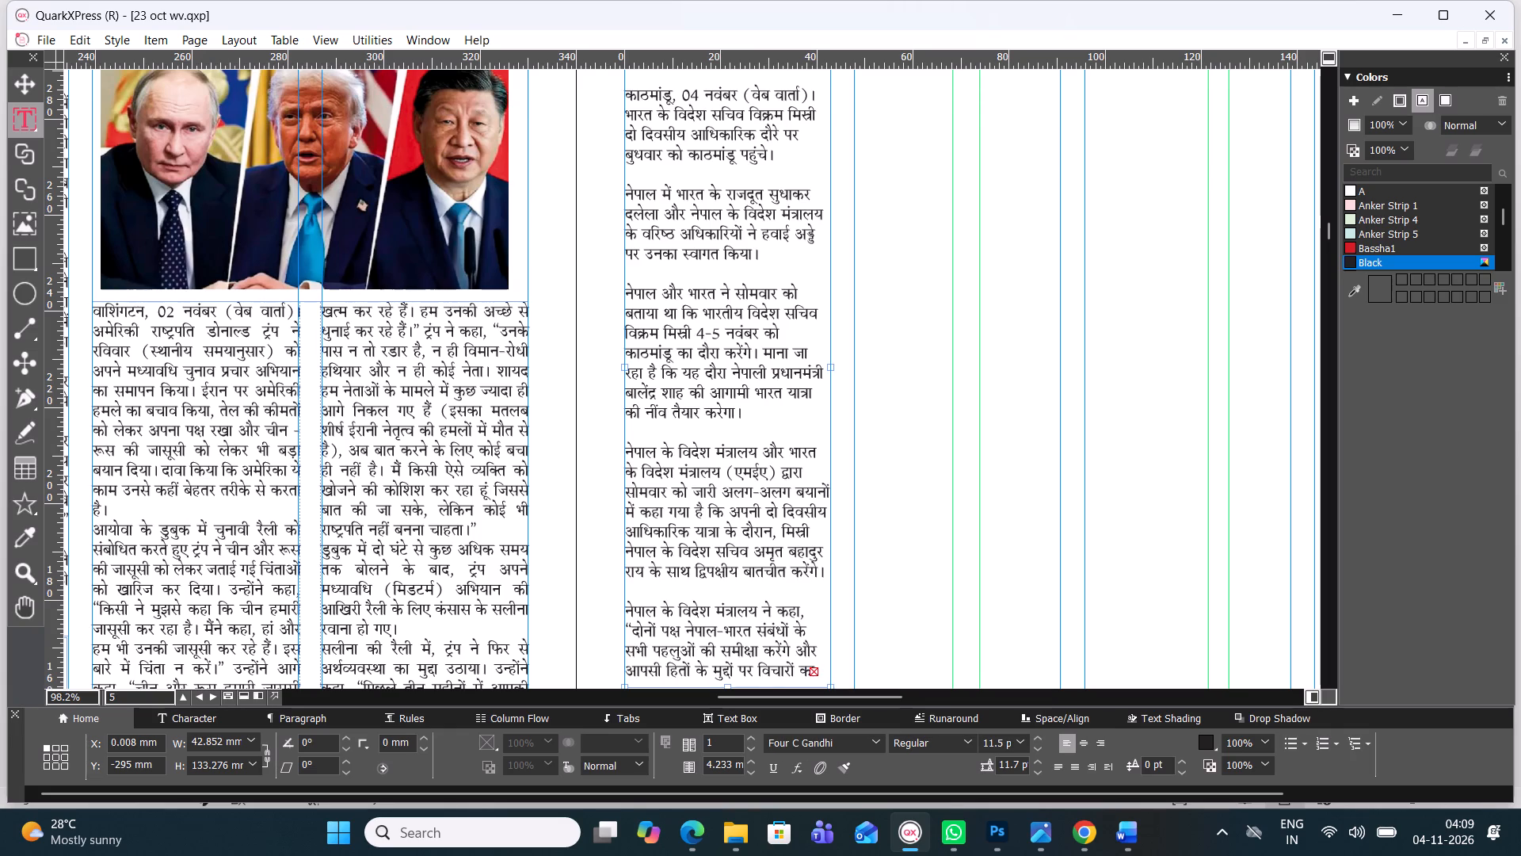
Extend the Nepal story's body text box downward to a height of about 304 mm.
scroll(725, 373, down, 1)
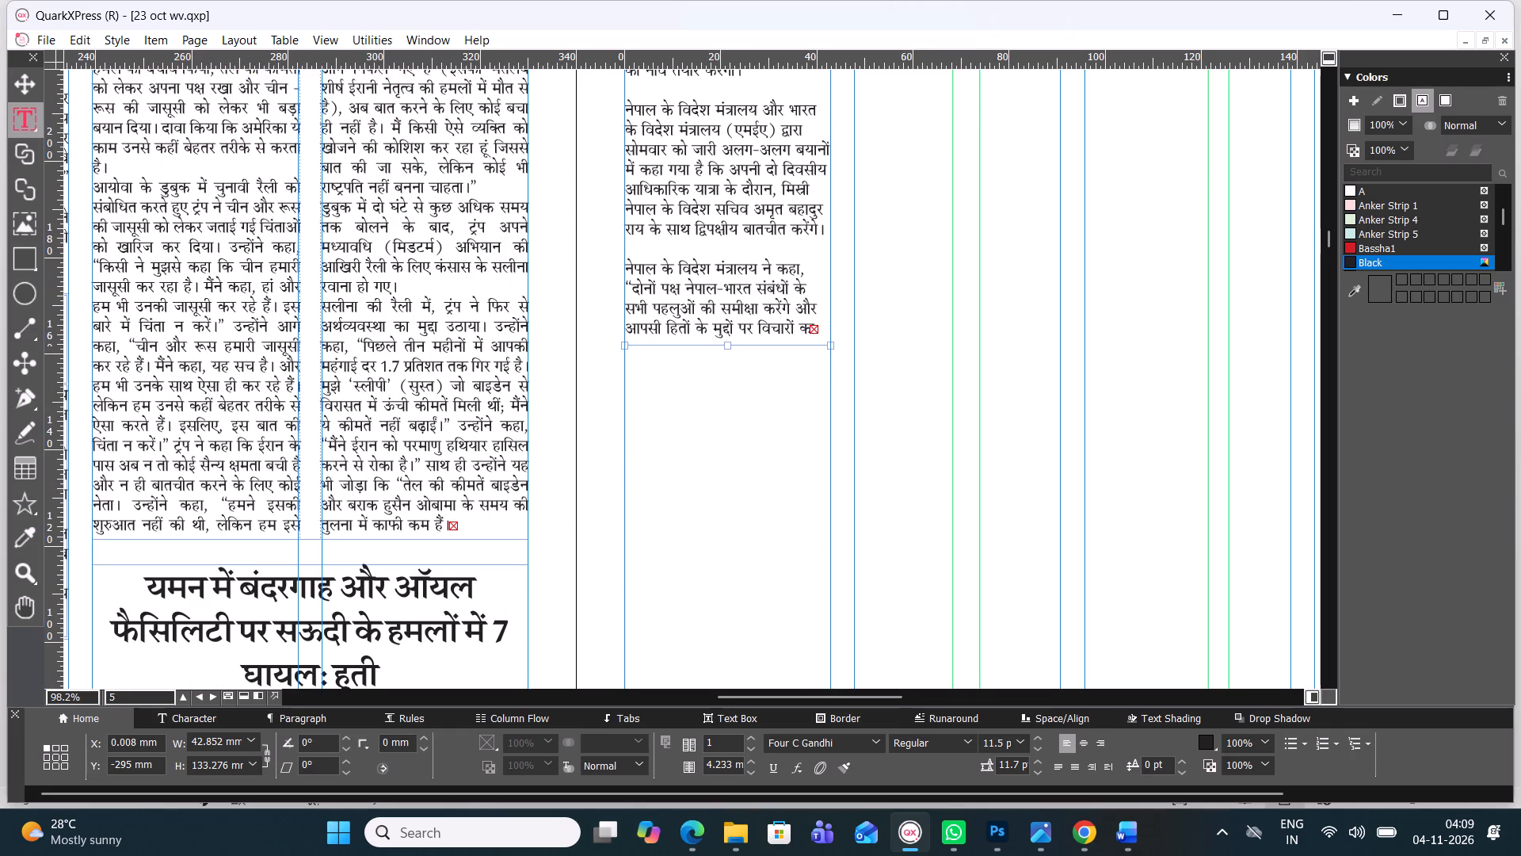
drag(727, 347, 742, 489)
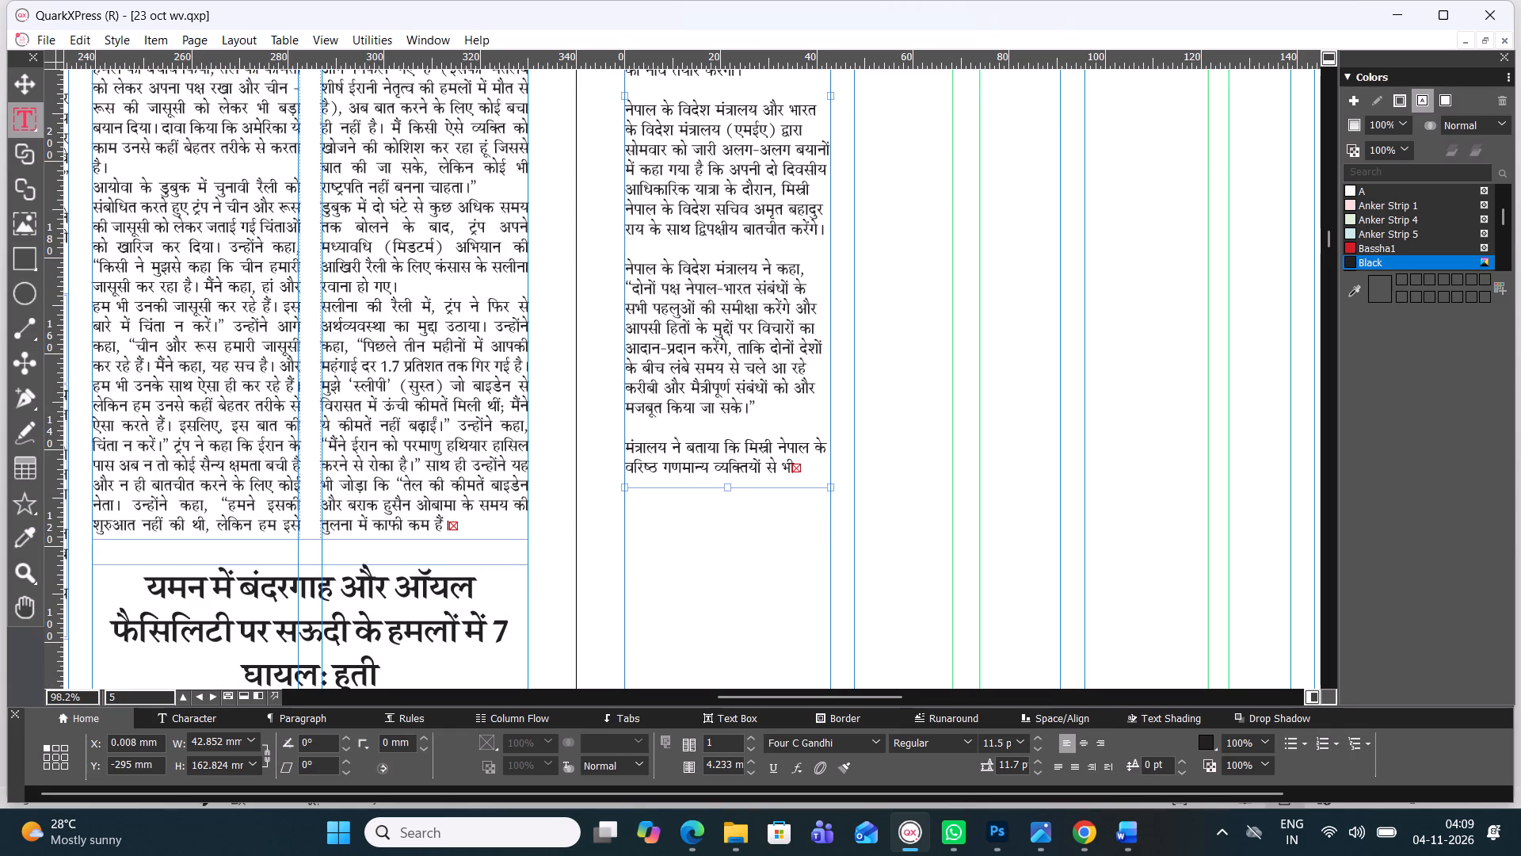
drag(727, 489, 726, 556)
scroll(738, 469, down, 2)
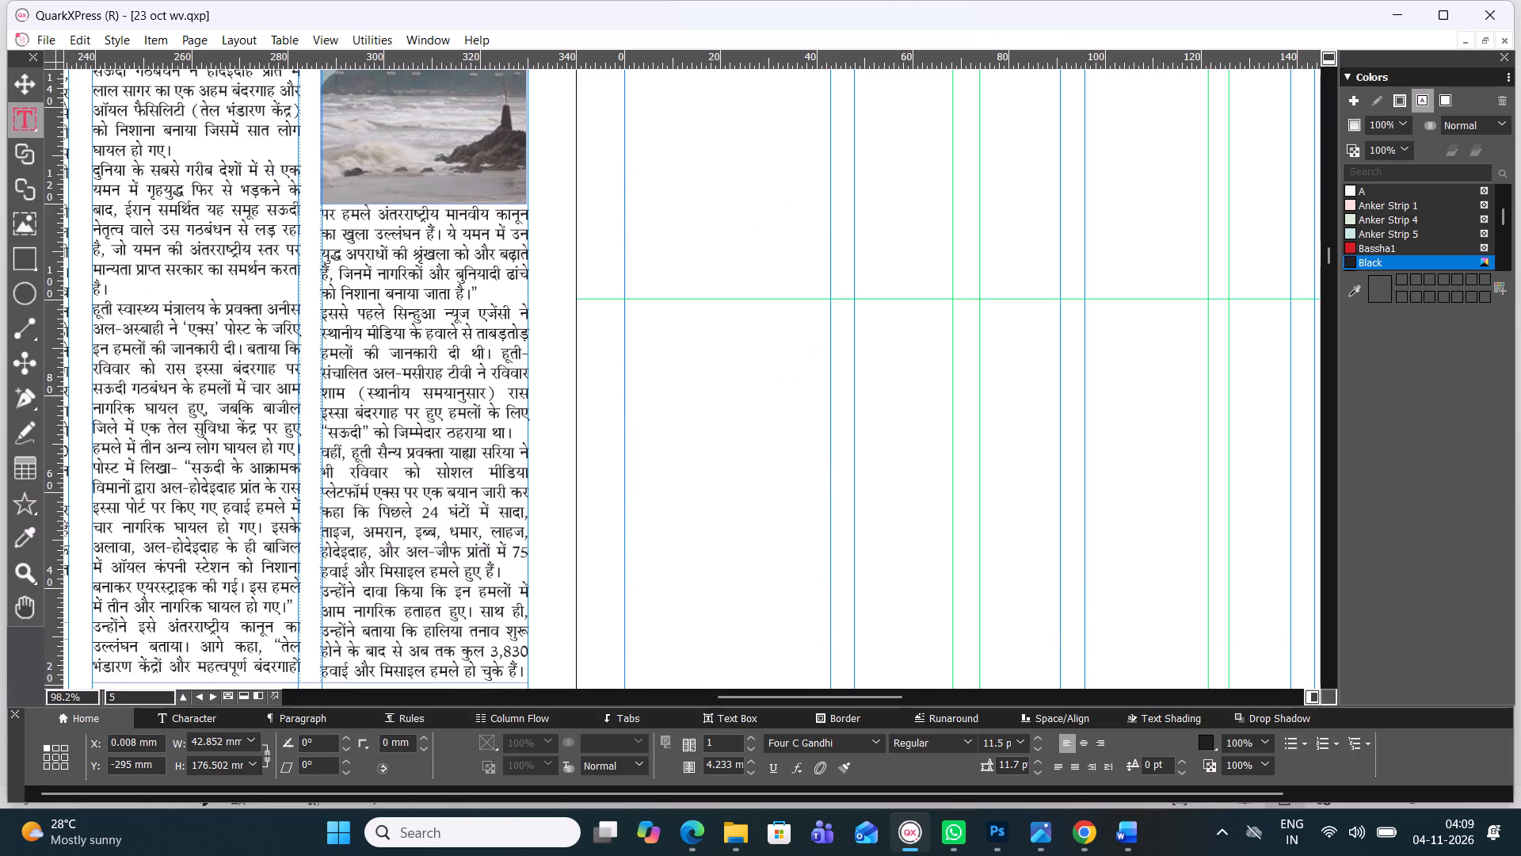
scroll(738, 440, down, 3)
scroll(738, 440, up, 2)
scroll(738, 440, down, 1)
scroll(738, 440, up, 1)
scroll(738, 438, down, 2)
scroll(738, 430, up, 2)
scroll(740, 415, down, 1)
scroll(740, 411, up, 2)
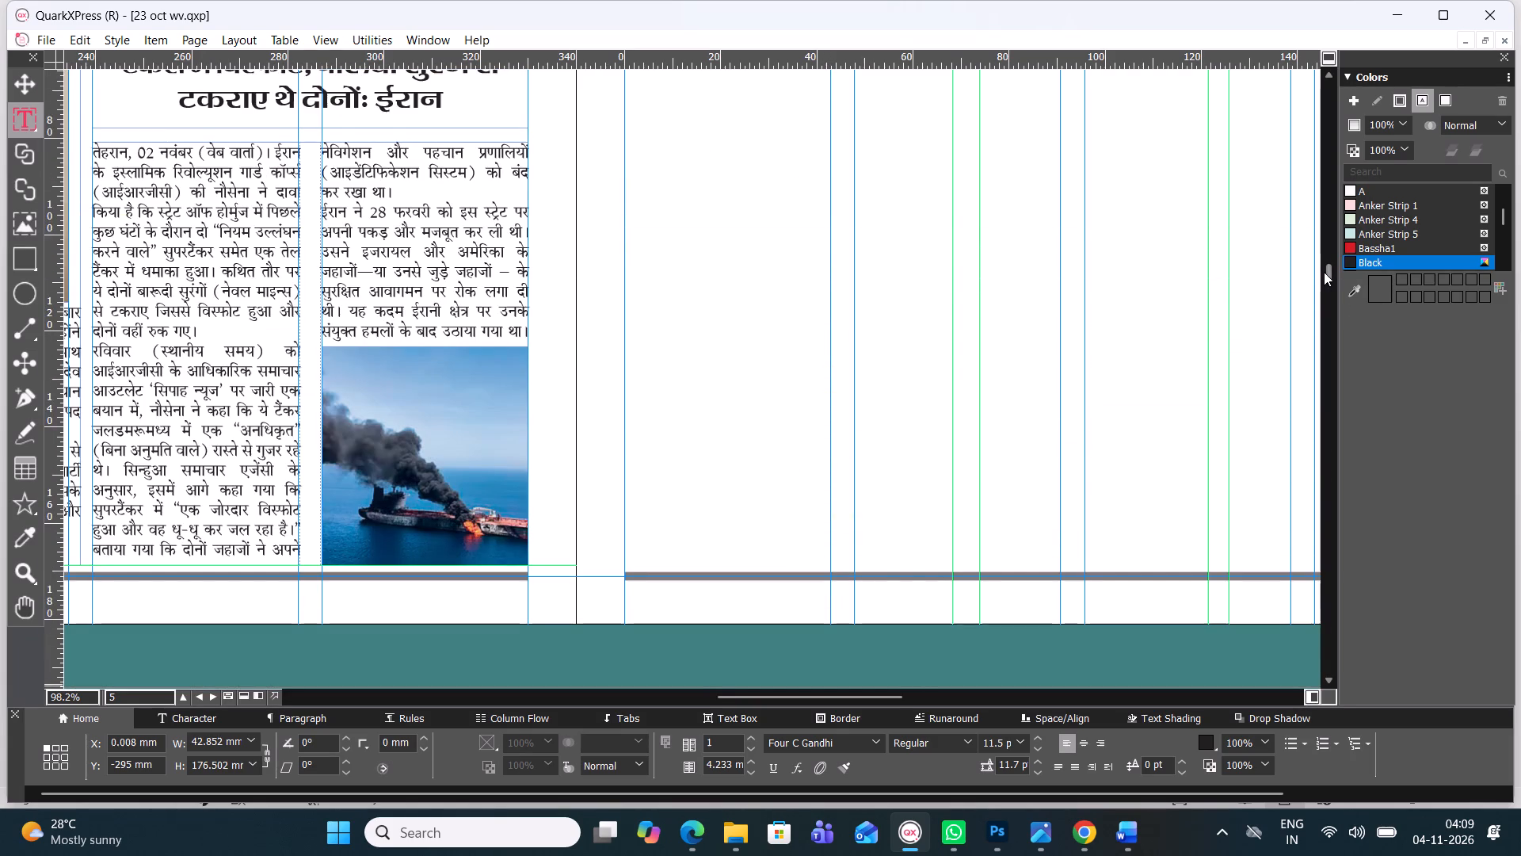
drag(1327, 270, 1319, 240)
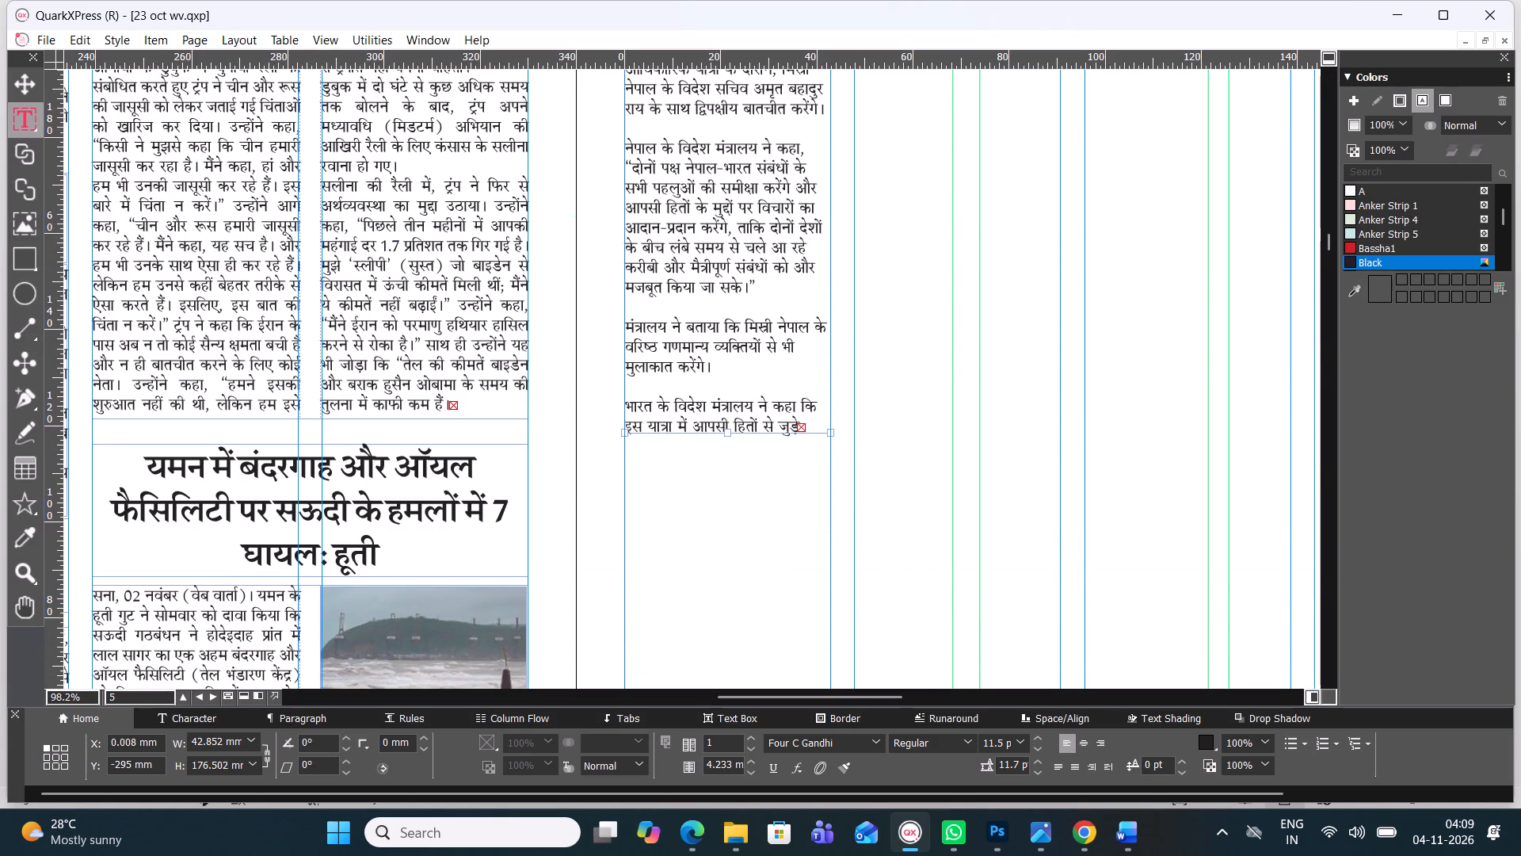
drag(727, 430, 734, 557)
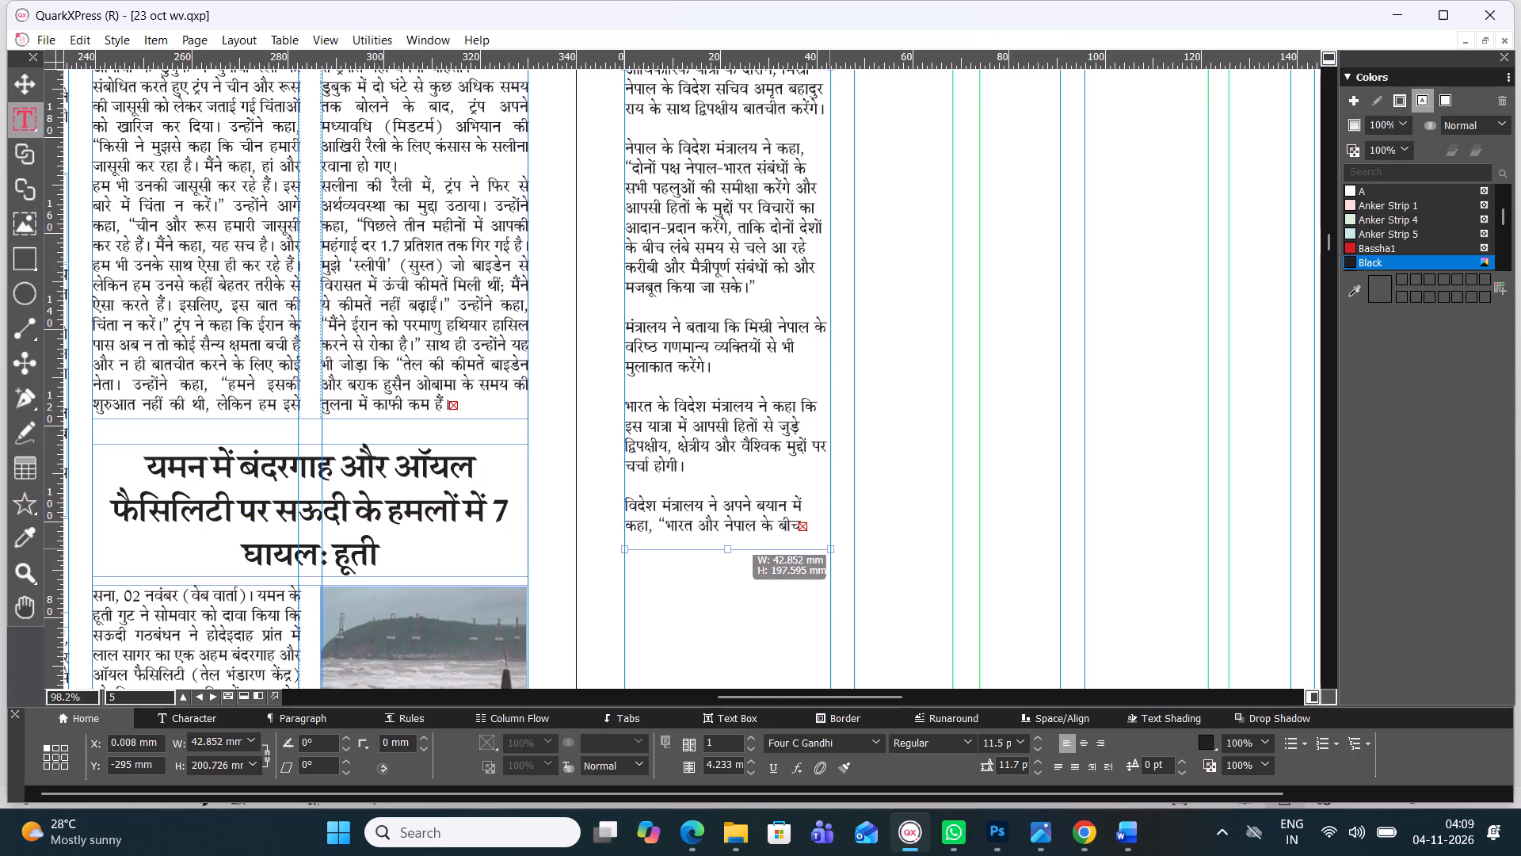
drag(734, 557, 749, 629)
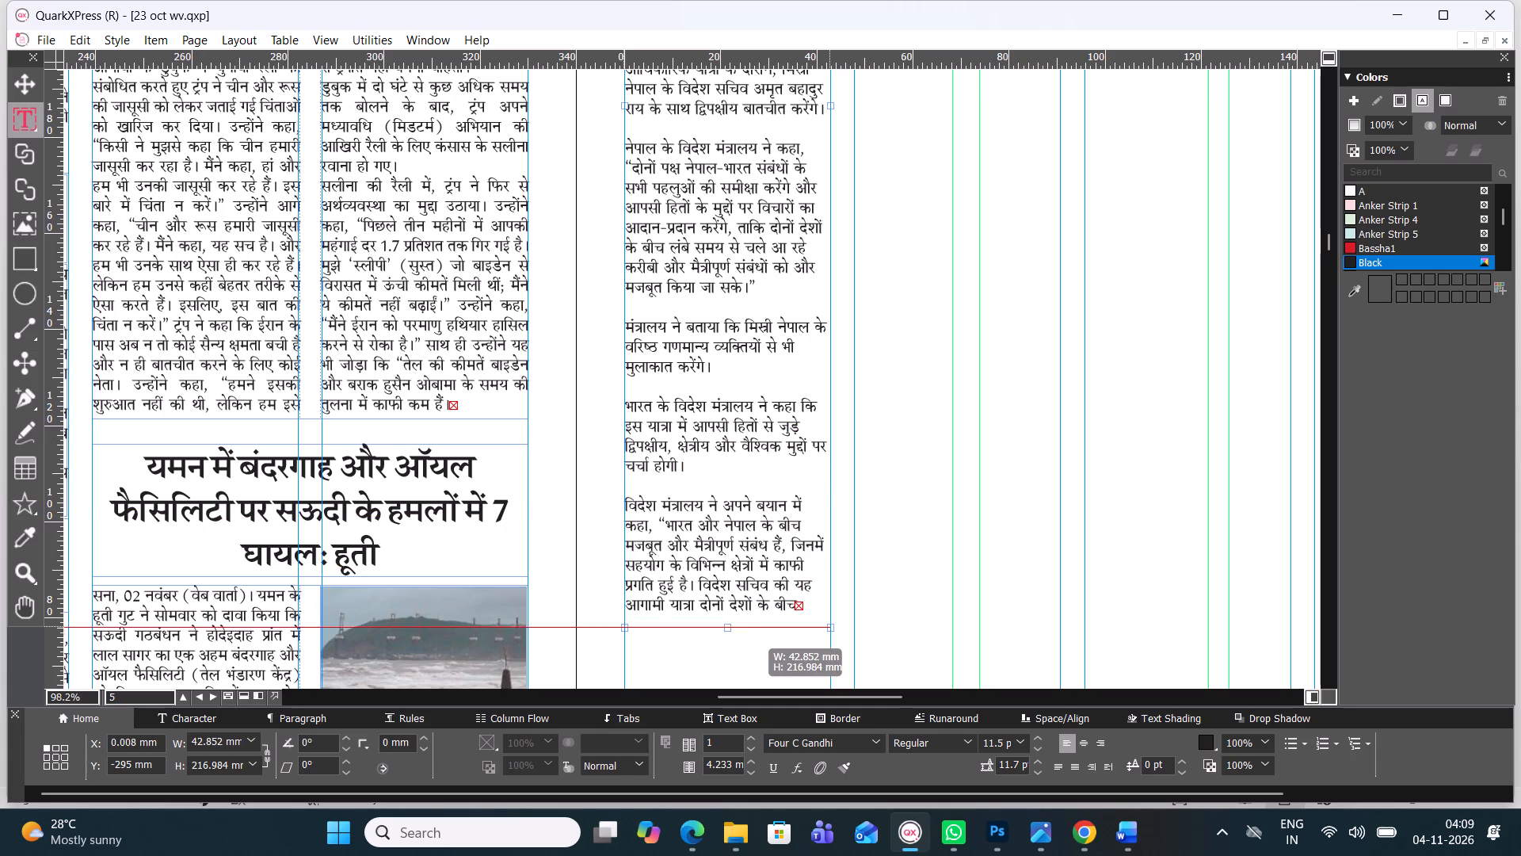
click(1091, 827)
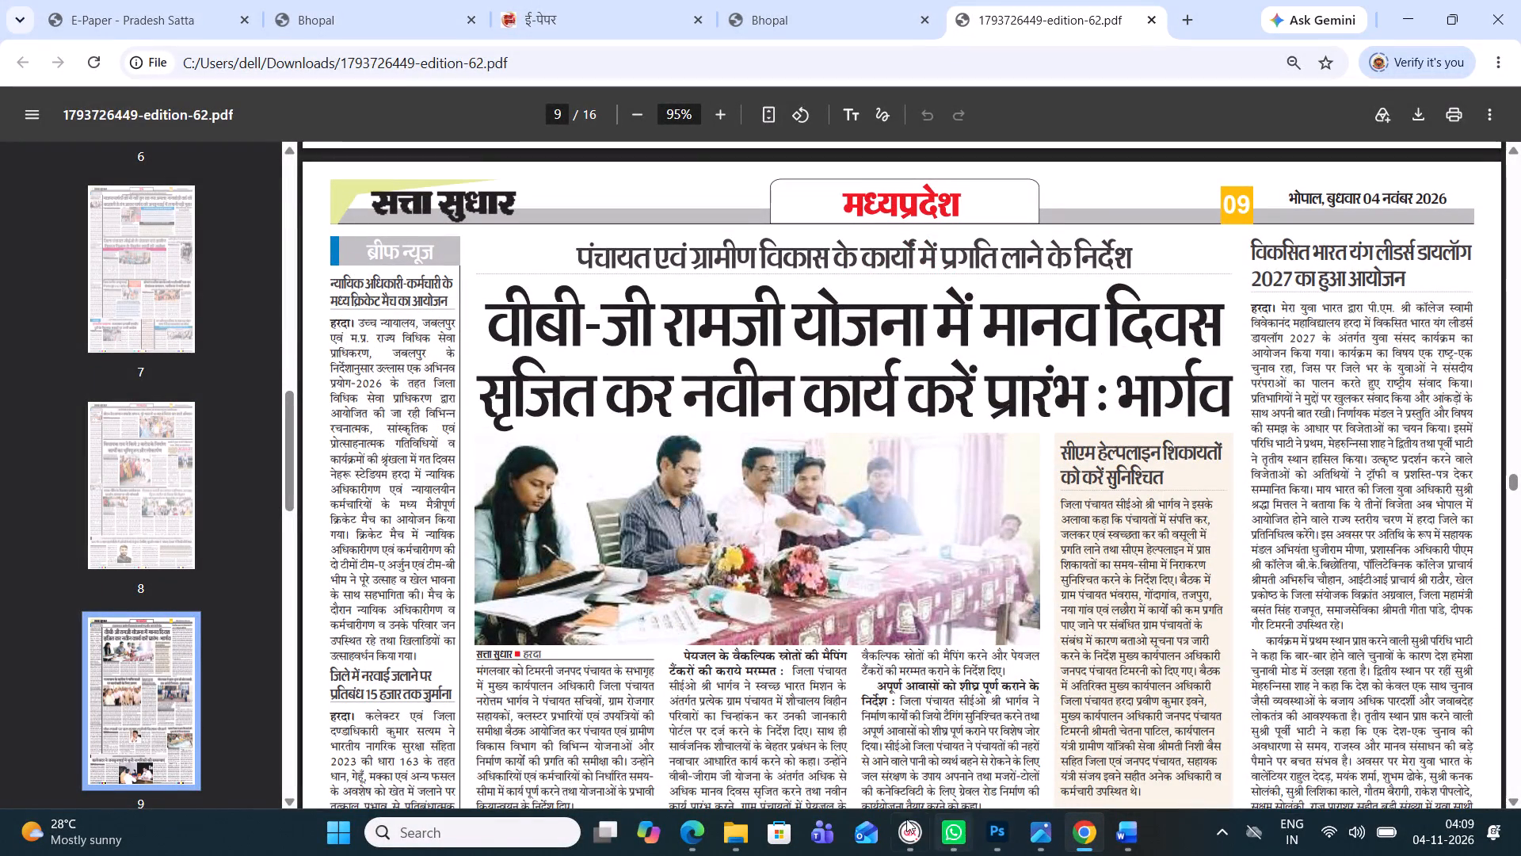
click(910, 846)
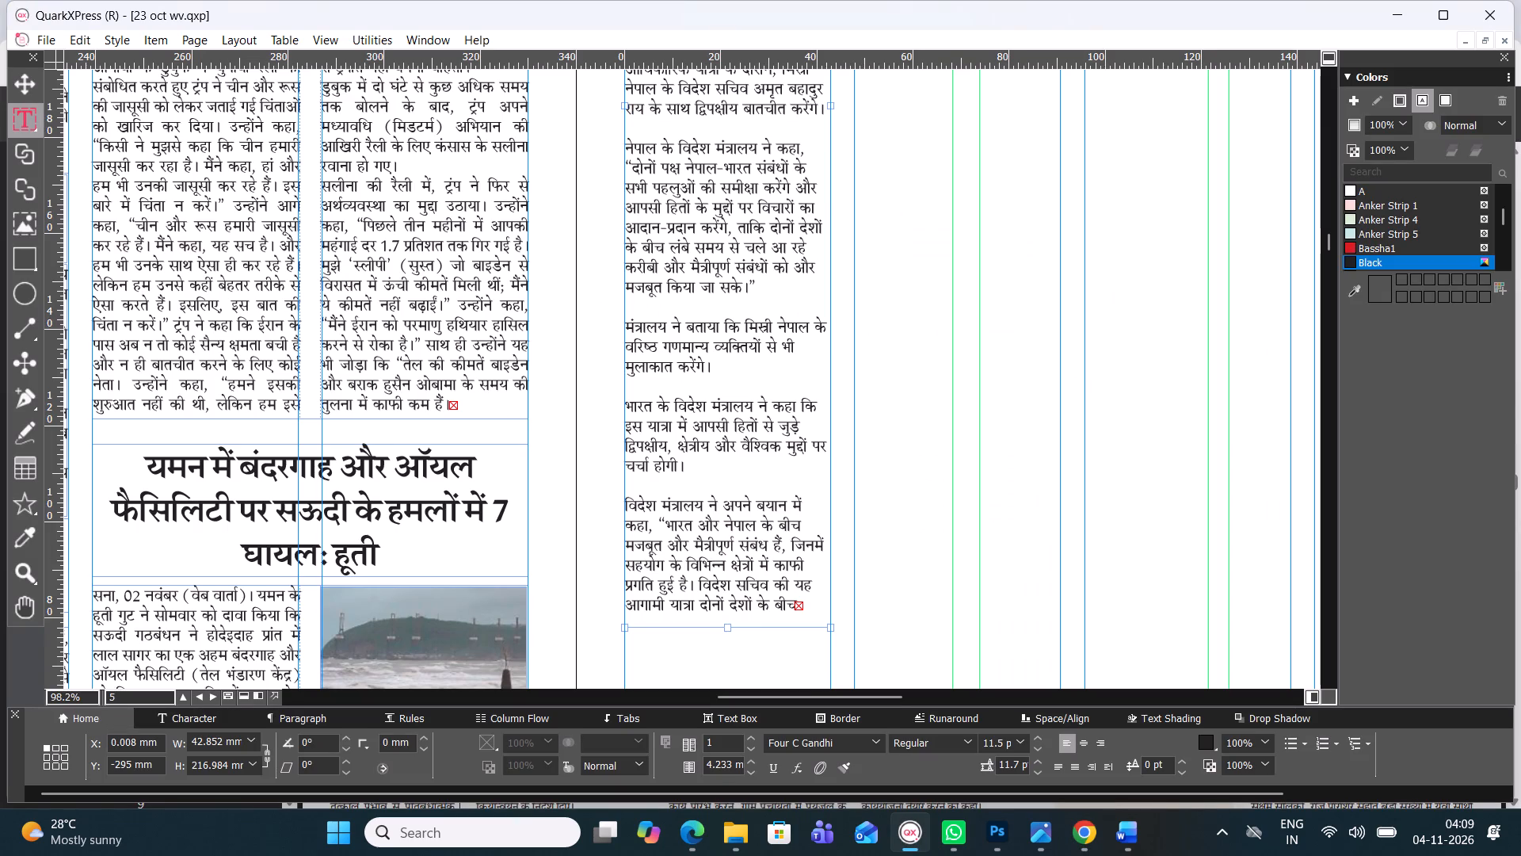
drag(729, 631, 740, 706)
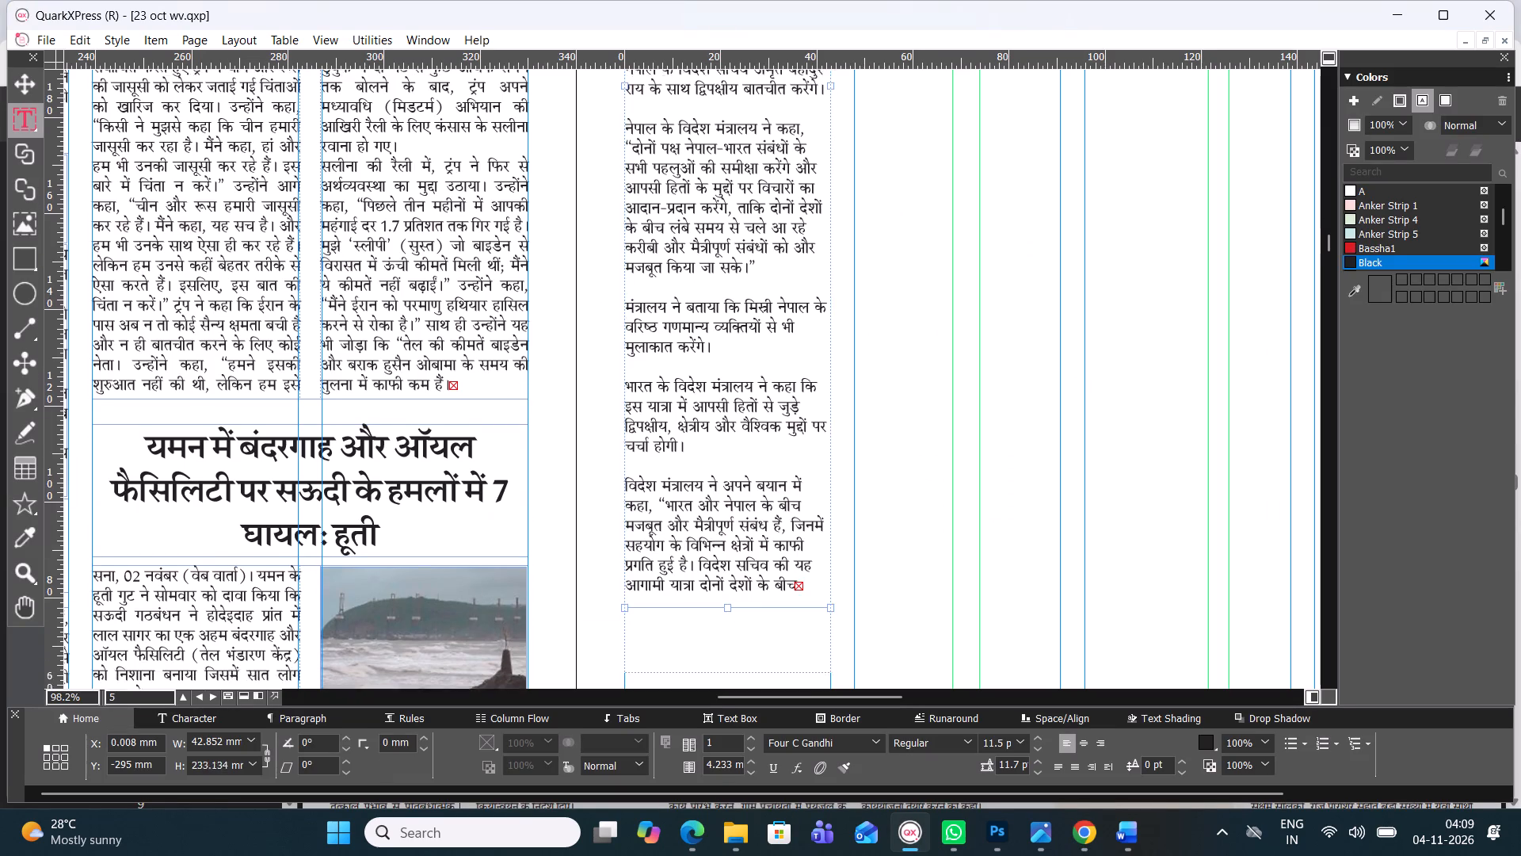
drag(740, 706, 742, 714)
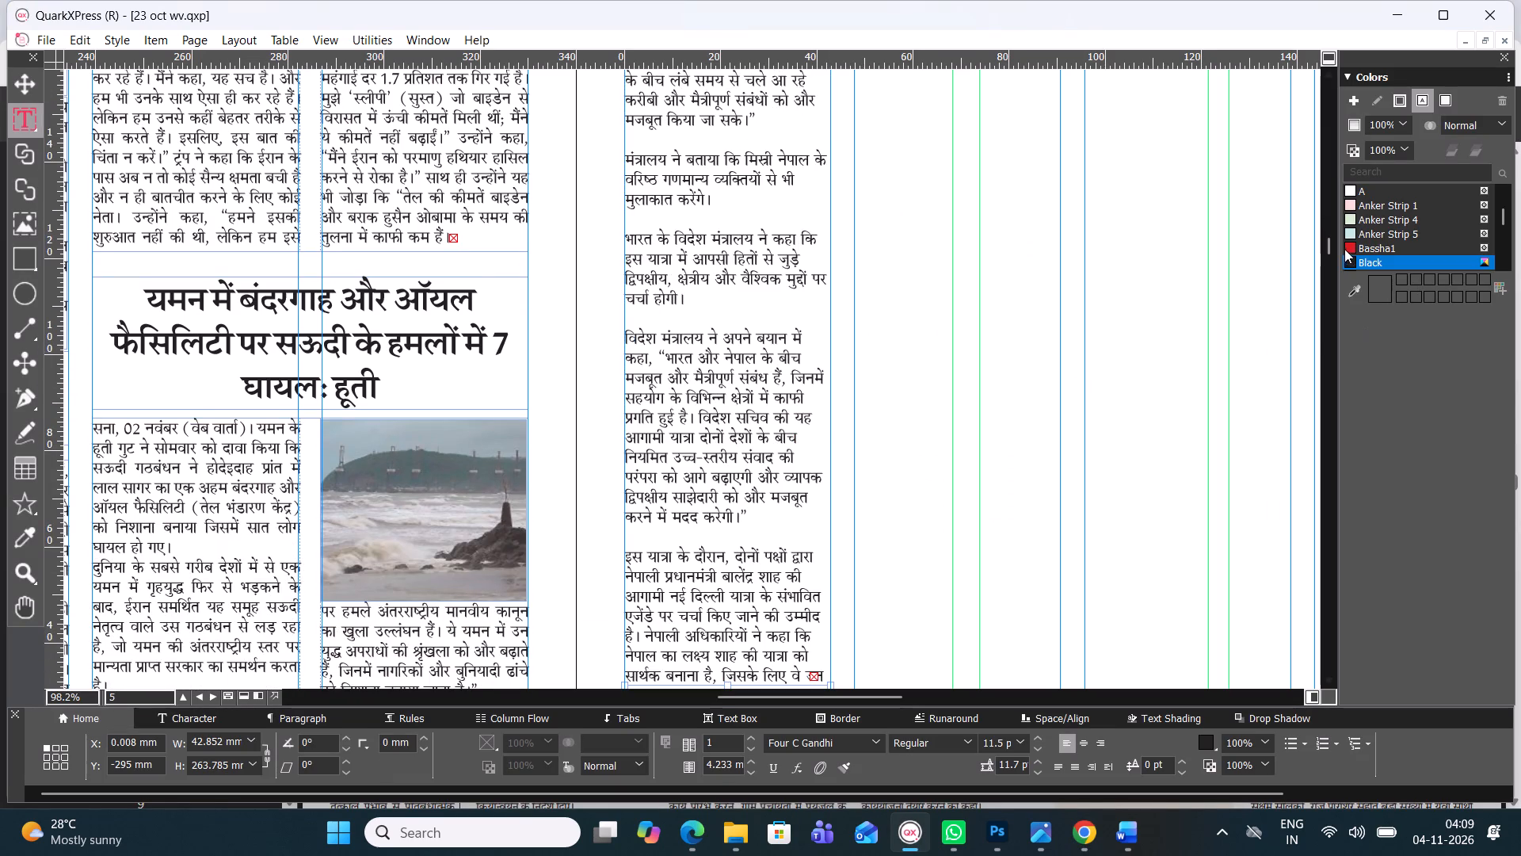
drag(1328, 244, 1331, 258)
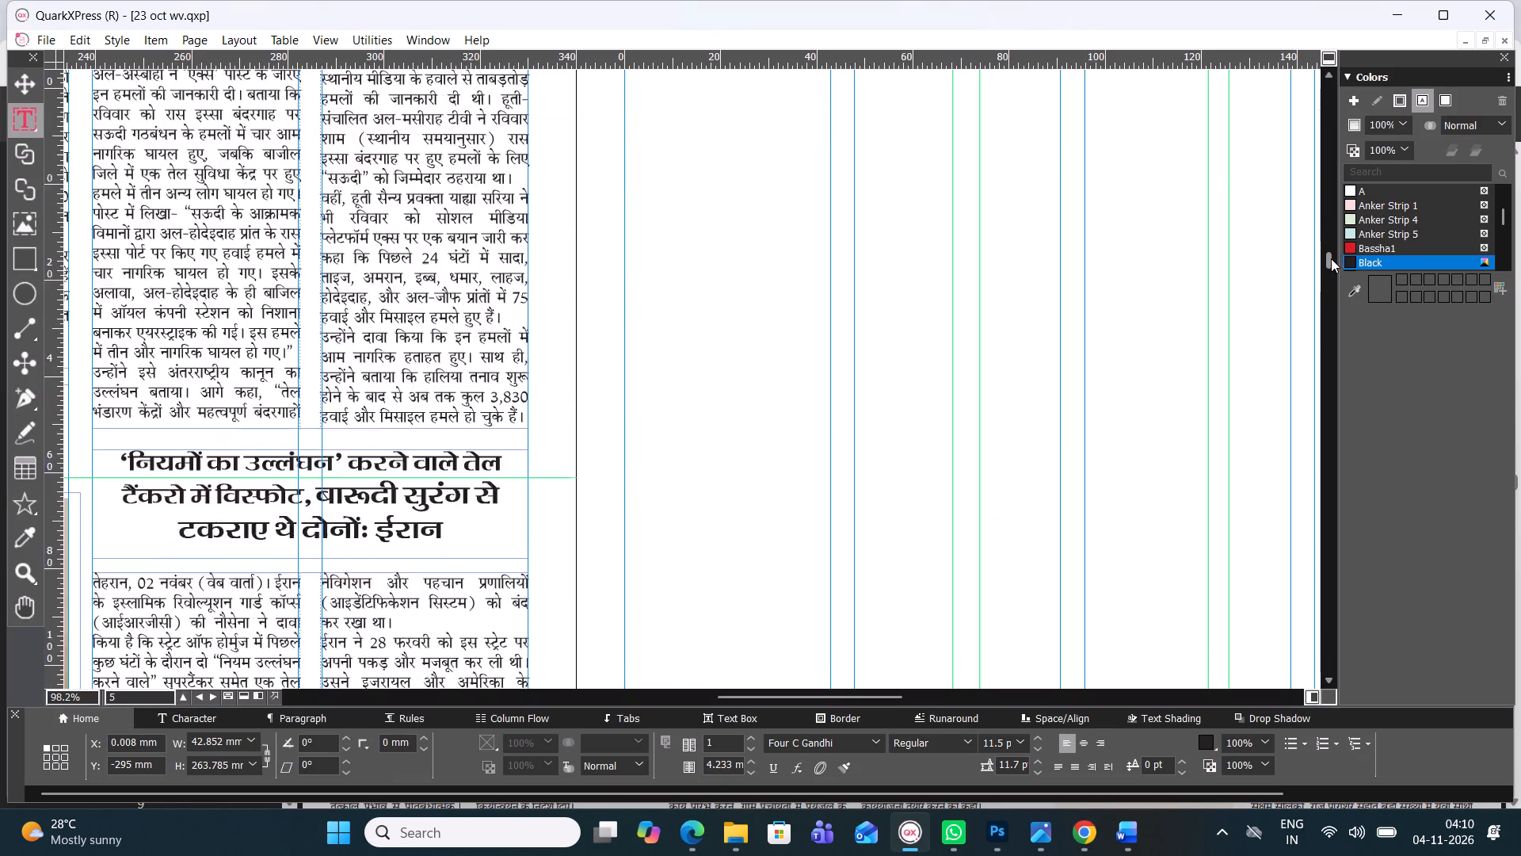
drag(1331, 258, 1336, 253)
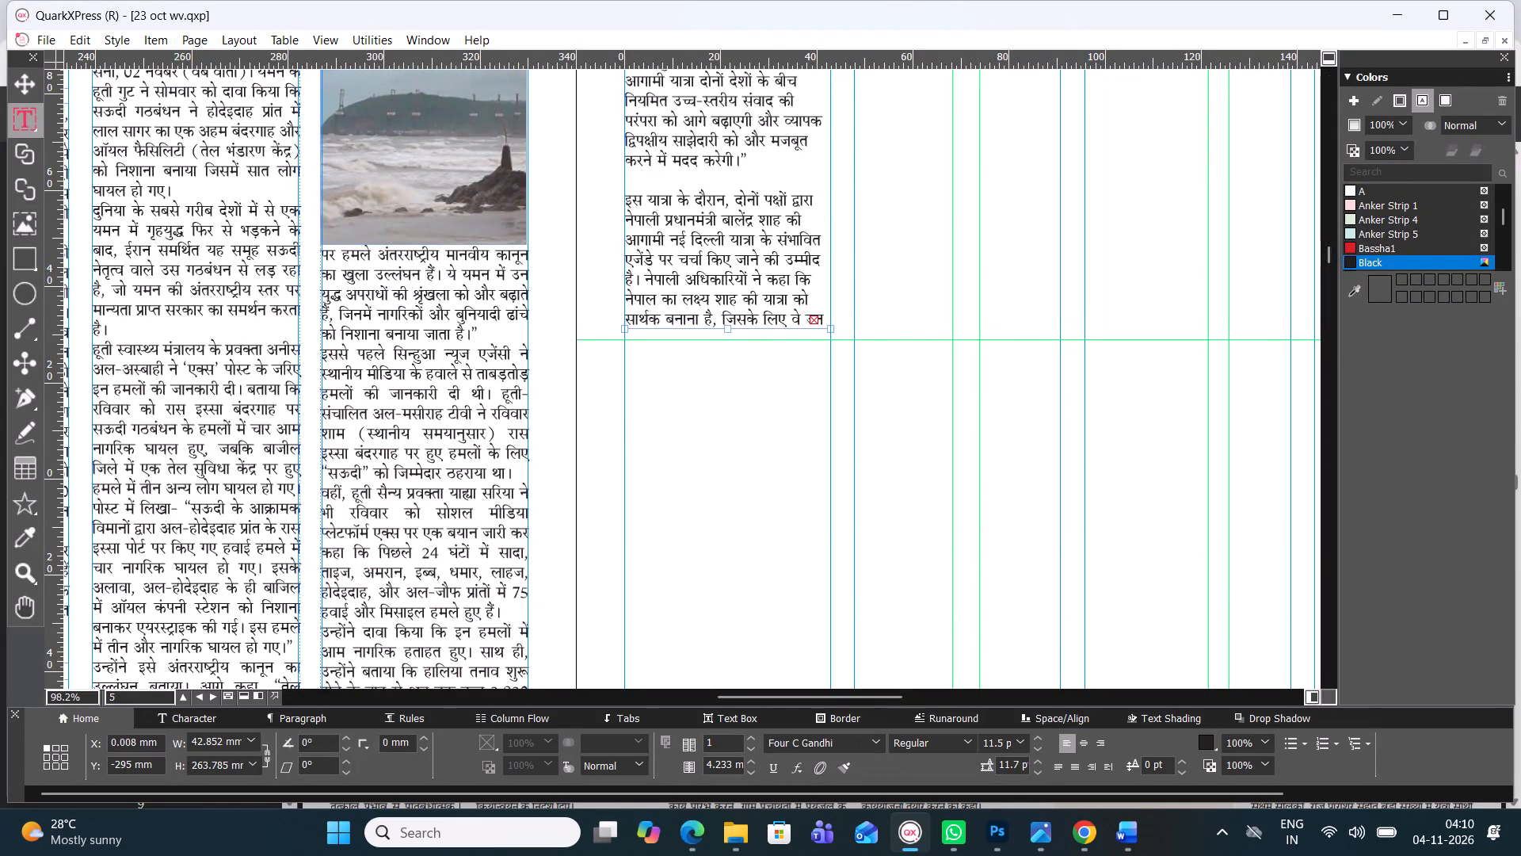
drag(730, 328, 766, 522)
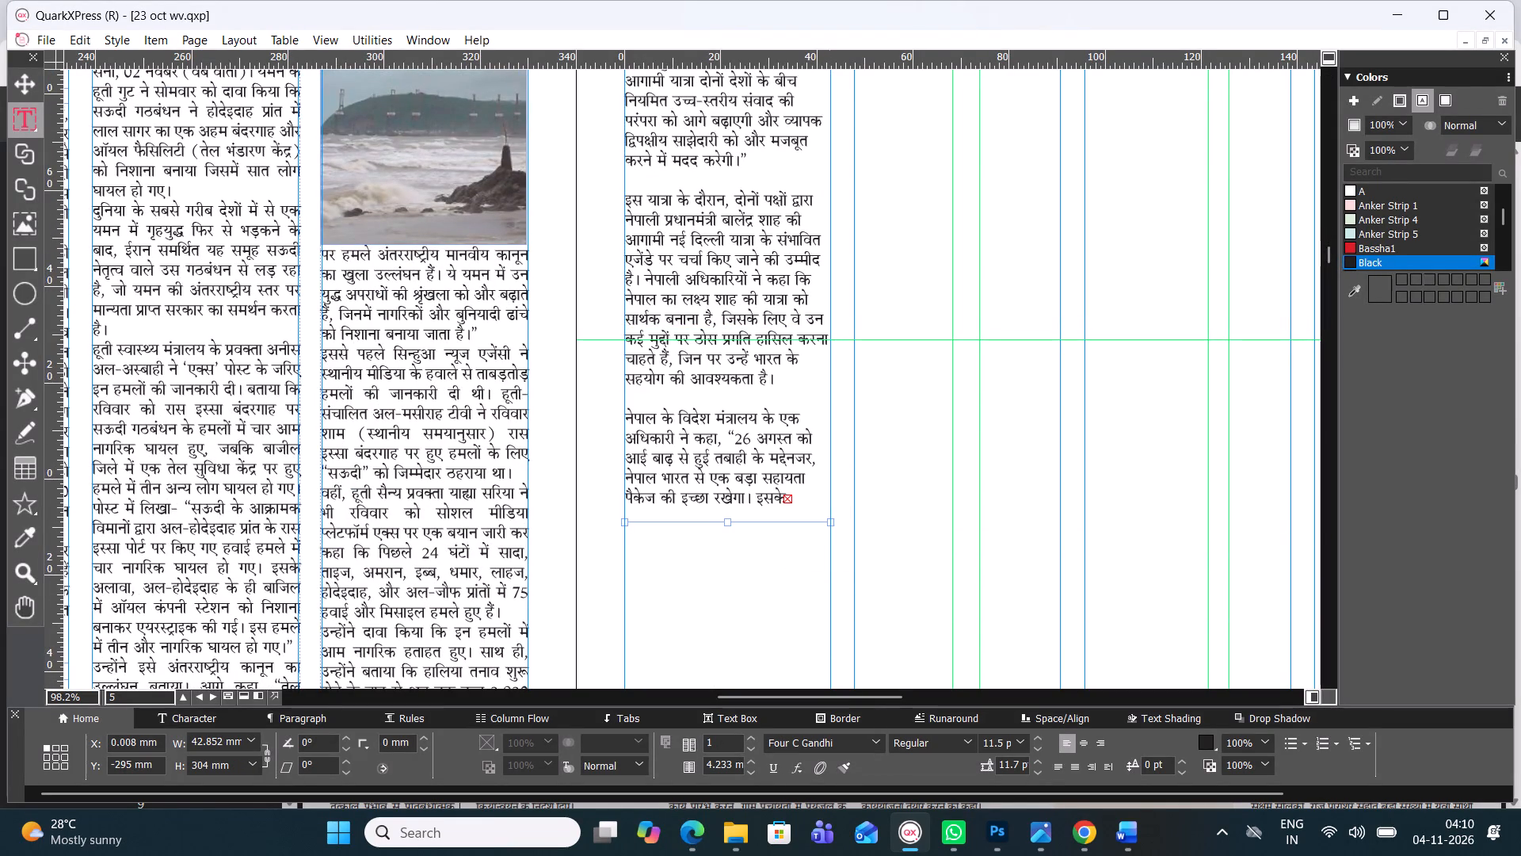
Remove the blank space above the काठमांडू dateline so the body text starts at the top of its box.
drag(1327, 254, 1327, 254)
drag(1327, 254, 1326, 229)
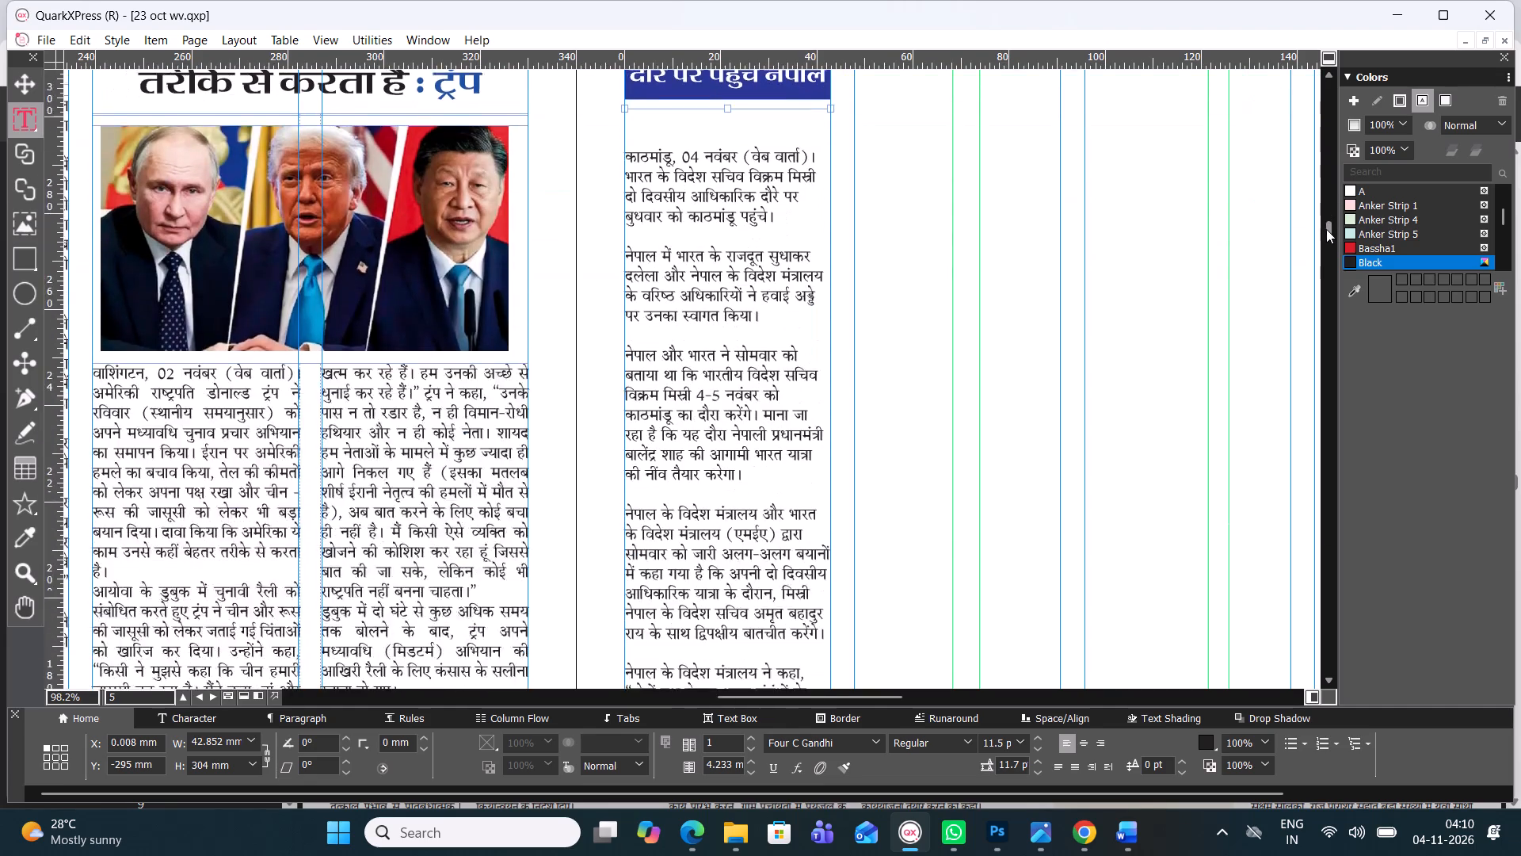
drag(1326, 229, 1328, 232)
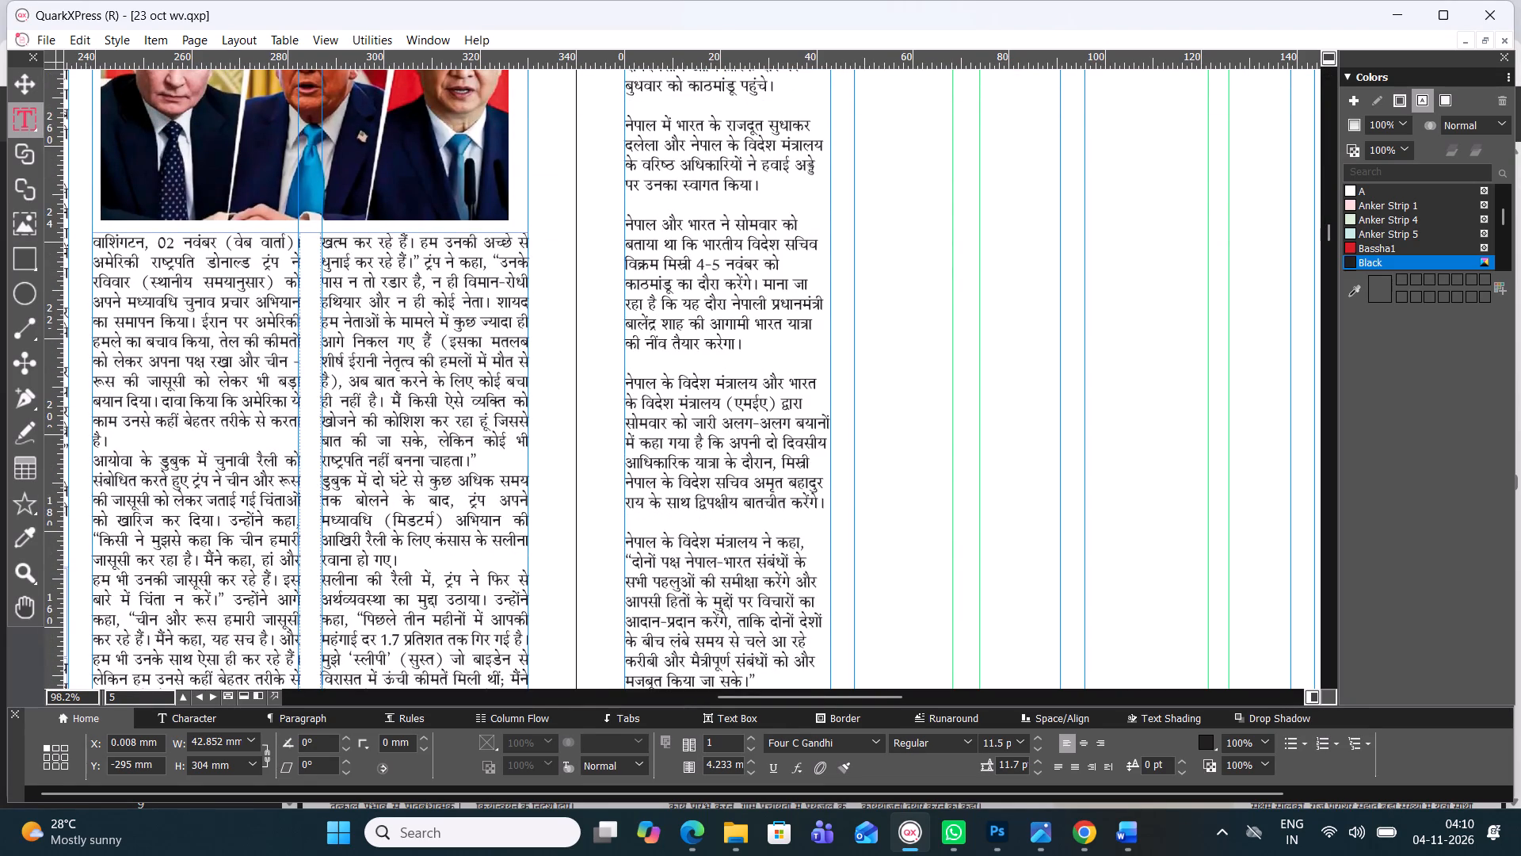
click(1327, 232)
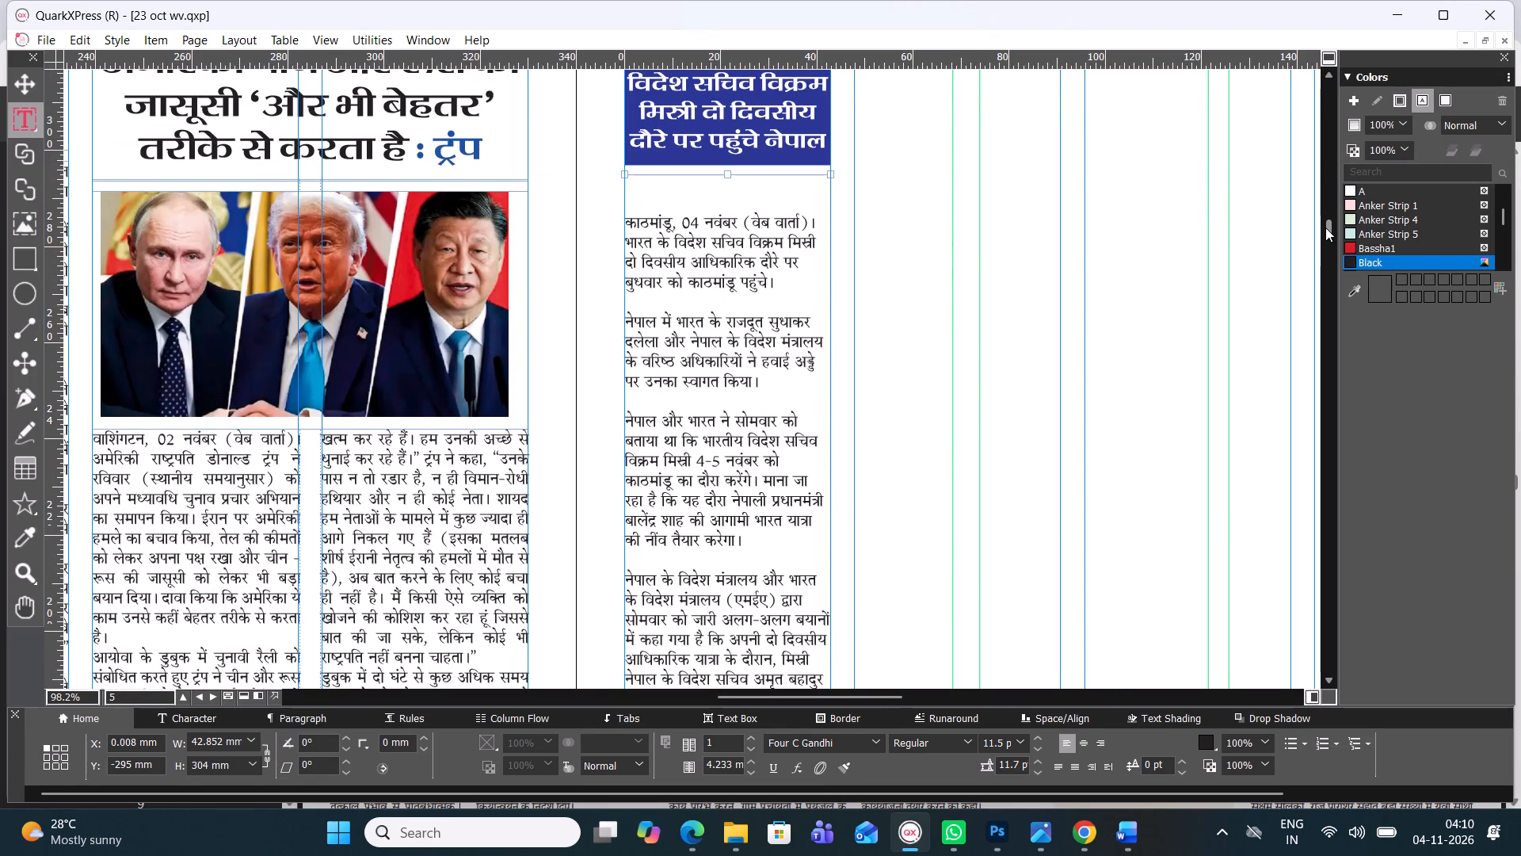
click(666, 208)
key(BackSpace)
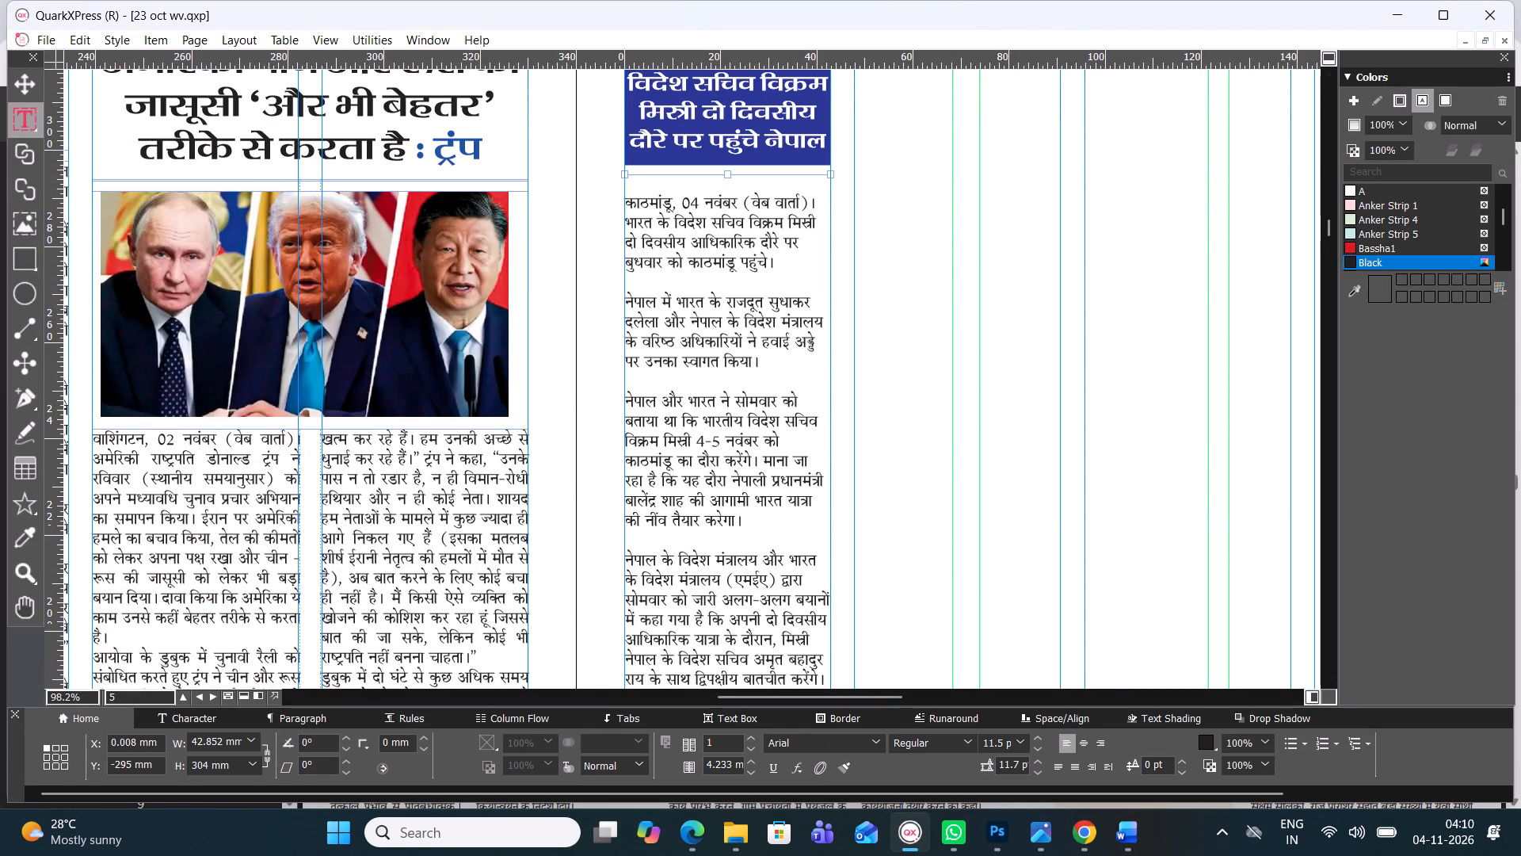
key(BackSpace)
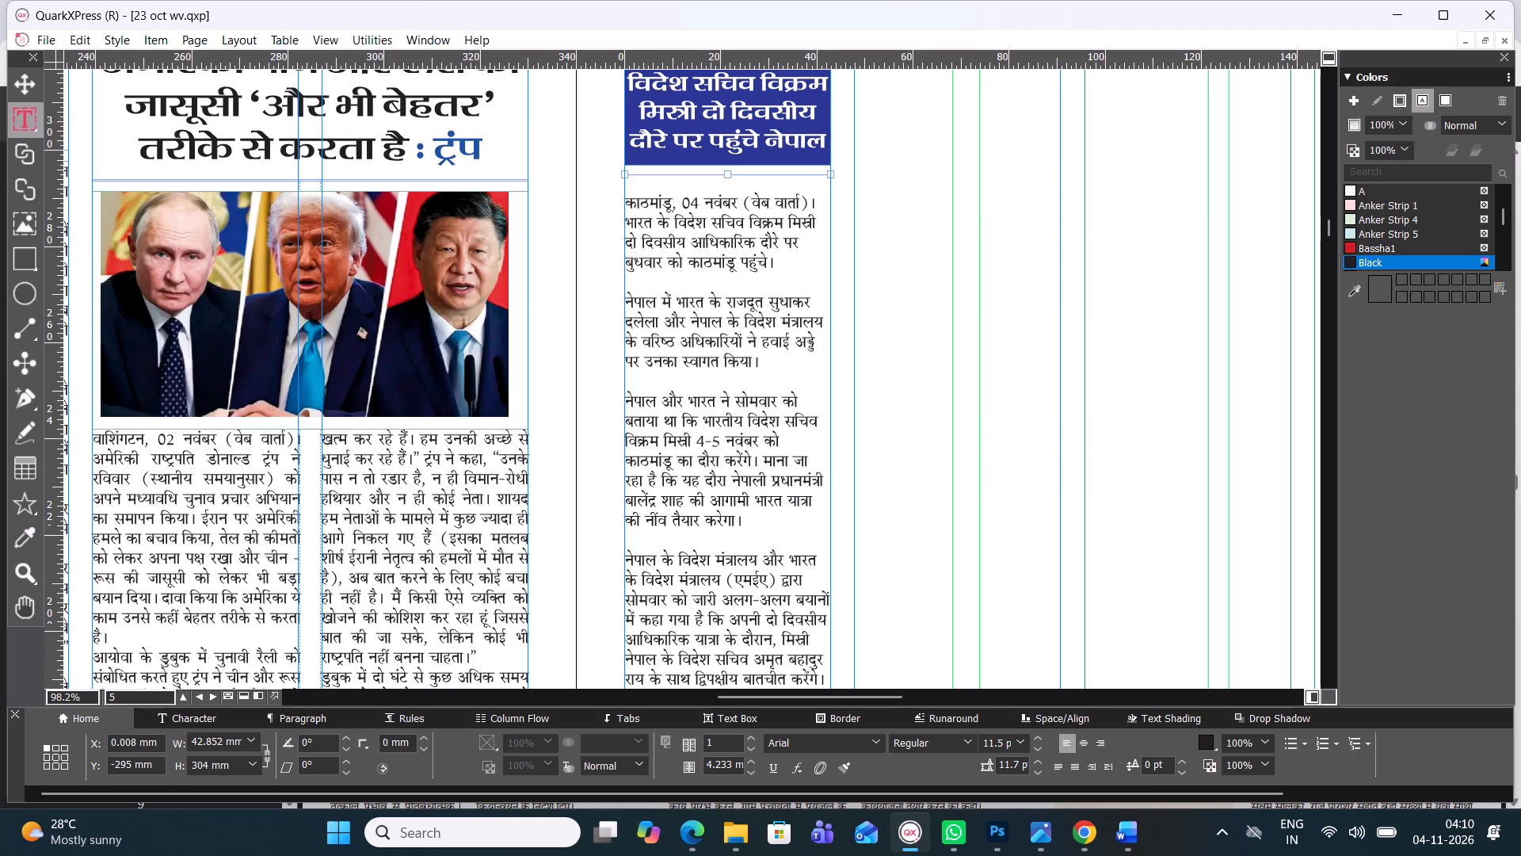
click(627, 201)
key(BackSpace)
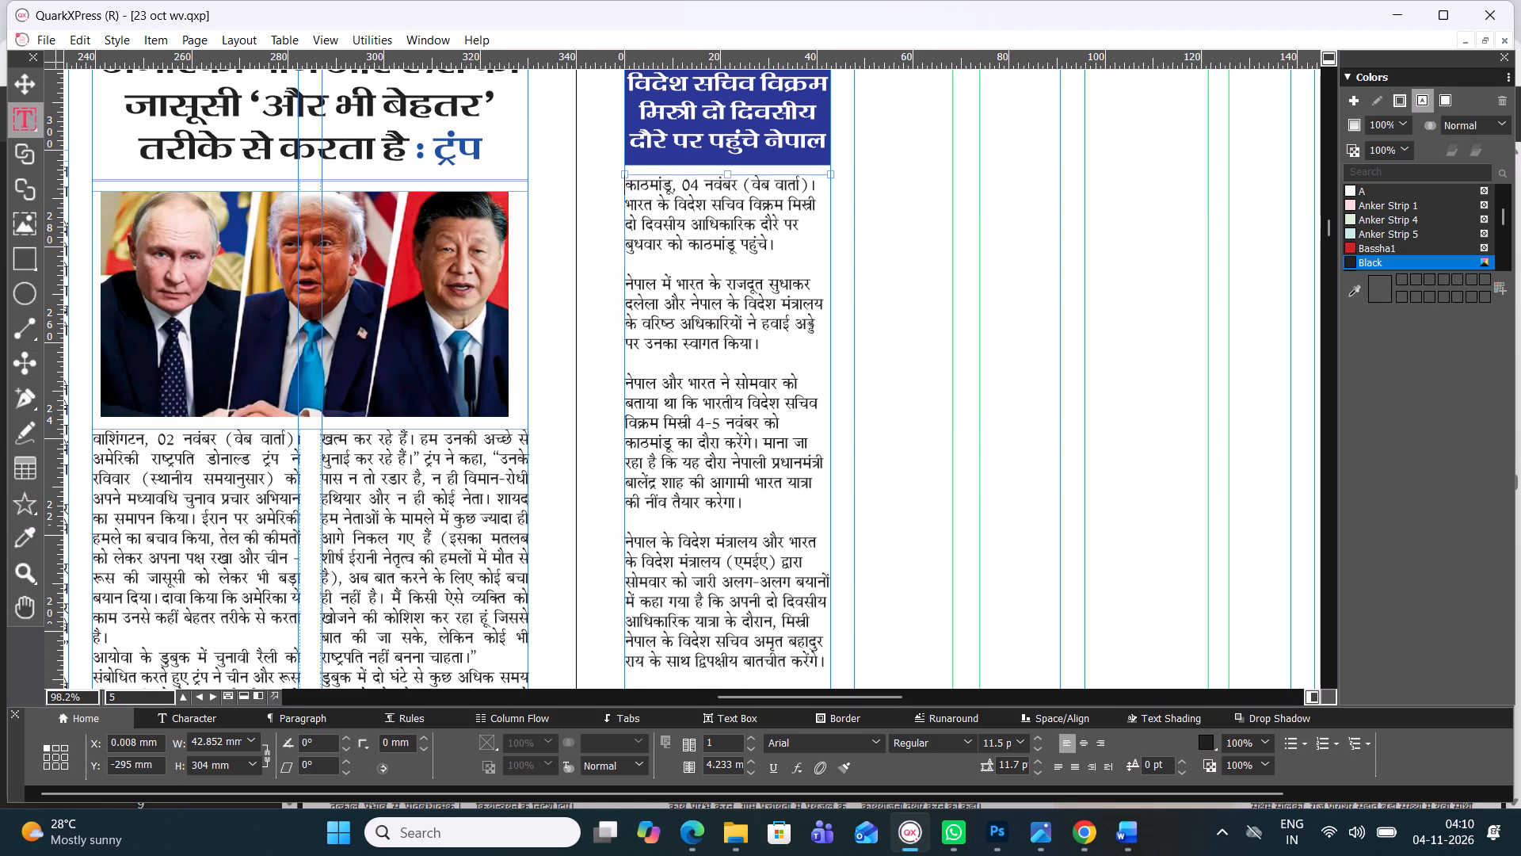
key(space)
key(BackSpace)
Delete the date 04 नवंबर from the काठमांडू dateline.
drag(737, 184, 703, 183)
drag(703, 183, 676, 184)
key(BackSpace)
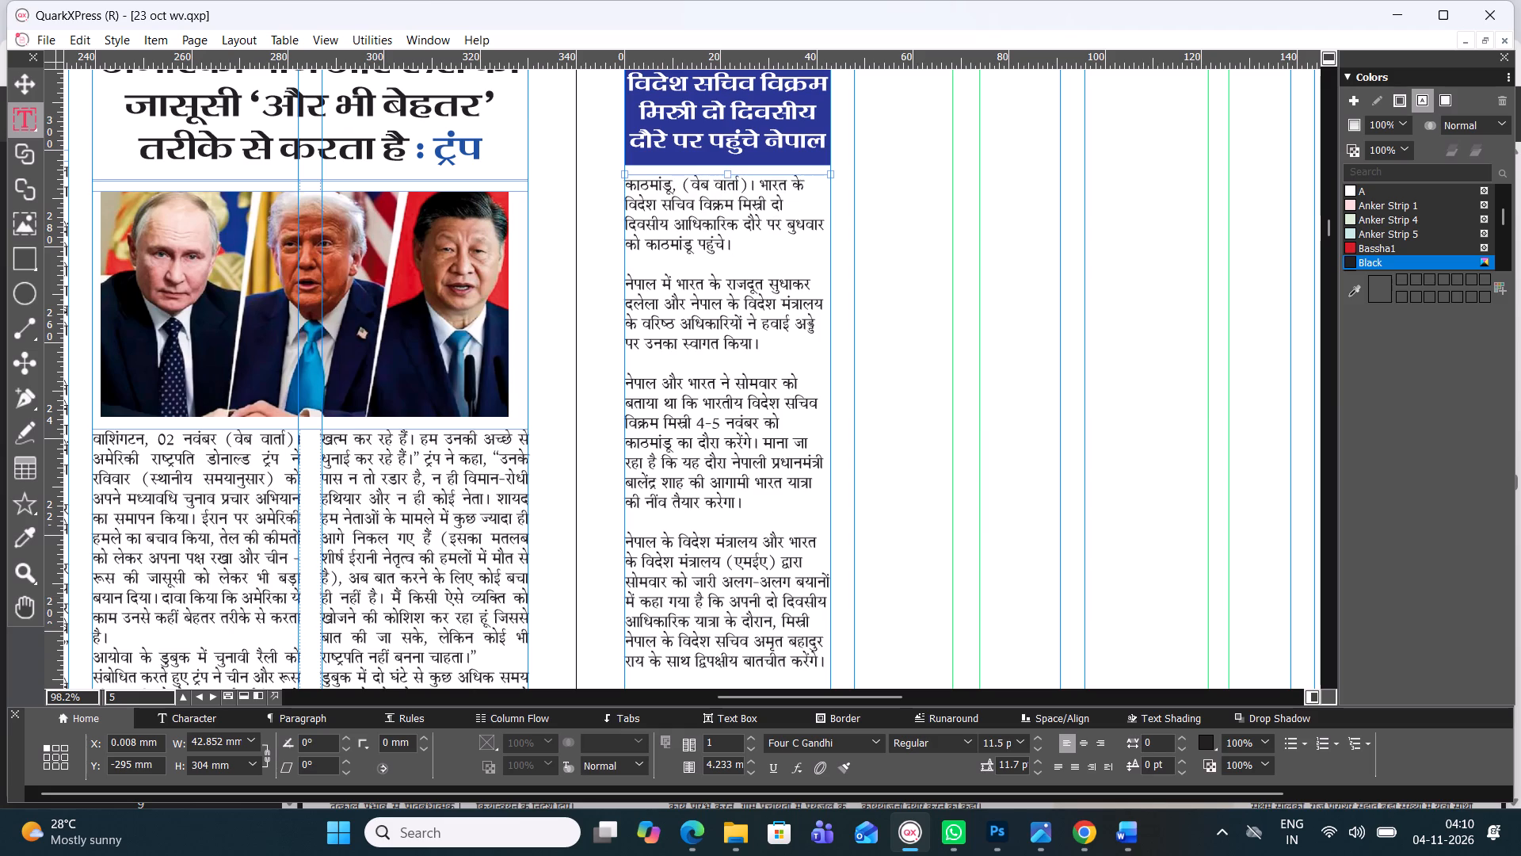
Delete the three blank lines separating the first four paragraphs of the Nepal story.
click(670, 258)
key(BackSpace)
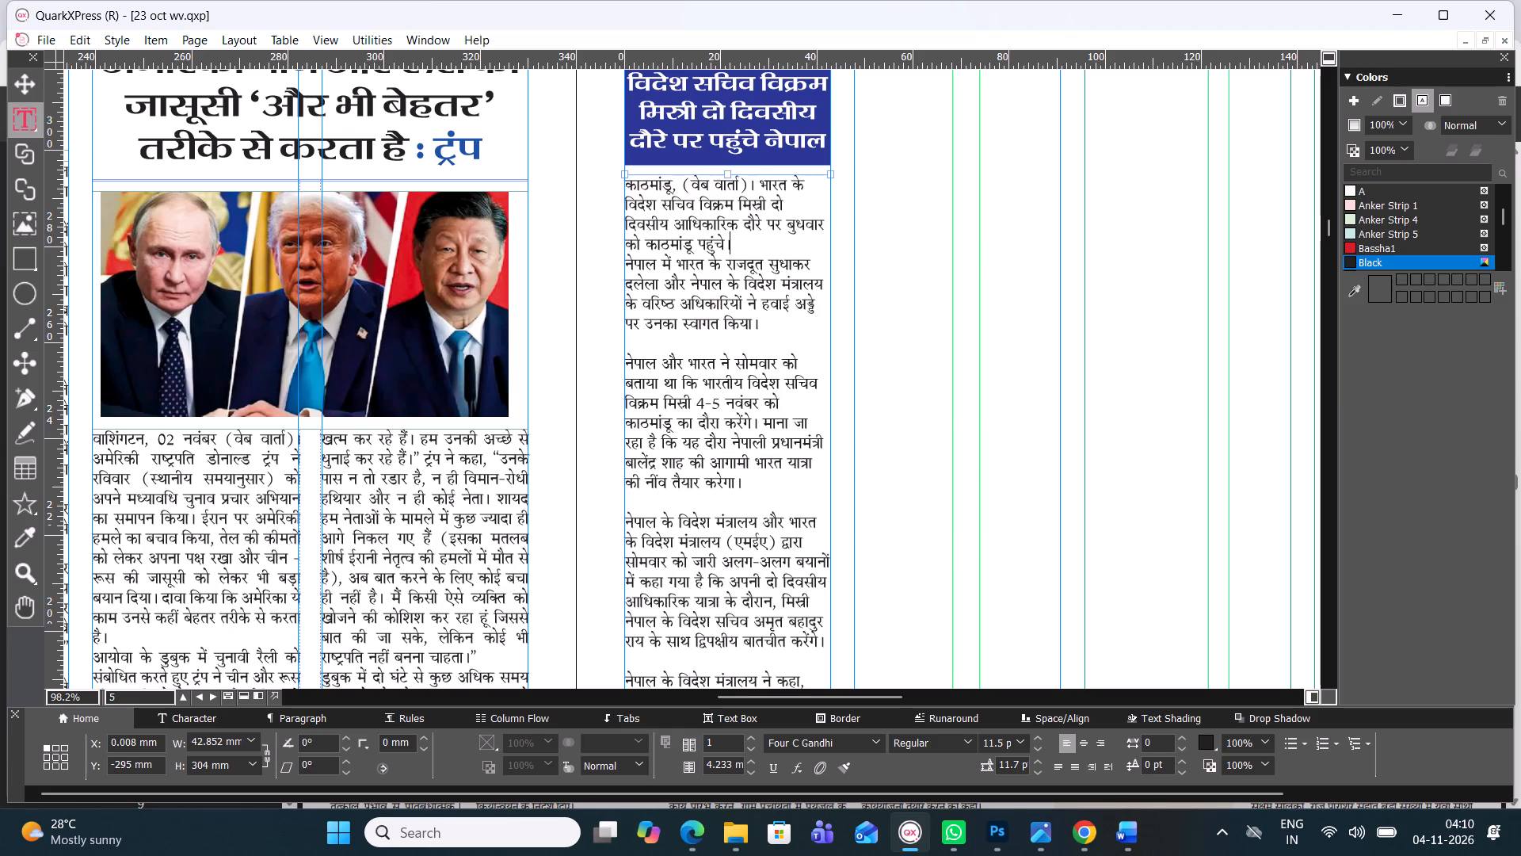
click(680, 343)
key(BackSpace)
click(723, 481)
key(BackSpace)
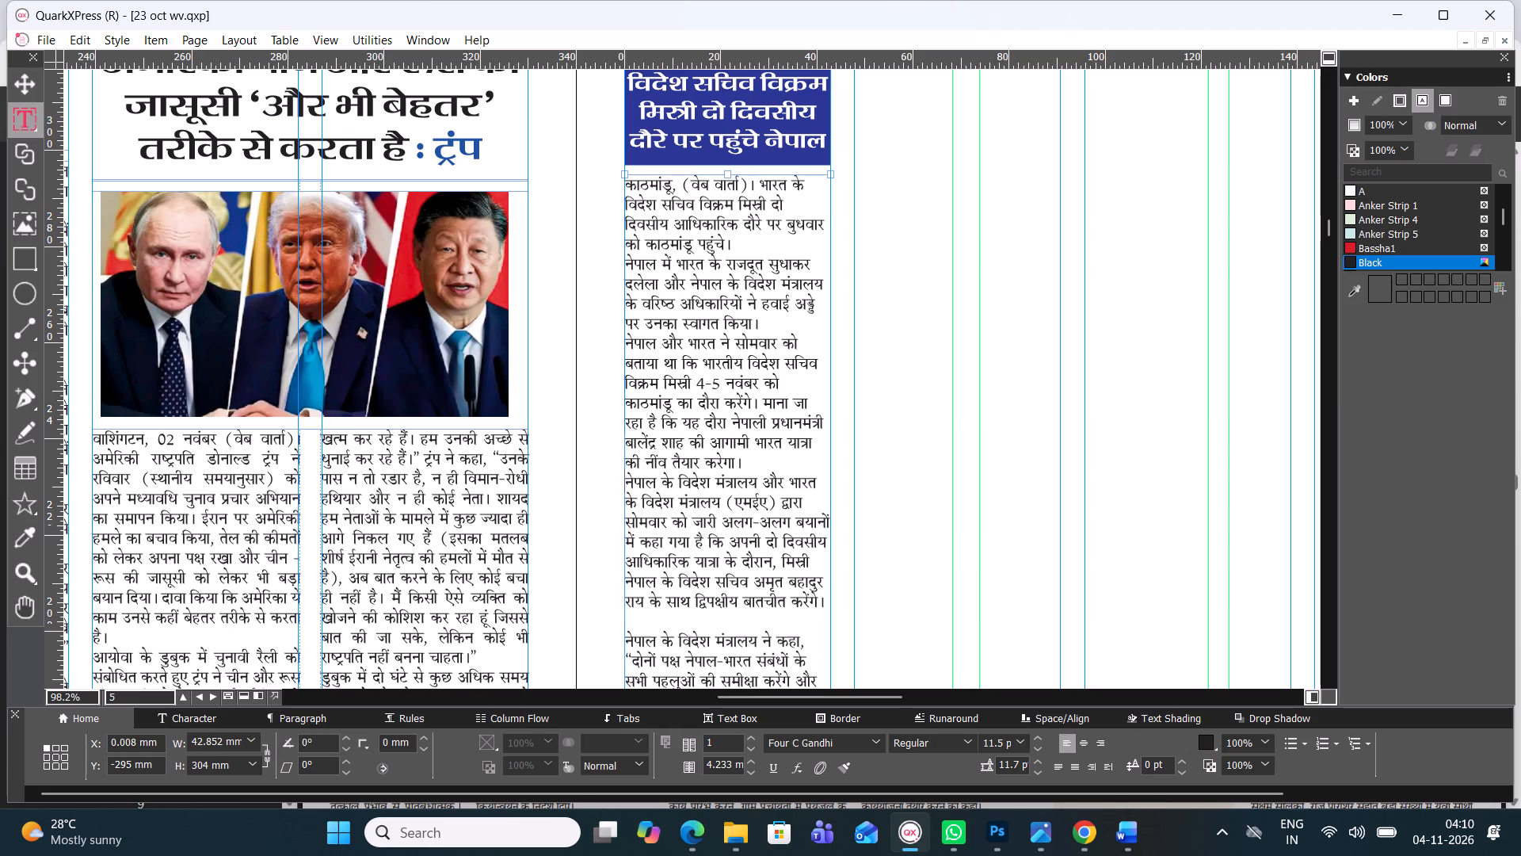
Justify the entire body text of the Nepal story.
key(ctrl+a)
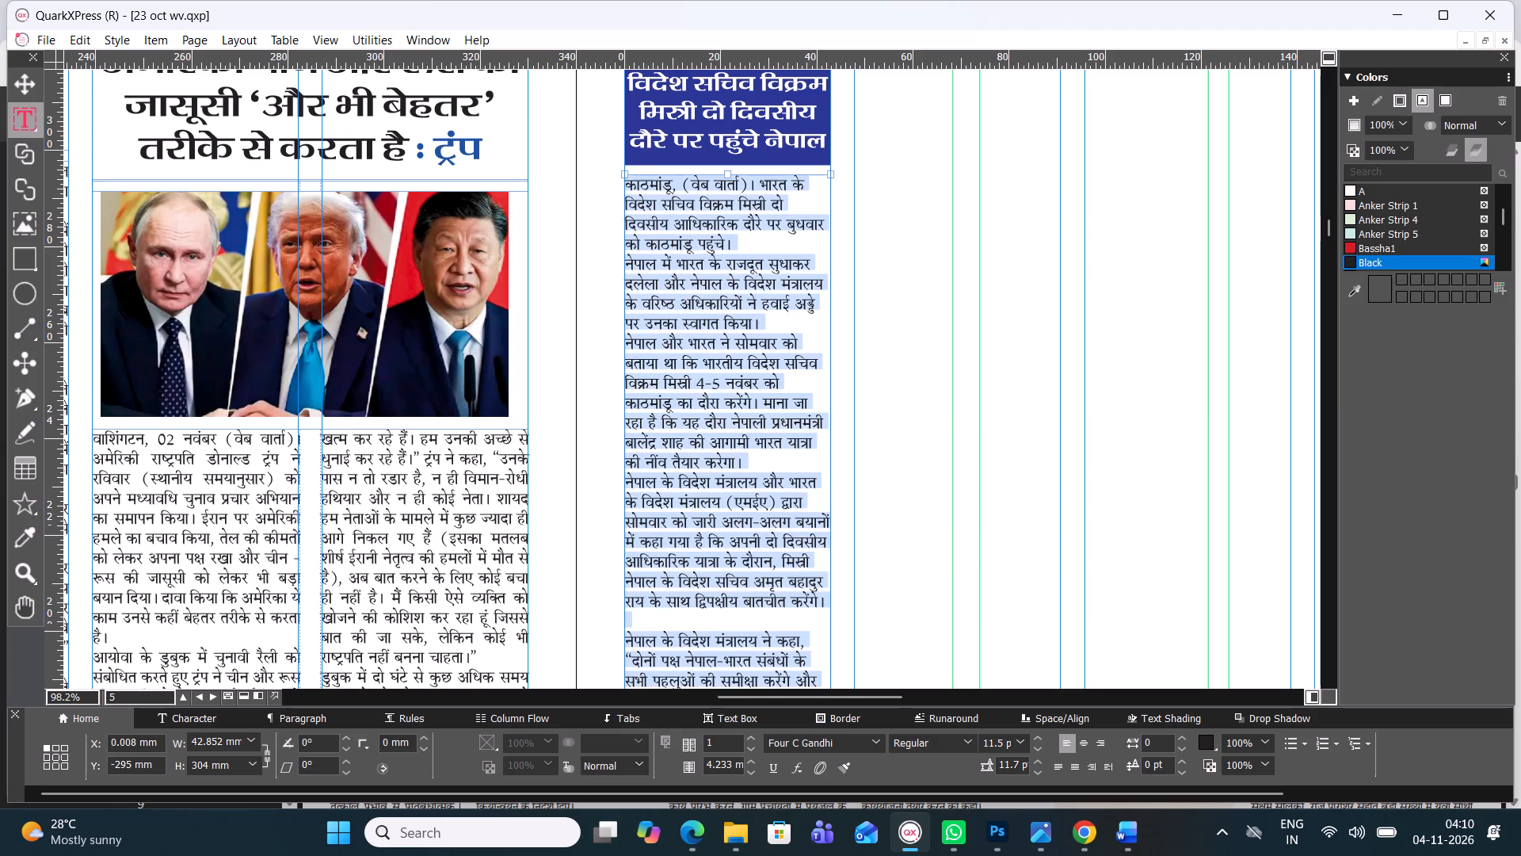
click(1062, 765)
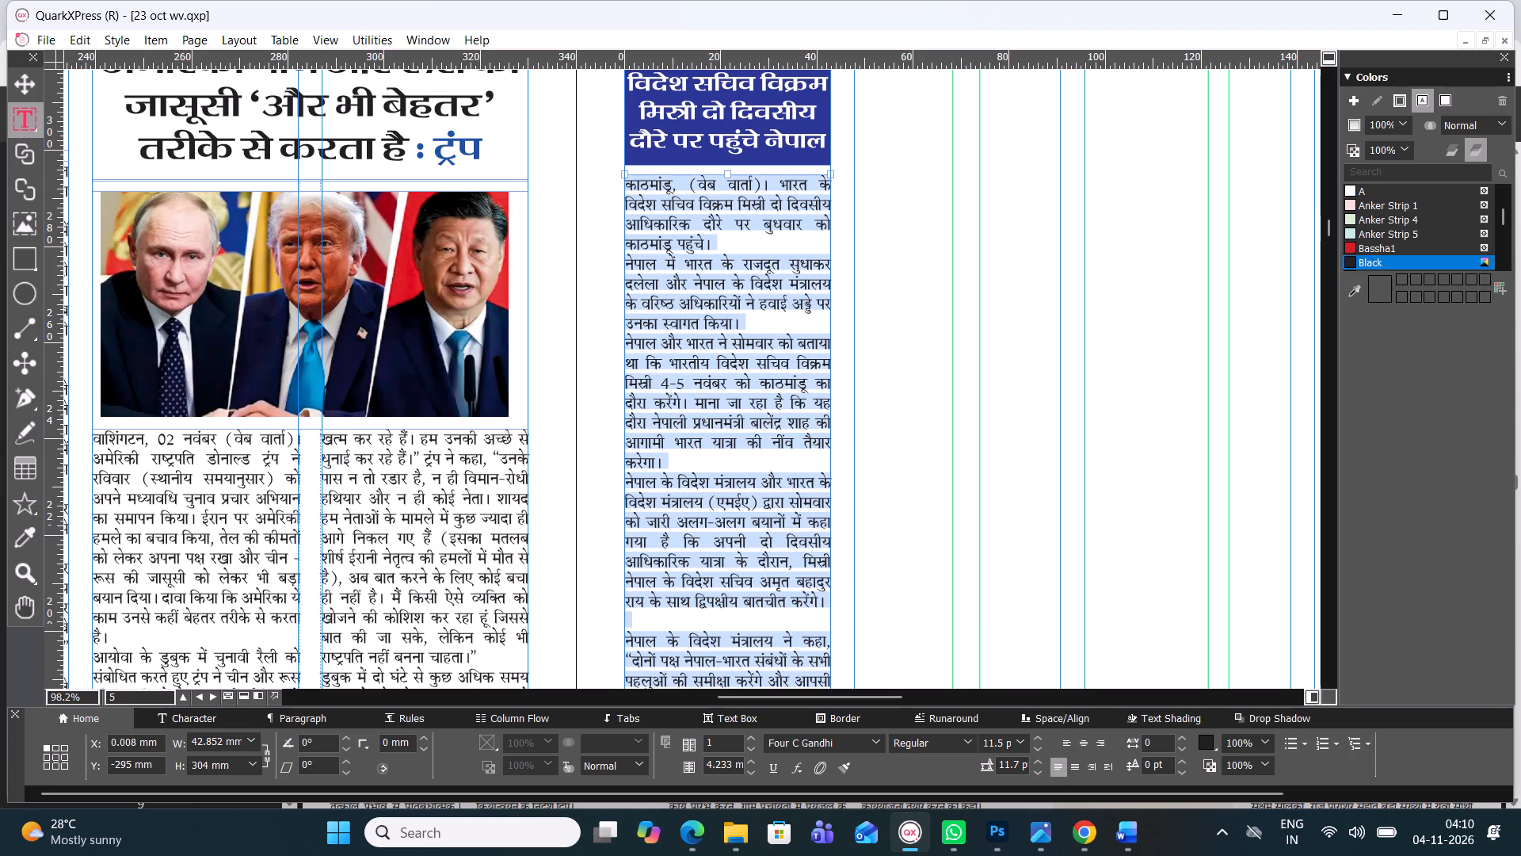
Delete the four blank lines between the Nepal story's middle paragraphs, down to the one starting विदेश मंत्रालय ने अपने बयान.
scroll(753, 337, down, 1)
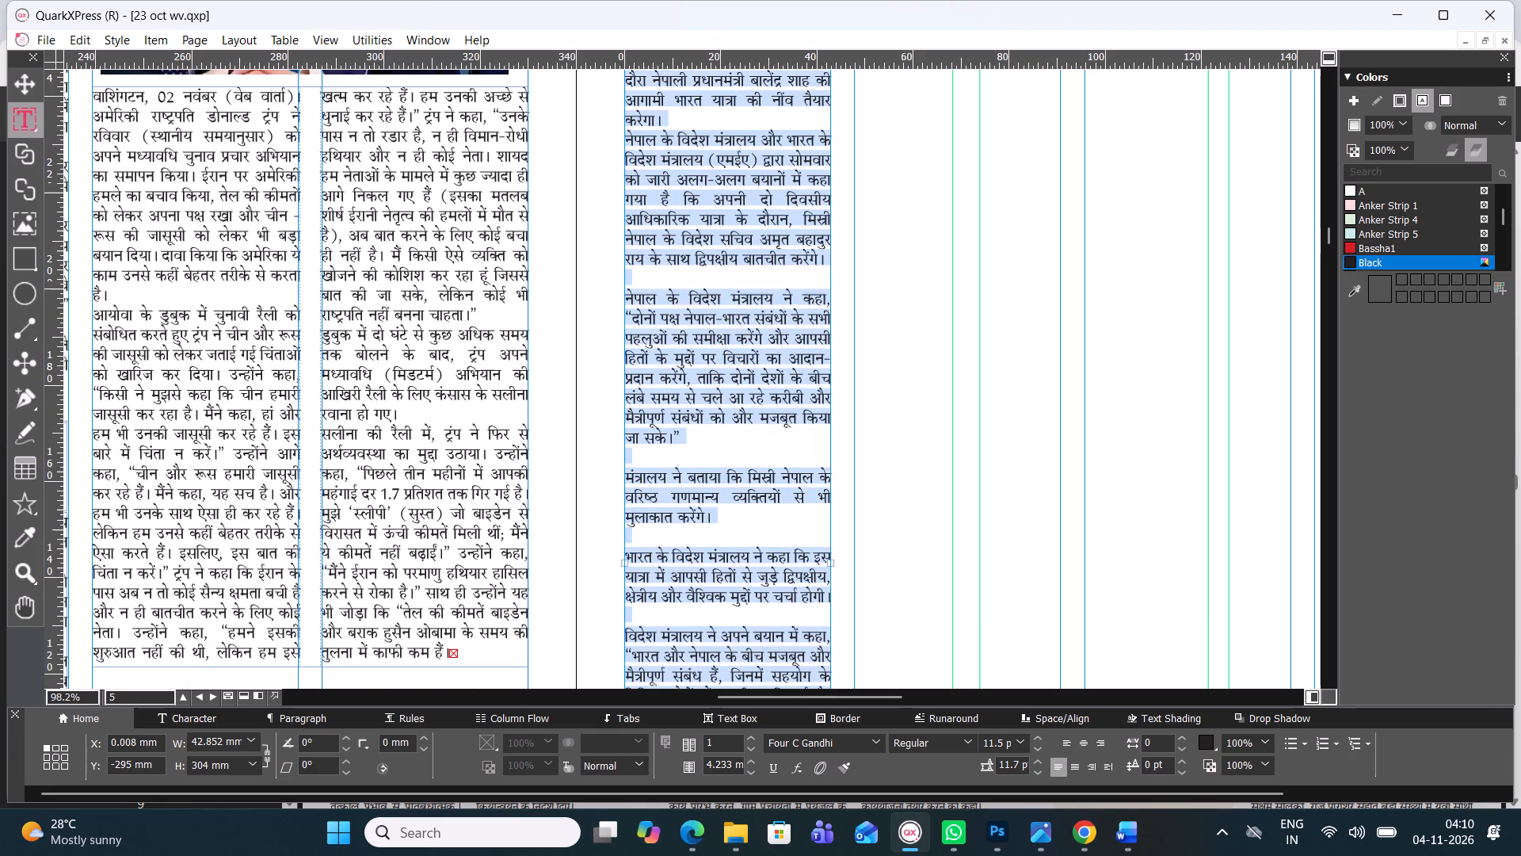
click(638, 282)
key(BackSpace)
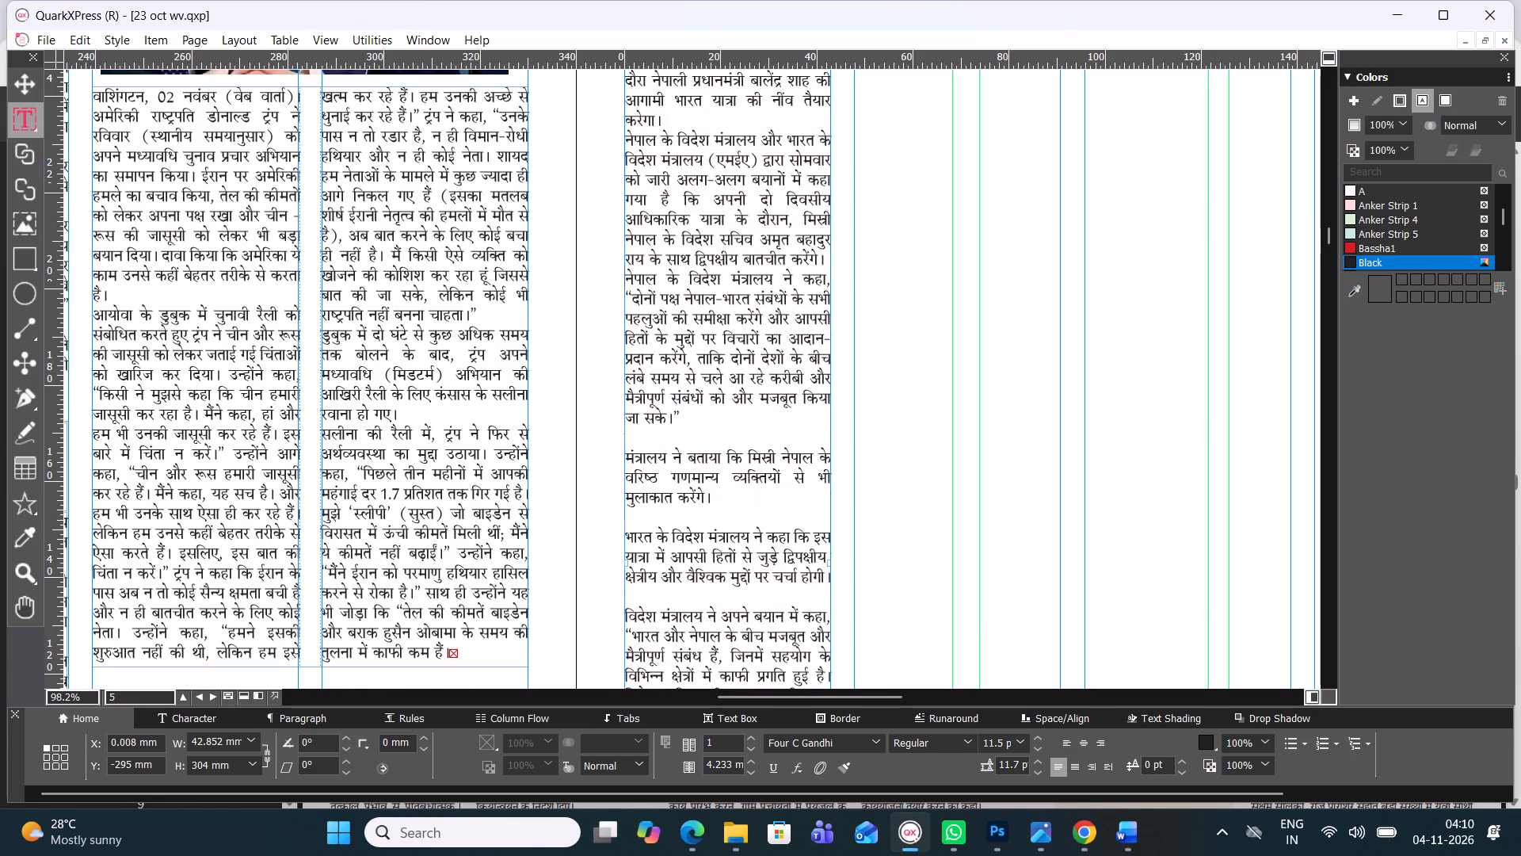
click(665, 442)
key(BackSpace)
click(672, 497)
key(BackSpace)
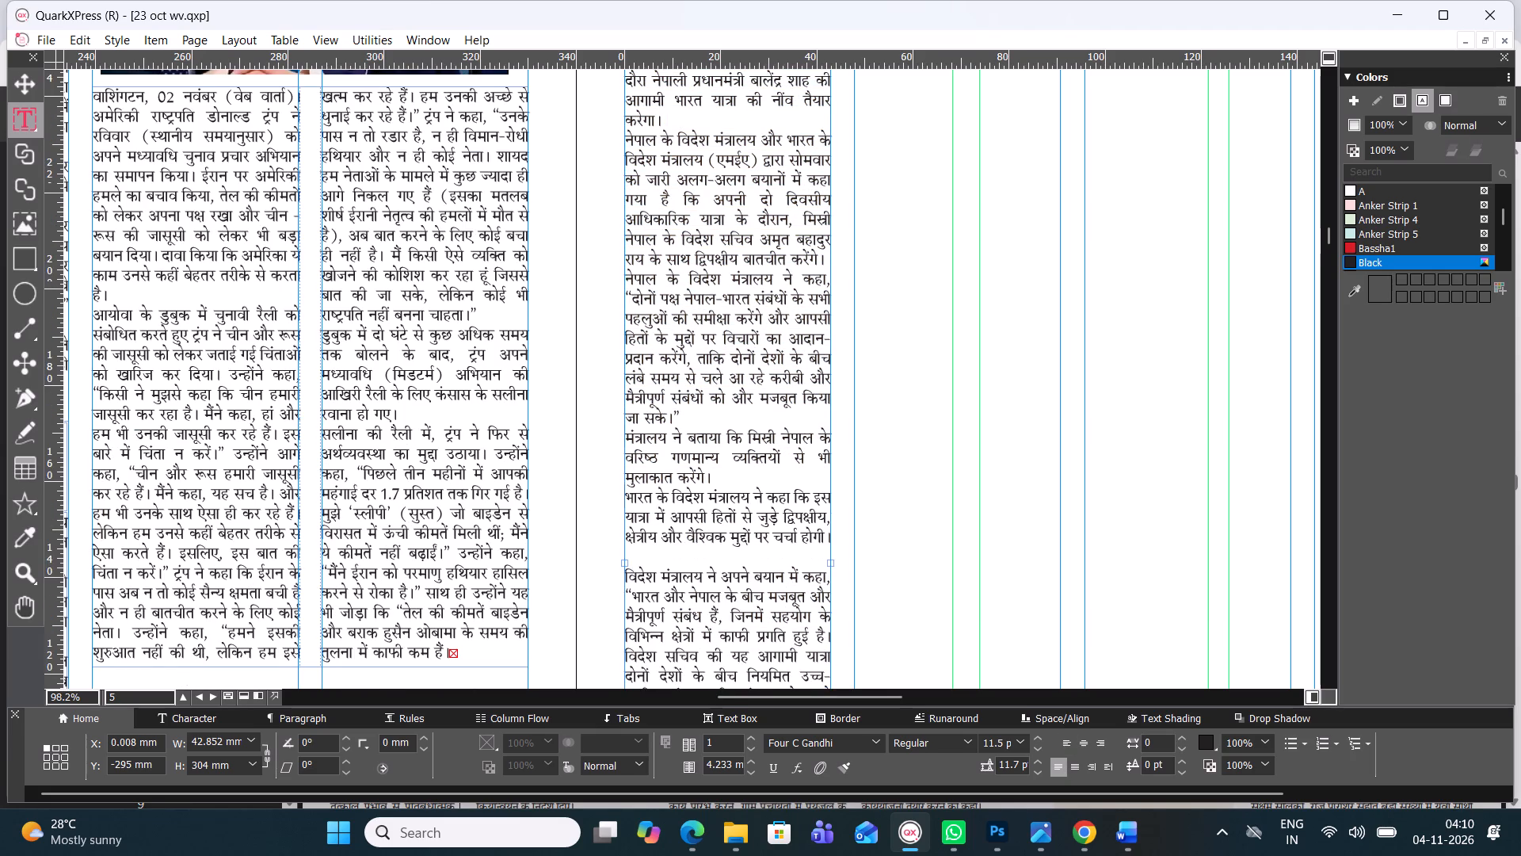
click(684, 552)
key(BackSpace)
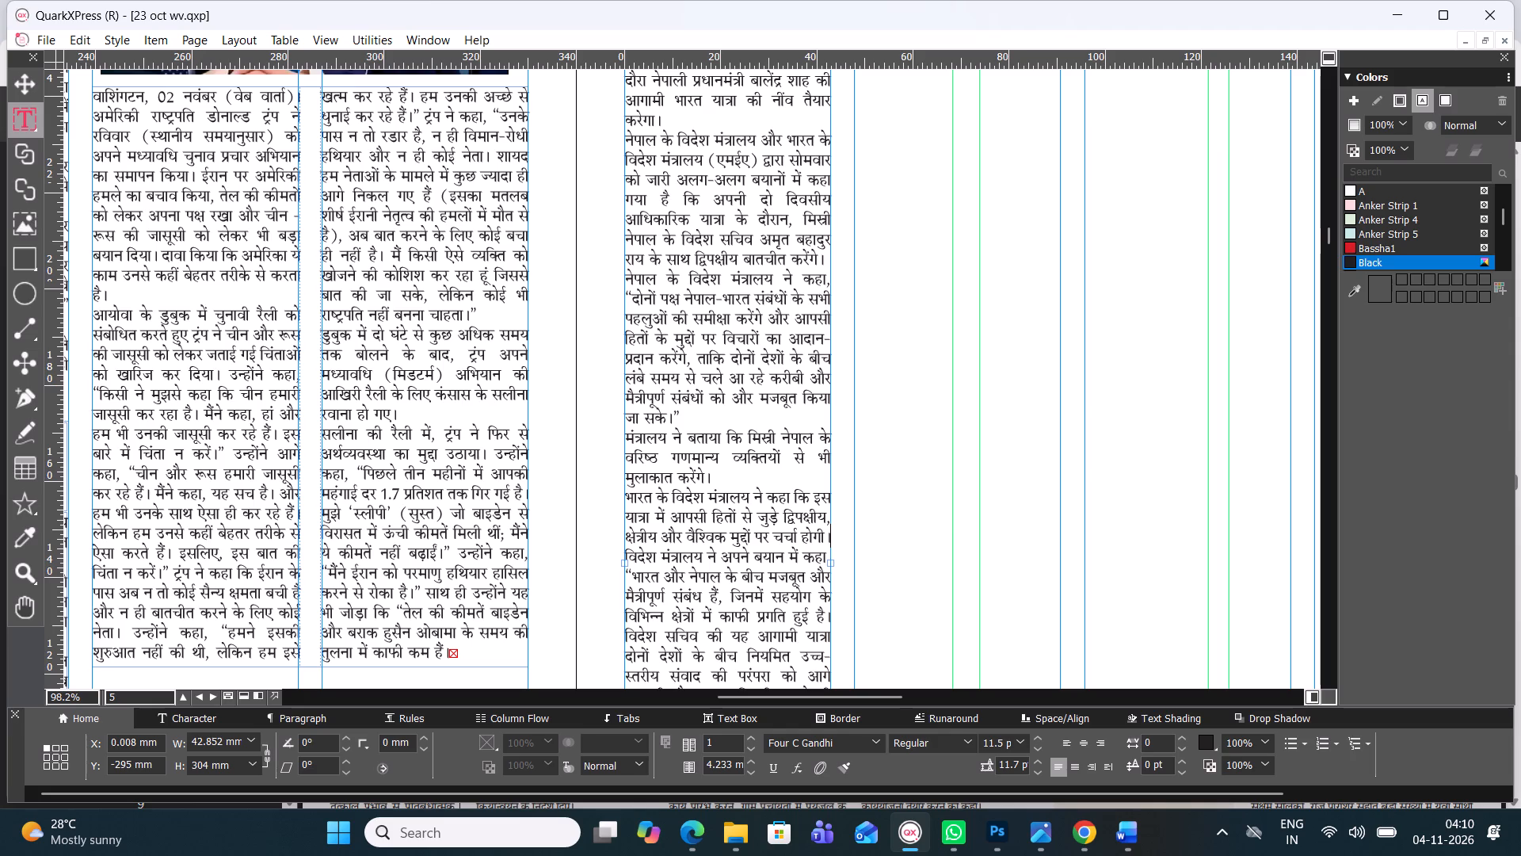
Delete the three blank lines separating the last four paragraphs of the Nepal story.
drag(1328, 234, 1334, 249)
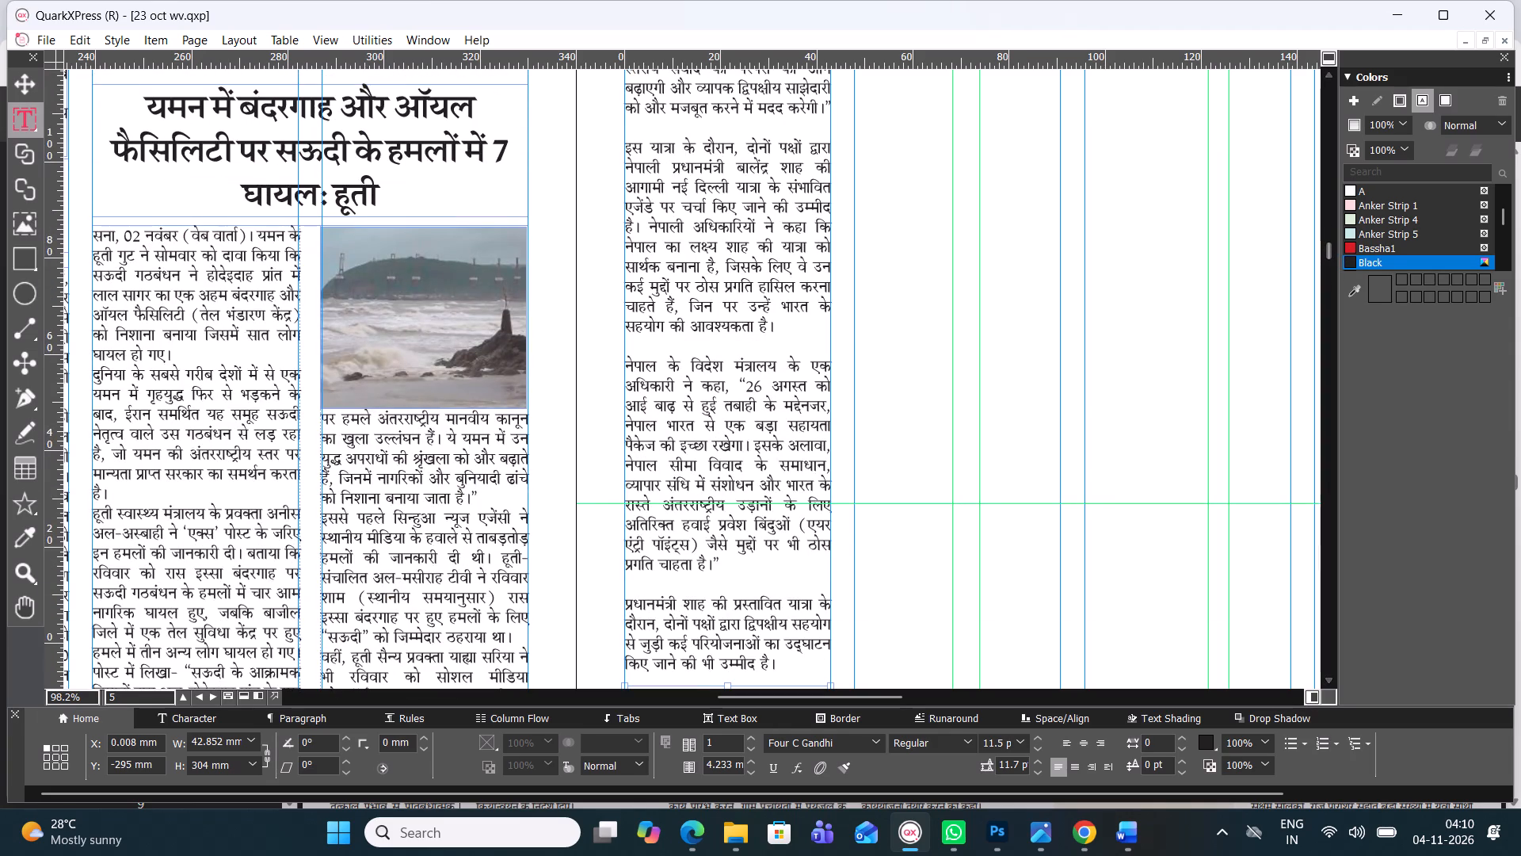
click(666, 122)
key(BackSpace)
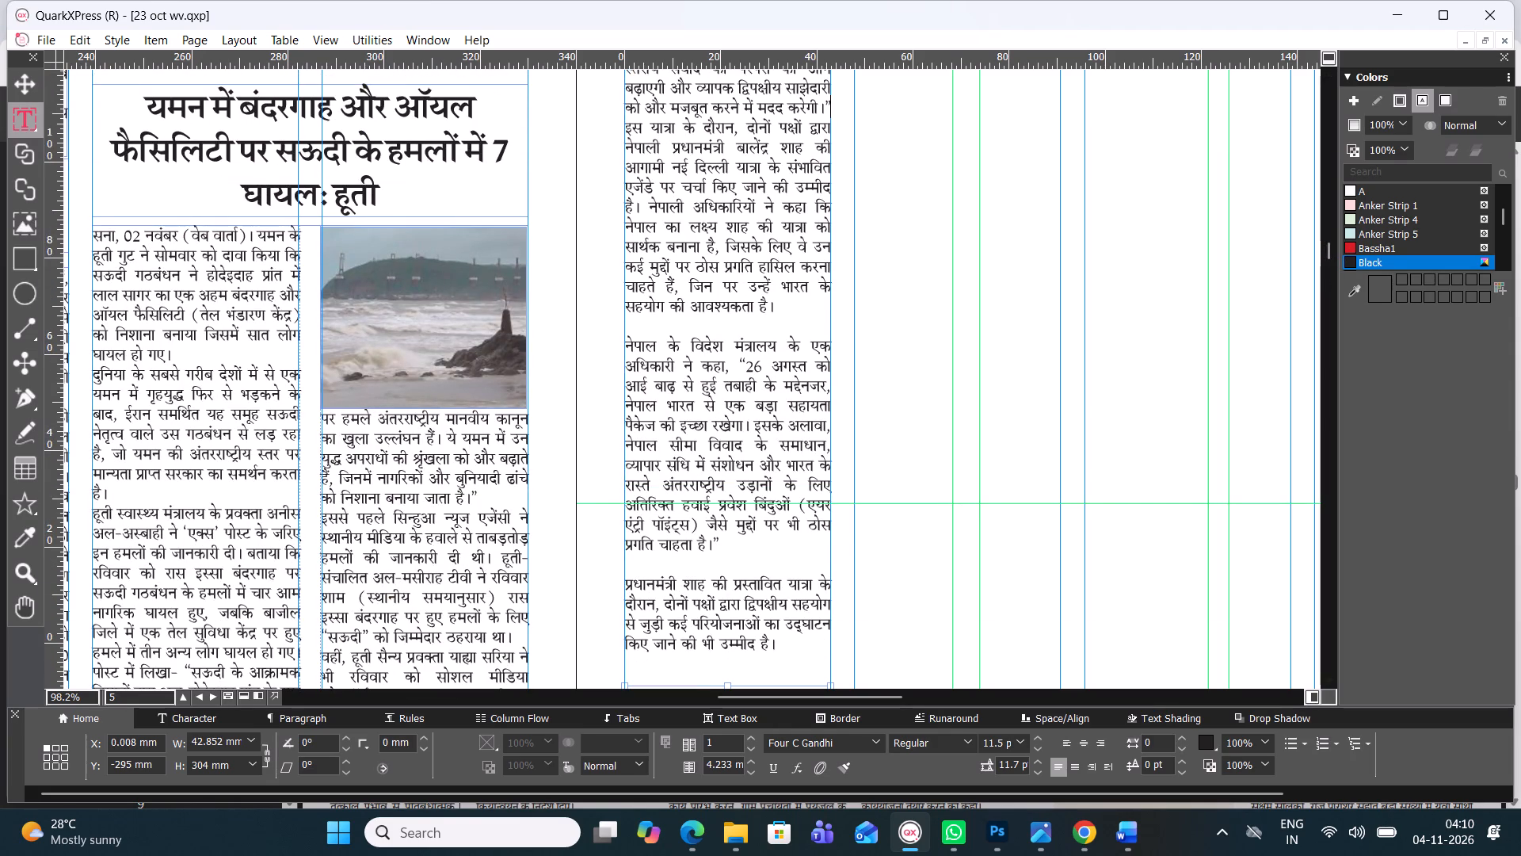
click(725, 319)
key(BackSpace)
click(704, 545)
key(BackSpace)
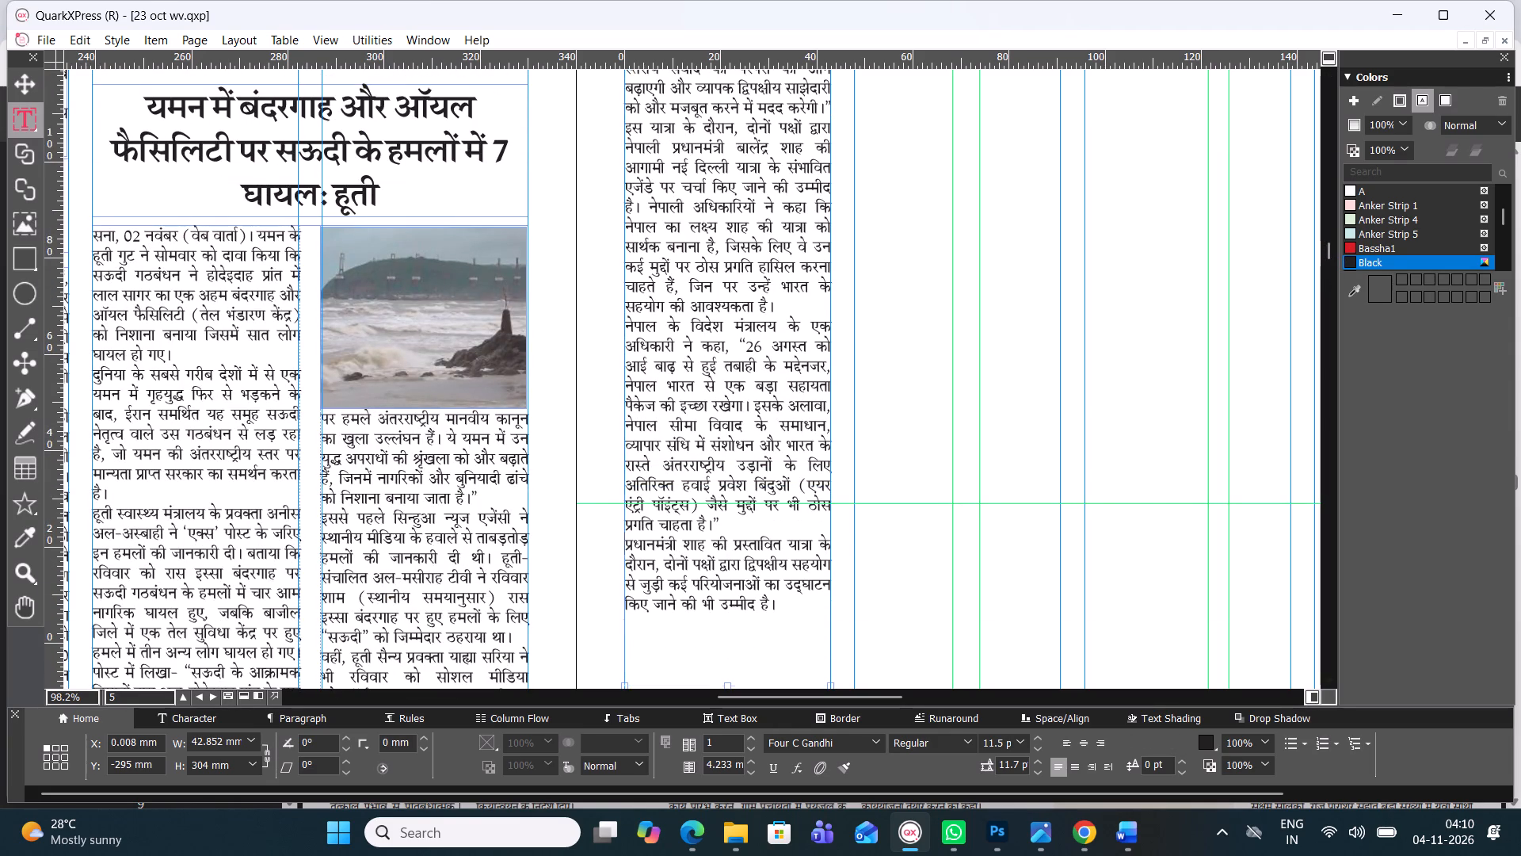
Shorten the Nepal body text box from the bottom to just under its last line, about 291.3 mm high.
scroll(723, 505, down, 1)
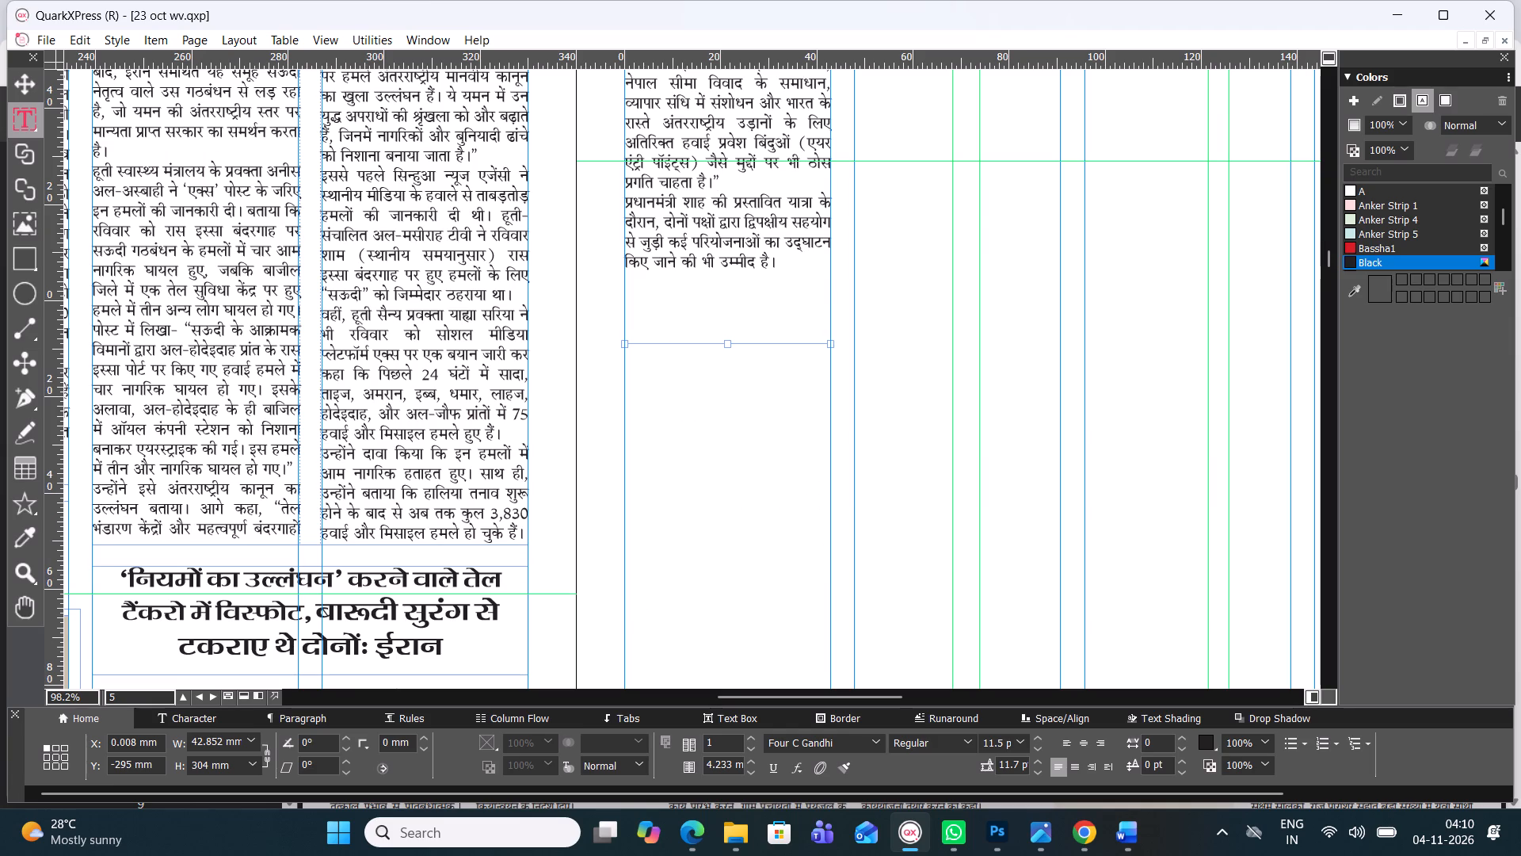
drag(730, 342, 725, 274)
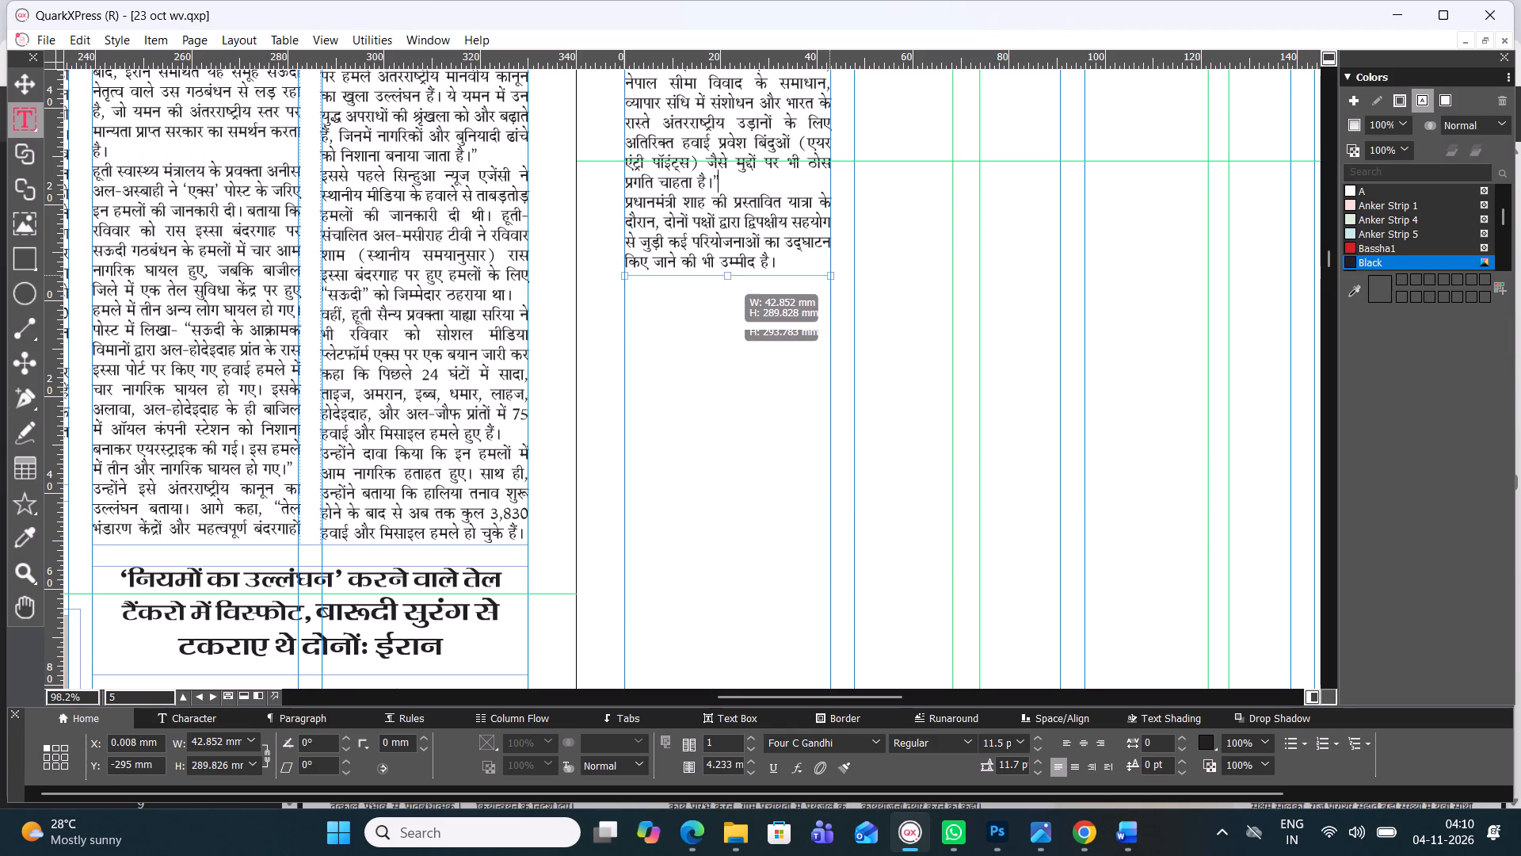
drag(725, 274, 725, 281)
Extend the top edge of the Nepal body text box slightly toward the blue headline box, making it about 291.8 mm high.
scroll(725, 281, down, 1)
scroll(725, 281, up, 1)
scroll(725, 281, down, 1)
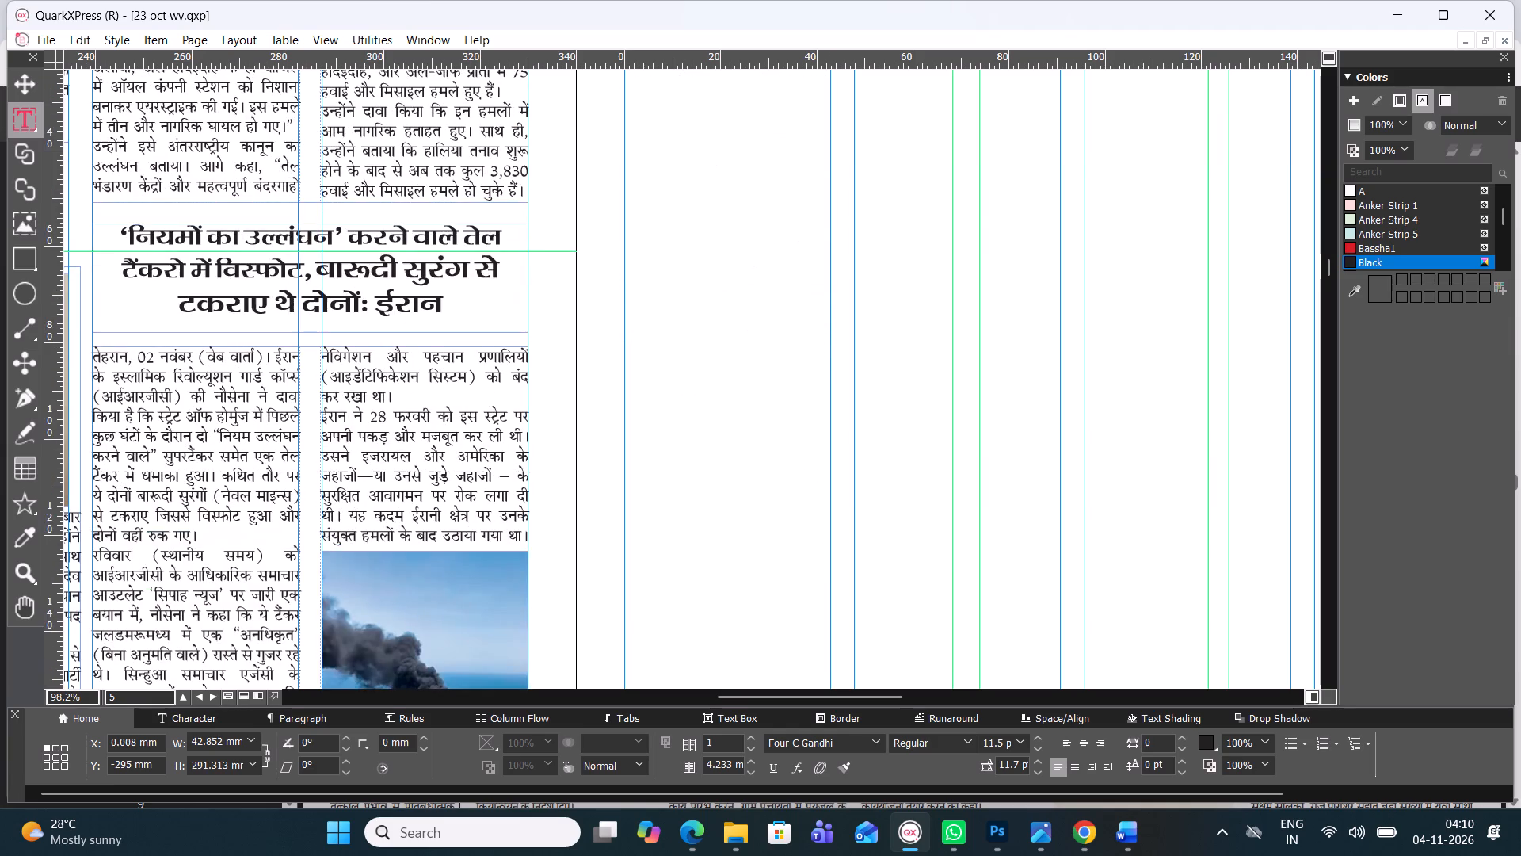
drag(1332, 266, 1326, 248)
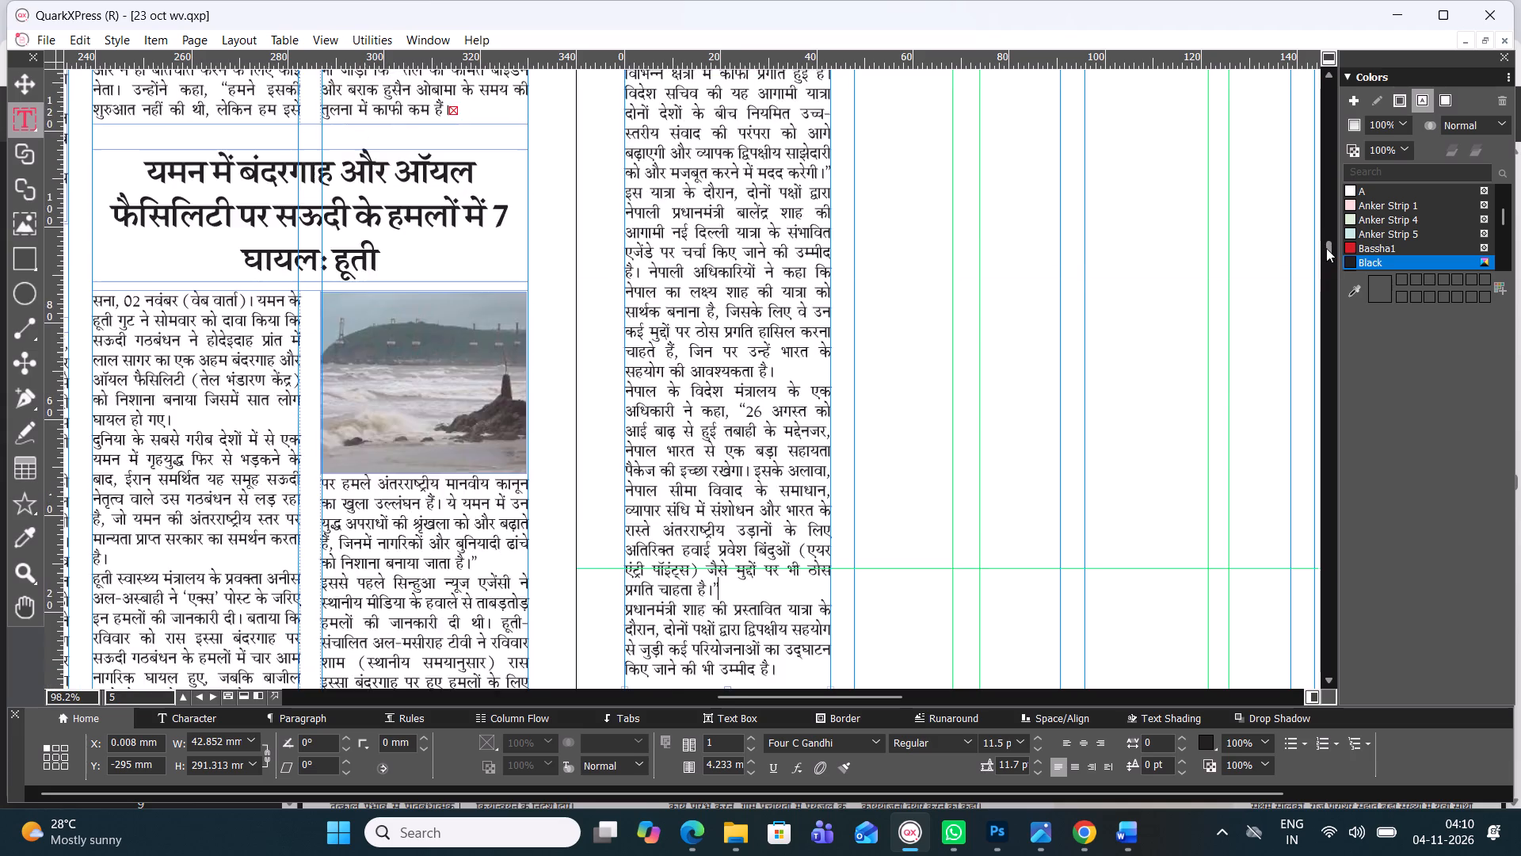
drag(1326, 248, 1316, 223)
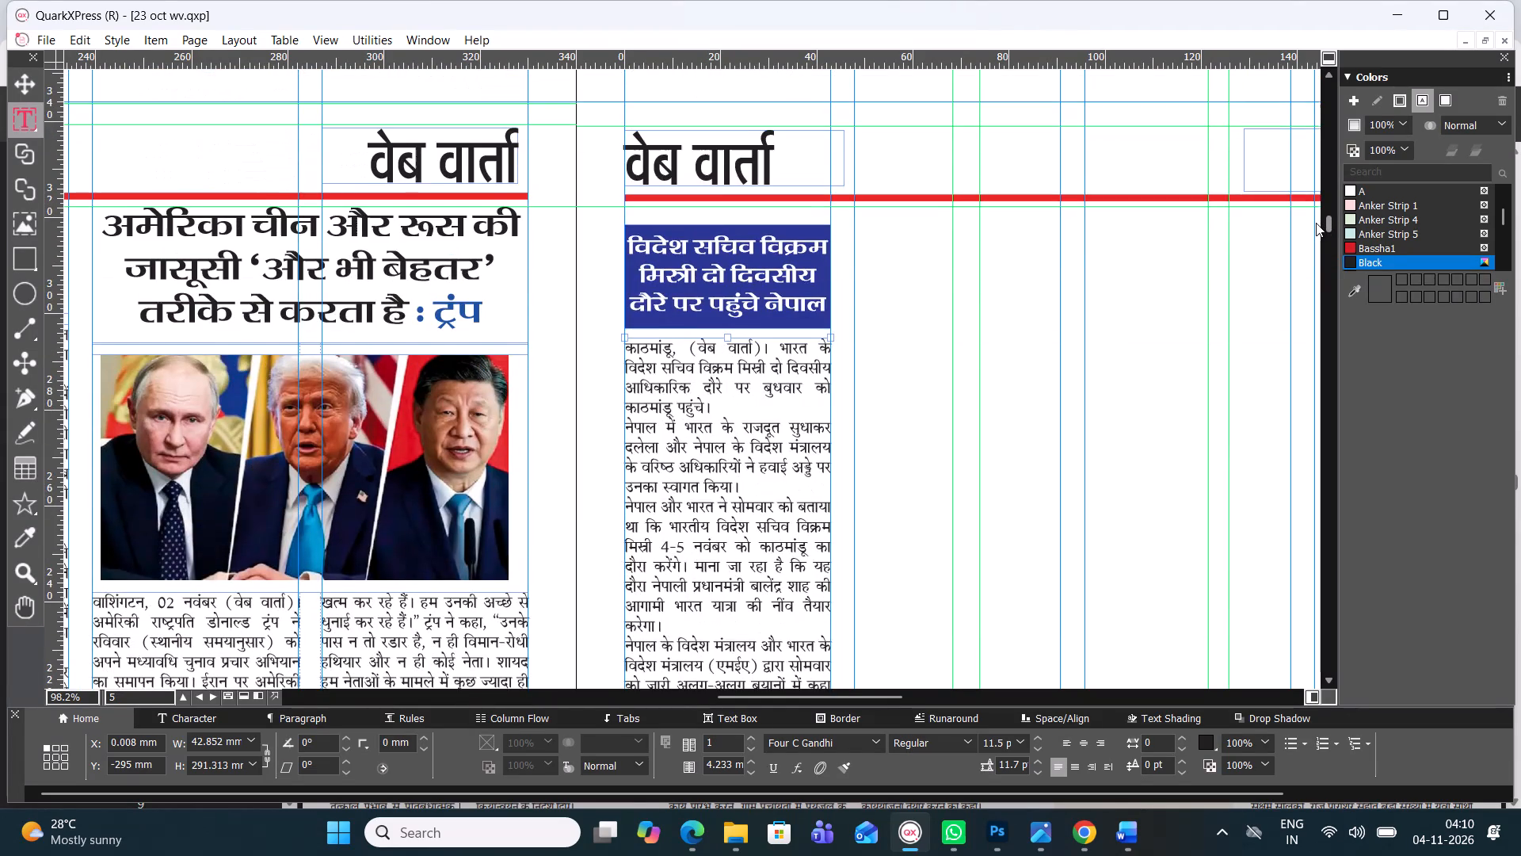
drag(1316, 223, 1312, 273)
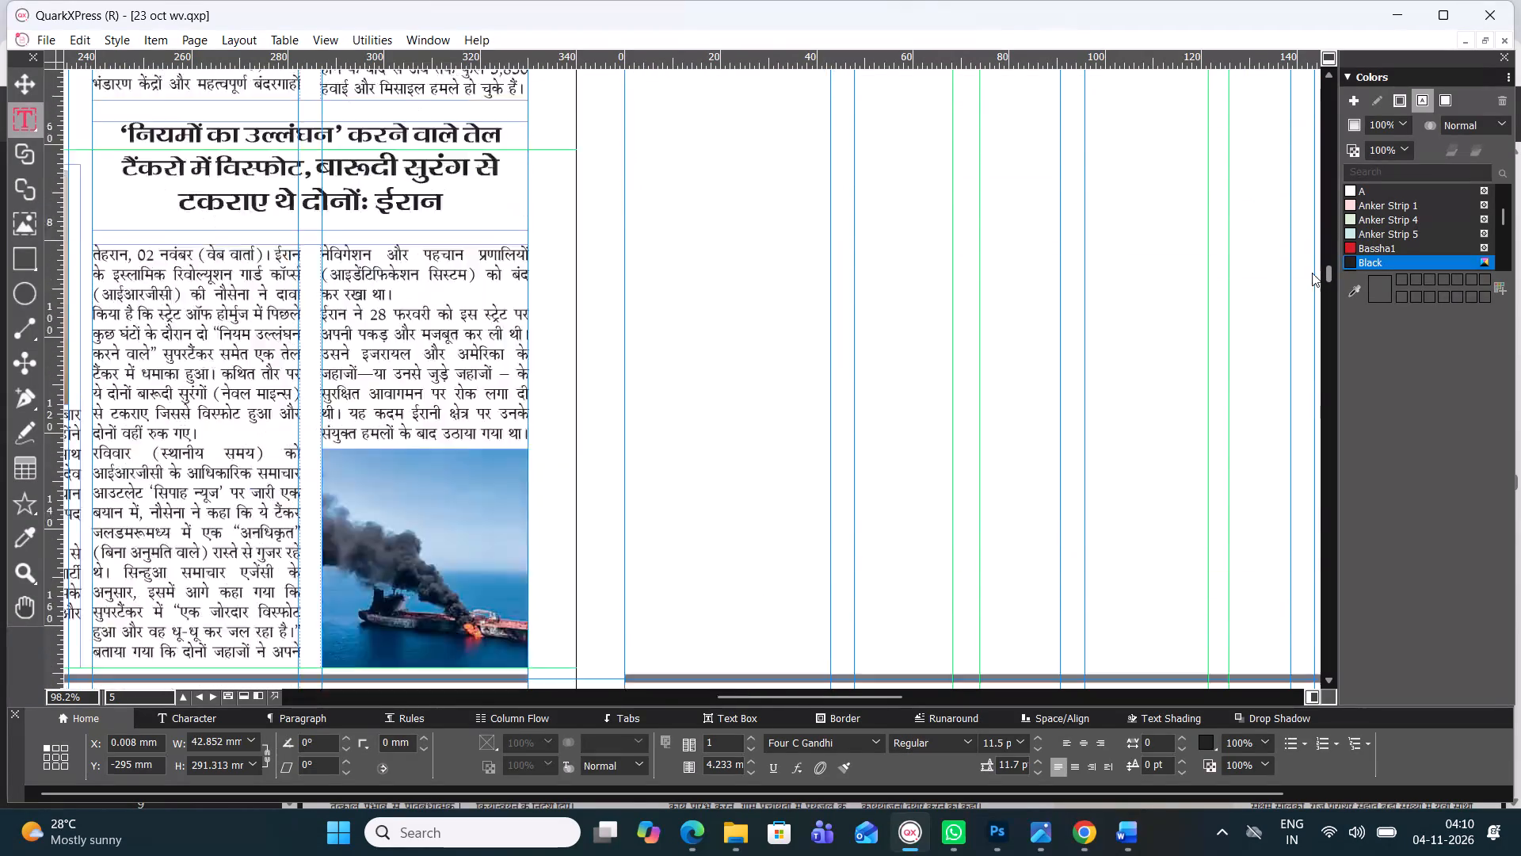
drag(1312, 273, 1293, 241)
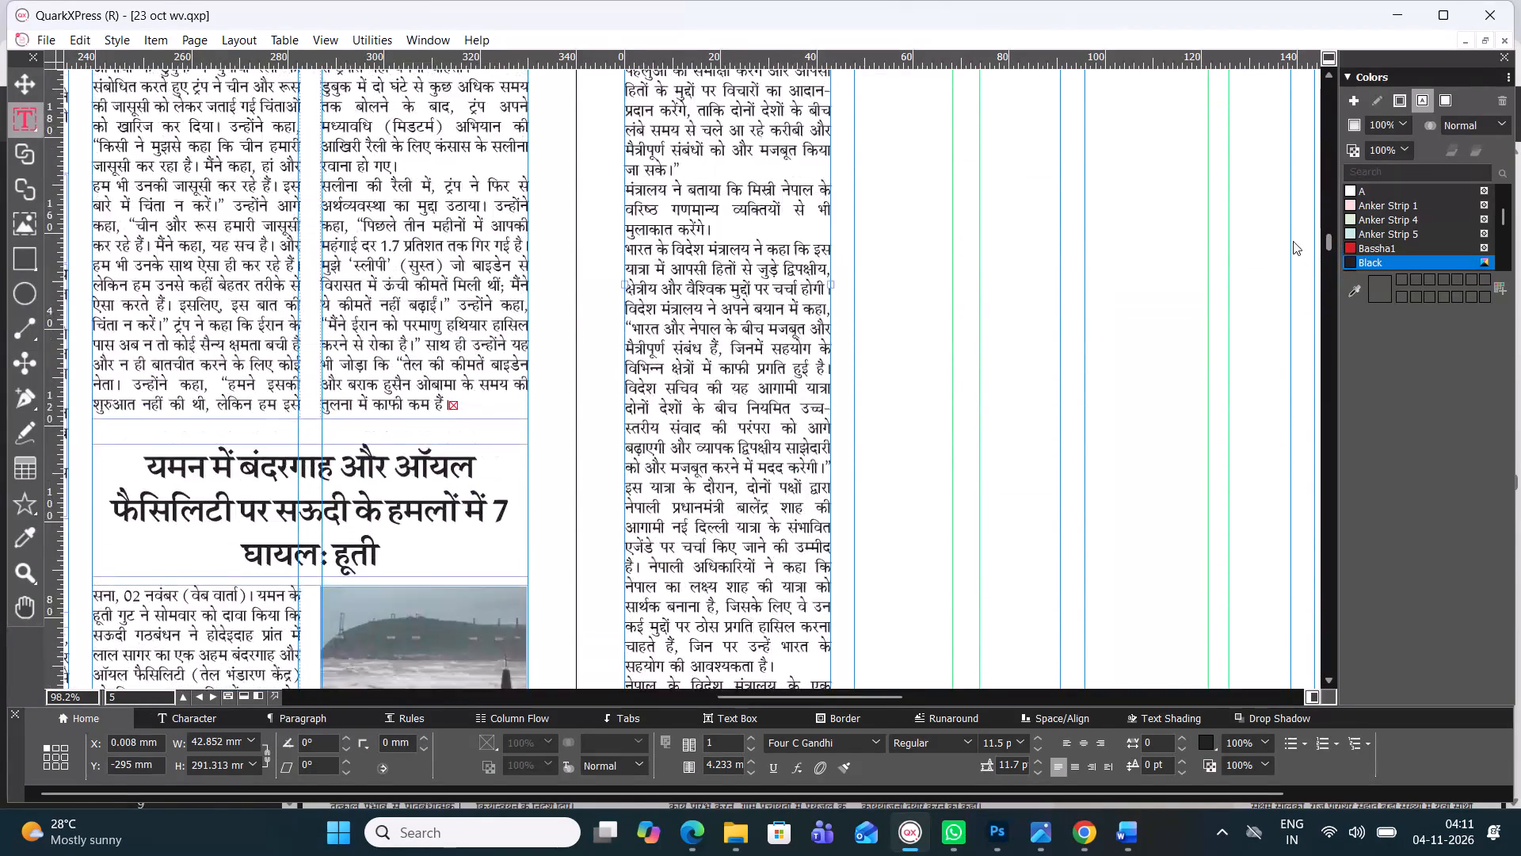
drag(1293, 241, 1286, 226)
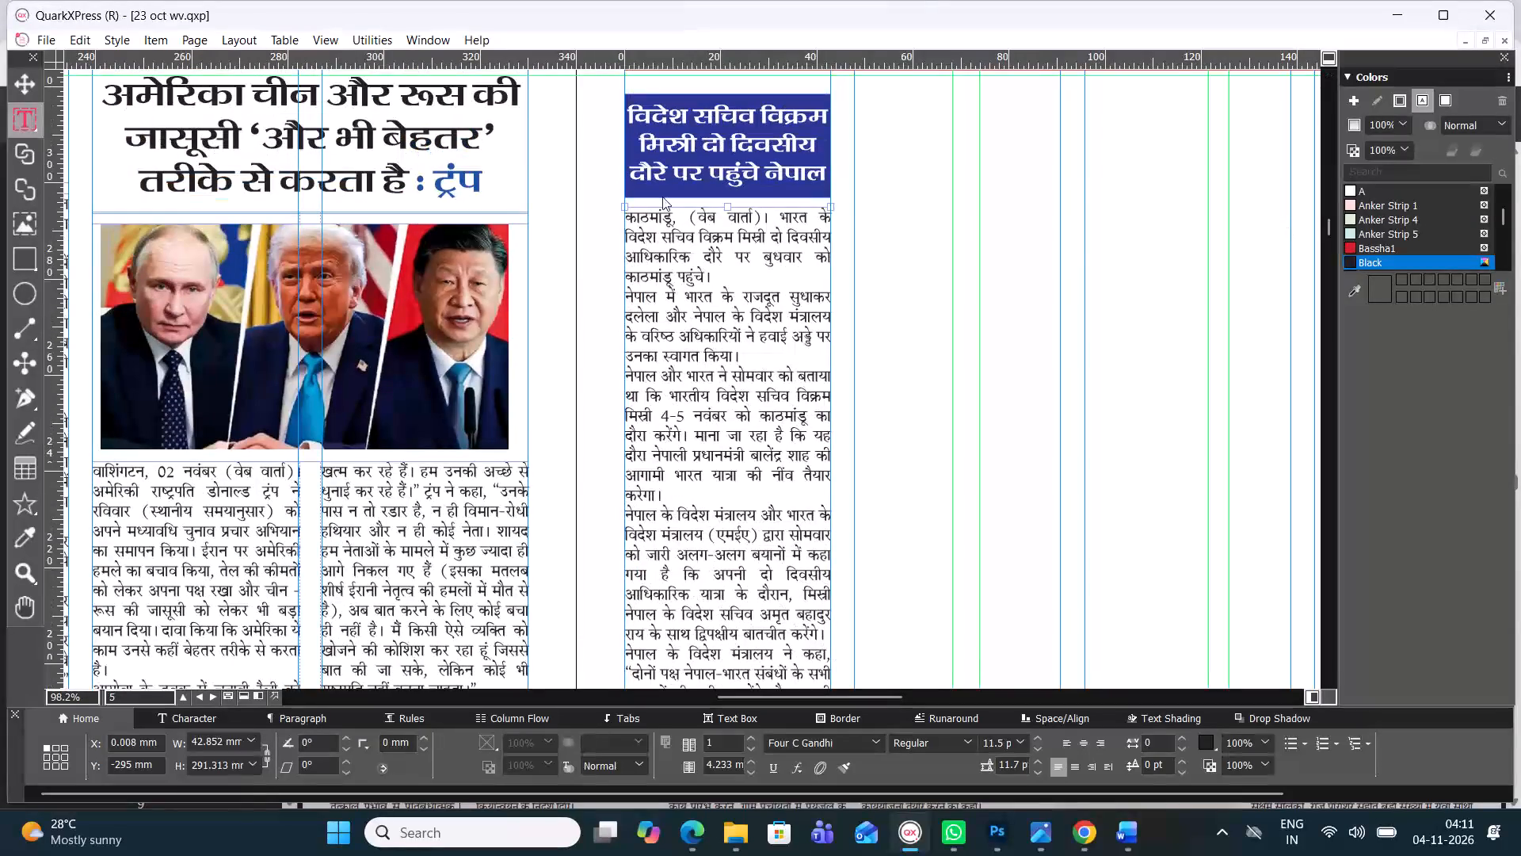
click(729, 203)
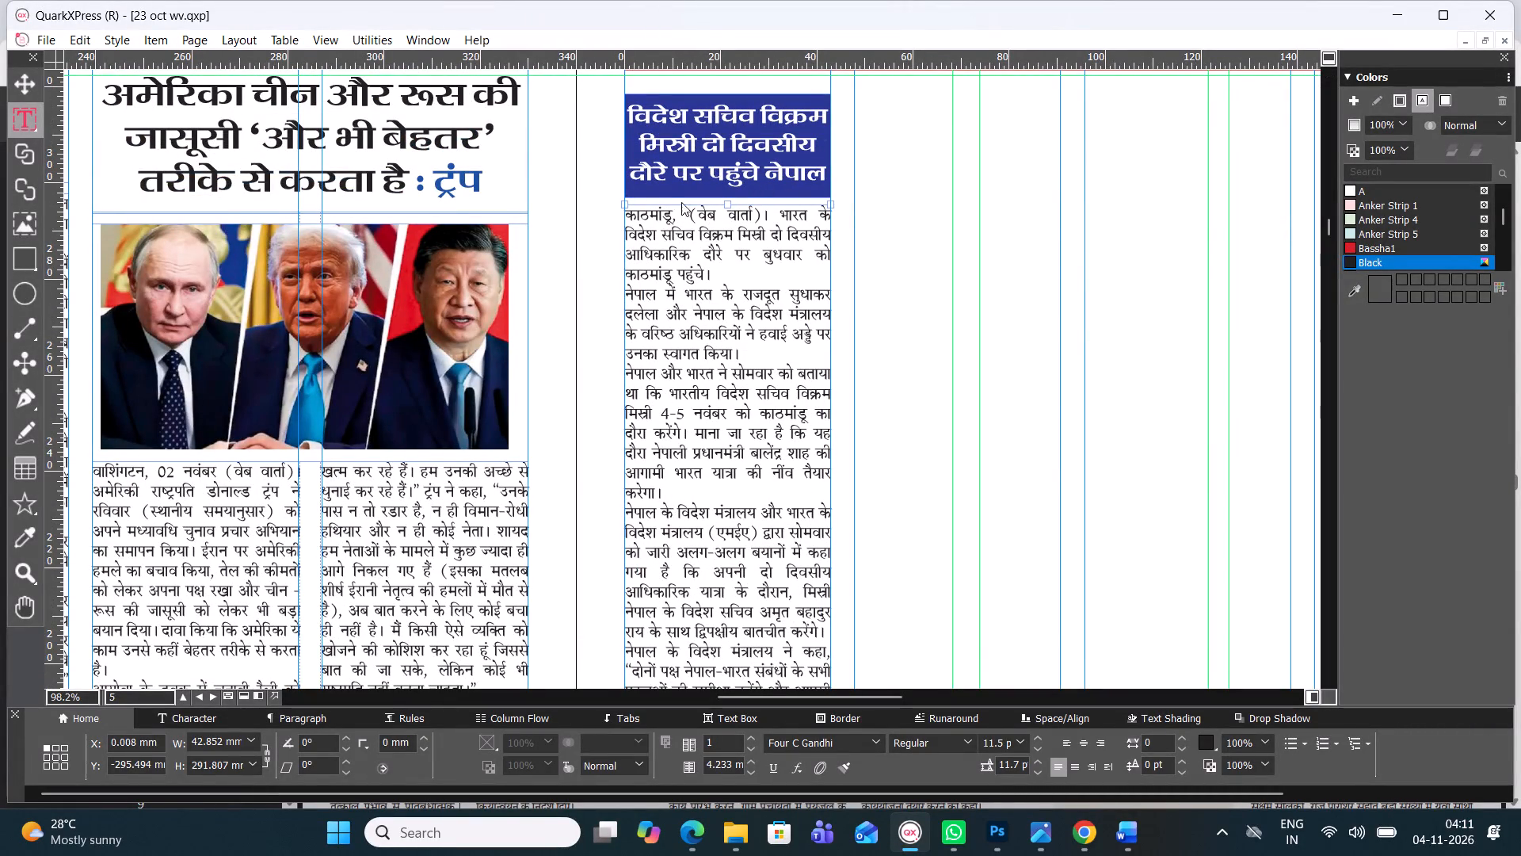
Join the Nepal story's second paragraph to its first, and नेपाल के विदेश मंत्रालय और भारत to the paragraph before it, each with a space.
click(626, 291)
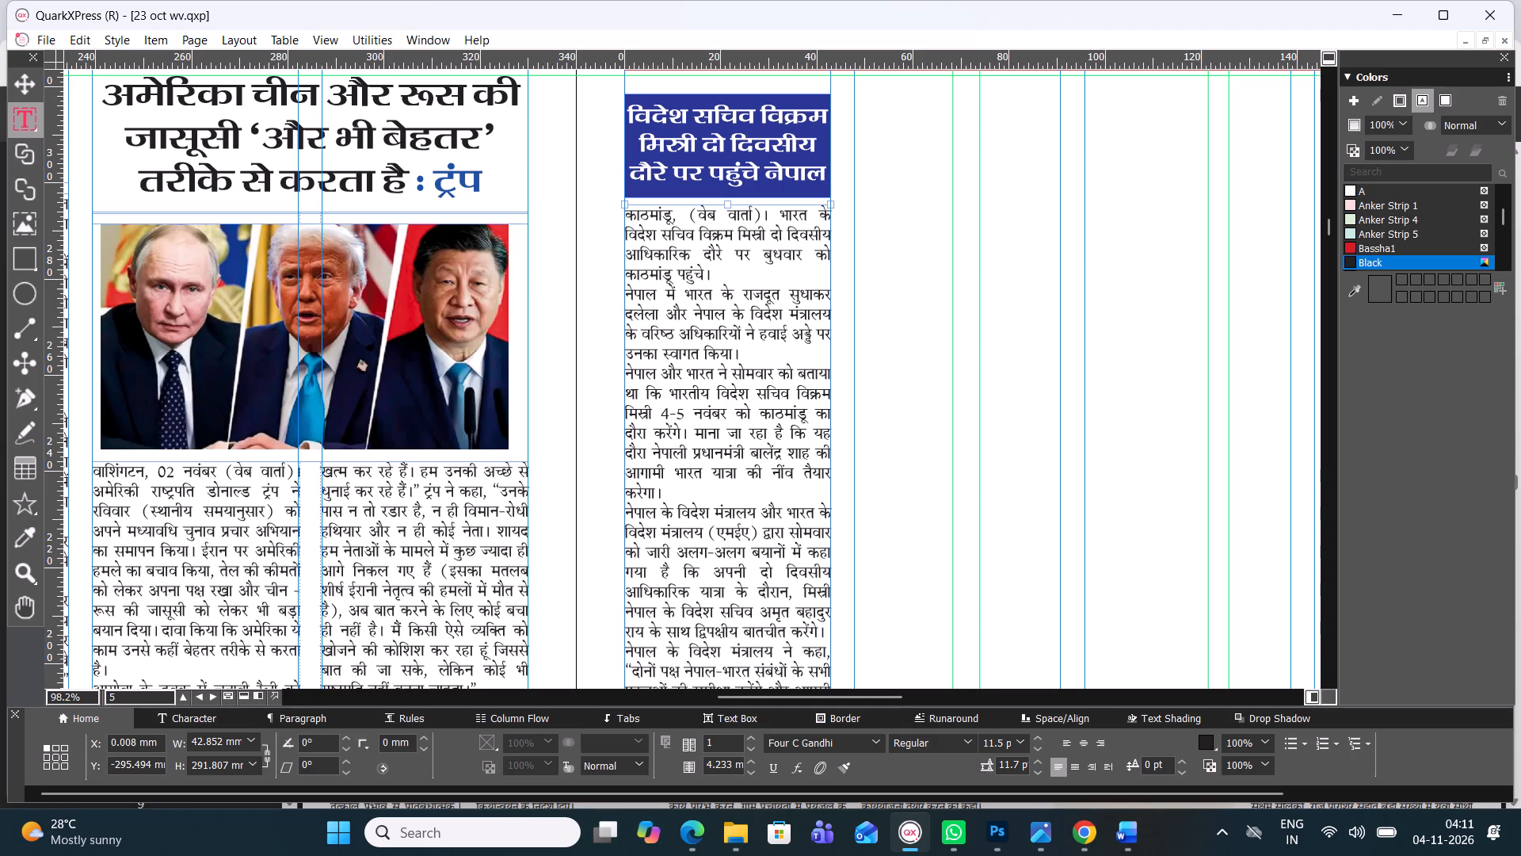
key(BackSpace)
key(space)
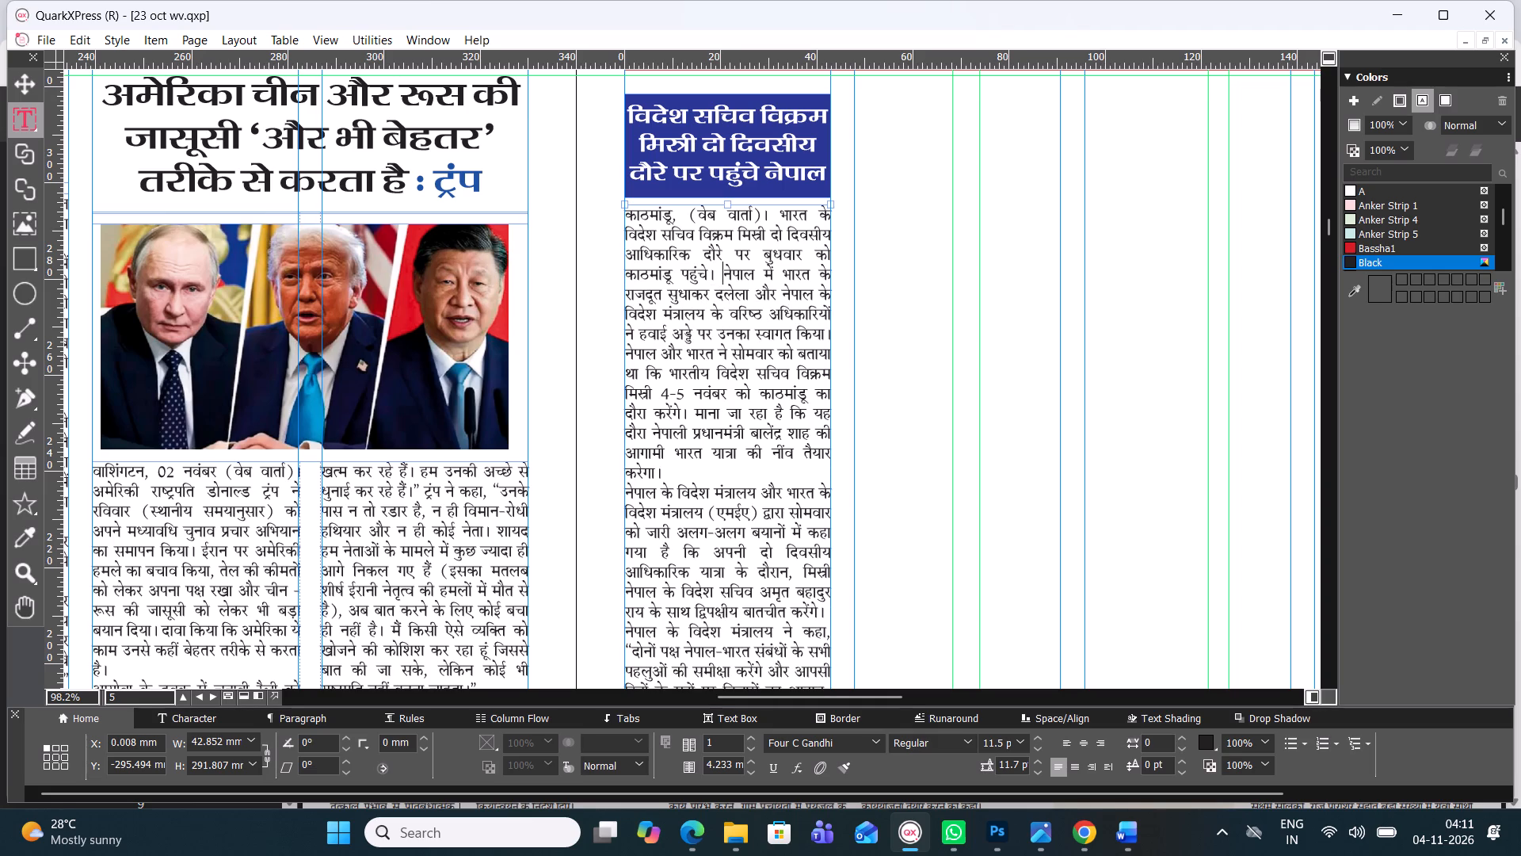
scroll(763, 451, down, 1)
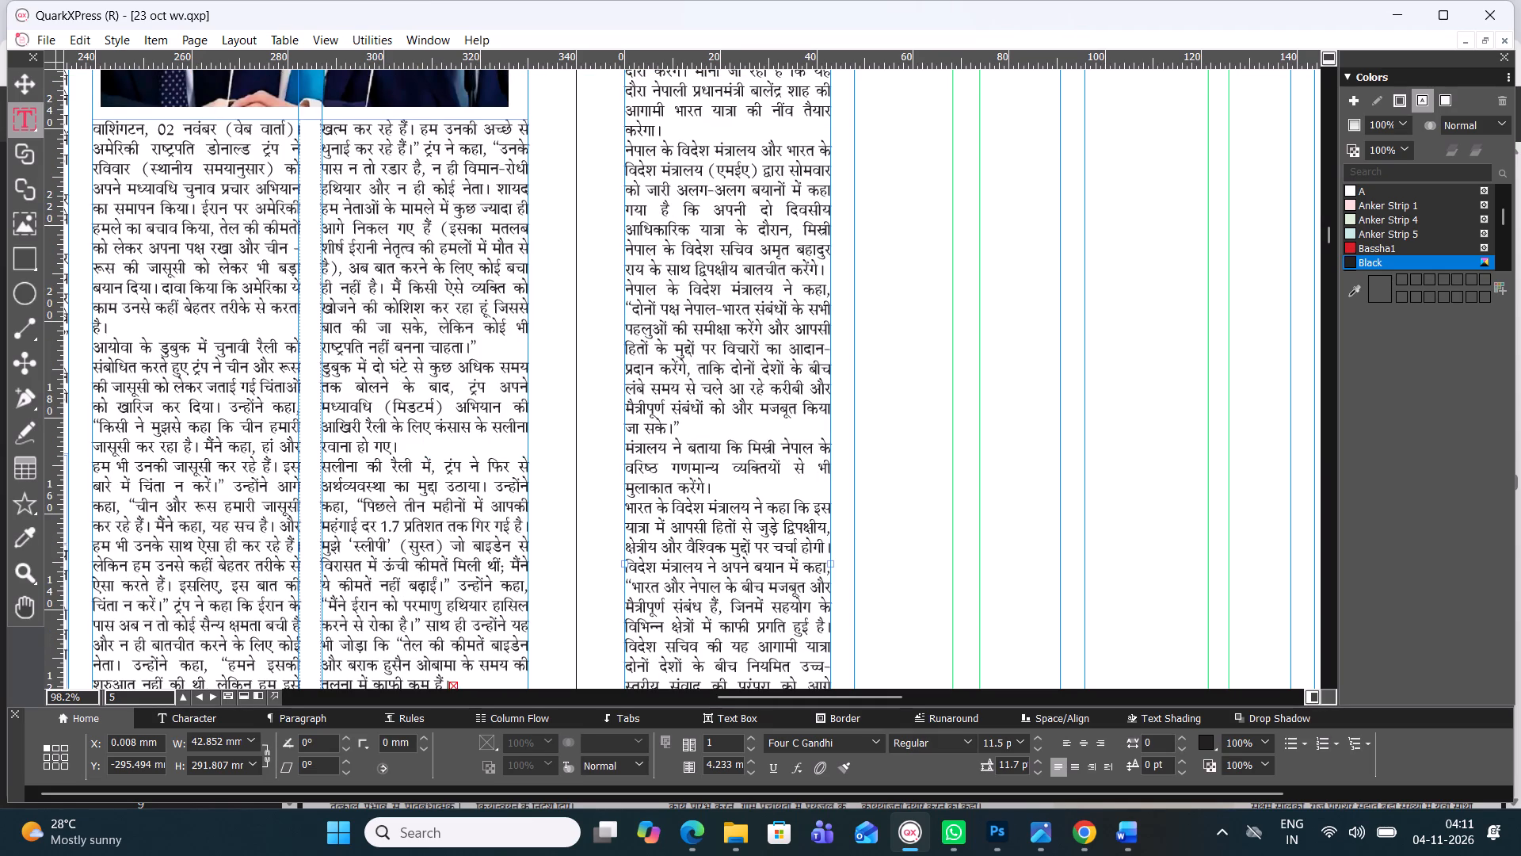
click(627, 149)
key(BackSpace)
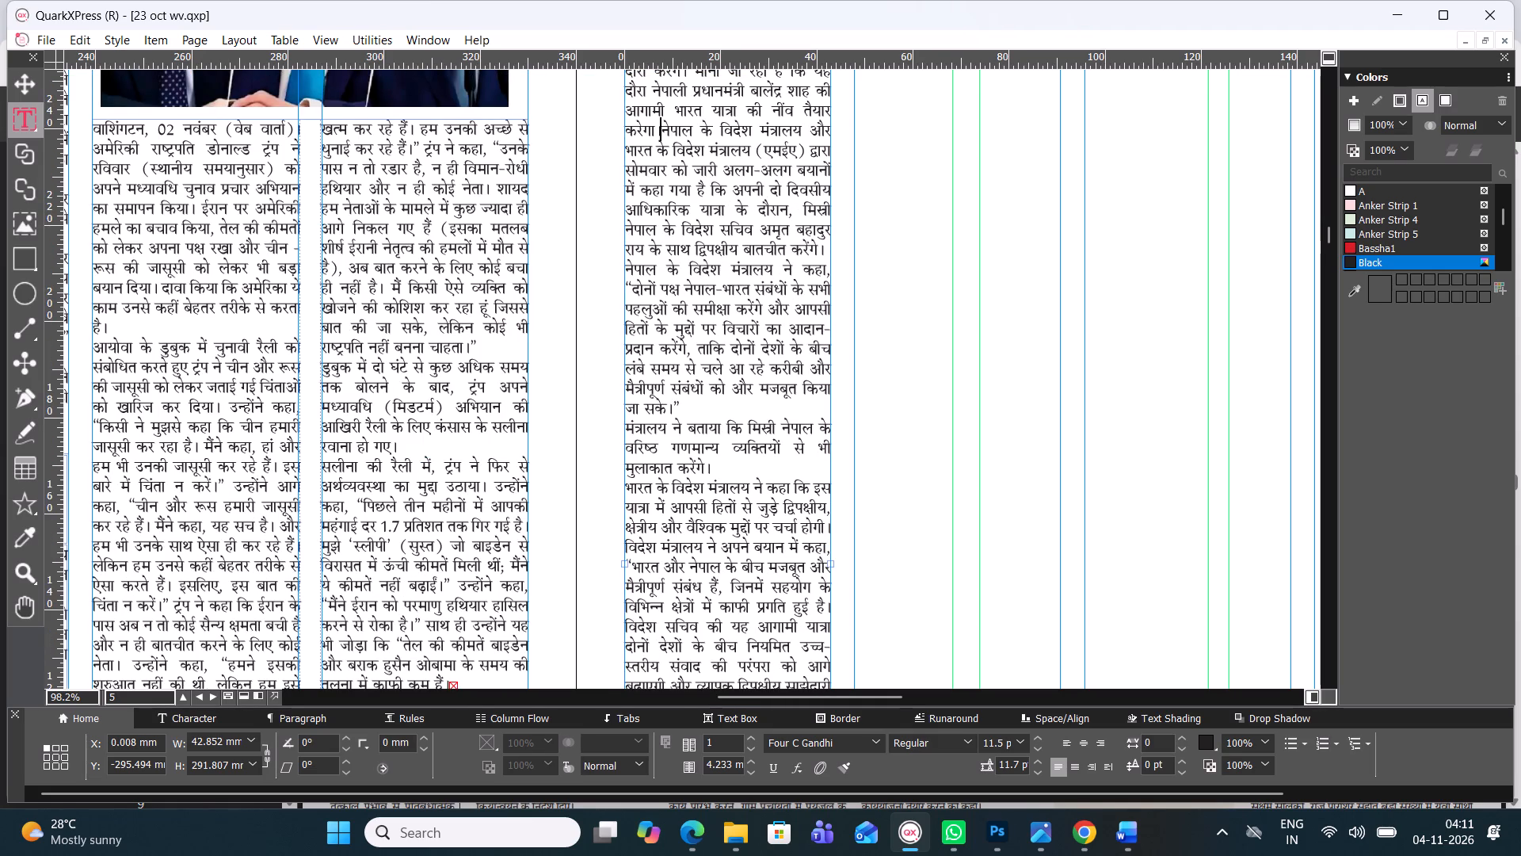
key(space)
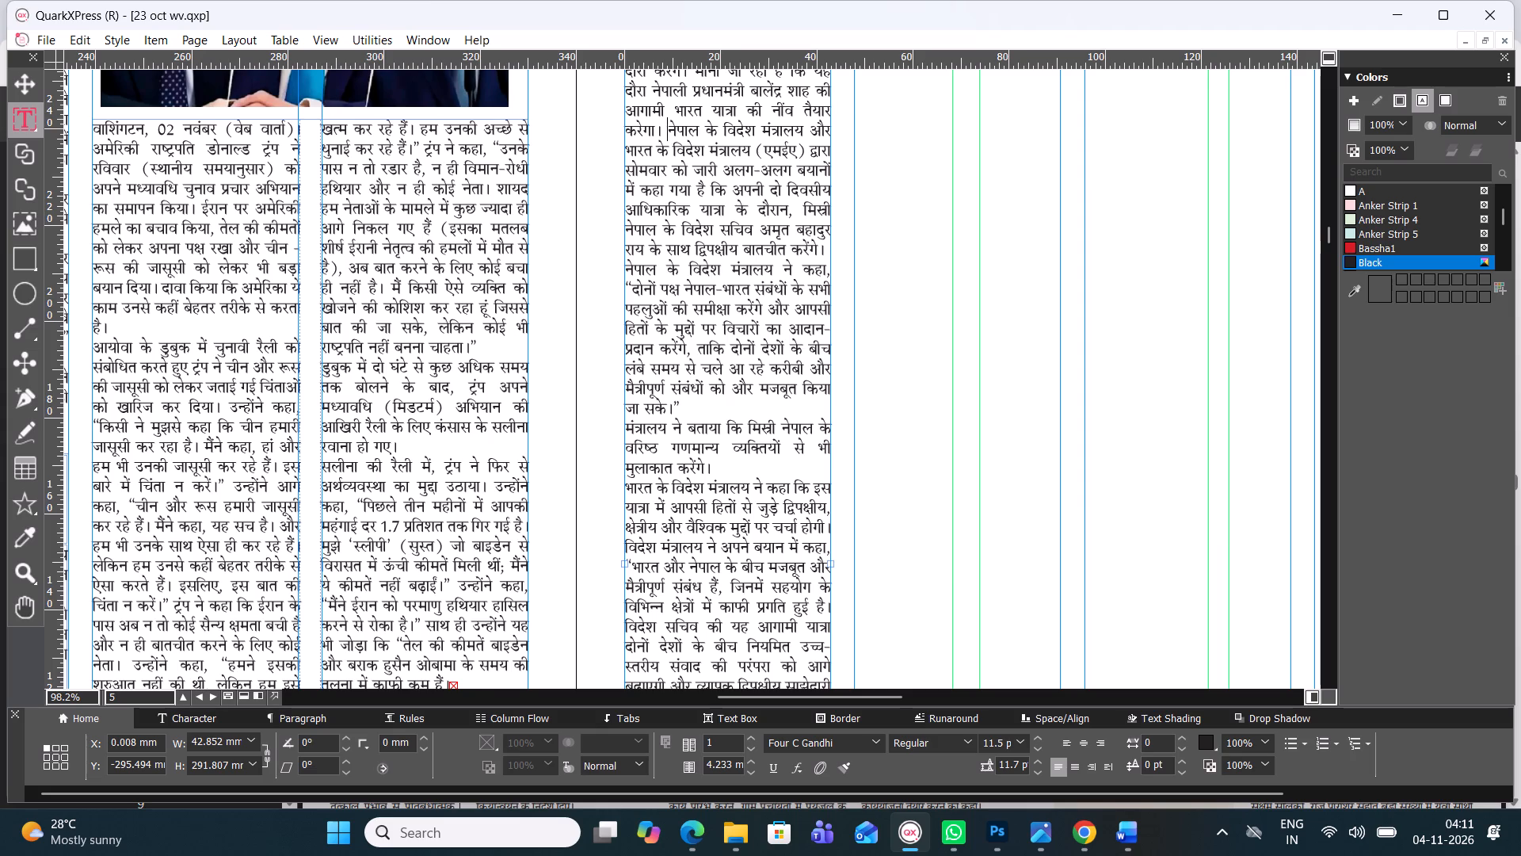
Raise the bottom edge of the Nepal body text box to just under its last line, about 282.6 mm high.
scroll(711, 472, up, 1)
scroll(711, 472, down, 2)
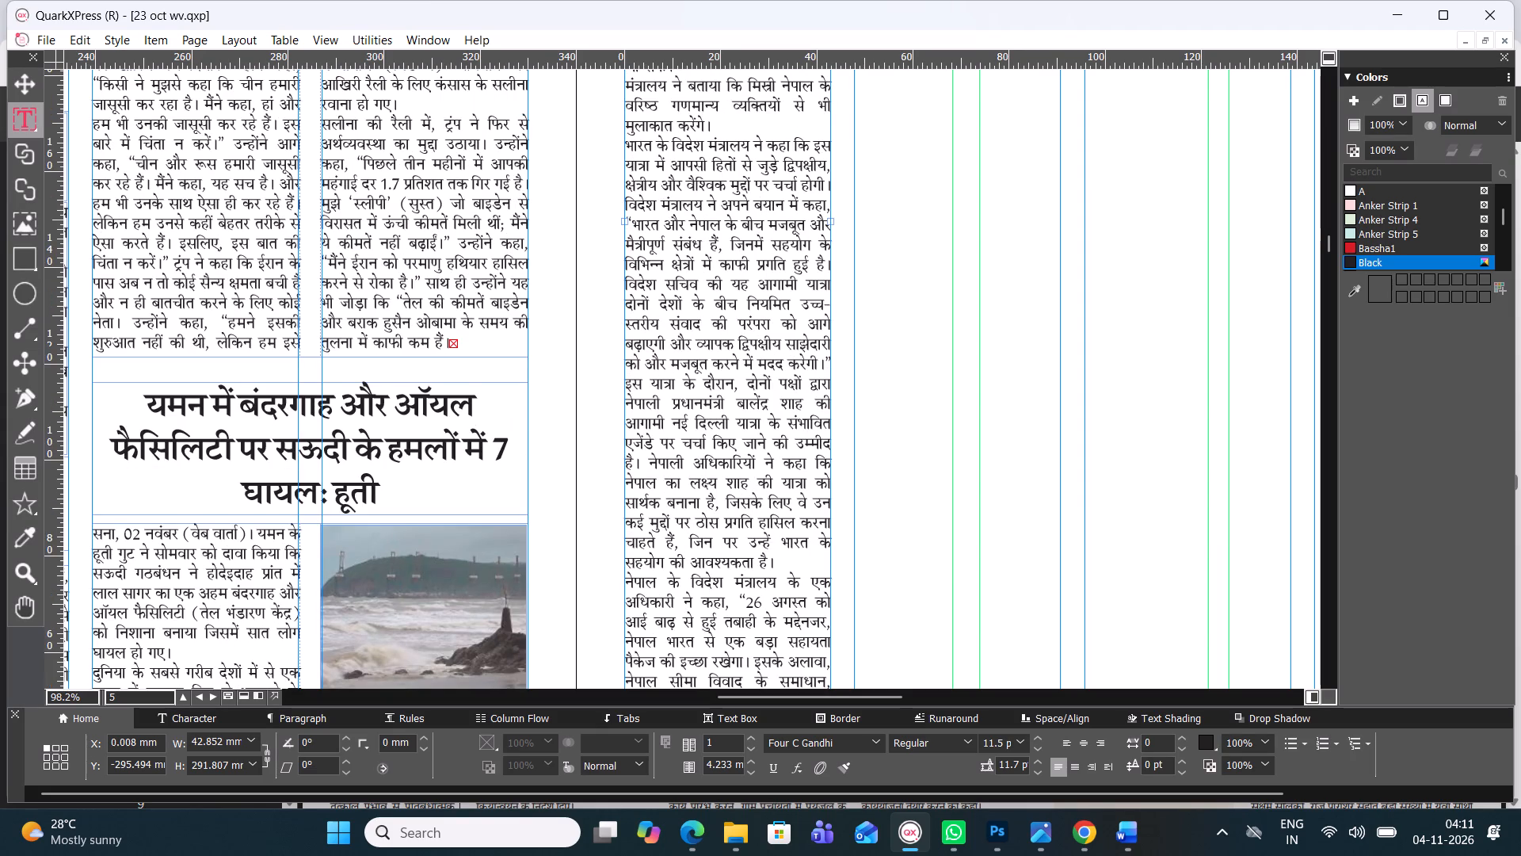
scroll(771, 350, down, 1)
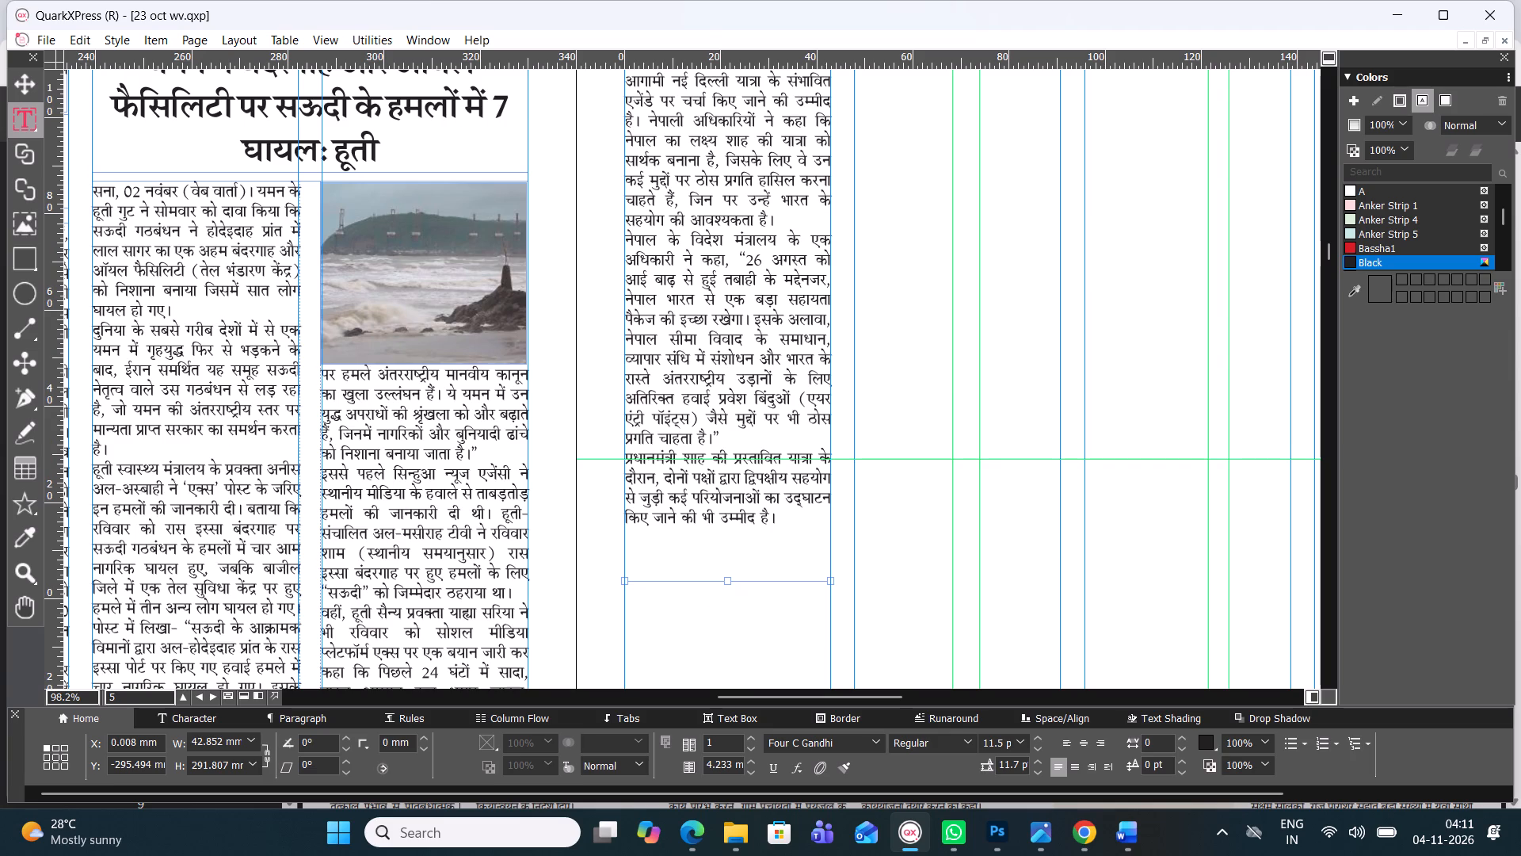
drag(729, 581, 731, 562)
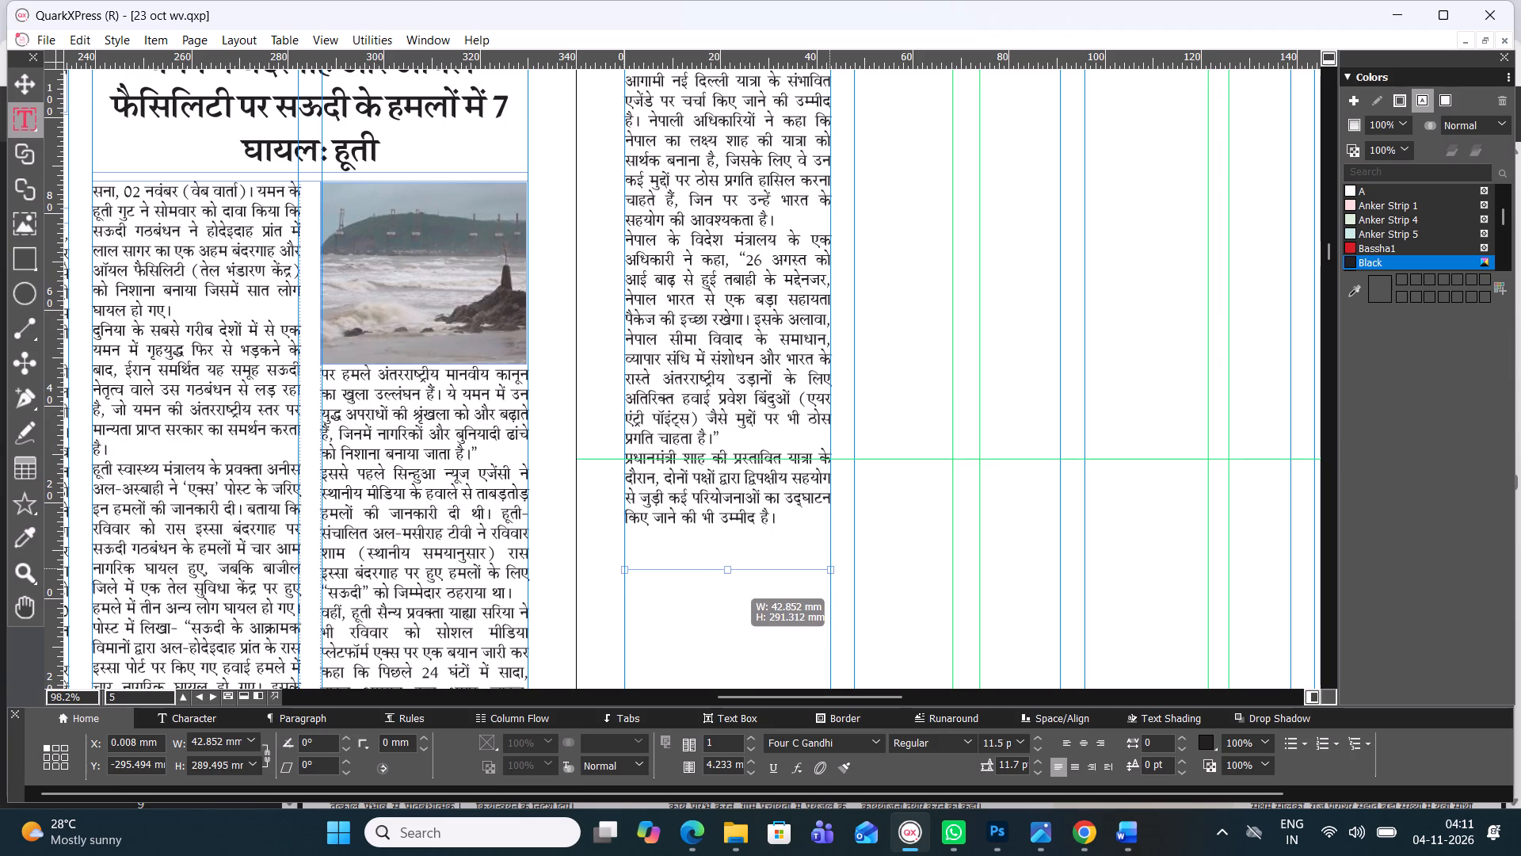
drag(731, 562, 728, 537)
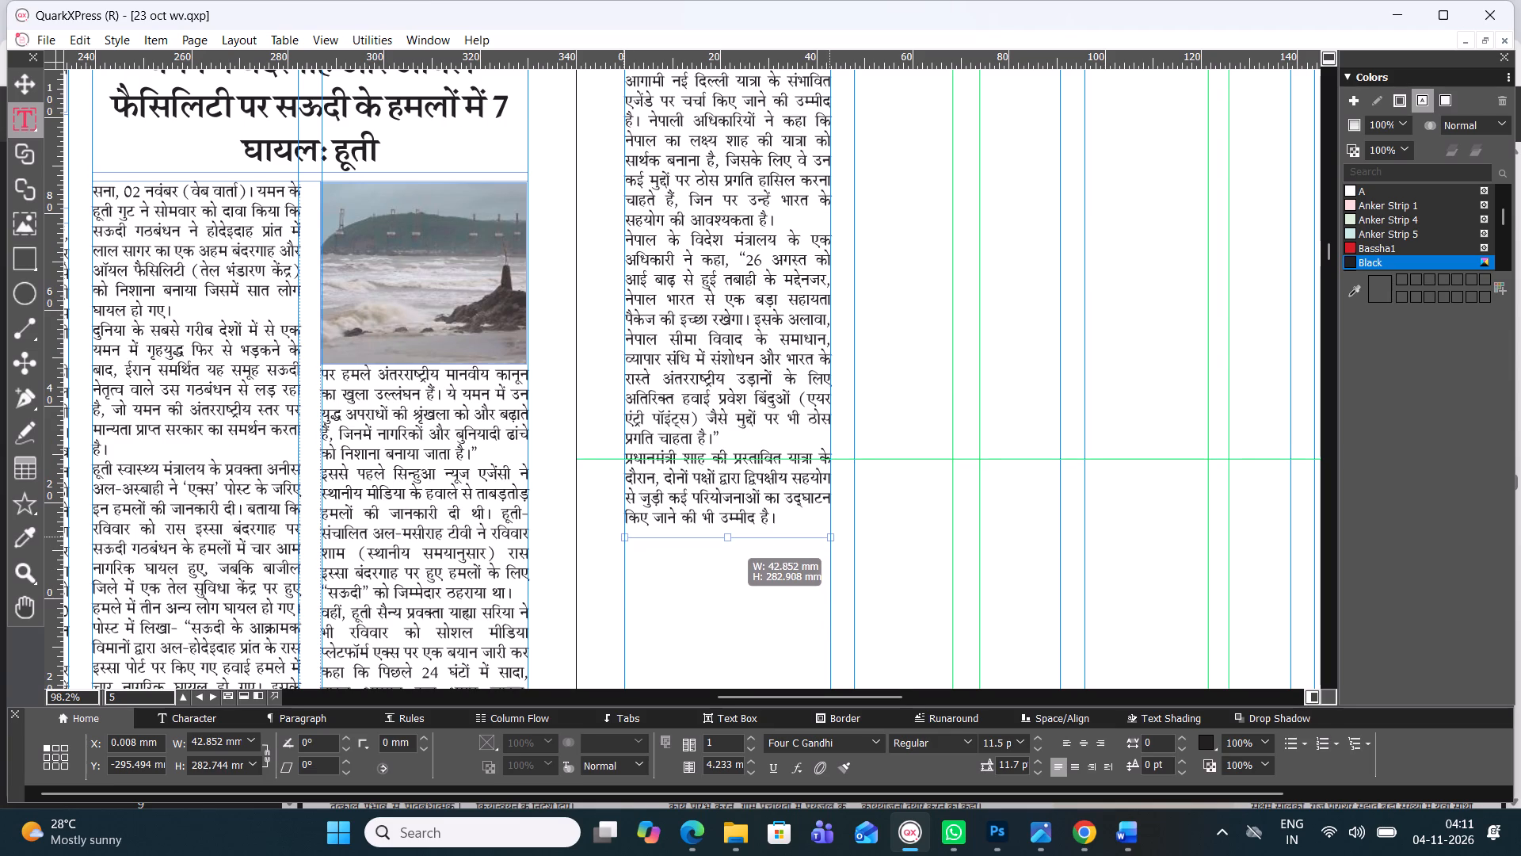
drag(728, 537, 728, 537)
Draw a text box about 42.9 mm wide and 14.3 mm high in the first column, just below the Nepal story.
drag(1325, 250, 1327, 260)
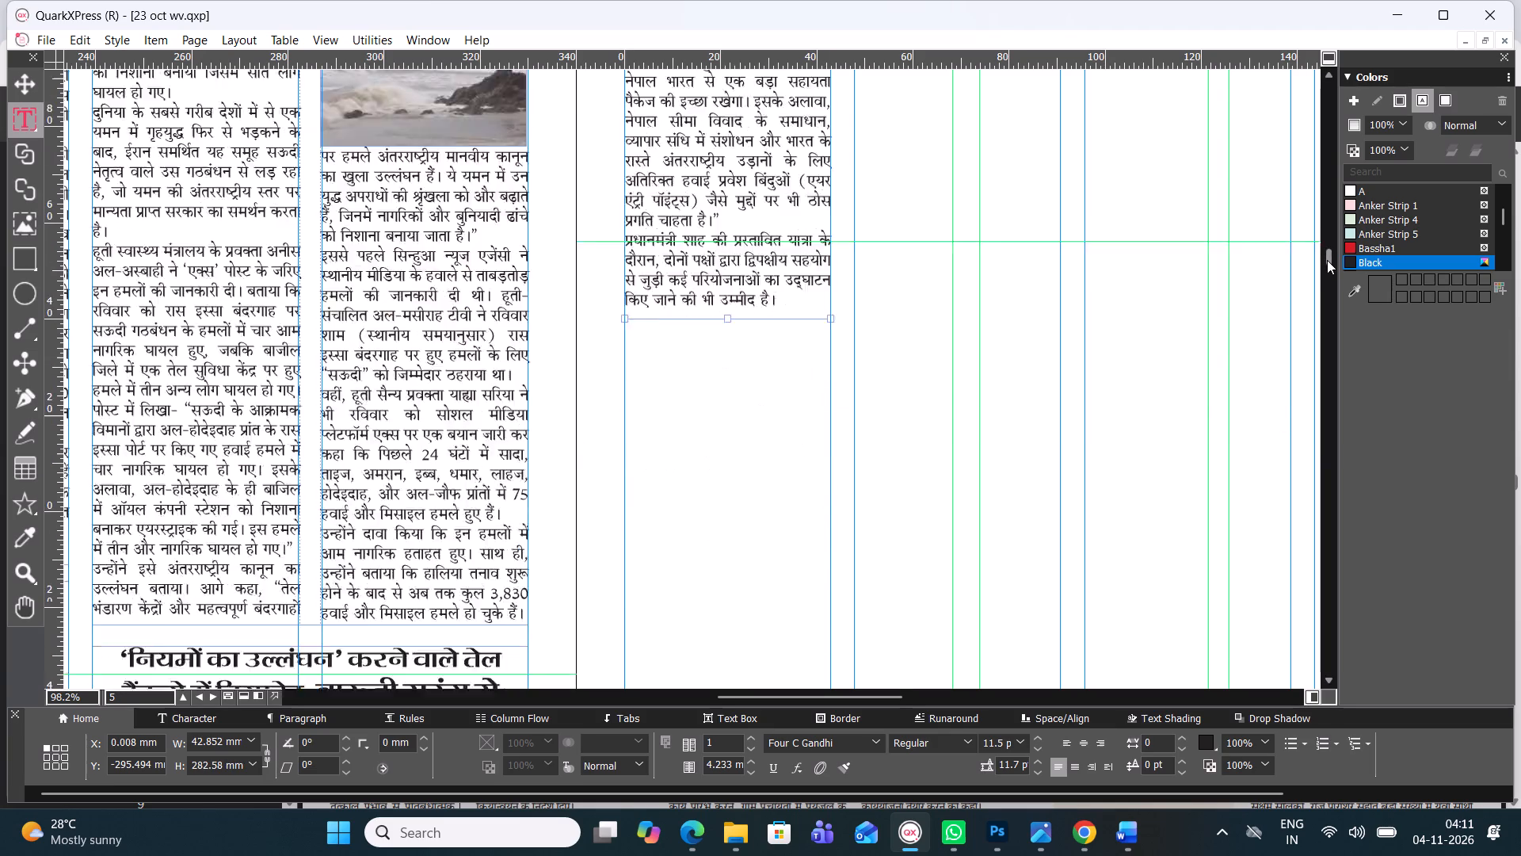
drag(1327, 260, 1328, 262)
click(773, 332)
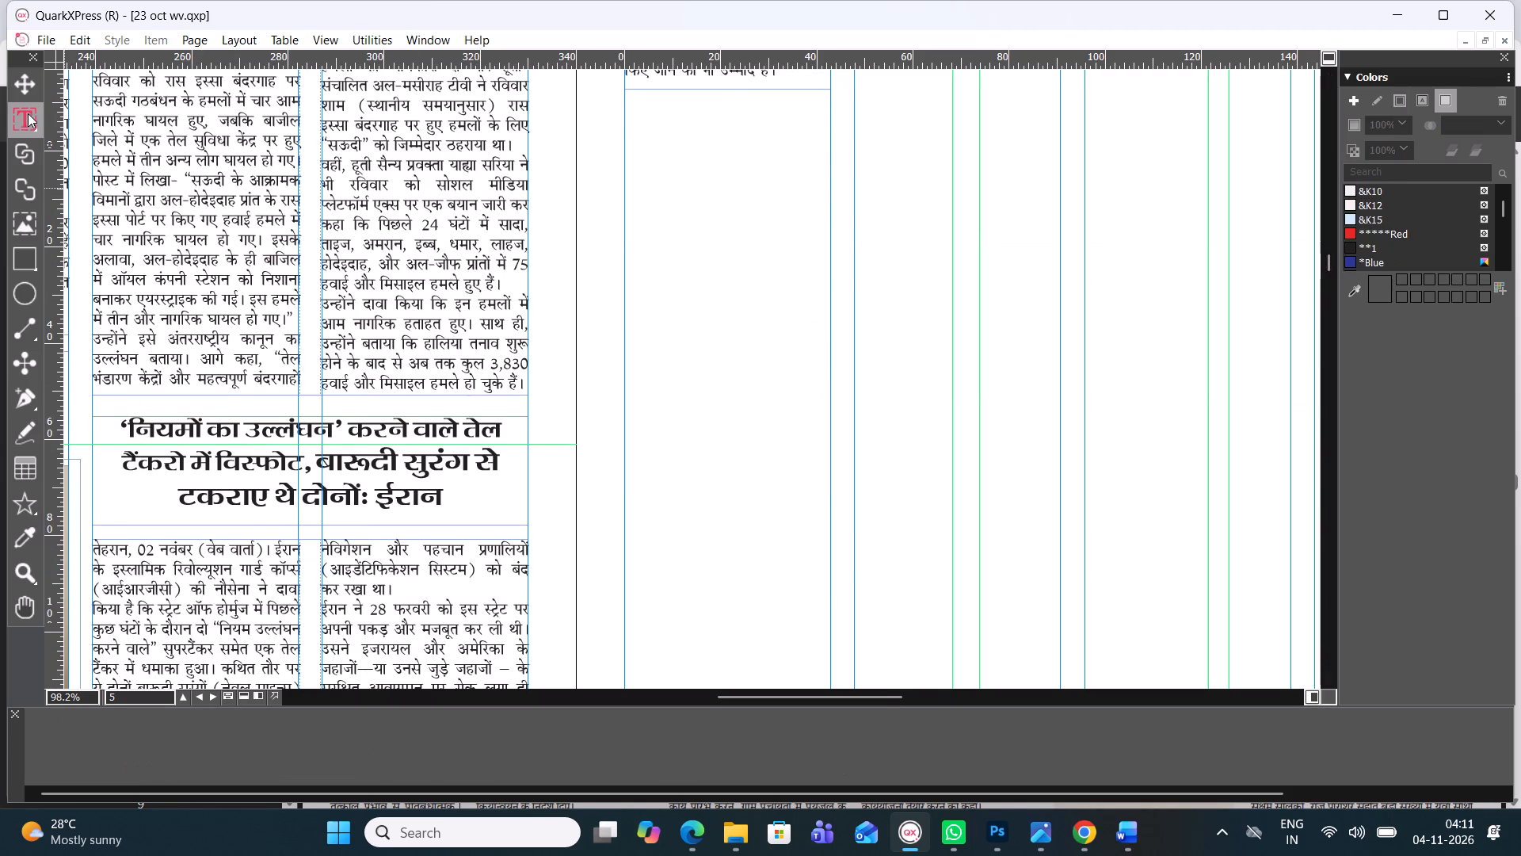
click(24, 85)
click(26, 108)
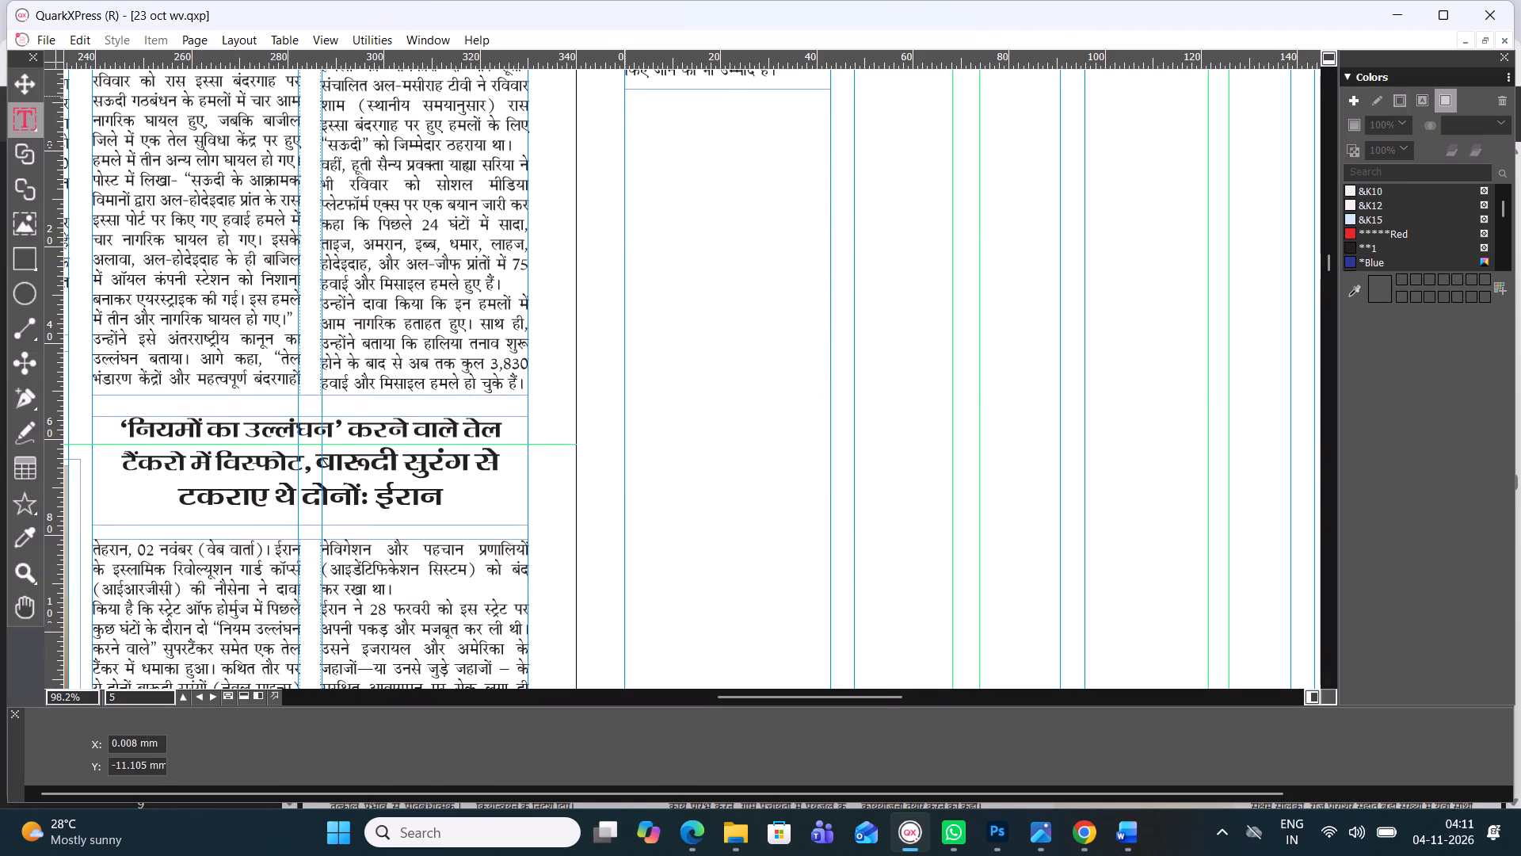
drag(625, 97, 830, 163)
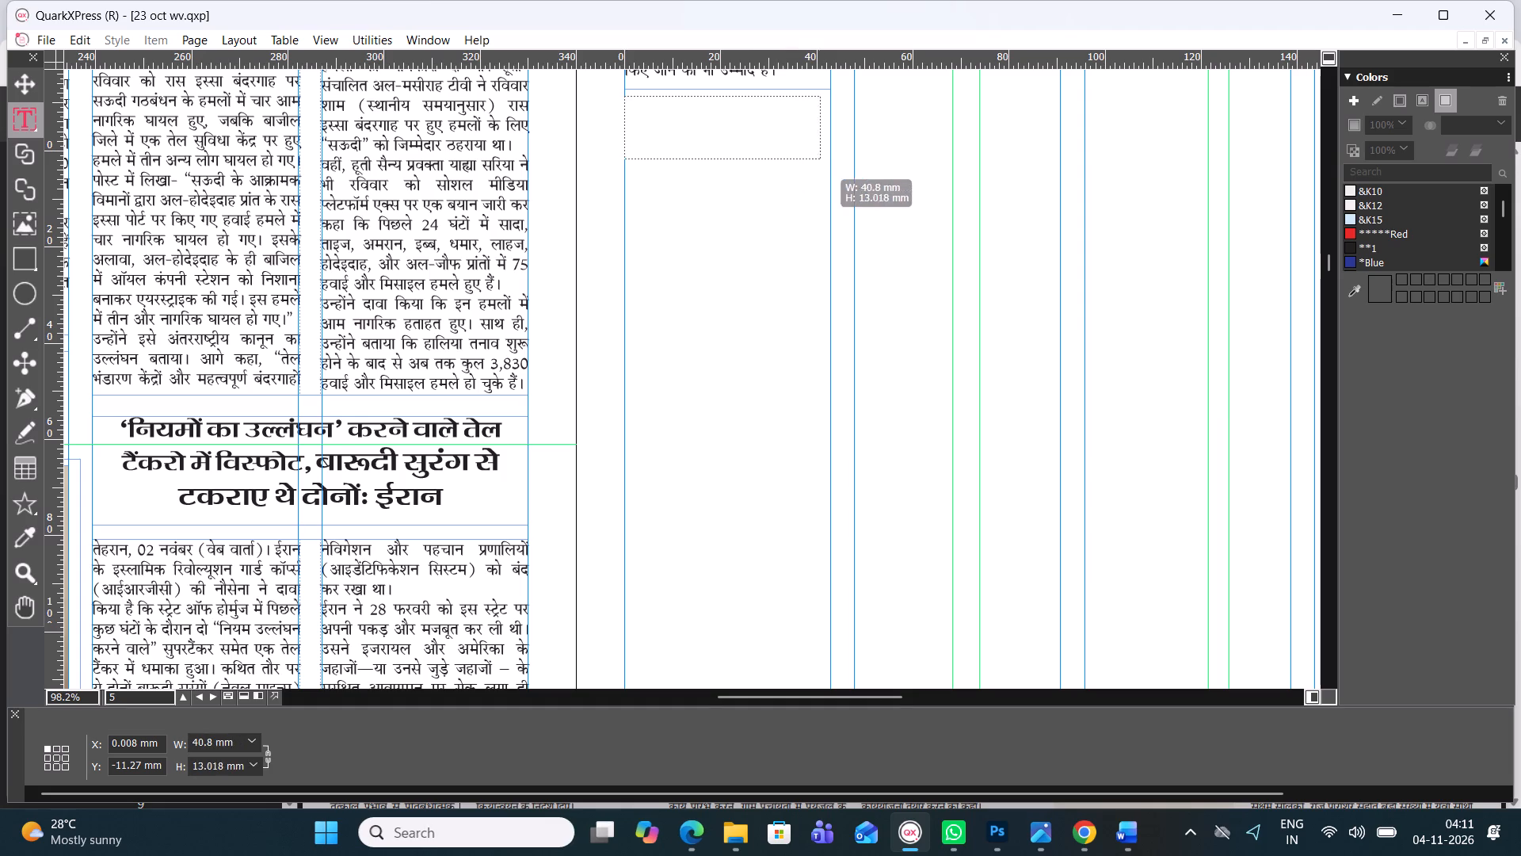
drag(830, 163, 833, 166)
Switch to the 04 Nov International document in Word and delete the used Nepal story, including its इंटरनेशनल 02 label and headline.
click(1105, 843)
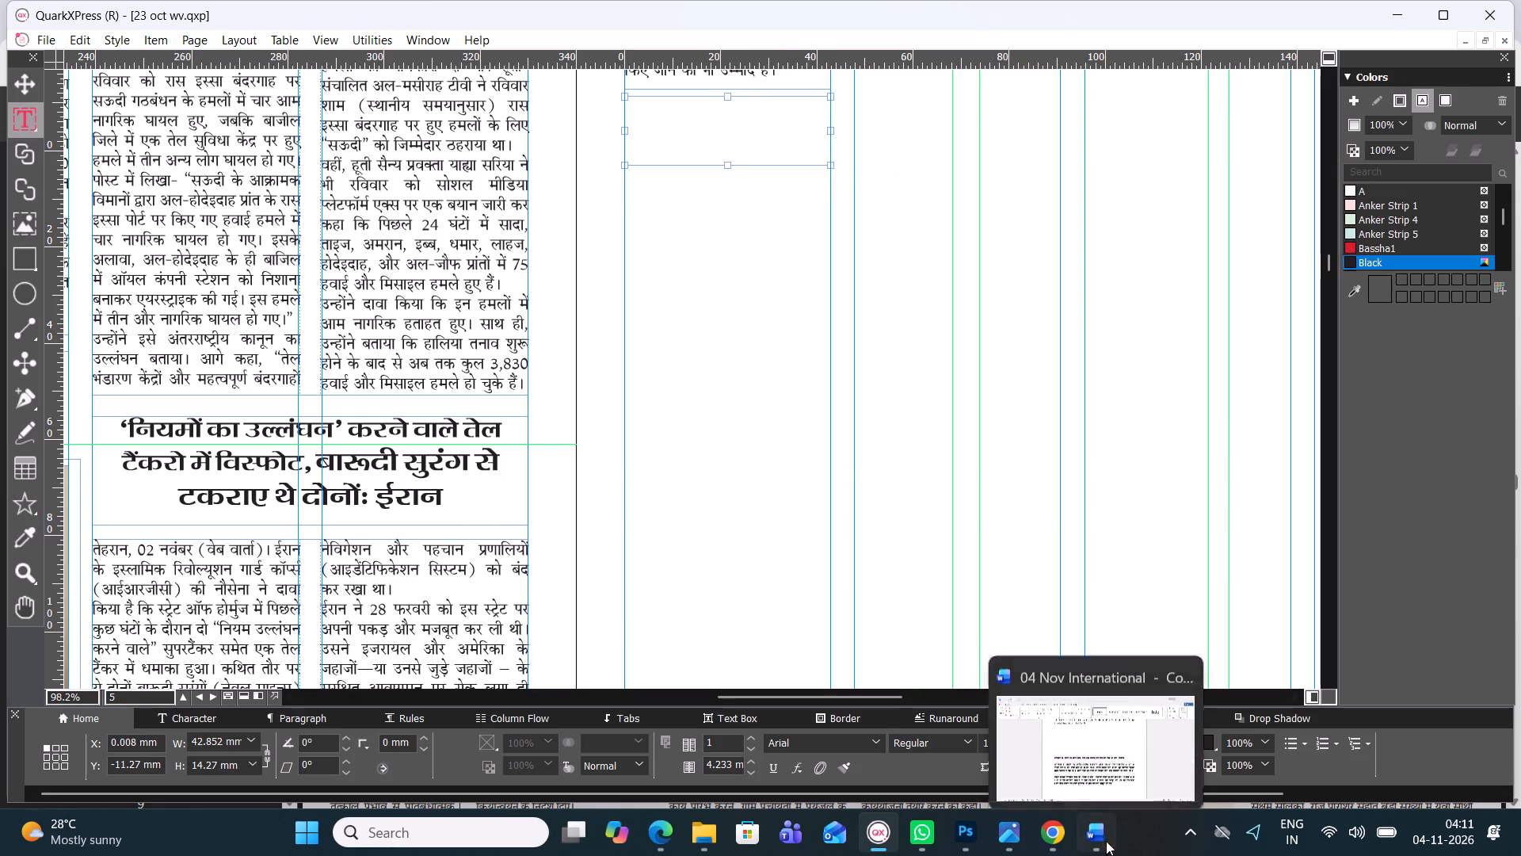
drag(691, 216, 576, 173)
click(691, 250)
drag(688, 257, 608, 234)
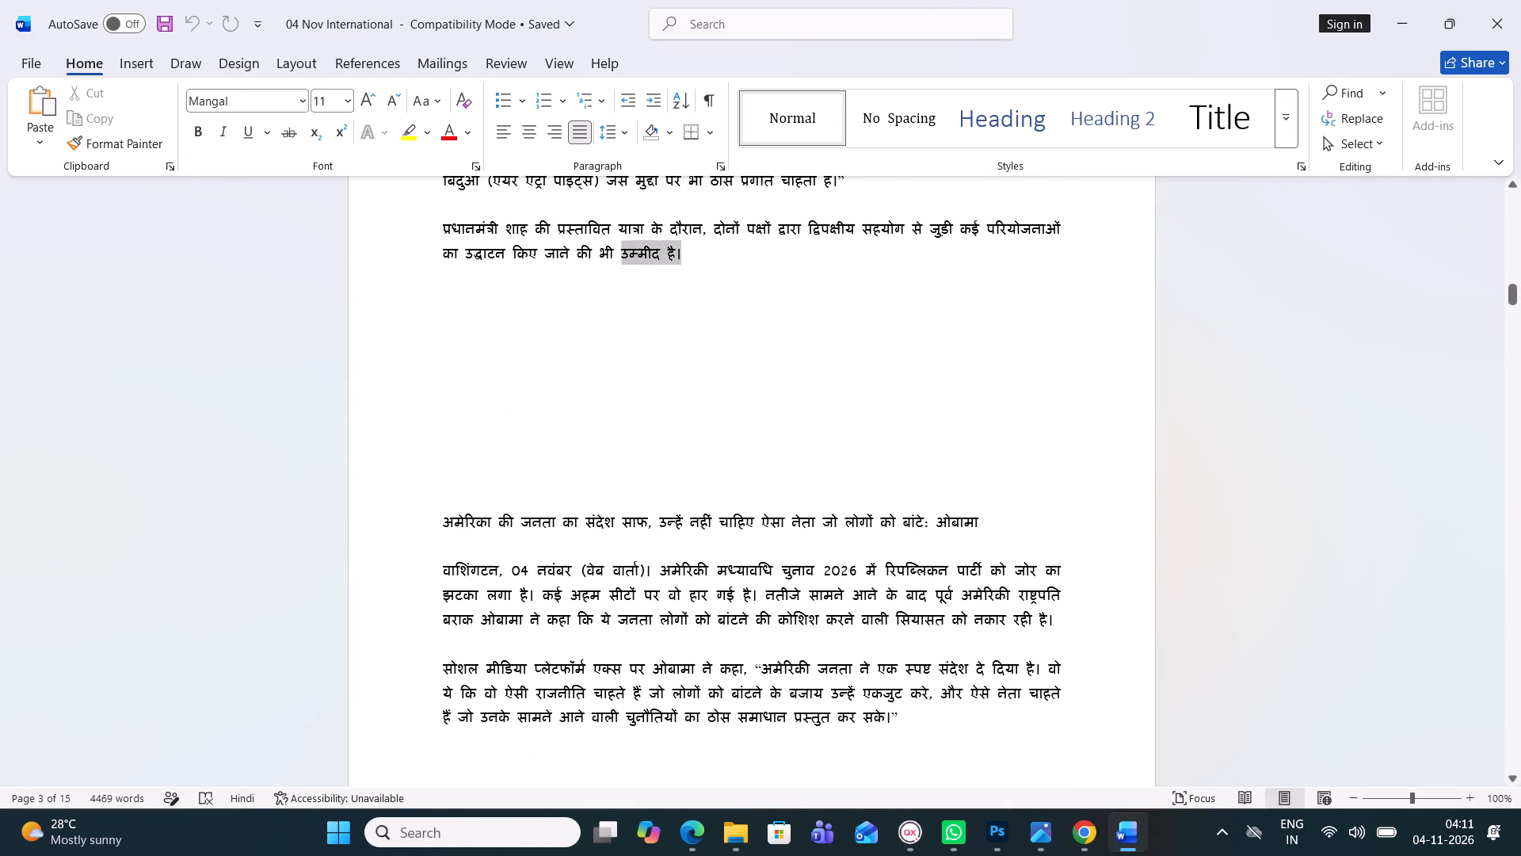
drag(608, 234, 466, 415)
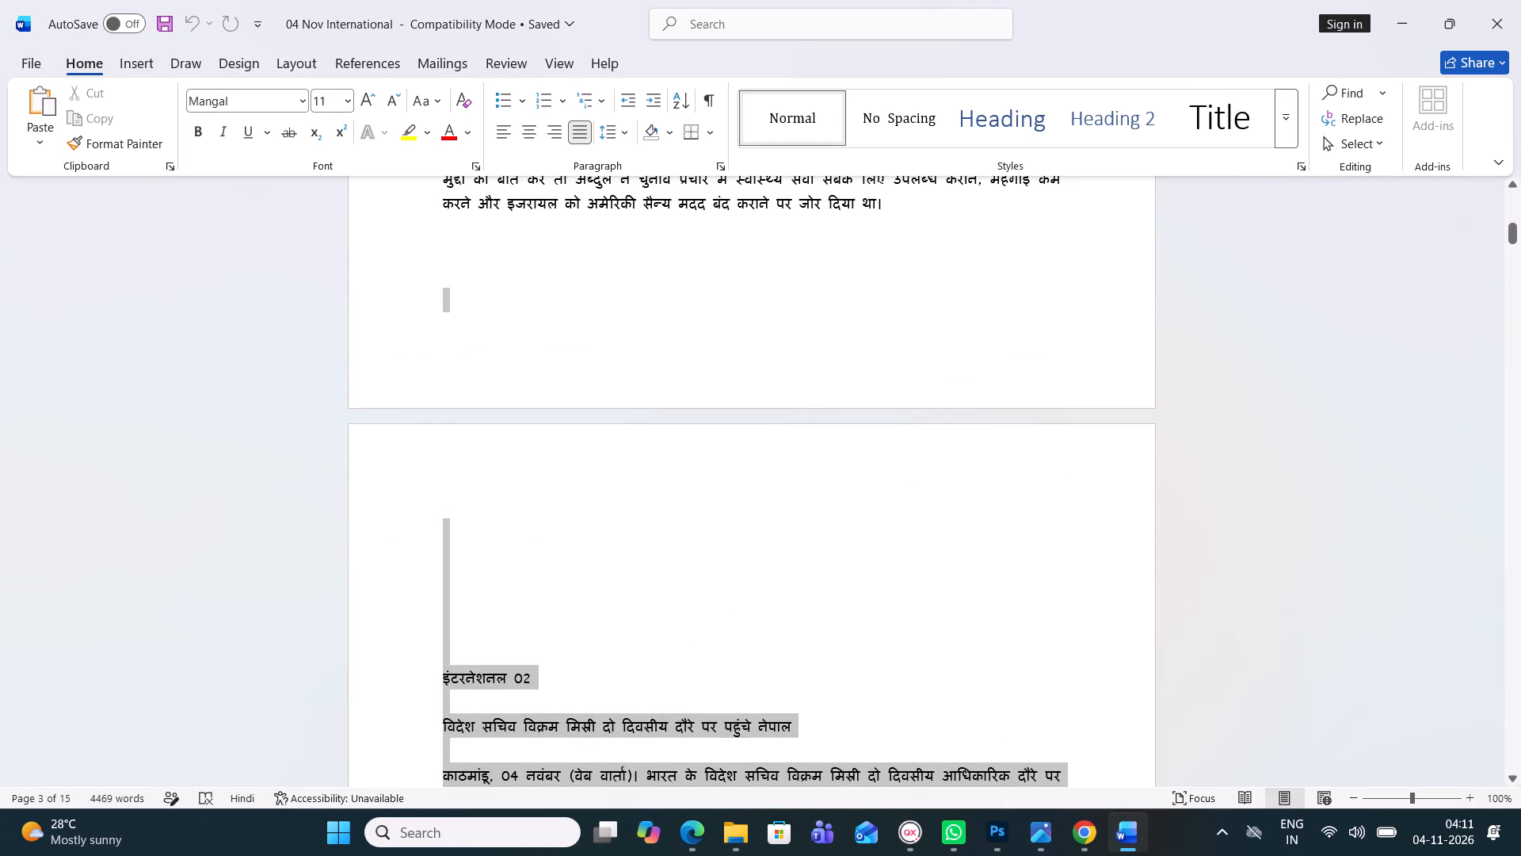
drag(466, 415, 434, 674)
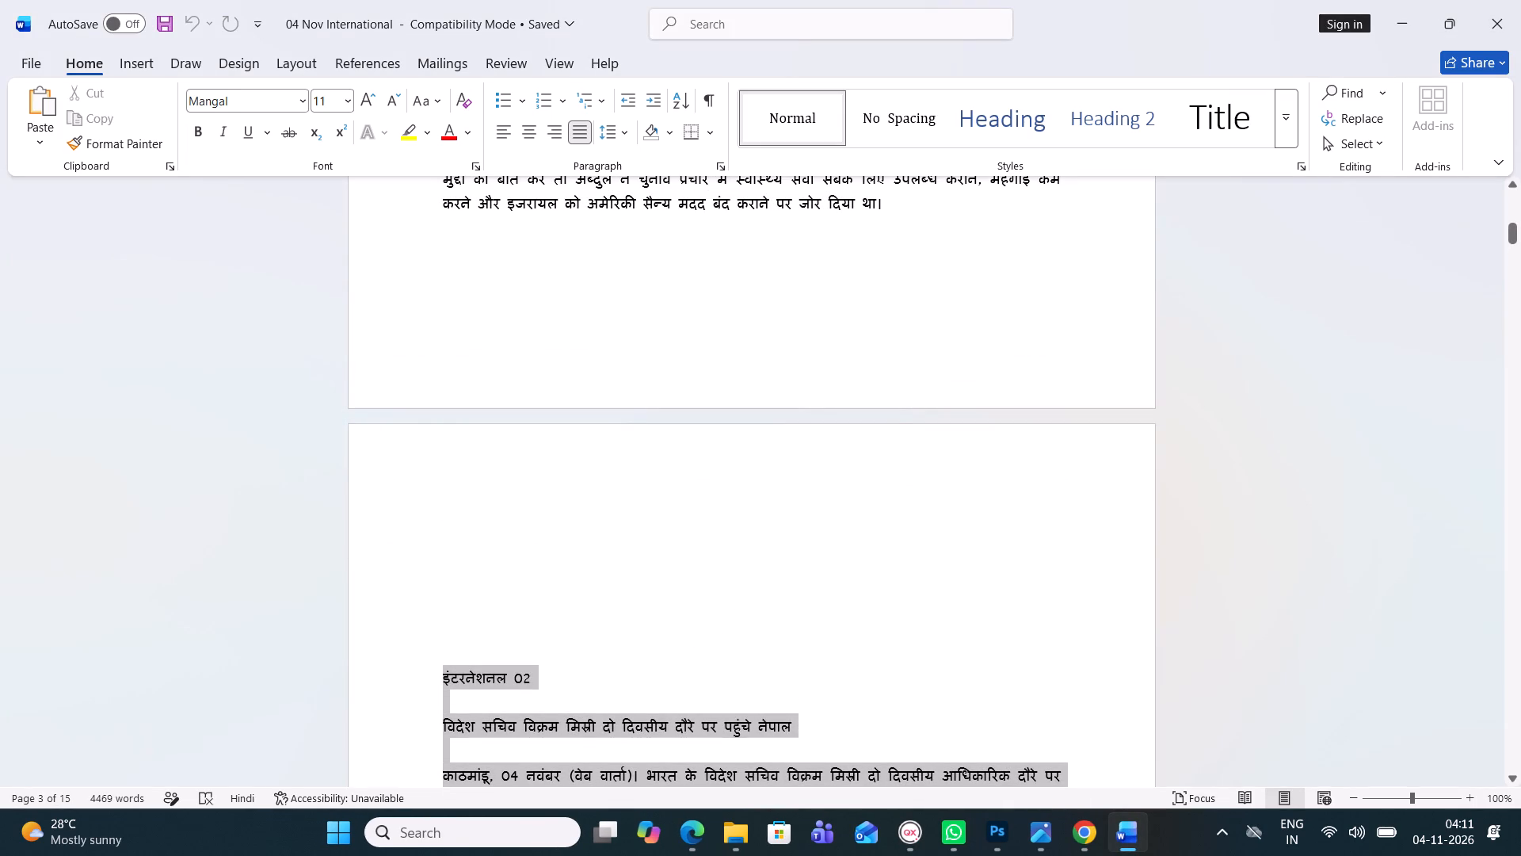
drag(434, 674, 433, 674)
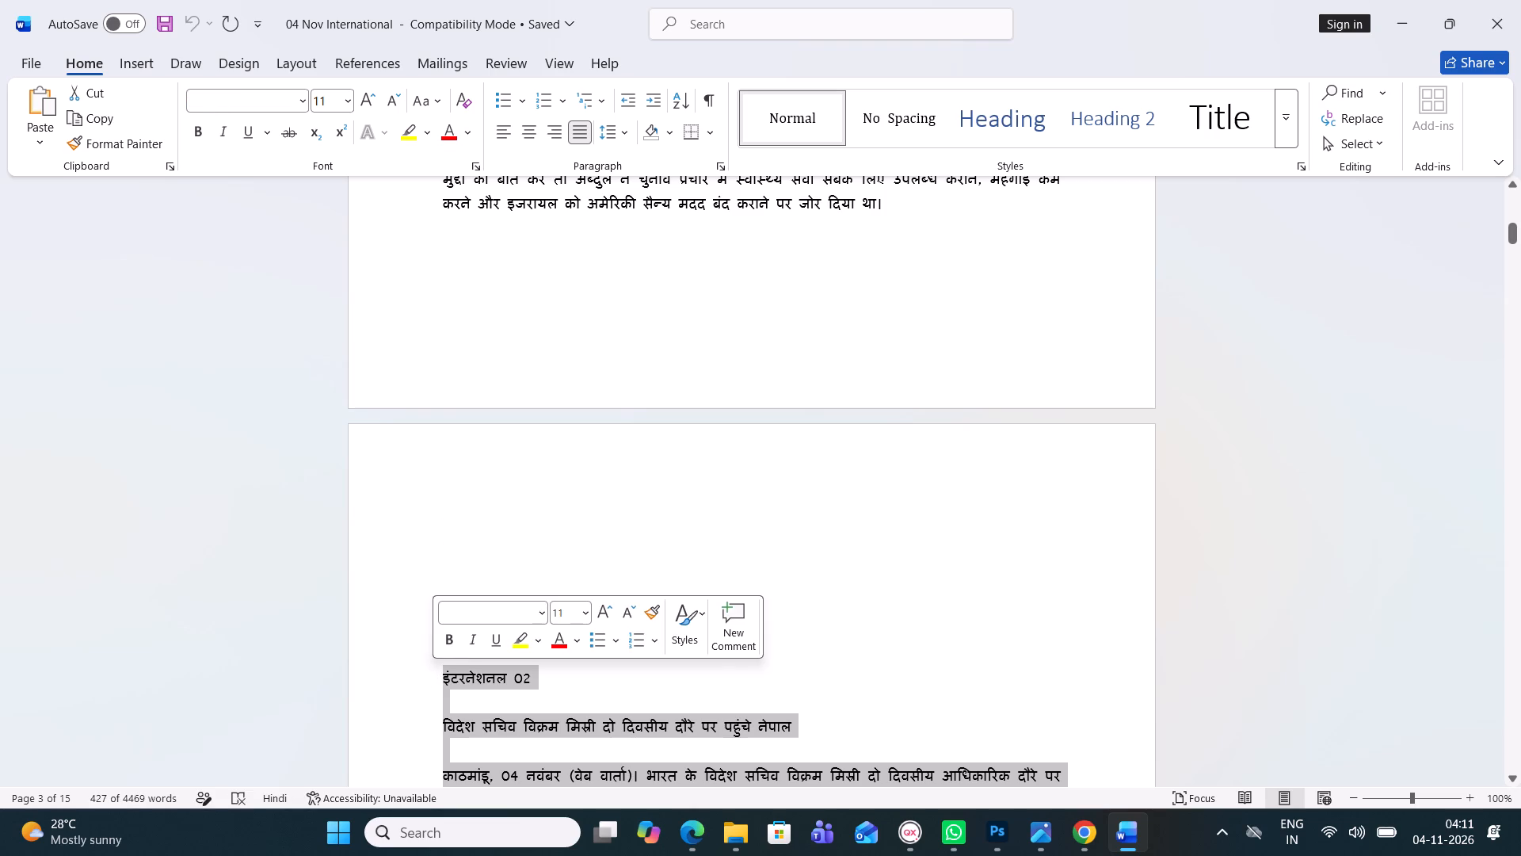
key(BackSpace)
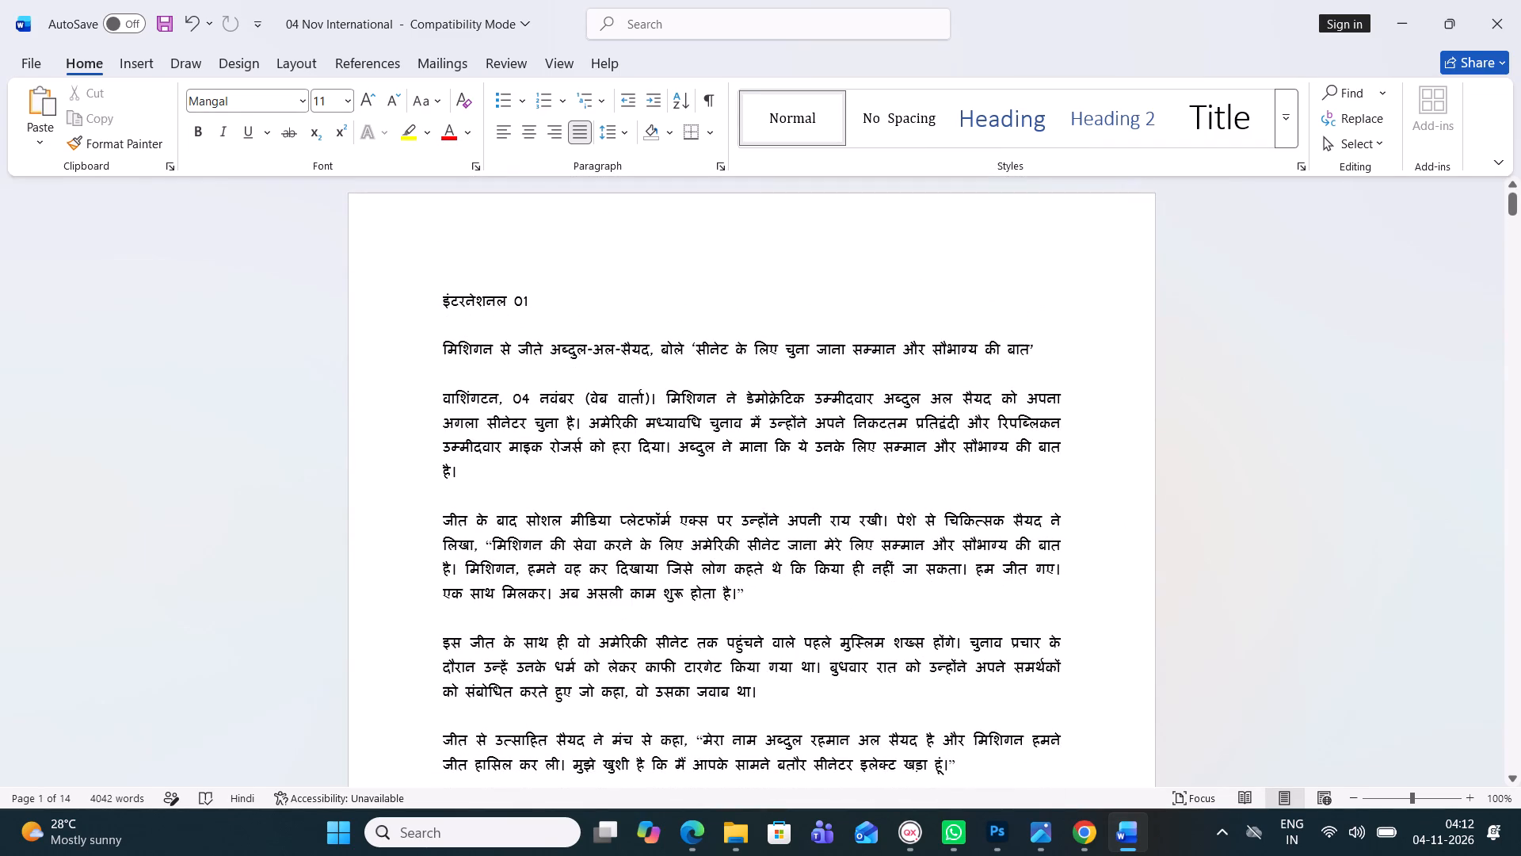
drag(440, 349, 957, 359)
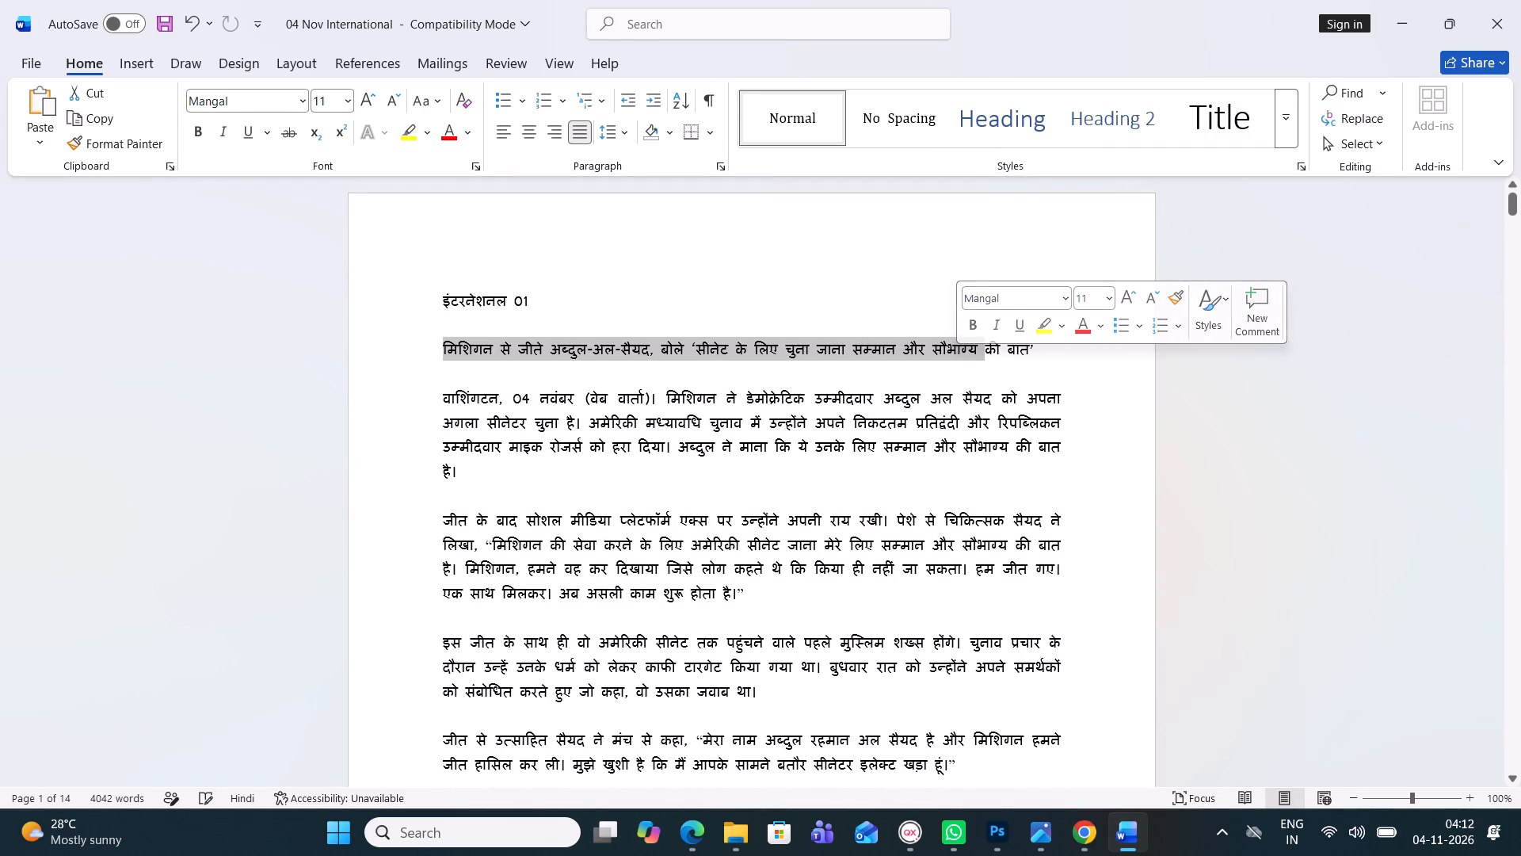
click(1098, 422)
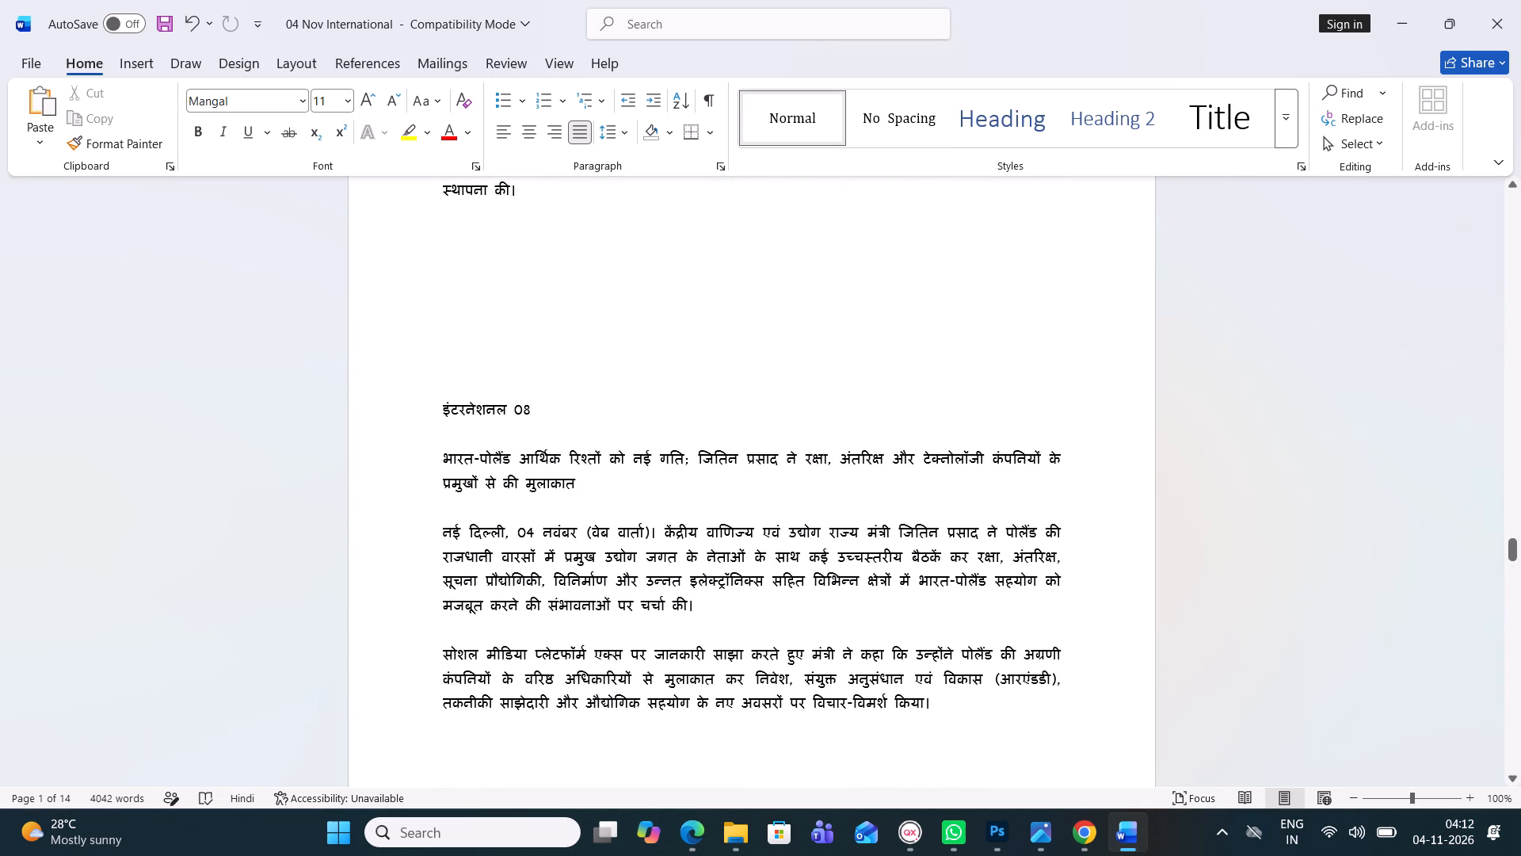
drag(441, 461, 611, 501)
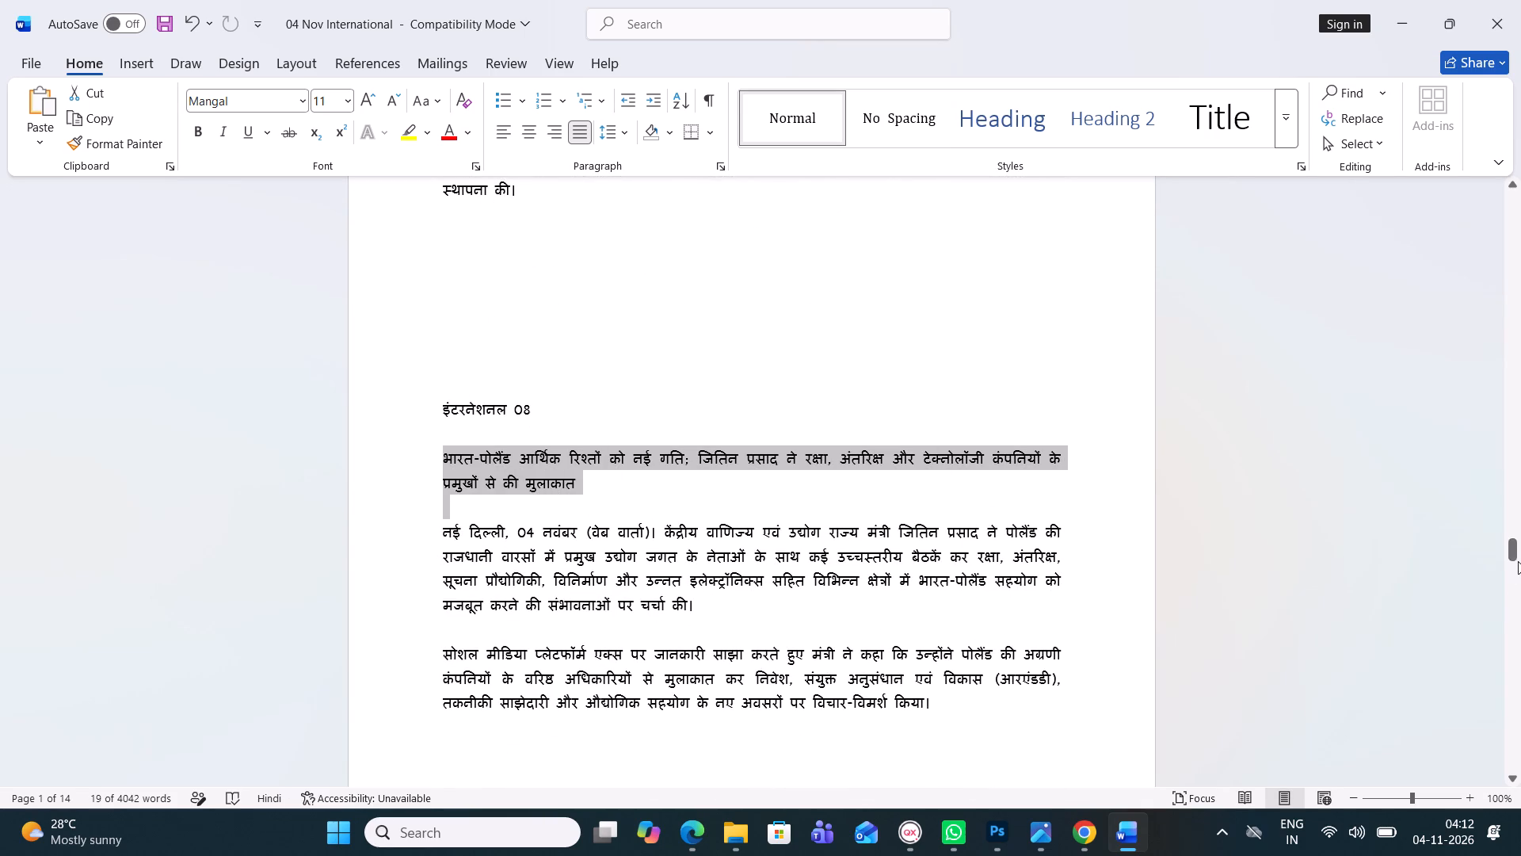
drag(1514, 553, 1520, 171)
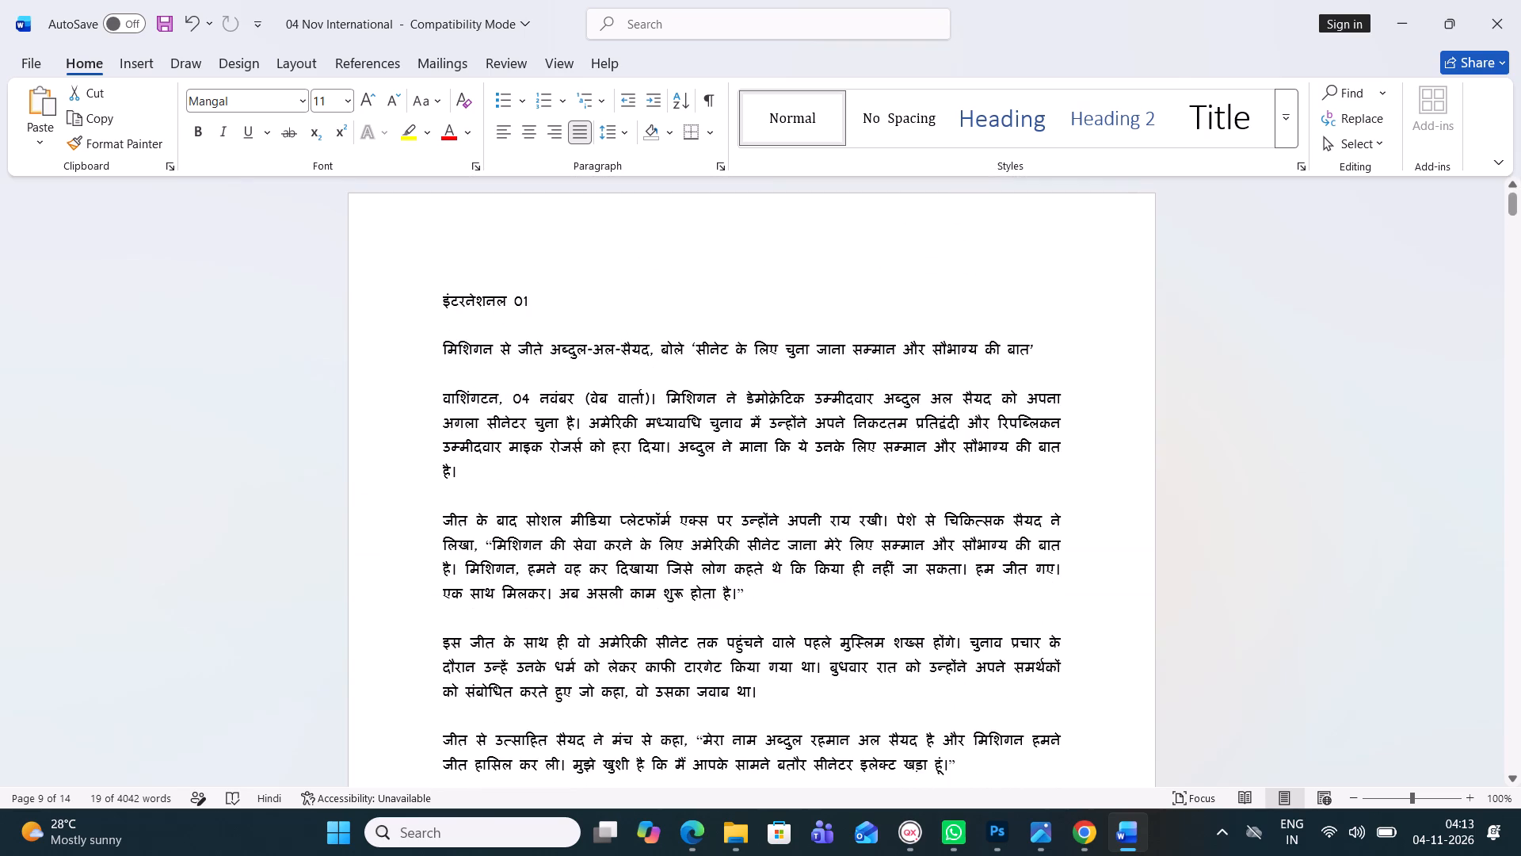
Copy the मिशिगन से जीते headline from Word into the QuarkXPress box below the Nepal story and extend the box to about 19.3 mm high.
drag(439, 347, 890, 361)
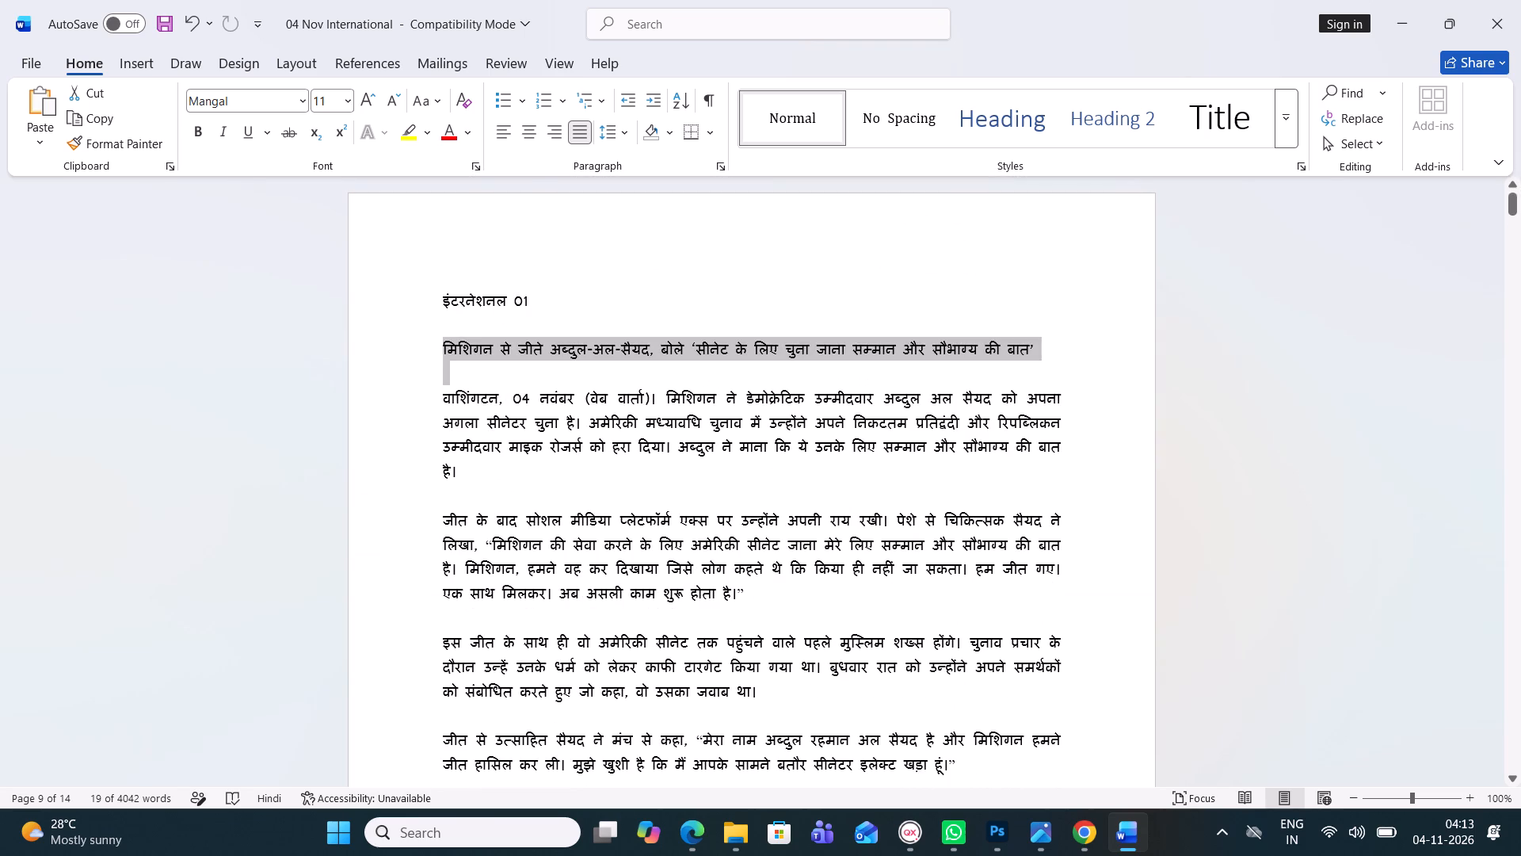
drag(890, 361, 1070, 345)
key(ctrl+c)
click(903, 837)
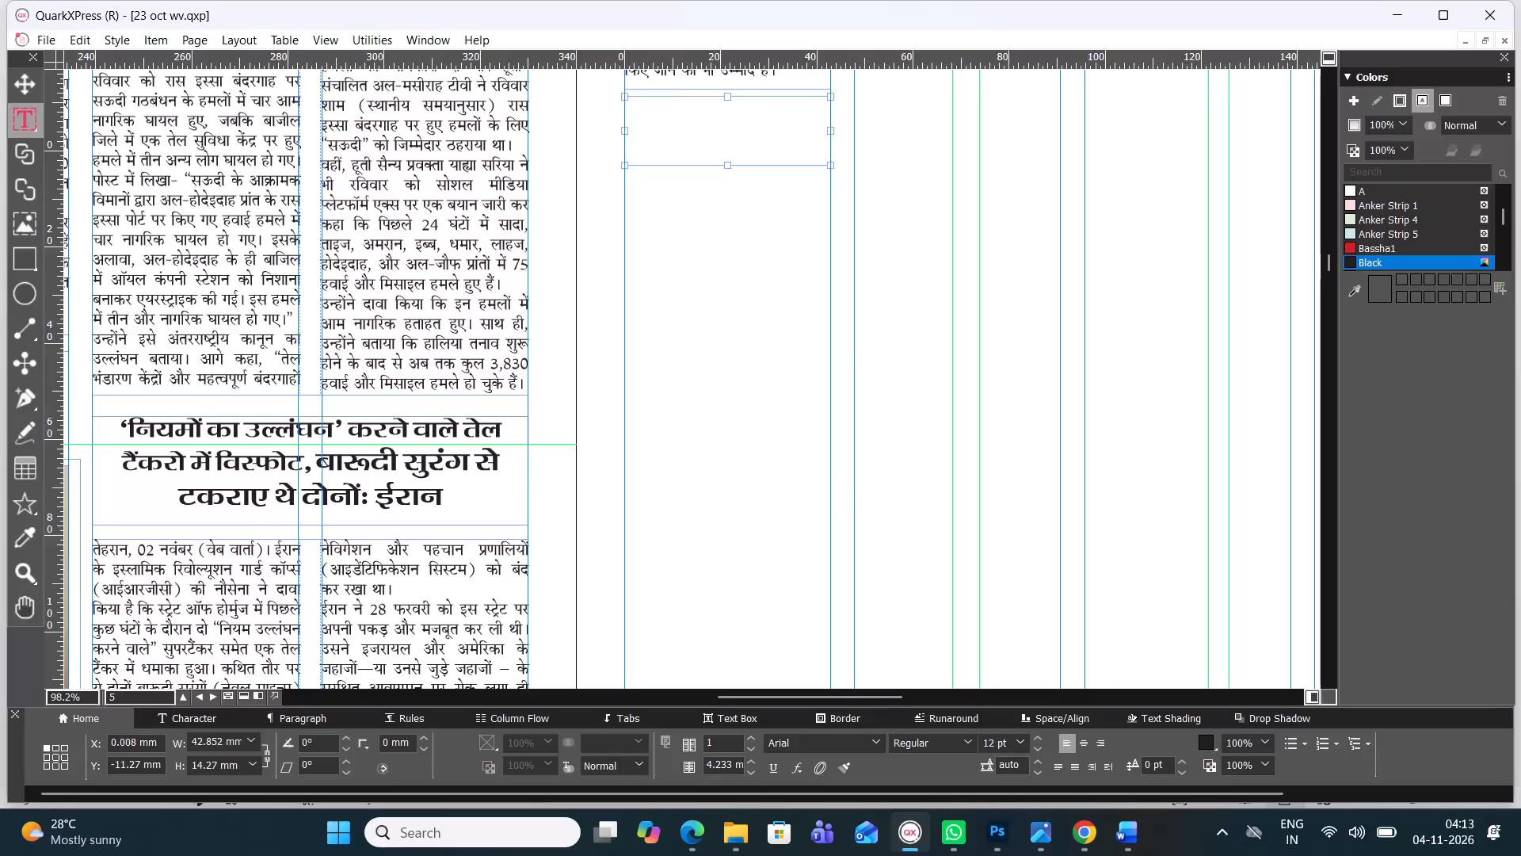
key(ctrl+v)
key(ctrl+a)
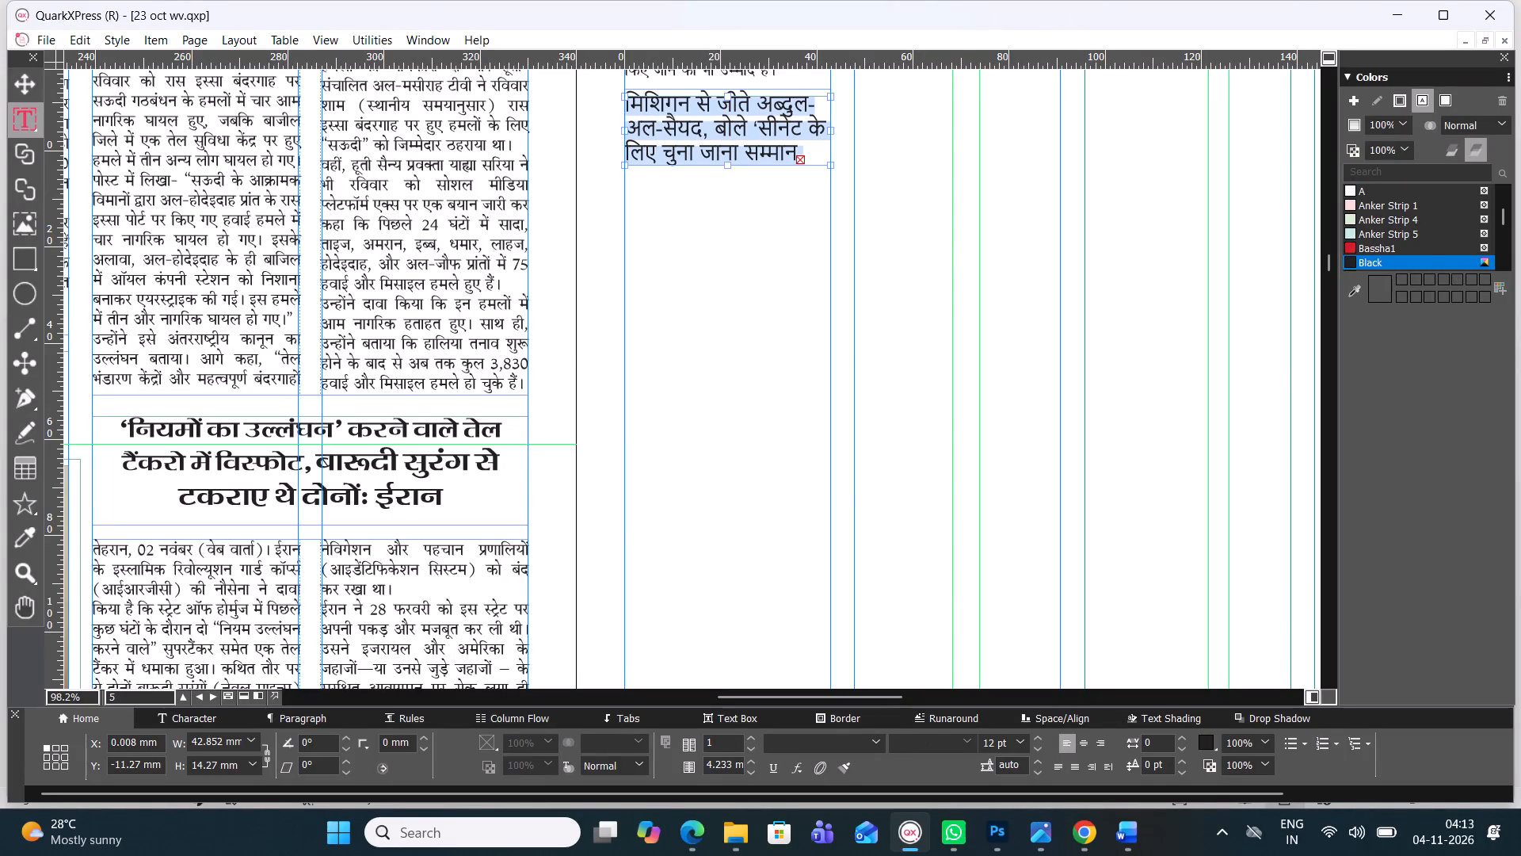
drag(729, 165, 730, 186)
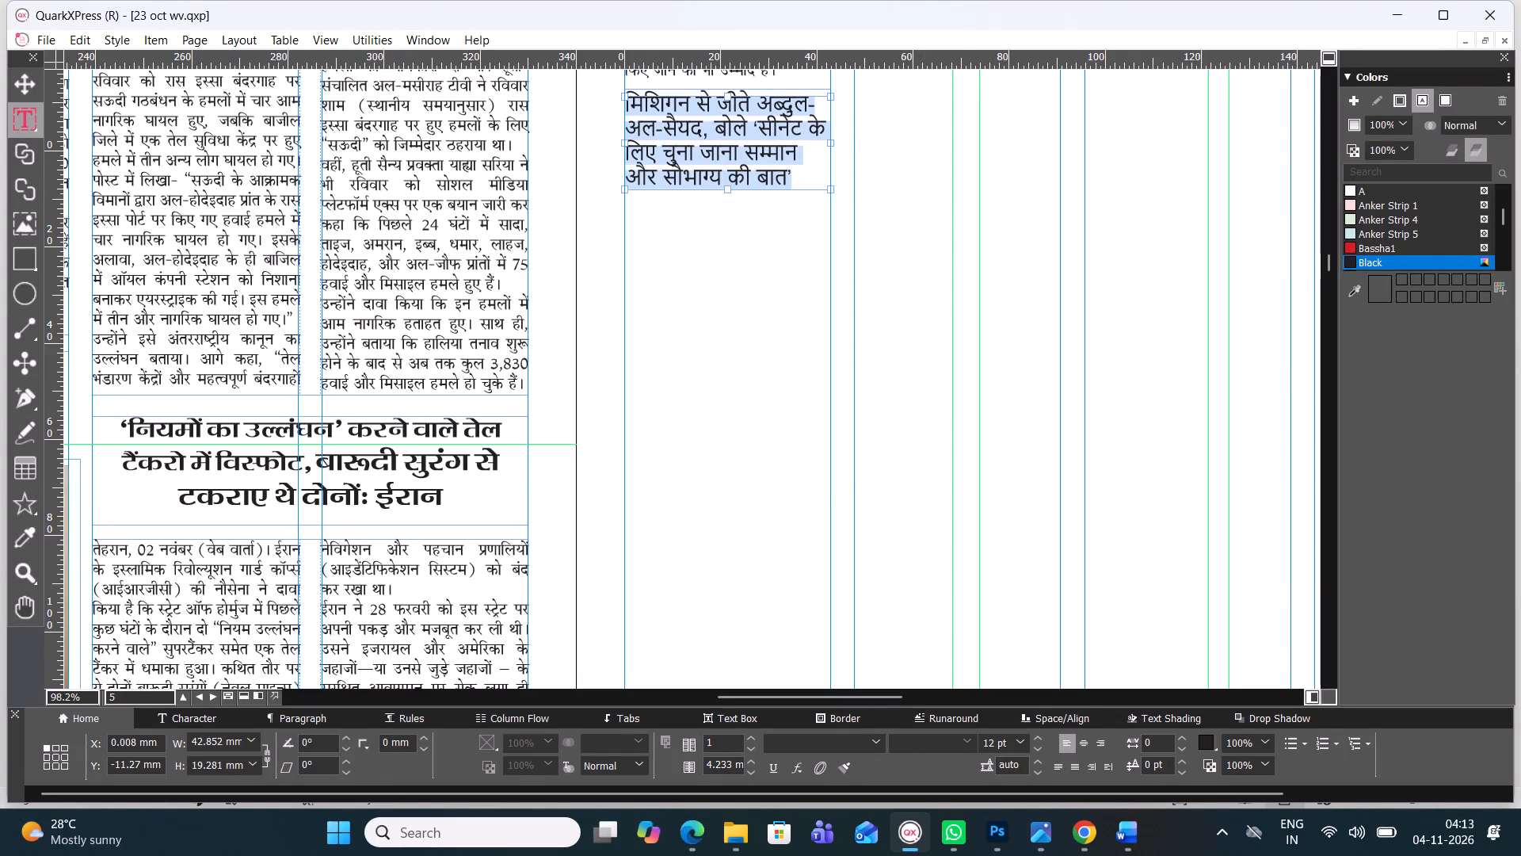
Set the Michigan headline in Four C Gandhihead at 11 pt, centred.
click(880, 739)
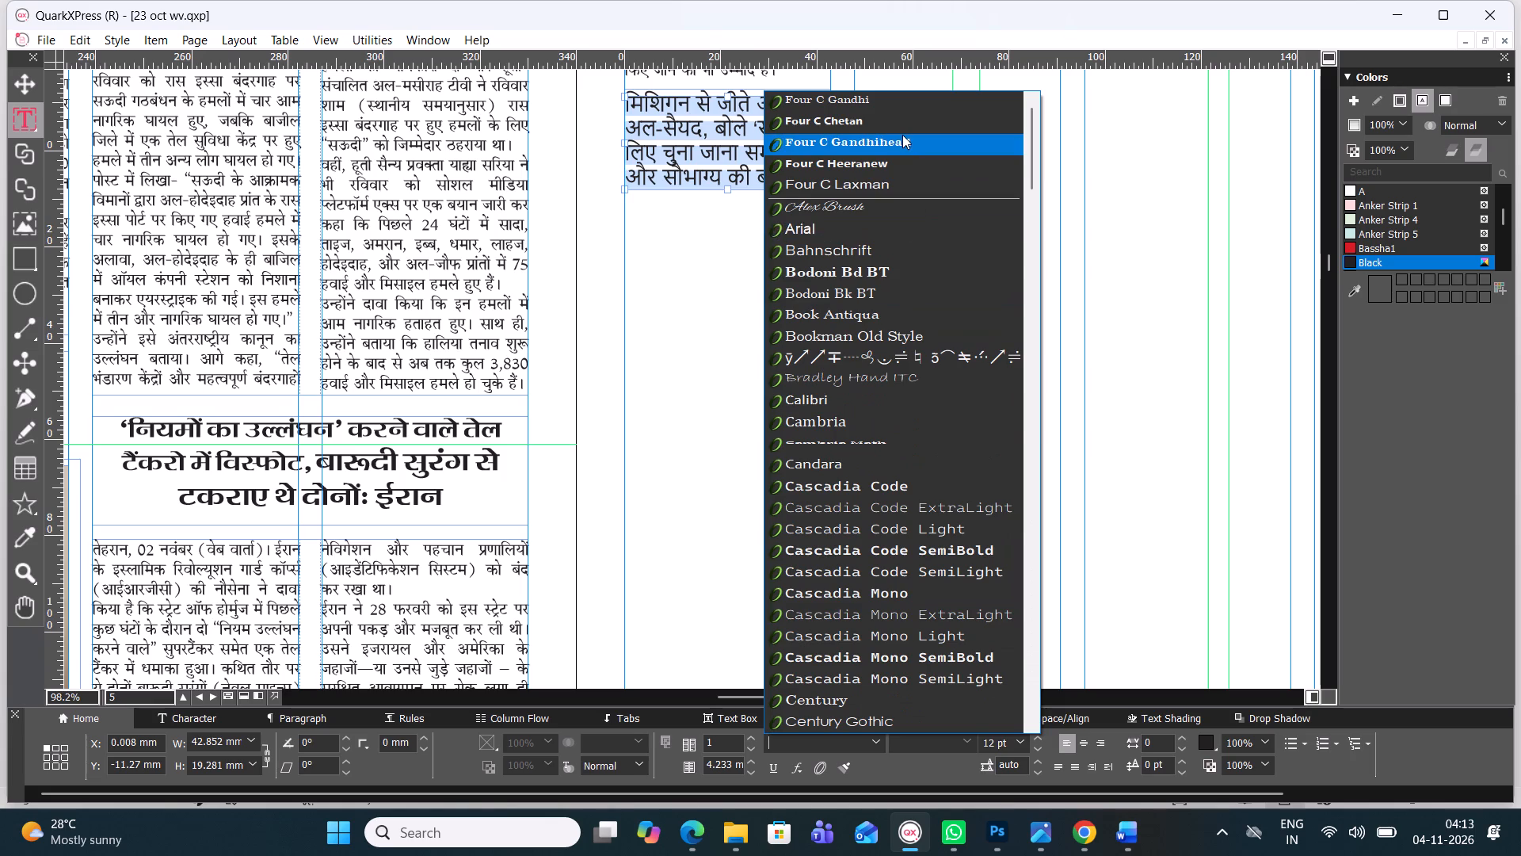
click(902, 135)
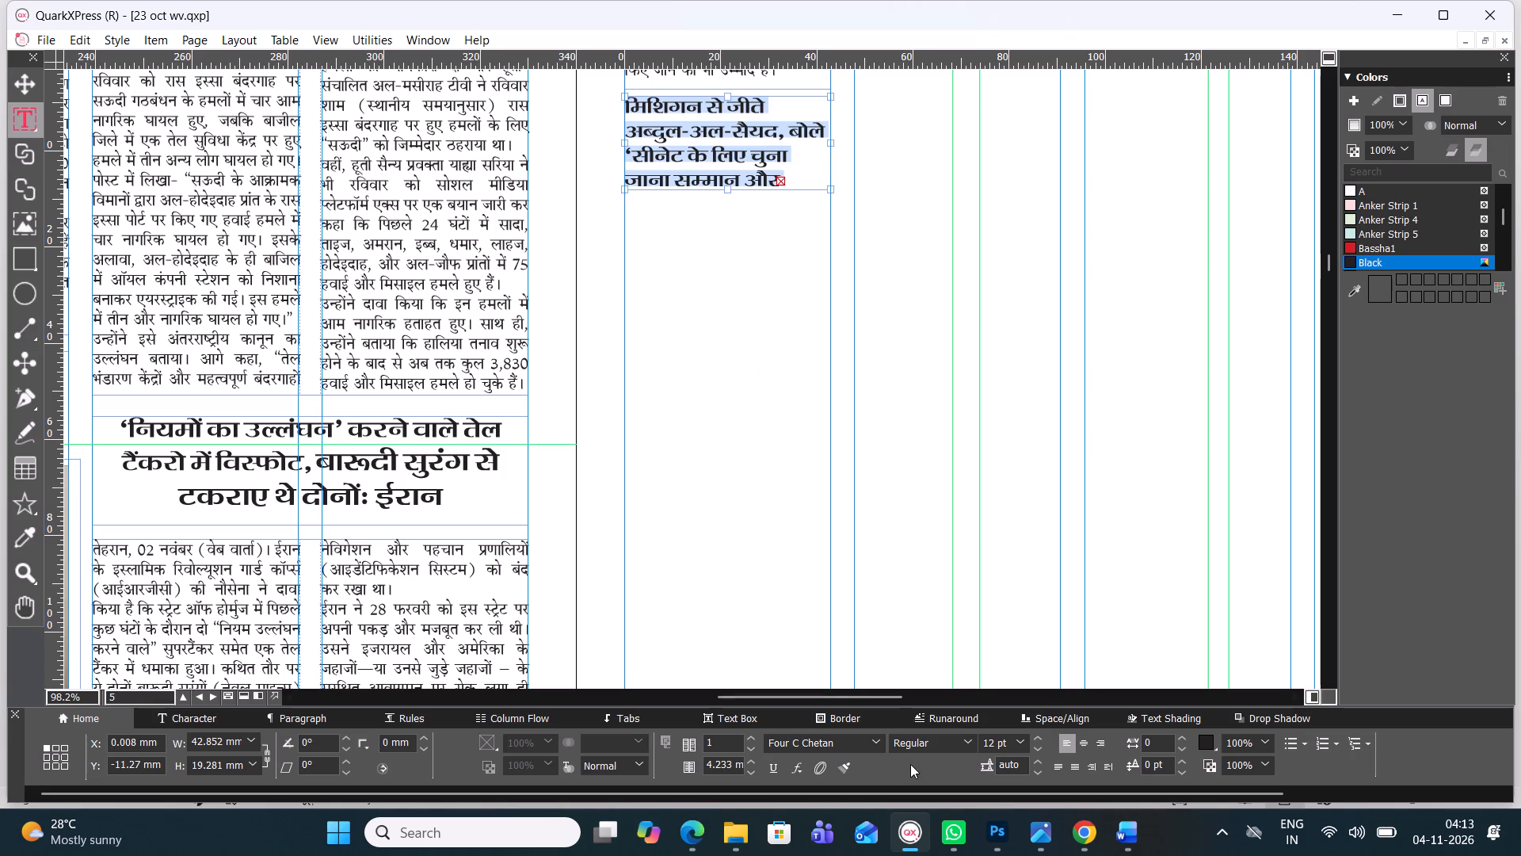
click(877, 743)
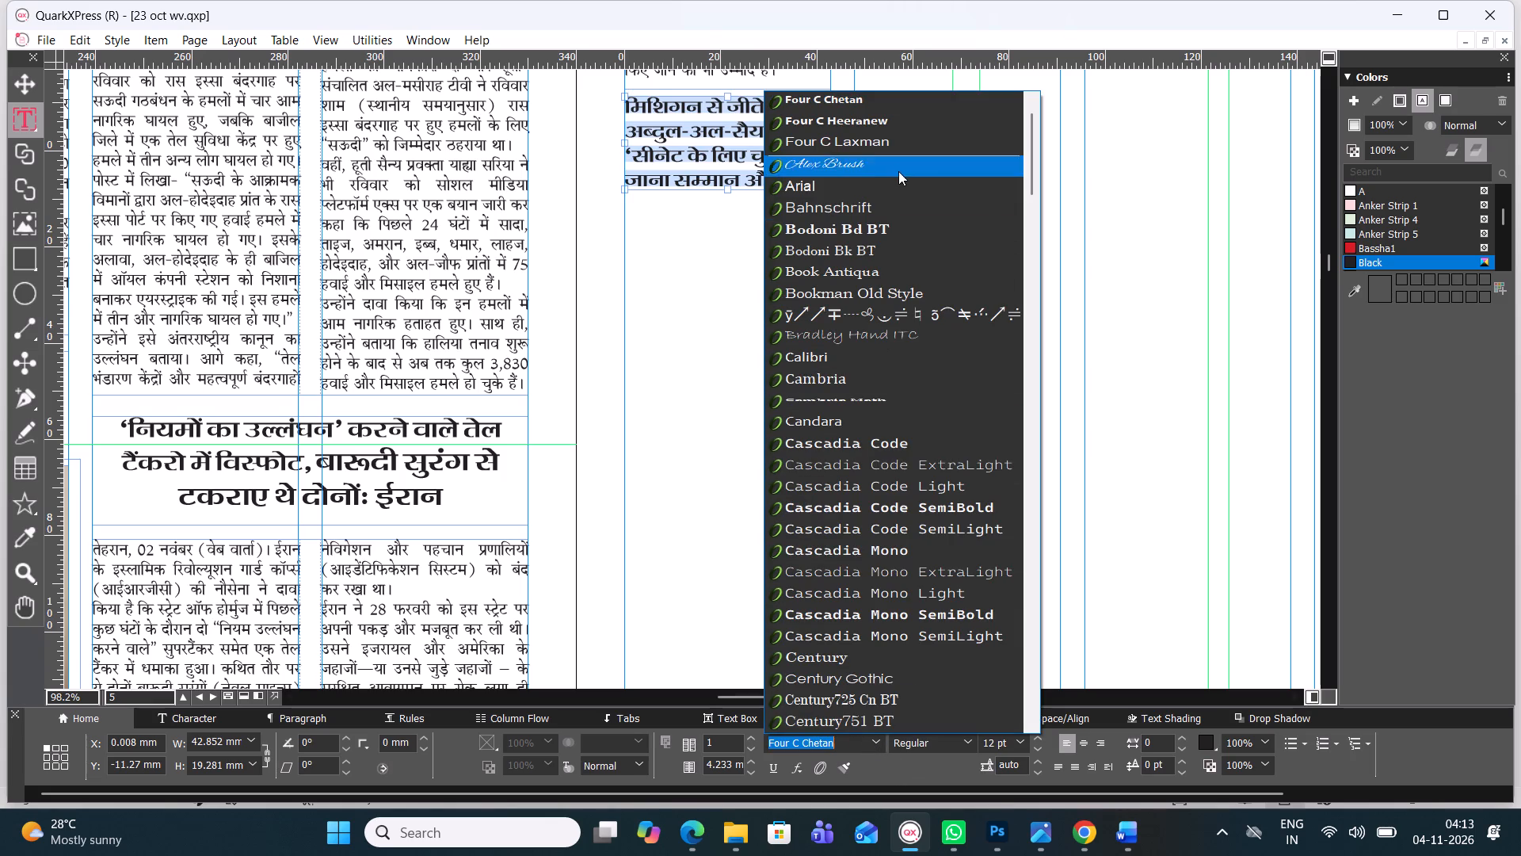
drag(1031, 175, 1031, 129)
click(888, 92)
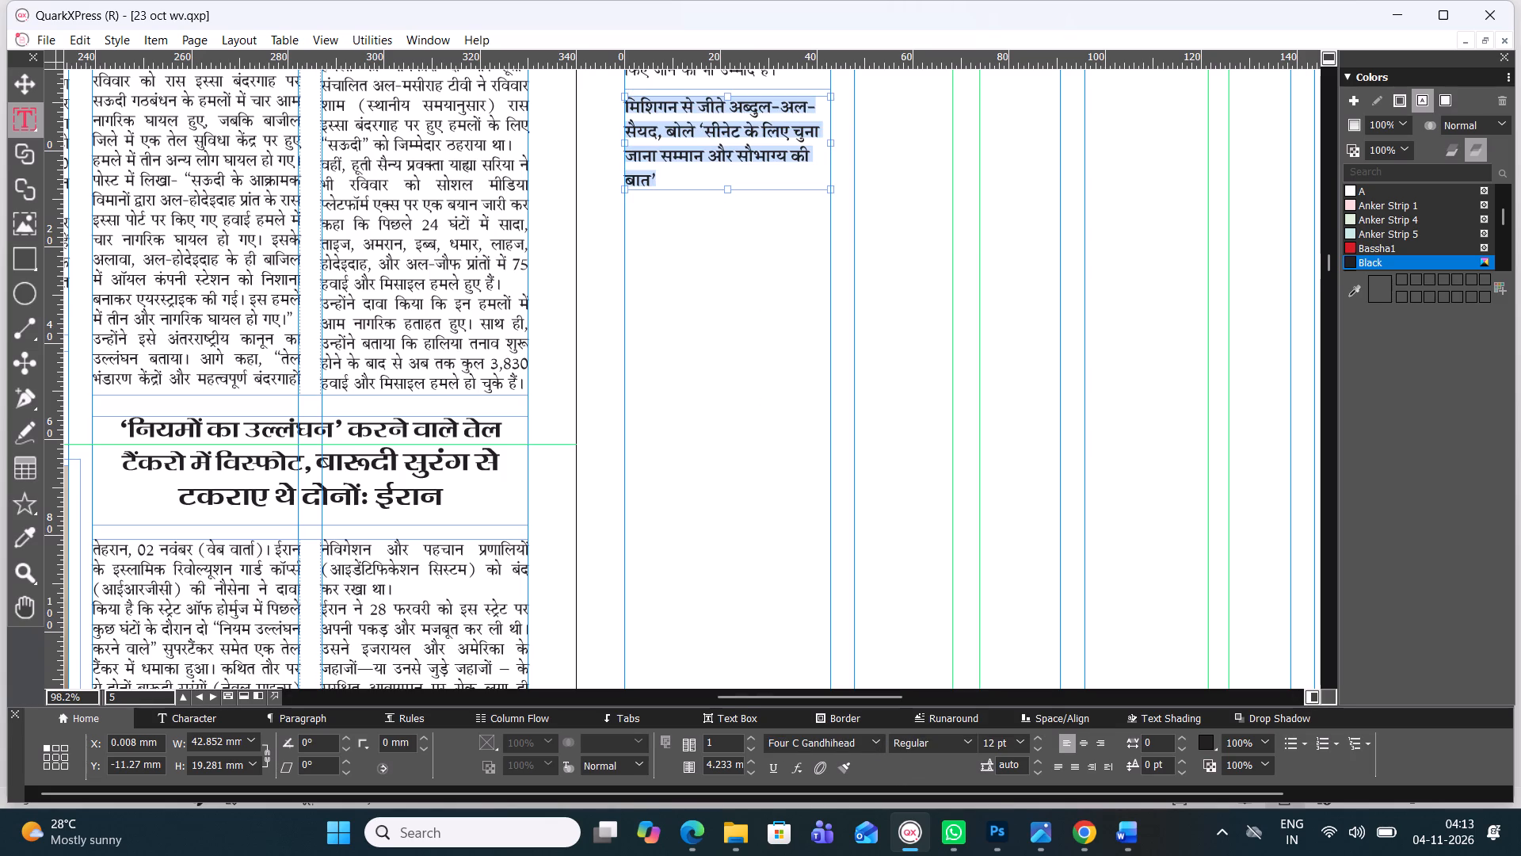
key(ctrl+alt+shift+comma)
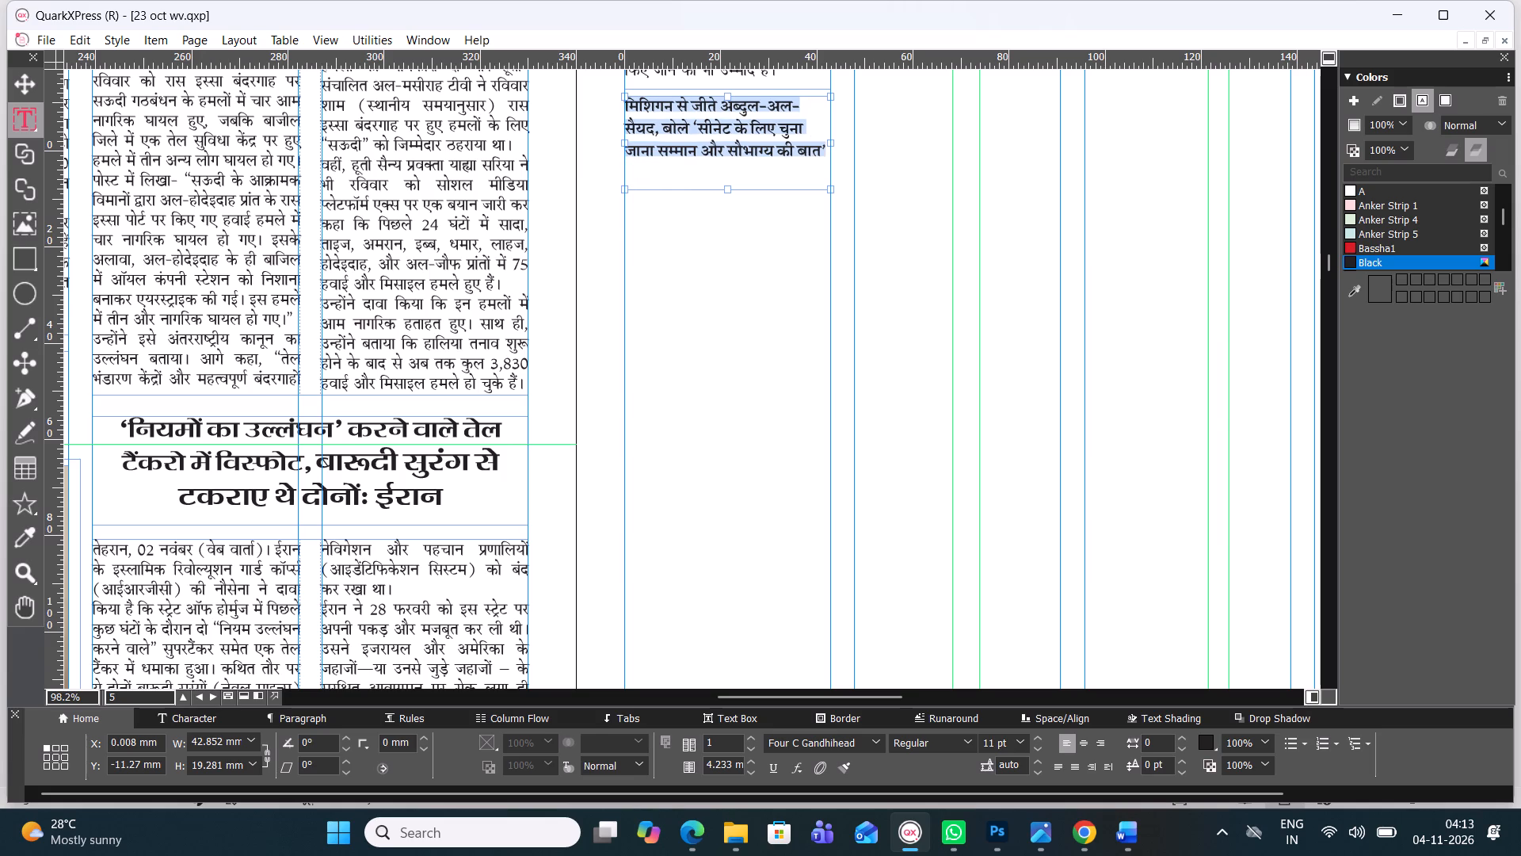
click(1077, 741)
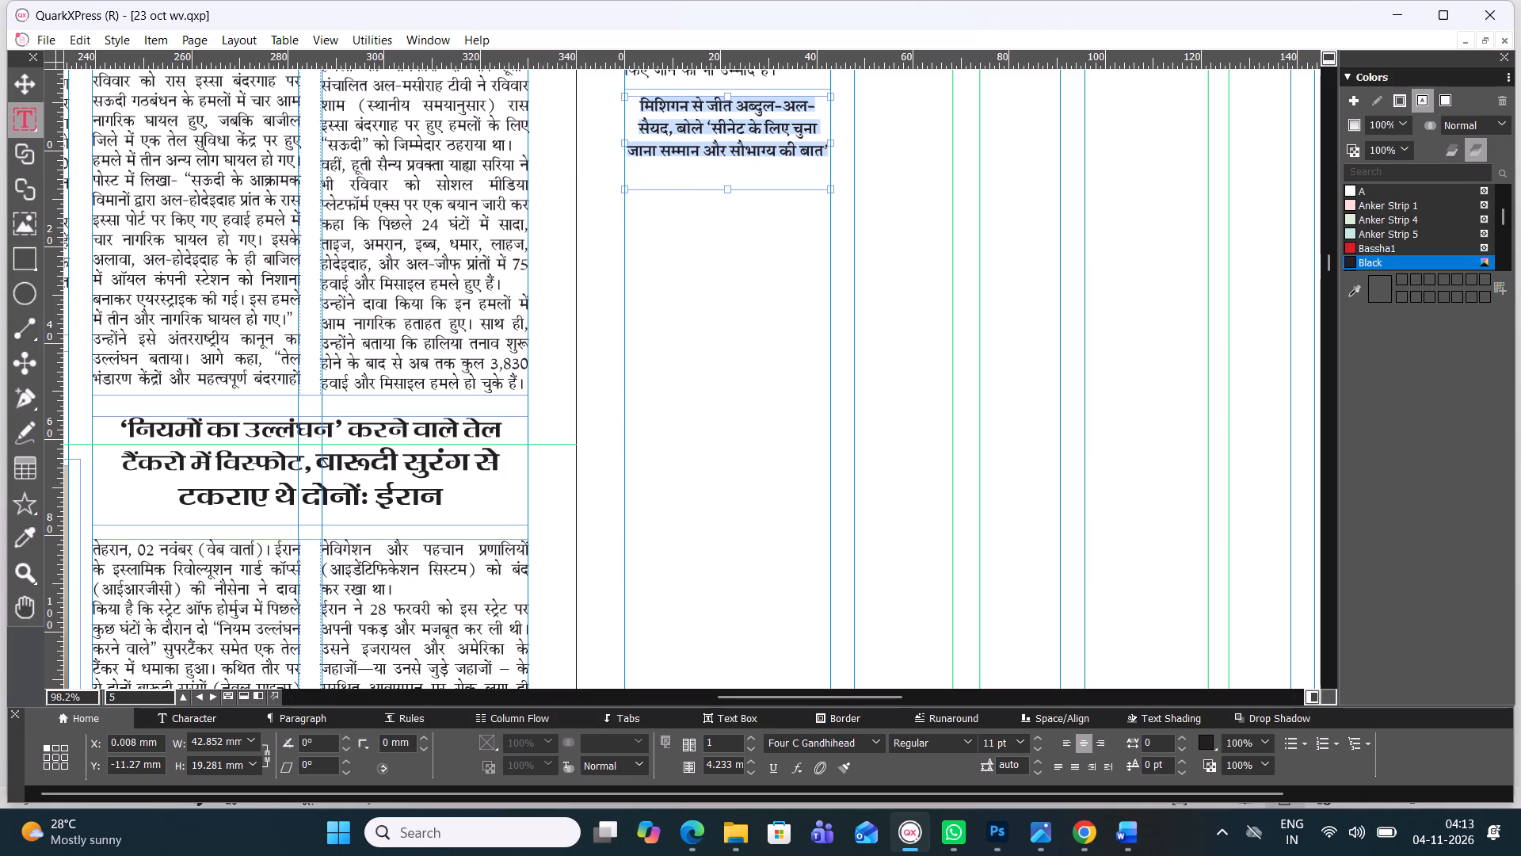
key(ctrl+alt+shift+period)
key(ctrl+z)
Set the headline's baseline shift to -3 pt and raise its box's bottom edge to a height of about 16.8 mm.
triple_click(1184, 772)
click(1184, 772)
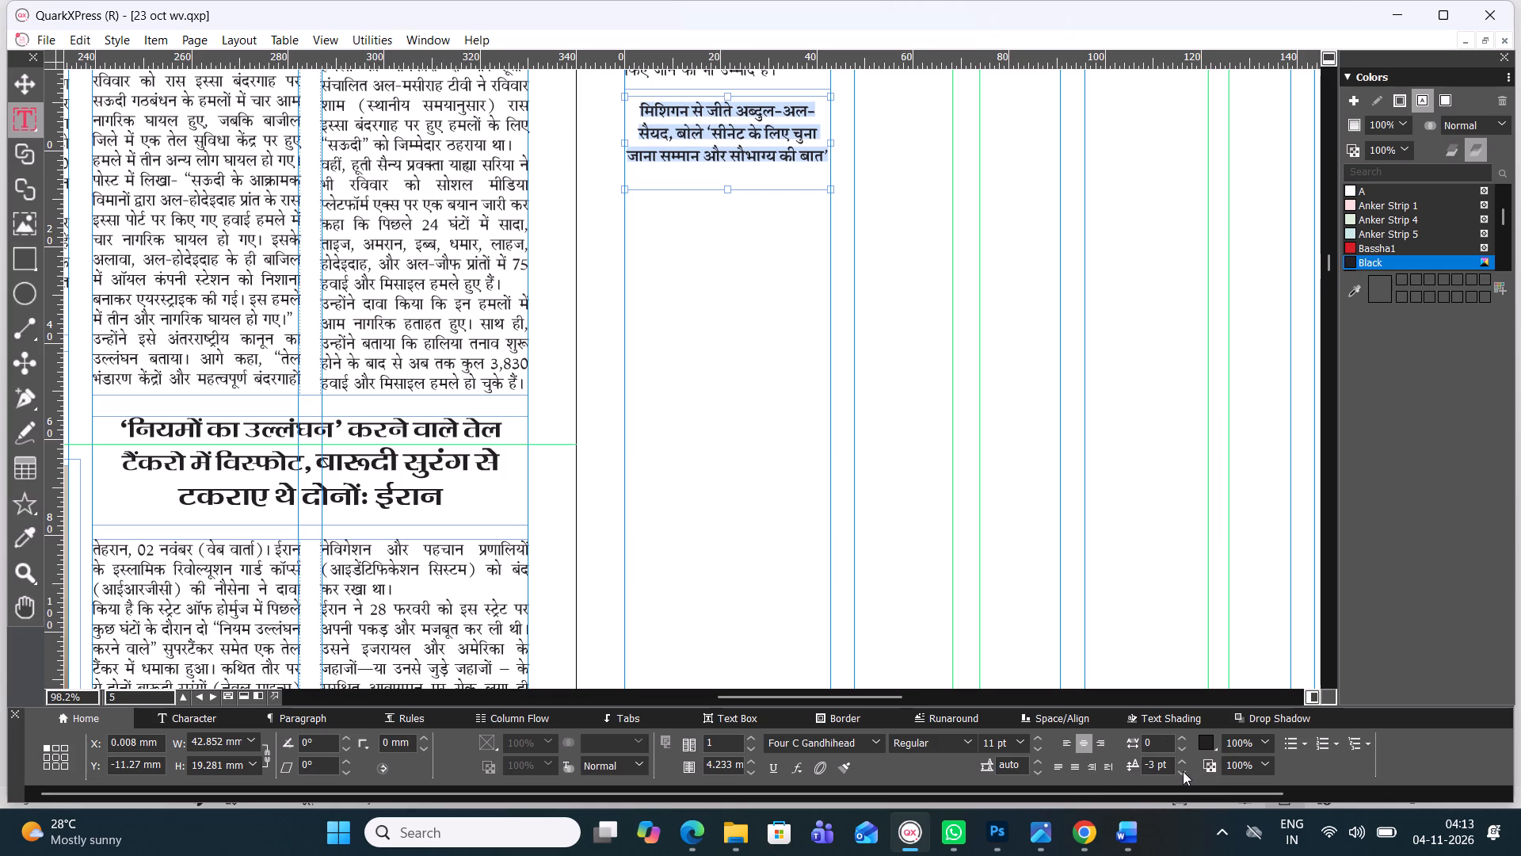
drag(729, 186, 726, 178)
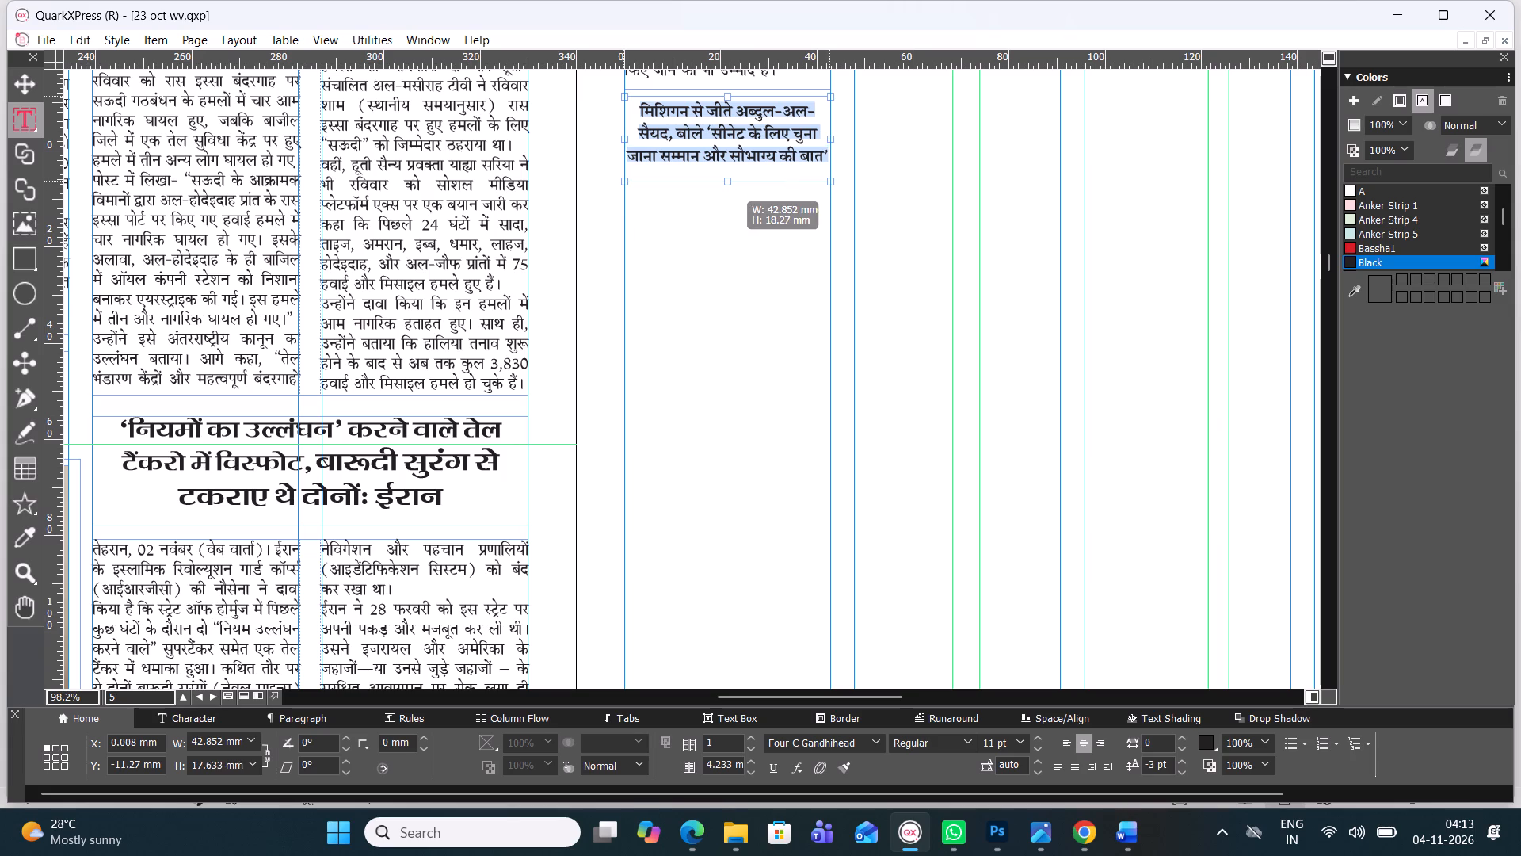
drag(726, 178, 726, 174)
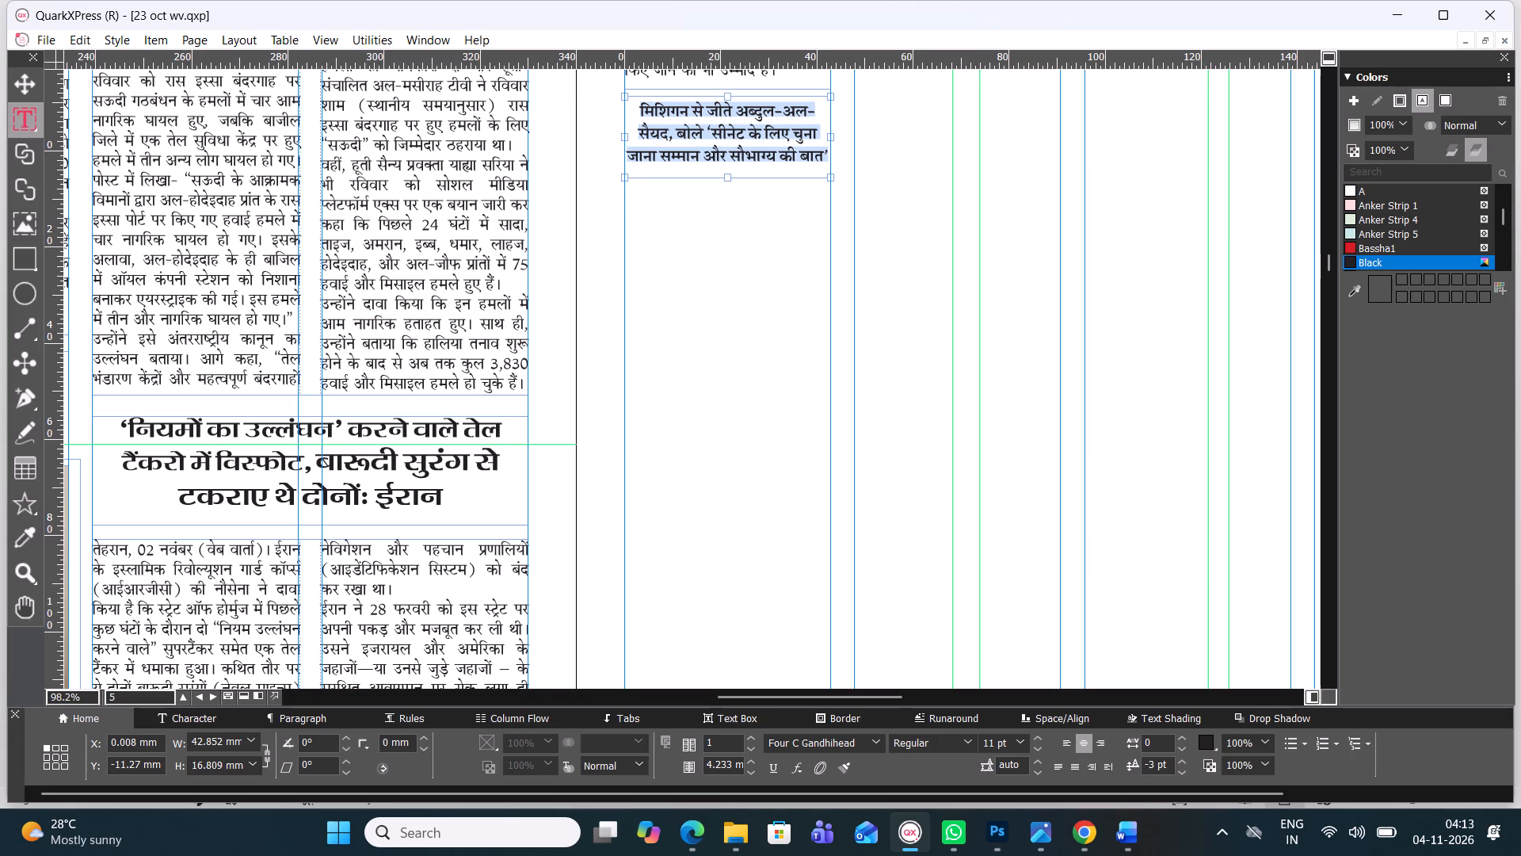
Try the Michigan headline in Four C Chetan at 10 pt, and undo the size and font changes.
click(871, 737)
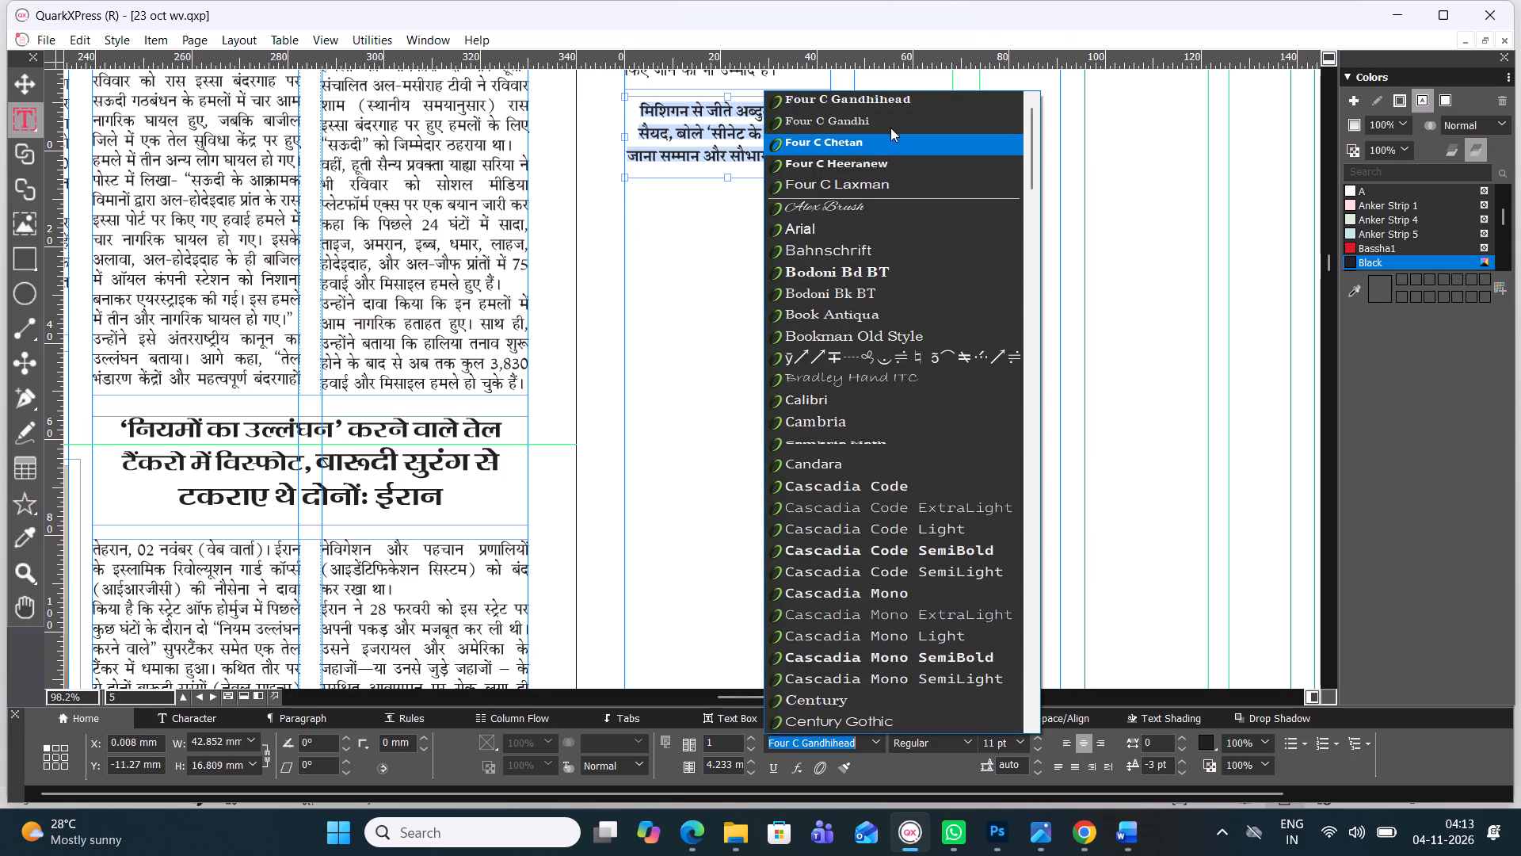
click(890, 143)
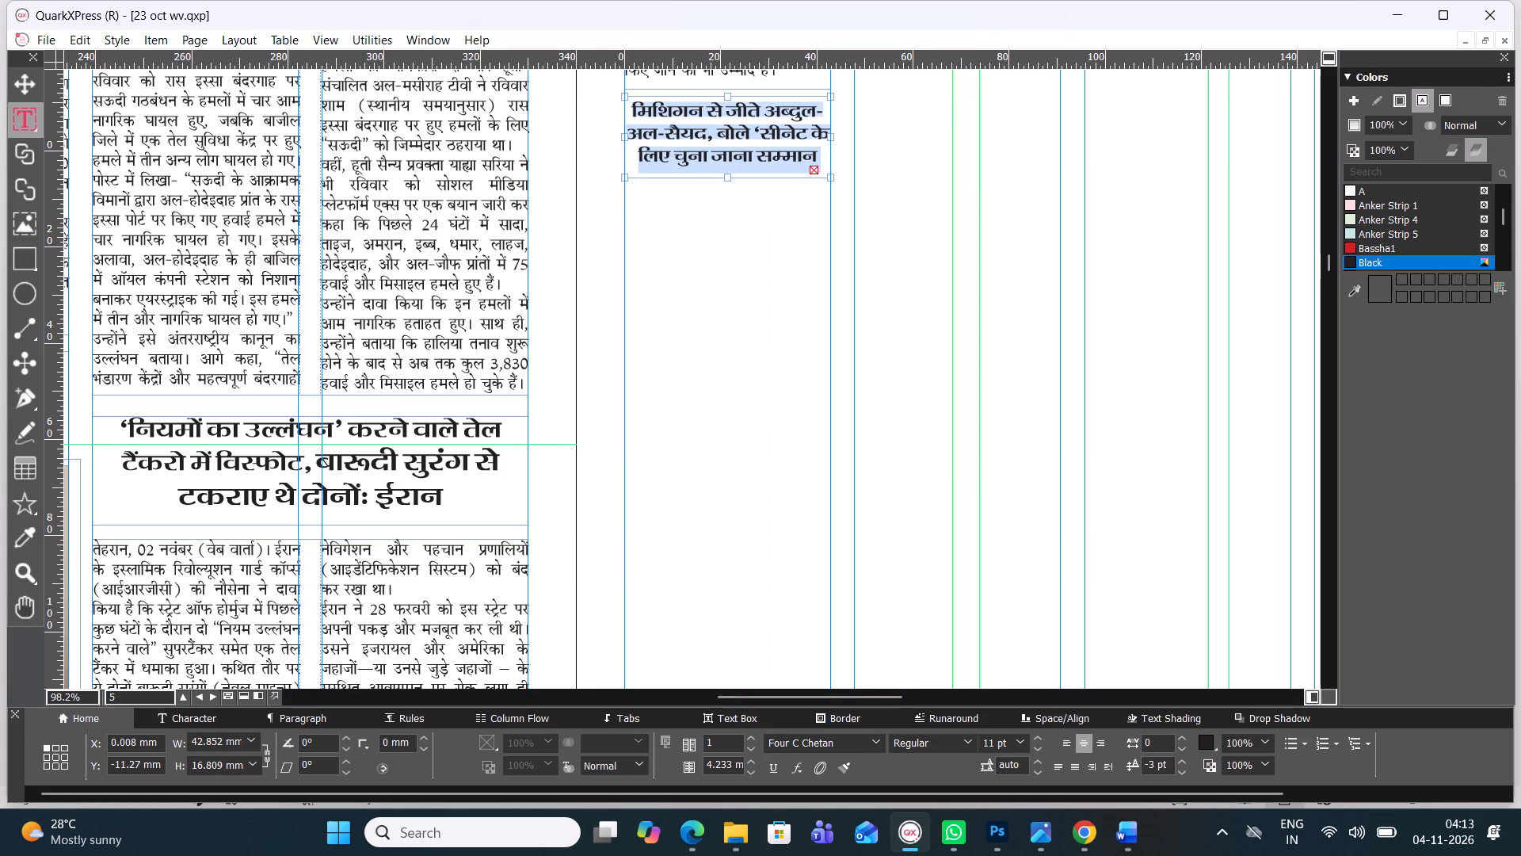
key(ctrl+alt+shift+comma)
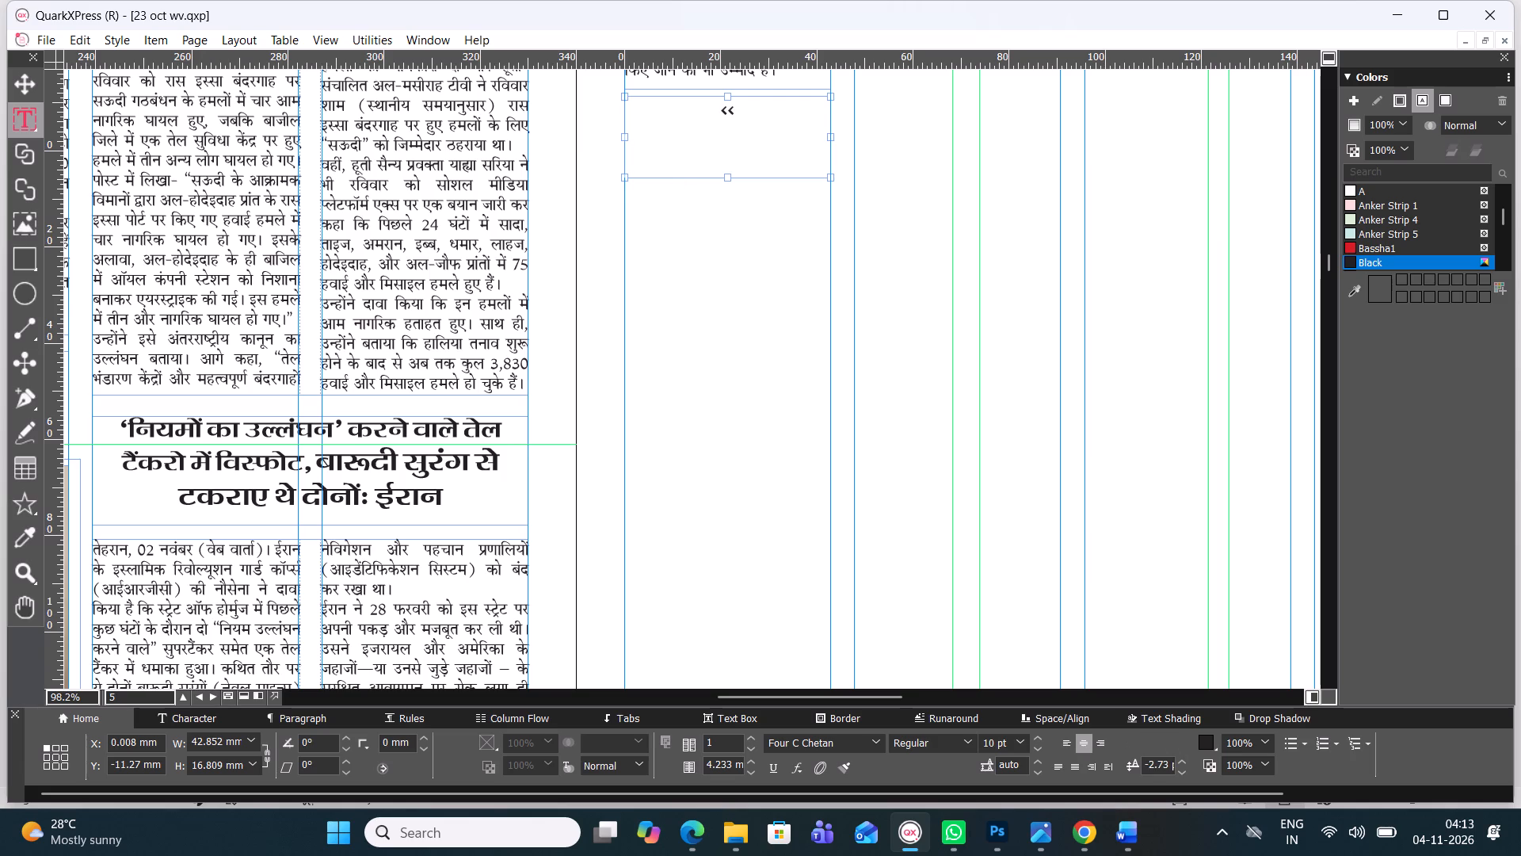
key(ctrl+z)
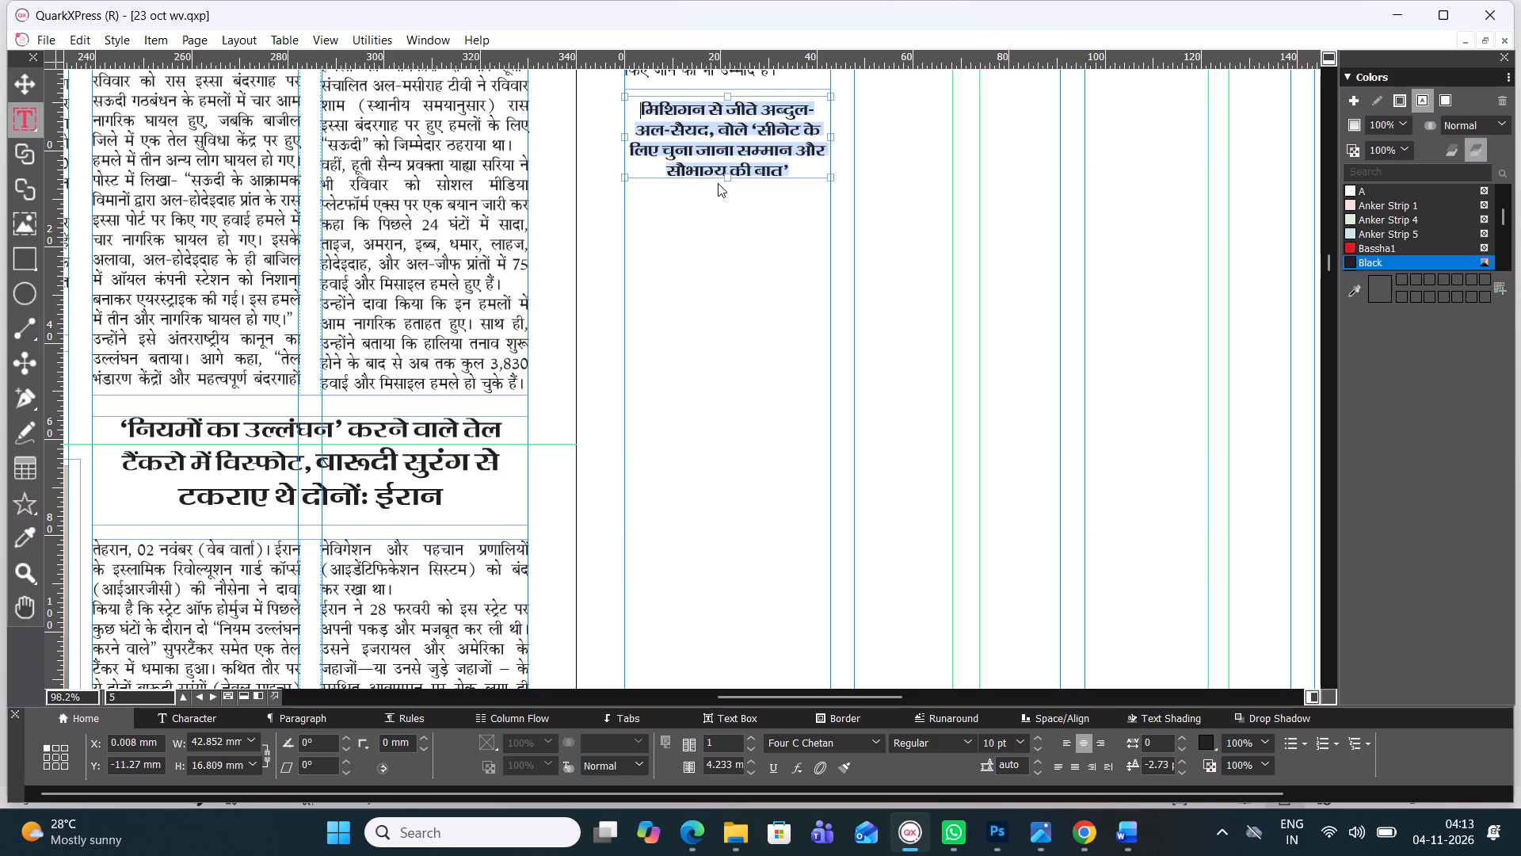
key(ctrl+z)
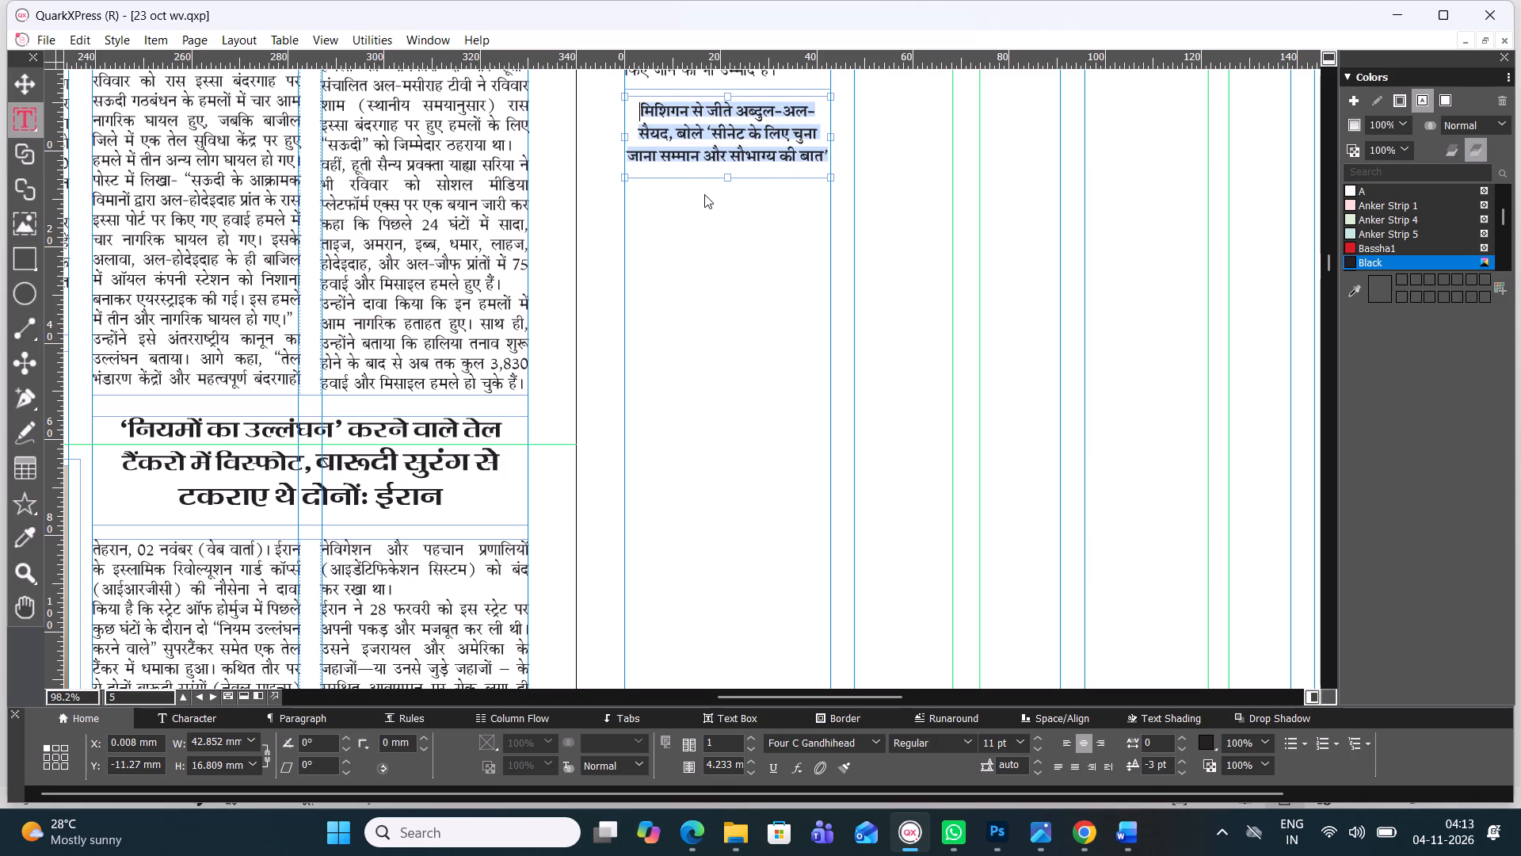
Draw a text box about 42.9 mm wide and 162.5 mm high from the Michigan headline to the page's bottom rule, lowering its top edge slightly.
click(22, 76)
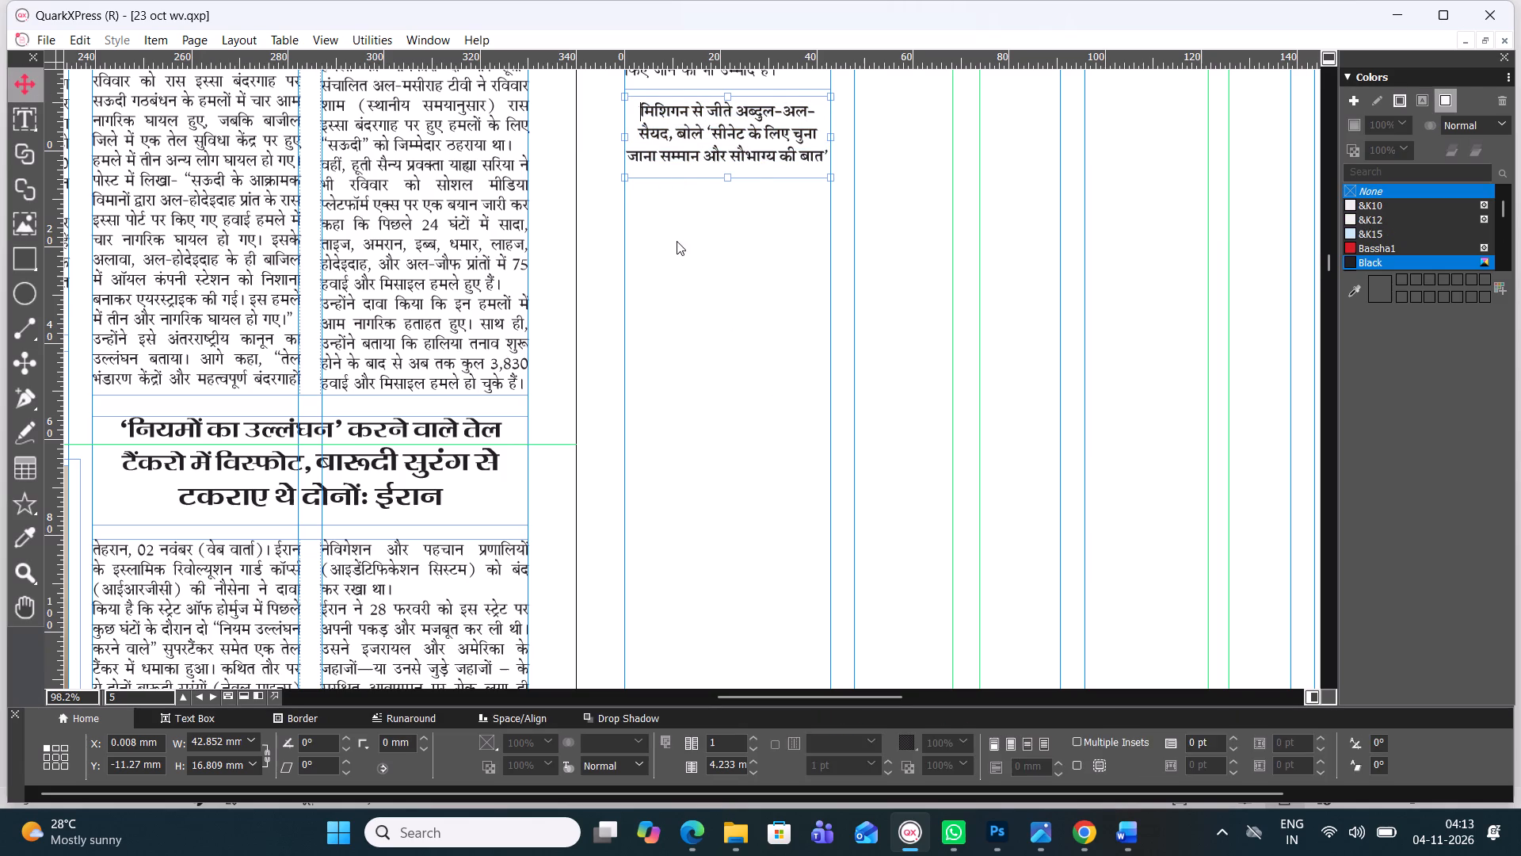
click(677, 241)
drag(624, 185, 744, 350)
click(19, 115)
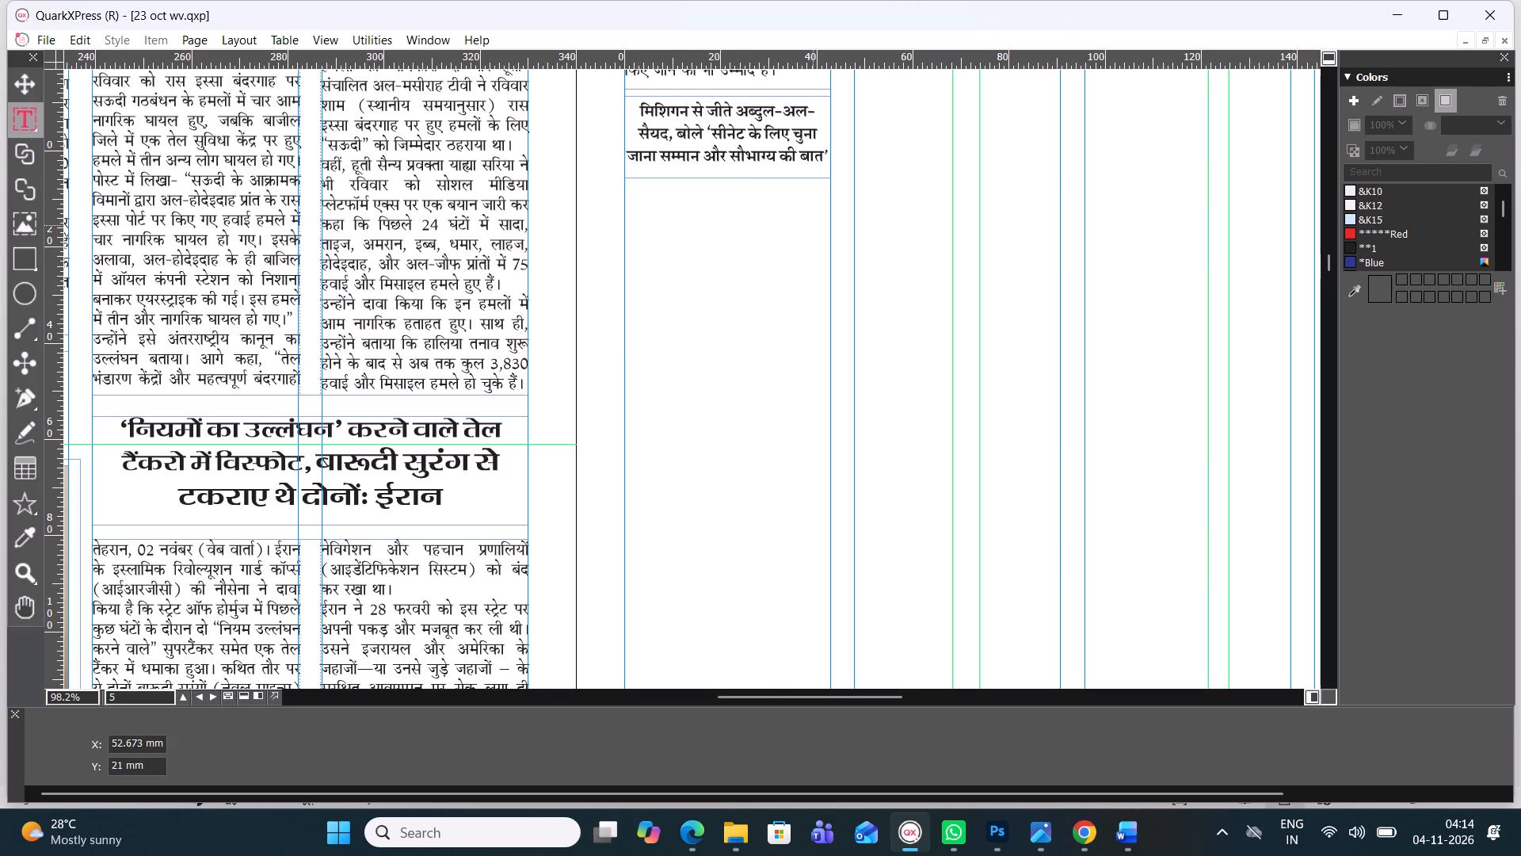
drag(625, 181, 673, 268)
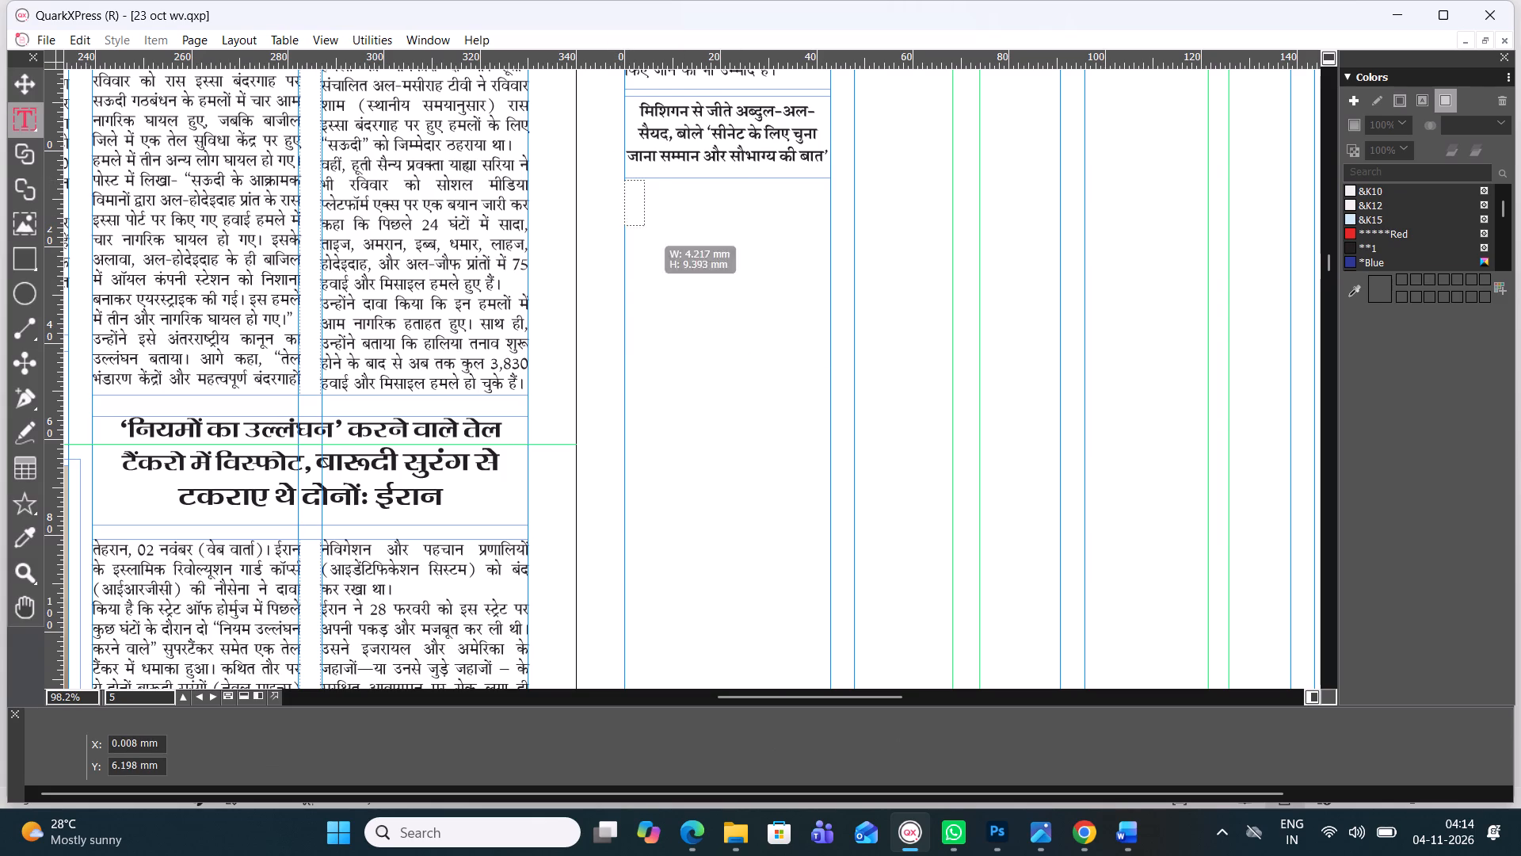
drag(673, 268, 815, 705)
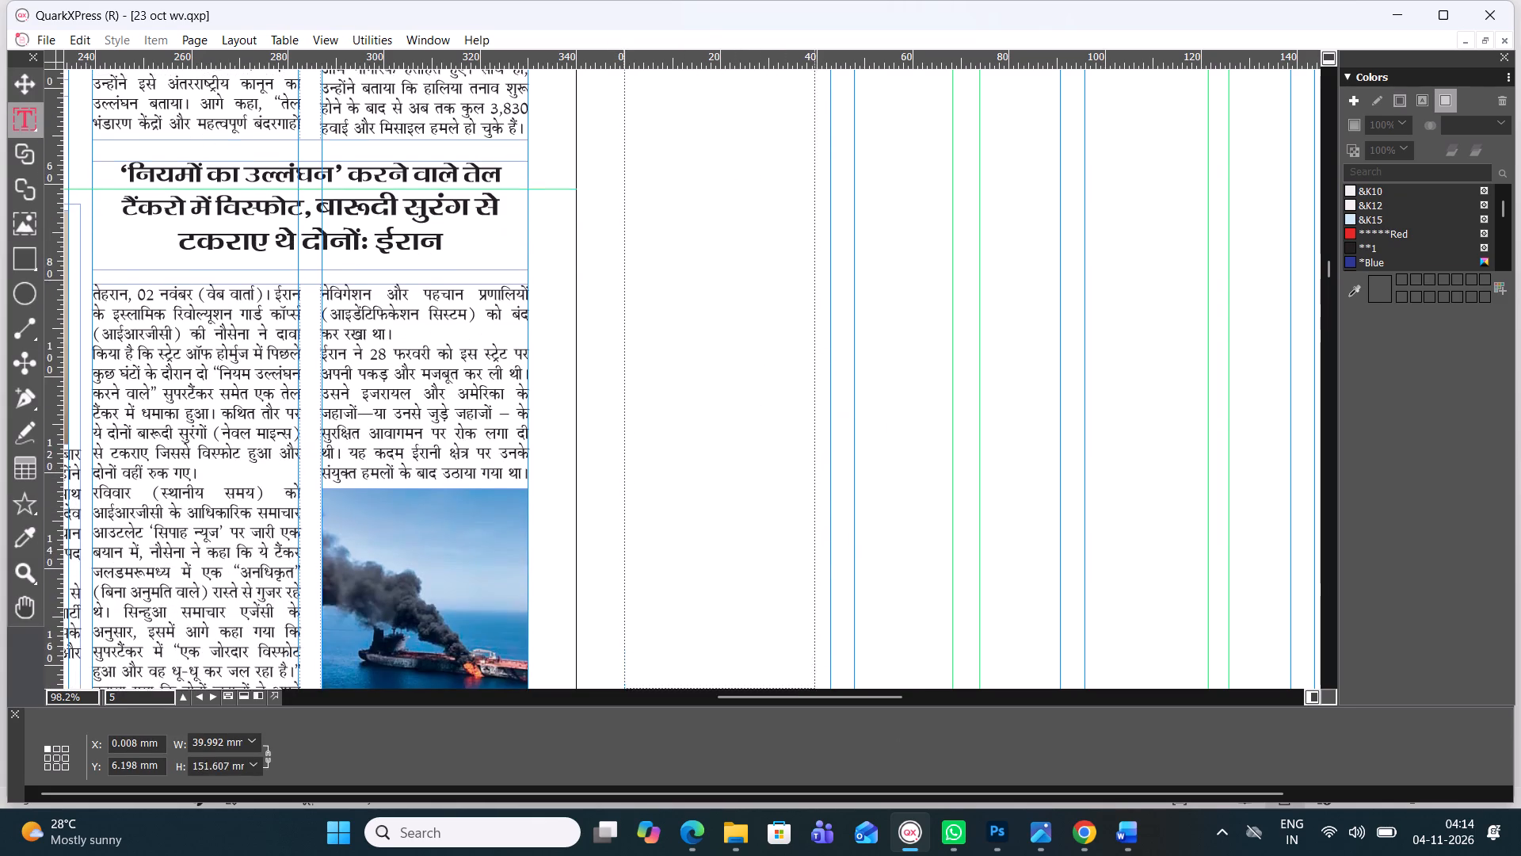
drag(815, 705, 829, 601)
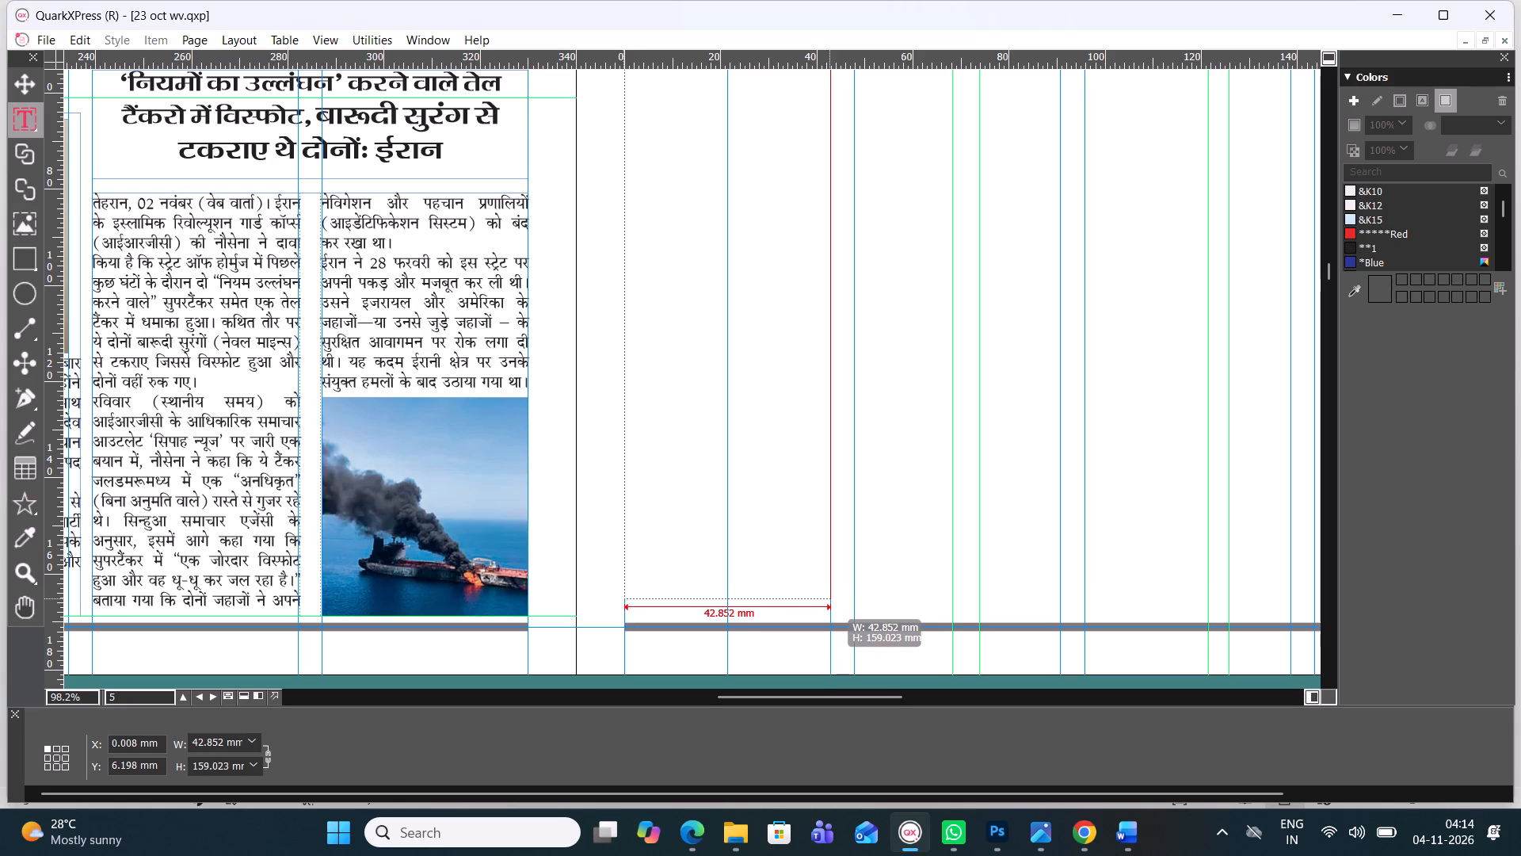
drag(829, 601, 831, 613)
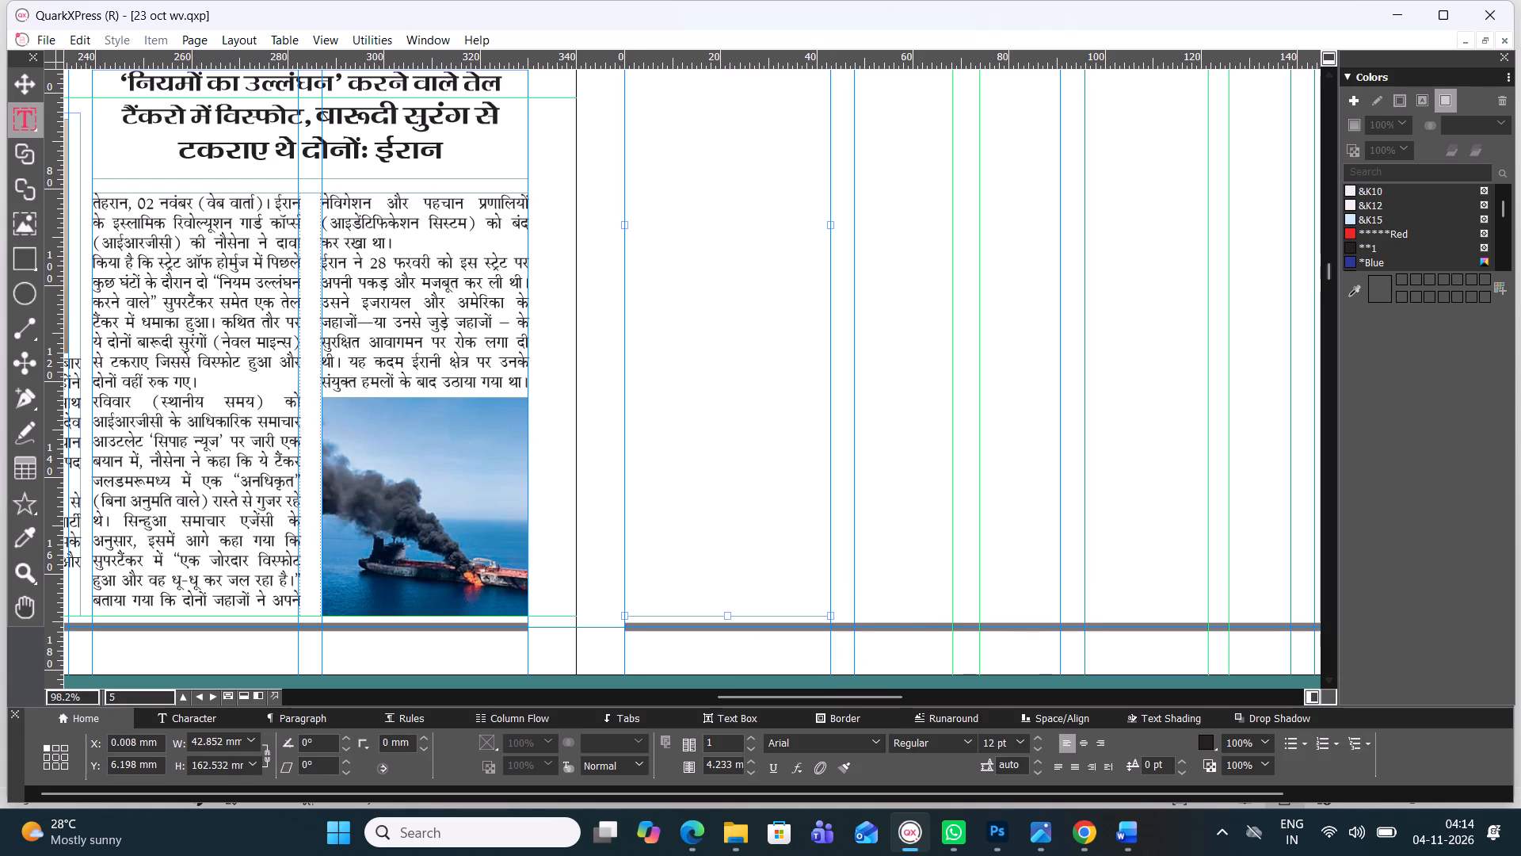
drag(1325, 269, 1326, 255)
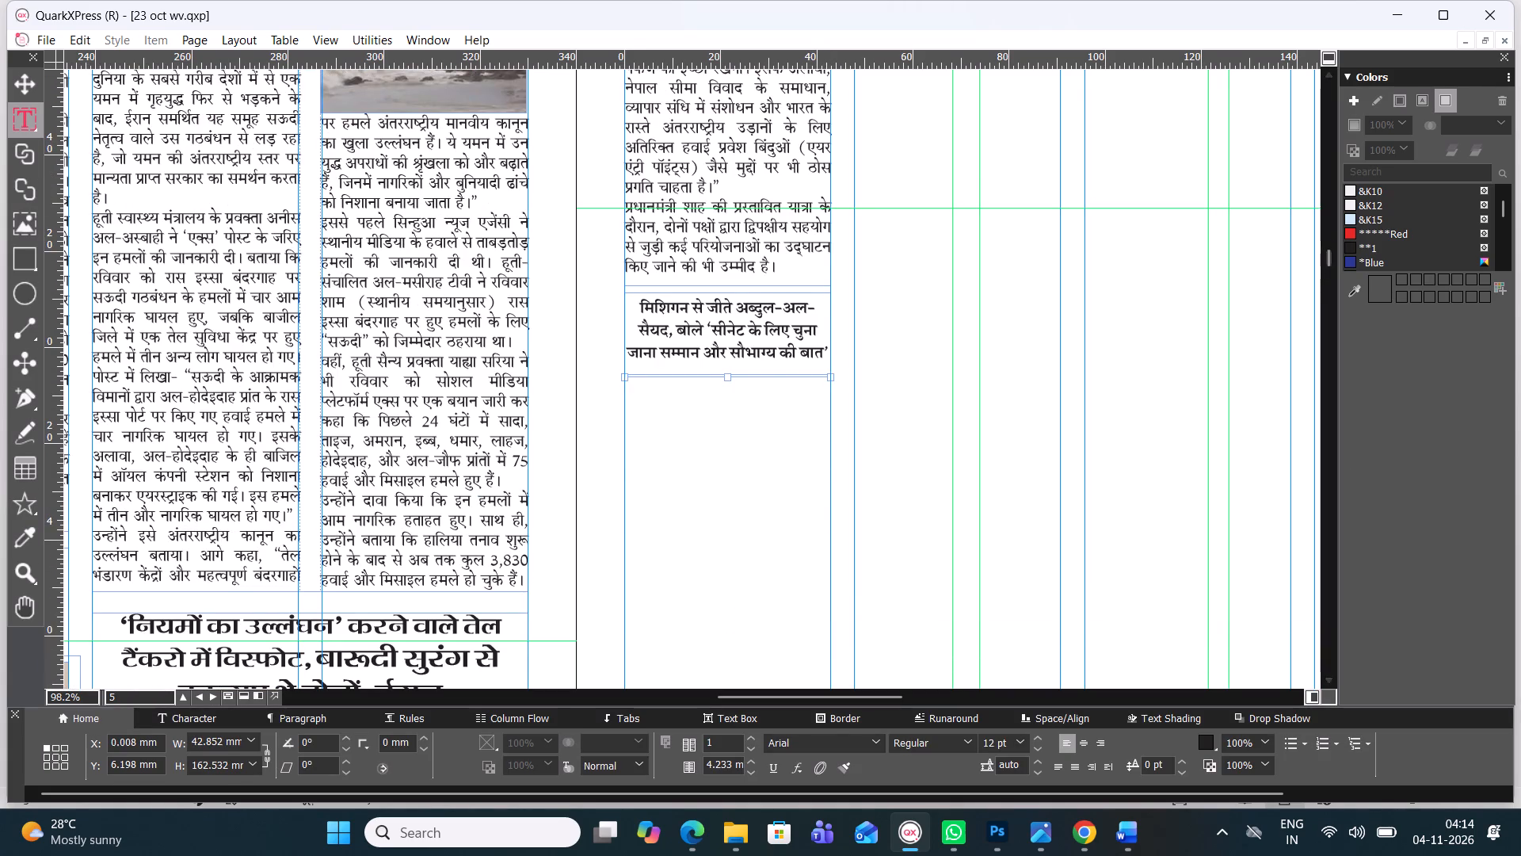
drag(728, 378, 726, 388)
In the 04 Nov International Word document, copy the full Michigan story body, from the वाशिंगटन dateline through its last paragraph.
click(1139, 841)
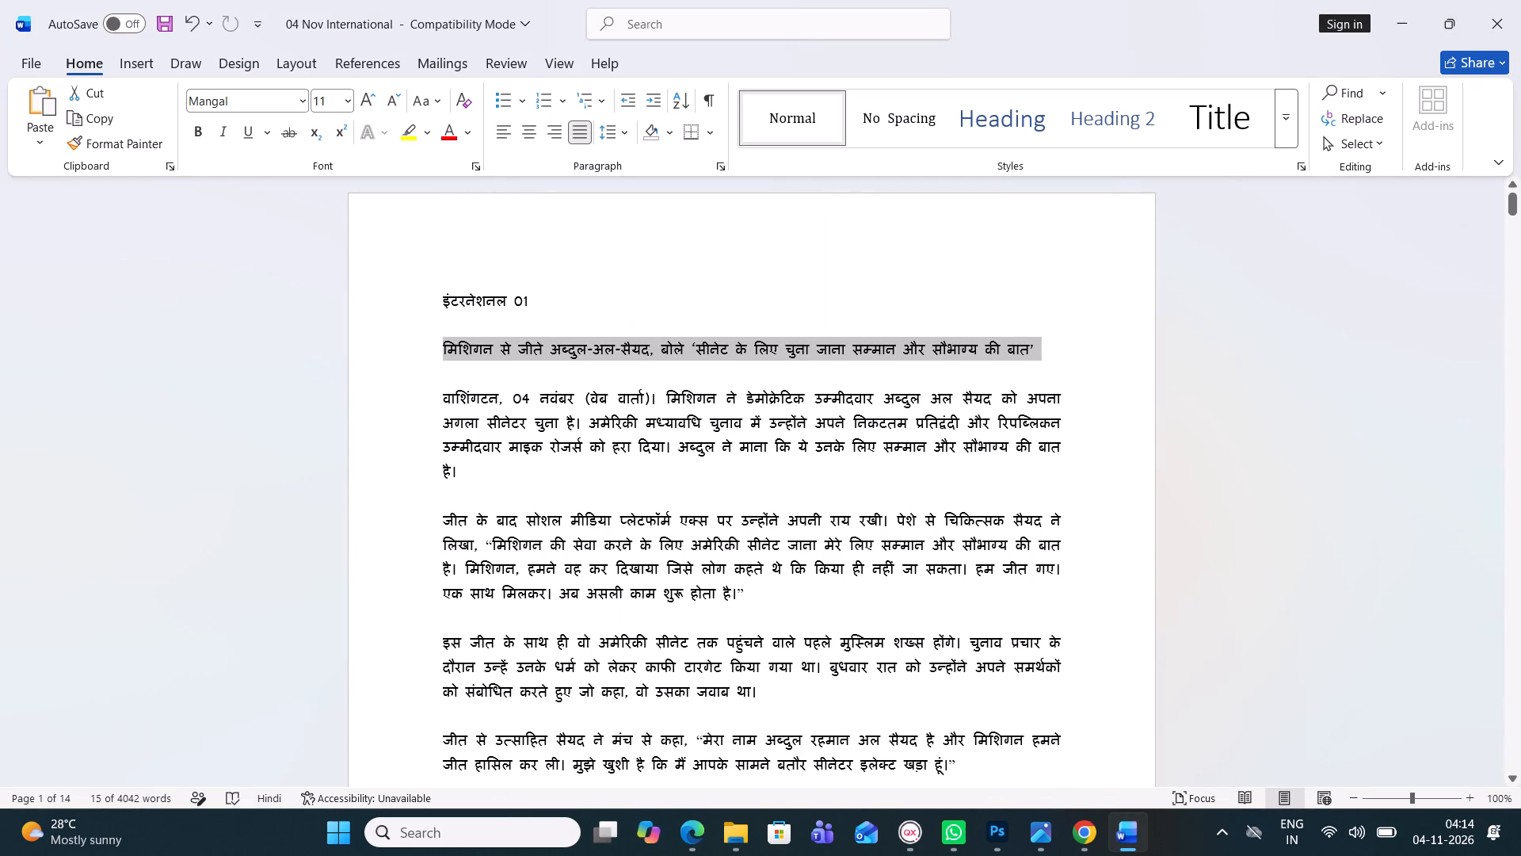
drag(441, 398, 921, 808)
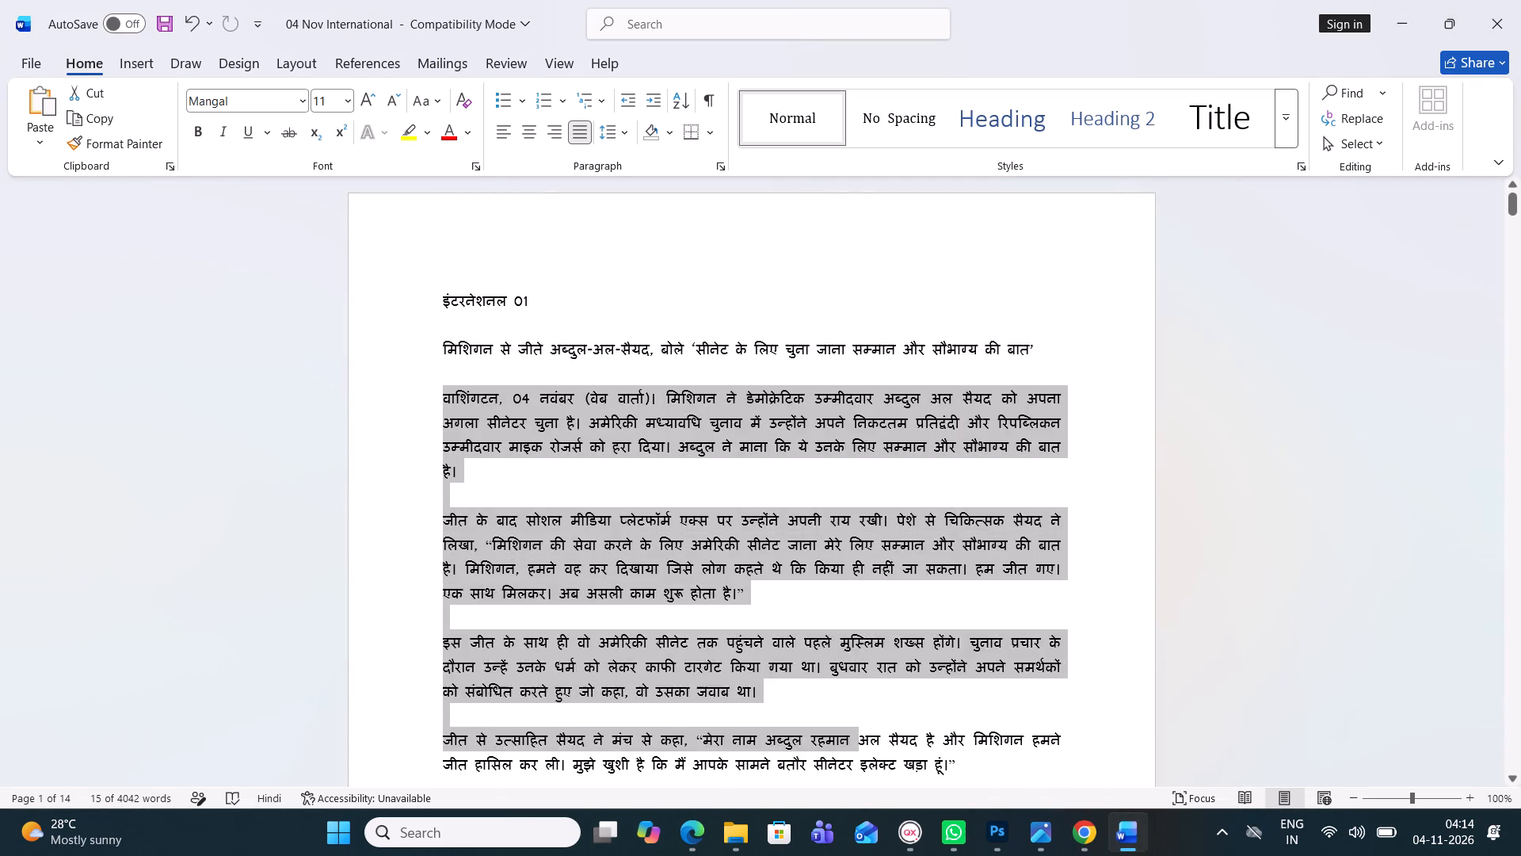
drag(921, 808, 933, 306)
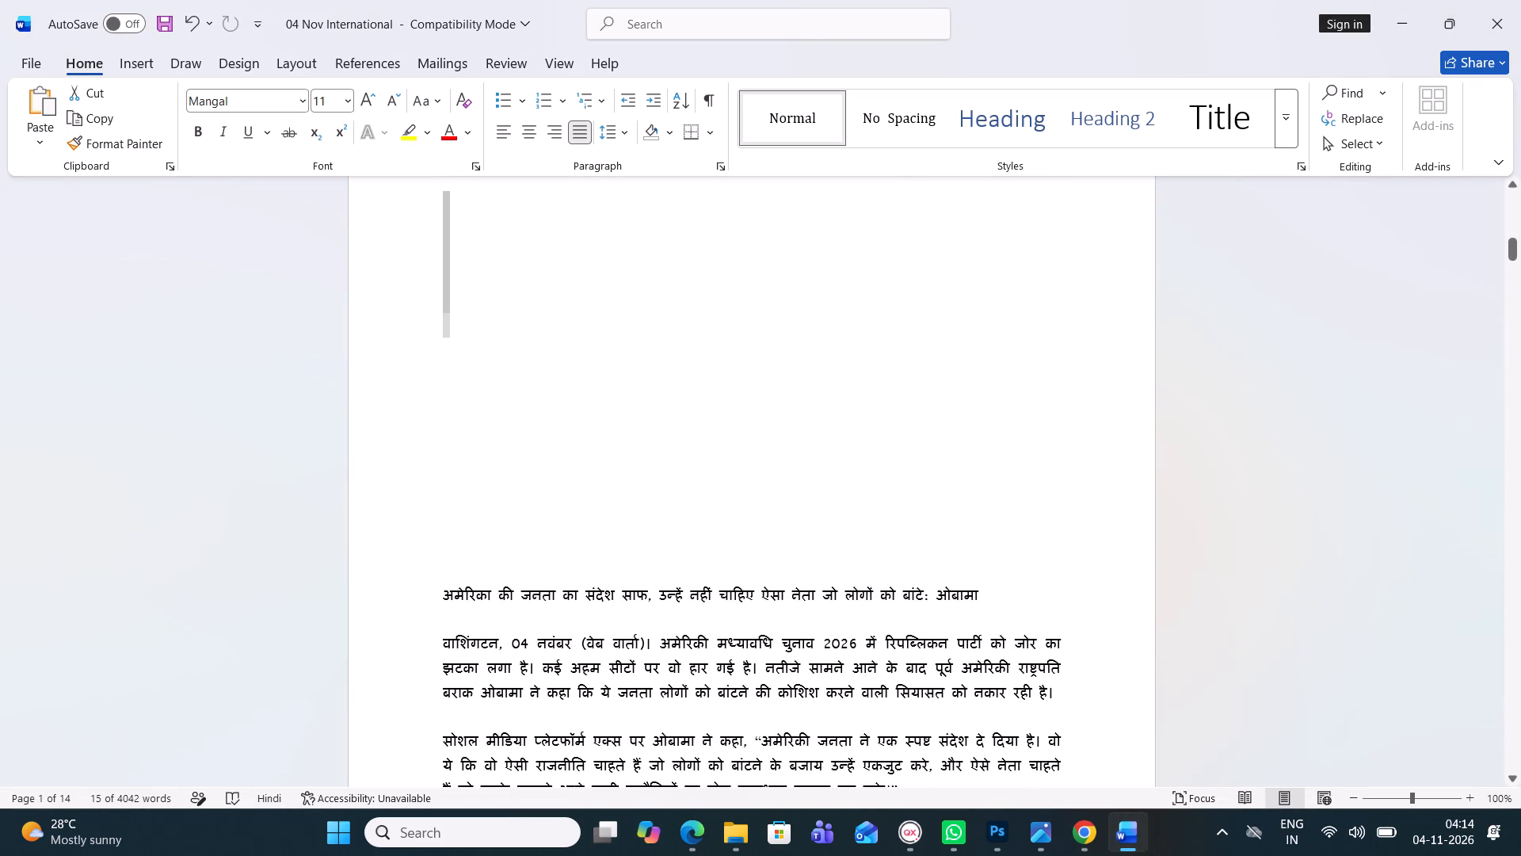
drag(933, 306, 886, 141)
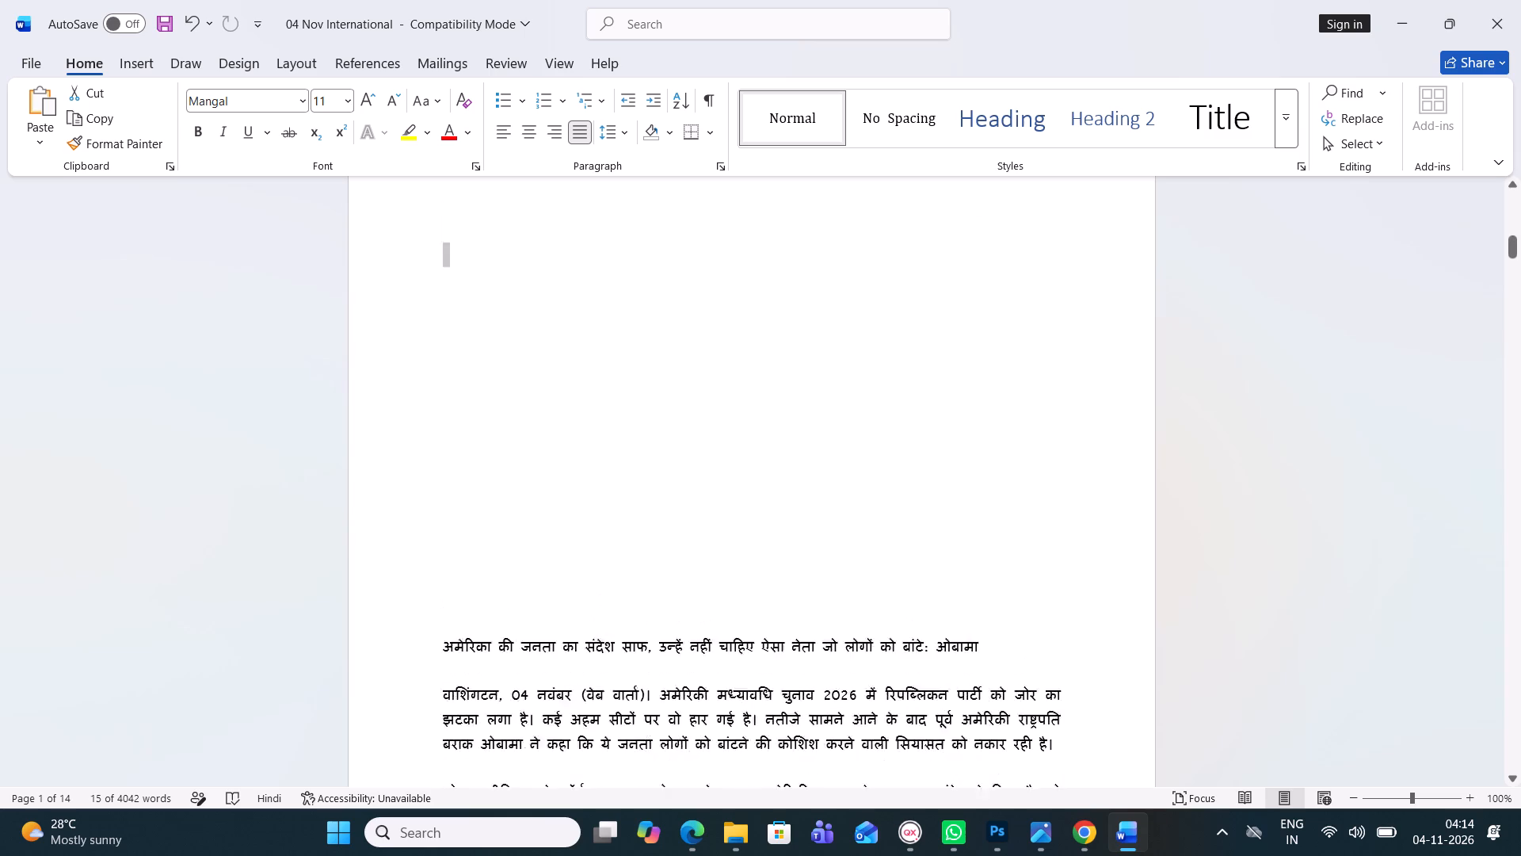
drag(886, 141, 859, 278)
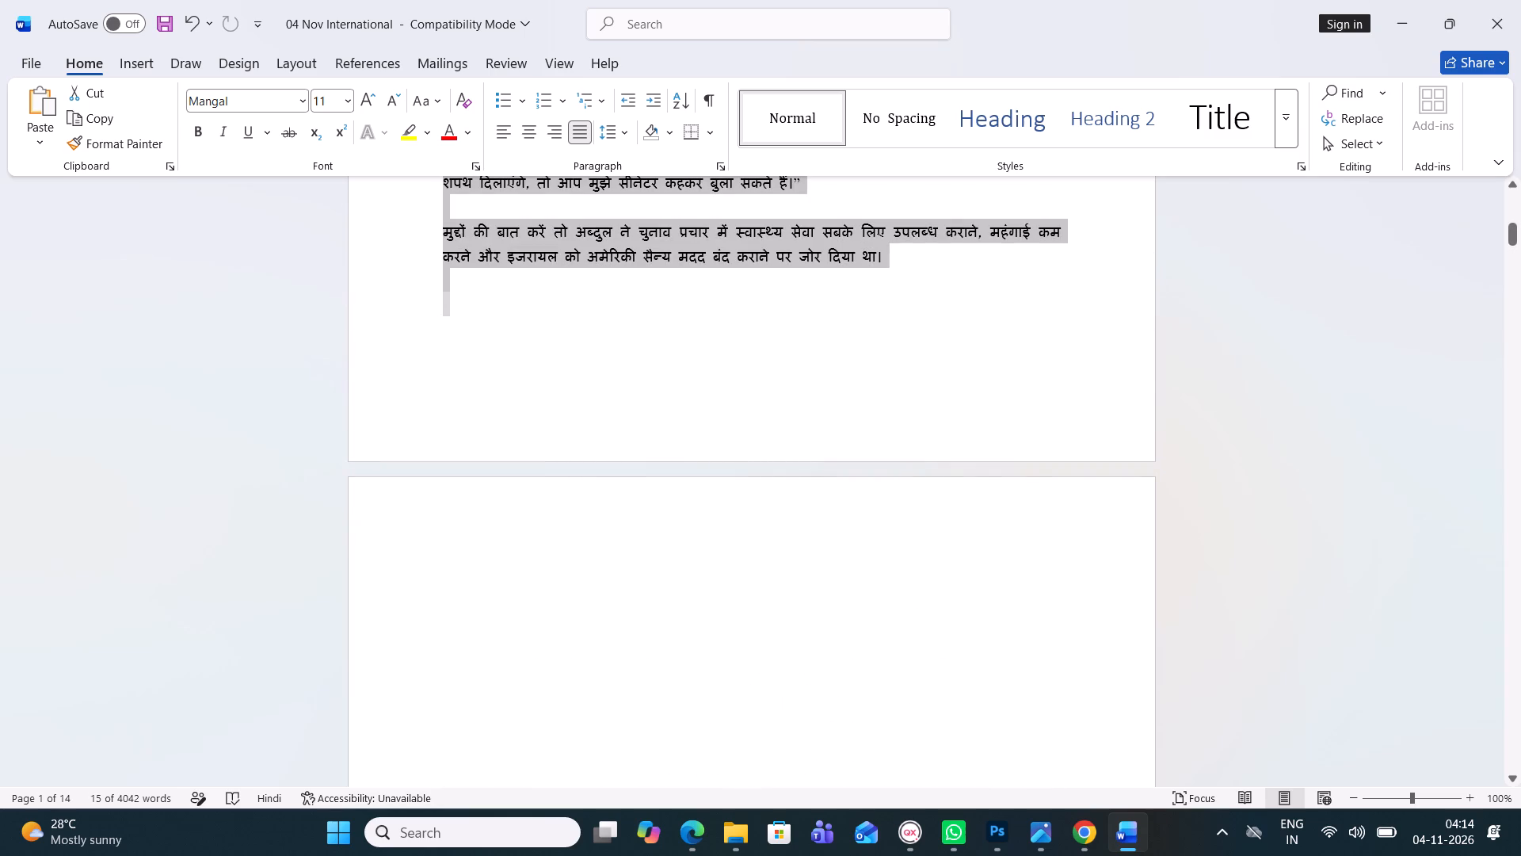
drag(859, 278, 860, 278)
key(ctrl+c)
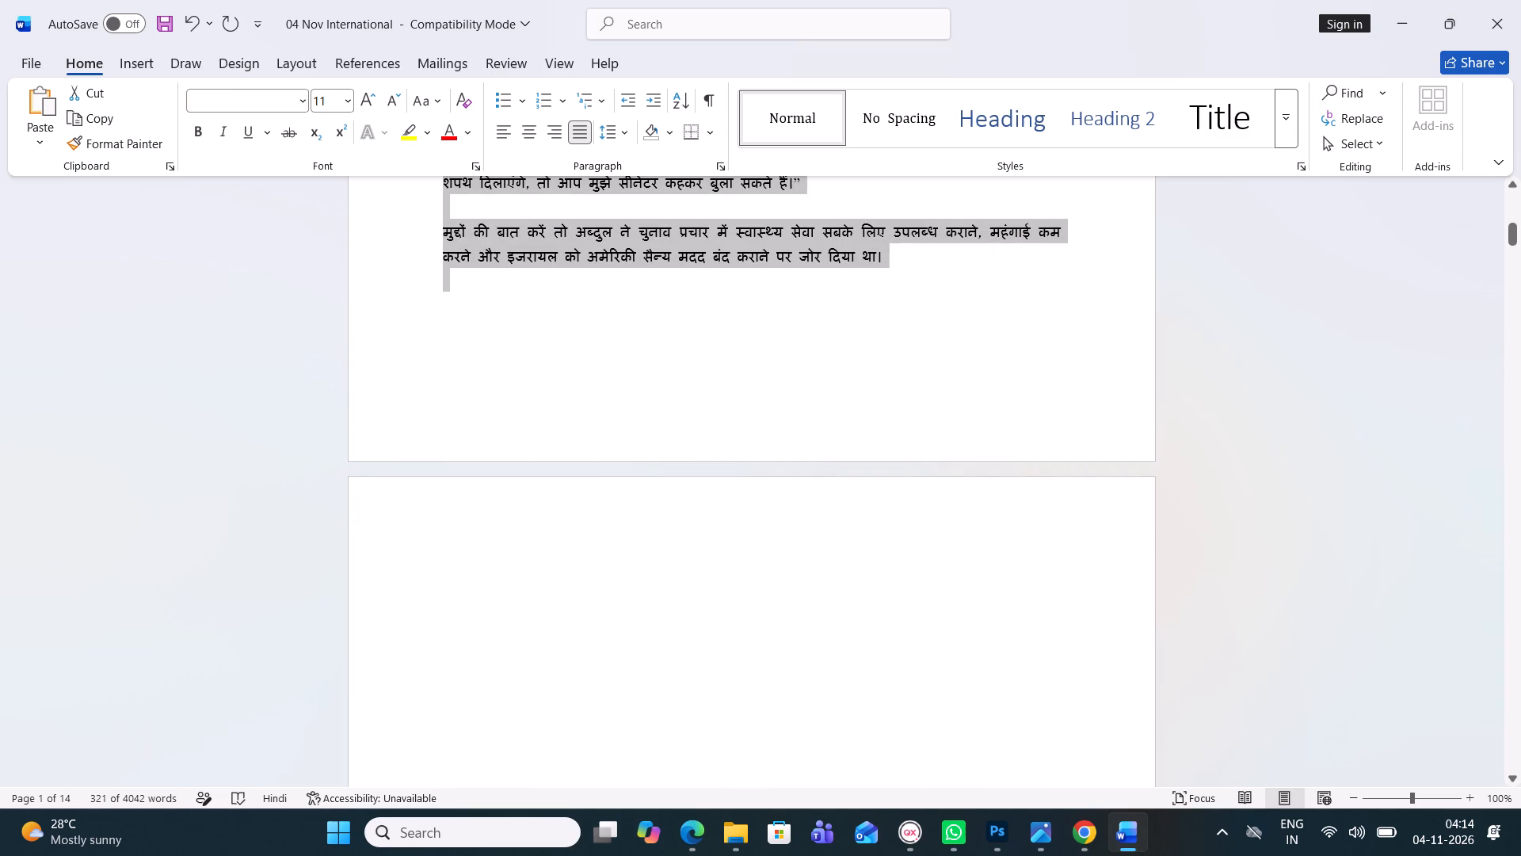
Back in QuarkXPress, set the empty box below the Michigan headline to 11.5 pt text with 11.7 pt leading.
click(923, 844)
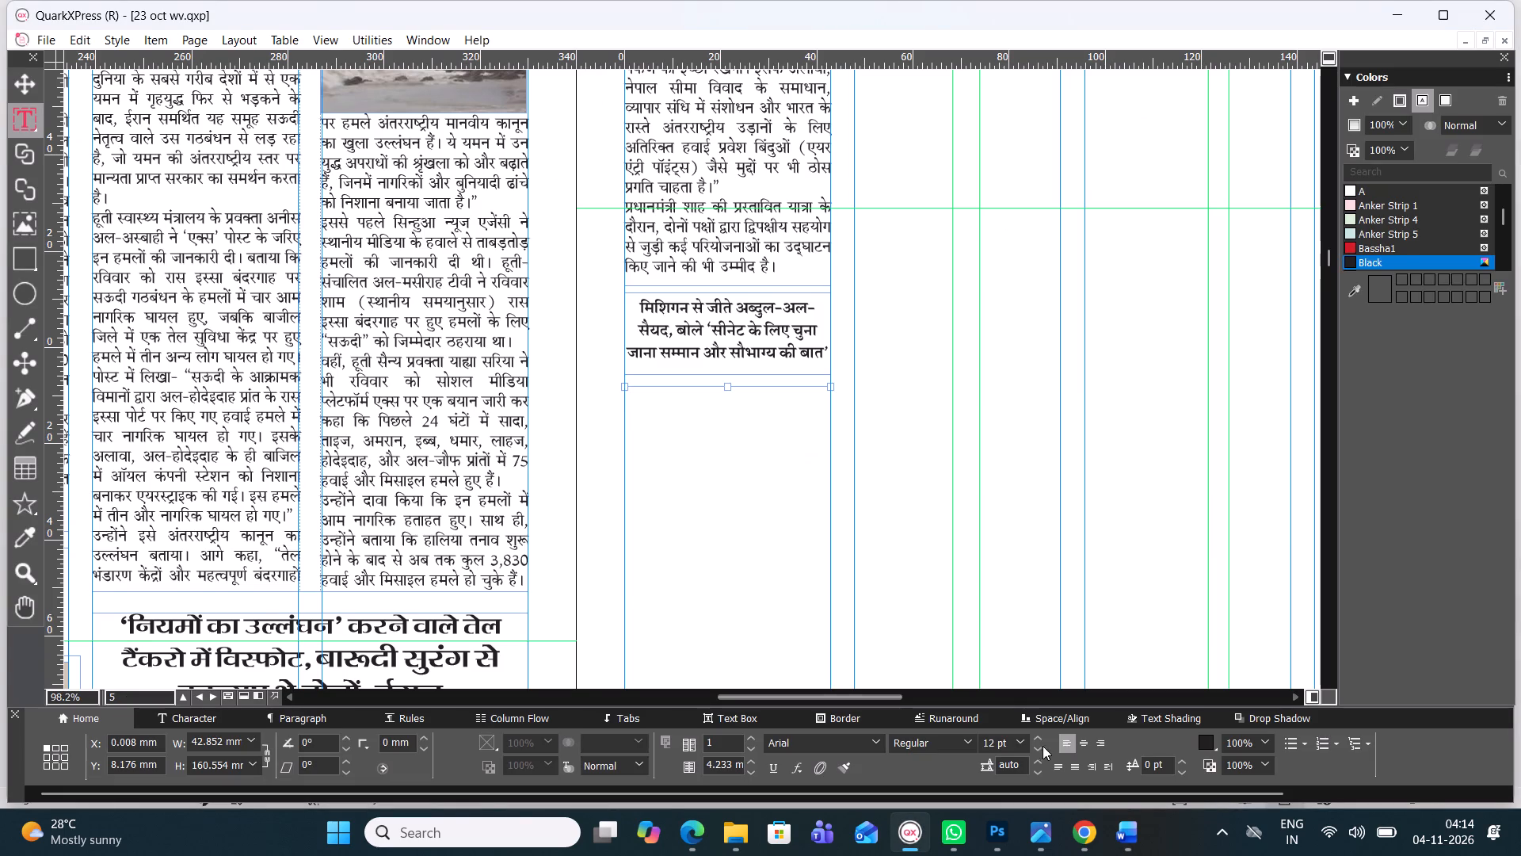
drag(1008, 743, 955, 739)
key(1)
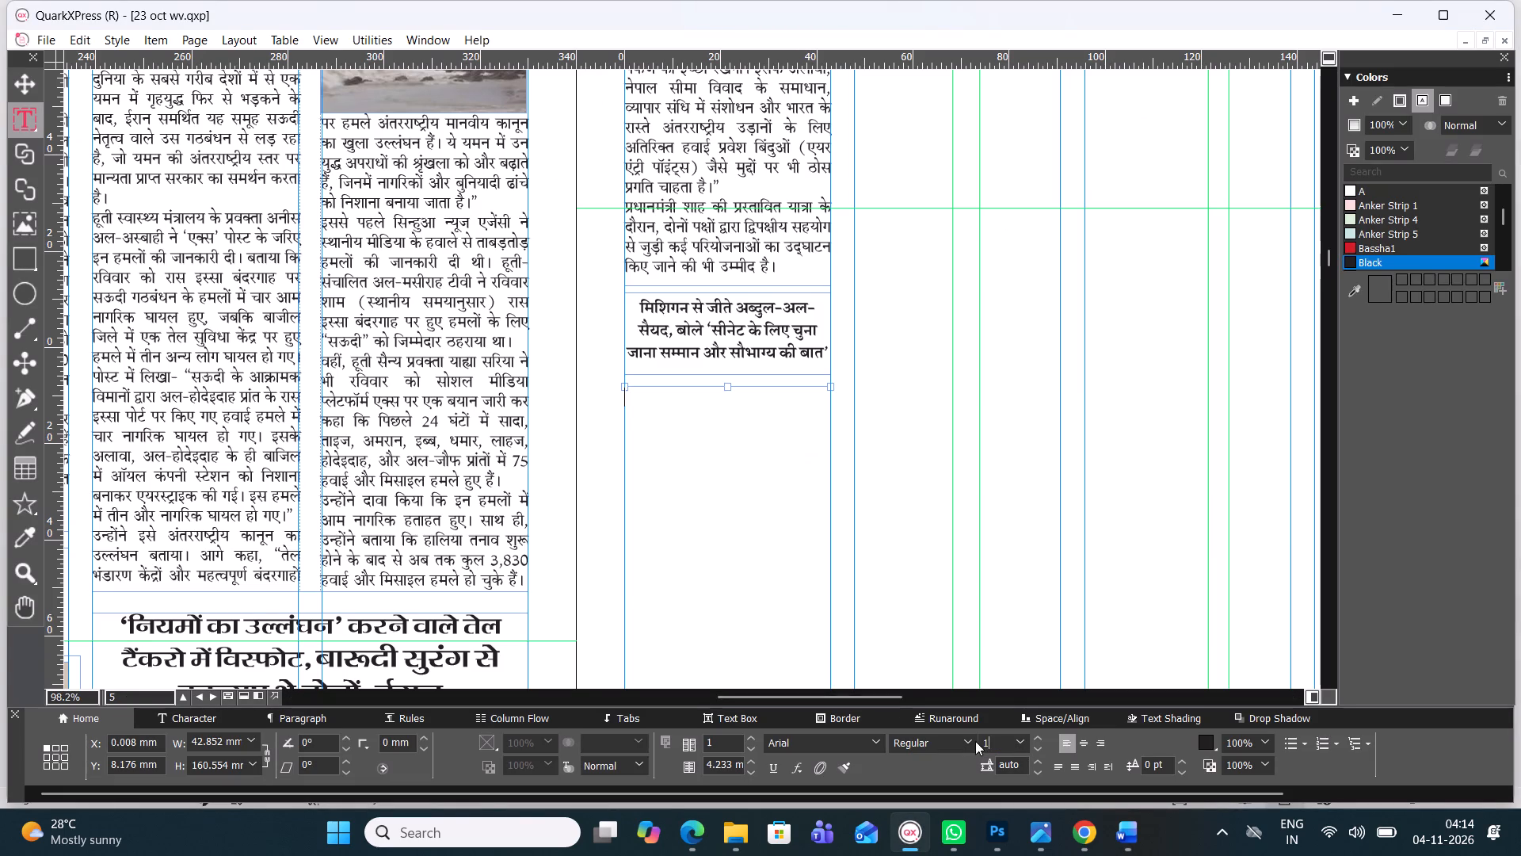
text(1.5)
key(Return)
key(Return)
drag(1023, 768, 928, 766)
key(1)
key(1)
key(period)
key(7)
key(Return)
key(Return)
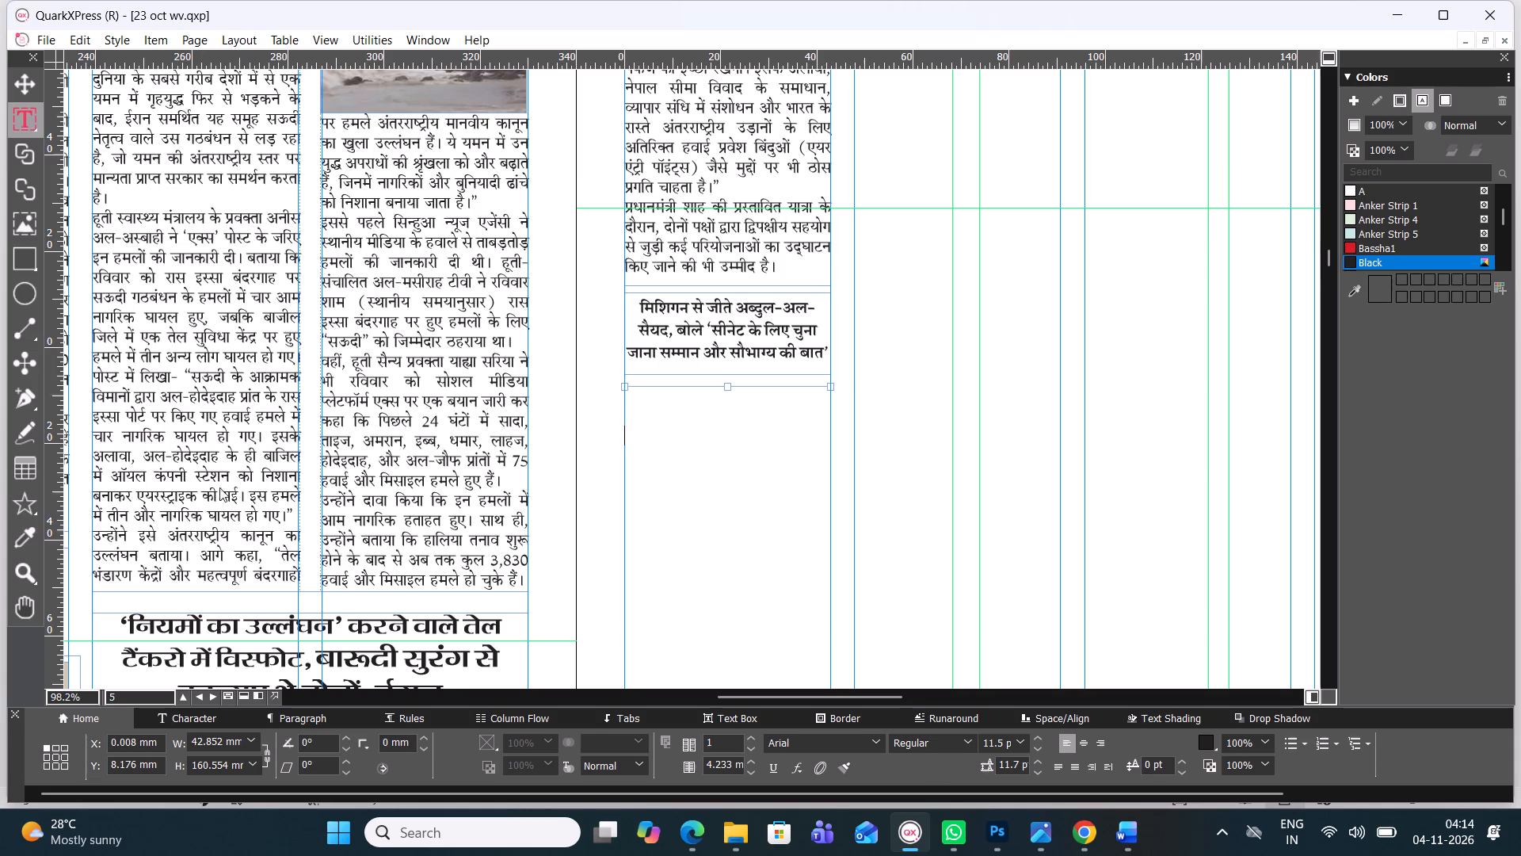
Justify the empty story box's text and set its font to Four C Gandhi.
click(1053, 765)
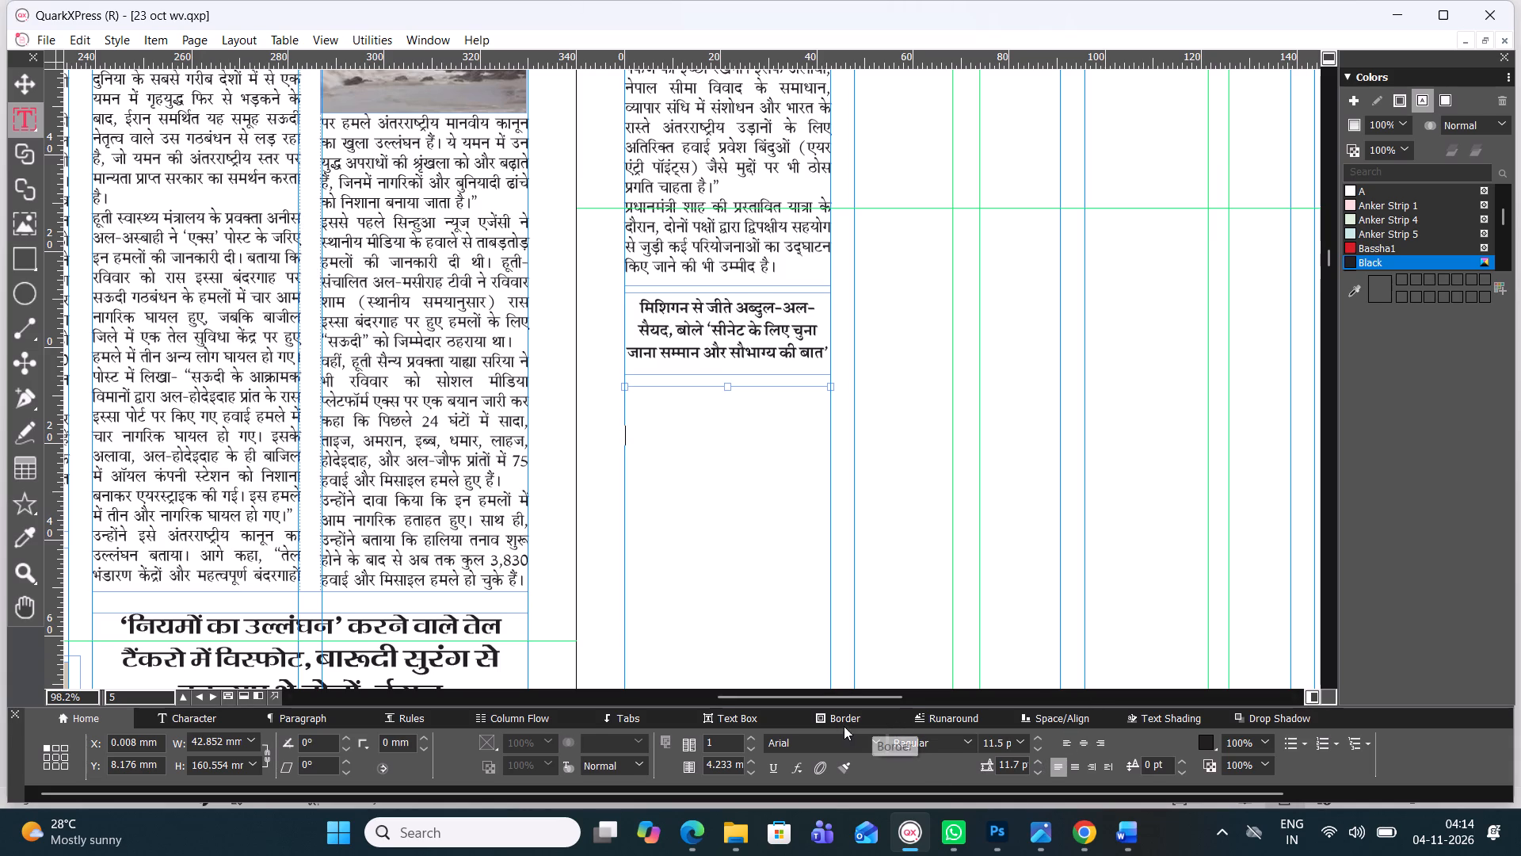
click(871, 739)
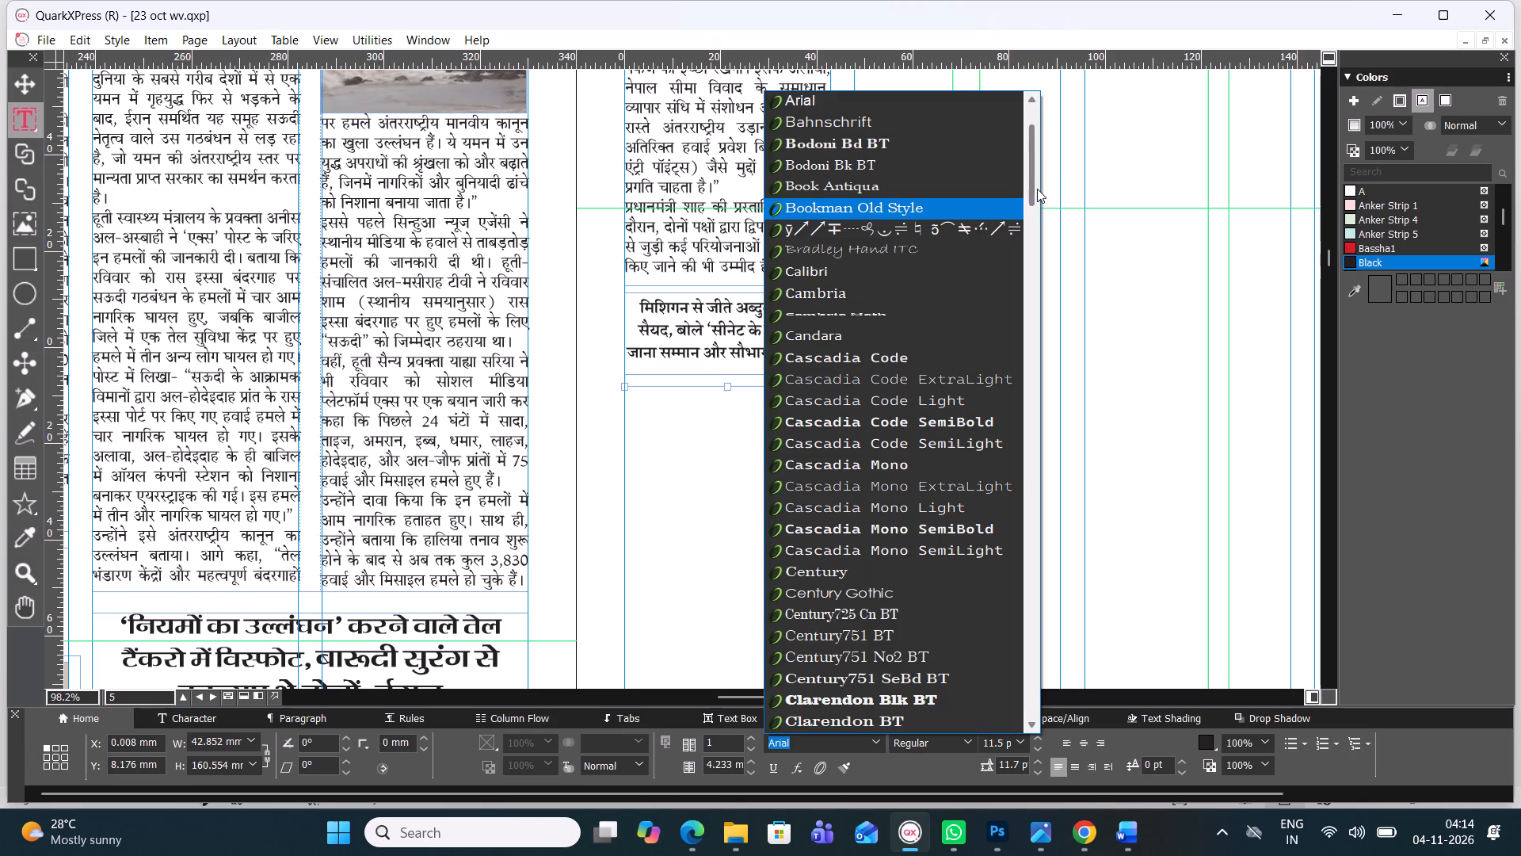
drag(1036, 187, 1031, 150)
click(918, 137)
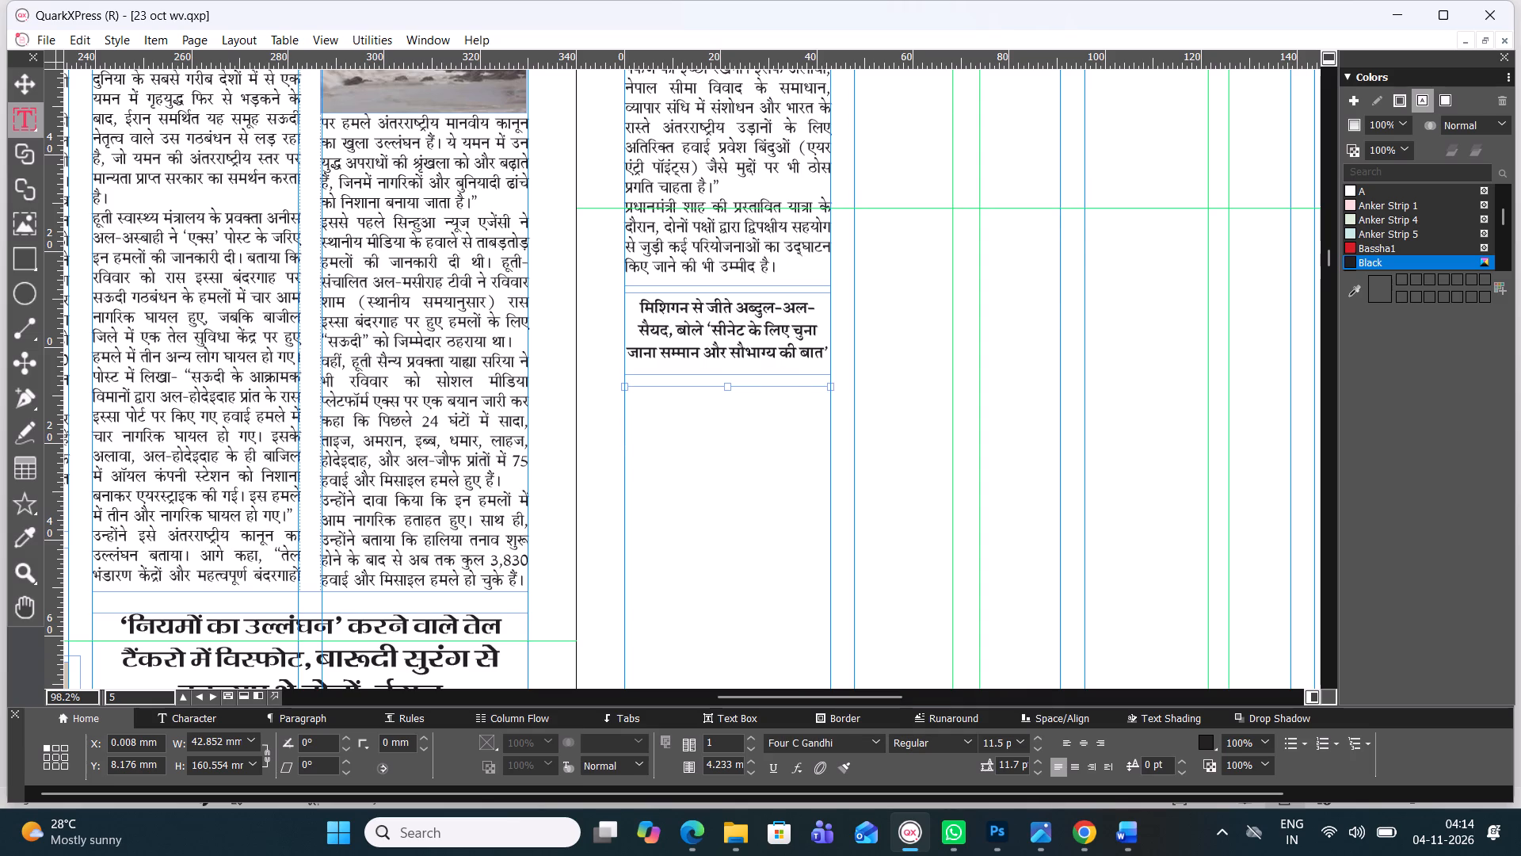
Paste the copied Michigan story into the box and remove the blank lines above its वाशिंगटन dateline.
key(ctrl+v)
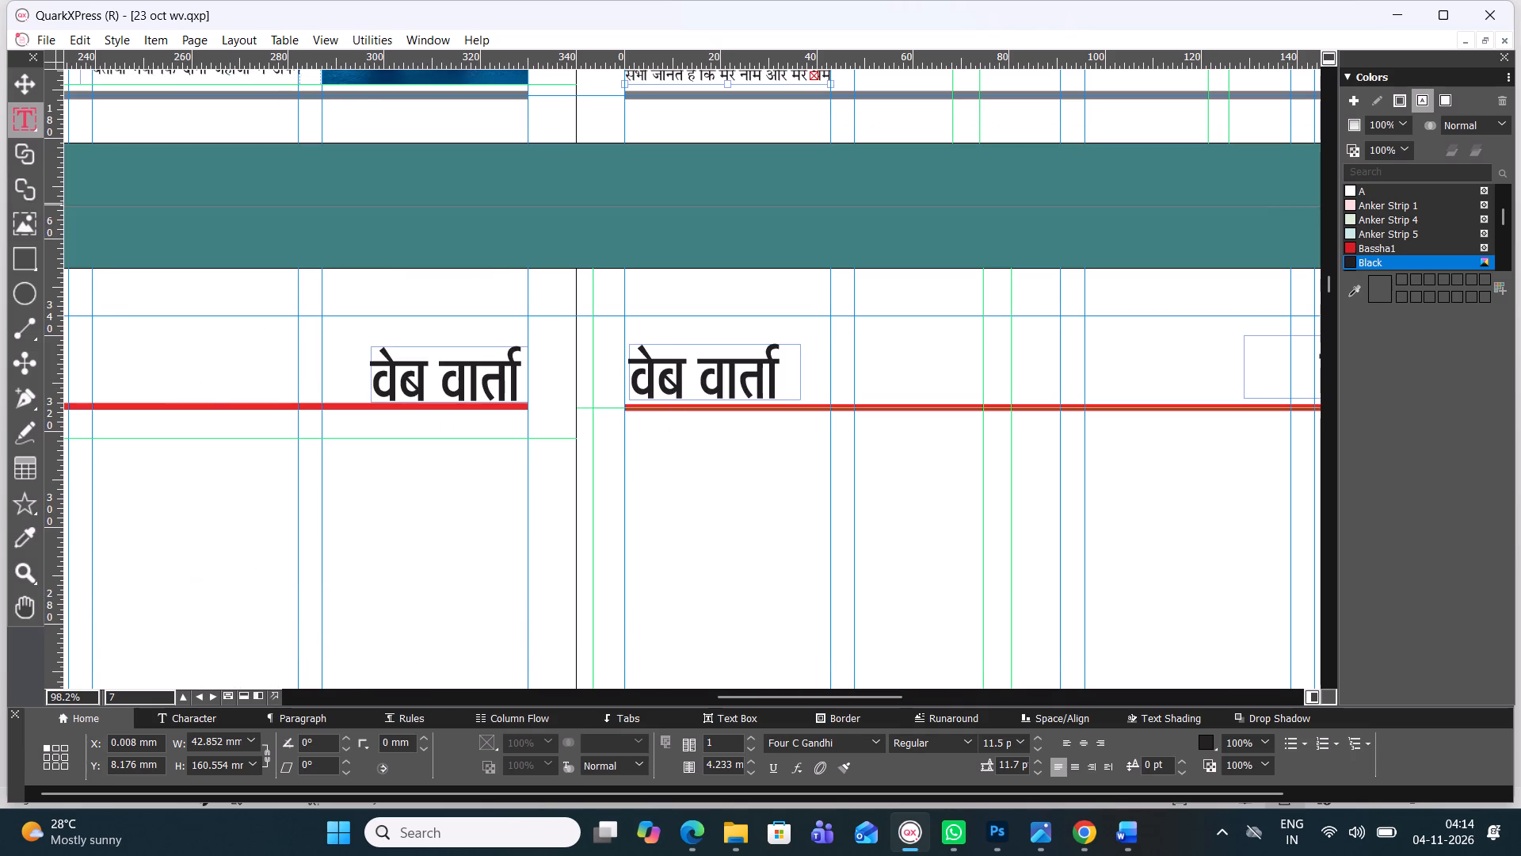
scroll(673, 365, up, 3)
scroll(673, 365, down, 2)
scroll(692, 352, up, 1)
scroll(693, 352, down, 1)
scroll(693, 352, up, 1)
scroll(693, 352, down, 1)
scroll(693, 352, up, 2)
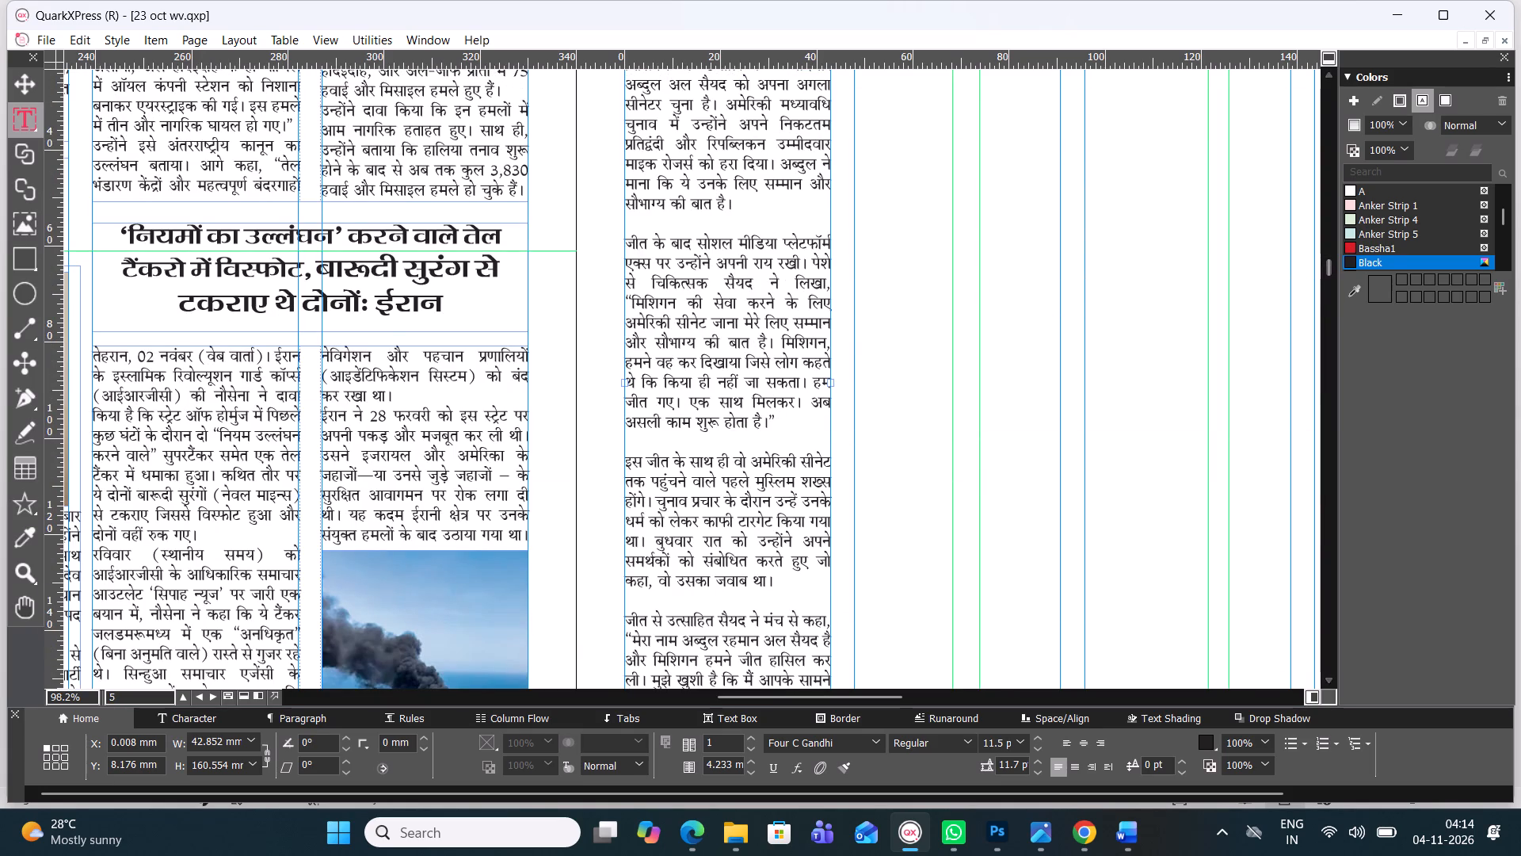
click(1332, 267)
click(753, 275)
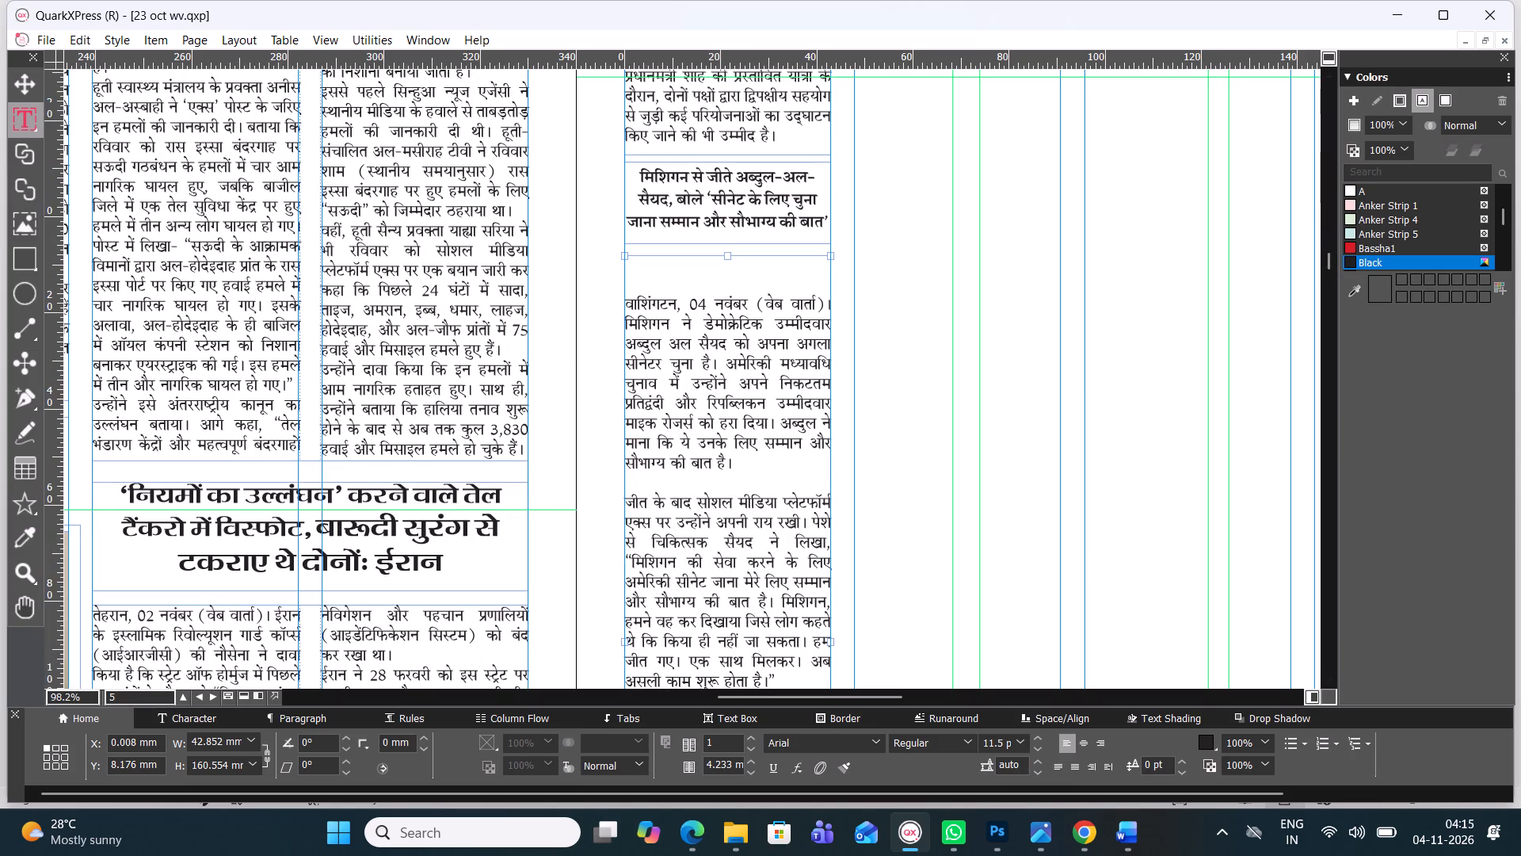
key(BackSpace)
click(672, 280)
key(BackSpace)
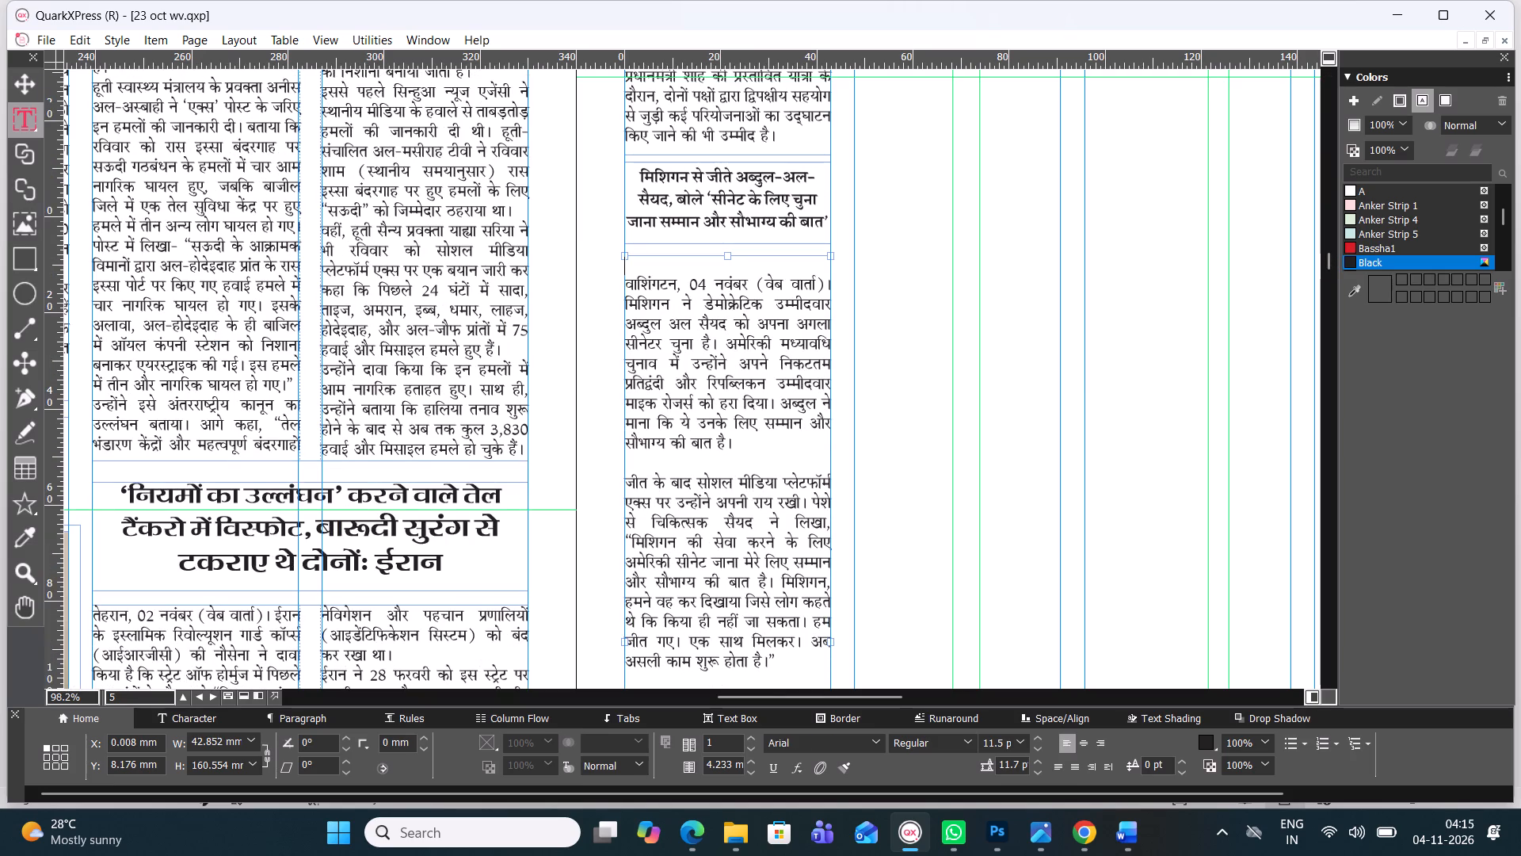
click(627, 281)
key(BackSpace)
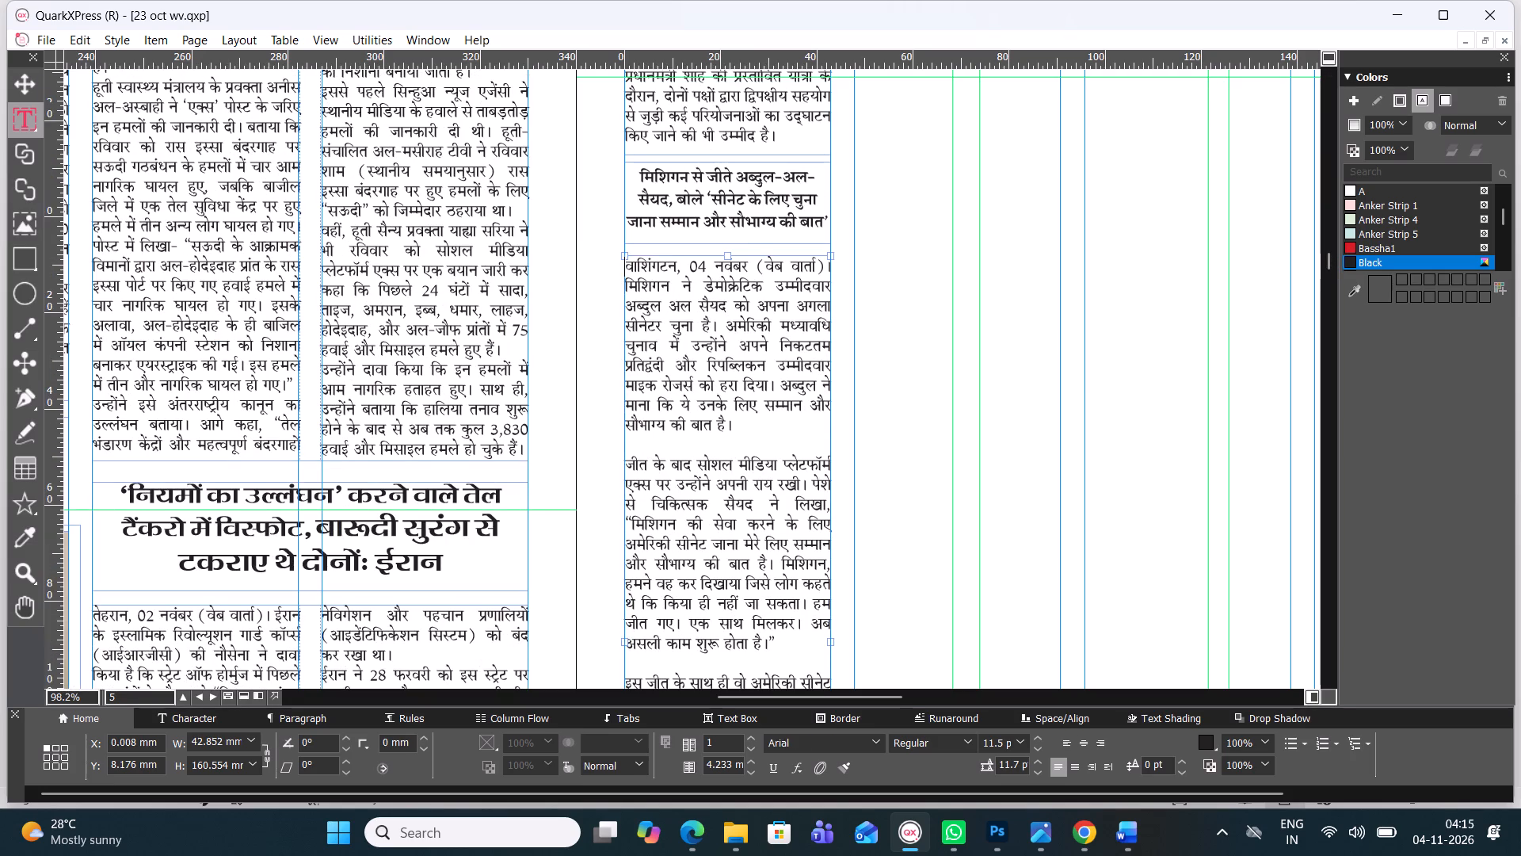
key(space)
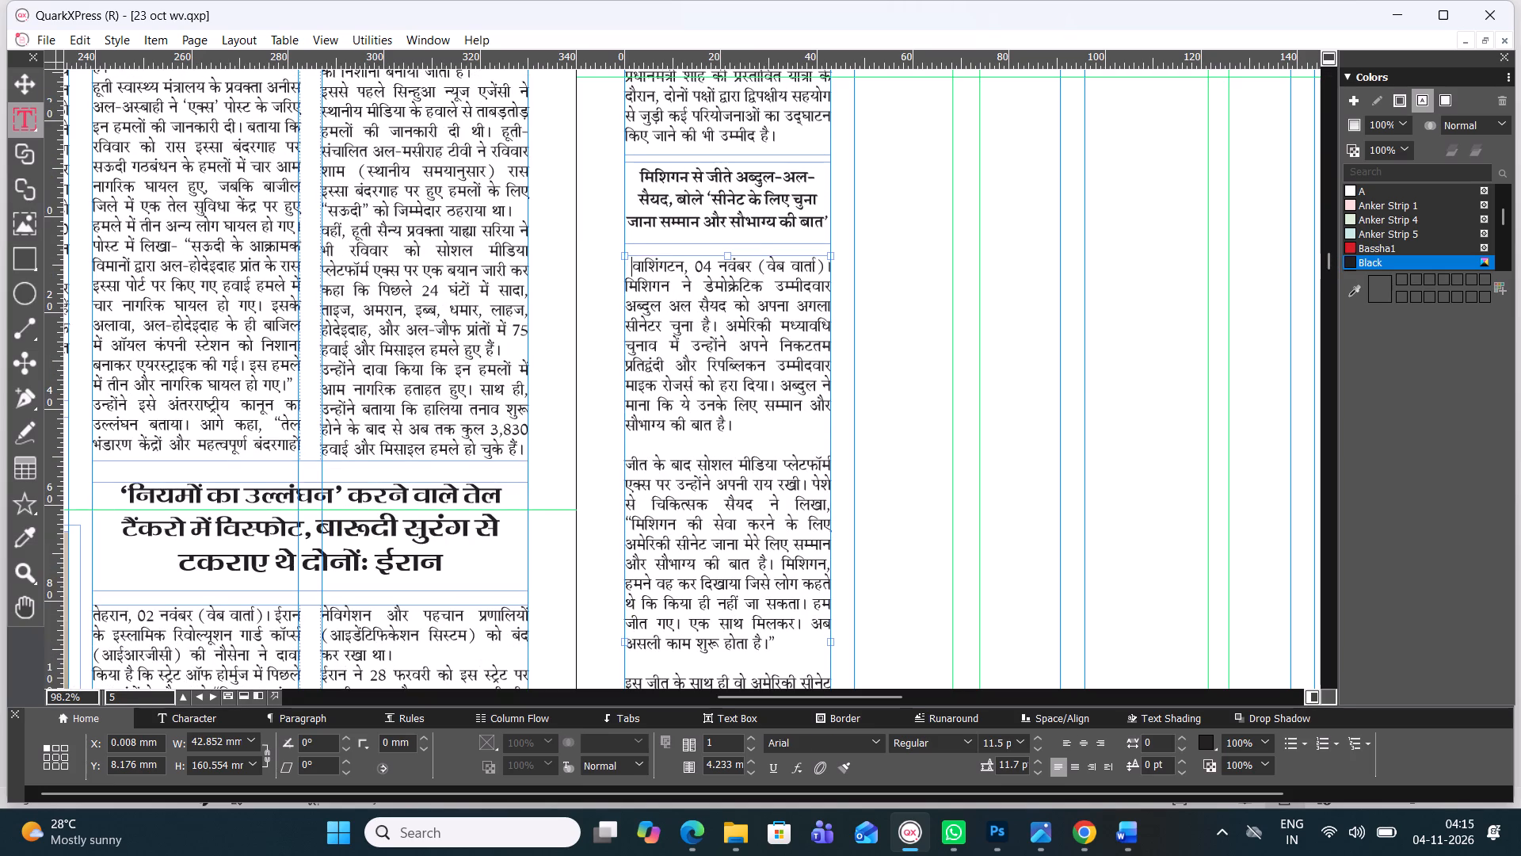
key(BackSpace)
Delete the date 04 नवंबर from the Michigan story's dateline.
drag(746, 263, 704, 256)
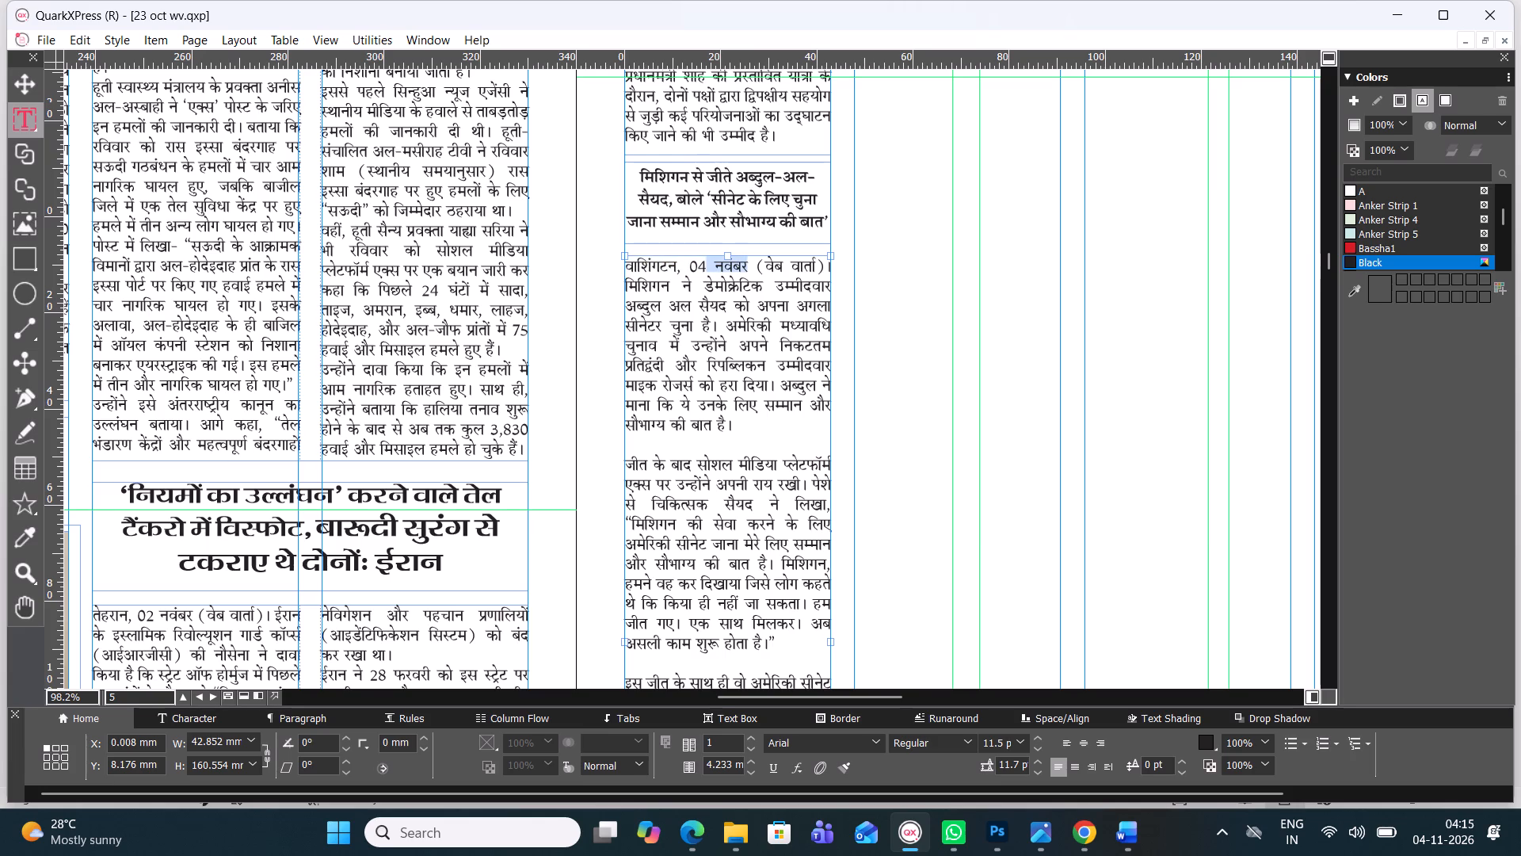
drag(704, 256, 692, 264)
key(BackSpace)
Remove the blank lines between the Michigan story's paragraphs, from the opening paragraph down to the one ending दिक्कत हो रही है।.
click(712, 419)
key(BackSpace)
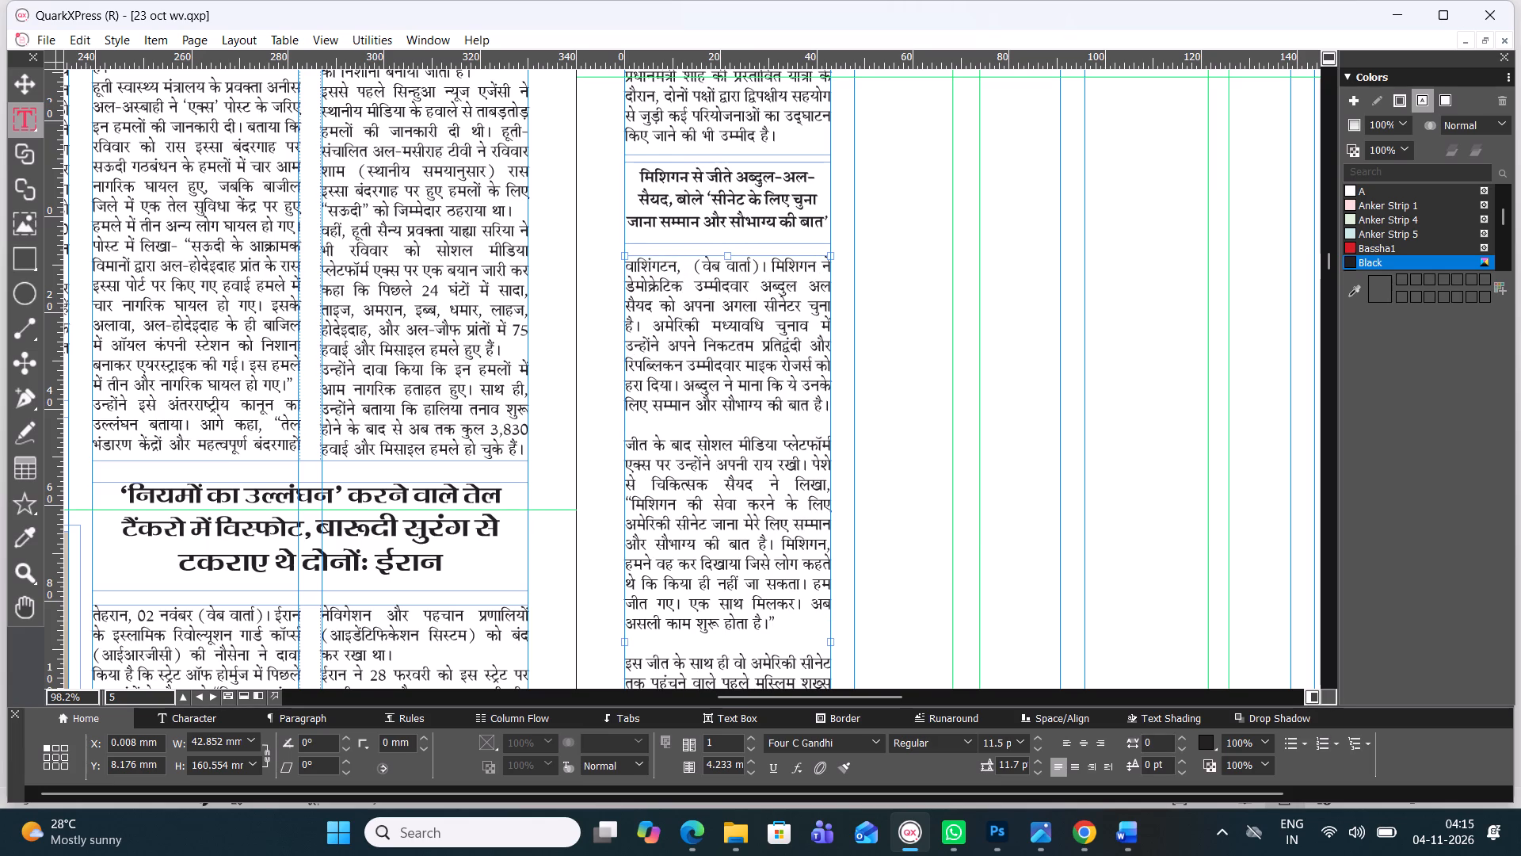
click(712, 422)
key(BackSpace)
scroll(715, 416, down, 2)
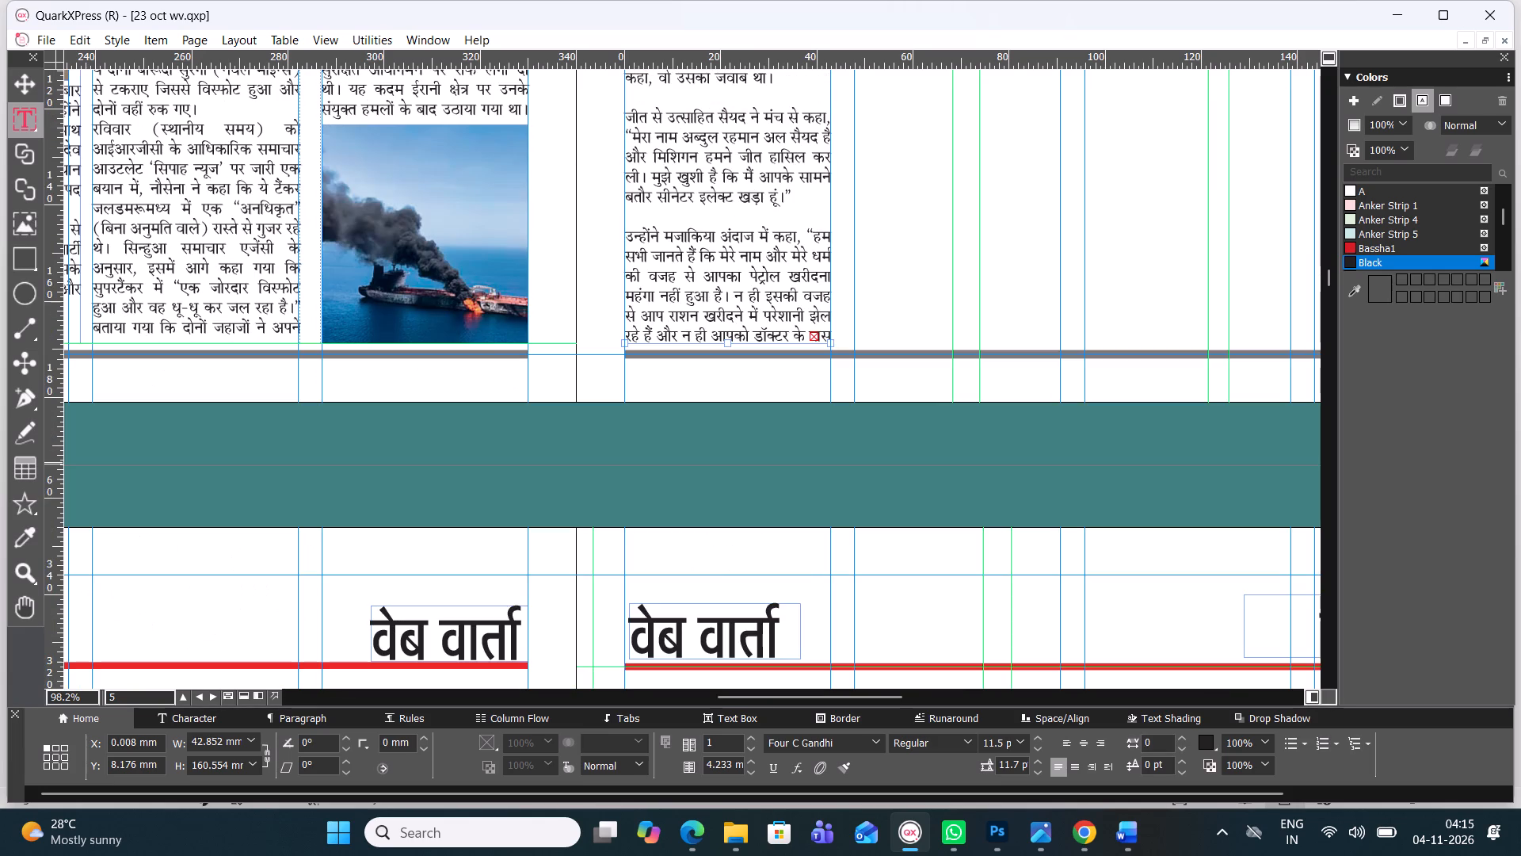
drag(1325, 272, 1327, 269)
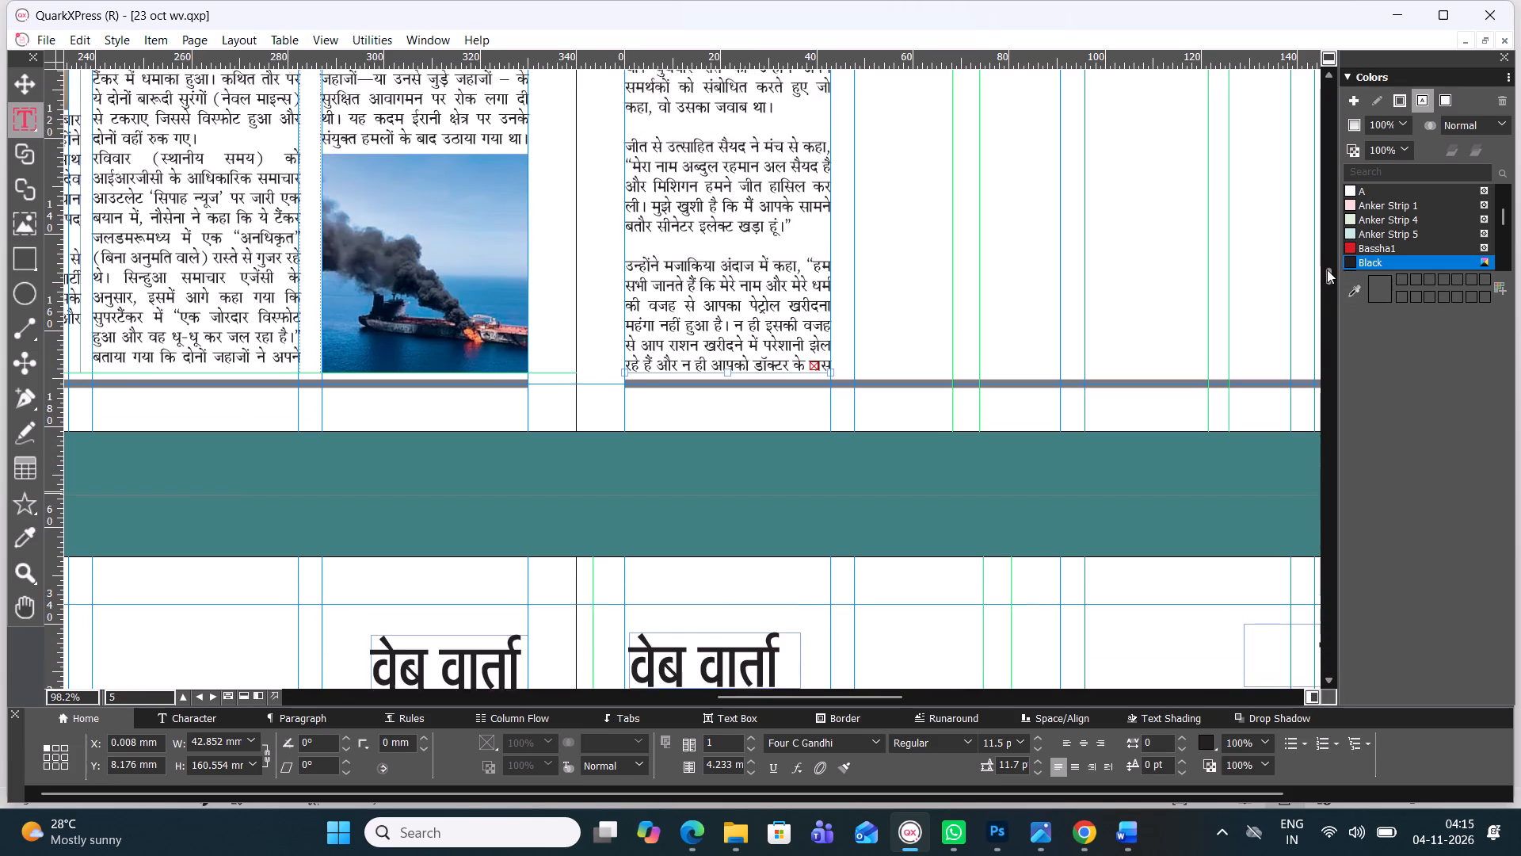
drag(1327, 269, 1325, 258)
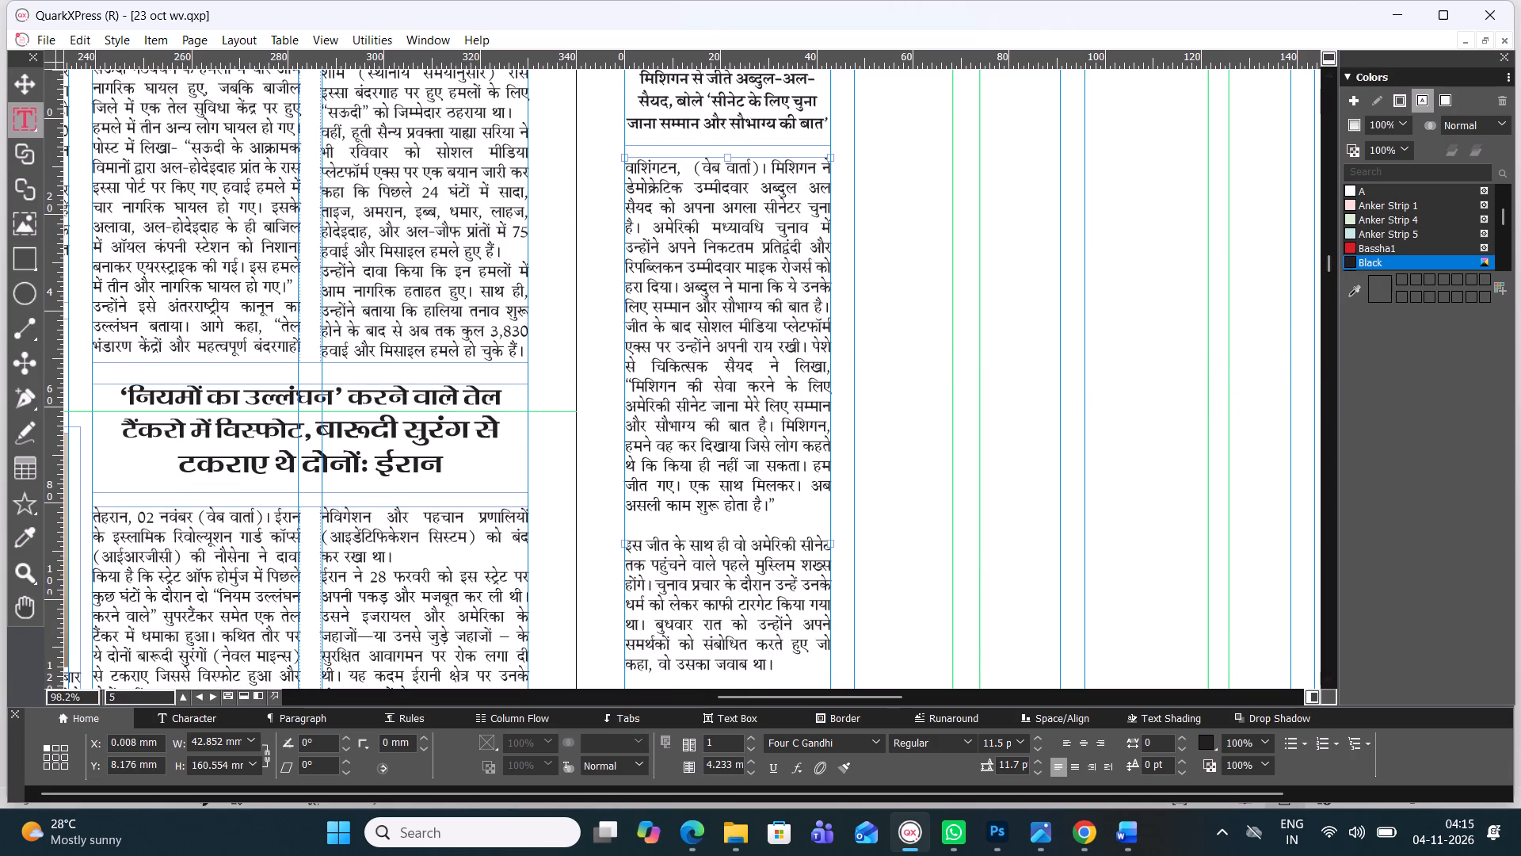
click(759, 522)
key(BackSpace)
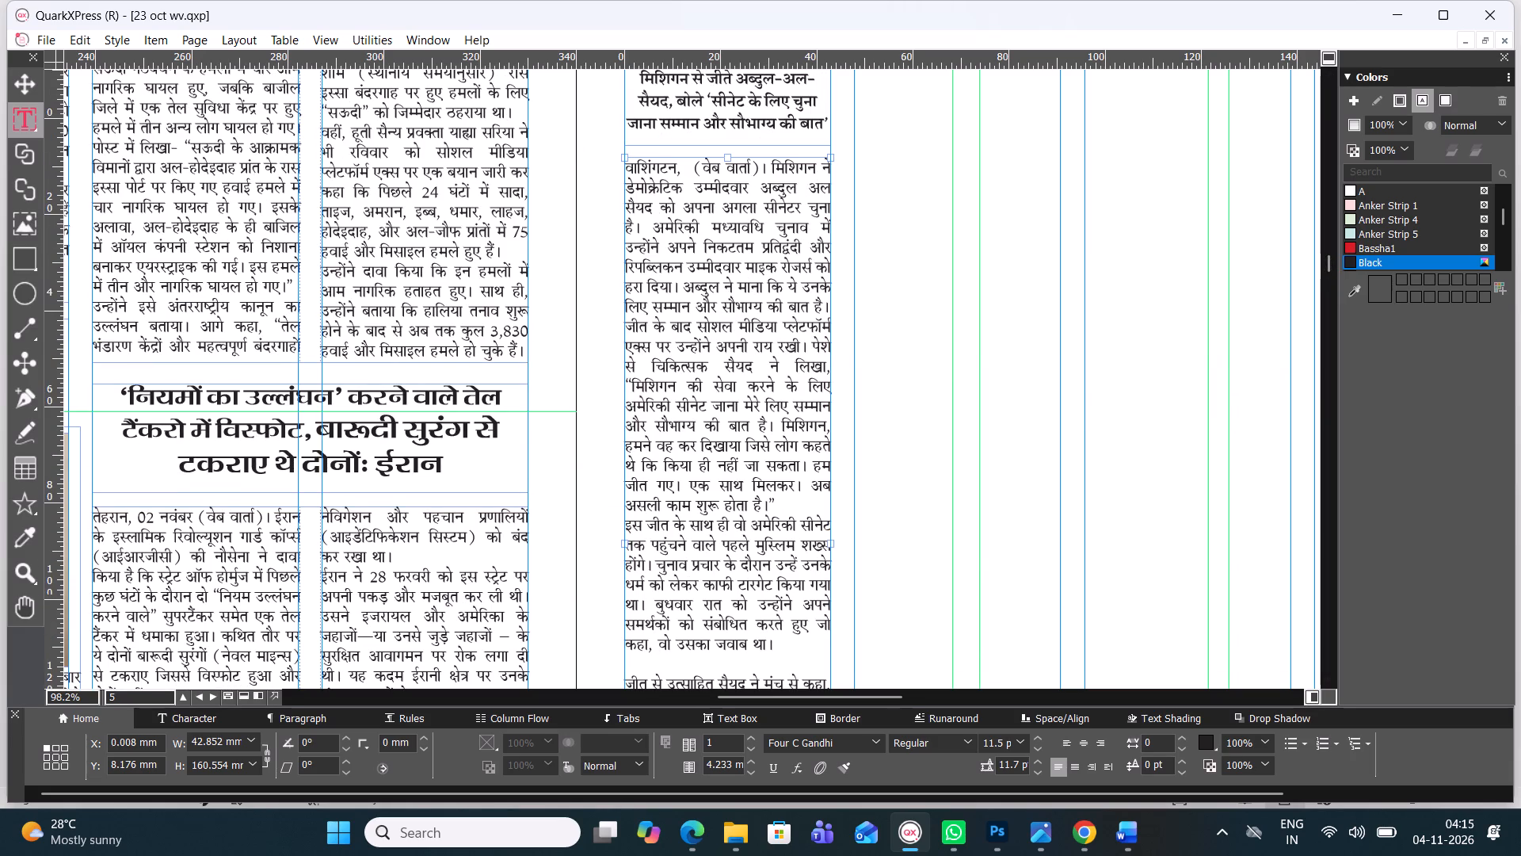
click(744, 666)
key(BackSpace)
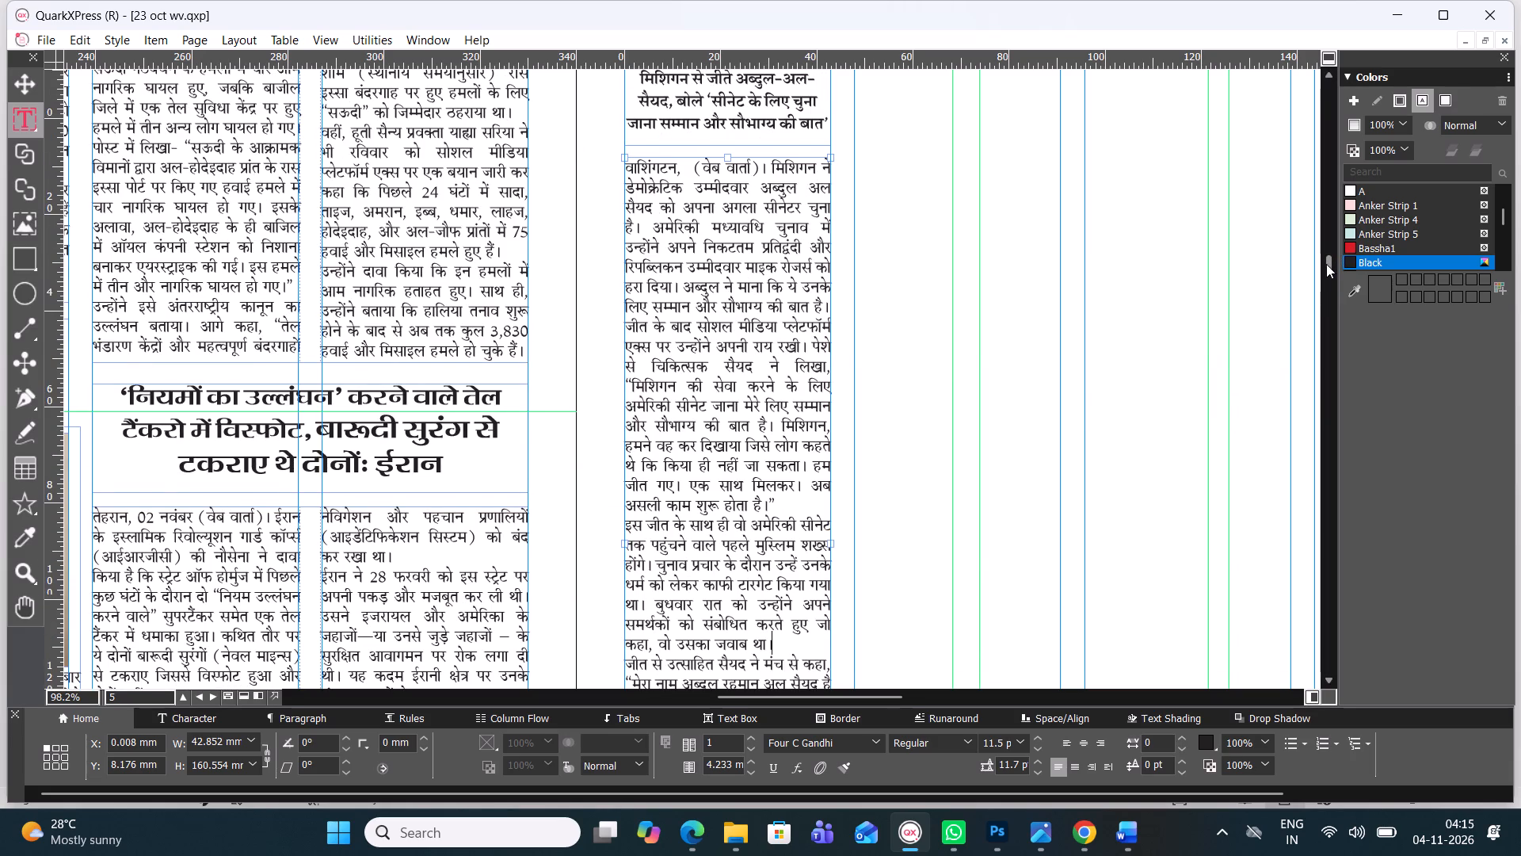
drag(1326, 264, 1325, 275)
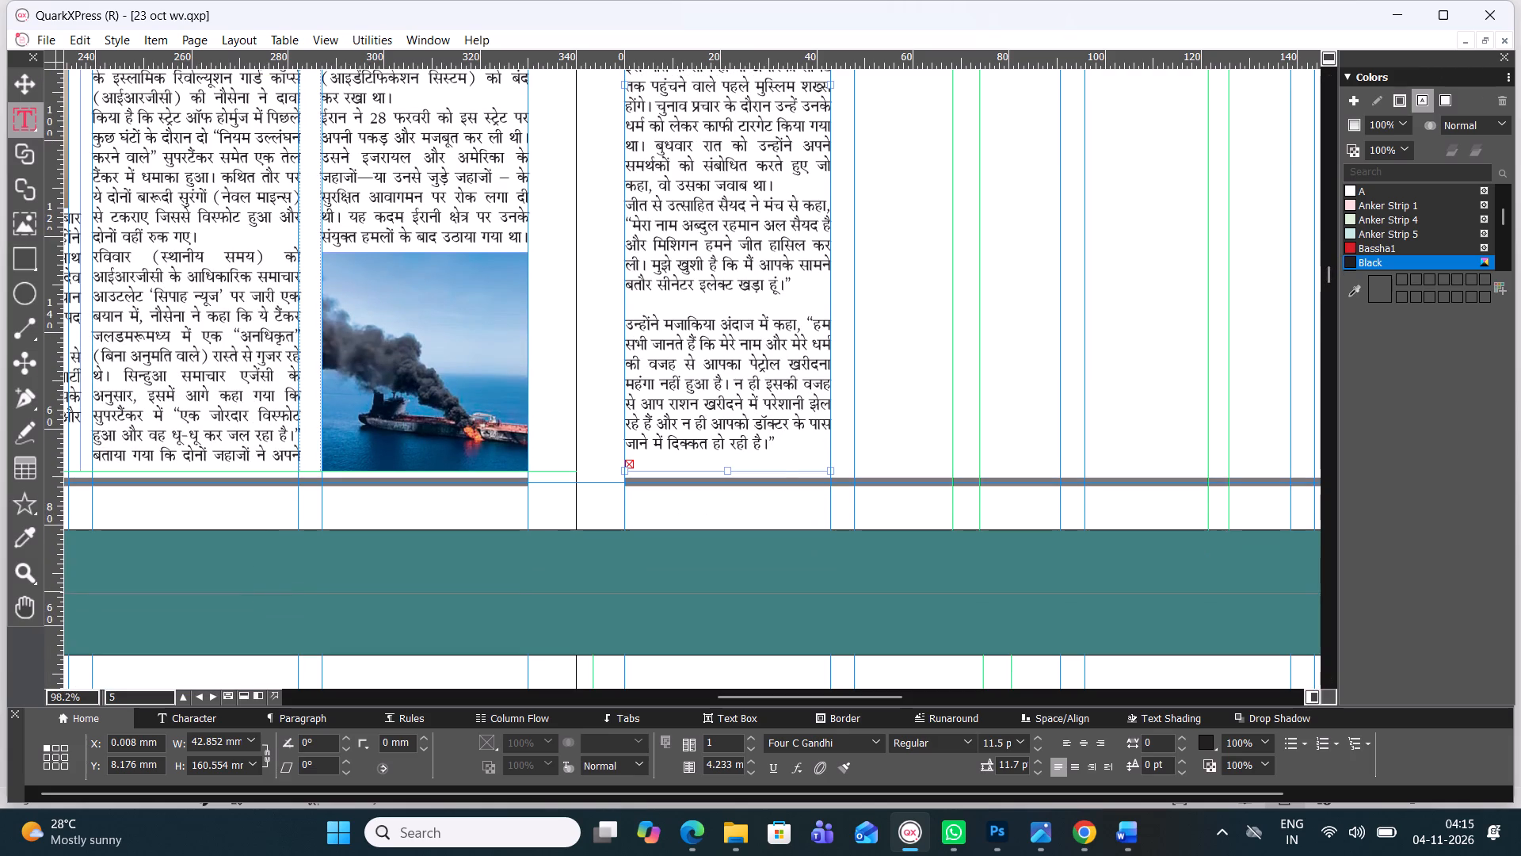
click(759, 304)
key(BackSpace)
click(728, 447)
key(BackSpace)
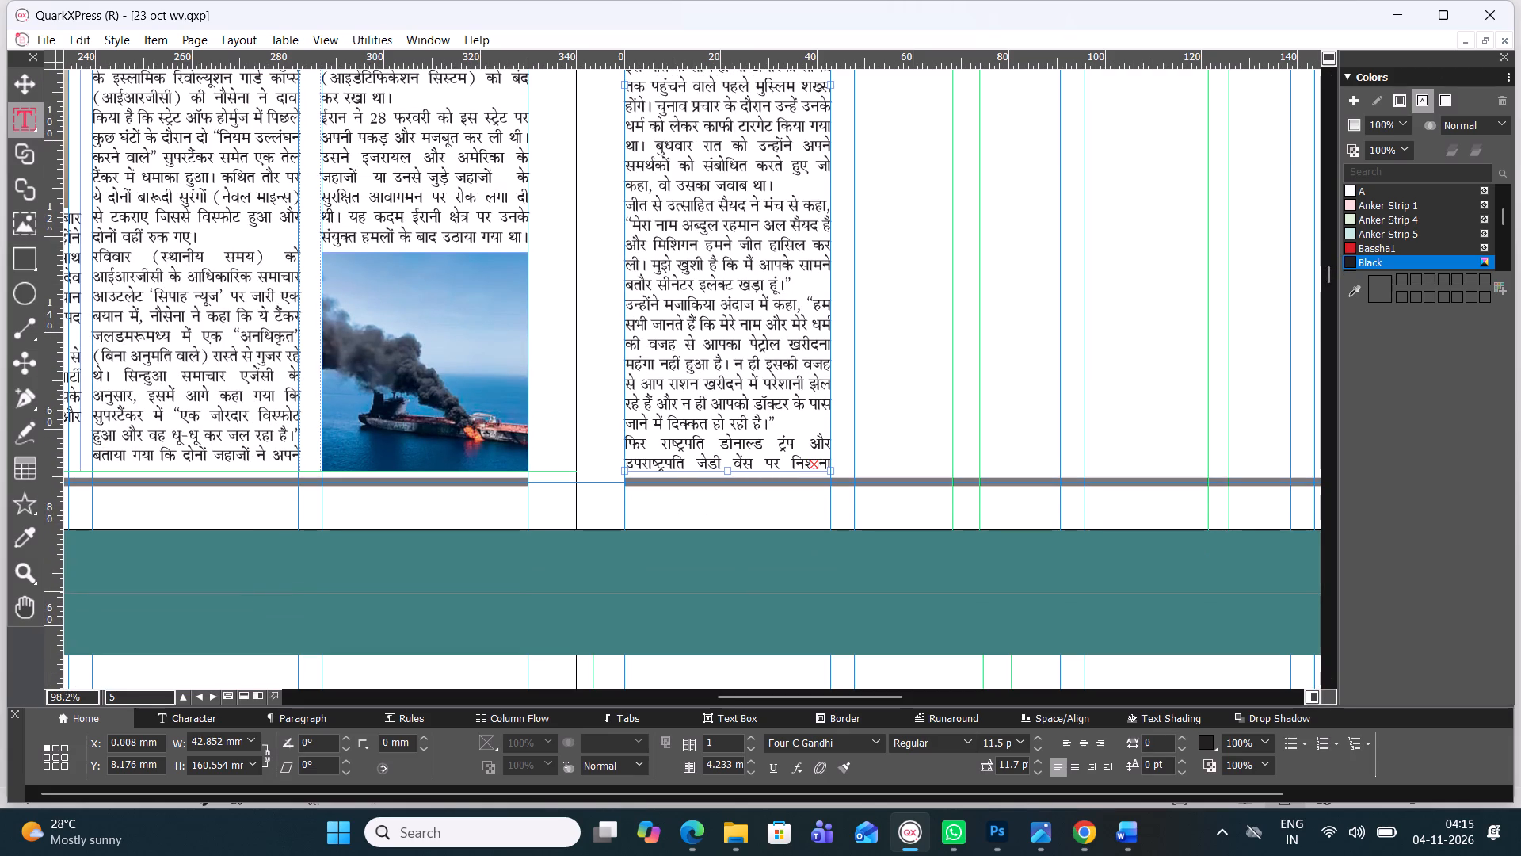
Delete the rest of the Michigan story after the paragraph ending दिक्कत हो रही है। and end its box just above the page's bottom rule.
drag(627, 440, 803, 486)
key(BackSpace)
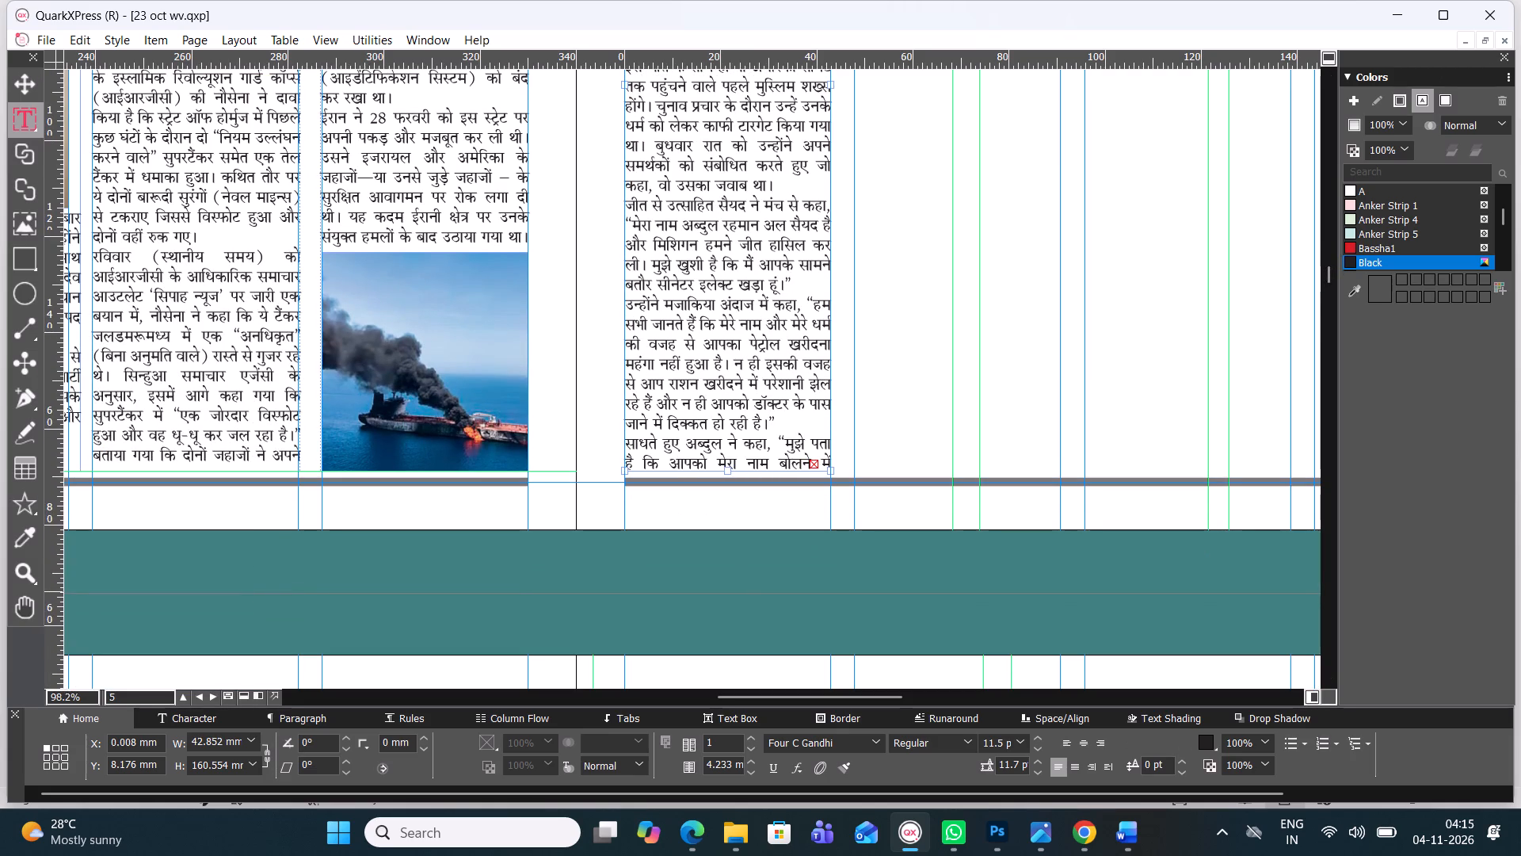
drag(630, 442, 844, 514)
key(BackSpace)
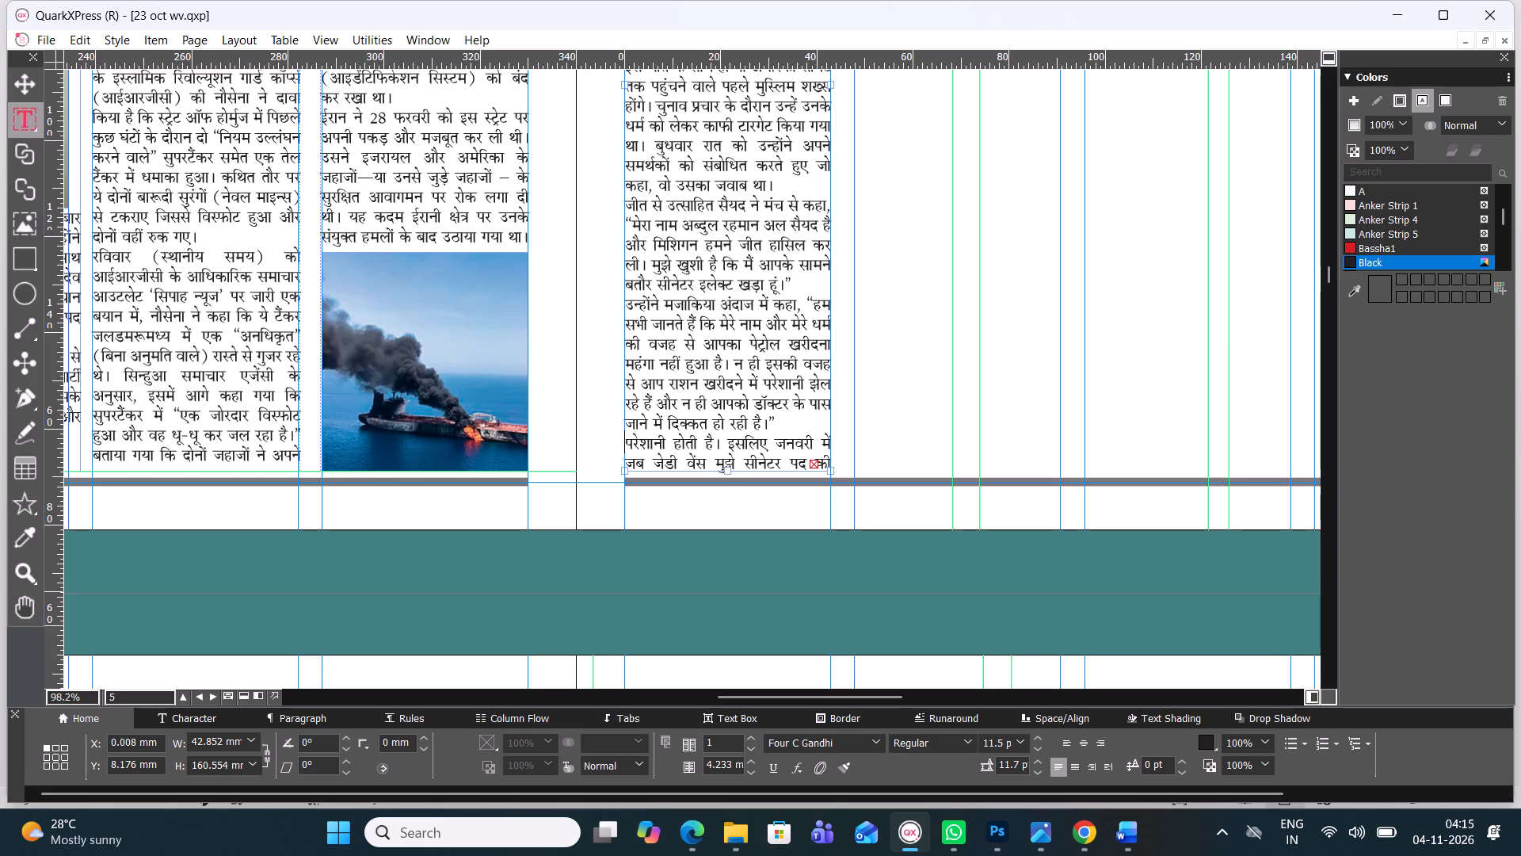
drag(626, 442, 901, 518)
key(BackSpace)
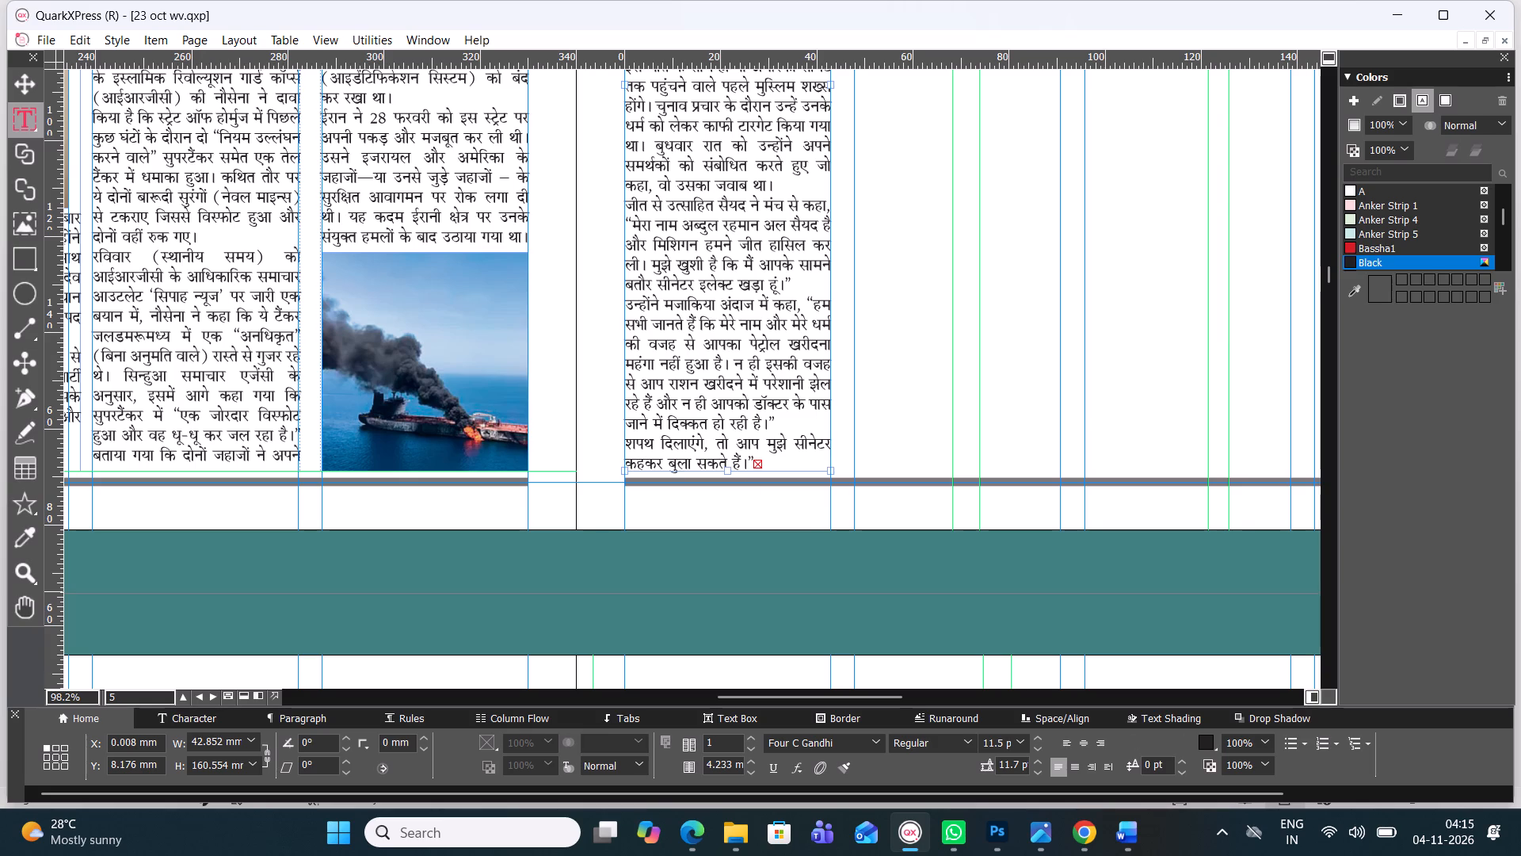
drag(627, 438, 894, 545)
key(BackSpace)
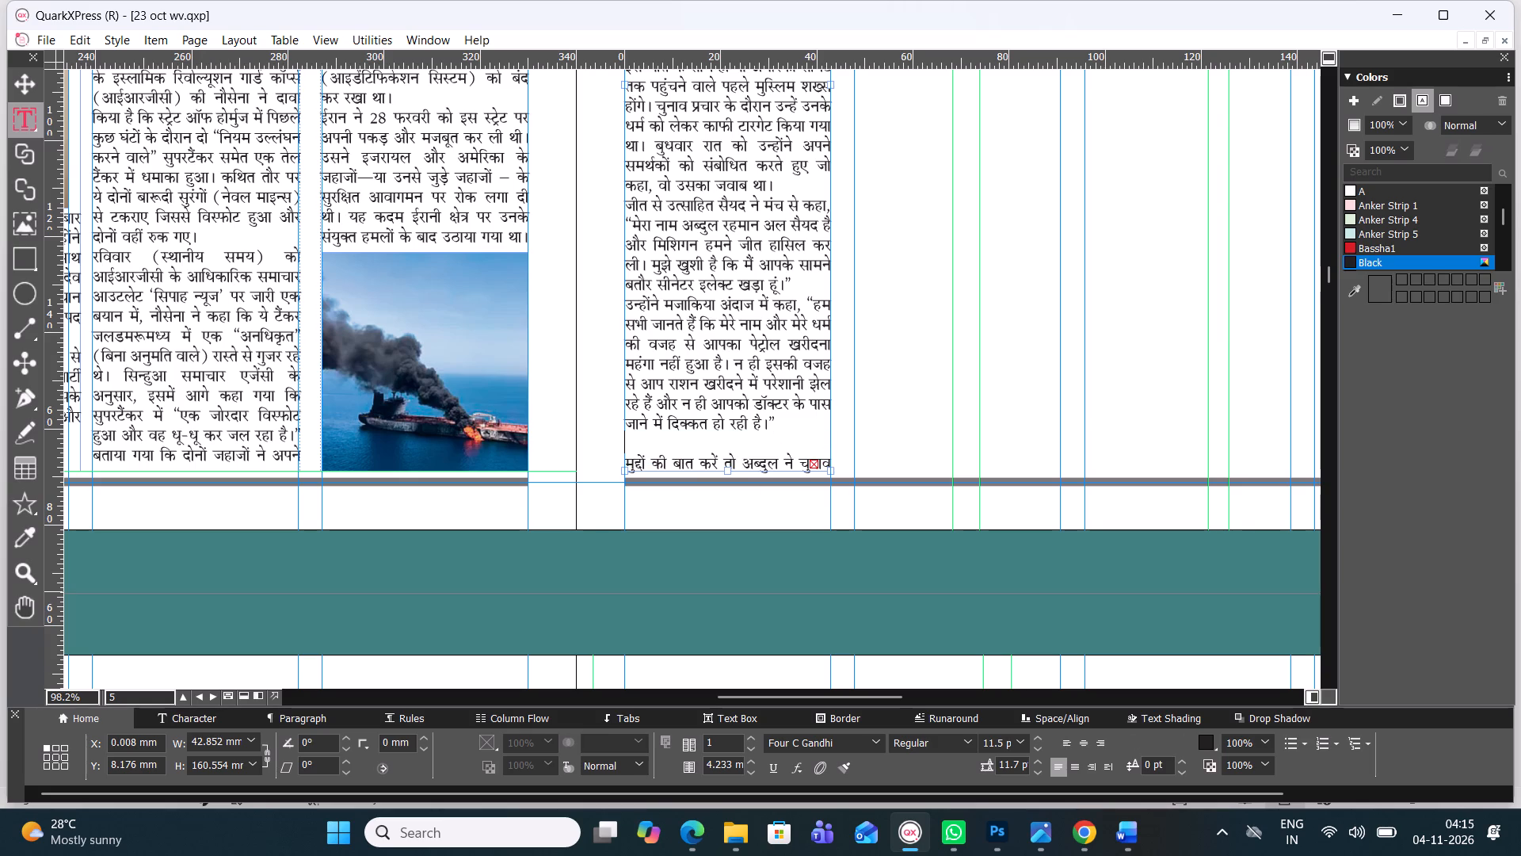
drag(630, 441, 924, 520)
key(BackSpace)
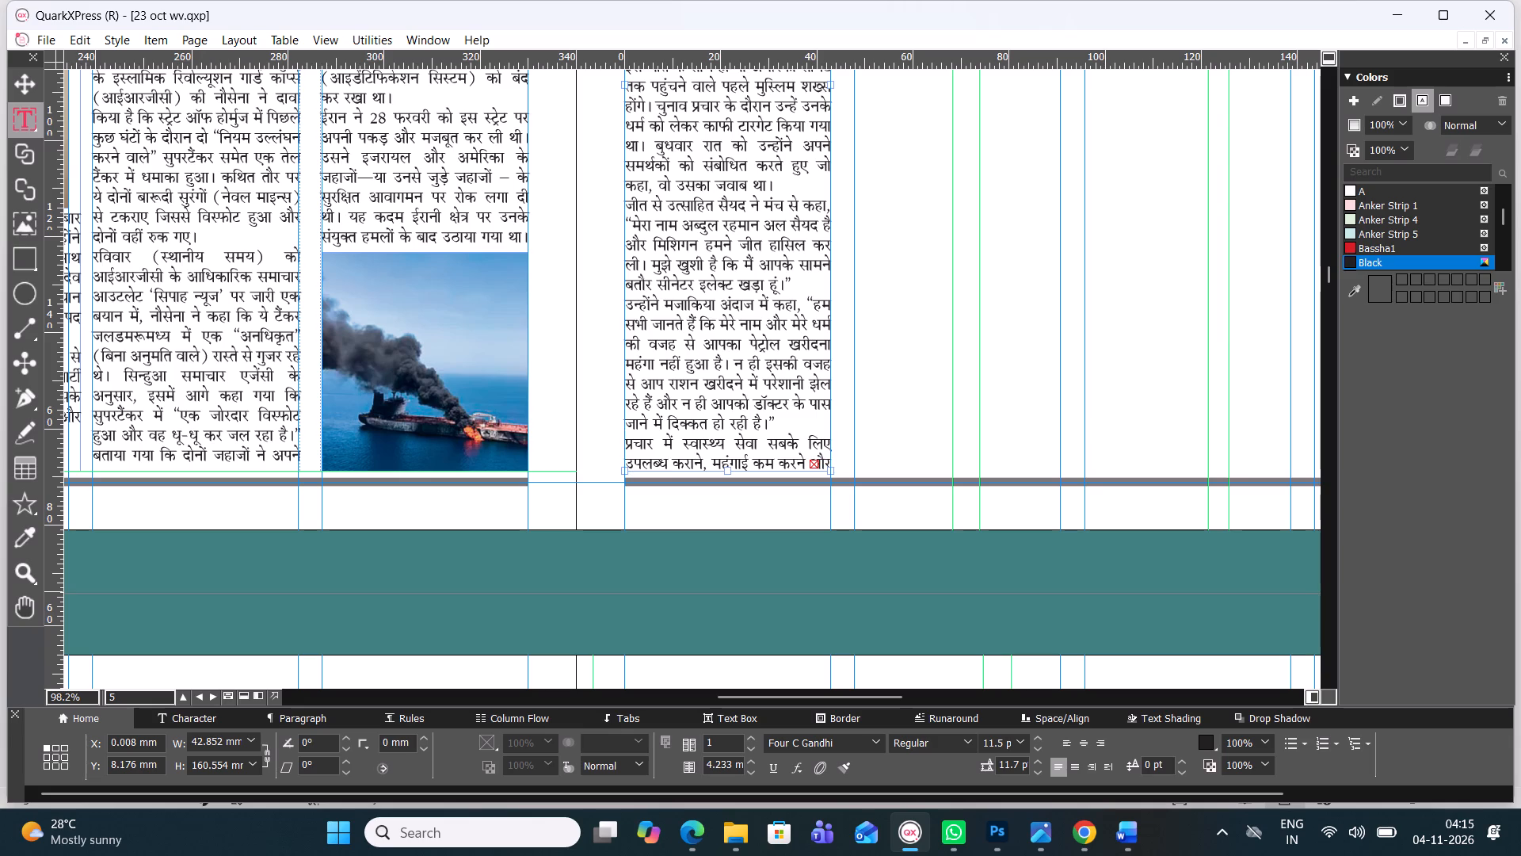
drag(627, 441, 844, 495)
key(BackSpace)
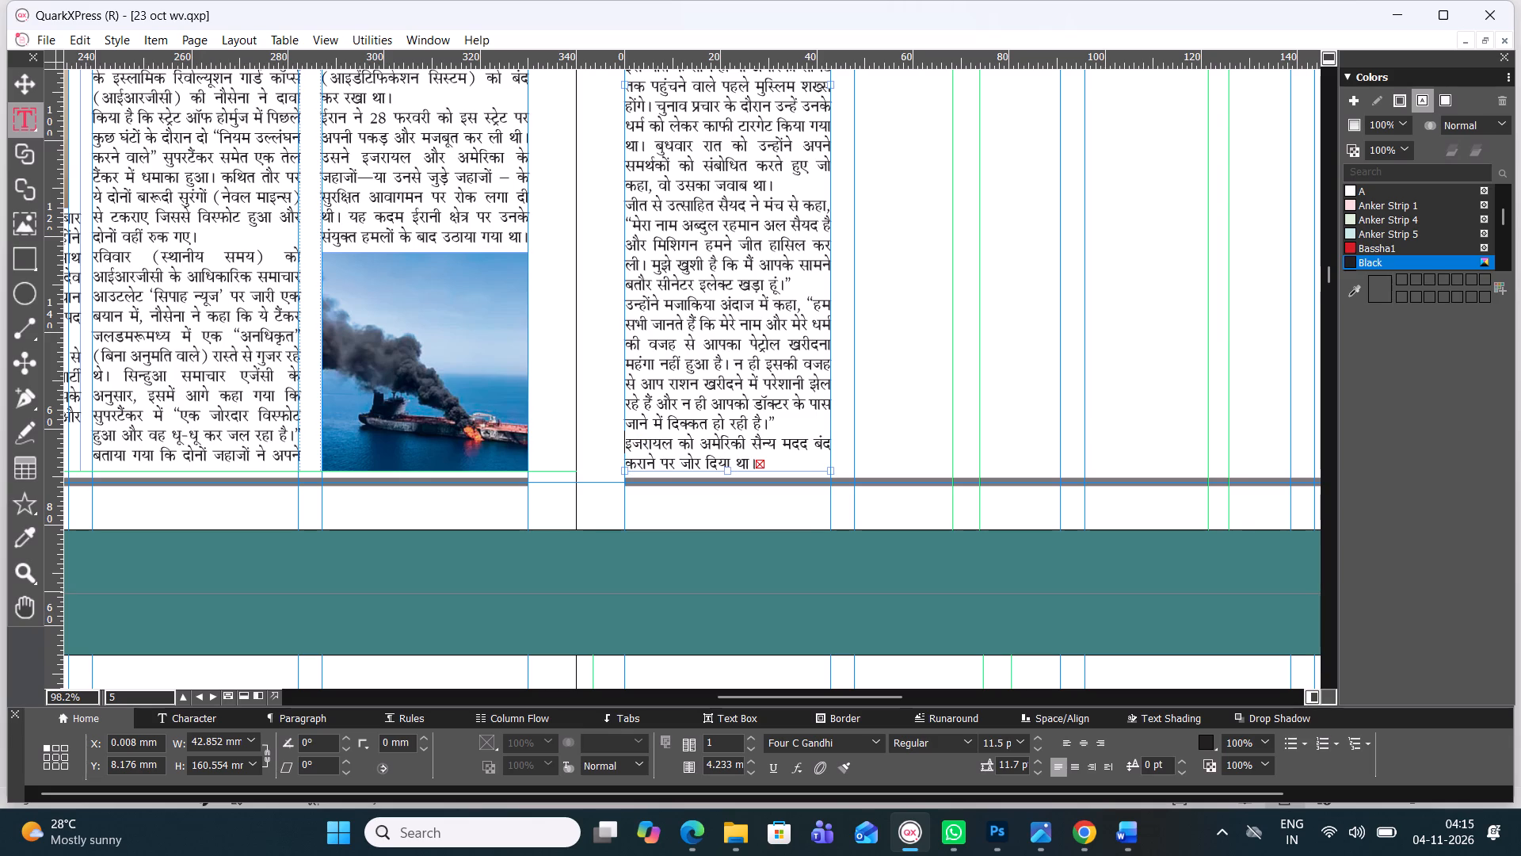
drag(730, 475, 747, 567)
drag(760, 467, 606, 445)
key(BackSpace)
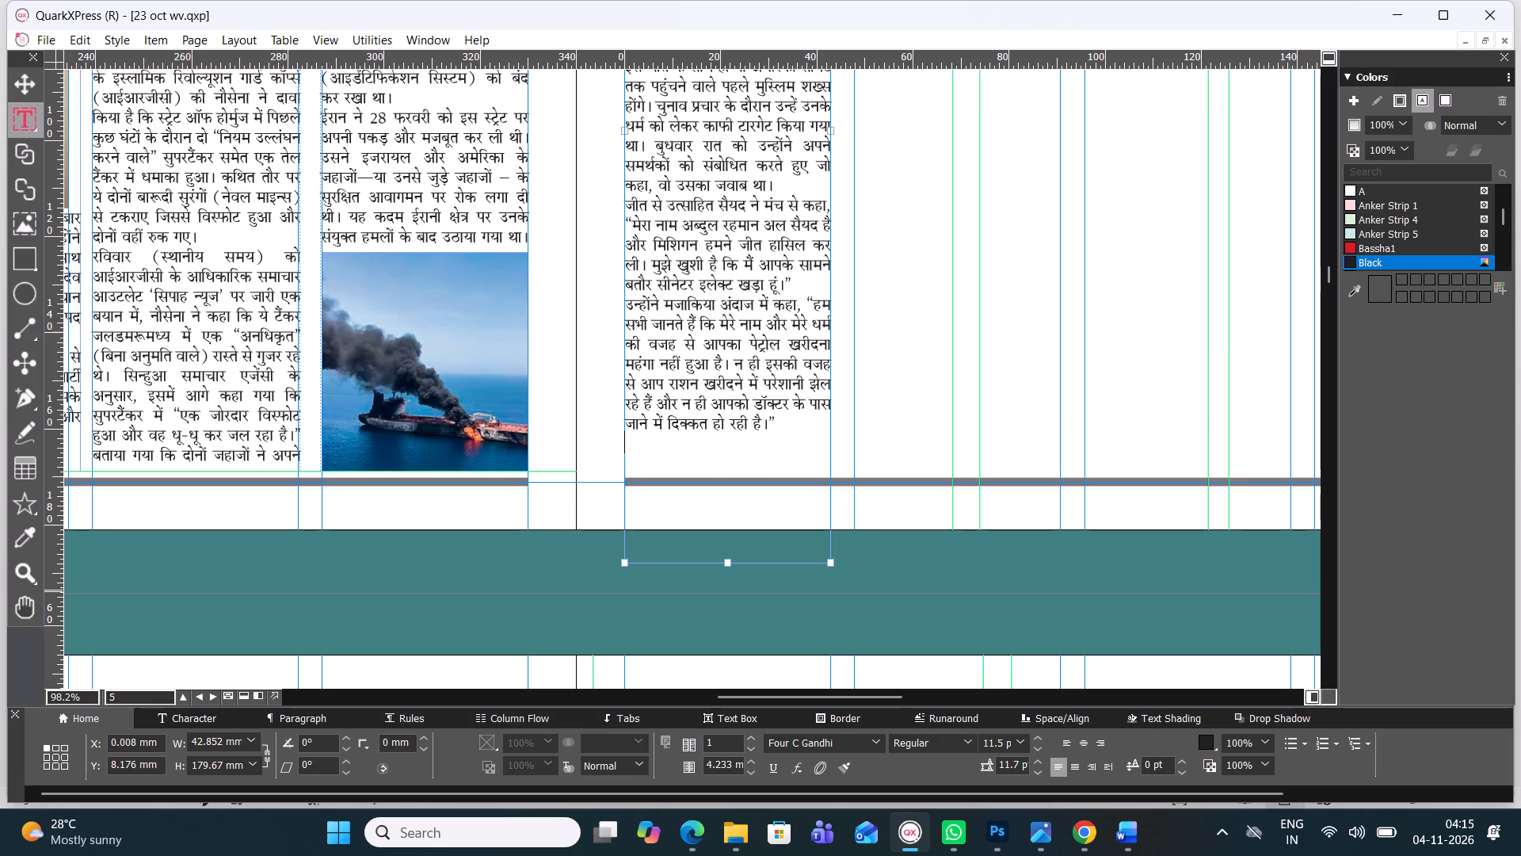
drag(729, 561, 721, 472)
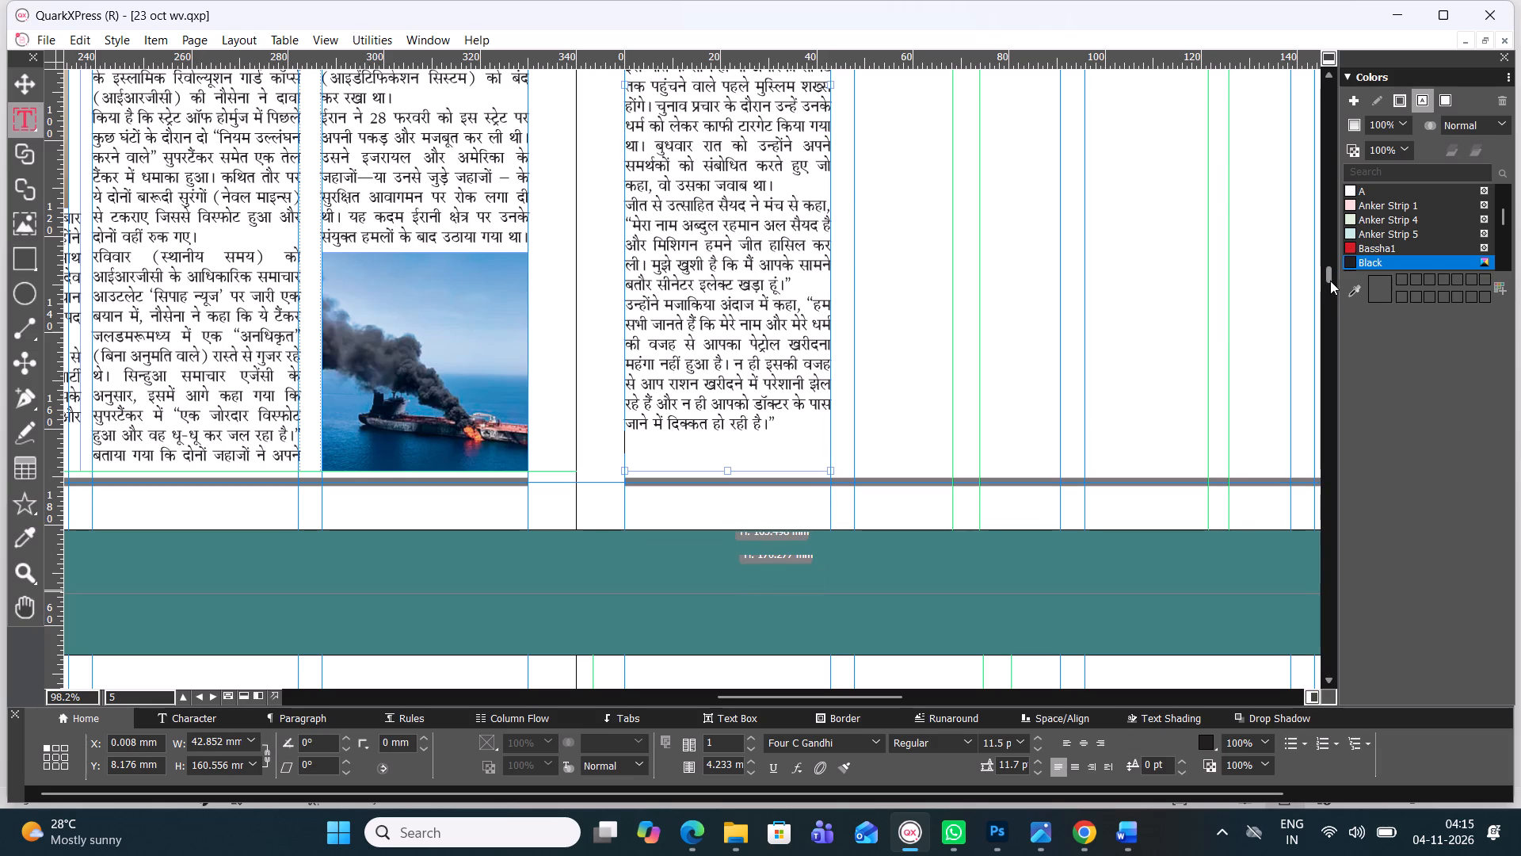
Shorten the Michigan headline box from its bottom edge to a height of about 16 mm.
drag(1330, 277, 1325, 262)
click(711, 308)
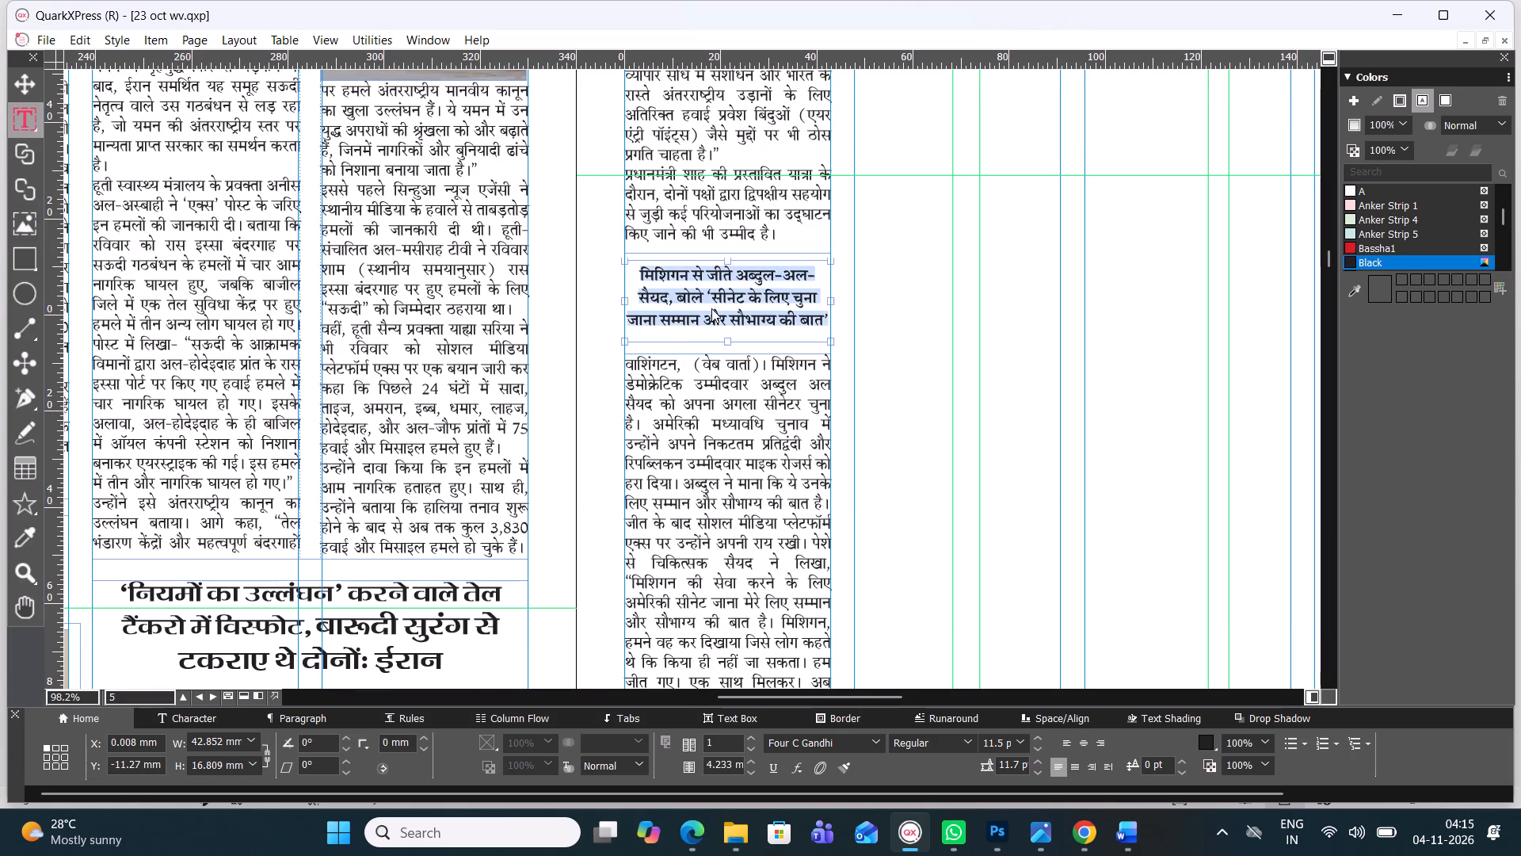
click(731, 341)
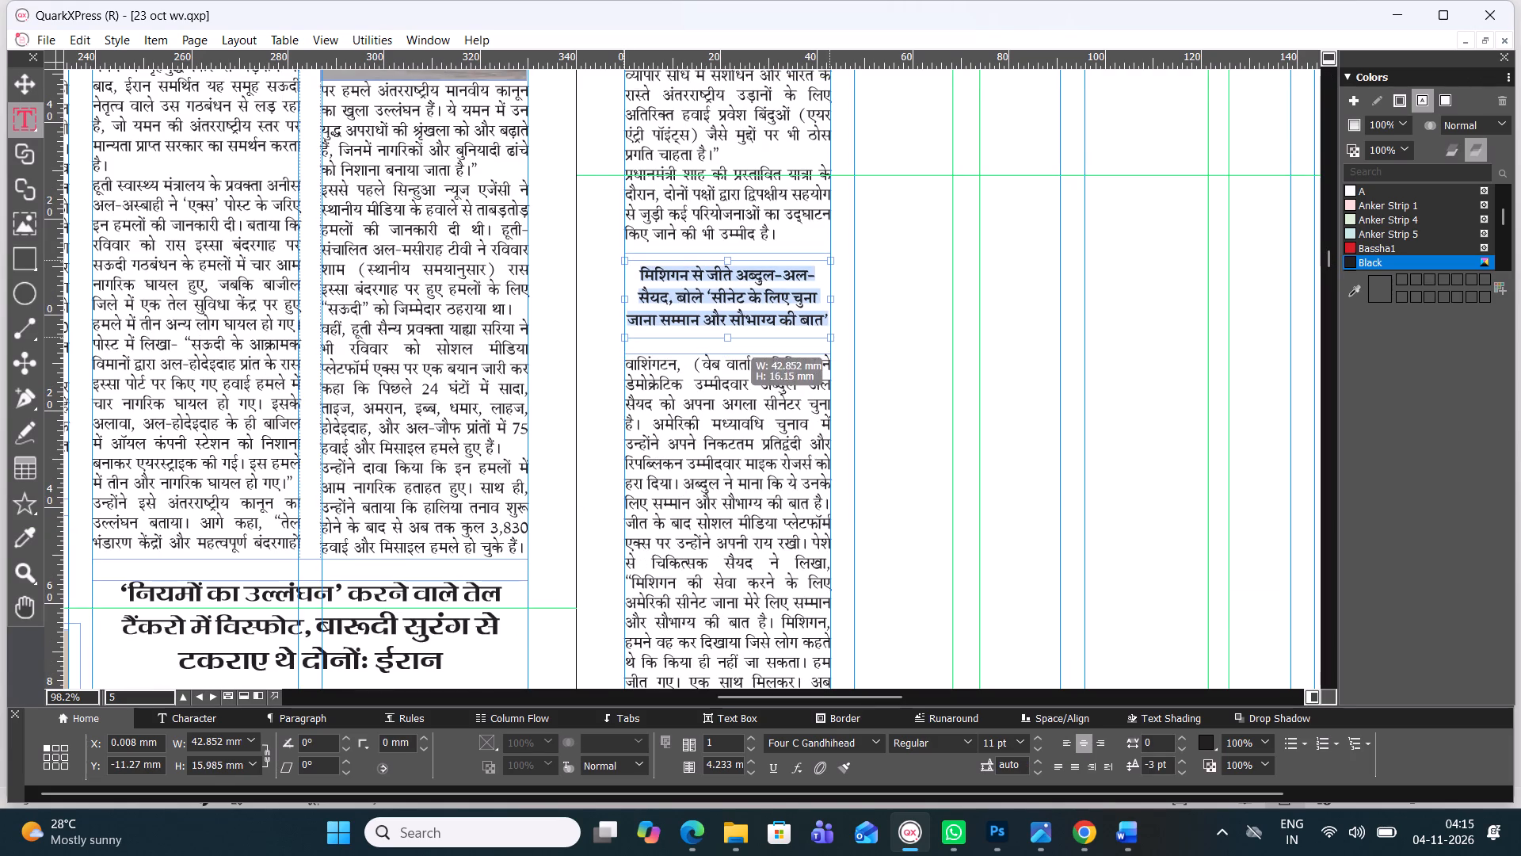
click(965, 318)
Review the first column of page 05 from the Nepal headline down to the Michigan story.
click(746, 392)
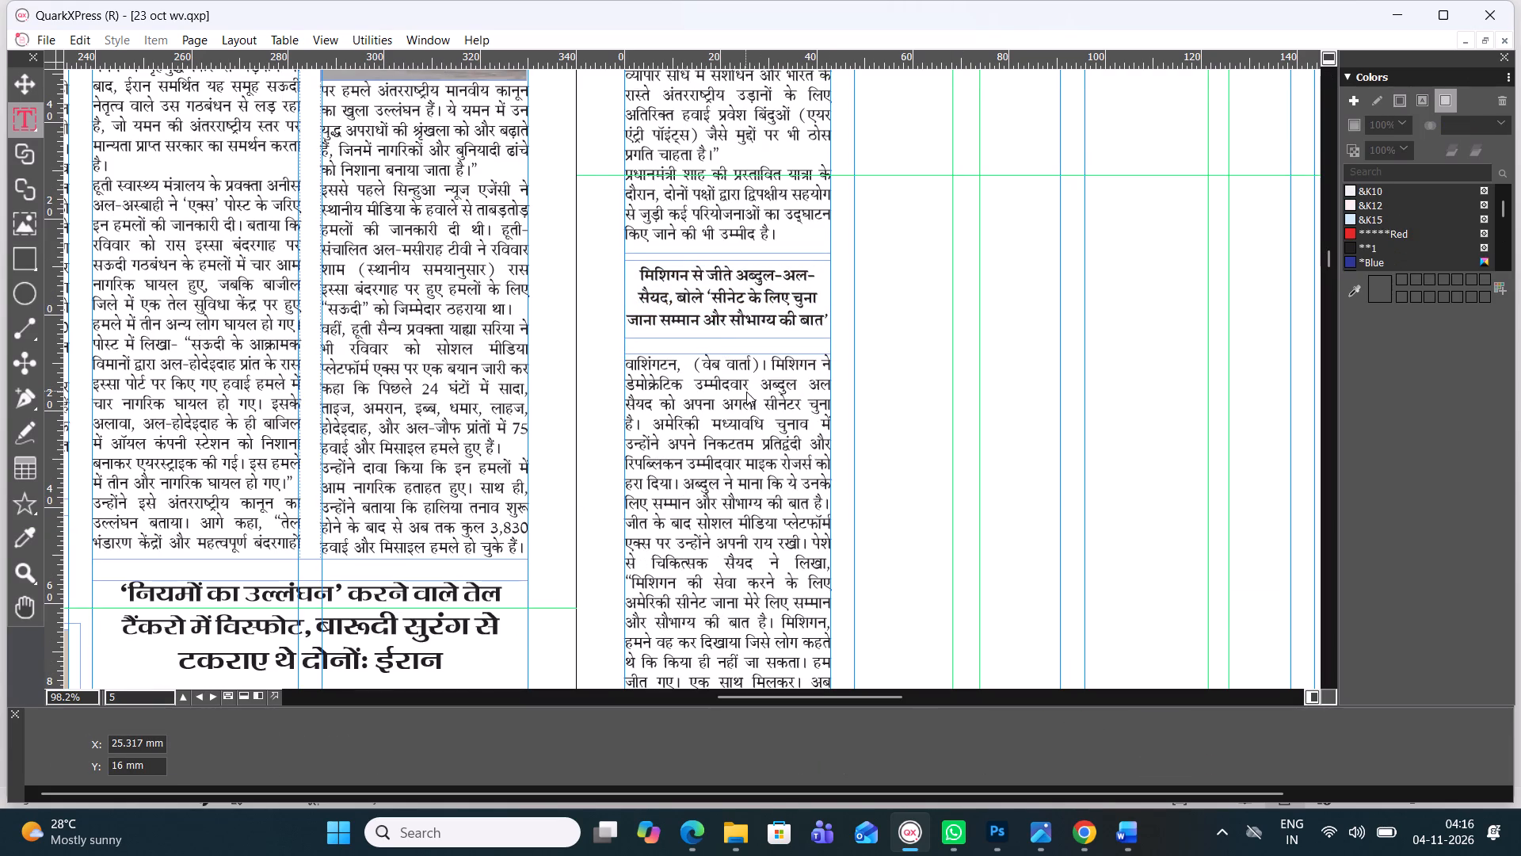
scroll(777, 365, down, 1)
scroll(777, 365, up, 3)
scroll(778, 383, down, 1)
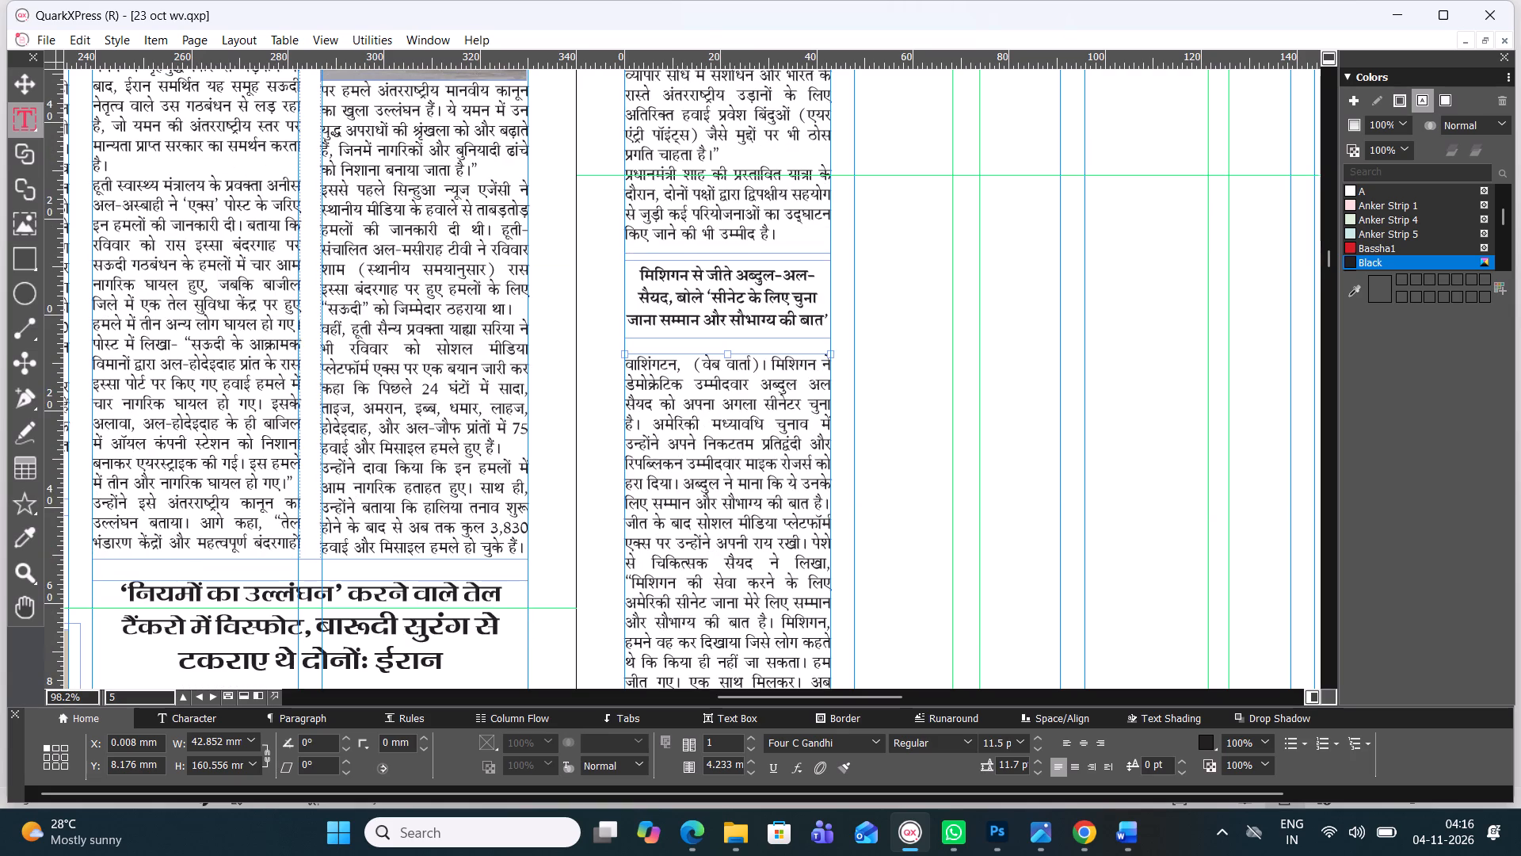
scroll(758, 457, up, 1)
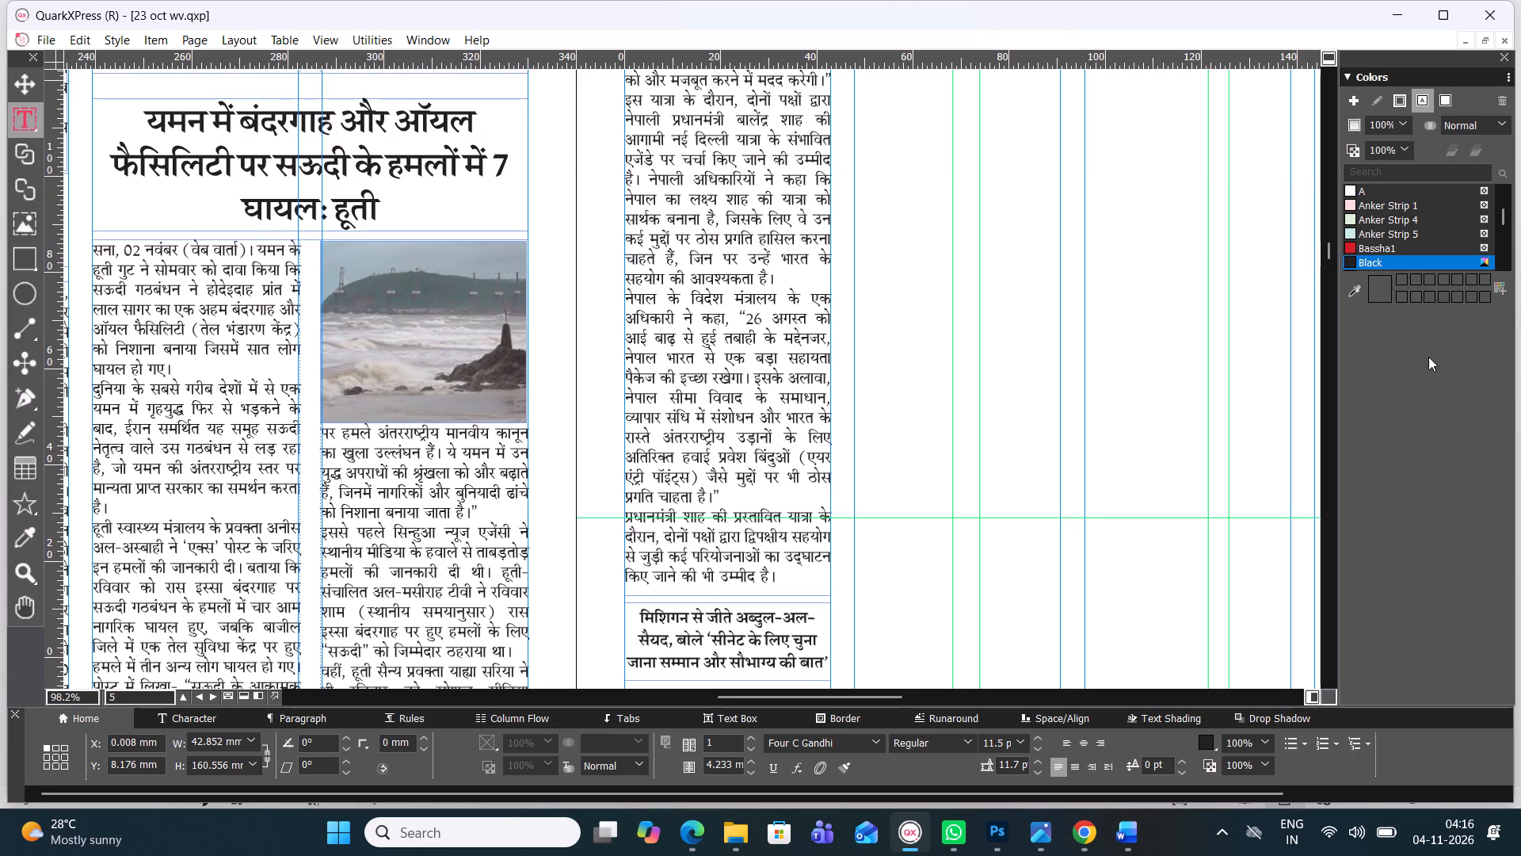
drag(1330, 250, 1325, 222)
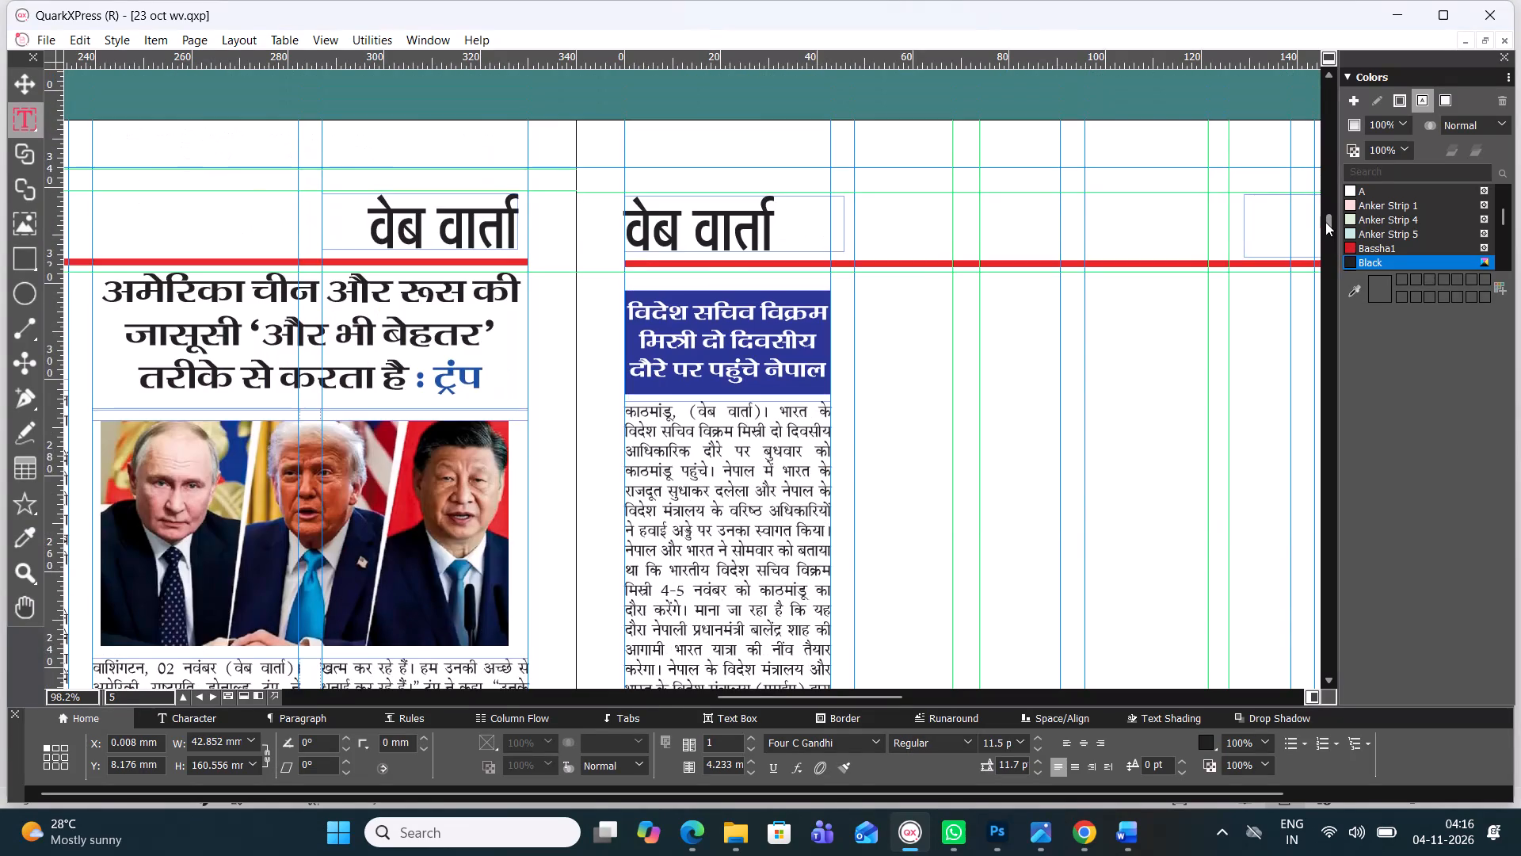
drag(1325, 222, 1326, 262)
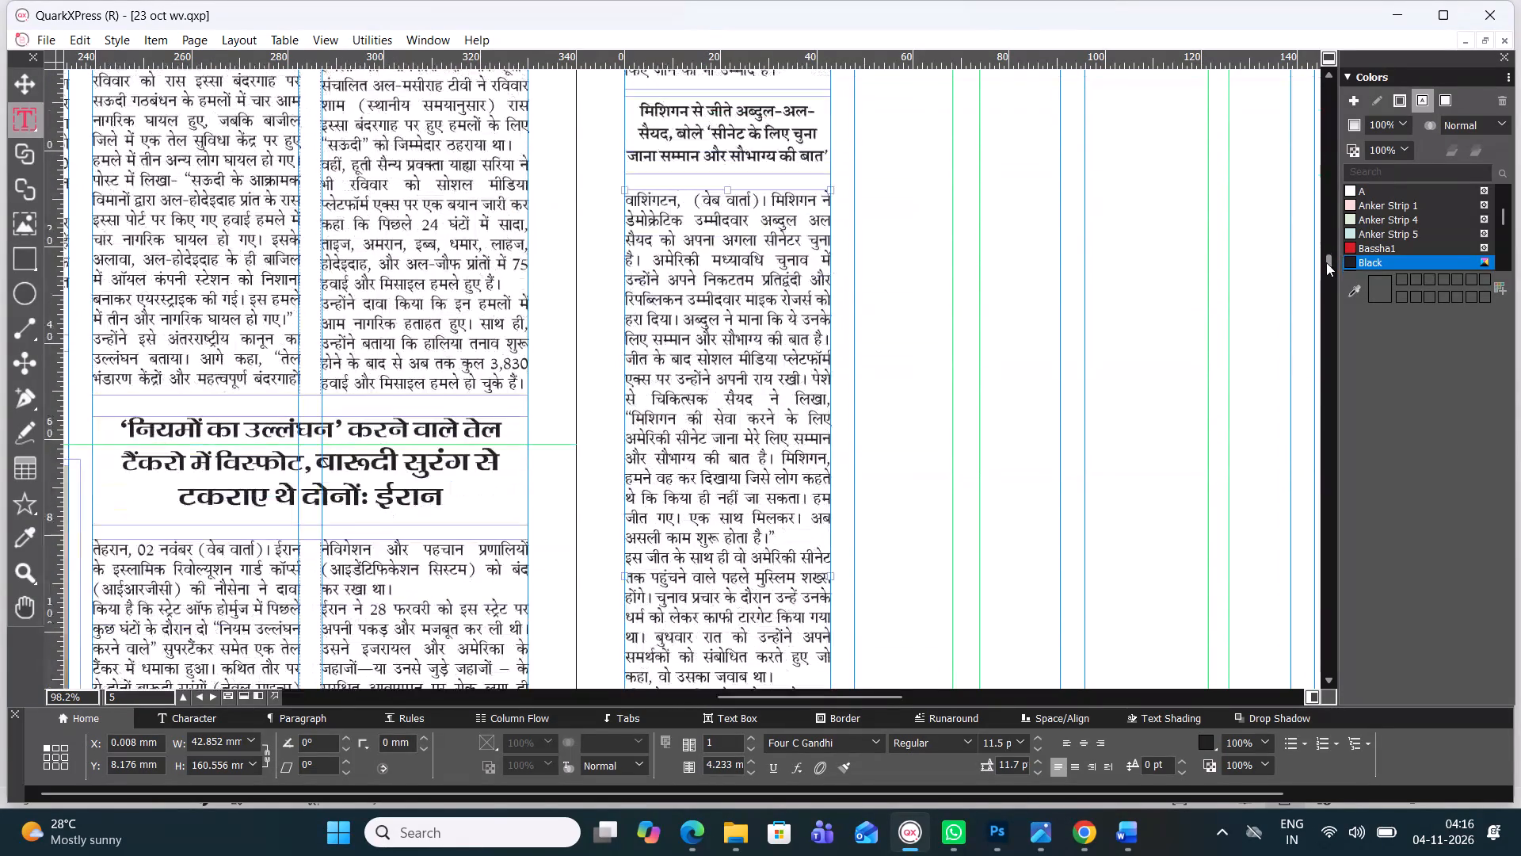
drag(1326, 262, 1325, 260)
drag(1325, 260, 1325, 255)
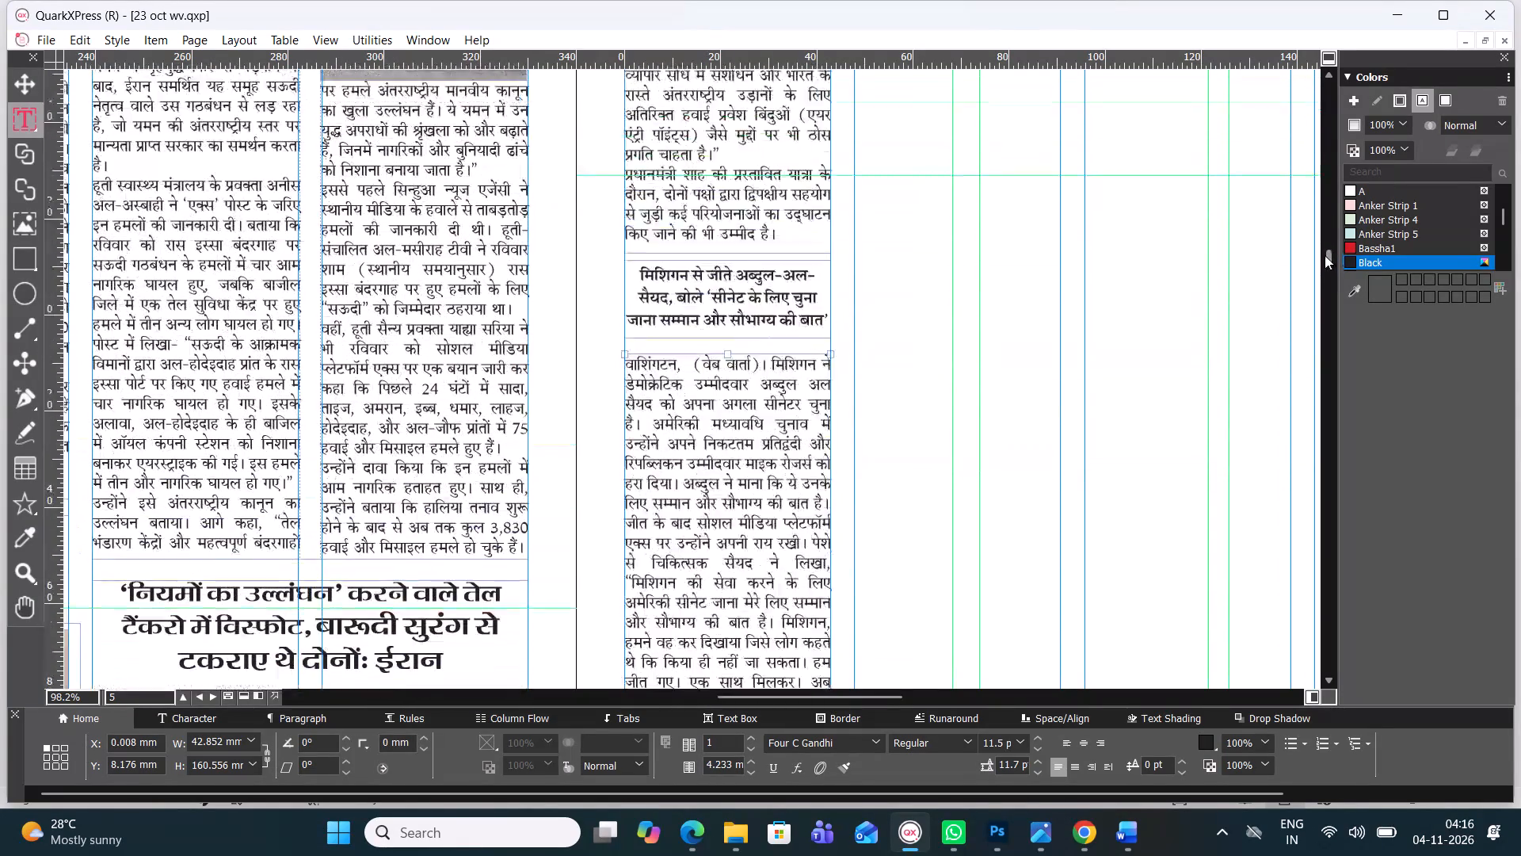
drag(1325, 255, 1320, 217)
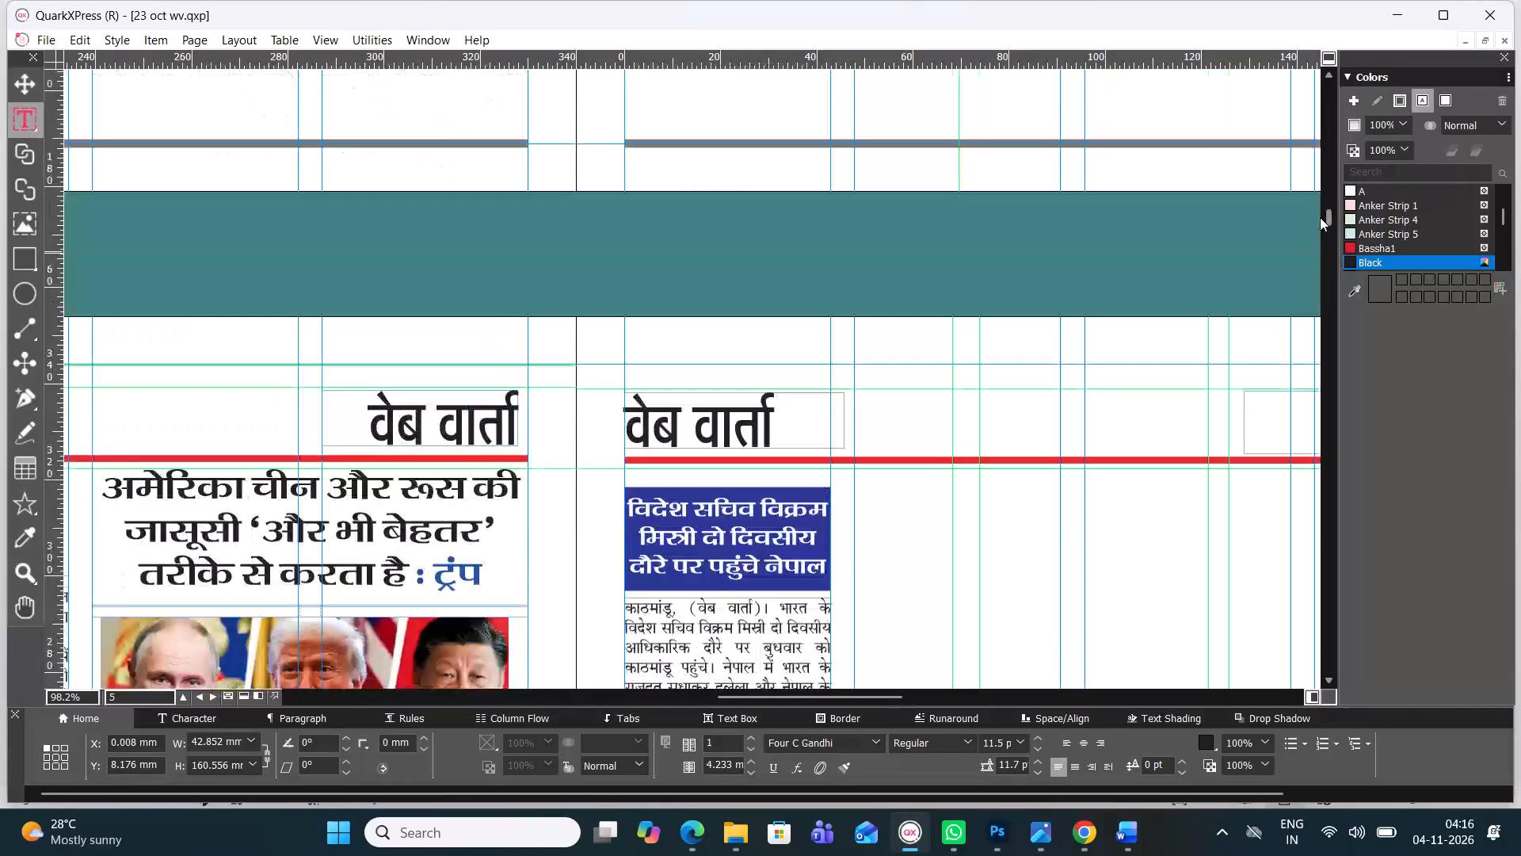
drag(1320, 217, 1324, 266)
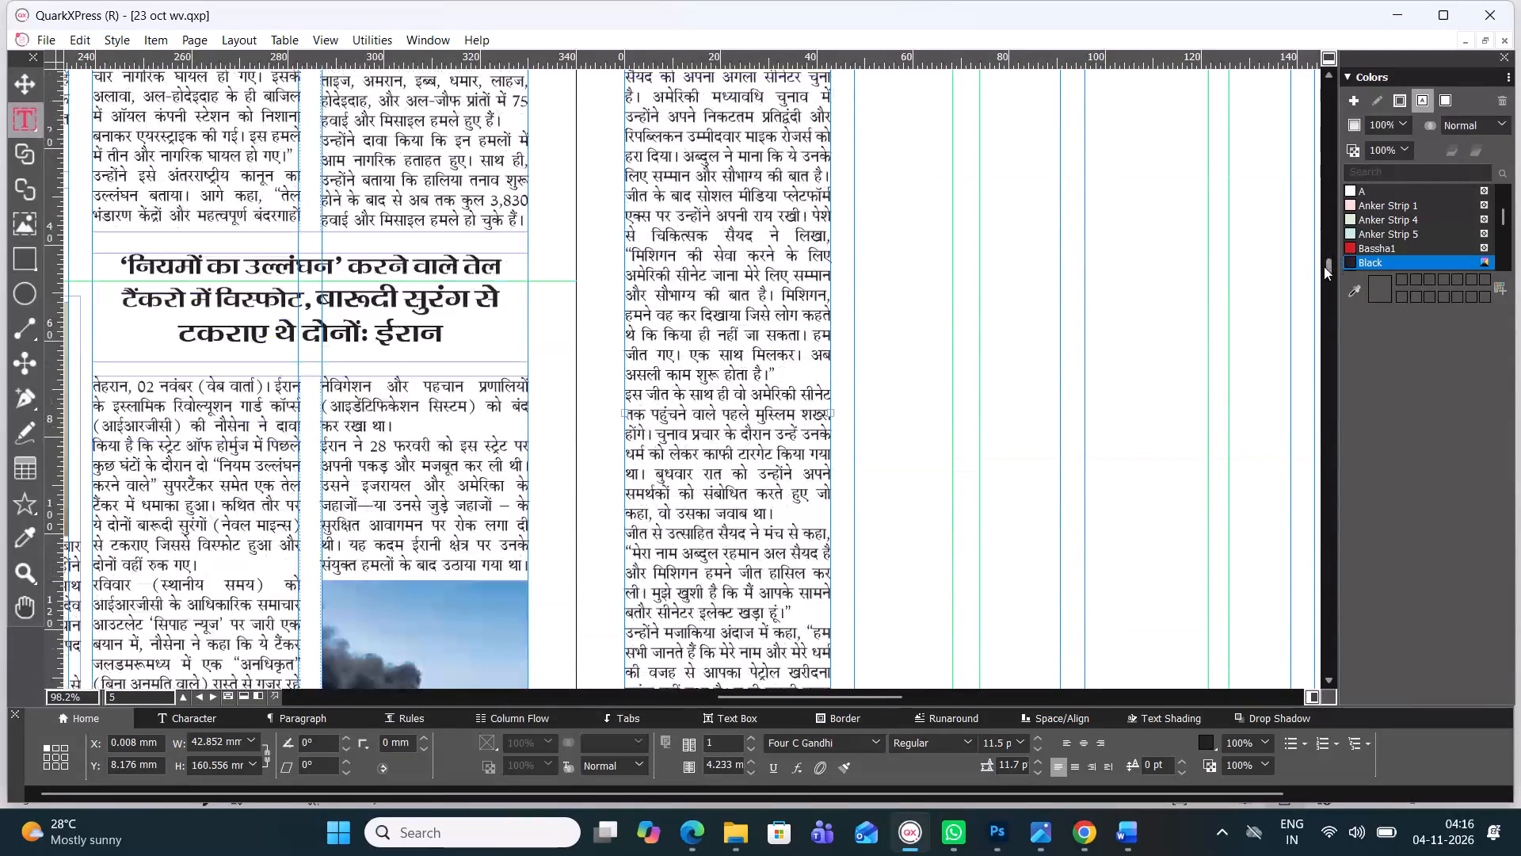
drag(1324, 266, 1324, 262)
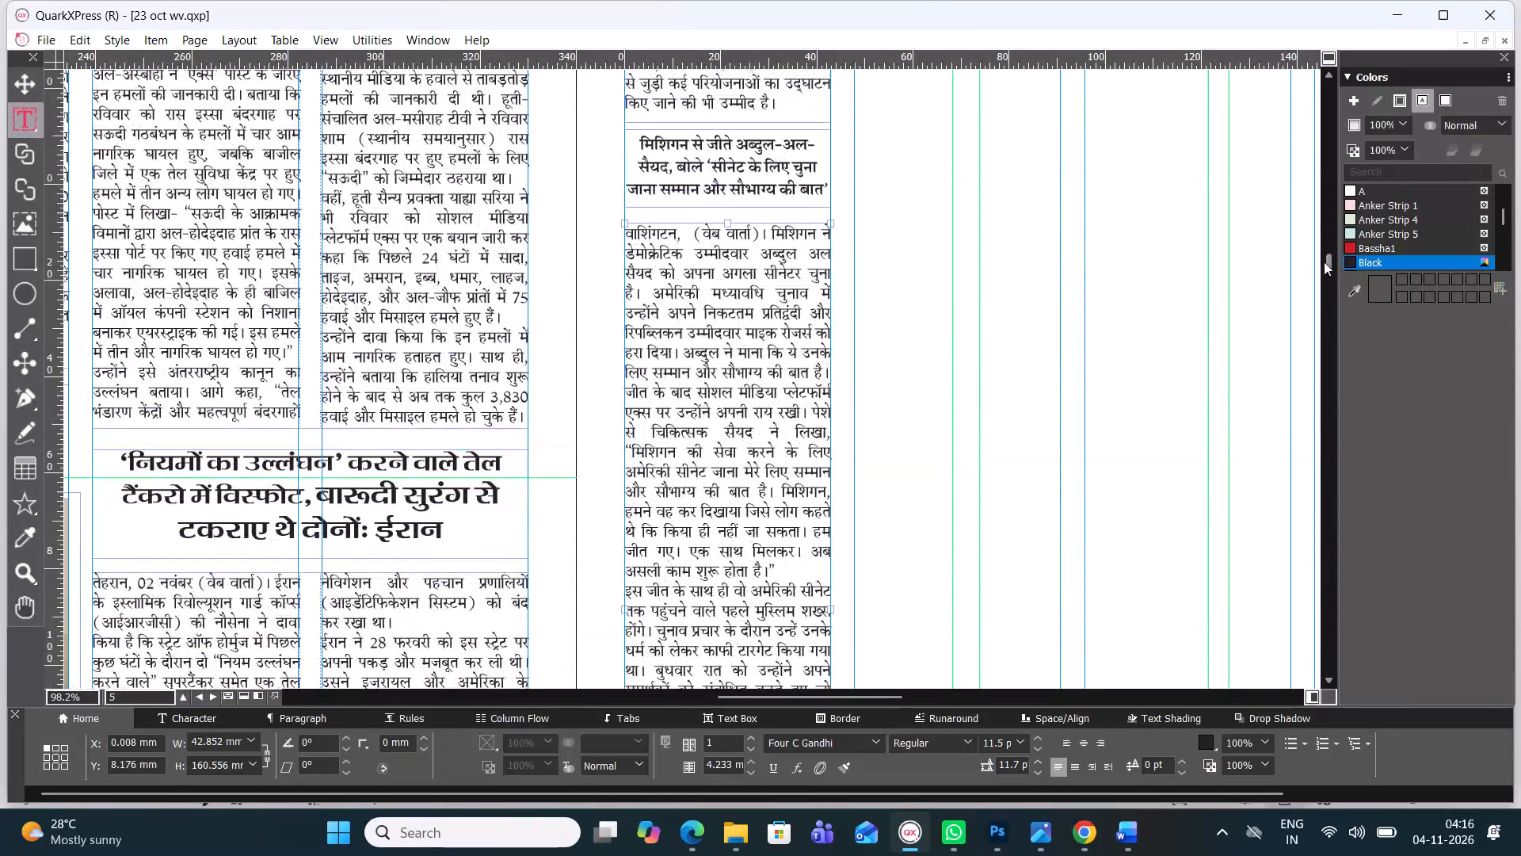
Remove the blue background from the Nepal headline box by setting its fill to None.
drag(1324, 262, 1317, 223)
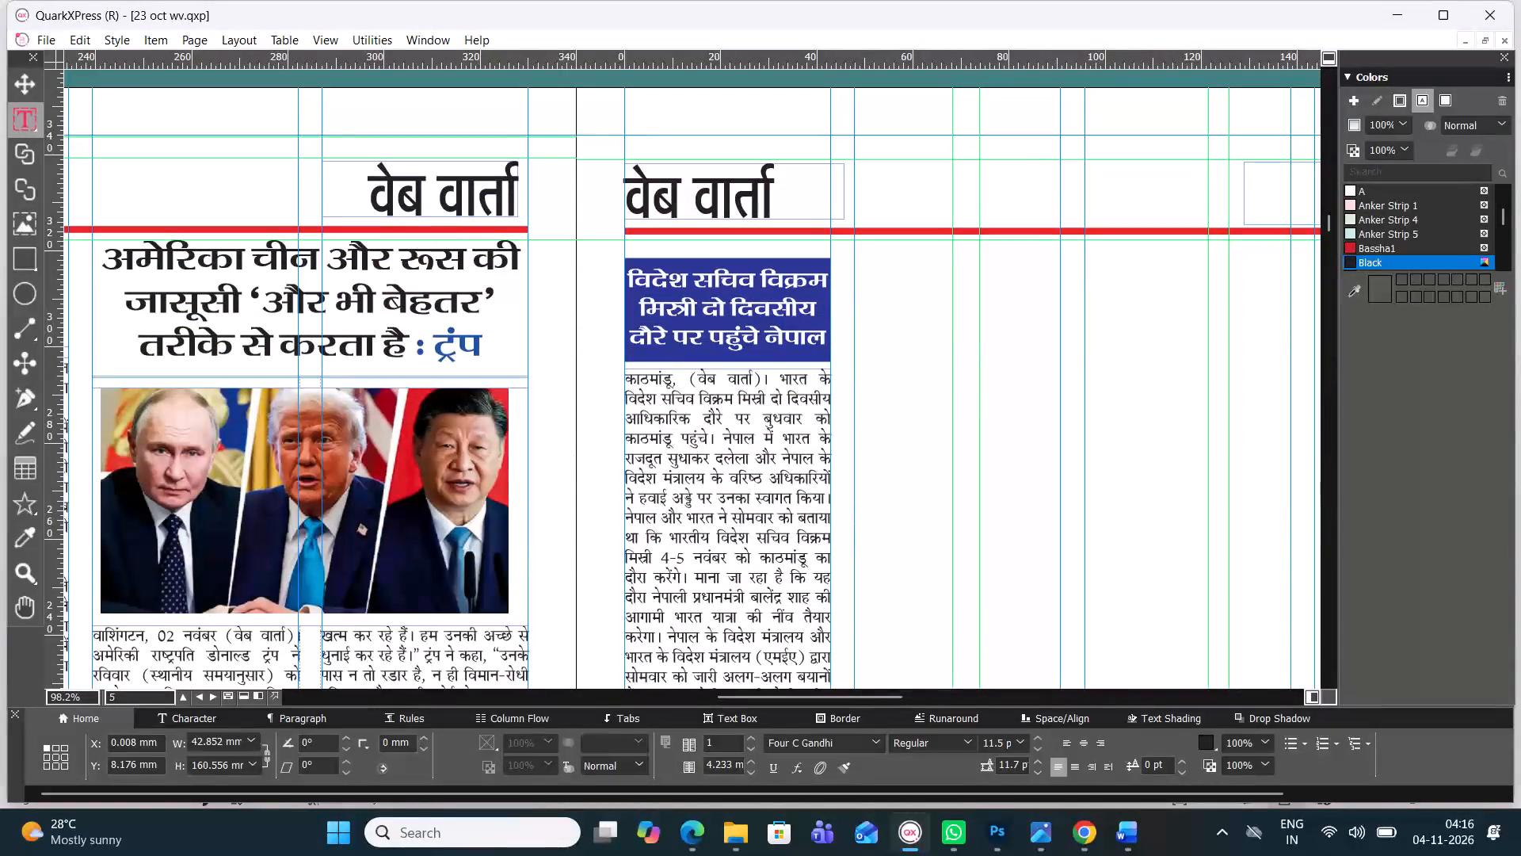
click(824, 305)
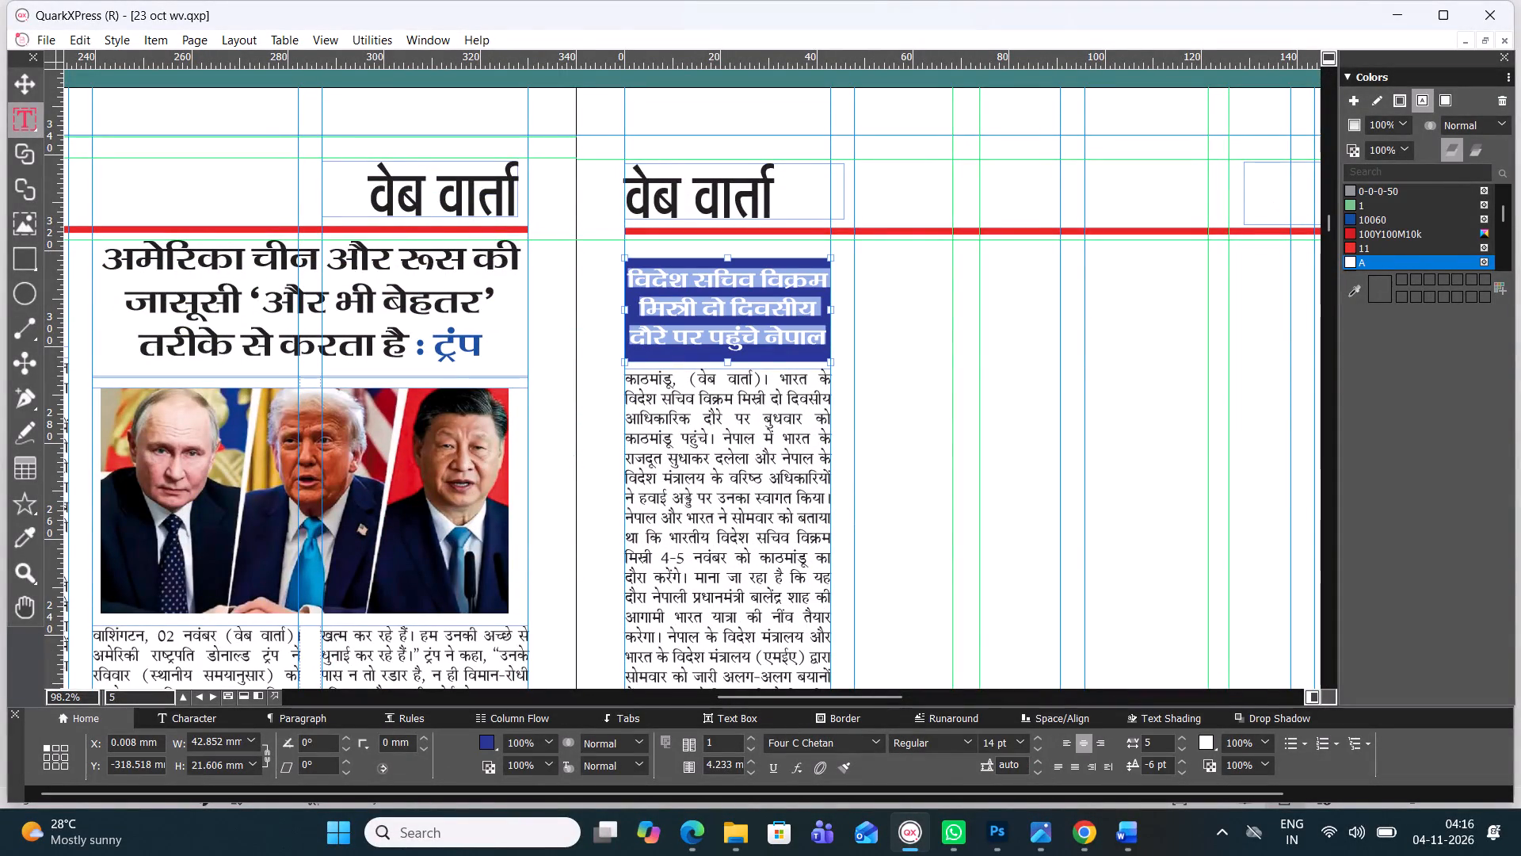
click(13, 82)
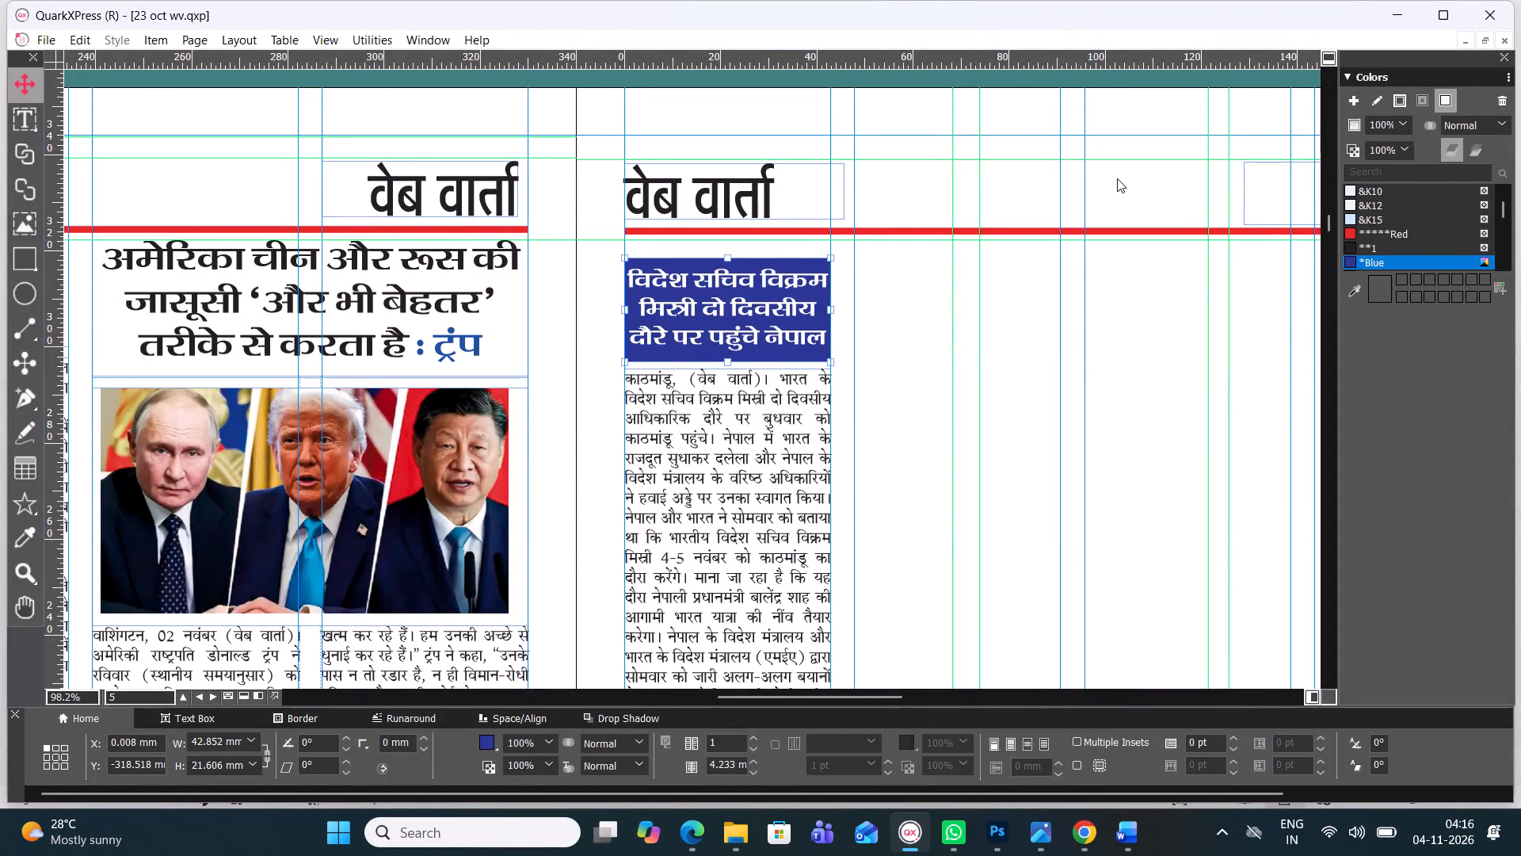
scroll(1393, 208, up, 1)
scroll(1393, 208, down, 1)
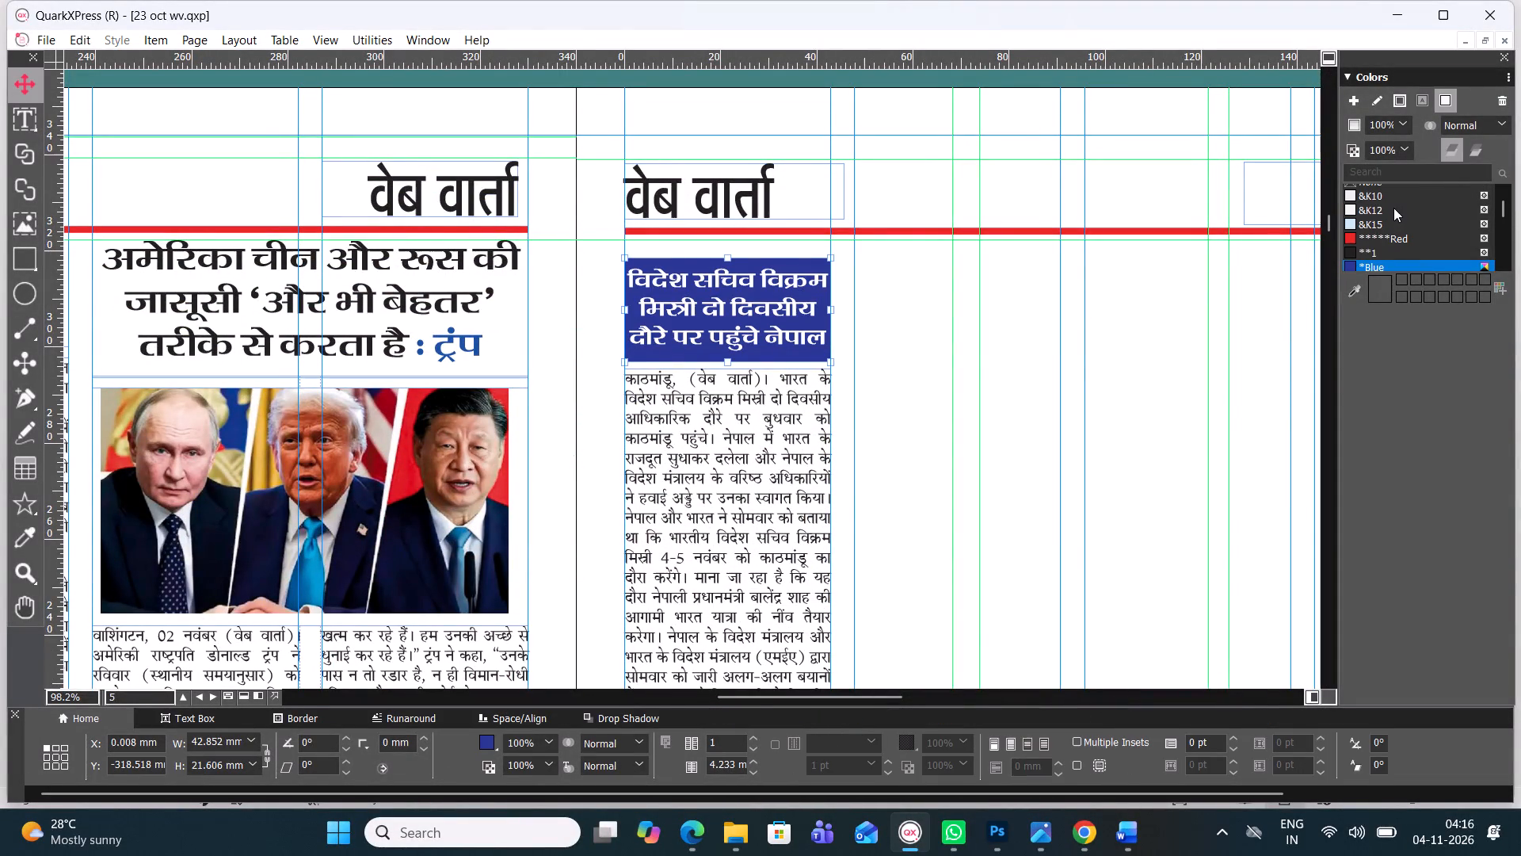
scroll(1393, 208, up, 1)
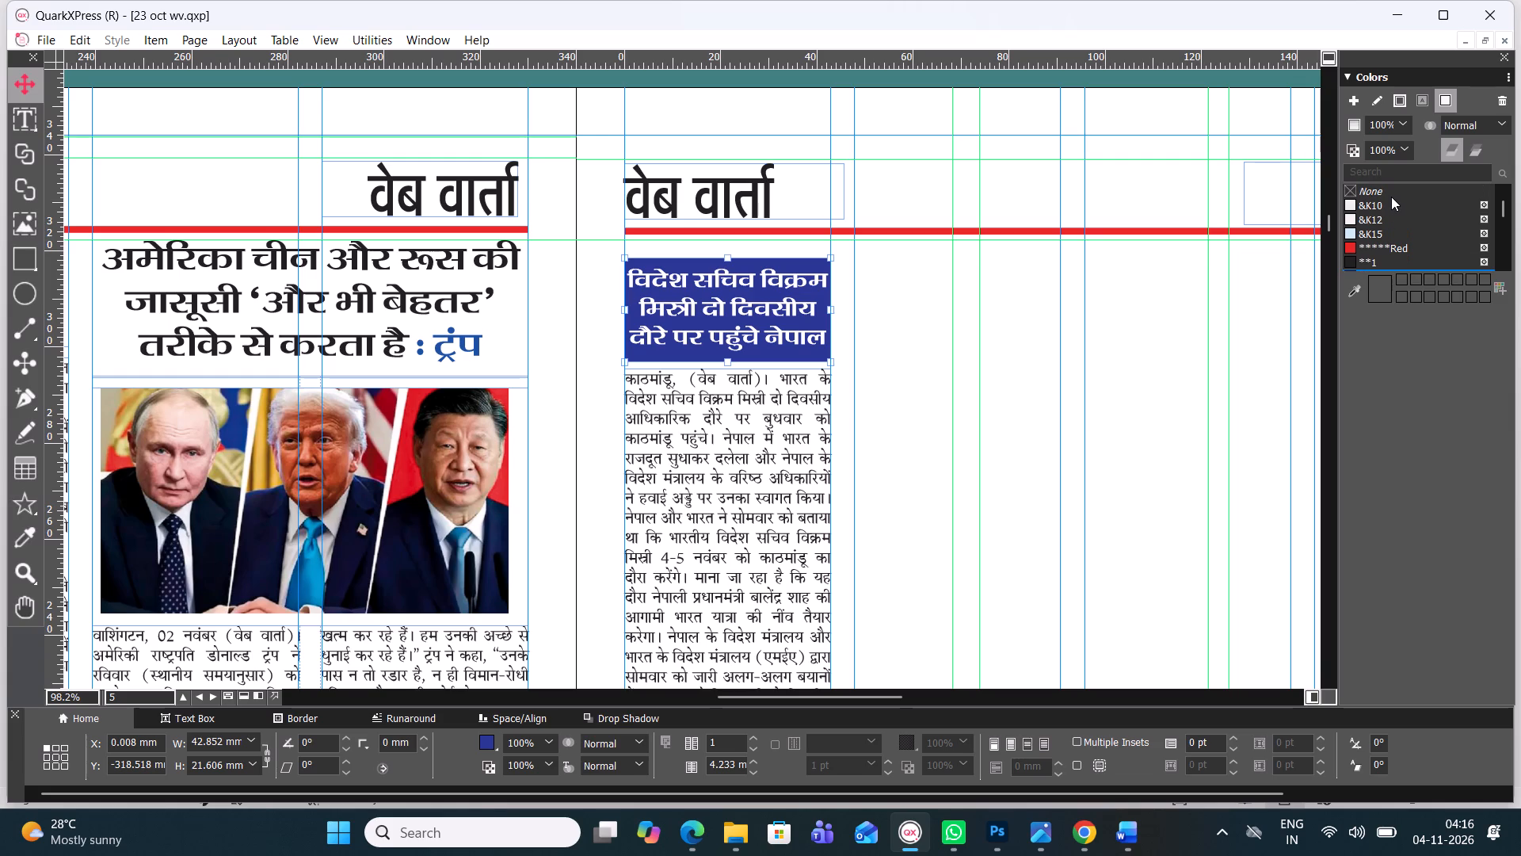
click(1390, 194)
click(1078, 363)
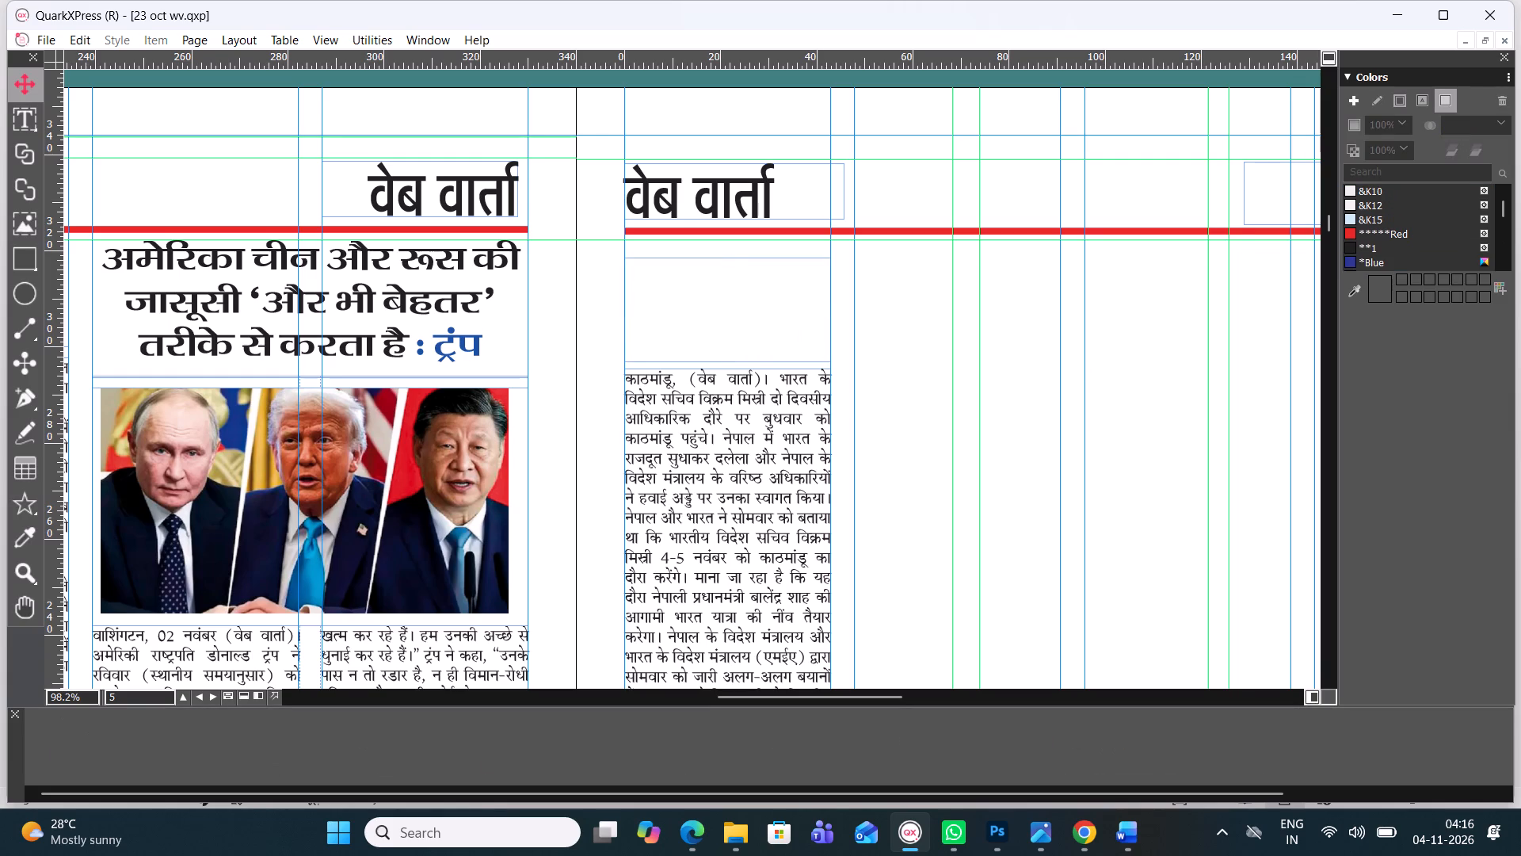
Colour the Nepal headline text with the black **1 swatch.
double_click(694, 311)
click(1420, 101)
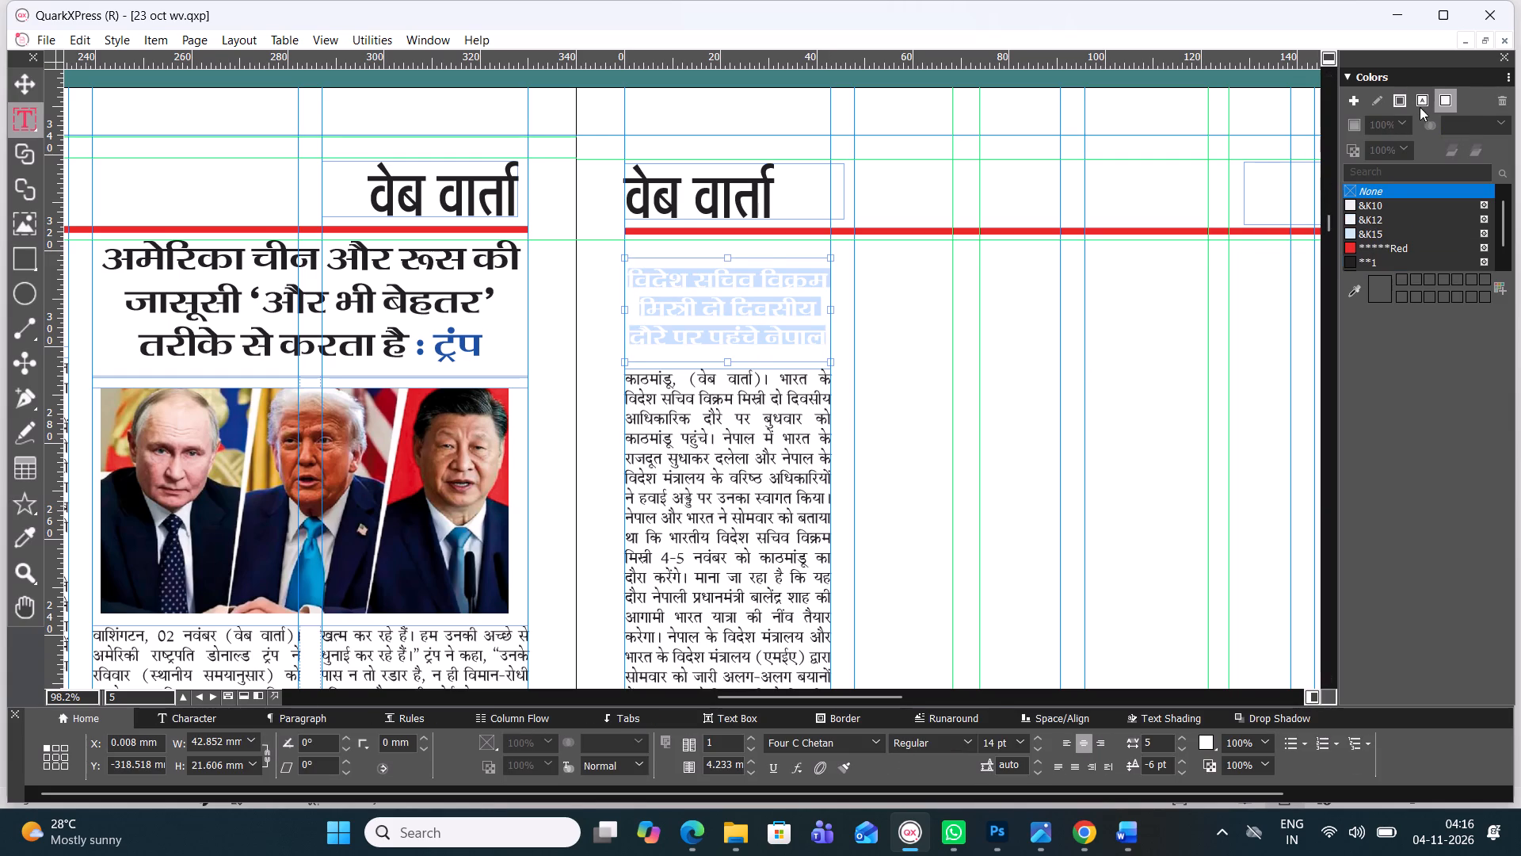
scroll(1394, 230, up, 1)
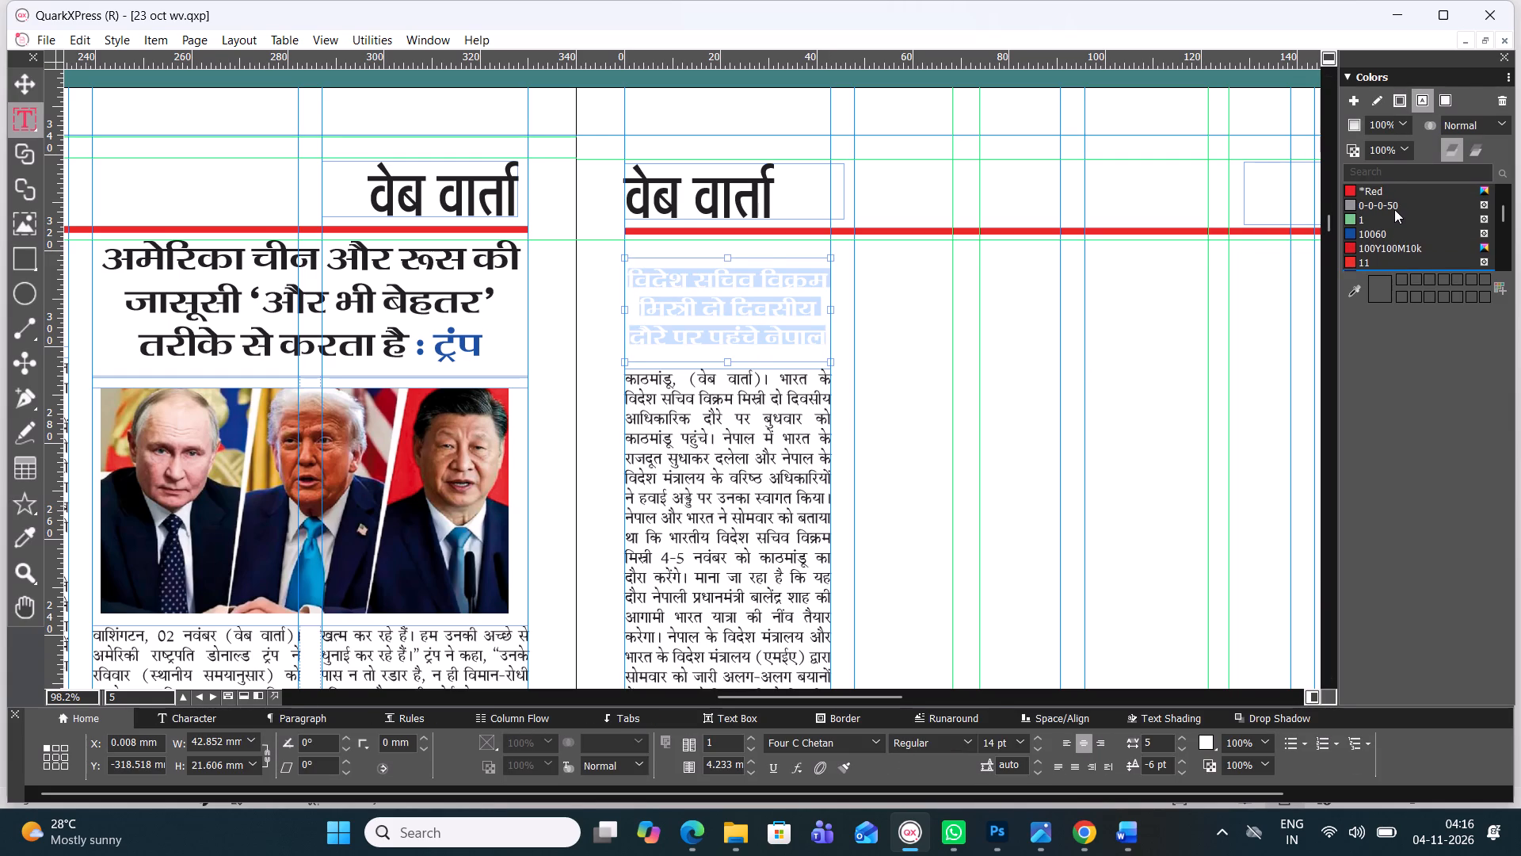
scroll(1396, 209, up, 7)
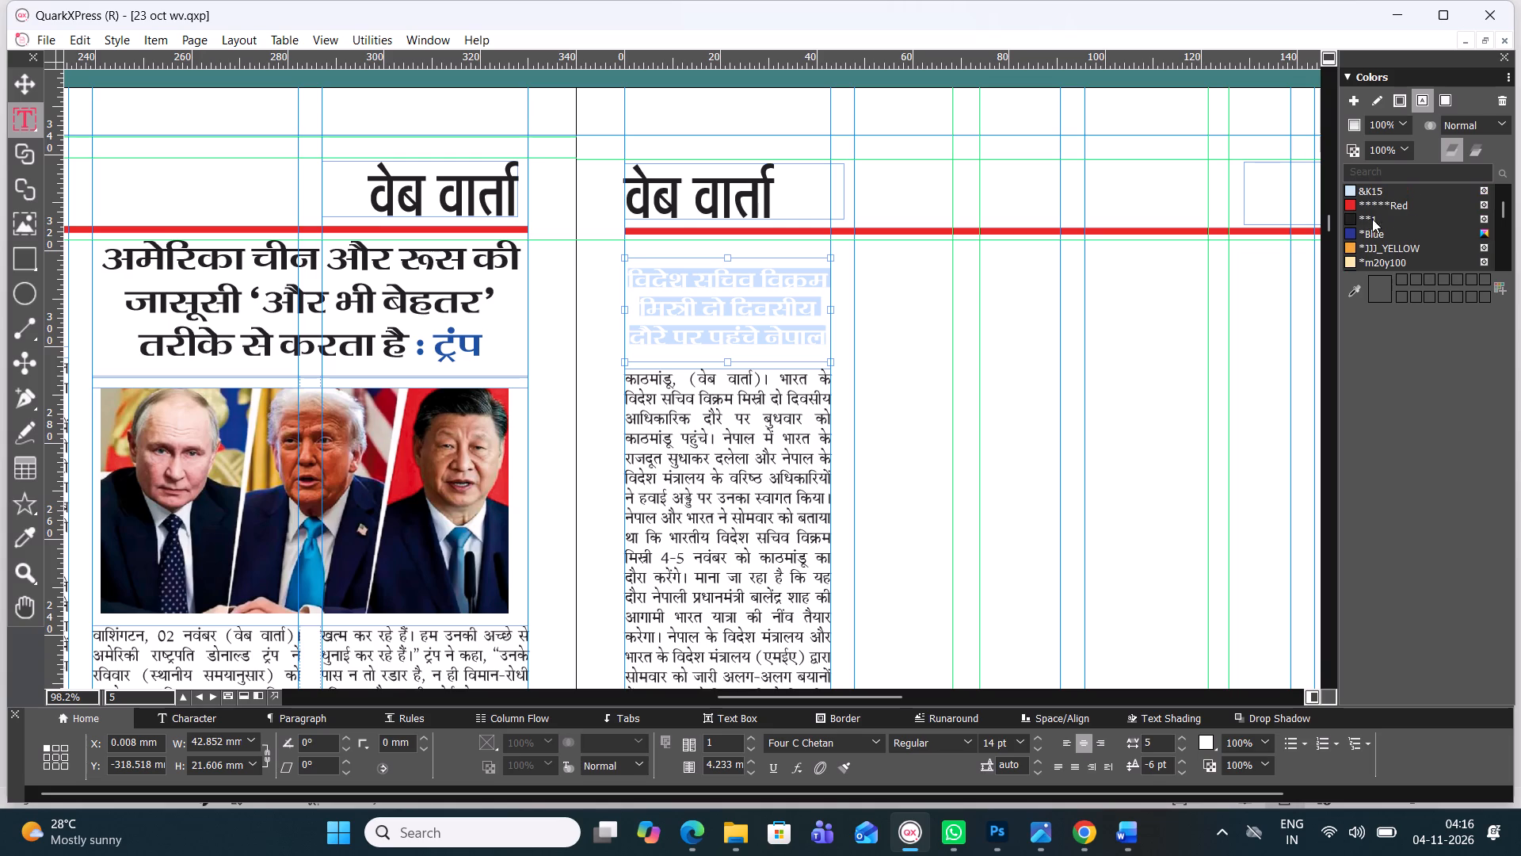
click(1369, 219)
click(955, 388)
Set the Michigan headline's font to Four C Chetan.
scroll(848, 400, up, 1)
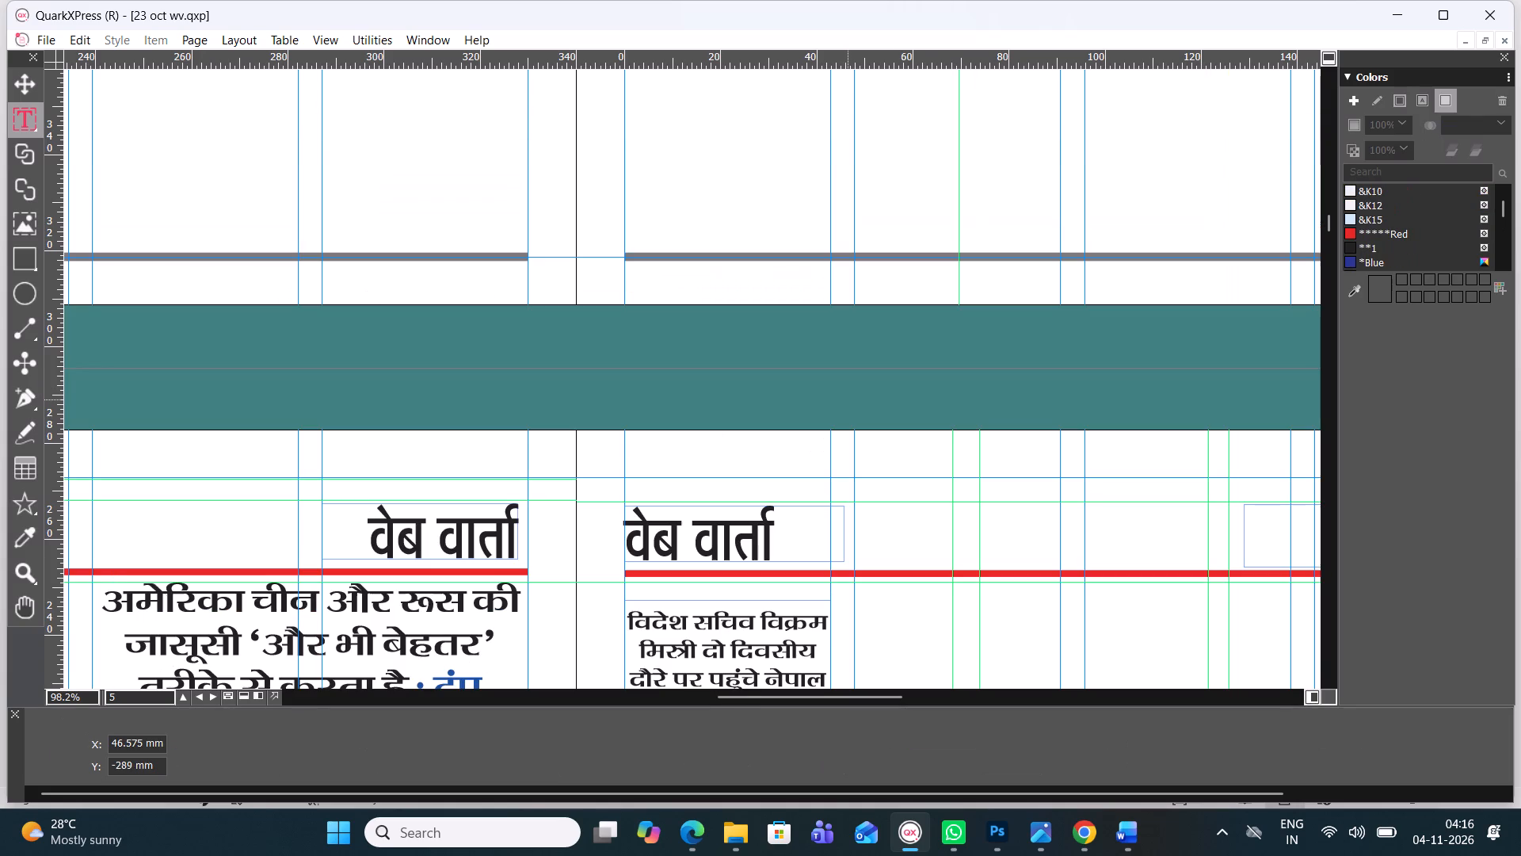
drag(1331, 208, 1331, 208)
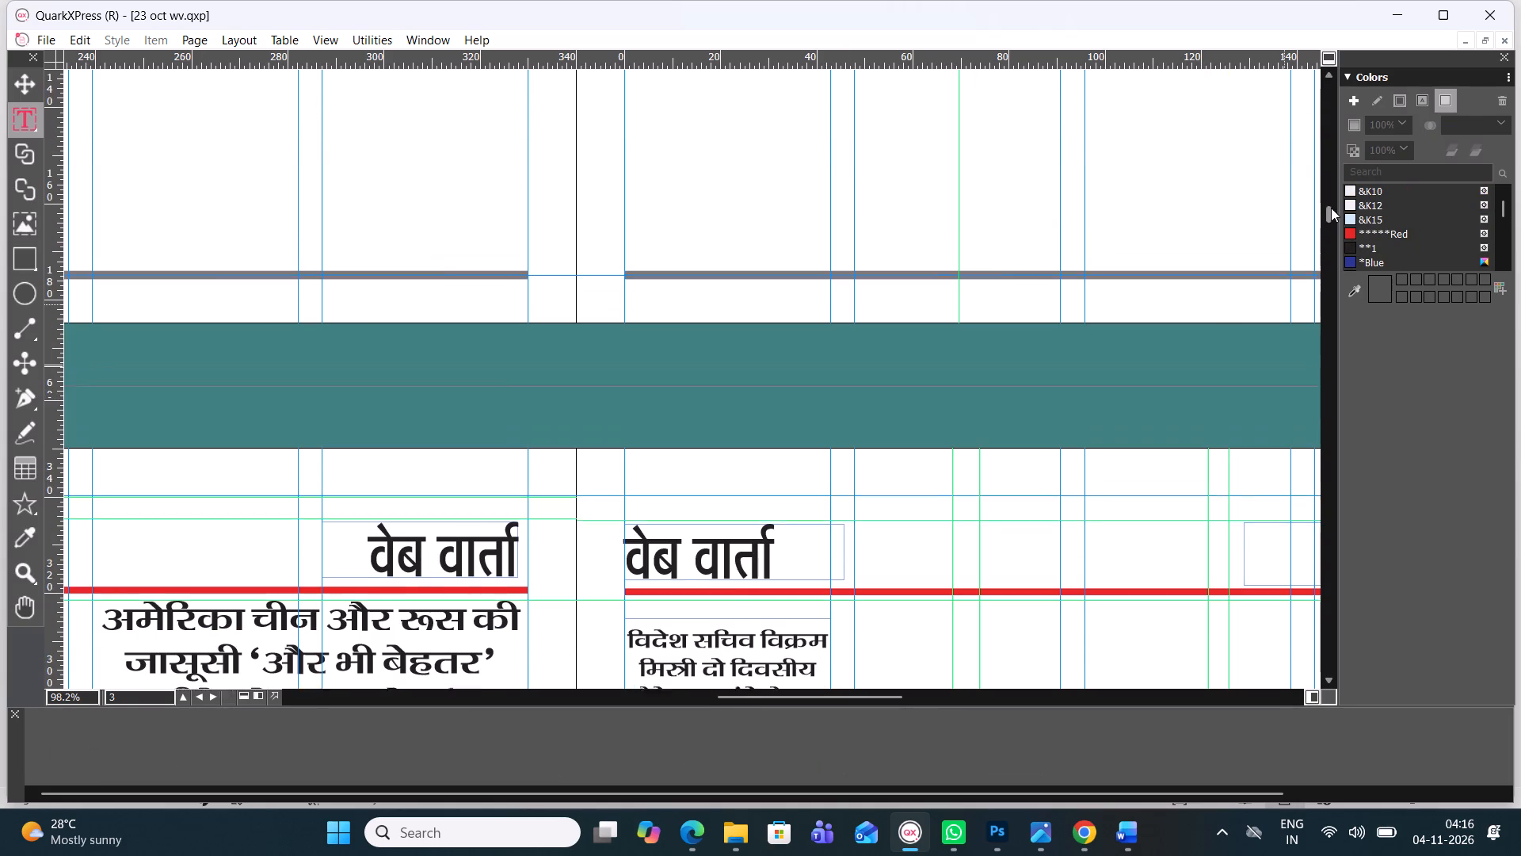
drag(1331, 208, 1330, 243)
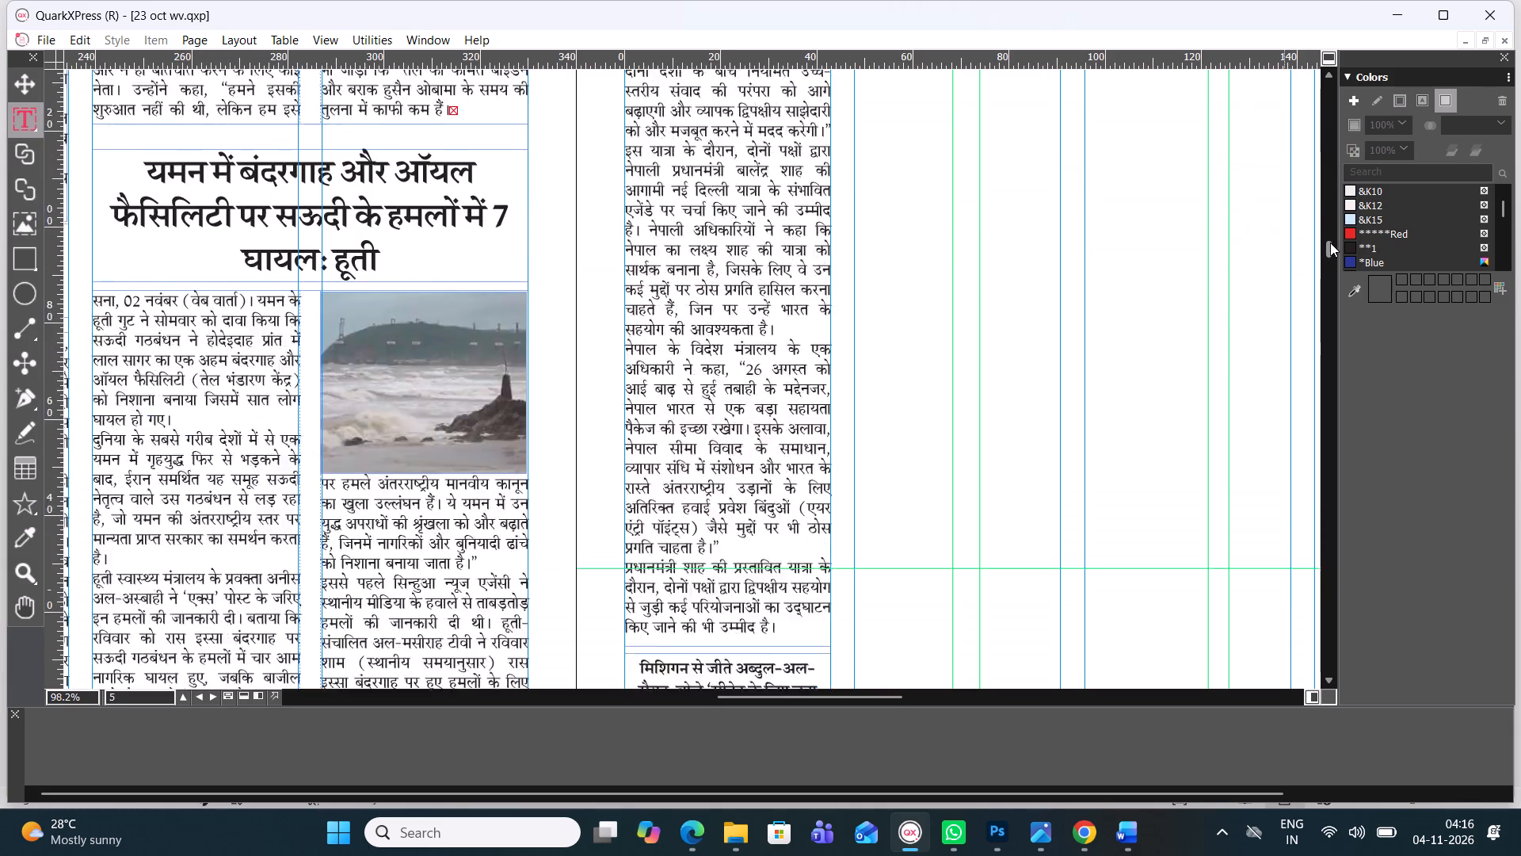
drag(1330, 243, 1330, 254)
click(829, 249)
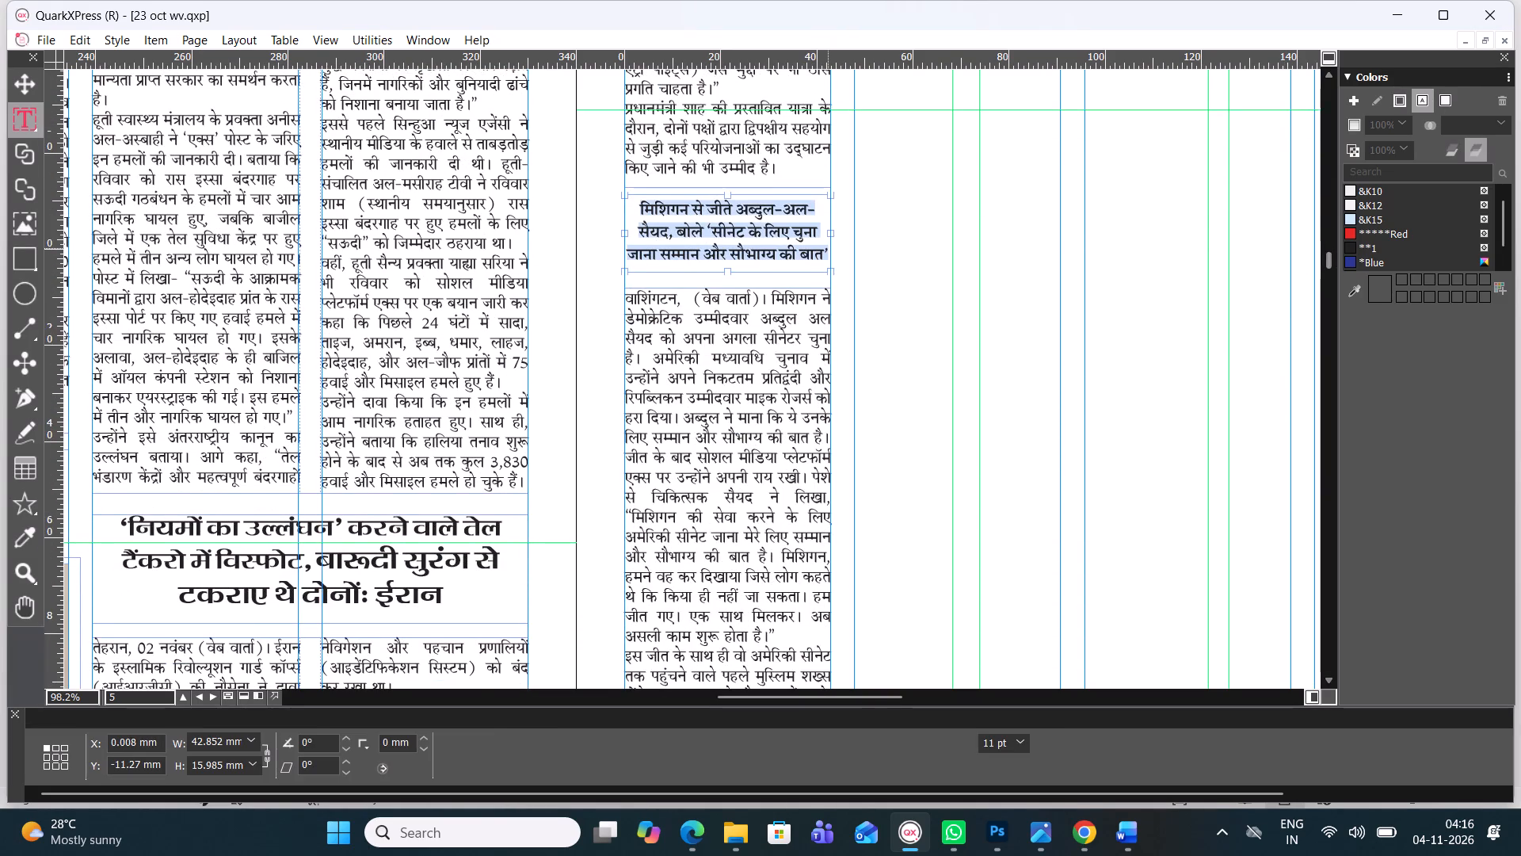
click(880, 740)
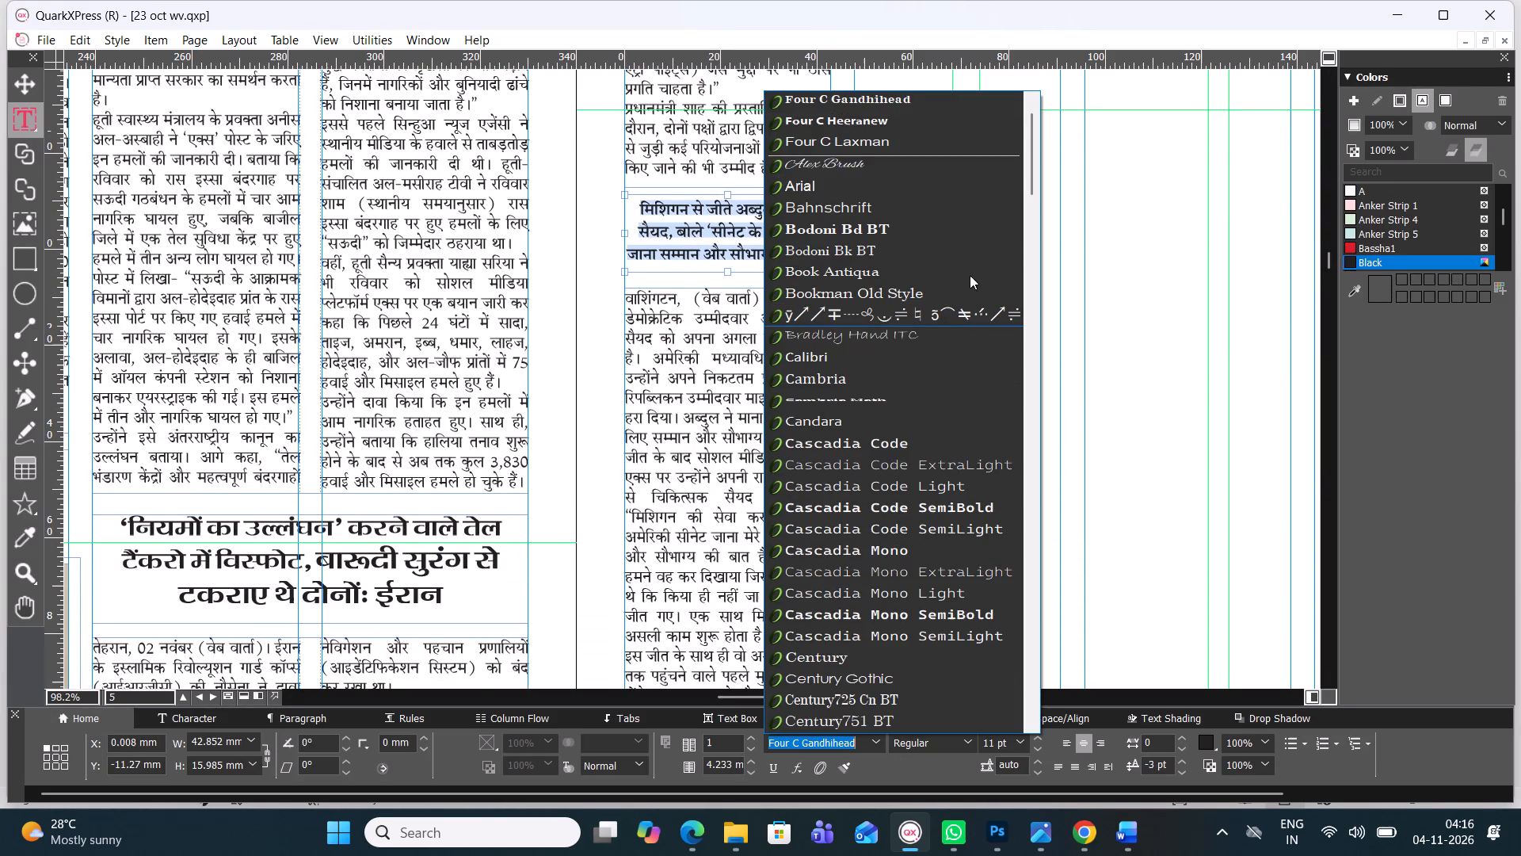
drag(1031, 159, 1029, 124)
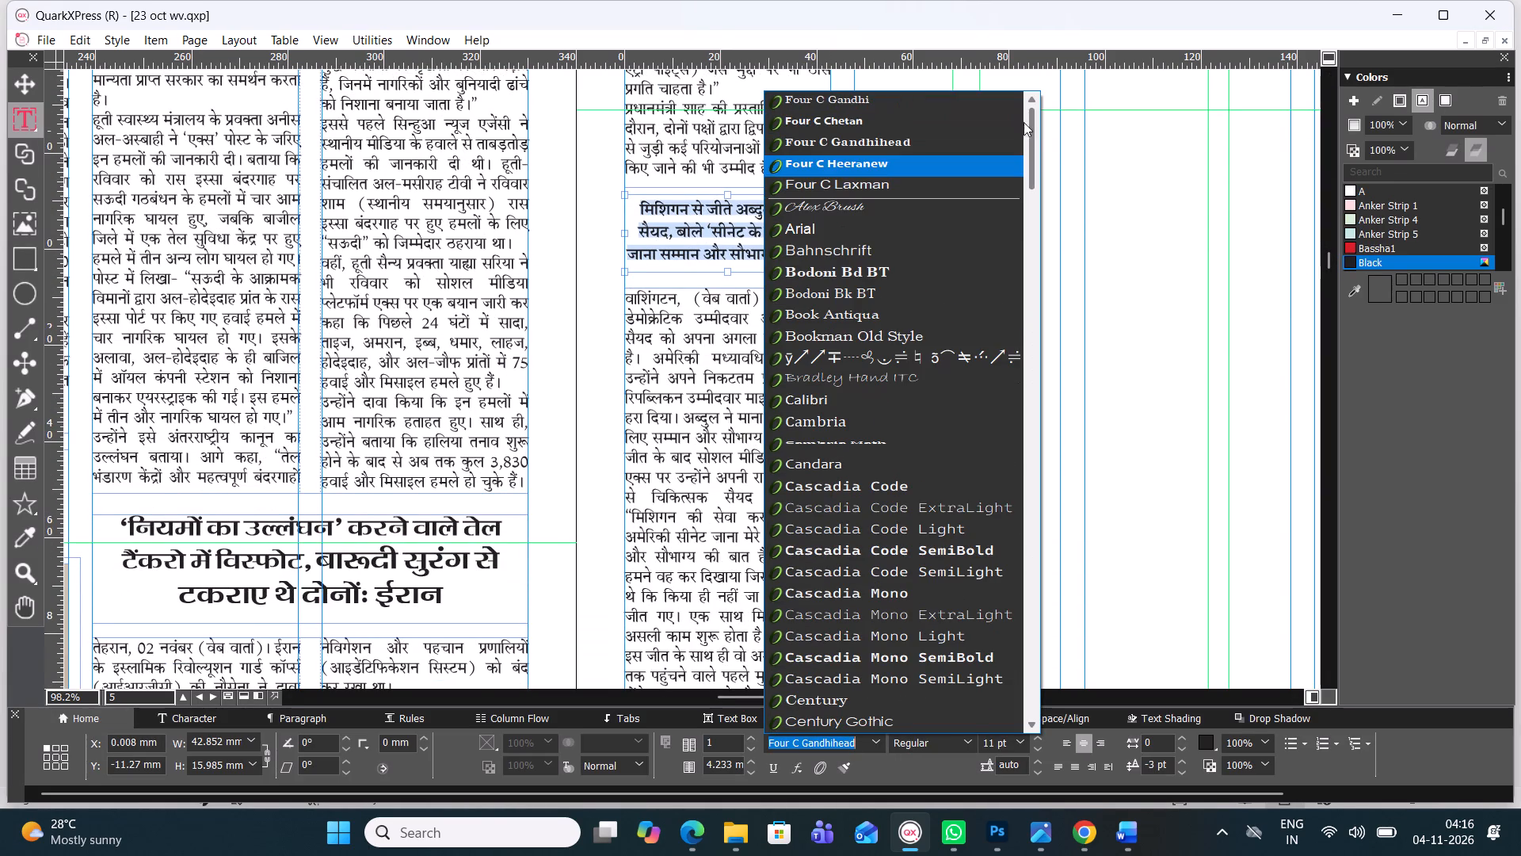
click(883, 128)
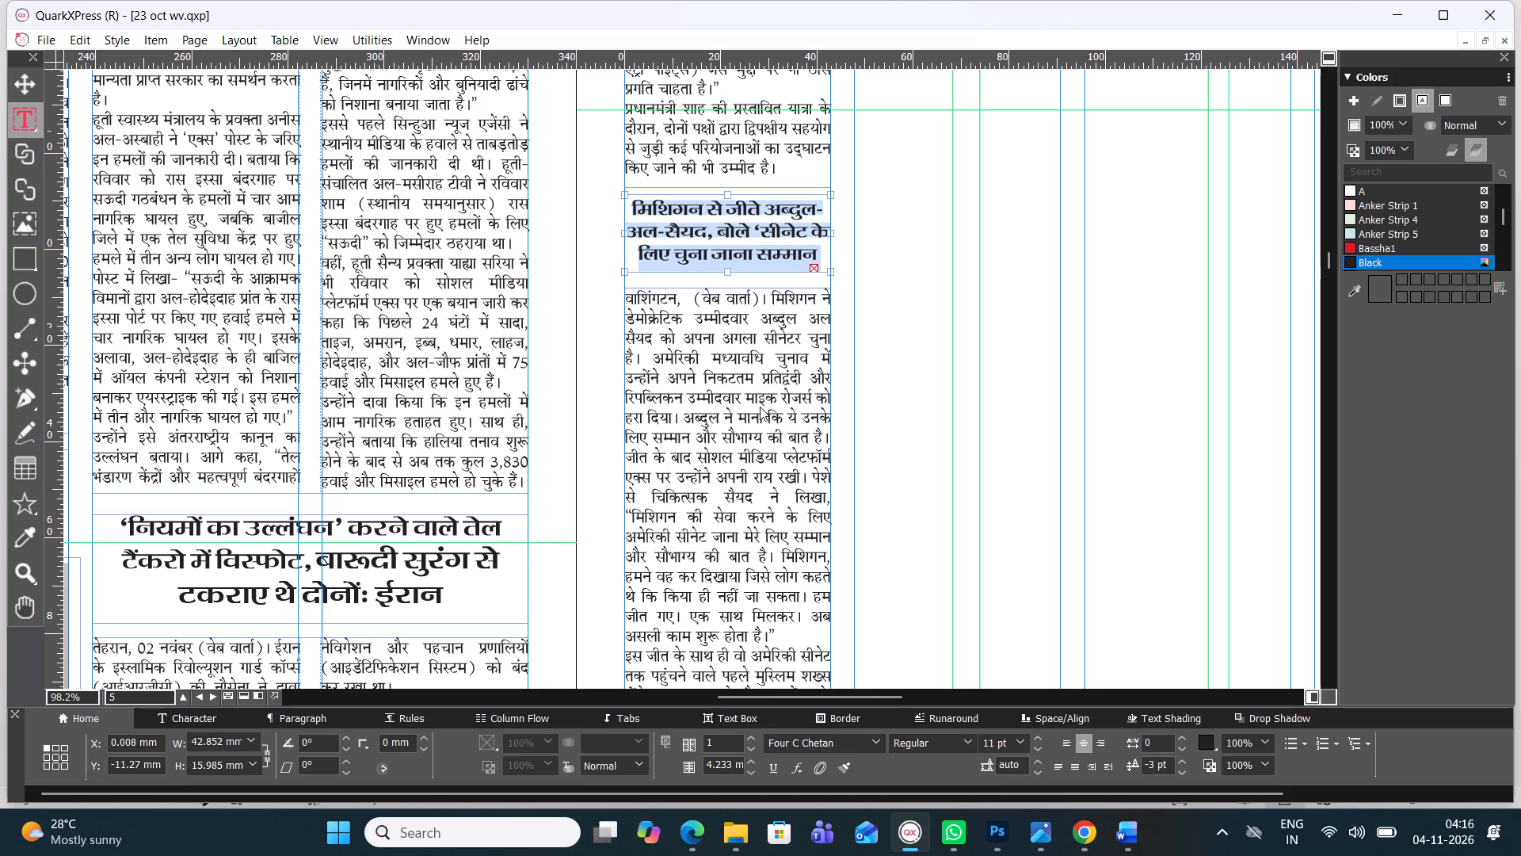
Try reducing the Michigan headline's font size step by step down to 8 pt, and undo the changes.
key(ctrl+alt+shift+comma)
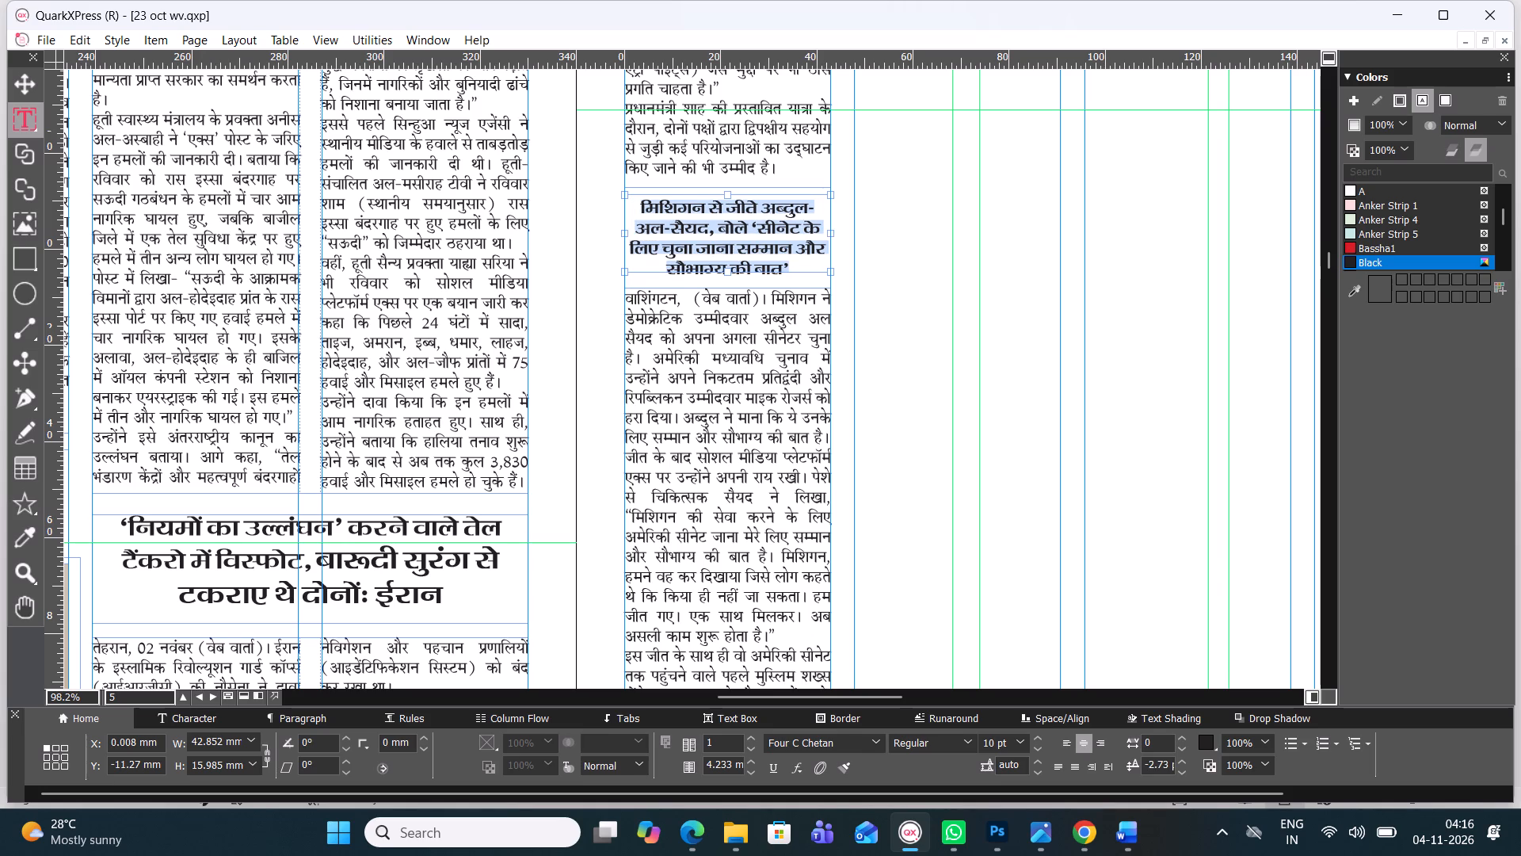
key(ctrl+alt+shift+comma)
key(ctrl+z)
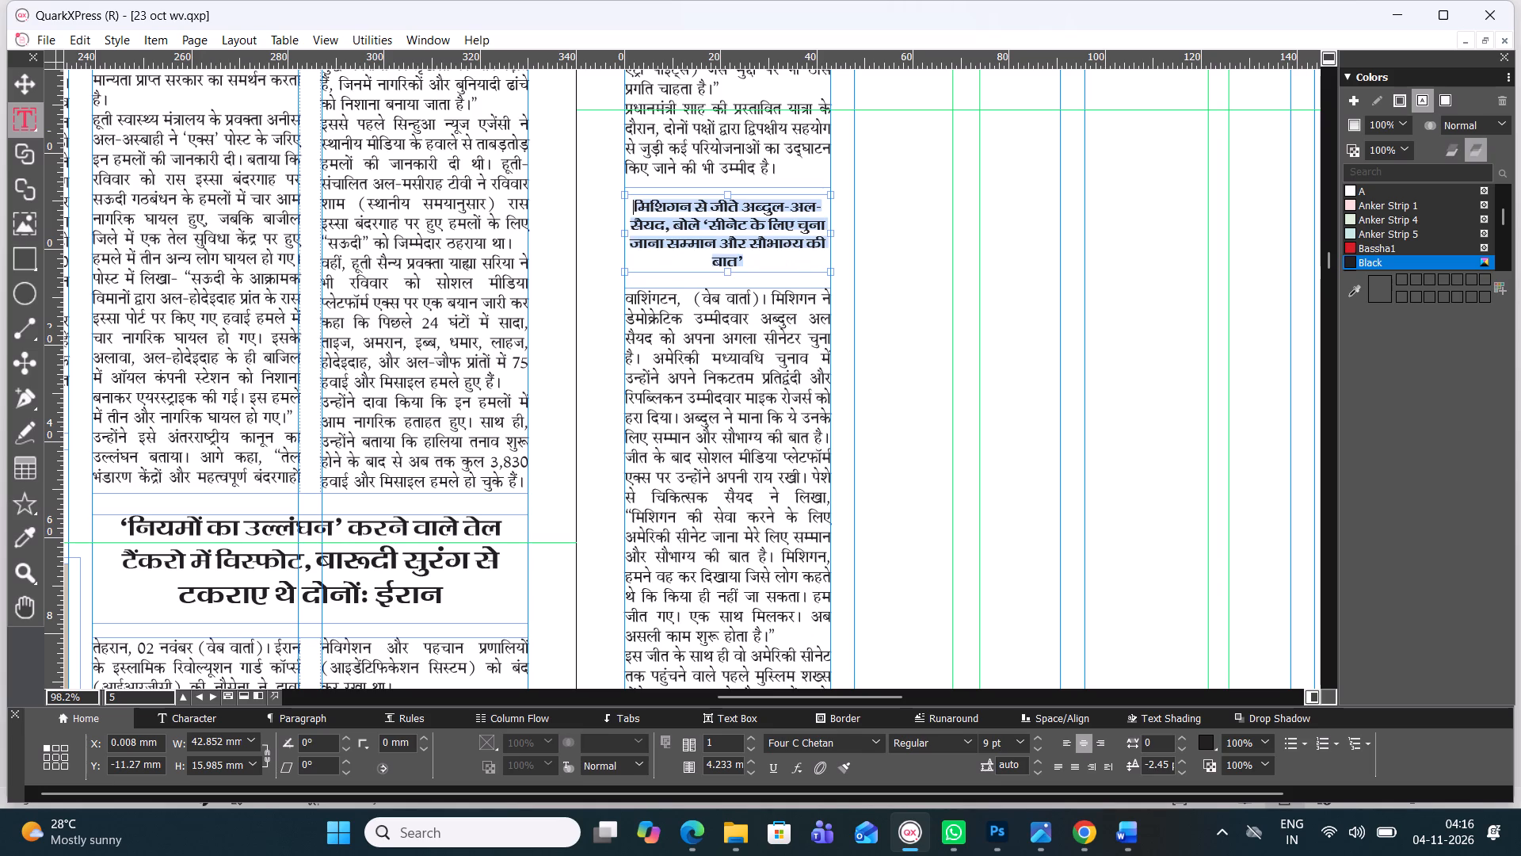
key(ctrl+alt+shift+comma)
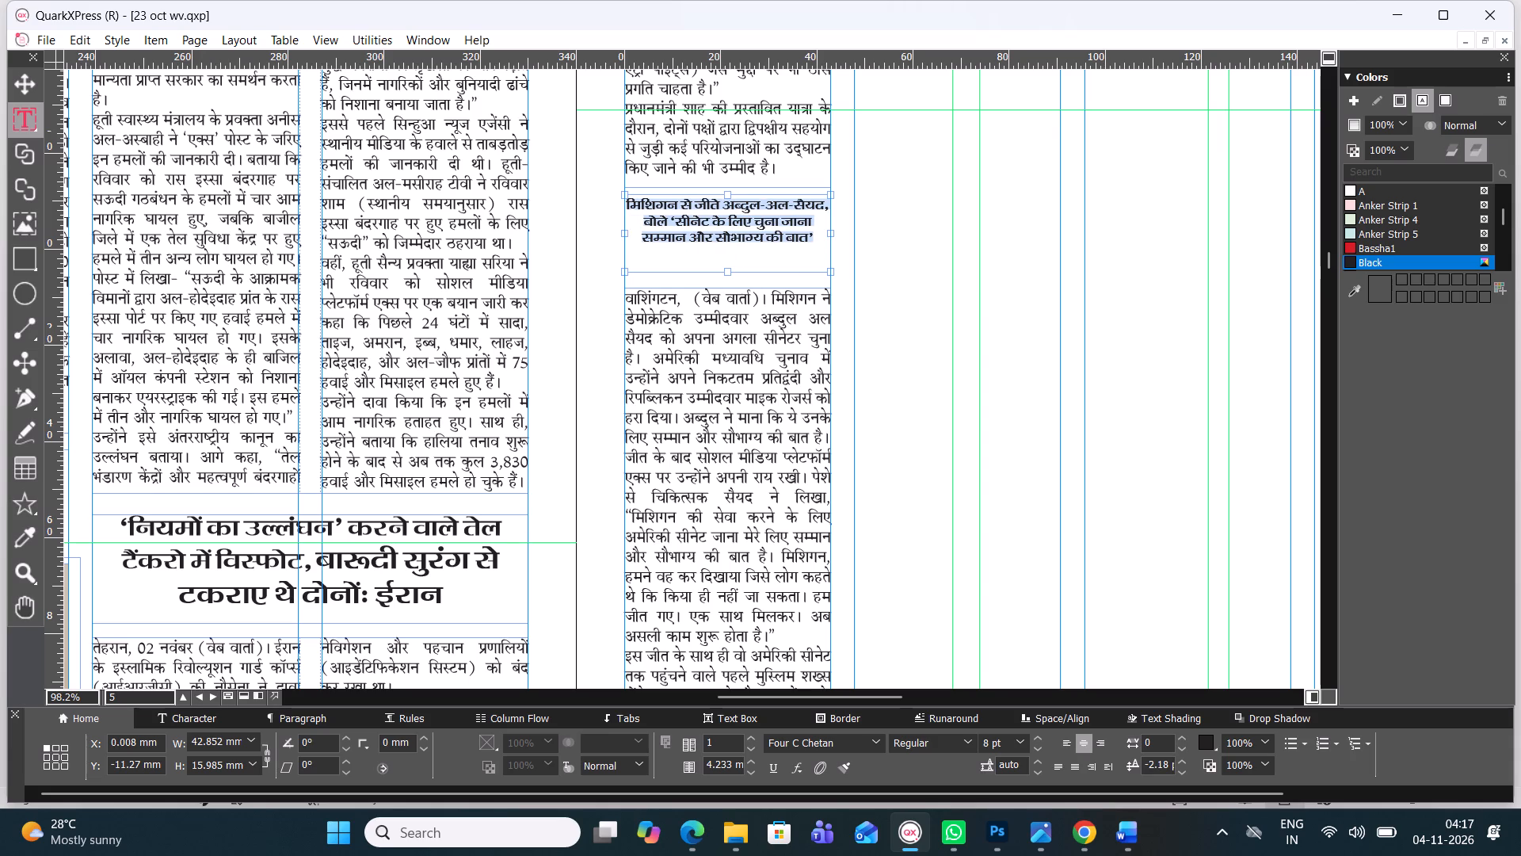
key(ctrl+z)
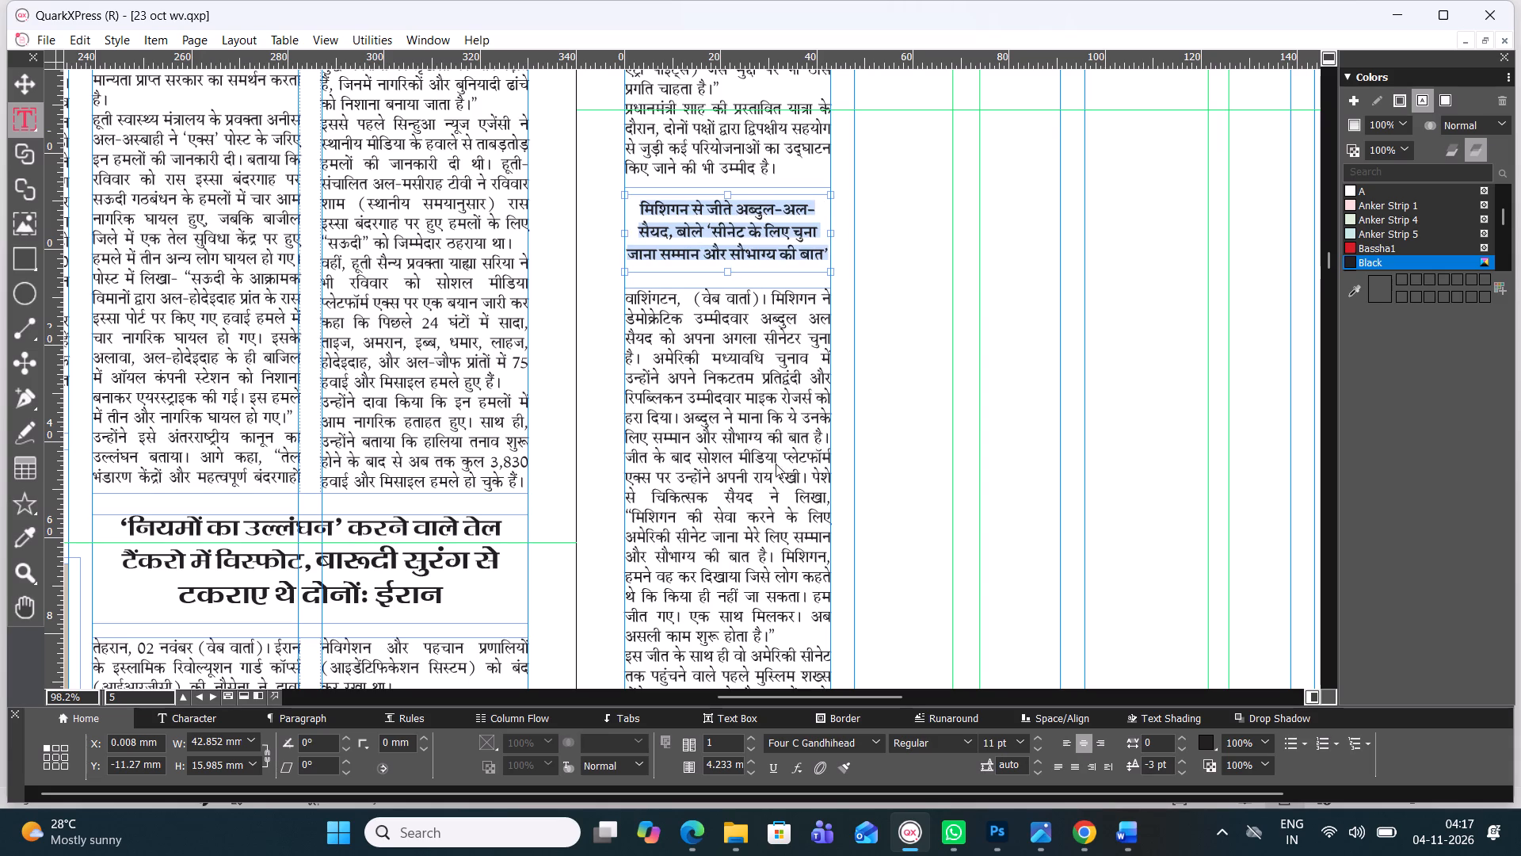
Set the Michigan headline's font back to Four C Chetan.
click(873, 739)
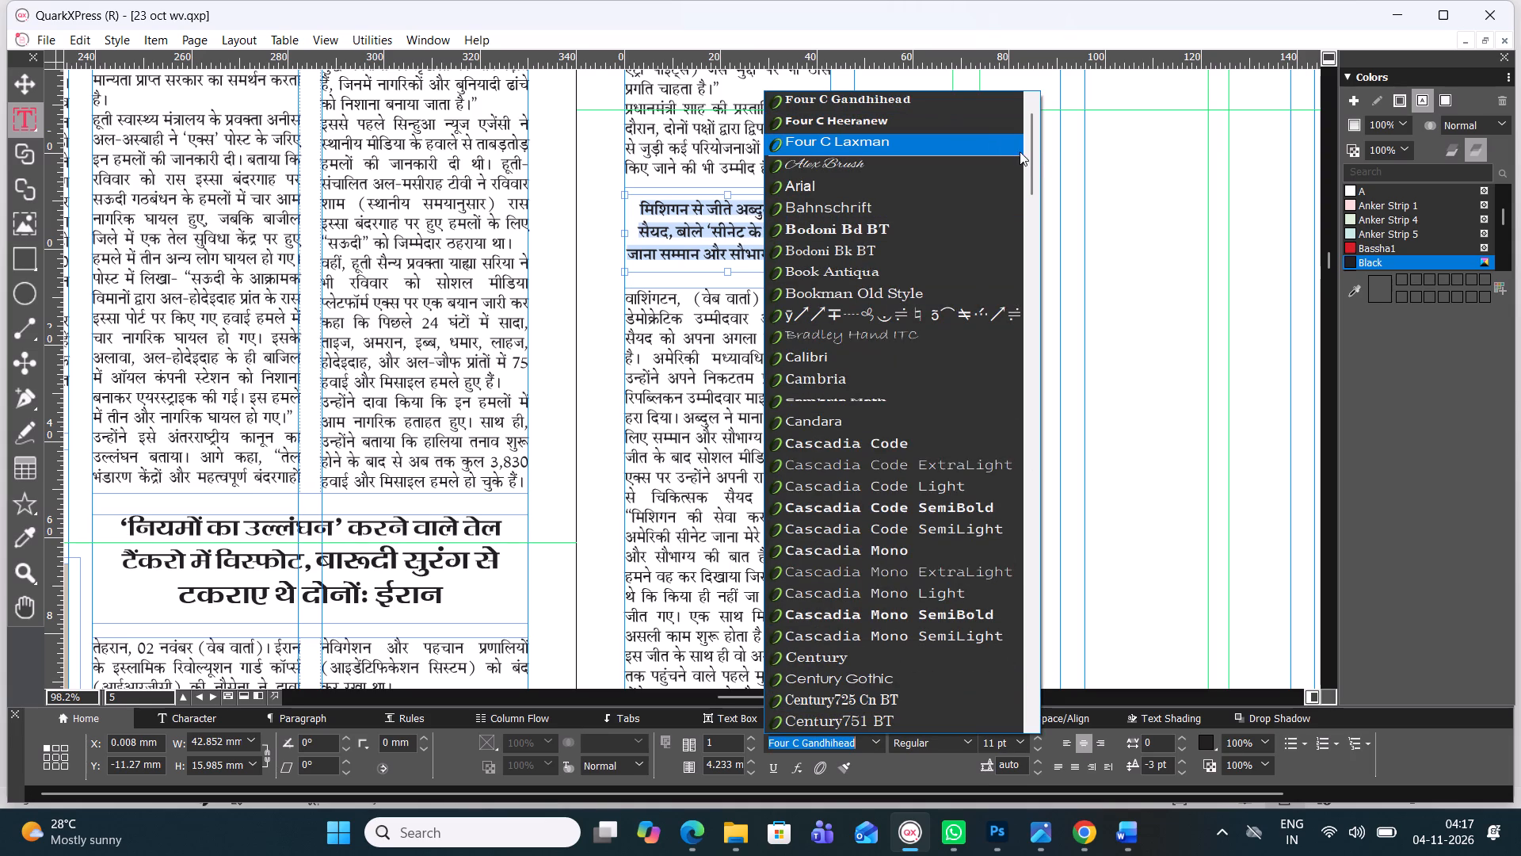
drag(1032, 159, 1032, 123)
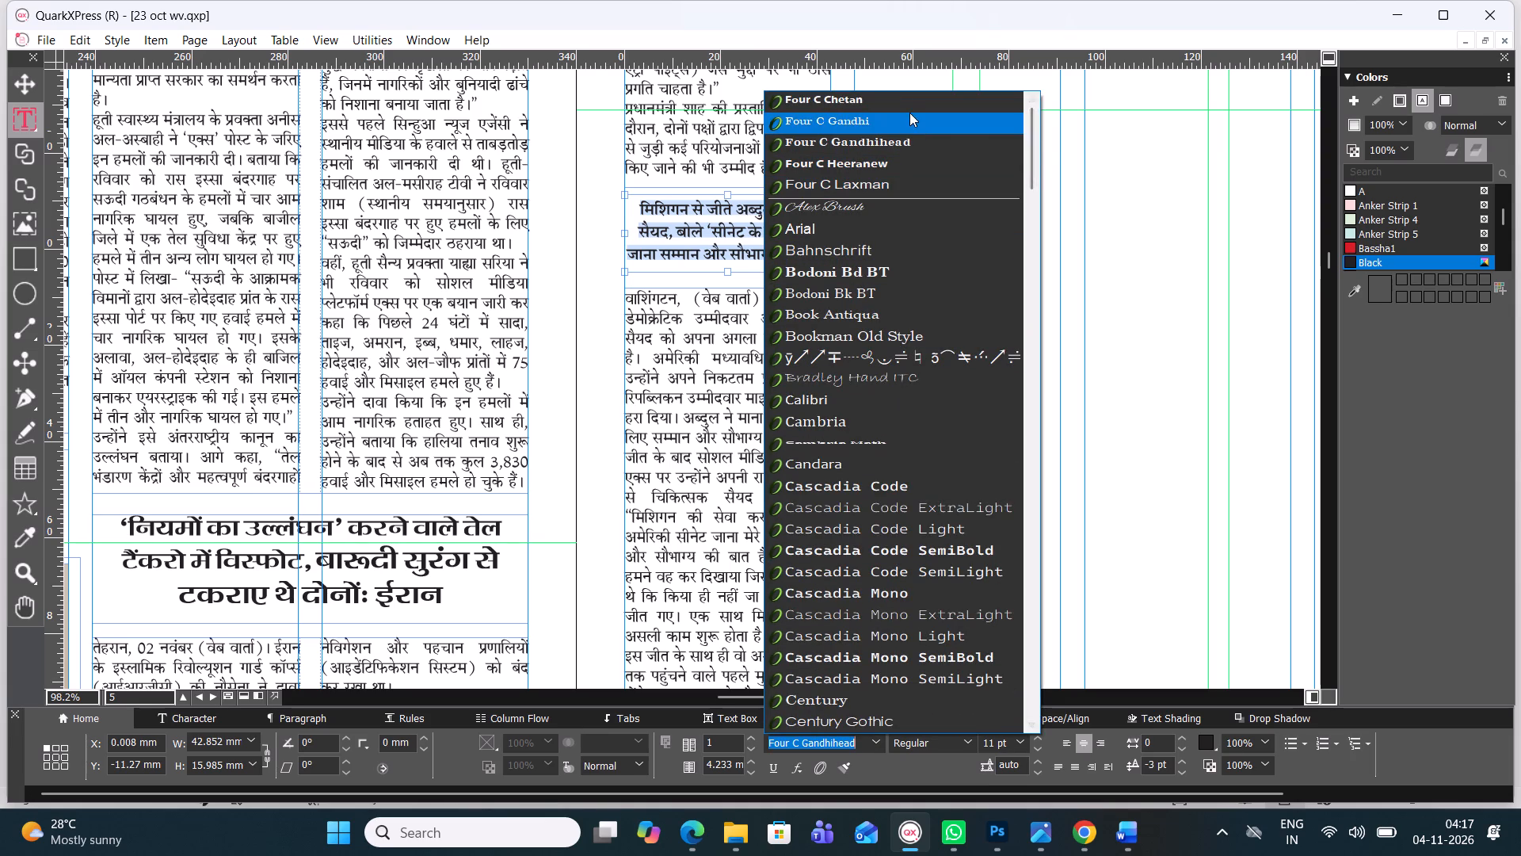
click(909, 113)
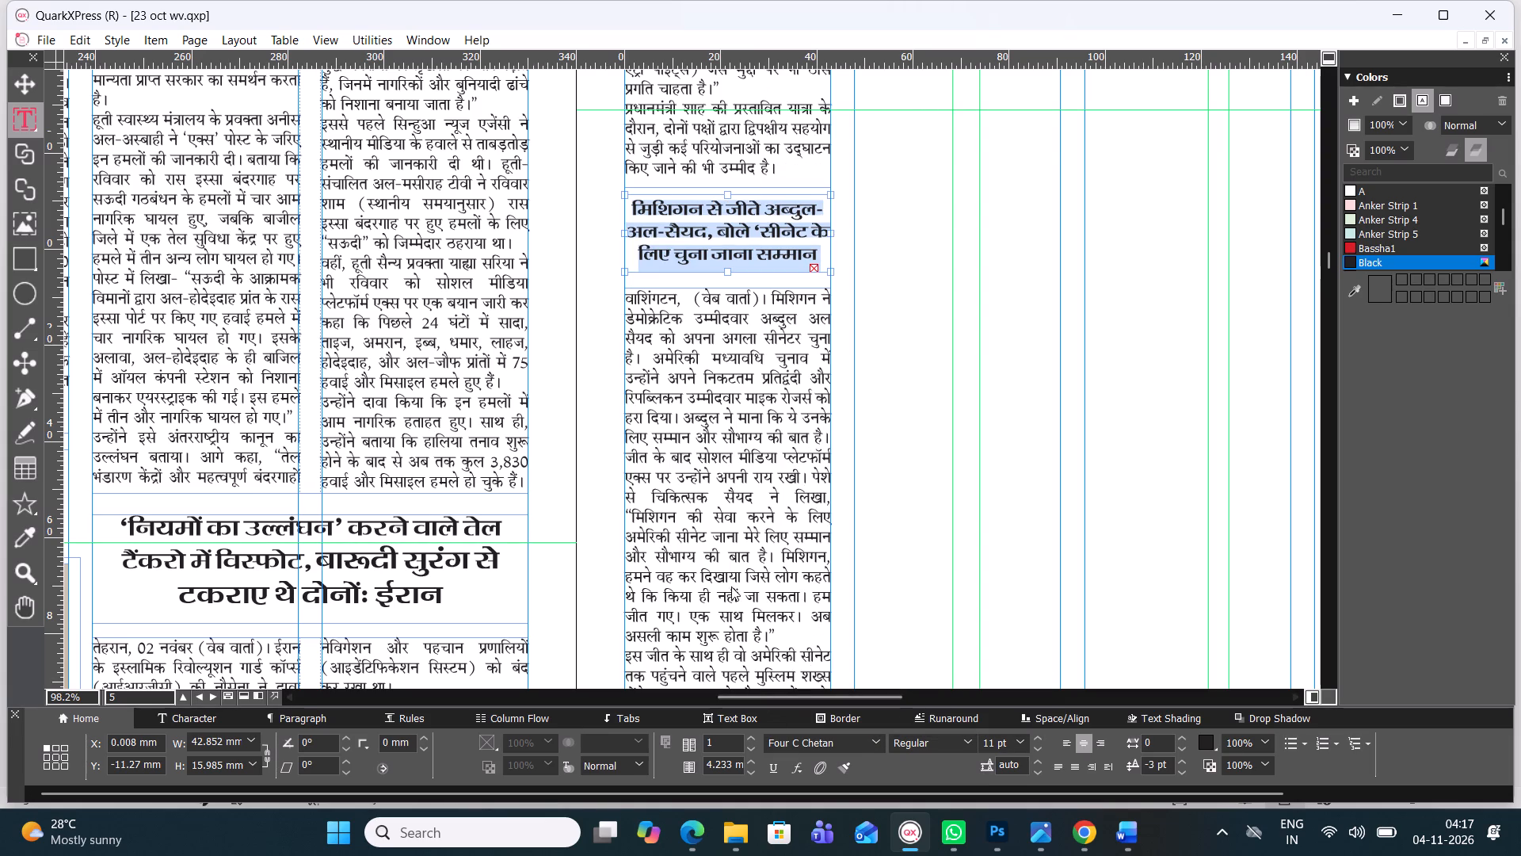
Extend the Michigan headline box downward to a height of about 17.8 mm.
drag(727, 271, 727, 281)
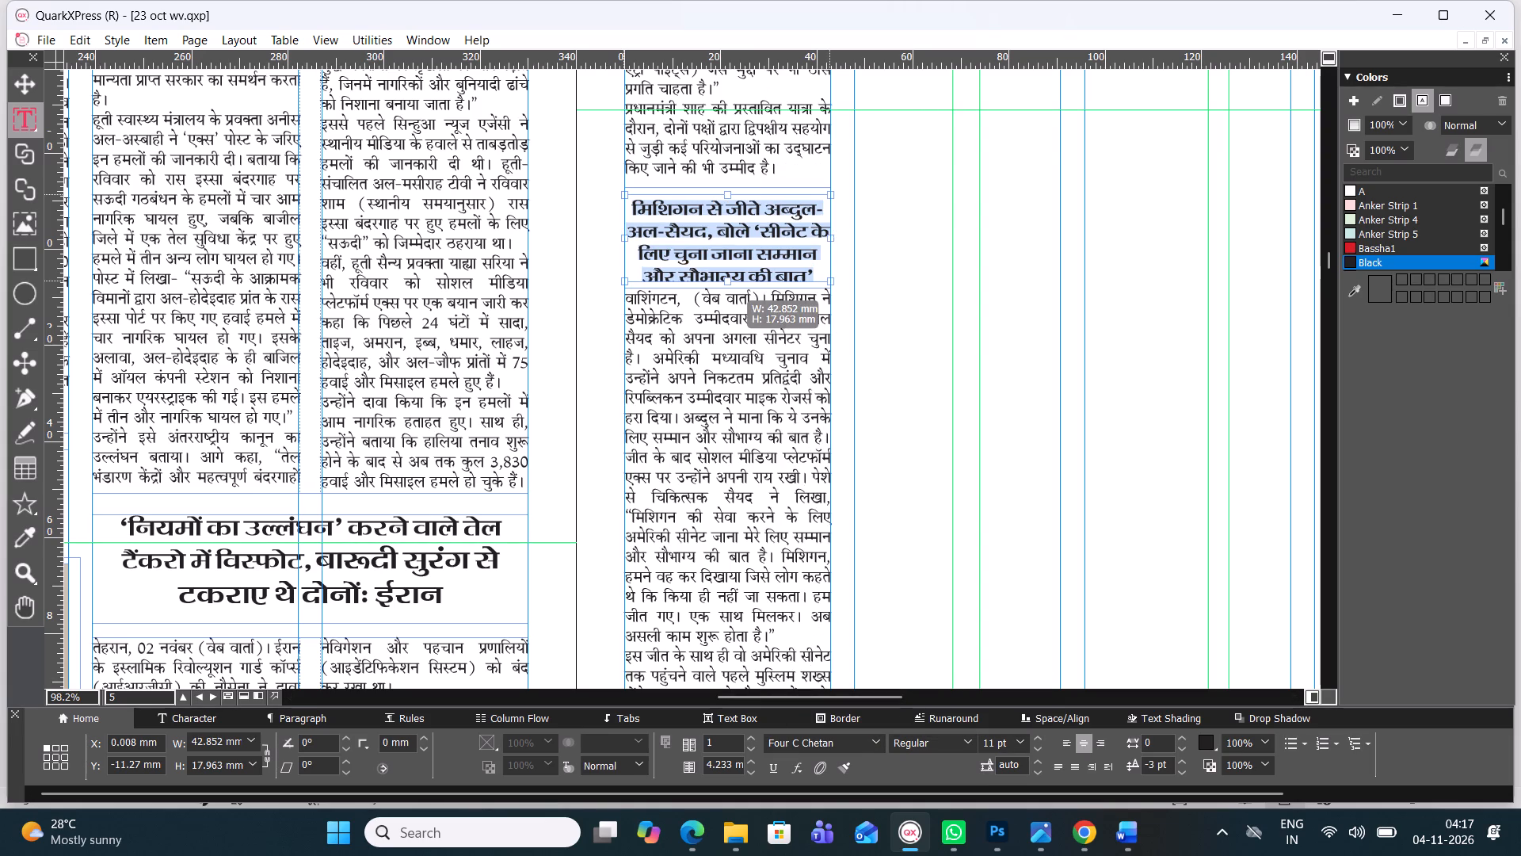
drag(727, 281, 728, 280)
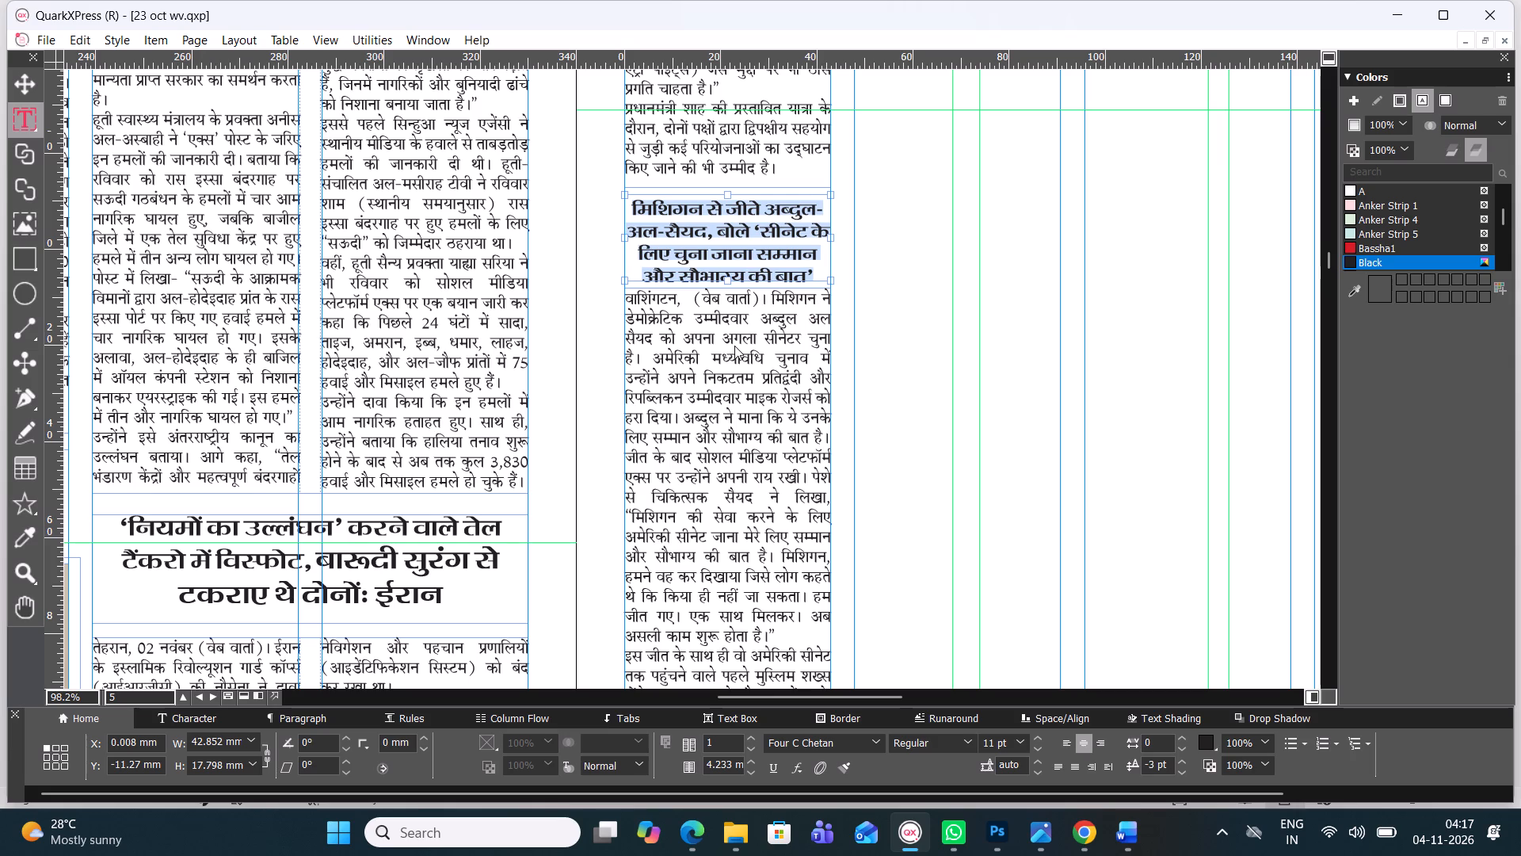
Set the Michigan headline's baseline shift to -2 pt and its leading to 12.2 pt.
triple_click(1180, 760)
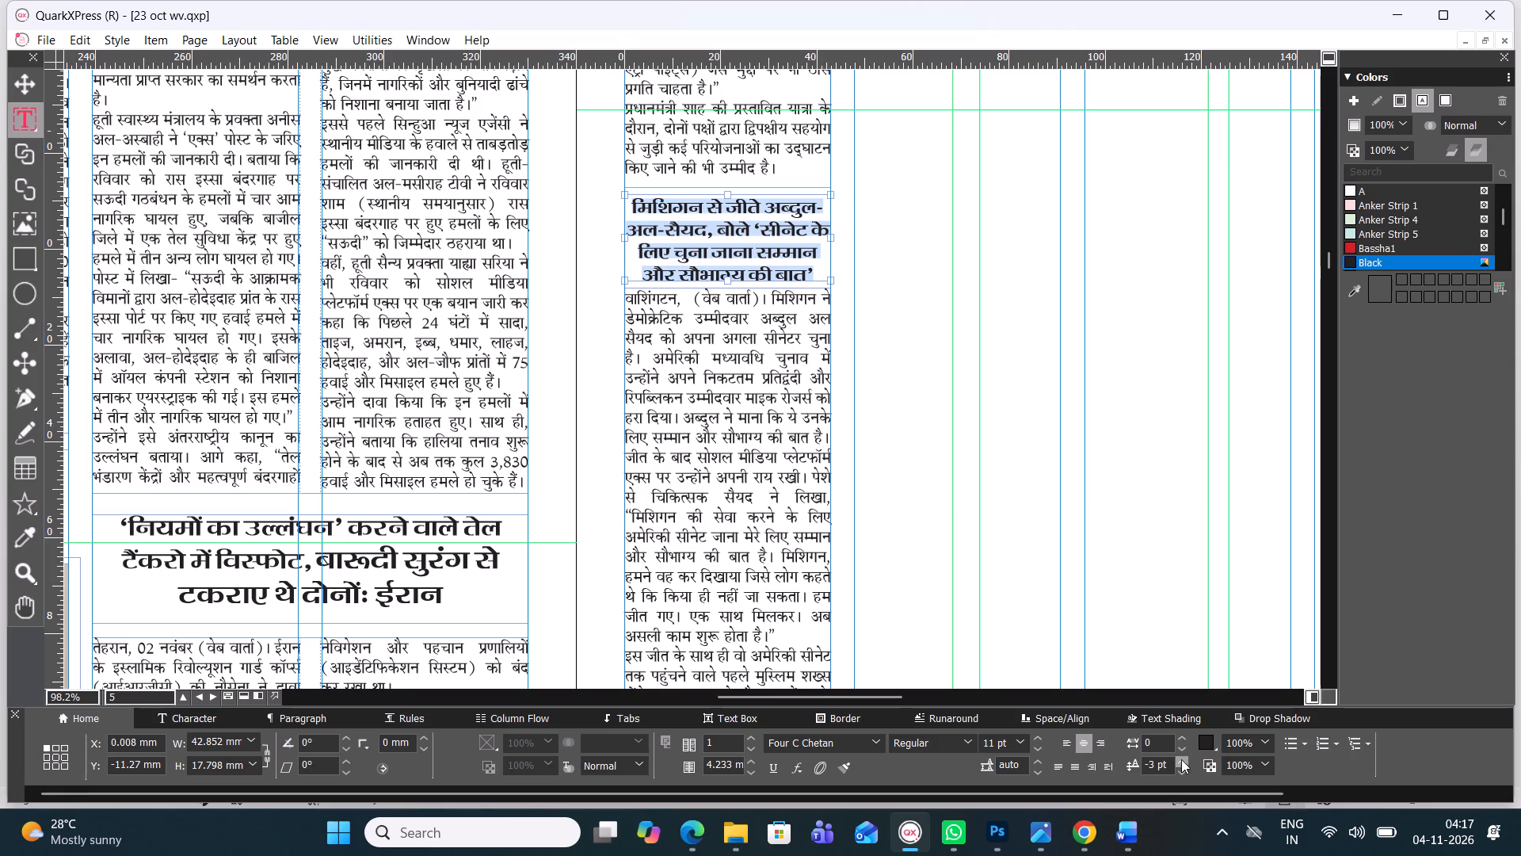
click(1181, 759)
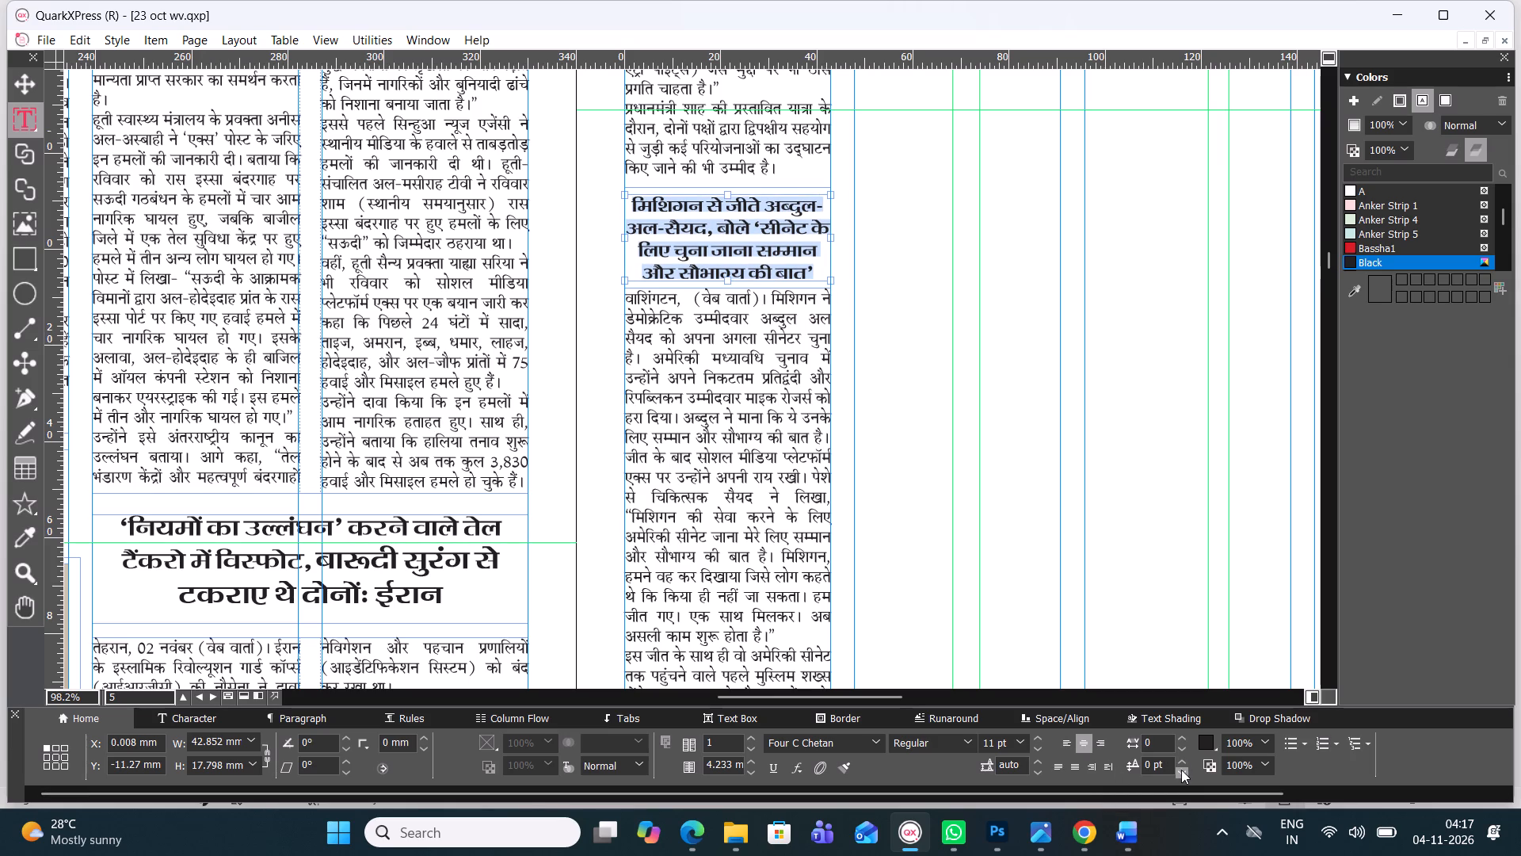
click(1181, 770)
click(1181, 770)
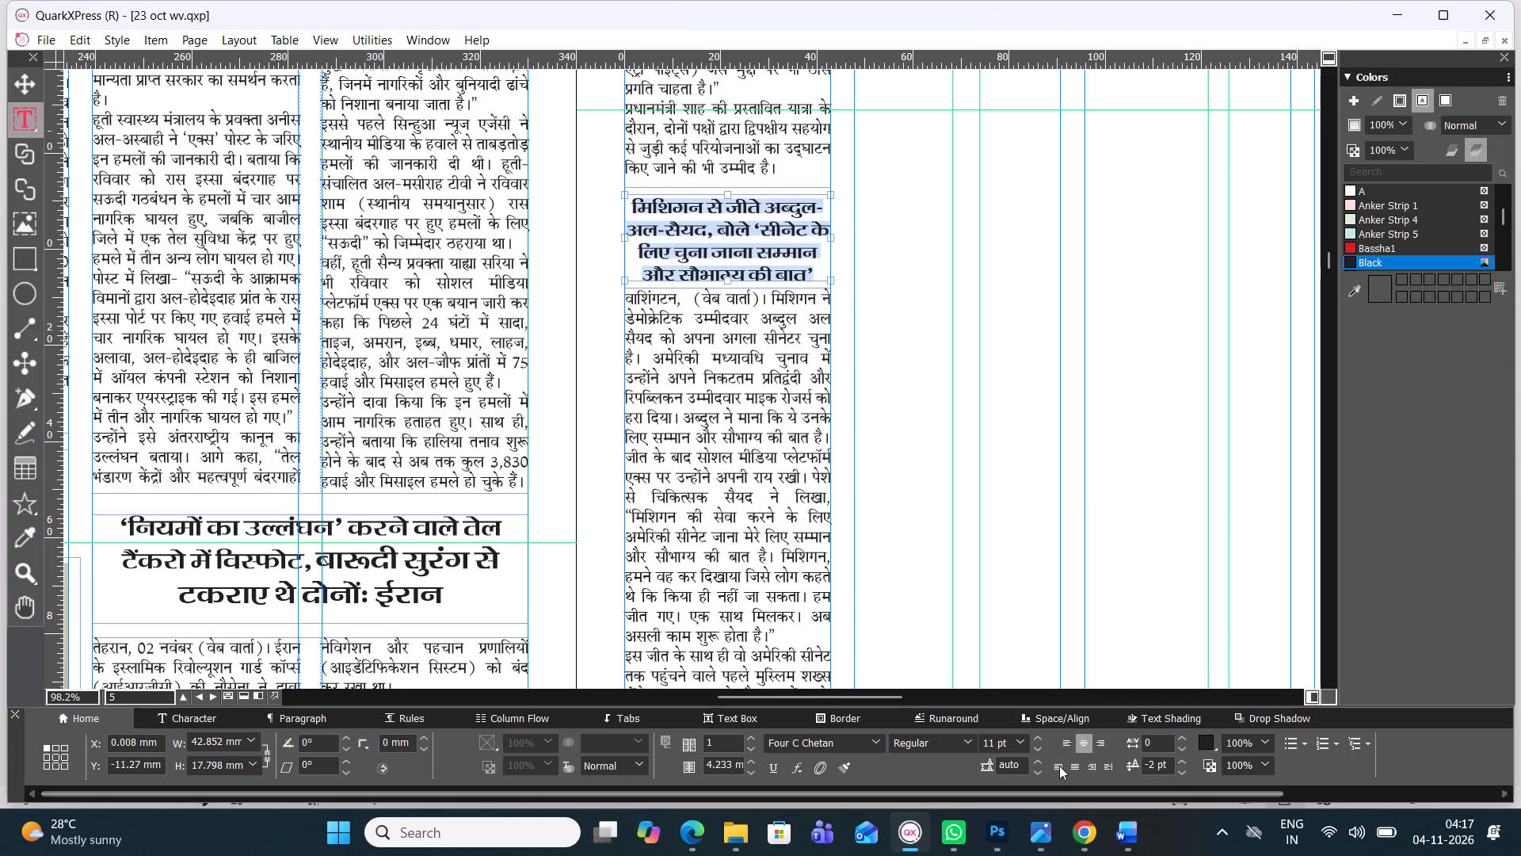
click(1039, 759)
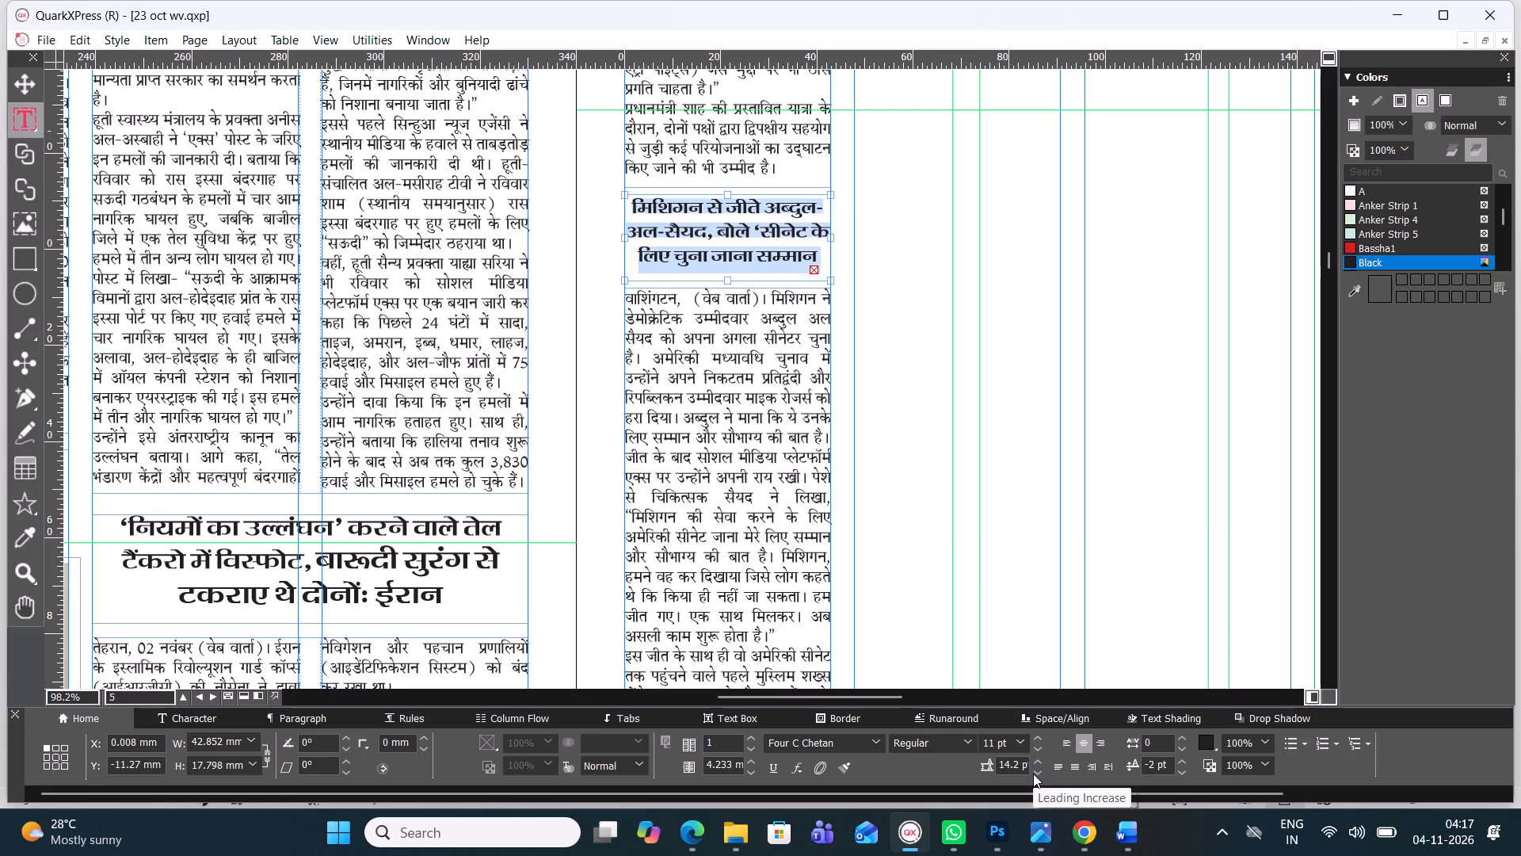
triple_click(1035, 770)
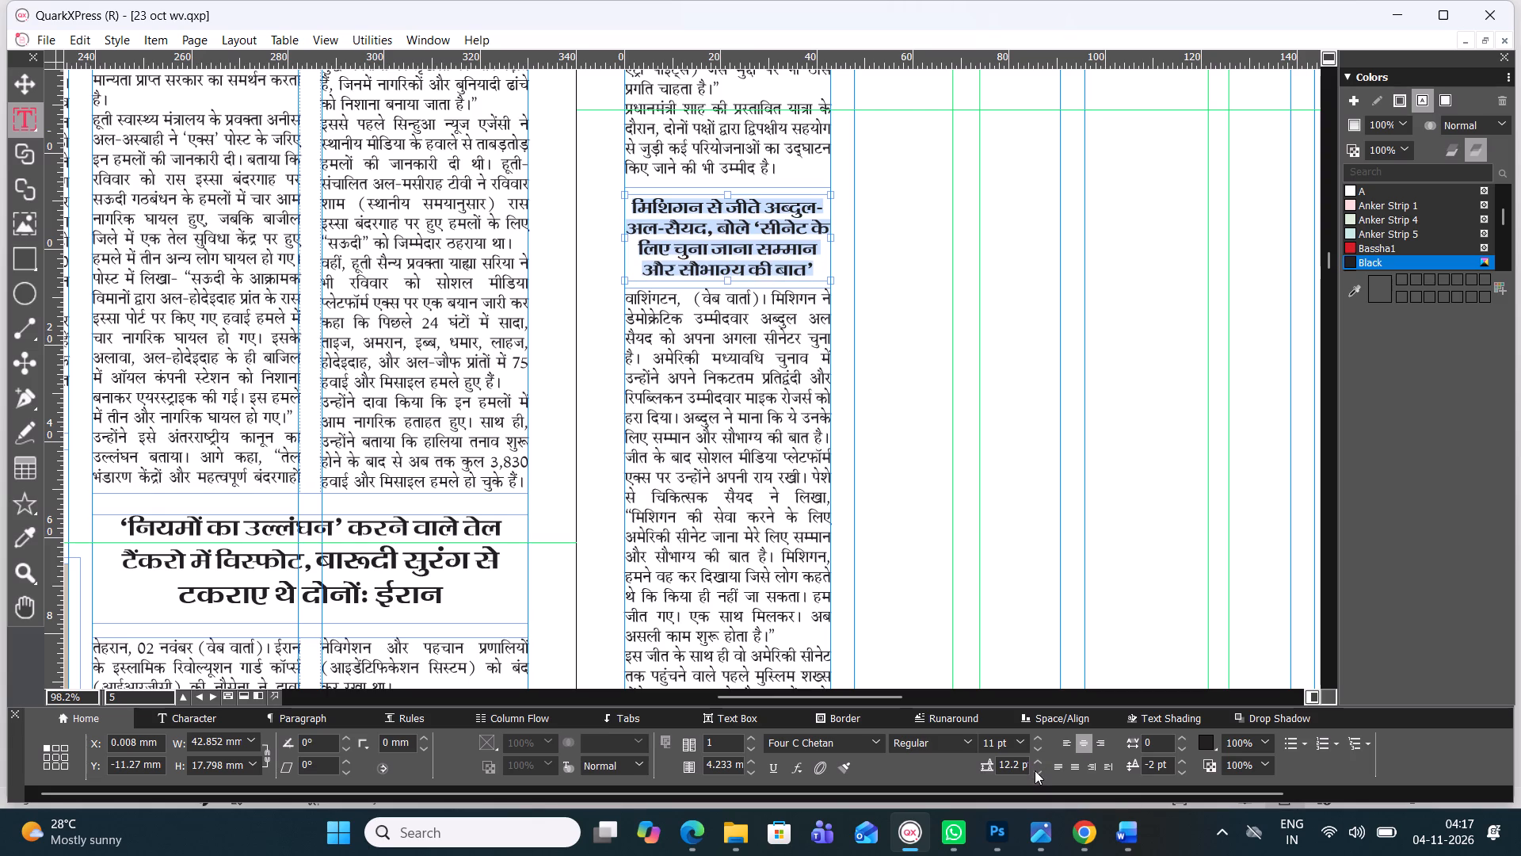
click(996, 599)
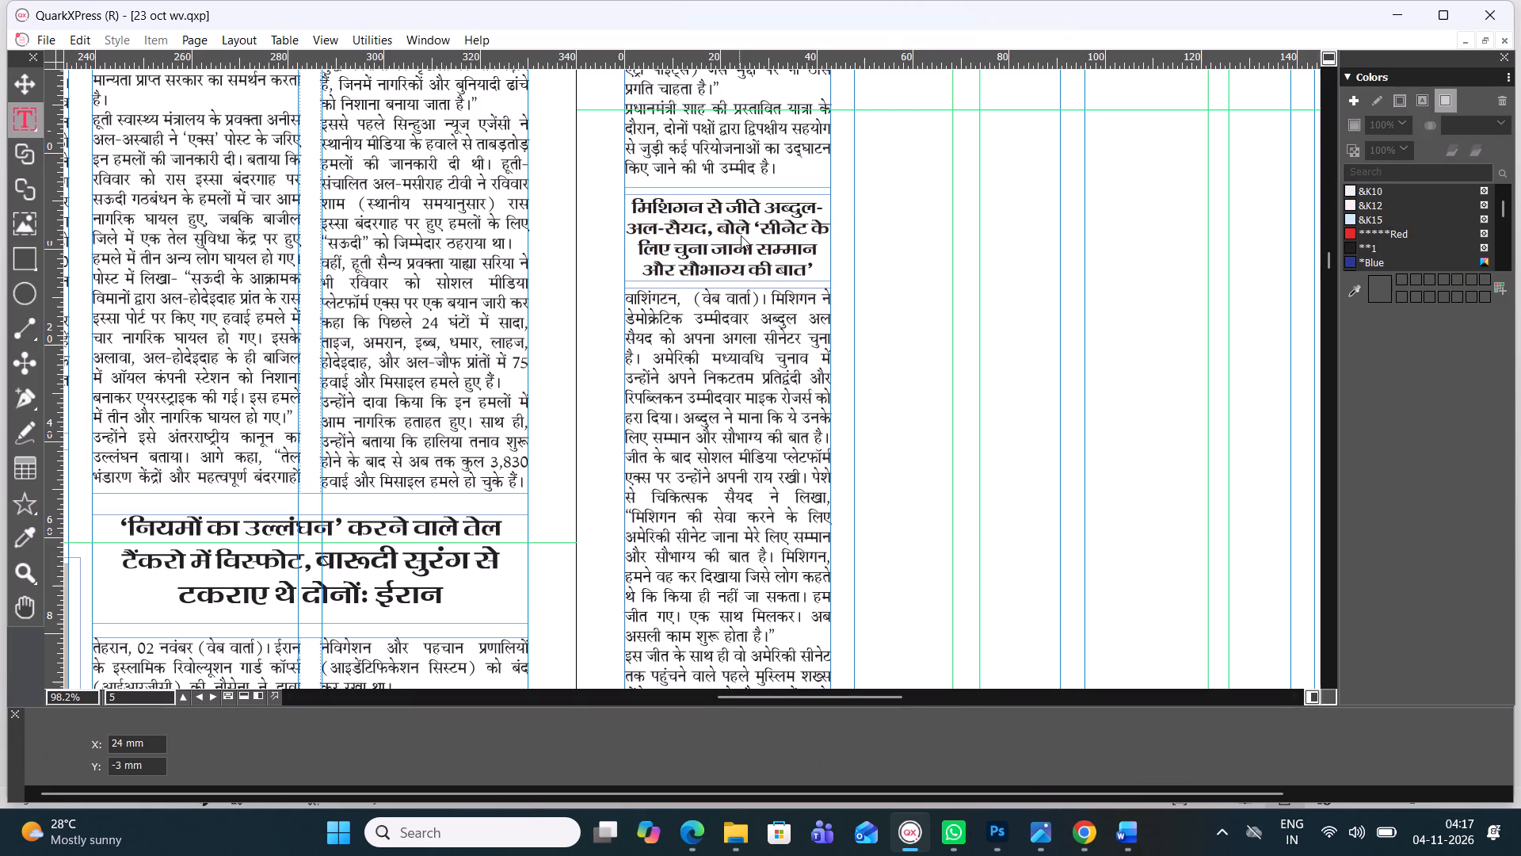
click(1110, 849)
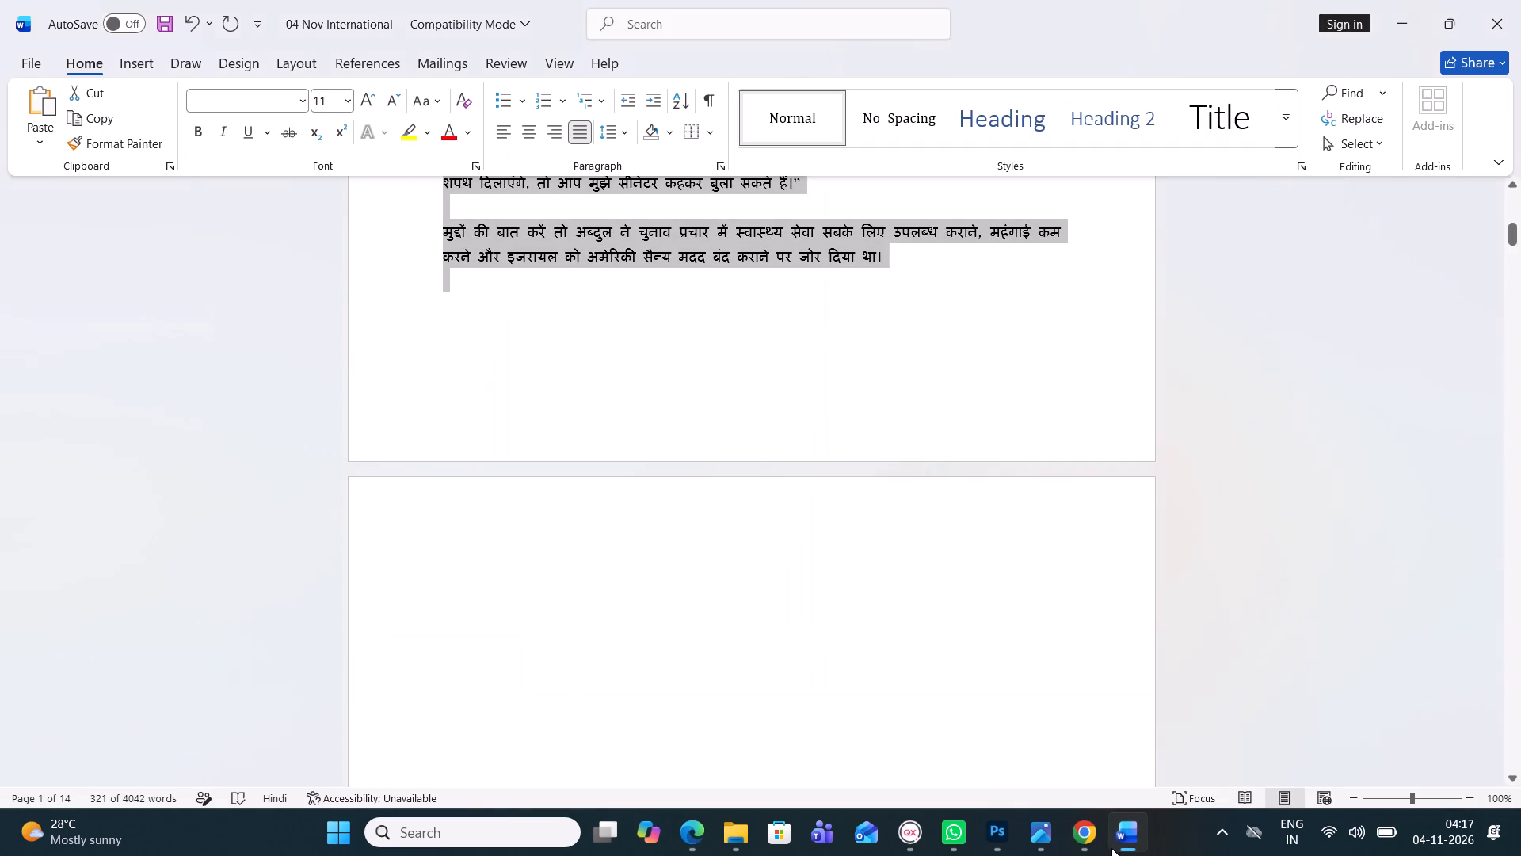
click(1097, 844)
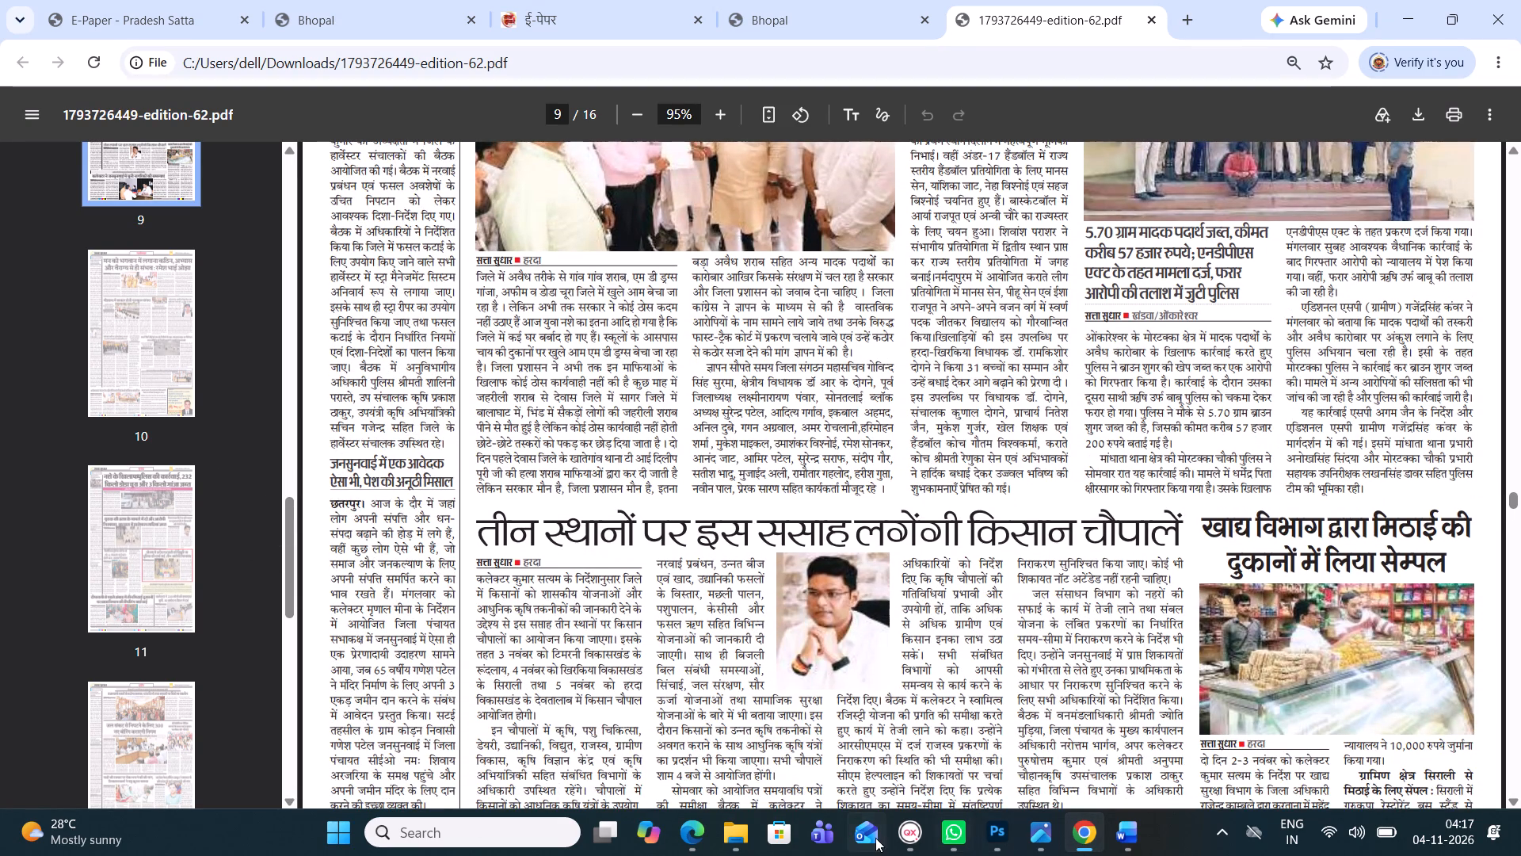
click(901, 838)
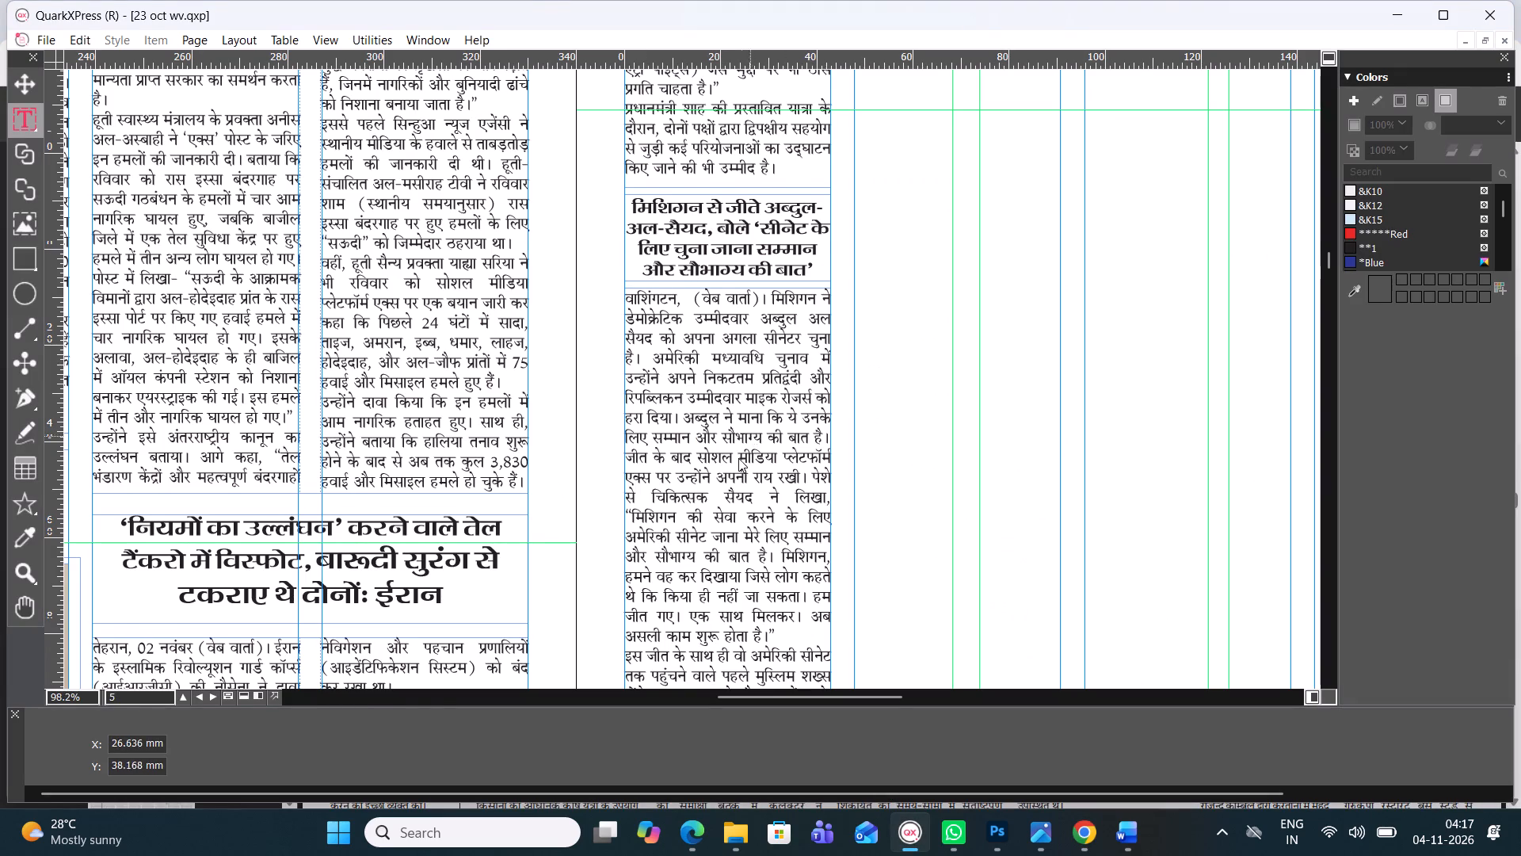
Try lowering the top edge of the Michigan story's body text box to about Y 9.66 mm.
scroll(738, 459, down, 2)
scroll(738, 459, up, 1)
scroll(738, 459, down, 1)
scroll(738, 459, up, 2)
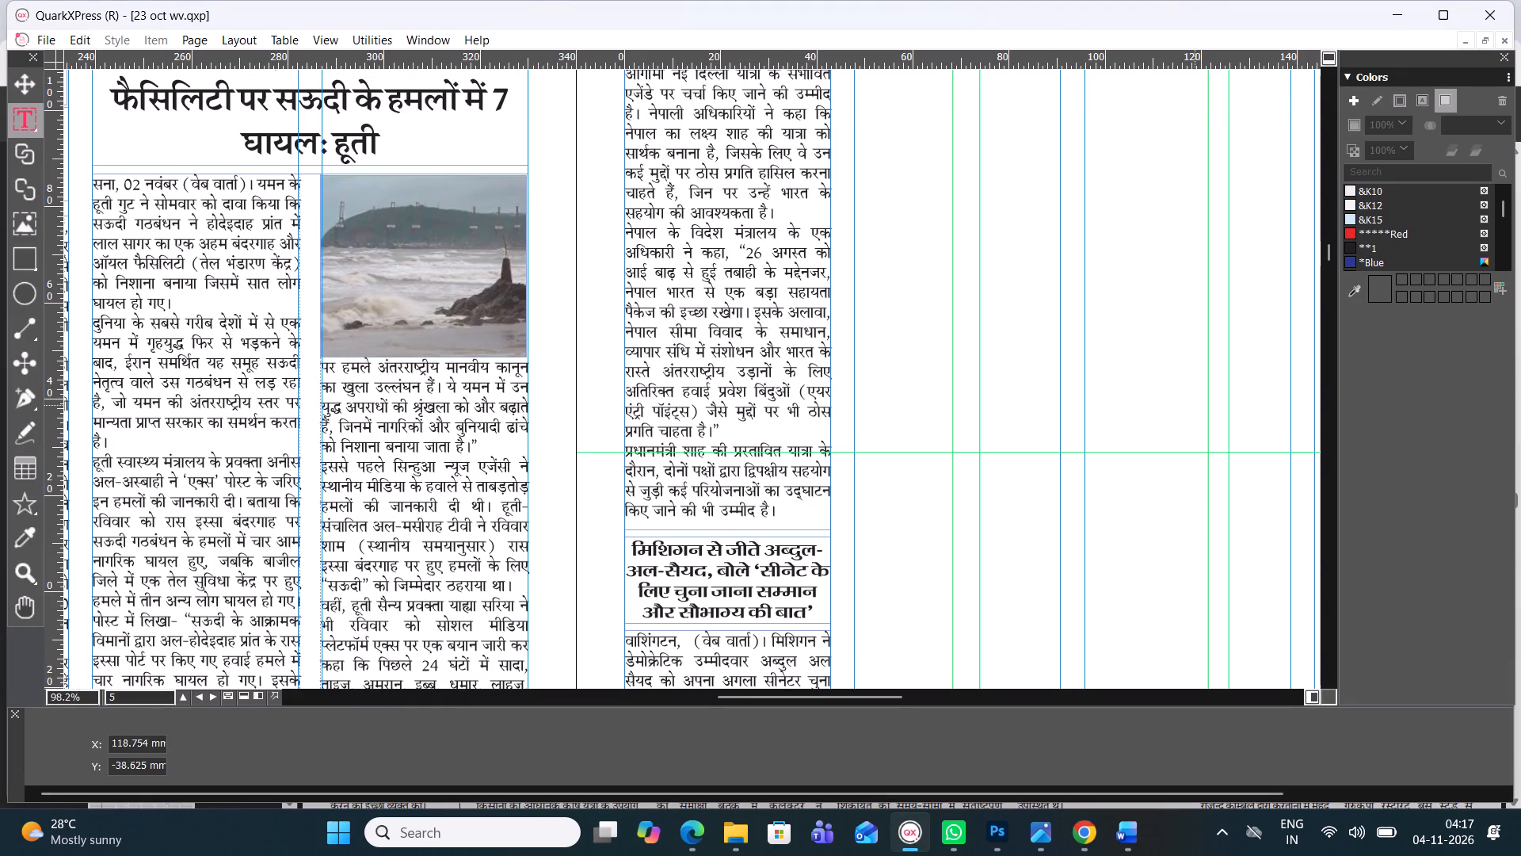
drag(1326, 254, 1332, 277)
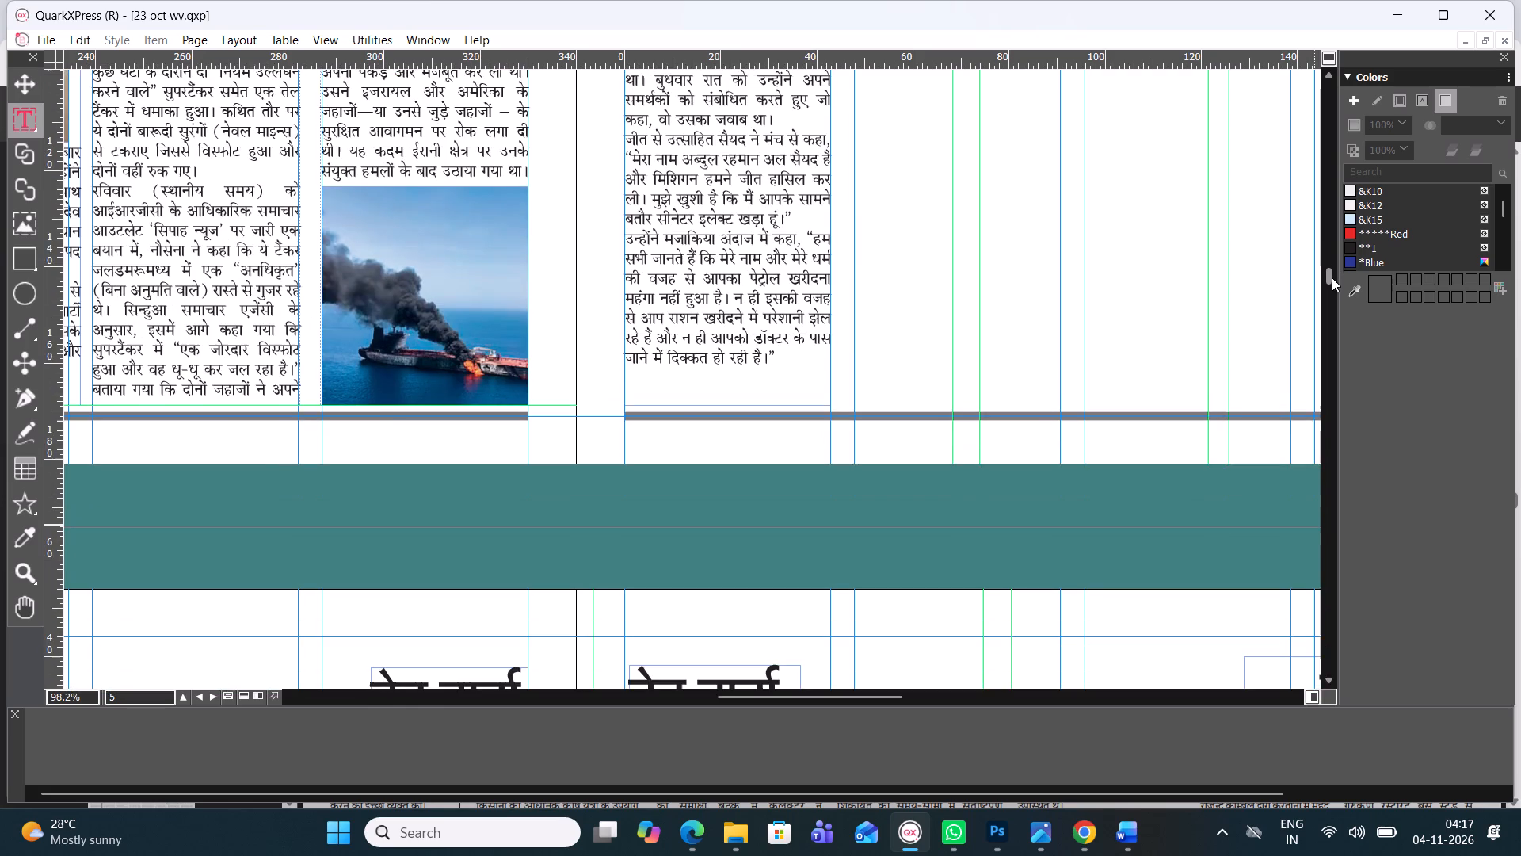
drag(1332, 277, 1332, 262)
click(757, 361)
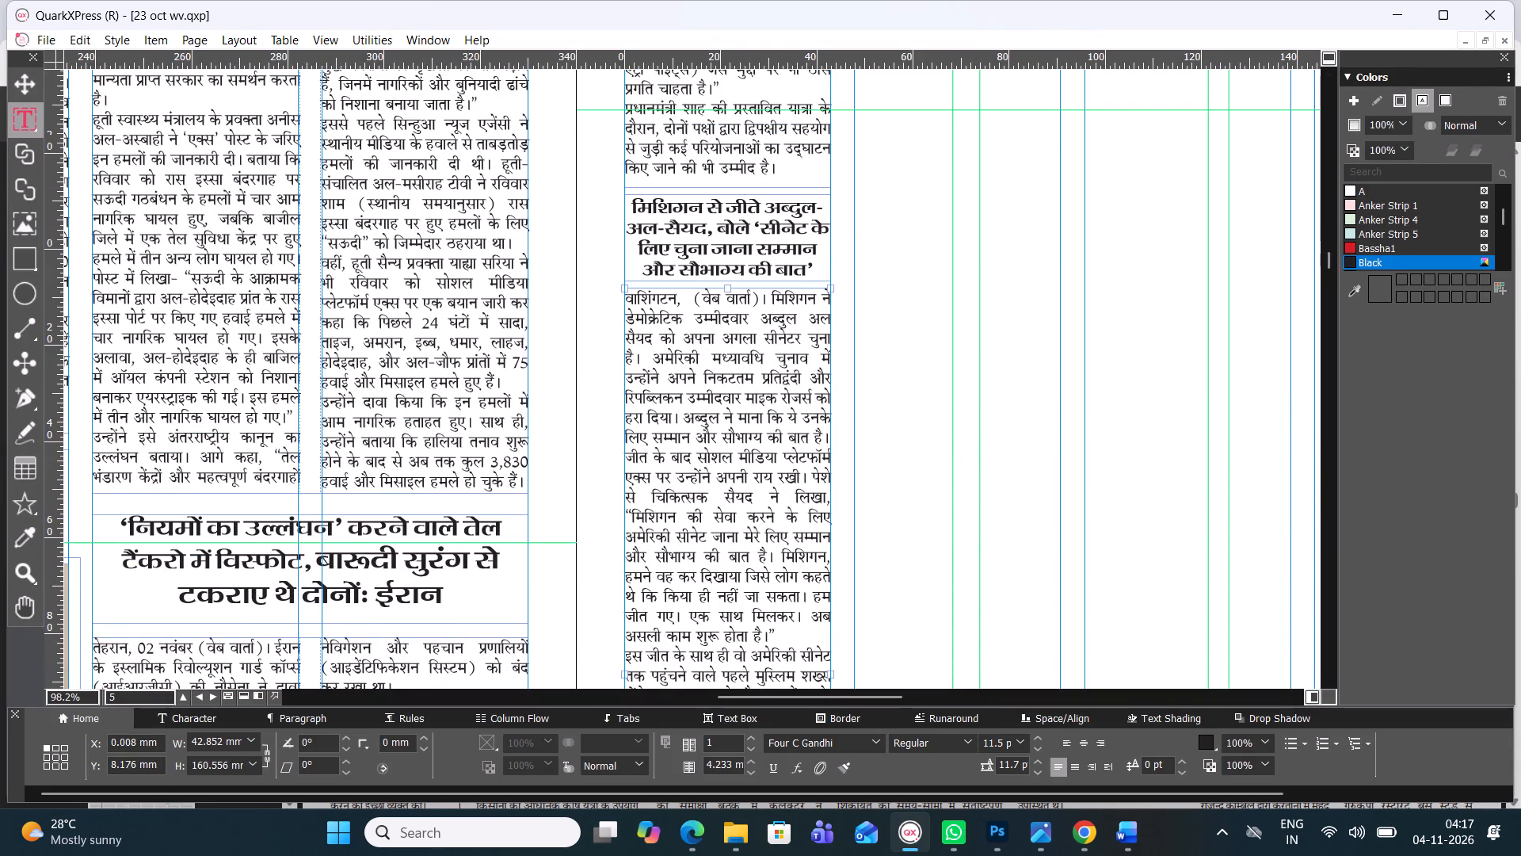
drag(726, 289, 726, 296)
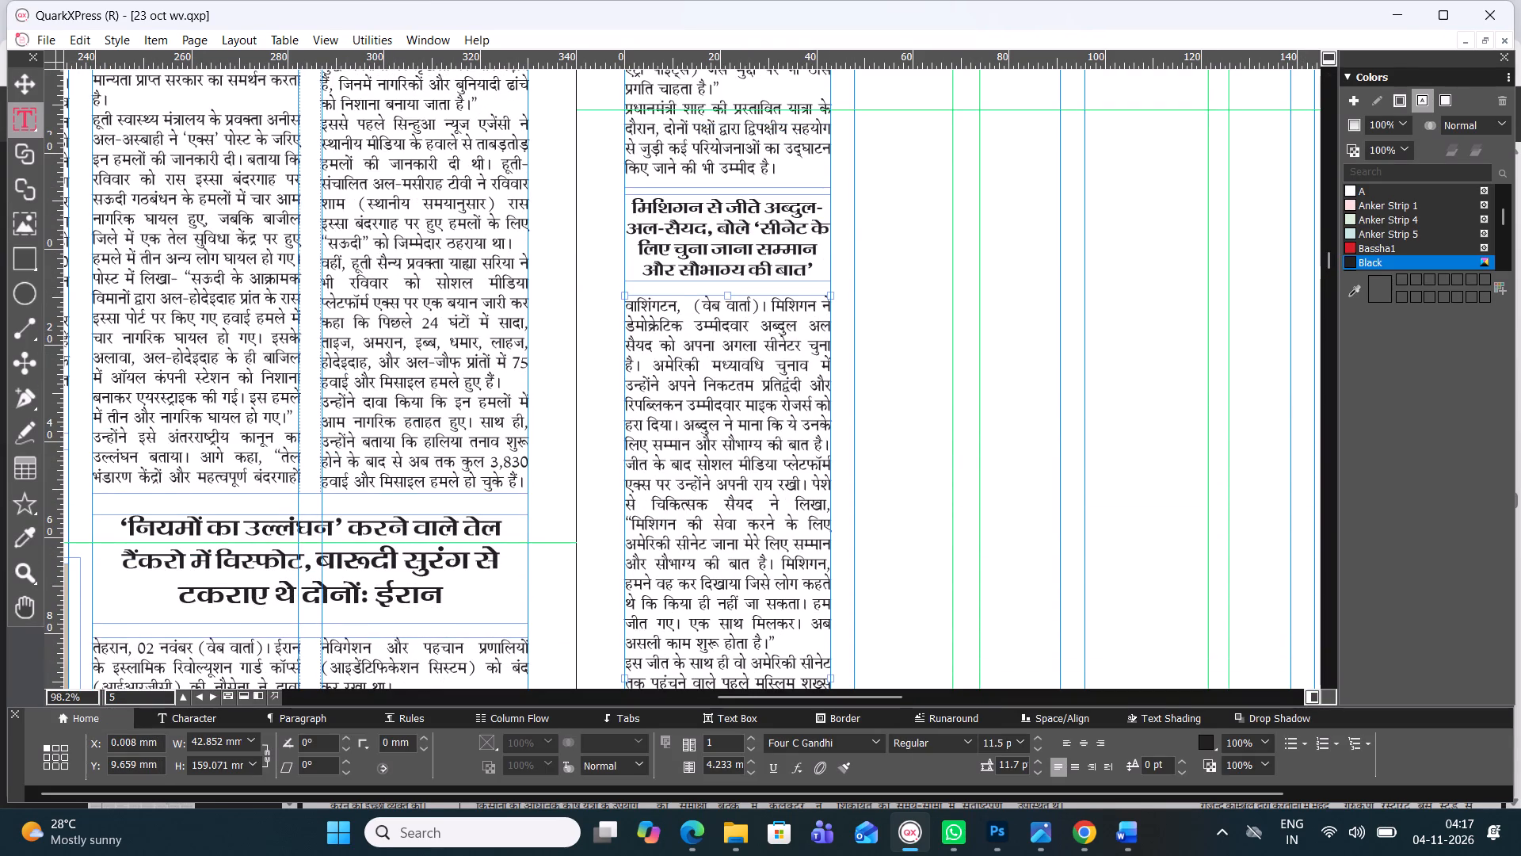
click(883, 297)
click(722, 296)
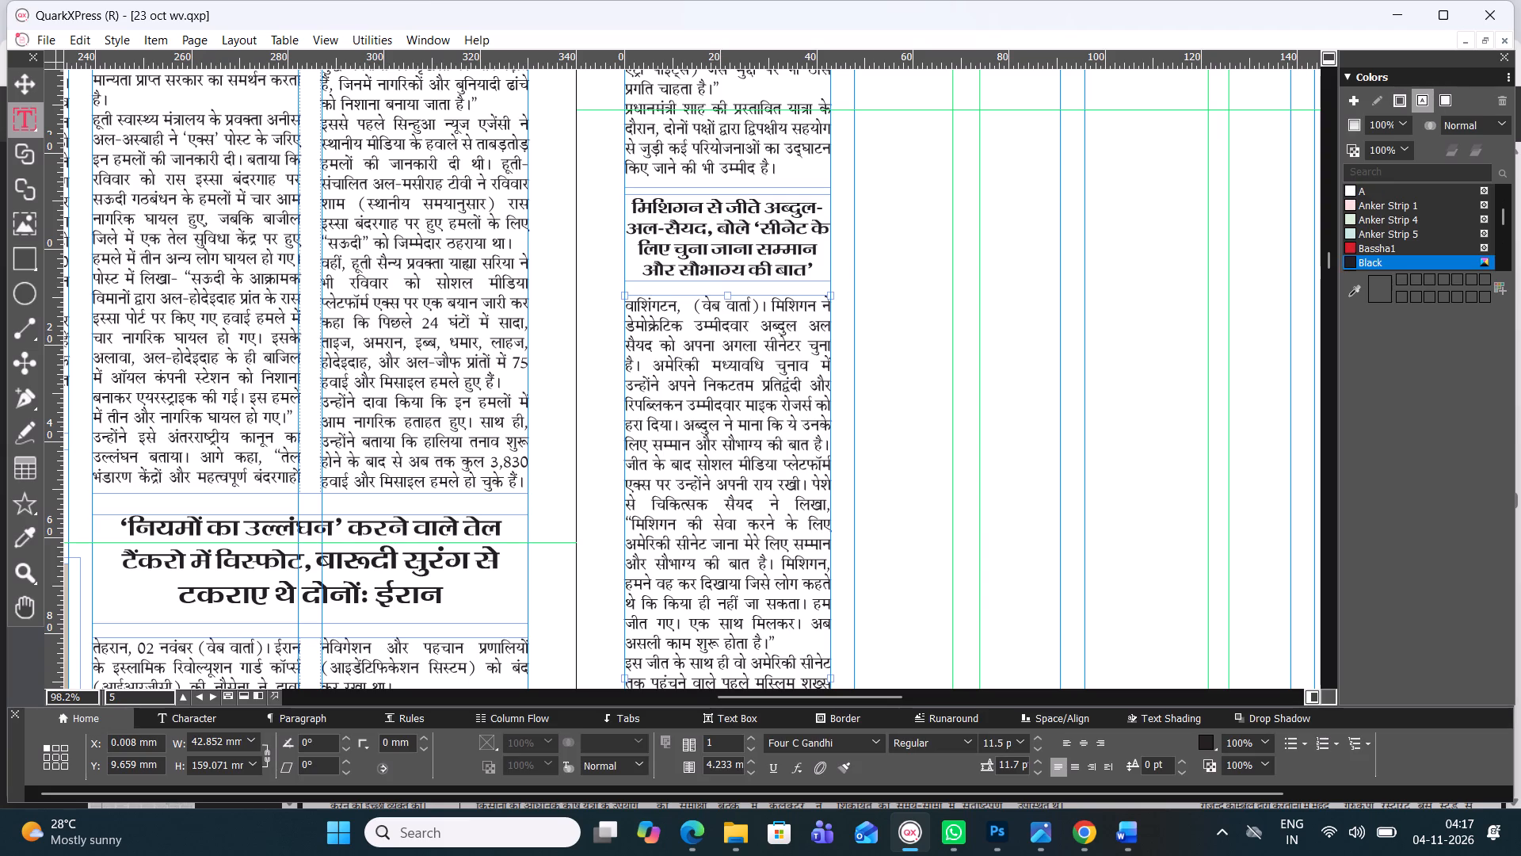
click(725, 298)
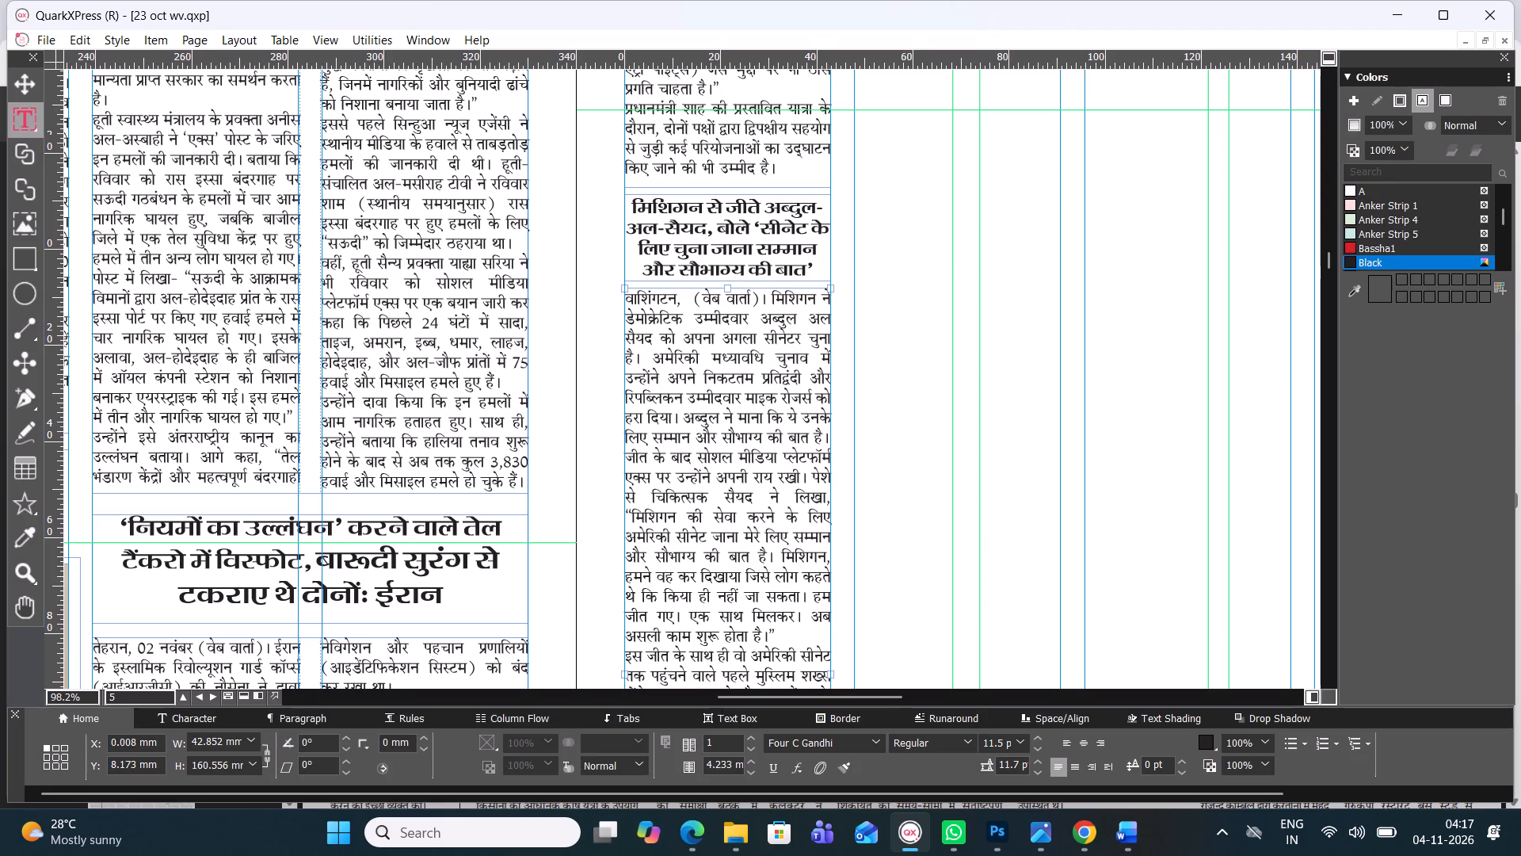
Examine the empty column area of page 05 beside the Nepal story, under the विविध वार्ता header.
drag(749, 696, 841, 709)
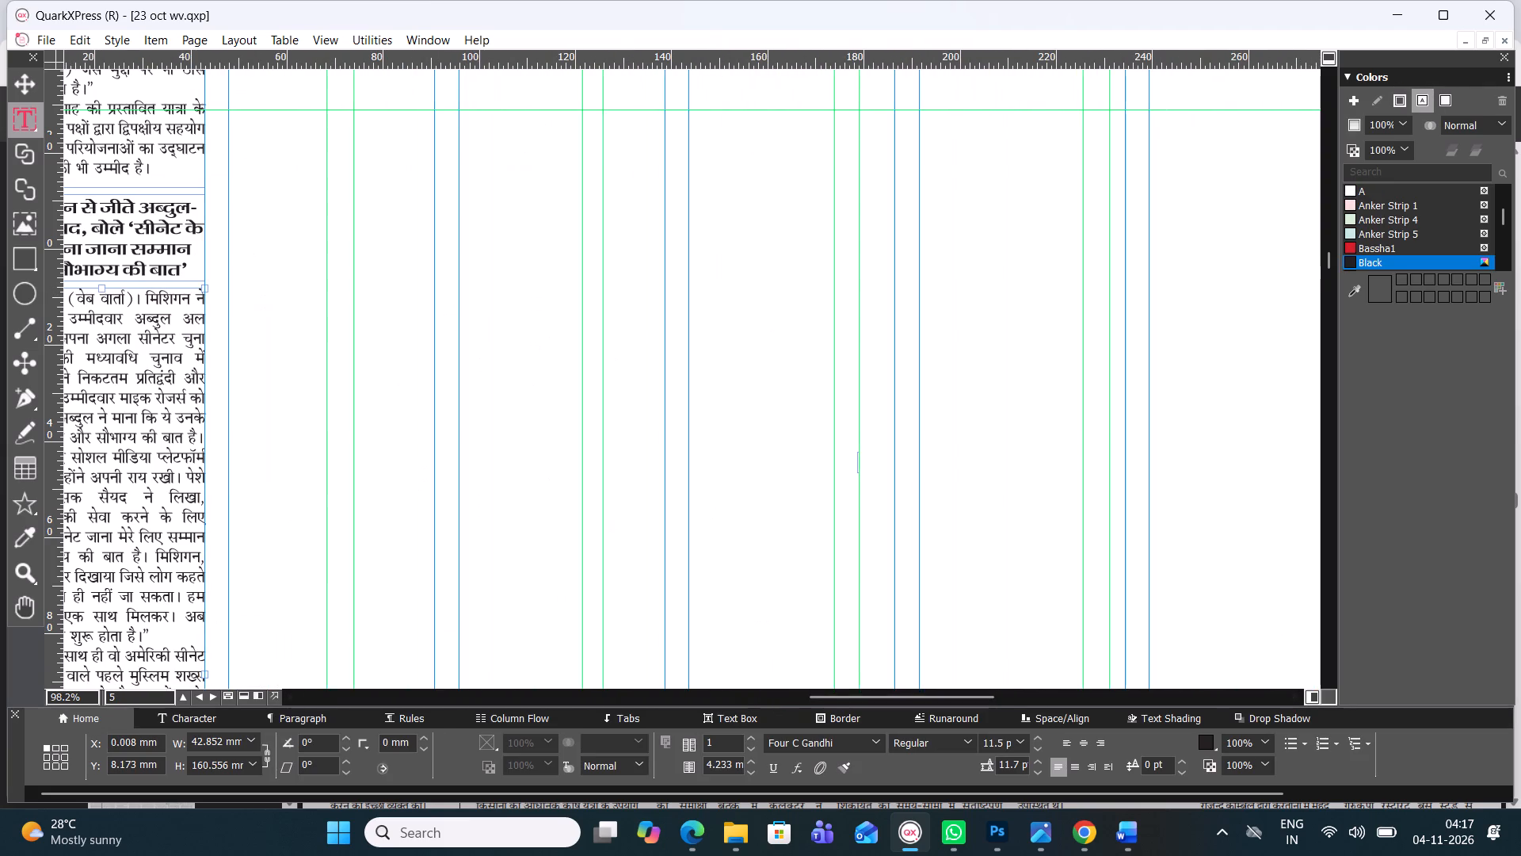
drag(1325, 267, 1327, 254)
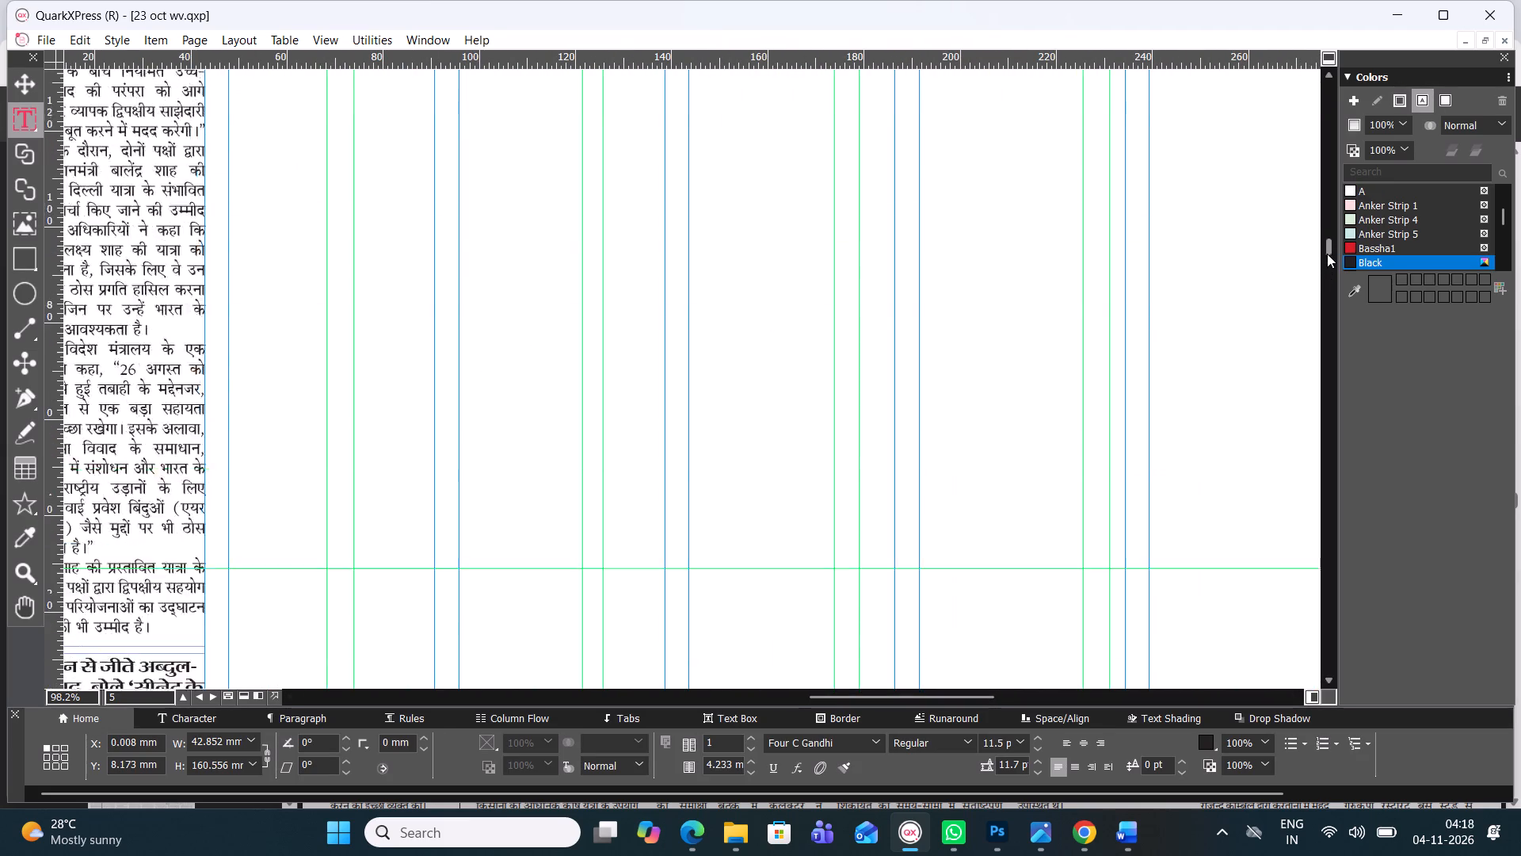
drag(1327, 254, 1331, 227)
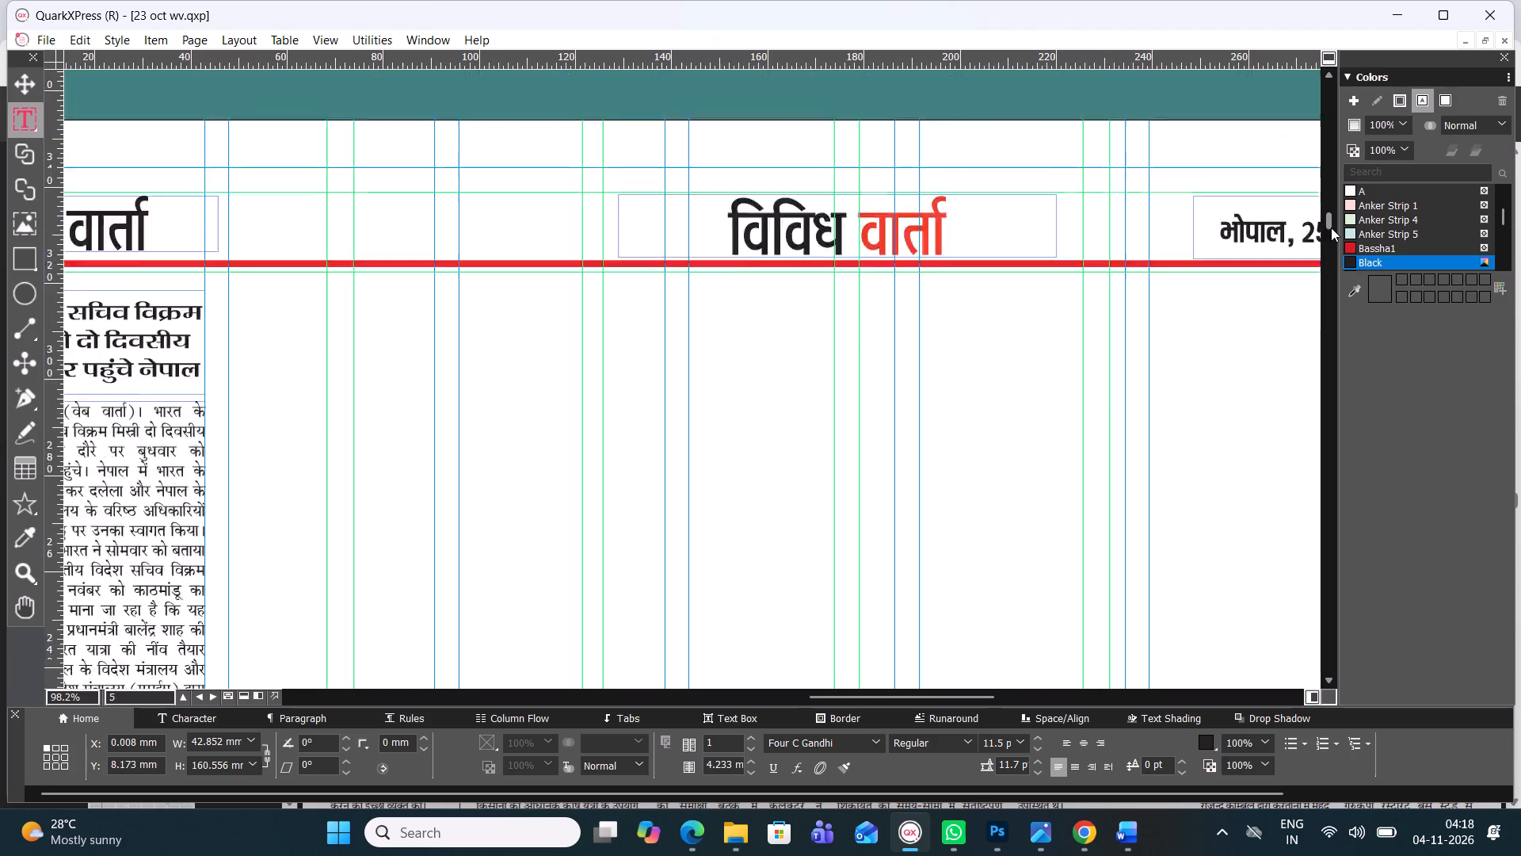
drag(1331, 227, 1334, 230)
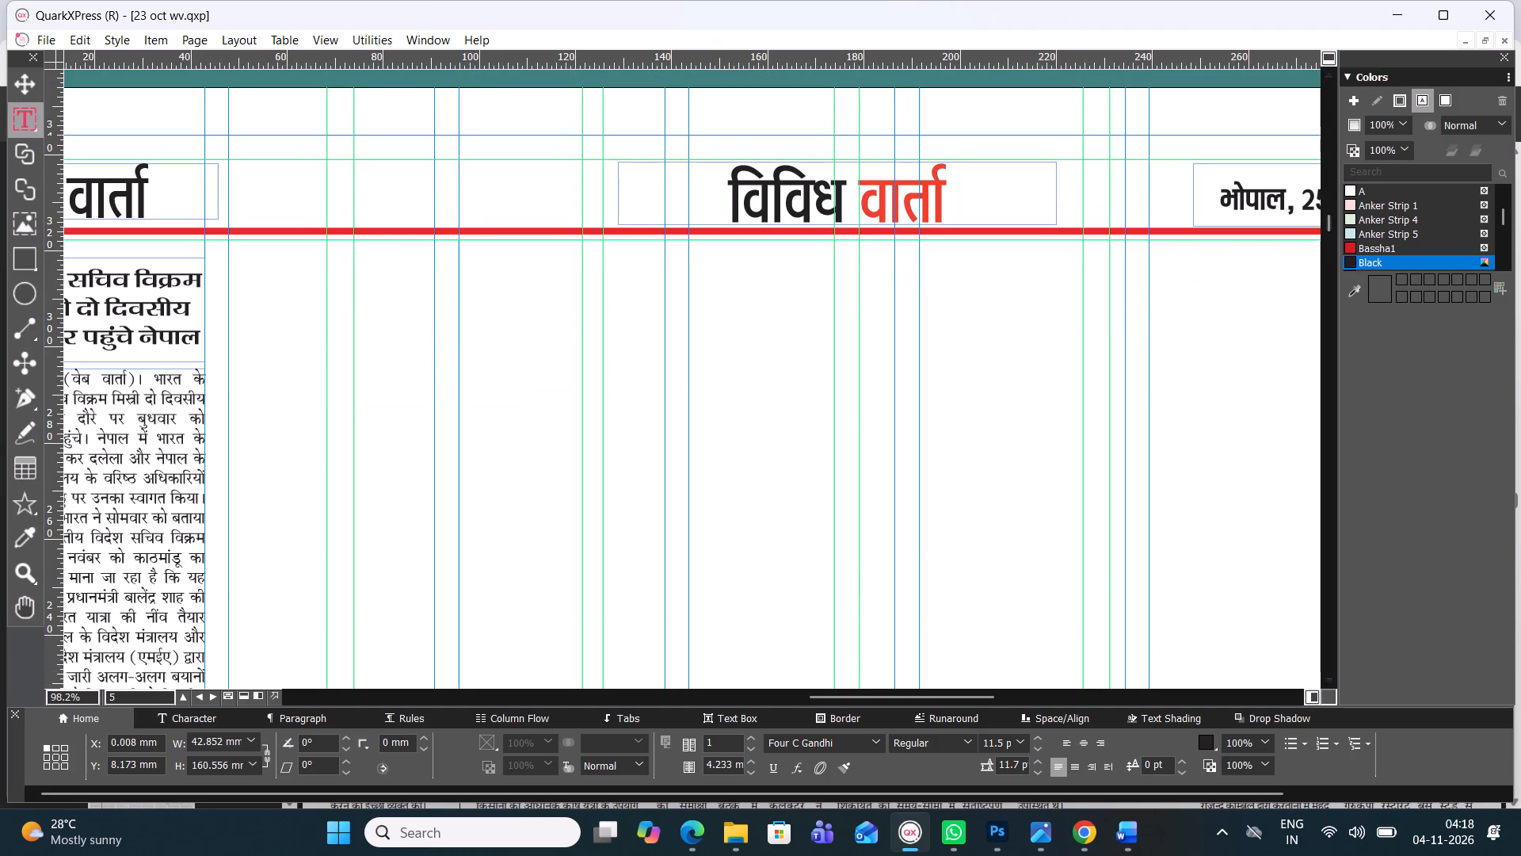
drag(852, 698, 873, 698)
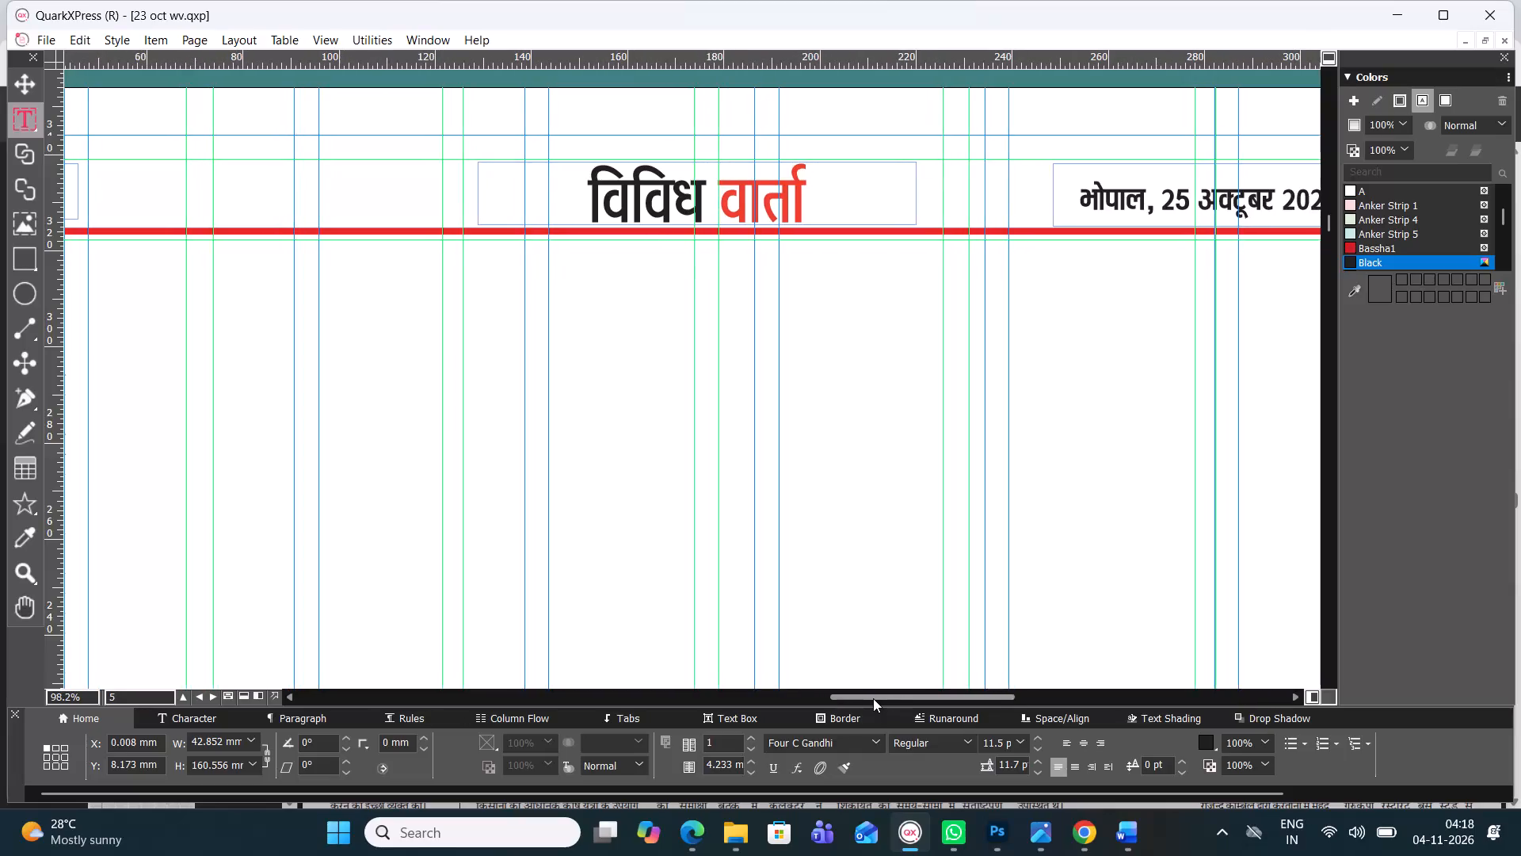
drag(873, 698, 829, 691)
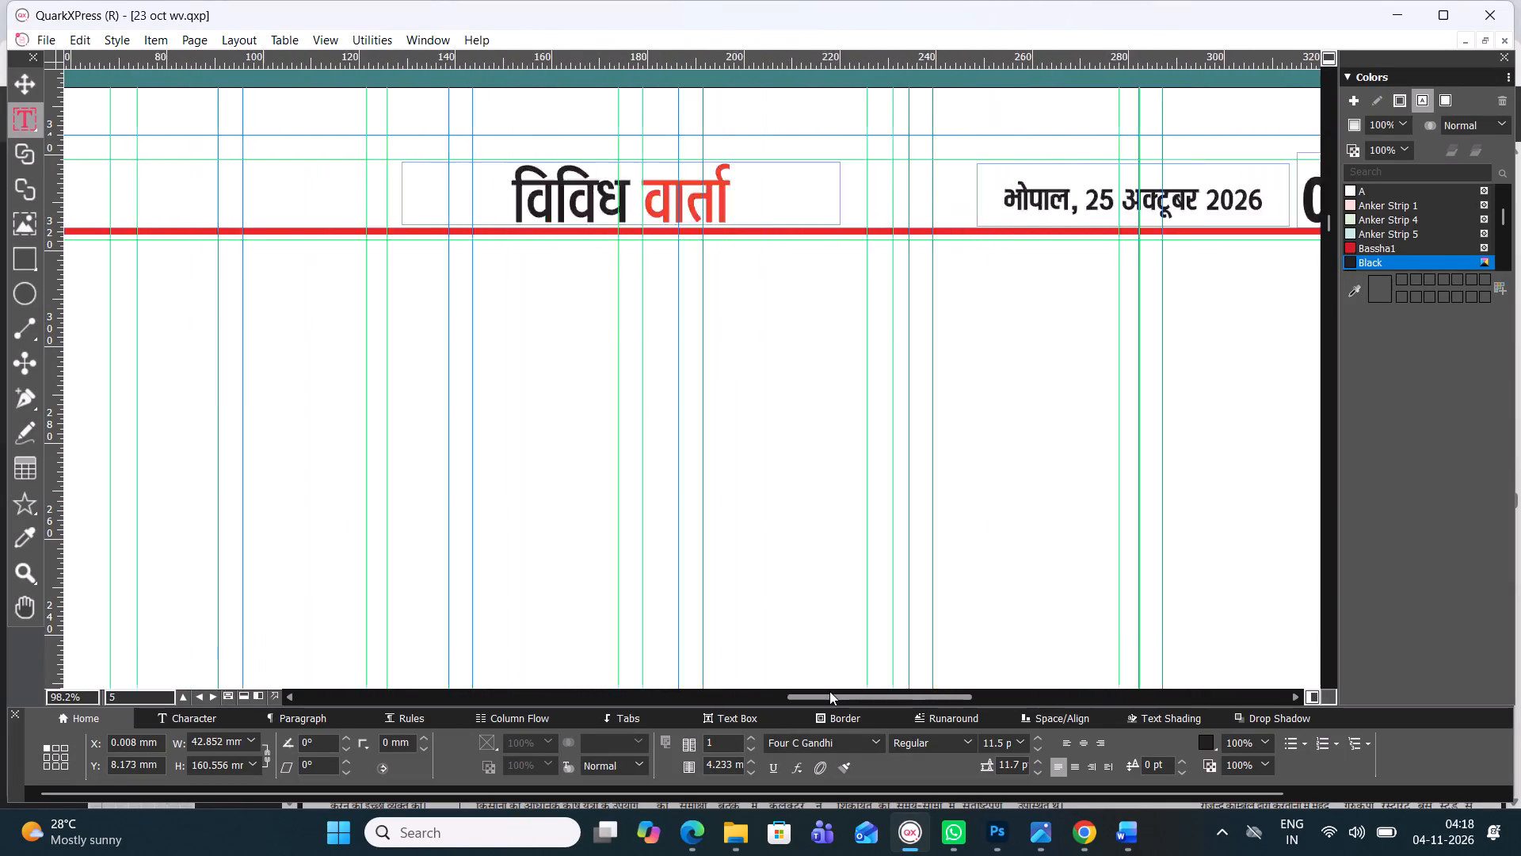
drag(829, 691, 776, 677)
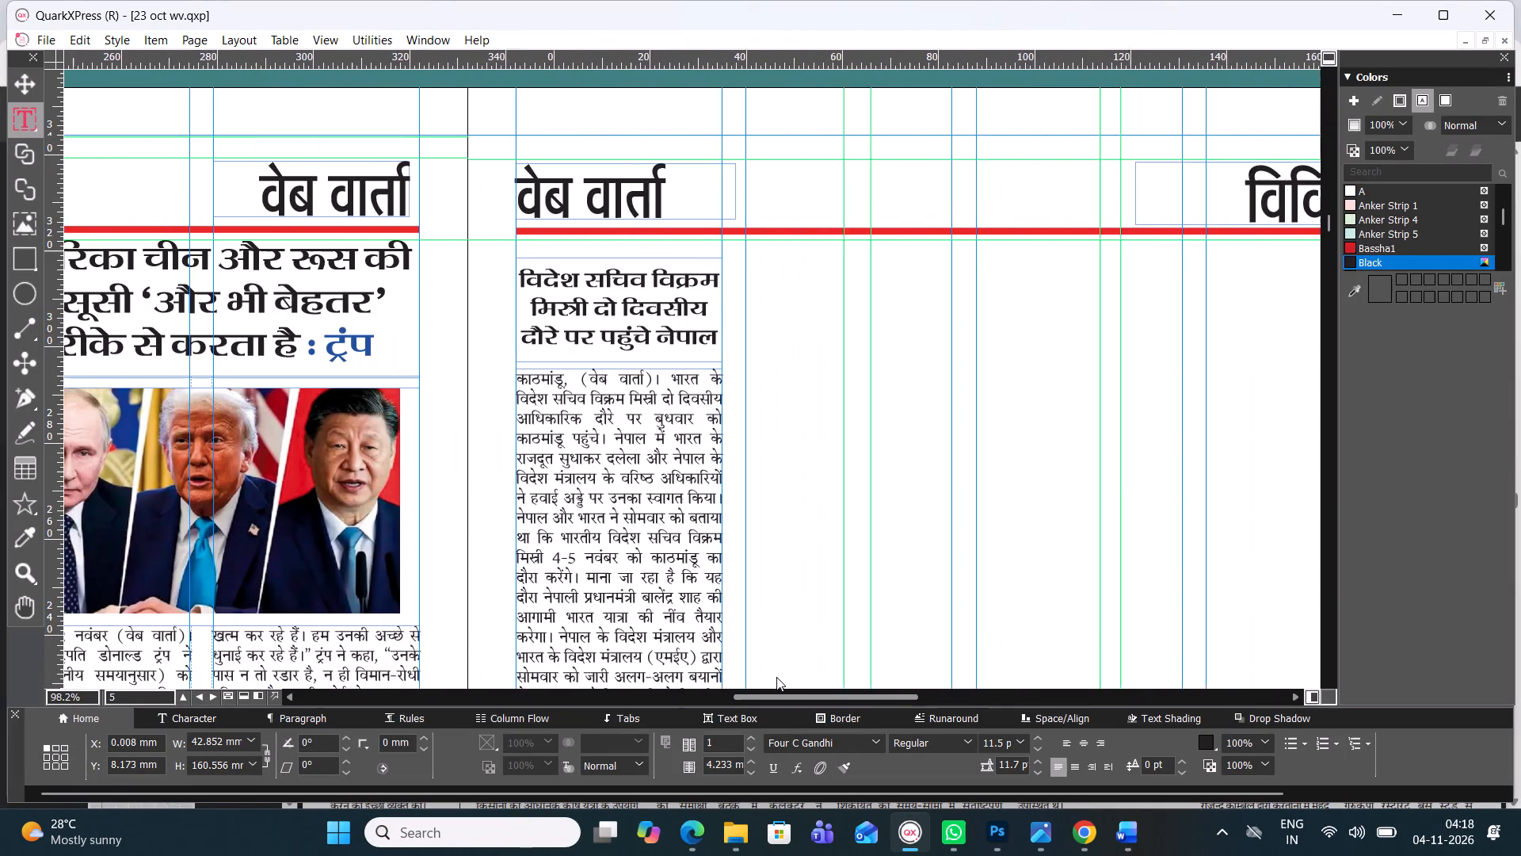
drag(776, 677, 841, 655)
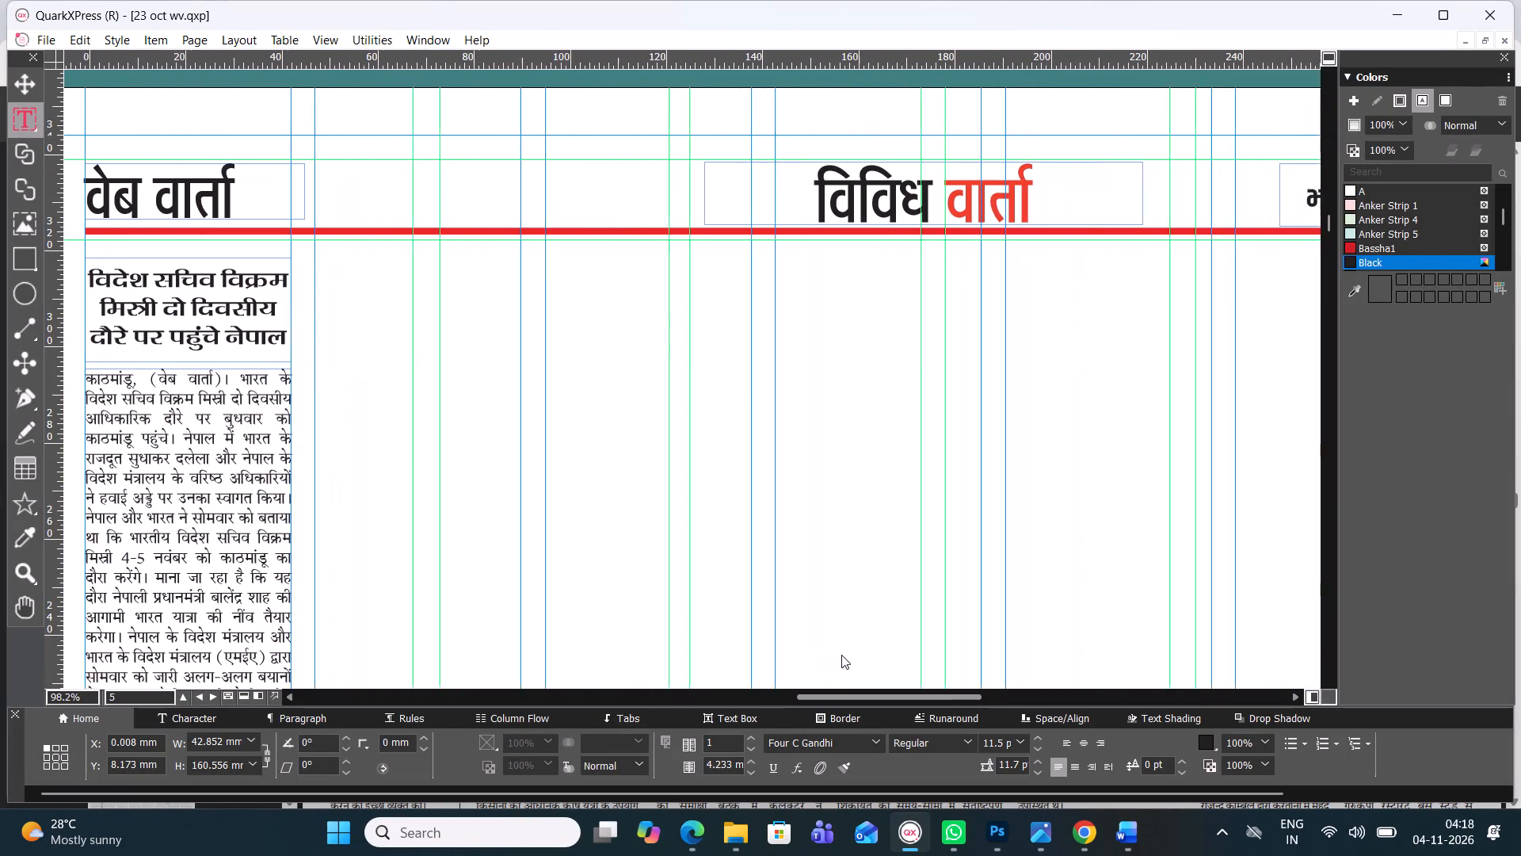
drag(841, 655, 870, 644)
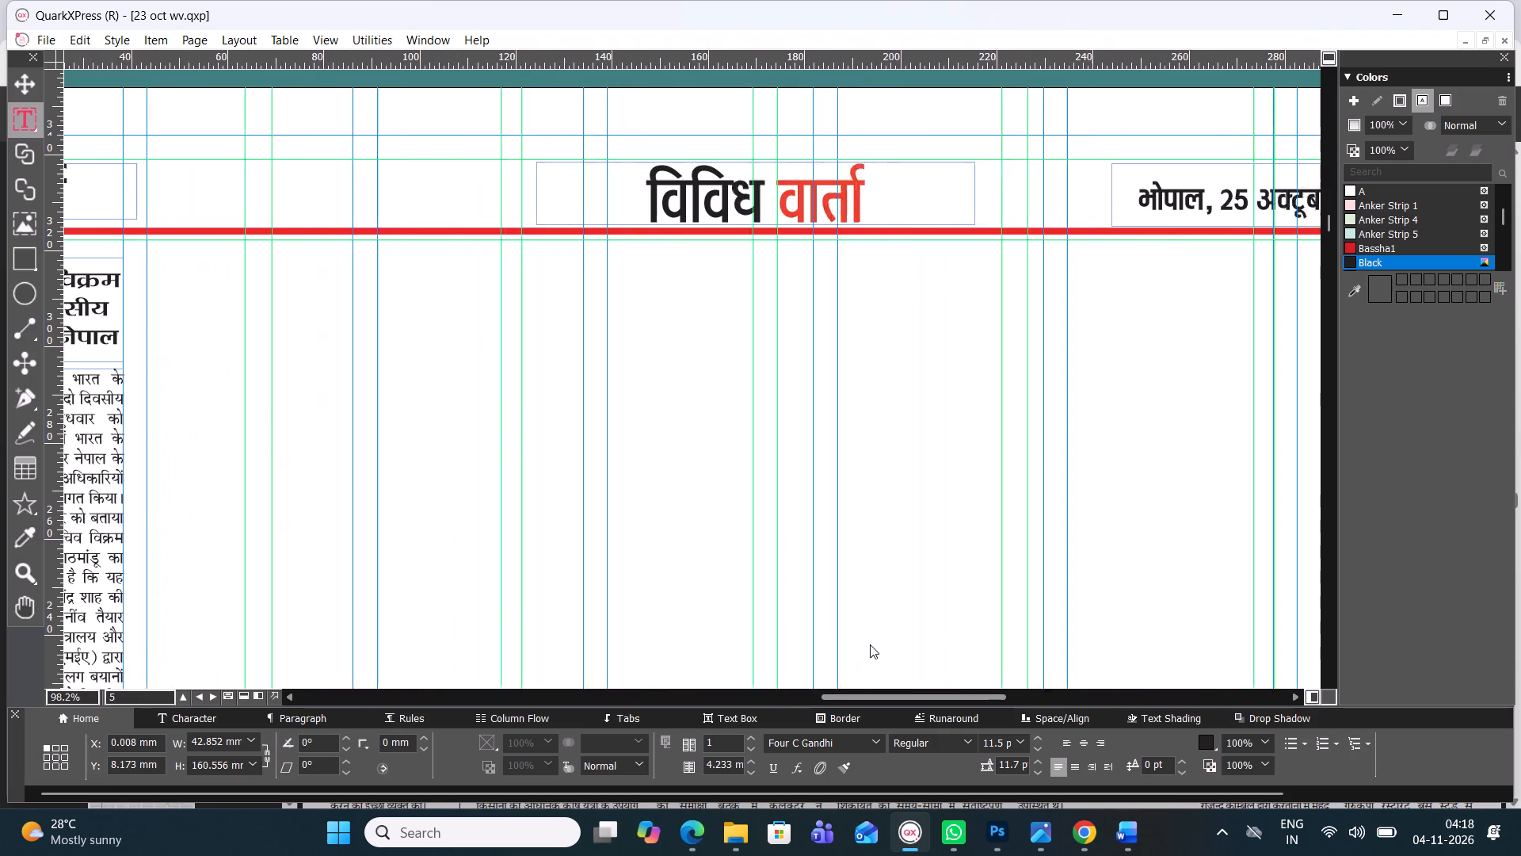
drag(870, 644, 755, 644)
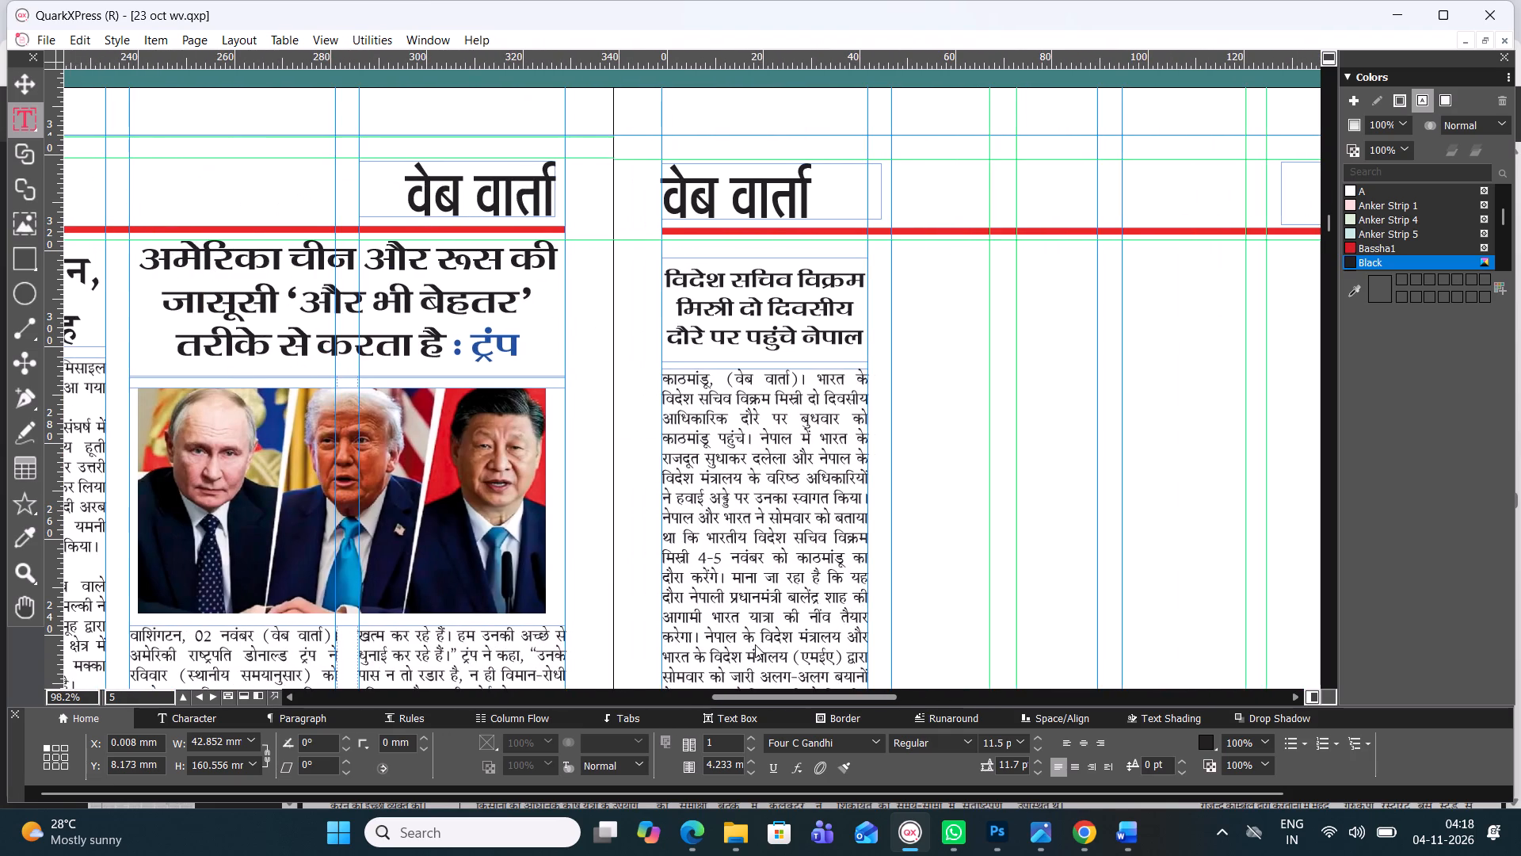
drag(755, 644, 756, 644)
ctrl+scroll(590, 649, down, 1)
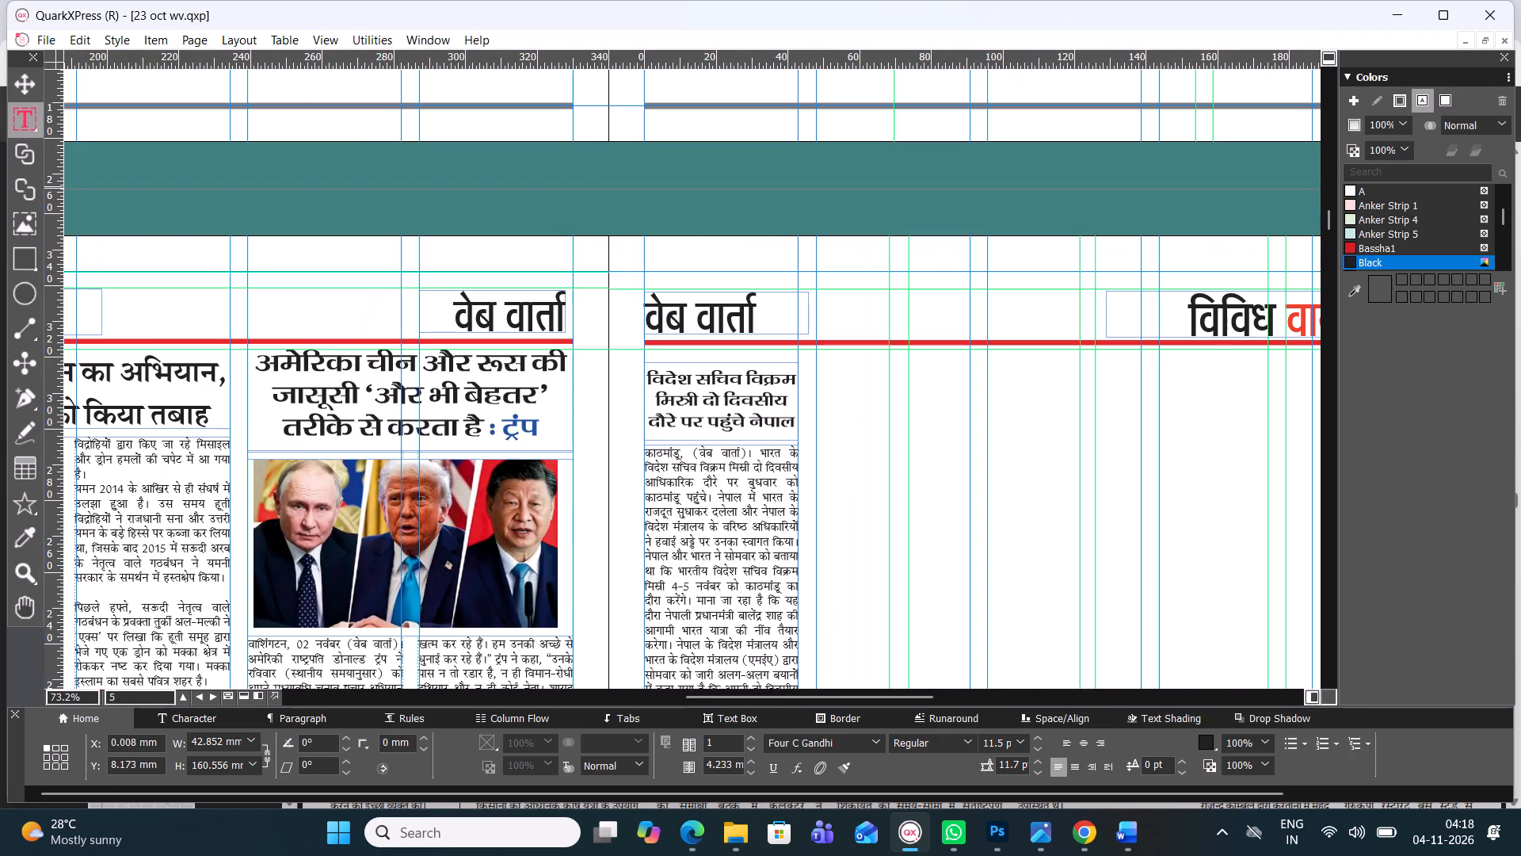
Check the reference e-paper PDF in Chrome against page 05's empty columns, and return to the QuarkXPress layout.
drag(755, 695, 792, 695)
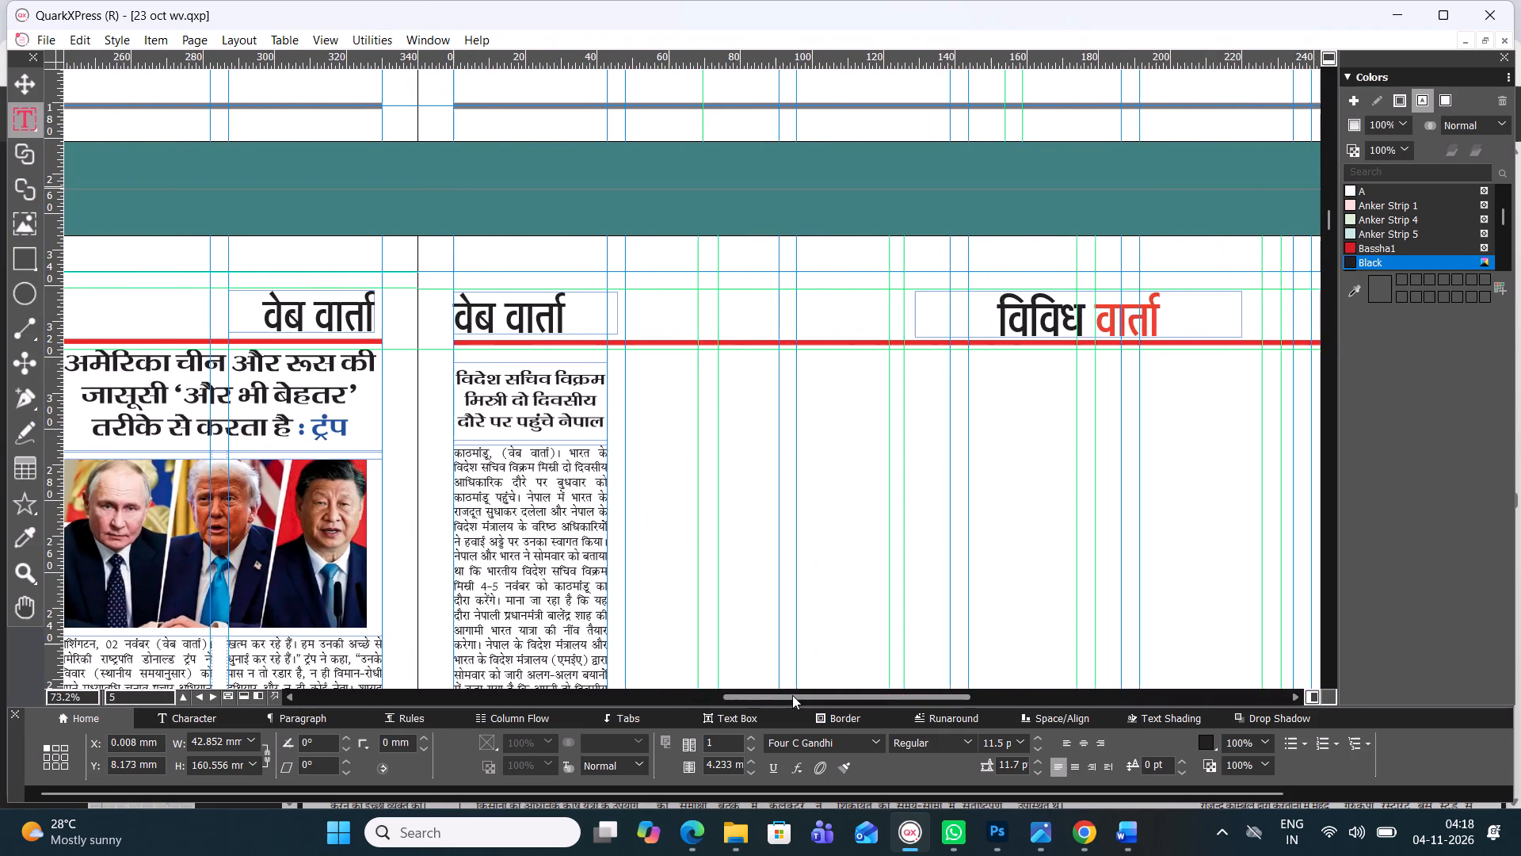
drag(792, 695, 865, 689)
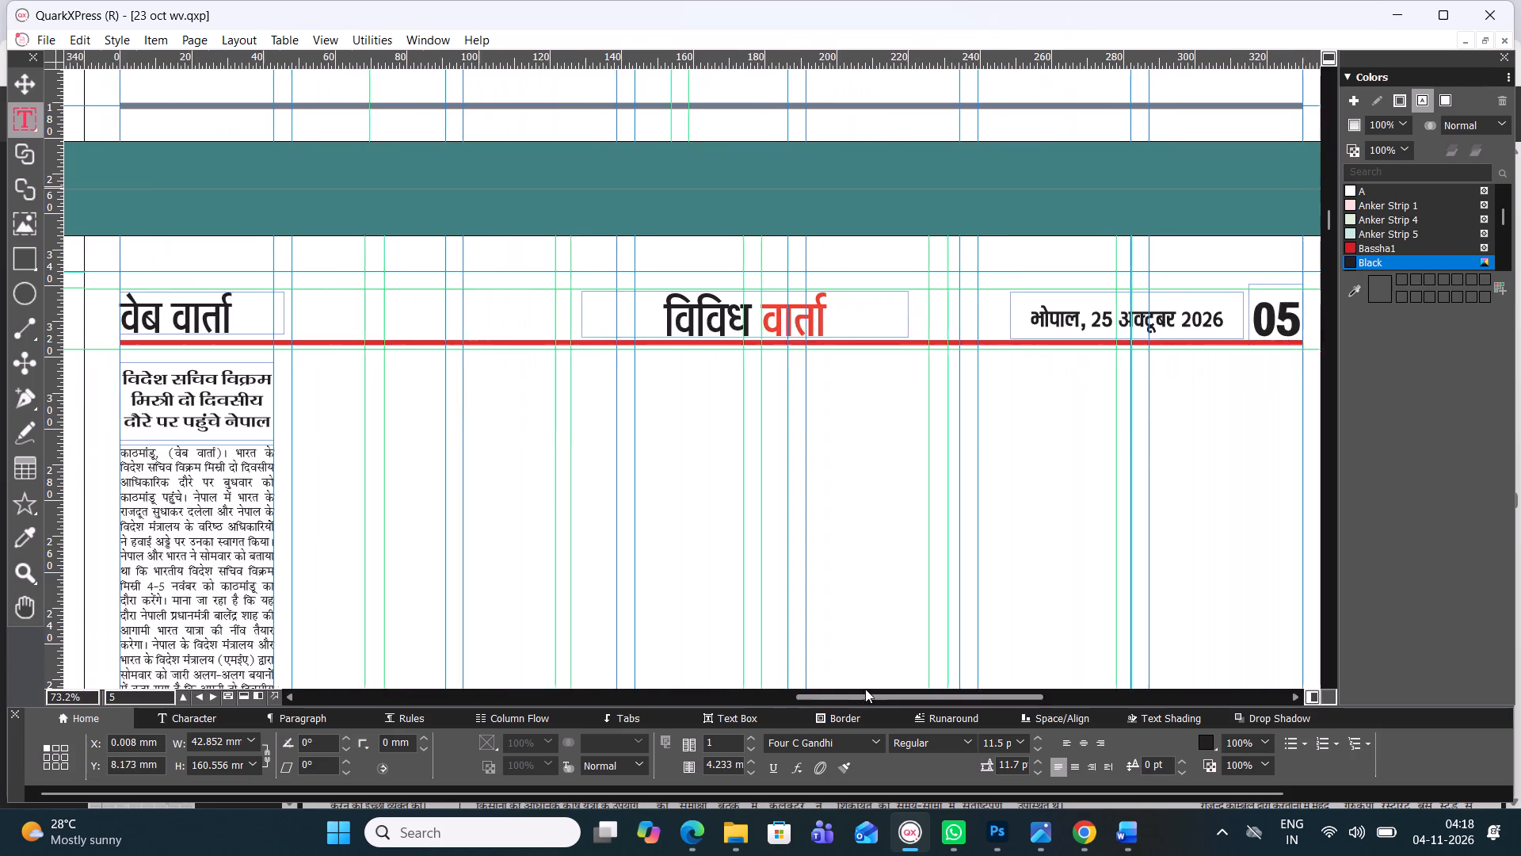
drag(865, 689, 763, 660)
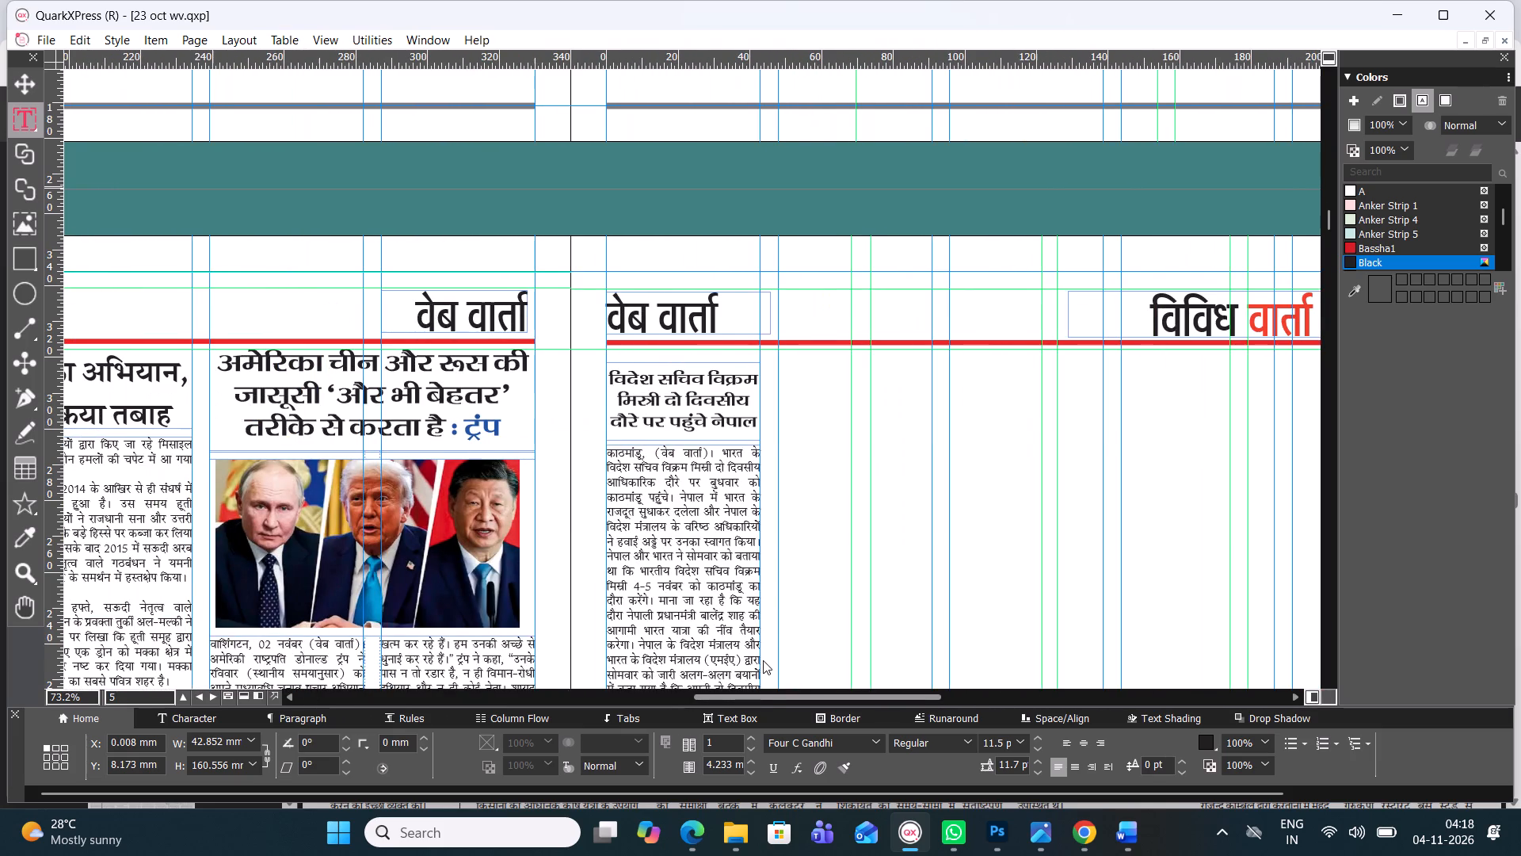
drag(766, 698, 819, 691)
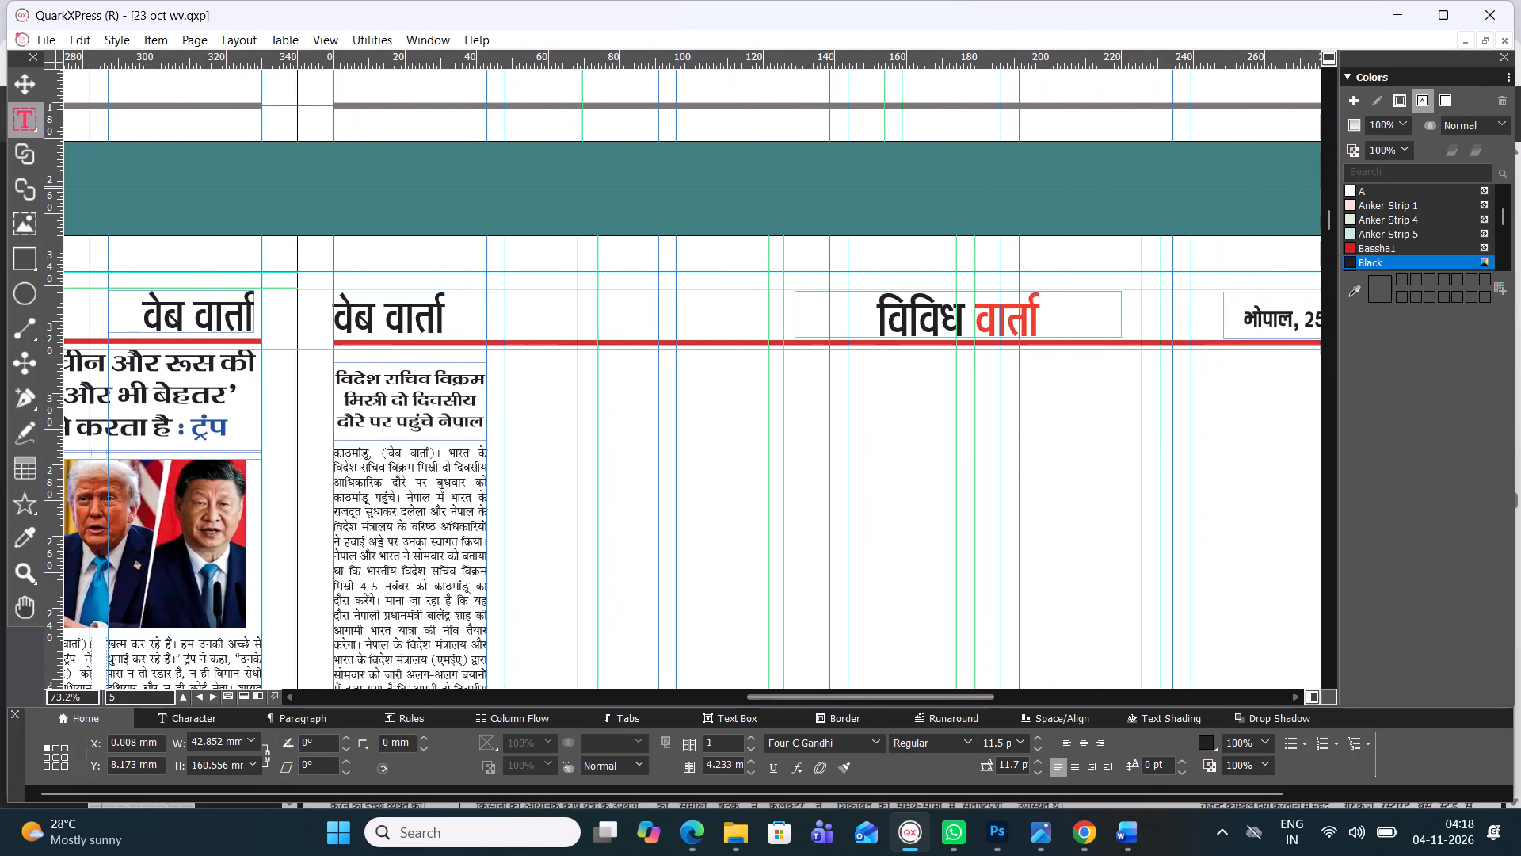
click(703, 567)
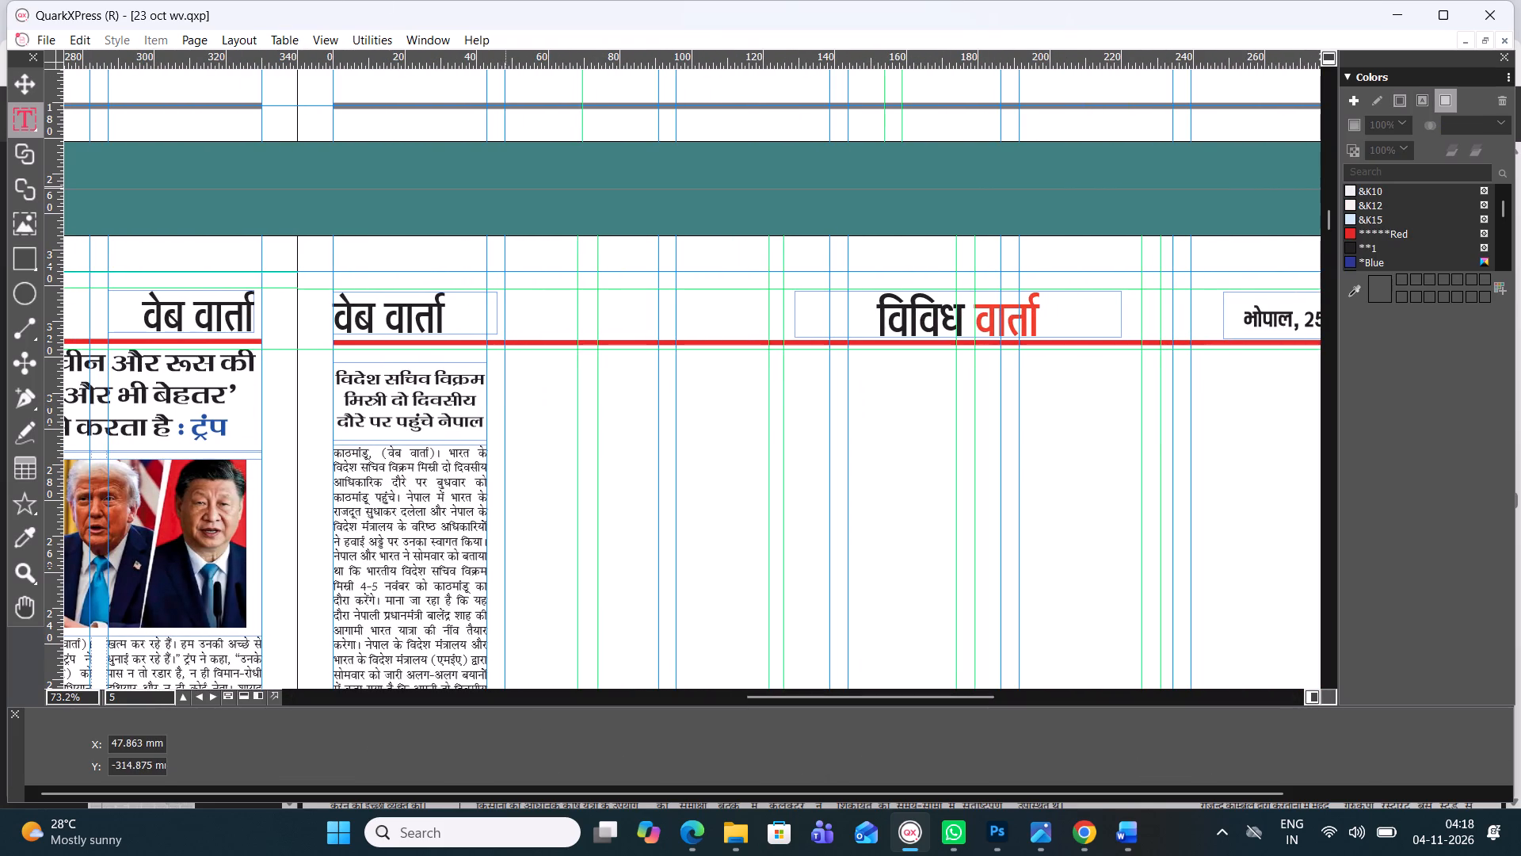
click(1080, 839)
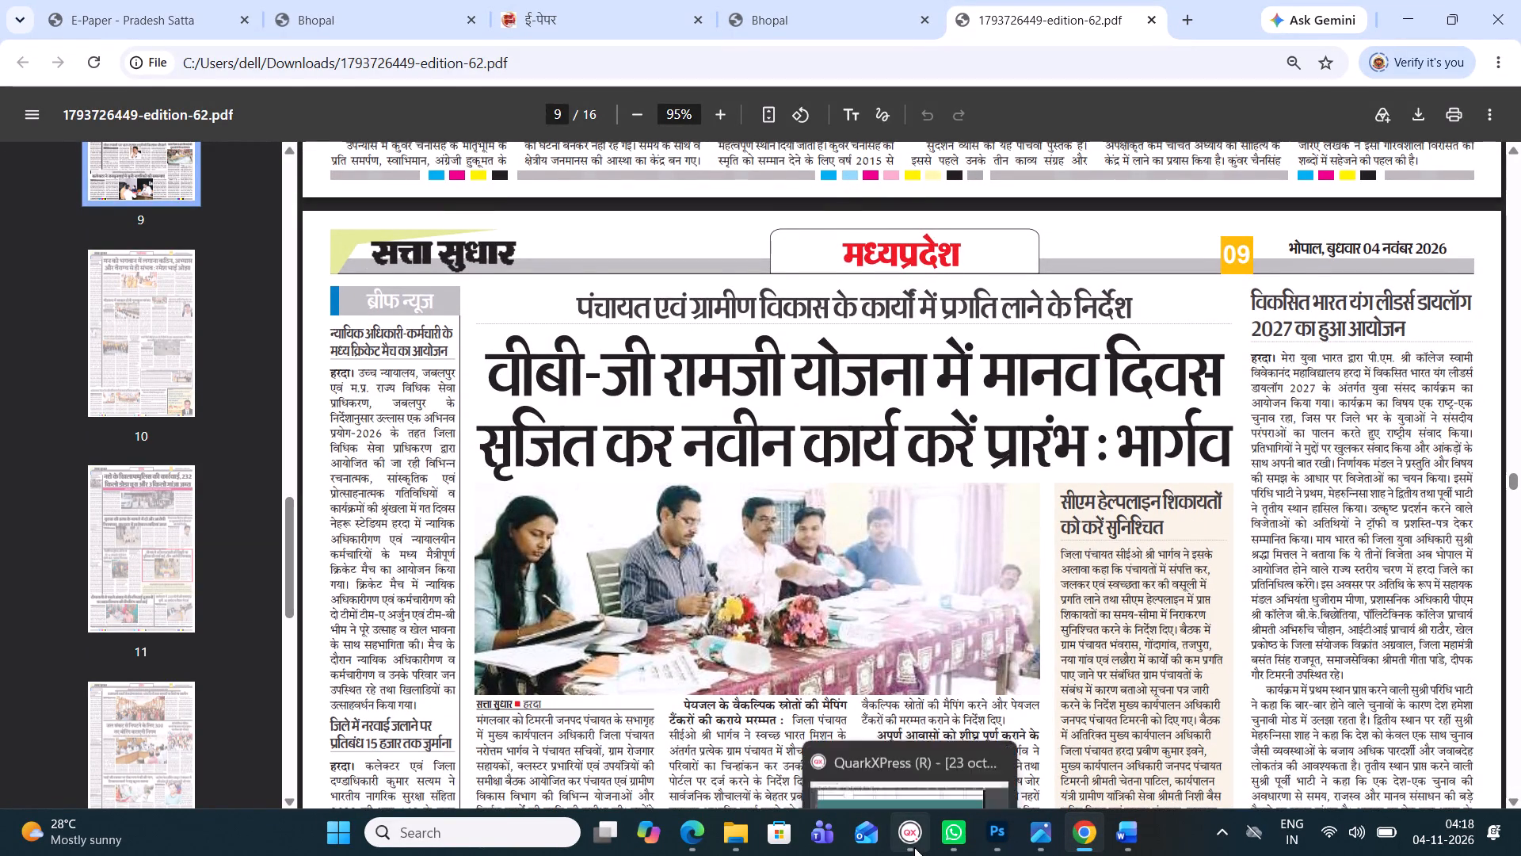
click(914, 847)
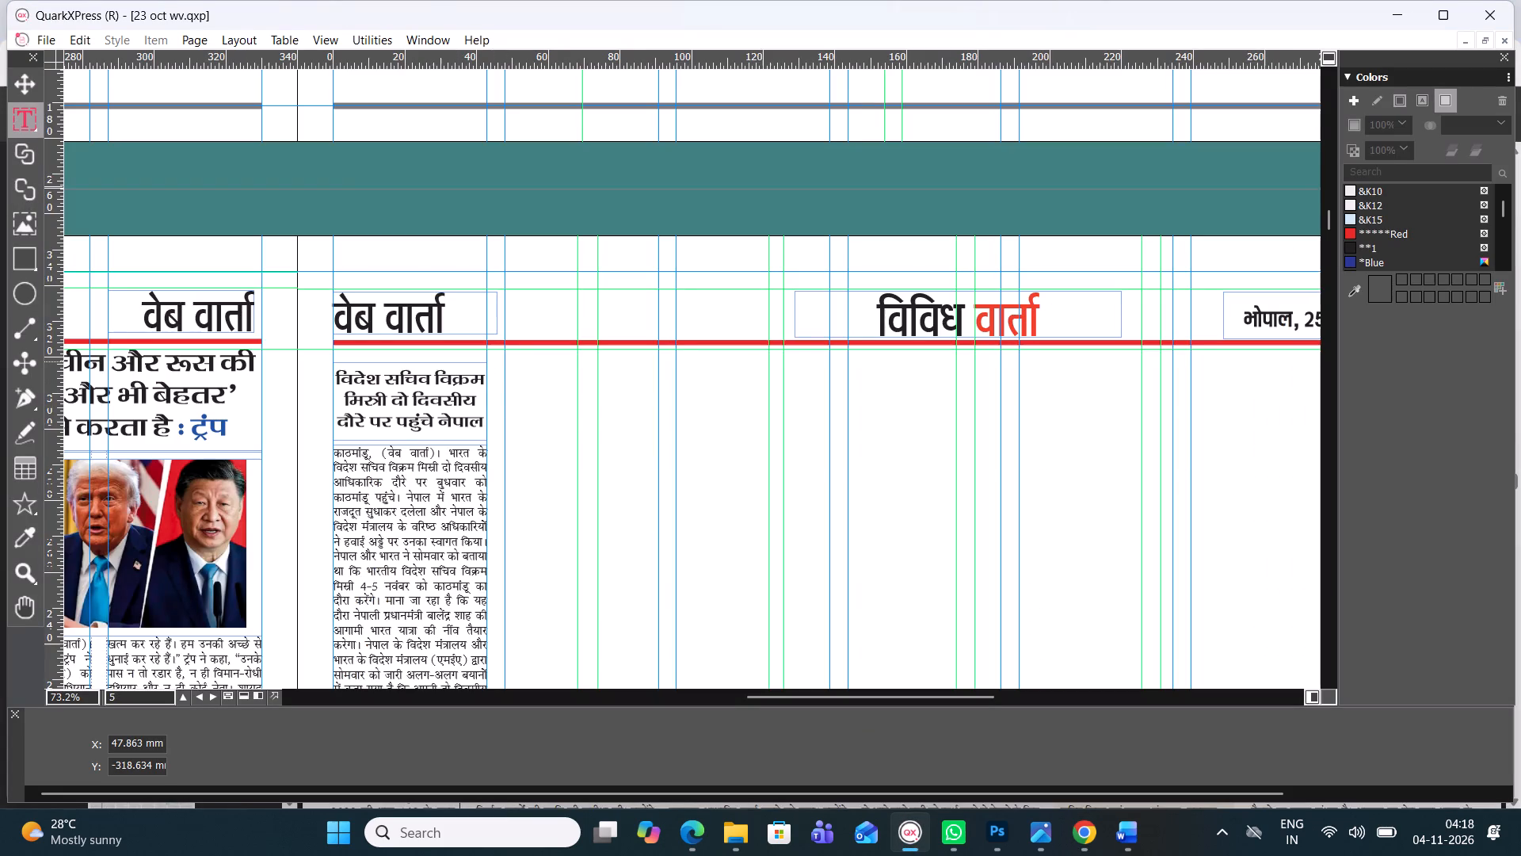
Draw a text box about 186.4 mm wide and 15.3 mm high under the विविध वार्ता header, starting at the column beside the Nepal headline.
drag(504, 362, 1206, 416)
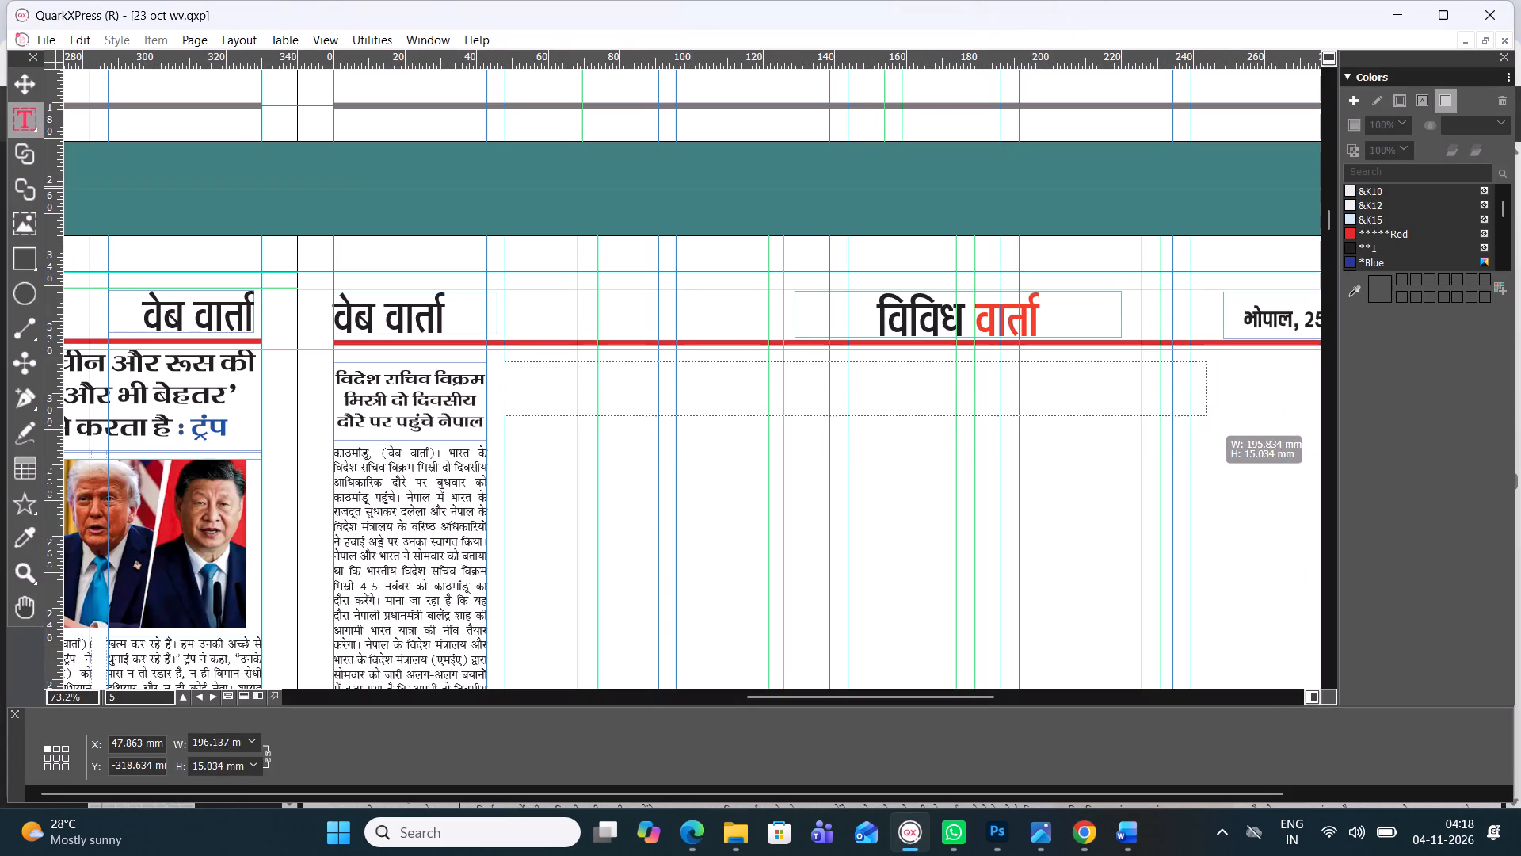
drag(1206, 416, 1042, 405)
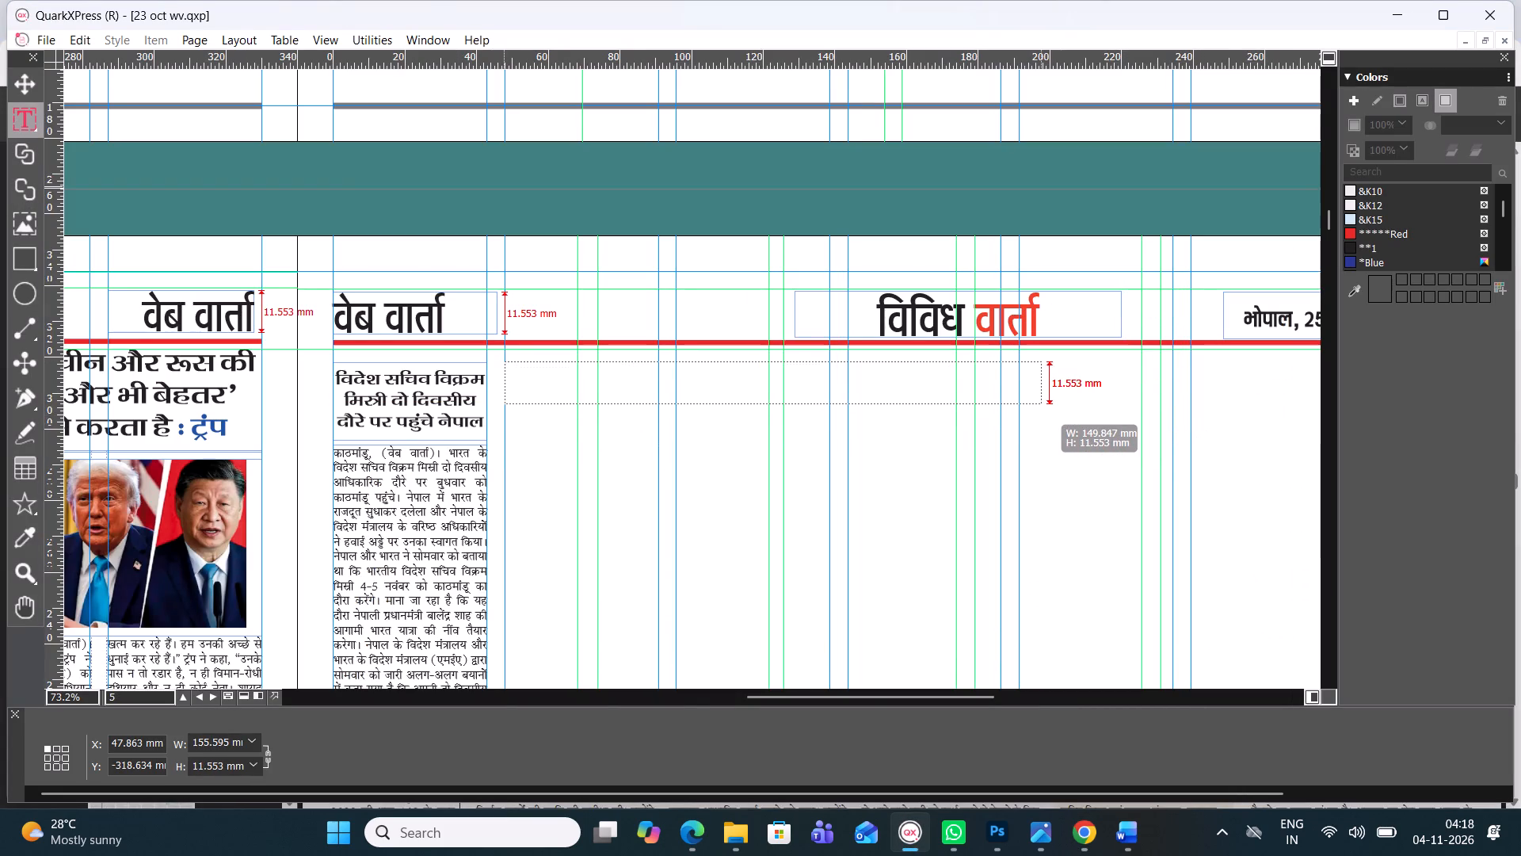
drag(1042, 405, 1058, 407)
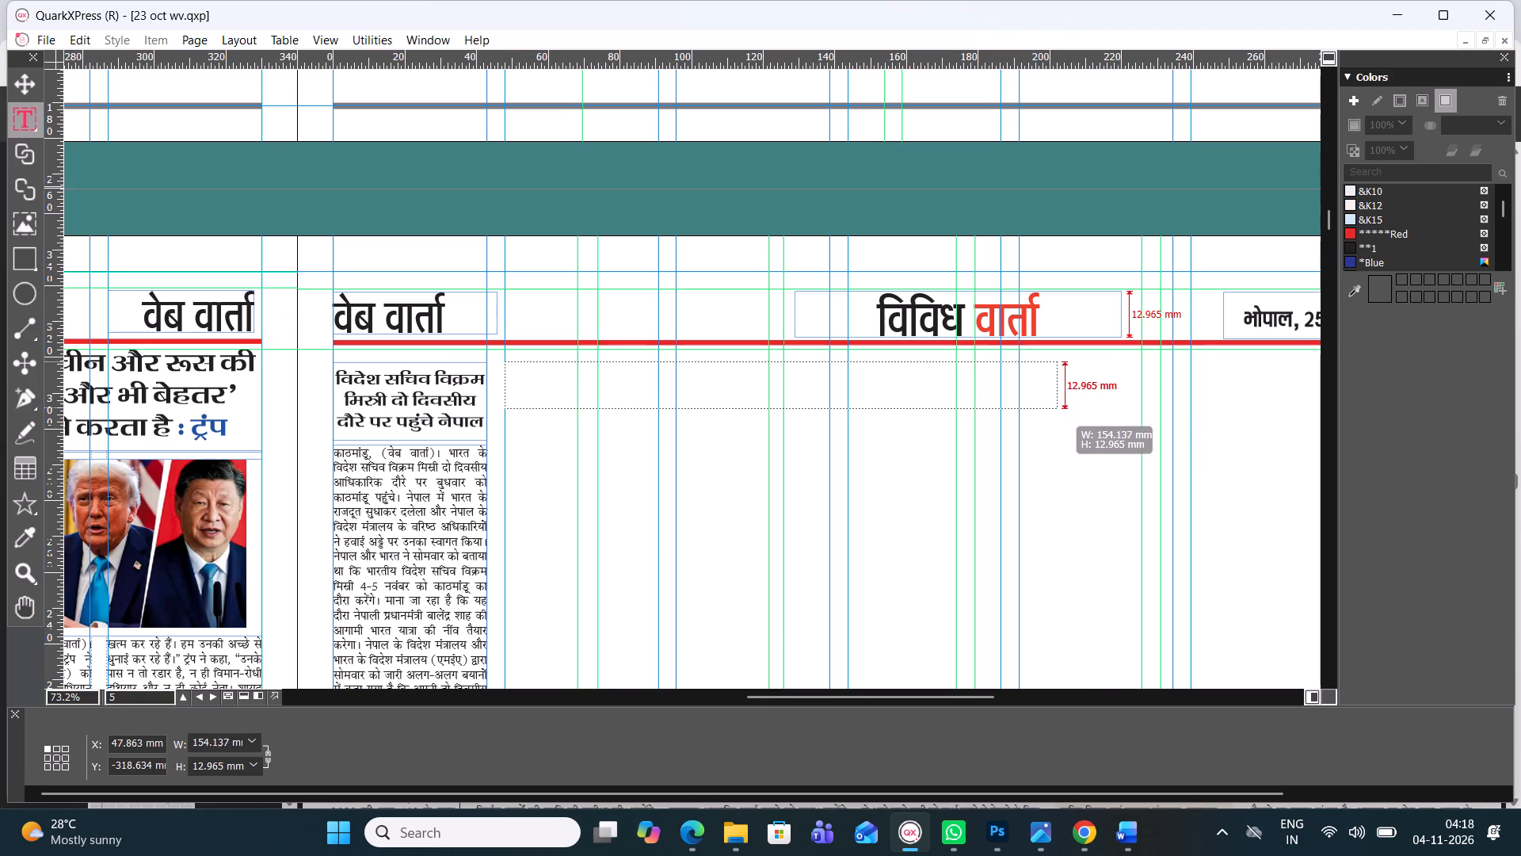
drag(1058, 407, 1341, 412)
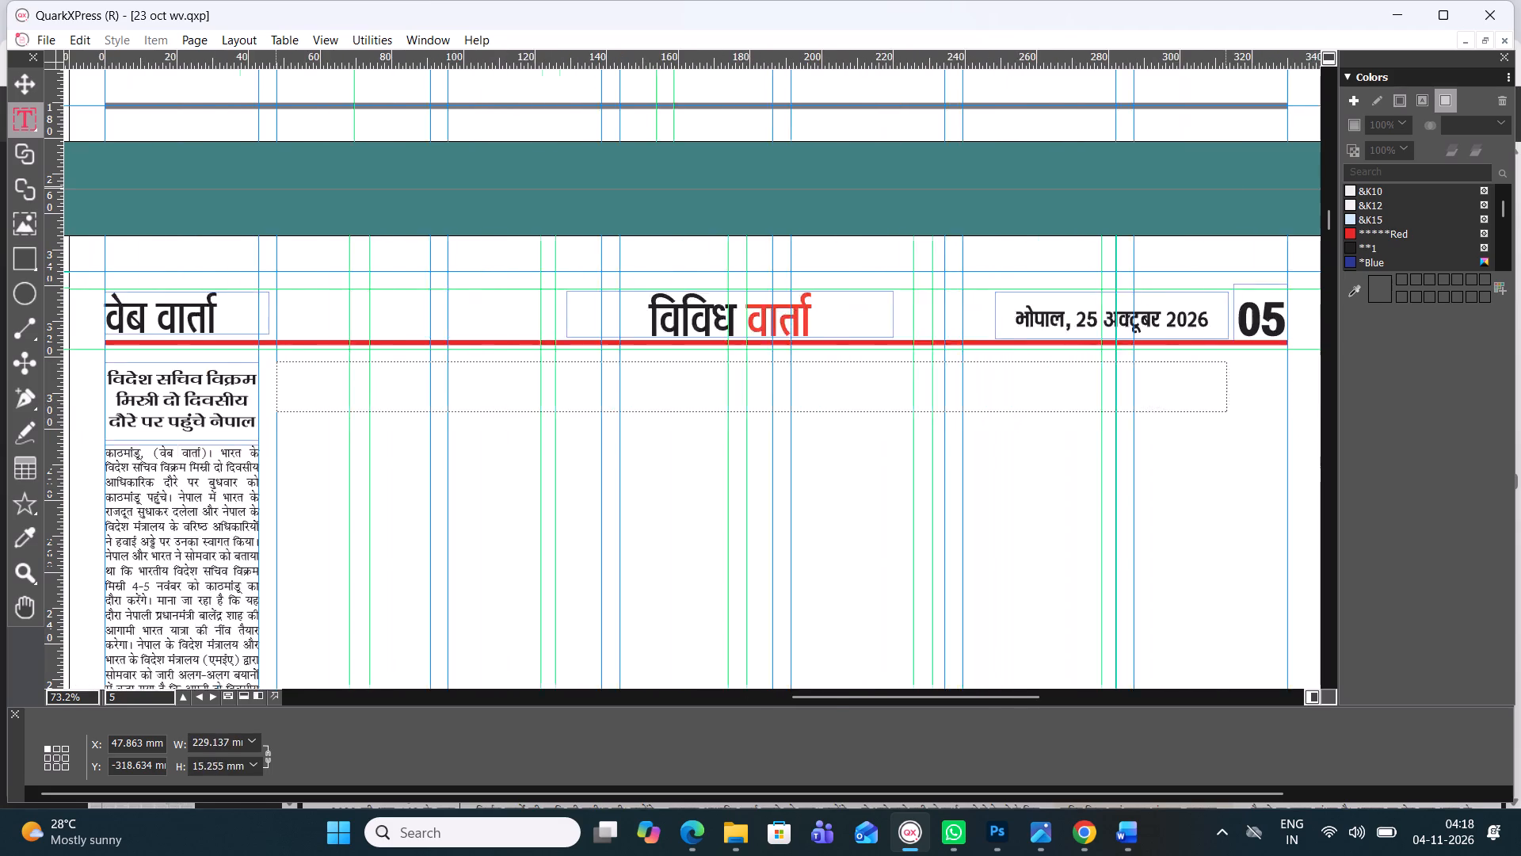
drag(1341, 412, 377, 399)
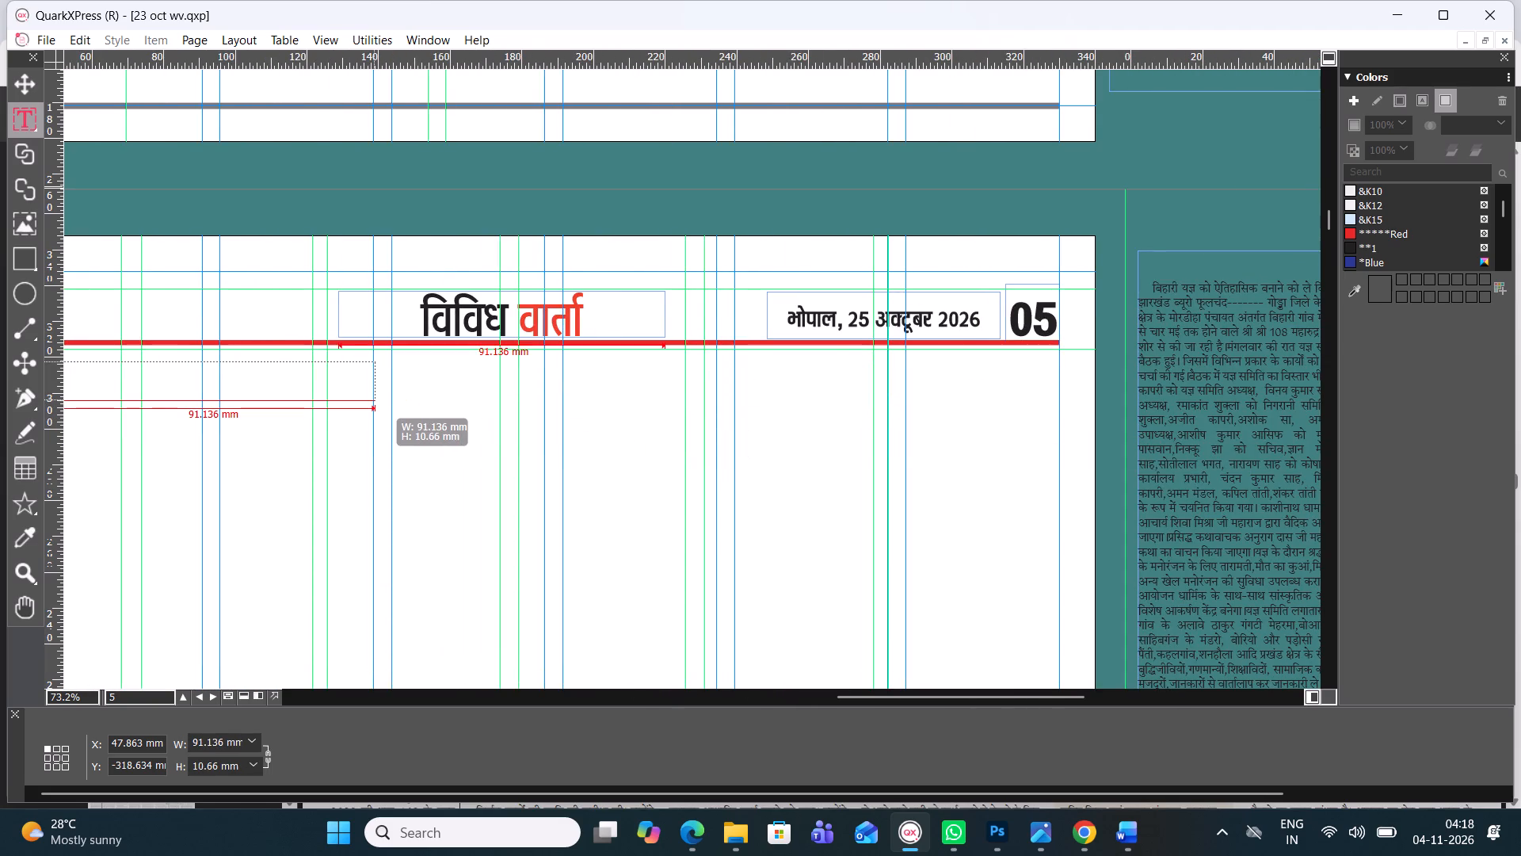
drag(377, 399, 542, 412)
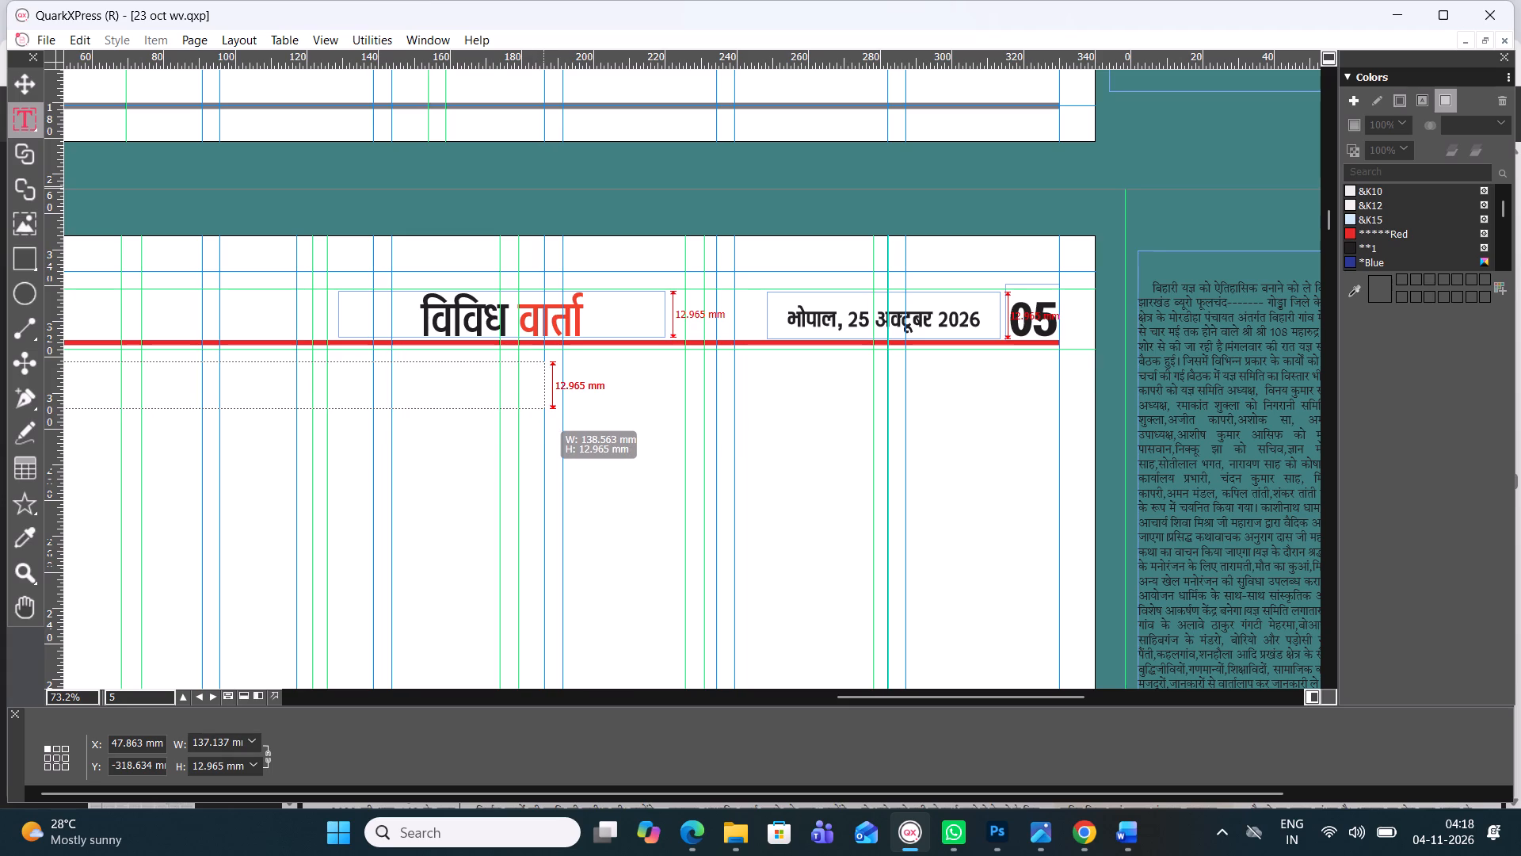
drag(542, 412, 708, 418)
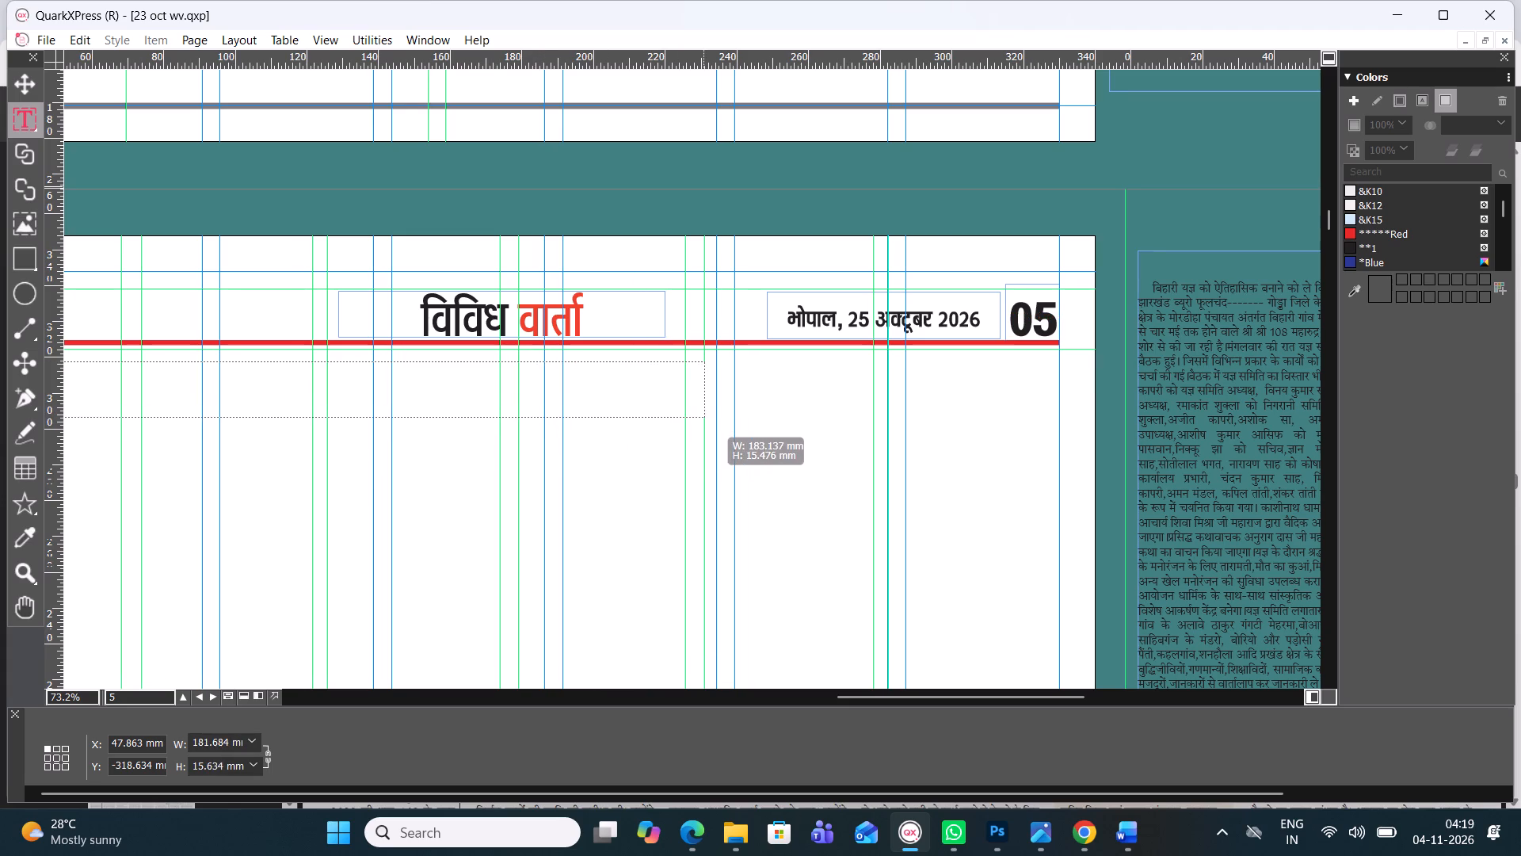
drag(708, 418, 712, 417)
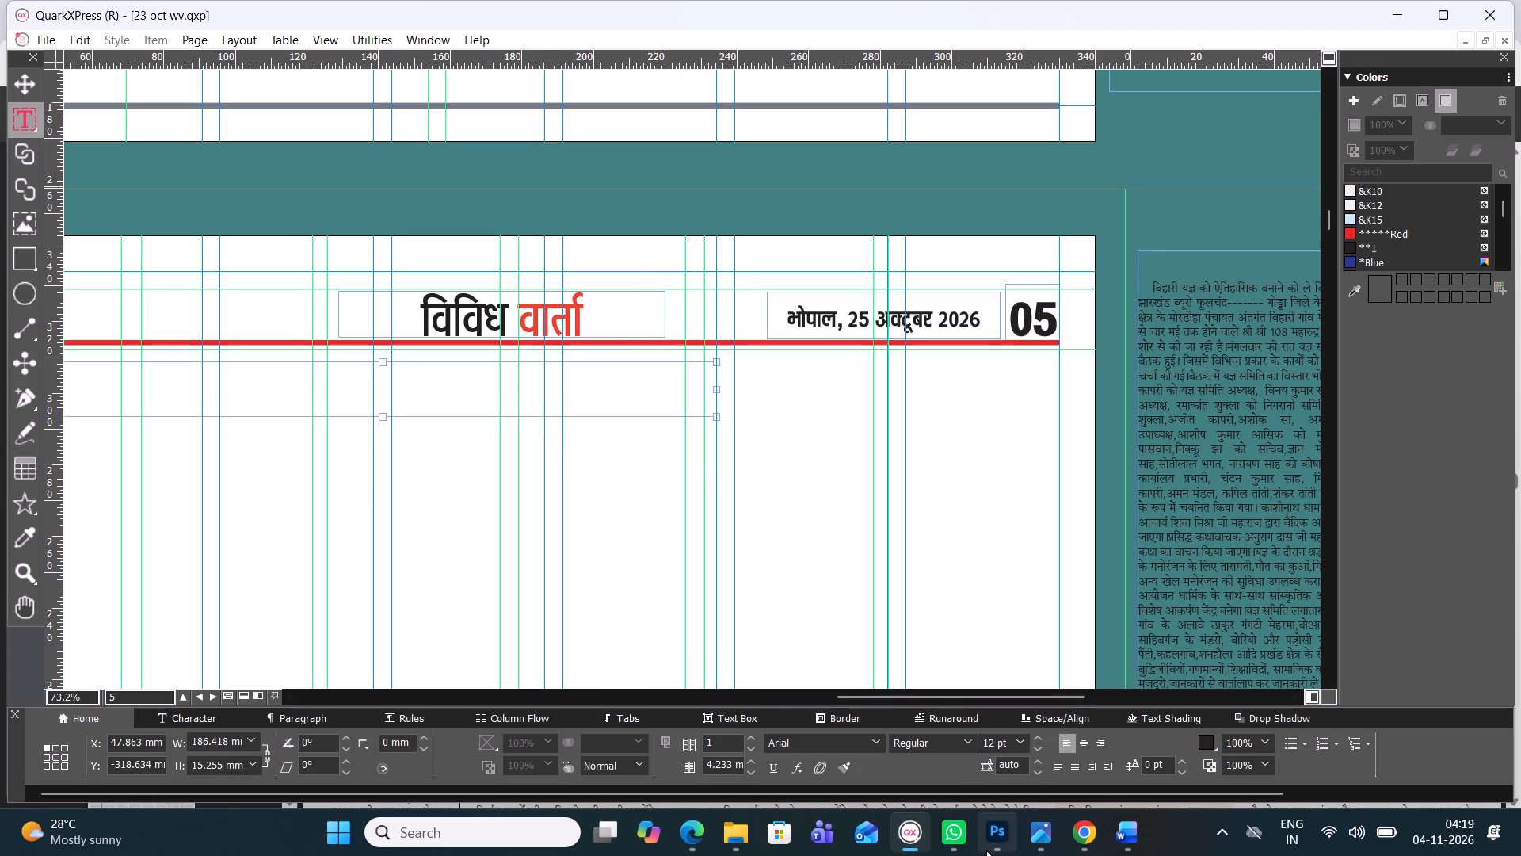
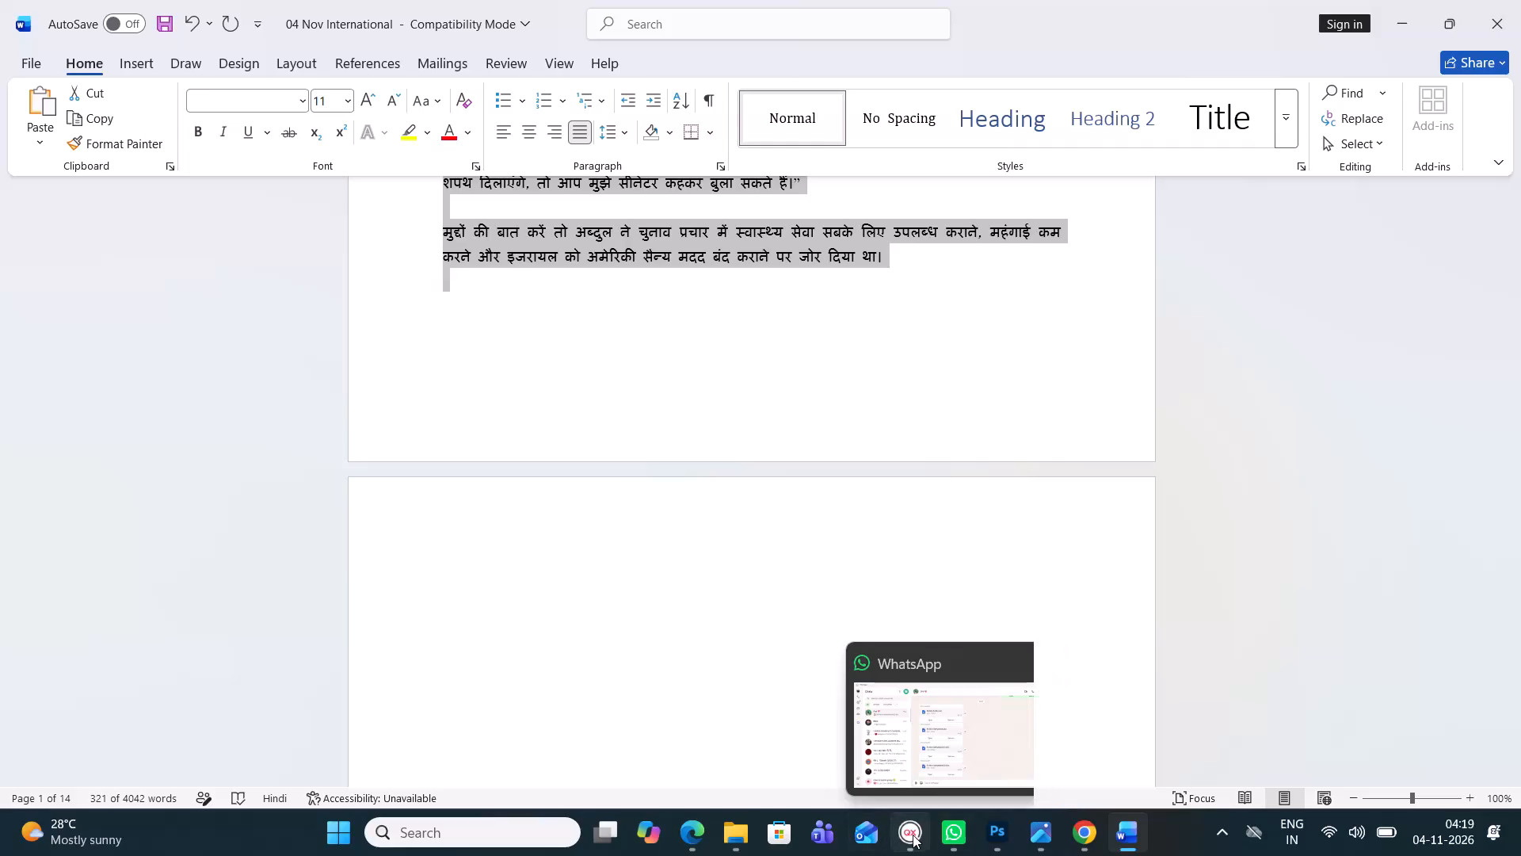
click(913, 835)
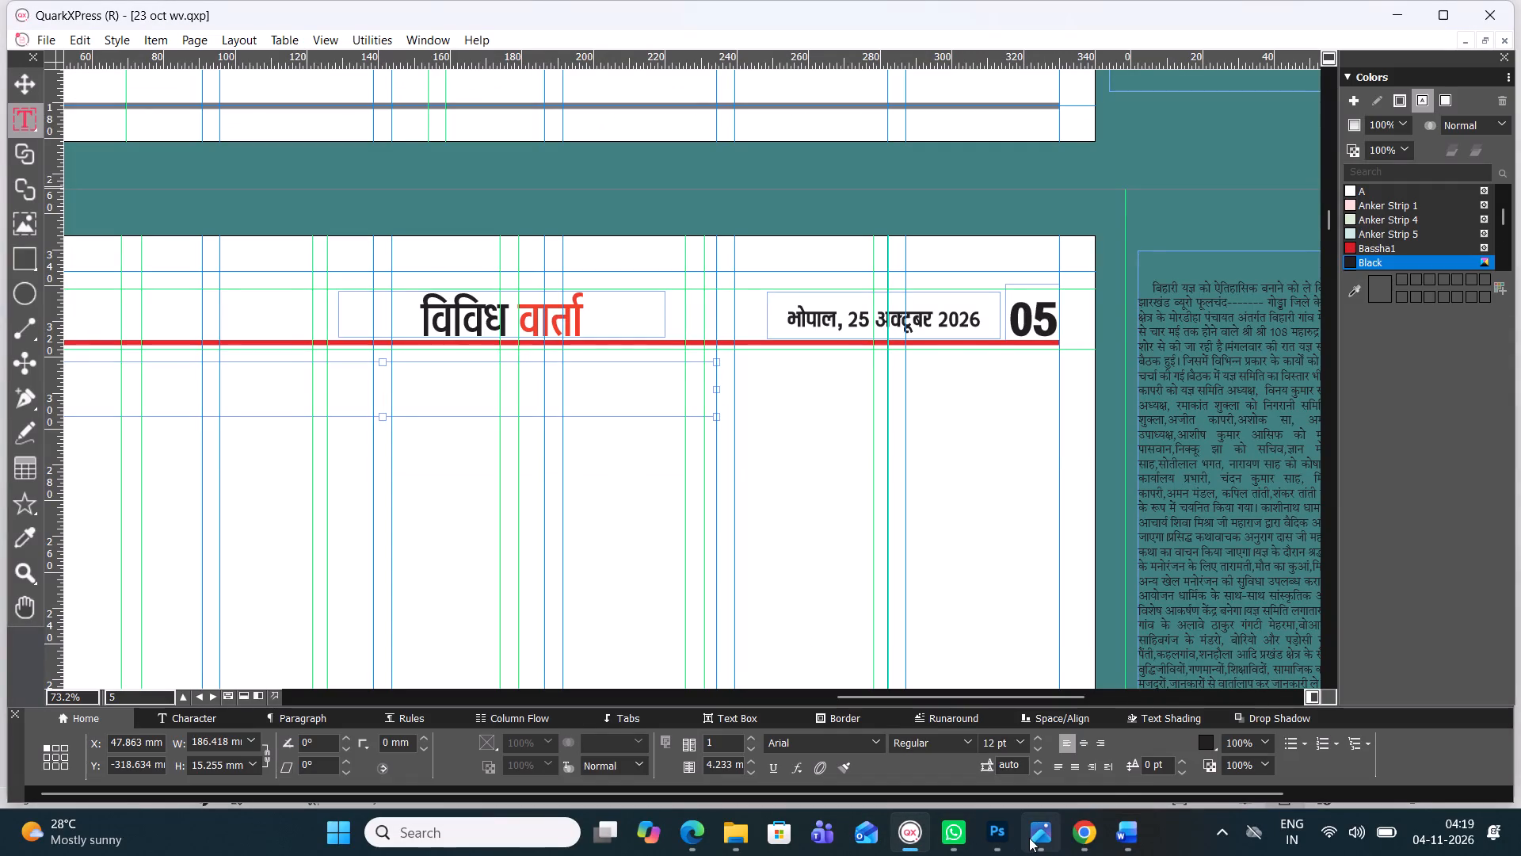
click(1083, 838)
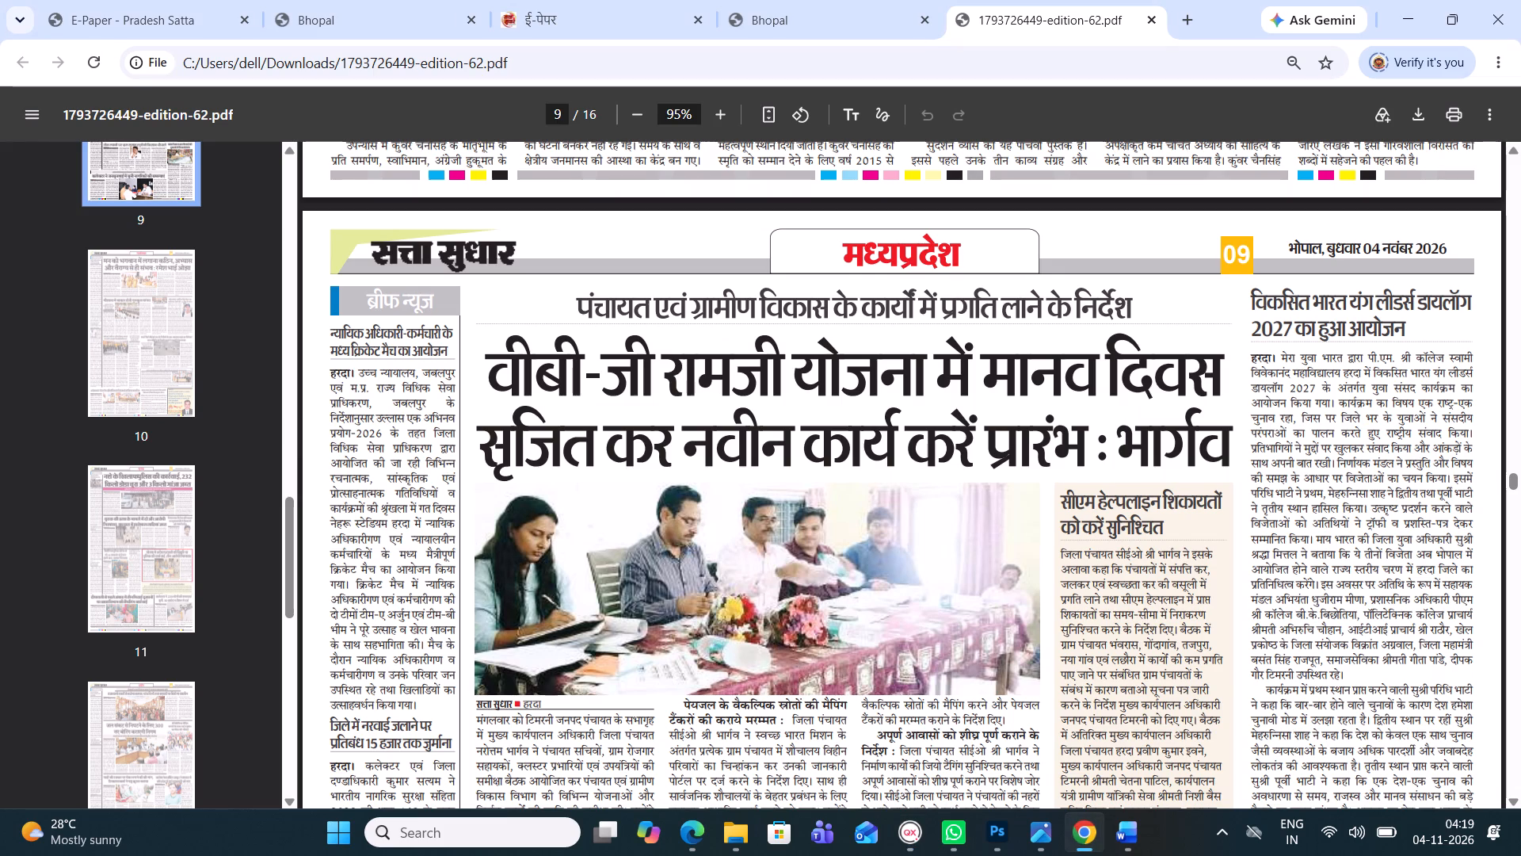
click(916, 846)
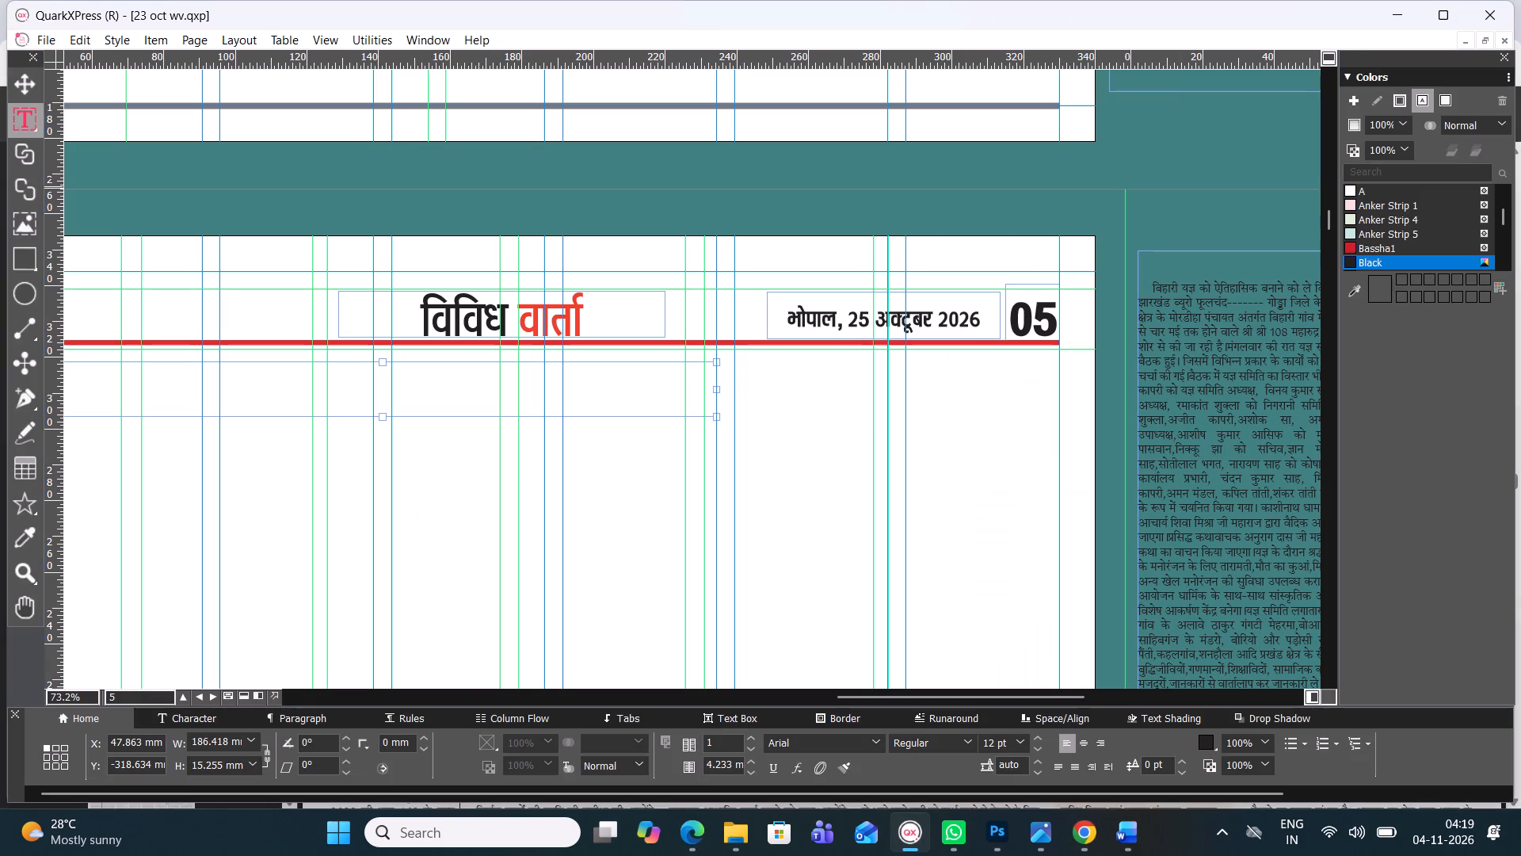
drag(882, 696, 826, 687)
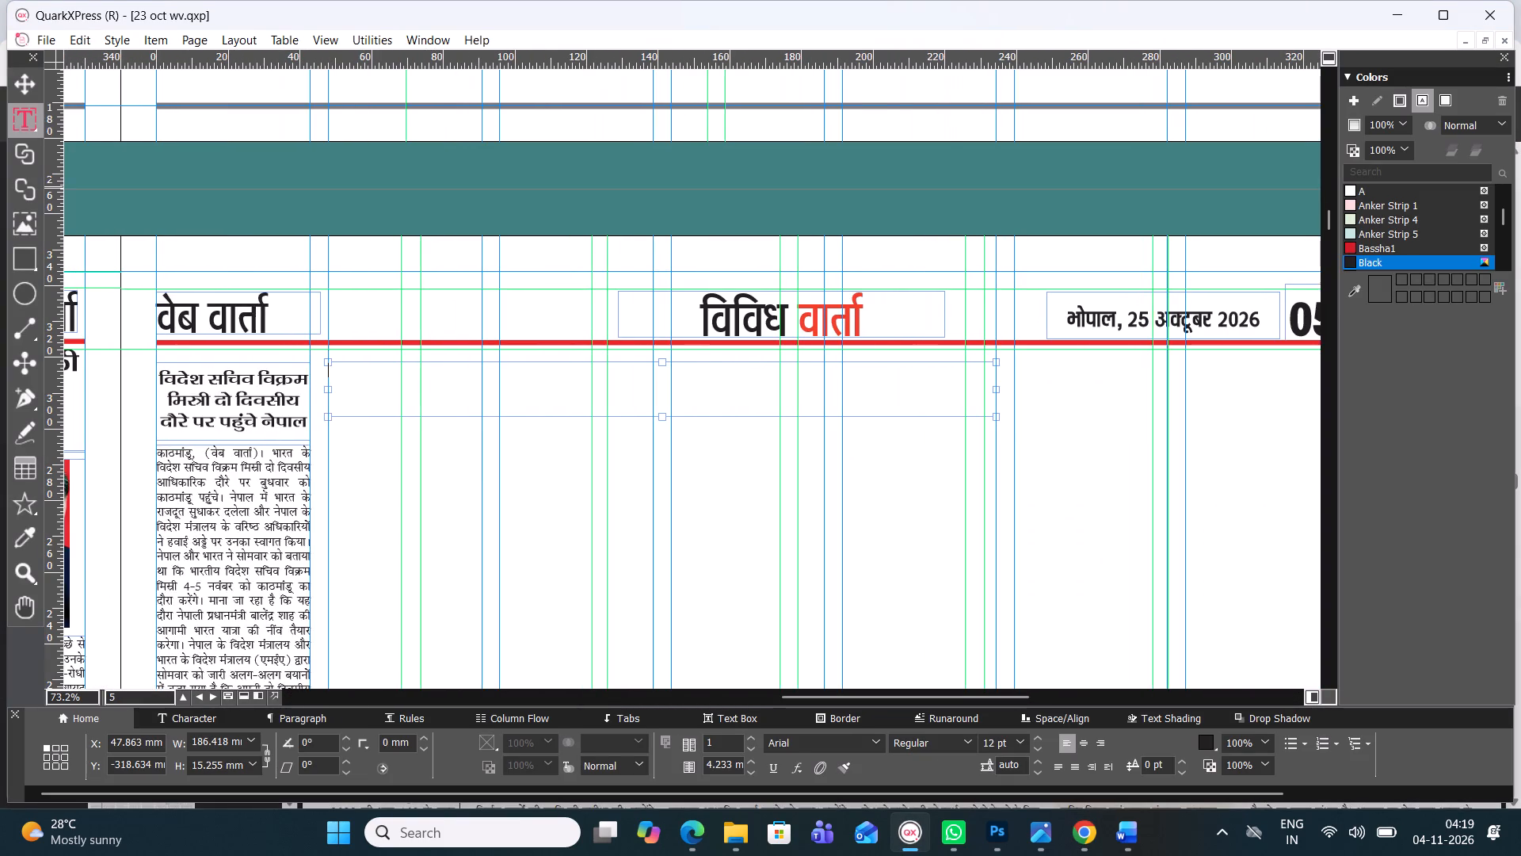
In the 04 Nov International document in Word, delete the entire इंटरनेशनल 01 Michigan story, from its heading through its last paragraph.
click(1123, 832)
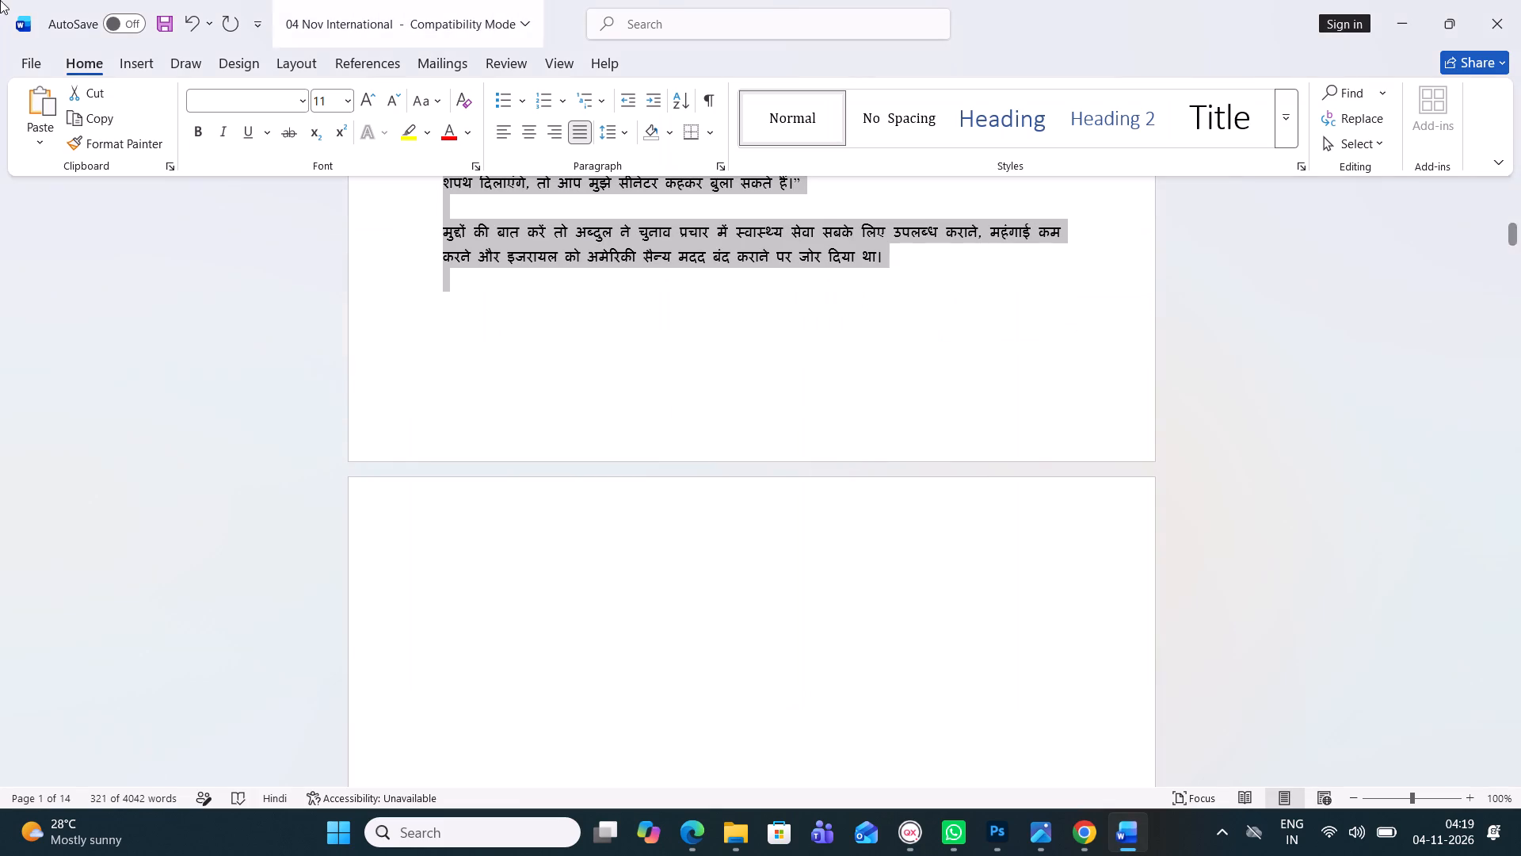
click(893, 259)
drag(893, 260, 509, 184)
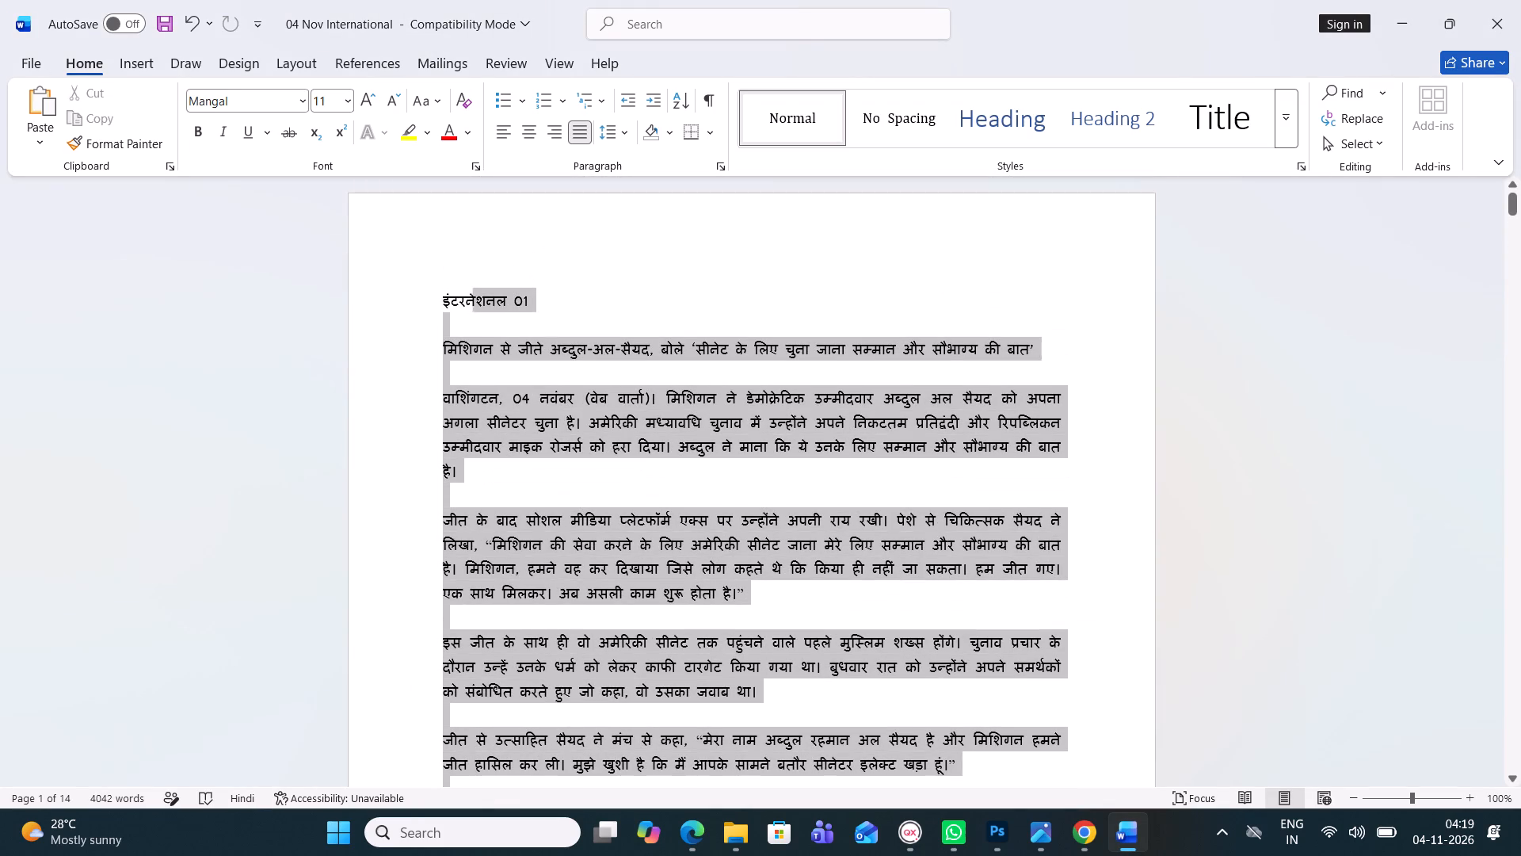
drag(509, 184, 370, 241)
key(BackSpace)
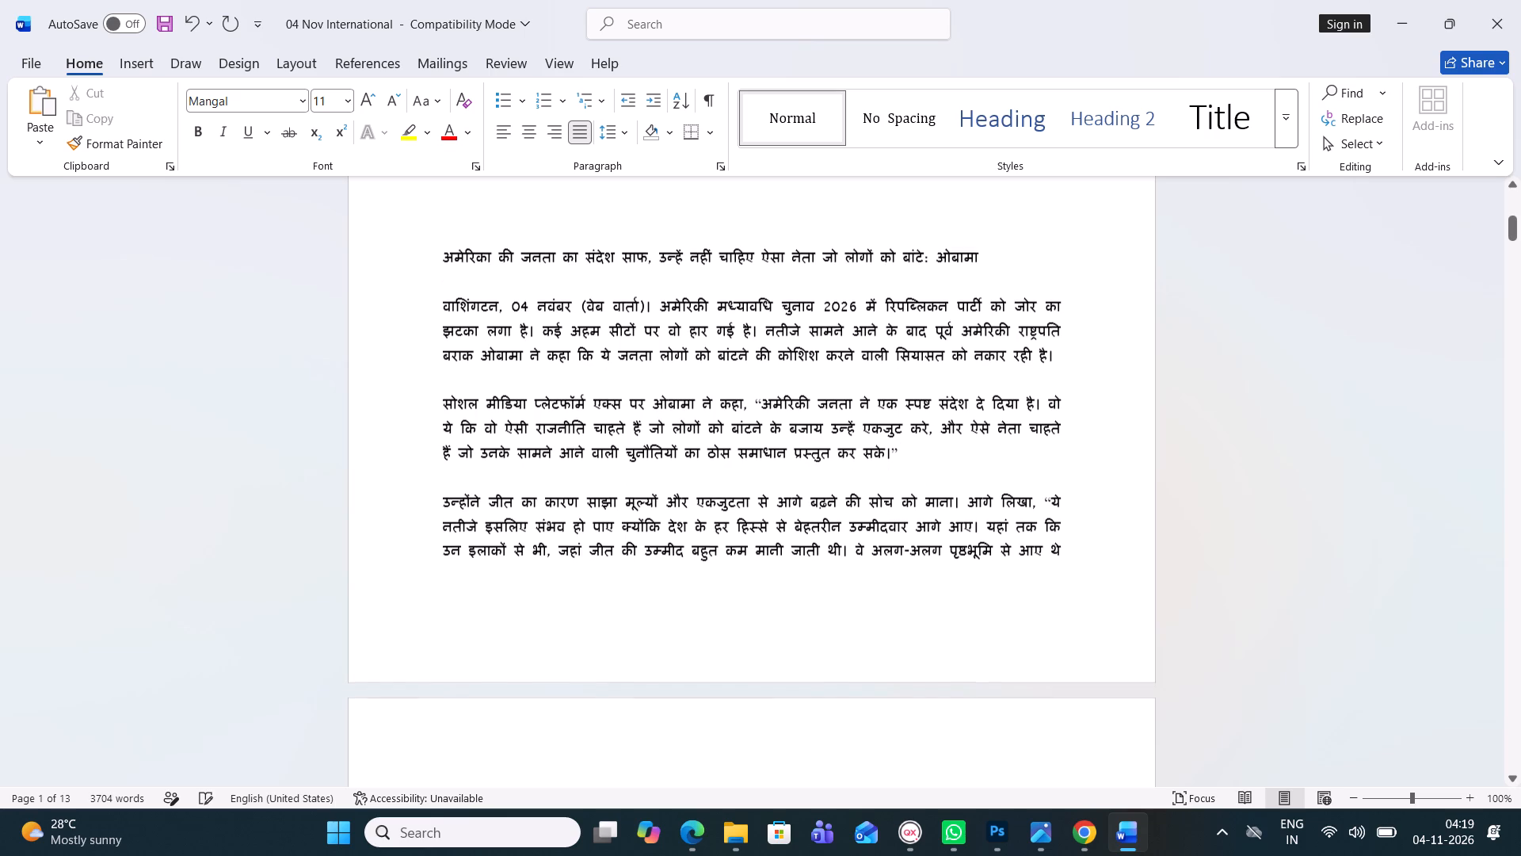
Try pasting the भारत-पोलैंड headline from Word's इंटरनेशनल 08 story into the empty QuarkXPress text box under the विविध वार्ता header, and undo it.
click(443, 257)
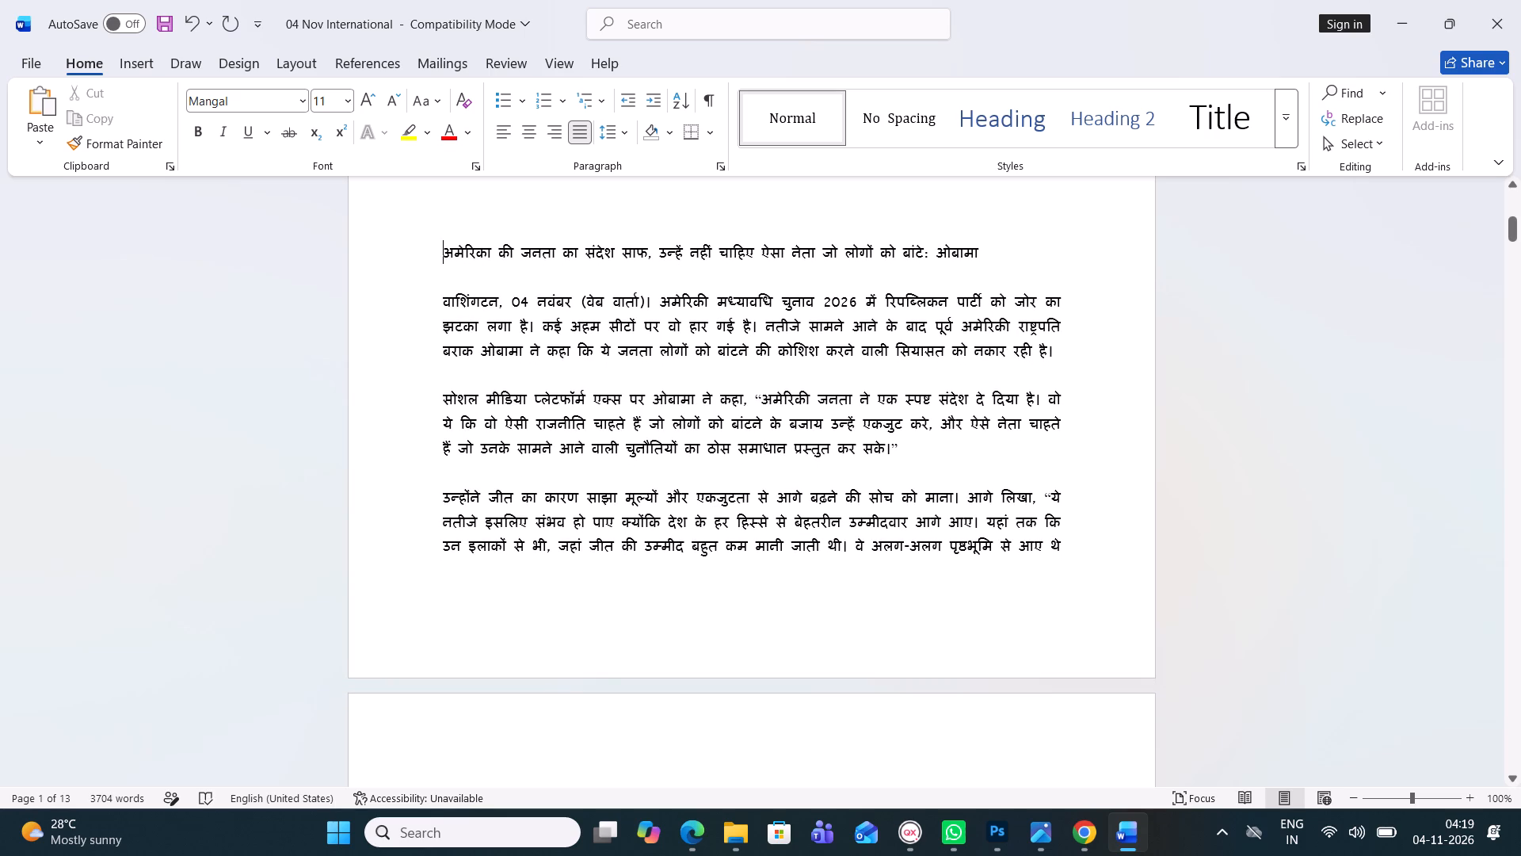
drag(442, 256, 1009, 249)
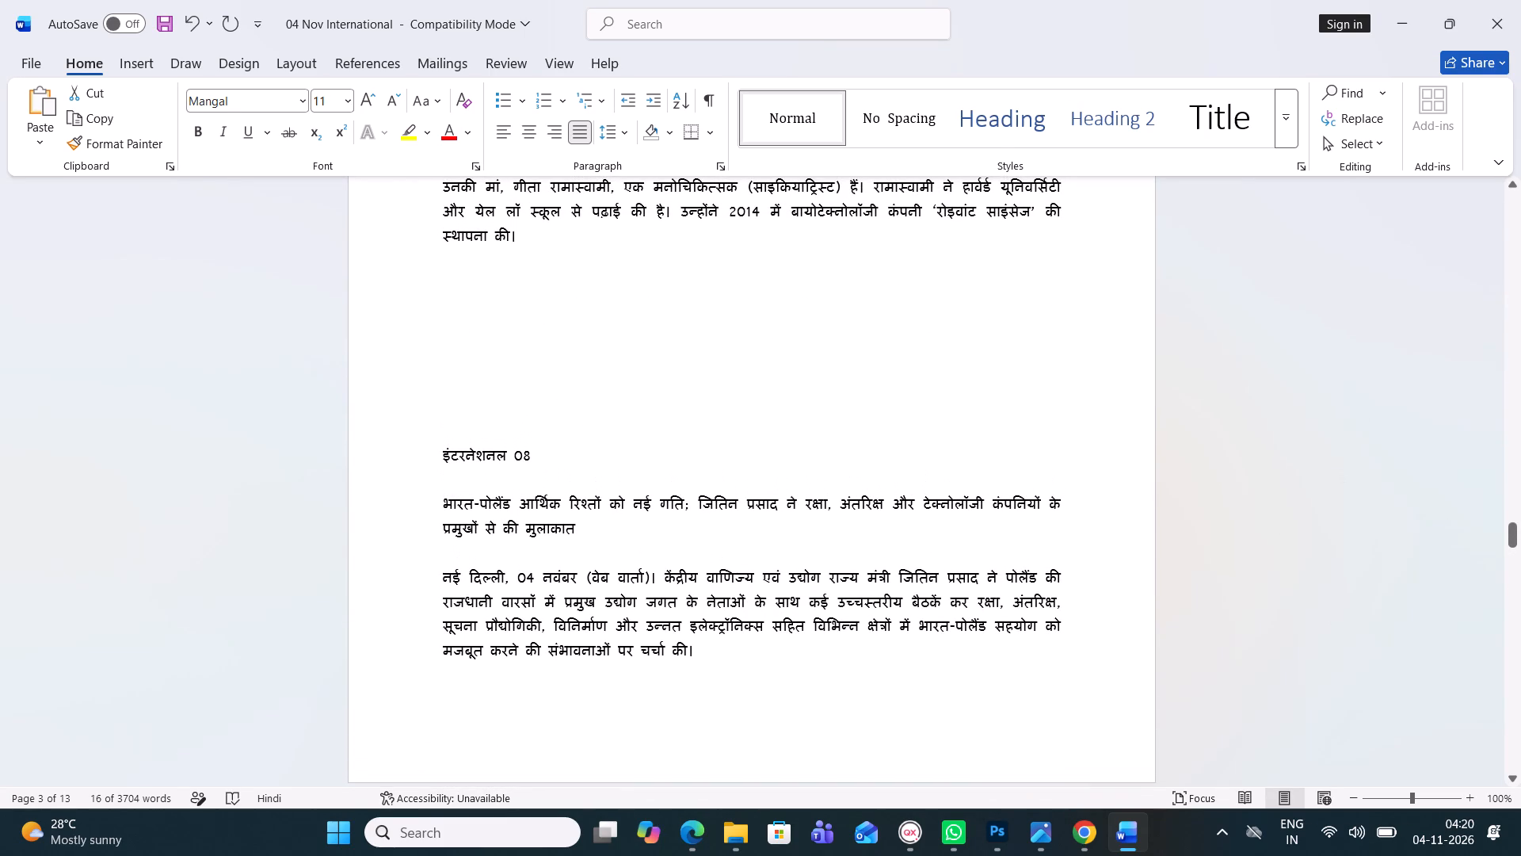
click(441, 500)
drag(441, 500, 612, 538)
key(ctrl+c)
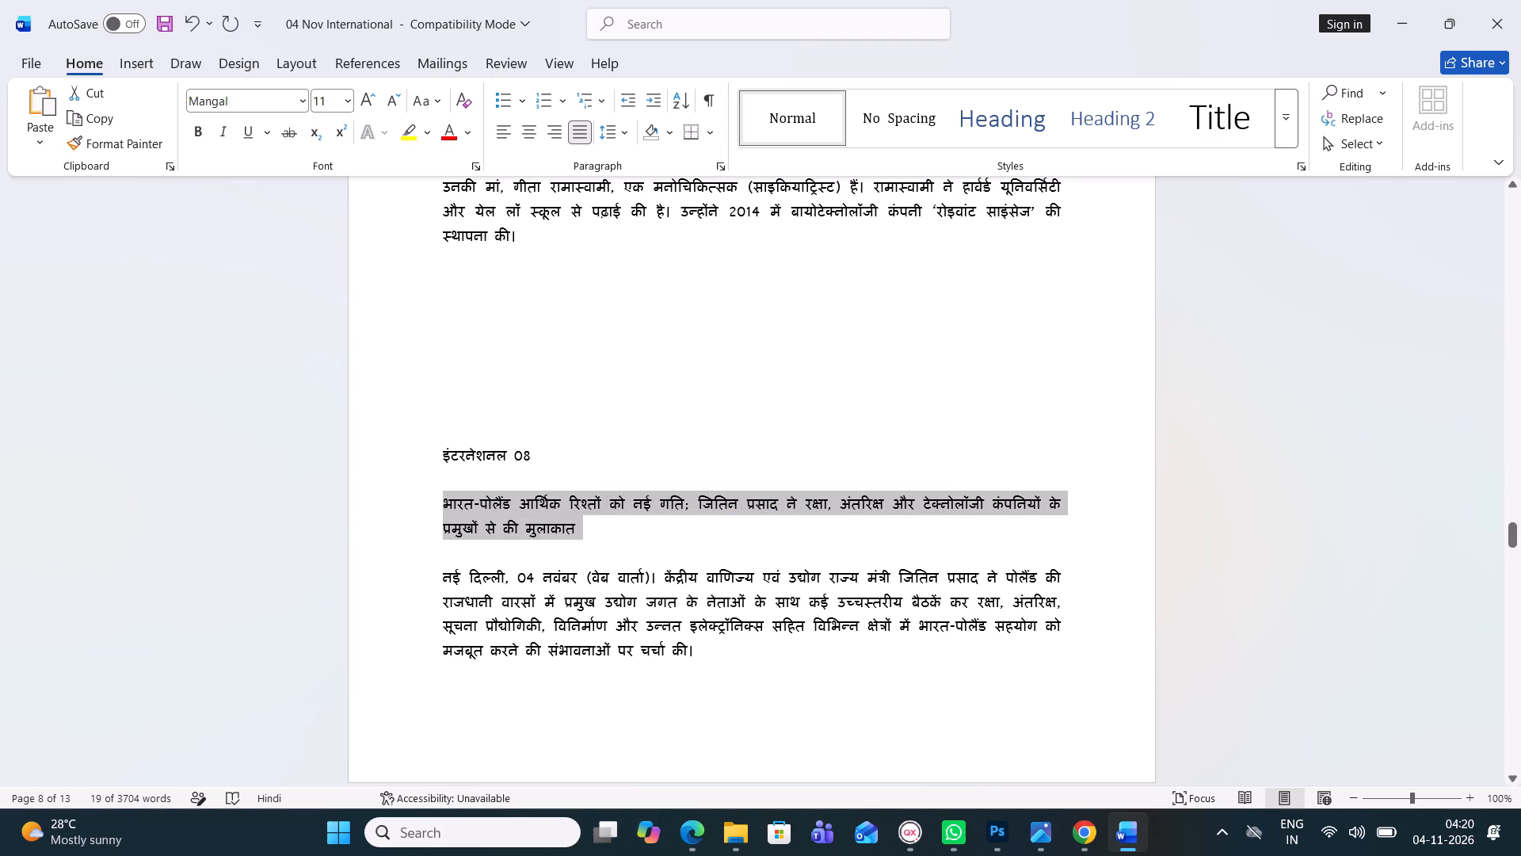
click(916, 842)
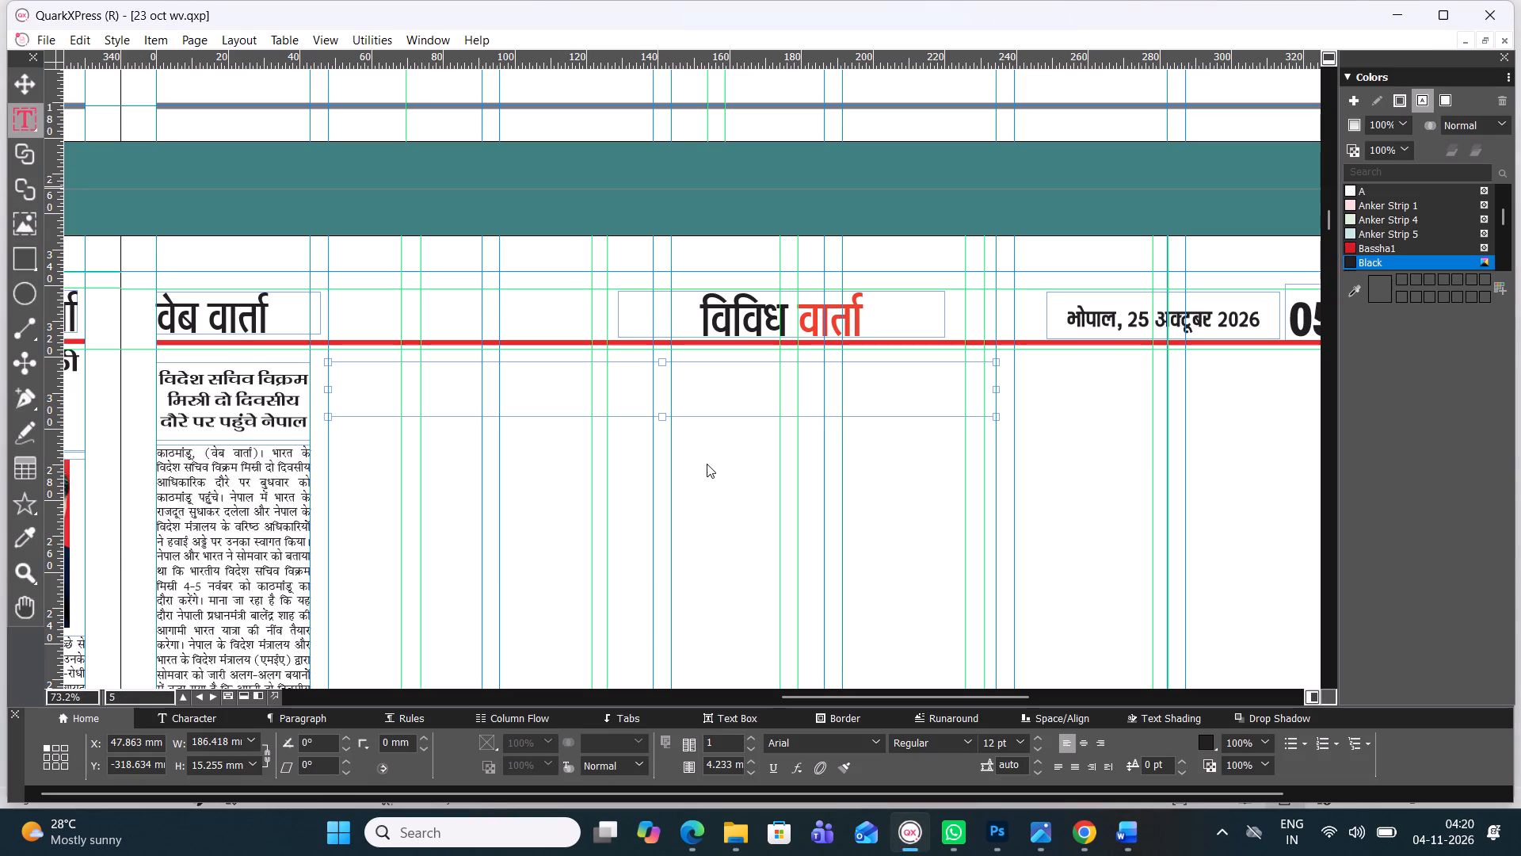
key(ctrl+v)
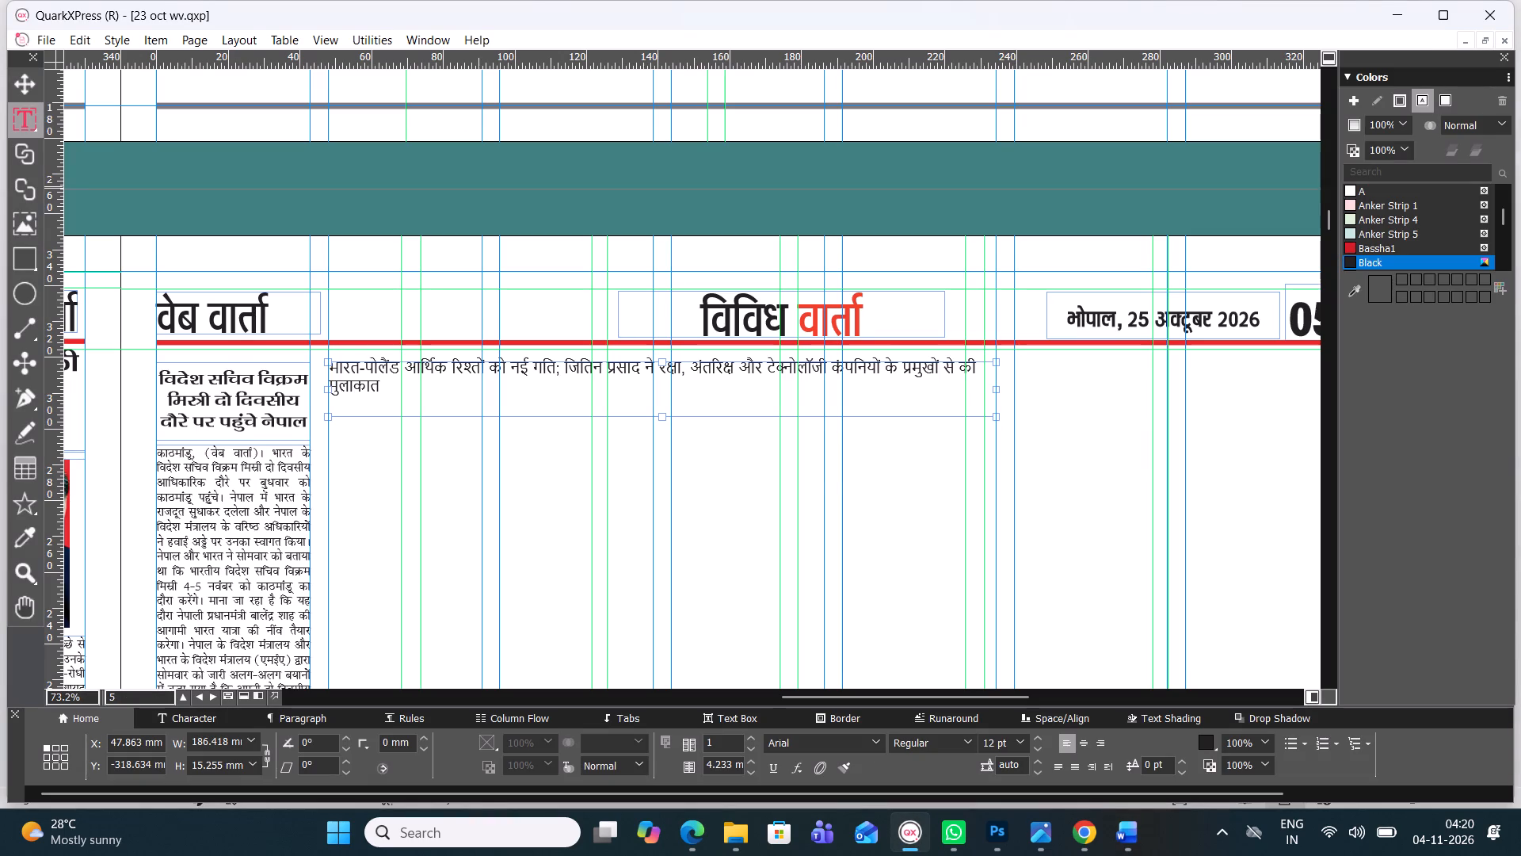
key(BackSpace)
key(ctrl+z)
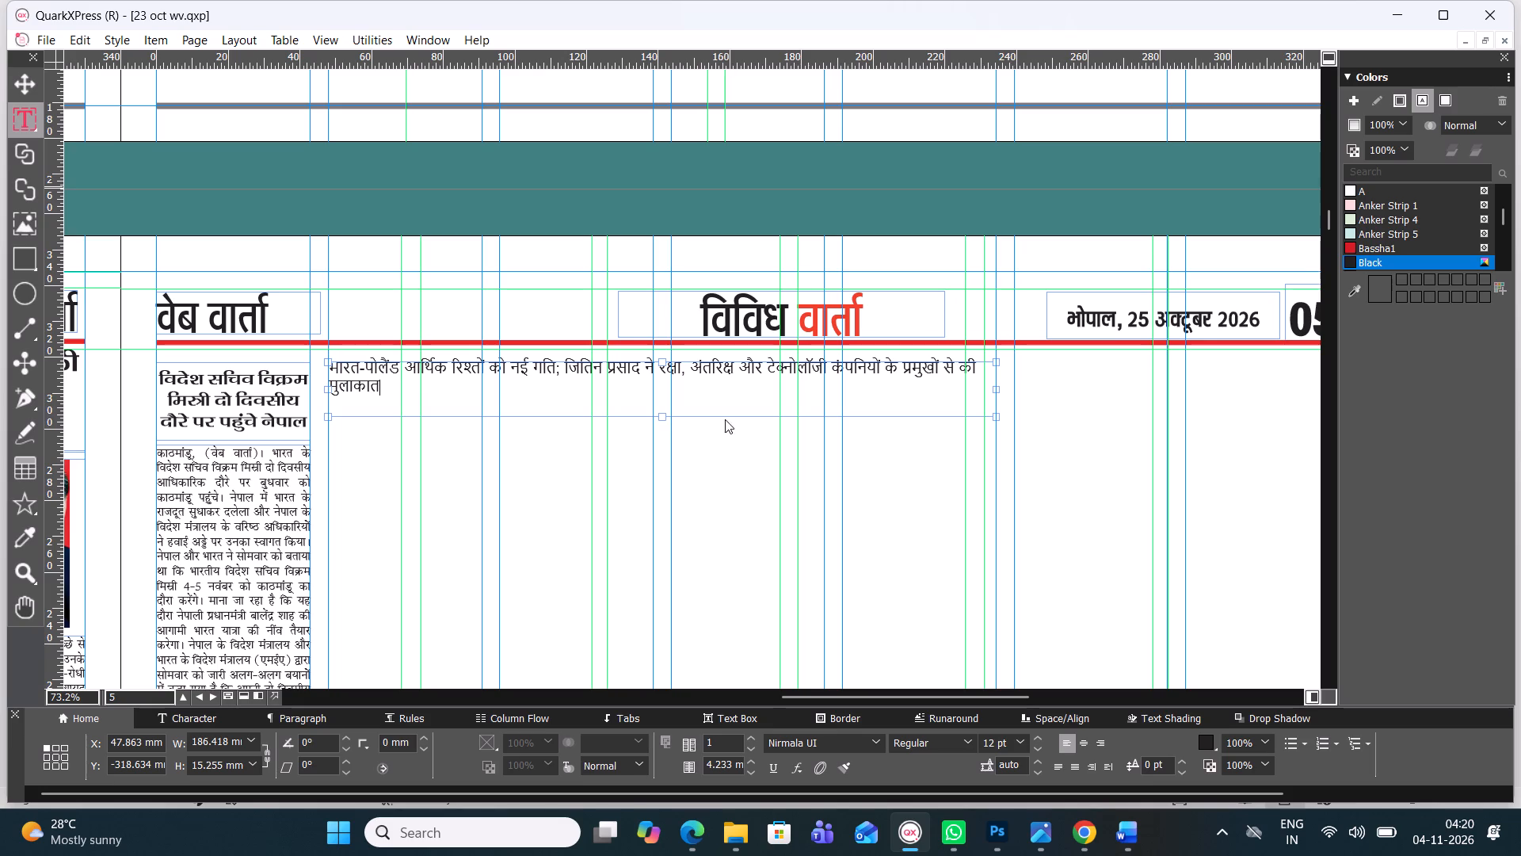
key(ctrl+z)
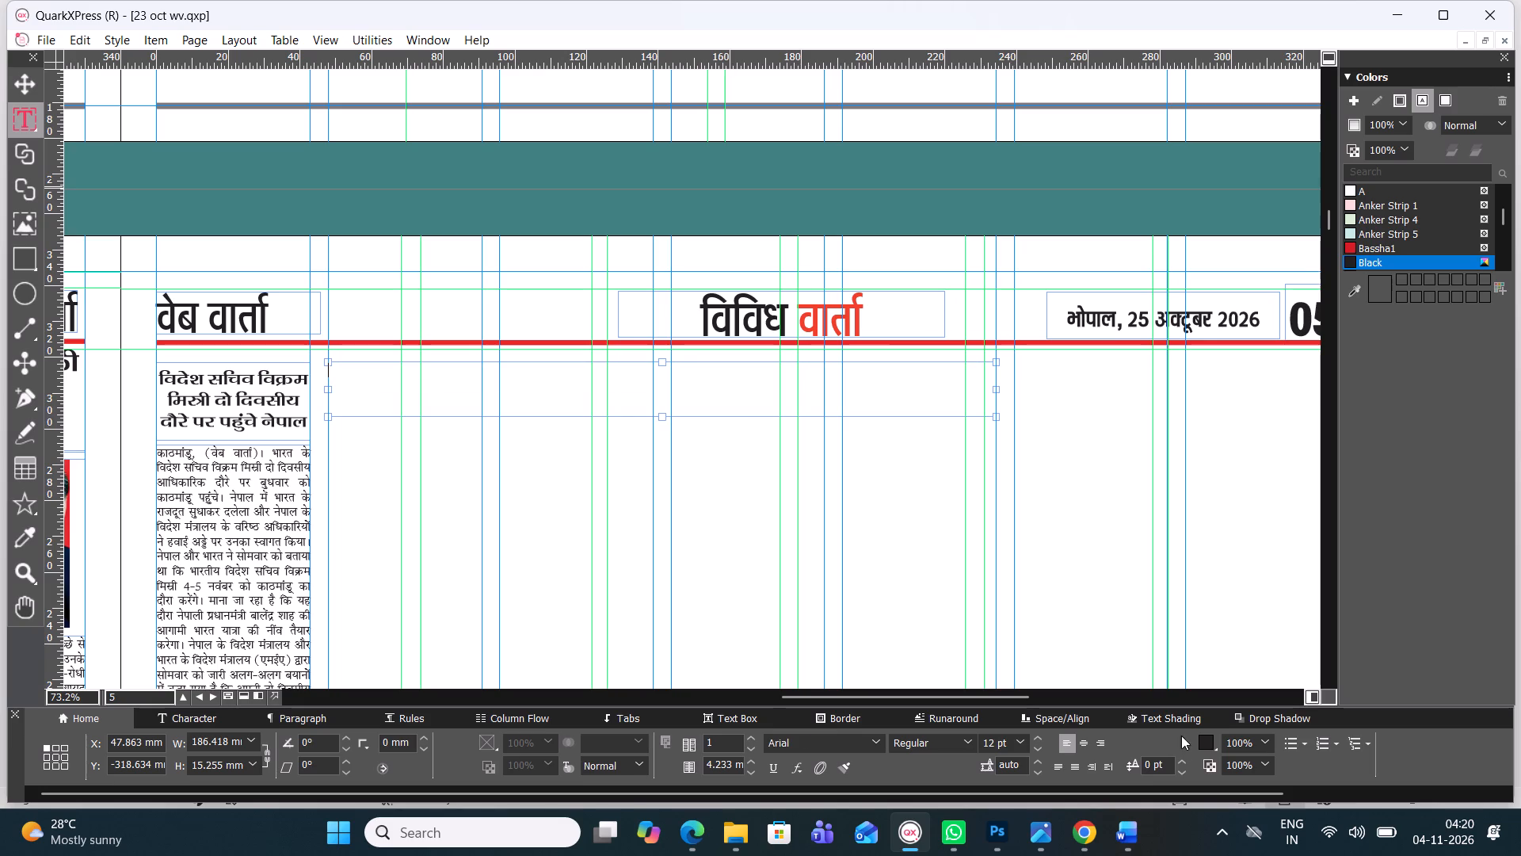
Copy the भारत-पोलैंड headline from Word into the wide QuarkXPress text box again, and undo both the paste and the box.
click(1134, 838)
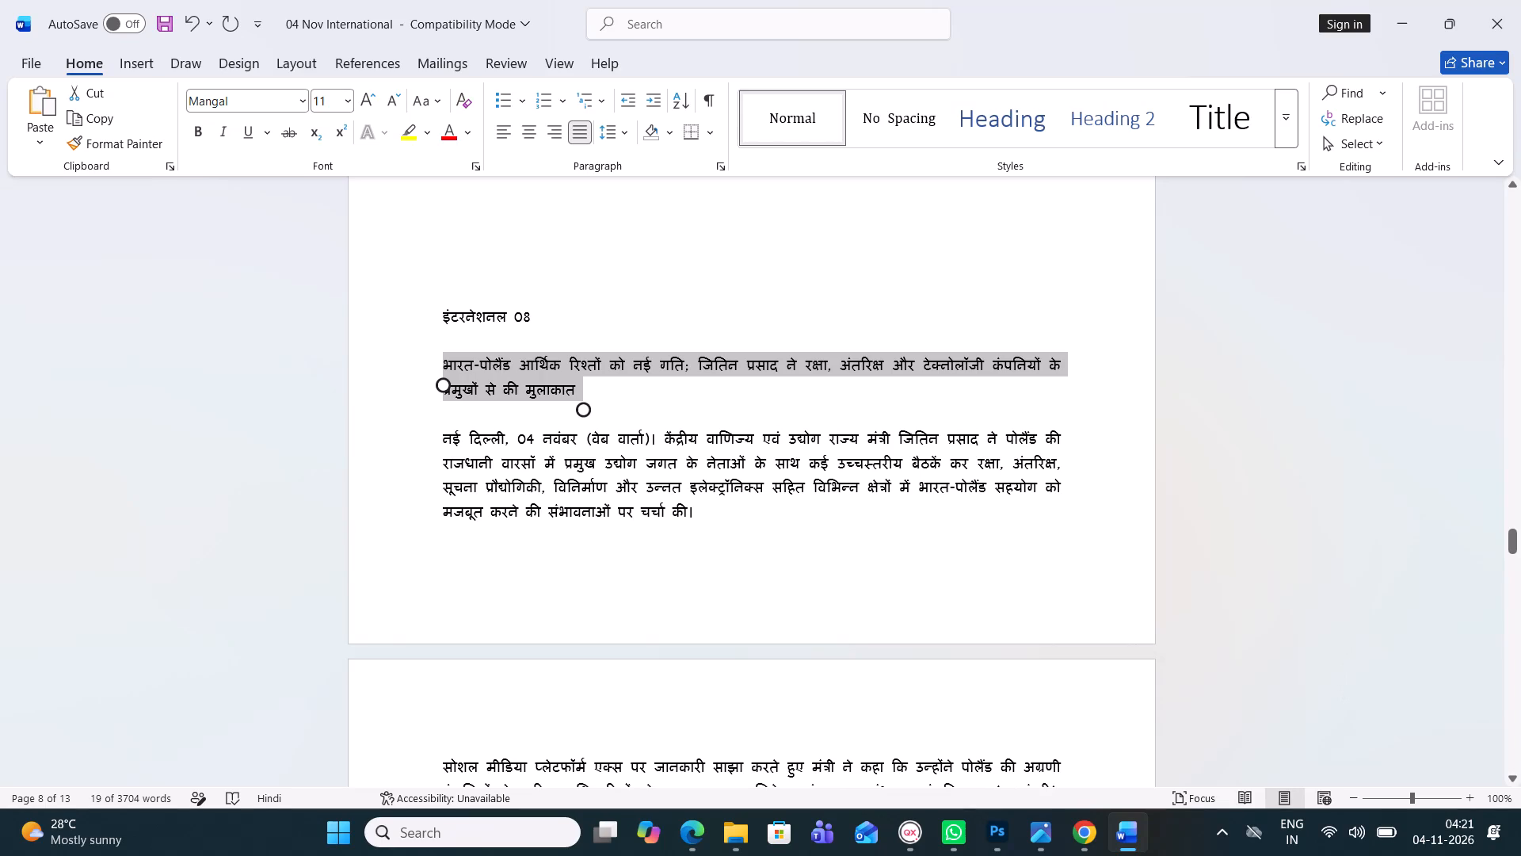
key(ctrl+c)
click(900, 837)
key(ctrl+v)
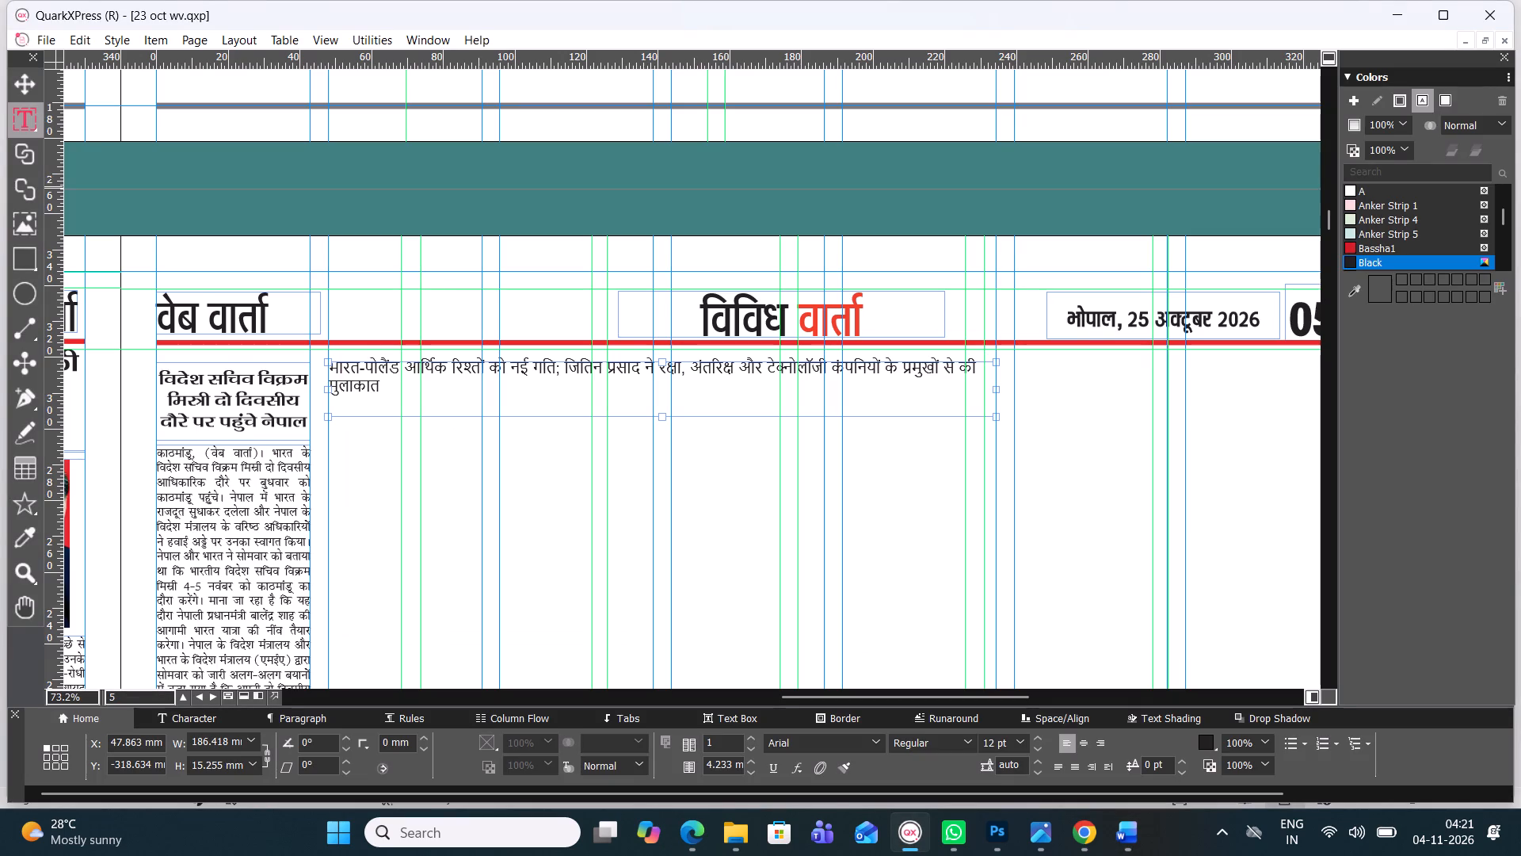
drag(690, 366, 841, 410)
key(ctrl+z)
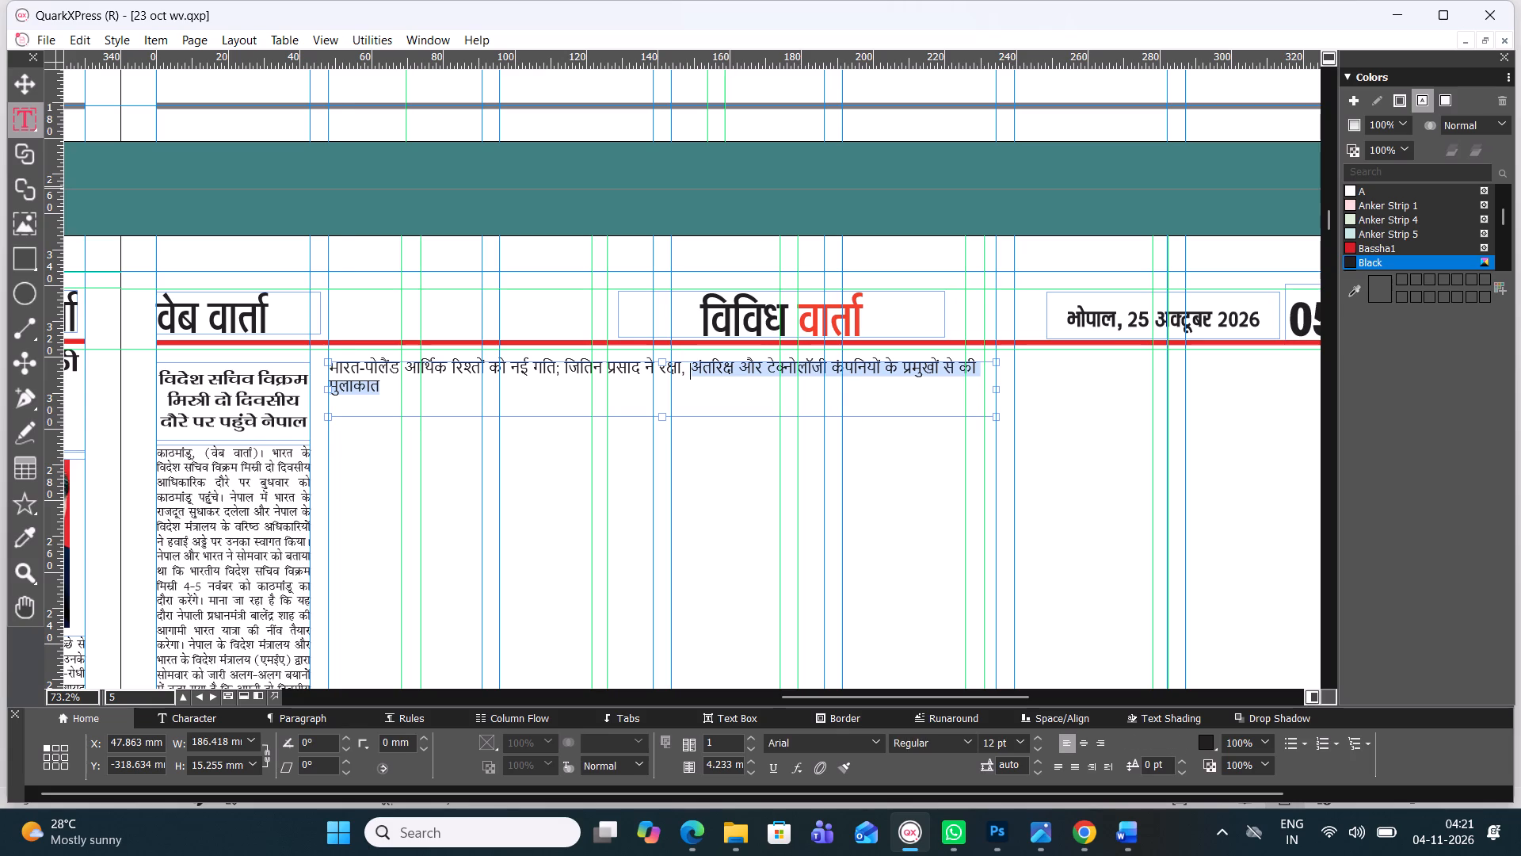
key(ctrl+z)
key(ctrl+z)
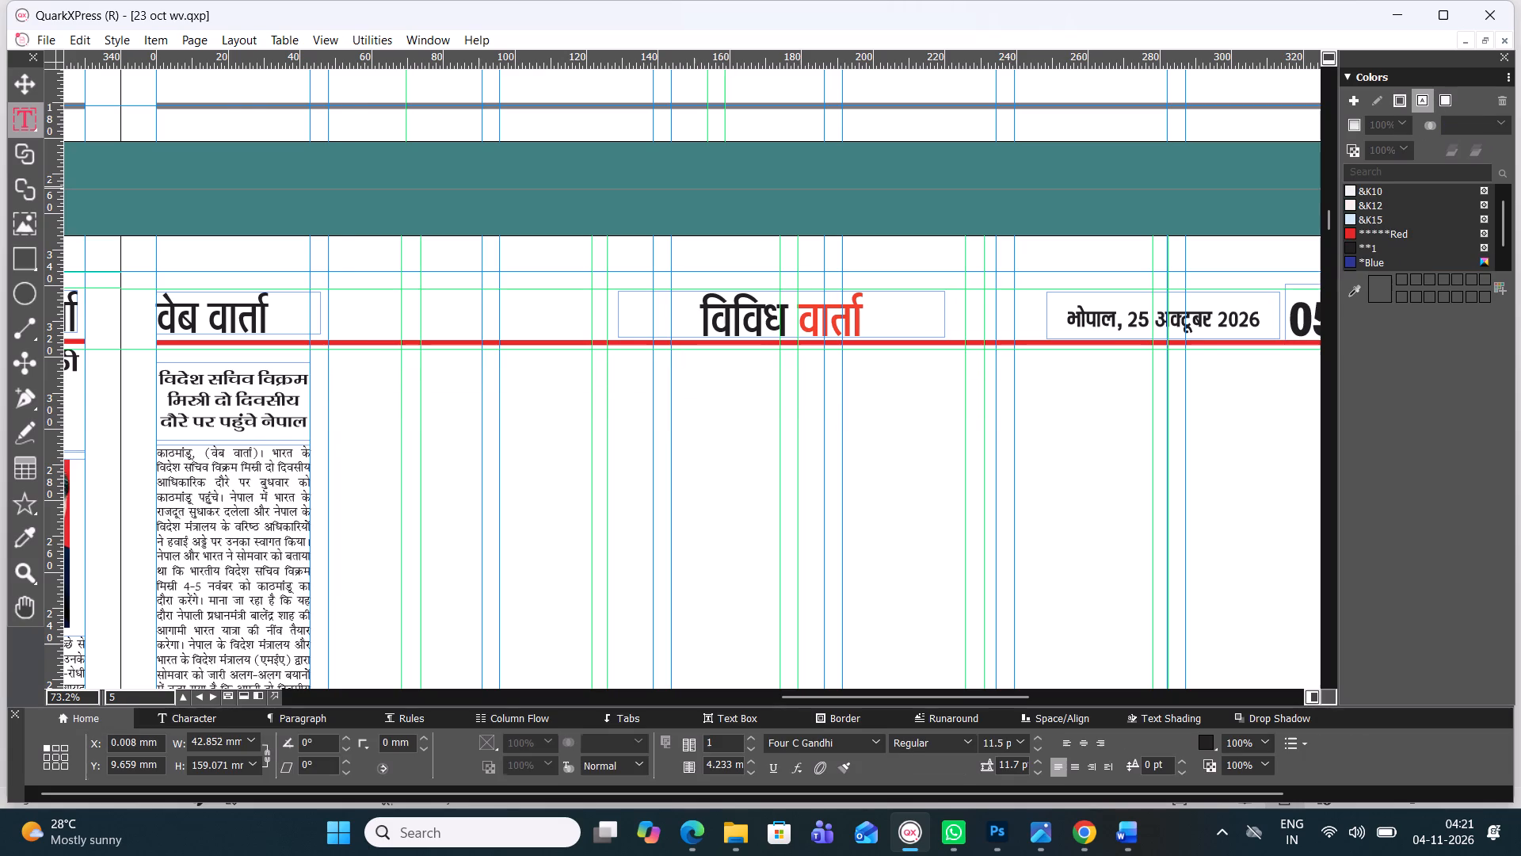
Adjust the bottom edge of the Michigan story's body text box on page 05 to a box height of about 157.1 mm.
scroll(514, 468, down, 1)
scroll(513, 468, up, 1)
scroll(469, 489, down, 1)
scroll(461, 494, up, 1)
scroll(461, 494, down, 2)
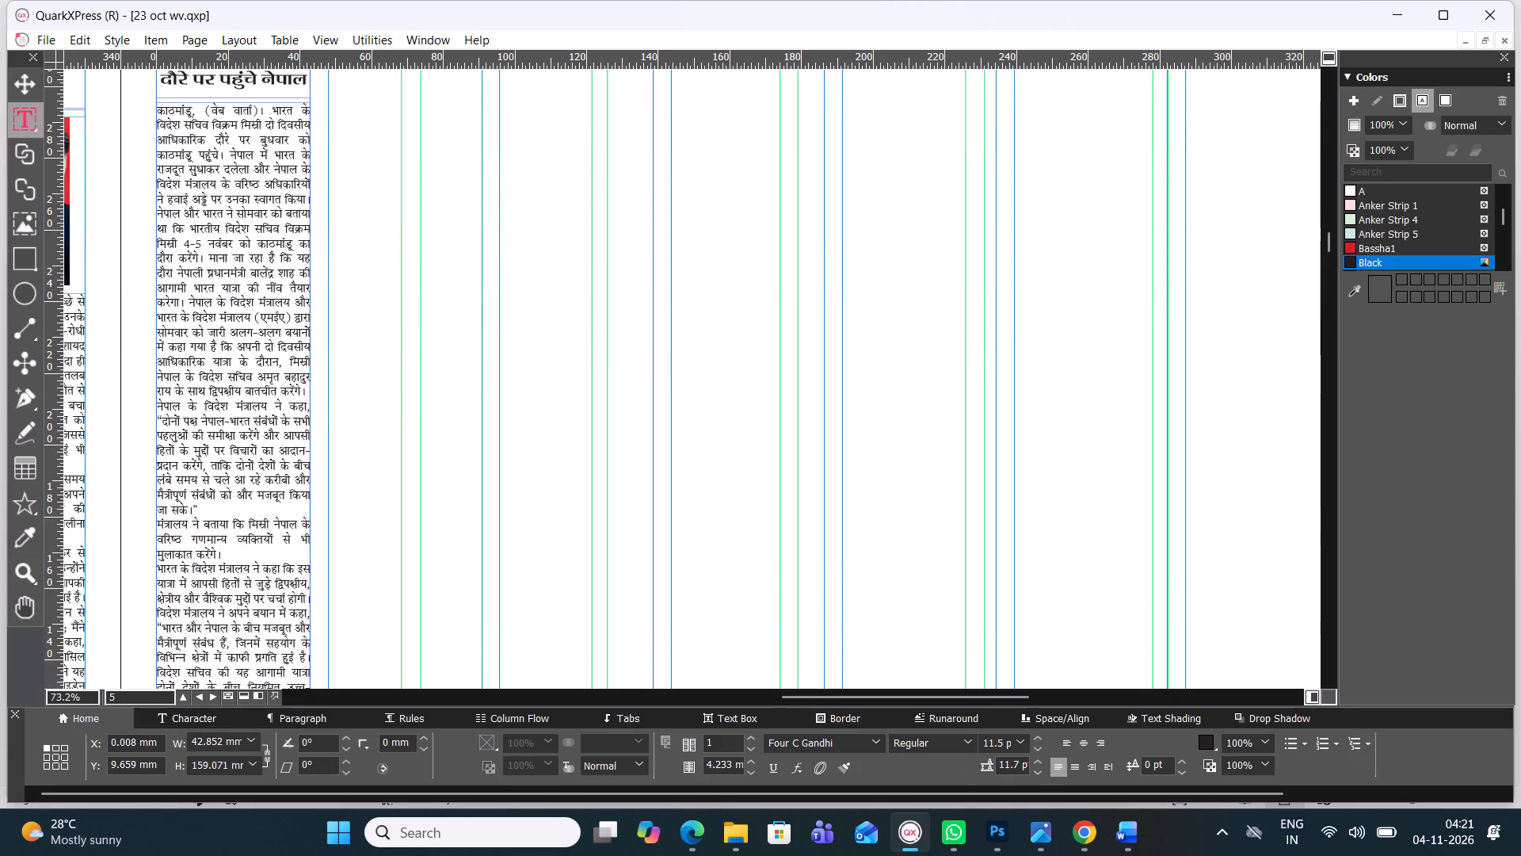
scroll(461, 494, down, 2)
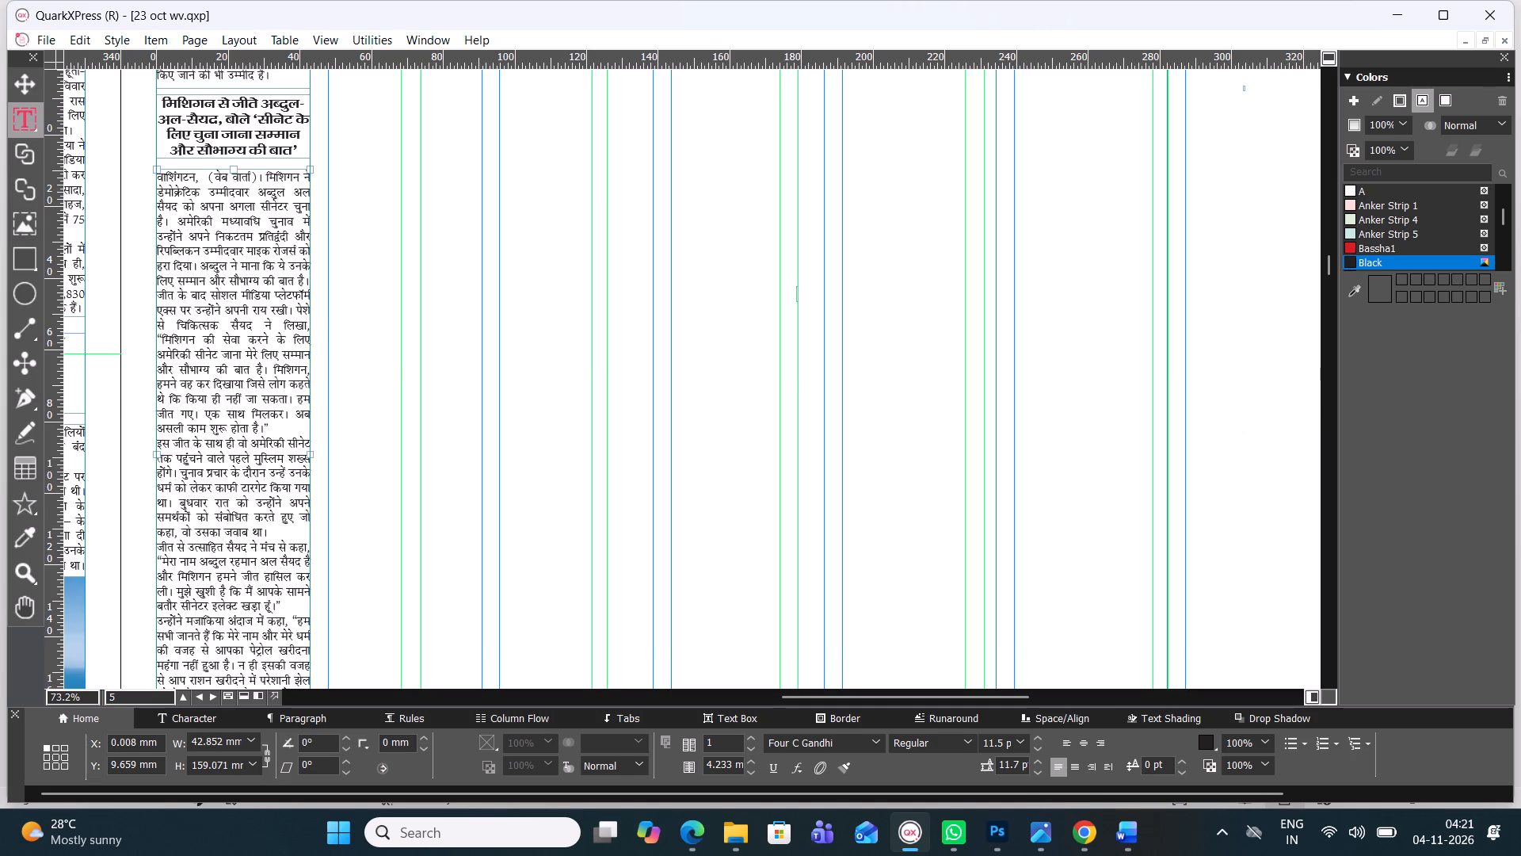
scroll(461, 494, down, 1)
drag(233, 399, 234, 421)
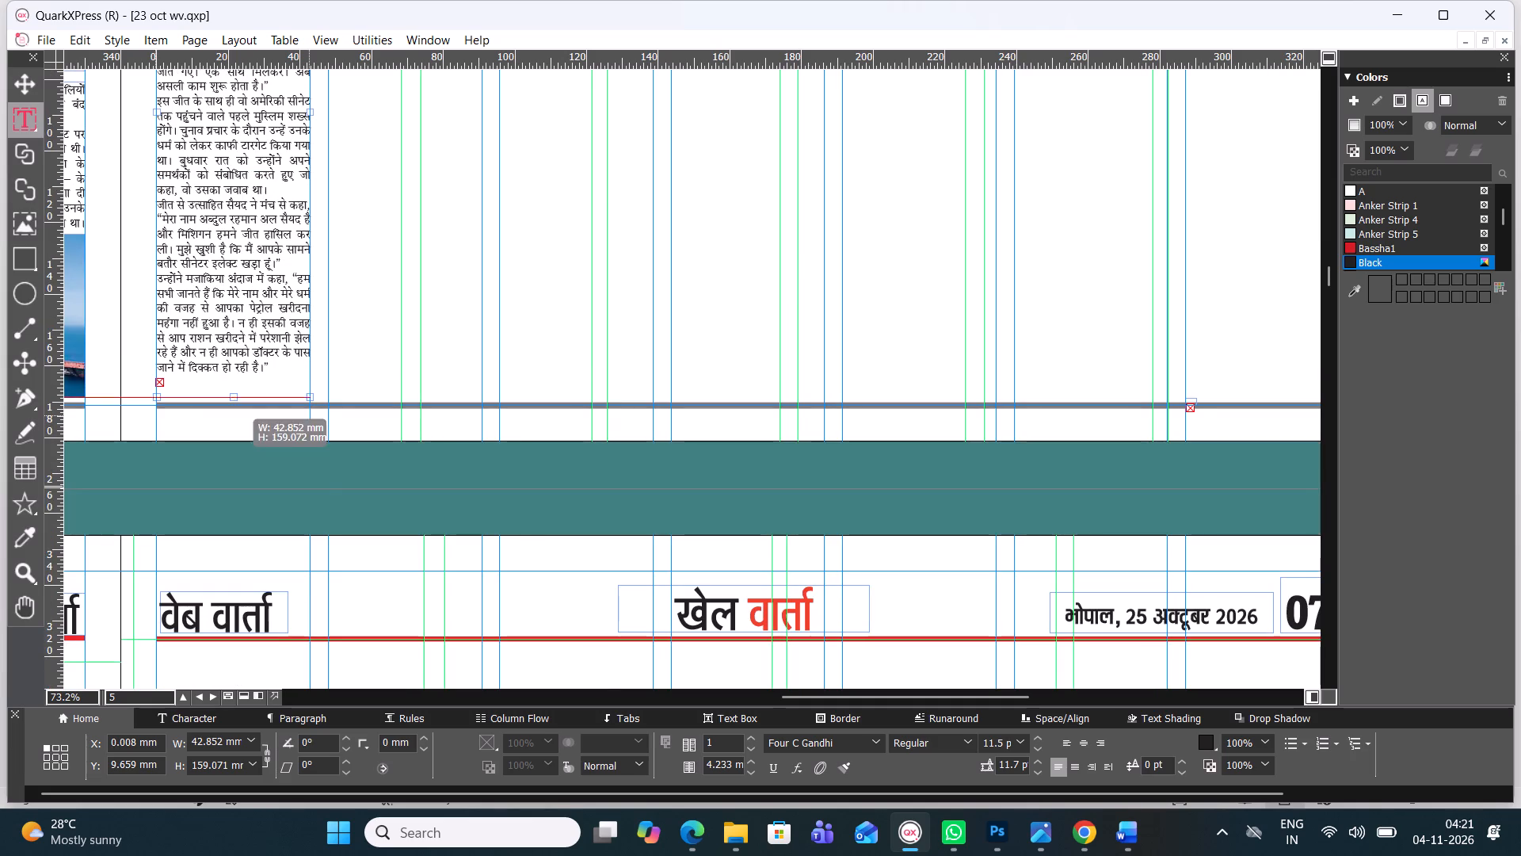
drag(234, 421, 232, 432)
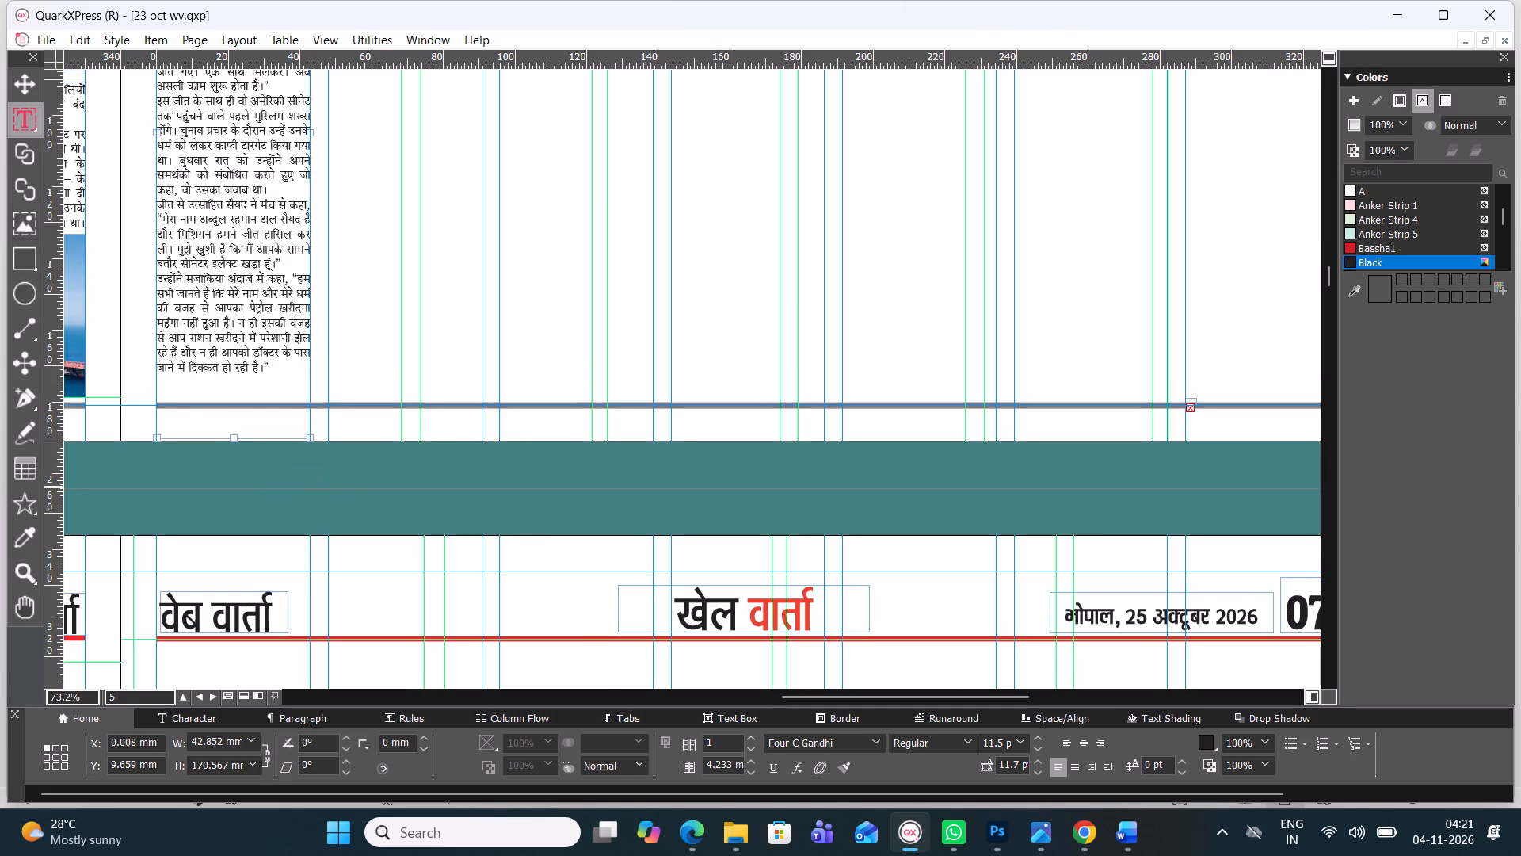
drag(231, 438, 238, 389)
Draw a text box about 186.4 mm wide and 19.3 mm high under the विविध वार्ता header, starting at the column beside the Nepal headline.
drag(1333, 274, 1328, 262)
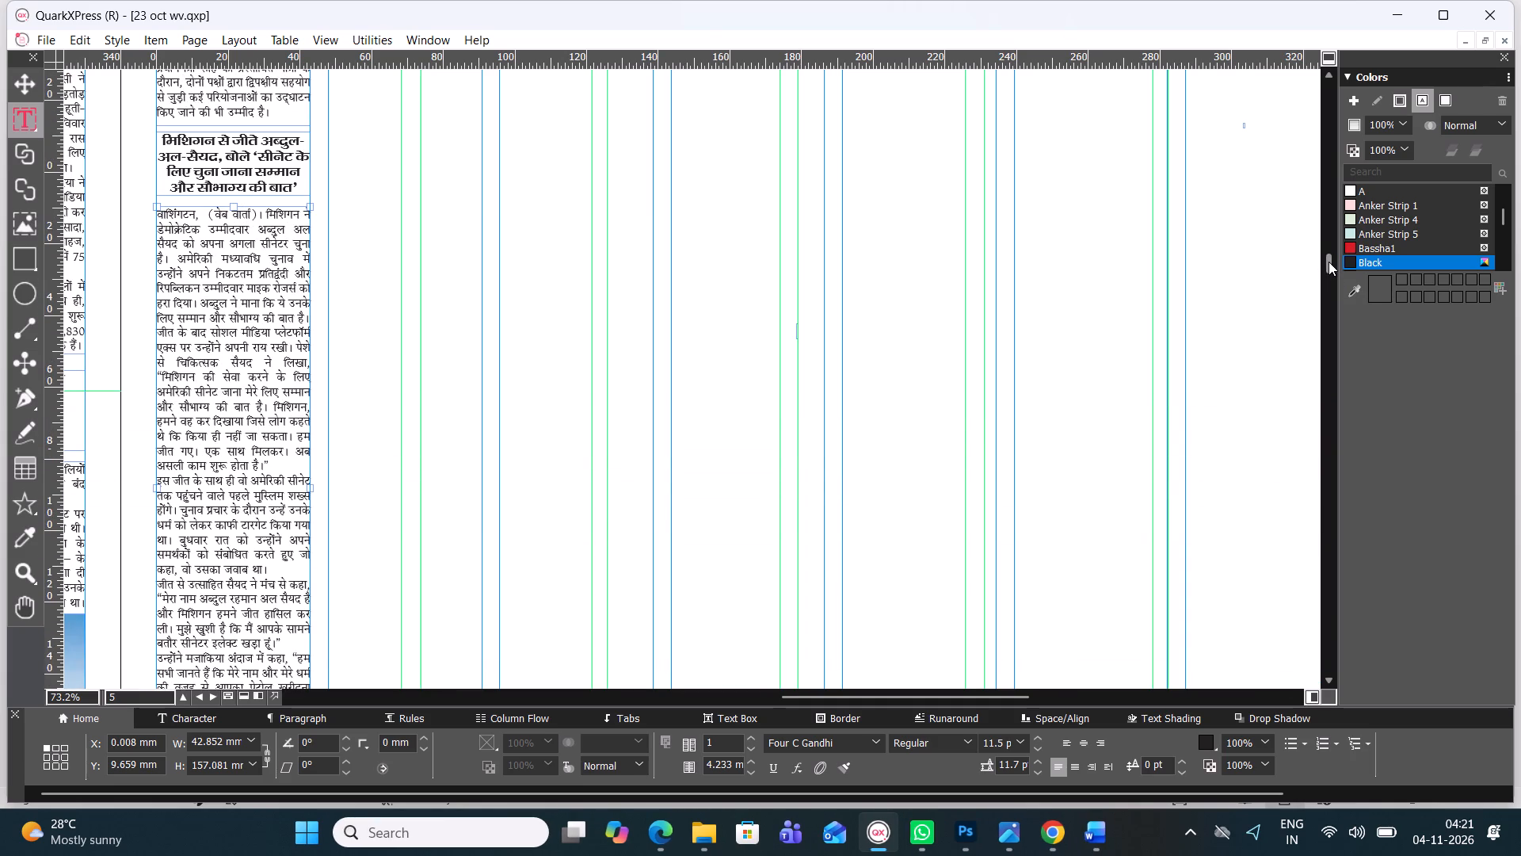
drag(1328, 262, 1318, 216)
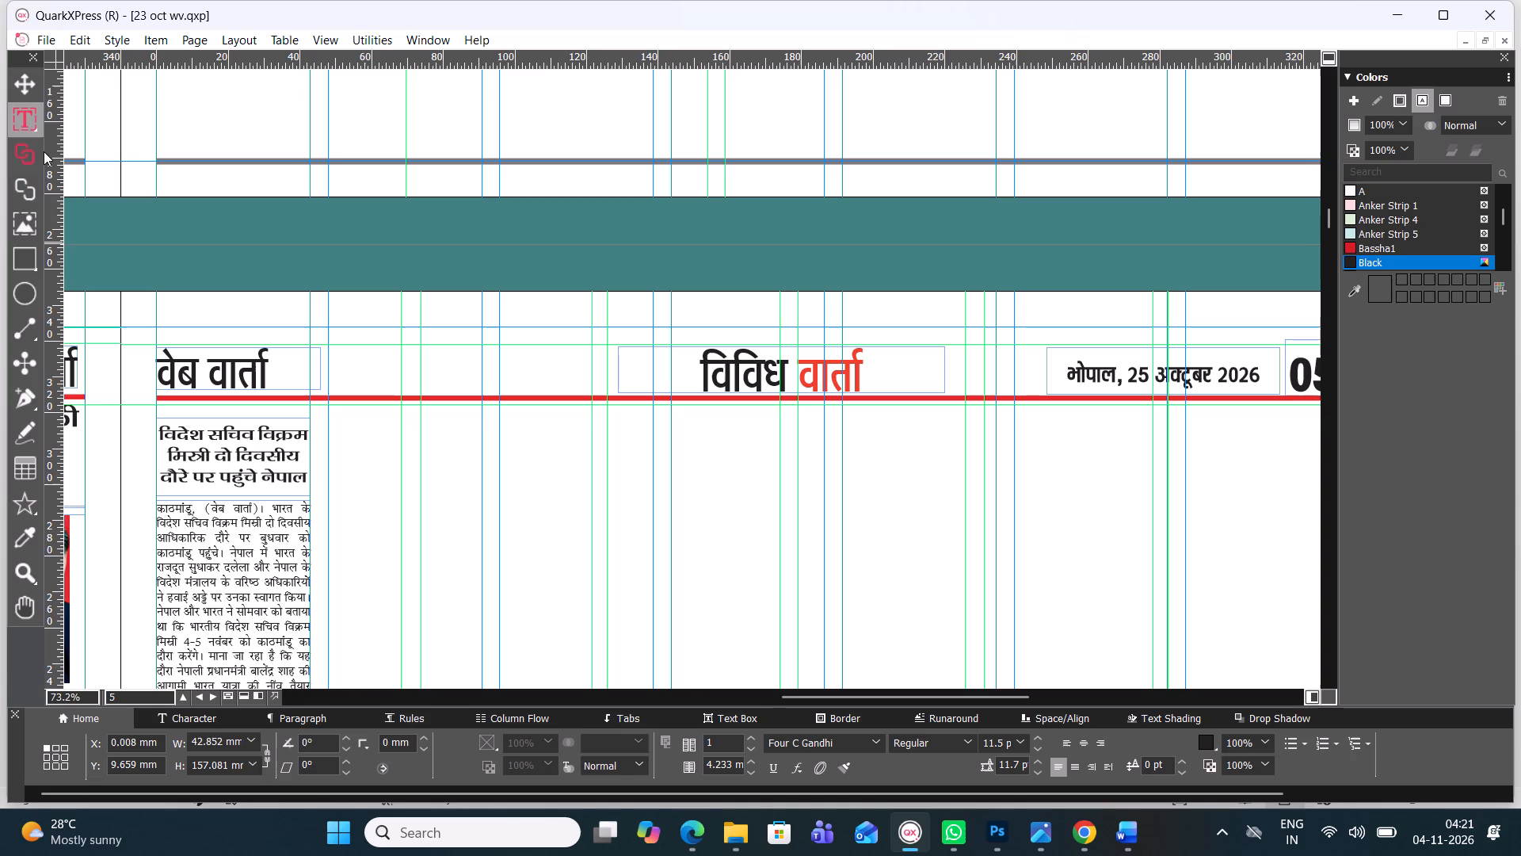
click(31, 123)
drag(326, 416, 938, 519)
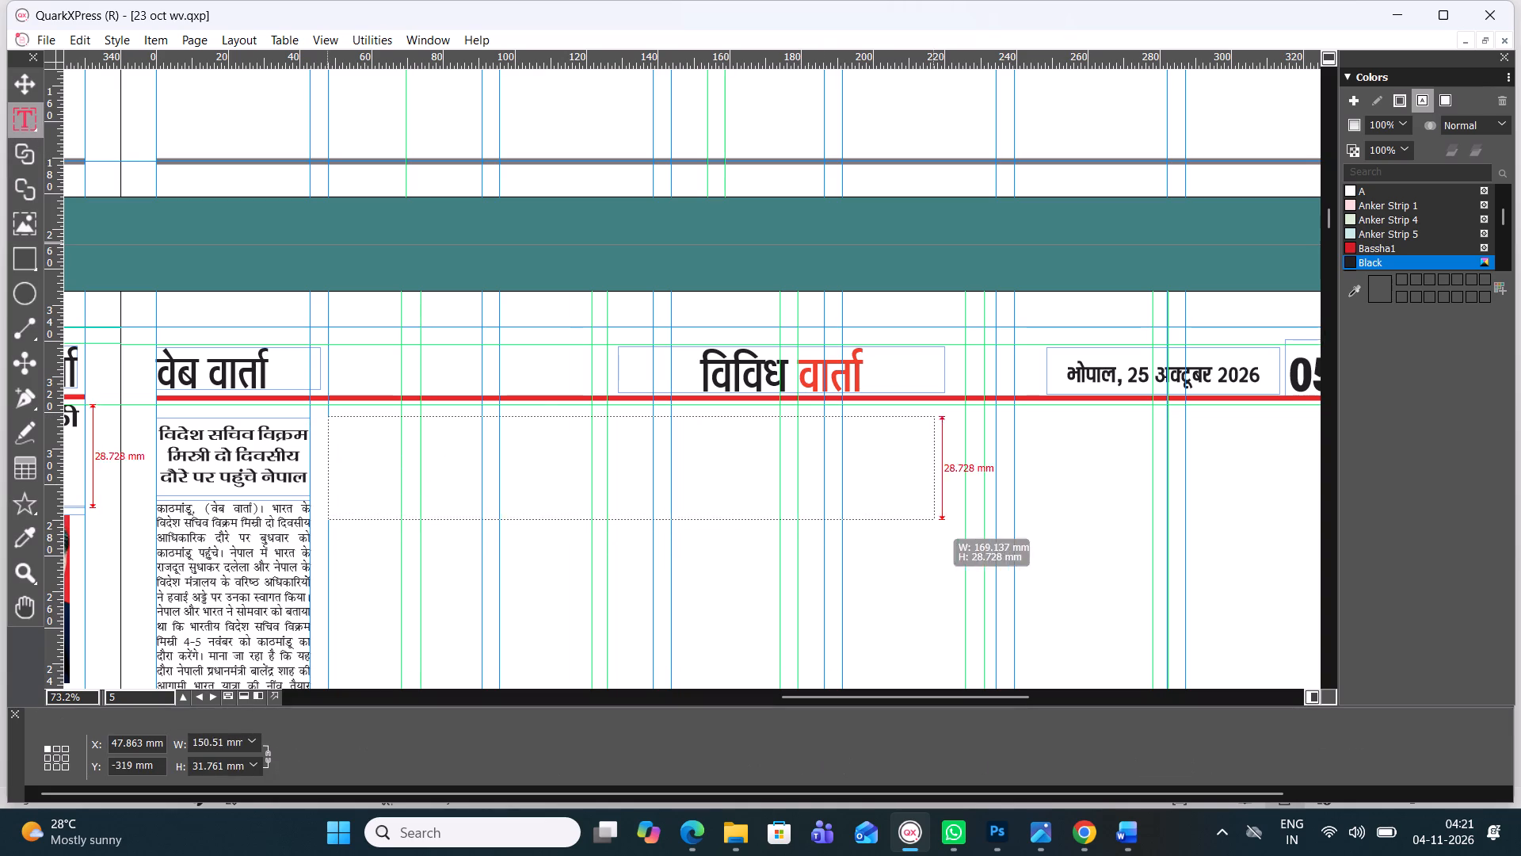
drag(938, 519, 1154, 500)
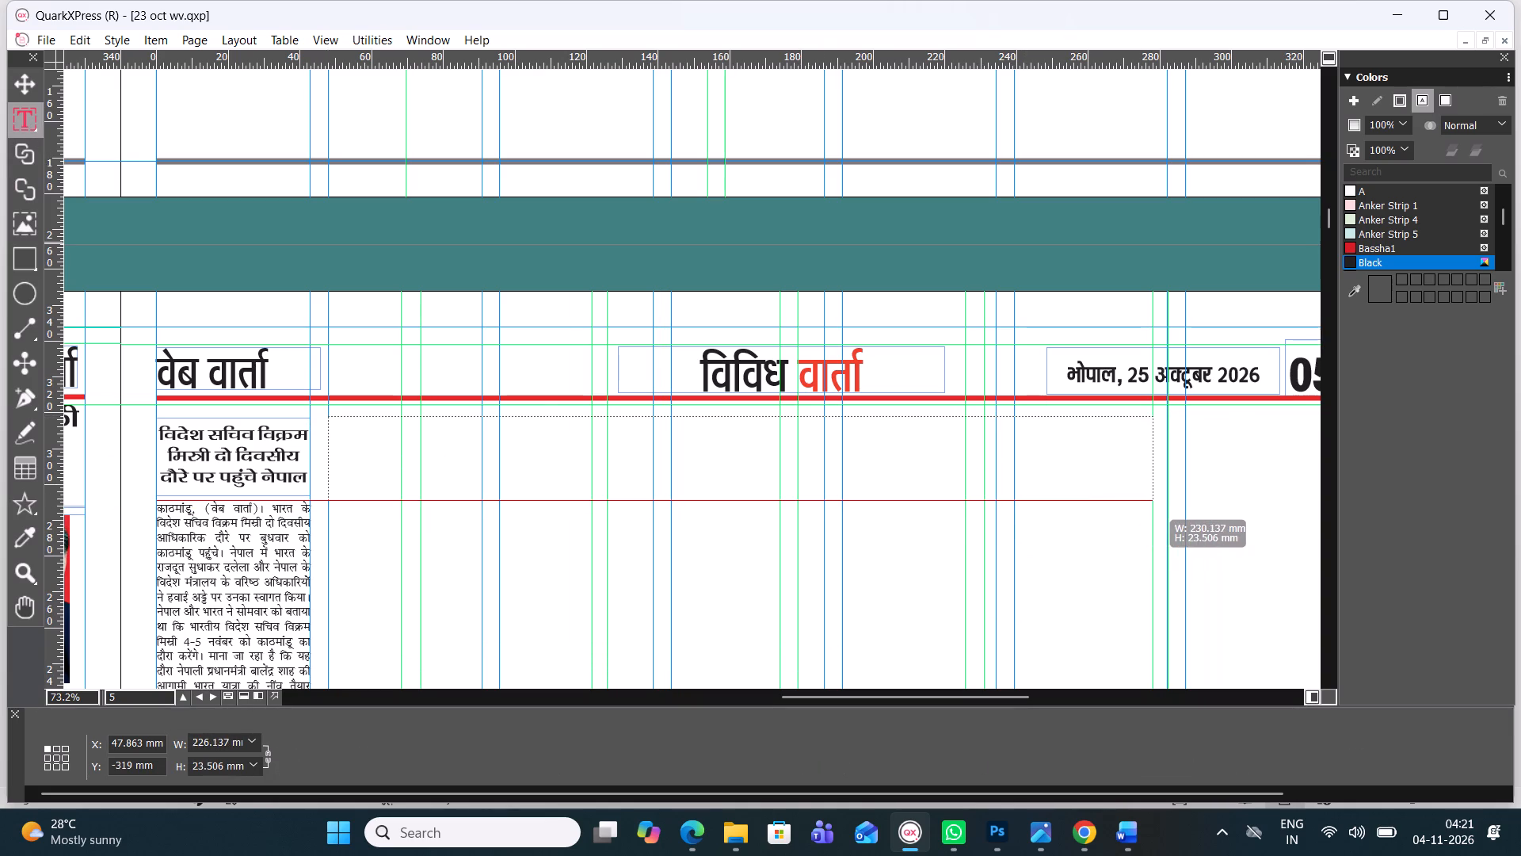
drag(1154, 500, 1178, 521)
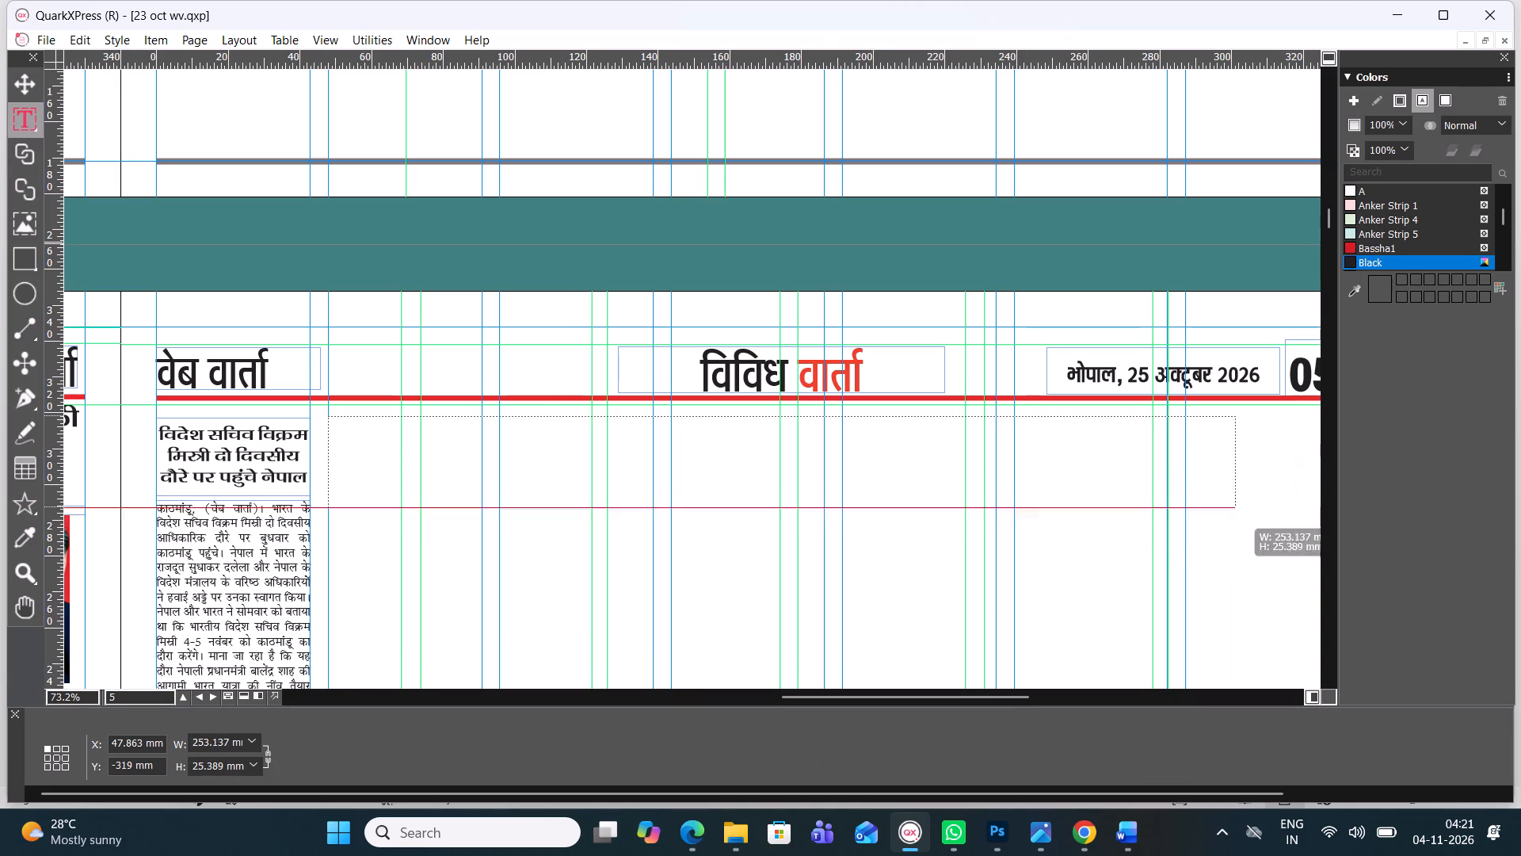
drag(1178, 521, 995, 511)
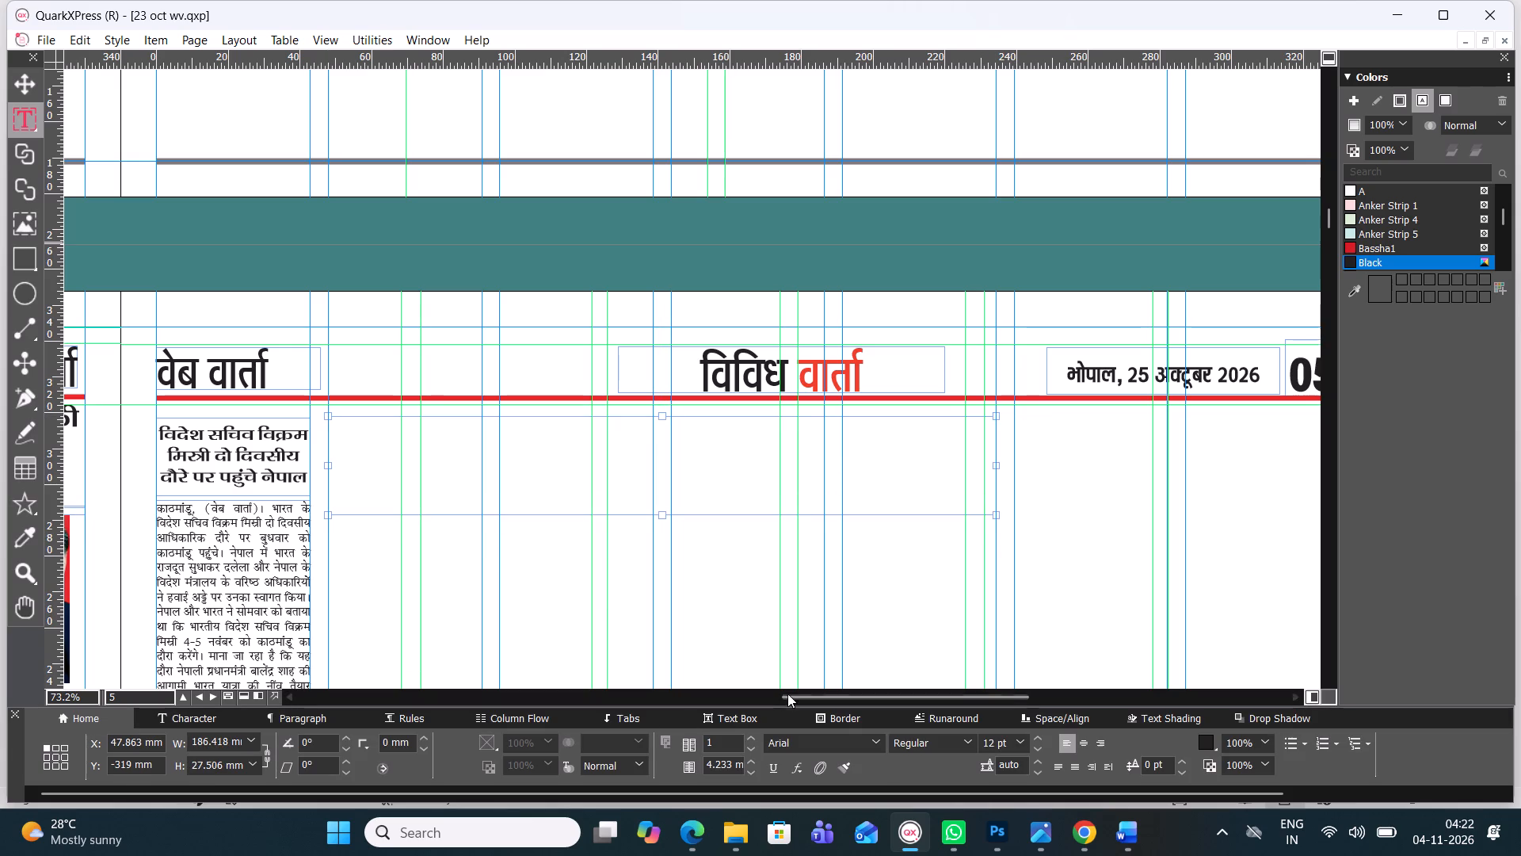
drag(828, 694, 816, 693)
drag(723, 515, 723, 501)
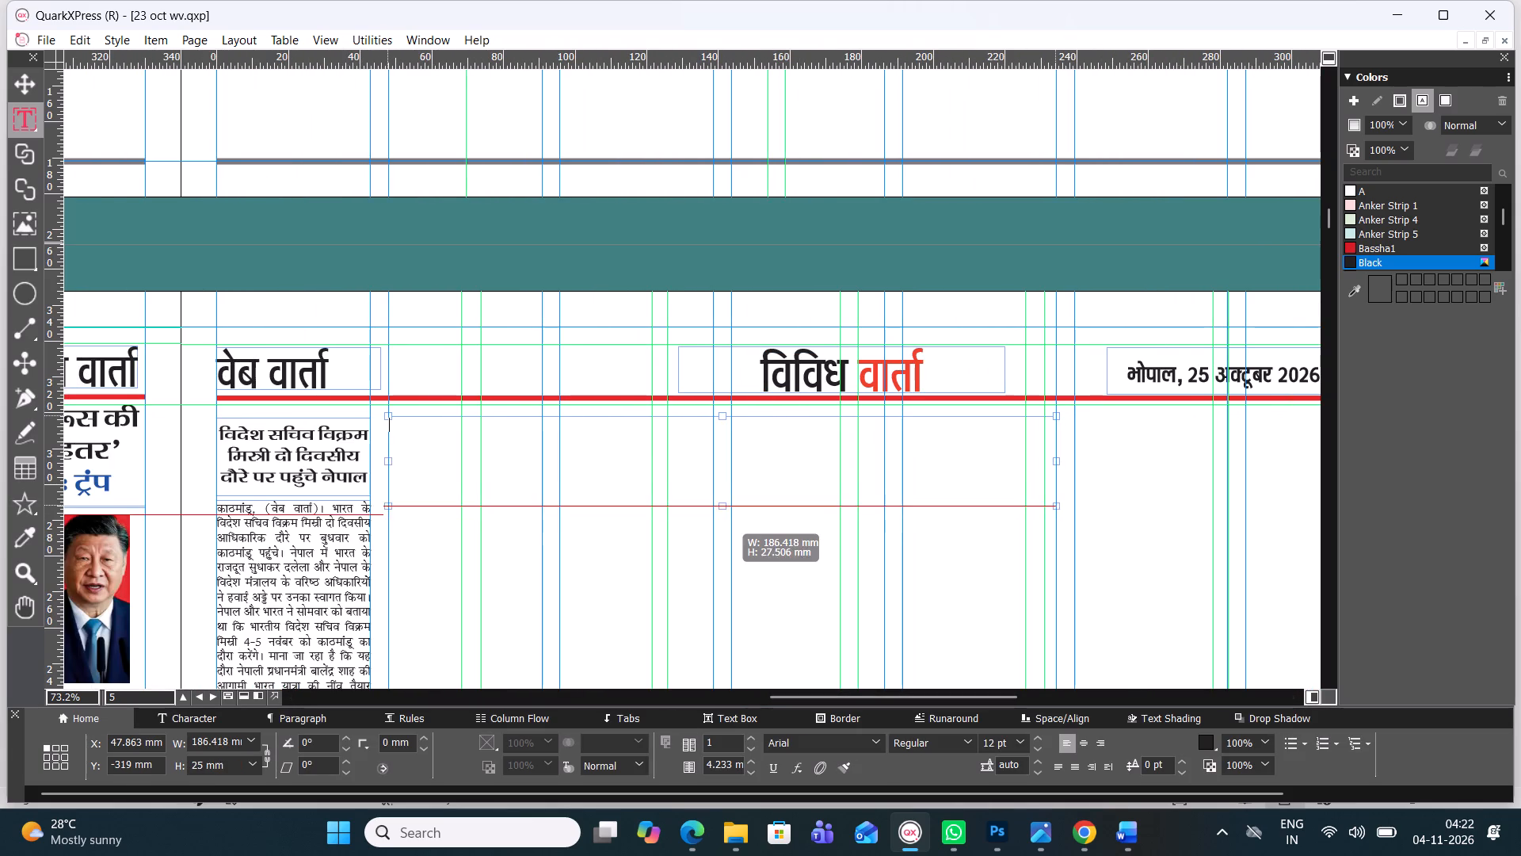
drag(723, 501, 723, 486)
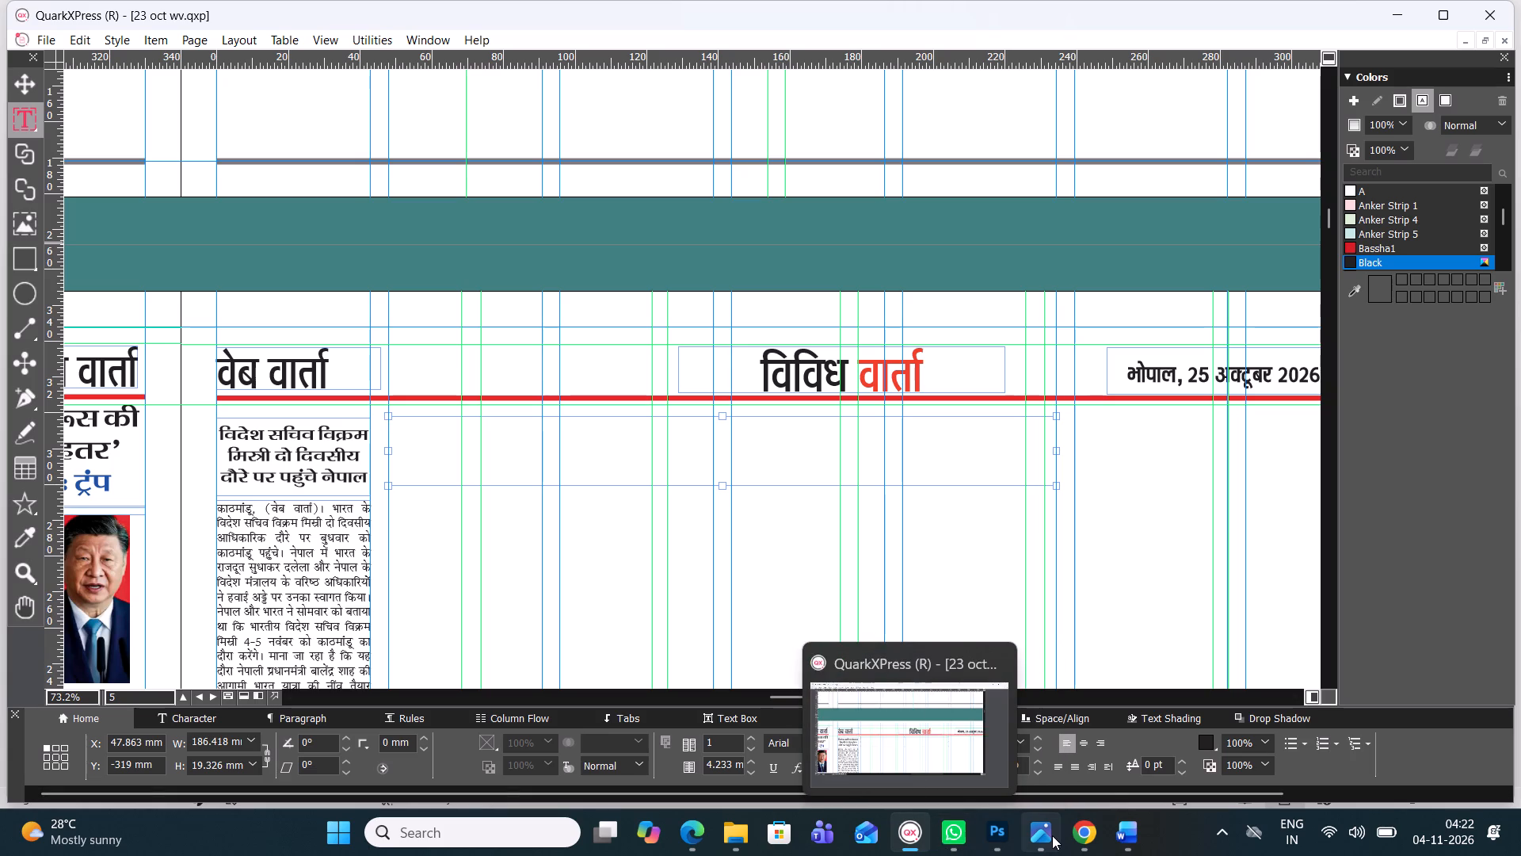
Copy the भारत-पोलैंड headline from Word into the empty QuarkXPress text box under the विविध वार्ता header, enlarging the box to about 40.1 mm high.
click(1111, 831)
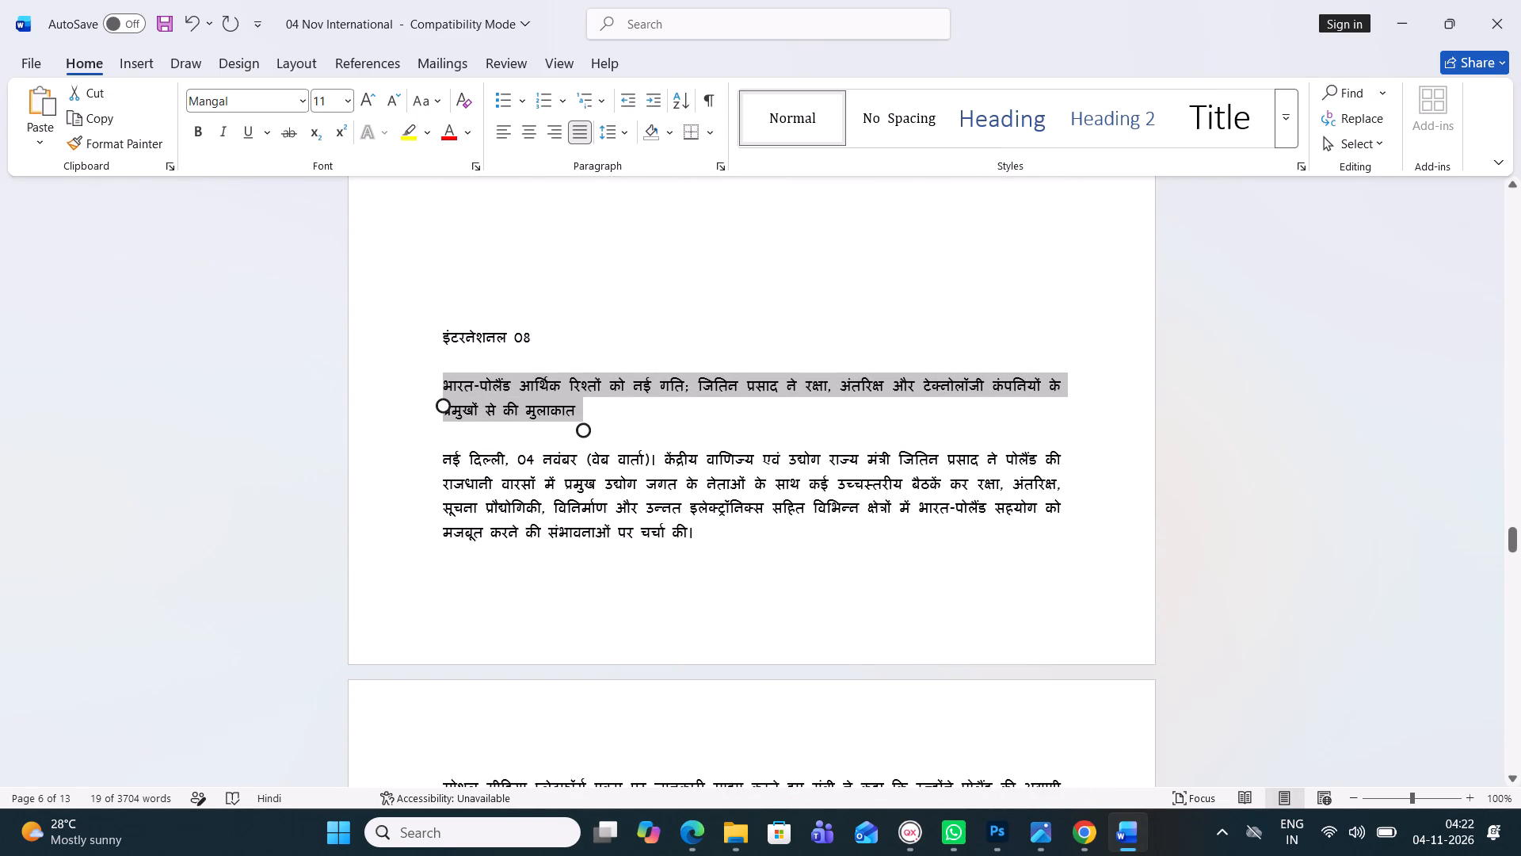
key(ctrl+c)
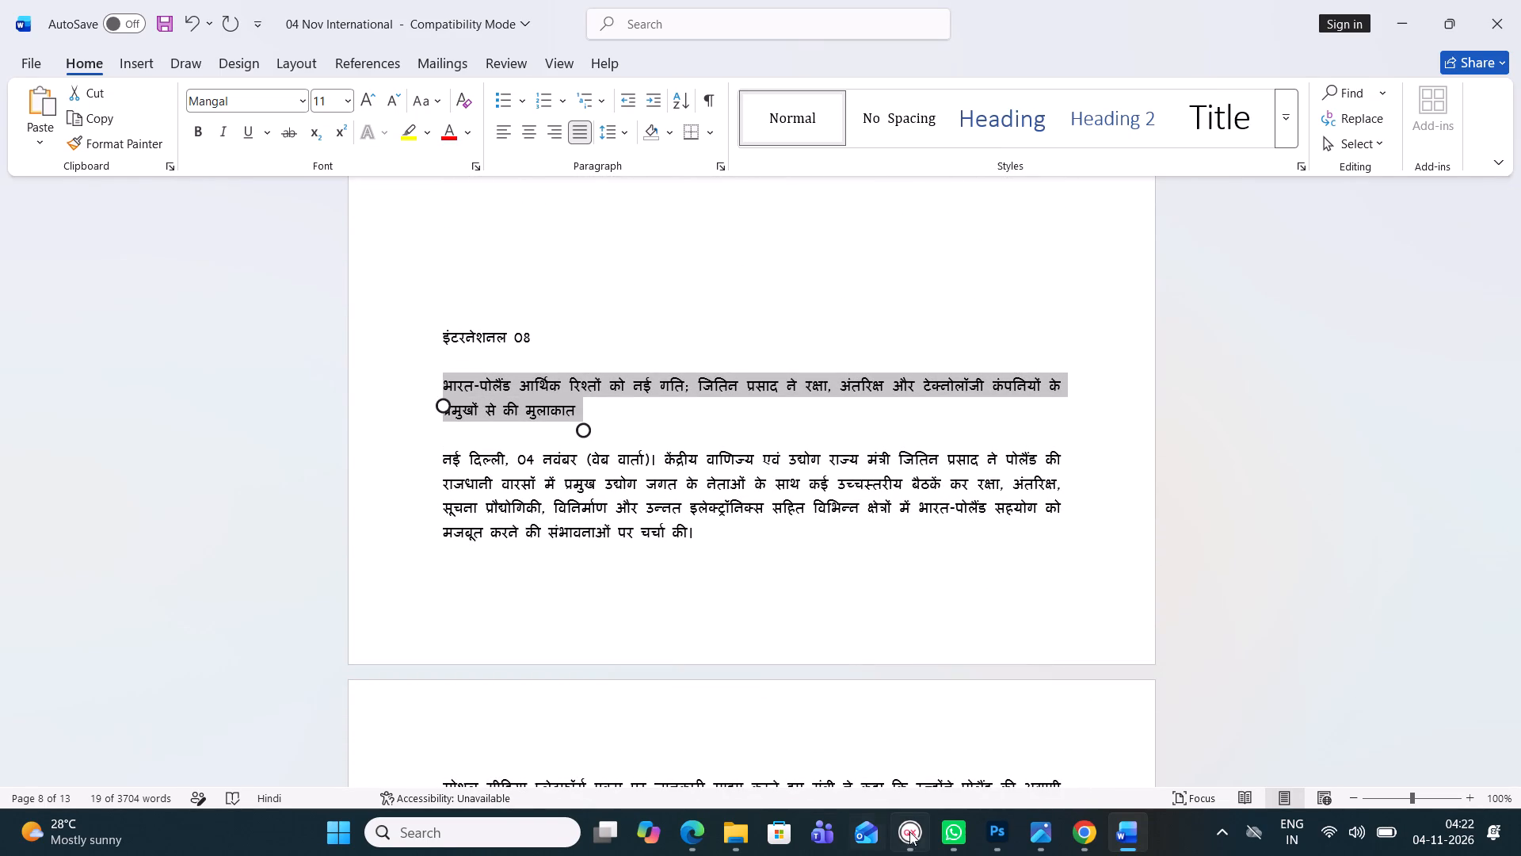
click(903, 831)
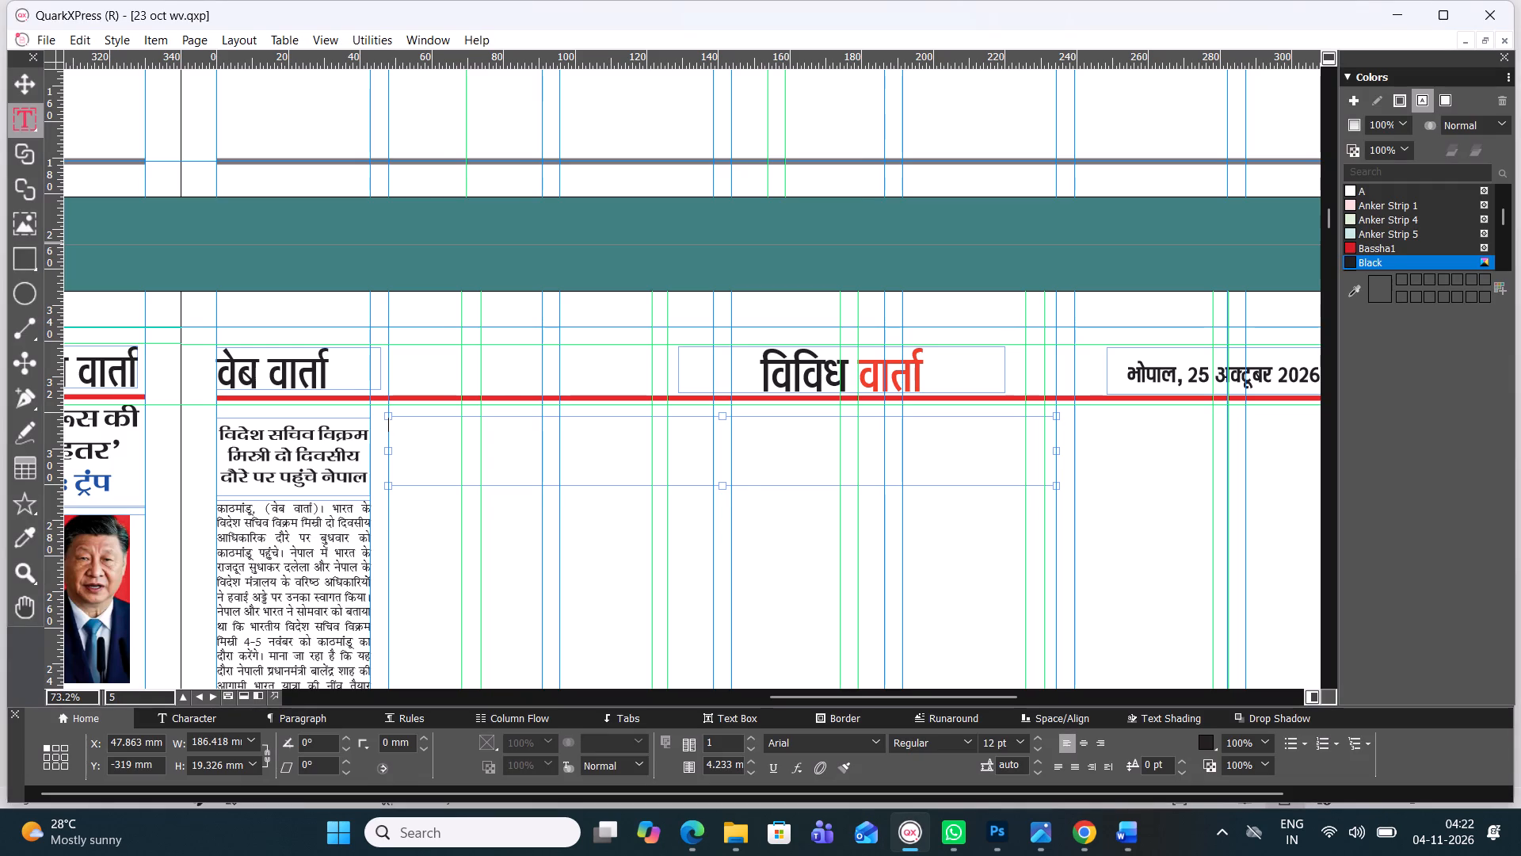
drag(724, 486, 743, 560)
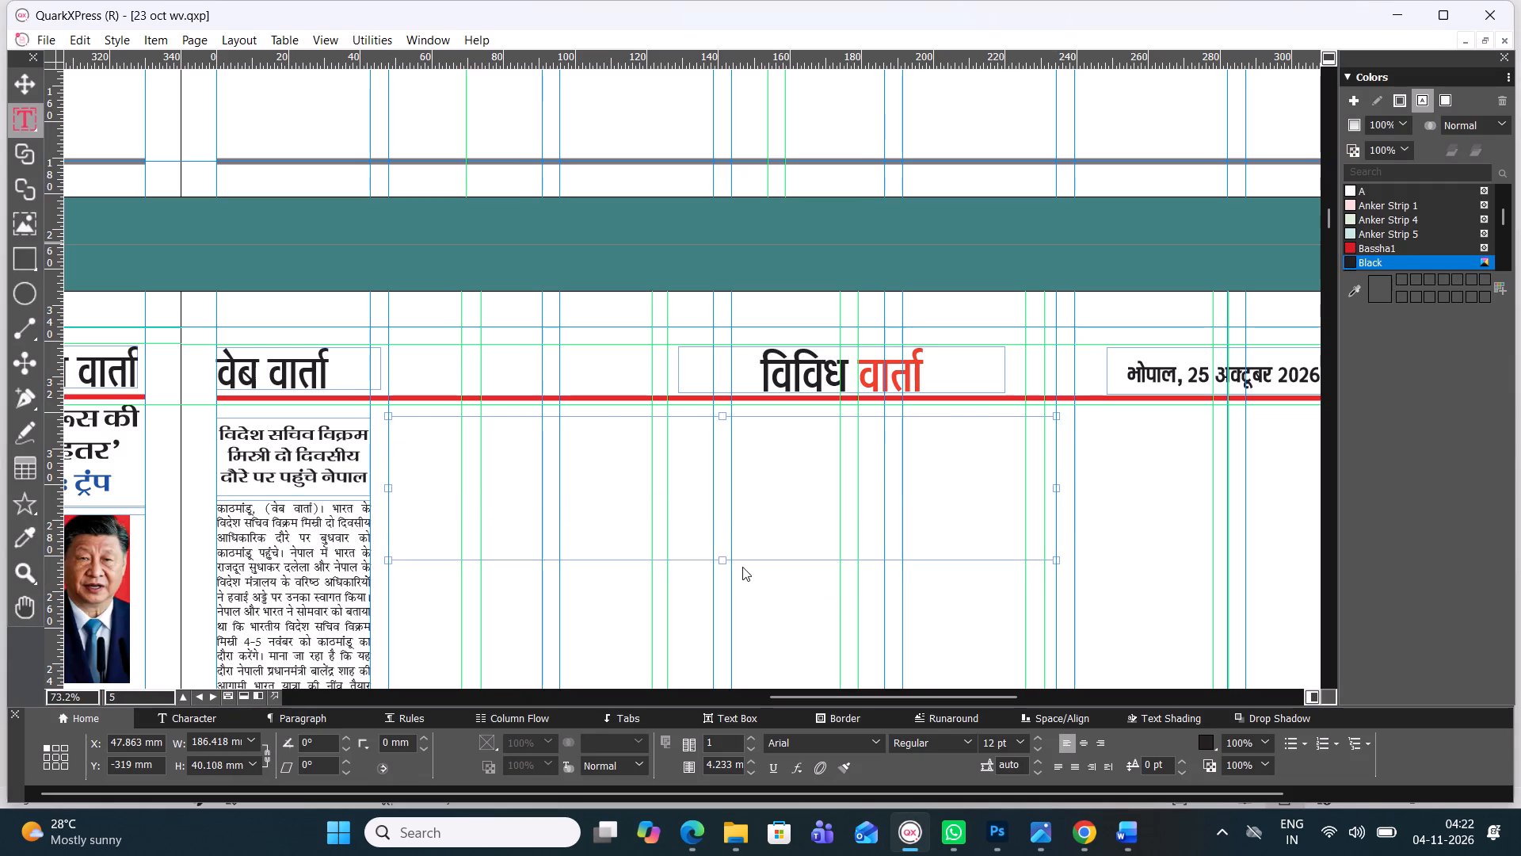
key(ctrl+v)
Format the whole भारत-पोलैंड headline in Four C Chetan at 27 pt and centre it.
key(ctrl+a)
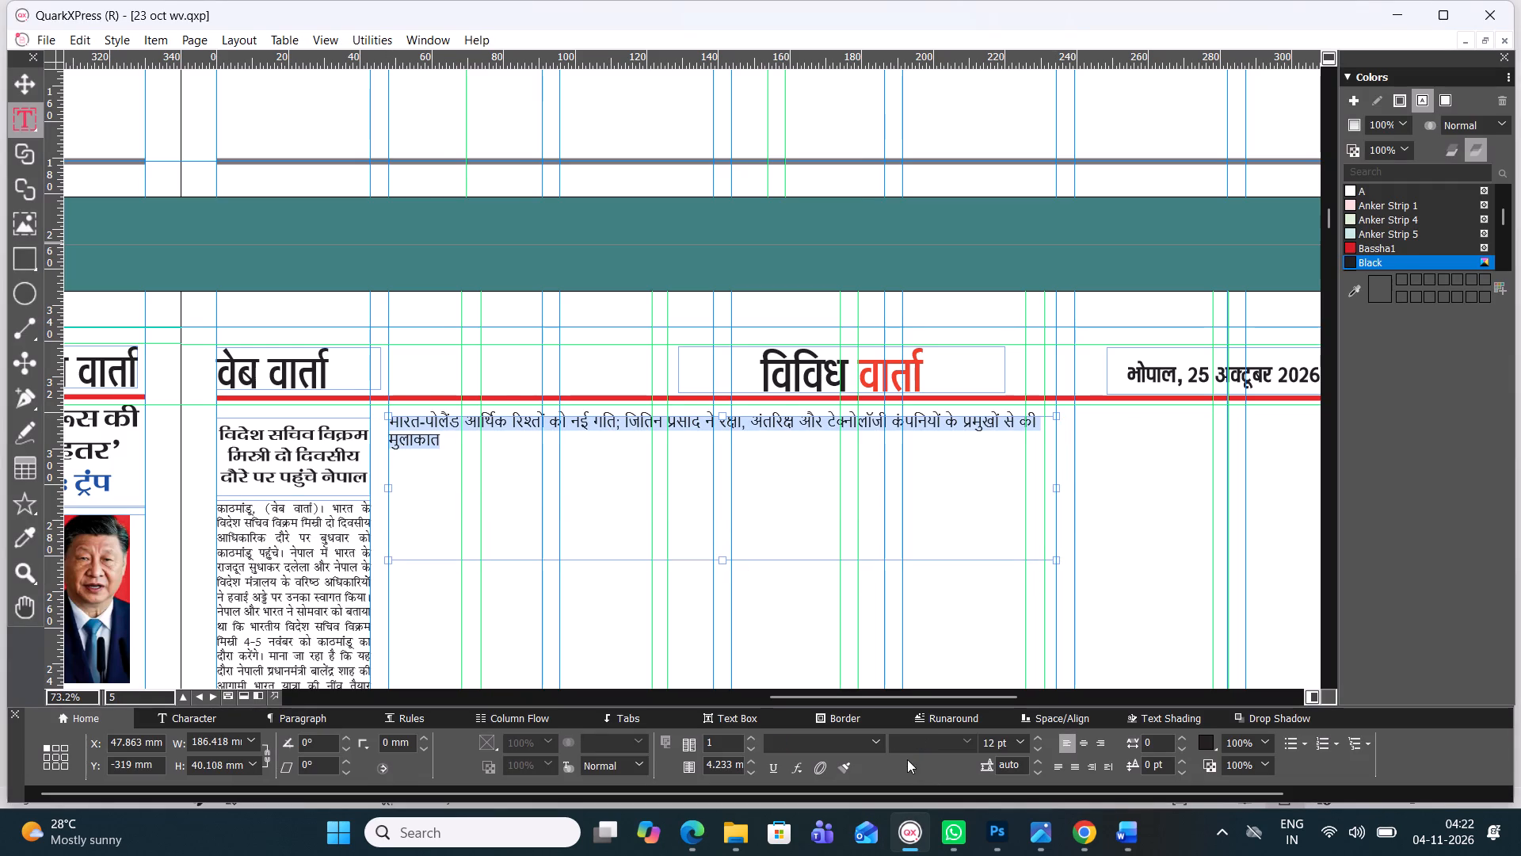
click(875, 737)
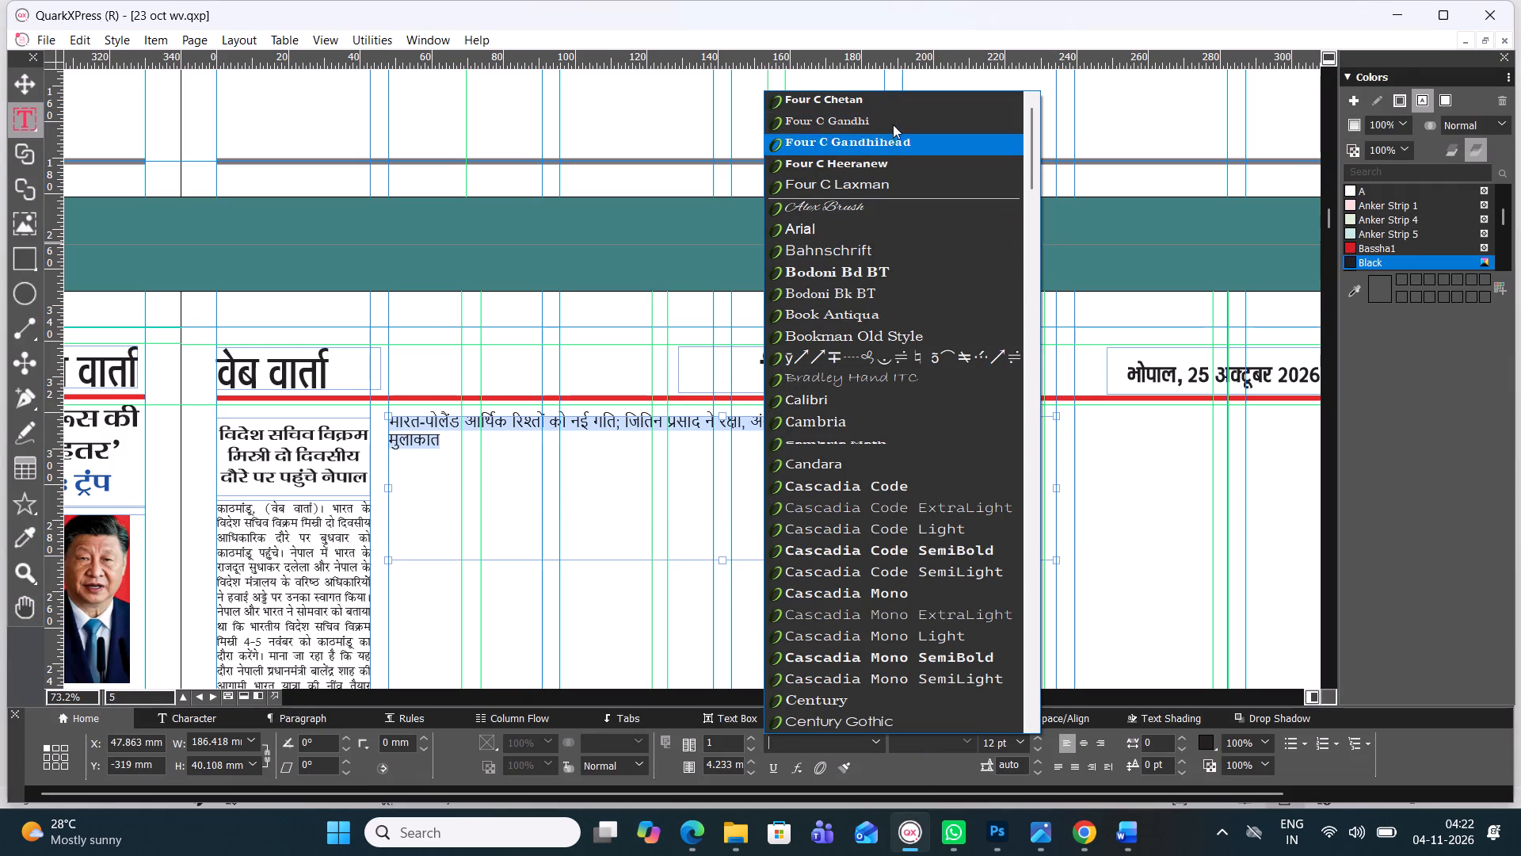
click(884, 100)
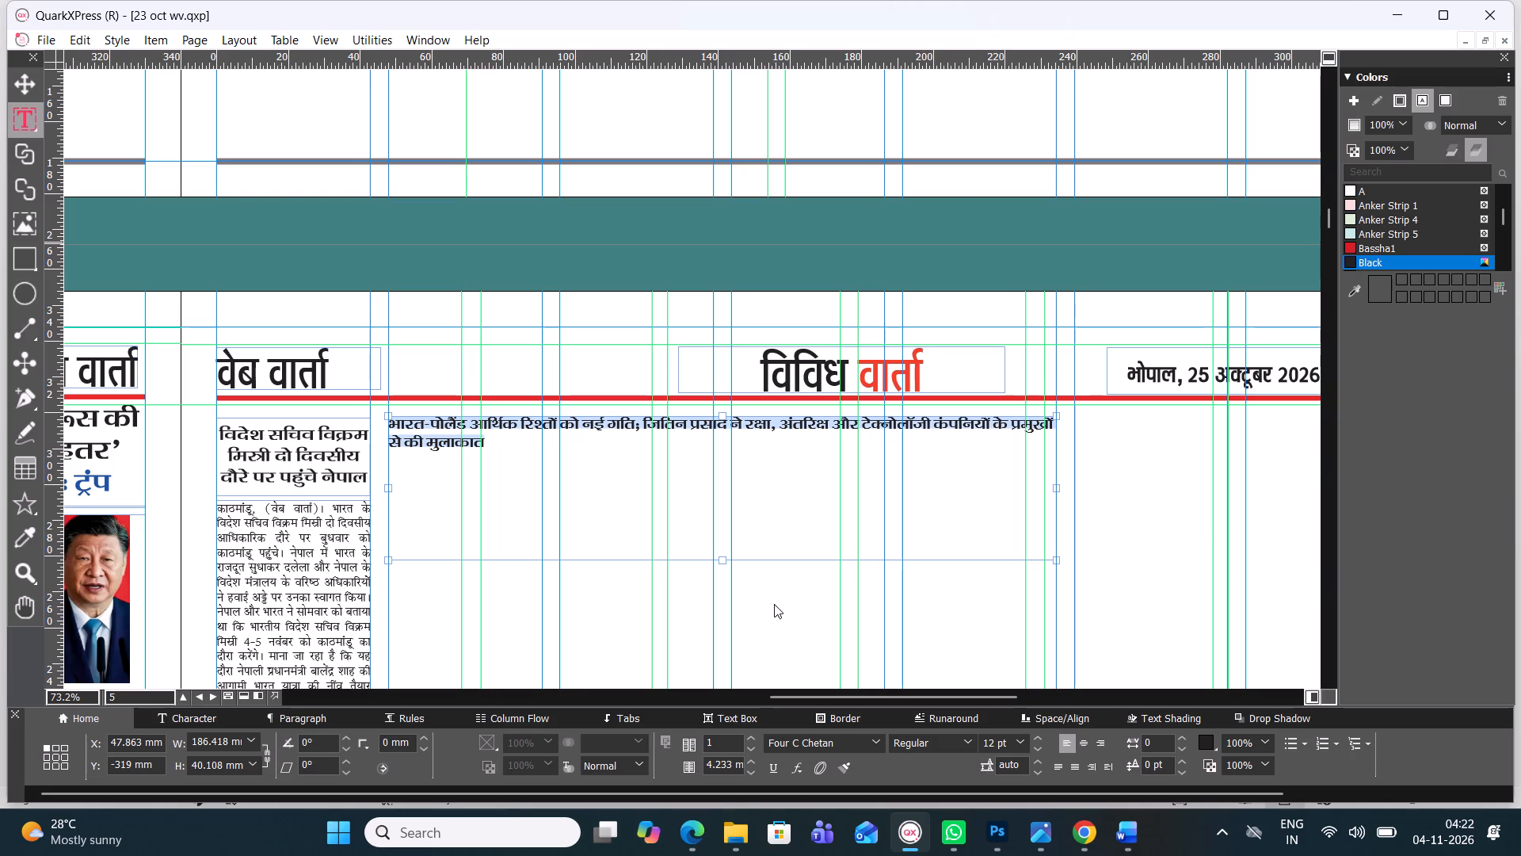
key(ctrl+alt+shift+period)
key(ctrl+alt+shift+period)
key(ctrl+alt+shift+period)
key(ctrl+alt+shift+period)
key(ctrl+alt+shift+period)
key(ctrl+alt+shift+period)
key(ctrl+alt+shift+period)
key(ctrl+alt+shift+period)
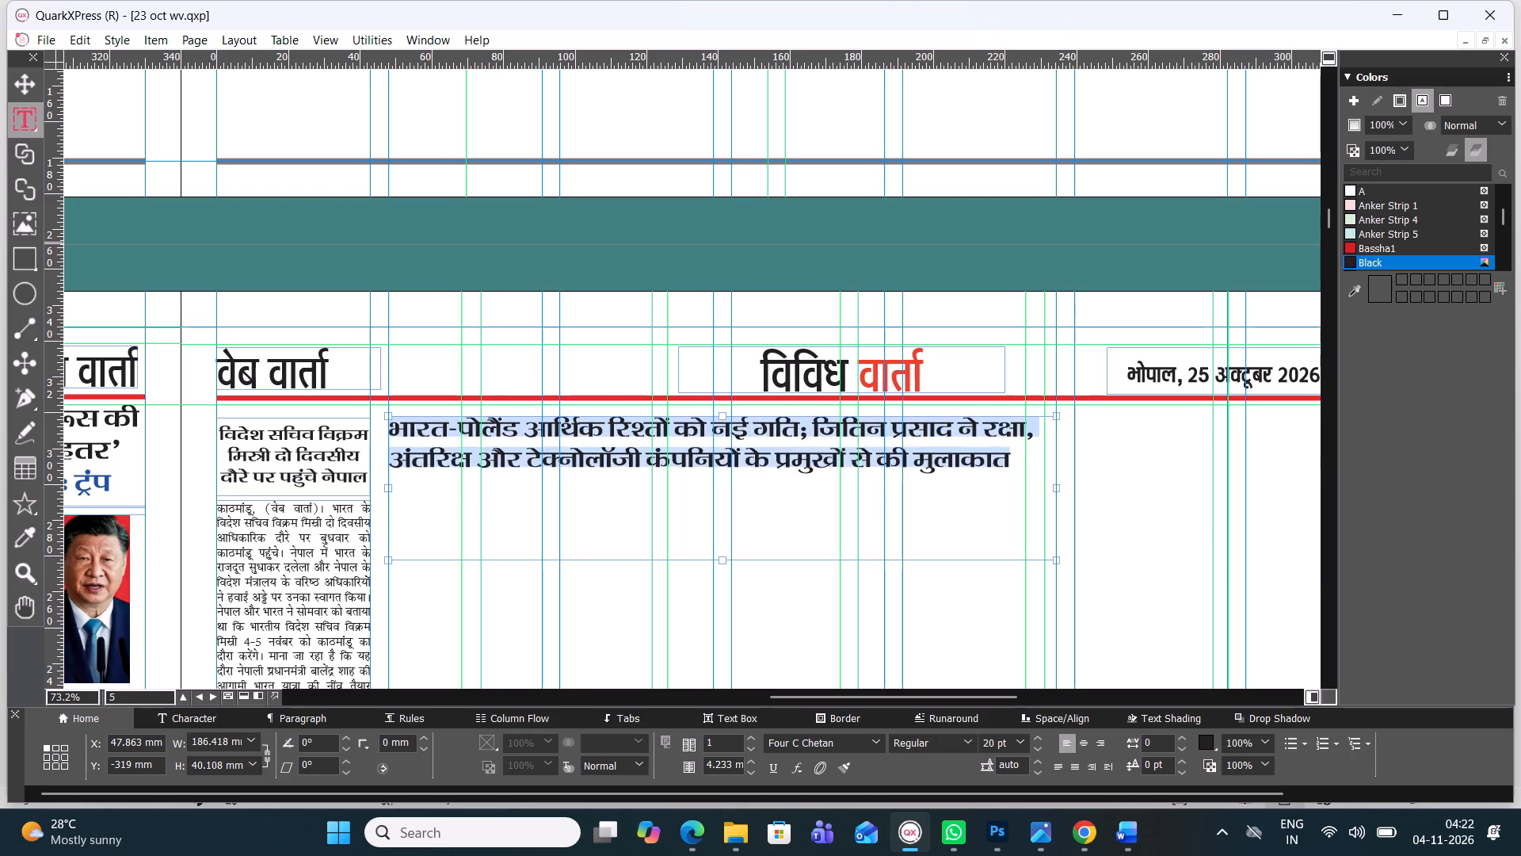
key(ctrl+alt+shift+period)
key(ctrl+alt+shift+period)
key(ctrl+alt+shift+period)
key(ctrl+alt+shift+period)
key(ctrl+alt+shift+period)
key(ctrl+alt+shift+period)
key(ctrl+alt+shift+period)
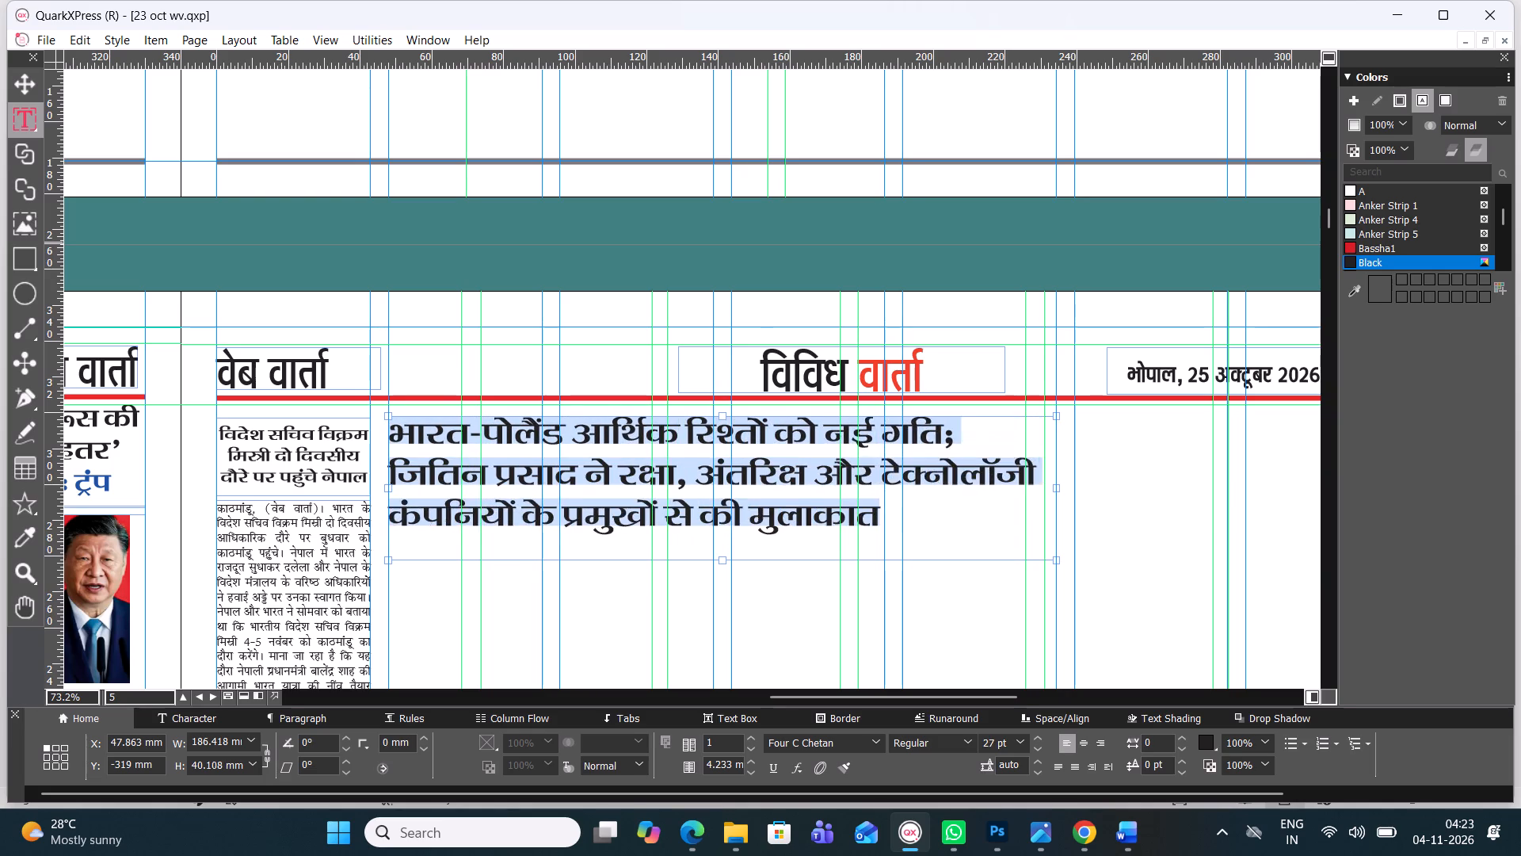
key(ctrl+alt+shift+period)
key(ctrl+alt+shift+period)
key(ctrl+alt+shift+comma)
key(ctrl+alt+shift+comma)
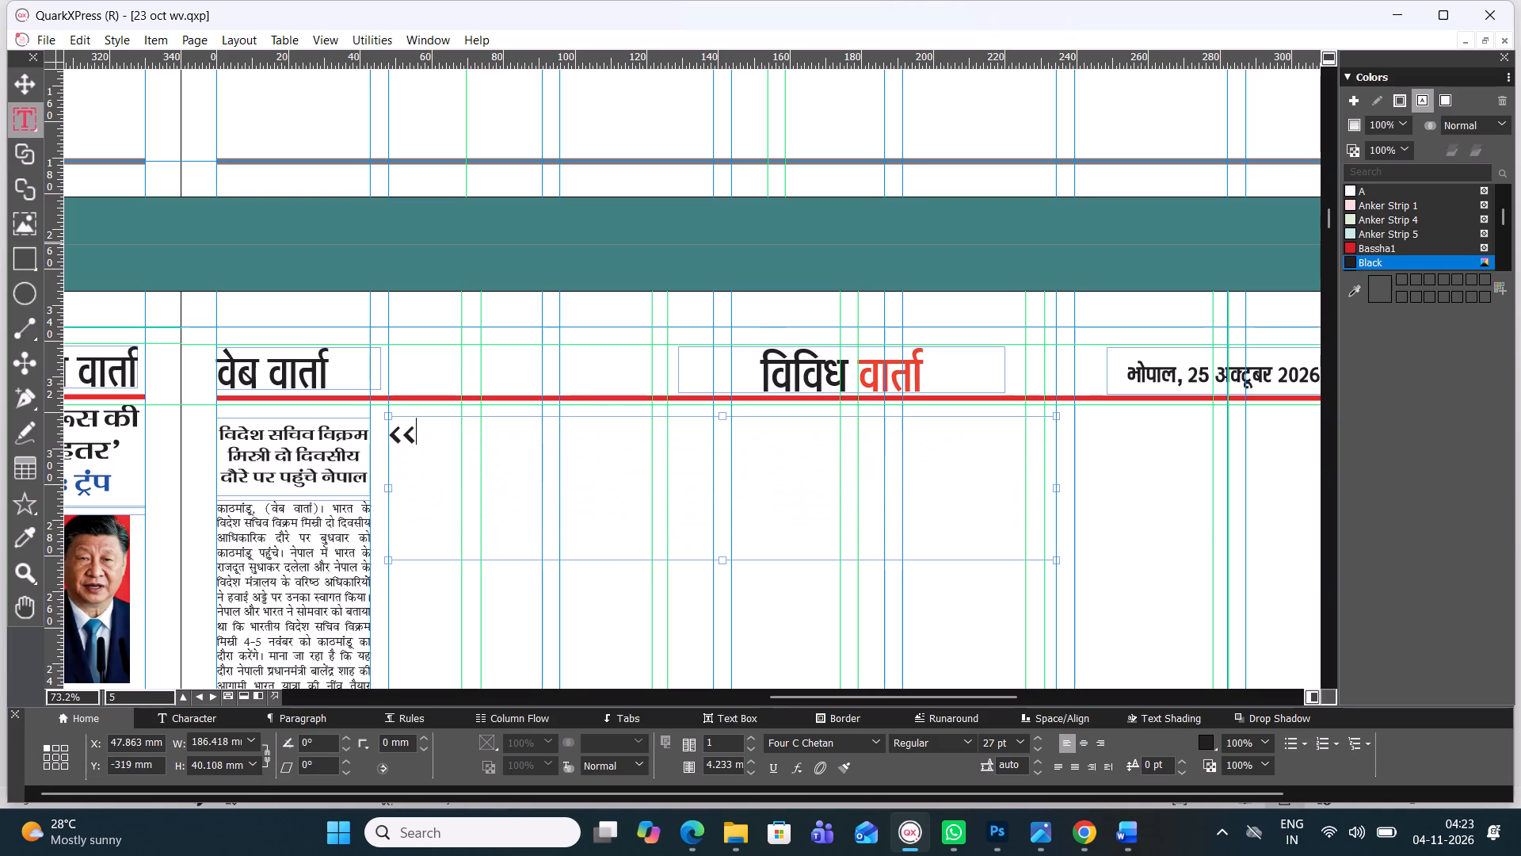
key(ctrl+z)
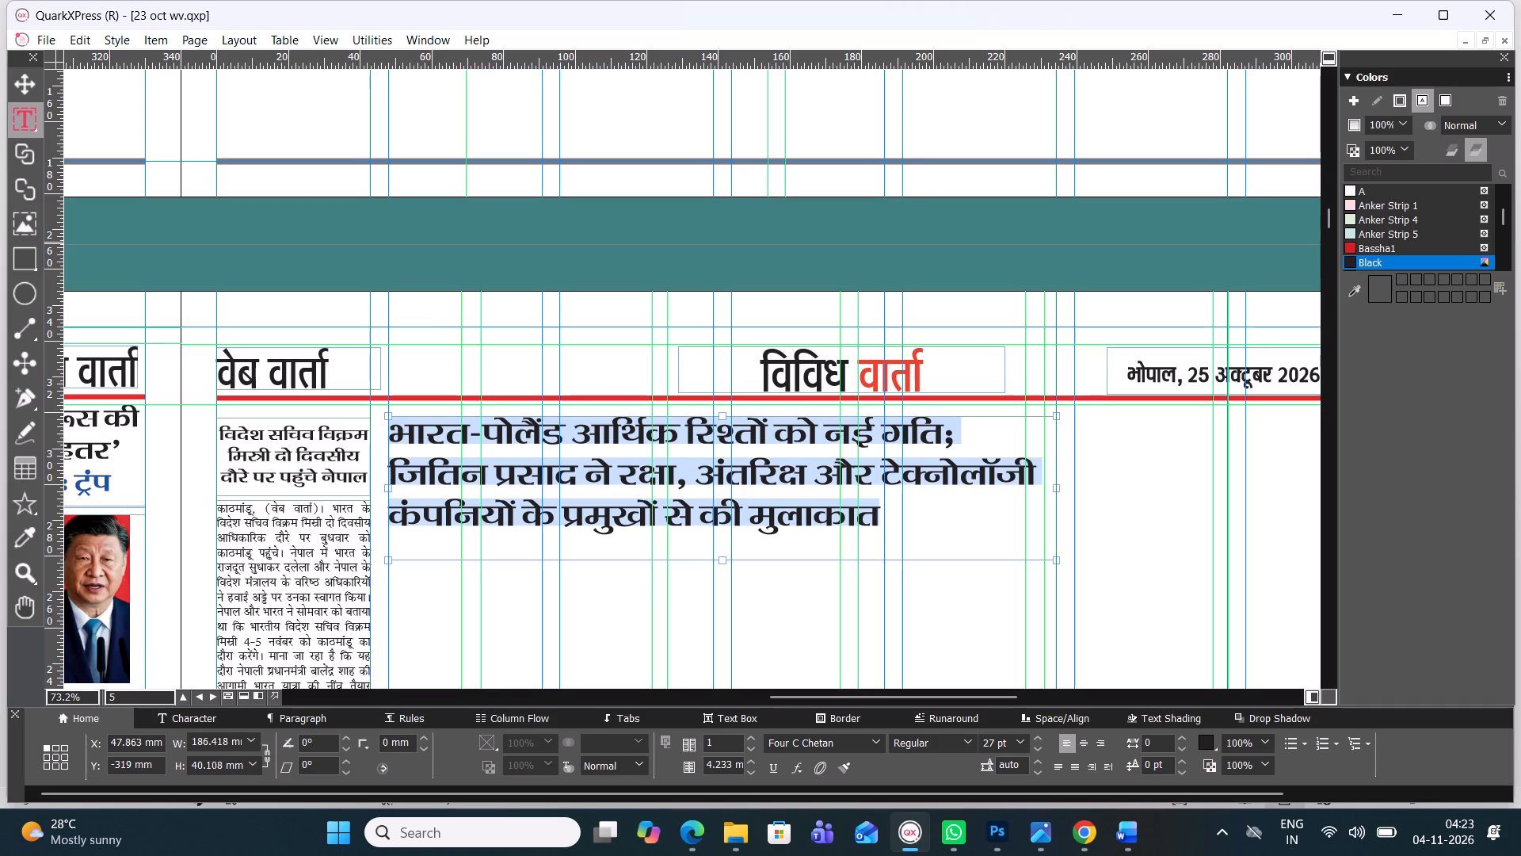
click(1085, 742)
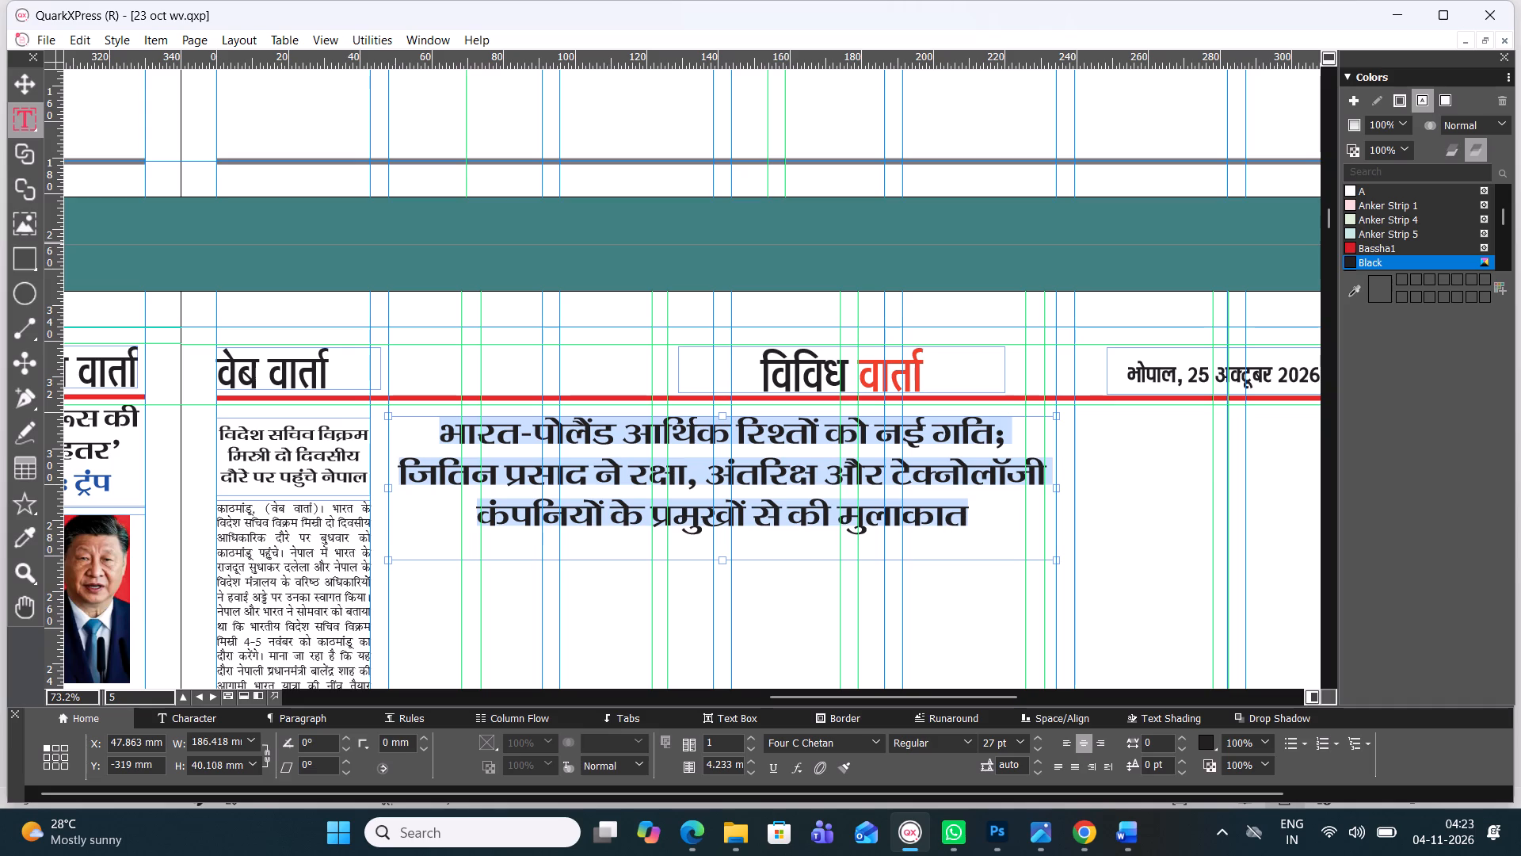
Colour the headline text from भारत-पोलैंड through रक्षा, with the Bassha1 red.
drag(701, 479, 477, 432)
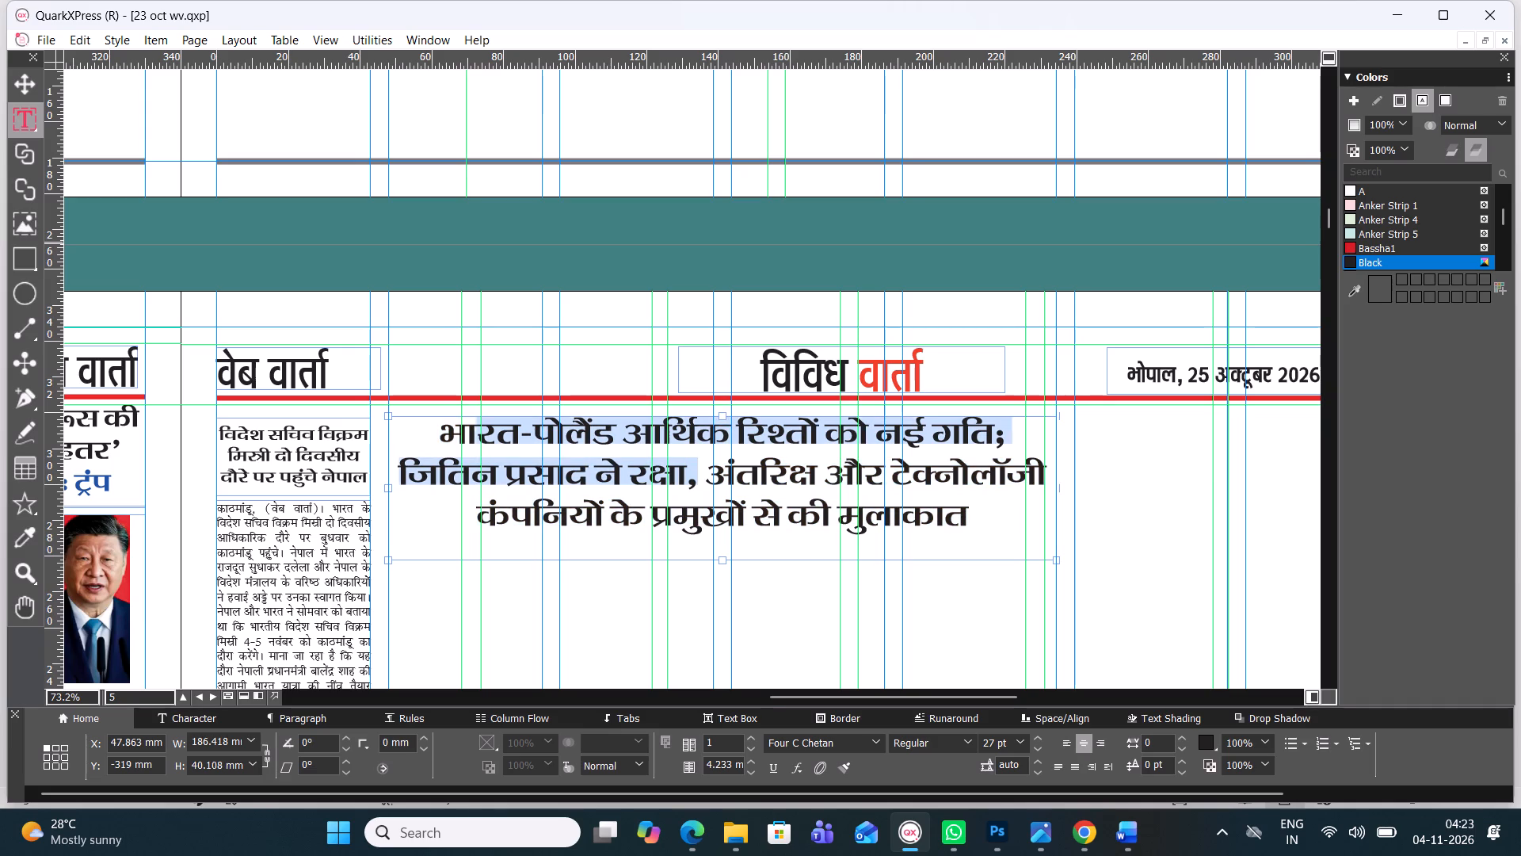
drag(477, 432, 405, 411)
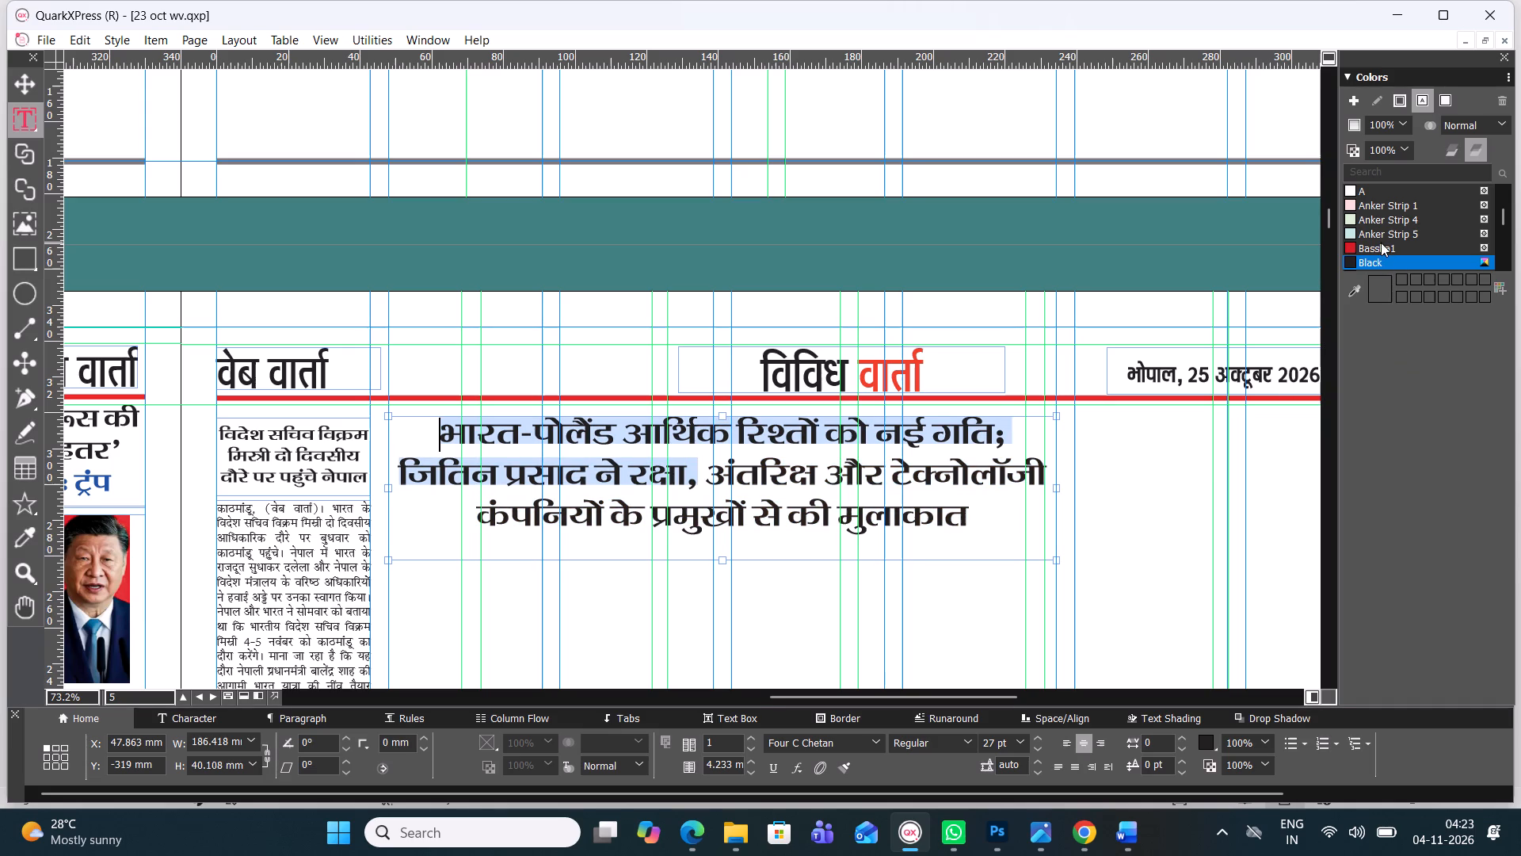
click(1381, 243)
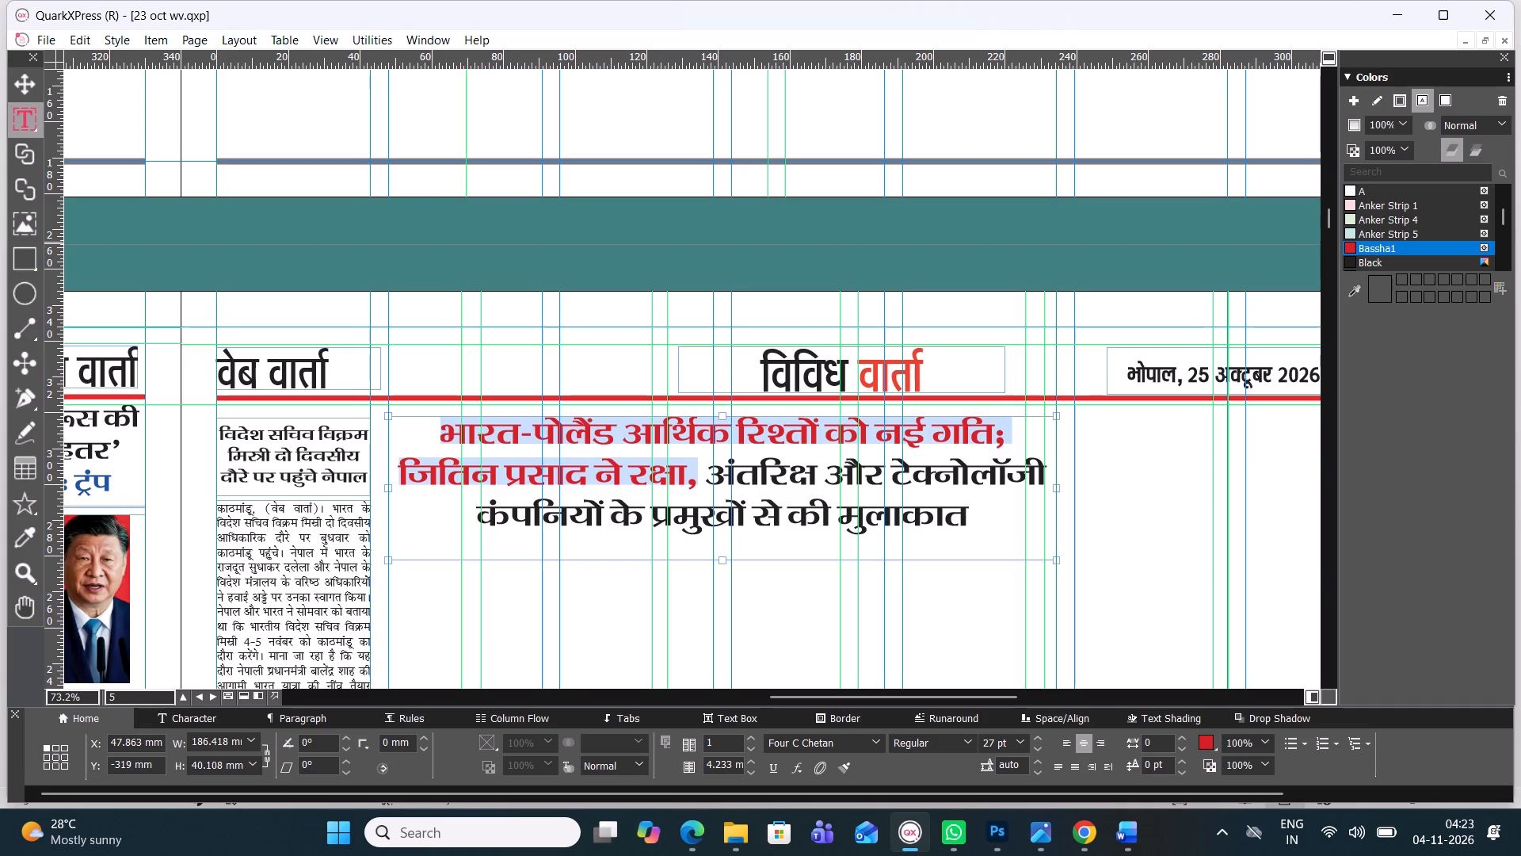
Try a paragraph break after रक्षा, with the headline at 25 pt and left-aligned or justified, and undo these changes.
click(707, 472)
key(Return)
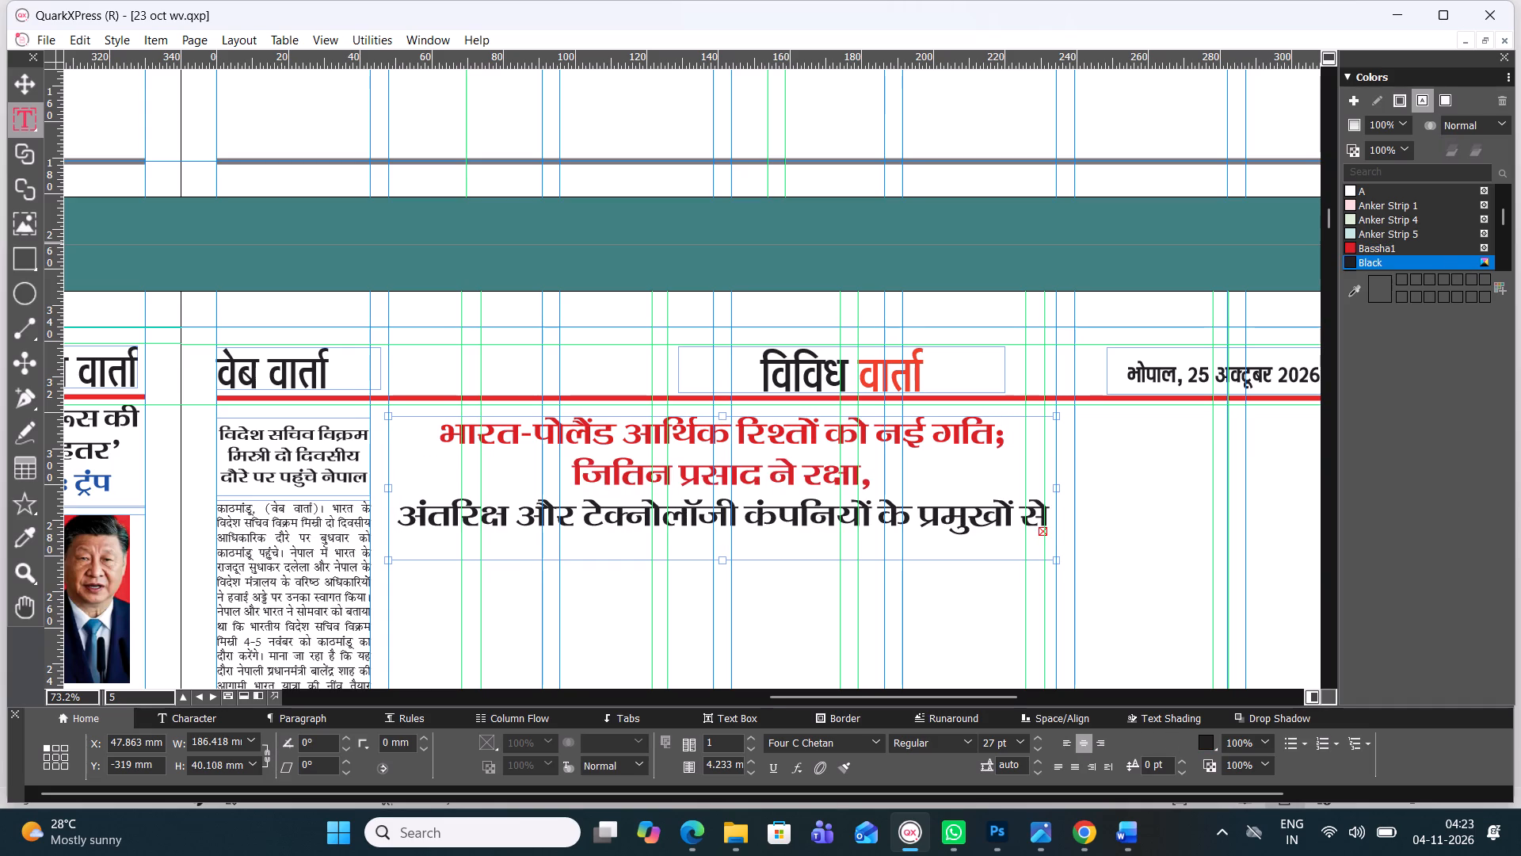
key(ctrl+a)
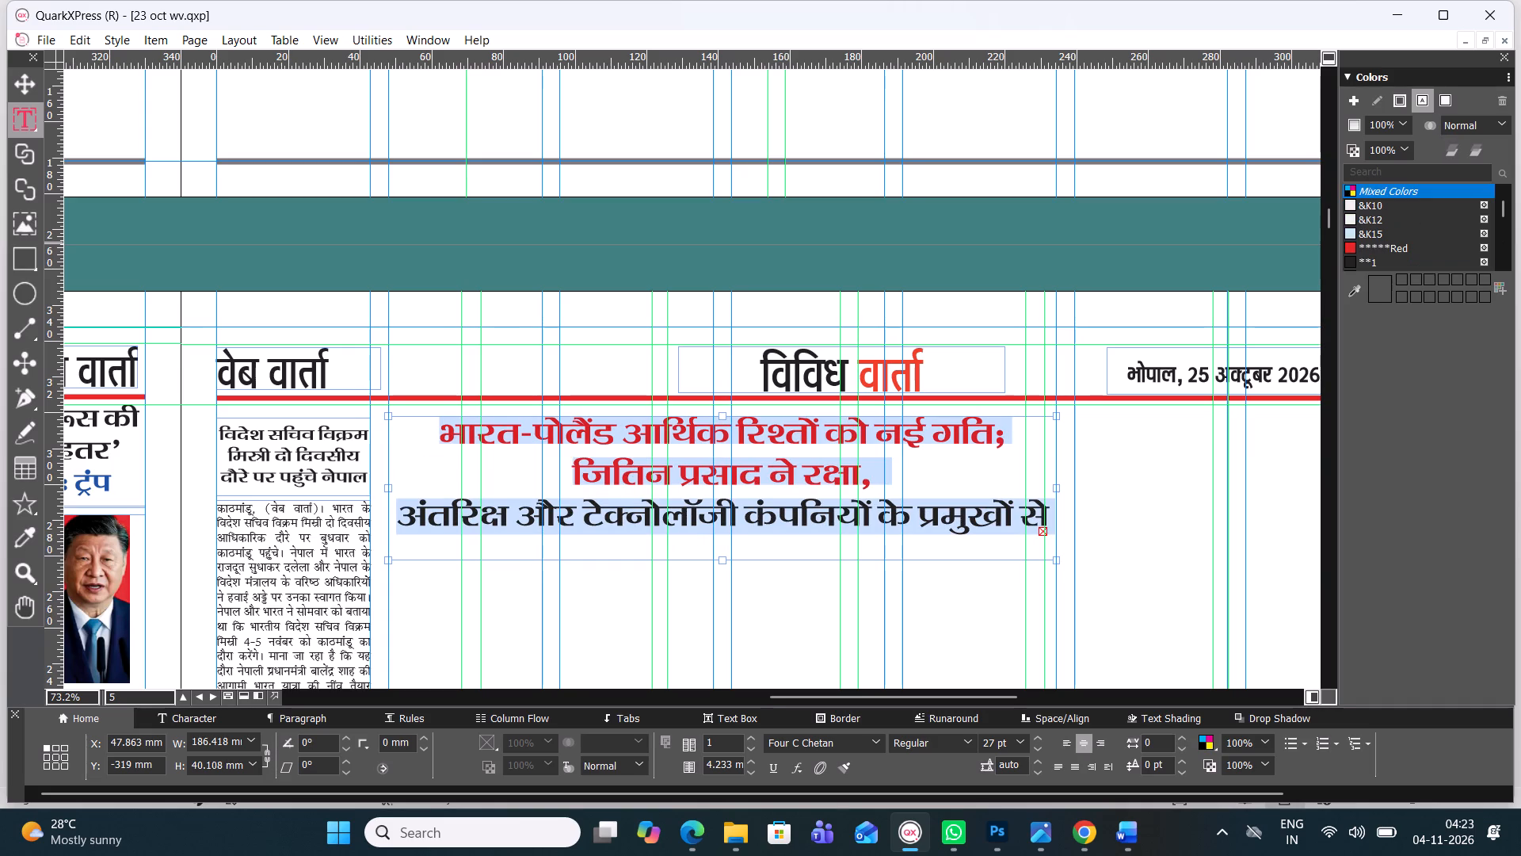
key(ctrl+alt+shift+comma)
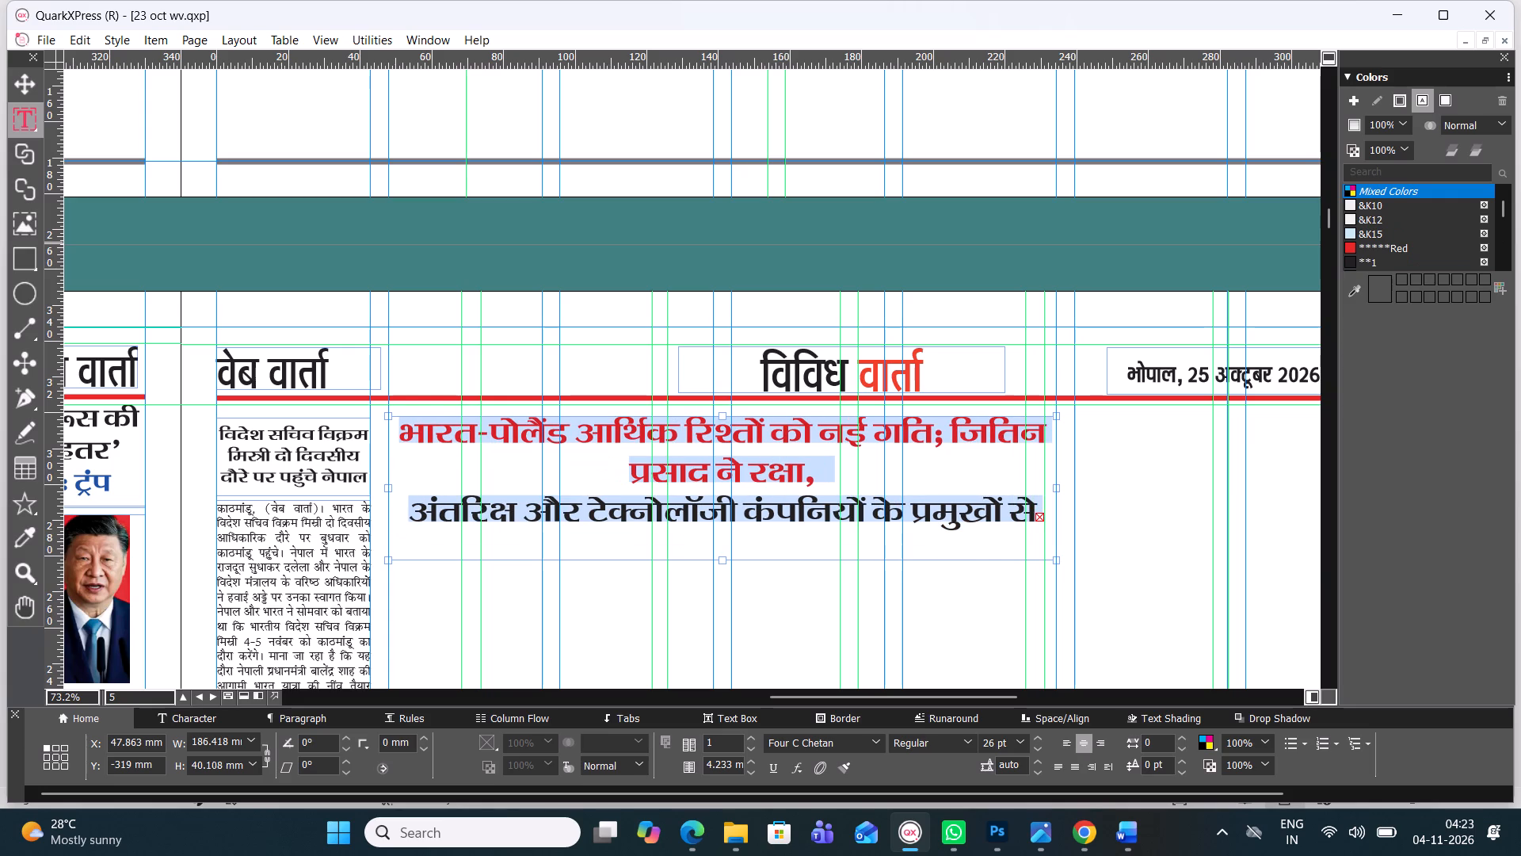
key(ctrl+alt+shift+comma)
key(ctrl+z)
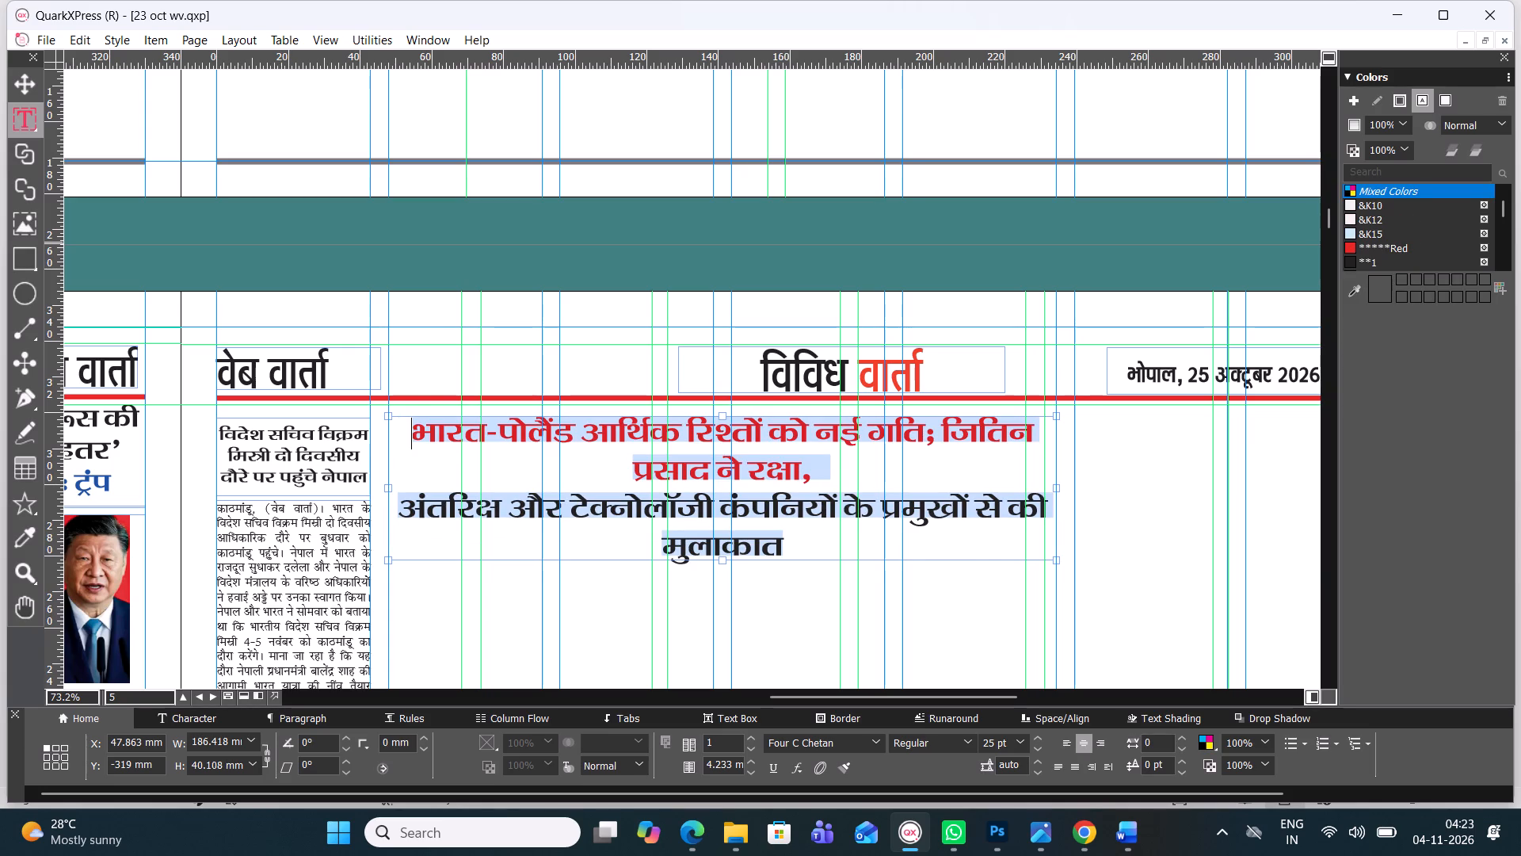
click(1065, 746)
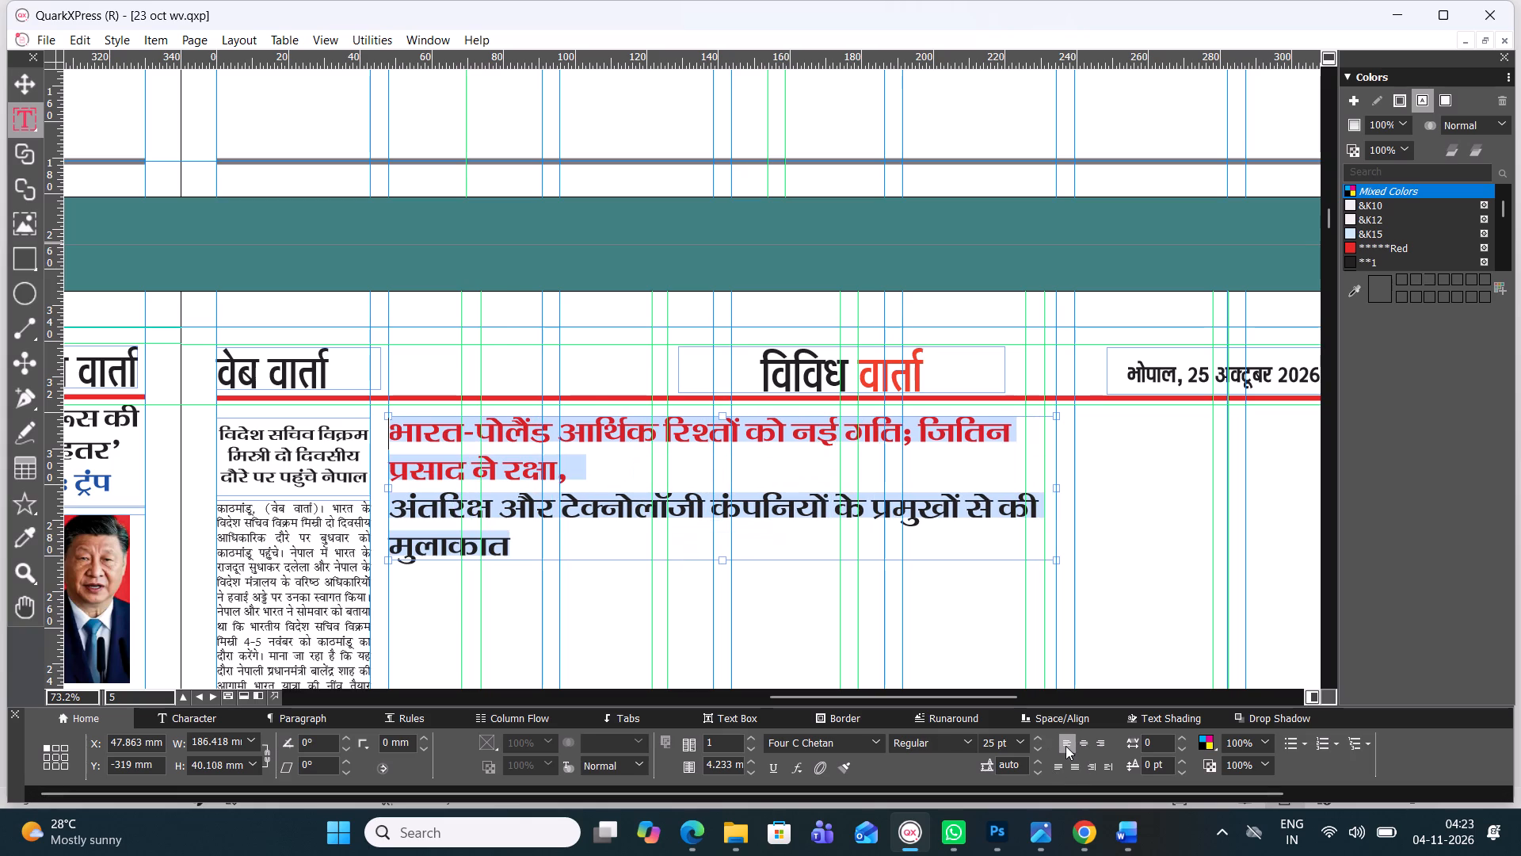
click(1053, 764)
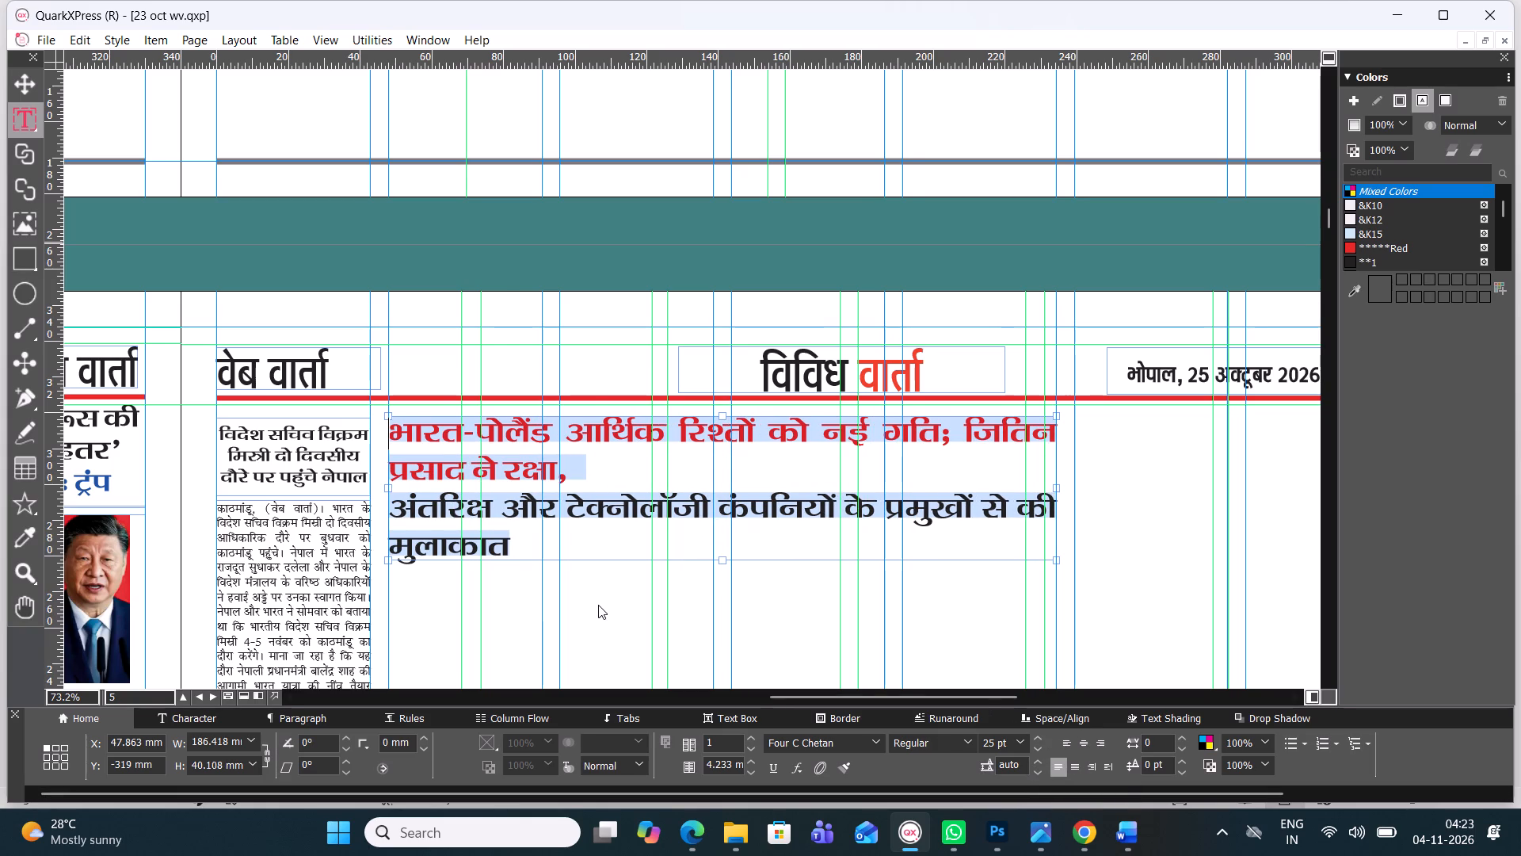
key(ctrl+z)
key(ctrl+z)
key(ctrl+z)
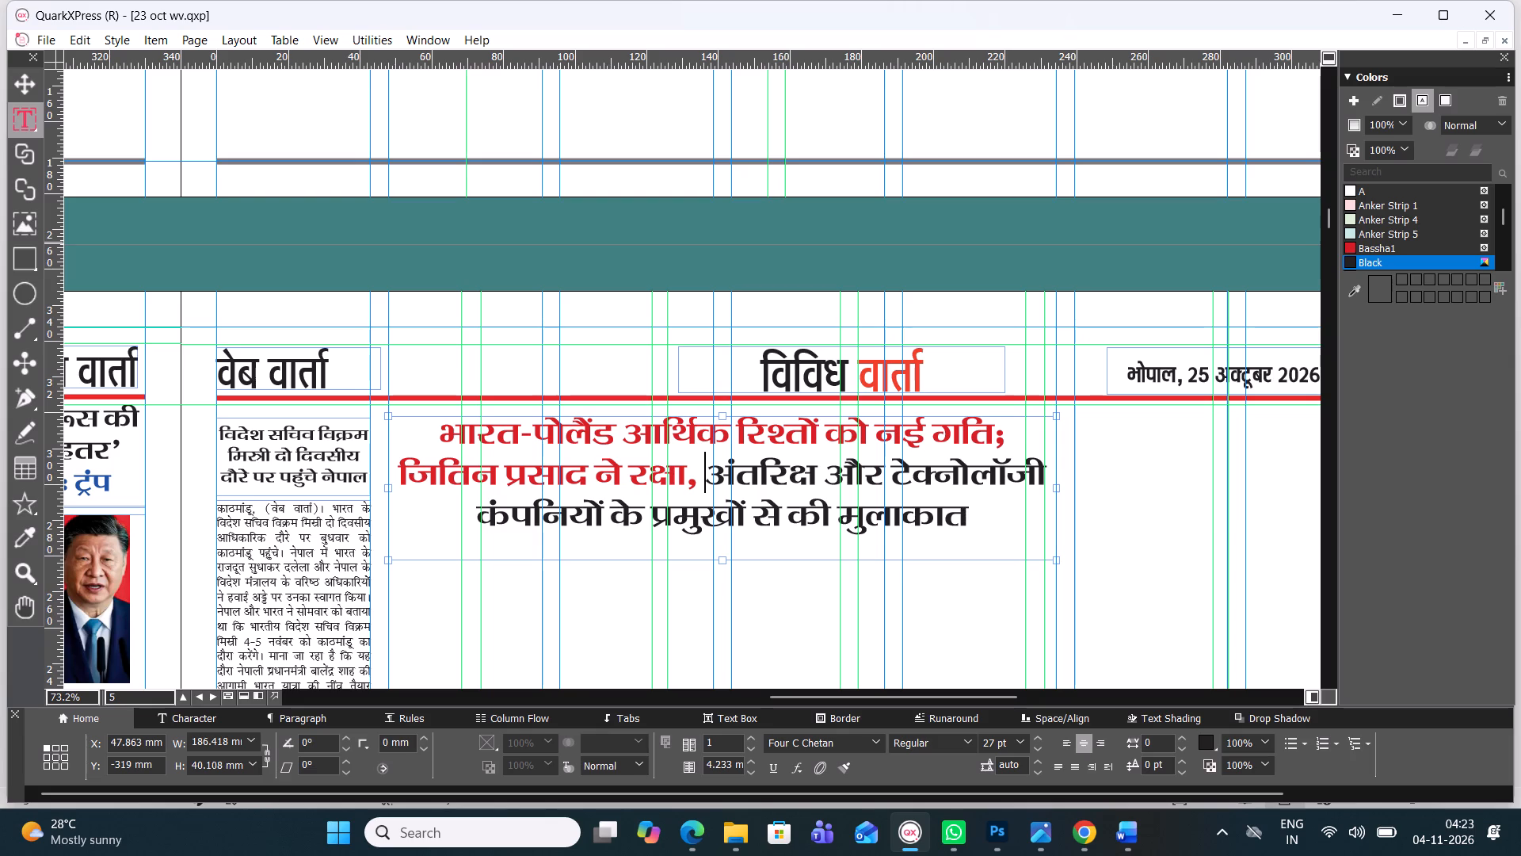
Recolour the entire three-line headline with the black **1 swatch.
drag(970, 523, 124, 406)
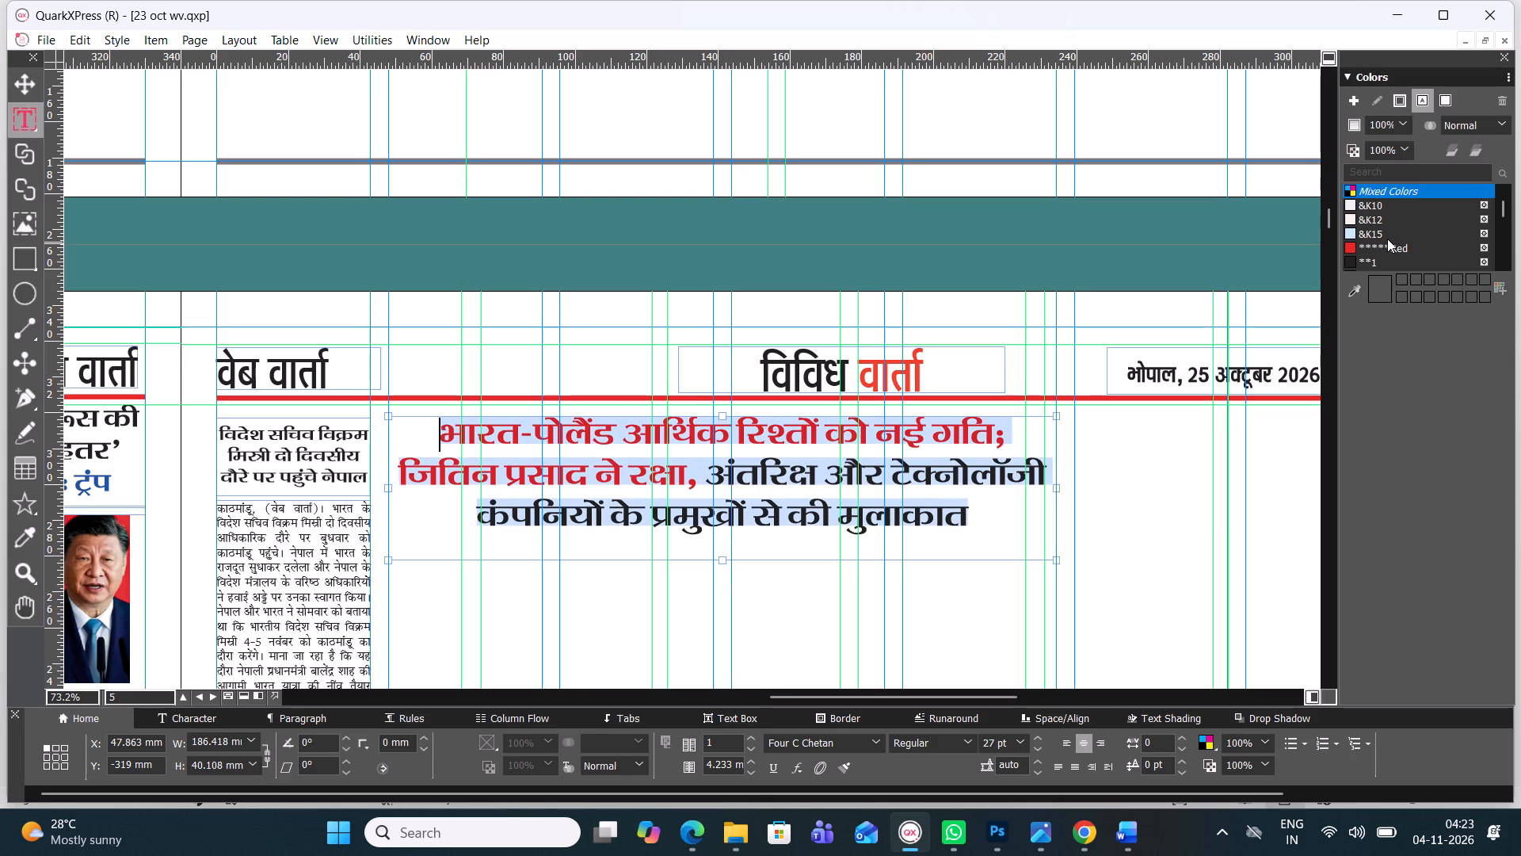
click(1387, 240)
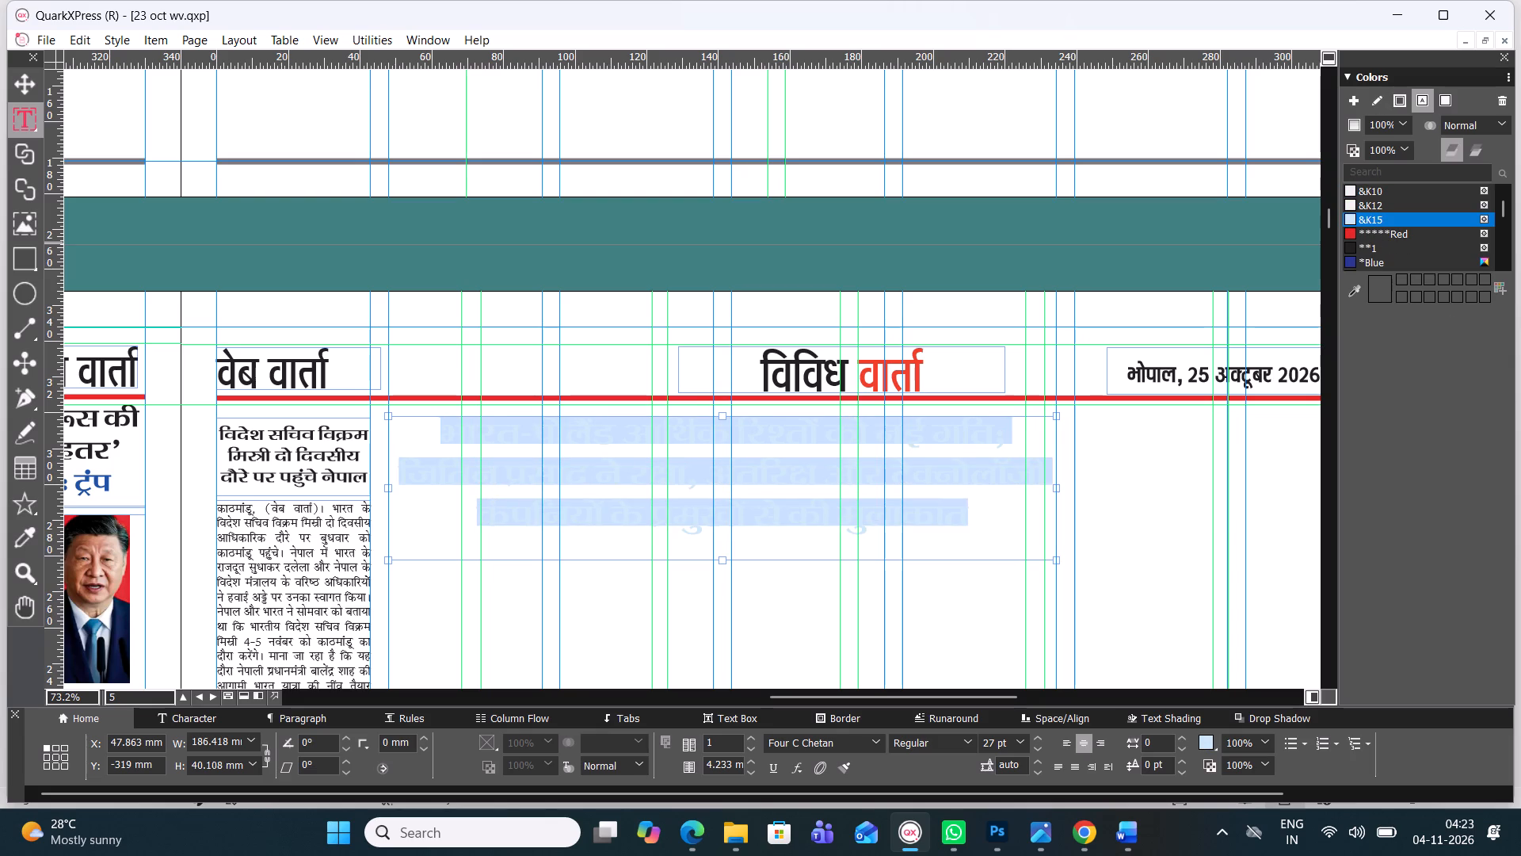
key(ctrl+z)
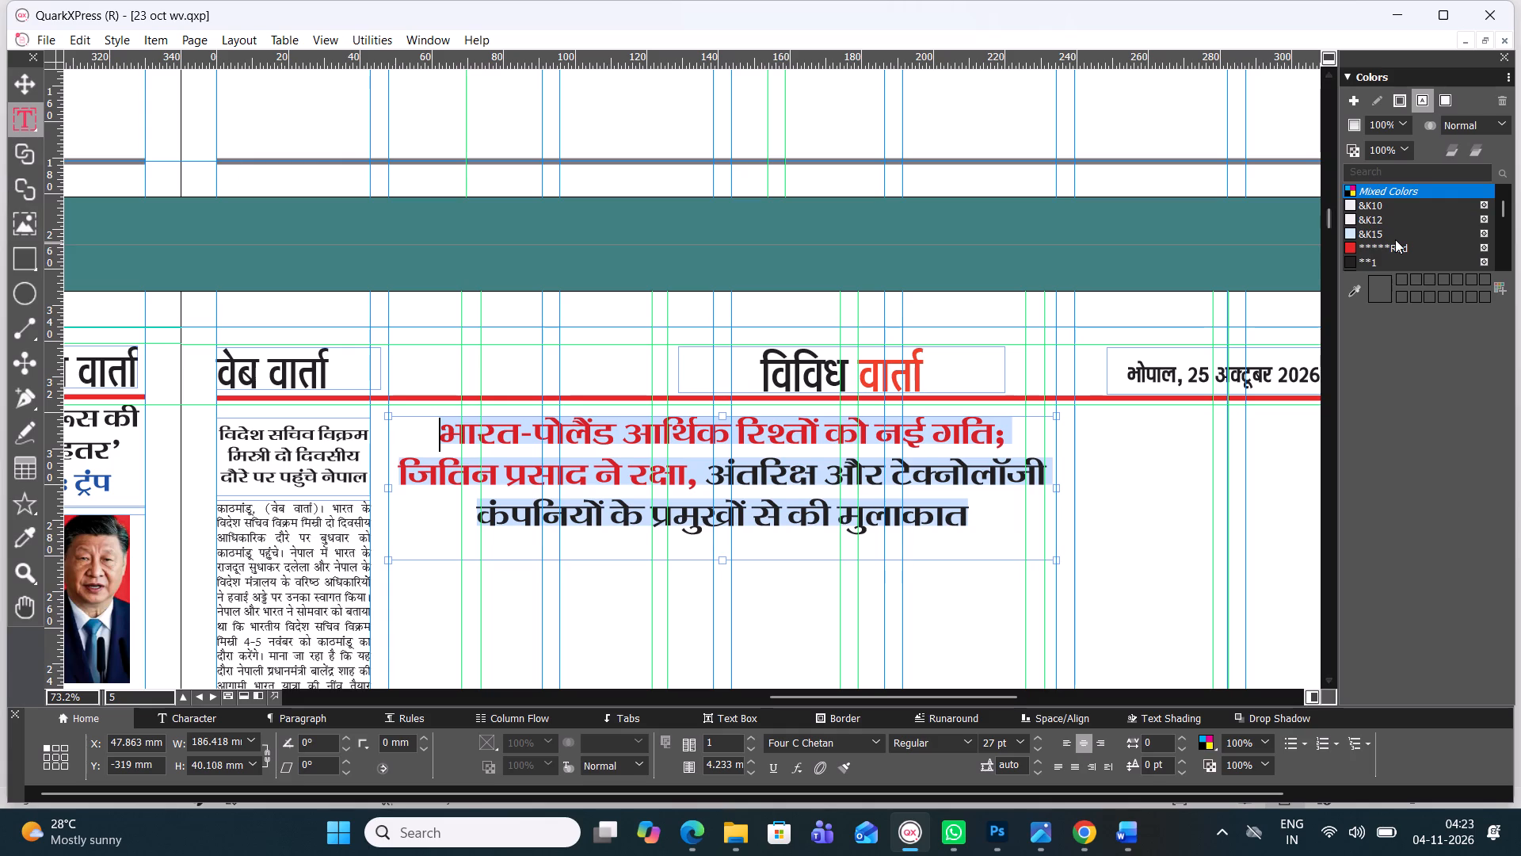
click(1395, 242)
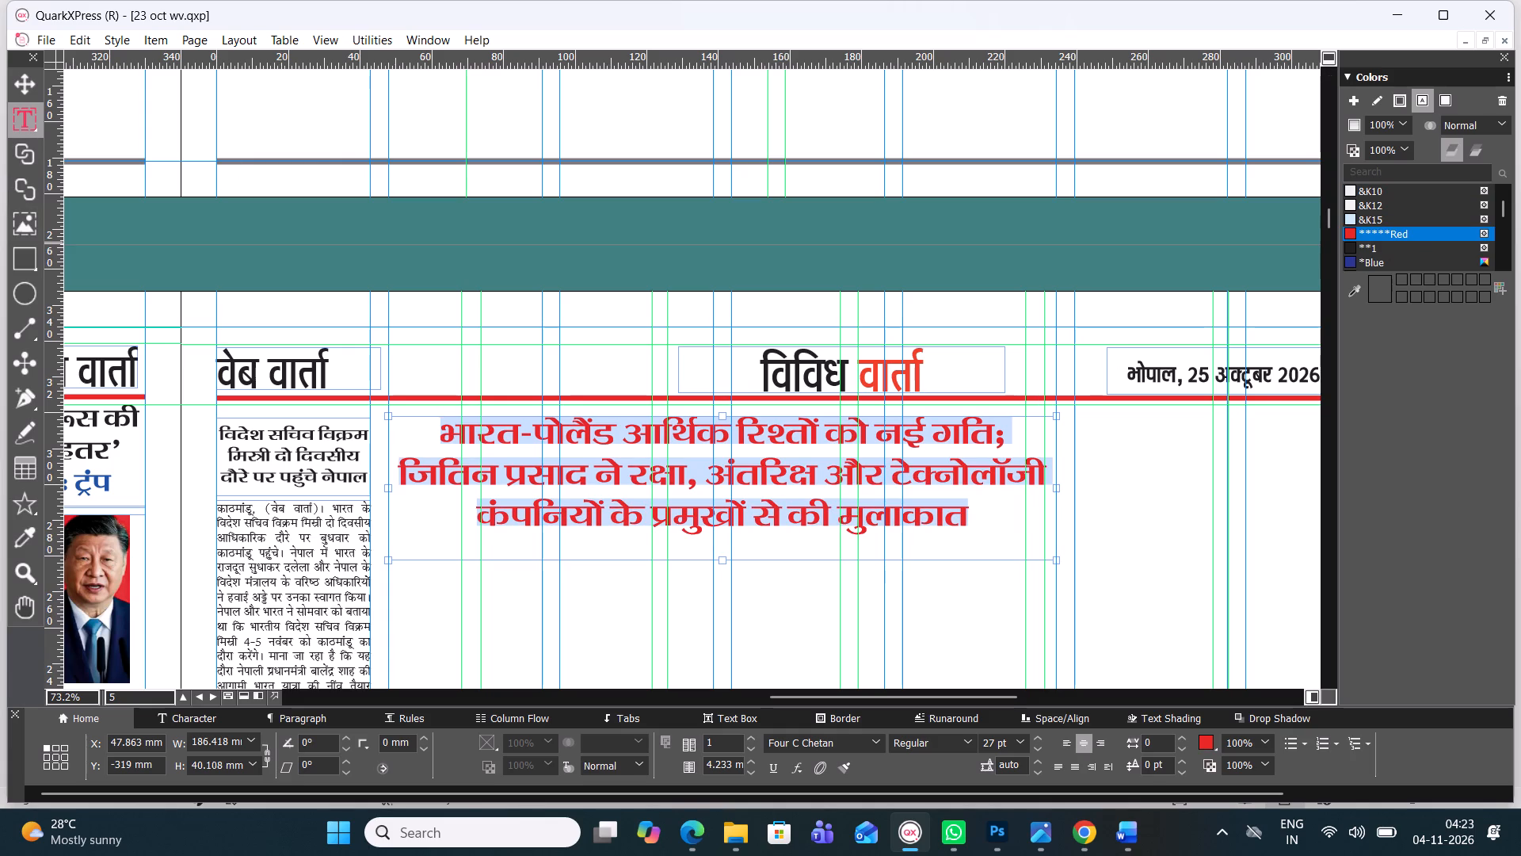
click(1403, 248)
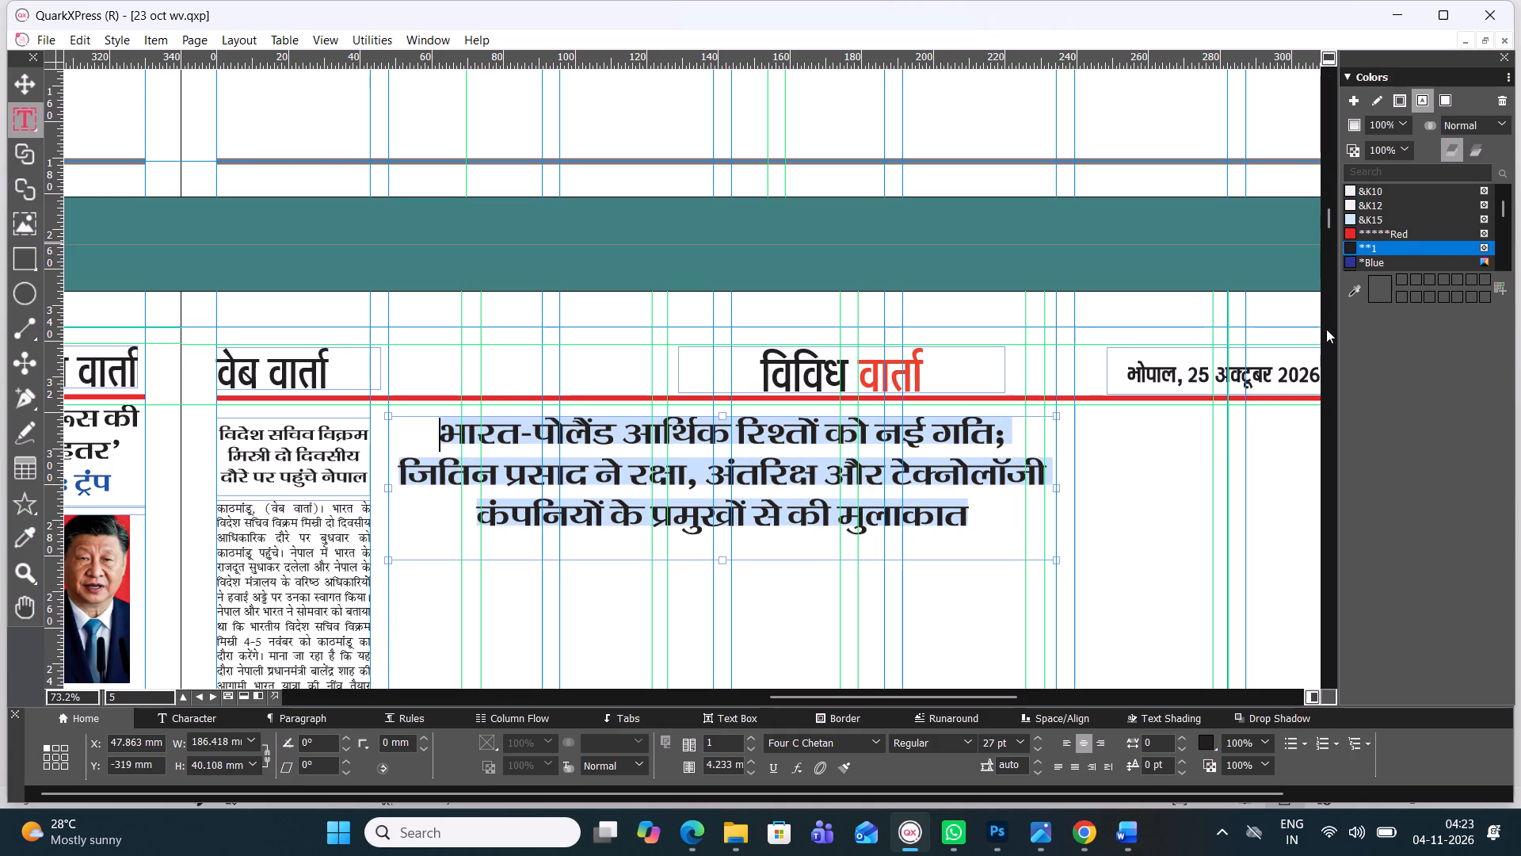
Shorten the headline's text box to about 36.4 mm high.
drag(723, 557, 724, 544)
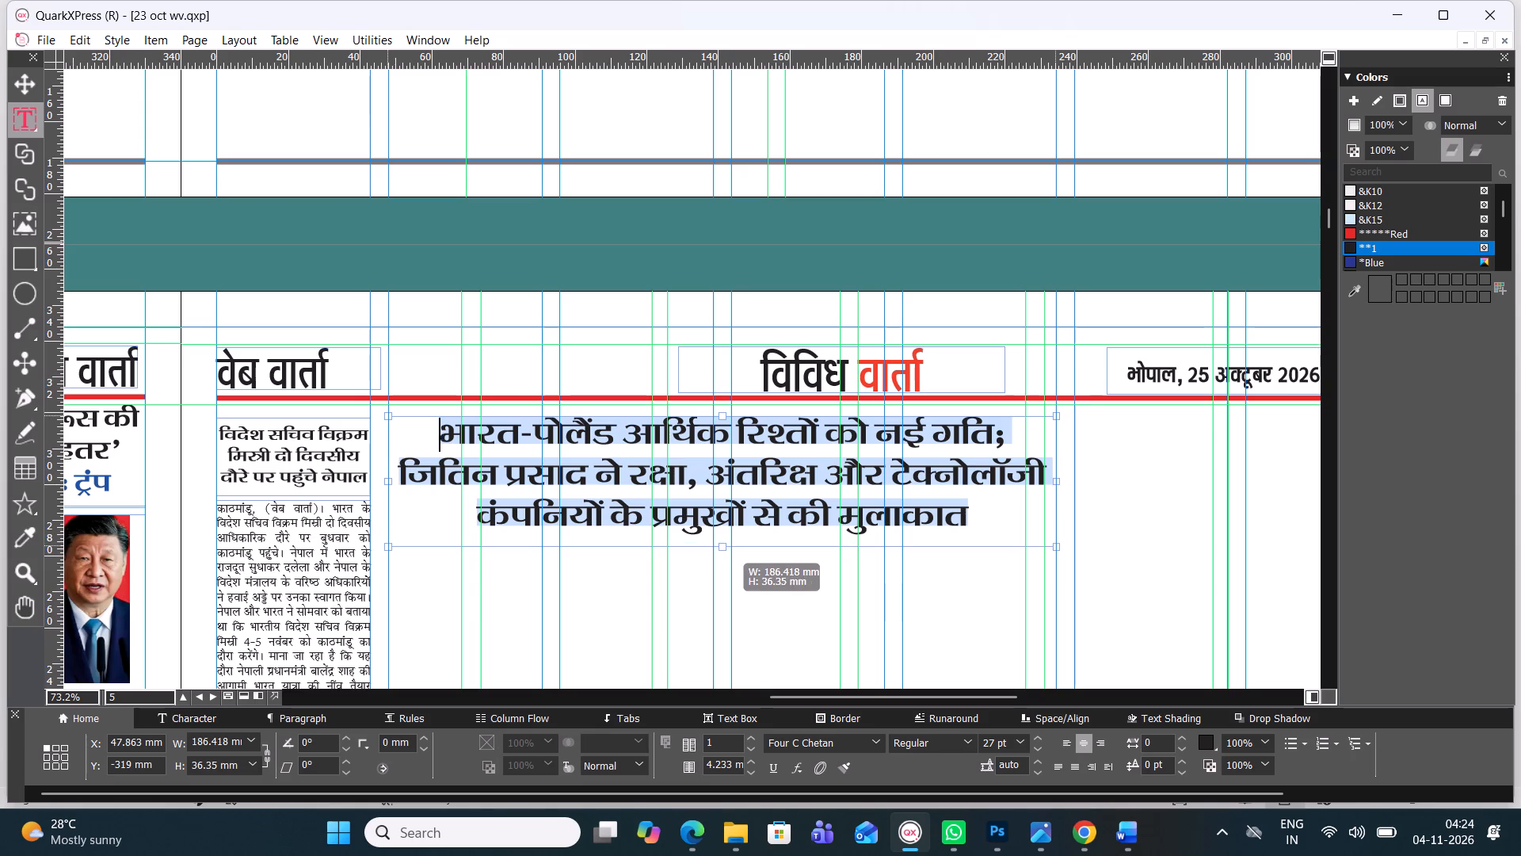
Draw a body text box about 186.4 mm wide and 113.6 mm high just below the भारत-पोलैंड headline.
drag(818, 698, 833, 695)
drag(1328, 221, 1328, 229)
click(1156, 244)
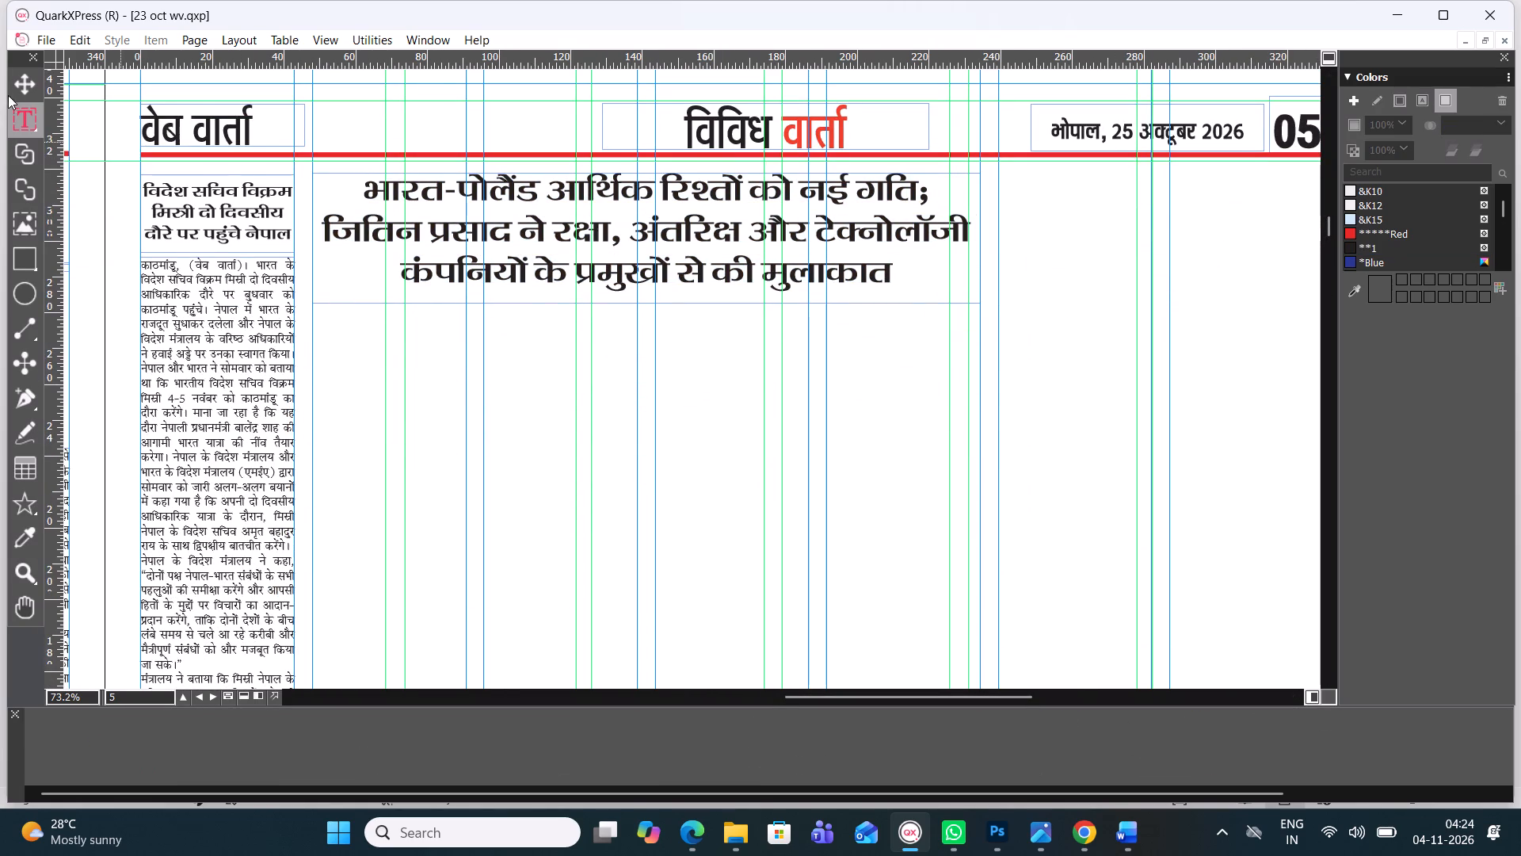
click(17, 90)
click(23, 113)
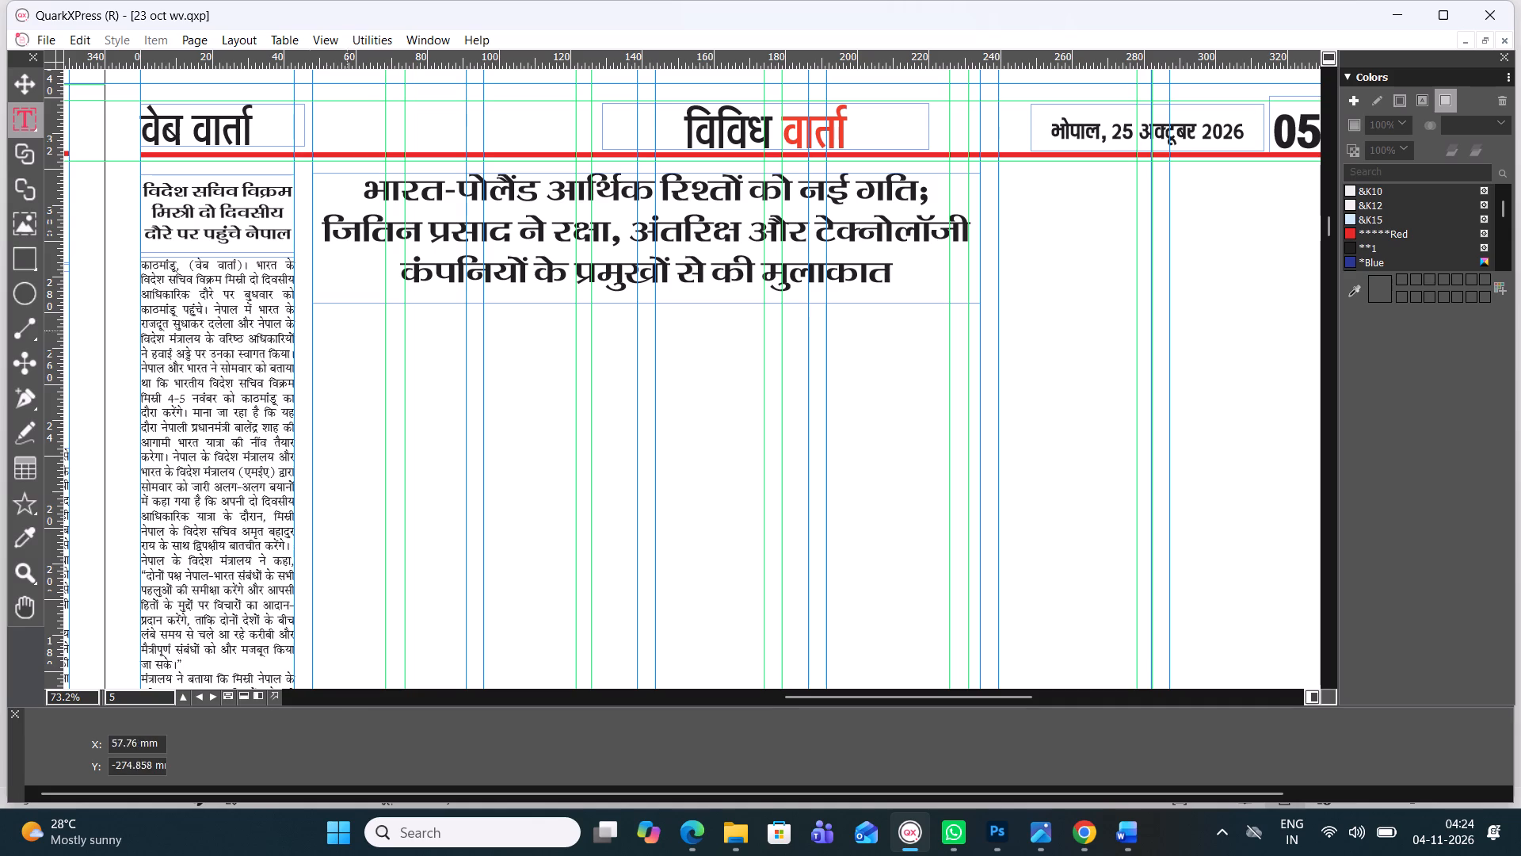
drag(313, 312, 904, 710)
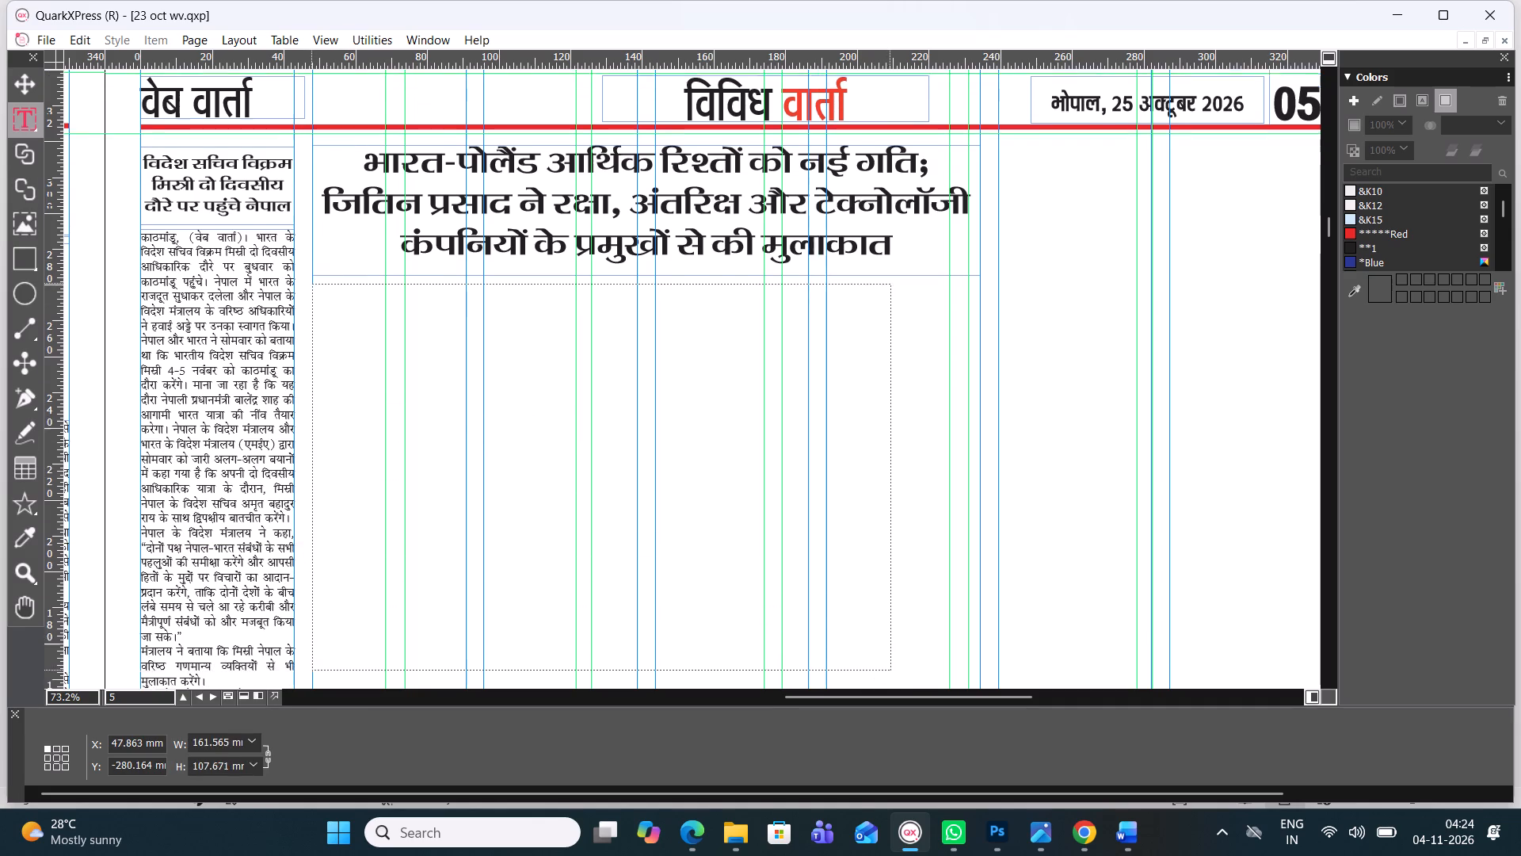
drag(904, 710, 982, 625)
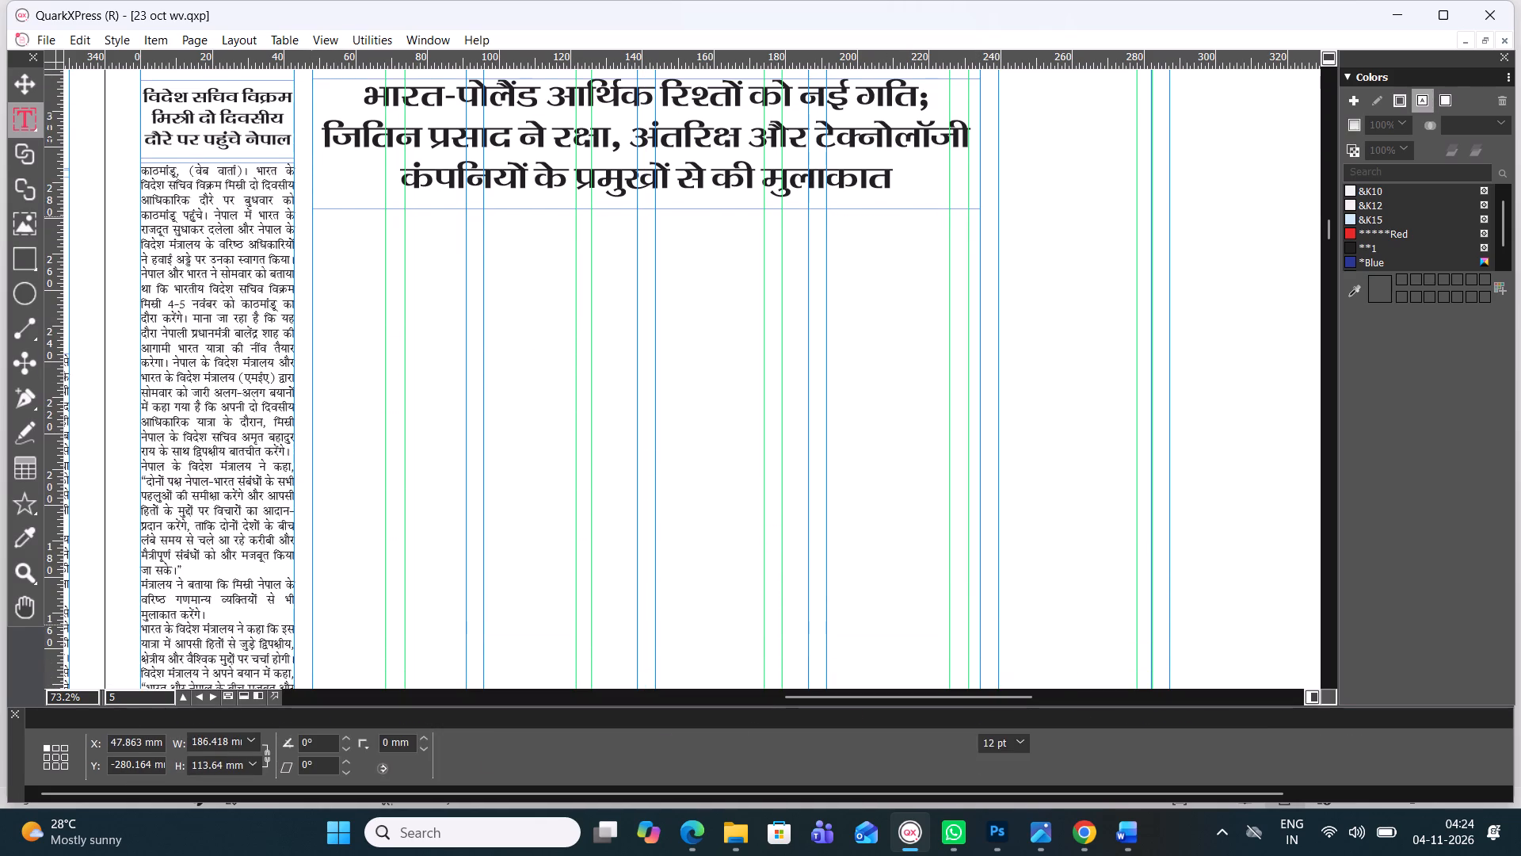
Switch to the Word document and copy the India-Poland story's full body text, from नई दिल्ली through its last paragraph.
click(1088, 843)
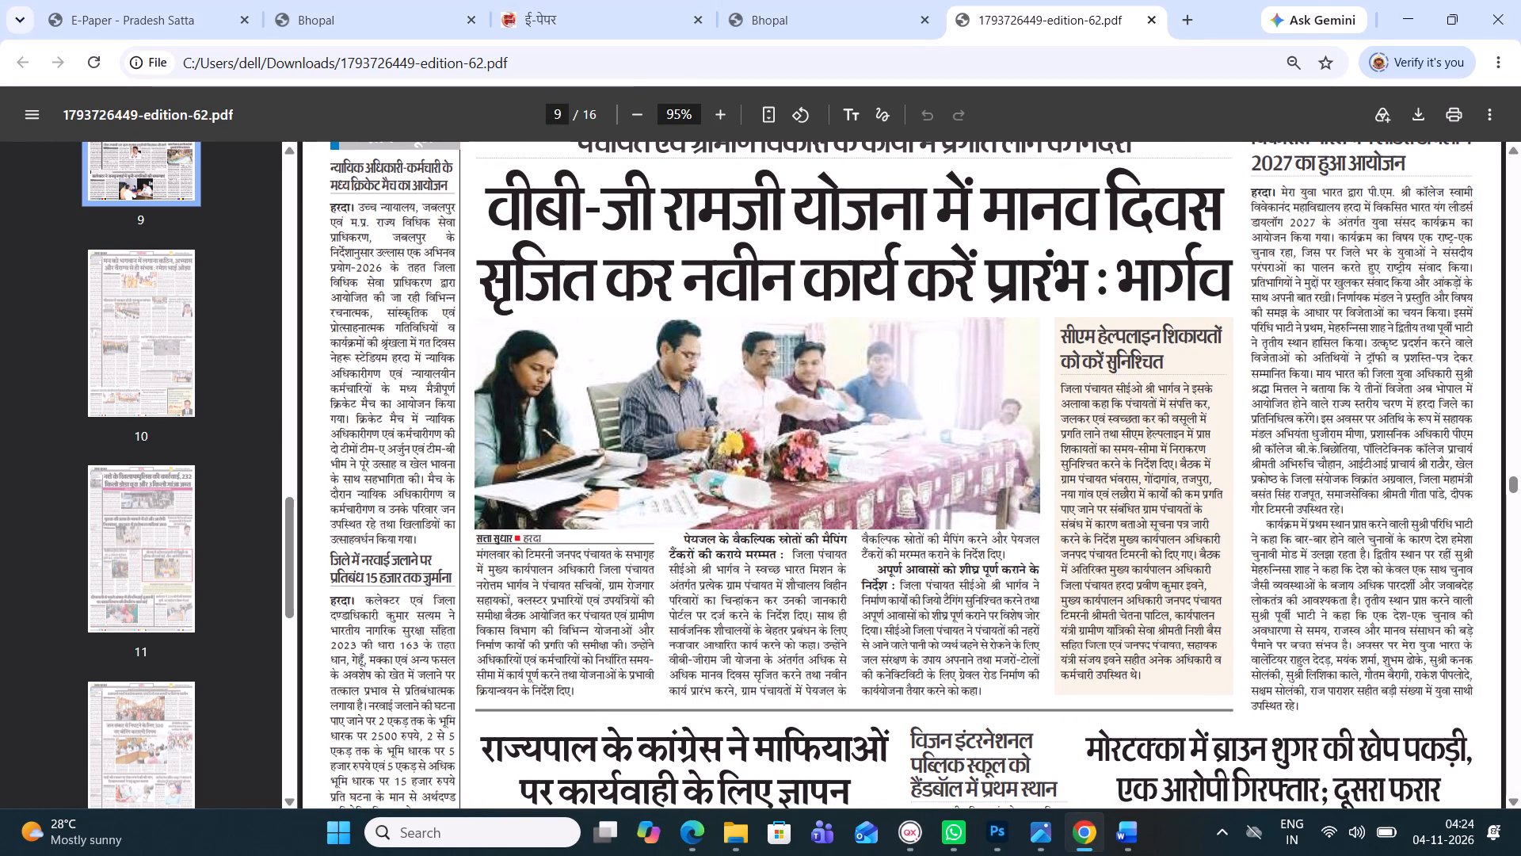
click(920, 843)
click(1130, 845)
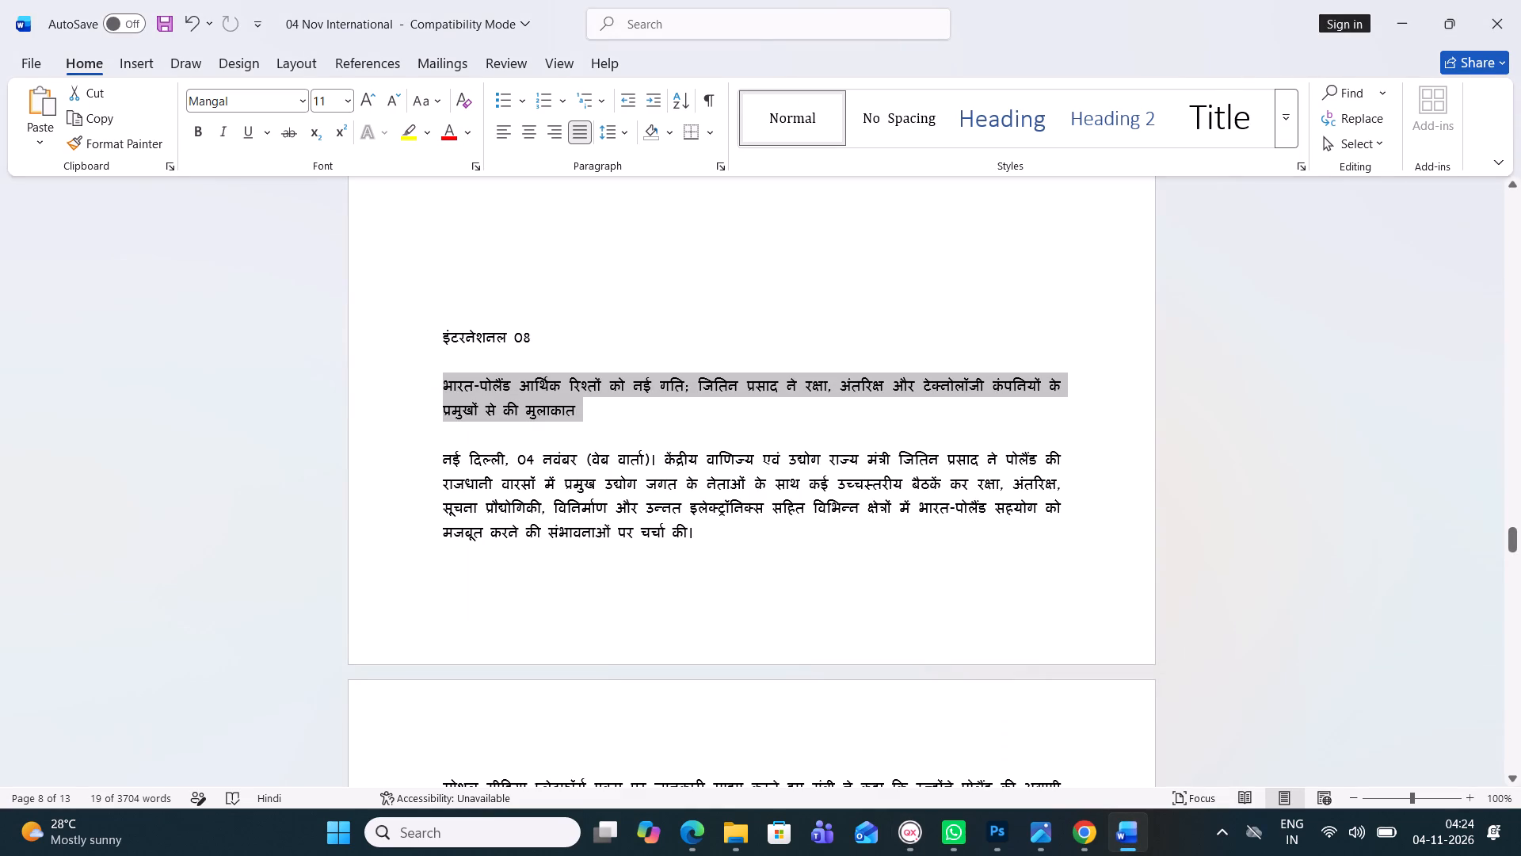
drag(438, 455, 1058, 835)
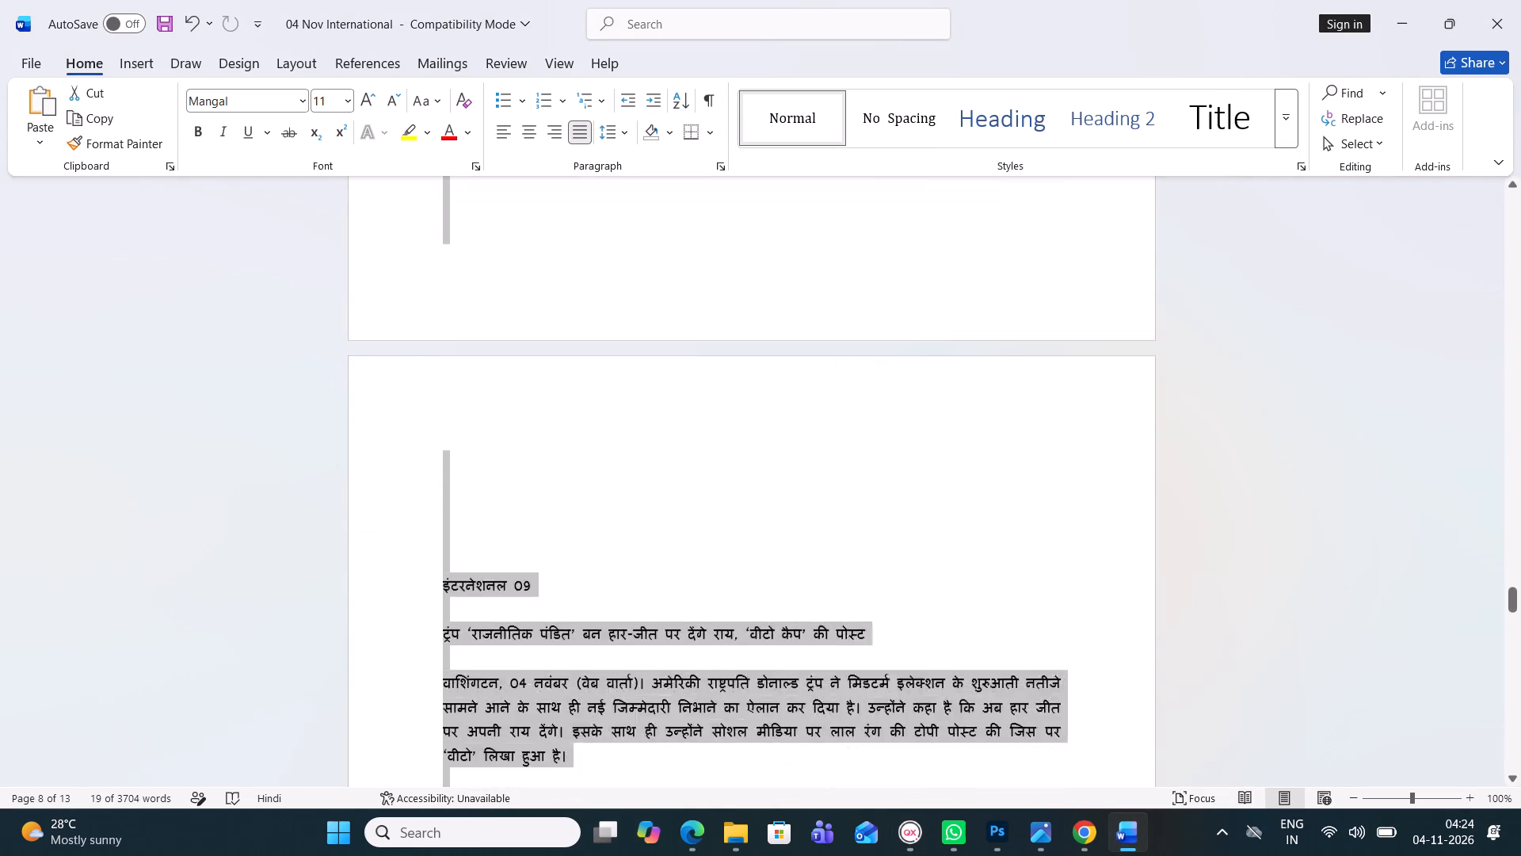
drag(1058, 835, 949, 148)
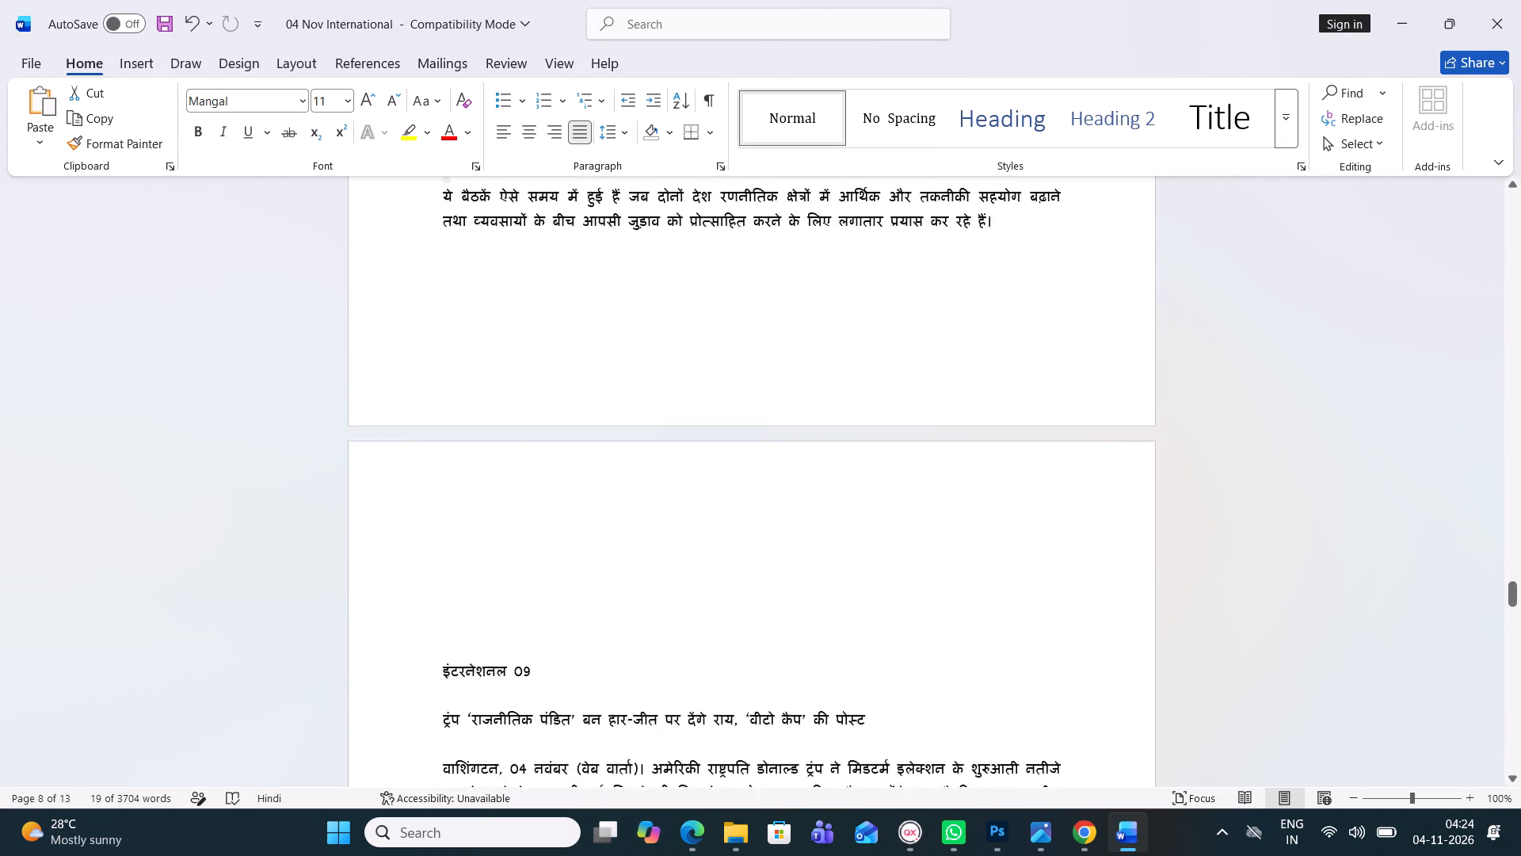
drag(949, 148, 1001, 420)
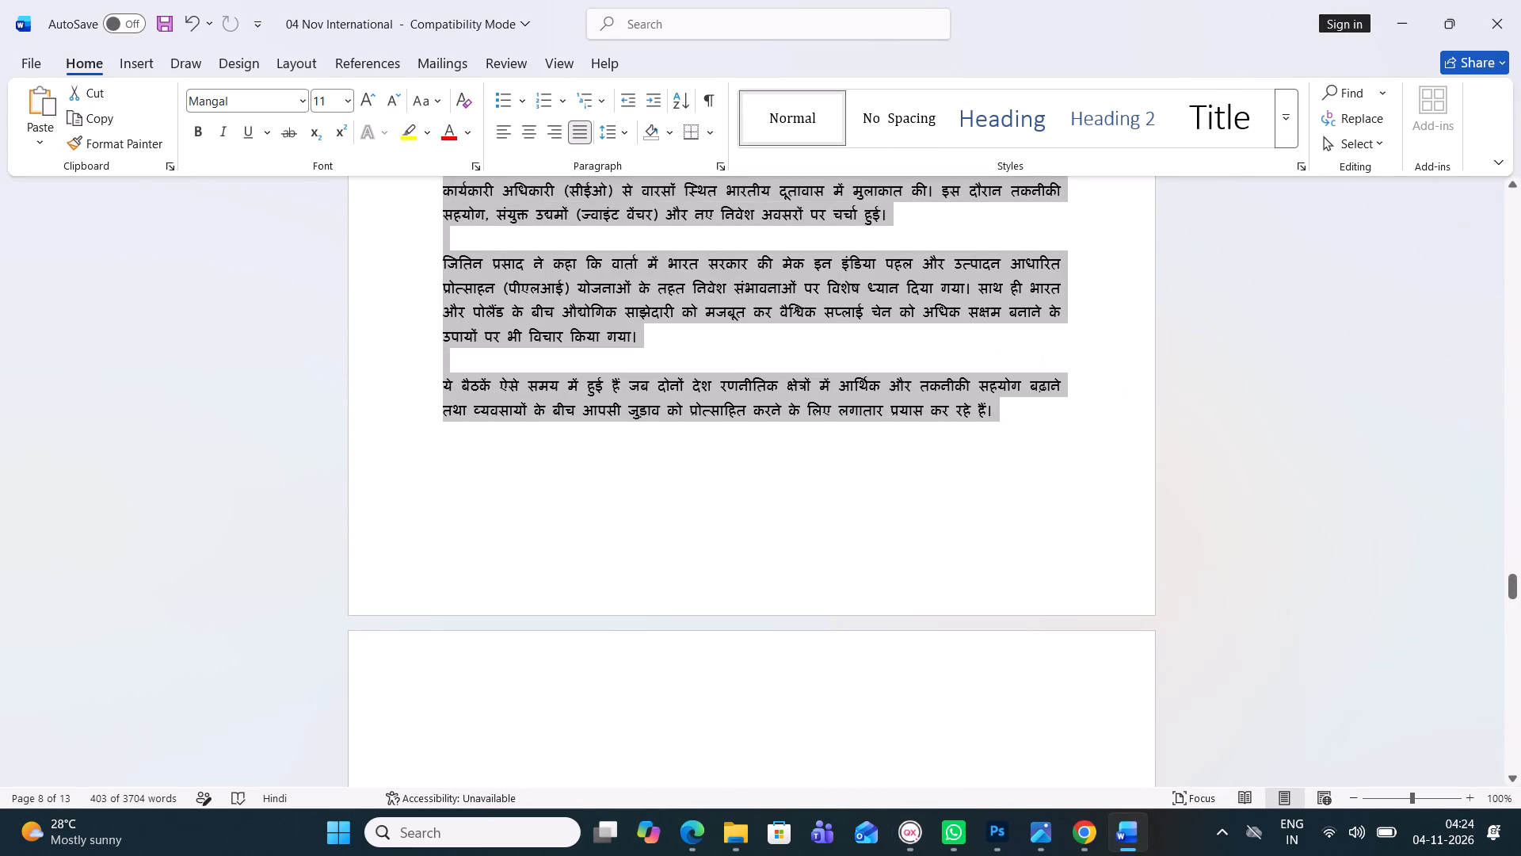
key(ctrl+c)
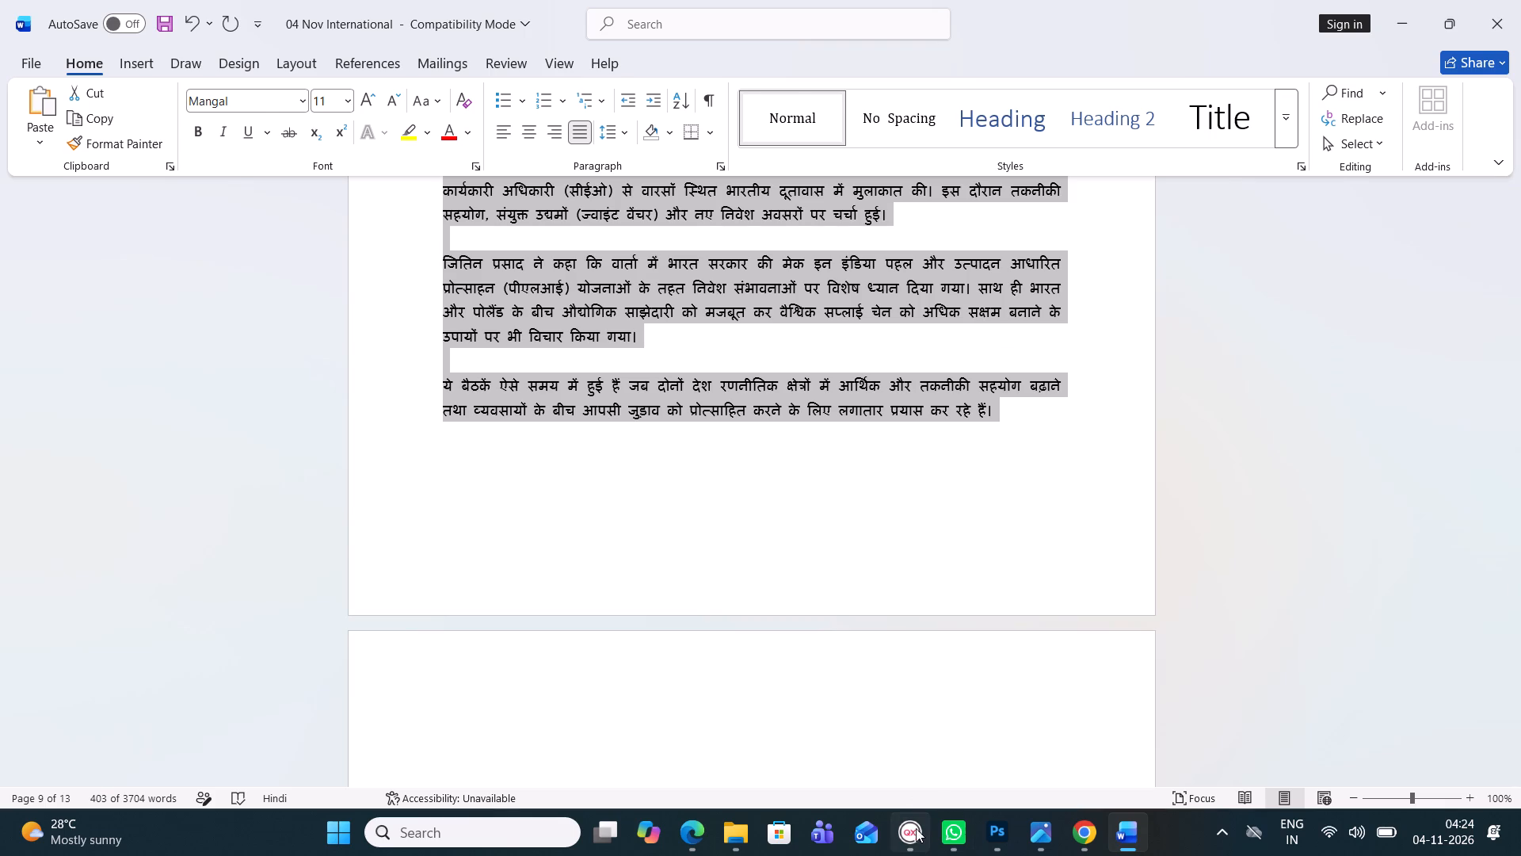
Return to QuarkXPress and set the text size of the empty body box to 11.5 pt.
click(916, 828)
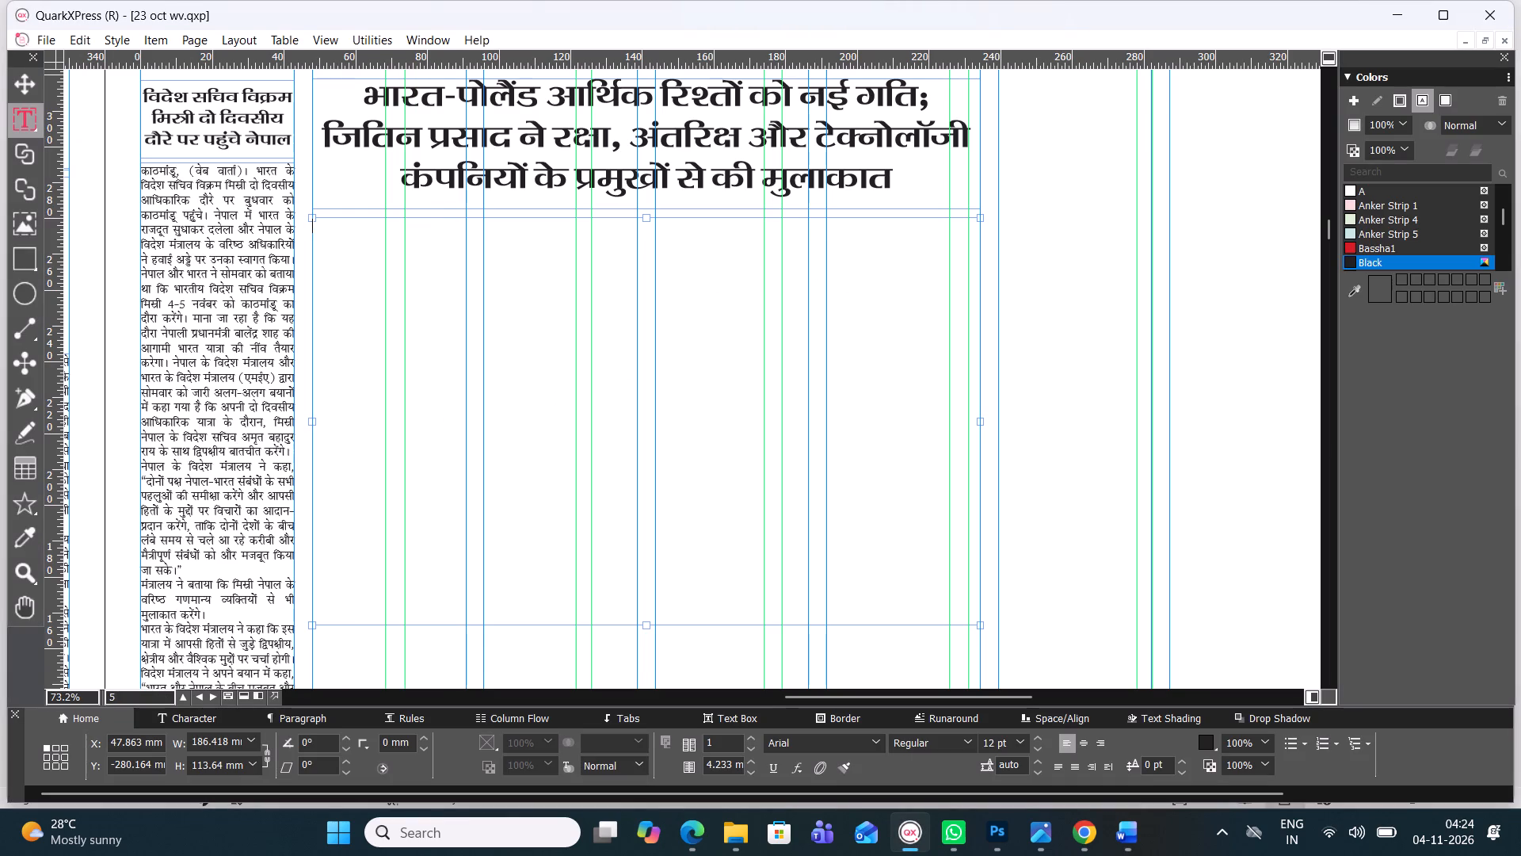
click(1010, 743)
text(11)
key(period)
key(5)
key(Return)
key(Return)
Set the body box's leading to 11.7 pt.
drag(1021, 764, 967, 792)
key(Return)
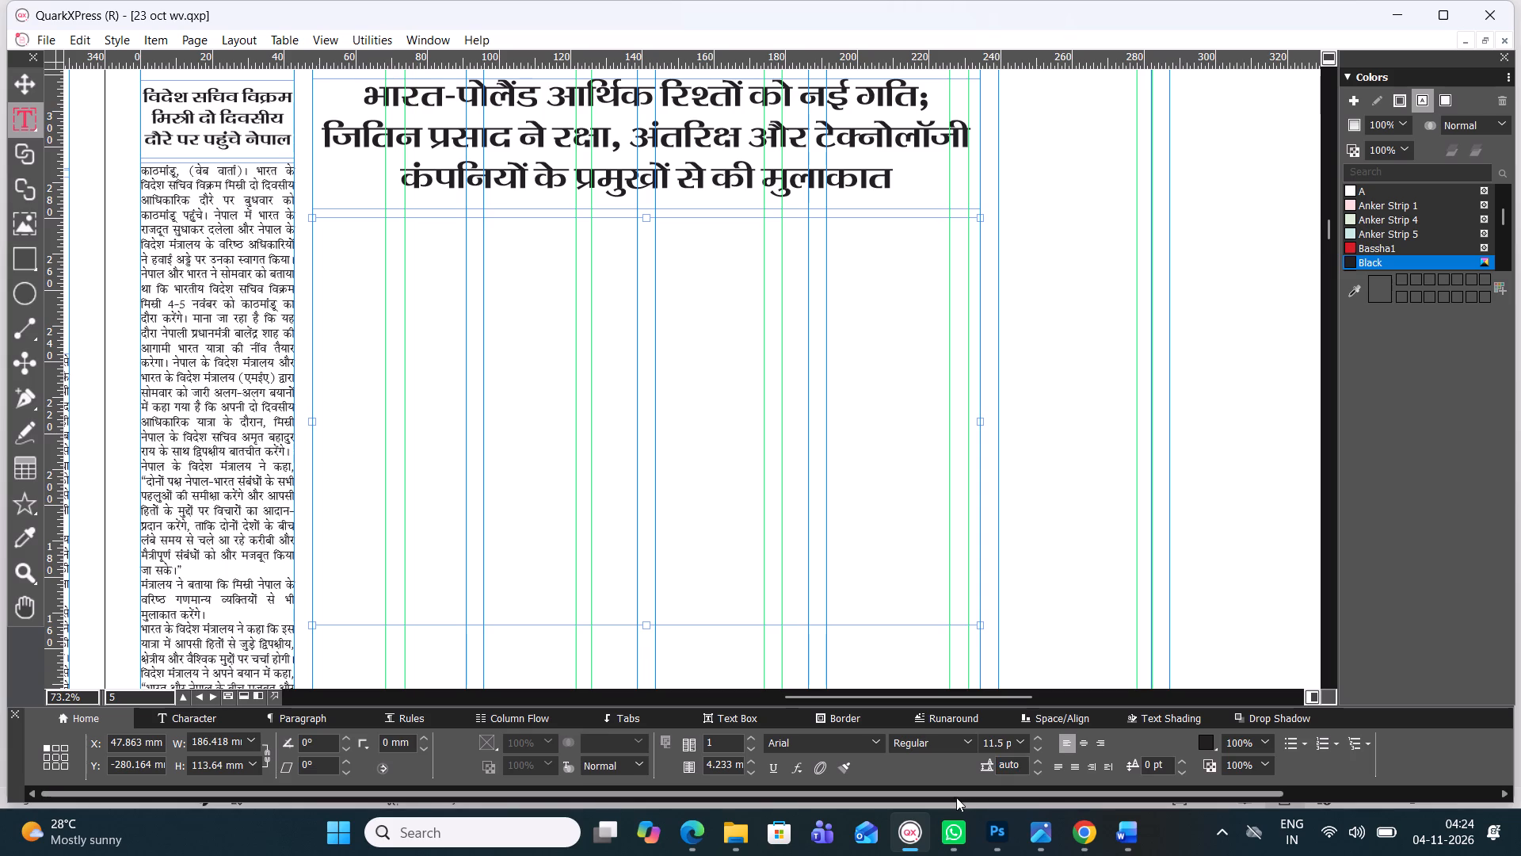
drag(1018, 762, 898, 764)
key(BackSpace)
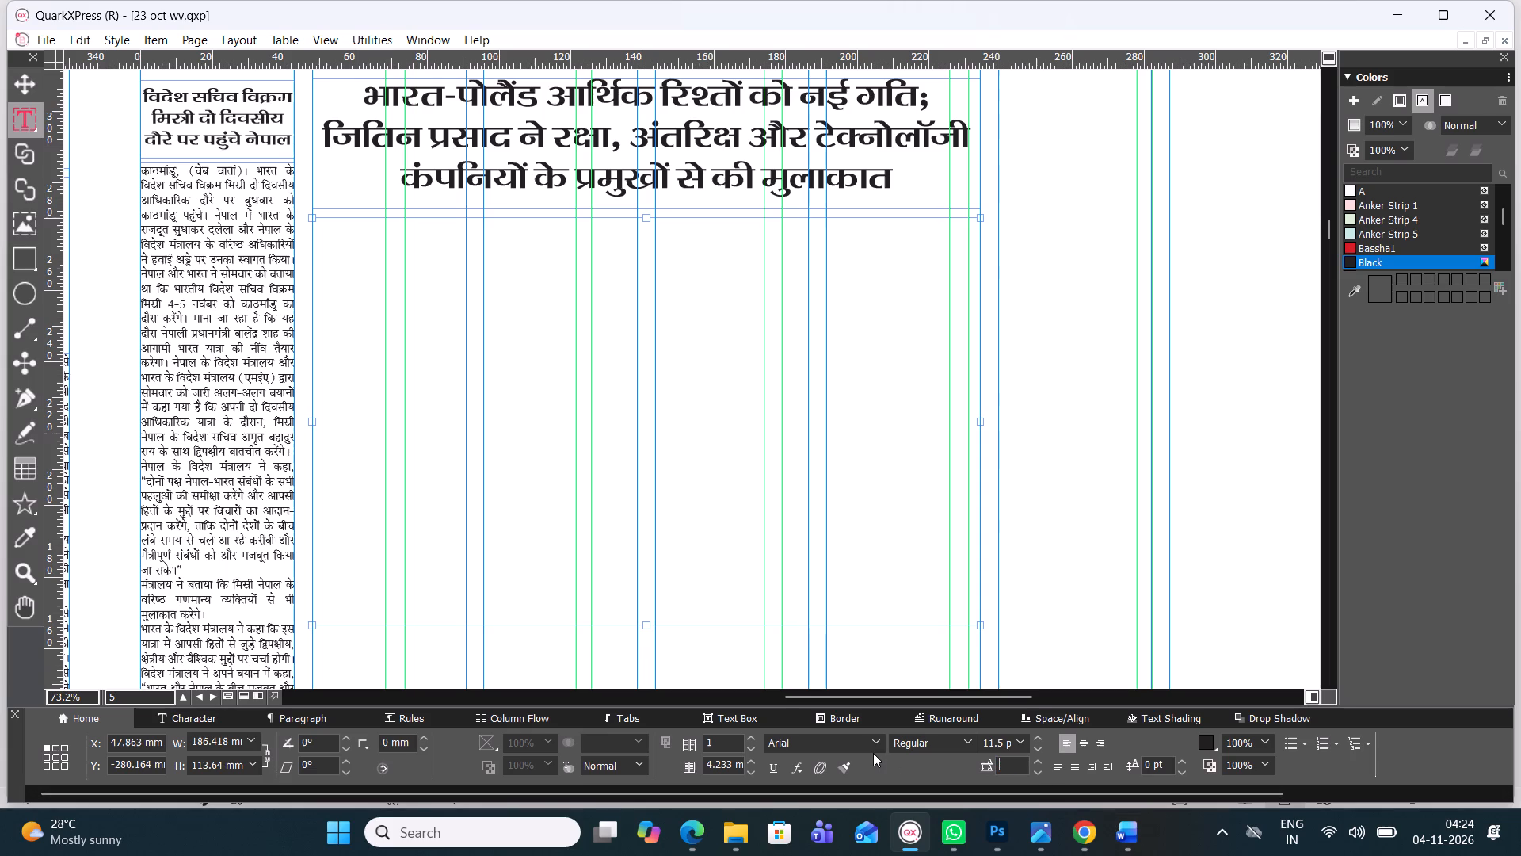
text(11)
key(period)
key(7)
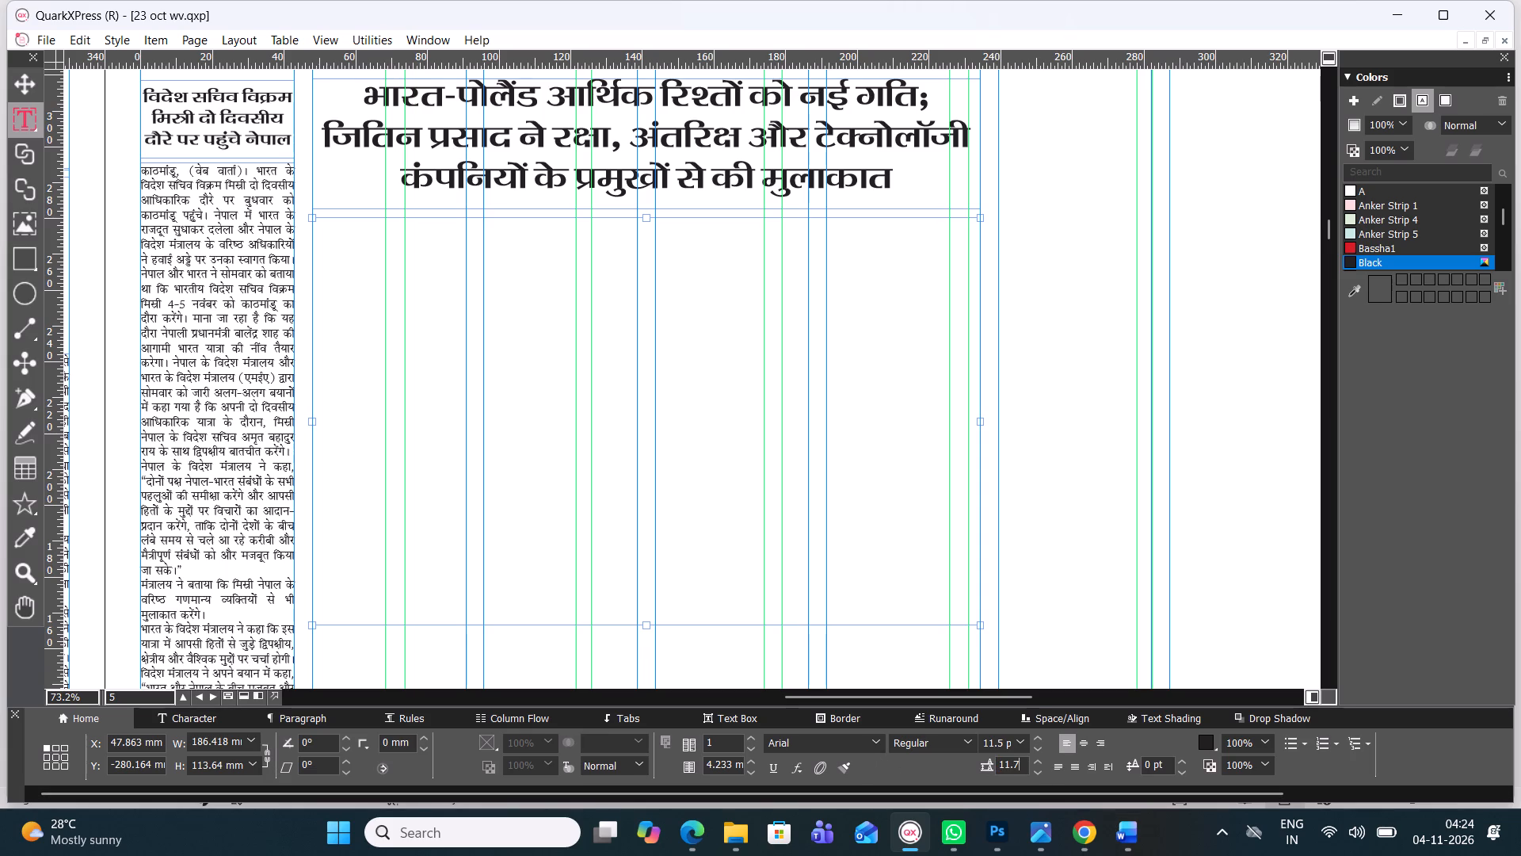
key(Return)
key(Return)
Justify the body box's text and set its font to Four C Gandhi.
click(1060, 766)
click(882, 745)
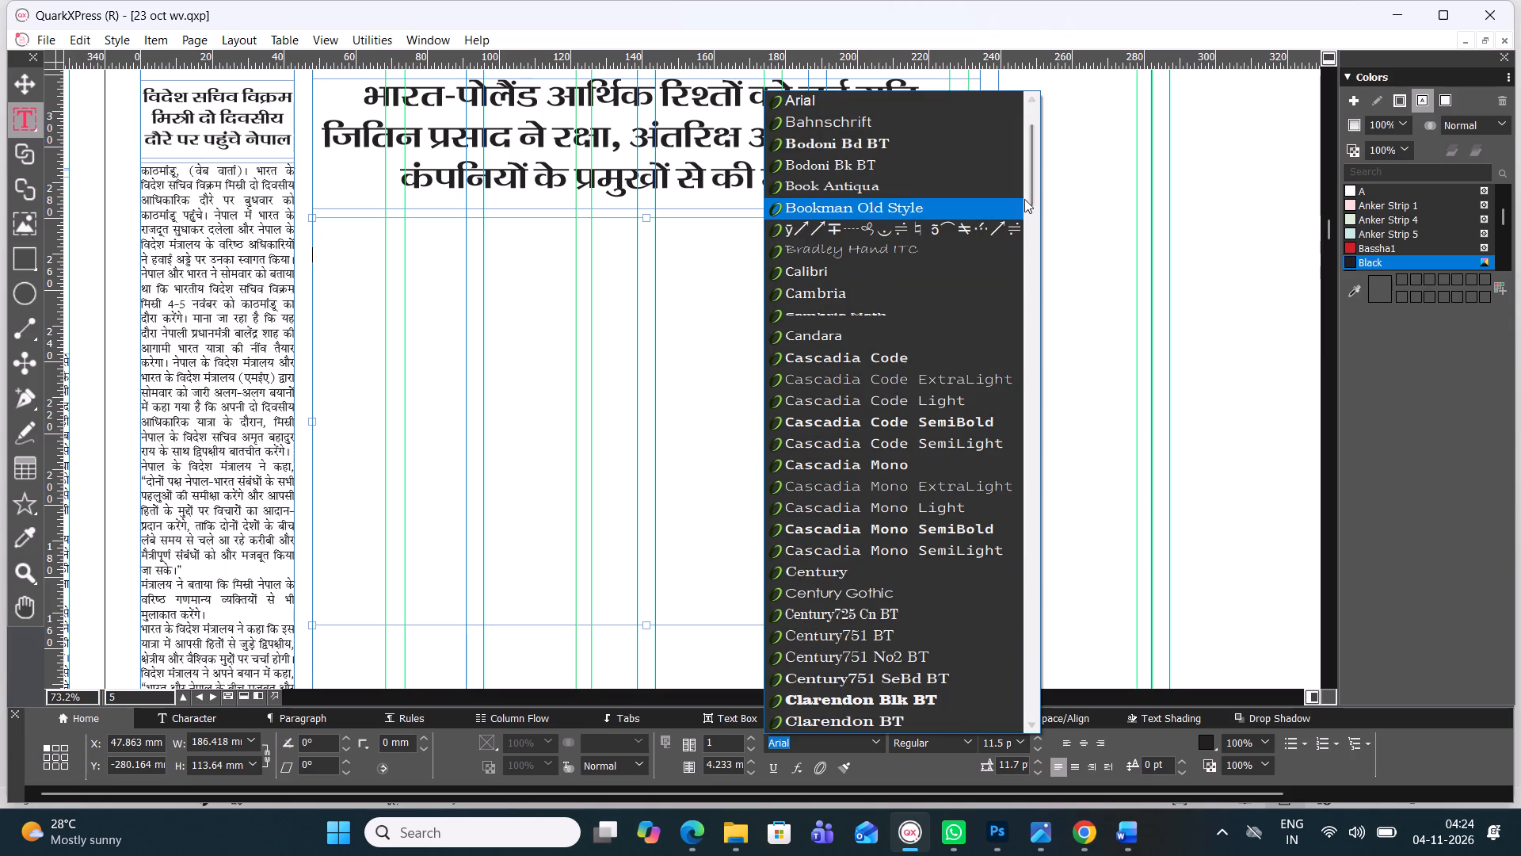
drag(1027, 198, 1025, 164)
click(885, 121)
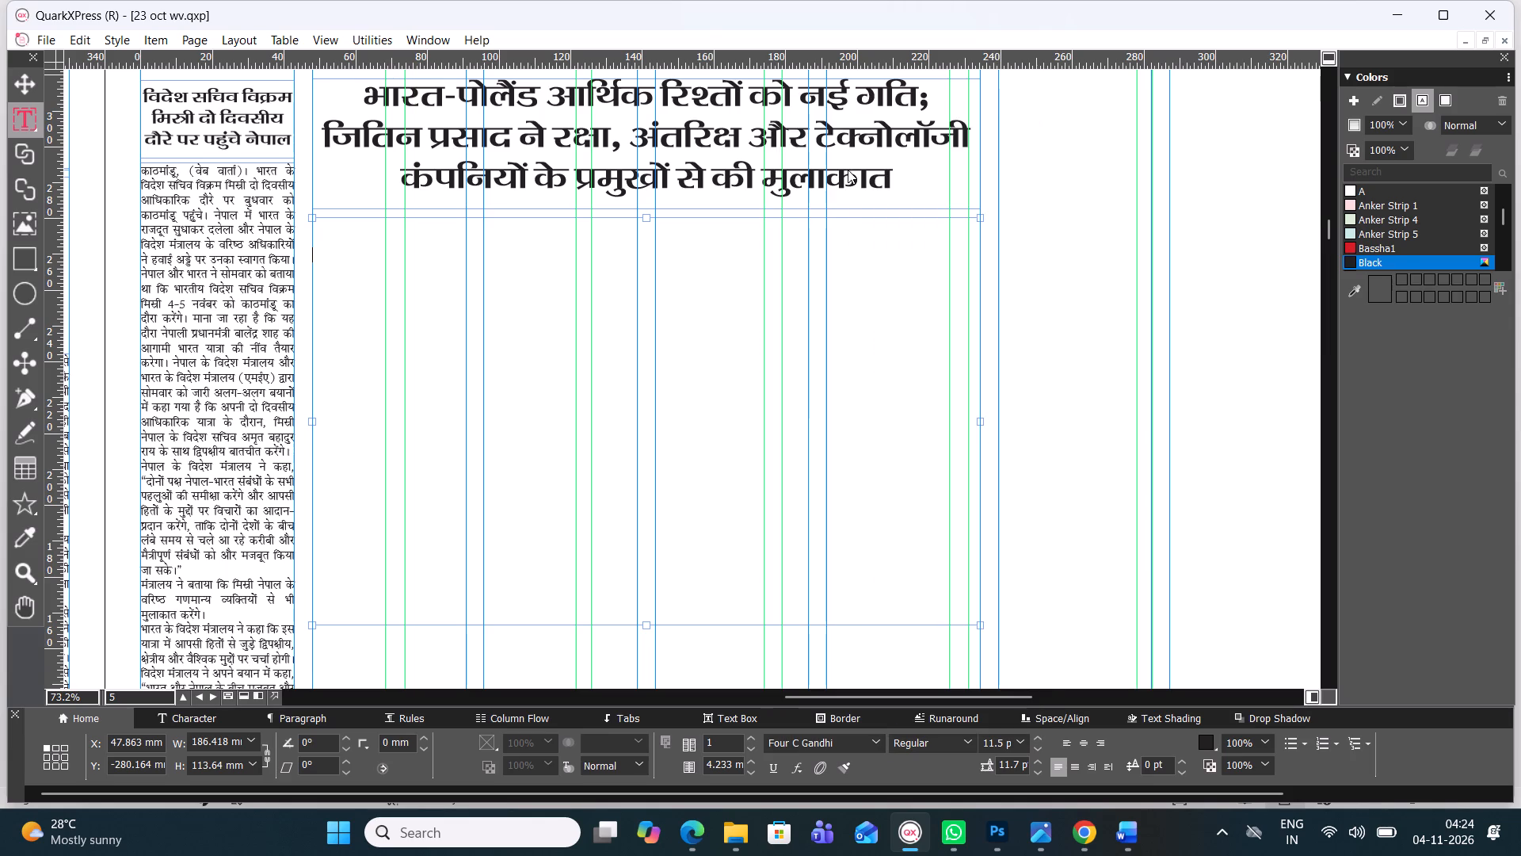
Paste the copied story into the body box and extend the box to about 124.1 mm high.
key(ctrl+v)
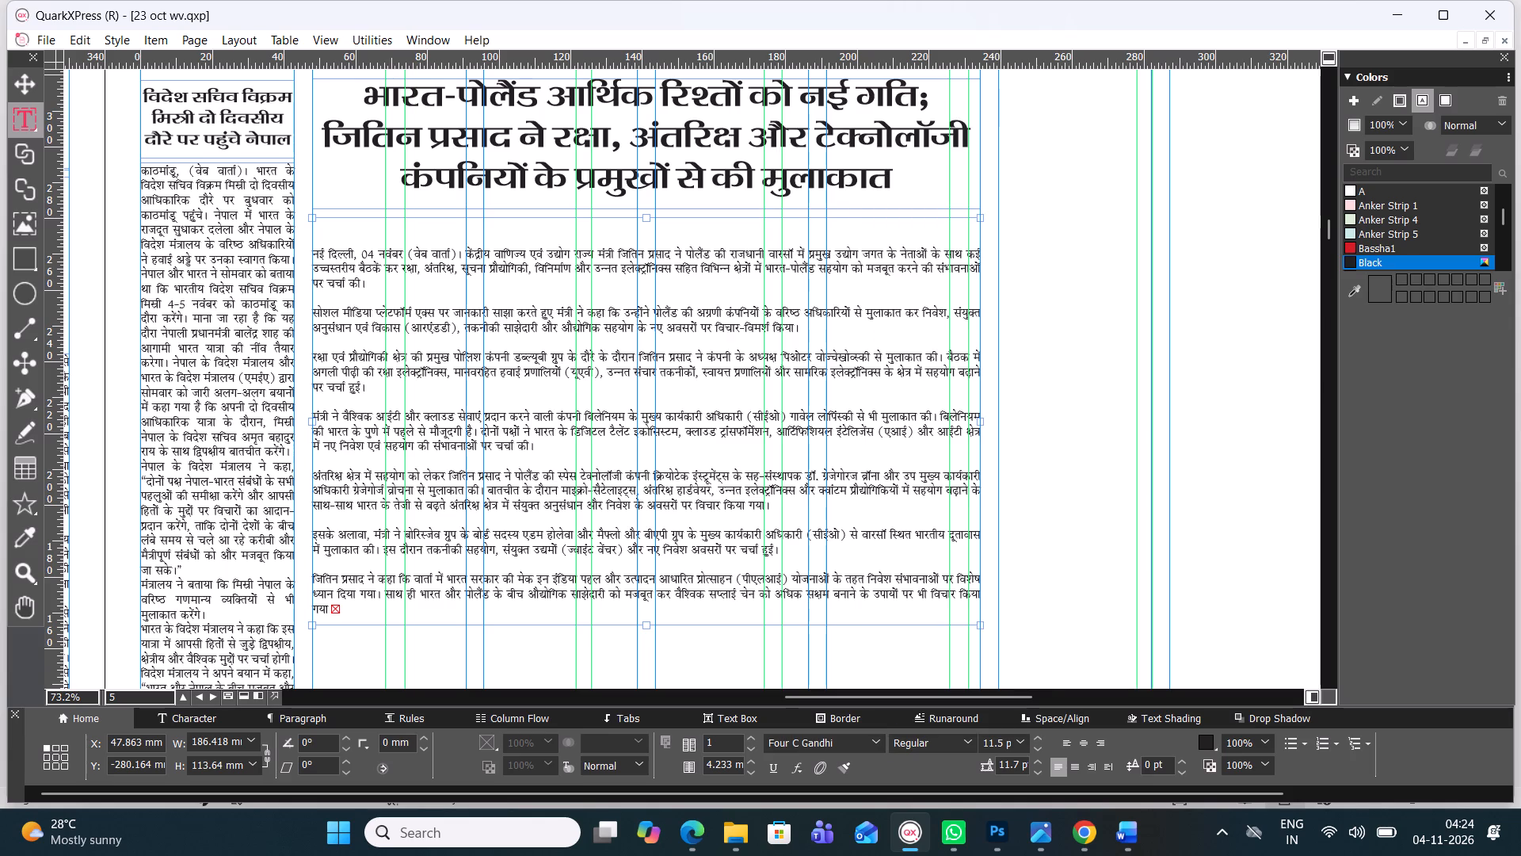
drag(644, 626, 654, 654)
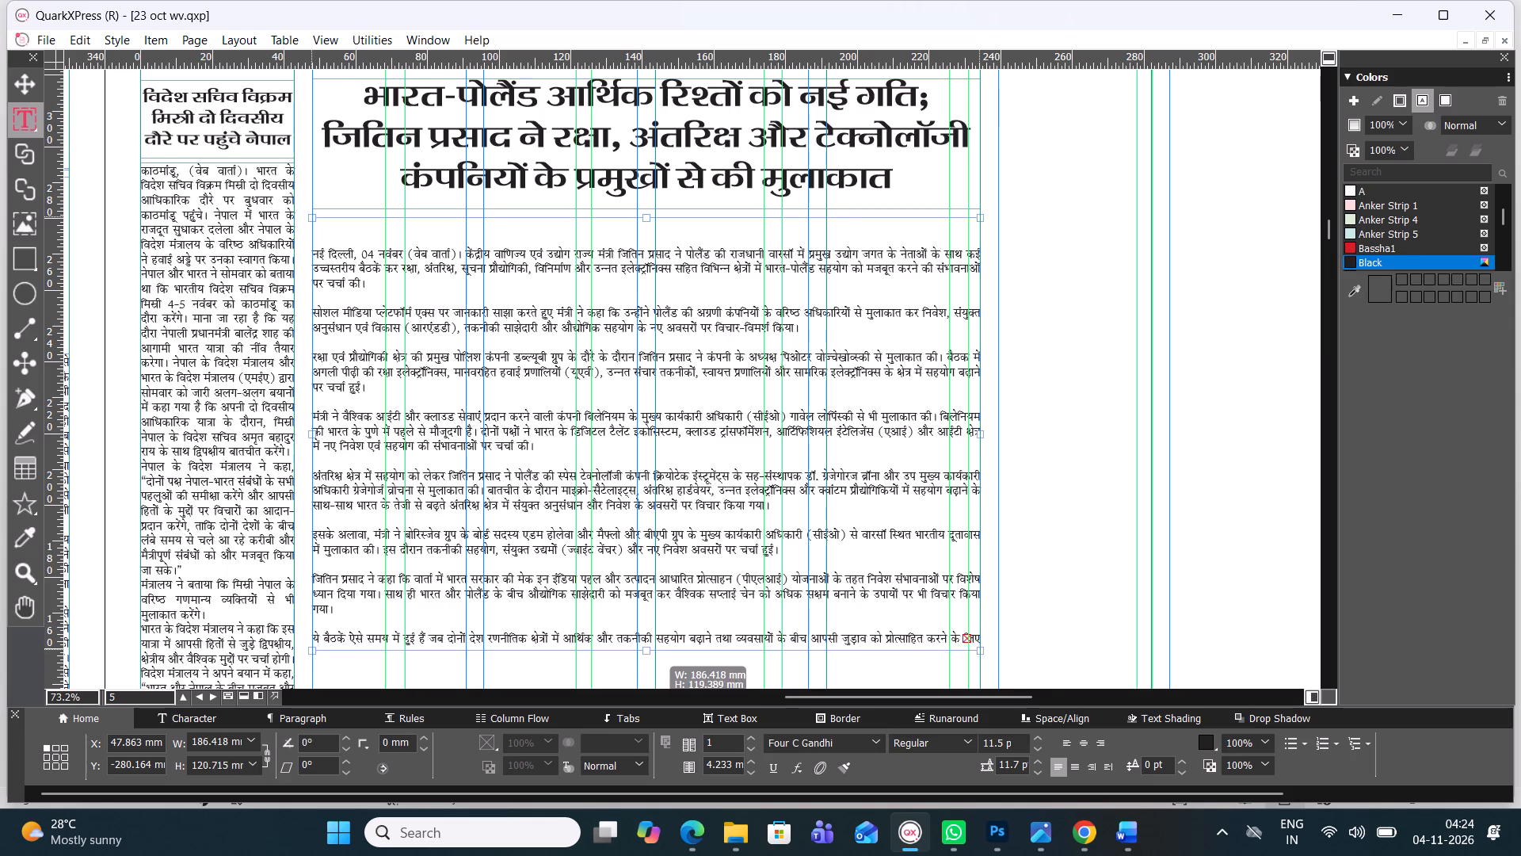
drag(654, 654, 658, 664)
Try four columns in the India-Poland body box, and settle on three columns.
scroll(673, 587, down, 1)
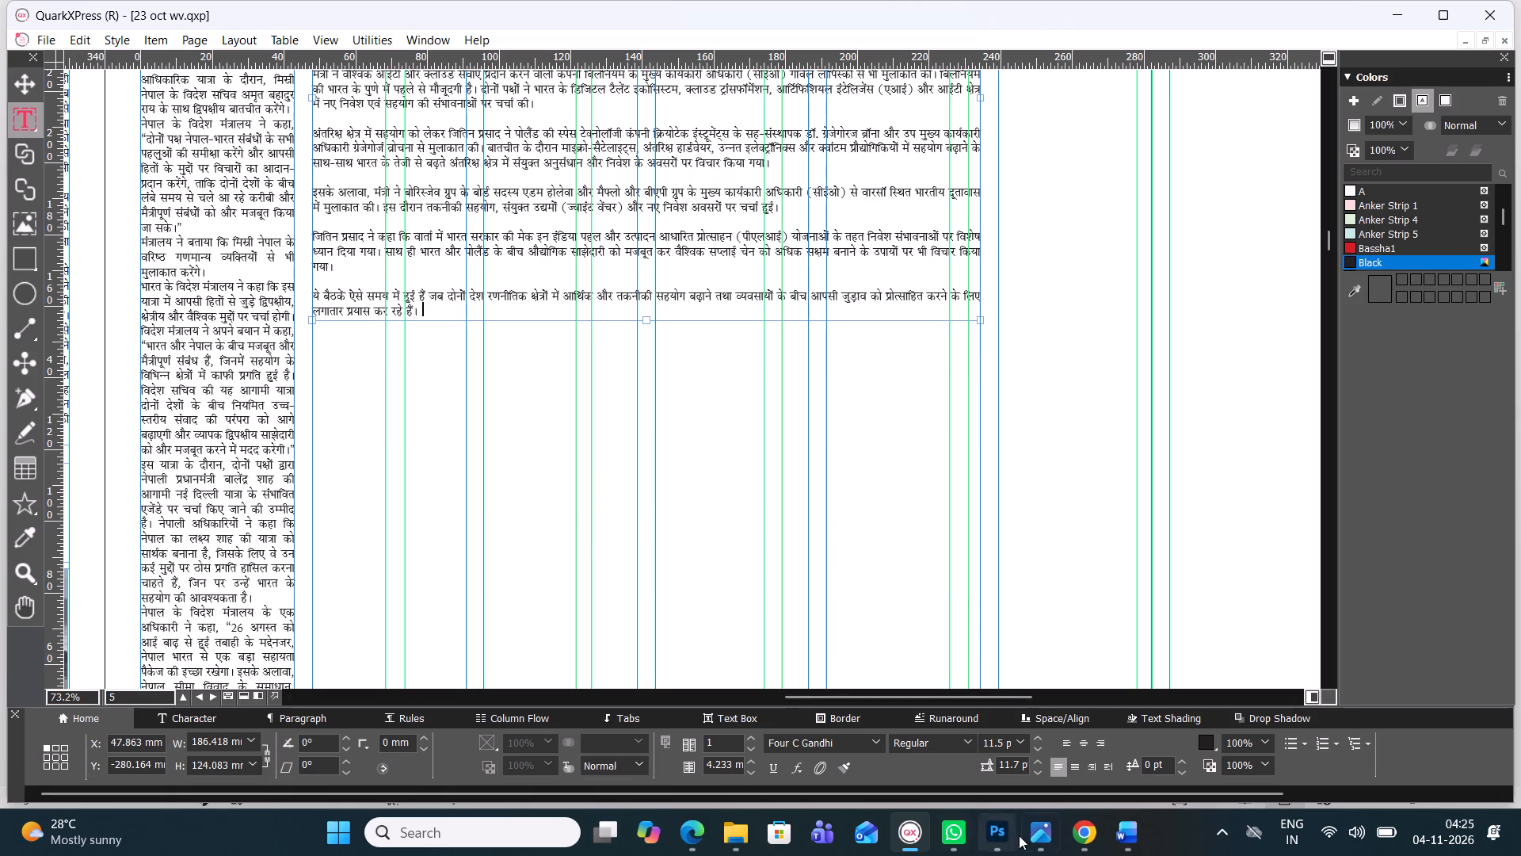
click(1076, 846)
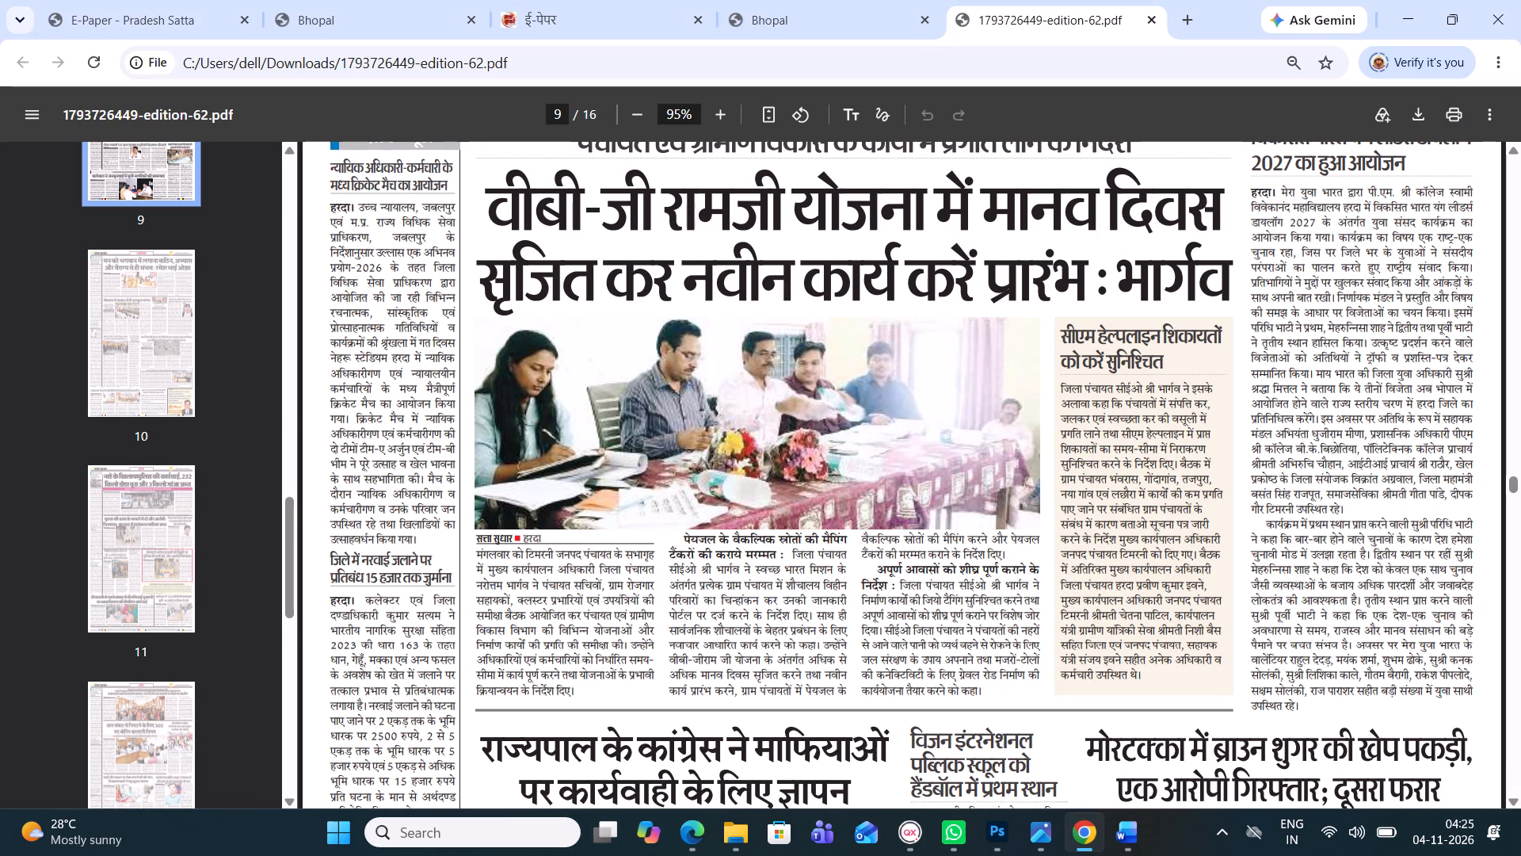
click(921, 838)
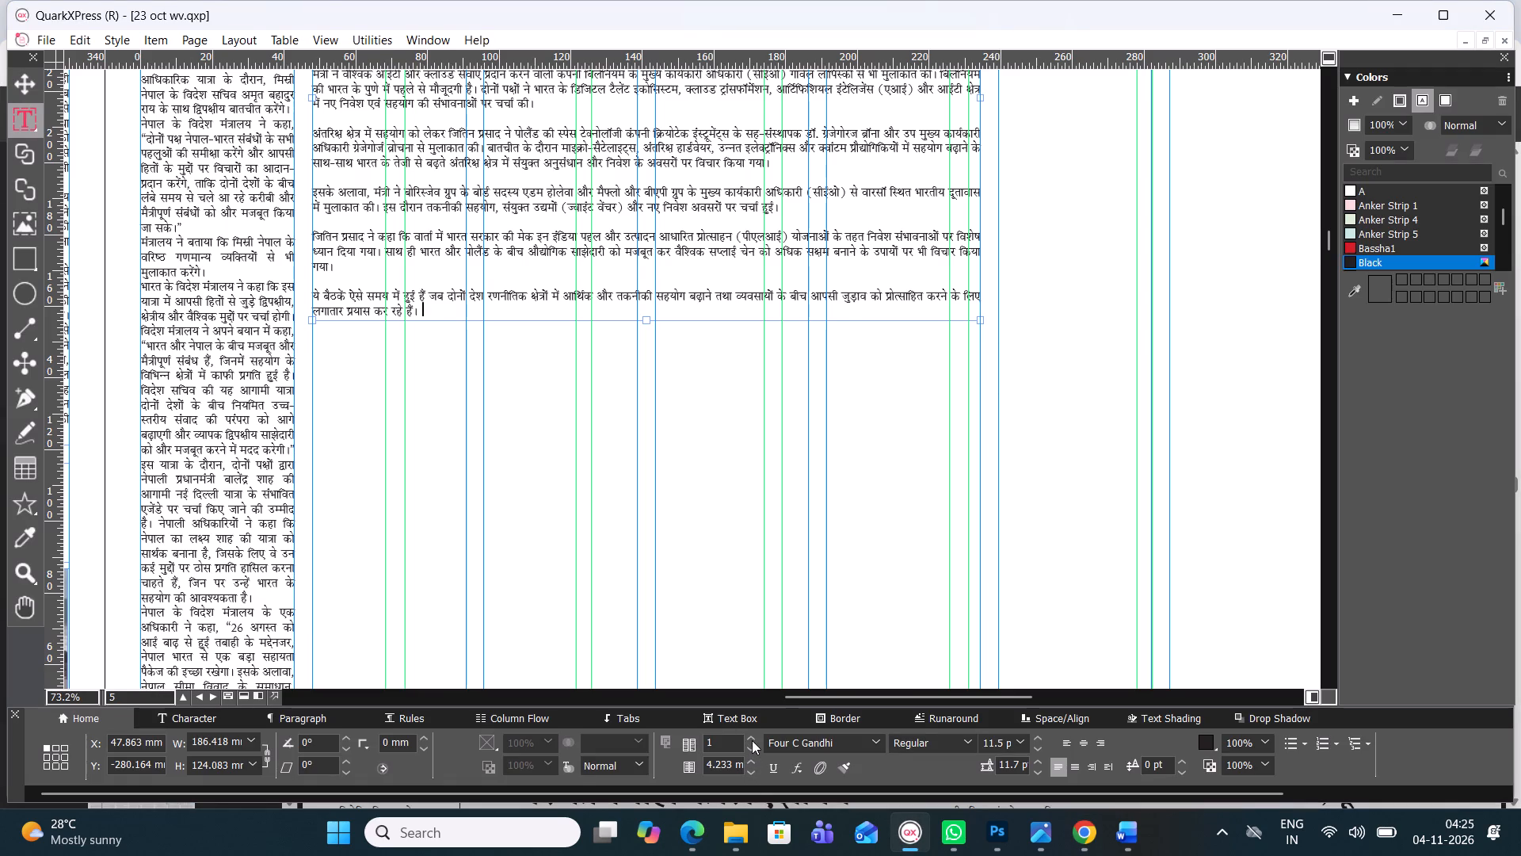
click(752, 739)
click(752, 739)
click(752, 739)
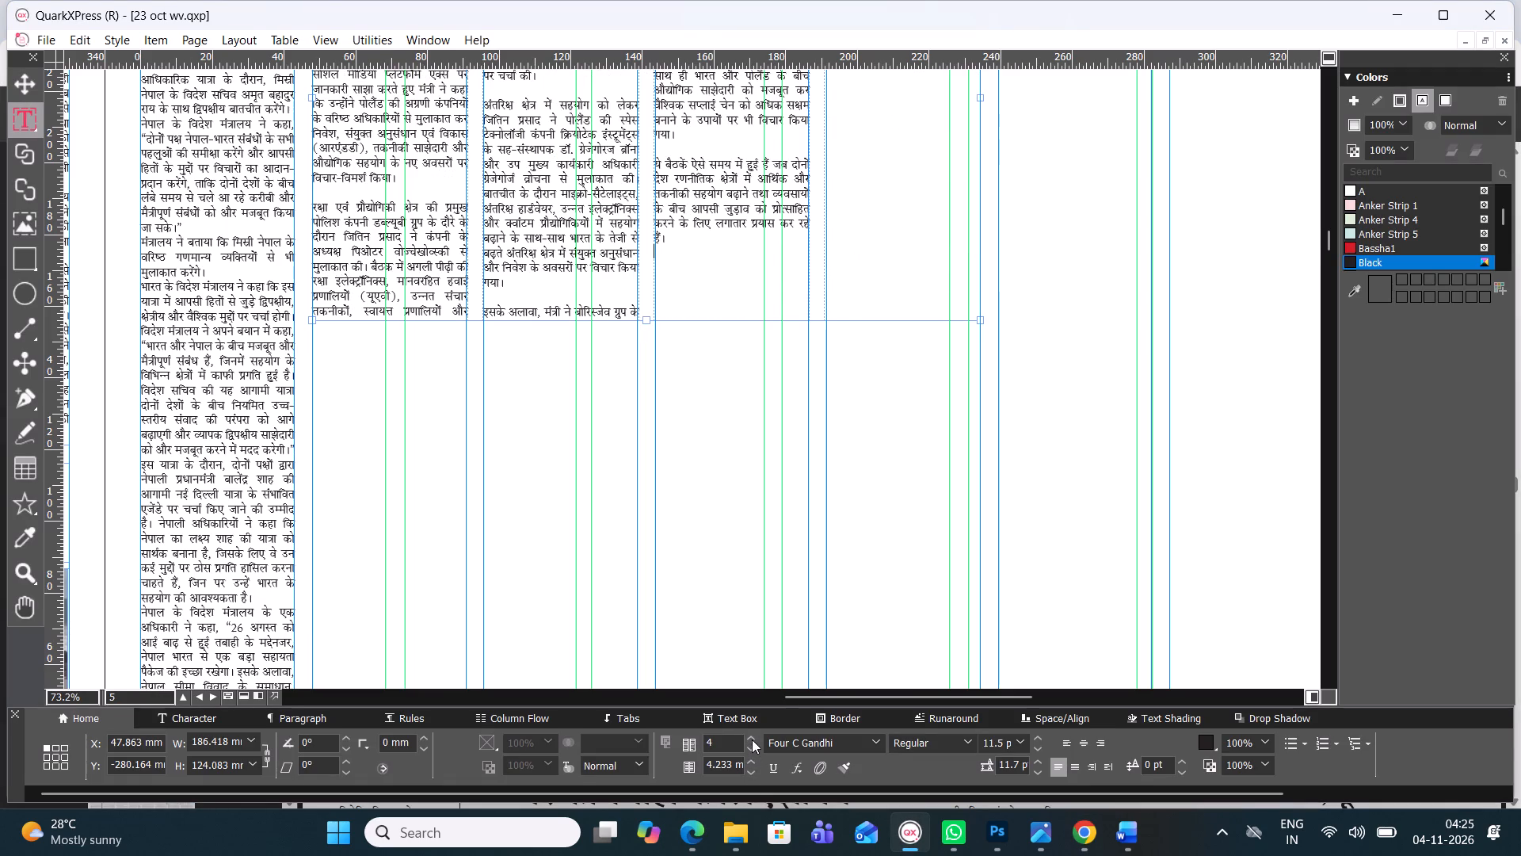
scroll(759, 353, up, 1)
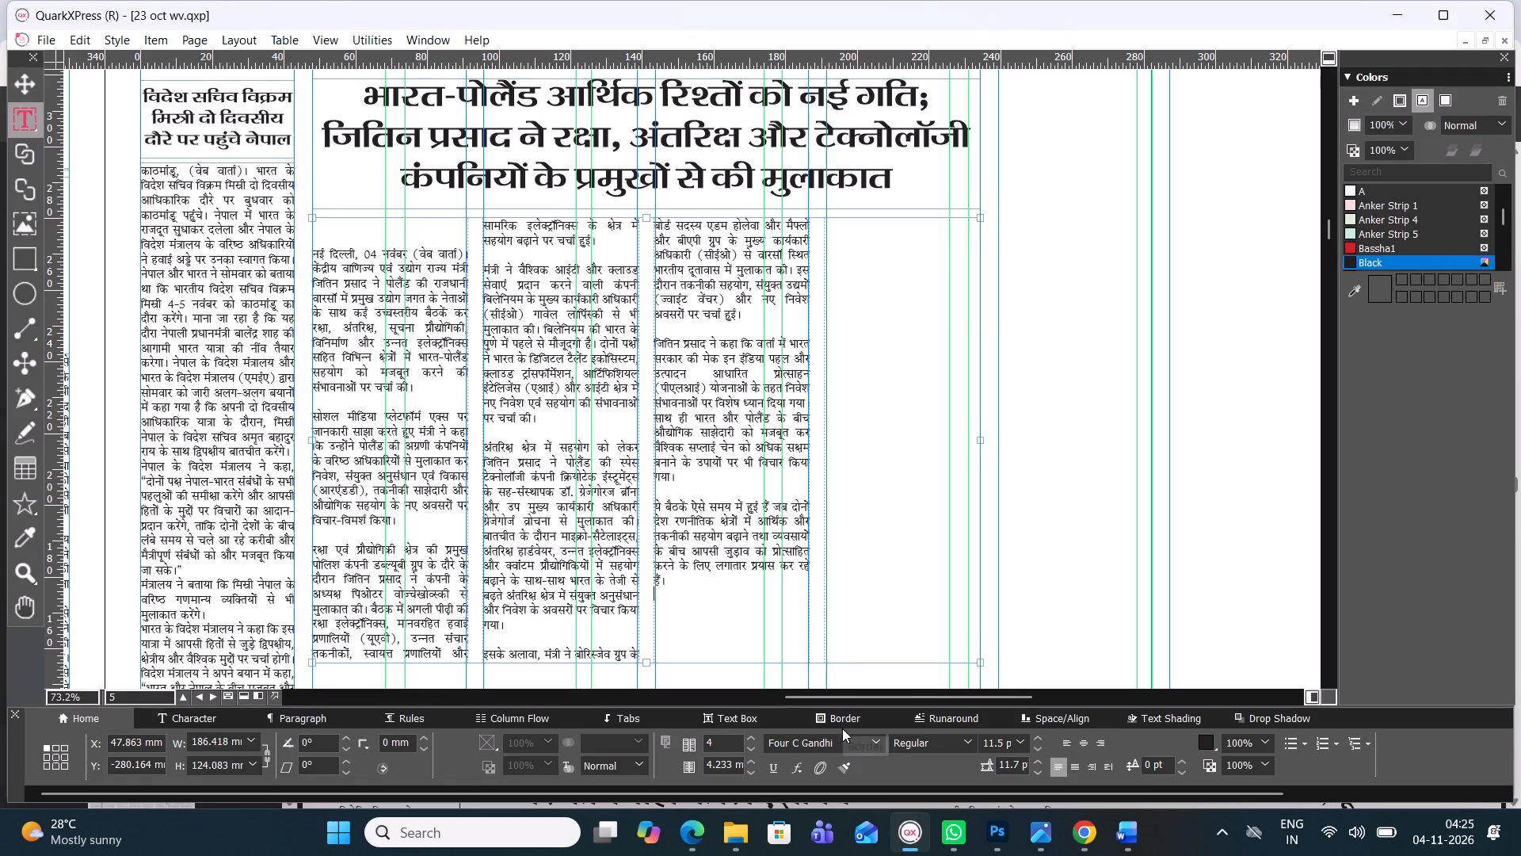
click(751, 747)
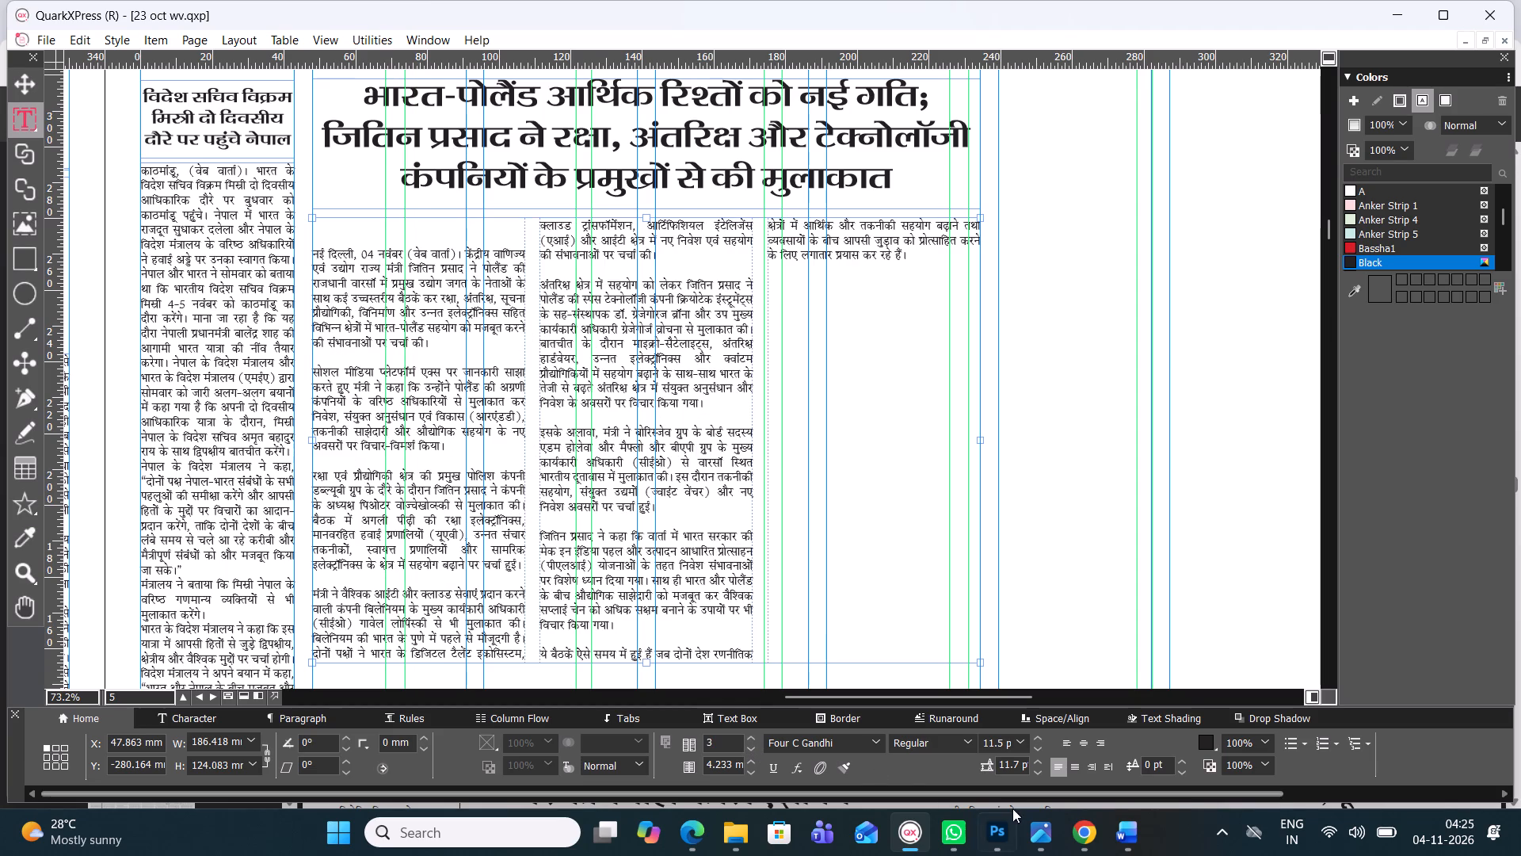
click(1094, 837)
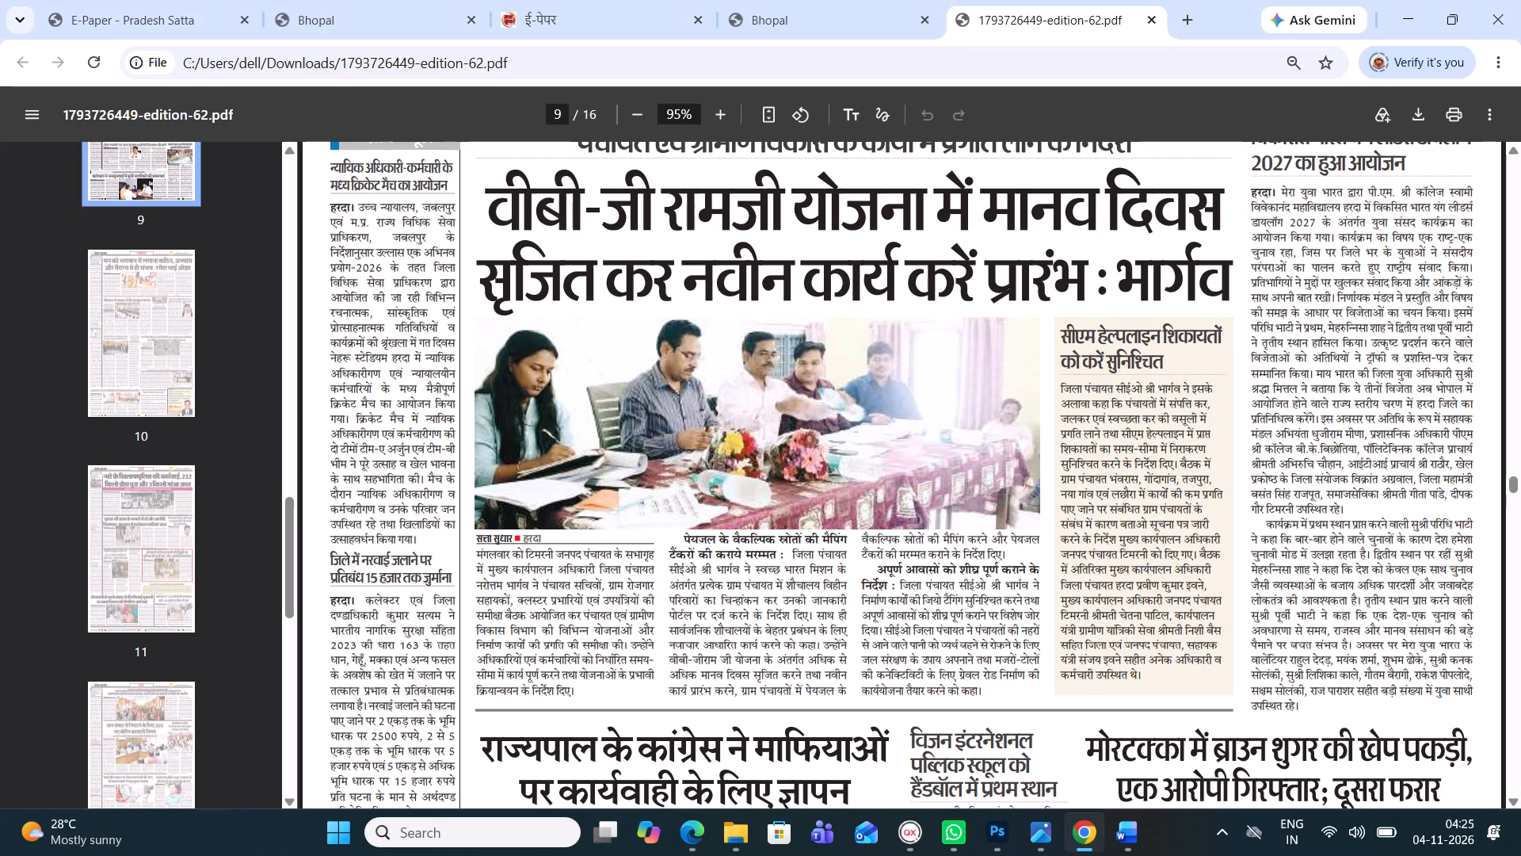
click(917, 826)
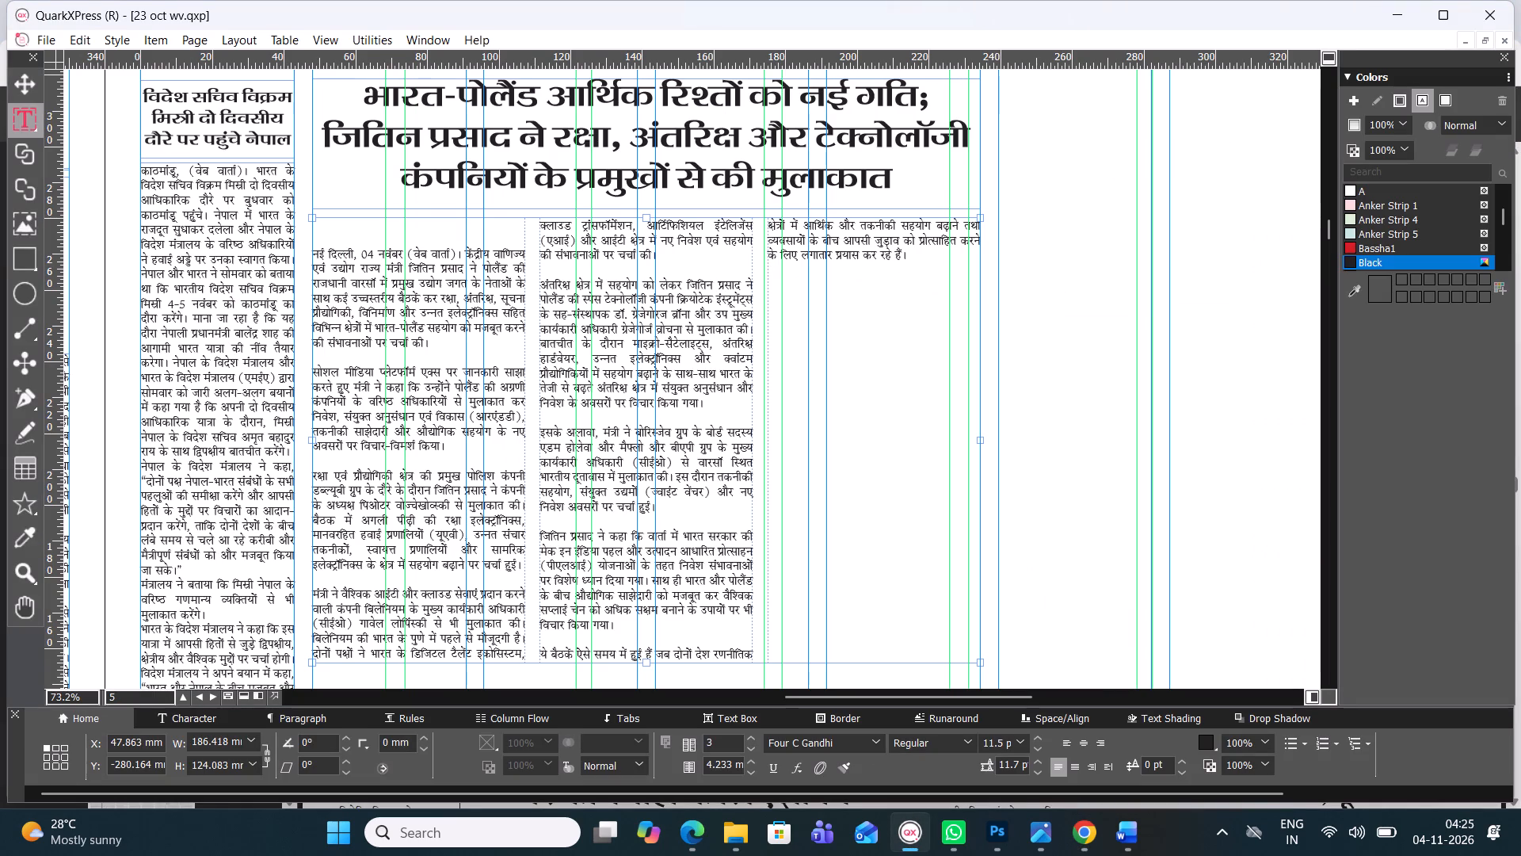
Delete the date 04 नवंबर from the story's opening dateline after नई दिल्ली.
drag(403, 250, 360, 245)
drag(360, 245, 362, 249)
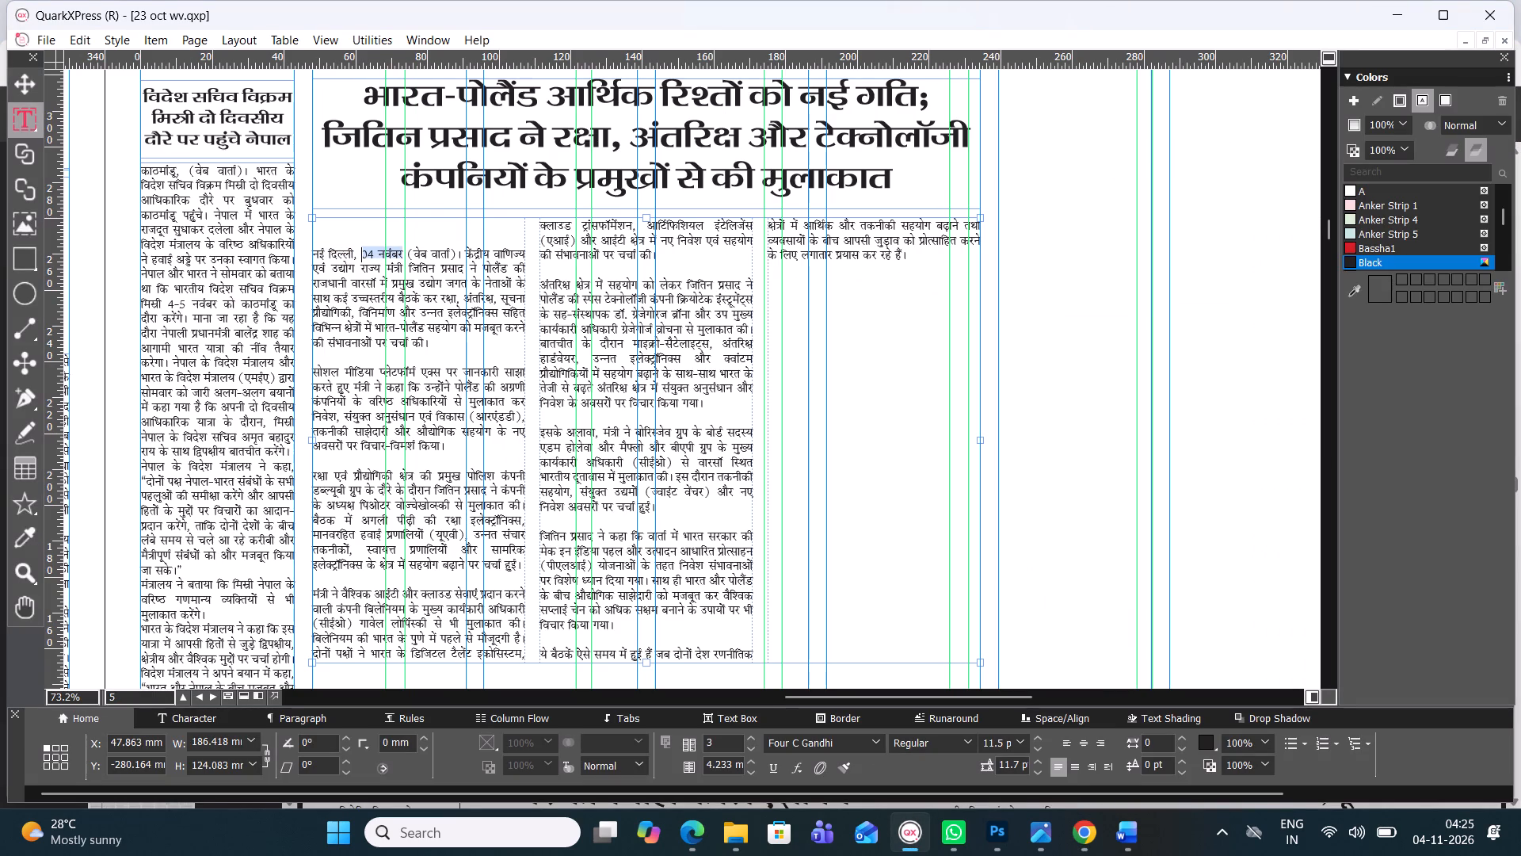
key(BackSpace)
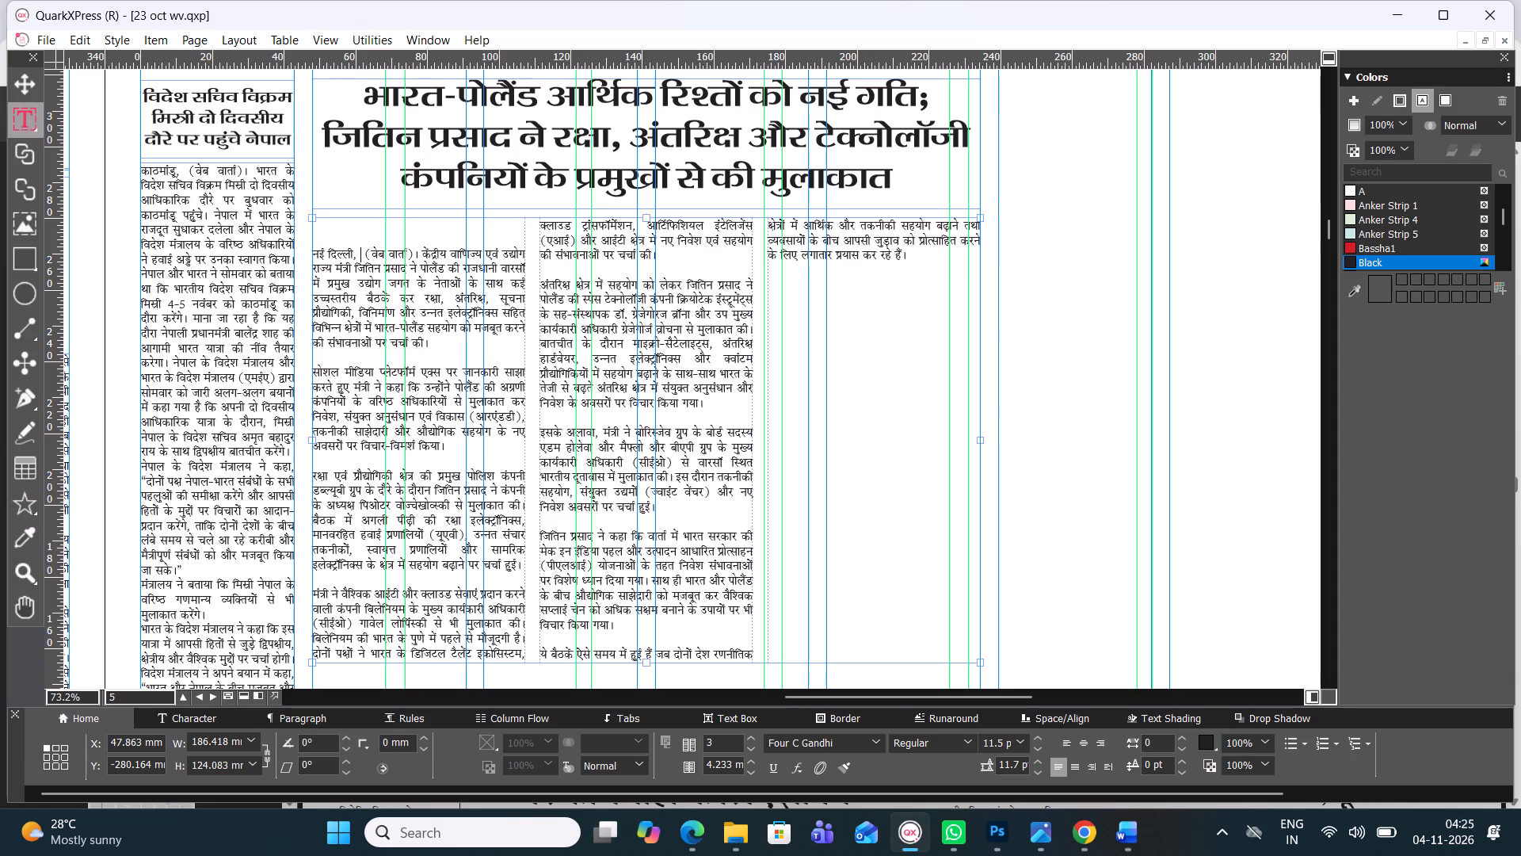
Remove the four blank lines between paragraphs in the story's second column.
click(622, 269)
key(BackSpace)
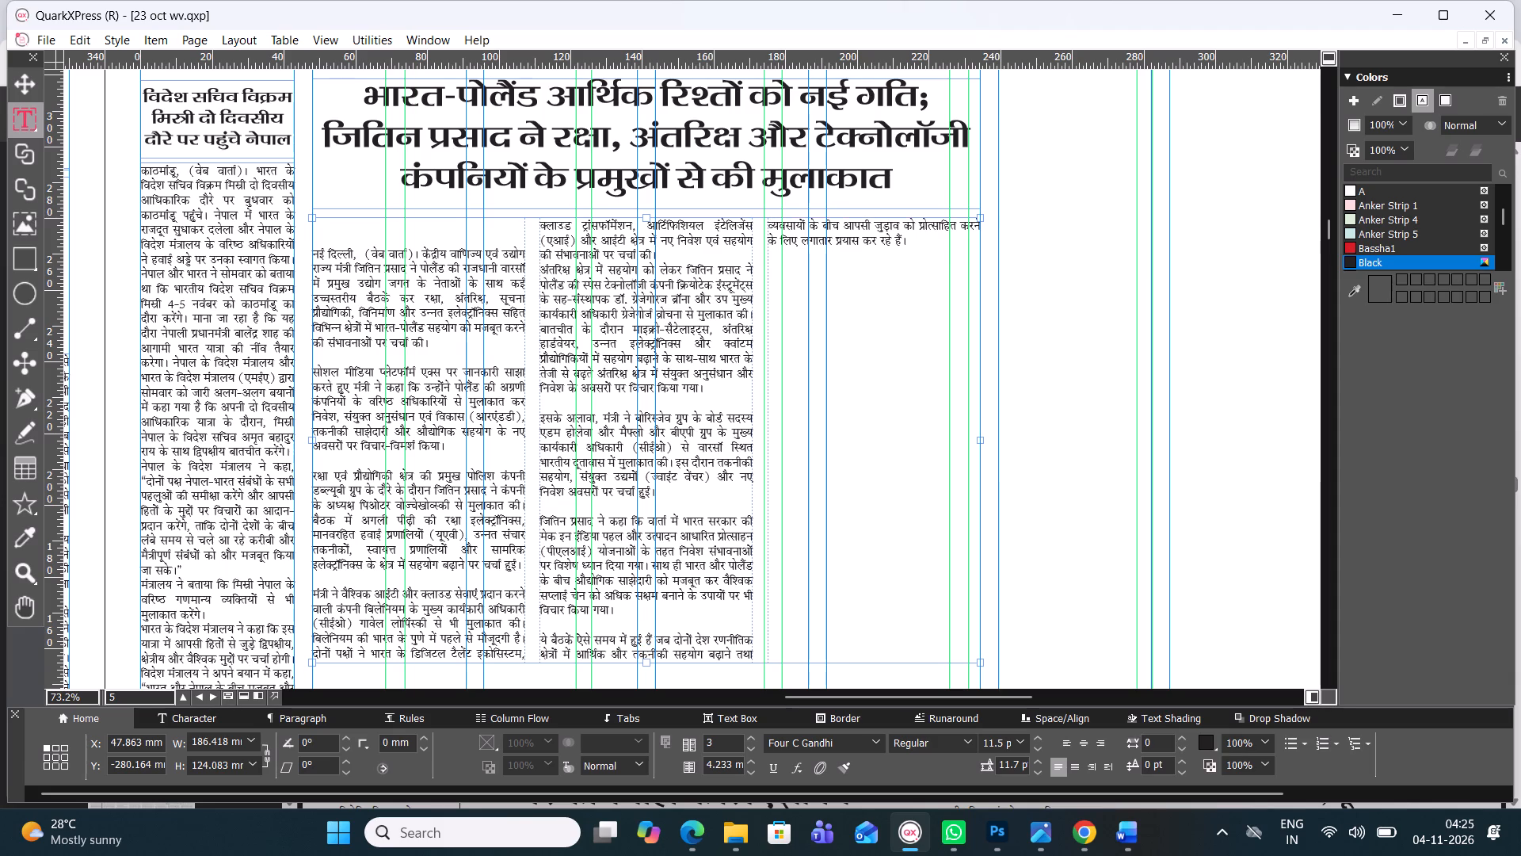
click(639, 401)
key(BackSpace)
click(642, 492)
key(BackSpace)
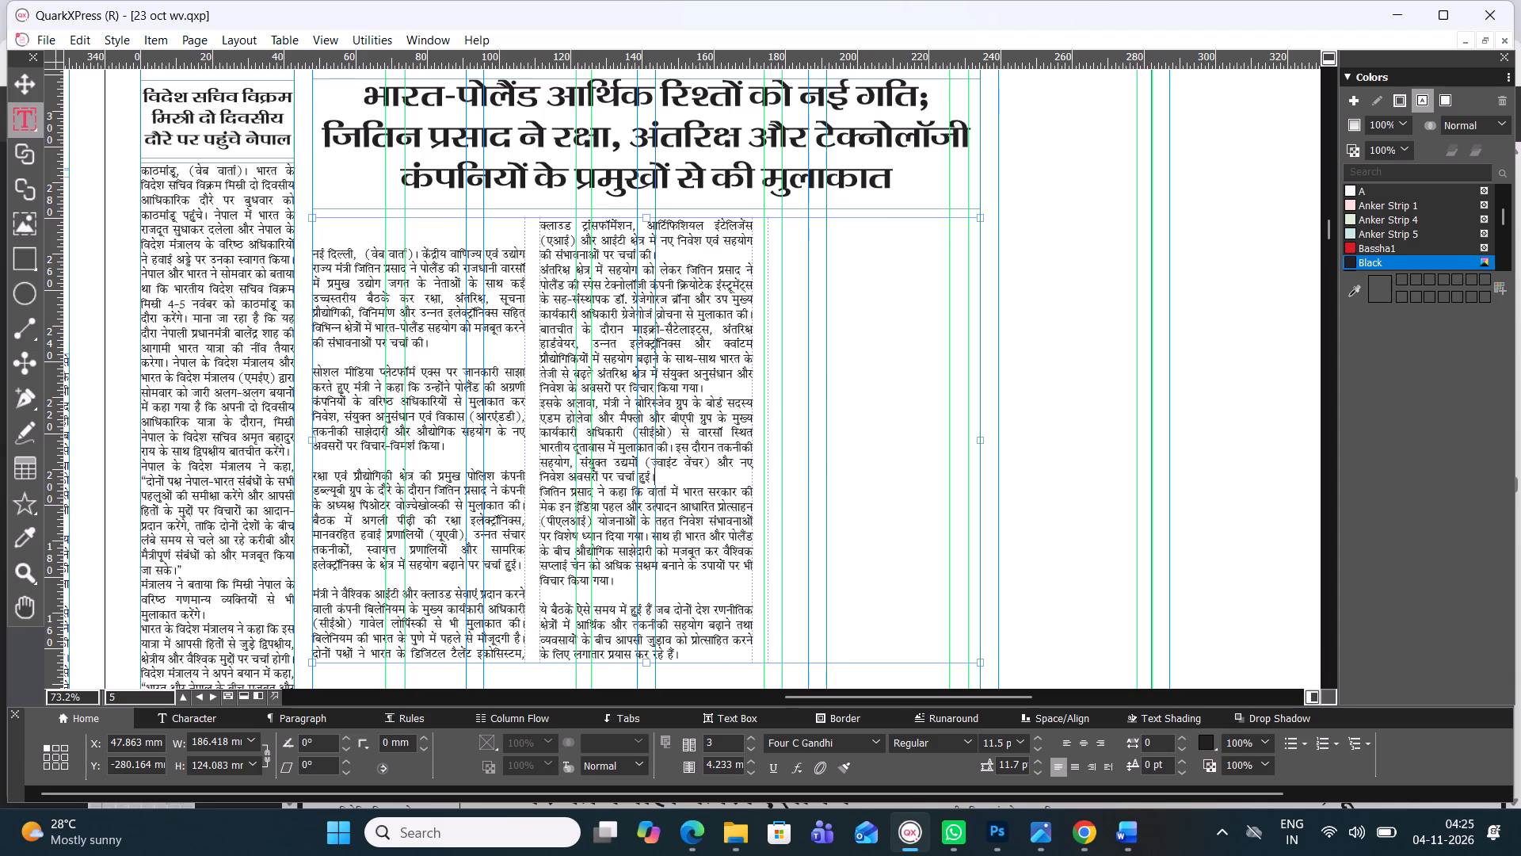
click(627, 595)
key(BackSpace)
Remove the three blank lines between paragraphs in the story's first column.
click(384, 579)
key(BackSpace)
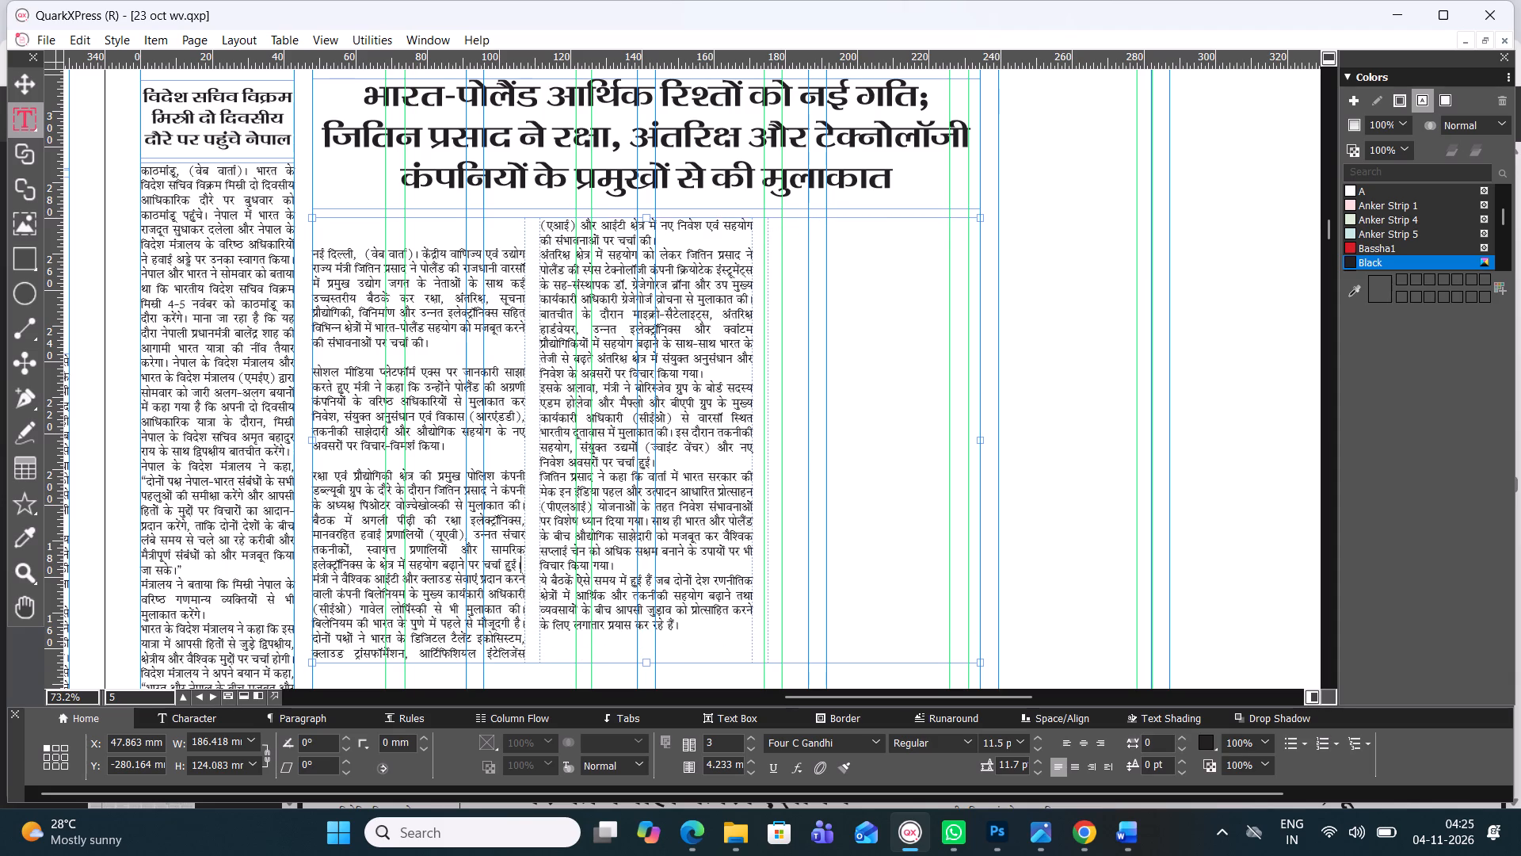
click(404, 457)
key(BackSpace)
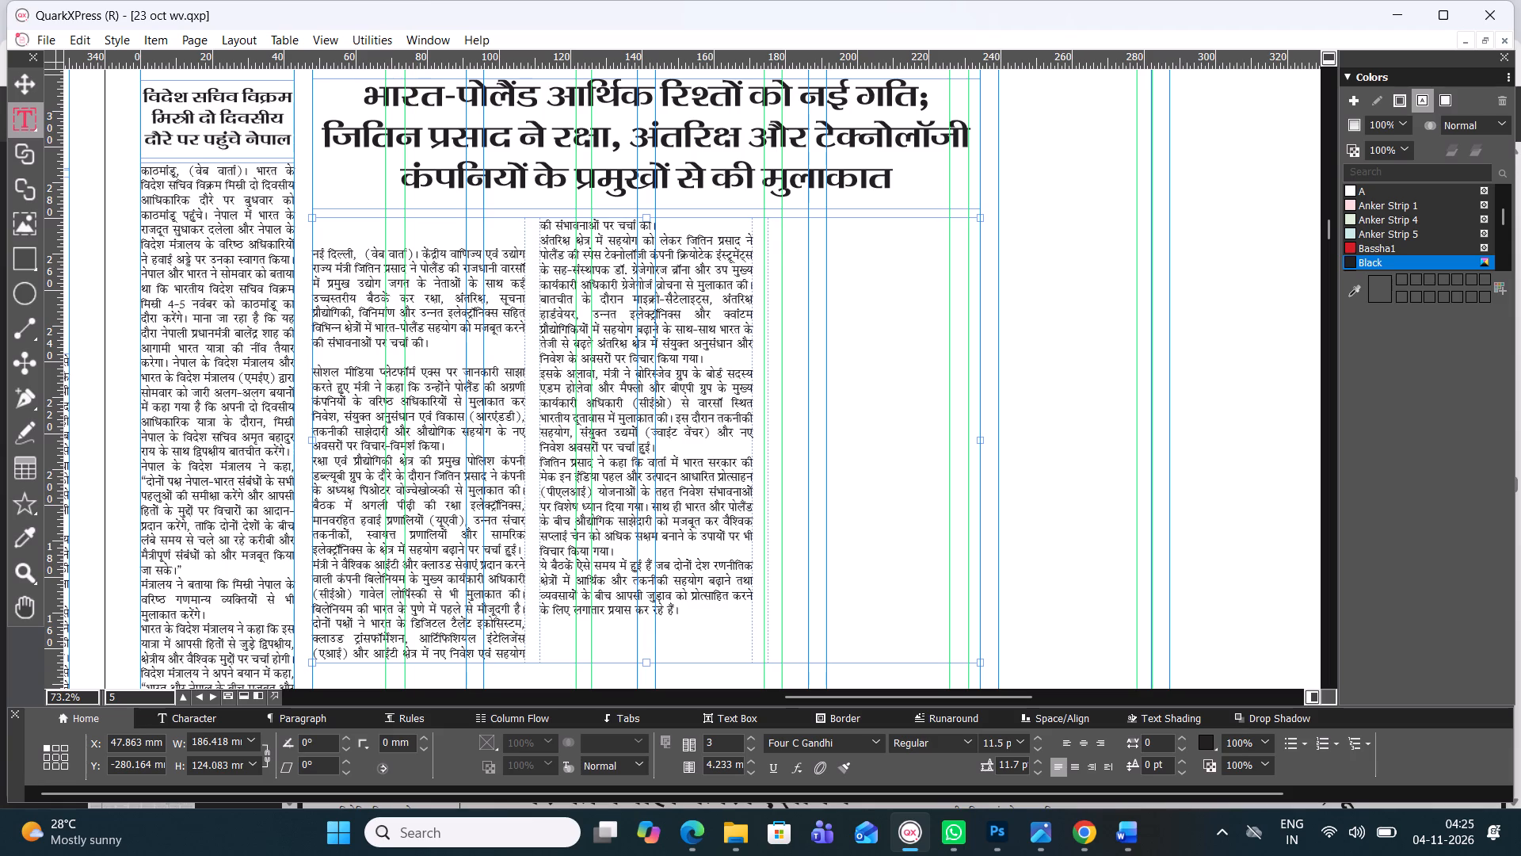
click(443, 359)
key(BackSpace)
Remove the empty lines above the नई दिल्ली dateline so the story starts at the top of its box.
click(432, 231)
key(BackSpace)
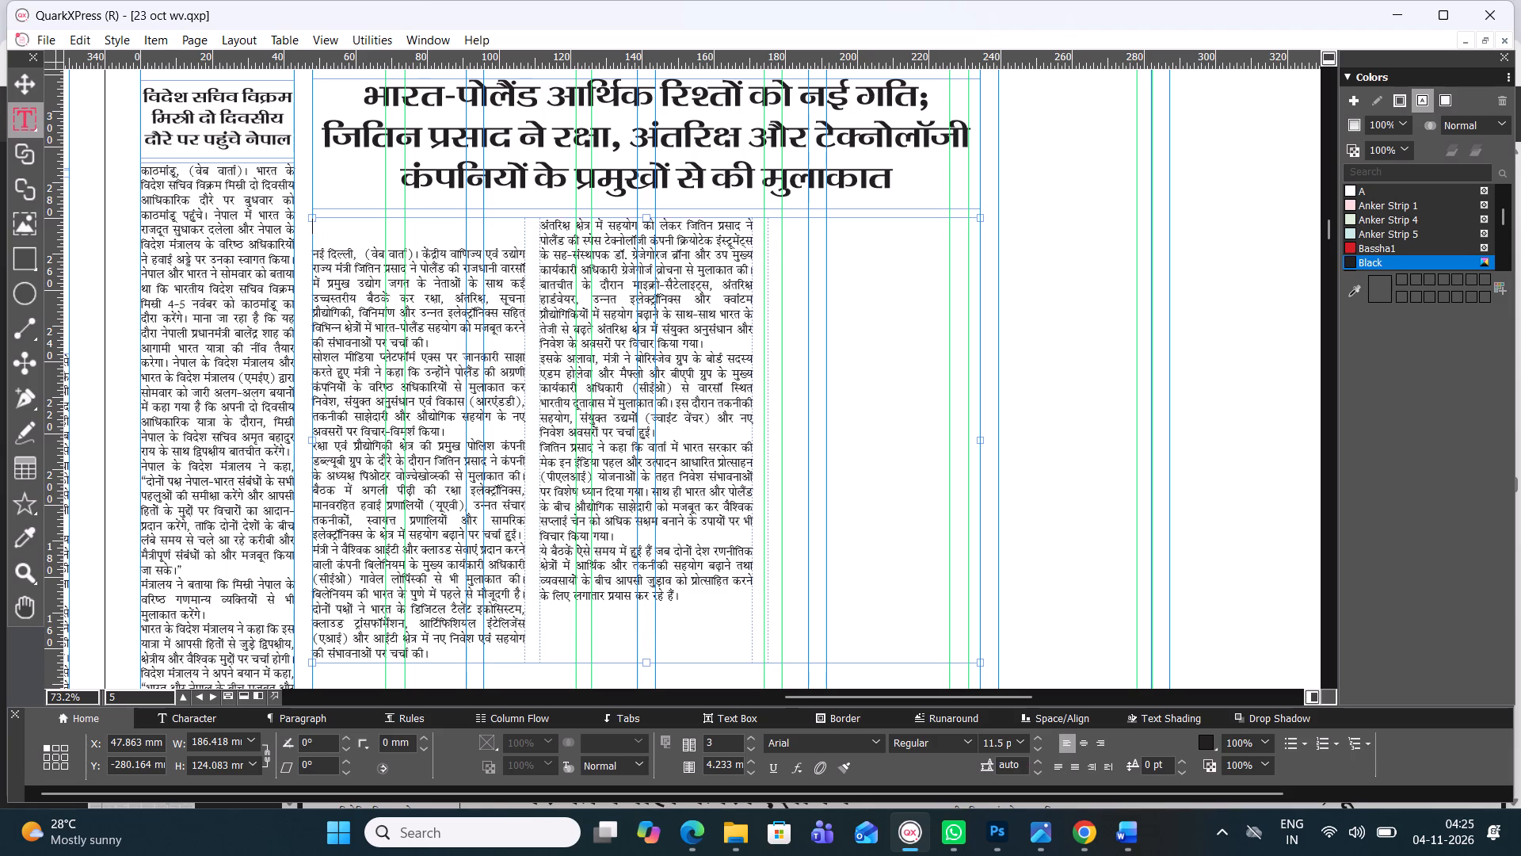
click(315, 253)
key(BackSpace)
key(BackSpace)
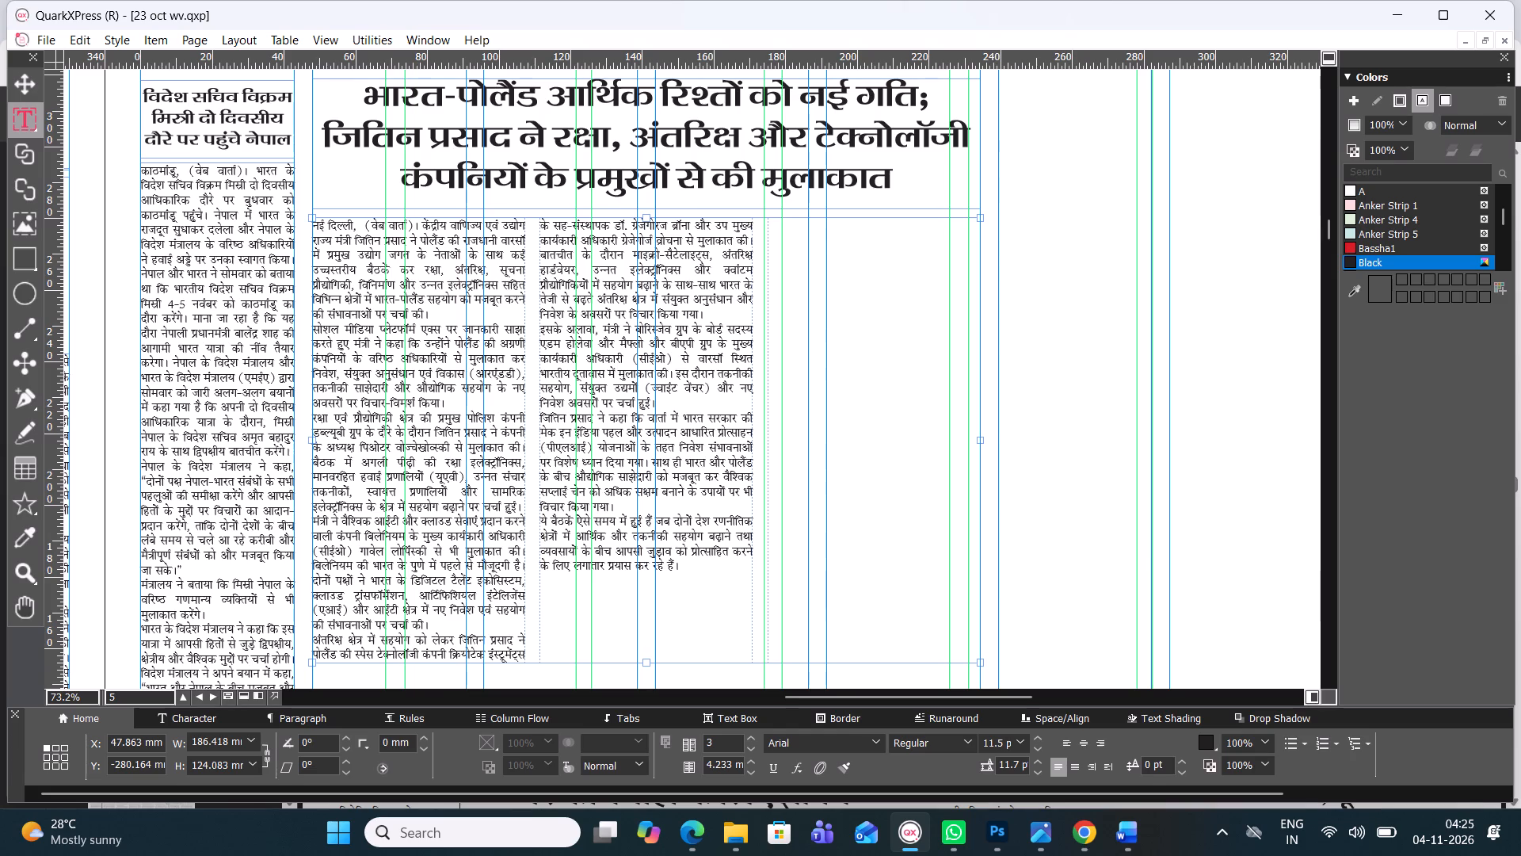
Delete the India-Poland story's three-column body text box, keeping its headline box.
click(1107, 824)
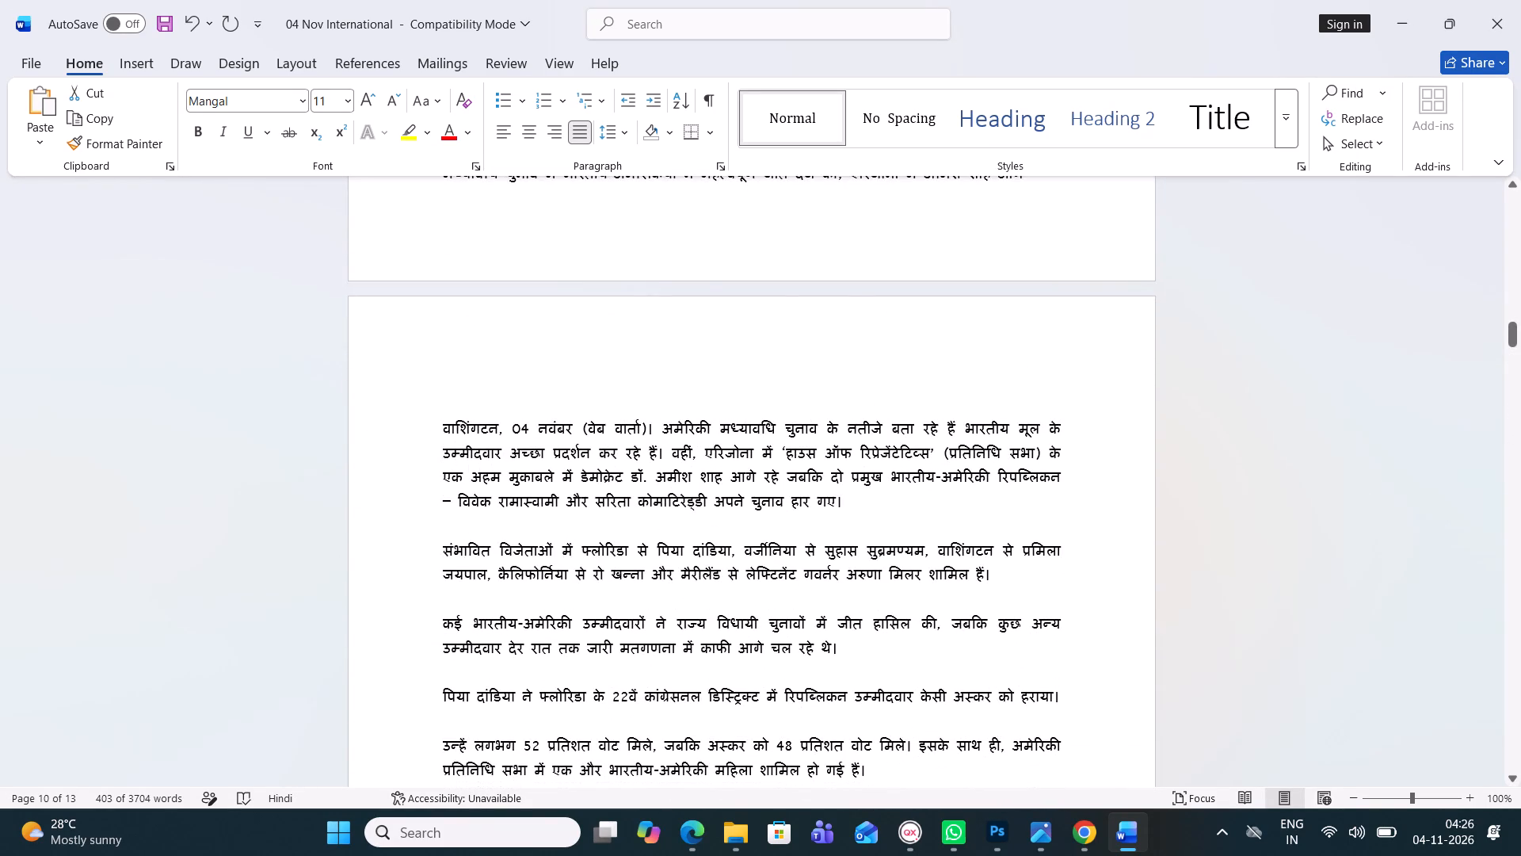
click(913, 845)
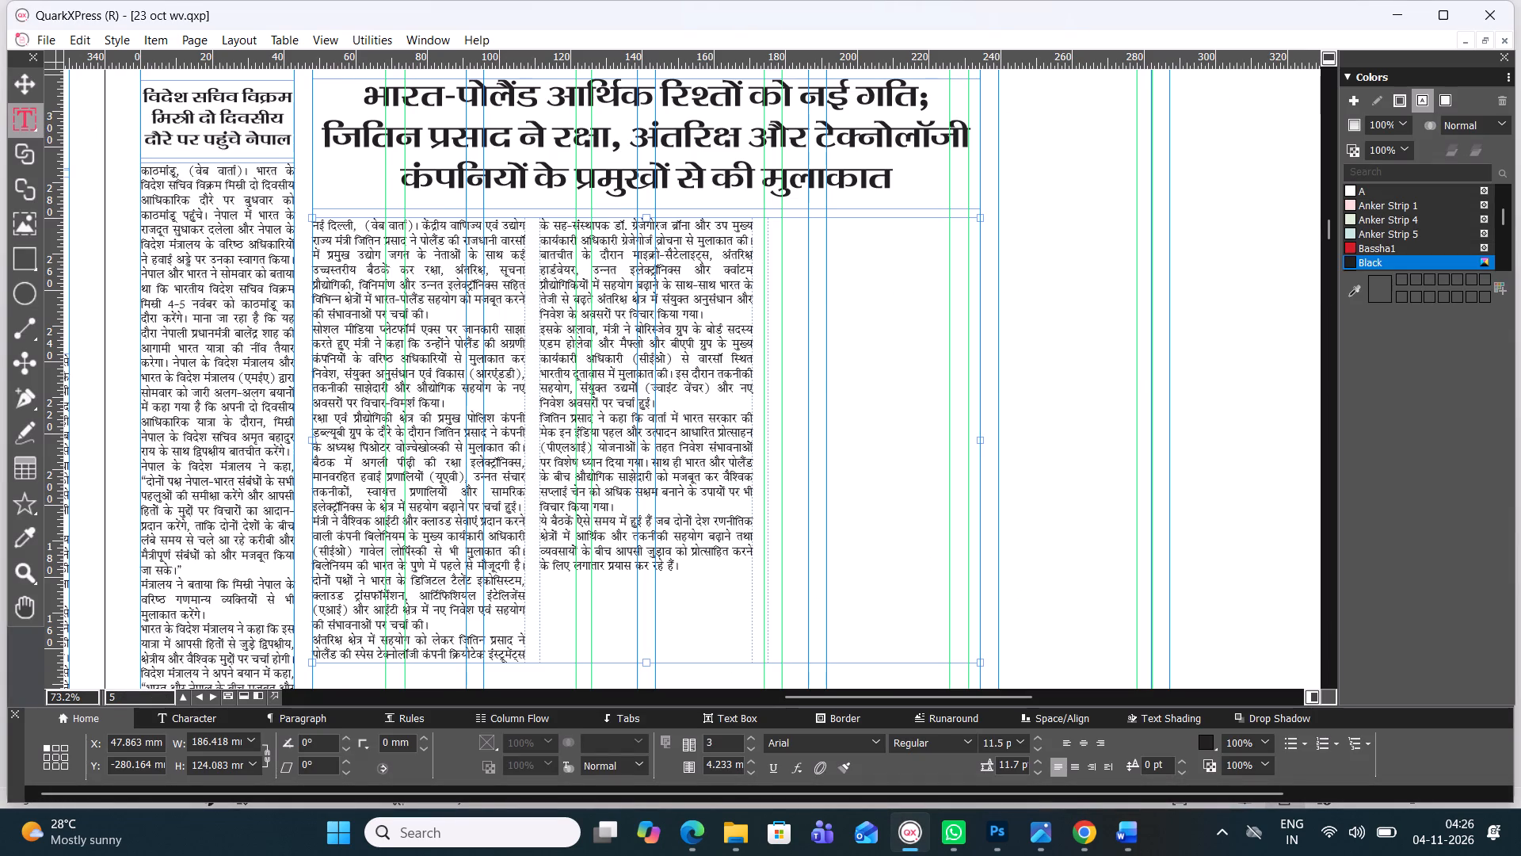
key(BackSpace)
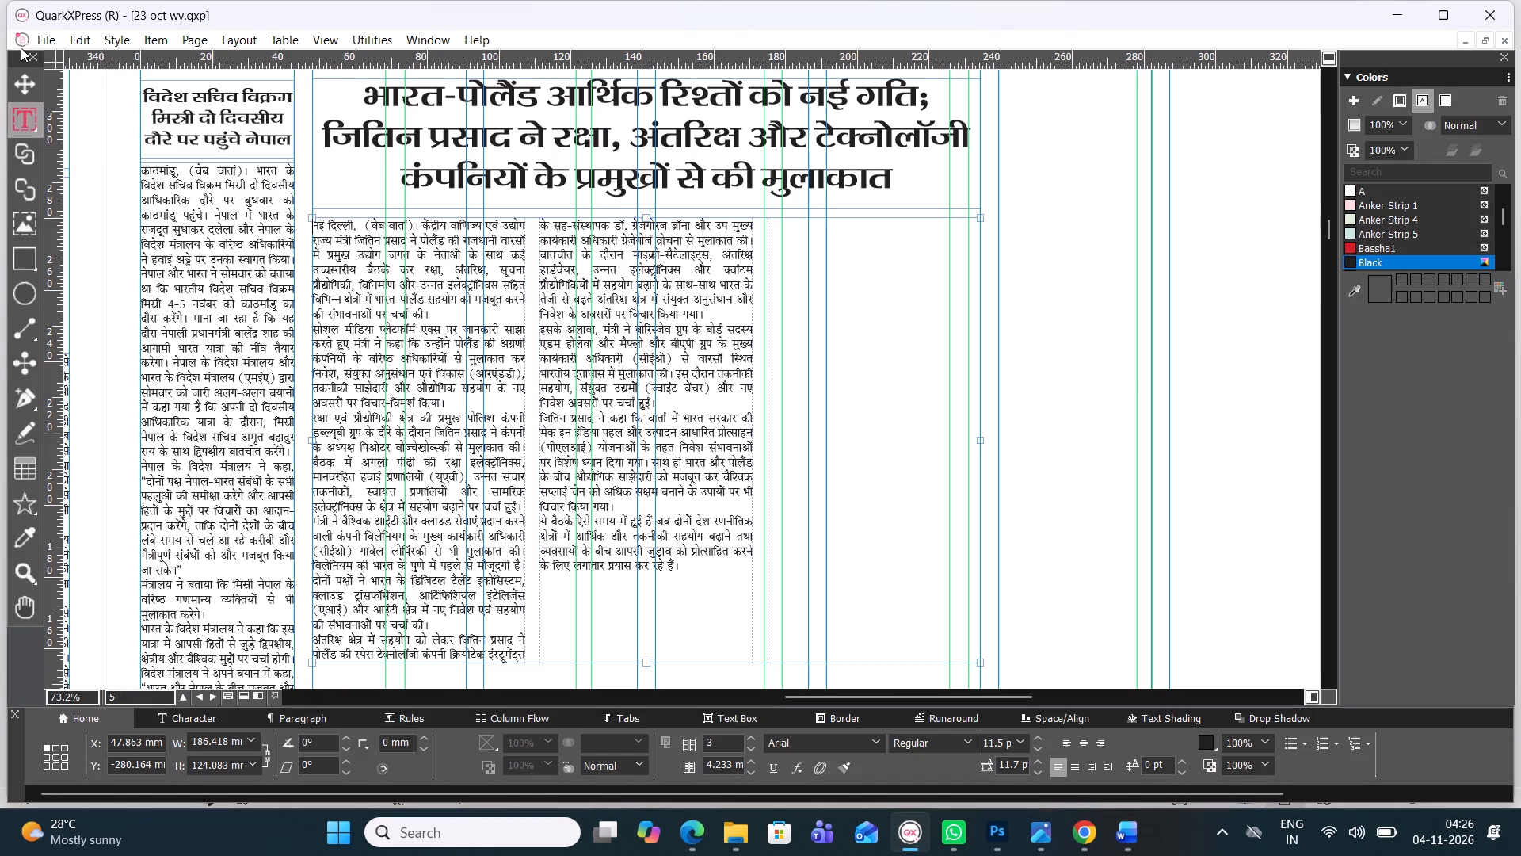
click(13, 86)
click(669, 420)
key(BackSpace)
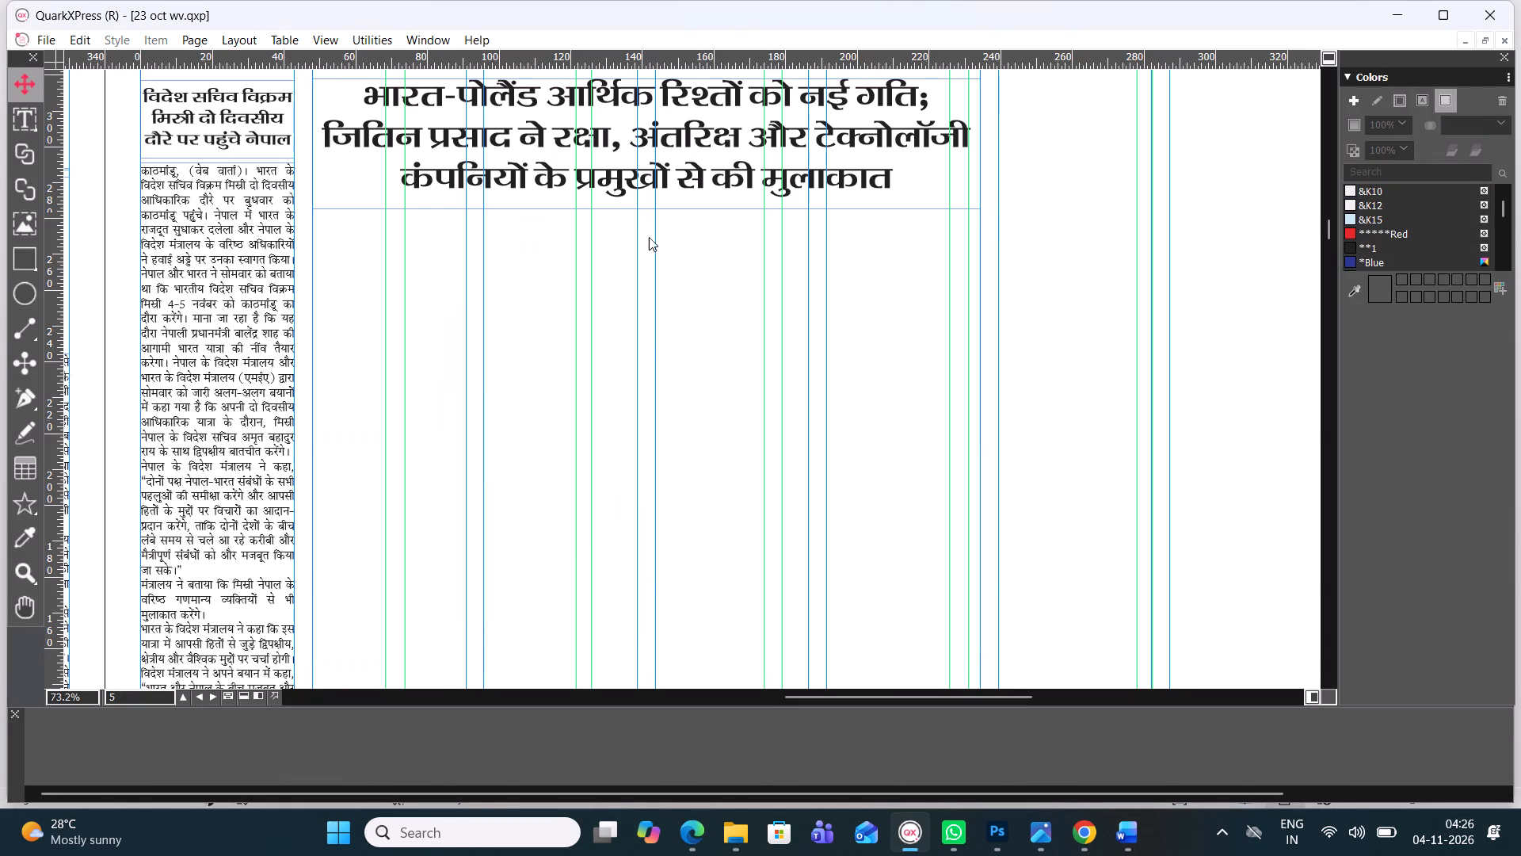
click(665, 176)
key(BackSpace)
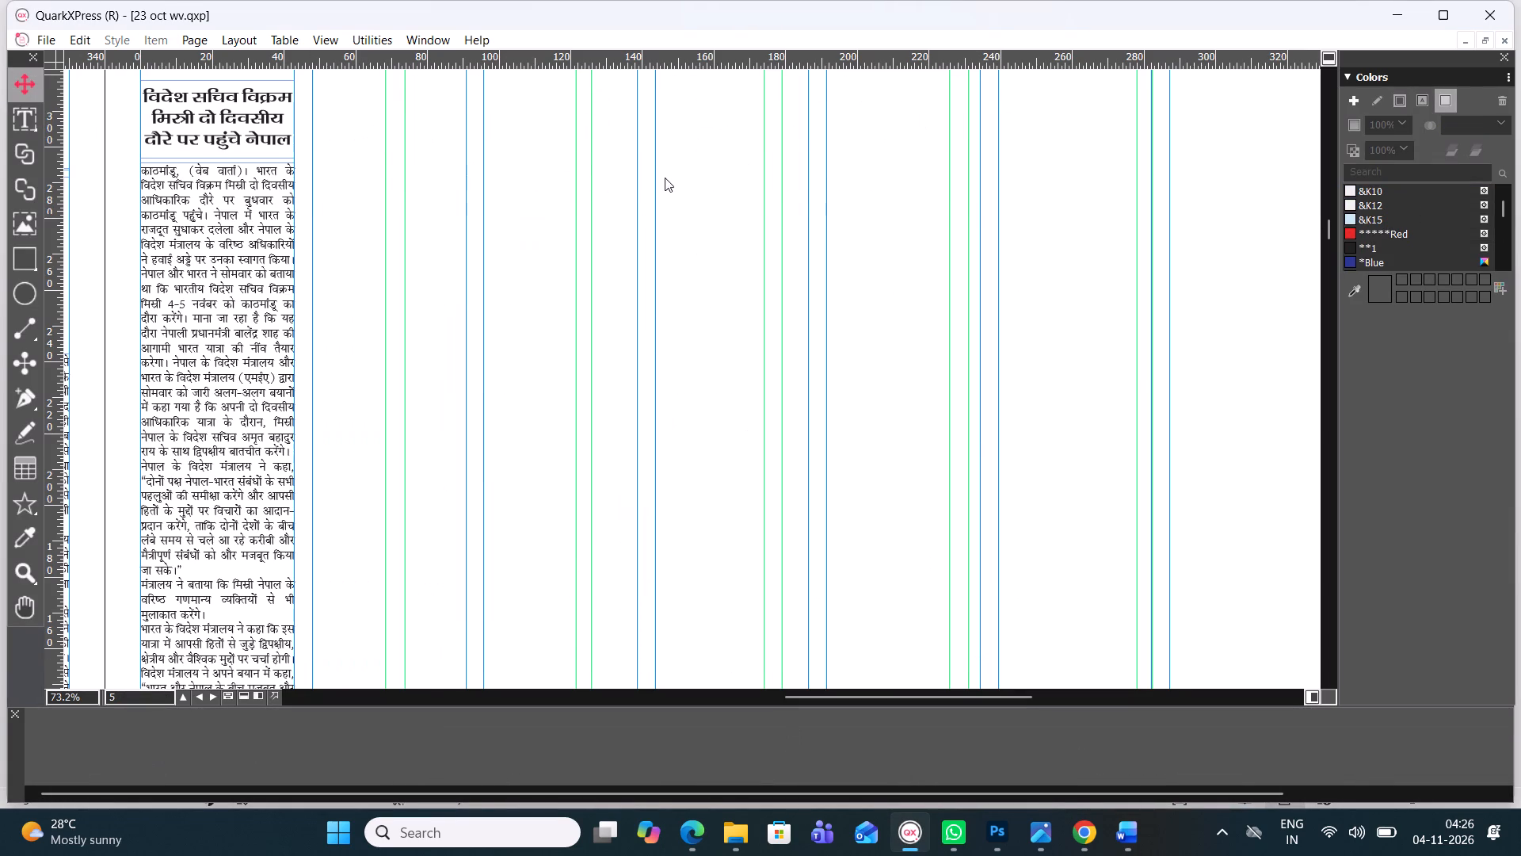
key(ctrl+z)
Replace the India-Poland headline text with the midterm-election headline from इंटरनेशनल 04-06 in the Word document 04 Nov International.
double_click(665, 177)
key(BackSpace)
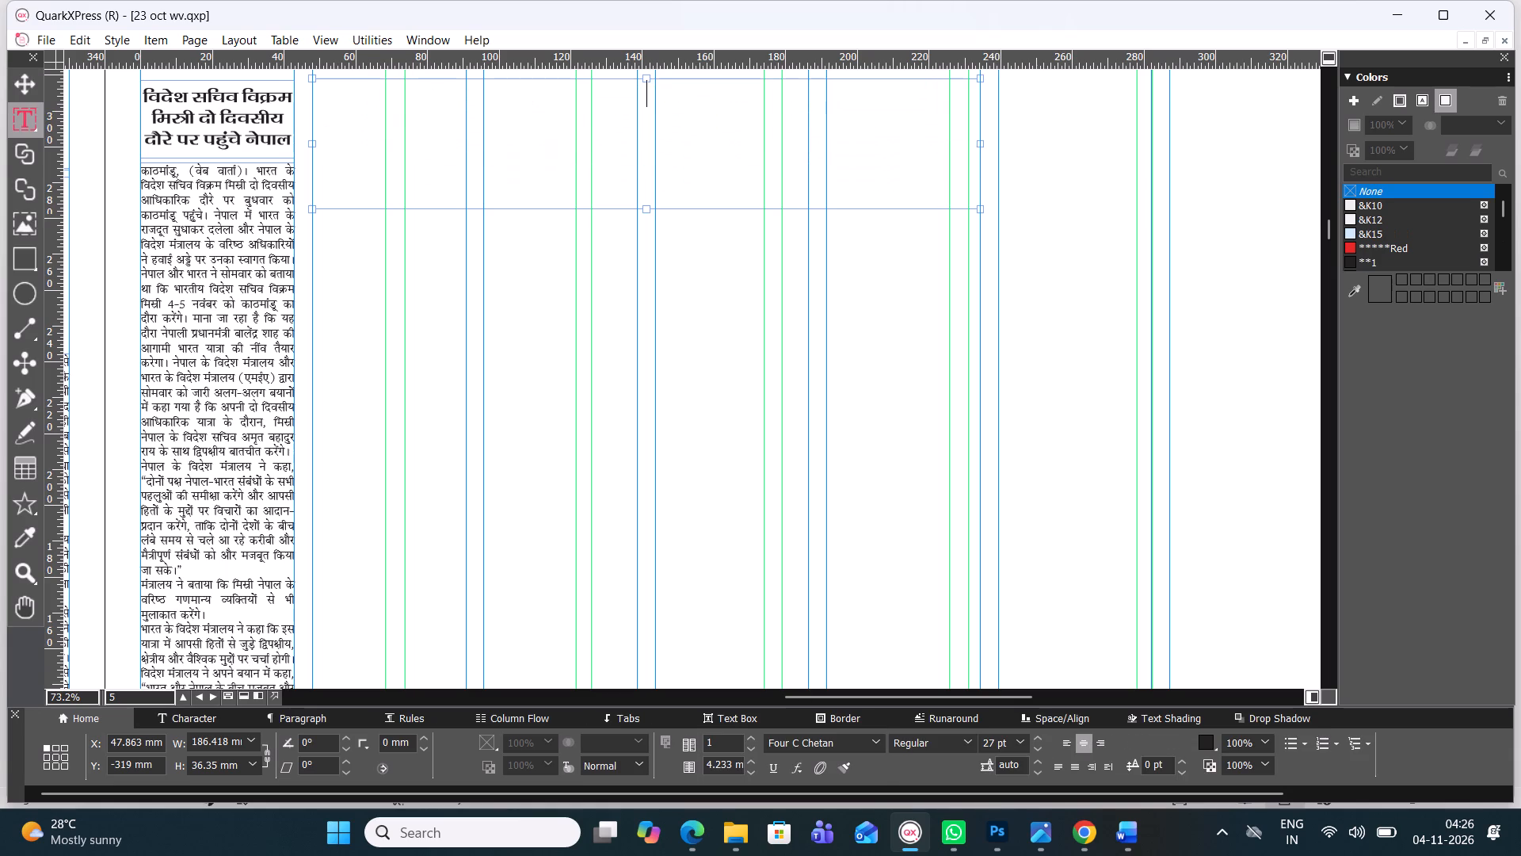
click(1132, 835)
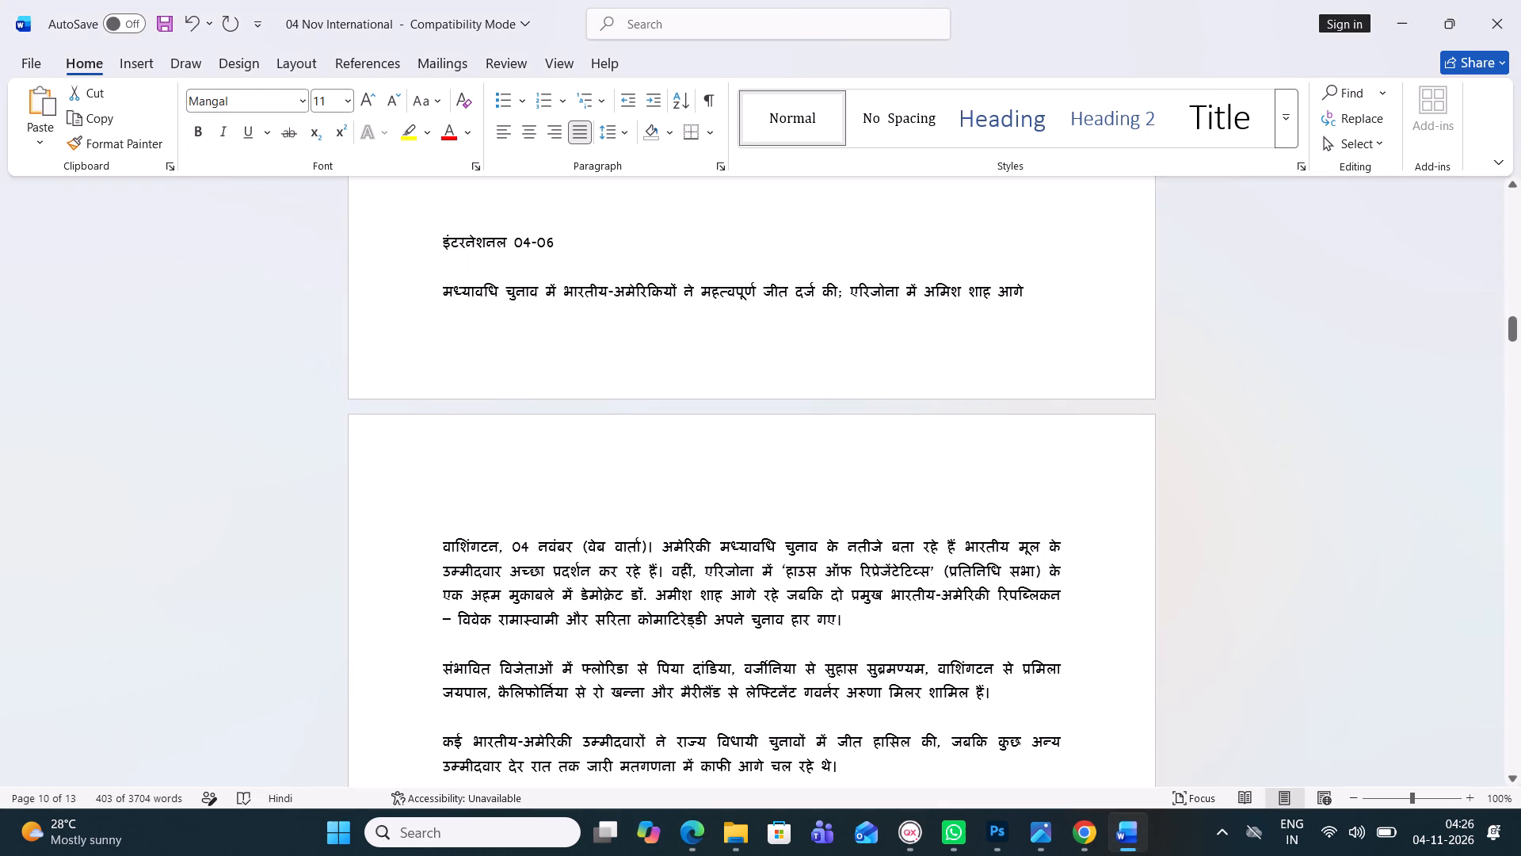
click(446, 289)
drag(443, 290, 875, 319)
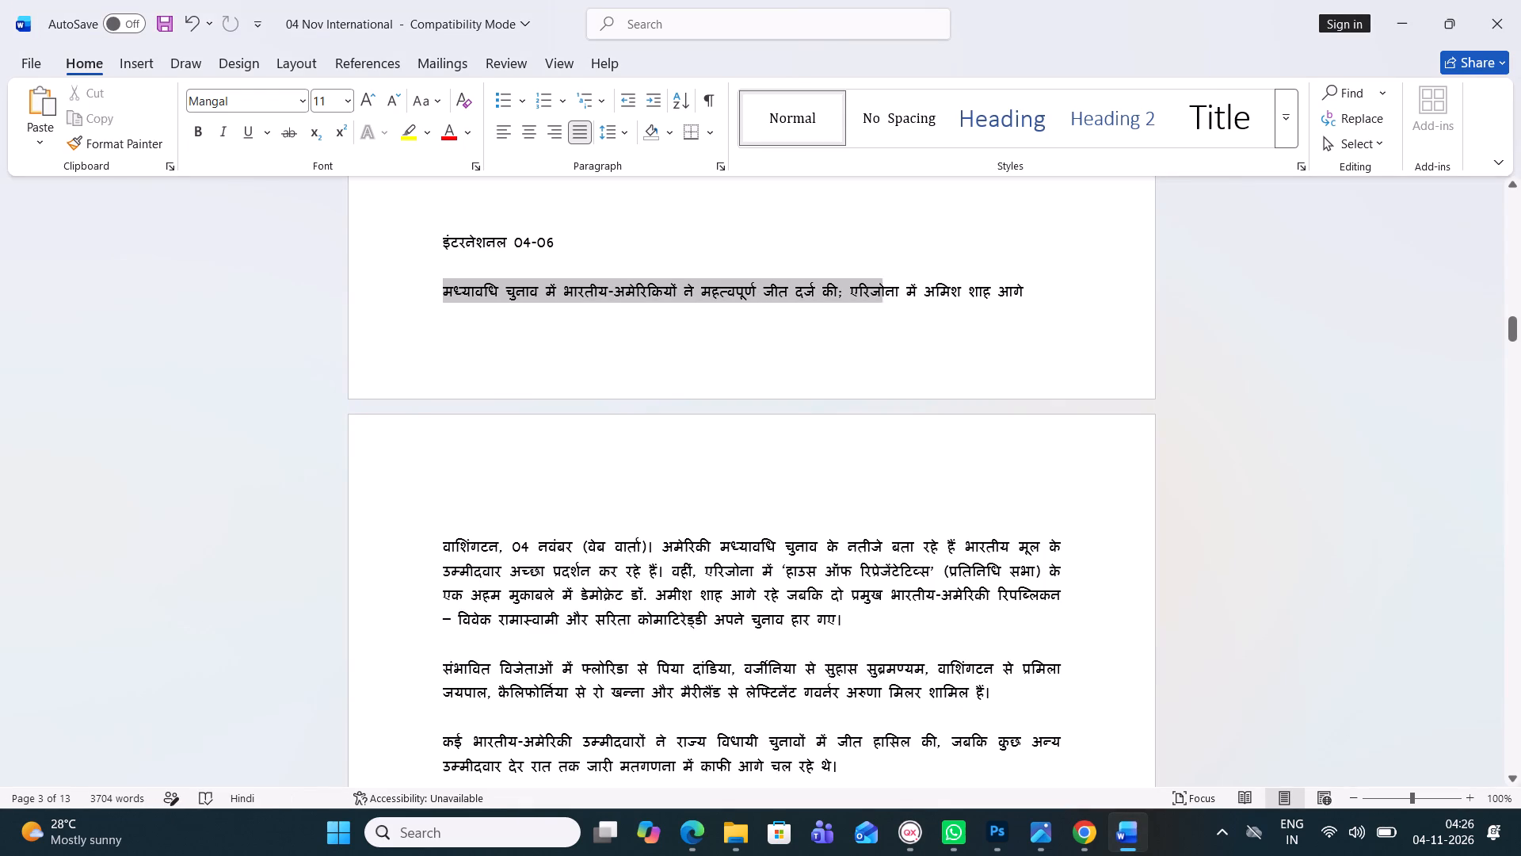
drag(875, 319, 1017, 319)
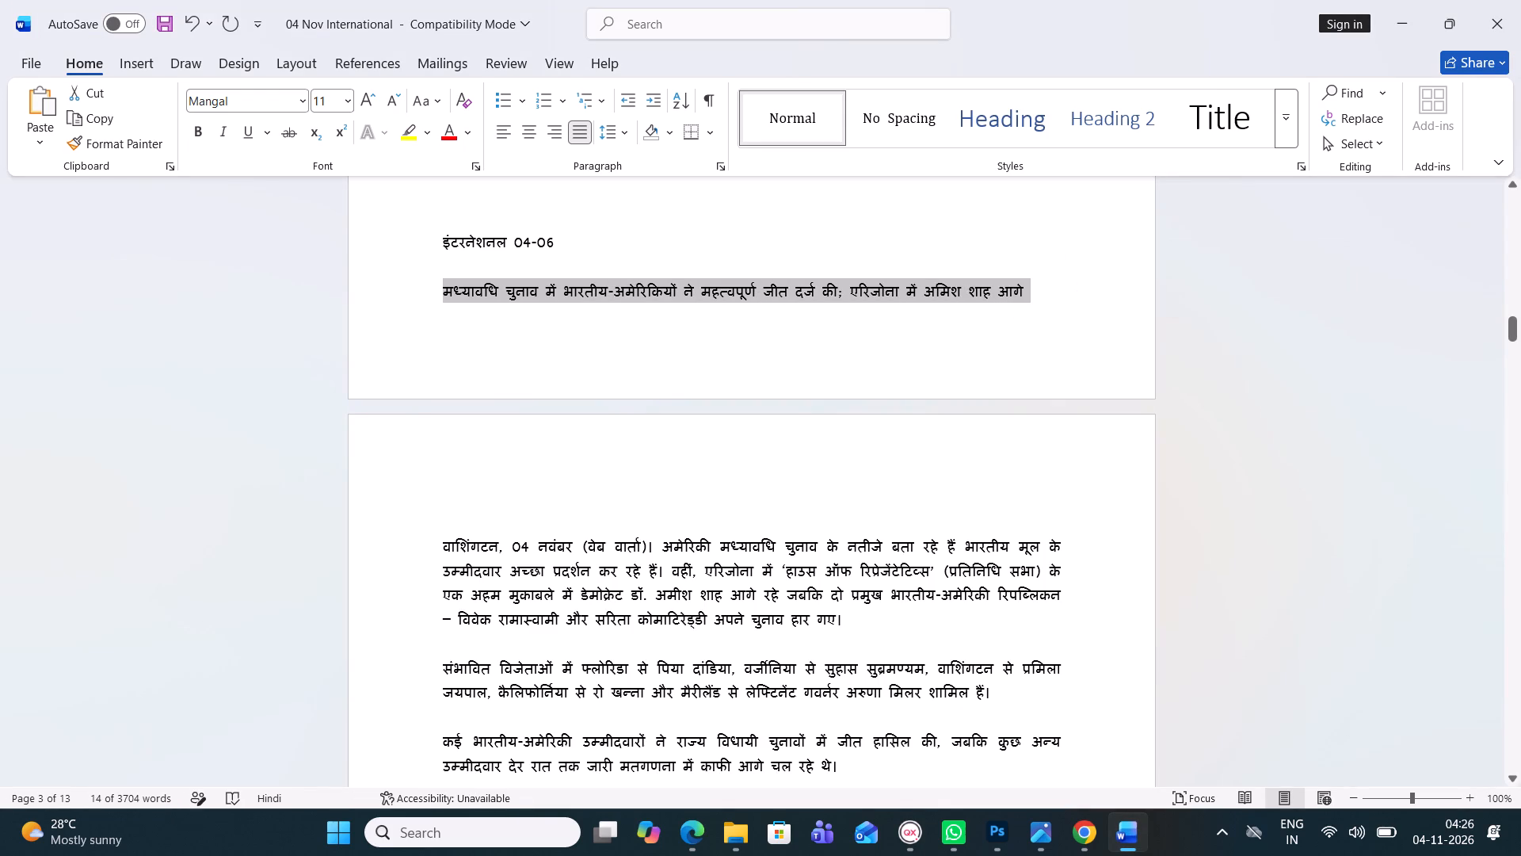
key(ctrl+c)
click(905, 835)
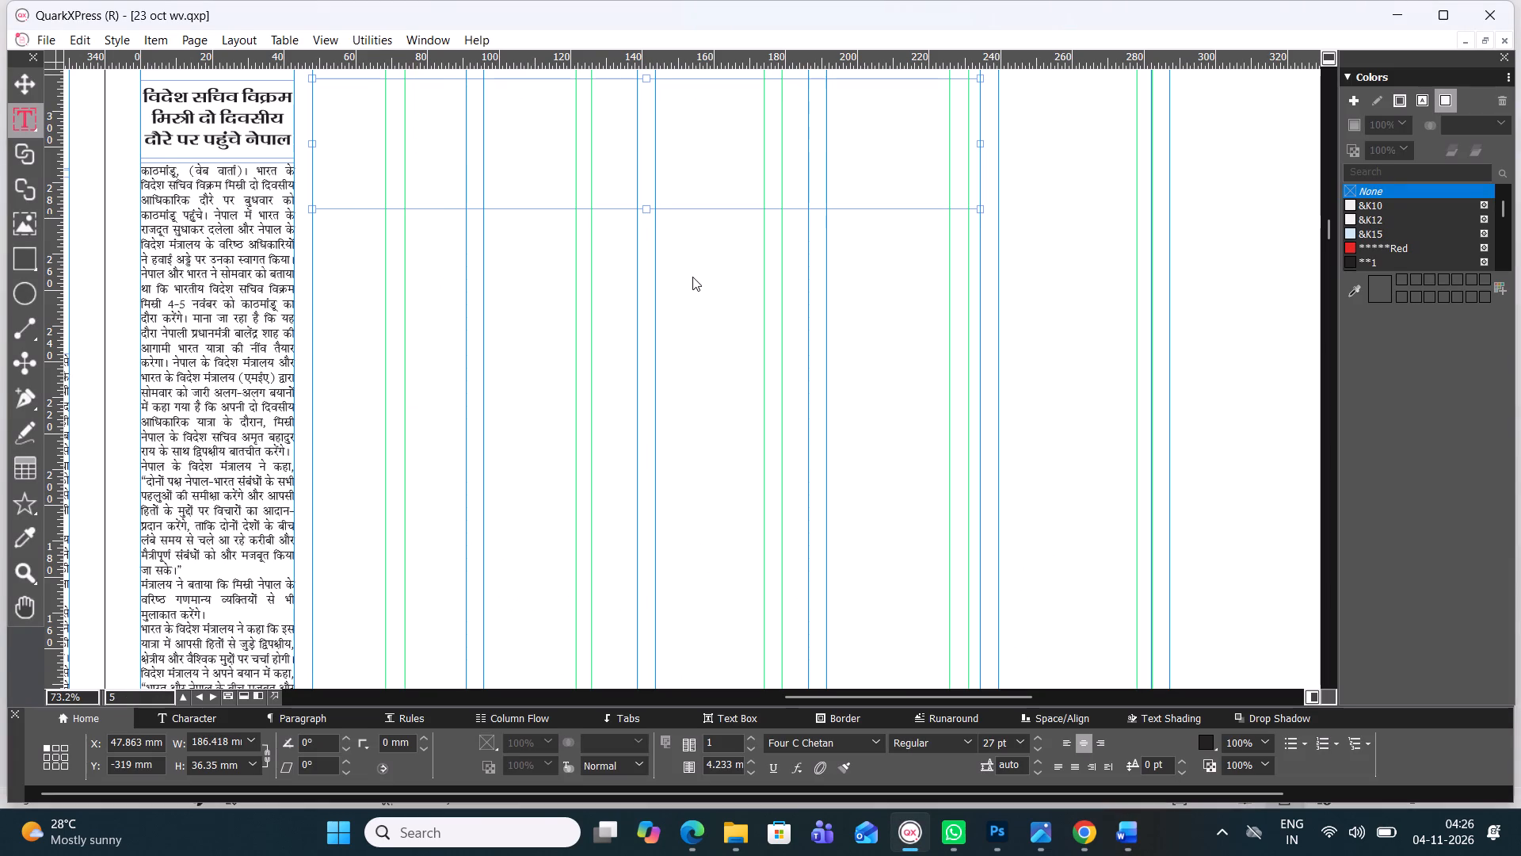
key(ctrl+v)
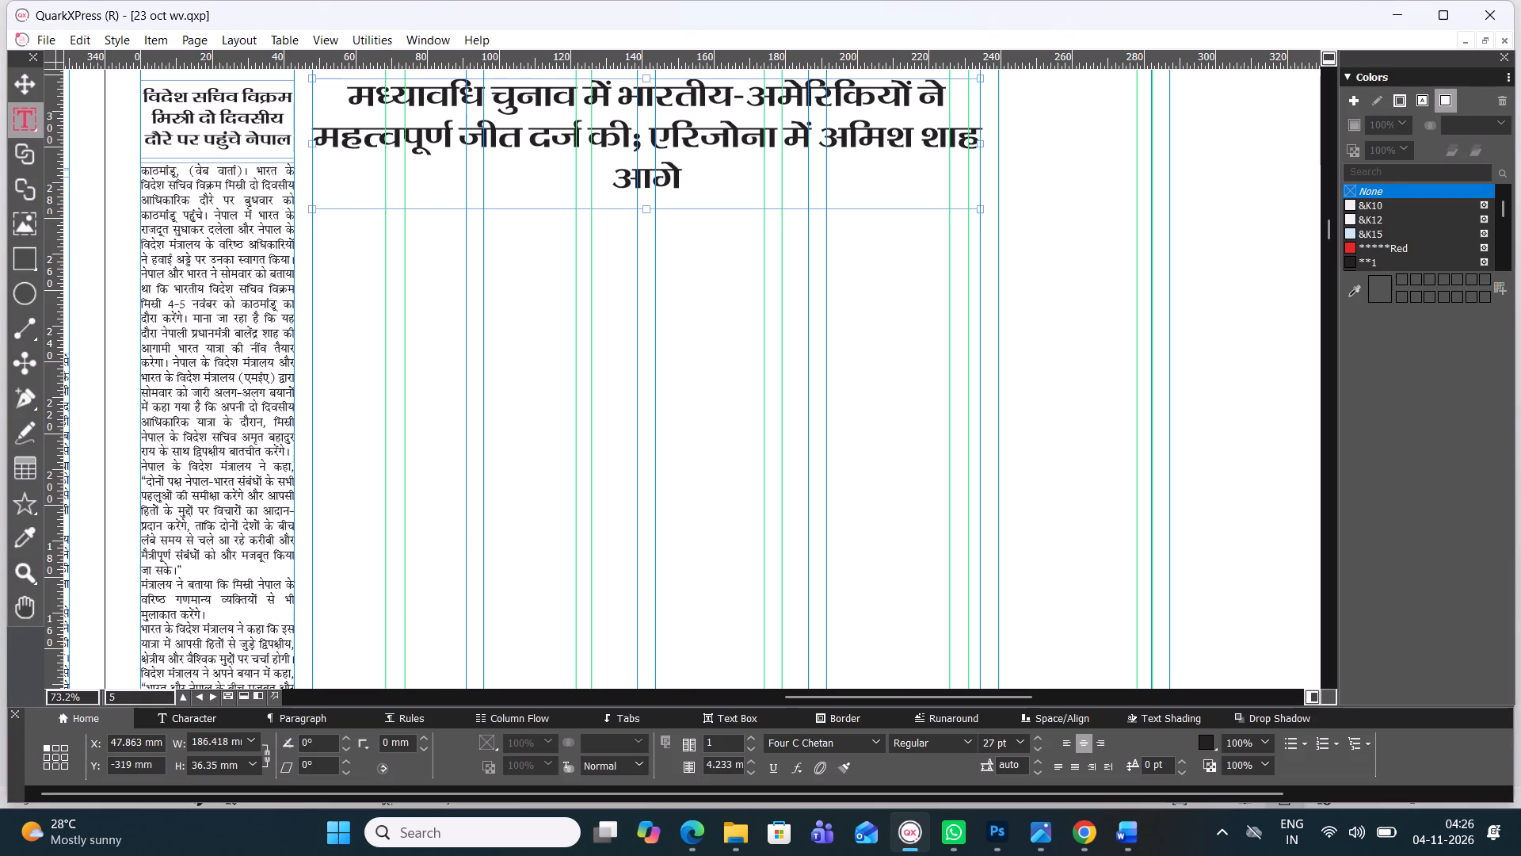
Set the new midterm-election headline to 32 pt with 35.4 pt leading.
key(ctrl+a)
key(ctrl+alt+shift+period)
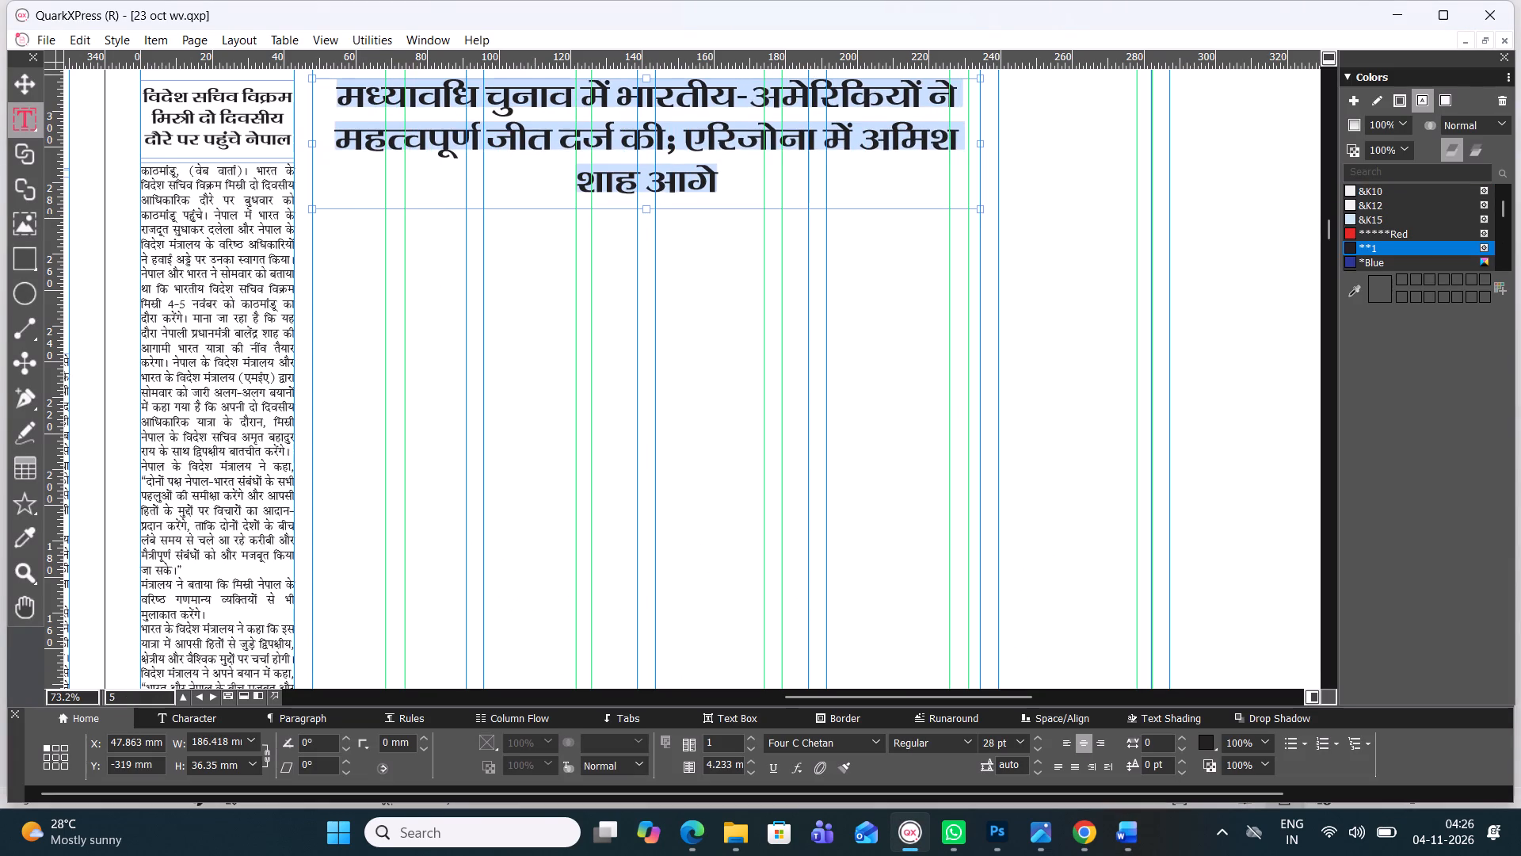
key(ctrl+alt+shift+period)
key(ctrl+alt+shift+period)
key(ctrl+alt+shift+period)
key(ctrl+alt+shift+period)
key(ctrl+alt+shift+period)
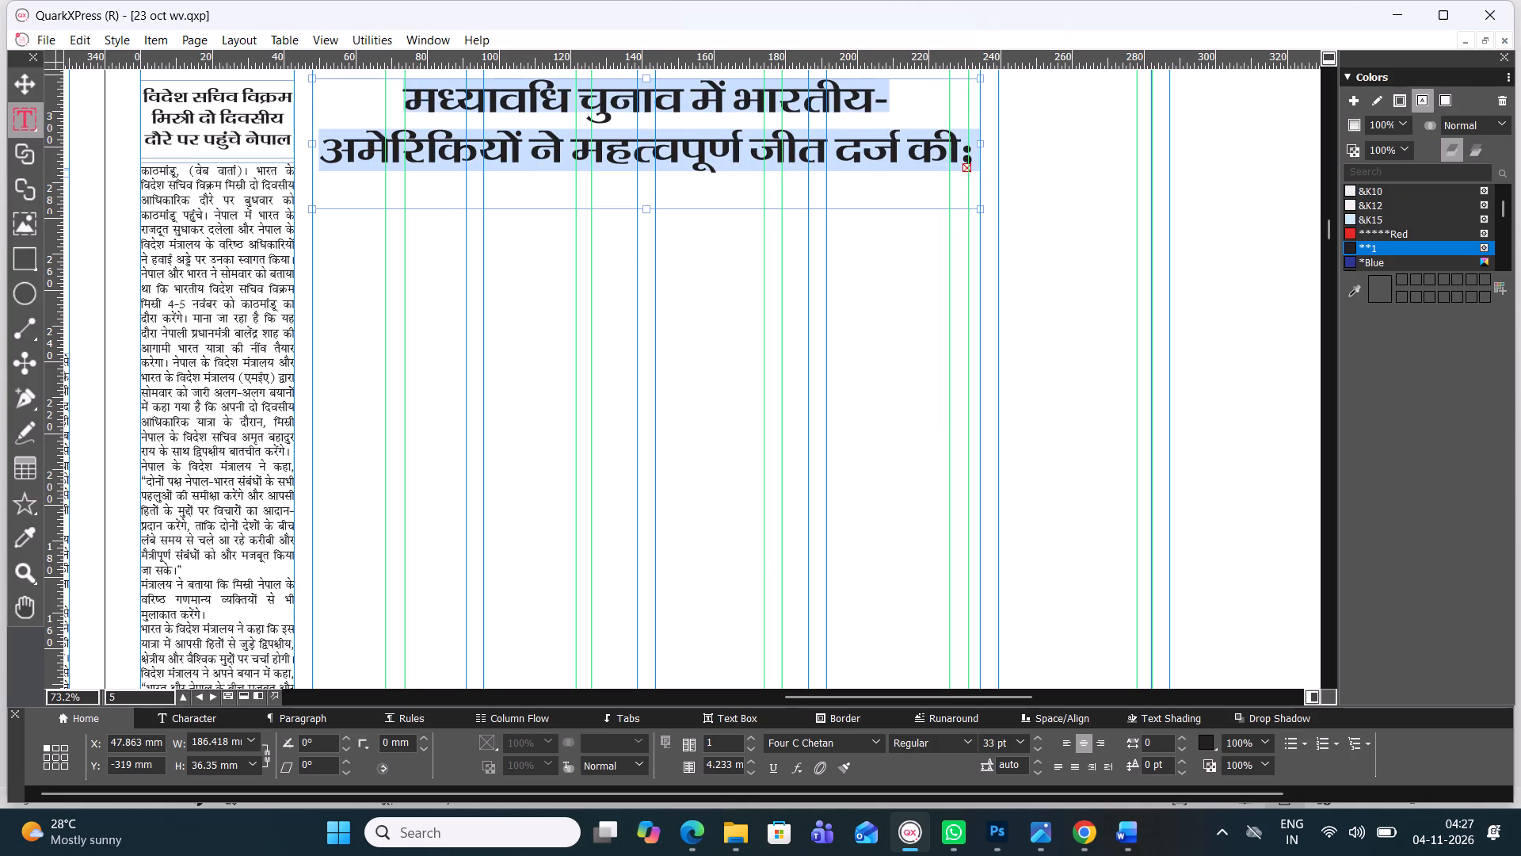
key(ctrl+alt+shift+comma)
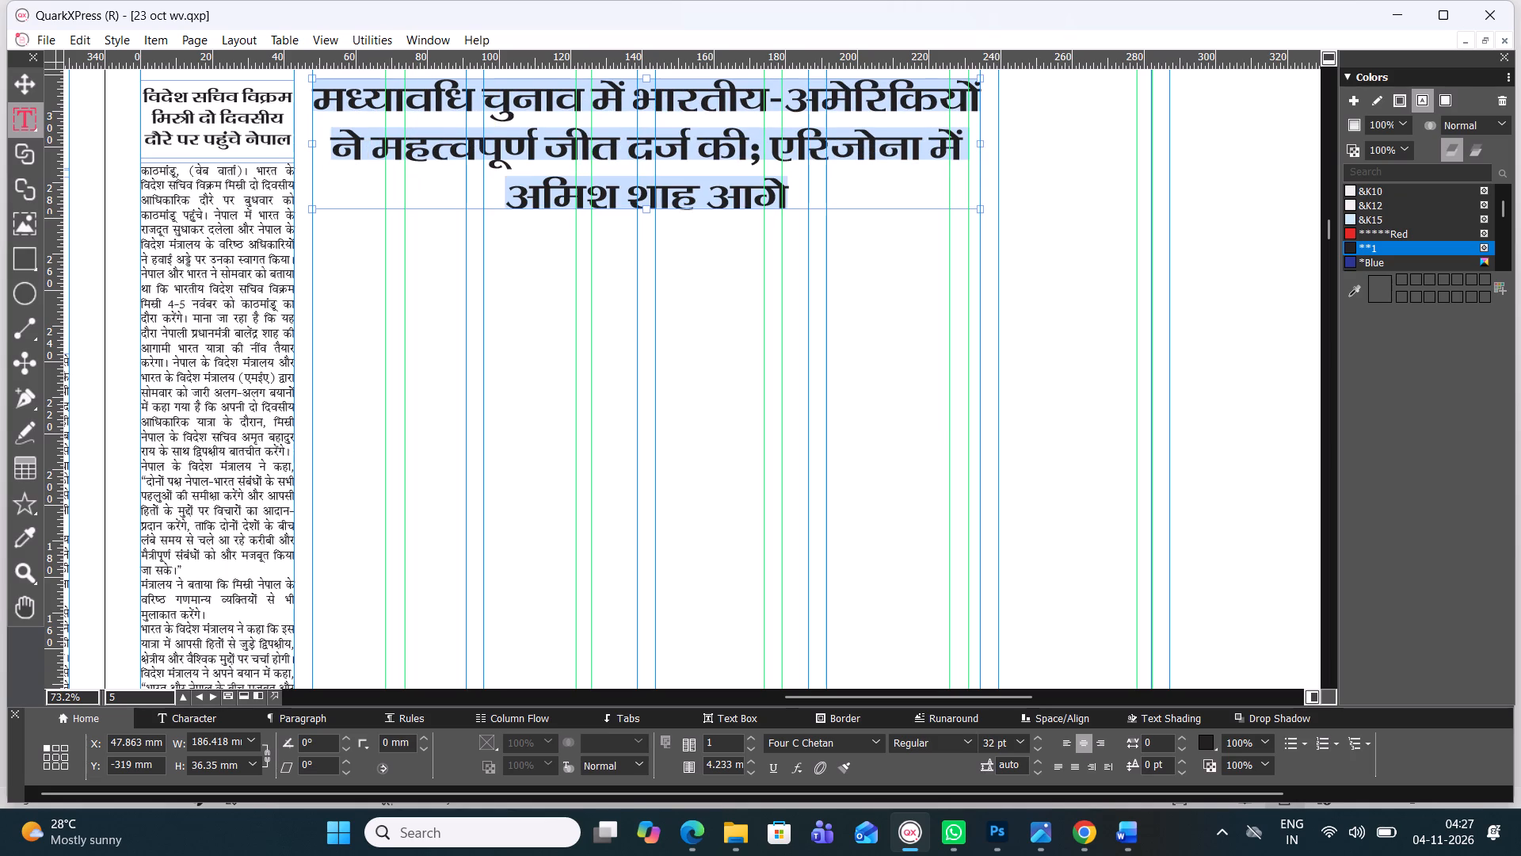
triple_click(1036, 772)
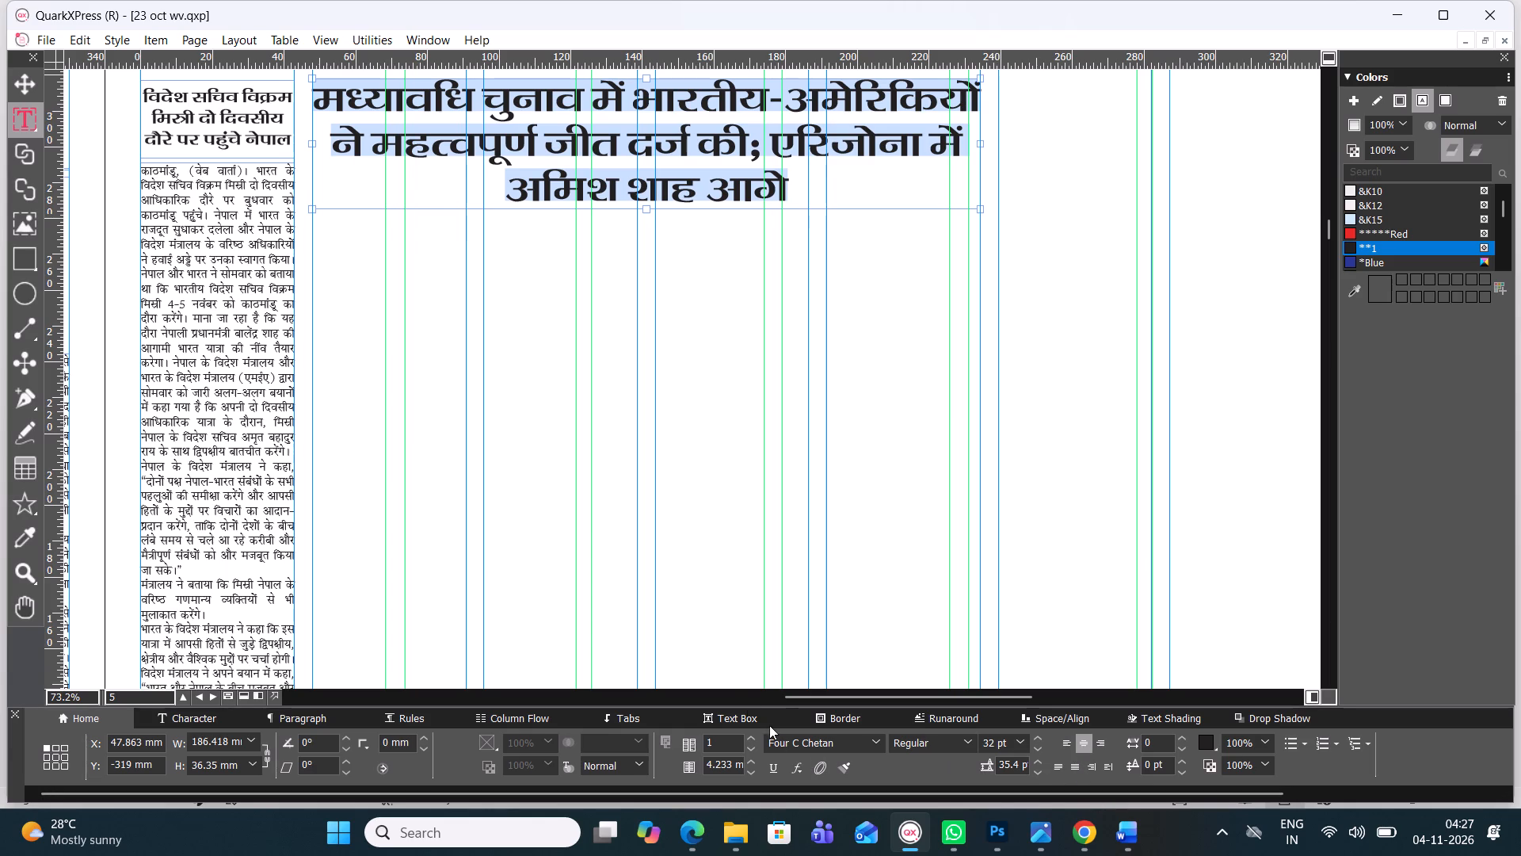
click(671, 616)
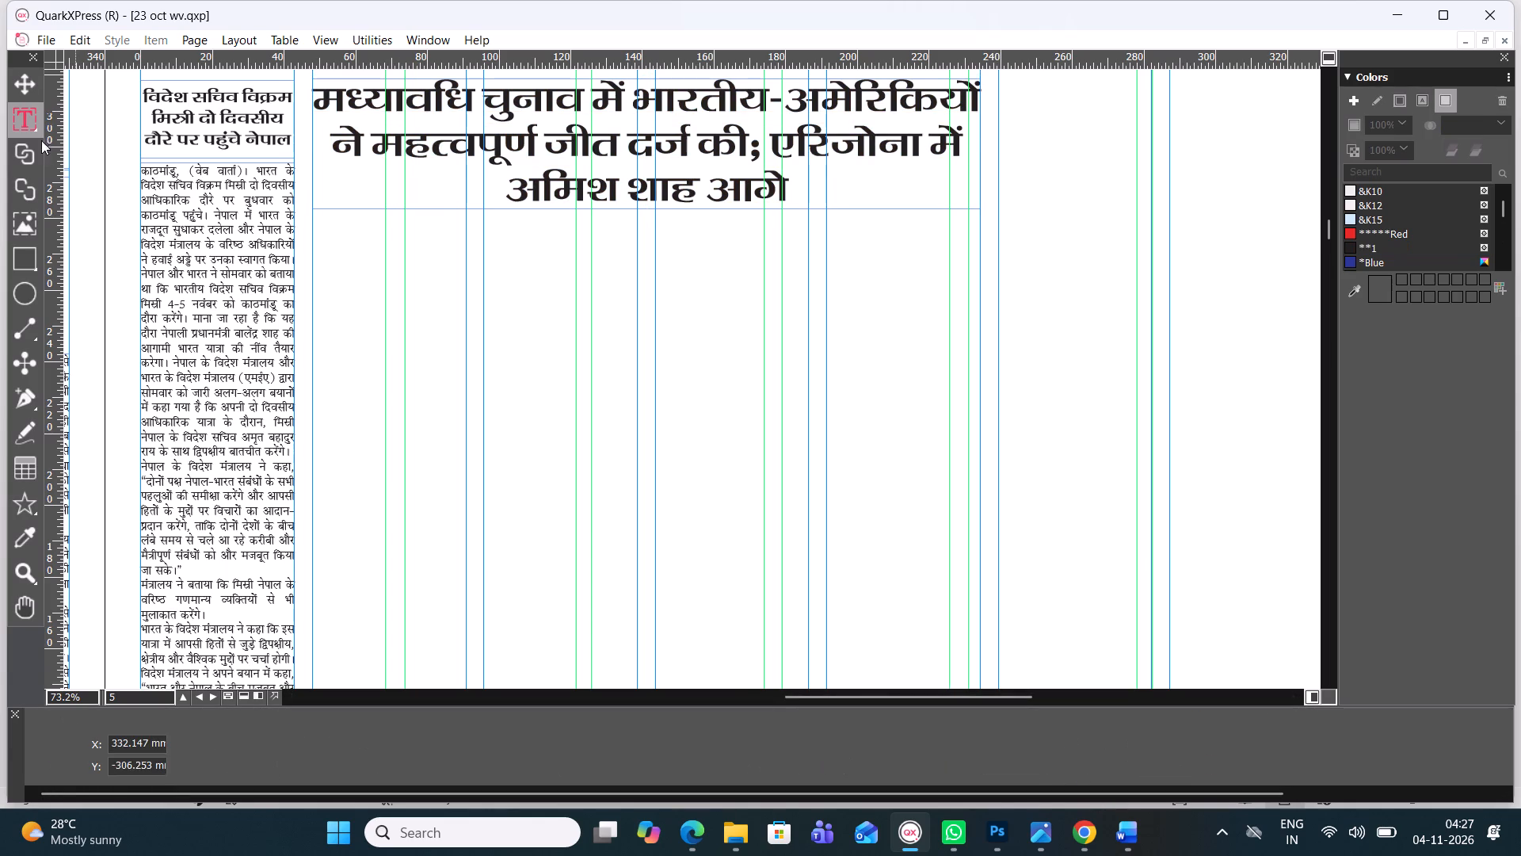
Draw a text box about 186 mm wide and 130 mm high directly below the headline.
click(17, 112)
drag(313, 218, 814, 528)
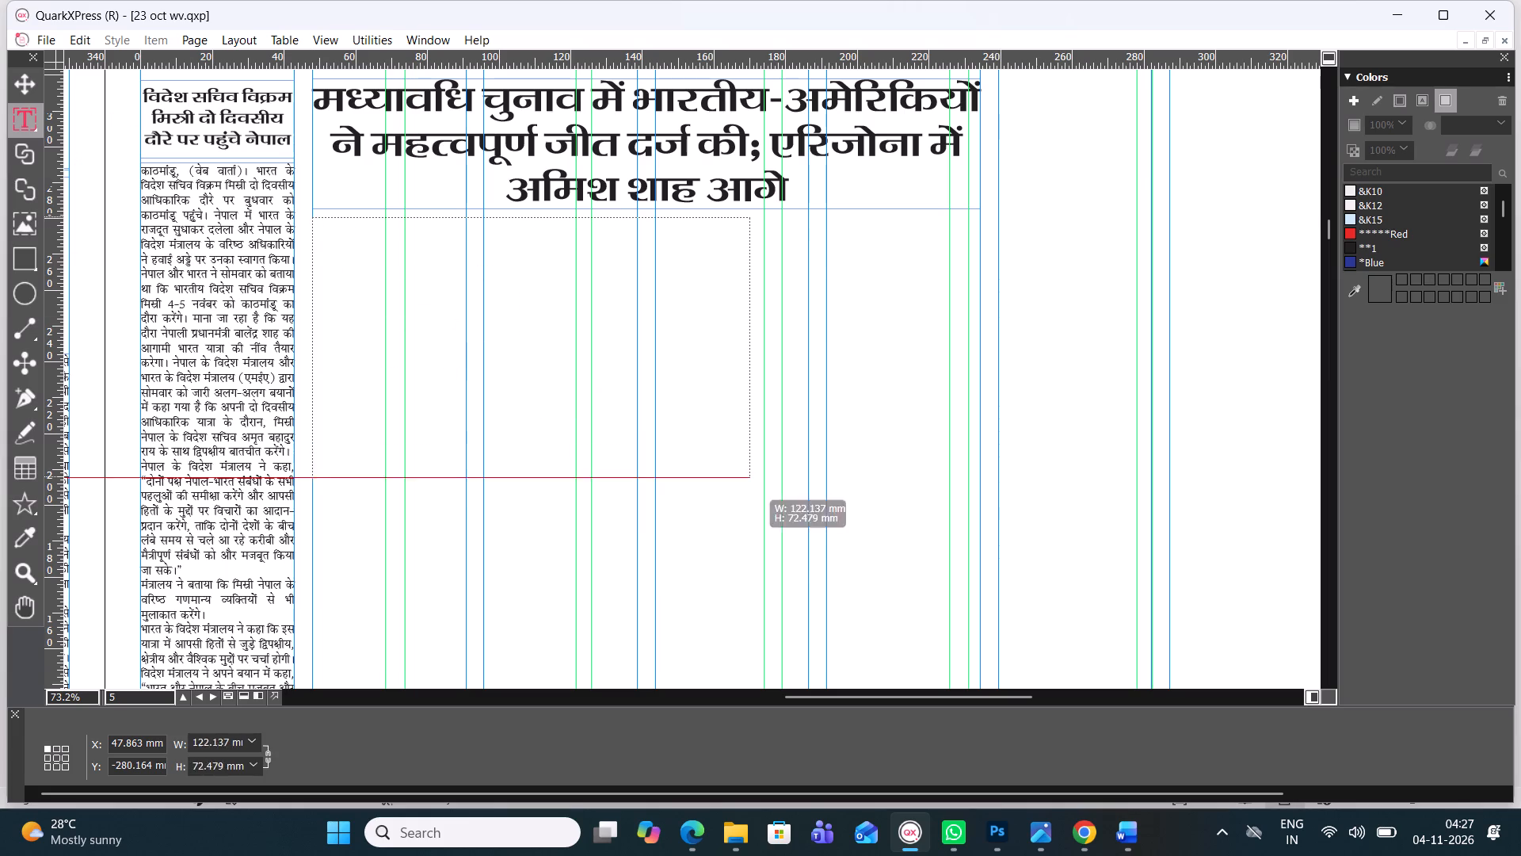
drag(814, 528, 980, 682)
Copy the midterm-election story's body from Word, from the वाशिंगटन dateline through the paragraph ending नतीजे तय होंगे, and return to QuarkXPress.
click(1124, 848)
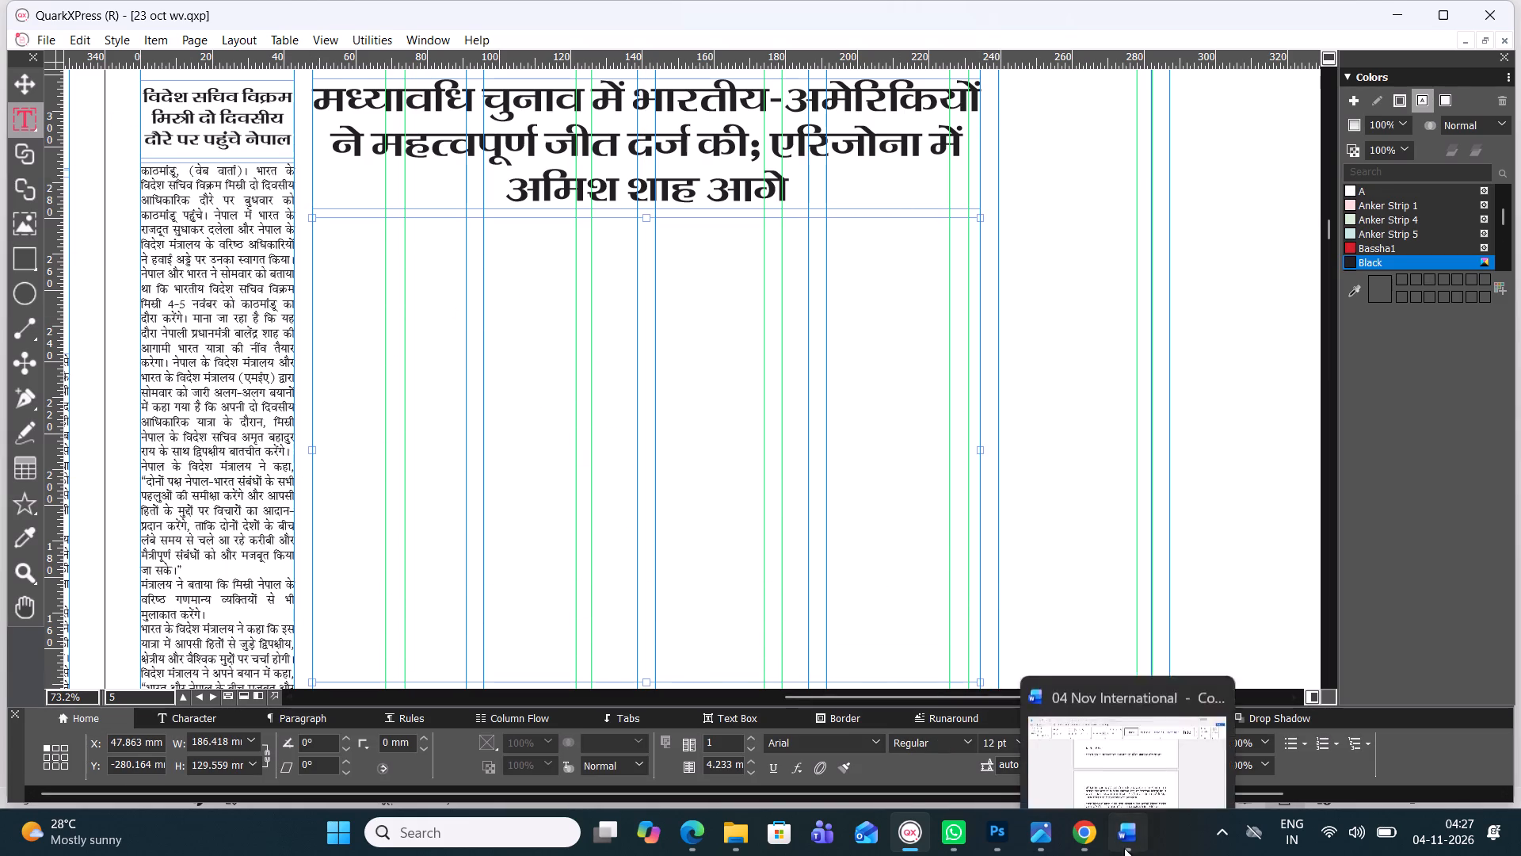
drag(442, 550, 810, 728)
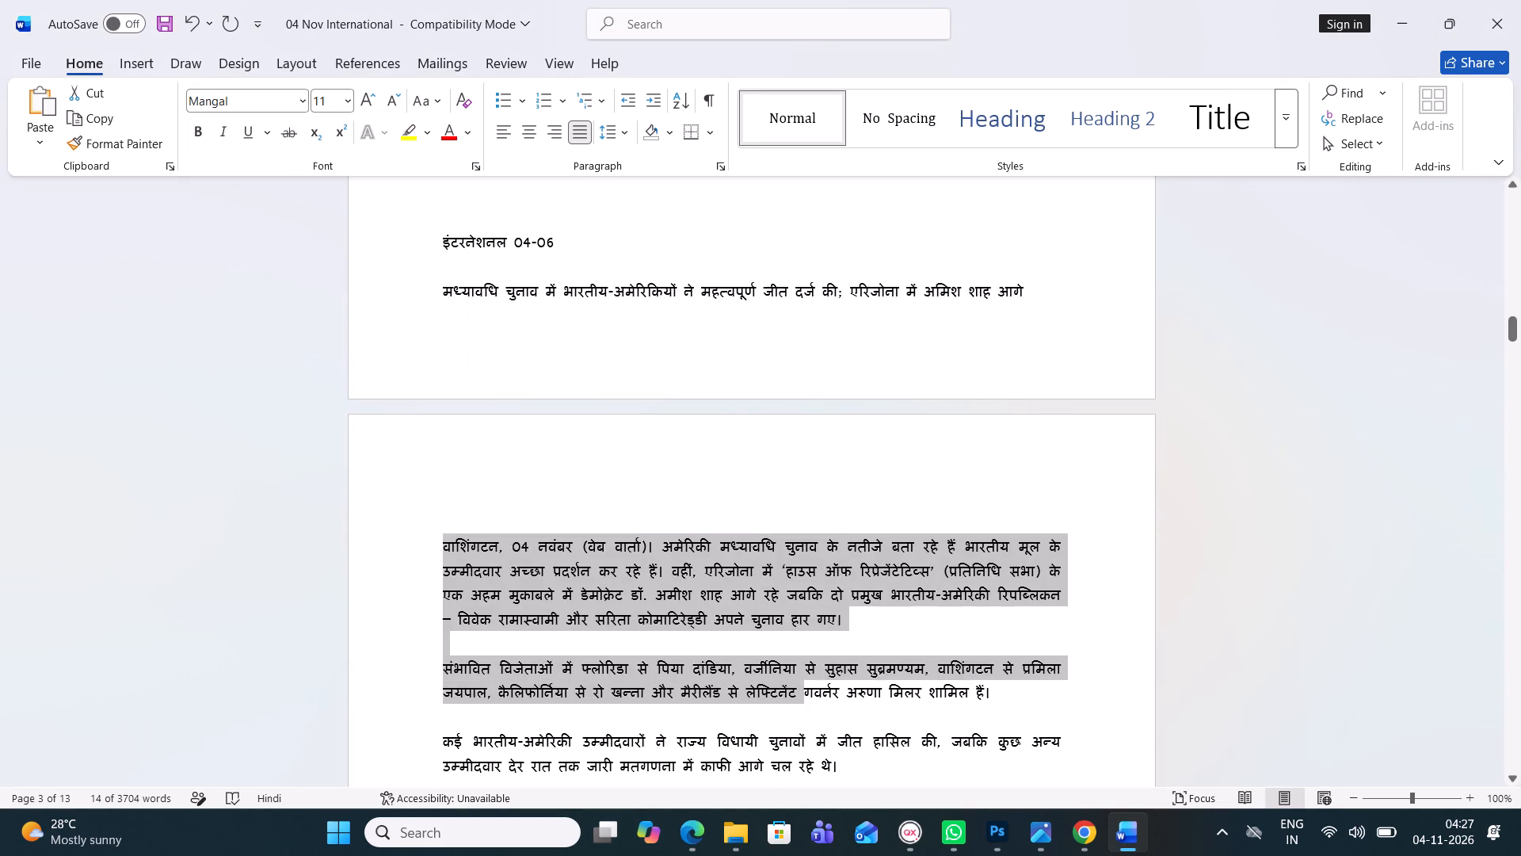
drag(810, 728, 1052, 819)
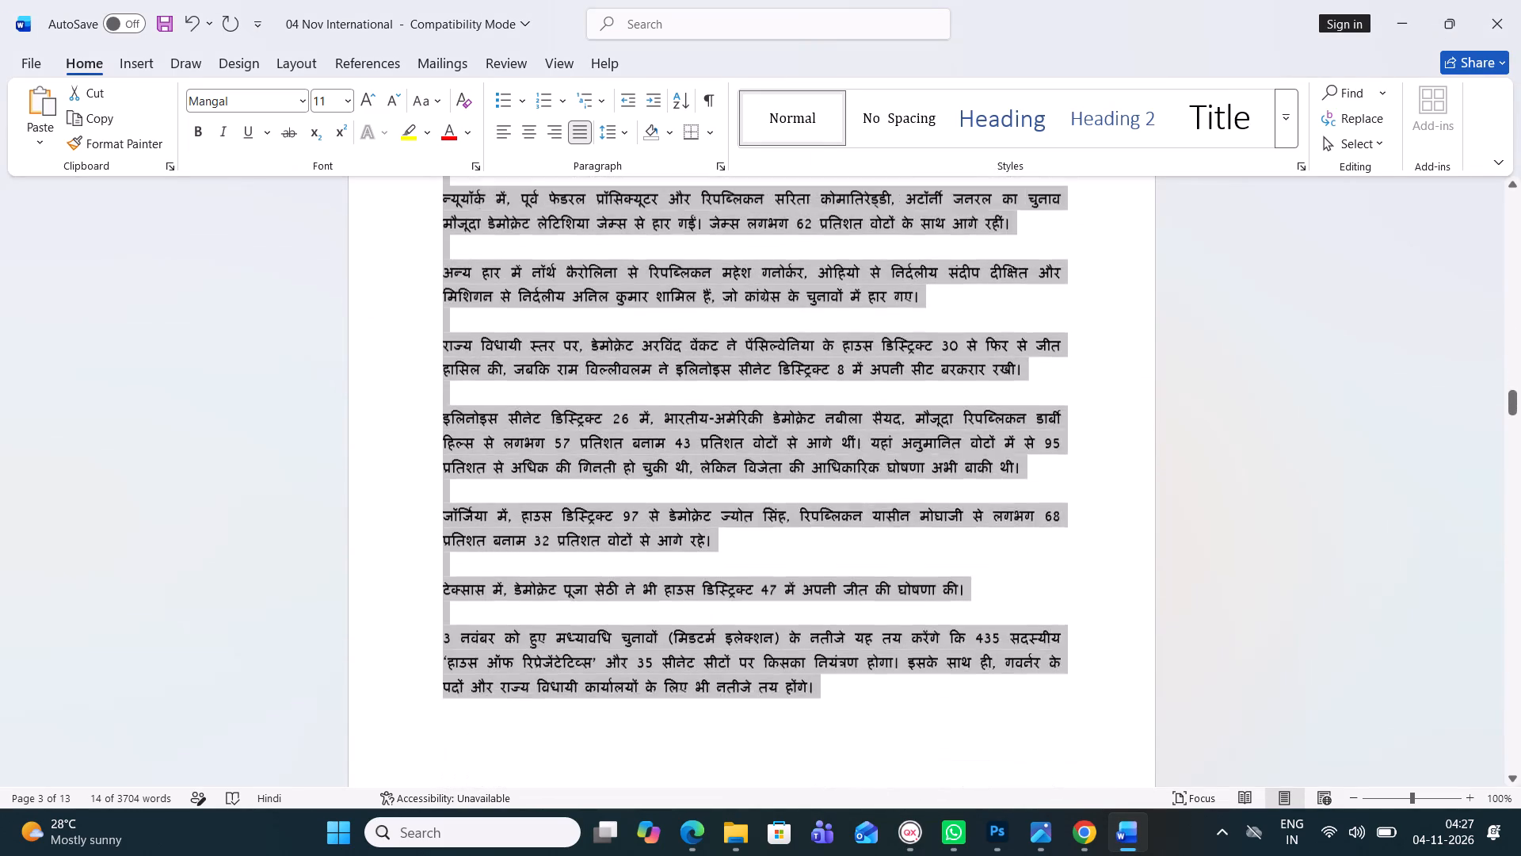
drag(1052, 819, 823, 361)
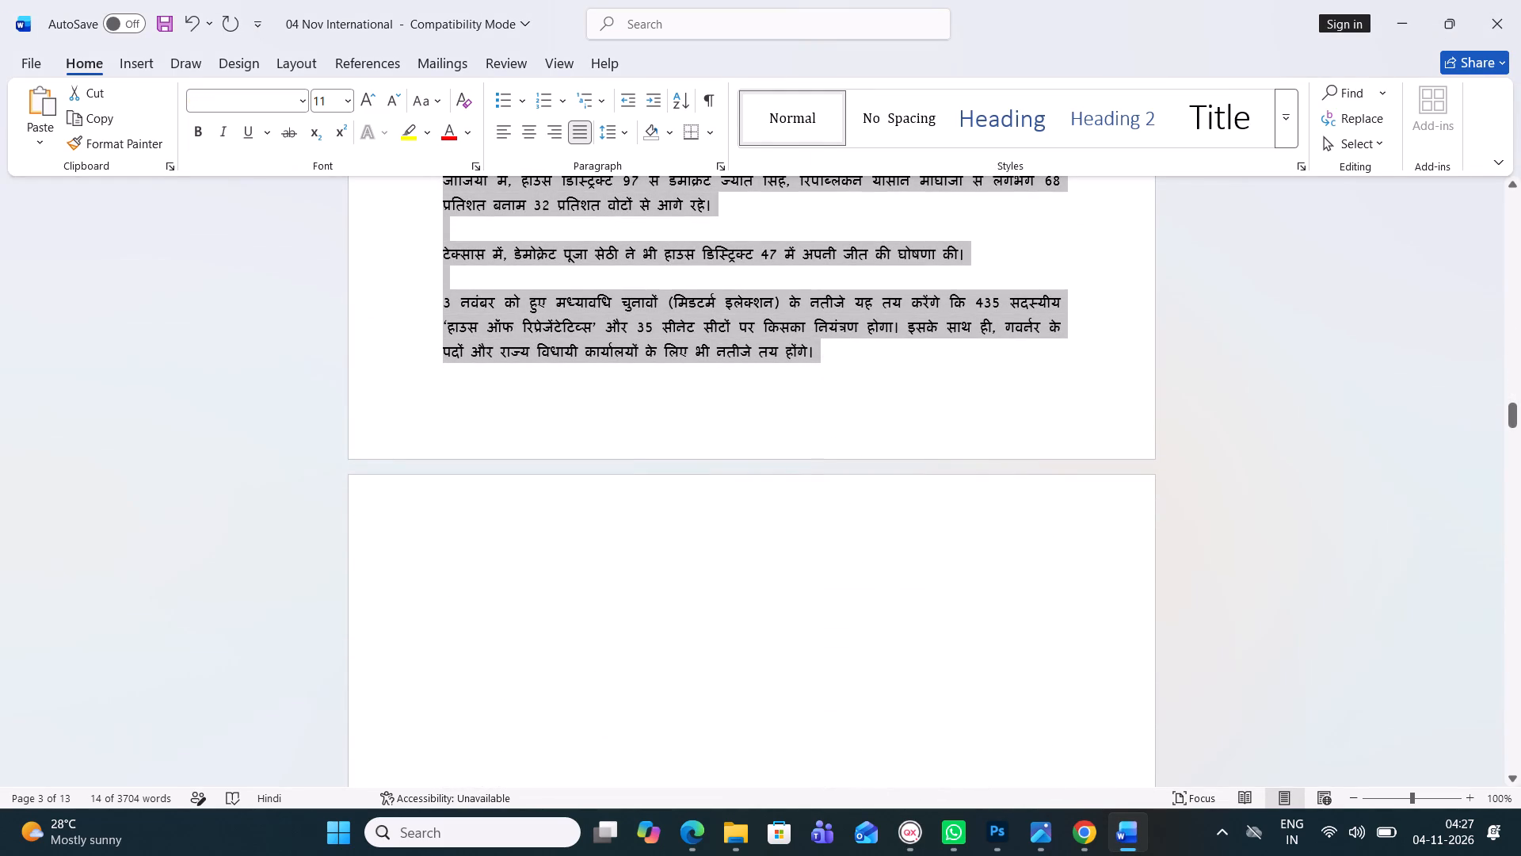
key(ctrl+c)
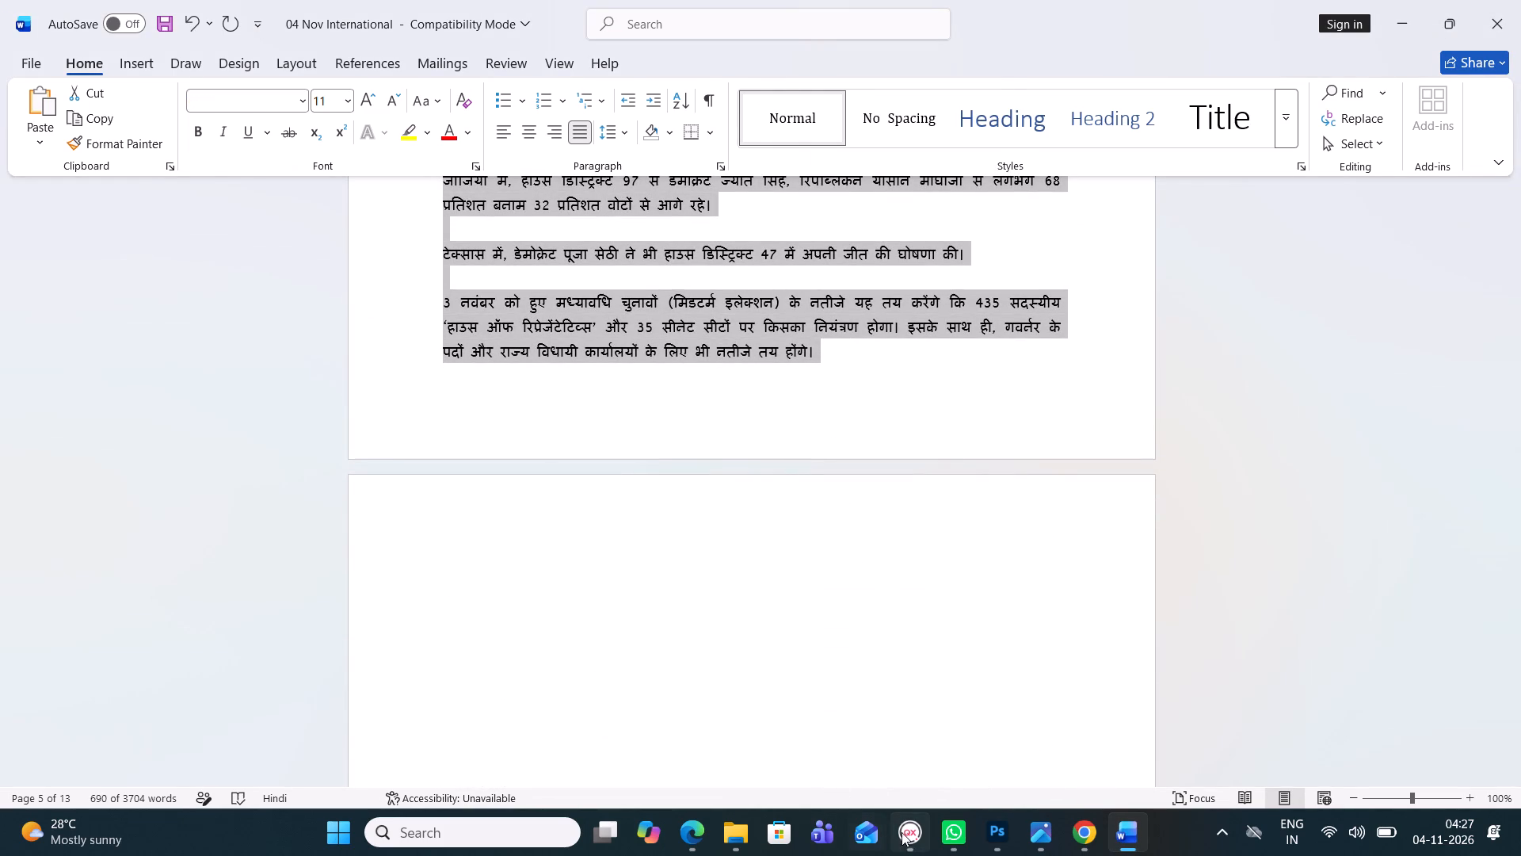
click(902, 831)
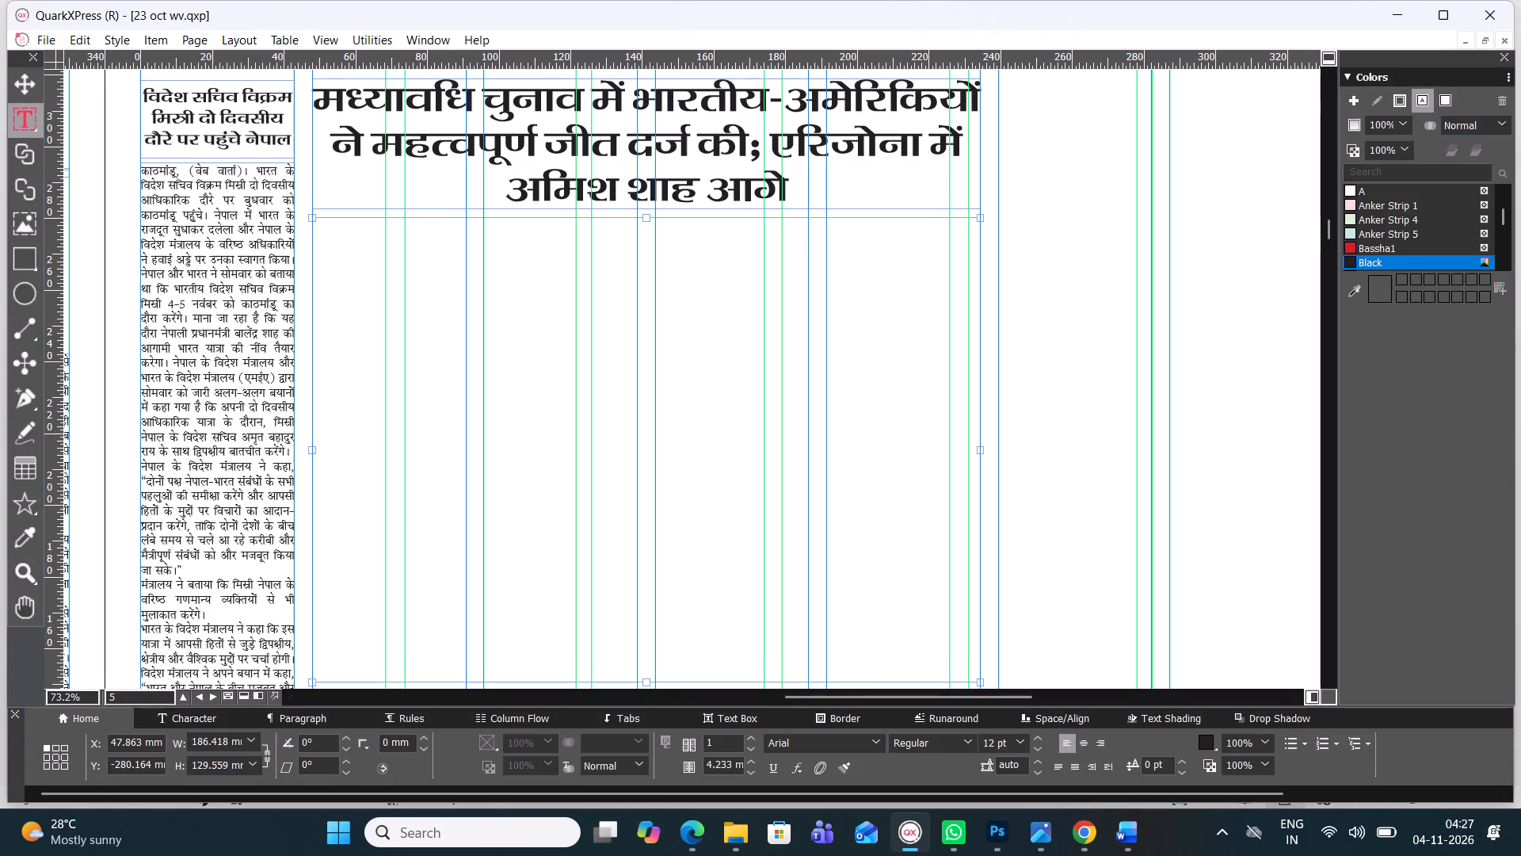
Set the empty body text box to 11.5 pt type with 11.7 pt leading.
click(1006, 744)
key(1)
key(1)
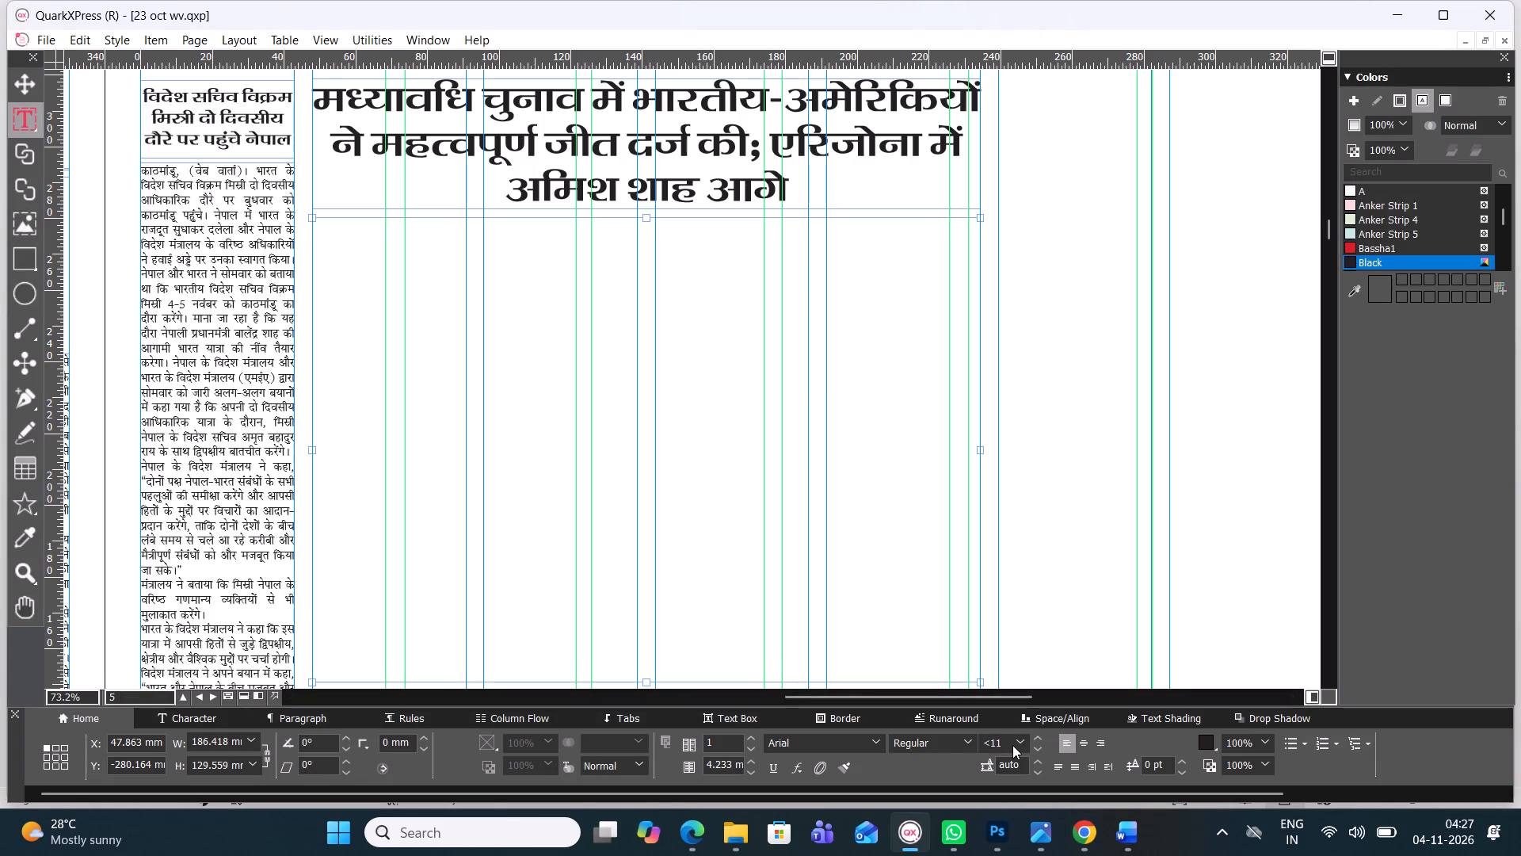
key(BackSpace)
key(BackSpace)
key(BackSpace)
text(11.5)
key(Return)
key(Return)
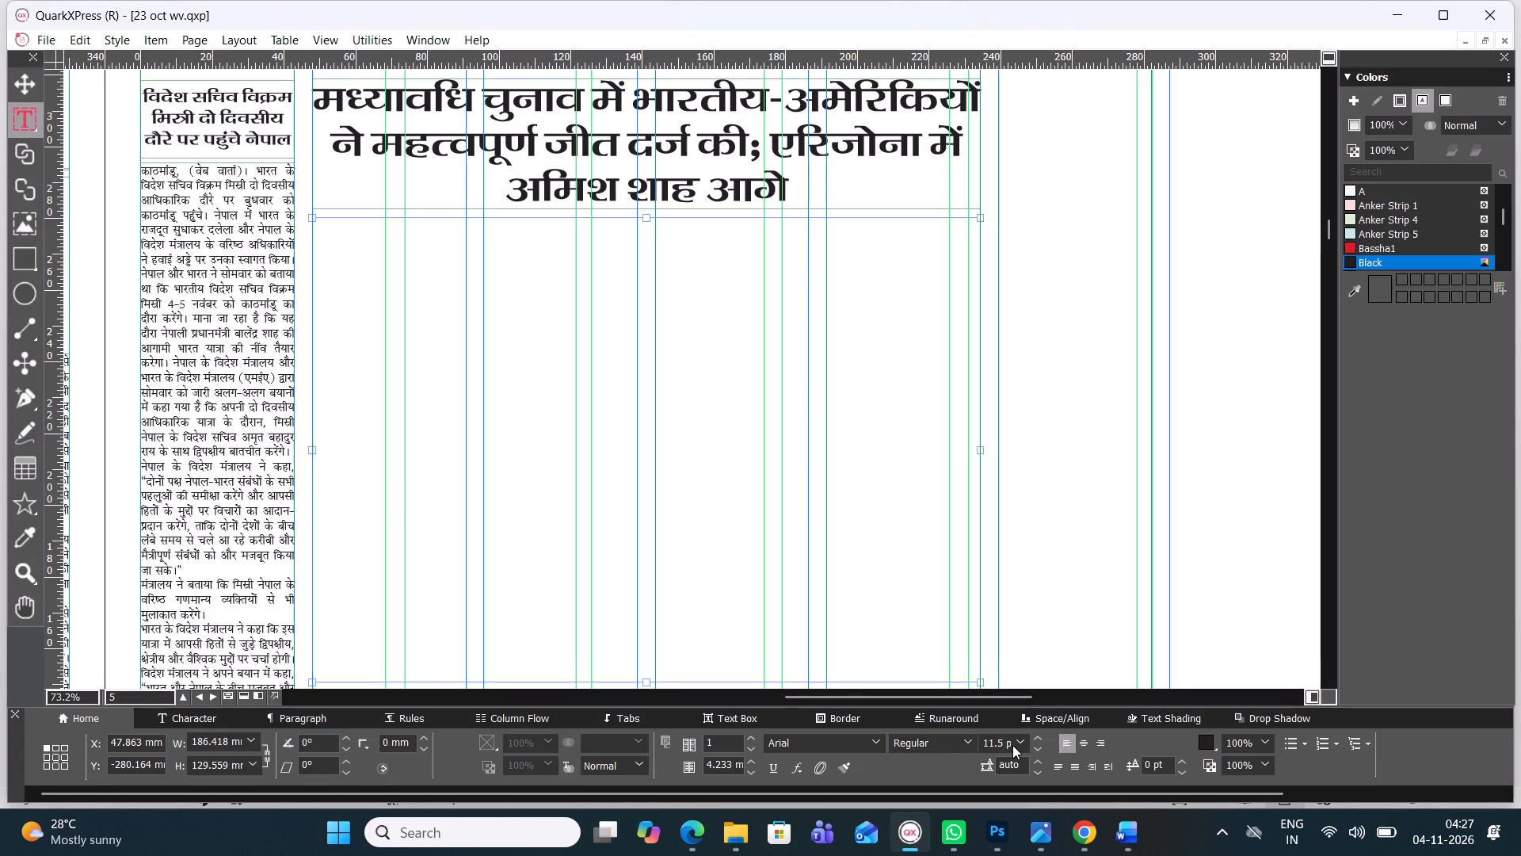
drag(1022, 768, 899, 810)
text(11.)
key(7)
key(Return)
key(Return)
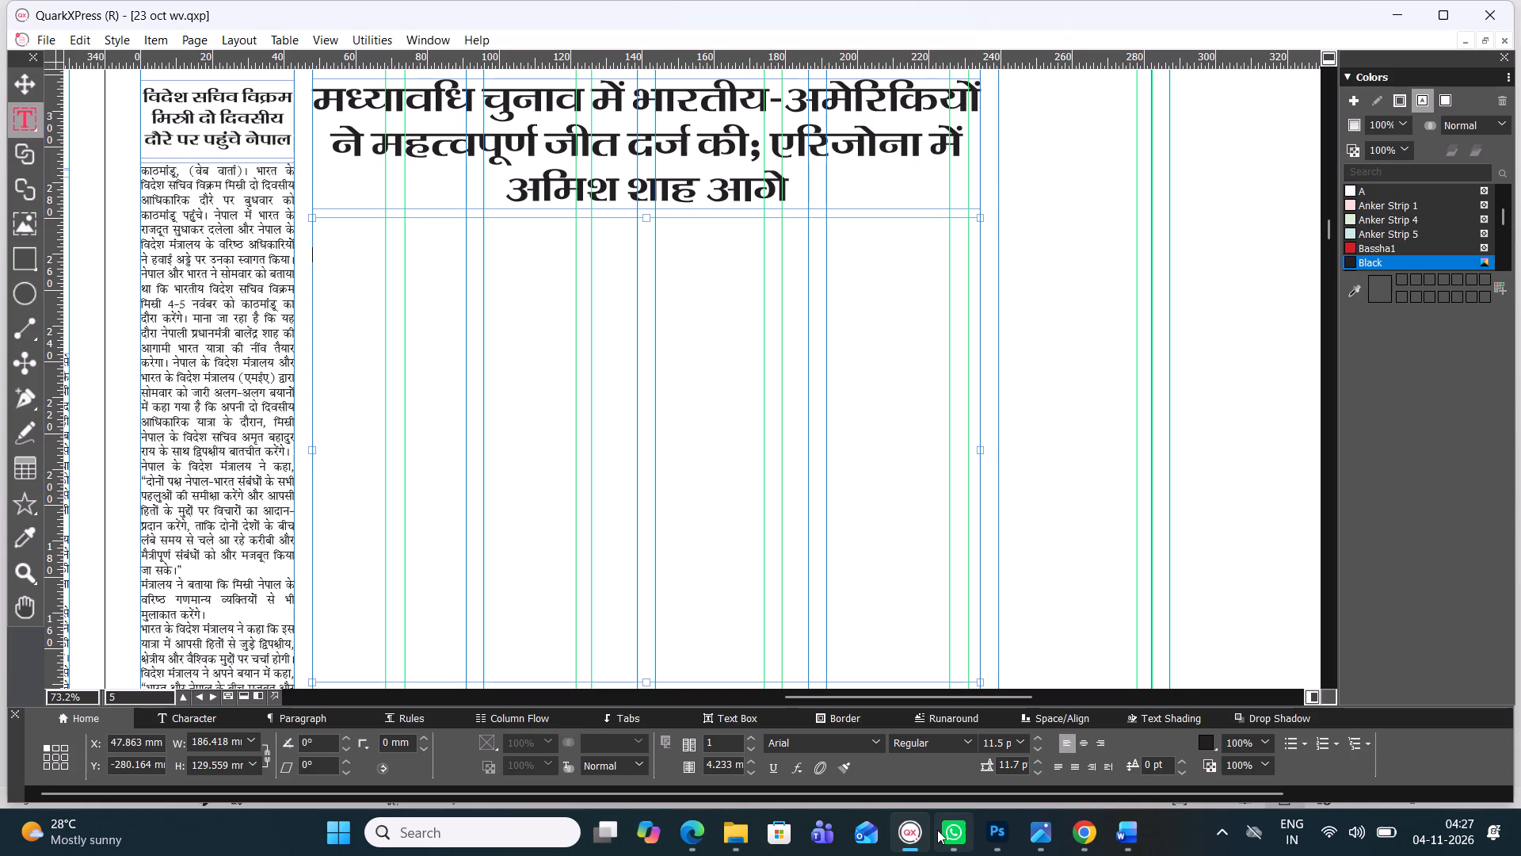
Justify the body text box's text and set its font to Four C Gandhi.
click(1056, 768)
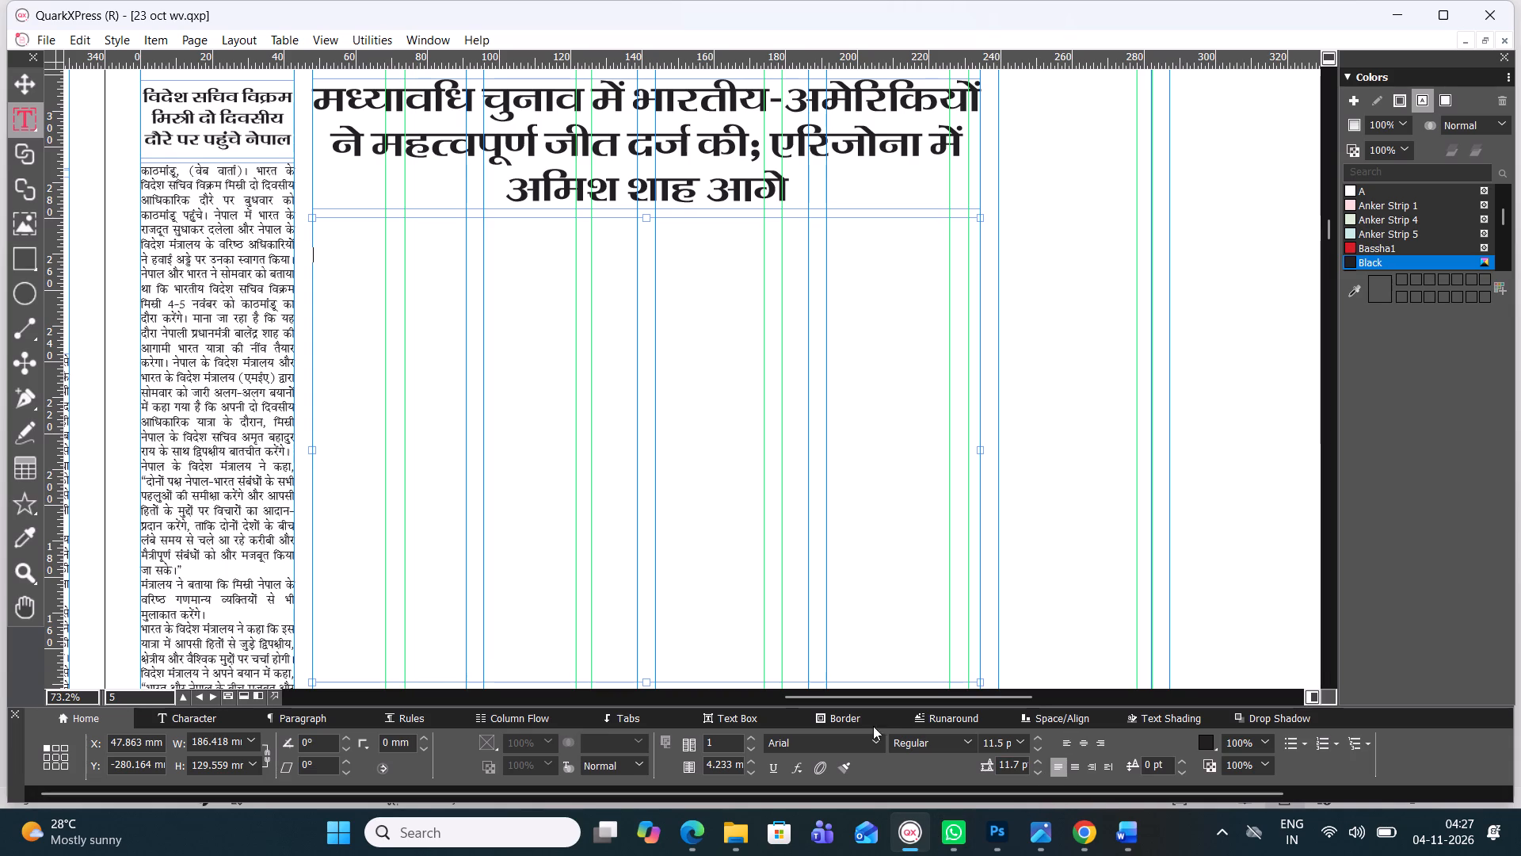
click(870, 731)
click(871, 732)
click(871, 734)
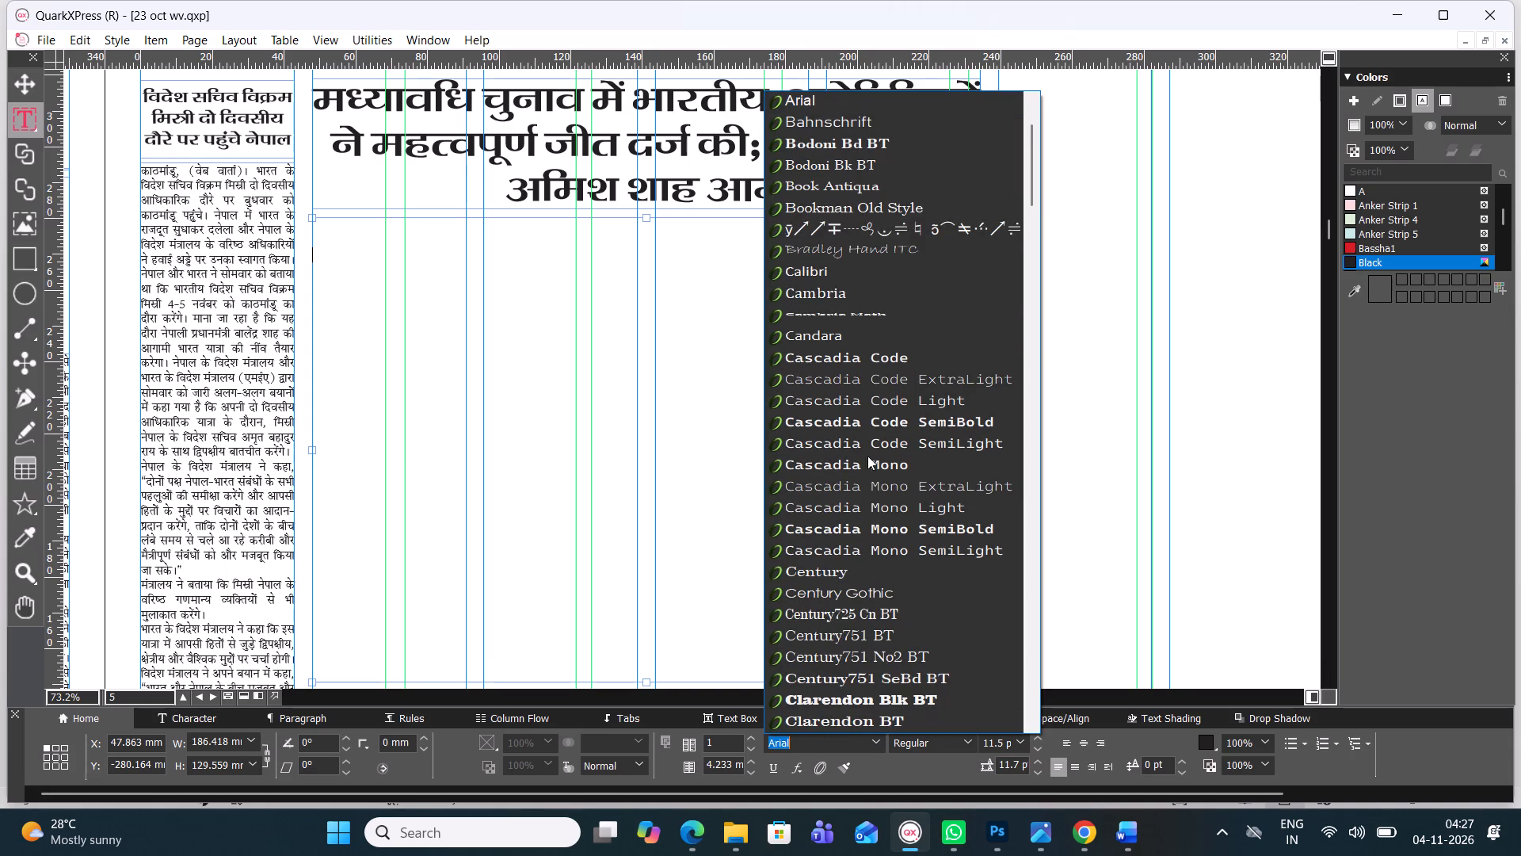
drag(1029, 179, 1030, 133)
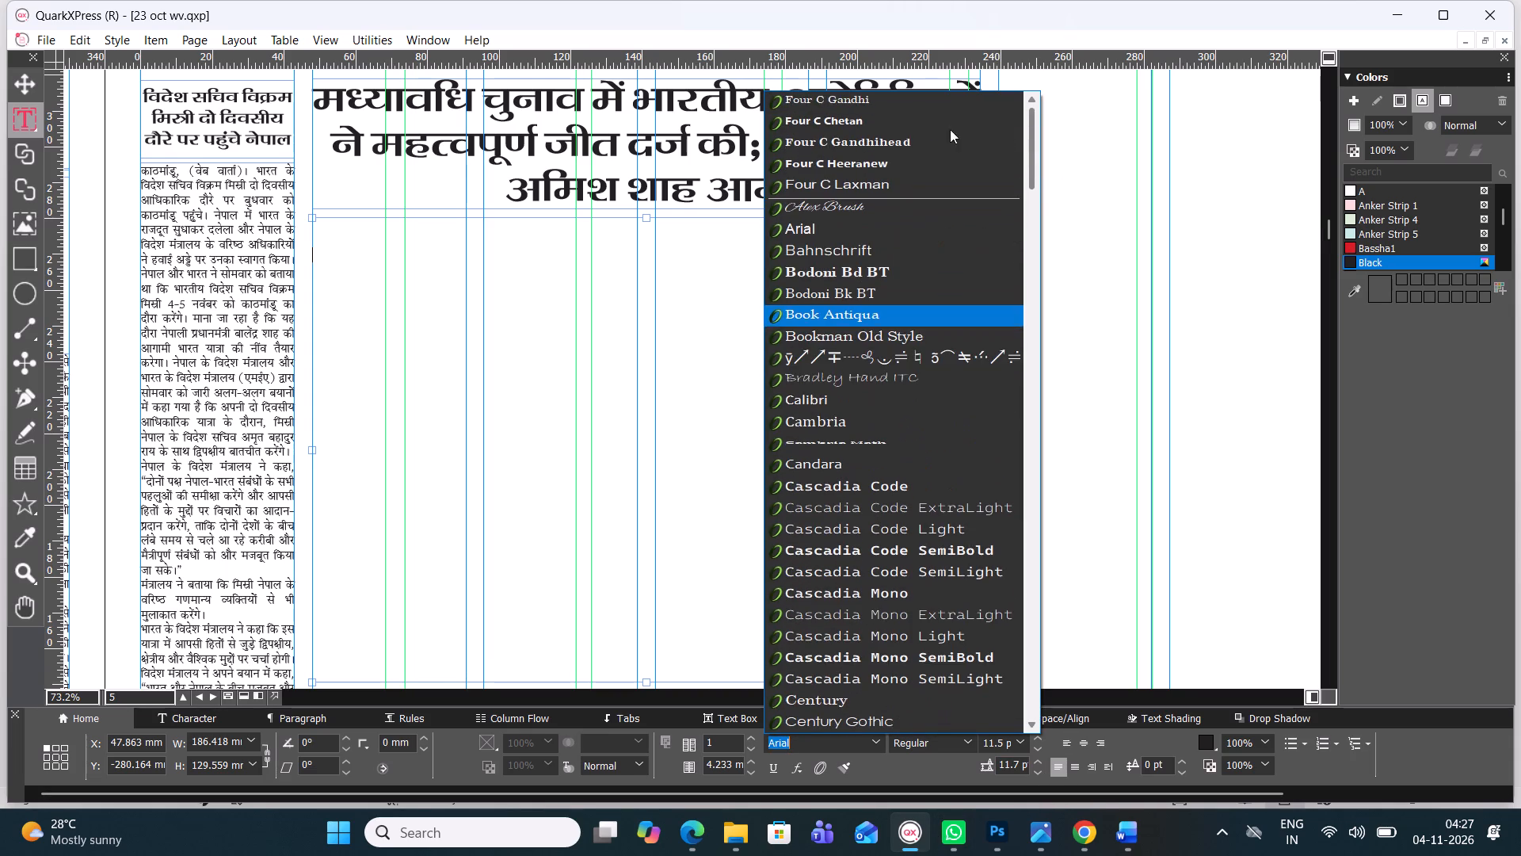
click(915, 105)
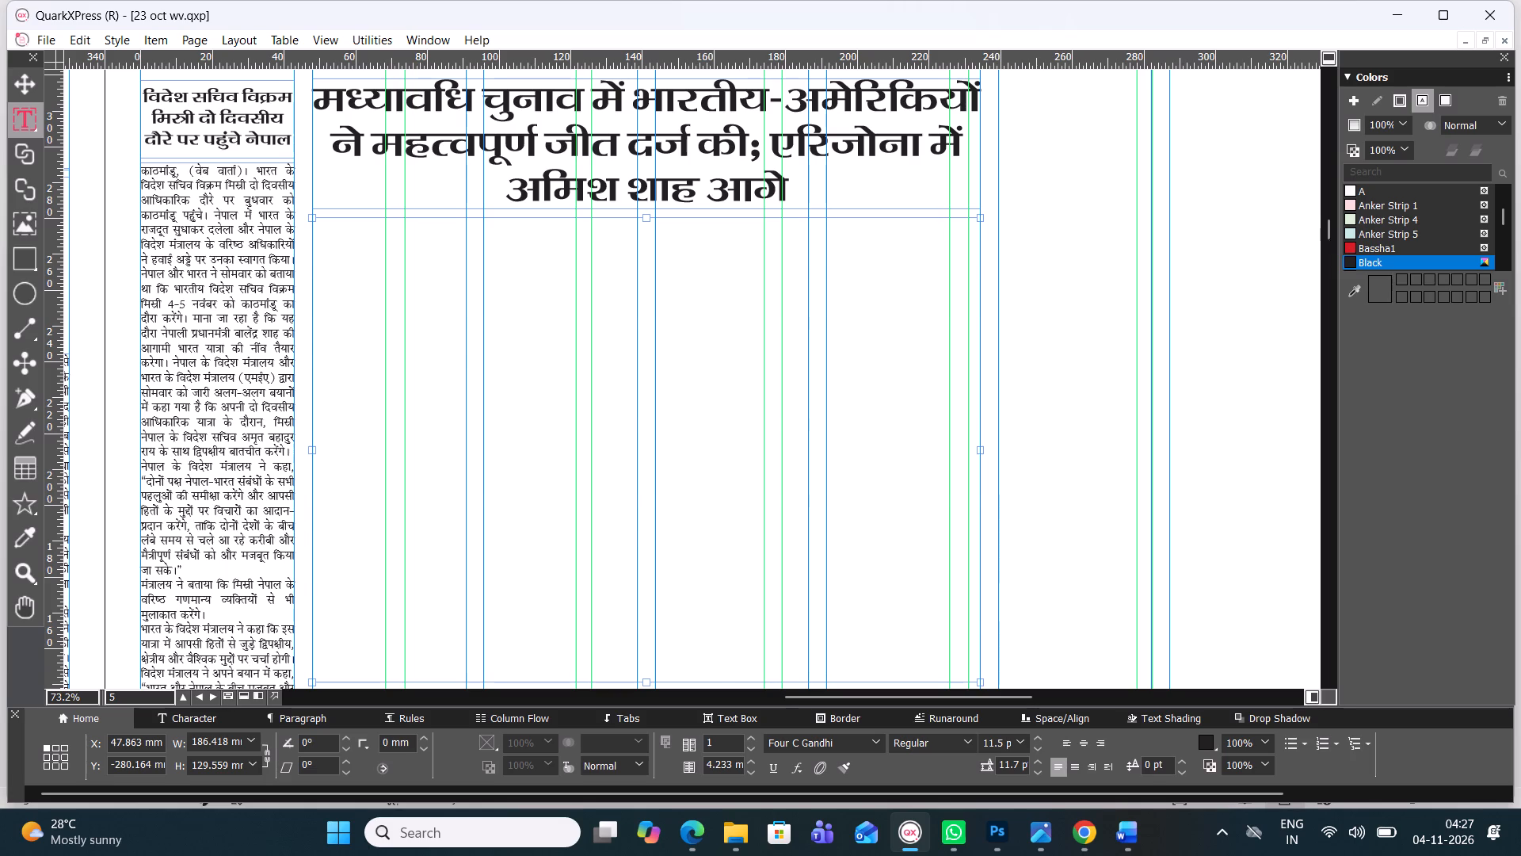
Paste the copied story into the body text box and extend the box downward to about 219 mm high.
key(ctrl+v)
scroll(534, 426, down, 1)
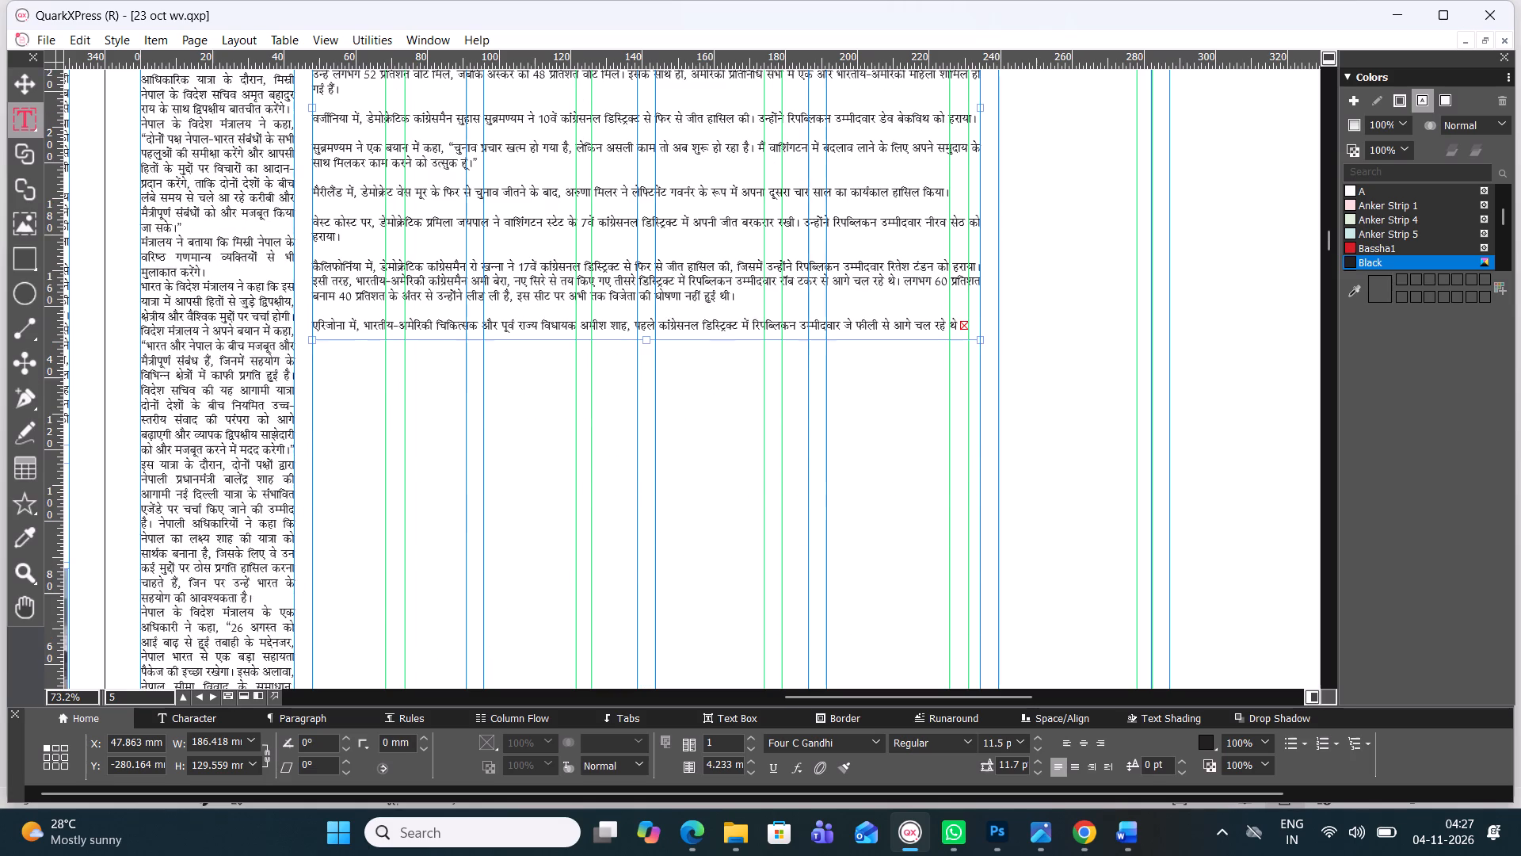
drag(646, 342, 646, 413)
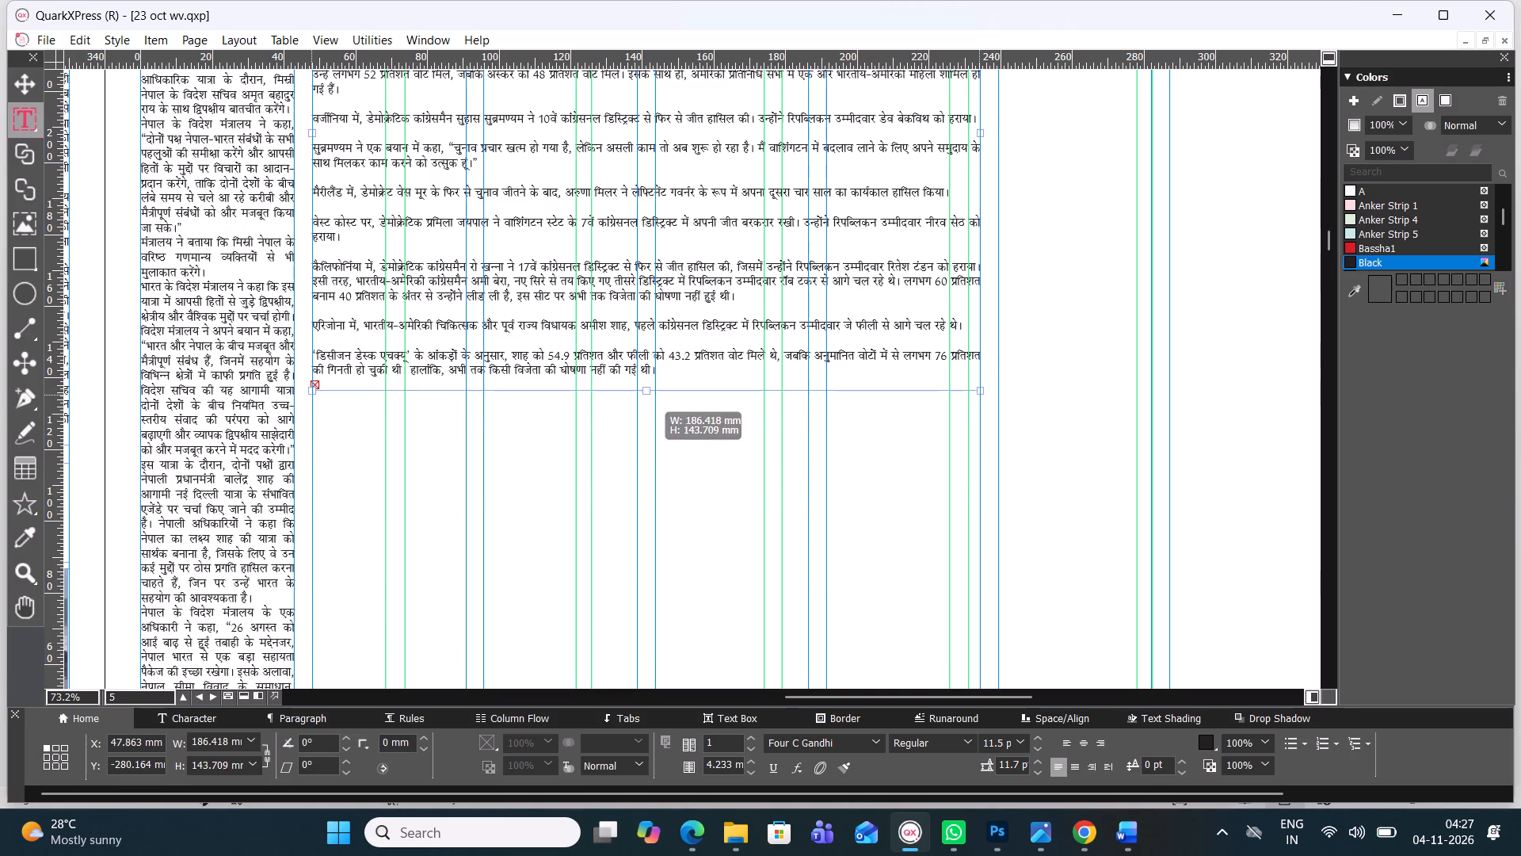
drag(646, 413, 649, 557)
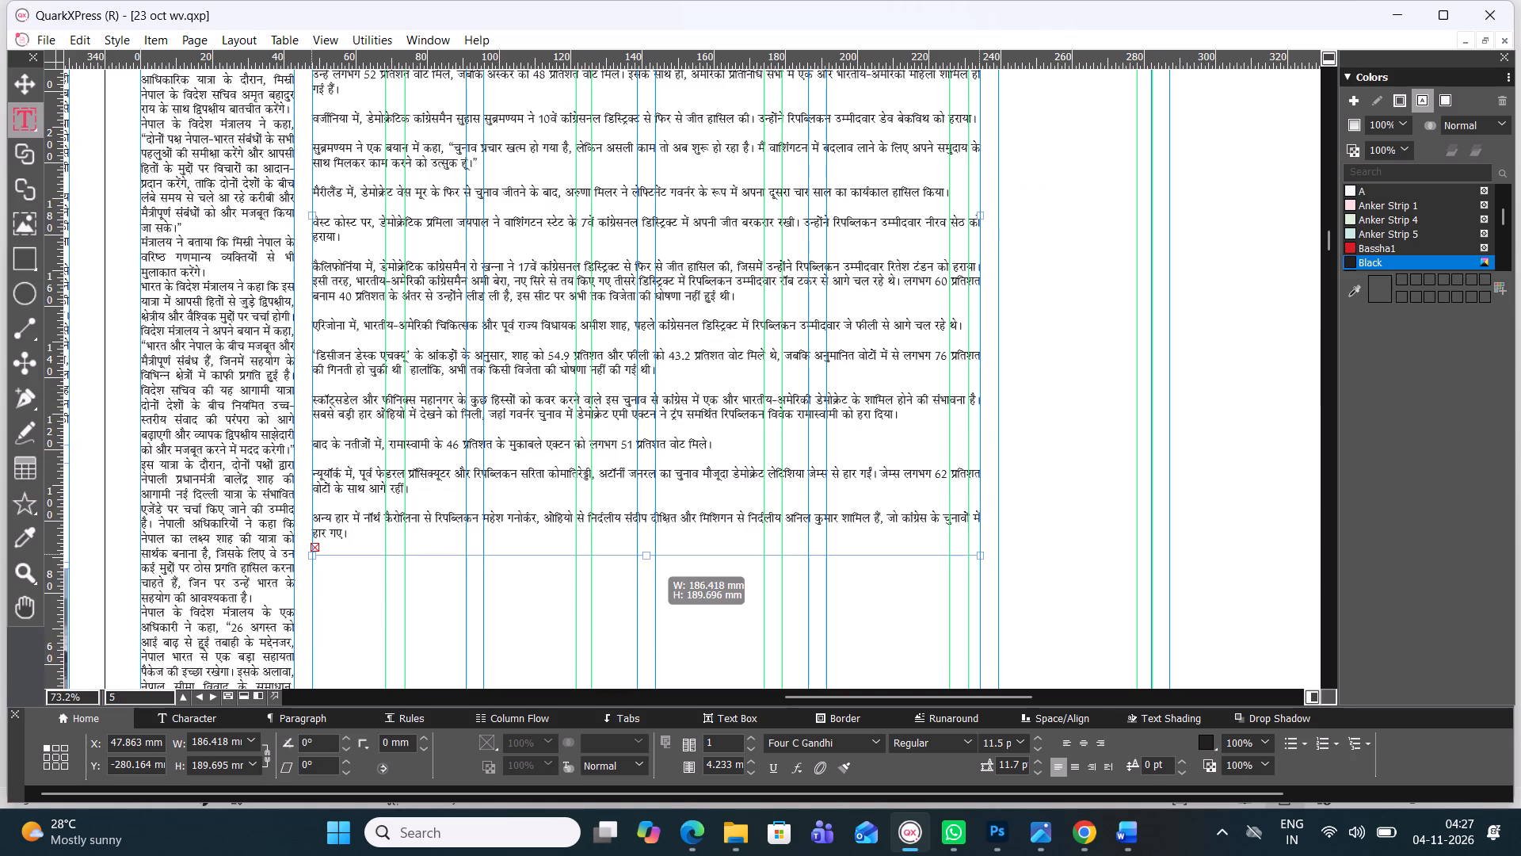
drag(649, 557, 655, 662)
Set the body text box to three columns and shorten it to about 173 mm high.
click(752, 736)
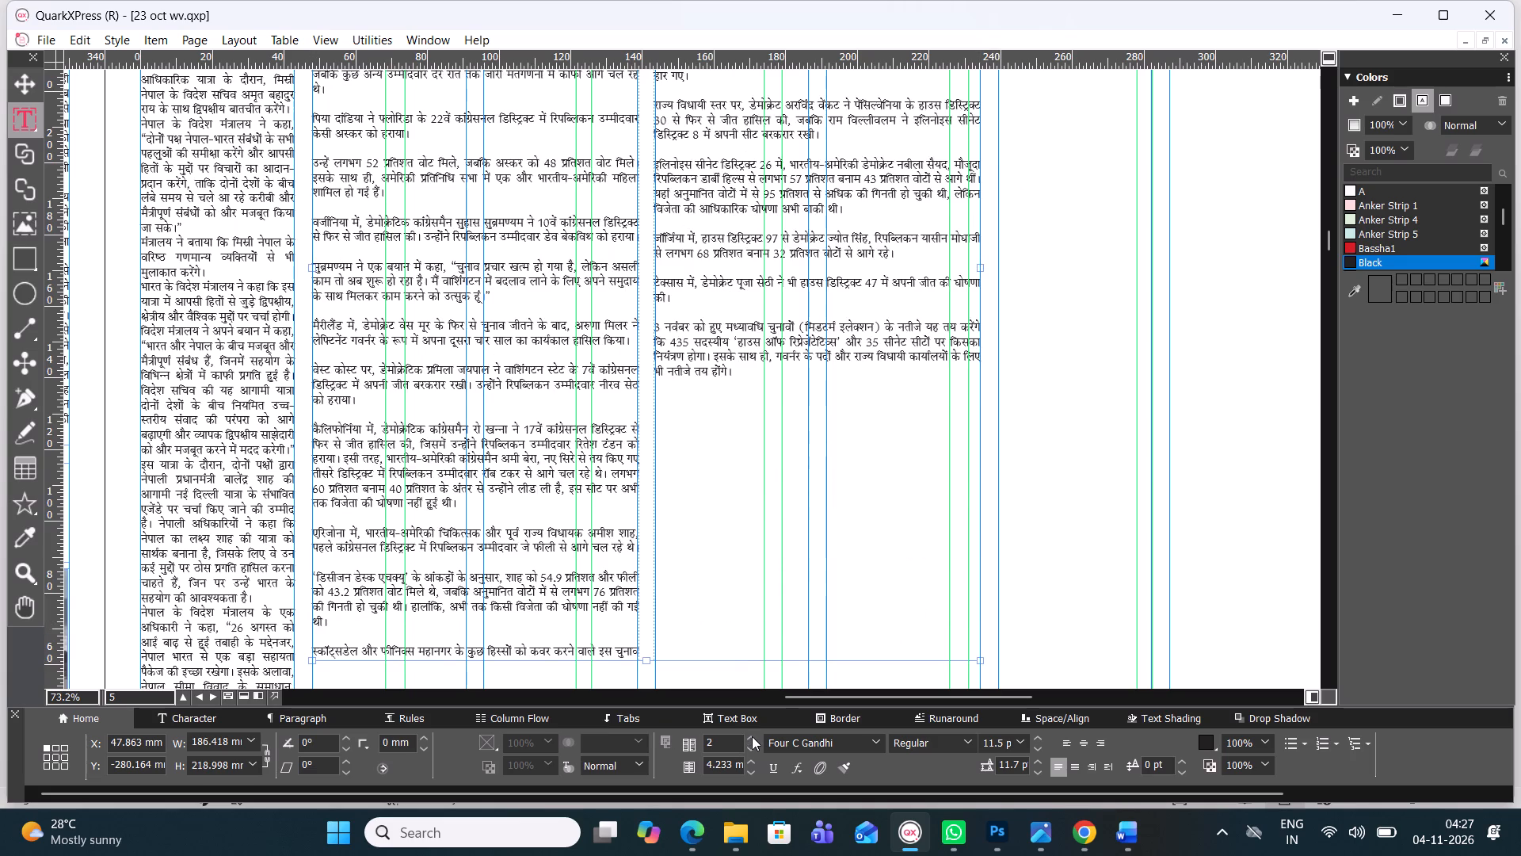
click(752, 736)
click(752, 736)
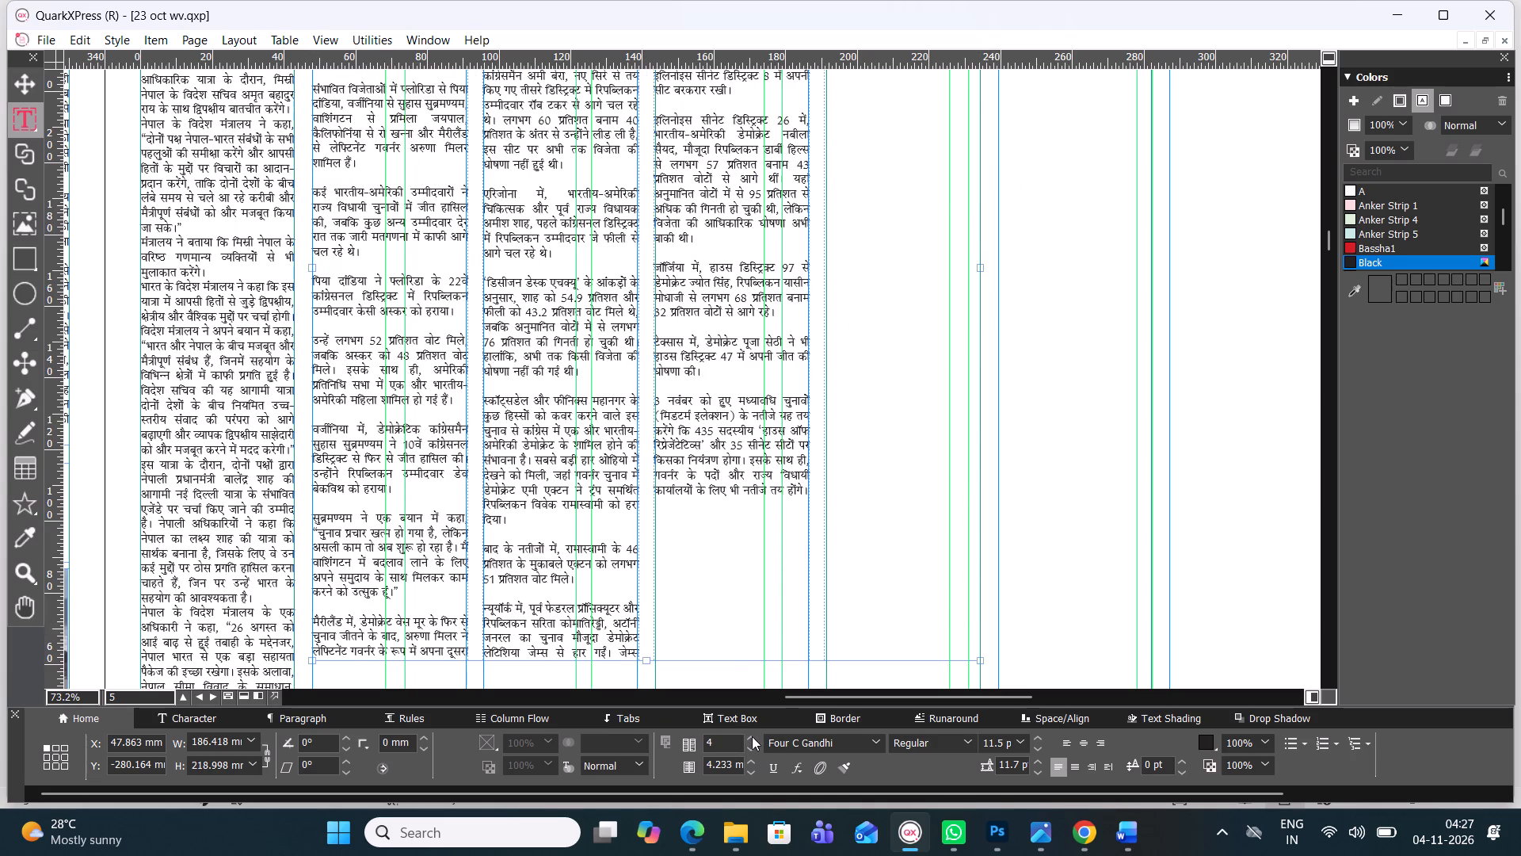
click(749, 745)
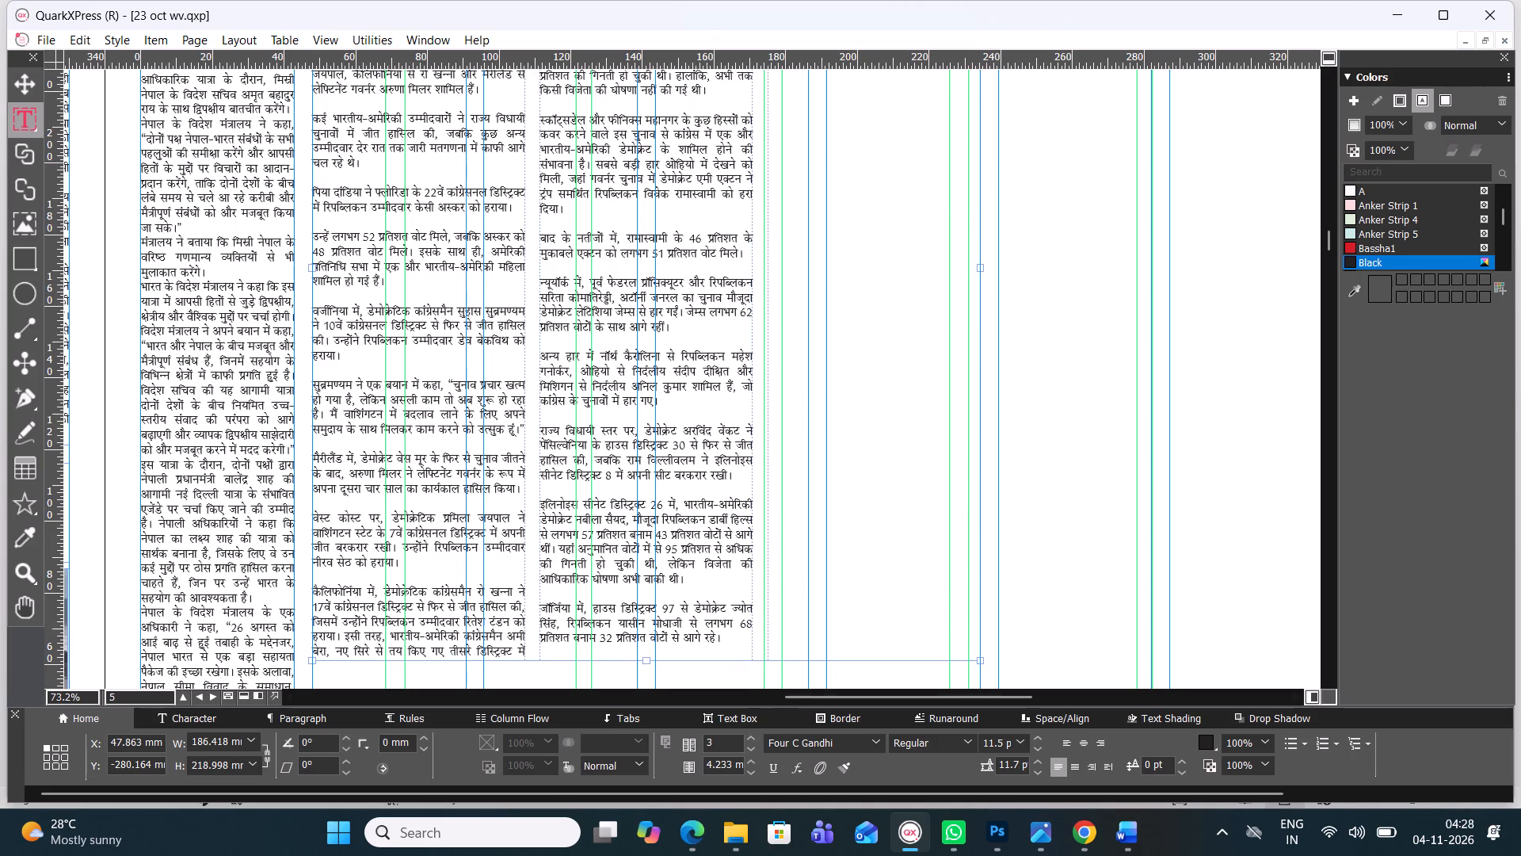
drag(649, 663, 650, 541)
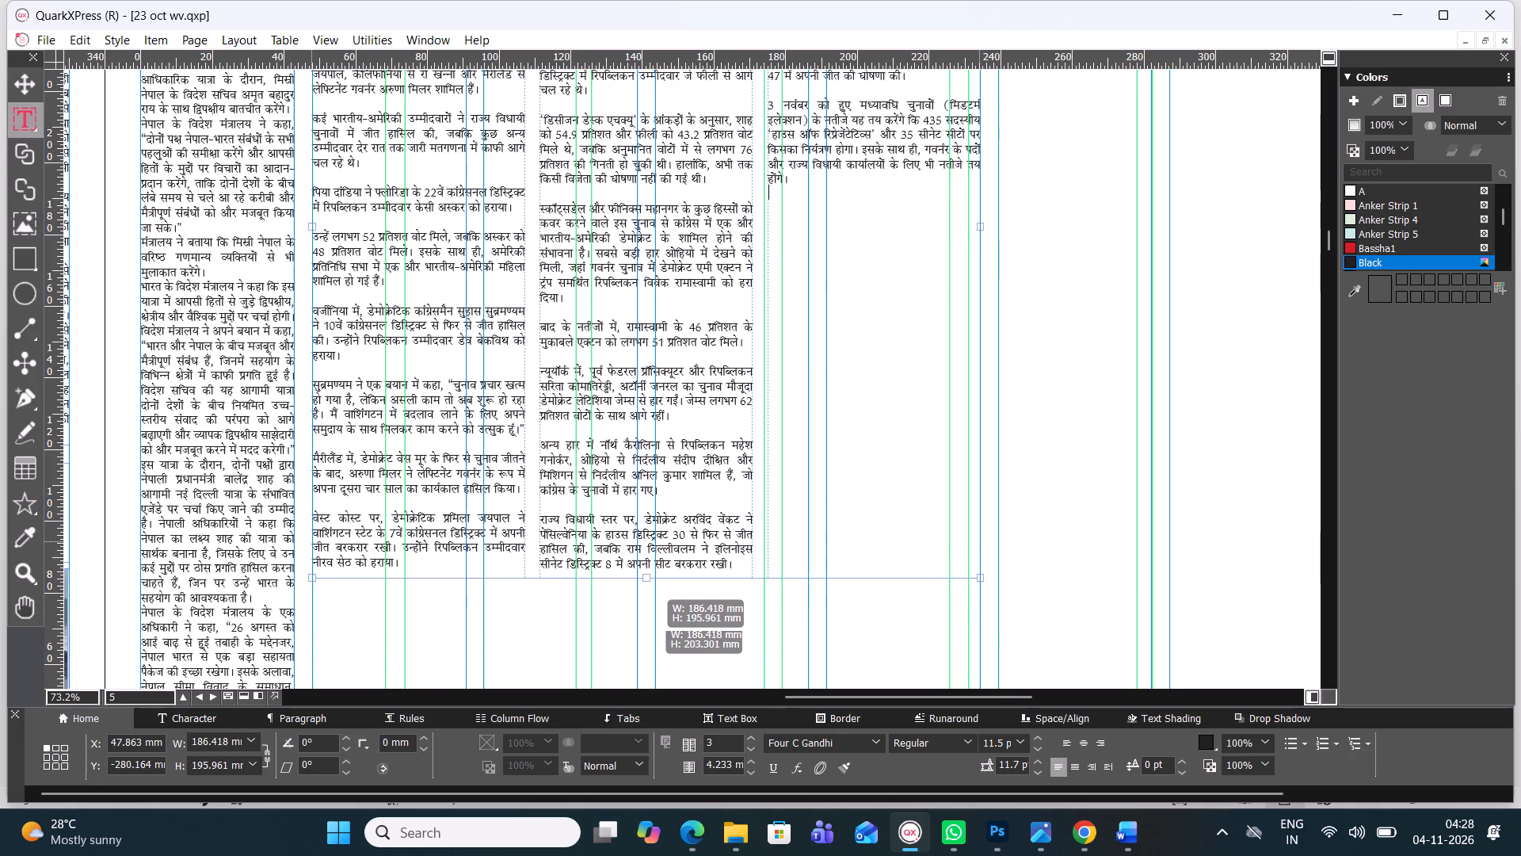
drag(650, 541, 658, 493)
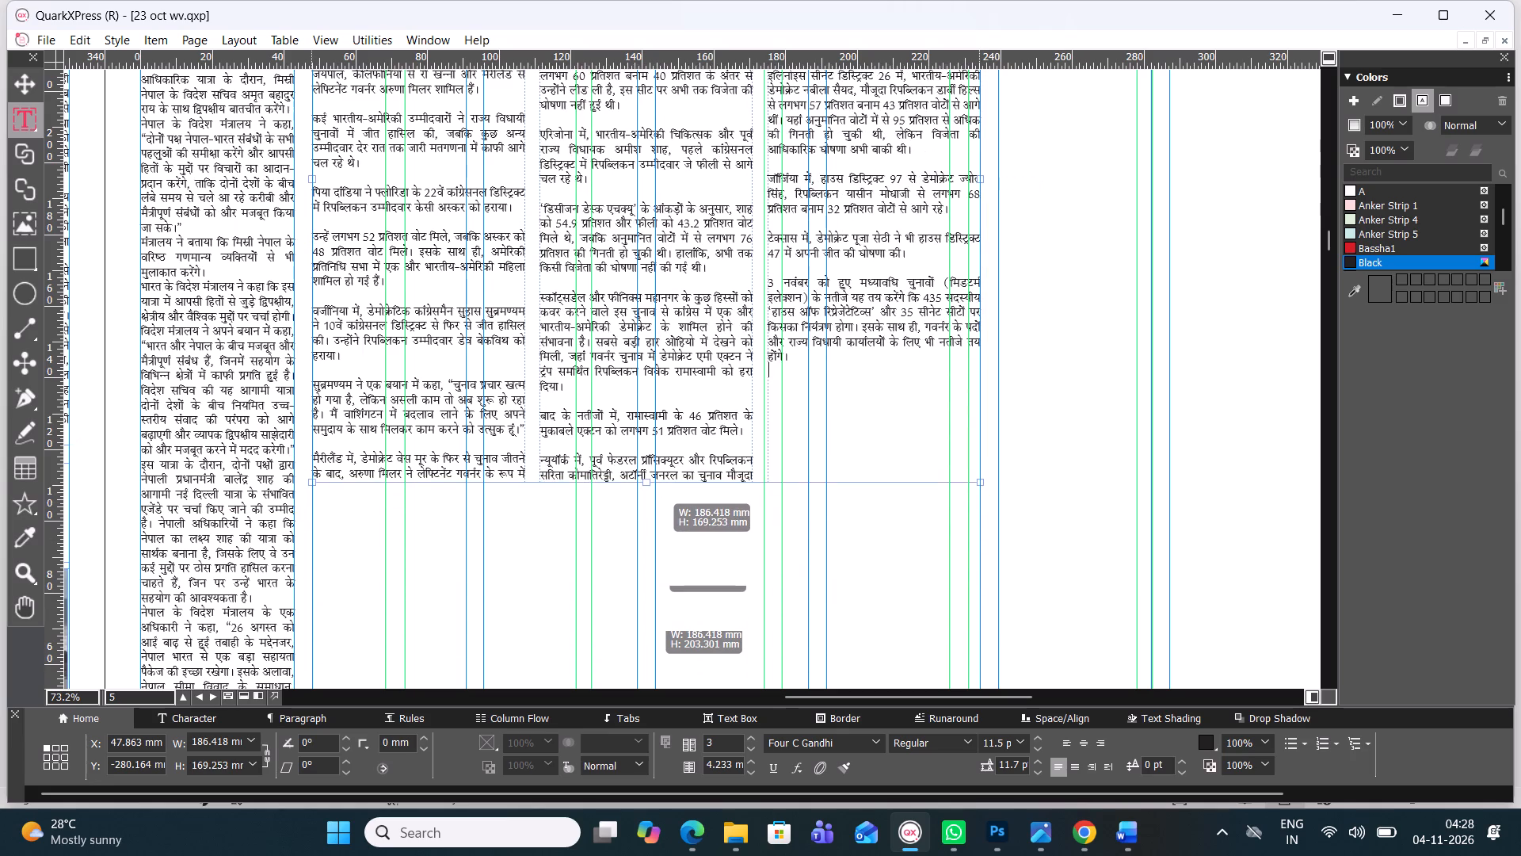
drag(658, 493, 659, 500)
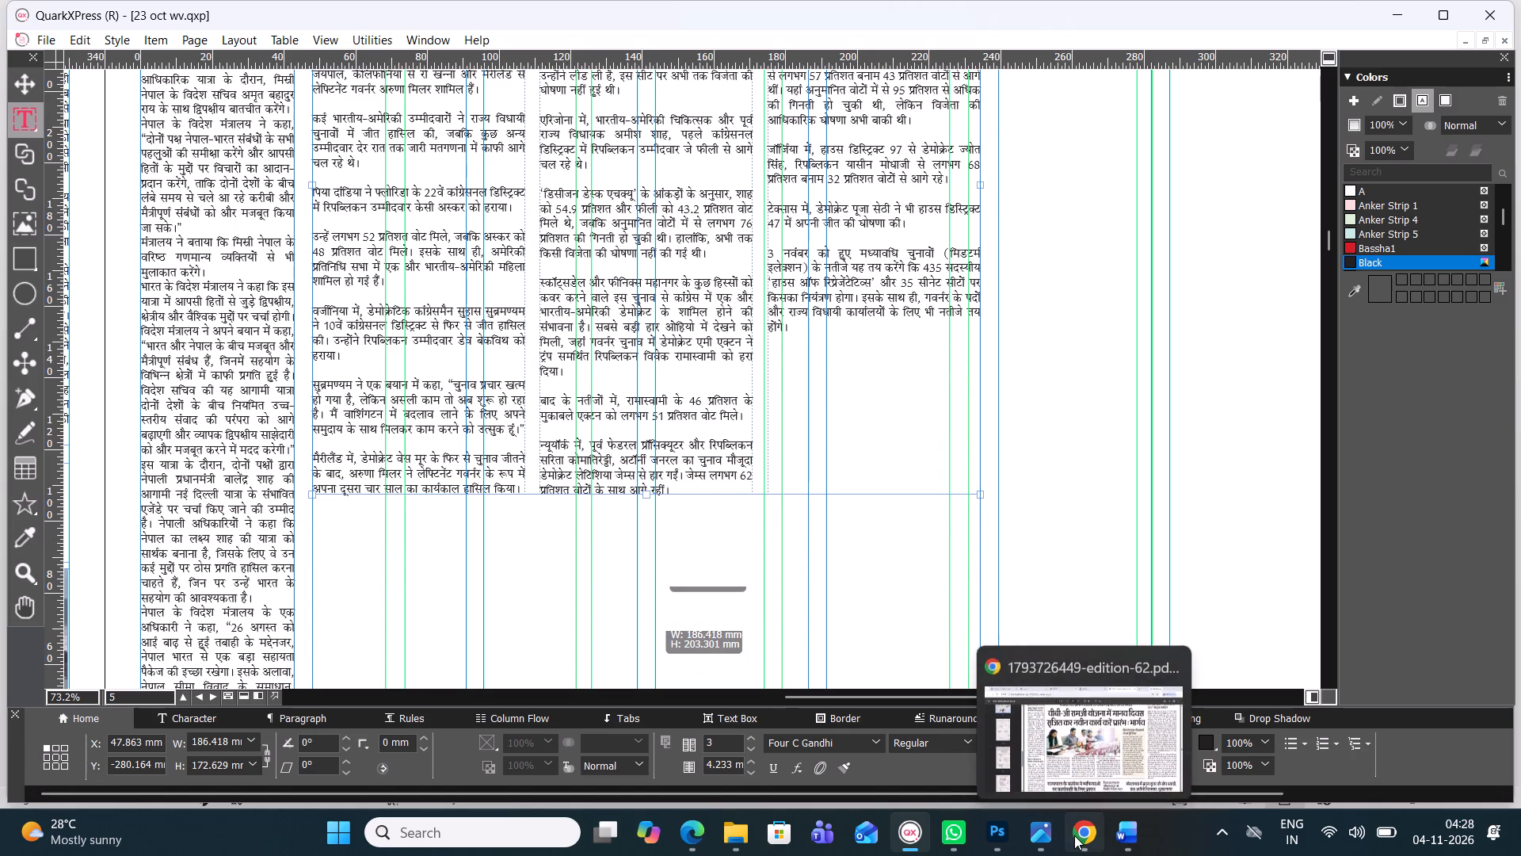
Remove the blank lines before the body paragraphs starting बाद के नतीजों, न्यूयॉर्क, सुब्रमण्यम, वर्जीनिया and उन्हें लगभग.
click(597, 384)
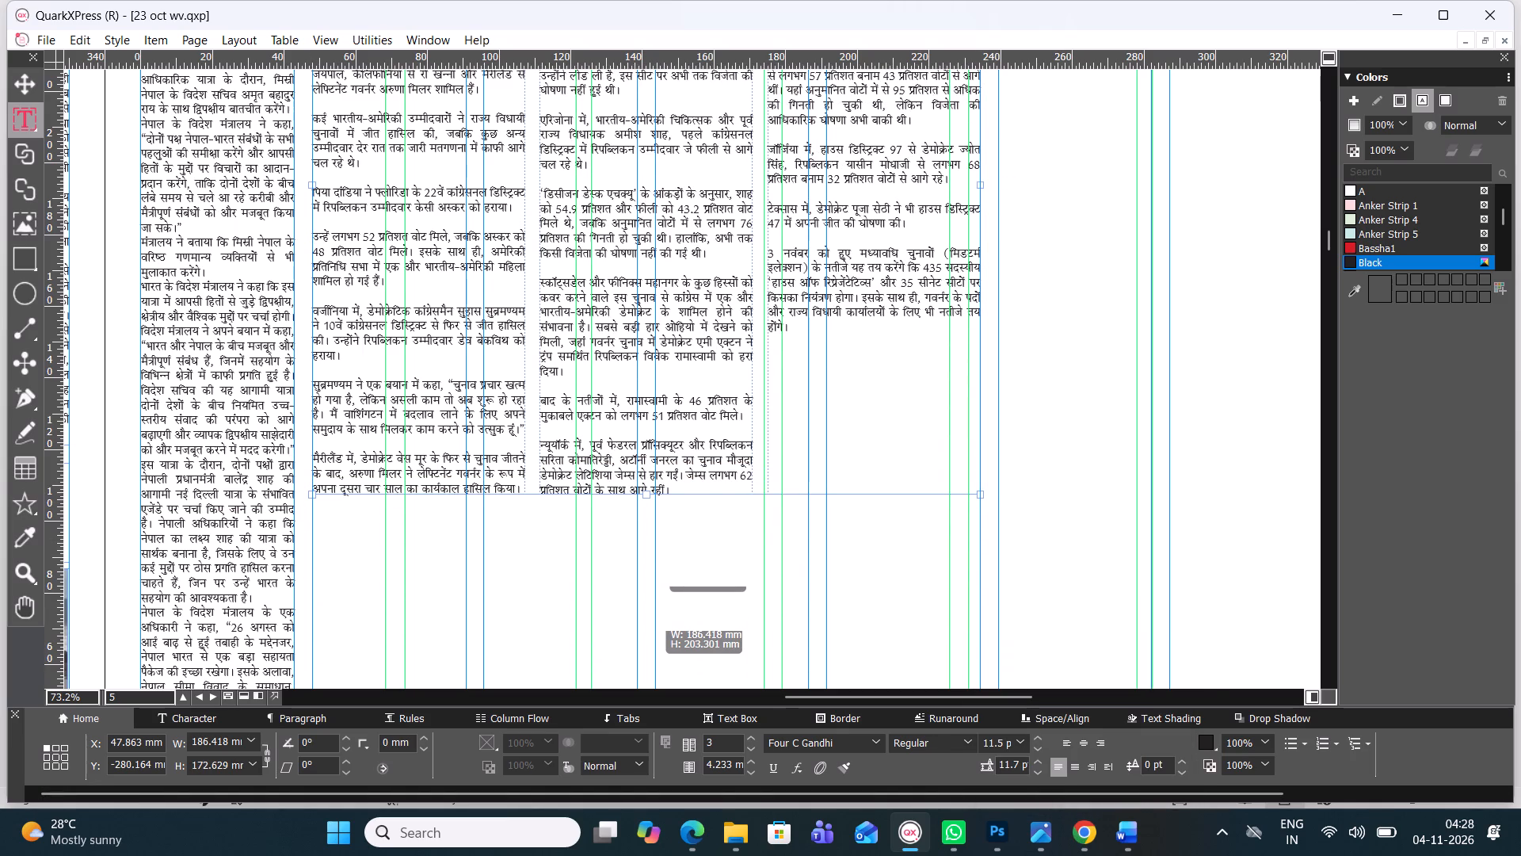
key(BackSpace)
click(620, 412)
key(BackSpace)
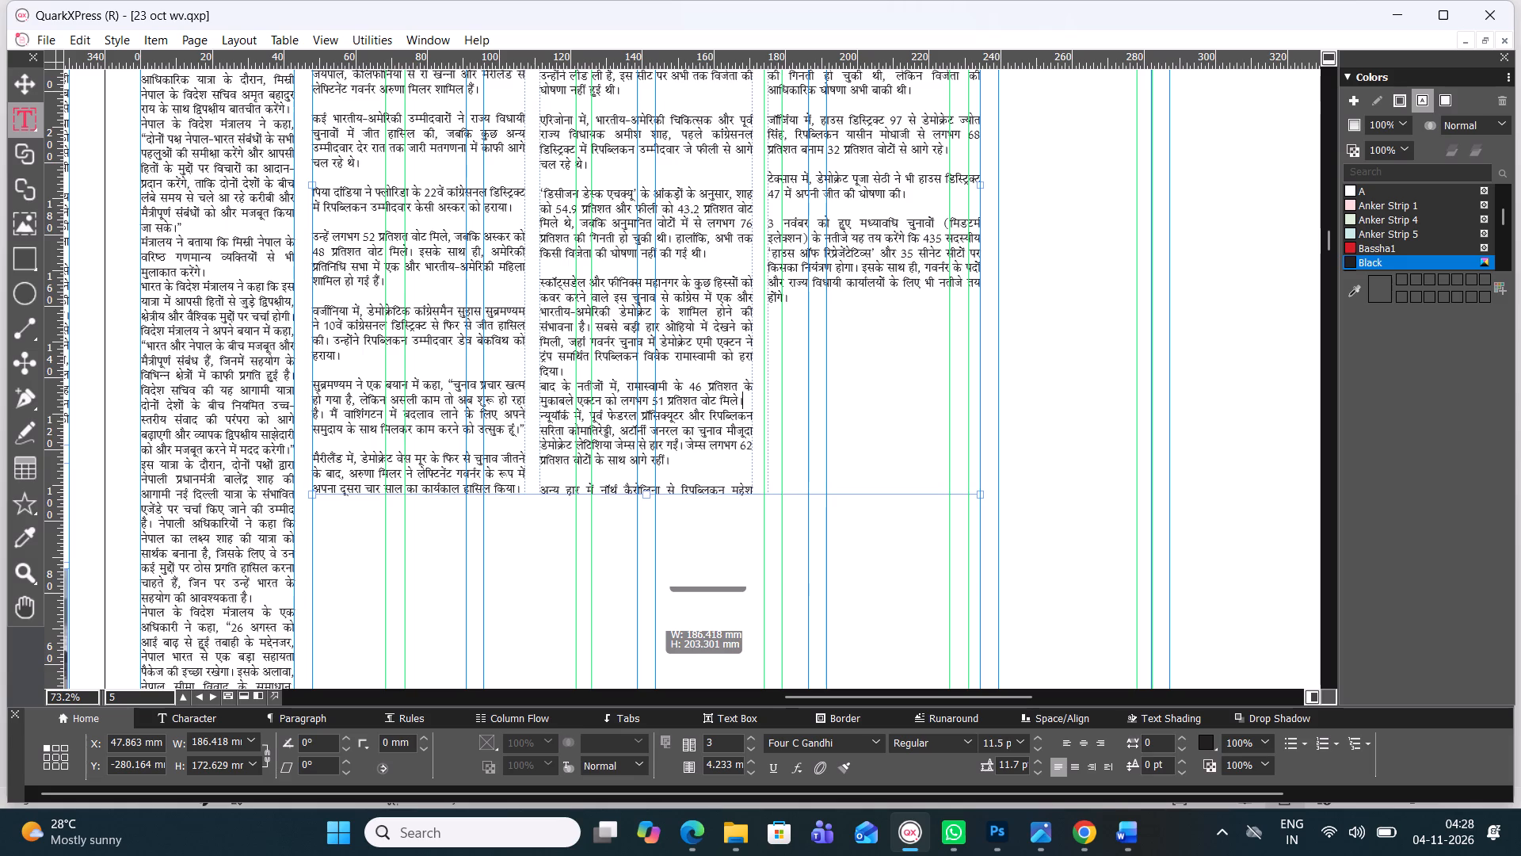
click(468, 368)
key(BackSpace)
click(452, 298)
key(BackSpace)
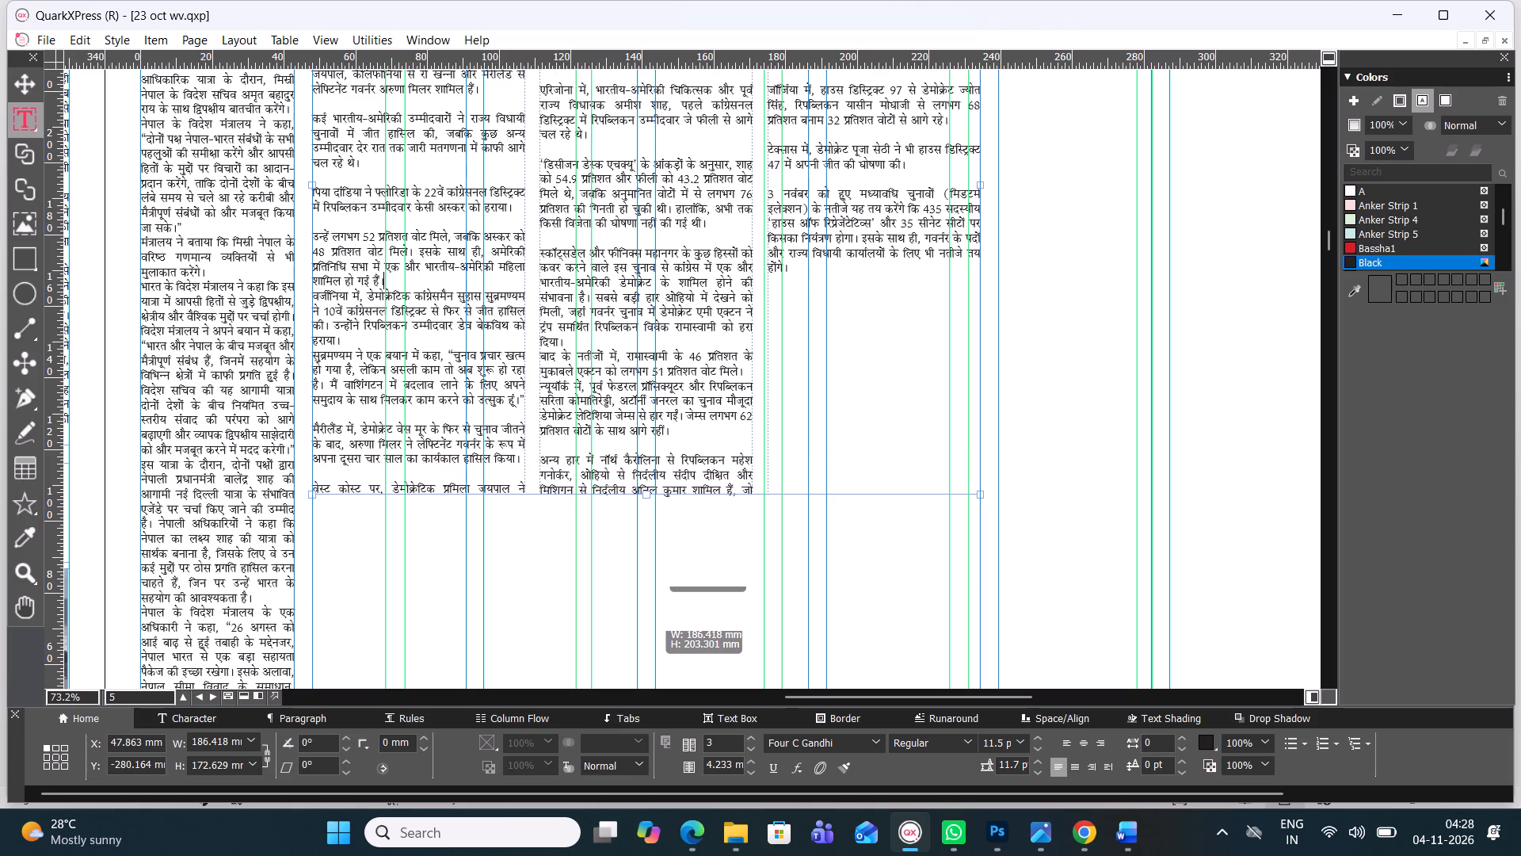
click(421, 221)
key(BackSpace)
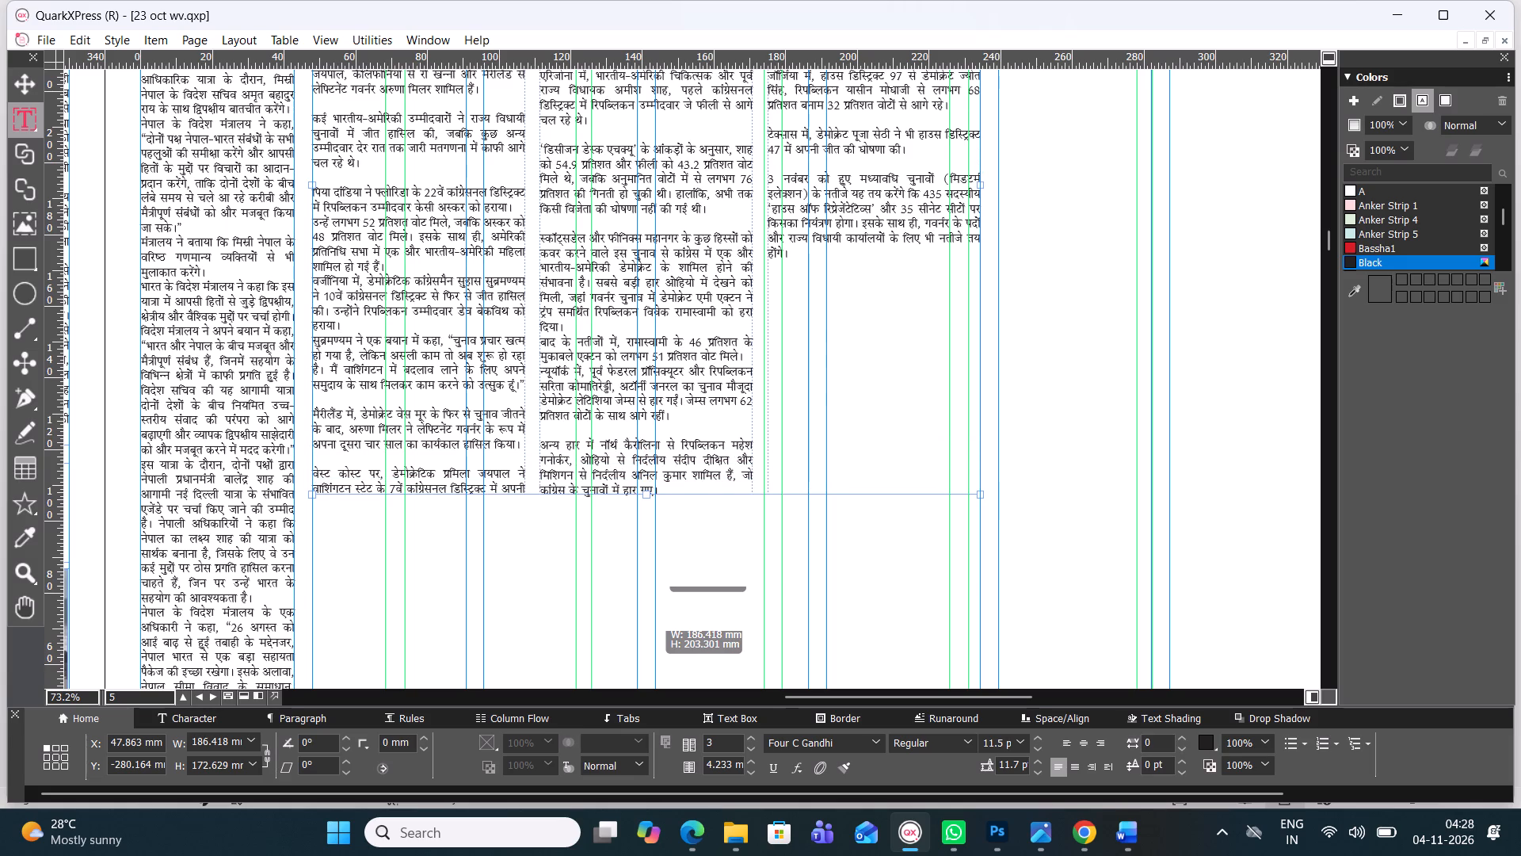
Remove the blank lines before the body paragraphs starting पिया, मैरीलैंड, वेस्ट कोस्ट, अन्य हार and राज्य विधायी स्तर.
click(410, 171)
key(BackSpace)
click(457, 388)
key(BackSpace)
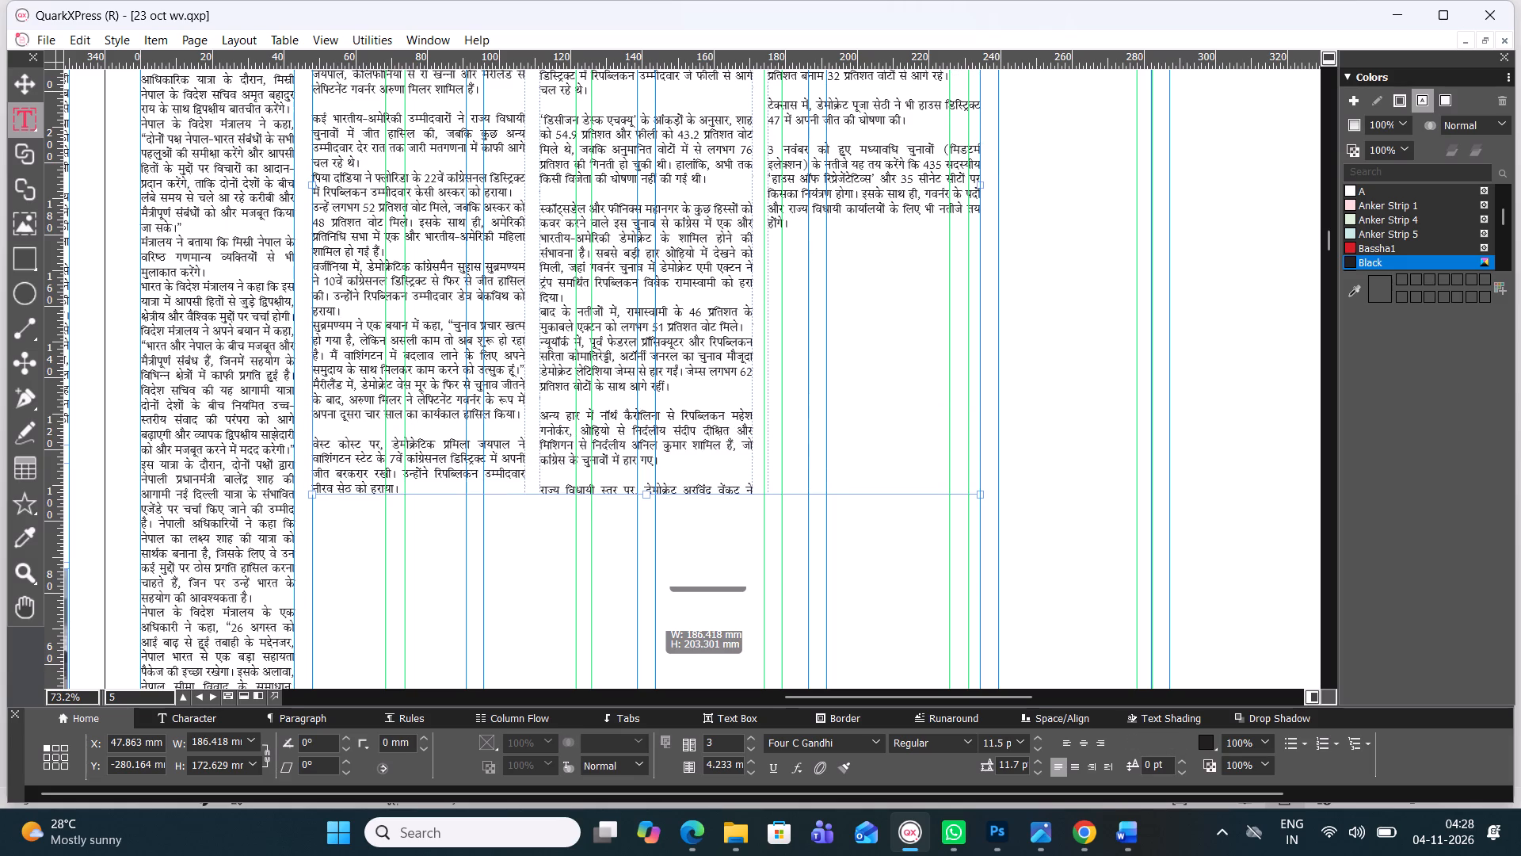
click(429, 432)
key(BackSpace)
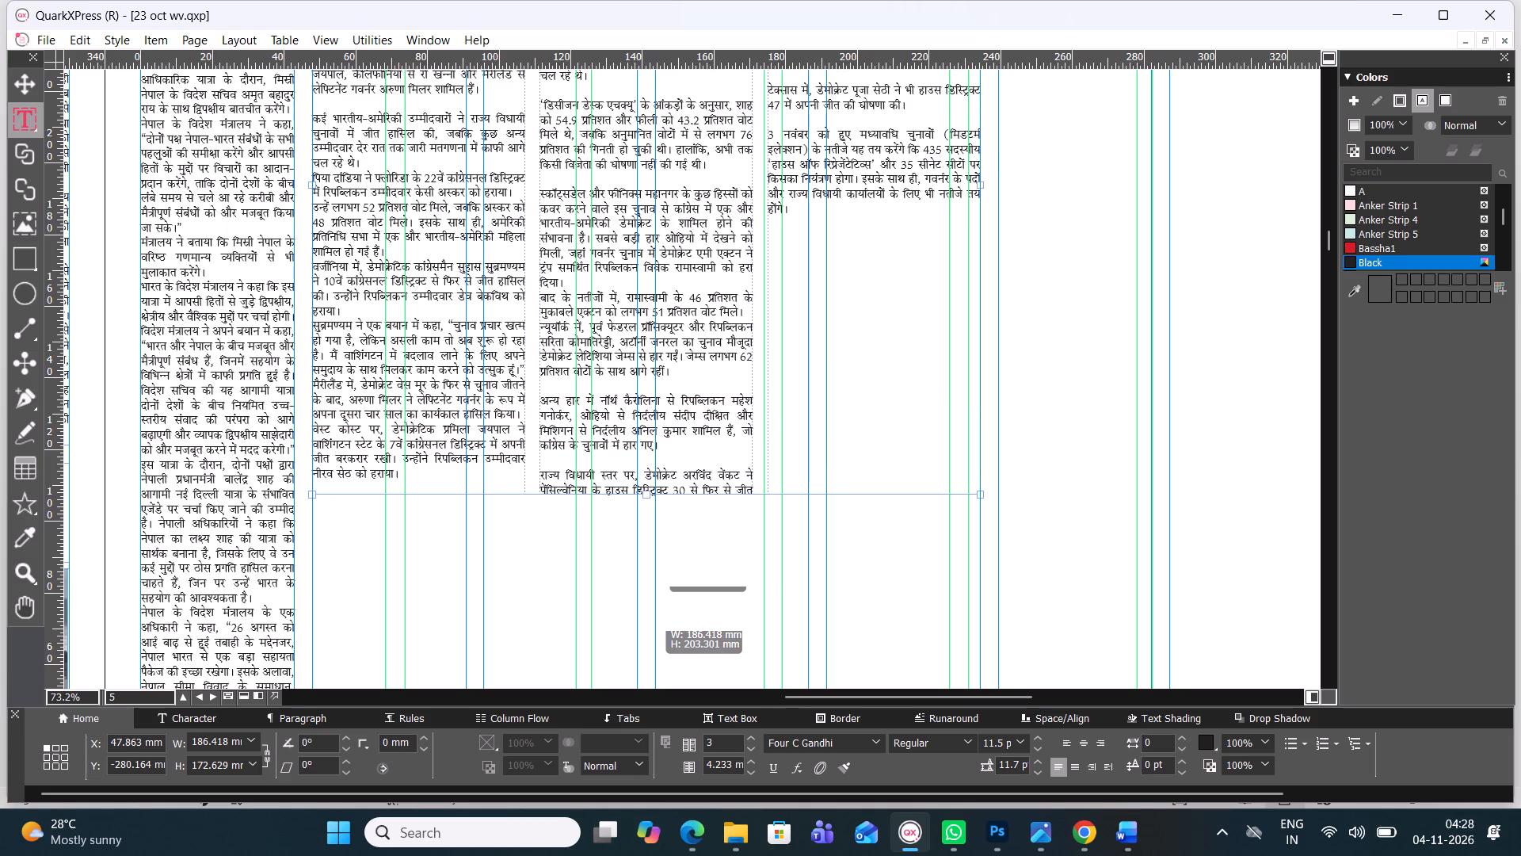
click(570, 385)
key(BackSpace)
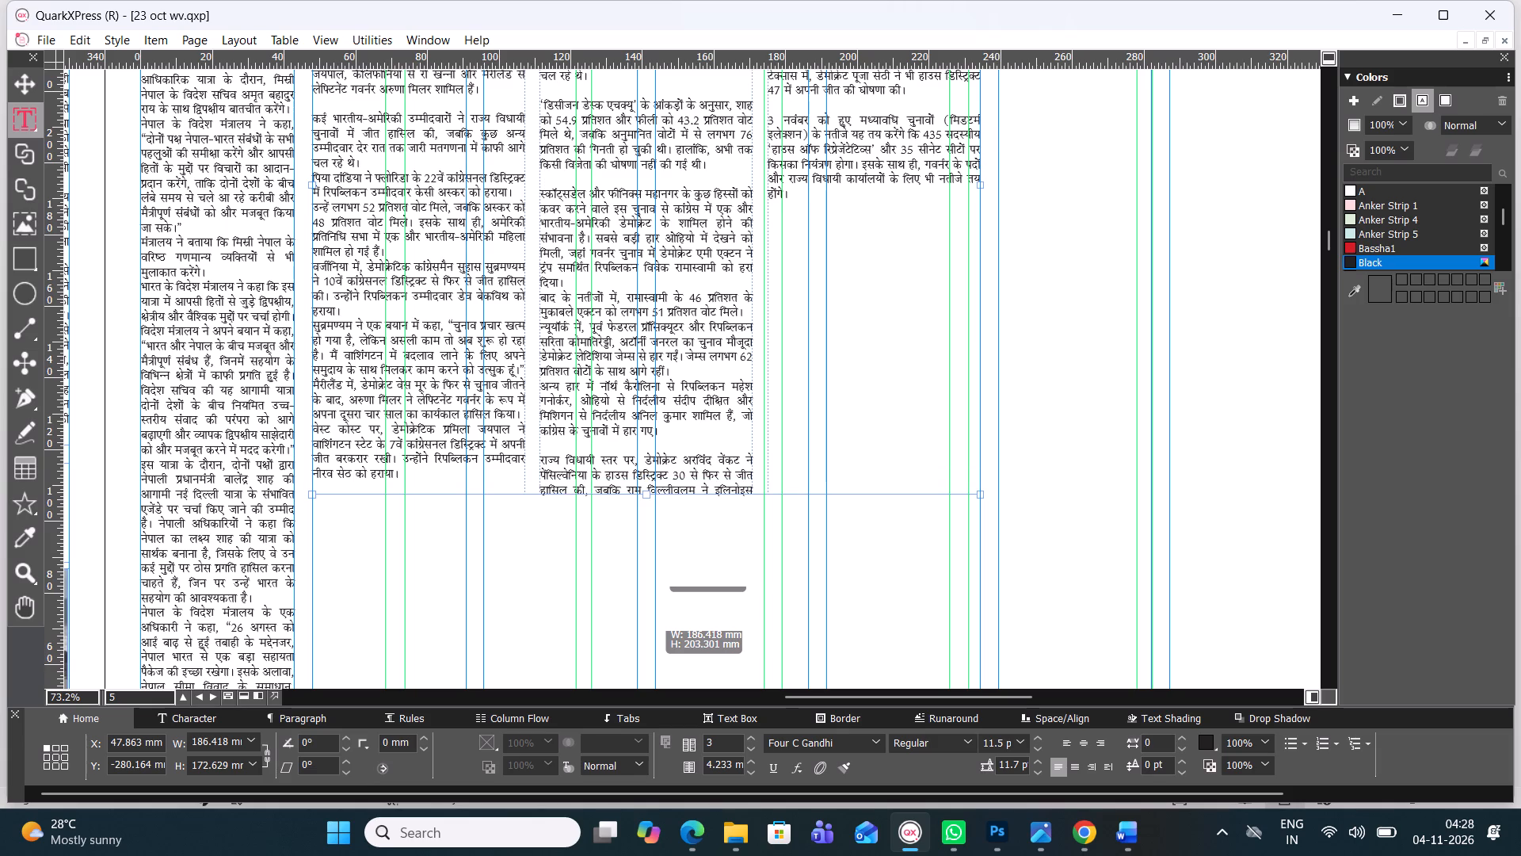
click(619, 441)
key(BackSpace)
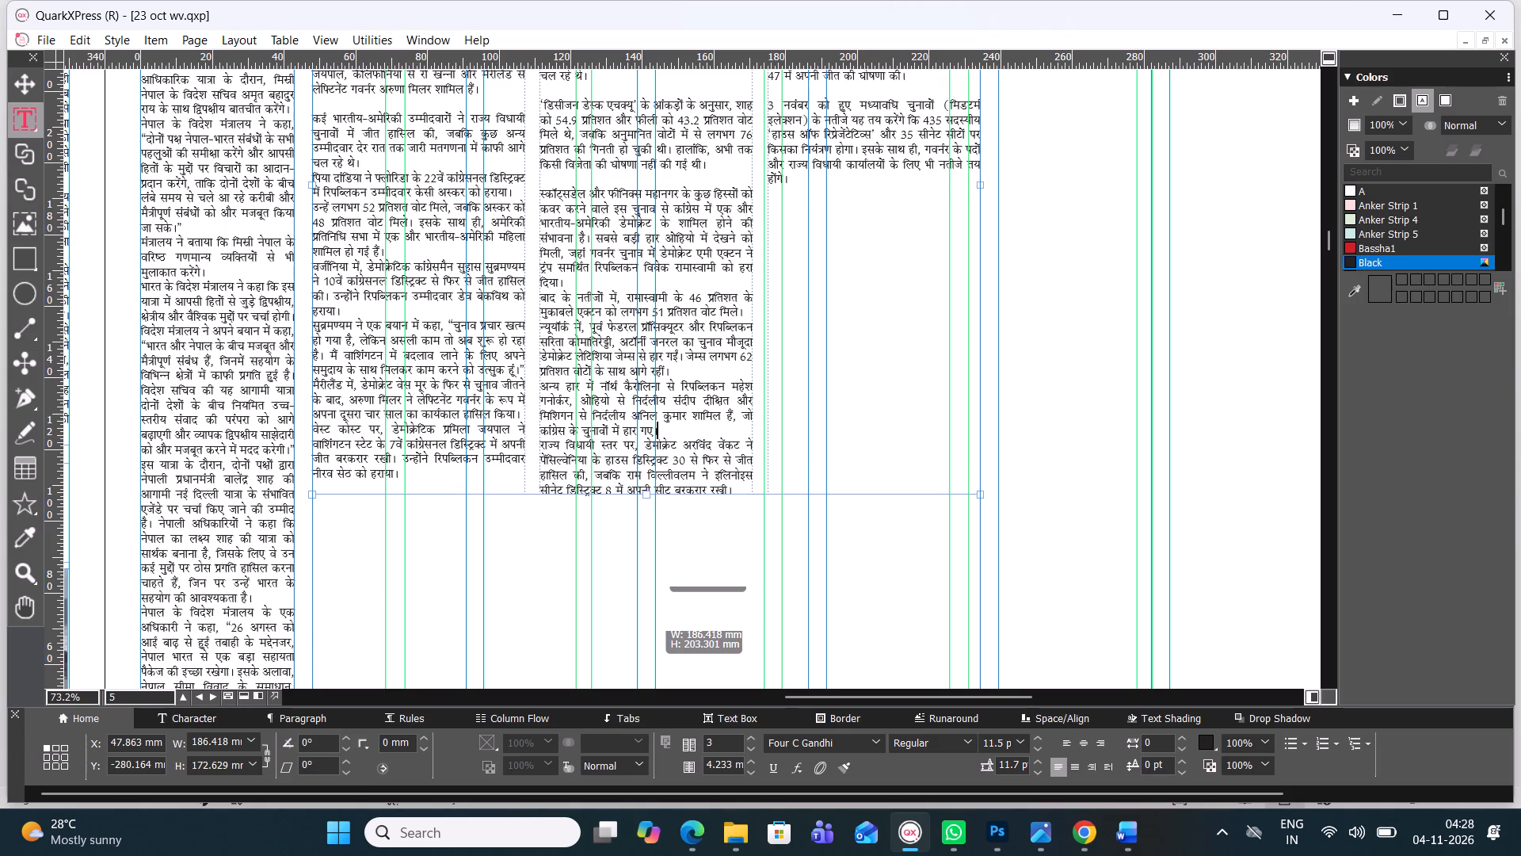
Delete the empty lines above the वाशिंगटन dateline so the story starts at the top of the first column.
drag(1326, 249, 1327, 241)
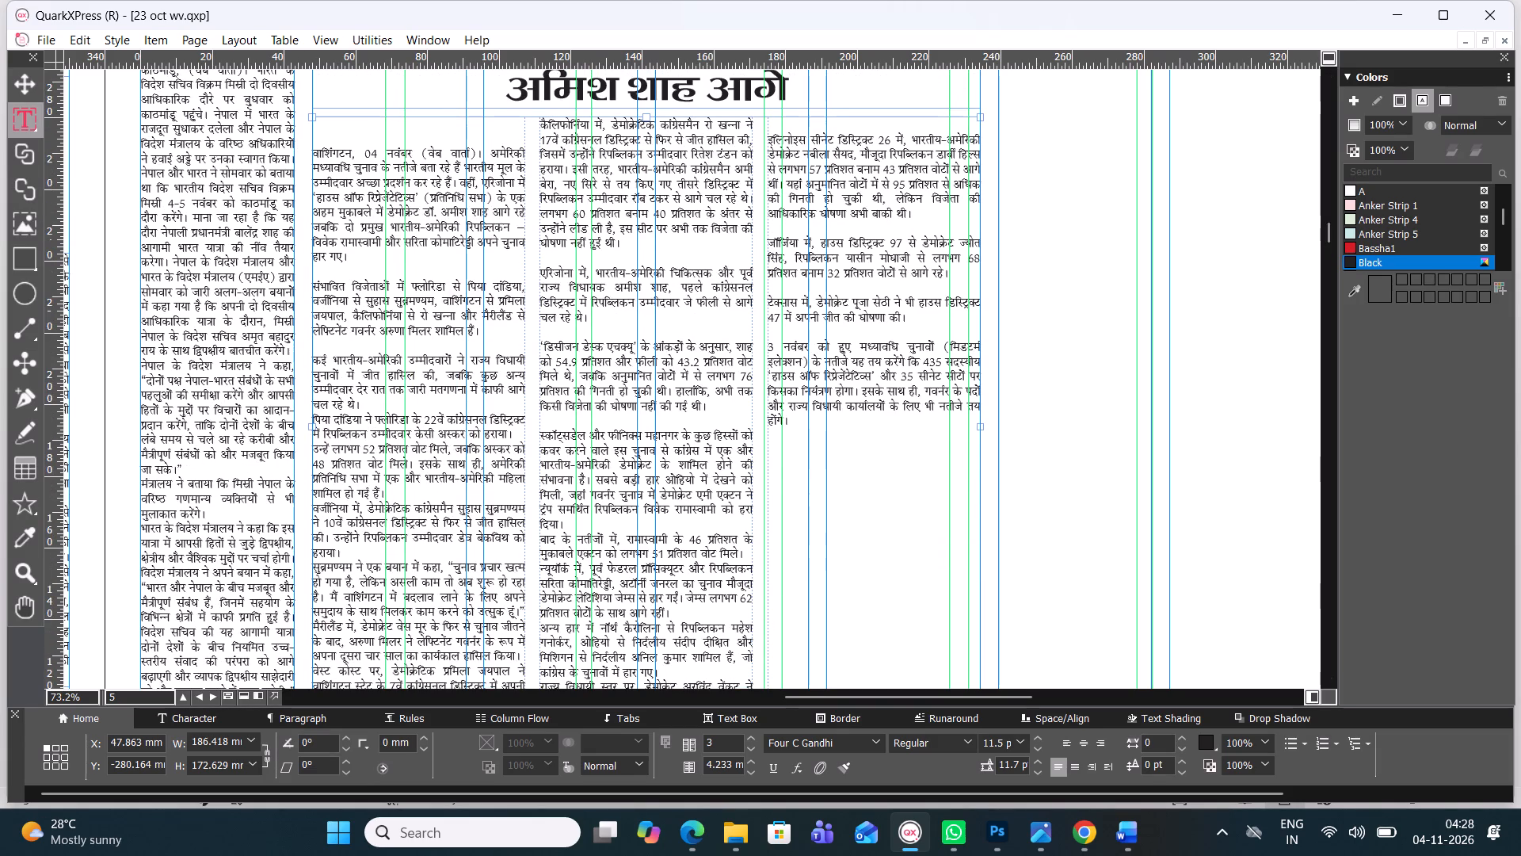
click(363, 124)
key(BackSpace)
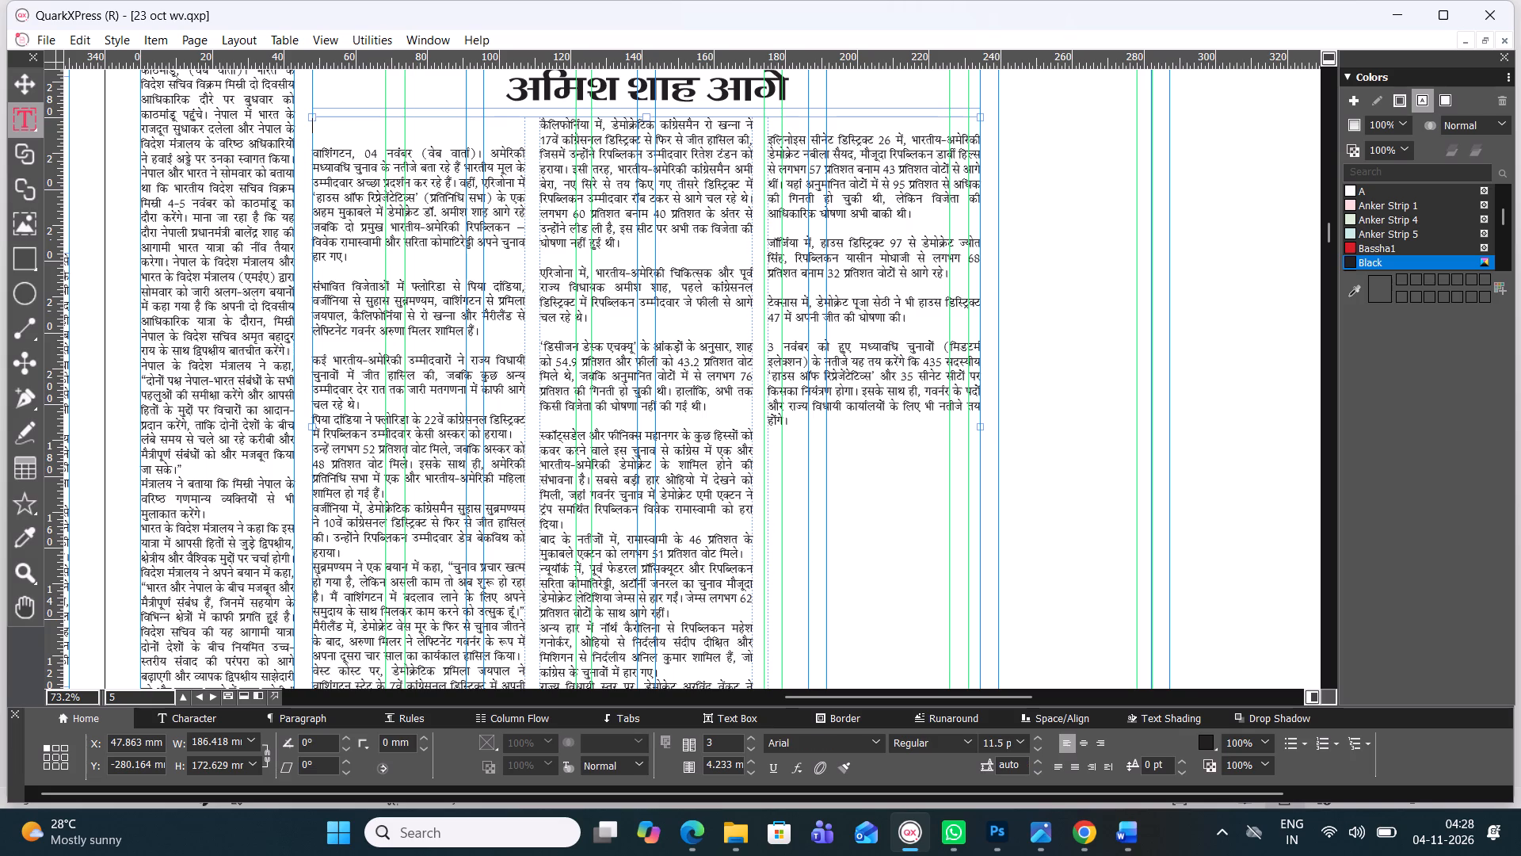
click(316, 150)
key(BackSpace)
key(BackSpace)
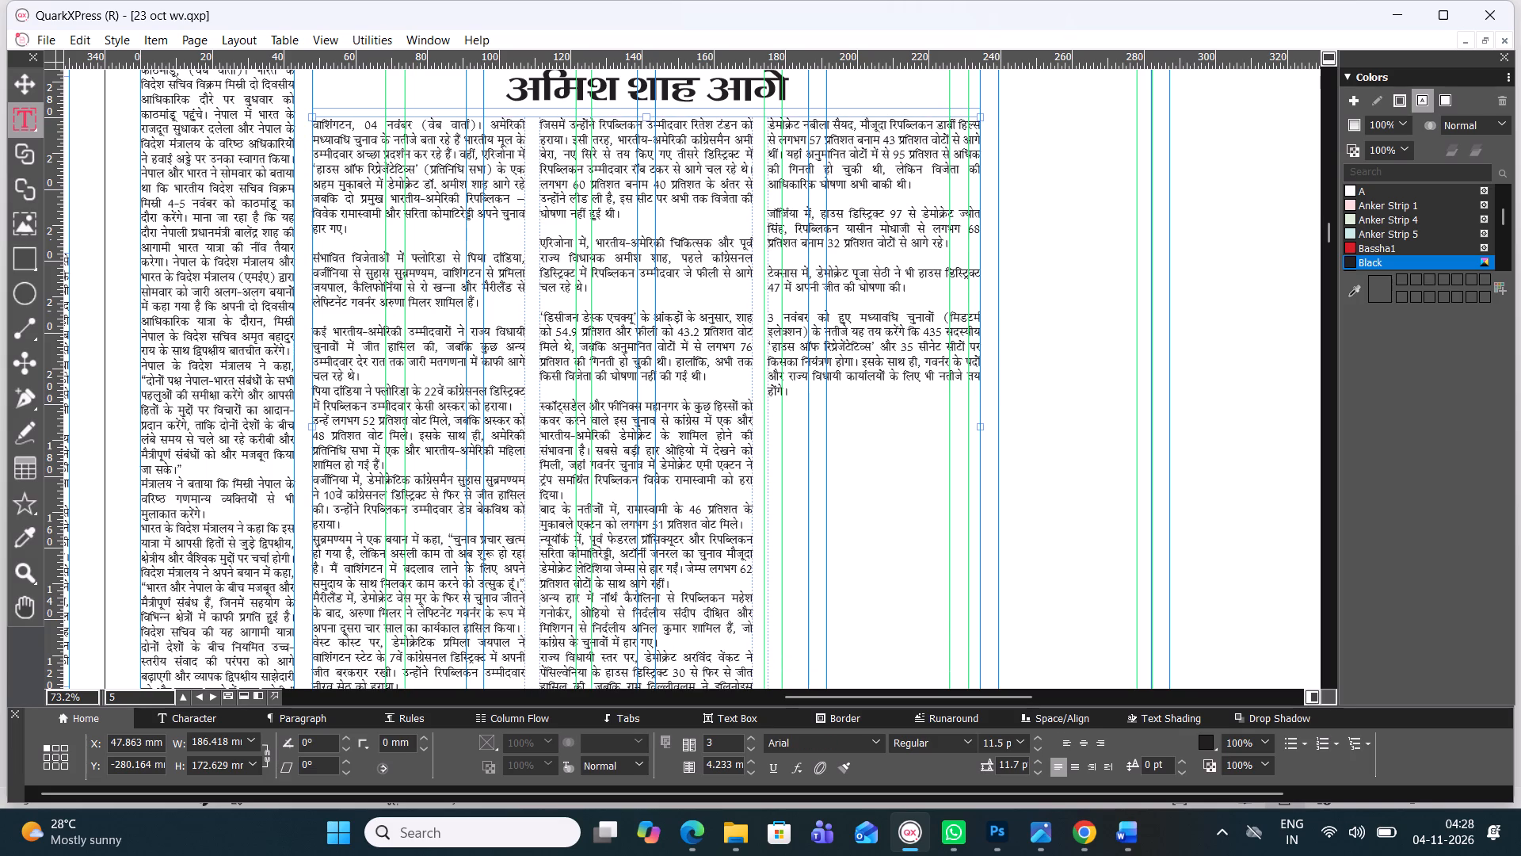
key(space)
key(BackSpace)
Remove the blank lines before the paragraphs starting संभावित, कई भारतीय-अमेरिकी, डिसीजन डेस्क, स्कॉट्सडेल, एरिजोना, 3 नवंबर and टेक्सास.
click(373, 249)
key(BackSpace)
click(381, 300)
key(BackSpace)
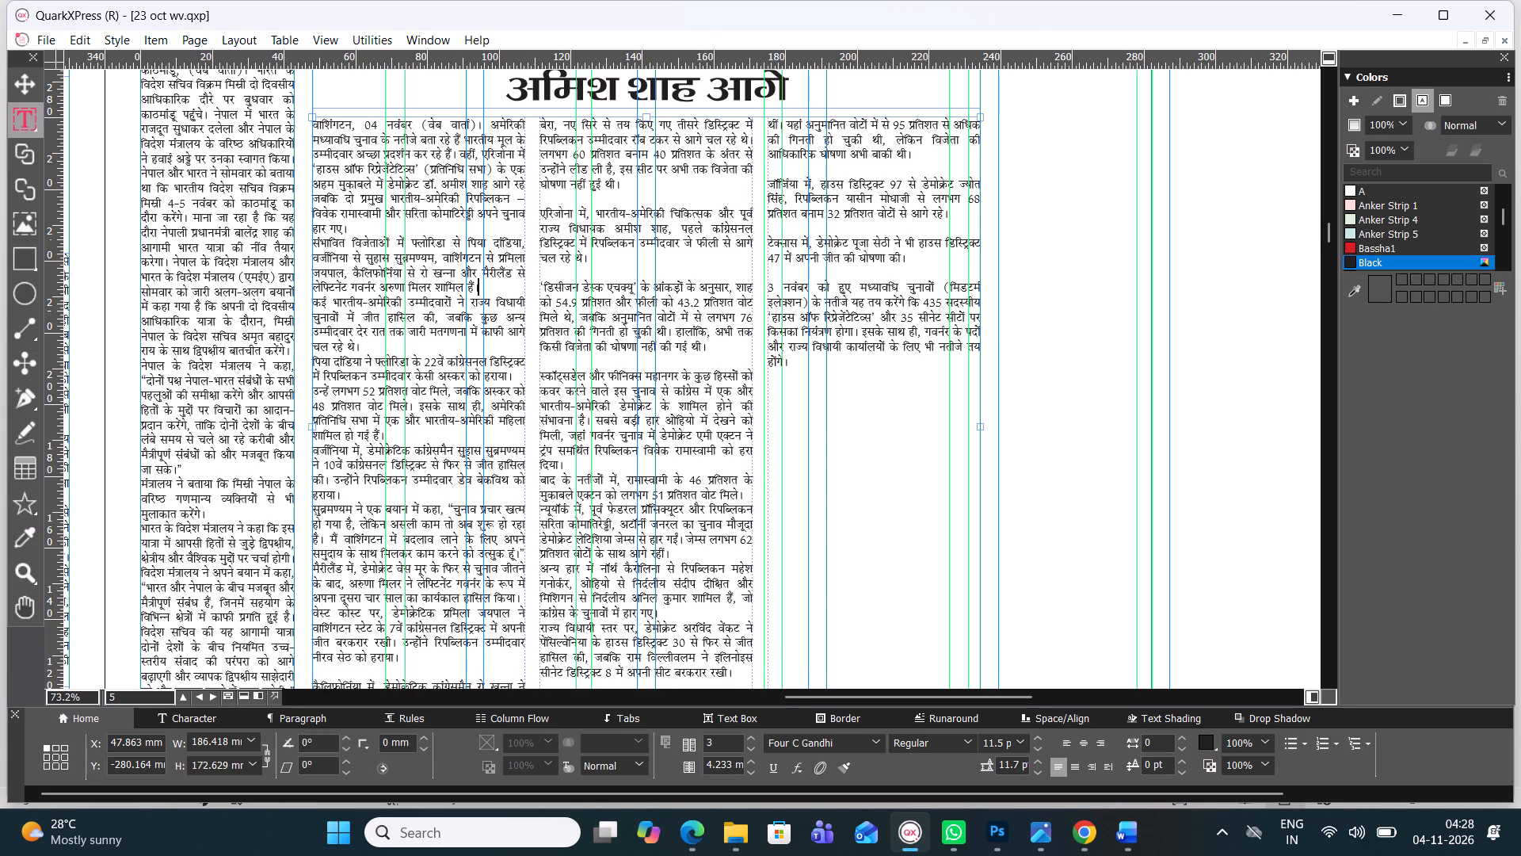
click(585, 273)
key(BackSpace)
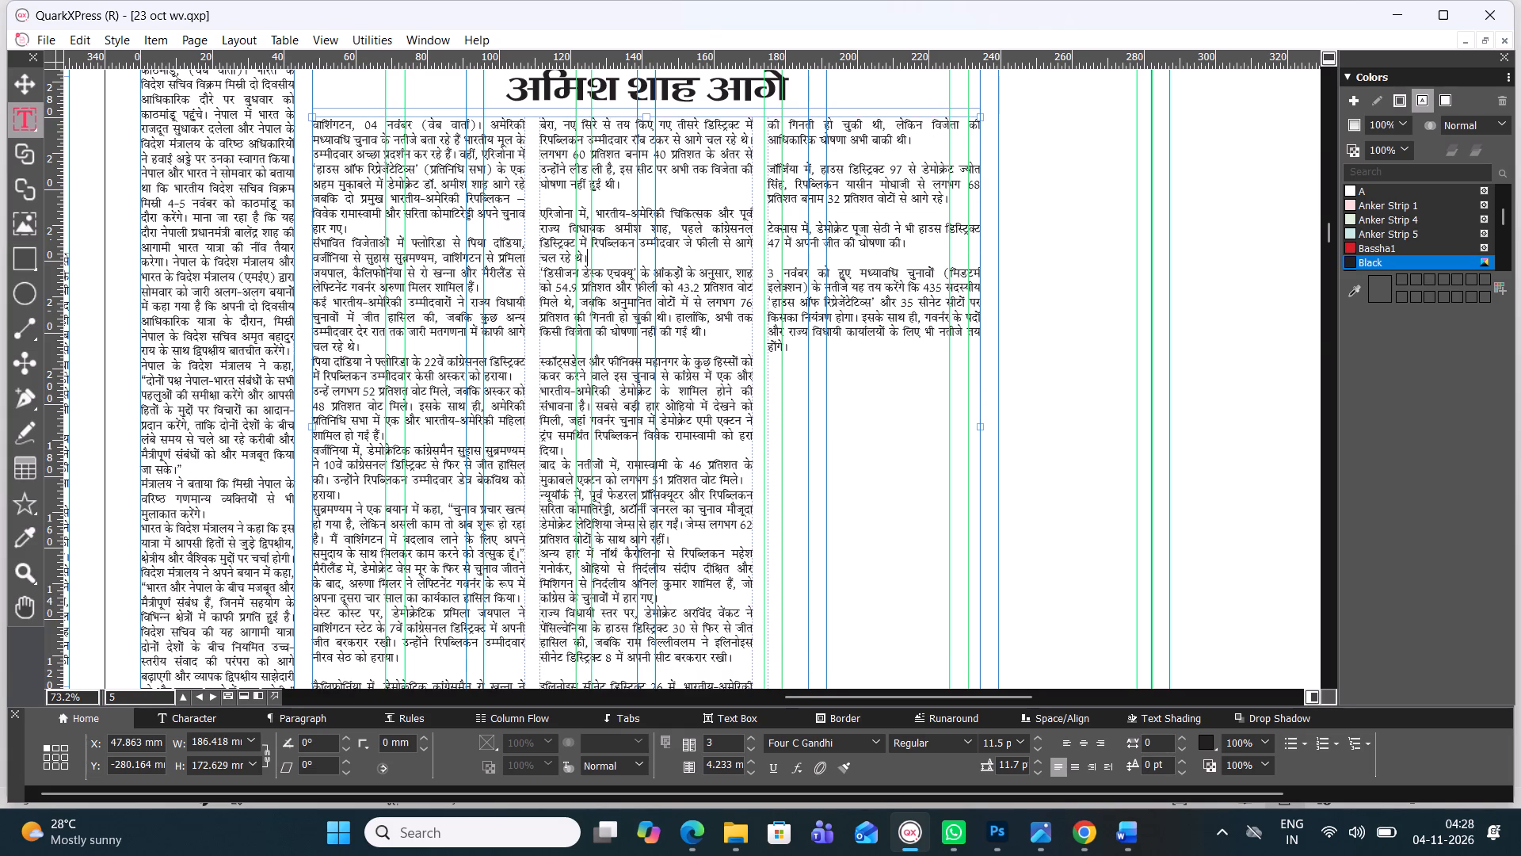
click(581, 344)
key(BackSpace)
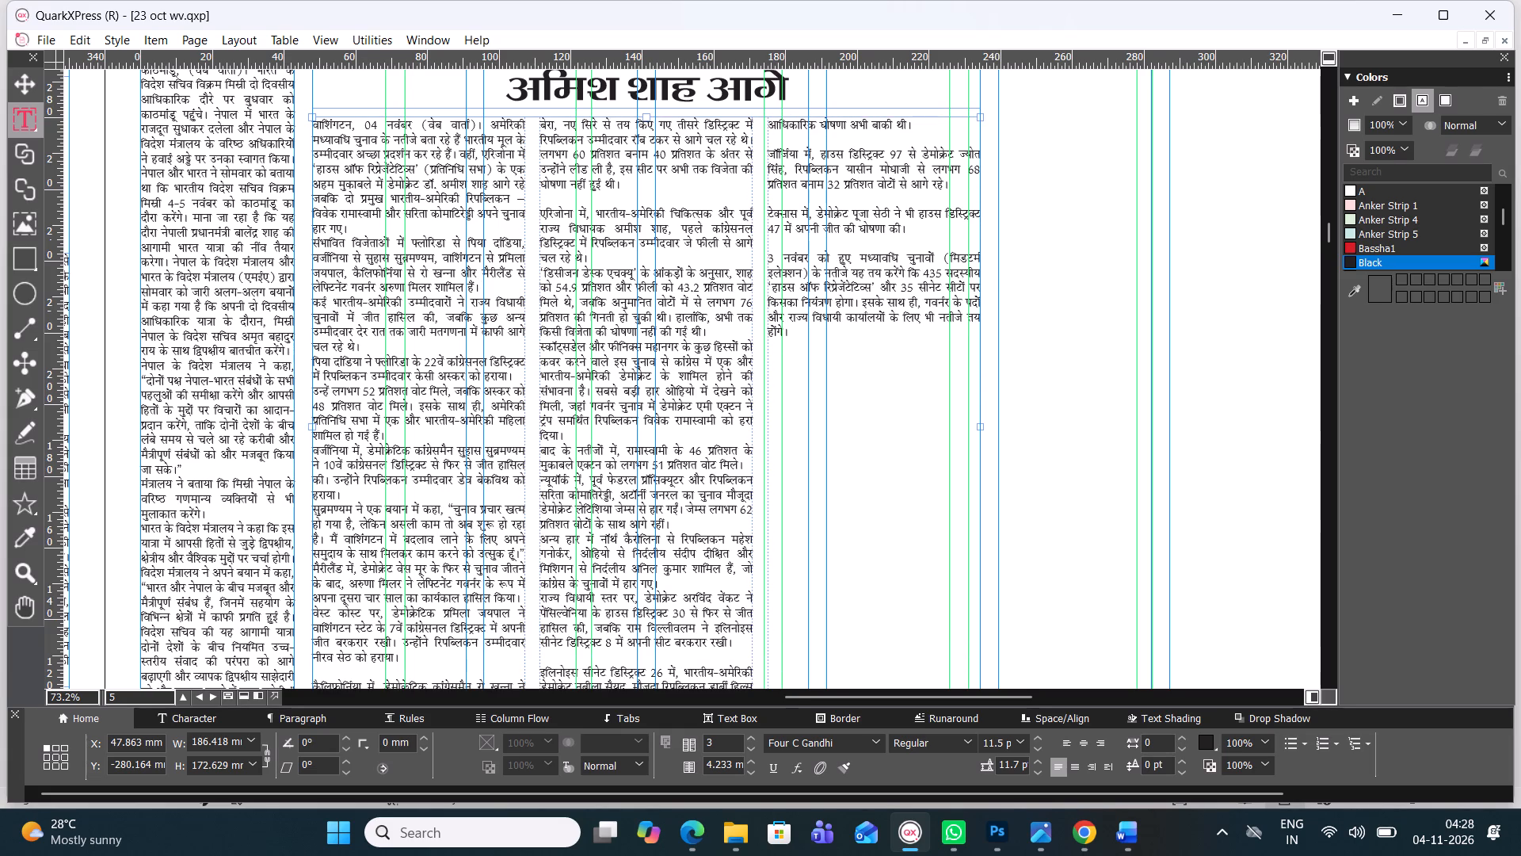
click(660, 197)
key(BackSpace)
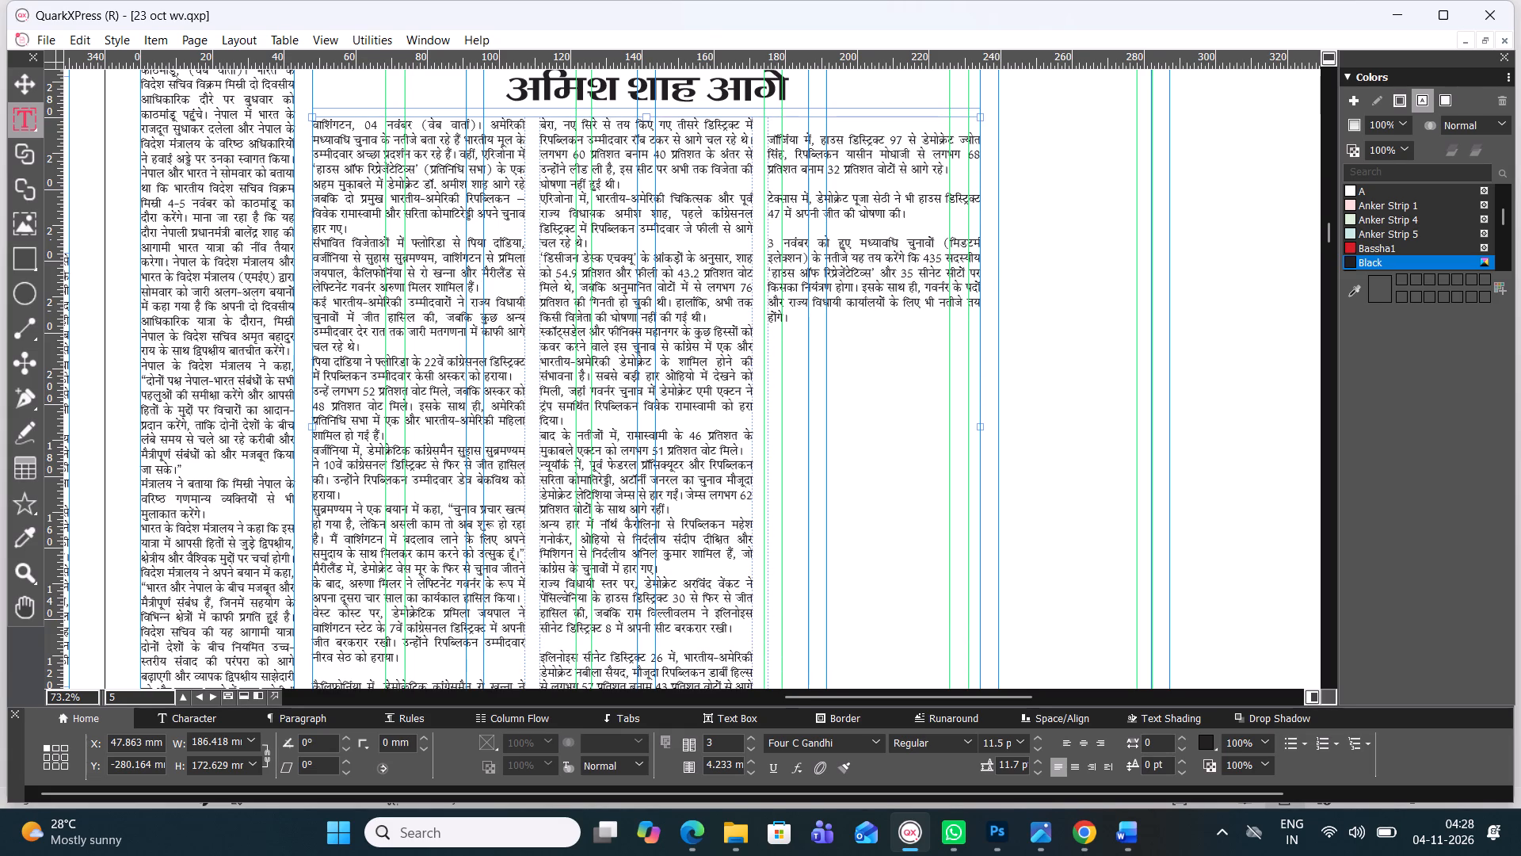
click(838, 223)
key(BackSpace)
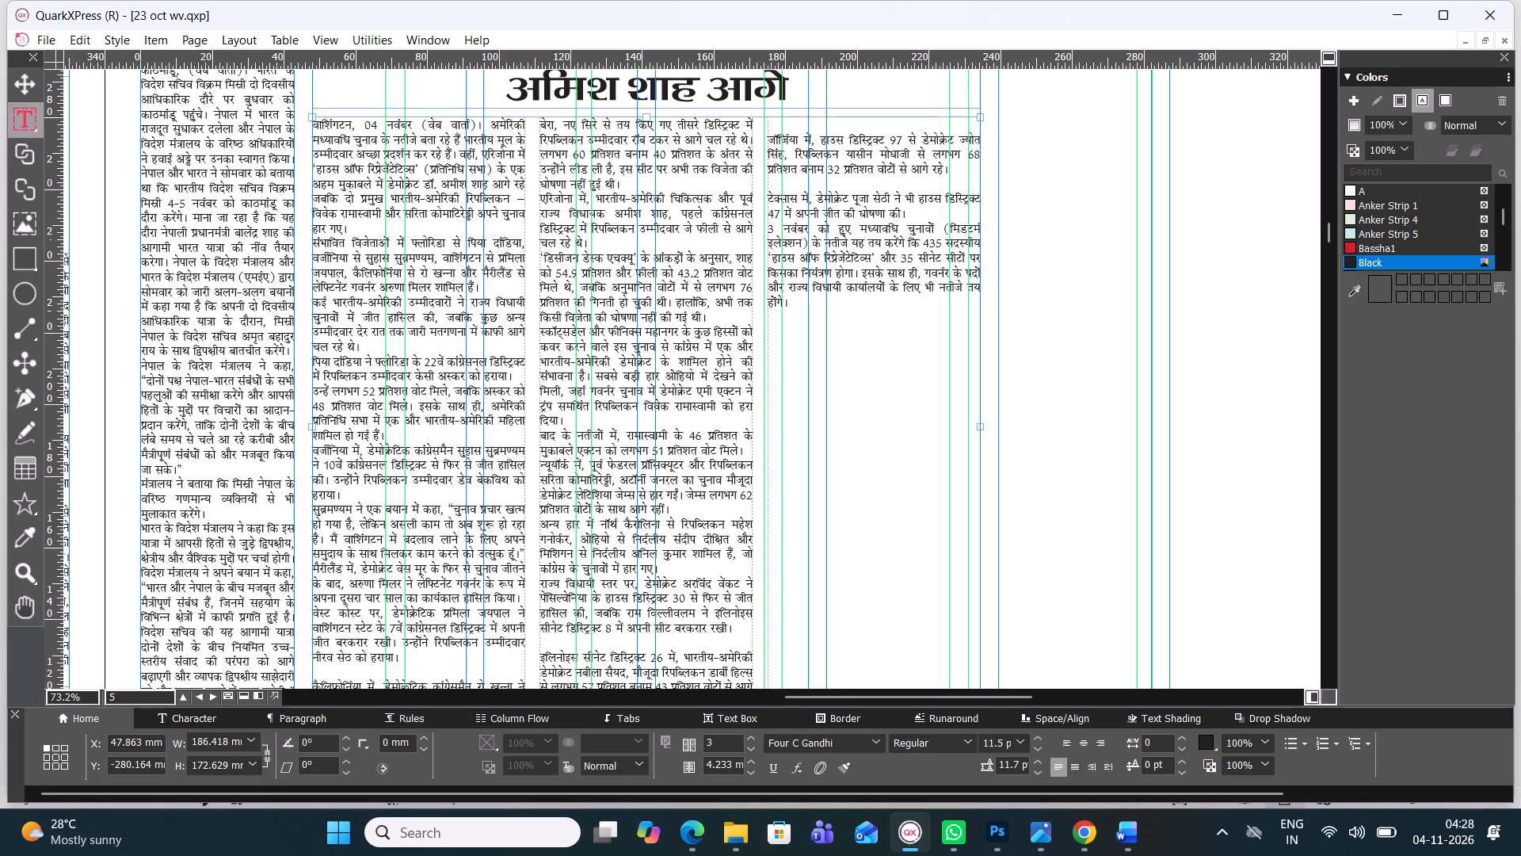
click(837, 181)
key(BackSpace)
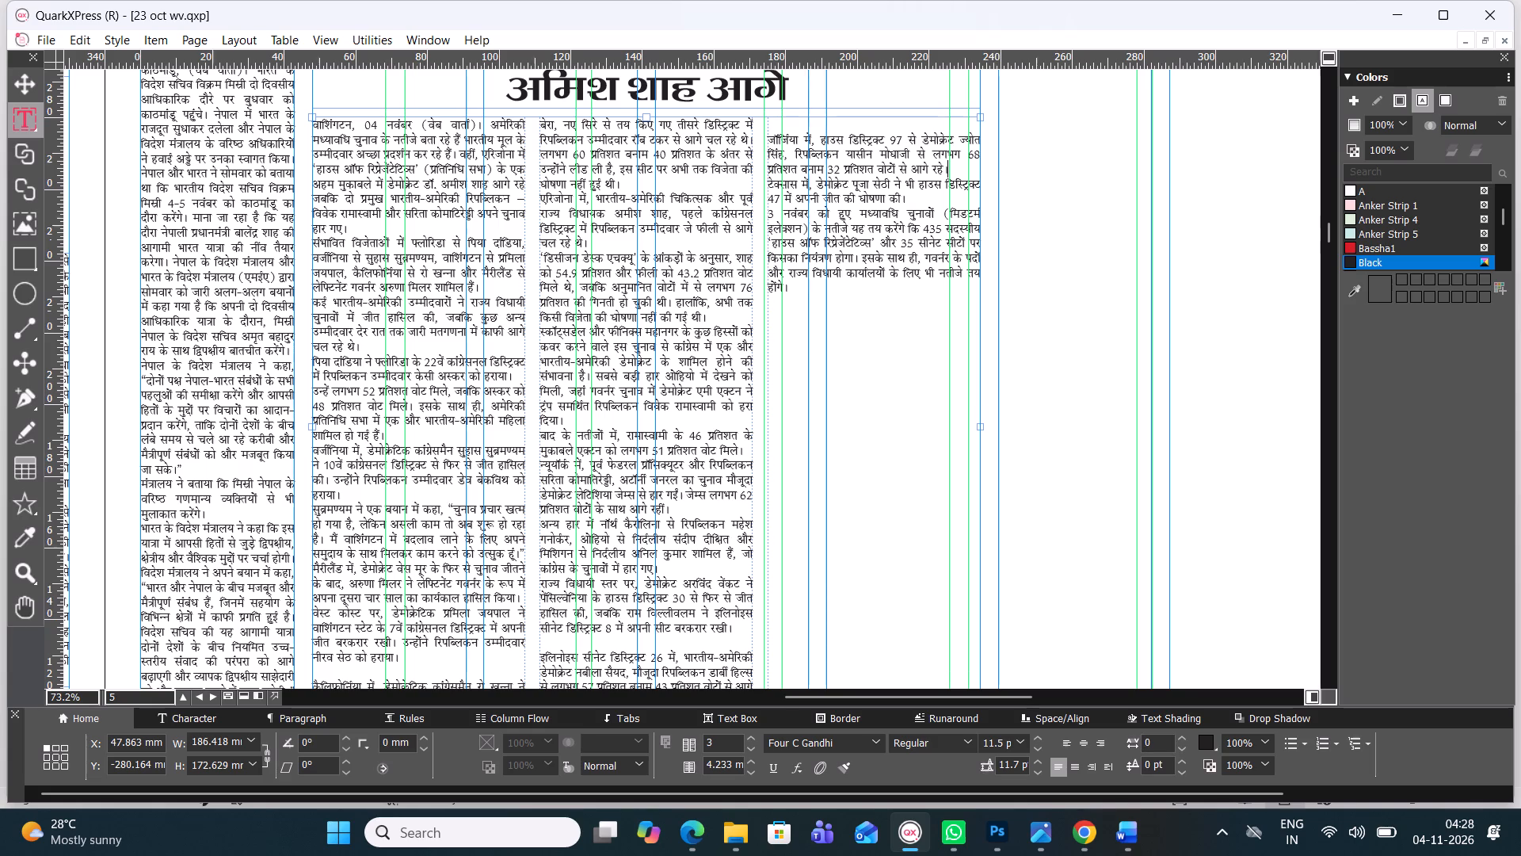
Remove the remaining blank lines before the body paragraphs starting इलिनोइस सीनेट, कैलिफोर्निया and जॉर्जिया.
scroll(641, 453, down, 1)
click(643, 303)
key(BackSpace)
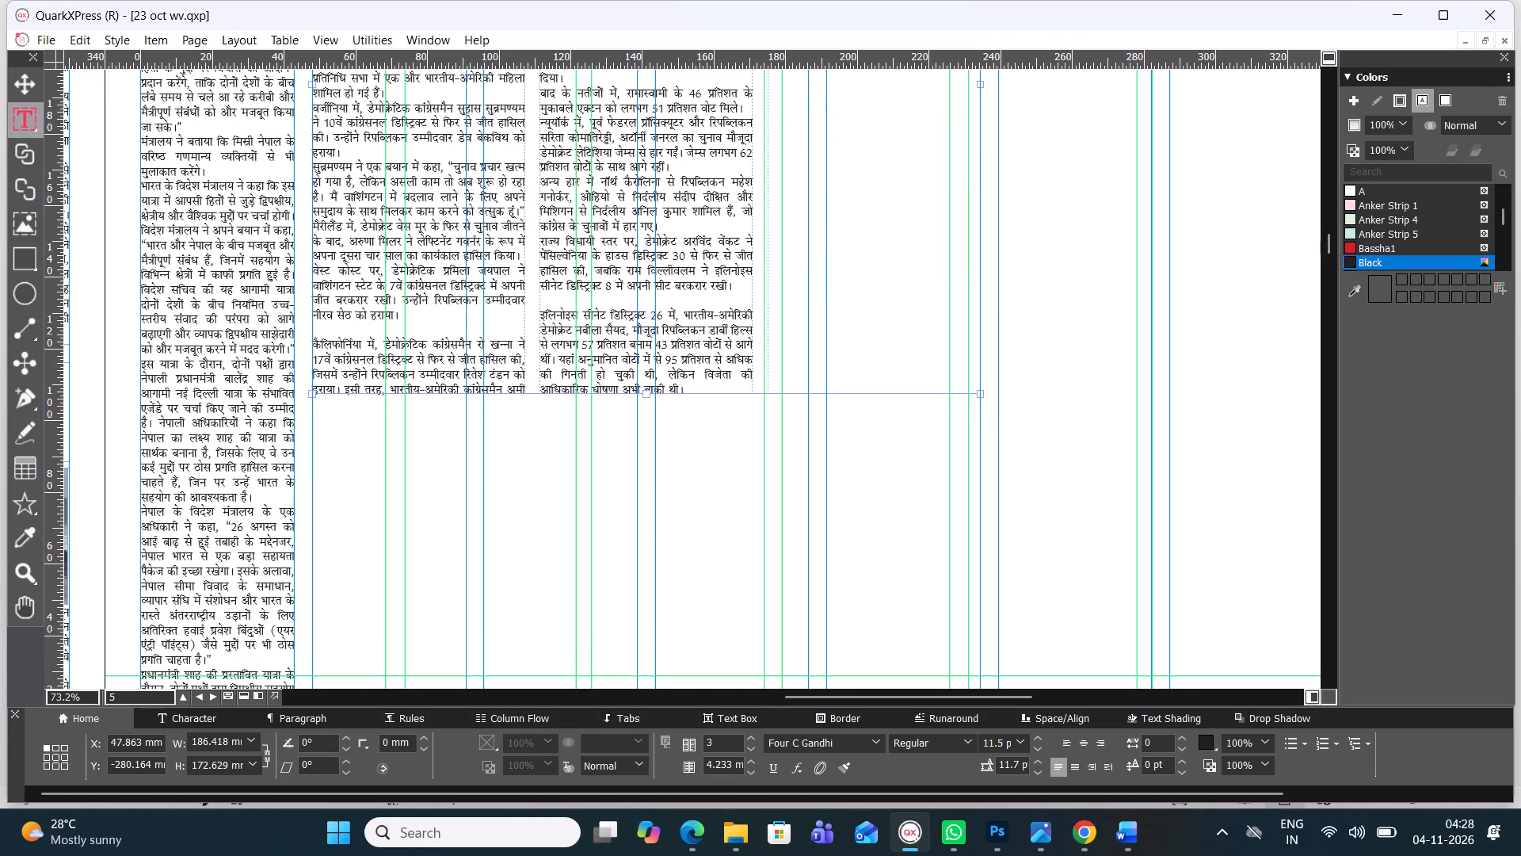
click(445, 330)
key(BackSpace)
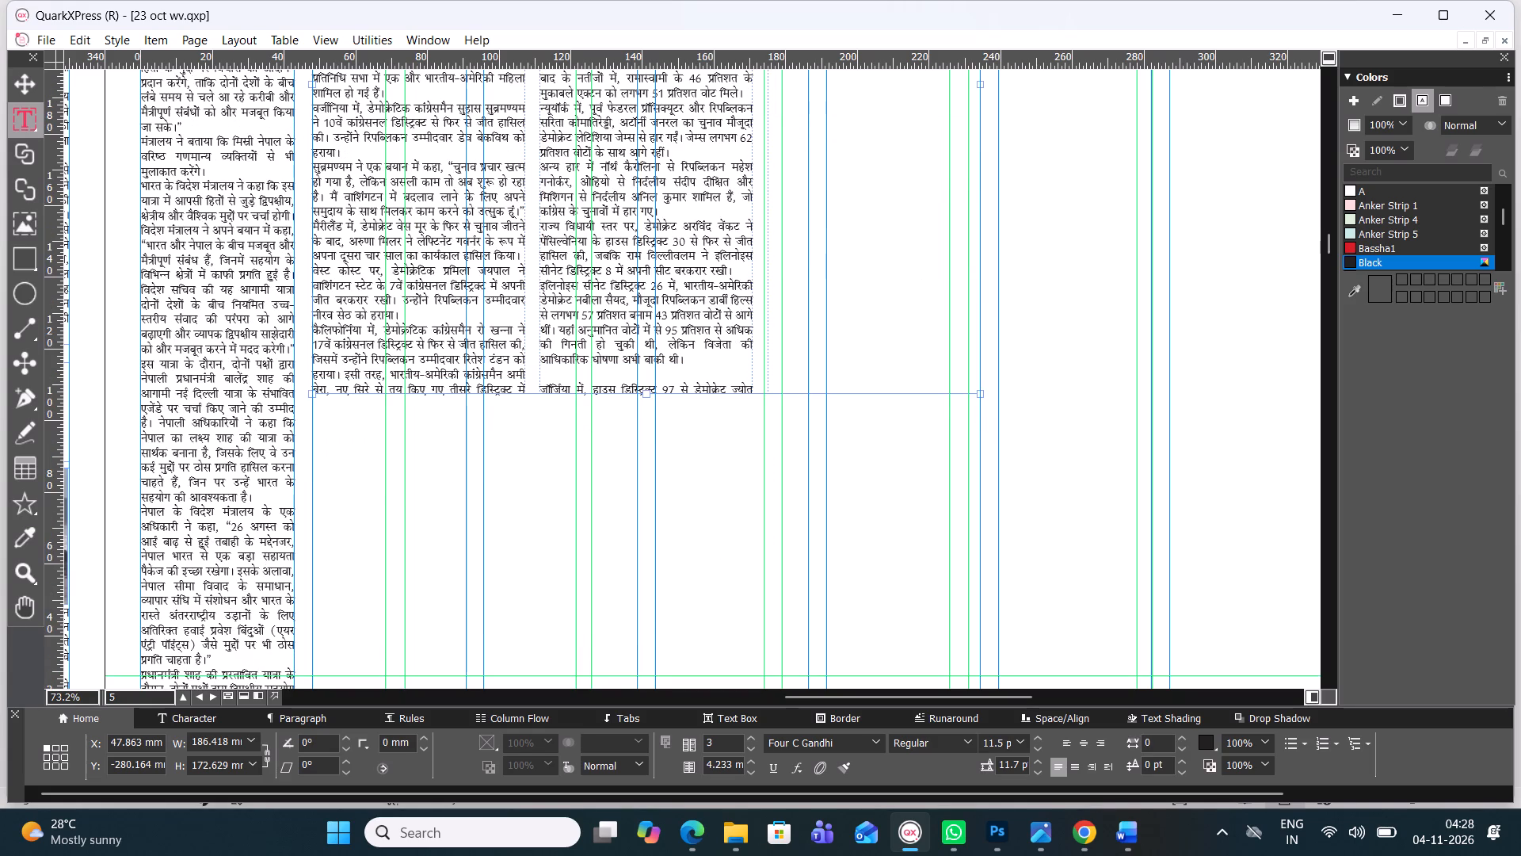
key(BackSpace)
click(612, 369)
click(612, 374)
key(BackSpace)
click(619, 369)
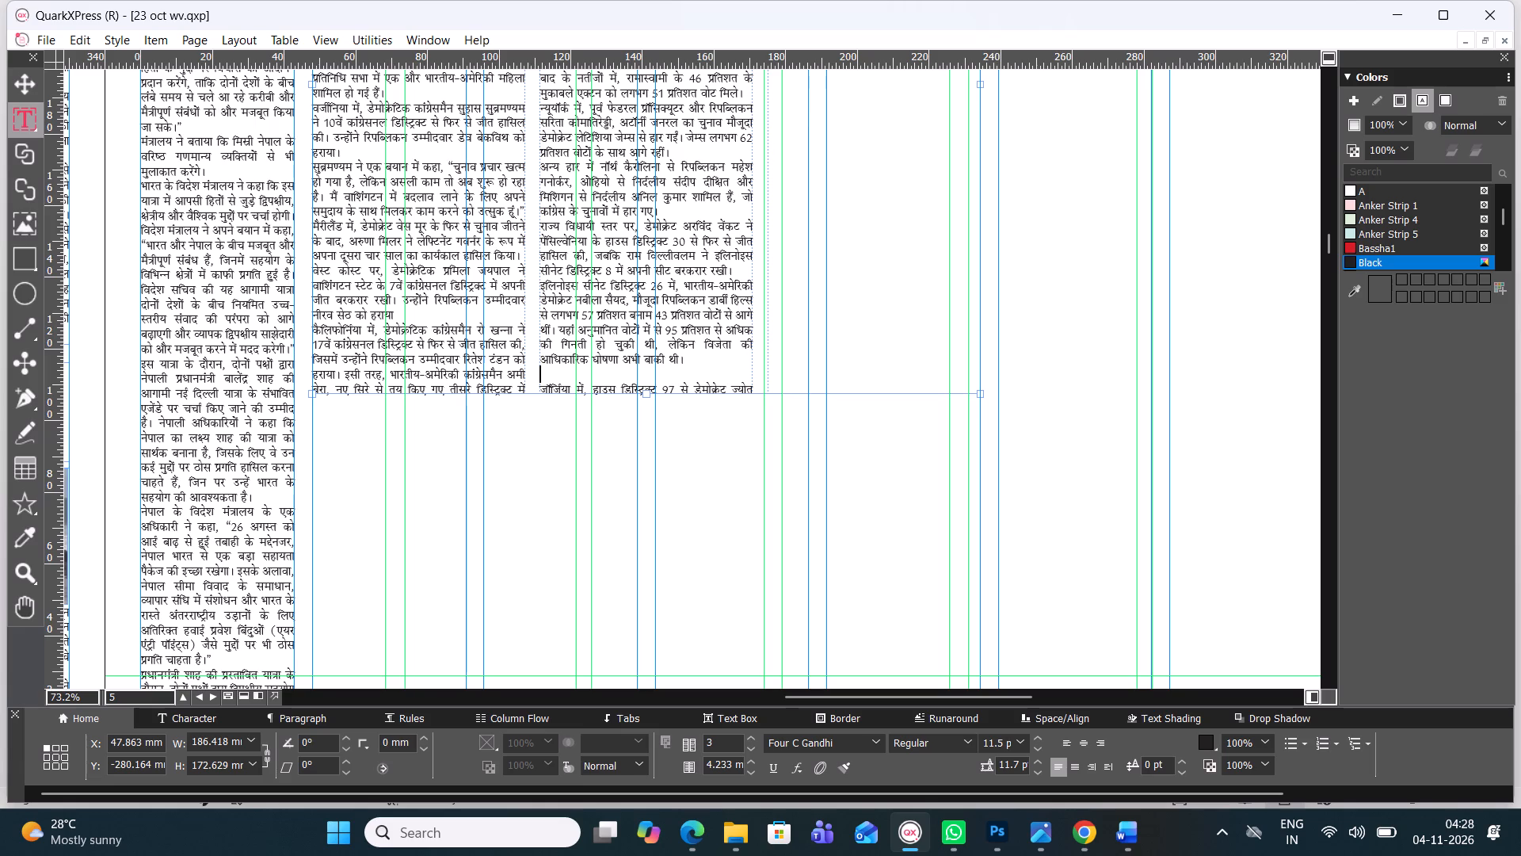
key(BackSpace)
Shorten the three-column body text box to about 149 mm high.
drag(649, 392, 649, 356)
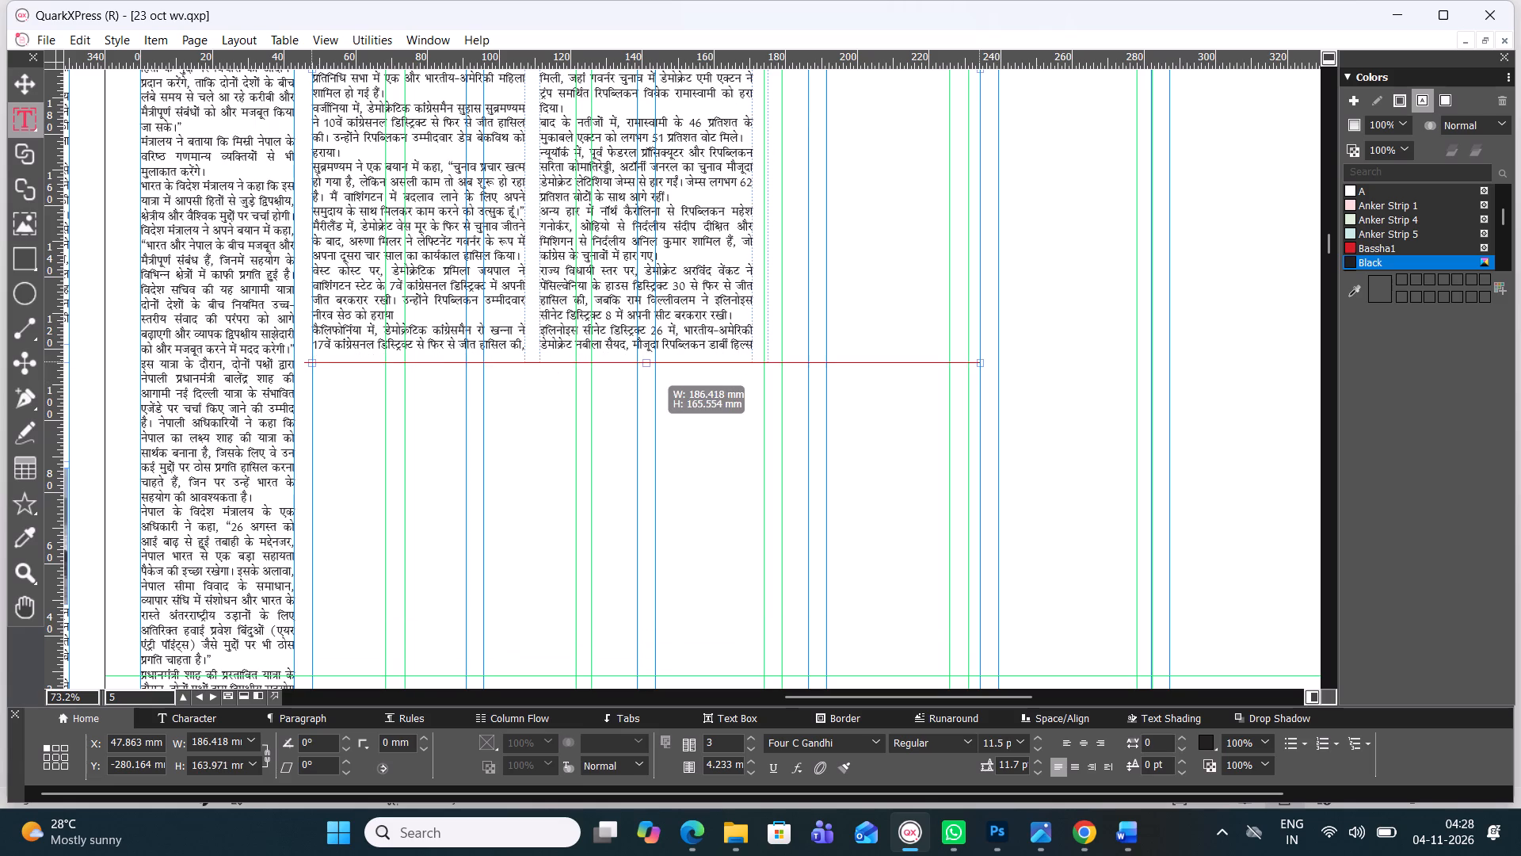
drag(649, 356, 652, 296)
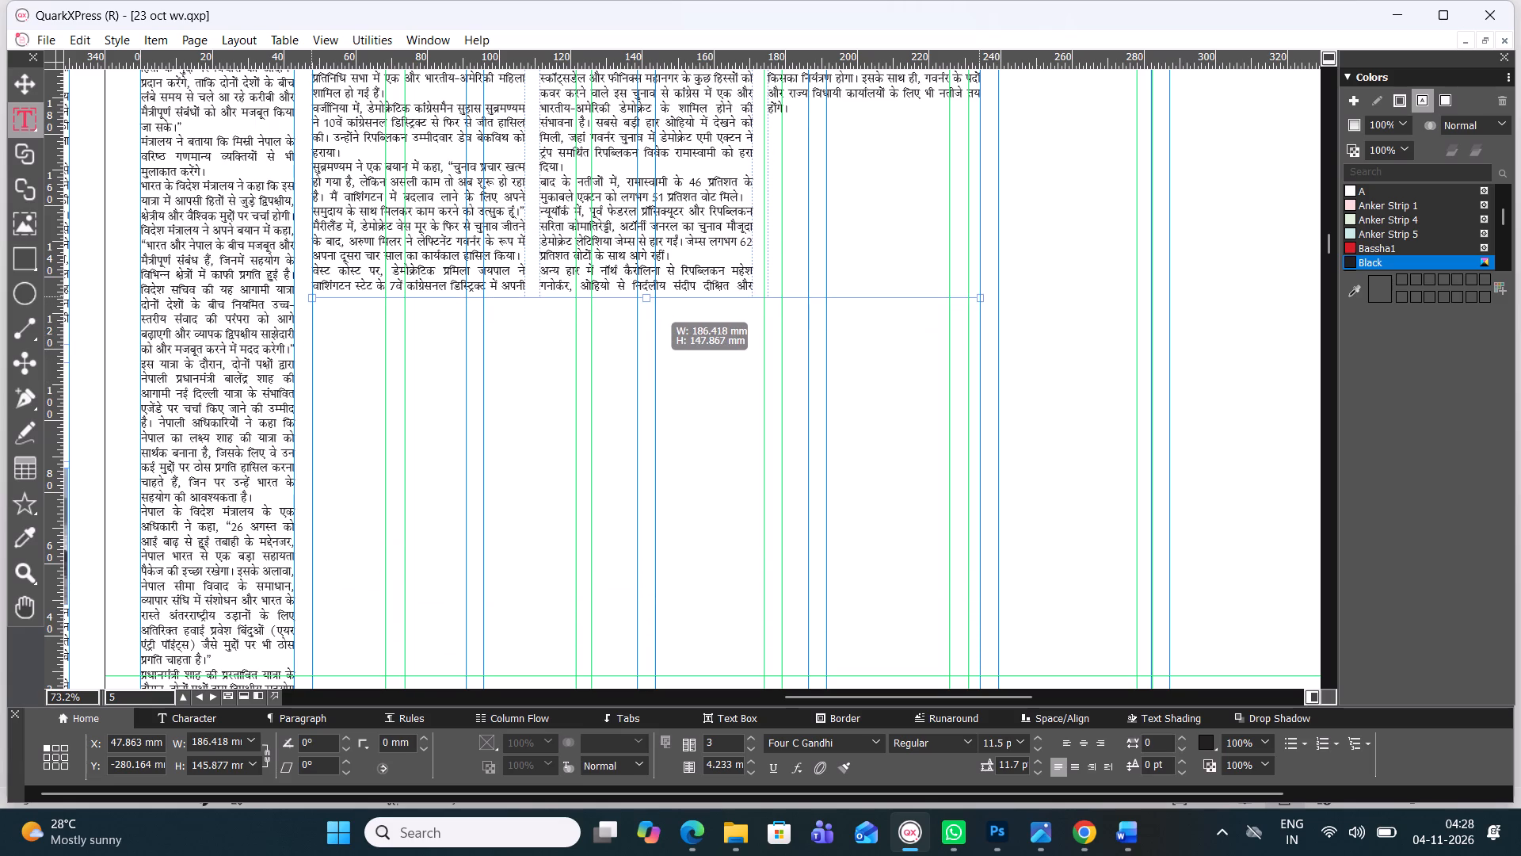
drag(652, 296, 657, 306)
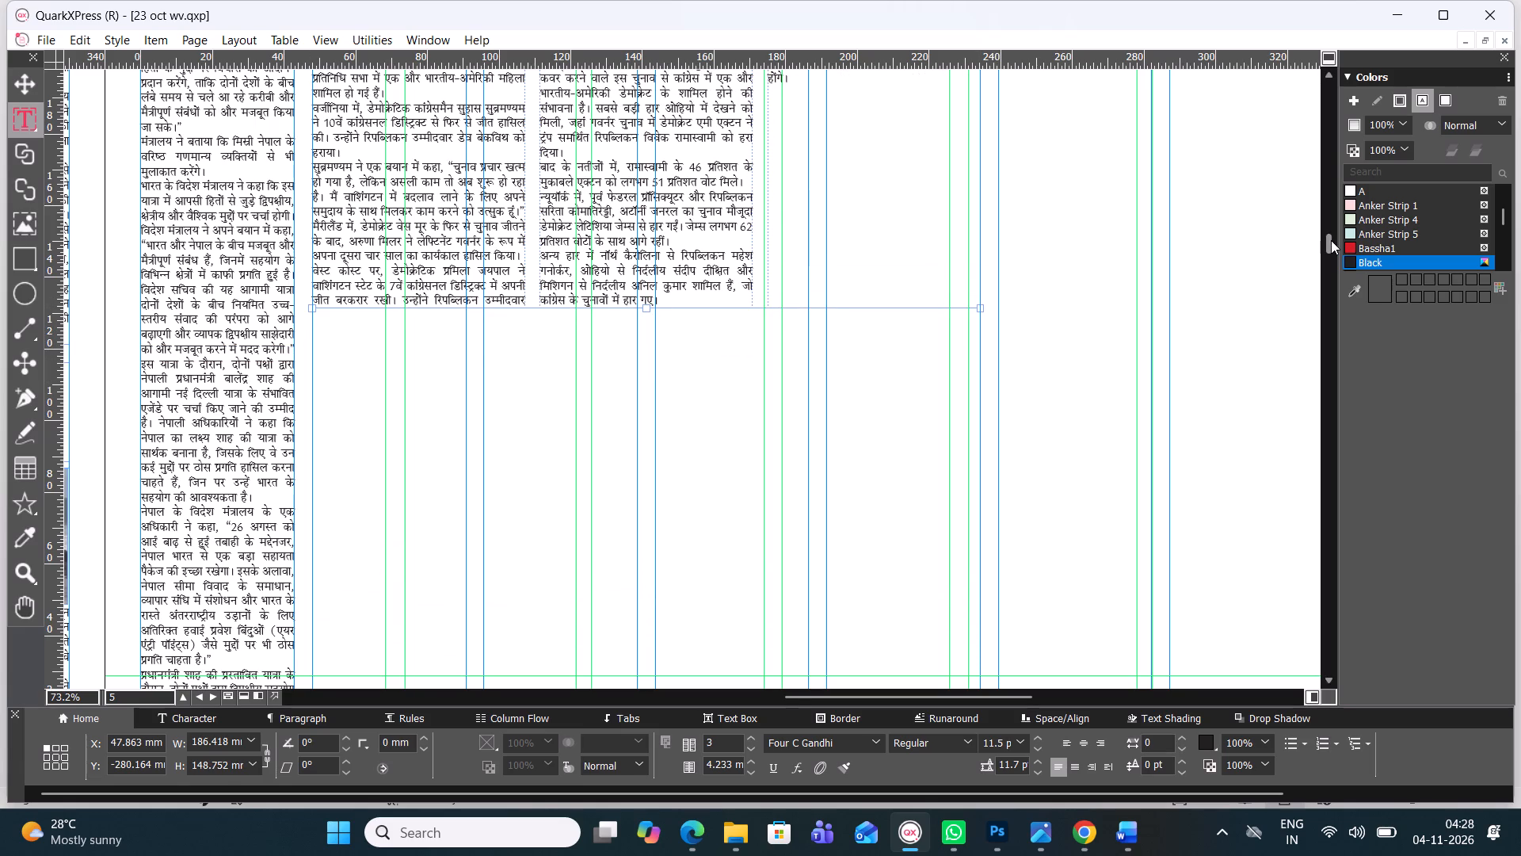
Copy the midterm-election headline and search Google Images for it in a new Chrome tab.
drag(1331, 240, 1327, 226)
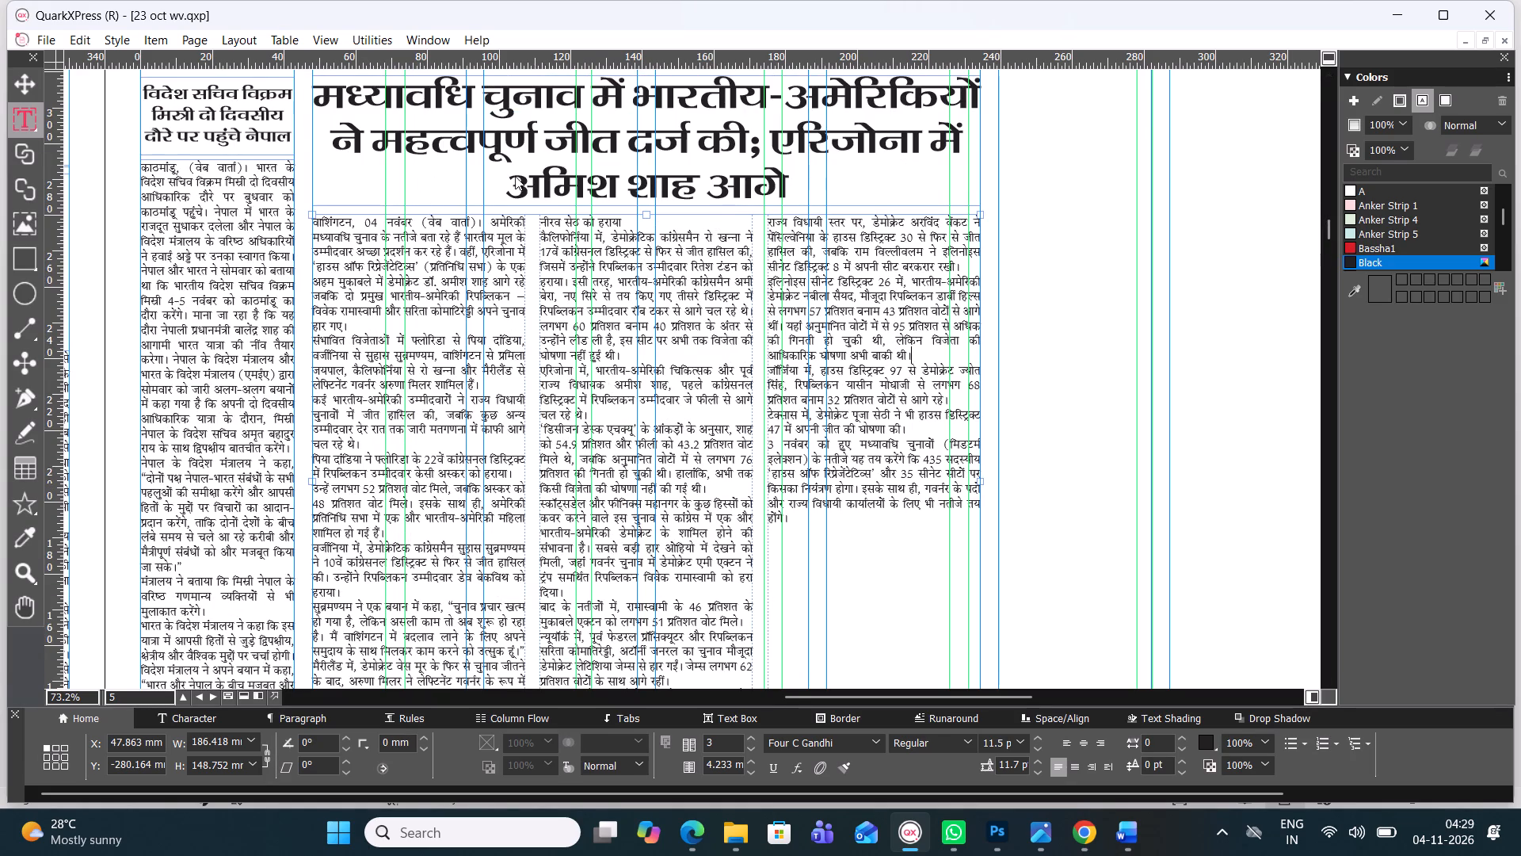
click(568, 164)
key(ctrl+c)
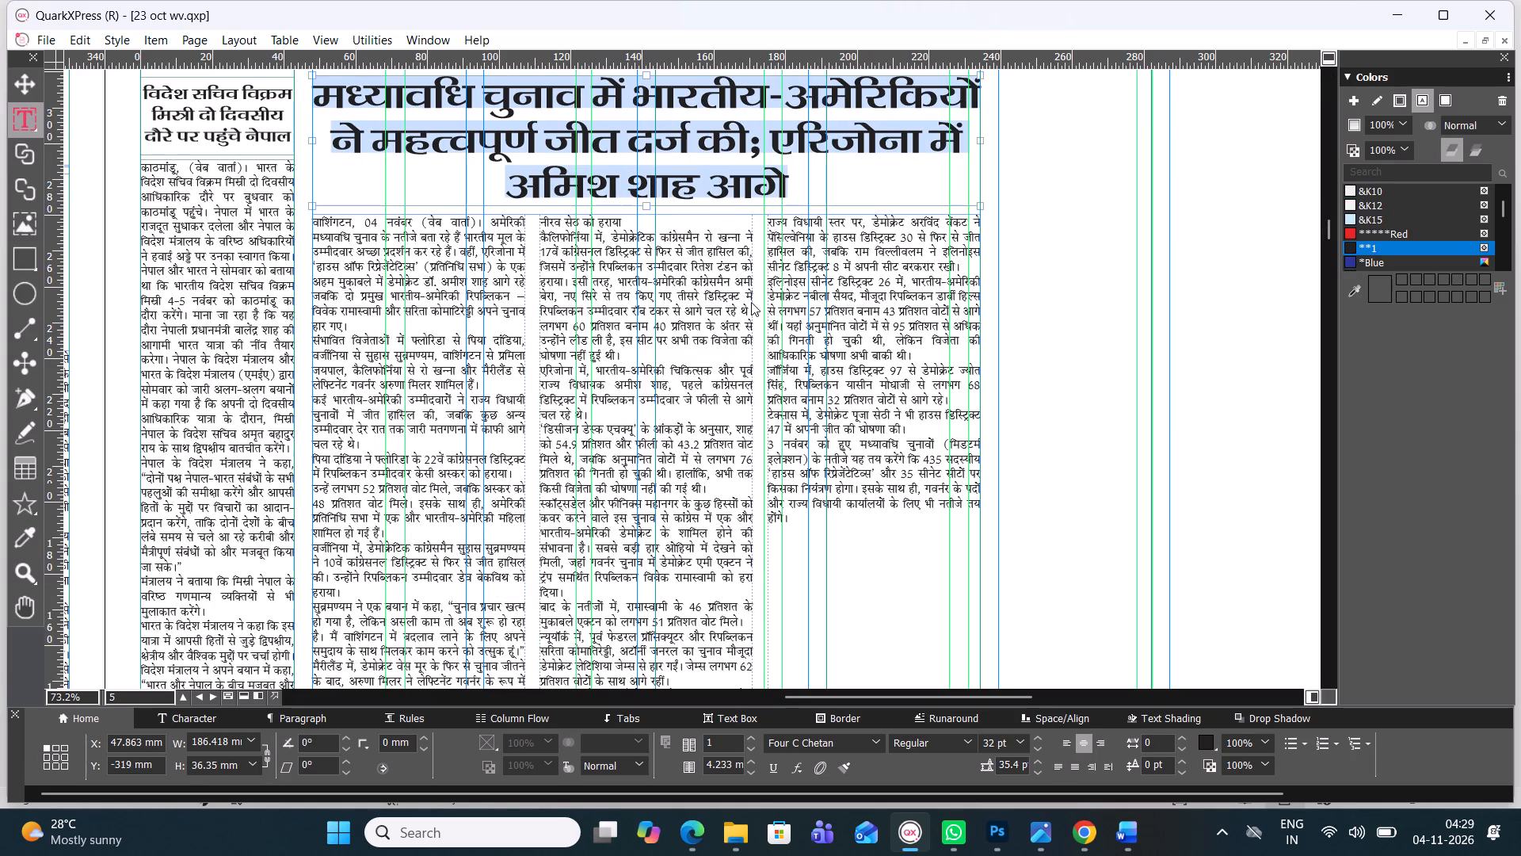
click(1097, 829)
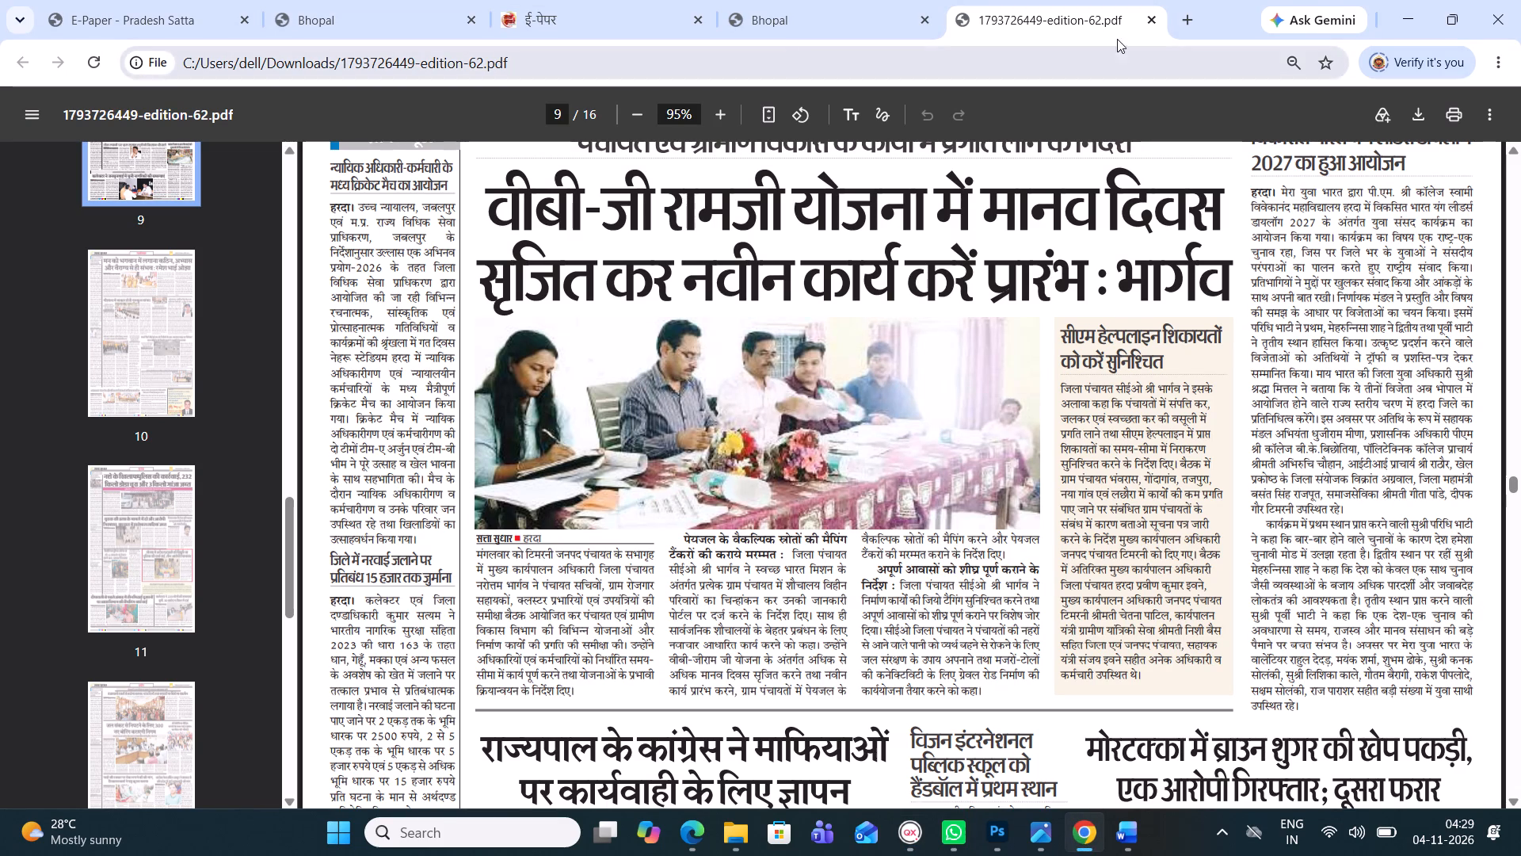
click(1184, 10)
click(703, 369)
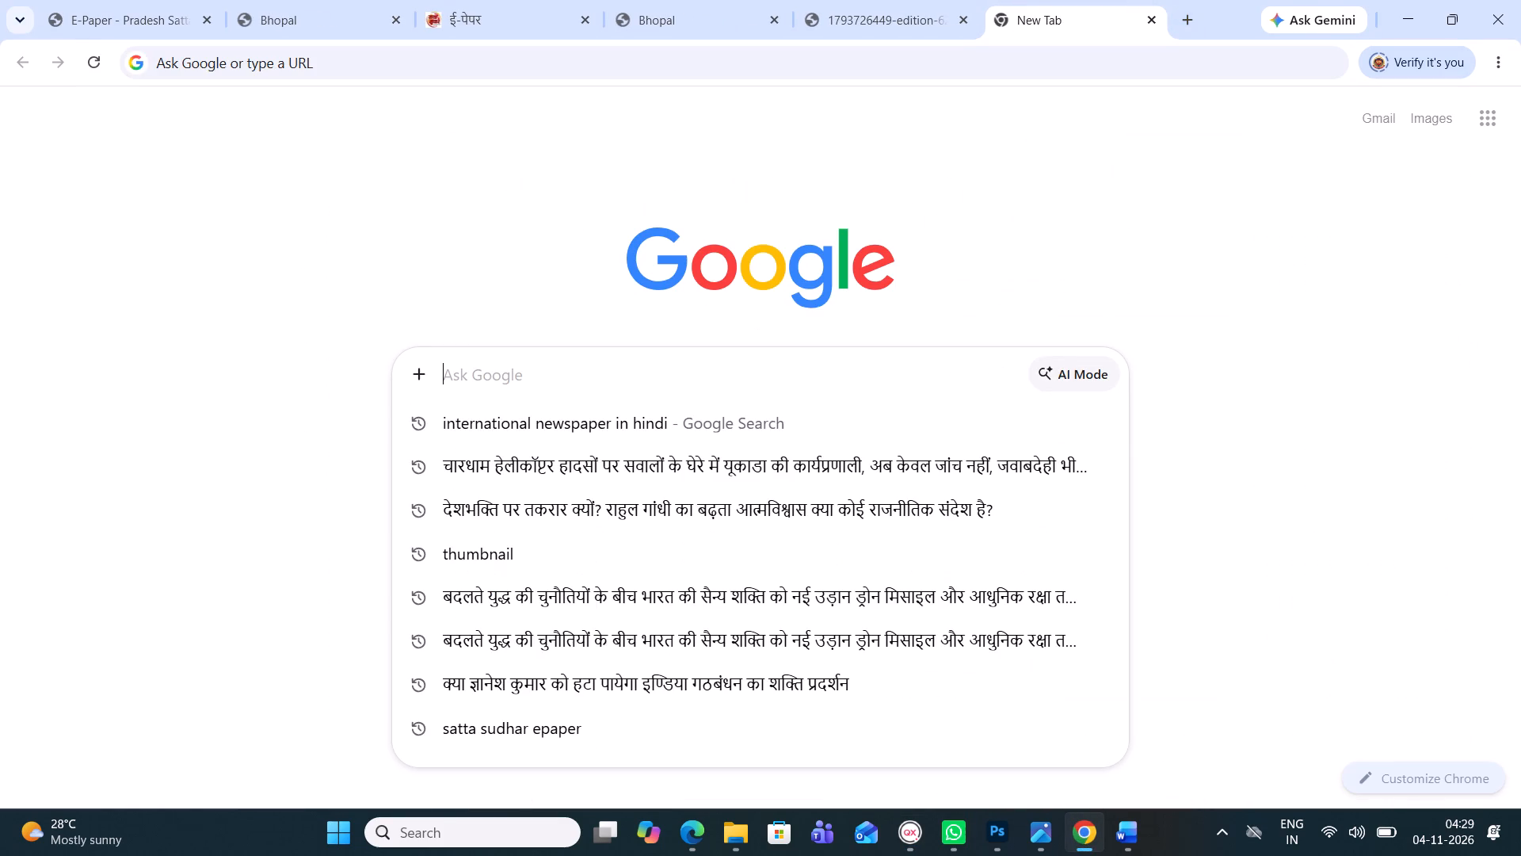
key(ctrl+v)
key(Return)
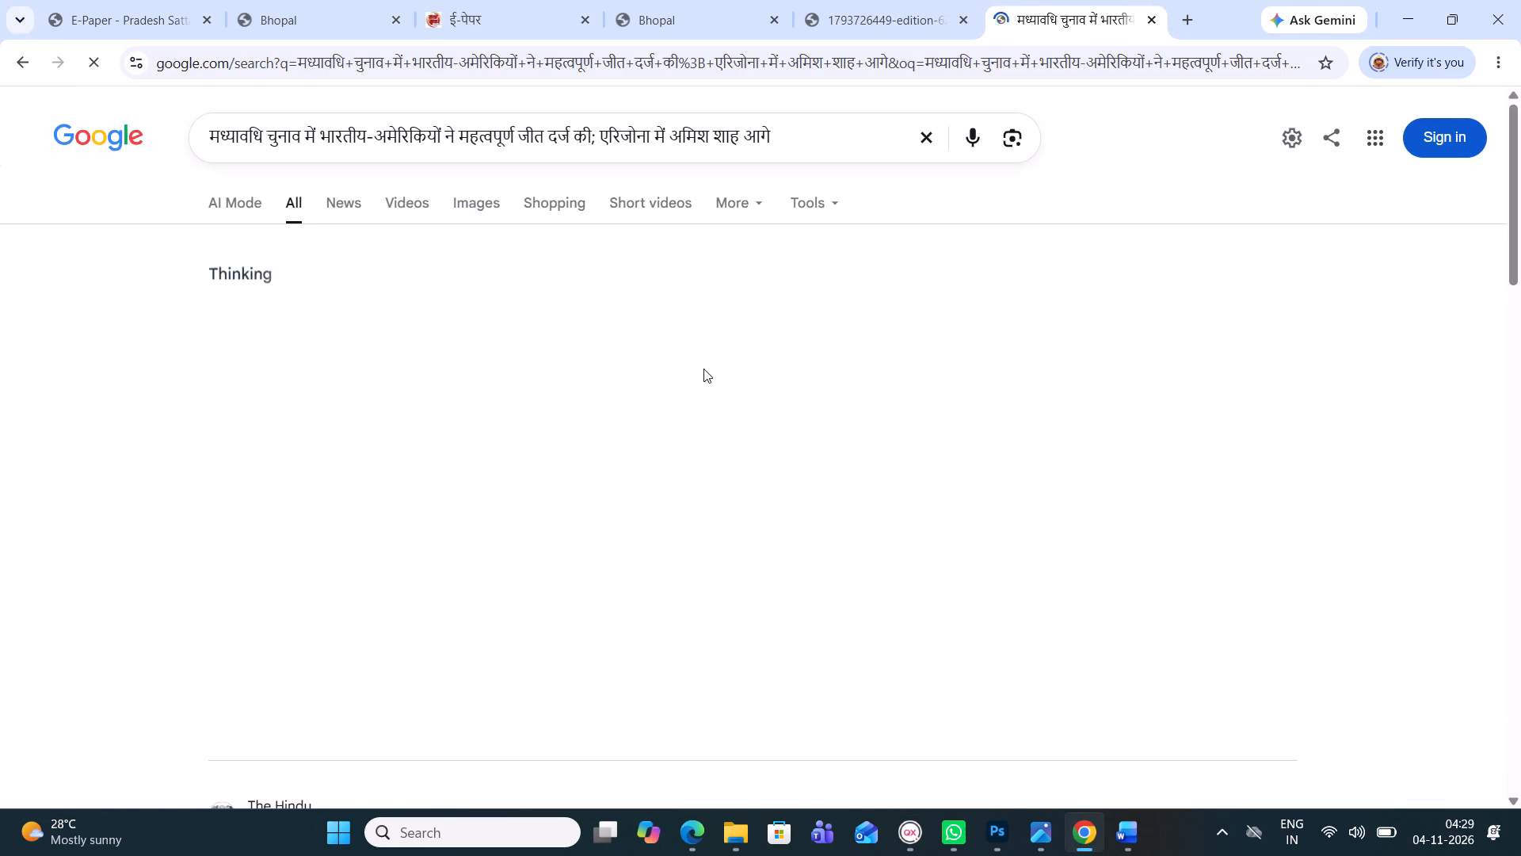
click(456, 185)
click(471, 197)
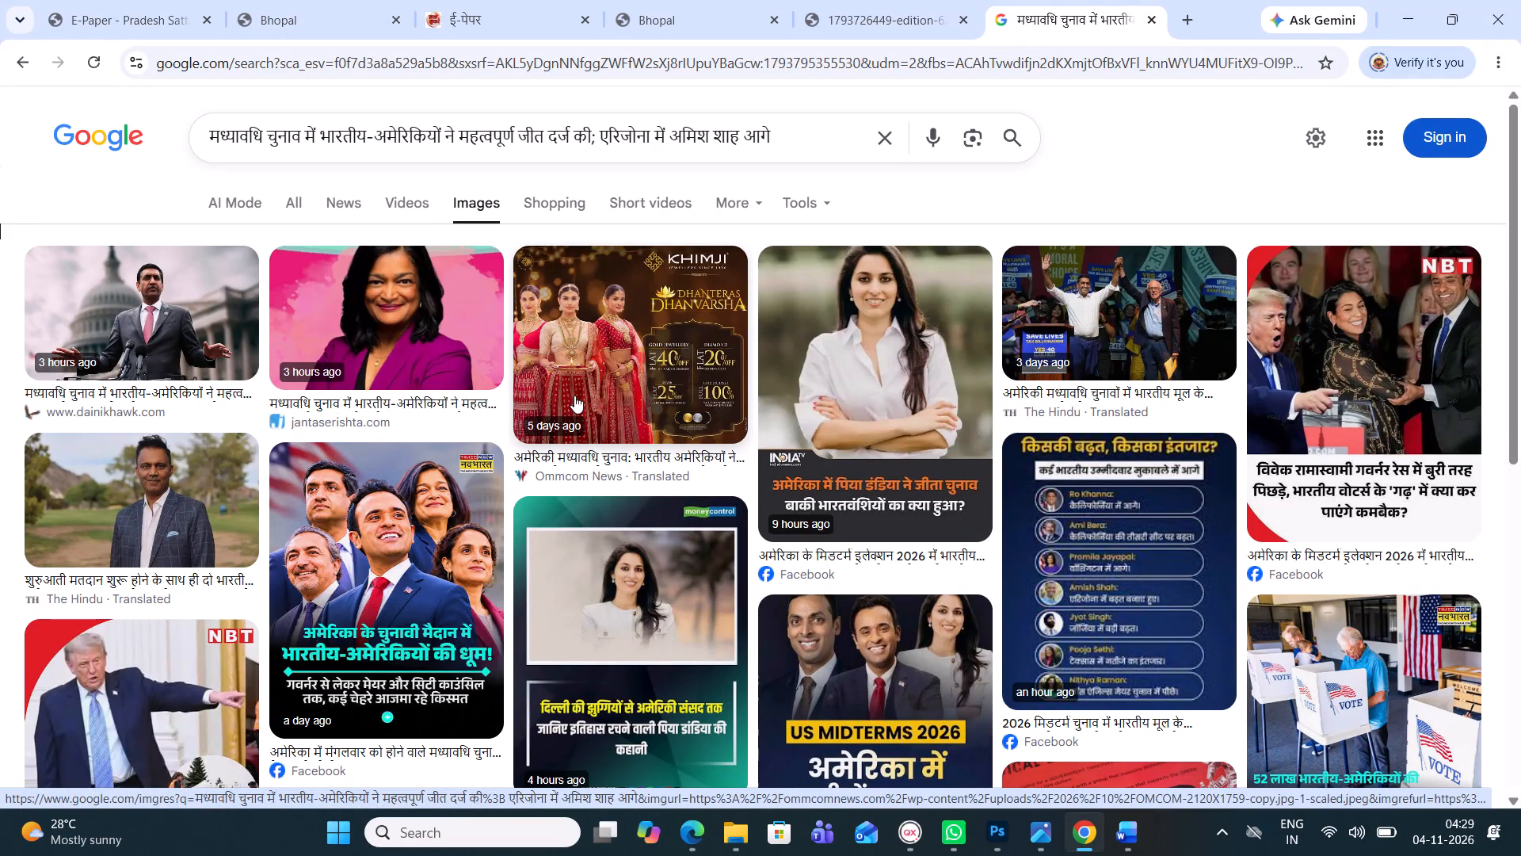
Open the dainikhawk.com image result showing the speaker at microphones before the Capitol and copy the picture.
click(142, 333)
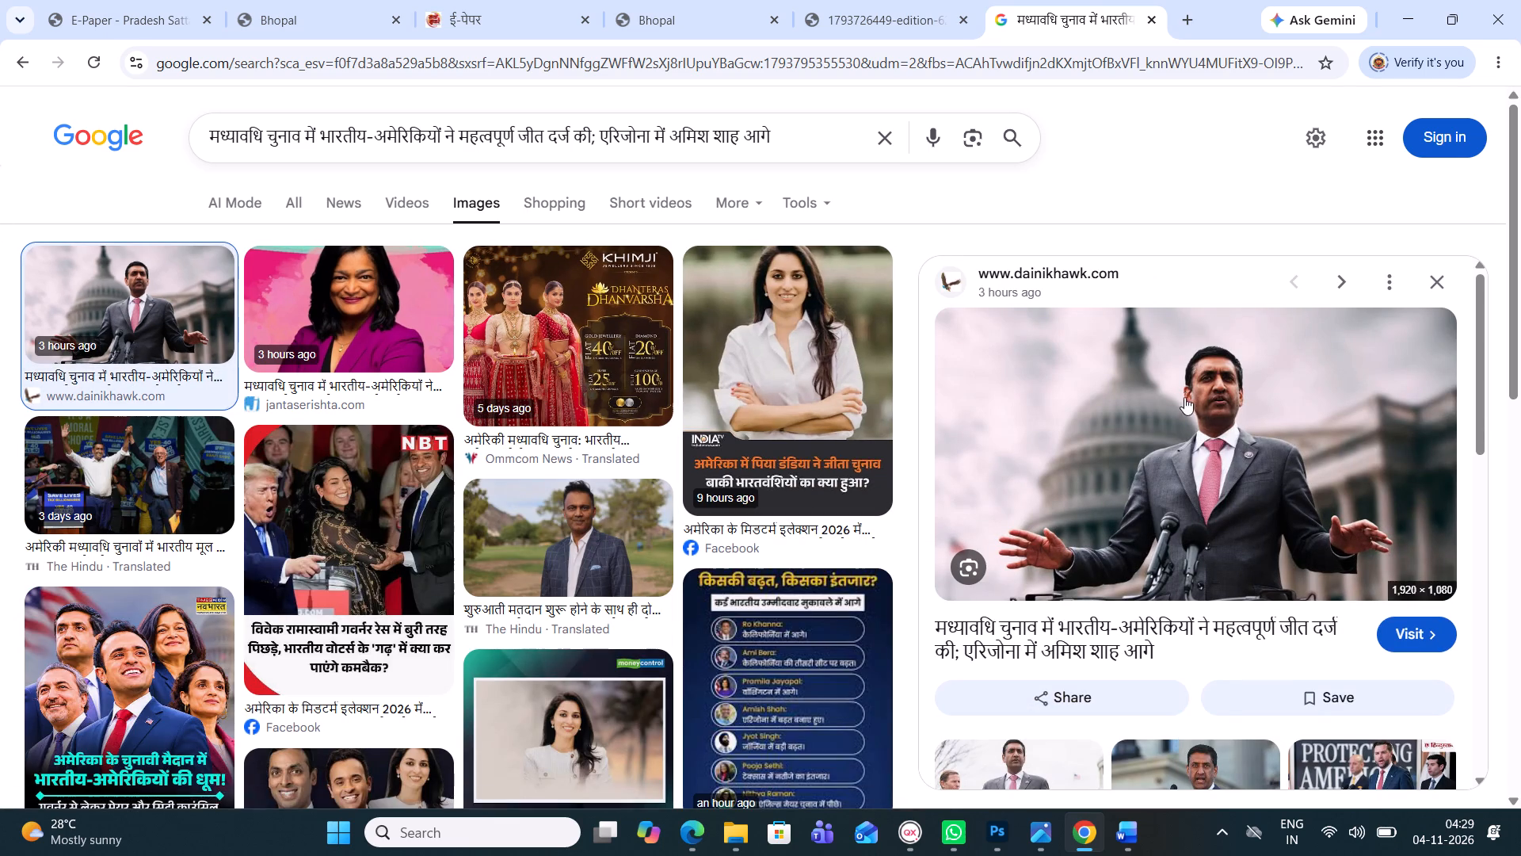
scroll(1185, 408, down, 3)
scroll(1187, 394, up, 2)
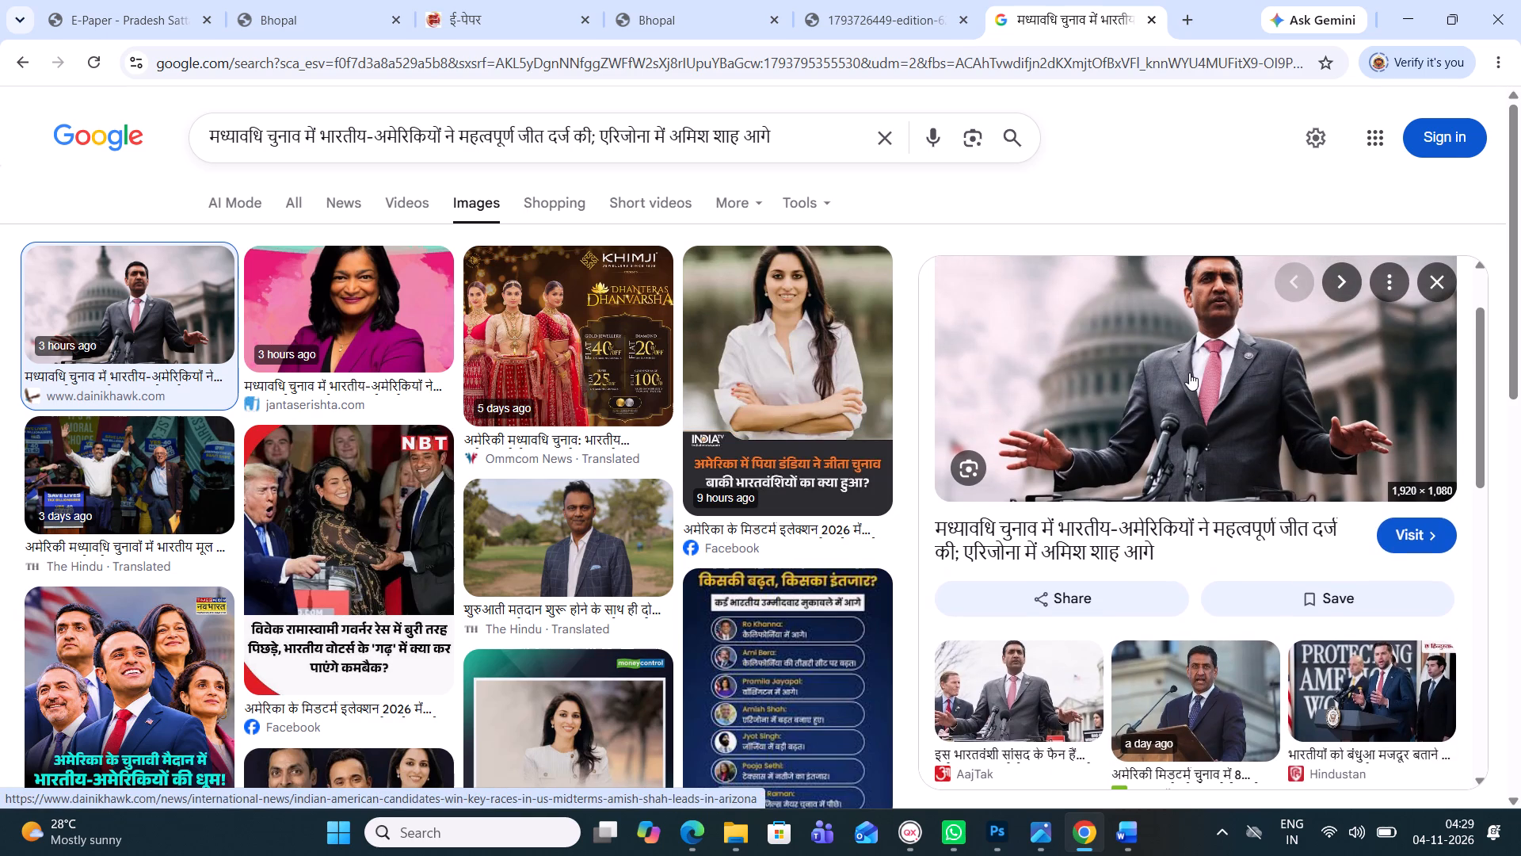
right_click(1189, 372)
click(1296, 684)
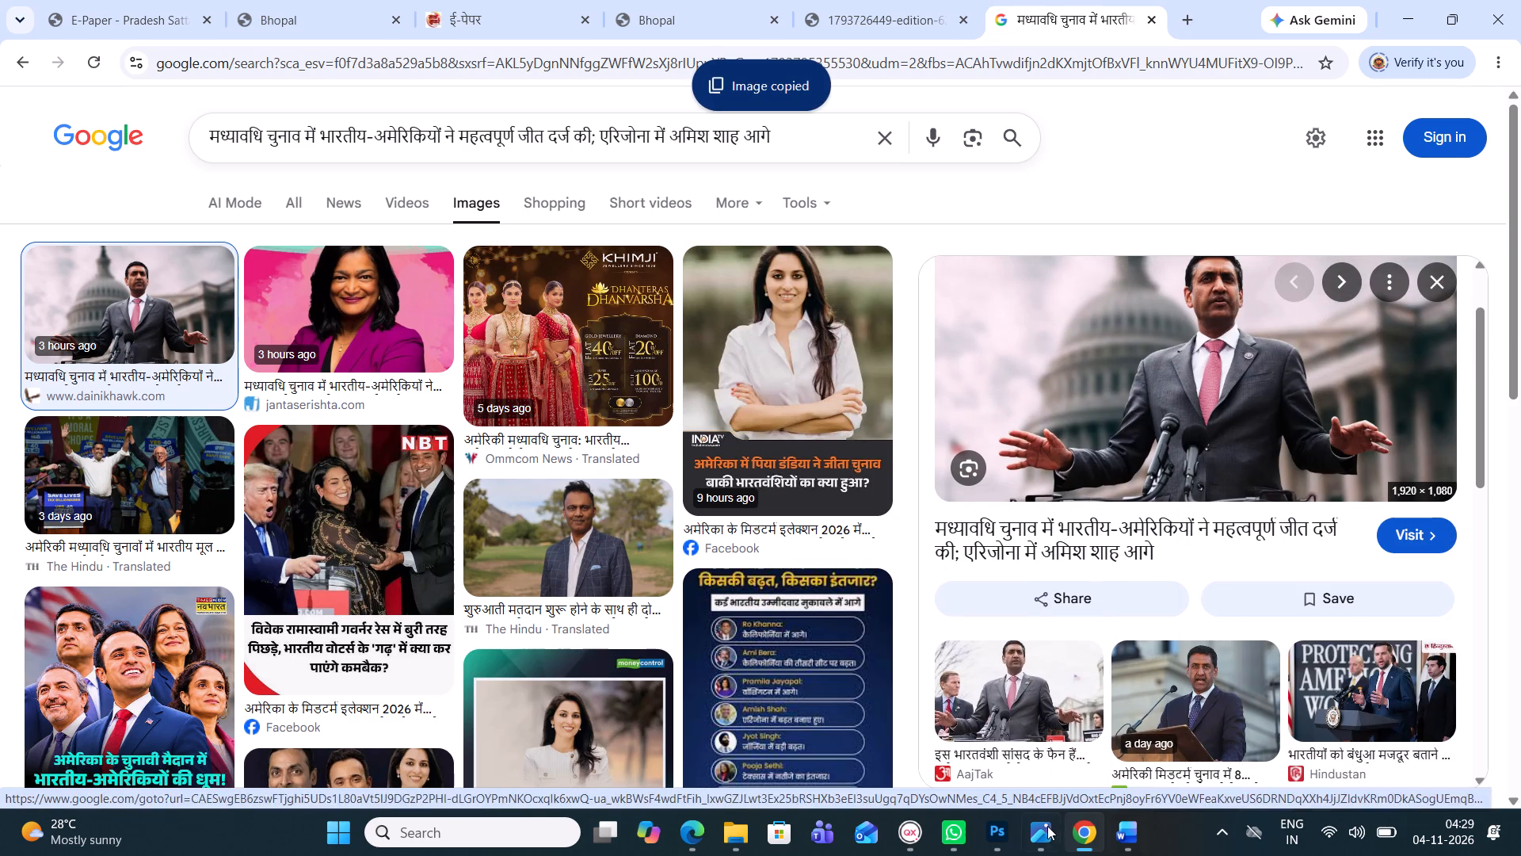
Back in QuarkXPress, draw a picture box about 59 mm wide and 60 mm high in the empty space ending the third column.
click(930, 838)
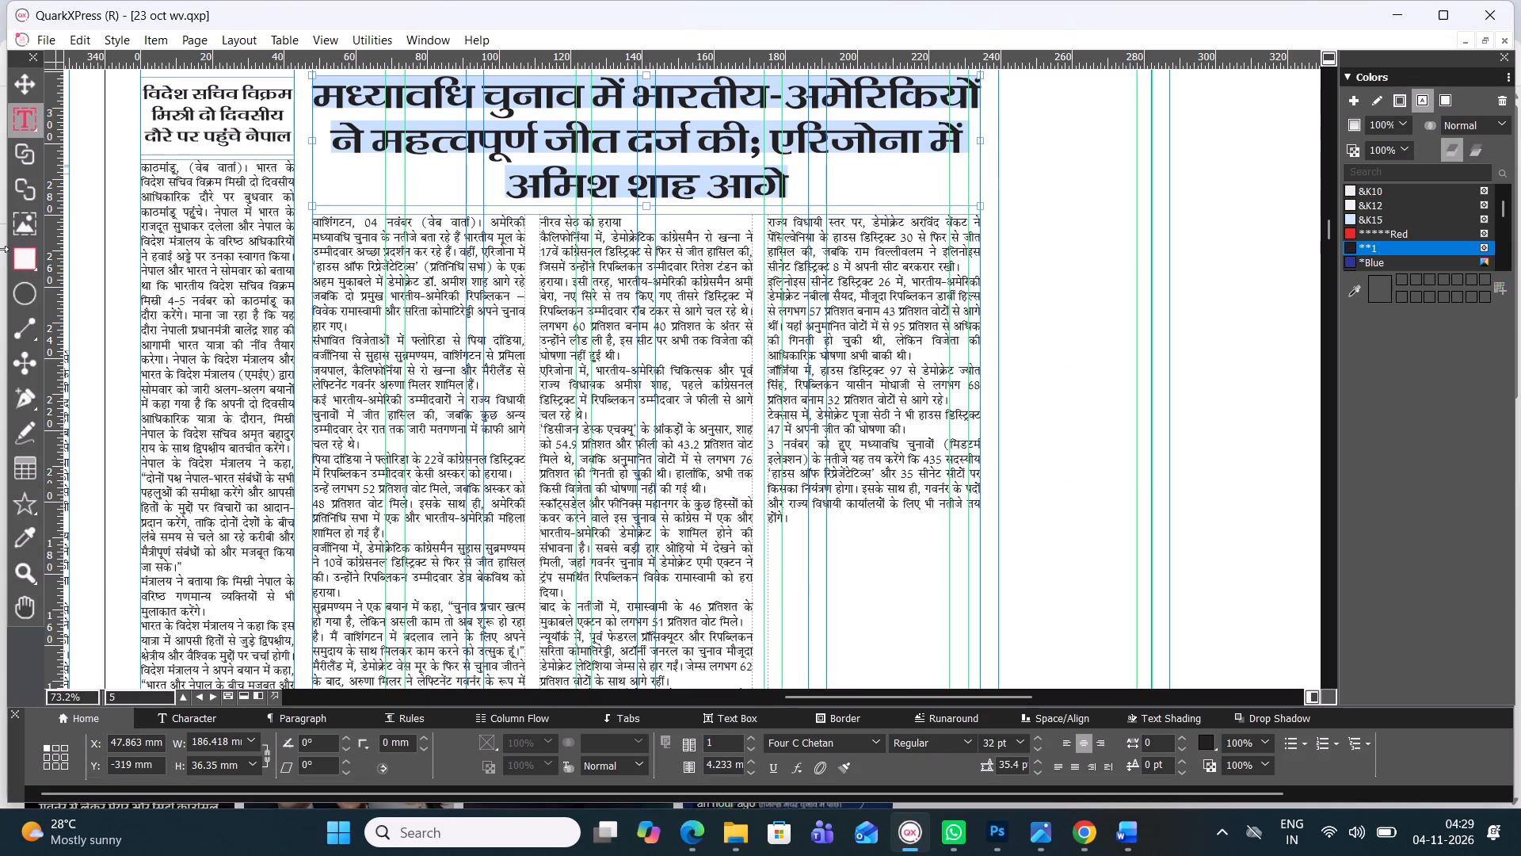
click(23, 217)
scroll(832, 458, down, 3)
scroll(836, 458, up, 1)
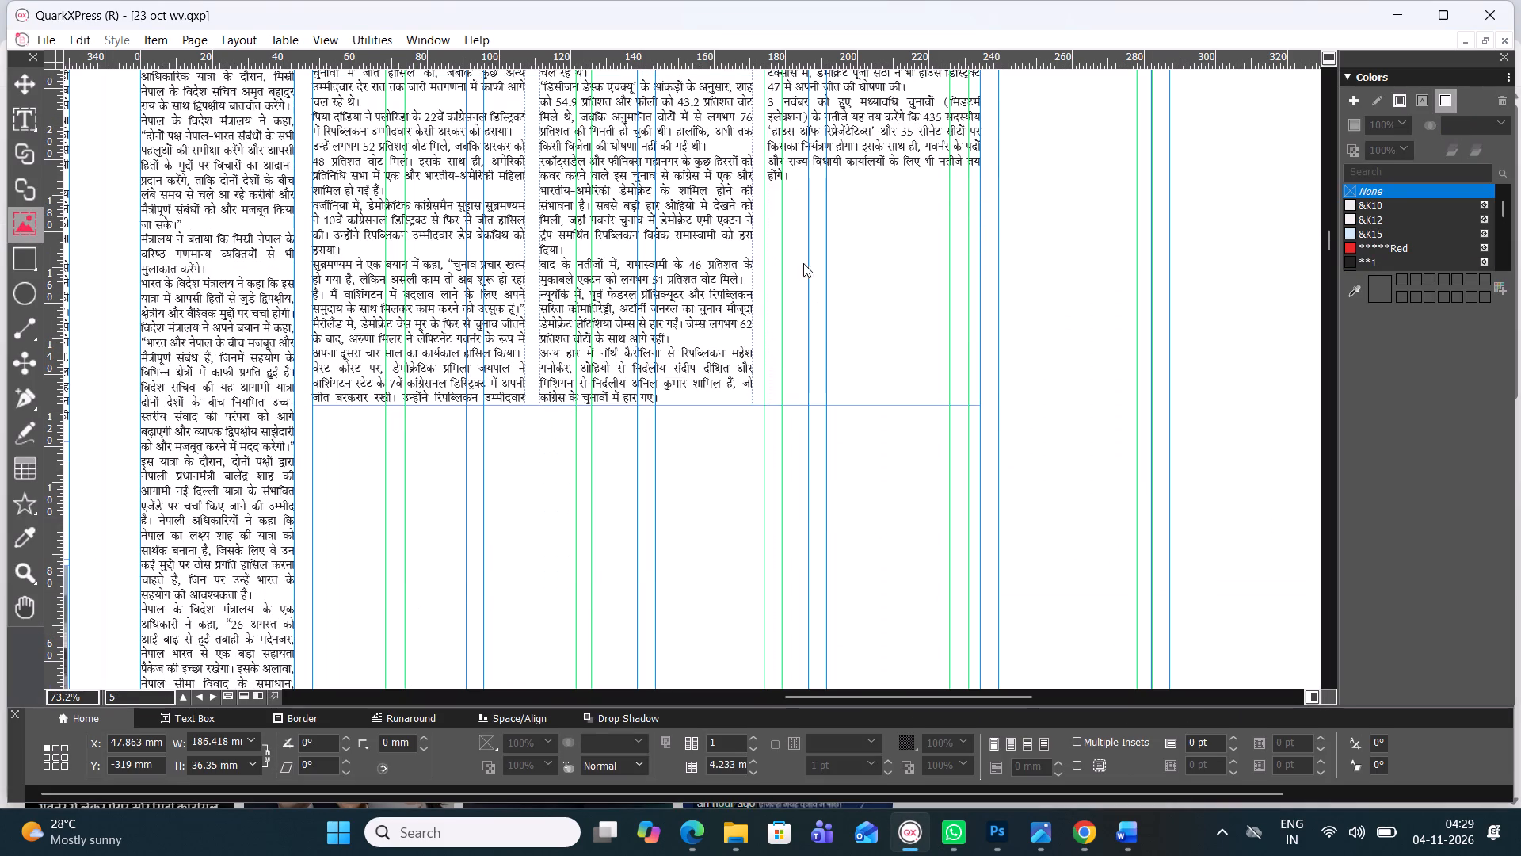
drag(767, 191, 846, 298)
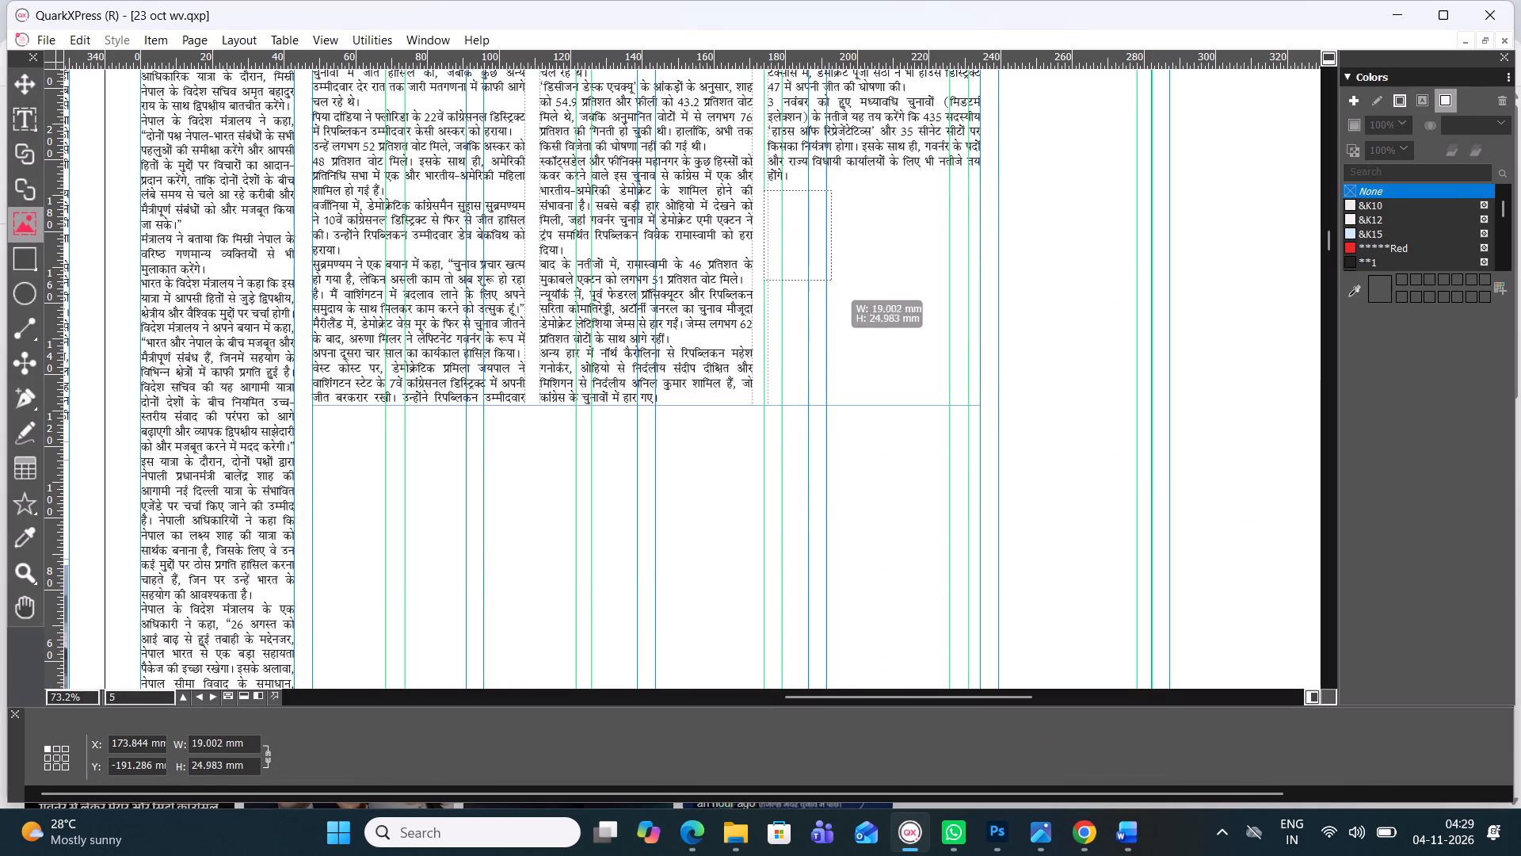
drag(846, 298, 988, 397)
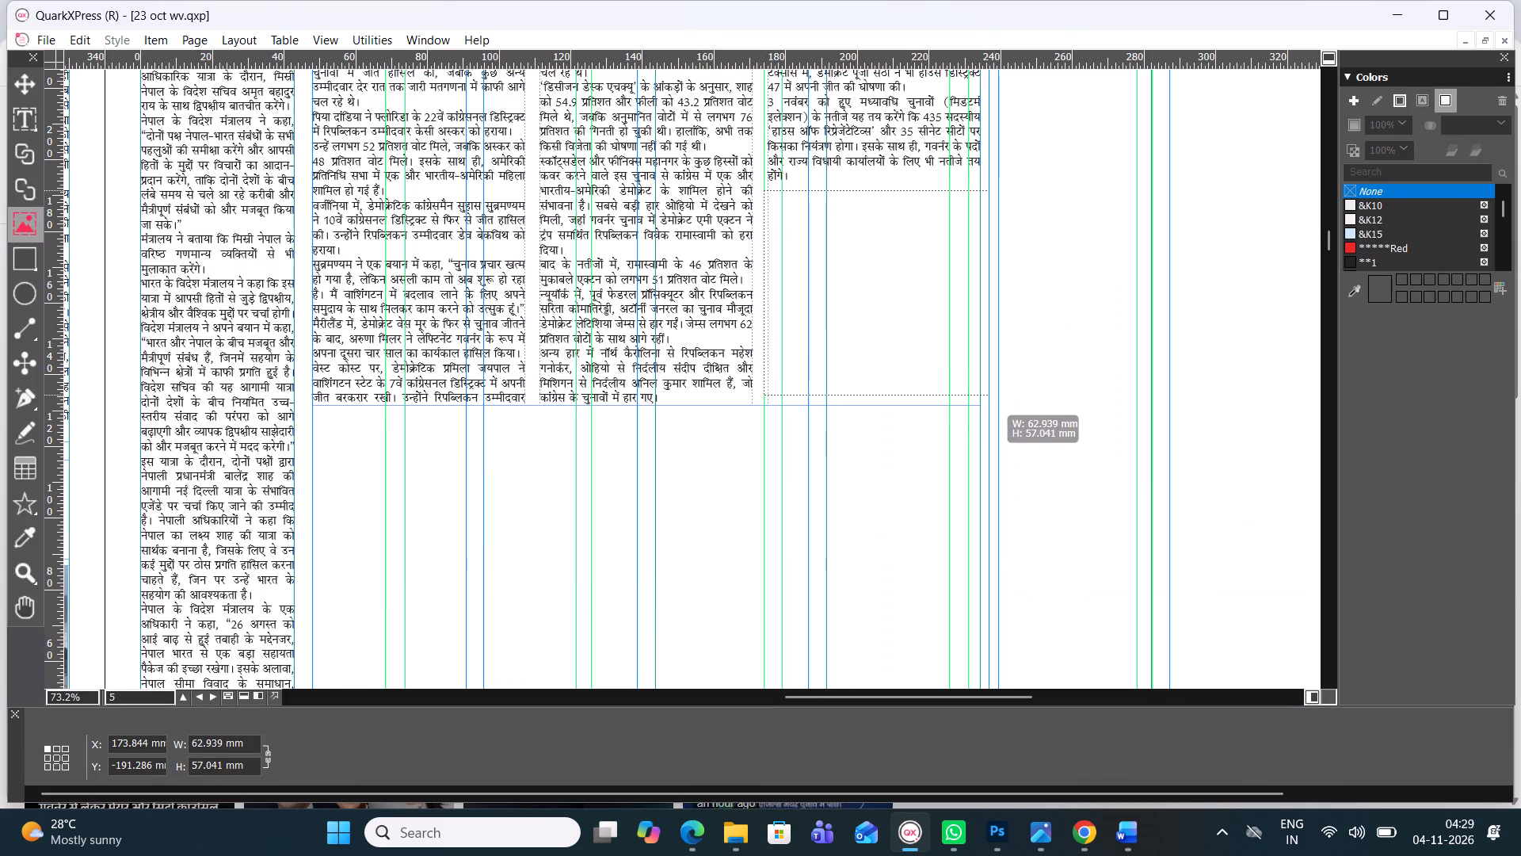
drag(988, 397, 975, 405)
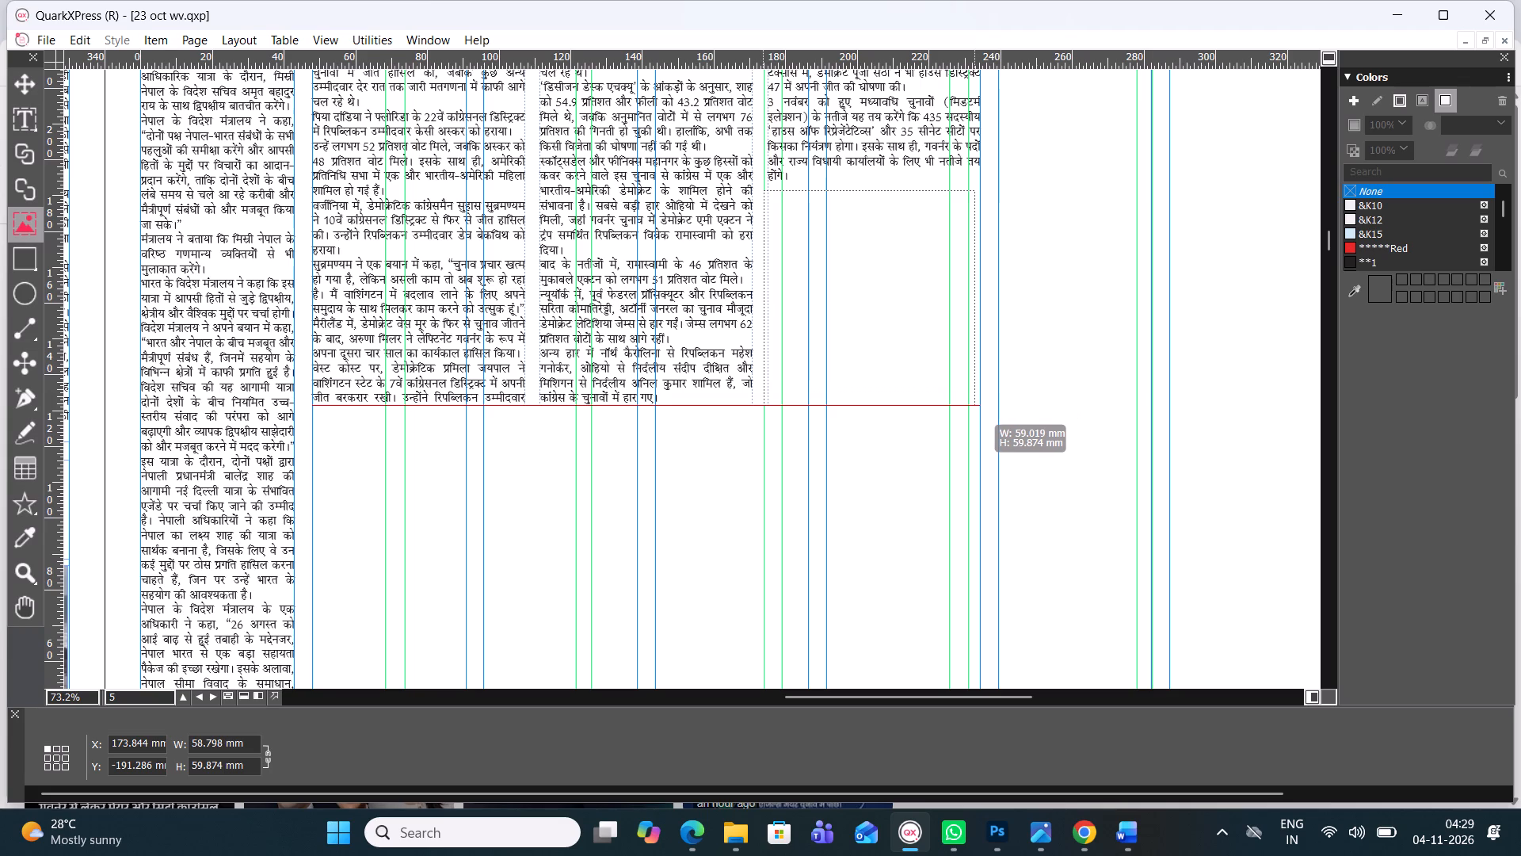
drag(975, 405, 975, 403)
key(Right)
key(Right)
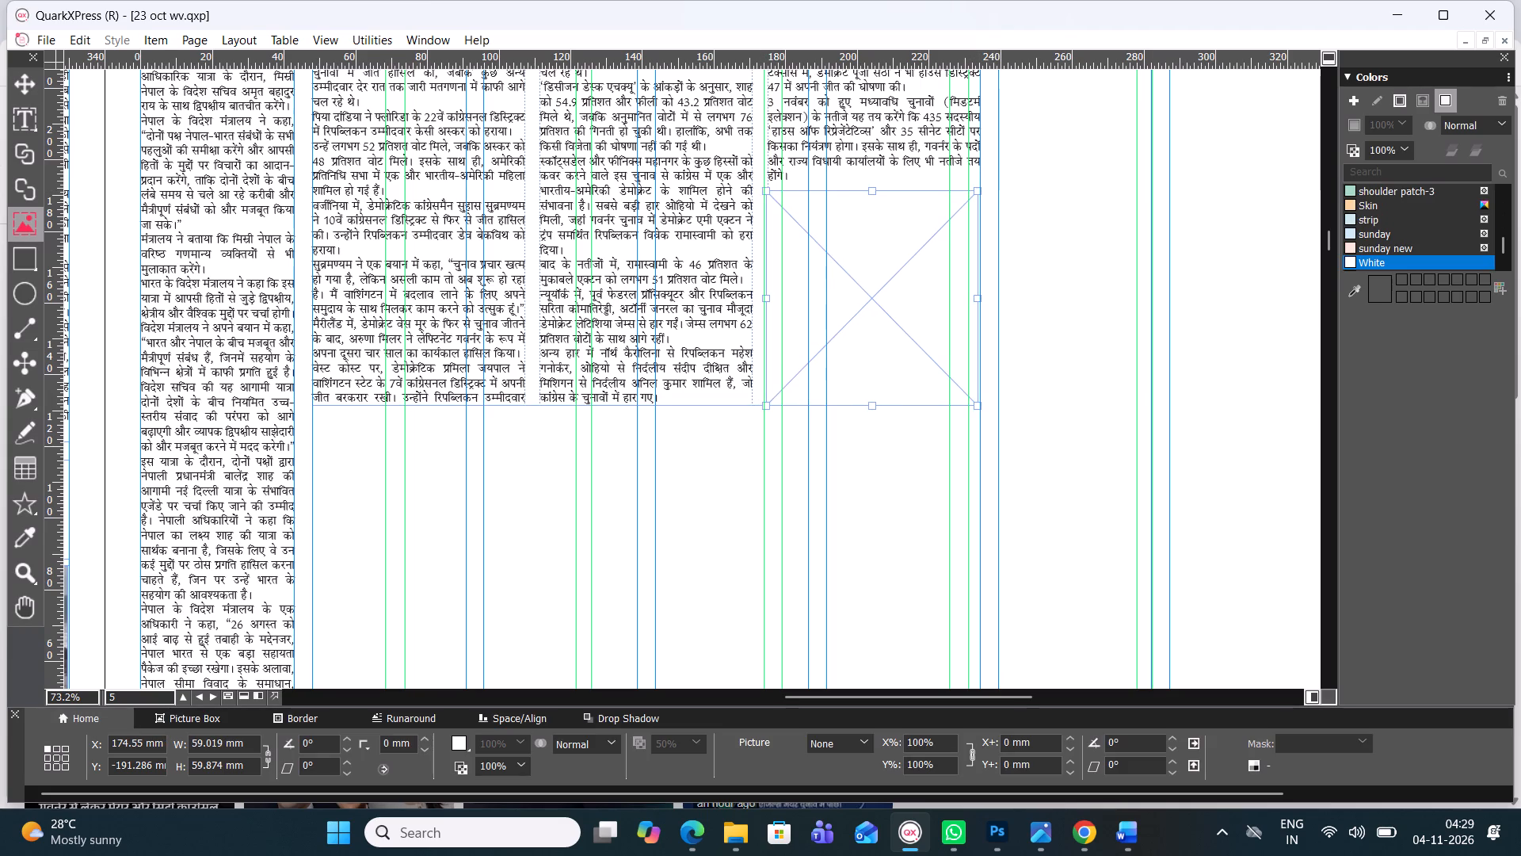
key(Left)
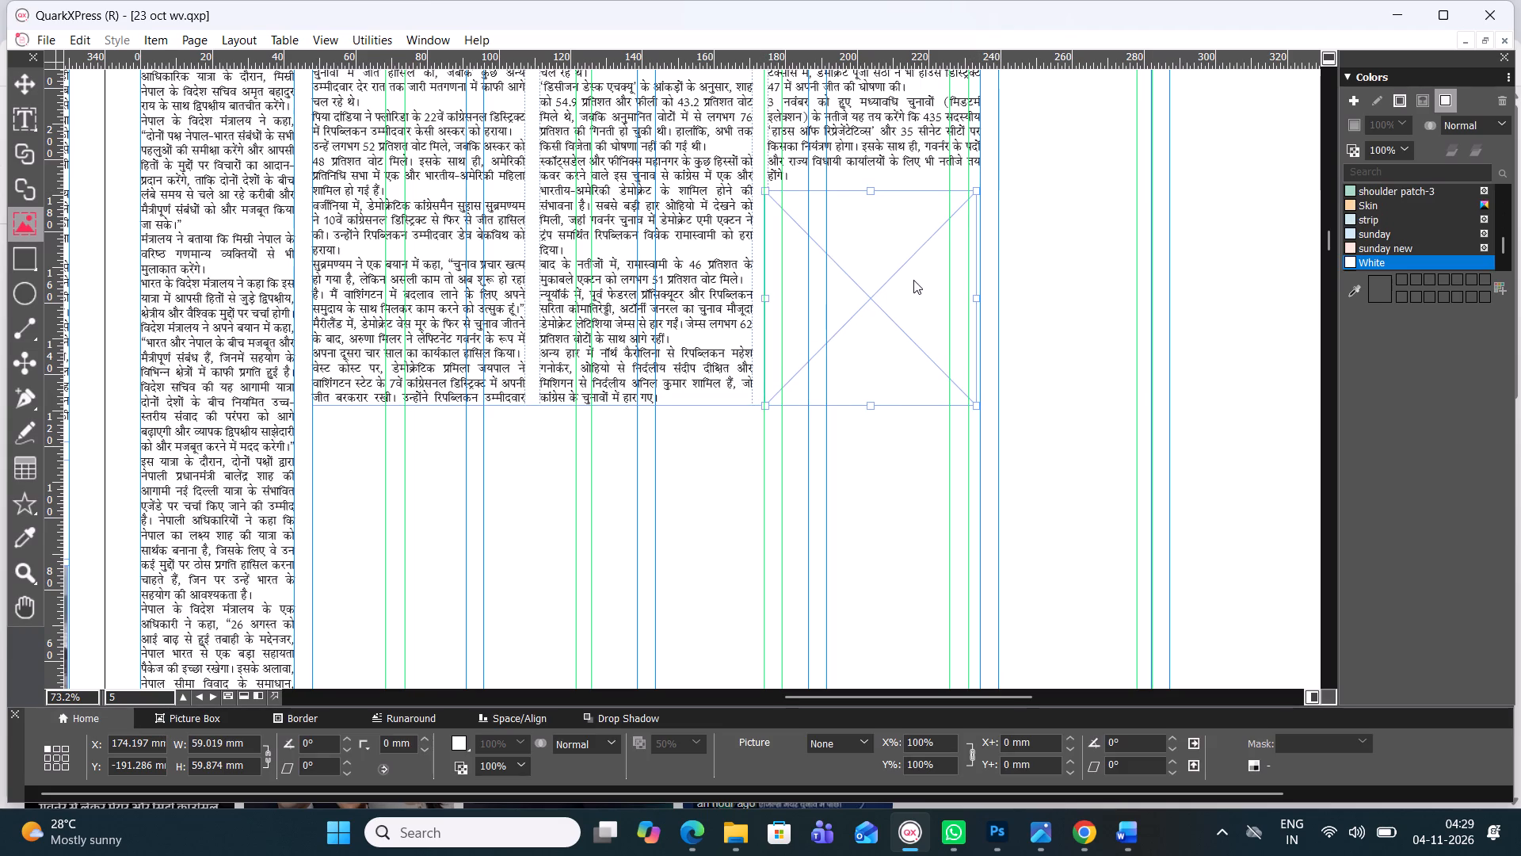
Paste the copied photo into the new picture box and scale it to fill the box.
right_click(928, 315)
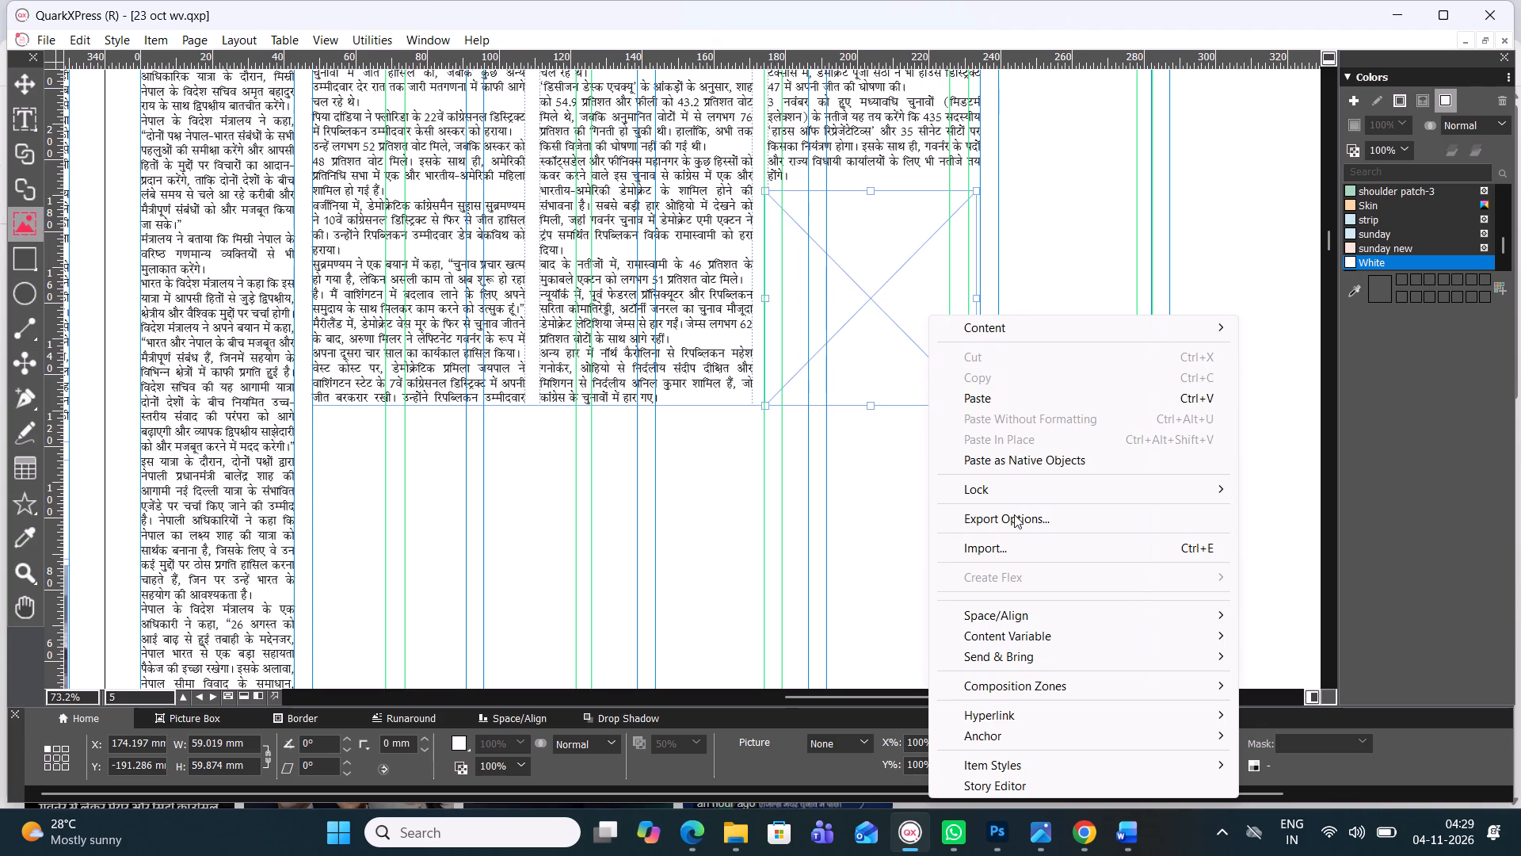
click(1020, 399)
right_click(808, 338)
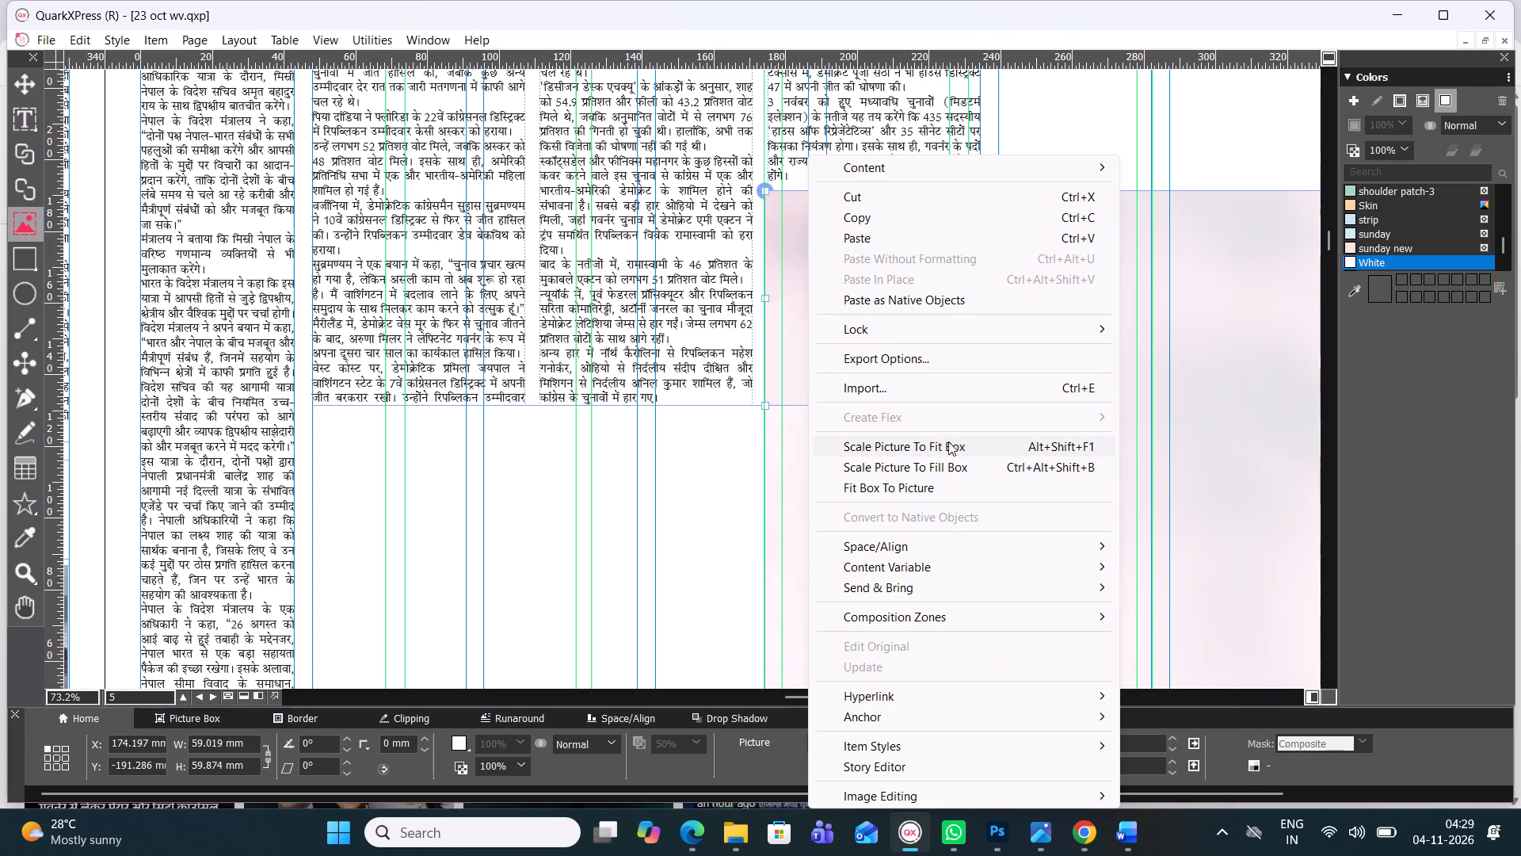
click(948, 458)
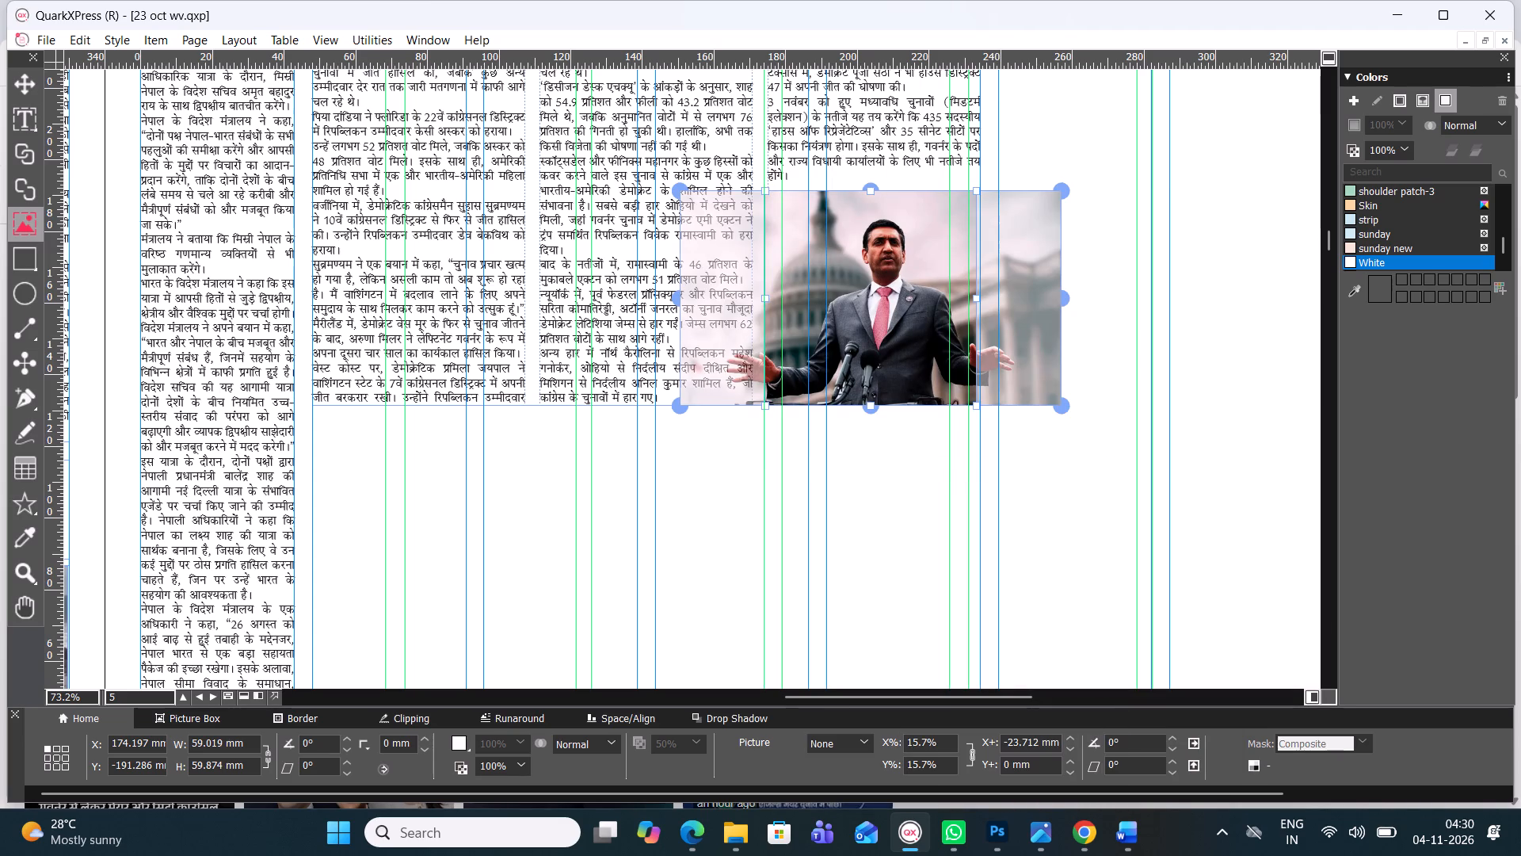
Widen the picture box on both sides to about 106.5 mm so the whole photo shows.
drag(765, 299, 704, 305)
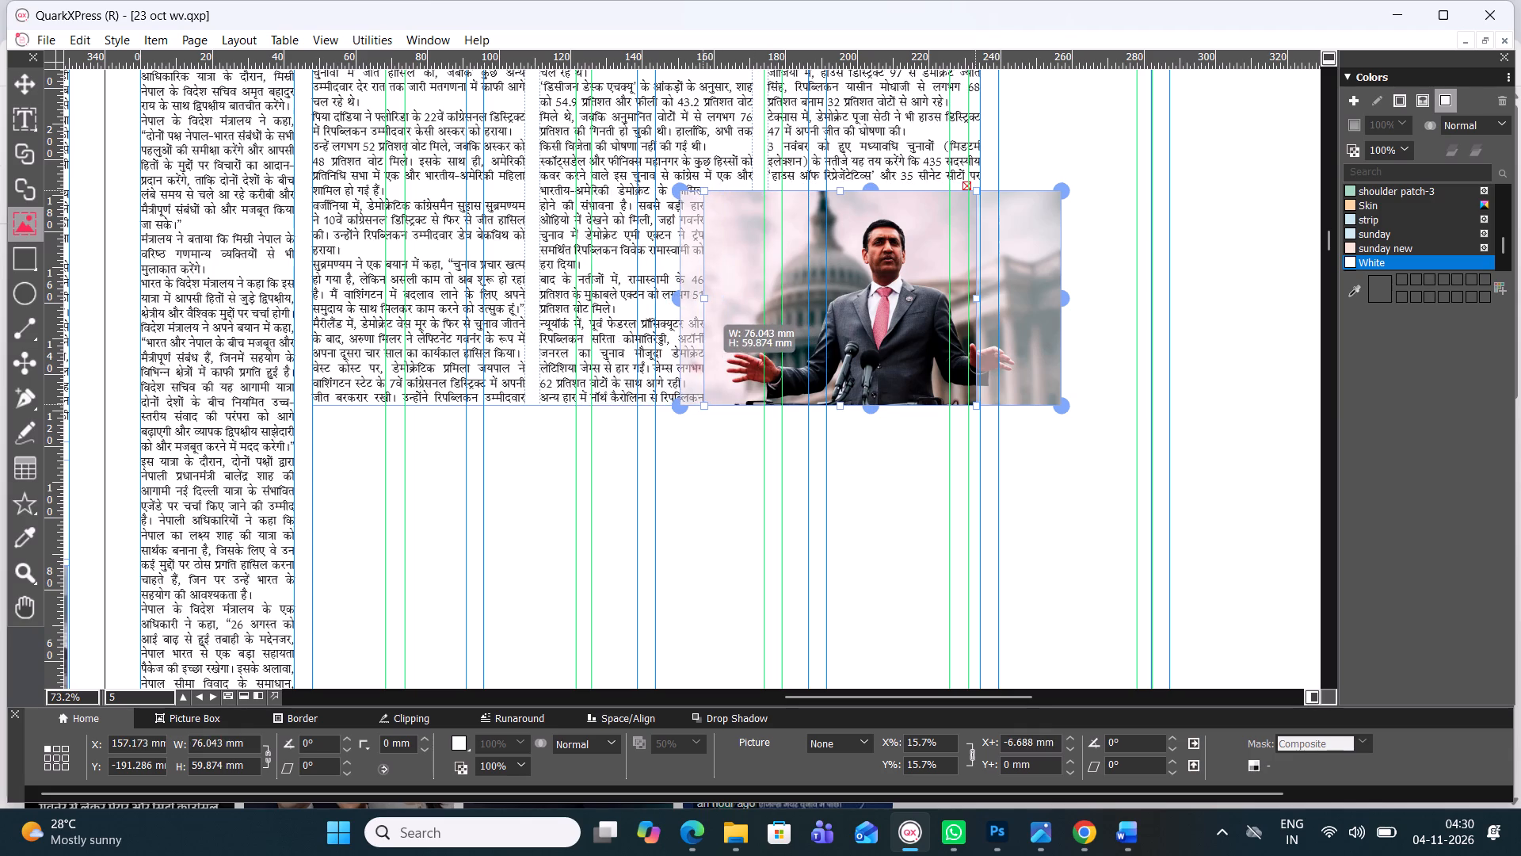
drag(704, 305, 674, 313)
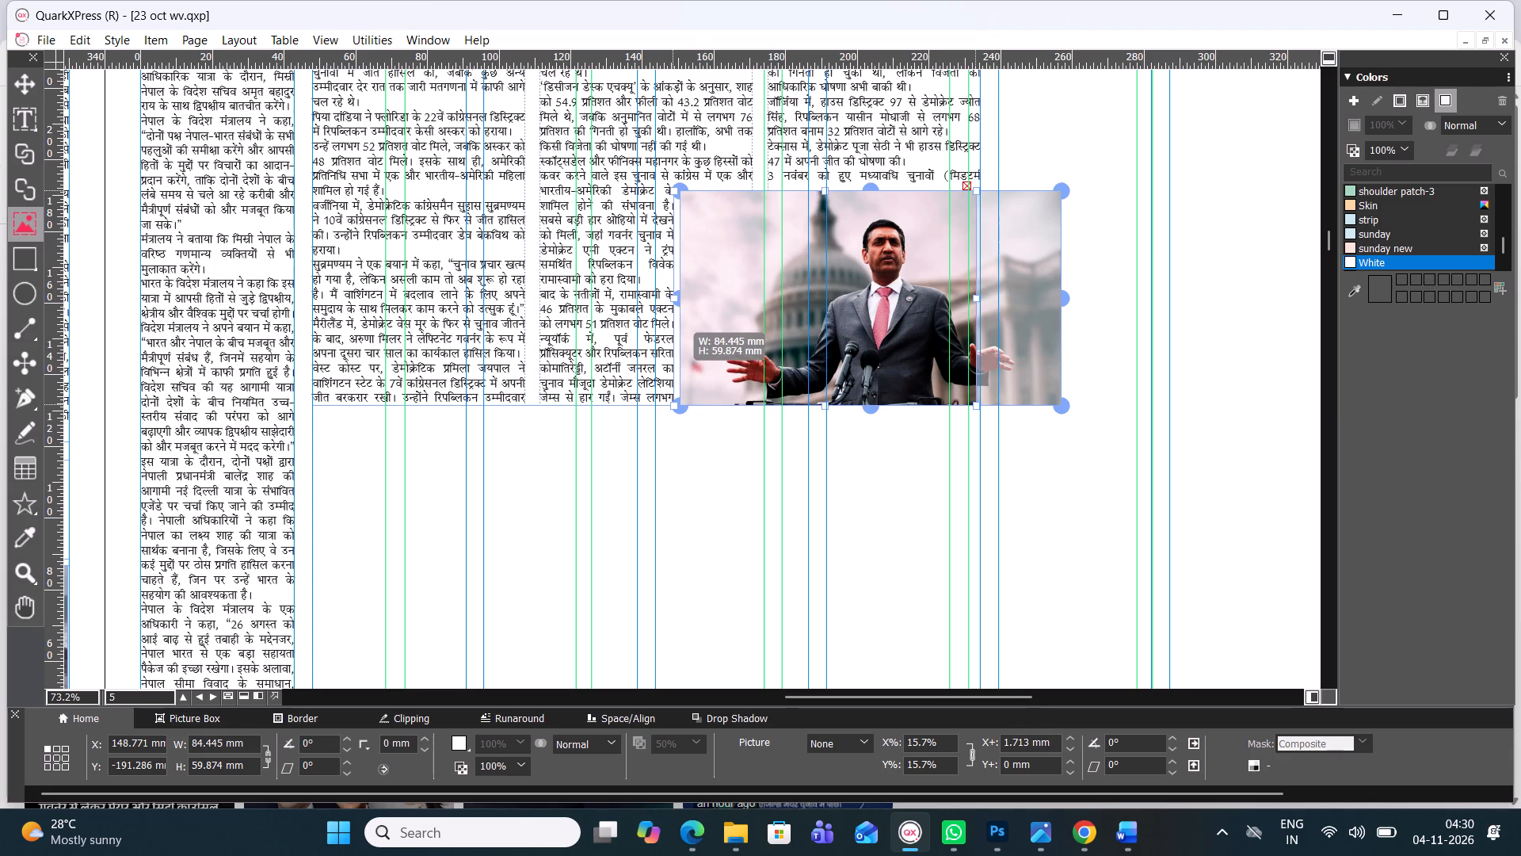
drag(674, 313, 680, 311)
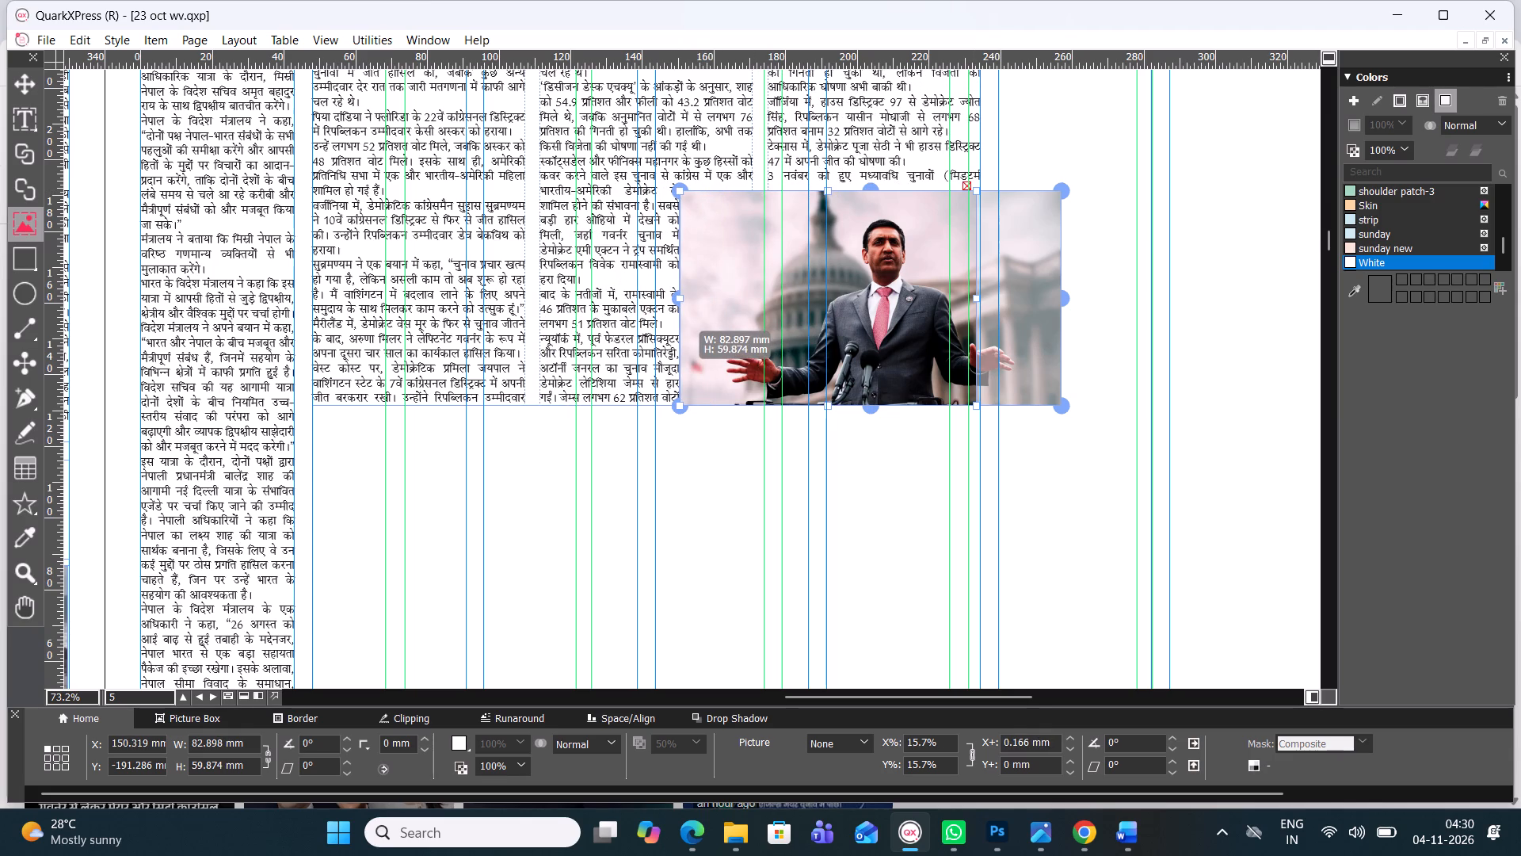
drag(981, 297, 1058, 294)
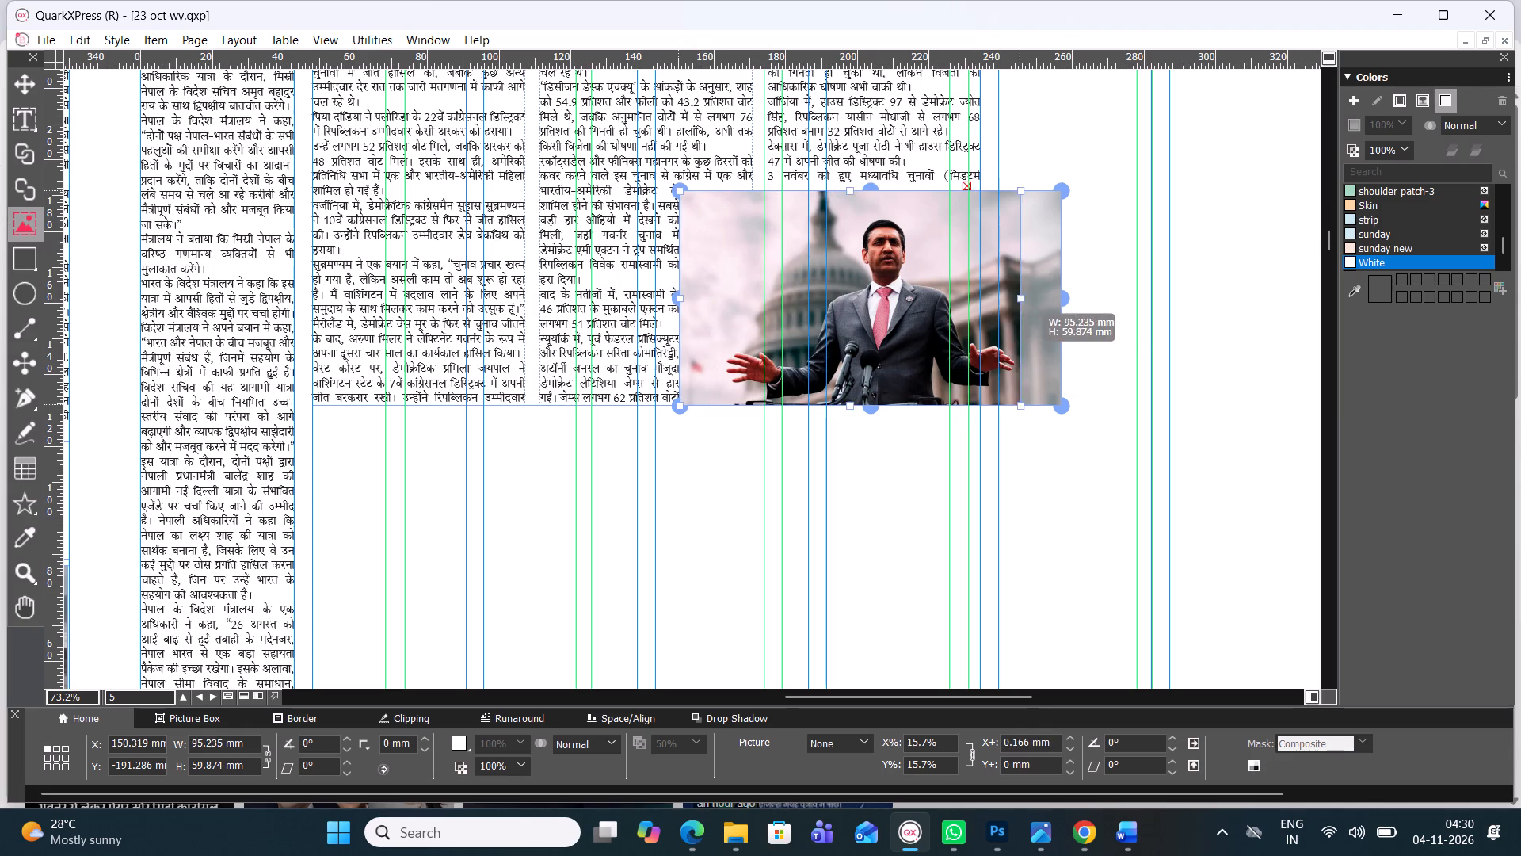
drag(1058, 294, 1065, 293)
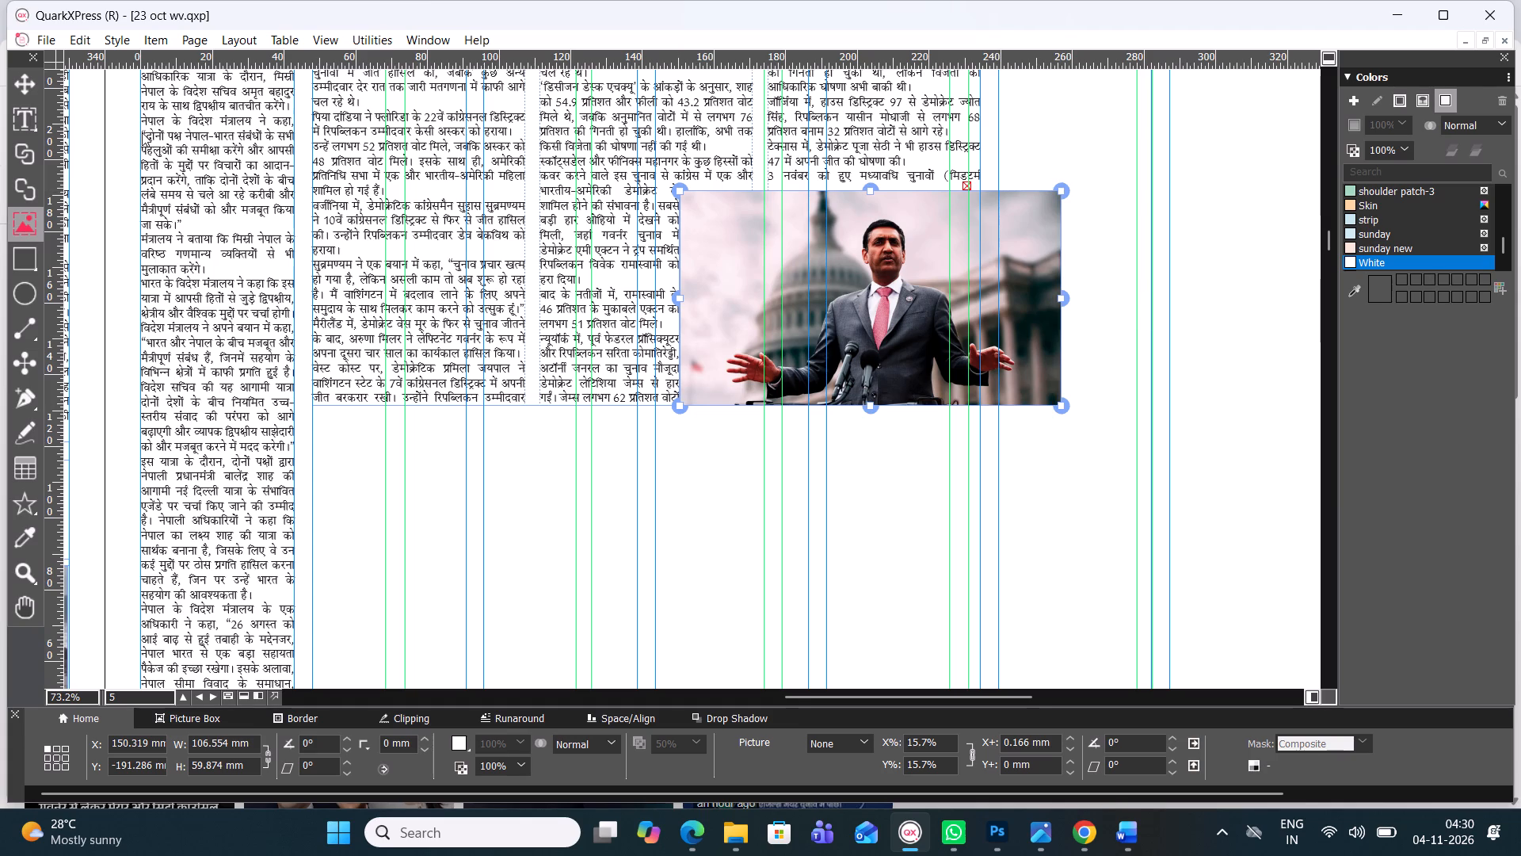
Move the photo to the top edge of the body text box, centred across the three columns below the headline.
click(18, 86)
click(518, 468)
click(959, 300)
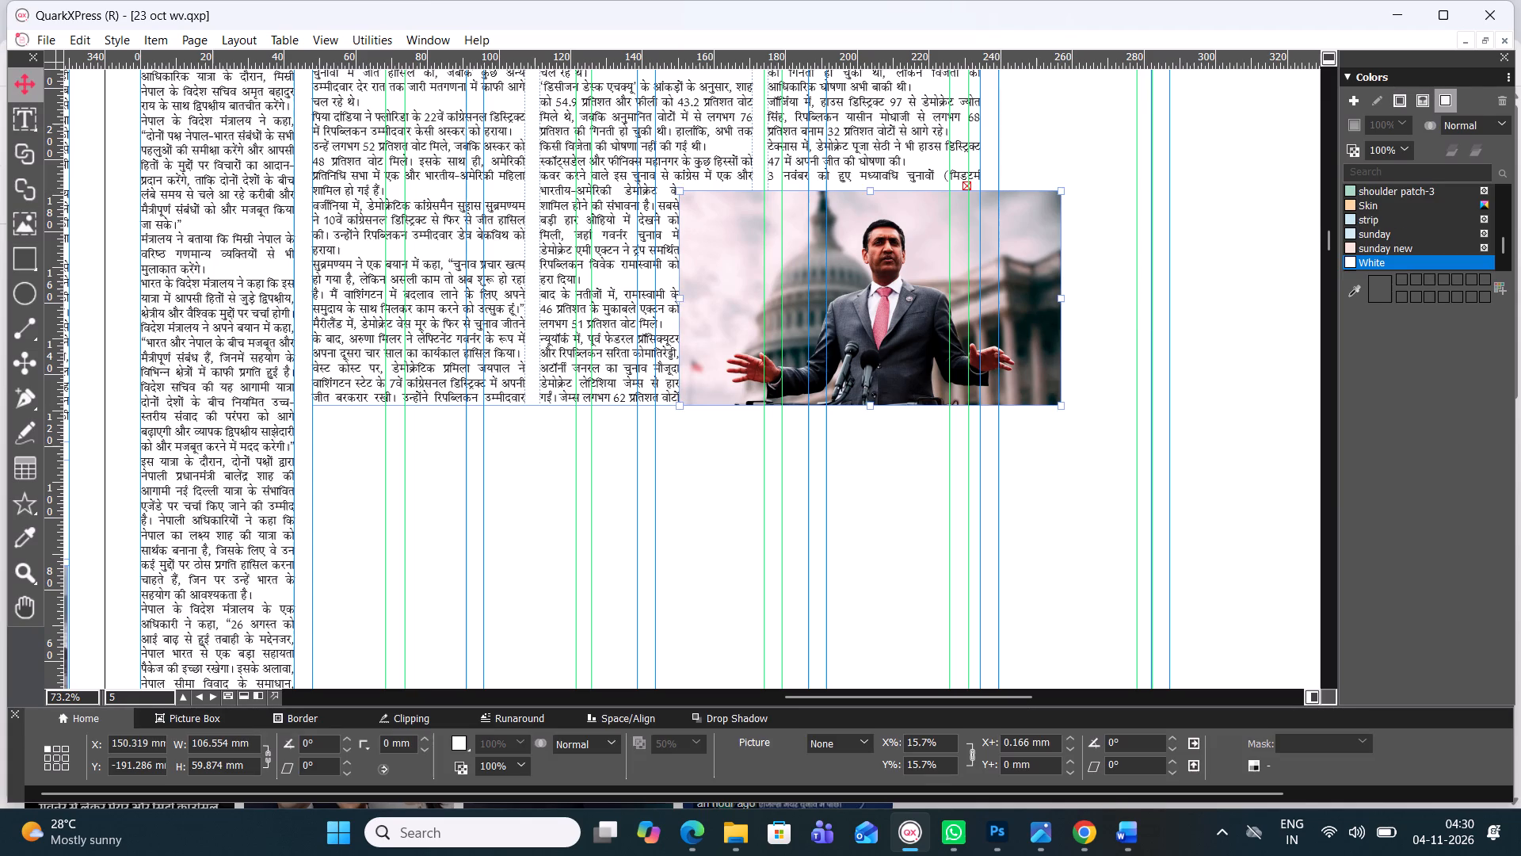
drag(878, 311, 716, 208)
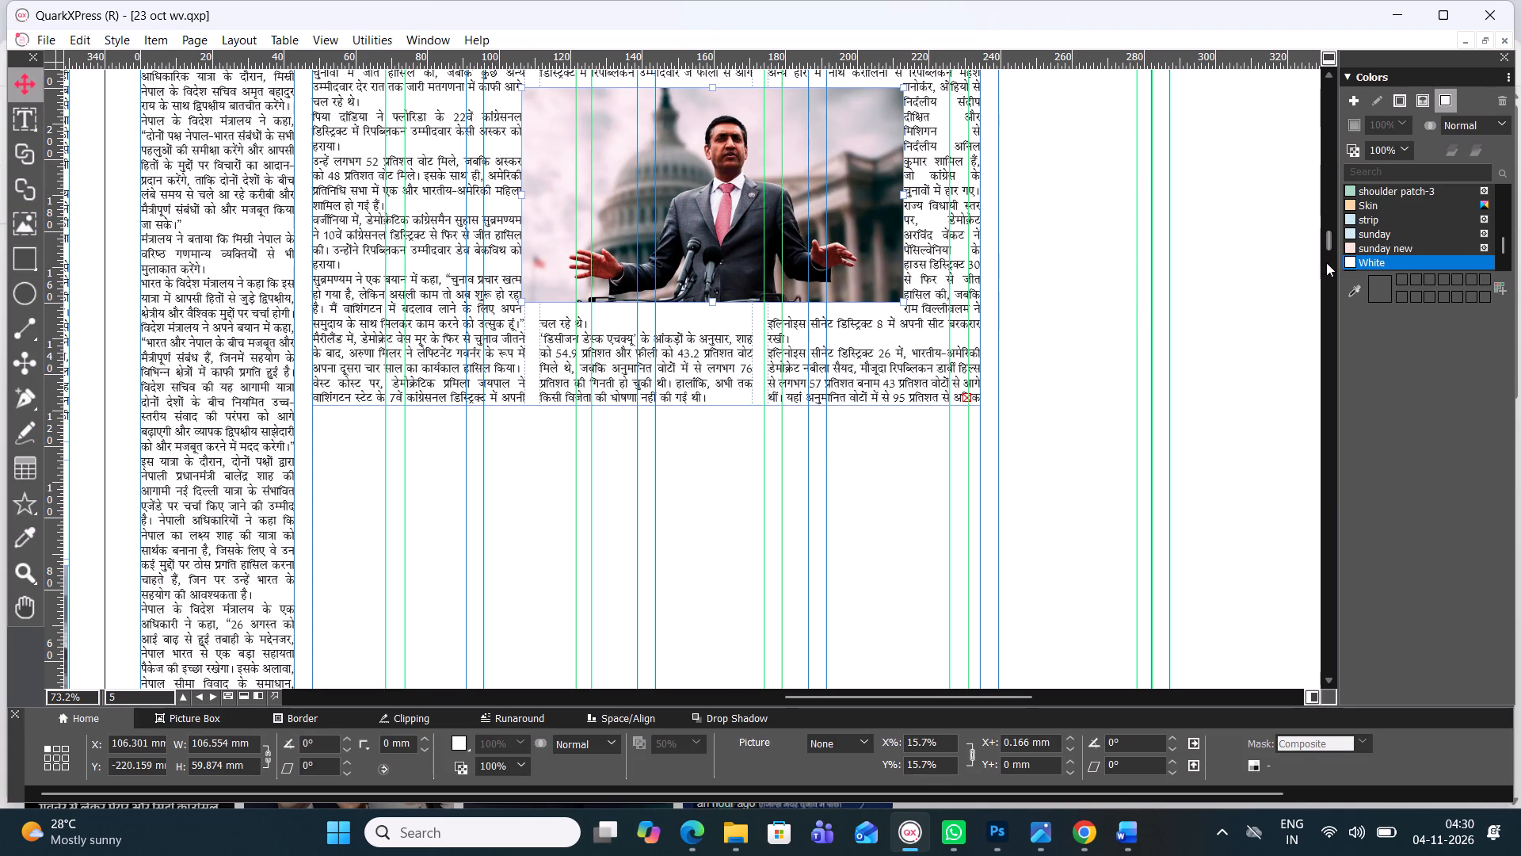
drag(1328, 247, 1328, 240)
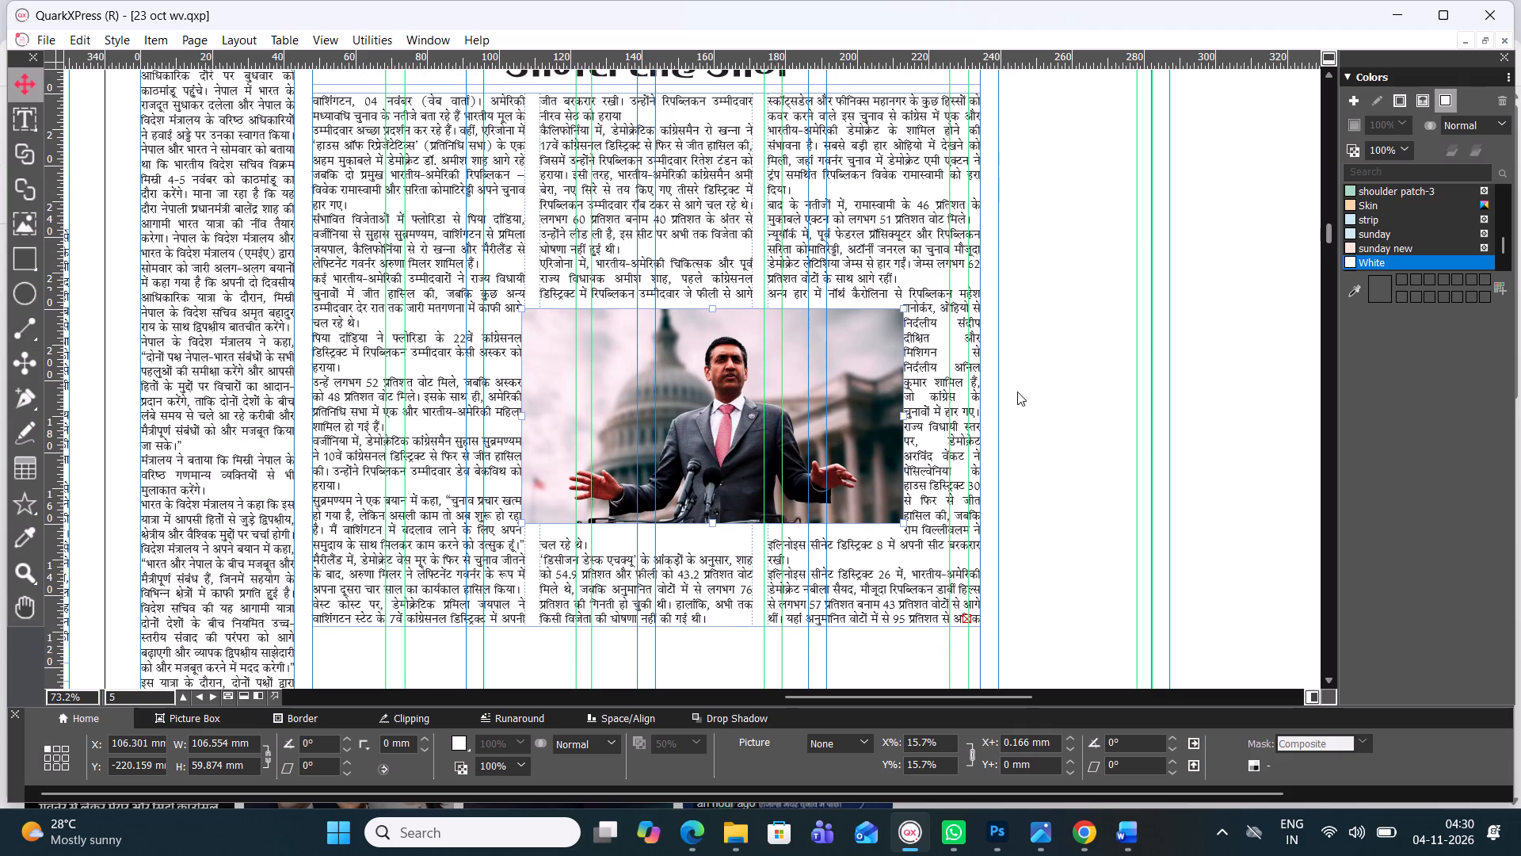
drag(741, 437, 540, 246)
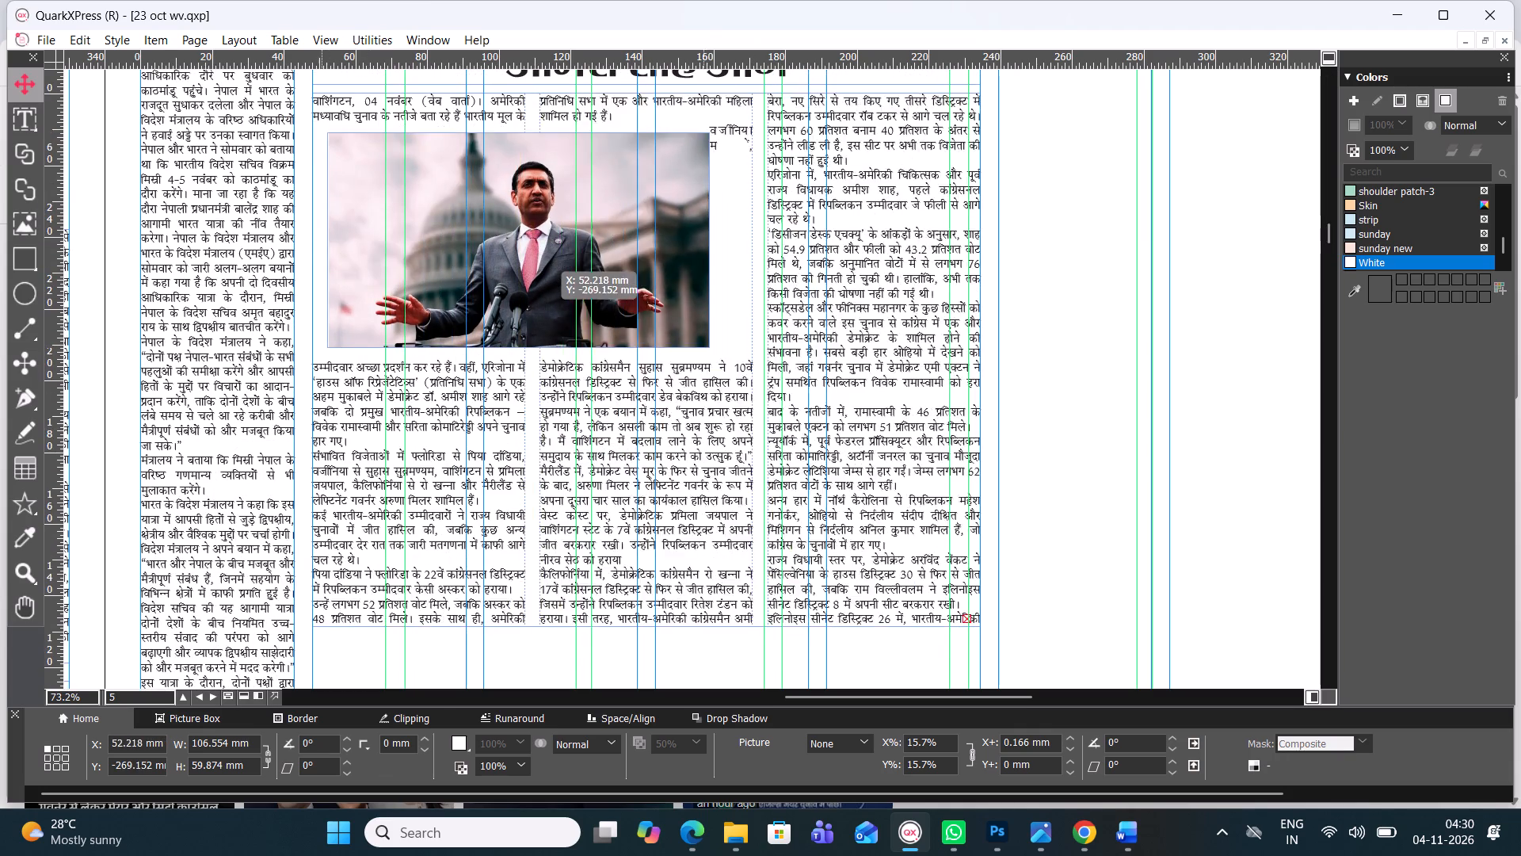
drag(540, 246, 532, 224)
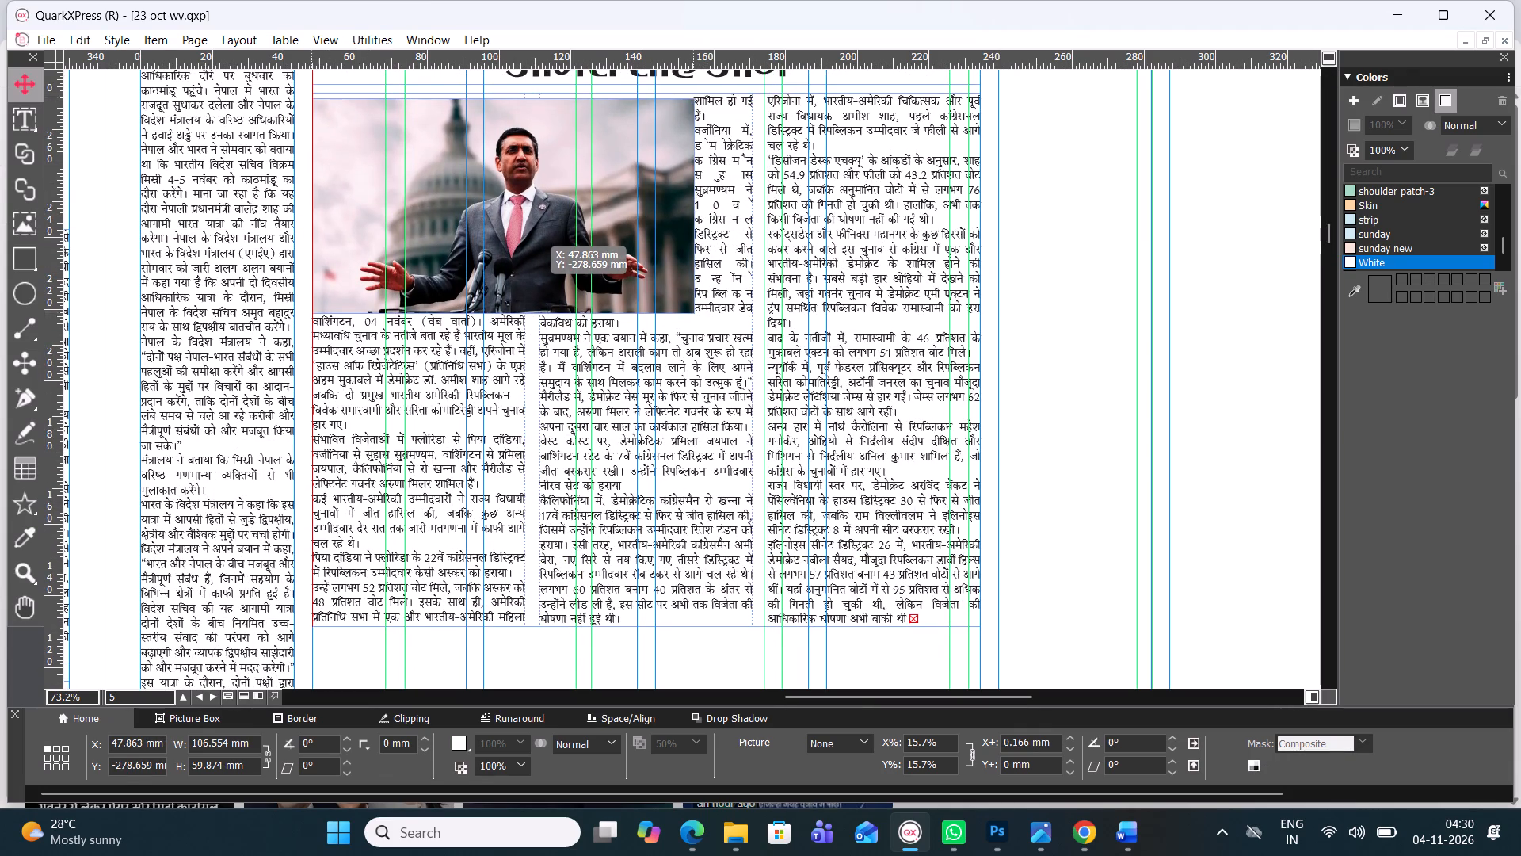
drag(532, 224, 632, 224)
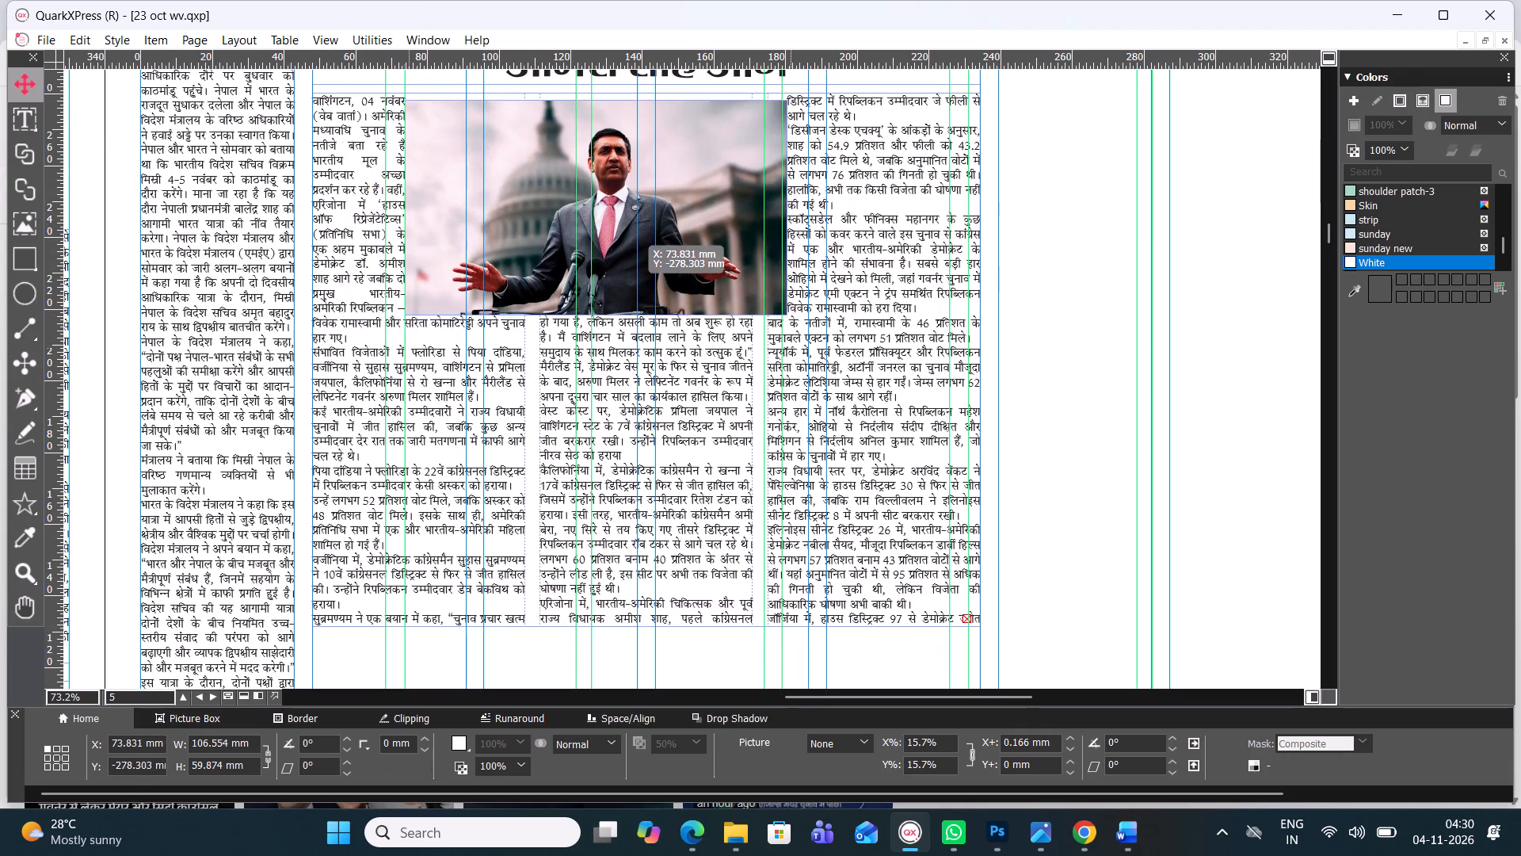
drag(632, 224, 658, 220)
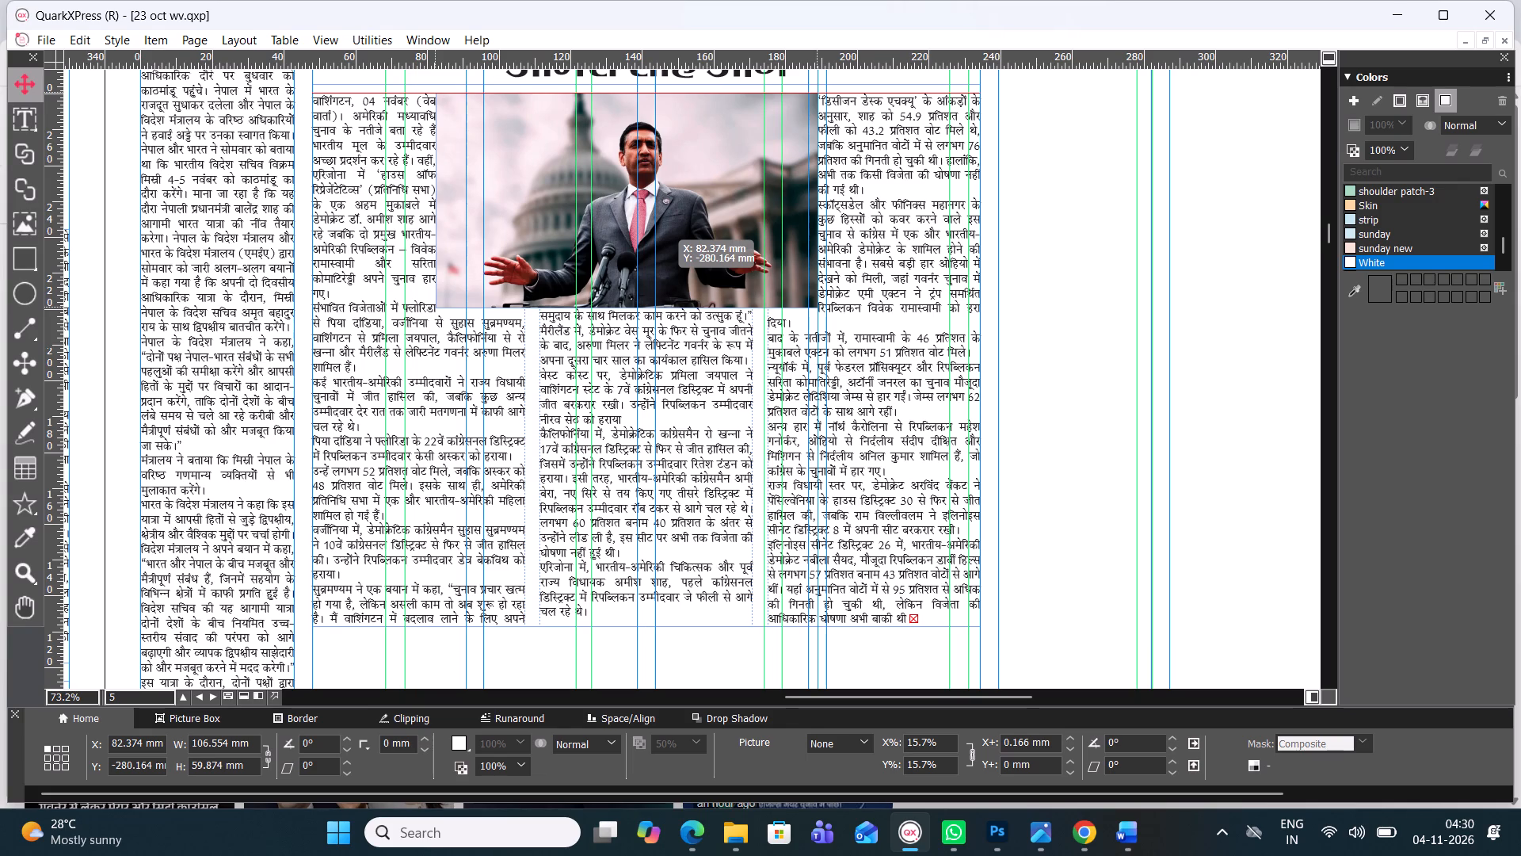
drag(658, 220, 658, 219)
key(Right)
key(Right)
key(Right)
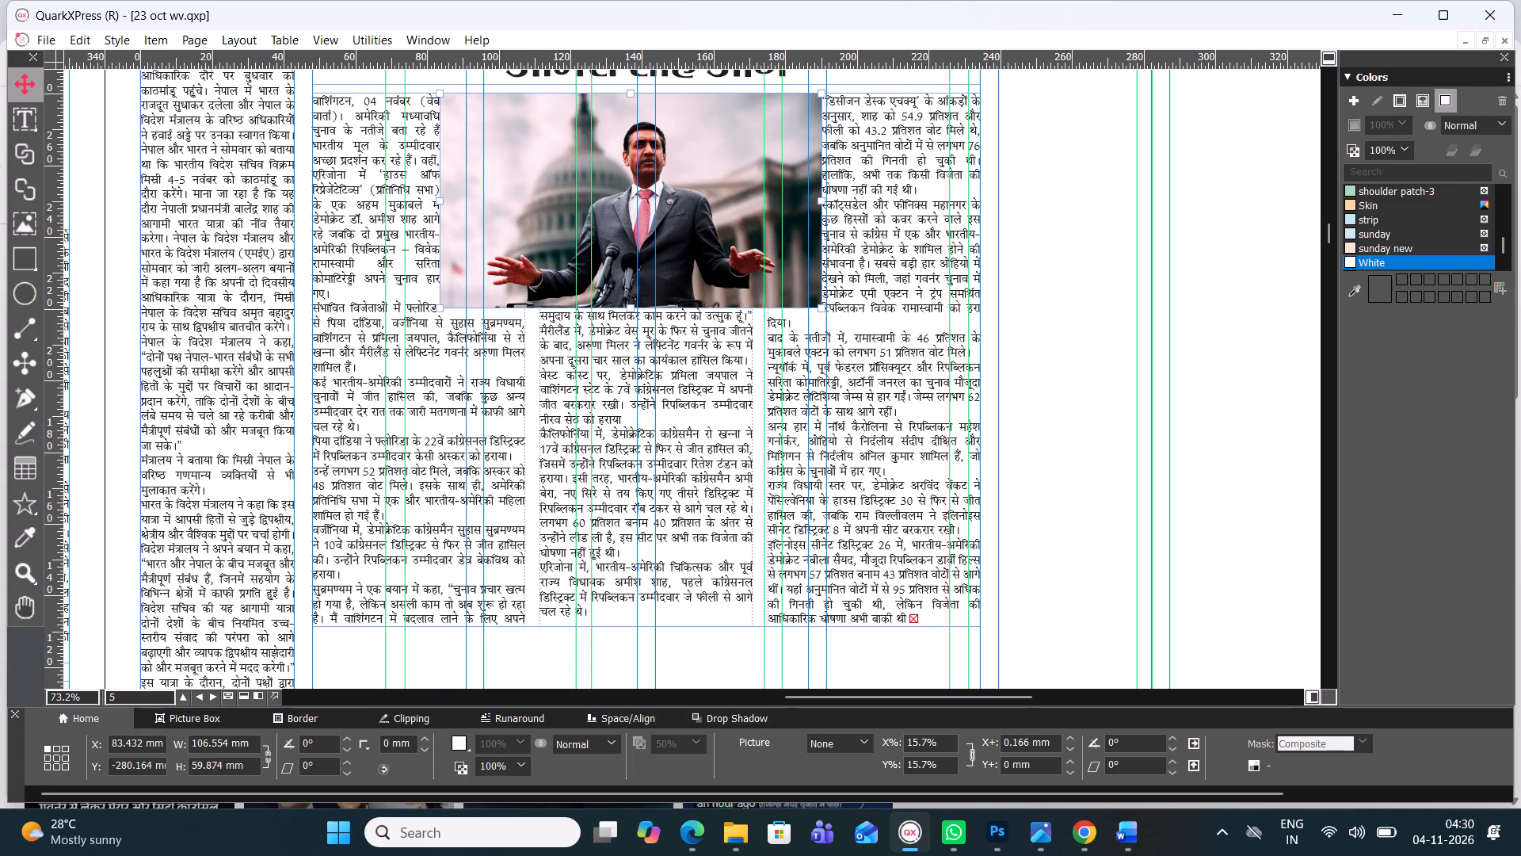
key(Right)
Extend the lead story's body text box downward to a height of about 166.7 mm so the entire story fits.
click(620, 598)
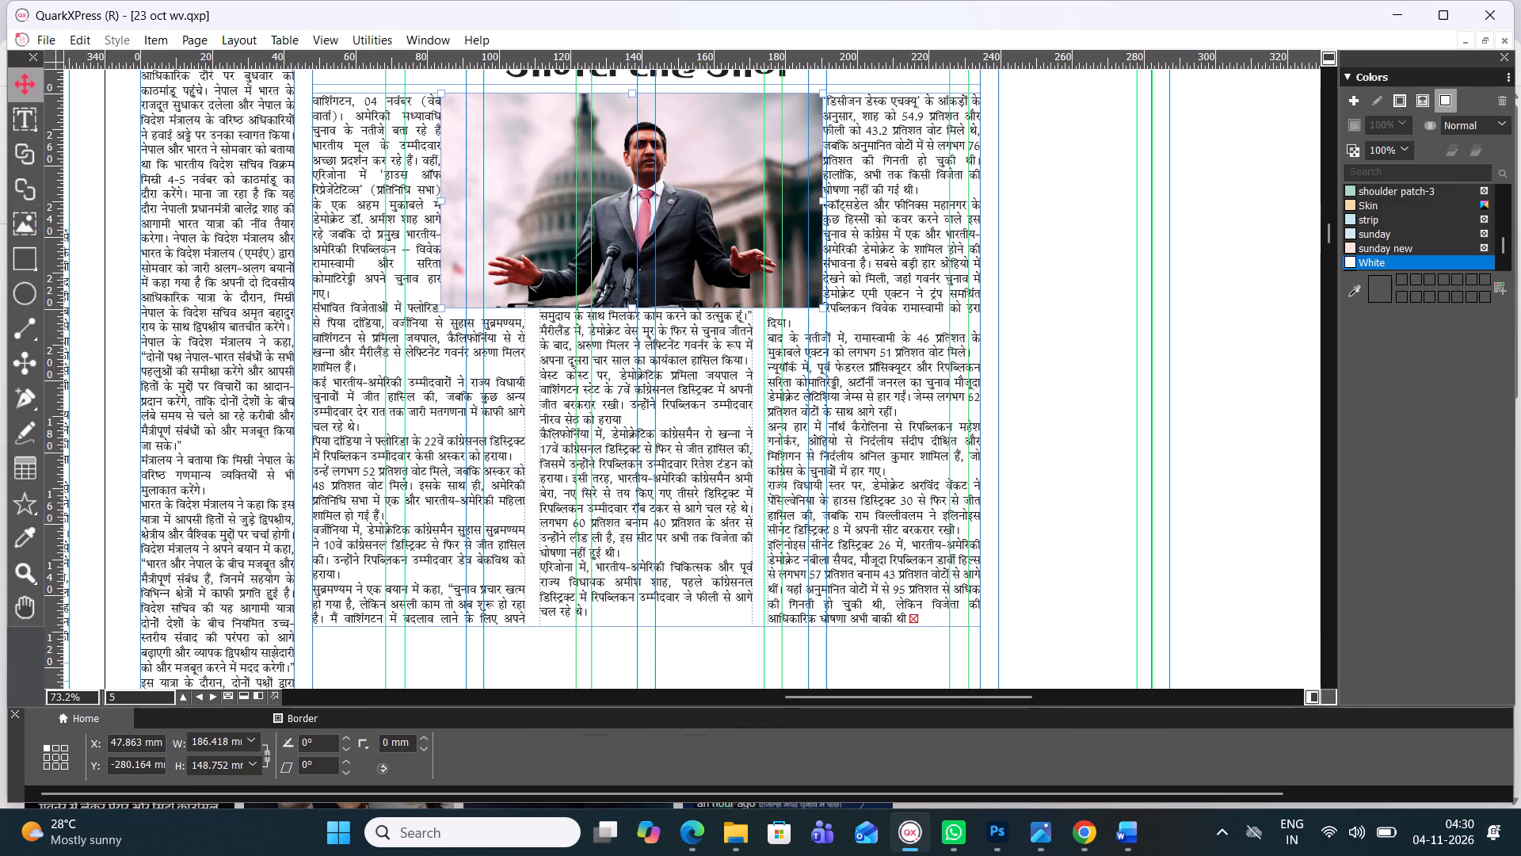
drag(646, 629, 655, 660)
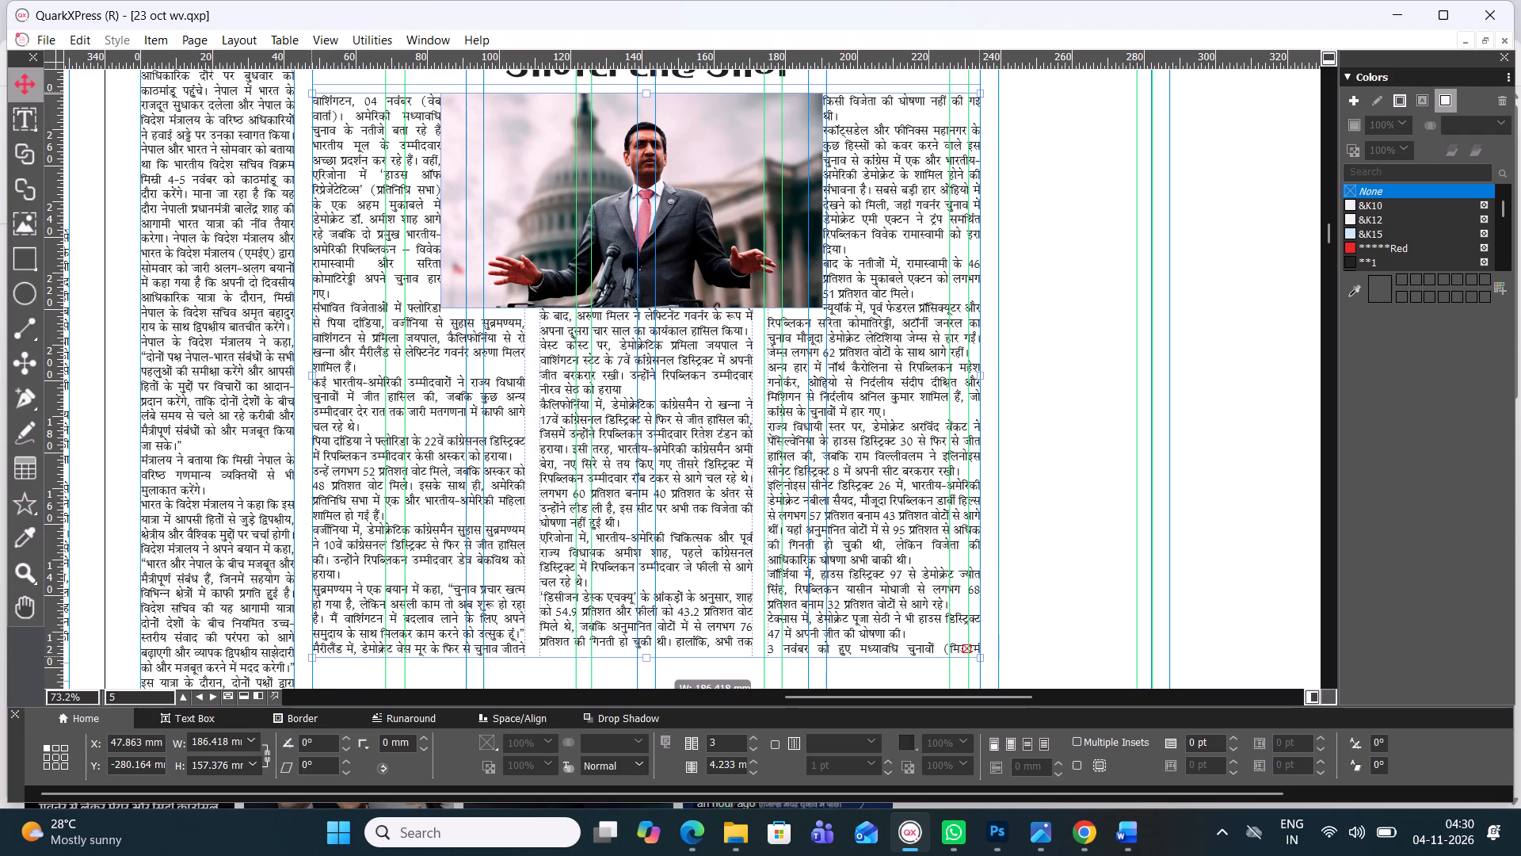
drag(655, 660, 665, 678)
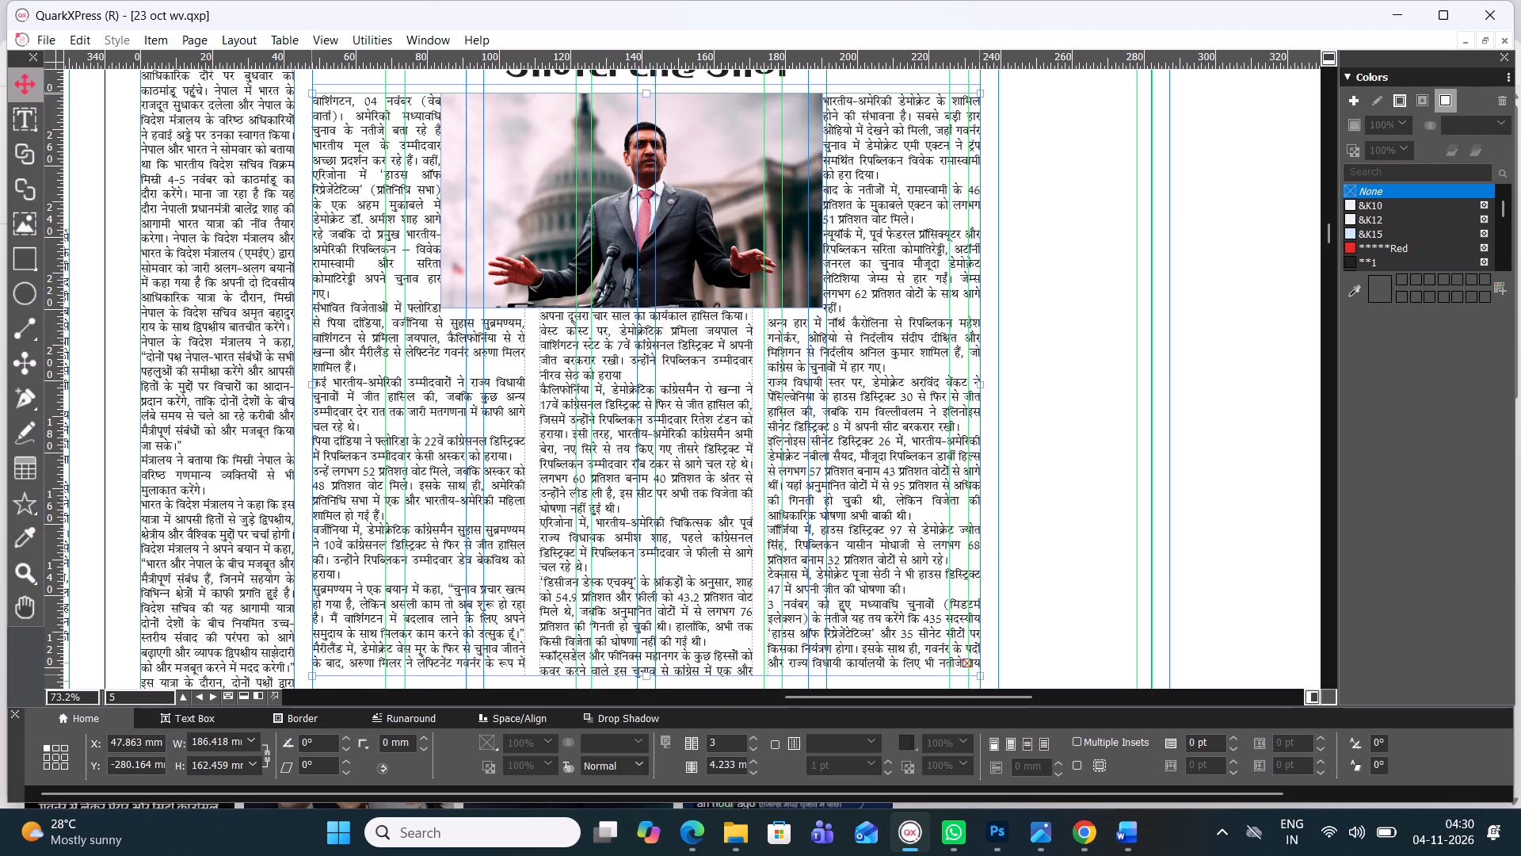
drag(665, 678, 666, 683)
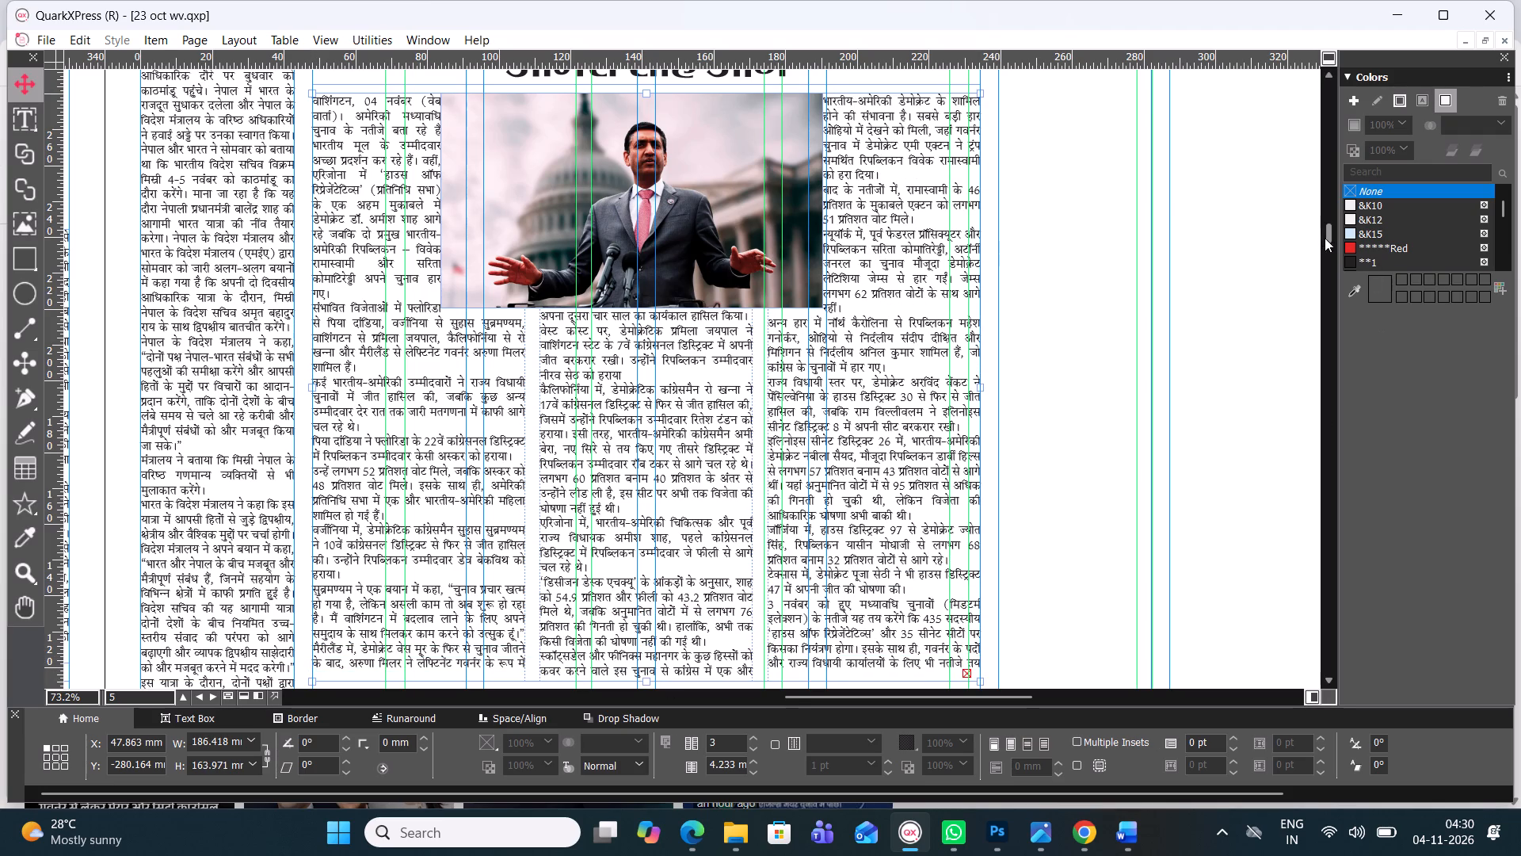
drag(1325, 237, 1327, 247)
click(651, 368)
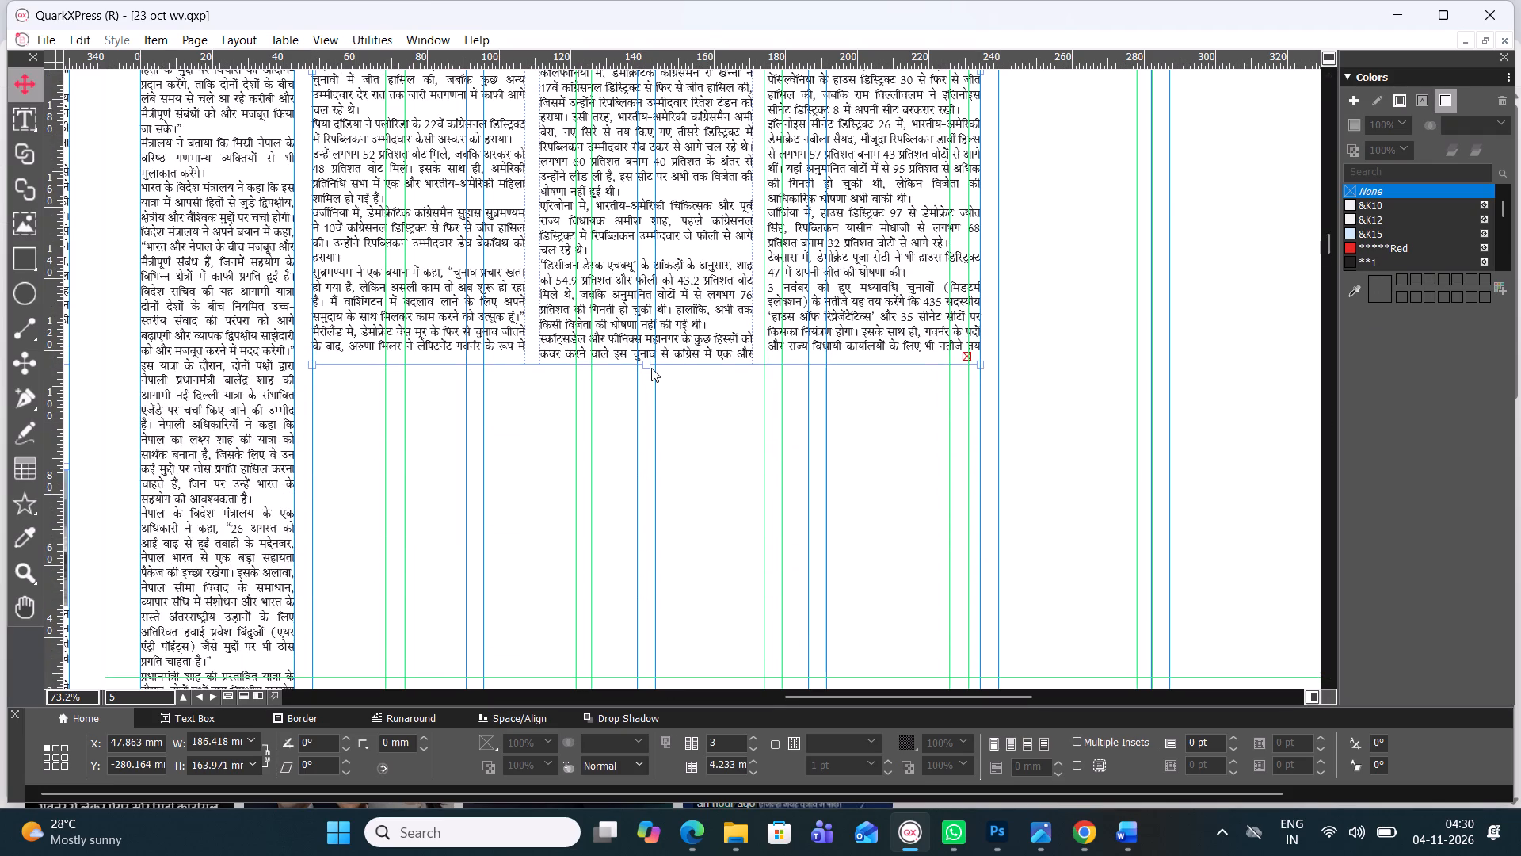
click(646, 360)
drag(646, 369, 651, 386)
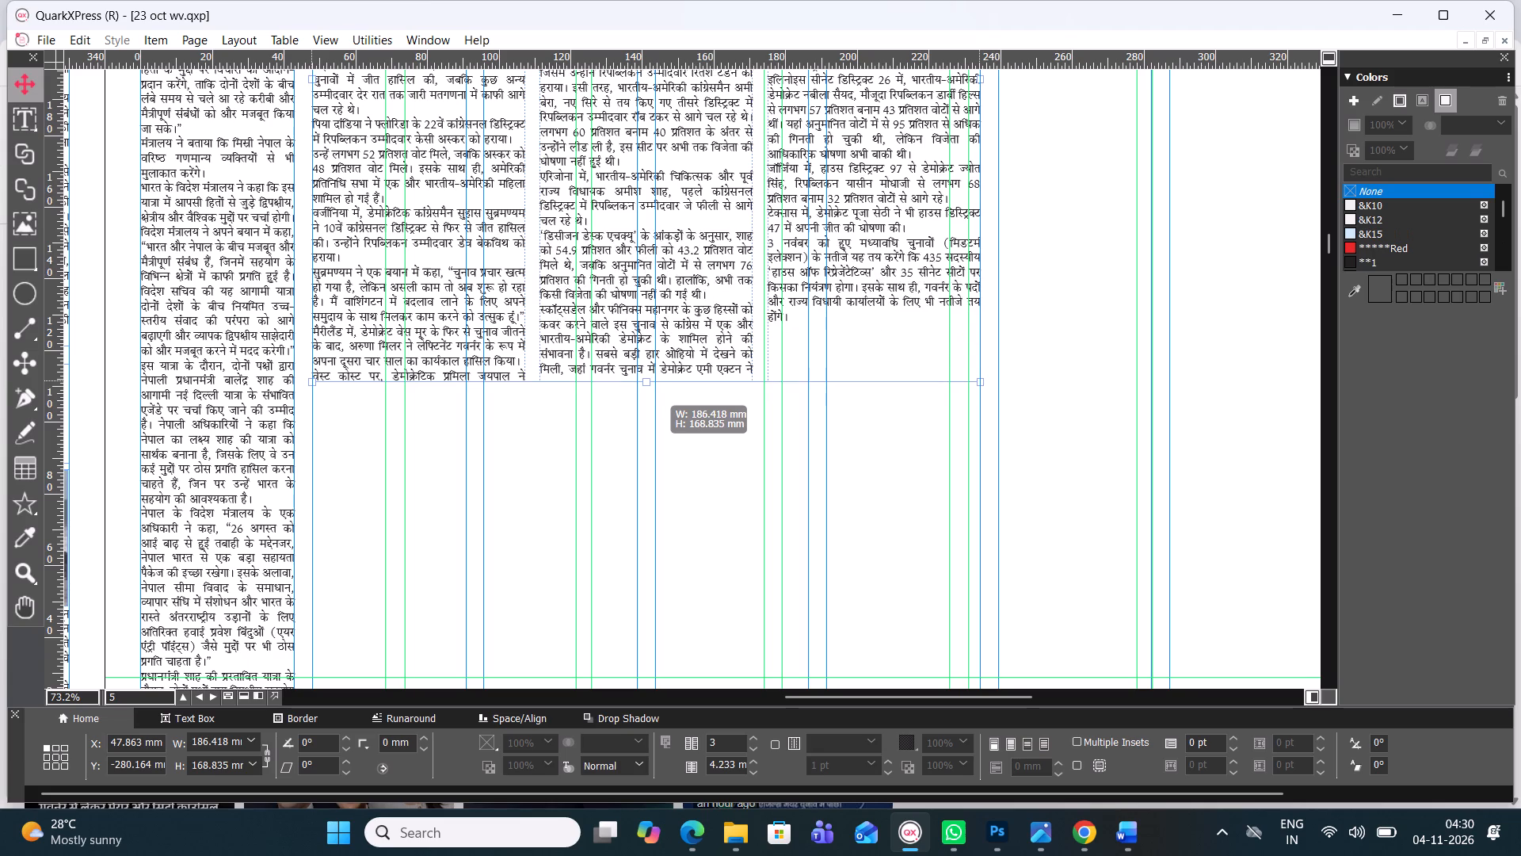
drag(651, 386, 653, 378)
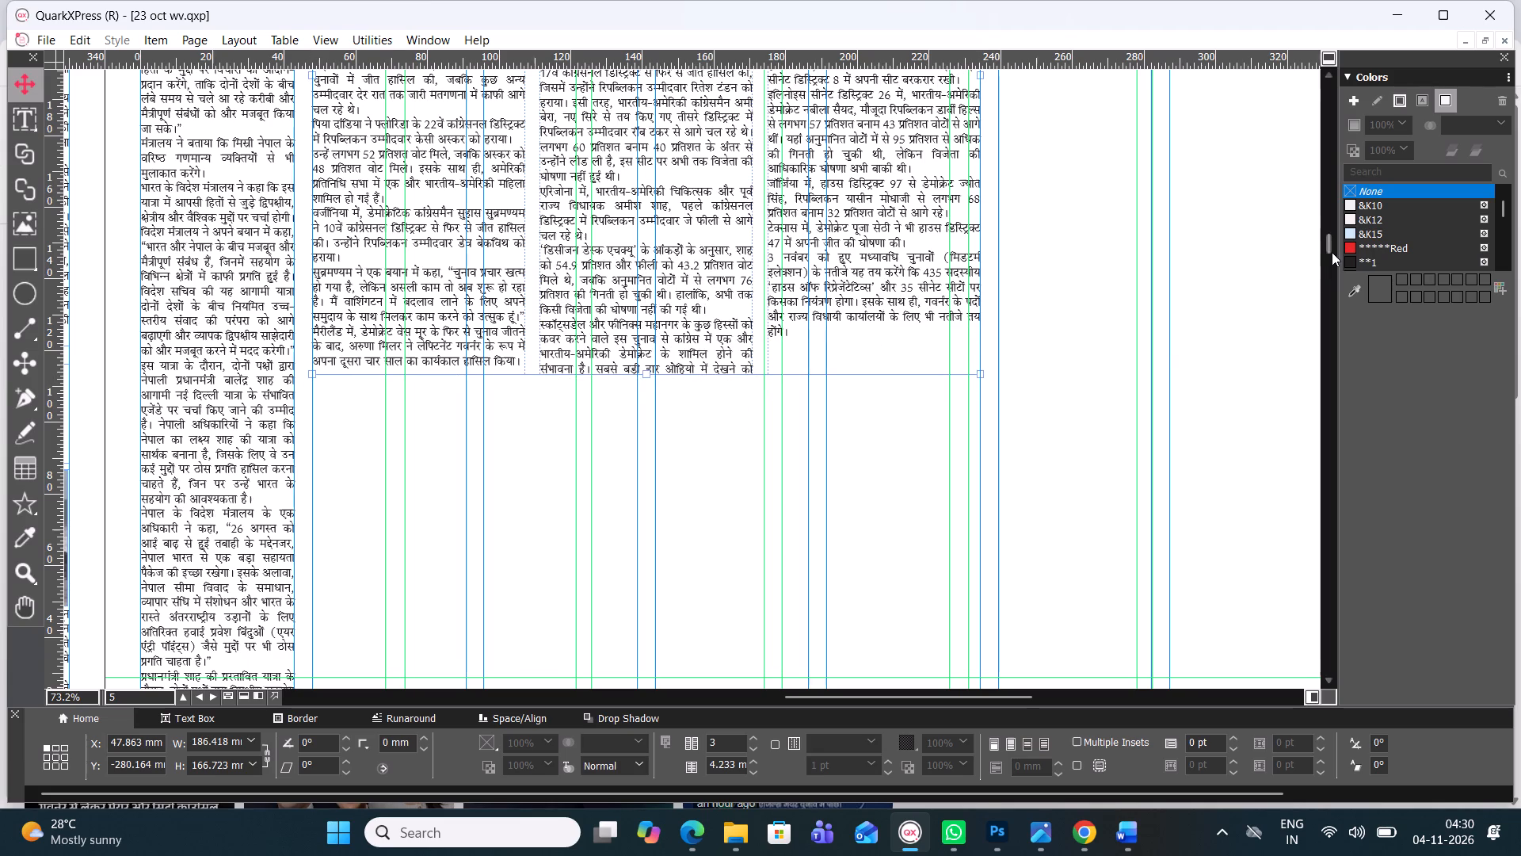
Set the lead photo's text runaround to 4 pt above and 3 pt below.
drag(1332, 251, 1332, 243)
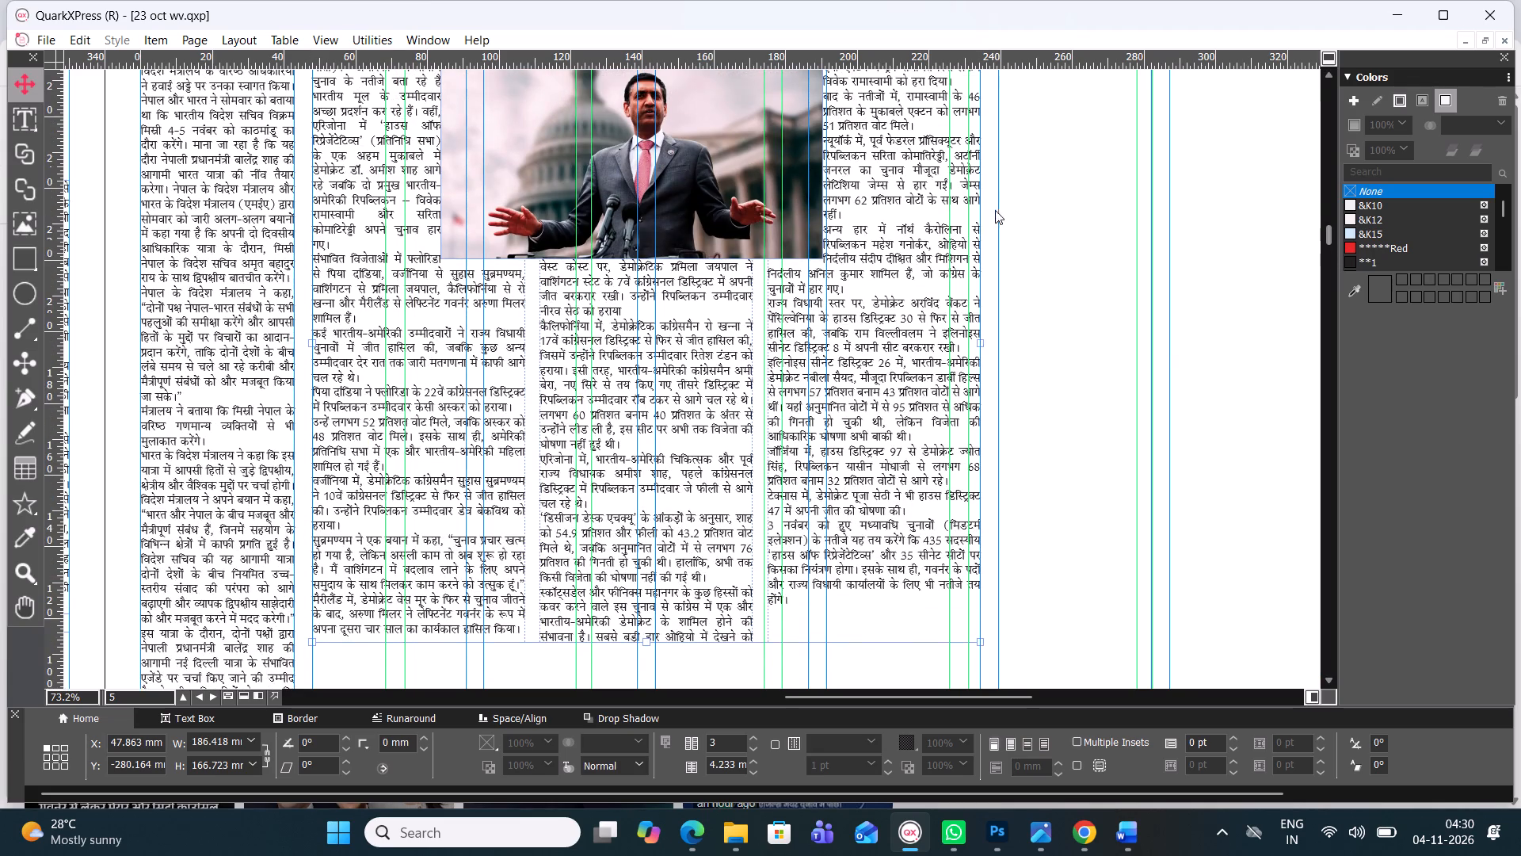
click(791, 224)
click(526, 716)
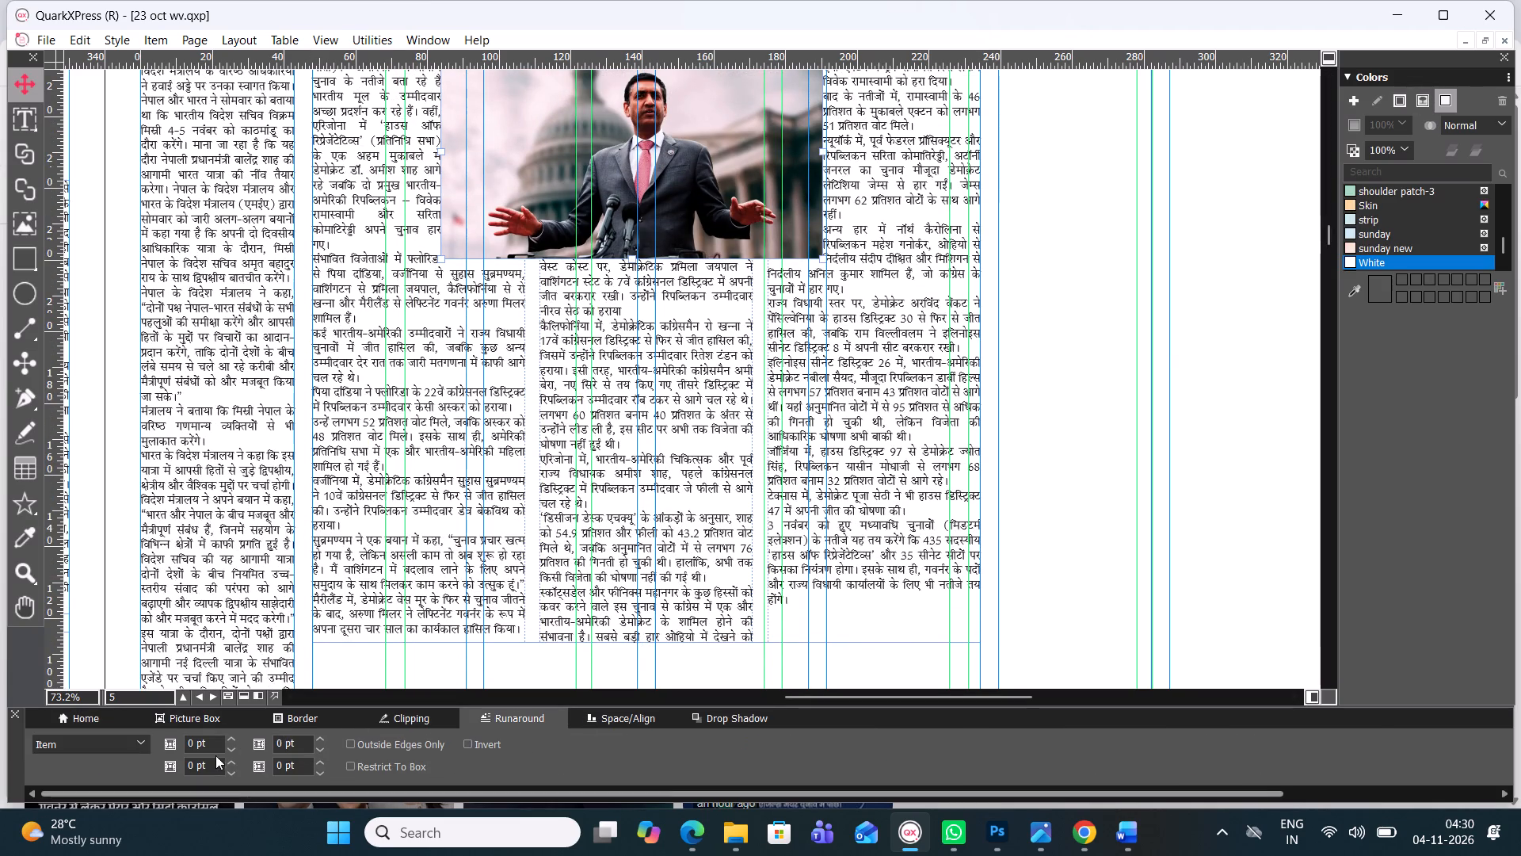
click(232, 762)
click(234, 762)
click(234, 762)
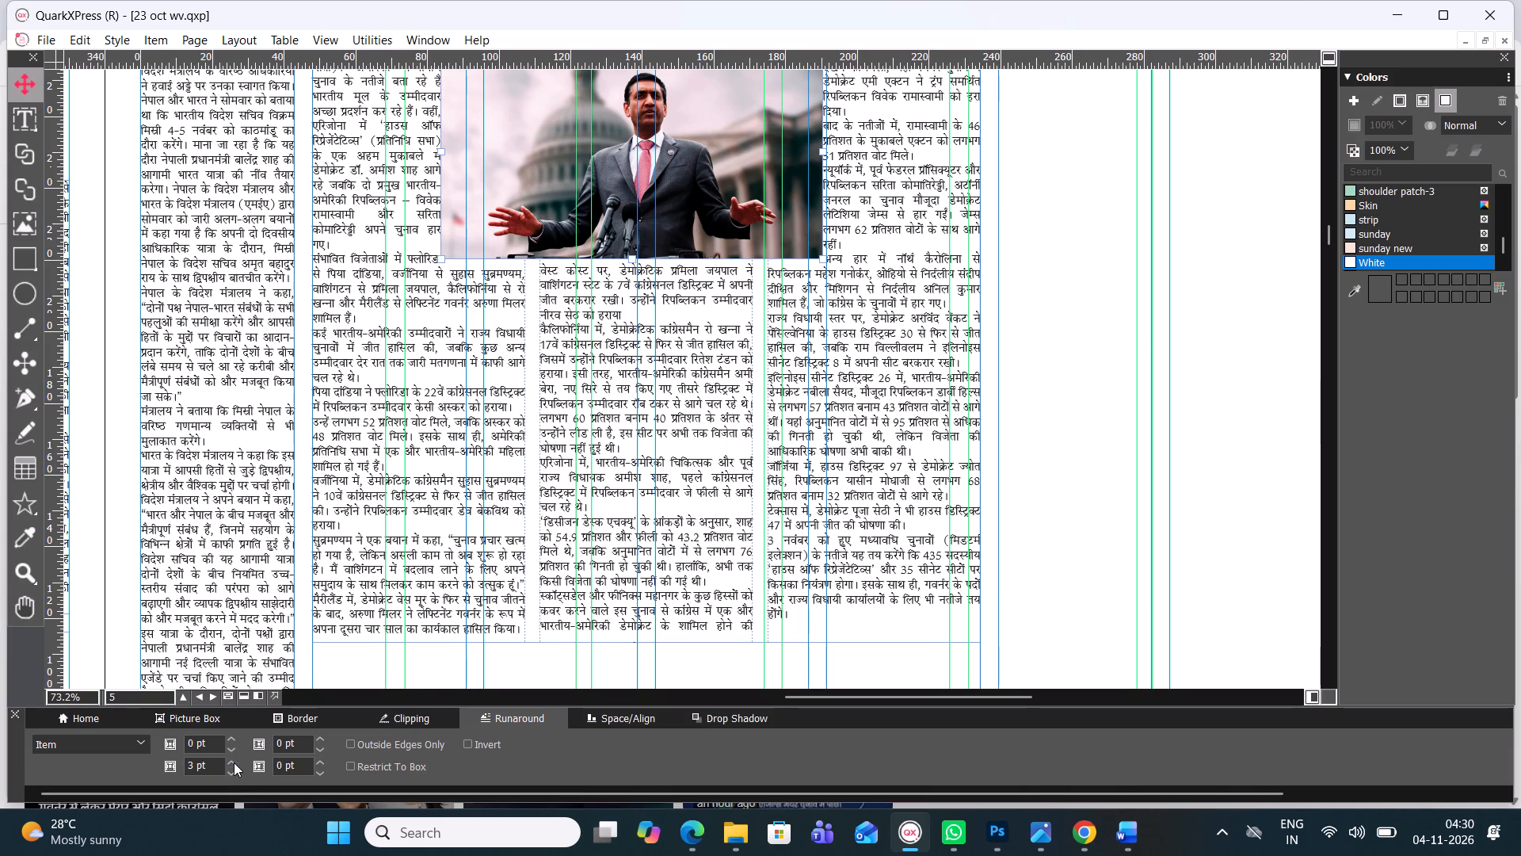
triple_click(231, 737)
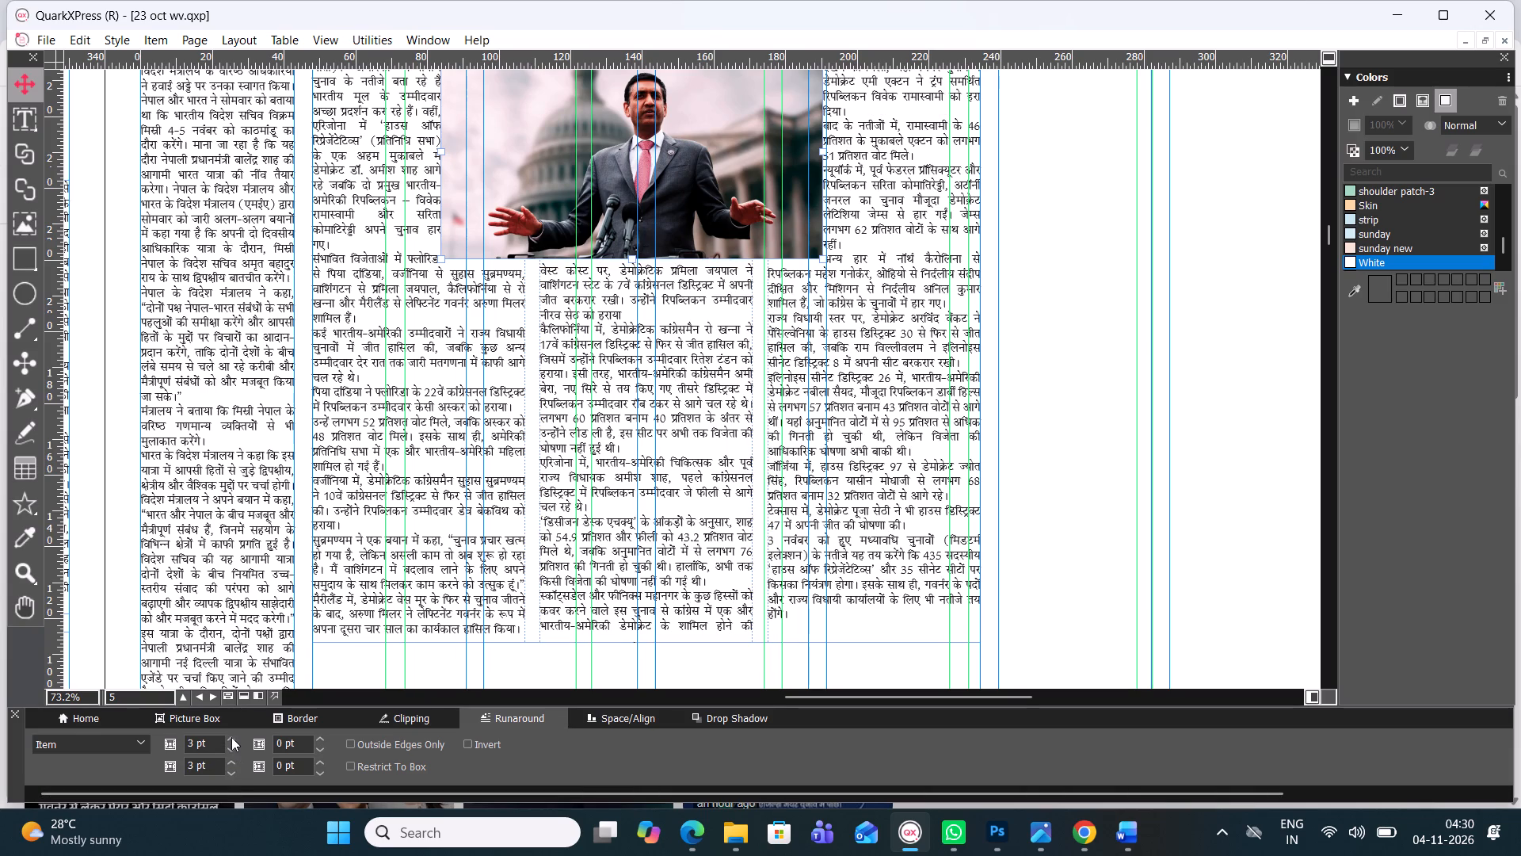
click(231, 737)
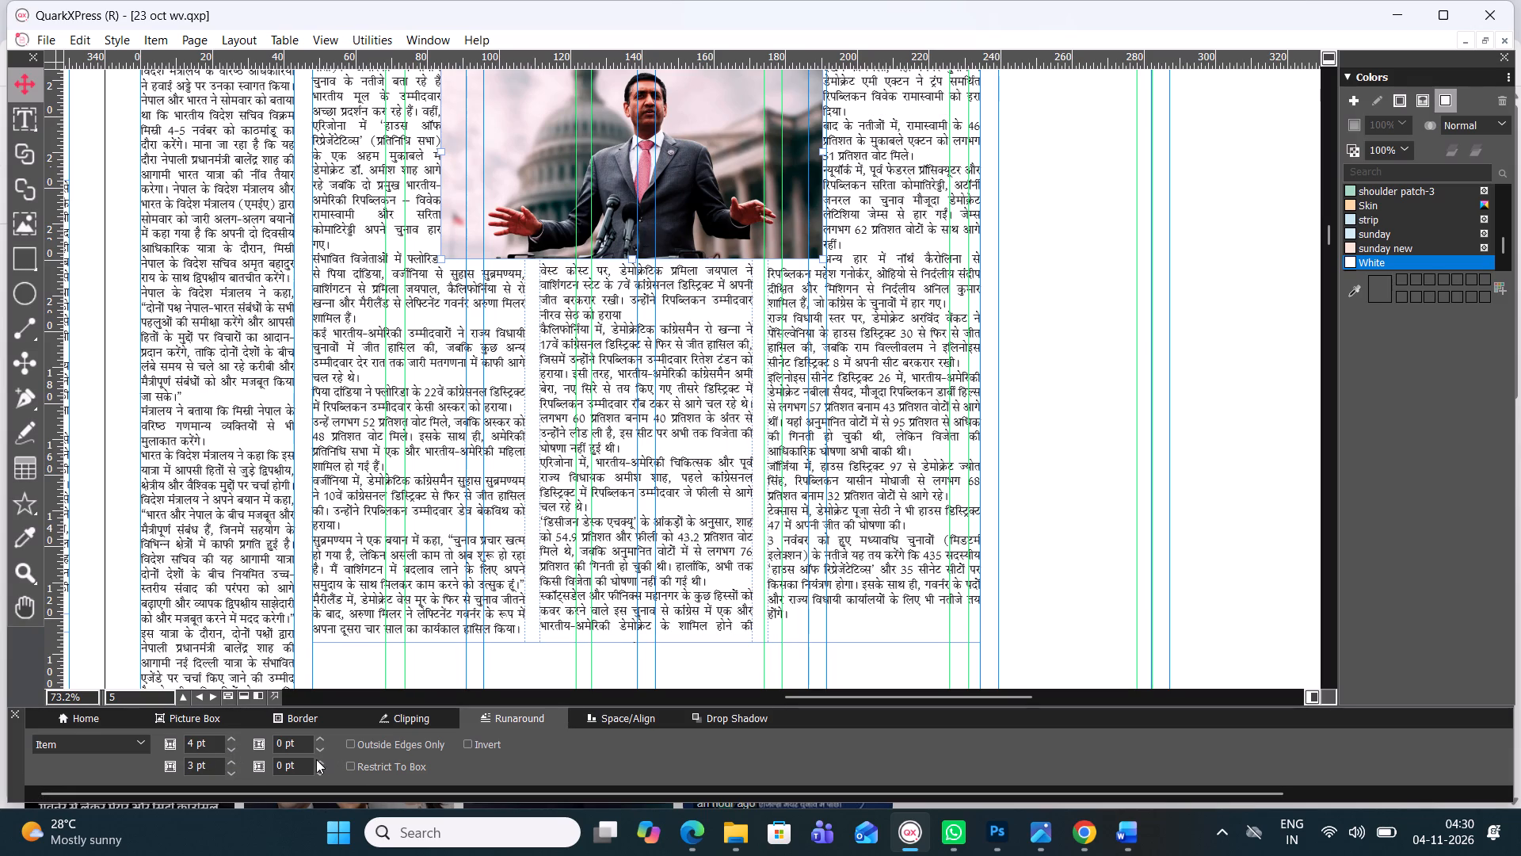
Set the lead photo's text runaround to 9 pt on its left side and 6 pt on its right side.
click(316, 759)
triple_click(316, 759)
double_click(316, 759)
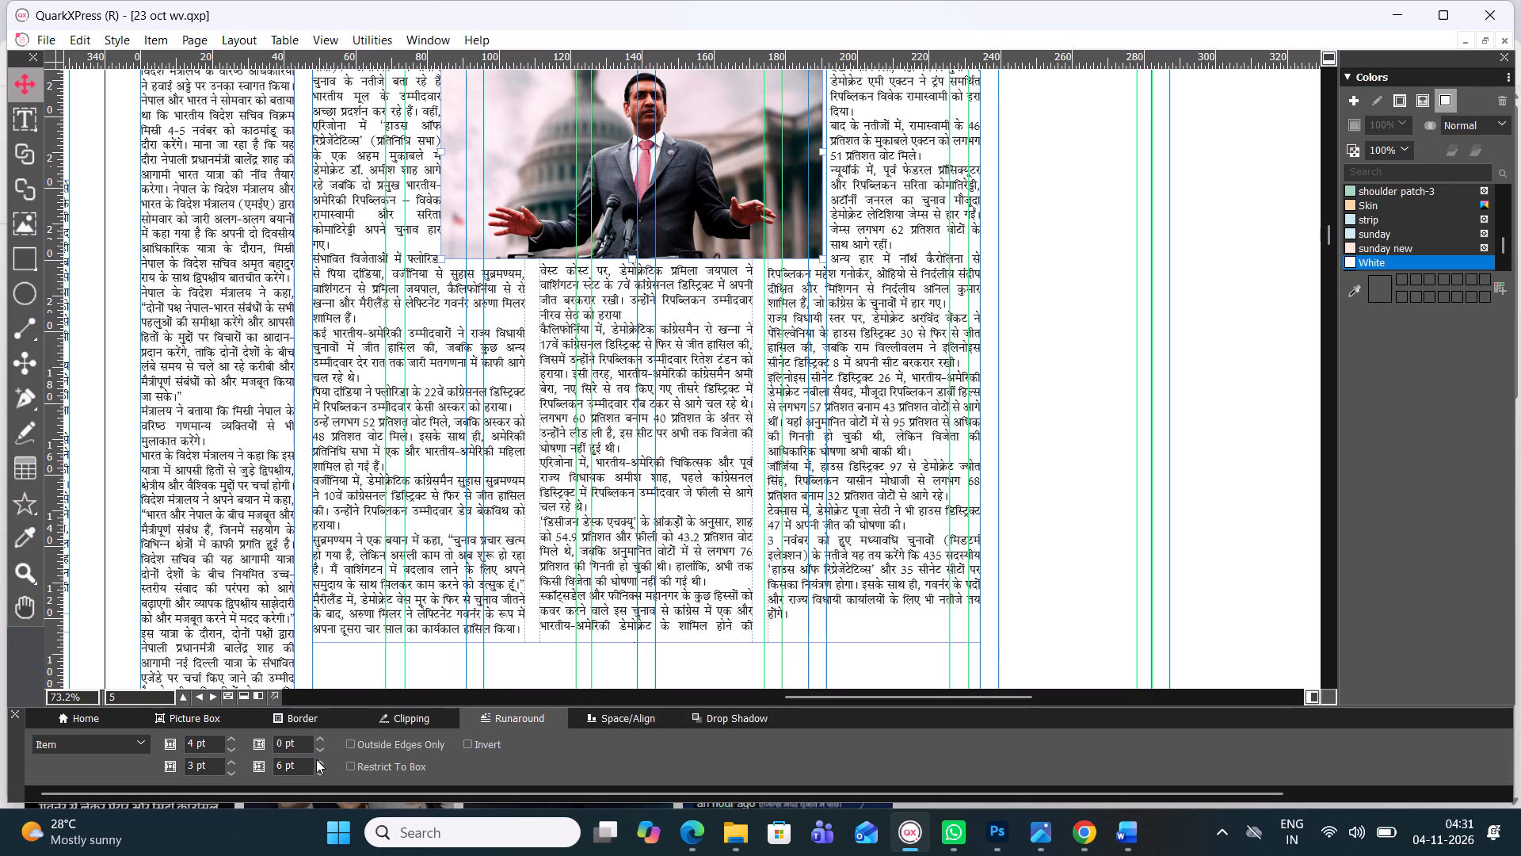
click(317, 732)
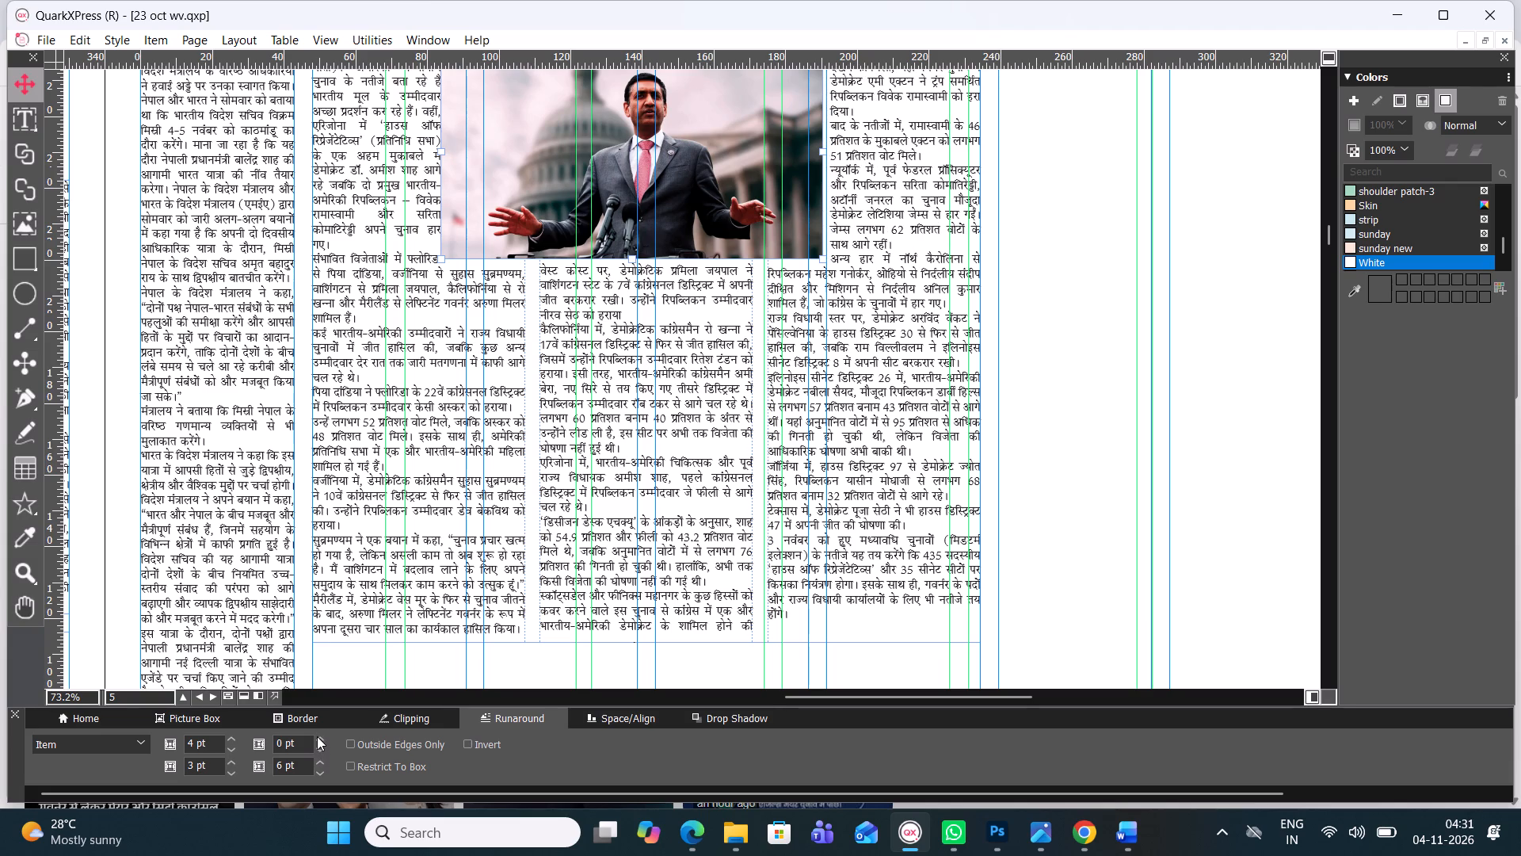
triple_click(317, 736)
triple_click(318, 736)
triple_click(318, 736)
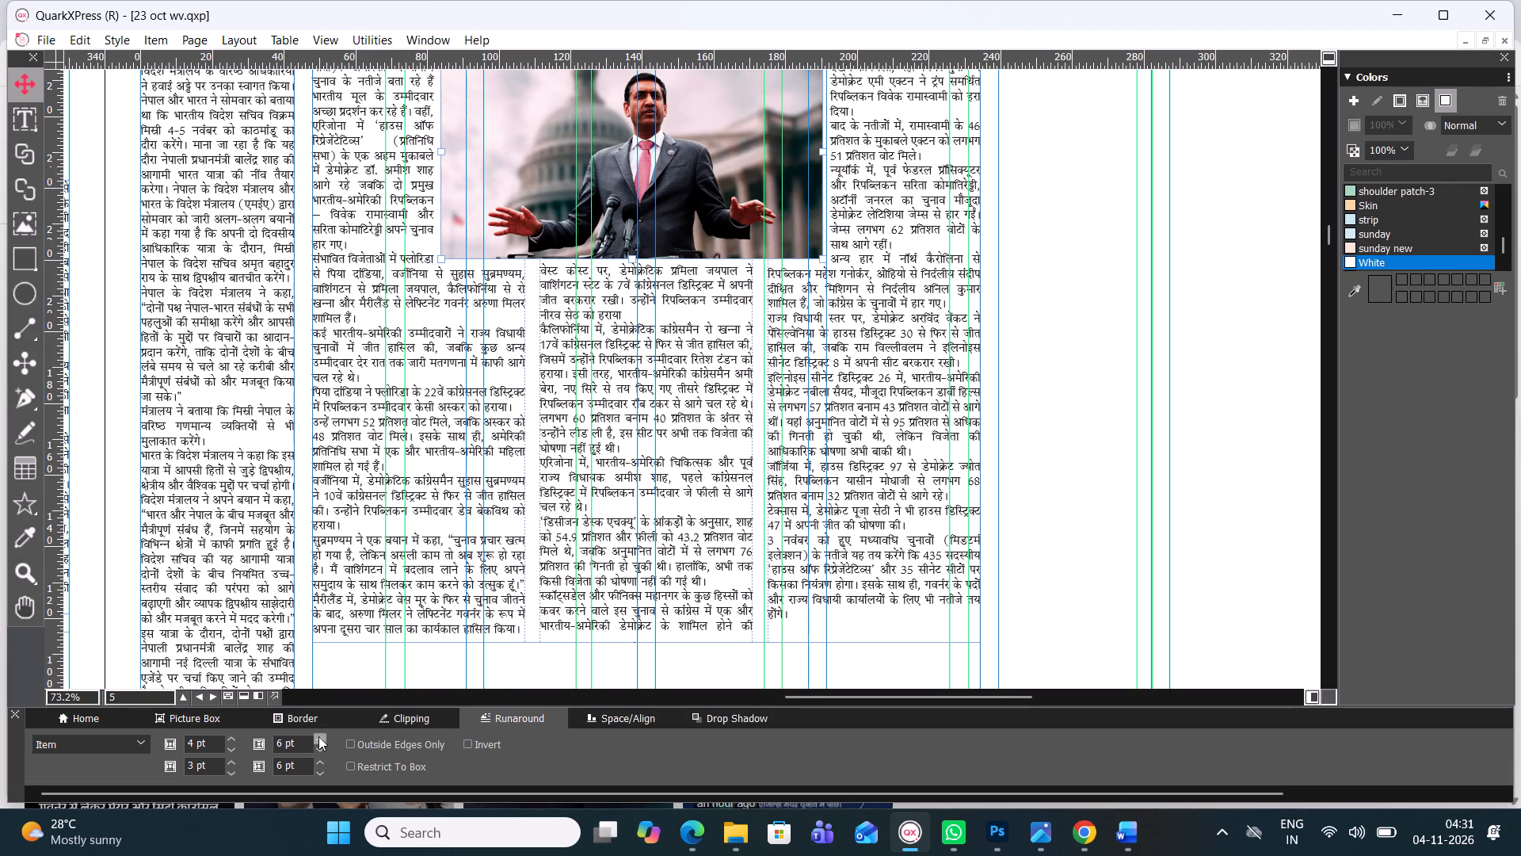
click(318, 736)
click(318, 736)
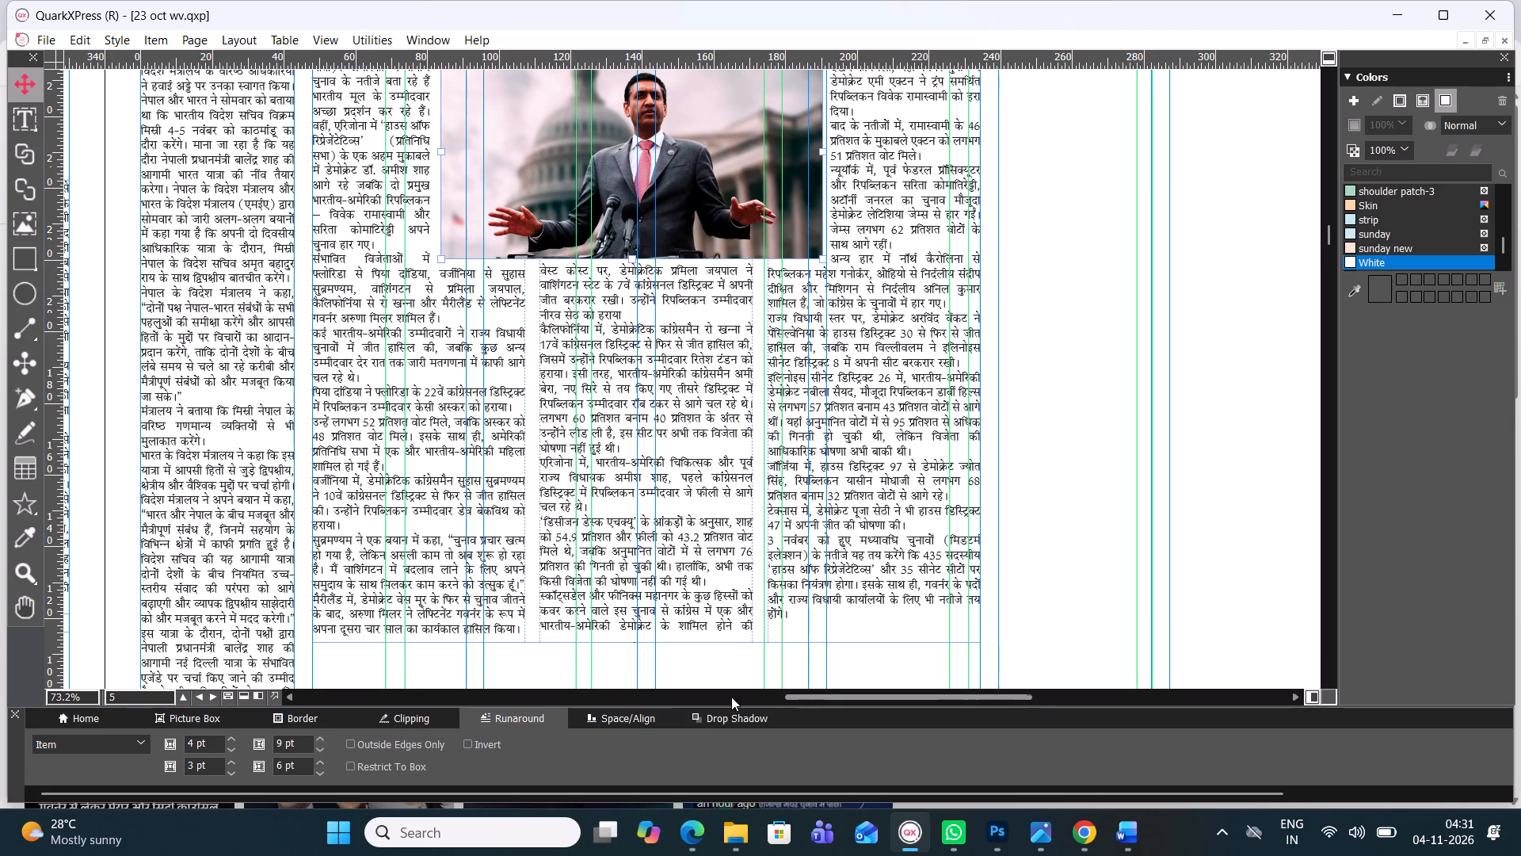
Examine the layout around the lead story and the reference सत्ता सुधार newspaper PDF in Chrome, returning to QuarkXPress.
drag(806, 696, 757, 682)
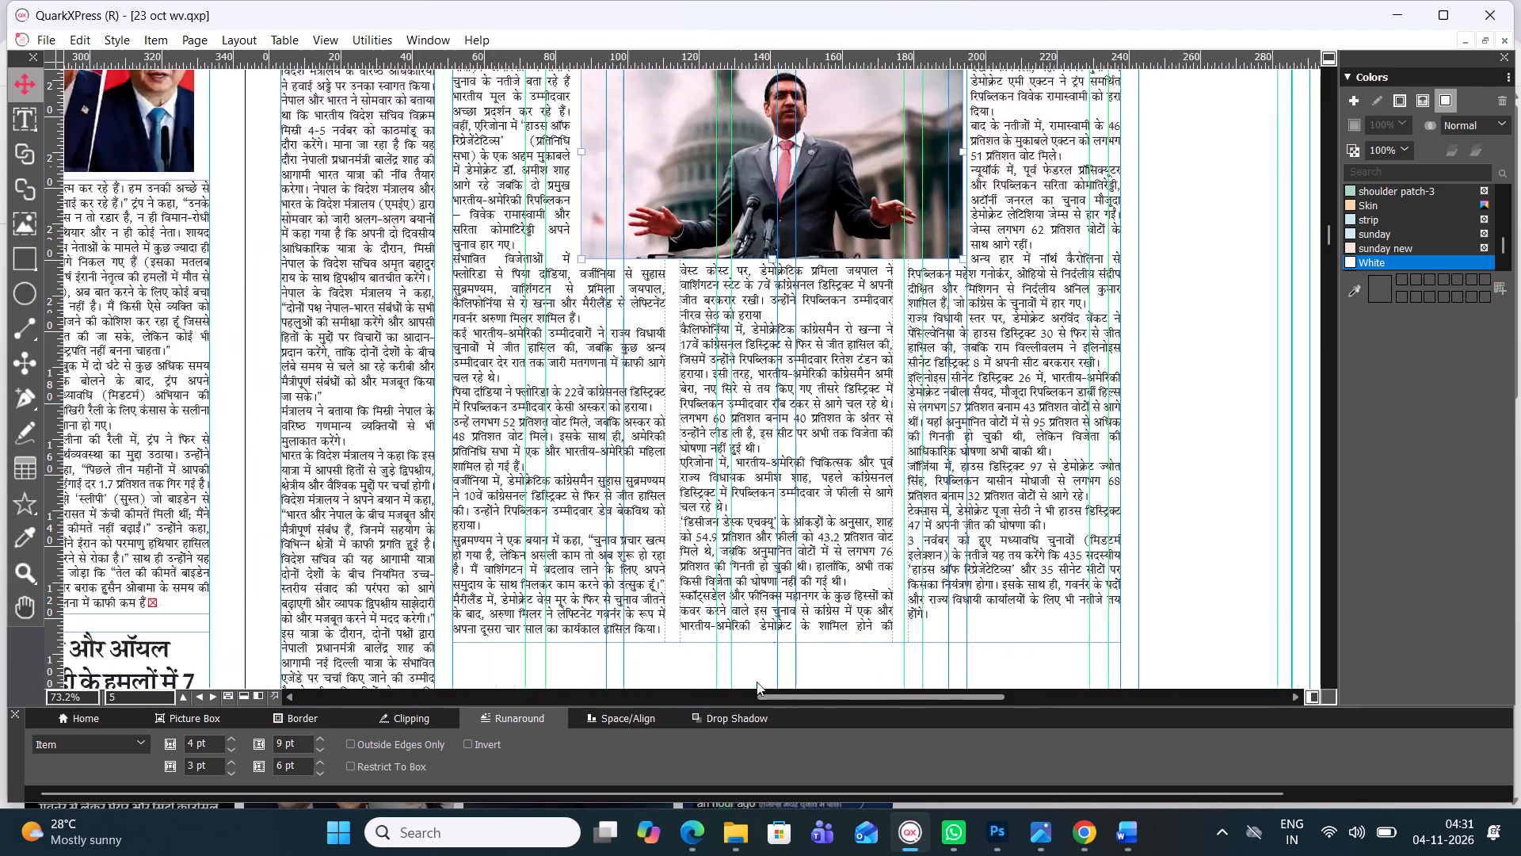
drag(757, 682, 741, 653)
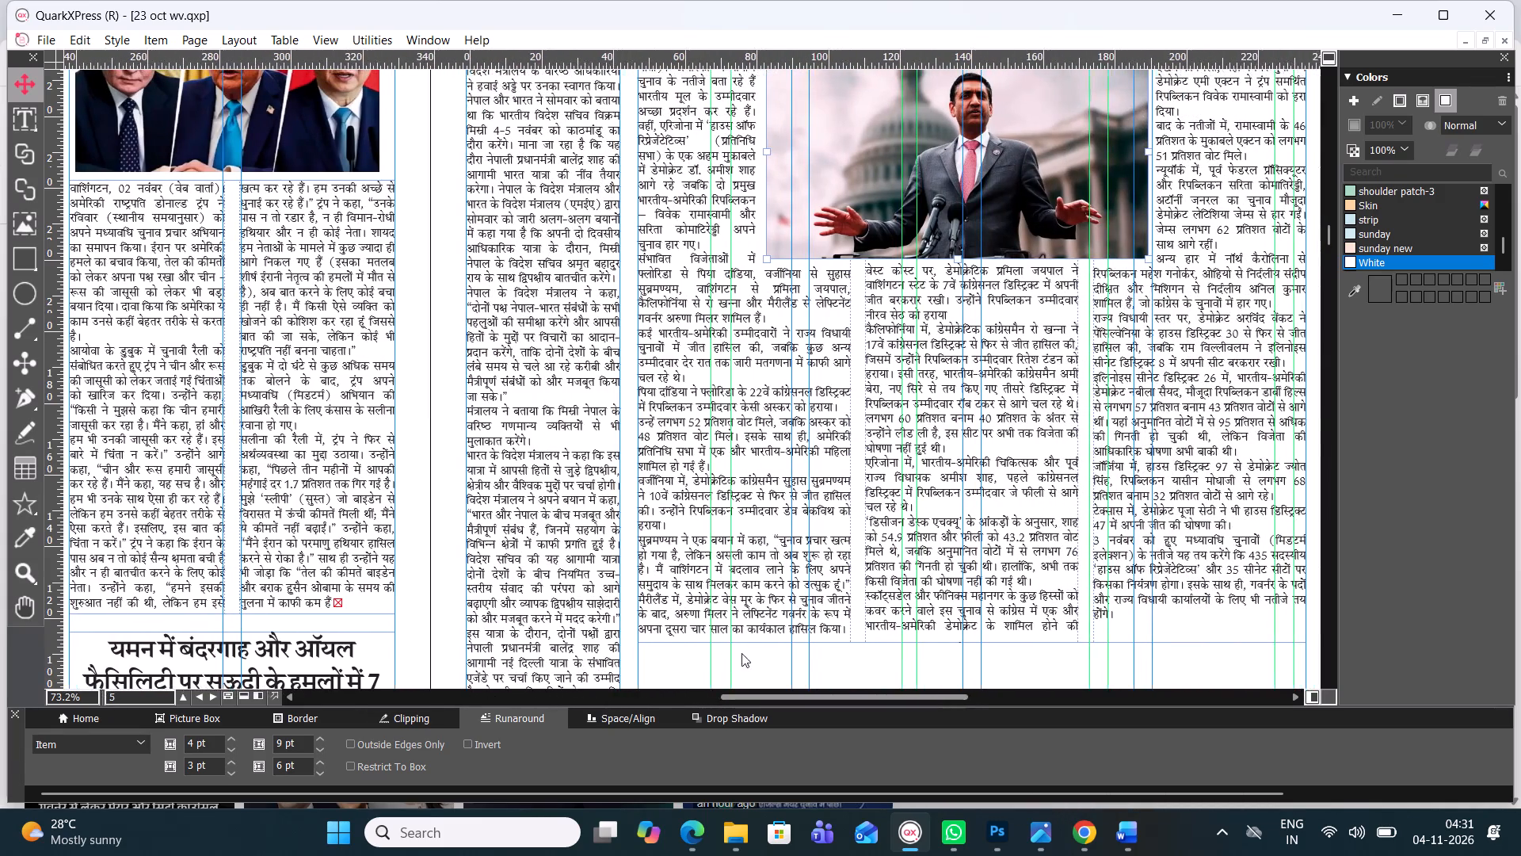
drag(741, 653, 742, 653)
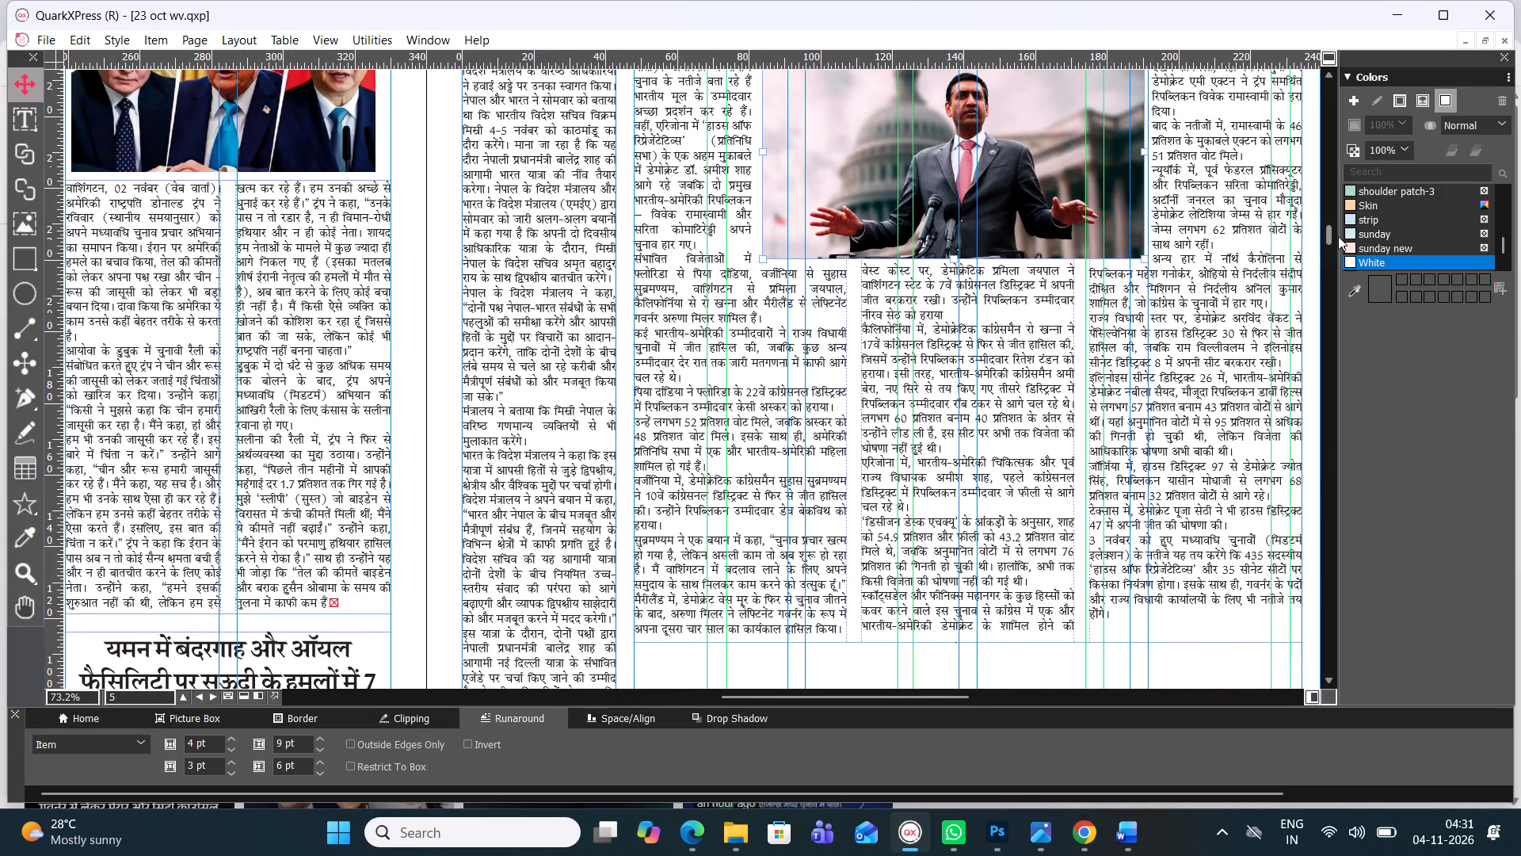
drag(1332, 236, 1330, 226)
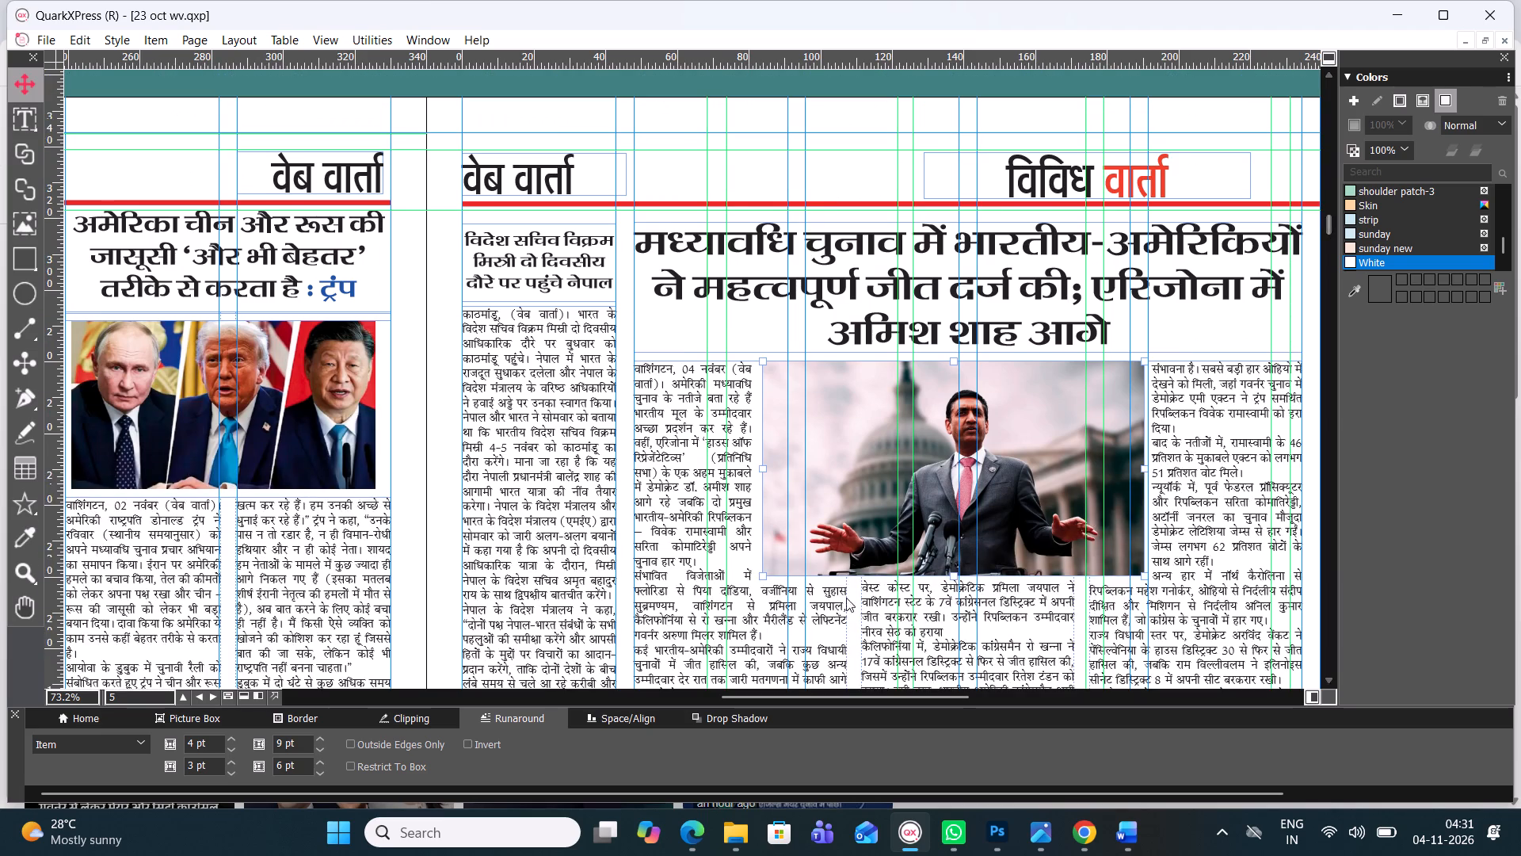
drag(782, 697, 890, 682)
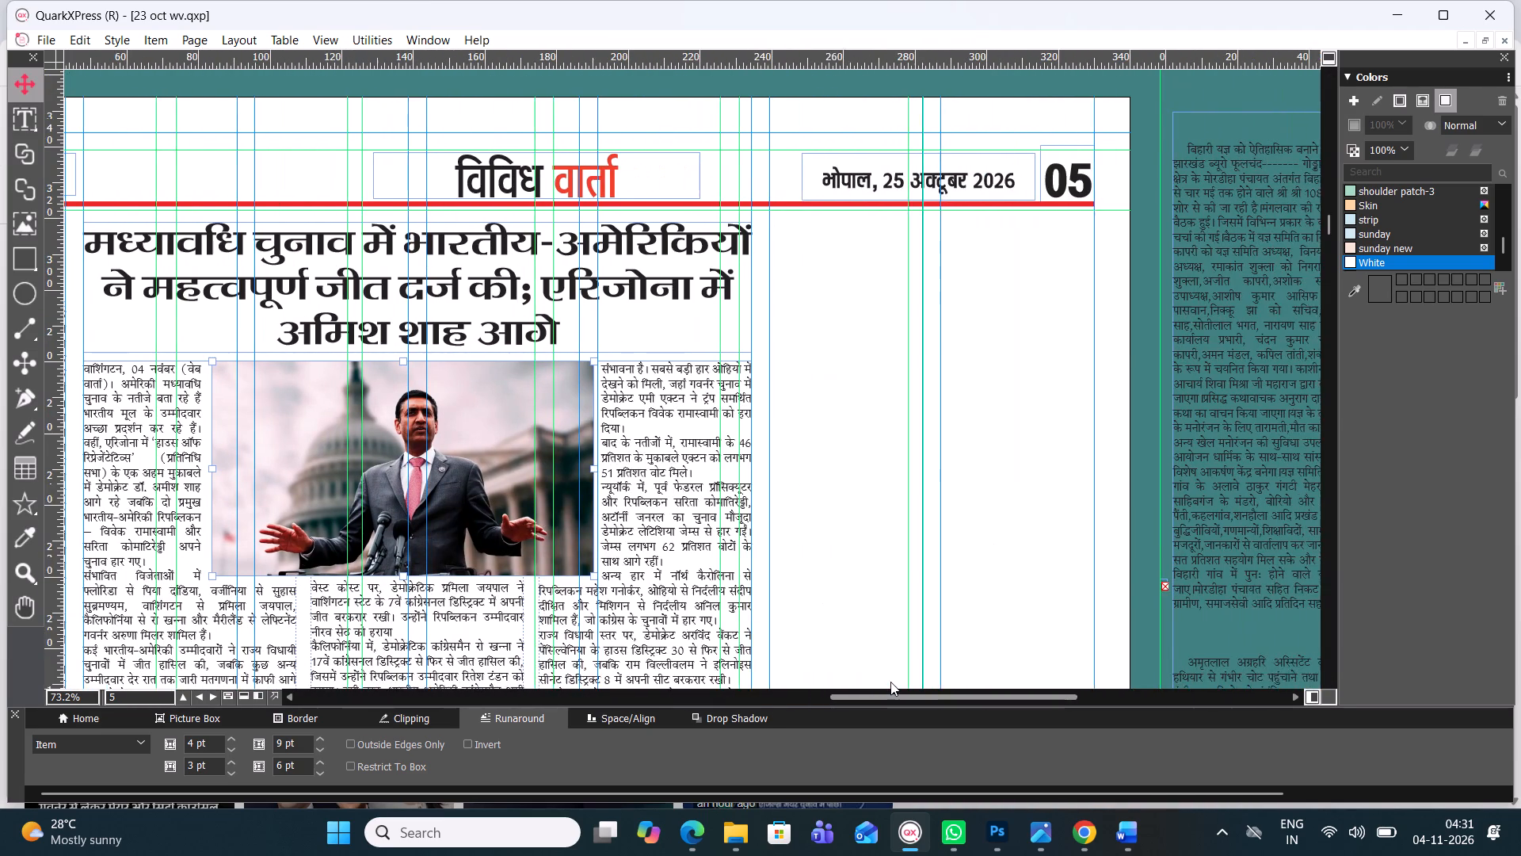
drag(890, 682, 894, 680)
click(1080, 831)
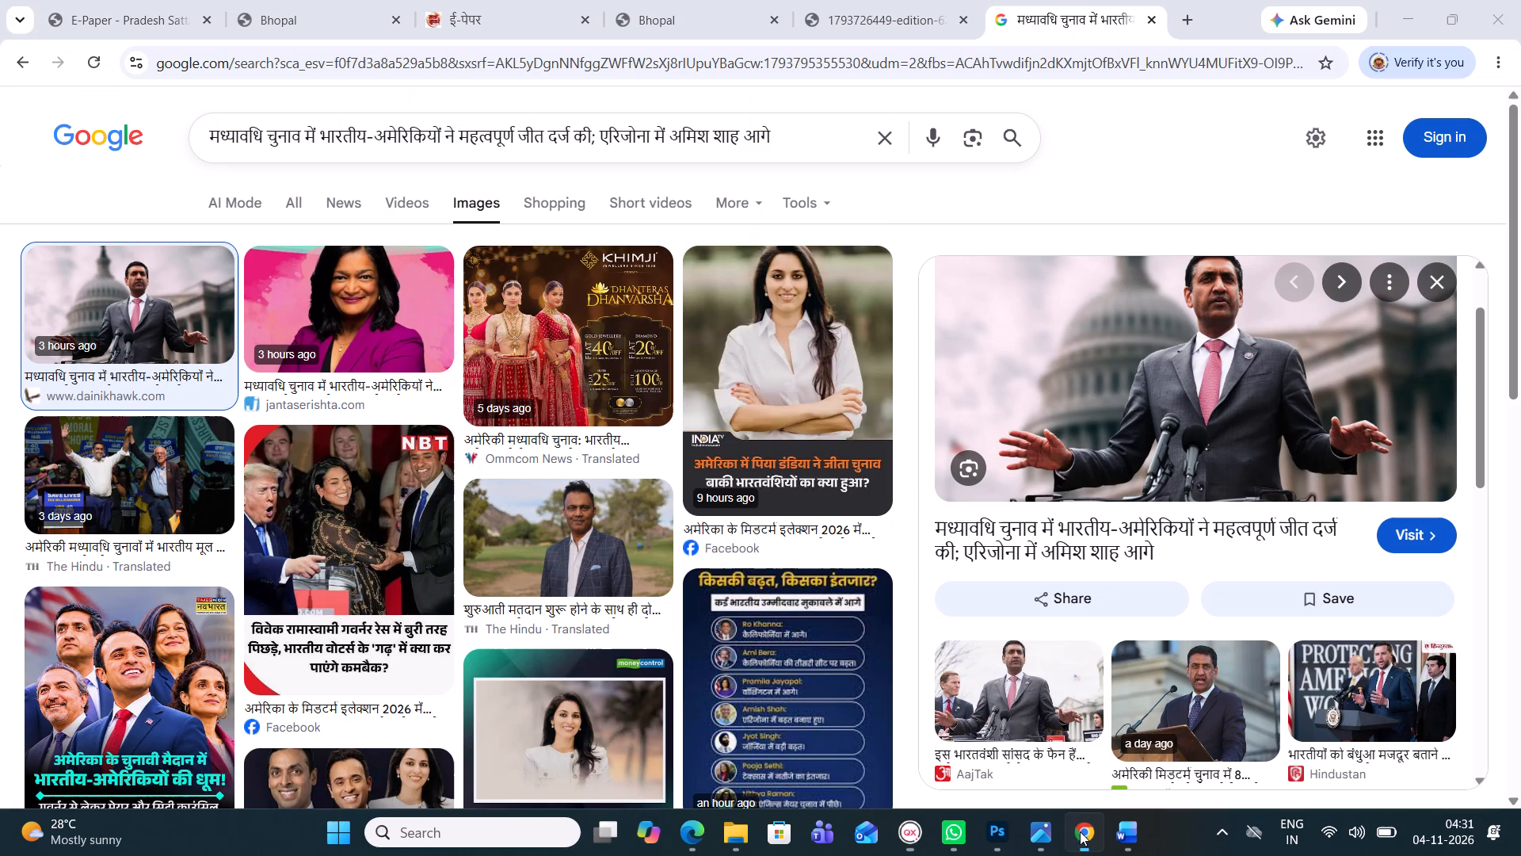
click(919, 25)
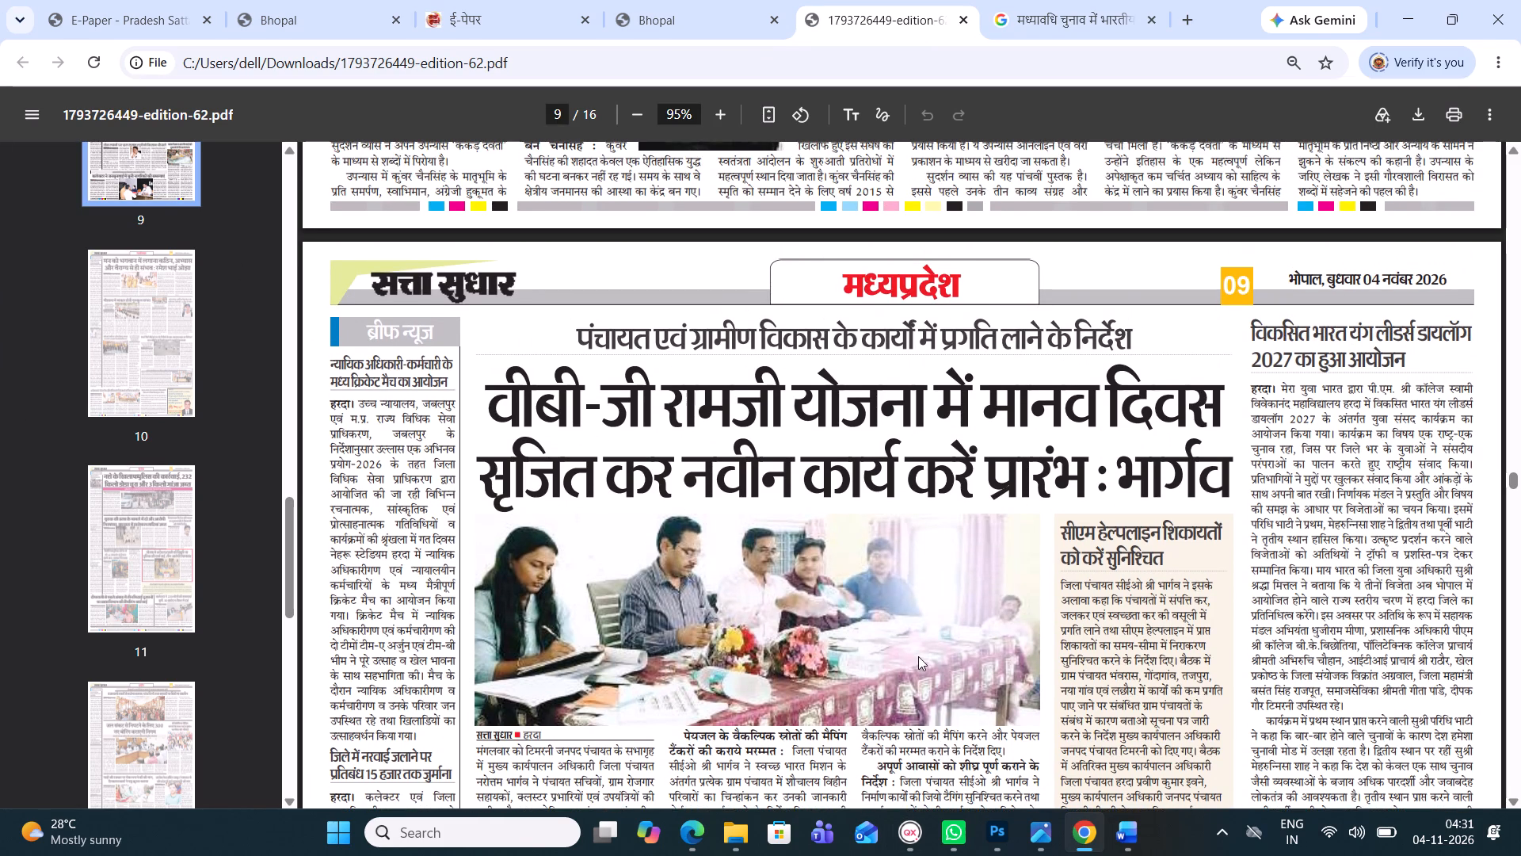
click(917, 845)
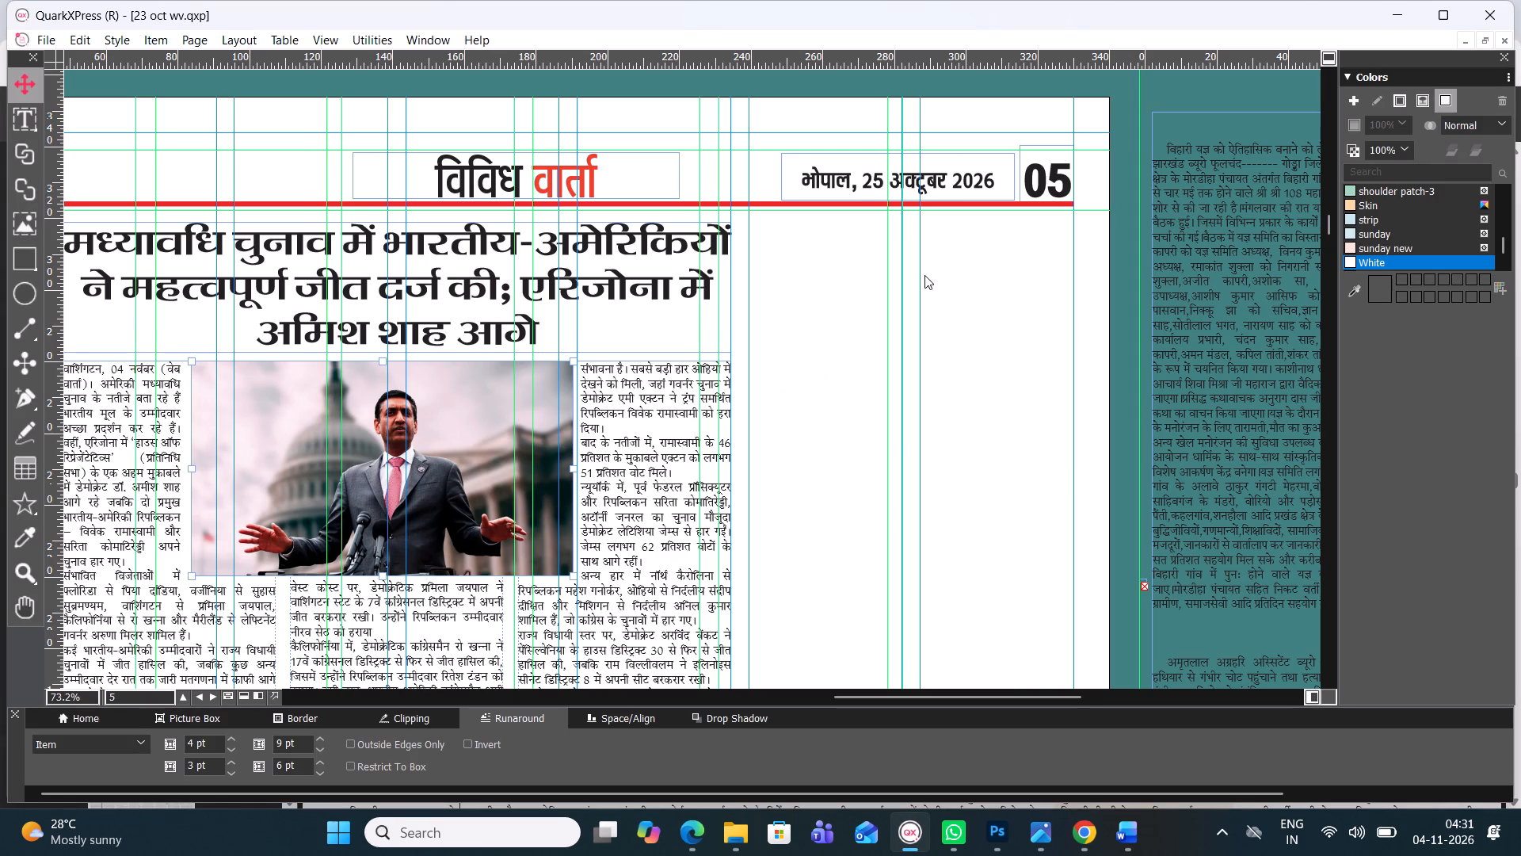
Draw a text box about 90.7 mm wide and 25.6 mm high beside the lead headline, below the dateline.
click(32, 130)
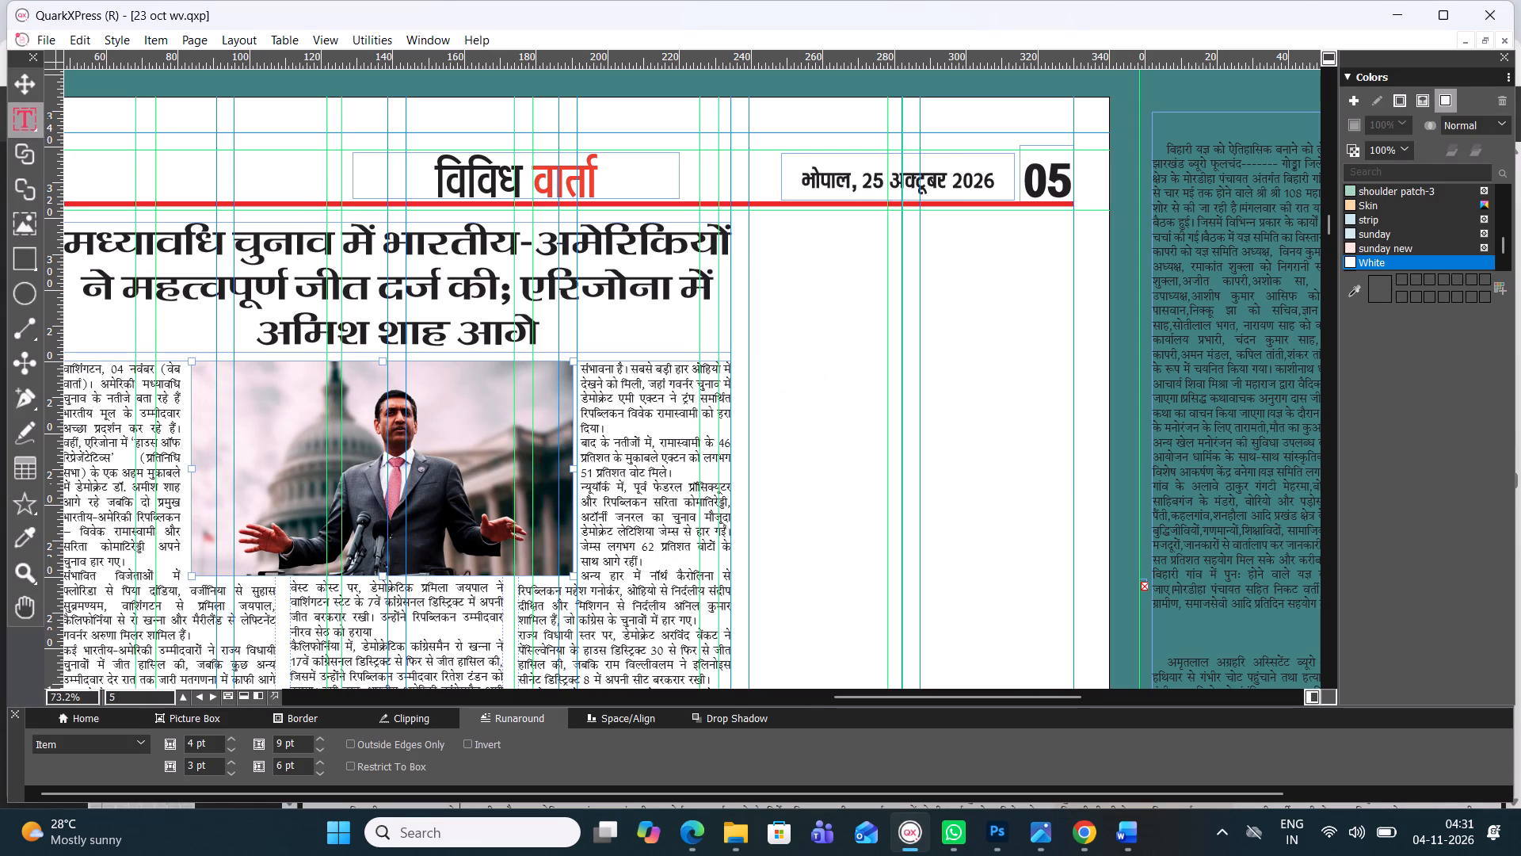
drag(749, 223, 1009, 317)
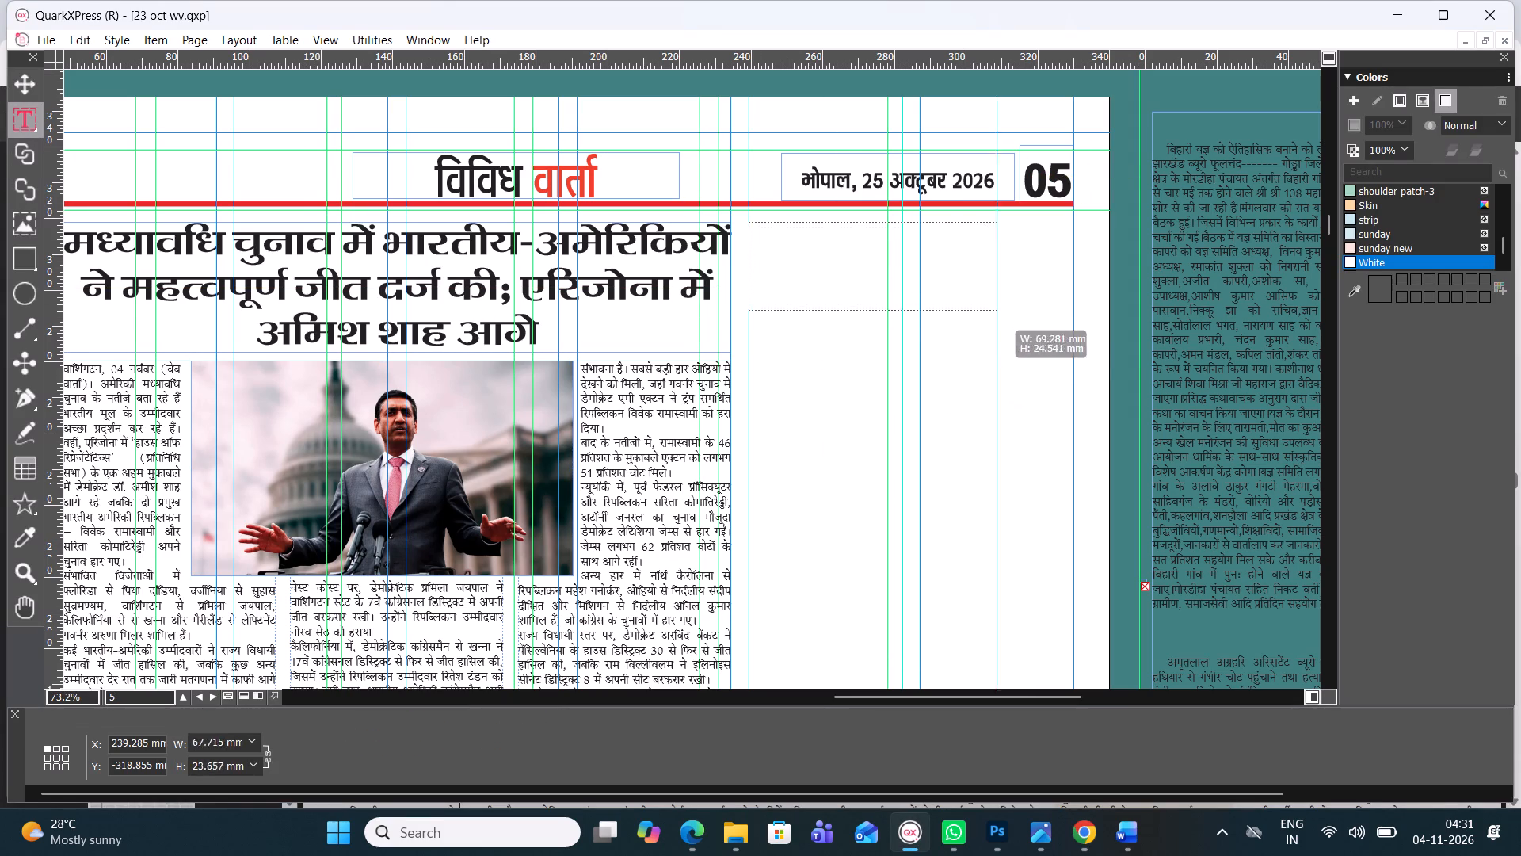
drag(1009, 317, 1078, 313)
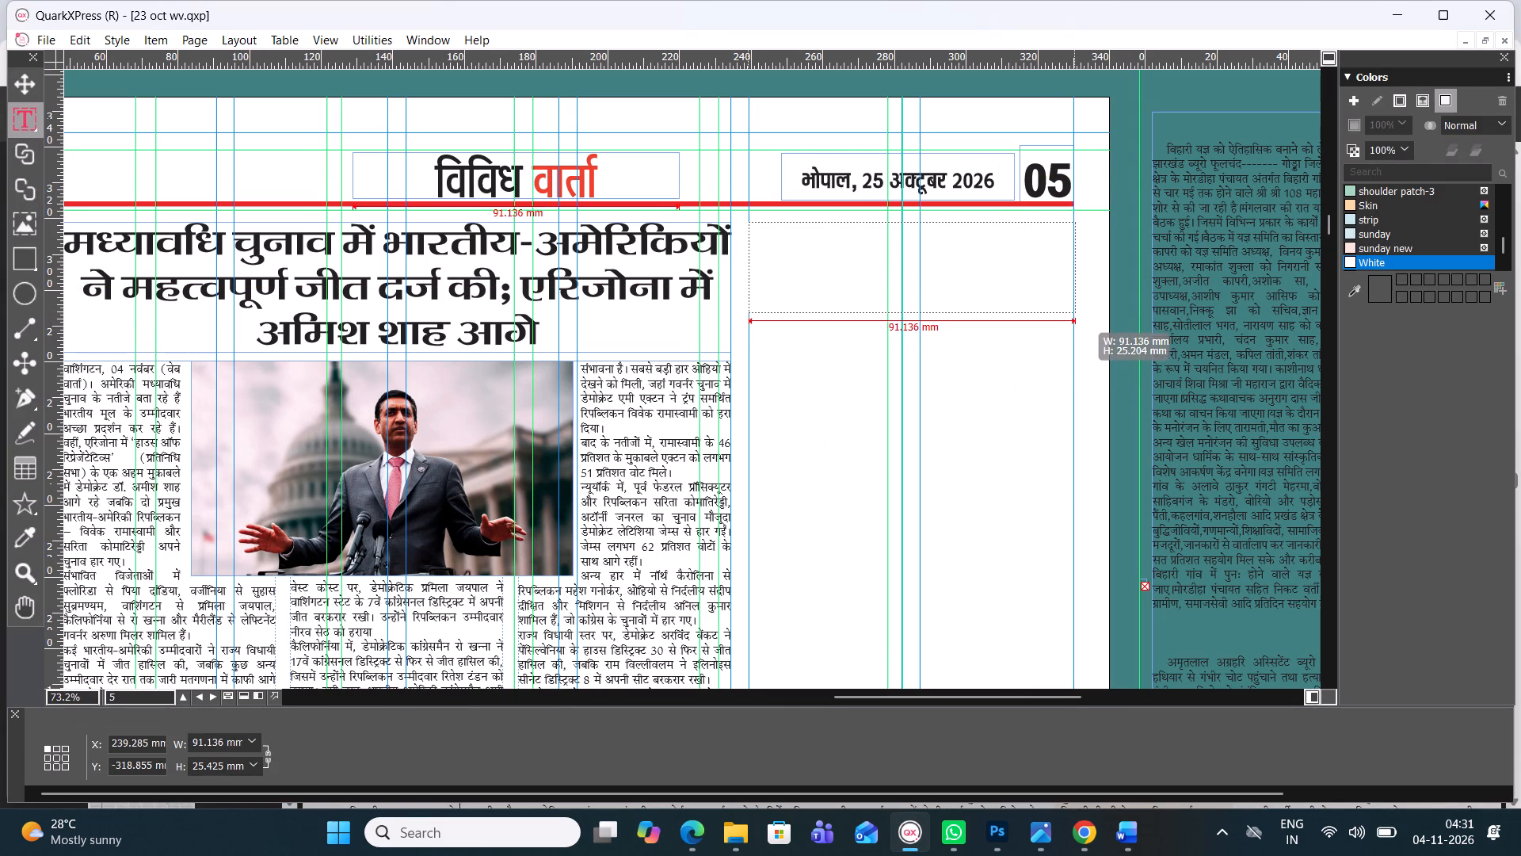
drag(1078, 313, 1074, 315)
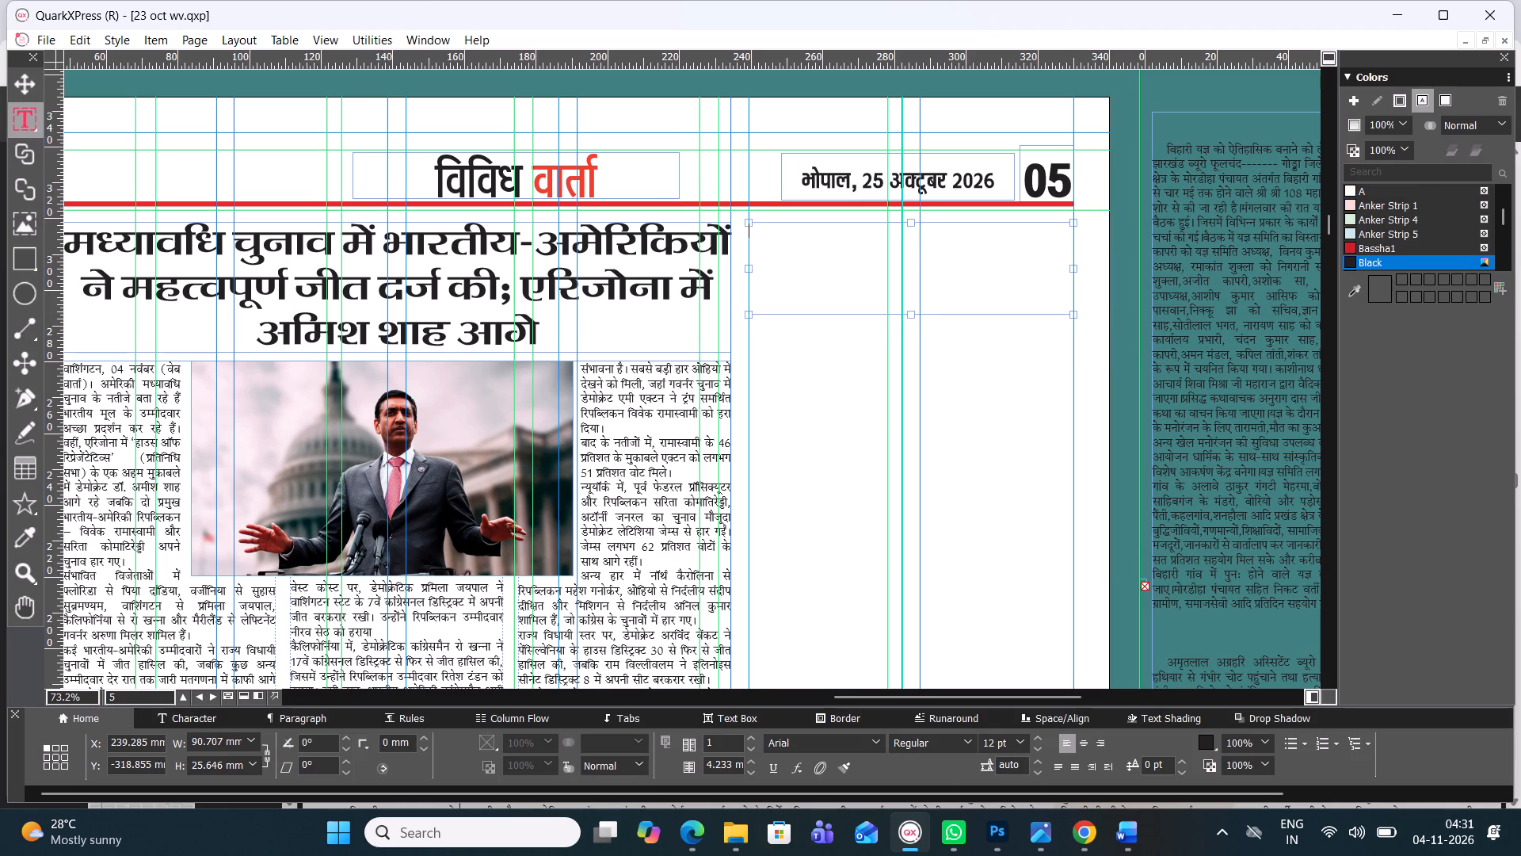
click(29, 78)
click(914, 257)
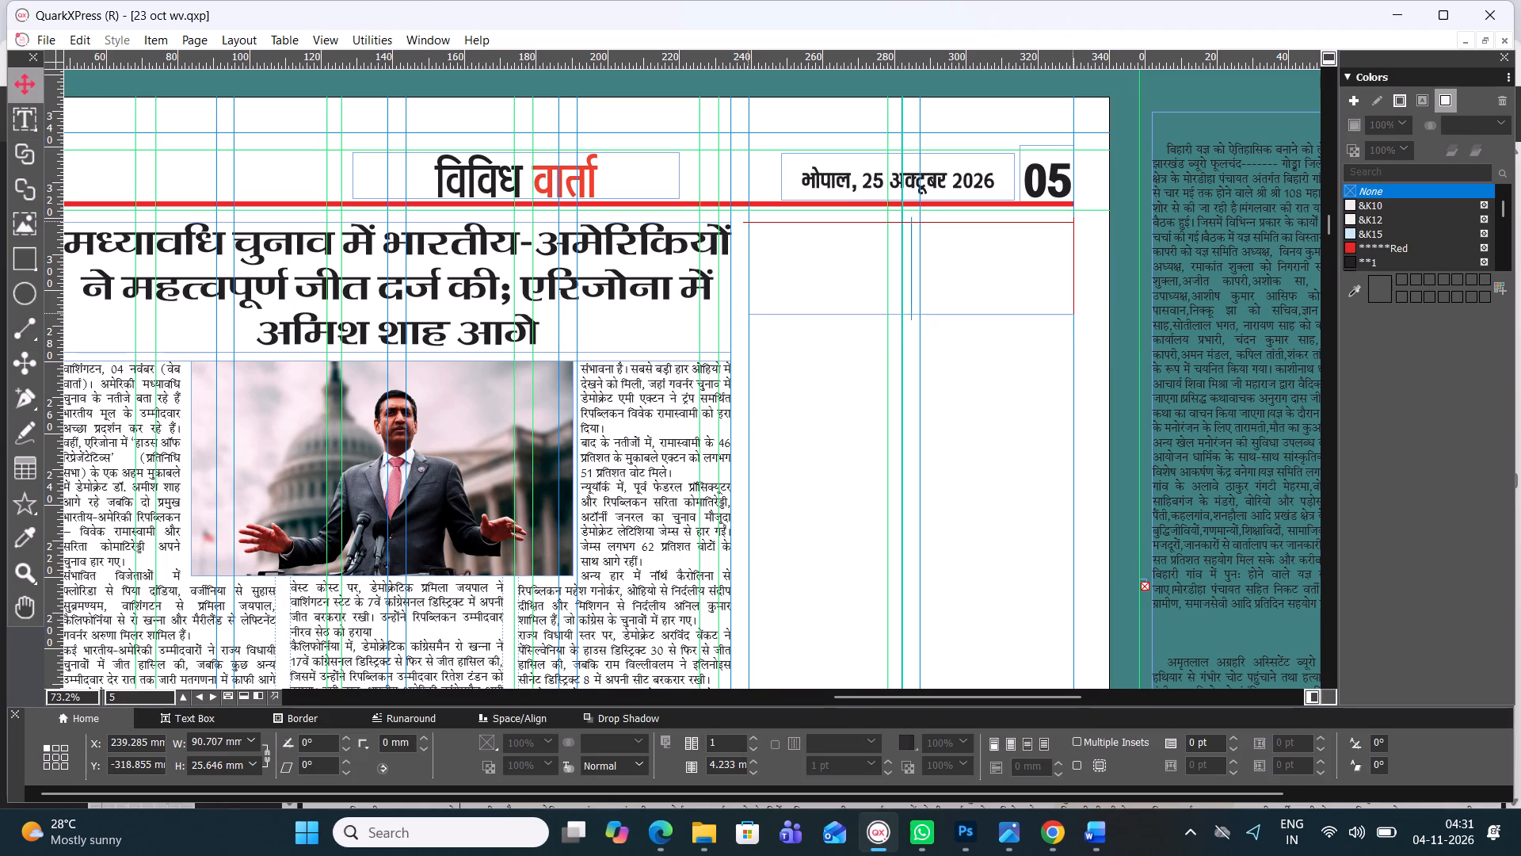
click(17, 128)
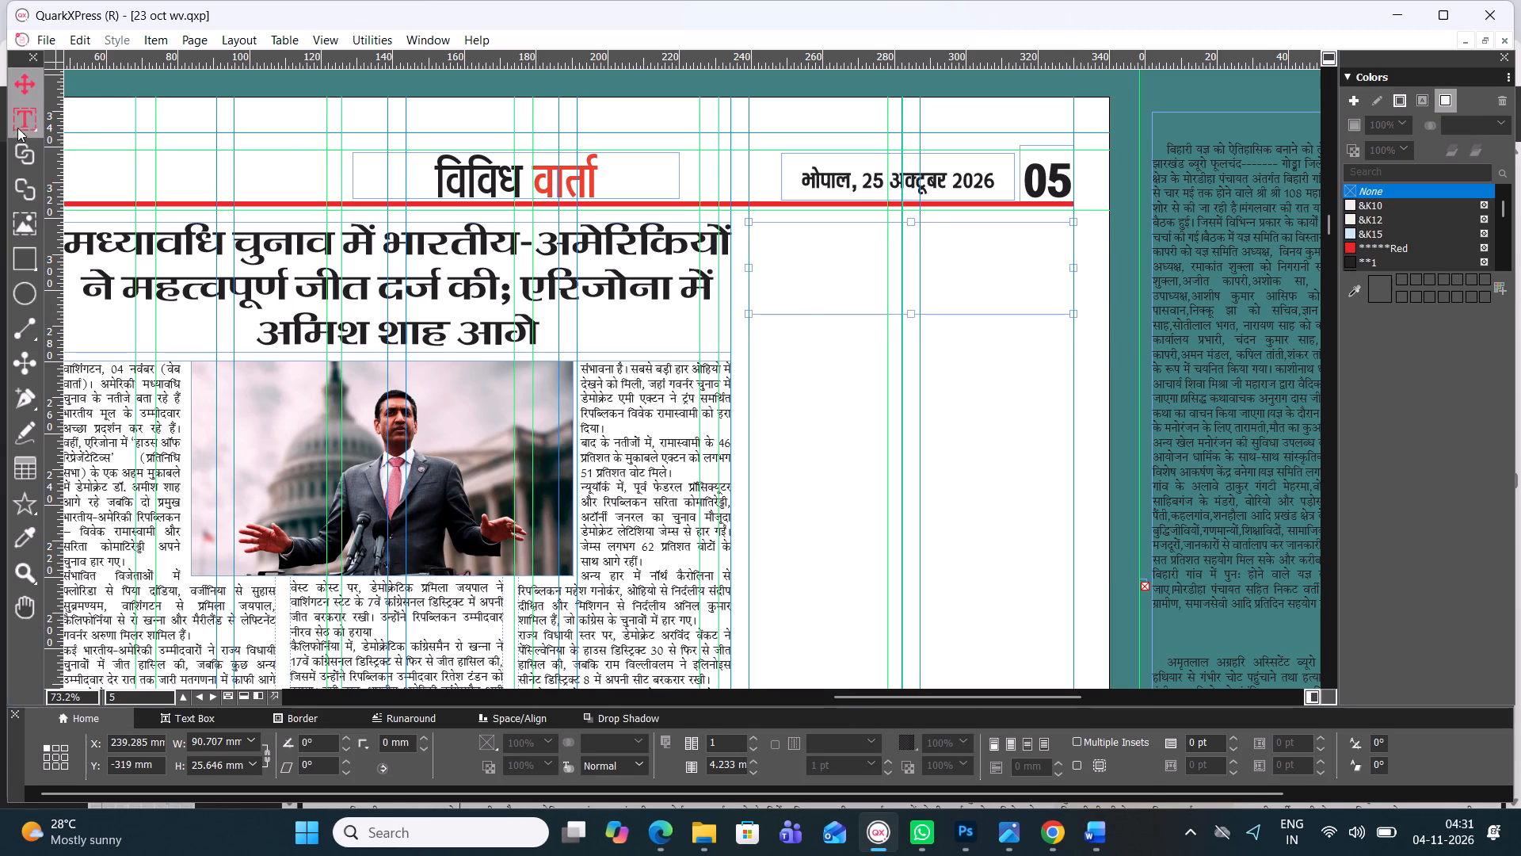
In the Word document 04 Nov International, delete the already placed midterm-election story together with its headline and इंटरनेशनल 04-06 label.
click(1092, 835)
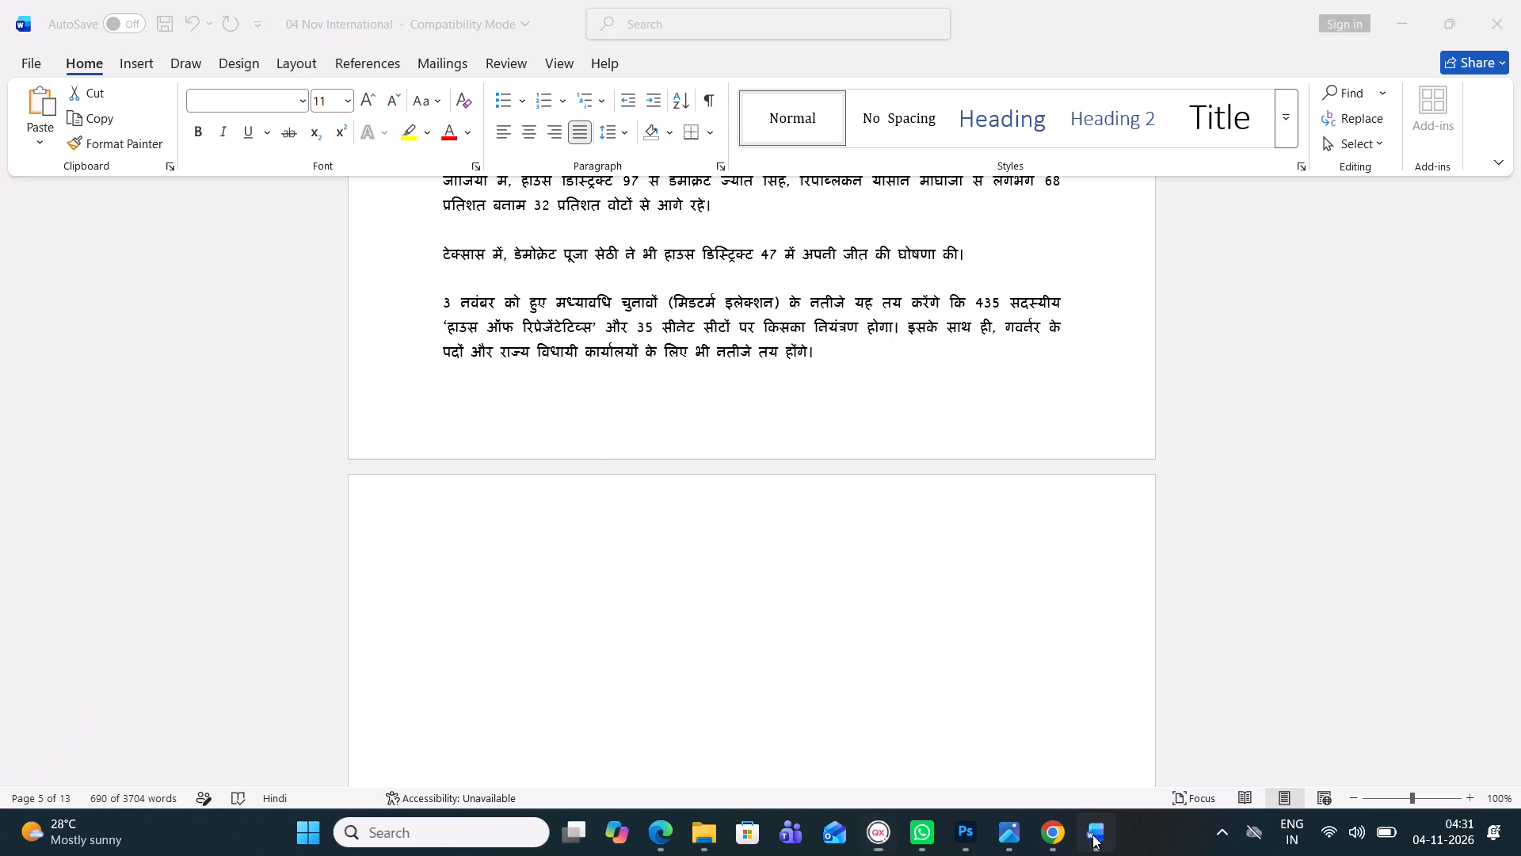
click(820, 355)
drag(820, 355, 820, 354)
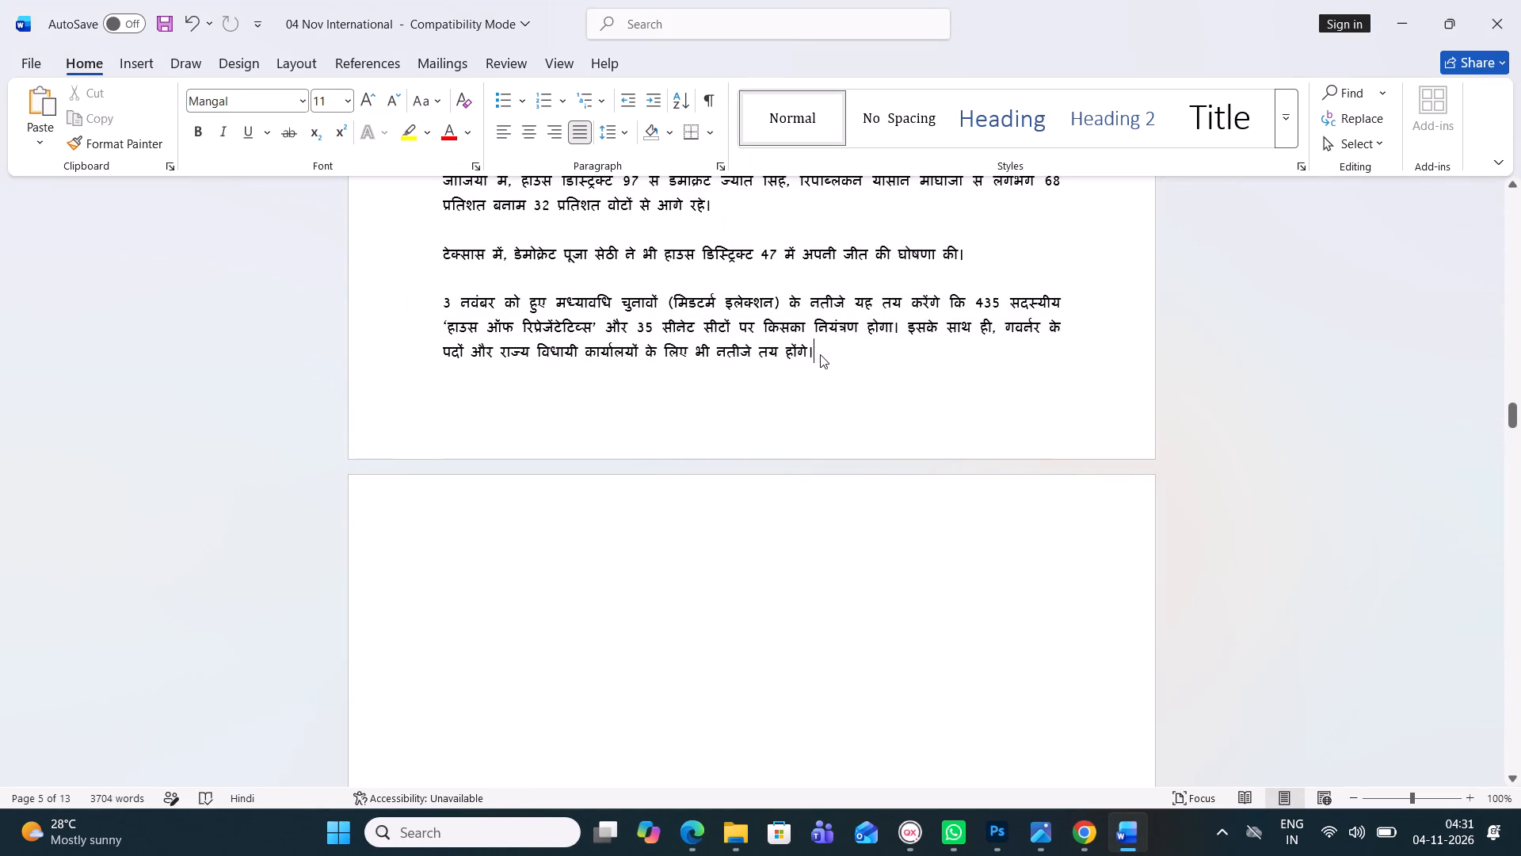
drag(820, 354, 418, 183)
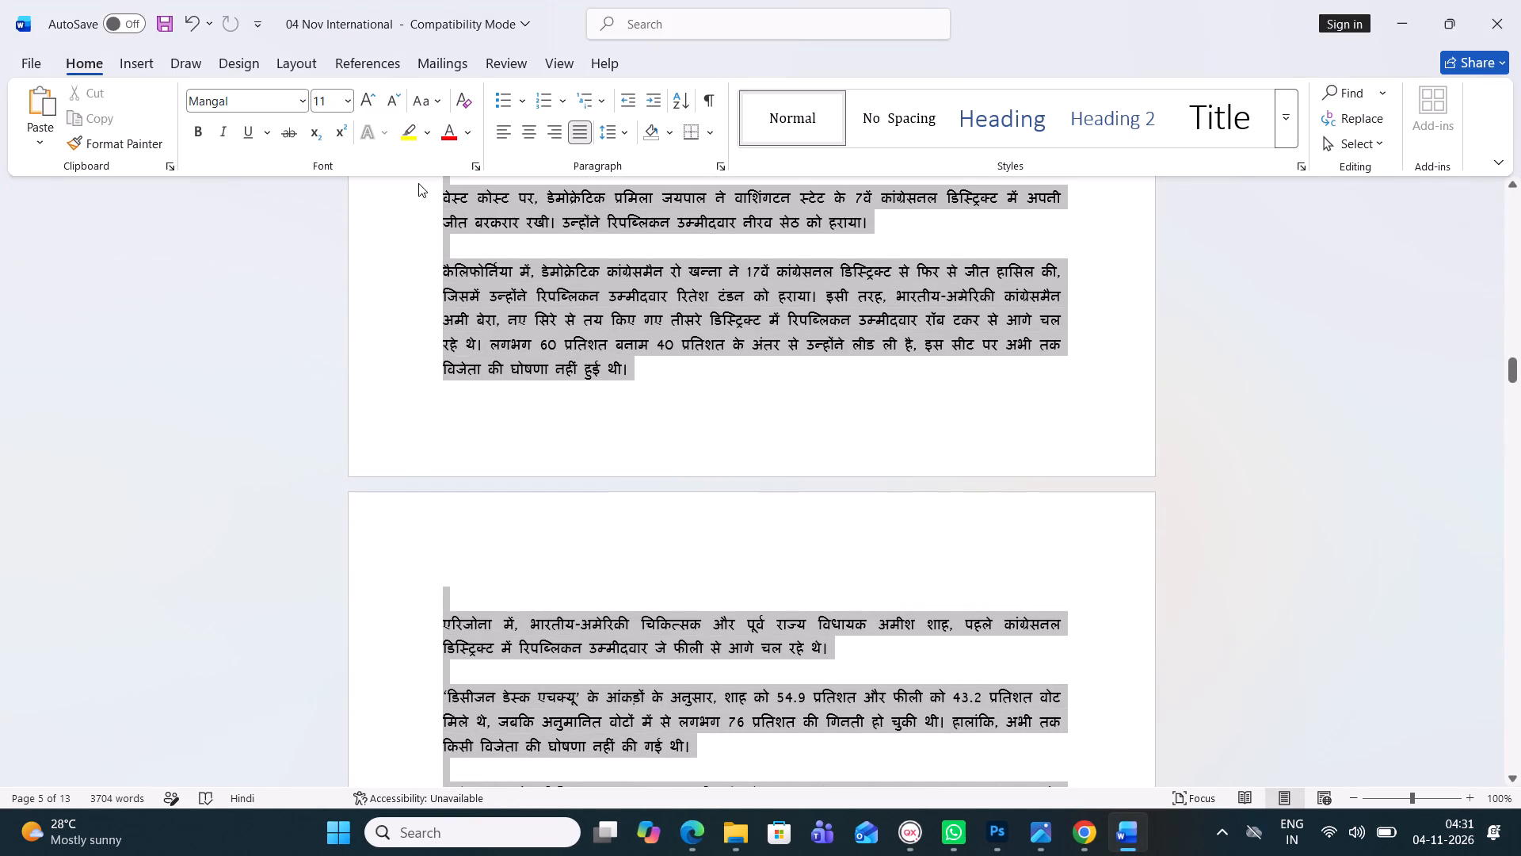
drag(418, 183, 431, 206)
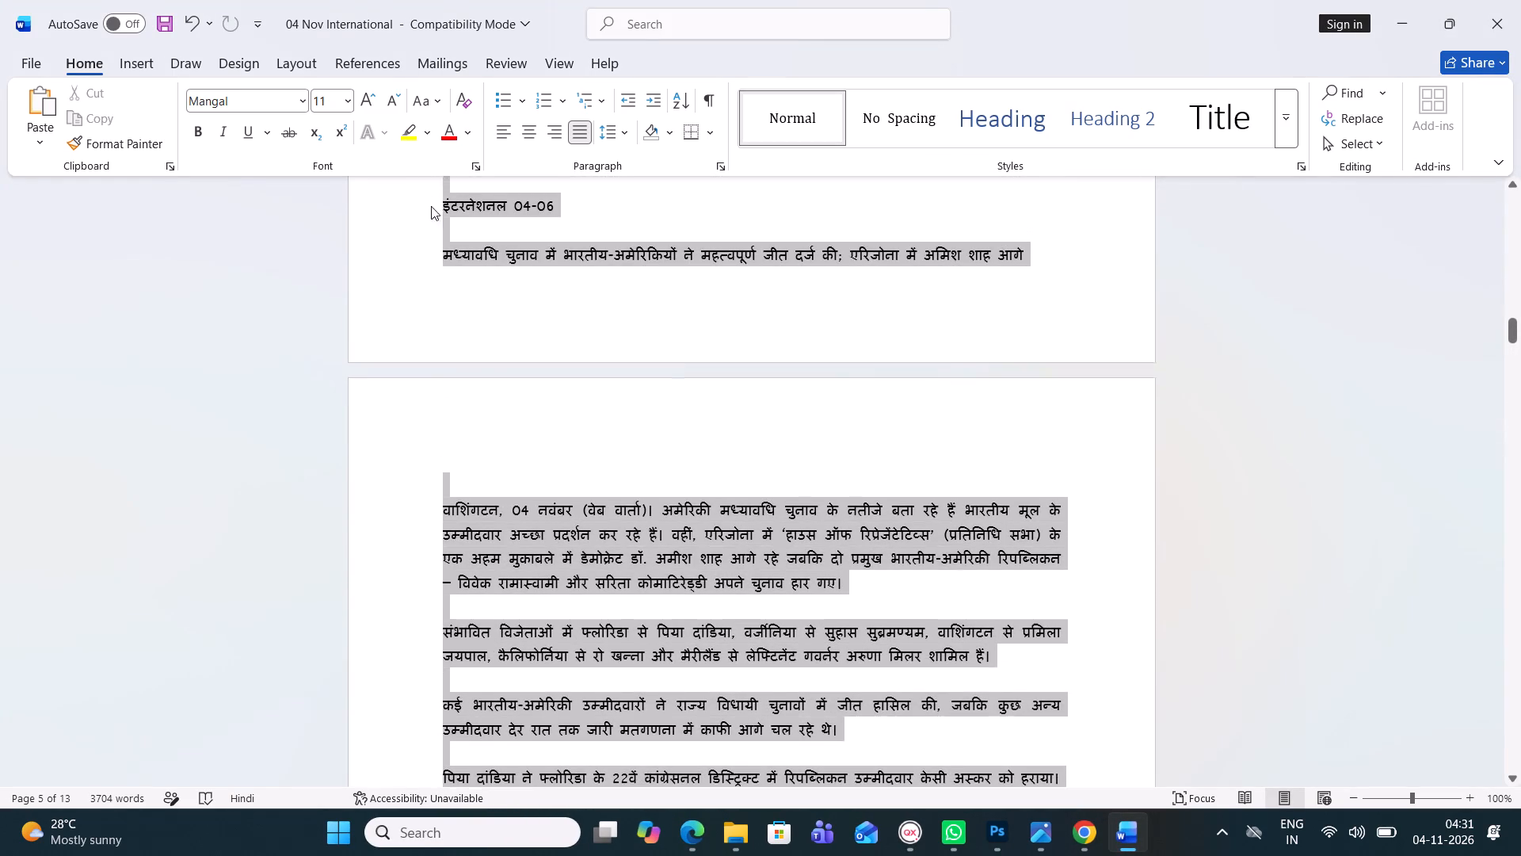
drag(431, 206, 433, 201)
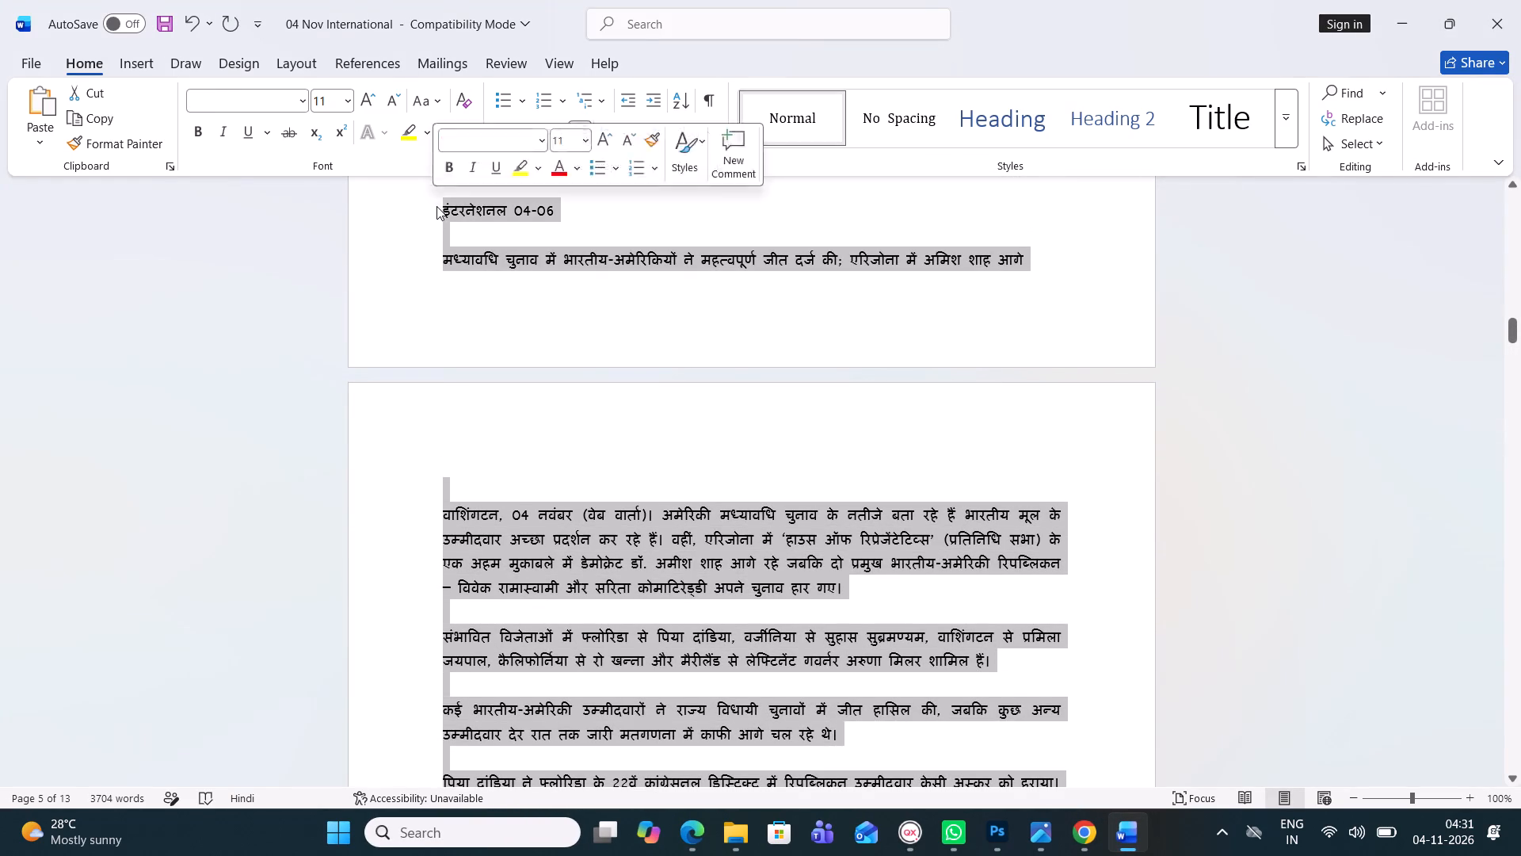
key(BackSpace)
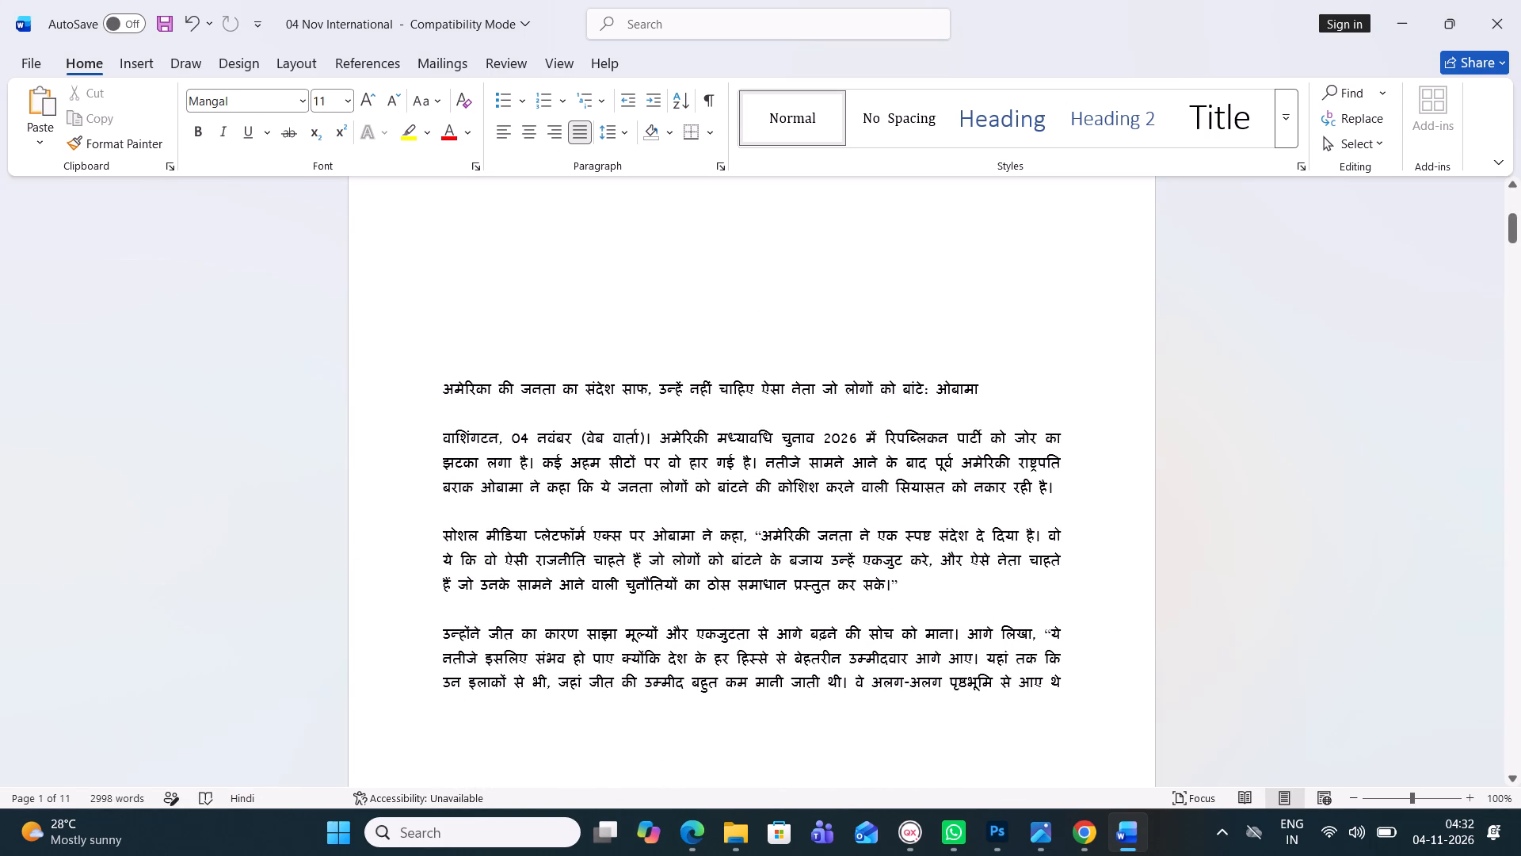
Copy the Word headline beginning अमेरिका की जनता का संदेश साफ and paste it into the new empty text box in QuarkXPress.
drag(435, 384, 1111, 384)
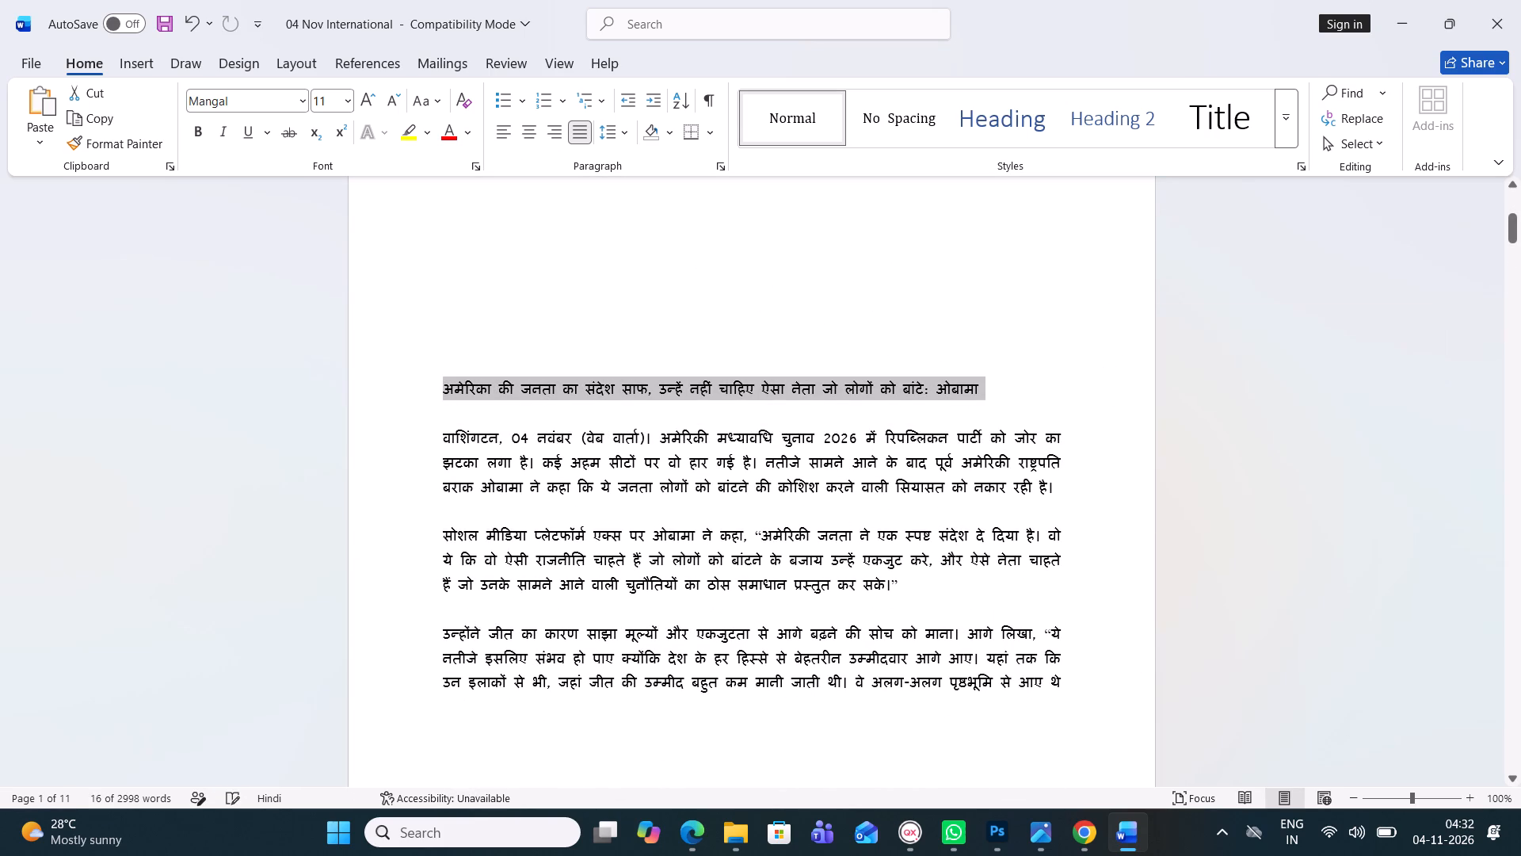
key(ctrl+c)
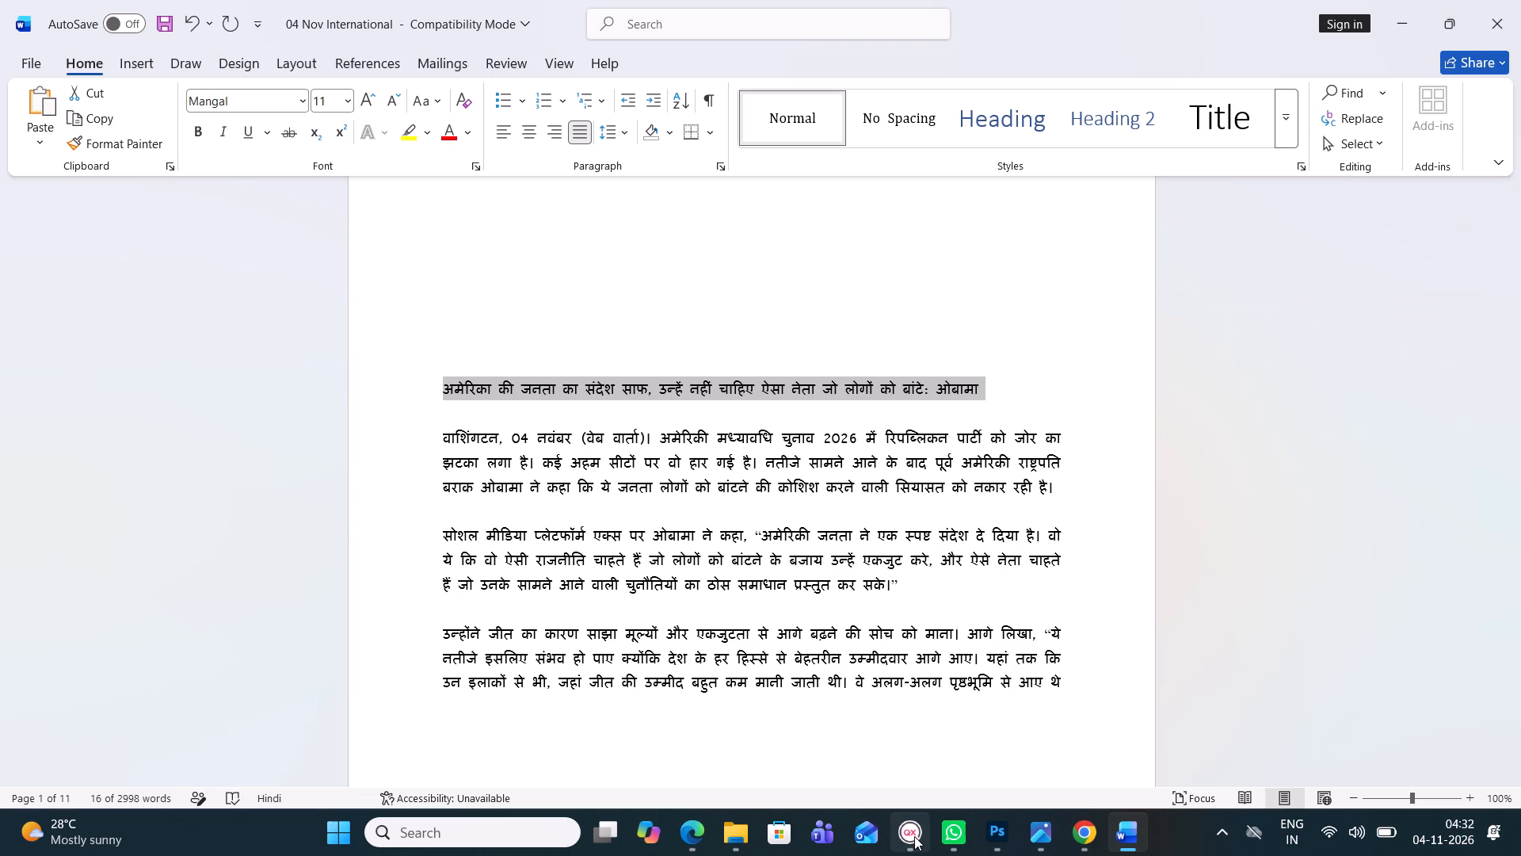
click(914, 836)
click(1079, 843)
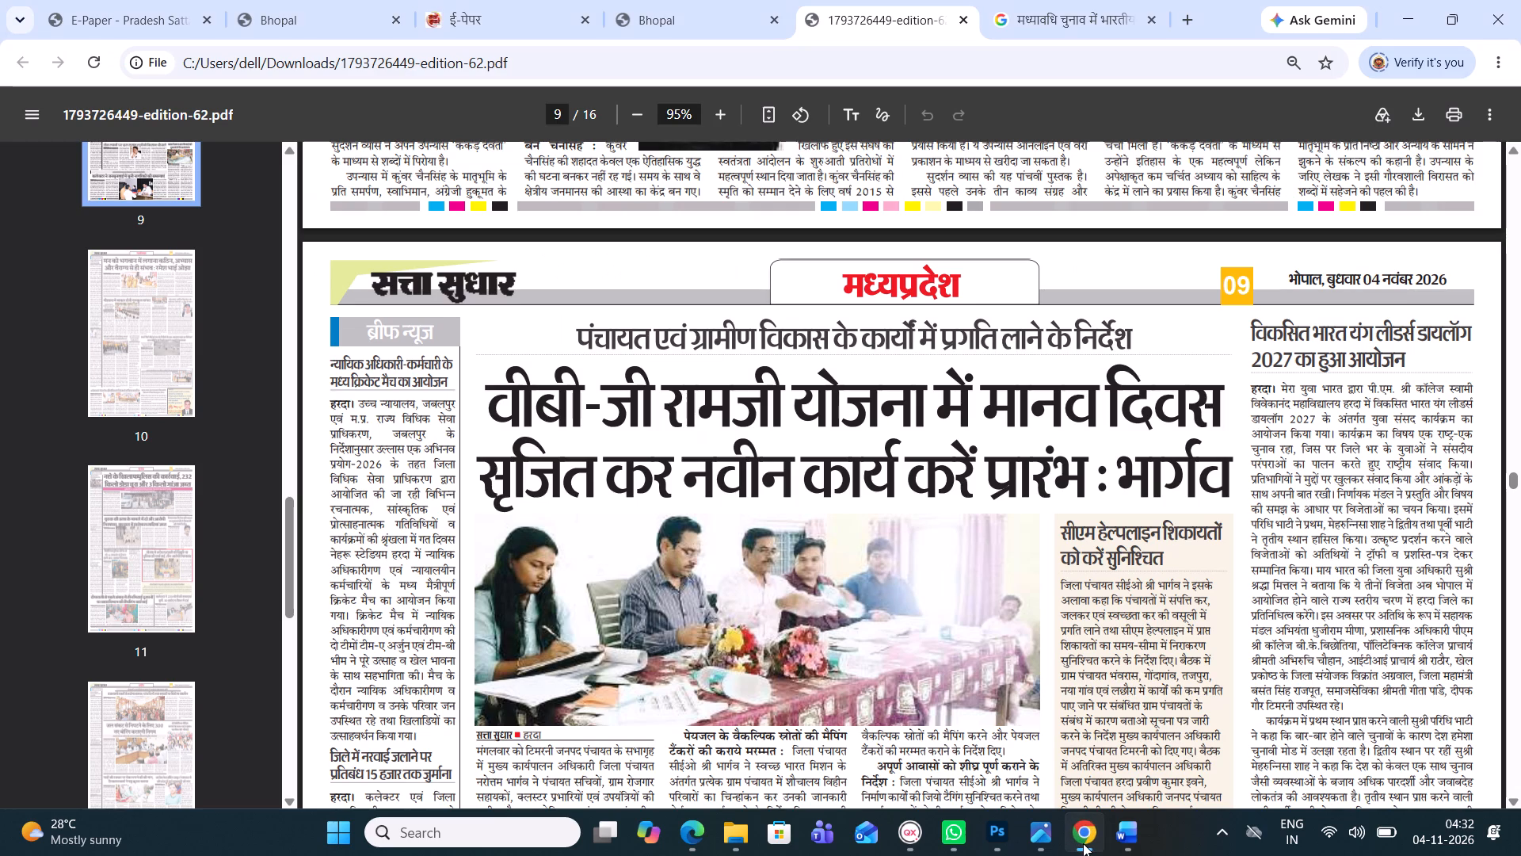
click(904, 831)
key(ctrl+v)
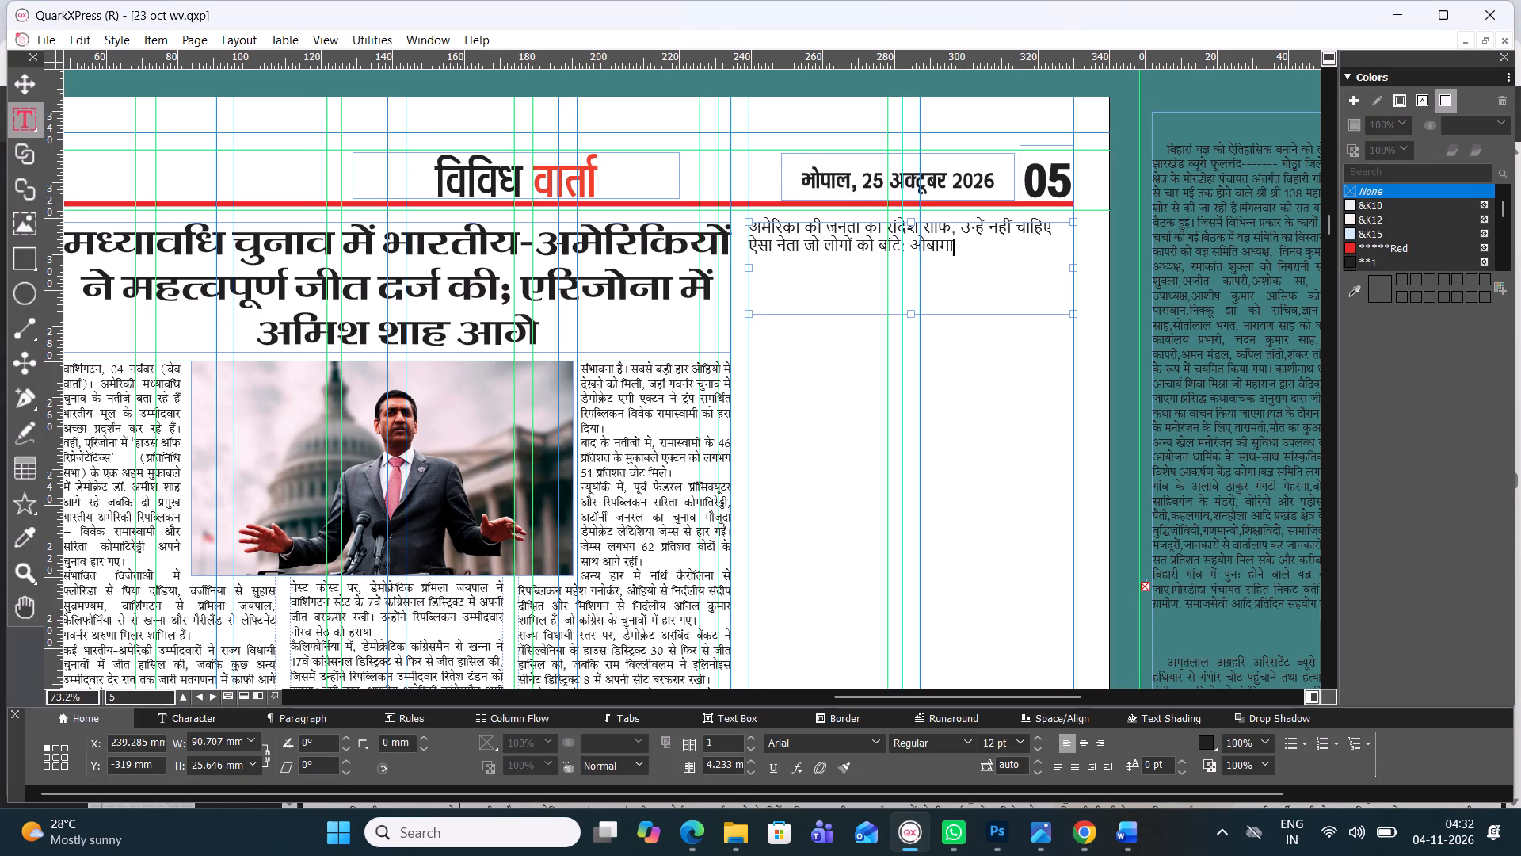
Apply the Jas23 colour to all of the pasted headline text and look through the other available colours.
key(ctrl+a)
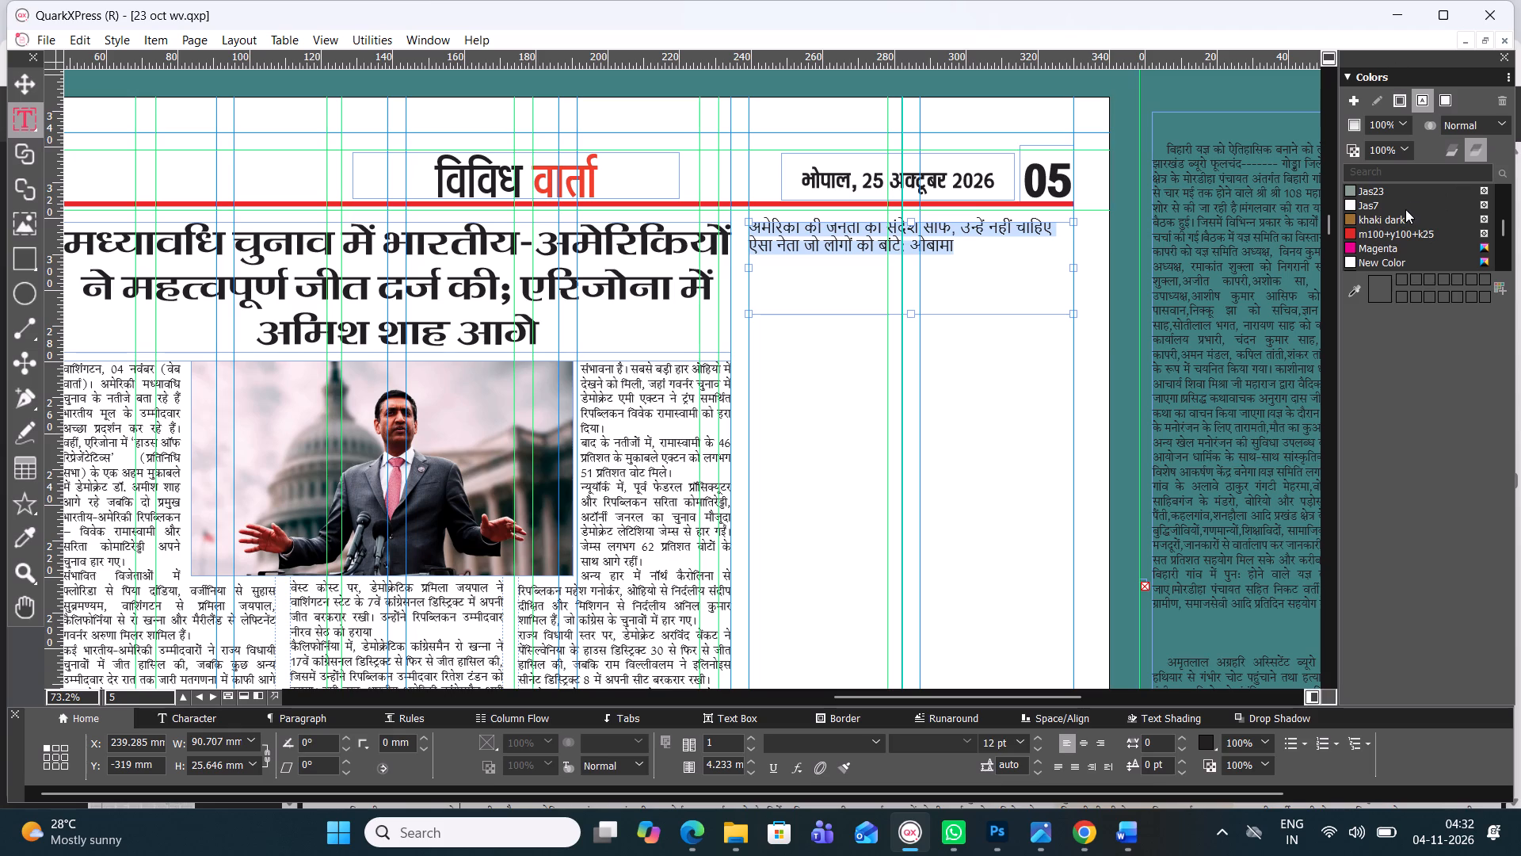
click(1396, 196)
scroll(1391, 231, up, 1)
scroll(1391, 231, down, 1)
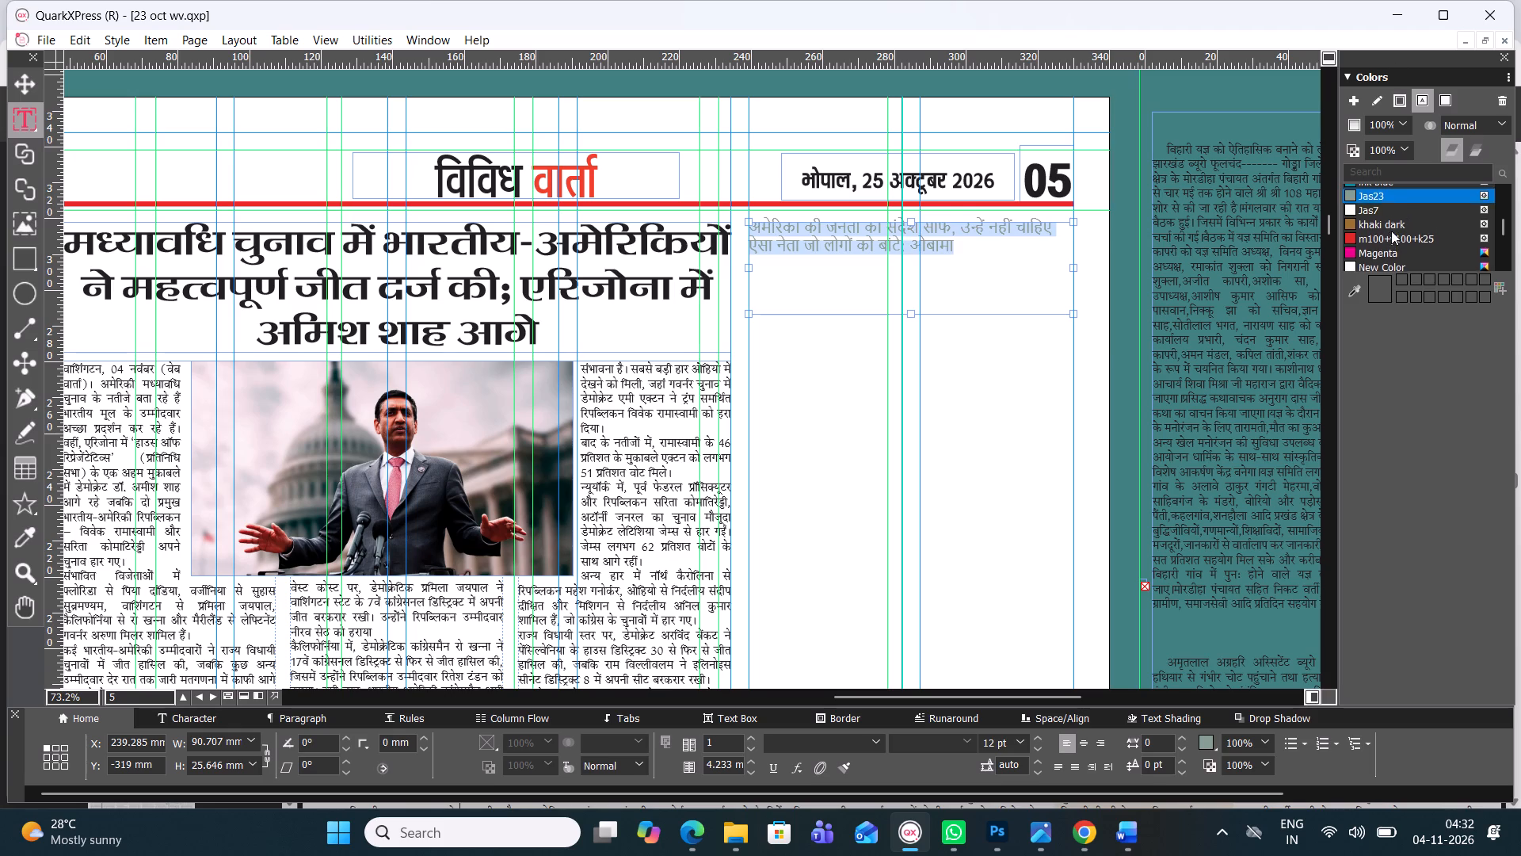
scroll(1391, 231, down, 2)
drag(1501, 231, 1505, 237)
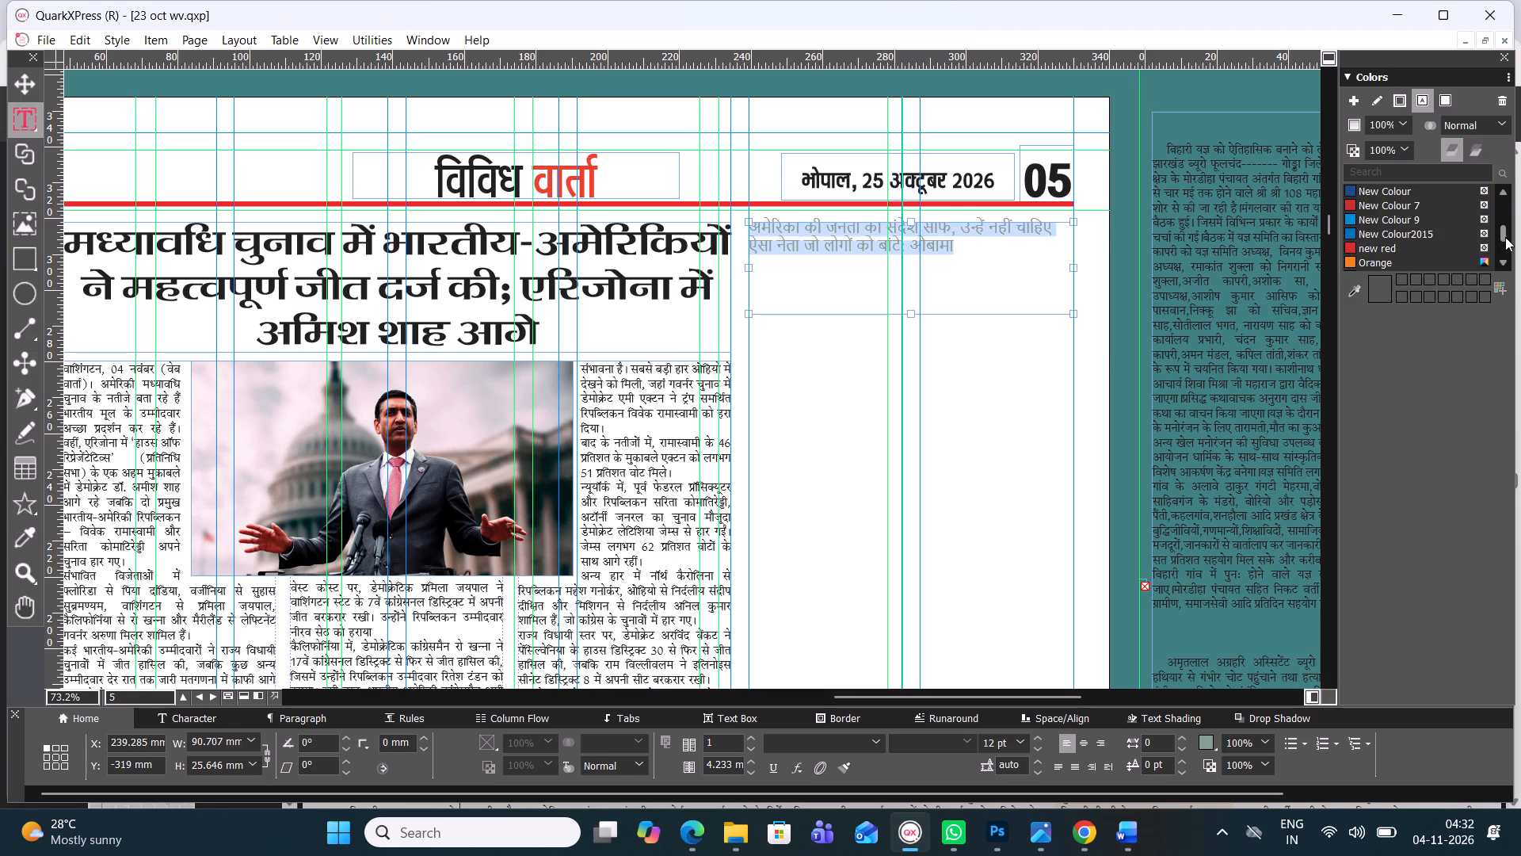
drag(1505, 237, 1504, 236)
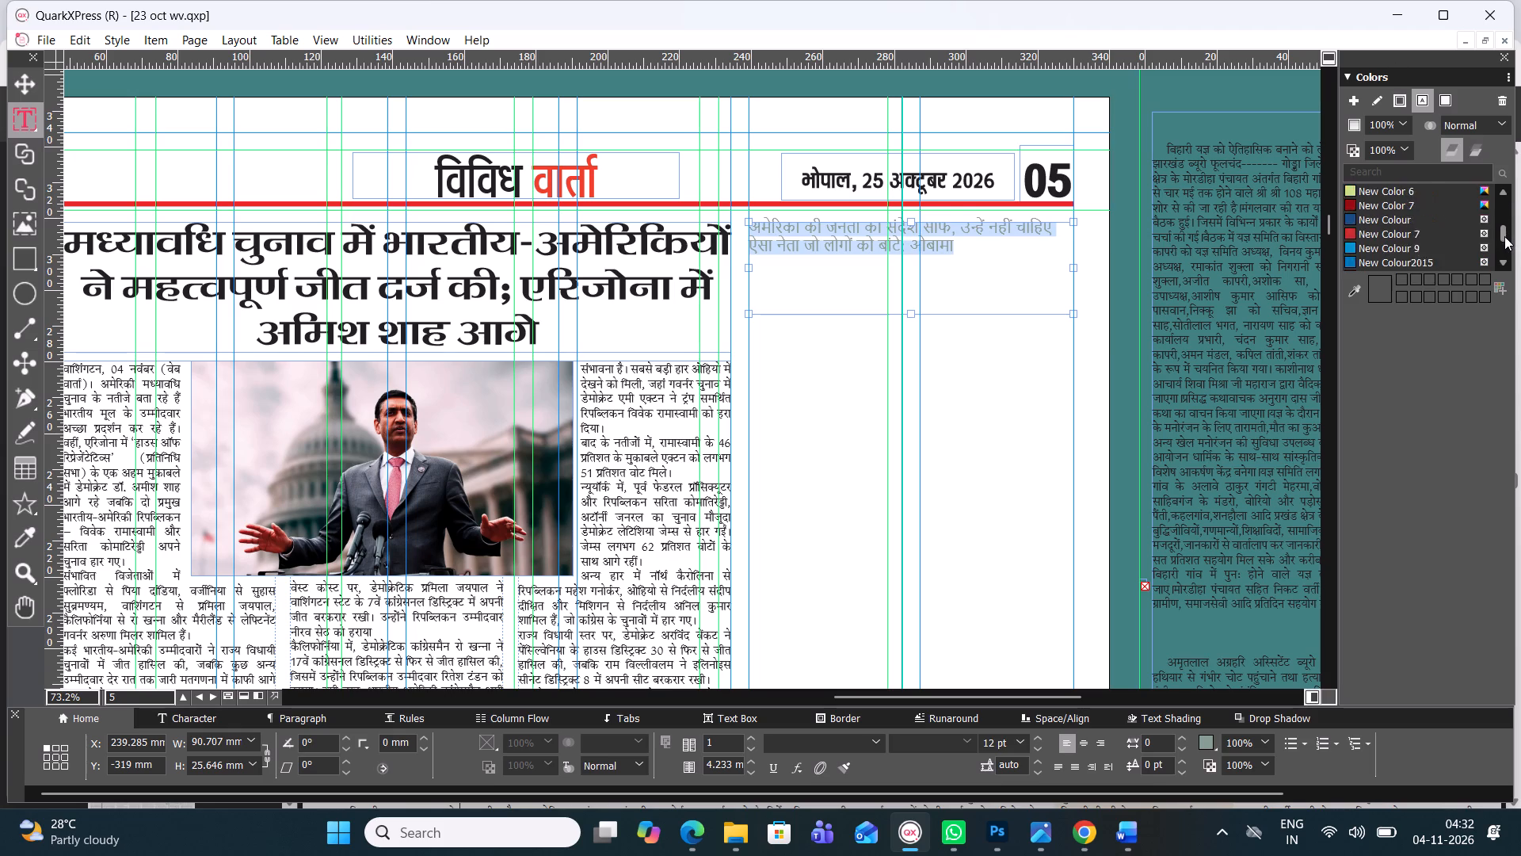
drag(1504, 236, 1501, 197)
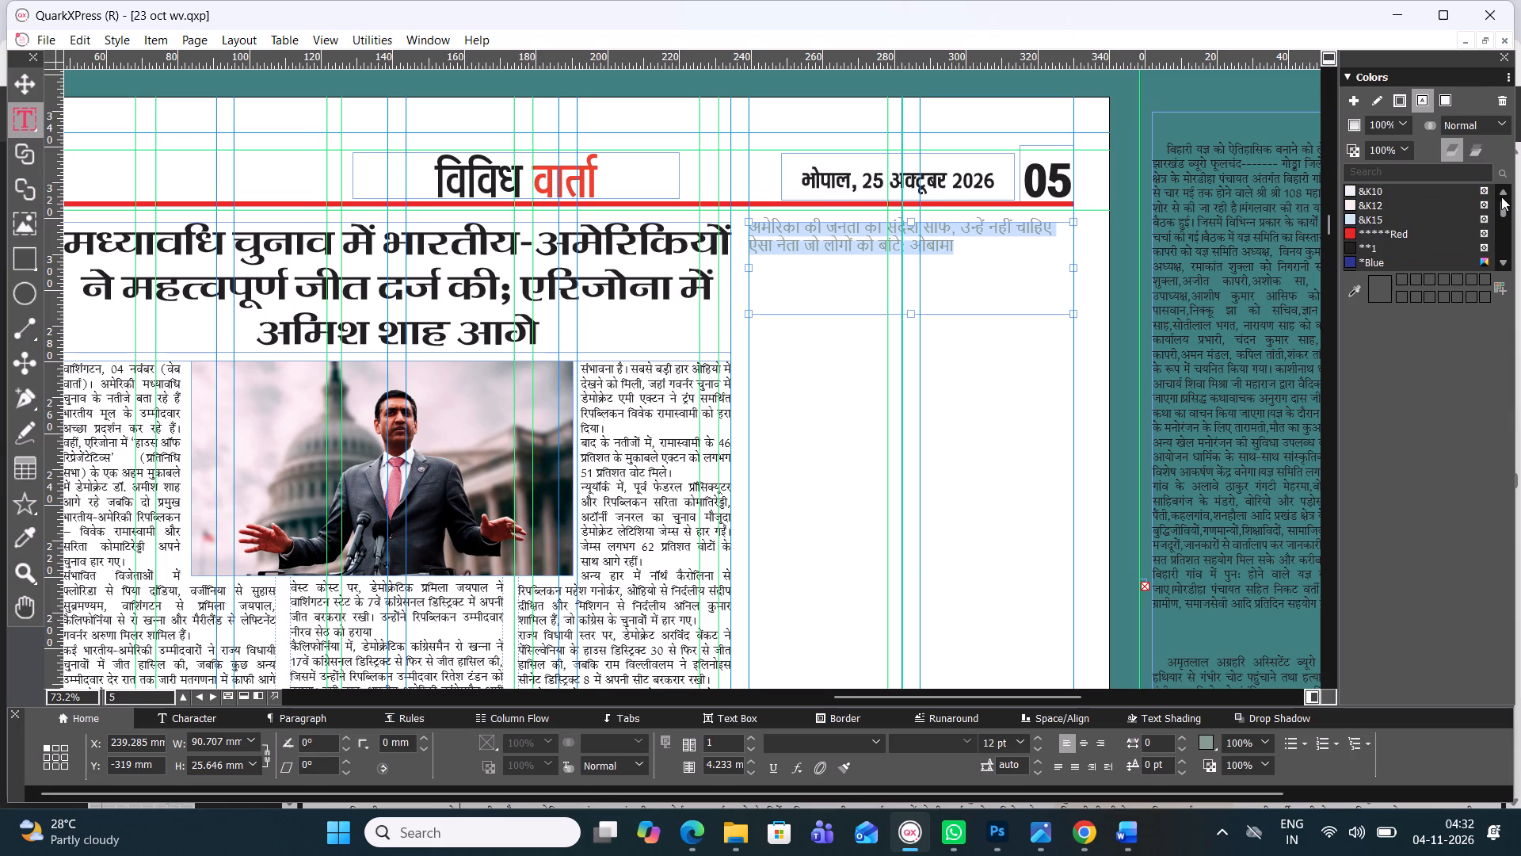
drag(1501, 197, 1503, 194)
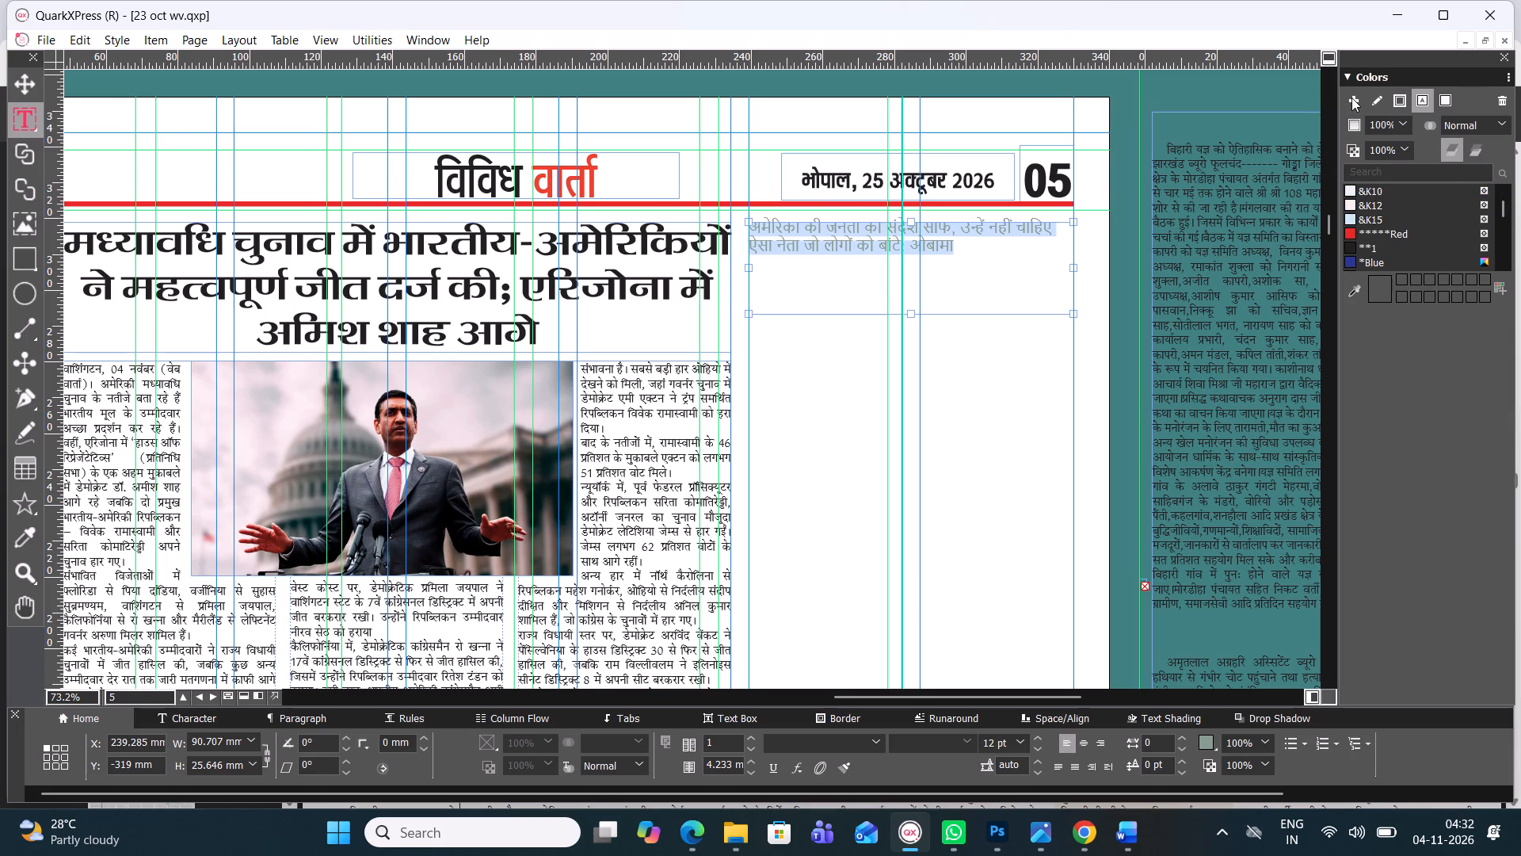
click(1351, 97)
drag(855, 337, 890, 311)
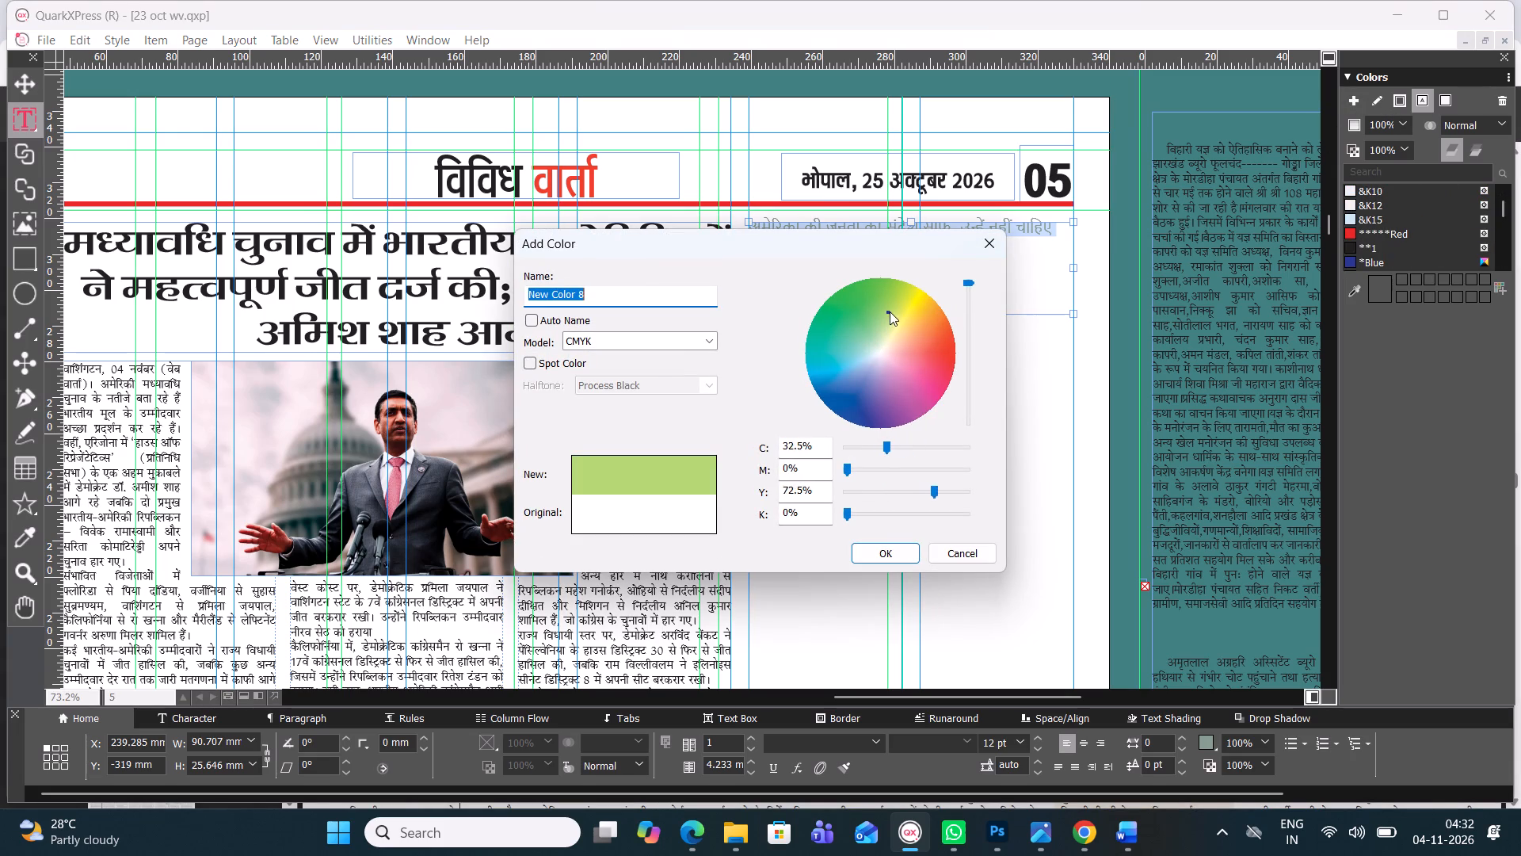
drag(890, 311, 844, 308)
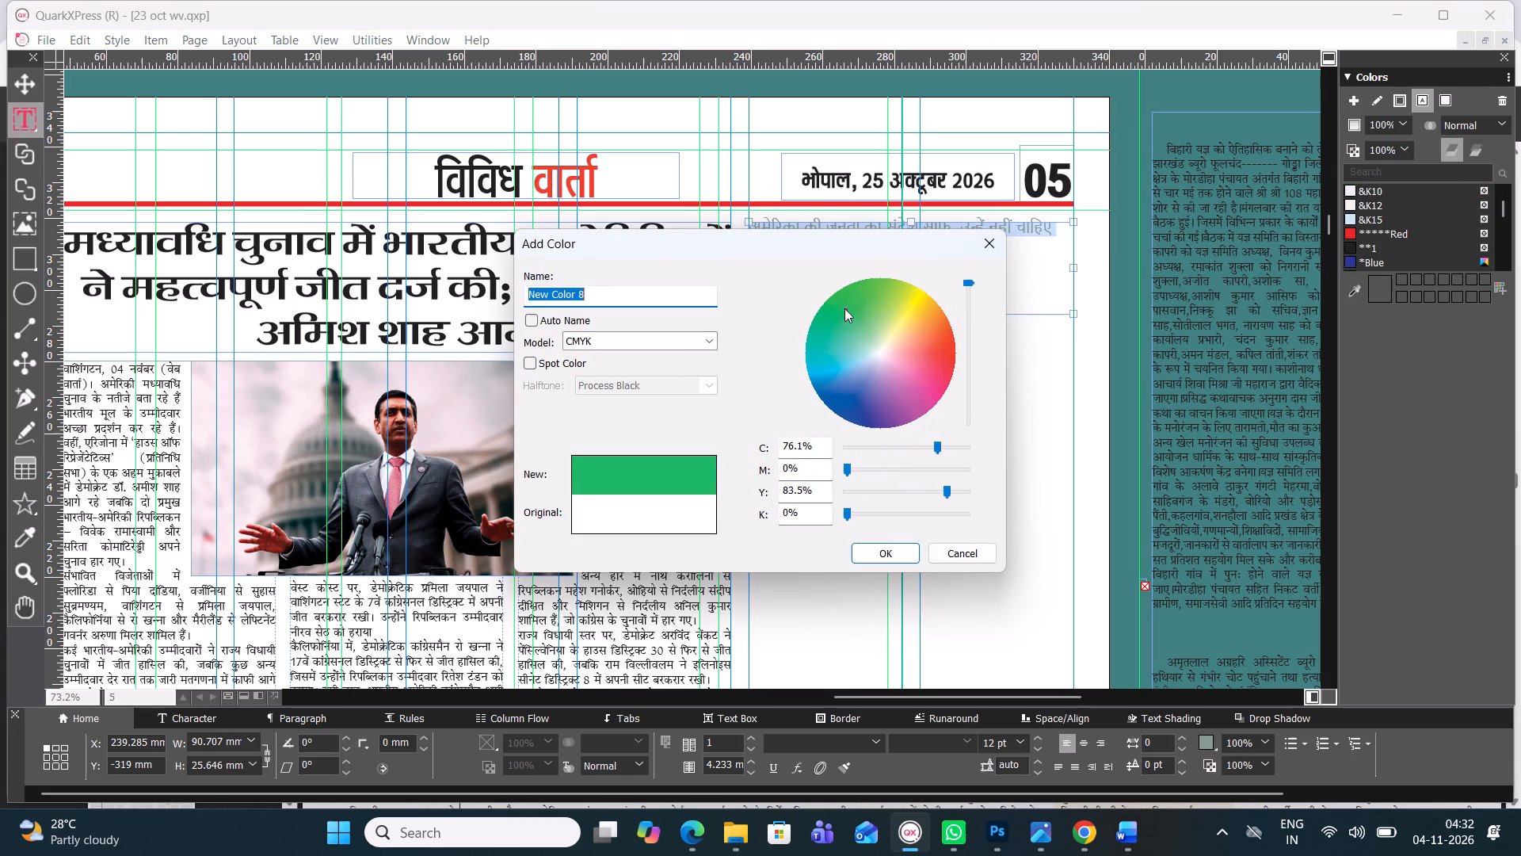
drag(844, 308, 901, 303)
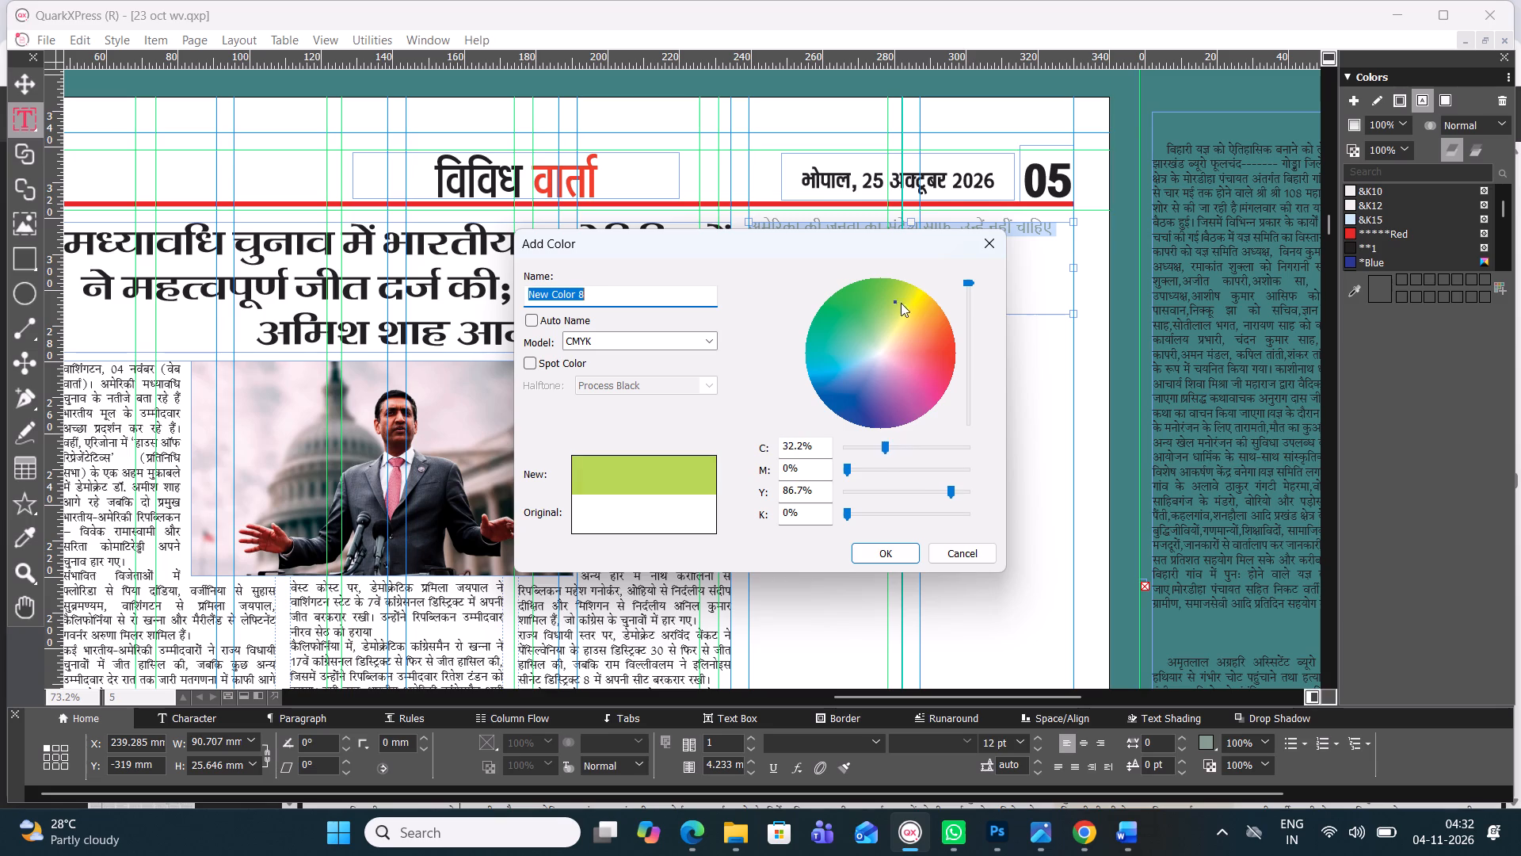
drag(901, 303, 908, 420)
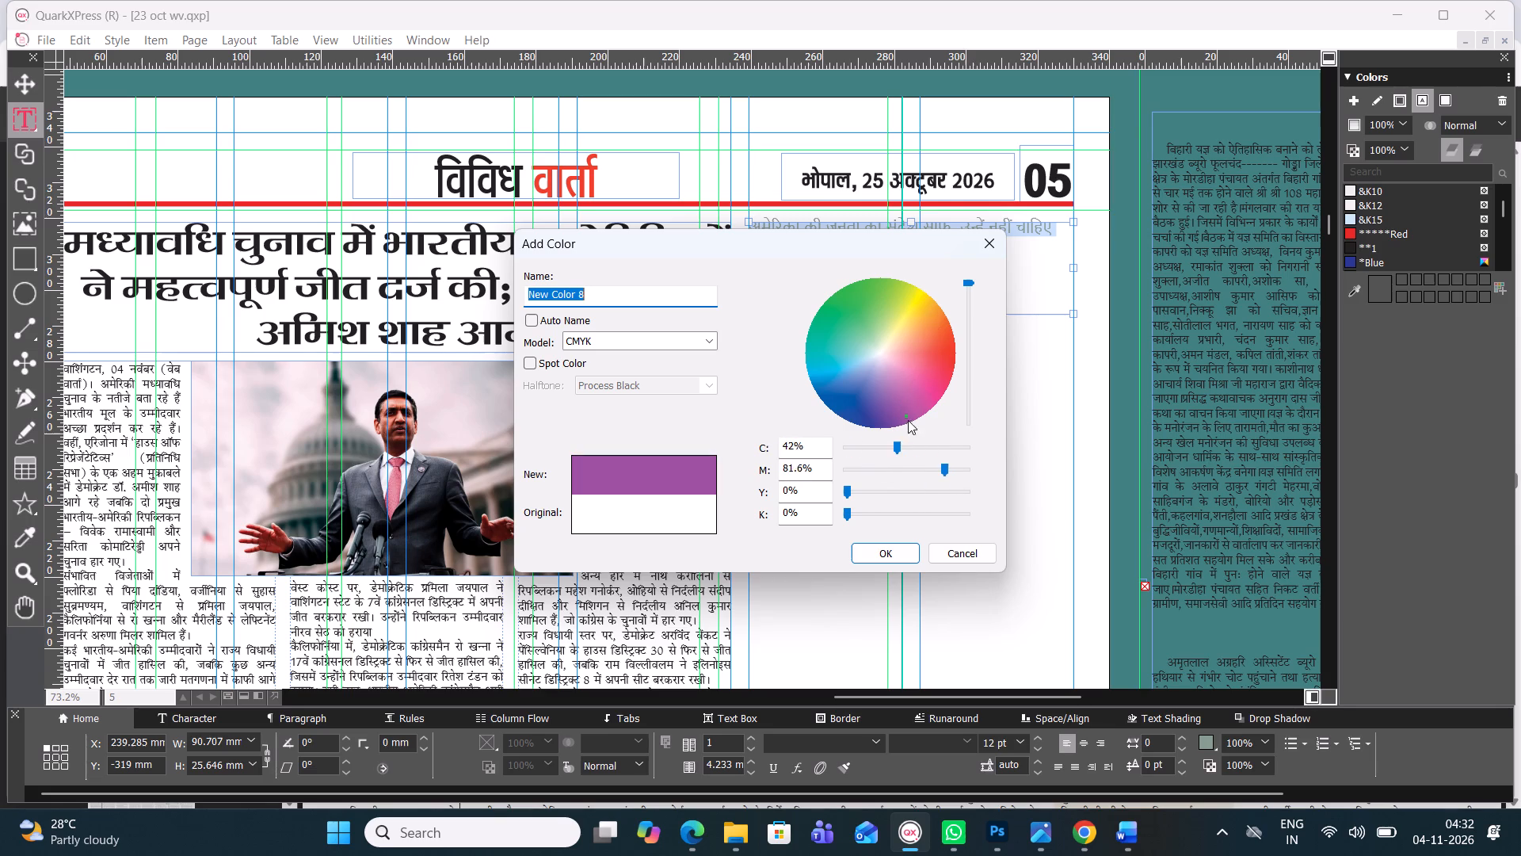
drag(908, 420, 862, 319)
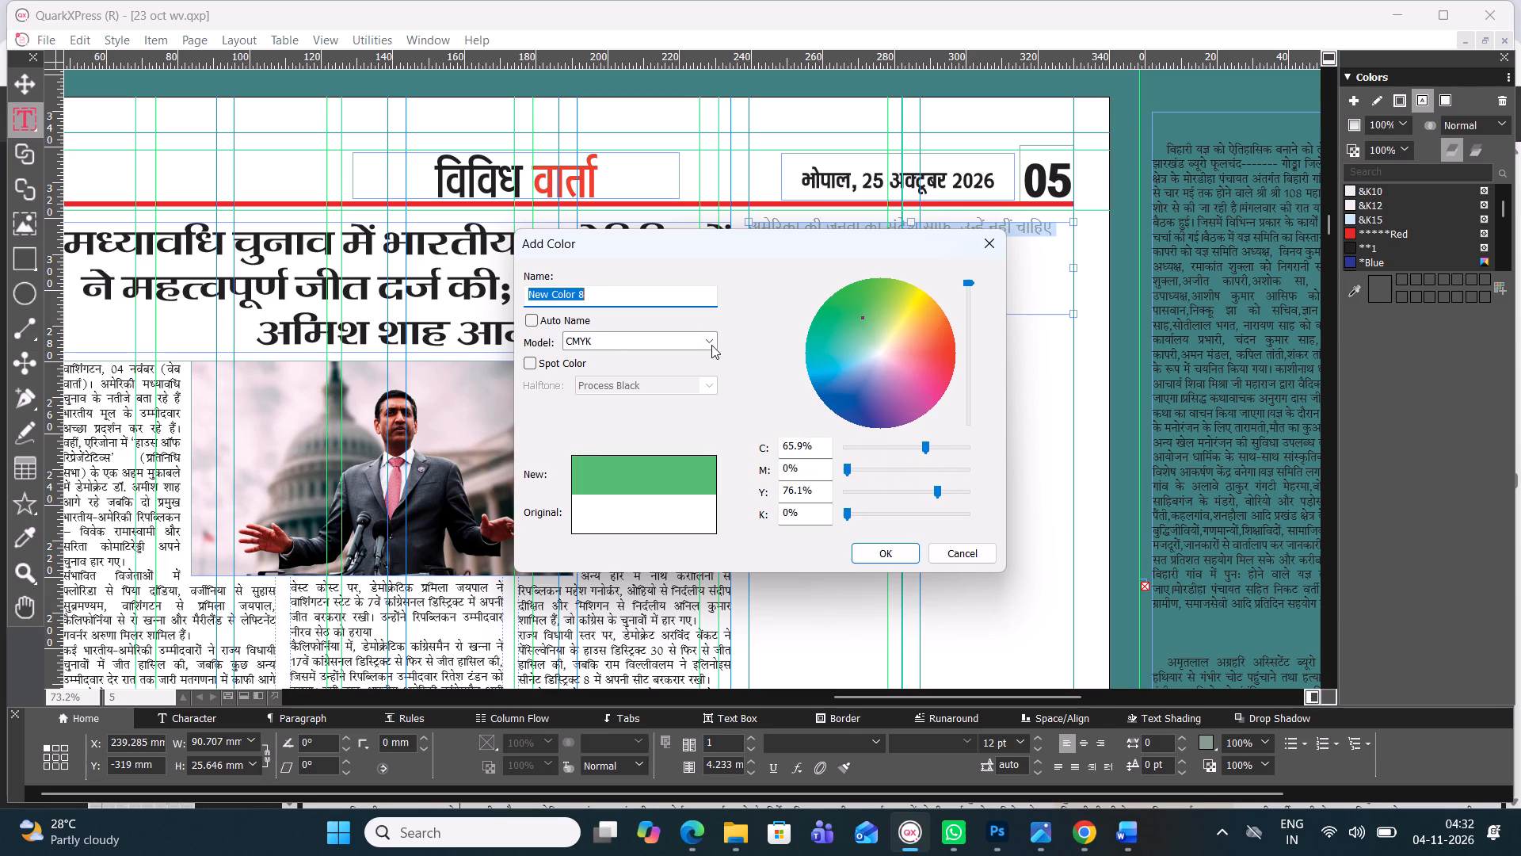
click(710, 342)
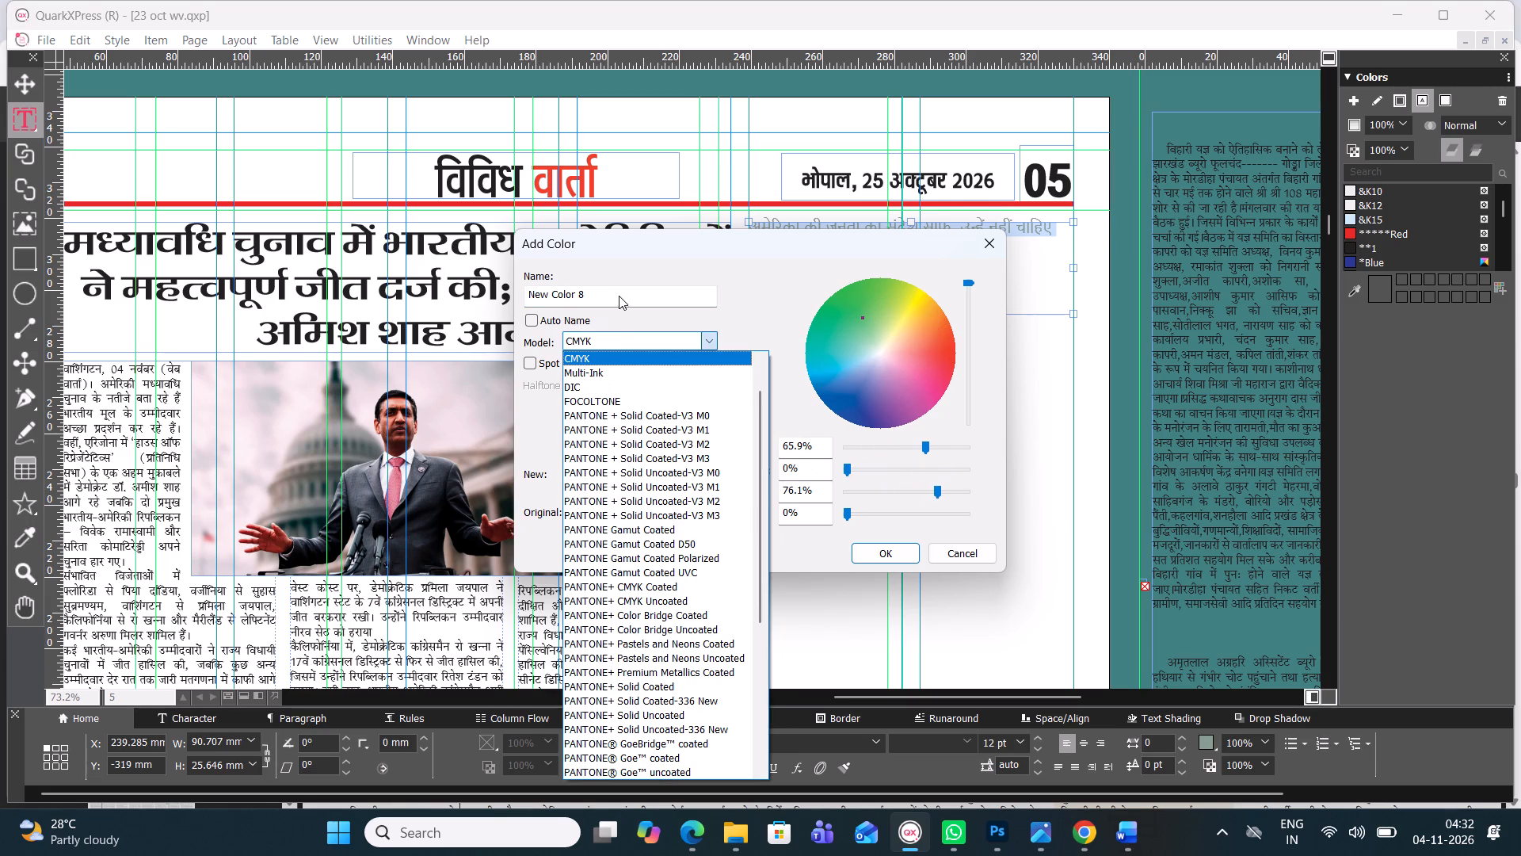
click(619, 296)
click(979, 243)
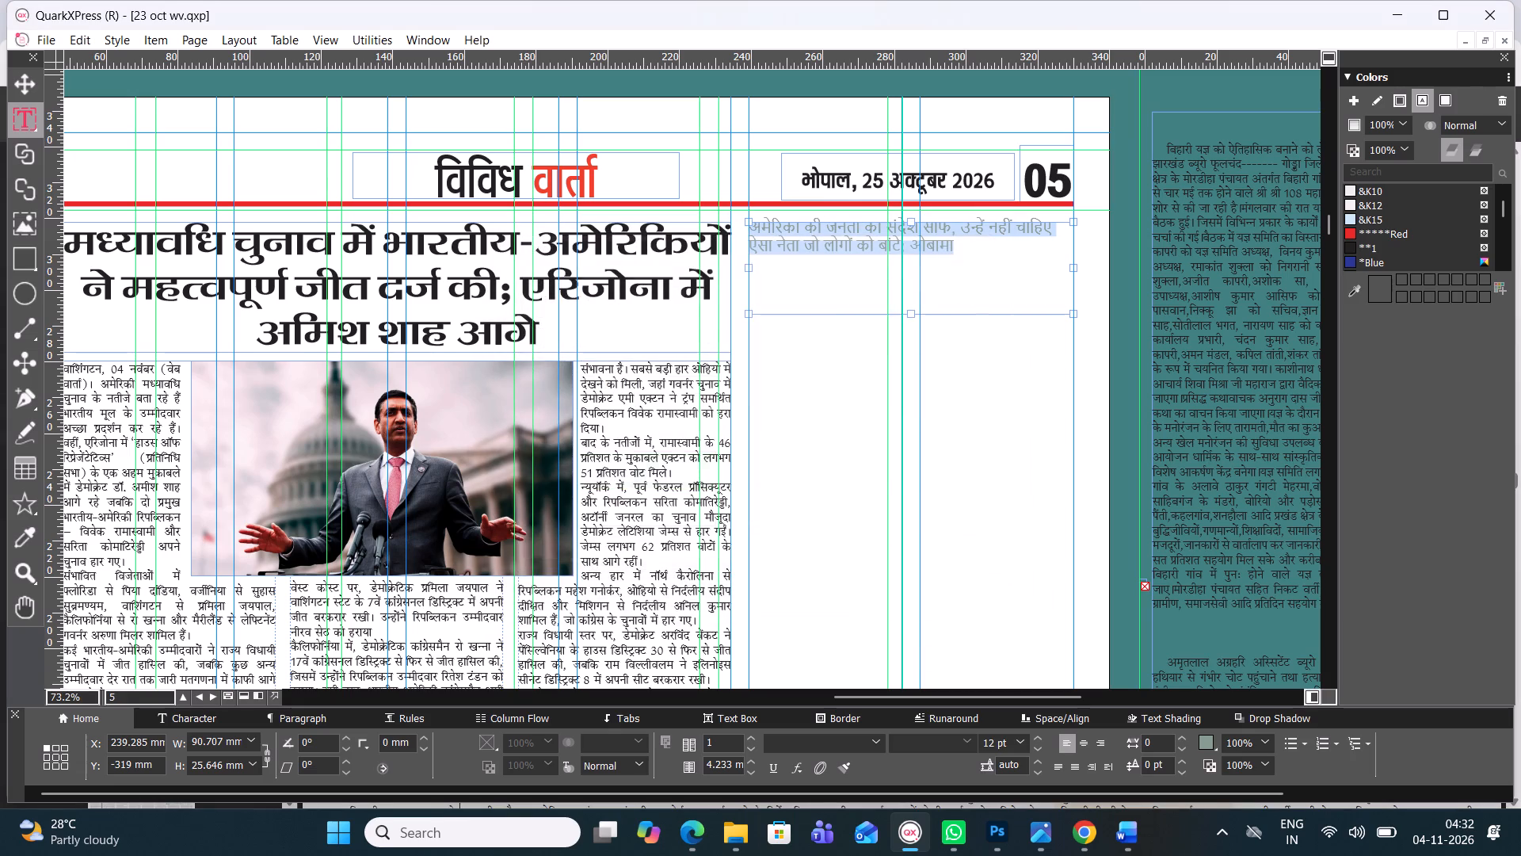
Apply the grey 0-0-0-50 colour to the selected headline text.
scroll(1395, 204, down, 1)
scroll(1395, 204, up, 1)
scroll(1395, 204, down, 1)
scroll(1378, 258, up, 1)
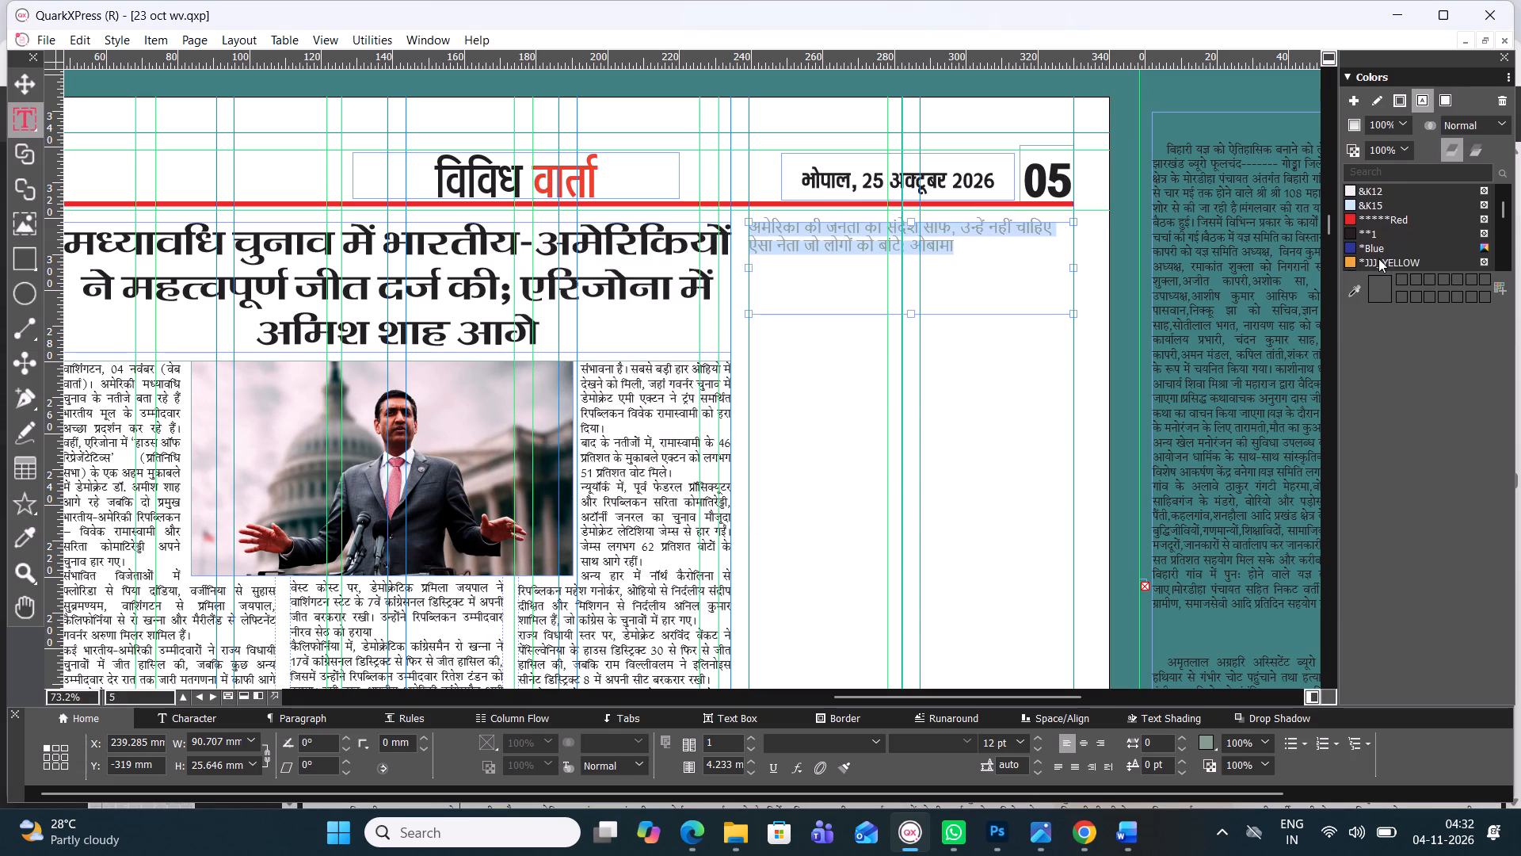
scroll(1378, 258, down, 1)
scroll(1378, 258, up, 2)
scroll(1378, 240, down, 2)
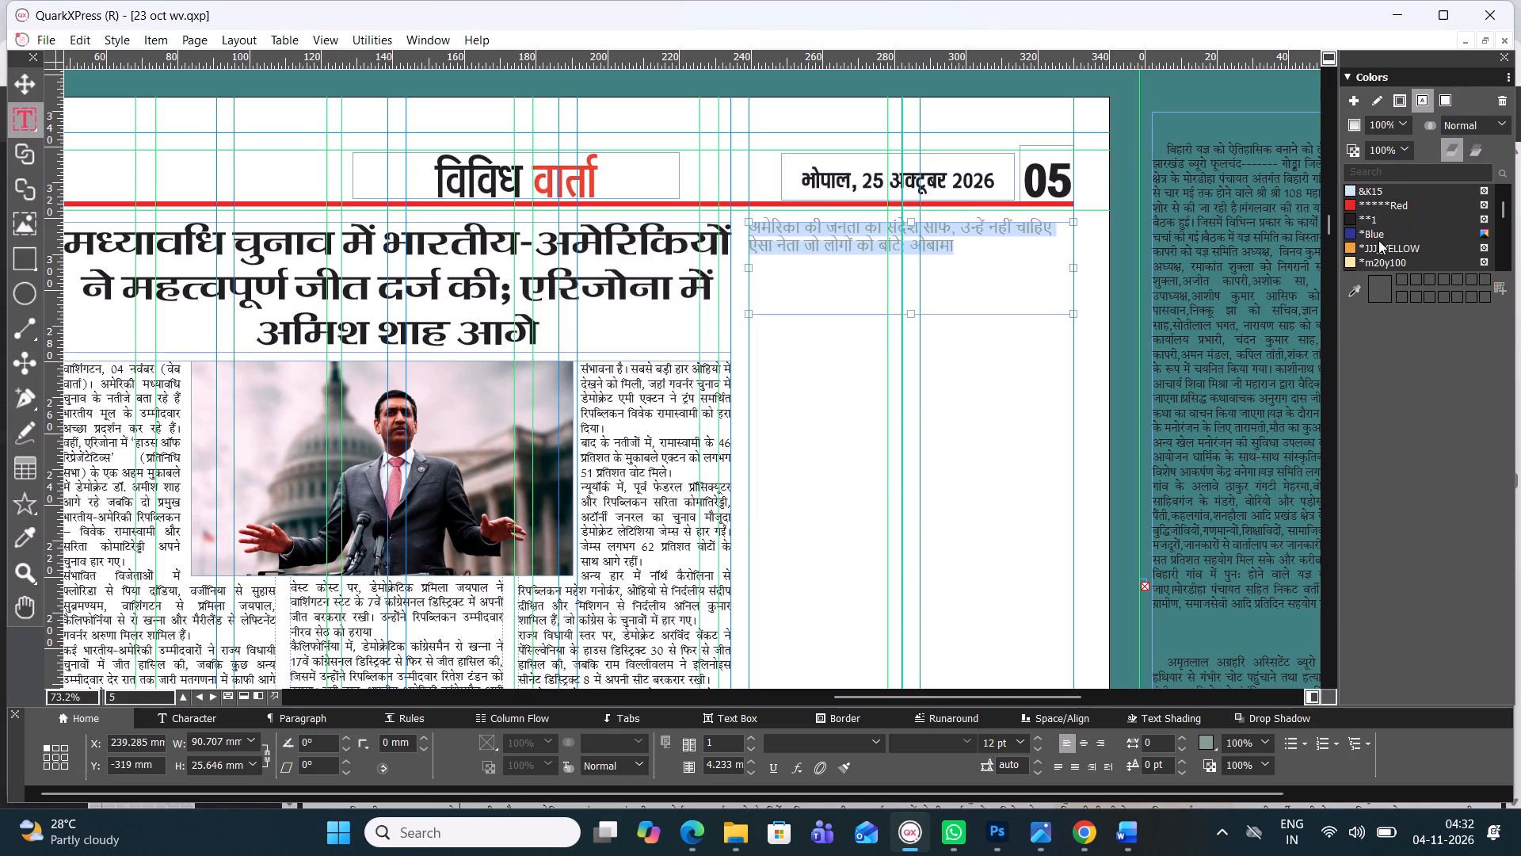
scroll(1378, 246, down, 3)
click(1380, 262)
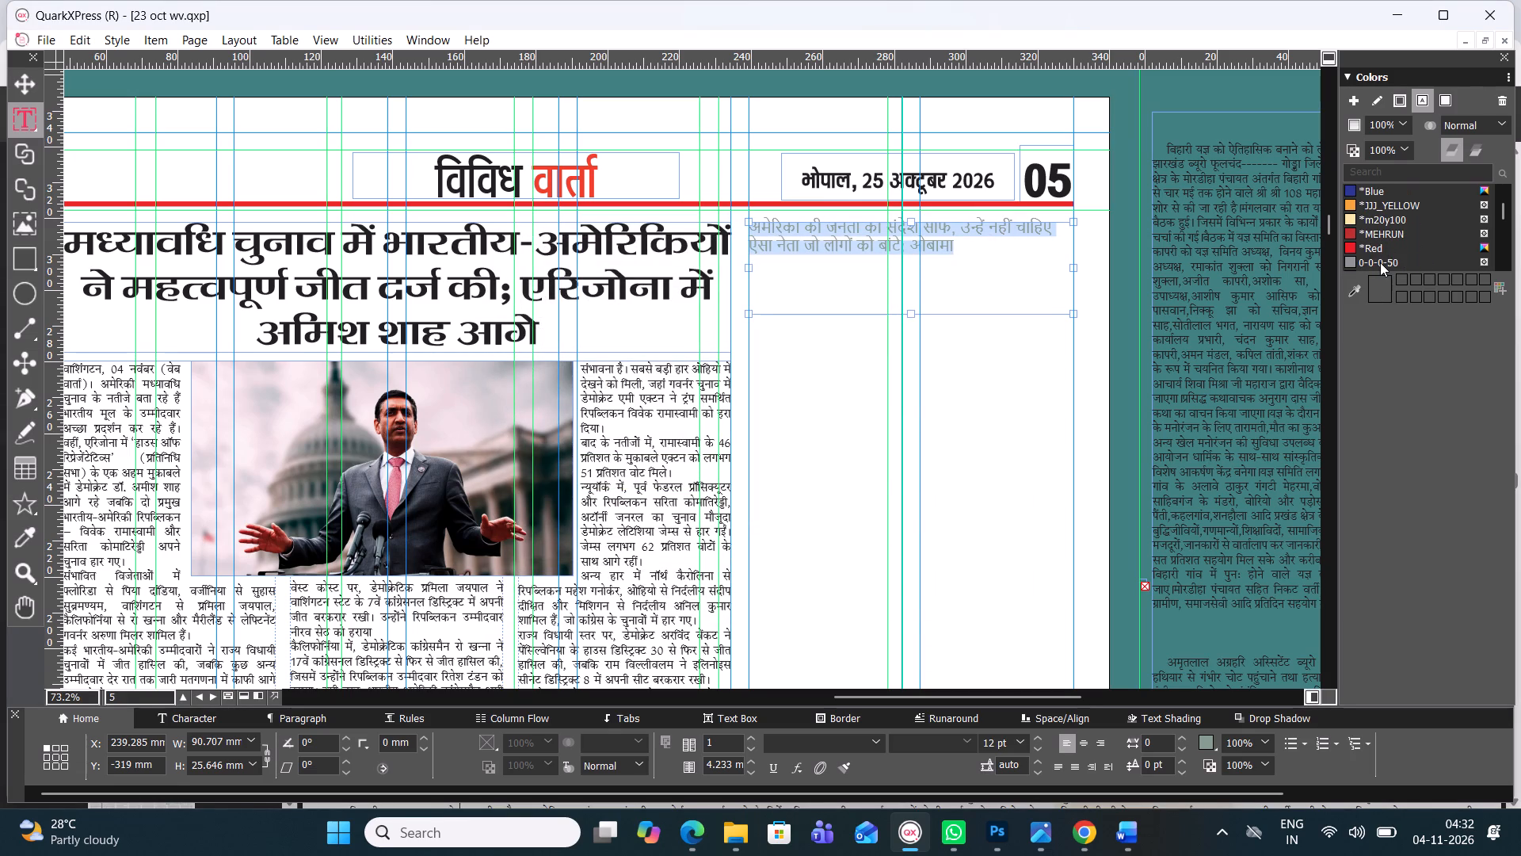
Redefine the 0-0-0-50 colour as a CMYK grey of 45.9% cyan, 35.3% magenta, 34.9% yellow and 3.9% black.
double_click(1380, 262)
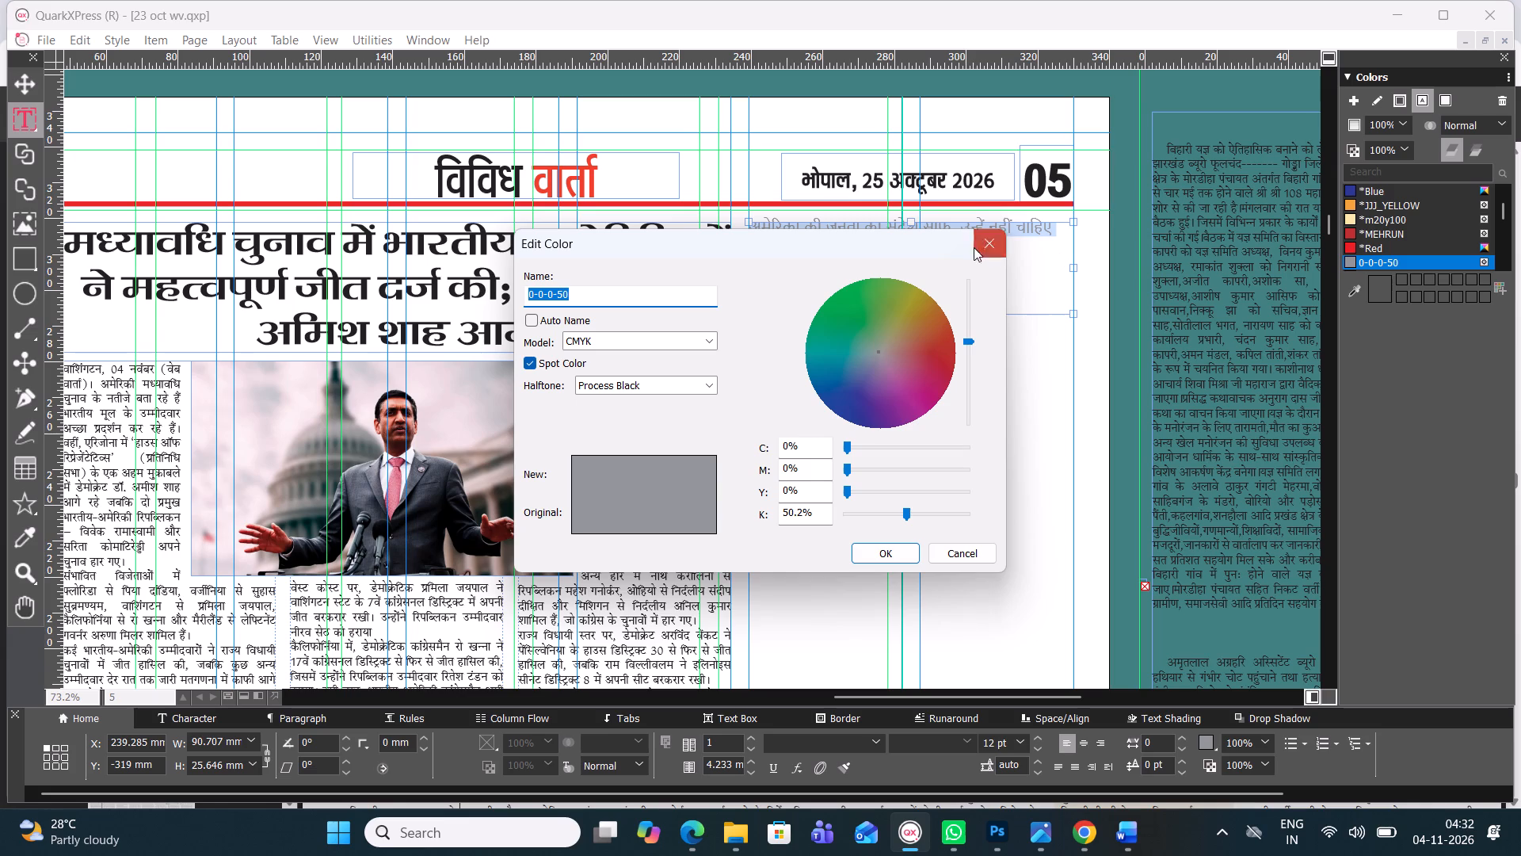
click(615, 499)
double_click(615, 499)
drag(890, 336, 878, 342)
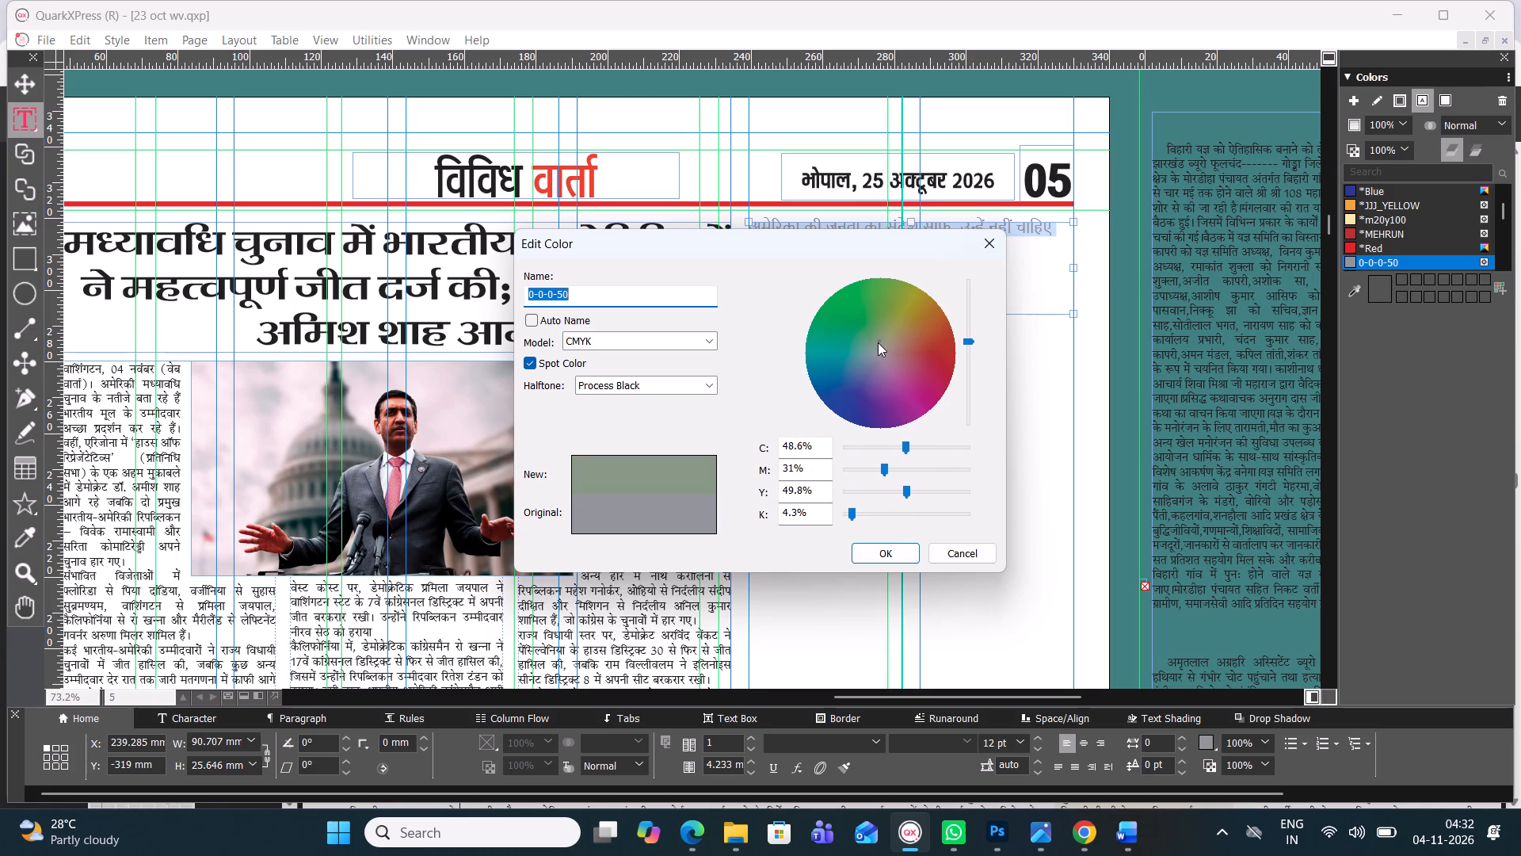
drag(878, 342, 879, 343)
drag(879, 343, 877, 350)
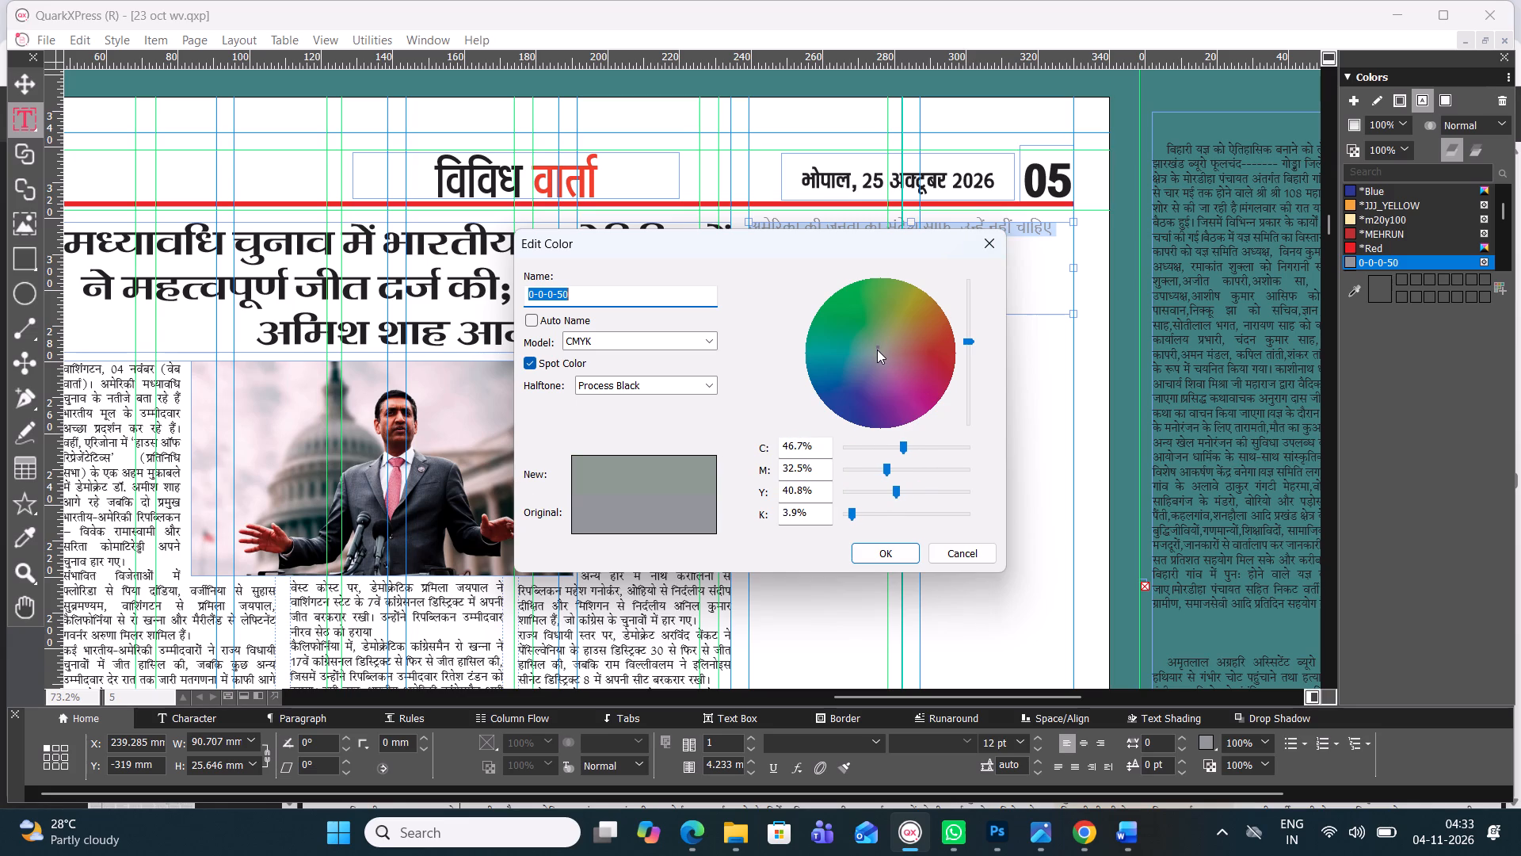
drag(877, 350, 882, 343)
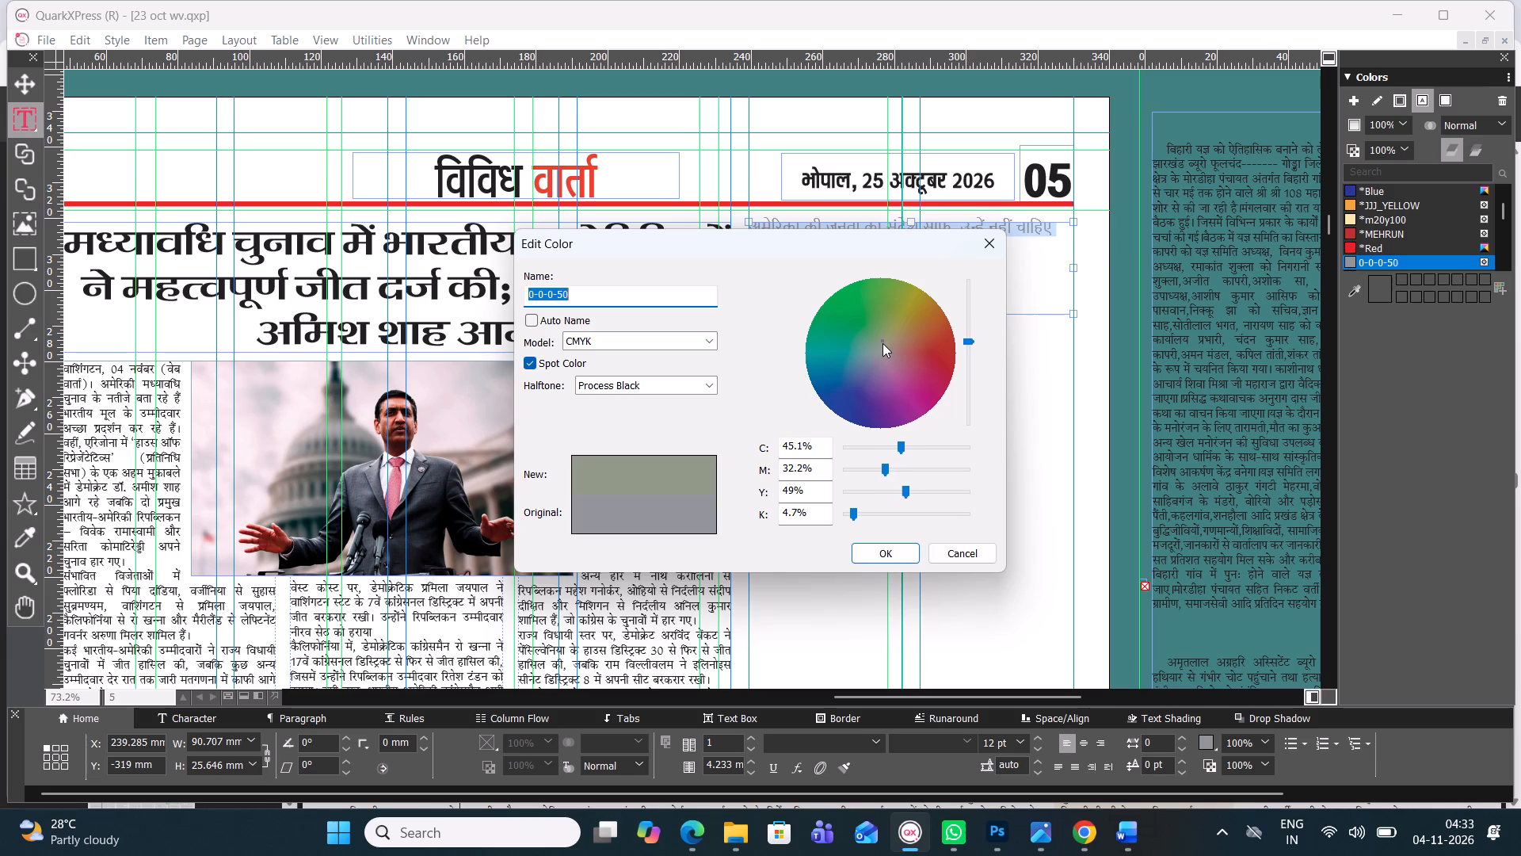
drag(882, 343, 883, 351)
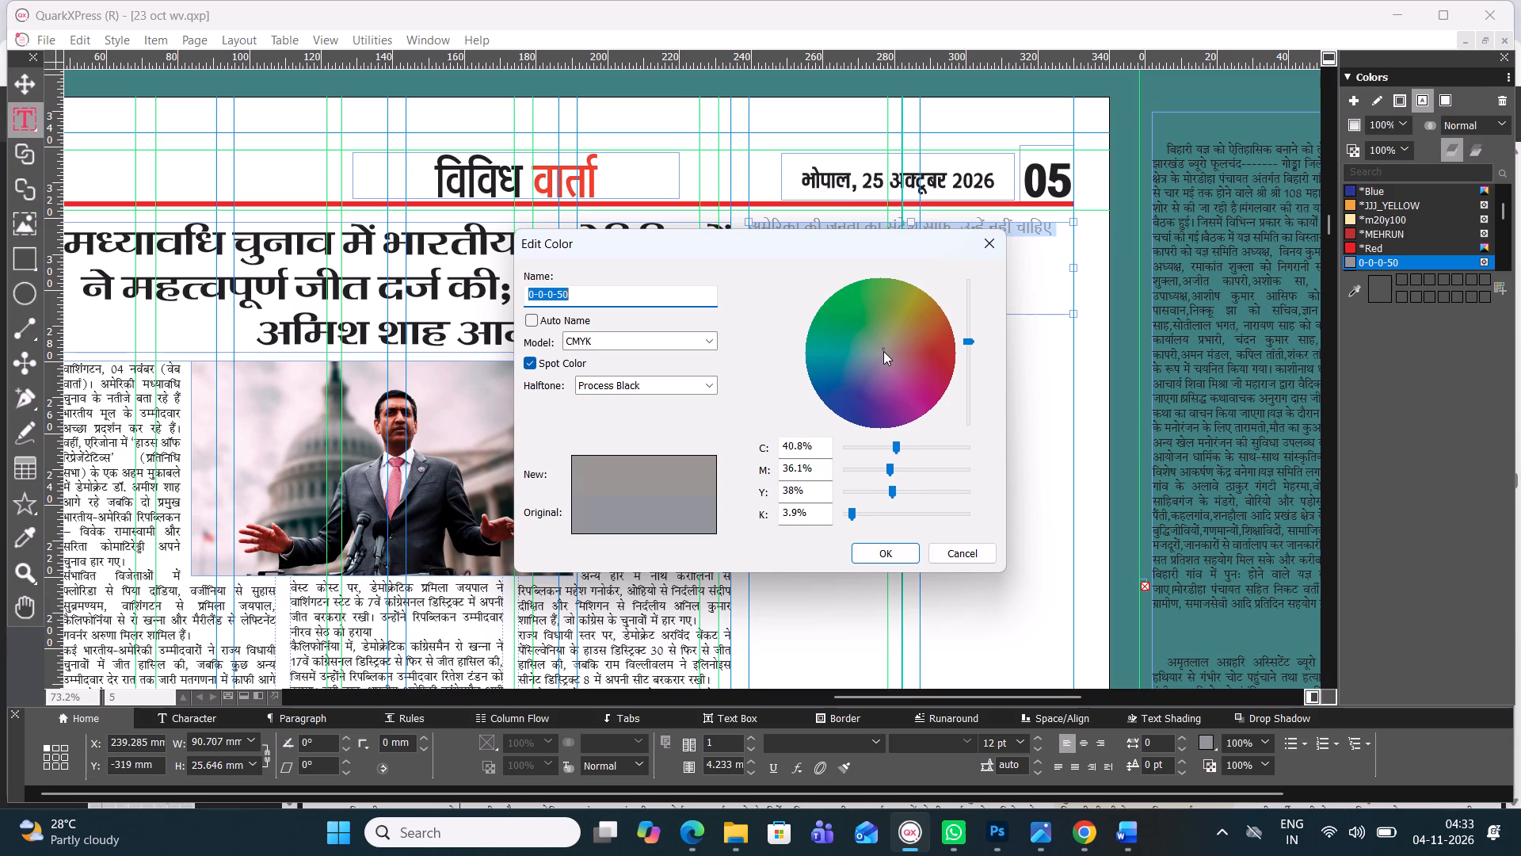
drag(883, 351, 878, 353)
drag(878, 353, 876, 354)
click(862, 550)
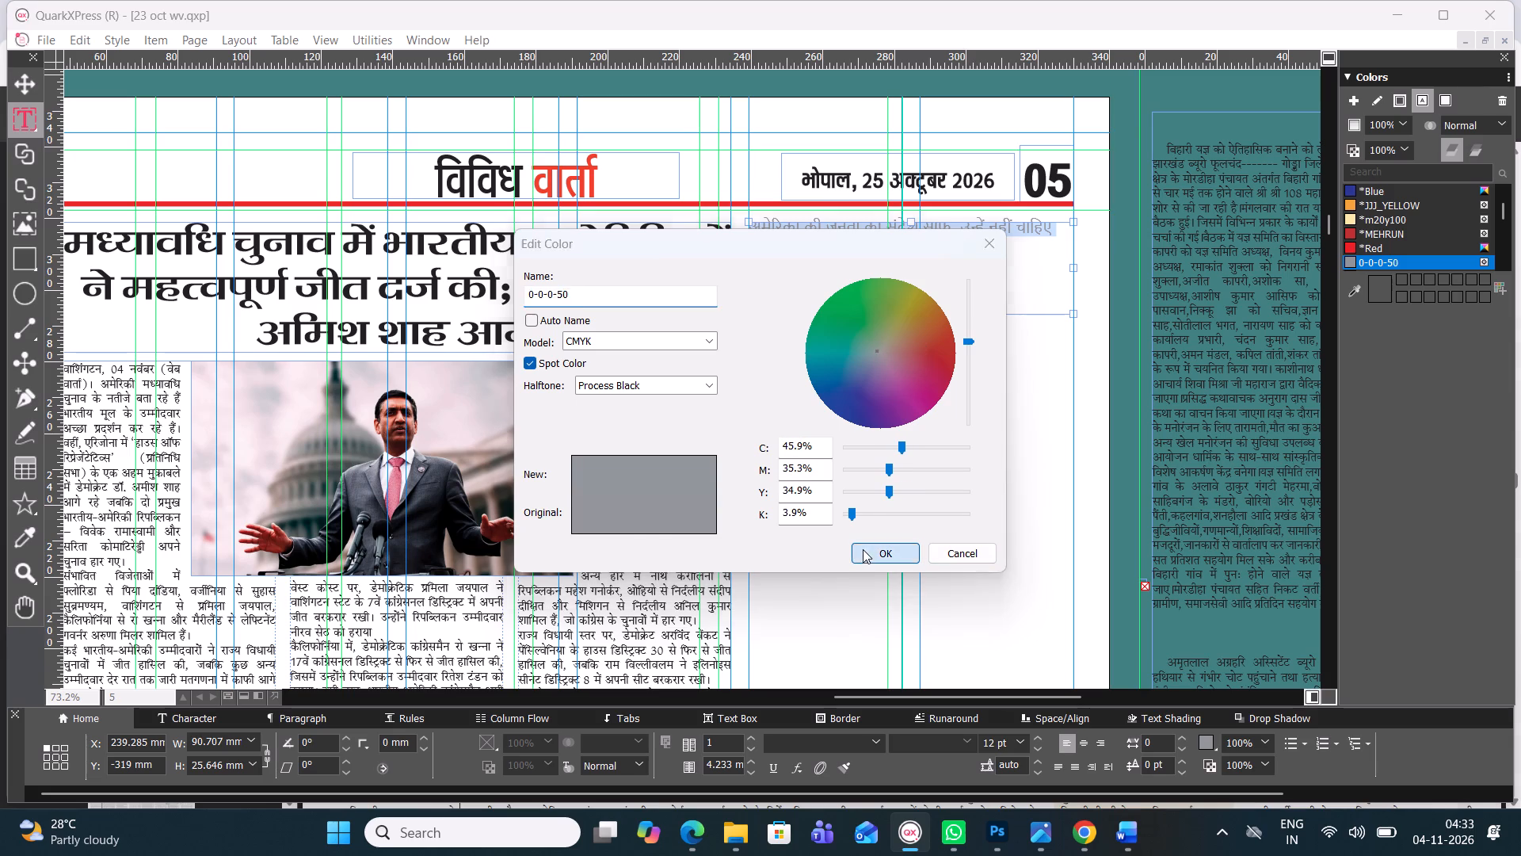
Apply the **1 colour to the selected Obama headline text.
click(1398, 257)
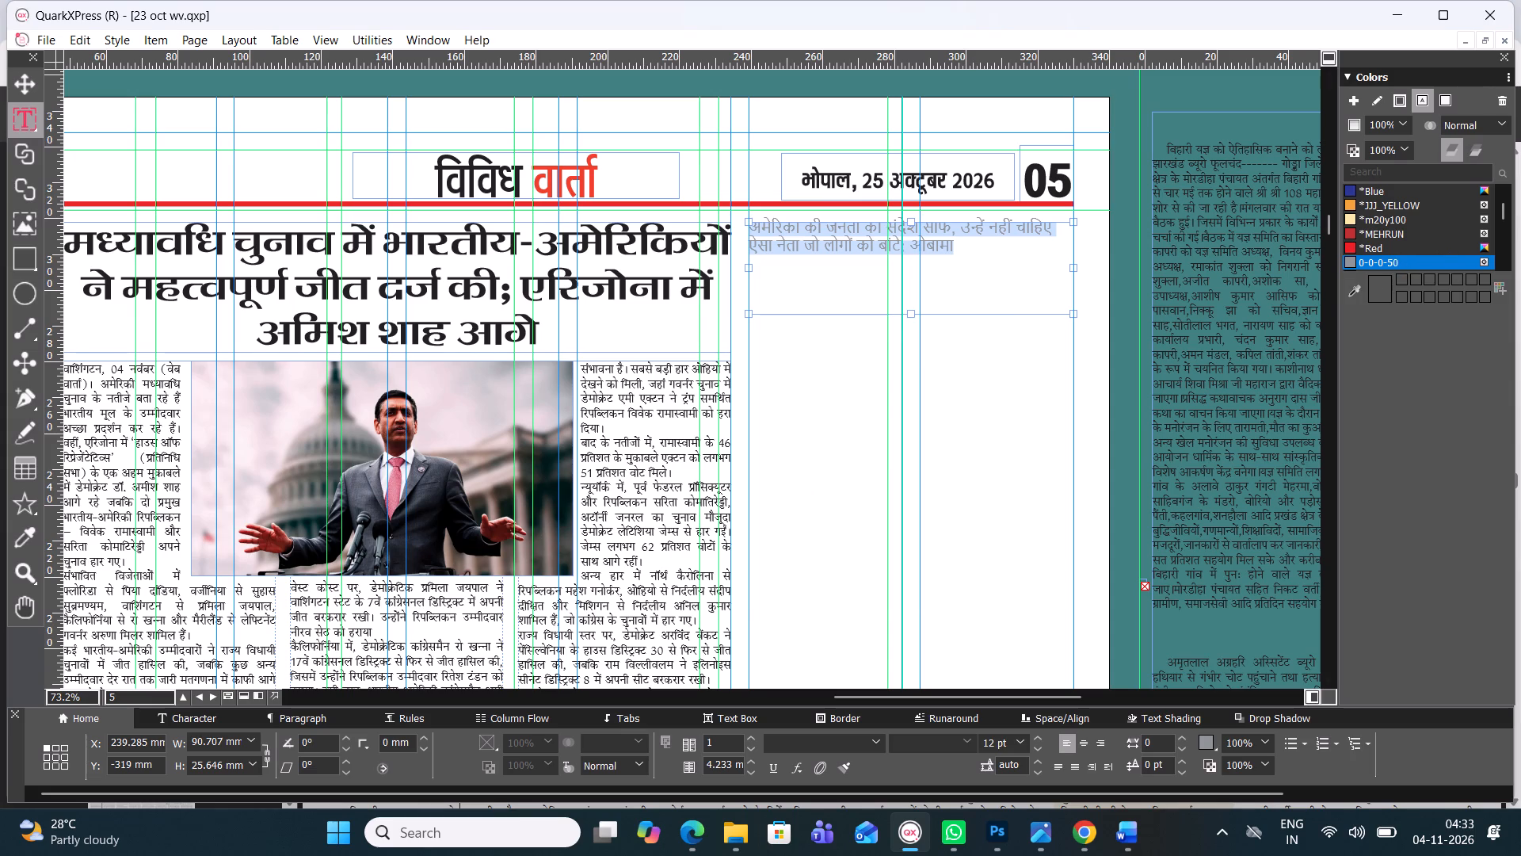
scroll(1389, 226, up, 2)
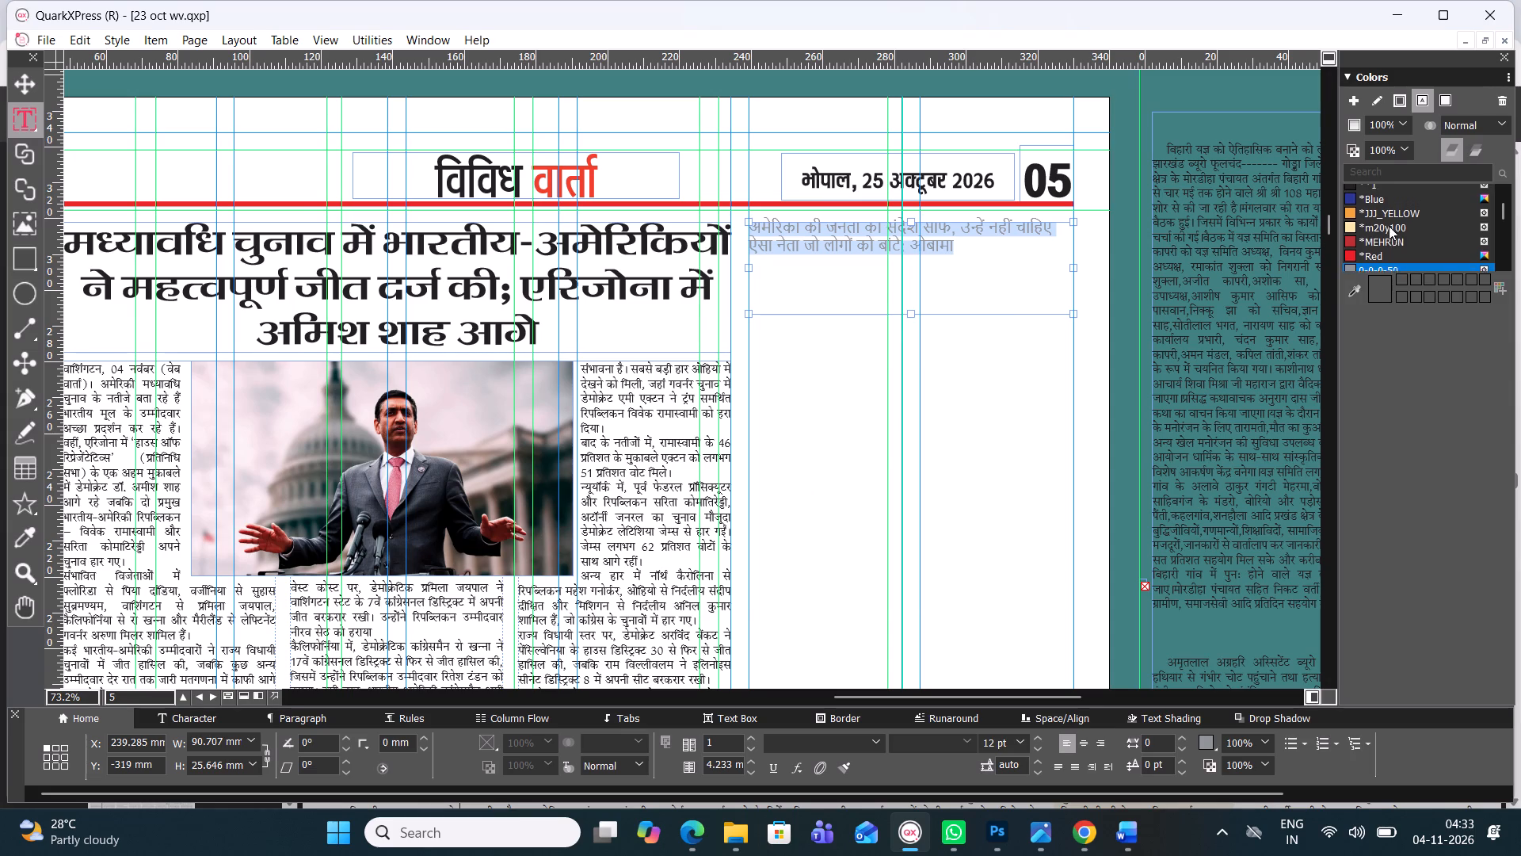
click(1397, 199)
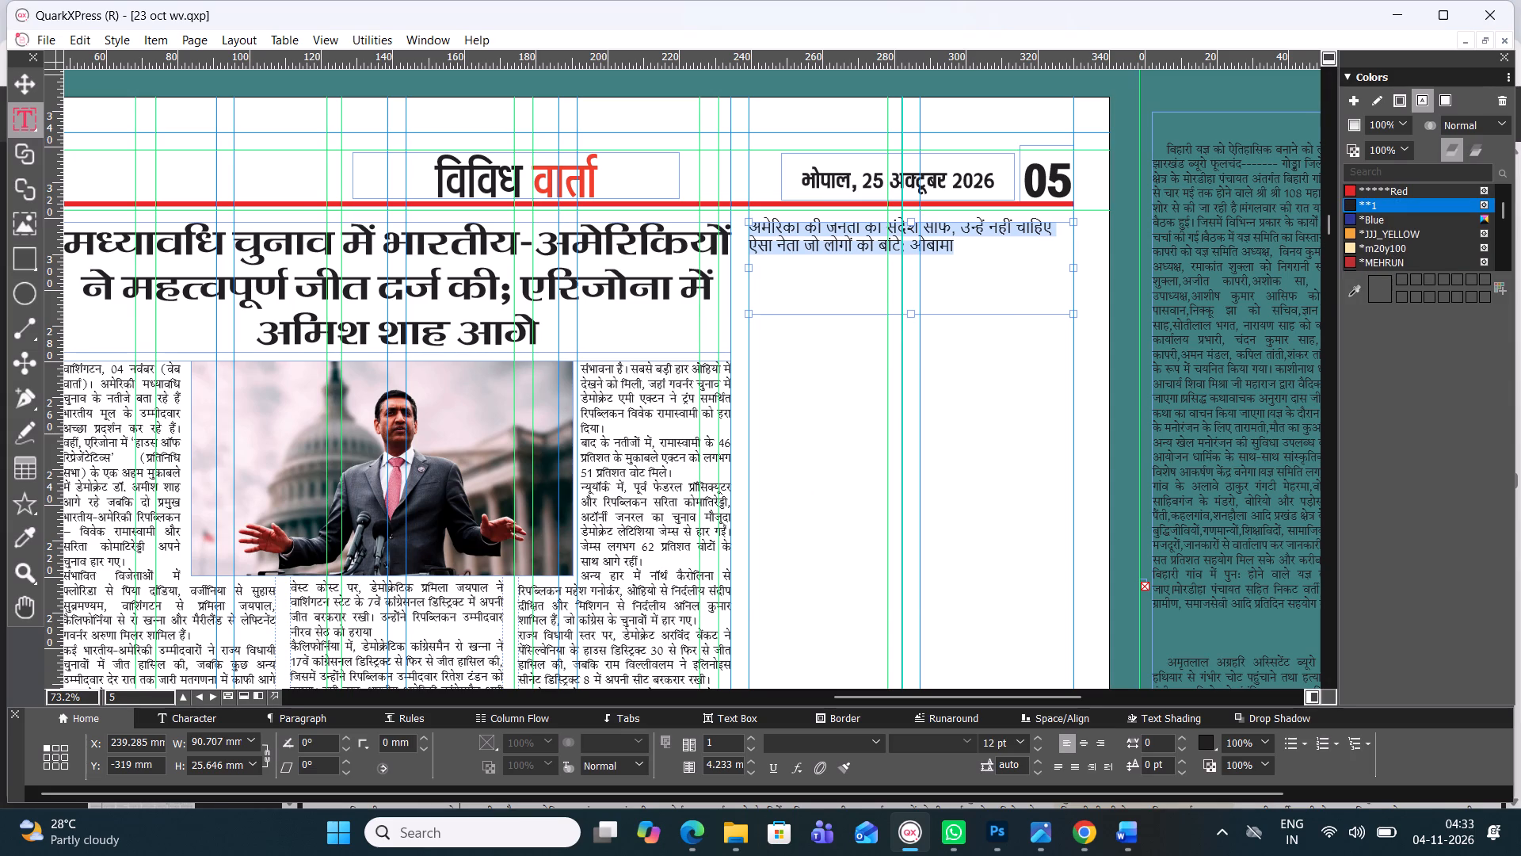
Set the font of the selected Obama headline to Four C Chetan.
click(874, 736)
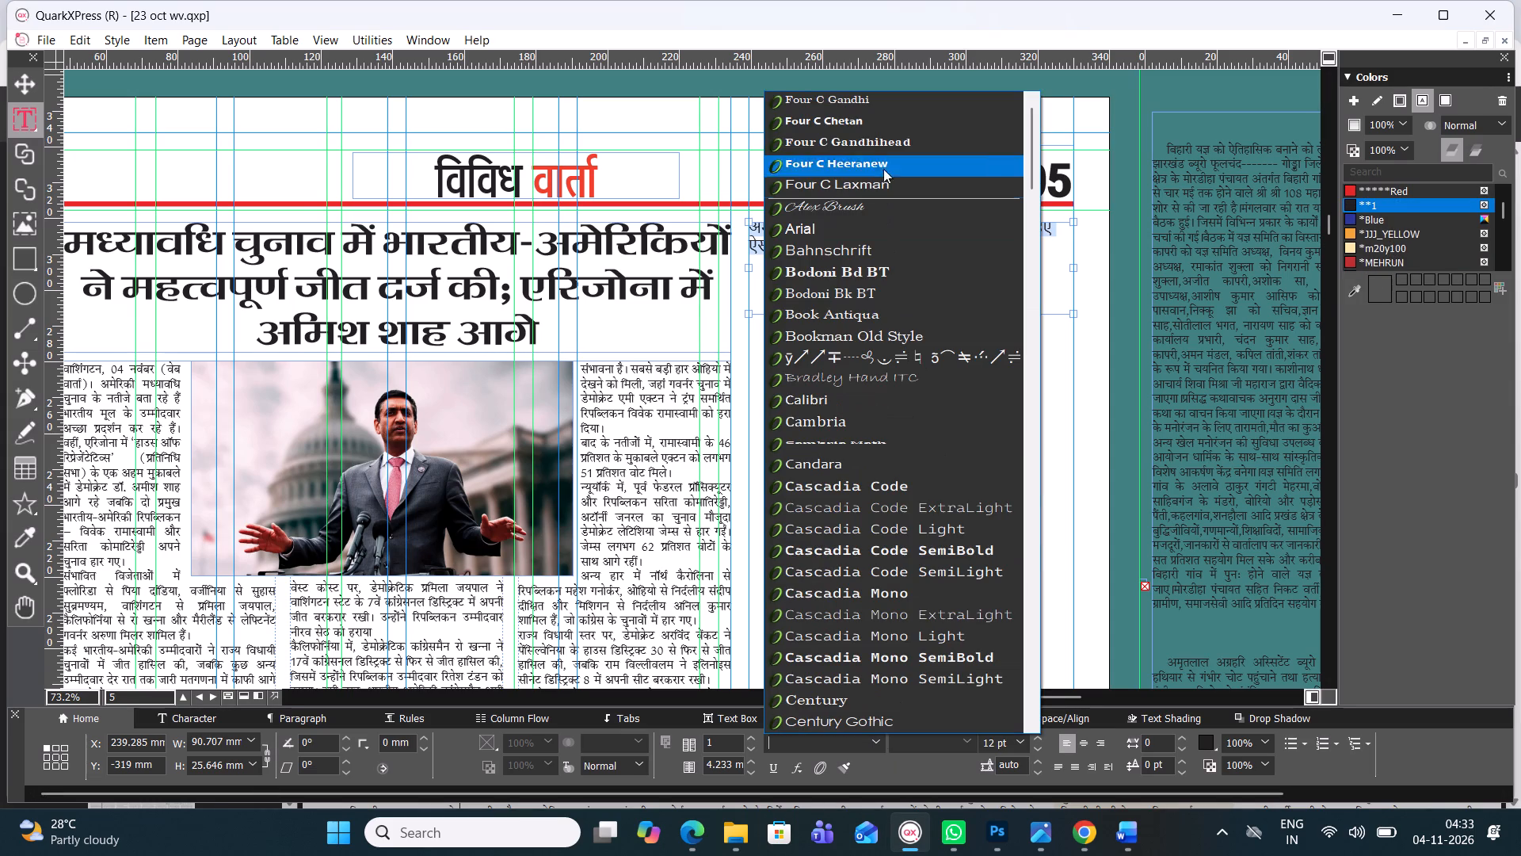
click(898, 128)
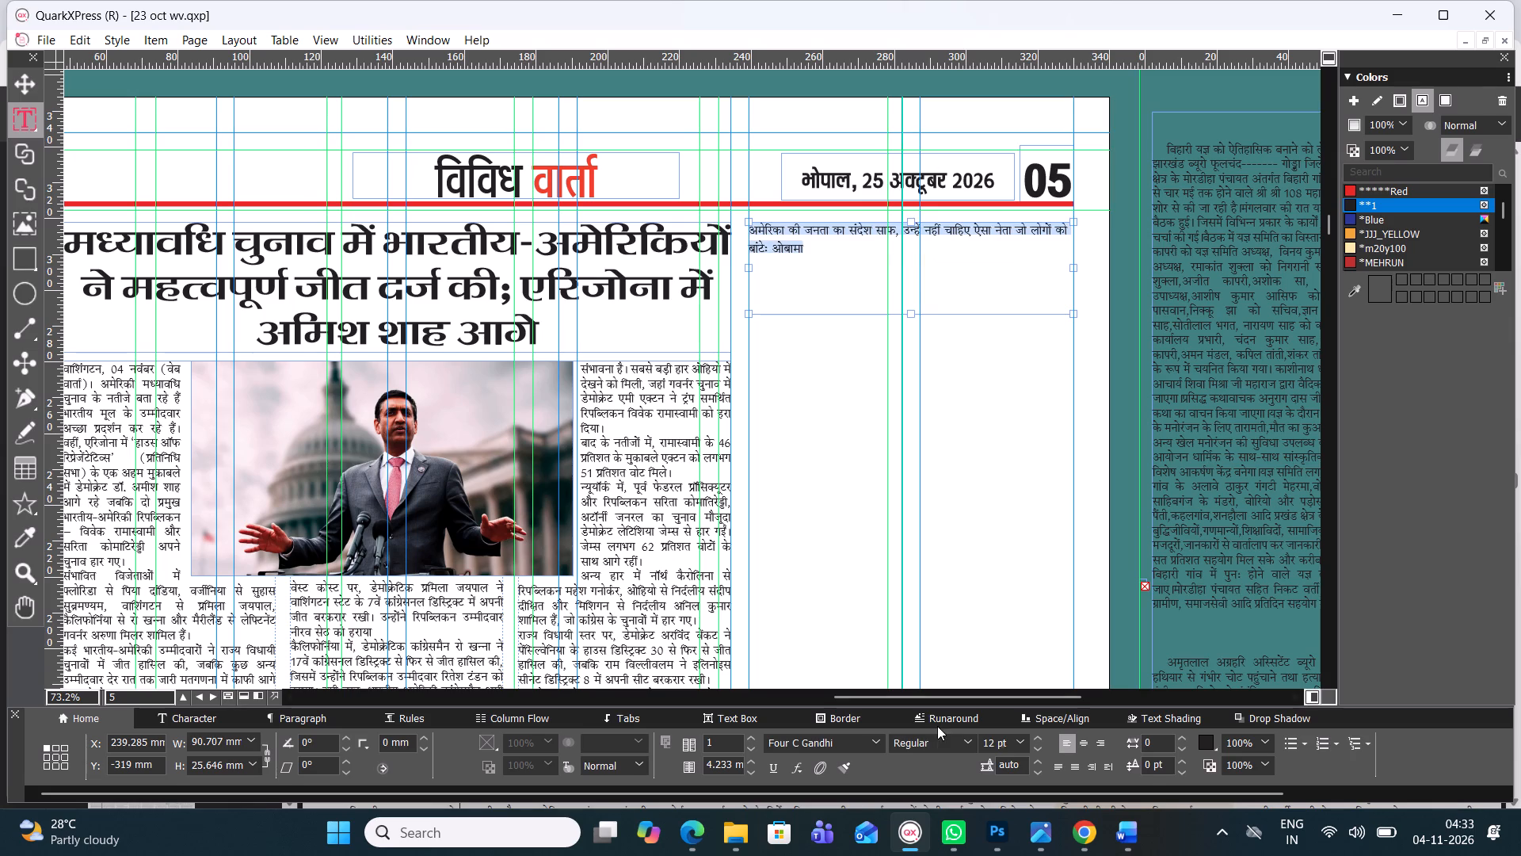
click(880, 738)
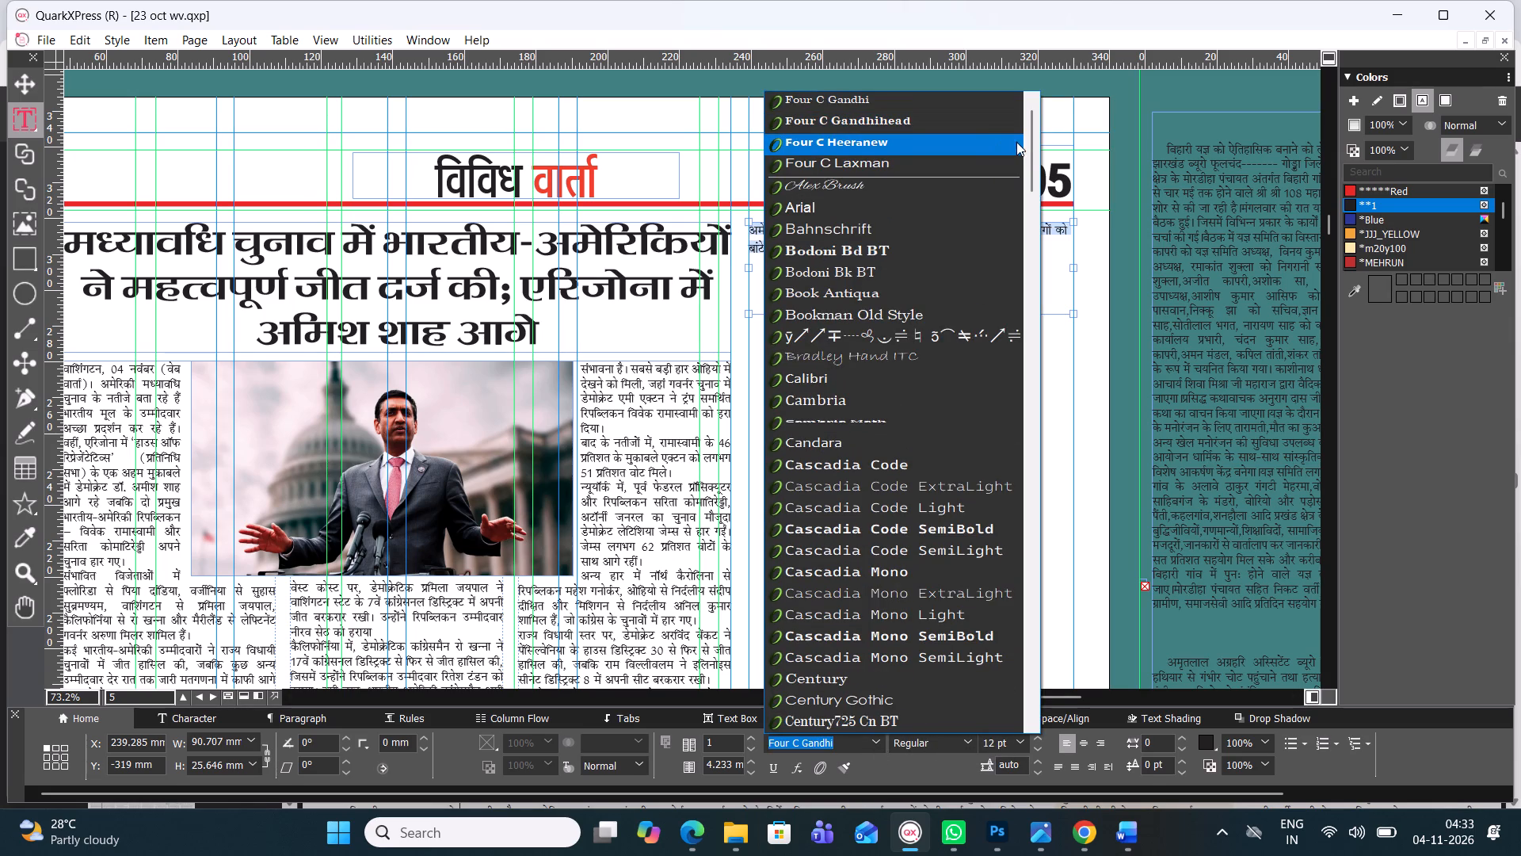
drag(1033, 139, 1033, 128)
click(918, 101)
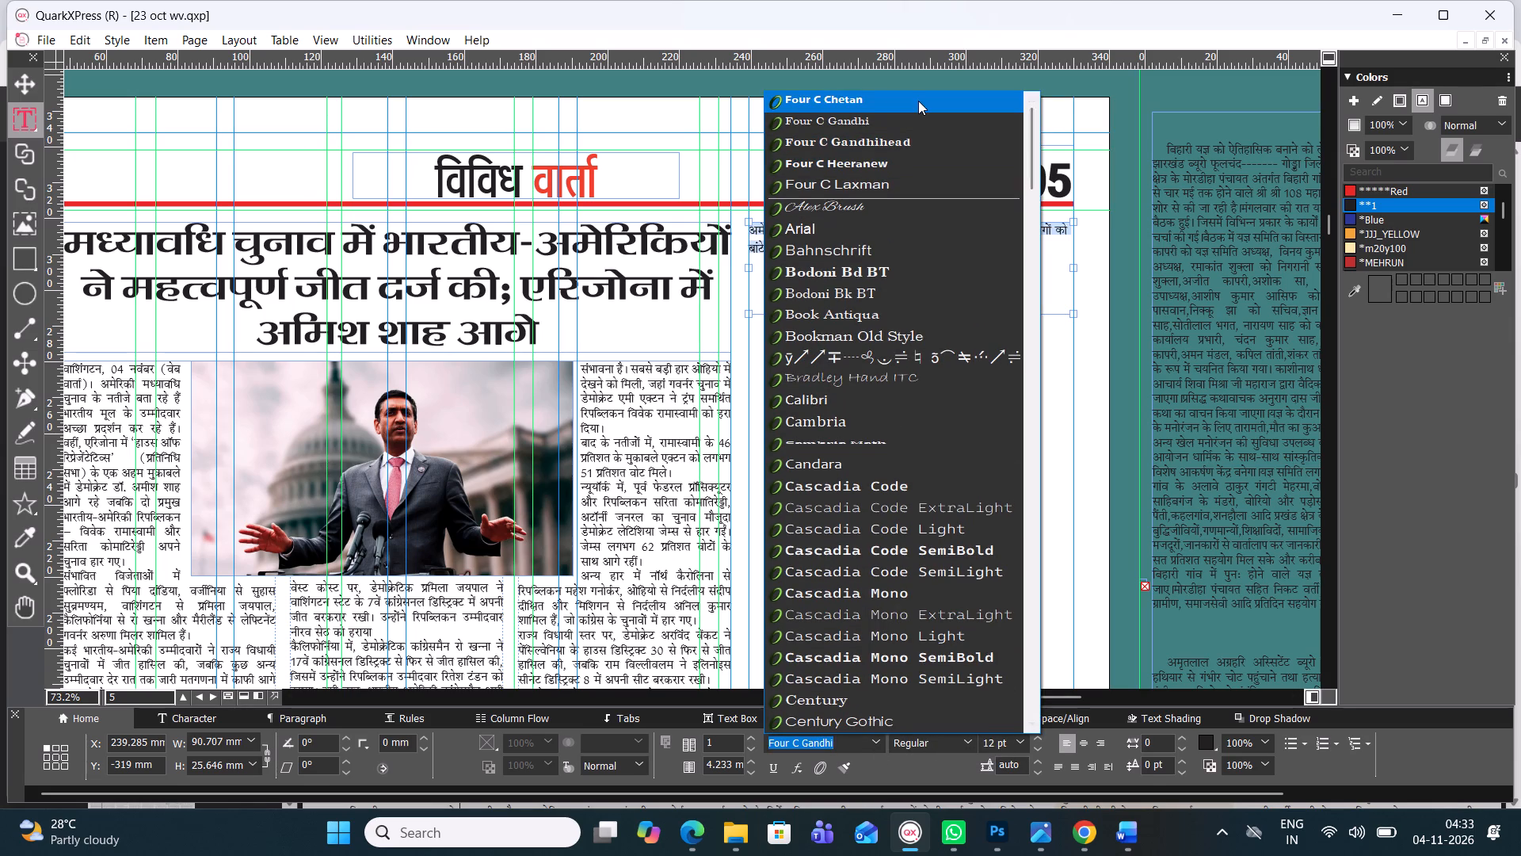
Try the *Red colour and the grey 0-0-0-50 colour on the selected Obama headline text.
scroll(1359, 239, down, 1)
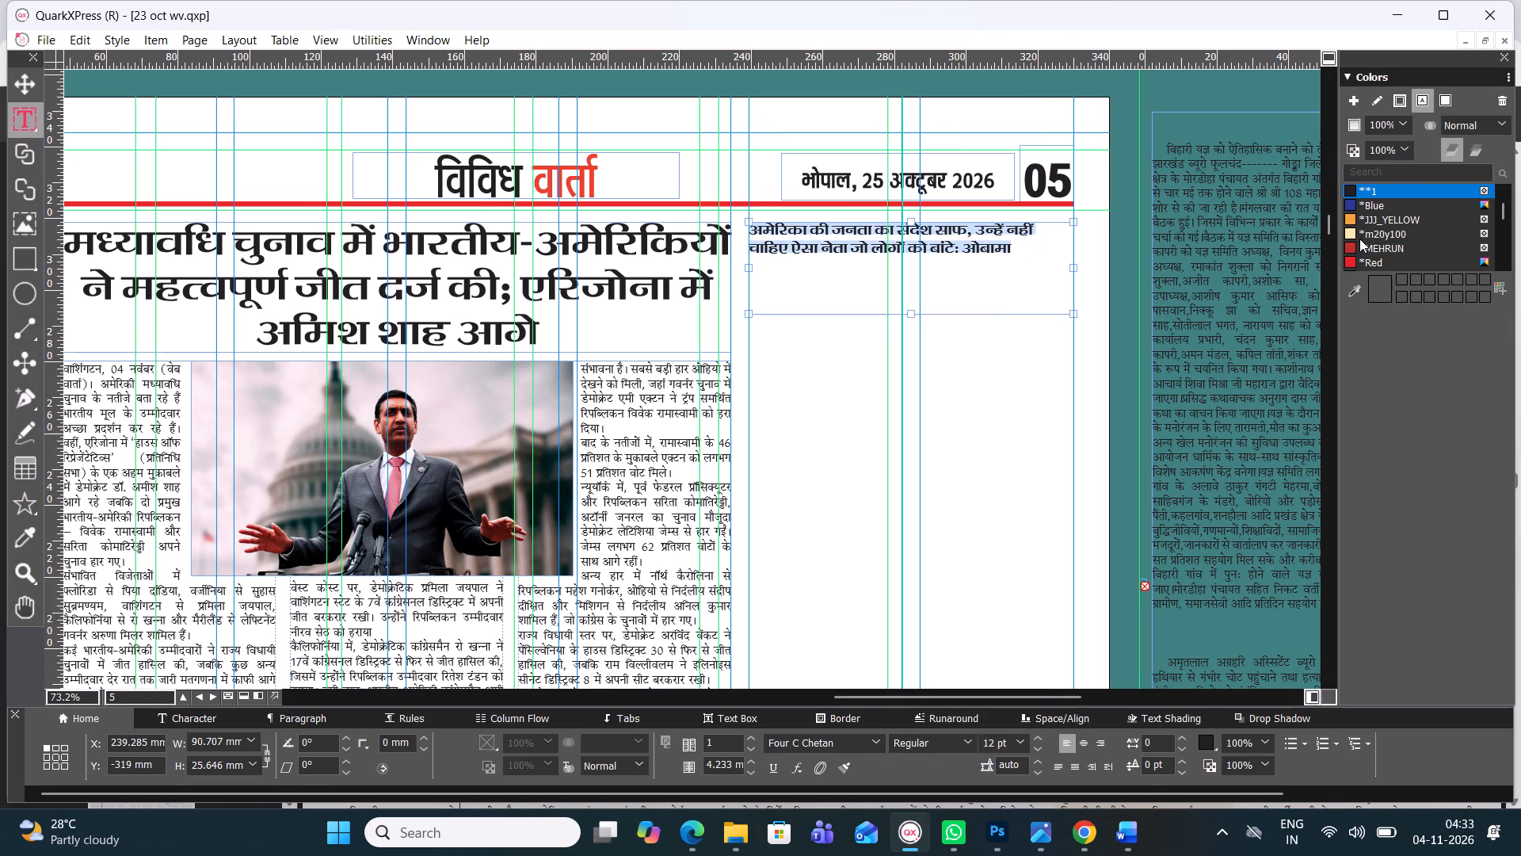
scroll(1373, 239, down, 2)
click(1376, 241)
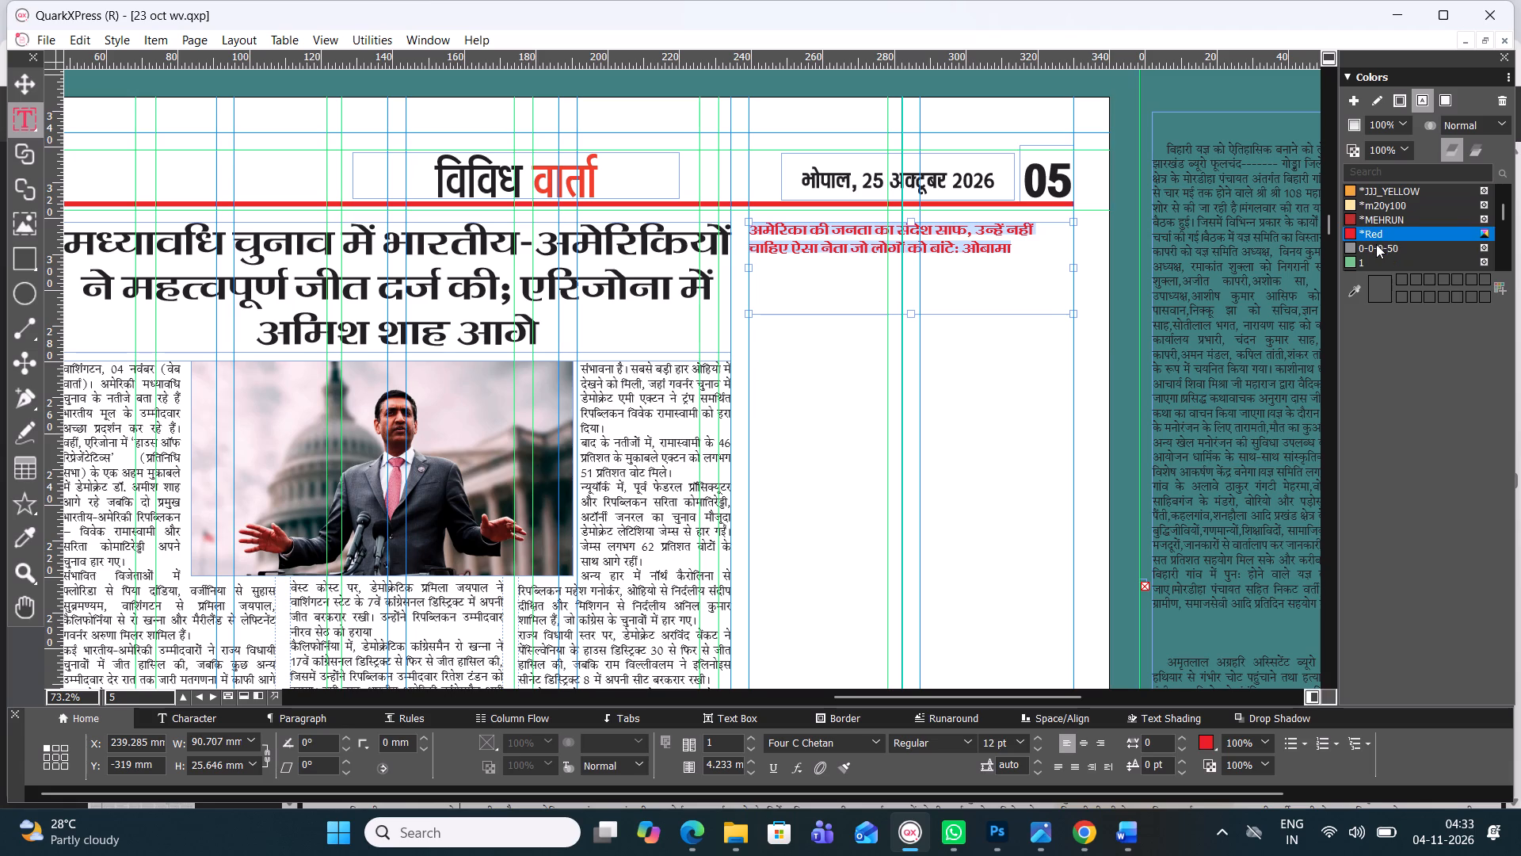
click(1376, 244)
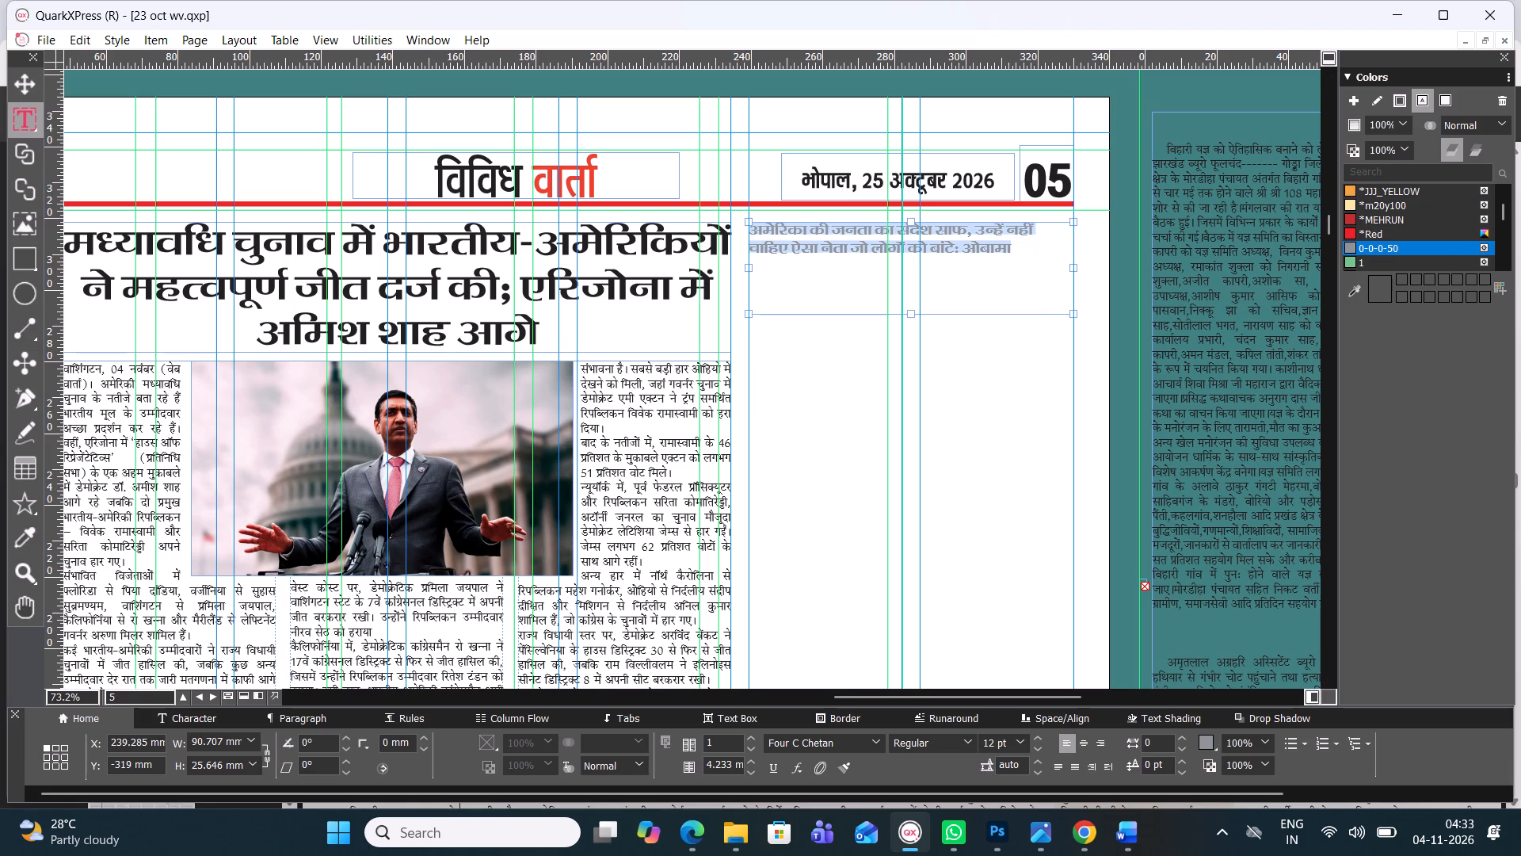
Enlarge the selected Obama headline to 20 pt and centre it in its text box.
key(ctrl+alt+shift+period)
key(ctrl+alt+shift+period)
key(ctrl+alt+shift+period)
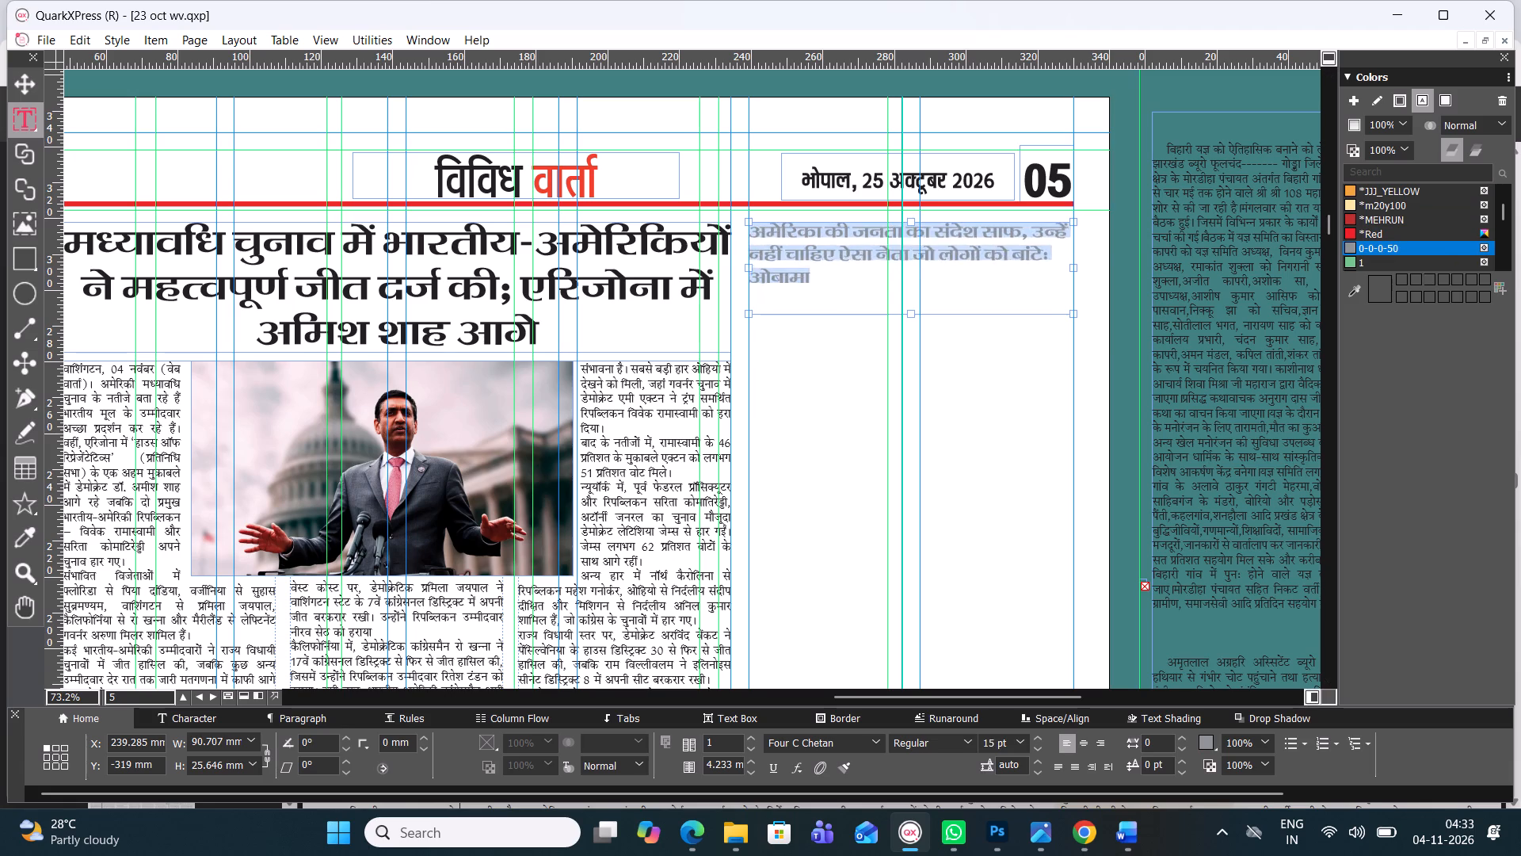
key(ctrl+alt+shift+period)
key(ctrl+alt+shift+period)
key(ctrl+alt+shift+period)
key(ctrl+alt+shift+period)
key(ctrl+alt+shift+period)
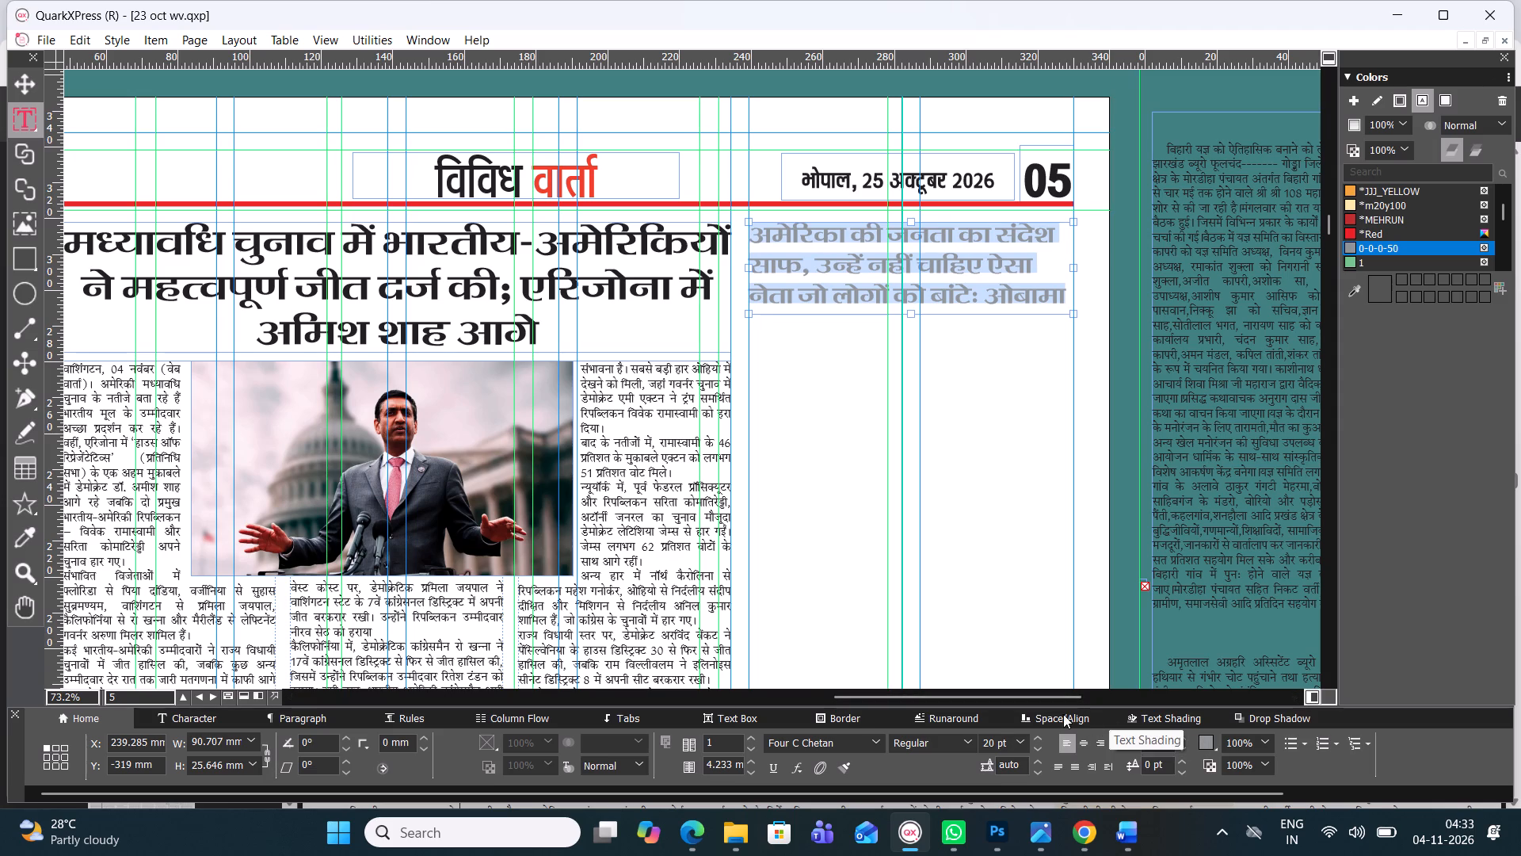
click(1085, 741)
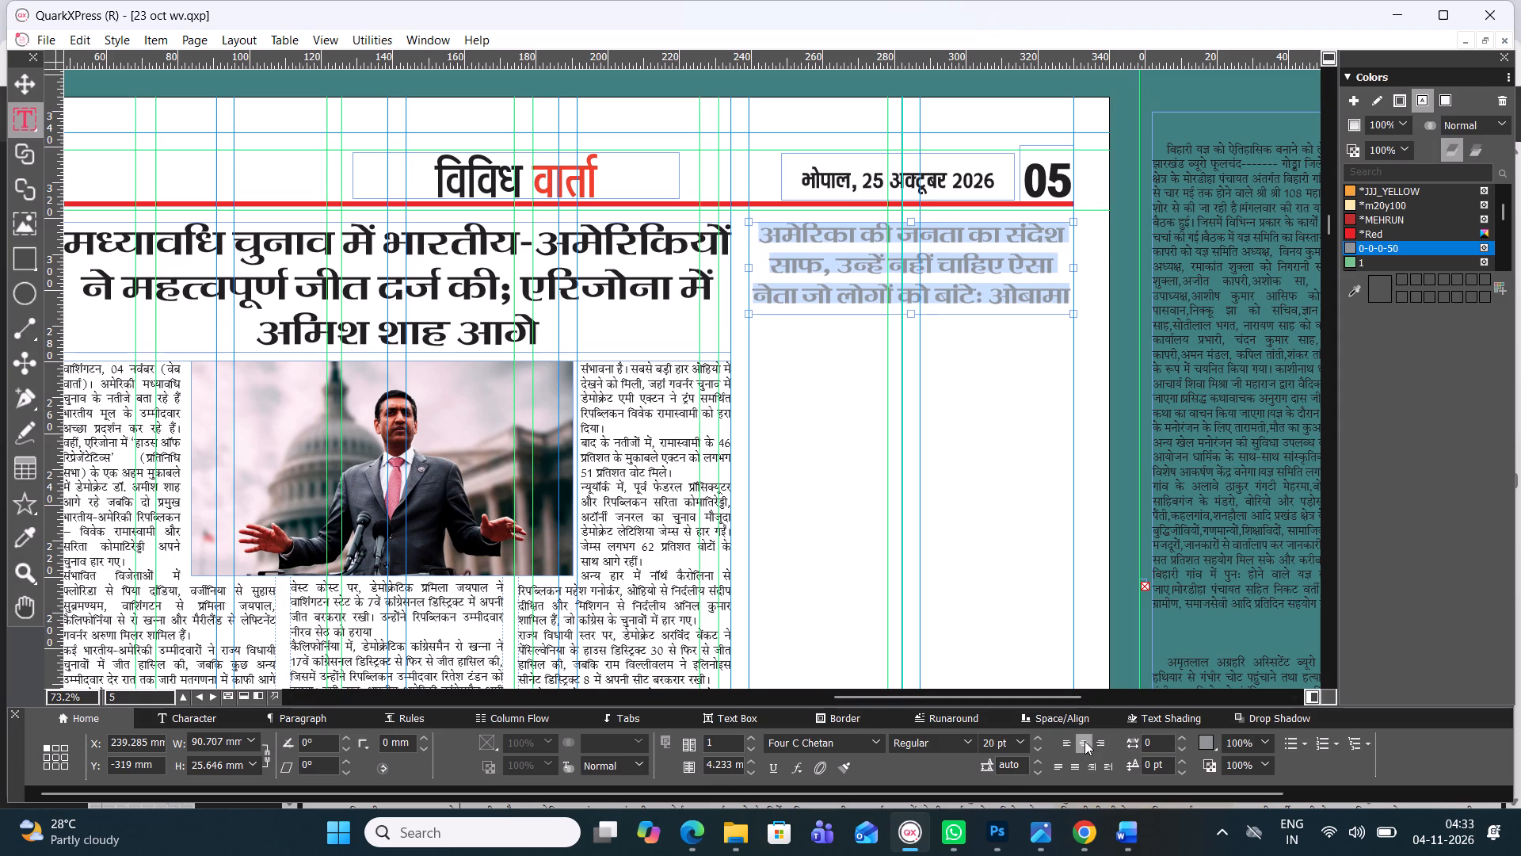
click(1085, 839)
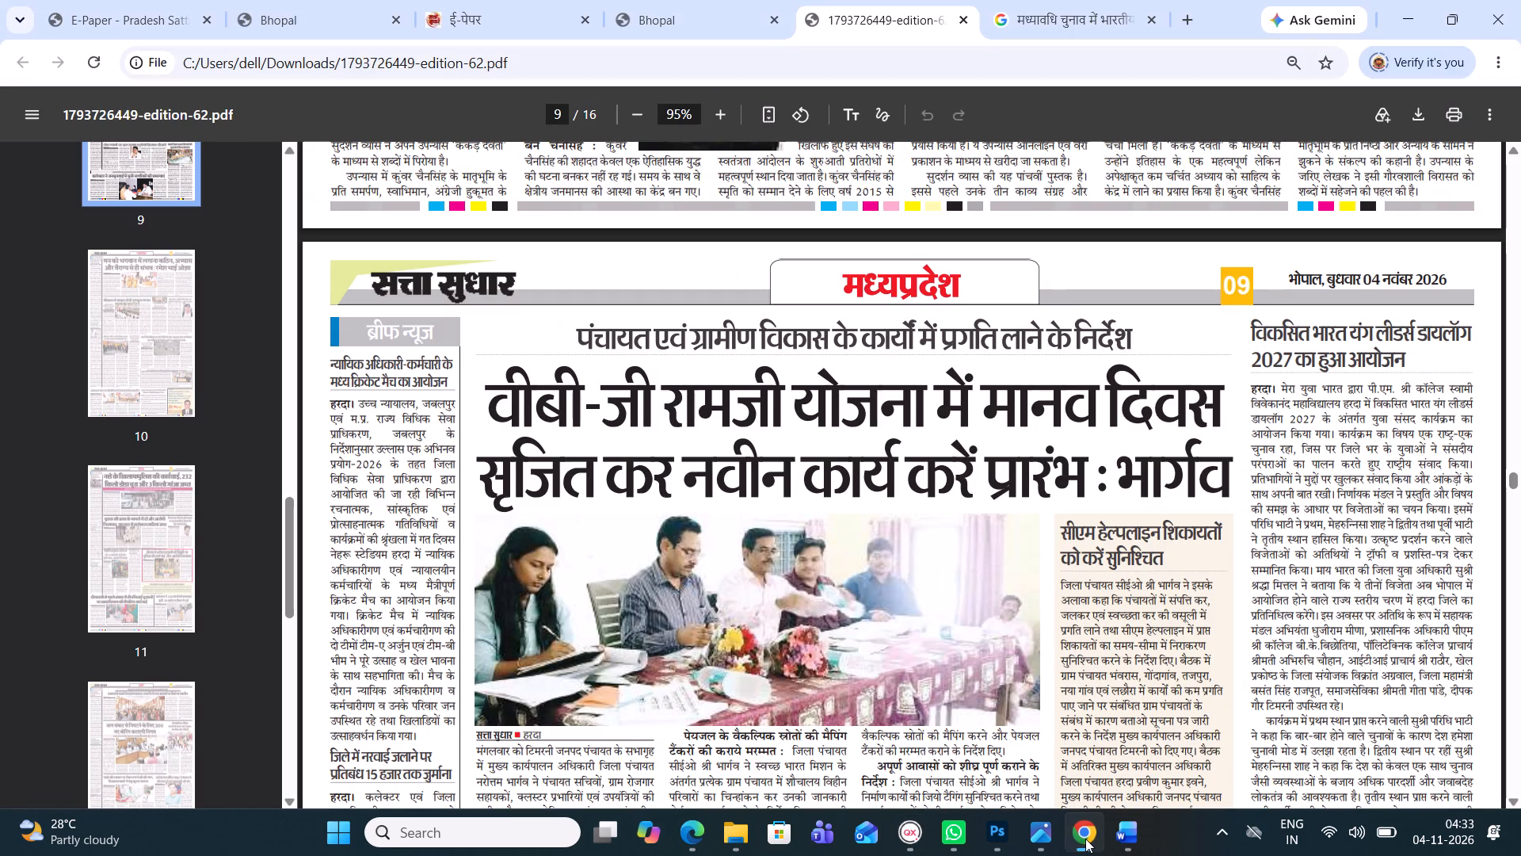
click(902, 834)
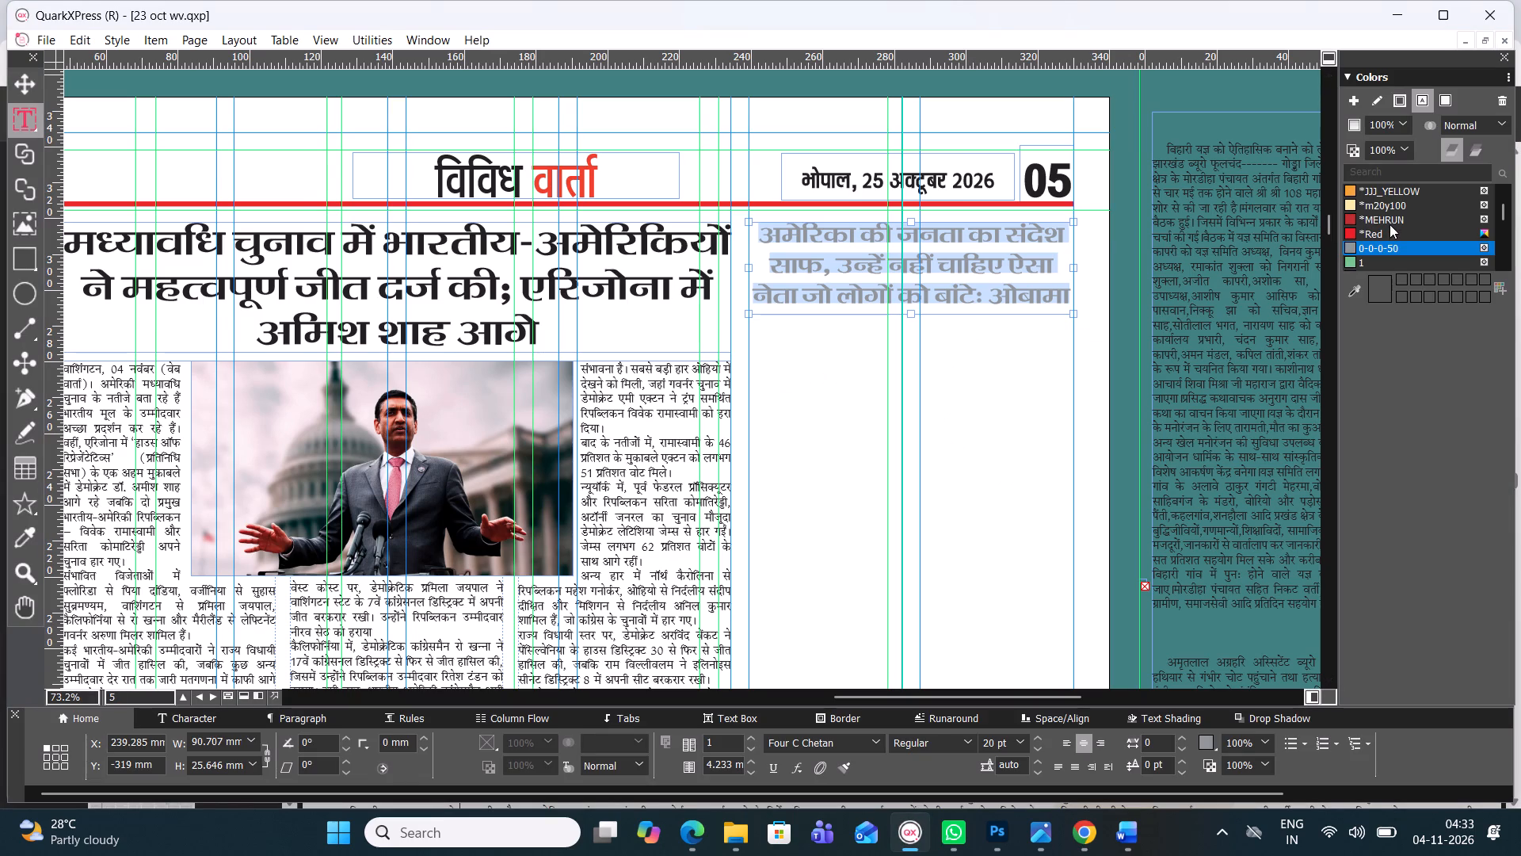
Apply the **1 colour to the Obama headline text and deselect it.
scroll(1390, 224, up, 1)
scroll(1390, 224, down, 1)
scroll(1390, 224, up, 2)
click(1378, 187)
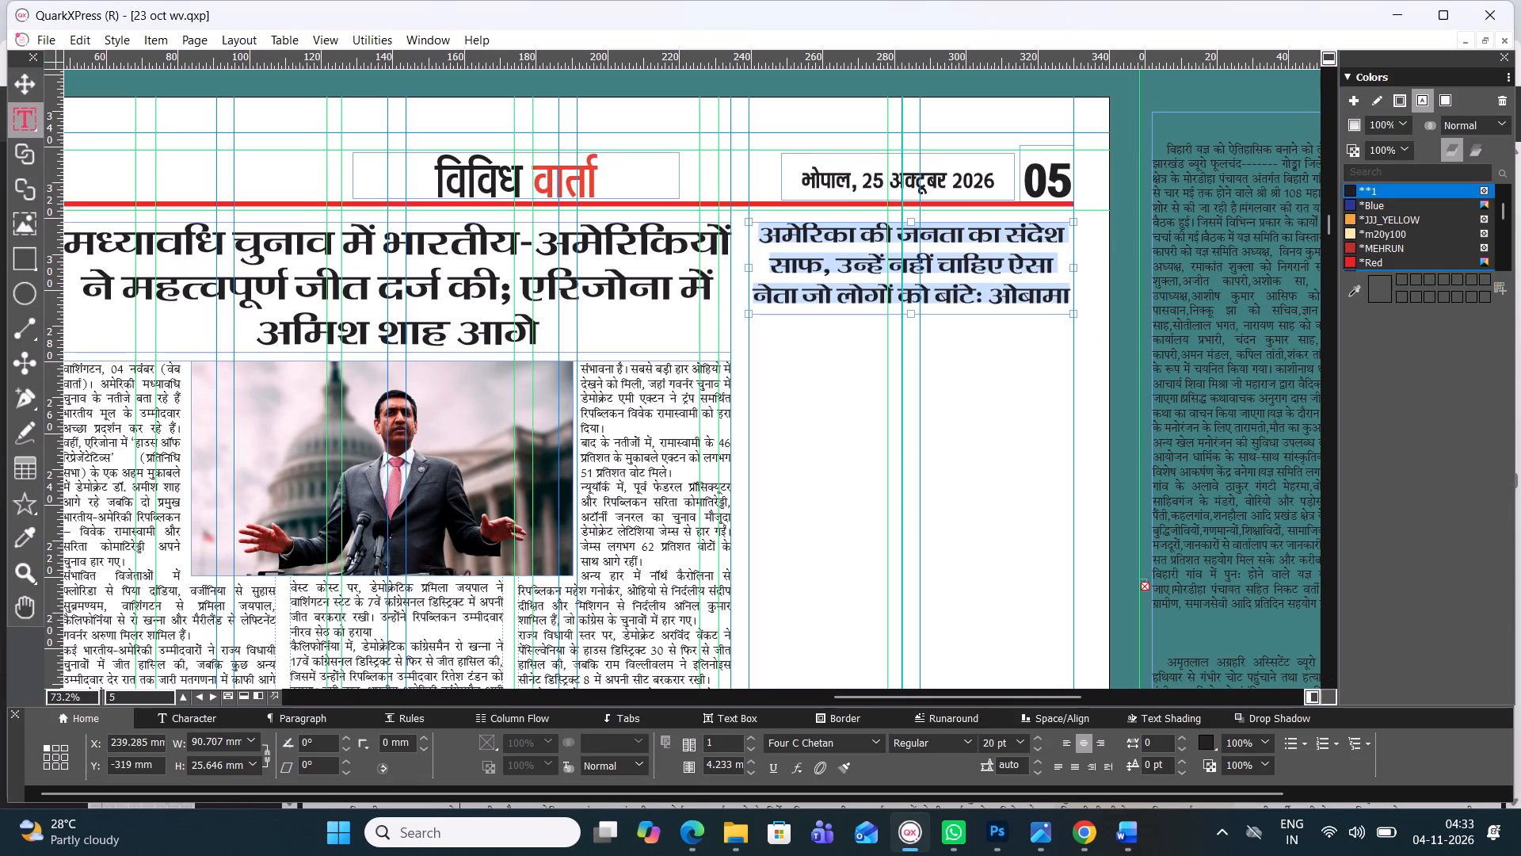
click(986, 399)
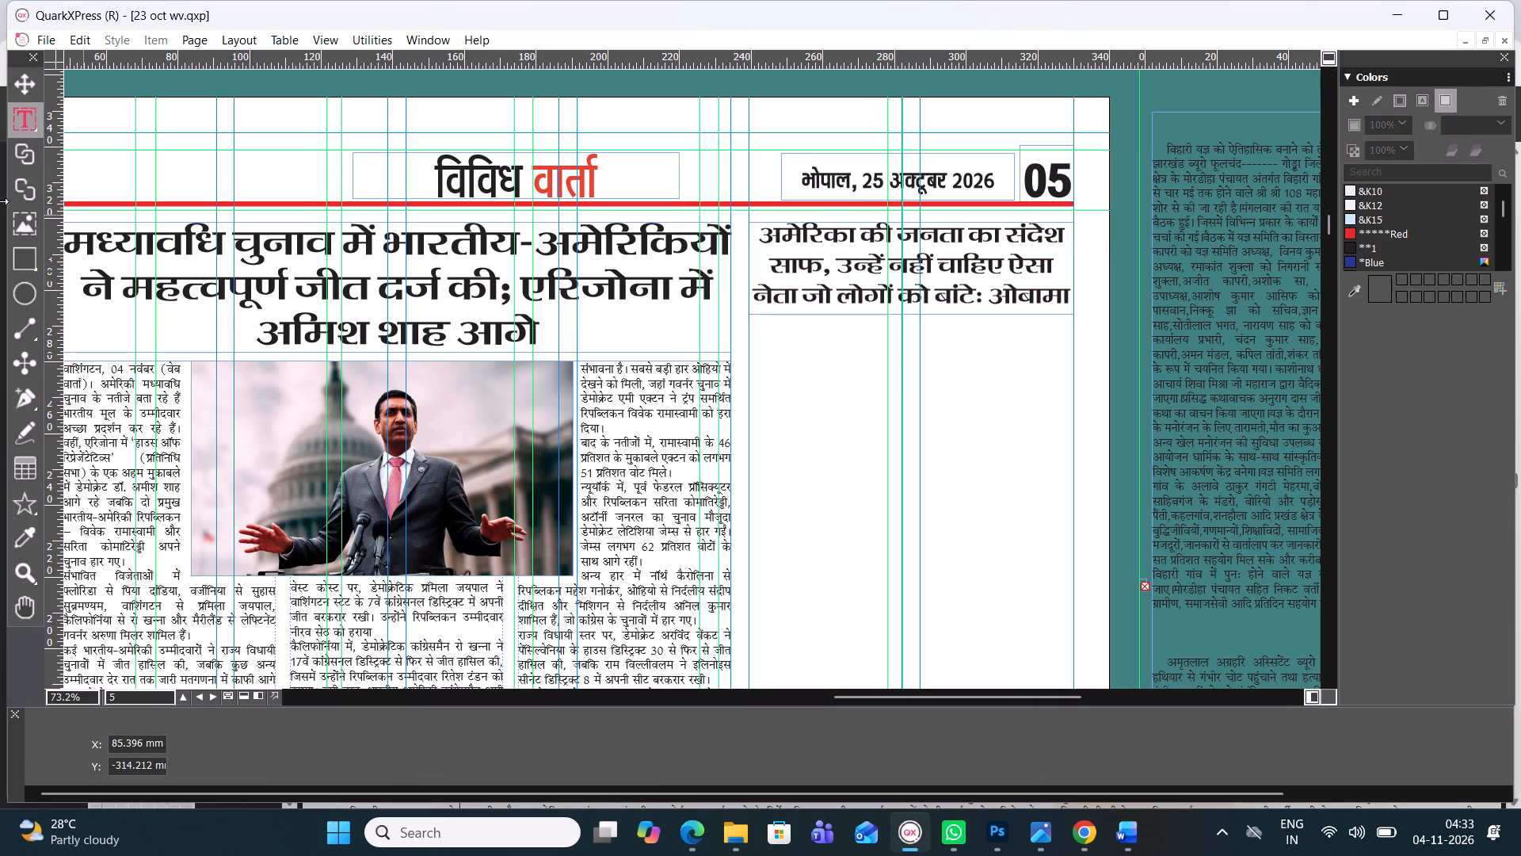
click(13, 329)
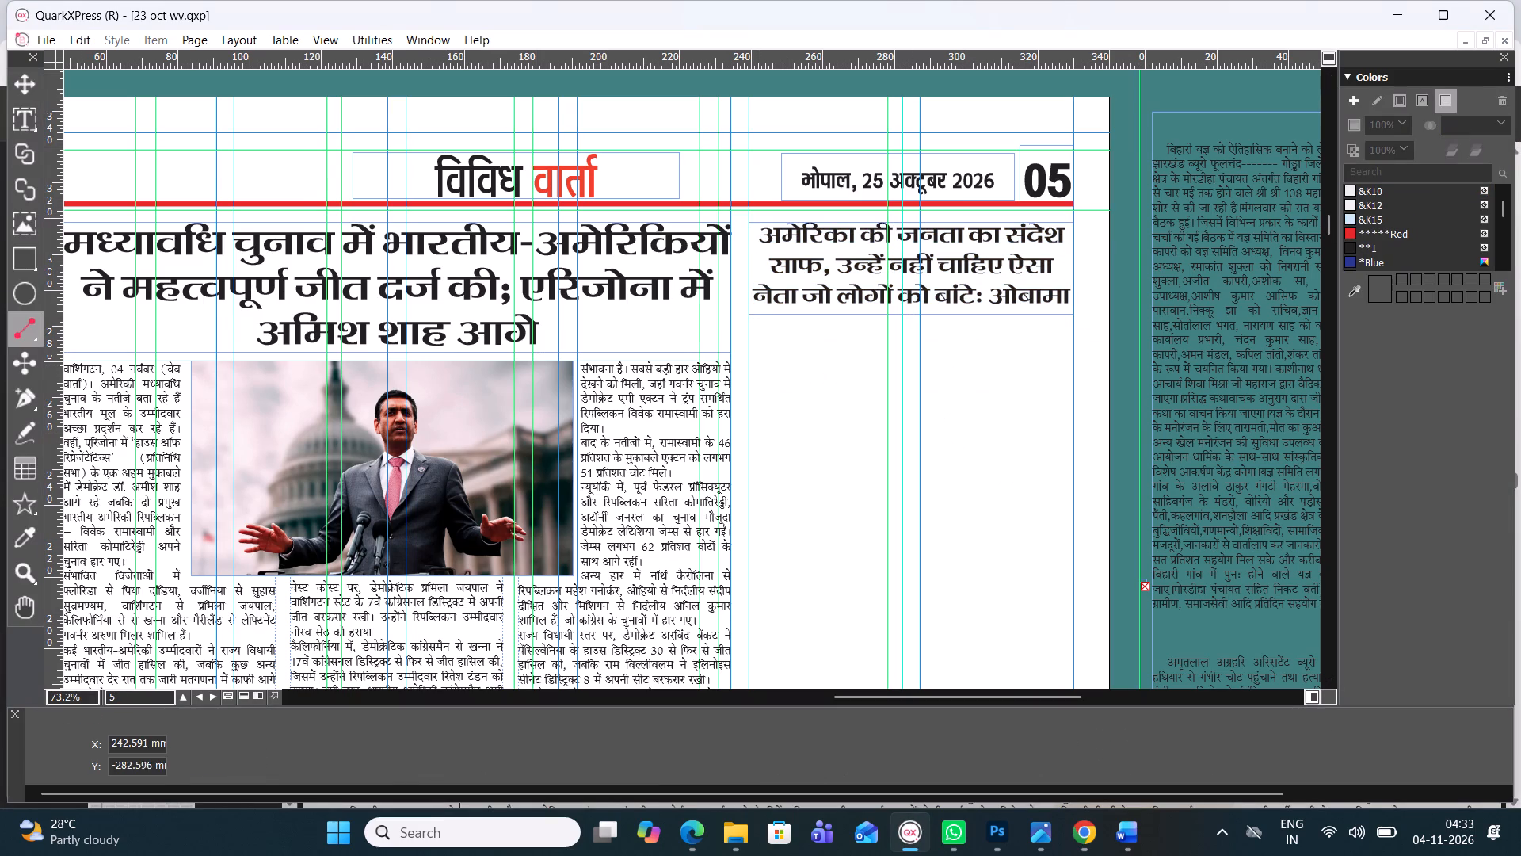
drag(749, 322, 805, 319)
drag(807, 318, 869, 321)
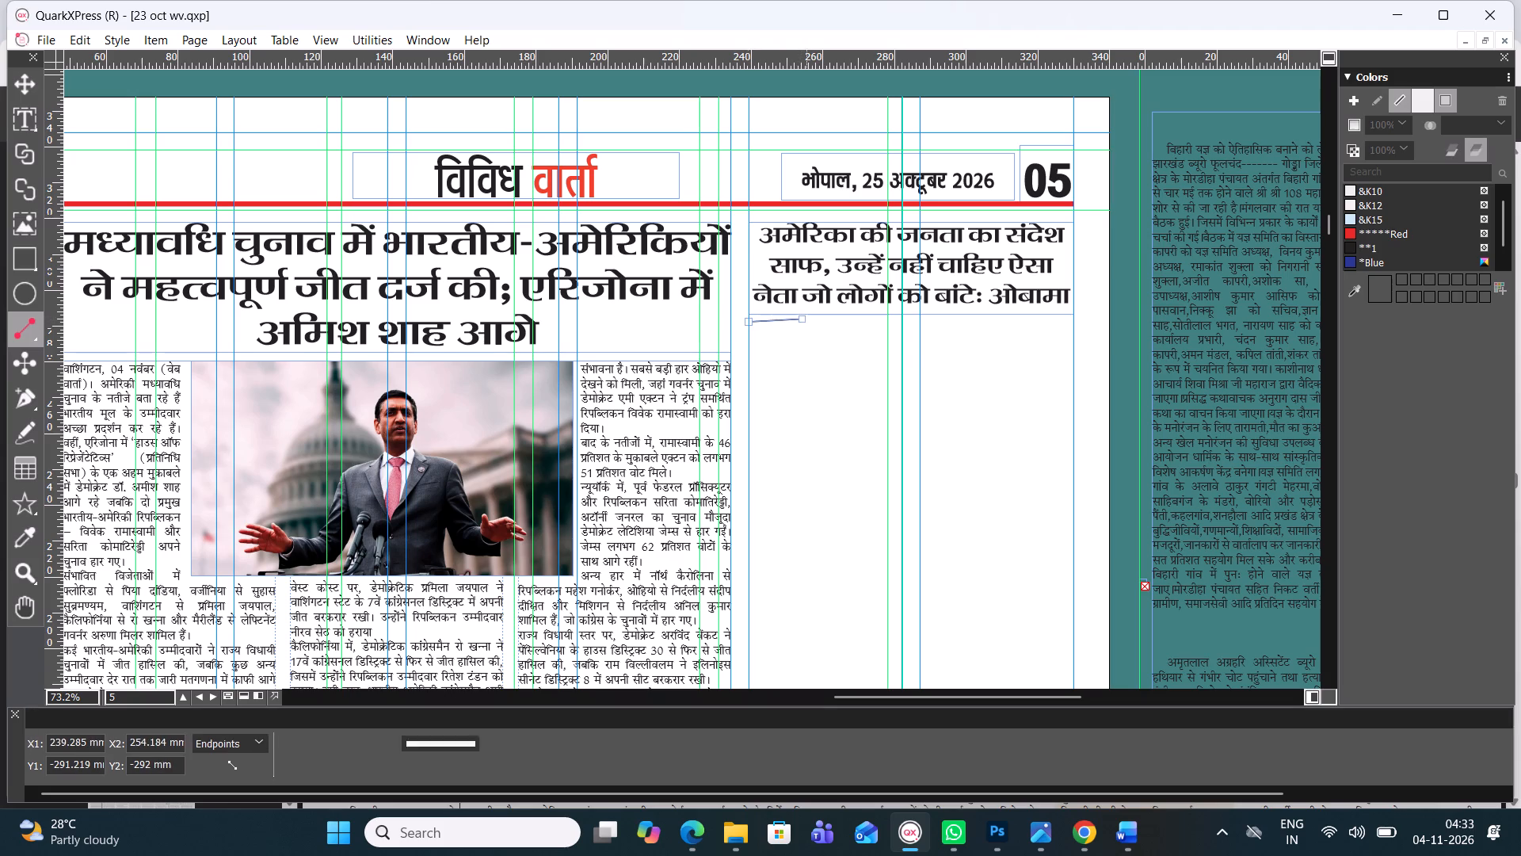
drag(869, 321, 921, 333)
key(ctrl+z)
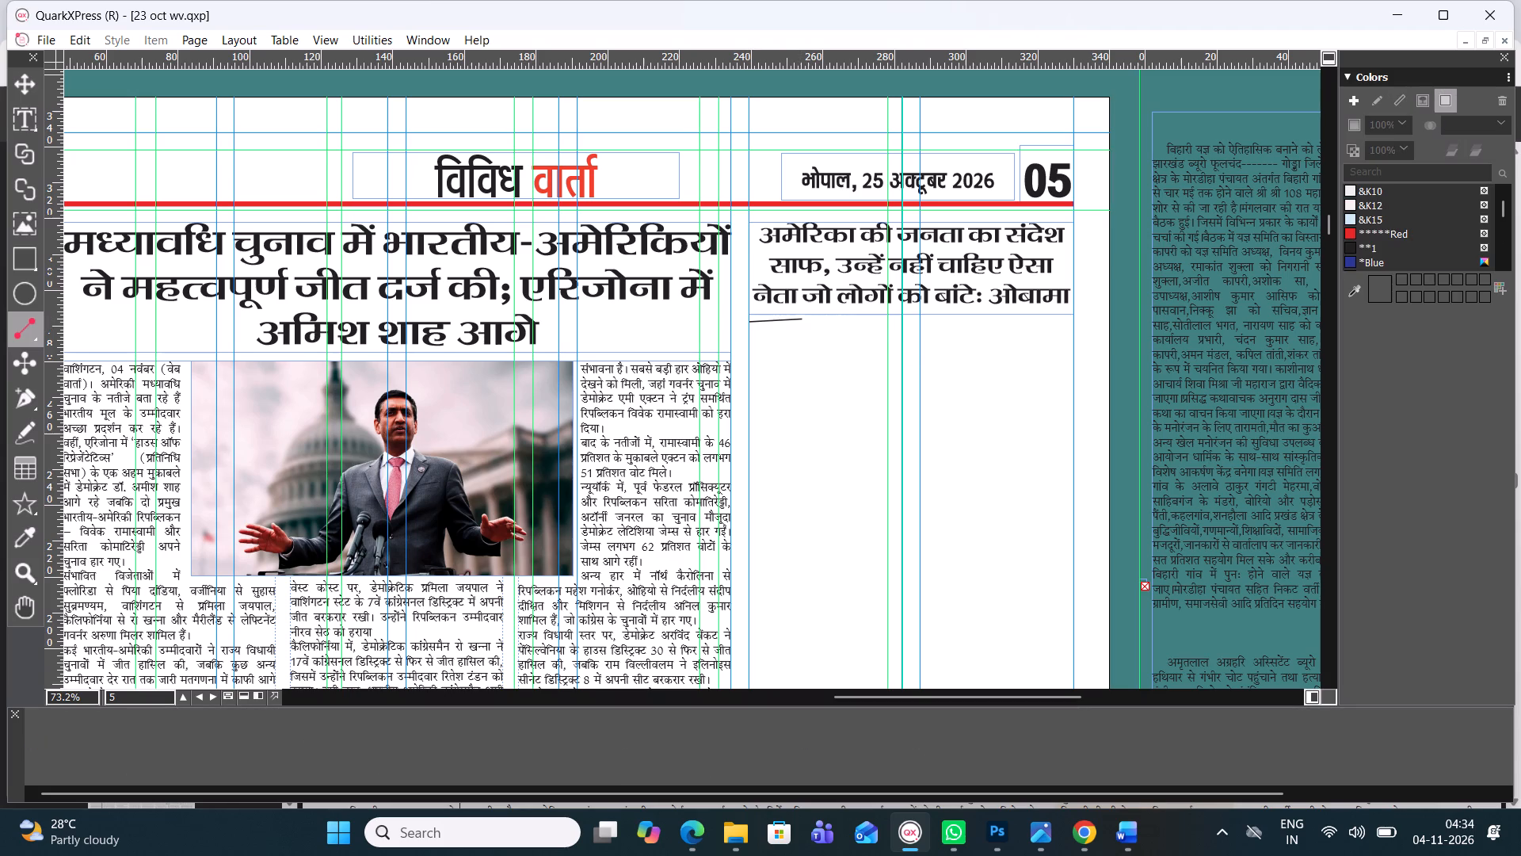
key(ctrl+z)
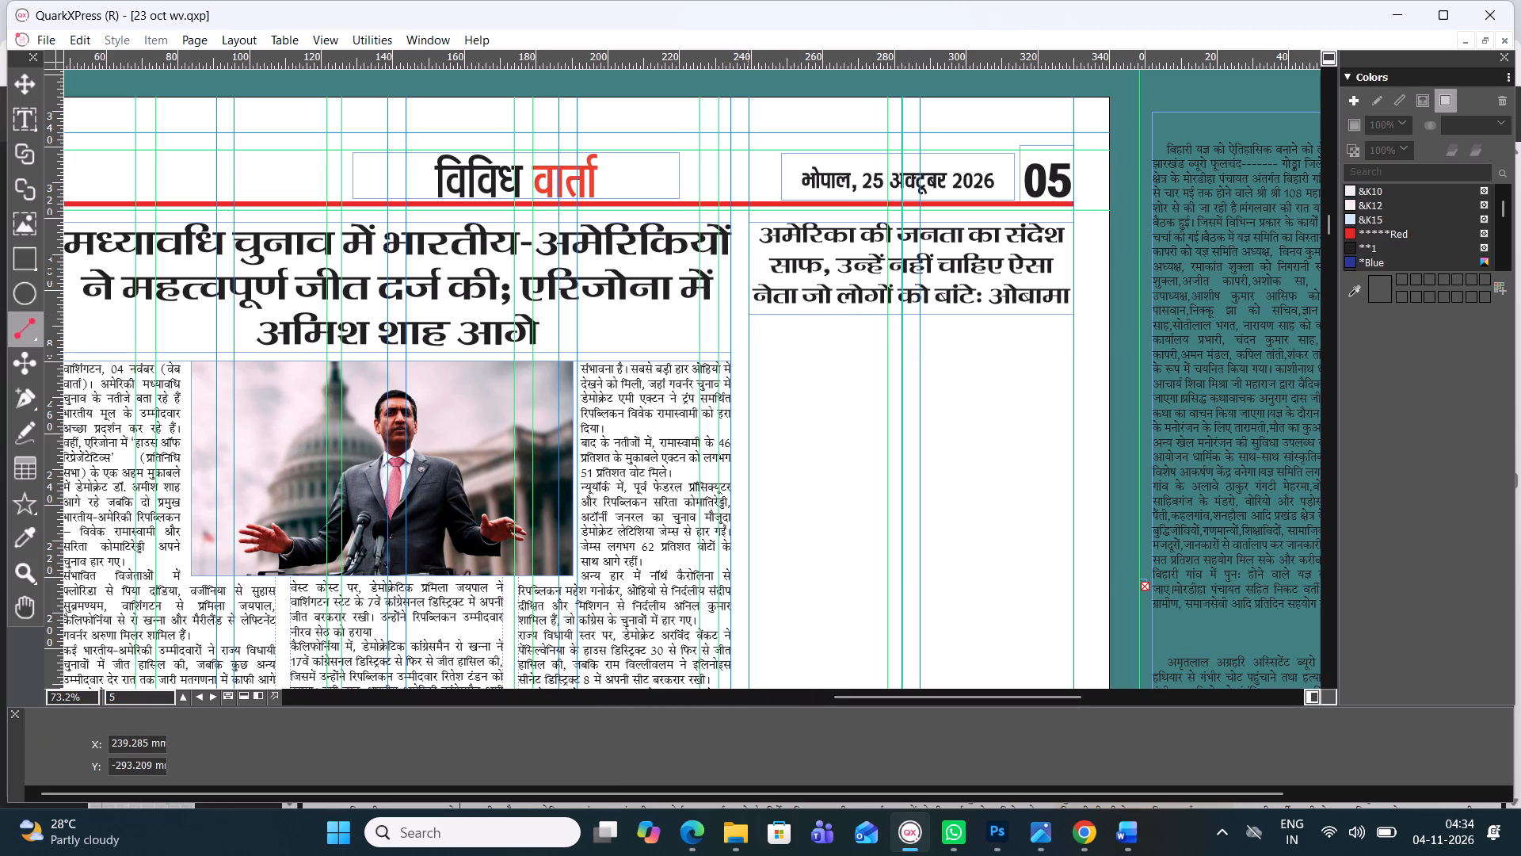
Draw a horizontal line about 91 mm long along the bottom edge of the Obama headline box.
drag(749, 312, 1054, 314)
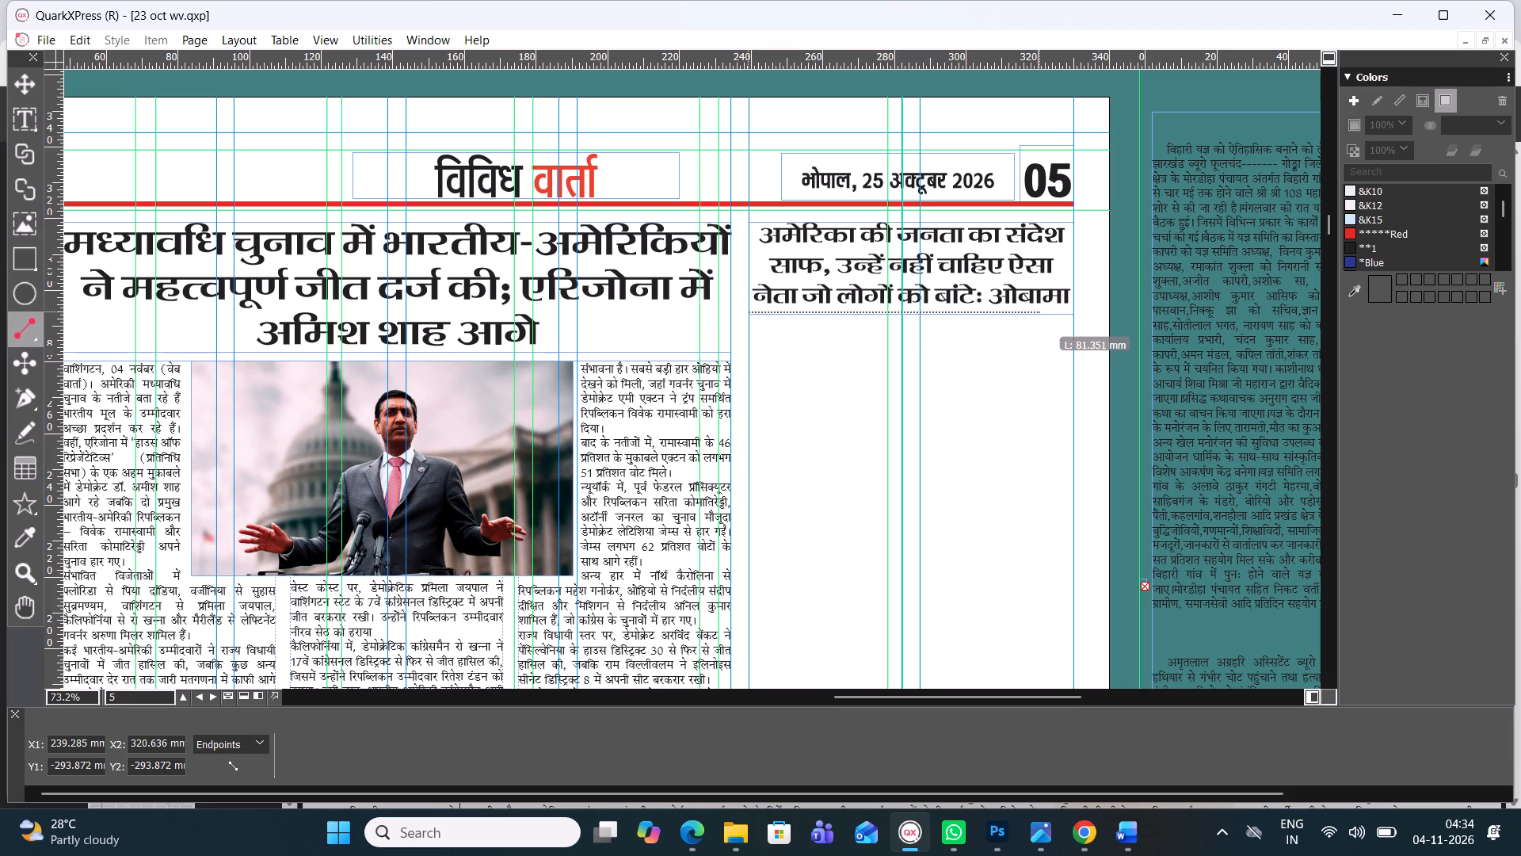
drag(1054, 314, 1077, 314)
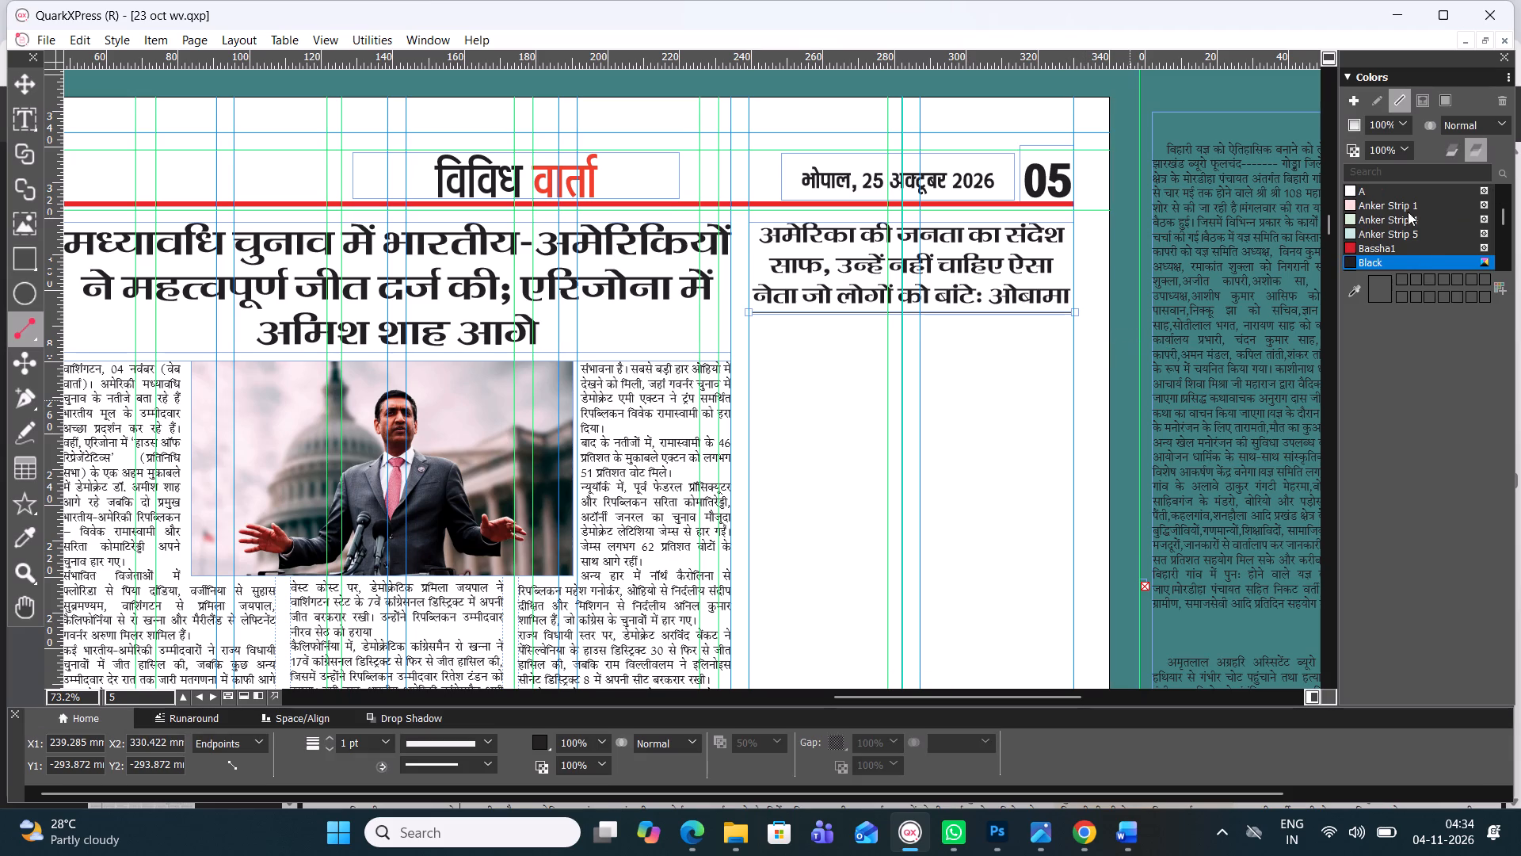
Apply the grey 0-0-0-50 colour to the line beneath the Obama headline and deselect it.
scroll(1408, 231, down, 4)
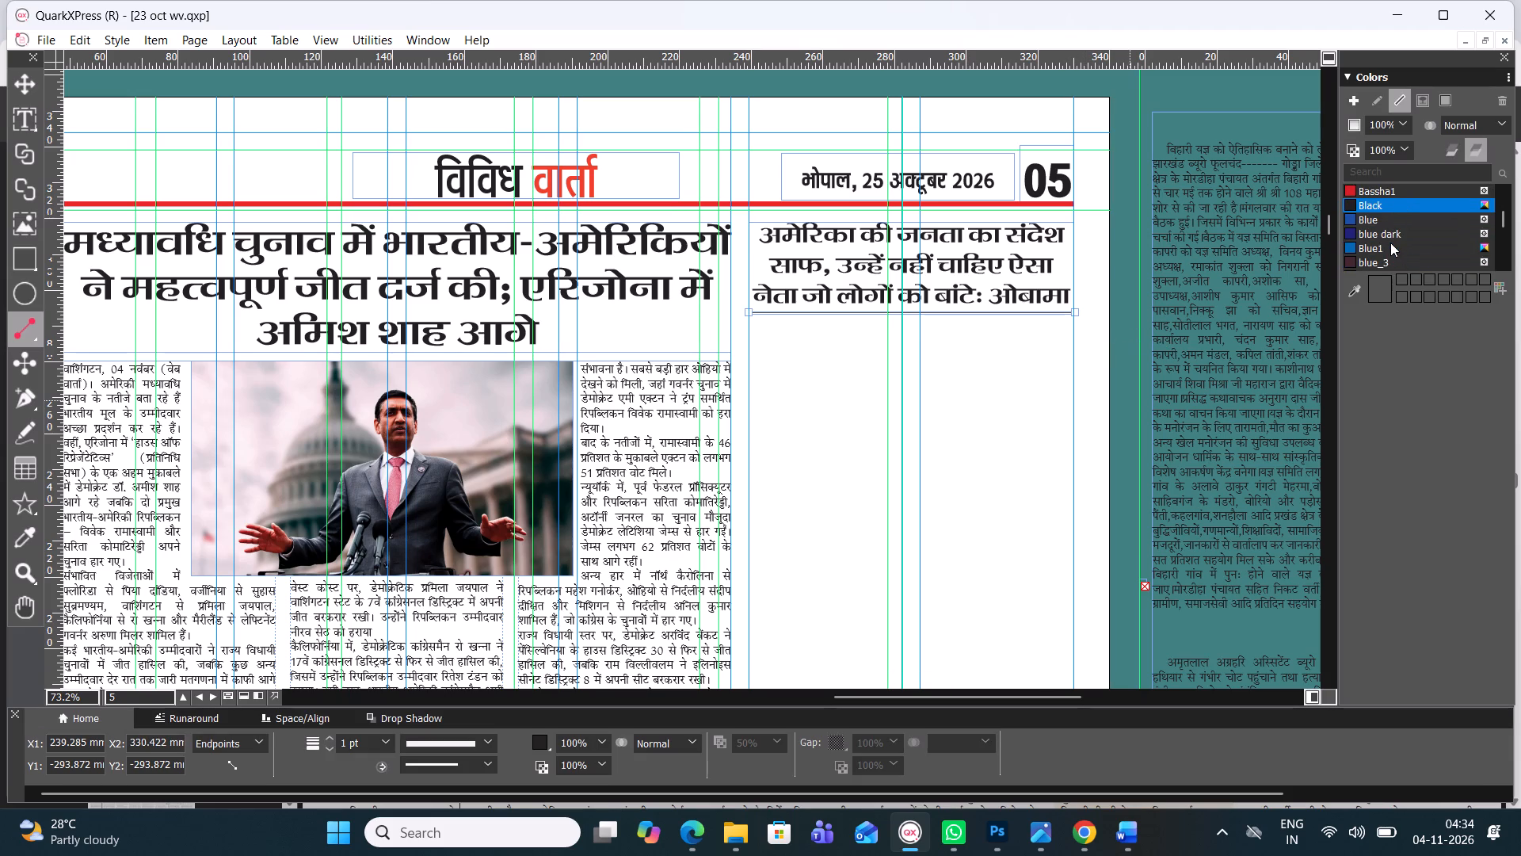
scroll(1390, 240, down, 2)
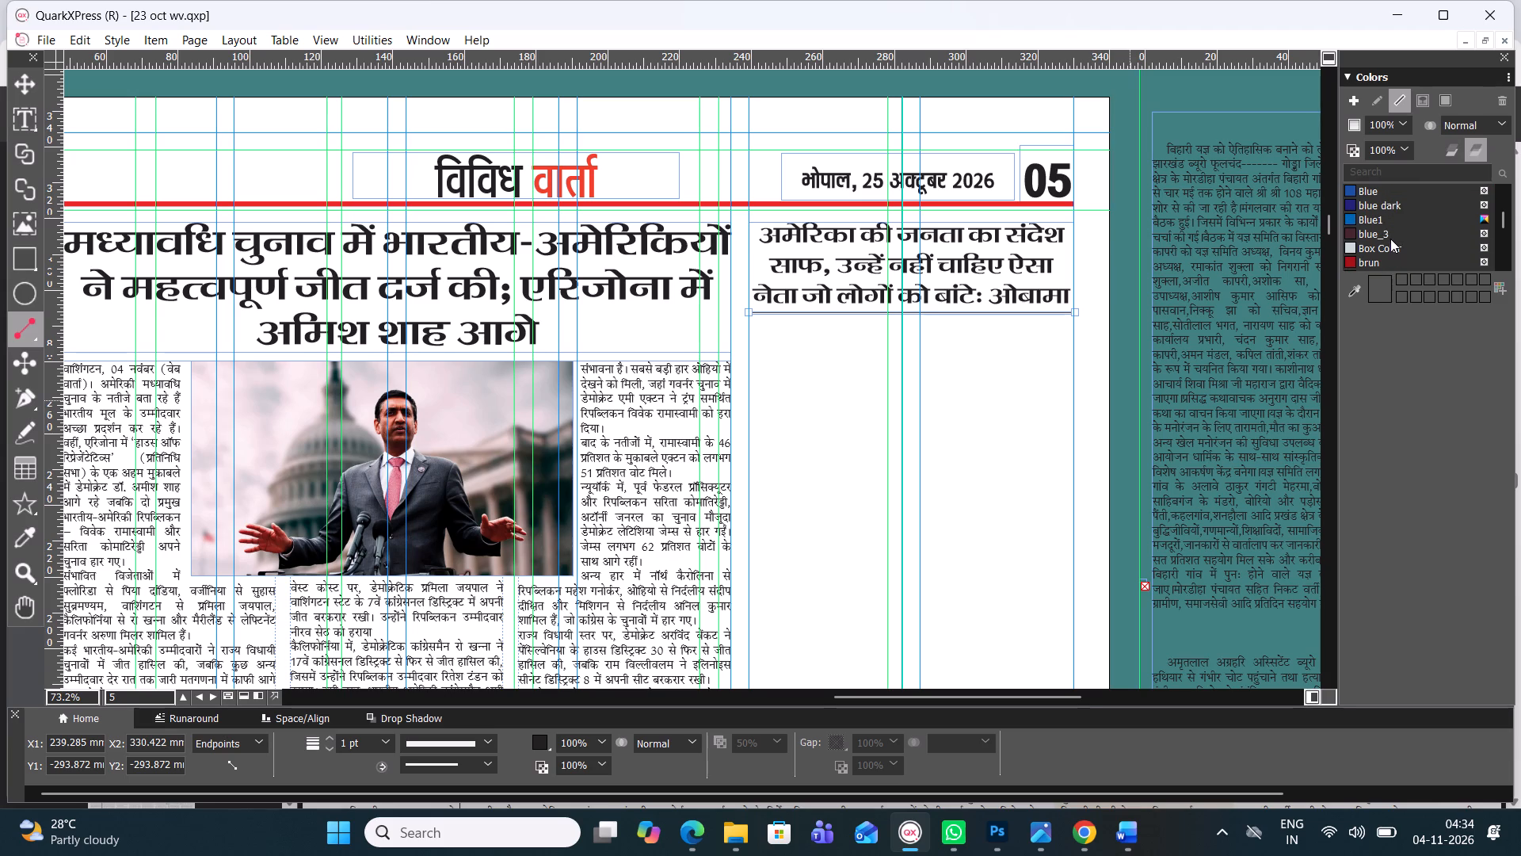
scroll(1390, 239, down, 1)
scroll(1390, 239, up, 1)
scroll(1496, 211, up, 1)
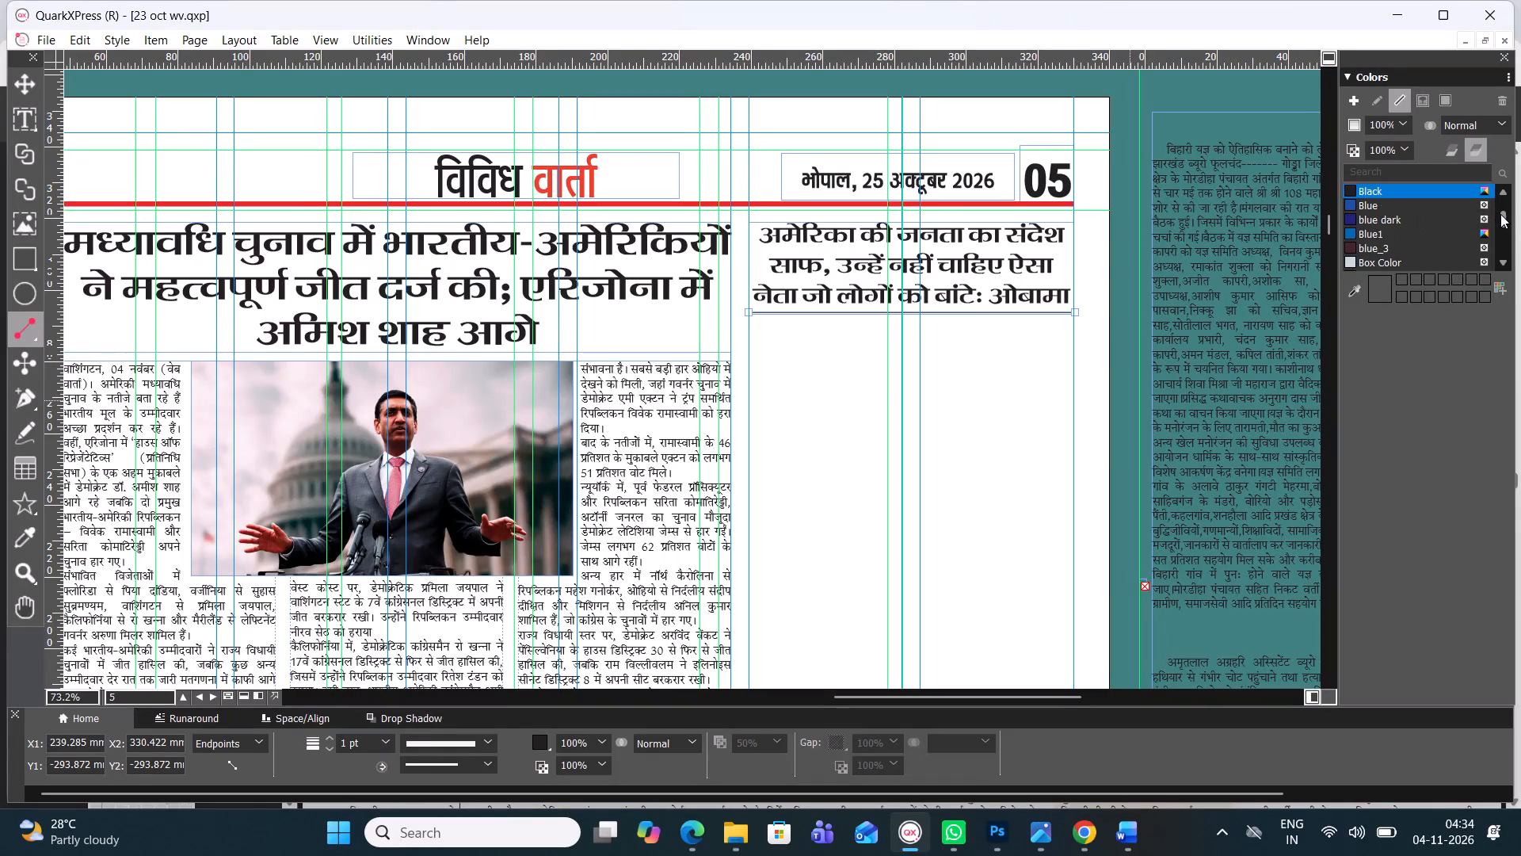
drag(1503, 218, 1496, 189)
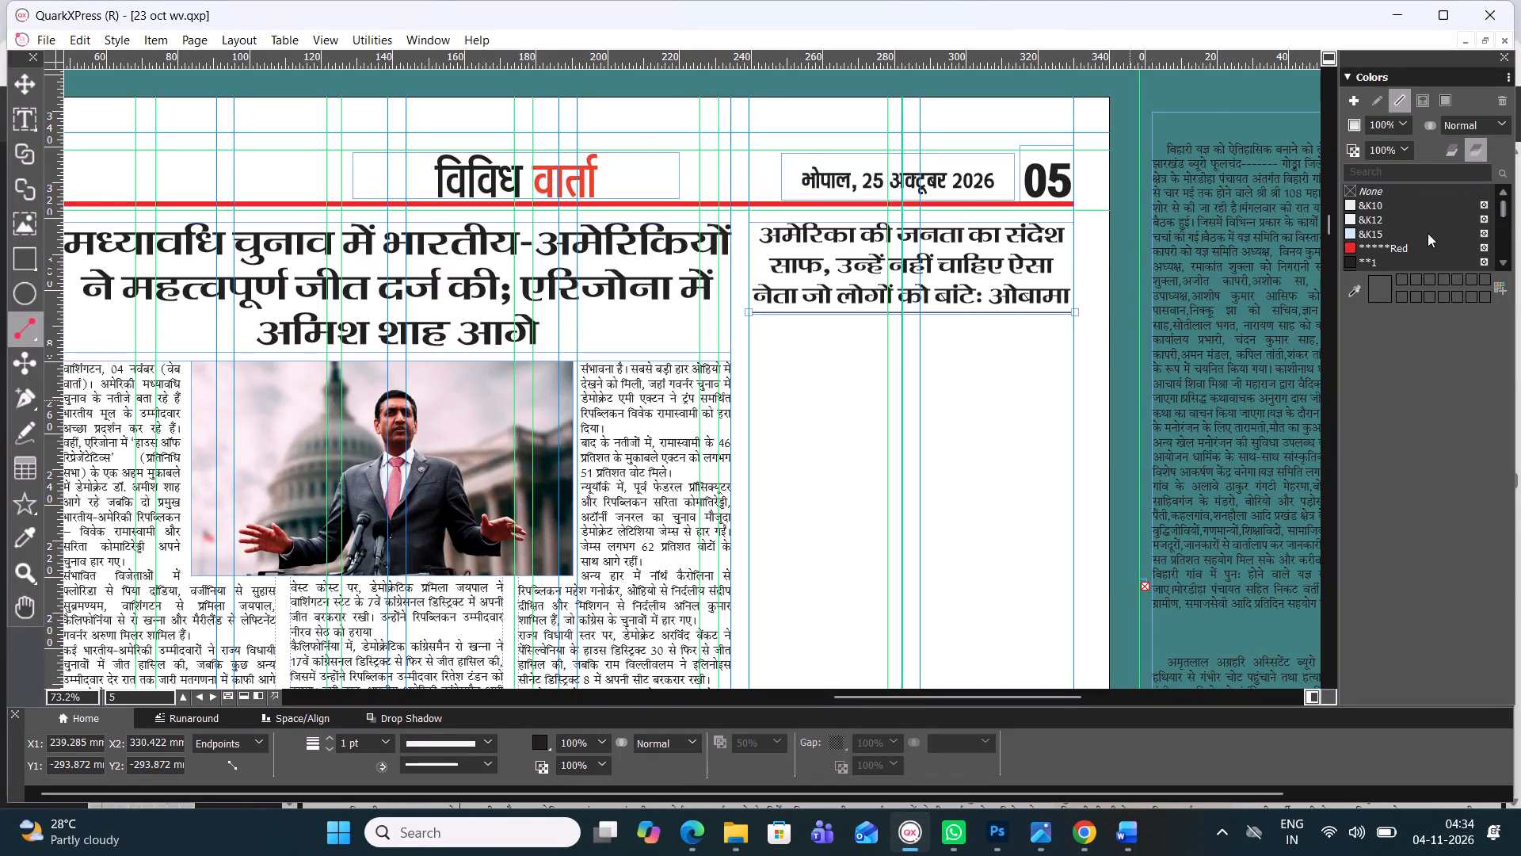
scroll(1302, 223, down, 1)
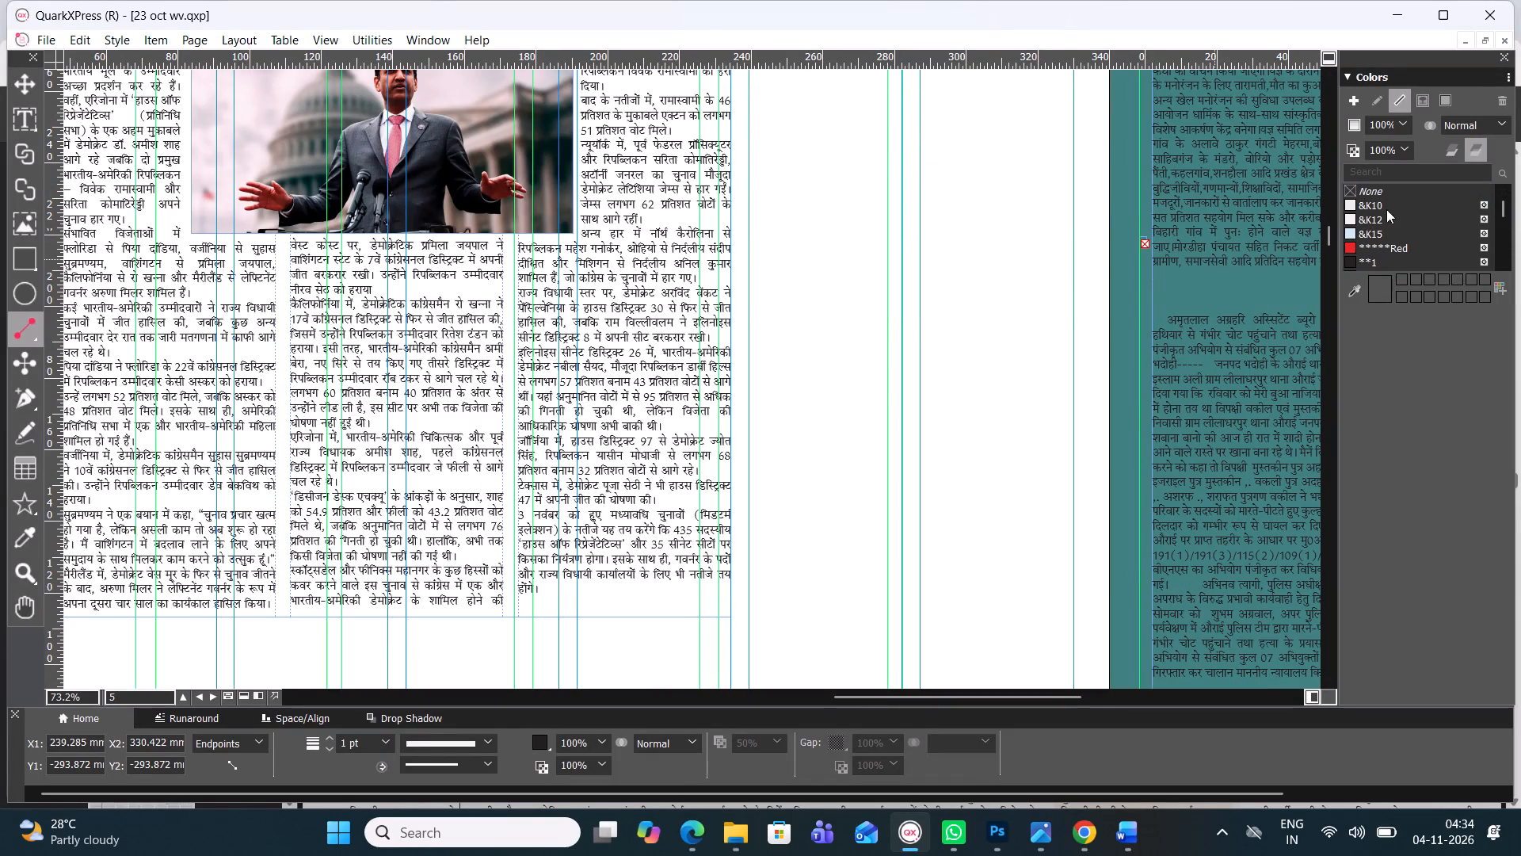
drag(1327, 238, 1328, 225)
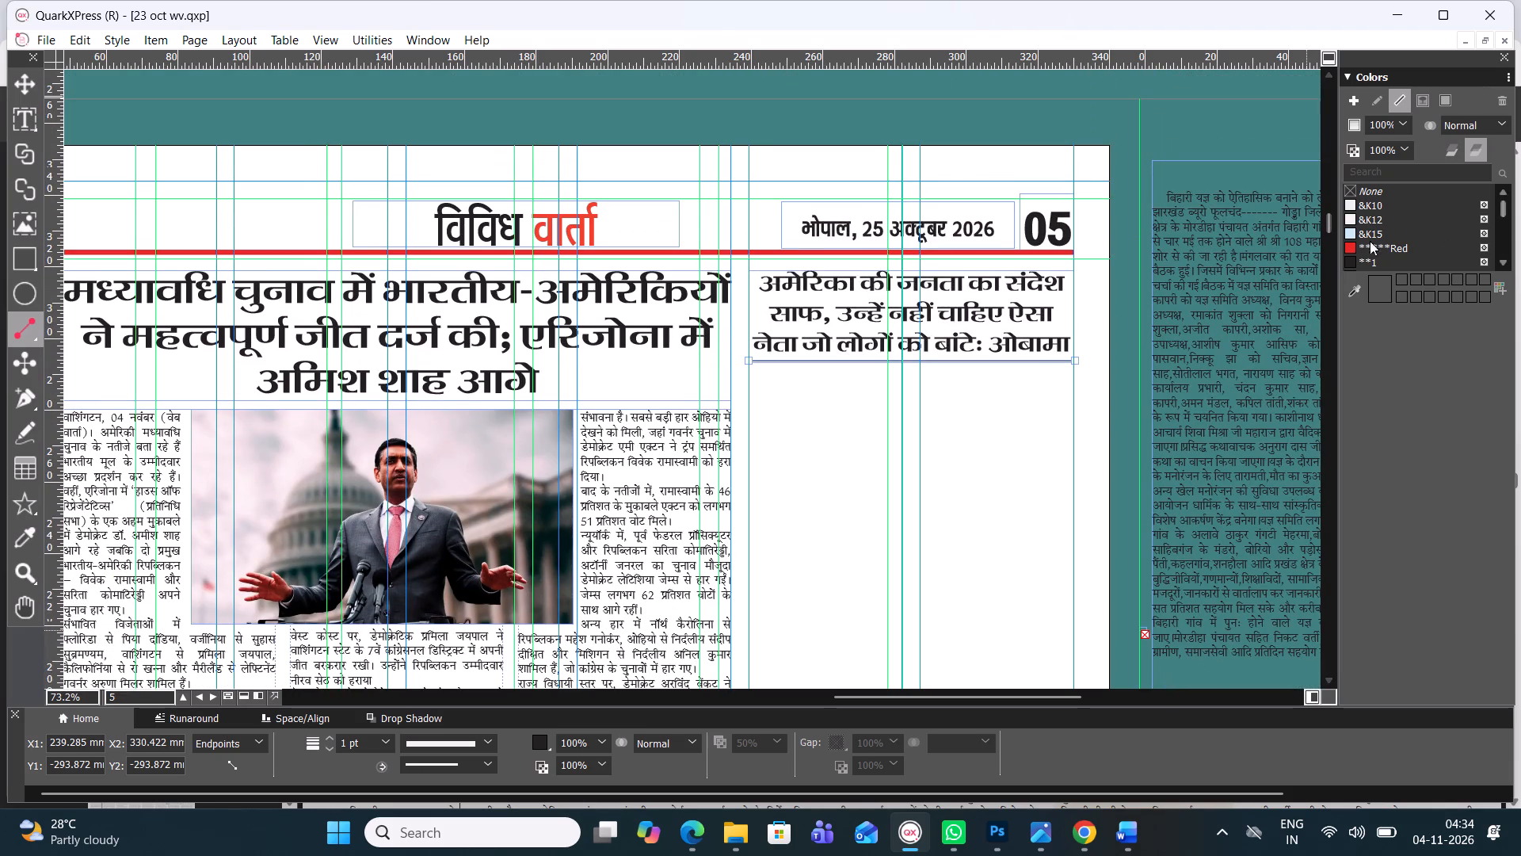
scroll(1385, 227, down, 3)
scroll(1385, 227, up, 1)
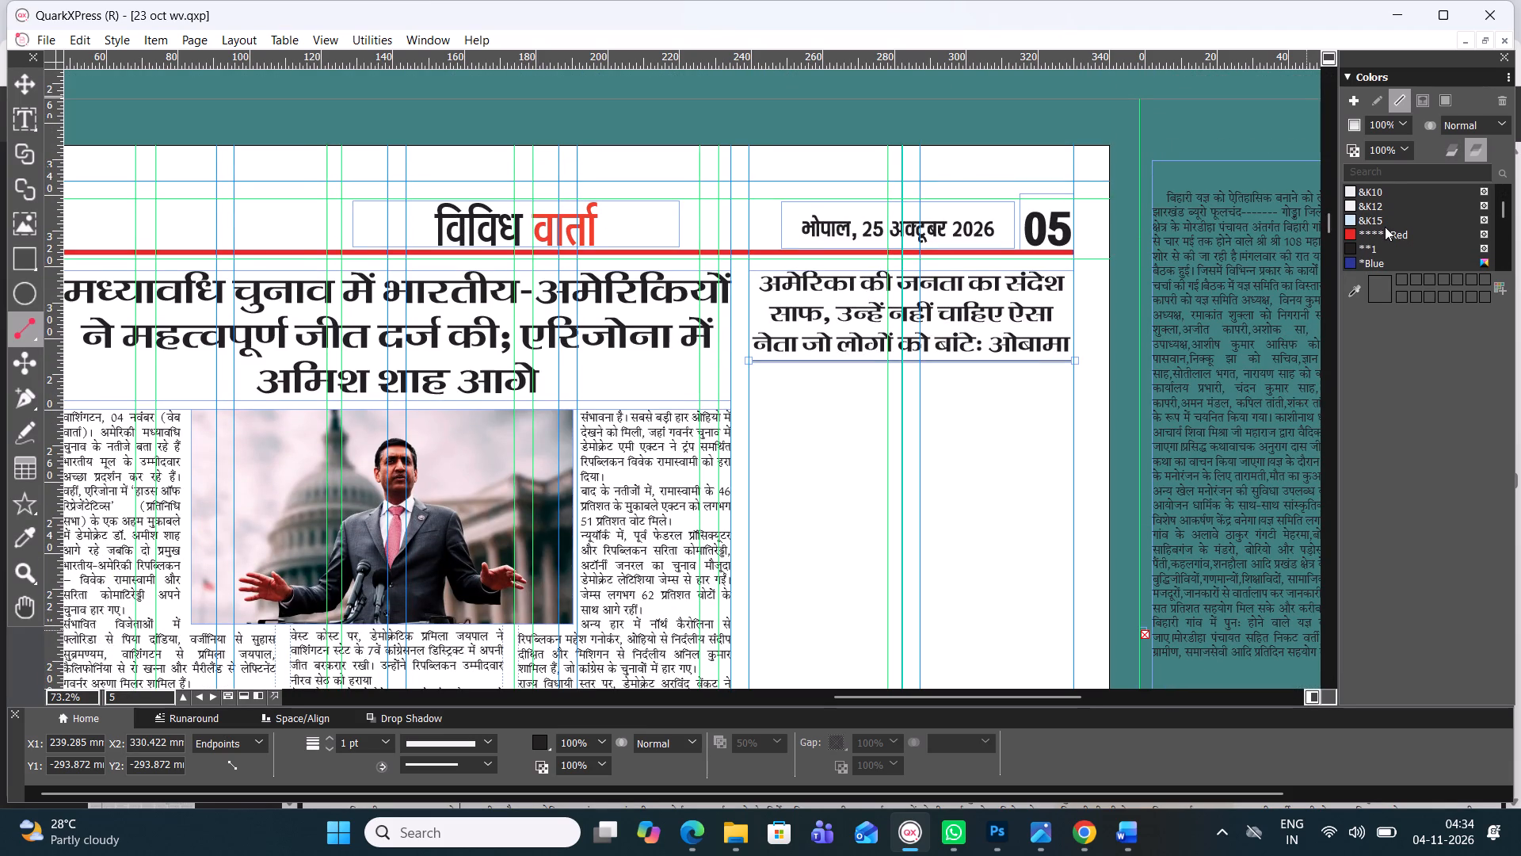
scroll(1388, 228, down, 2)
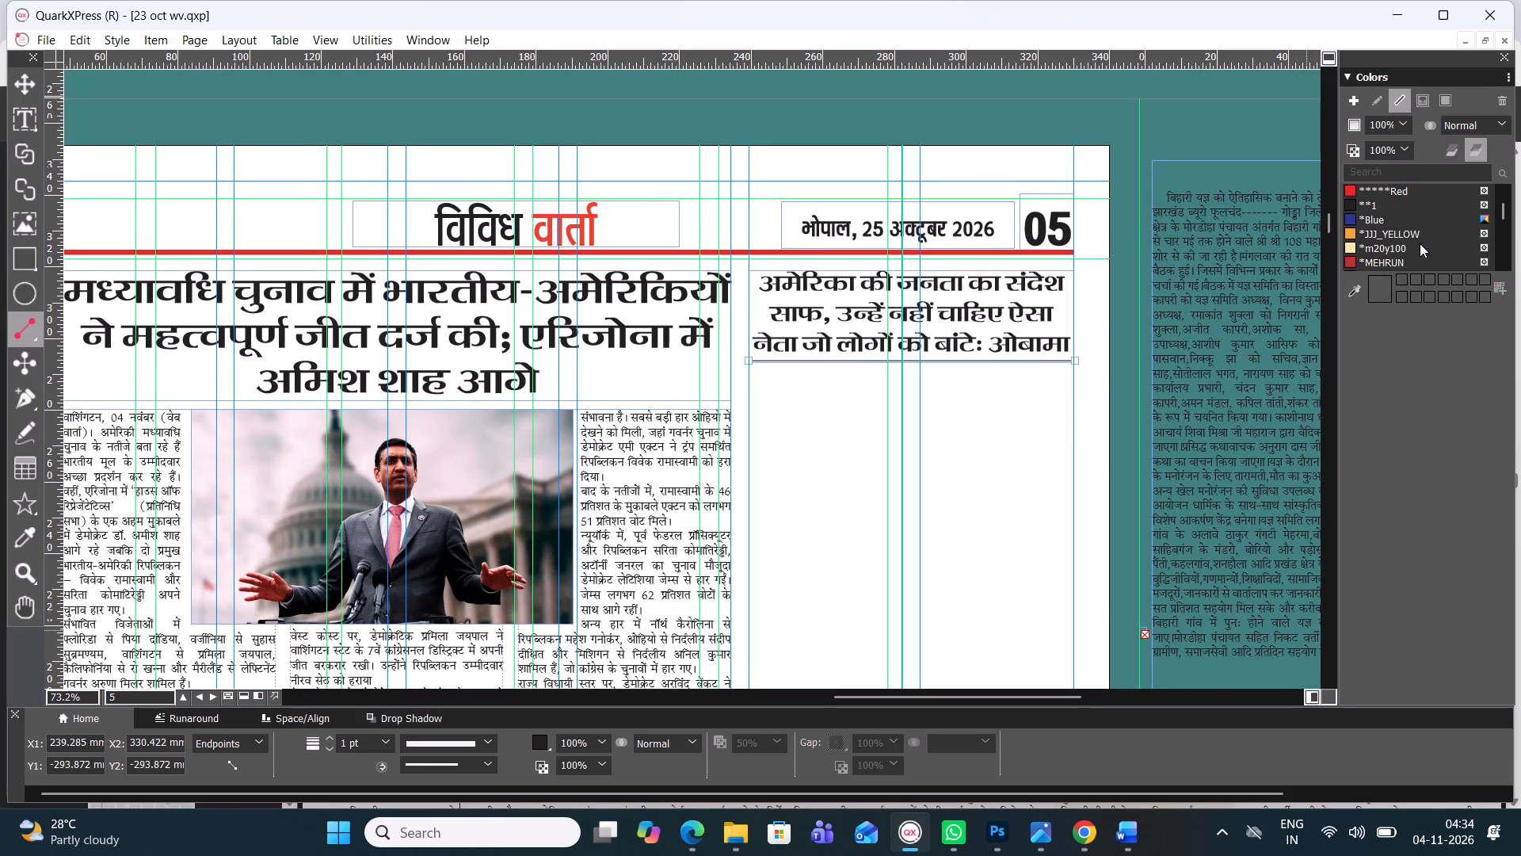
scroll(1420, 243, up, 1)
scroll(1420, 243, down, 3)
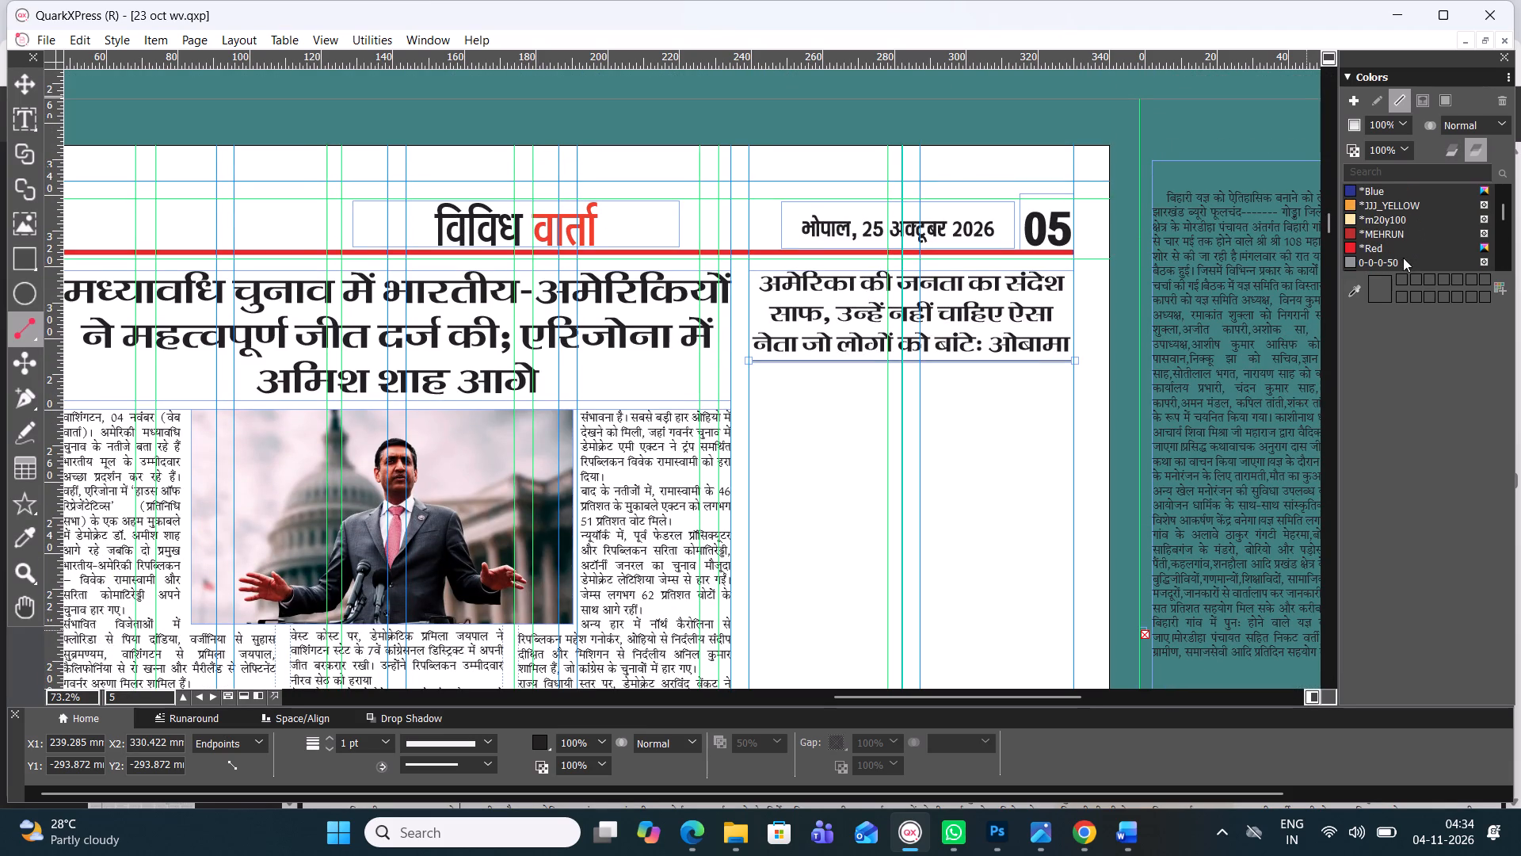
click(1403, 258)
click(977, 432)
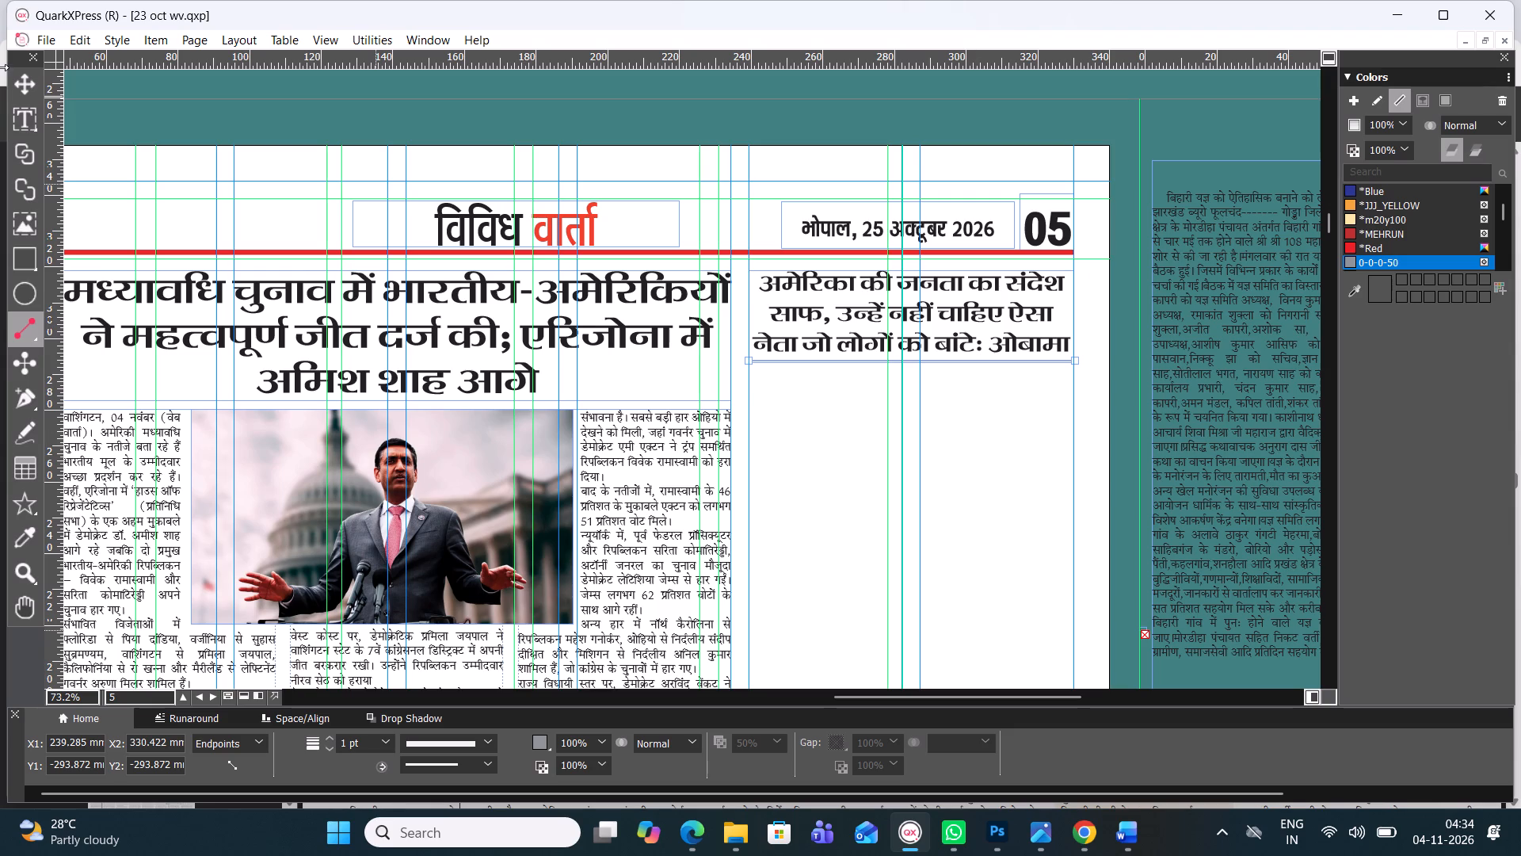
click(13, 75)
click(130, 104)
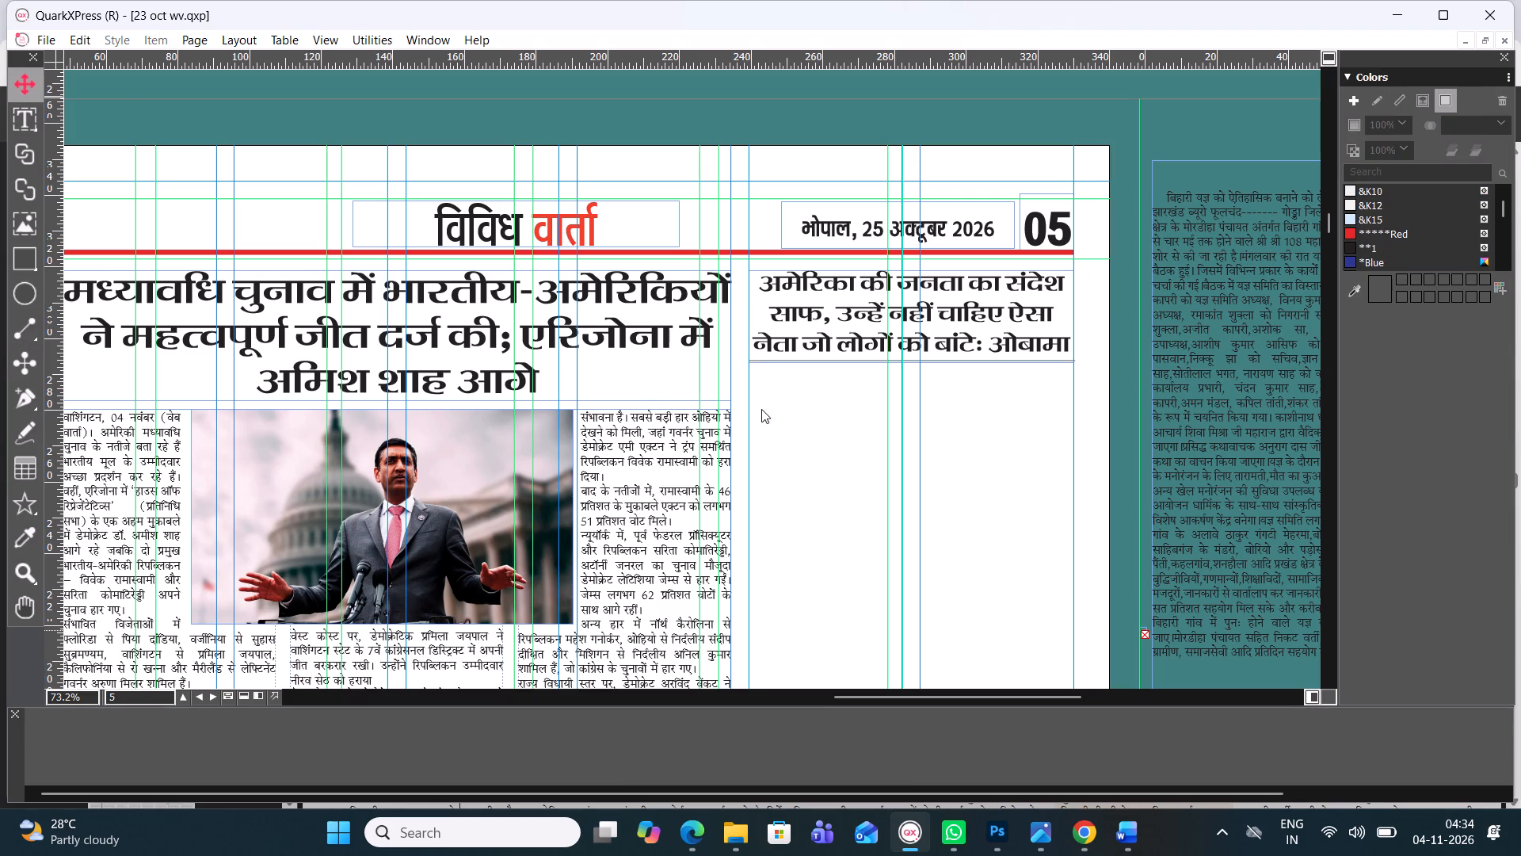
click(843, 362)
click(847, 400)
Draw a text box about 91 mm wide and 158 mm high directly beneath the grey line under the Obama headline.
click(1077, 831)
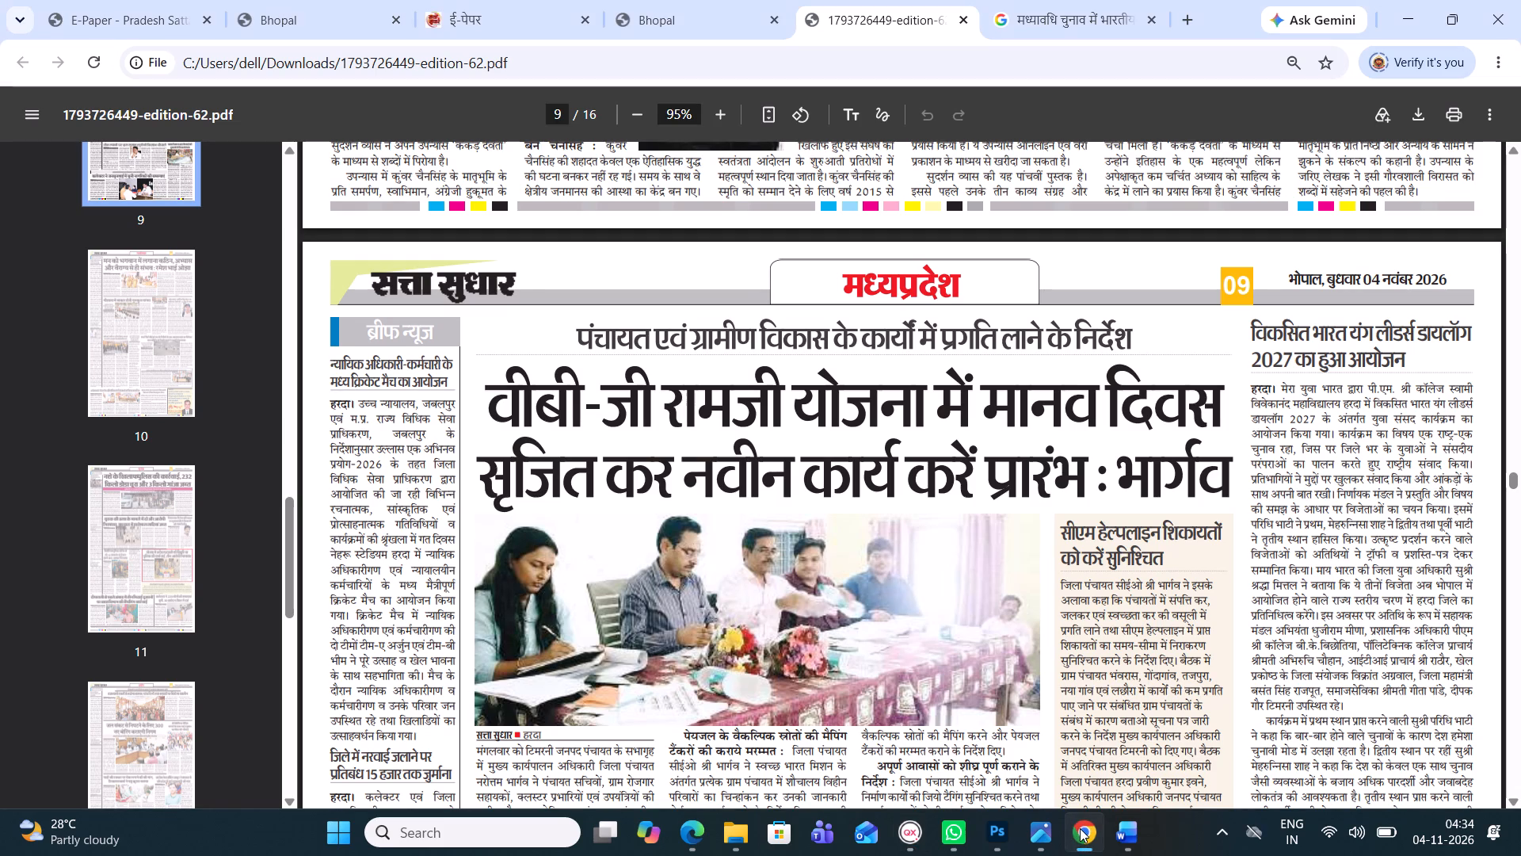
click(907, 832)
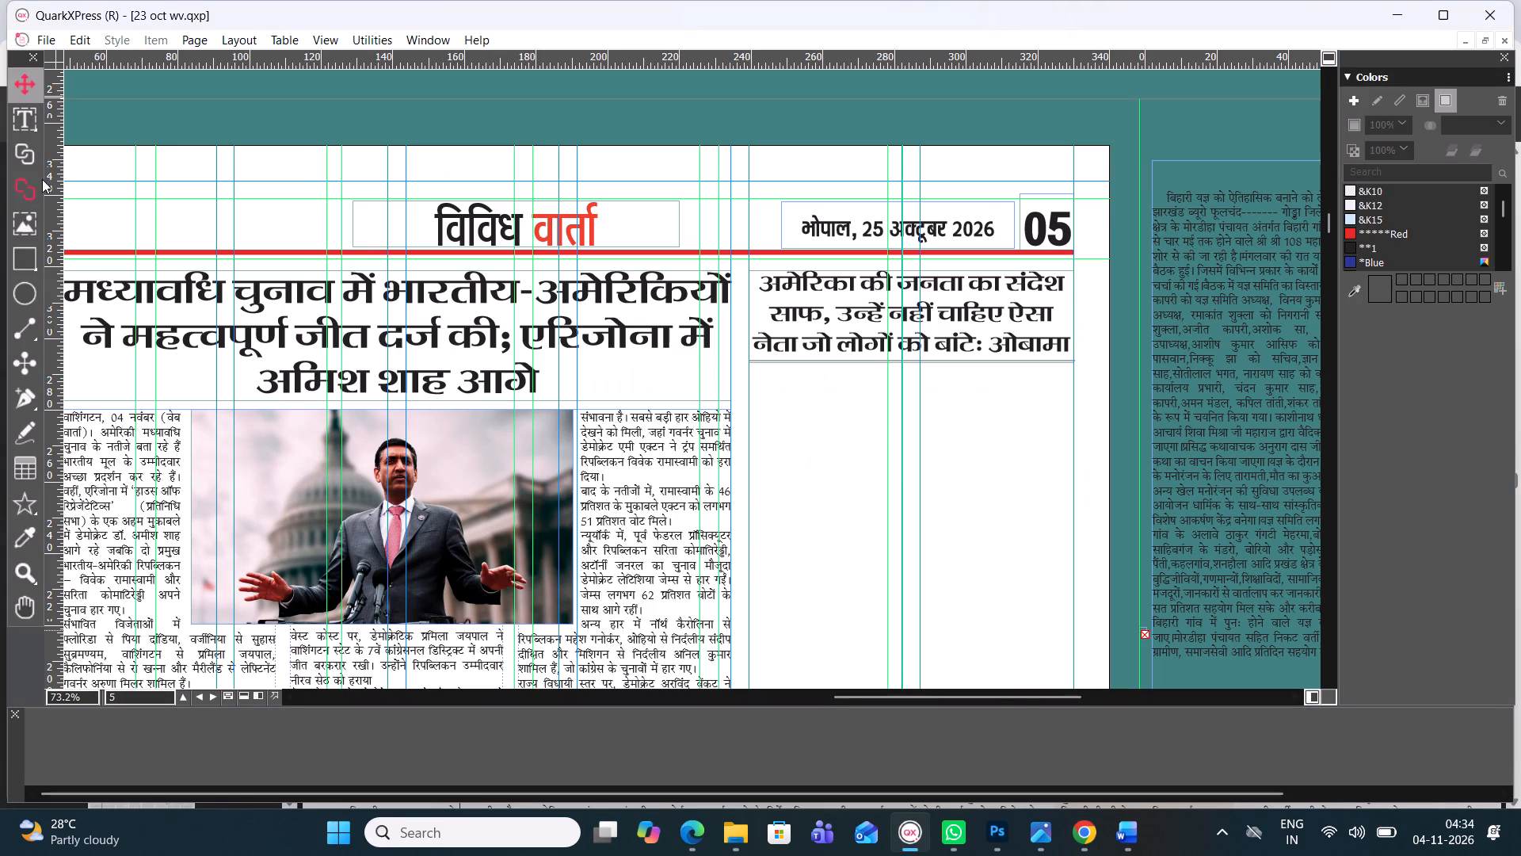
click(24, 113)
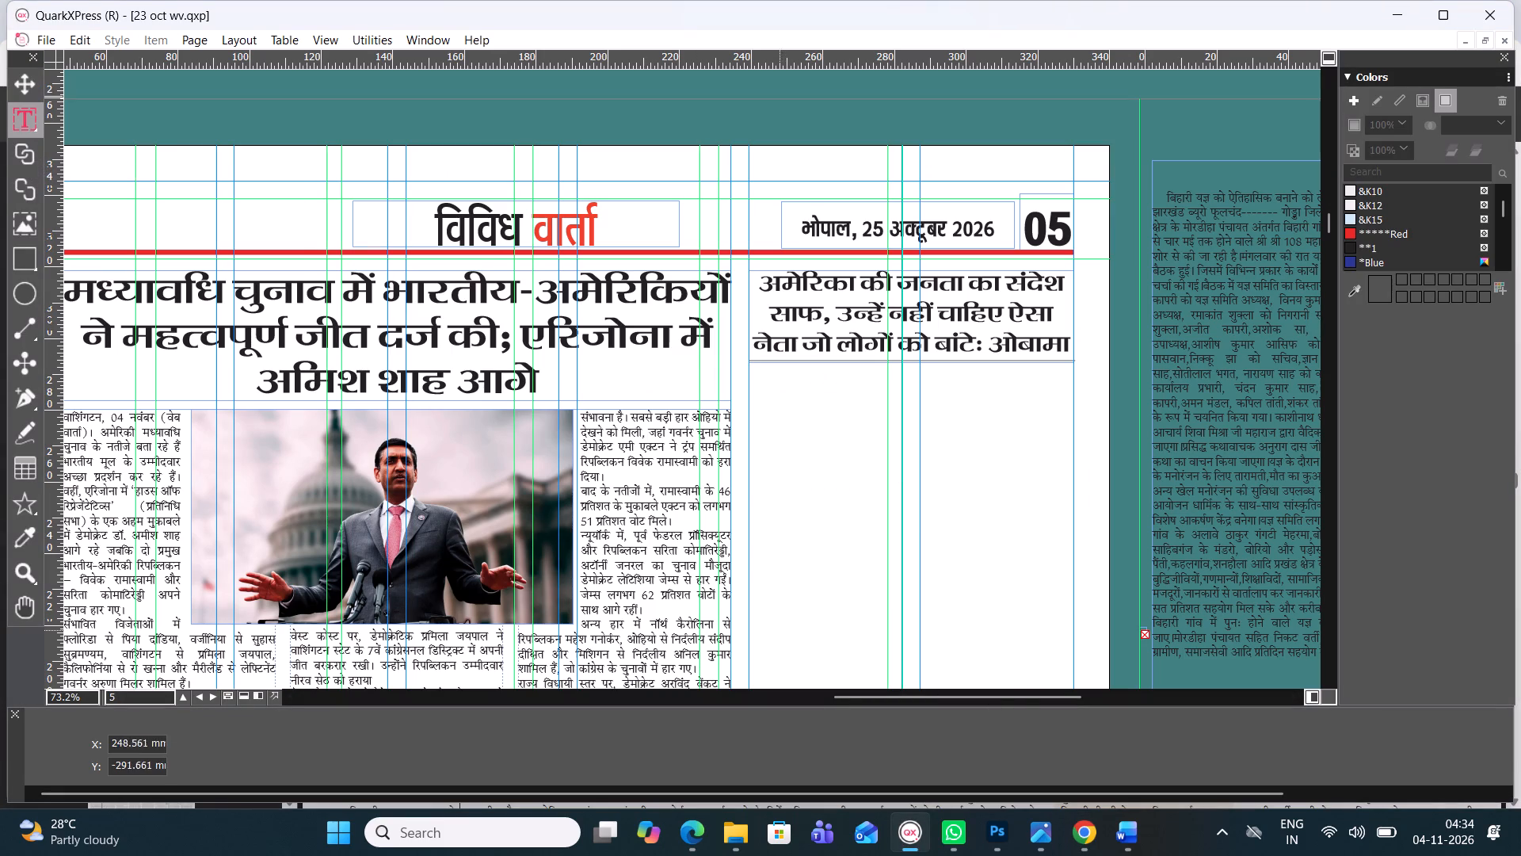
drag(748, 369, 1081, 692)
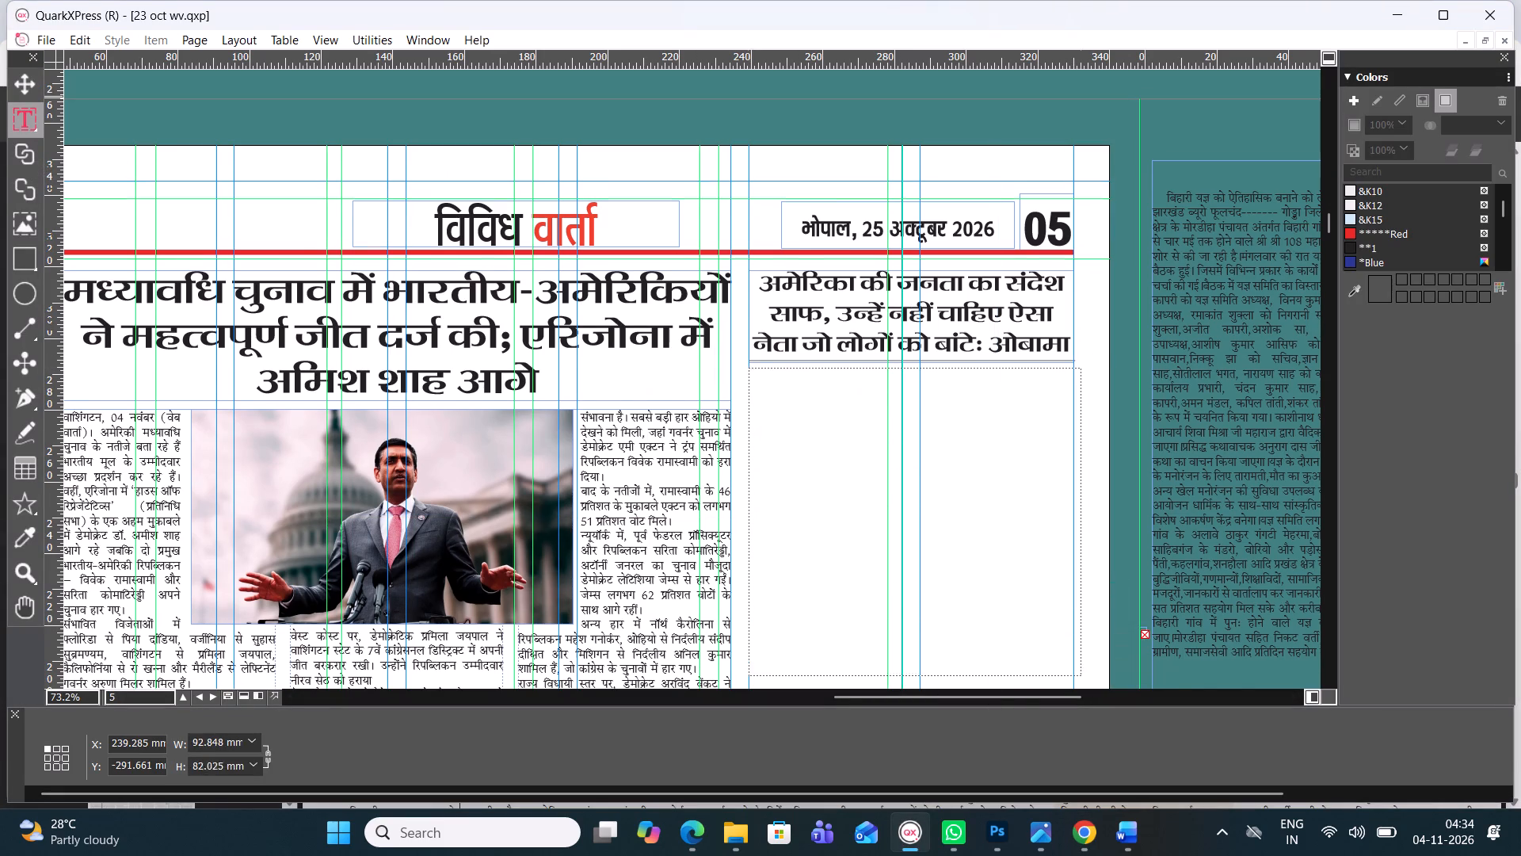
drag(1081, 692, 1072, 643)
Switch to Word and copy the Obama article's body text, from वाशिंगटन, 04 नवंबर through its closing quotation.
click(1138, 841)
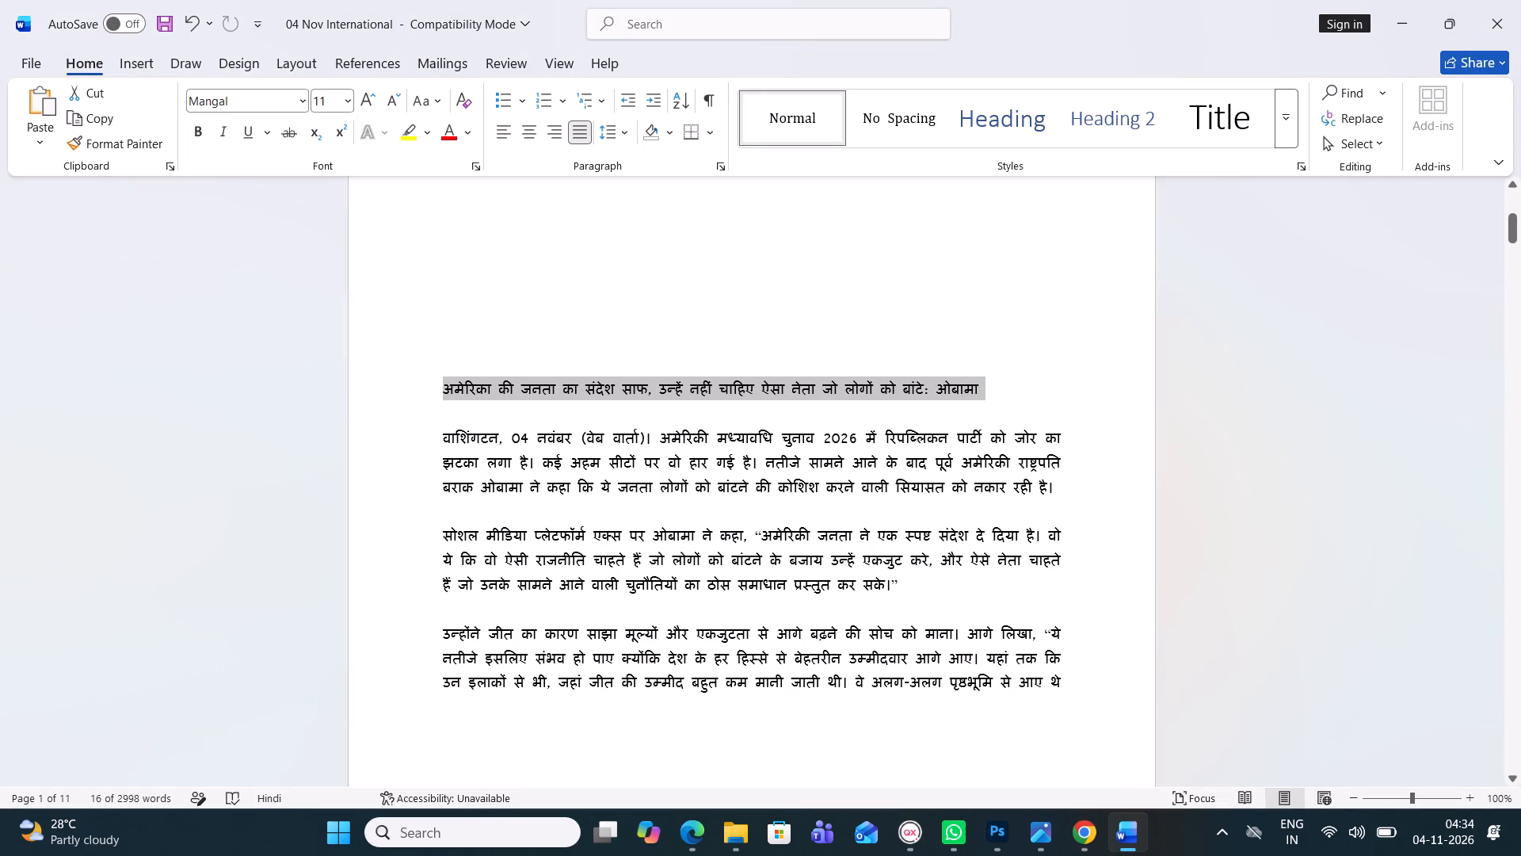
drag(443, 438, 1077, 818)
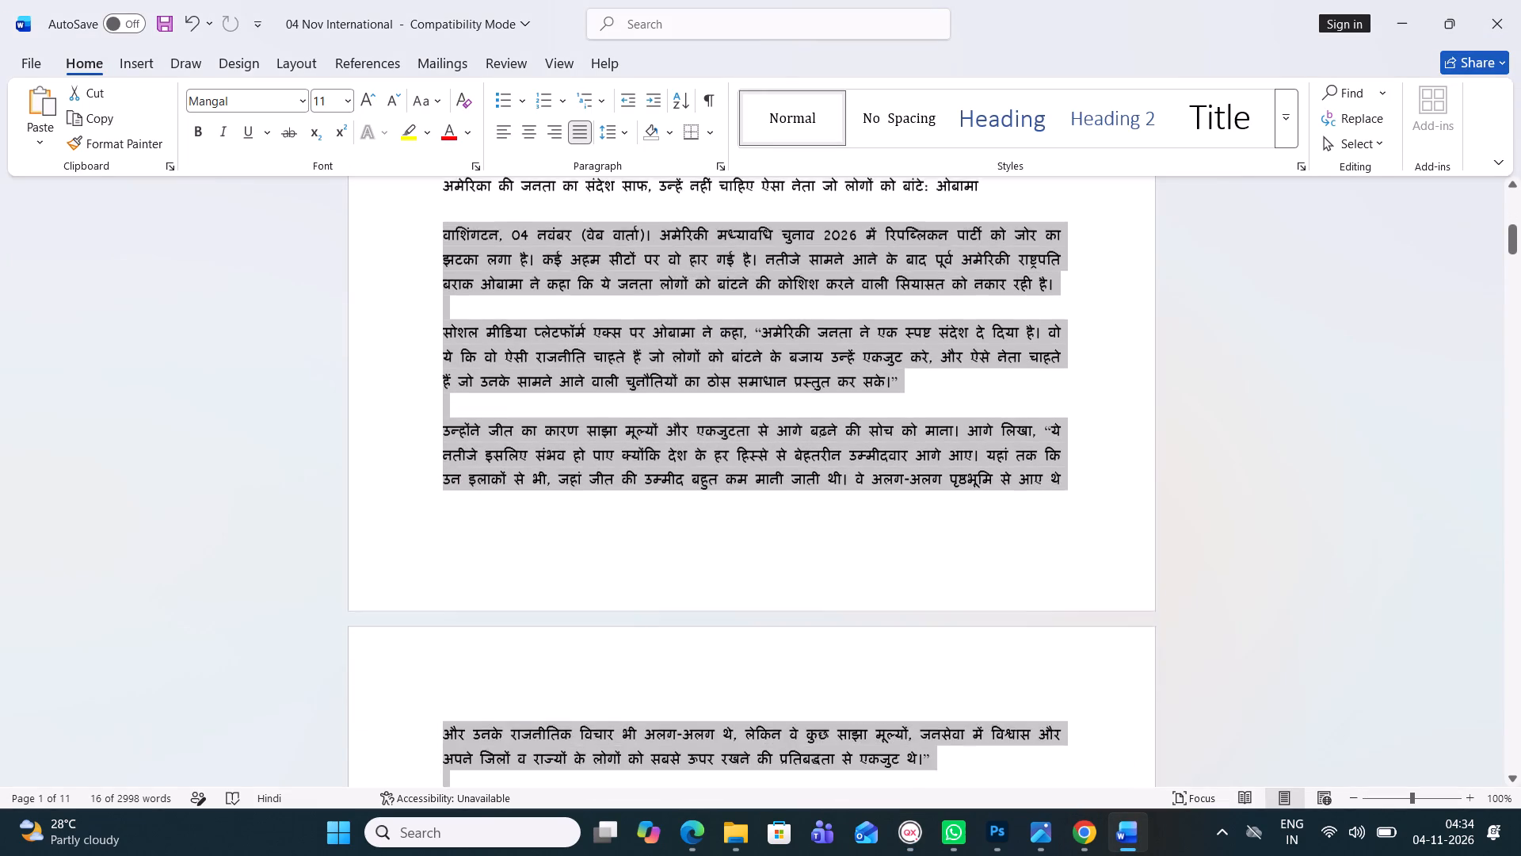
drag(1077, 818, 523, 246)
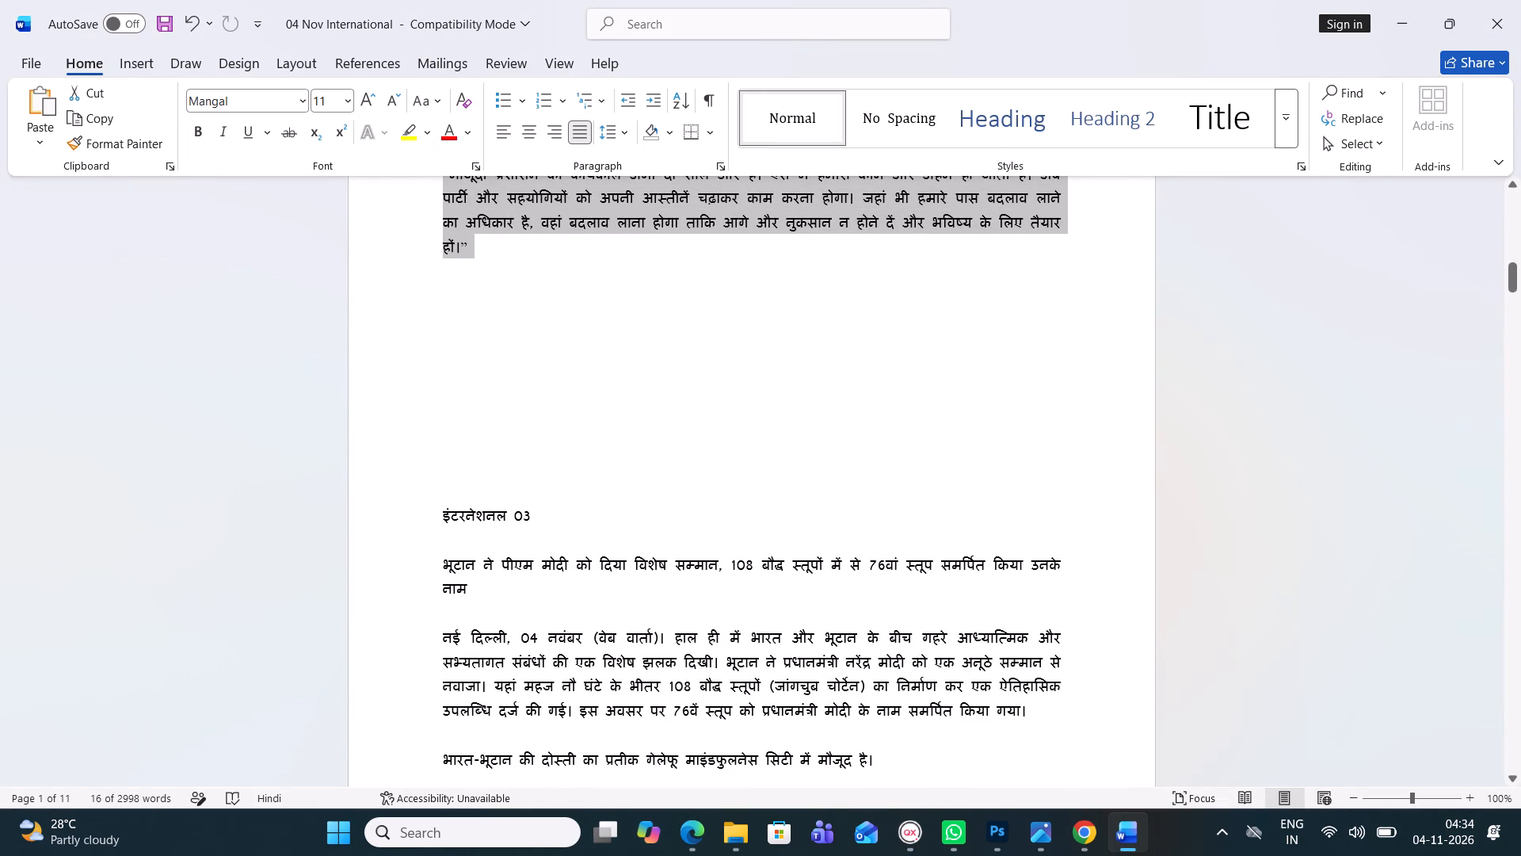
drag(523, 246, 467, 246)
key(ctrl+c)
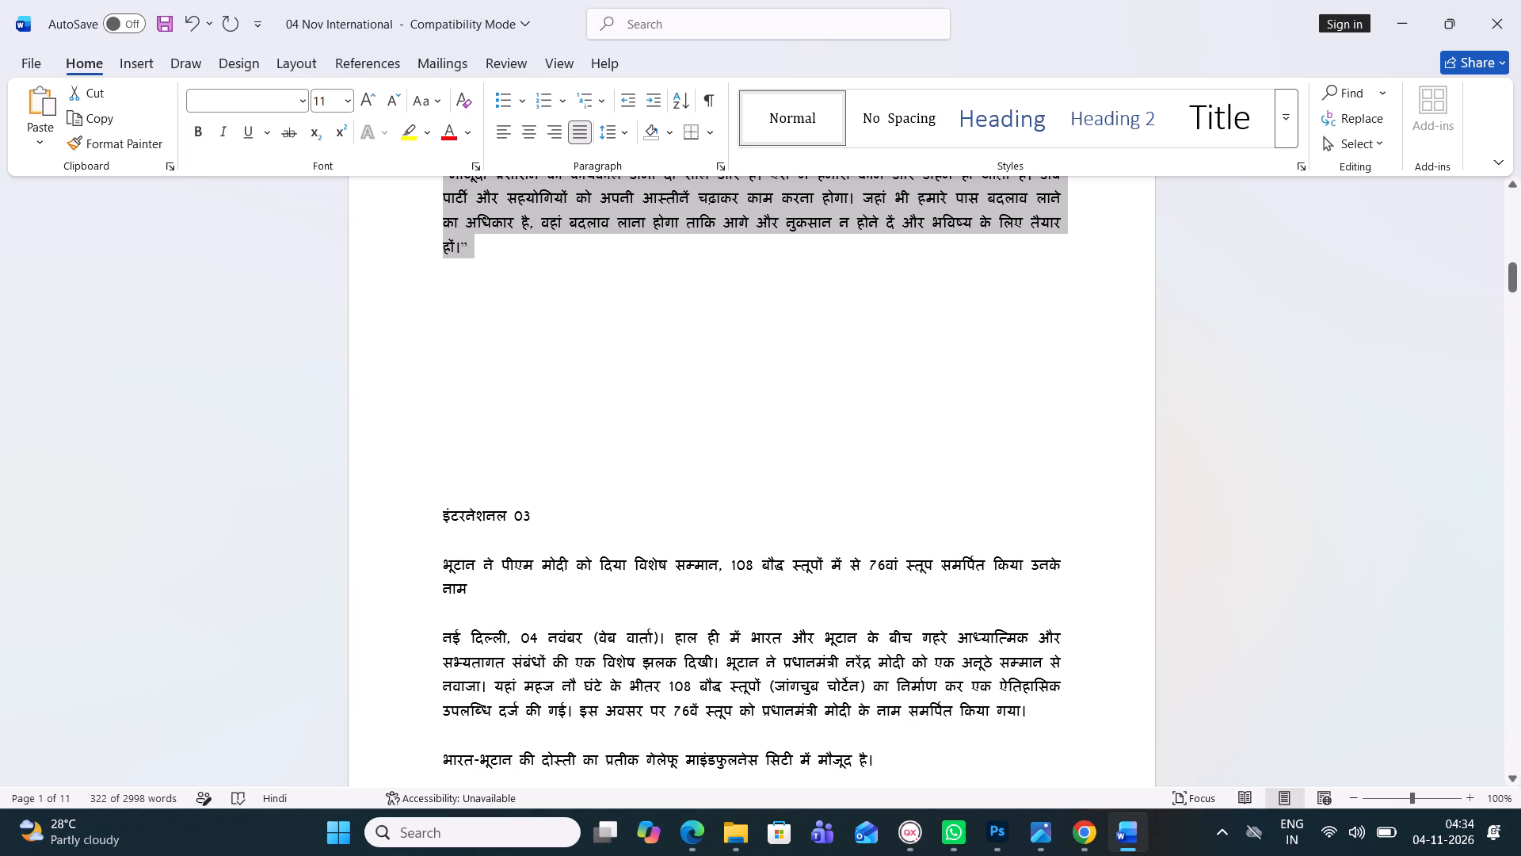
click(1073, 838)
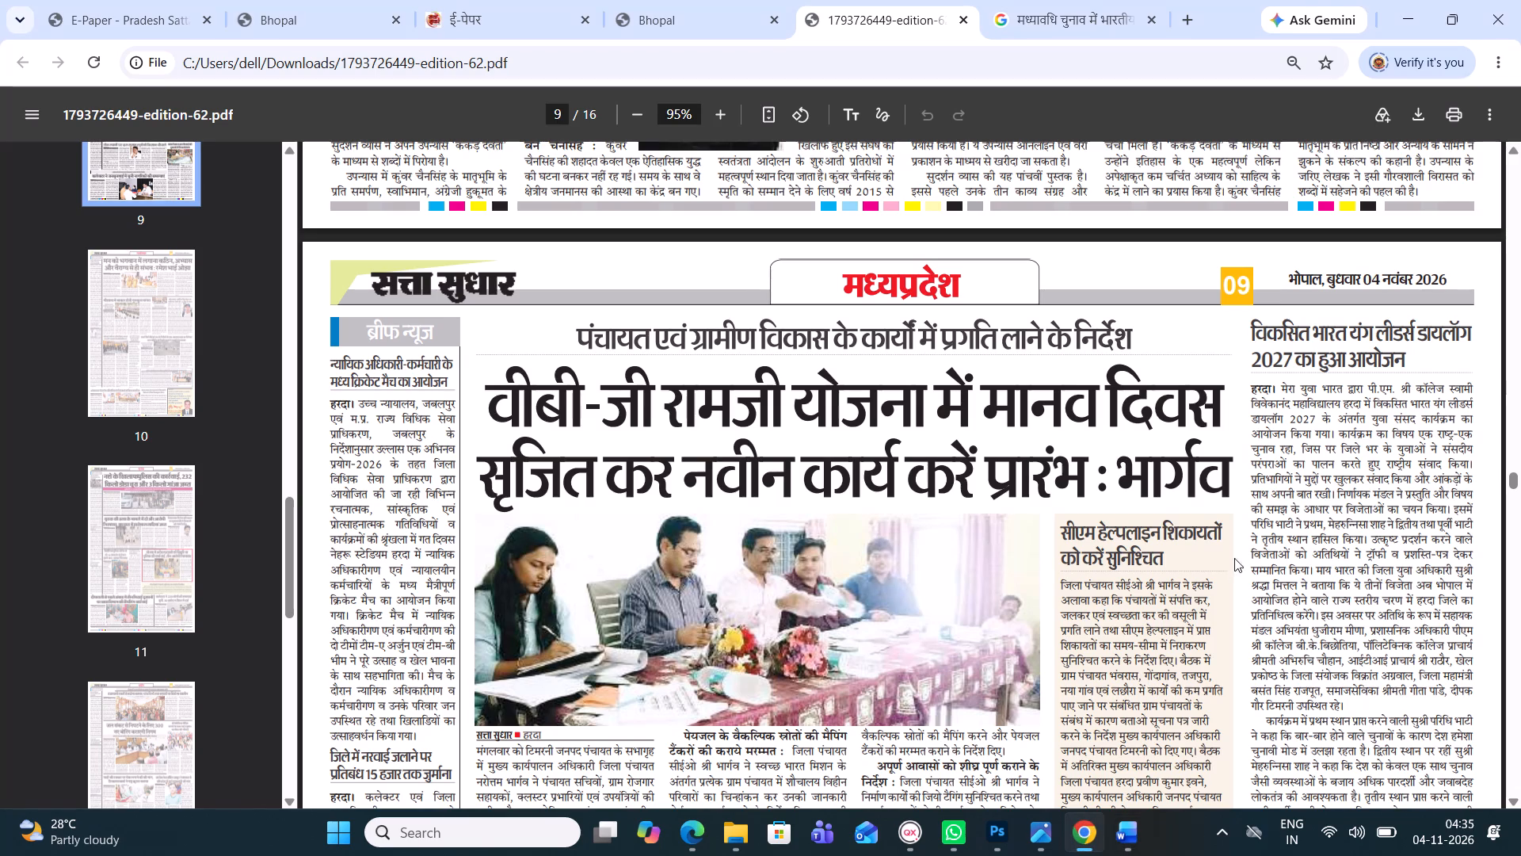
click(1515, 475)
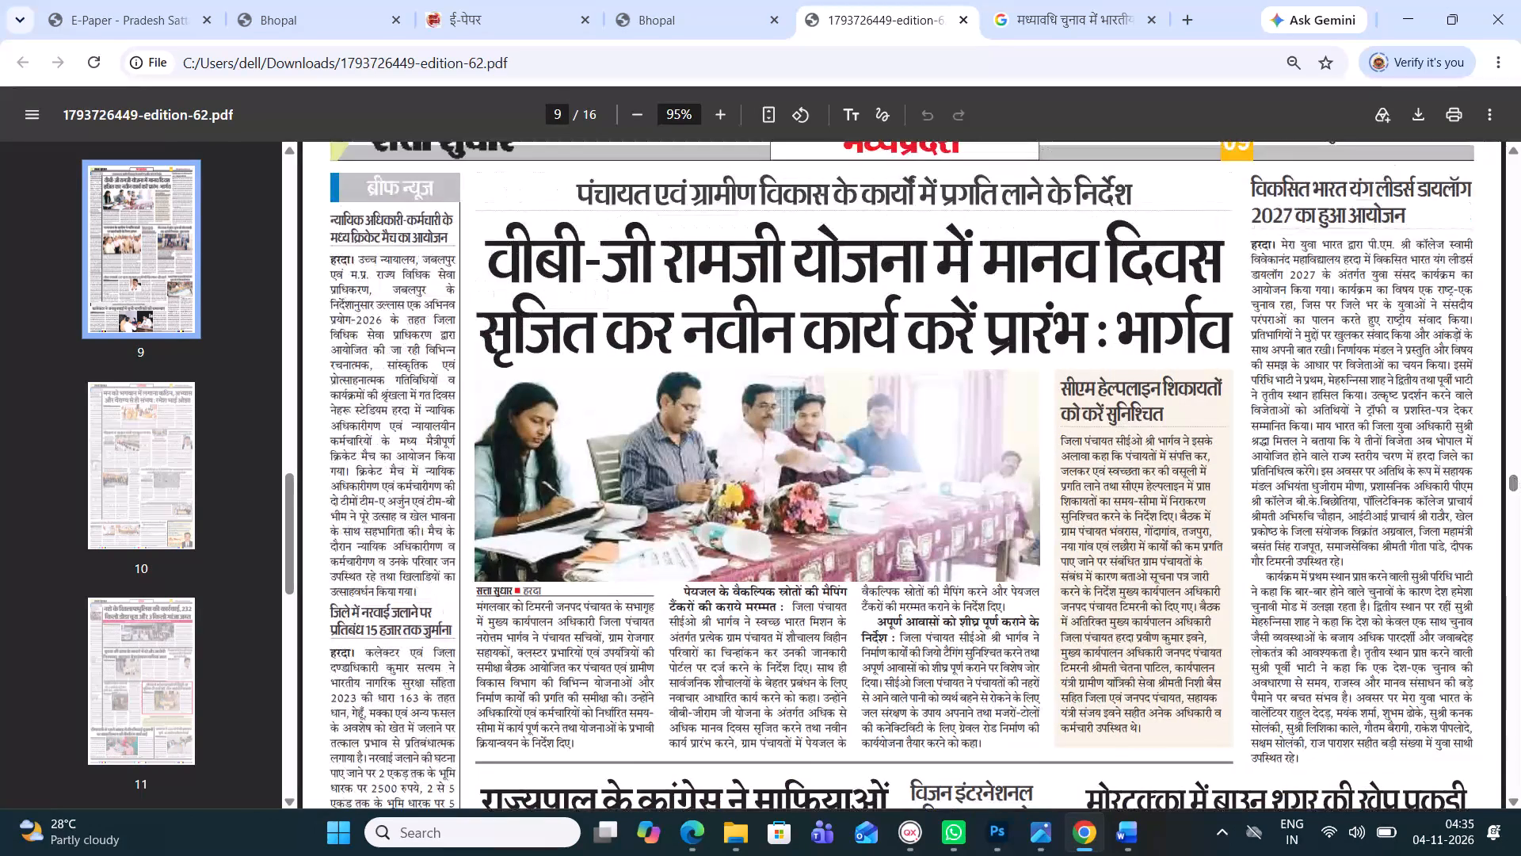
Return to QuarkXPress and set the empty Obama text box to 11.5 pt type with 11.7 pt leading.
click(898, 848)
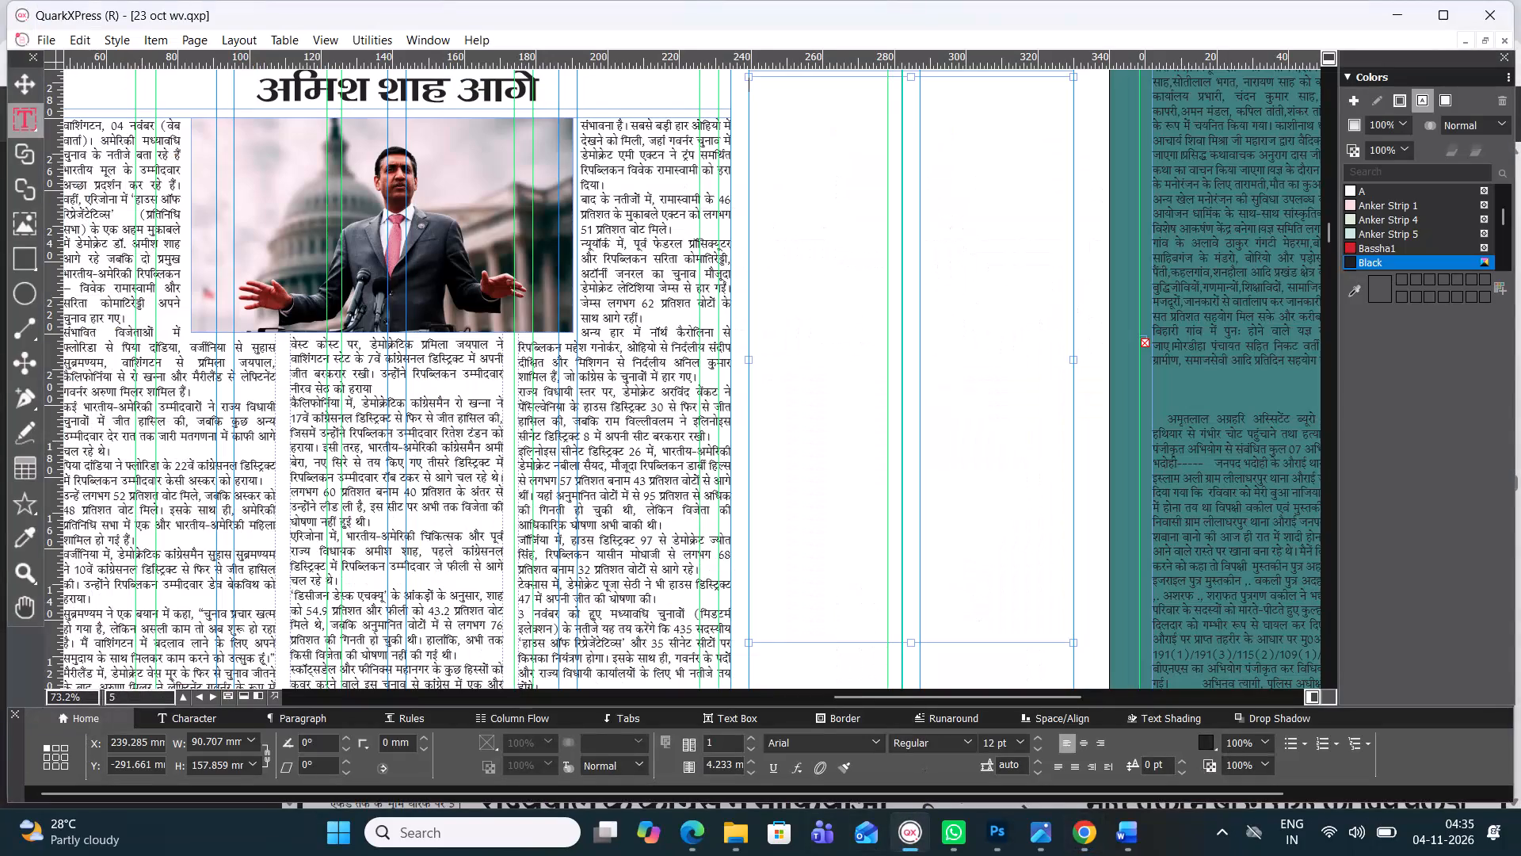
click(1007, 749)
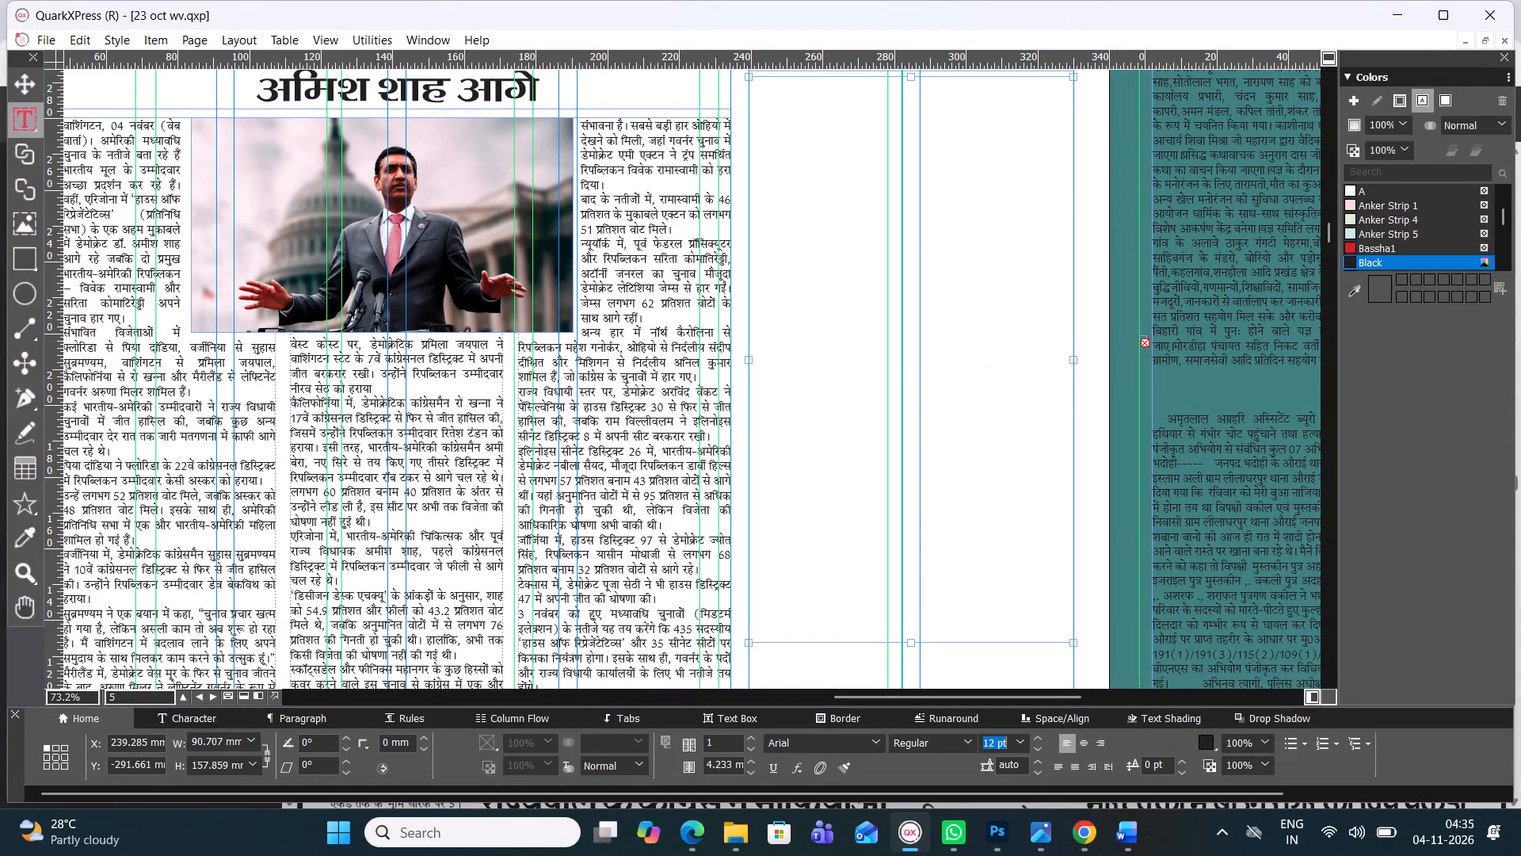
key(1)
key(1)
text(.5)
key(Return)
key(Return)
drag(1018, 764, 979, 774)
key(1)
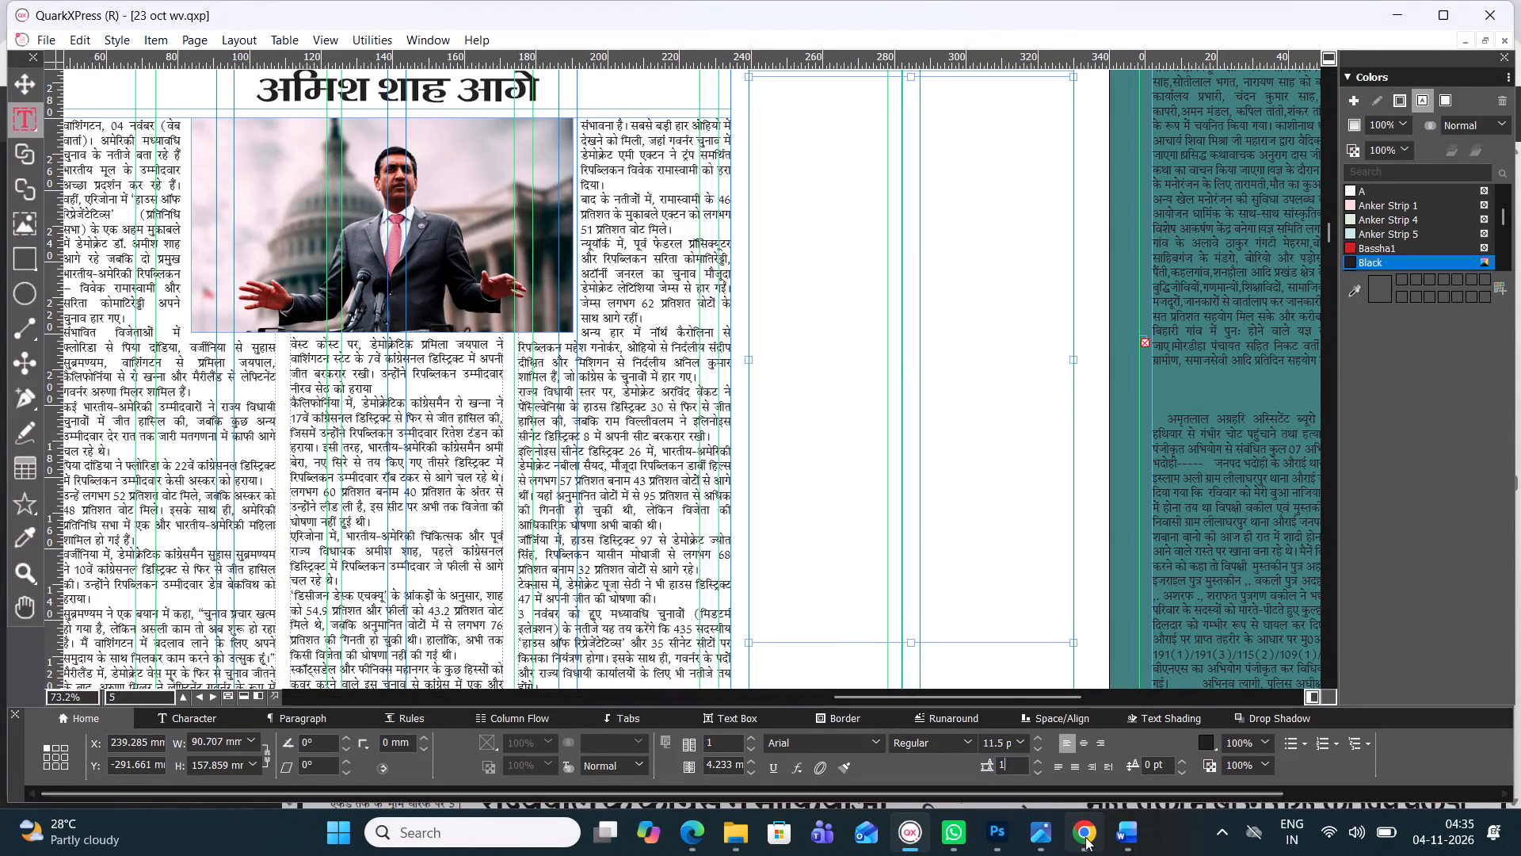
key(1)
text(.7)
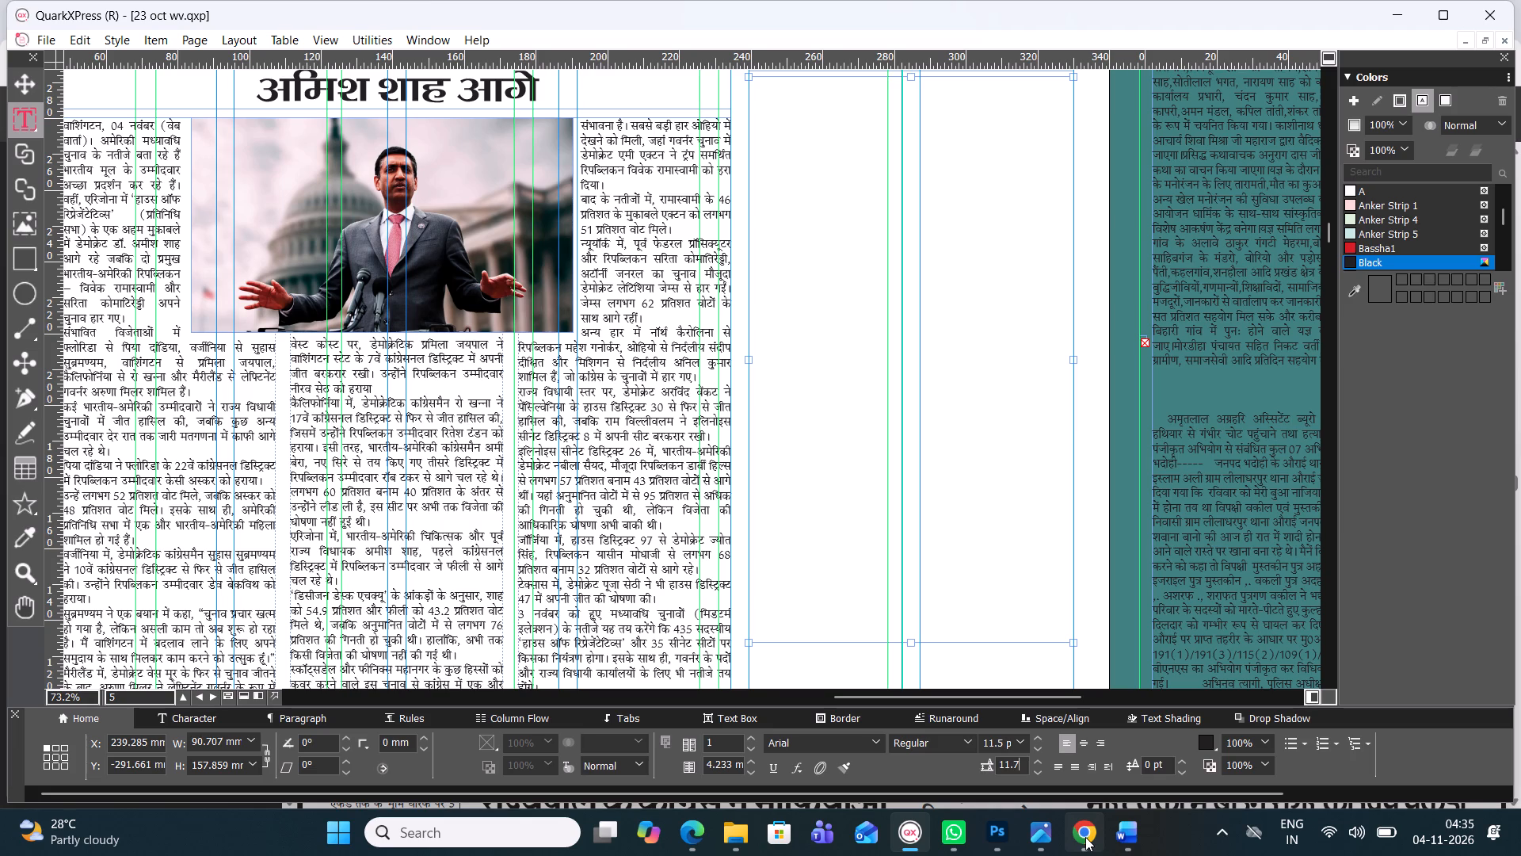
key(Return)
key(Return)
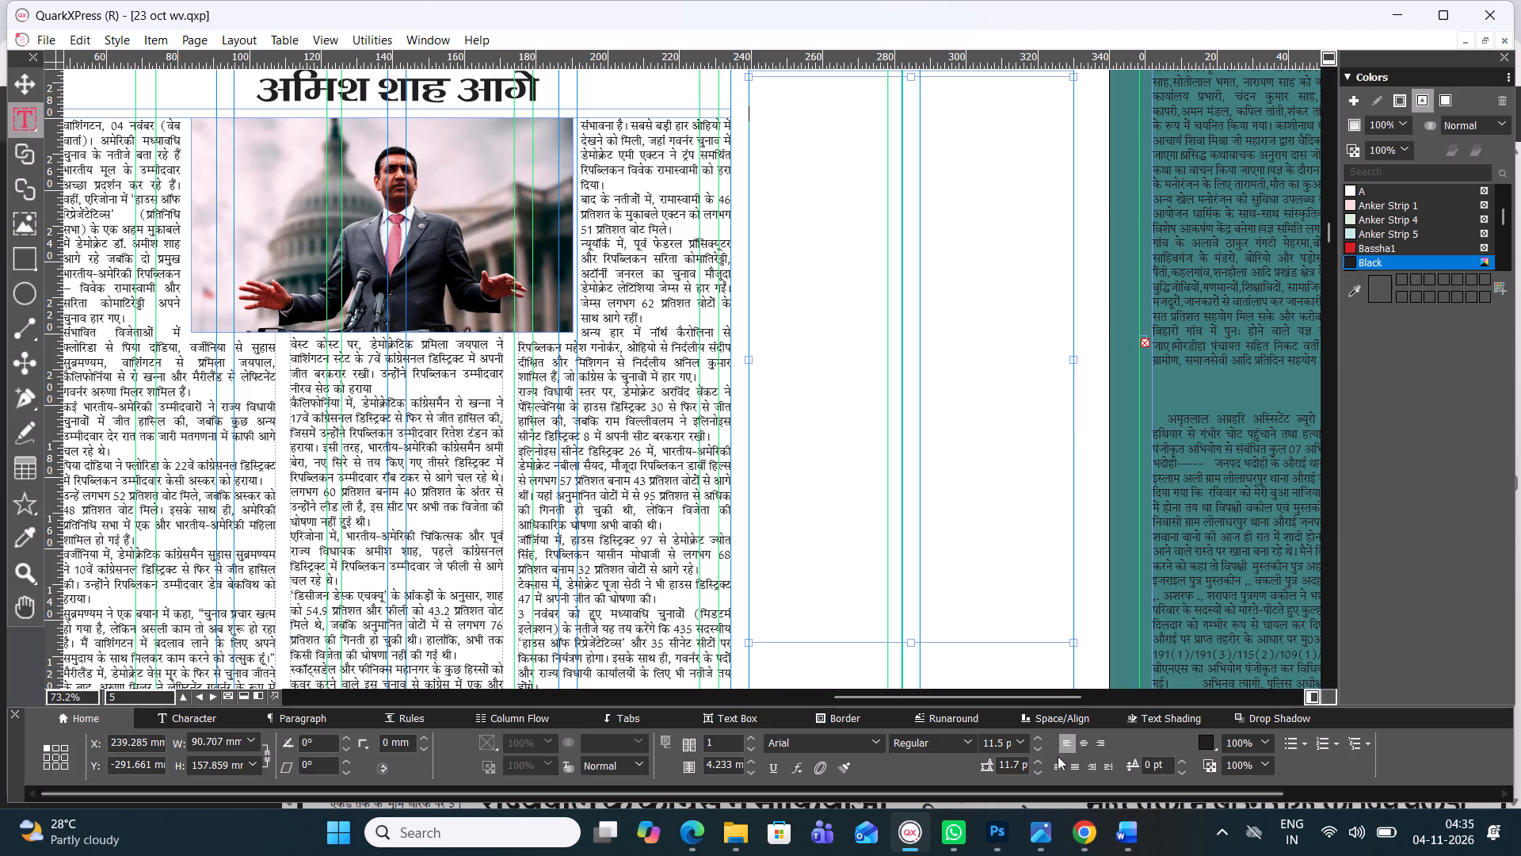
Justify the empty Obama body text and set its font to Four C Gandhi.
click(1058, 762)
click(883, 743)
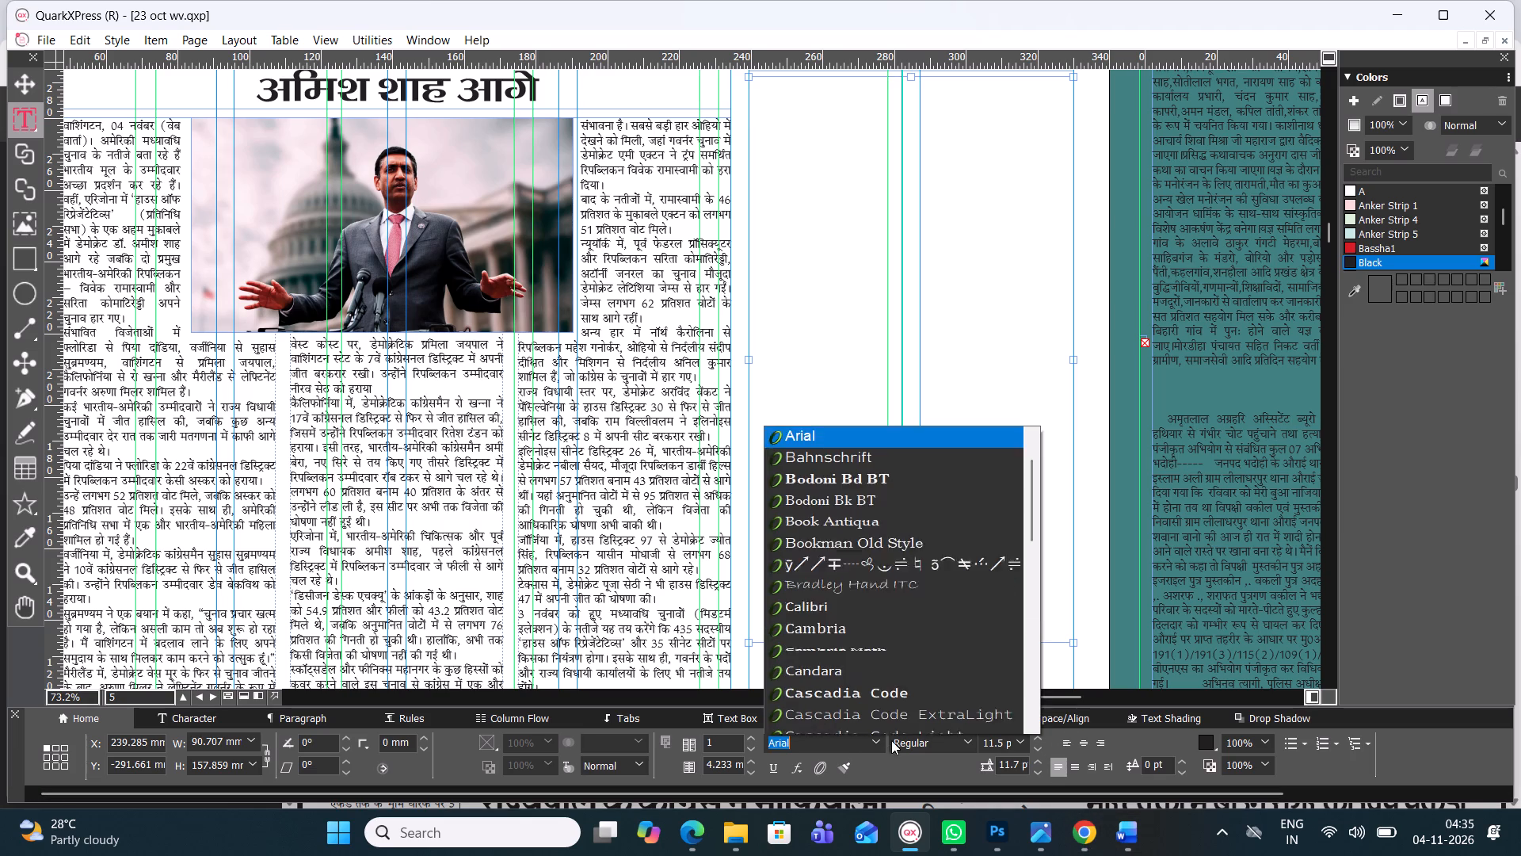
drag(1031, 159, 1031, 159)
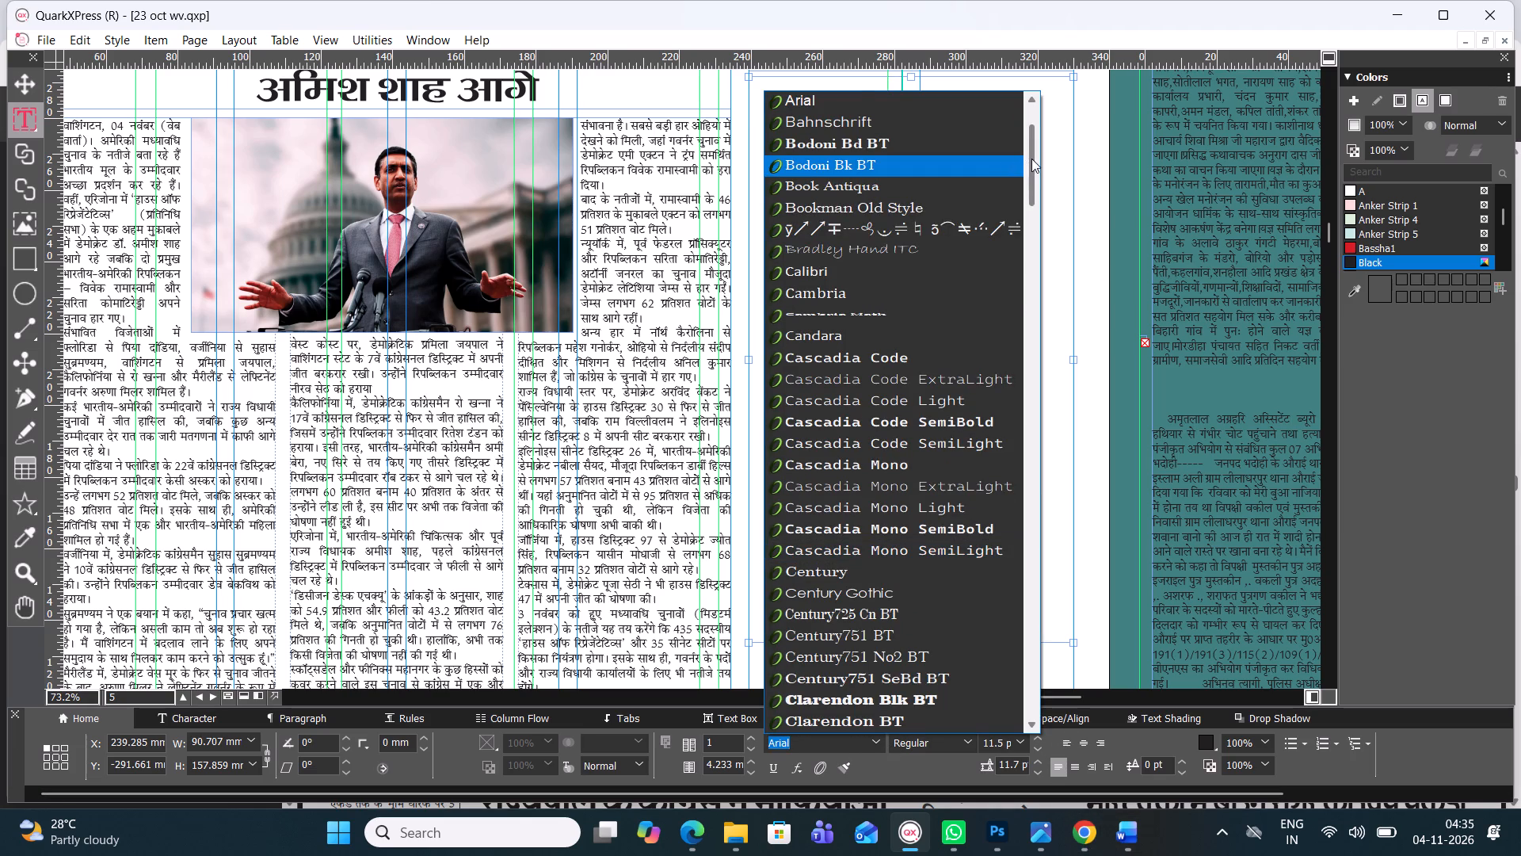
drag(1031, 159, 1031, 120)
click(966, 125)
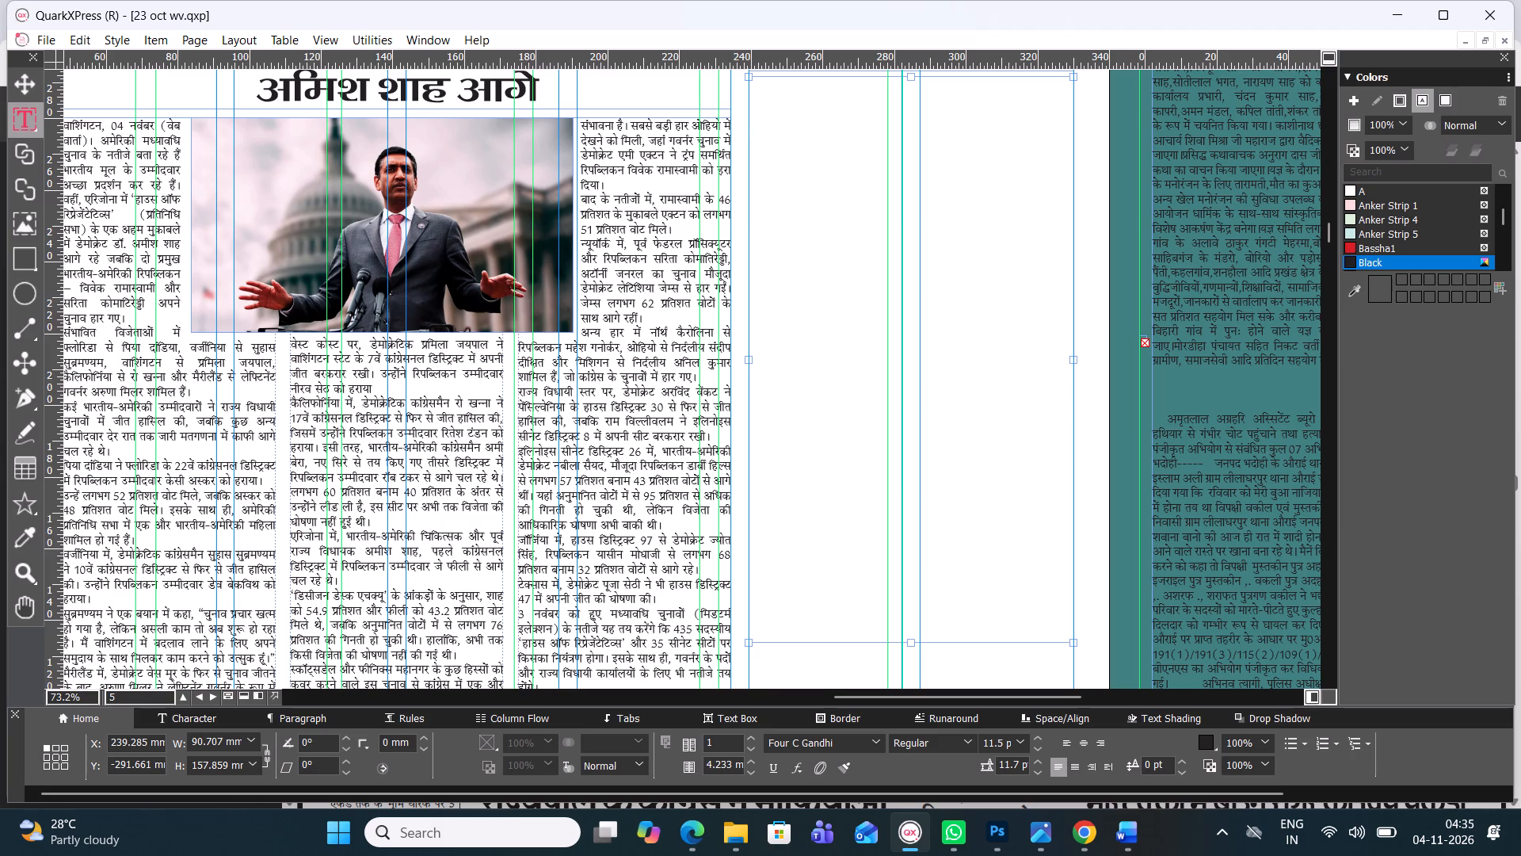
Paste the copied article into the text box and shorten the box to about 129 mm high.
key(ctrl+v)
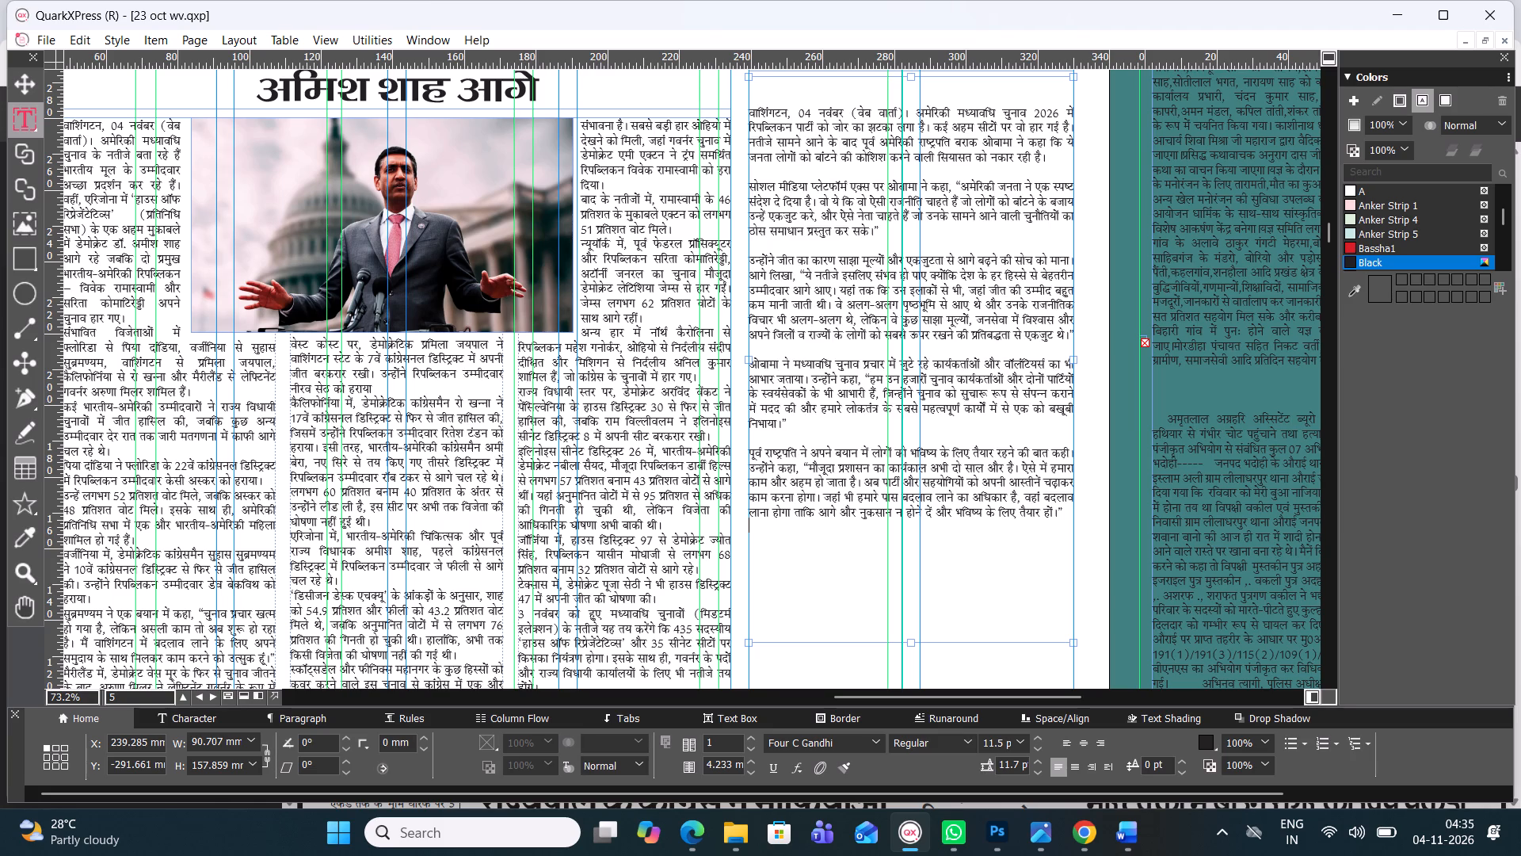
drag(912, 644, 914, 541)
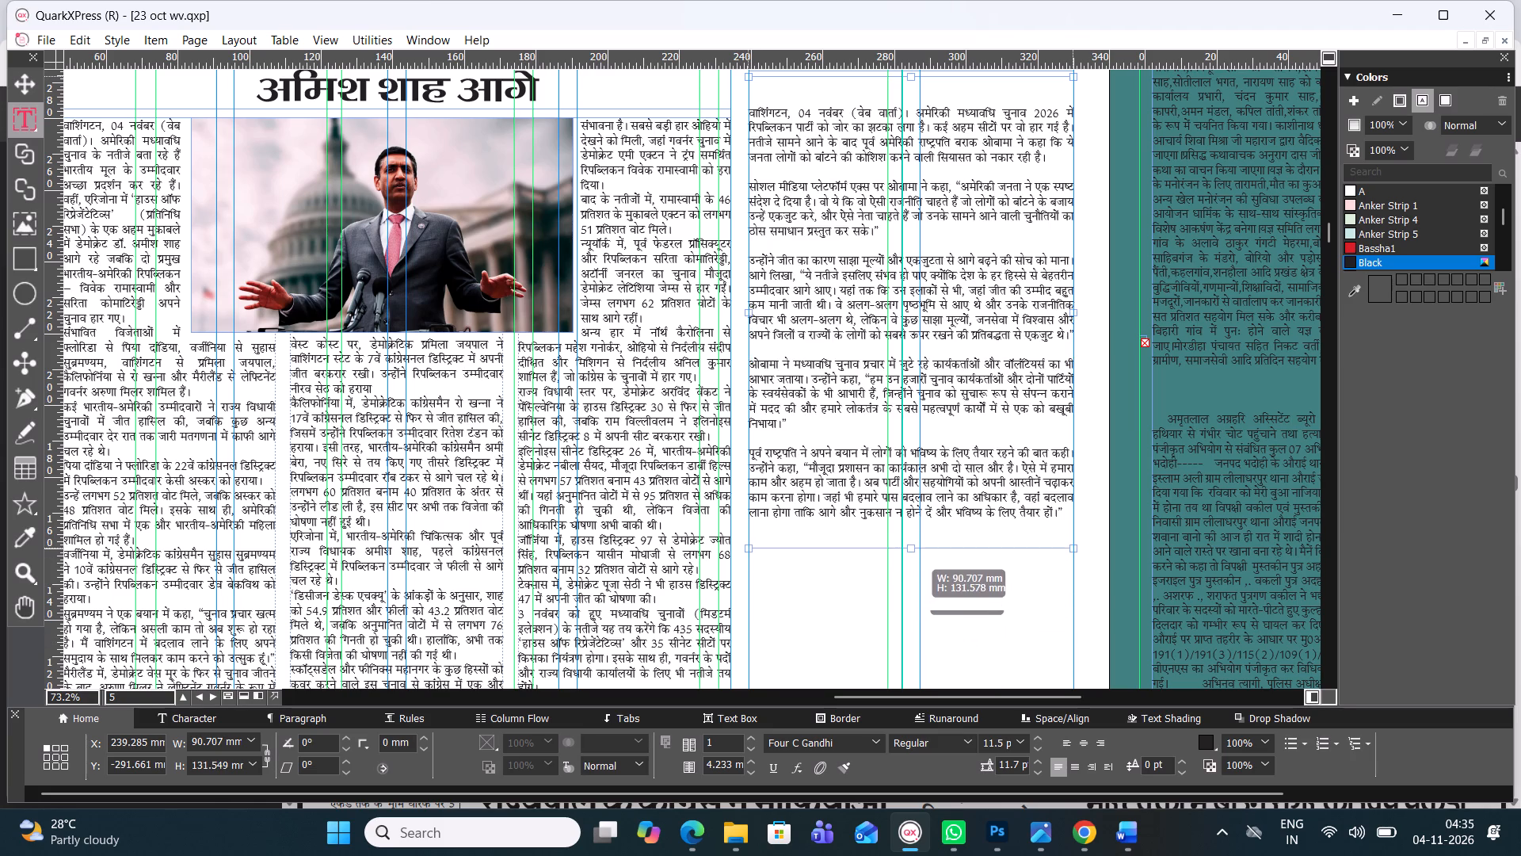
drag(914, 541, 915, 541)
Set the Obama article's text box to two columns.
drag(879, 700, 857, 686)
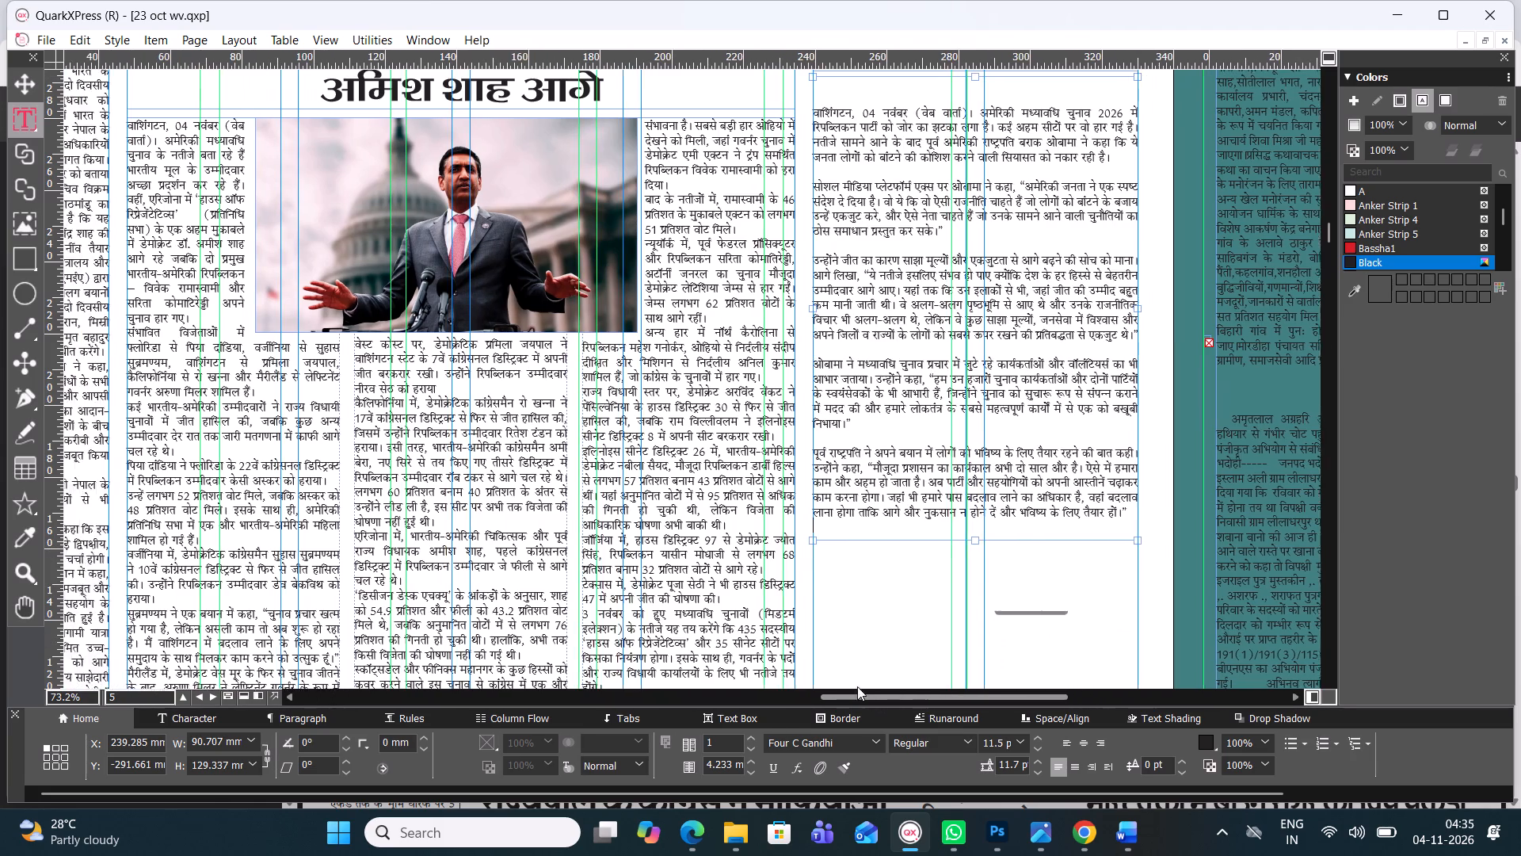
drag(857, 686, 866, 652)
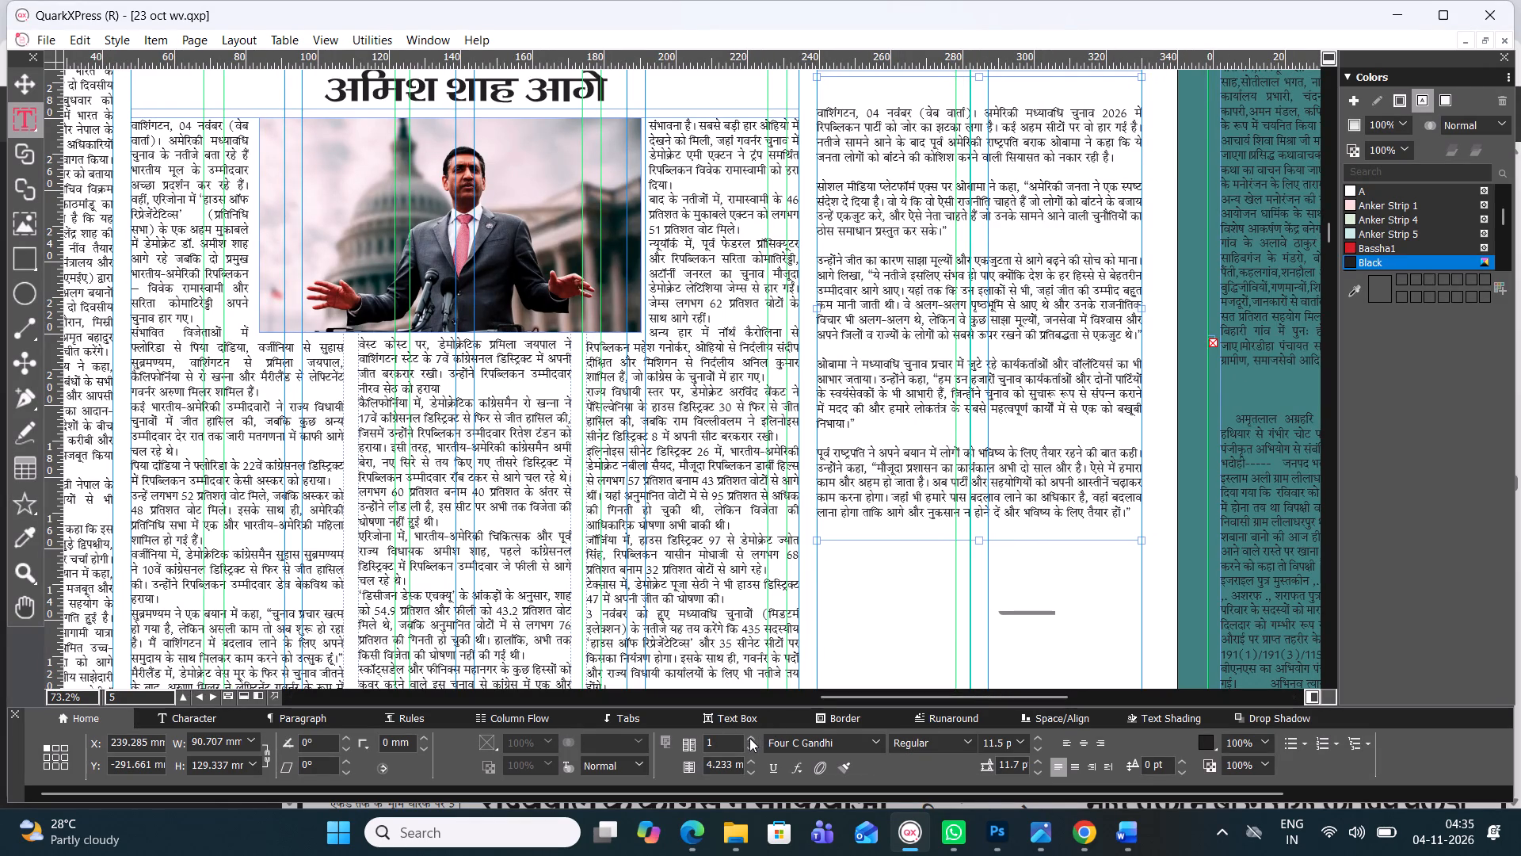
click(749, 738)
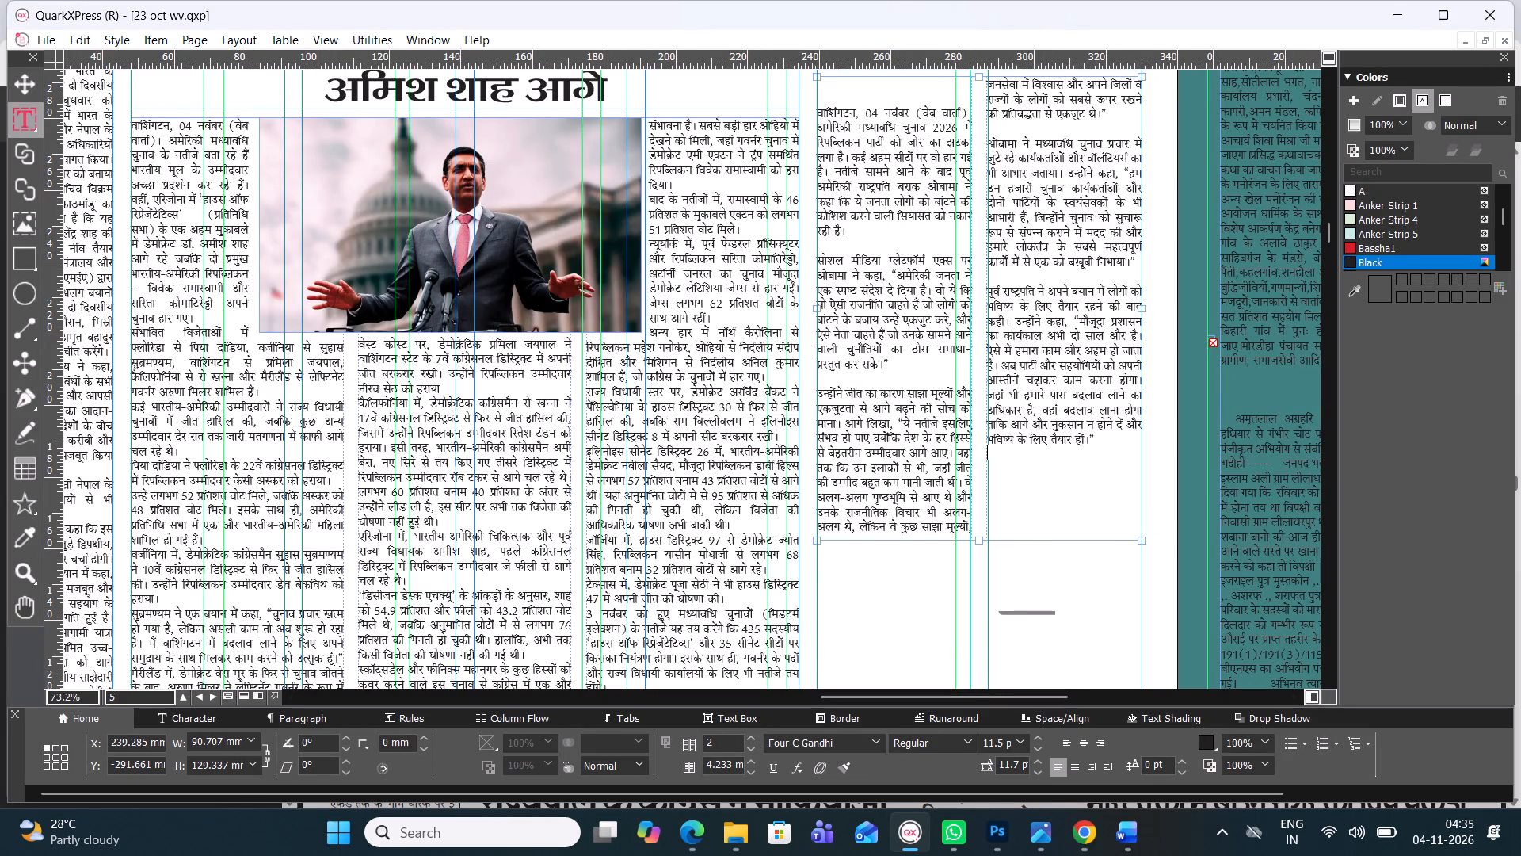
Delete the blank lines at the start of the Obama article and before its सोशल मीडिया and उन्होंने जीत paragraphs.
click(905, 98)
key(BackSpace)
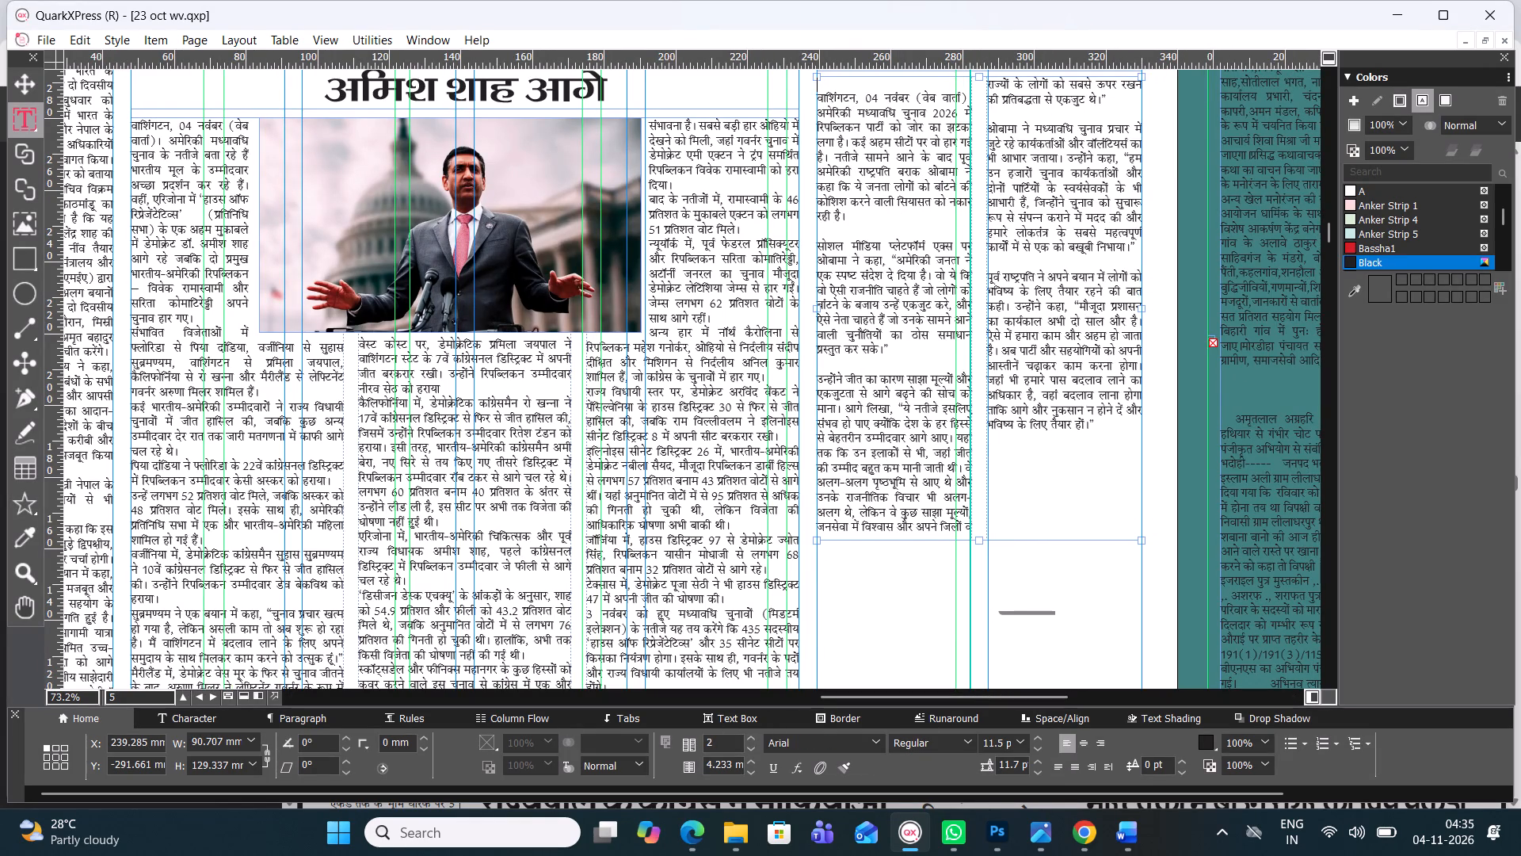
key(BackSpace)
click(817, 94)
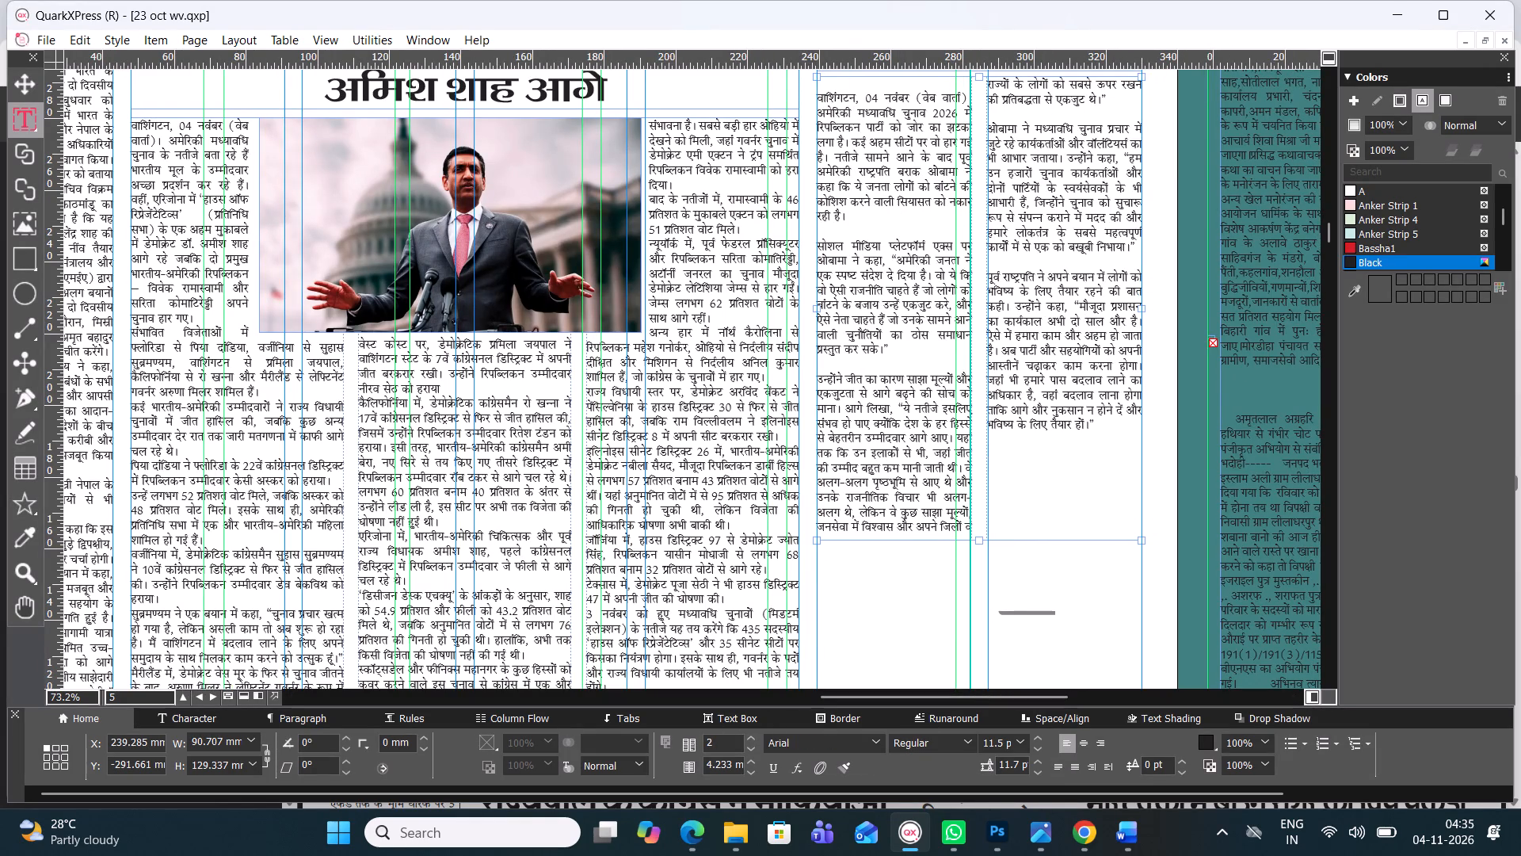
click(818, 94)
key(BackSpace)
click(837, 213)
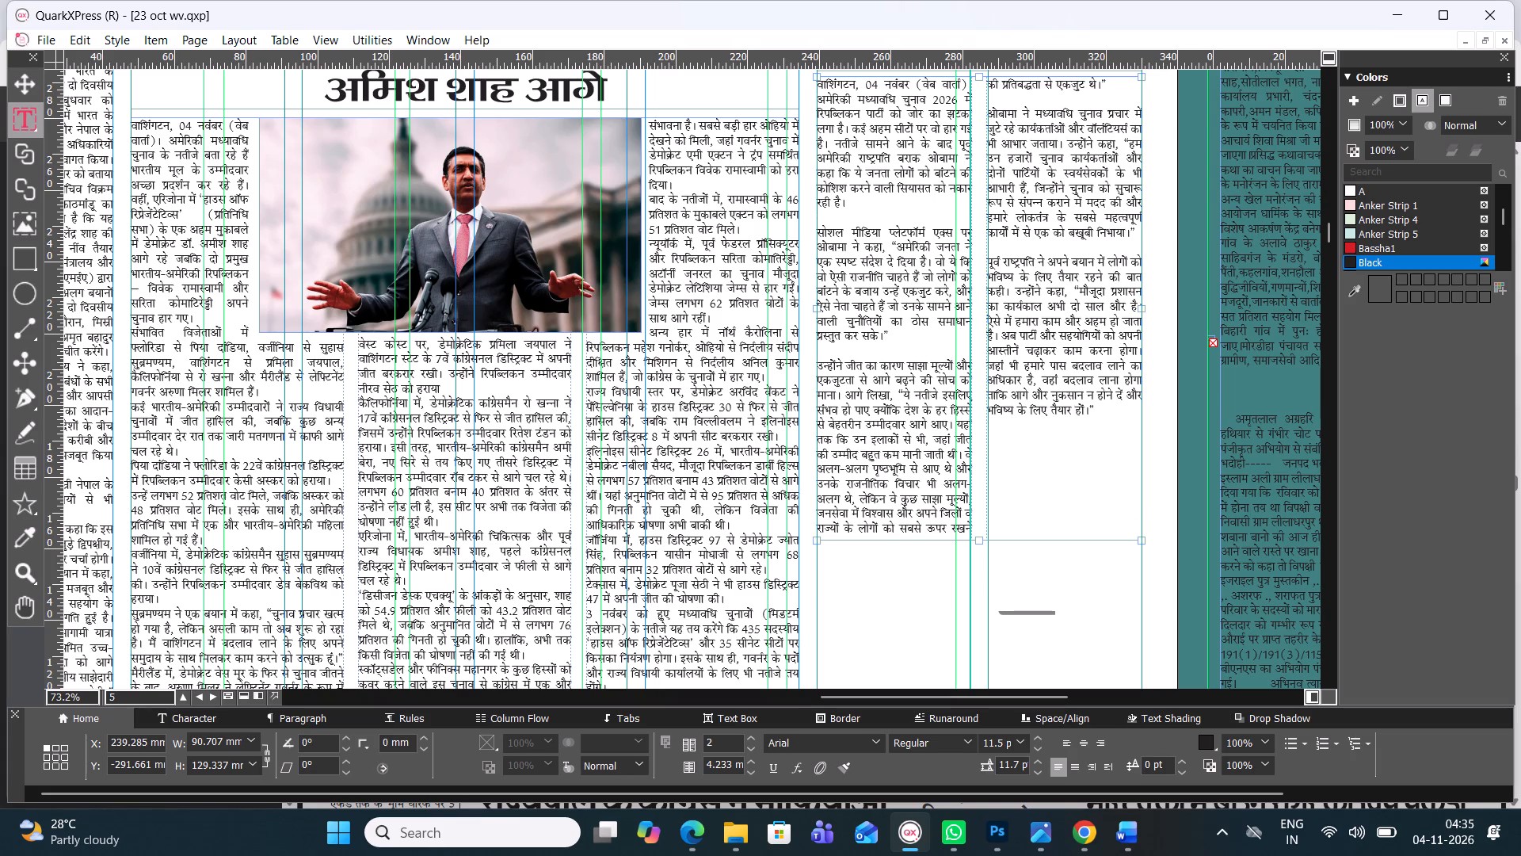
key(BackSpace)
click(860, 330)
key(BackSpace)
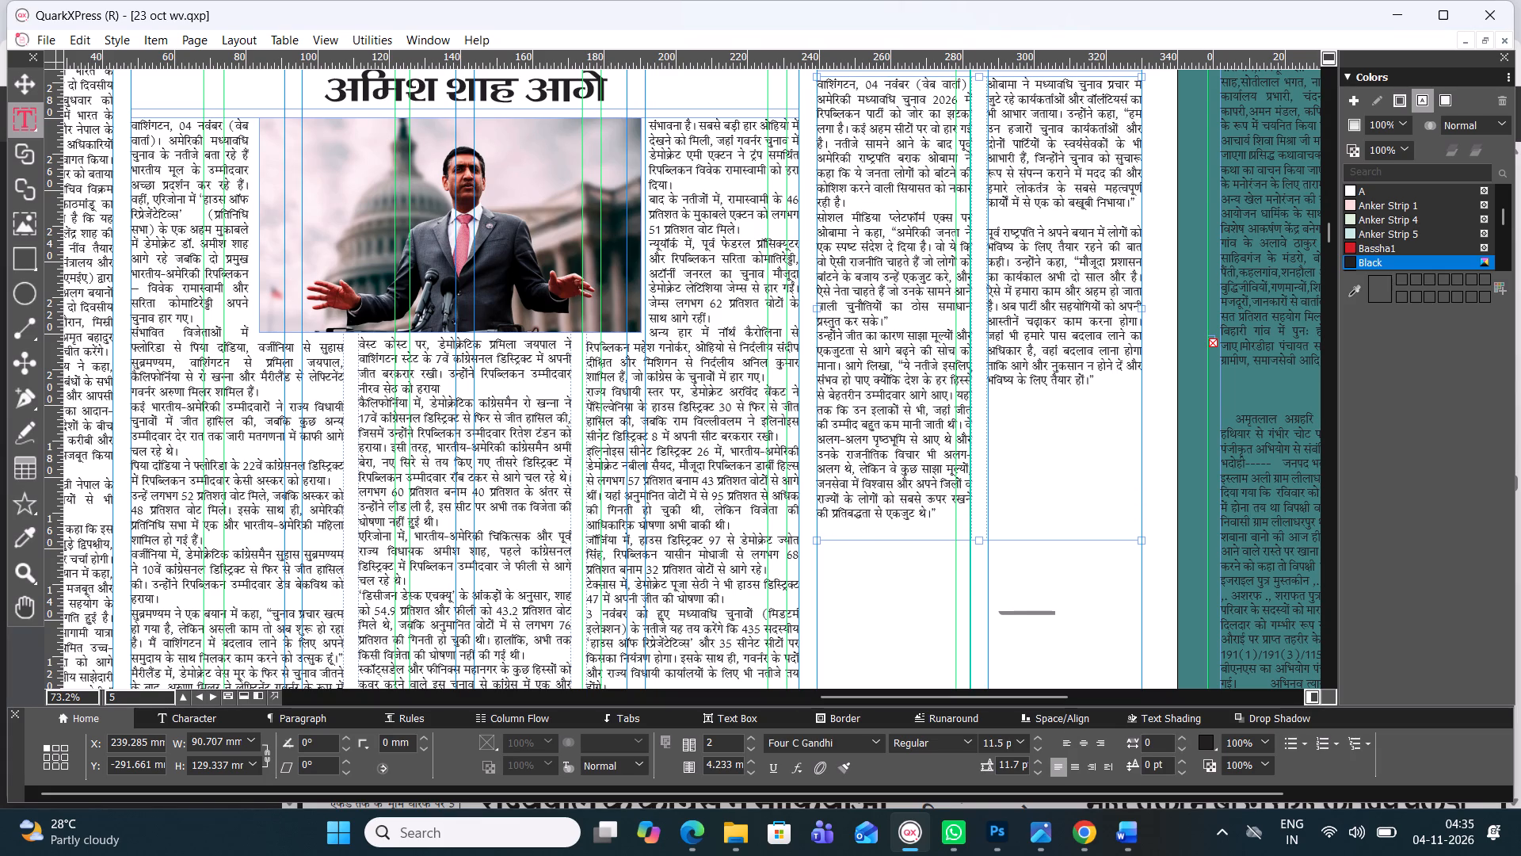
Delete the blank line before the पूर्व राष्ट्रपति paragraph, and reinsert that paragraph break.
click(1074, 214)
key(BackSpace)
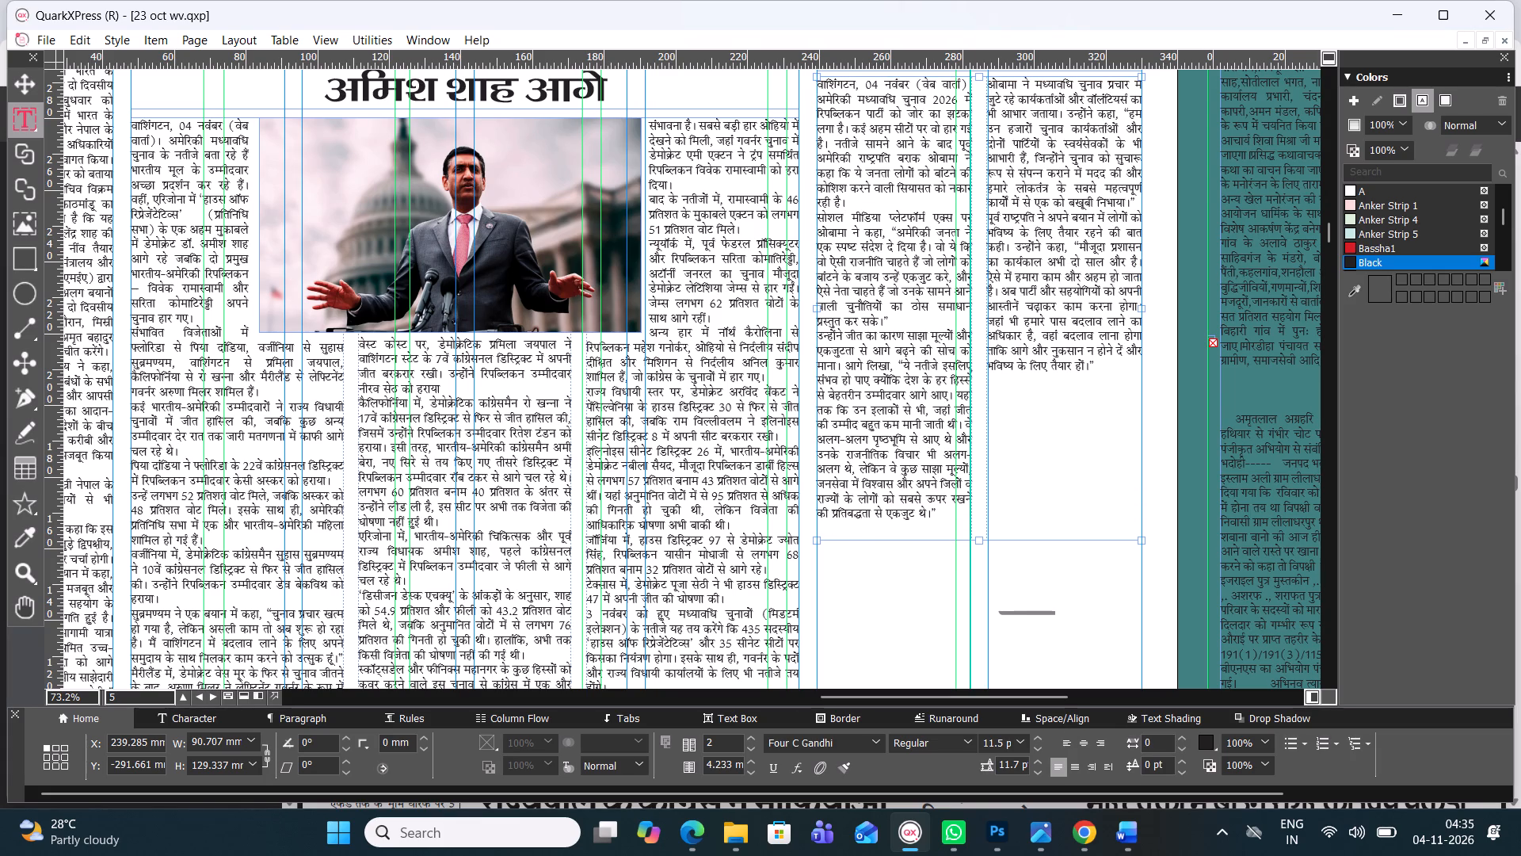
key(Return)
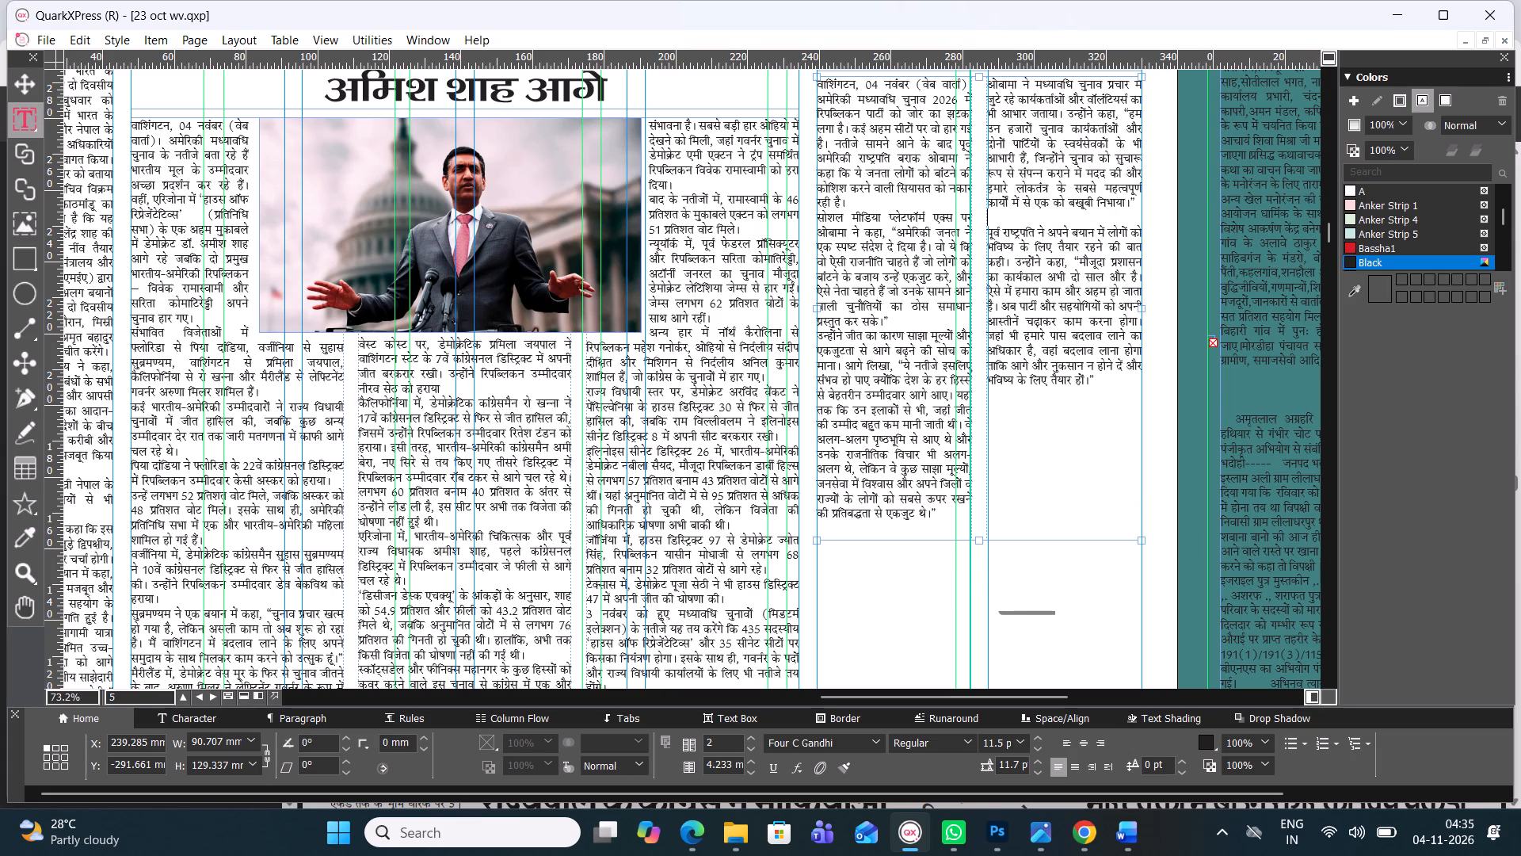
Shorten the Obama article's text box to about 108 mm high so both columns fill evenly.
drag(982, 541, 1000, 448)
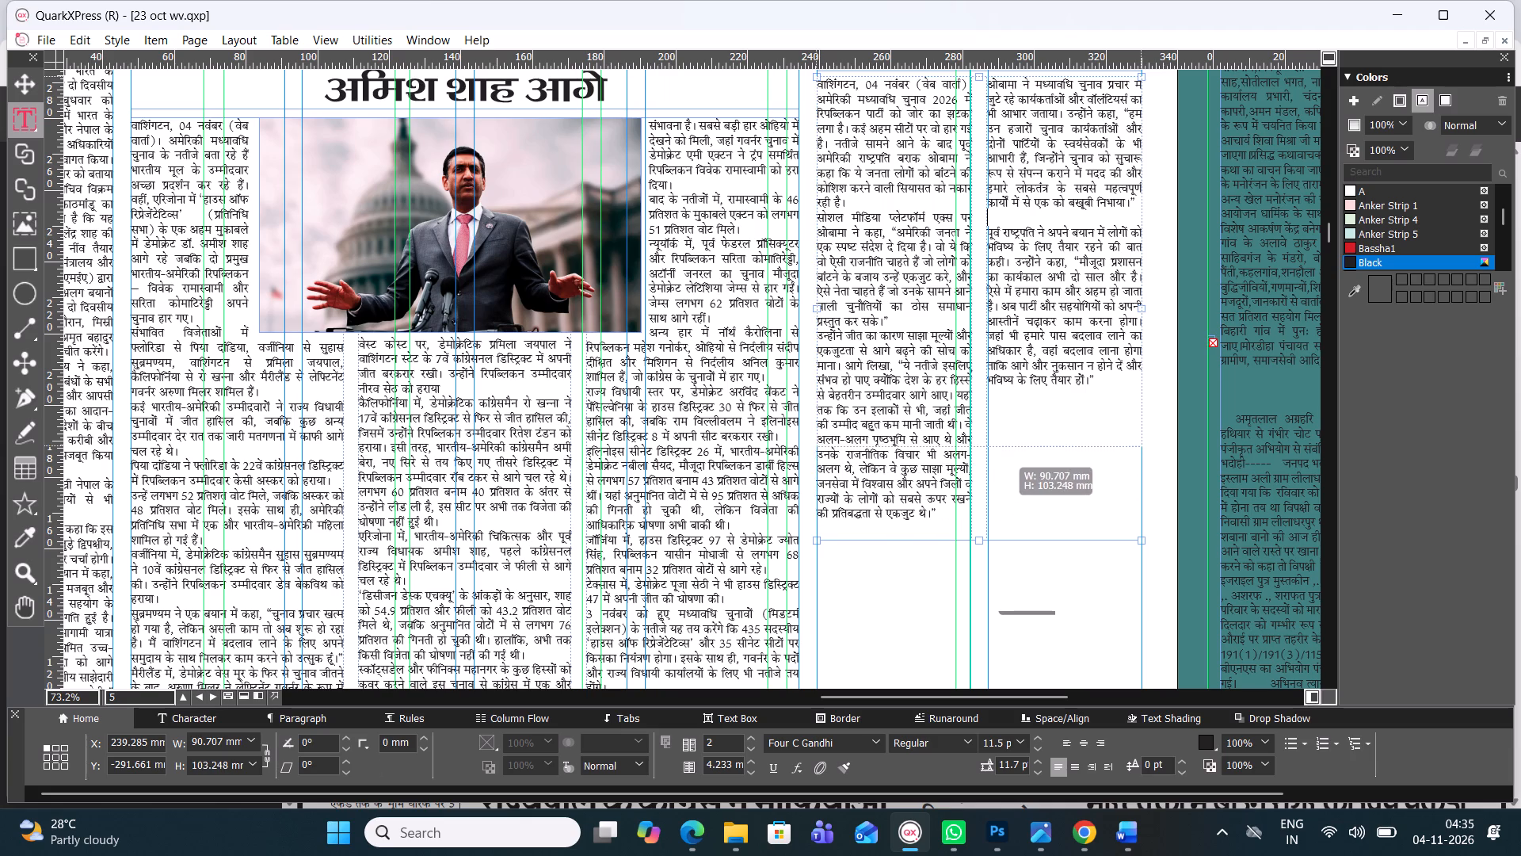
drag(1000, 448, 1001, 448)
drag(982, 449, 982, 457)
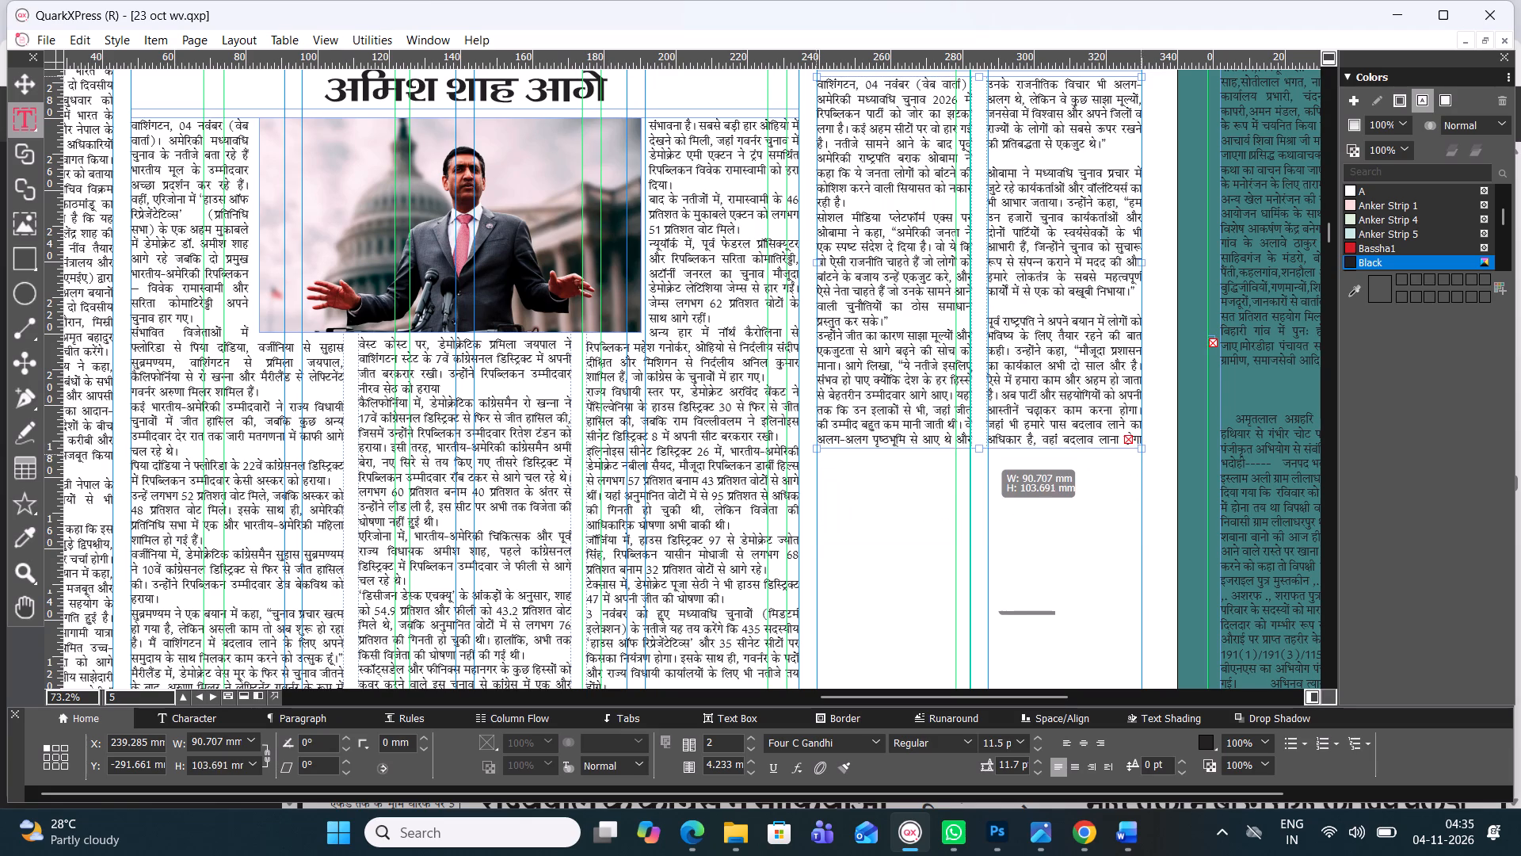
drag(982, 457, 983, 464)
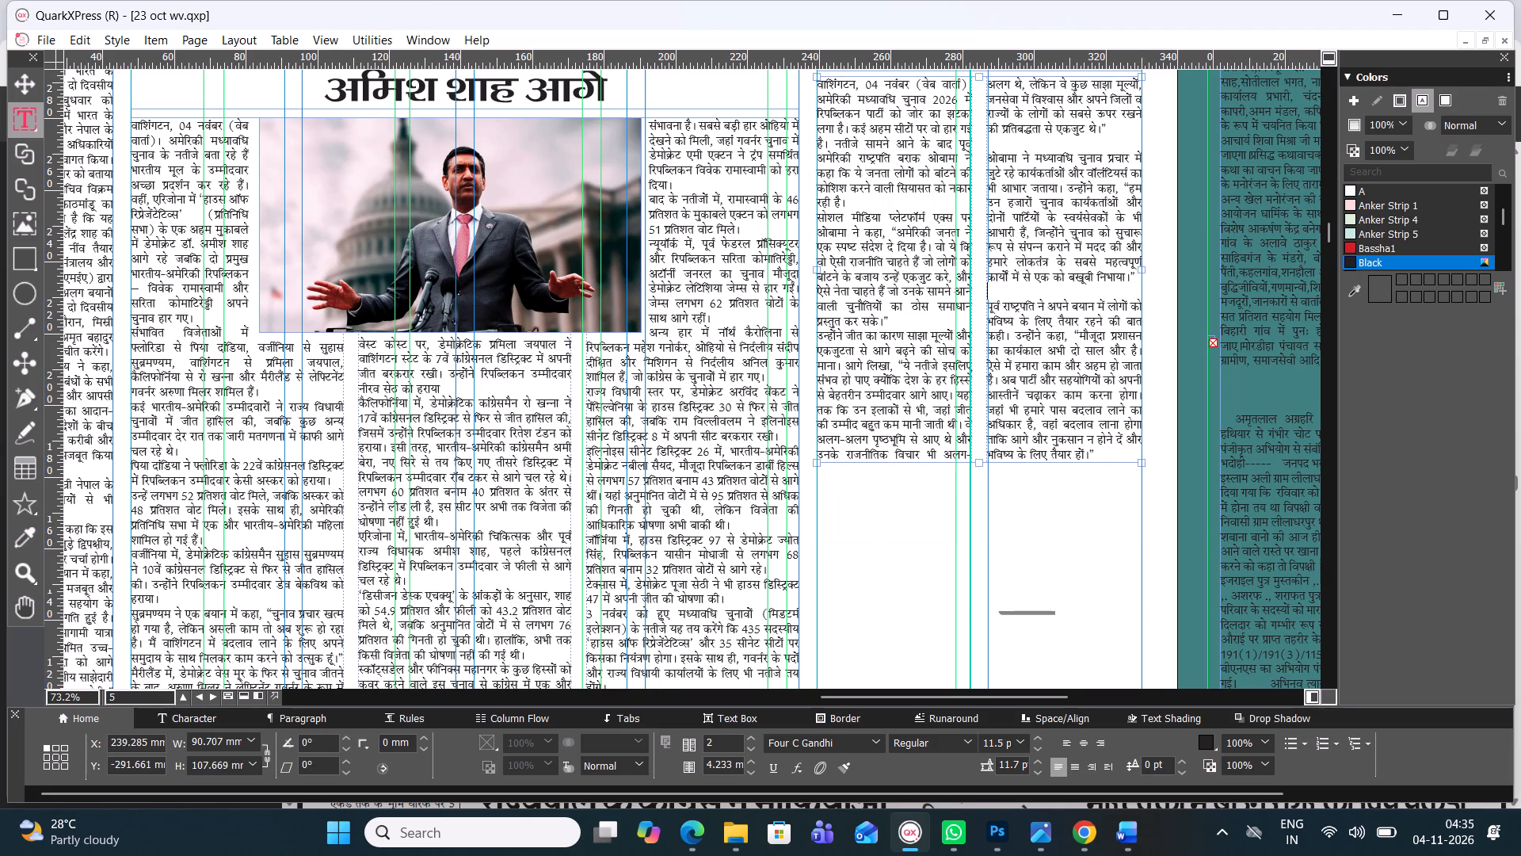
Delete the date 04 नवंबर from the dateline opening the Obama article.
drag(1328, 236, 1328, 227)
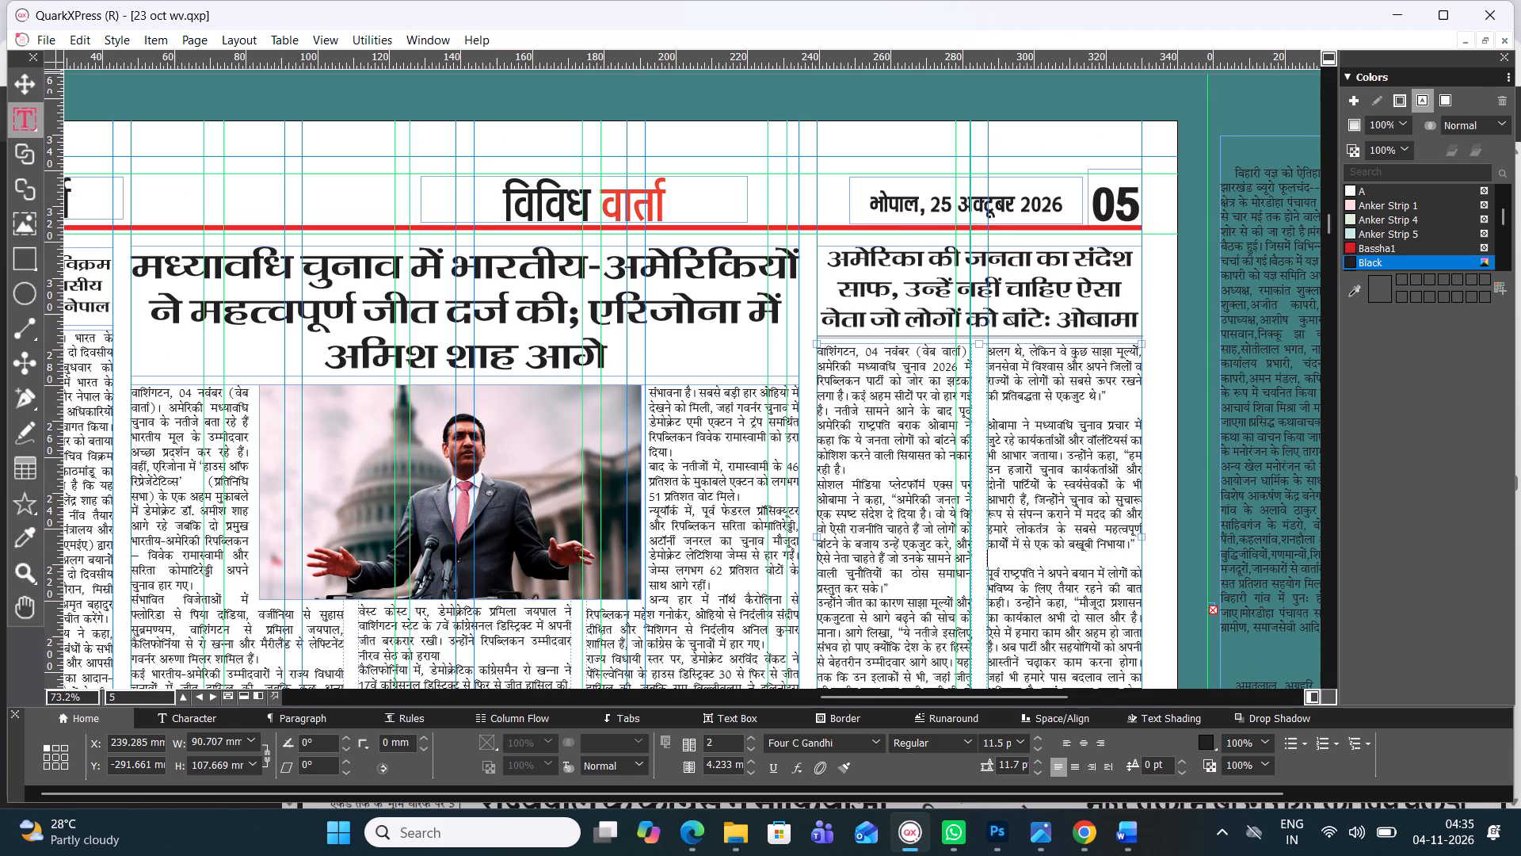
drag(908, 349, 866, 349)
key(BackSpace)
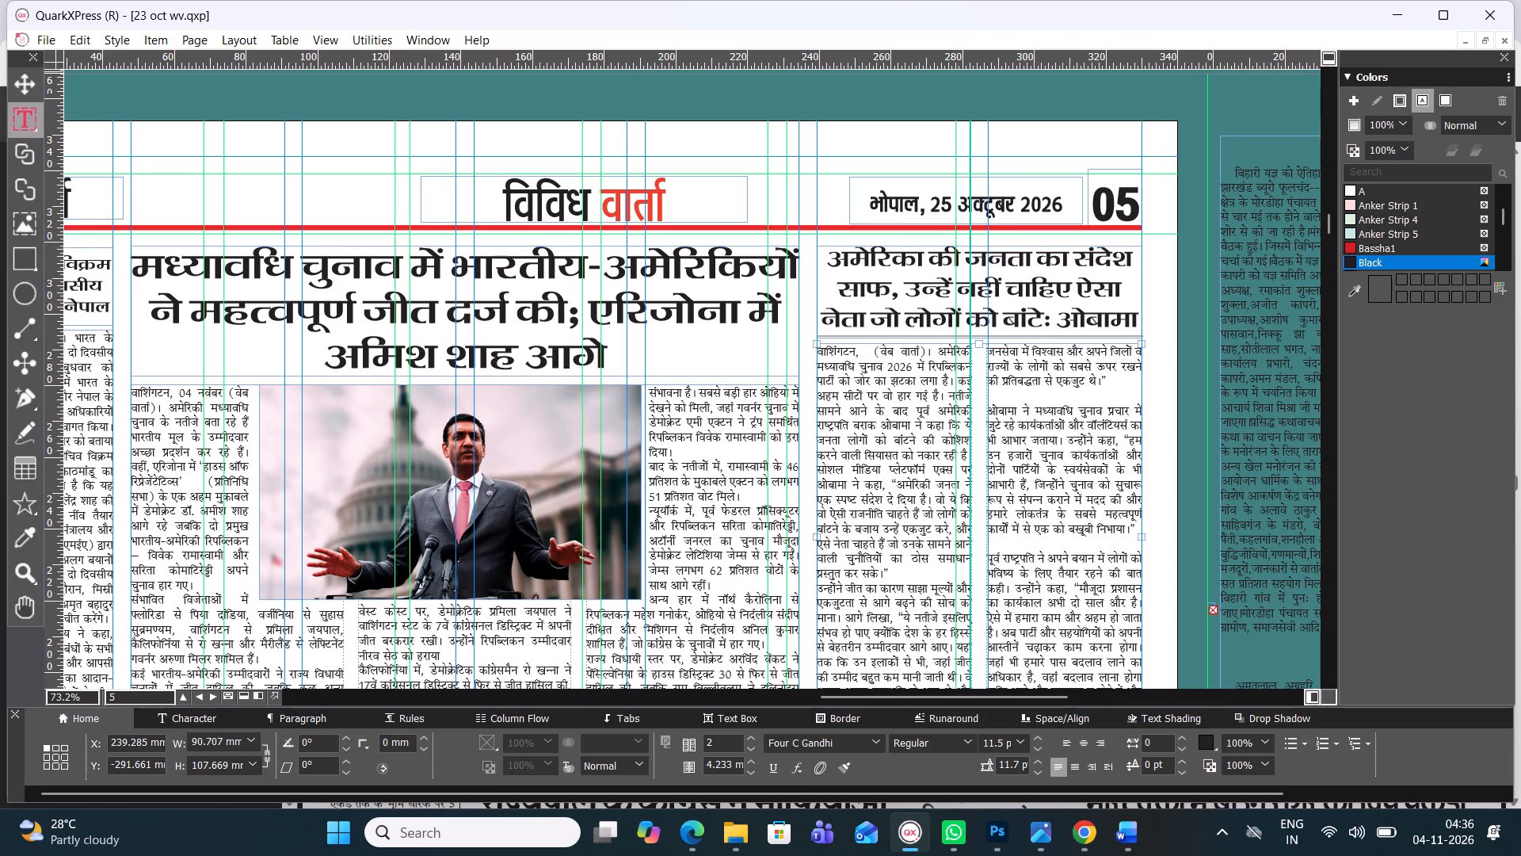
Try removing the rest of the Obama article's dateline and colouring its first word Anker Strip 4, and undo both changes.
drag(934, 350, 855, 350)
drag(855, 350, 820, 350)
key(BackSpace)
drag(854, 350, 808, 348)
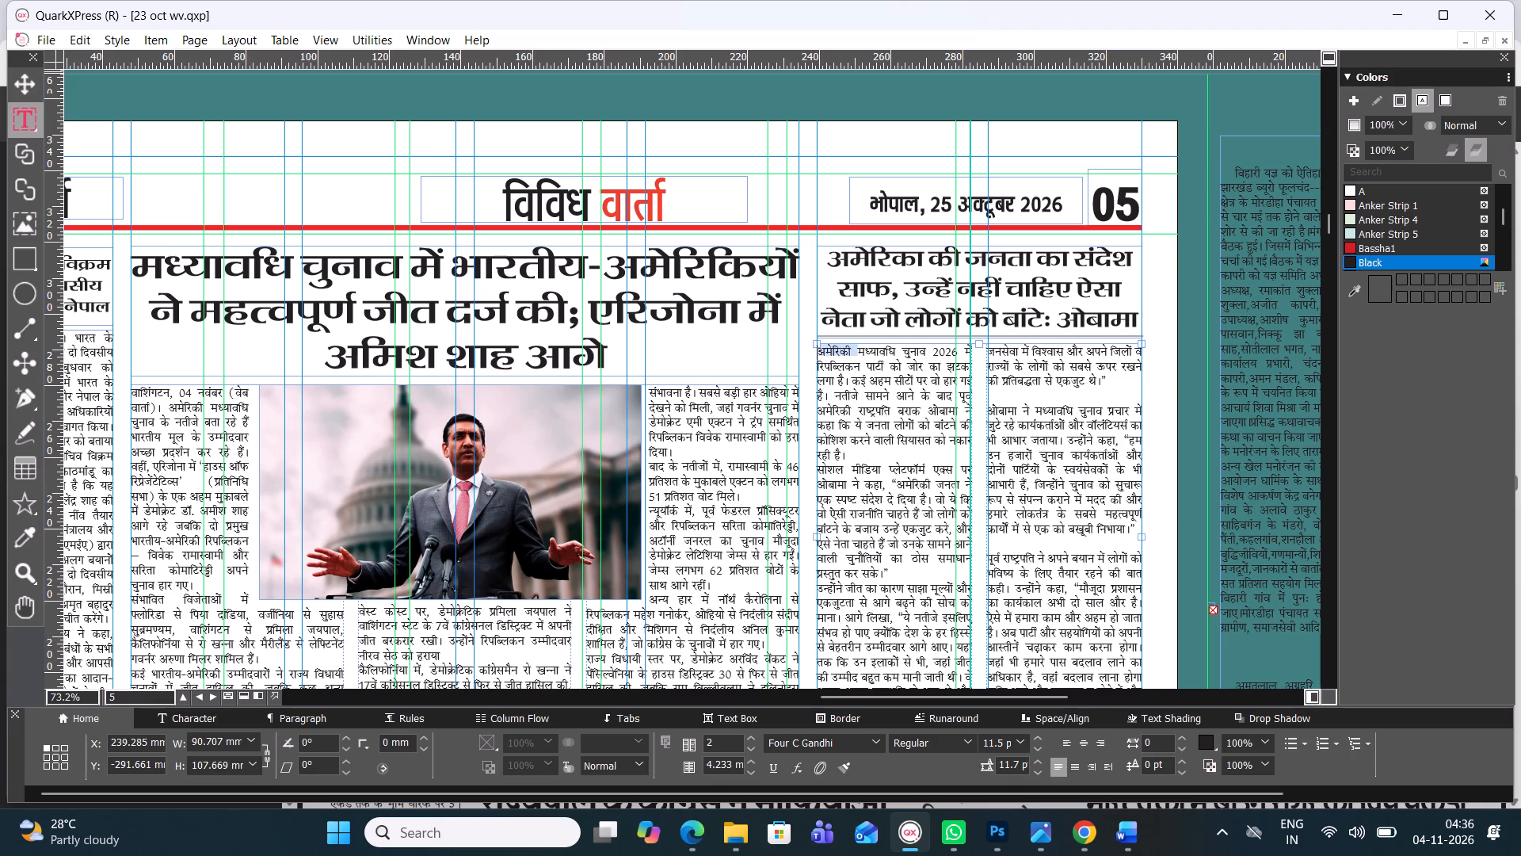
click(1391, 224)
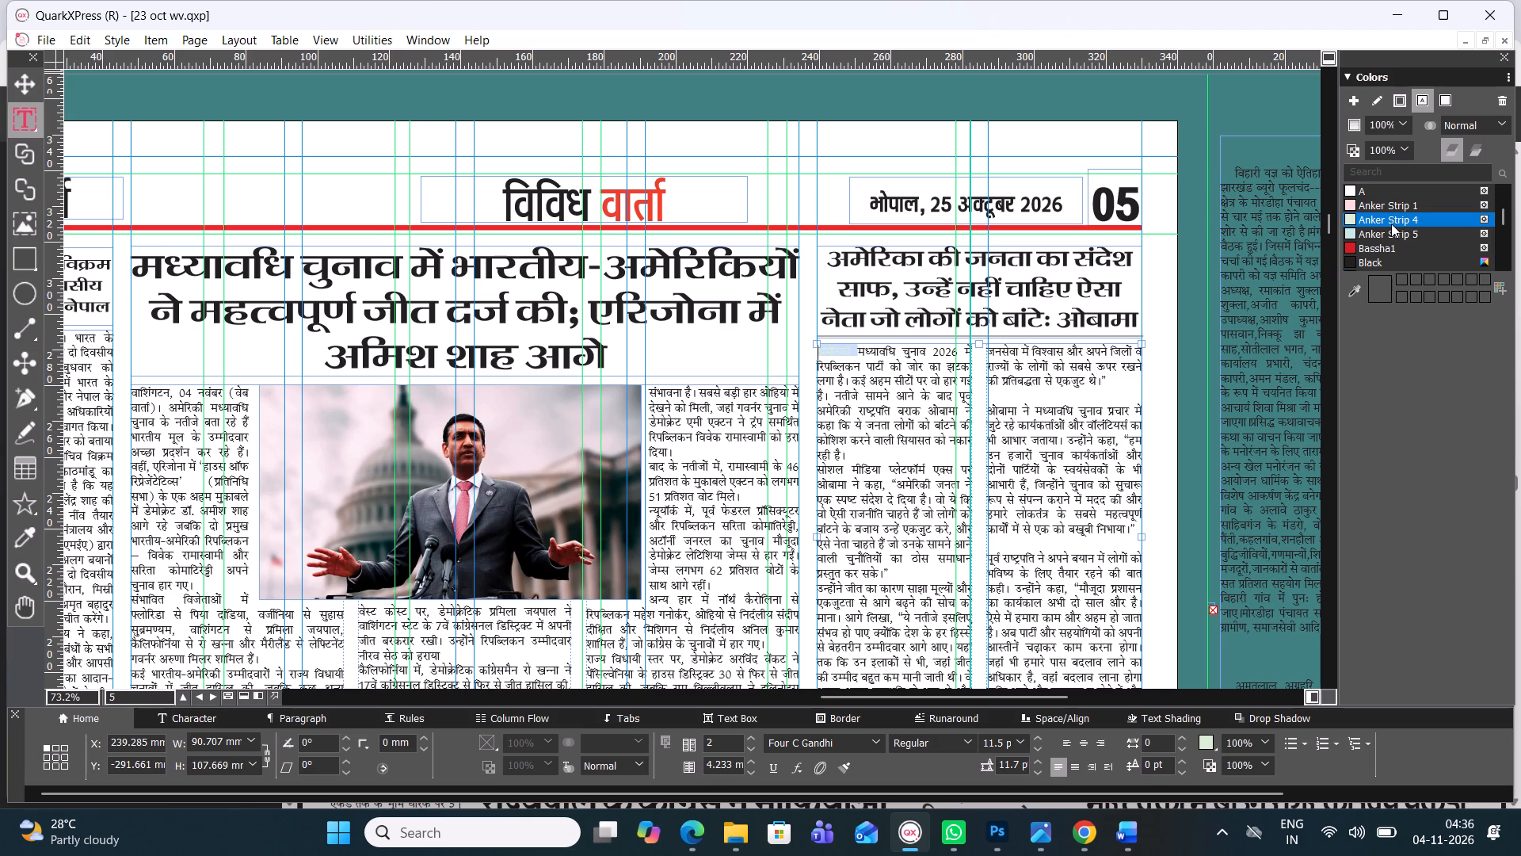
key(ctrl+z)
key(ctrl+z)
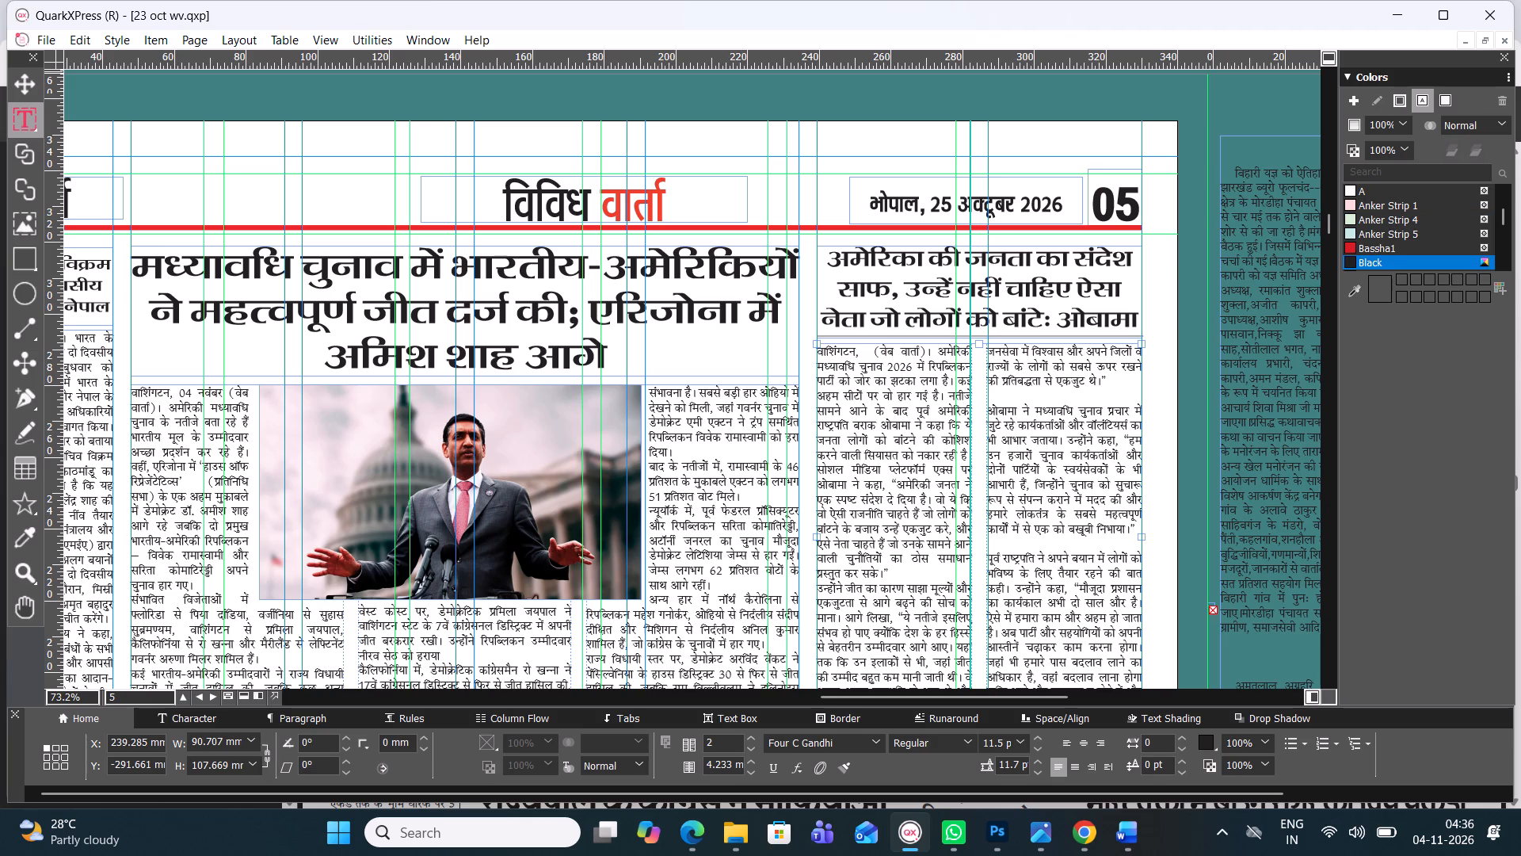
Reduce the gap between वाशिंगटन, and (वेब वार्ता) in the Obama article's dateline to a single space.
click(871, 350)
key(BackSpace)
key(BackSpace)
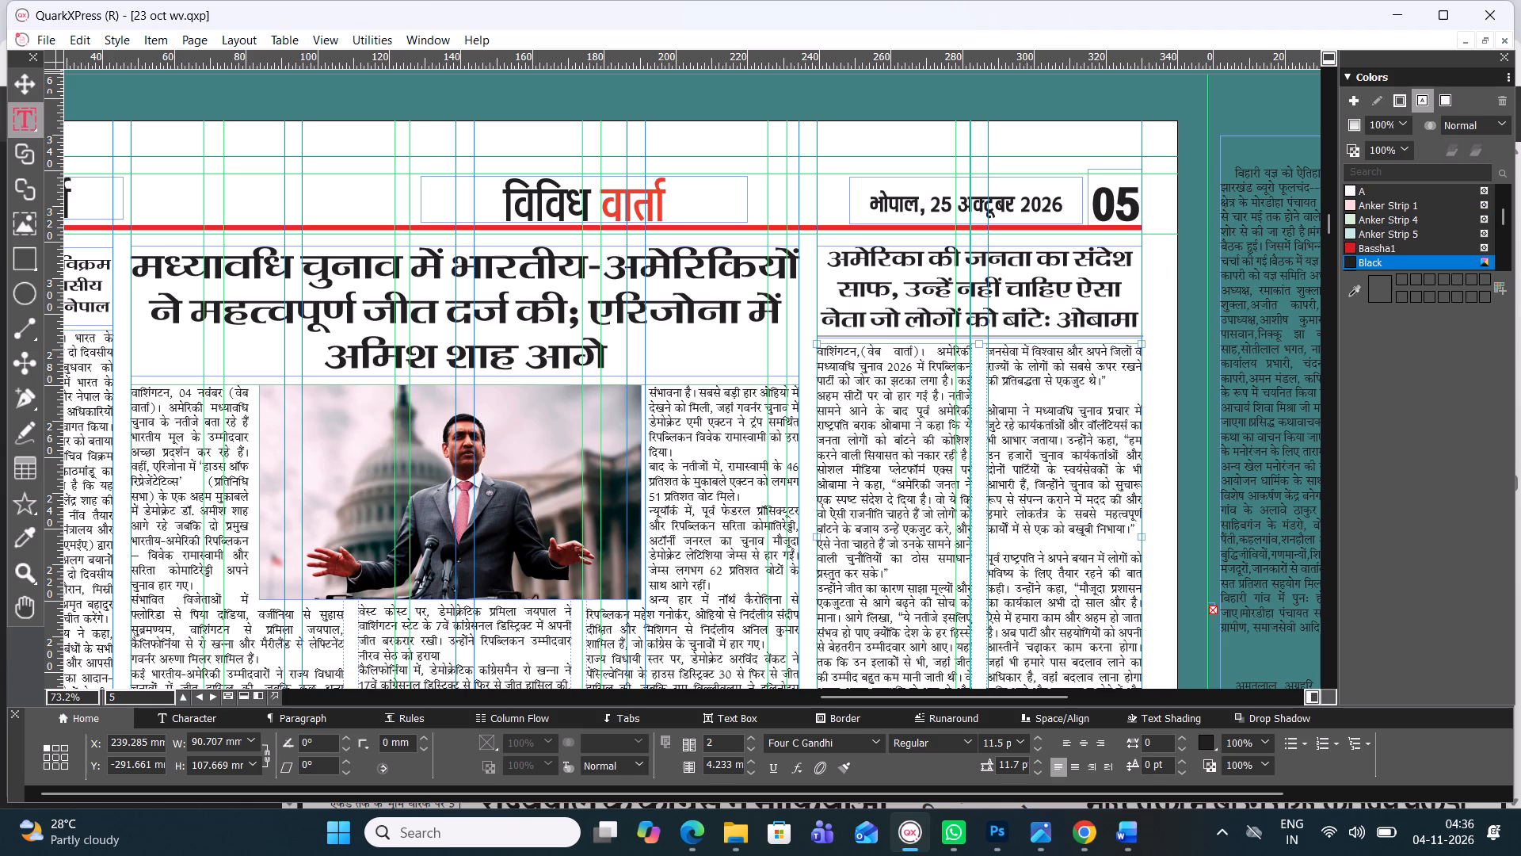
key(space)
Examine the end of the Obama article and, in Chrome, the story layout on page 9 of the reference newspaper PDF.
scroll(883, 382, down, 1)
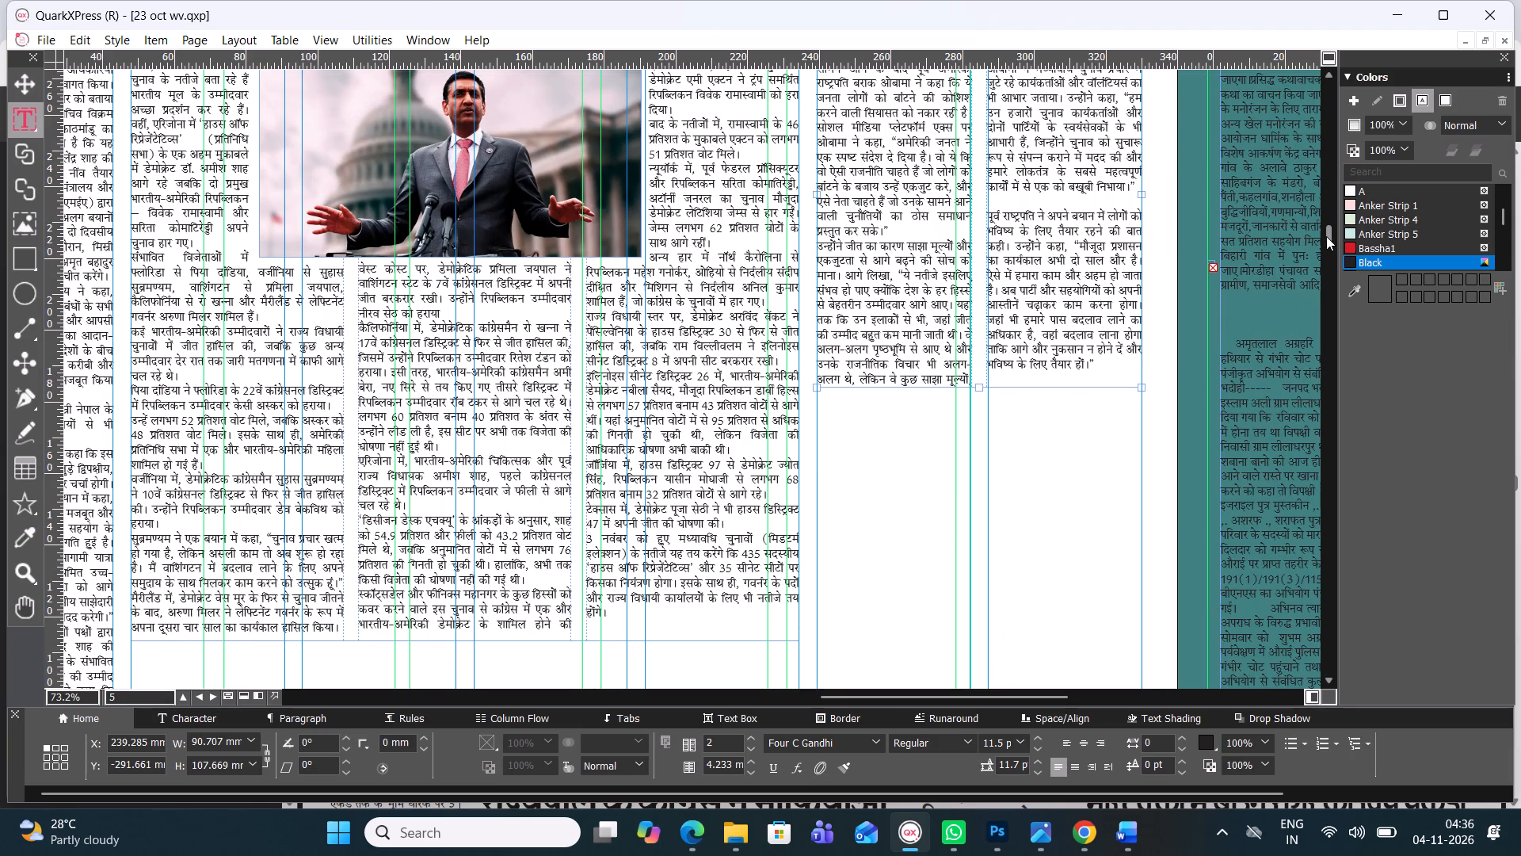
click(1326, 236)
click(1081, 377)
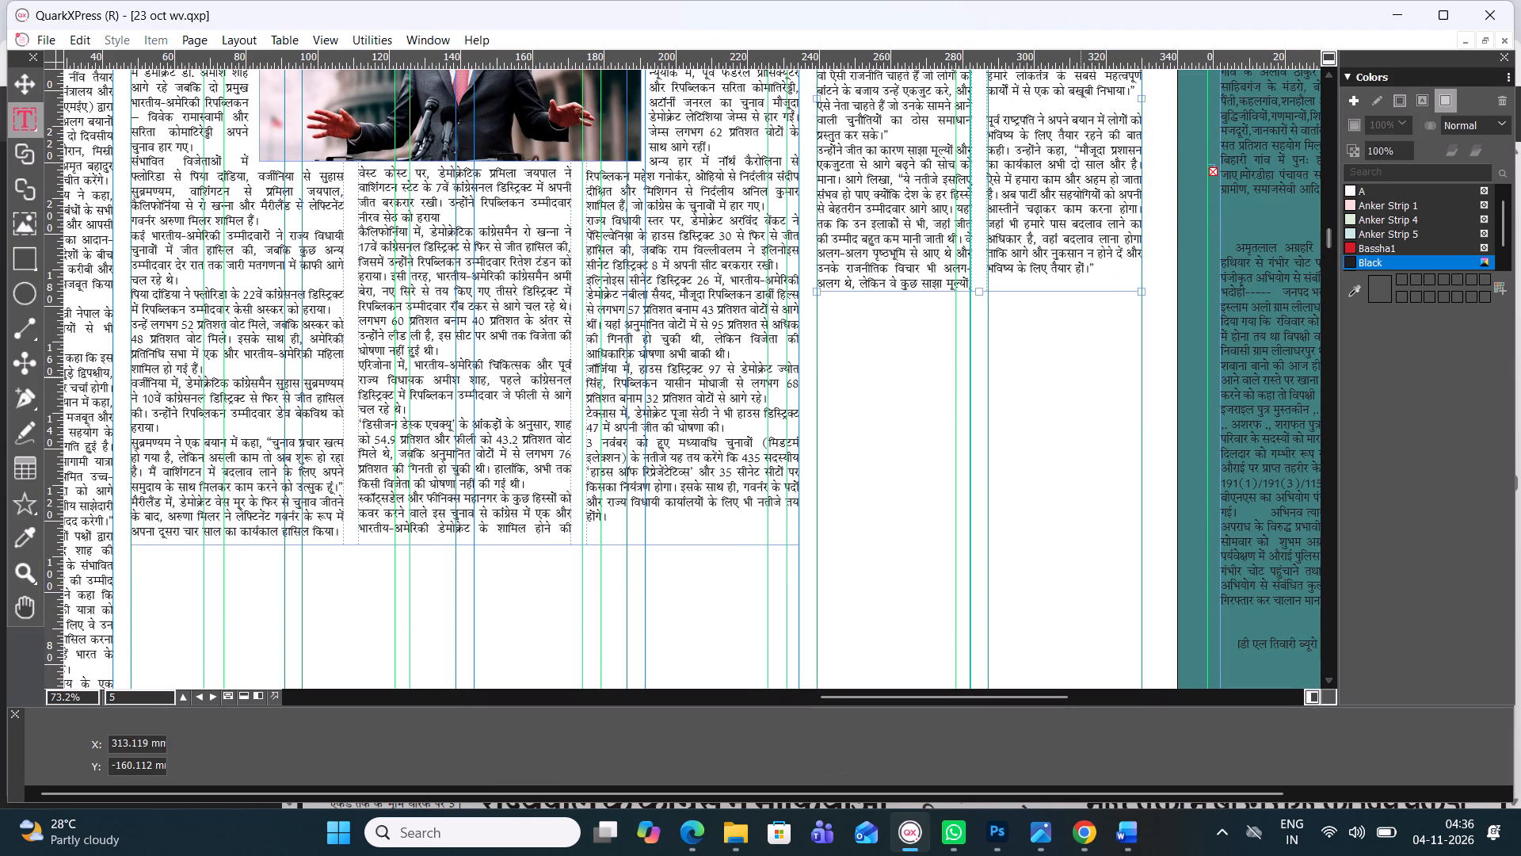
click(21, 93)
click(1085, 832)
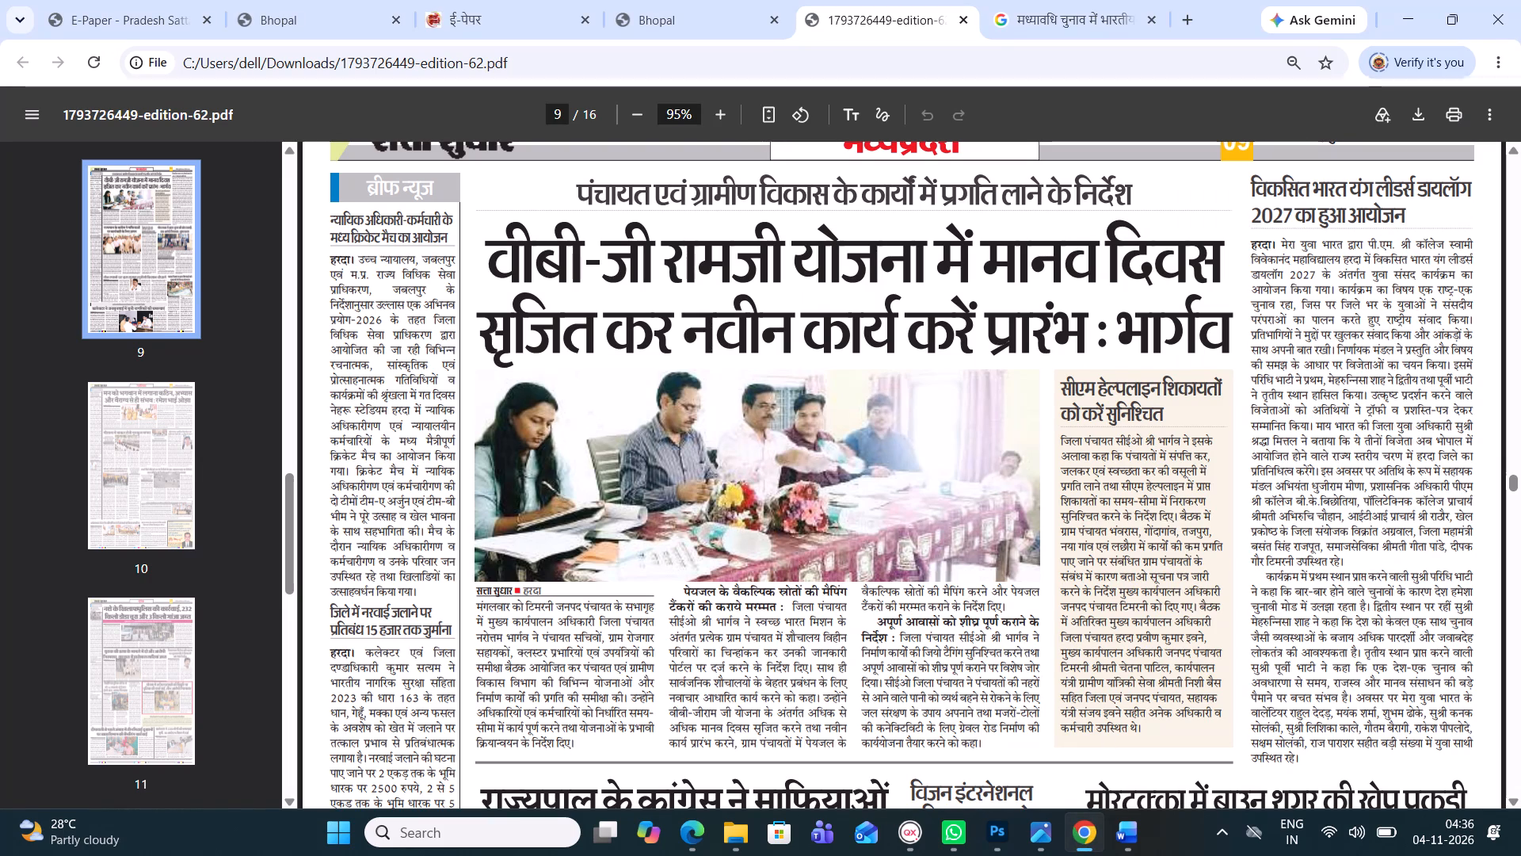
drag(1514, 480, 1515, 482)
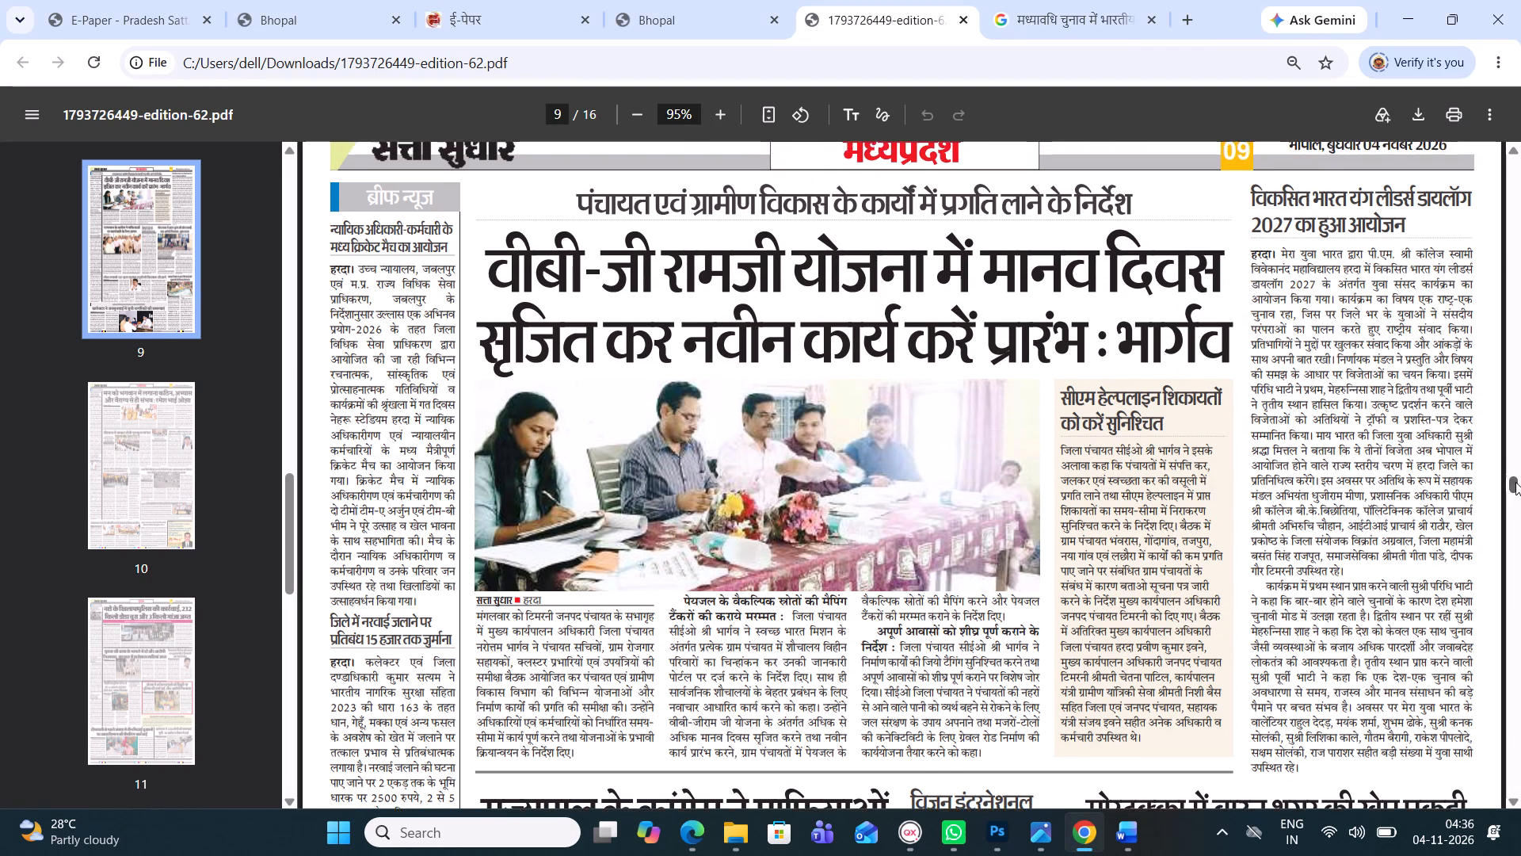
drag(1515, 482, 1519, 487)
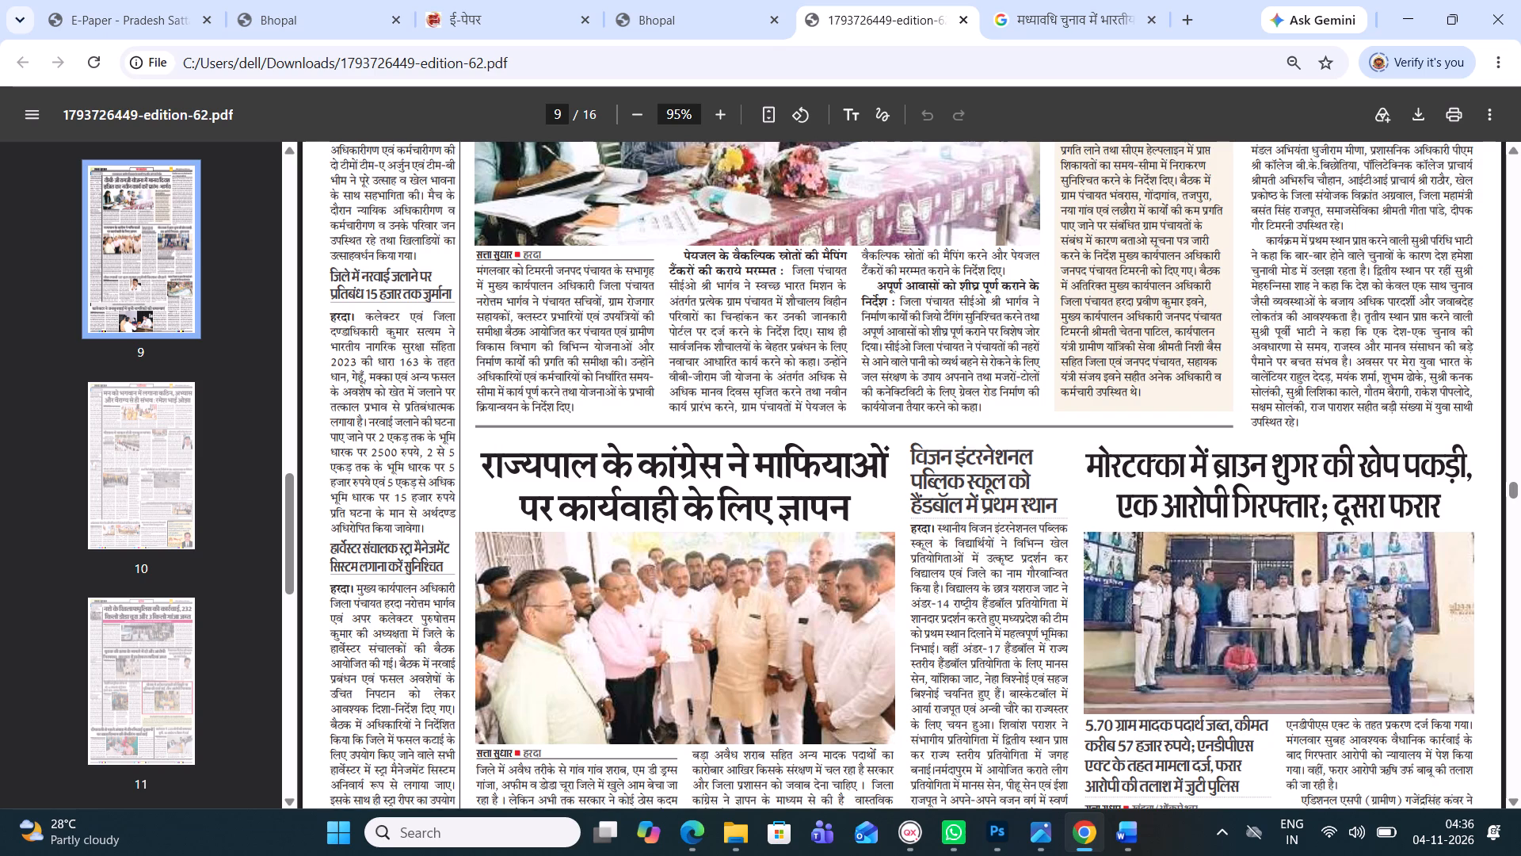
click(913, 850)
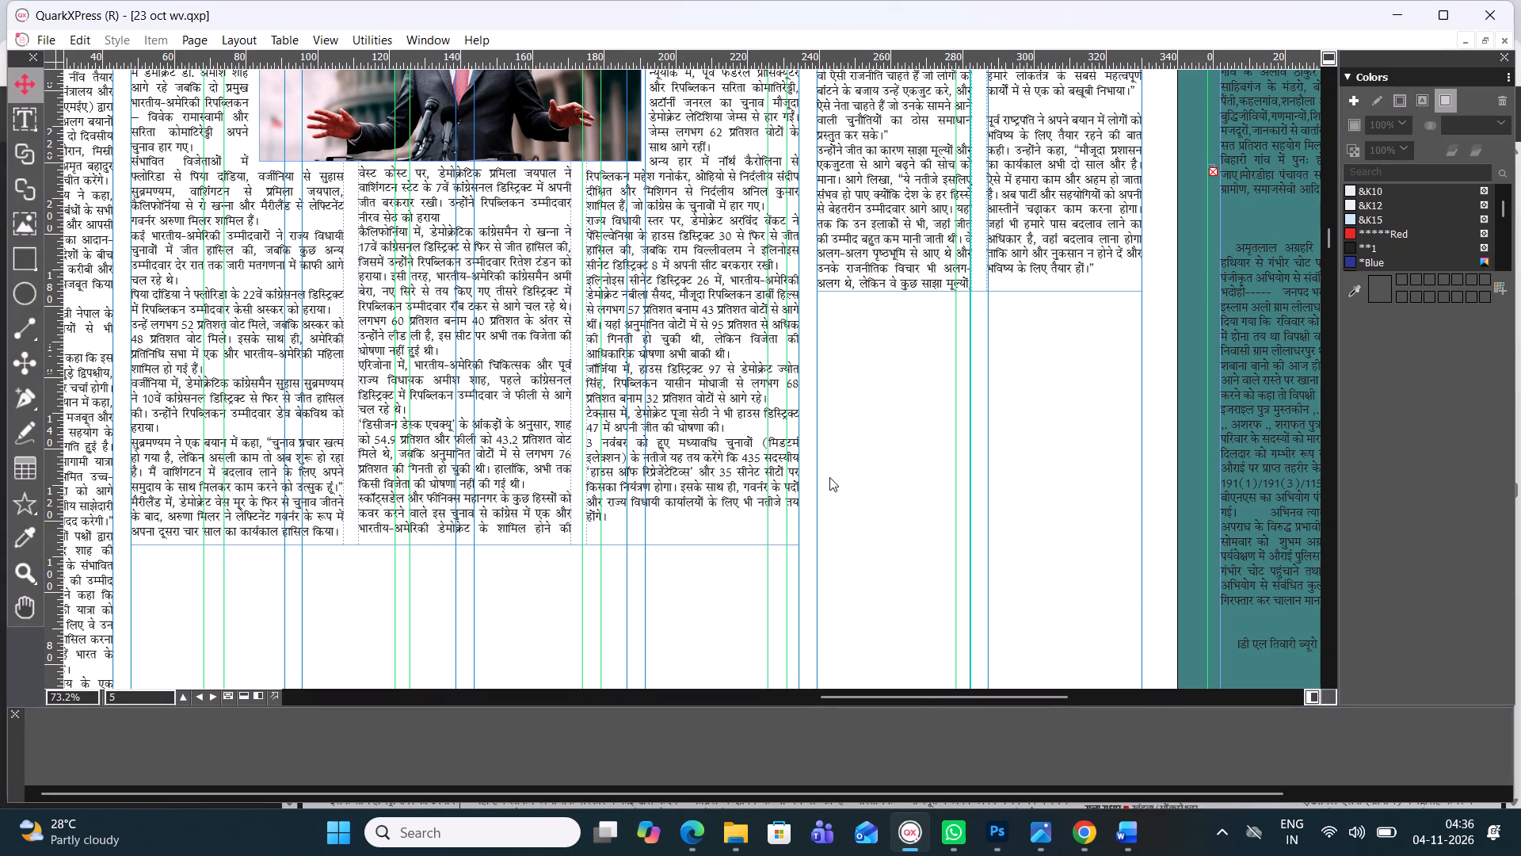
scroll(829, 477, up, 1)
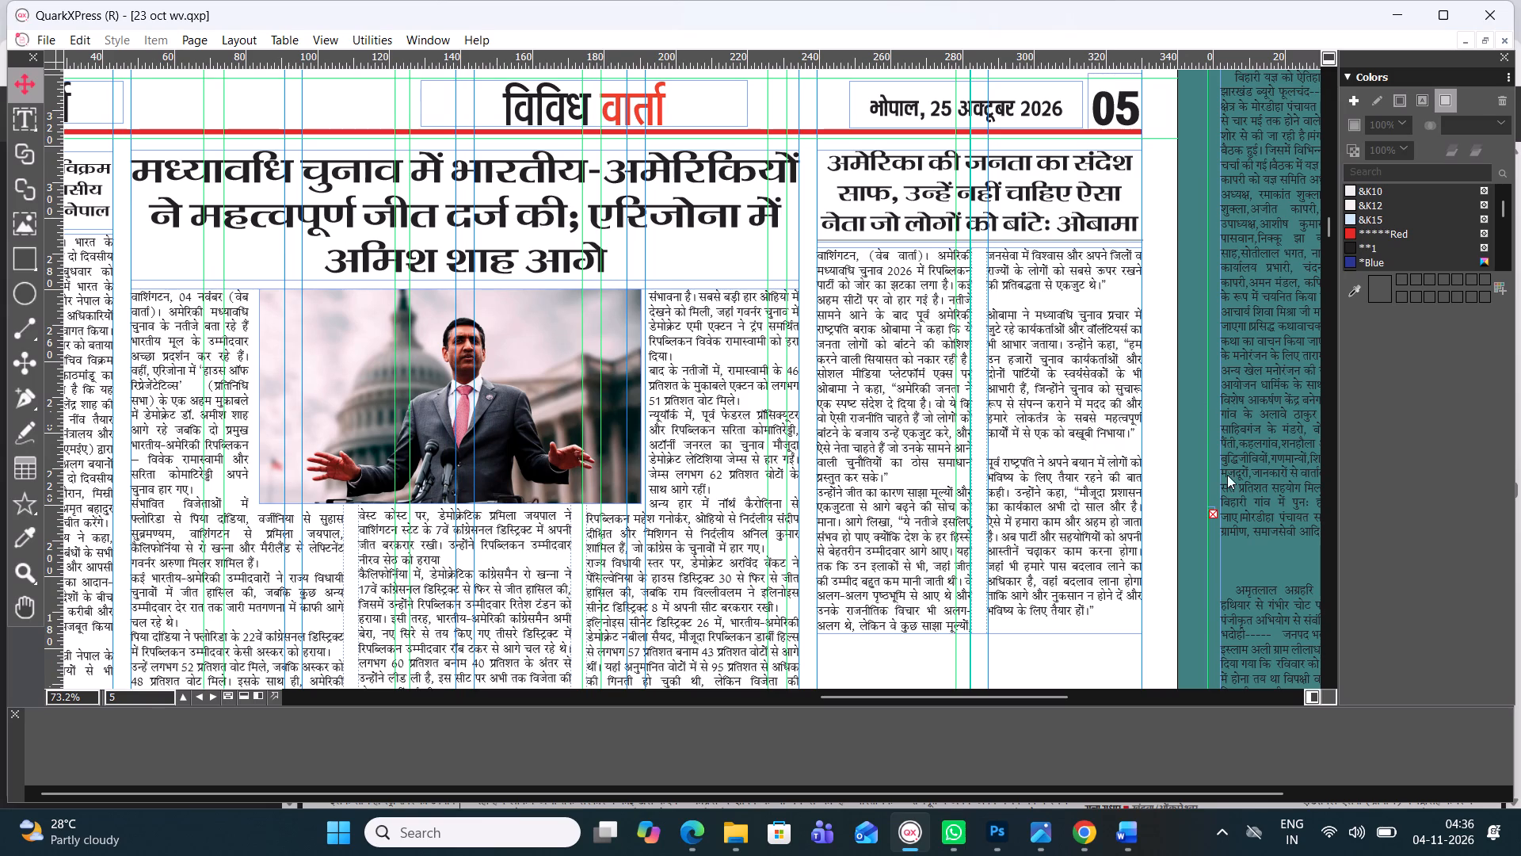
Draw a black horizontal line about 186 mm long below the midterm election article, spanning all three of its columns.
drag(1332, 229, 1332, 235)
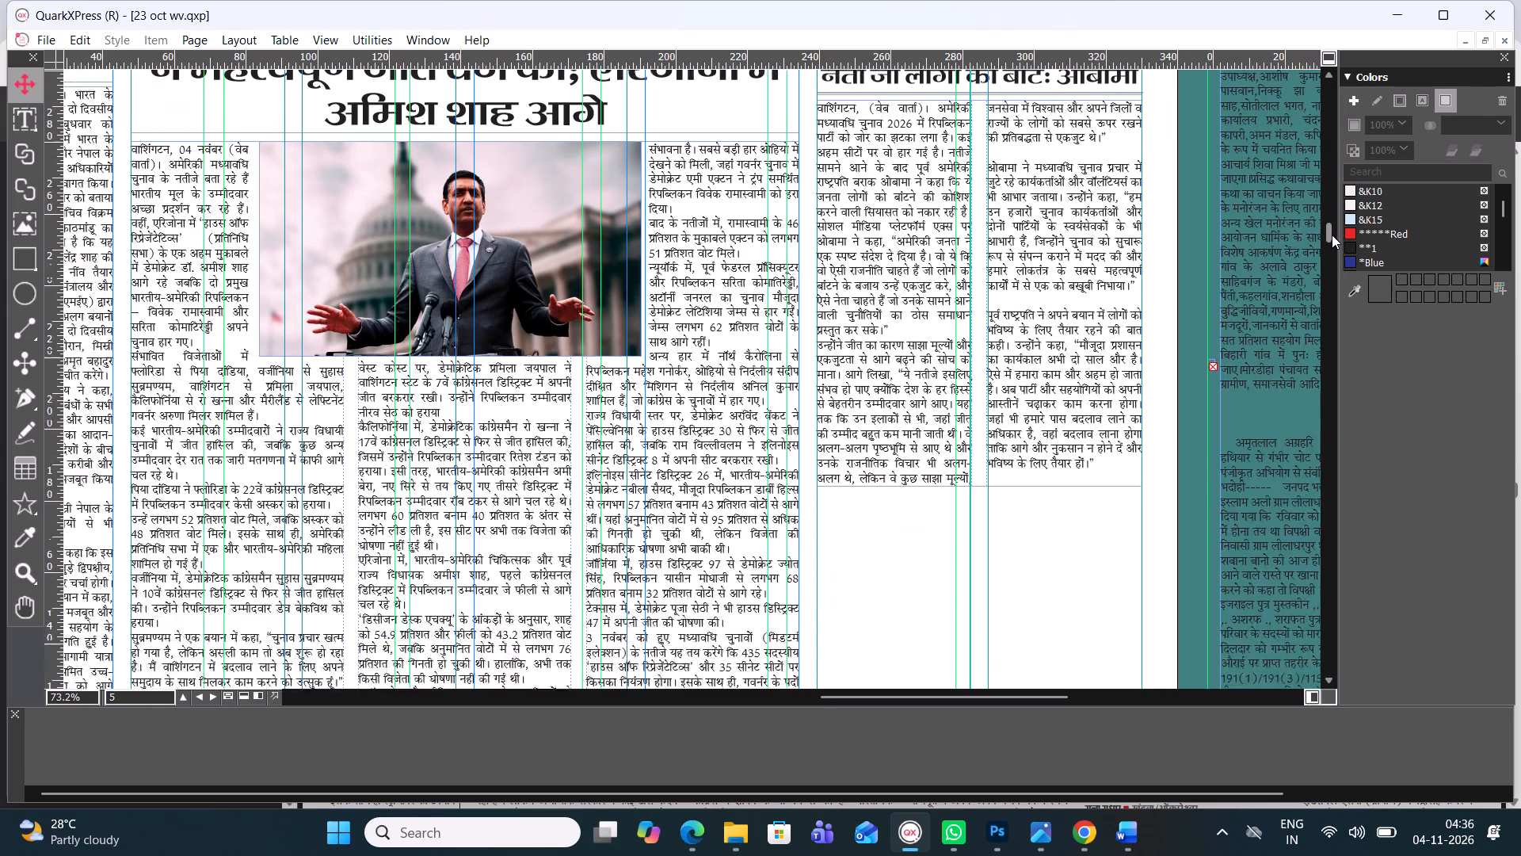
drag(1332, 235, 1332, 246)
click(33, 312)
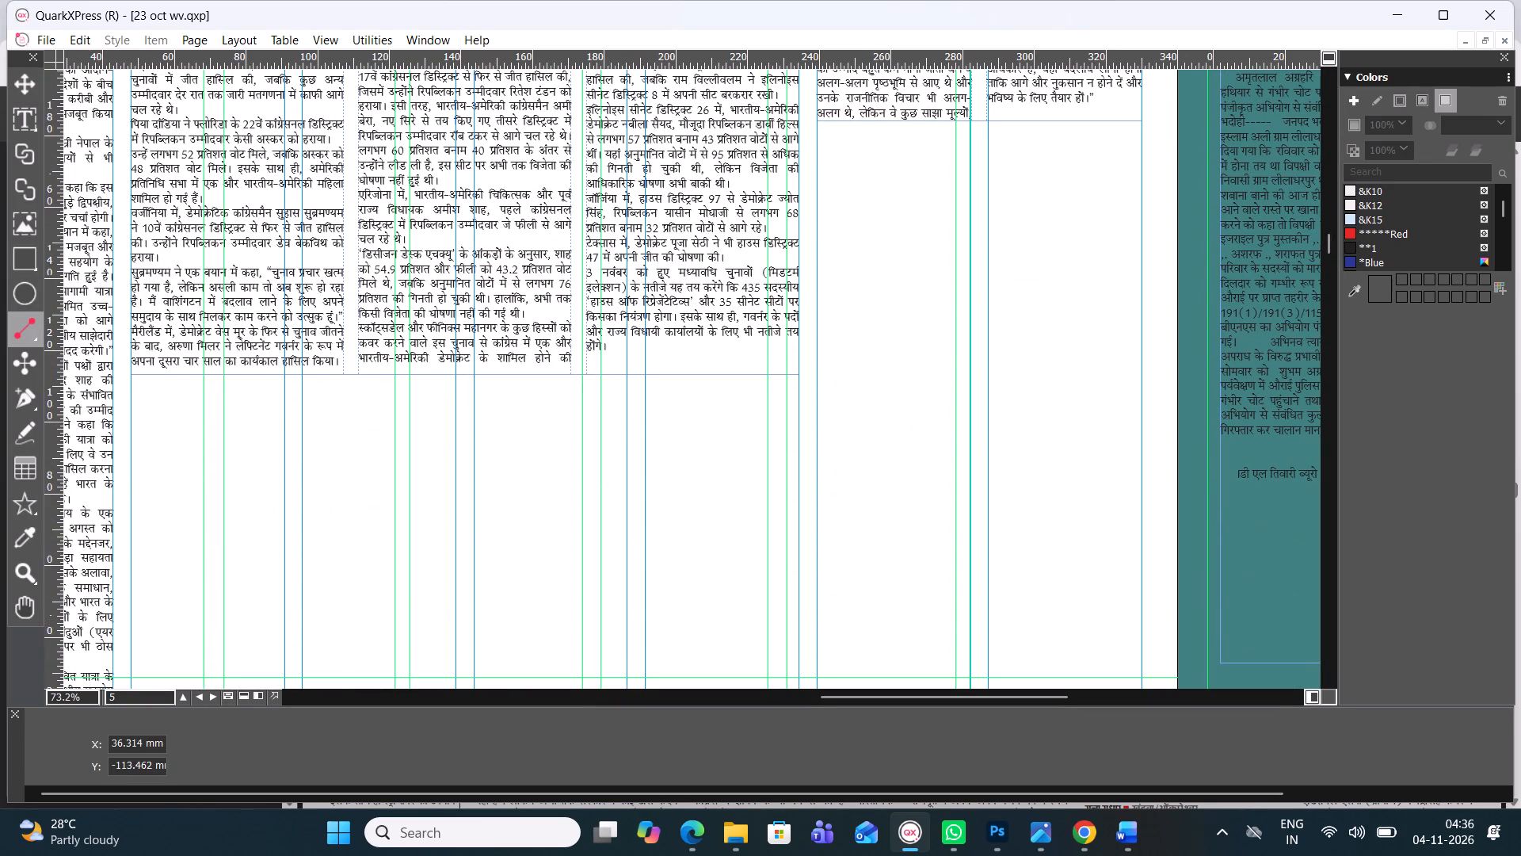
drag(132, 387, 353, 418)
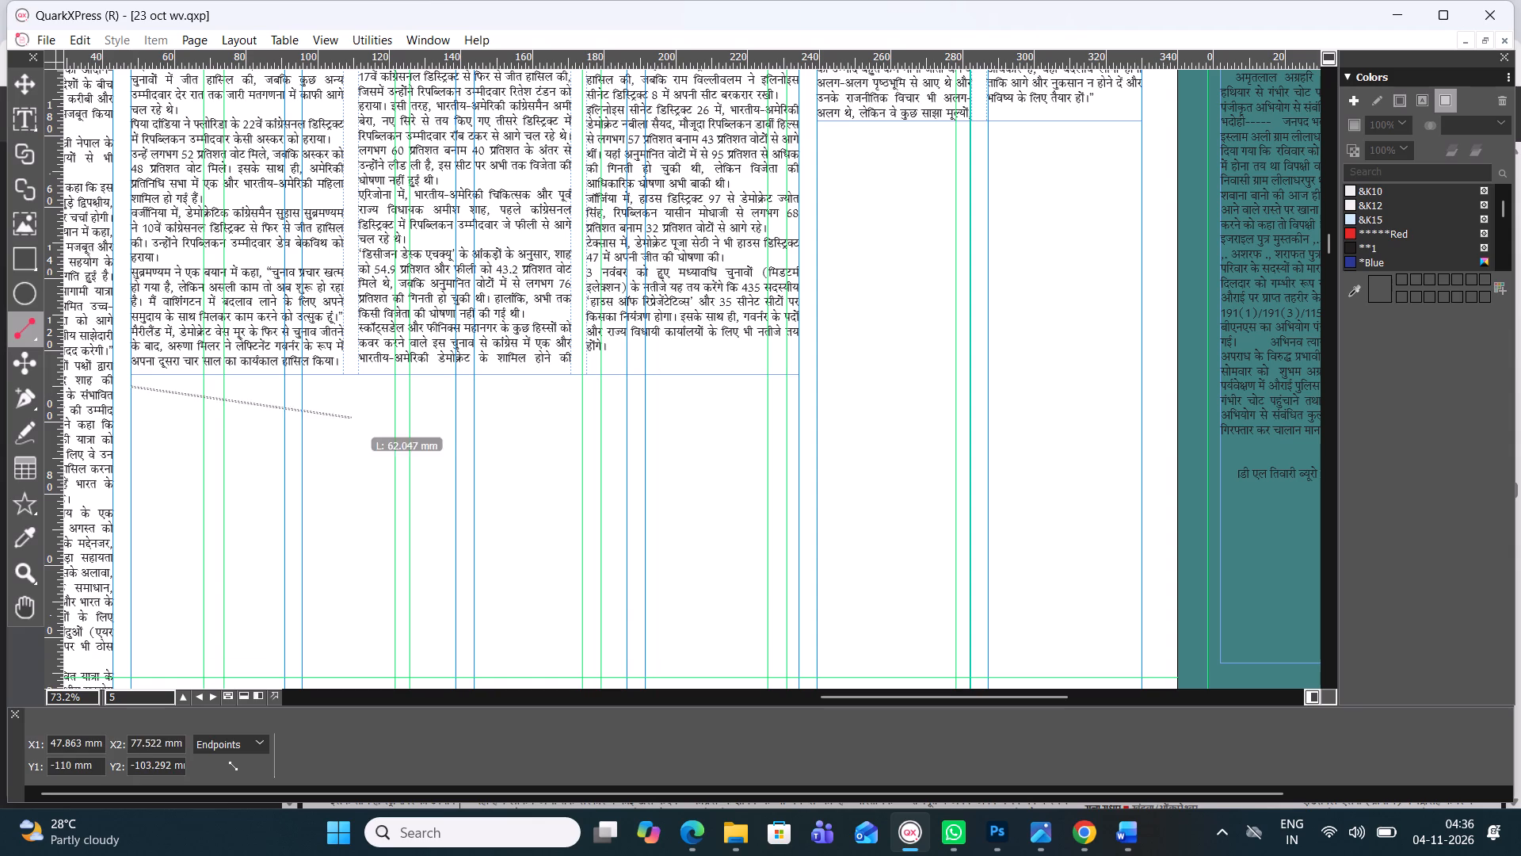
drag(353, 418, 767, 410)
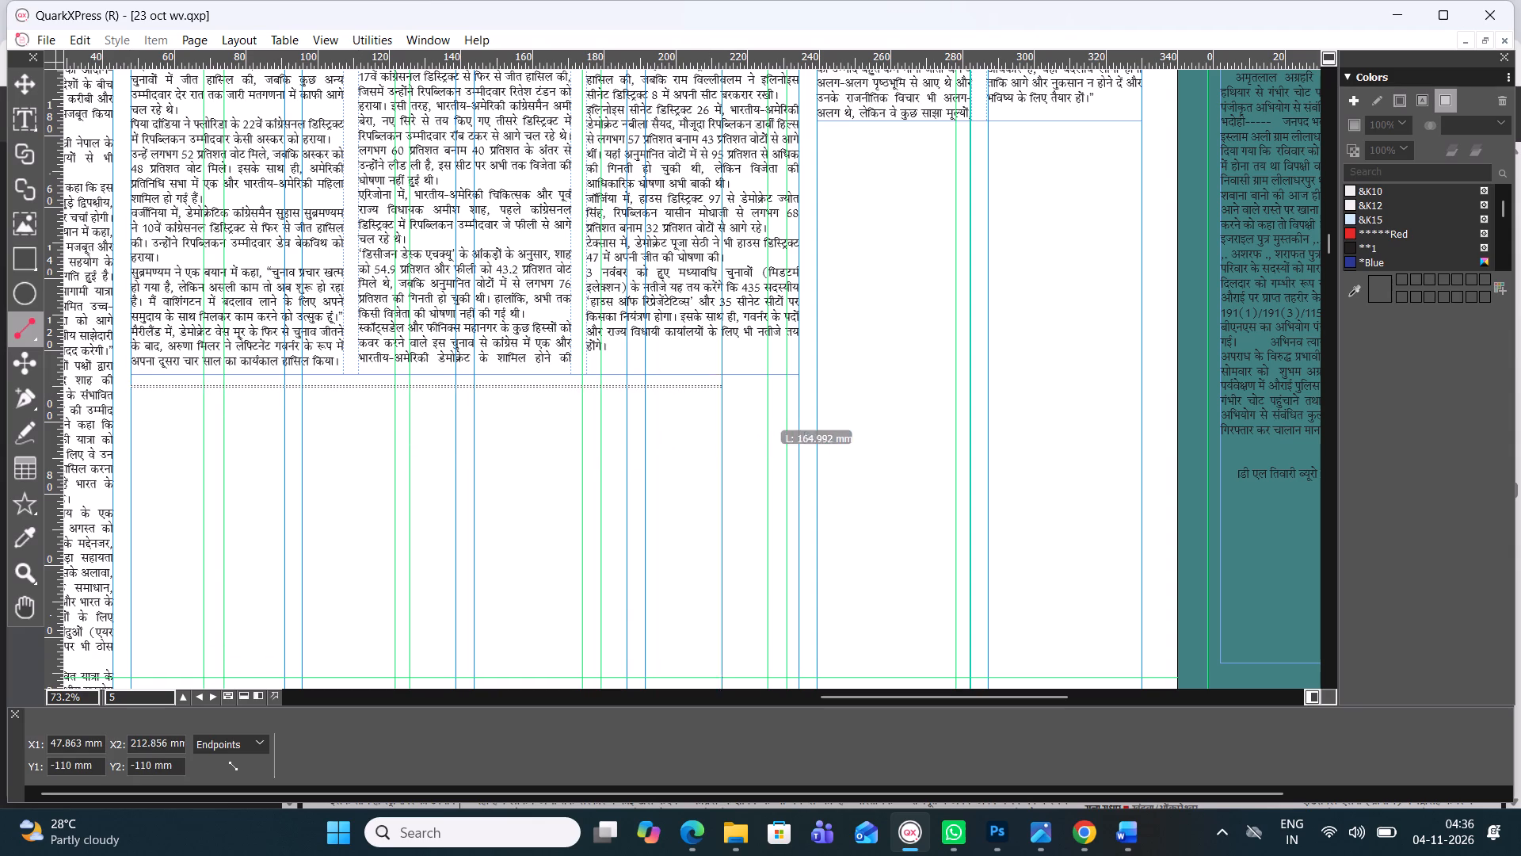
drag(767, 410, 800, 398)
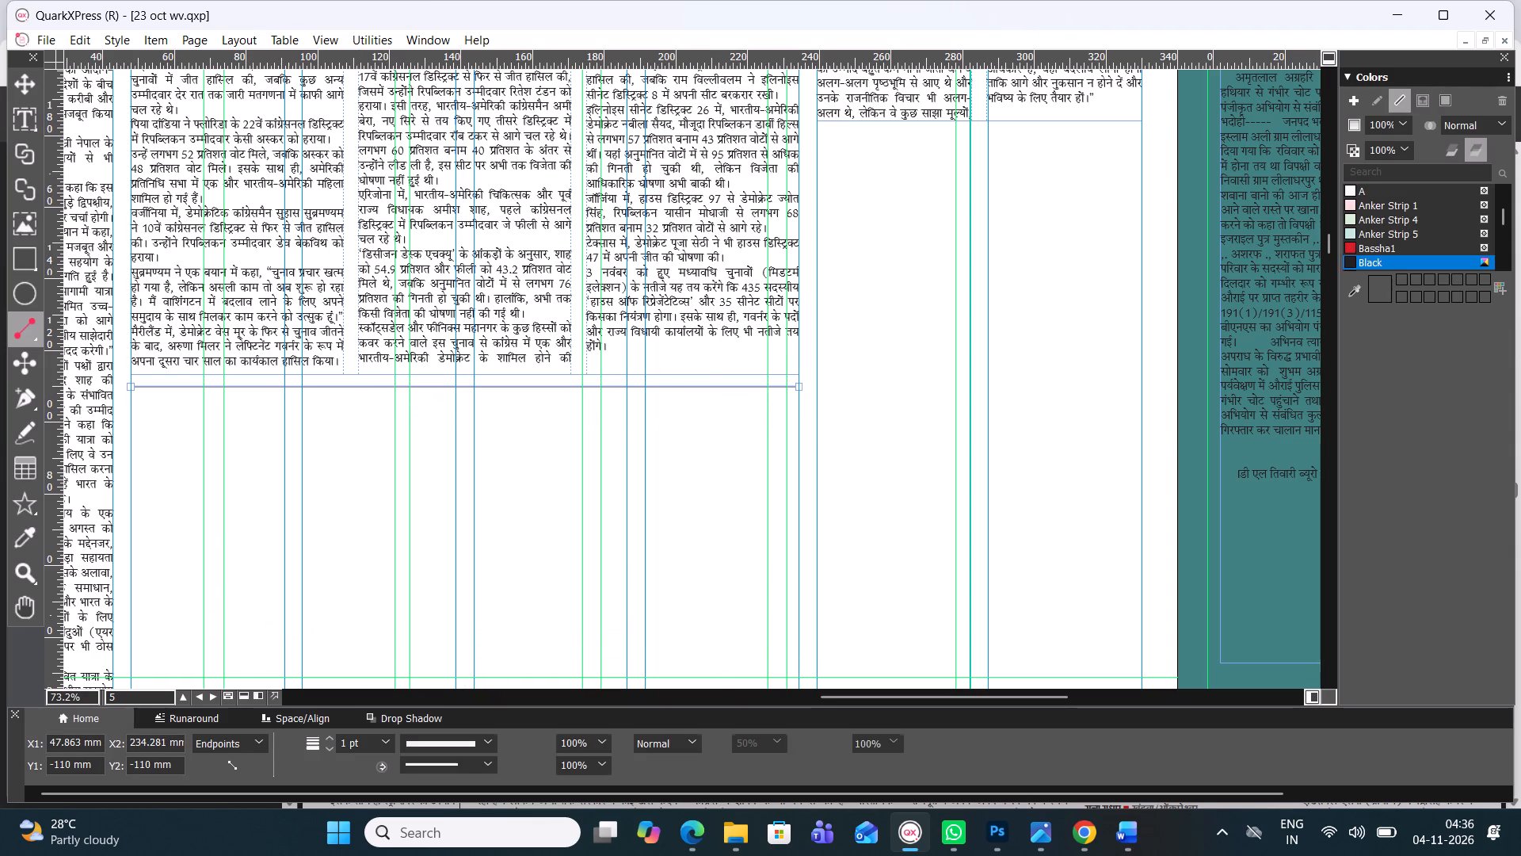
click(1397, 259)
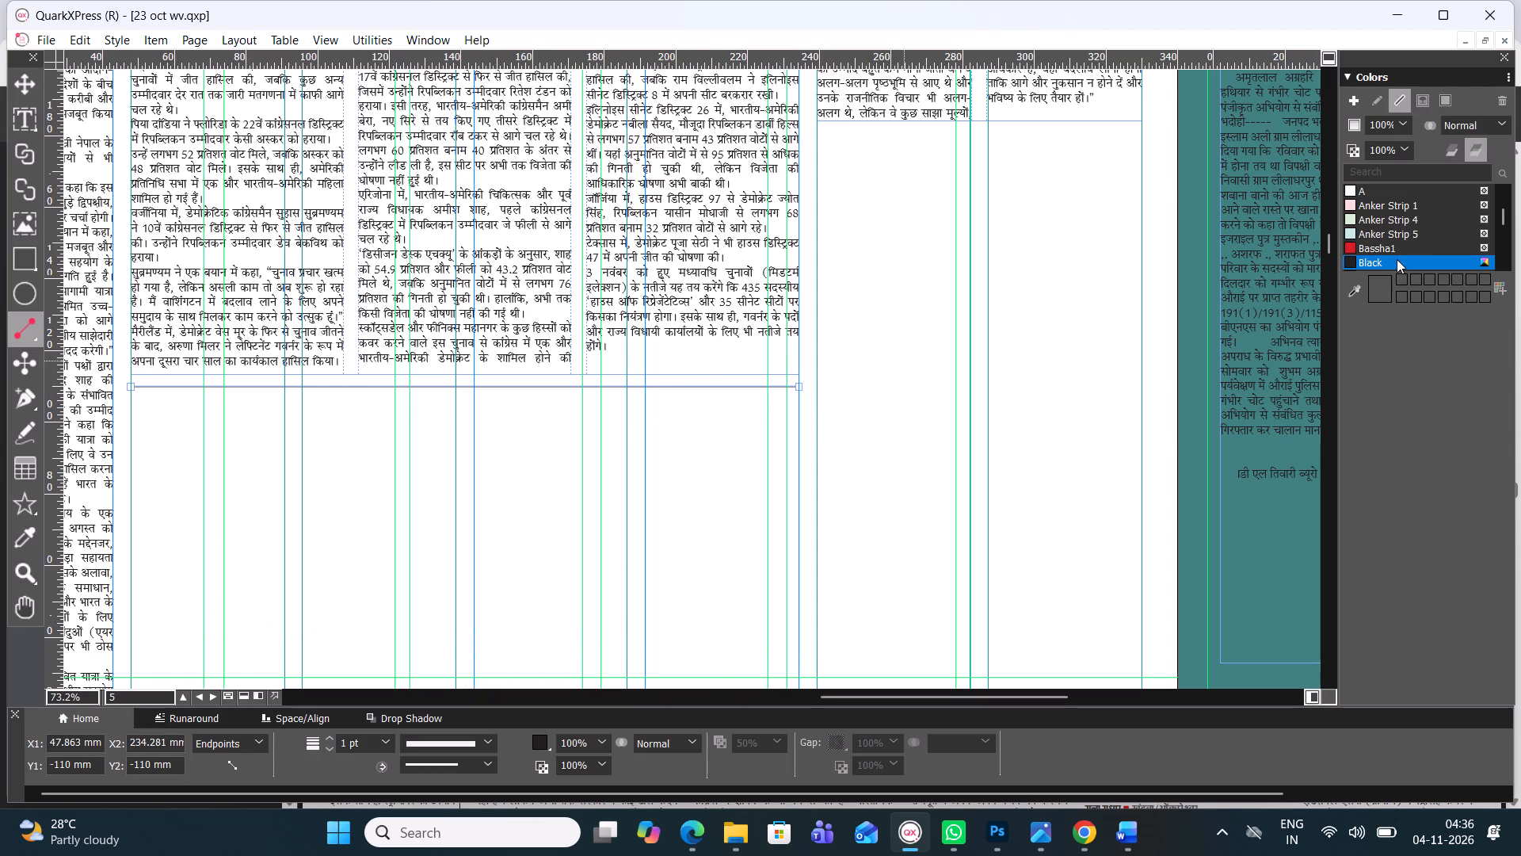
Nudge the new line up about 3 mm to sit on the bottom edge of the midterm election article's text box.
click(17, 82)
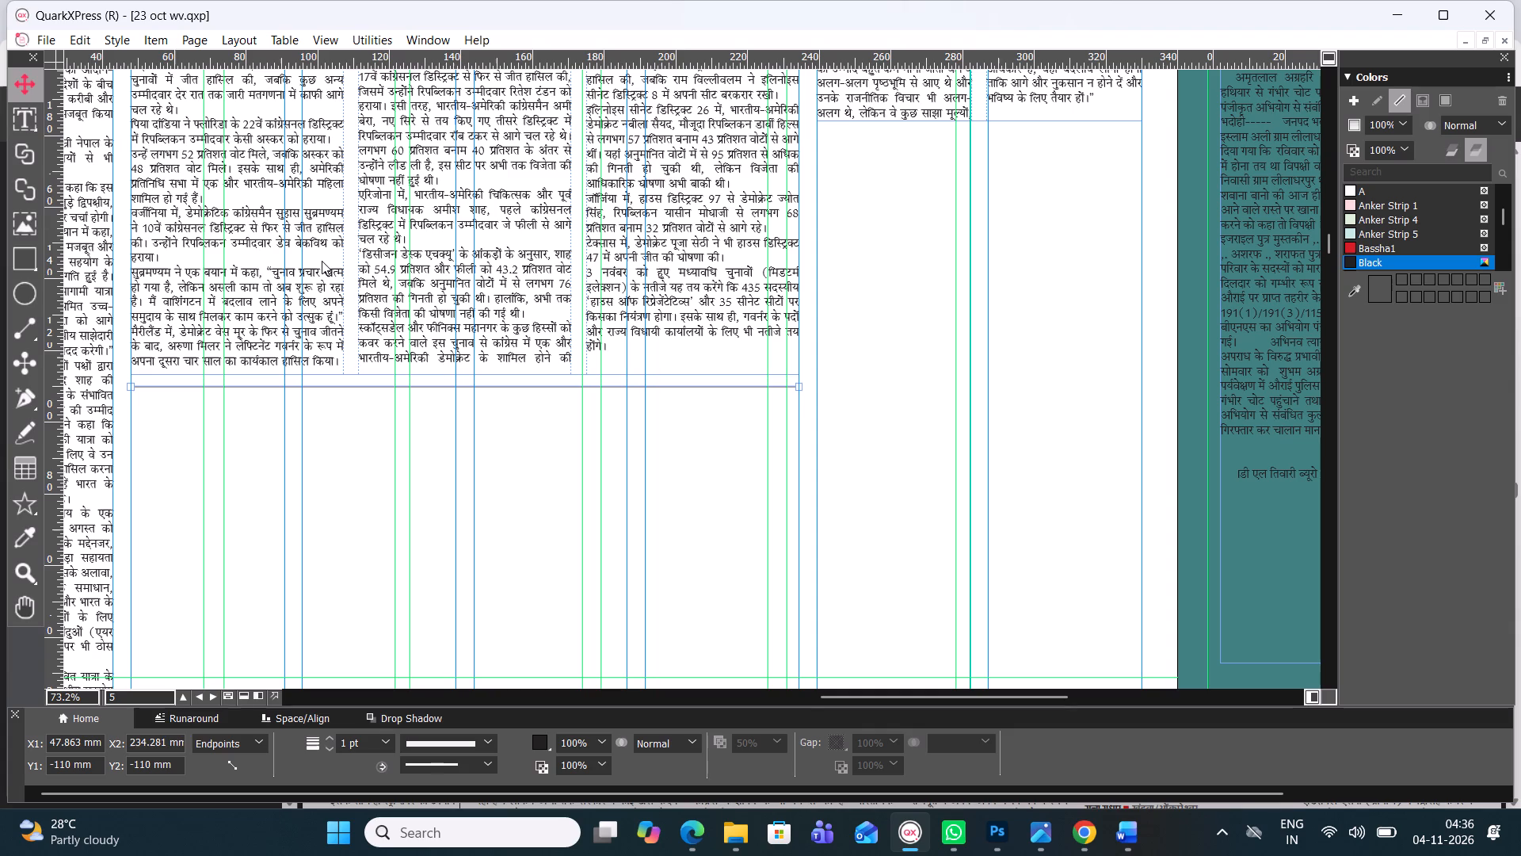
key(Up)
key(Up)
key(Up)
key(Up)
key(Up)
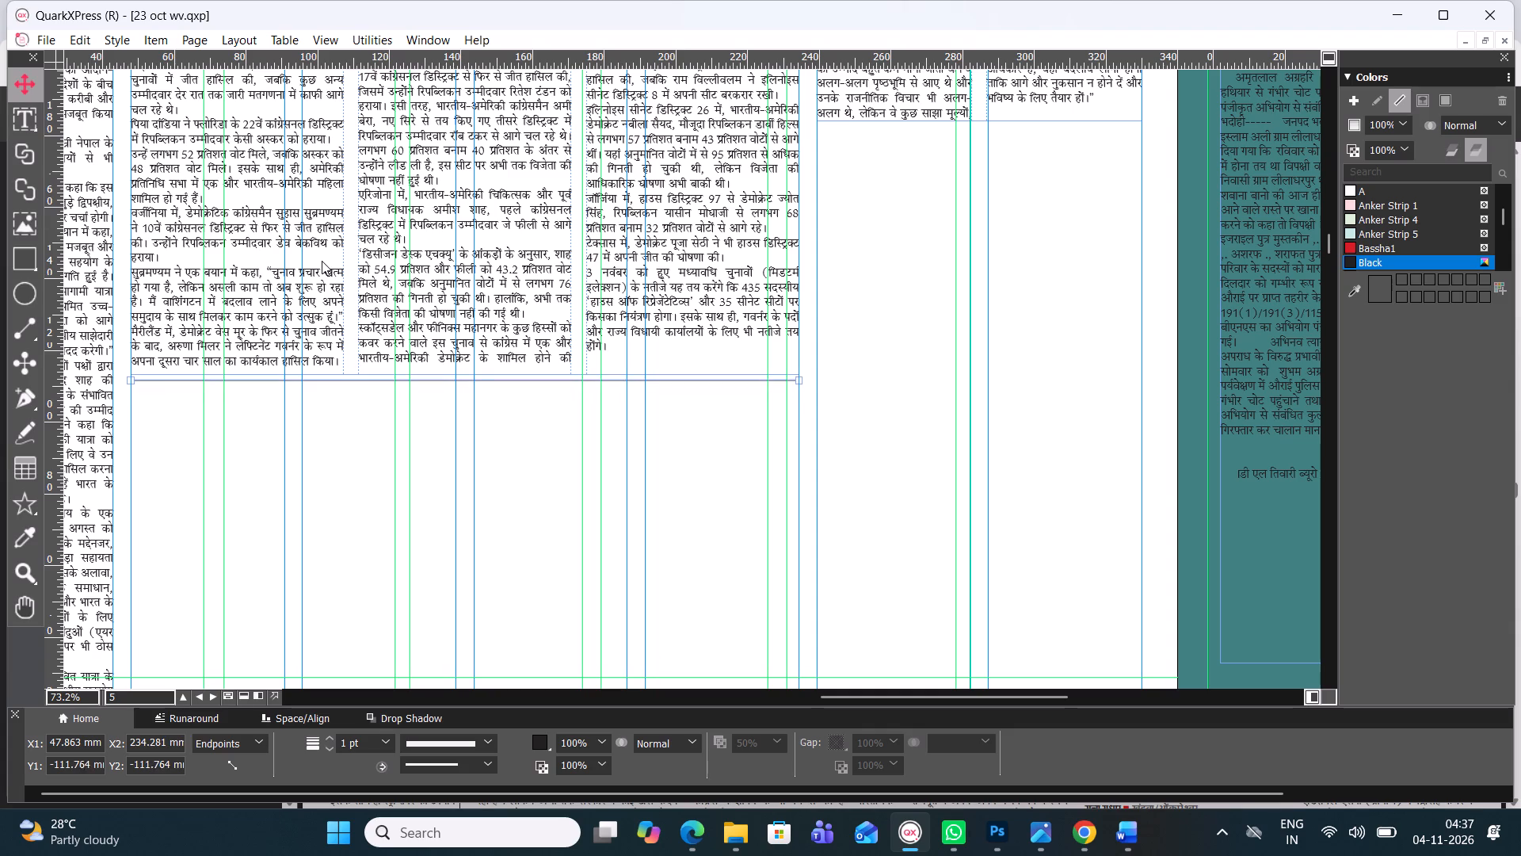
key(Up)
key(Up)
key(Up)
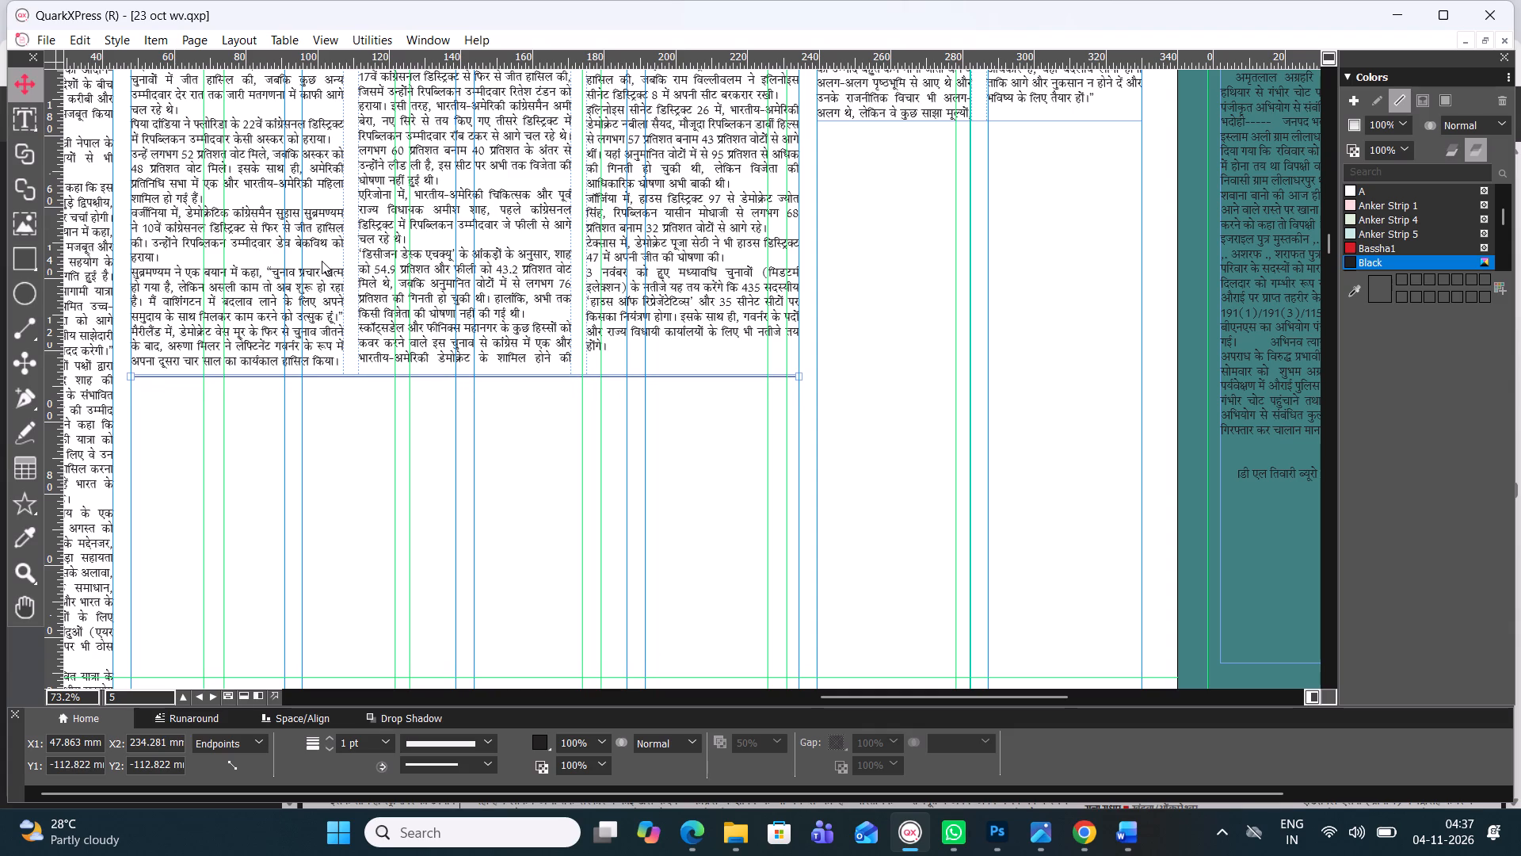
key(Up)
click(412, 459)
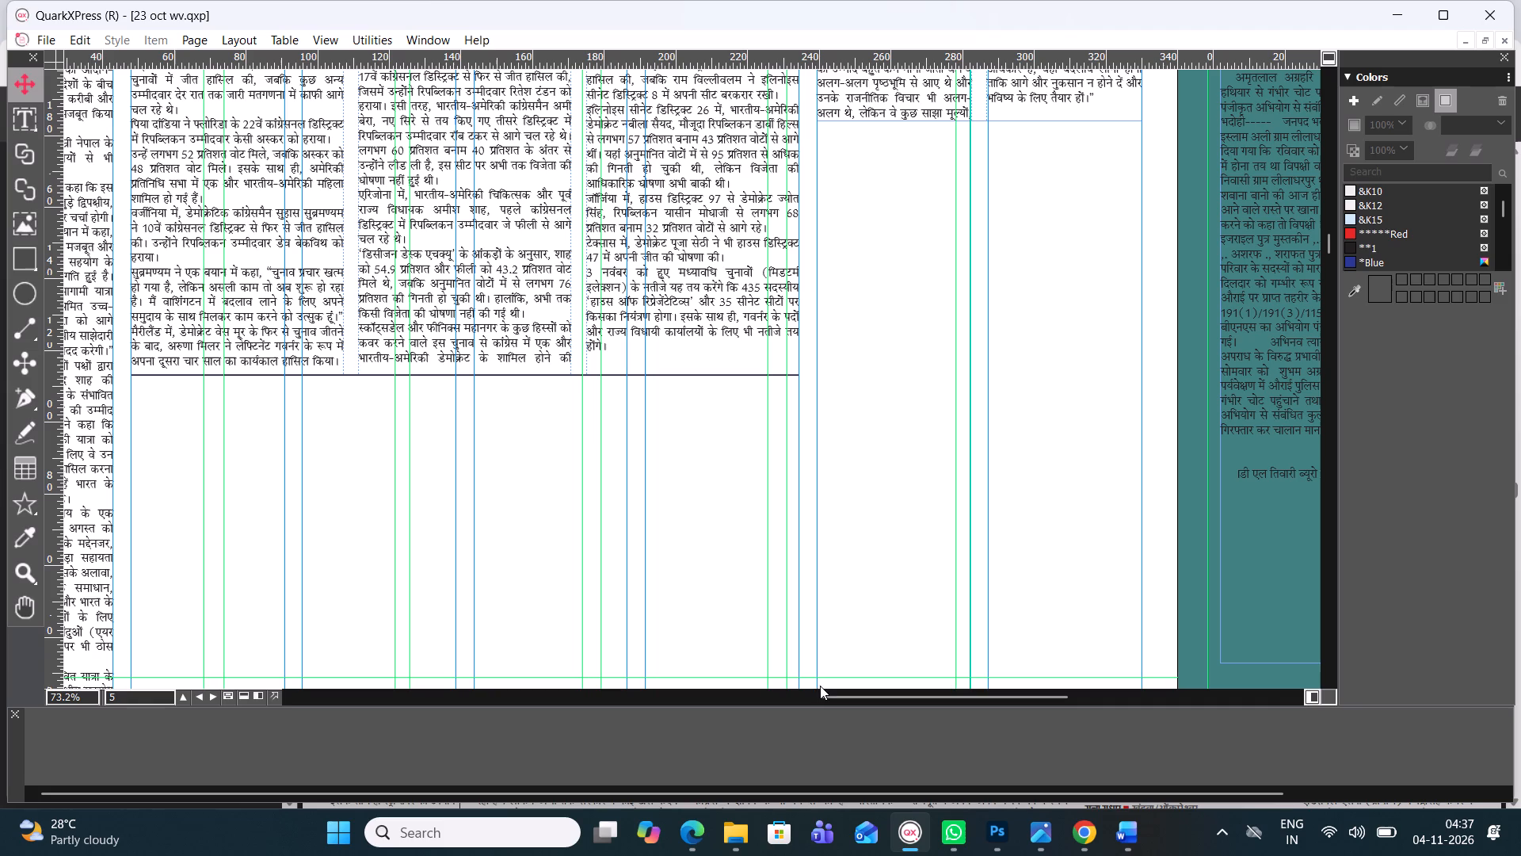
Extend the Obama article's text box down to about 178 mm high, level with the line under the midterm election article.
click(1084, 843)
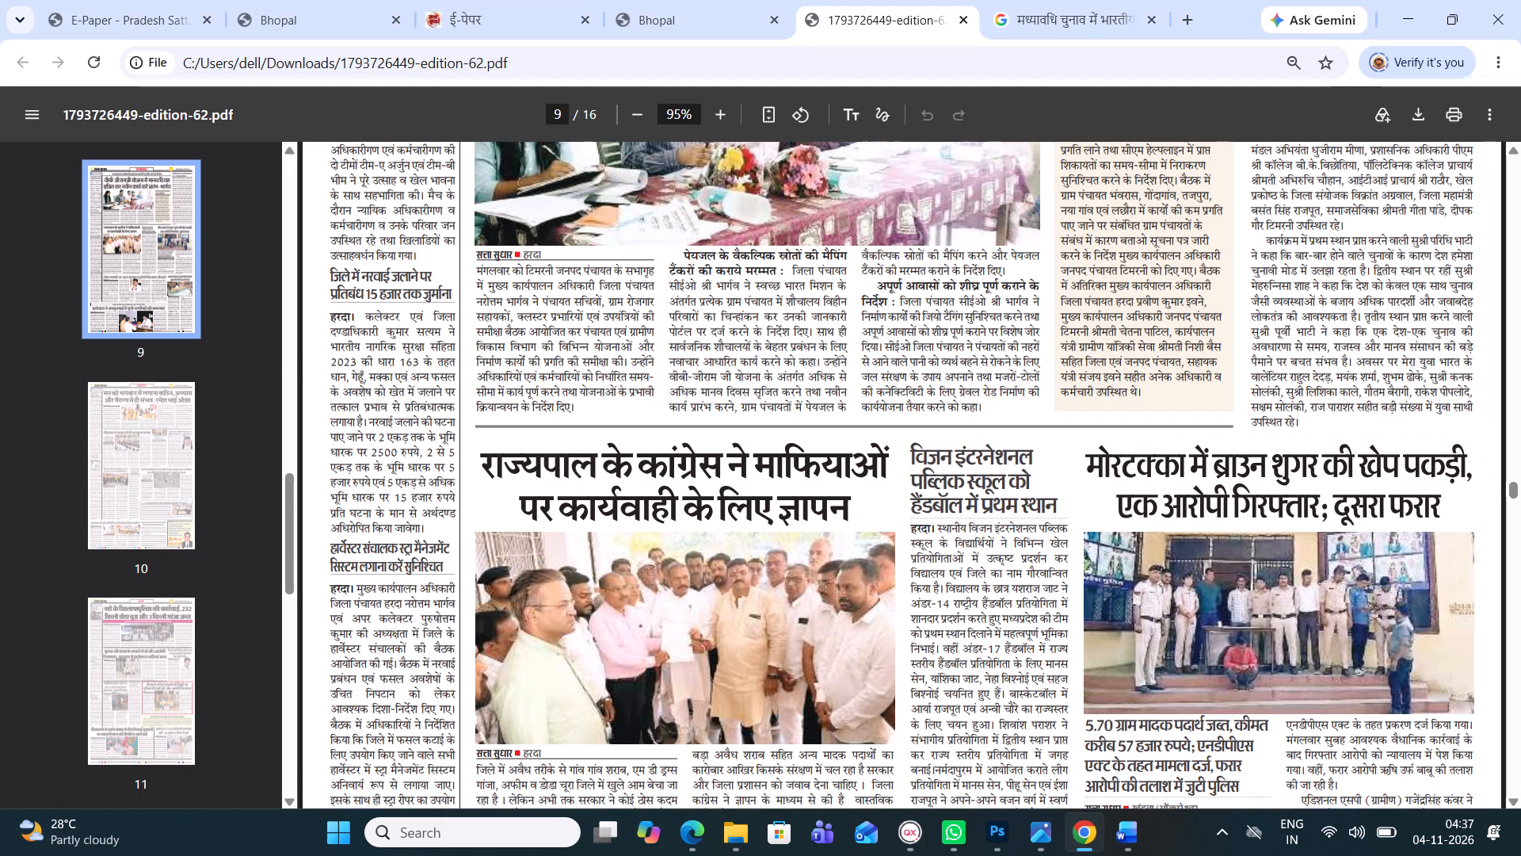
click(920, 847)
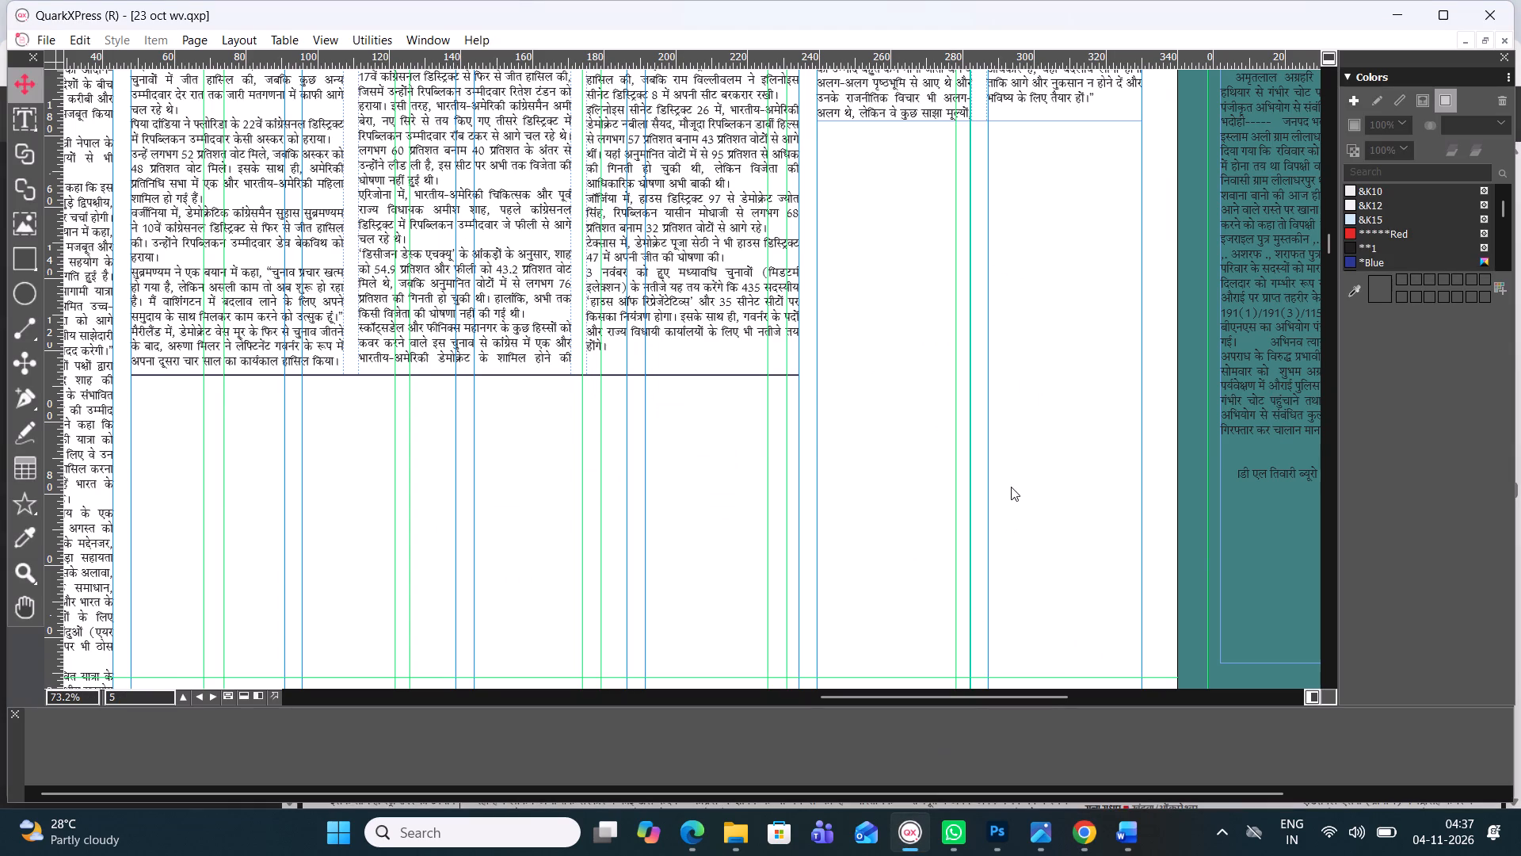
scroll(1011, 485, down, 1)
scroll(1011, 485, up, 1)
scroll(1018, 420, up, 1)
click(1015, 307)
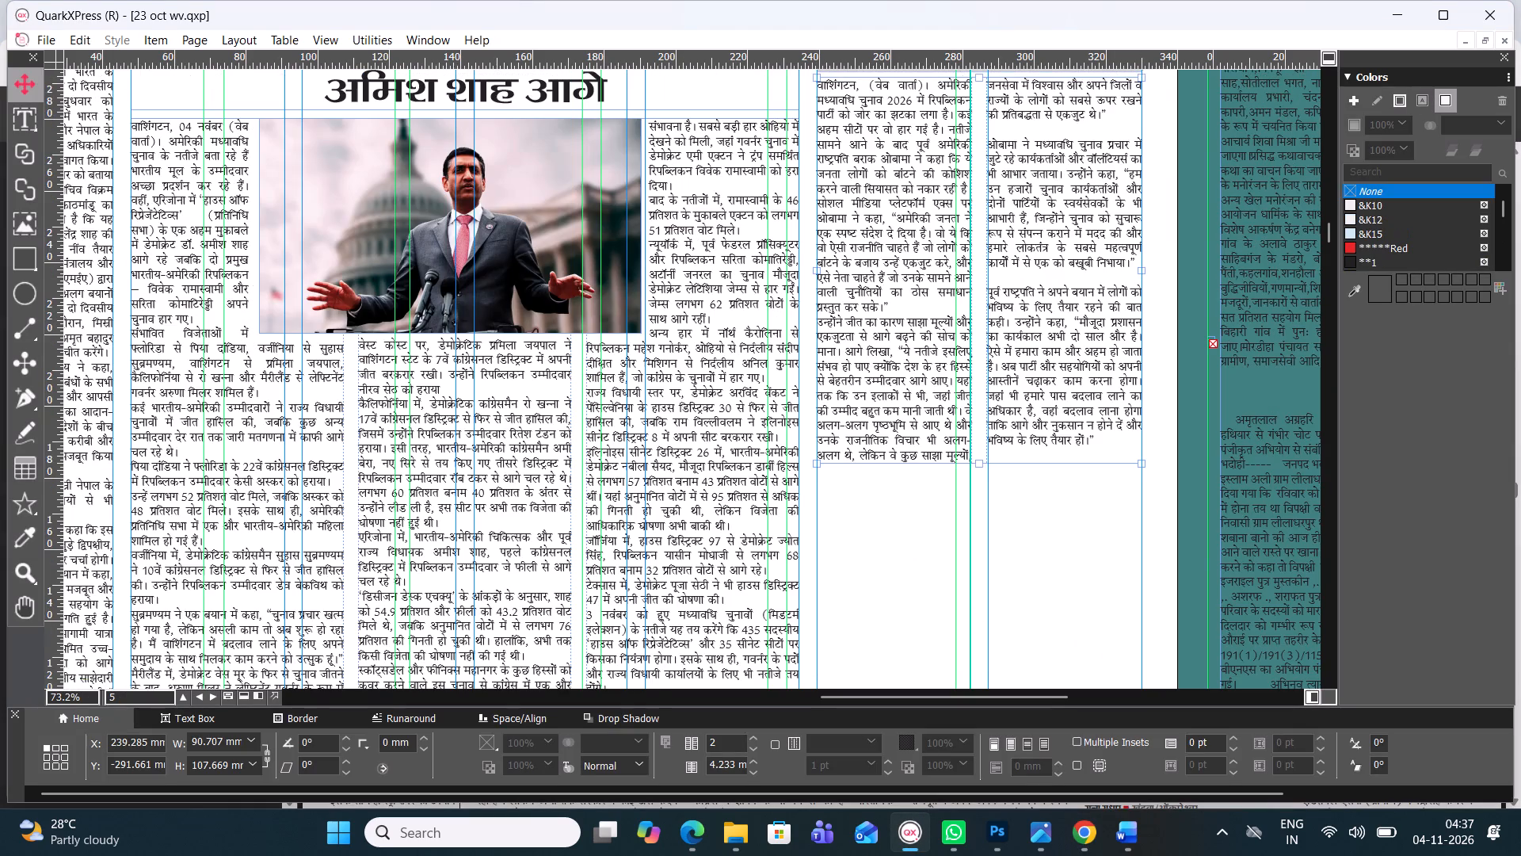
drag(981, 470, 983, 690)
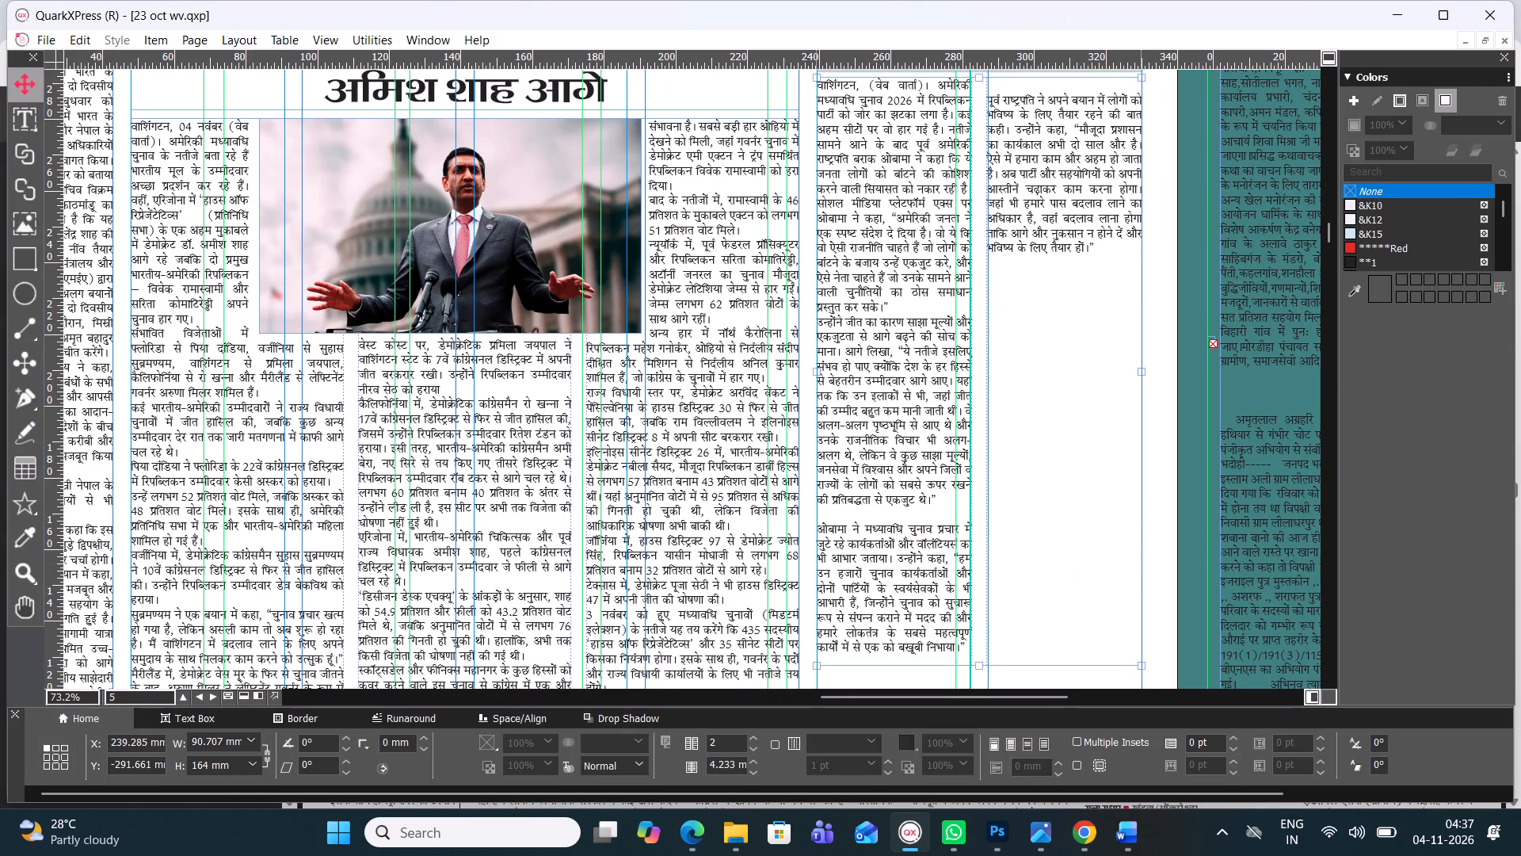
drag(983, 690, 969, 659)
click(1066, 831)
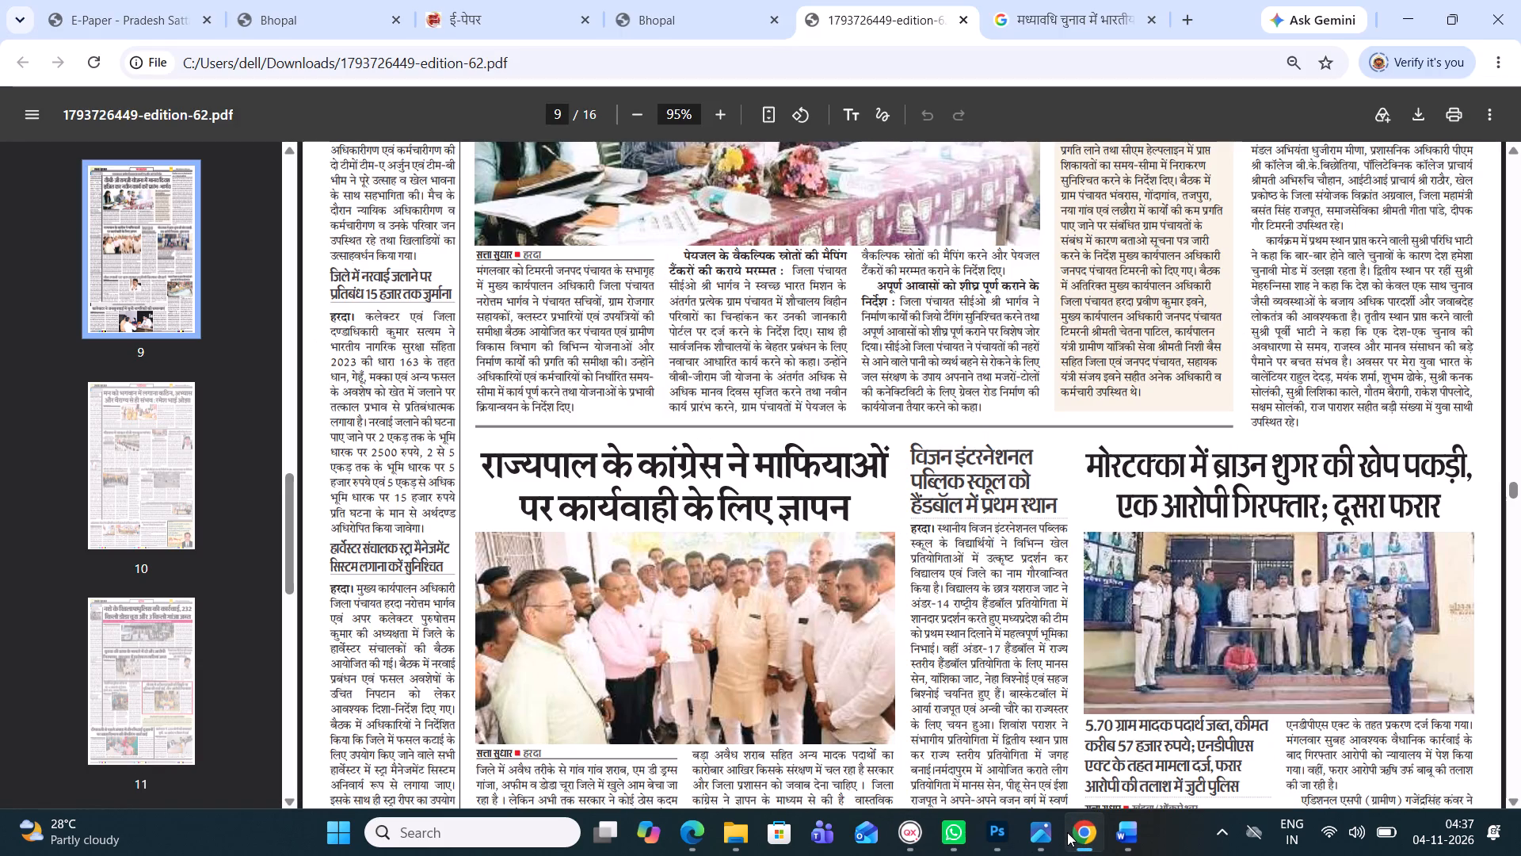
click(905, 837)
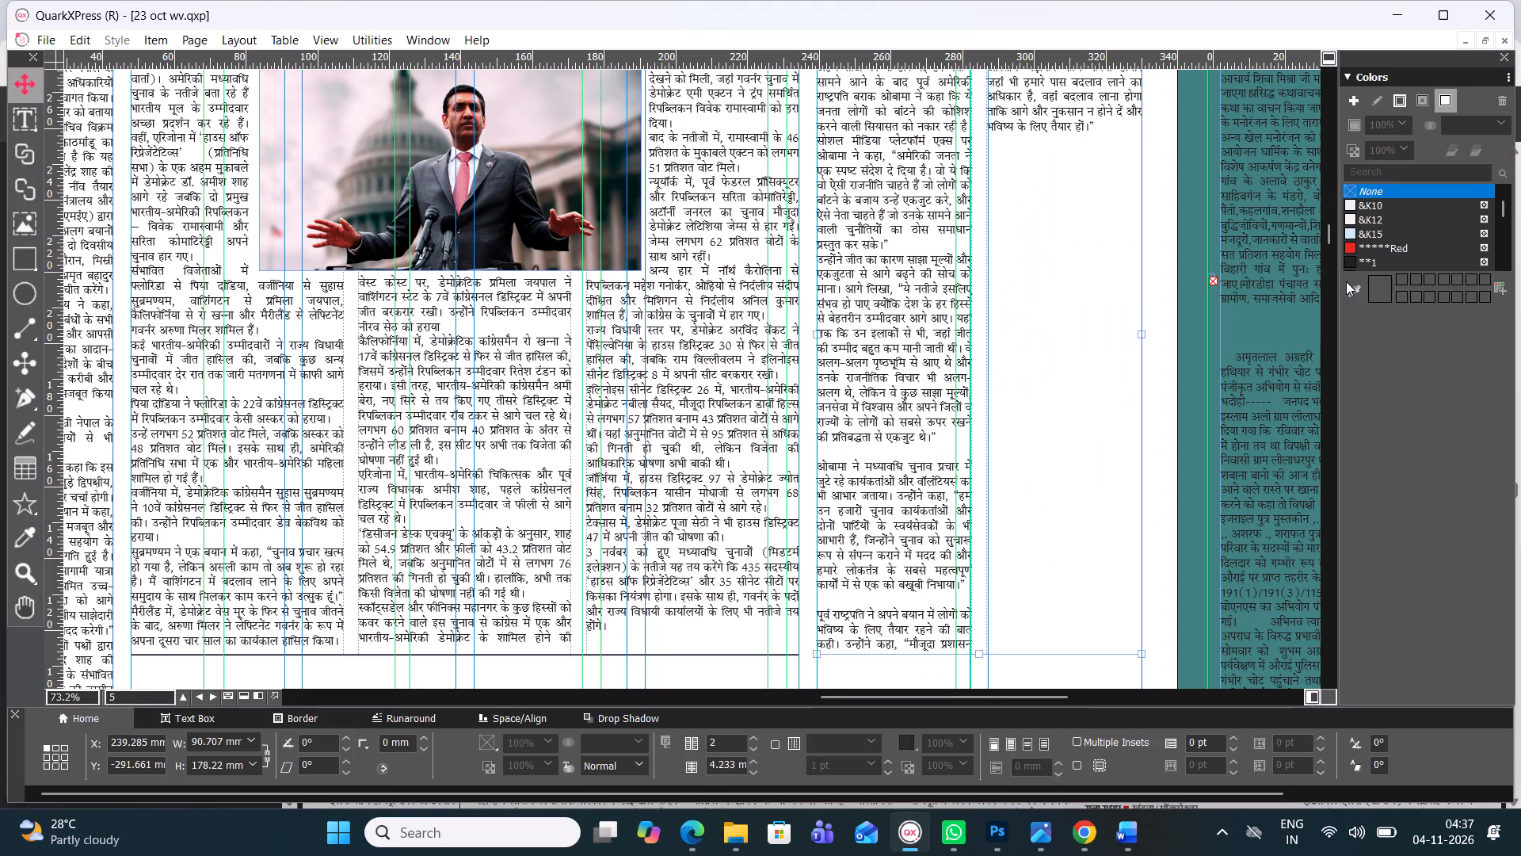
Copy the Obama article's headline and, in Chrome, run a Google Images search with it.
drag(1328, 233, 1328, 227)
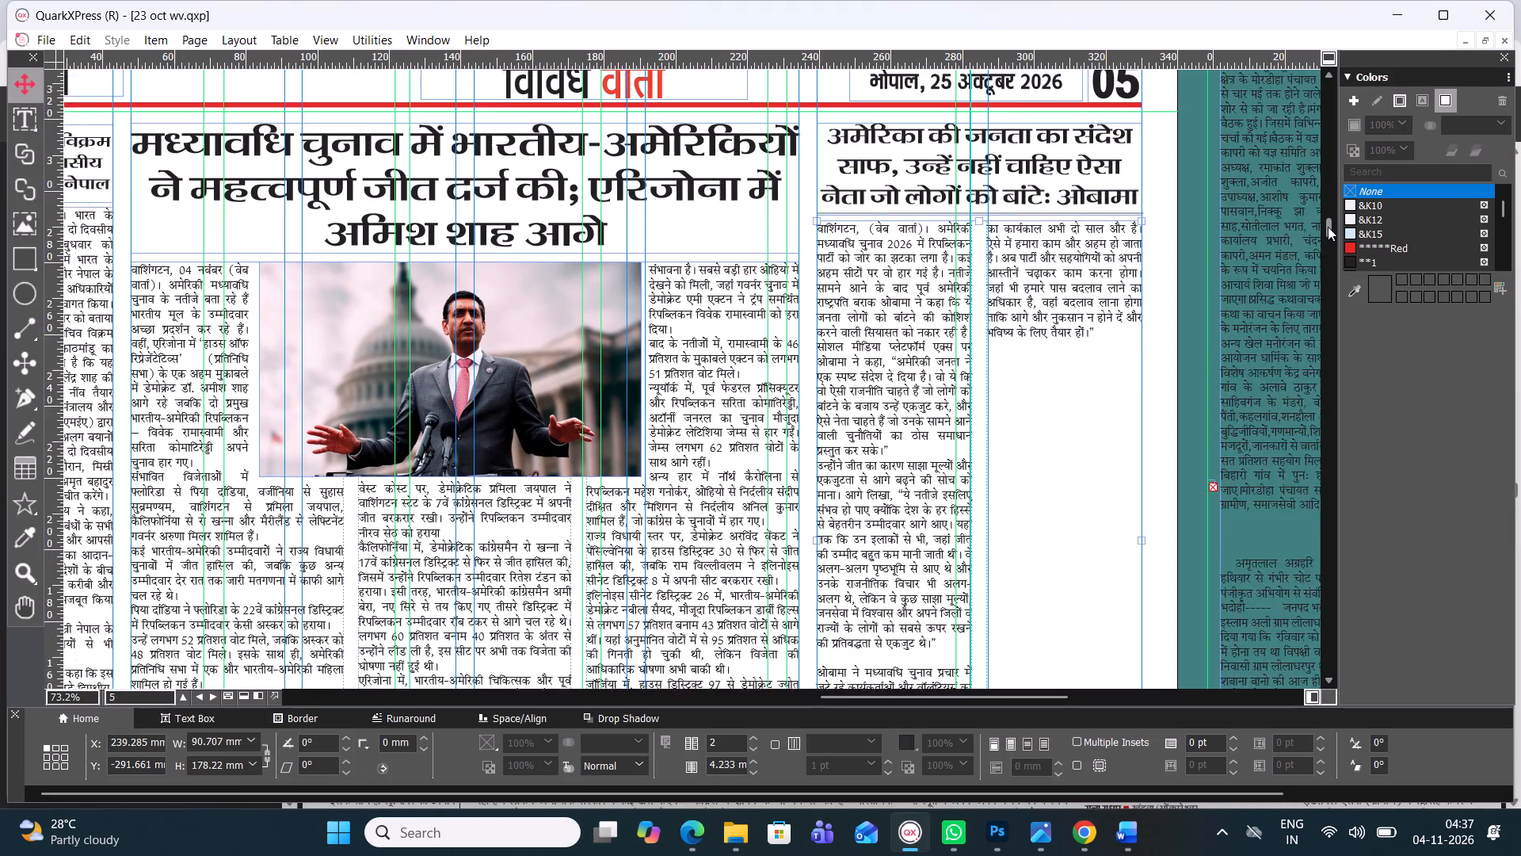
drag(1328, 227, 1328, 226)
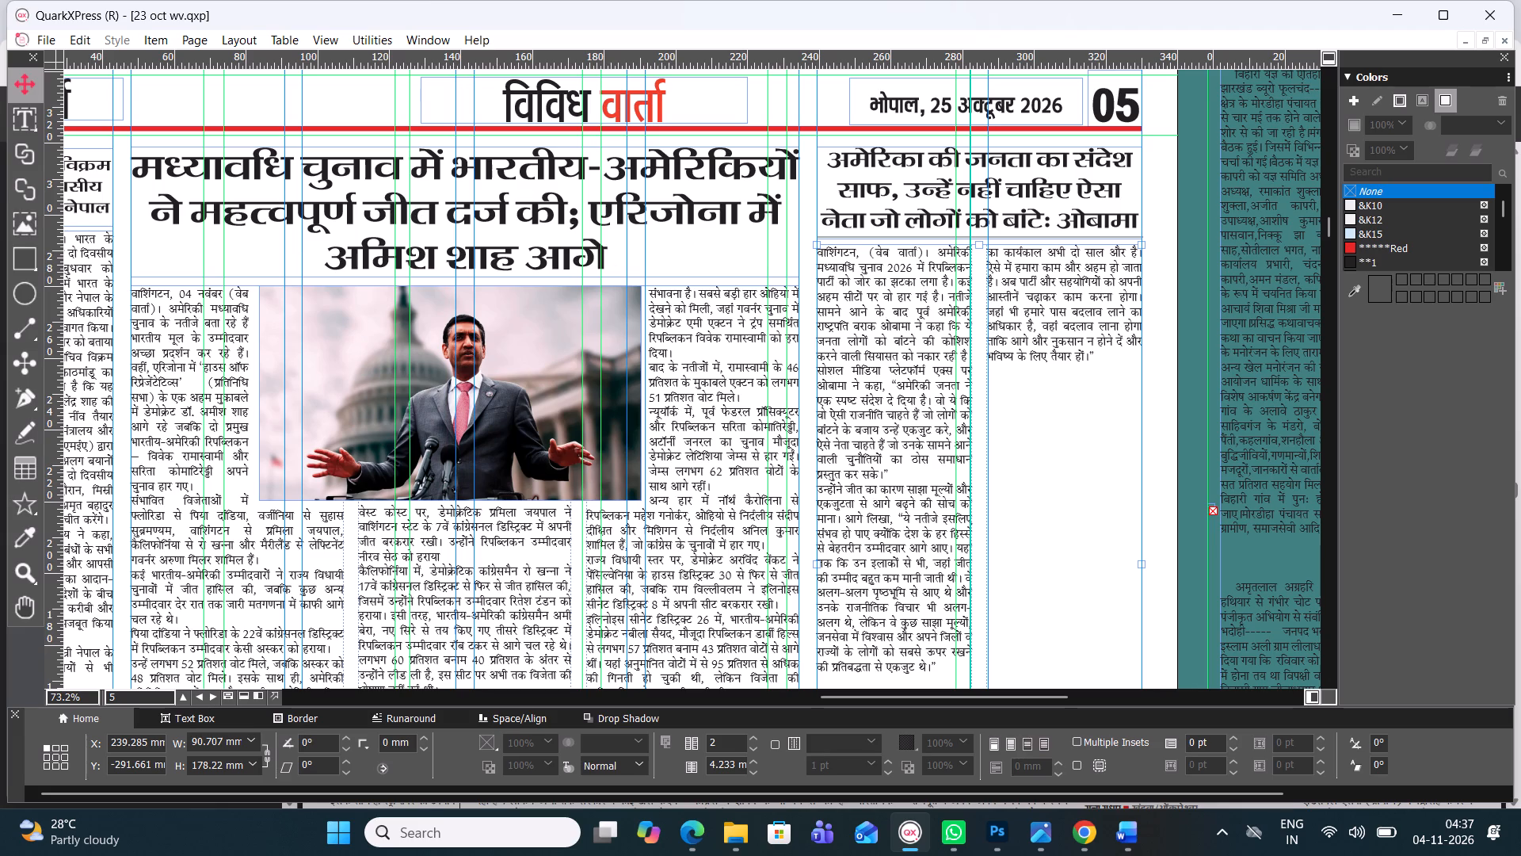
click(936, 180)
double_click(931, 198)
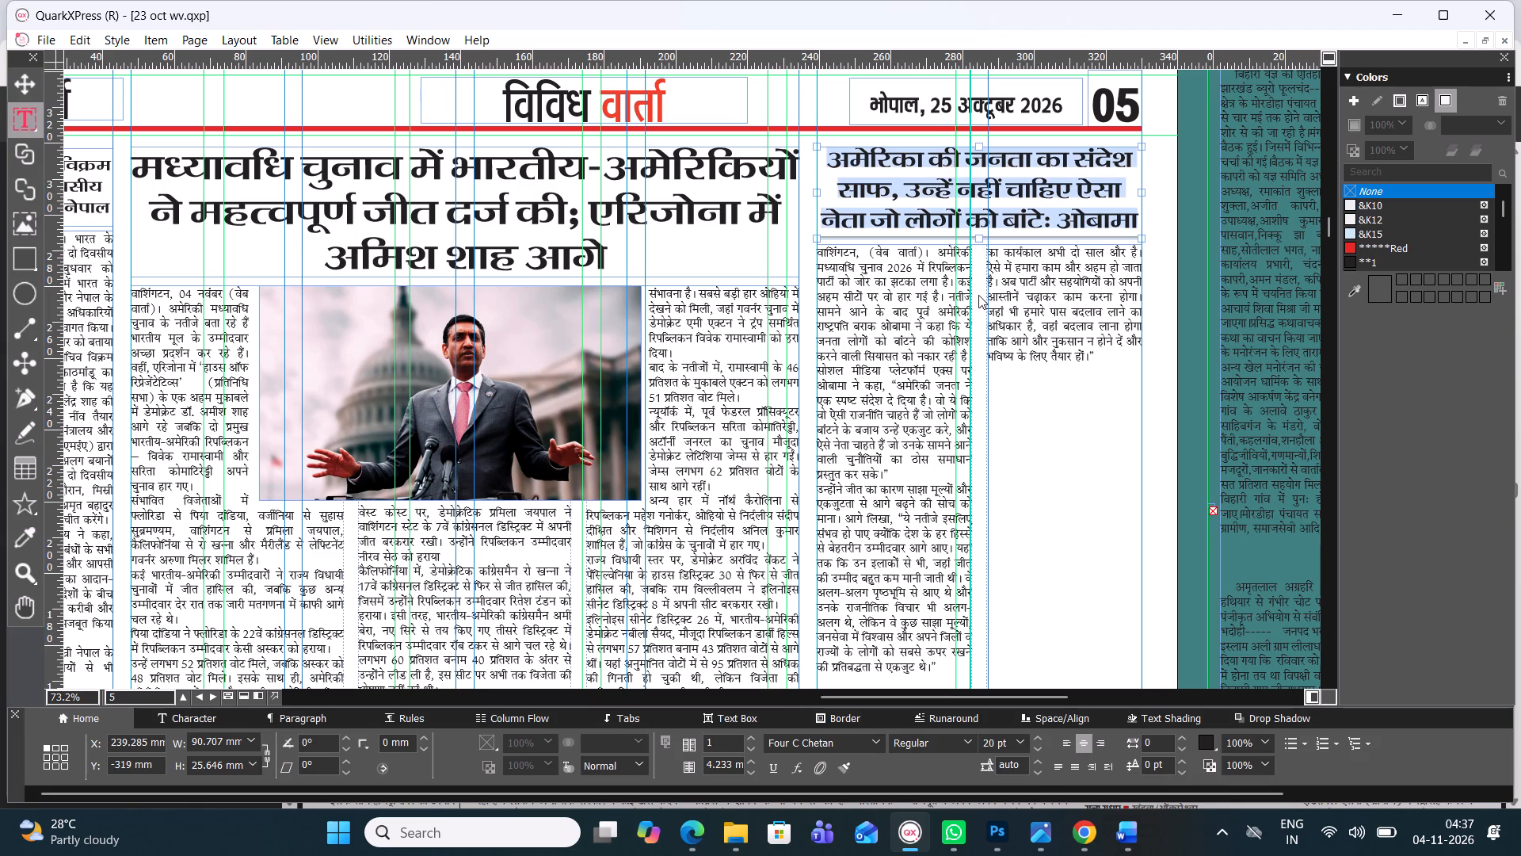
key(ctrl+c)
click(1083, 848)
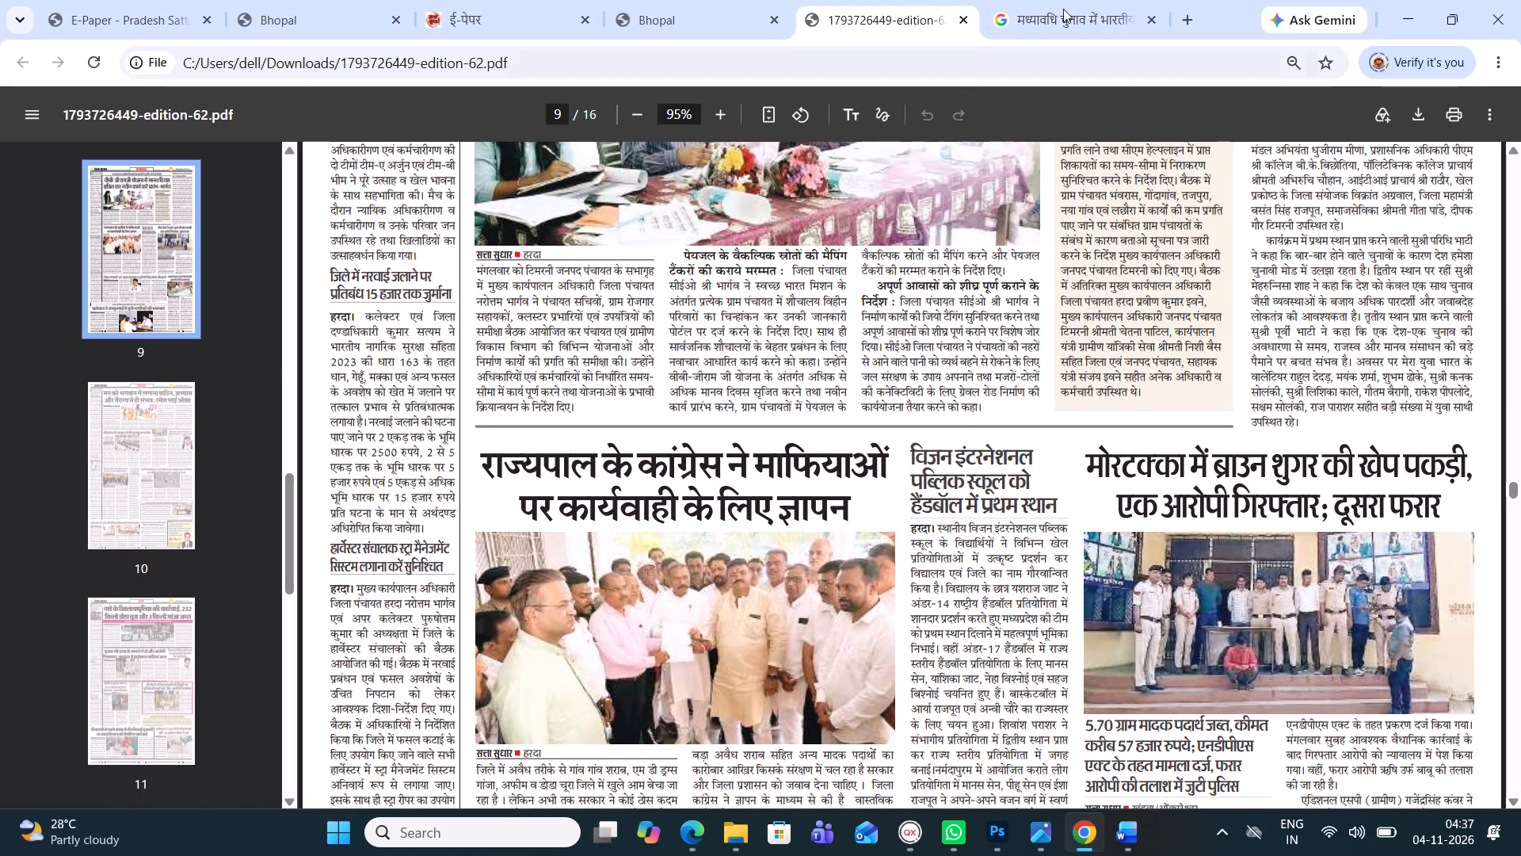
click(1113, 24)
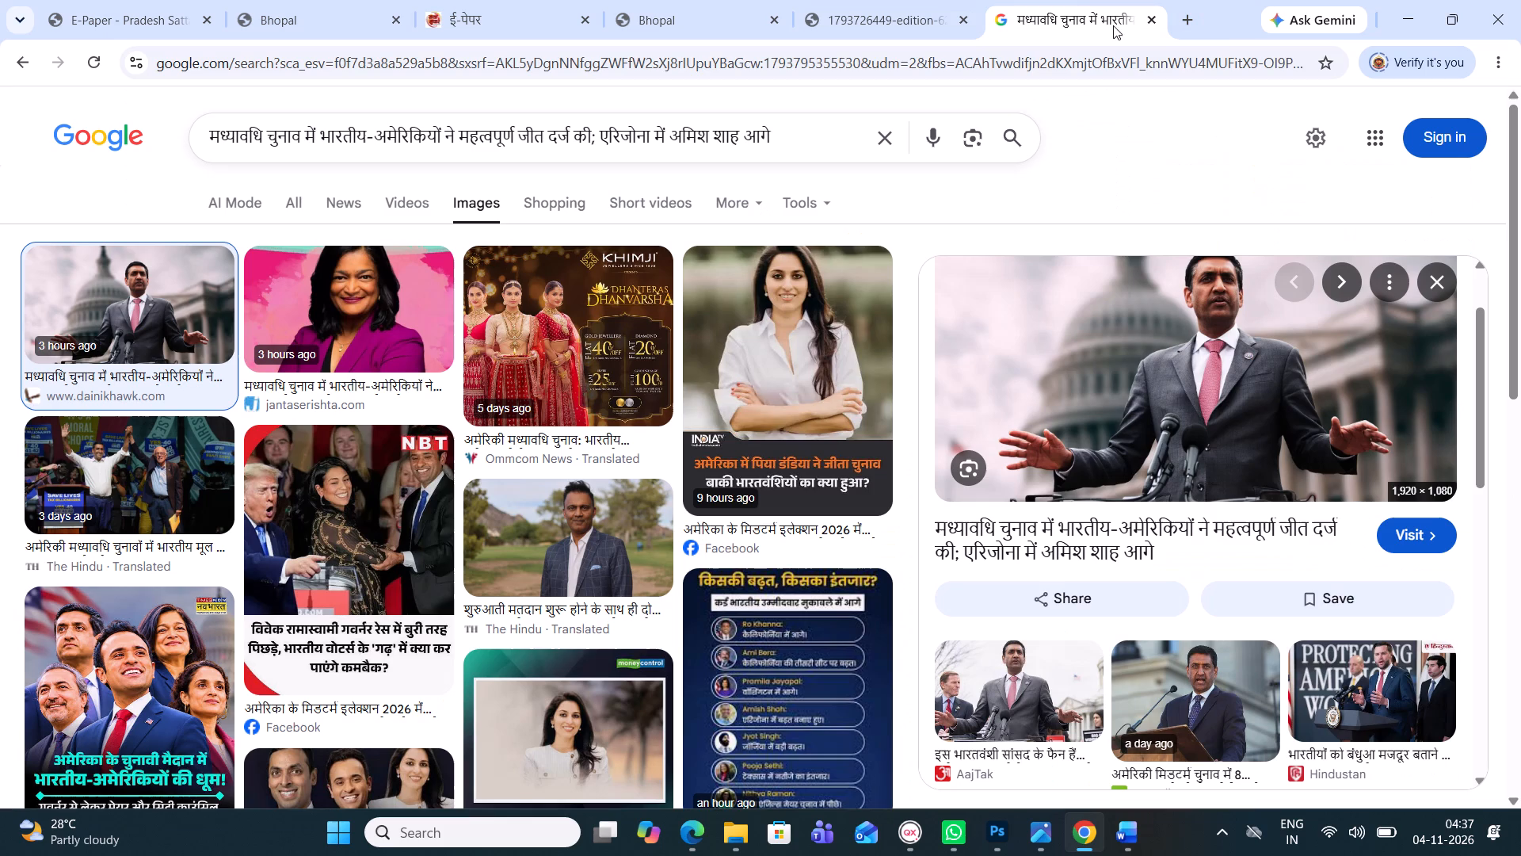
click(877, 137)
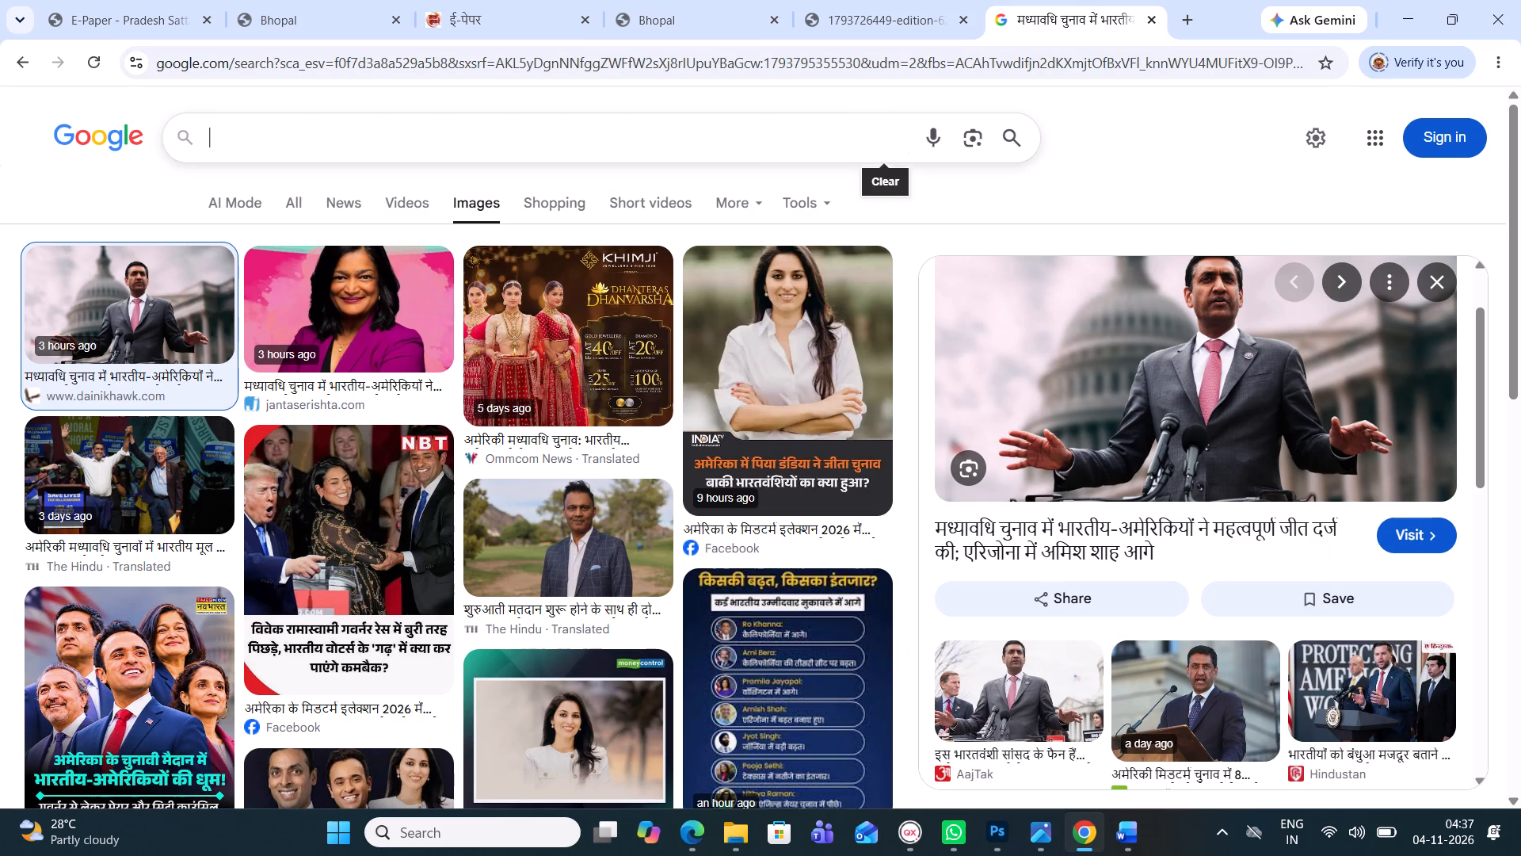
key(ctrl+v)
key(Return)
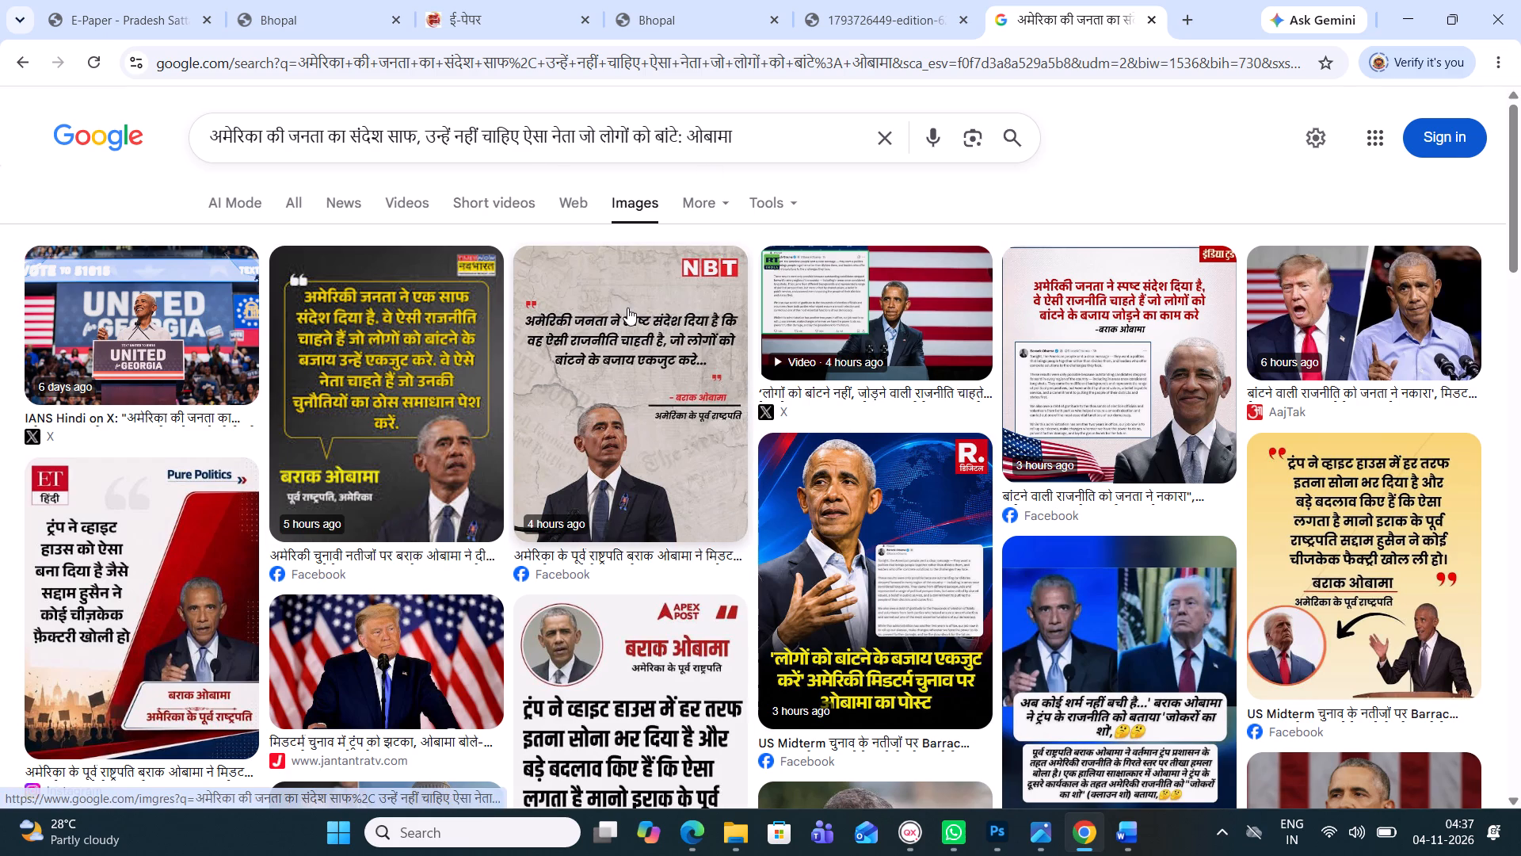
Examine the image results for the Obama headline and preview the dw.com photo of Obama in profile with its related images.
scroll(627, 308, down, 1)
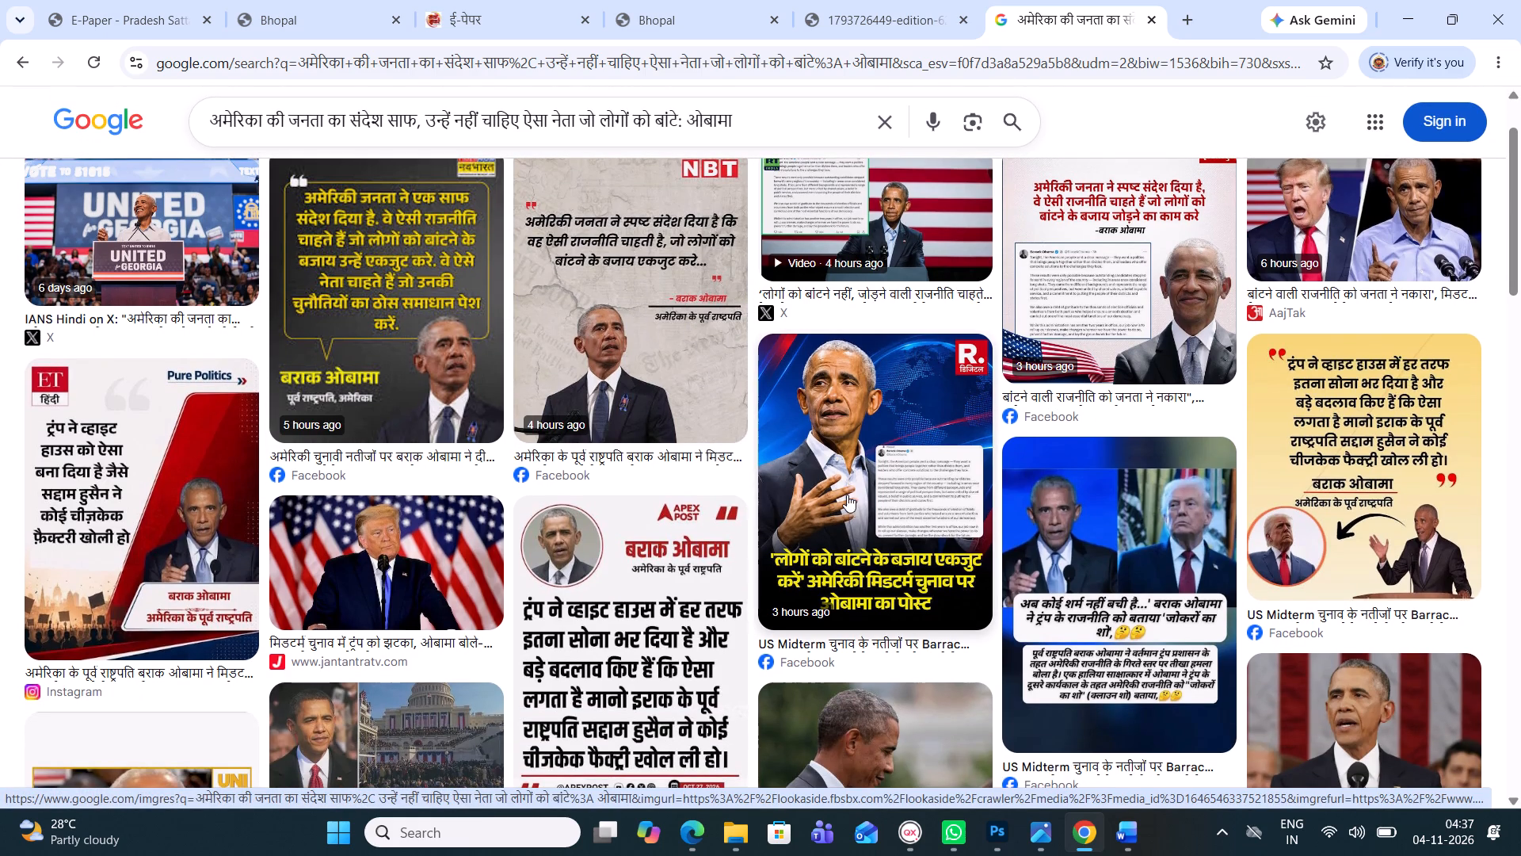
scroll(790, 614, down, 2)
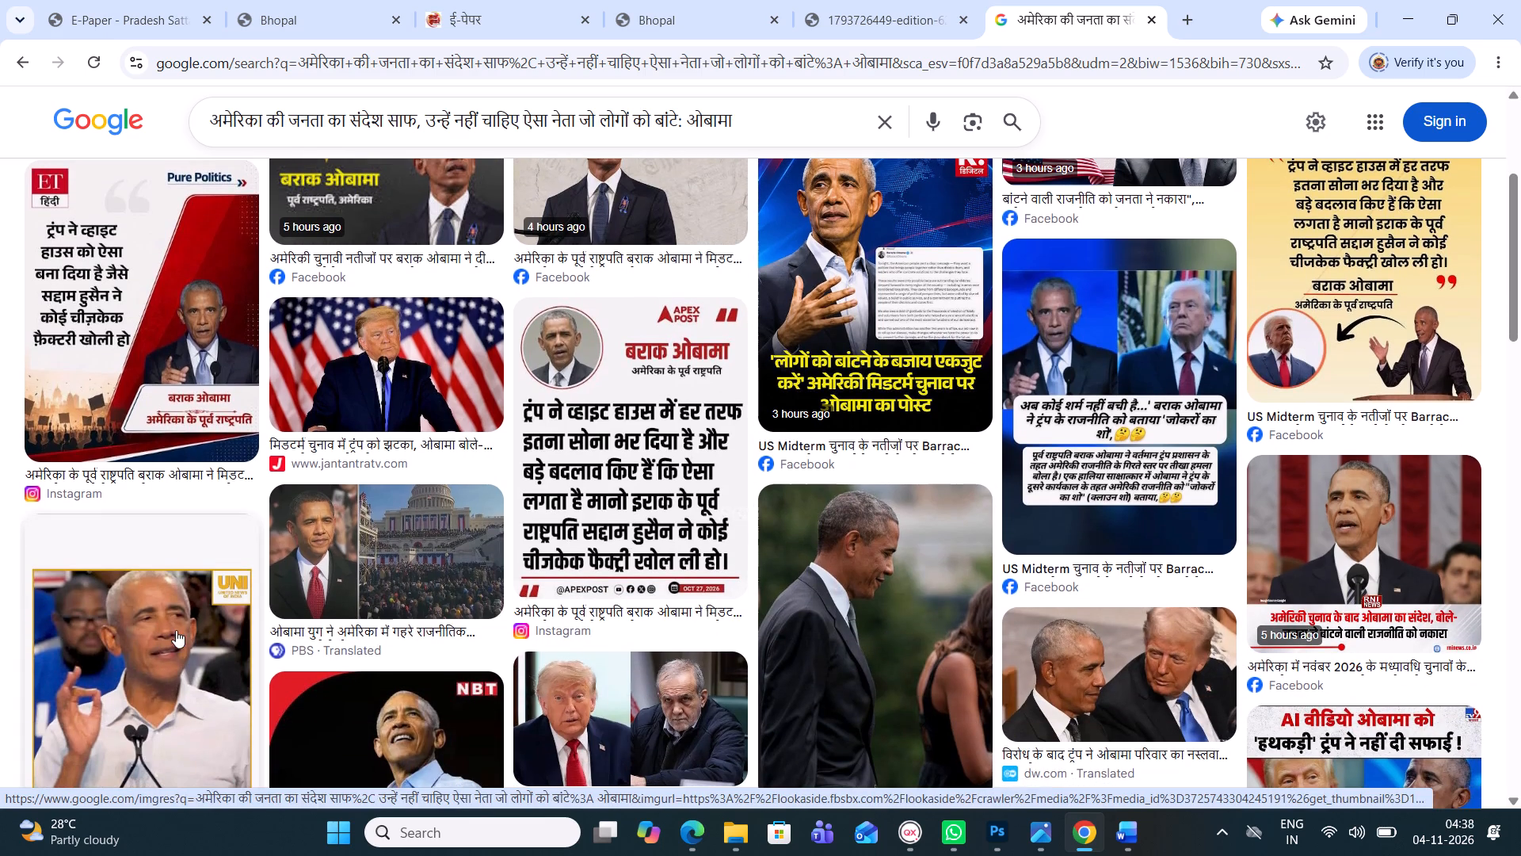
scroll(176, 632, down, 1)
scroll(176, 633, up, 2)
scroll(176, 633, down, 1)
click(954, 632)
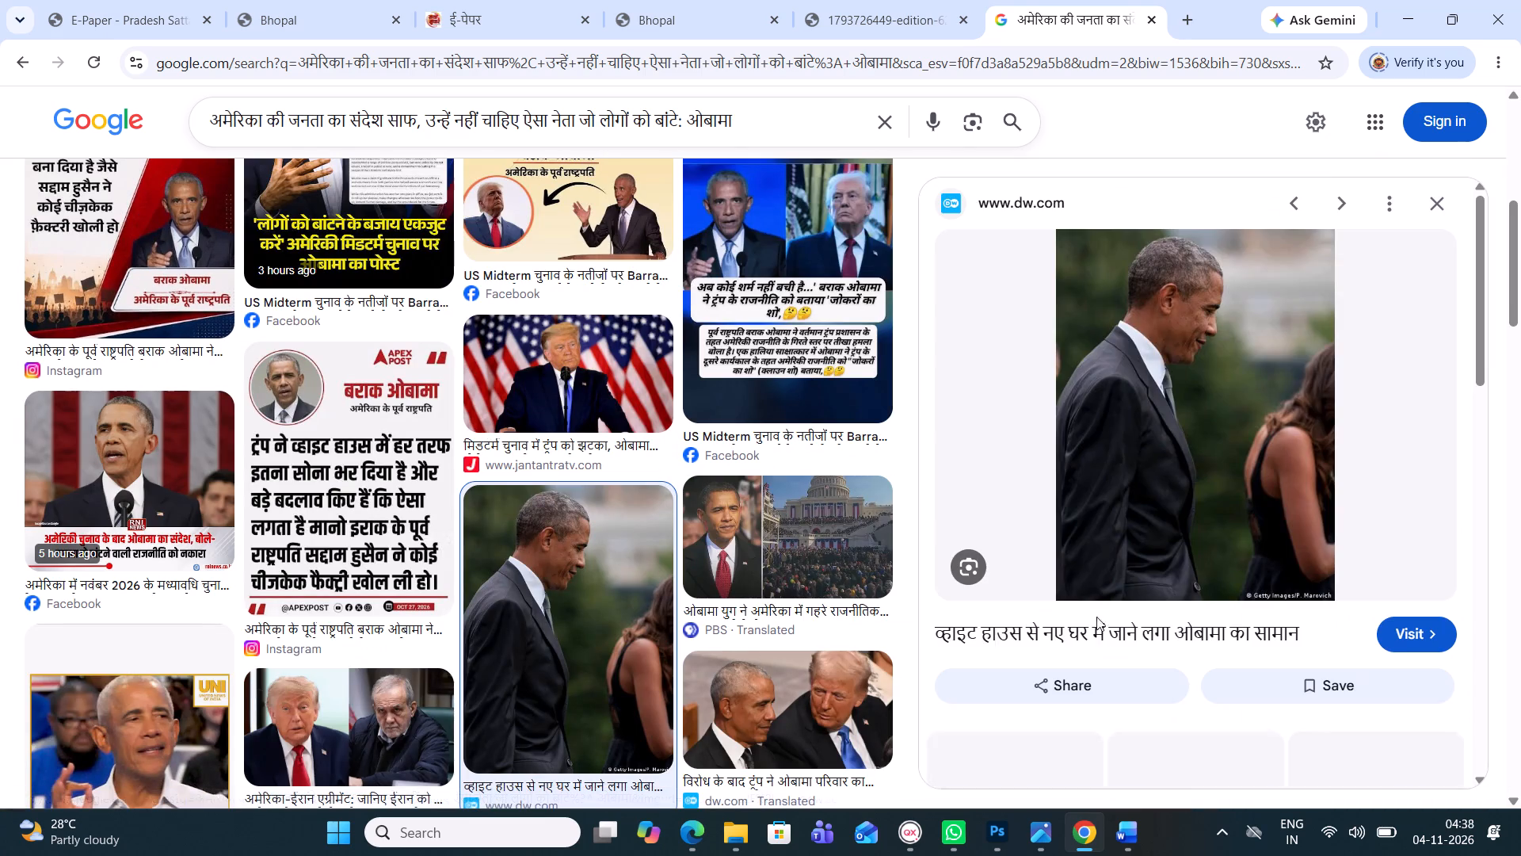
scroll(1123, 644, down, 2)
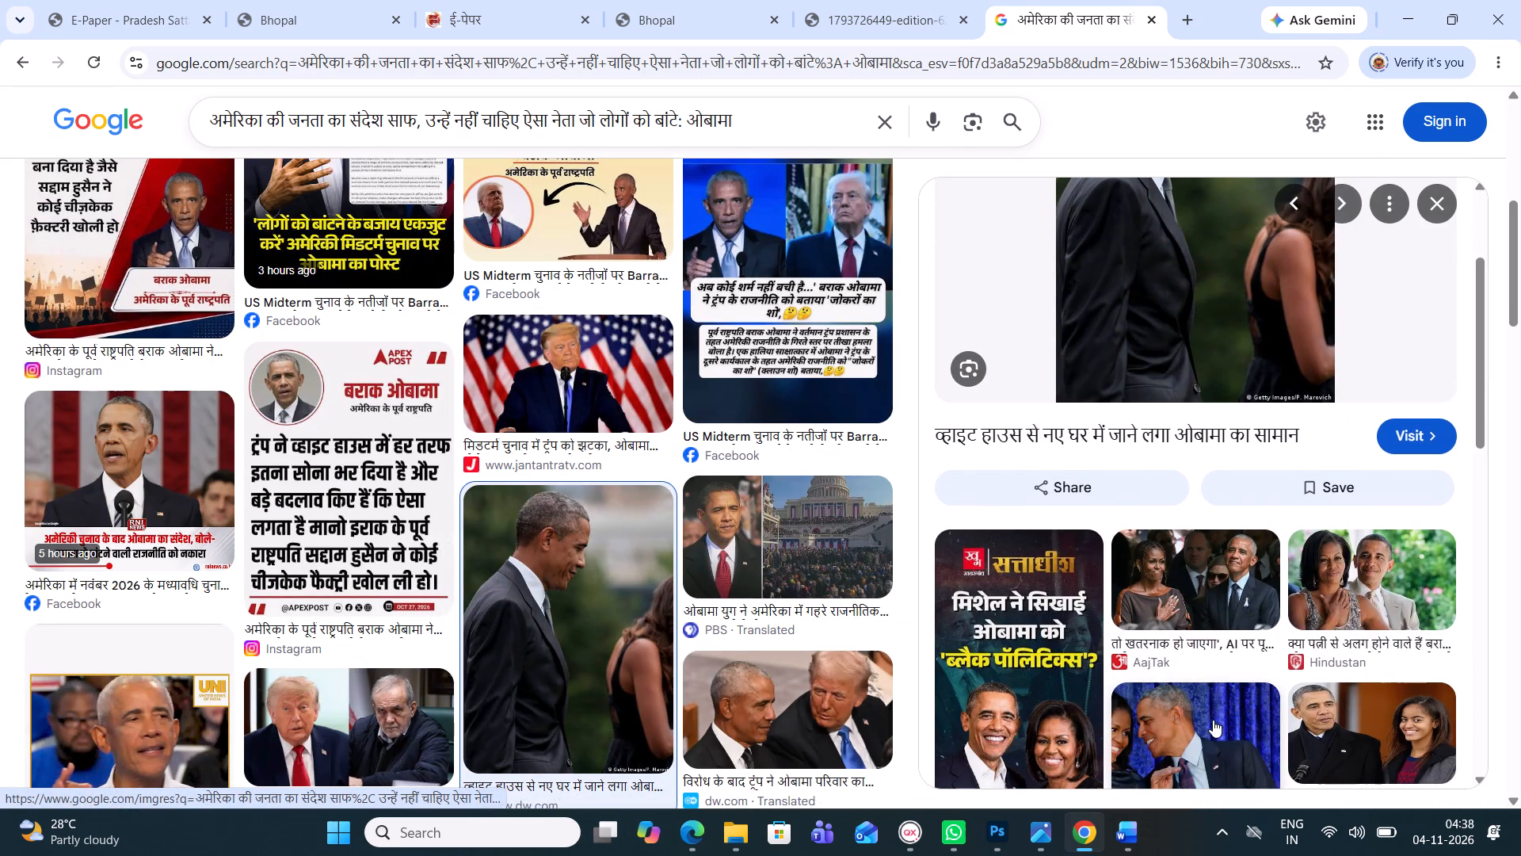
scroll(676, 685, down, 2)
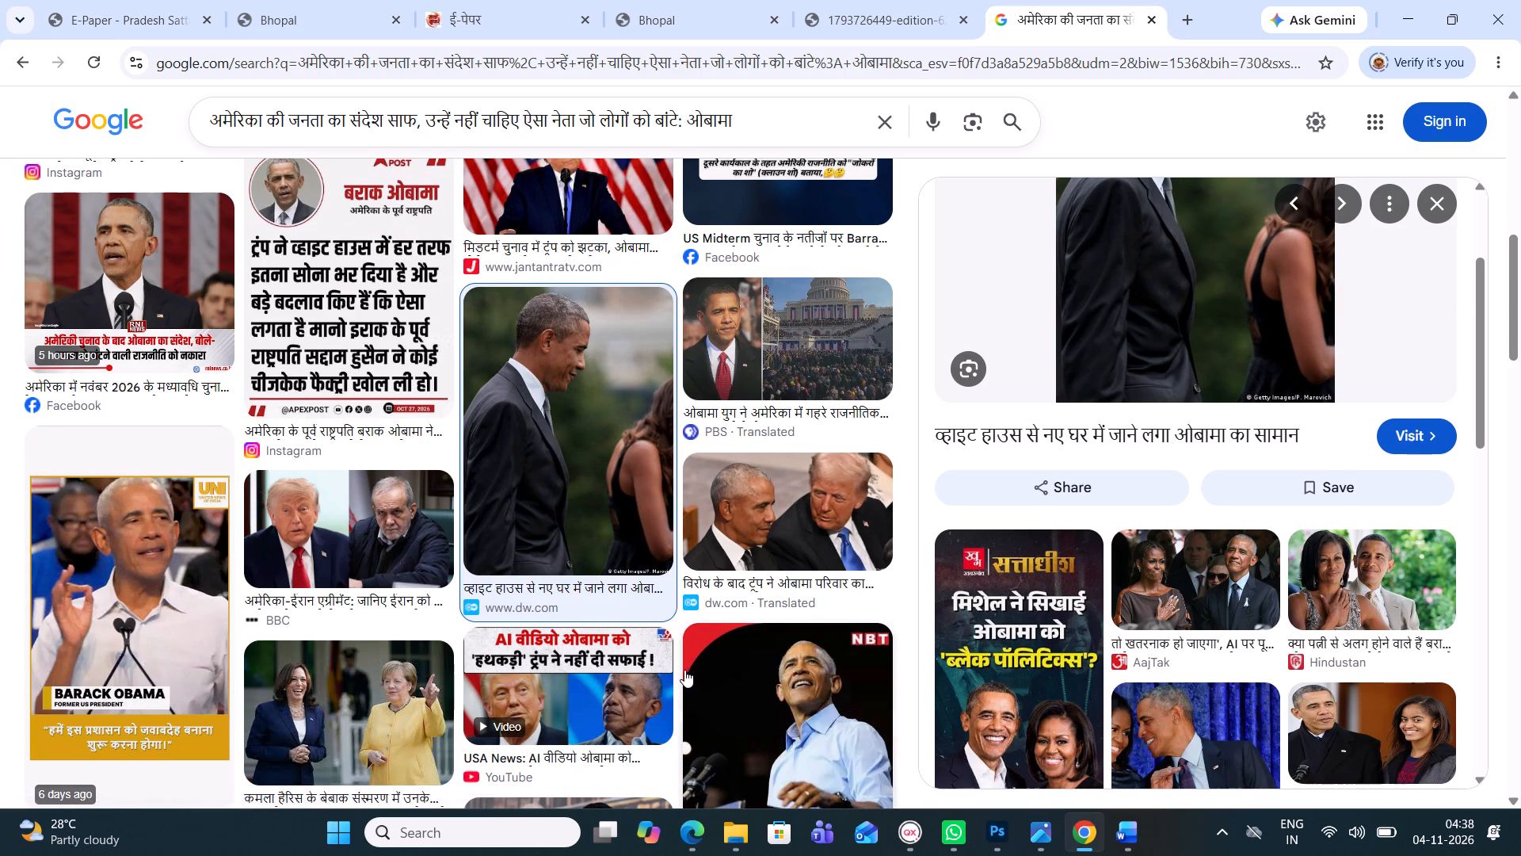
Preview the NBT image of Obama in a blue shirt, look through its related images for a usable photo, and close the preview.
click(812, 692)
scroll(970, 583, down, 5)
scroll(970, 589, up, 1)
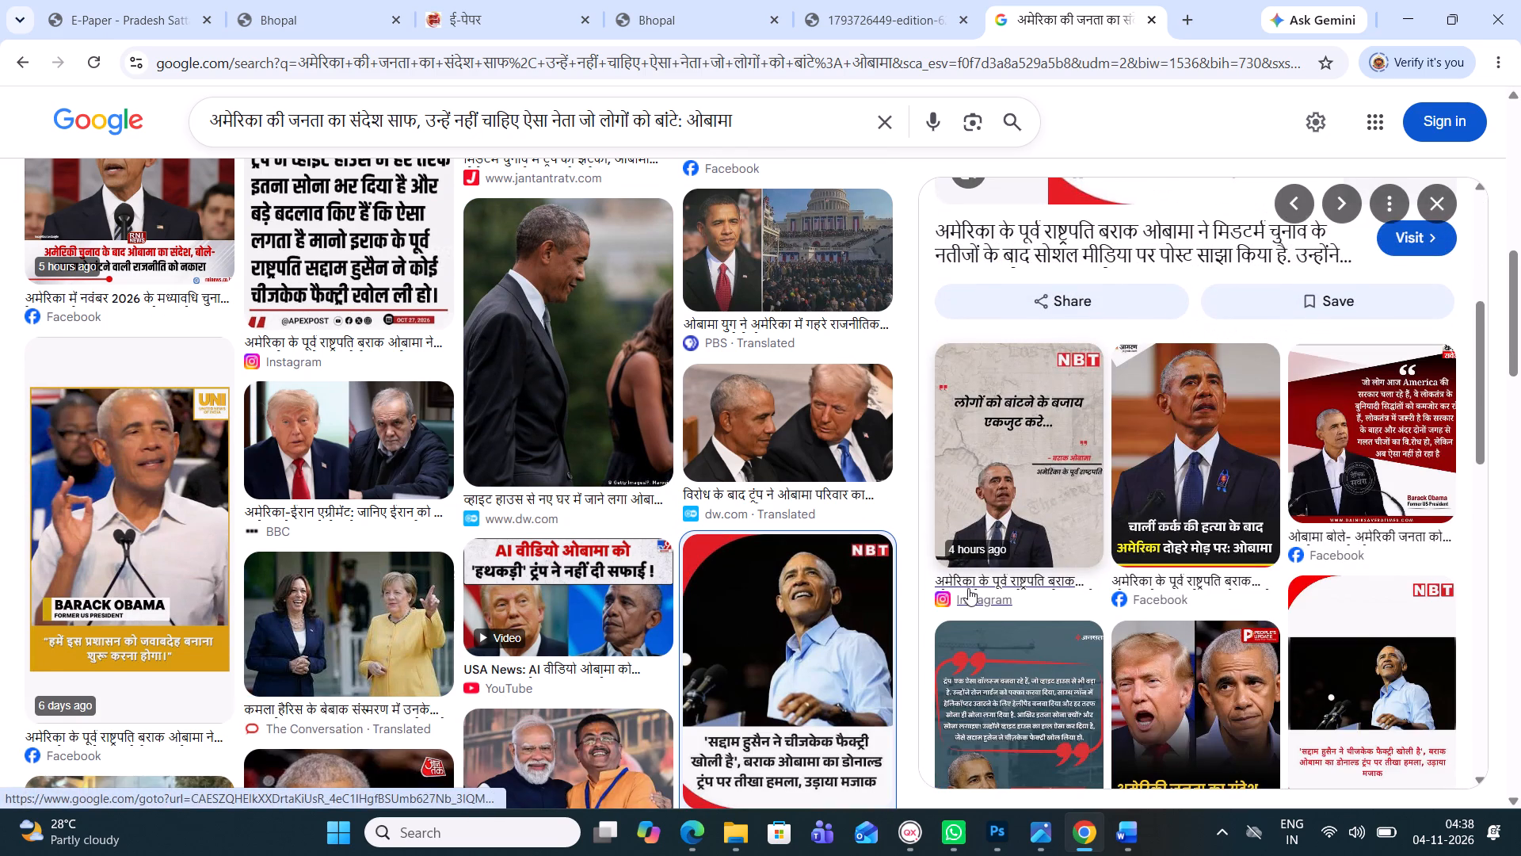
scroll(970, 607, down, 1)
scroll(970, 607, up, 1)
scroll(985, 632, down, 1)
scroll(1073, 630, down, 3)
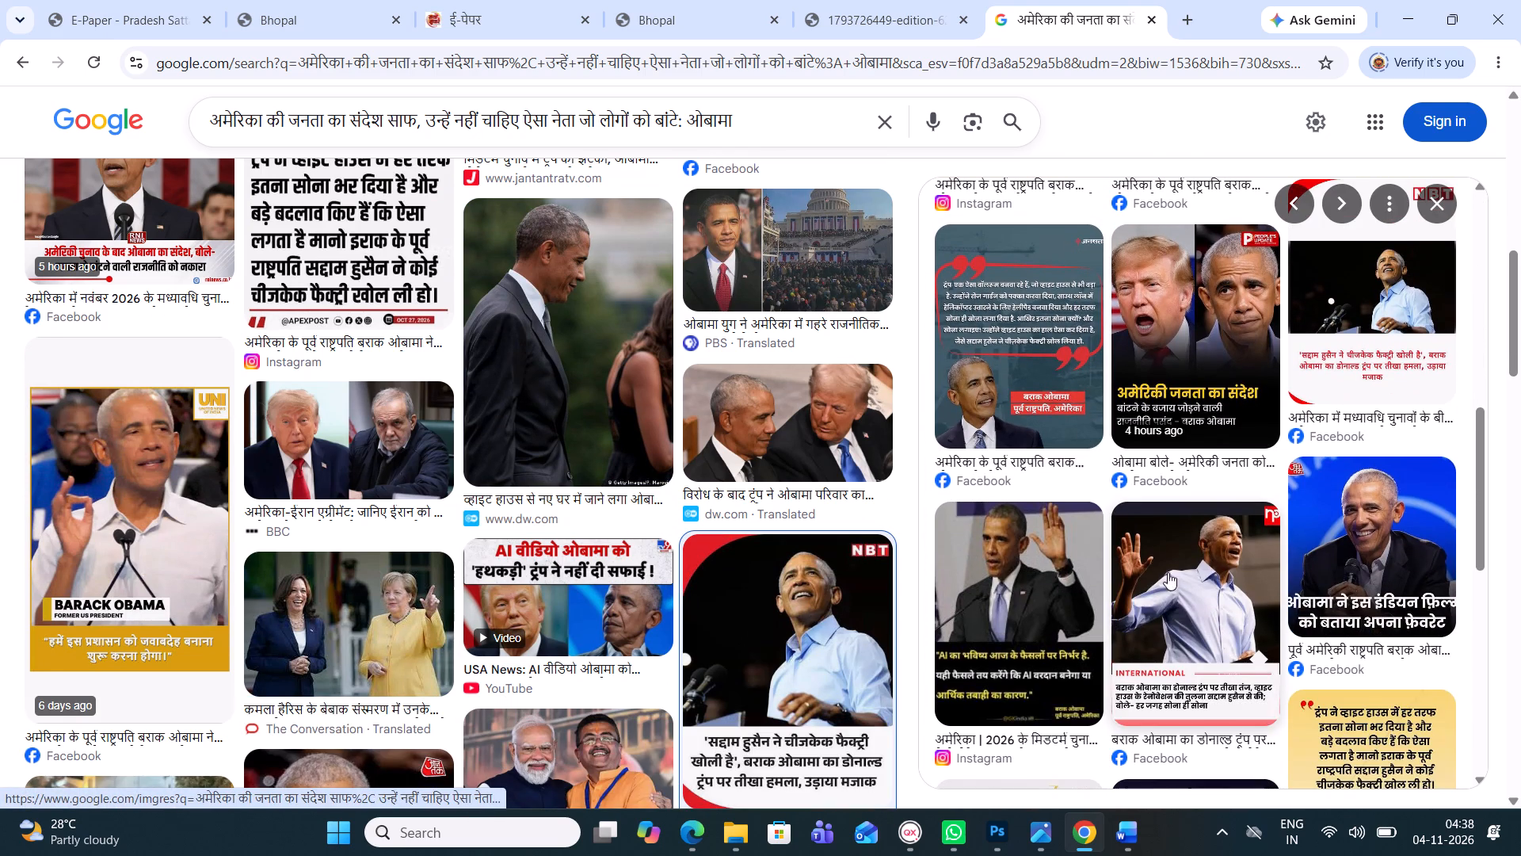
scroll(1168, 581, down, 1)
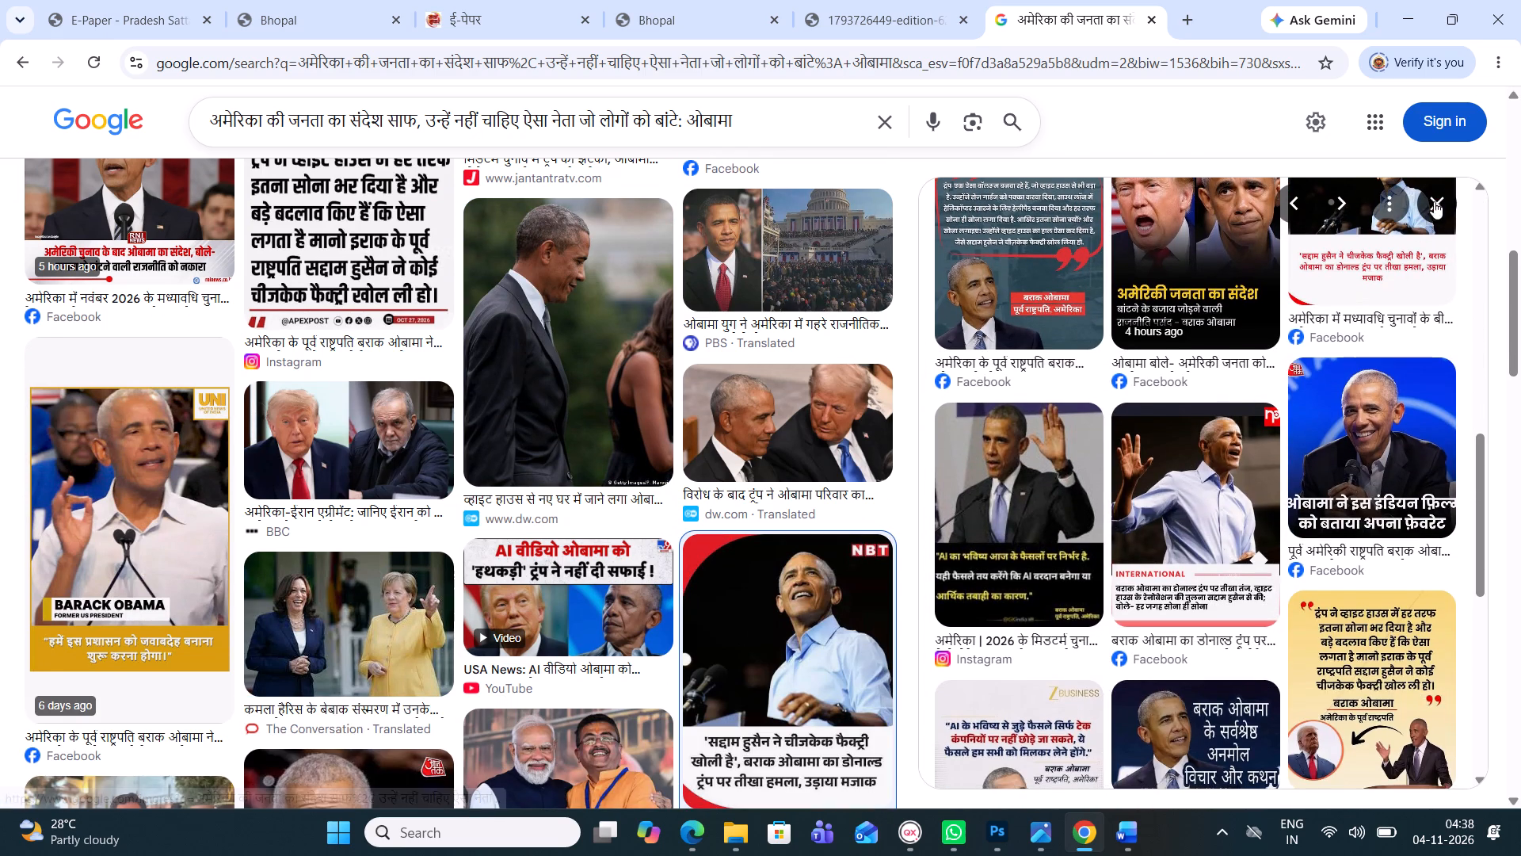
click(1448, 175)
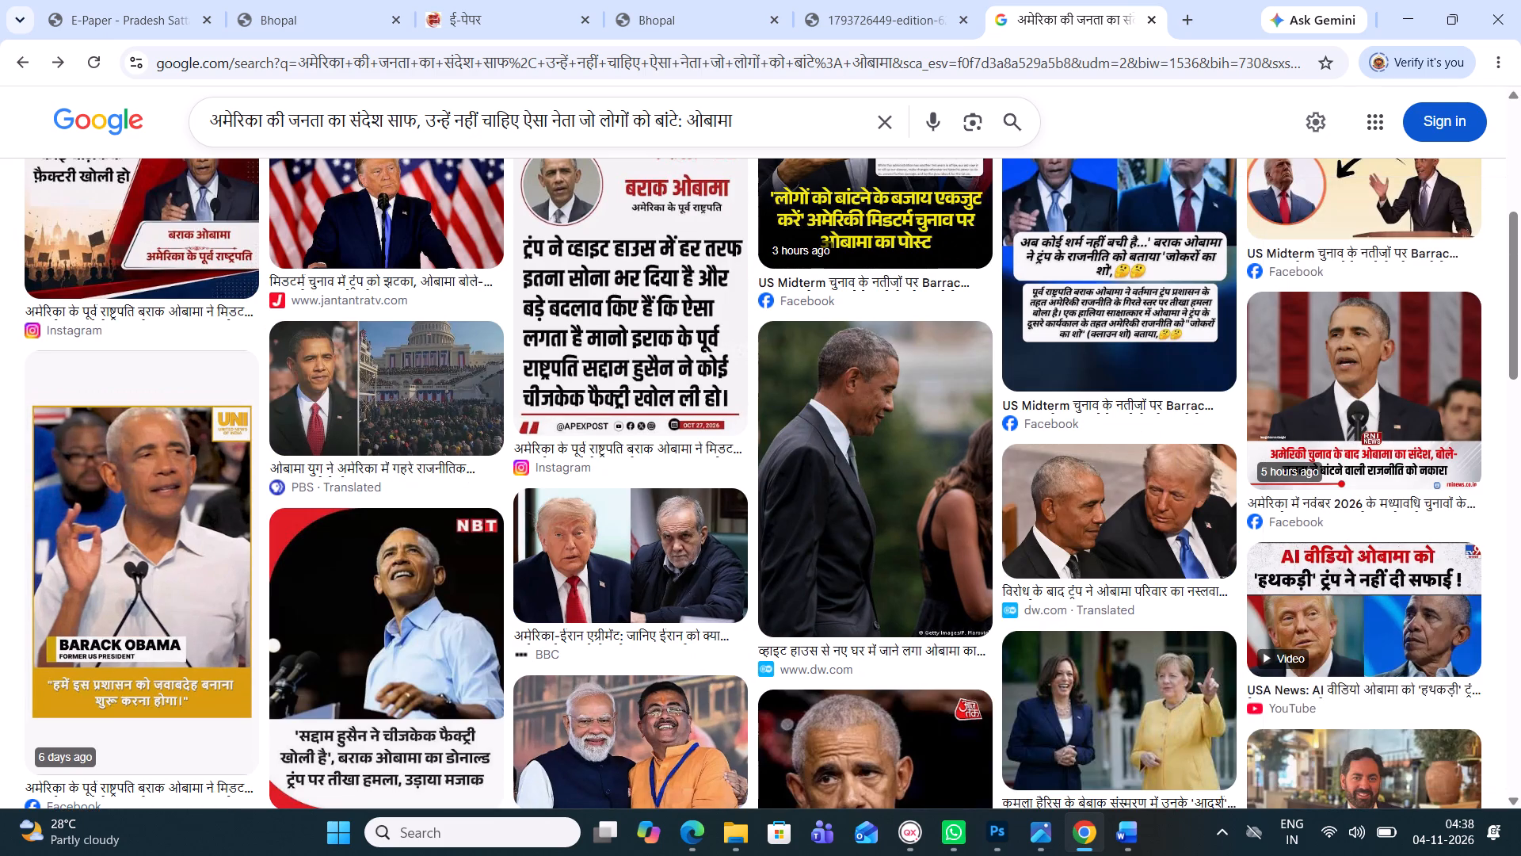
Run a new Google Images search for "obama".
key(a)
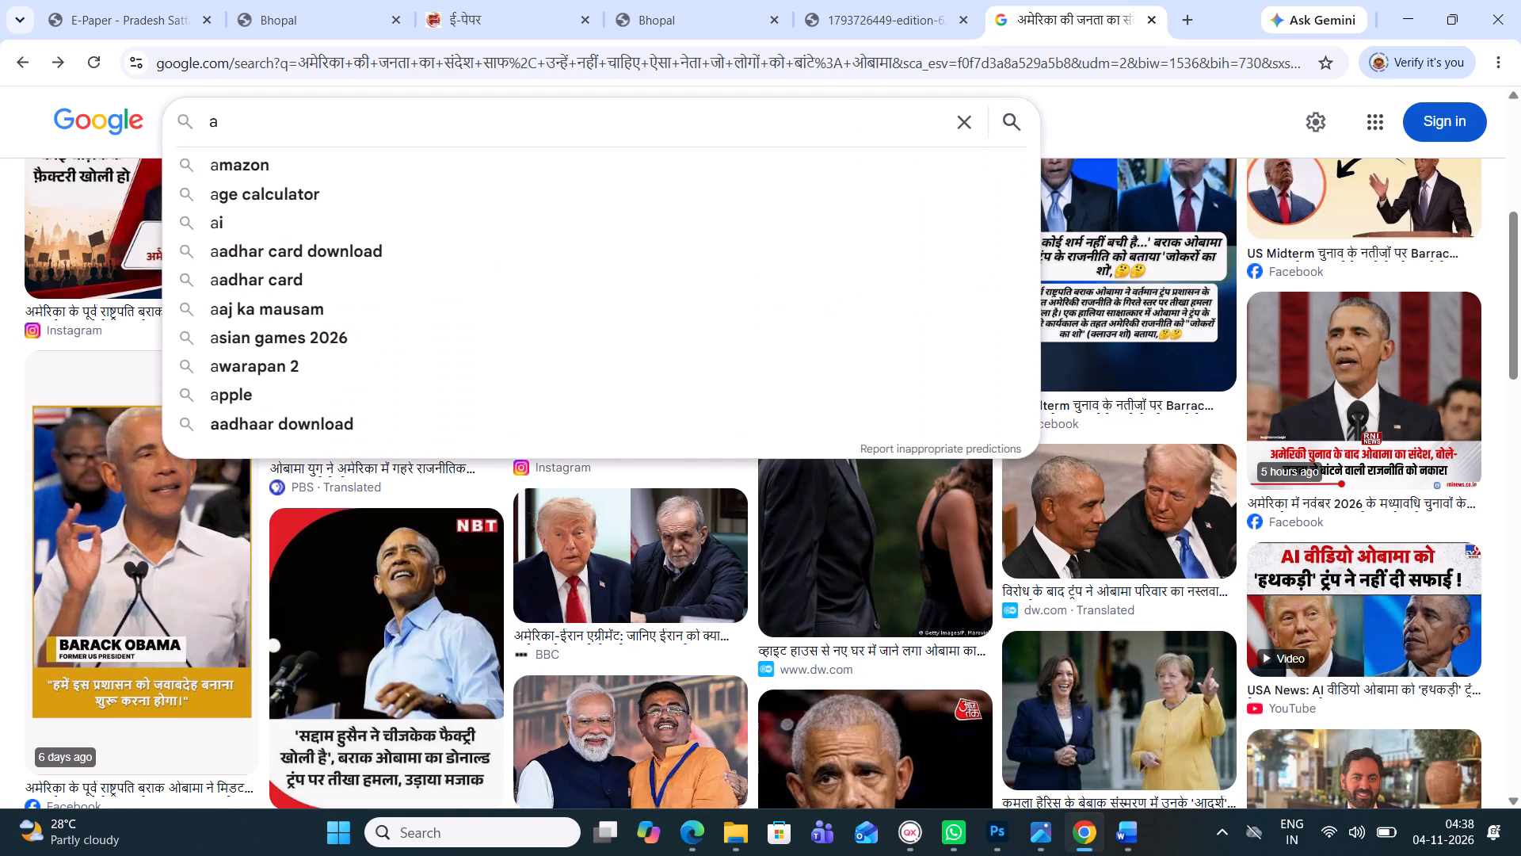
key(BackSpace)
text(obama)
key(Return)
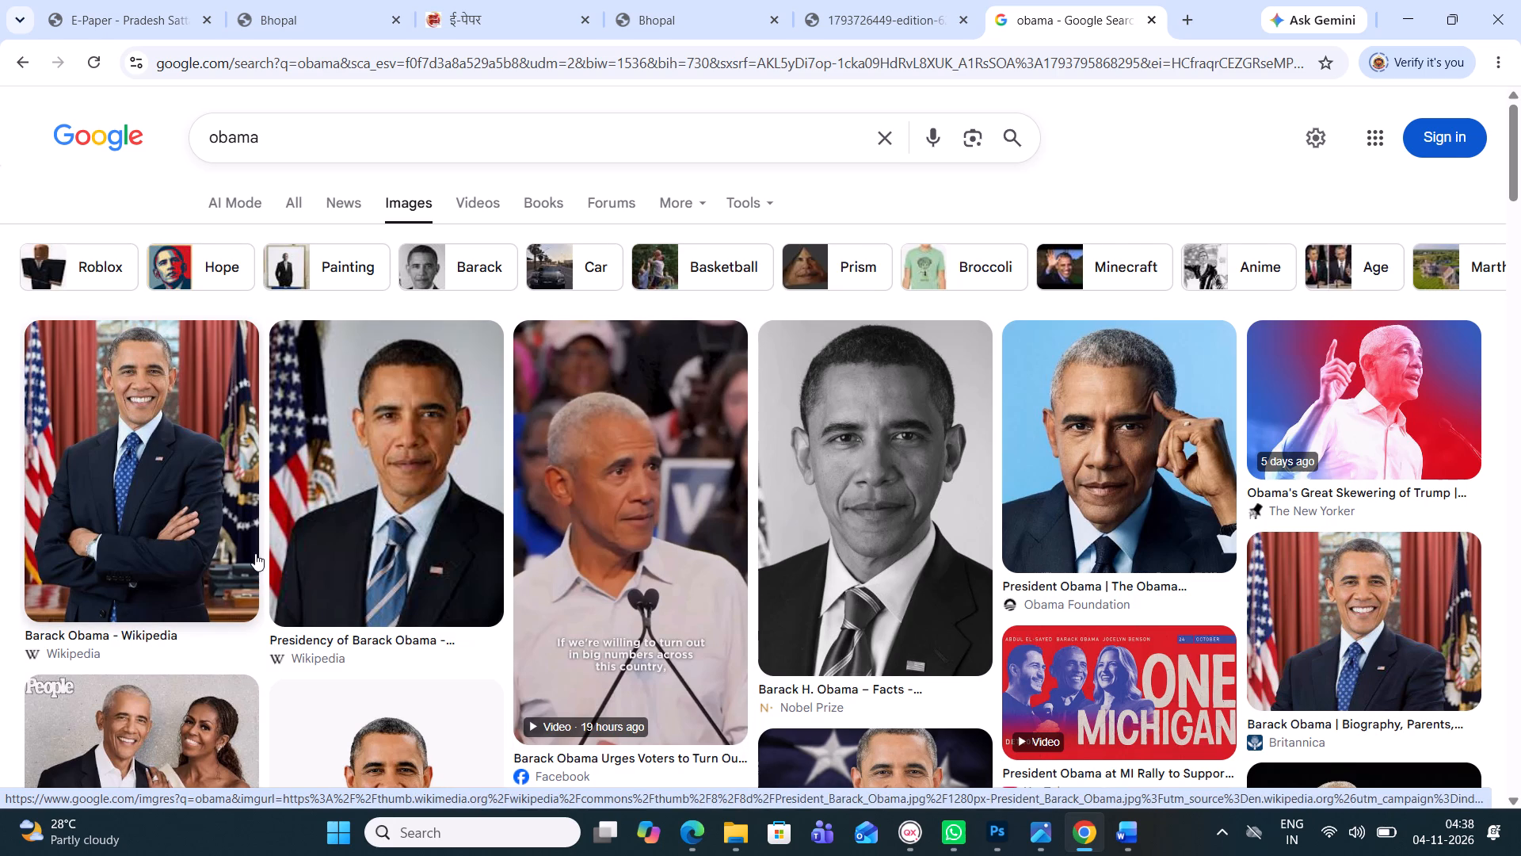
Examine the Obama photo results, previewing the Wikipedia portrait with crossed arms and looking through its related images.
scroll(255, 553, down, 3)
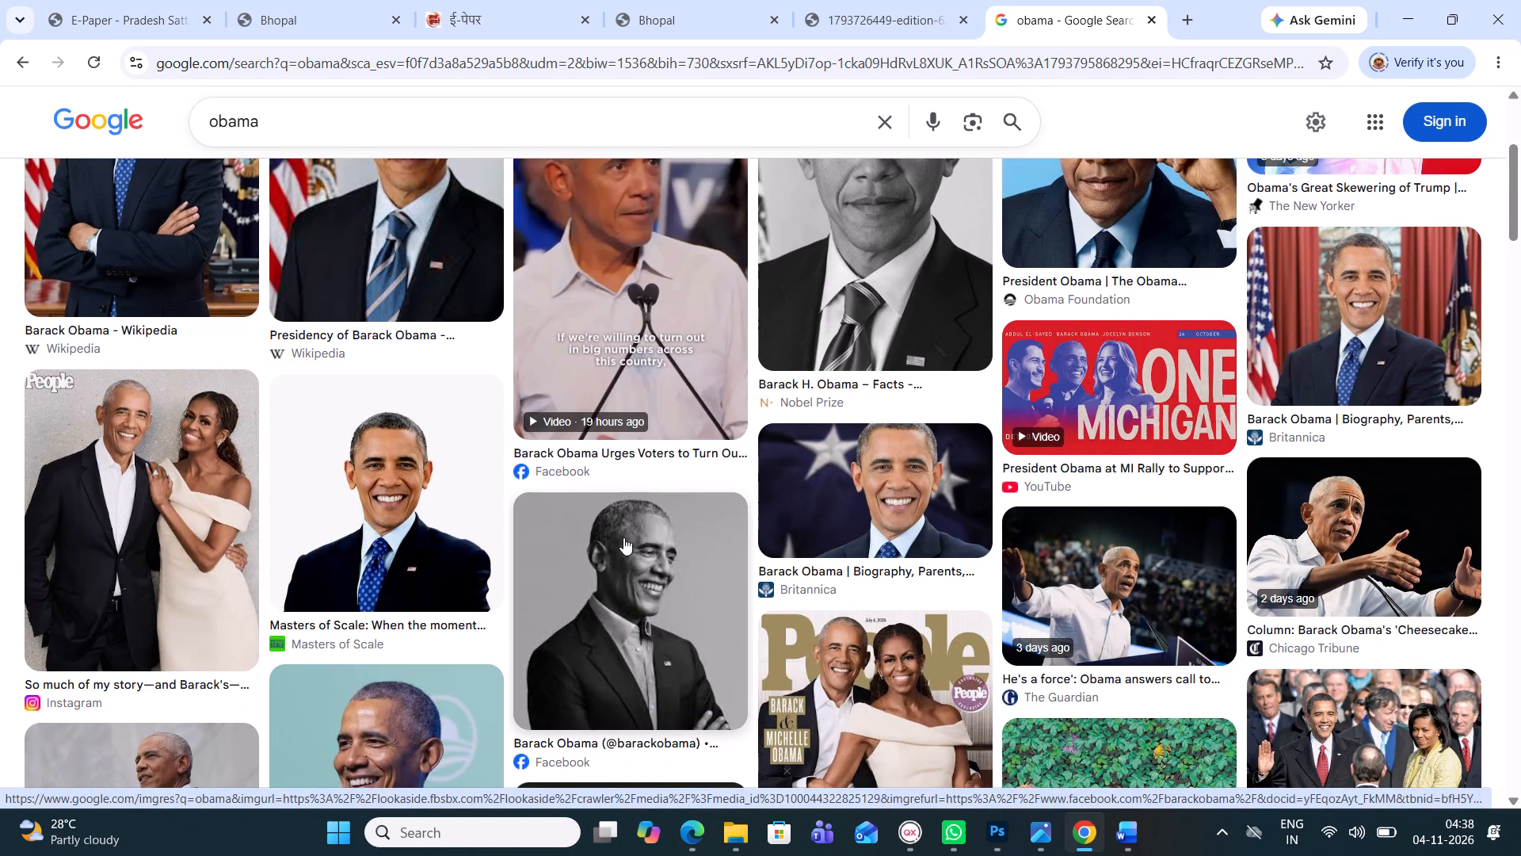
scroll(585, 463, up, 2)
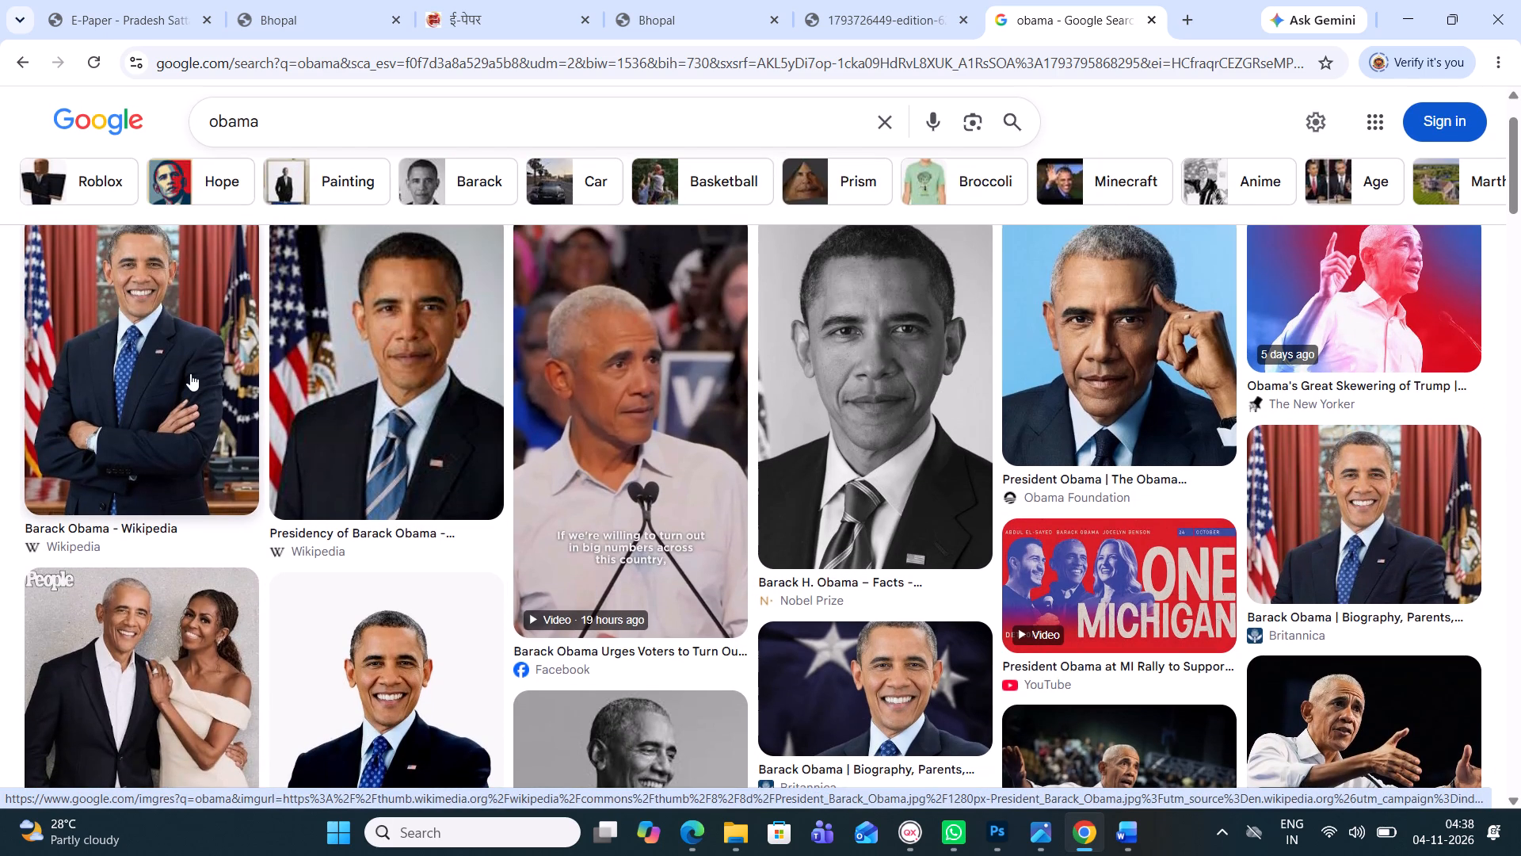
click(190, 373)
scroll(1135, 438, down, 2)
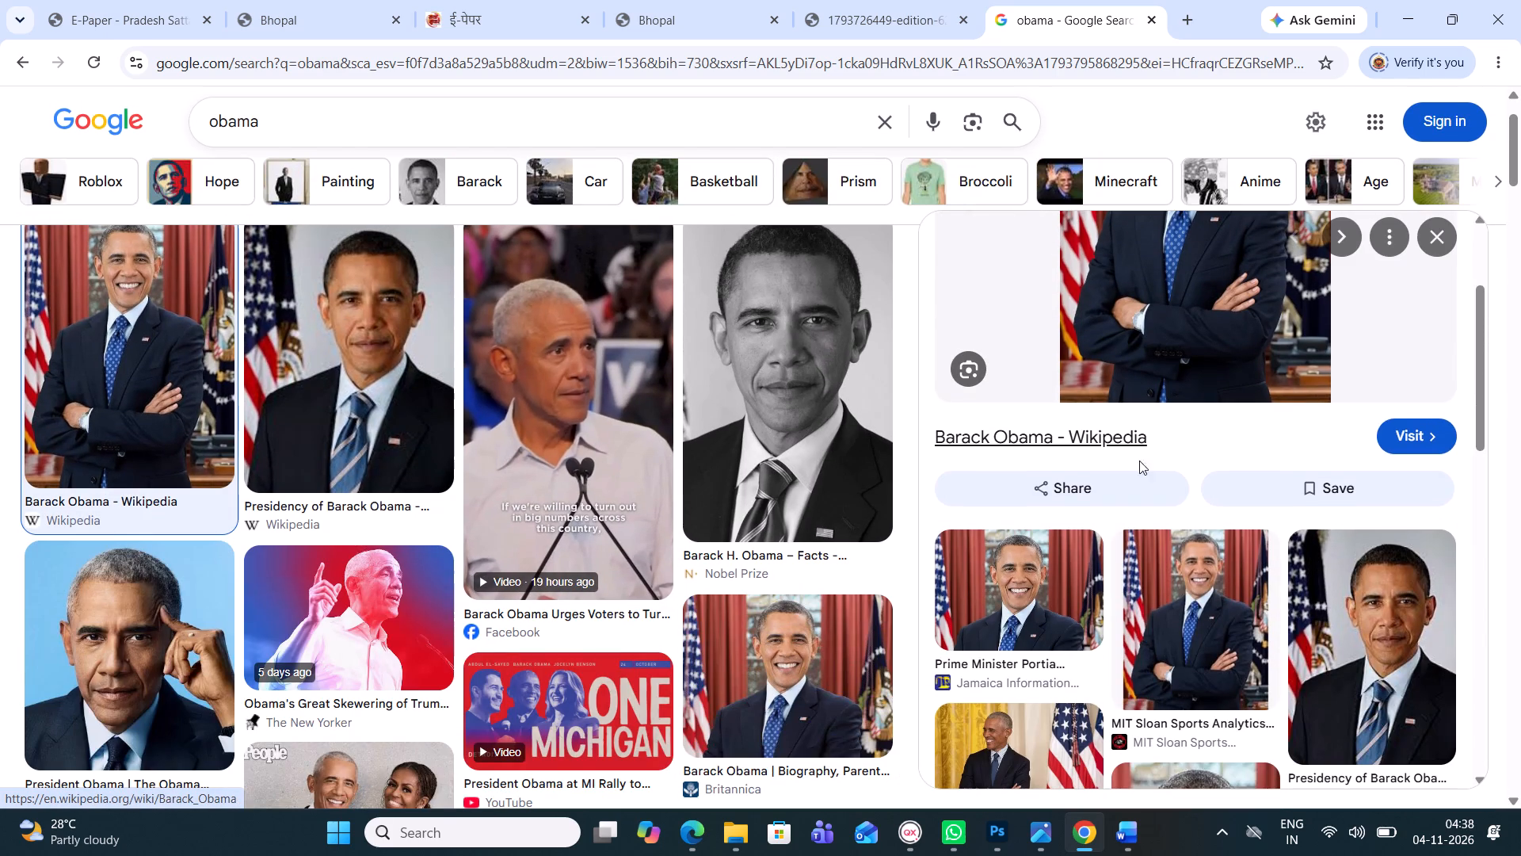
scroll(1096, 605, down, 2)
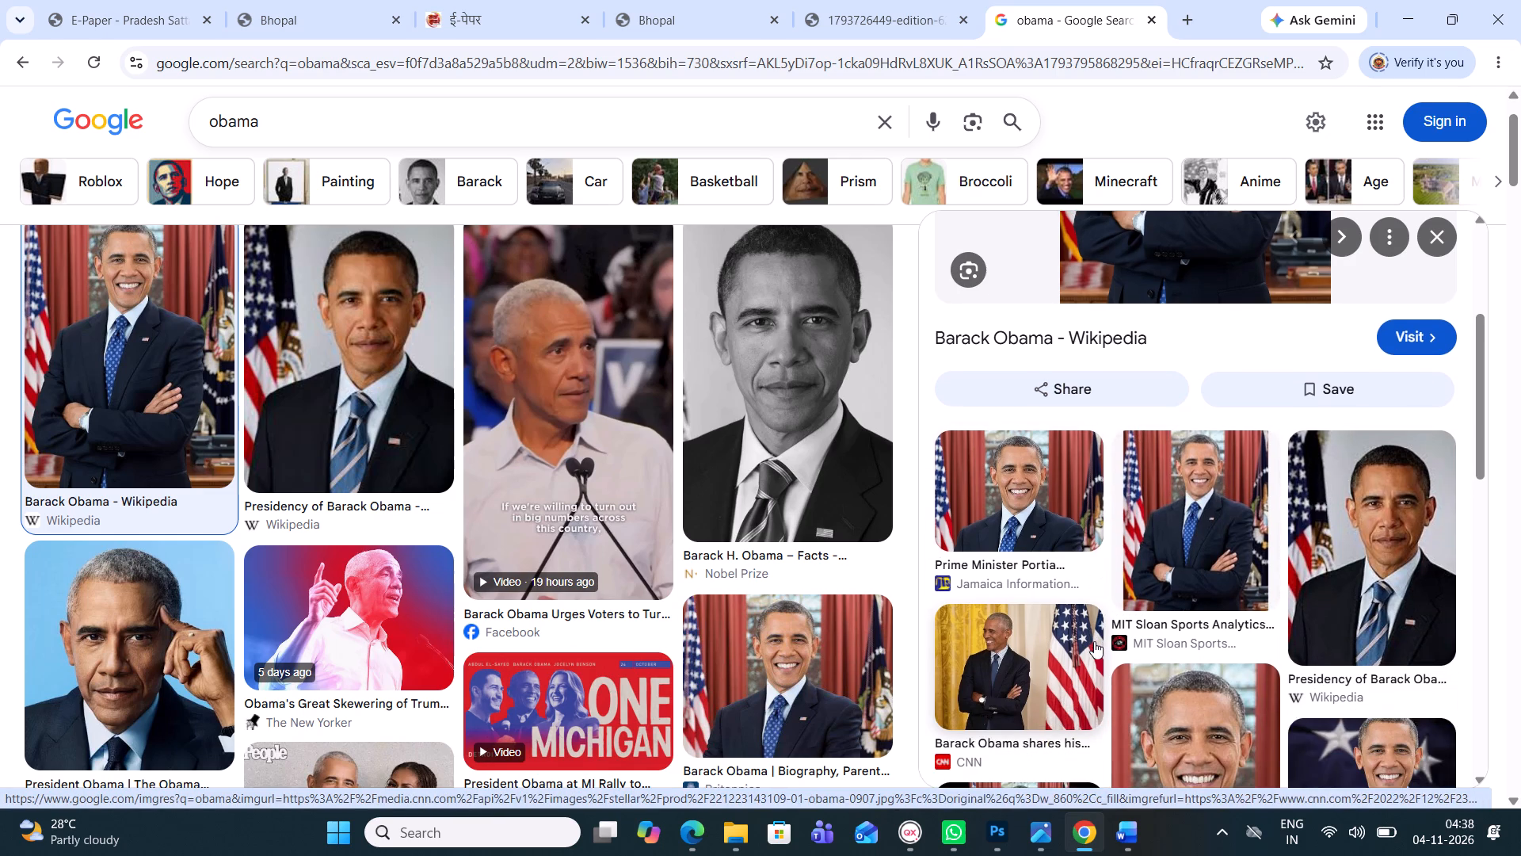
scroll(1094, 641, down, 2)
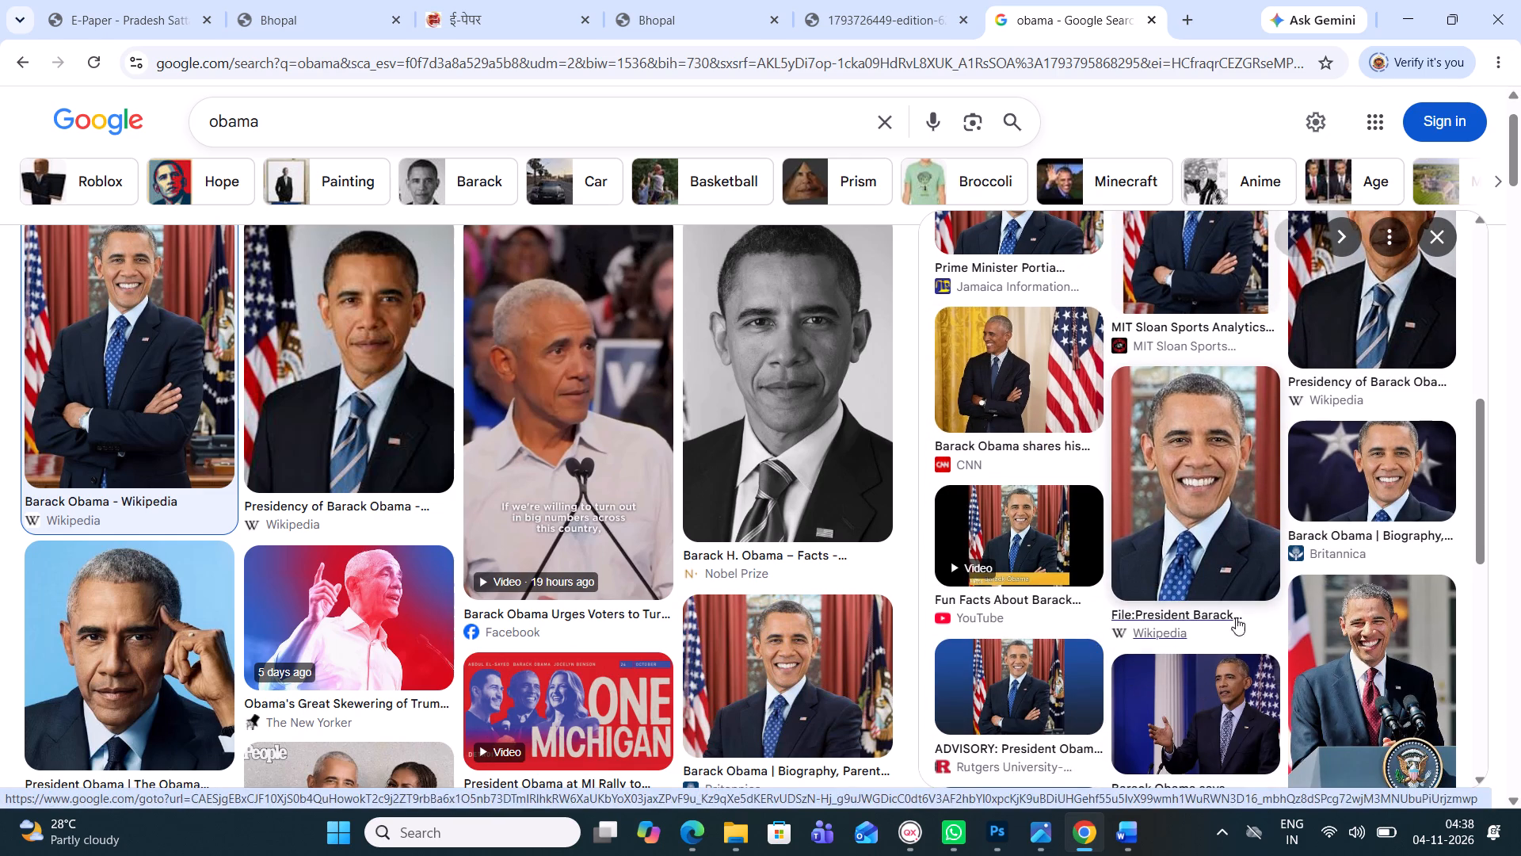
scroll(1233, 555, down, 1)
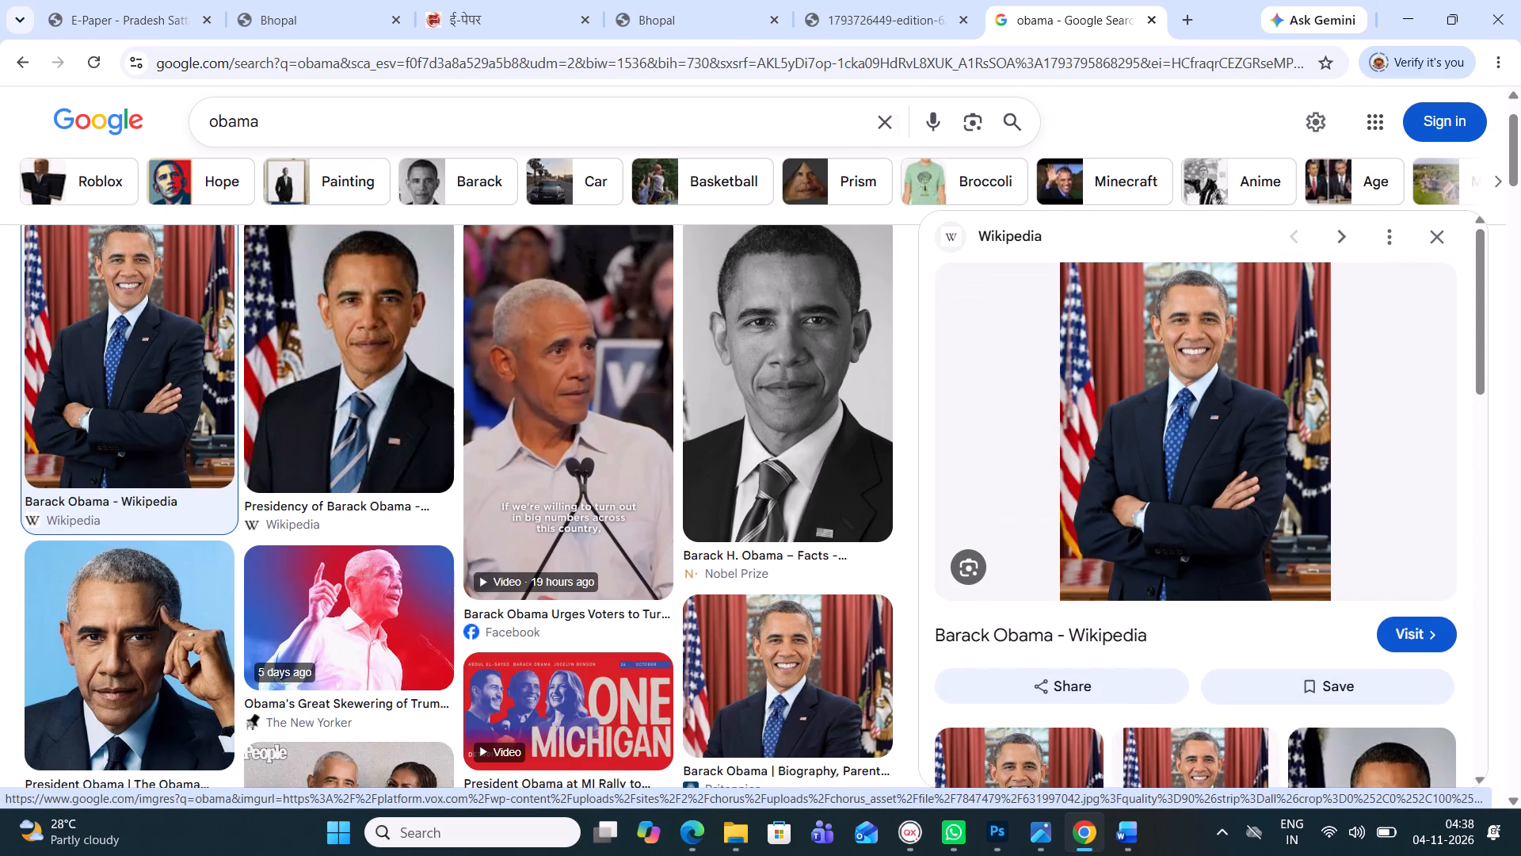
Search Google Images with the copied headline again and examine the results, previewing the dw.com photo of Obama.
key(ctrl+v)
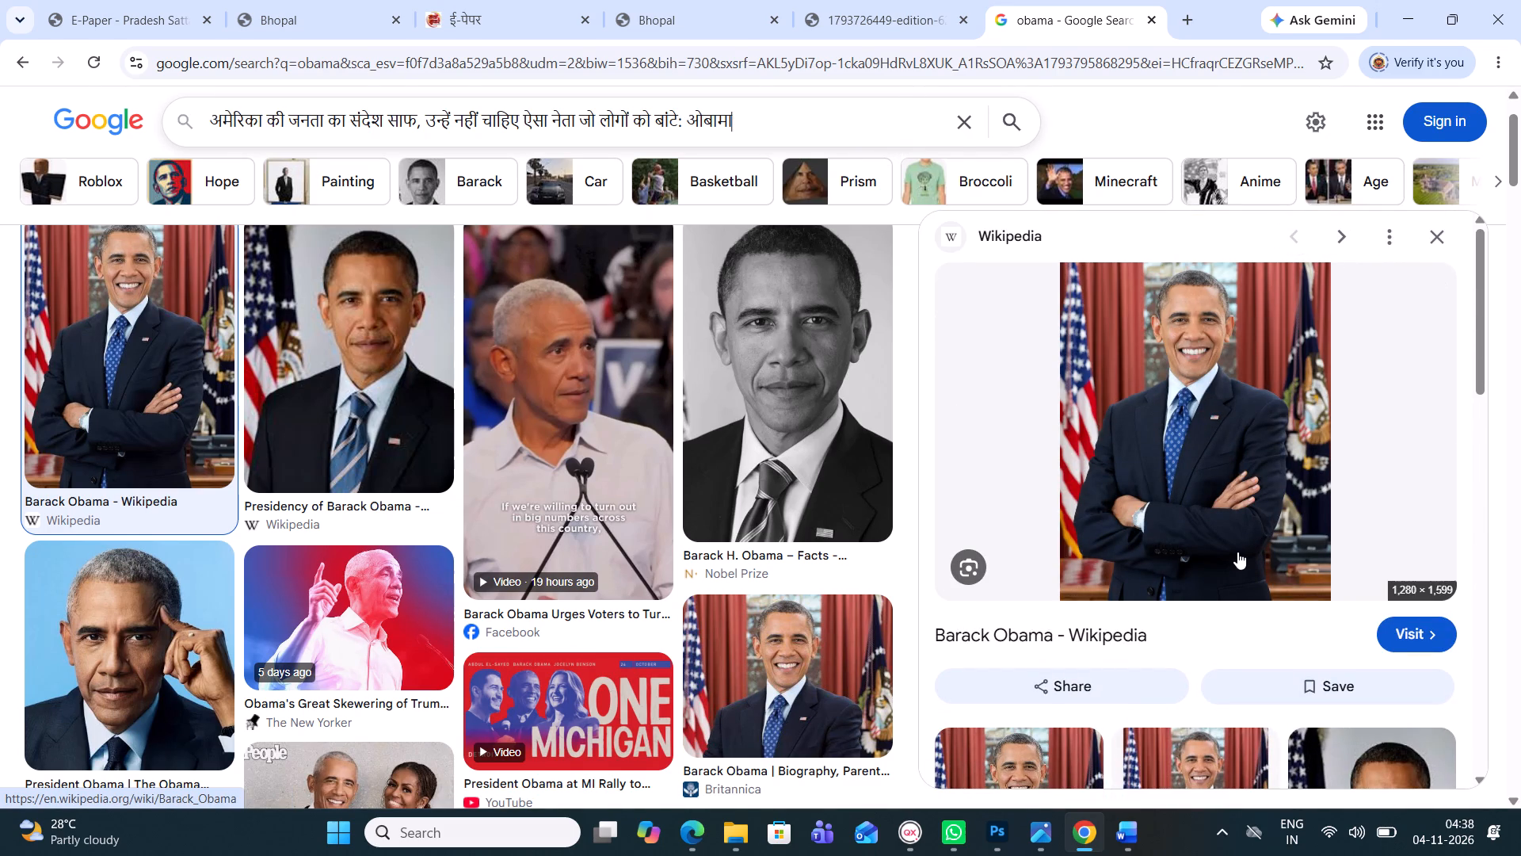
key(Return)
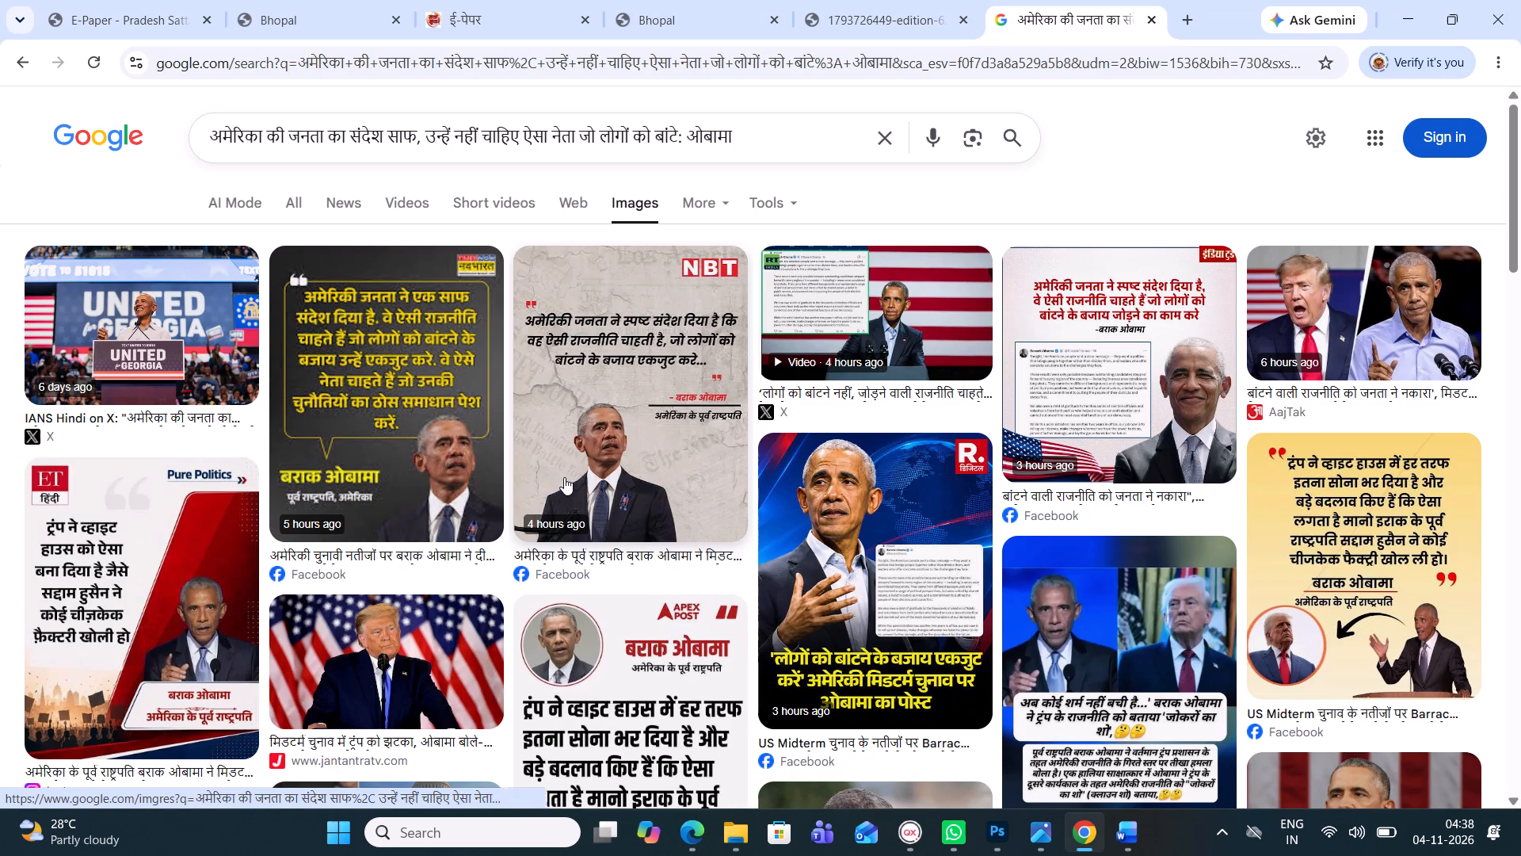
scroll(518, 485, up, 1)
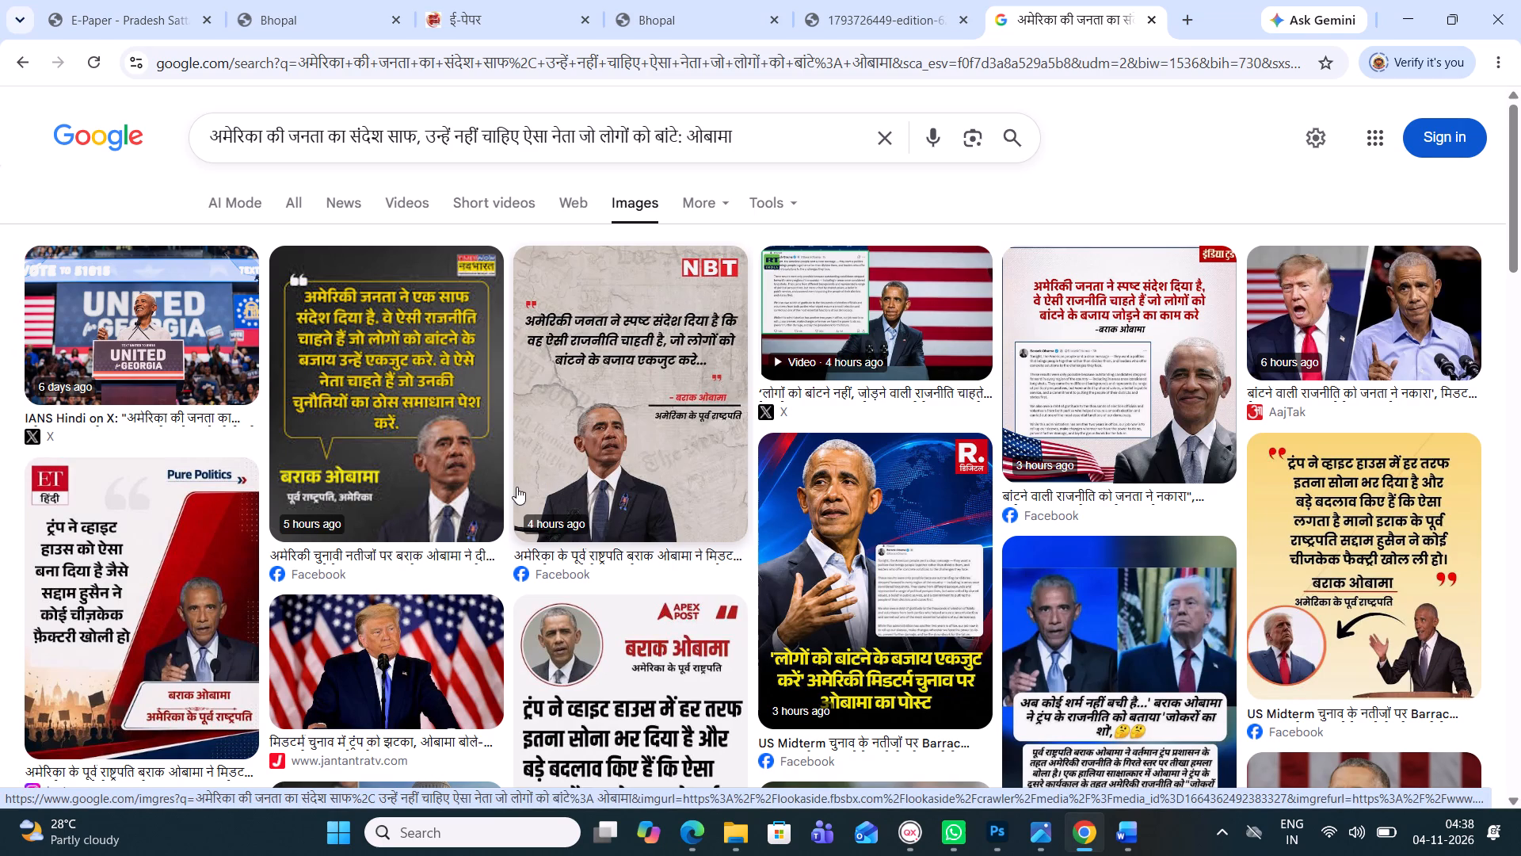
scroll(517, 487, down, 3)
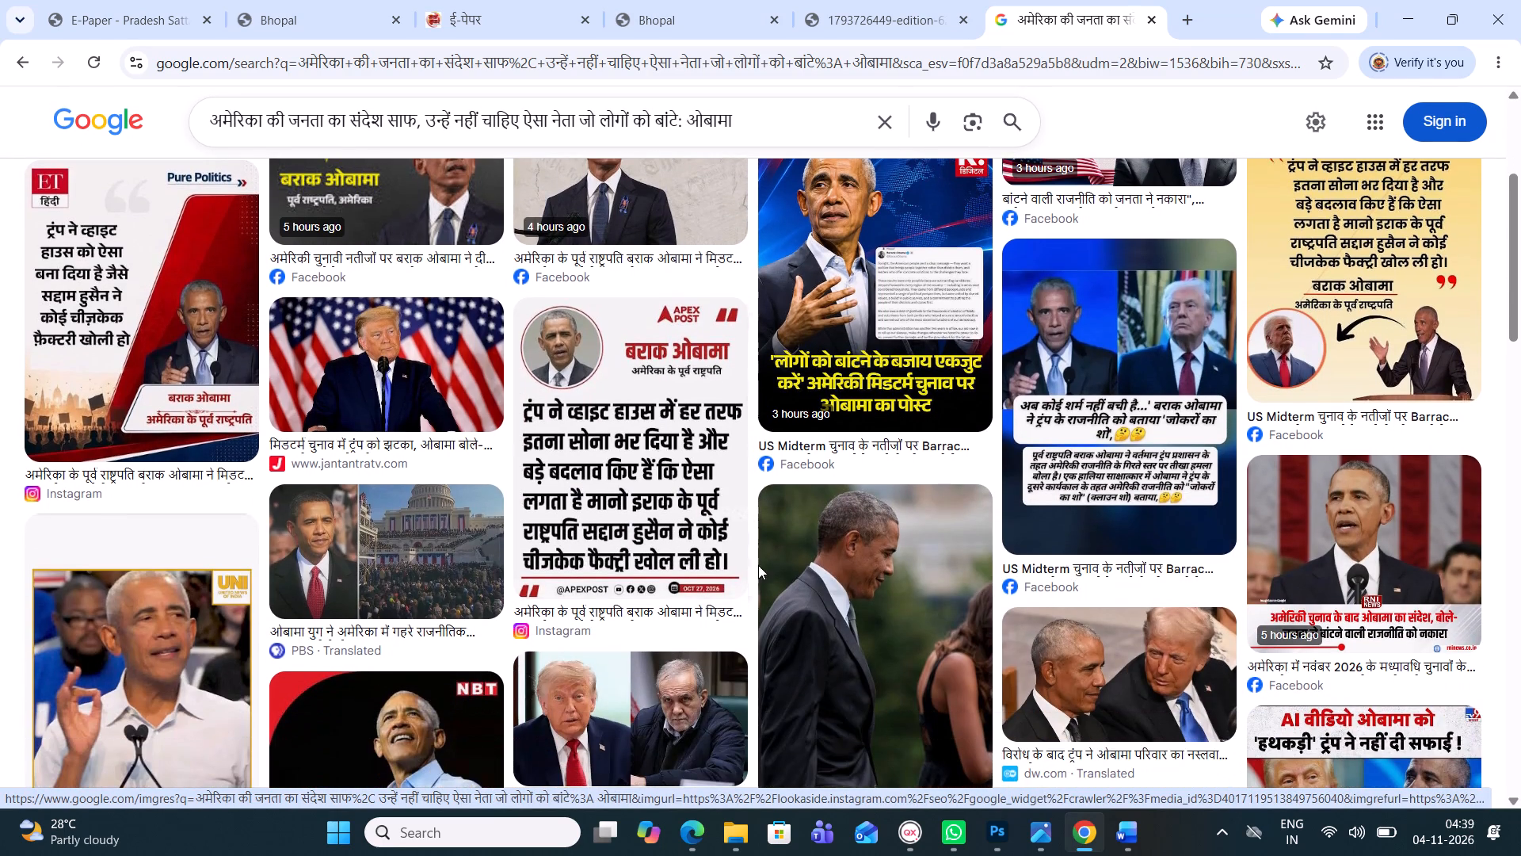
click(811, 556)
scroll(1023, 532, down, 1)
scroll(1023, 533, up, 1)
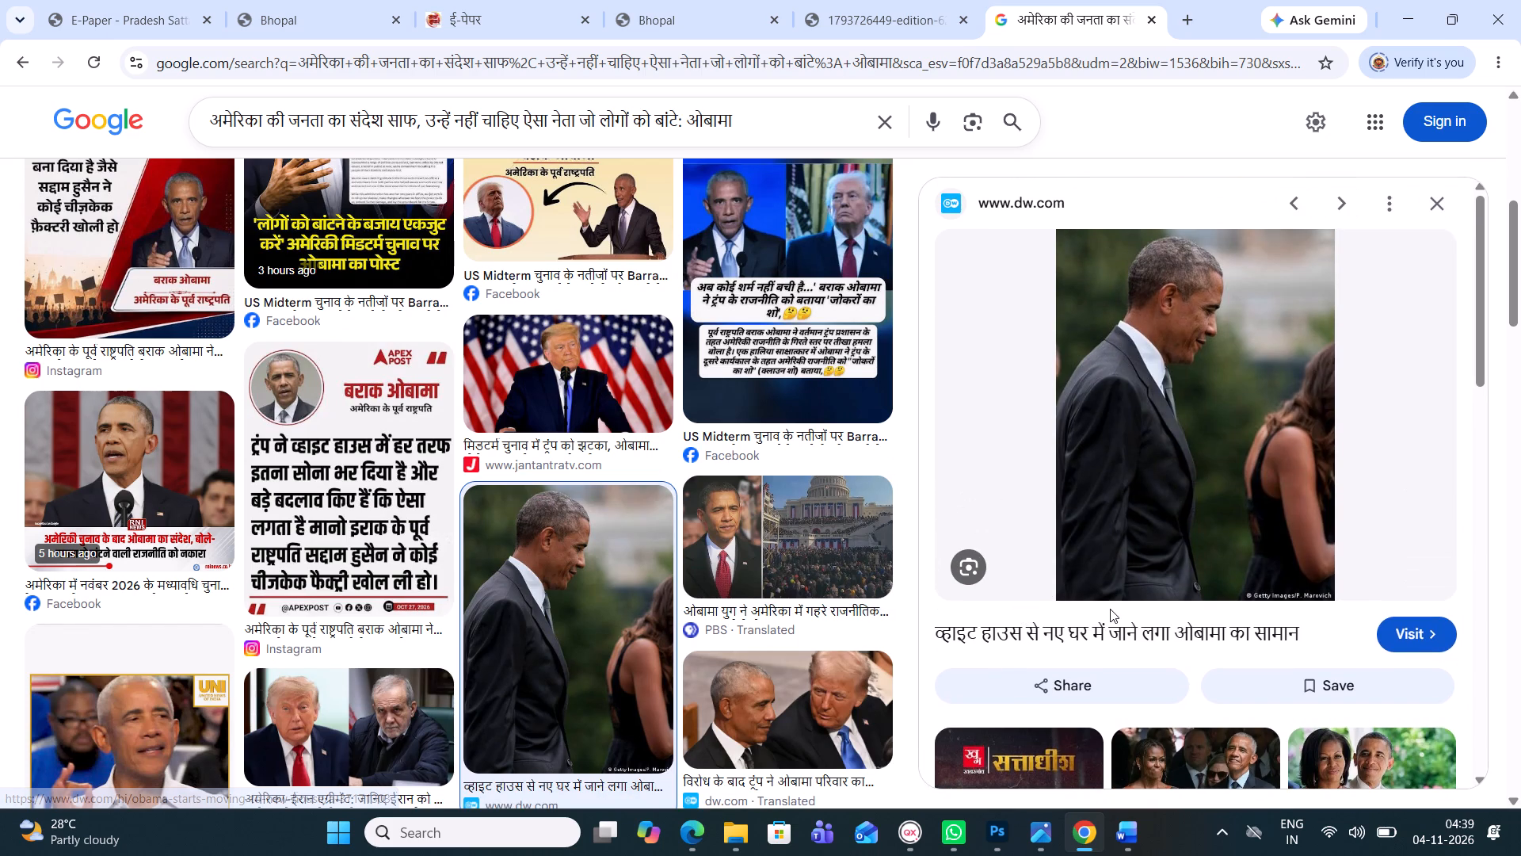
click(1435, 196)
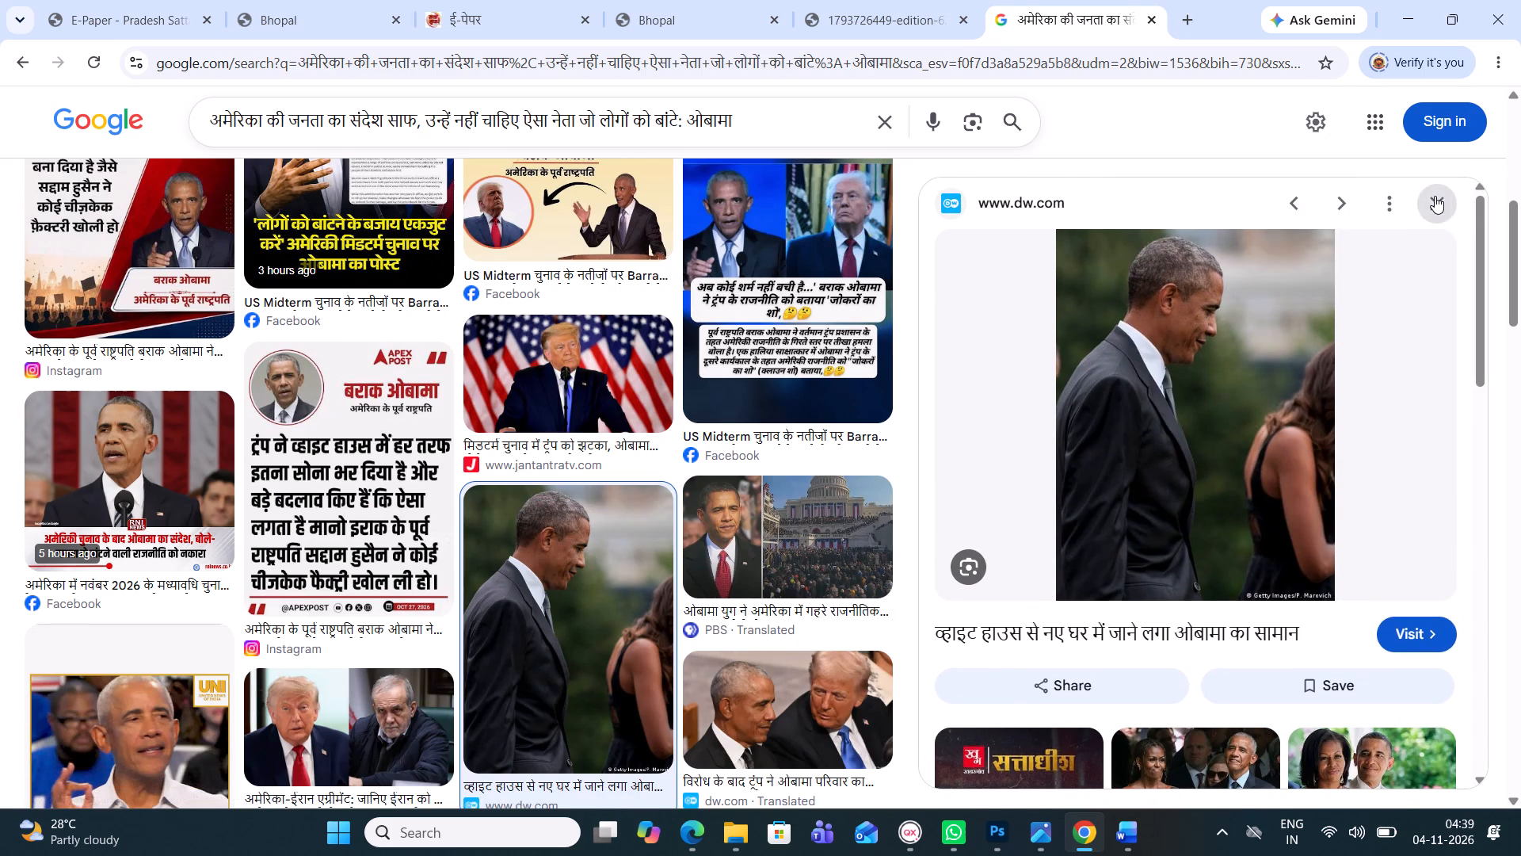
scroll(455, 364, down, 1)
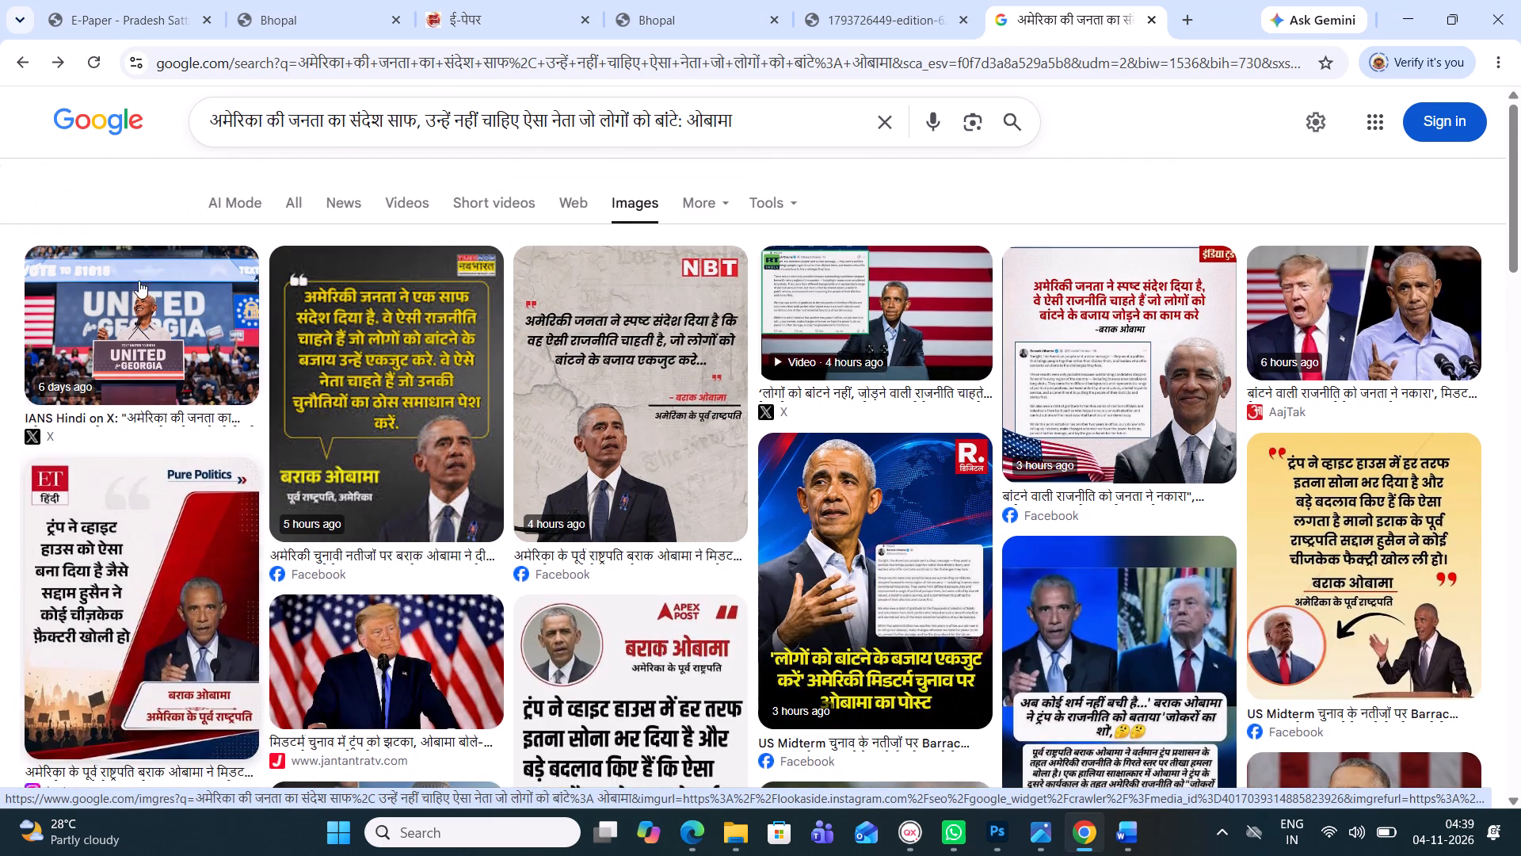
Copy the "United for Georgia" rally photo of Obama from the IANS Hindi result.
click(118, 303)
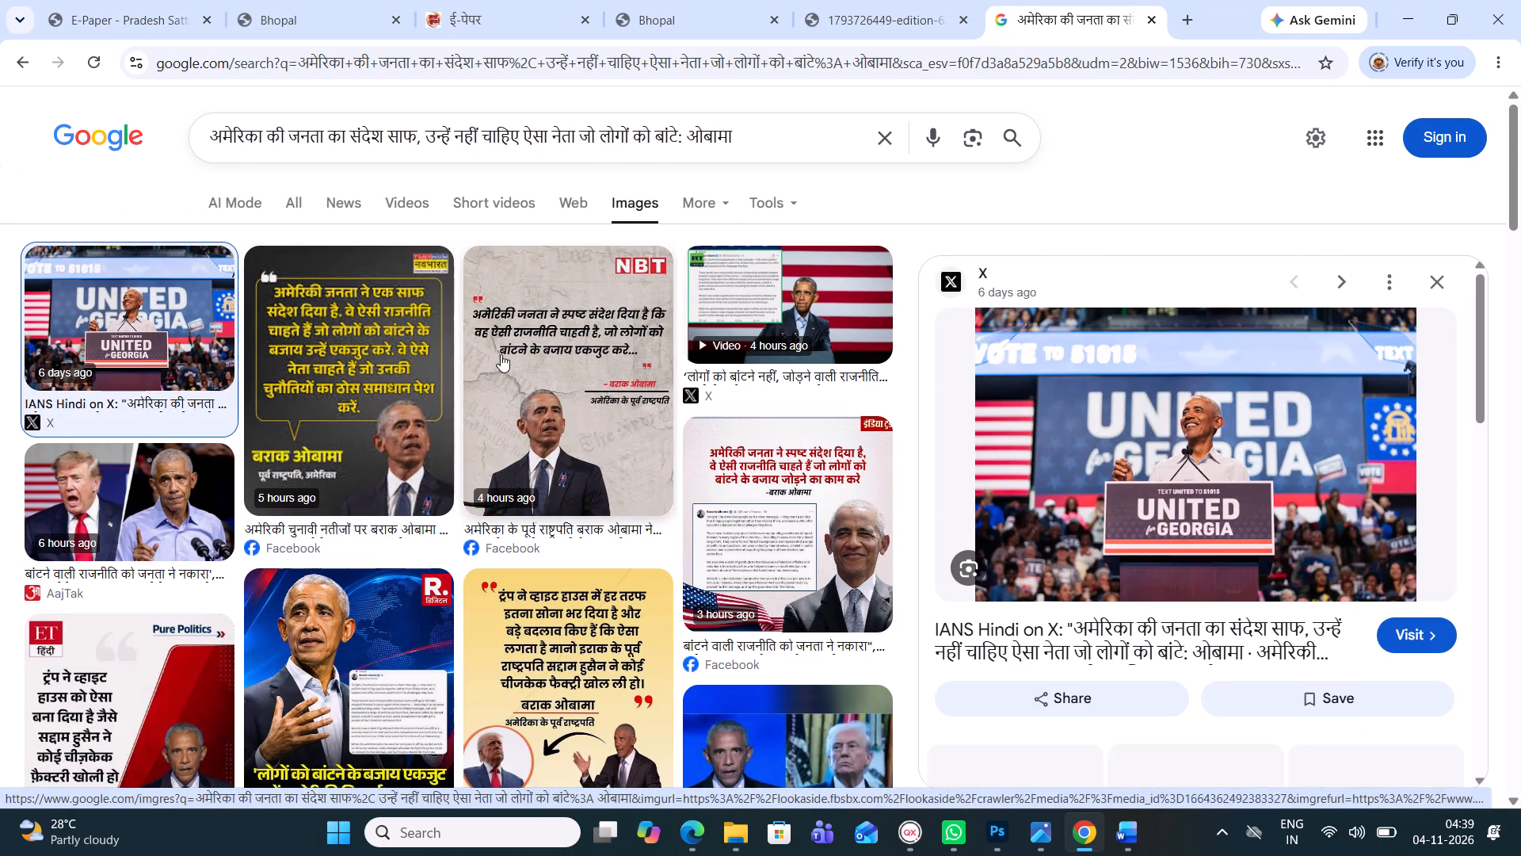
right_click(1187, 439)
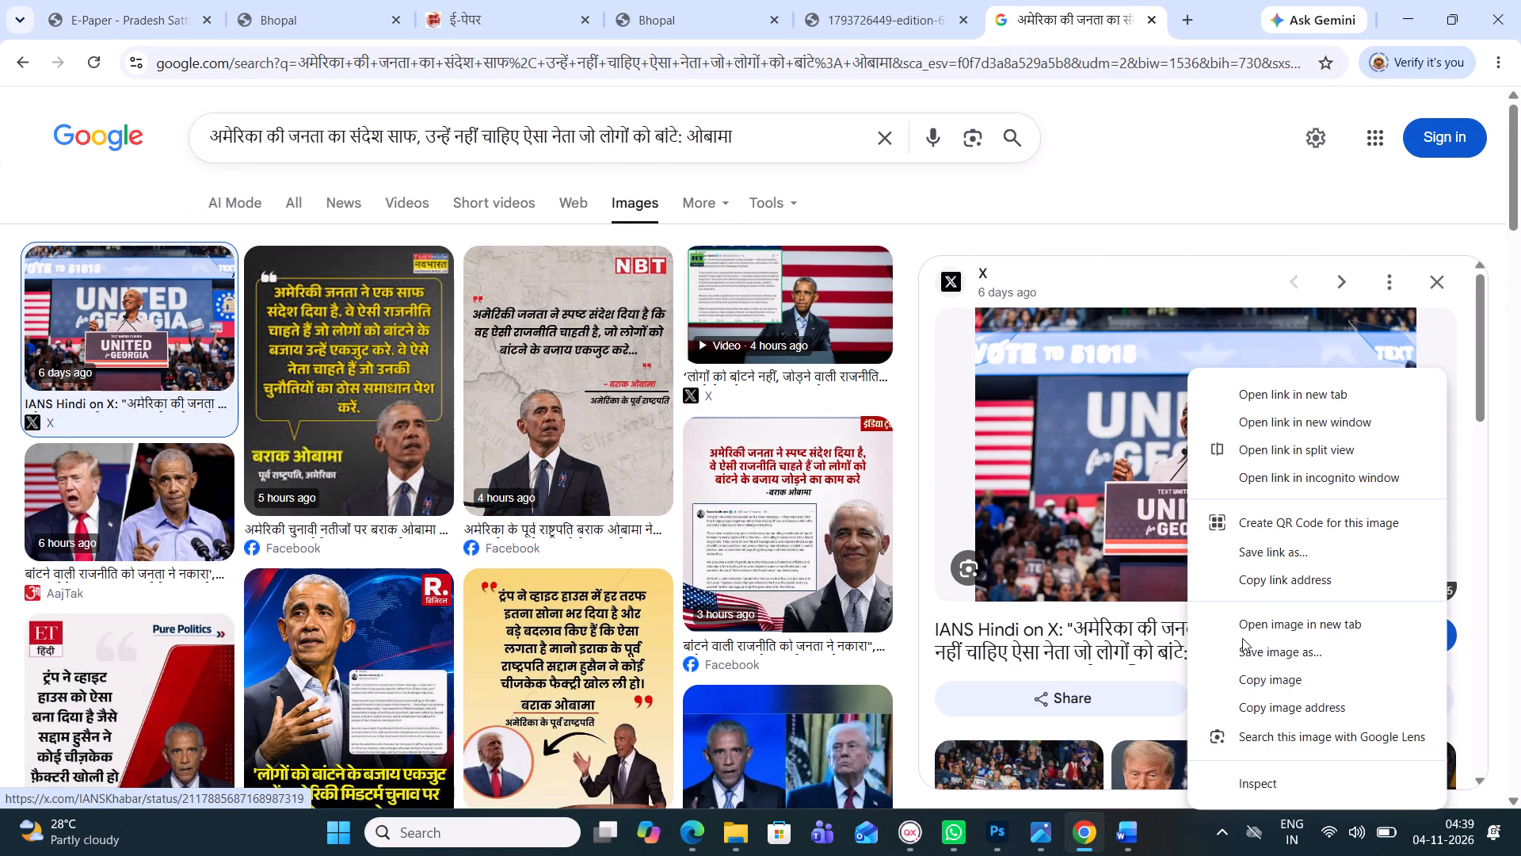
click(1286, 673)
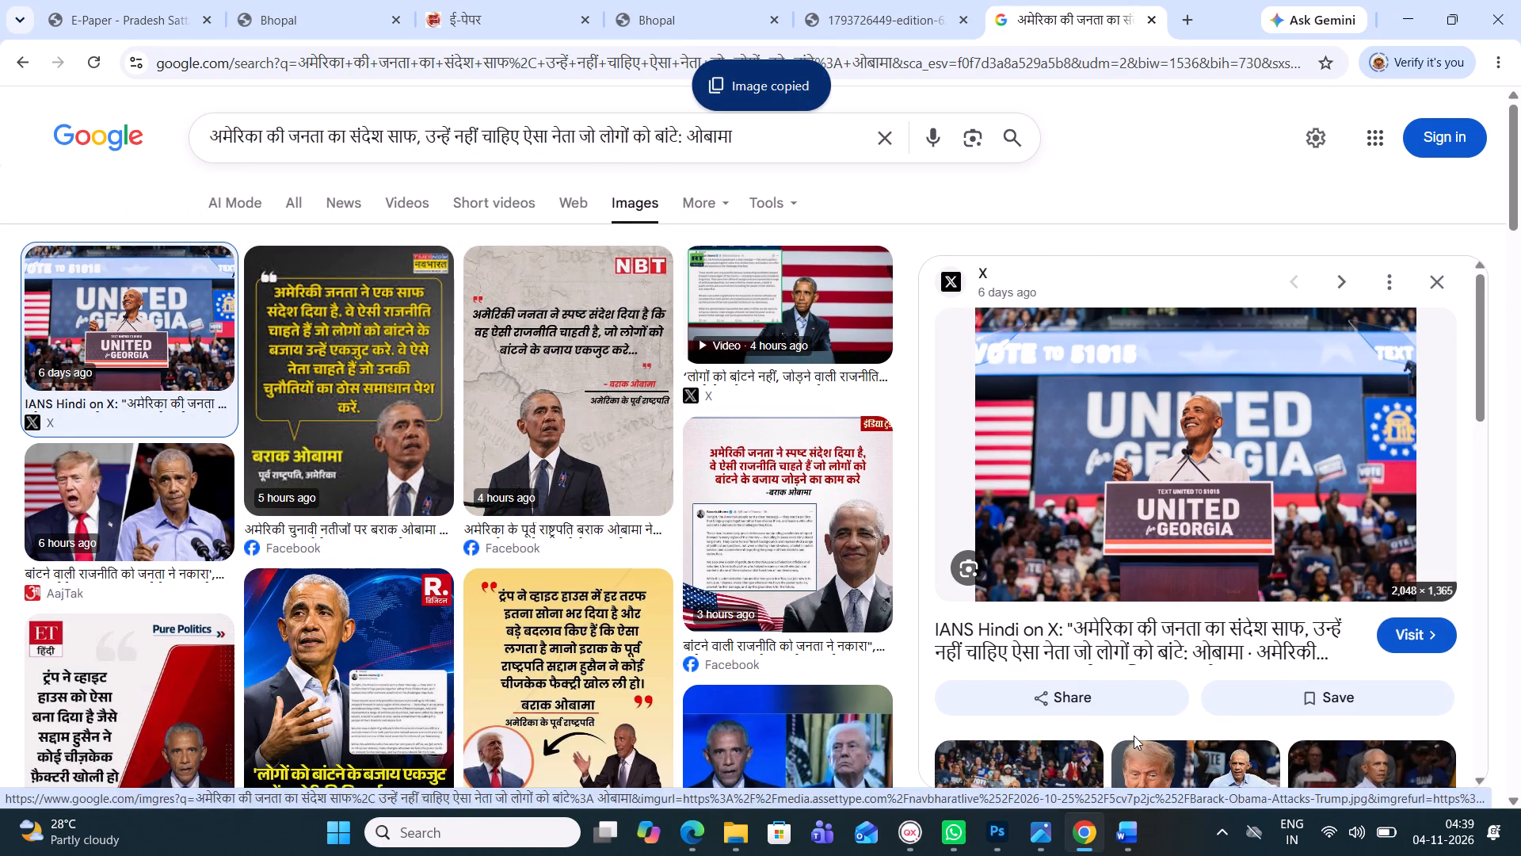
scroll(1134, 736, down, 1)
scroll(1134, 736, up, 1)
scroll(1134, 736, down, 1)
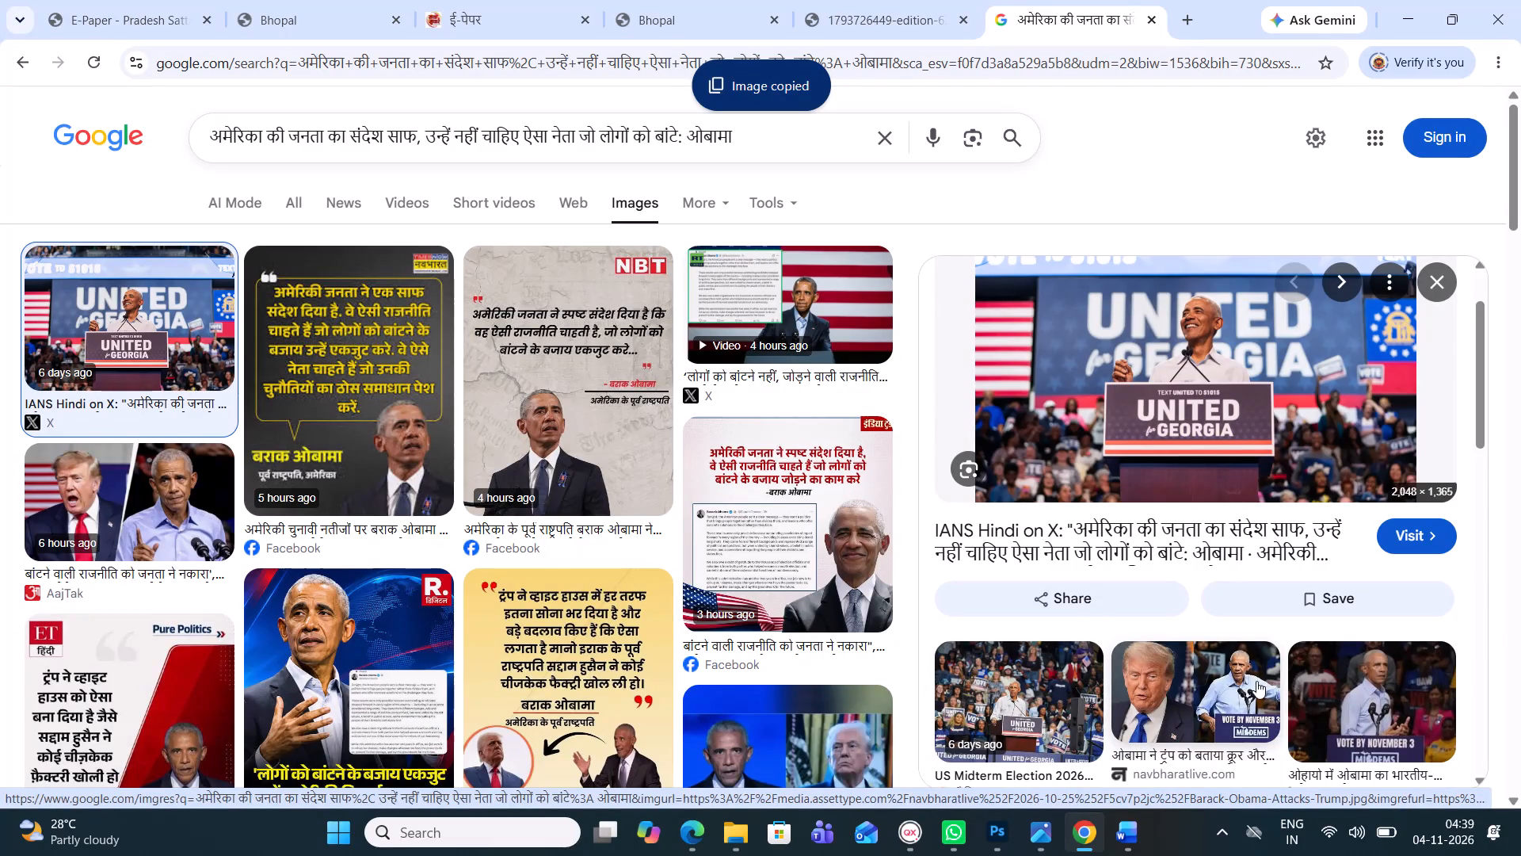
In QuarkXPress, draw a picture box about 91 mm wide and 83 mm high across both columns at the Obama article's bottom.
click(902, 846)
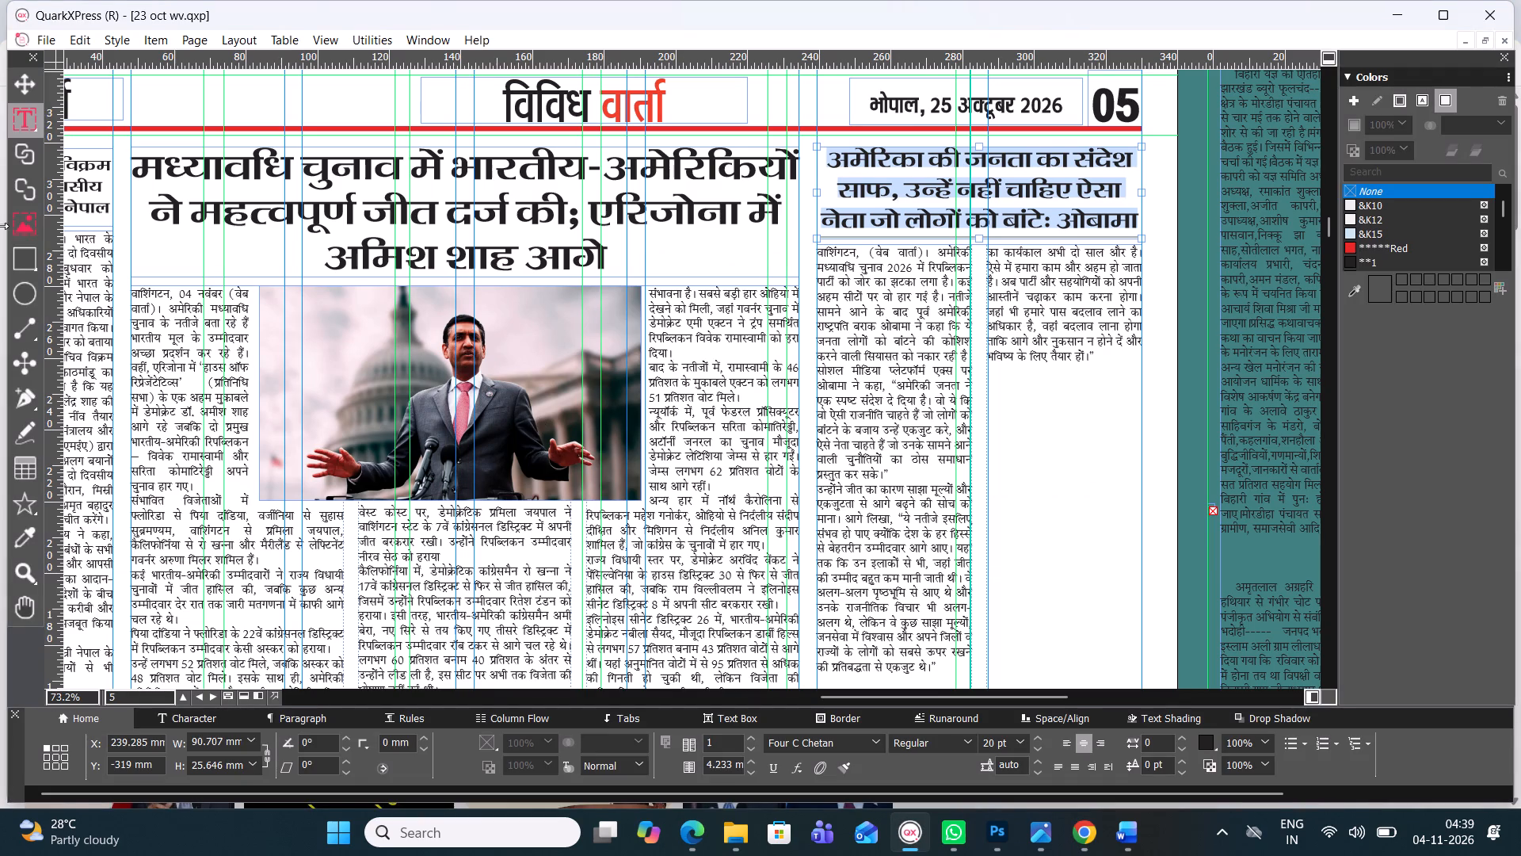
click(31, 225)
scroll(877, 422, down, 1)
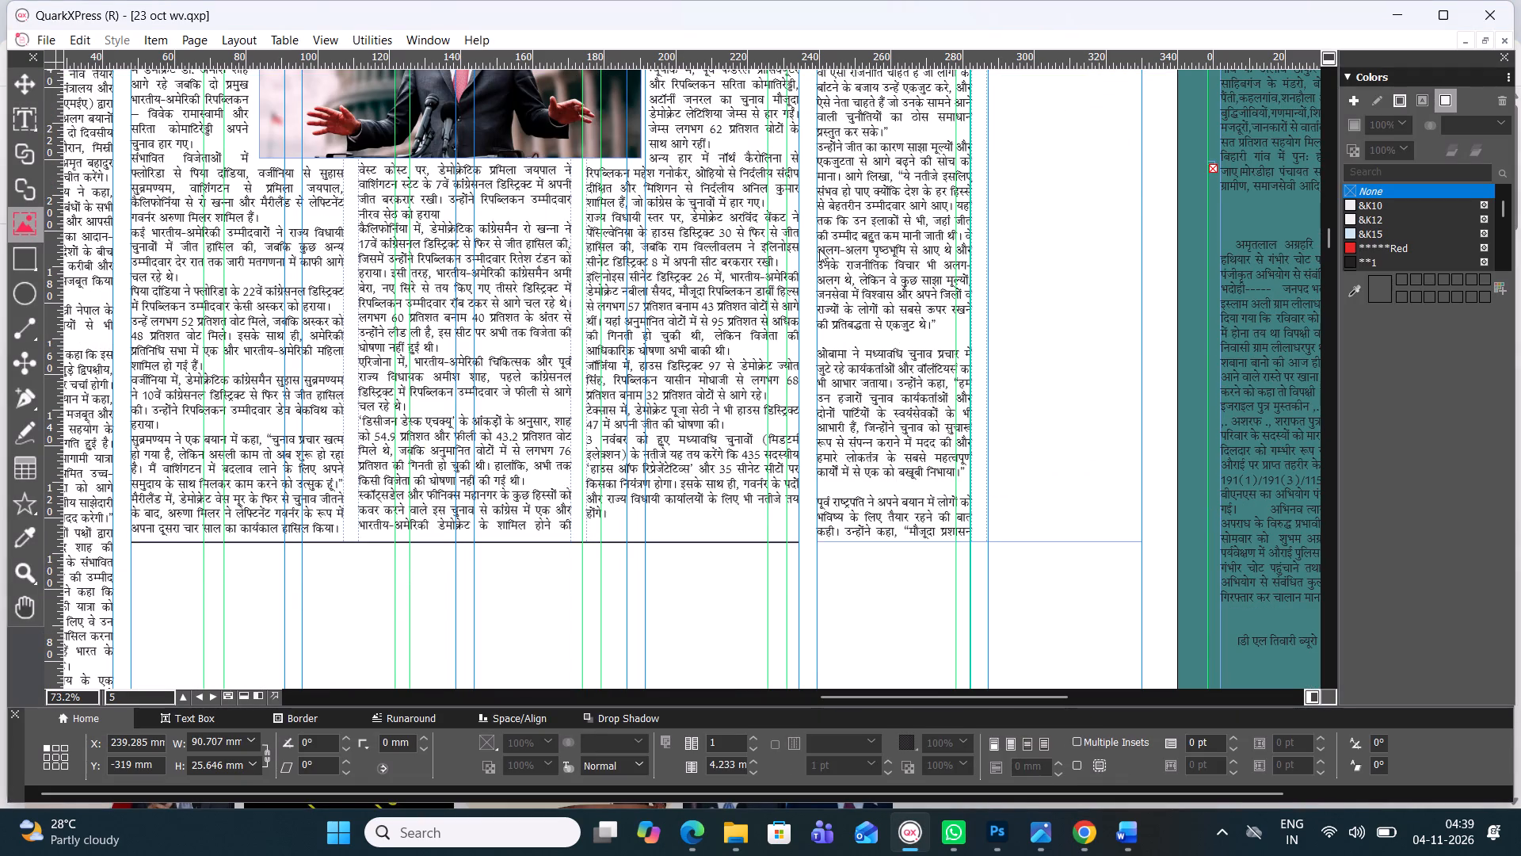
drag(818, 243, 1098, 491)
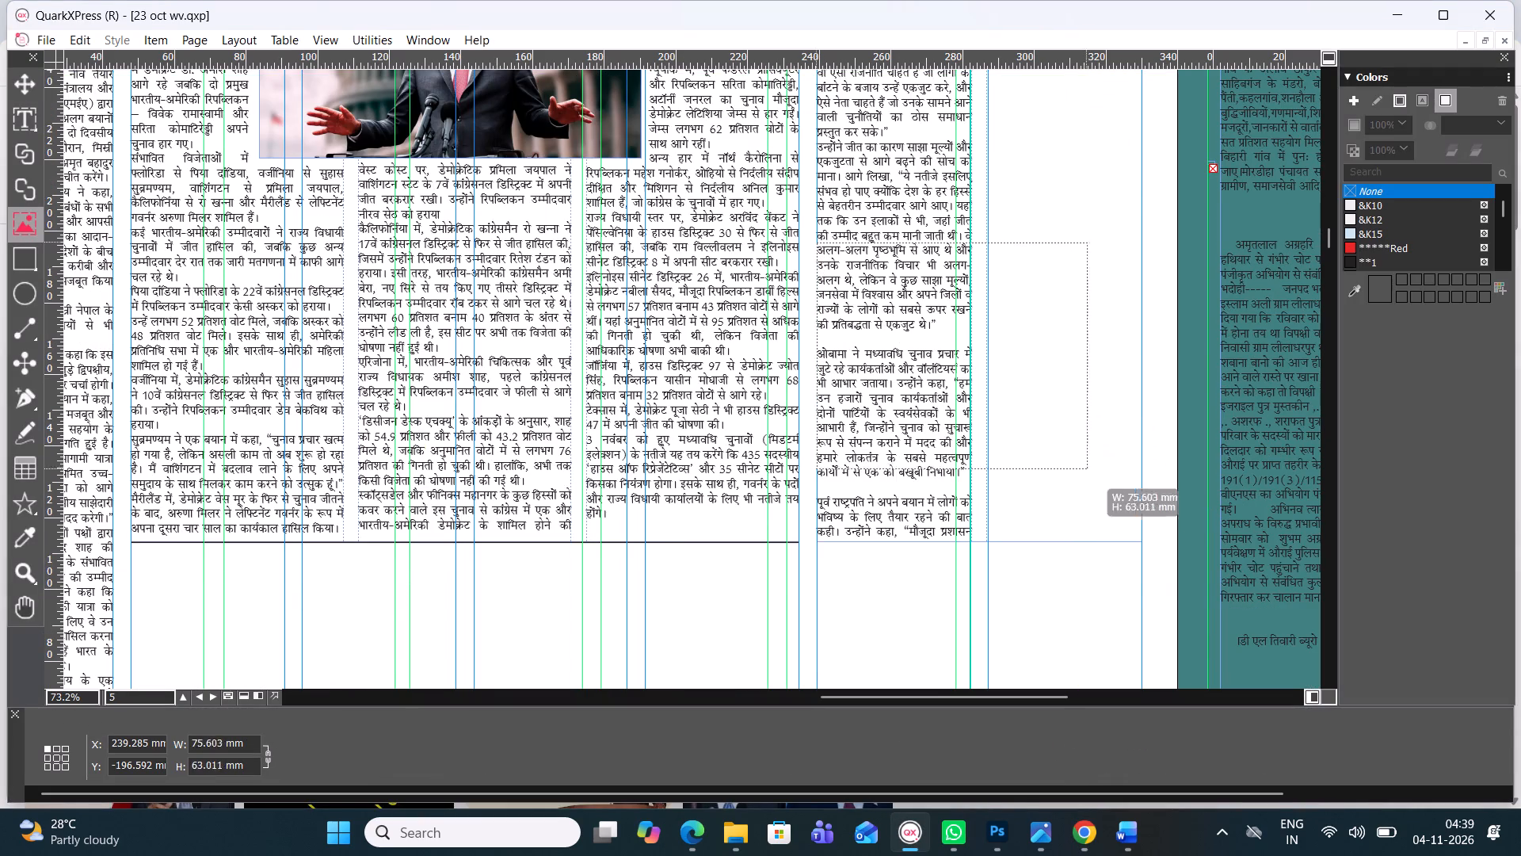
drag(1098, 491, 1140, 541)
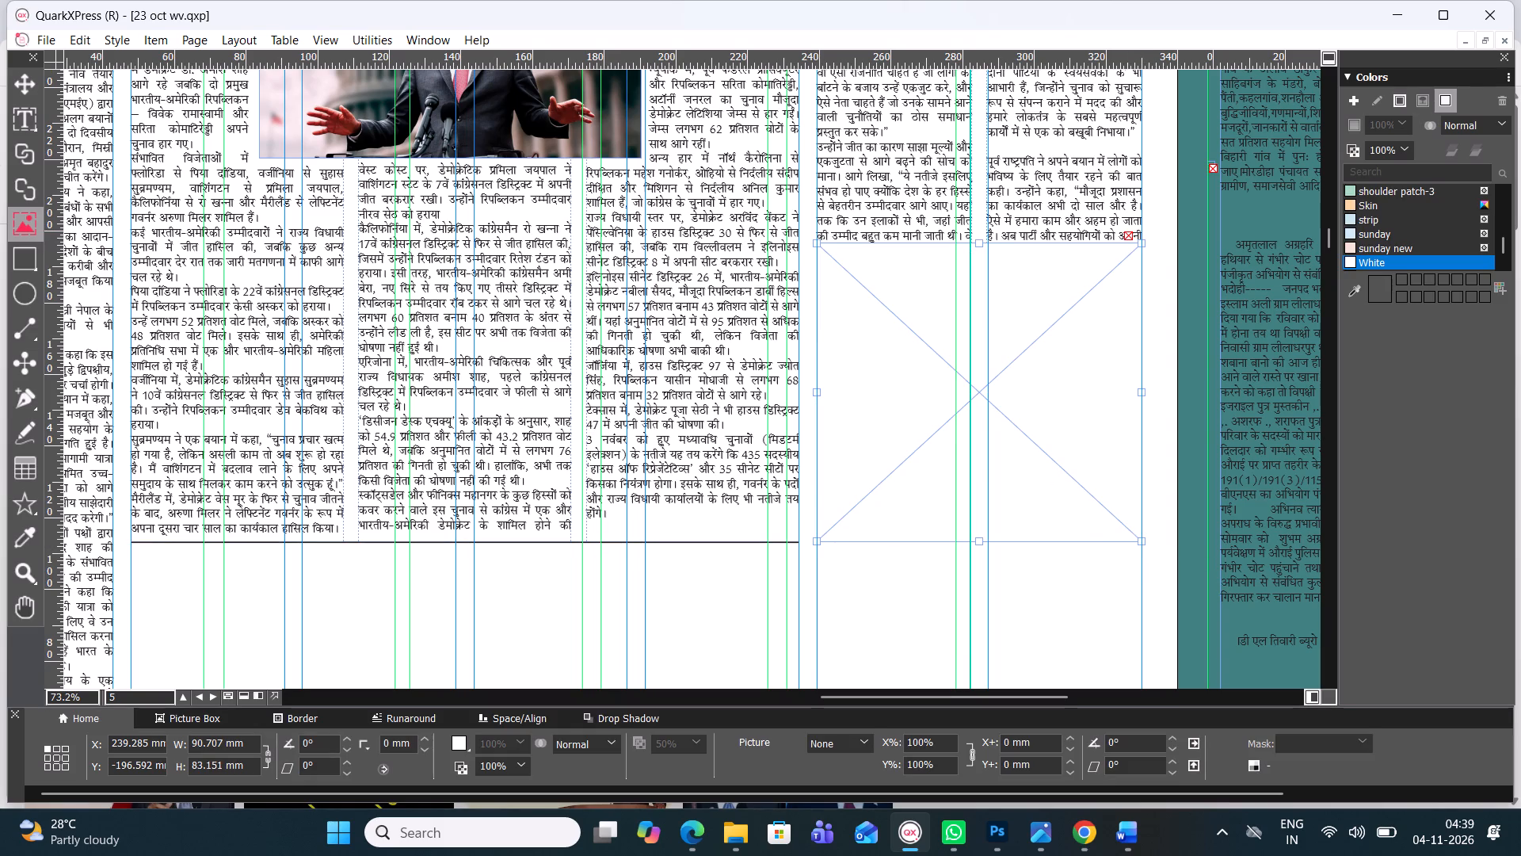
Lower the picture box's top edge to make it about 69 mm high, keeping its bottom edge in place.
click(974, 245)
drag(978, 243, 985, 285)
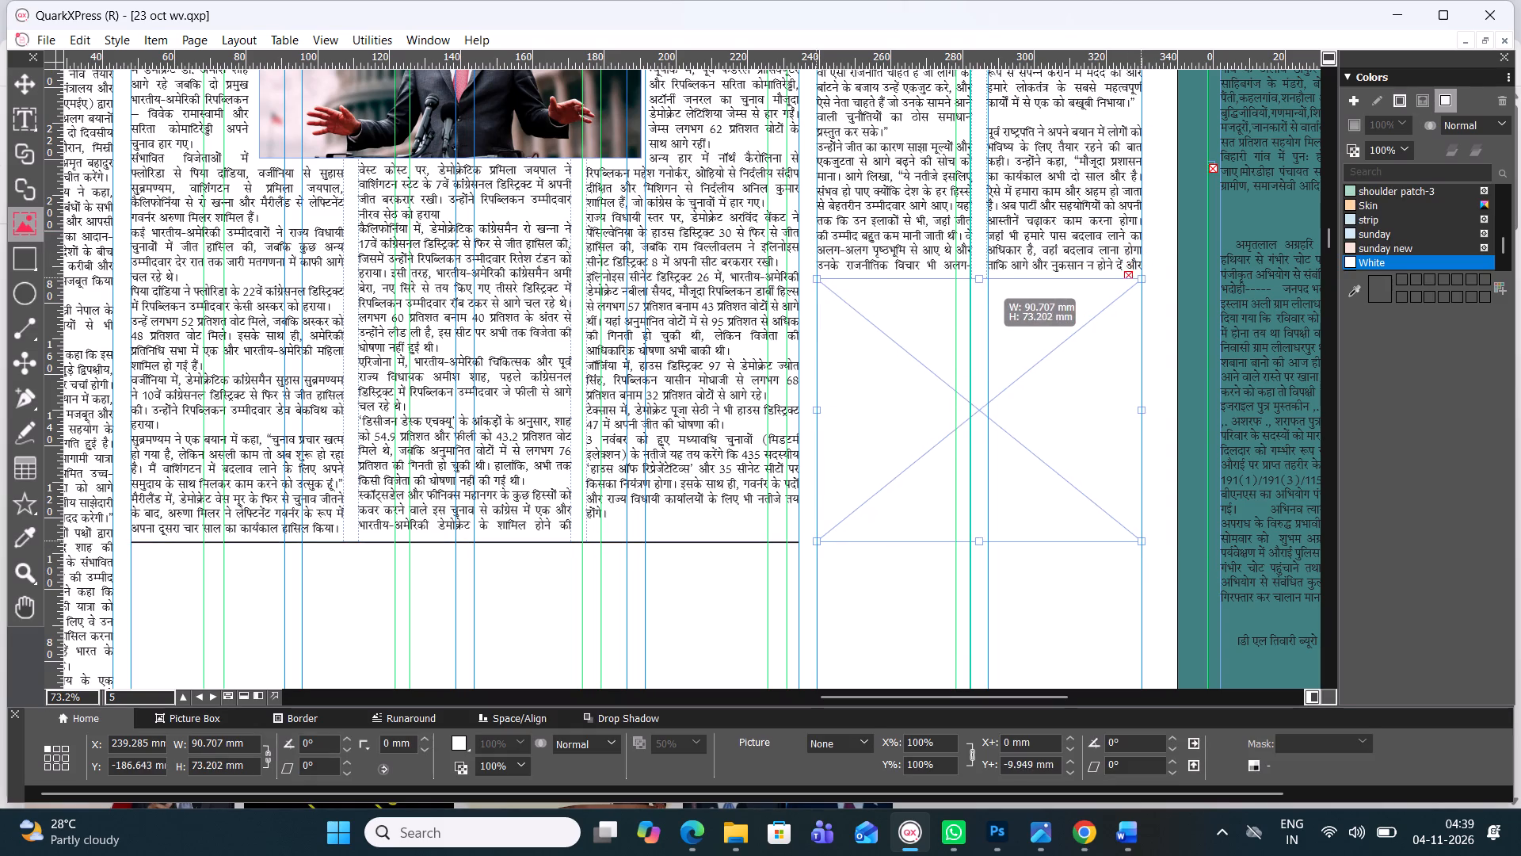
drag(985, 285, 985, 293)
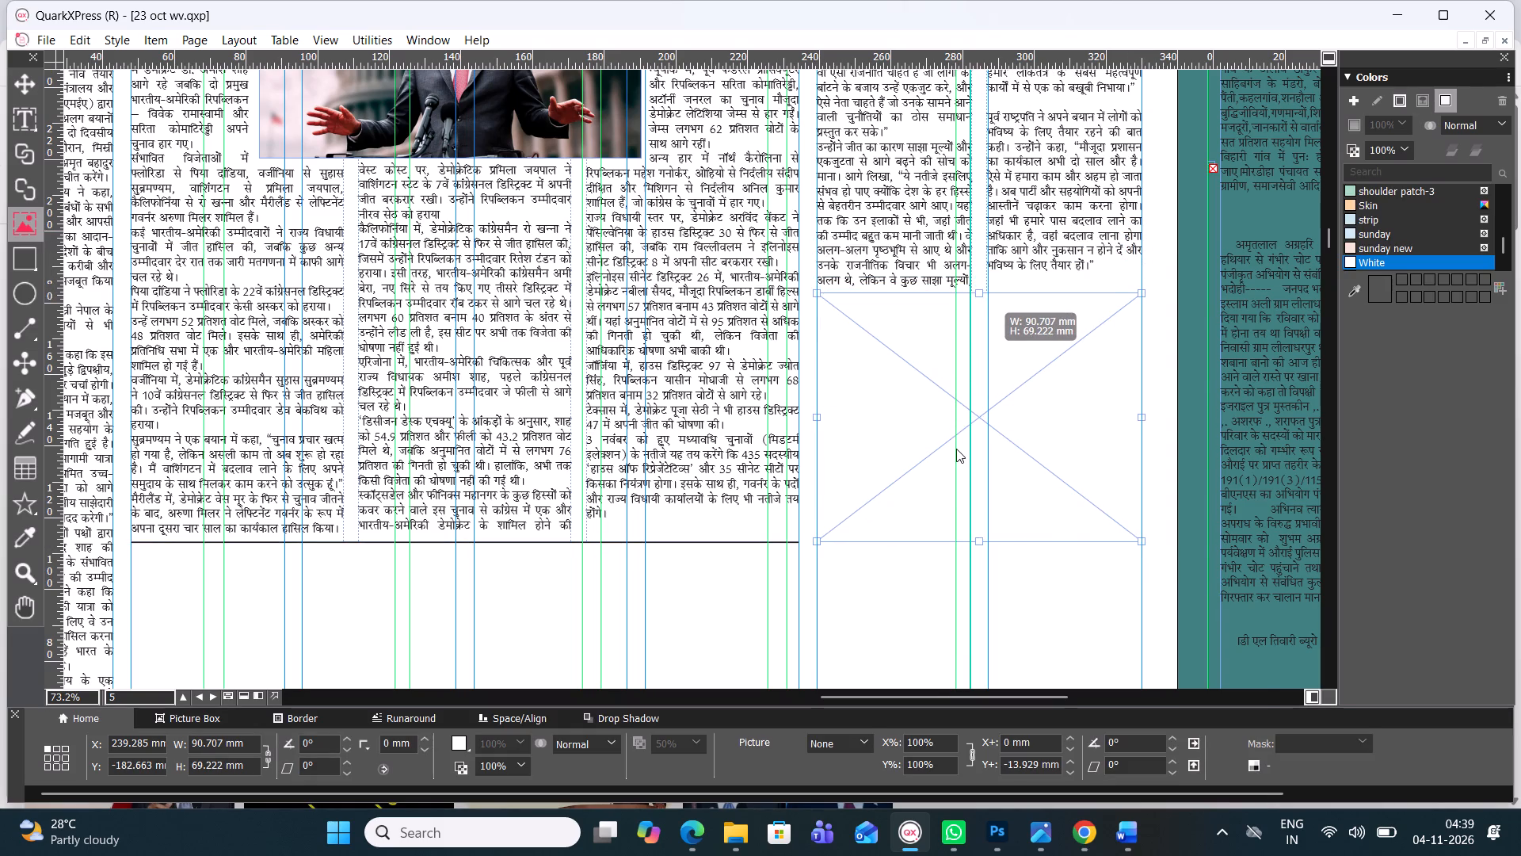
Paste the copied rally photo into the picture box and scale it proportionally to fill the box.
right_click(956, 449)
click(1044, 411)
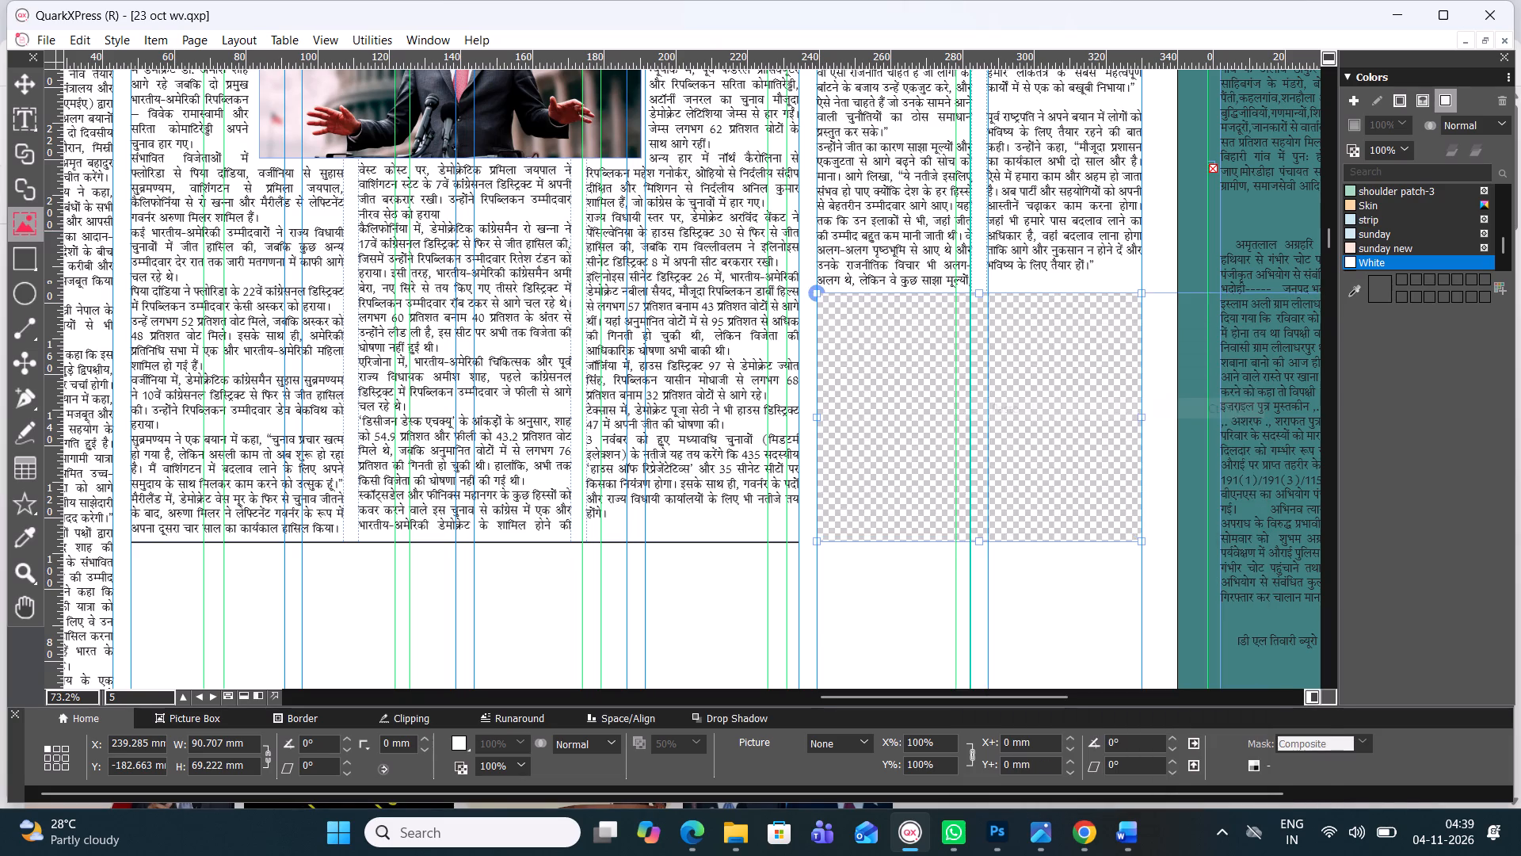
right_click(1018, 399)
click(1083, 472)
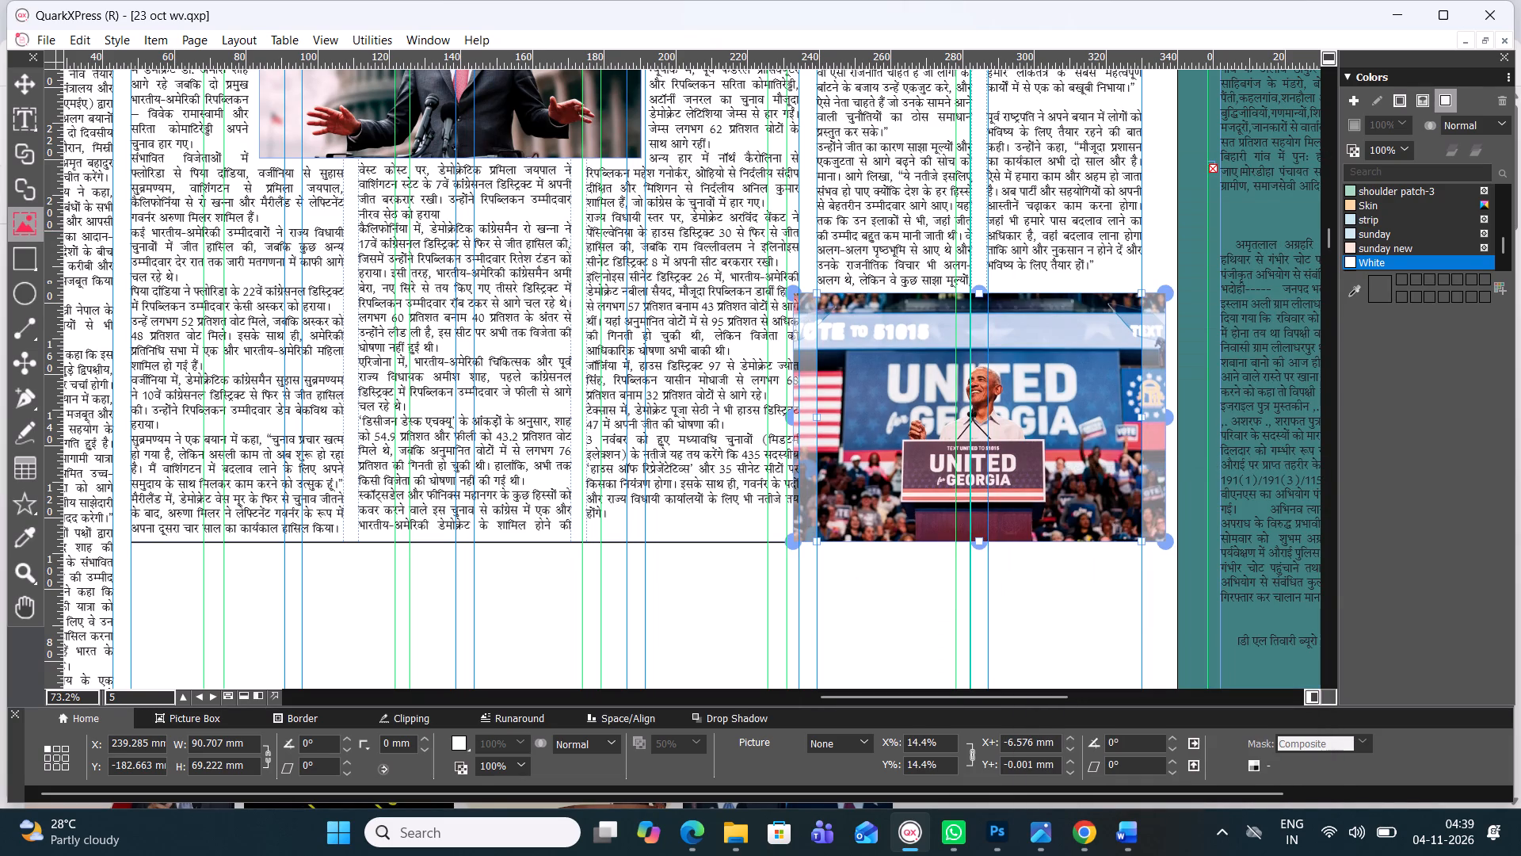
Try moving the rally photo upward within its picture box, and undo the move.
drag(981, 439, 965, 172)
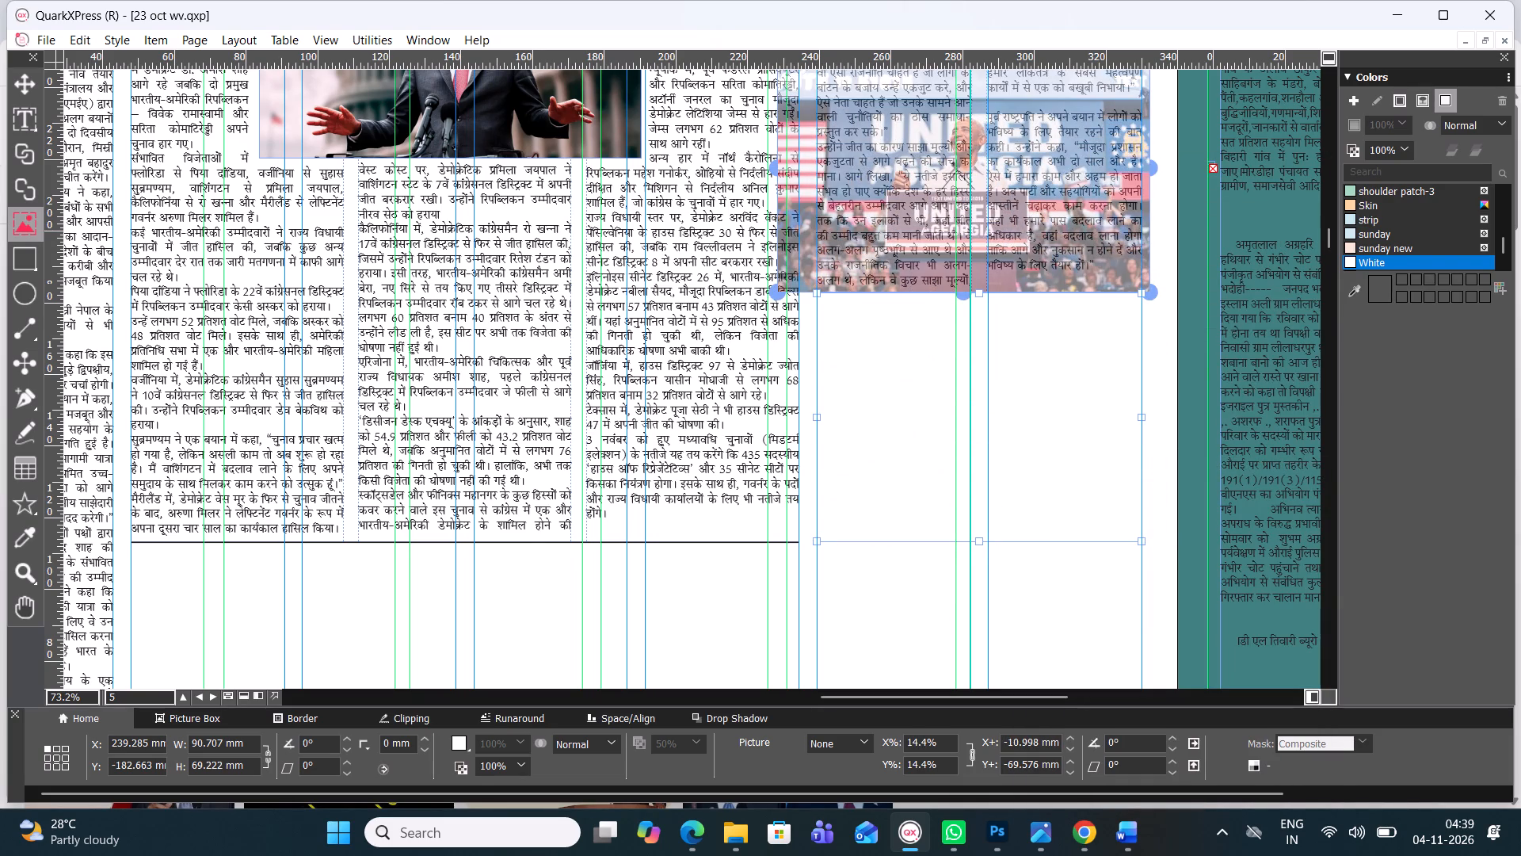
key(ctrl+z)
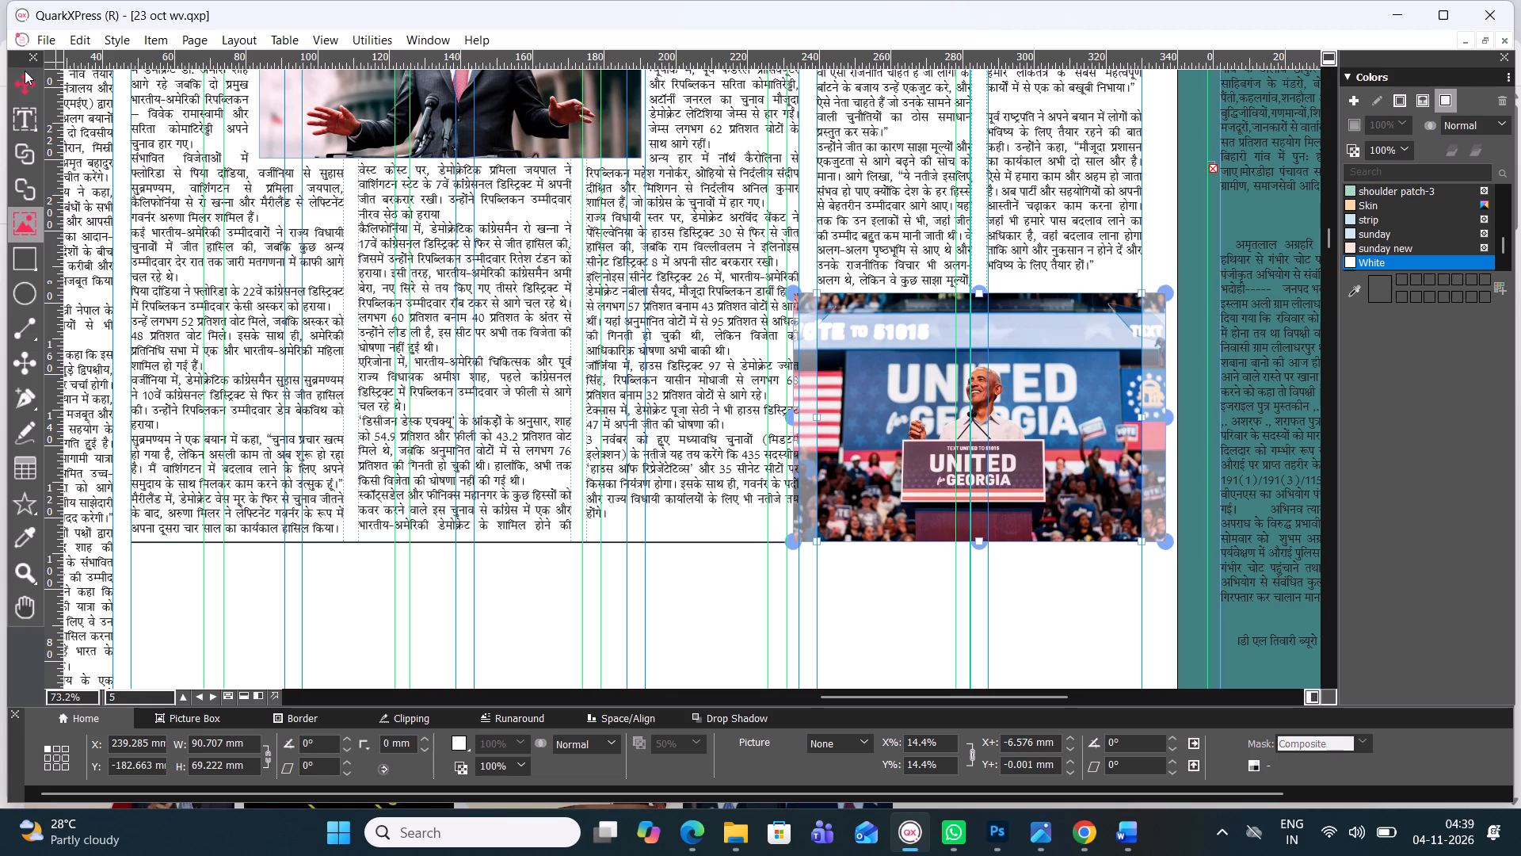
Move the rally photo box up to the top of the Obama article, aligned with its two columns at X about 239.3 mm.
click(25, 71)
click(342, 652)
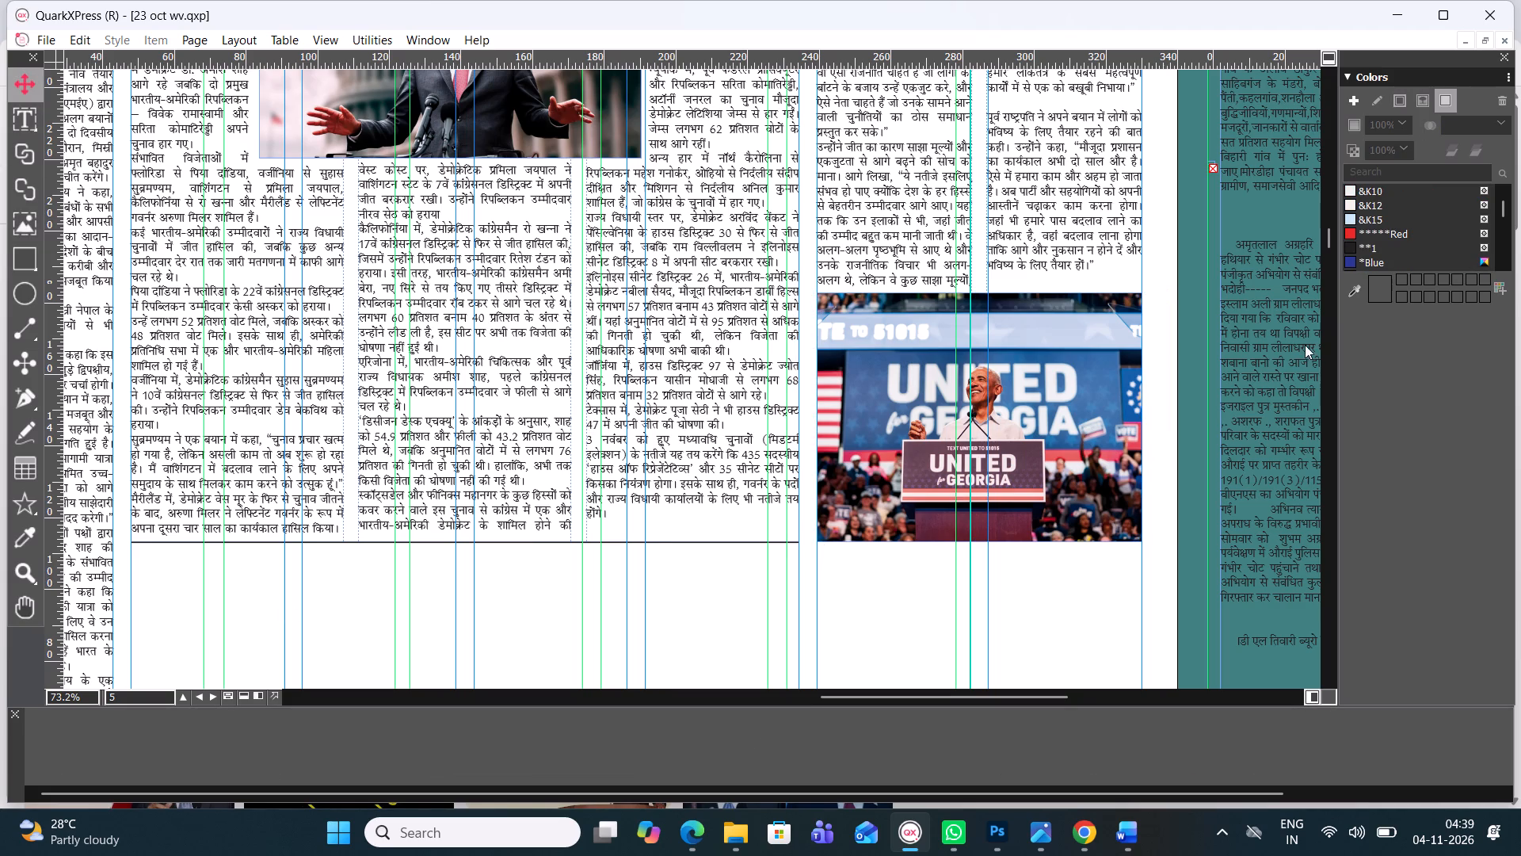
drag(1018, 452, 986, 219)
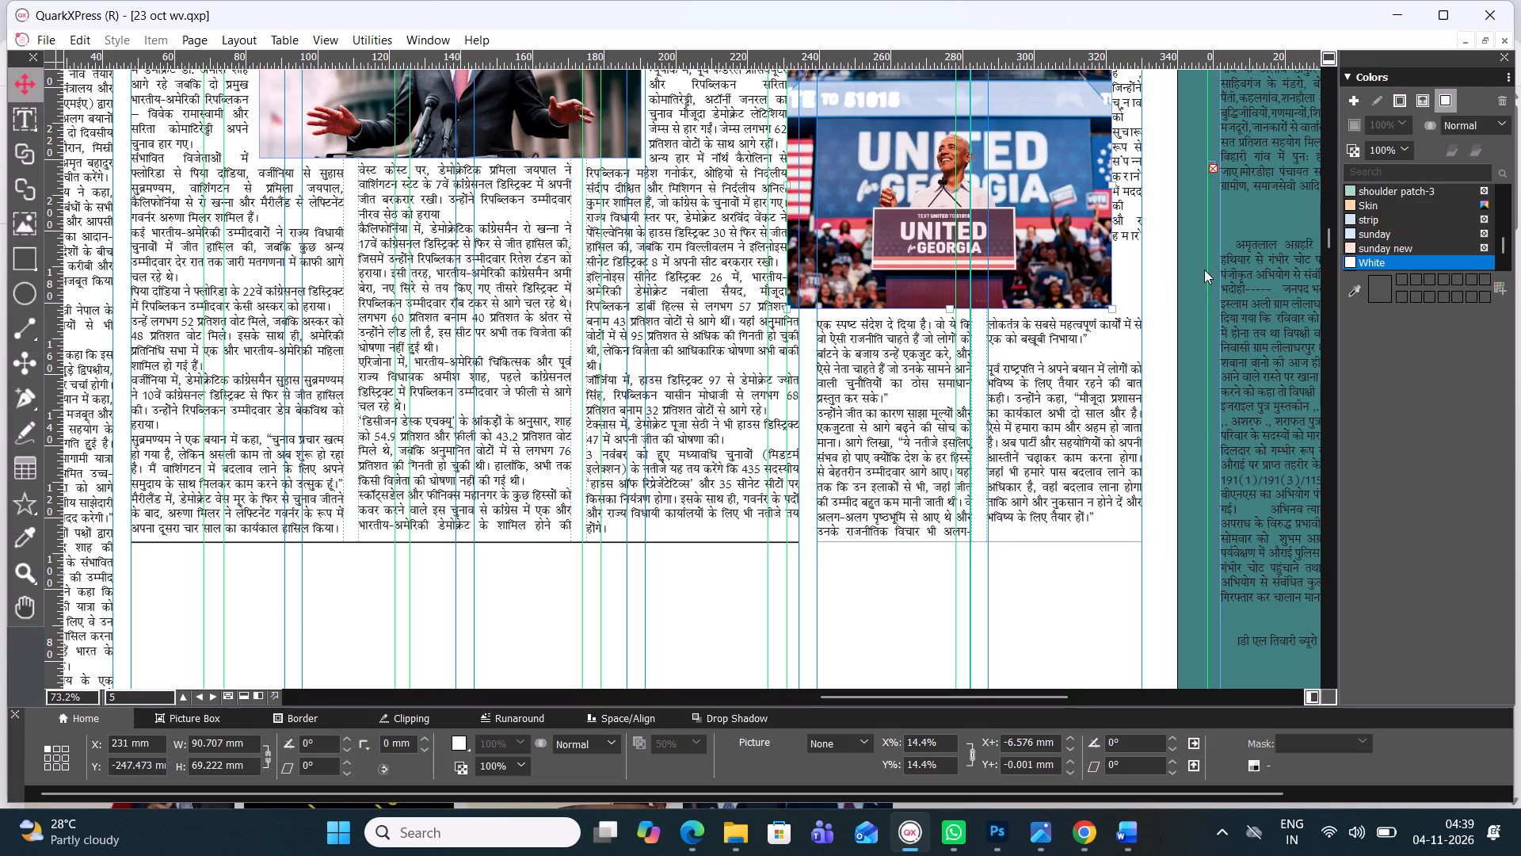
click(1325, 237)
drag(970, 370, 997, 315)
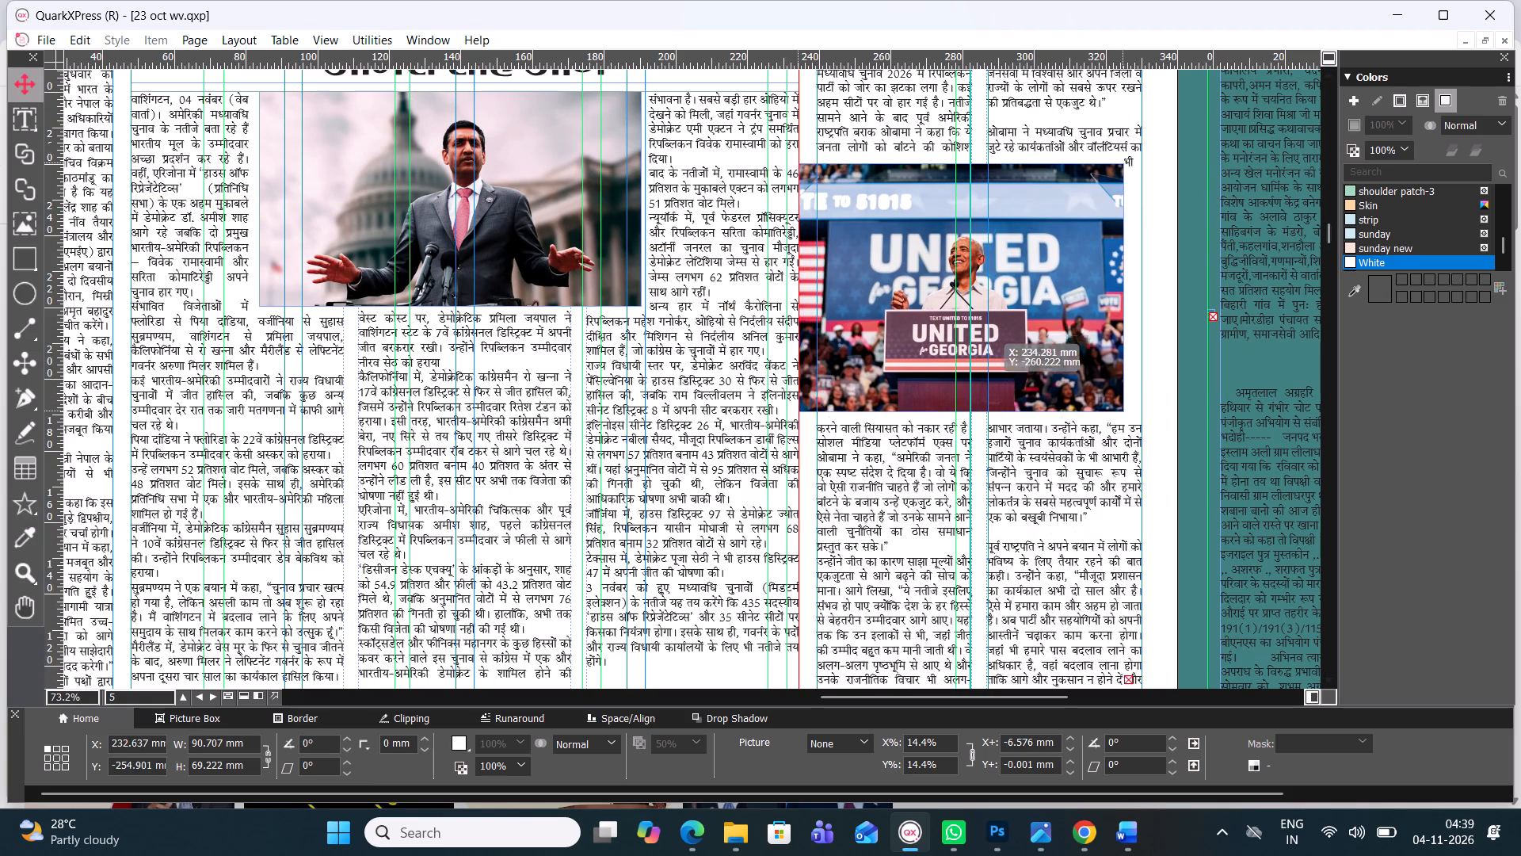
drag(997, 315, 1003, 298)
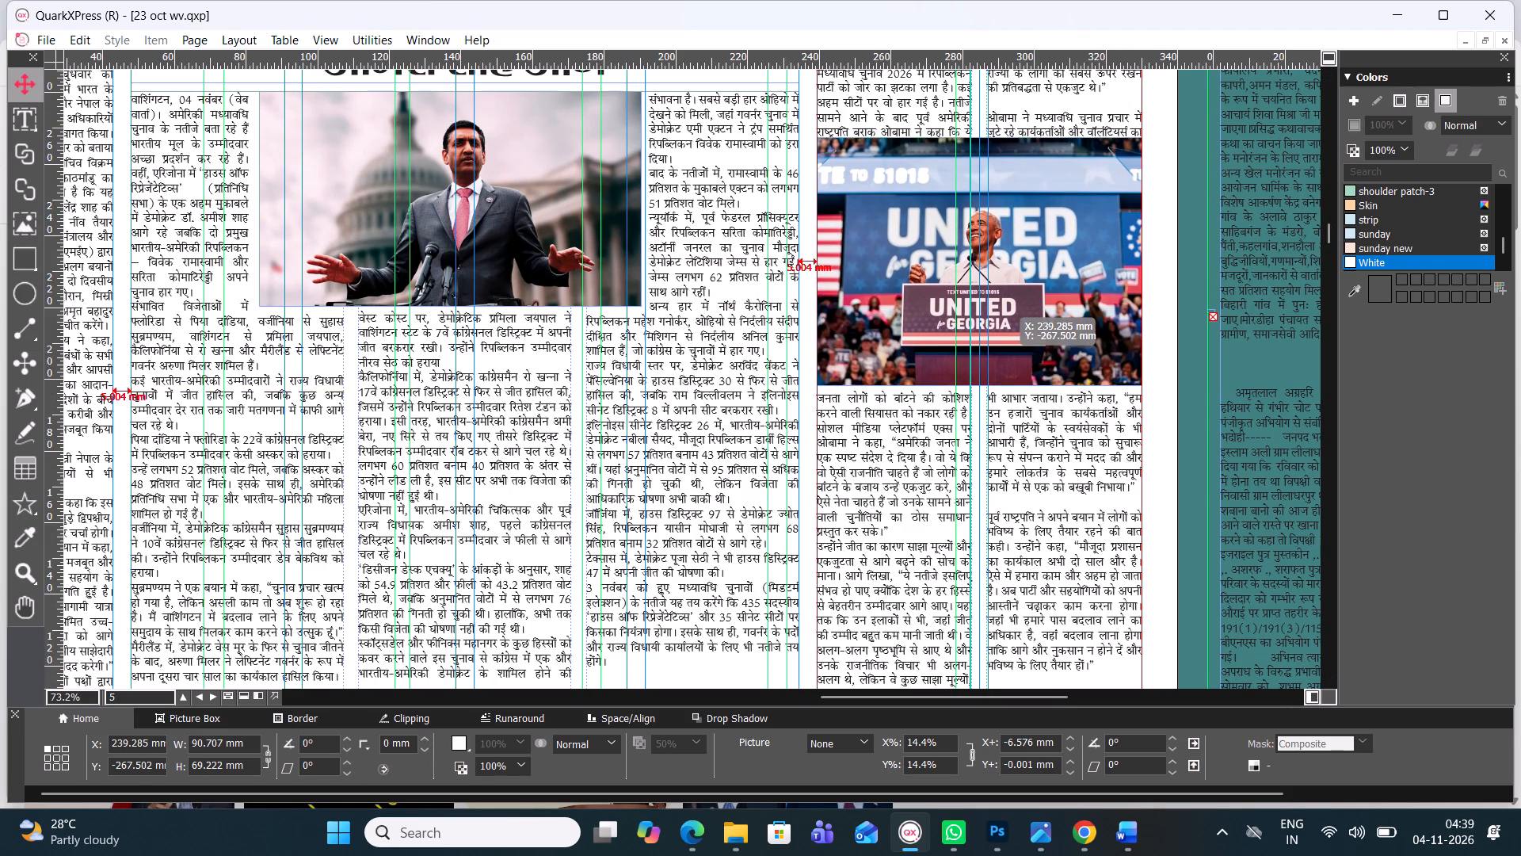
key(Up)
key(Up)
key(Up)
key(Up)
key(Up)
key(Up)
key(Up)
key(Up)
key(Up)
key(Up)
key(Up)
key(Up)
key(Up)
key(Up)
key(Up)
key(Up)
key(Up)
key(Up)
key(Up)
key(Up)
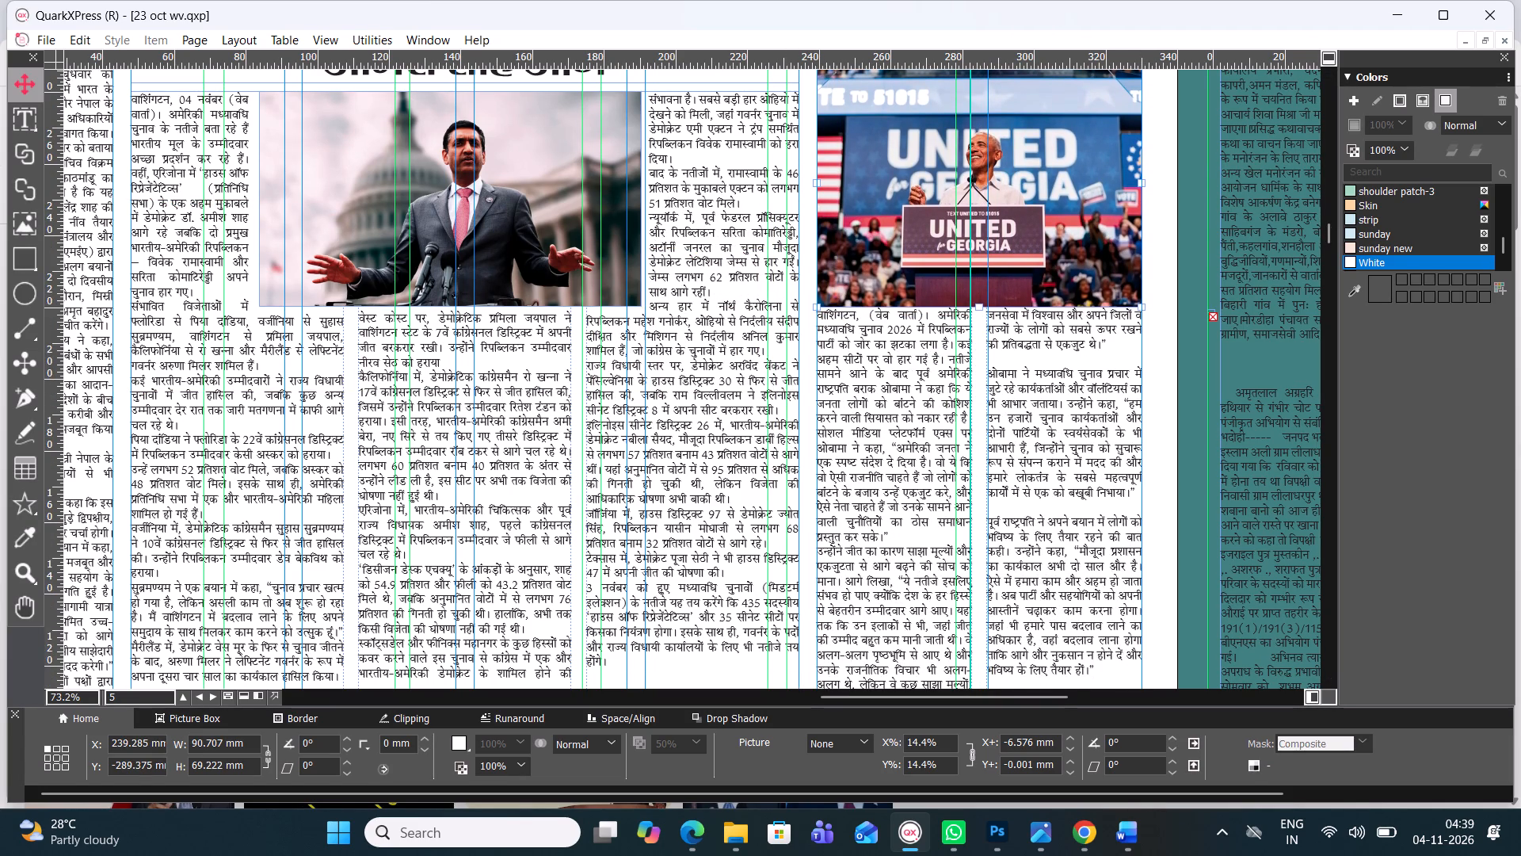
Fine-tune the rally photo box directly beneath the Obama headline, at X about 239.3 mm and Y about -291.7 mm.
click(1329, 231)
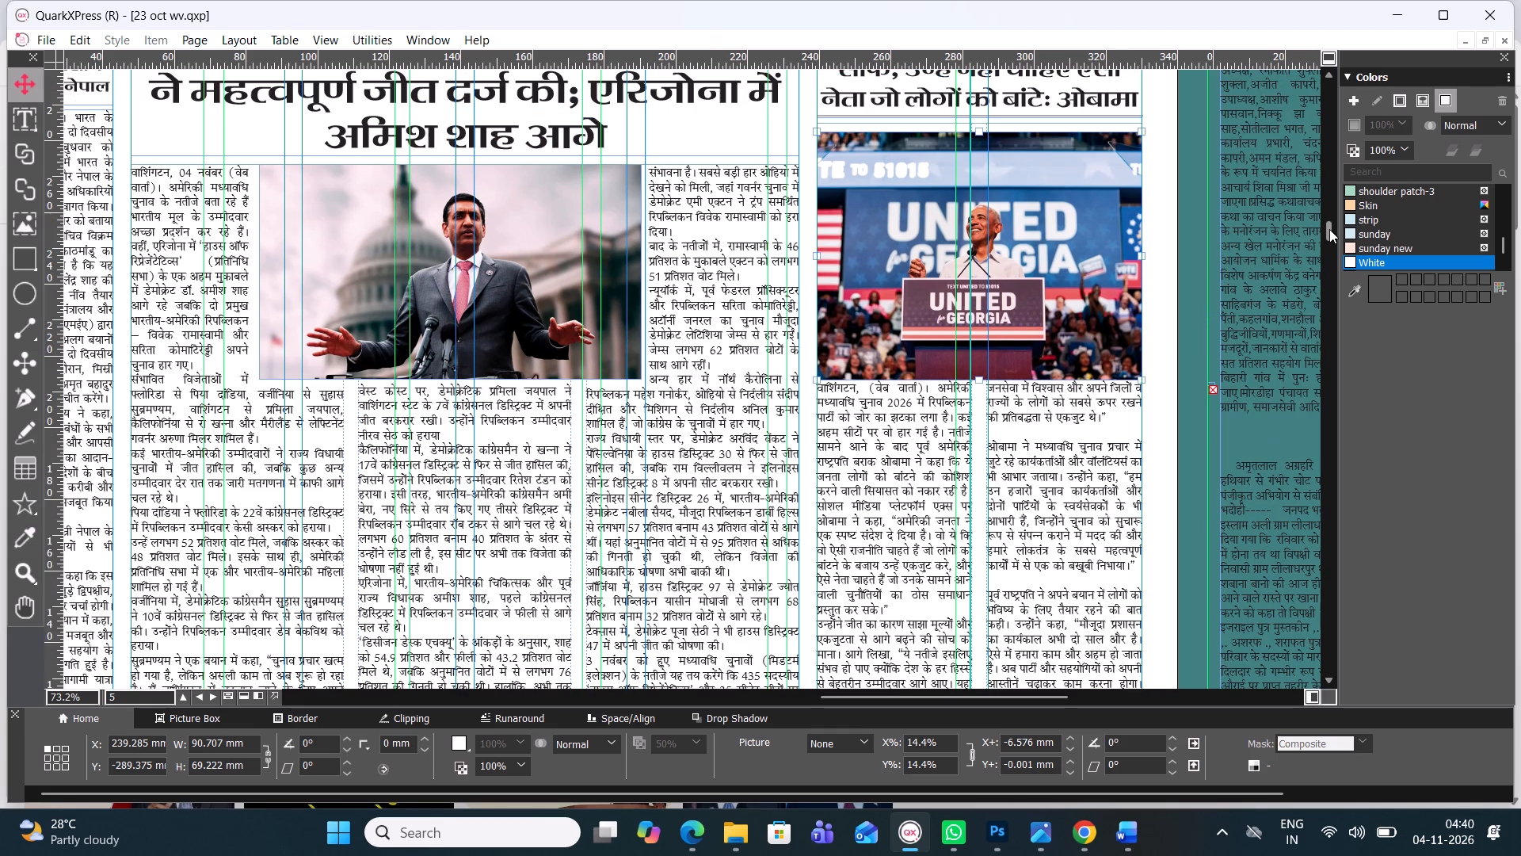
drag(950, 303, 955, 315)
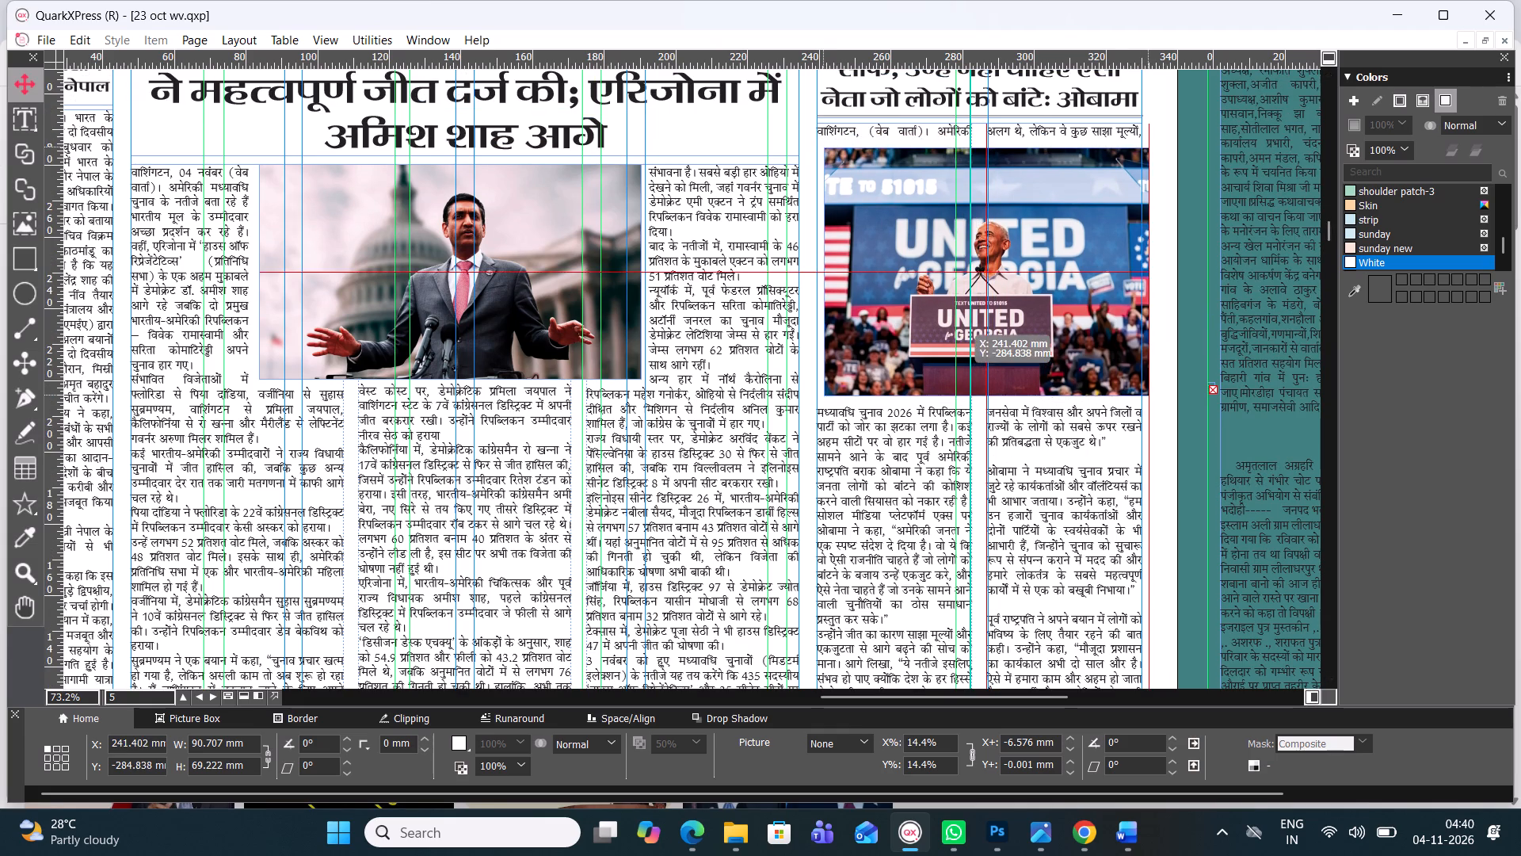
drag(955, 315, 947, 293)
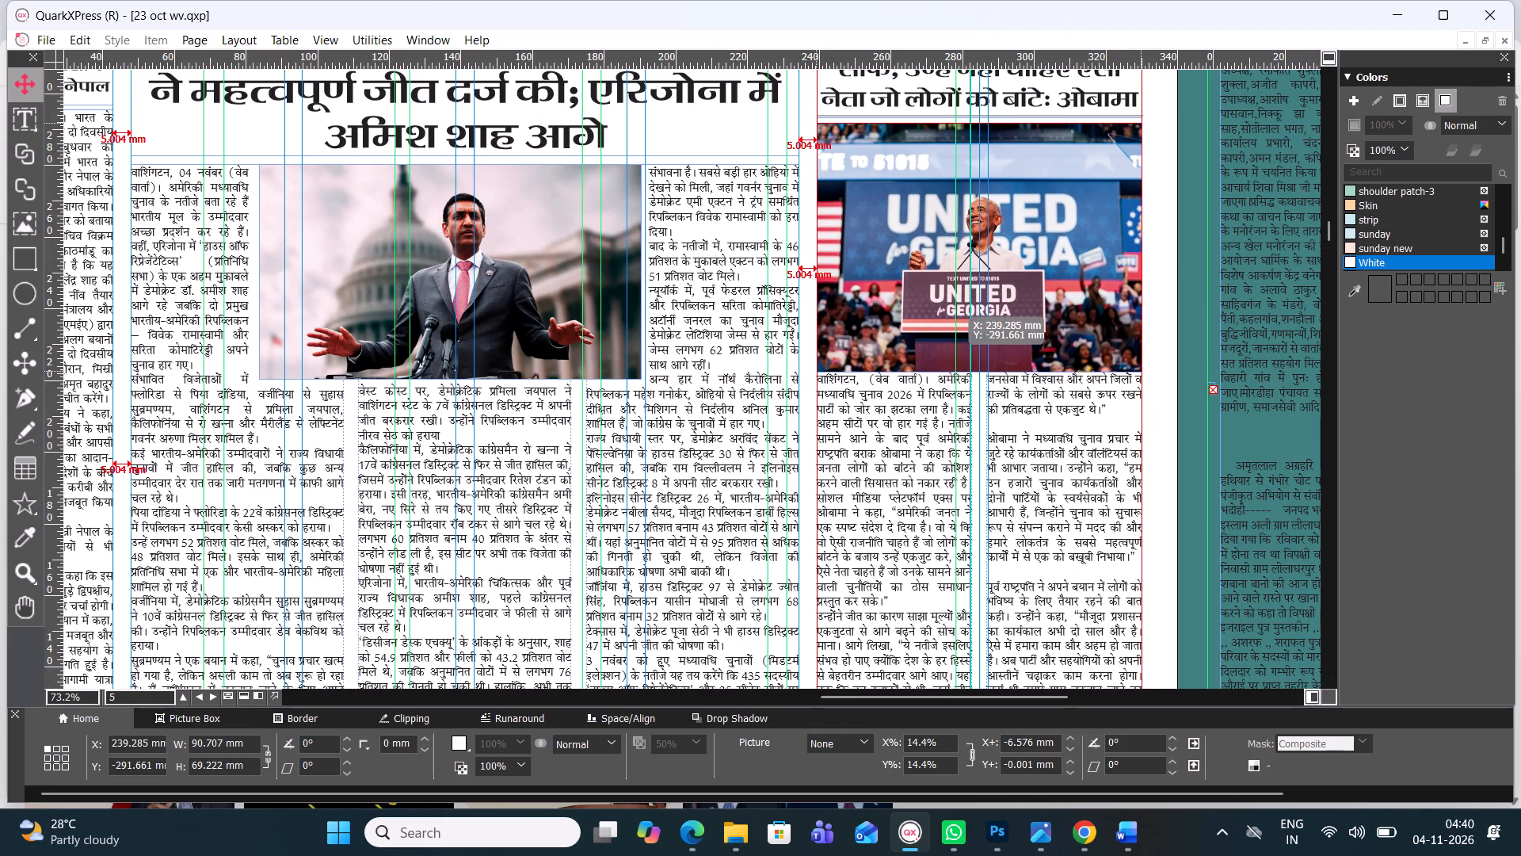
drag(947, 293, 949, 294)
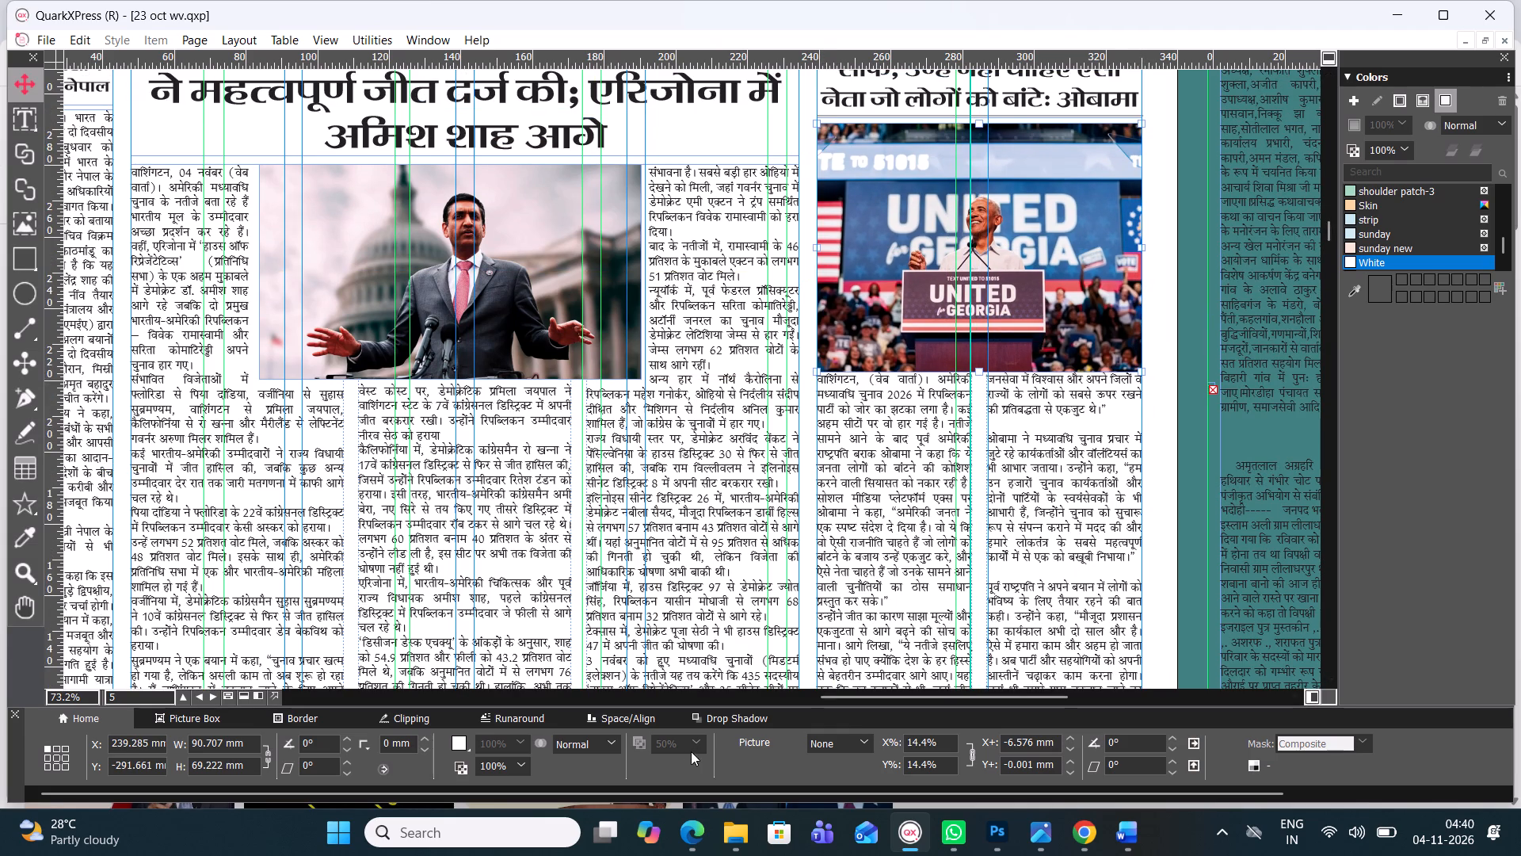
Set the rally photo box's bottom text runaround to 5 pt.
click(544, 724)
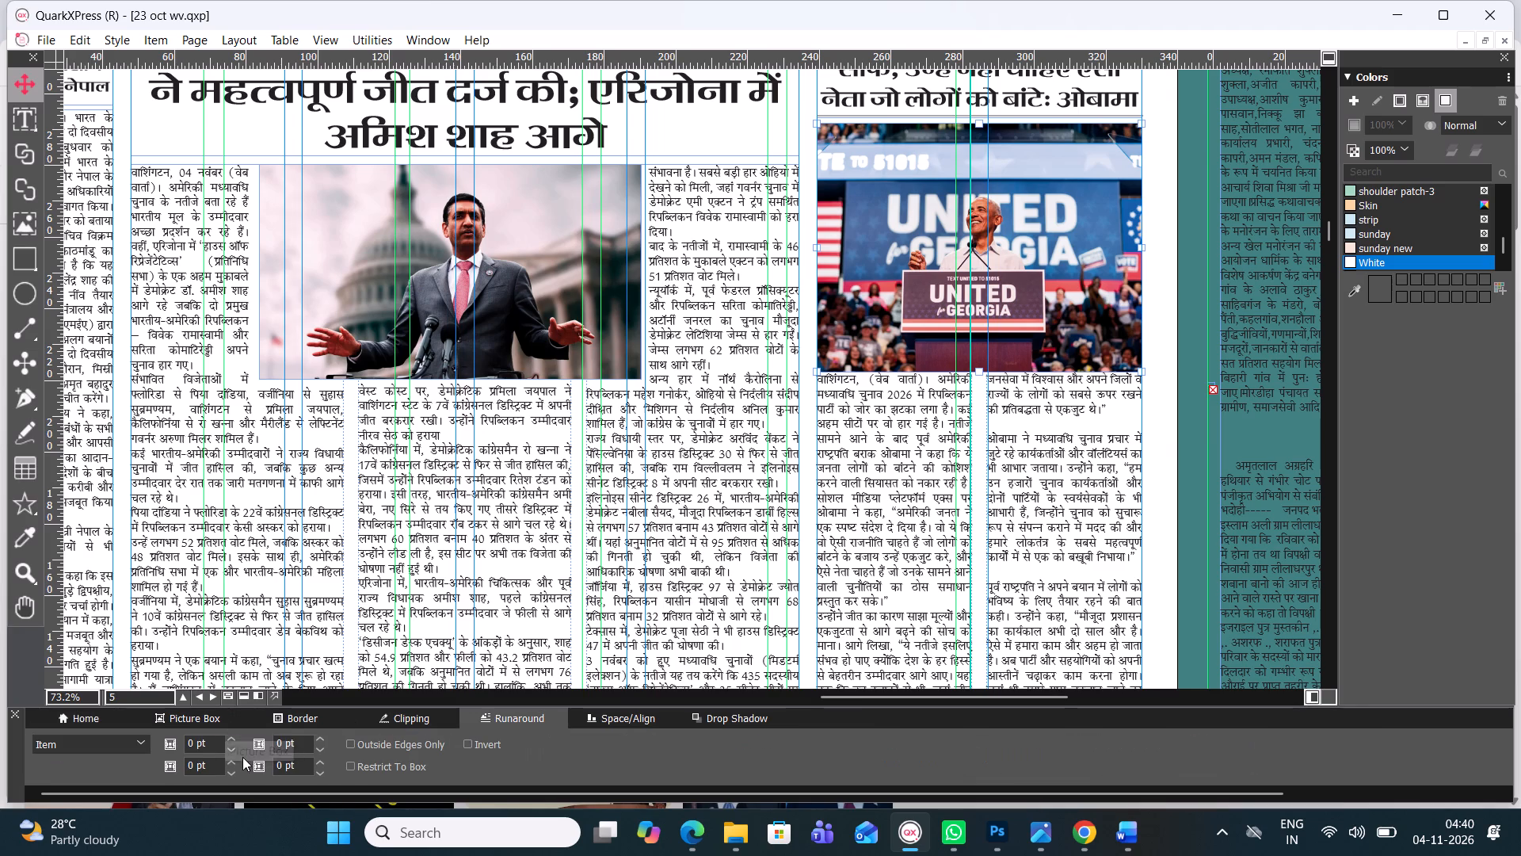
triple_click(229, 760)
triple_click(230, 760)
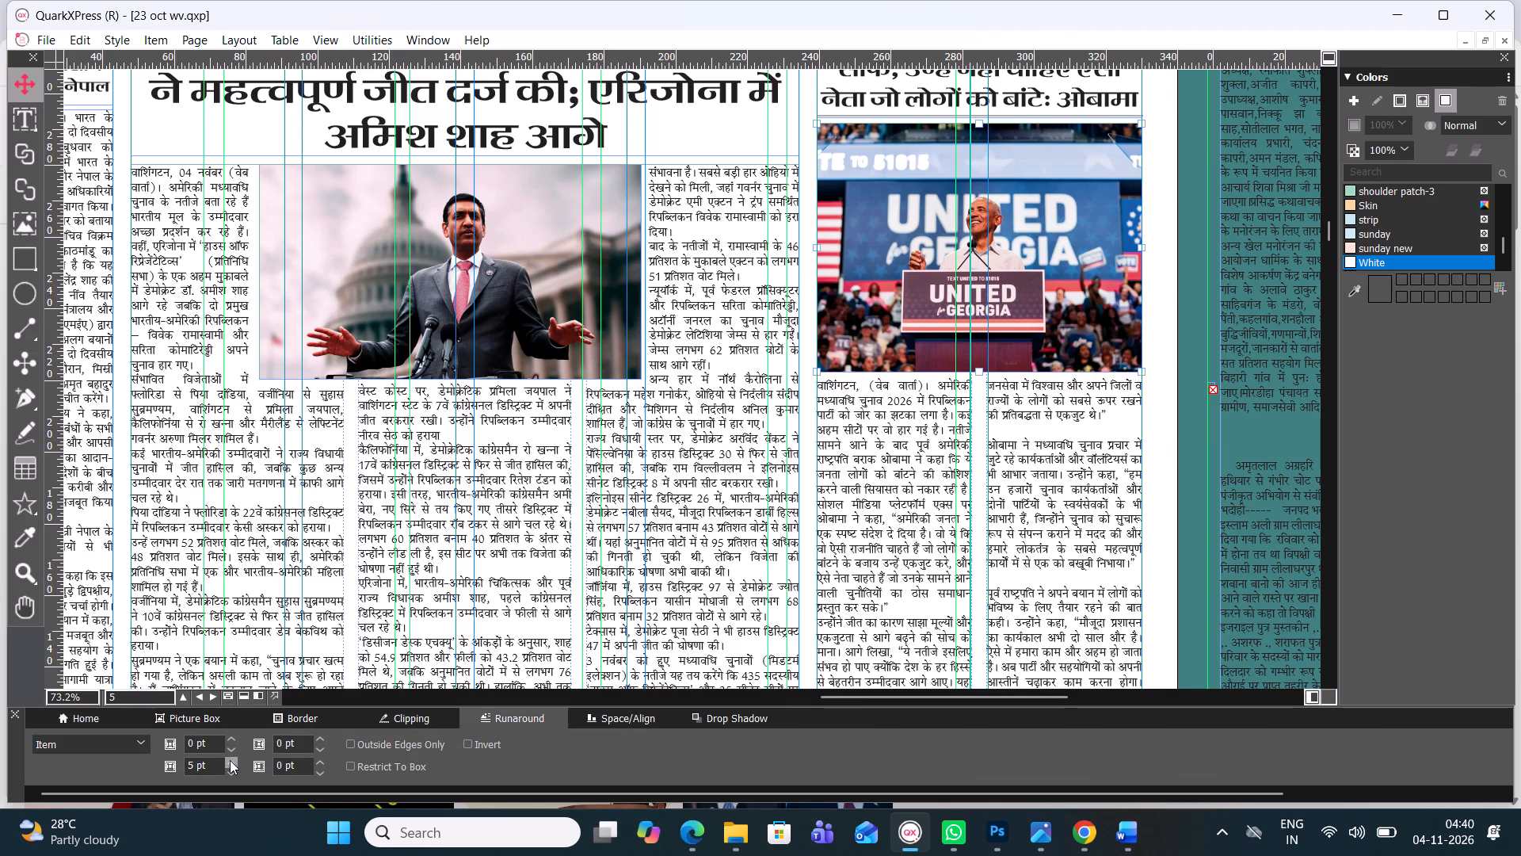
Draw a text box about 189 mm wide and 32.5 mm high just below the rule under the midterm election article.
drag(1329, 224, 1332, 228)
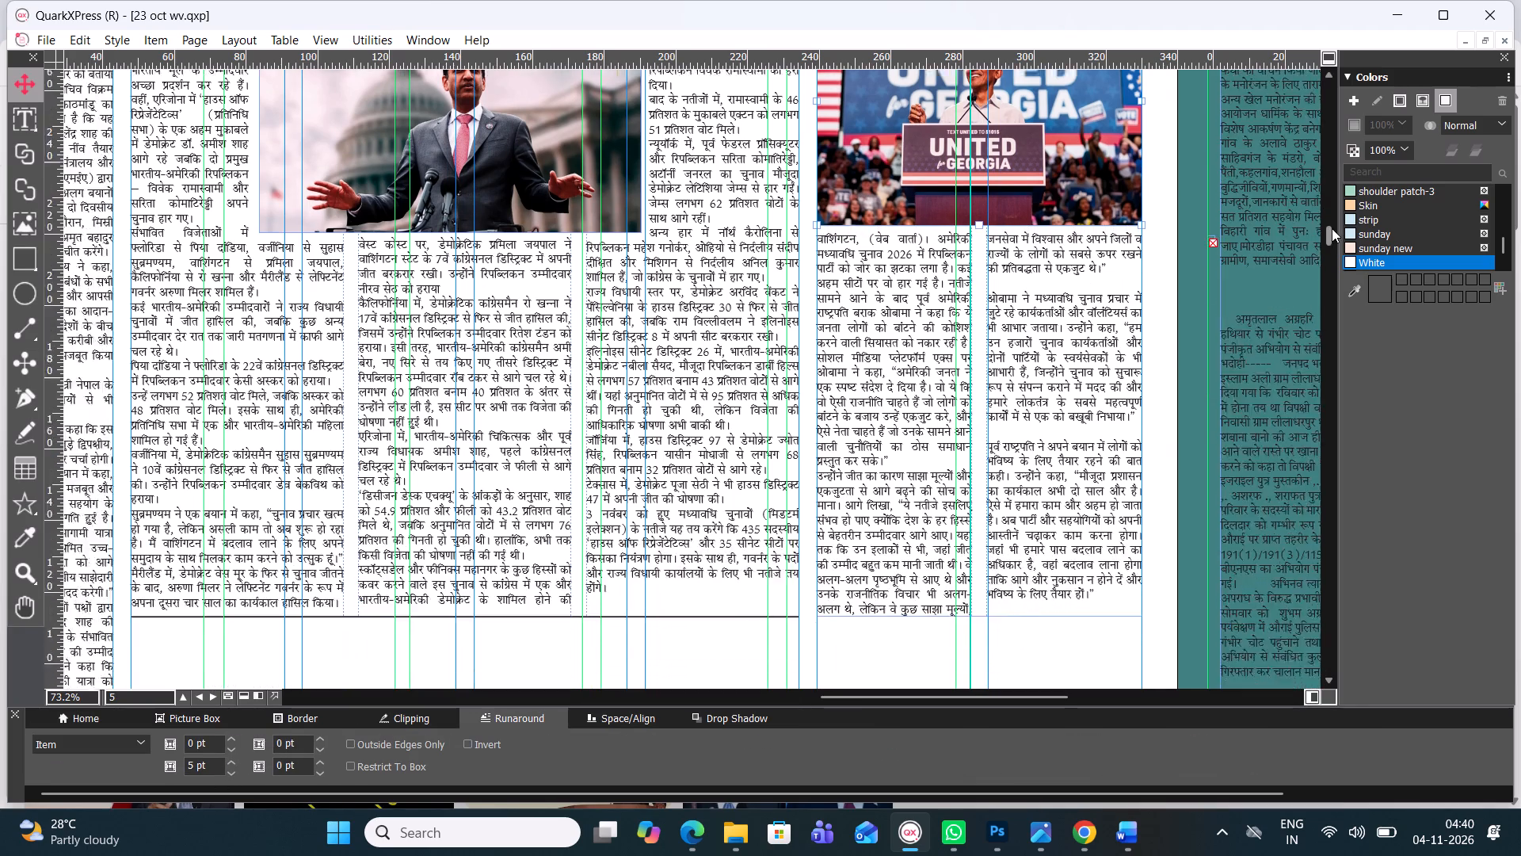
drag(1332, 228, 1336, 235)
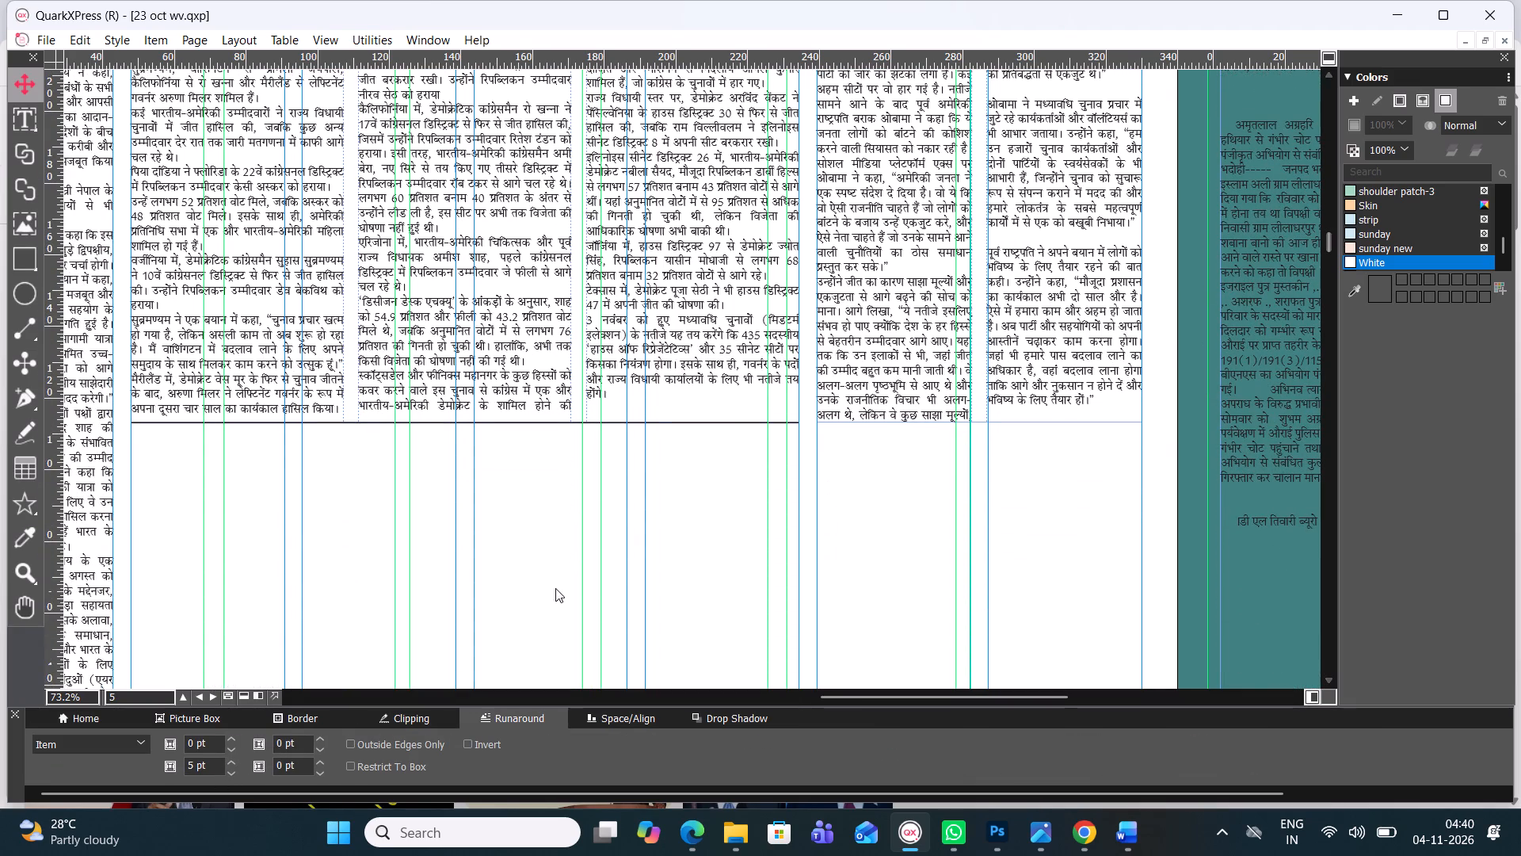
click(669, 571)
drag(836, 693, 784, 690)
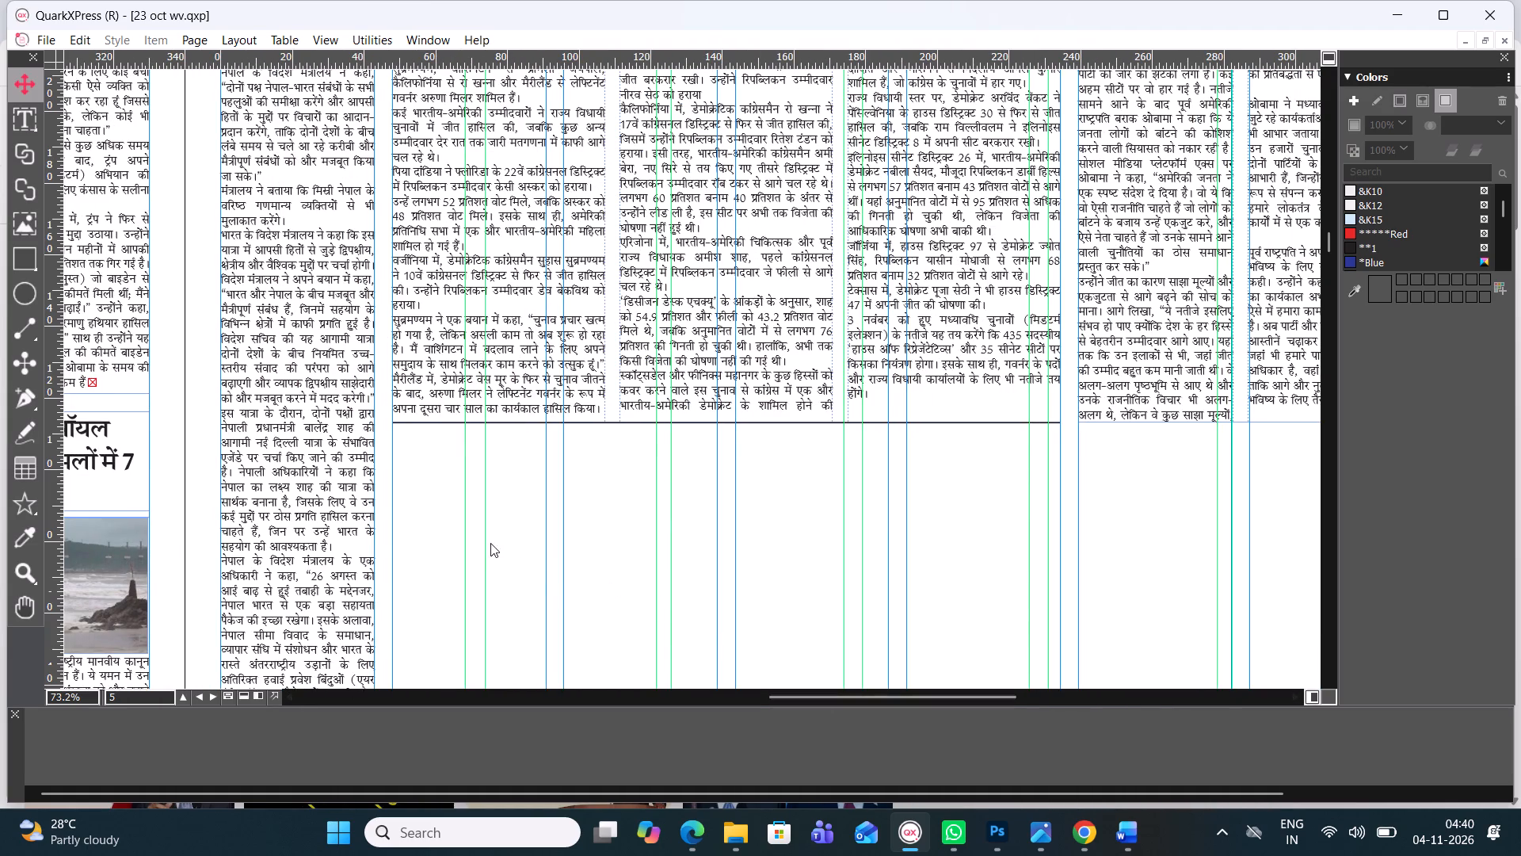
click(13, 124)
drag(393, 433, 821, 570)
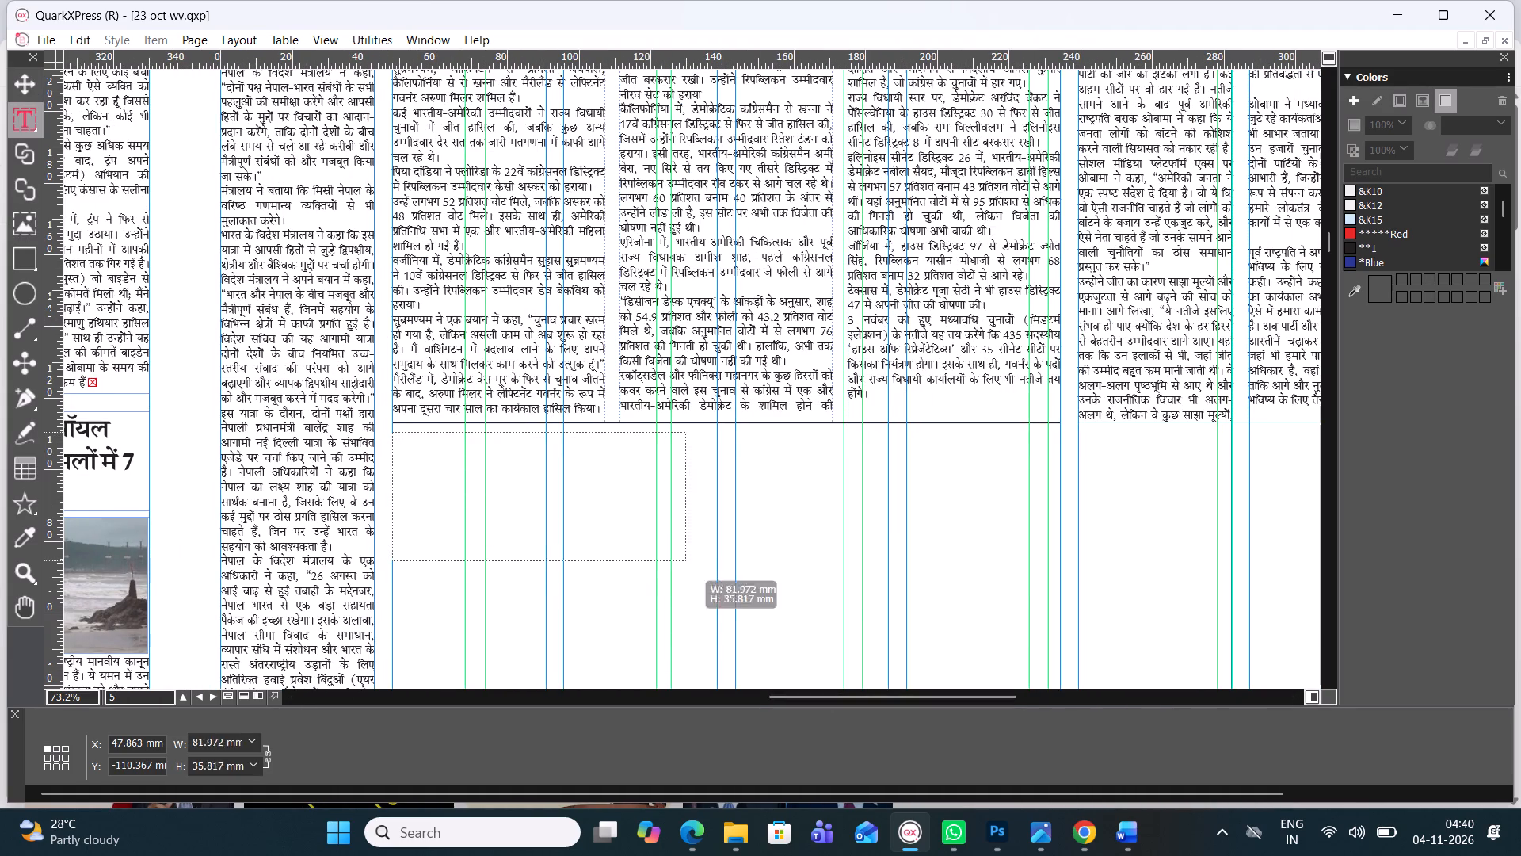
drag(821, 570, 1065, 549)
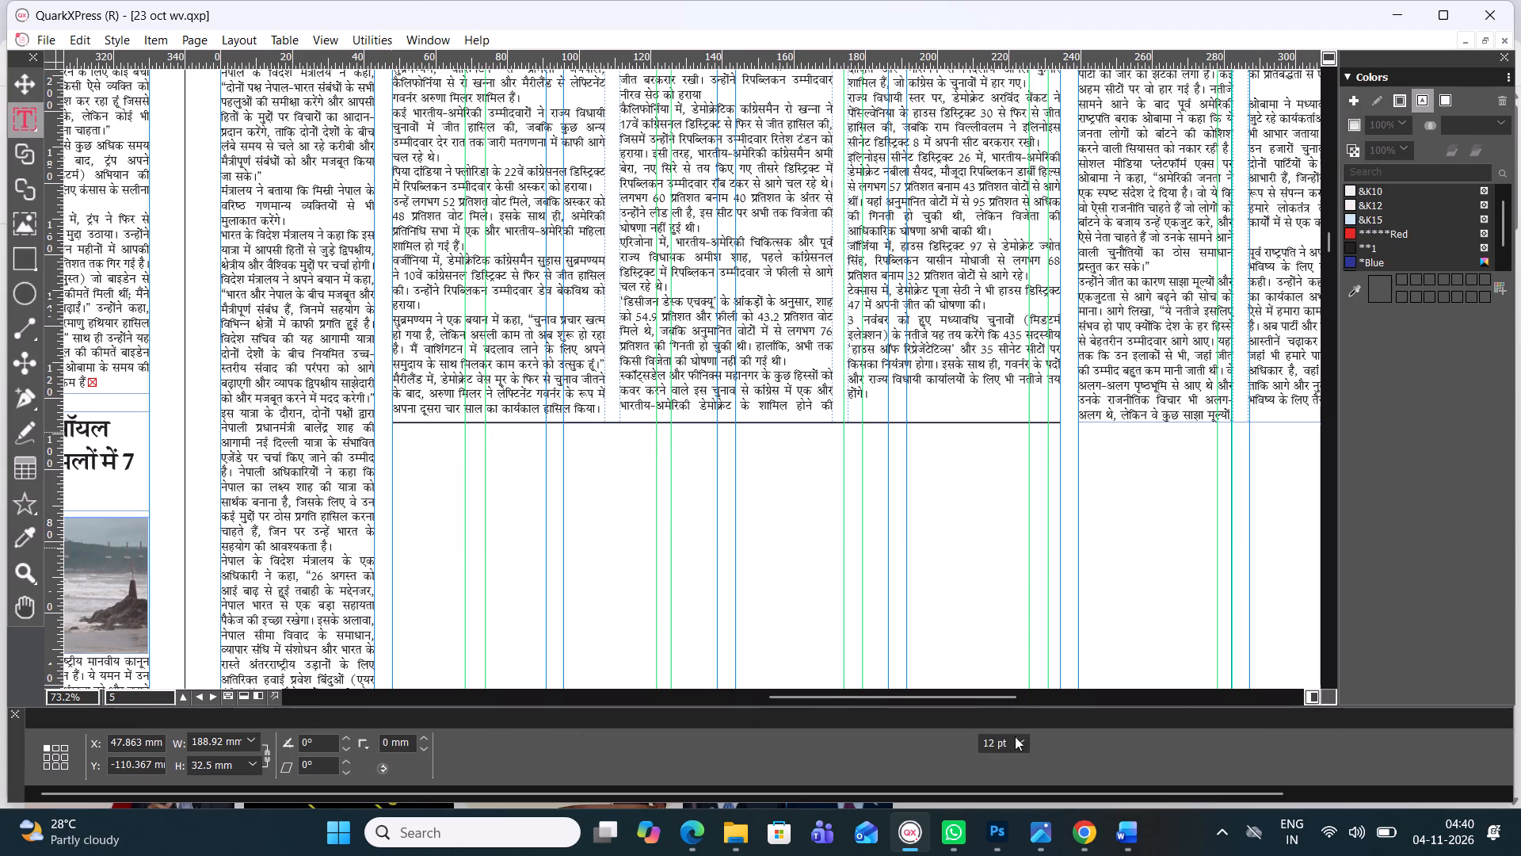
Switch to Chrome, examine the headline and photo layout on page 9 of the open newspaper PDF, and return to QuarkXPress.
click(1077, 840)
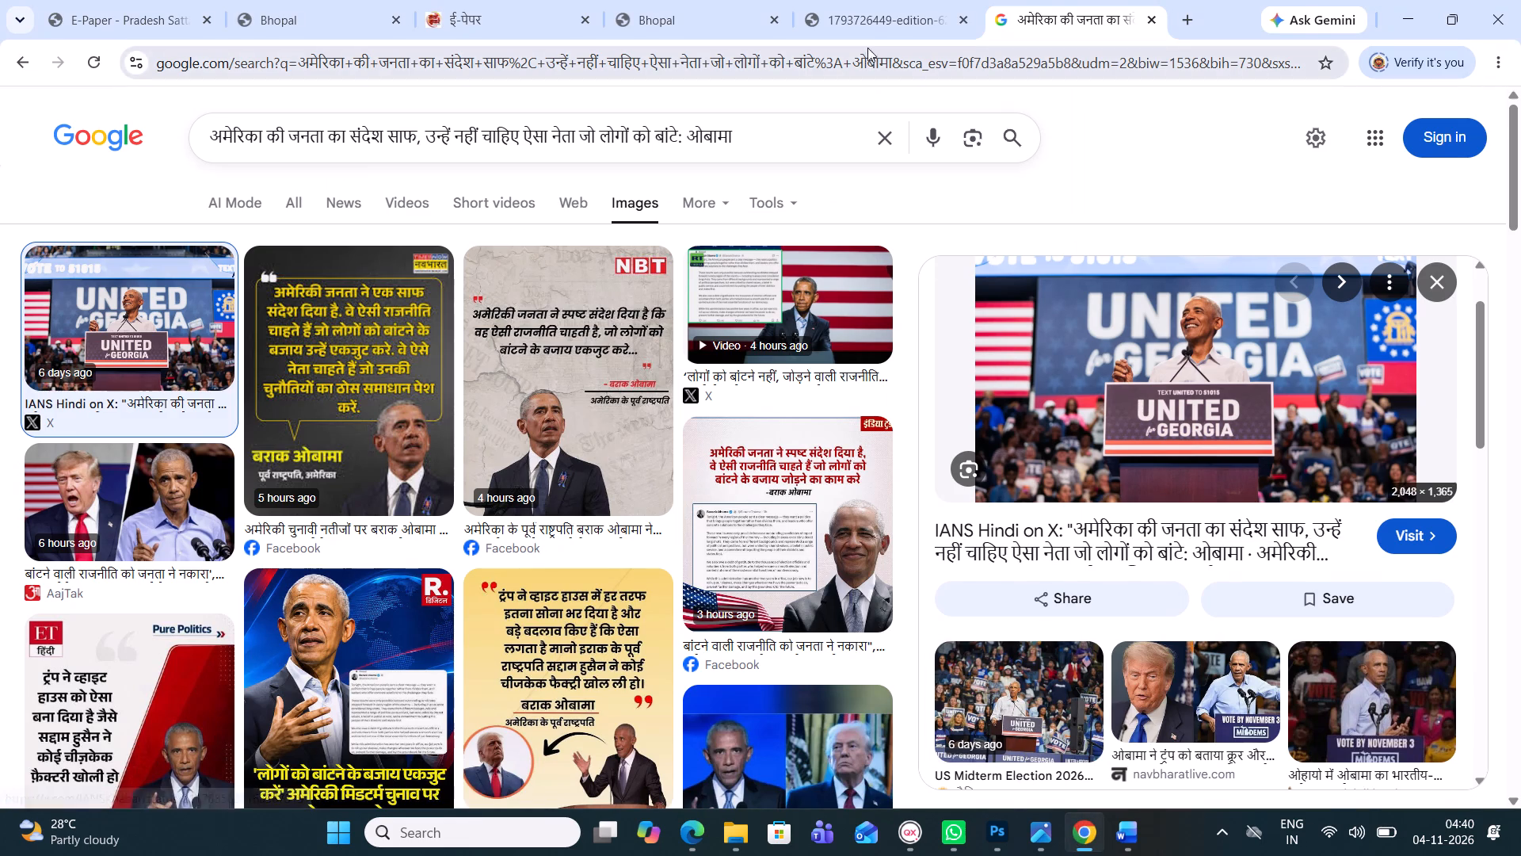
click(868, 23)
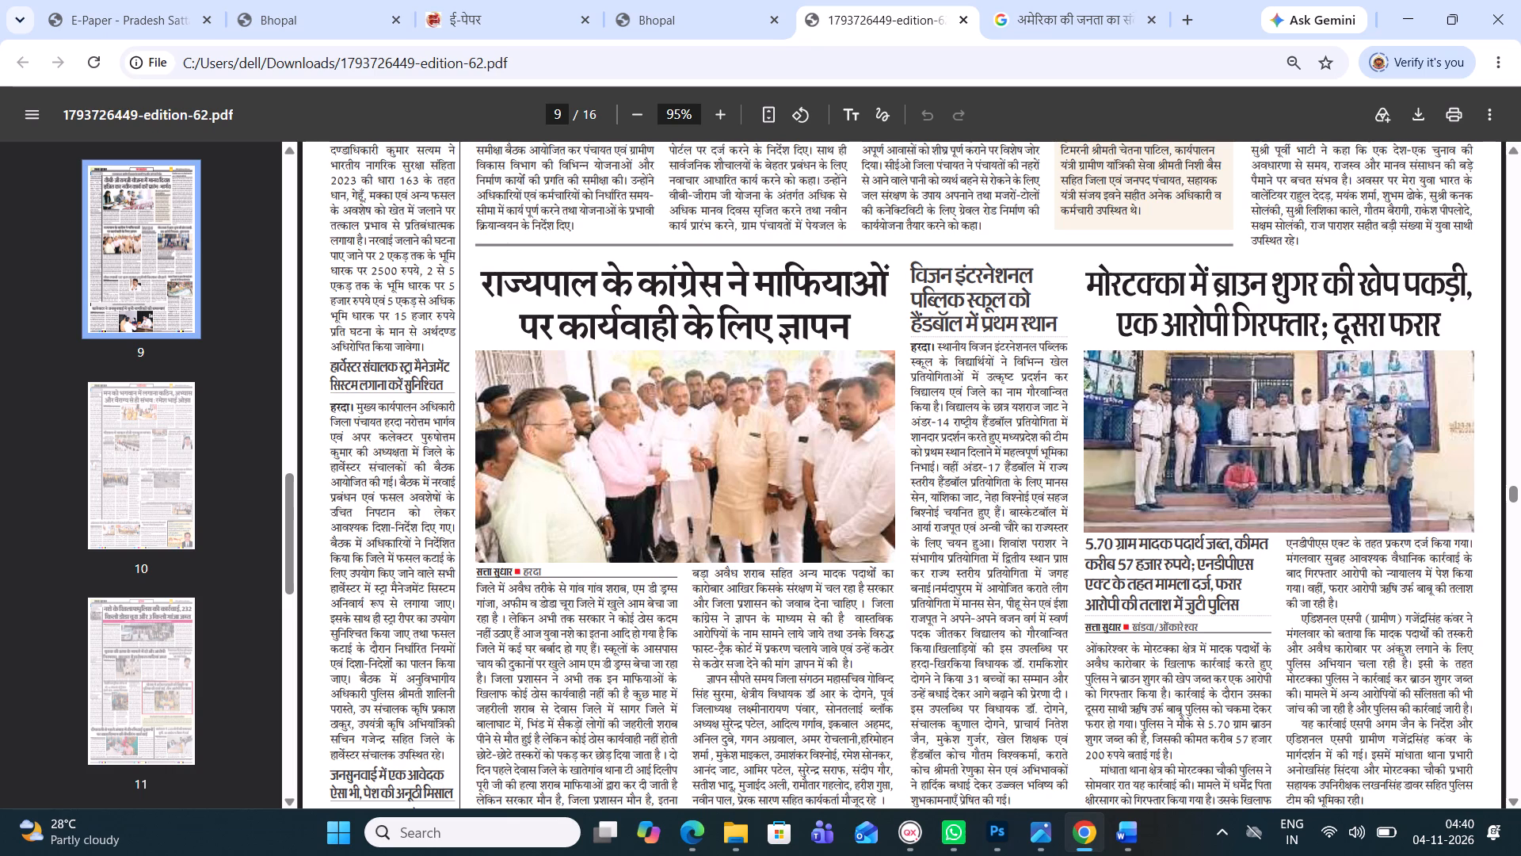
click(906, 841)
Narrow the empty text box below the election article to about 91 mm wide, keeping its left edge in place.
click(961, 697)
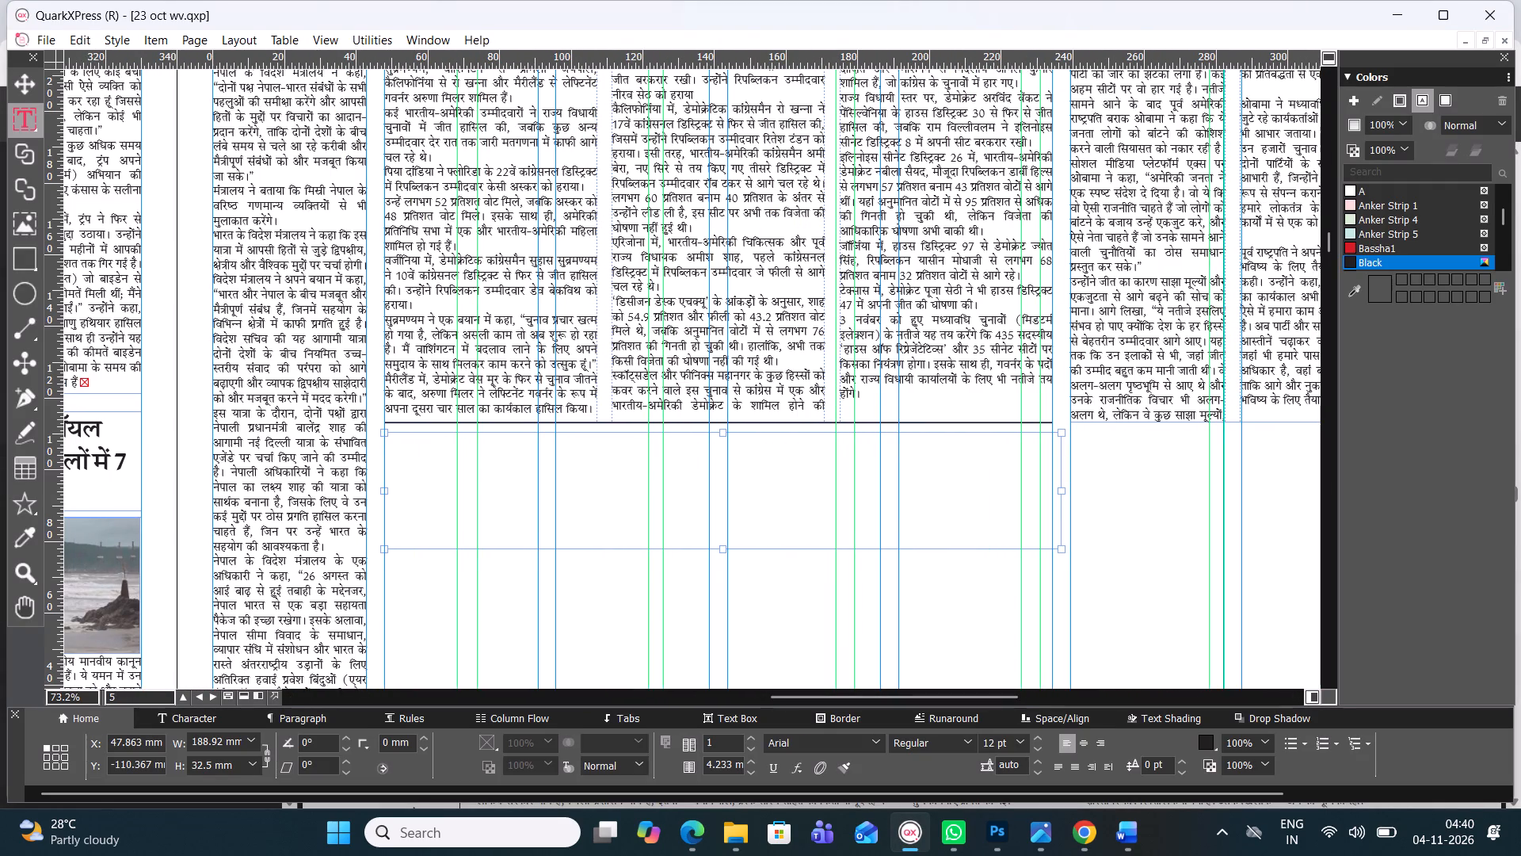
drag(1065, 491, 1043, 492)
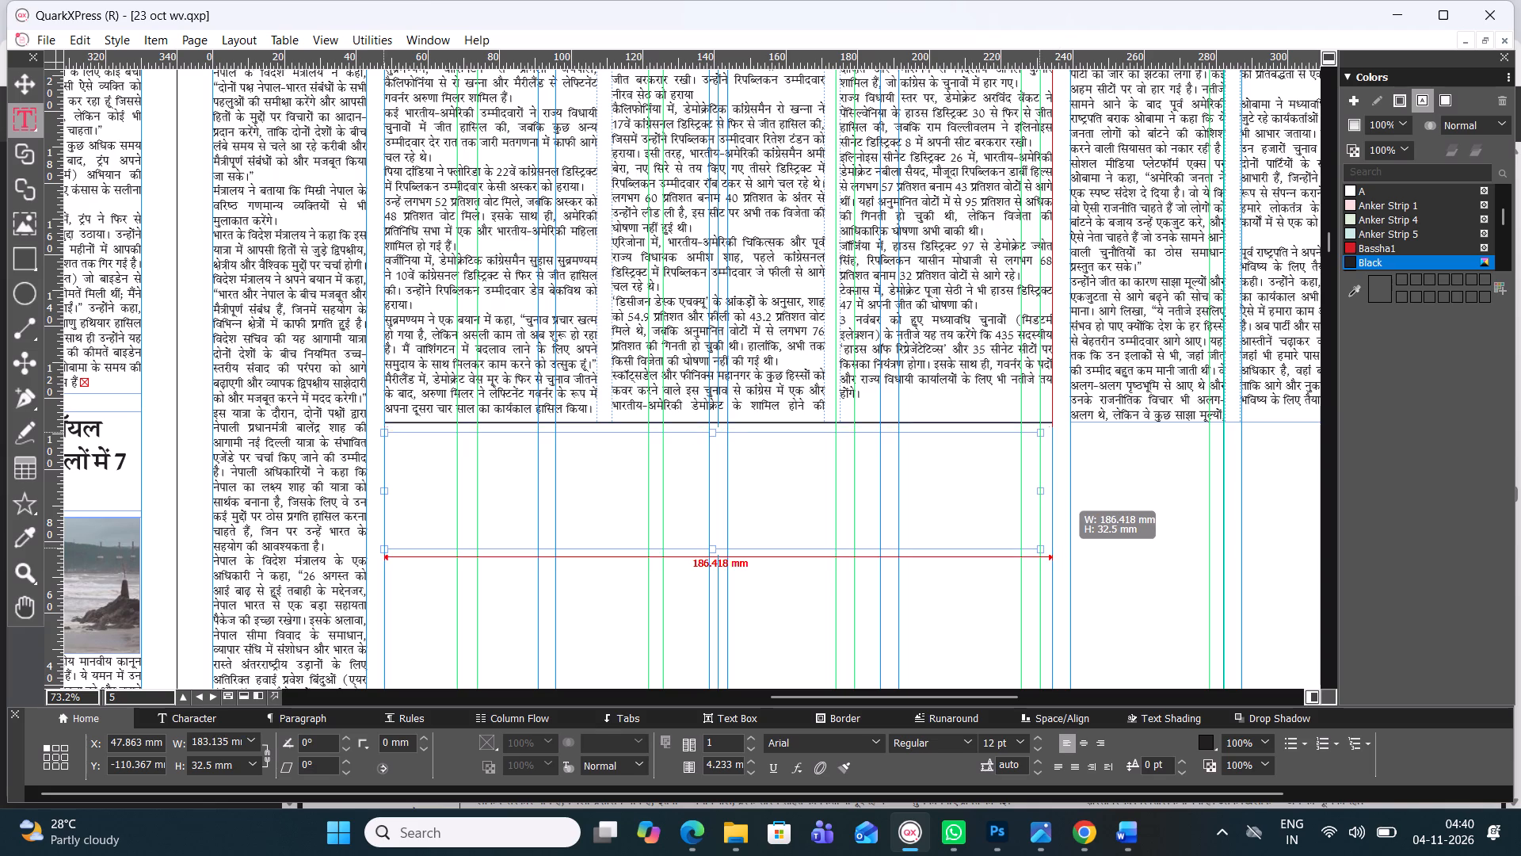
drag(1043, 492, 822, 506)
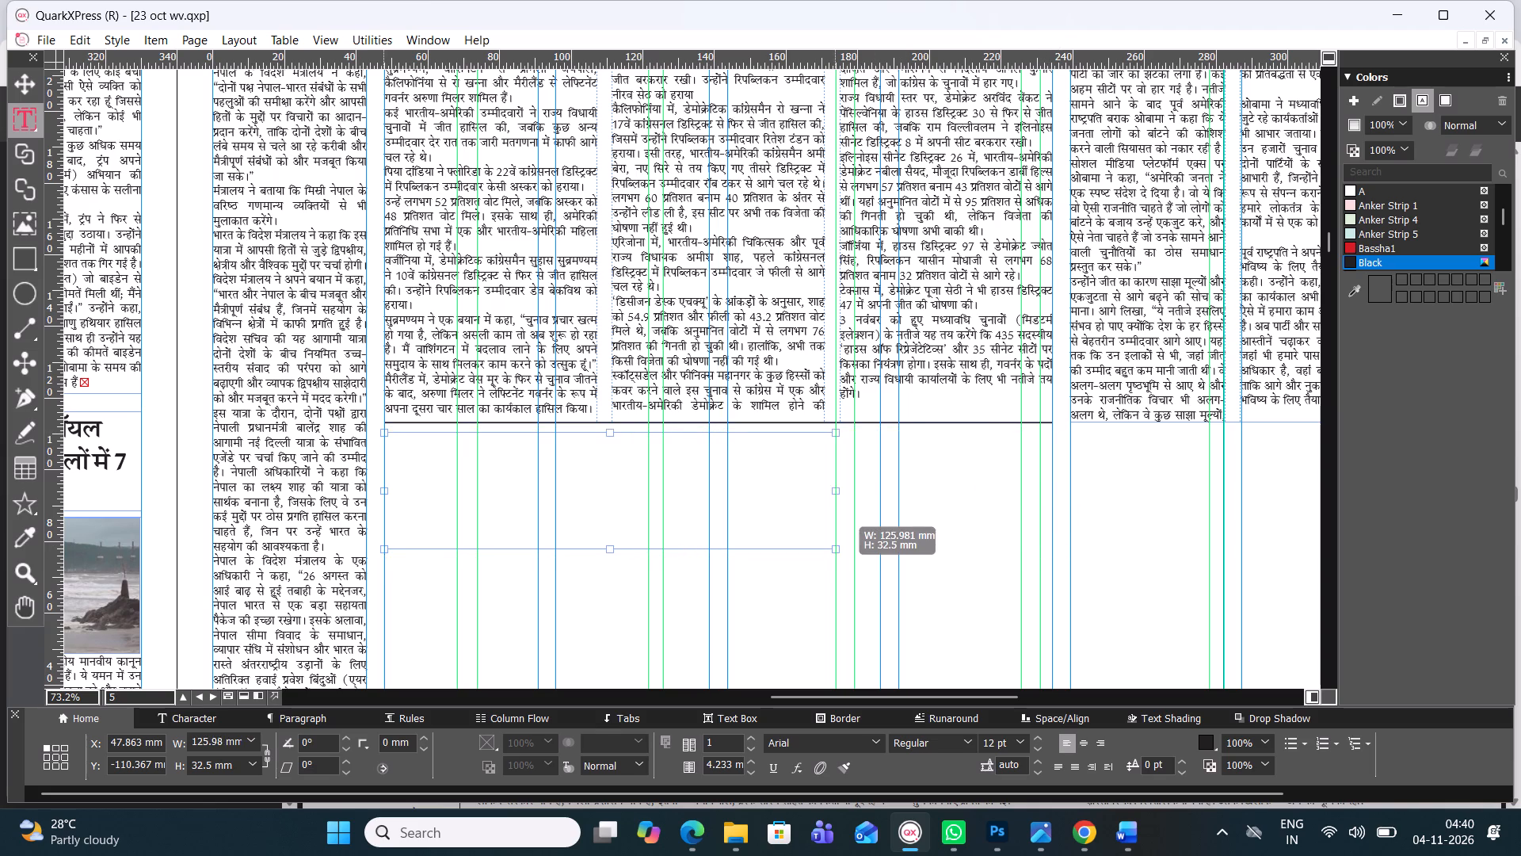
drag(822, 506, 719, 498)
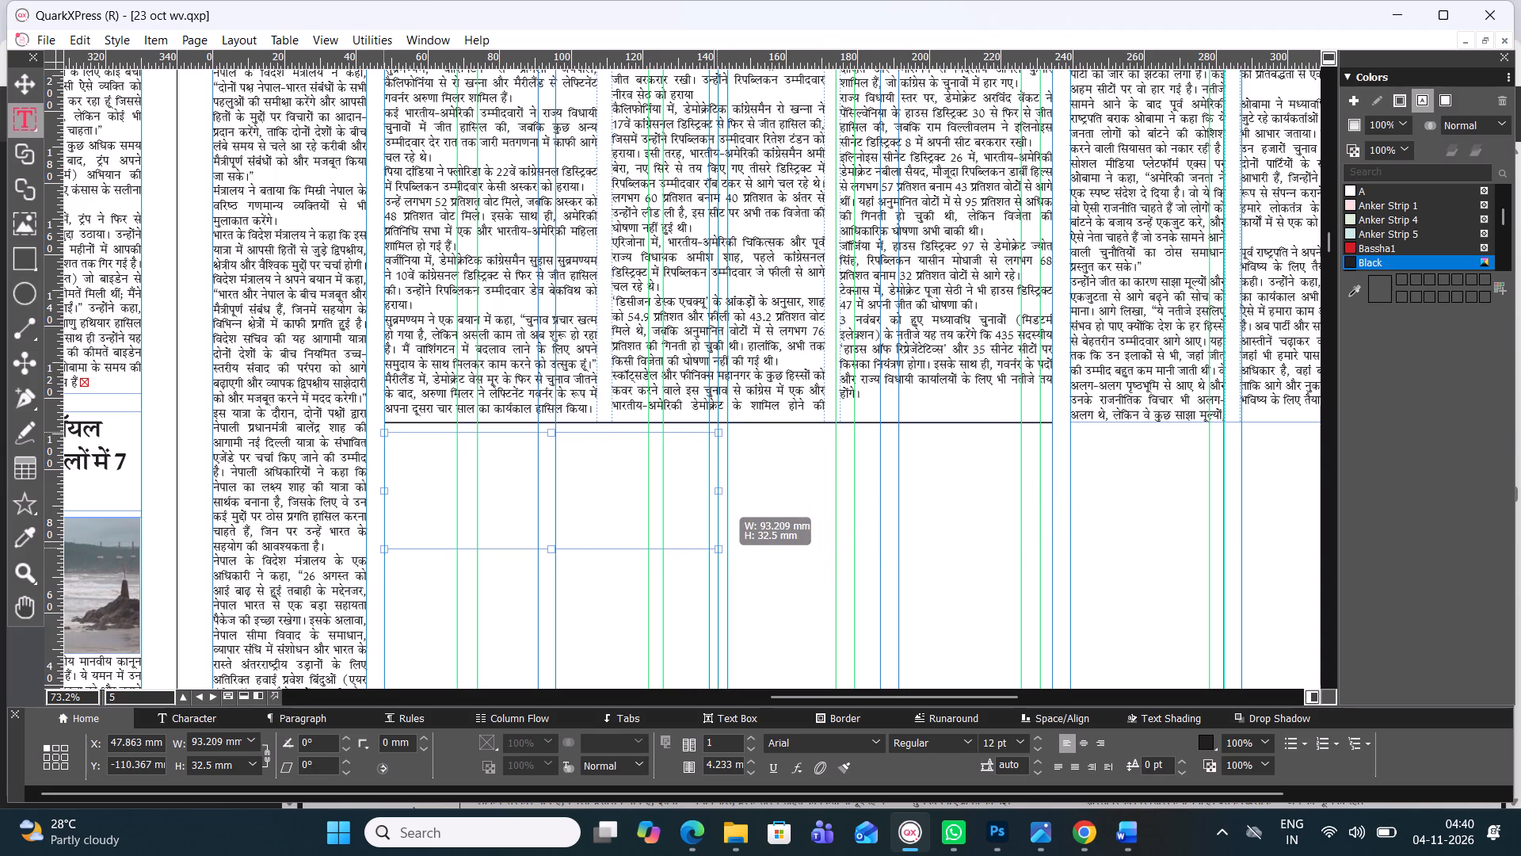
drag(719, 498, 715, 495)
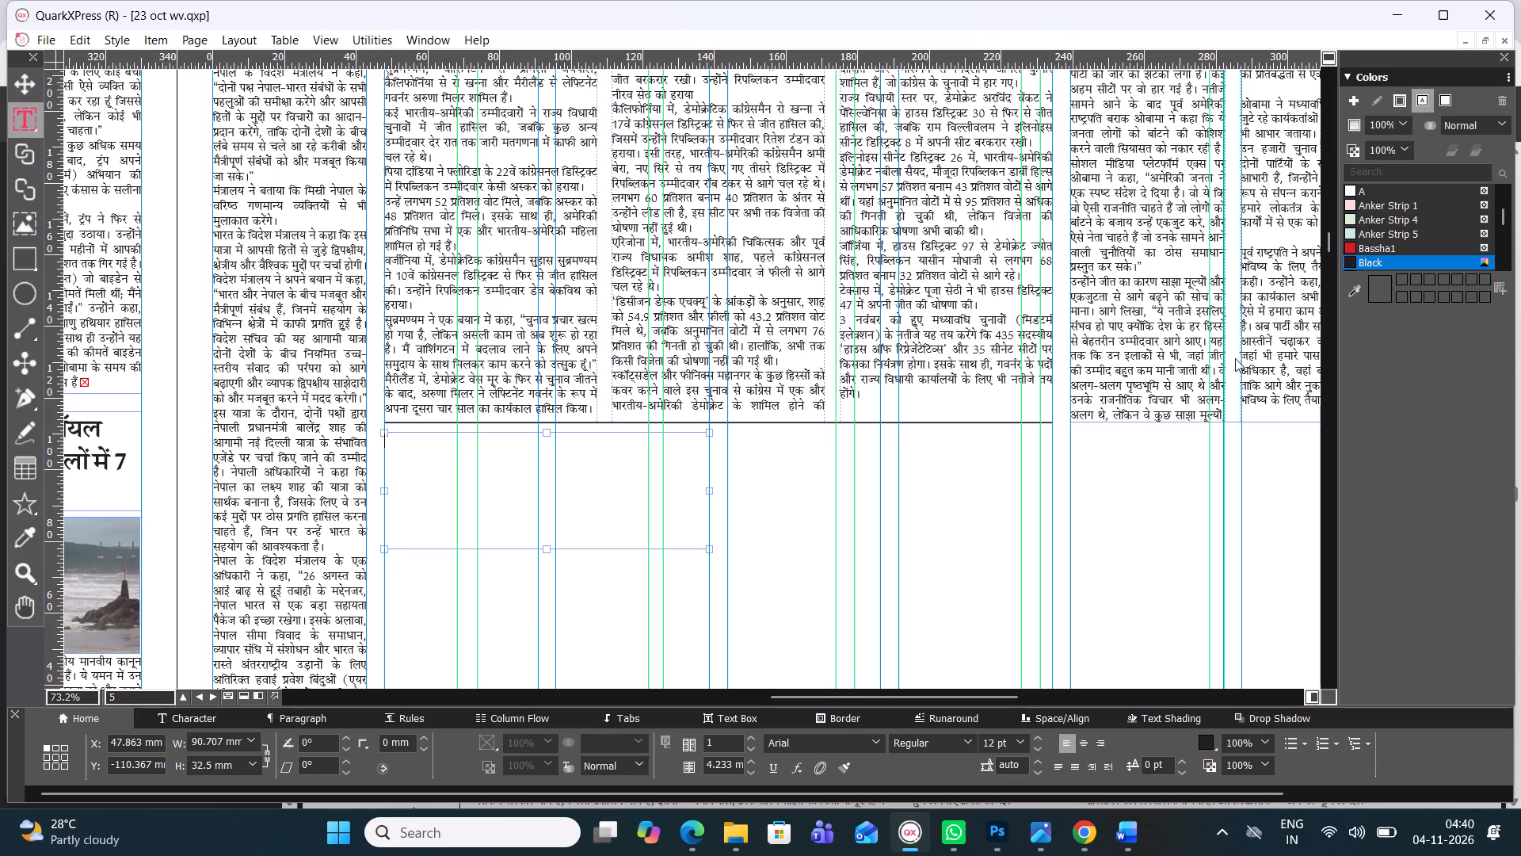
Examine the empty page area, the Bhutan story in the Word document 04 Nov International and the reference PDF in Chrome, and return to QuarkXPress.
drag(1327, 246, 1328, 249)
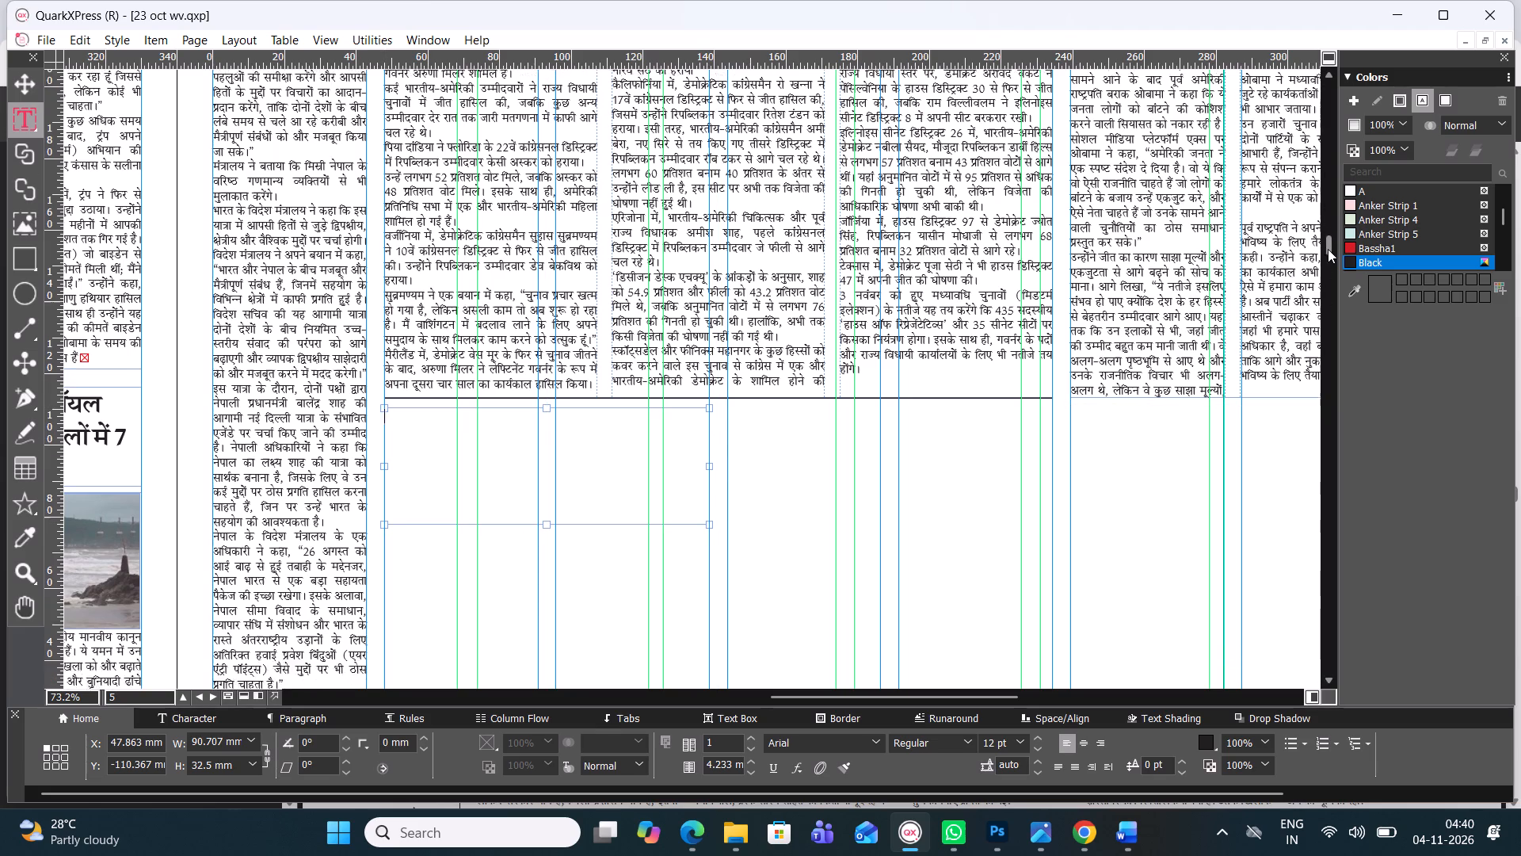
drag(1328, 249, 1328, 253)
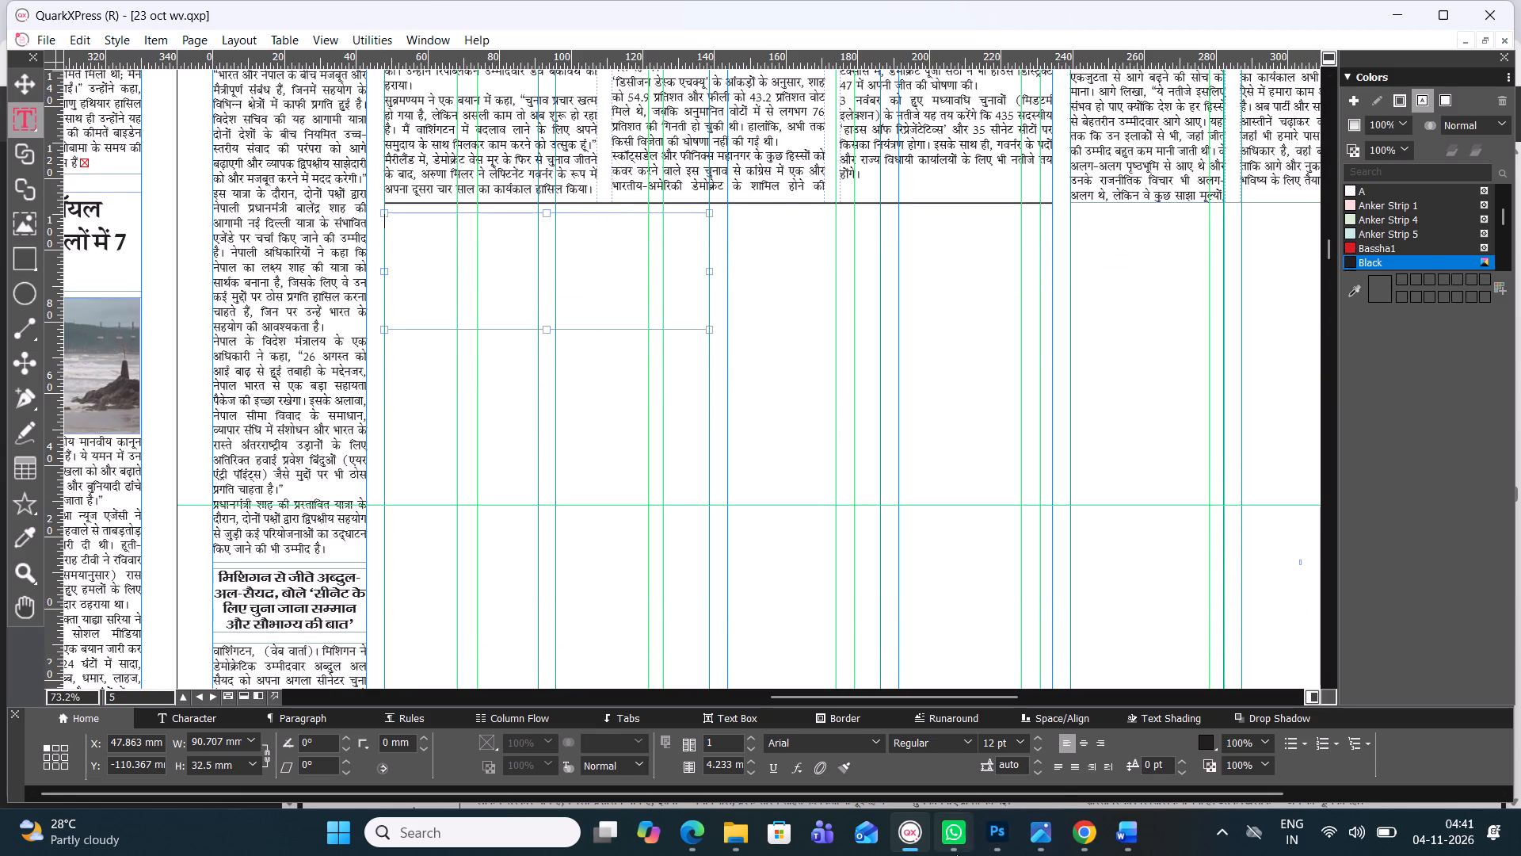
click(1129, 839)
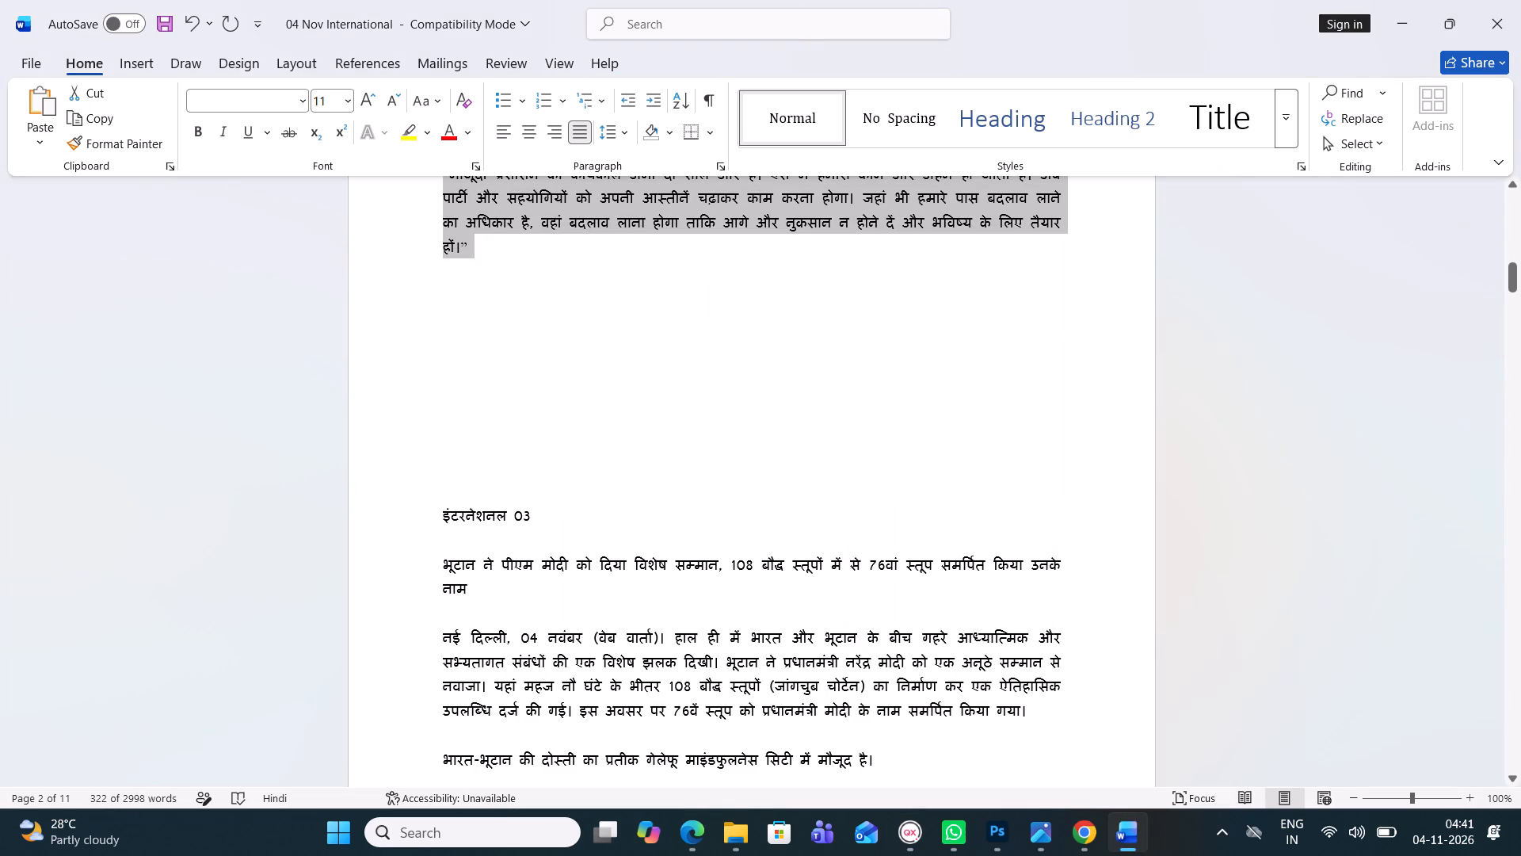
click(1081, 835)
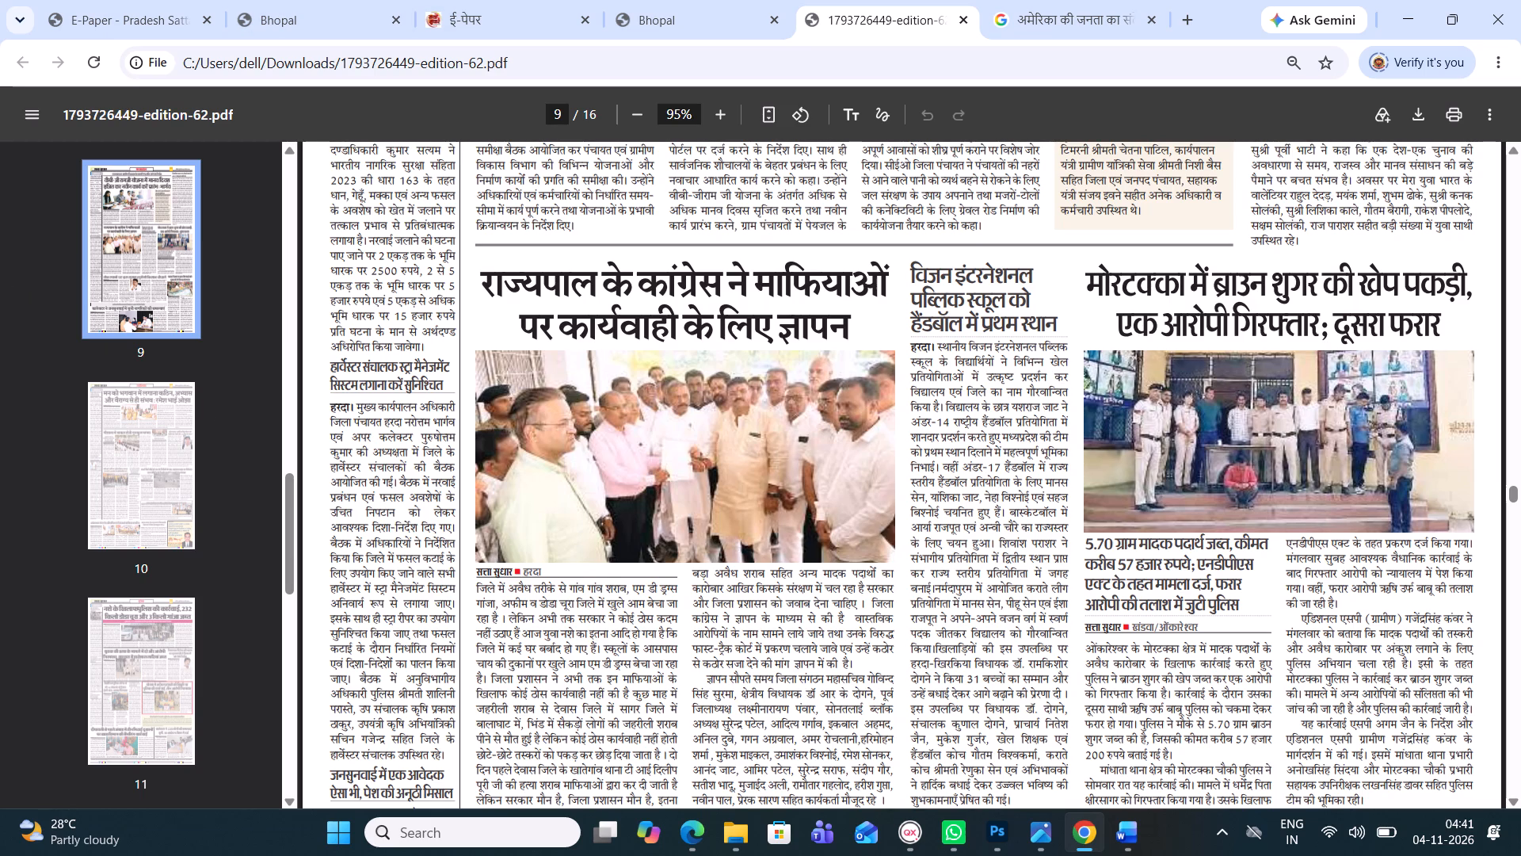
click(904, 844)
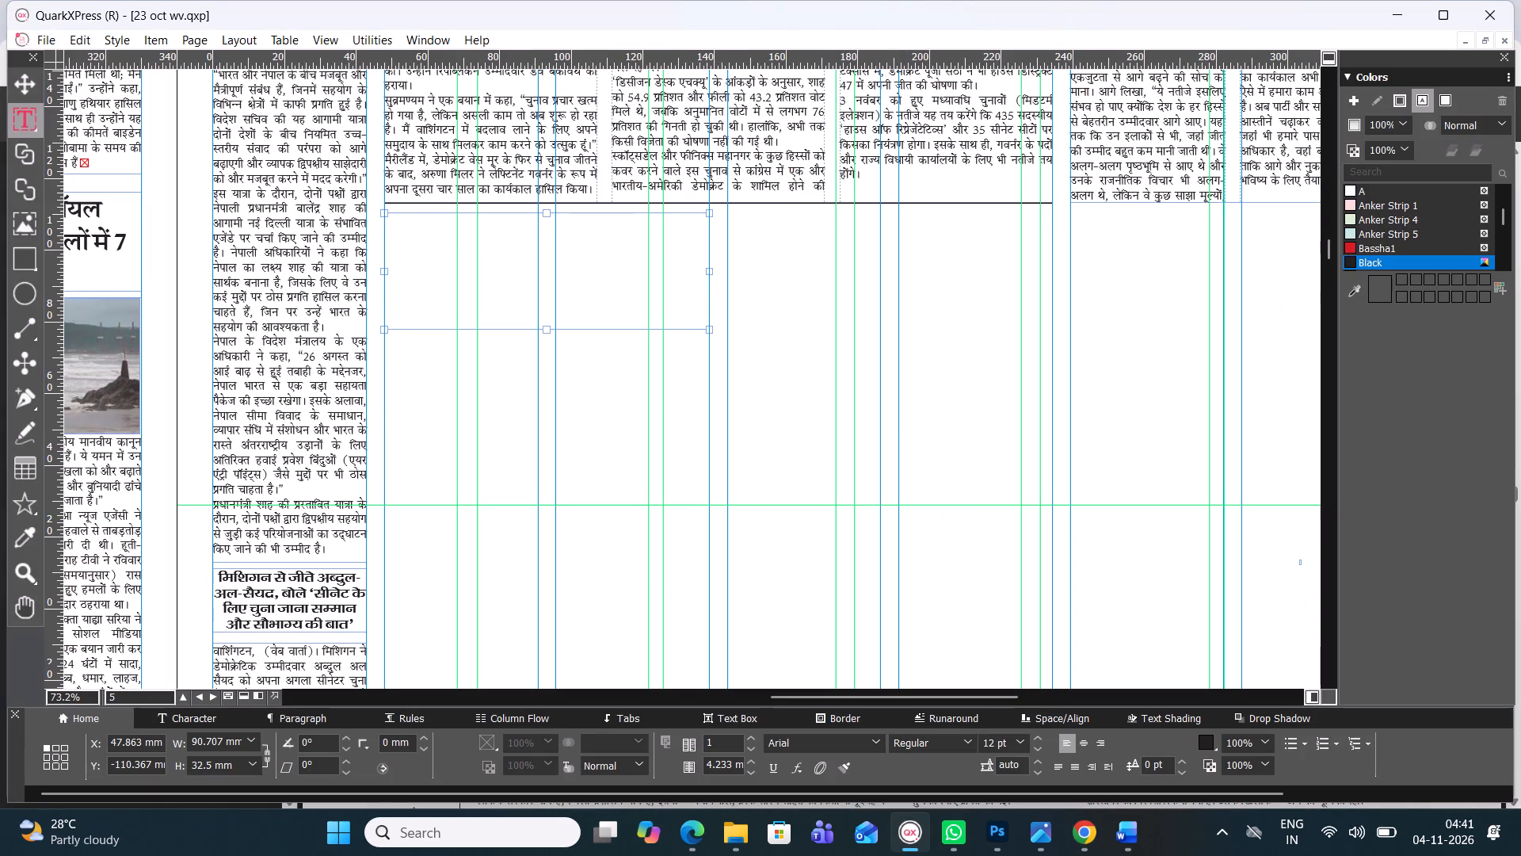
Widen the empty text box below the election article to about 139 mm, ending its right edge at a column guide.
drag(712, 269, 859, 266)
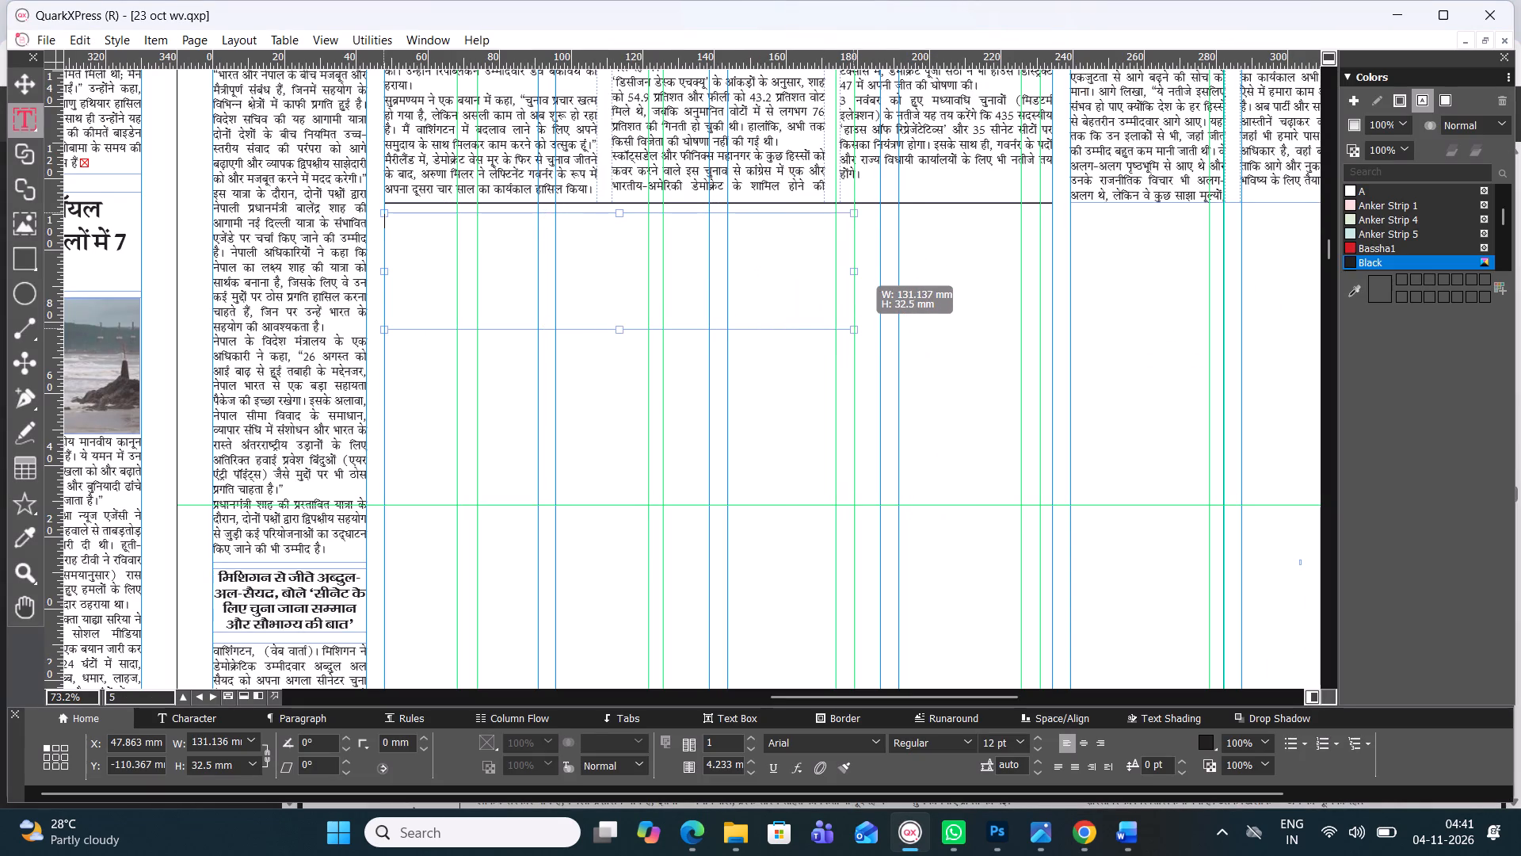
drag(859, 266, 902, 262)
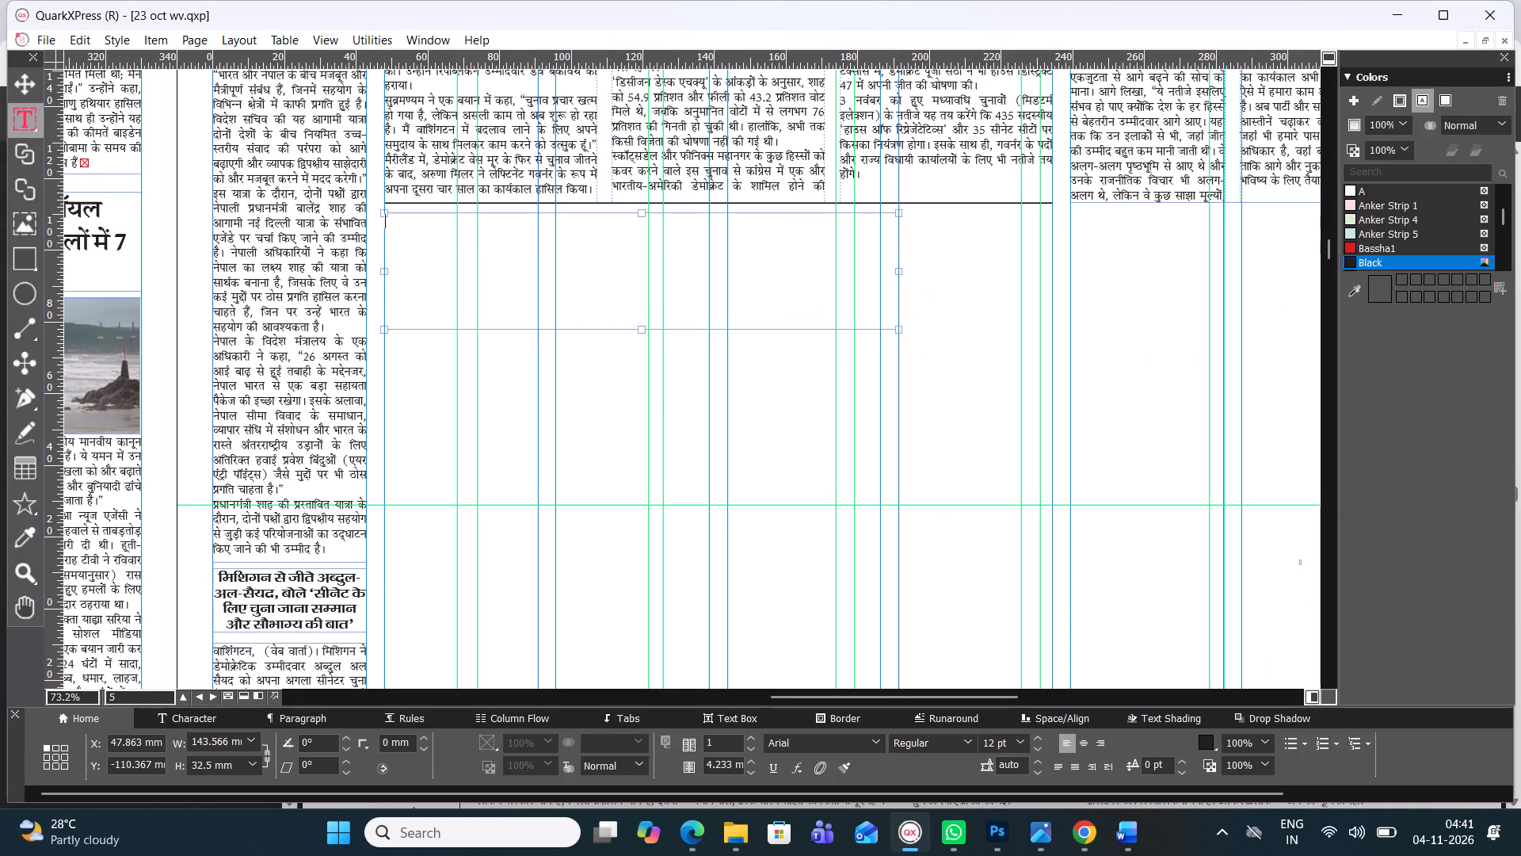
drag(851, 701, 872, 694)
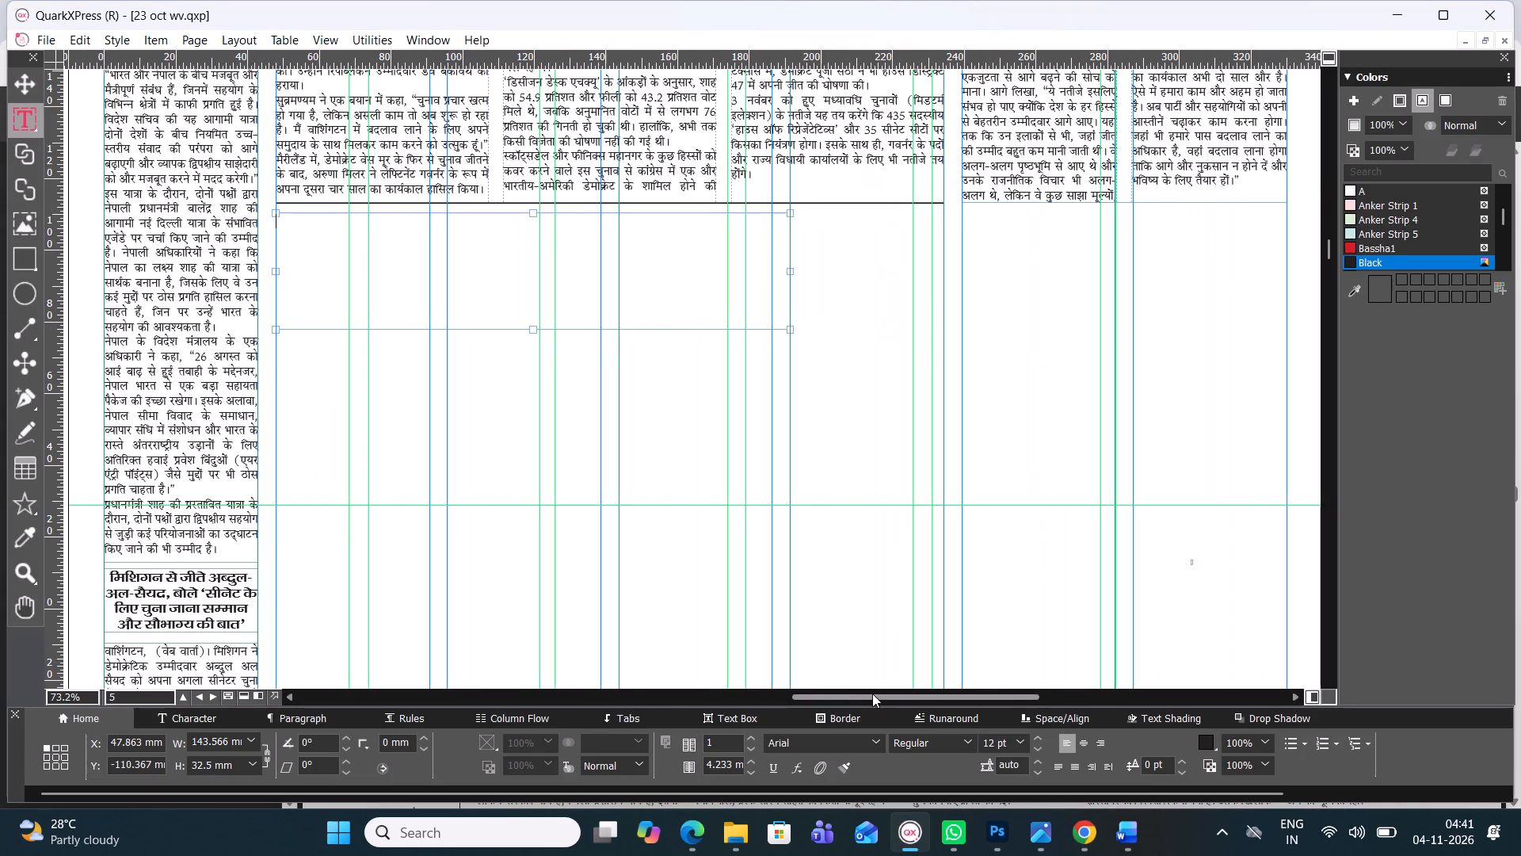
drag(872, 694, 874, 693)
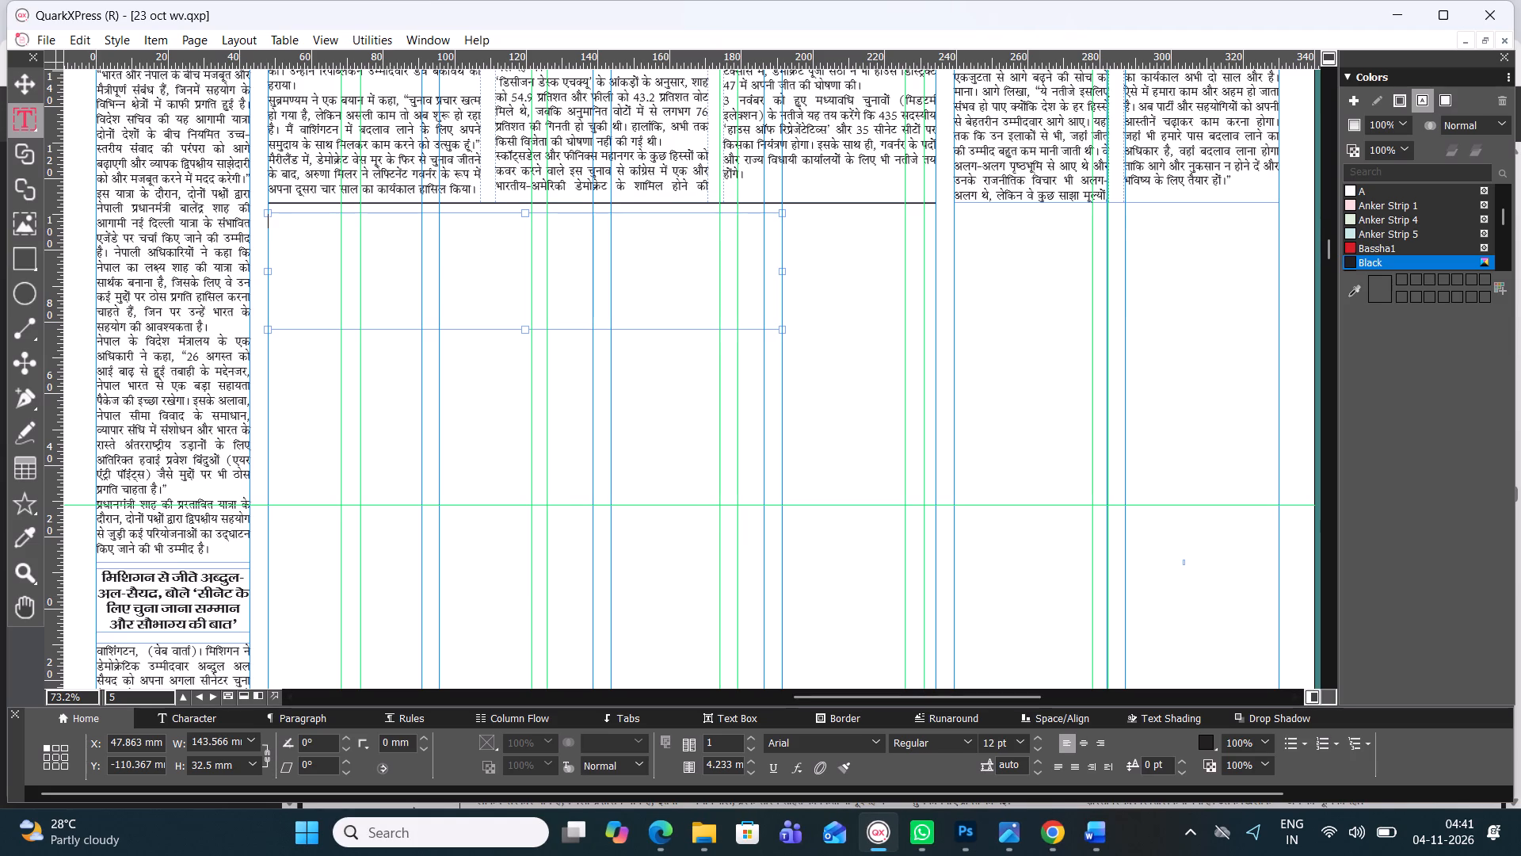
drag(783, 272, 778, 258)
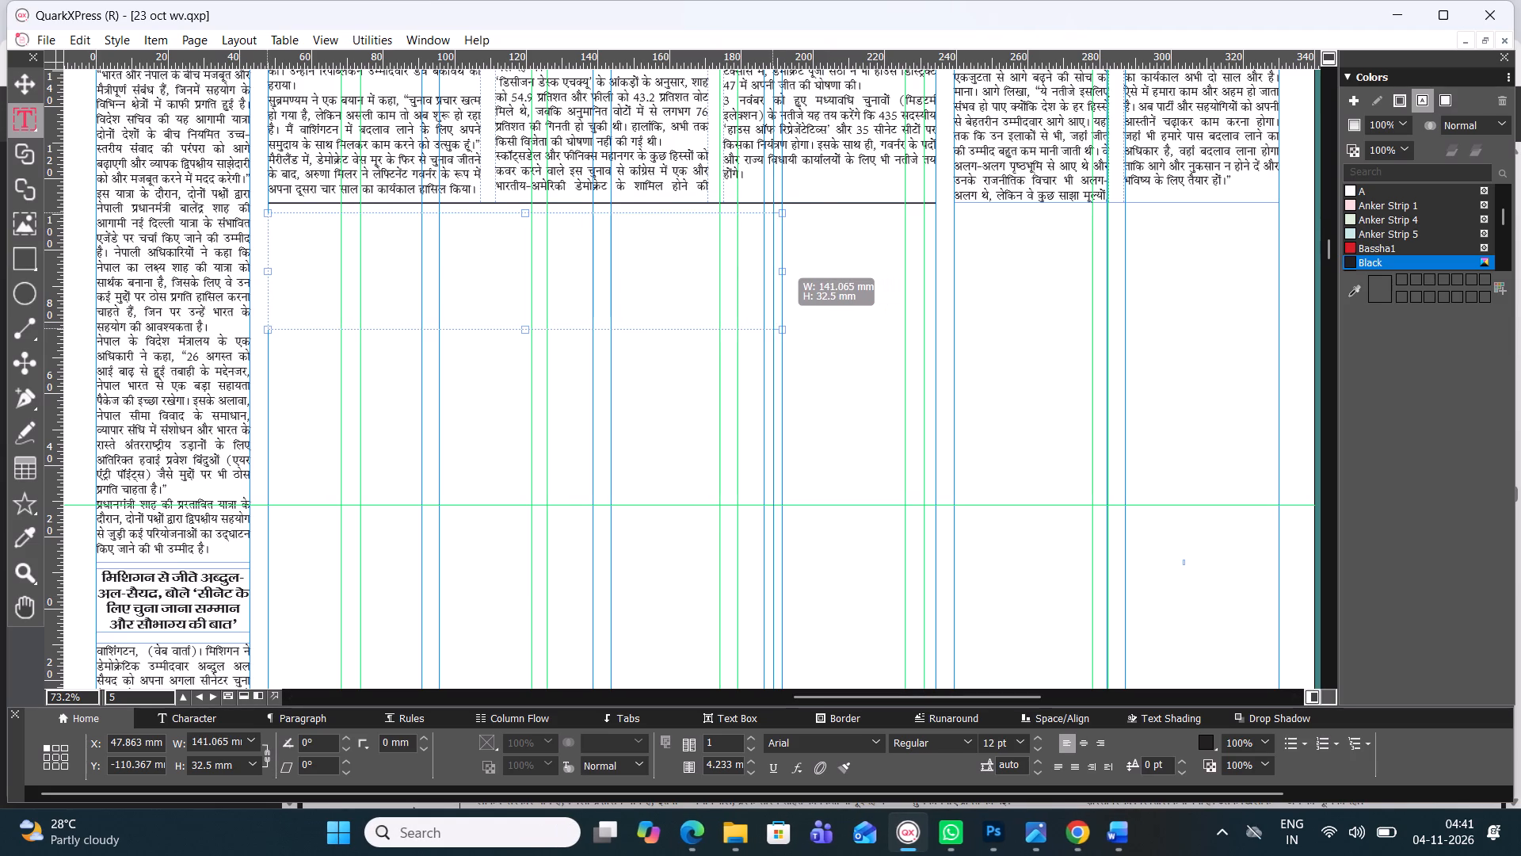
drag(778, 258, 768, 263)
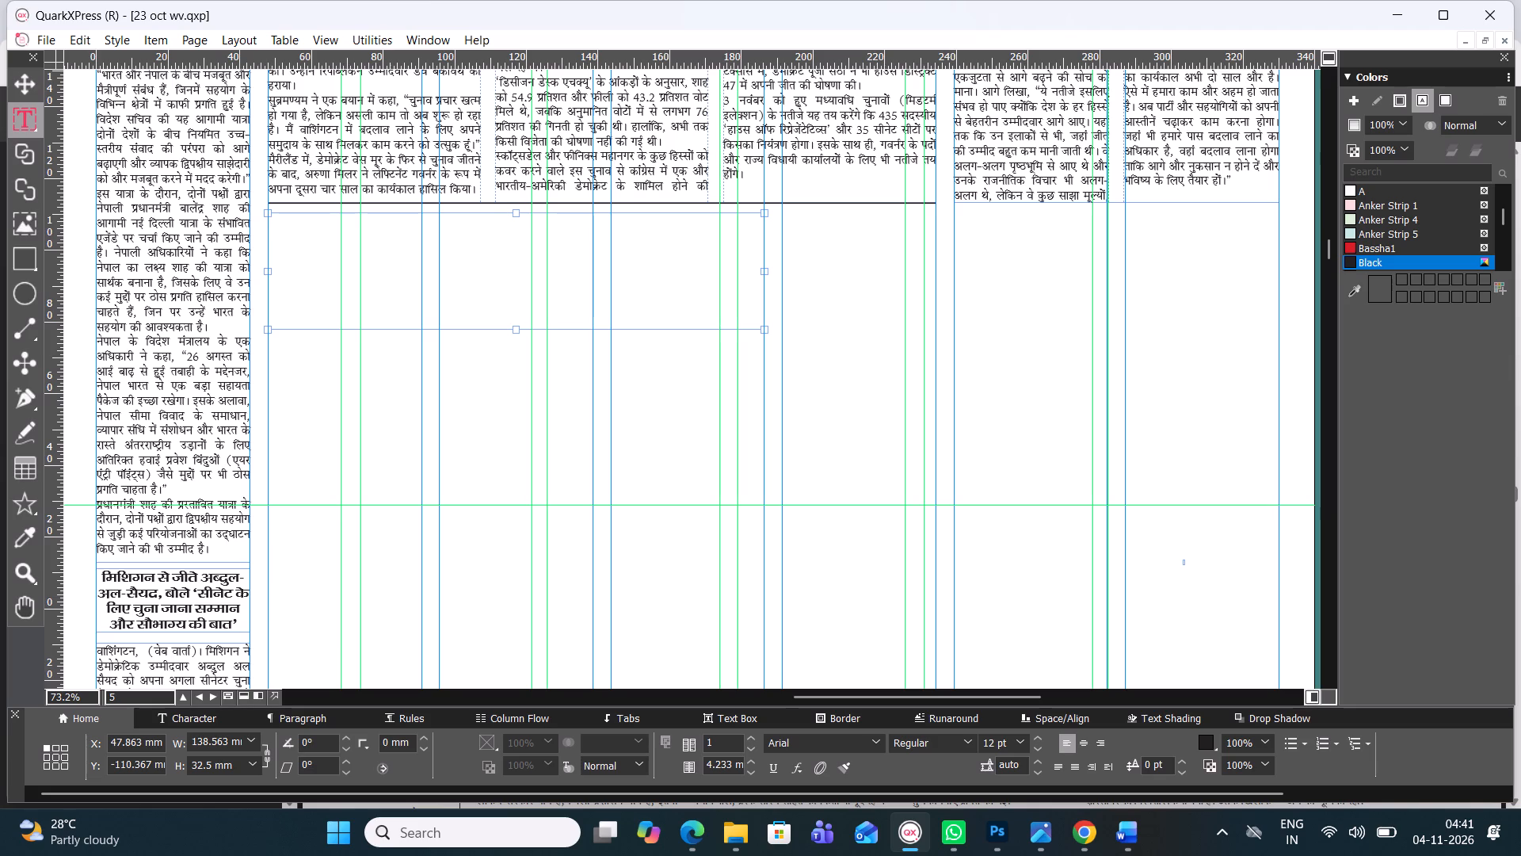
Switch to the Word document 04 Nov International and delete the Obama story, headline and body, above इंटरनेशनल 03.
click(1138, 848)
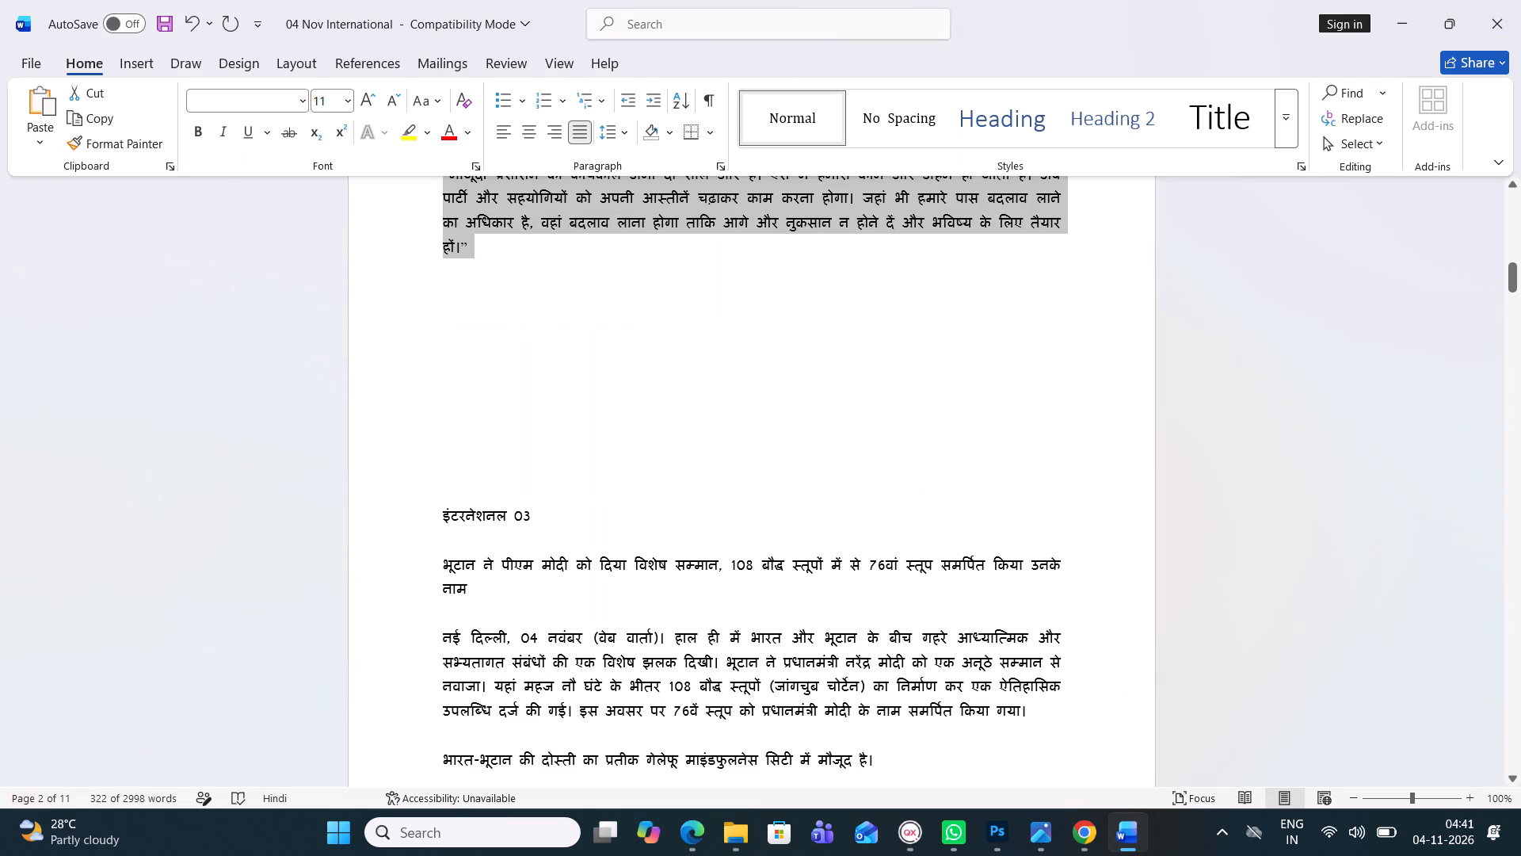
drag(480, 257, 400, 204)
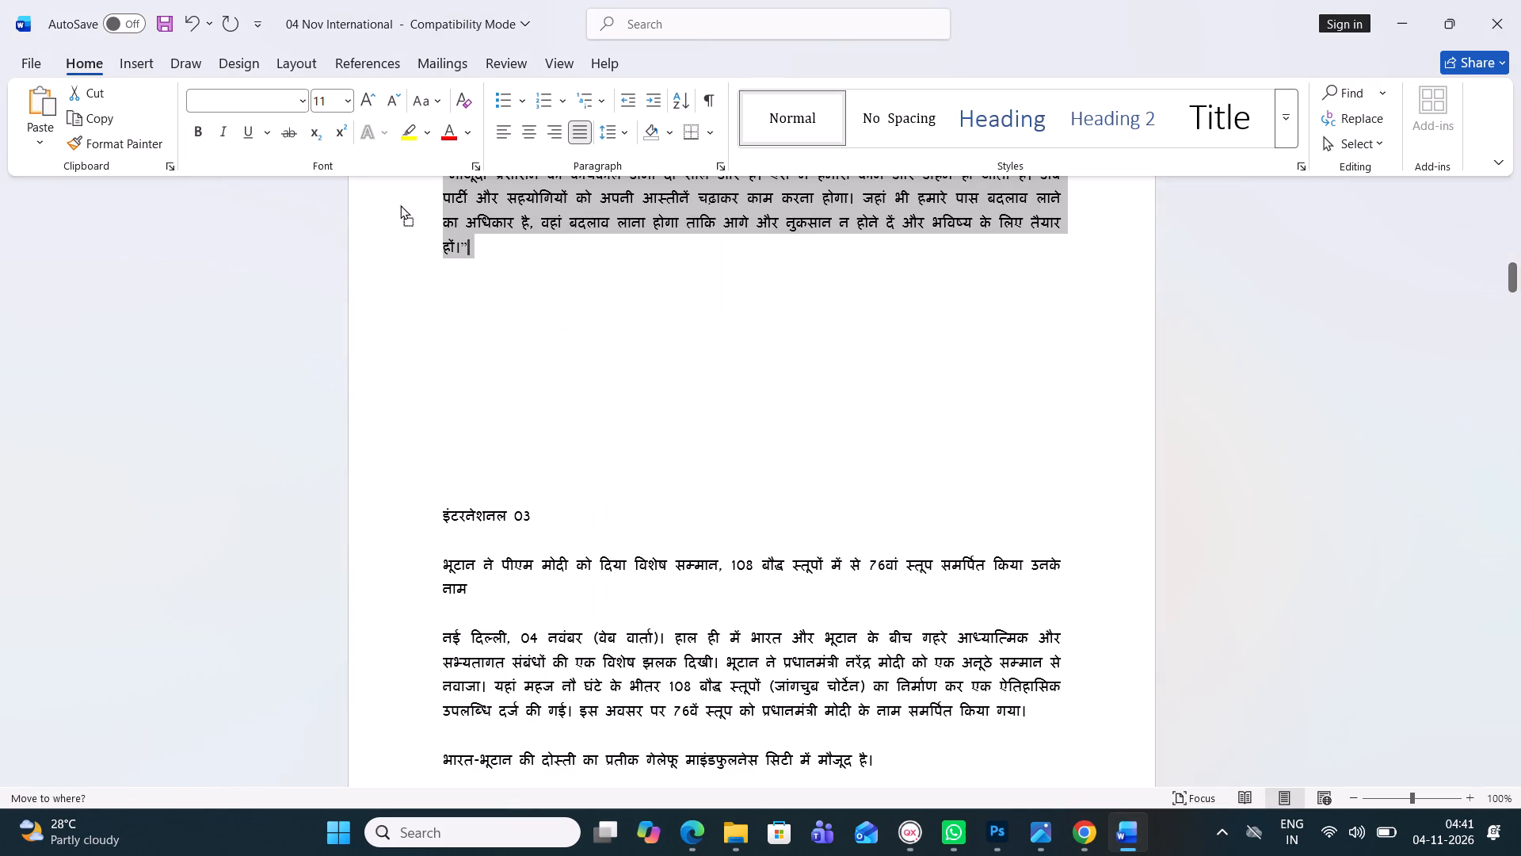
drag(400, 204, 313, 75)
click(515, 350)
drag(474, 256, 416, 193)
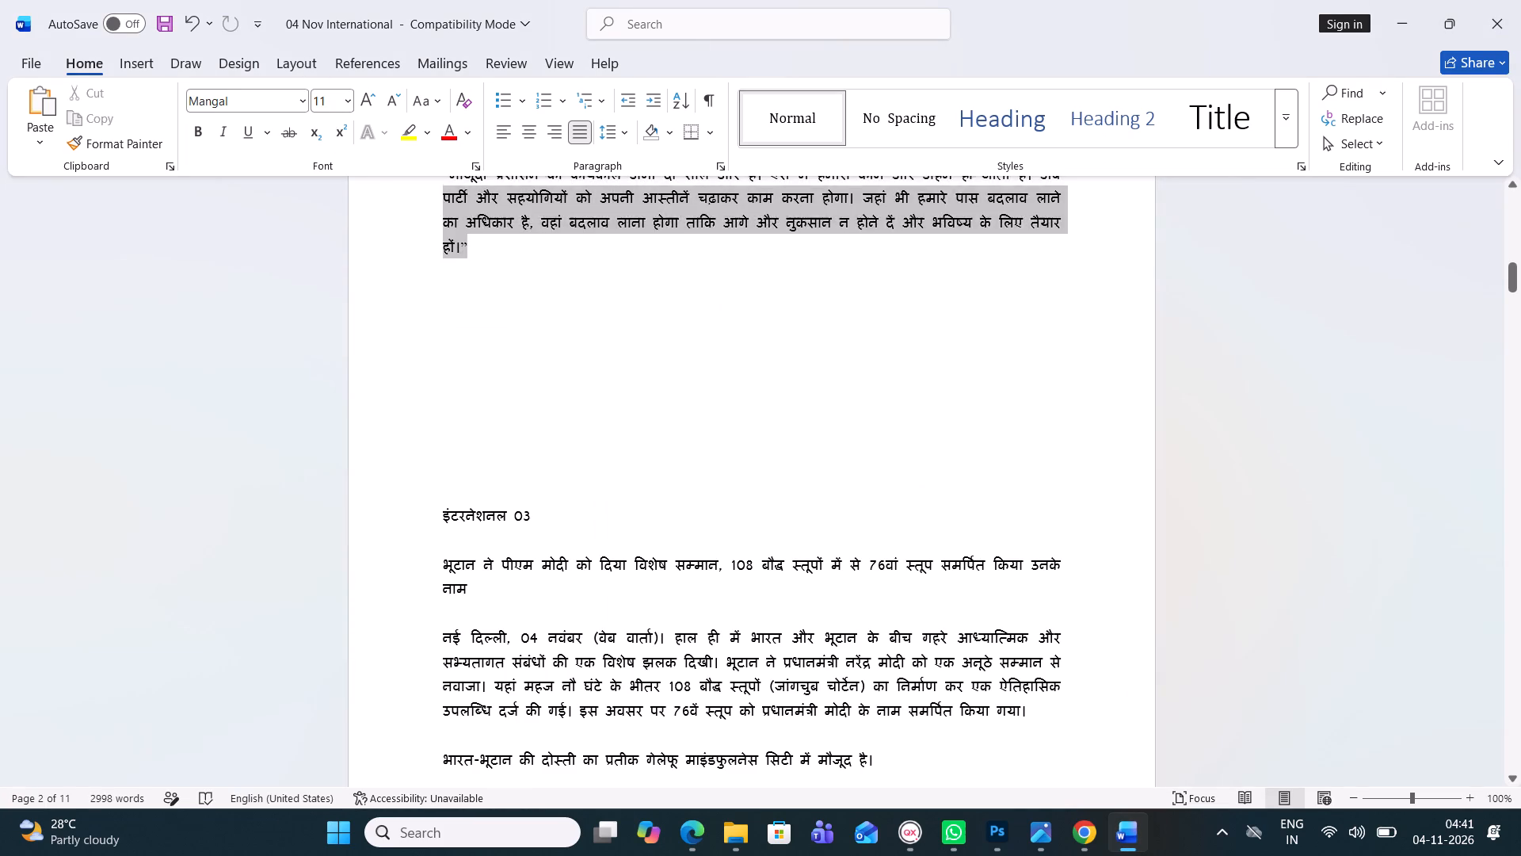
drag(416, 193, 413, 321)
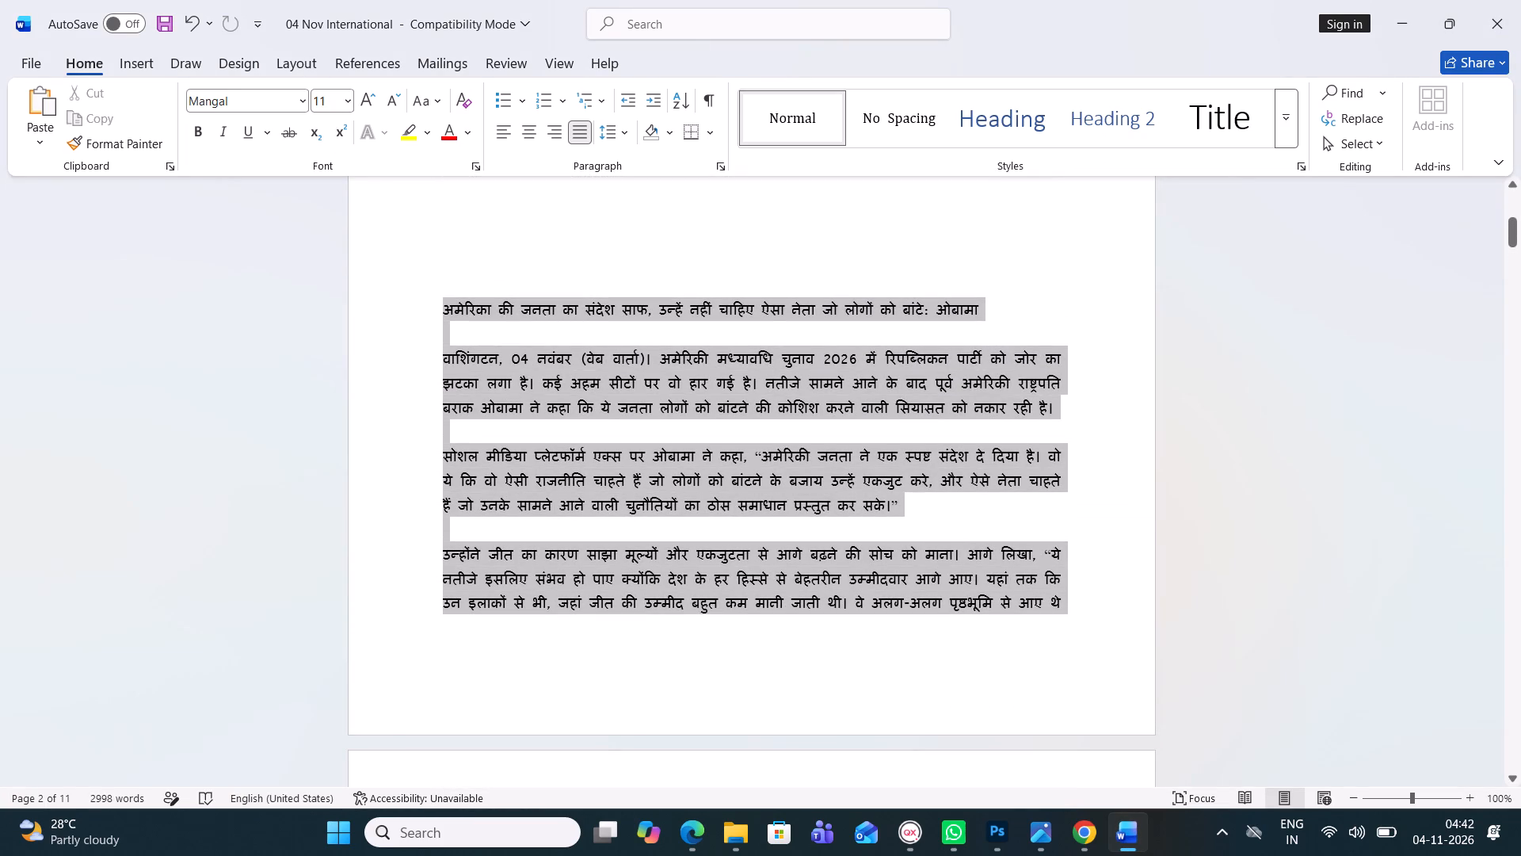
drag(413, 321, 412, 297)
key(BackSpace)
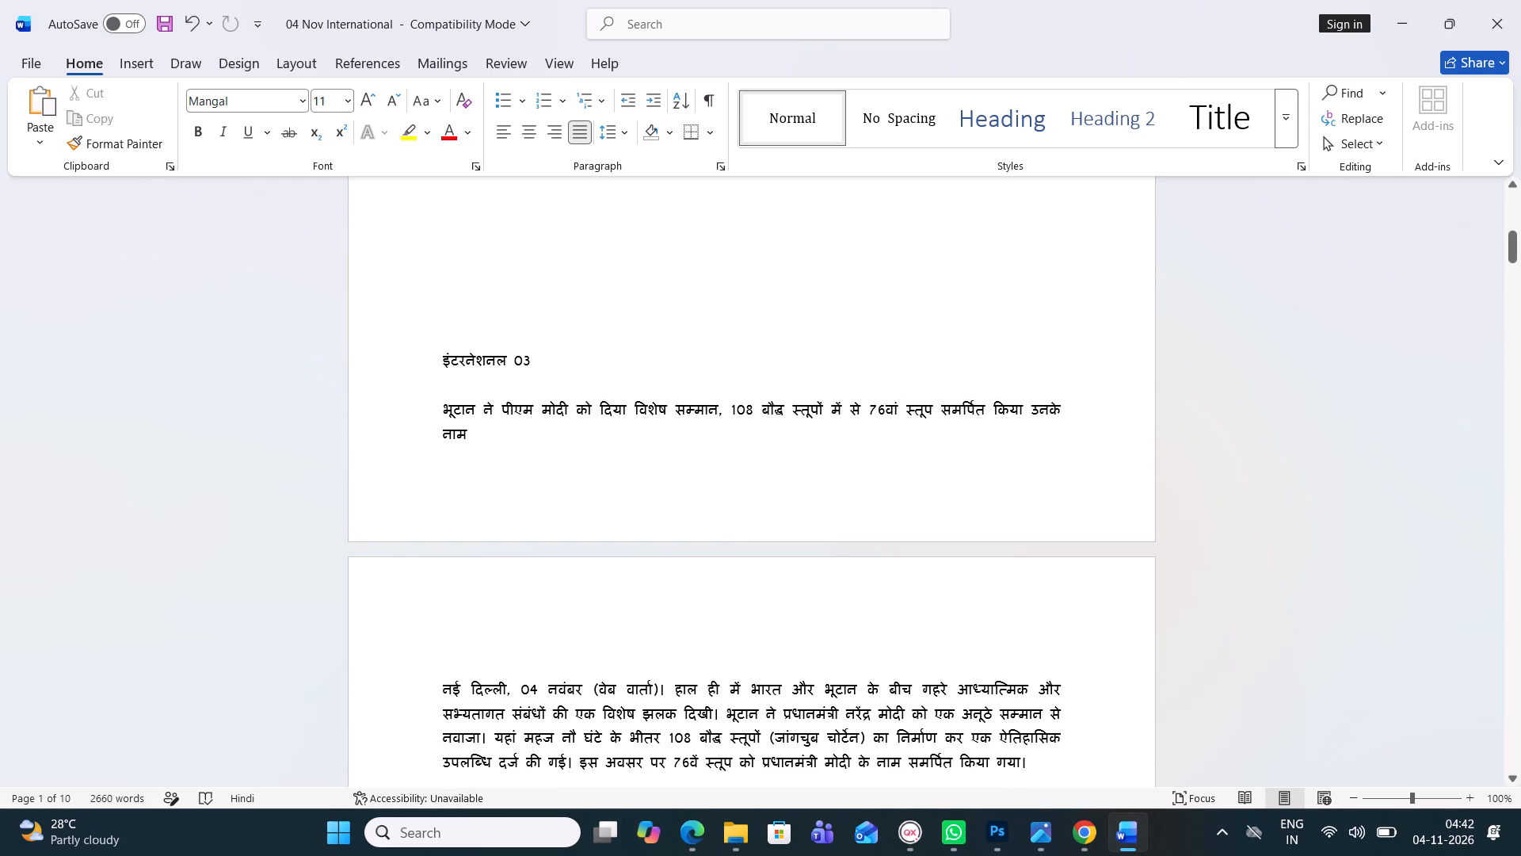
Copy the Bhutan headline under इंटरनेशनल 03 into QuarkXPress's empty text box below the election article, shortening the box to about 27 mm.
click(444, 407)
drag(444, 409, 650, 453)
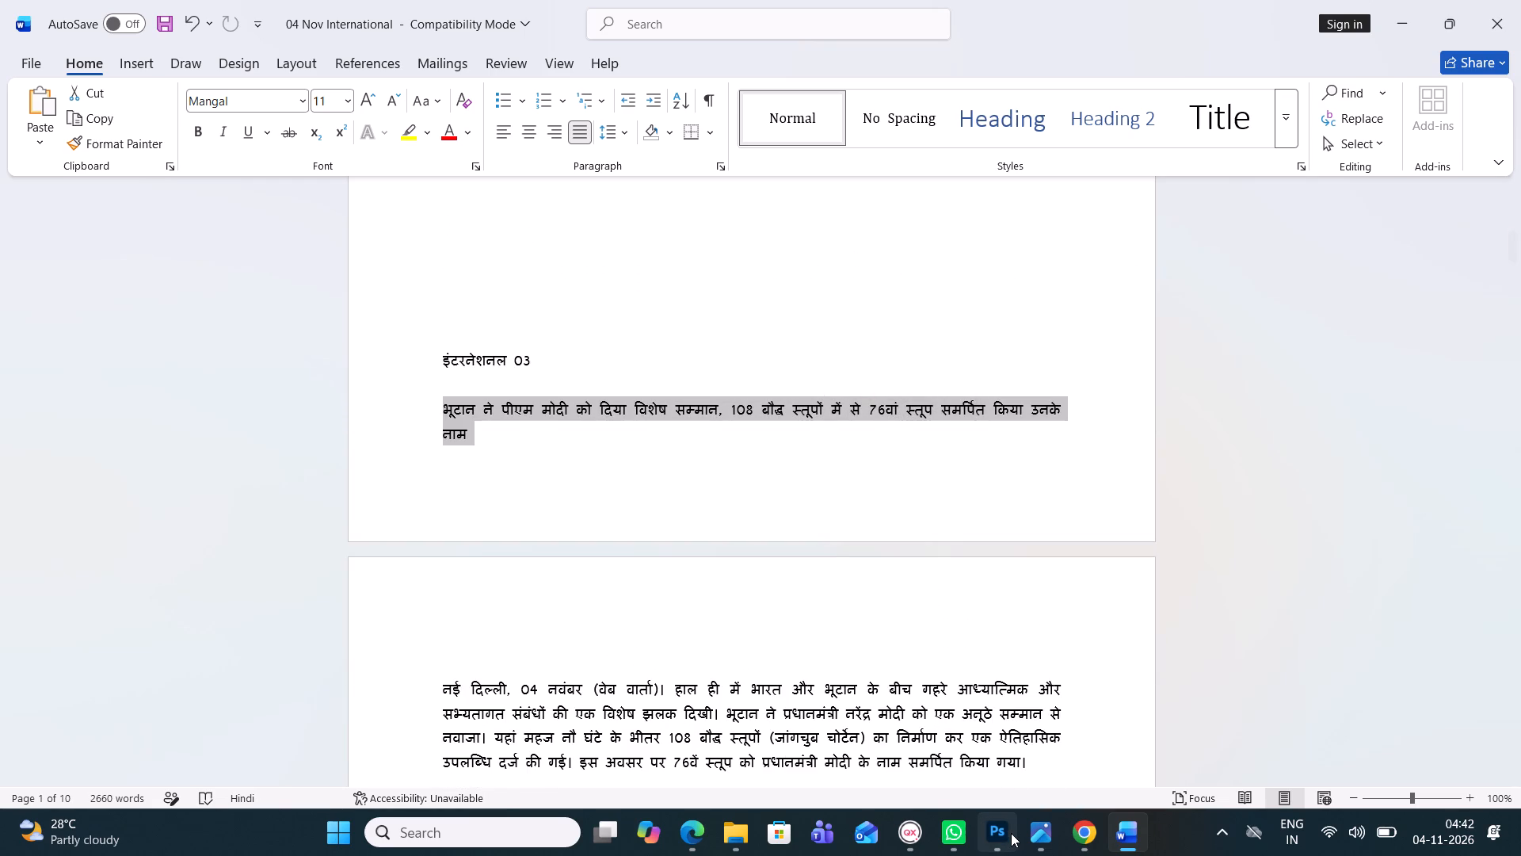
key(ctrl+c)
click(914, 833)
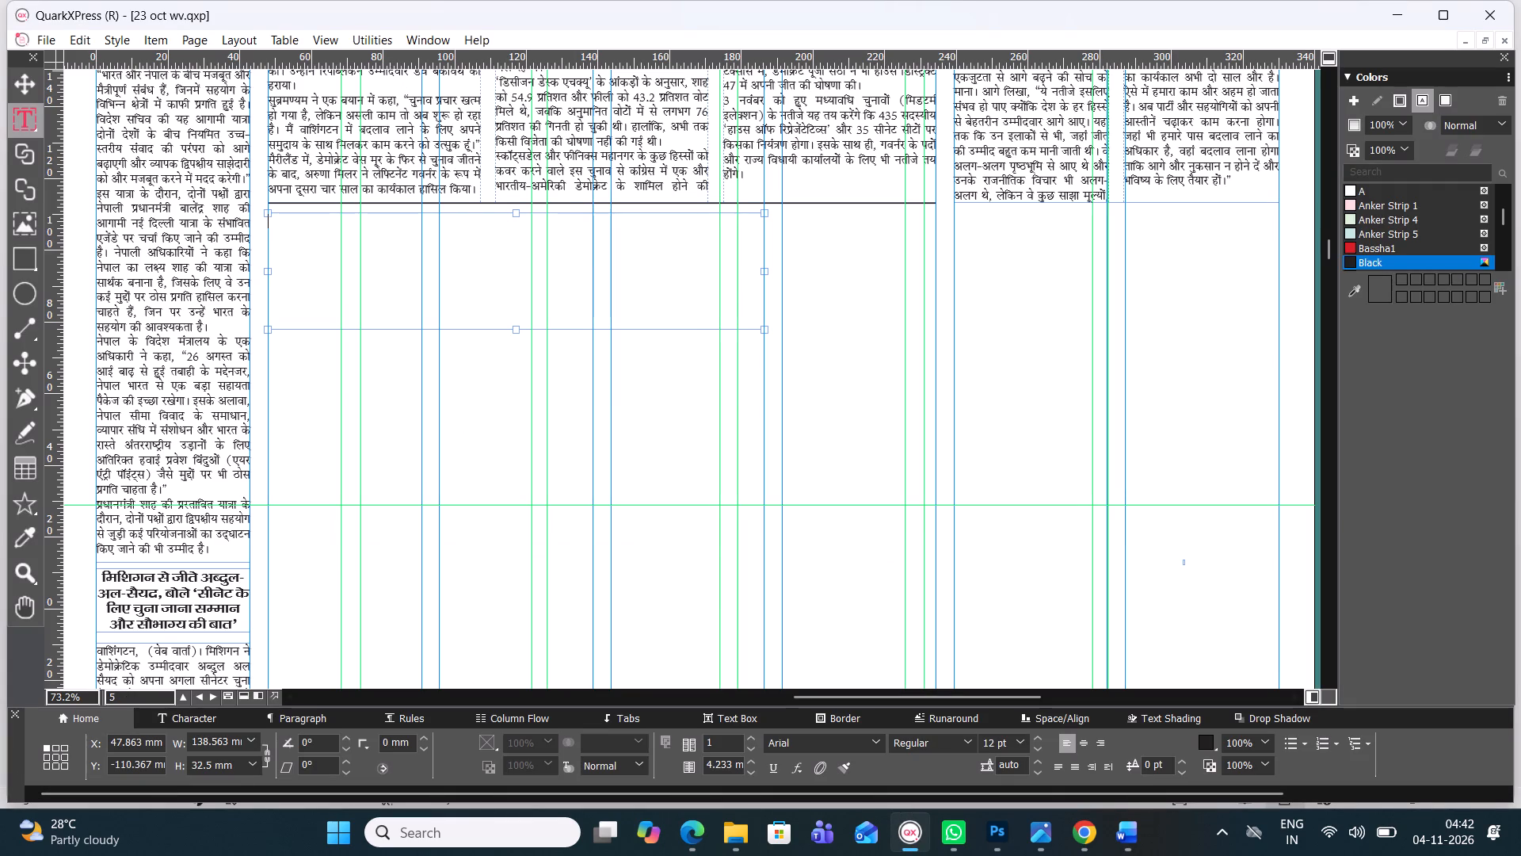
drag(519, 331, 532, 311)
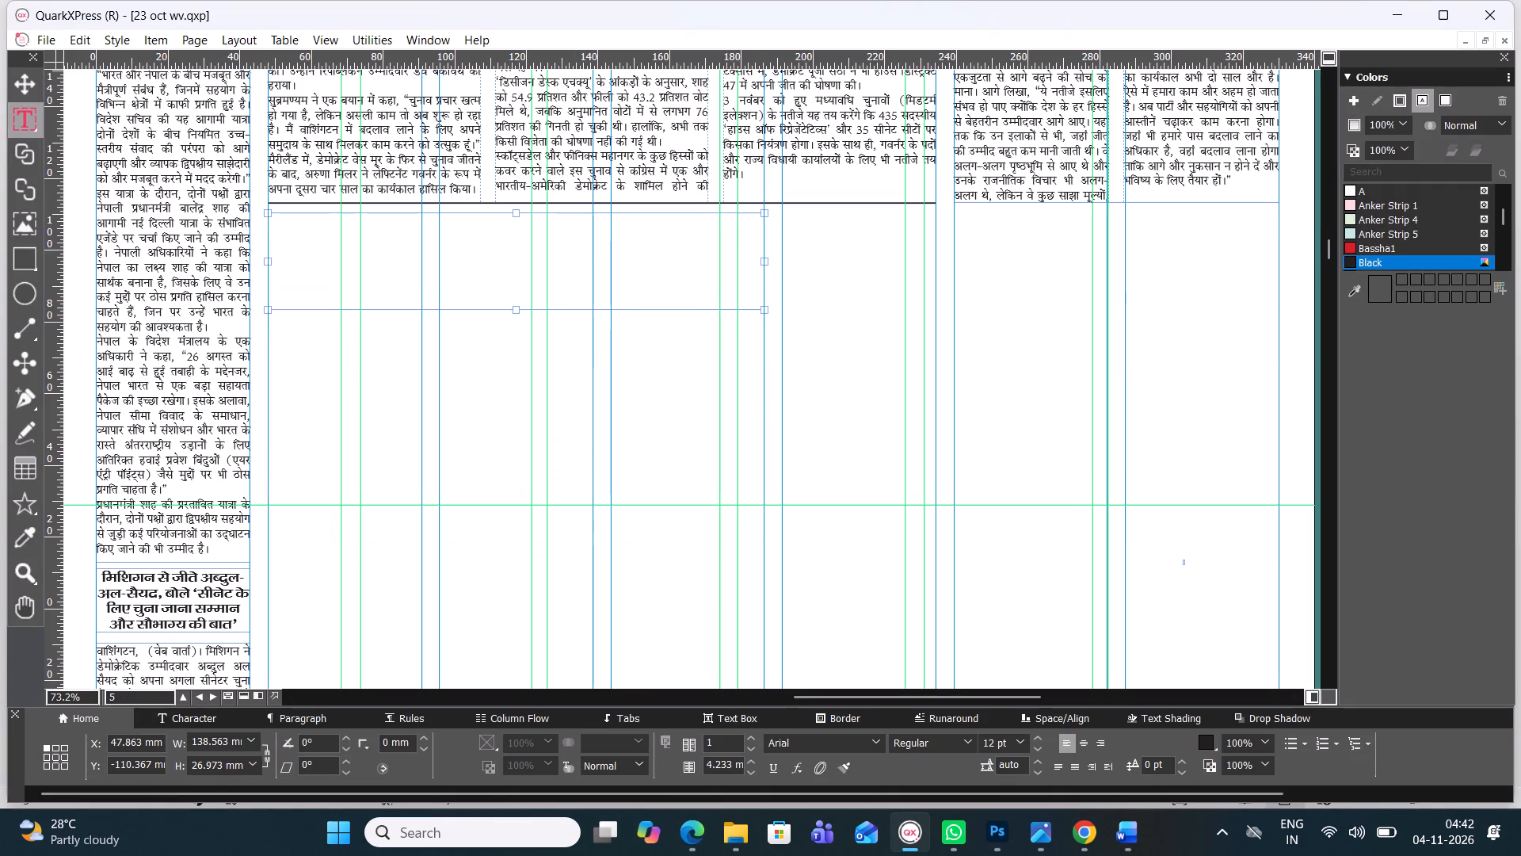
key(ctrl+v)
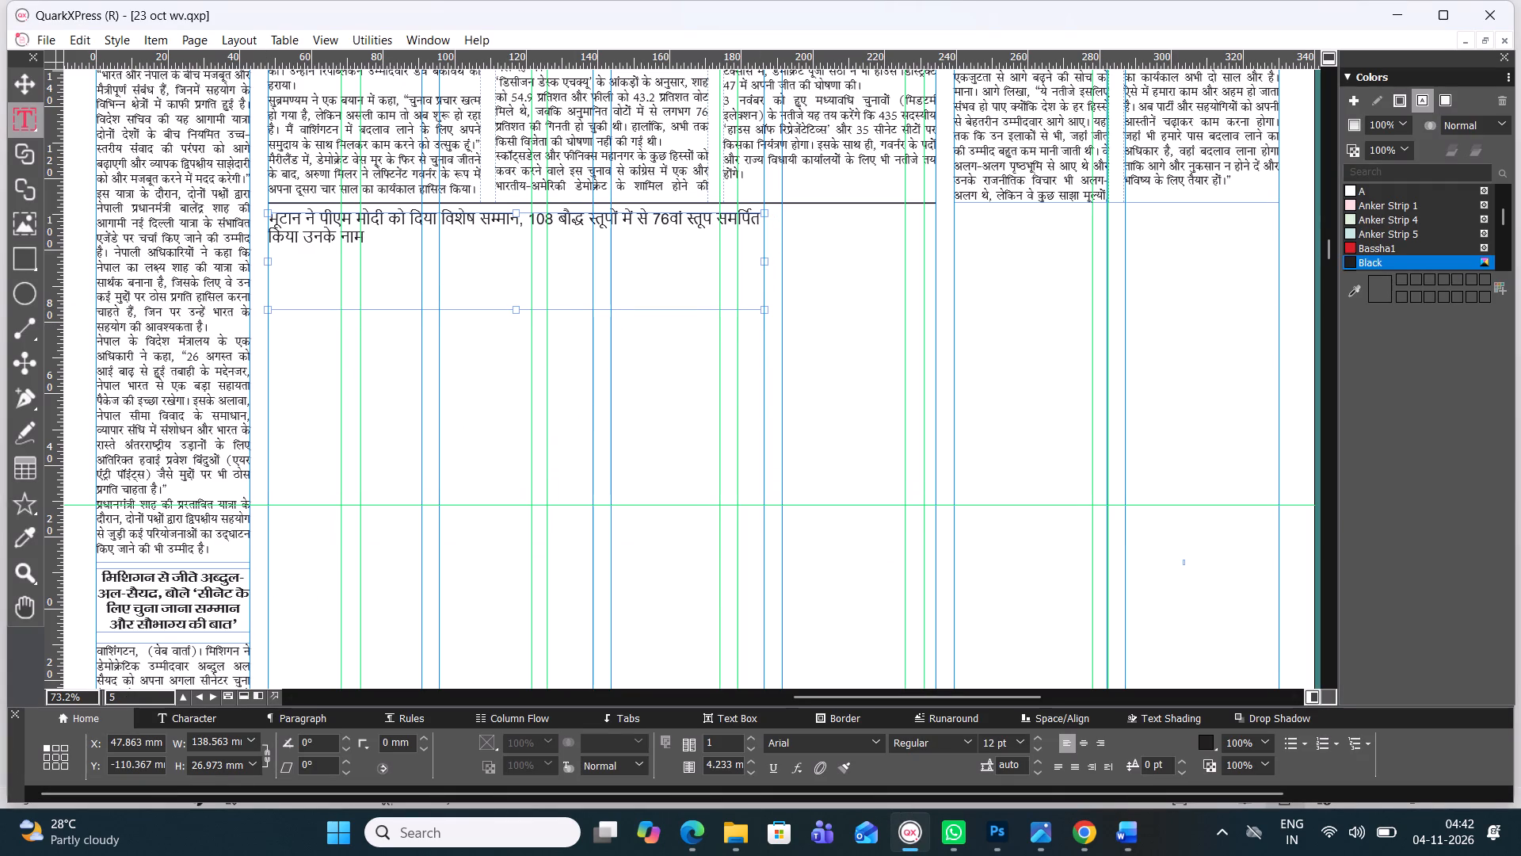
Set the font of the whole Bhutan headline to Four C Chetan.
drag(528, 216, 555, 220)
drag(555, 220, 633, 246)
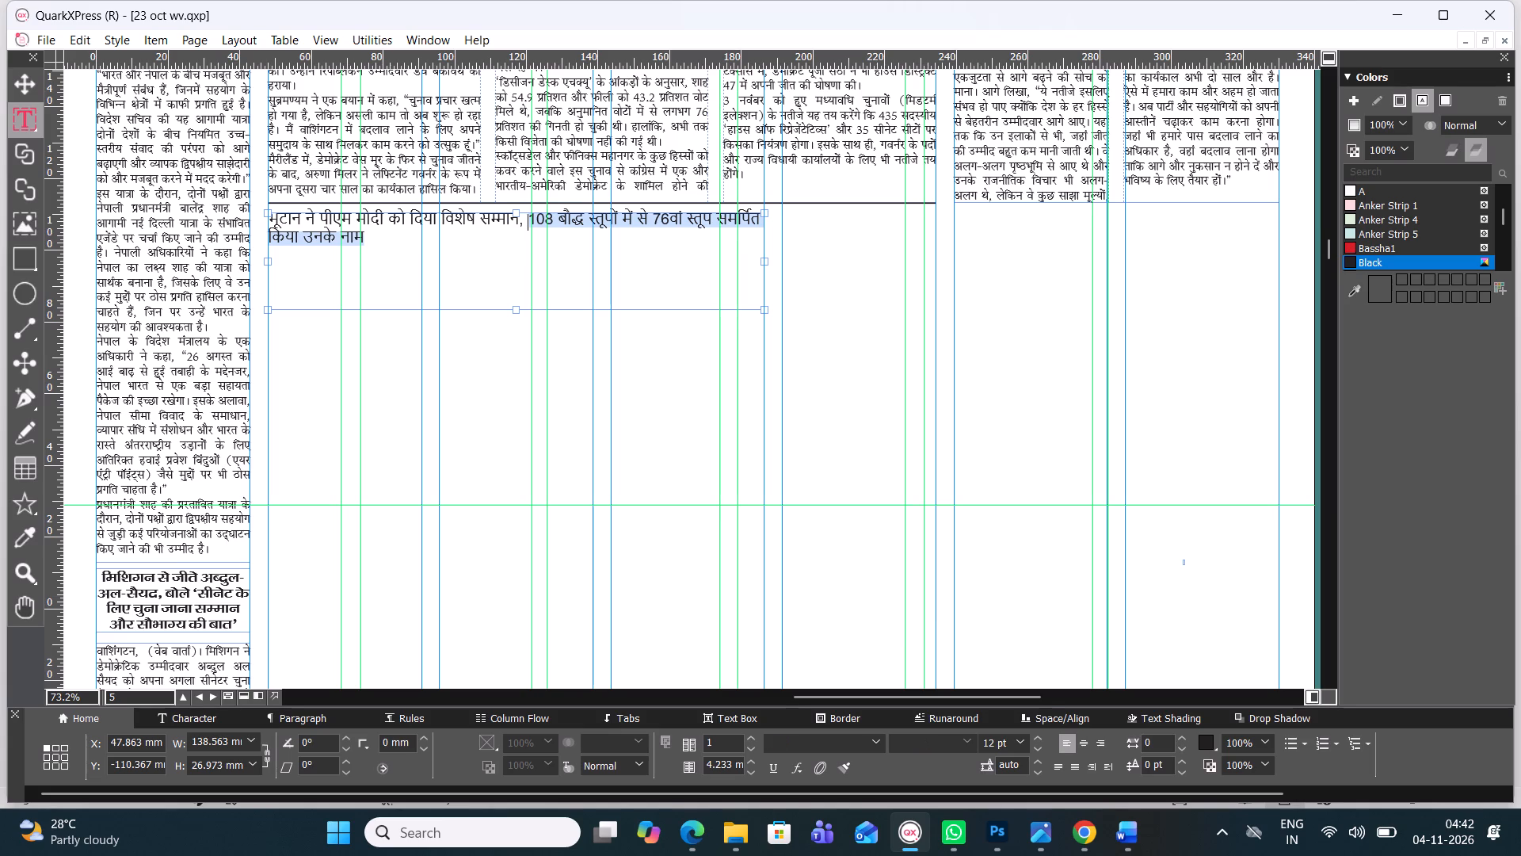
drag(383, 235, 187, 170)
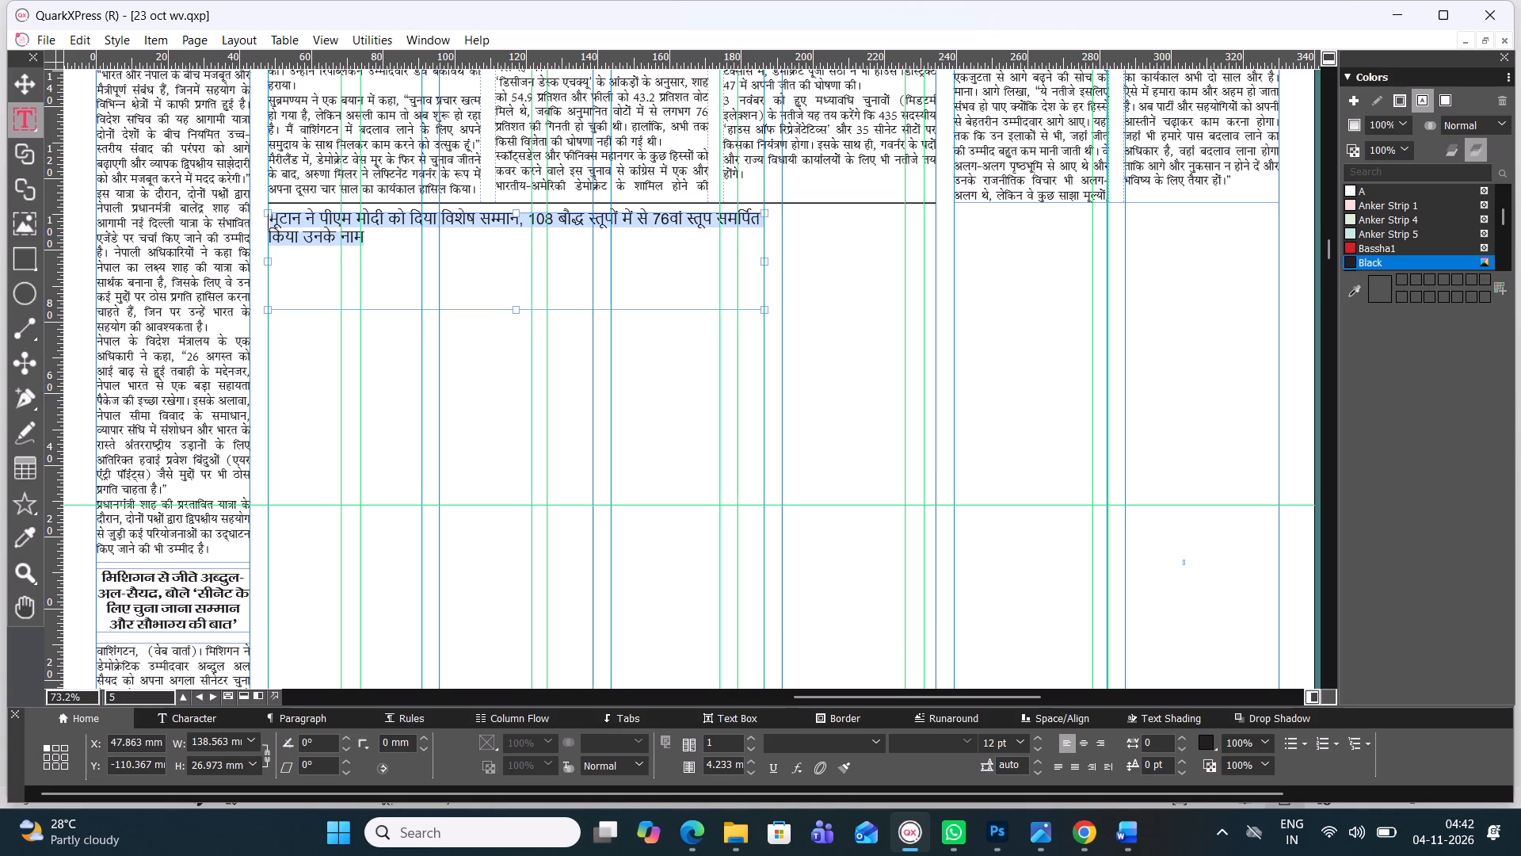
click(882, 742)
click(873, 132)
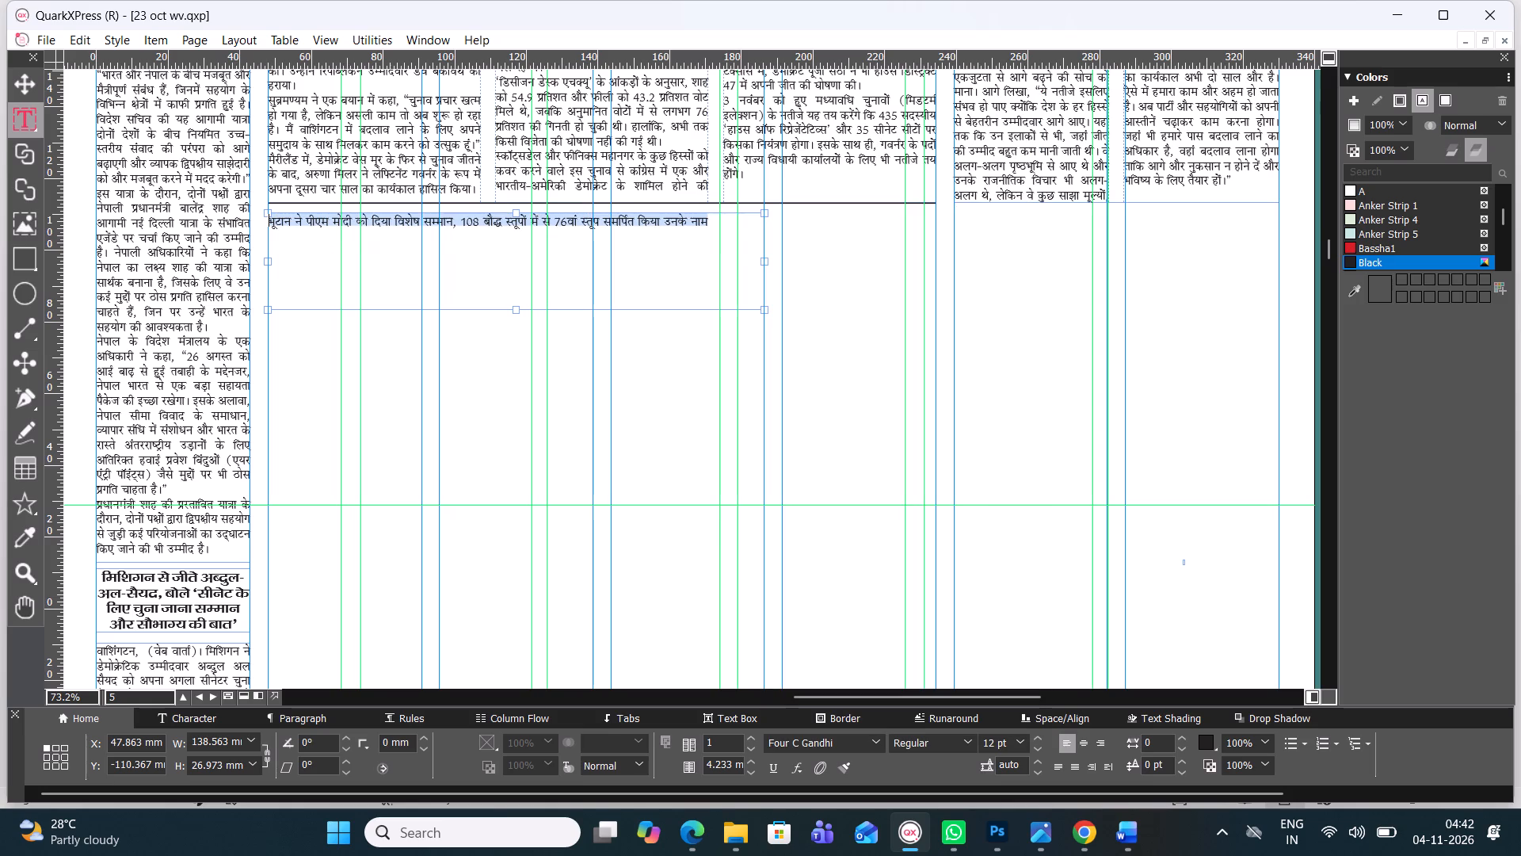
click(879, 739)
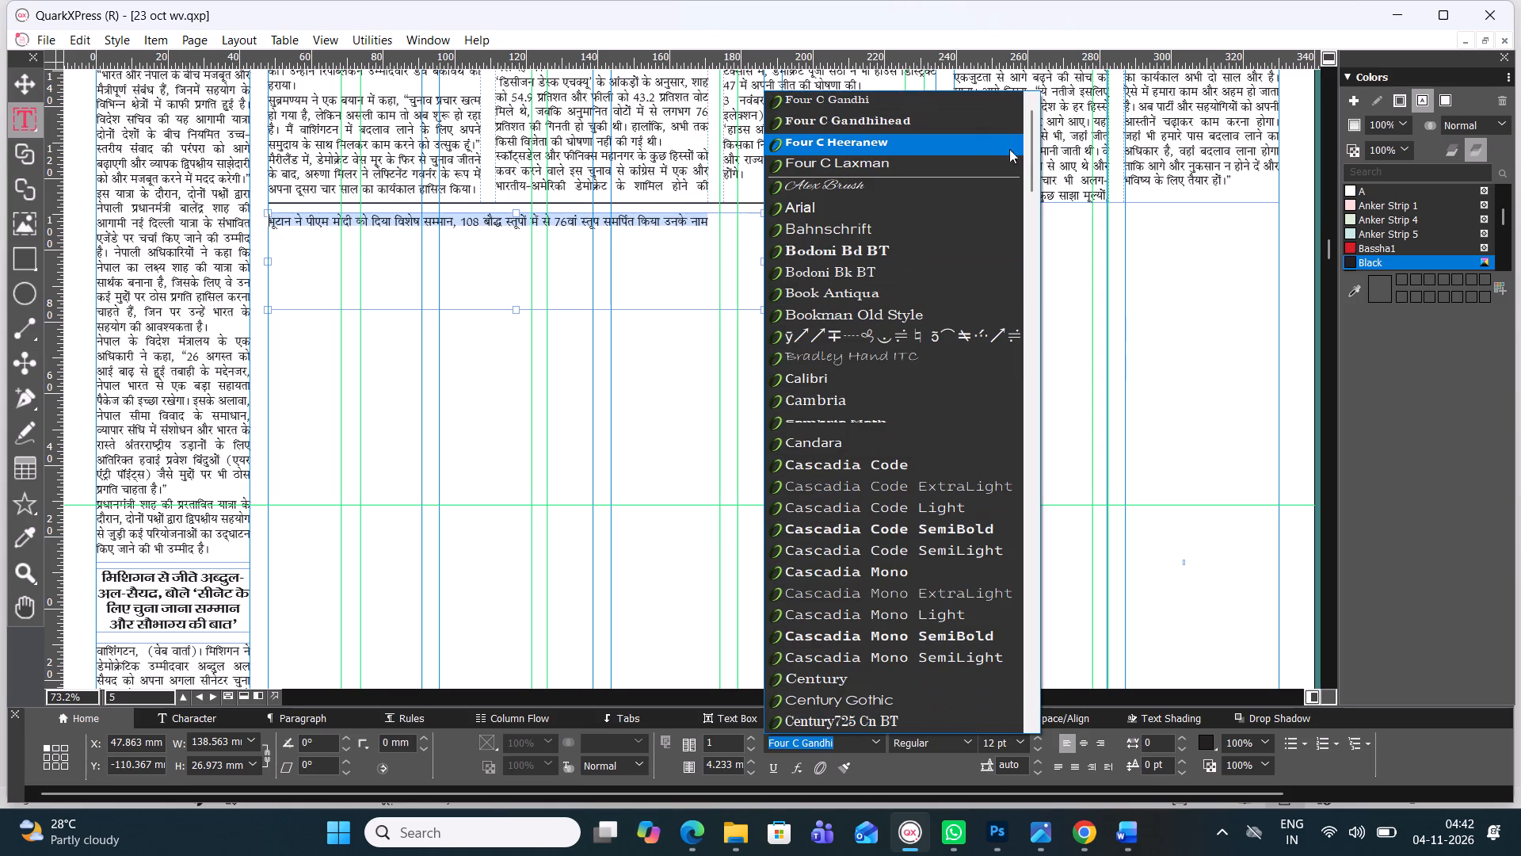
drag(1039, 151, 1025, 97)
click(969, 111)
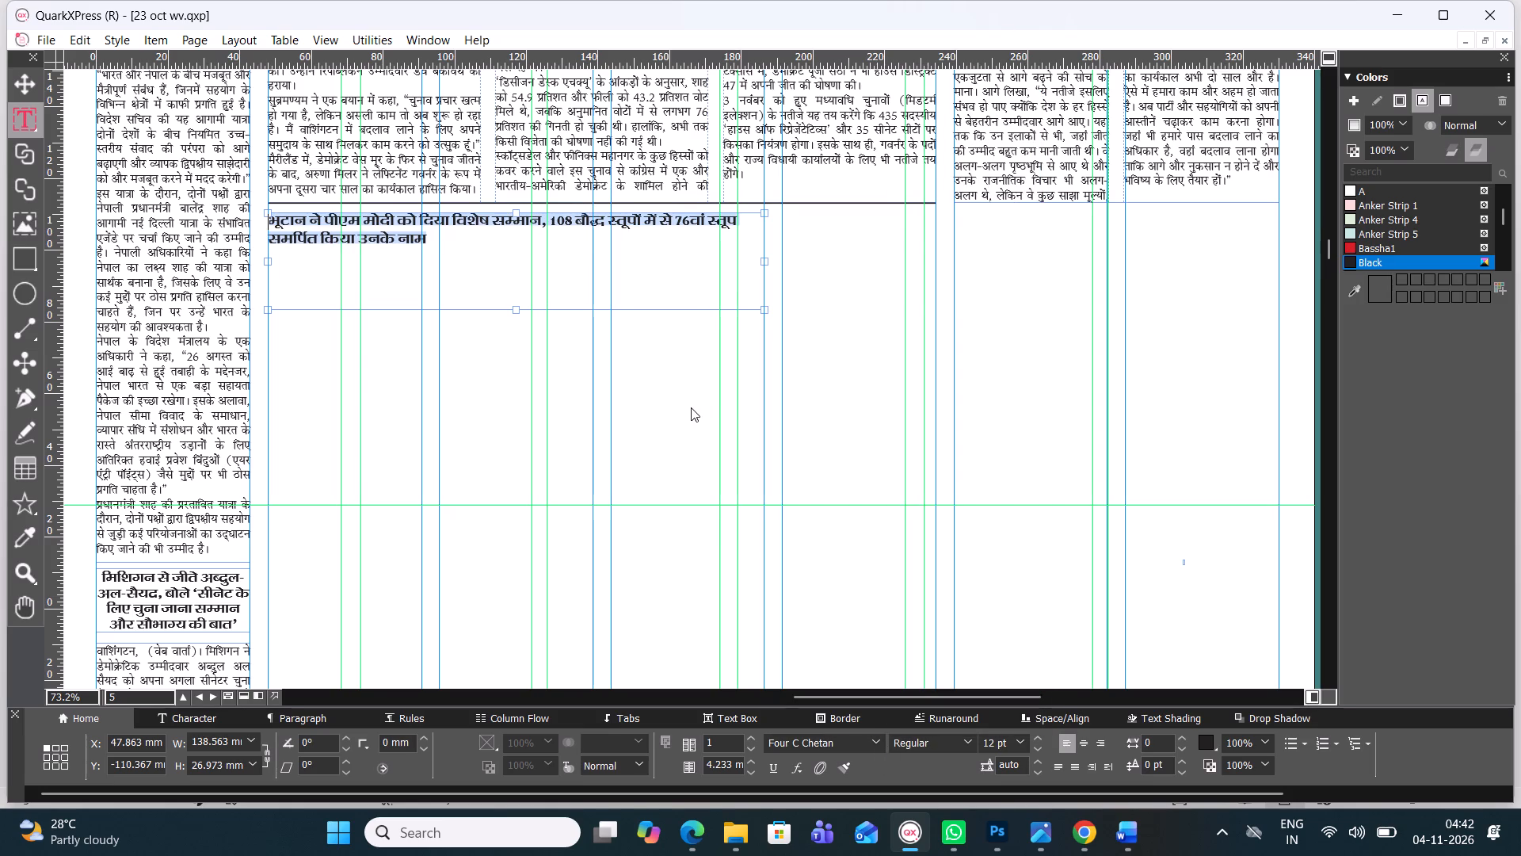
Enlarge the Bhutan headline to 23 pt and centre-align it.
key(ctrl+alt+shift+period)
key(ctrl+alt+shift+period)
key(ctrl+alt+shift+period)
key(ctrl+alt+shift+period)
key(ctrl+alt+shift+period)
key(ctrl+alt+shift+period)
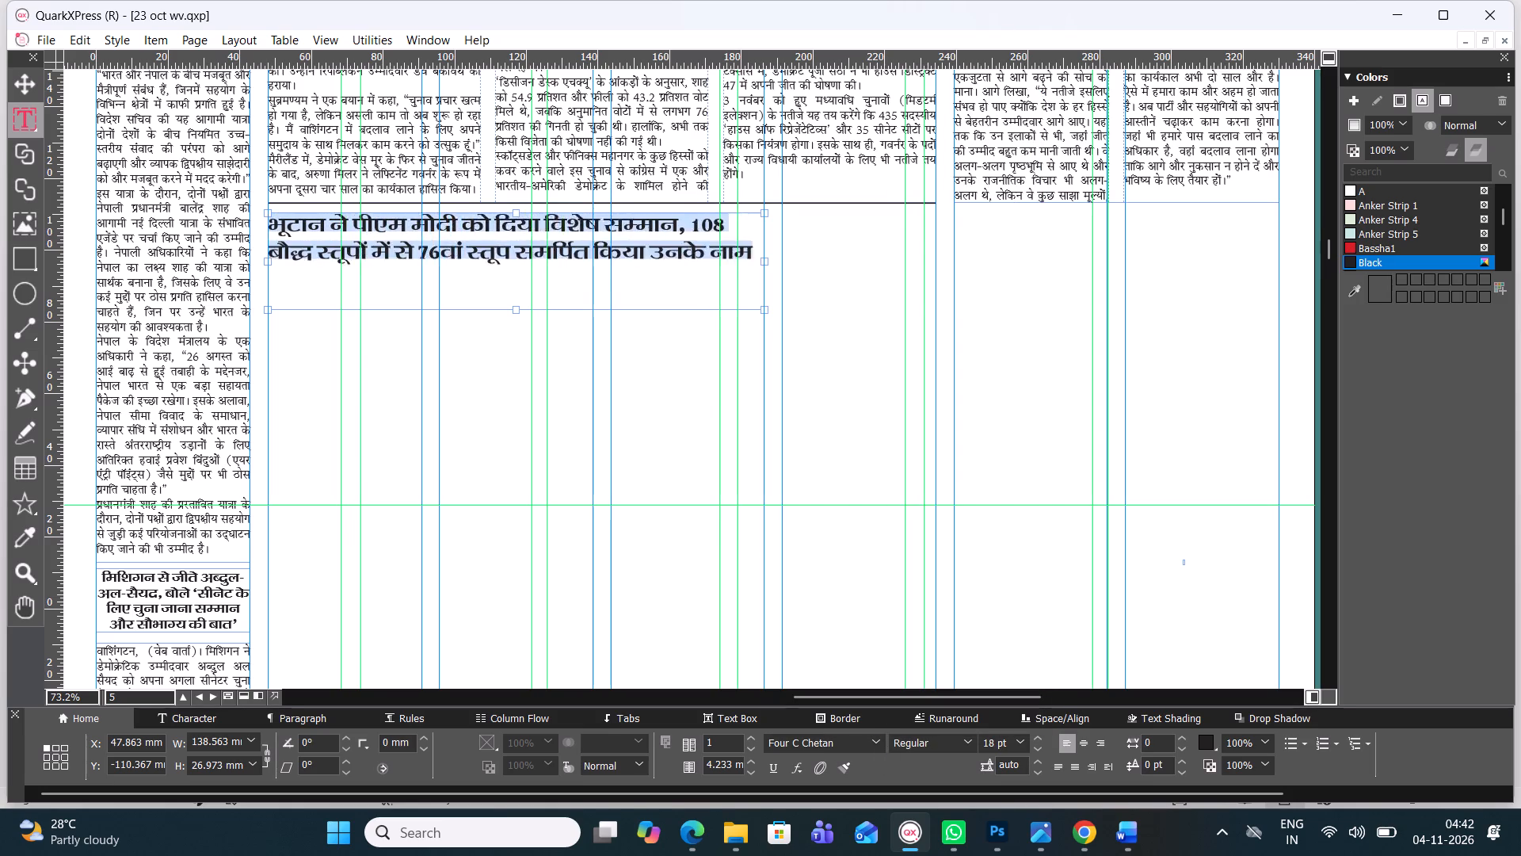
key(ctrl+alt+shift+period)
key(ctrl+alt+shift+period)
key(ctrl+alt+shift+period)
key(ctrl+alt+shift+period)
key(ctrl+alt+shift+period)
key(ctrl+alt+shift+period)
key(ctrl+alt+shift+comma)
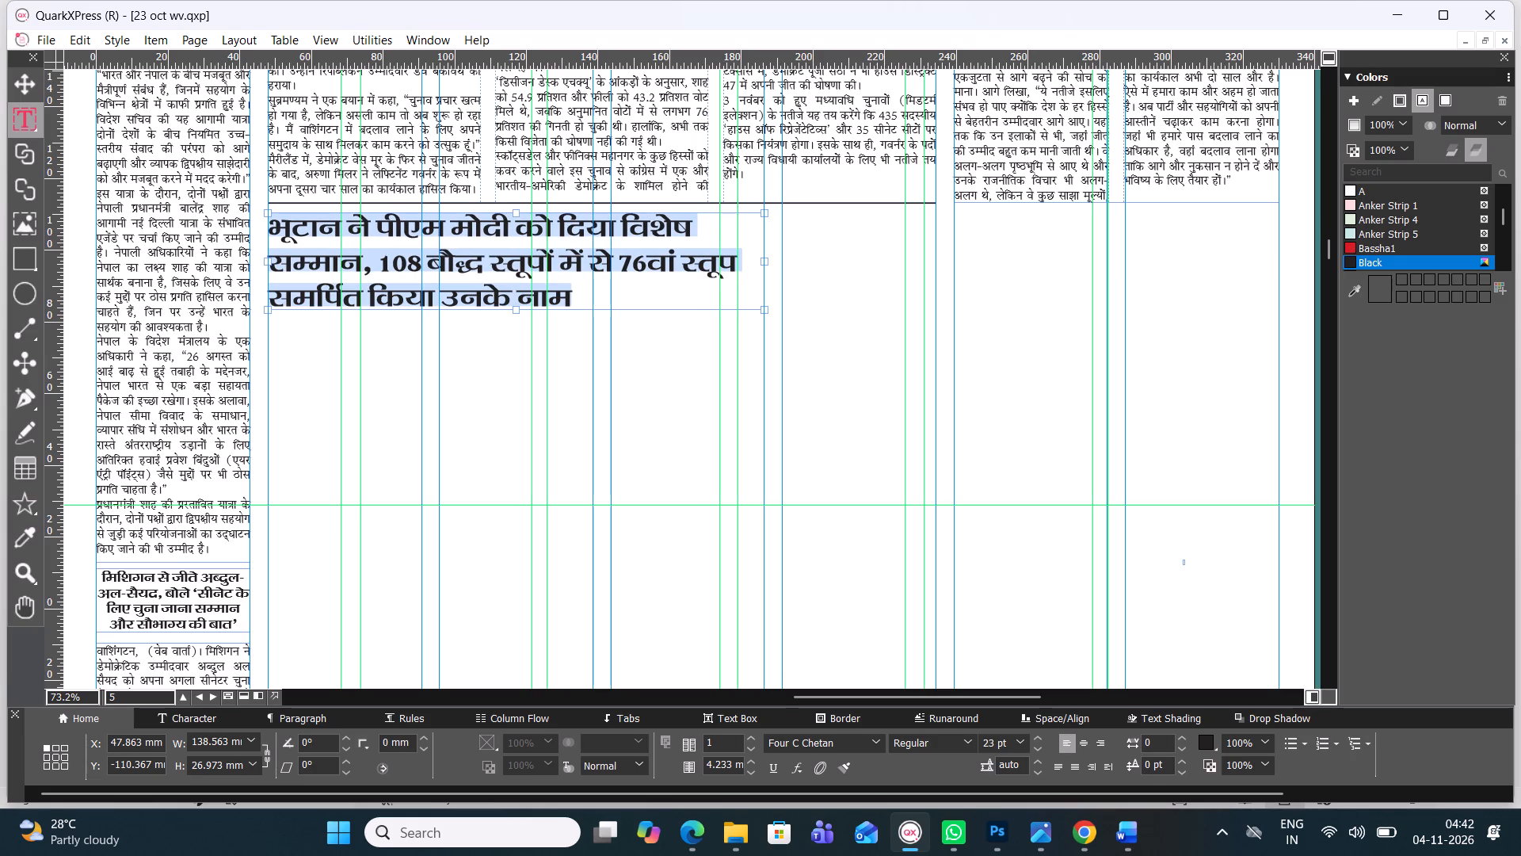
click(1079, 739)
key(ctrl+alt+shift+period)
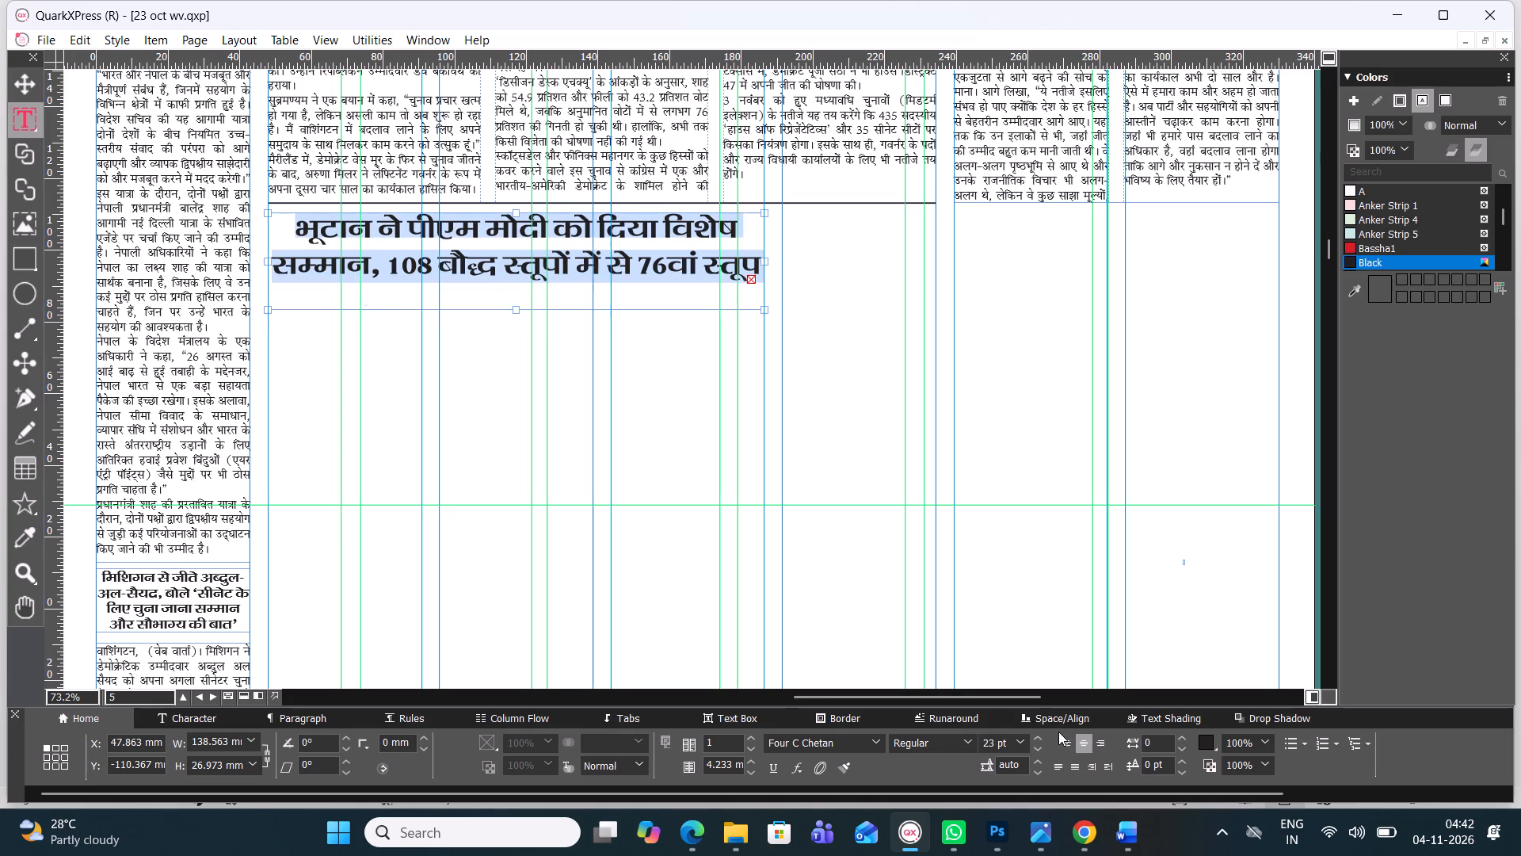
key(ctrl+alt+shift+comma)
key(ctrl+z)
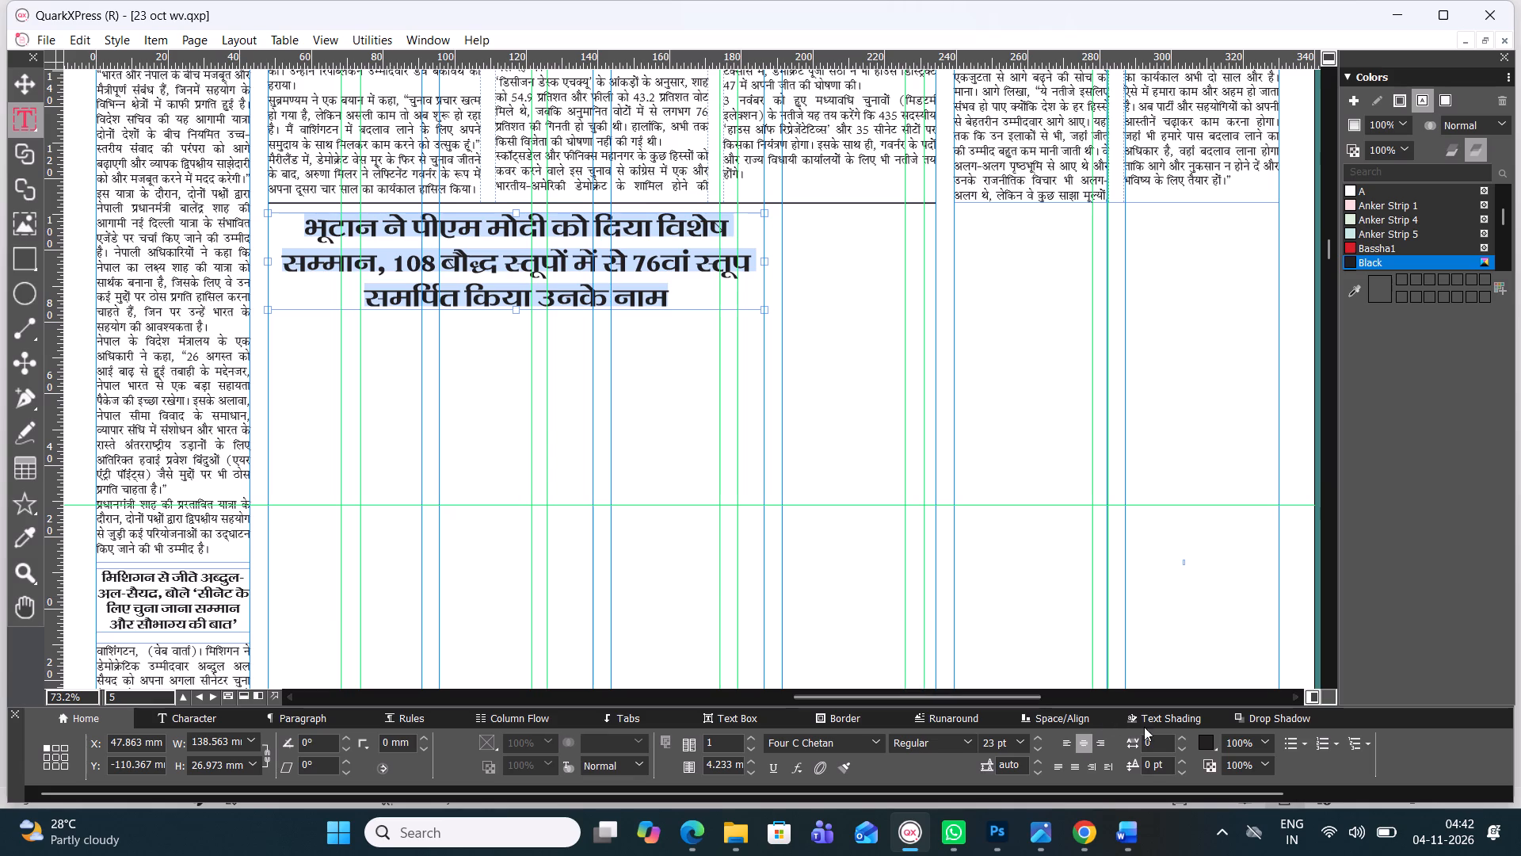
Set the Bhutan headline's tracking to 6 and its leading to 26.6 pt, and deselect the box.
triple_click(1184, 739)
triple_click(1184, 739)
triple_click(1184, 739)
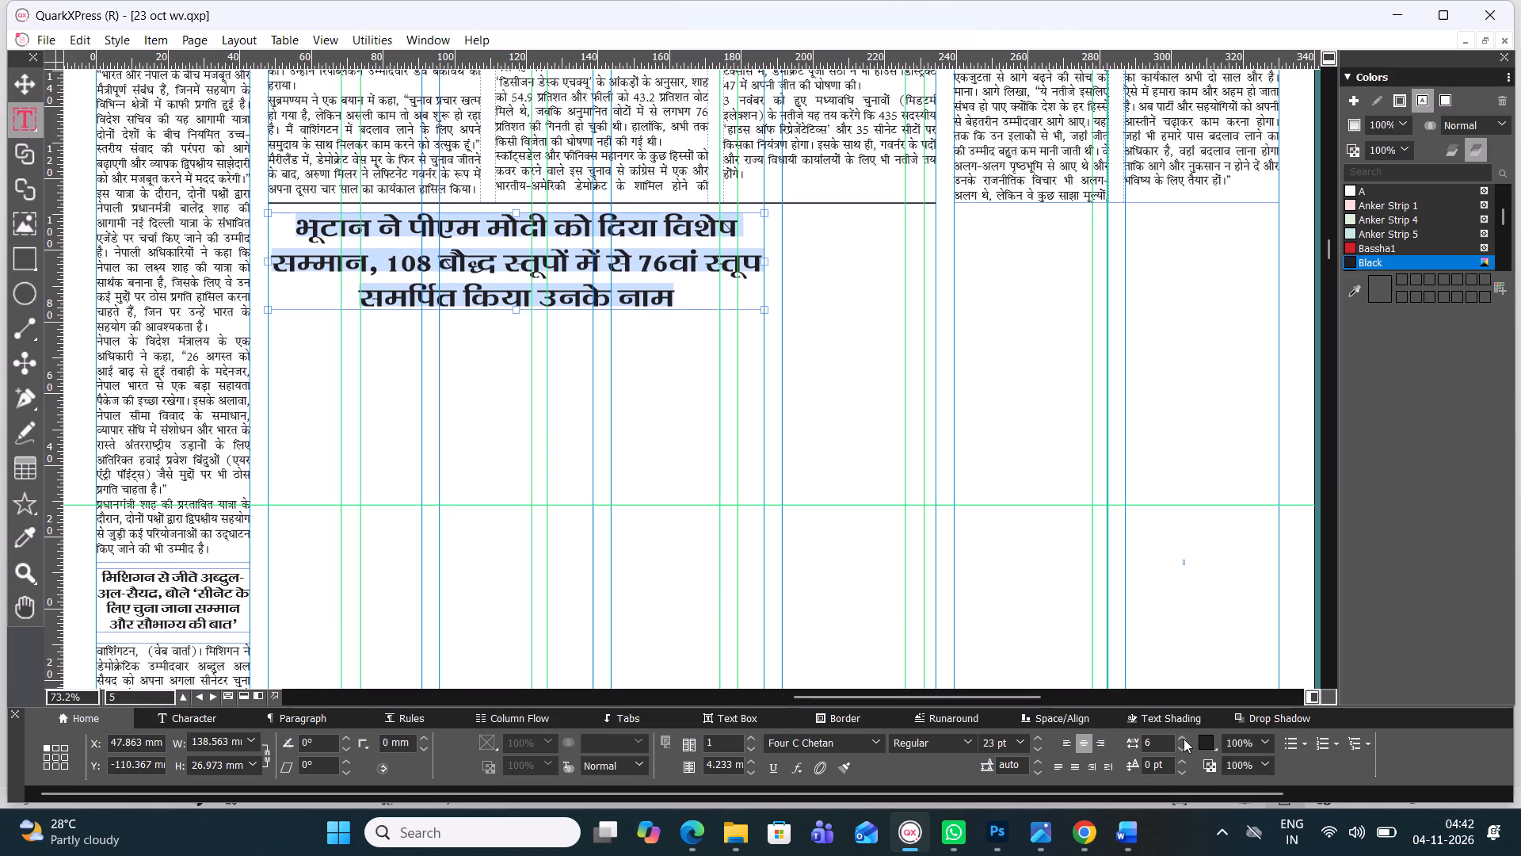
click(1039, 760)
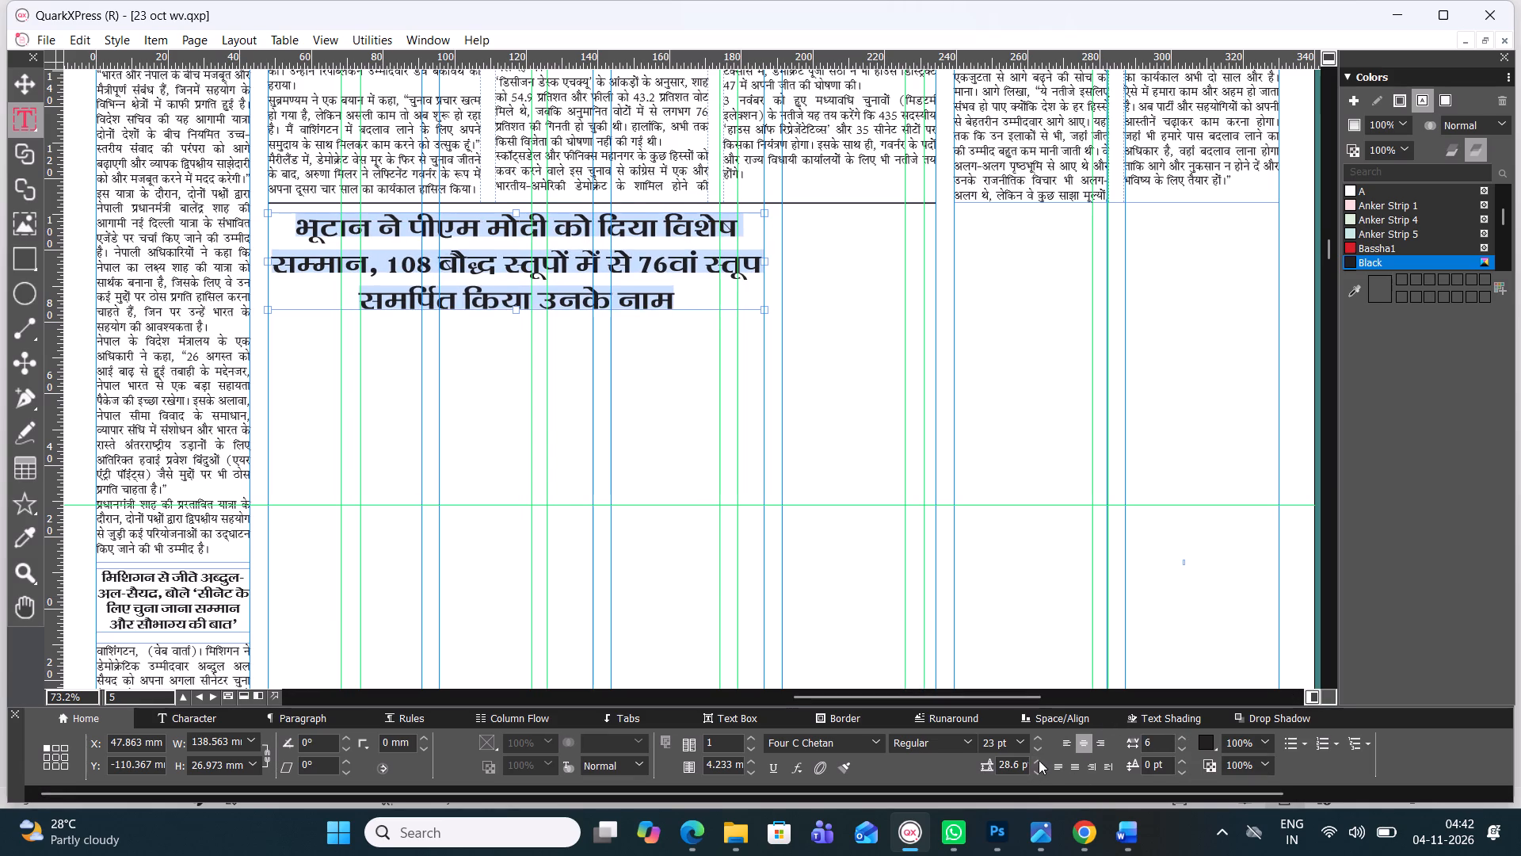
triple_click(1035, 773)
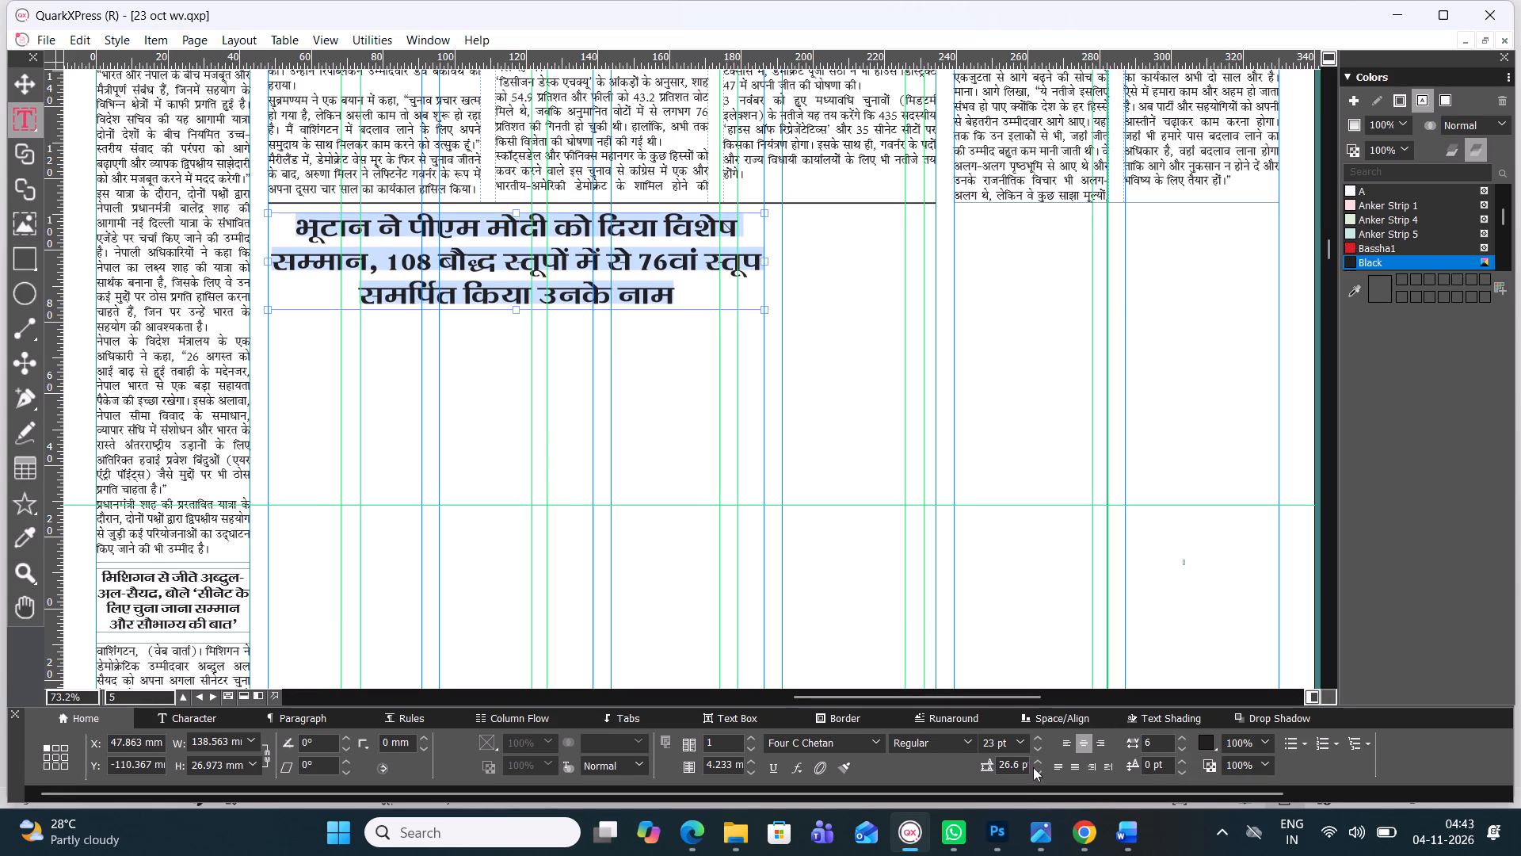
click(29, 76)
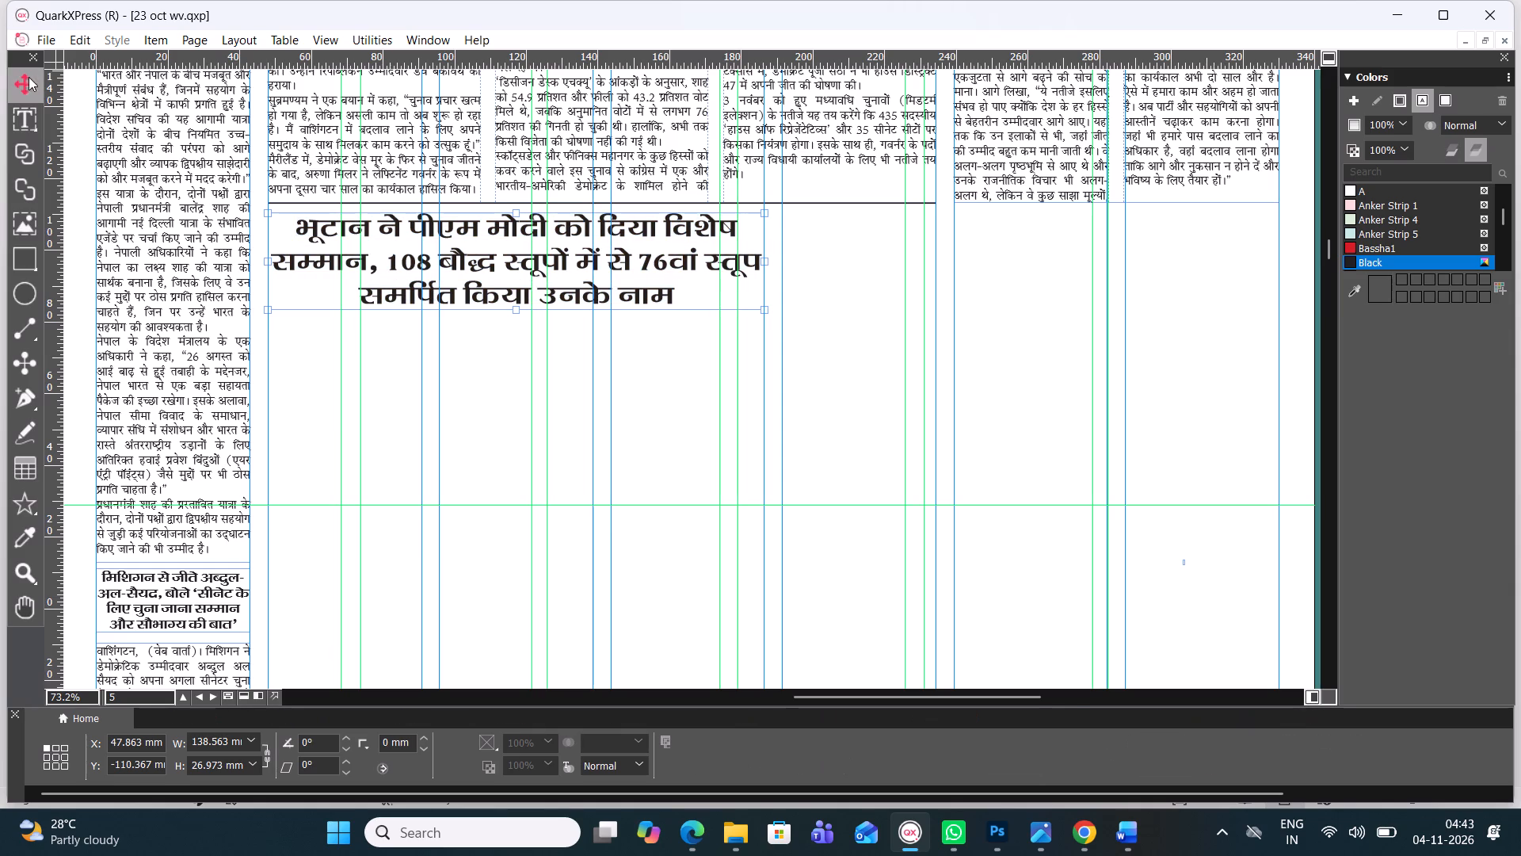
click(486, 379)
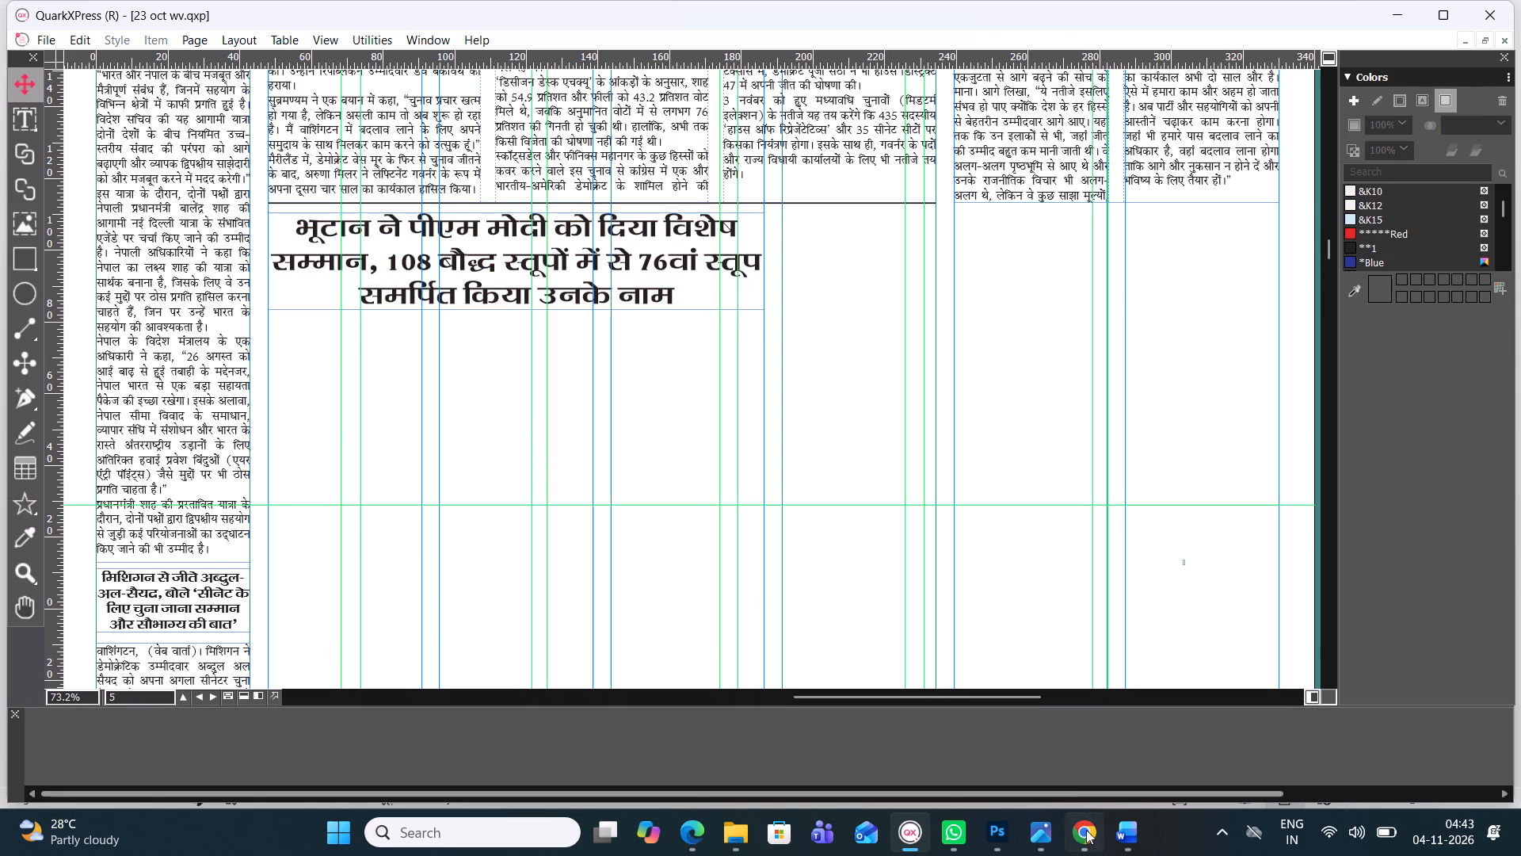
Check page 9 of the reference PDF in Chrome, and in QuarkXPress draw a text box about 139 mm by 122 mm below the Bhutan headline.
click(1086, 830)
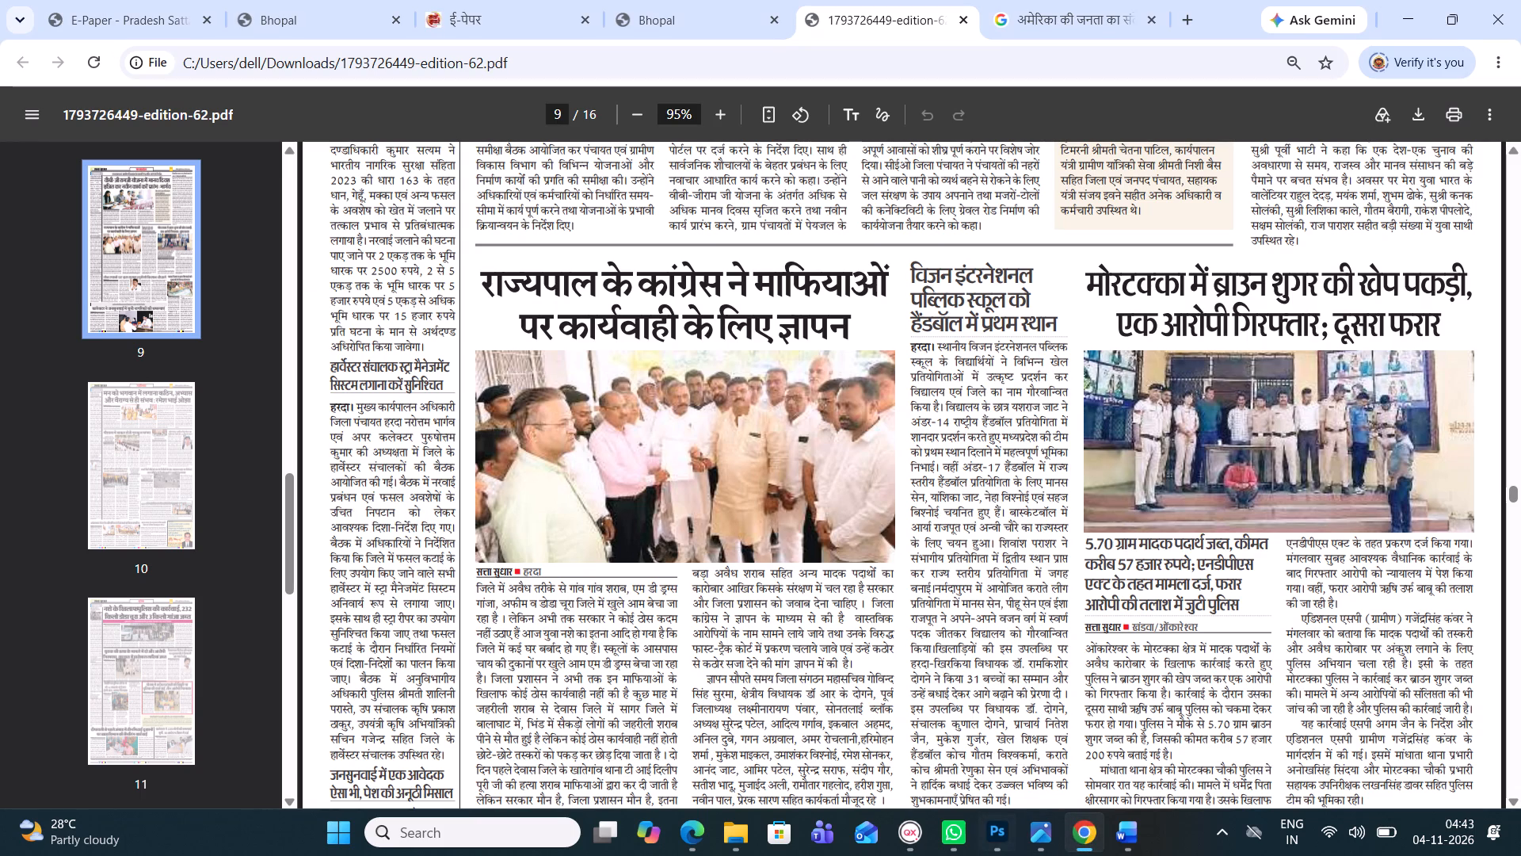
scroll(955, 705, down, 3)
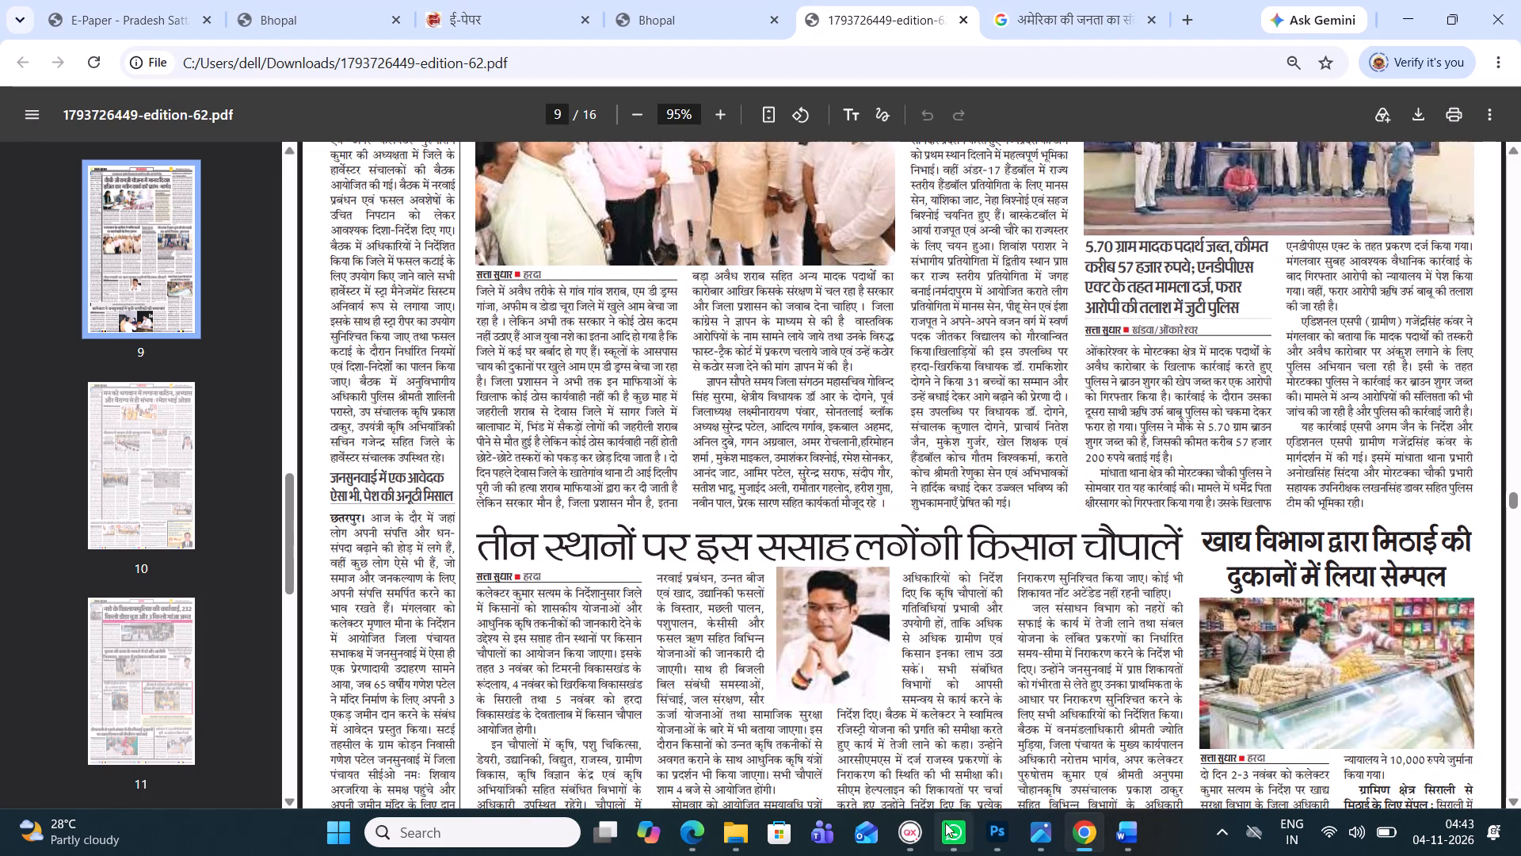
click(904, 839)
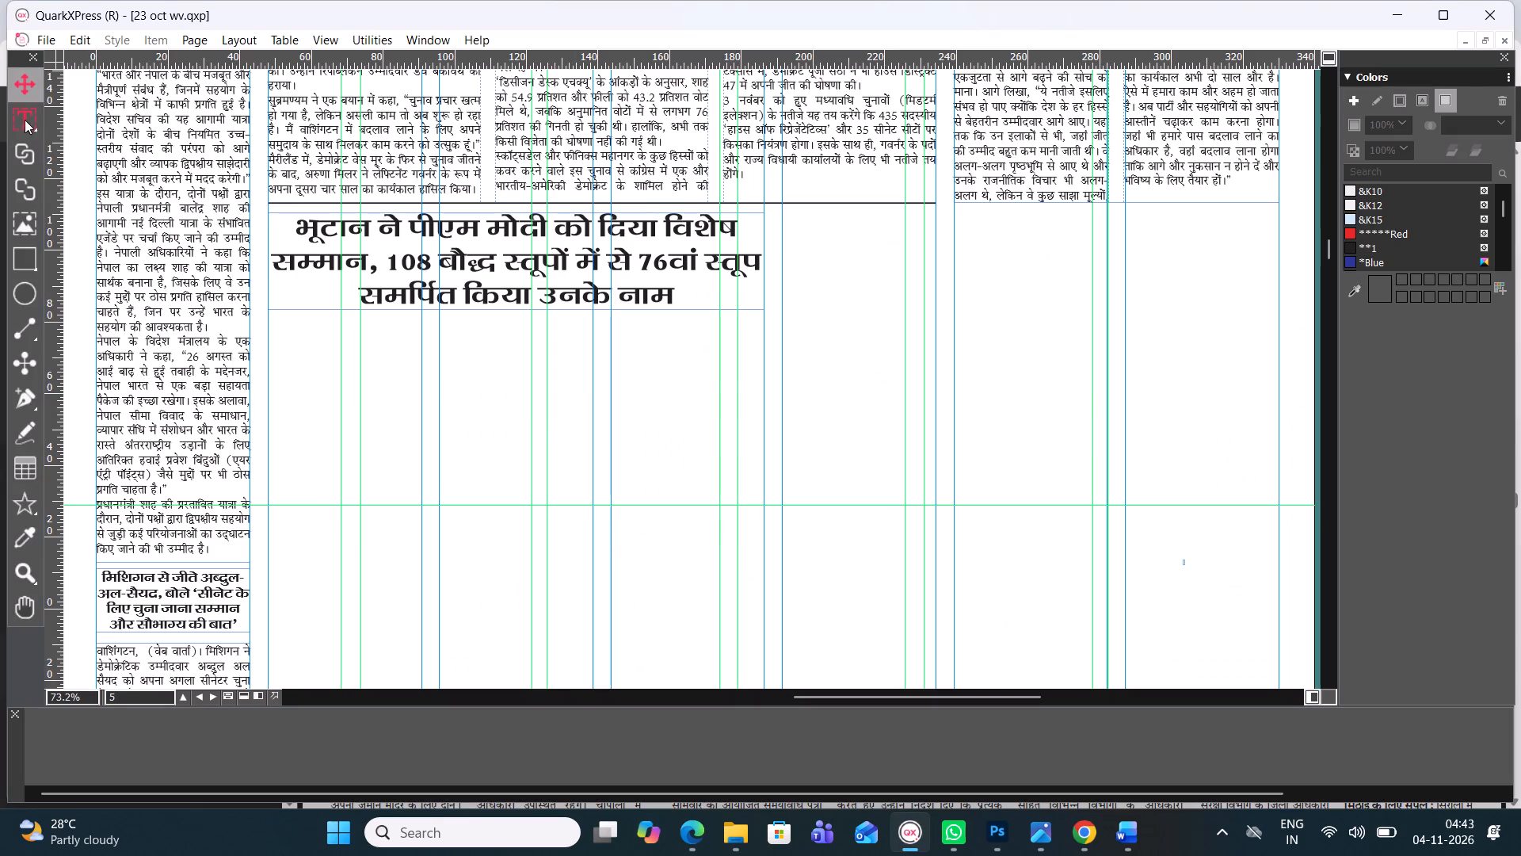
click(27, 126)
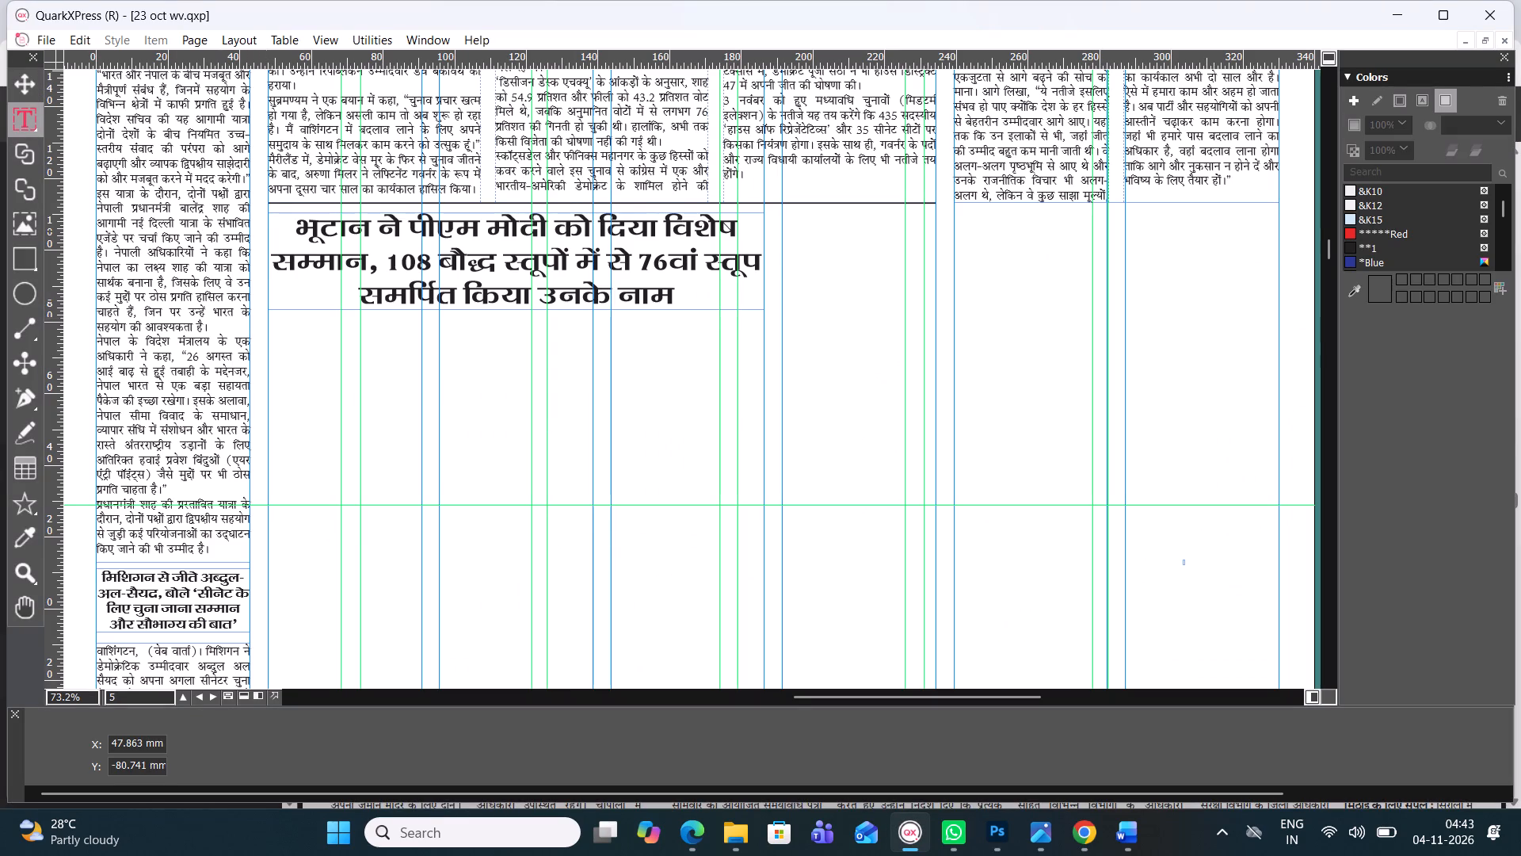
drag(269, 319, 715, 658)
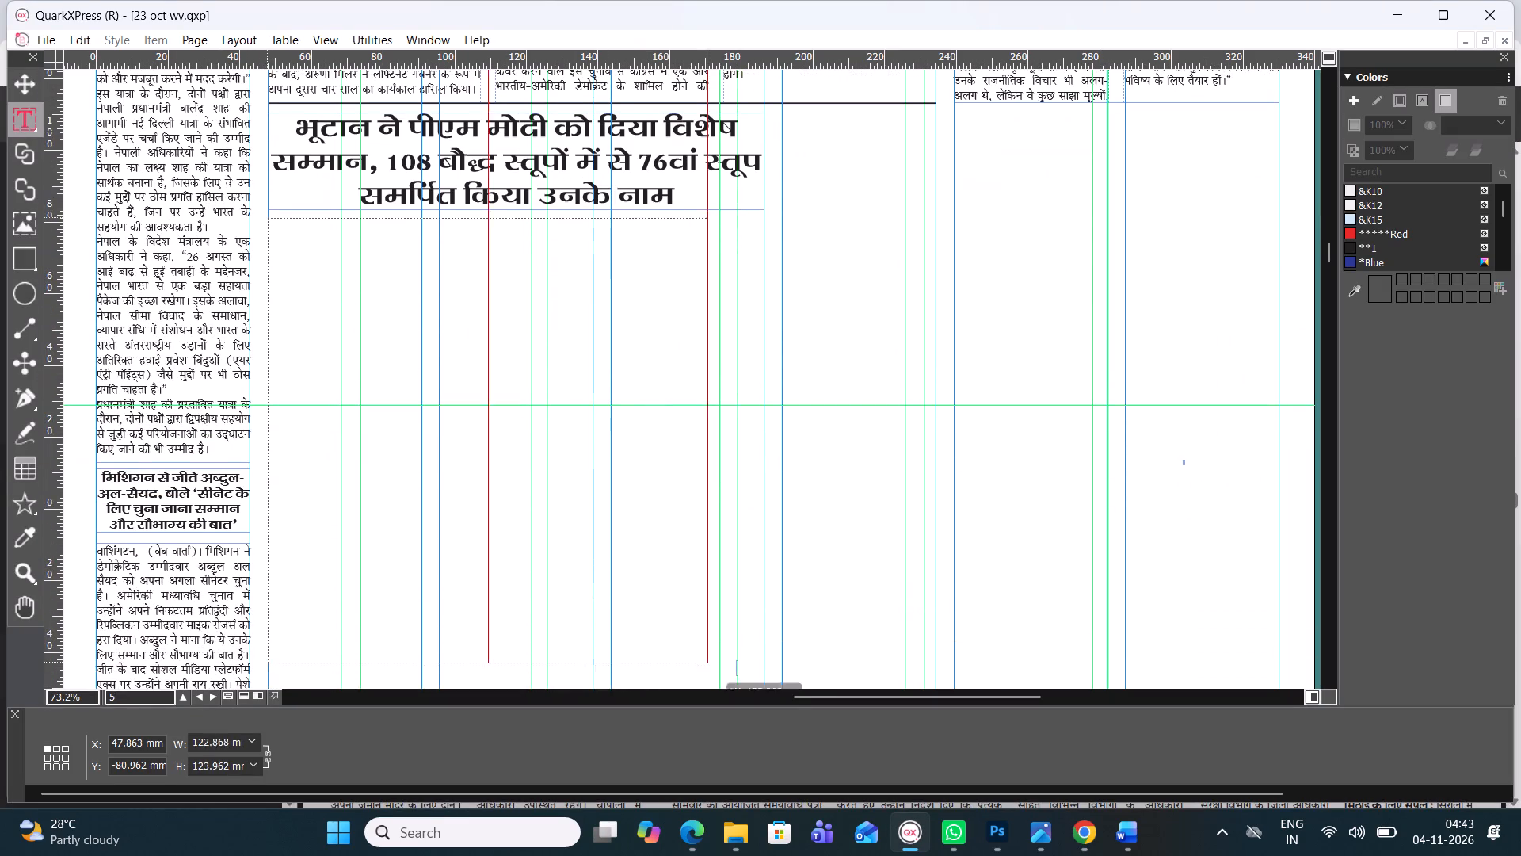
drag(715, 658, 763, 636)
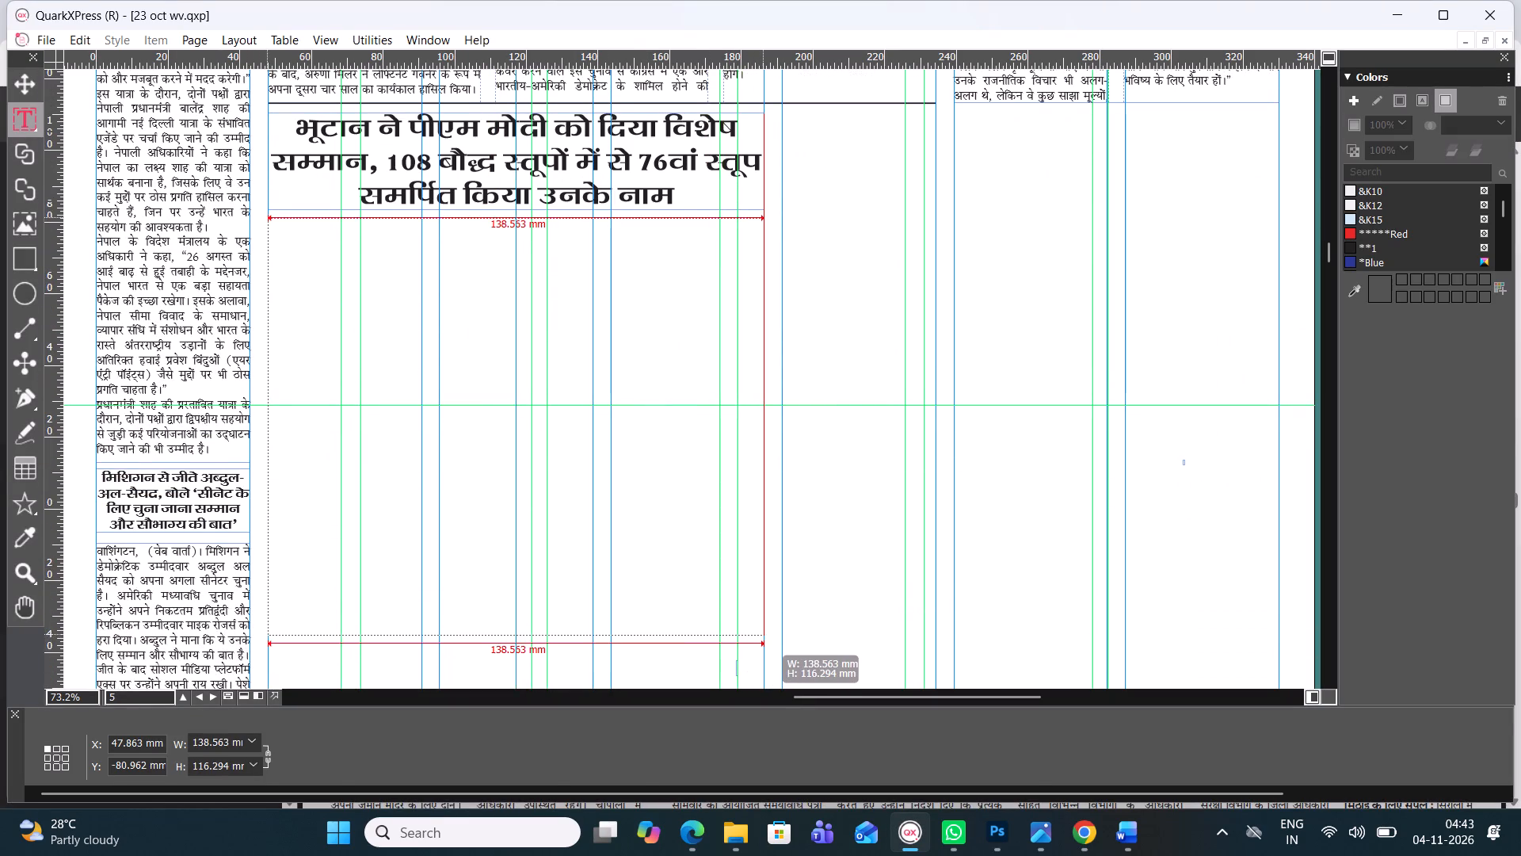
drag(763, 636, 764, 636)
drag(1326, 254, 1336, 255)
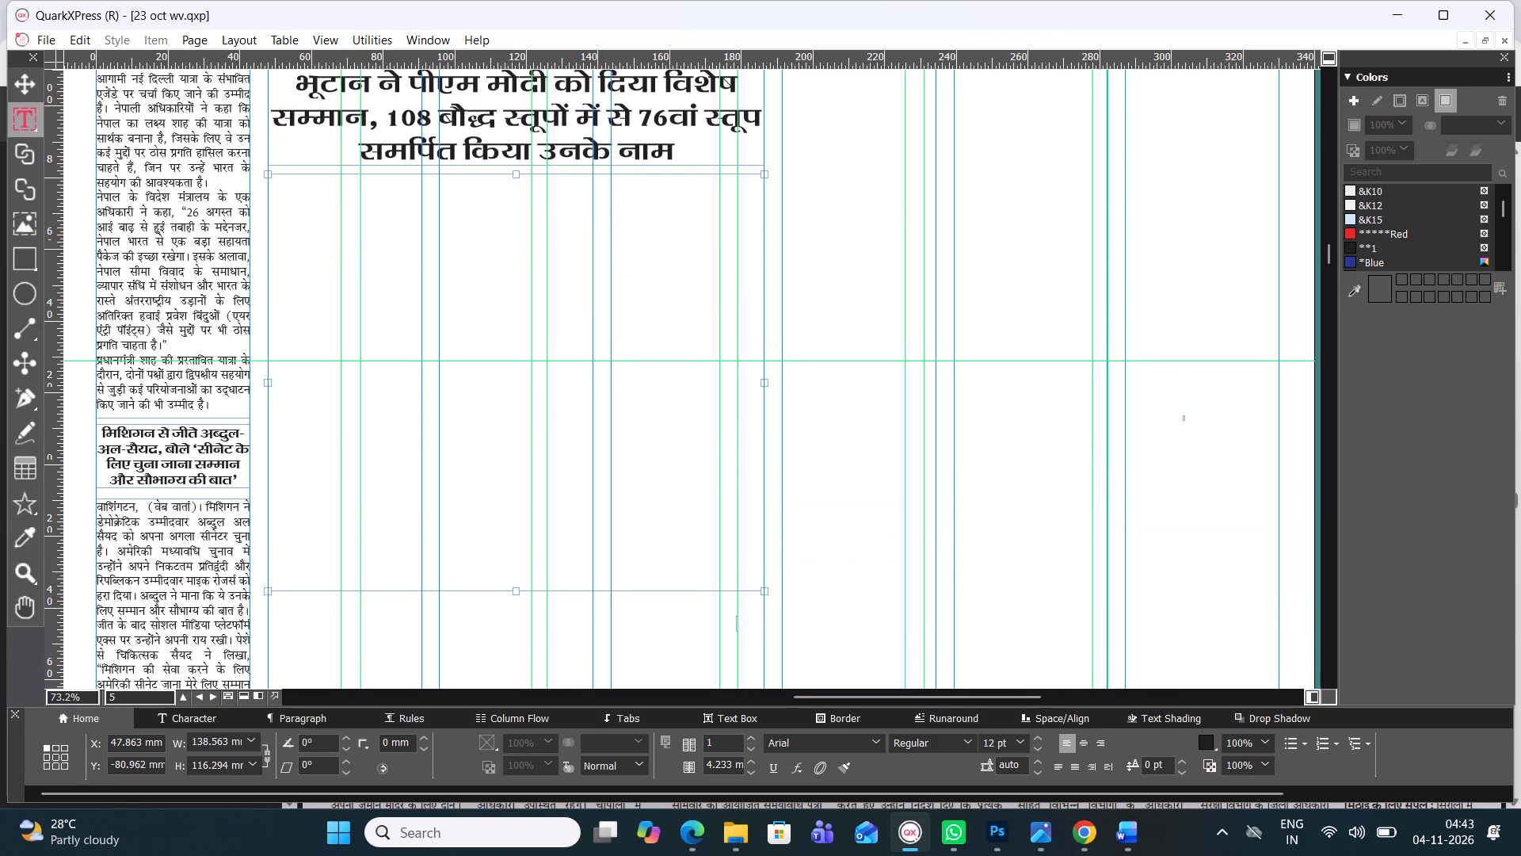
drag(519, 592, 524, 611)
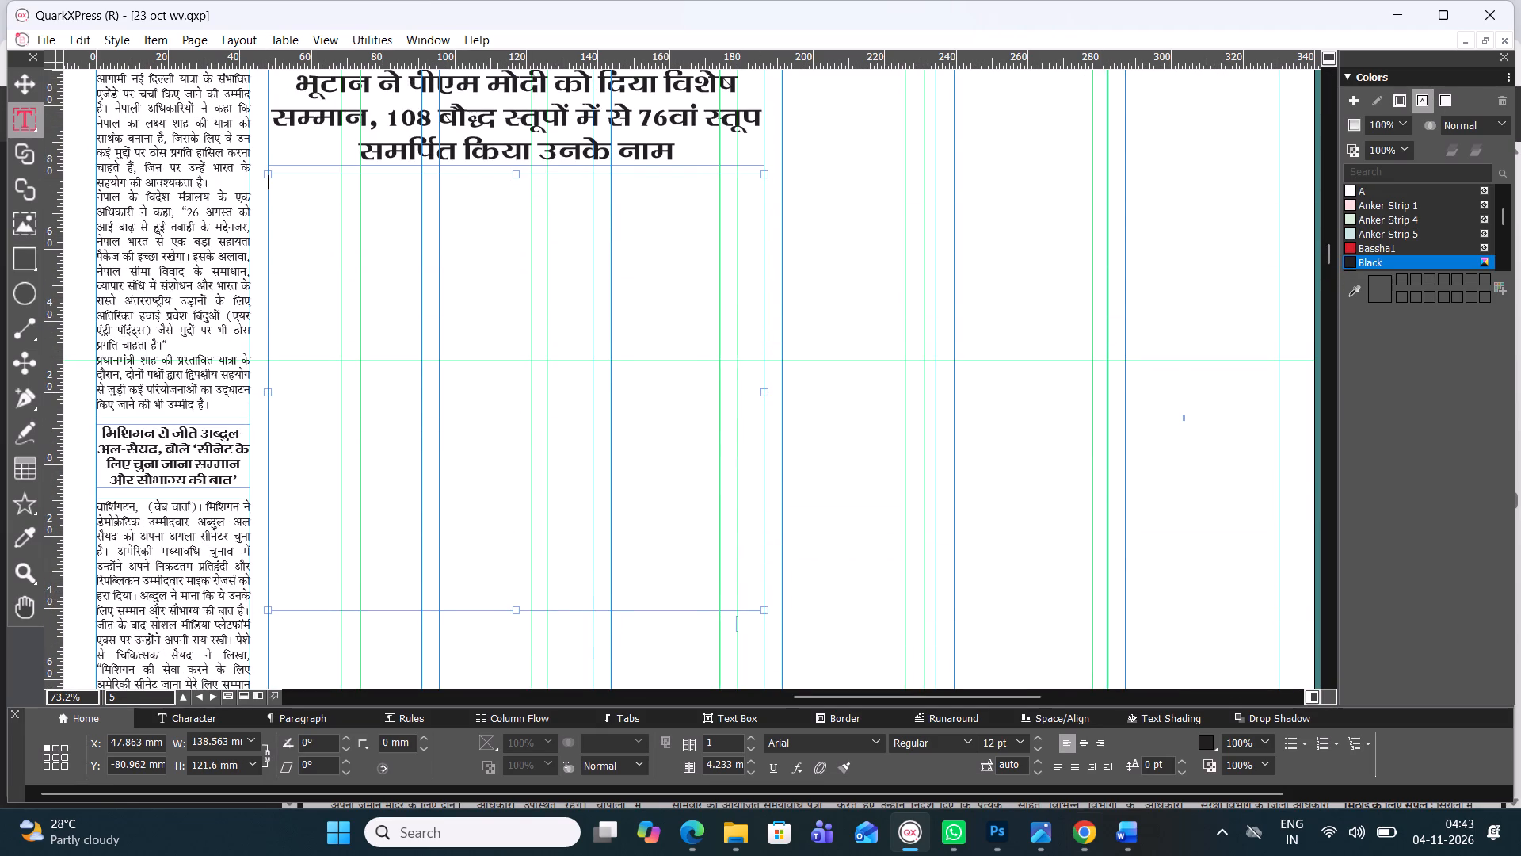
Switch to the 04 Nov International document in Word and copy the full body of the Bhutan stupa article, from the नई दिल्ली dateline to its last paragraph.
click(1140, 845)
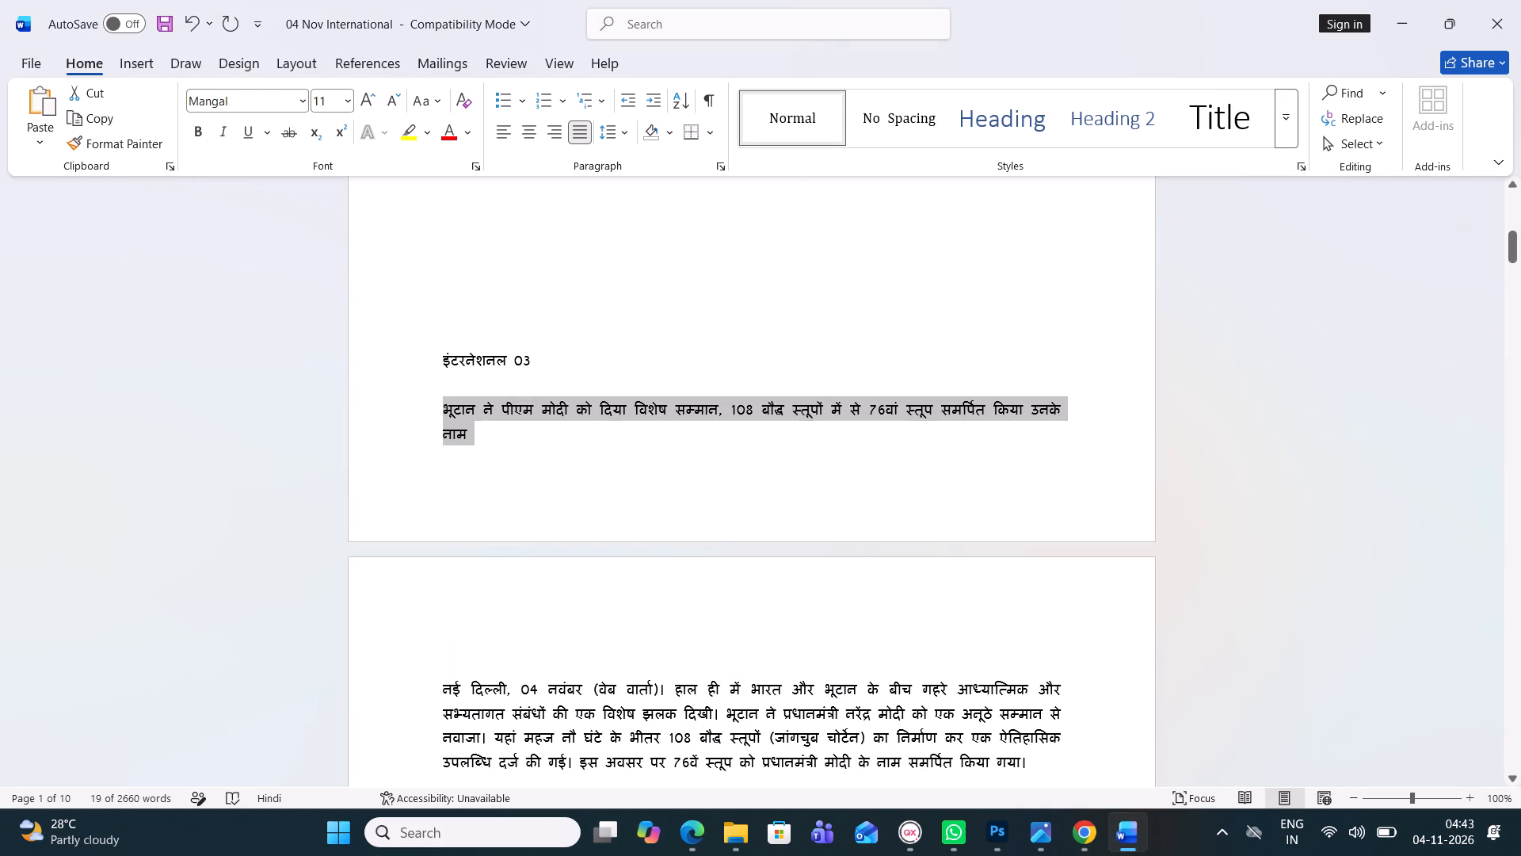
drag(441, 687, 1029, 795)
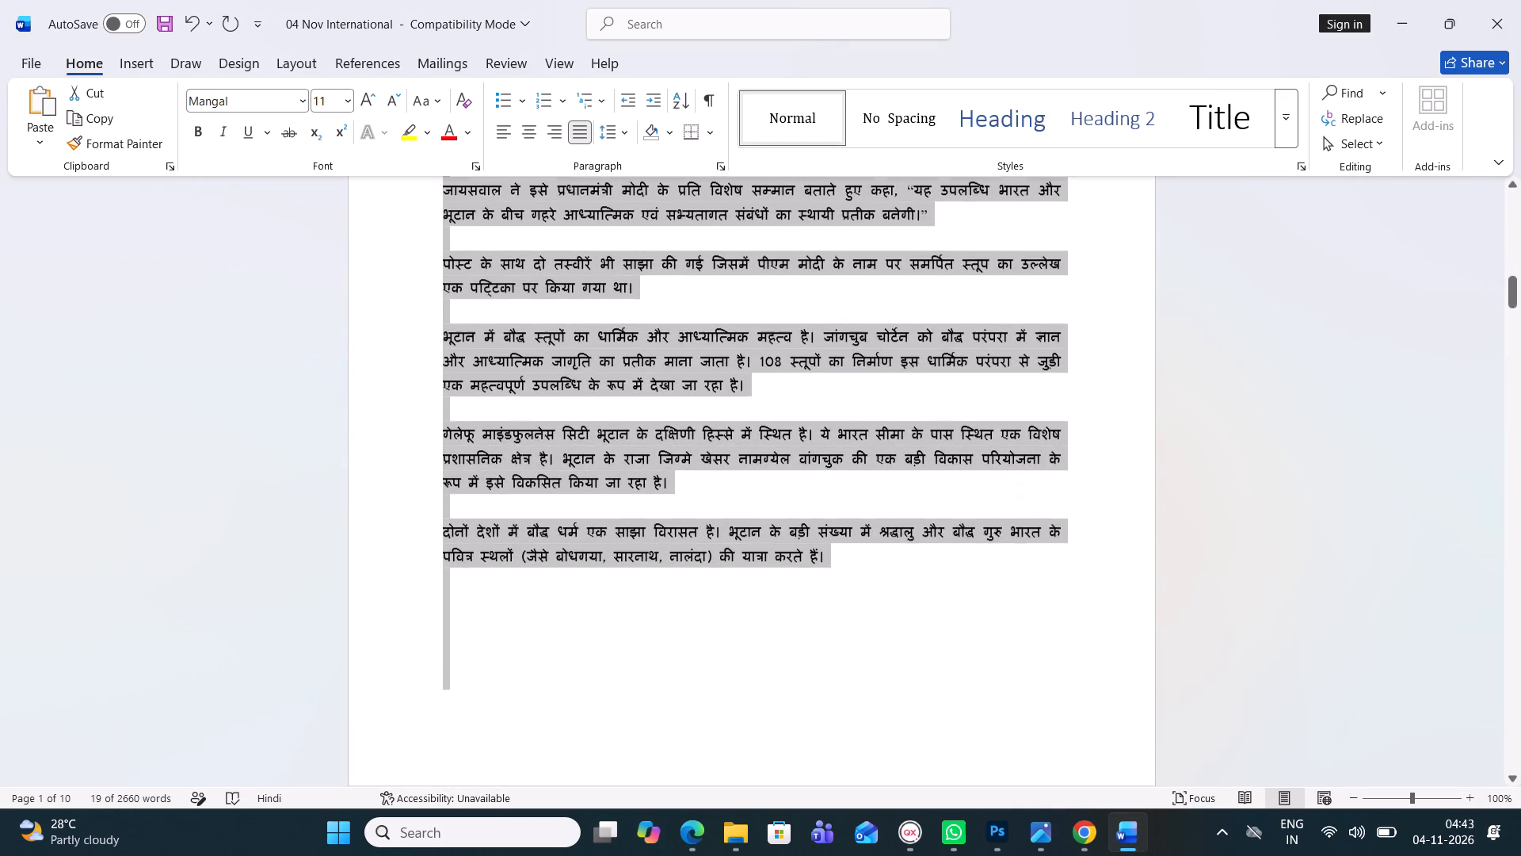
drag(1029, 795, 649, 96)
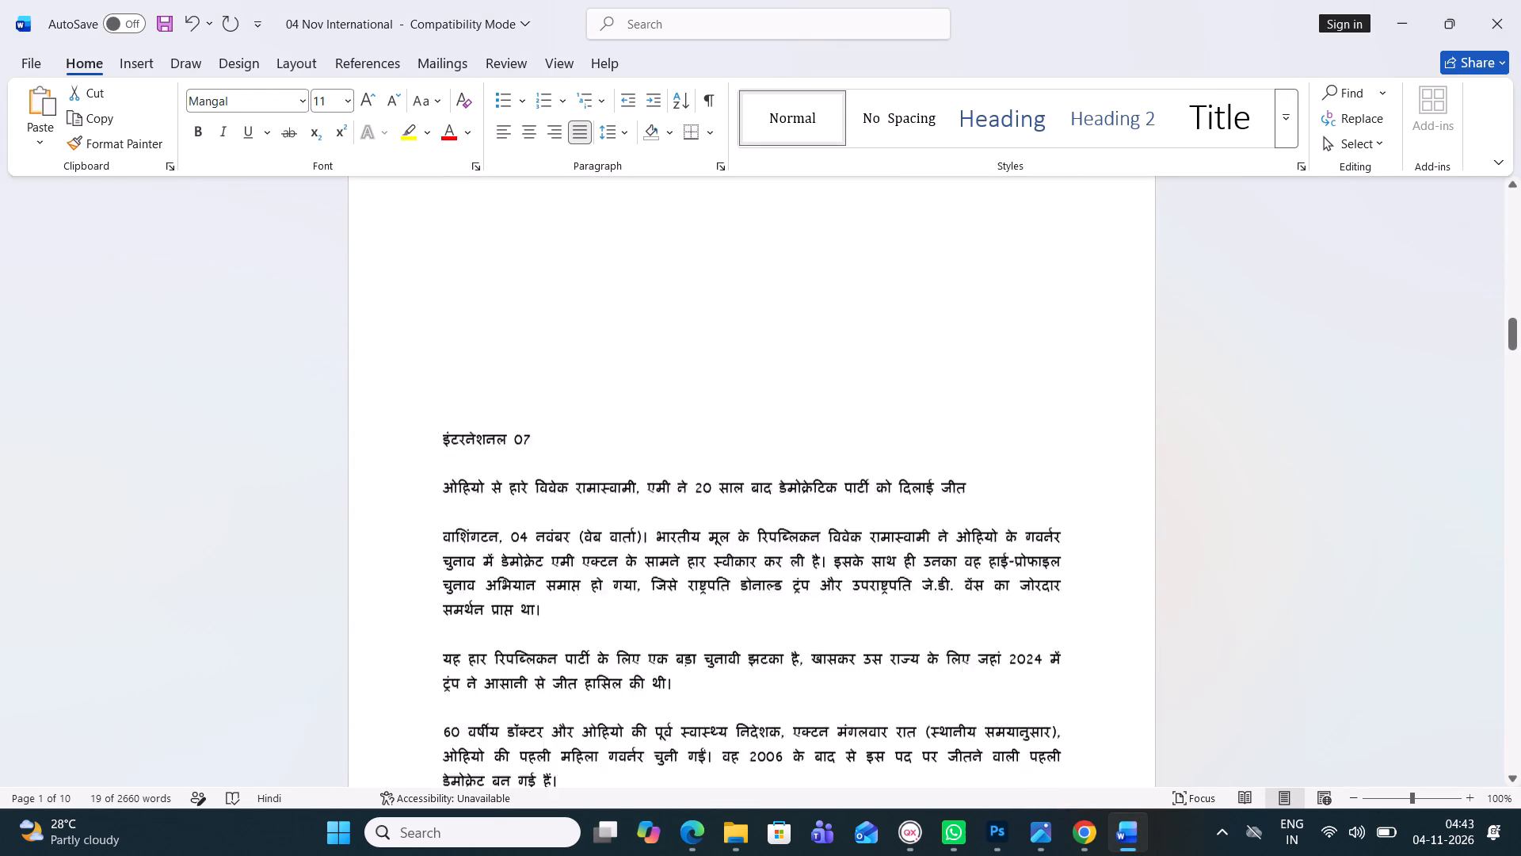
drag(649, 96, 825, 461)
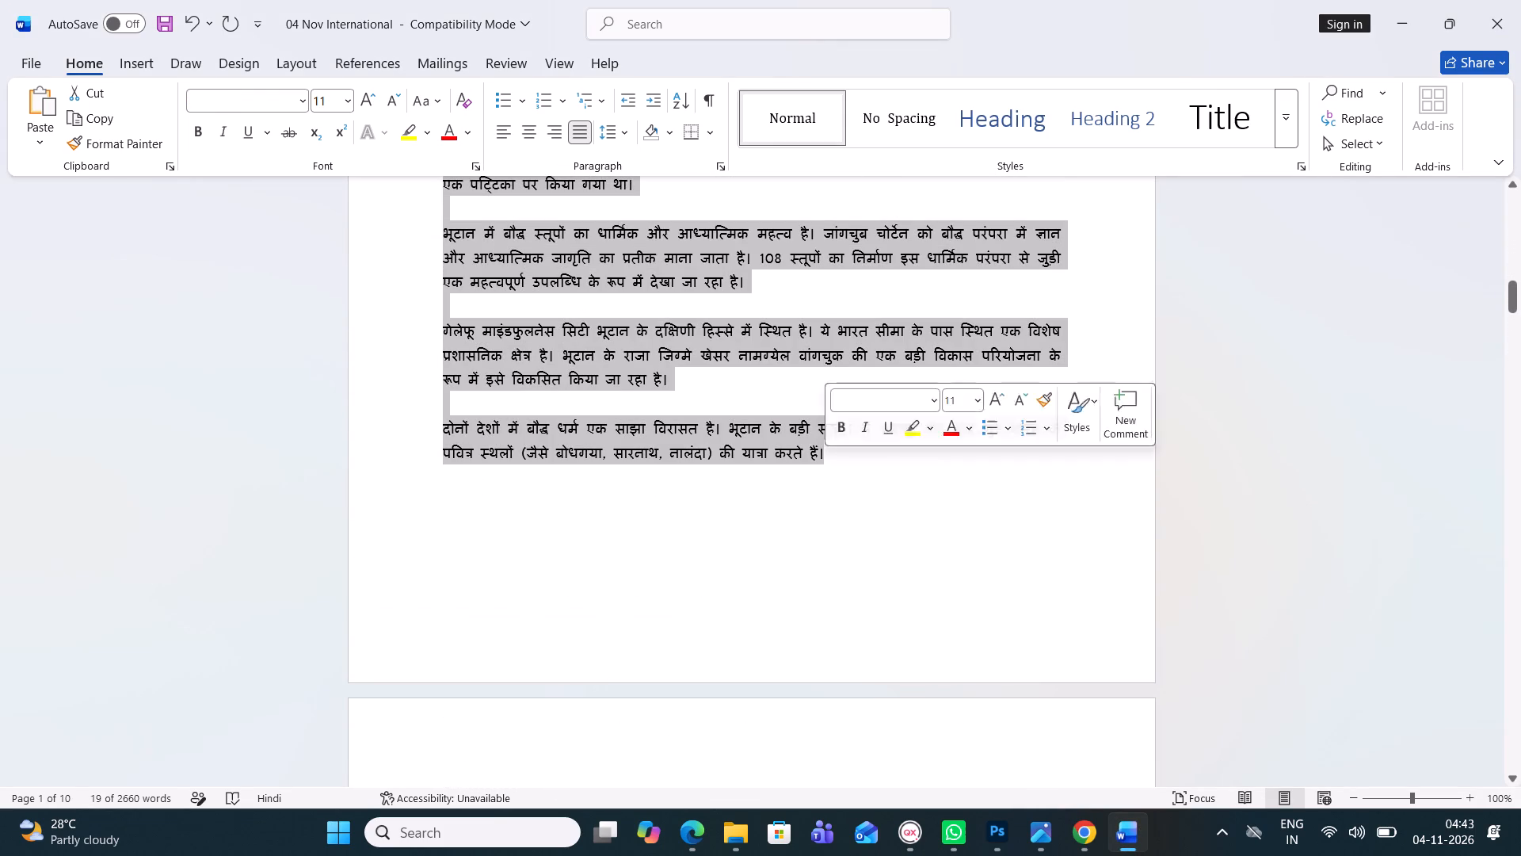
key(ctrl+c)
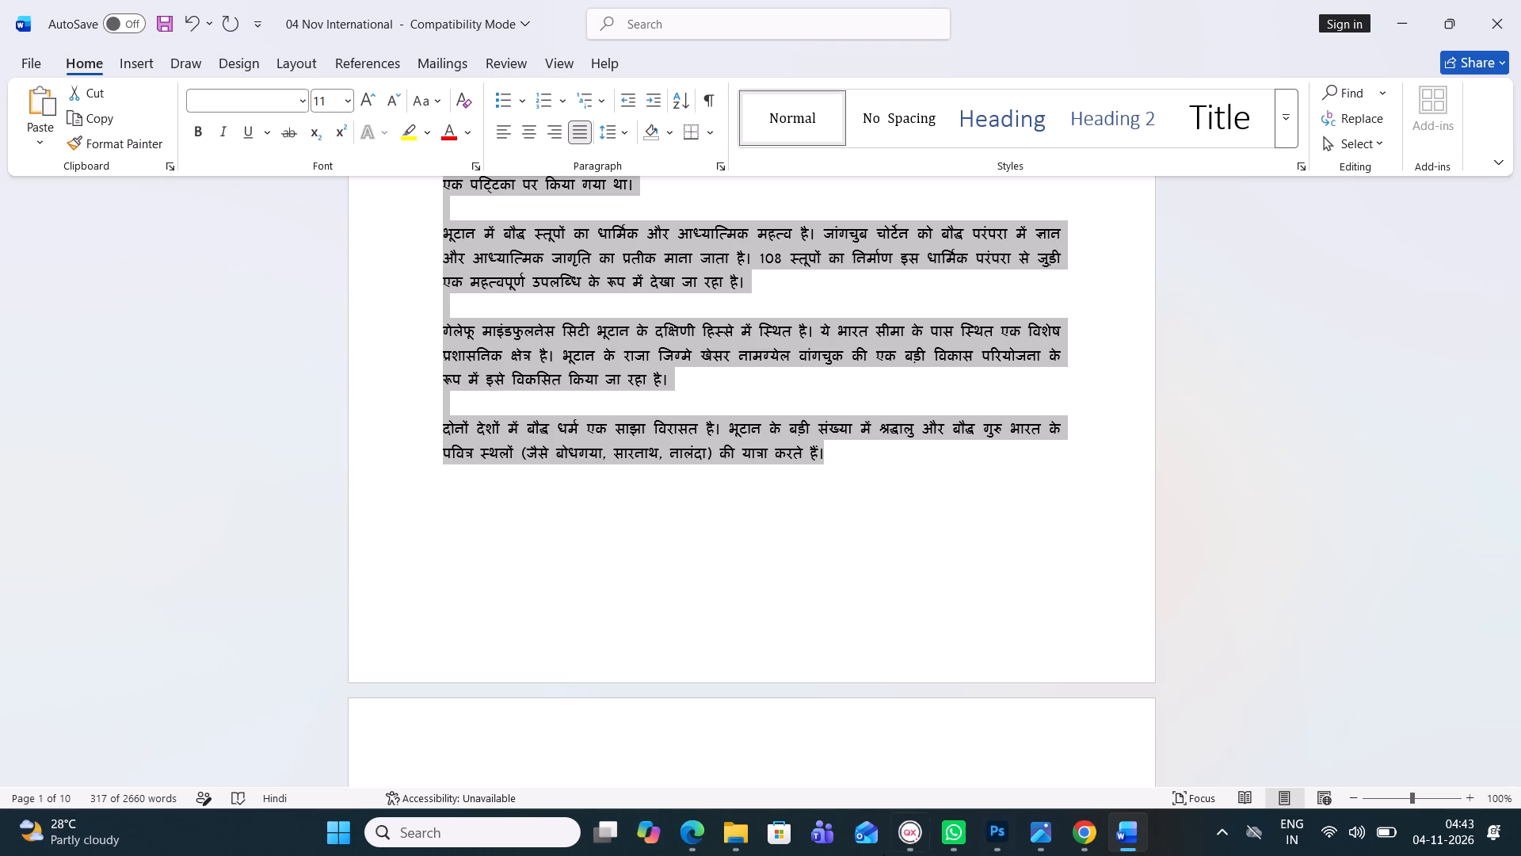
In QuarkXPress, set the empty Bhutan body text box to 11.5 pt type with 11.7 pt leading and justified alignment.
click(896, 841)
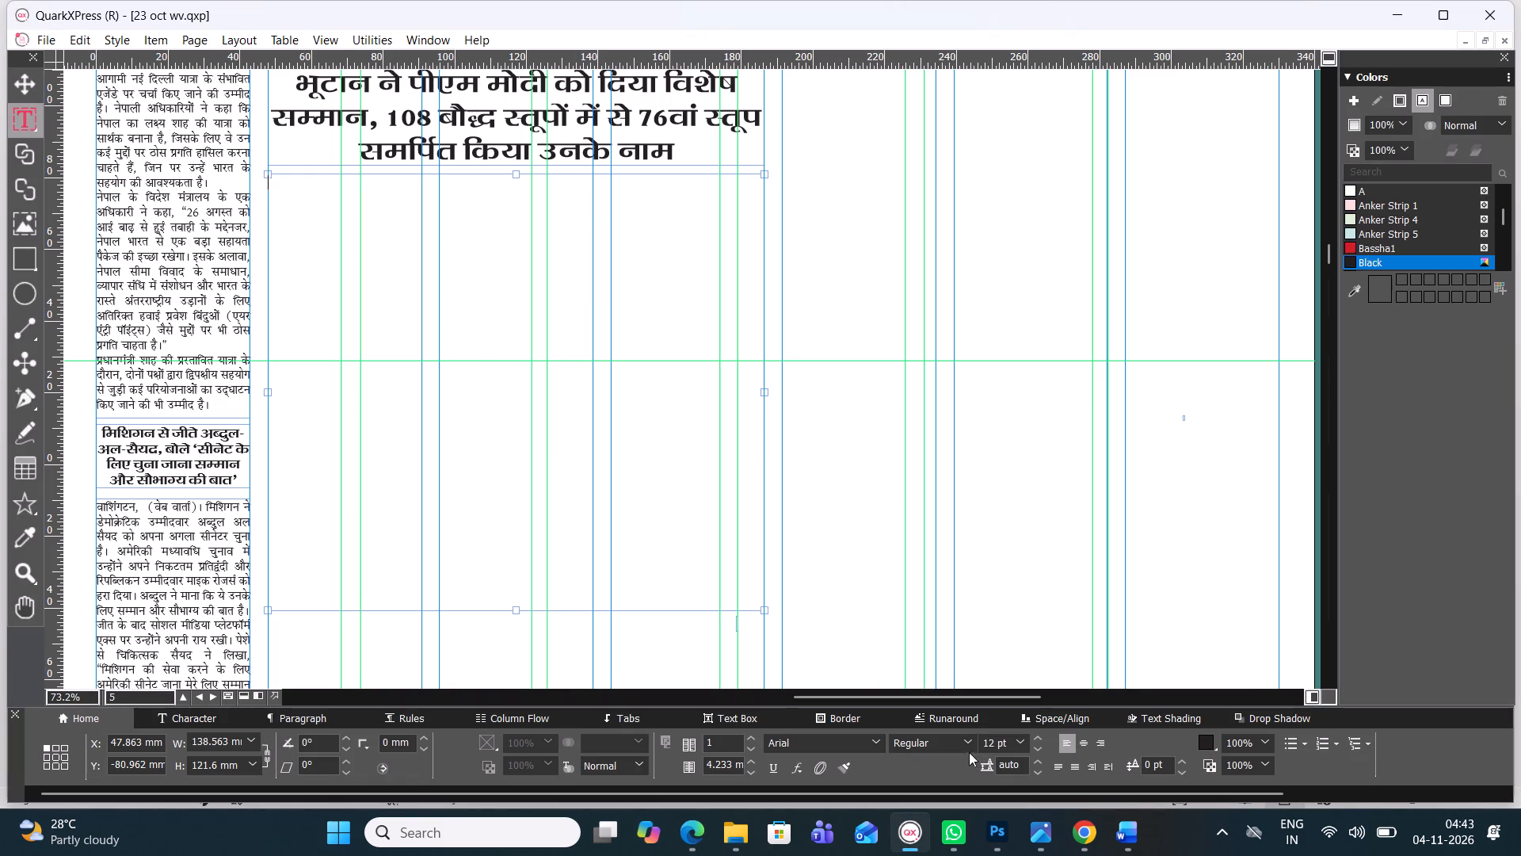
click(1010, 742)
key(1)
key(1)
text(.5)
key(Return)
key(Return)
drag(1023, 762, 943, 789)
key(1)
key(1)
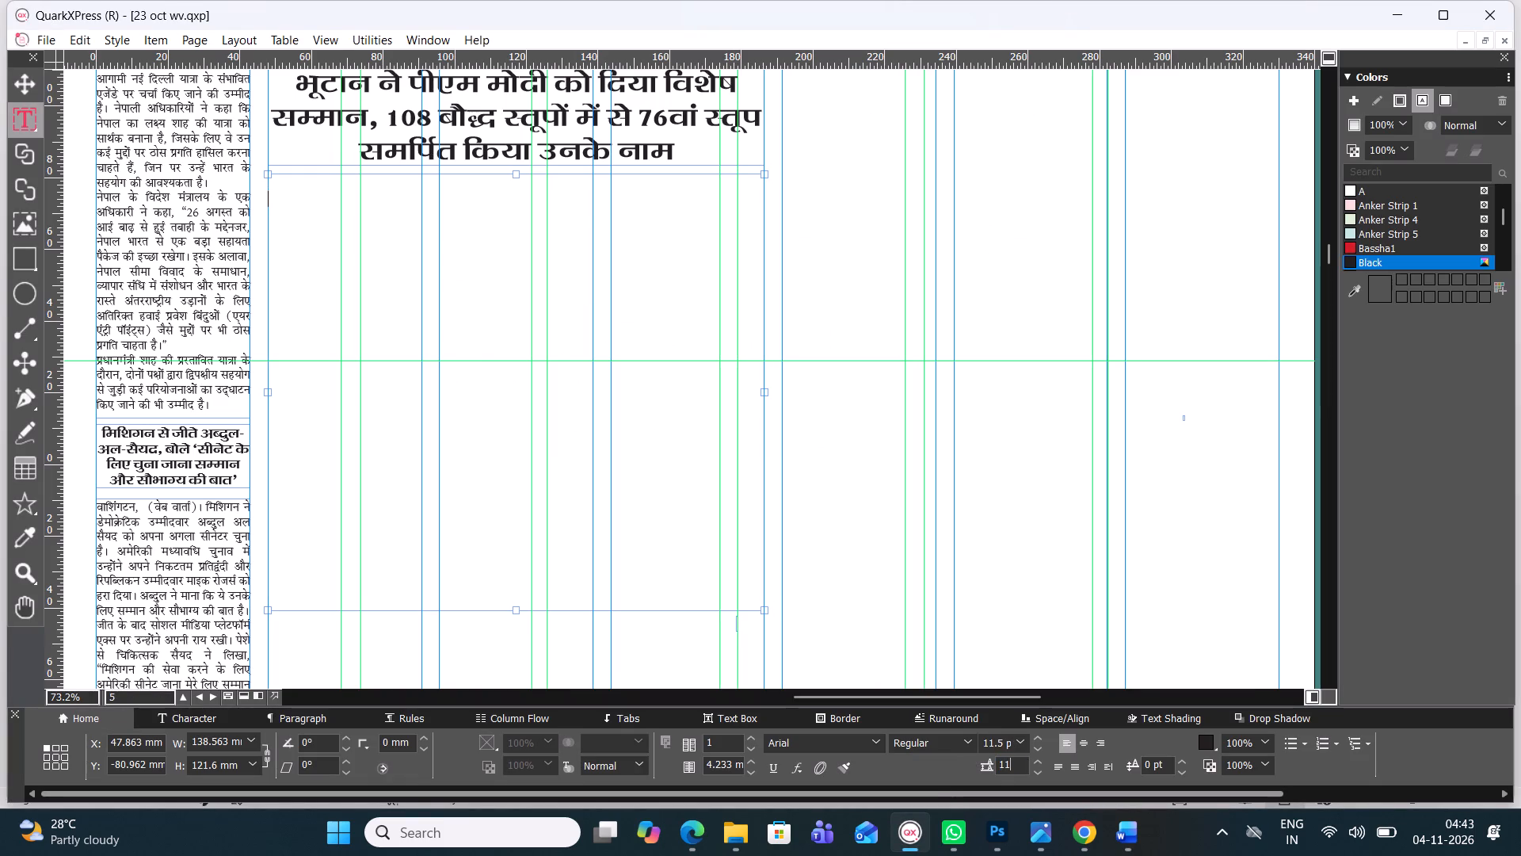
text(.7)
key(Return)
key(Return)
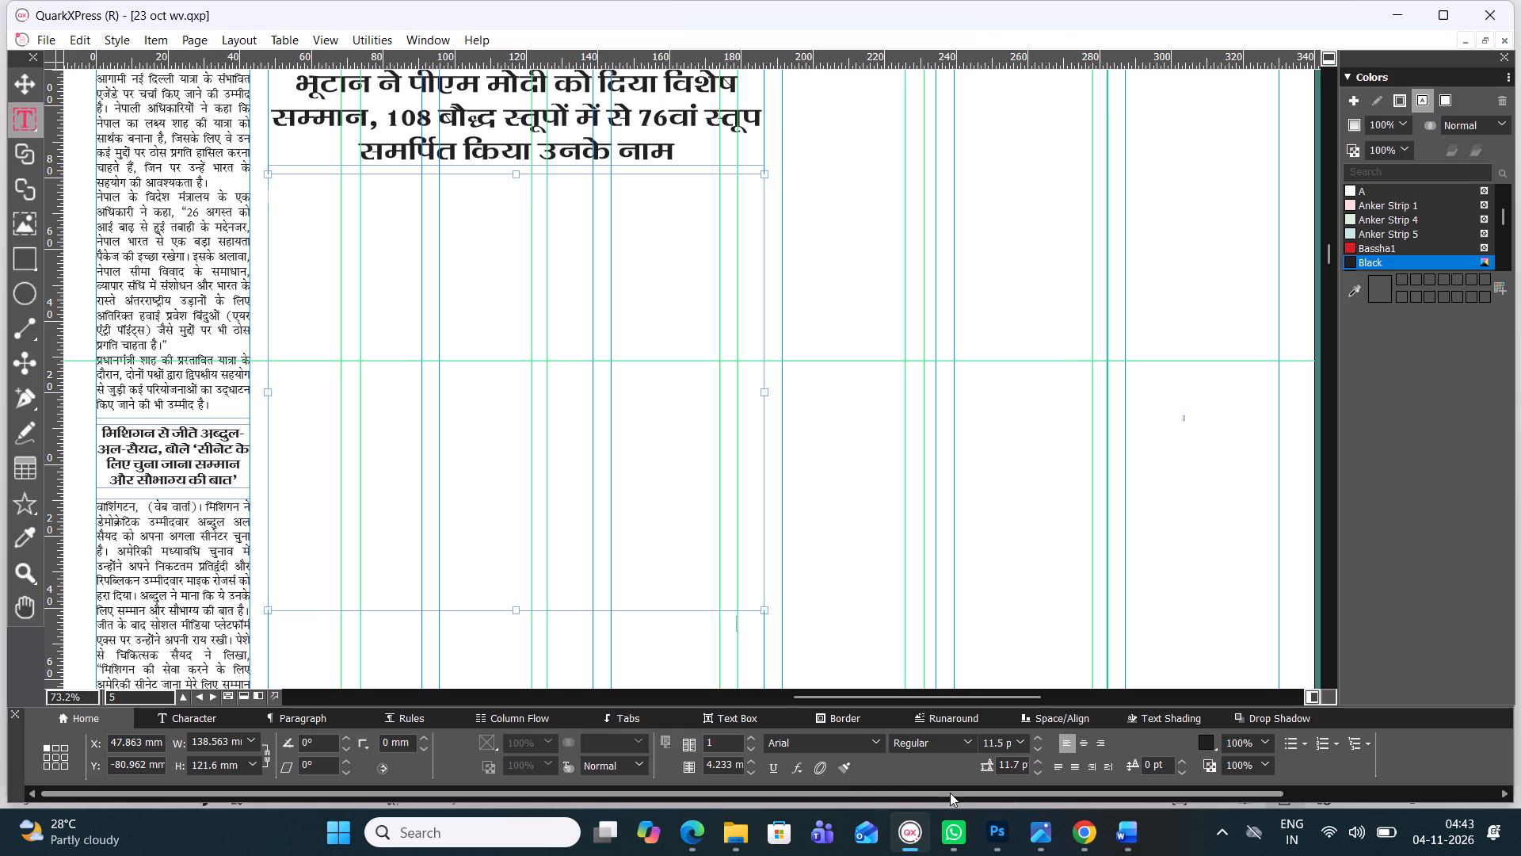
click(1055, 760)
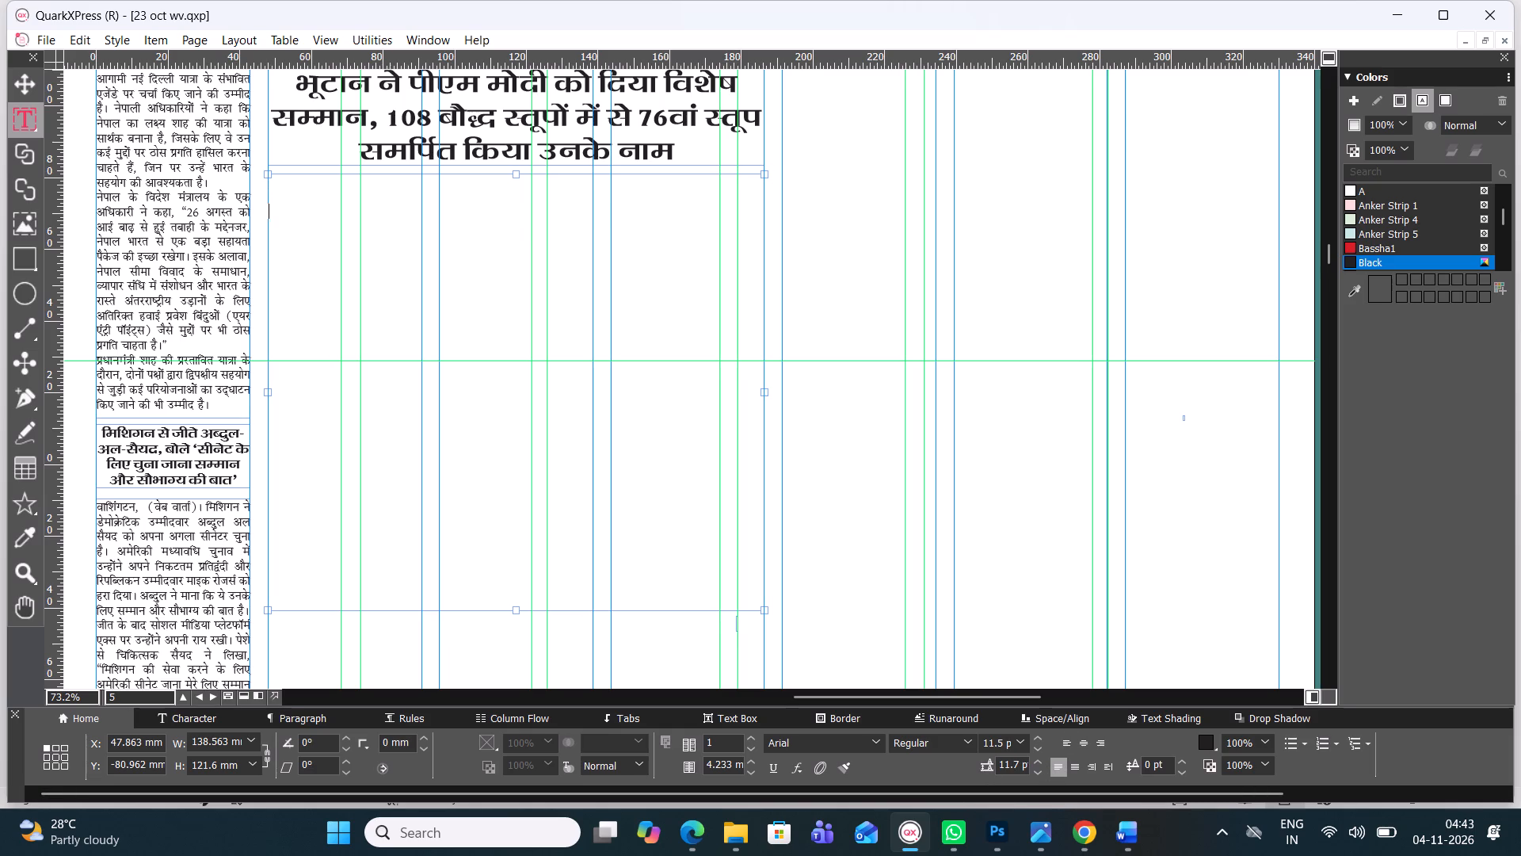
Set the font to Four C Gandhi and paste the copied Bhutan article into the body text box.
click(880, 741)
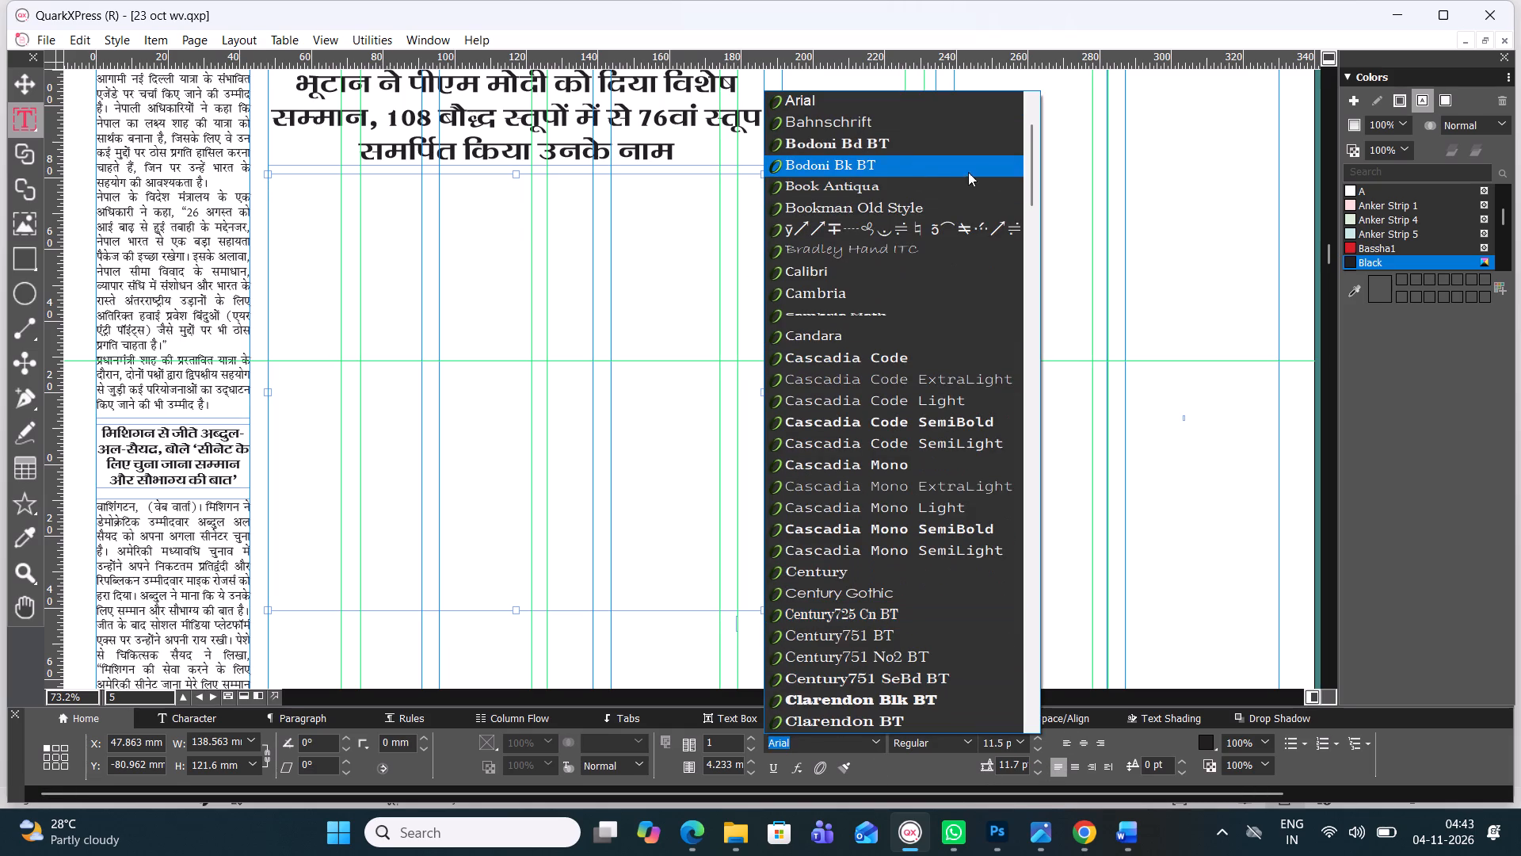
drag(1034, 179, 1035, 140)
click(982, 127)
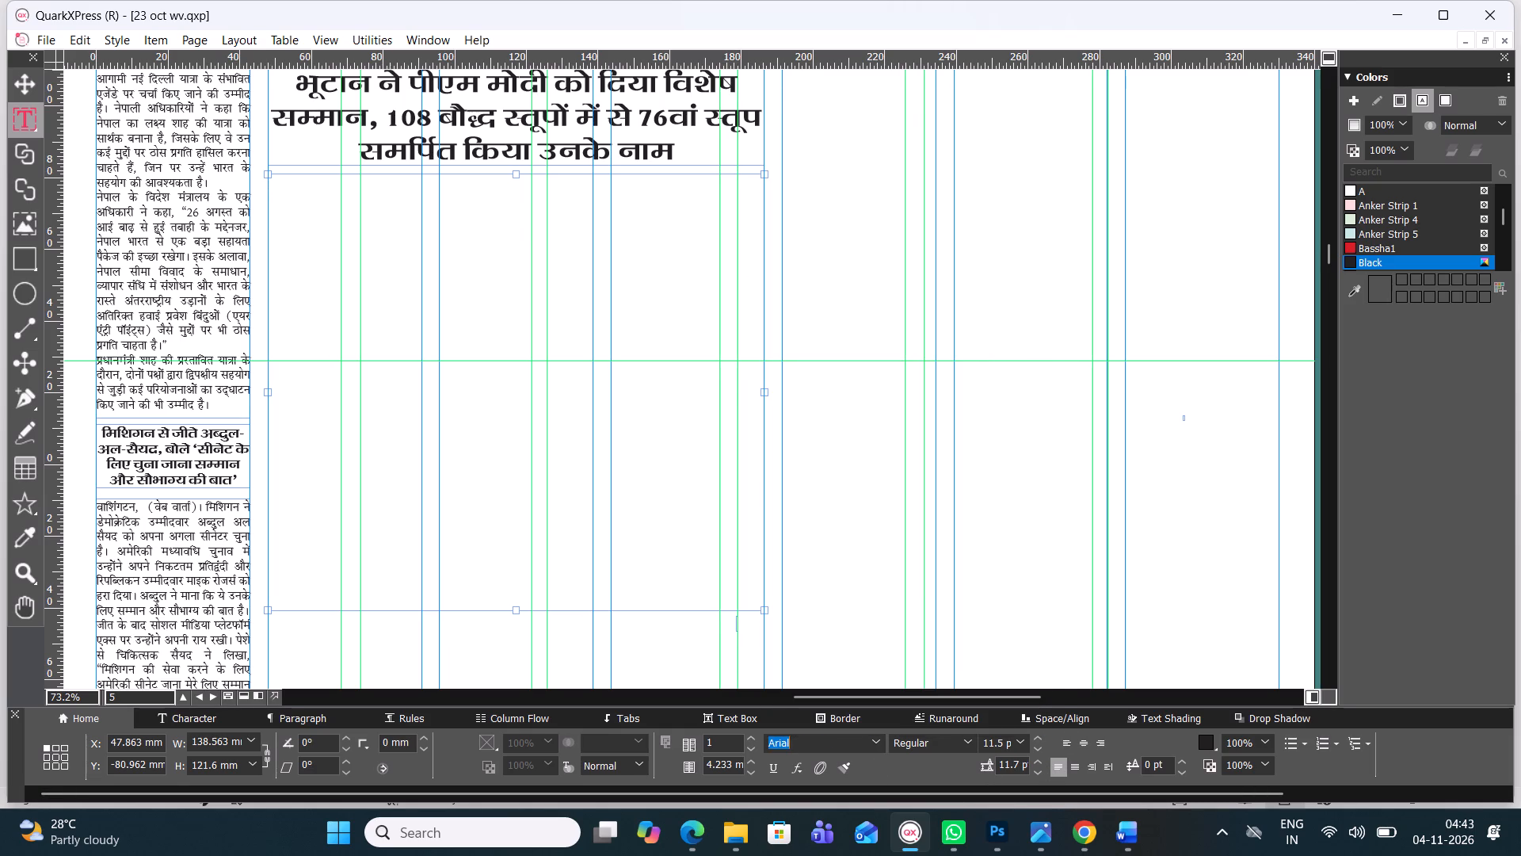
key(ctrl+v)
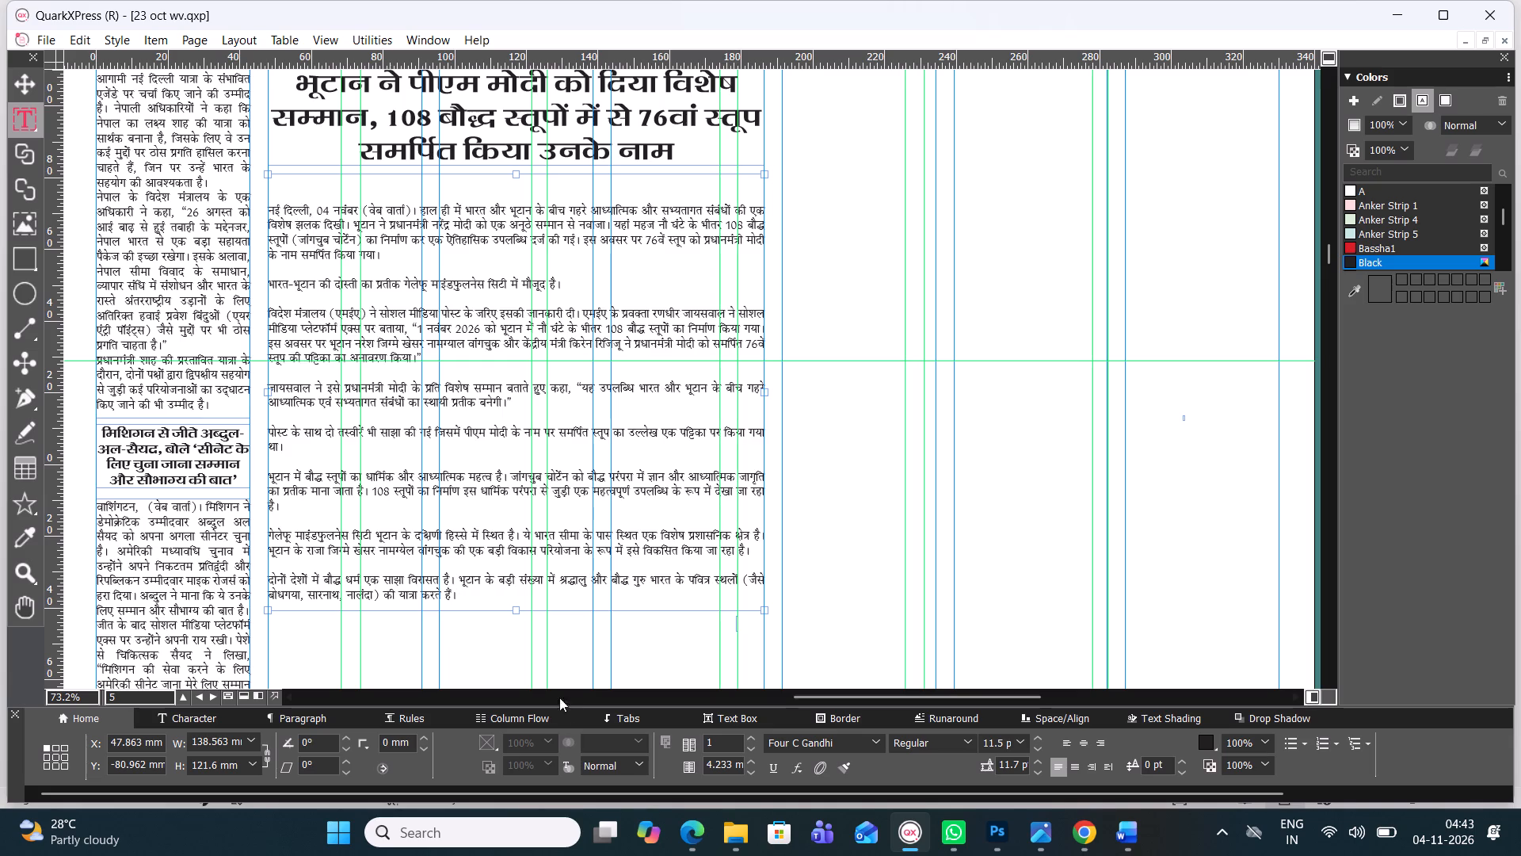
Lay the Bhutan body text out in three columns and shorten its box to about 109 mm high.
click(755, 738)
click(755, 738)
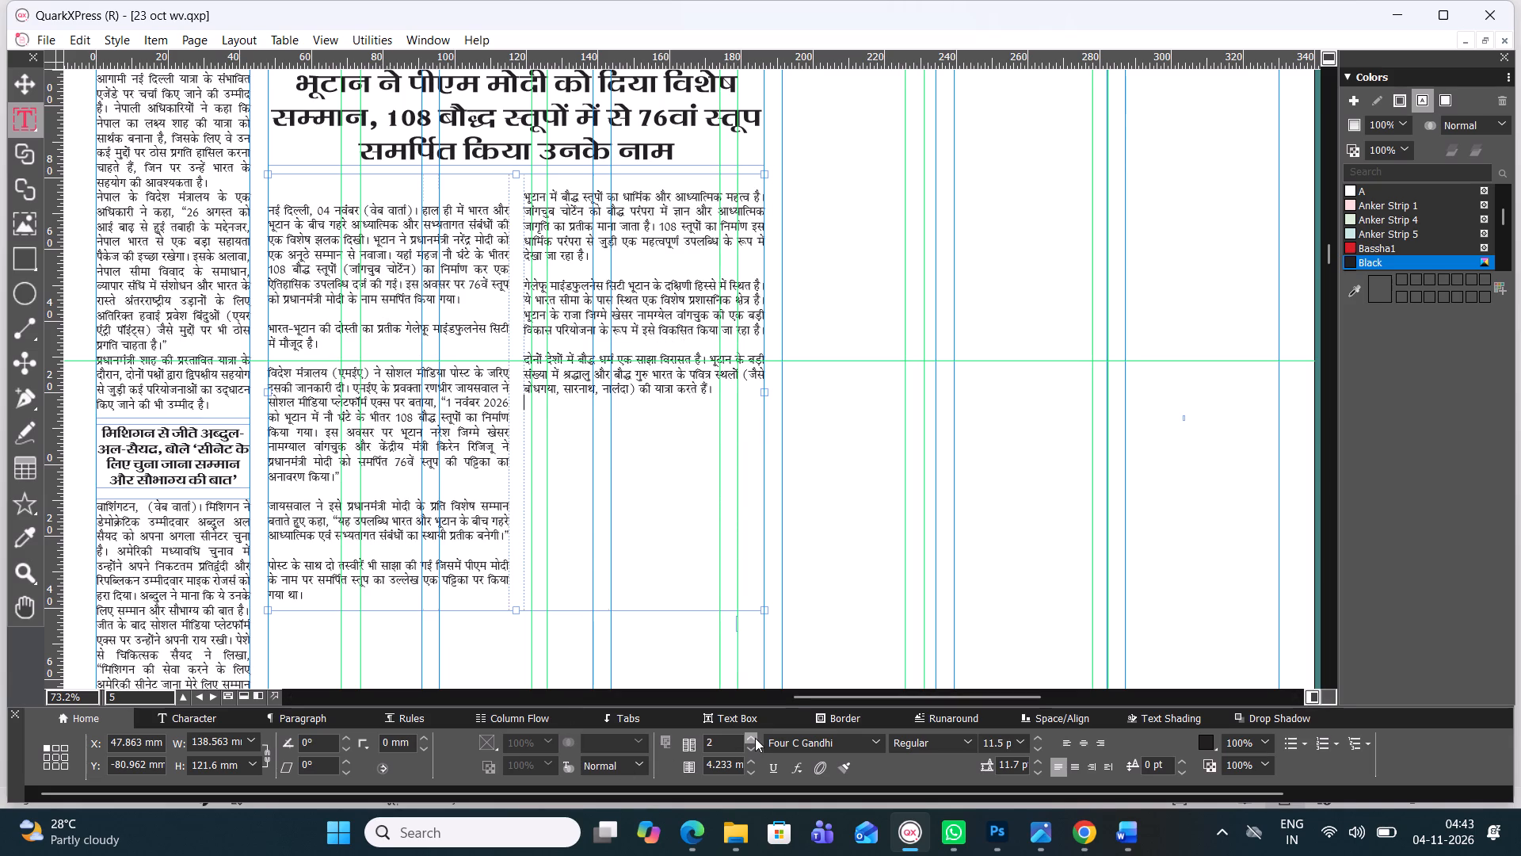
drag(514, 608, 513, 585)
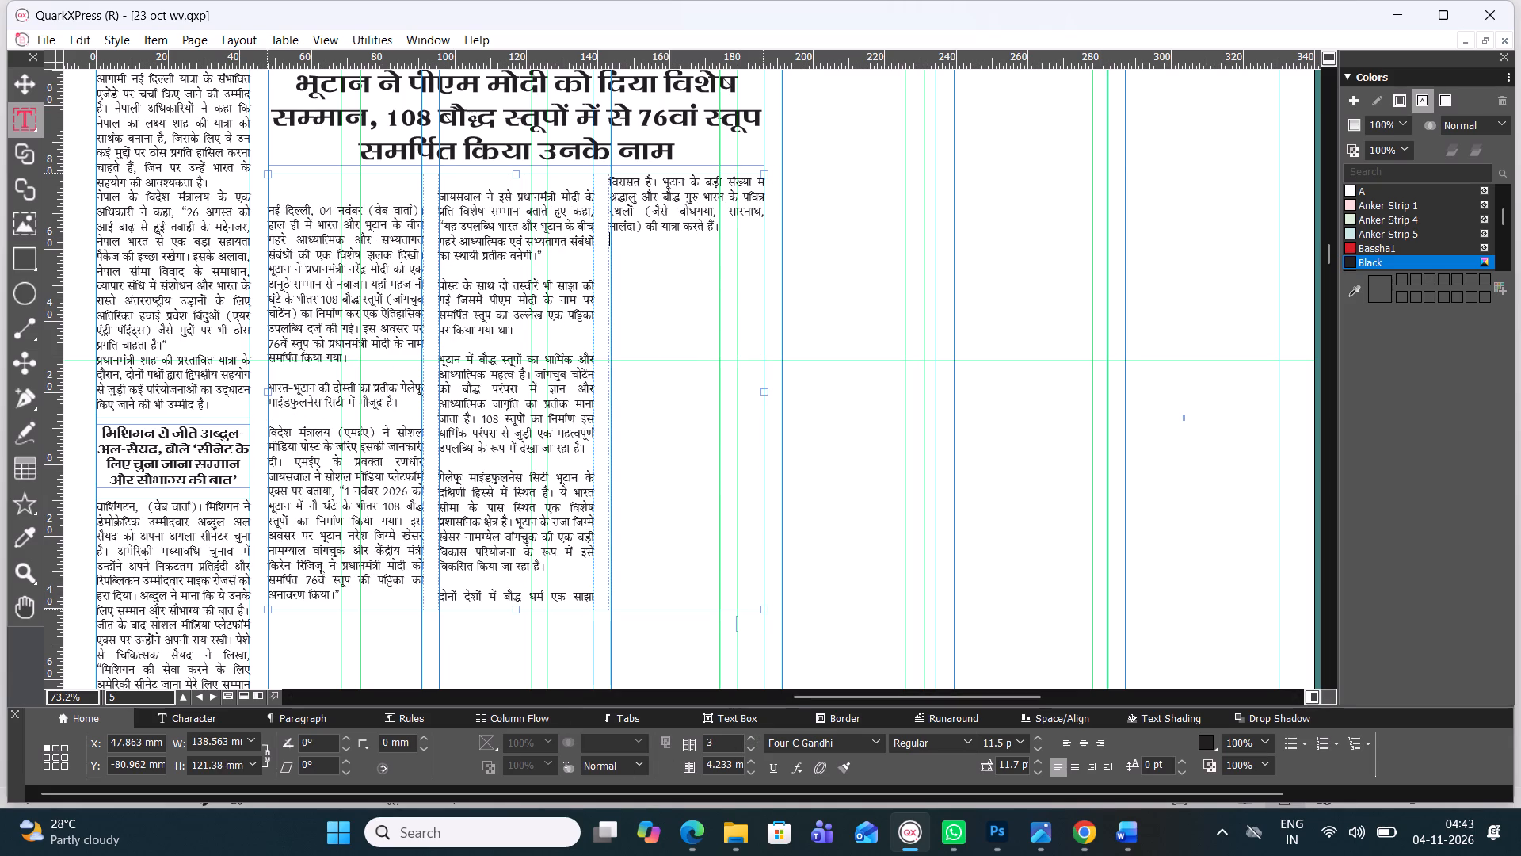
drag(513, 585, 520, 561)
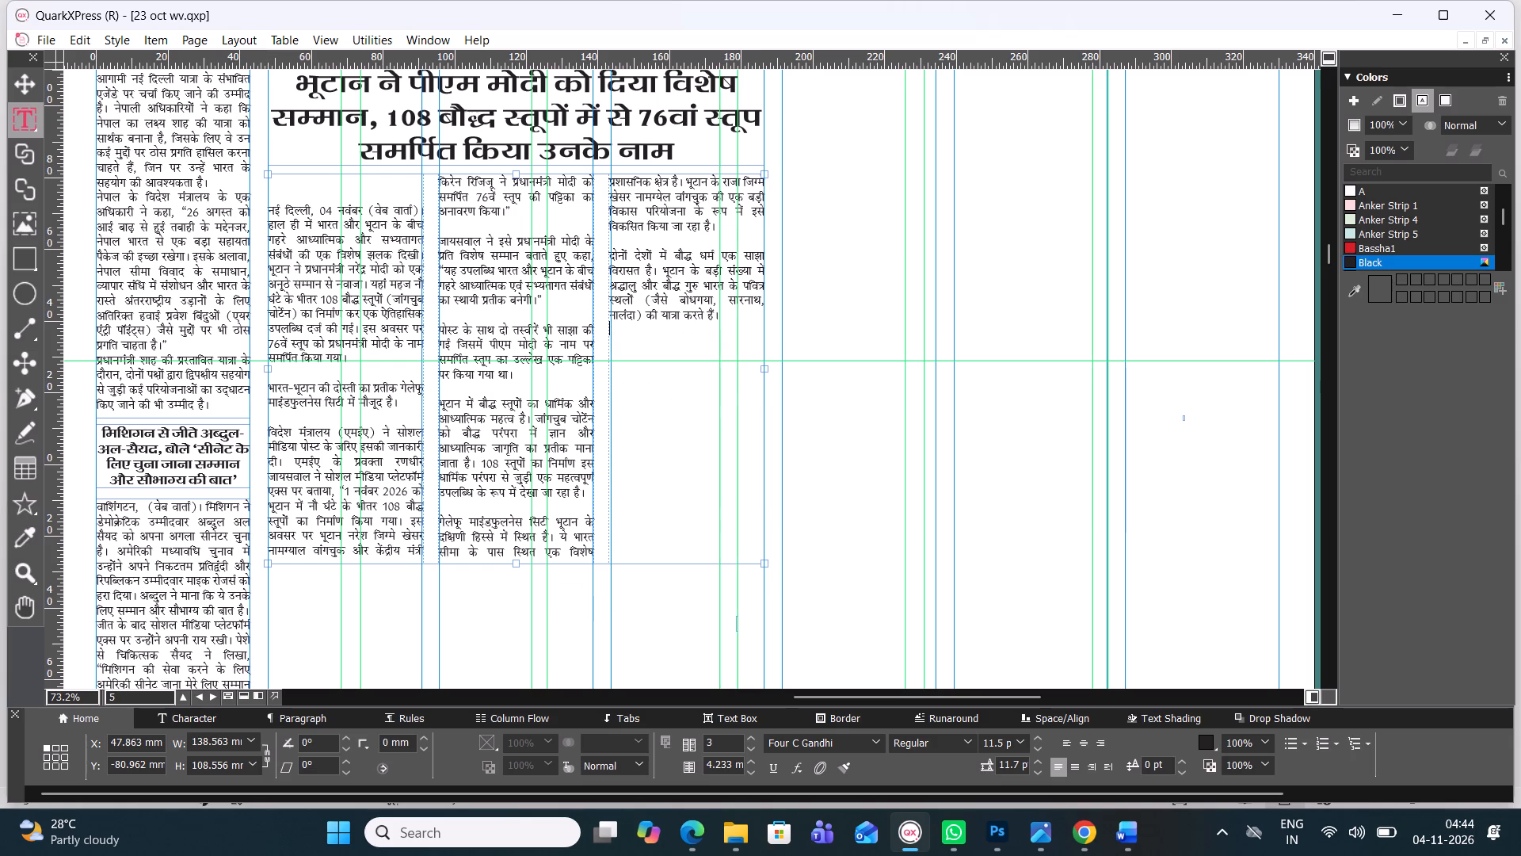
Delete the blank lines above the नई दिल्ली dateline so the Bhutan article starts at the top of its first column.
click(337, 192)
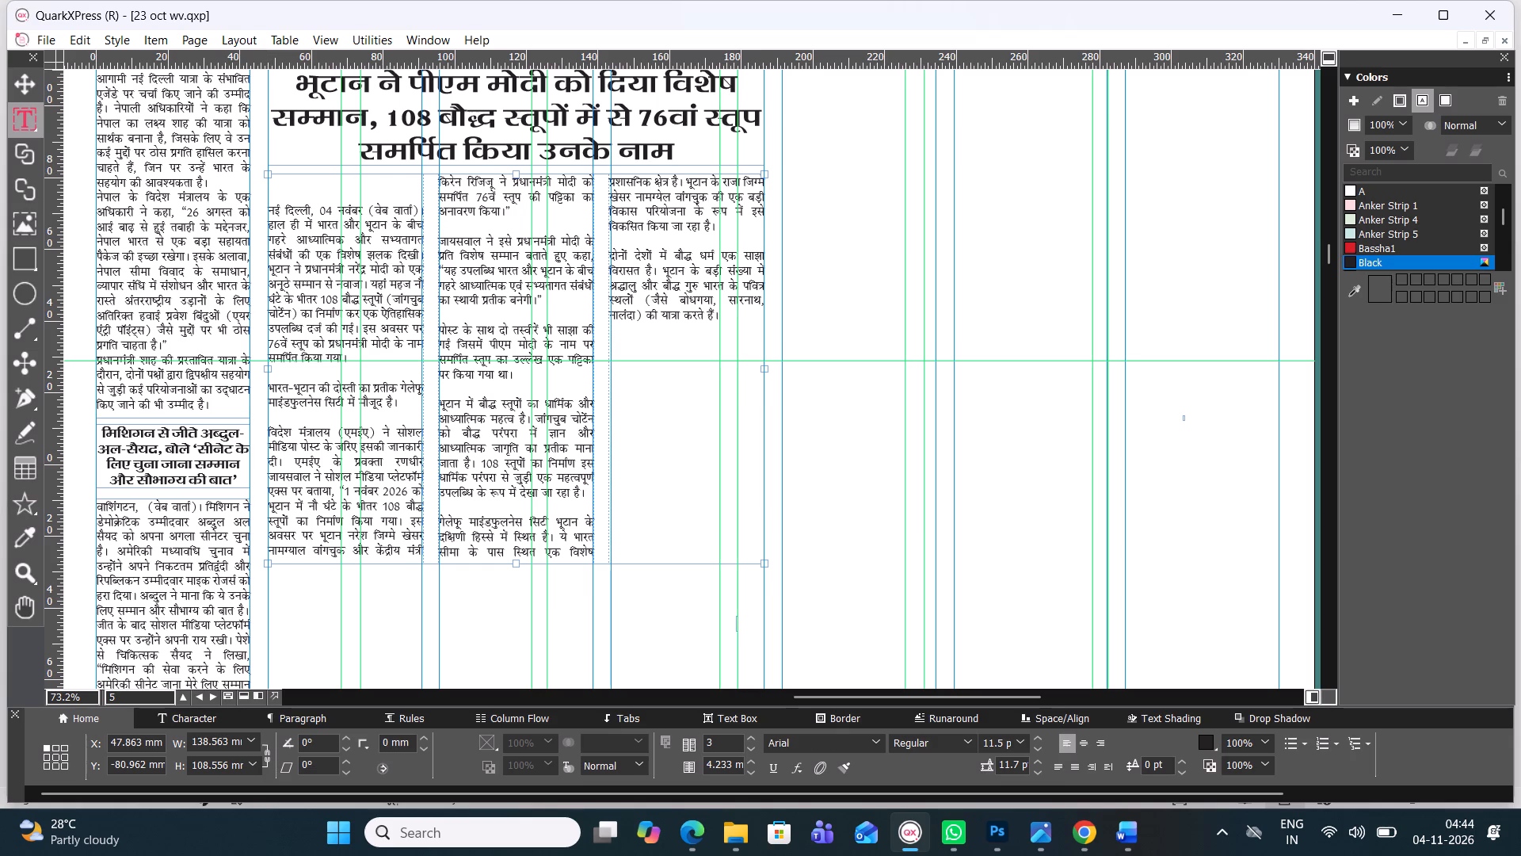
key(BackSpace)
key(BackSpace)
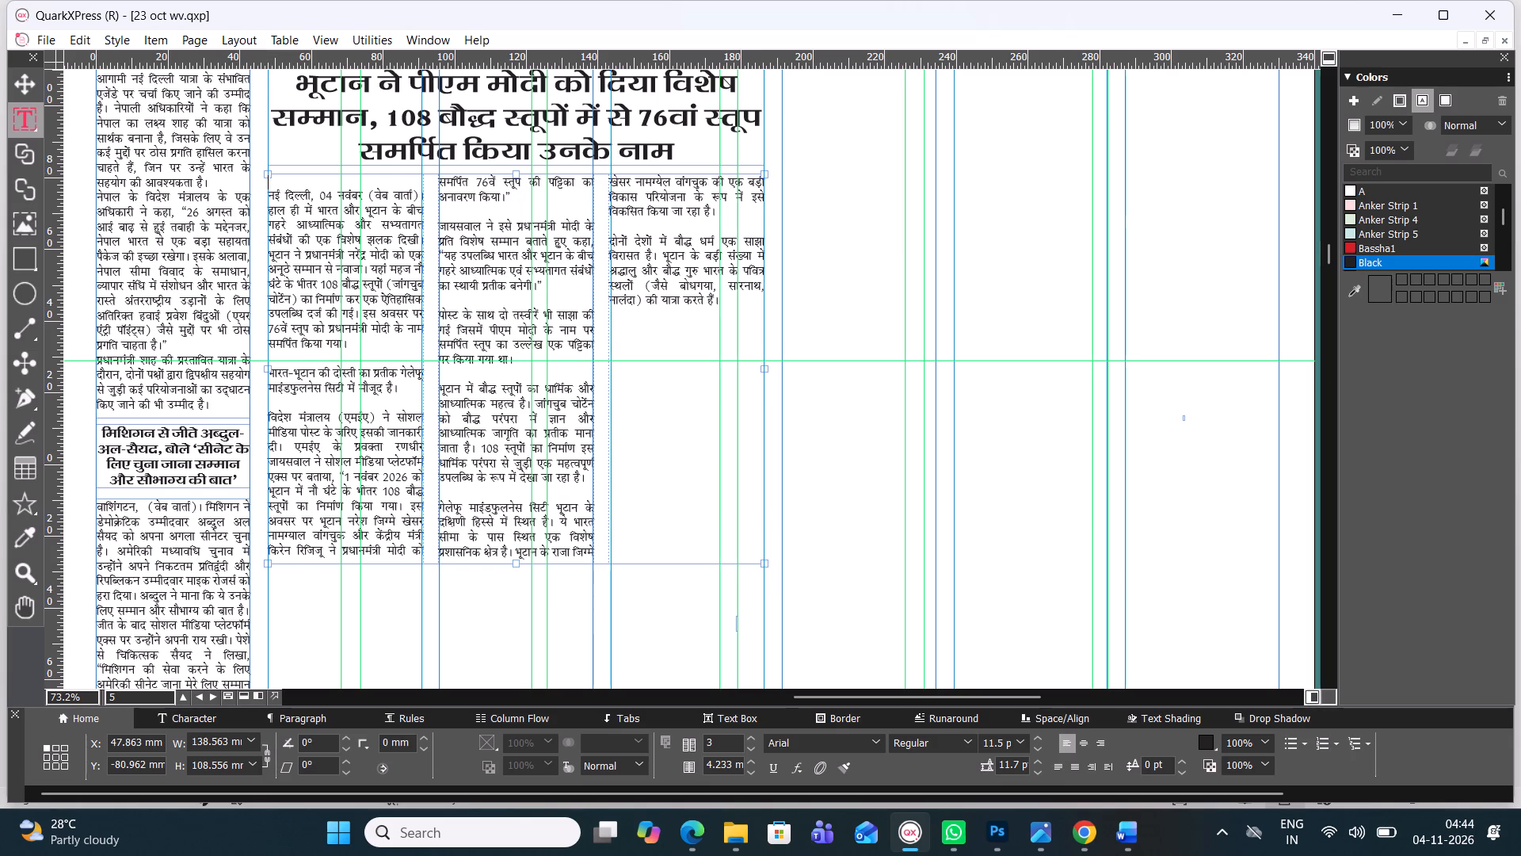
click(270, 190)
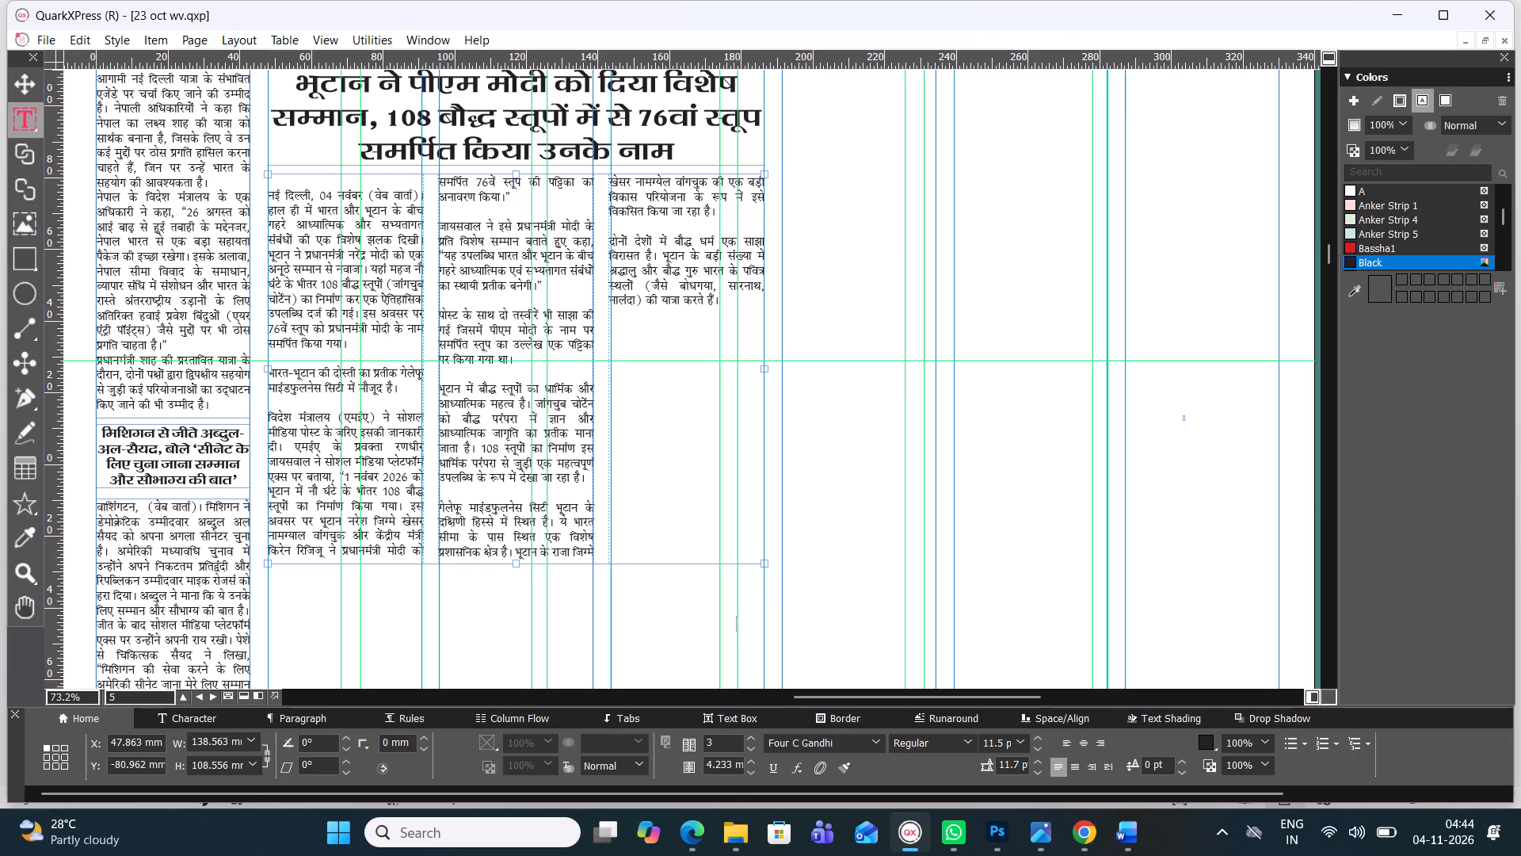
key(BackSpace)
Remove the blank lines between the Bhutan article's paragraphs, from the one before भारत-भूटान to the one before पोस्ट के साथ.
click(338, 342)
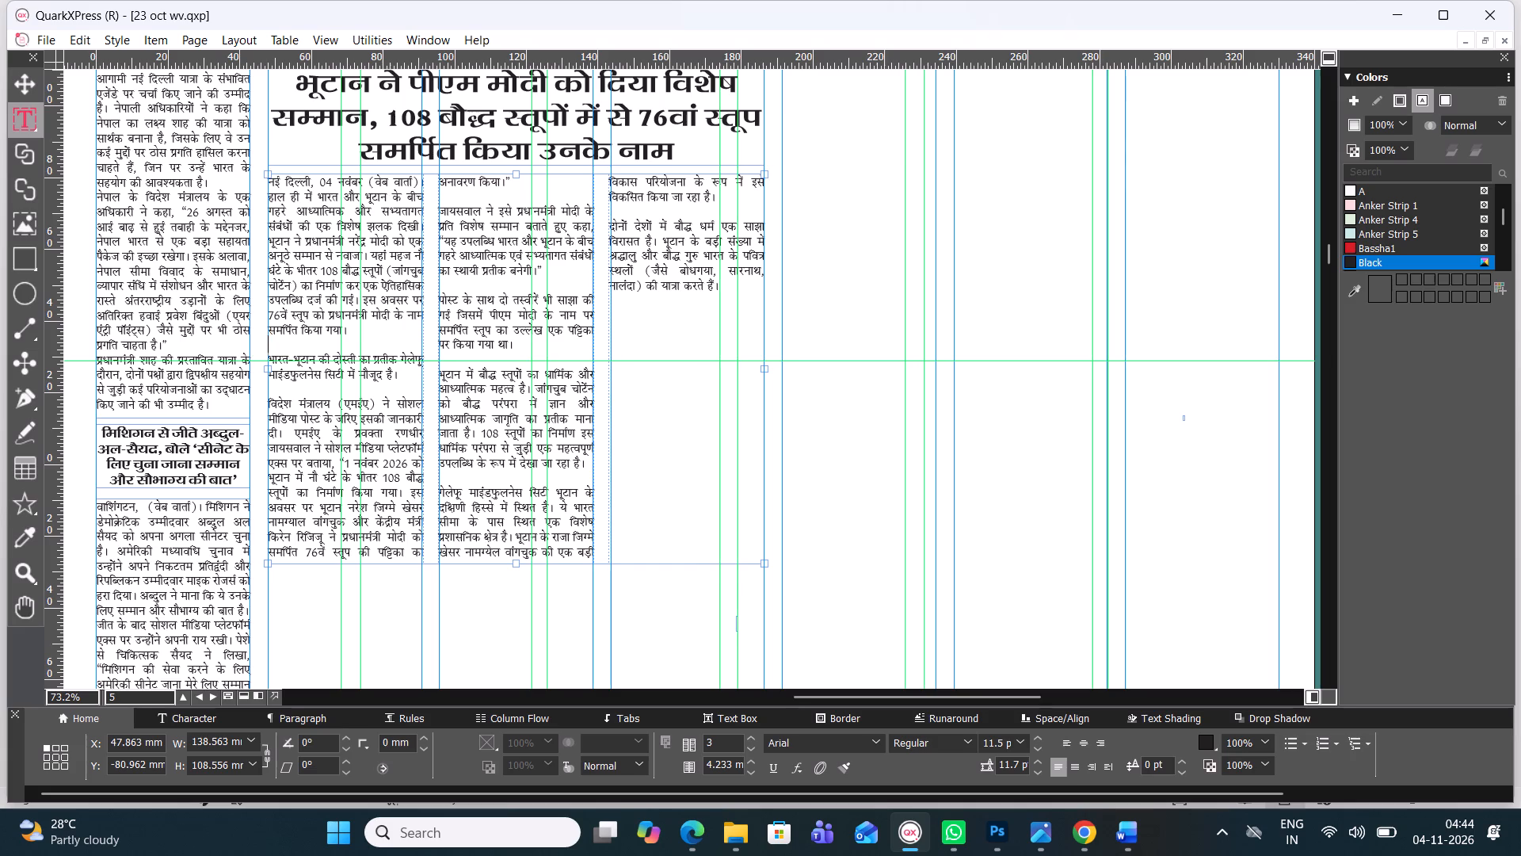
key(BackSpace)
click(353, 376)
key(BackSpace)
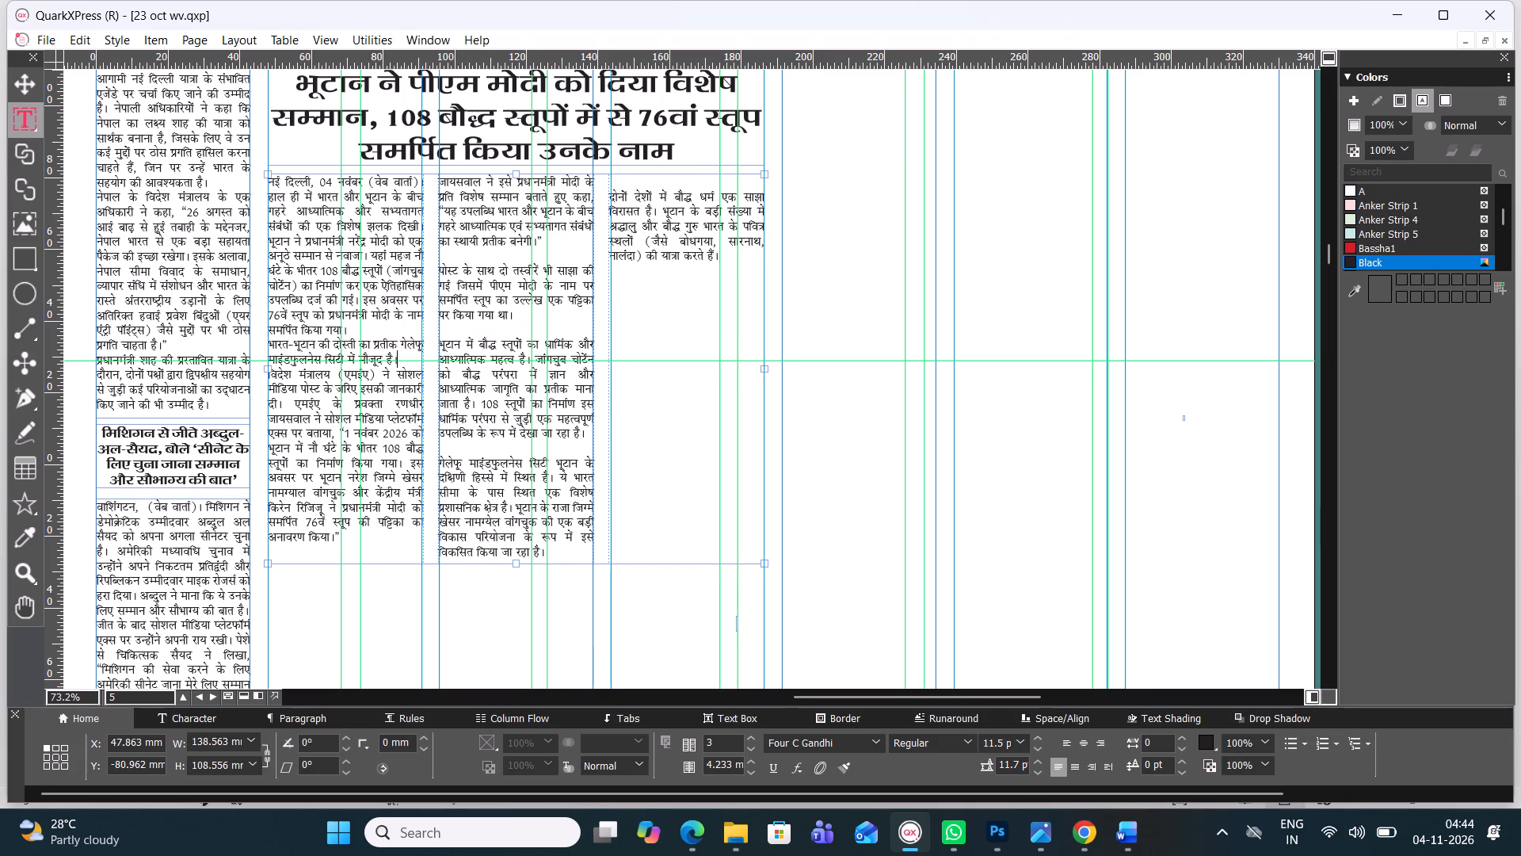
click(356, 547)
key(BackSpace)
click(494, 248)
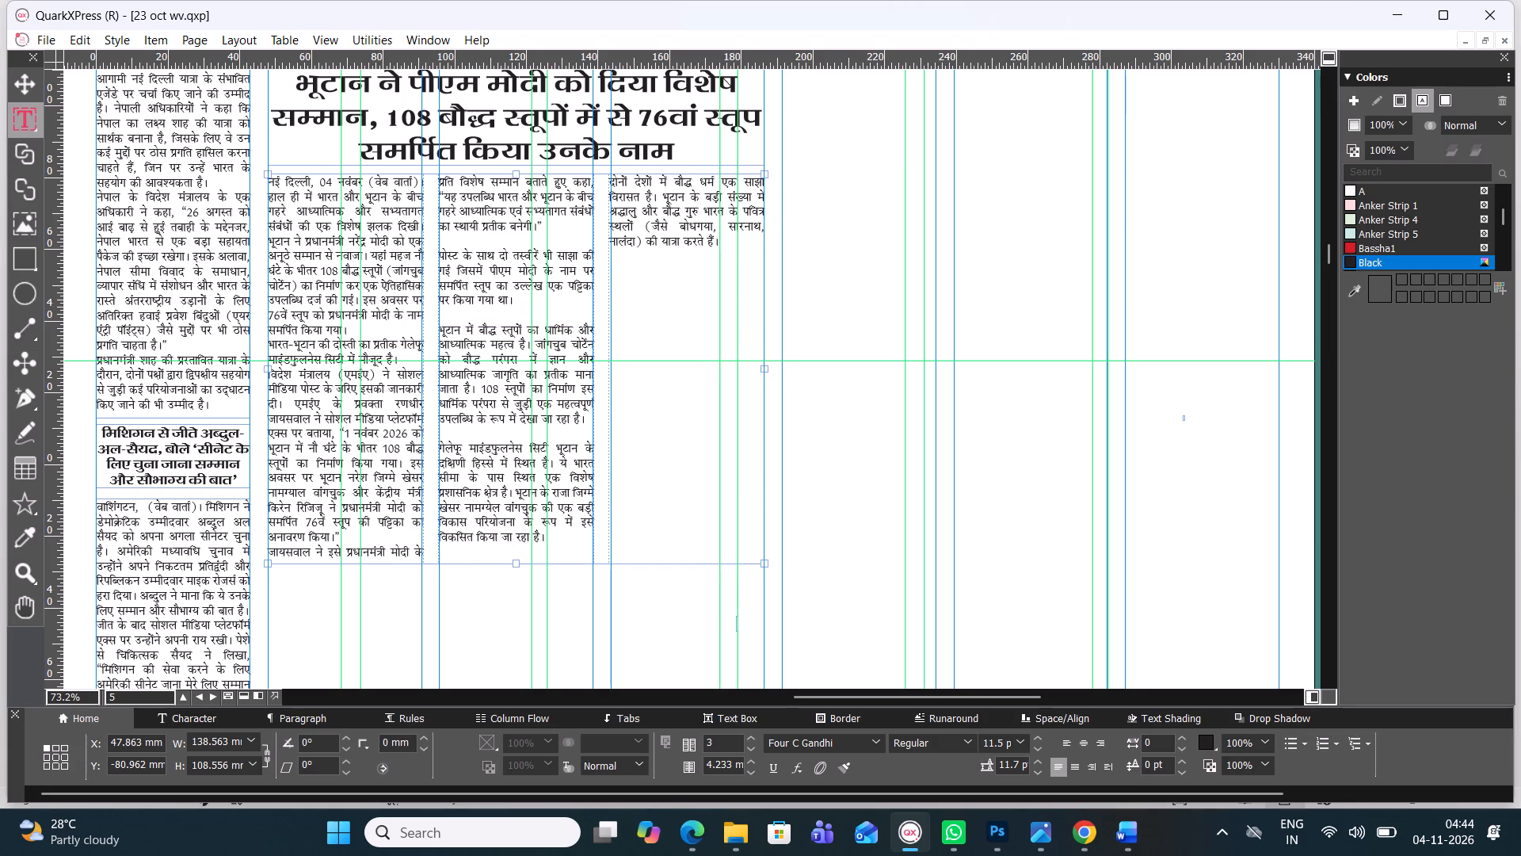
key(BackSpace)
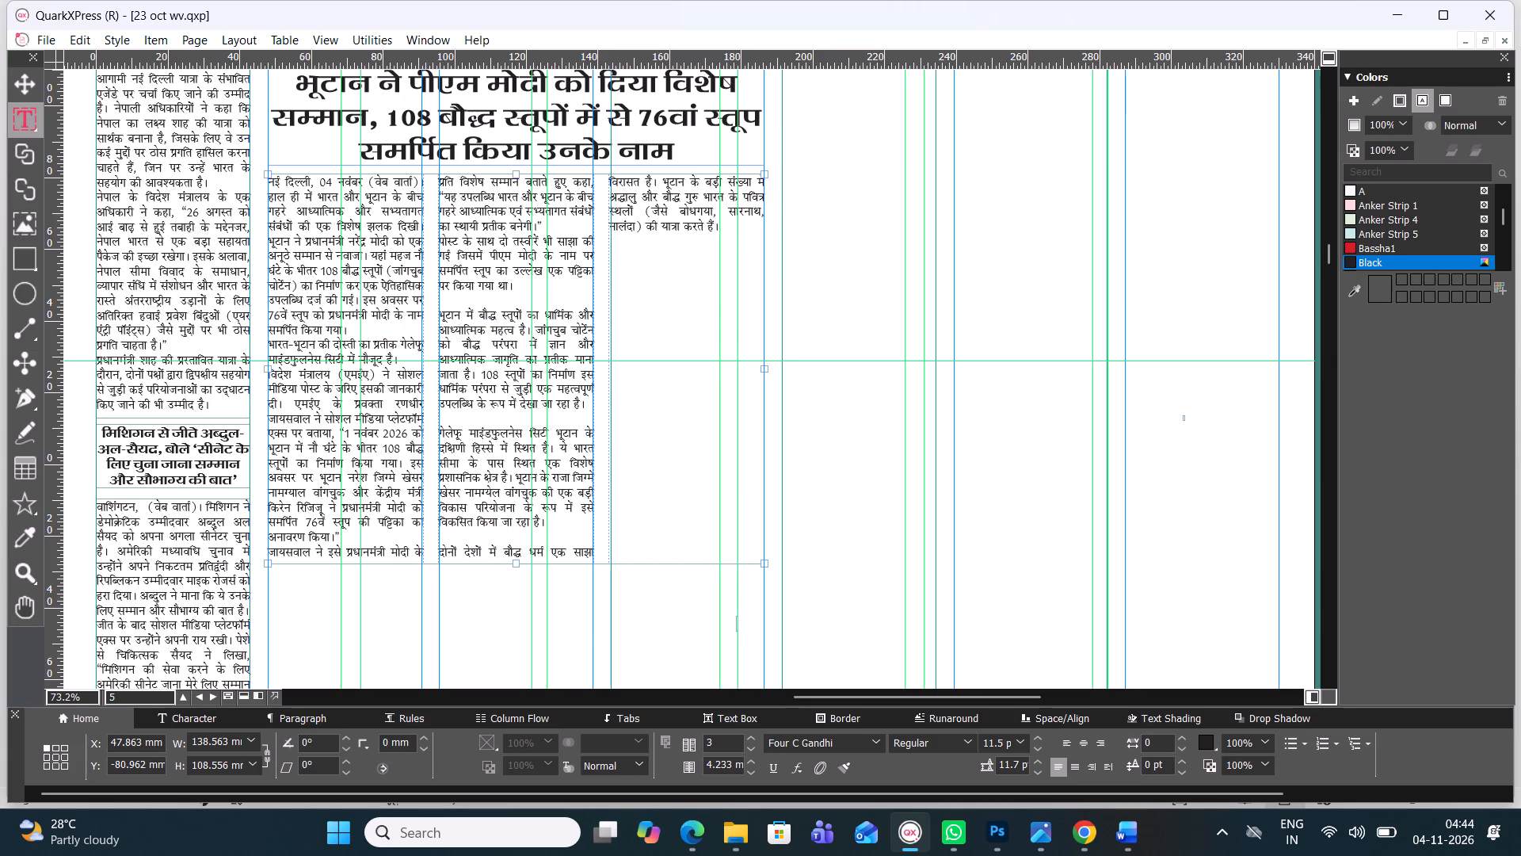